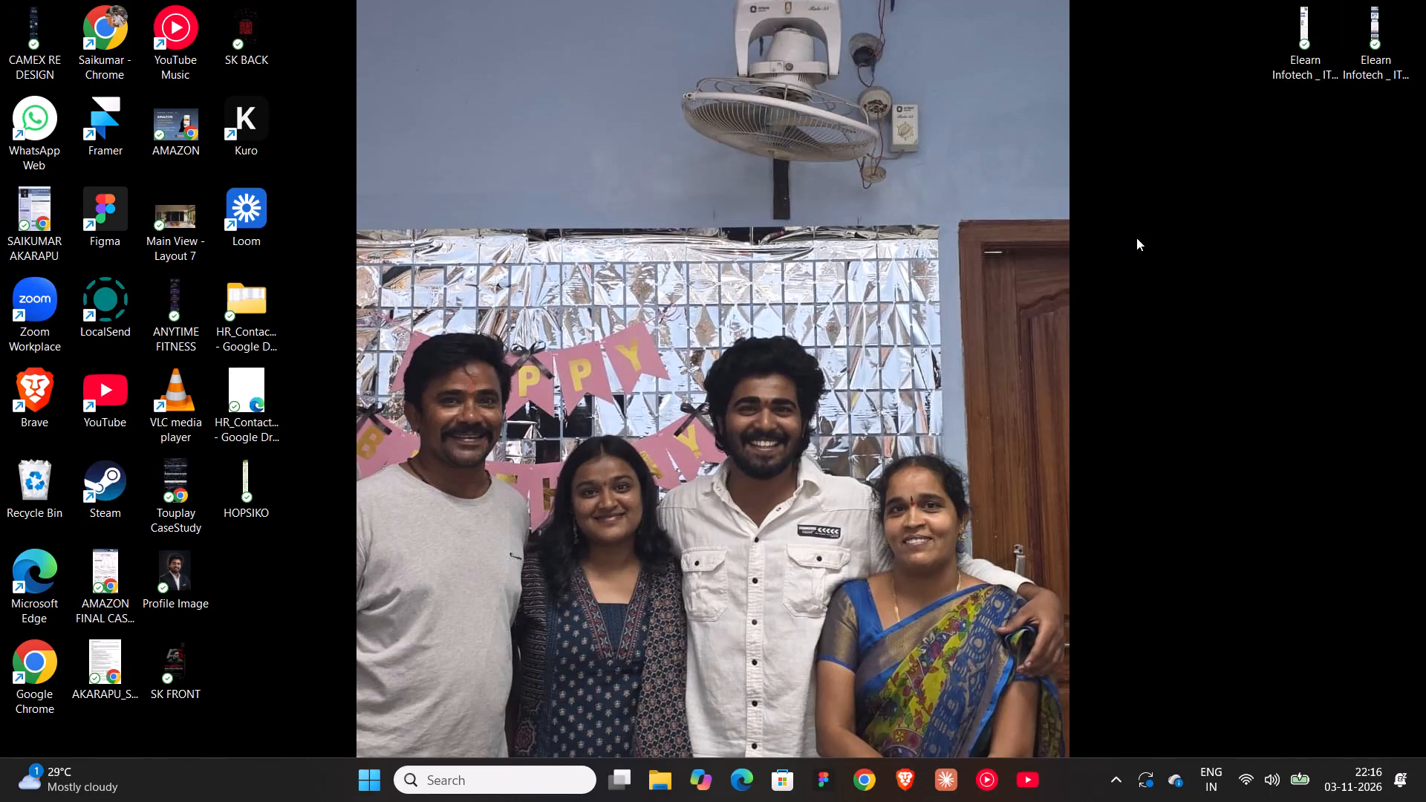
Launch Figma from the Windows desktop.
{"action": "left_click", "coordinate": [824, 780]}
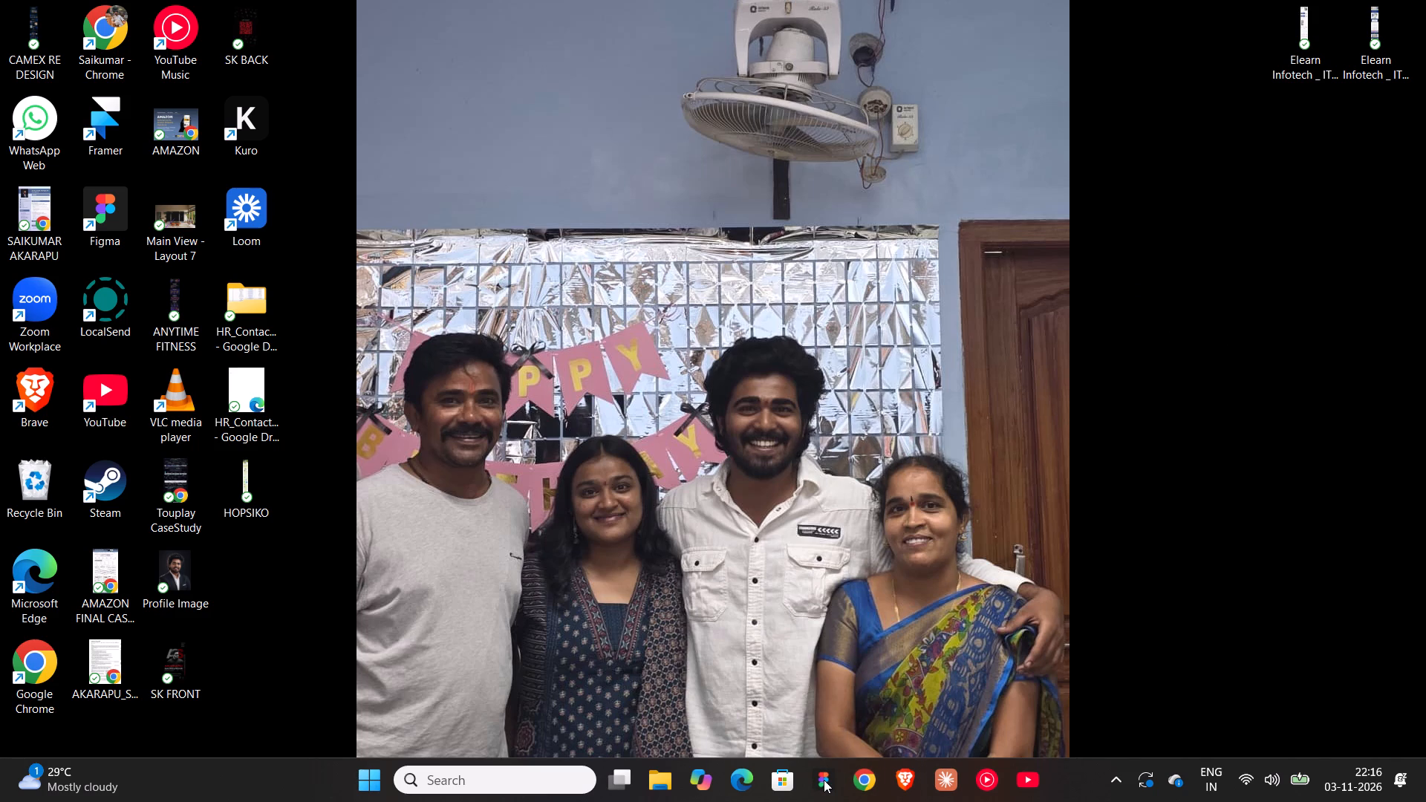
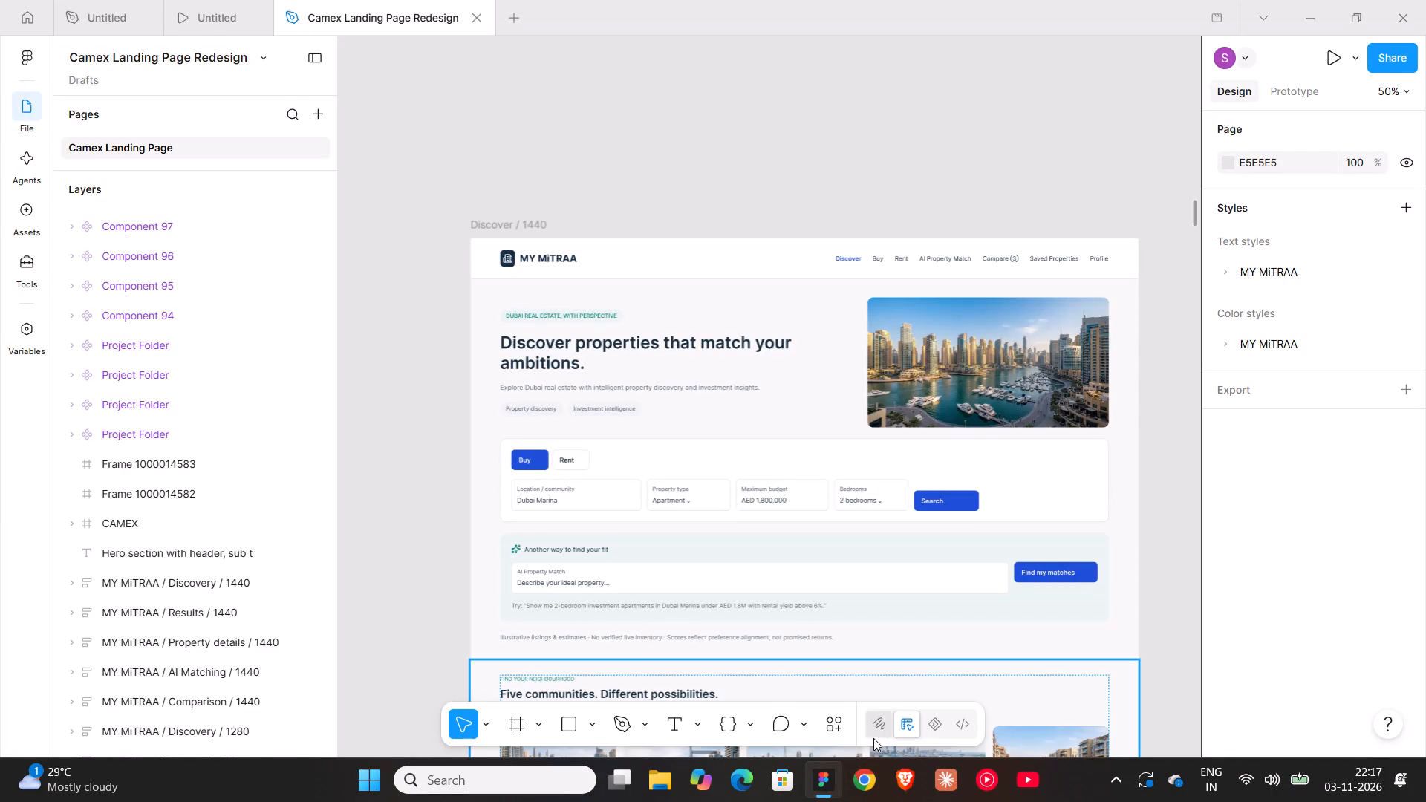
Examine the MY MiTRAA page frames on the canvas, focusing on the Discover / 1440 page.
{"action": "scroll", "coordinate": [873, 738], "scroll_direction": "down", "scroll_amount": 2}
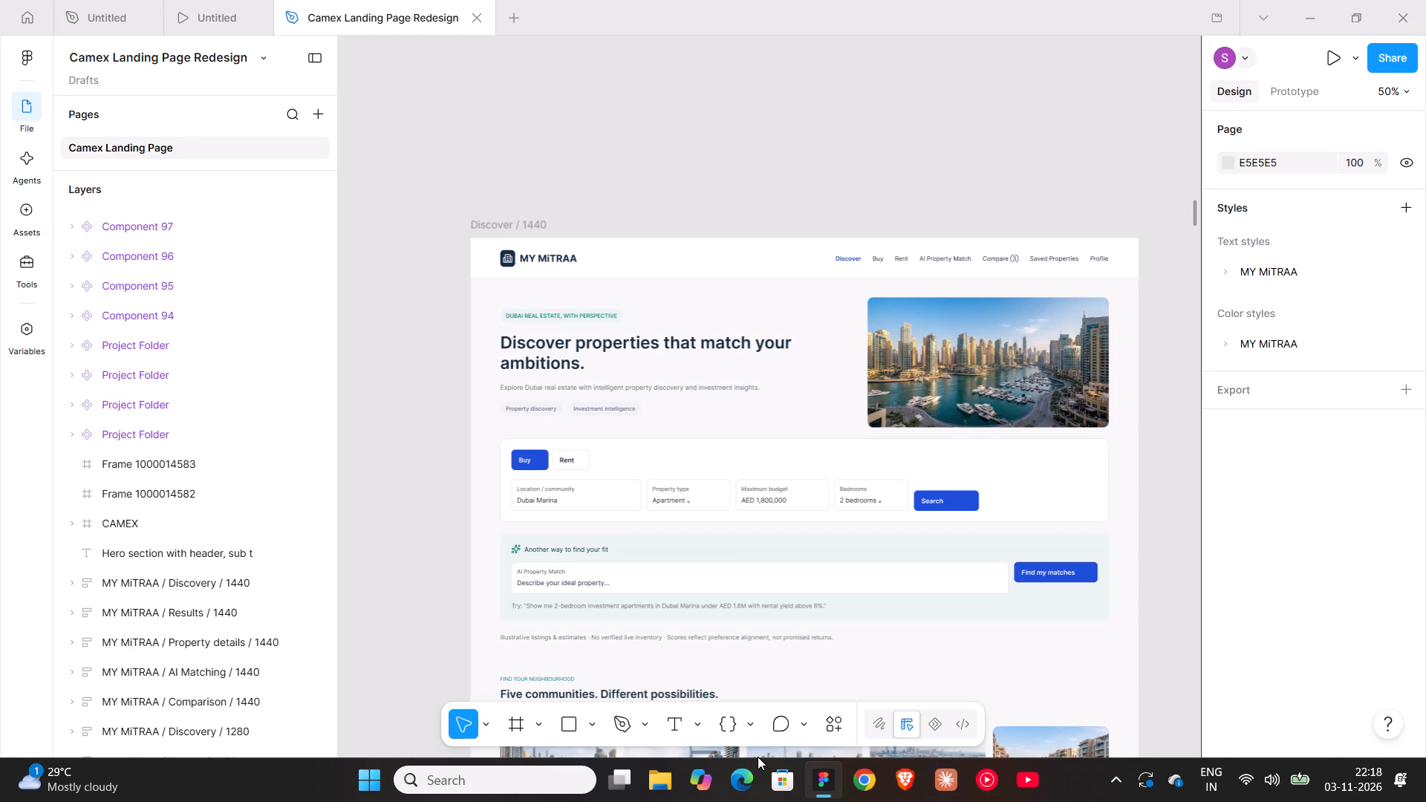
{"action": "left_click", "coordinate": [758, 757]}
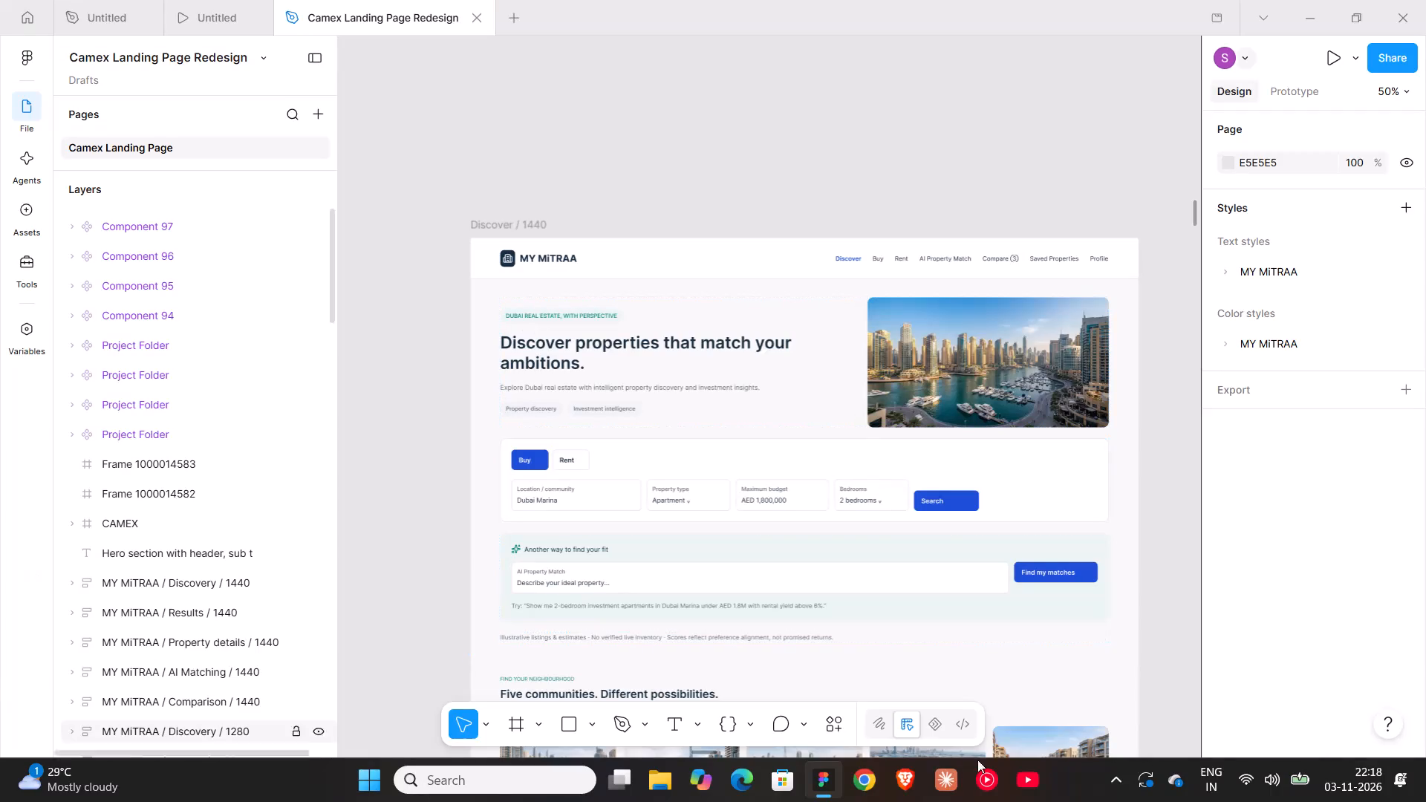
{"action": "scroll", "coordinate": [691, 270], "scroll_direction": "down", "scroll_amount": 4}
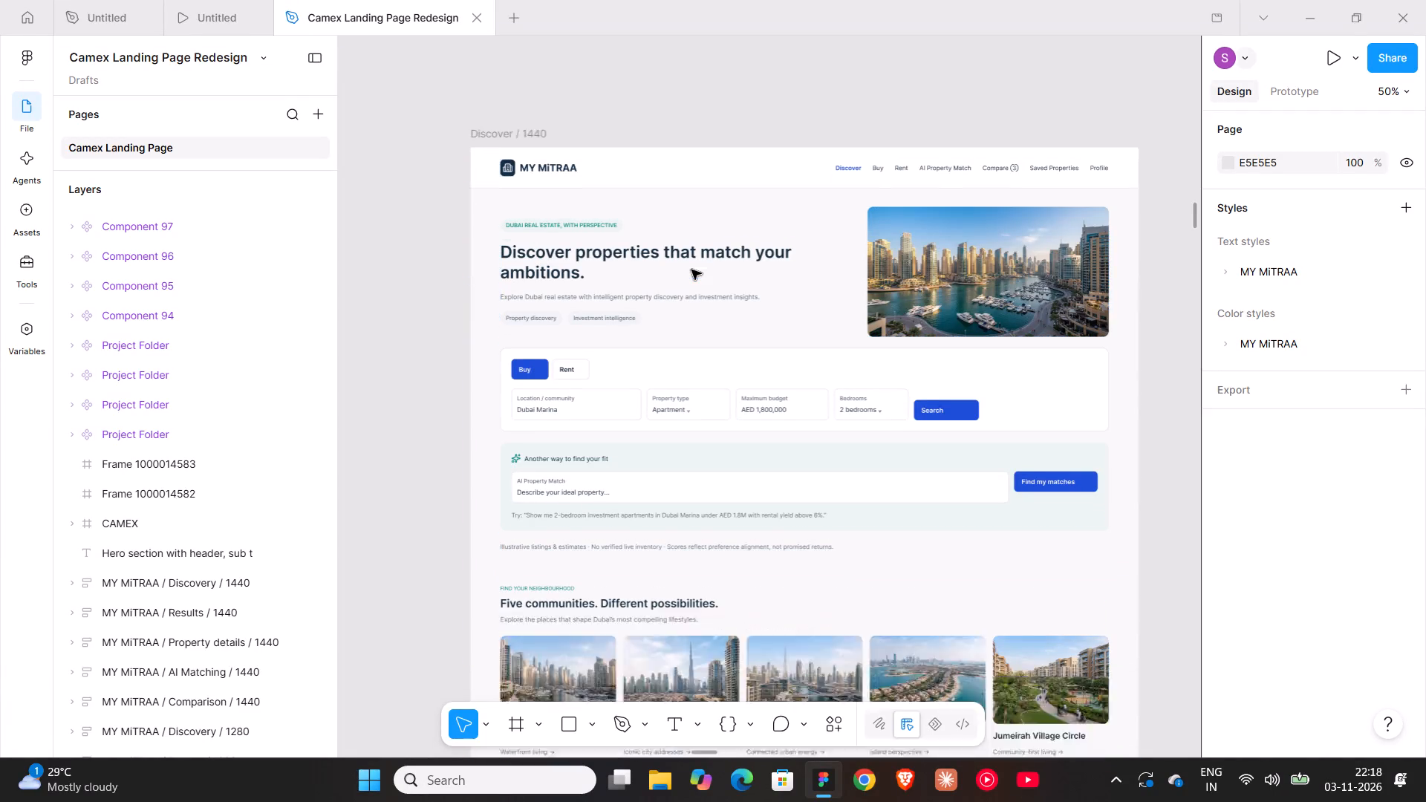
{"action": "scroll", "coordinate": [691, 270], "scroll_direction": "down", "scroll_amount": 12}
{"action": "scroll", "coordinate": [691, 270], "scroll_direction": "down", "scroll_amount": 11, "text": "ctrl"}
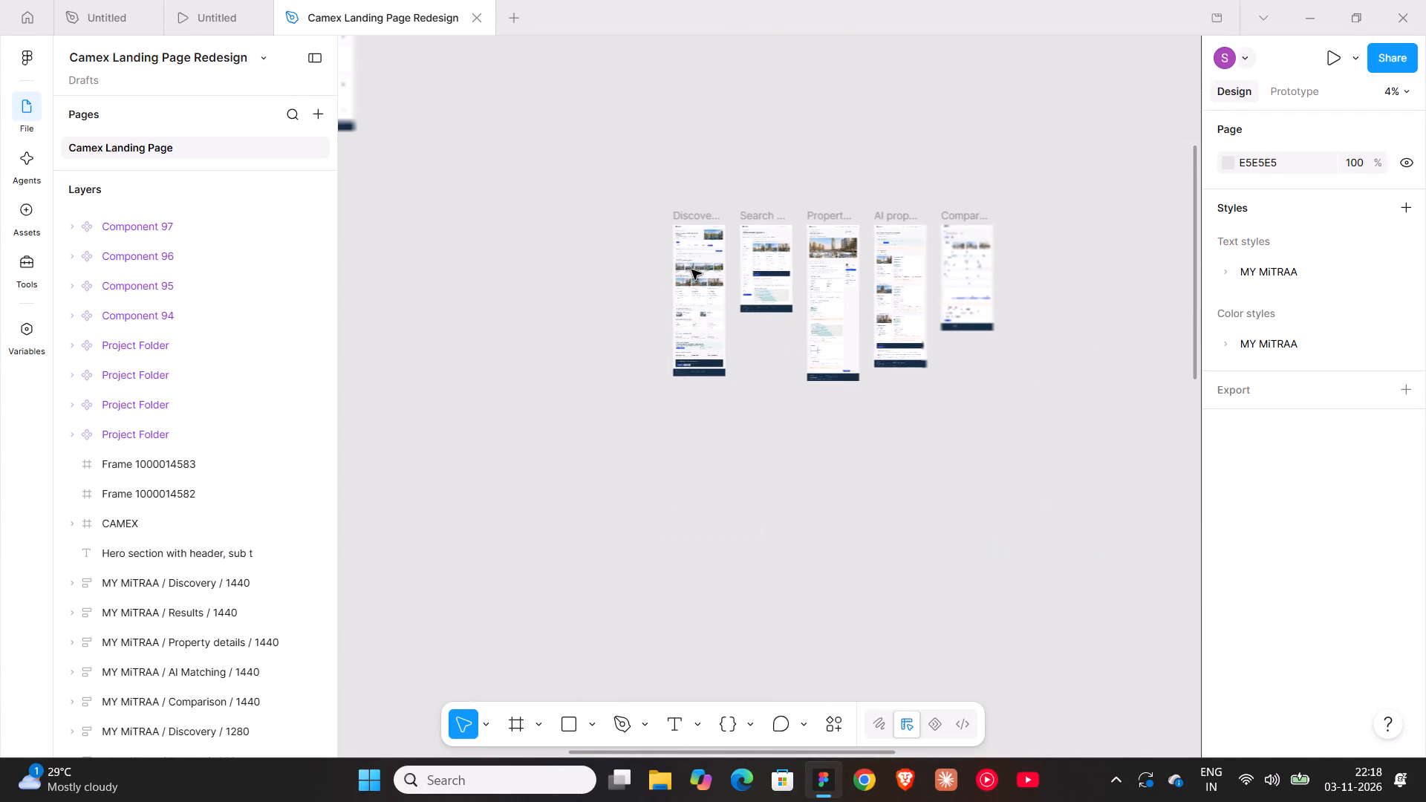
{"action": "scroll", "coordinate": [691, 270], "scroll_direction": "down", "scroll_amount": 3, "text": "shift"}
{"action": "scroll", "coordinate": [691, 270], "scroll_direction": "up", "scroll_amount": 7, "text": "shift"}
{"action": "scroll", "coordinate": [672, 206], "scroll_direction": "up", "scroll_amount": 8, "text": "ctrl"}
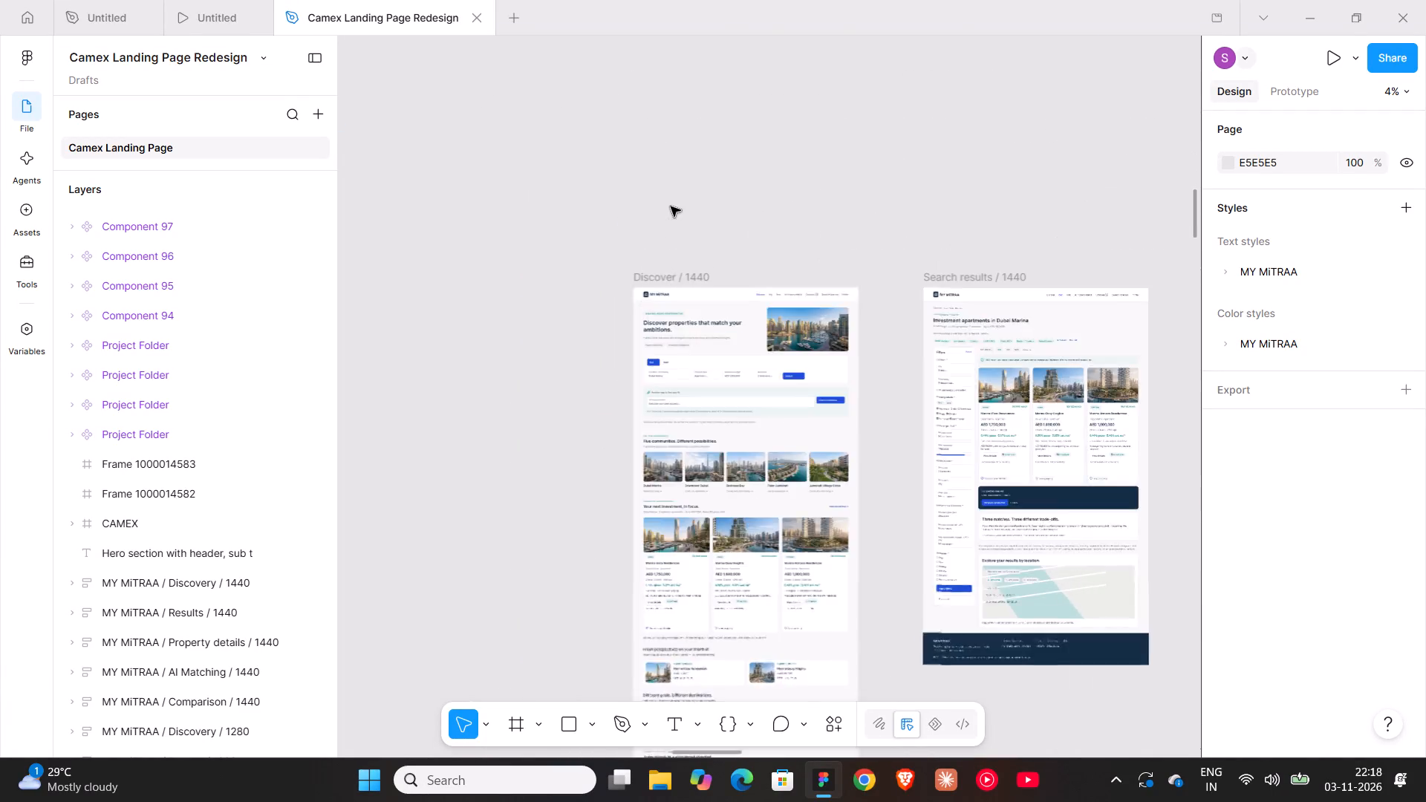
{"action": "scroll", "coordinate": [671, 206], "scroll_direction": "up", "scroll_amount": 12, "text": "ctrl"}
{"action": "scroll", "coordinate": [673, 296], "scroll_direction": "up", "scroll_amount": 7, "text": "ctrl"}
Remove the circled 3 from the Compare link in the Discover / 1440 page's navigation.
{"action": "scroll", "coordinate": [673, 296], "scroll_direction": "down", "scroll_amount": 8, "text": "shift"}
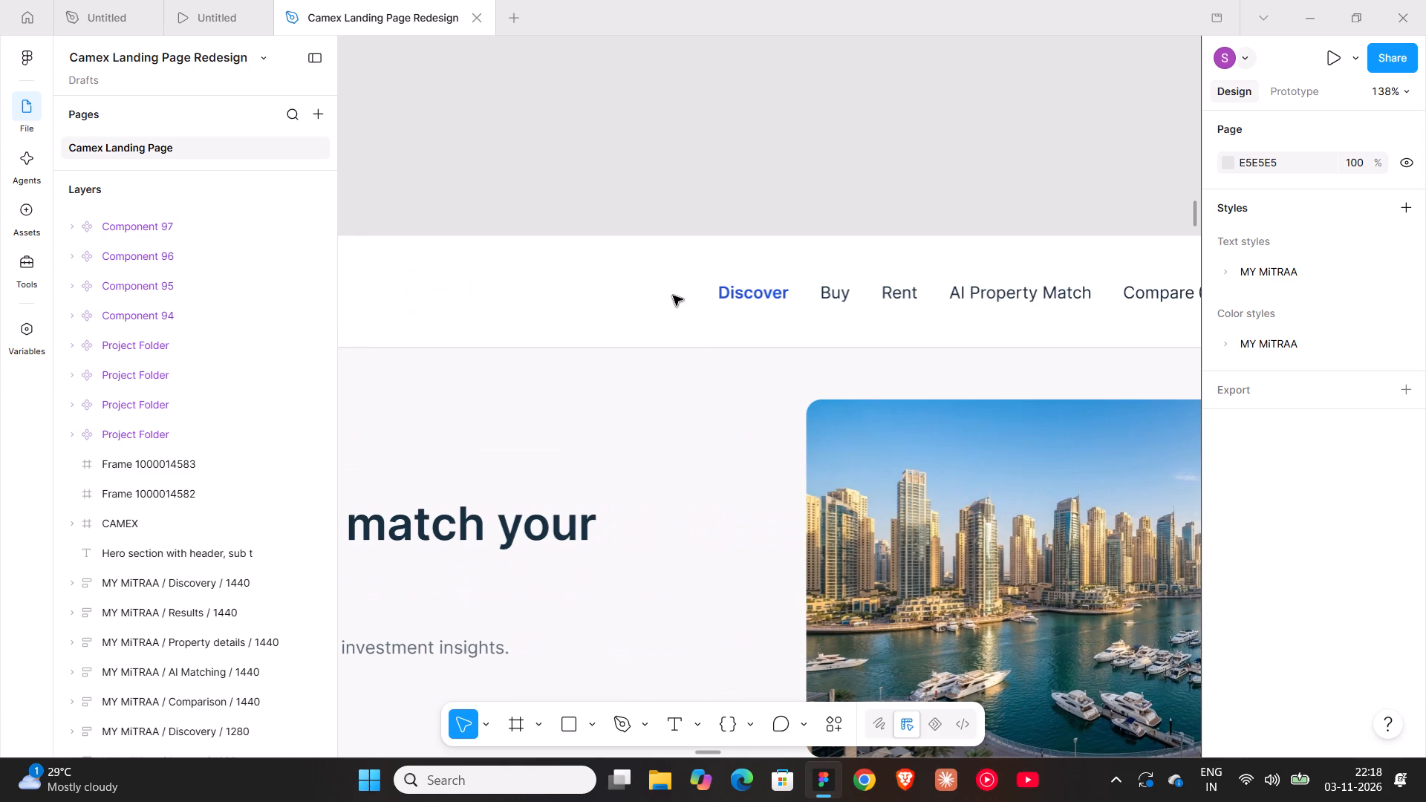
{"action": "scroll", "coordinate": [673, 296], "scroll_direction": "down", "scroll_amount": 3, "text": "shift"}
{"action": "scroll", "coordinate": [752, 296], "scroll_direction": "down", "scroll_amount": 5, "text": "ctrl"}
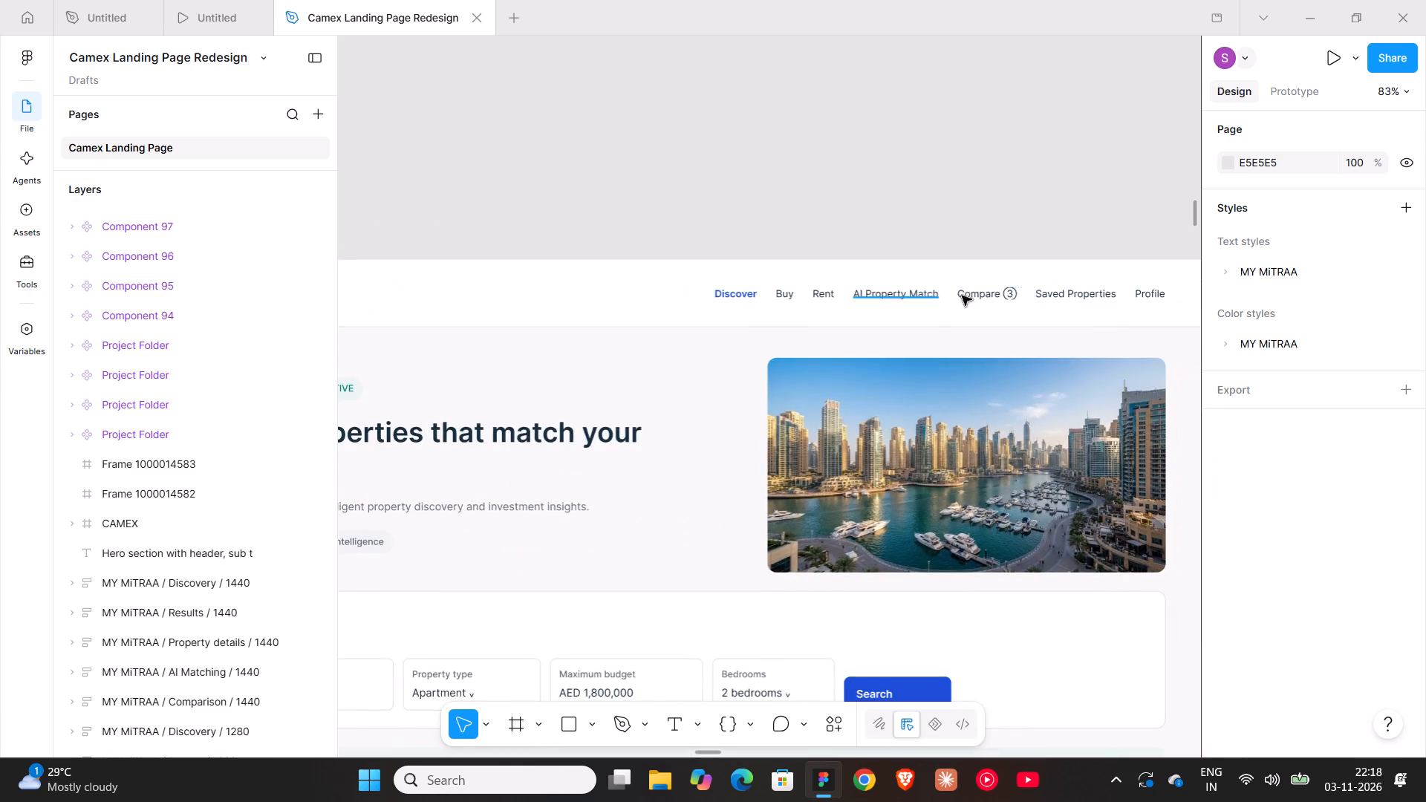
{"action": "scroll", "coordinate": [989, 296], "scroll_direction": "up", "scroll_amount": 8, "text": "ctrl"}
{"action": "triple_click", "coordinate": [1027, 290]}
{"action": "double_click", "coordinate": [1033, 290]}
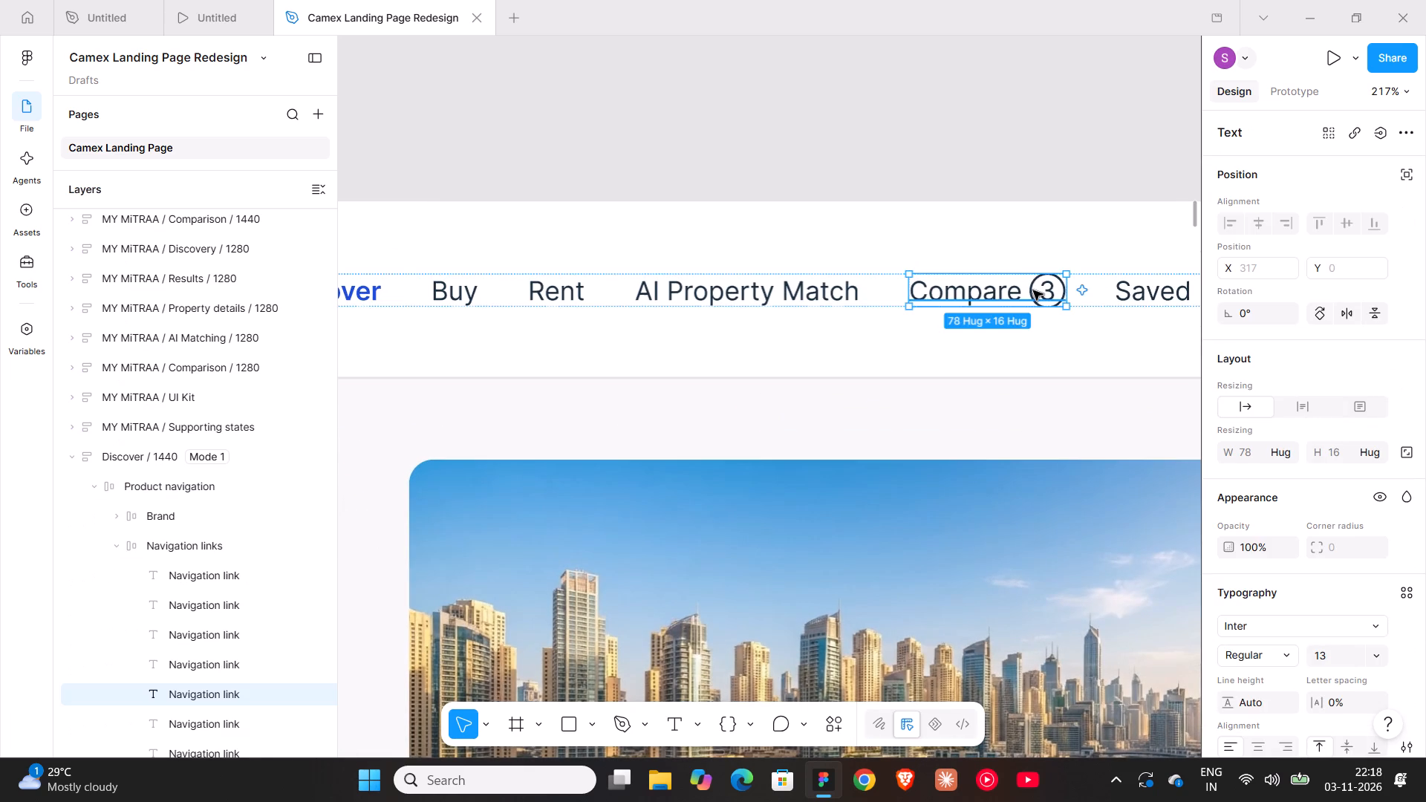
{"action": "left_click", "coordinate": [1035, 290]}
{"action": "left_click", "coordinate": [1066, 288]}
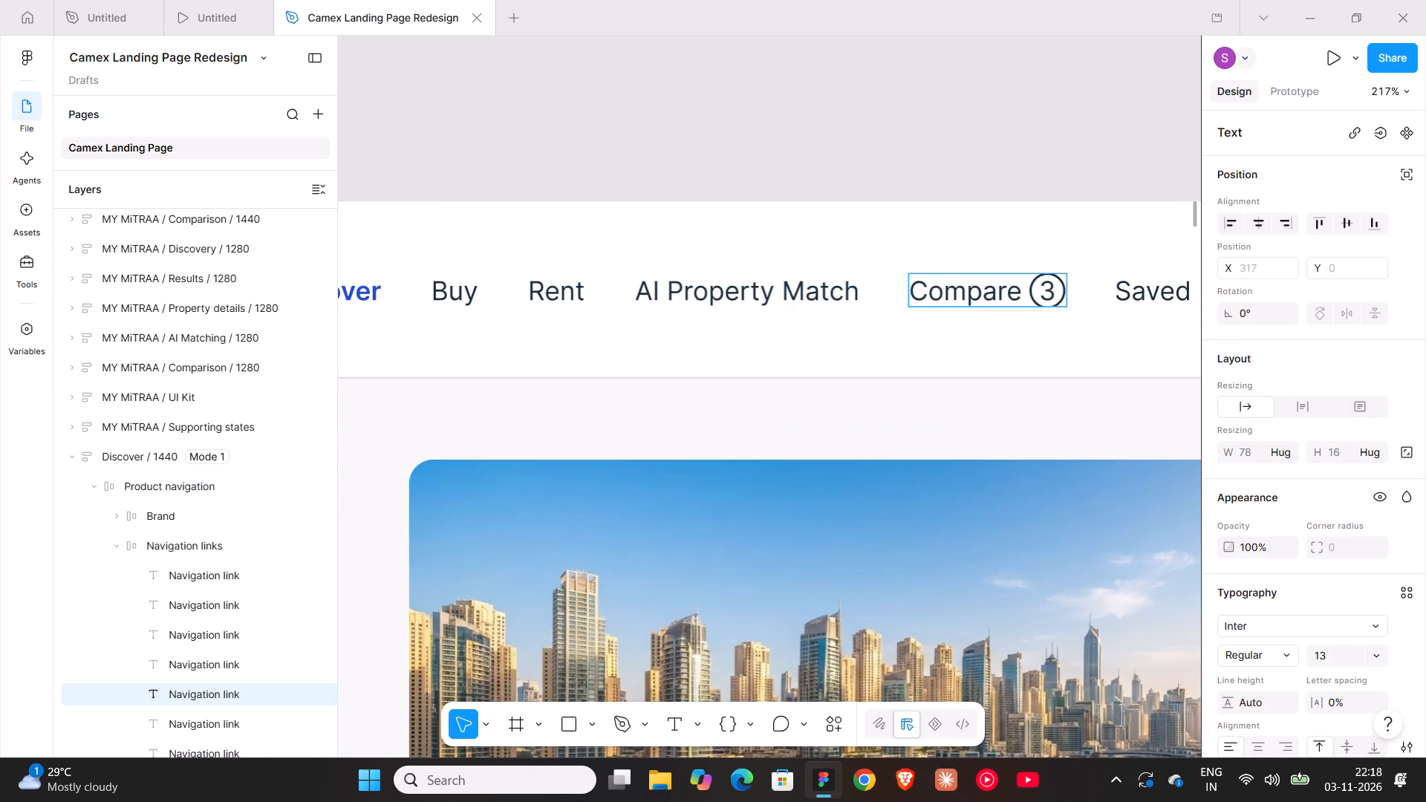
{"action": "key", "text": "BackSpace"}
{"action": "double_click", "coordinate": [983, 131]}
Delete the MY MiTRAA brand text beside the logo symbol in the Discover / 1440 header.
{"action": "scroll", "coordinate": [983, 195], "scroll_direction": "down", "scroll_amount": 7, "text": "ctrl"}
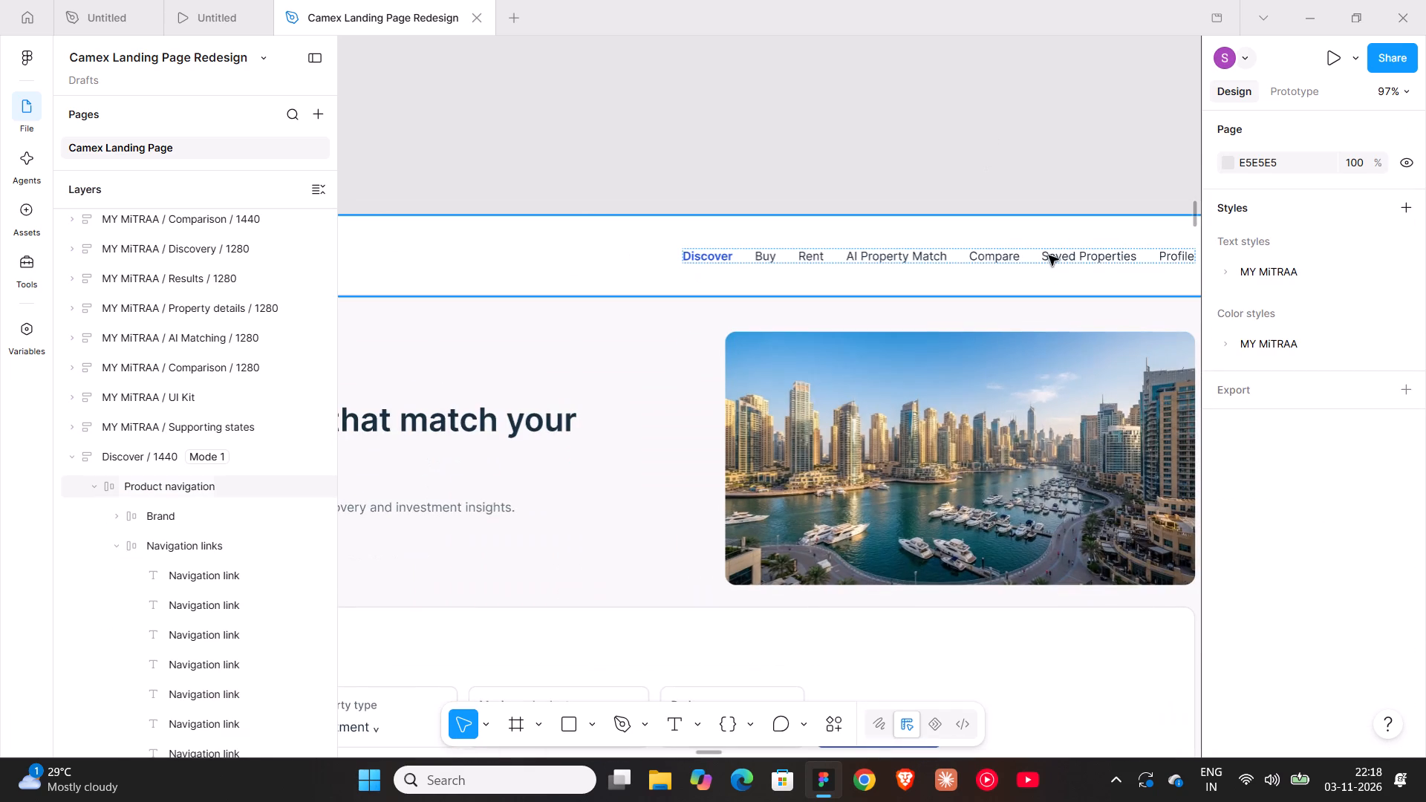
{"action": "scroll", "coordinate": [1049, 255], "scroll_direction": "up", "scroll_amount": 8, "text": "shift"}
{"action": "triple_click", "coordinate": [734, 265]}
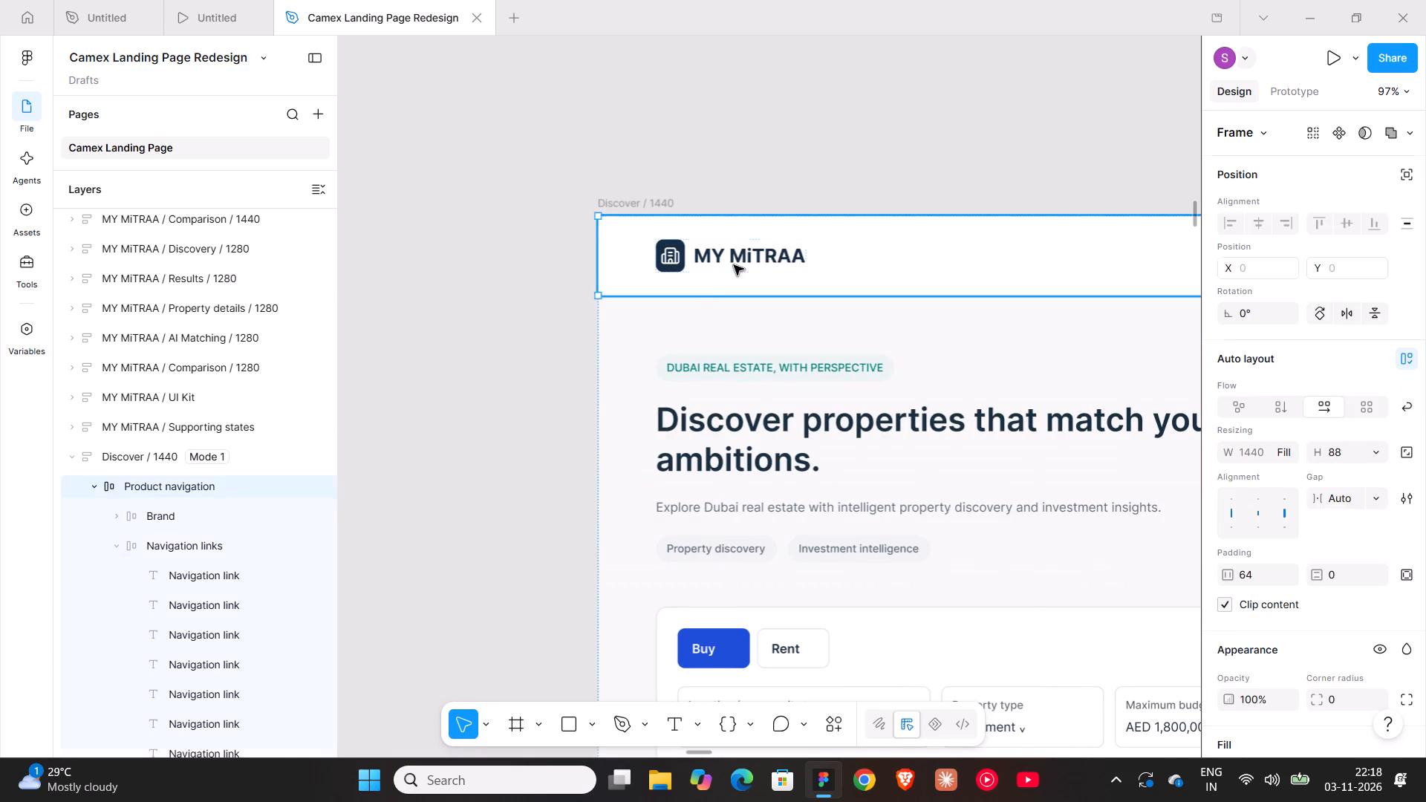
{"action": "key", "text": "Delete"}
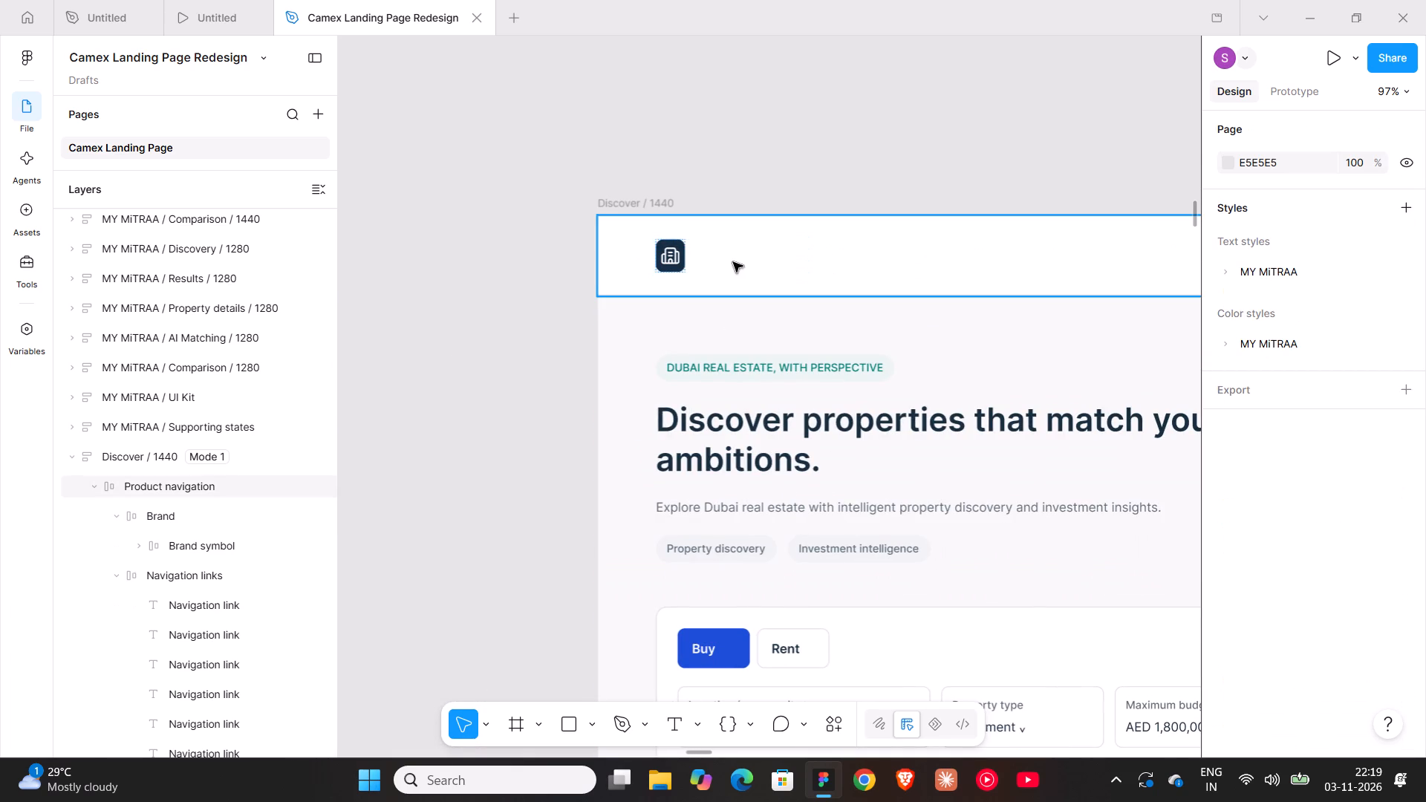
Compare the headers and top sections of the Discover, Search results and Property details 1440 pages.
{"action": "scroll", "coordinate": [919, 238], "scroll_direction": "down", "scroll_amount": 7, "text": "ctrl"}
{"action": "scroll", "coordinate": [919, 238], "scroll_direction": "down", "scroll_amount": 6, "text": "shift"}
{"action": "scroll", "coordinate": [847, 244], "scroll_direction": "up", "scroll_amount": 2, "text": "shift"}
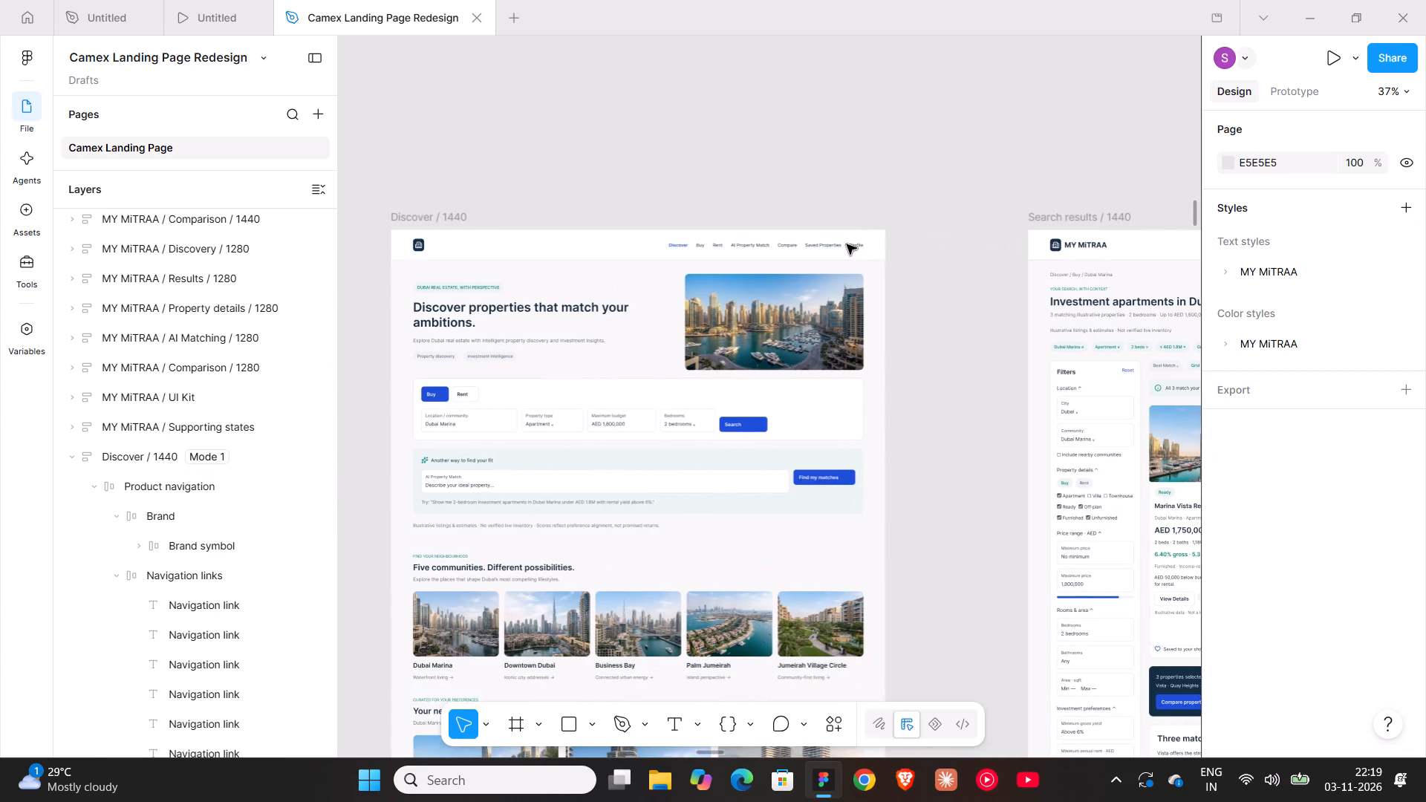
{"action": "scroll", "coordinate": [847, 244], "scroll_direction": "up", "scroll_amount": 1, "text": "shift"}
{"action": "scroll", "coordinate": [847, 244], "scroll_direction": "up", "scroll_amount": 8, "text": "ctrl"}
{"action": "scroll", "coordinate": [847, 244], "scroll_direction": "down", "scroll_amount": 8, "text": "ctrl"}
{"action": "scroll", "coordinate": [847, 244], "scroll_direction": "up", "scroll_amount": 6, "text": "shift"}
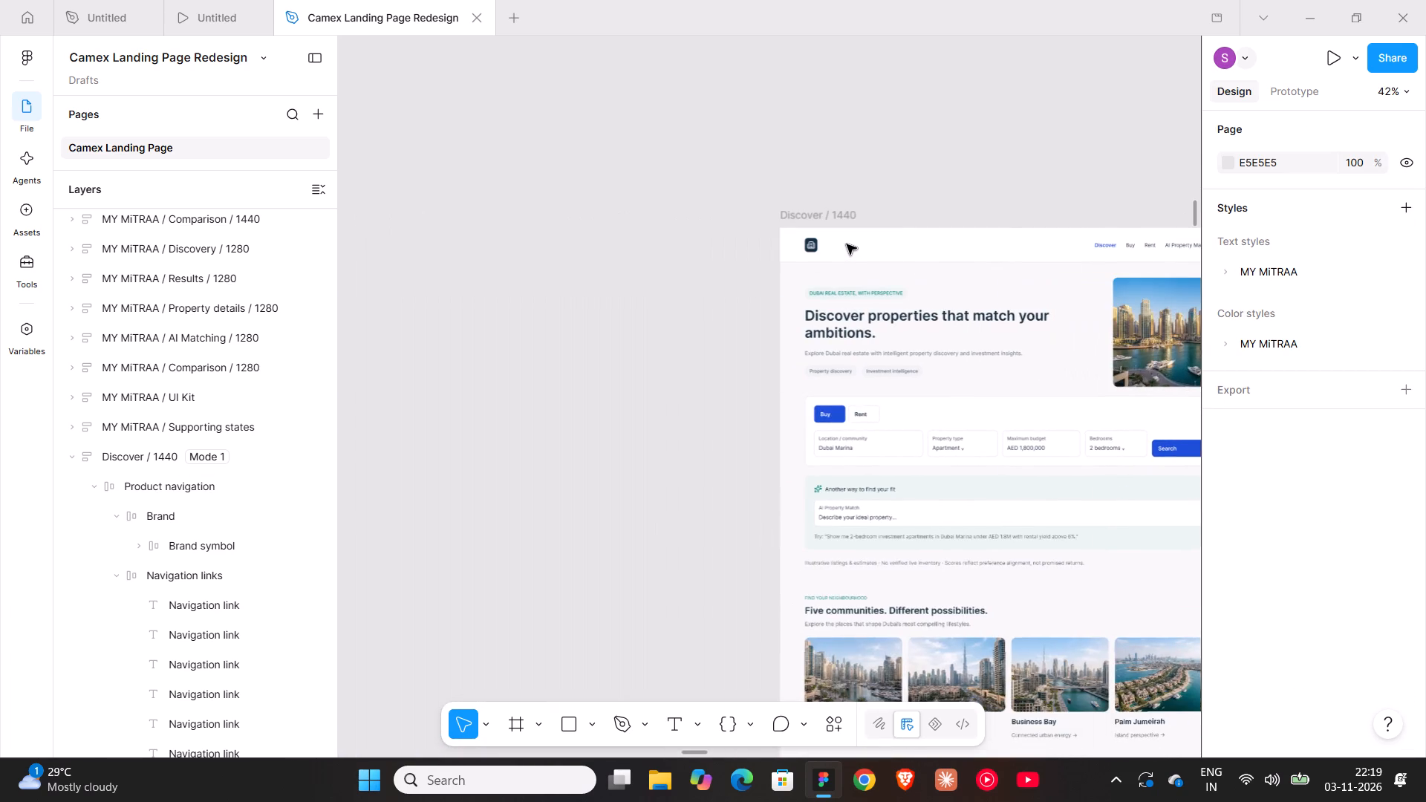
{"action": "scroll", "coordinate": [847, 244], "scroll_direction": "down", "scroll_amount": 6, "text": "shift"}
{"action": "scroll", "coordinate": [847, 244], "scroll_direction": "up", "scroll_amount": 1, "text": "shift"}
{"action": "scroll", "coordinate": [847, 244], "scroll_direction": "down", "scroll_amount": 8, "text": "shift"}
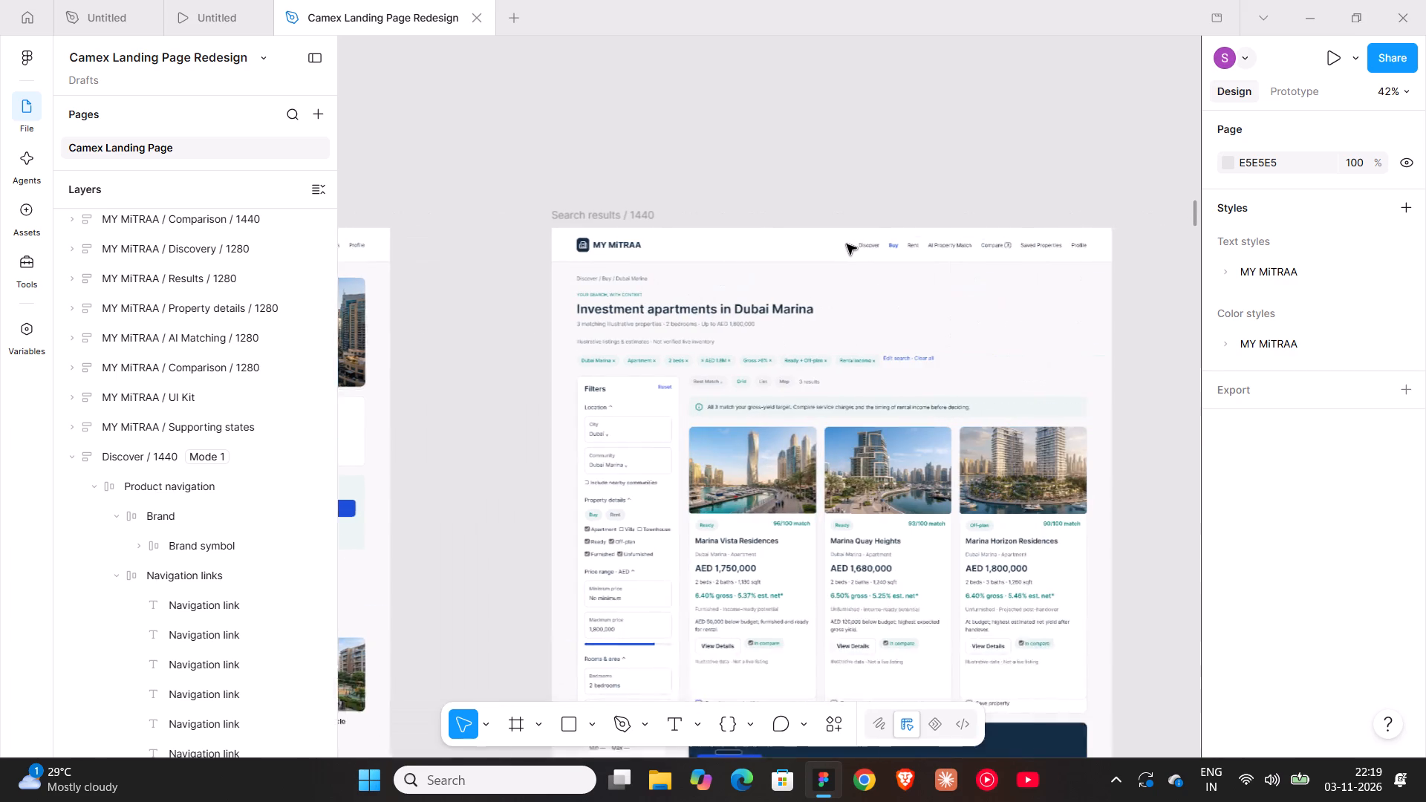
{"action": "scroll", "coordinate": [847, 244], "scroll_direction": "down", "scroll_amount": 7, "text": "shift"}
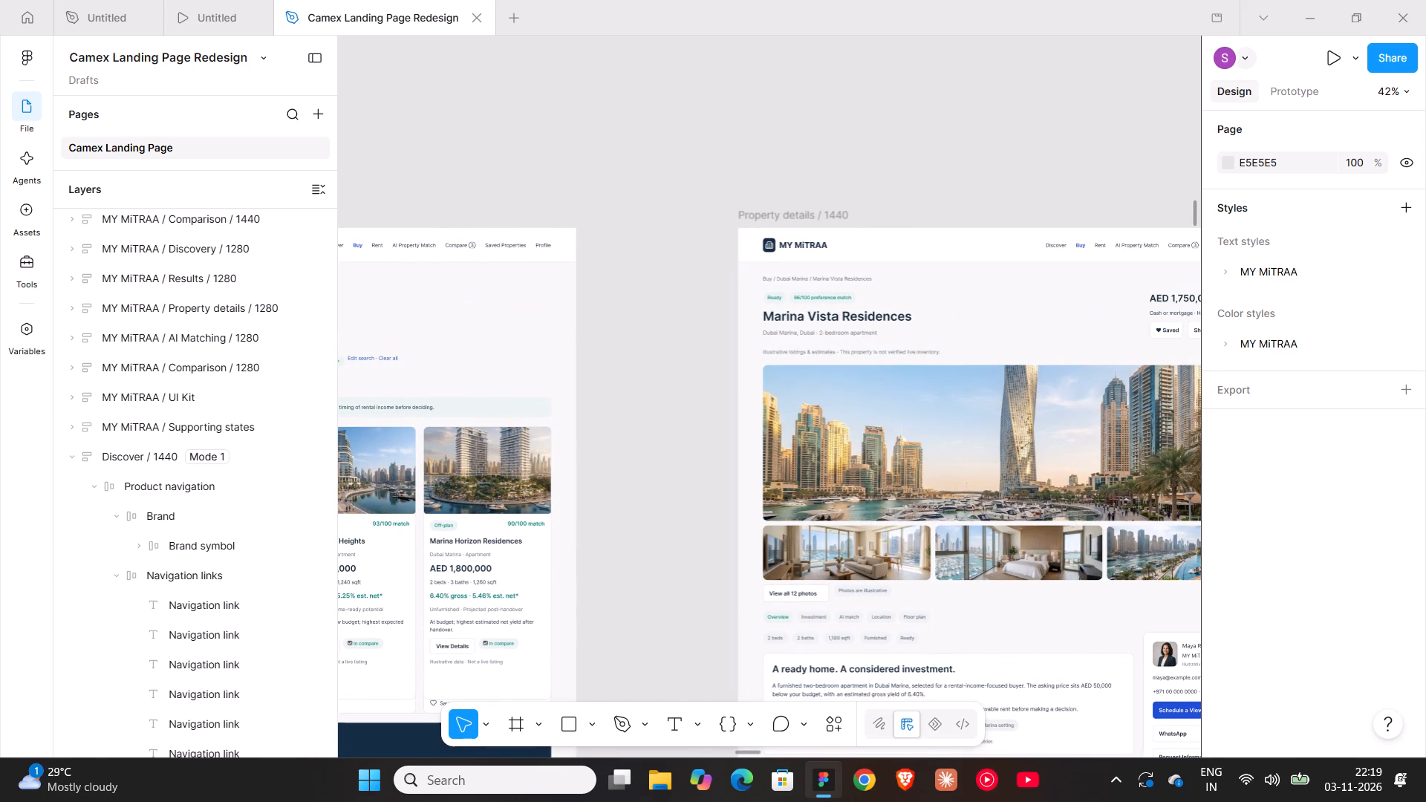
Switch to Chrome with the personal profile, search Google for 99acres, and open its official site in place of the search results.
{"action": "left_click", "coordinate": [860, 777]}
{"action": "left_click", "coordinate": [790, 391]}
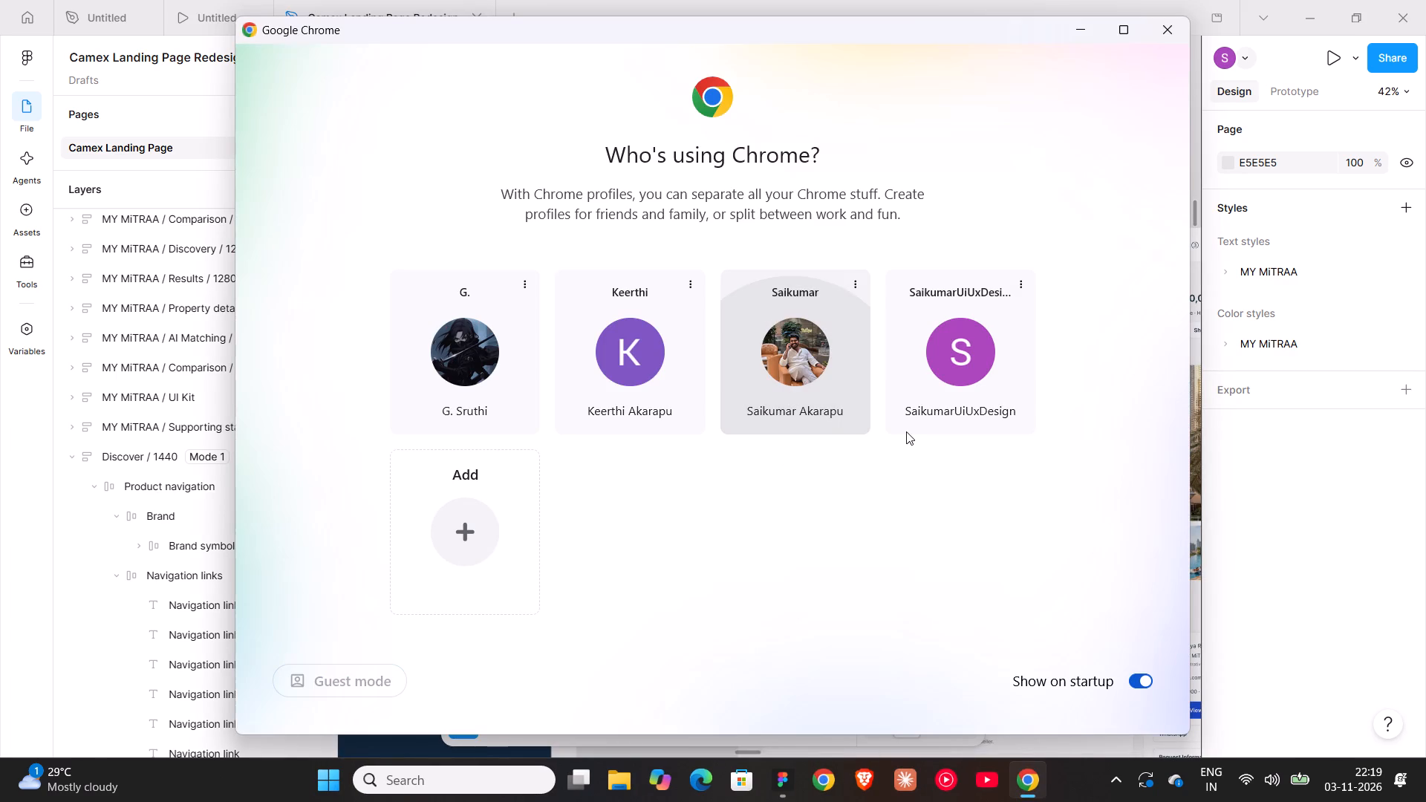
{"action": "type", "text": "99"}
{"action": "left_click", "coordinate": [814, 371]}
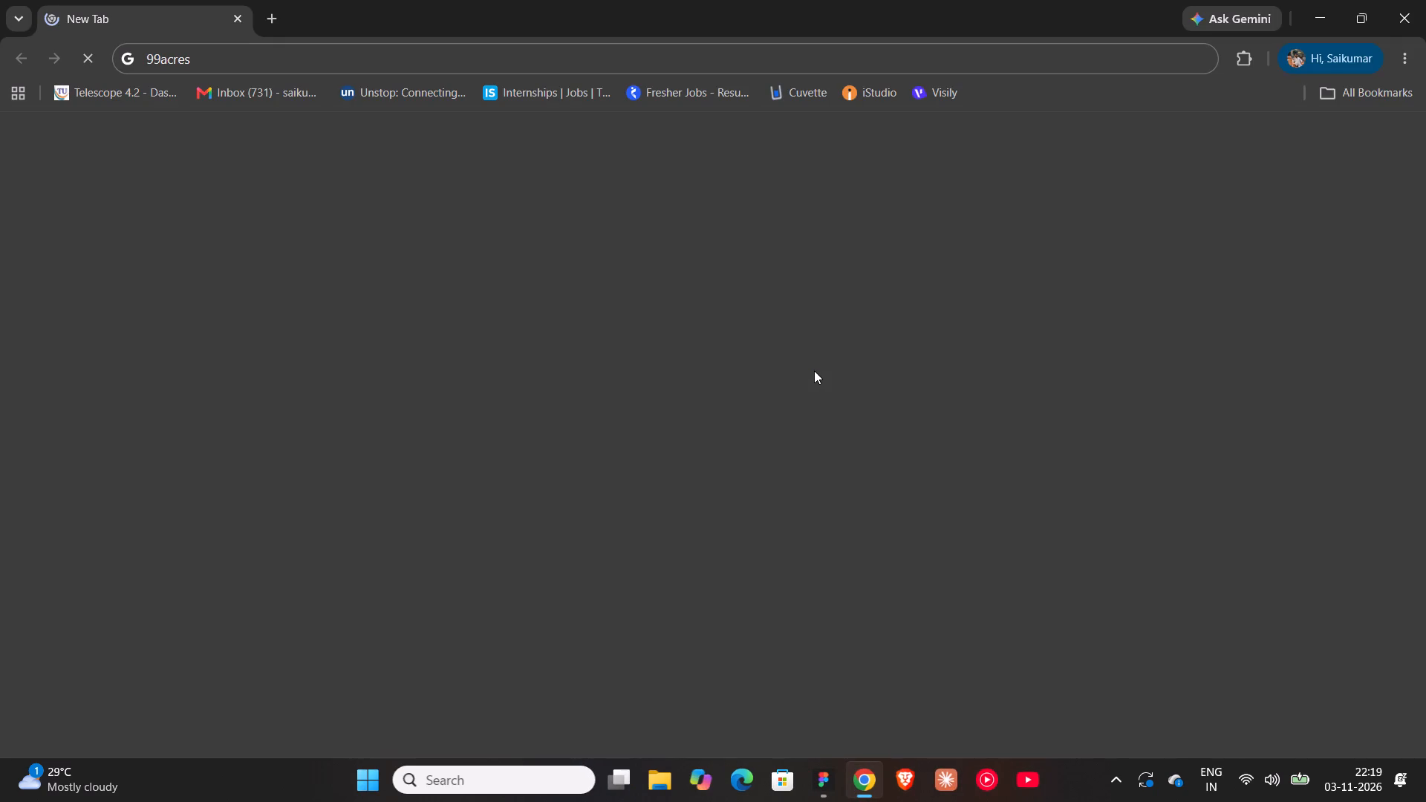
{"action": "key", "text": "Return"}
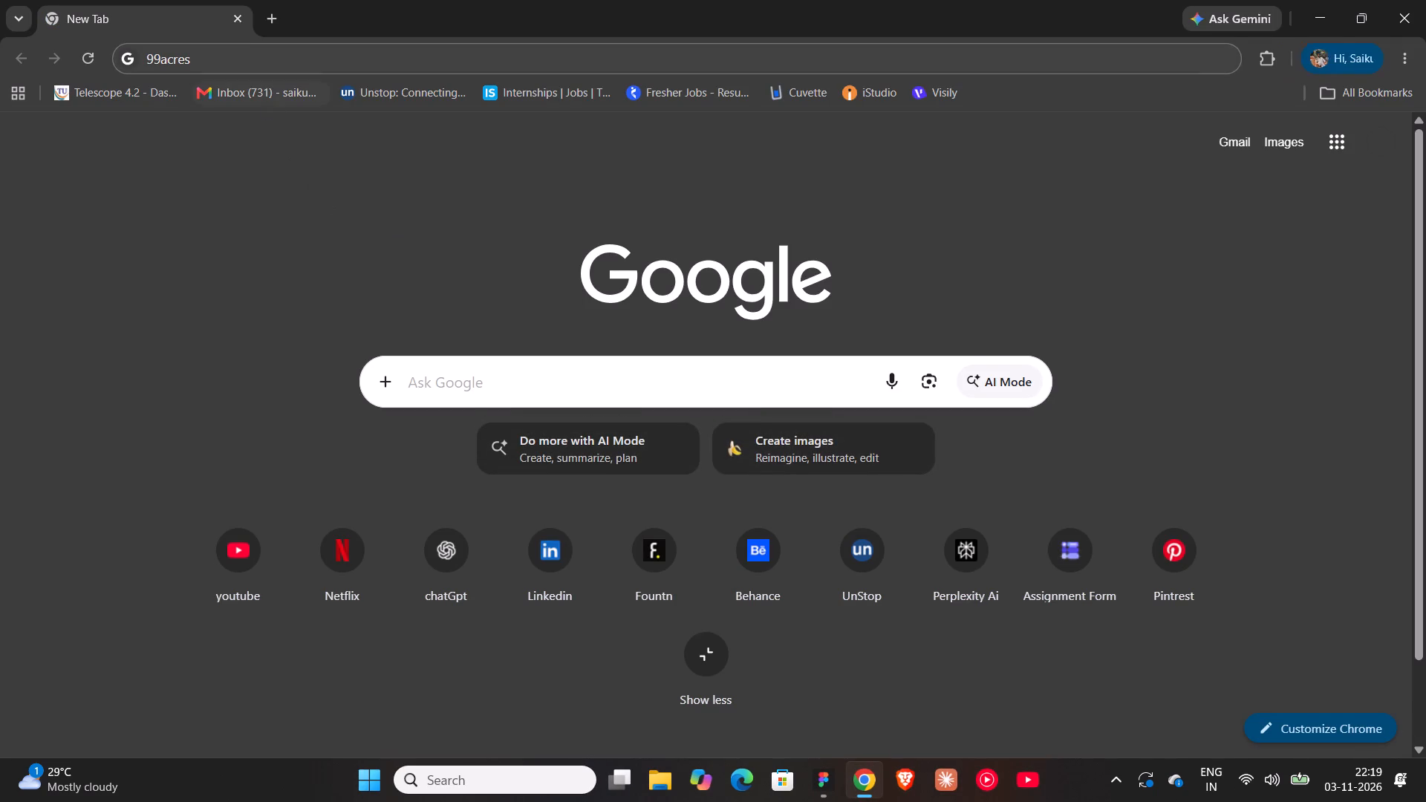
{"action": "left_click", "coordinate": [260, 60]}
{"action": "key", "text": "Return"}
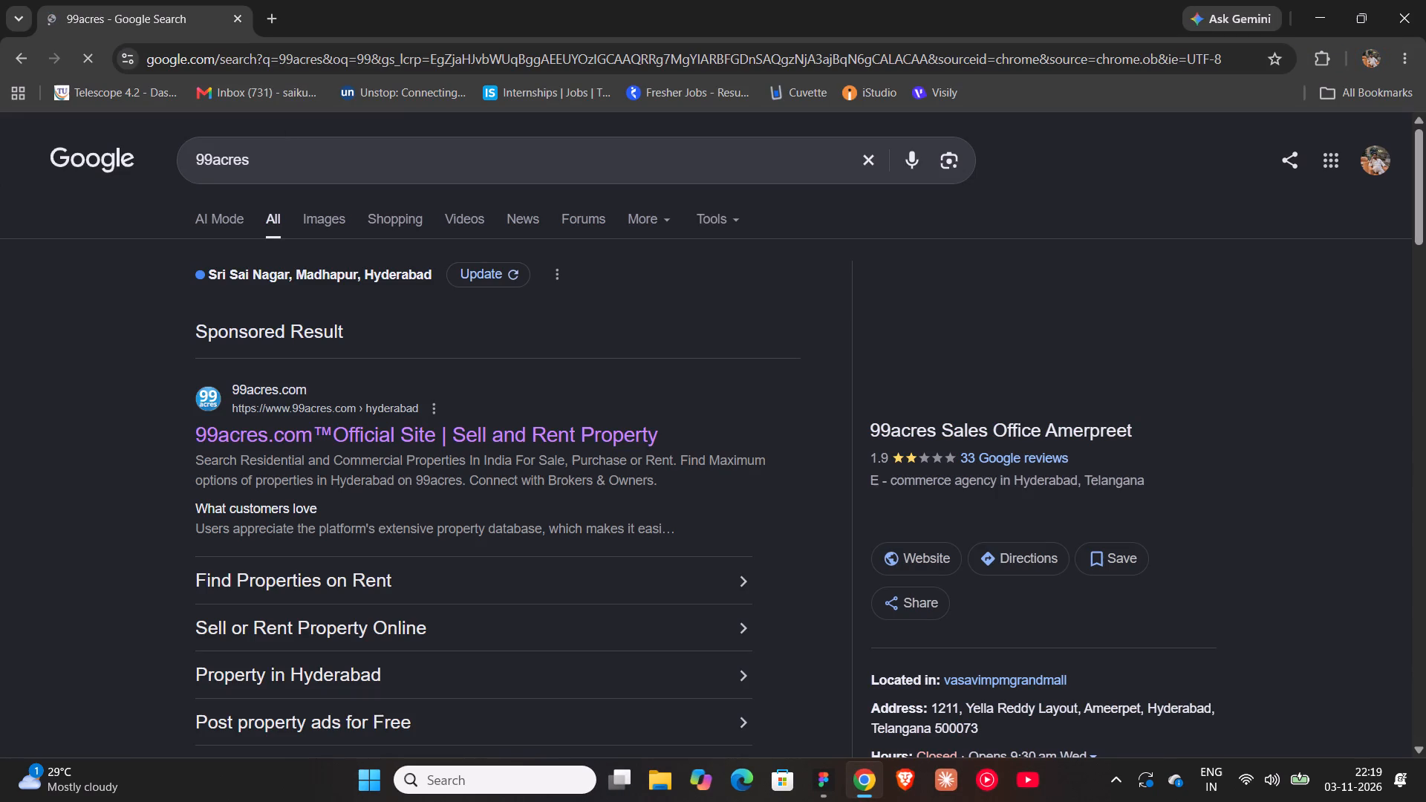
{"action": "left_click", "coordinate": [312, 457]}
{"action": "left_click", "coordinate": [323, 437]}
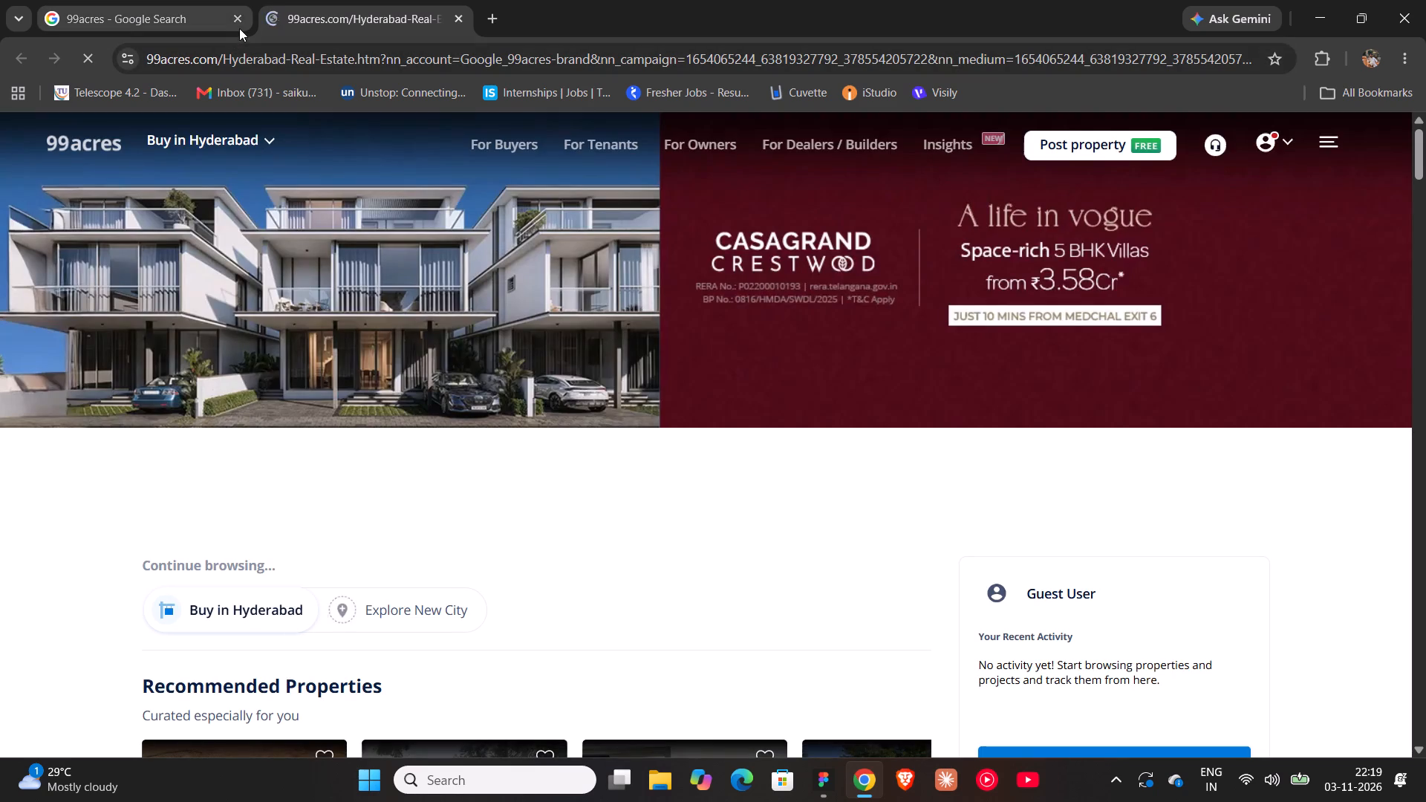
{"action": "left_click", "coordinate": [240, 27]}
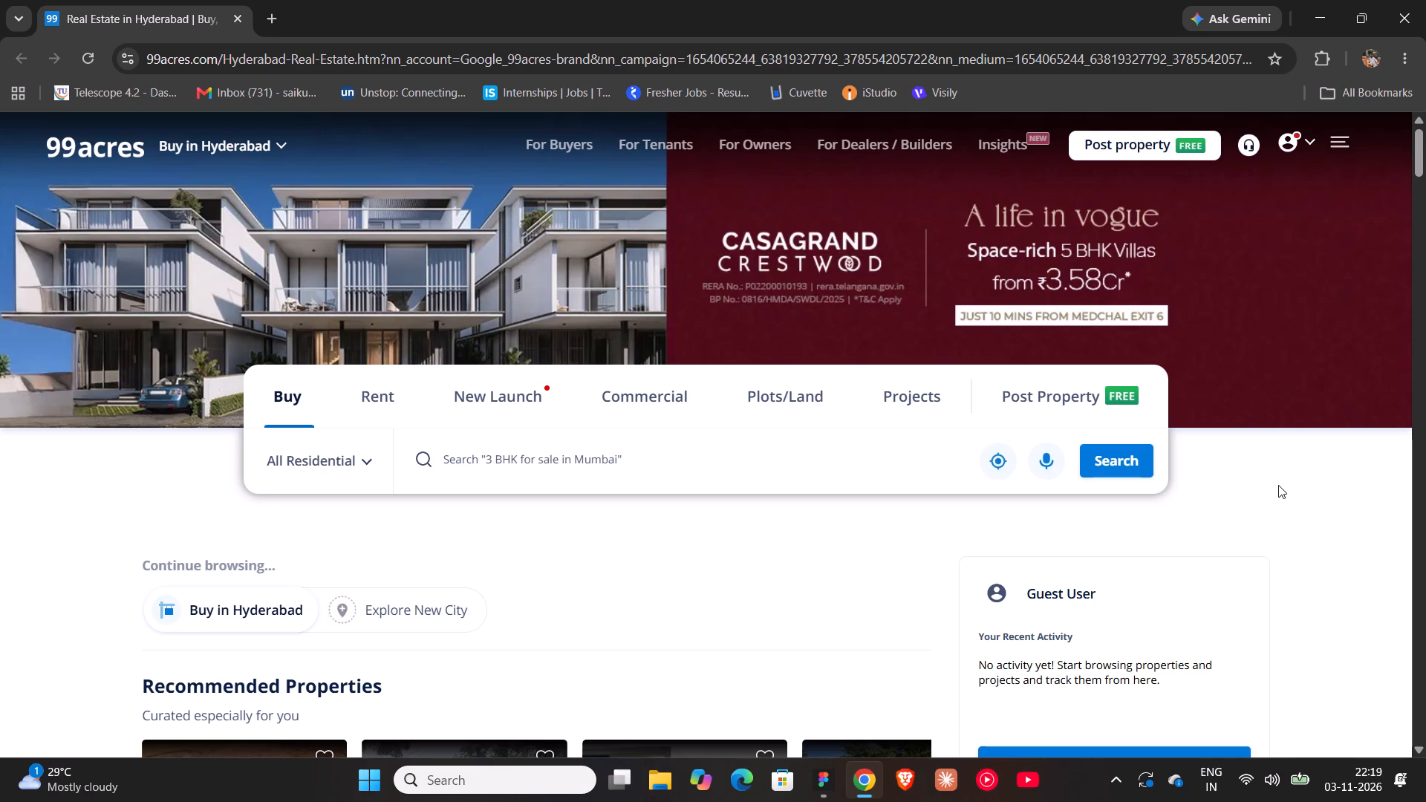
Examine the 99acres Hyderabad home page, including its header, search area, recommended properties and account menu.
{"action": "scroll", "coordinate": [1197, 500], "scroll_direction": "down", "scroll_amount": 1}
{"action": "scroll", "coordinate": [1407, 460], "scroll_direction": "down", "scroll_amount": 2}
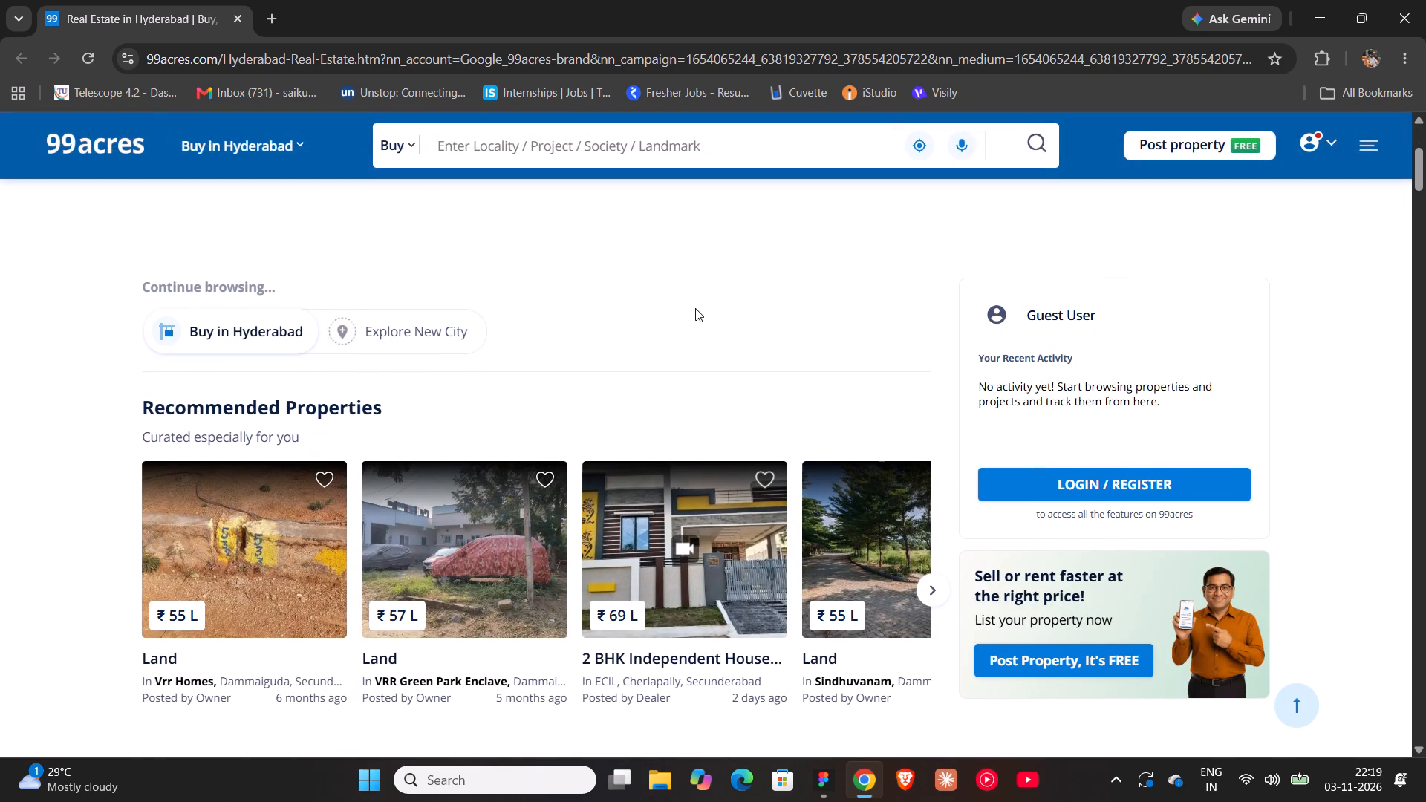
{"action": "scroll", "coordinate": [695, 308], "scroll_direction": "up", "scroll_amount": 3}
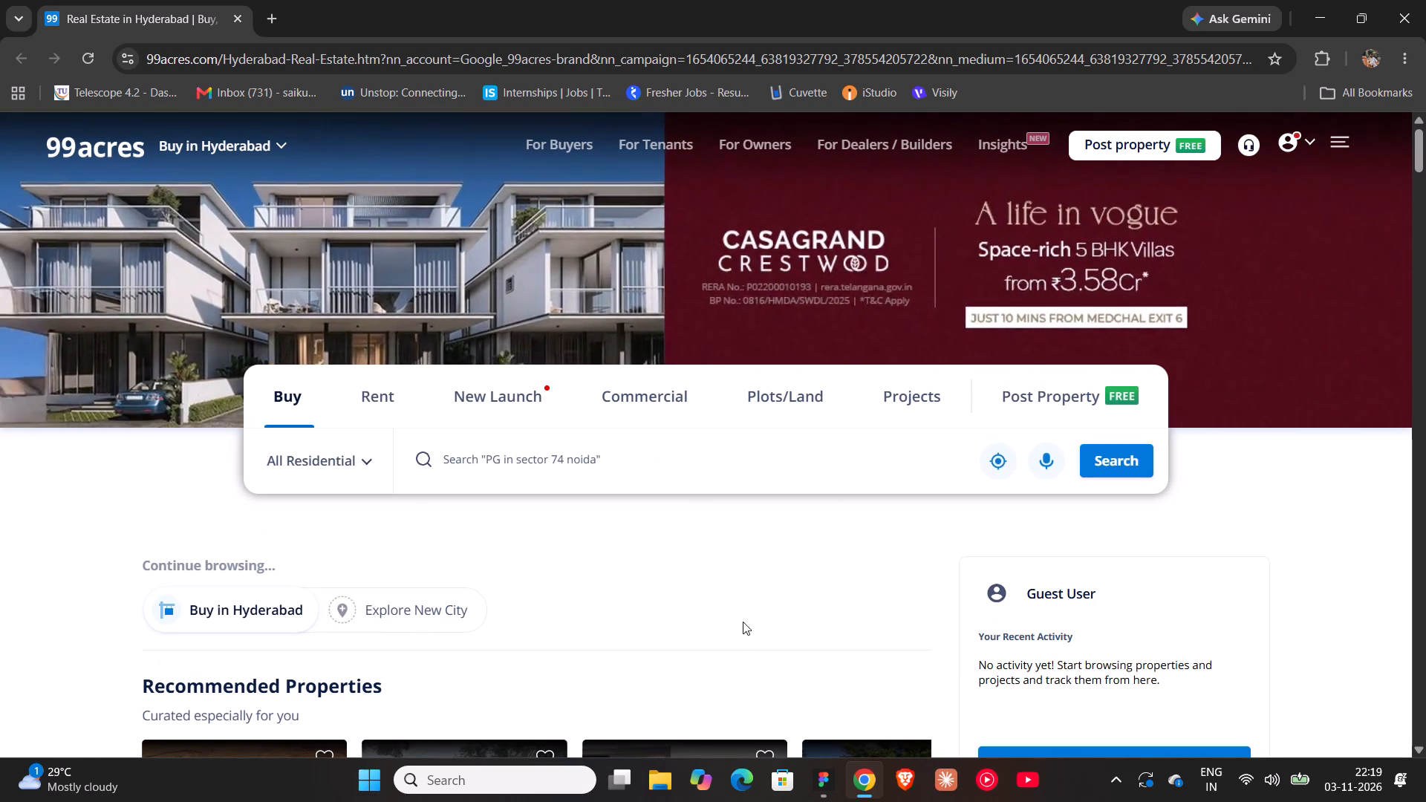
{"action": "scroll", "coordinate": [756, 448], "scroll_direction": "down", "scroll_amount": 14}
{"action": "scroll", "coordinate": [756, 448], "scroll_direction": "up", "scroll_amount": 9}
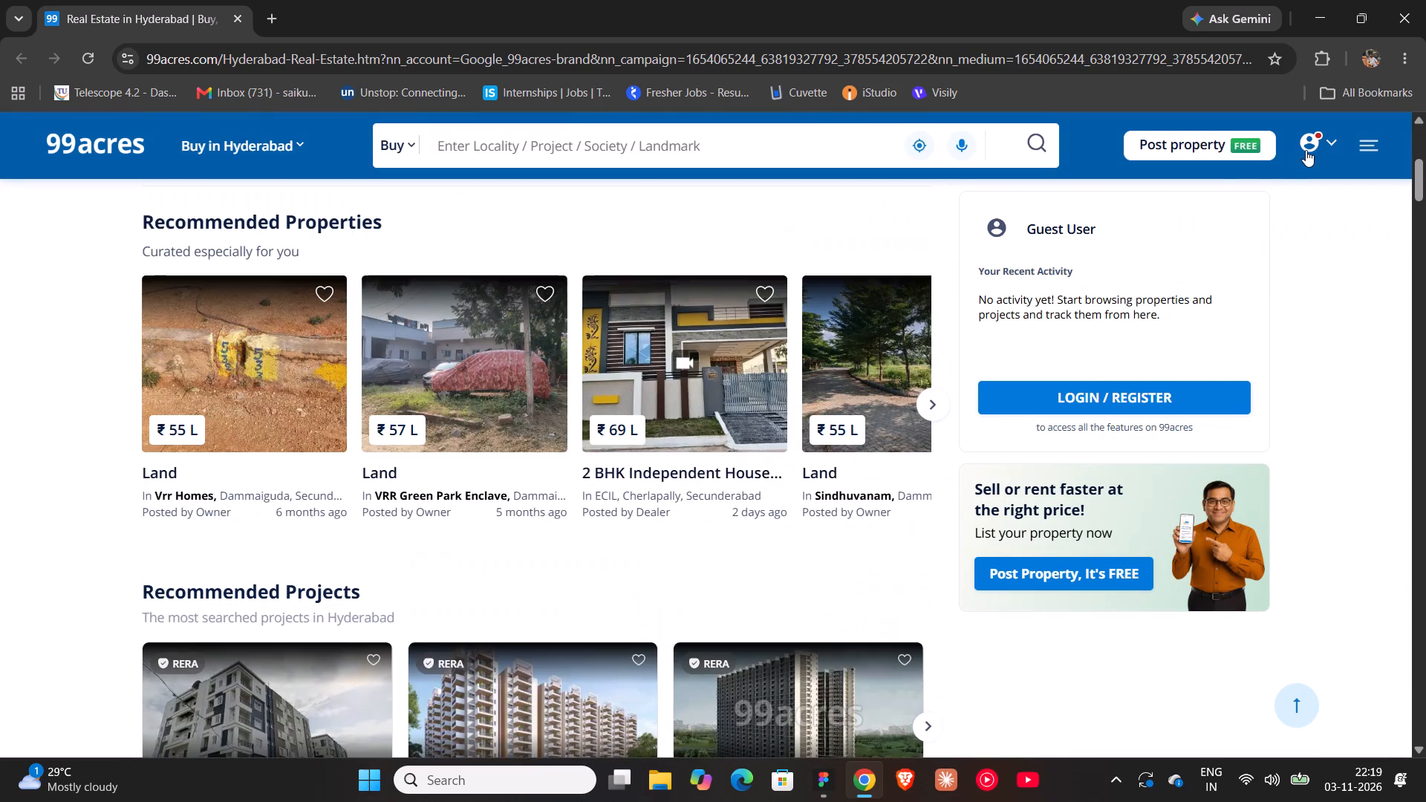
{"action": "left_click", "coordinate": [1307, 146]}
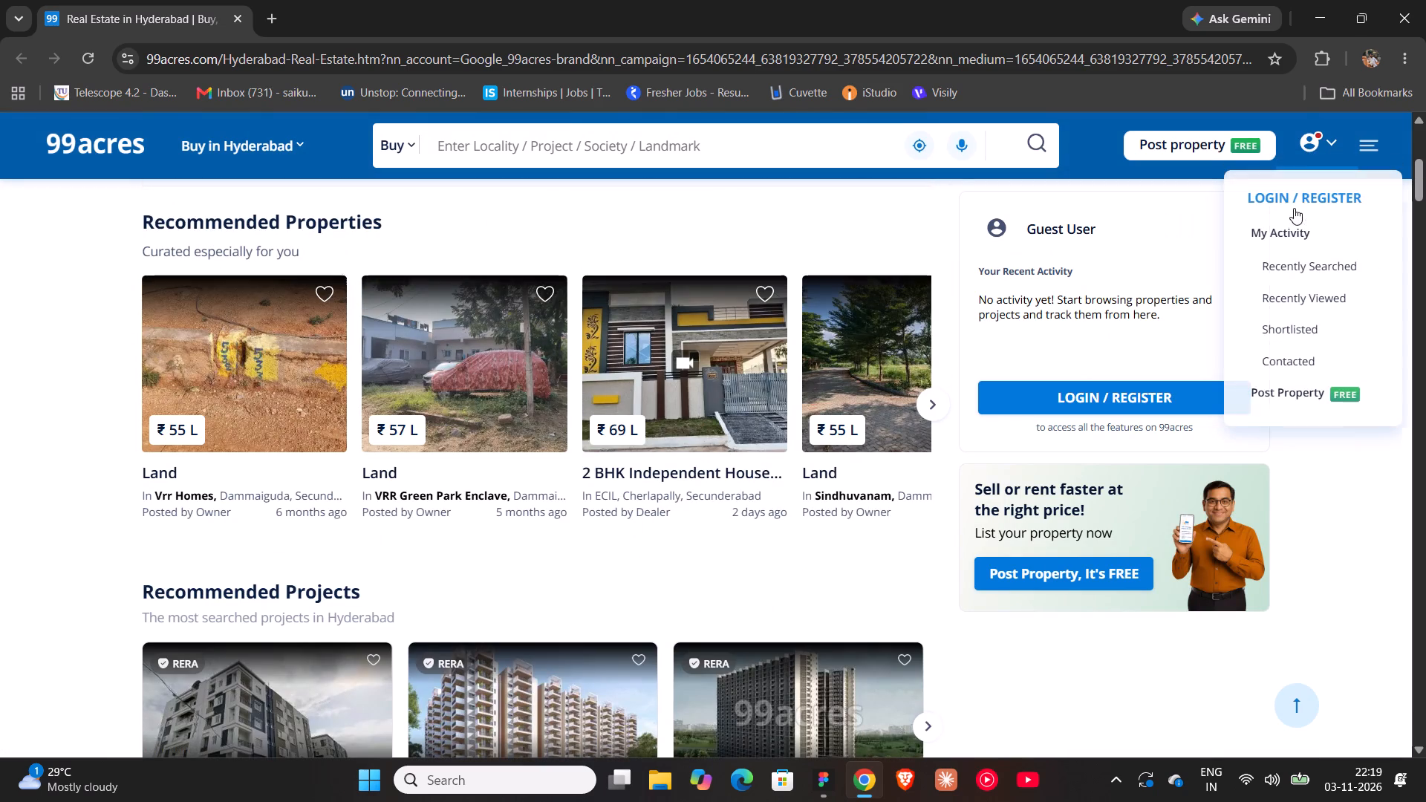
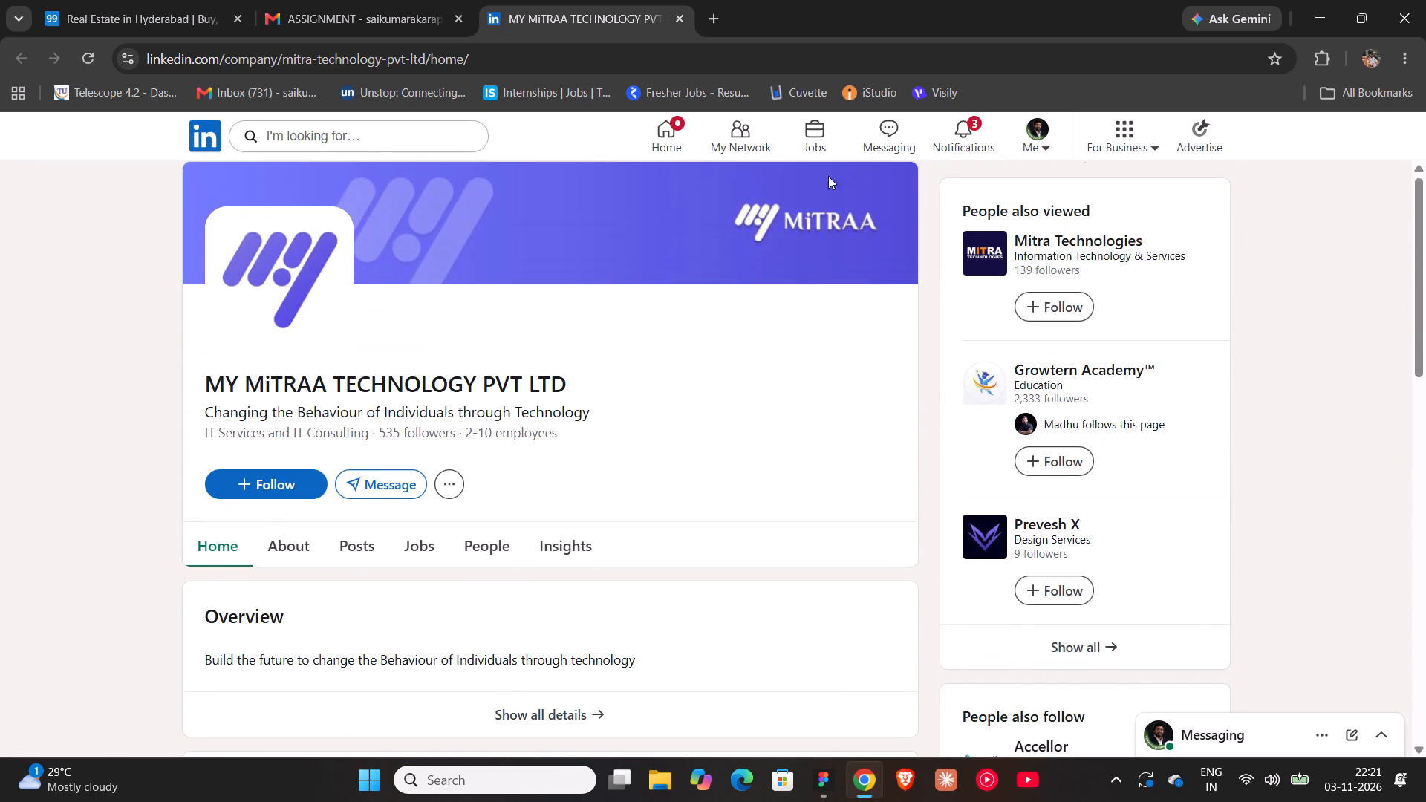
Open the Hopsiko UX Case Study post from the LinkedIn notifications and look through it down to its comments area.
{"action": "left_click", "coordinate": [971, 125]}
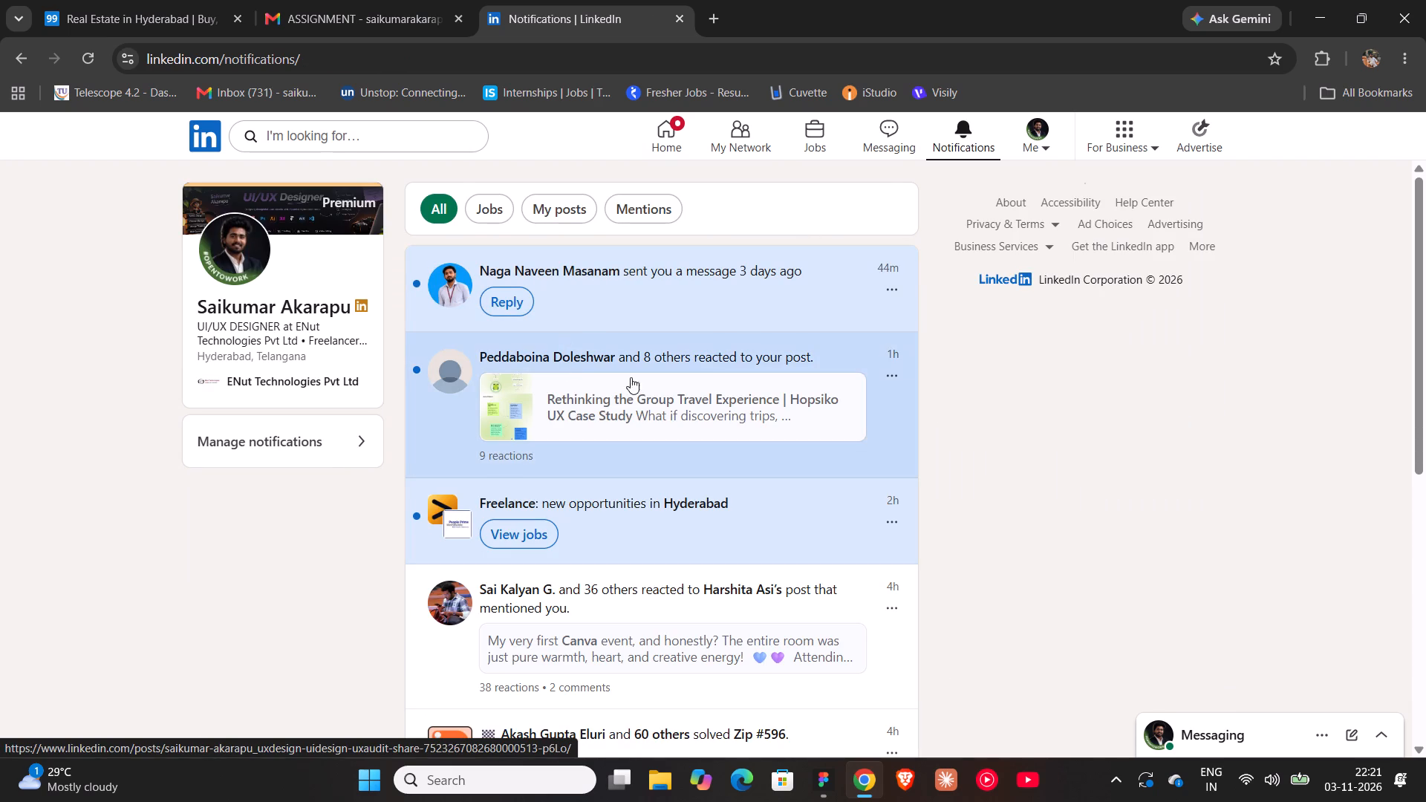
{"action": "left_click", "coordinate": [706, 362]}
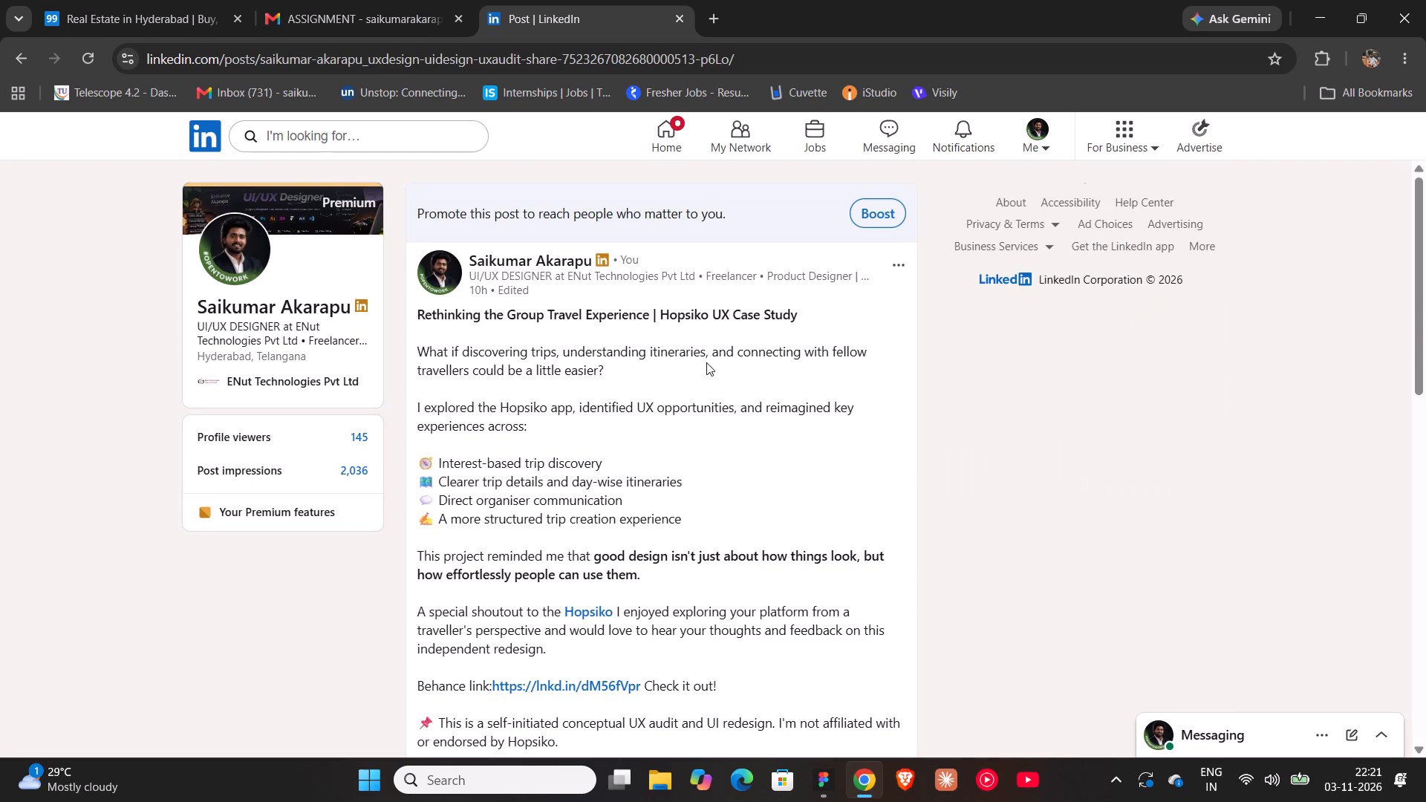
{"action": "scroll", "coordinate": [558, 378], "scroll_direction": "down", "scroll_amount": 13}
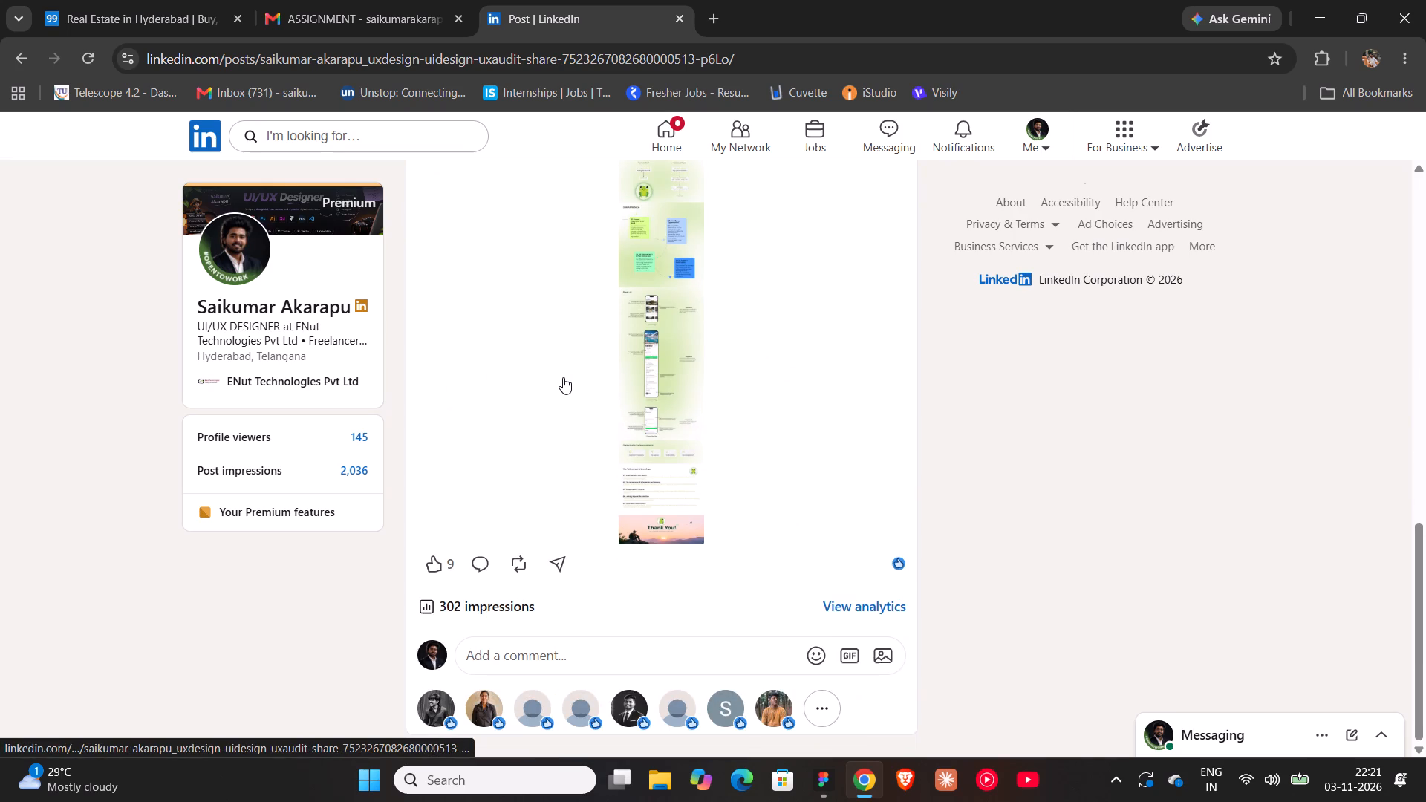
Review the published Hopsiko UX case study post on LinkedIn, from its images back to the opening text.
{"action": "scroll", "coordinate": [564, 377], "scroll_direction": "down", "scroll_amount": 1}
{"action": "scroll", "coordinate": [564, 377], "scroll_direction": "up", "scroll_amount": 6}
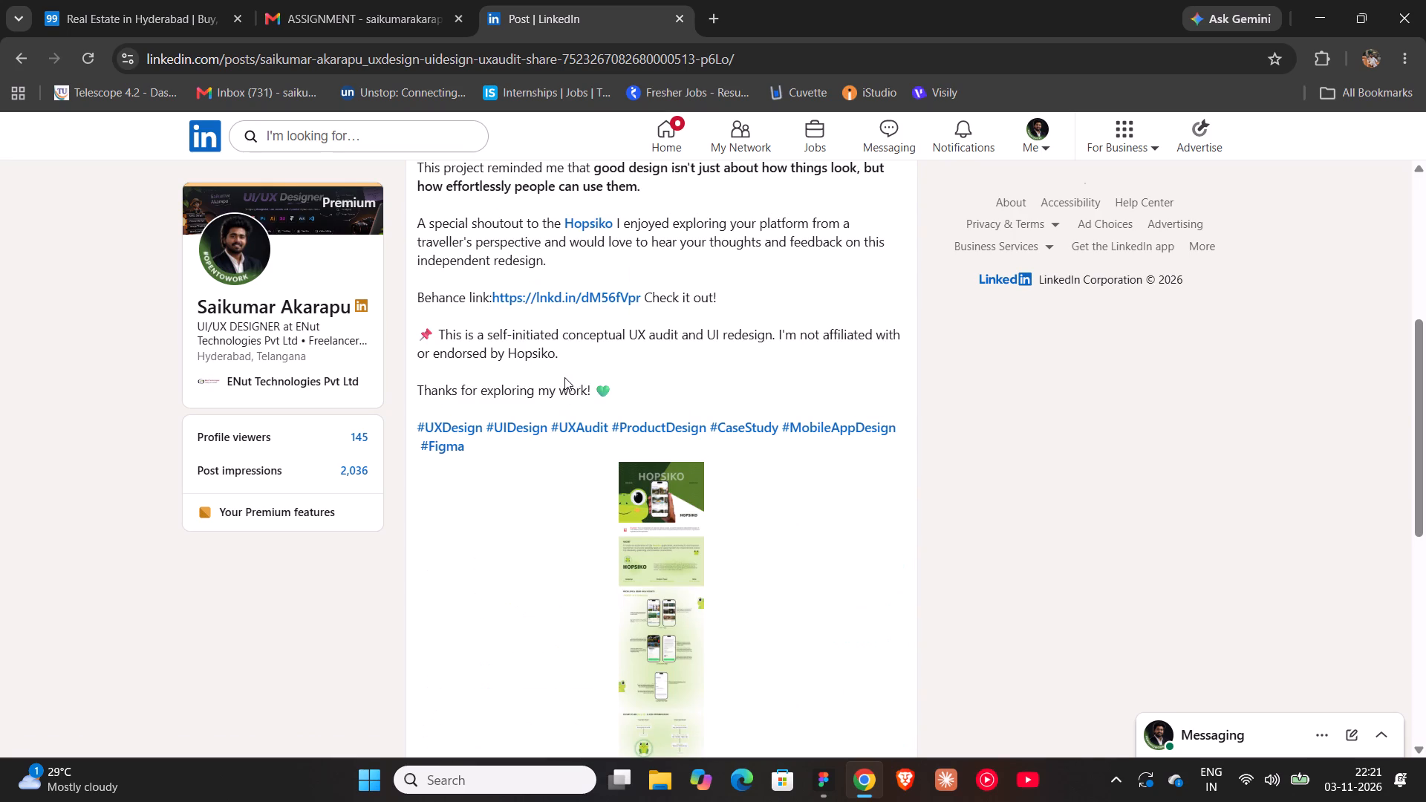
{"action": "scroll", "coordinate": [564, 377], "scroll_direction": "up", "scroll_amount": 3}
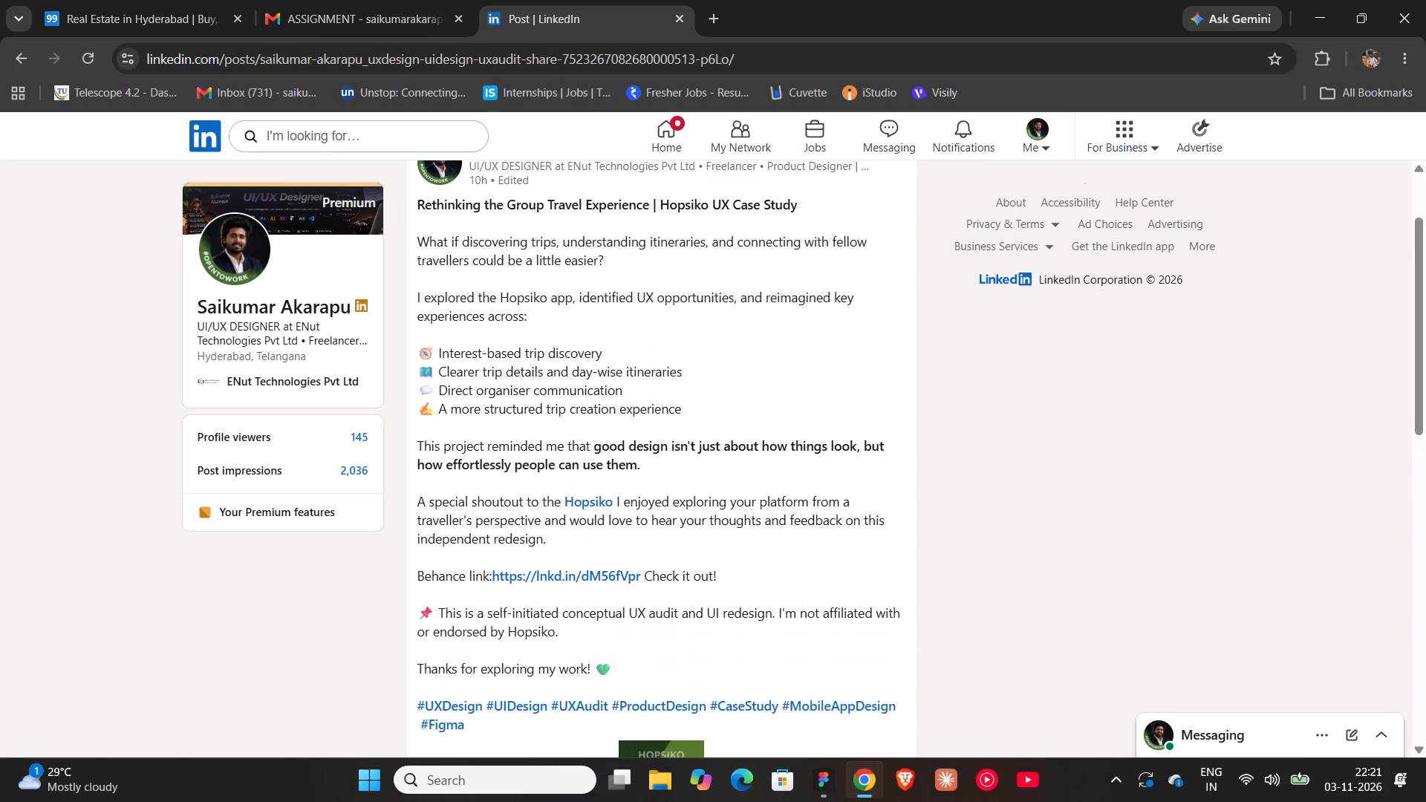
{"action": "scroll", "coordinate": [564, 377], "scroll_direction": "up", "scroll_amount": 3}
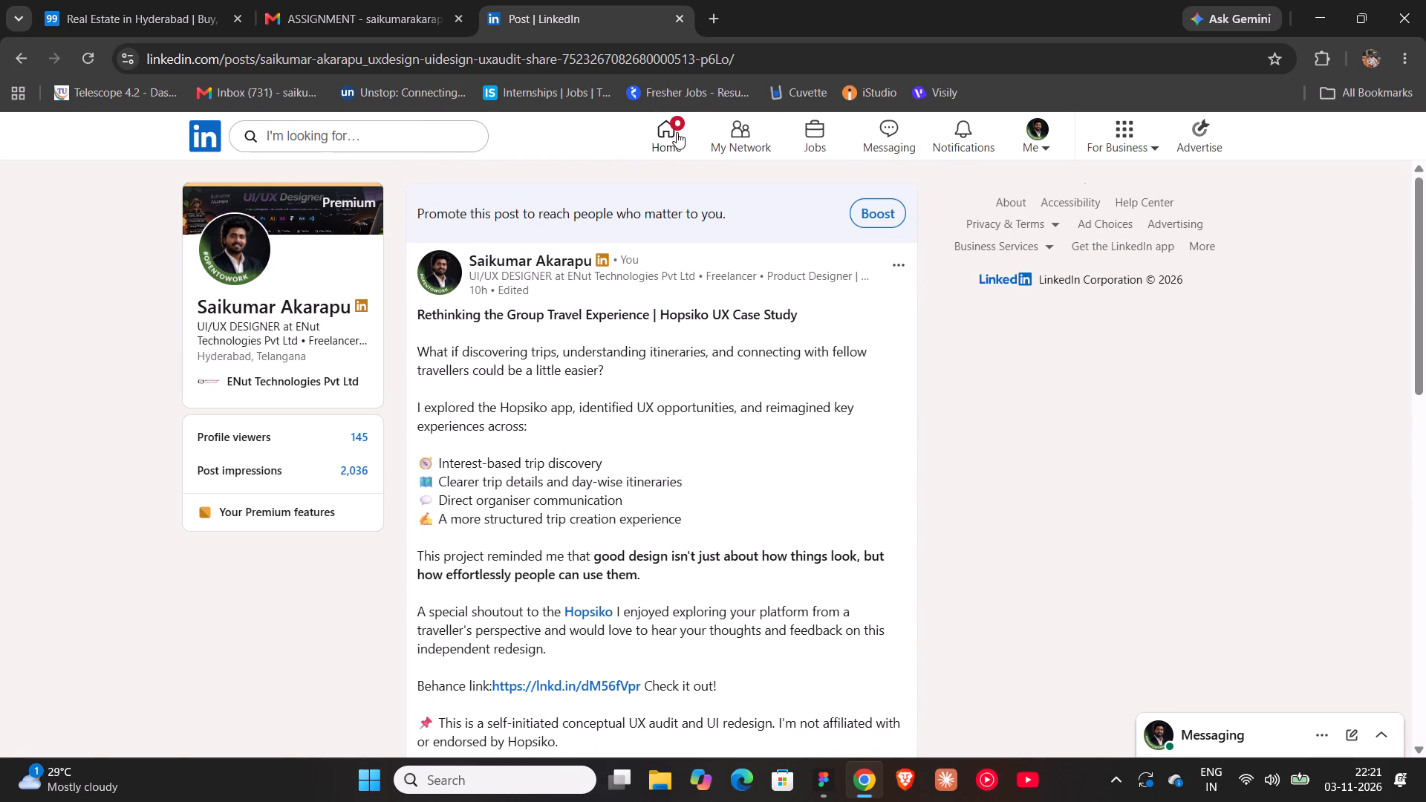
Go to the LinkedIn home feed and like the first post, about the Canva Community Labs event in Hyderabad.
{"action": "left_click", "coordinate": [677, 131]}
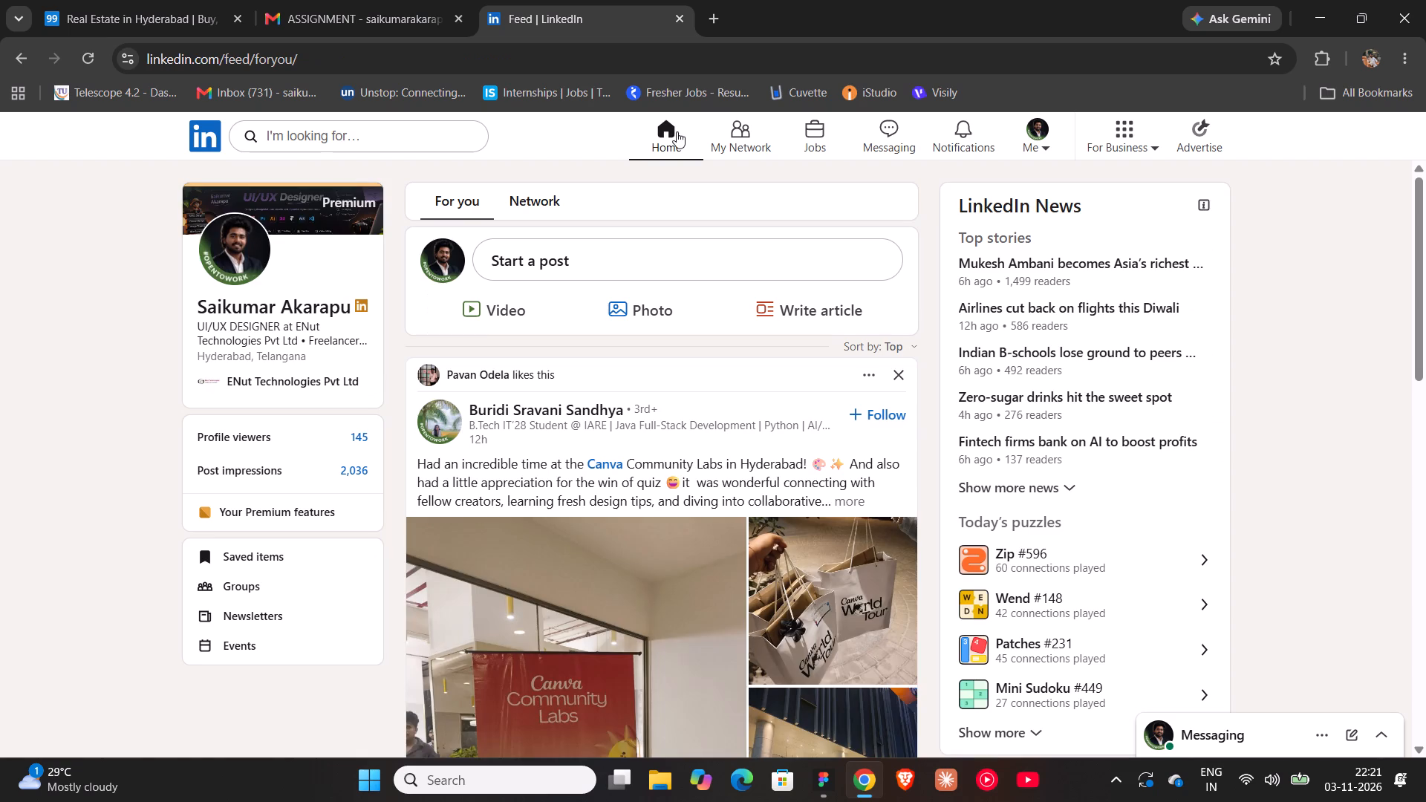
{"action": "scroll", "coordinate": [633, 518], "scroll_direction": "down", "scroll_amount": 4}
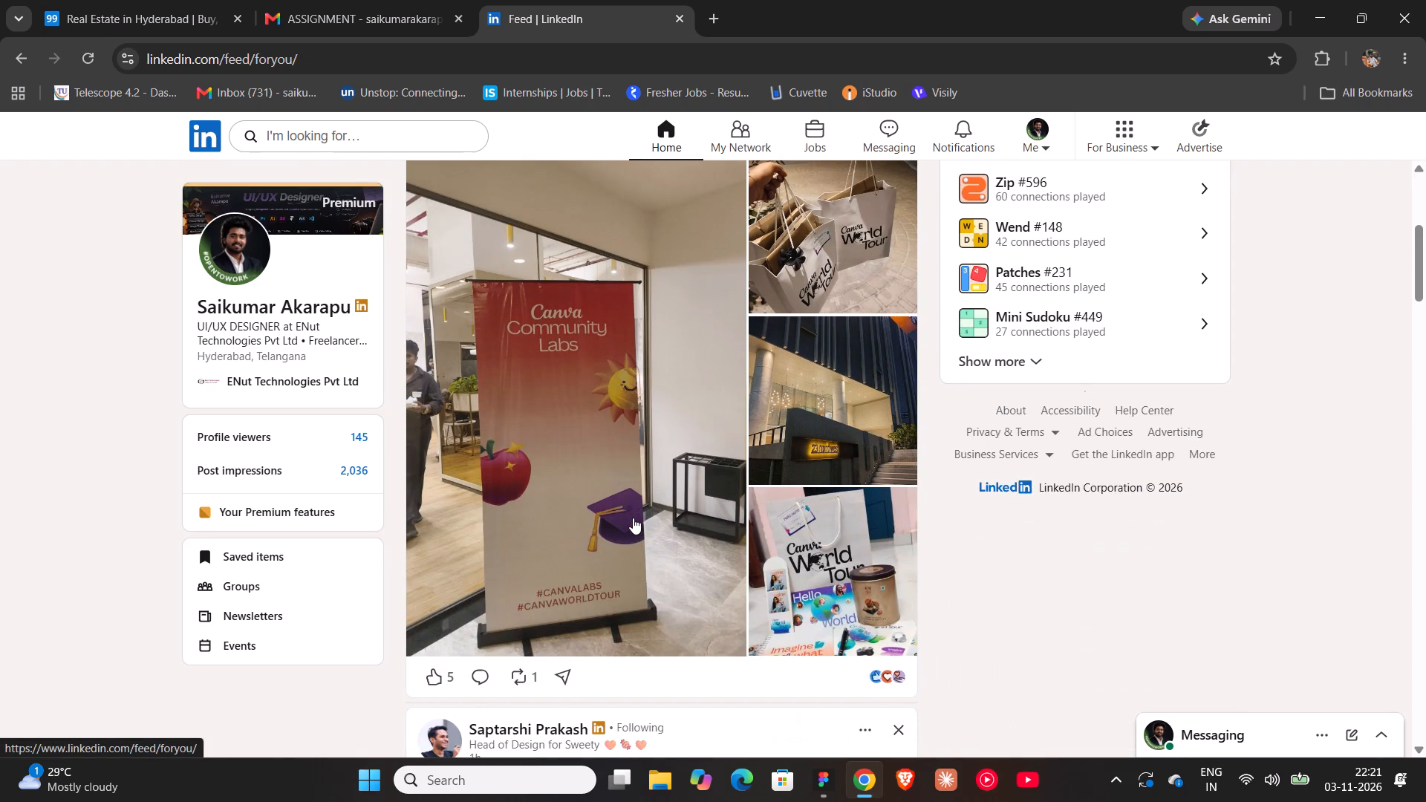
{"action": "left_click", "coordinate": [443, 682]}
Open the profile of the Canva Community Labs post's author and look through their recent activity posts.
{"action": "scroll", "coordinate": [512, 478], "scroll_direction": "up", "scroll_amount": 4}
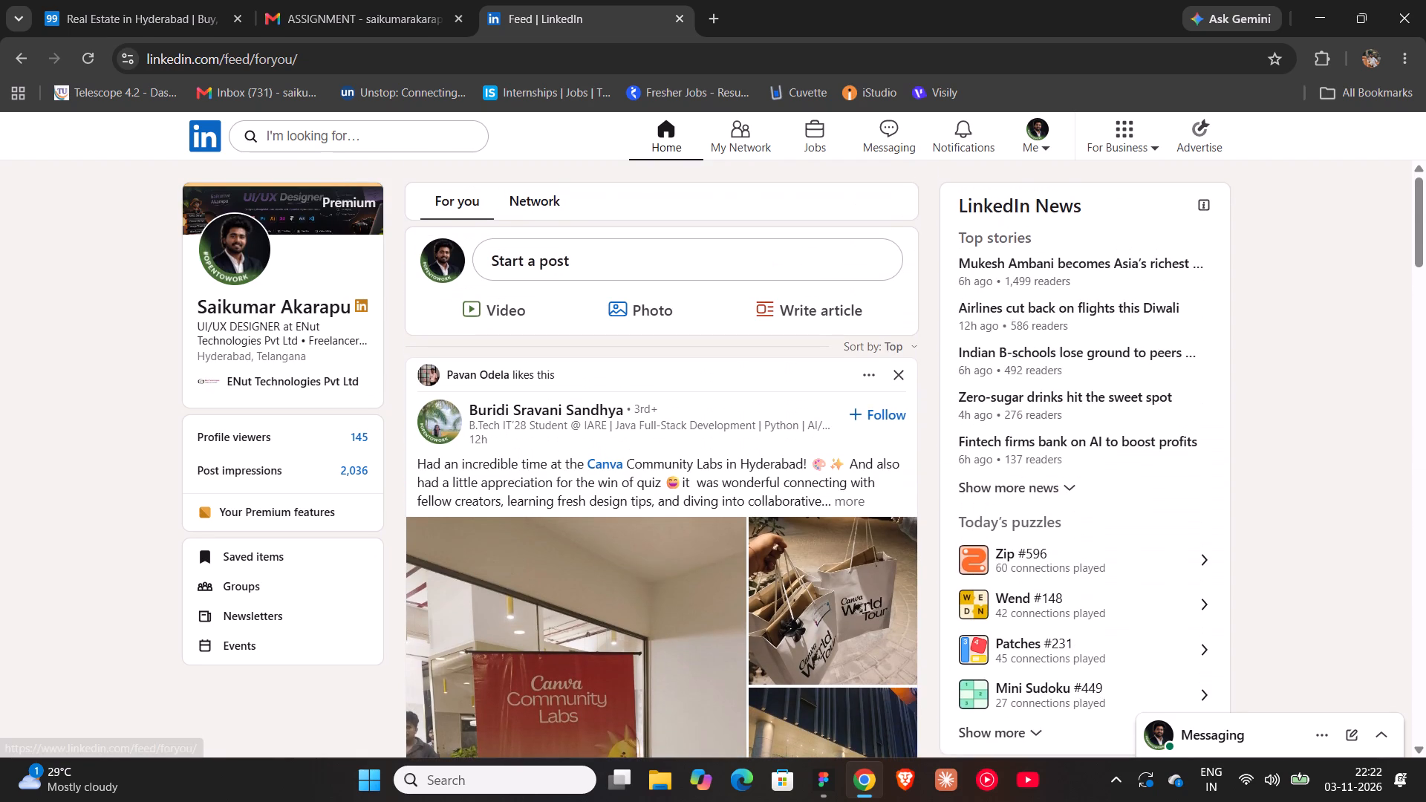
{"action": "left_click", "coordinate": [508, 408]}
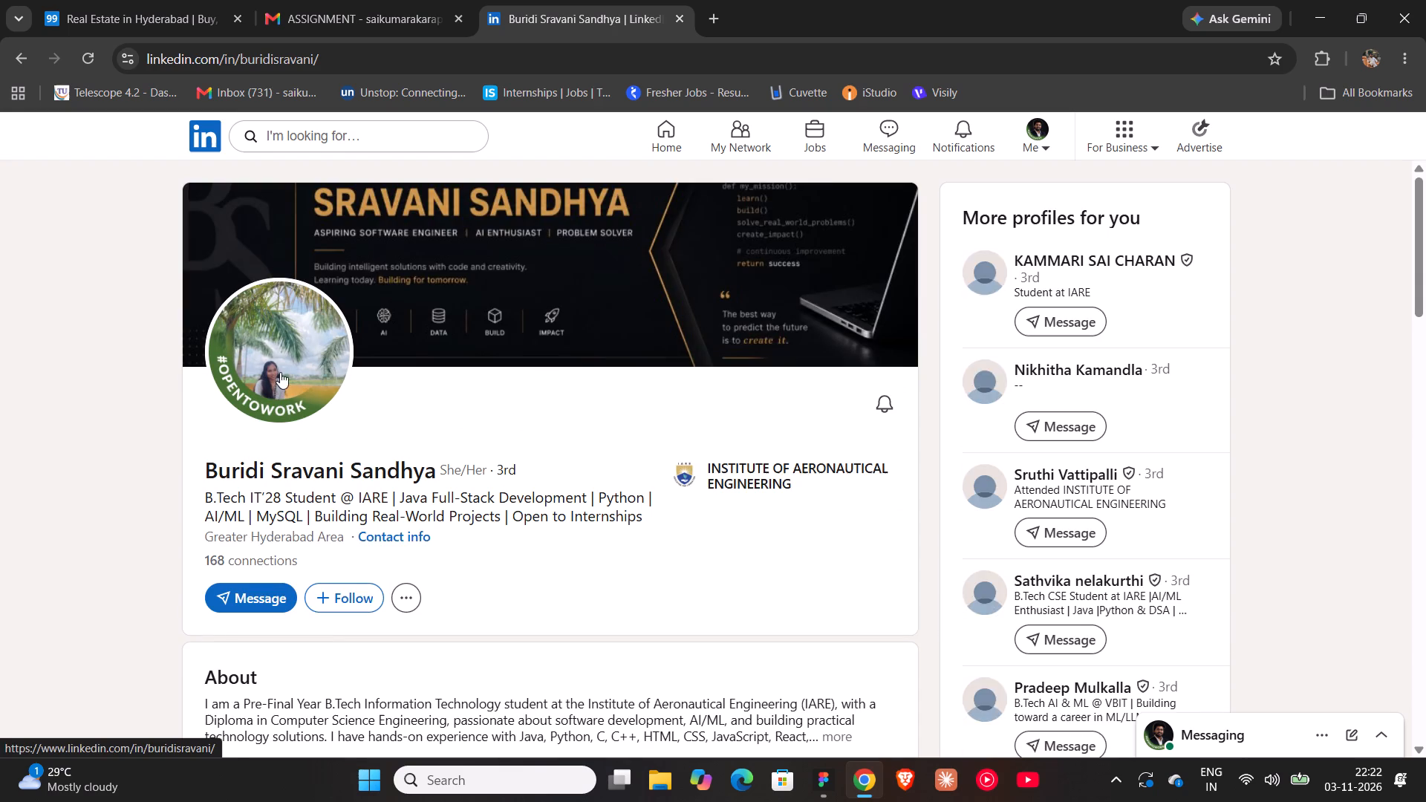
{"action": "scroll", "coordinate": [368, 376], "scroll_direction": "down", "scroll_amount": 7}
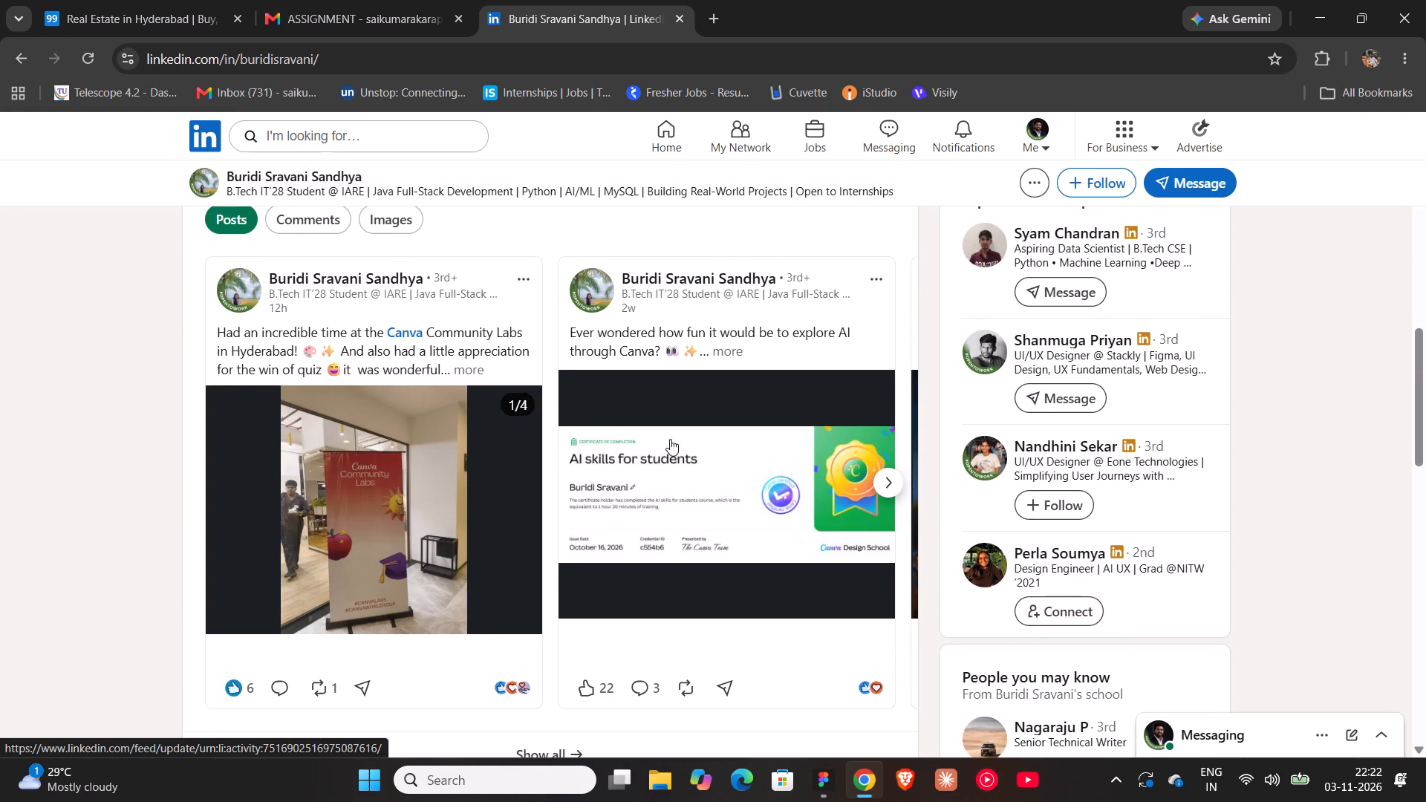
{"action": "left_click", "coordinate": [888, 477]}
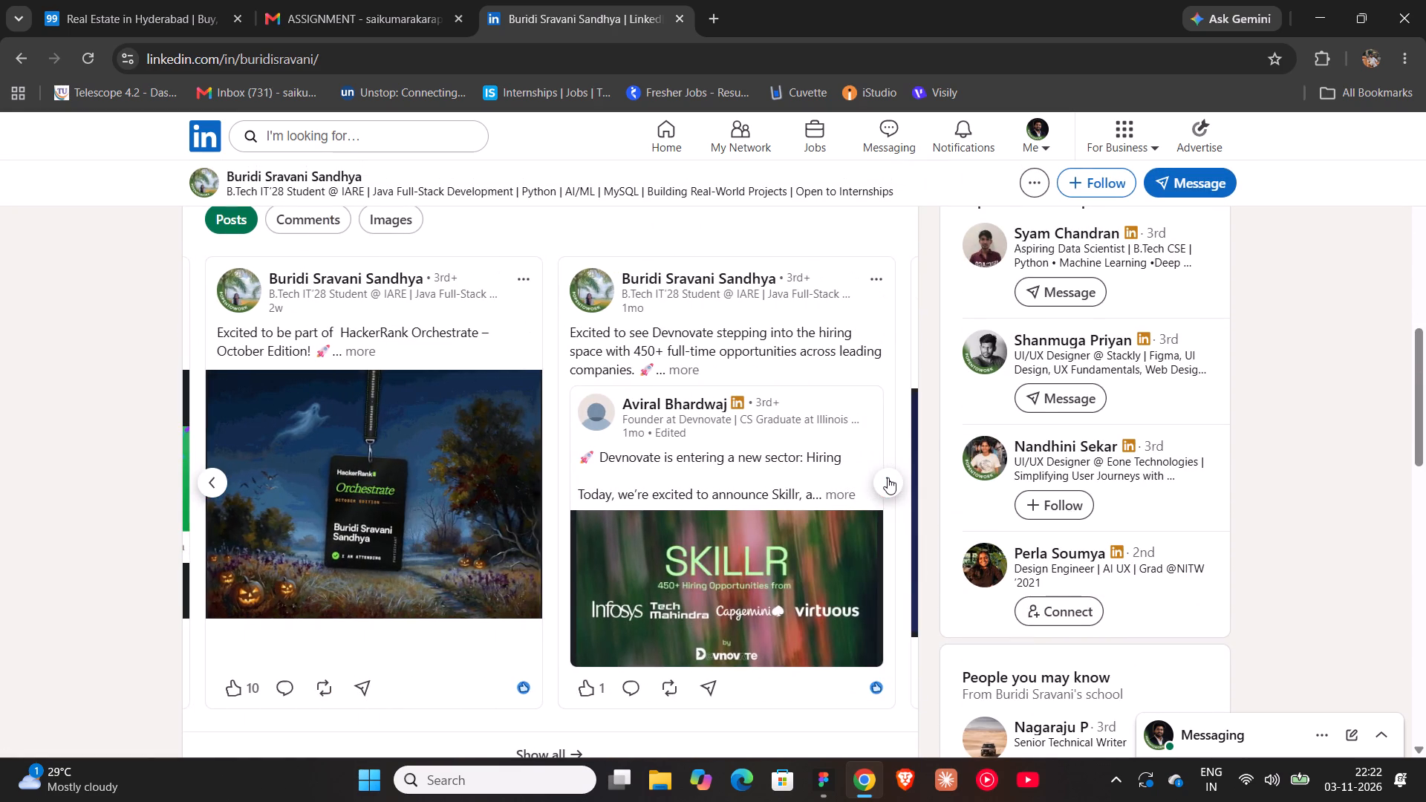
{"action": "left_click", "coordinate": [888, 477]}
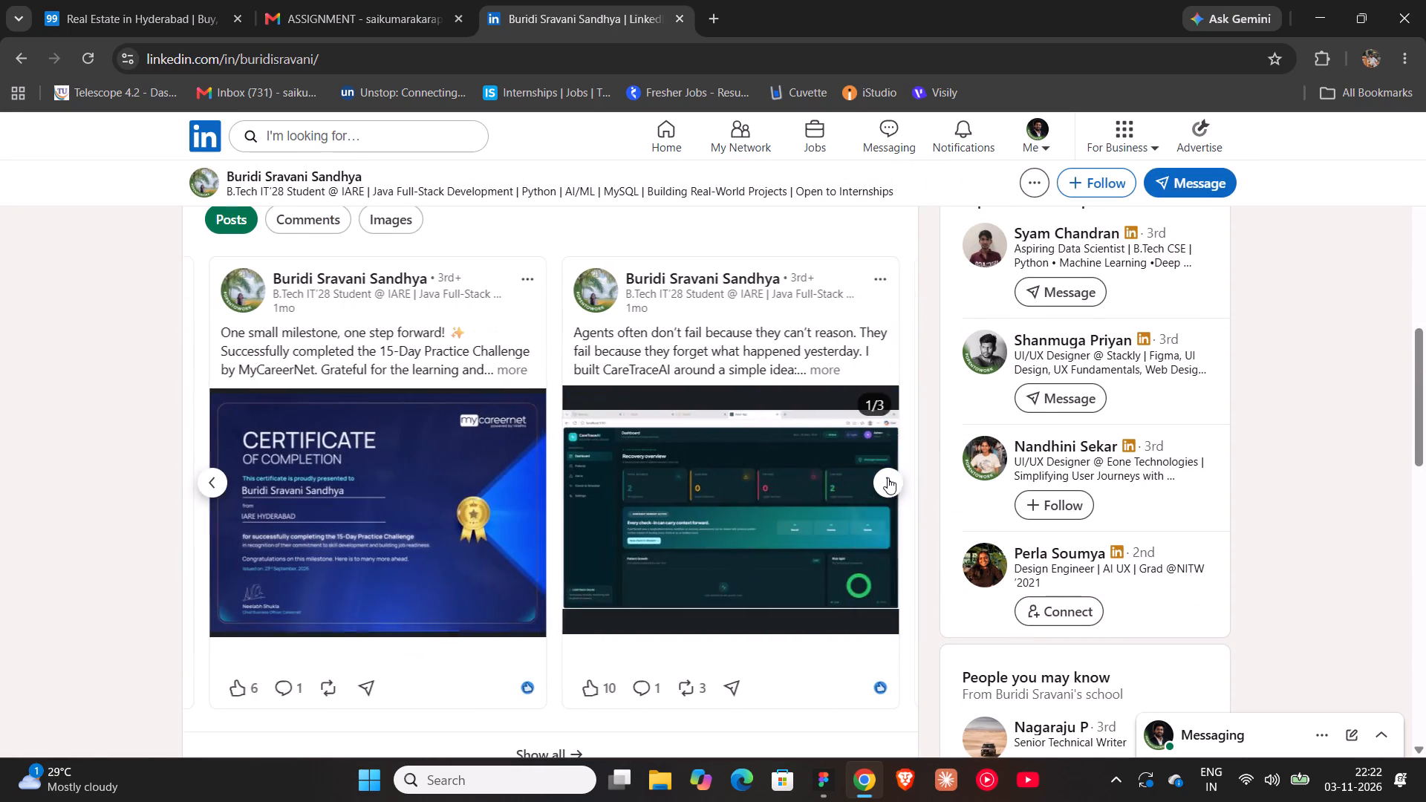
{"action": "left_click", "coordinate": [888, 477]}
{"action": "left_click", "coordinate": [888, 477]}
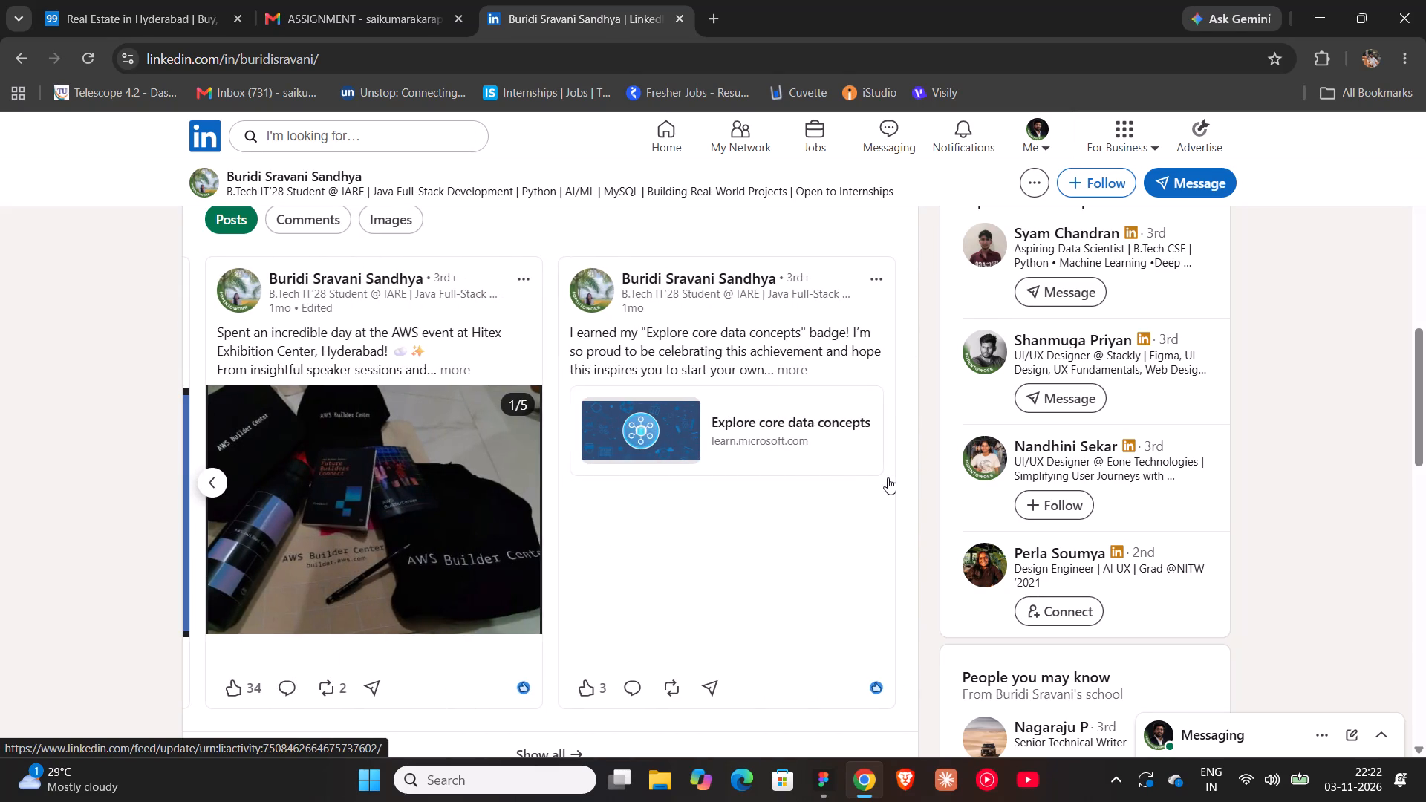
{"action": "left_click", "coordinate": [888, 477]}
{"action": "scroll", "coordinate": [888, 477], "scroll_direction": "up", "scroll_amount": 9}
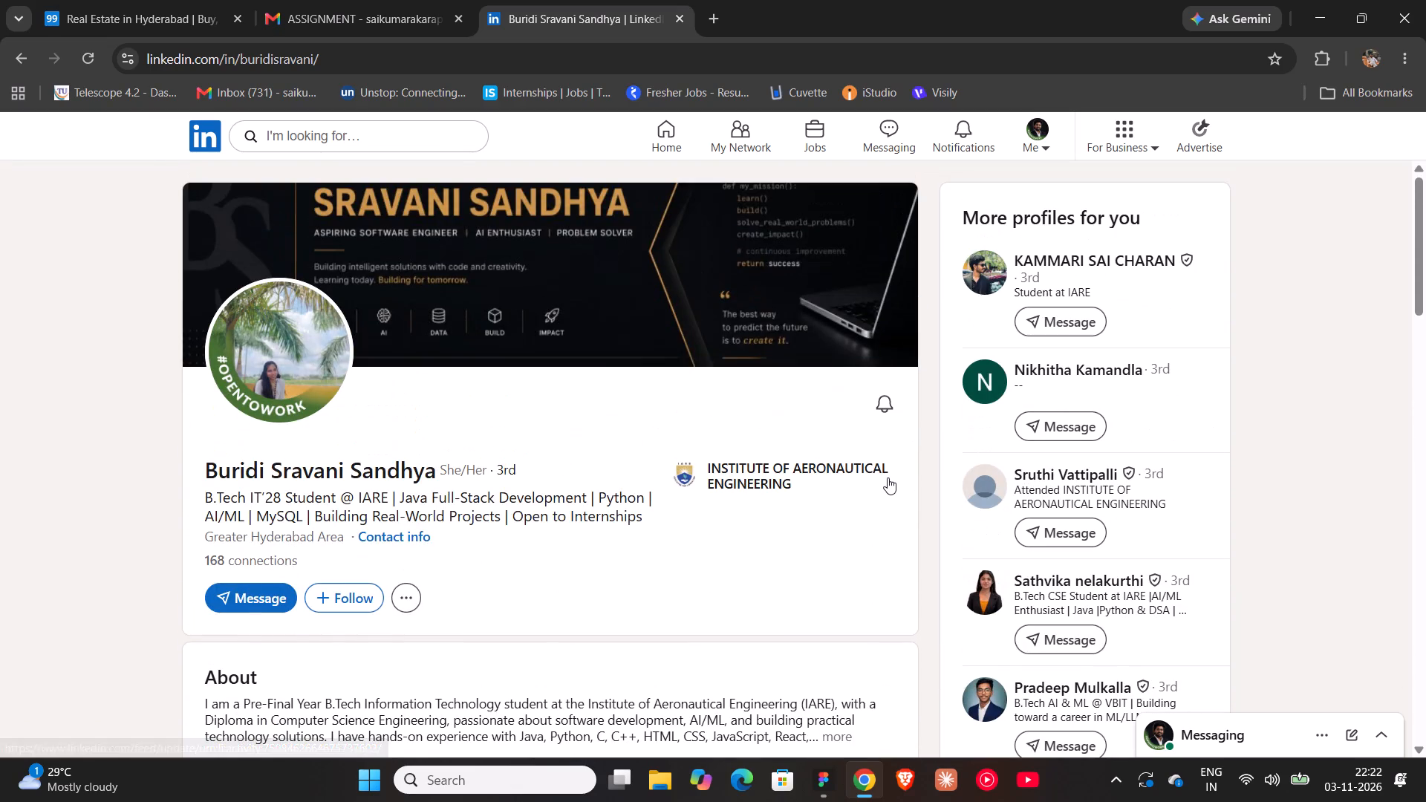
Return to the home feed and browse its posts, expanding the full text of the work-from-home designer hiring post.
{"action": "left_click", "coordinate": [211, 149]}
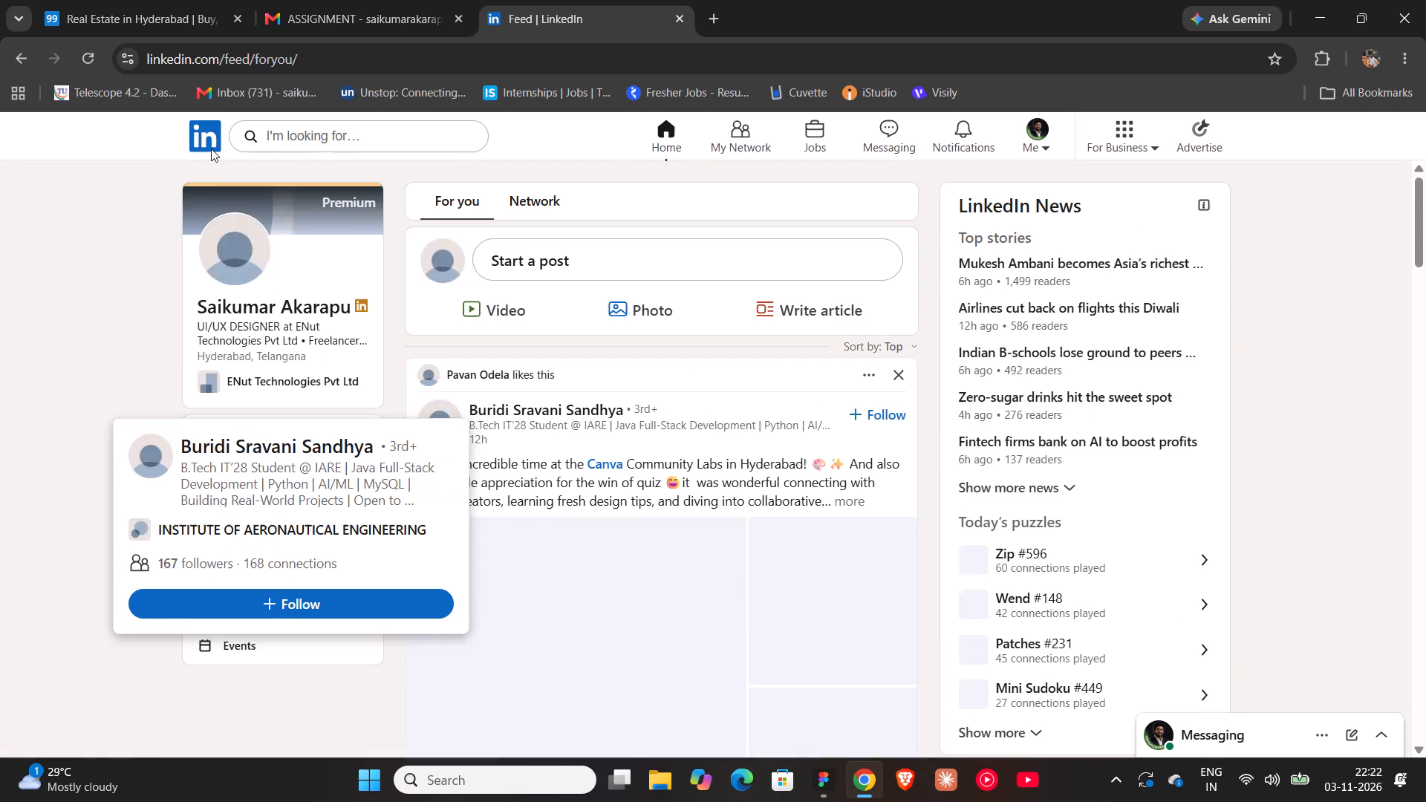
{"action": "left_click", "coordinate": [51, 464]}
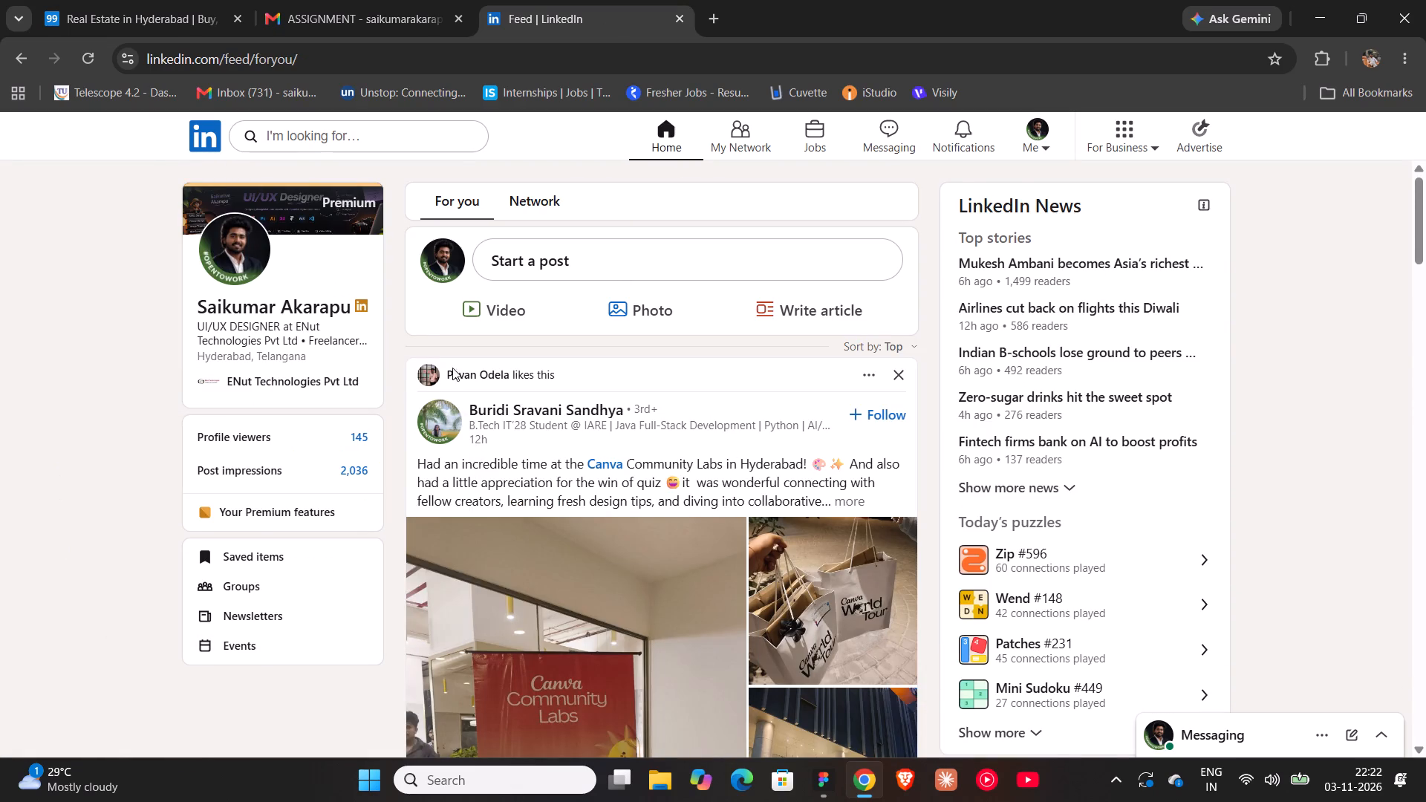
{"action": "scroll", "coordinate": [579, 373], "scroll_direction": "down", "scroll_amount": 7}
{"action": "scroll", "coordinate": [469, 421], "scroll_direction": "down", "scroll_amount": 6}
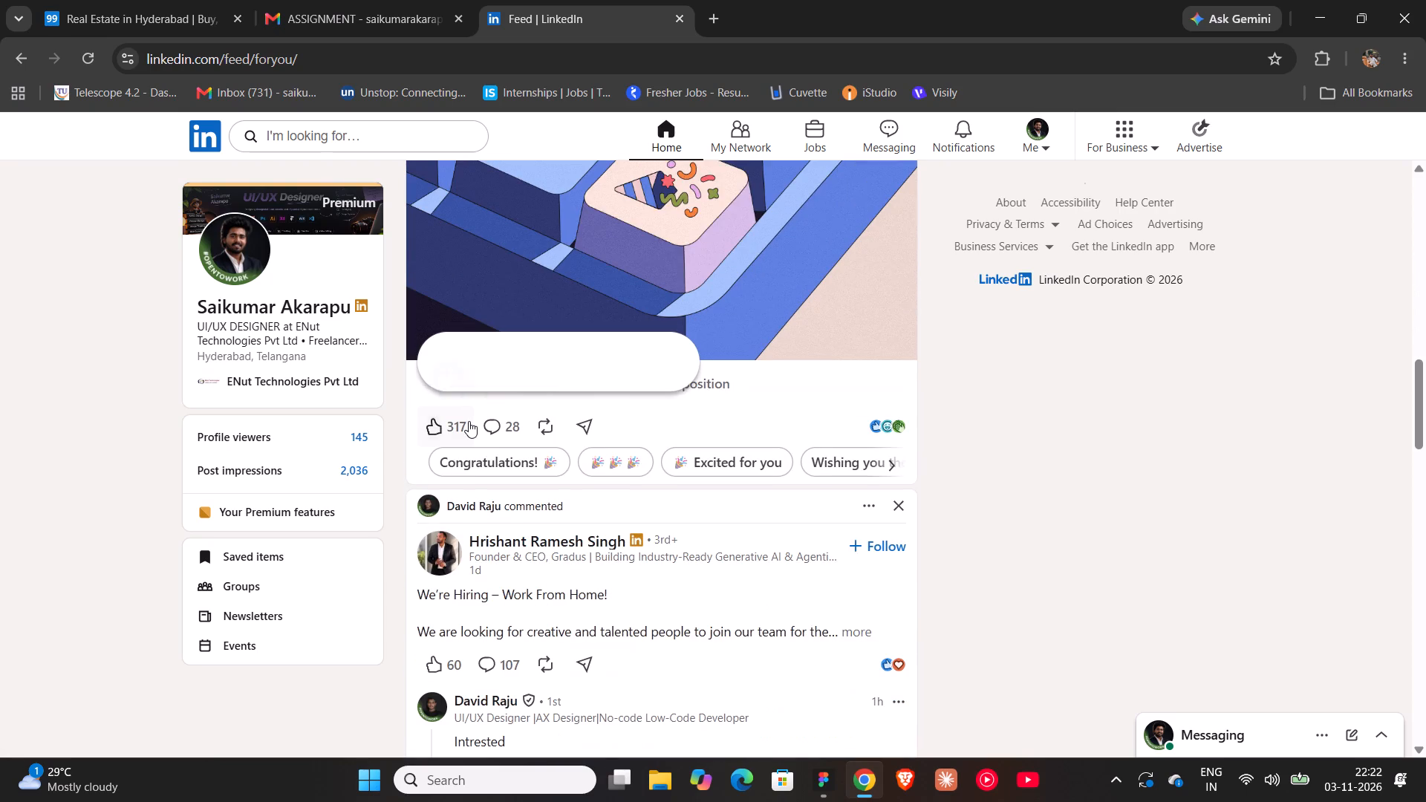
{"action": "scroll", "coordinate": [469, 421], "scroll_direction": "down", "scroll_amount": 2}
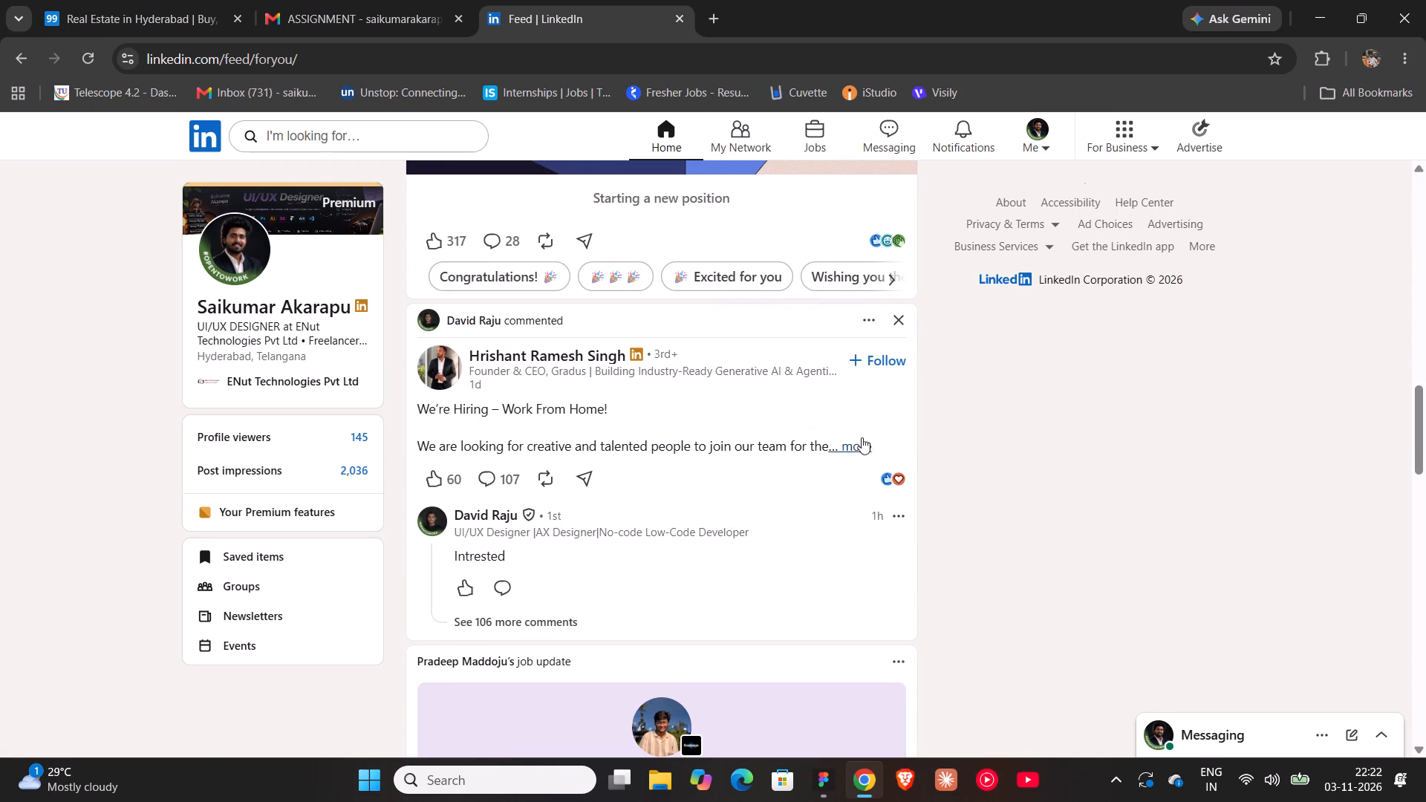
{"action": "left_click", "coordinate": [869, 442]}
{"action": "scroll", "coordinate": [714, 457], "scroll_direction": "down", "scroll_amount": 1}
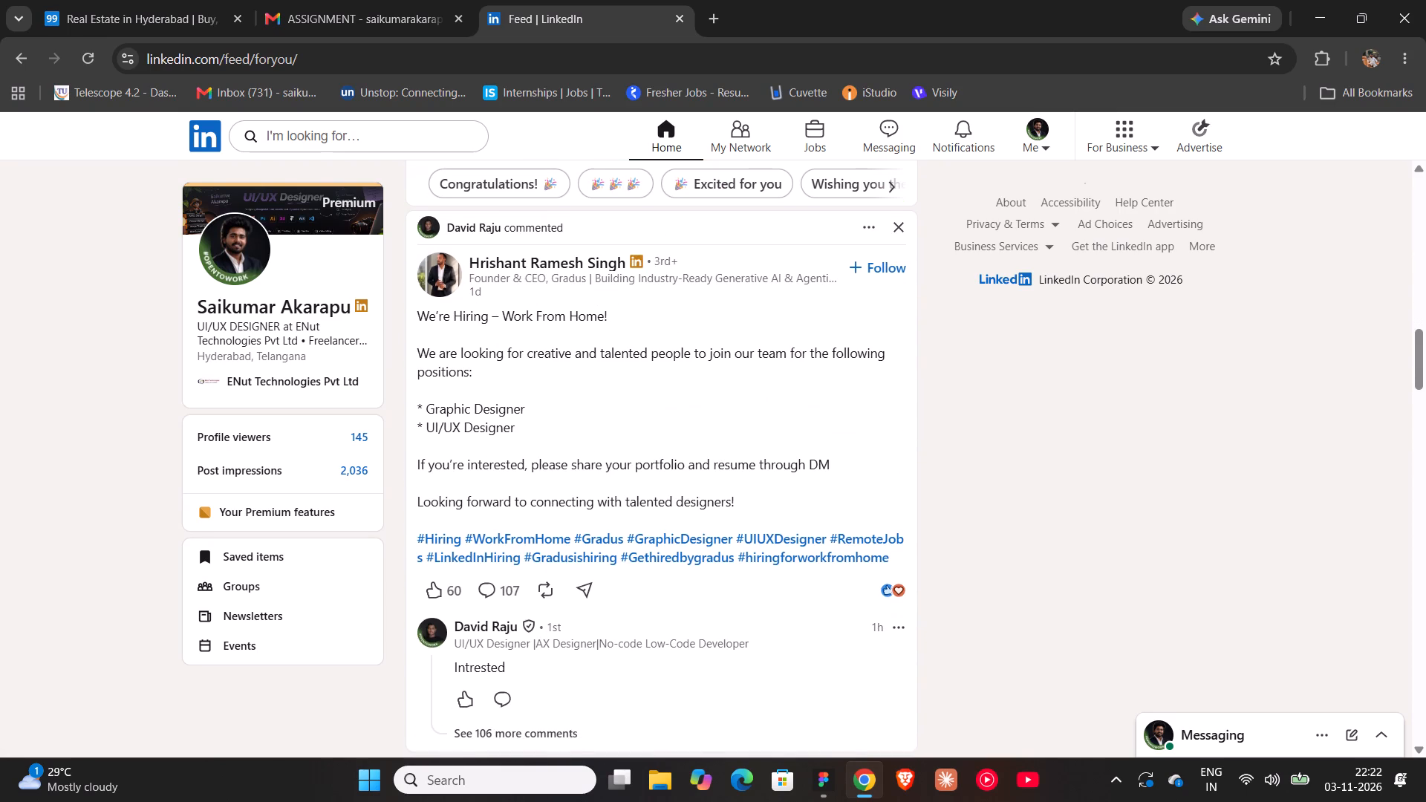
{"action": "scroll", "coordinate": [714, 457], "scroll_direction": "down", "scroll_amount": 6}
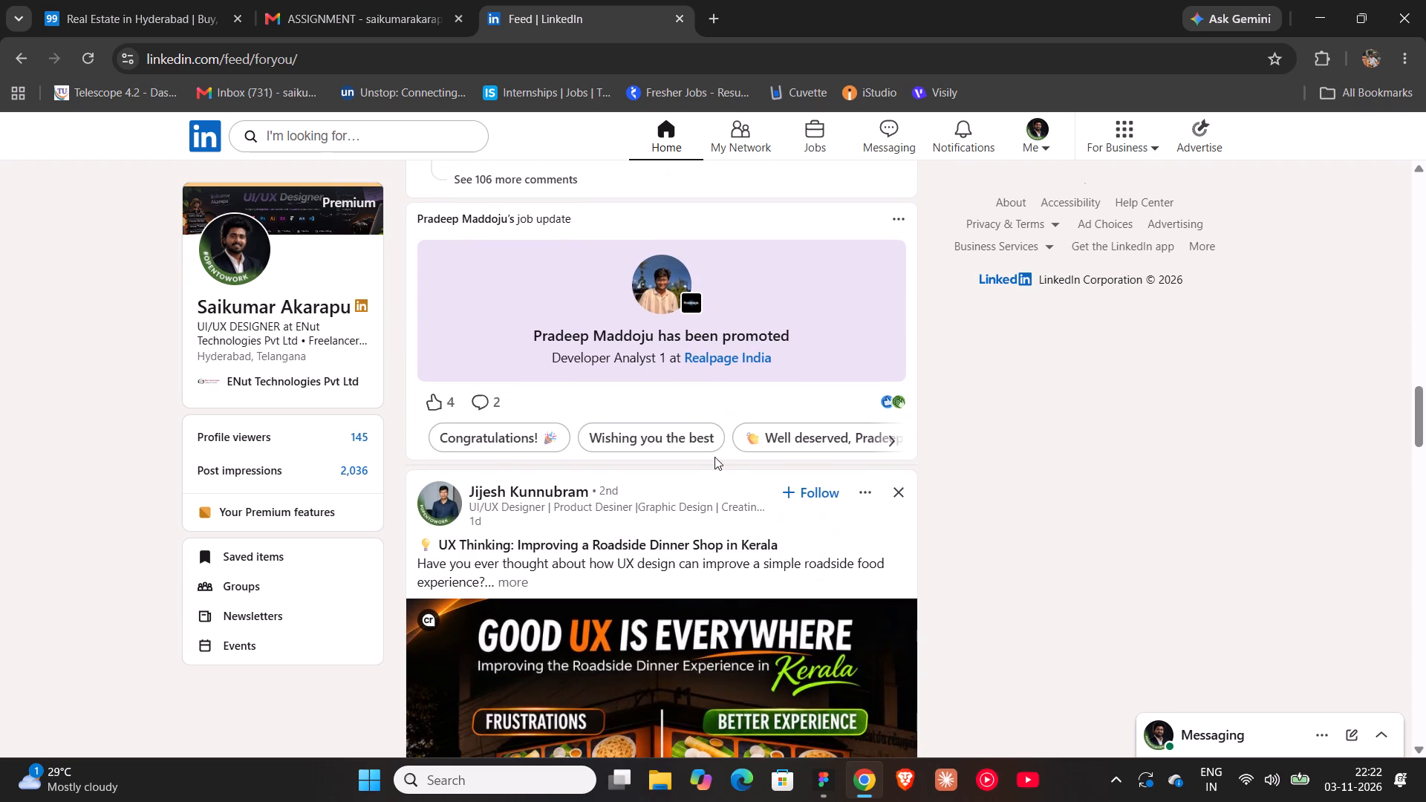
{"action": "scroll", "coordinate": [714, 457], "scroll_direction": "down", "scroll_amount": 3}
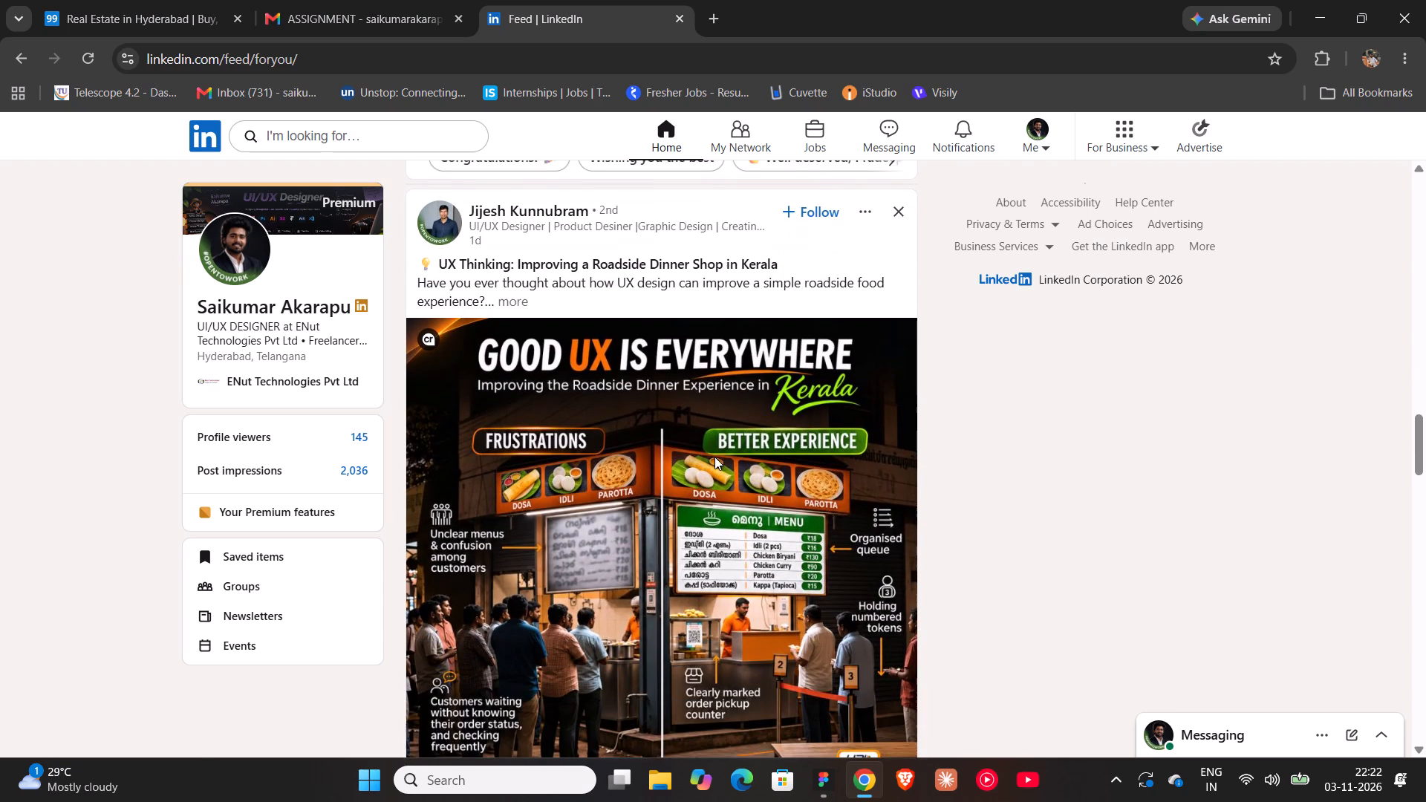
{"action": "scroll", "coordinate": [714, 457], "scroll_direction": "down", "scroll_amount": 8}
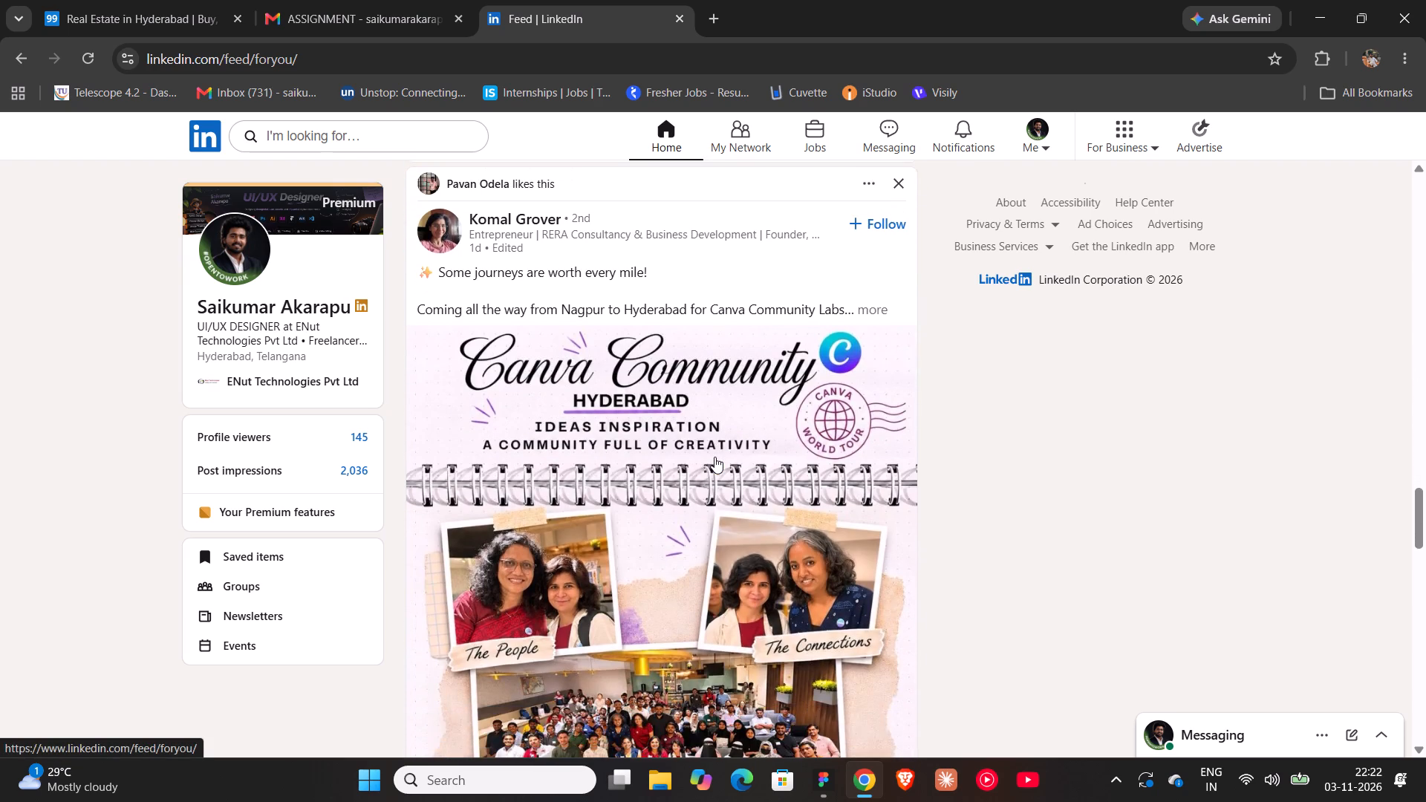
{"action": "scroll", "coordinate": [714, 457], "scroll_direction": "down", "scroll_amount": 3}
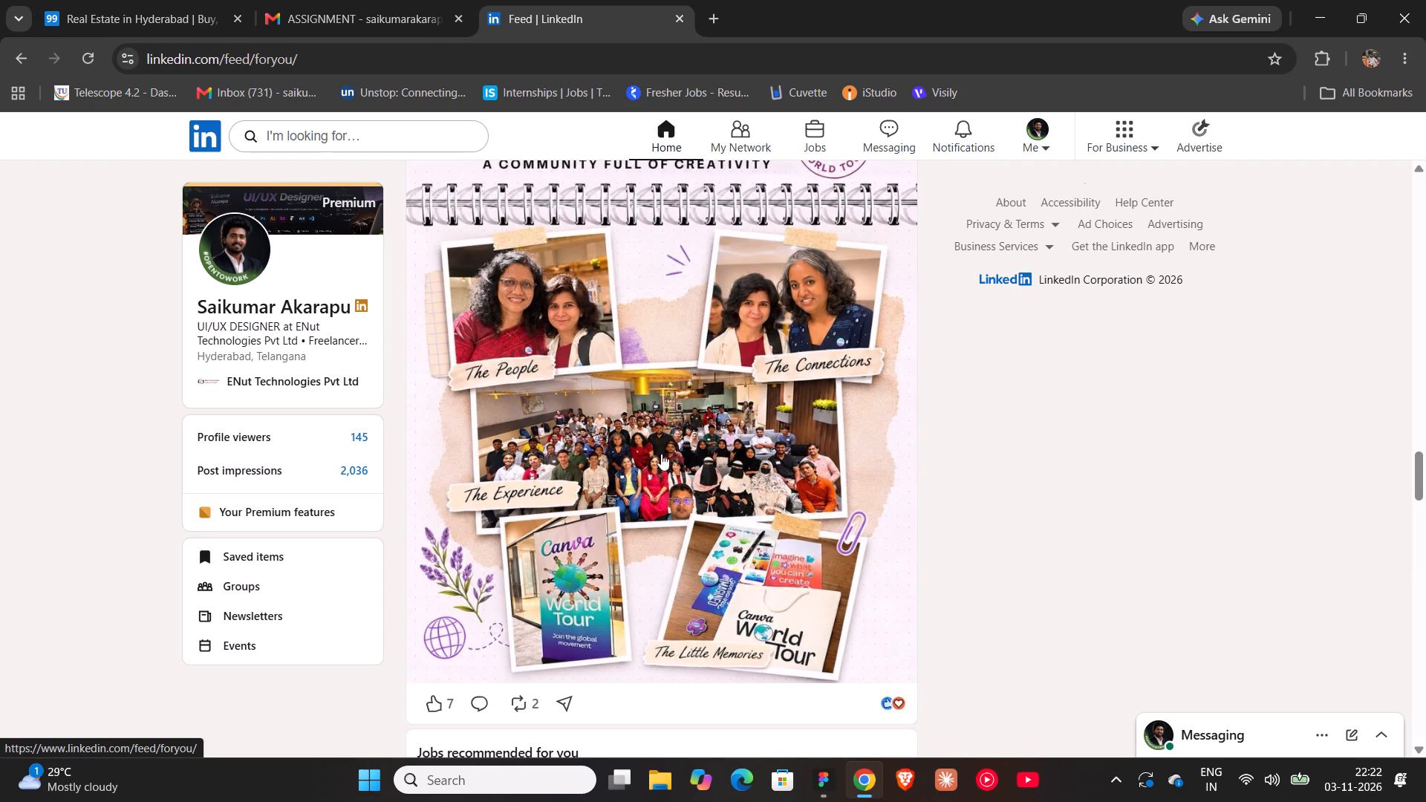
Like the Canva Community Hyderabad collage post in the feed.
{"action": "scroll", "coordinate": [590, 450], "scroll_direction": "down", "scroll_amount": 2}
{"action": "left_click", "coordinate": [447, 510]}
{"action": "scroll", "coordinate": [465, 501], "scroll_direction": "up", "scroll_amount": 6}
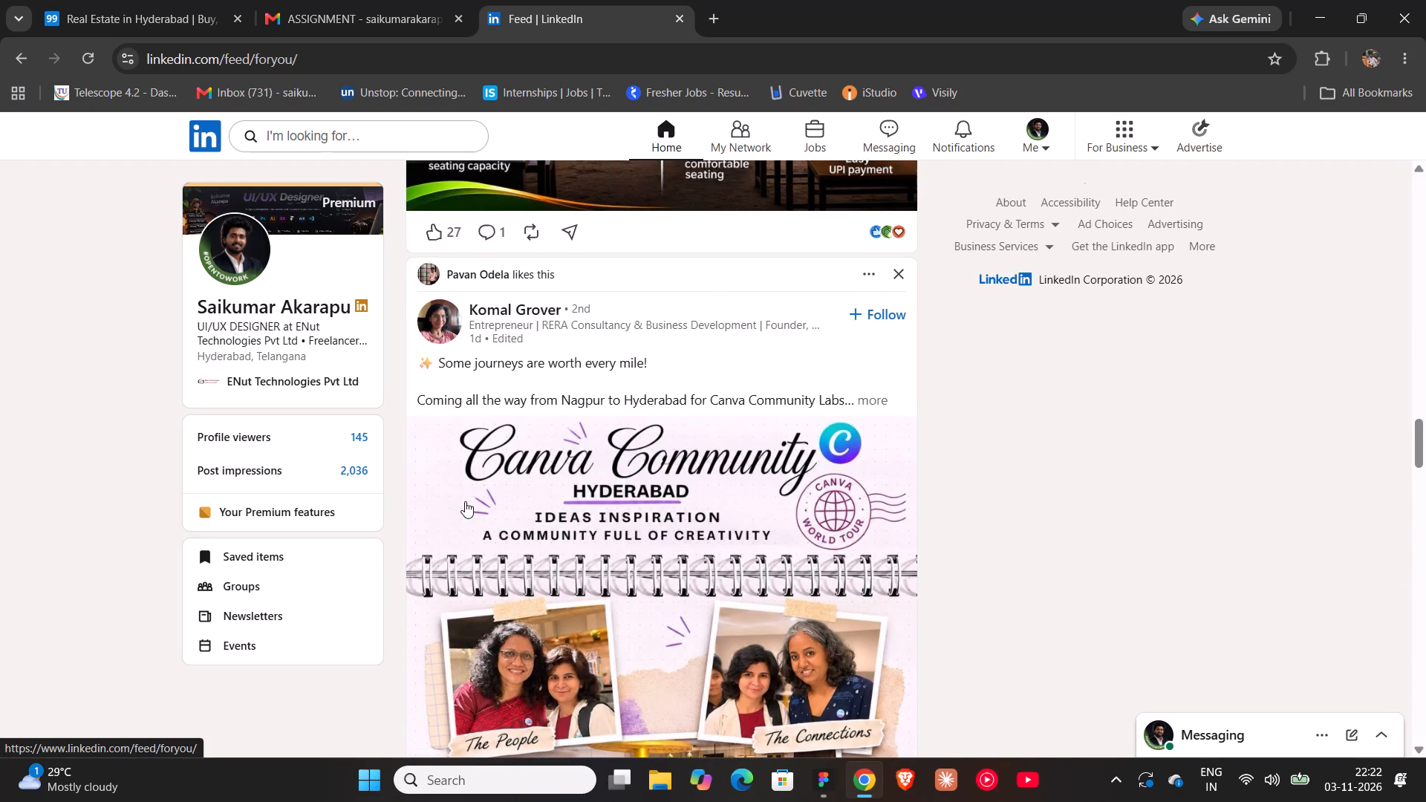
Look through the feed posts that follow the Canva Community Hyderabad post.
{"action": "scroll", "coordinate": [465, 501], "scroll_direction": "down", "scroll_amount": 12}
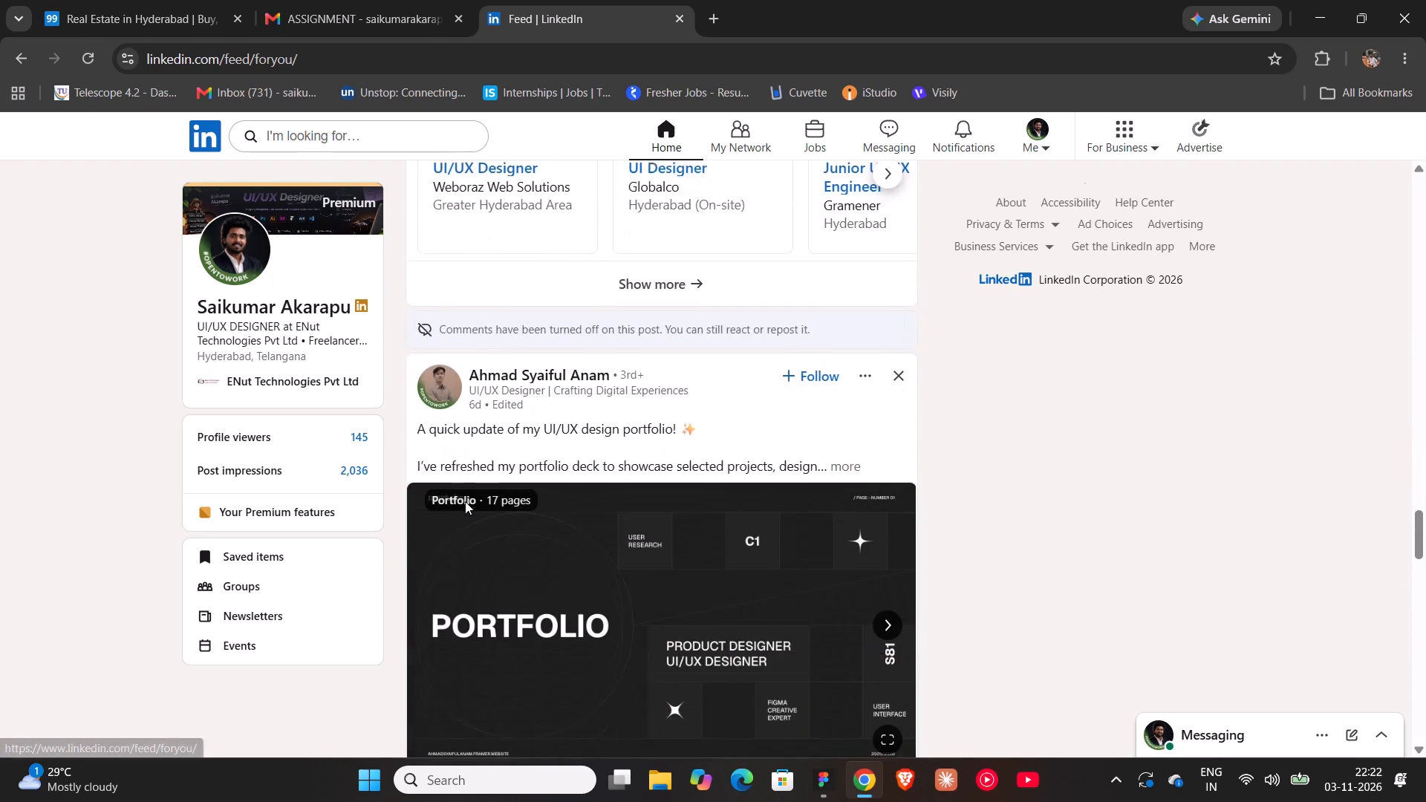
{"action": "scroll", "coordinate": [465, 501], "scroll_direction": "down", "scroll_amount": 15}
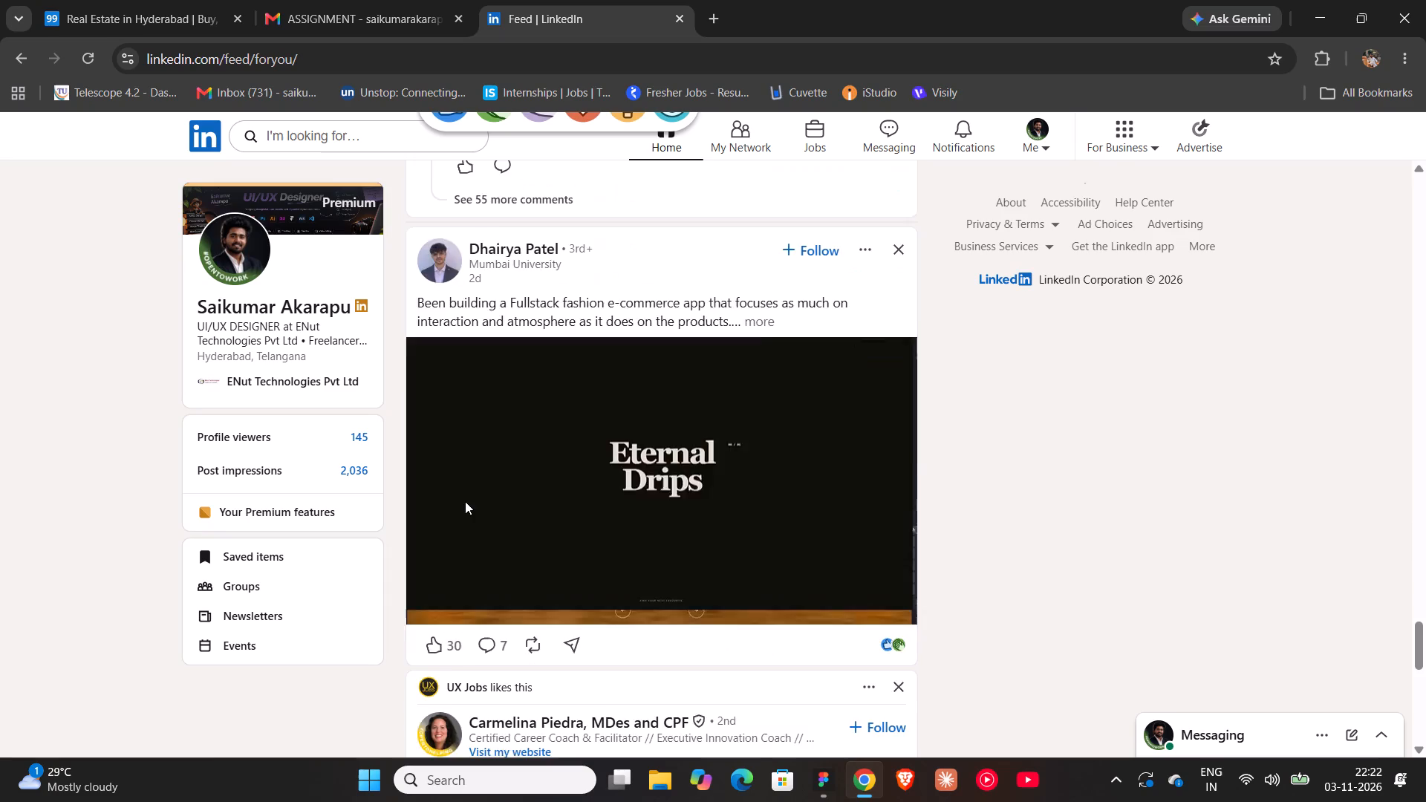
{"action": "scroll", "coordinate": [465, 501], "scroll_direction": "up", "scroll_amount": 7}
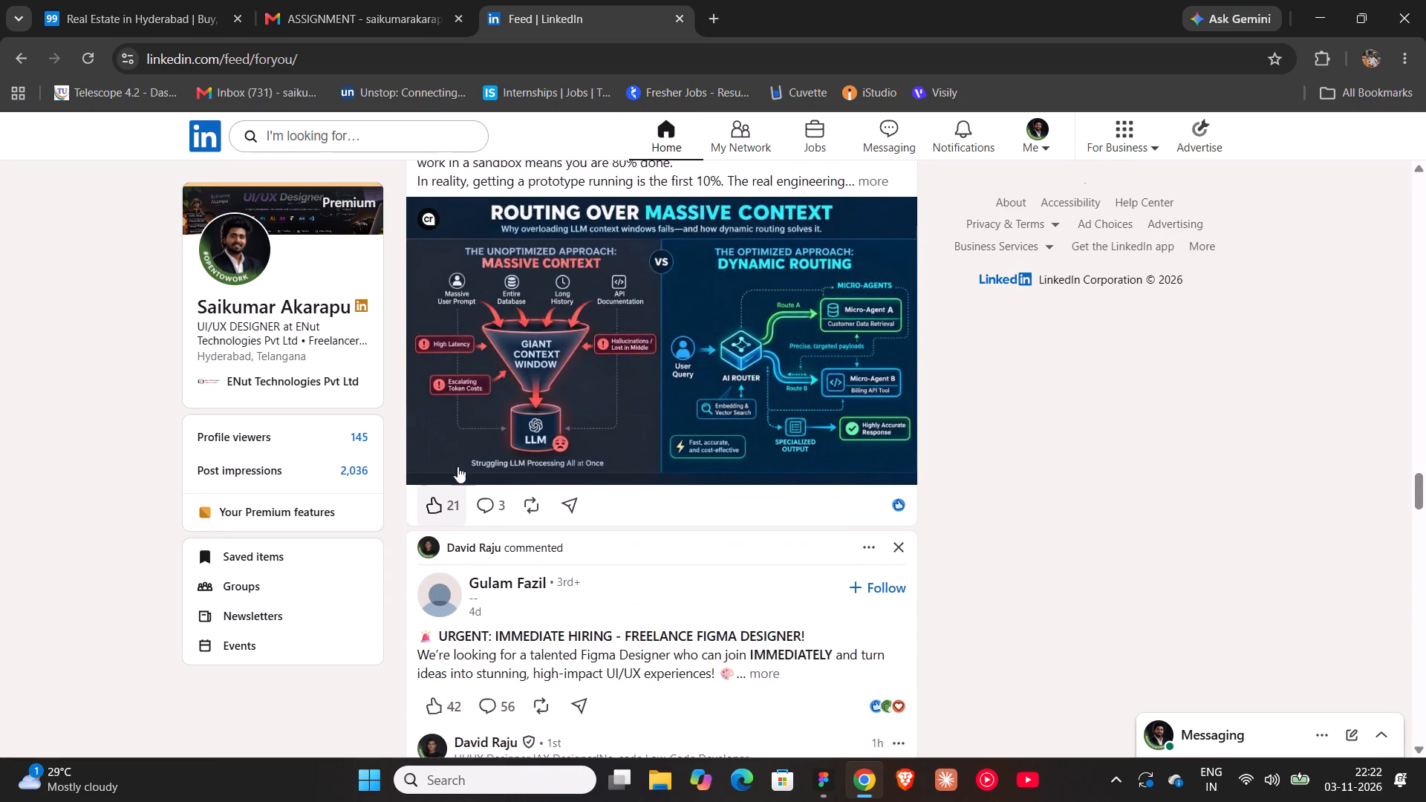
Reload the home feed and look through the refreshed posts.
{"action": "left_click", "coordinate": [101, 58]}
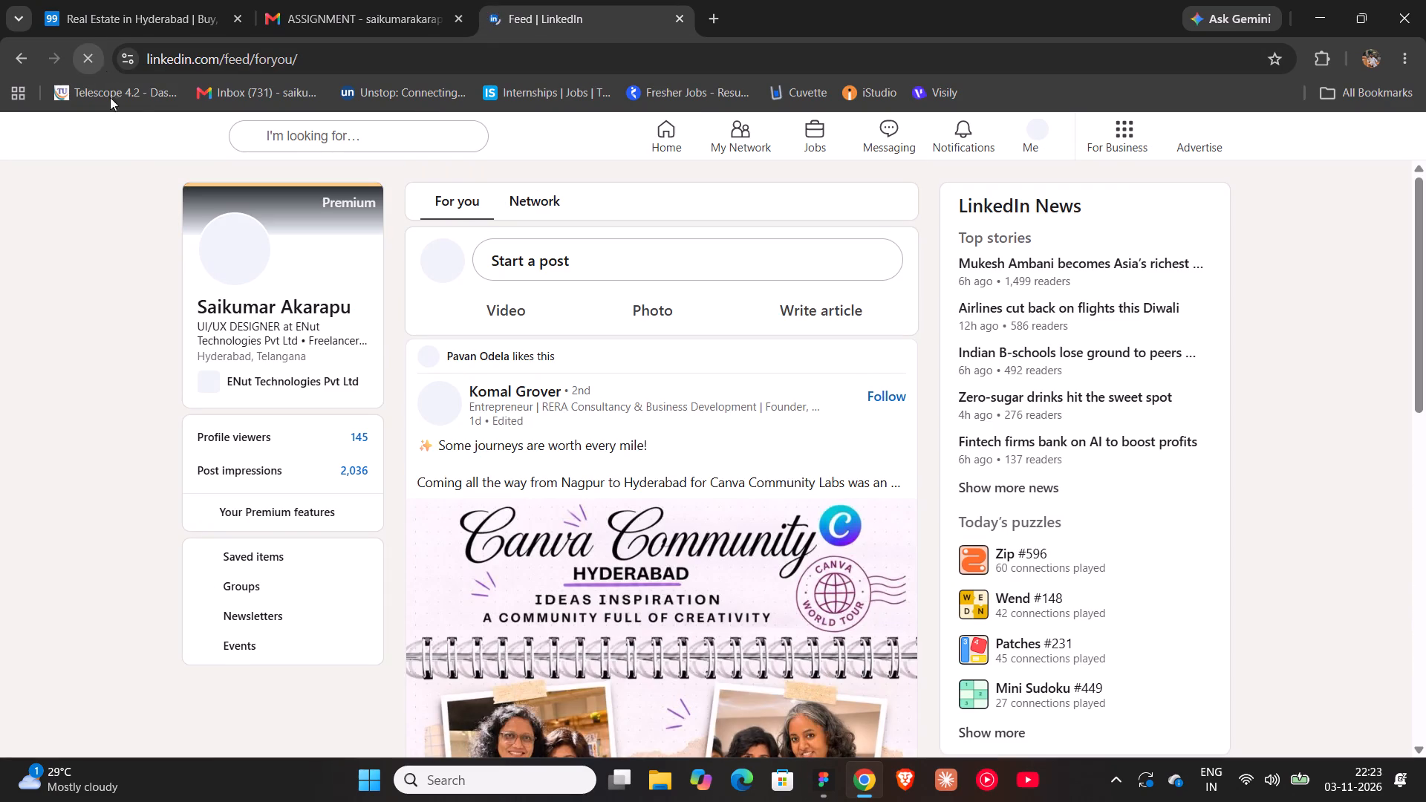
{"action": "scroll", "coordinate": [714, 537], "scroll_direction": "down", "scroll_amount": 16}
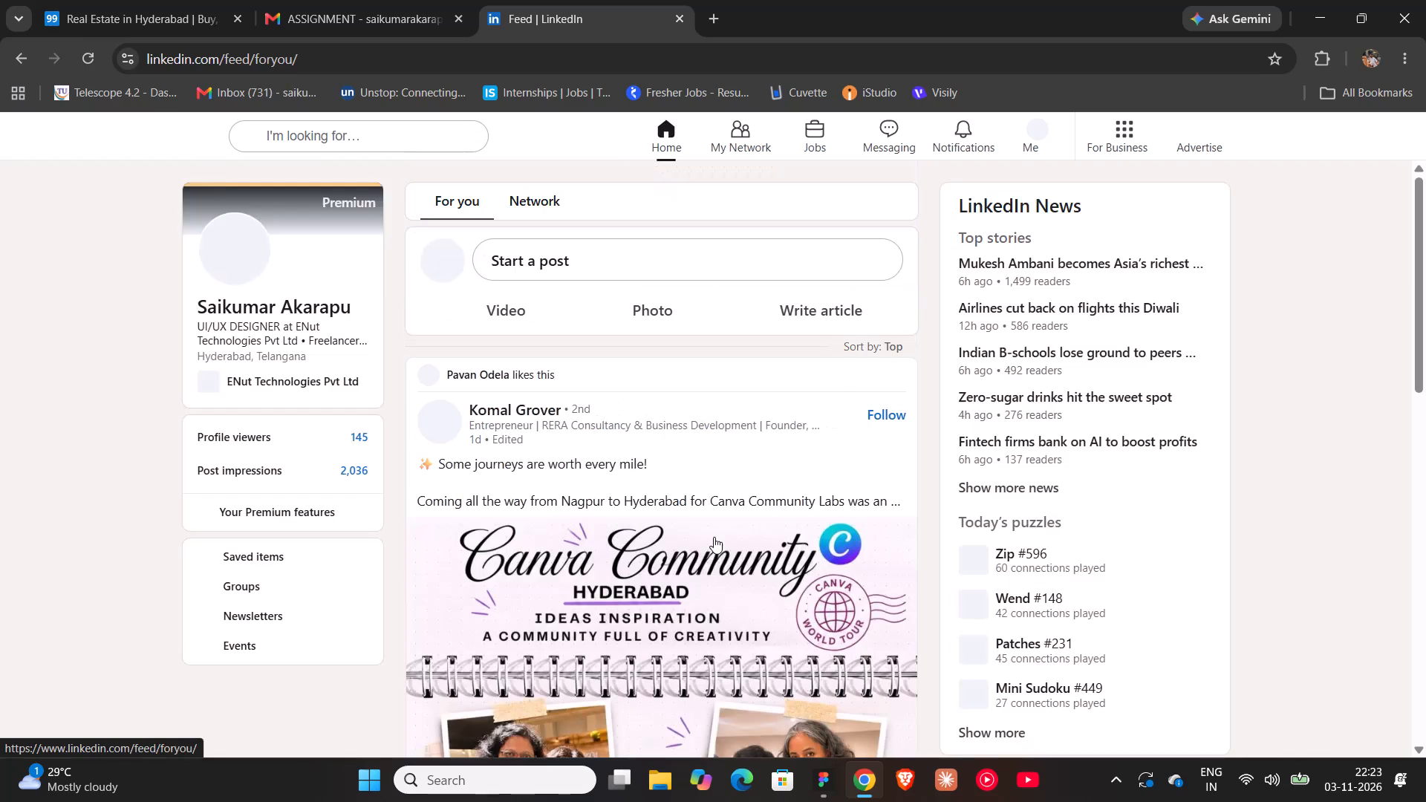
{"action": "scroll", "coordinate": [714, 537], "scroll_direction": "down", "scroll_amount": 4}
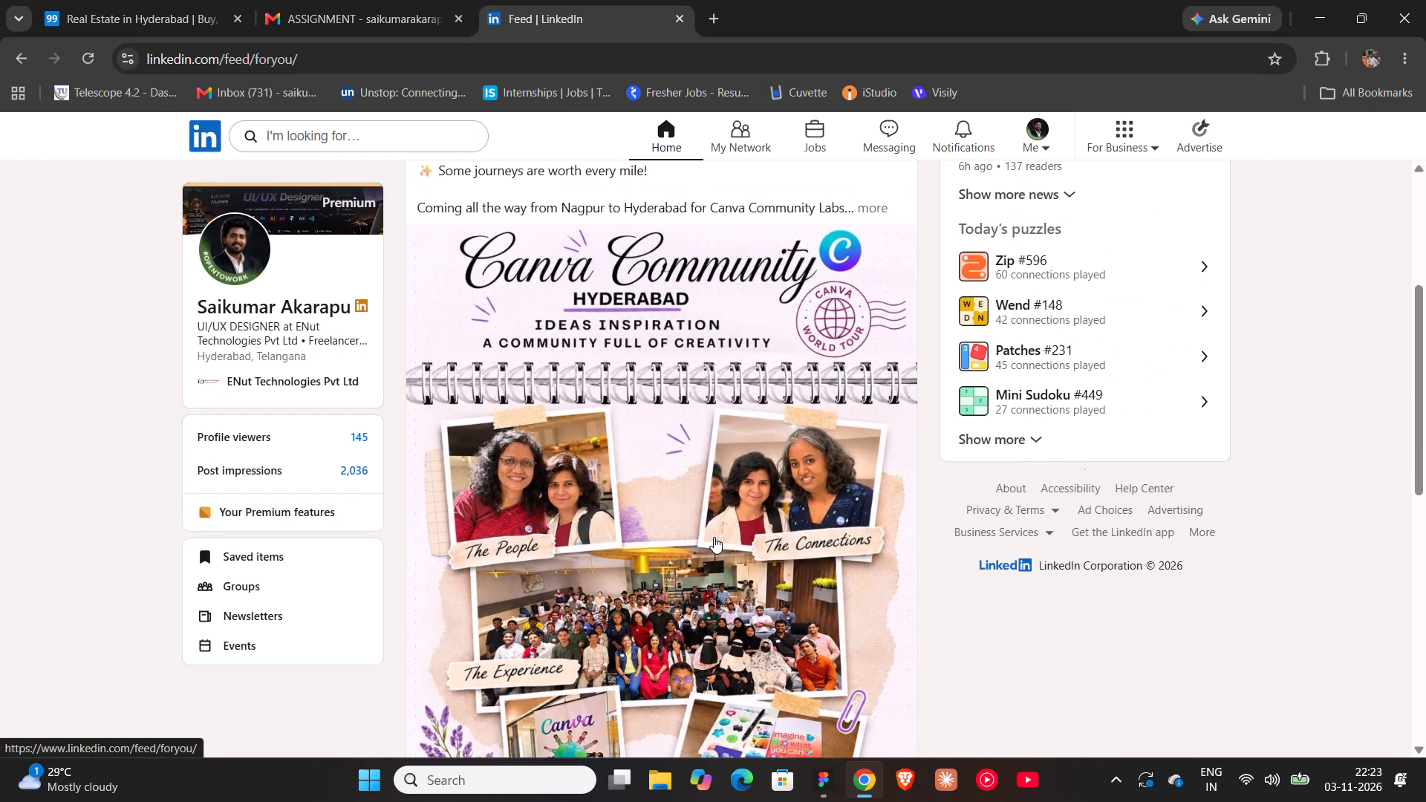
{"action": "scroll", "coordinate": [714, 537], "scroll_direction": "down", "scroll_amount": 2}
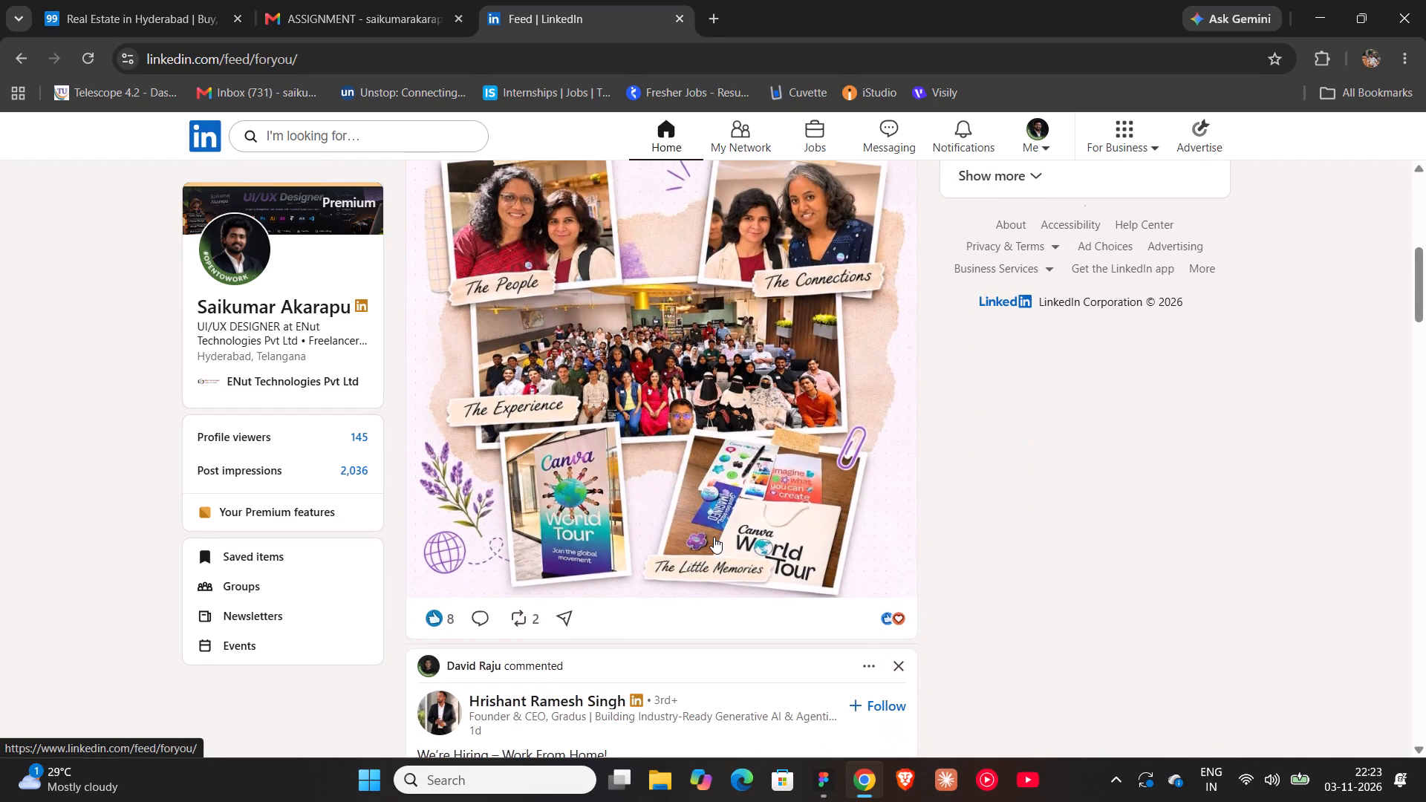
{"action": "scroll", "coordinate": [726, 471], "scroll_direction": "up", "scroll_amount": 3}
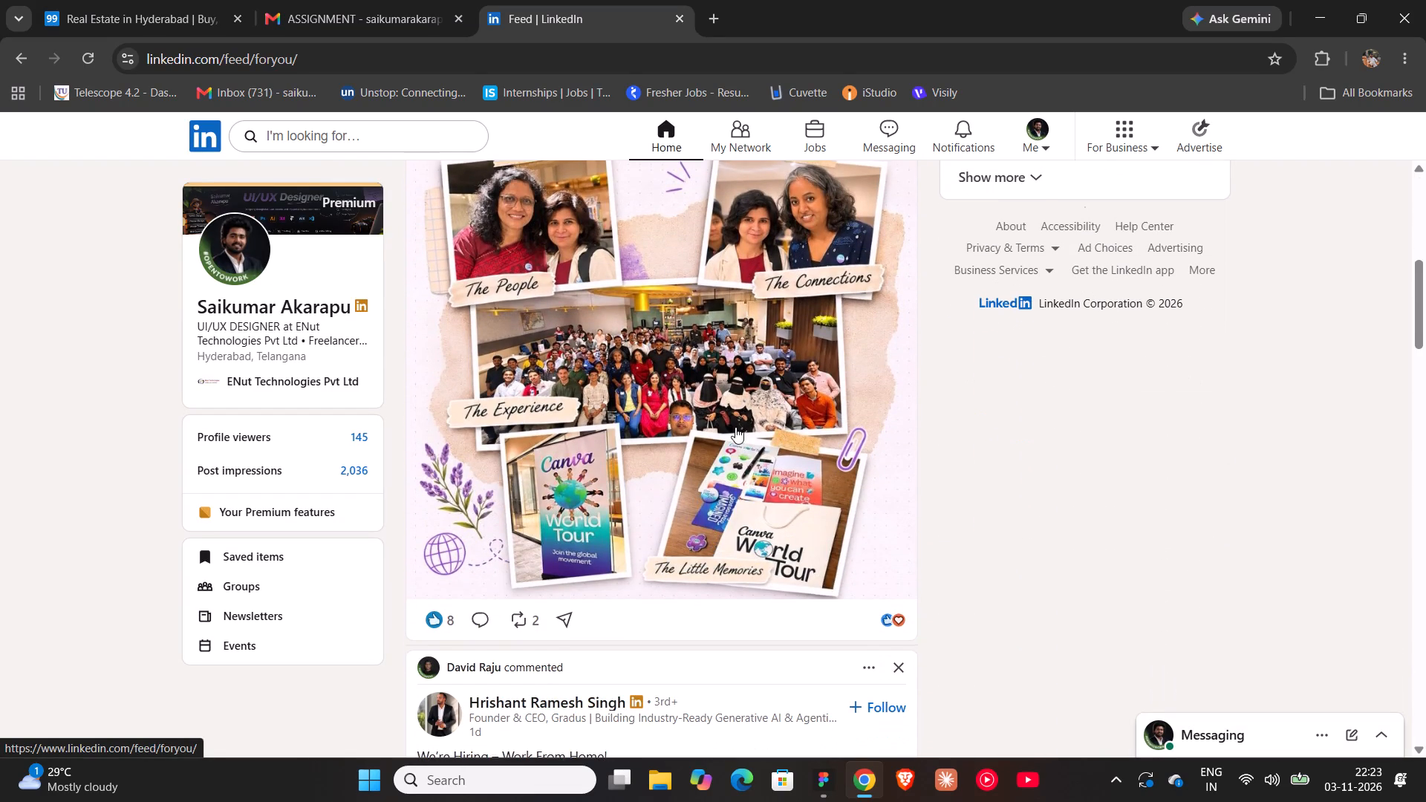
{"action": "scroll", "coordinate": [735, 427], "scroll_direction": "up", "scroll_amount": 15}
{"action": "scroll", "coordinate": [735, 427], "scroll_direction": "down", "scroll_amount": 5}
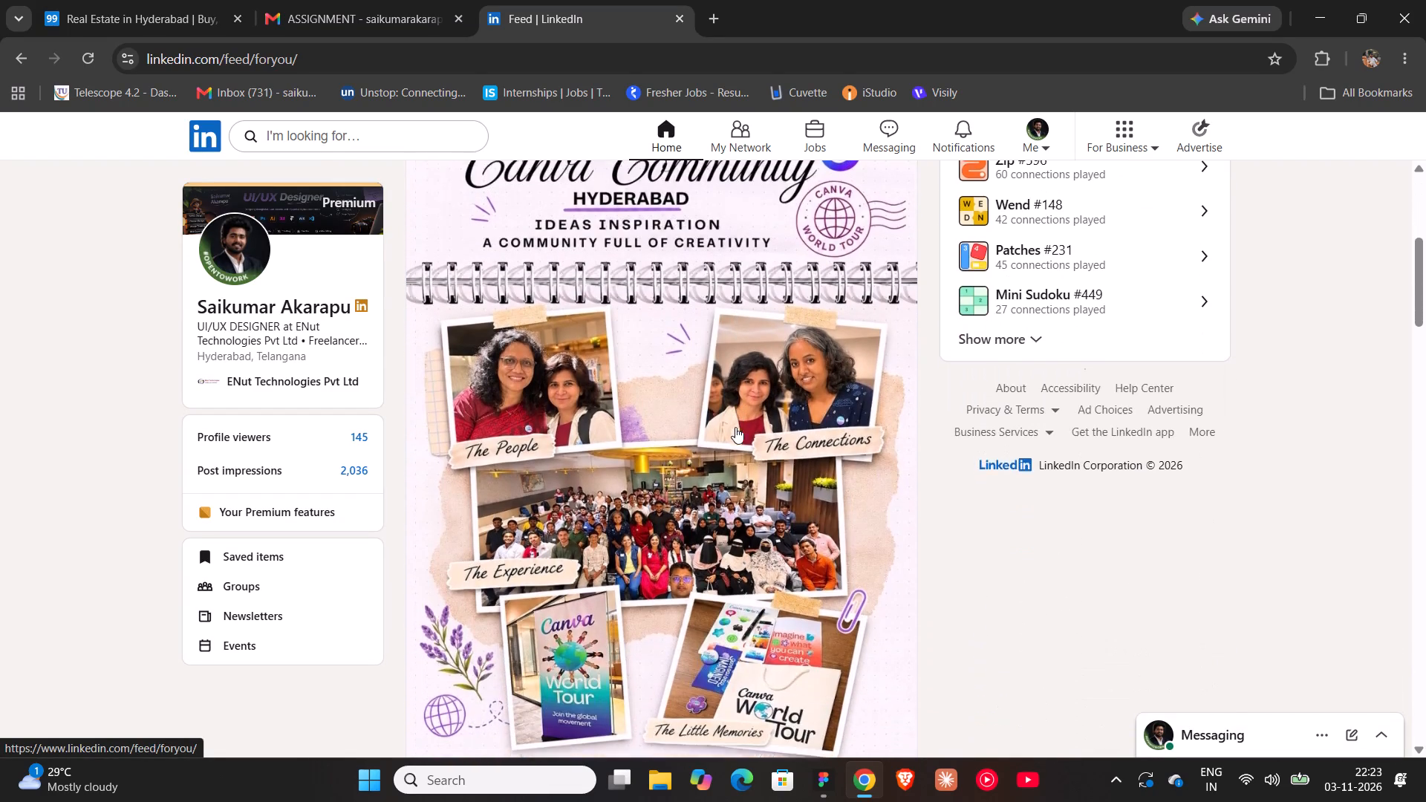
{"action": "scroll", "coordinate": [735, 427], "scroll_direction": "down", "scroll_amount": 18}
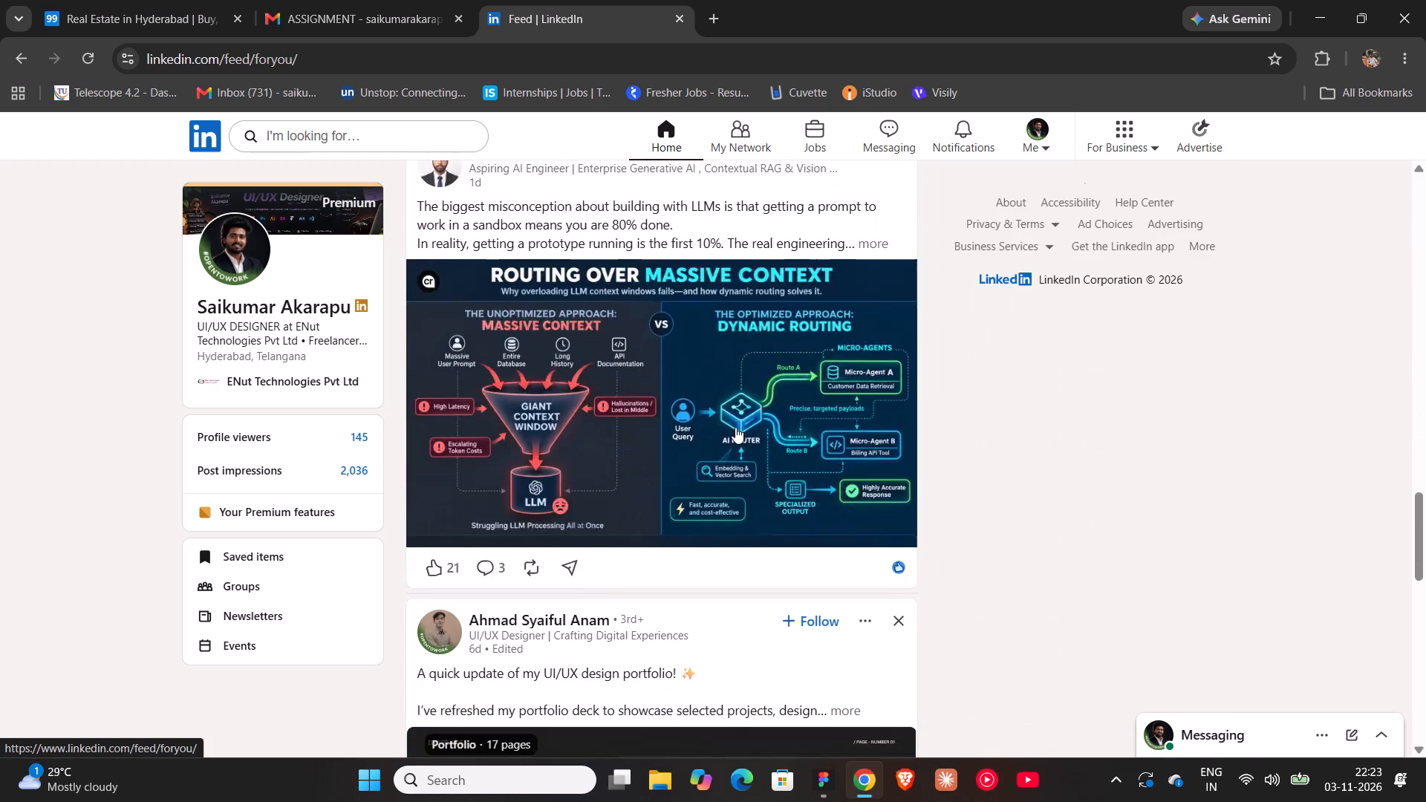
{"action": "scroll", "coordinate": [735, 427], "scroll_direction": "down", "scroll_amount": 9}
Open the LinkedIn Premium features page from the profile summary.
{"action": "left_click", "coordinate": [304, 512]}
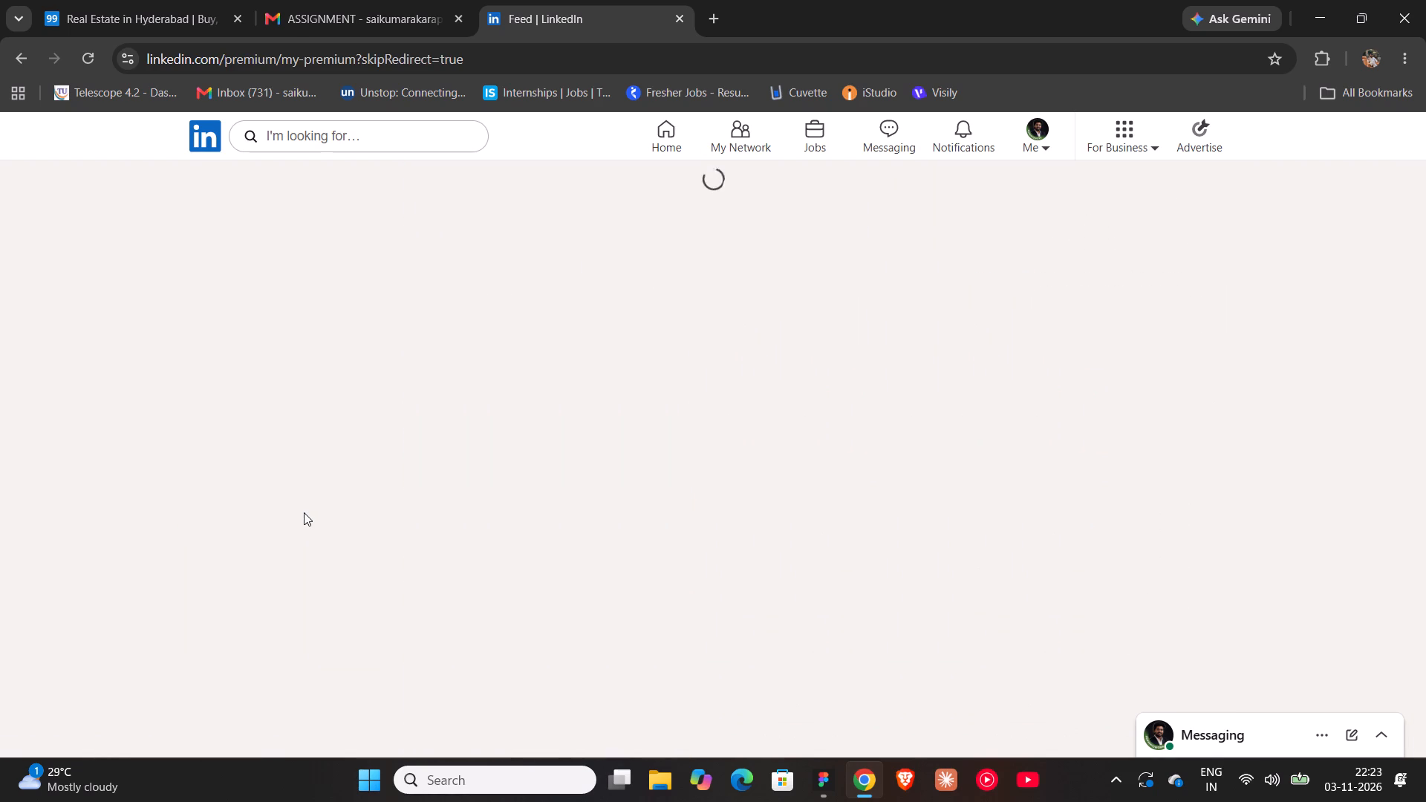
Open the Behance profile page in a new tab and close the LinkedIn Premium tab.
{"action": "left_click", "coordinate": [718, 21]}
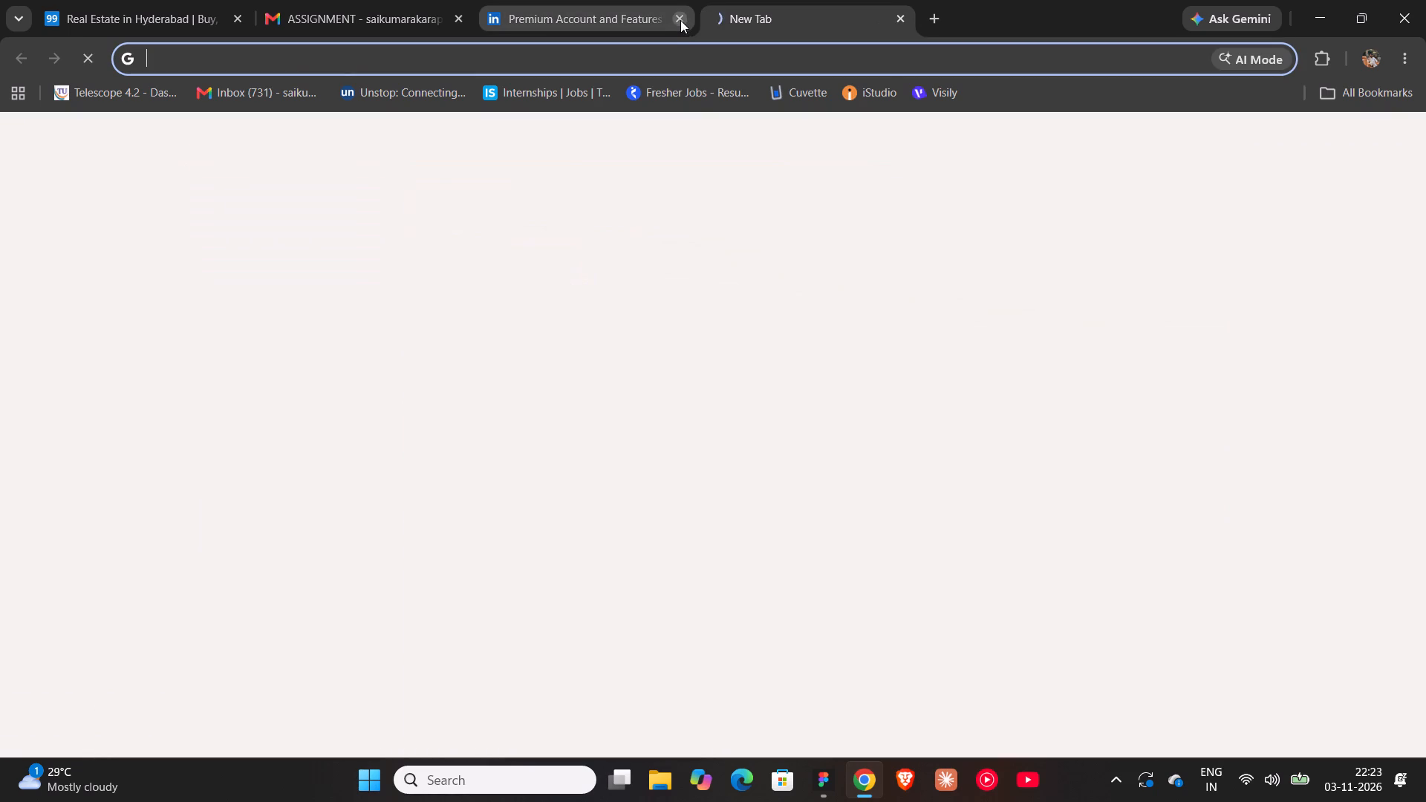
{"action": "left_click", "coordinate": [680, 20]}
{"action": "key", "text": "b"}
{"action": "key", "text": "Return"}
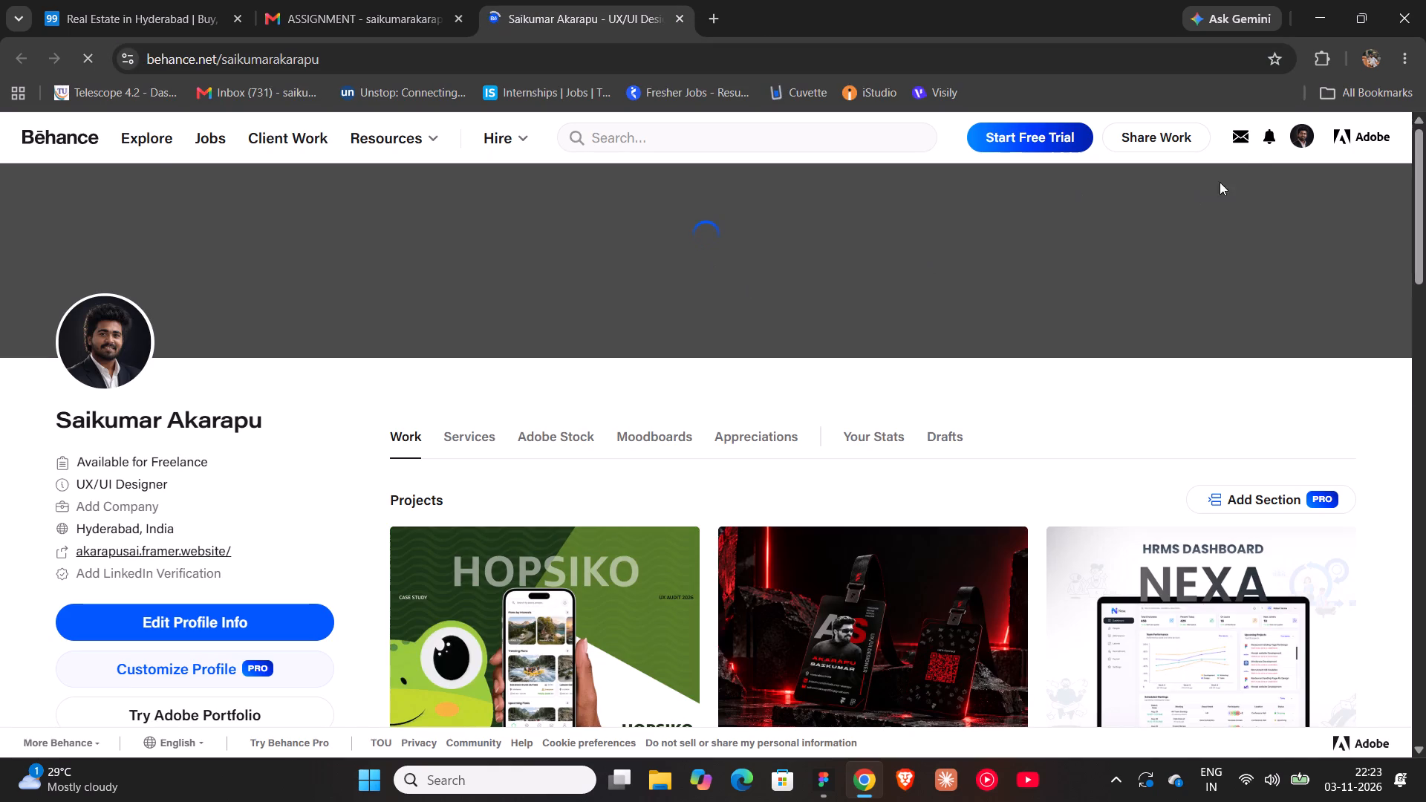
Check the notifications on the Behance account.
{"action": "left_click", "coordinate": [1271, 136]}
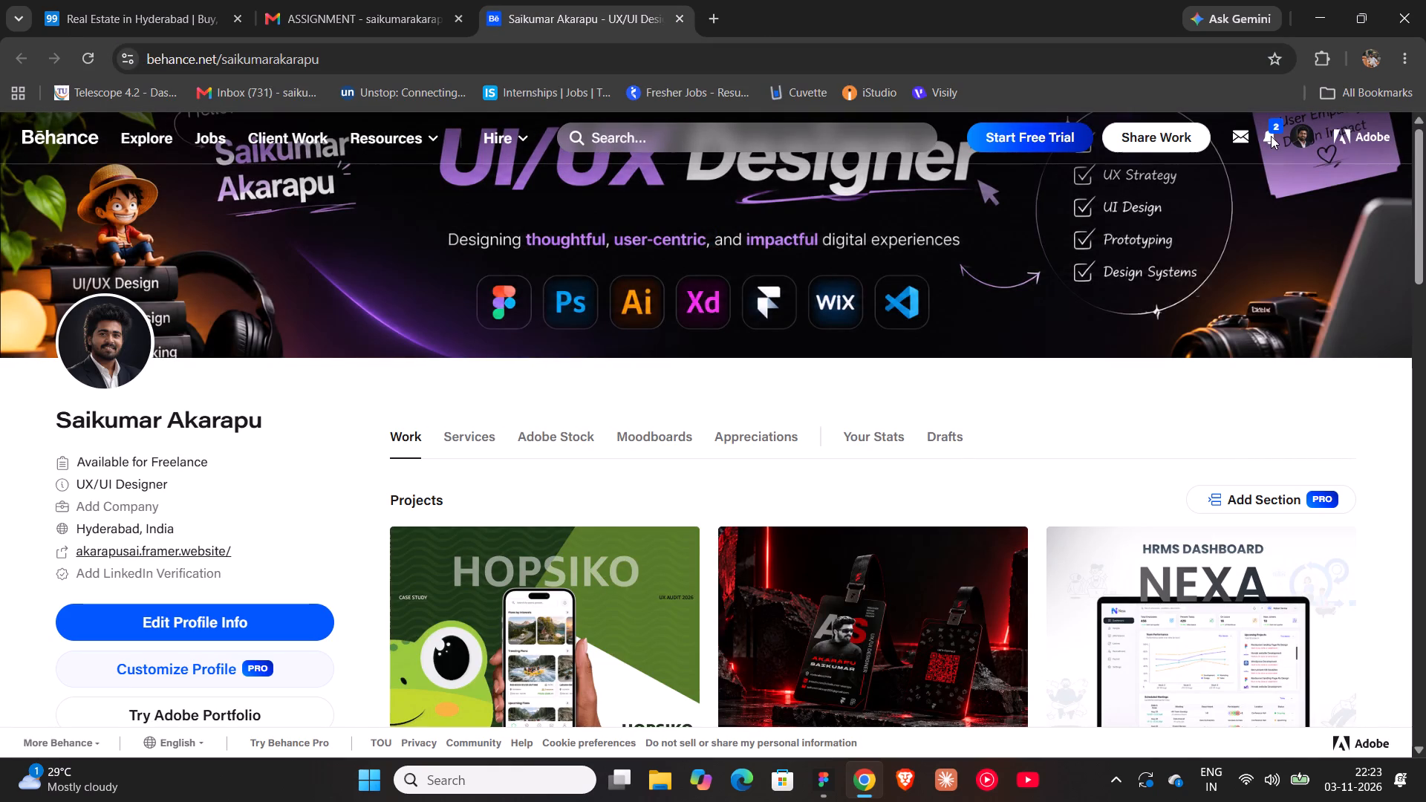
{"action": "left_click", "coordinate": [1272, 142]}
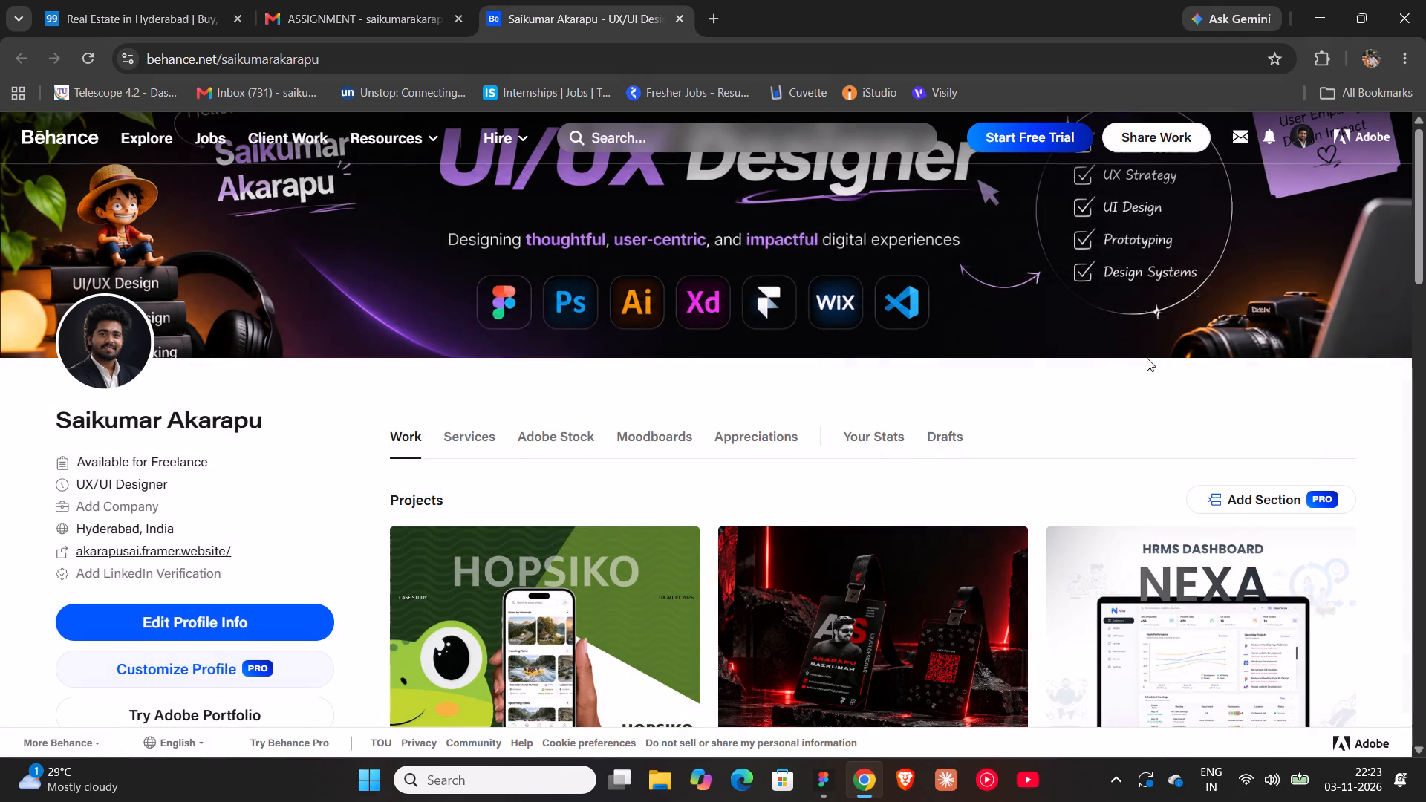
Look through the published projects and the profile details on the Behance profile page.
{"action": "scroll", "coordinate": [697, 421], "scroll_direction": "down", "scroll_amount": 3}
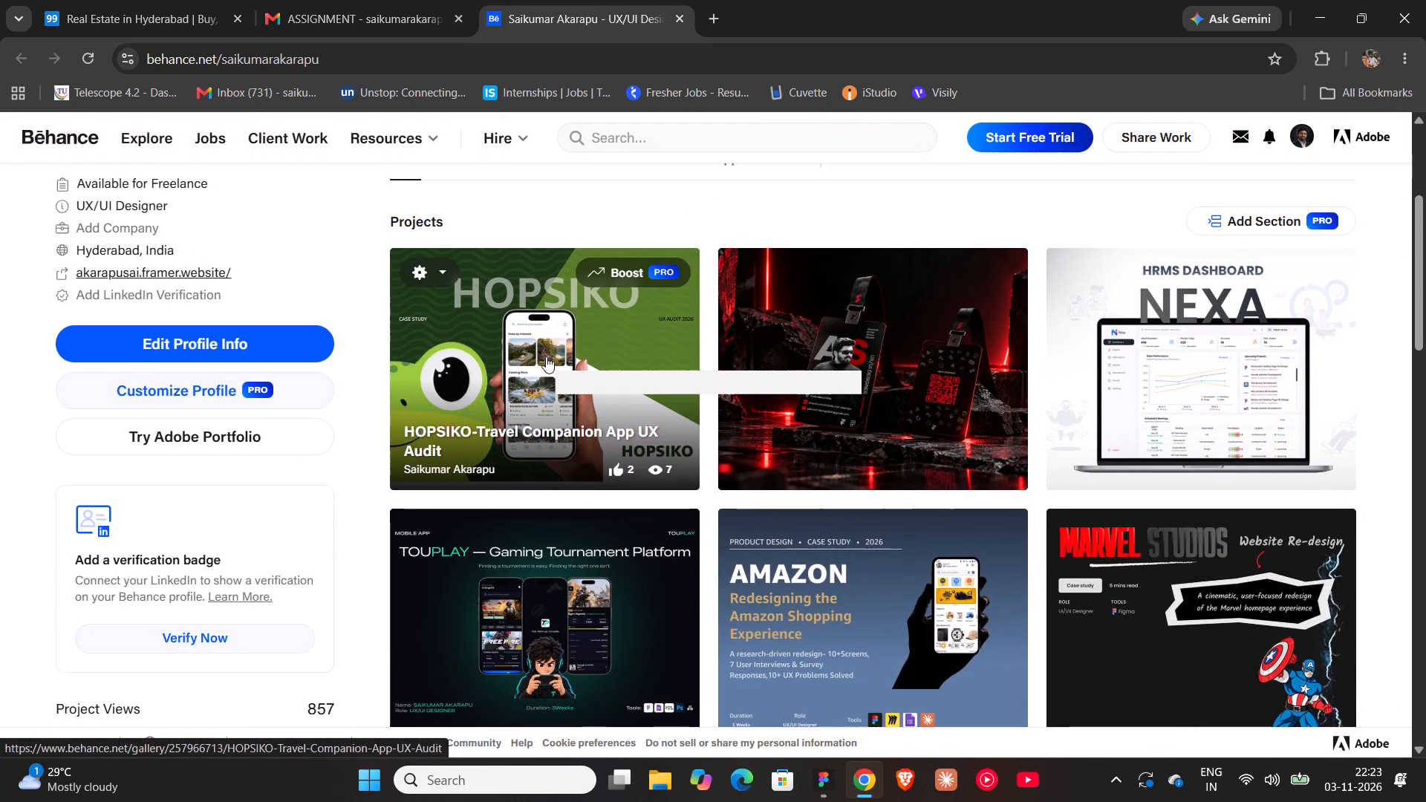
{"action": "scroll", "coordinate": [599, 408], "scroll_direction": "up", "scroll_amount": 1}
{"action": "scroll", "coordinate": [599, 408], "scroll_direction": "down", "scroll_amount": 2}
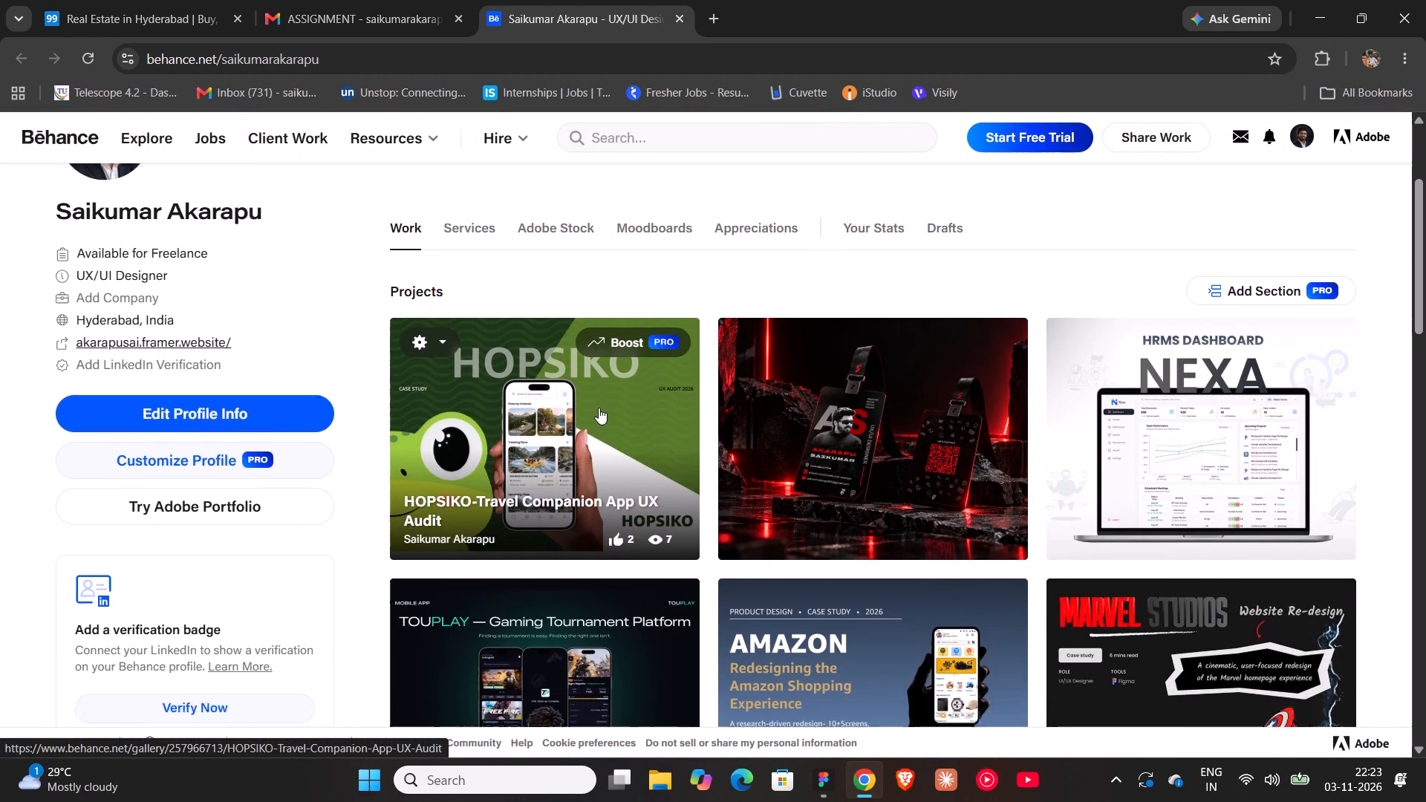
{"action": "scroll", "coordinate": [599, 408], "scroll_direction": "down", "scroll_amount": 13}
{"action": "scroll", "coordinate": [599, 408], "scroll_direction": "up", "scroll_amount": 3}
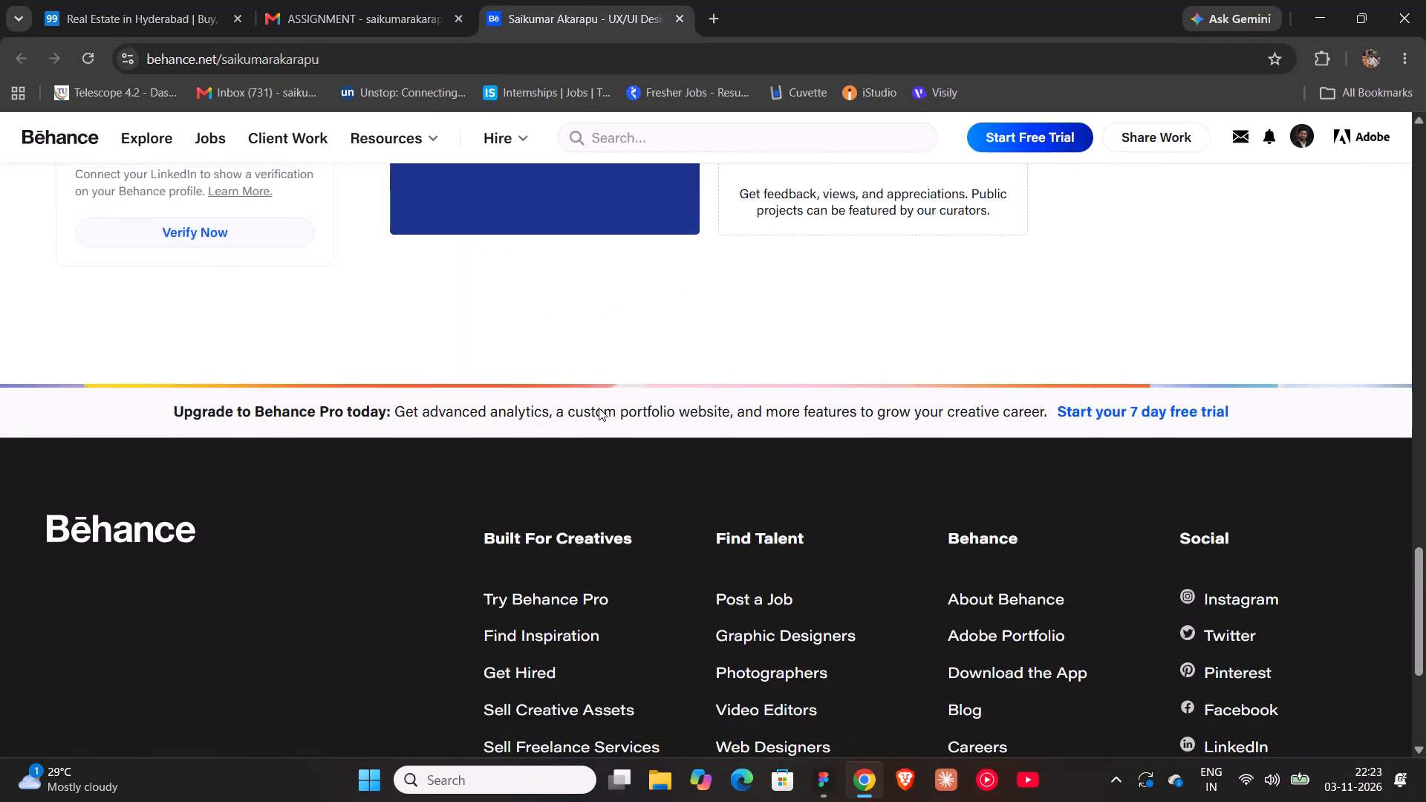
{"action": "scroll", "coordinate": [599, 408], "scroll_direction": "up", "scroll_amount": 14}
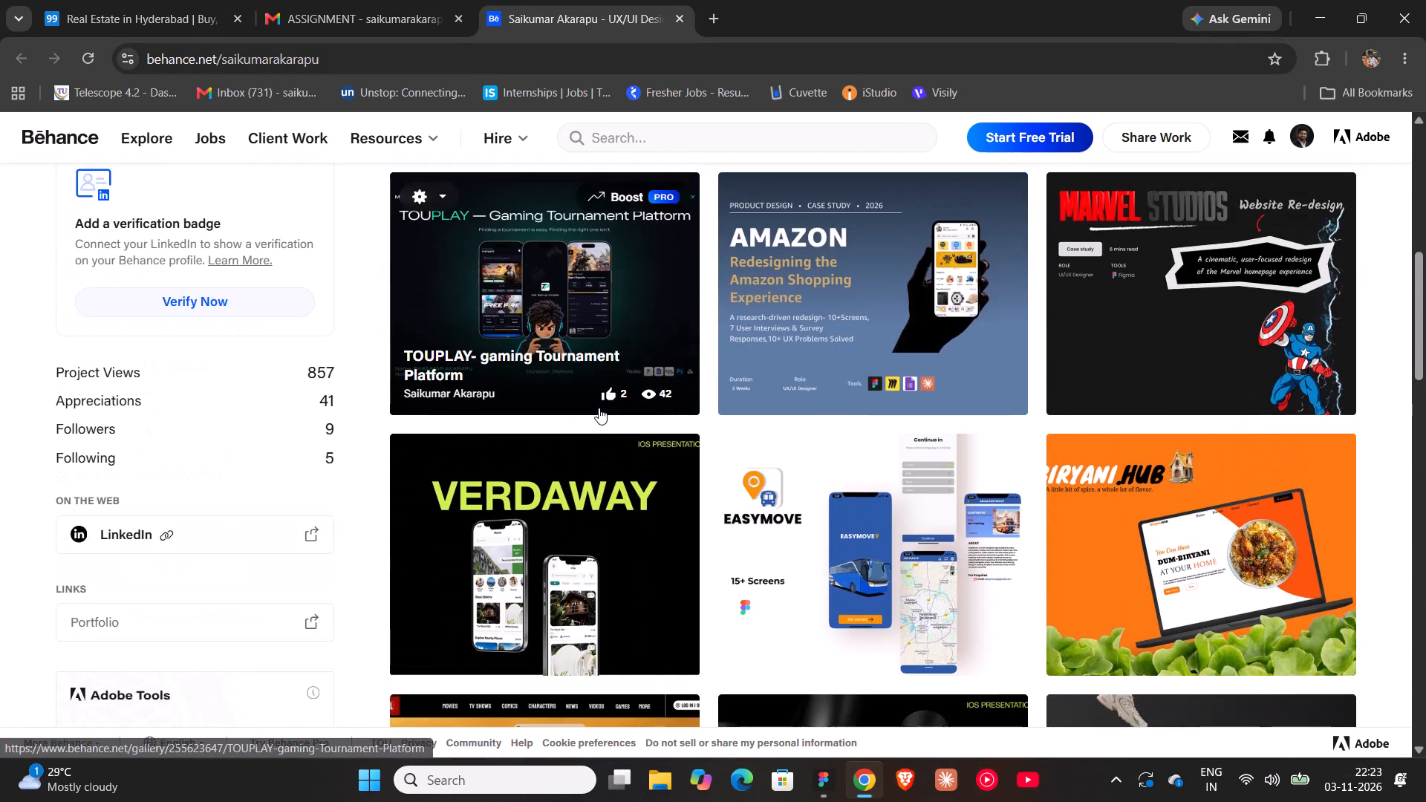
{"action": "scroll", "coordinate": [599, 408], "scroll_direction": "up", "scroll_amount": 4}
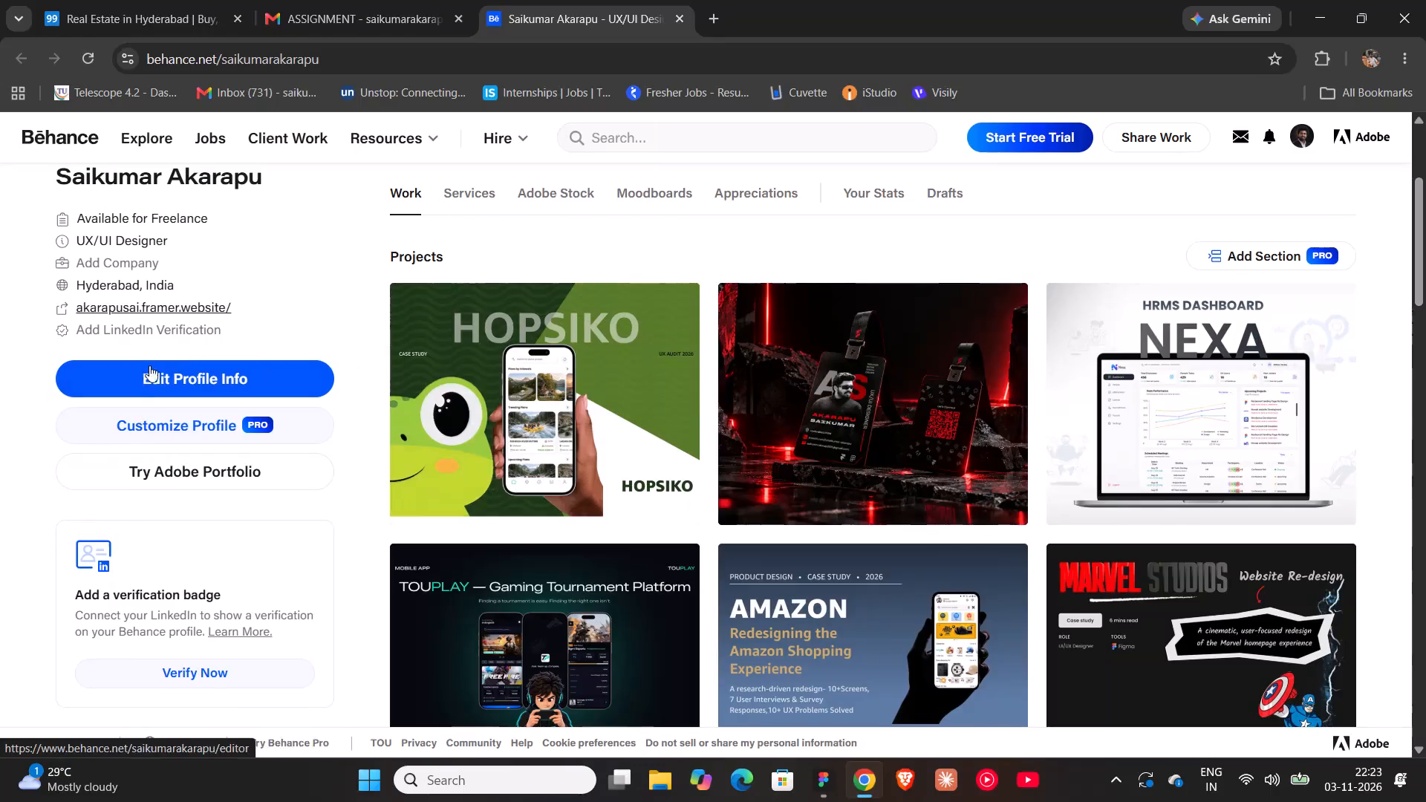
Open the LinkedIn verification prompt for adding a verification badge to the Behance profile.
{"action": "left_click", "coordinate": [216, 674]}
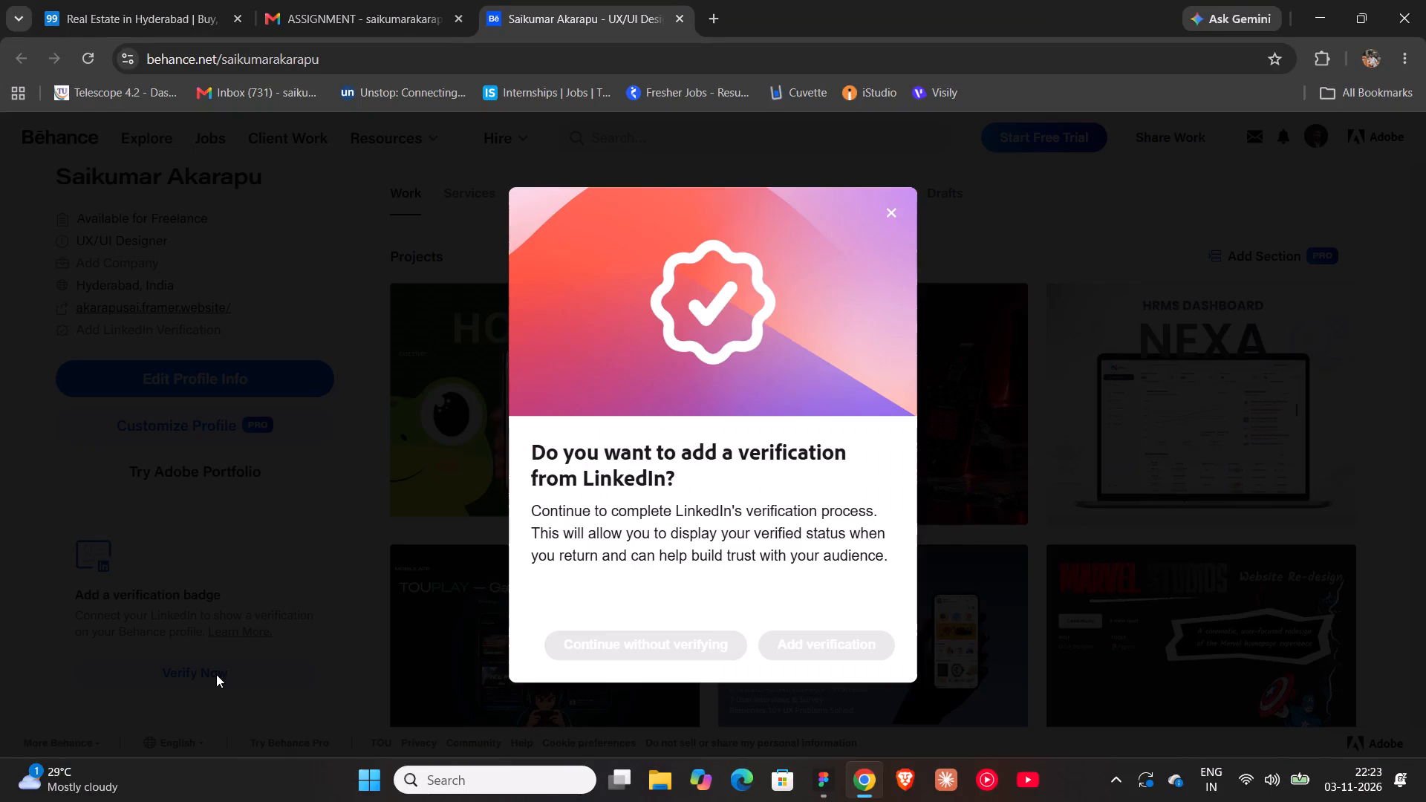
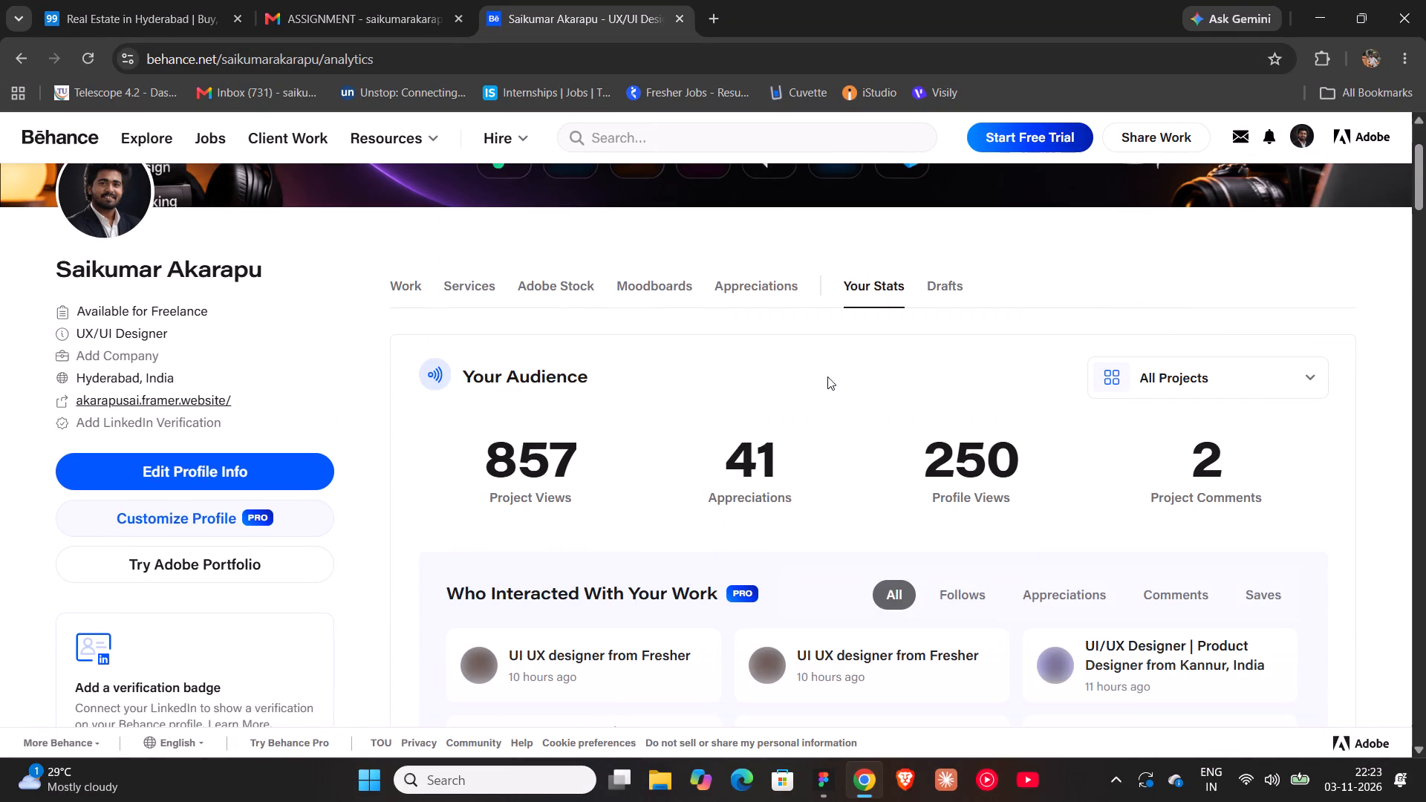
View the drafts and the appreciated projects on the Behance profile.
{"action": "left_click", "coordinate": [958, 291]}
{"action": "left_click", "coordinate": [765, 284]}
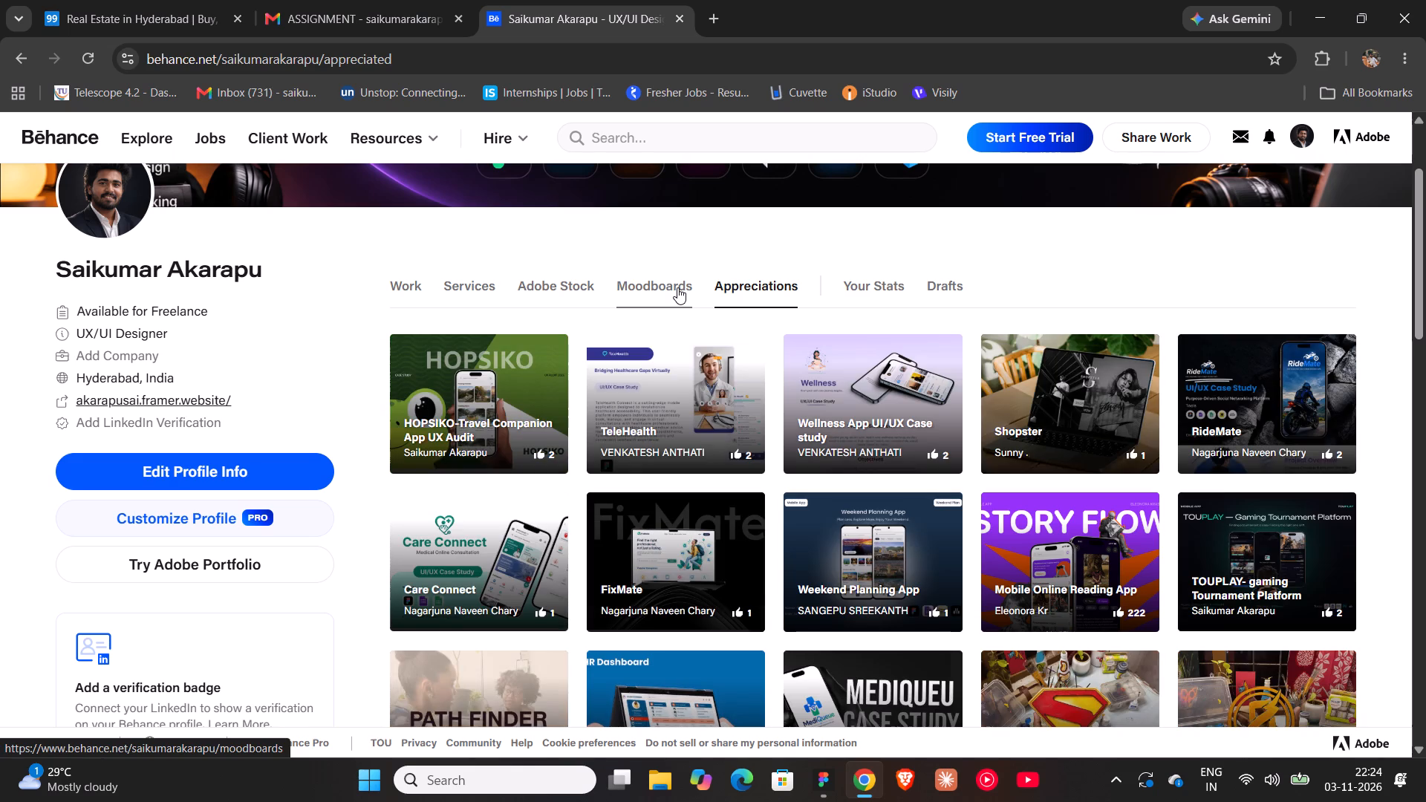
Open the moodboard named x from the profile's moodboards and look through its saved projects.
{"action": "left_click", "coordinate": [677, 287]}
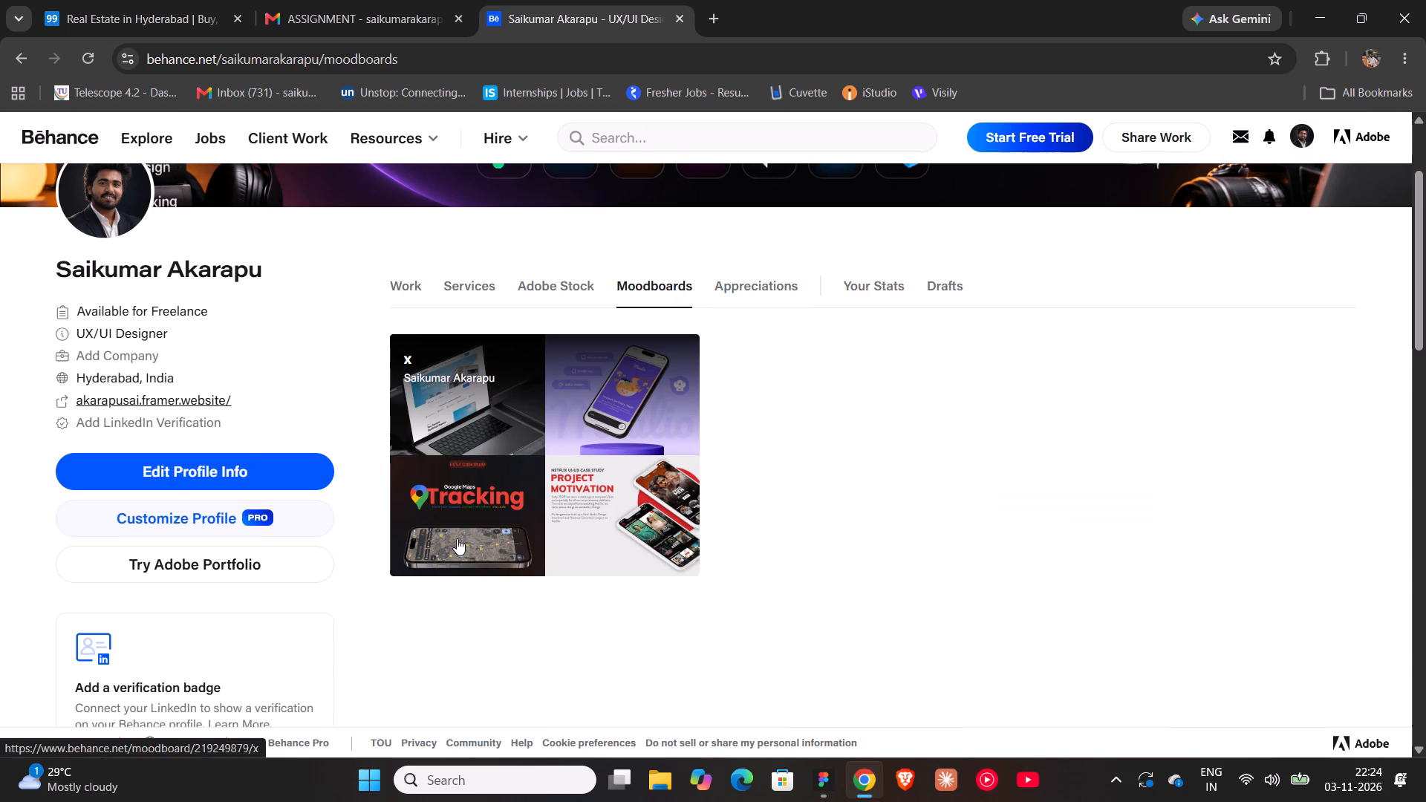
{"action": "left_click", "coordinate": [580, 508]}
{"action": "left_click", "coordinate": [542, 286]}
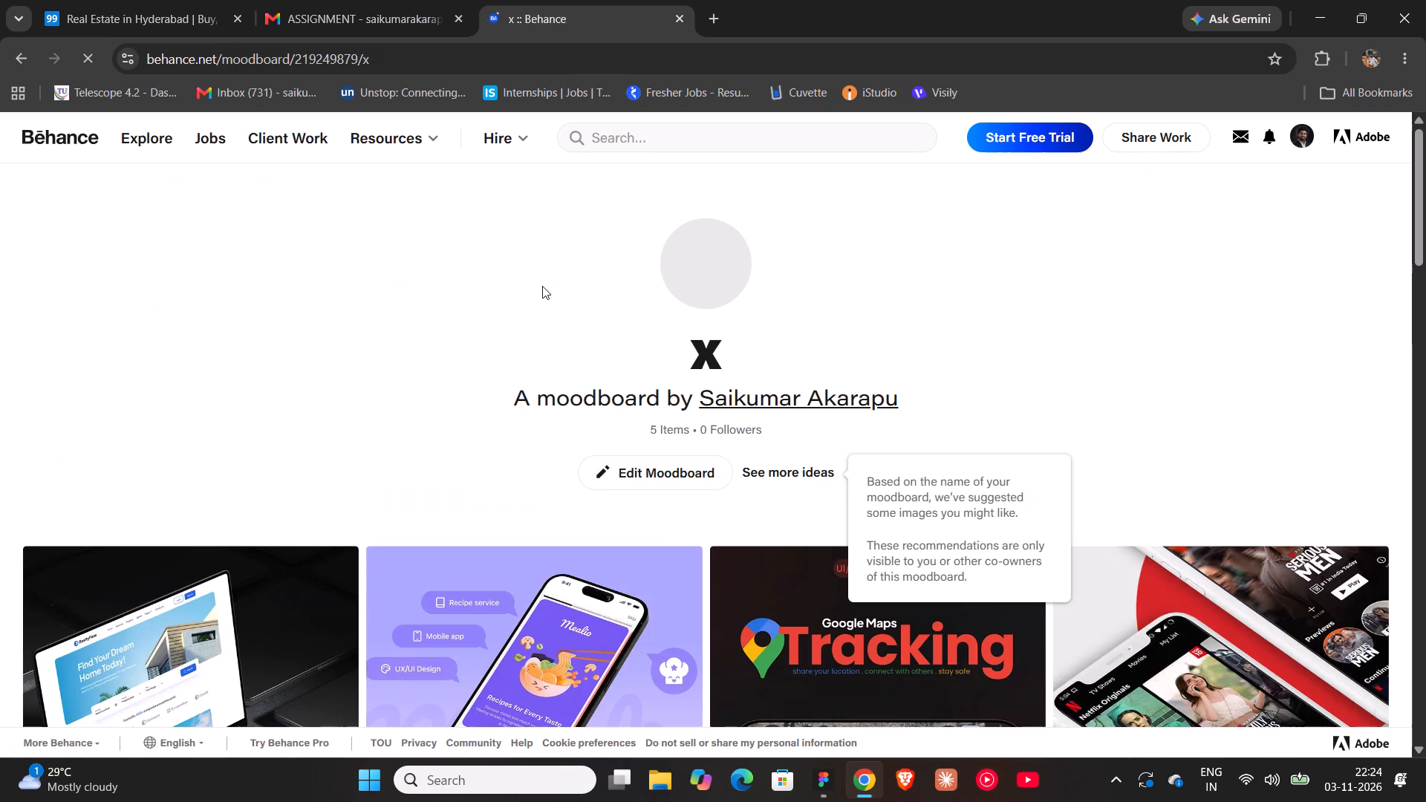
{"action": "scroll", "coordinate": [858, 379], "scroll_direction": "down", "scroll_amount": 5}
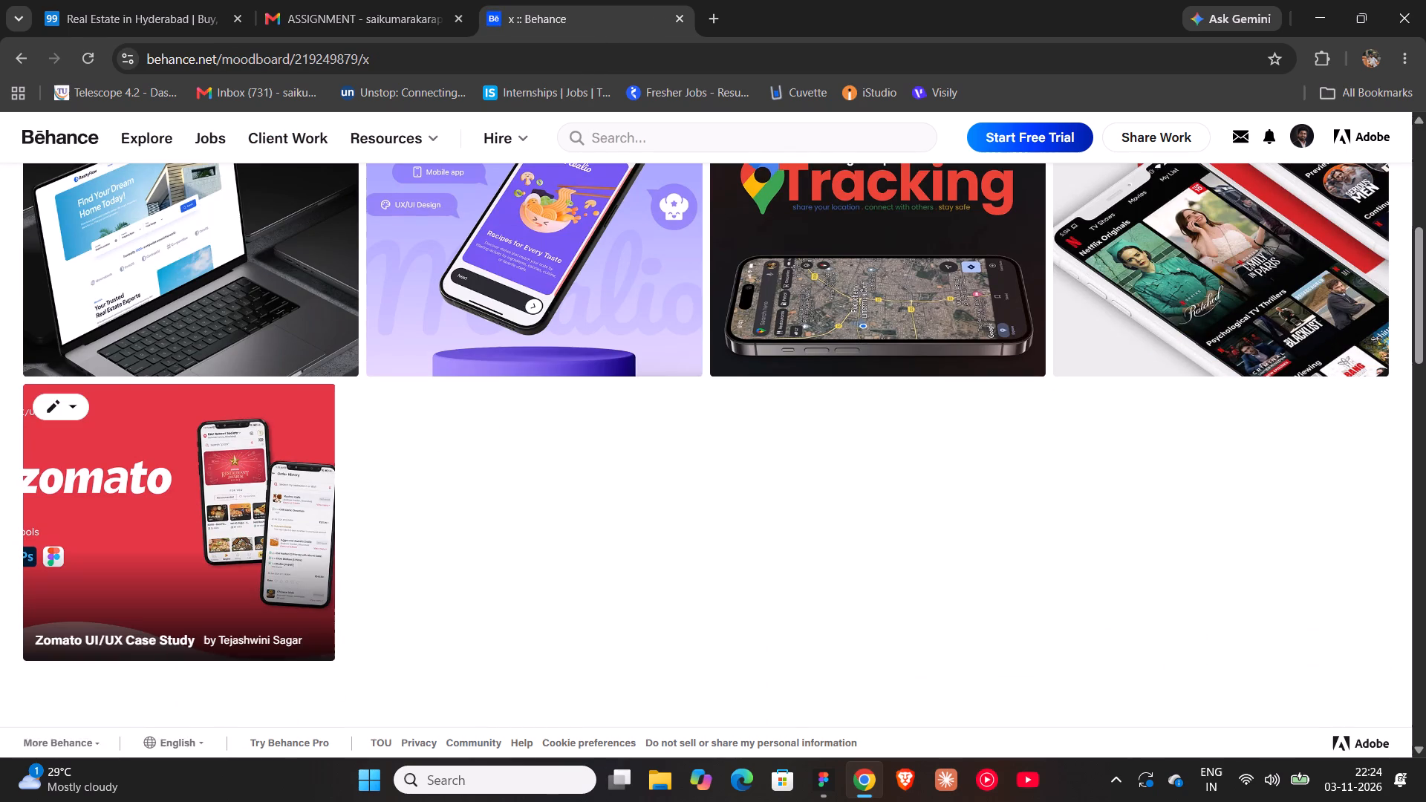
{"action": "scroll", "coordinate": [491, 506], "scroll_direction": "up", "scroll_amount": 3}
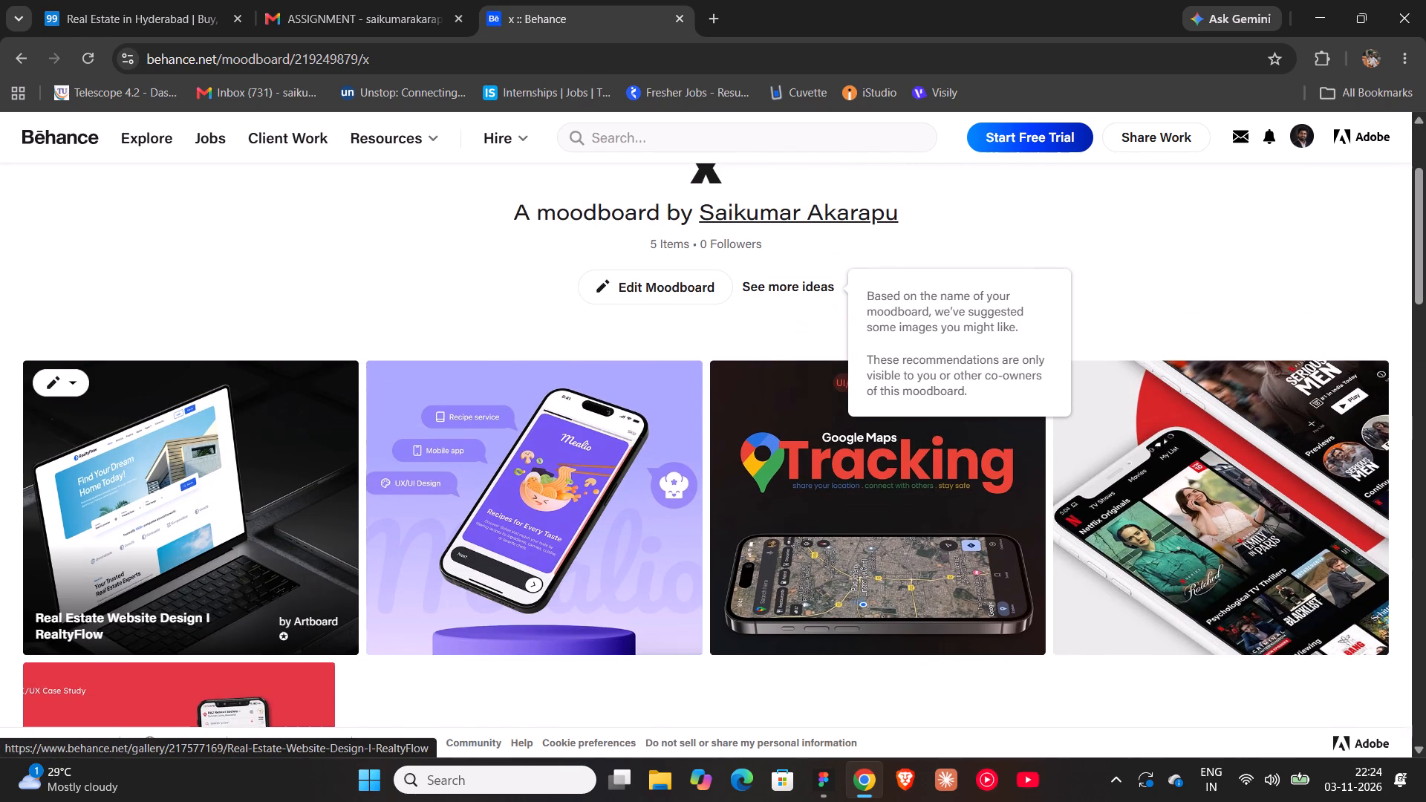
Open the Real Estate Website Design I RealtyFlow project and examine its mockups, typography and colour palette.
{"action": "left_click", "coordinate": [182, 498]}
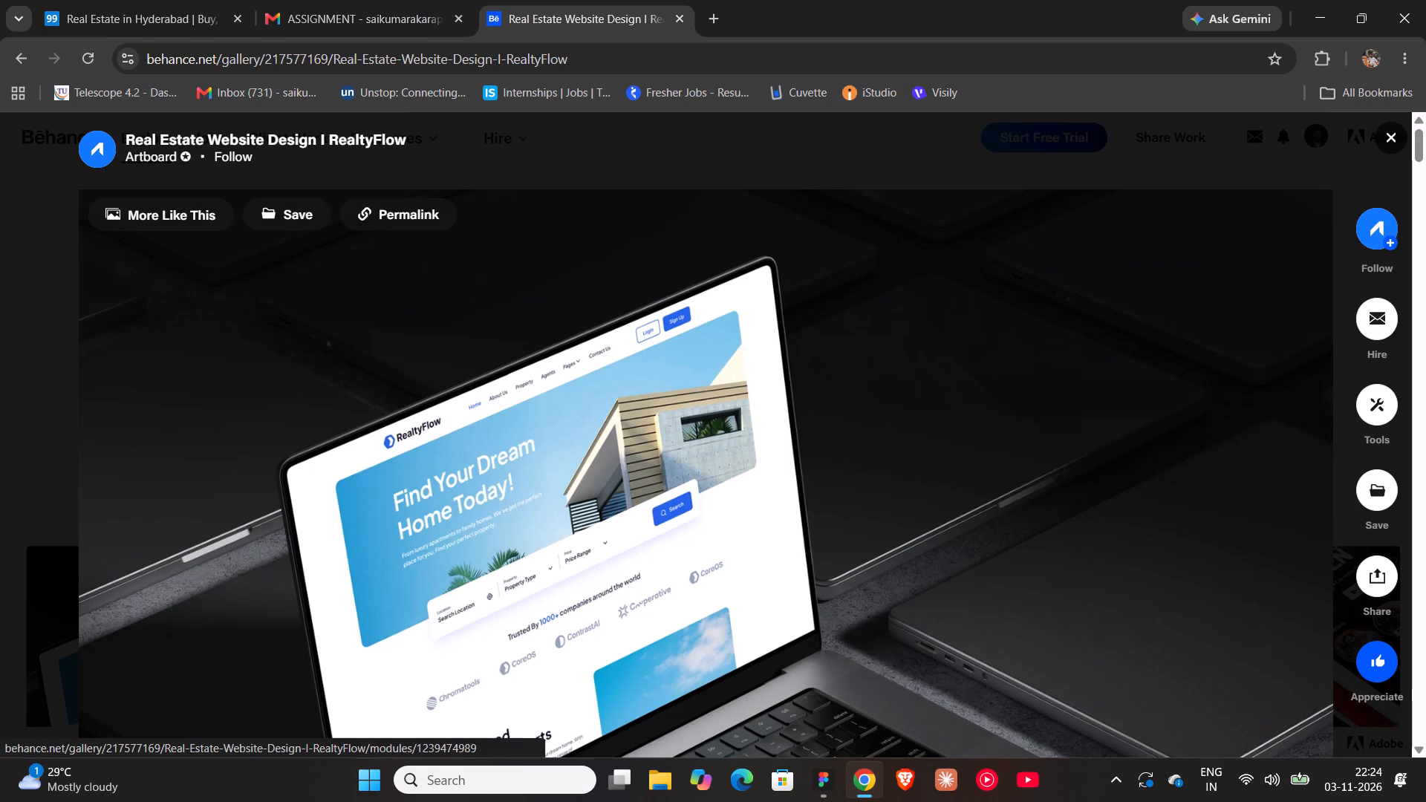
{"action": "scroll", "coordinate": [567, 475], "scroll_direction": "down", "scroll_amount": 9}
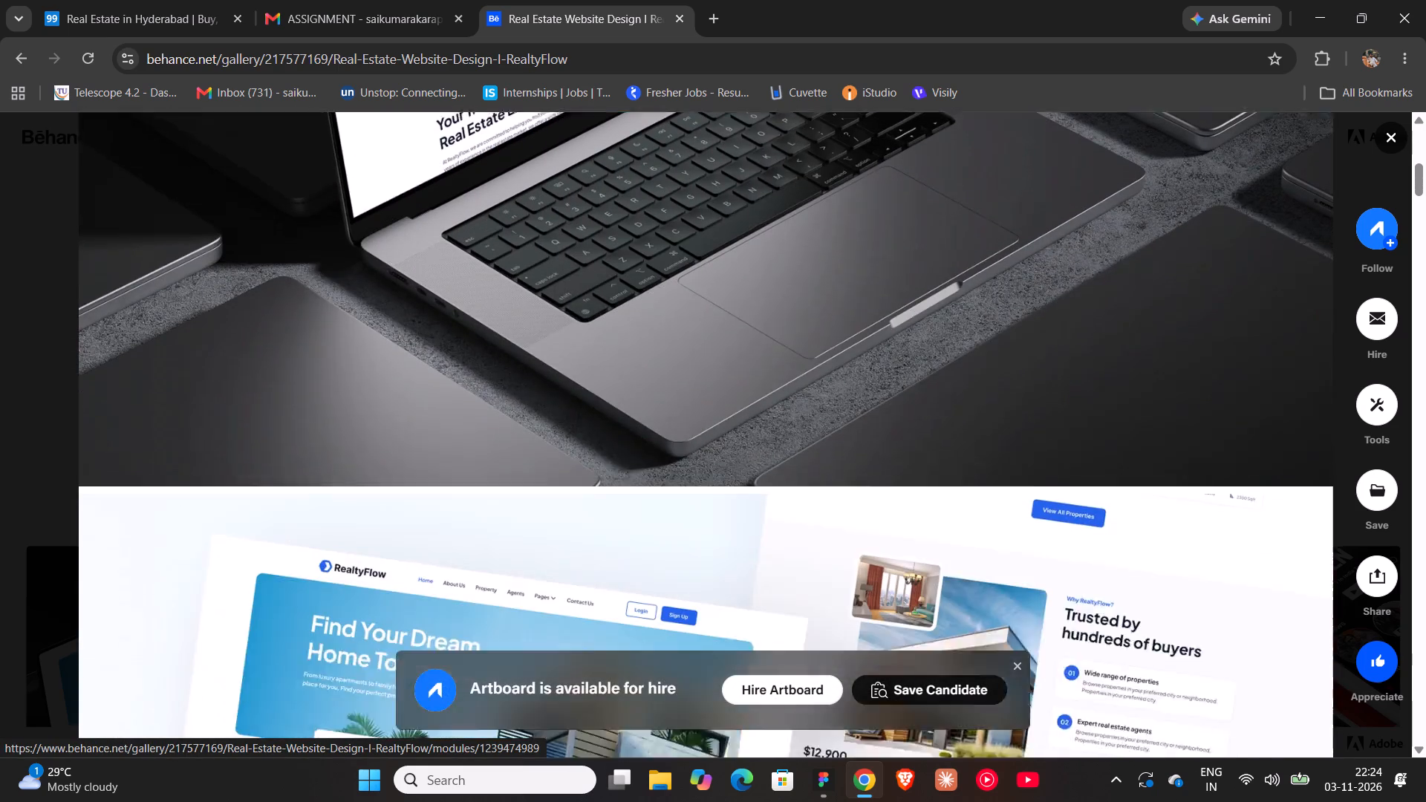
{"action": "scroll", "coordinate": [567, 475], "scroll_direction": "down", "scroll_amount": 2}
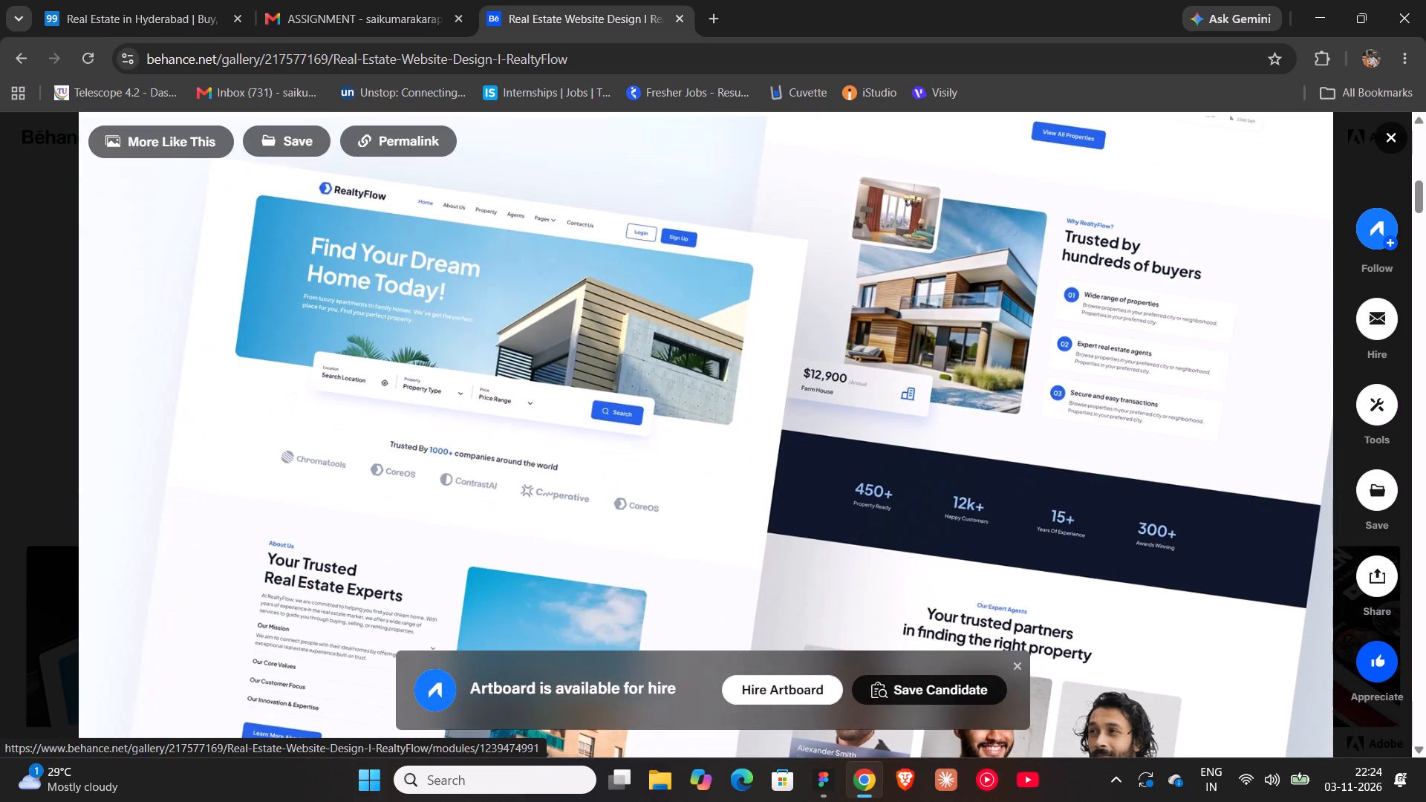
{"action": "scroll", "coordinate": [567, 475], "scroll_direction": "down", "scroll_amount": 4}
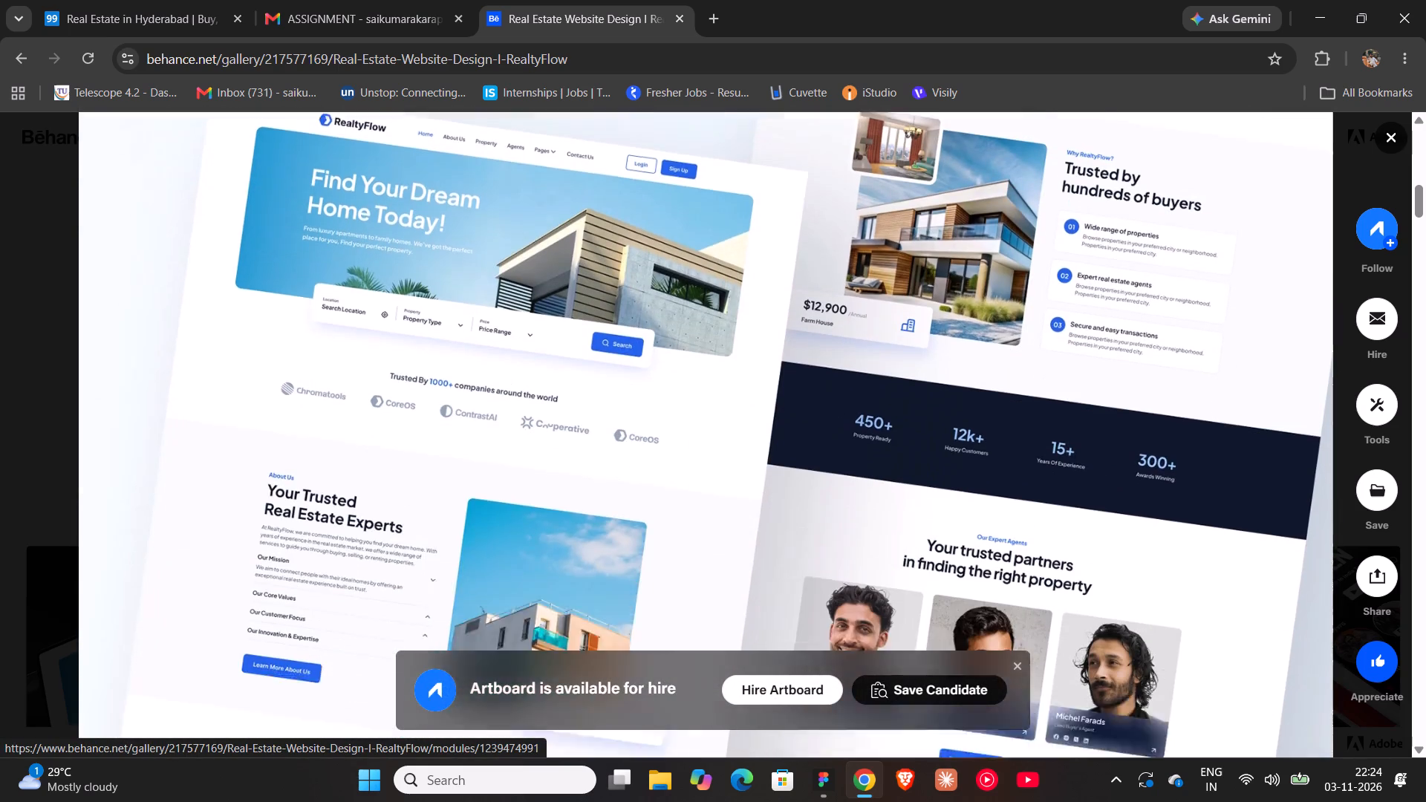
{"action": "scroll", "coordinate": [567, 475], "scroll_direction": "down", "scroll_amount": 10}
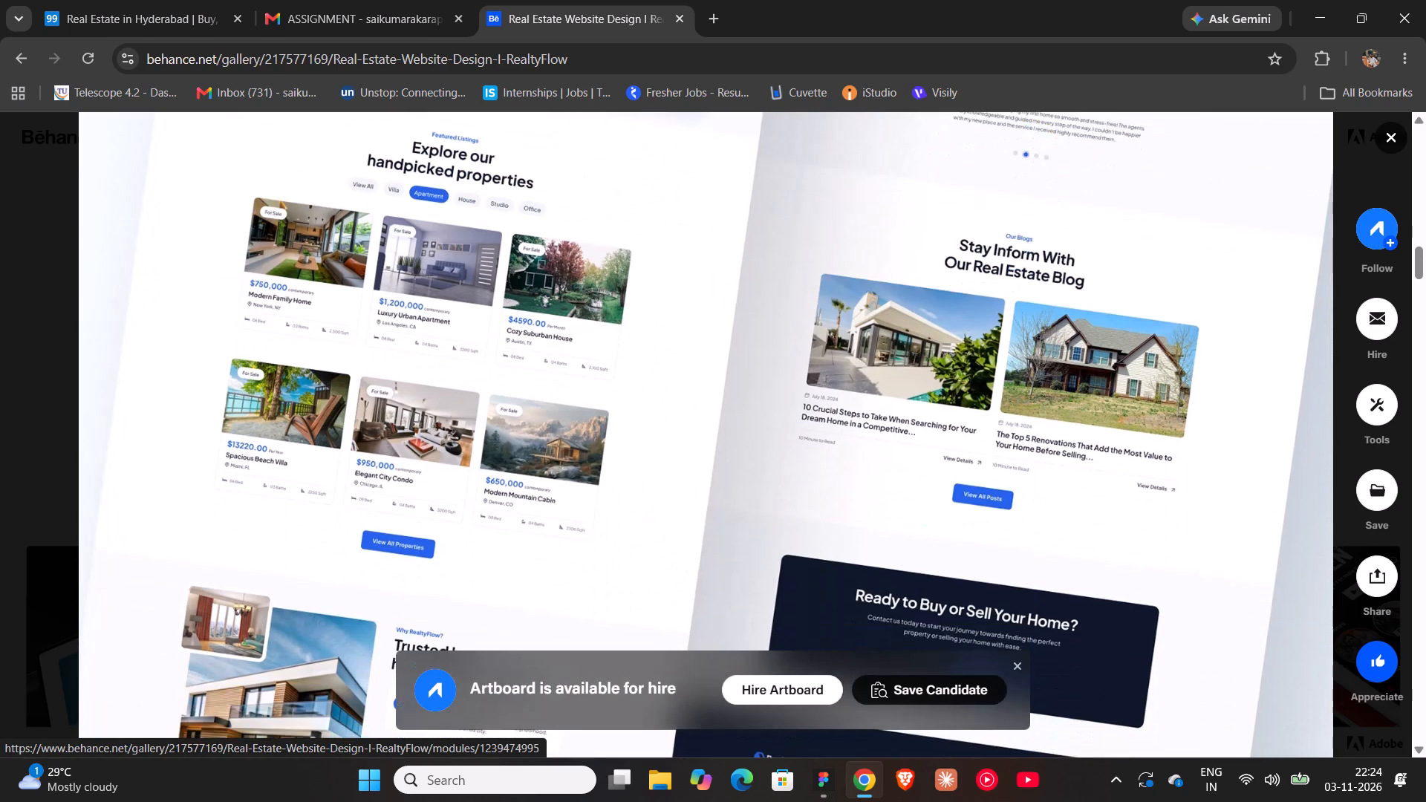
{"action": "scroll", "coordinate": [567, 475], "scroll_direction": "up", "scroll_amount": 4}
{"action": "scroll", "coordinate": [567, 475], "scroll_direction": "down", "scroll_amount": 4}
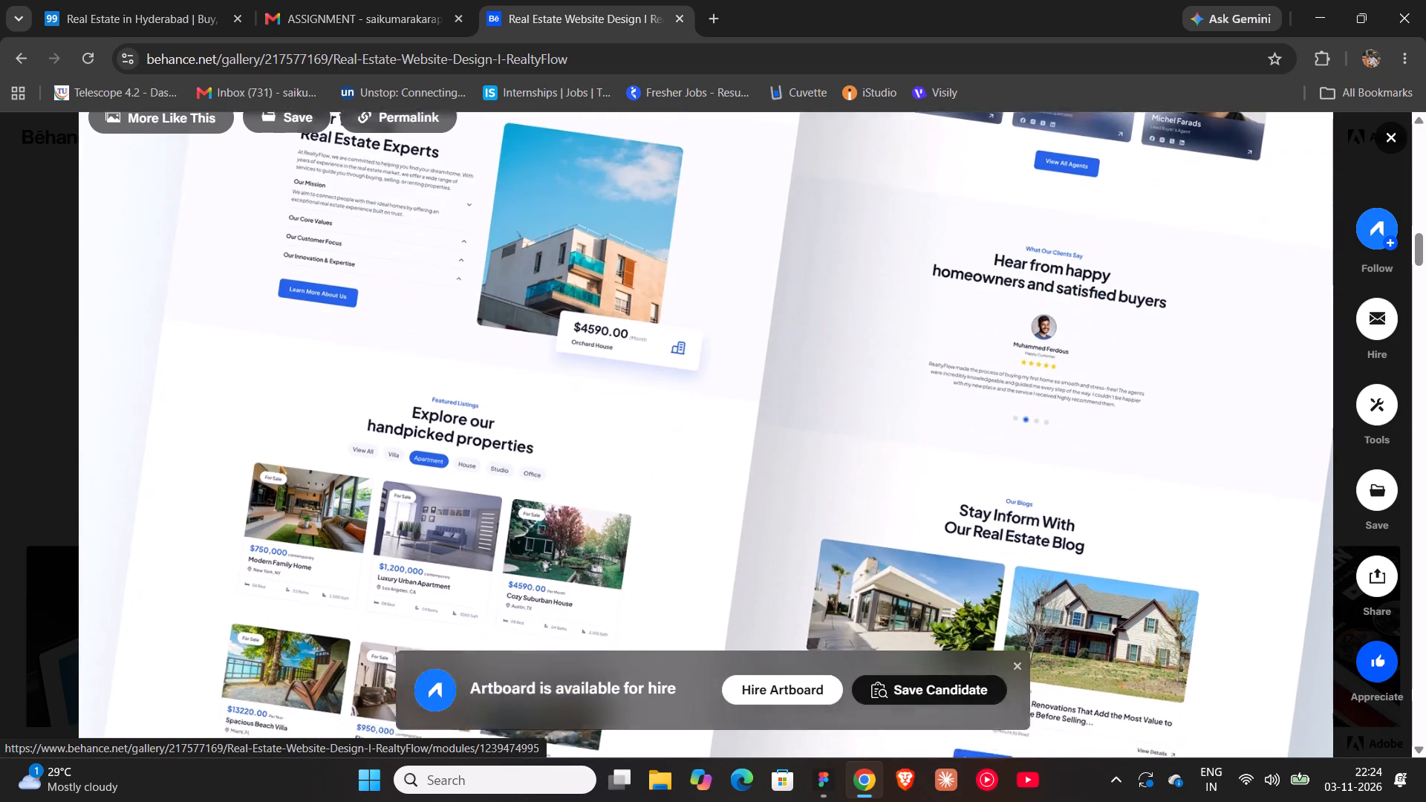
{"action": "scroll", "coordinate": [567, 475], "scroll_direction": "down", "scroll_amount": 16}
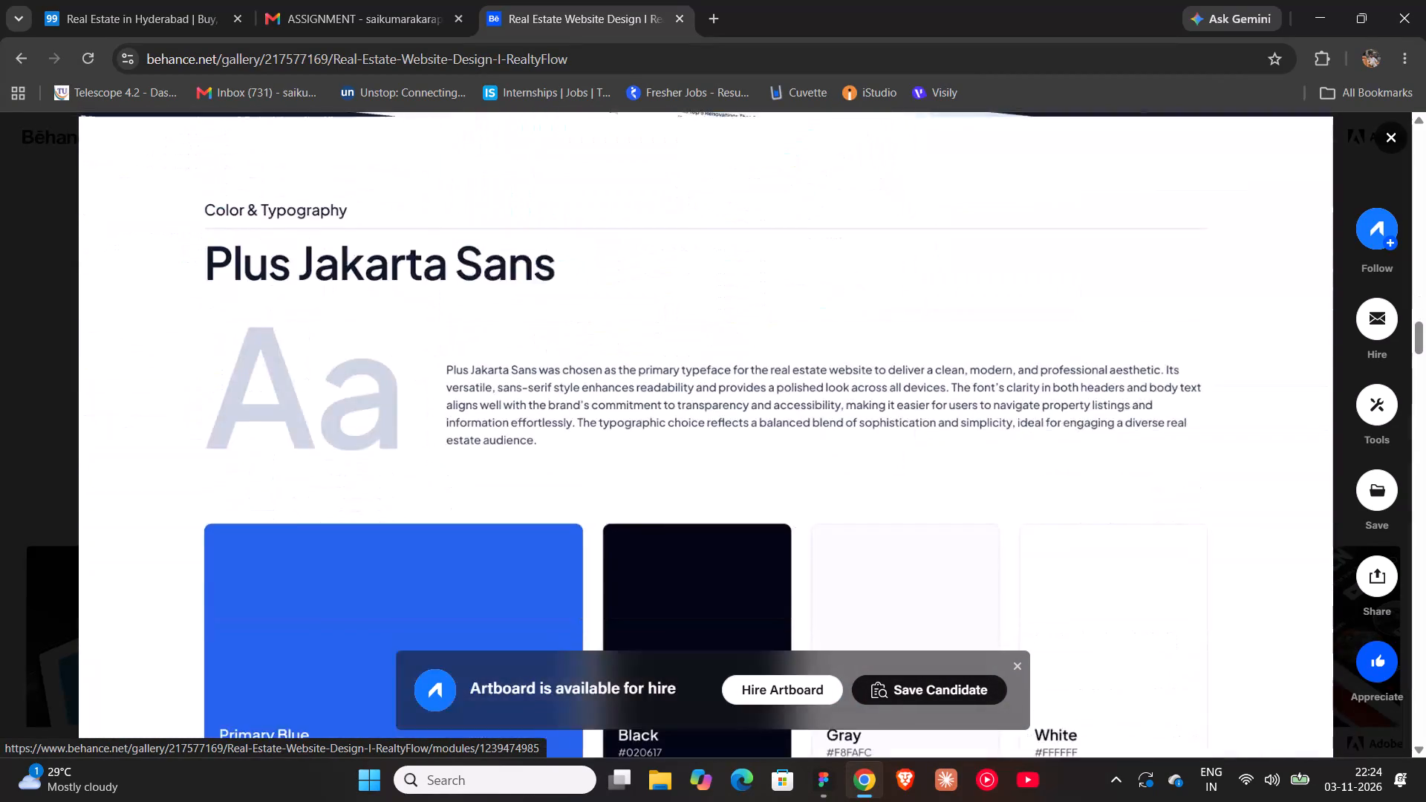
{"action": "scroll", "coordinate": [567, 475], "scroll_direction": "down", "scroll_amount": 5}
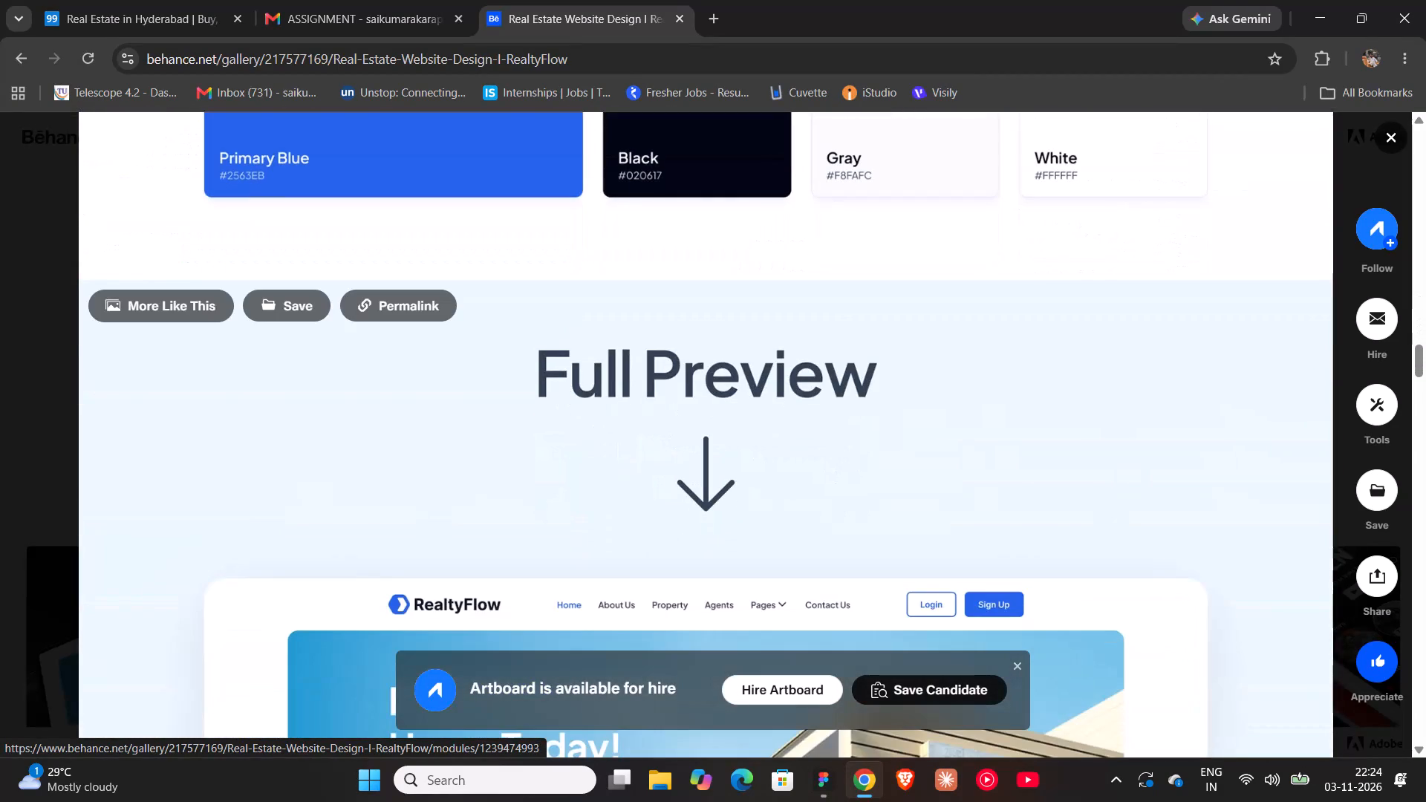
Examine the full preview of the RealtyFlow website, from the hero and search bar through the property listings to the footer.
{"action": "scroll", "coordinate": [567, 475], "scroll_direction": "down", "scroll_amount": 5}
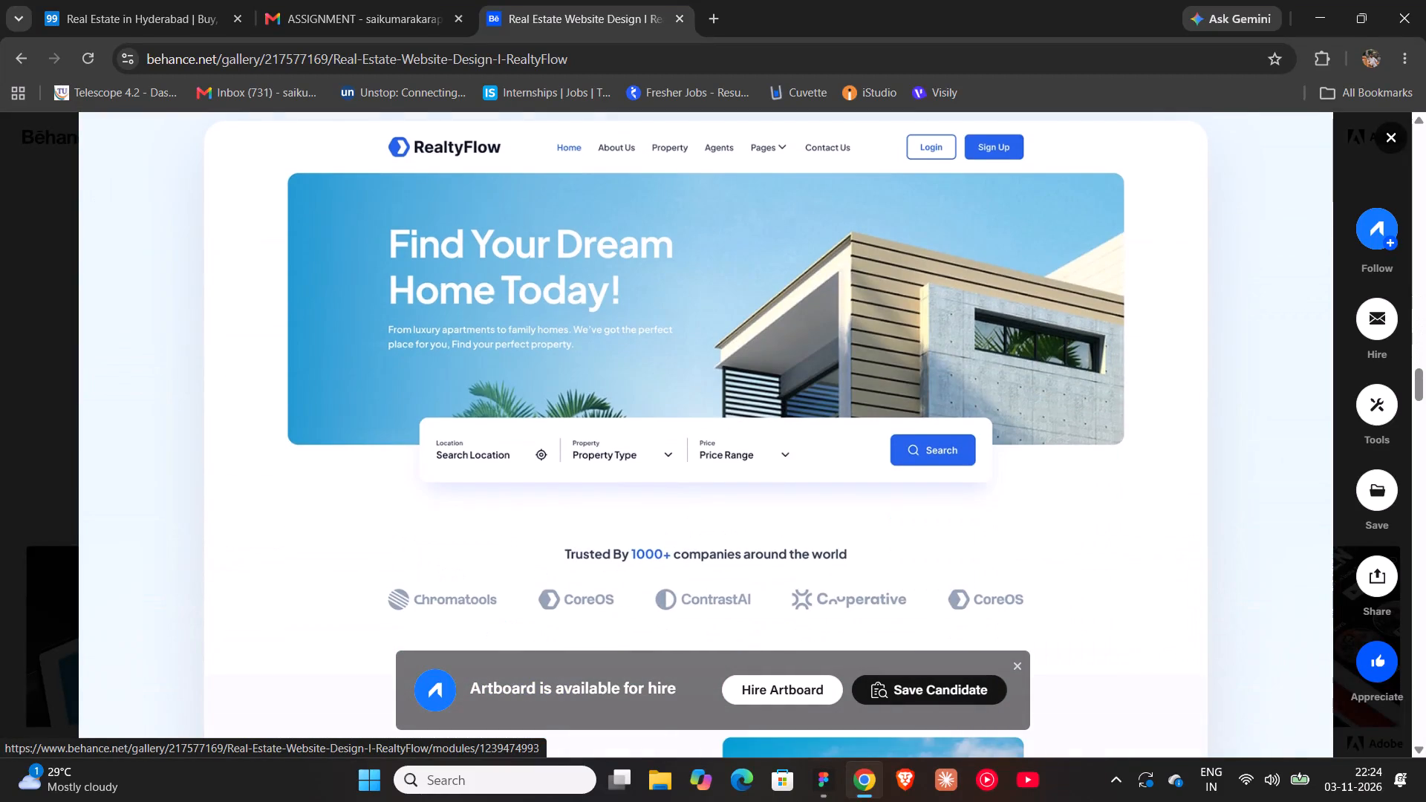
{"action": "scroll", "coordinate": [567, 475], "scroll_direction": "down", "scroll_amount": 9}
{"action": "scroll", "coordinate": [567, 475], "scroll_direction": "up", "scroll_amount": 2}
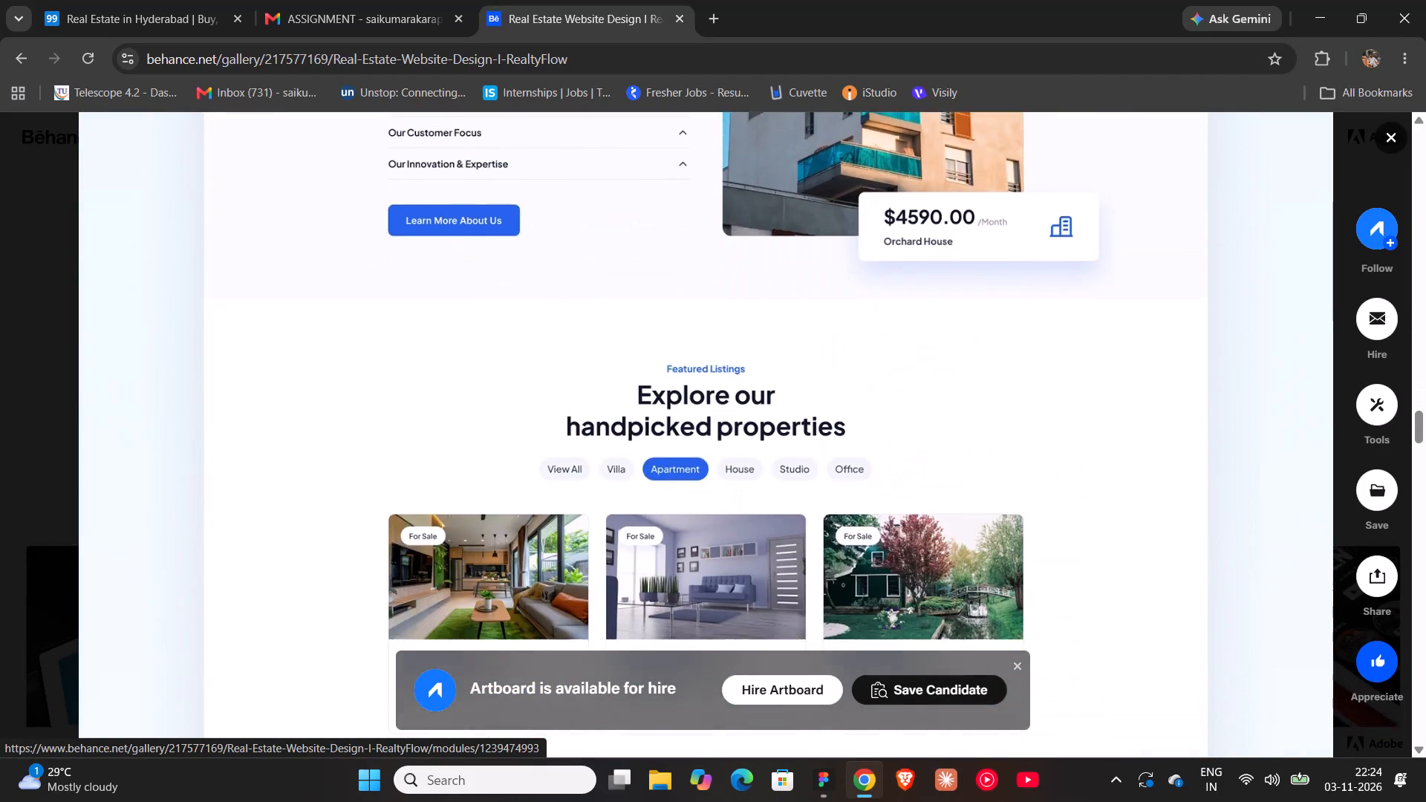
{"action": "scroll", "coordinate": [567, 475], "scroll_direction": "up", "scroll_amount": 8}
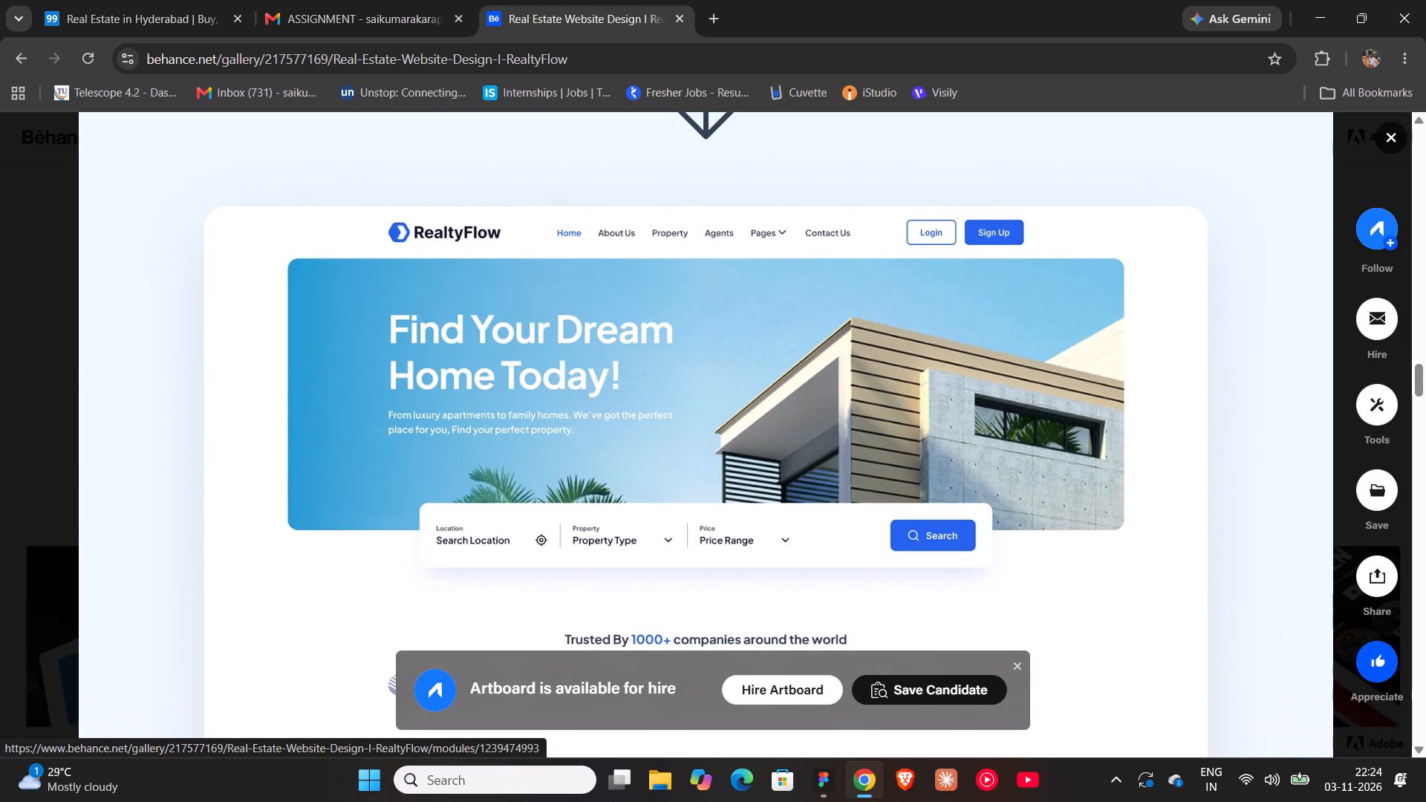
{"action": "scroll", "coordinate": [567, 475], "scroll_direction": "down", "scroll_amount": 9}
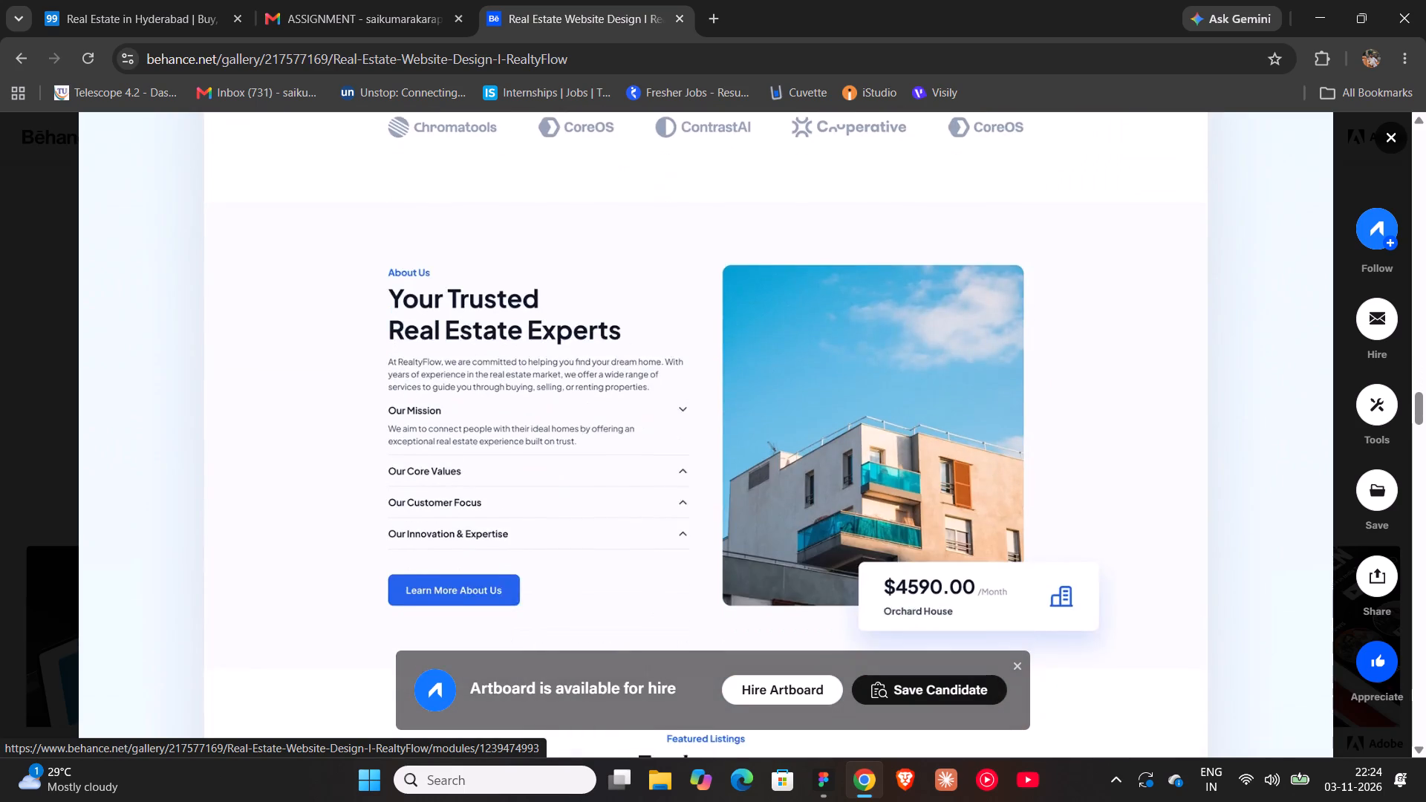
{"action": "scroll", "coordinate": [567, 475], "scroll_direction": "down", "scroll_amount": 4}
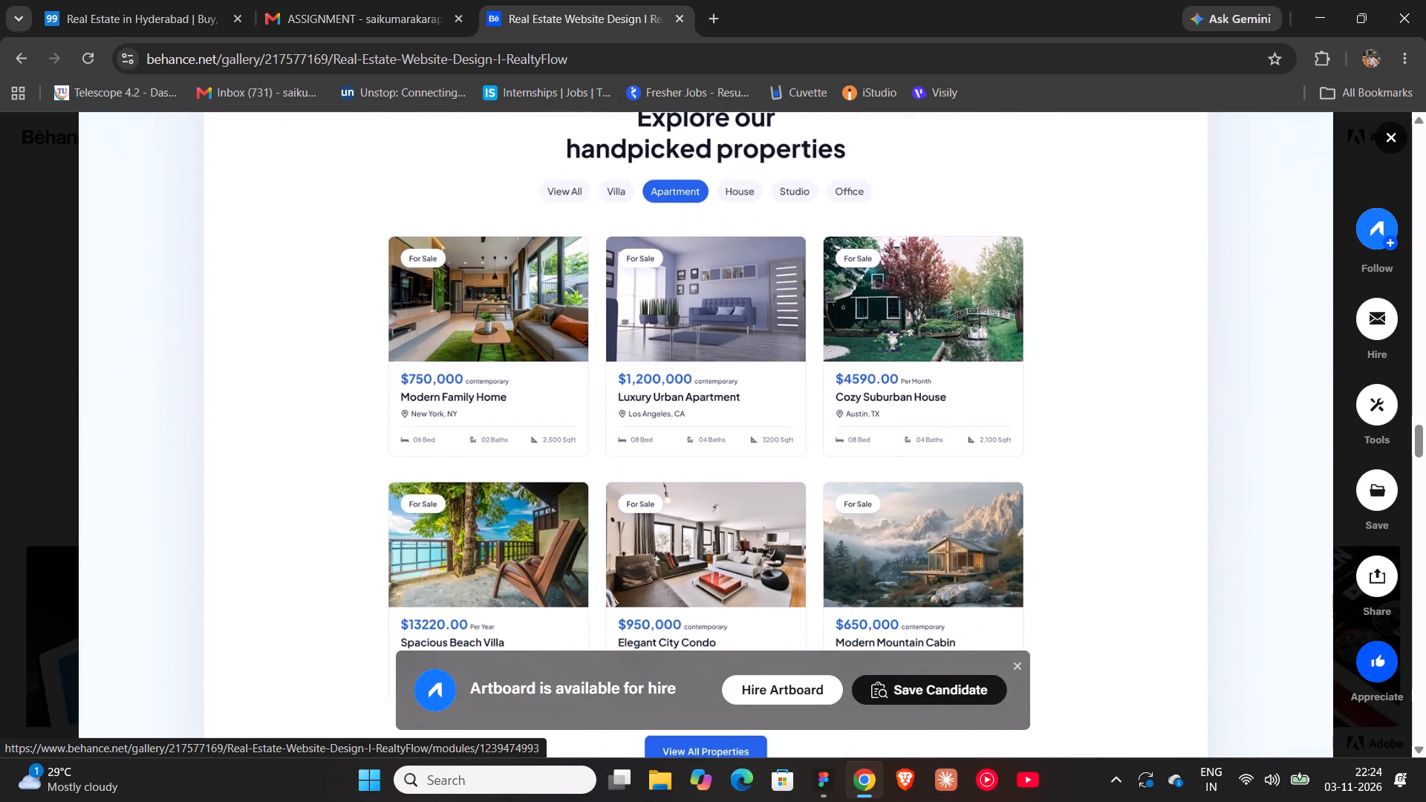
{"action": "scroll", "coordinate": [567, 475], "scroll_direction": "up", "scroll_amount": 1}
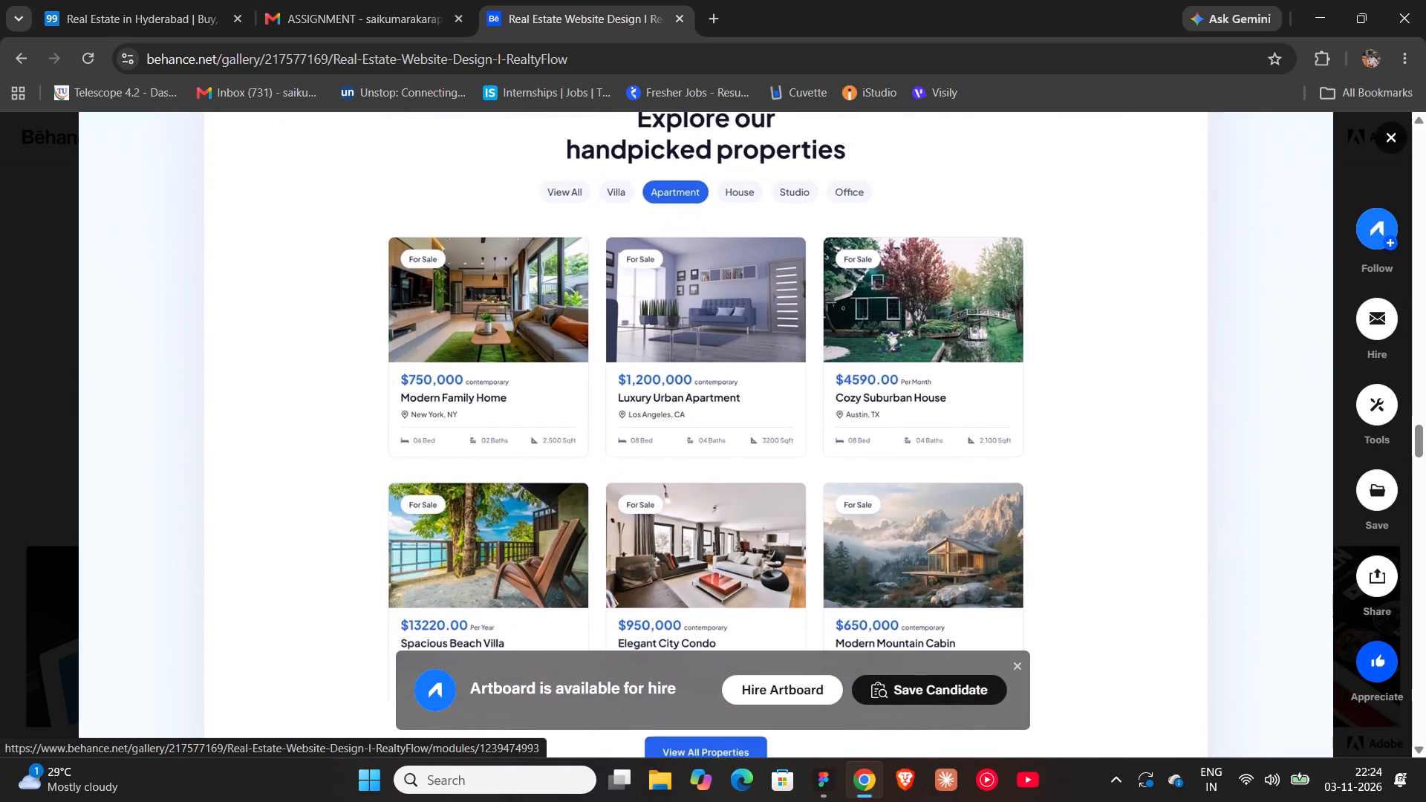
{"action": "scroll", "coordinate": [567, 475], "scroll_direction": "up", "scroll_amount": 1}
{"action": "scroll", "coordinate": [567, 475], "scroll_direction": "down", "scroll_amount": 6}
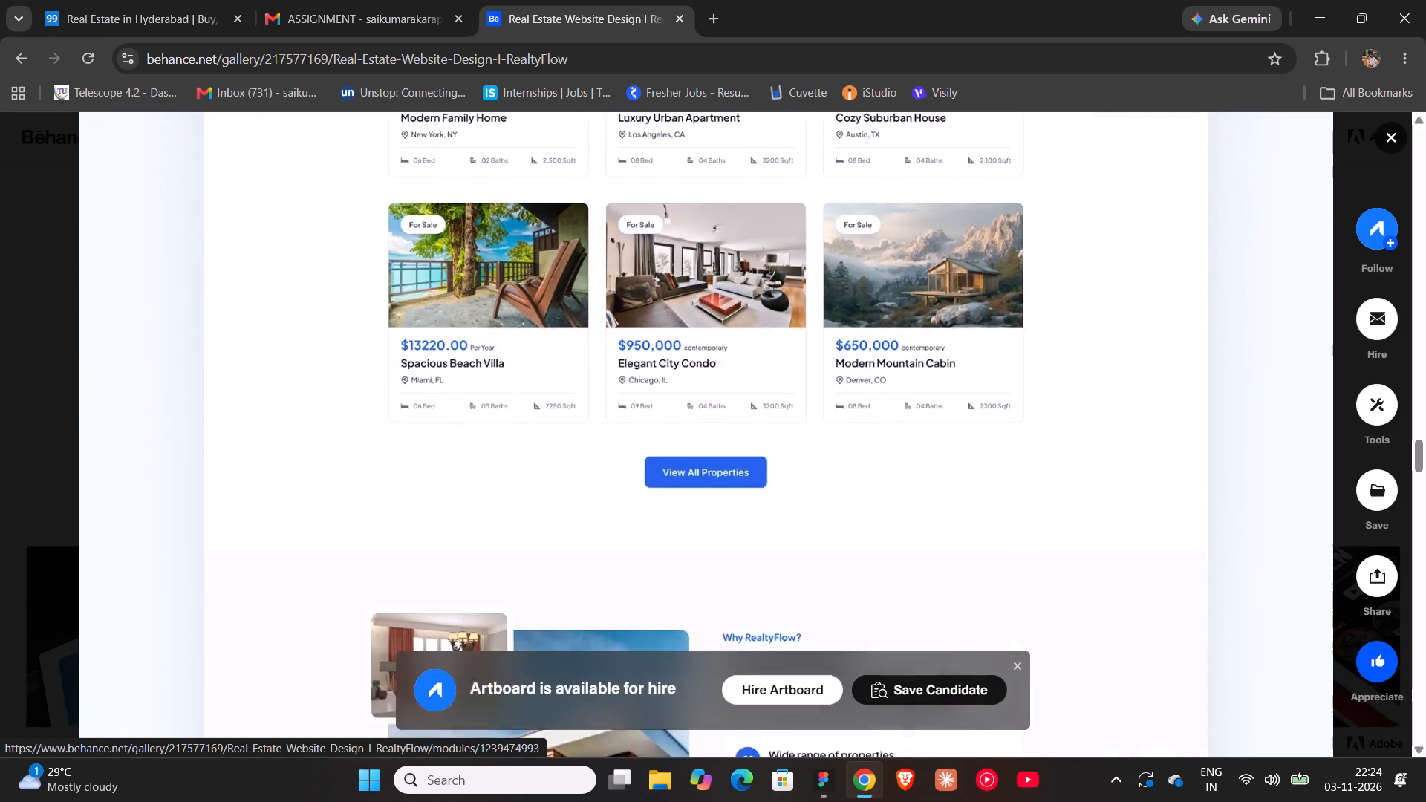
{"action": "scroll", "coordinate": [567, 475], "scroll_direction": "down", "scroll_amount": 4}
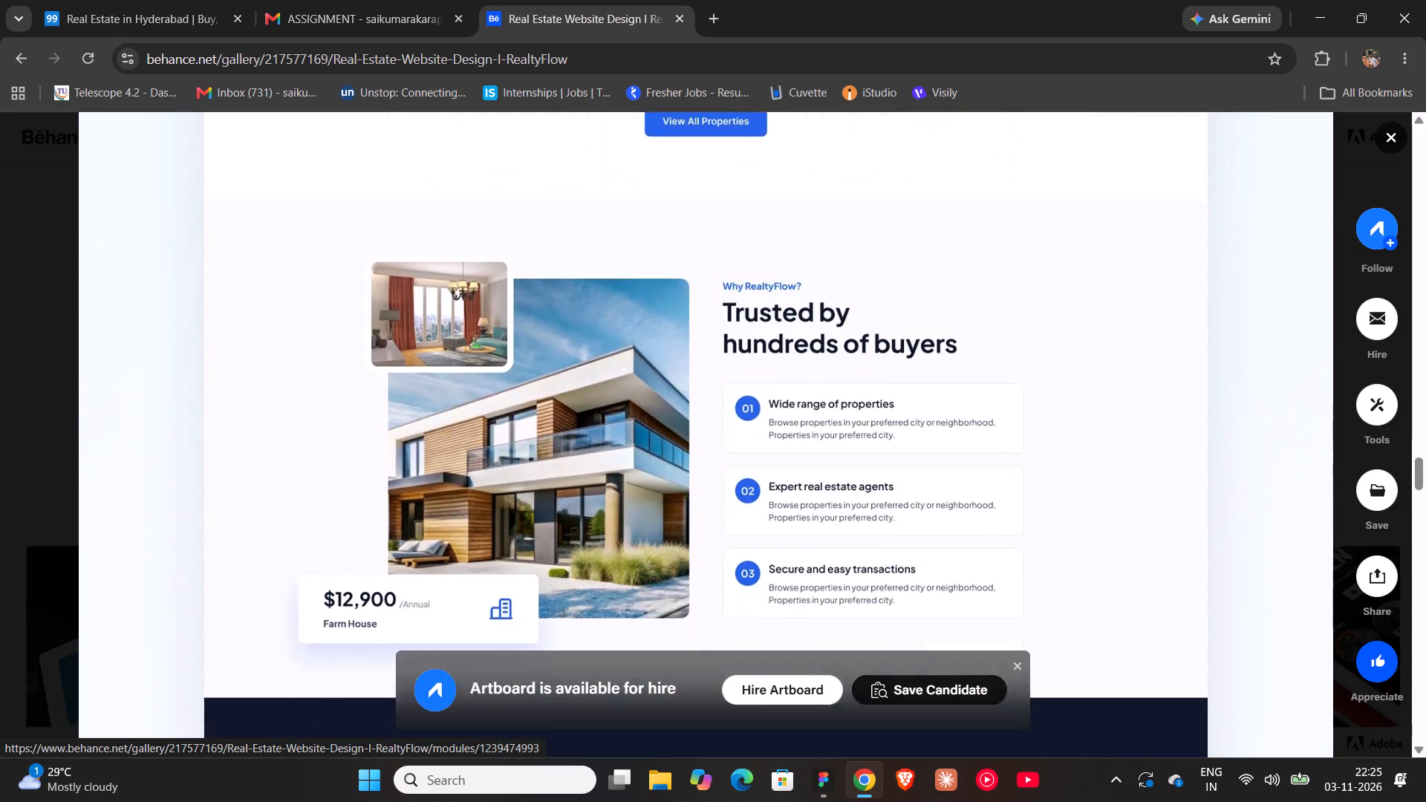
{"action": "scroll", "coordinate": [567, 475], "scroll_direction": "down", "scroll_amount": 5}
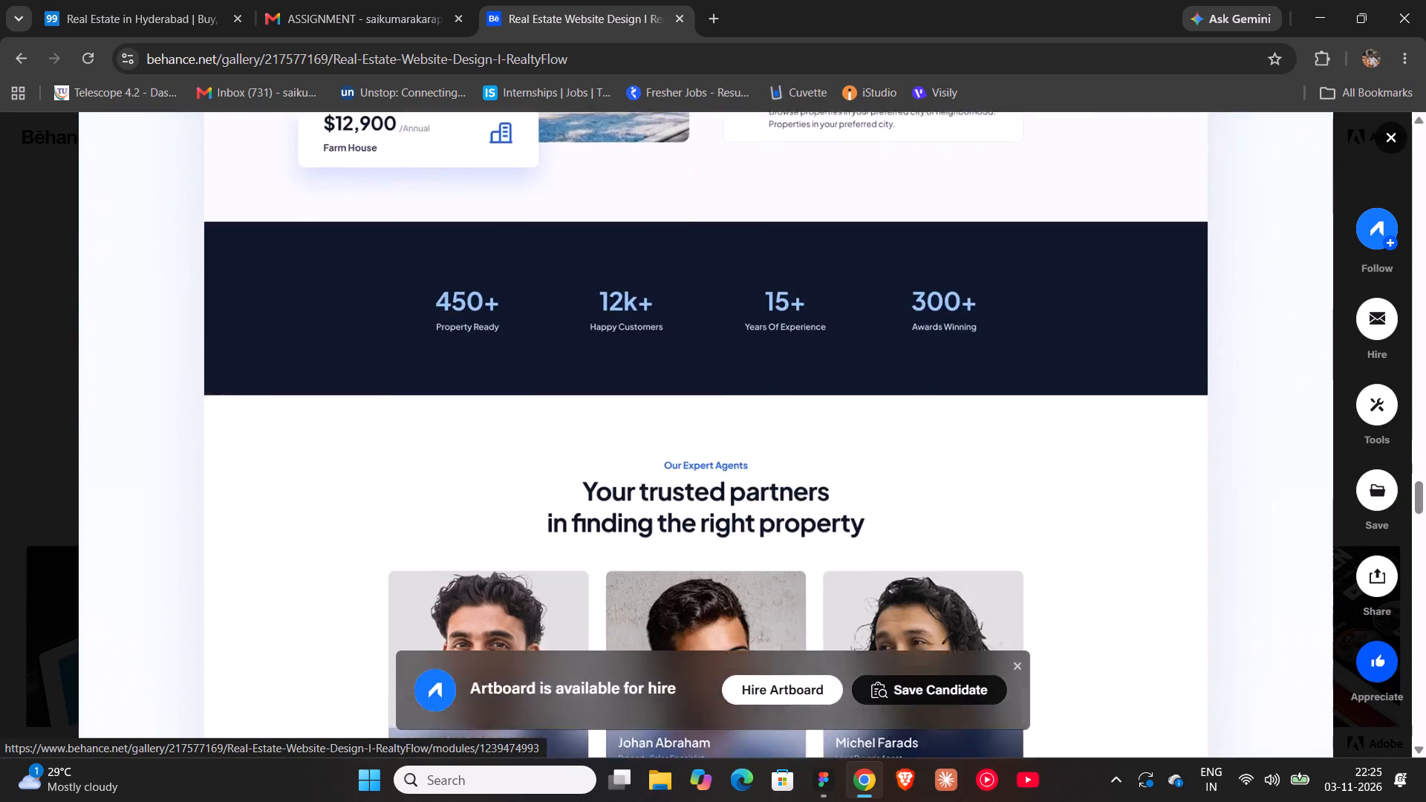
{"action": "scroll", "coordinate": [567, 475], "scroll_direction": "down", "scroll_amount": 20}
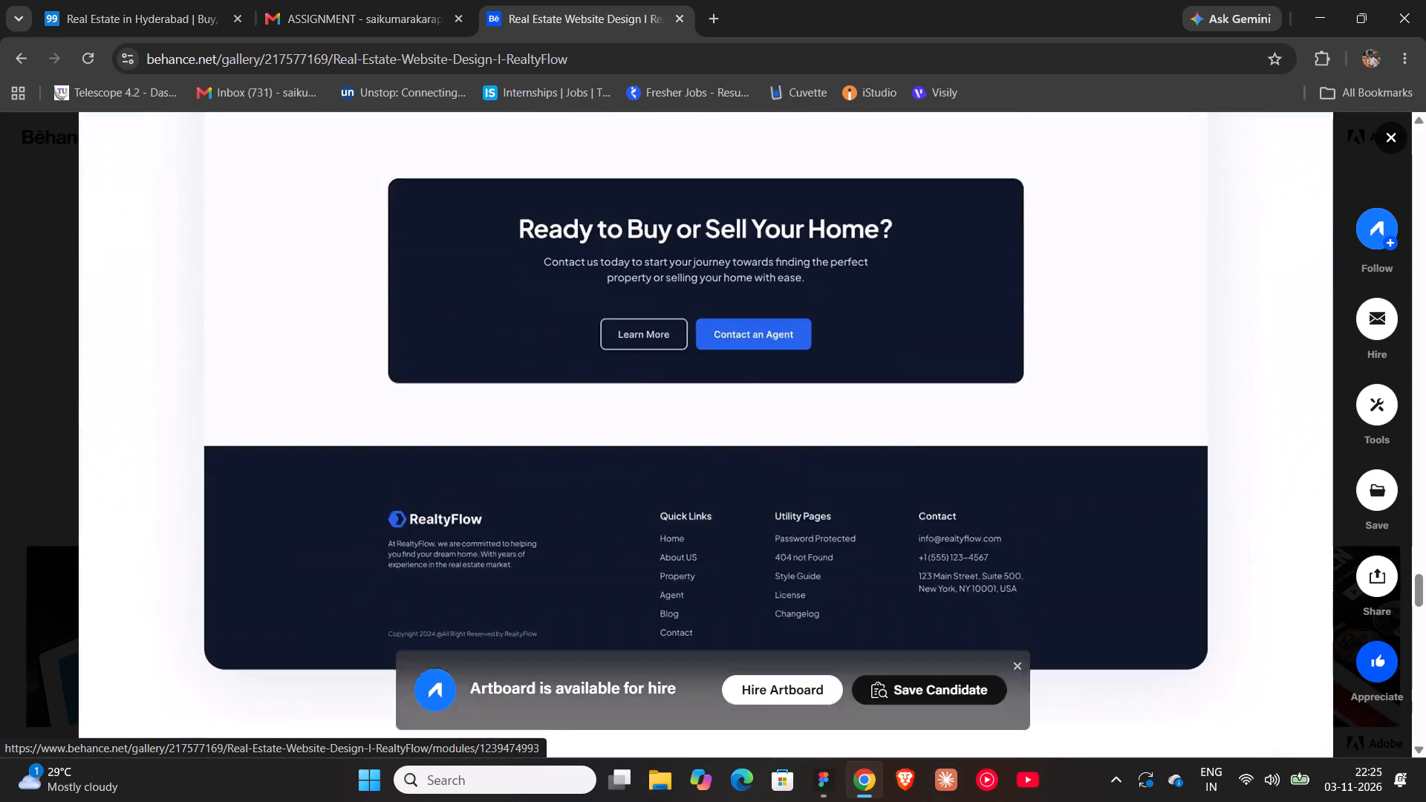
Skim the closing section and comments of the RealtyFlow project, go back to its start and close it.
{"action": "scroll", "coordinate": [569, 475], "scroll_direction": "down", "scroll_amount": 14}
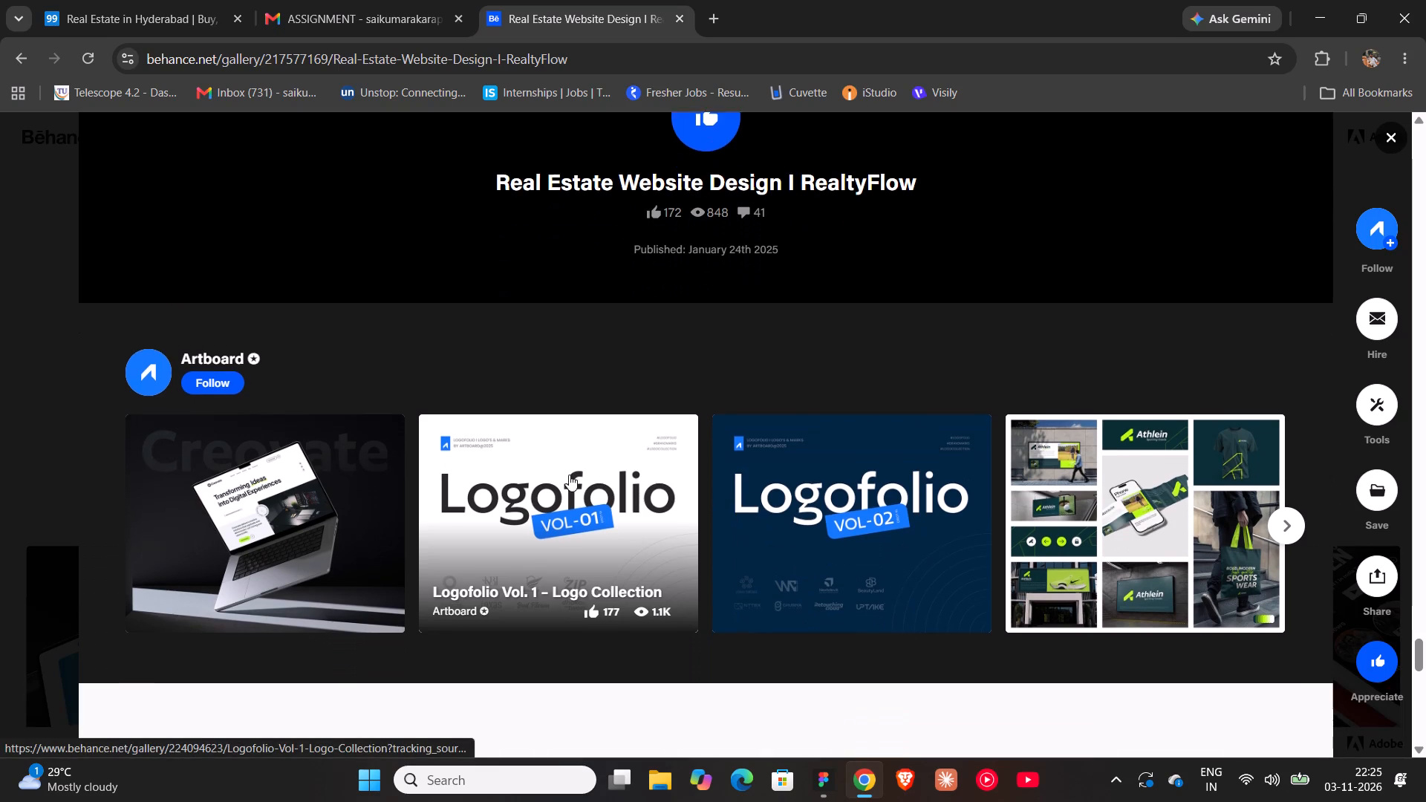
{"action": "scroll", "coordinate": [569, 475], "scroll_direction": "down", "scroll_amount": 6}
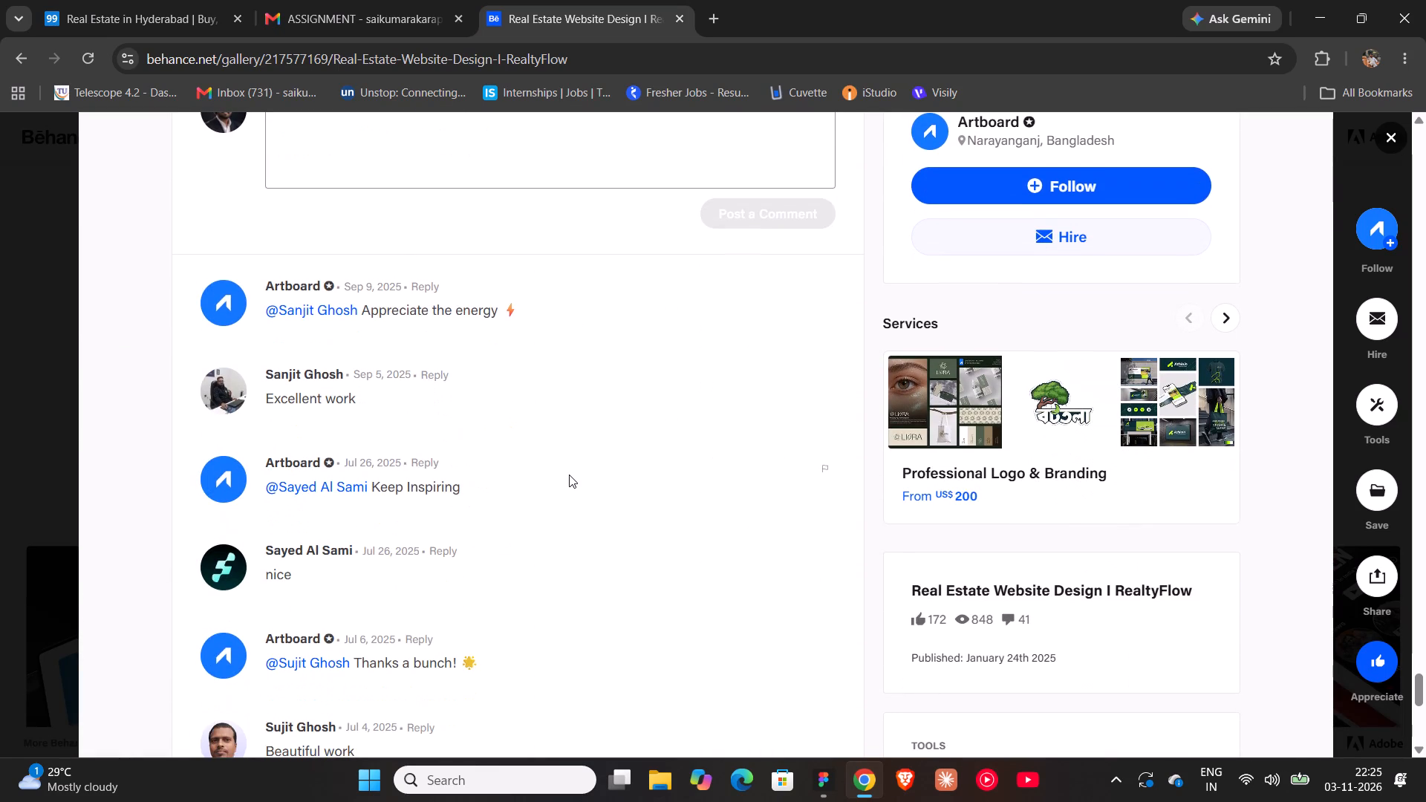
{"action": "scroll", "coordinate": [569, 475], "scroll_direction": "up", "scroll_amount": 20}
{"action": "scroll", "coordinate": [569, 475], "scroll_direction": "up", "scroll_amount": 3}
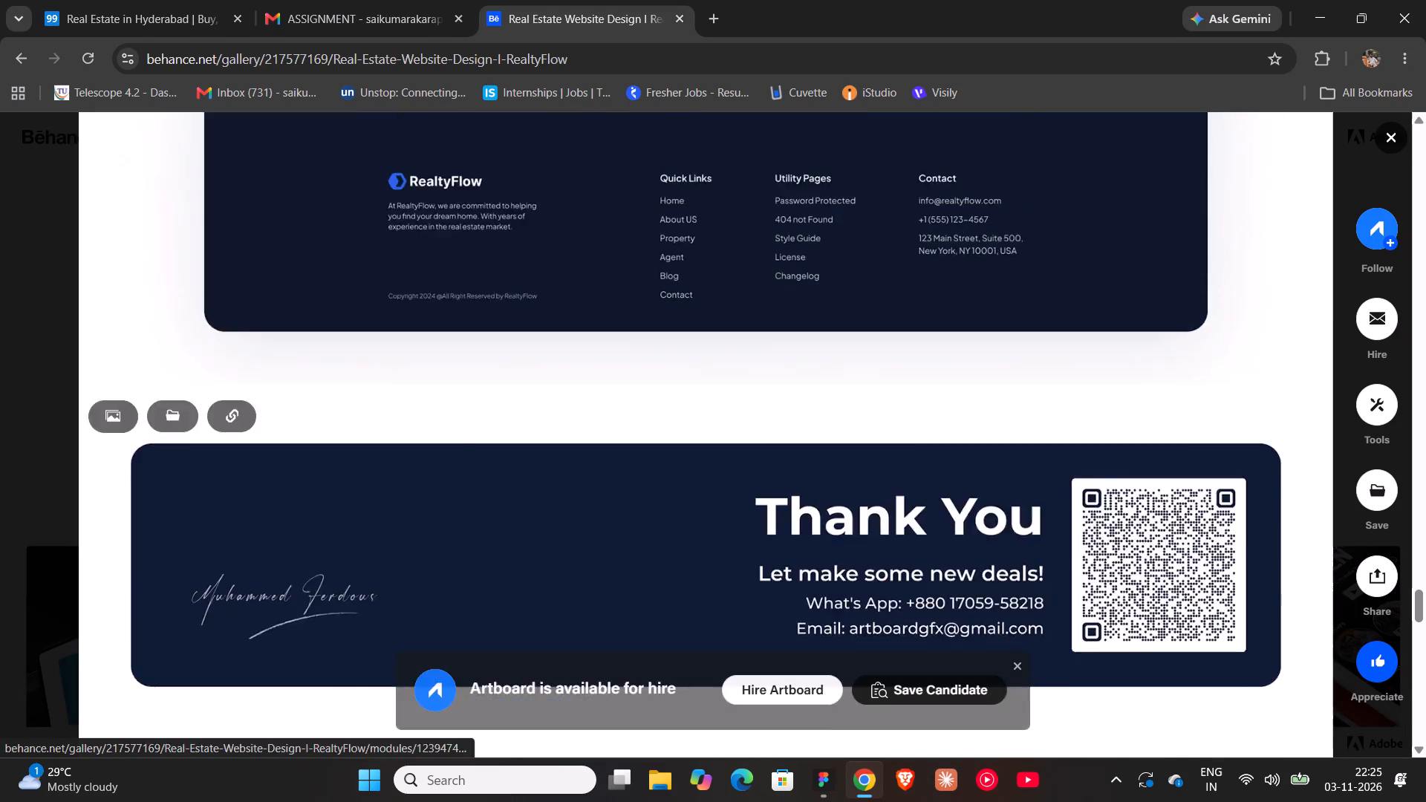
{"action": "scroll", "coordinate": [569, 475], "scroll_direction": "up", "scroll_amount": 20}
{"action": "scroll", "coordinate": [569, 475], "scroll_direction": "up", "scroll_amount": 20}
{"action": "scroll", "coordinate": [569, 475], "scroll_direction": "up", "scroll_amount": 10}
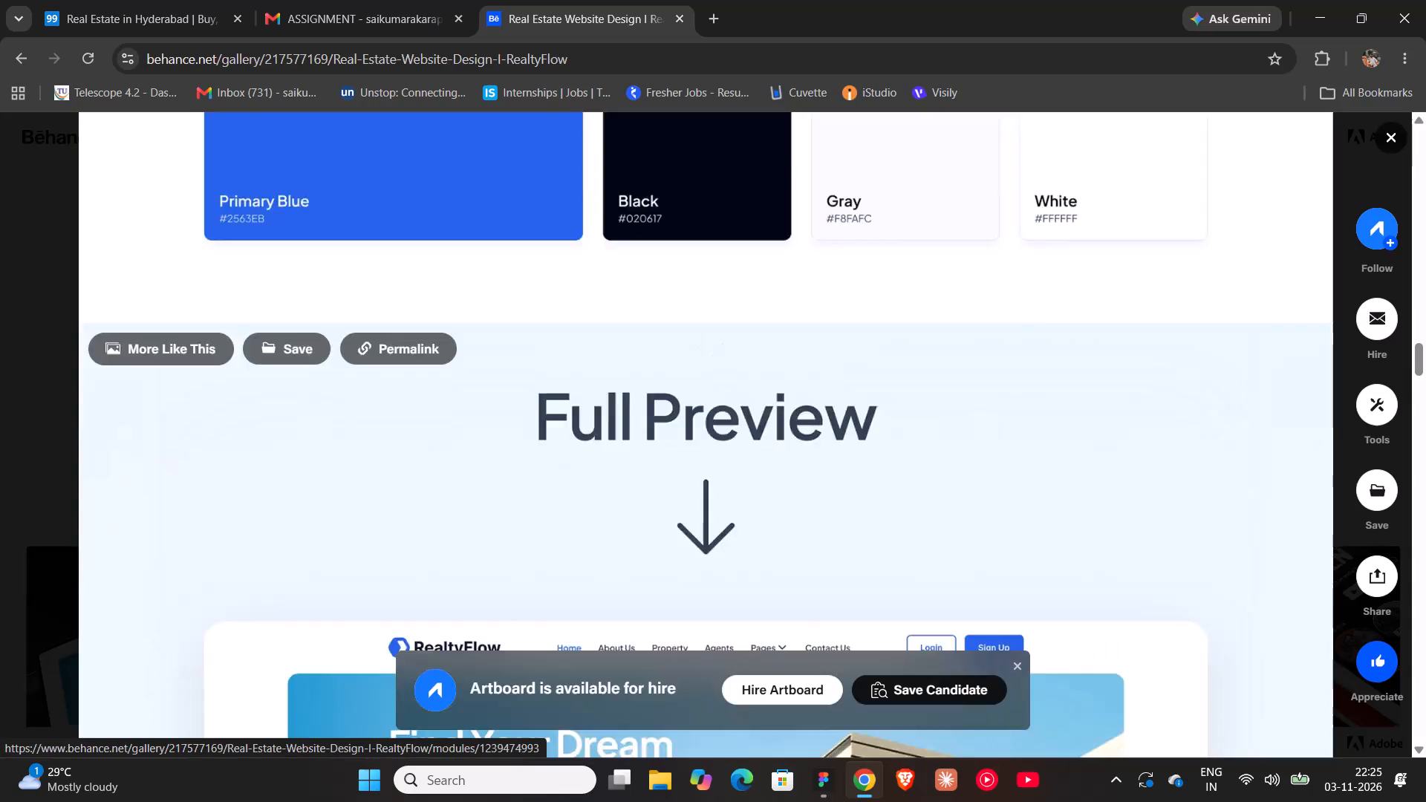
{"action": "scroll", "coordinate": [569, 475], "scroll_direction": "up", "scroll_amount": 20}
{"action": "scroll", "coordinate": [569, 475], "scroll_direction": "up", "scroll_amount": 17}
{"action": "scroll", "coordinate": [569, 475], "scroll_direction": "up", "scroll_amount": 7}
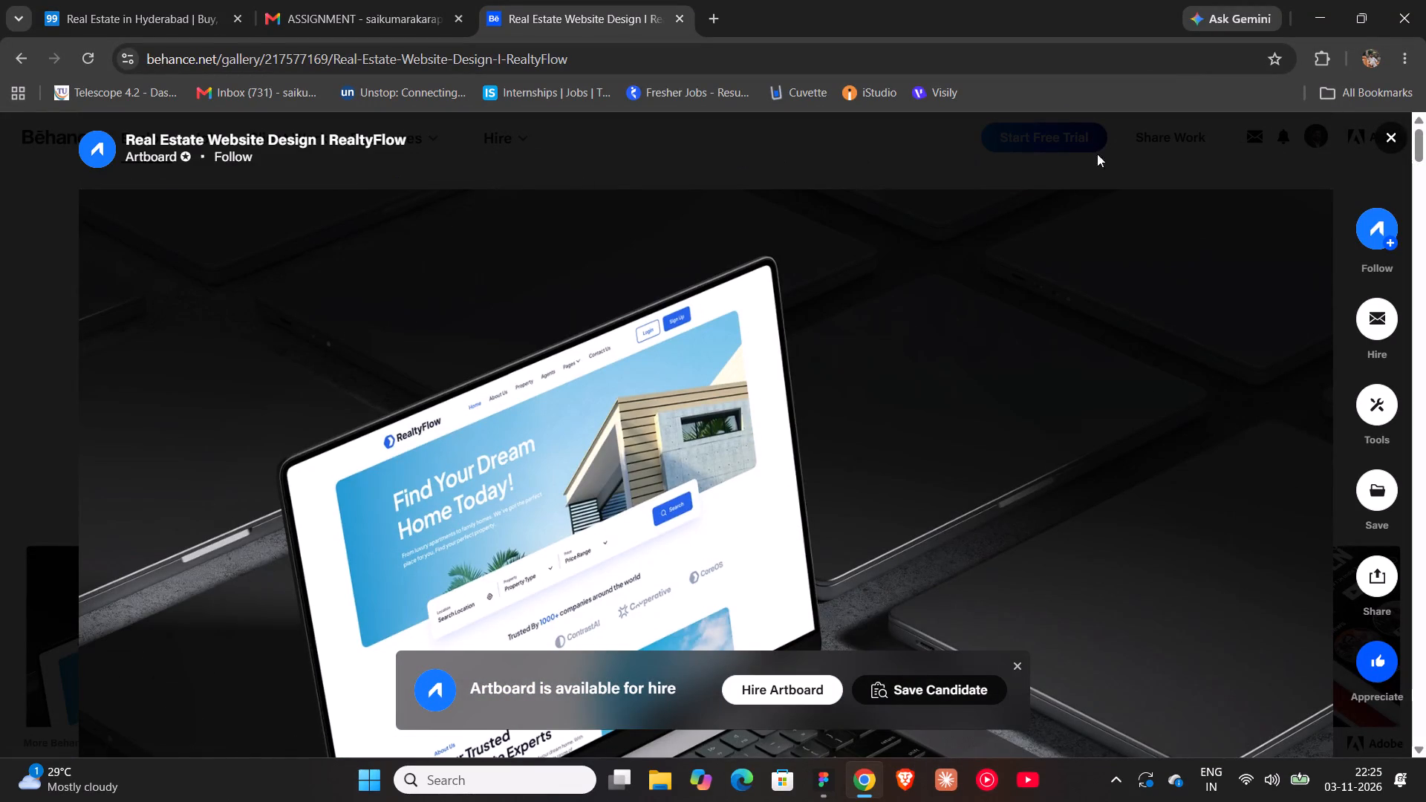
{"action": "left_click", "coordinate": [1391, 137]}
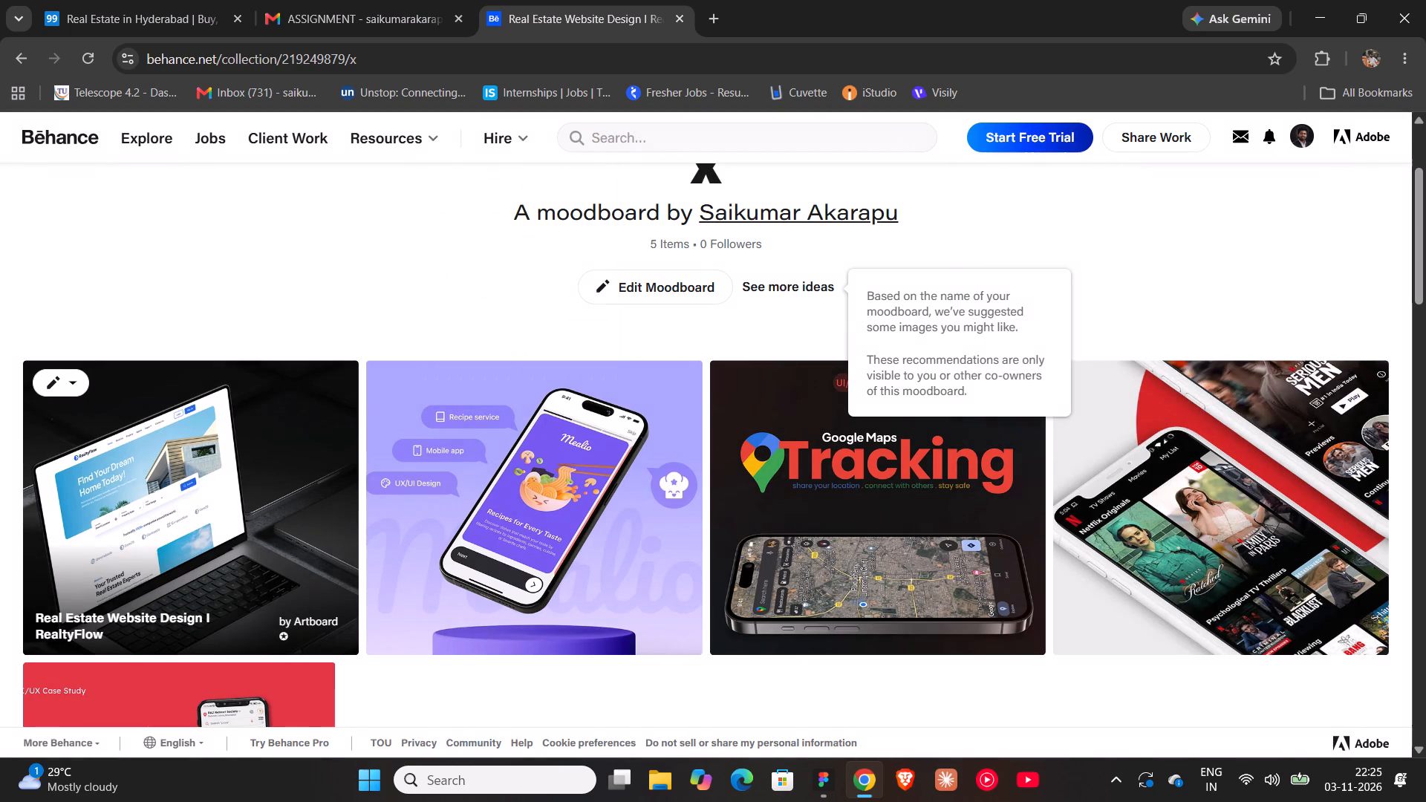
Search Behance projects for the suggested term "property real estate".
{"action": "left_click", "coordinate": [634, 141]}
{"action": "type", "text": "property"}
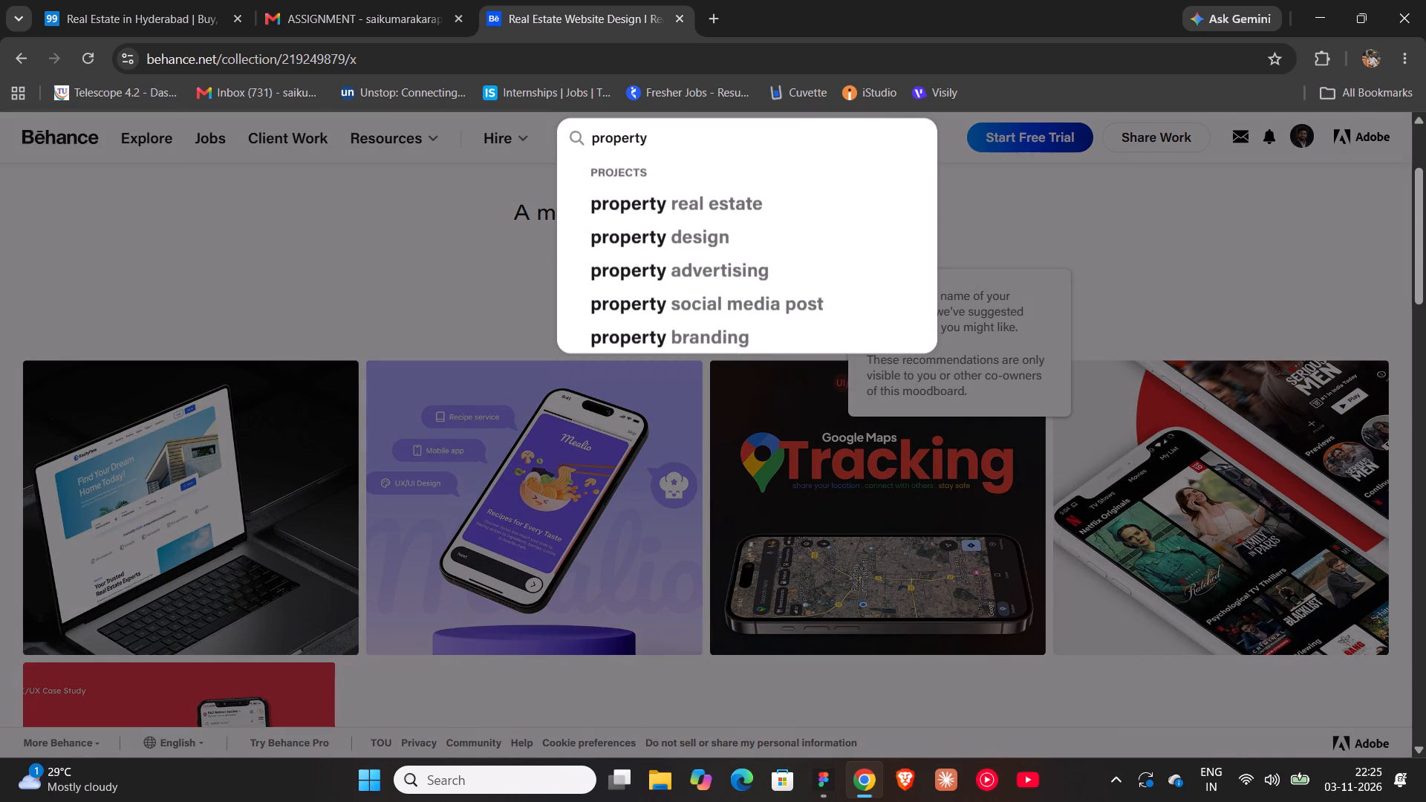
{"action": "key", "text": "Up"}
{"action": "key", "text": "Down"}
{"action": "key", "text": "Down"}
{"action": "key", "text": "Down"}
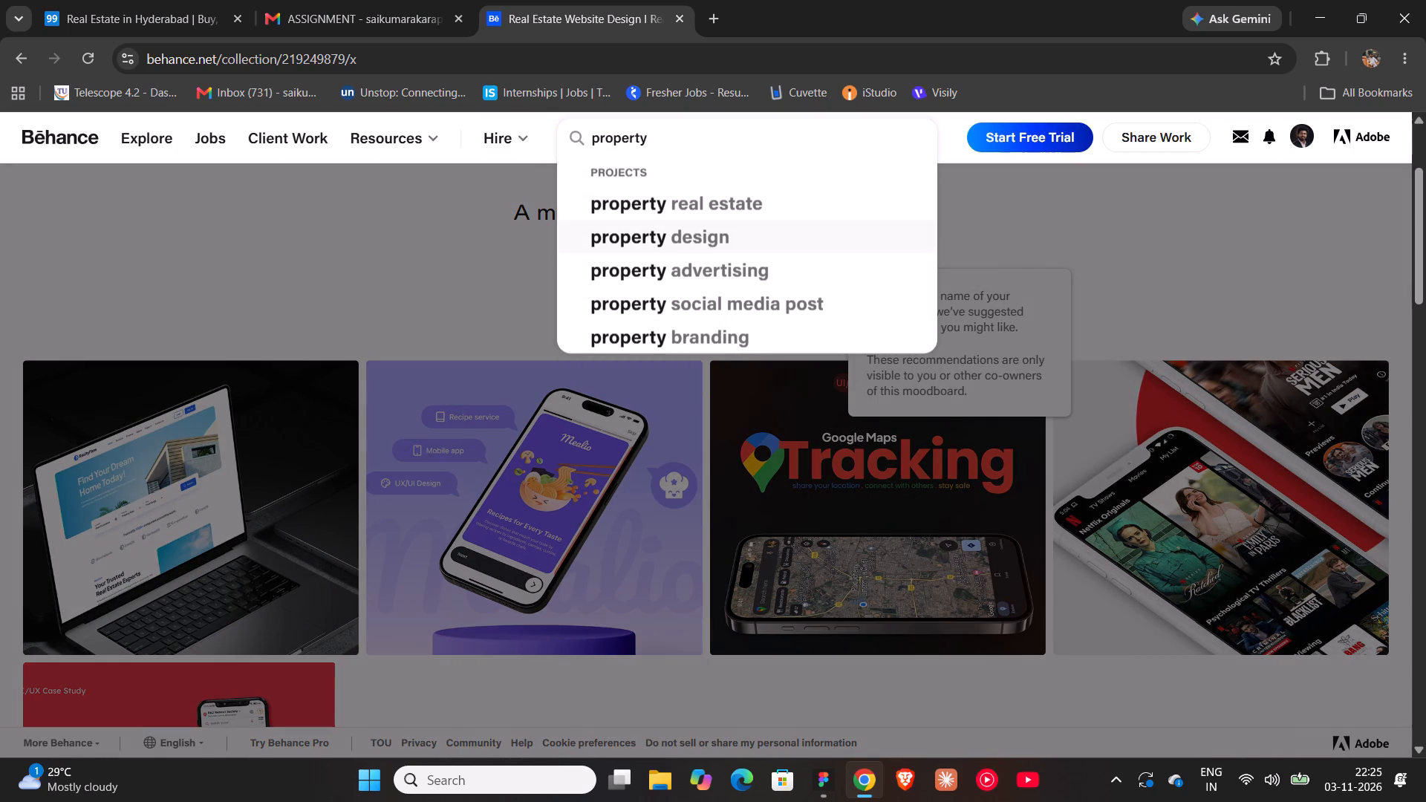
{"action": "key", "text": "Up"}
{"action": "key", "text": "Return"}
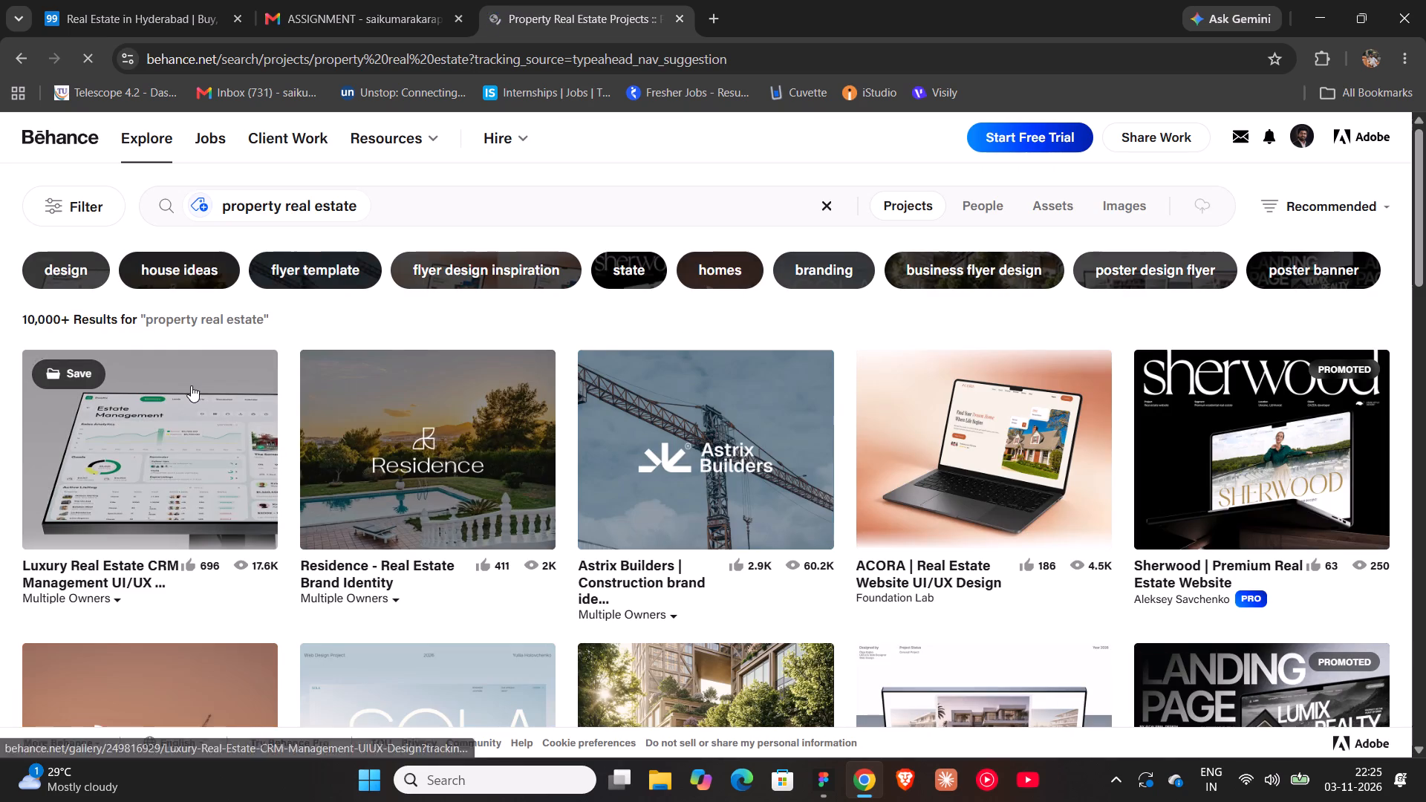
Skim the "property real estate" project results for design references.
{"action": "scroll", "coordinate": [712, 405], "scroll_direction": "down", "scroll_amount": 3}
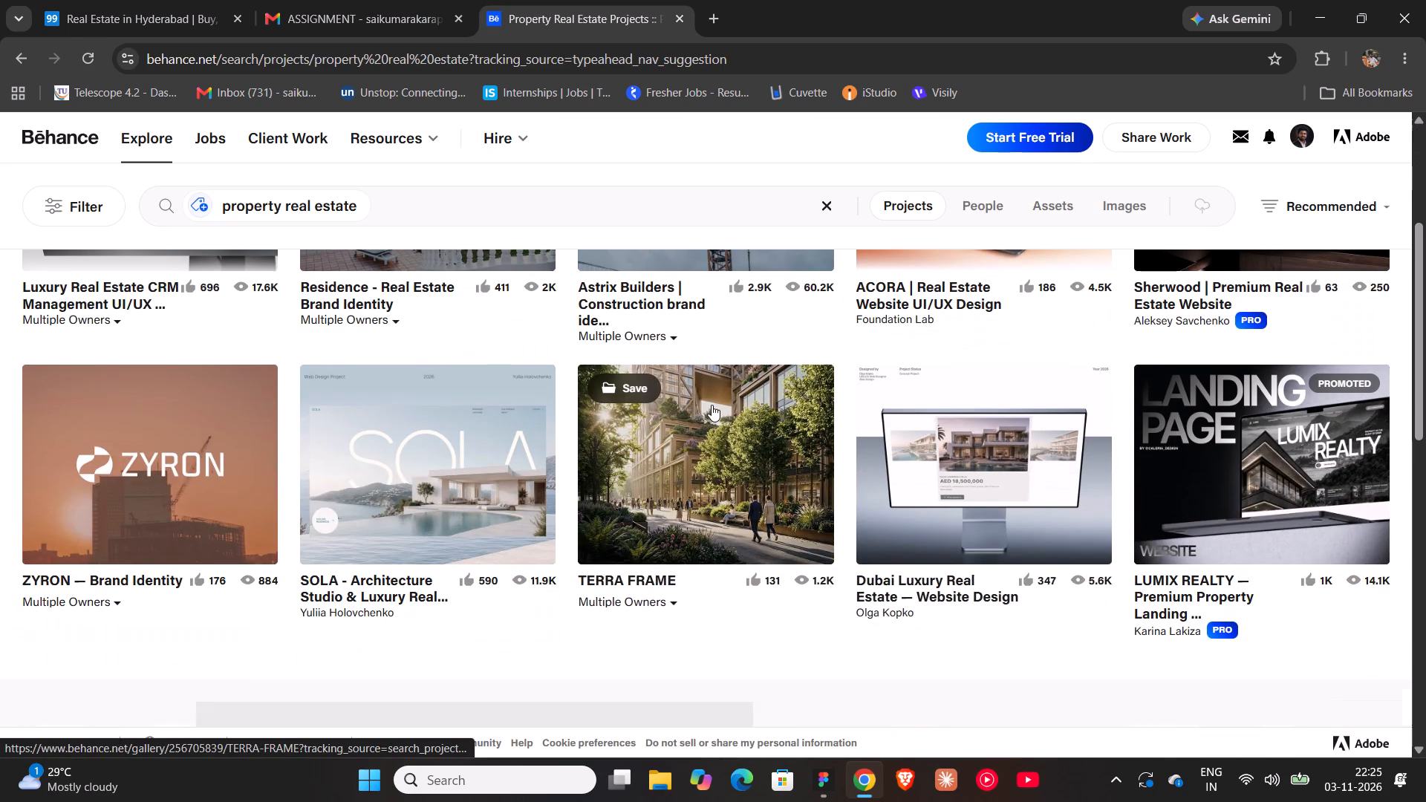
{"action": "scroll", "coordinate": [712, 405], "scroll_direction": "down", "scroll_amount": 5}
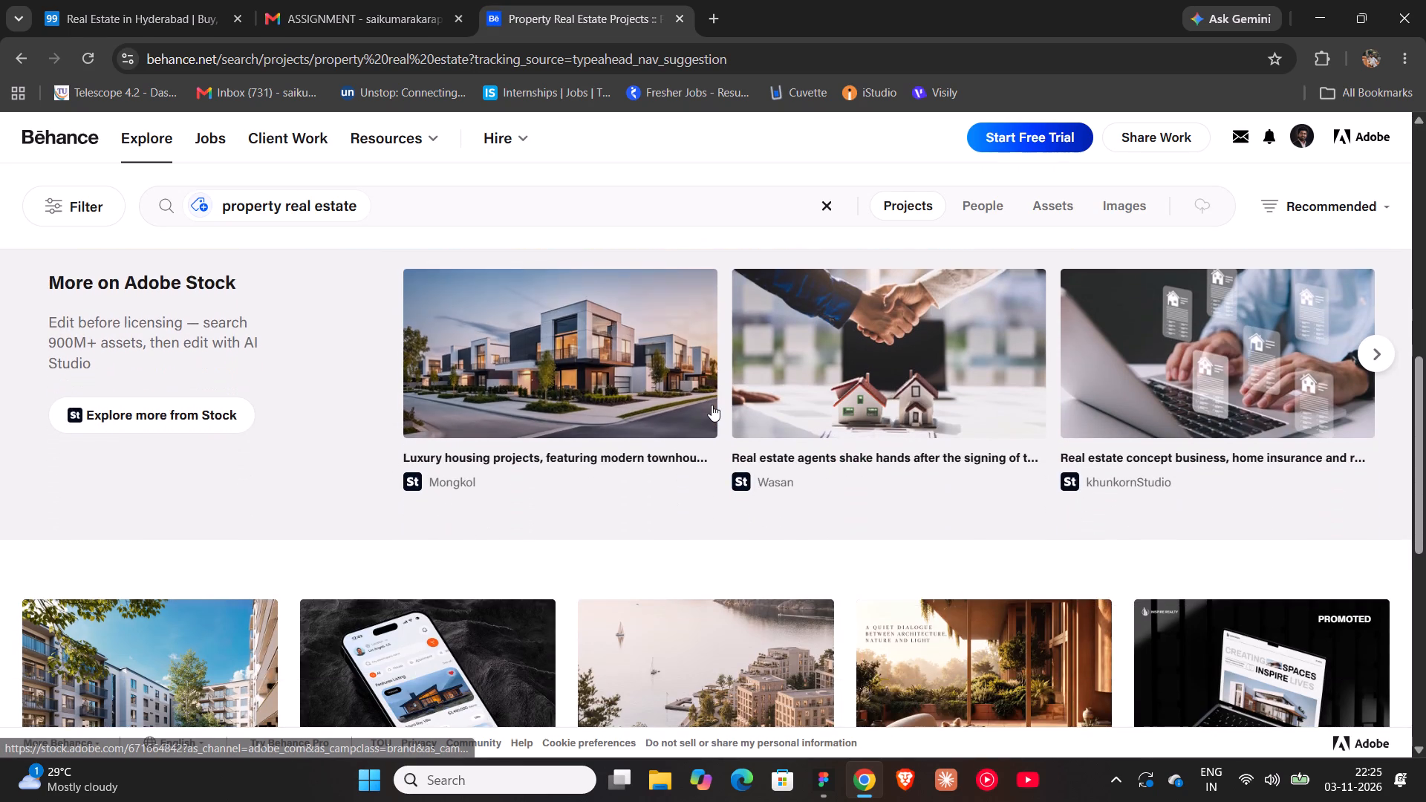
{"action": "scroll", "coordinate": [712, 405], "scroll_direction": "down", "scroll_amount": 2}
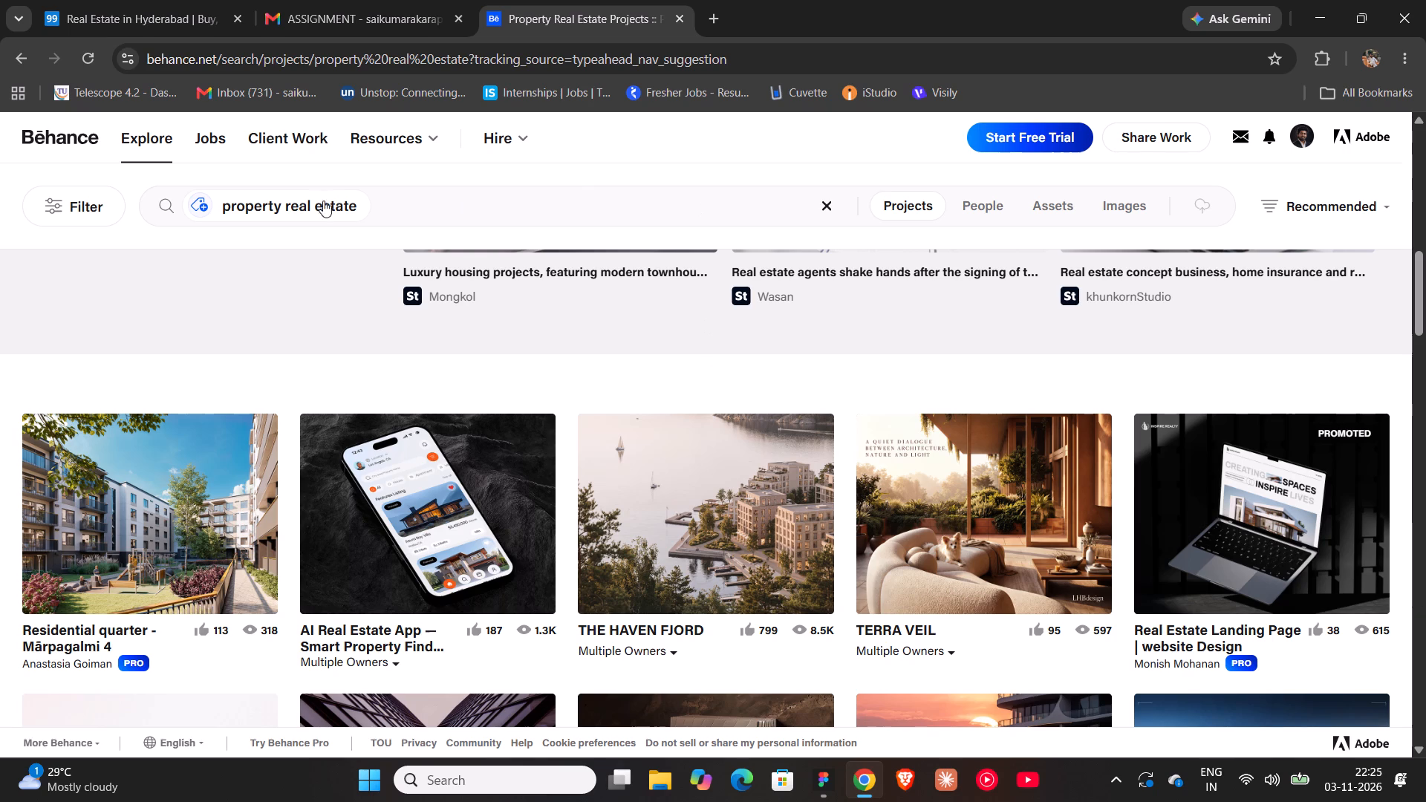
Change the Behance project search to "real estate website".
{"action": "left_click", "coordinate": [295, 201]}
{"action": "left_click_drag", "start_coordinate": [240, 206], "coordinate": [186, 206]}
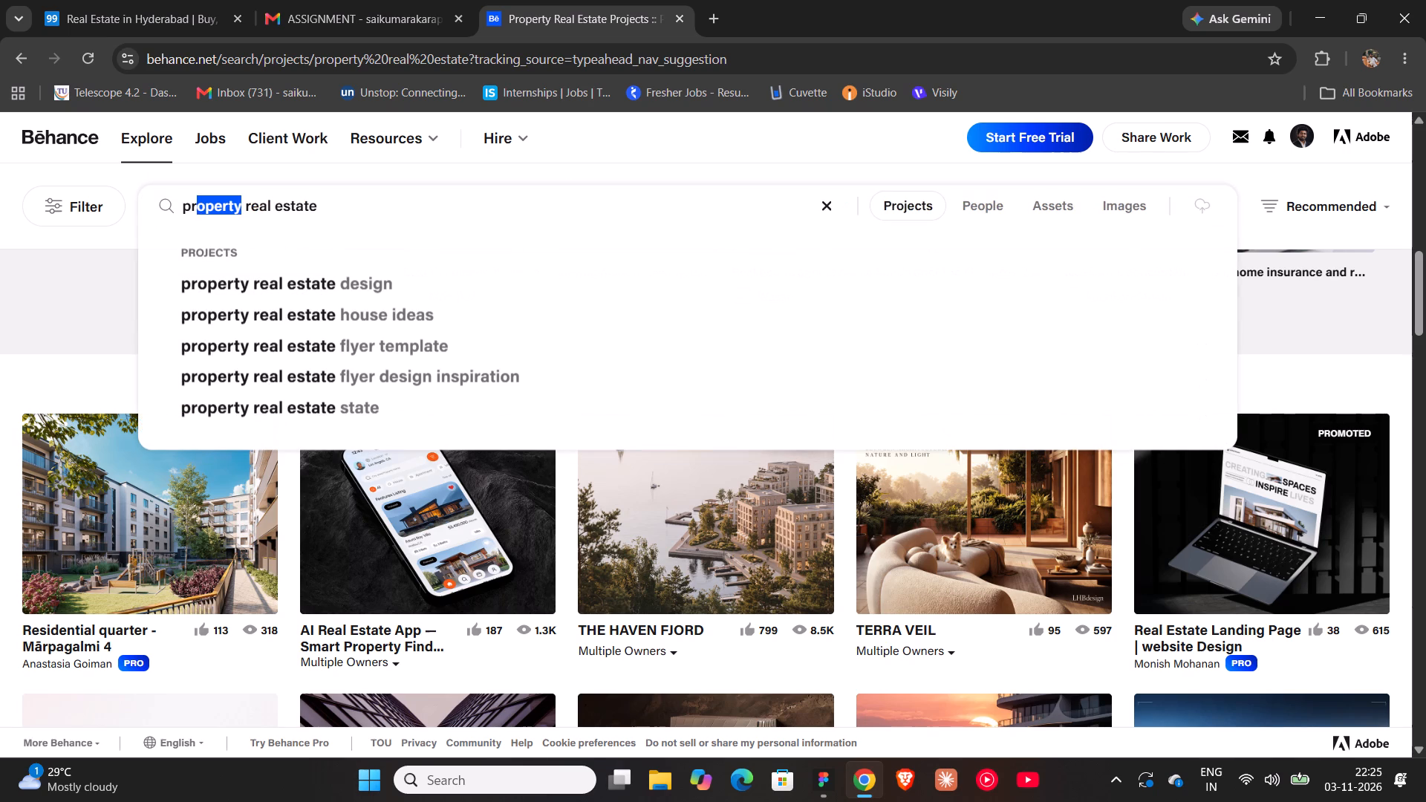
{"action": "left_click_drag", "start_coordinate": [186, 206], "coordinate": [114, 210]}
{"action": "key", "text": "BackSpace"}
{"action": "key", "text": "BackSpace"}
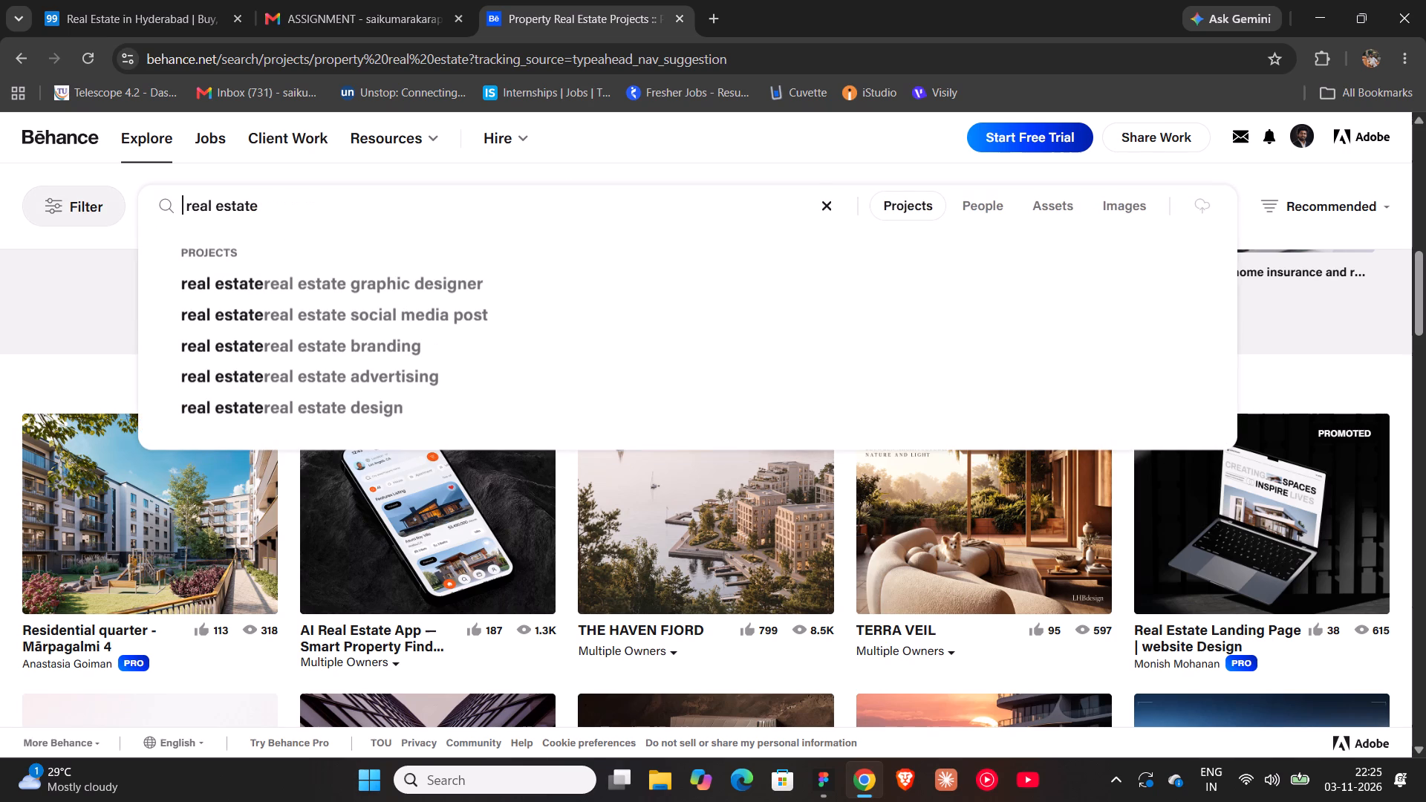
{"action": "left_click", "coordinate": [283, 203]}
{"action": "key", "text": "space"}
{"action": "type", "text": "we"}
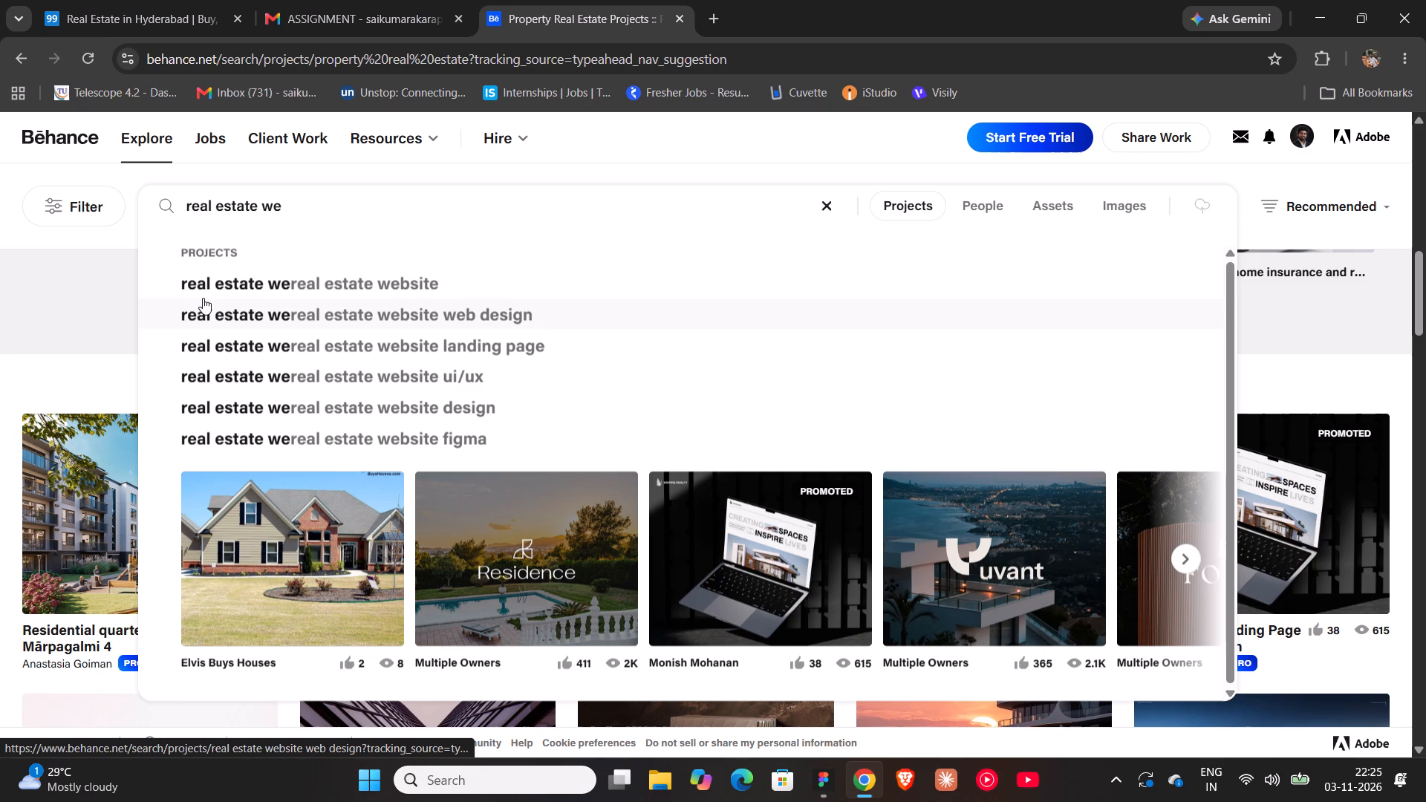
{"action": "key", "text": "b"}
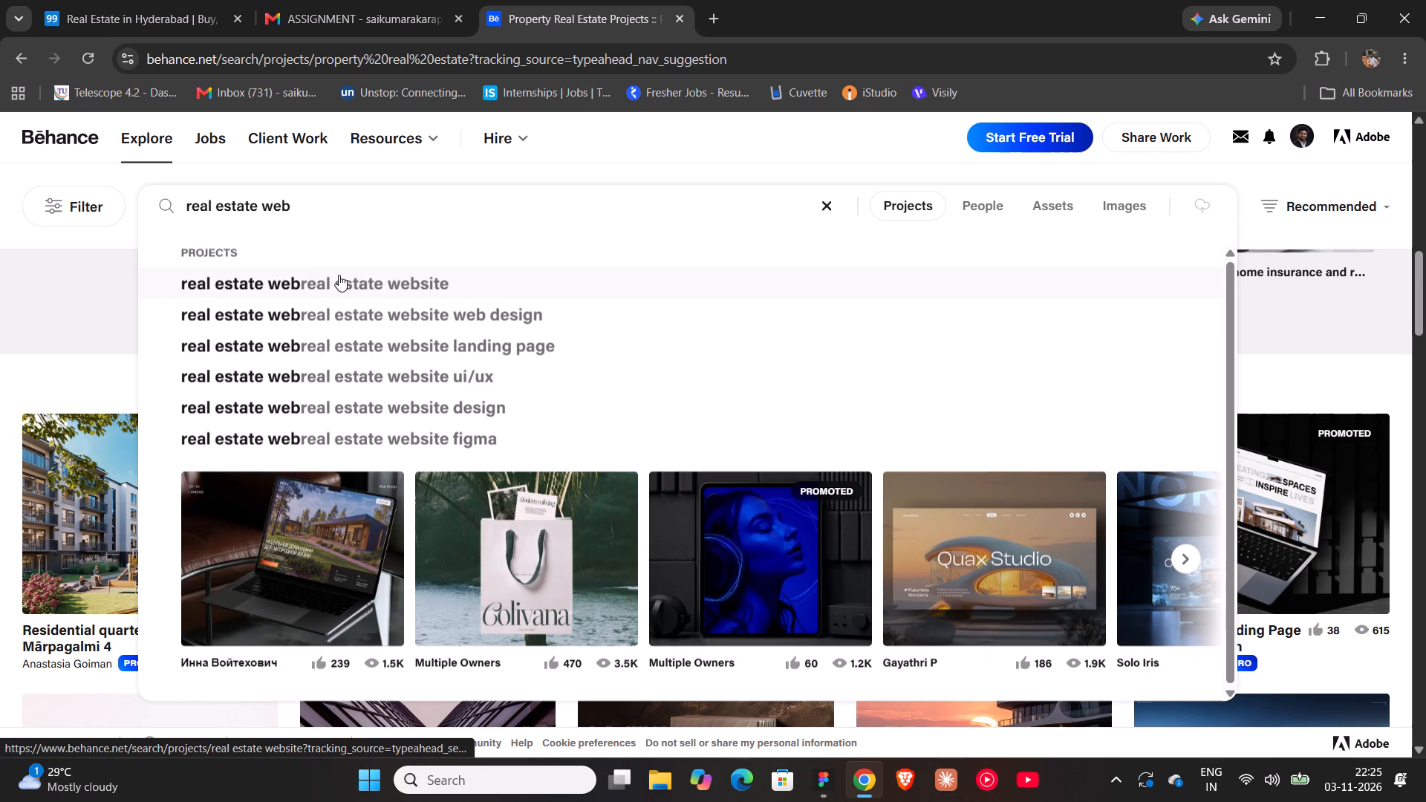
{"action": "type", "text": "si"}
{"action": "type", "text": "te"}
{"action": "key", "text": "Return"}
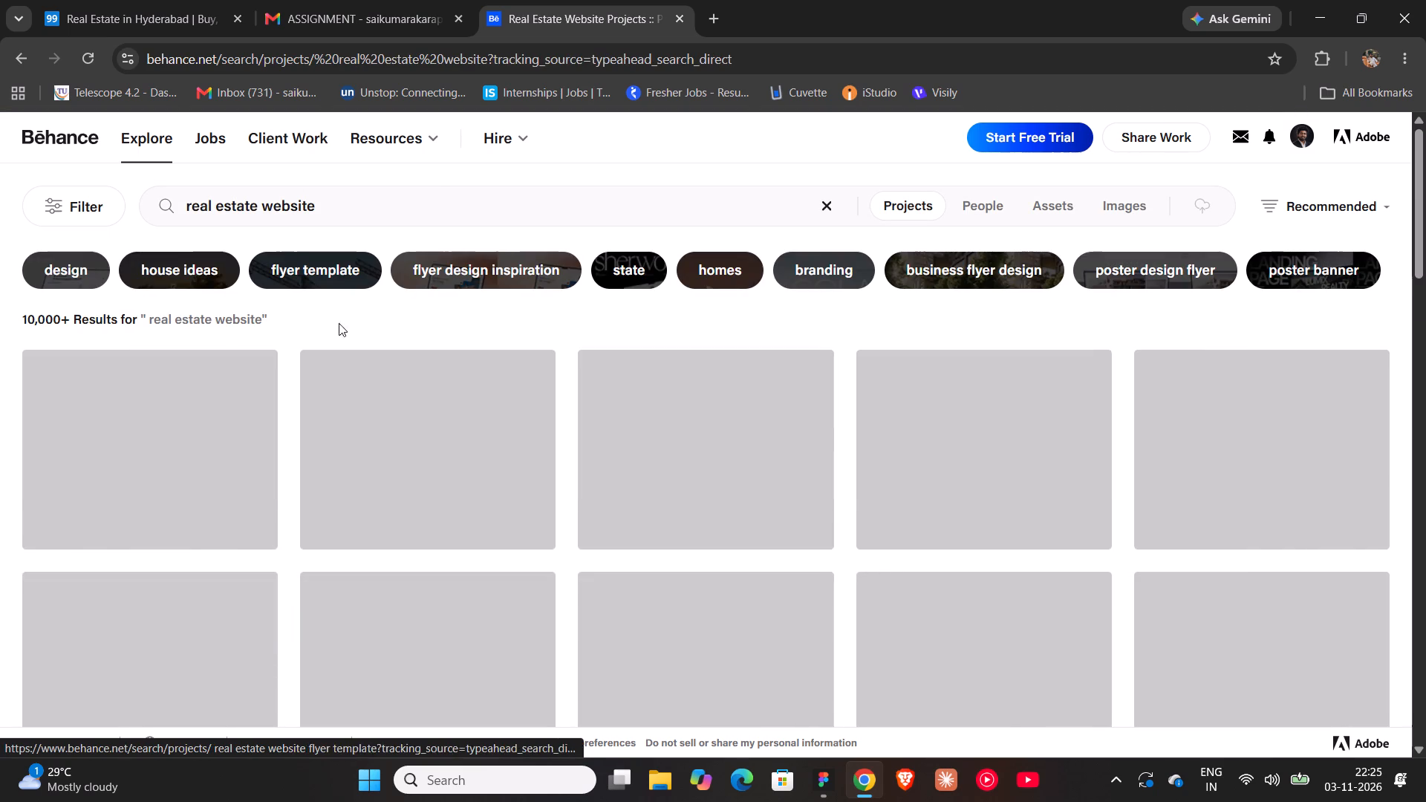
Open the MOVA Real Estate Website UIUX Design project, examine its hero, property search and brand sections, and return to the results.
{"action": "left_click", "coordinate": [163, 369]}
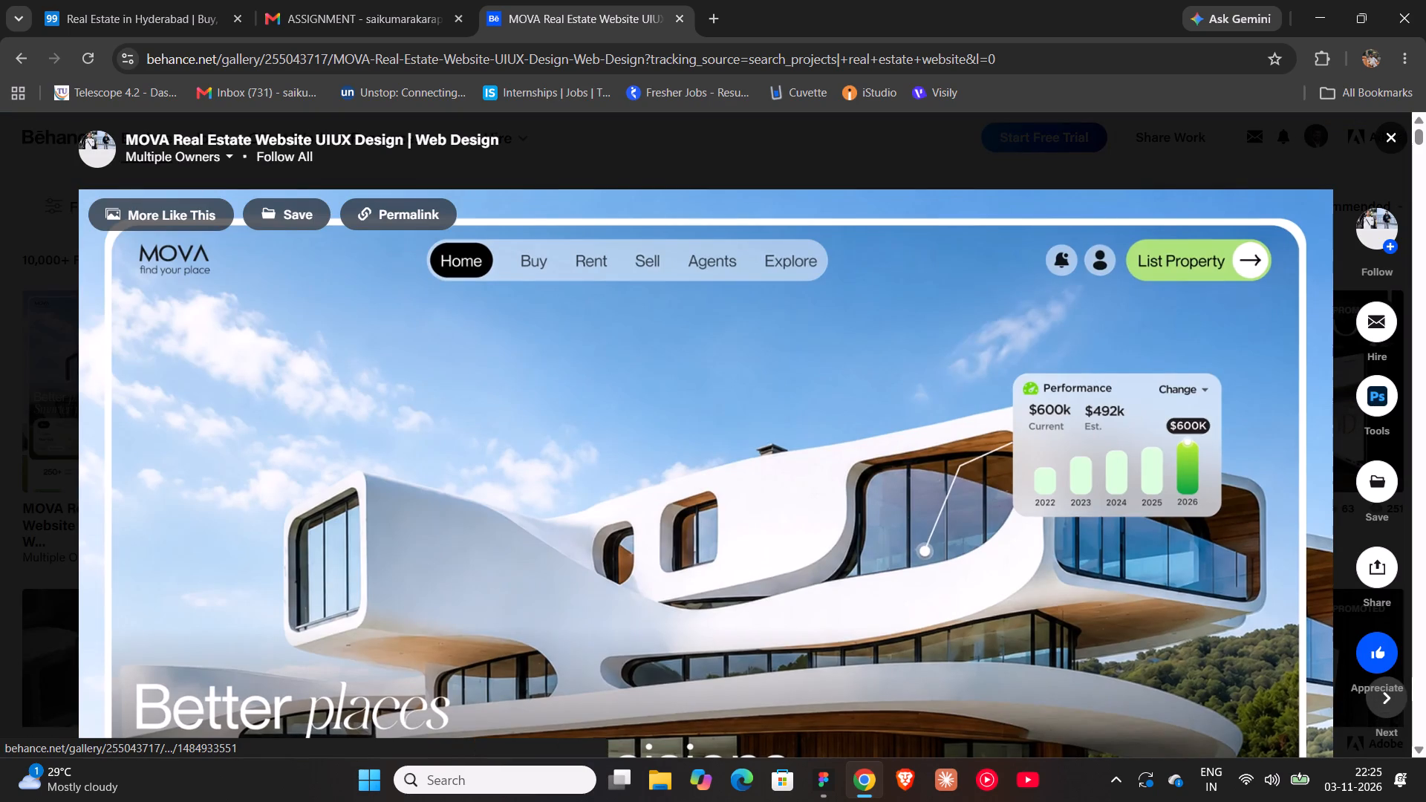
{"action": "scroll", "coordinate": [506, 409], "scroll_direction": "down", "scroll_amount": 3}
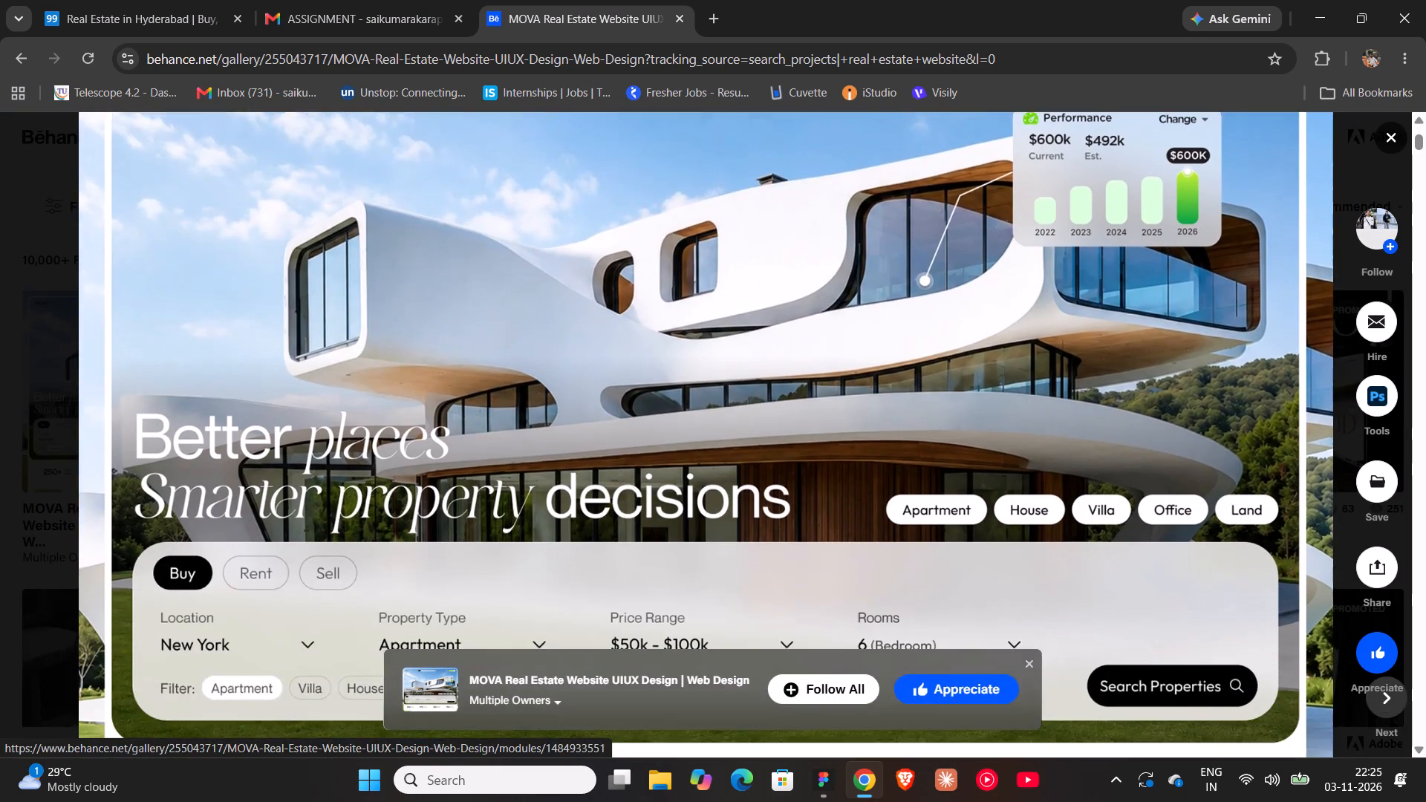
{"action": "scroll", "coordinate": [506, 409], "scroll_direction": "down", "scroll_amount": 6}
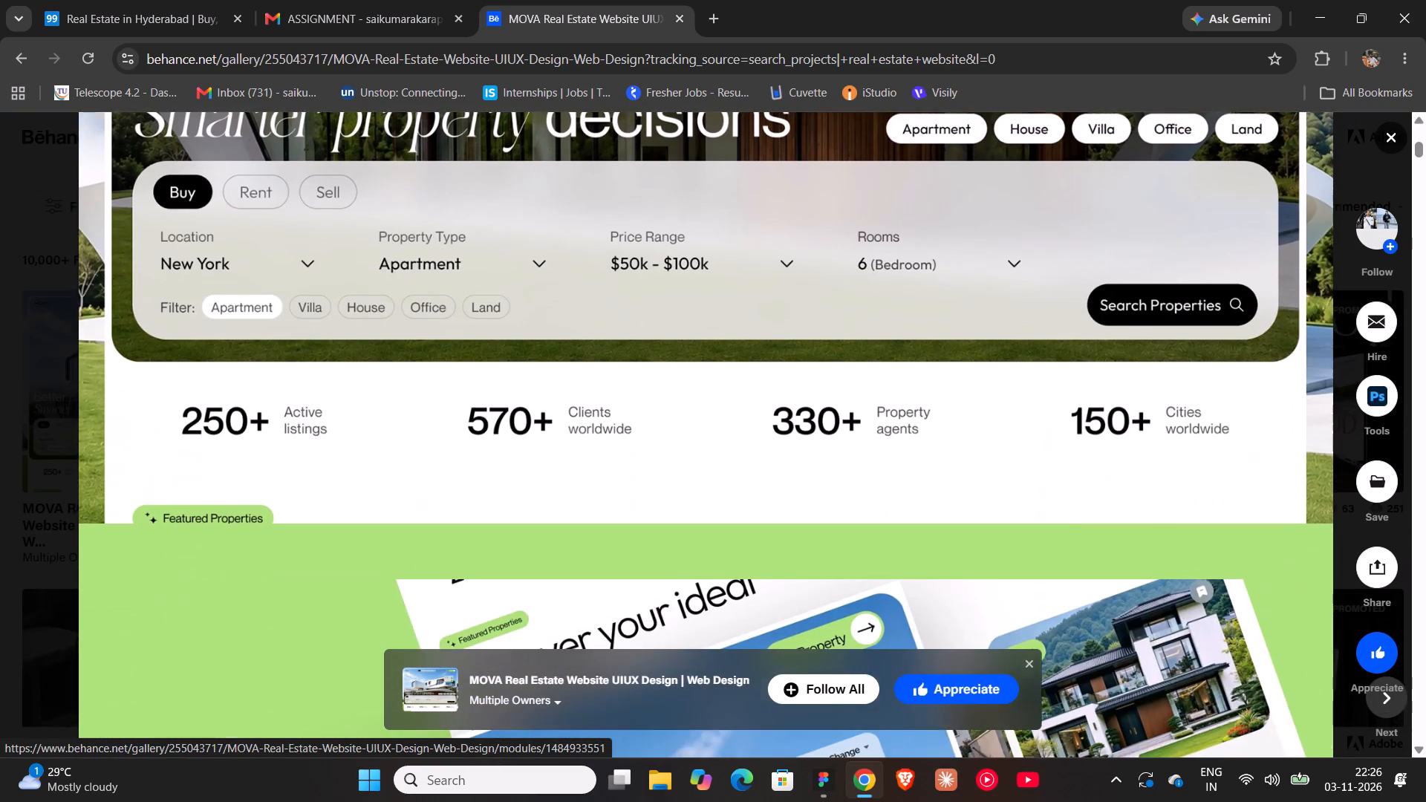
{"action": "scroll", "coordinate": [506, 409], "scroll_direction": "down", "scroll_amount": 20}
{"action": "scroll", "coordinate": [506, 409], "scroll_direction": "up", "scroll_amount": 4}
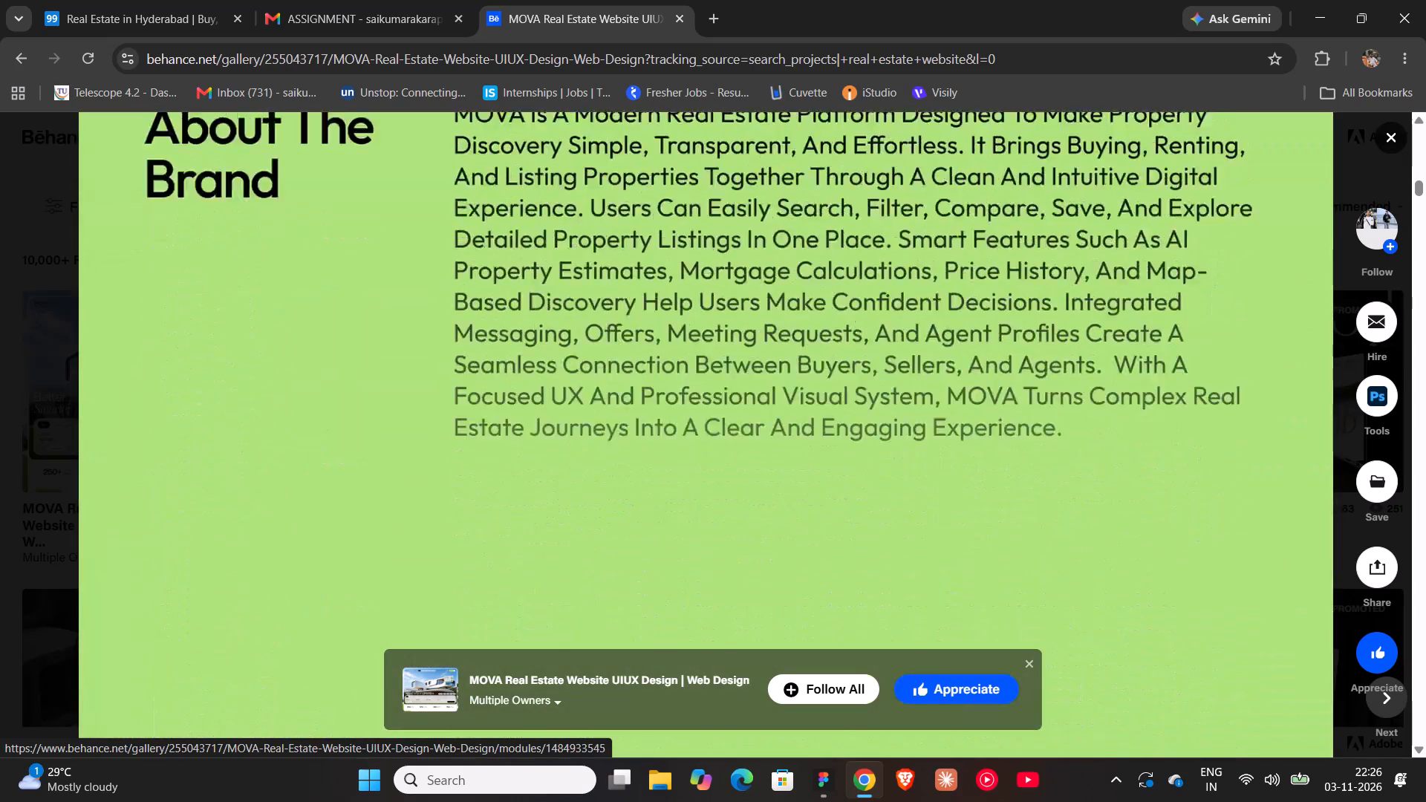
{"action": "scroll", "coordinate": [506, 409], "scroll_direction": "up", "scroll_amount": 20}
{"action": "scroll", "coordinate": [506, 409], "scroll_direction": "up", "scroll_amount": 15}
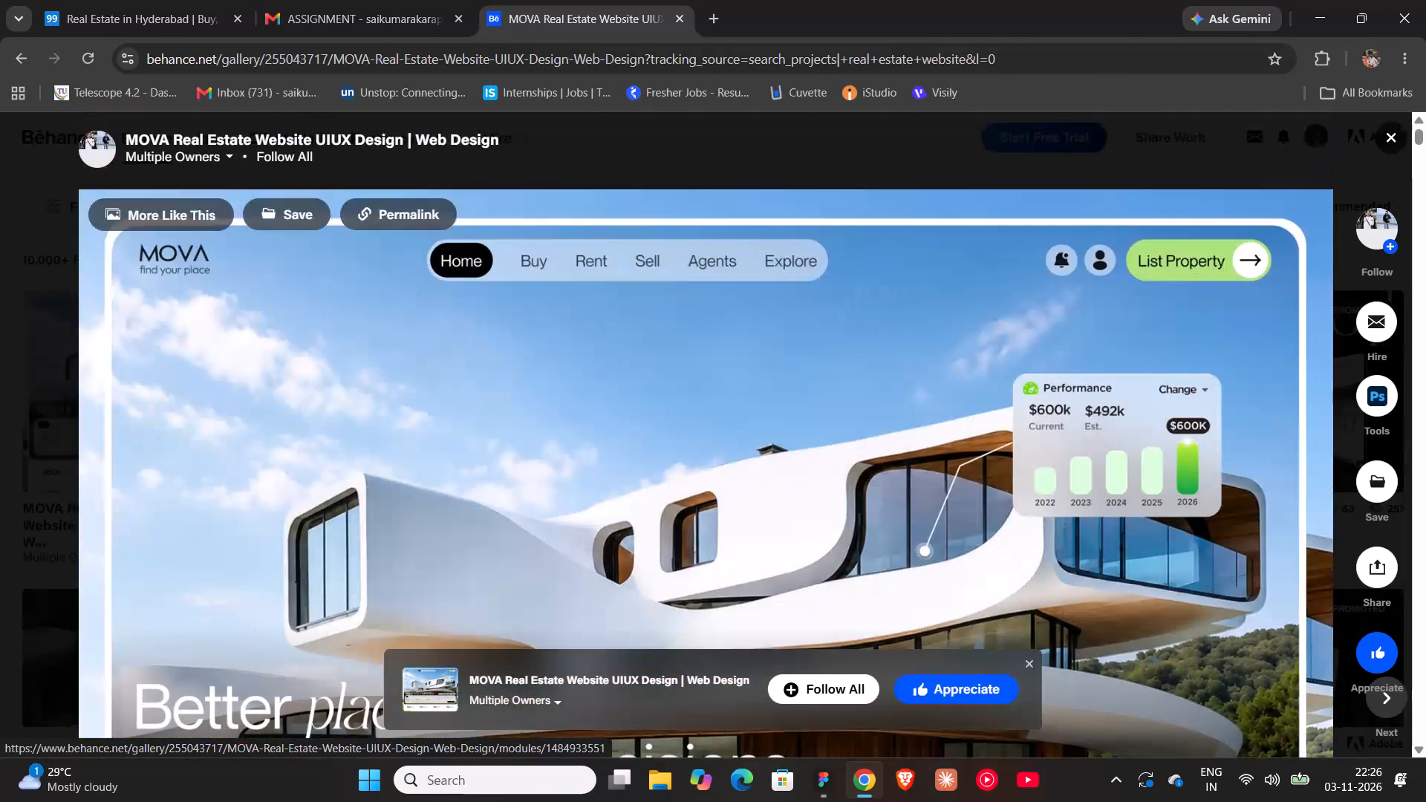
{"action": "left_click", "coordinate": [11, 62]}
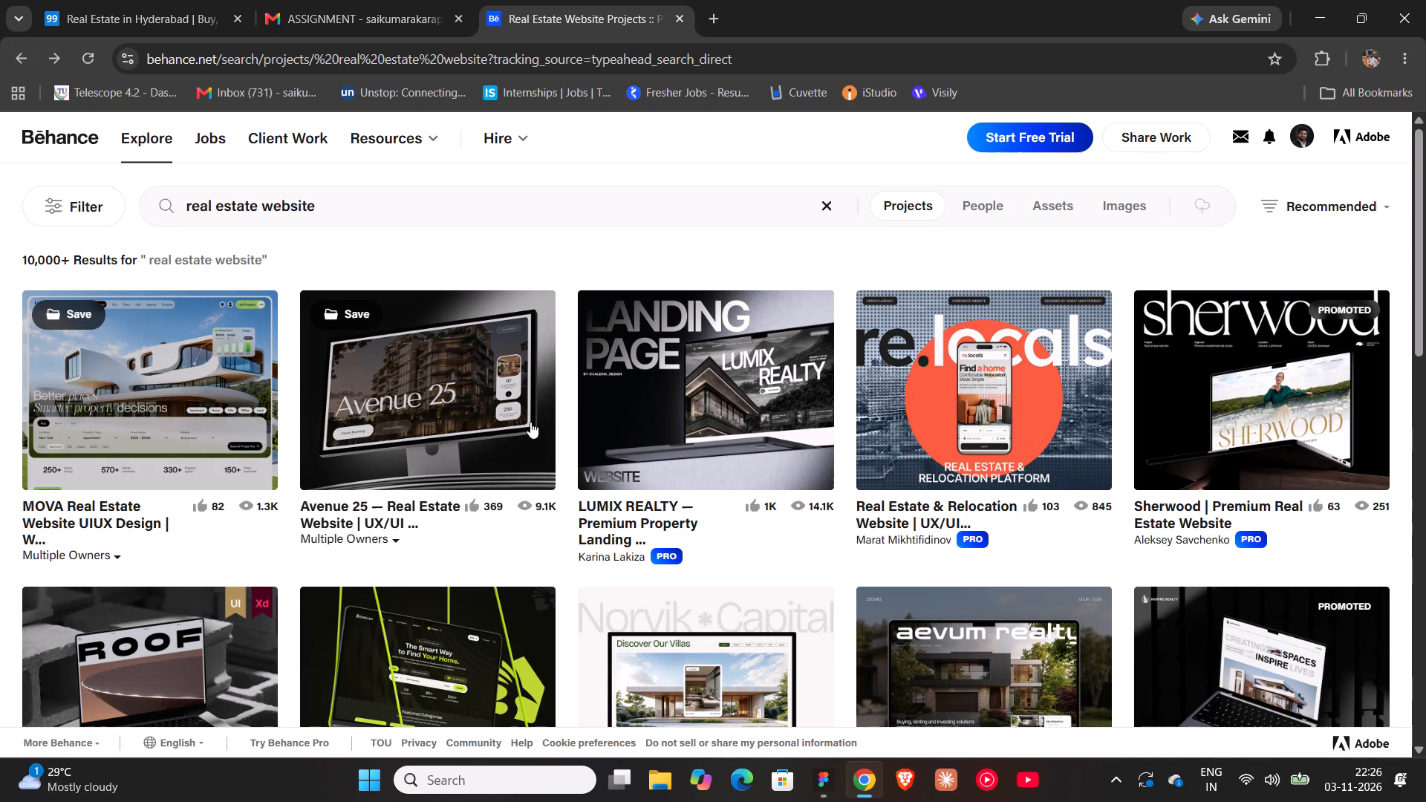
Examine the "real estate website" project thumbnails for layout references and go back to the start of the results.
{"action": "scroll", "coordinate": [526, 512], "scroll_direction": "down", "scroll_amount": 2}
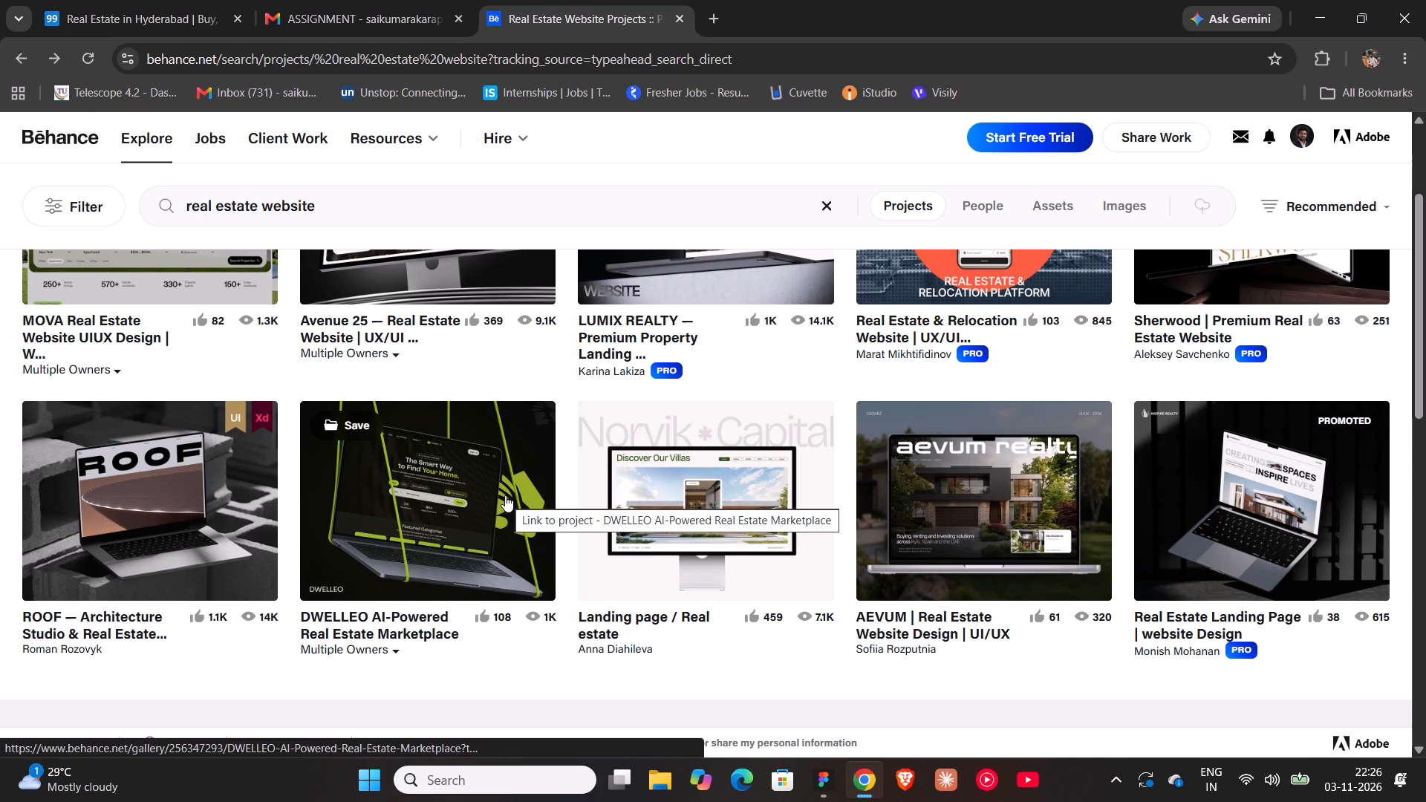
{"action": "scroll", "coordinate": [892, 492], "scroll_direction": "down", "scroll_amount": 2}
{"action": "scroll", "coordinate": [648, 465], "scroll_direction": "down", "scroll_amount": 1}
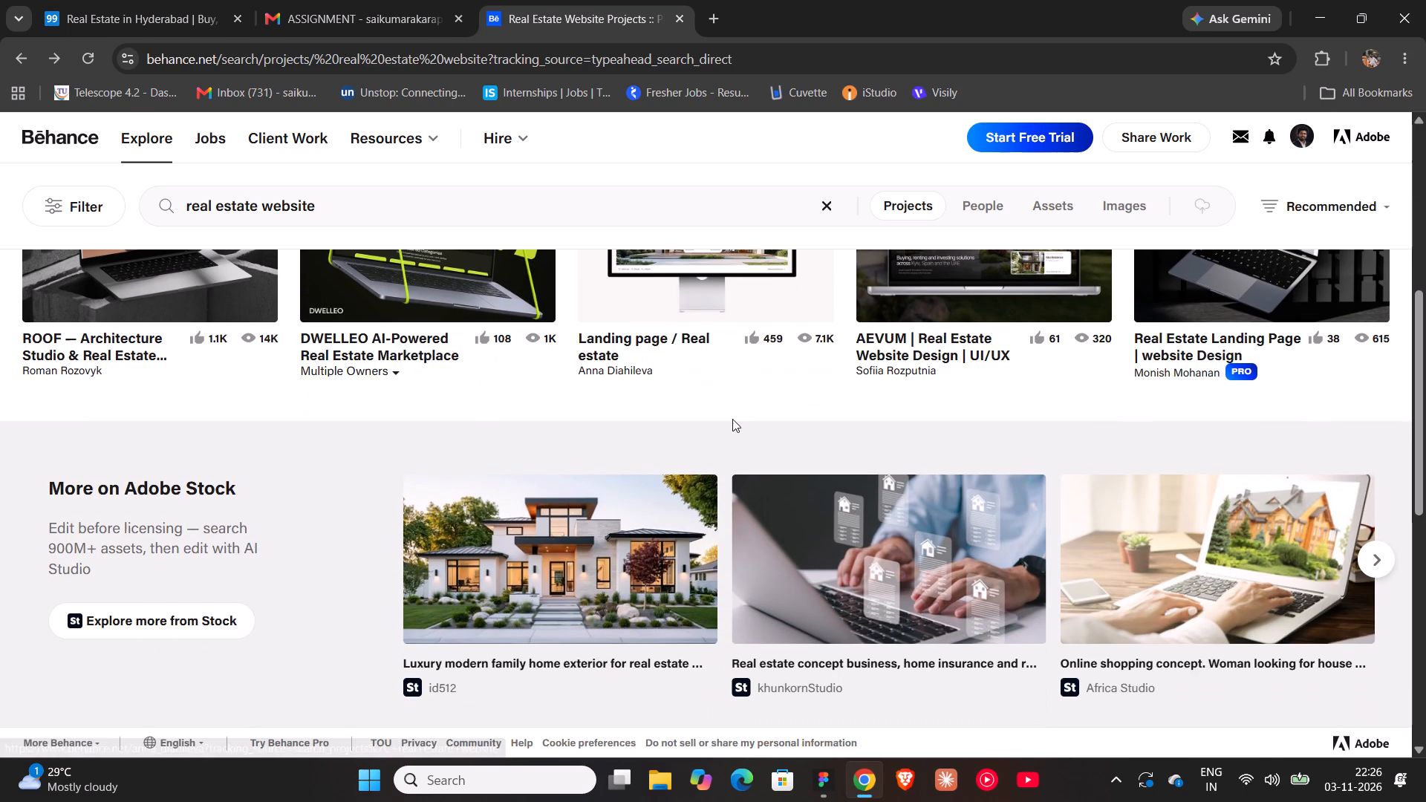
{"action": "scroll", "coordinate": [723, 463], "scroll_direction": "up", "scroll_amount": 7}
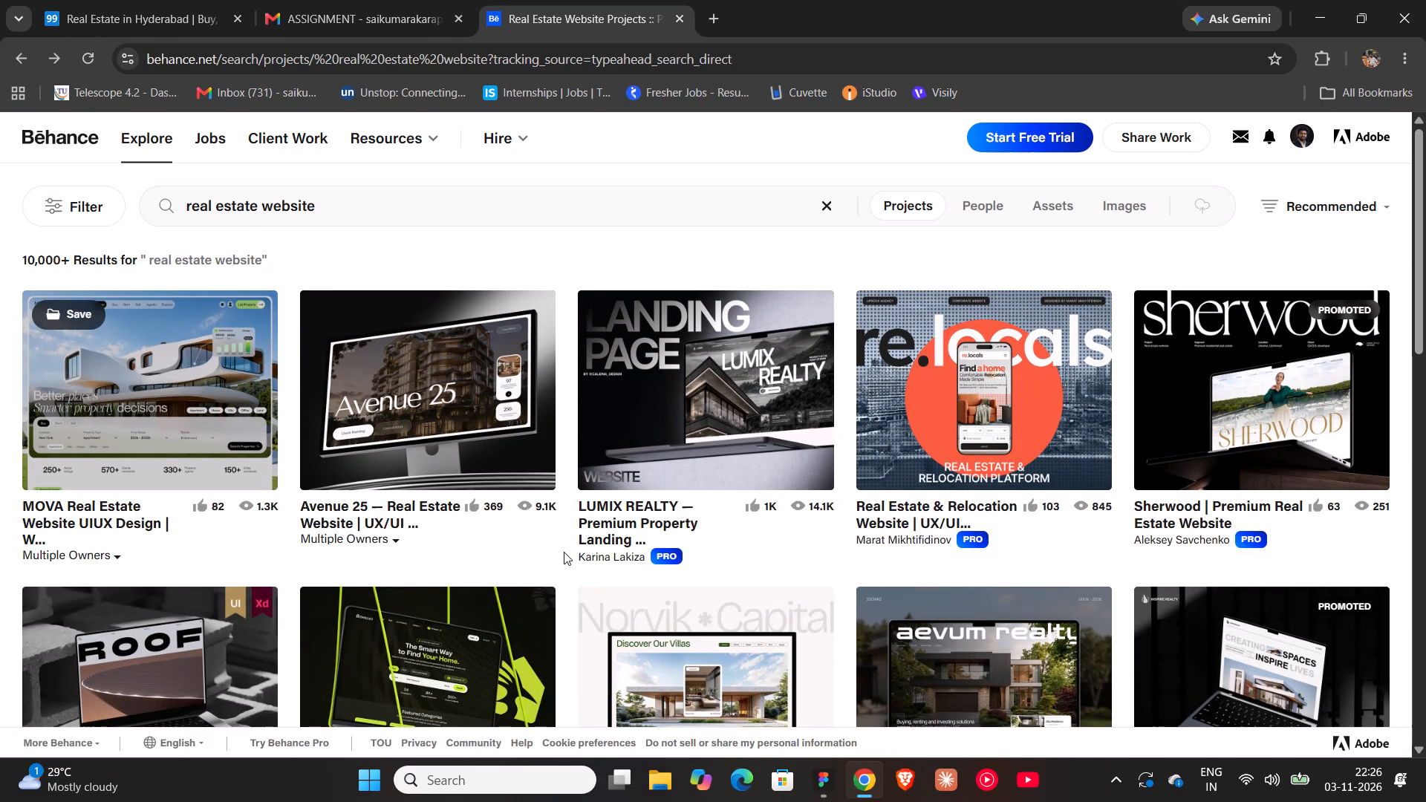
{"action": "scroll", "coordinate": [564, 552], "scroll_direction": "down", "scroll_amount": 2}
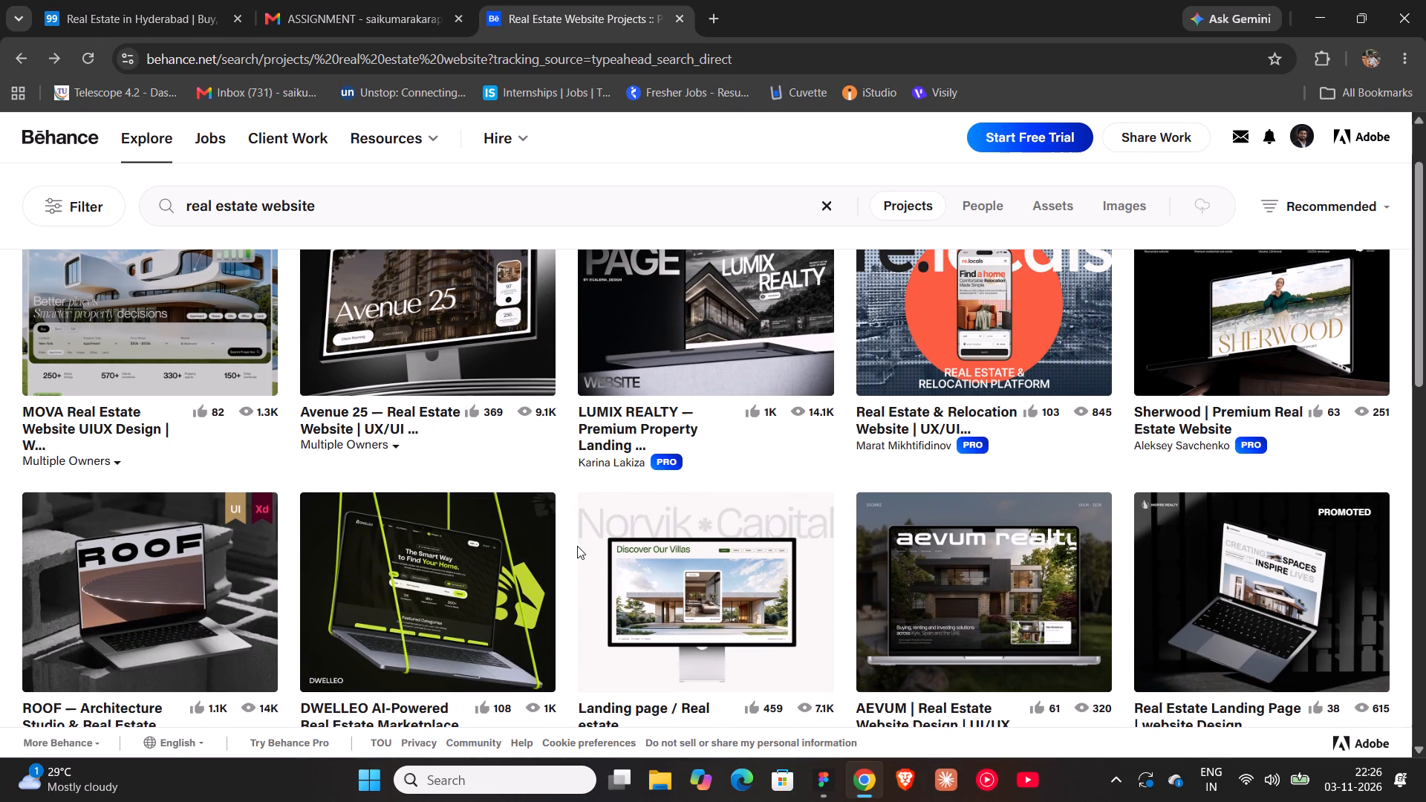
{"action": "scroll", "coordinate": [556, 498], "scroll_direction": "down", "scroll_amount": 3}
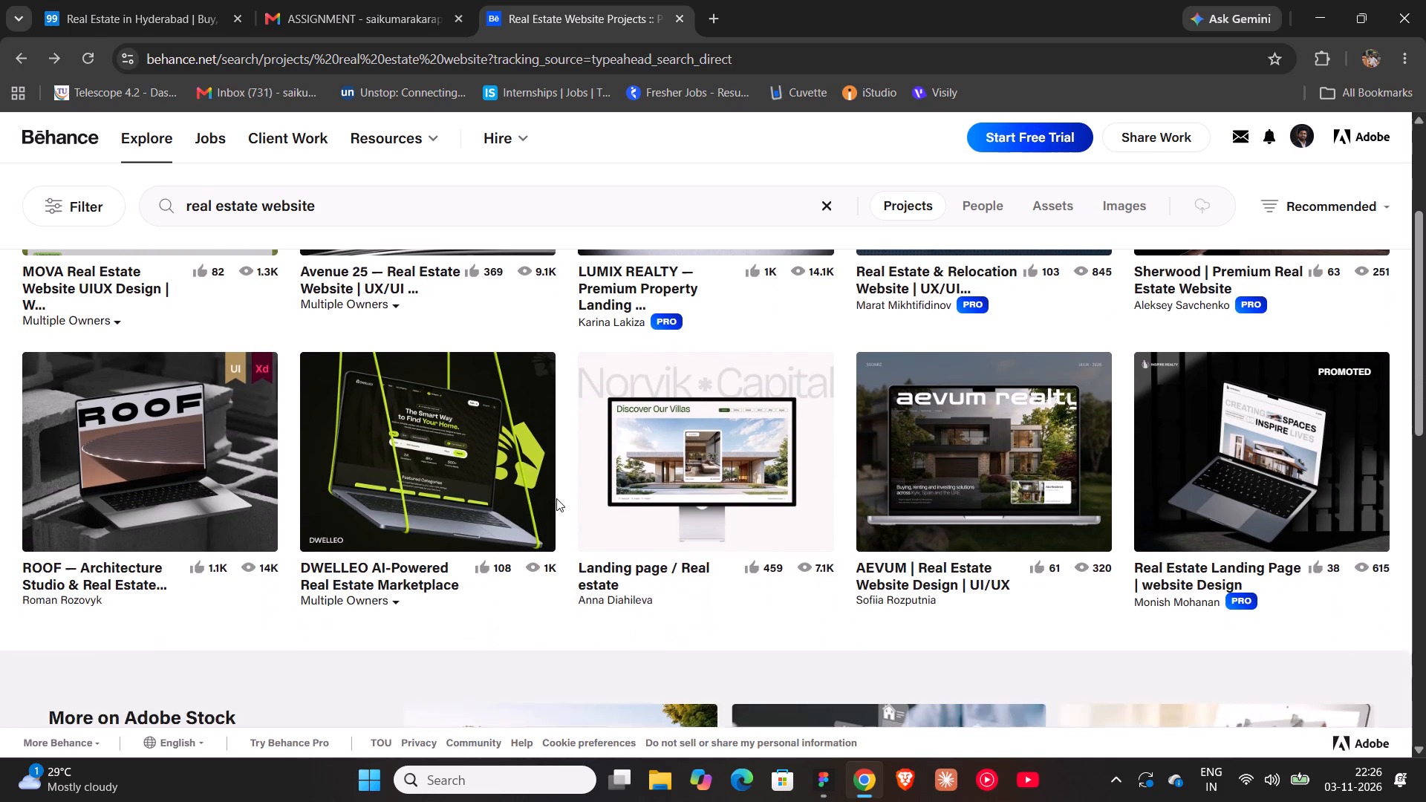
{"action": "scroll", "coordinate": [556, 498], "scroll_direction": "down", "scroll_amount": 1}
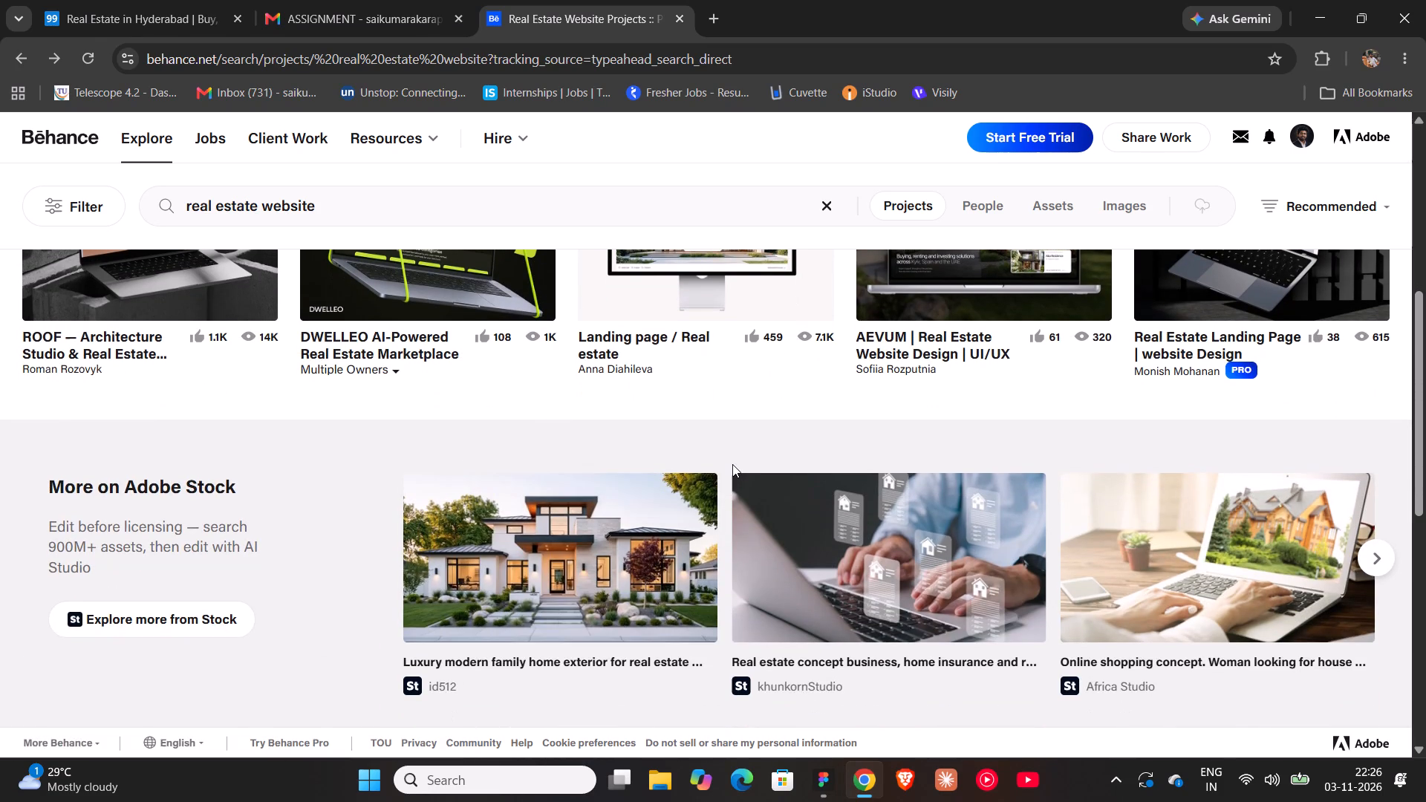
{"action": "scroll", "coordinate": [729, 464], "scroll_direction": "down", "scroll_amount": 5}
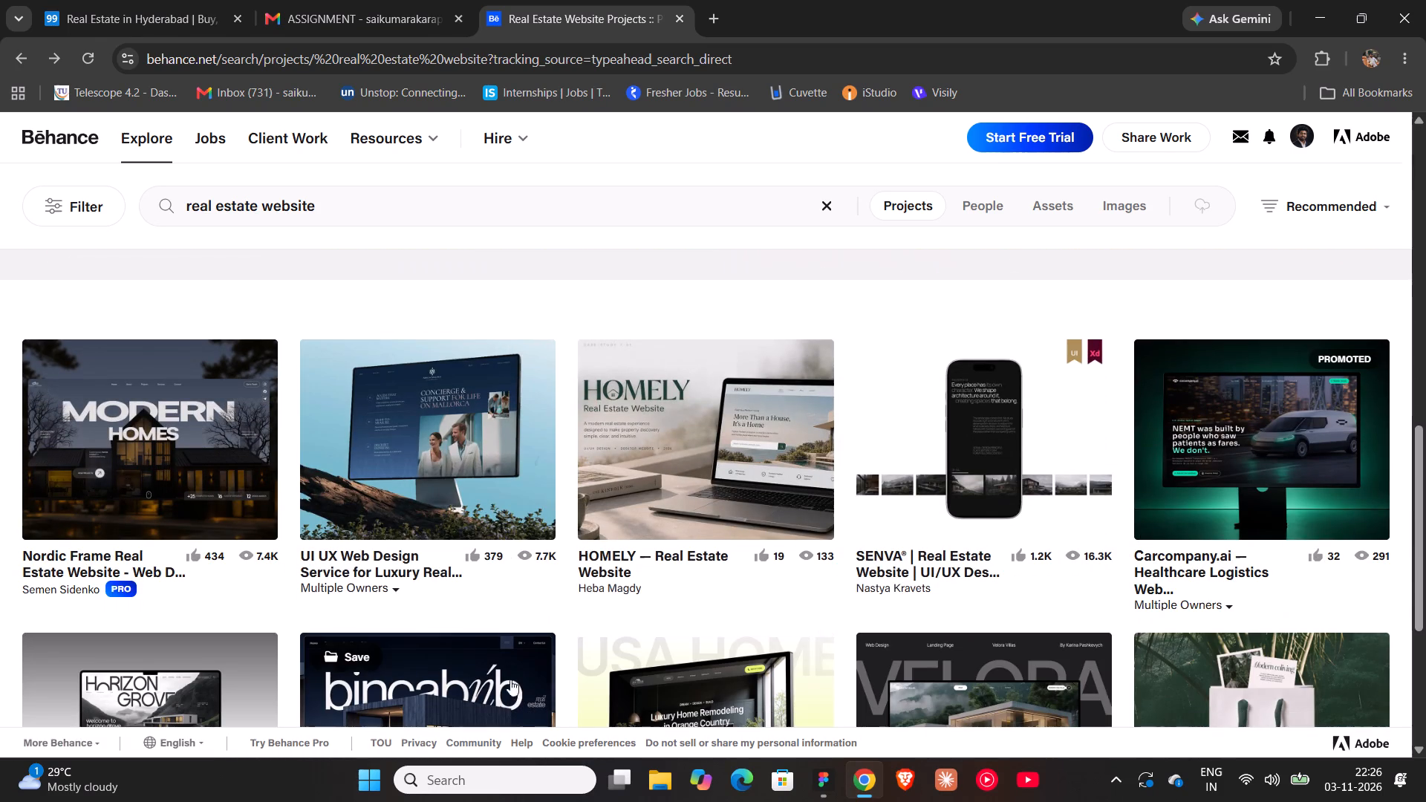
{"action": "scroll", "coordinate": [562, 606], "scroll_direction": "down", "scroll_amount": 1}
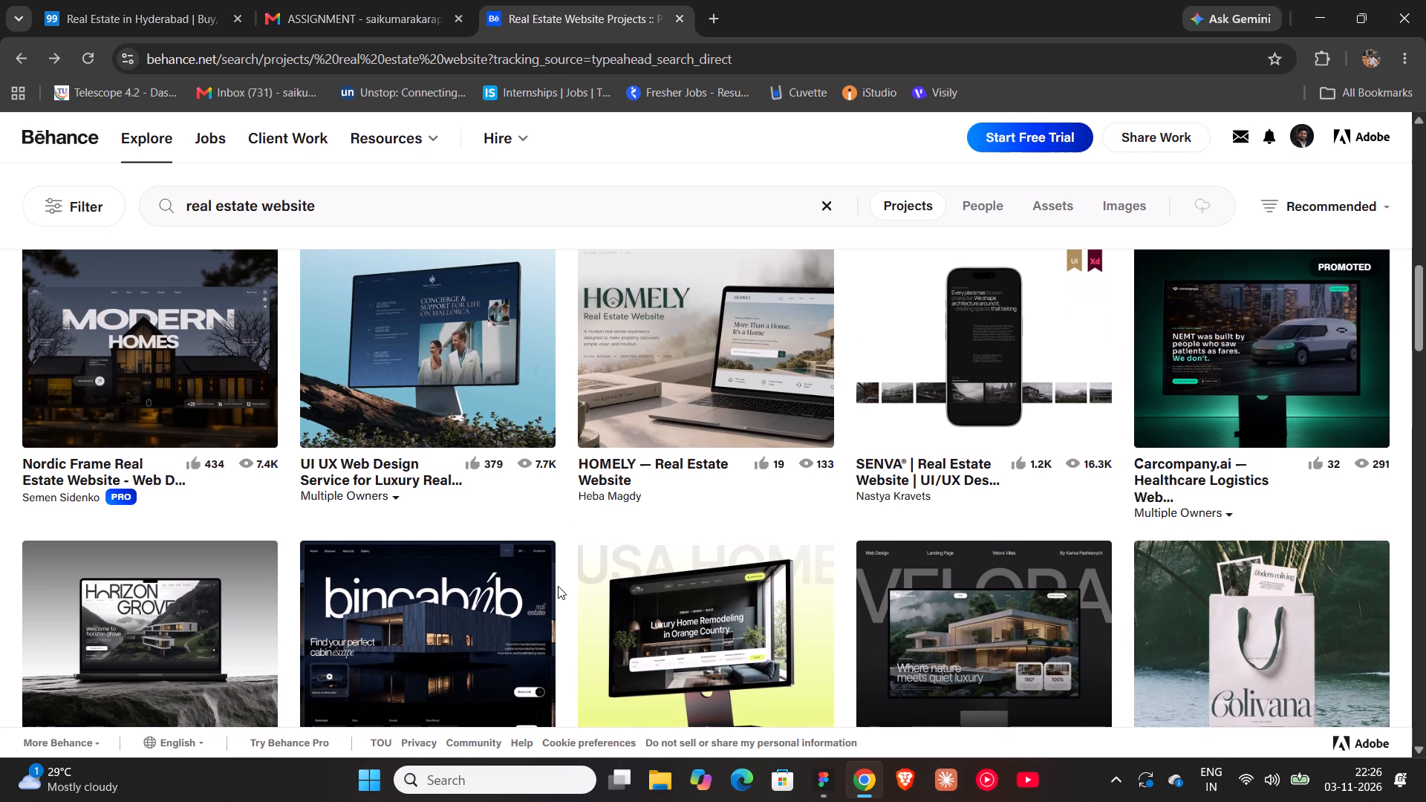
{"action": "scroll", "coordinate": [558, 586], "scroll_direction": "down", "scroll_amount": 7}
{"action": "scroll", "coordinate": [565, 534], "scroll_direction": "up", "scroll_amount": 17}
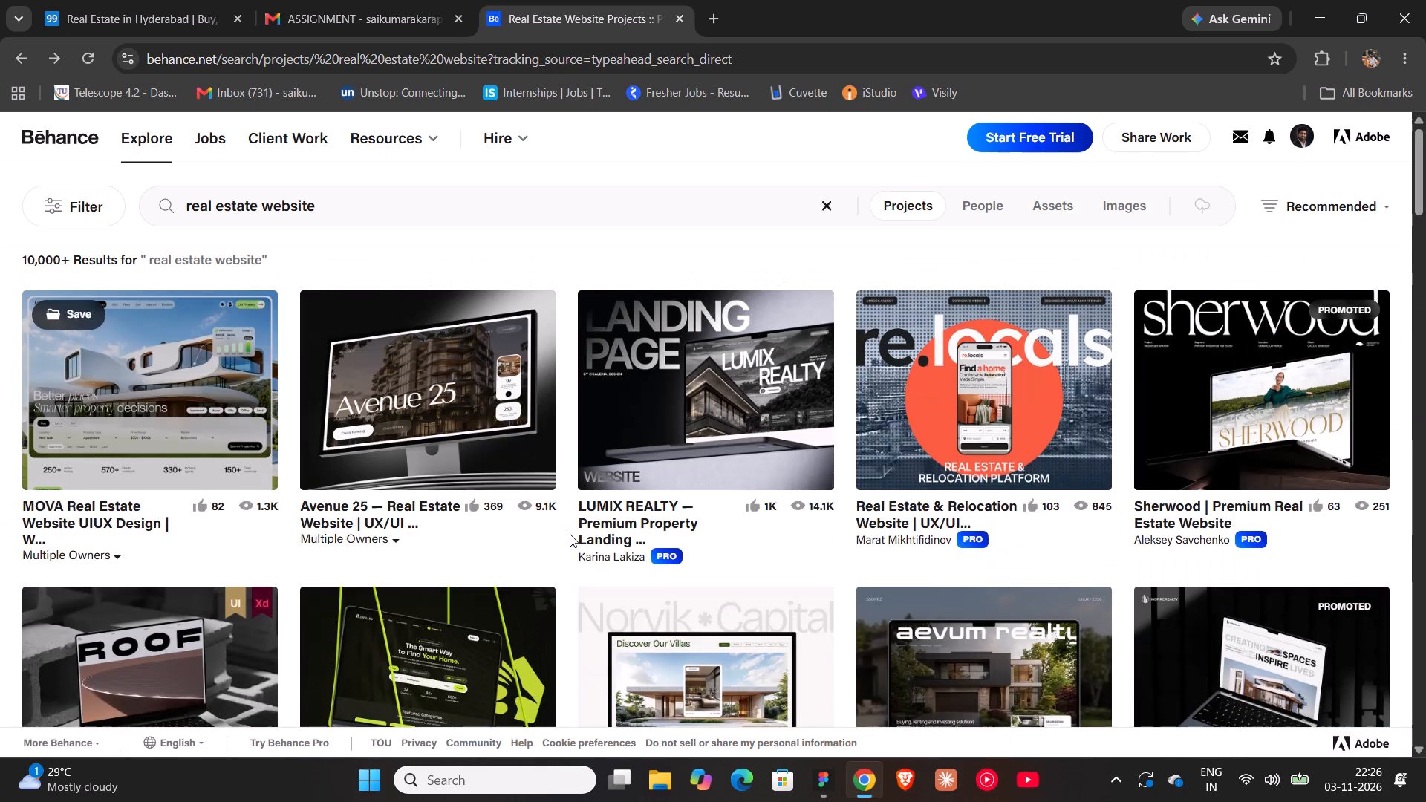
{"action": "scroll", "coordinate": [570, 534], "scroll_direction": "up", "scroll_amount": 10}
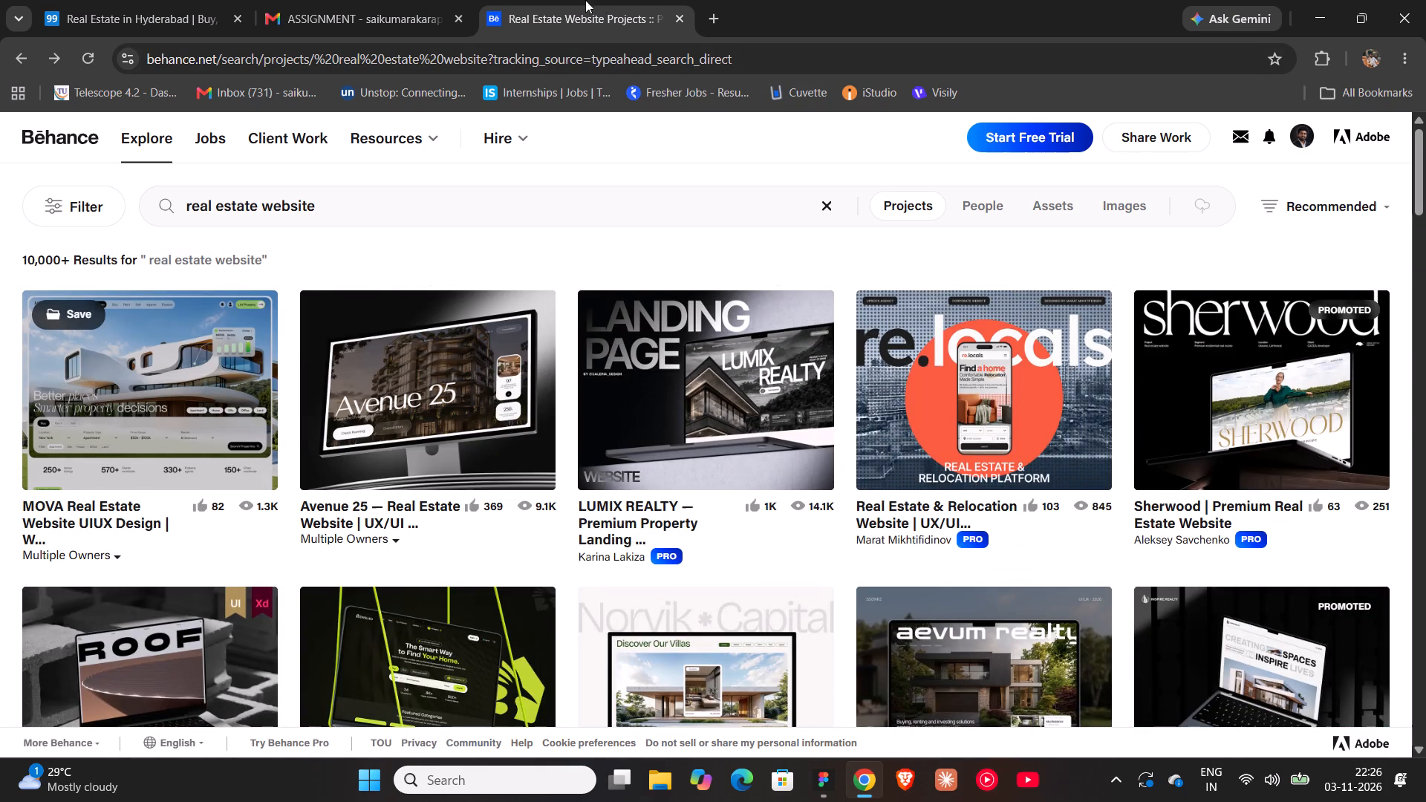
Glance at the 99acres page and search Google in a new tab for the suggested term "real estate websites".
{"action": "left_click", "coordinate": [146, 0]}
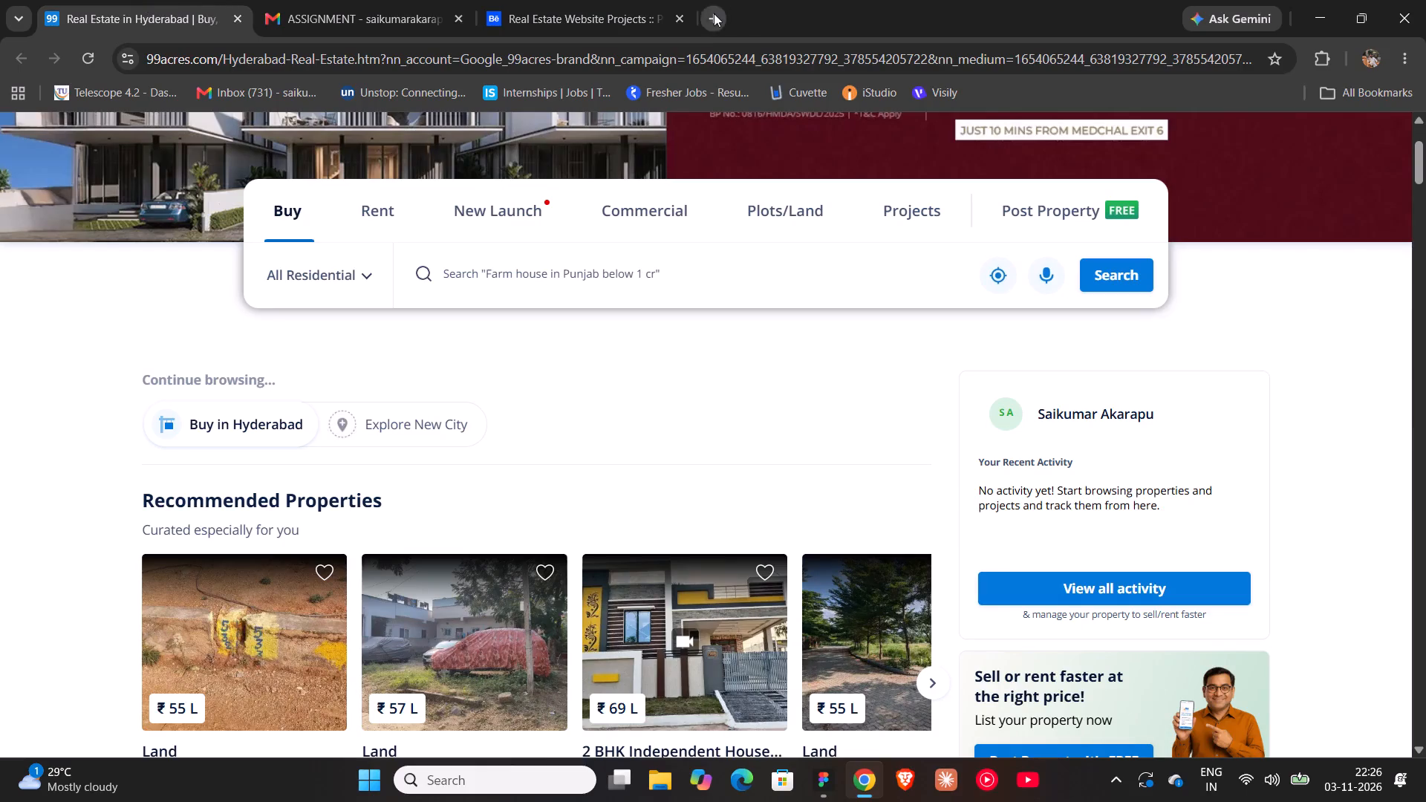
{"action": "left_click", "coordinate": [714, 13]}
{"action": "type", "text": "real estate"}
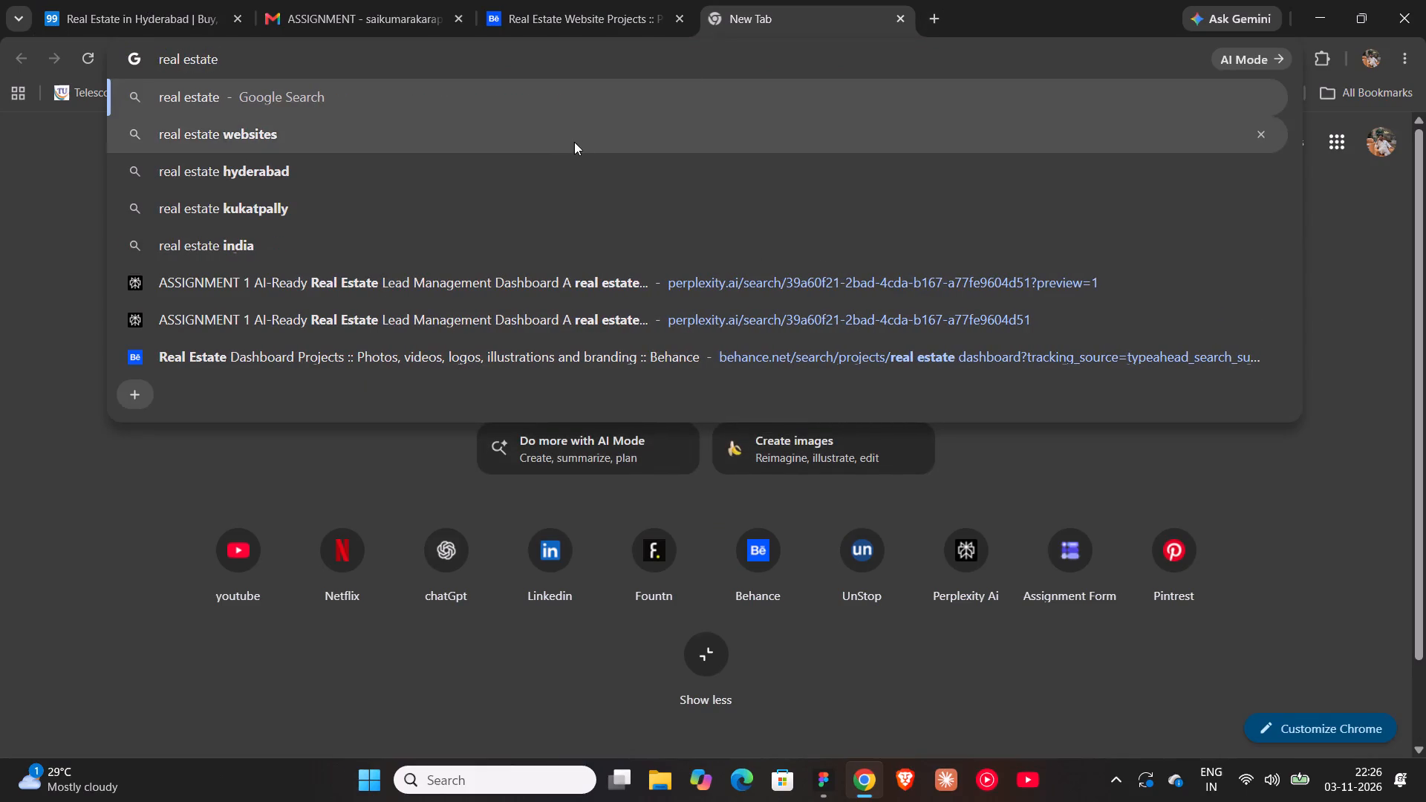
{"action": "left_click", "coordinate": [573, 142]}
Open the MagicBricks Hyderabad result, examine its homepage from the header and search bar to the magicHomes section, and return to the results.
{"action": "scroll", "coordinate": [416, 330], "scroll_direction": "down", "scroll_amount": 1}
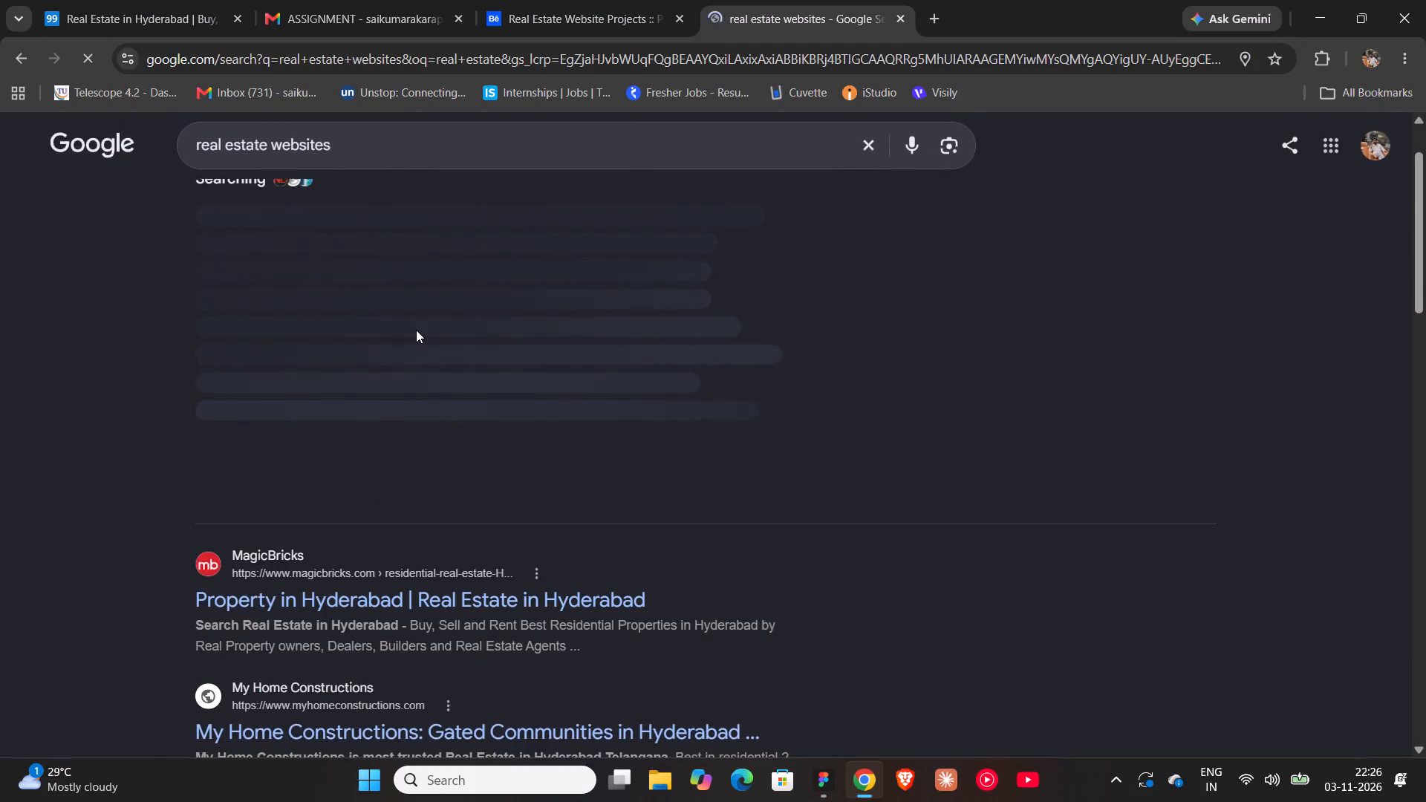
{"action": "scroll", "coordinate": [416, 330], "scroll_direction": "down", "scroll_amount": 1}
{"action": "left_click", "coordinate": [394, 506]}
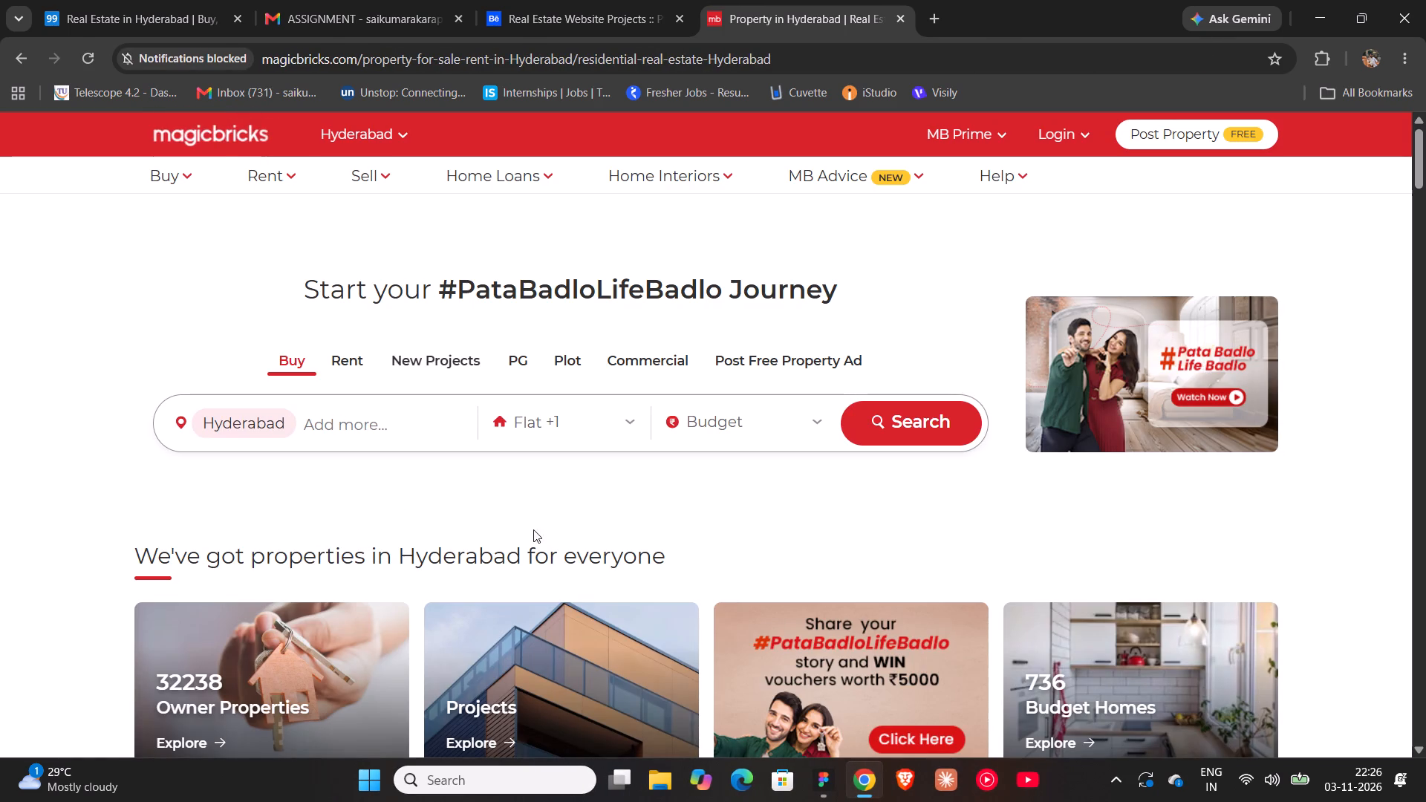
{"action": "scroll", "coordinate": [548, 377], "scroll_direction": "down", "scroll_amount": 3}
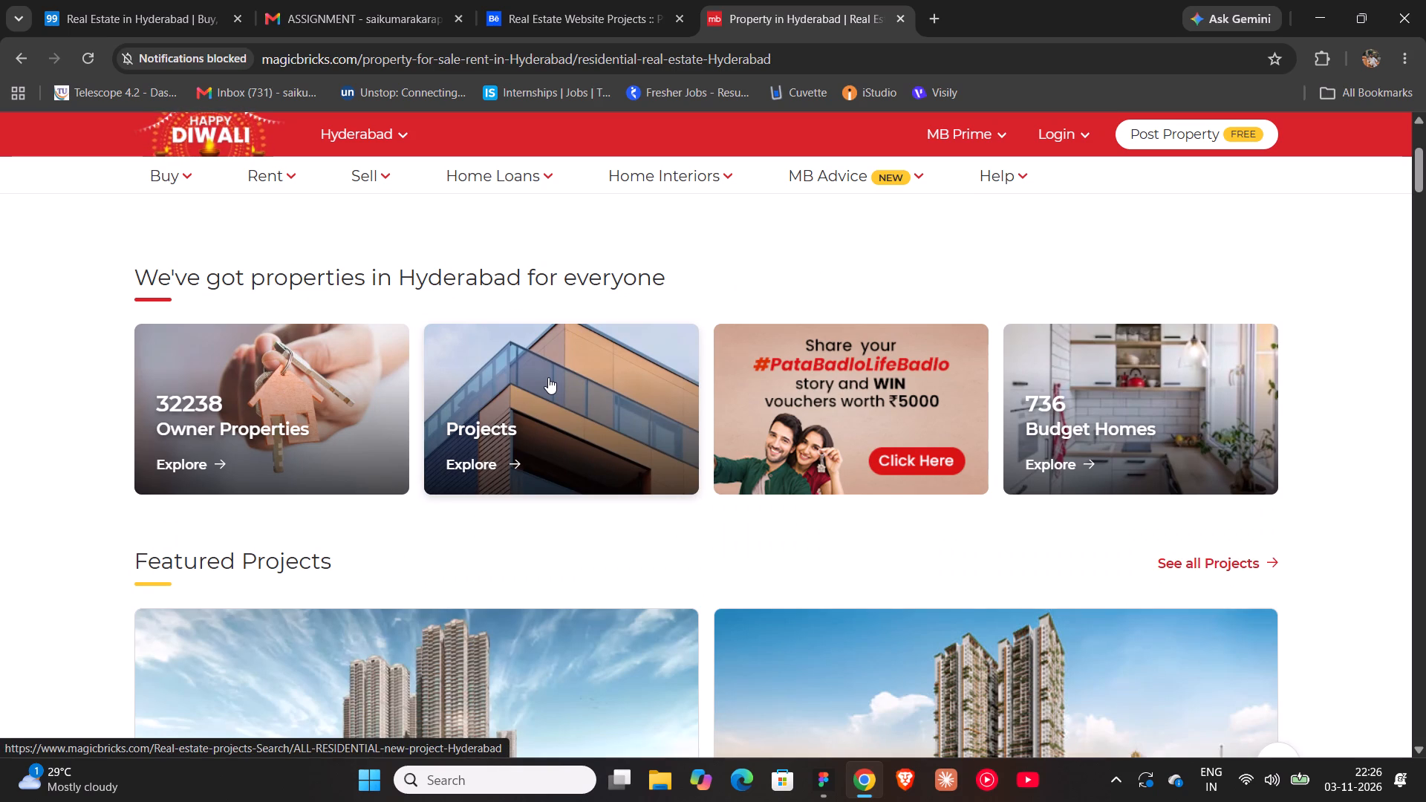
{"action": "scroll", "coordinate": [548, 377], "scroll_direction": "down", "scroll_amount": 4}
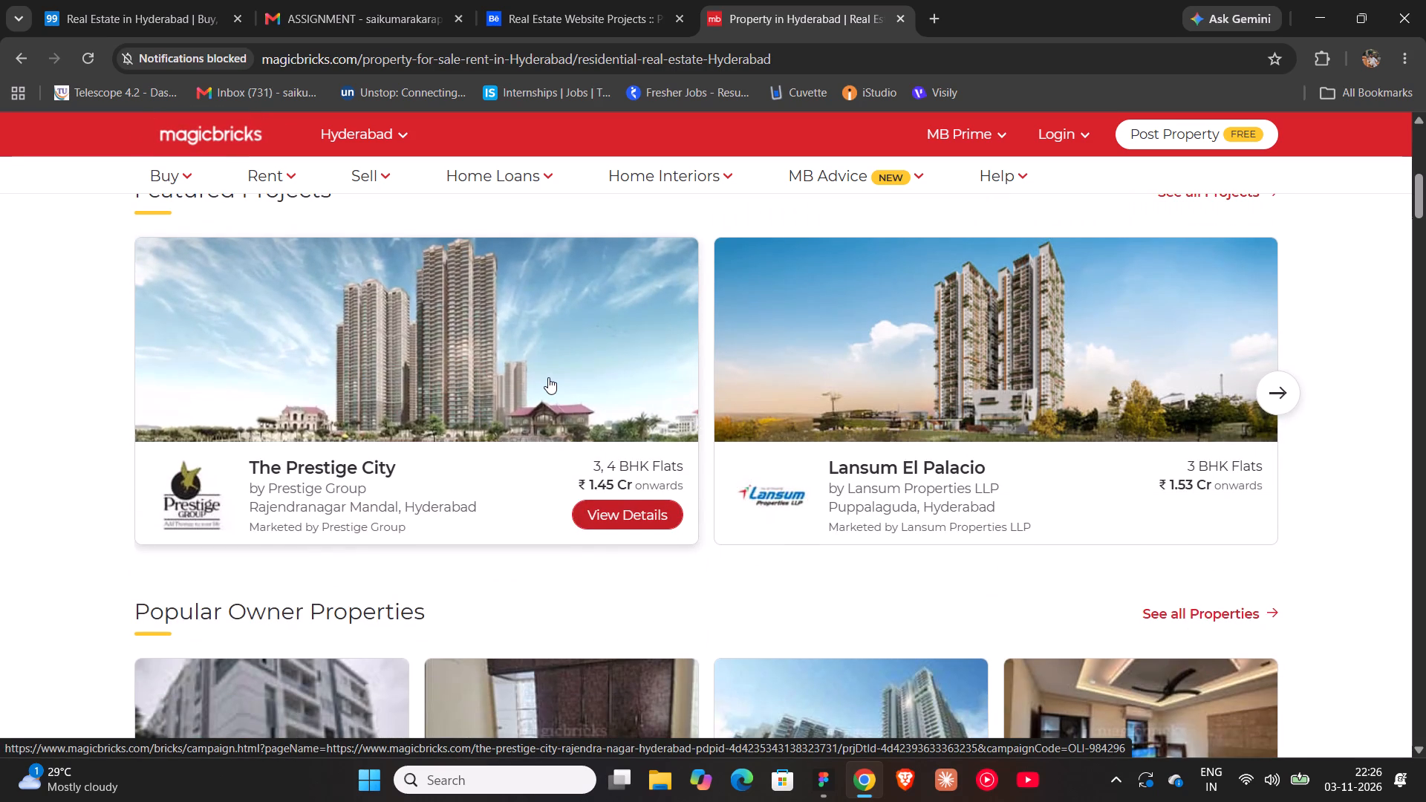
{"action": "scroll", "coordinate": [548, 377], "scroll_direction": "down", "scroll_amount": 4}
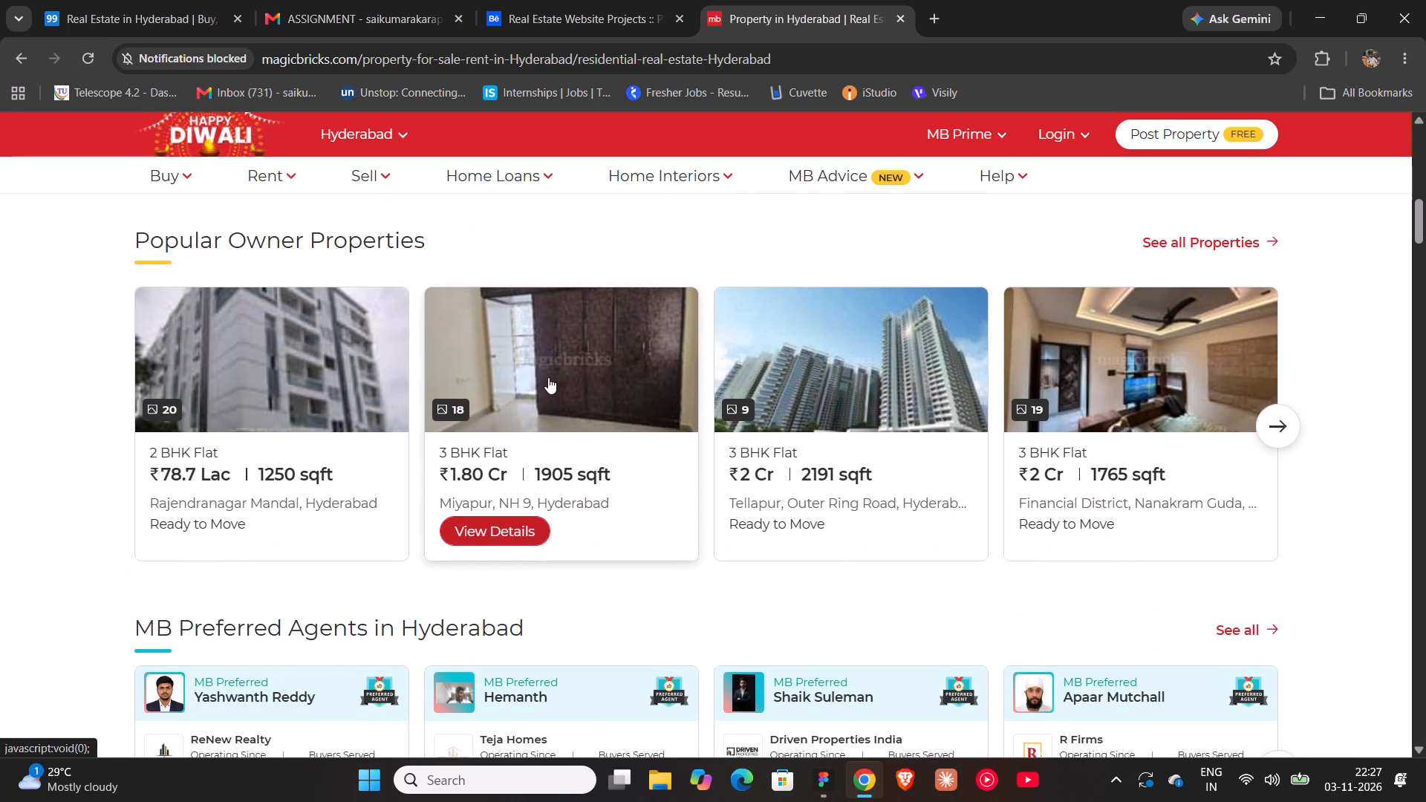
{"action": "scroll", "coordinate": [548, 377], "scroll_direction": "down", "scroll_amount": 3}
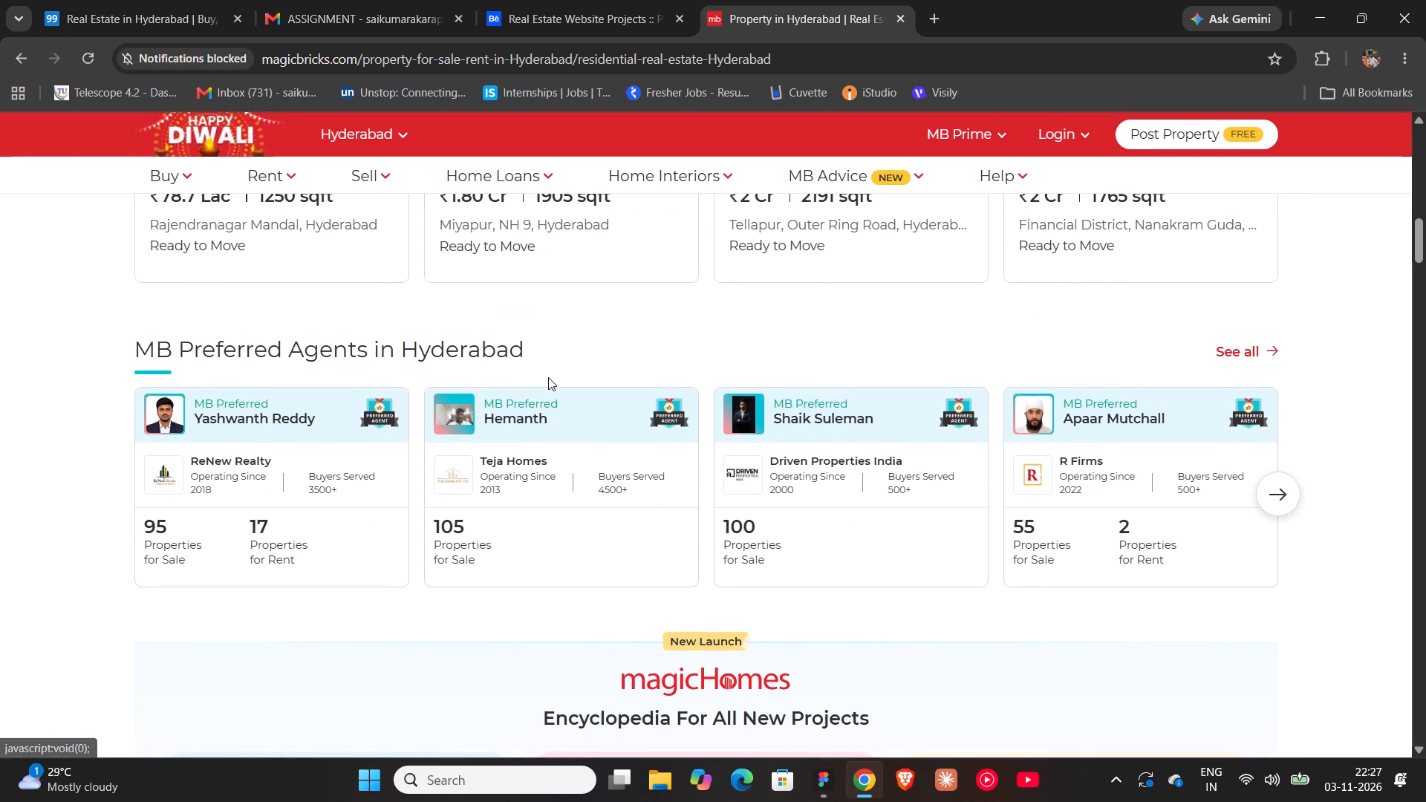
{"action": "scroll", "coordinate": [548, 377], "scroll_direction": "down", "scroll_amount": 7}
{"action": "scroll", "coordinate": [548, 377], "scroll_direction": "up", "scroll_amount": 8}
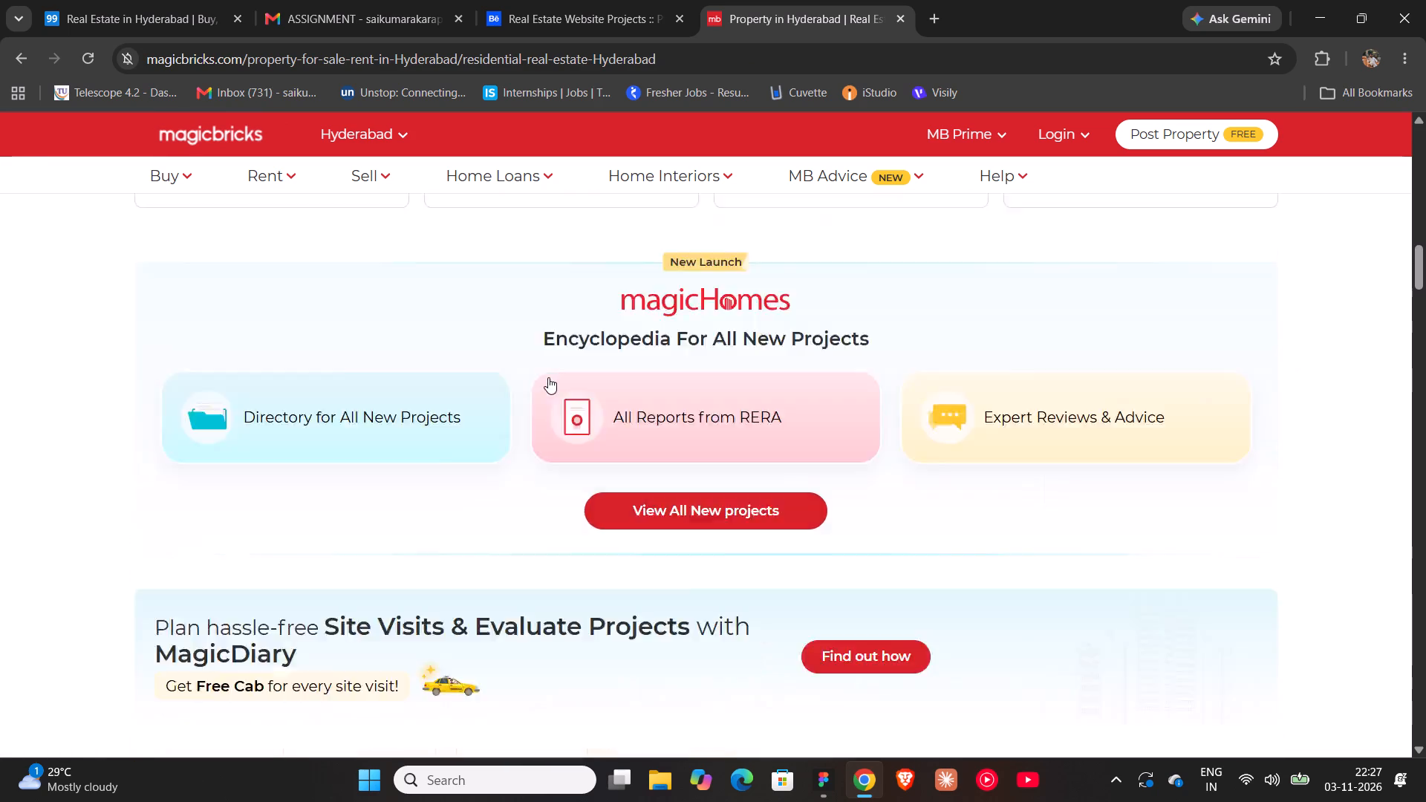
{"action": "scroll", "coordinate": [548, 377], "scroll_direction": "up", "scroll_amount": 14}
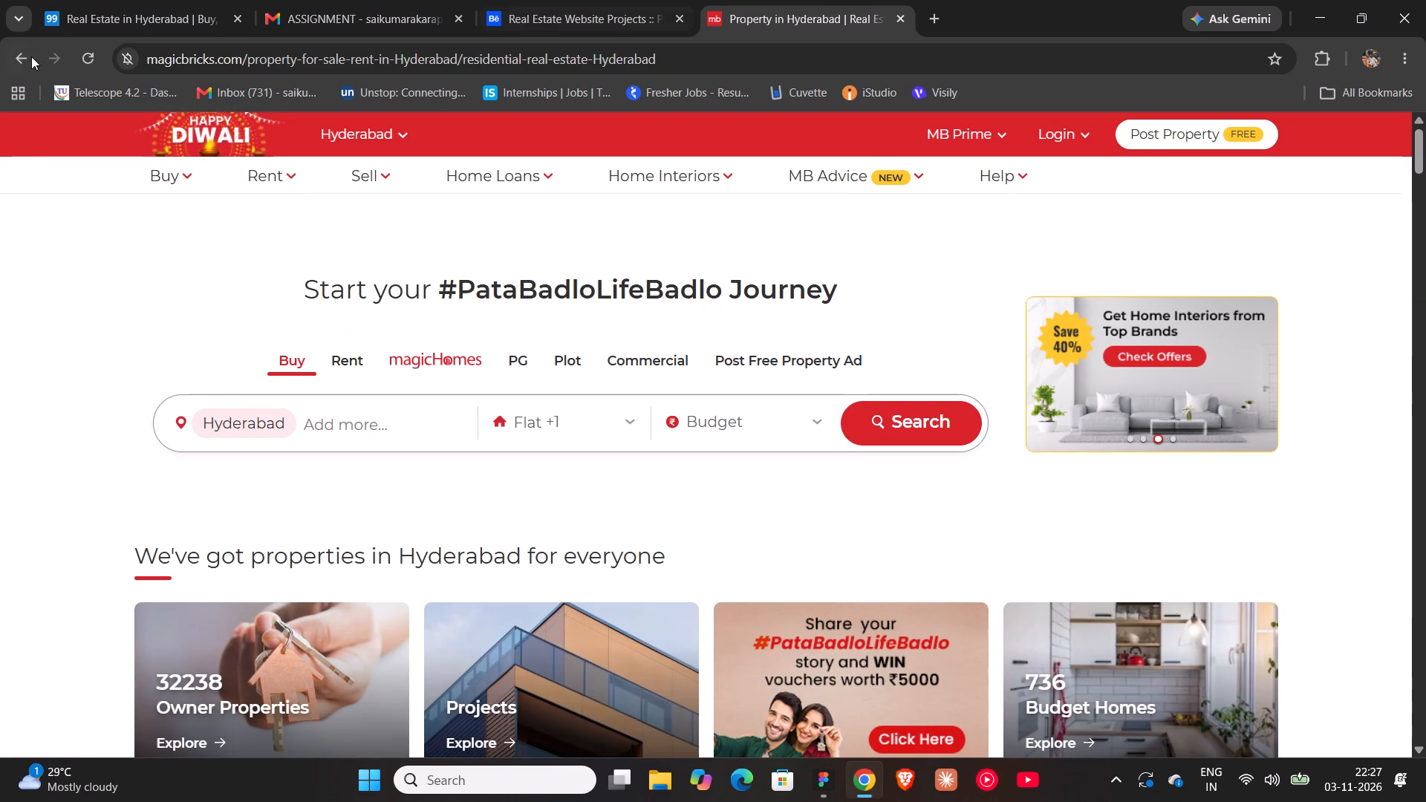
{"action": "left_click", "coordinate": [27, 60]}
Open the Roofandfloor Hyderabad result and examine its homepage from the hero search card through the property listing sections.
{"action": "scroll", "coordinate": [297, 432], "scroll_direction": "down", "scroll_amount": 2}
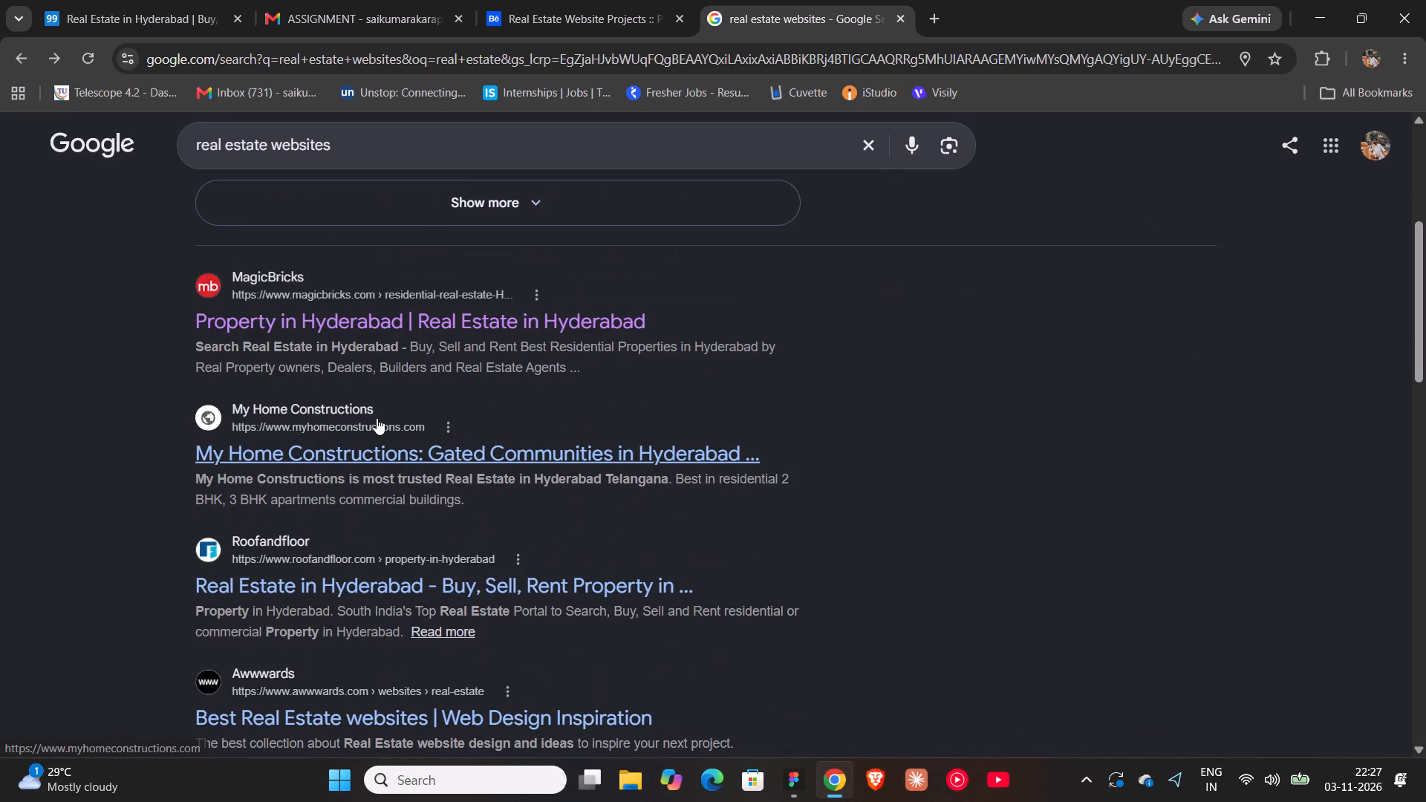
{"action": "left_click", "coordinate": [328, 561]}
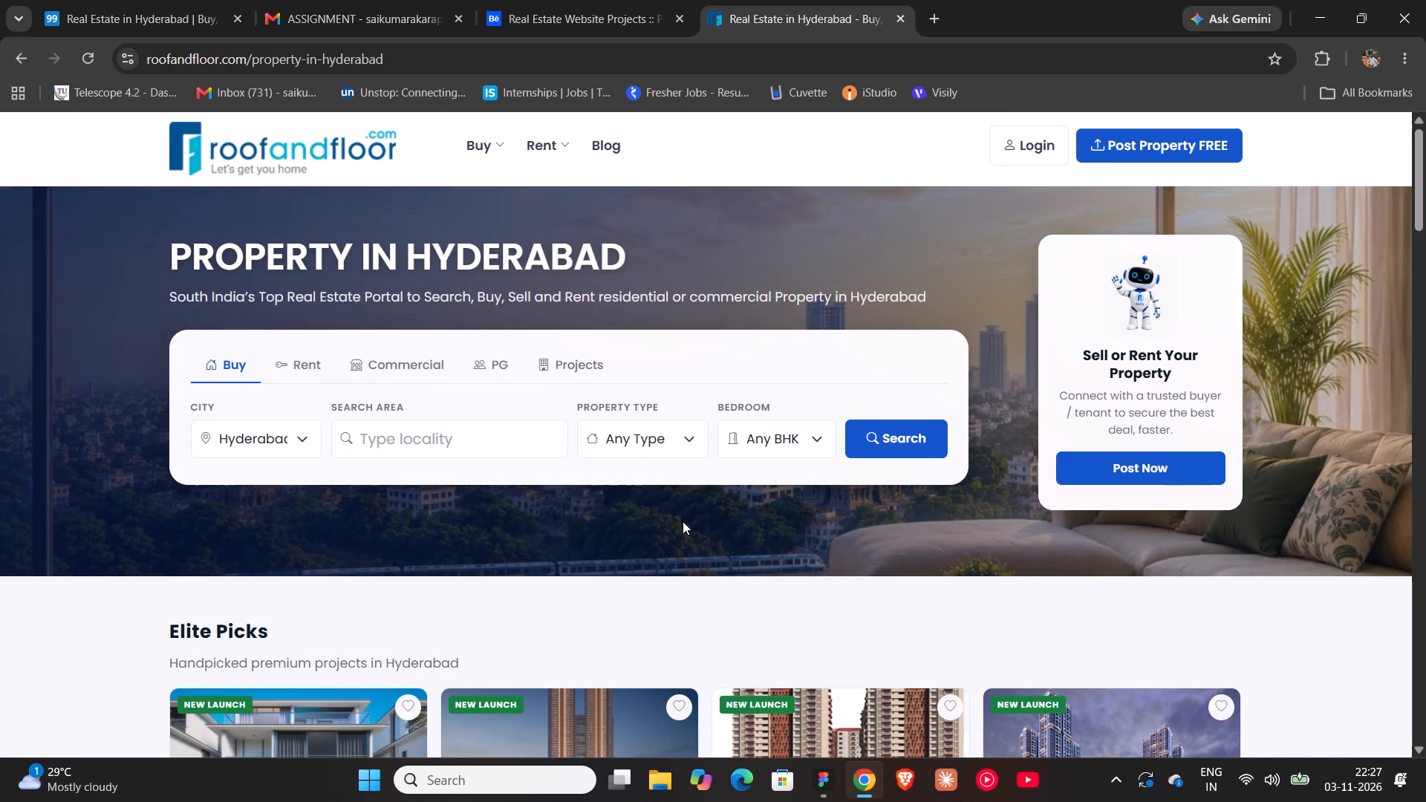
{"action": "scroll", "coordinate": [683, 521], "scroll_direction": "down", "scroll_amount": 3}
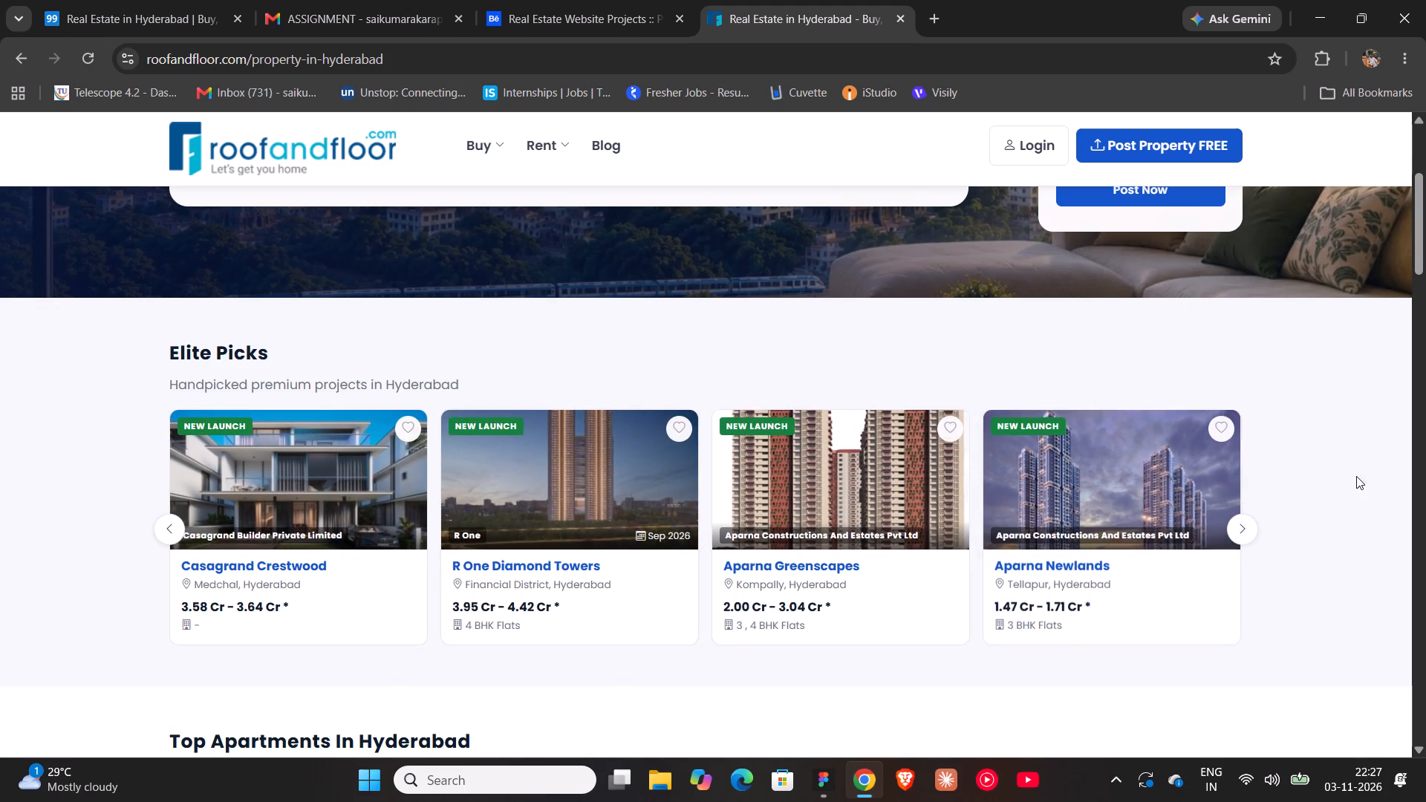
{"action": "scroll", "coordinate": [1341, 468], "scroll_direction": "down", "scroll_amount": 5}
{"action": "scroll", "coordinate": [0, 454], "scroll_direction": "down", "scroll_amount": 4}
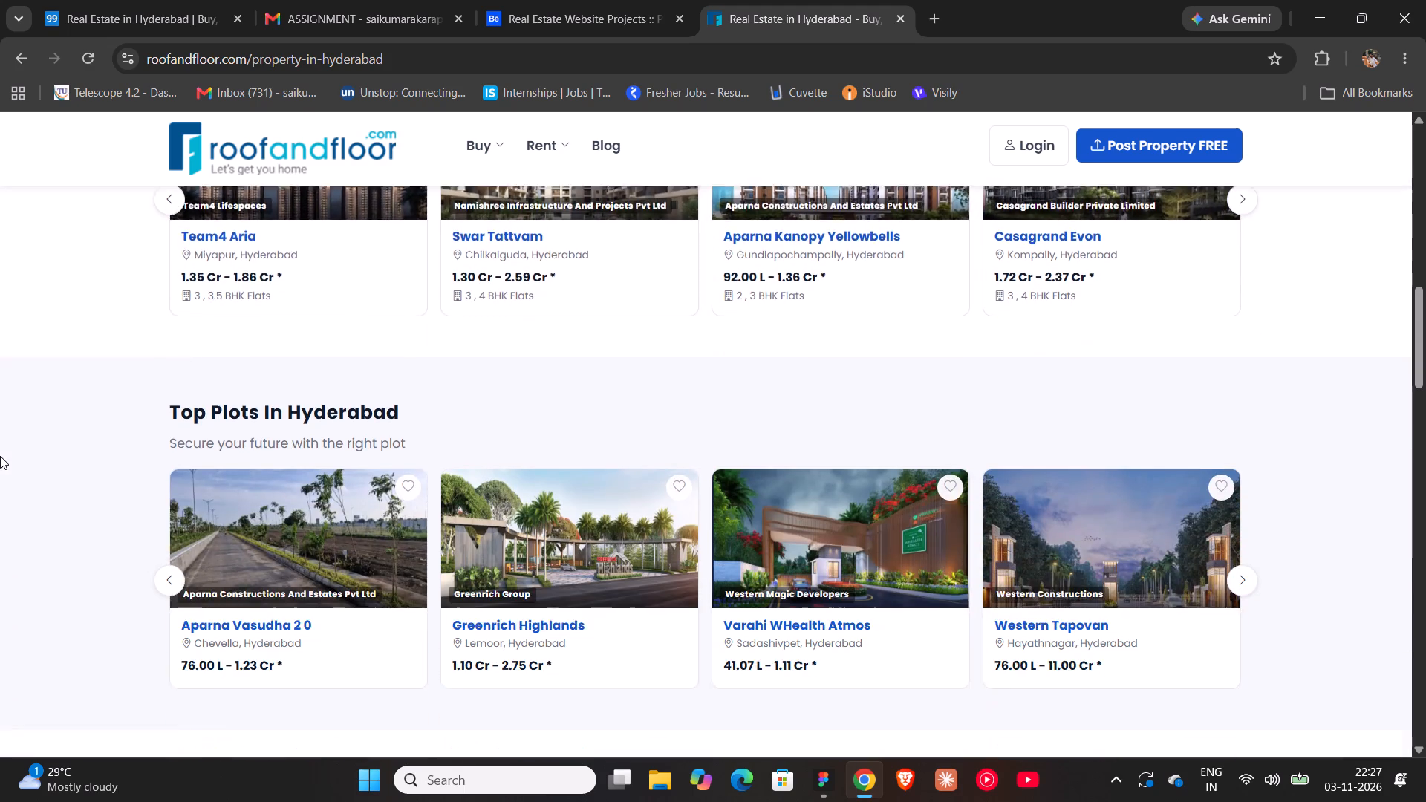
{"action": "scroll", "coordinate": [1262, 541], "scroll_direction": "down", "scroll_amount": 2}
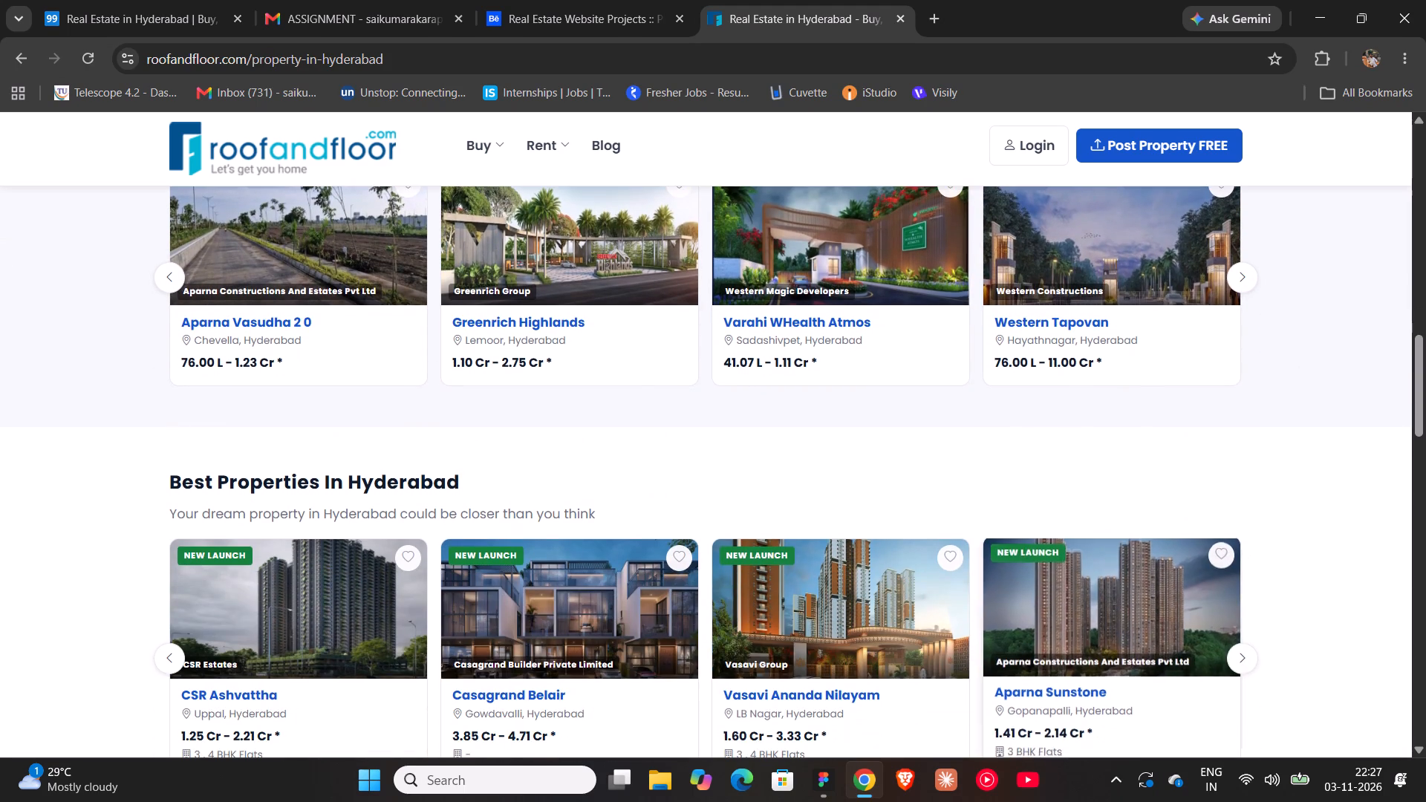
{"action": "scroll", "coordinate": [212, 560], "scroll_direction": "down", "scroll_amount": 7}
{"action": "scroll", "coordinate": [767, 463], "scroll_direction": "up", "scroll_amount": 12}
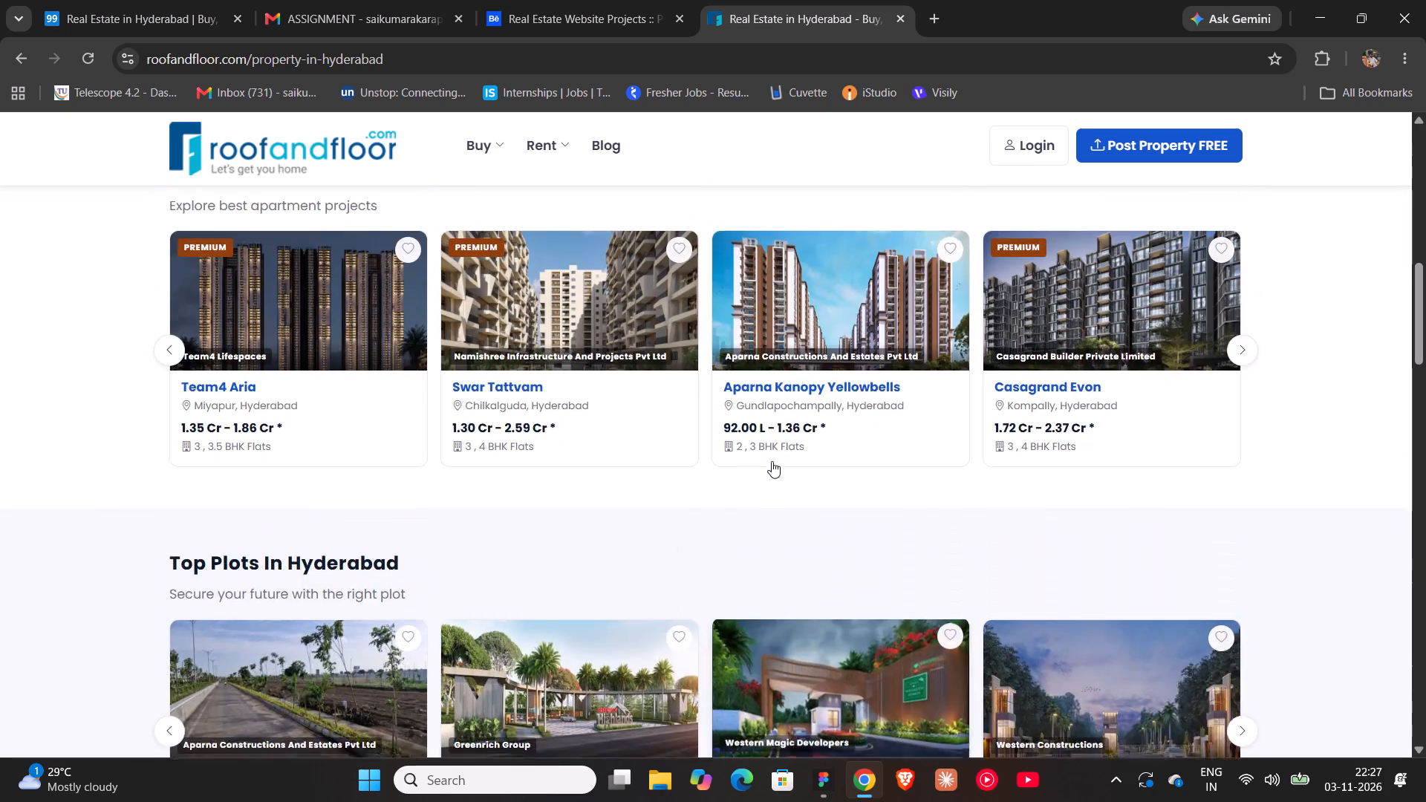
{"action": "scroll", "coordinate": [772, 461], "scroll_direction": "up", "scroll_amount": 15}
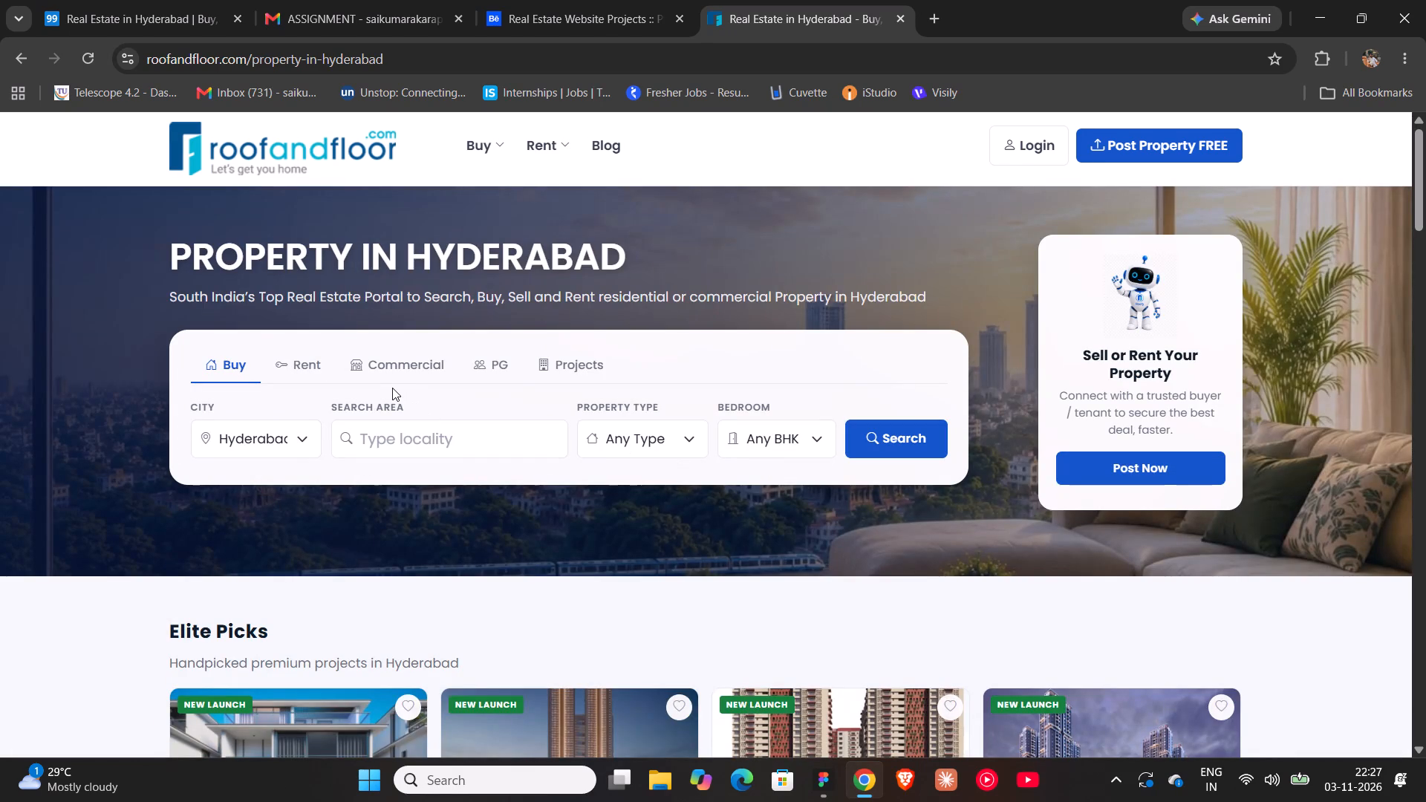
Examine the Property Type and Bedroom dropdown options in the Roofandfloor search card.
{"action": "left_click", "coordinate": [688, 443]}
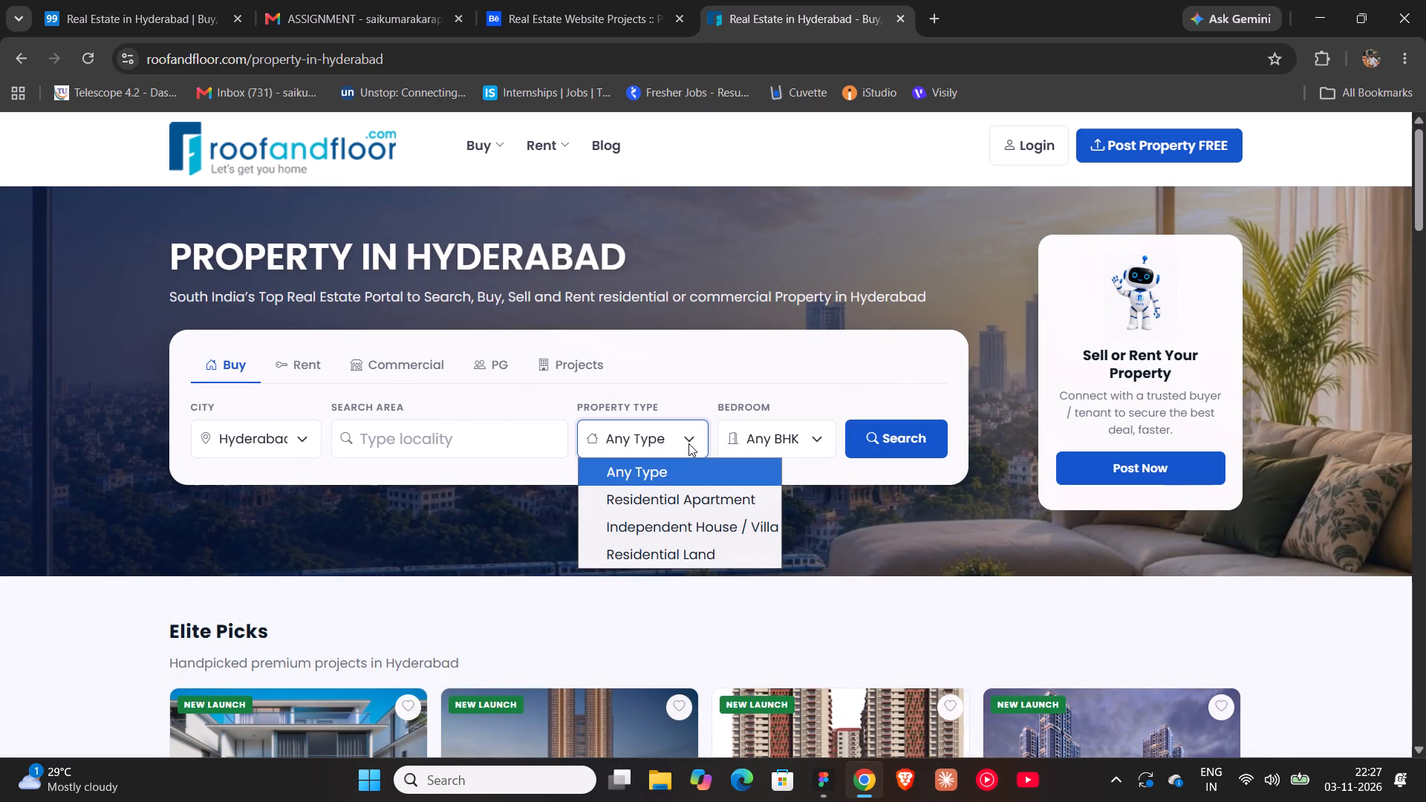
{"action": "triple_click", "coordinate": [688, 443]}
{"action": "left_click", "coordinate": [813, 443]}
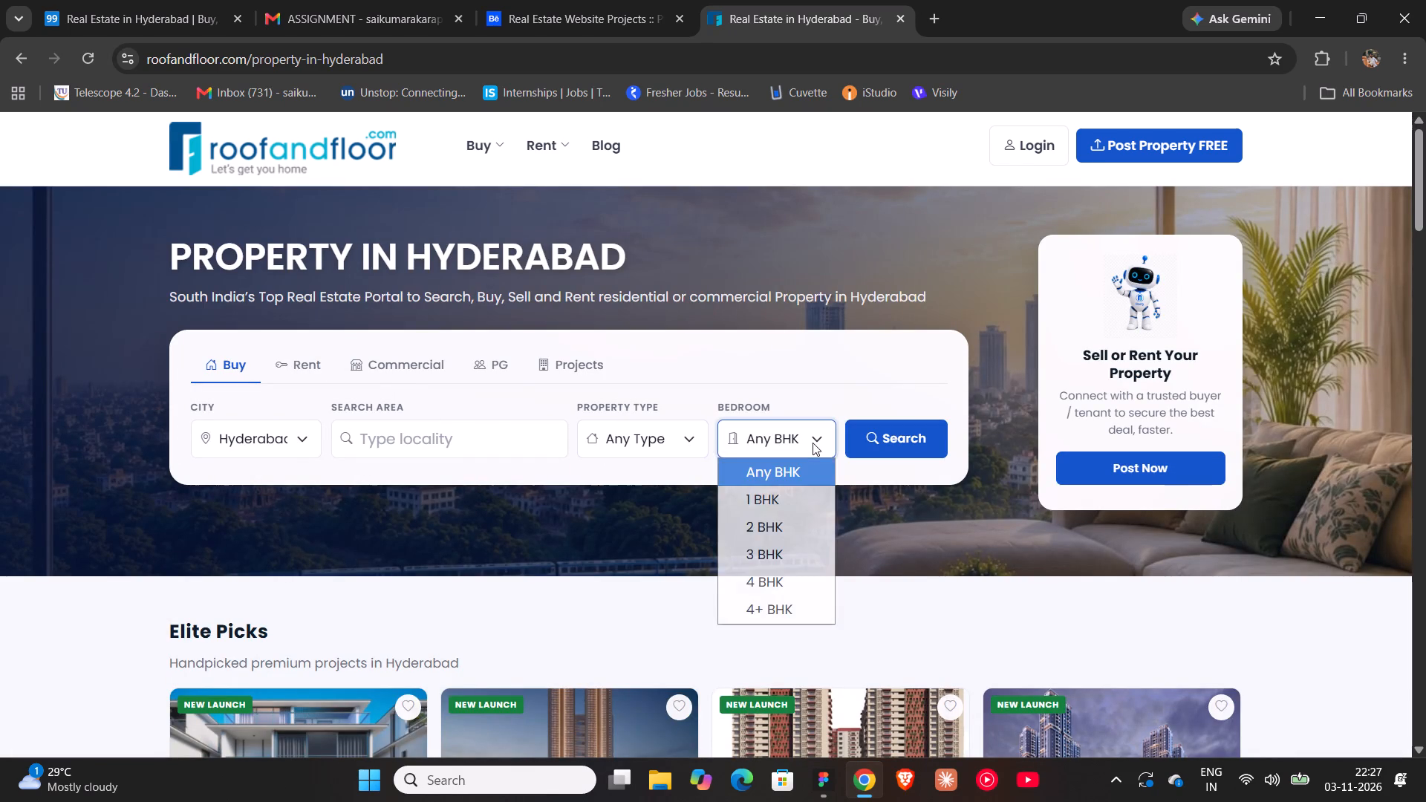
{"action": "left_click", "coordinate": [813, 443]}
{"action": "left_click", "coordinate": [813, 443]}
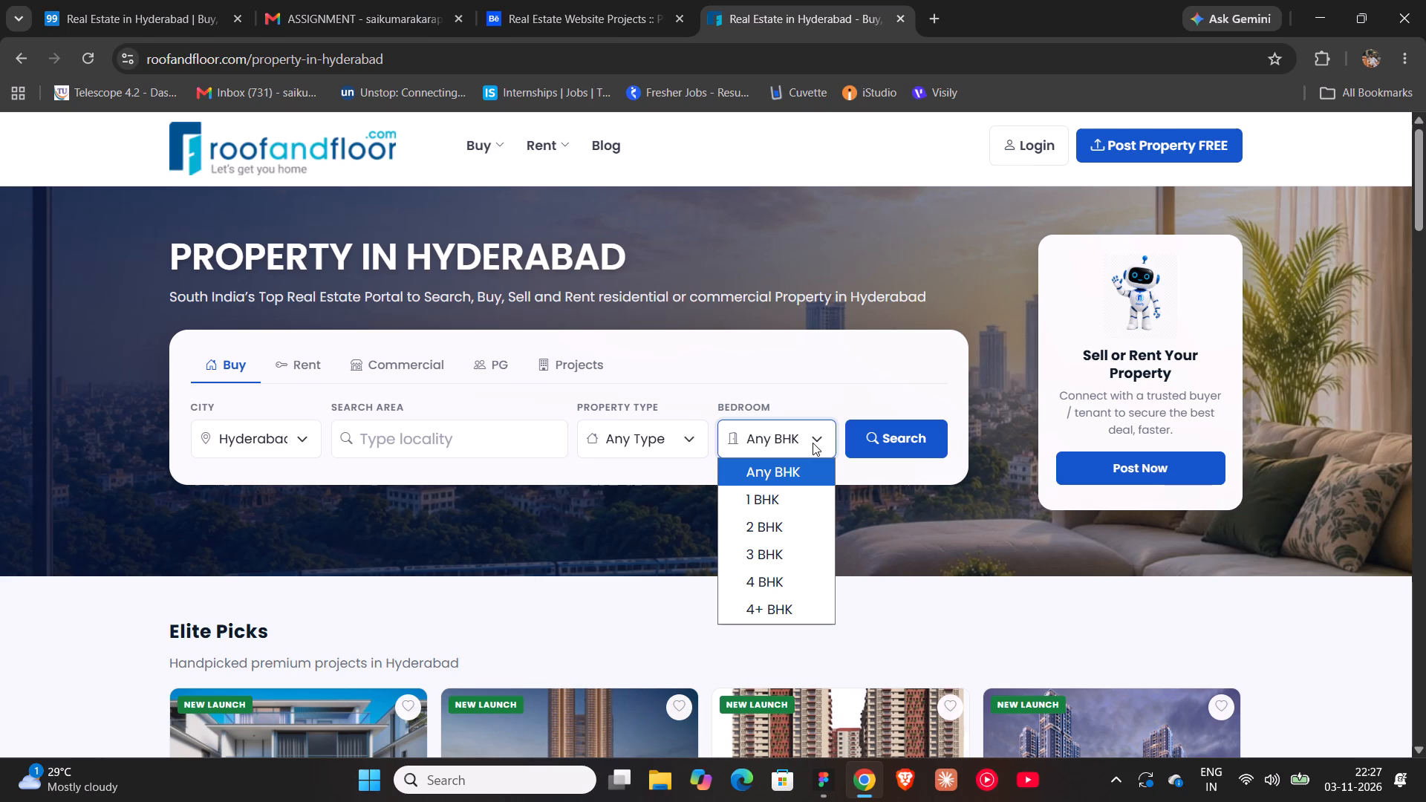
{"action": "left_click", "coordinate": [813, 443]}
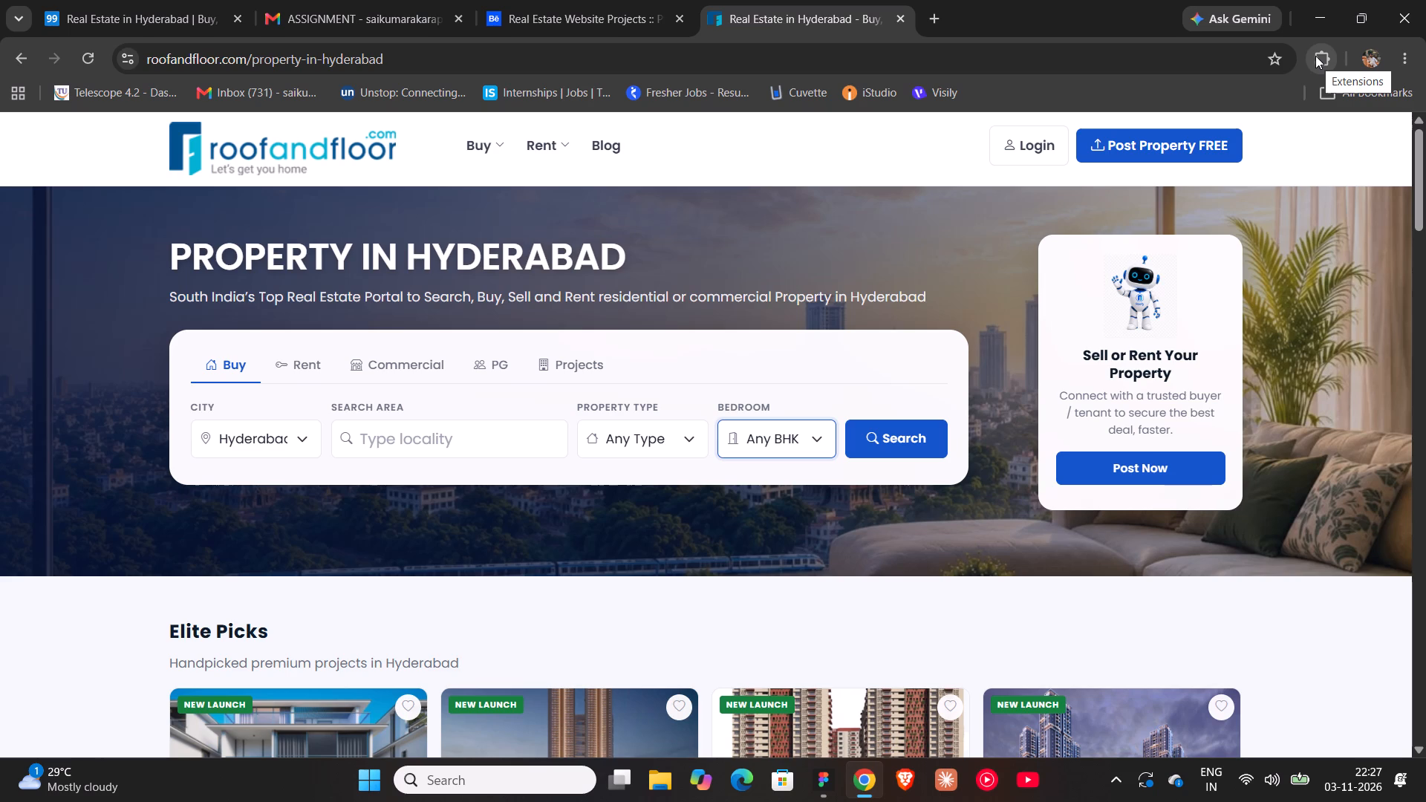
Capture the whole Roofandfloor property search card to the clipboard with the Figma browser extension's element selection.
{"action": "left_click", "coordinate": [1315, 56]}
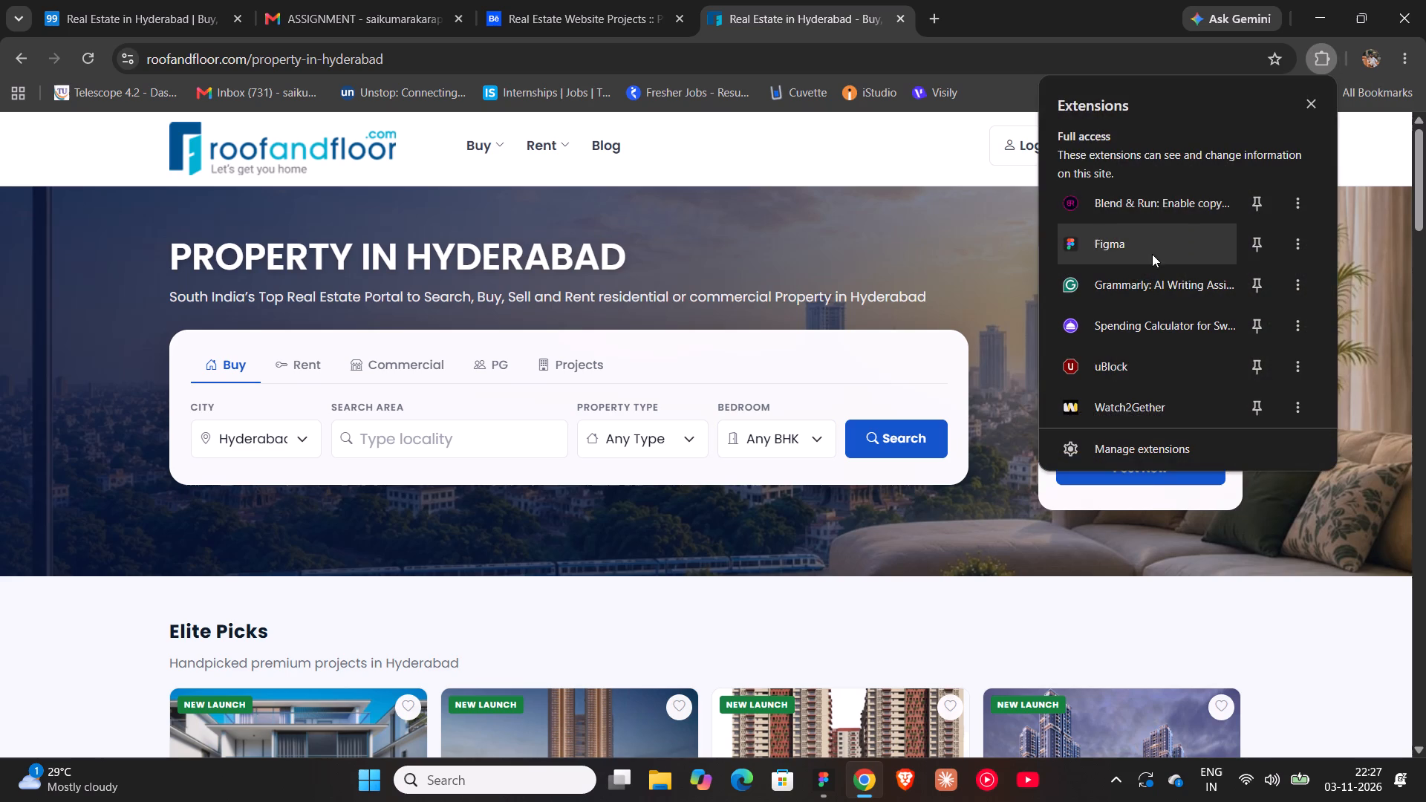
{"action": "left_click", "coordinate": [1152, 254]}
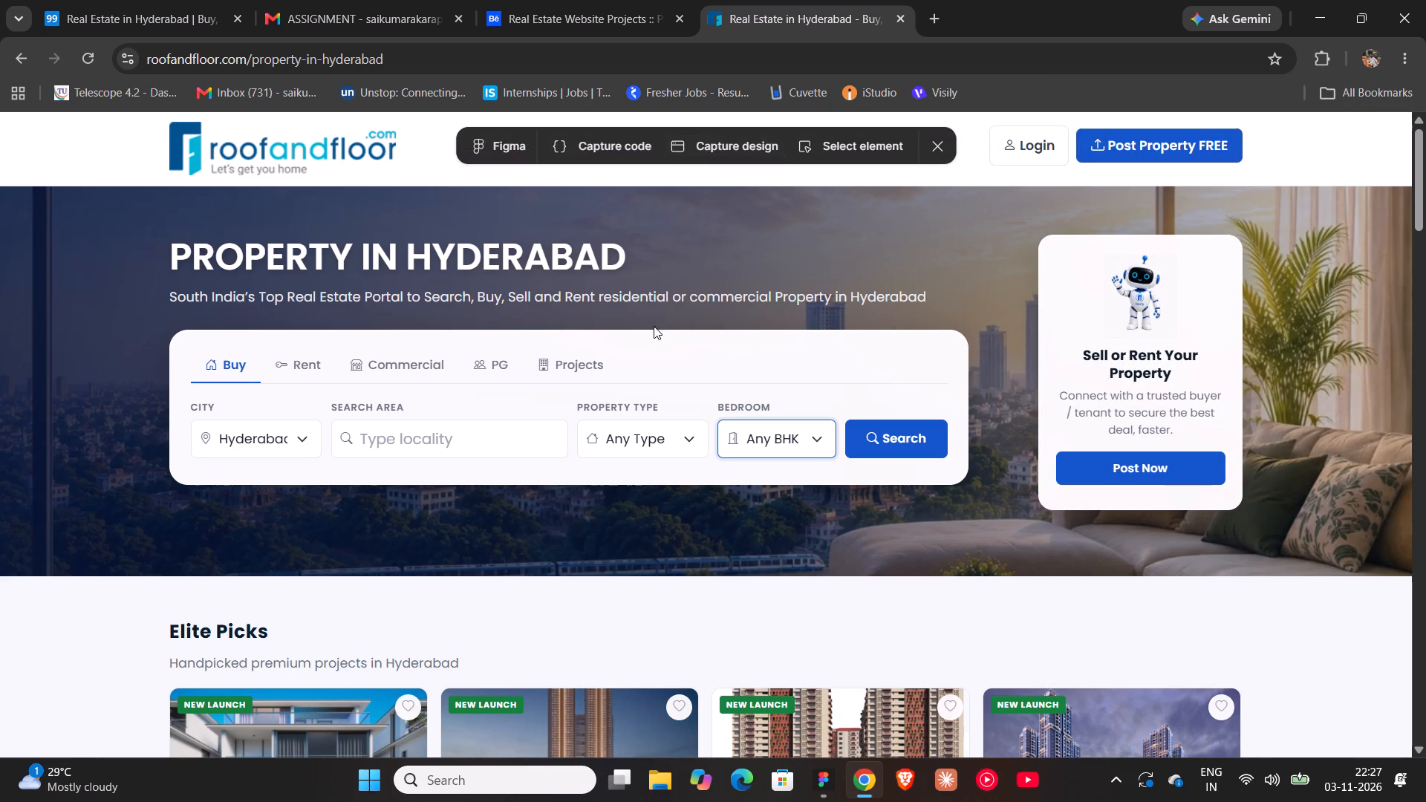
{"action": "left_click", "coordinate": [840, 145]}
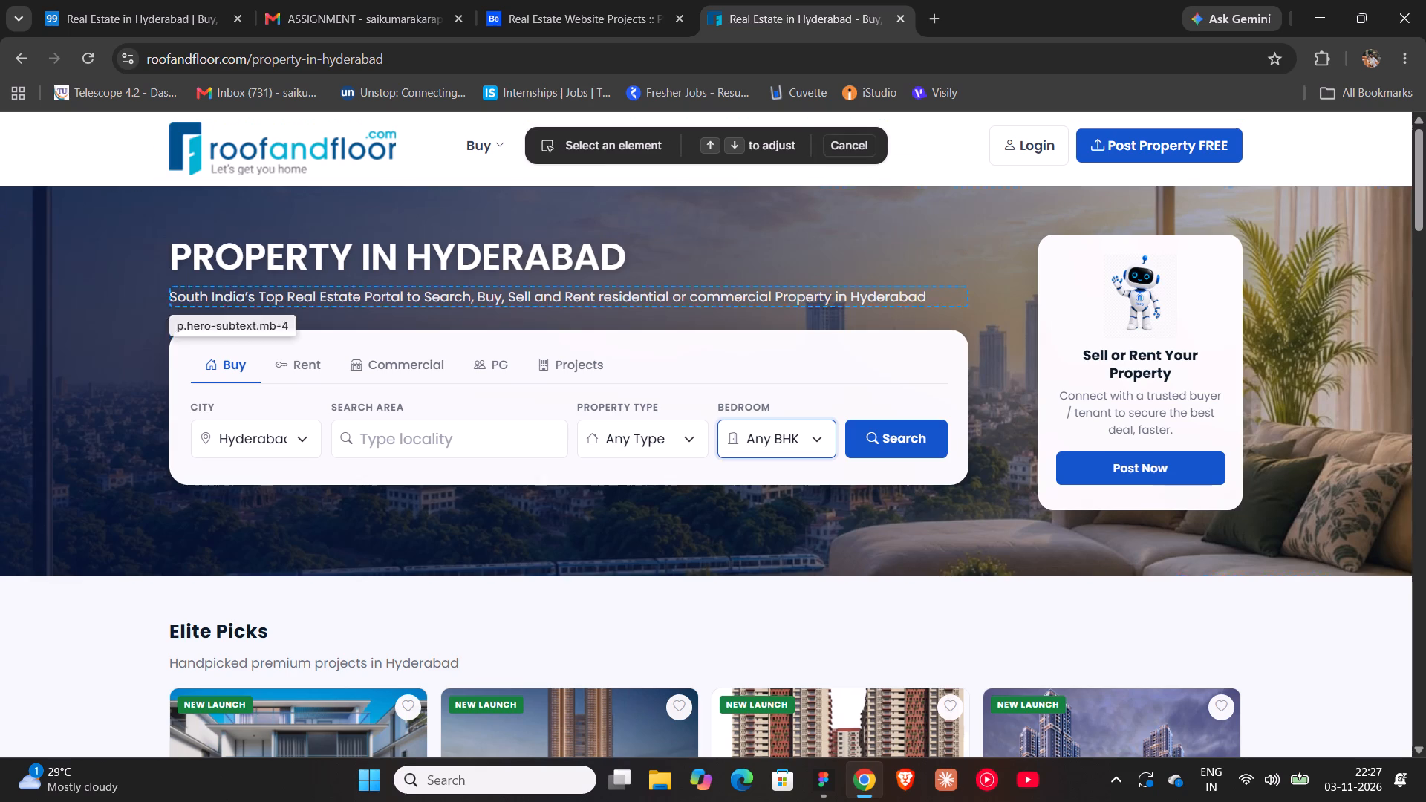
{"action": "left_click", "coordinate": [951, 477]}
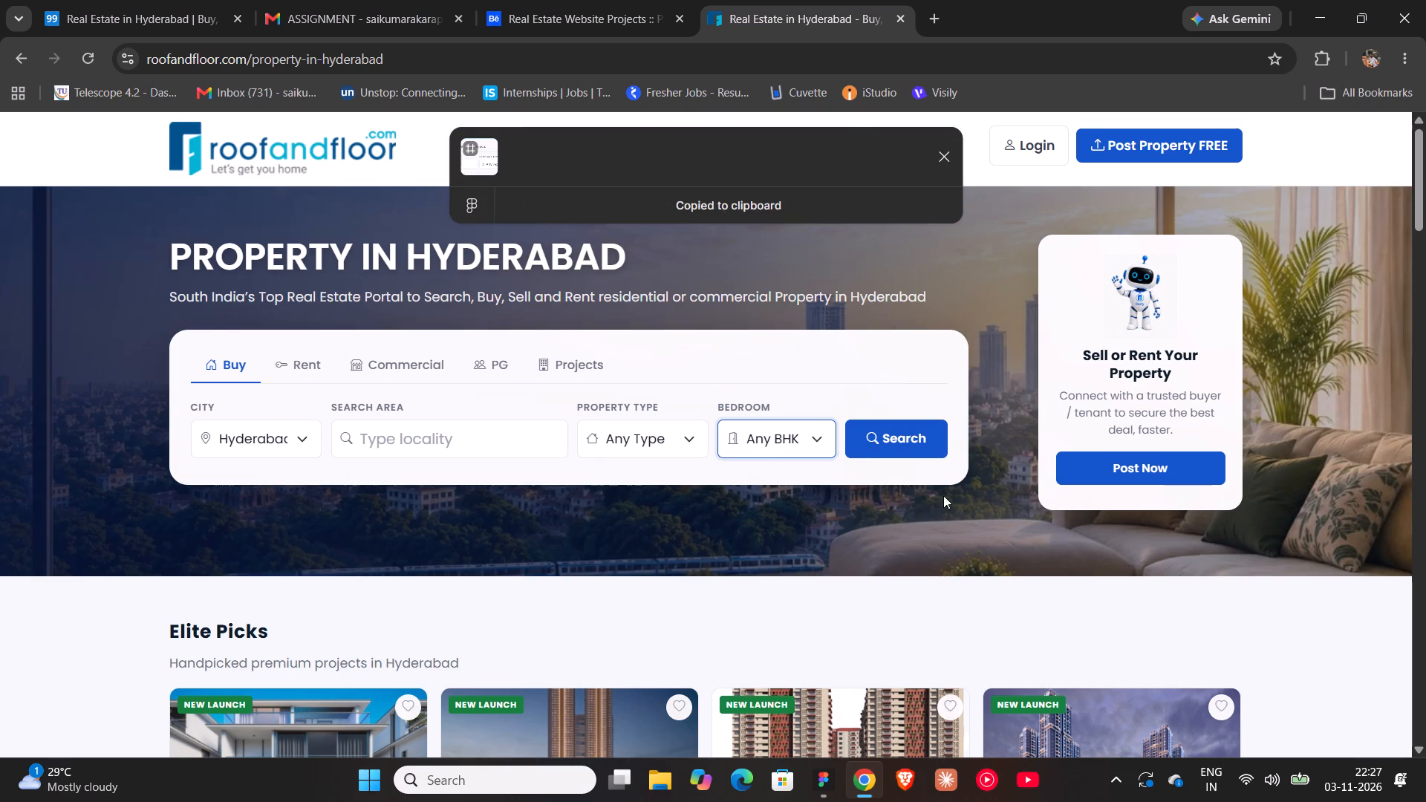
Switch to Figma, open the Untitled design file and set the Dashboard frame's rotation to 0°.
{"action": "left_click", "coordinate": [827, 776]}
{"action": "scroll", "coordinate": [641, 288], "scroll_direction": "down", "scroll_amount": 7, "text": "ctrl"}
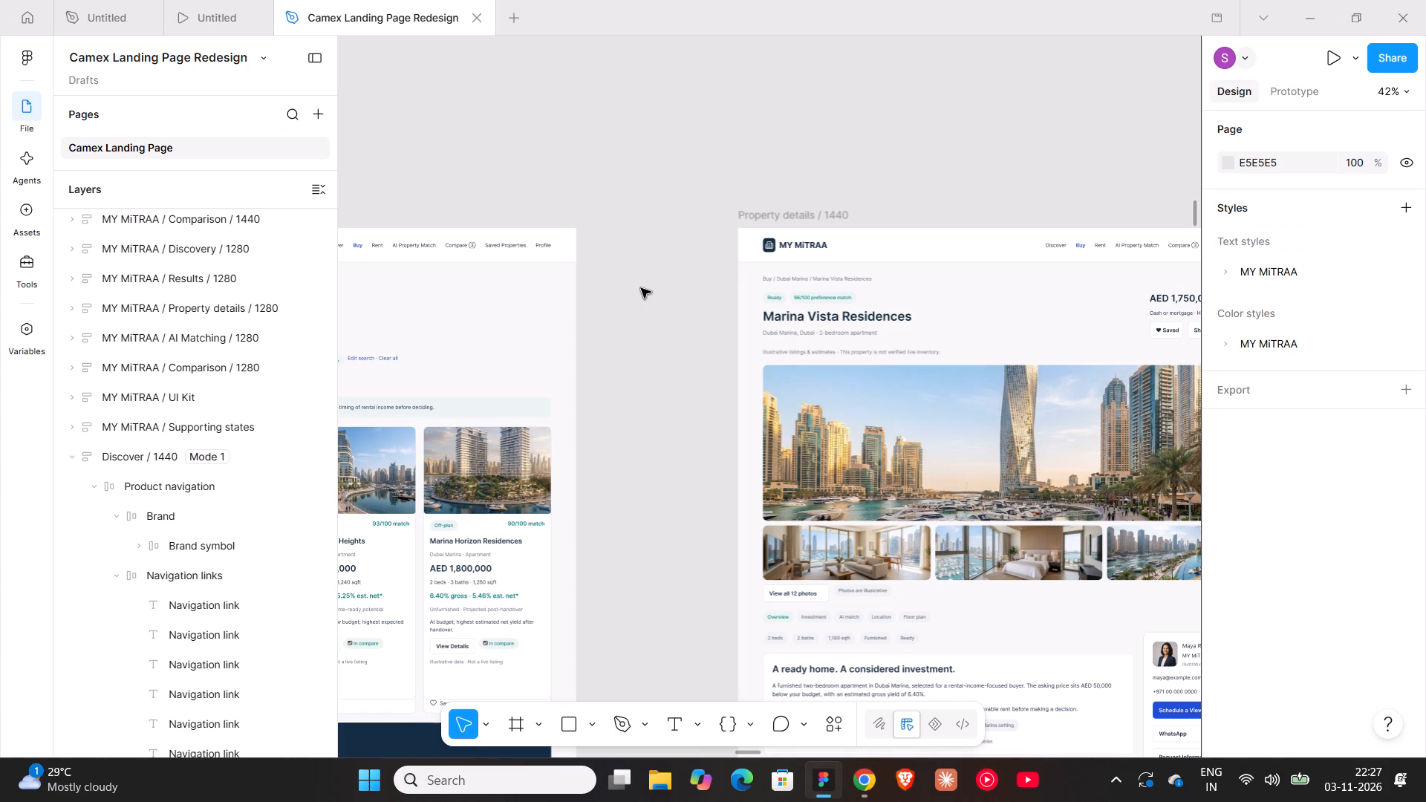
{"action": "scroll", "coordinate": [641, 288], "scroll_direction": "down", "scroll_amount": 9, "text": "ctrl"}
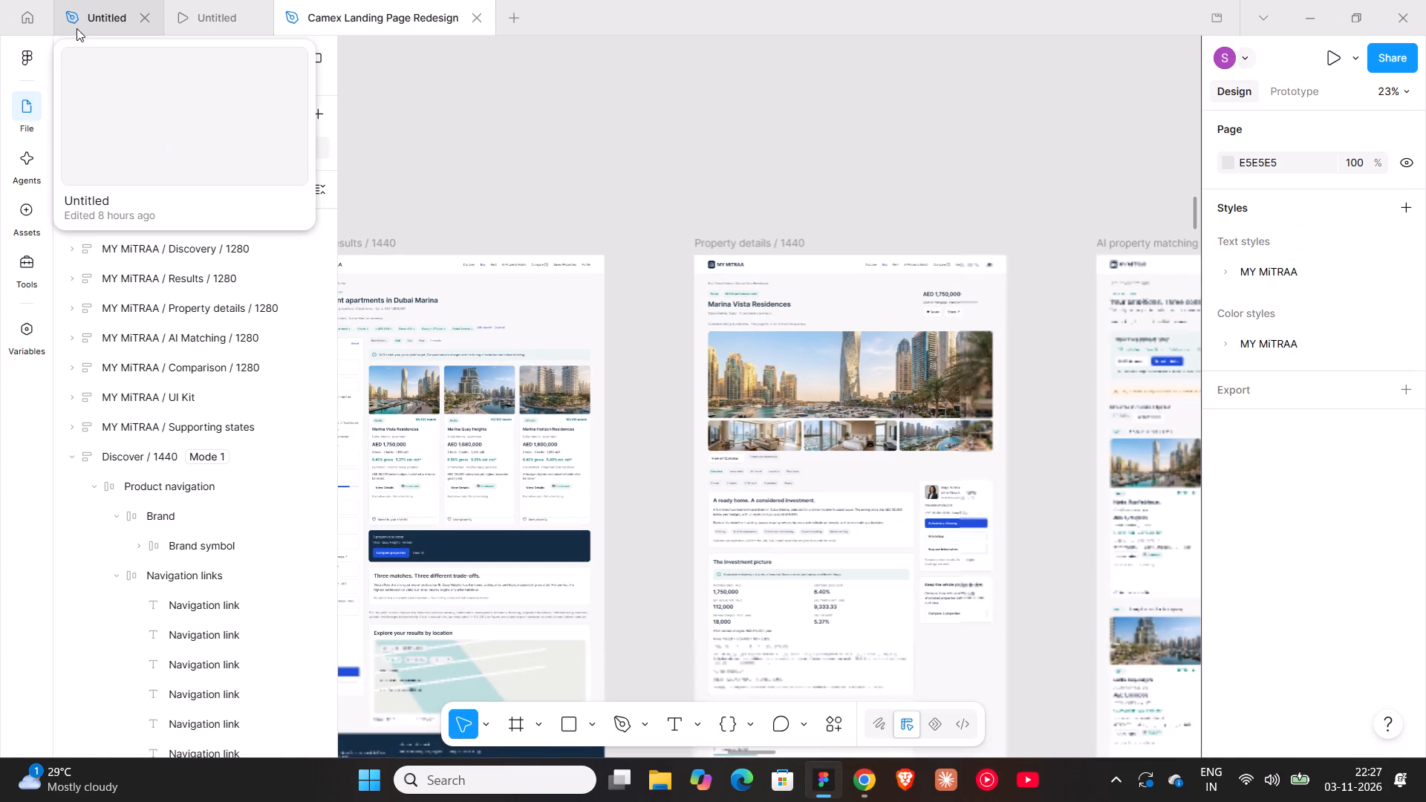
{"action": "left_click", "coordinate": [76, 28]}
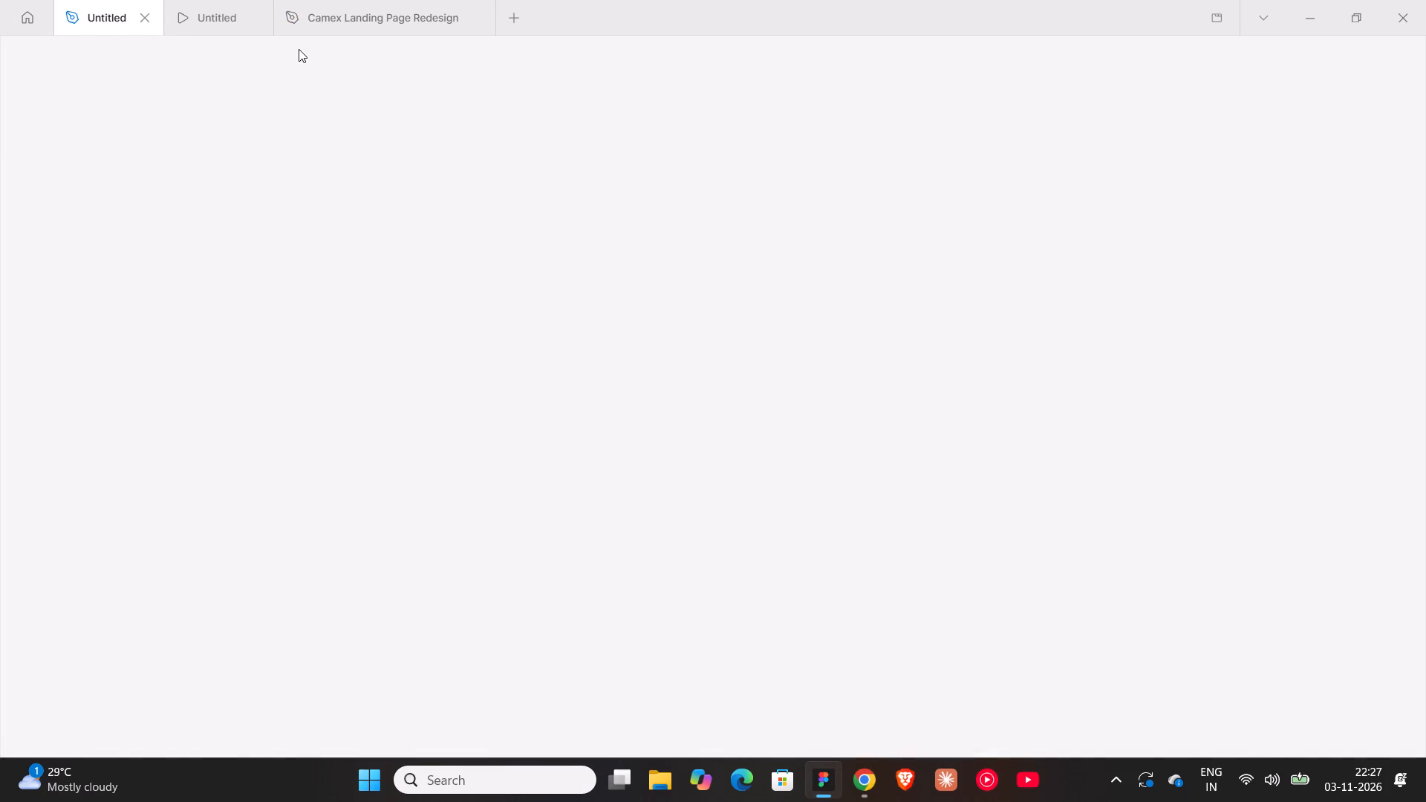
{"action": "scroll", "coordinate": [499, 177], "scroll_direction": "down", "scroll_amount": 5, "text": "ctrl"}
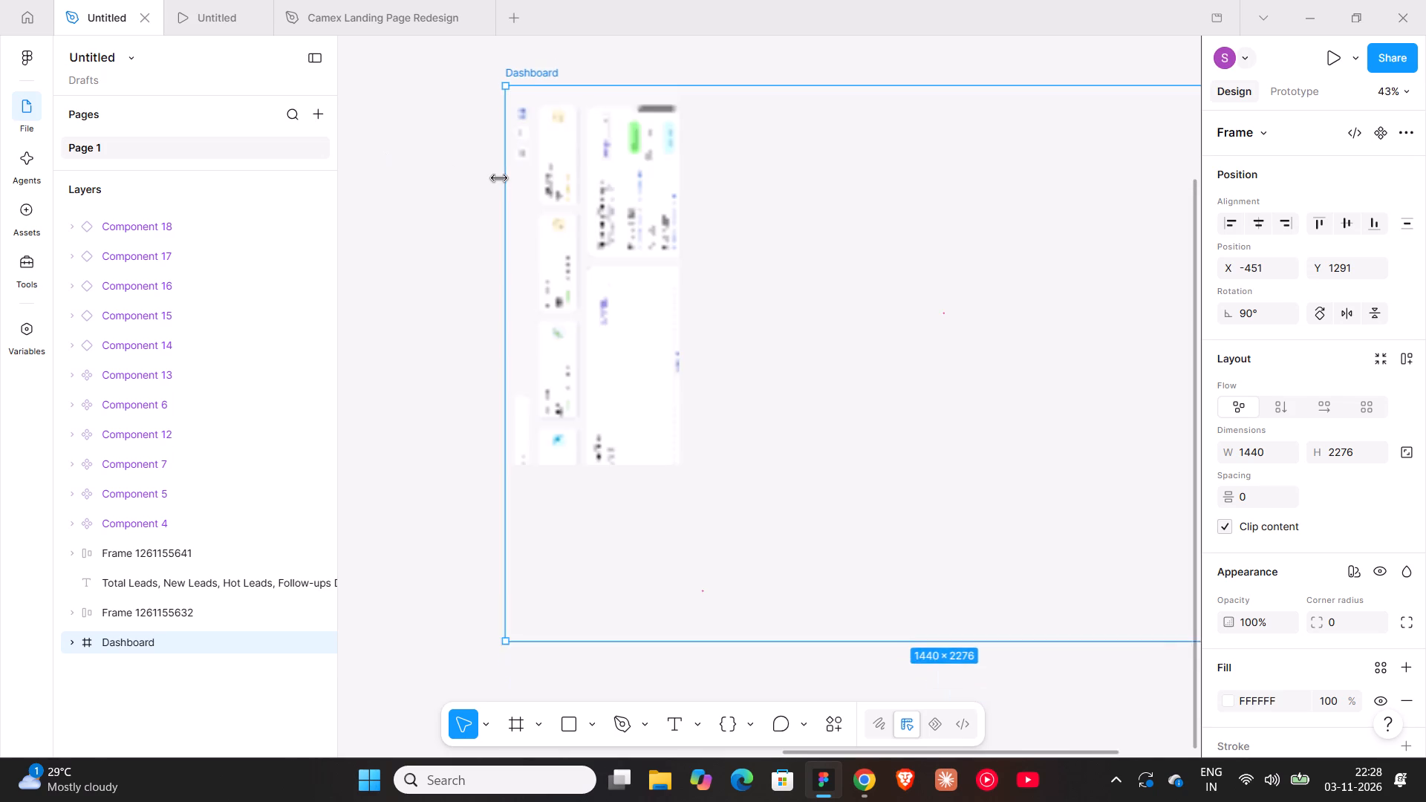
{"action": "scroll", "coordinate": [499, 177], "scroll_direction": "down", "scroll_amount": 16, "text": "ctrl"}
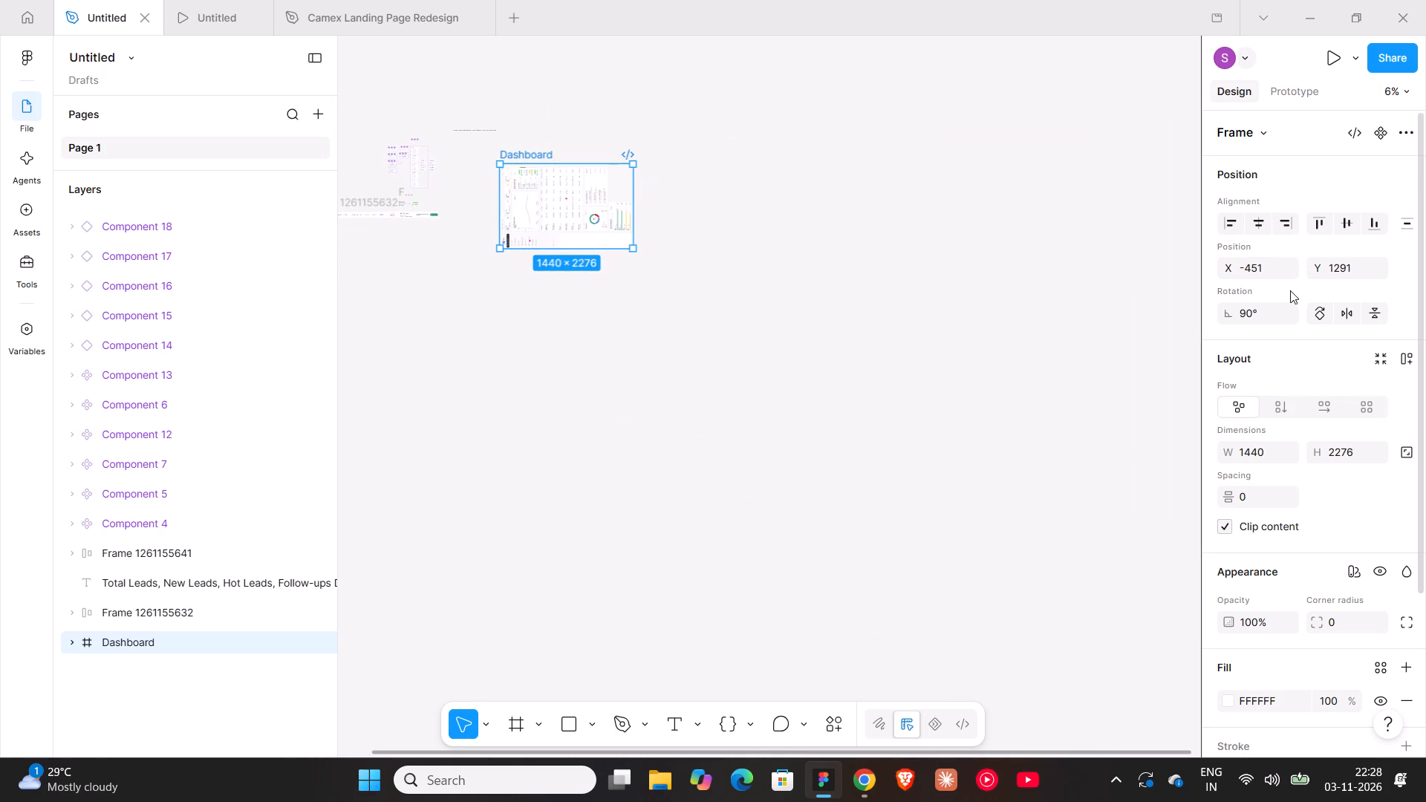
{"action": "left_click", "coordinate": [1274, 309]}
{"action": "key", "text": "0"}
{"action": "key", "text": "Return"}
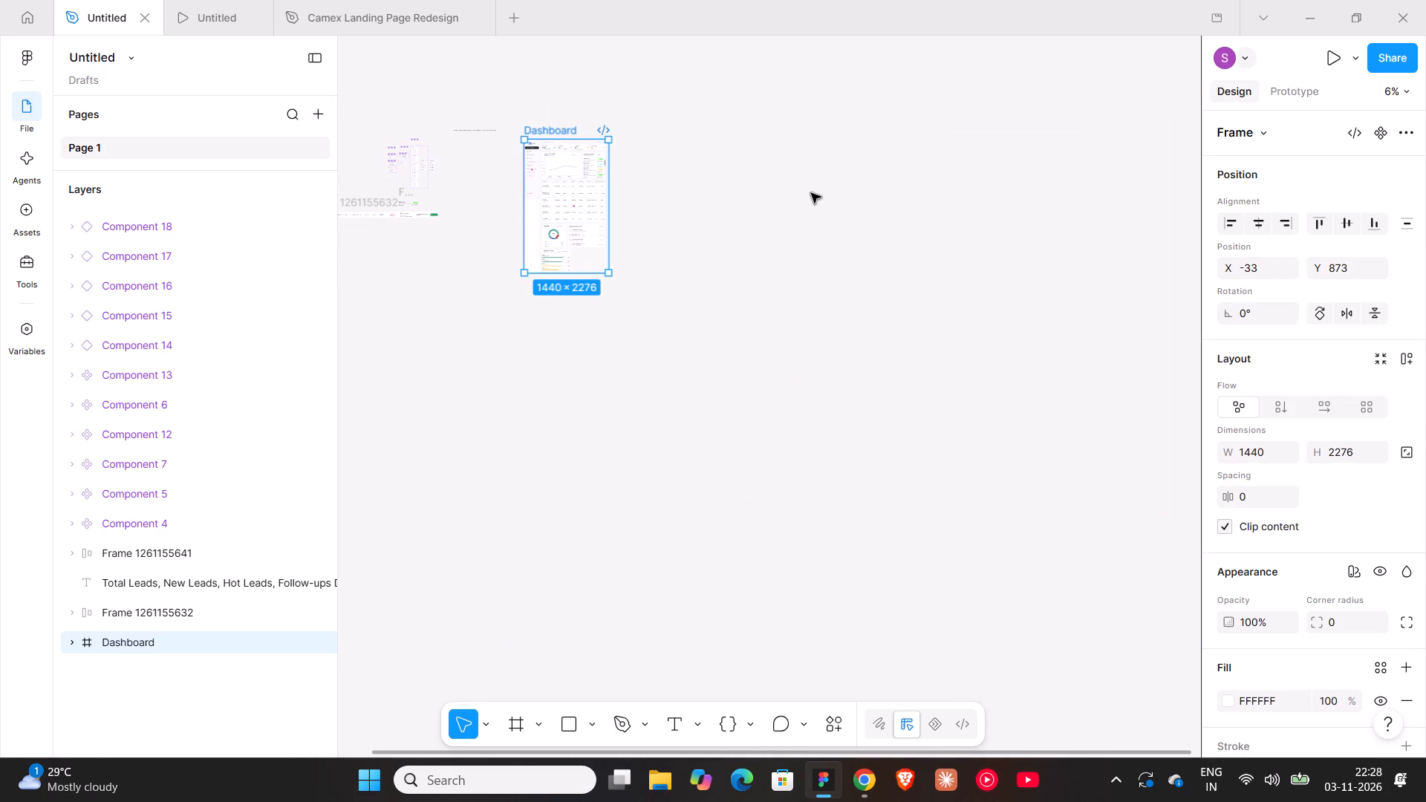
Paste the captured Roofandfloor search card onto the canvas of the Untitled file.
{"action": "right_click", "coordinate": [807, 193]}
{"action": "left_click", "coordinate": [839, 203]}
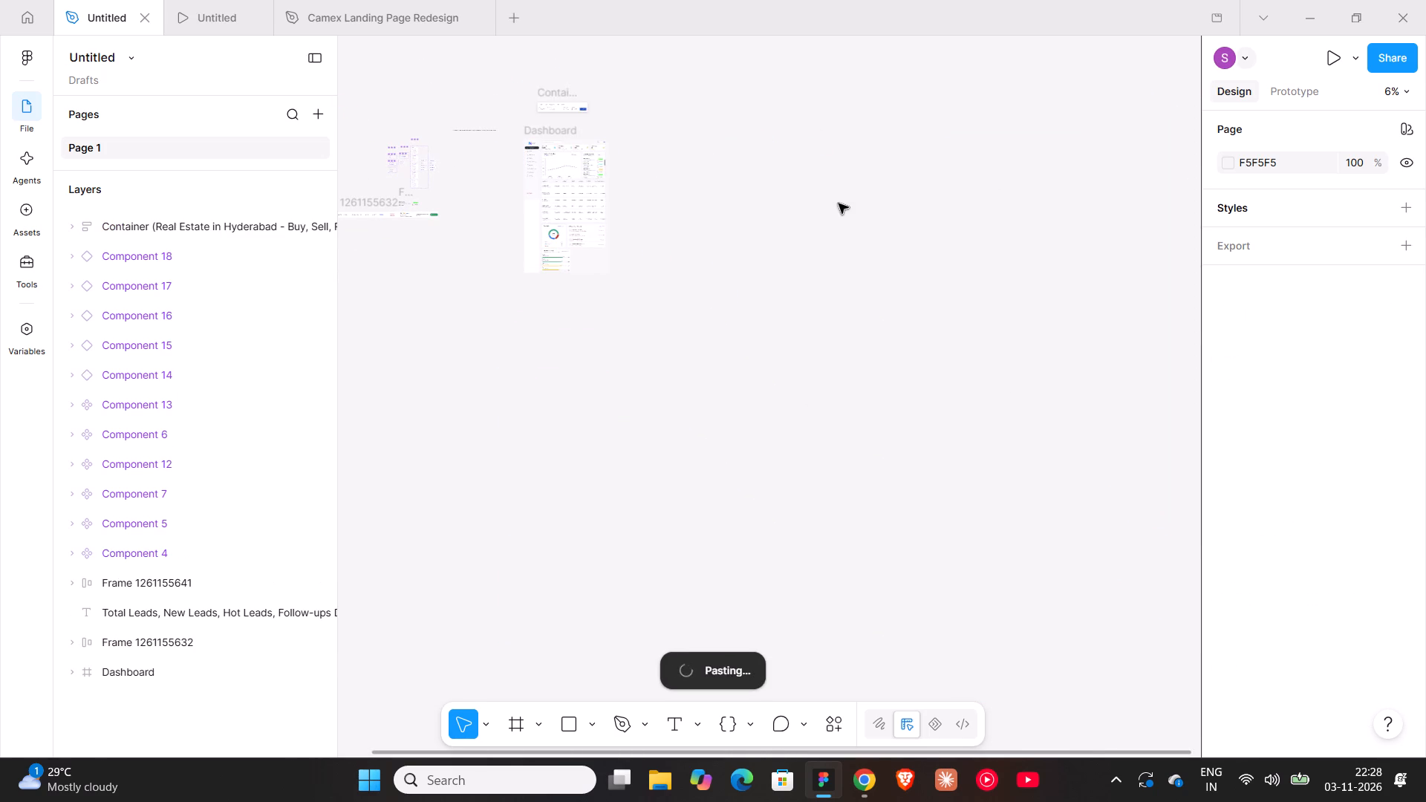
{"action": "scroll", "coordinate": [744, 230], "scroll_direction": "down", "scroll_amount": 7, "text": "ctrl"}
{"action": "left_click", "coordinate": [746, 181]}
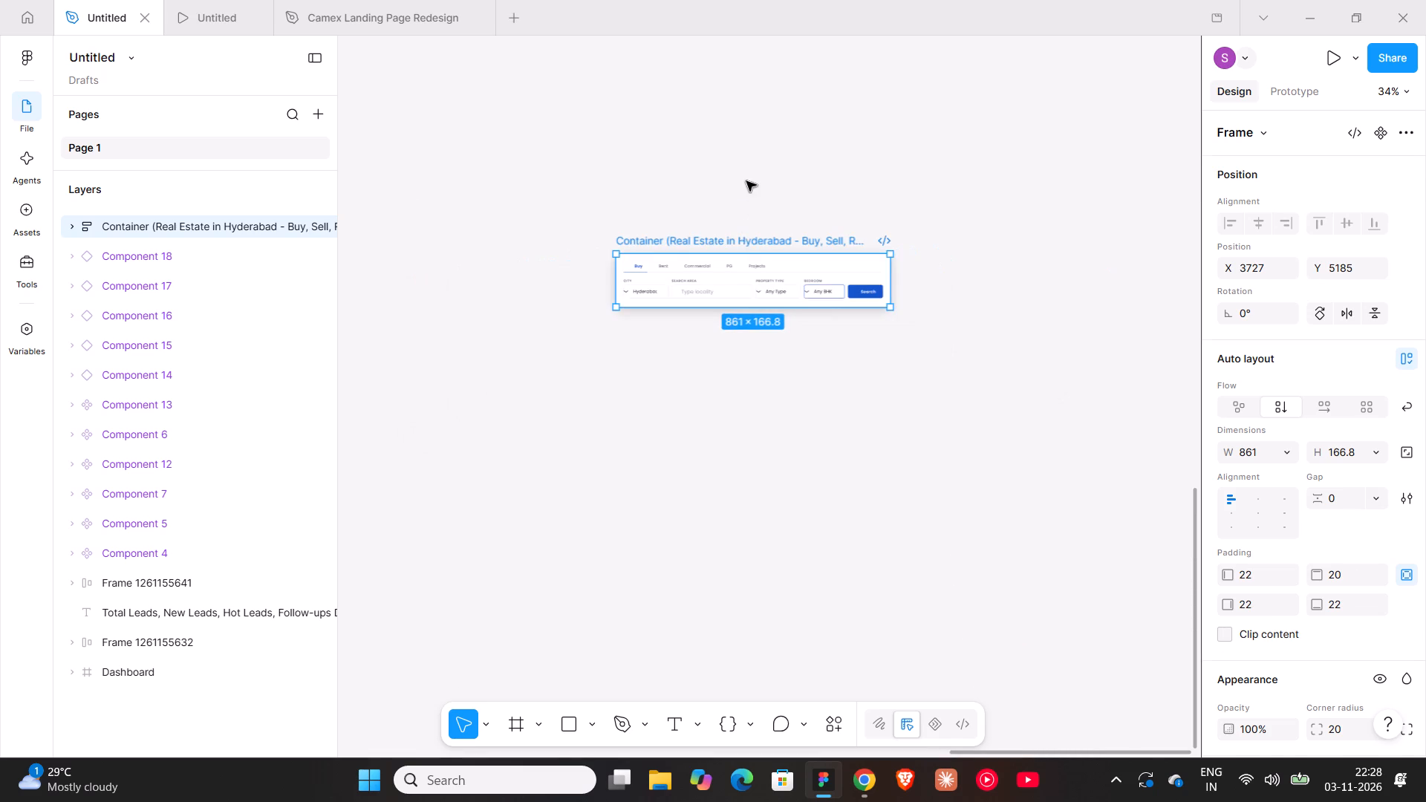
Examine the nested layers of the pasted card's Bedroom field, including the Italic Text frame and its icon text.
{"action": "scroll", "coordinate": [741, 247], "scroll_direction": "up", "scroll_amount": 9, "text": "ctrl"}
{"action": "scroll", "coordinate": [741, 247], "scroll_direction": "down", "scroll_amount": 4, "text": "ctrl"}
{"action": "double_click", "coordinate": [925, 346]}
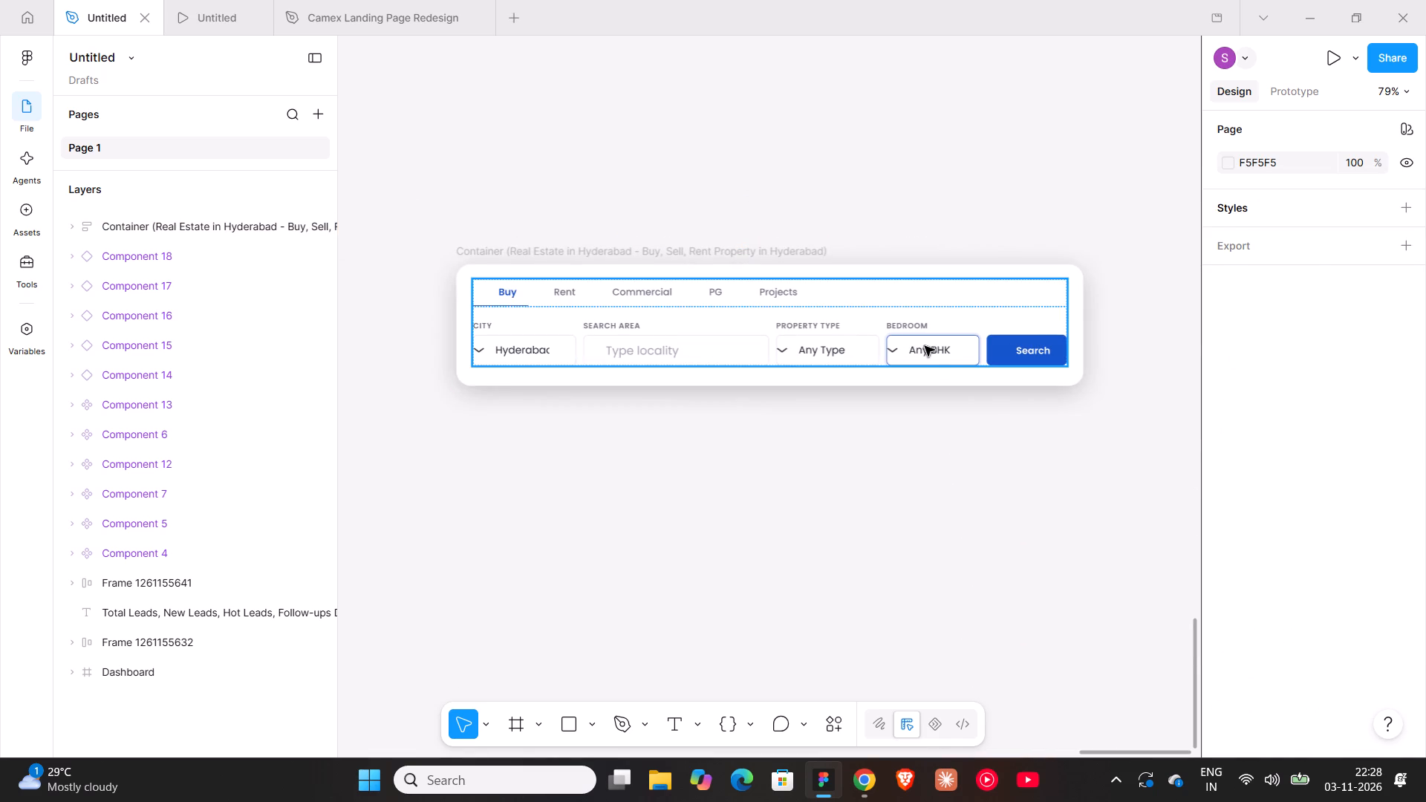
{"action": "triple_click", "coordinate": [925, 346]}
{"action": "left_click", "coordinate": [925, 346]}
{"action": "scroll", "coordinate": [917, 349], "scroll_direction": "up", "scroll_amount": 4, "text": "ctrl"}
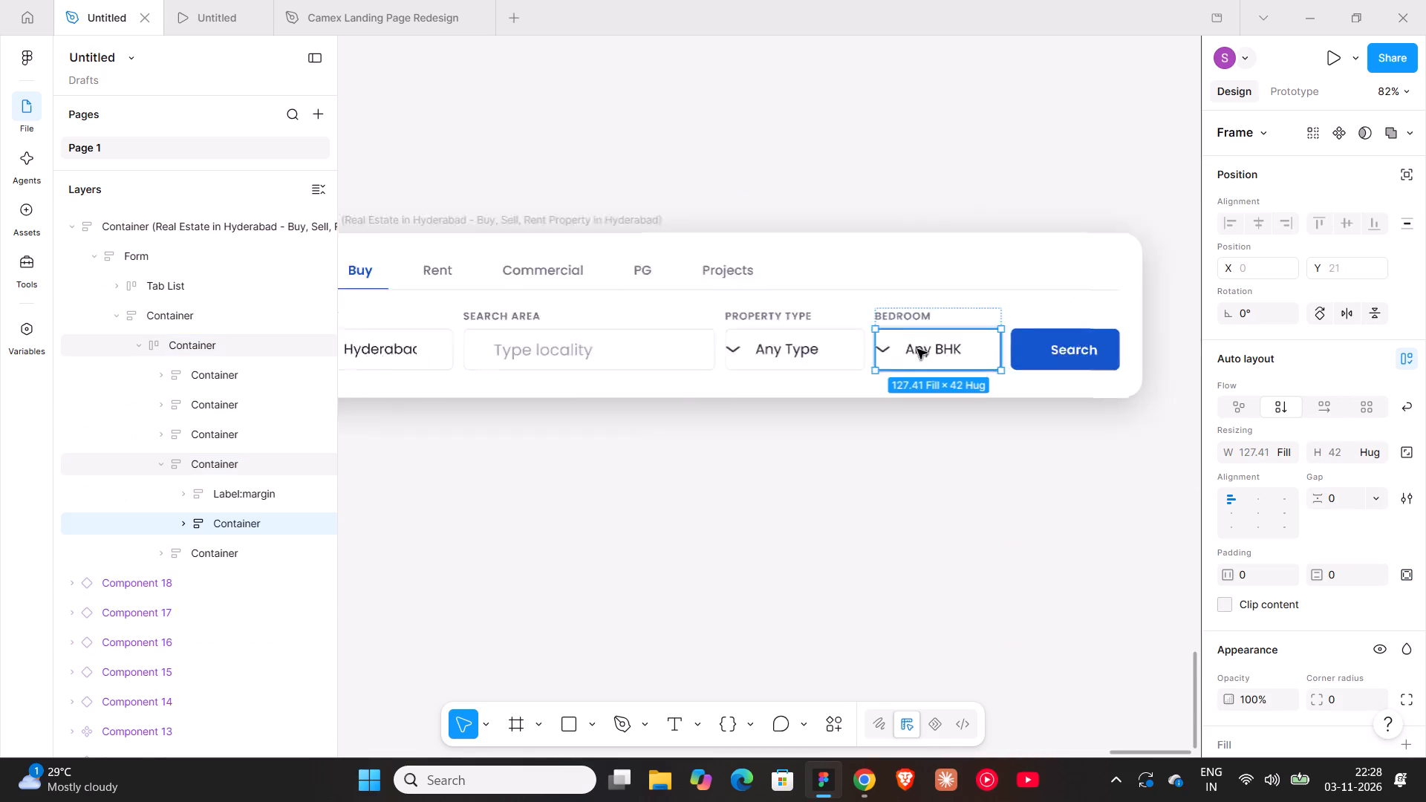
{"action": "scroll", "coordinate": [917, 349], "scroll_direction": "up", "scroll_amount": 6, "text": "ctrl"}
{"action": "double_click", "coordinate": [823, 348]}
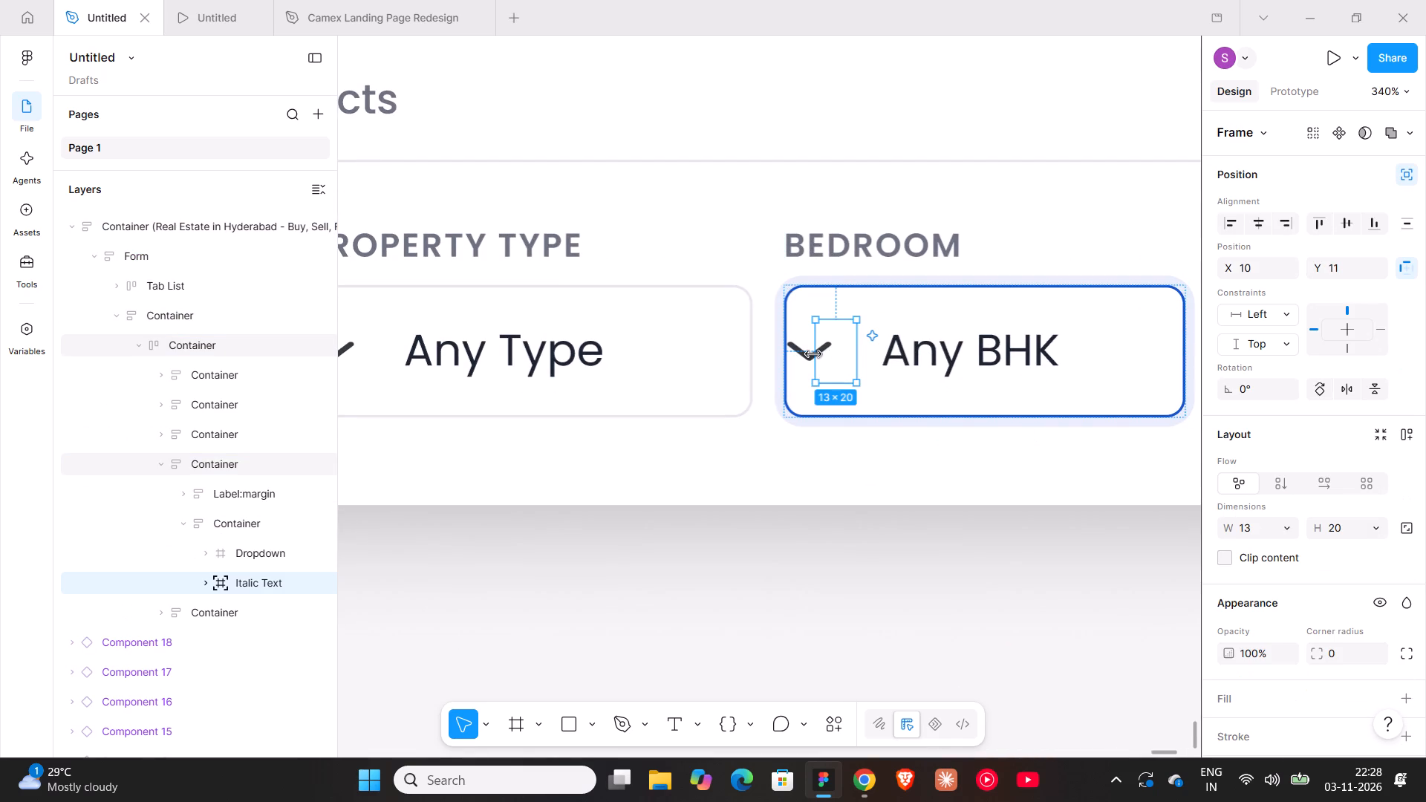
{"action": "double_click", "coordinate": [827, 349]}
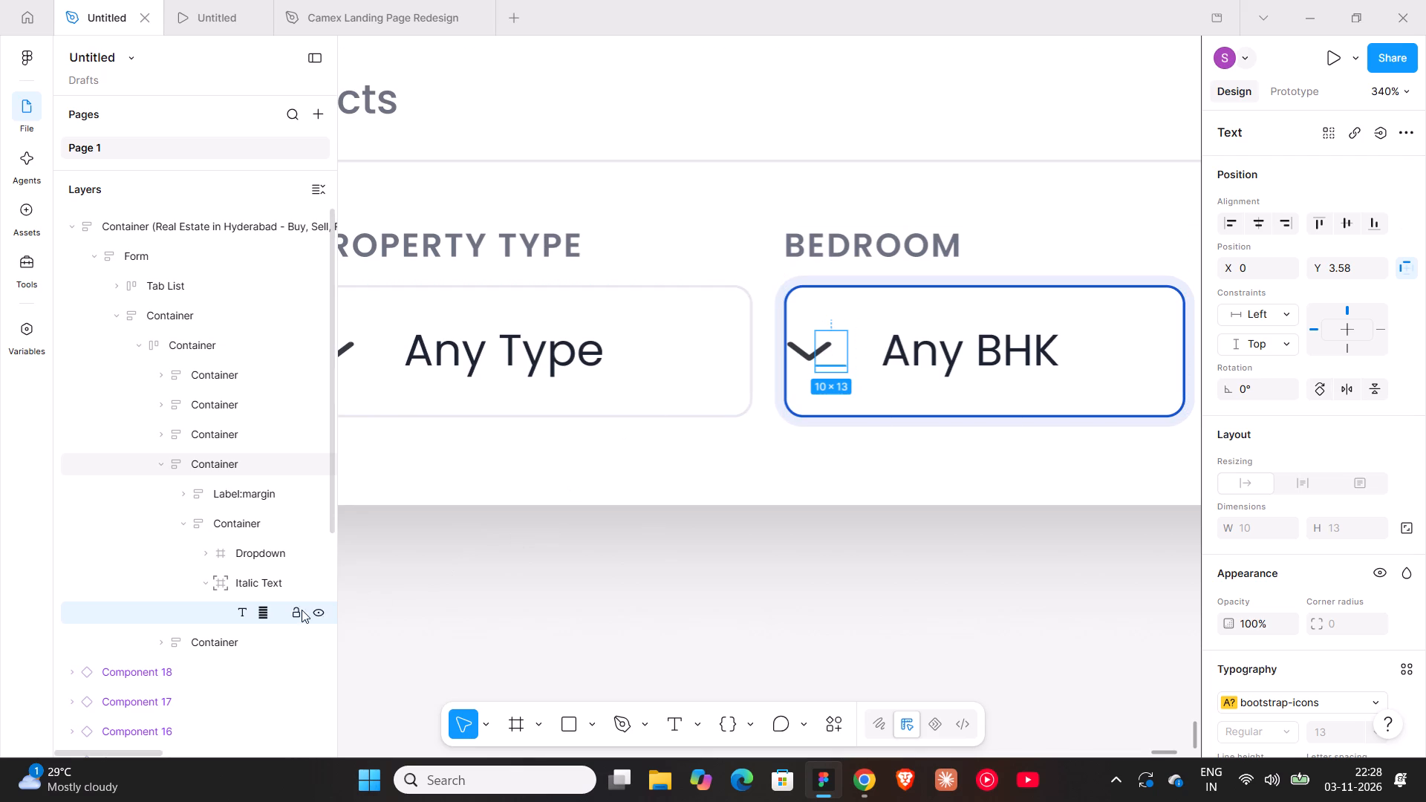
{"action": "left_click", "coordinate": [247, 581]}
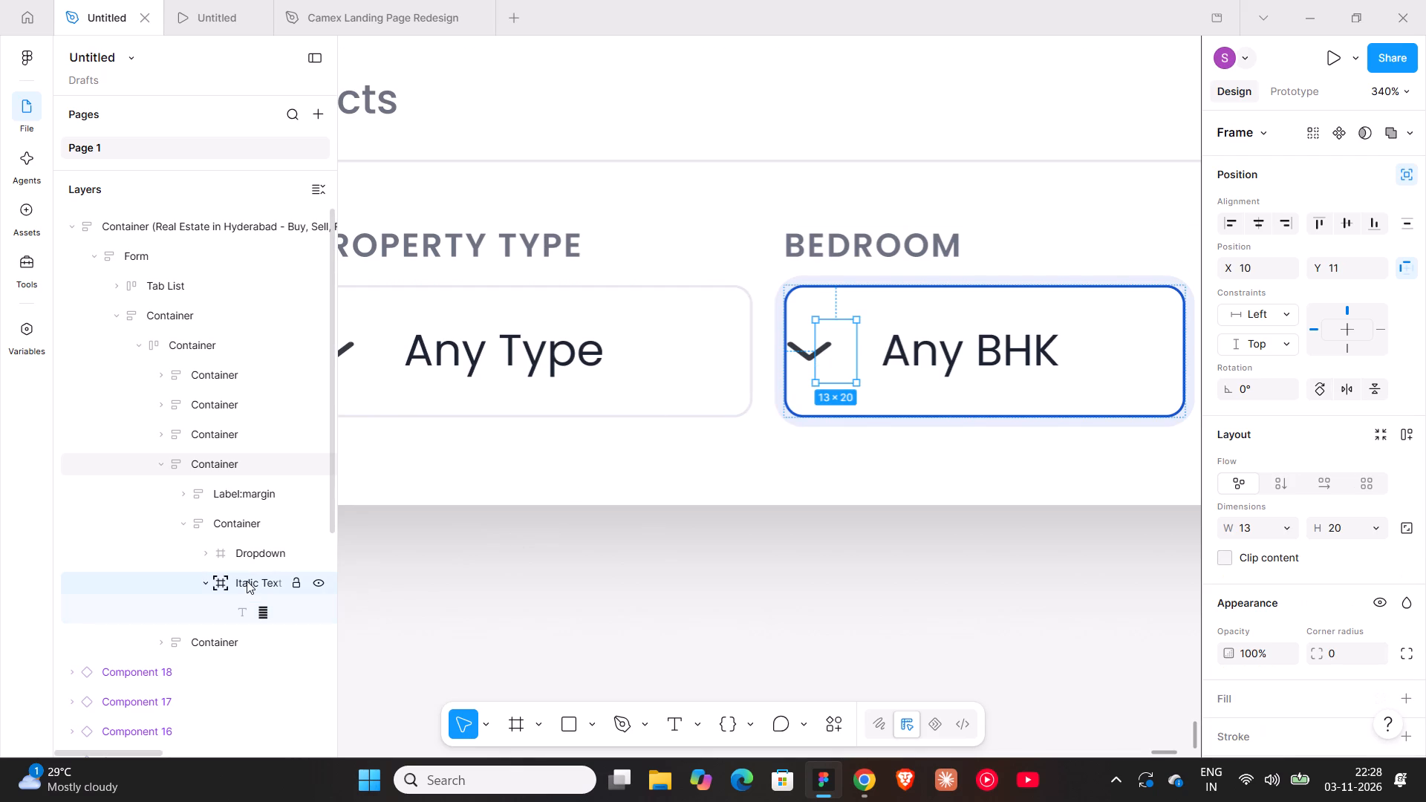
{"action": "left_click", "coordinate": [206, 586]}
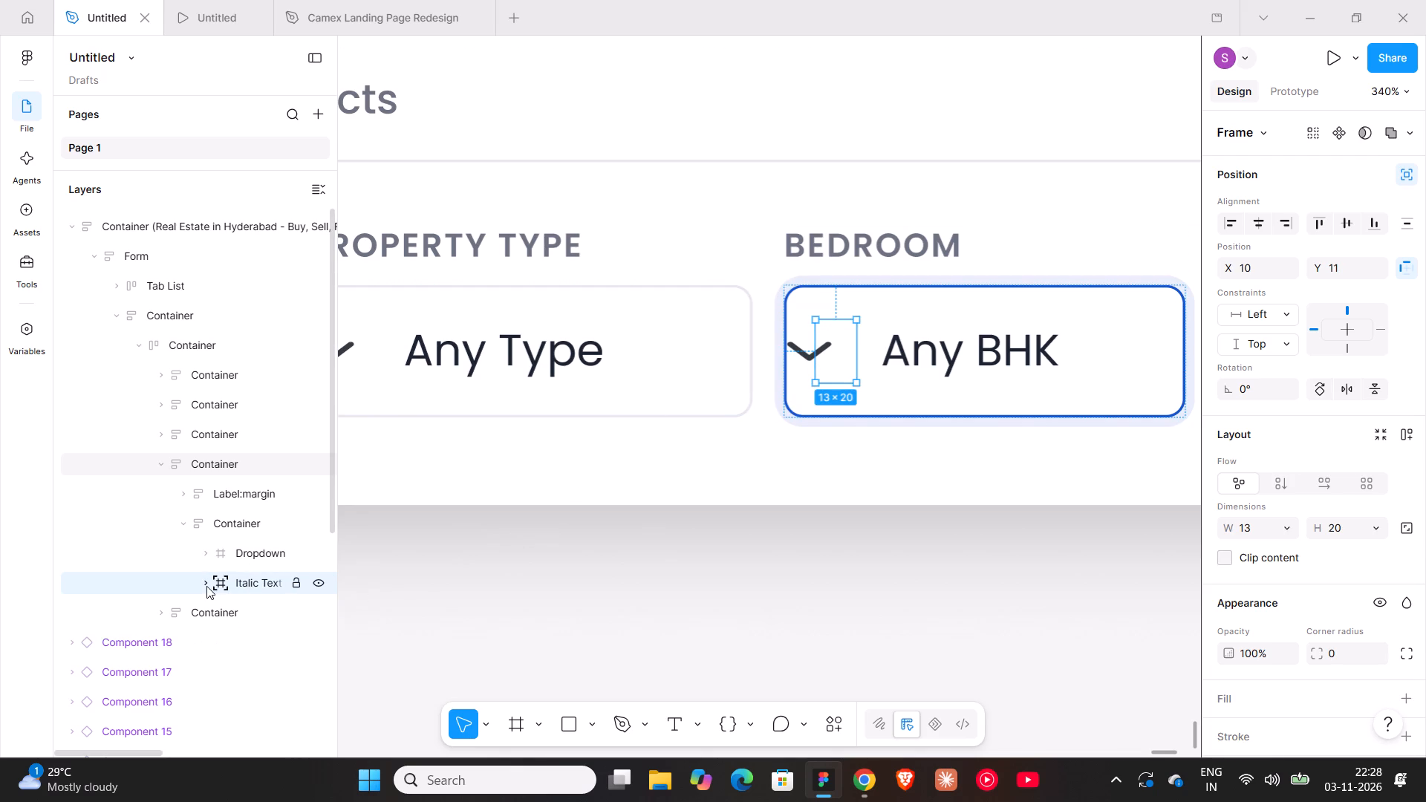
{"action": "left_click", "coordinate": [206, 586]}
{"action": "left_click", "coordinate": [206, 586]}
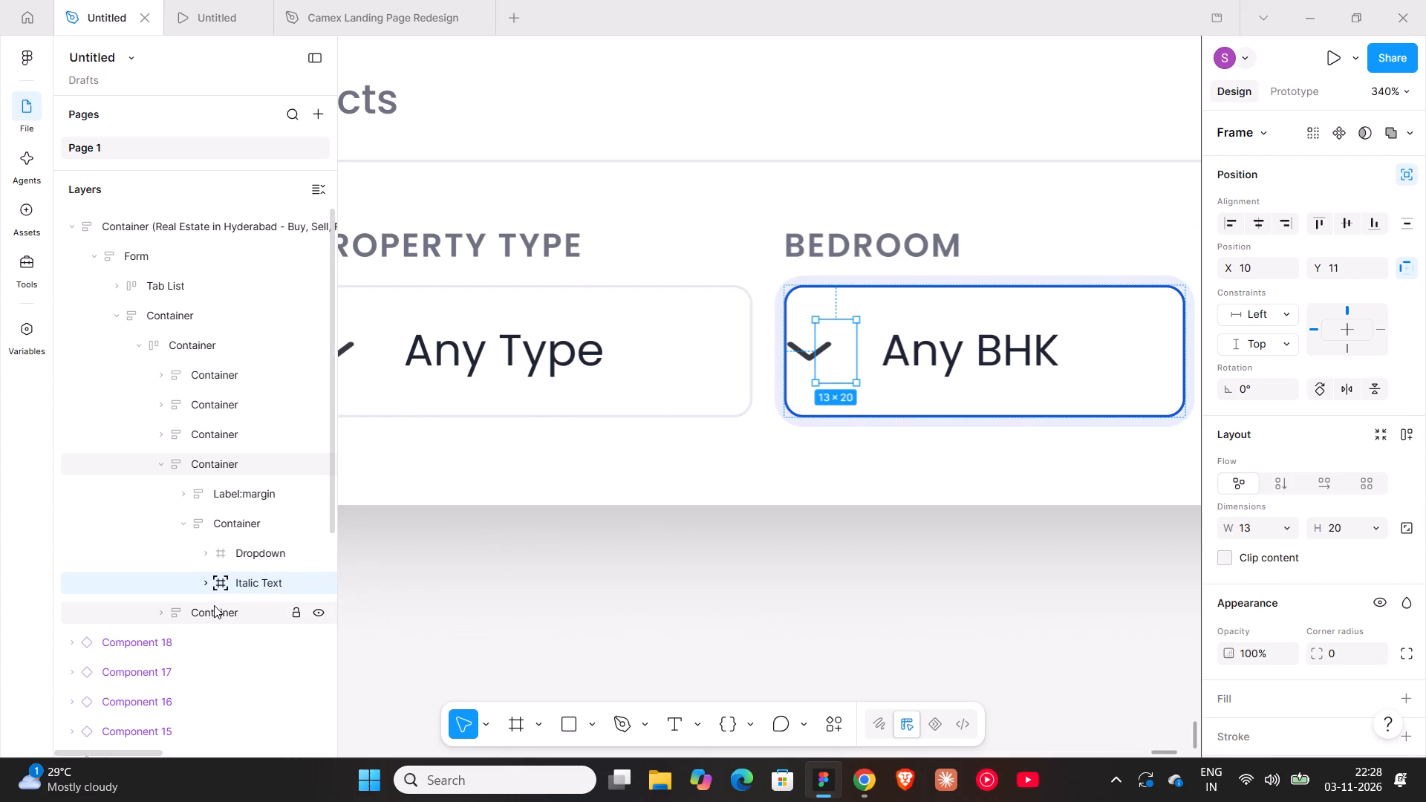
Inspect the Bedroom field's Dropdown frame and icon text around the chevron, and return to viewing the whole search card.
{"action": "left_click", "coordinate": [214, 605]}
{"action": "triple_click", "coordinate": [800, 344]}
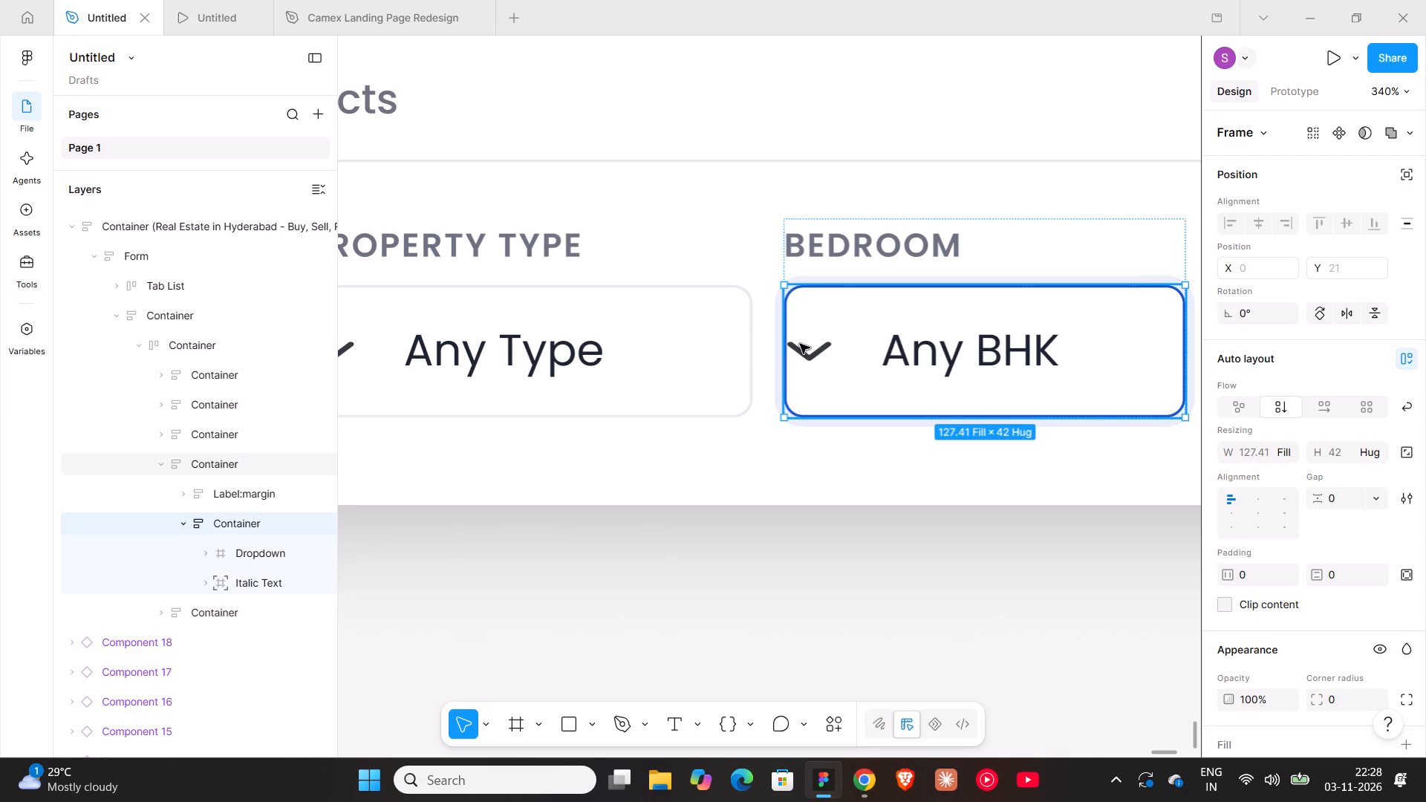
{"action": "triple_click", "coordinate": [800, 344]}
{"action": "triple_click", "coordinate": [800, 344]}
{"action": "double_click", "coordinate": [800, 344]}
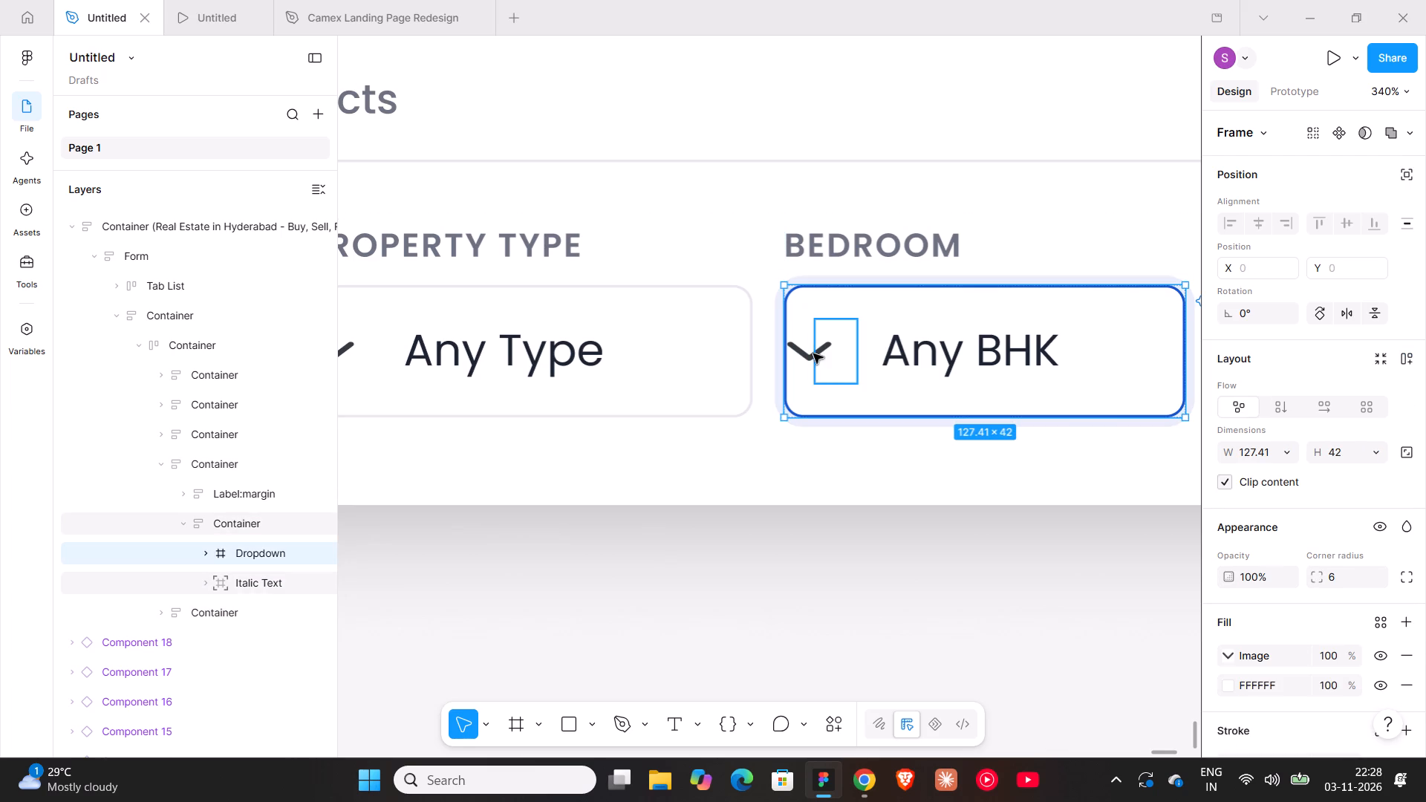
{"action": "double_click", "coordinate": [813, 353]}
{"action": "scroll", "coordinate": [810, 354], "scroll_direction": "up", "scroll_amount": 12, "text": "ctrl"}
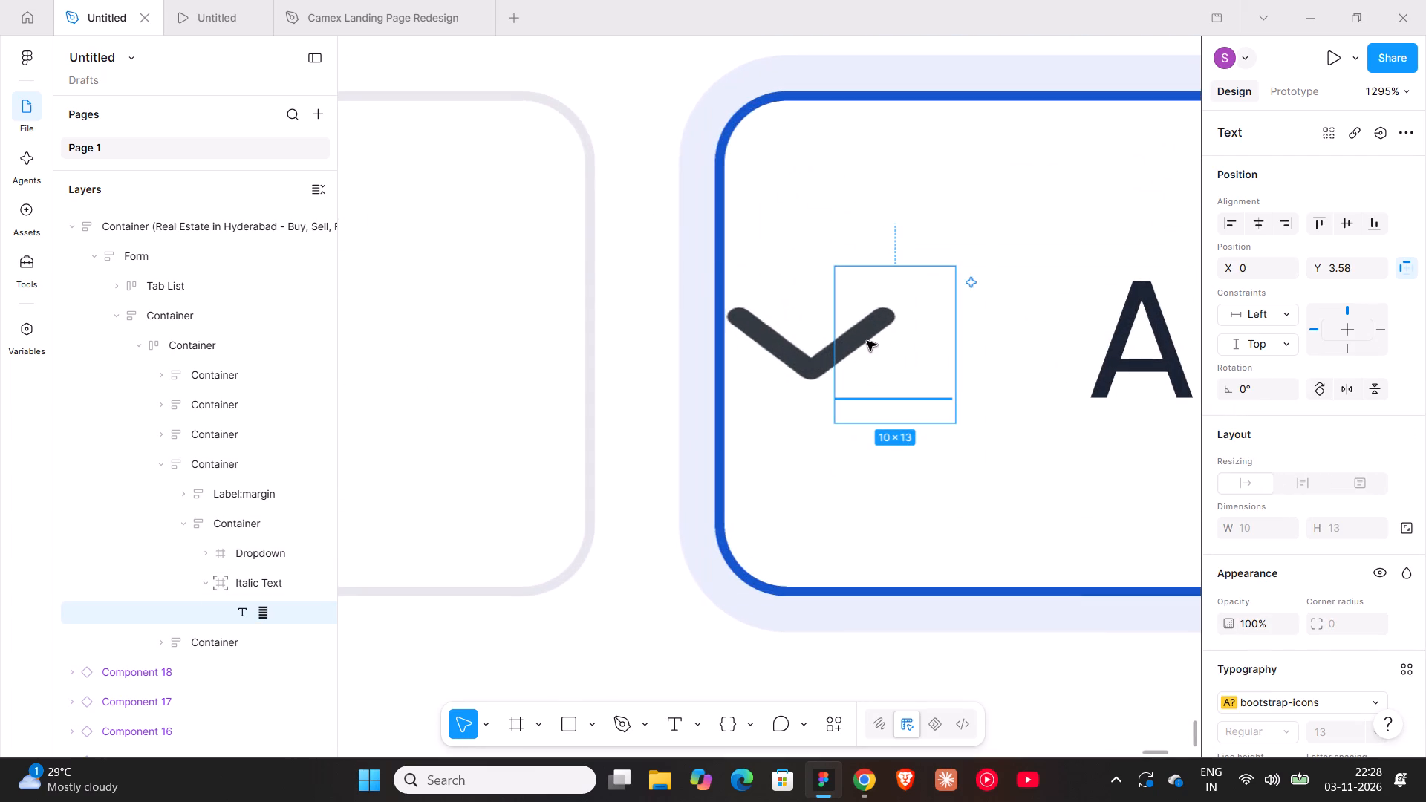
{"action": "triple_click", "coordinate": [867, 341]}
{"action": "double_click", "coordinate": [867, 341]}
{"action": "scroll", "coordinate": [867, 341], "scroll_direction": "down", "scroll_amount": 8, "text": "ctrl"}
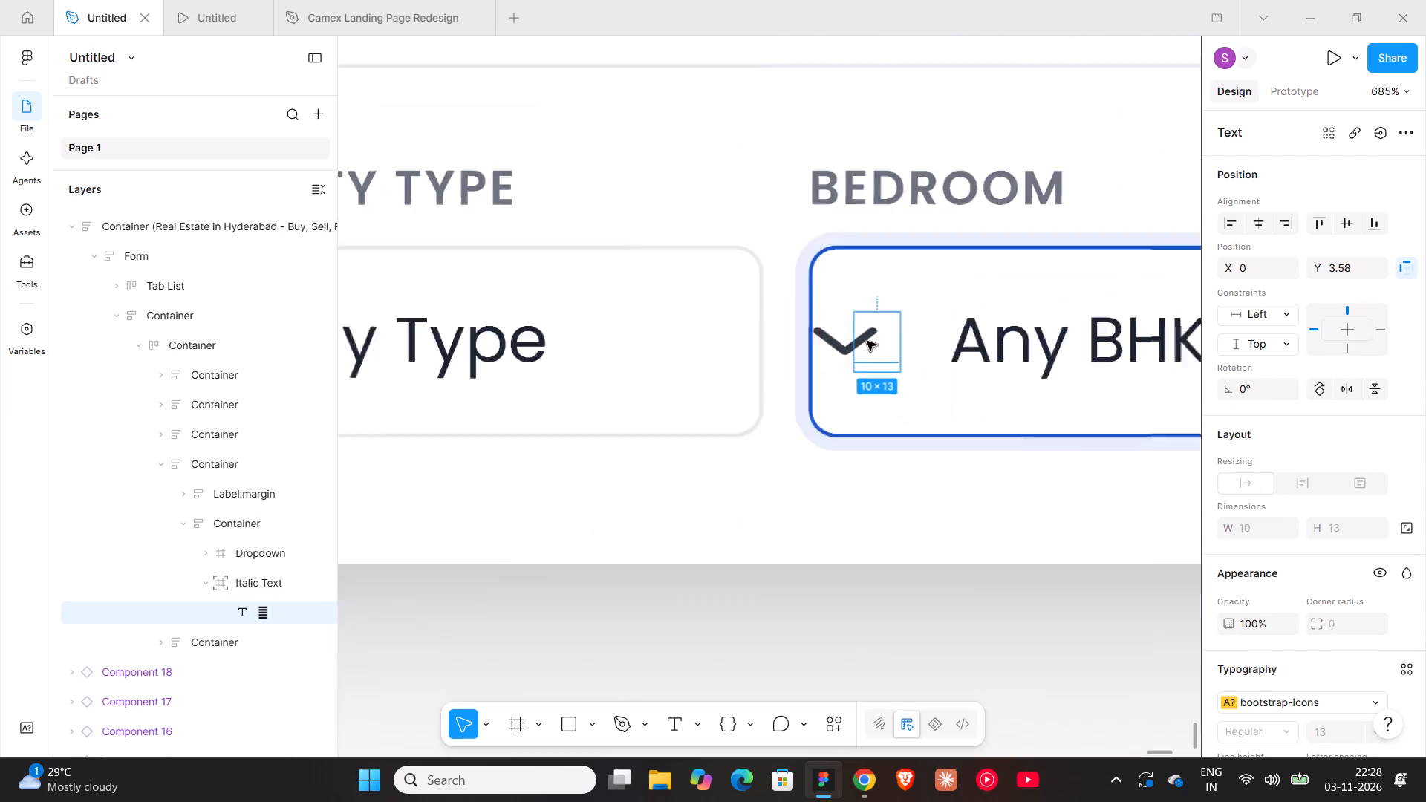
{"action": "scroll", "coordinate": [867, 341], "scroll_direction": "down", "scroll_amount": 11, "text": "ctrl"}
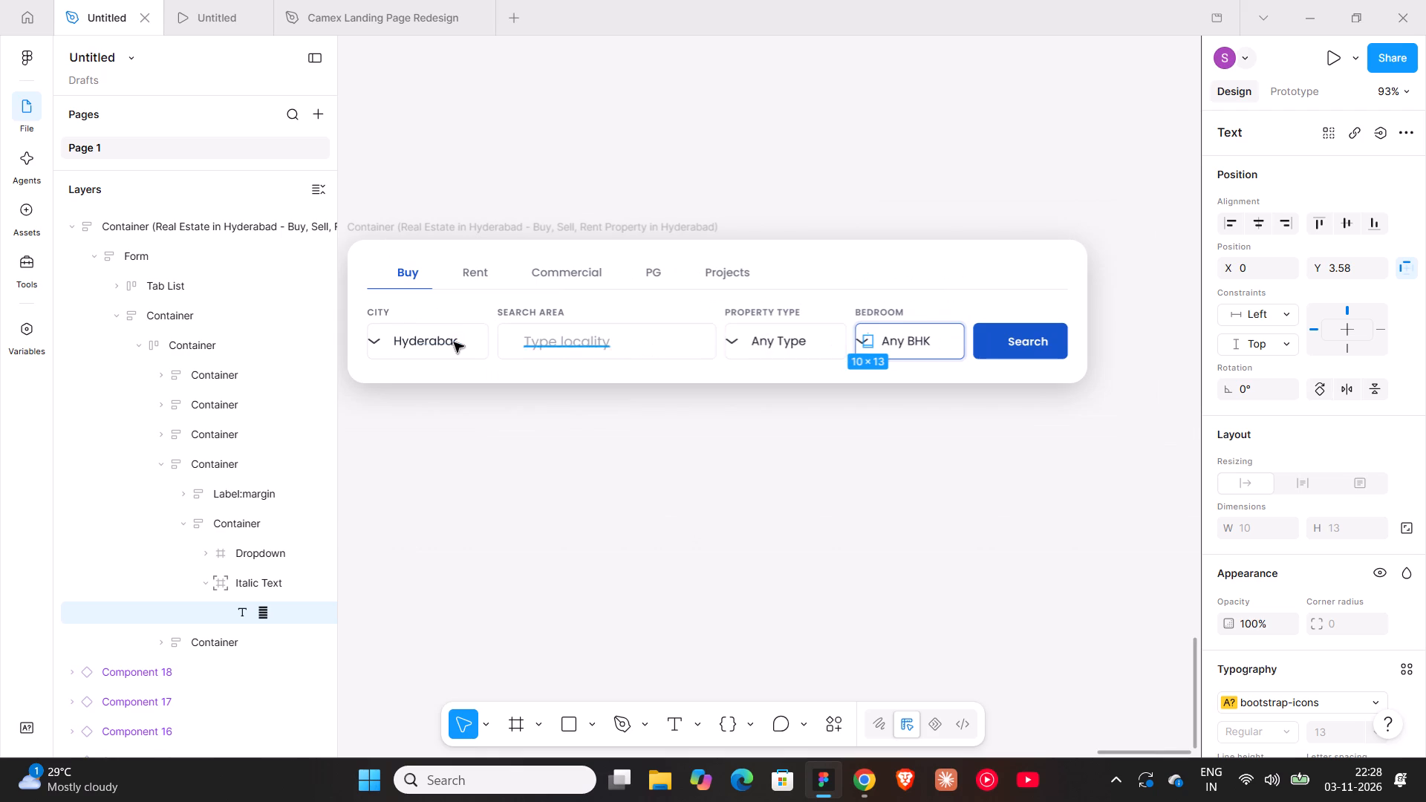
Flip the City field's Italic Text frame over its own side edge, leaving it 13 by 20 at about X -2.8.
{"action": "double_click", "coordinate": [388, 345]}
{"action": "double_click", "coordinate": [388, 345]}
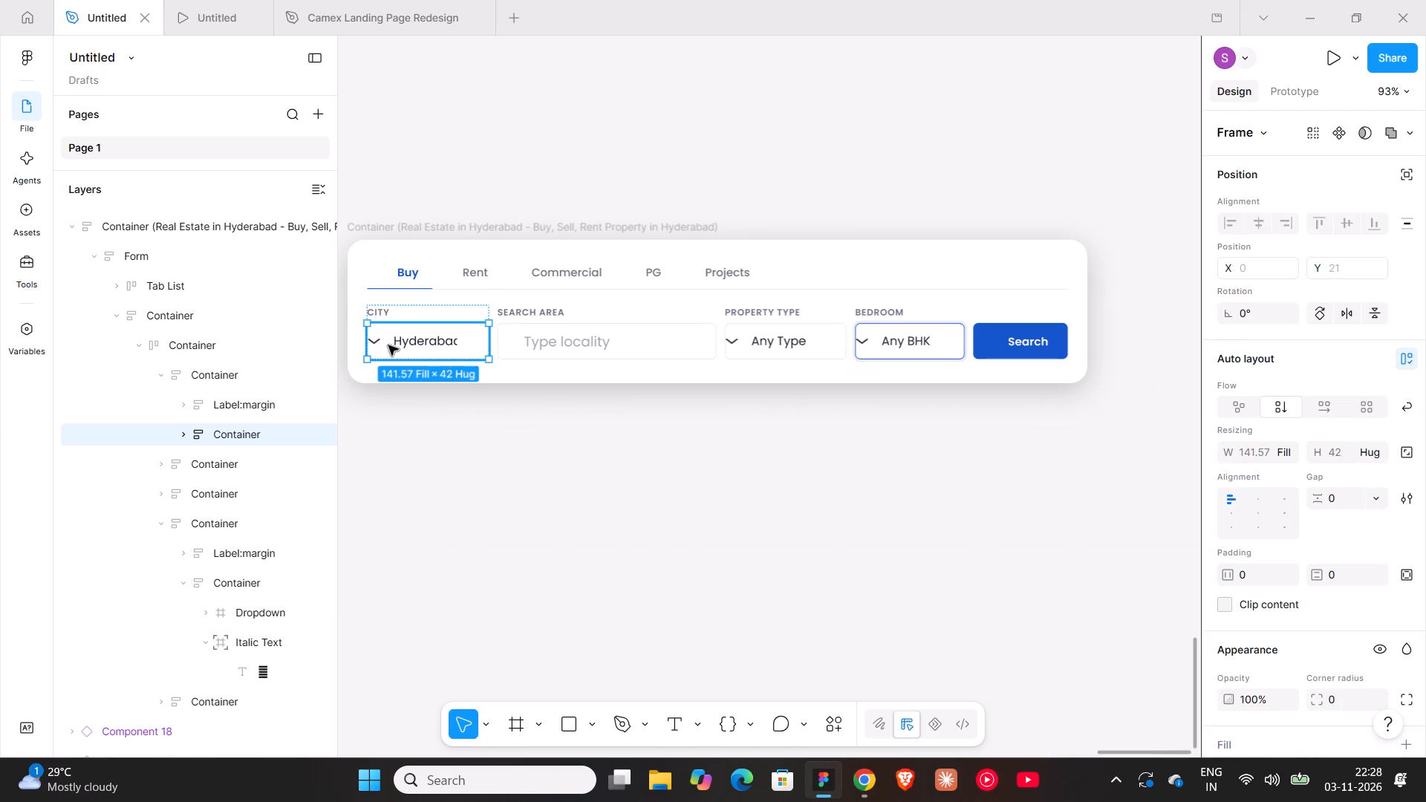
{"action": "double_click", "coordinate": [388, 345]}
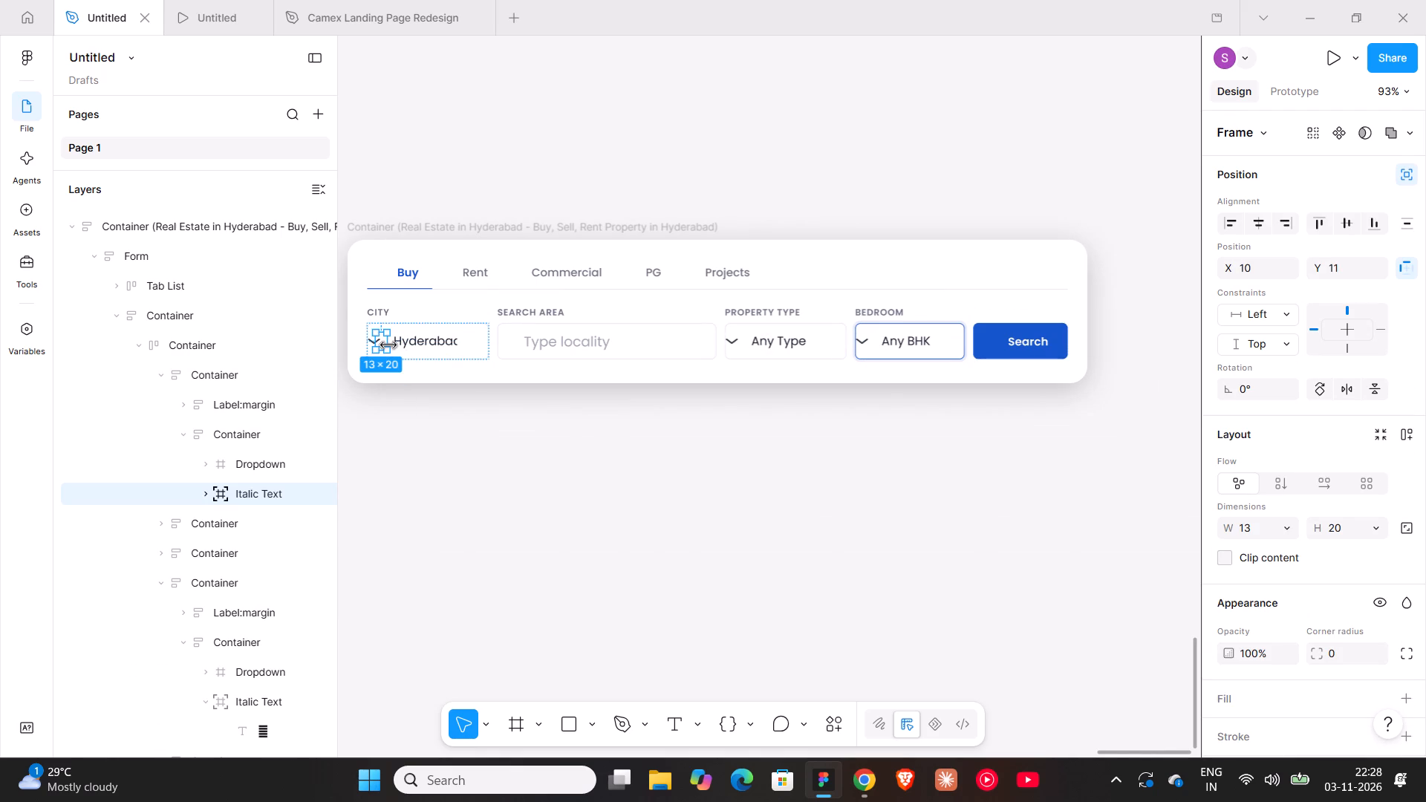
{"action": "scroll", "coordinate": [388, 345], "scroll_direction": "up", "scroll_amount": 11, "text": "ctrl"}
{"action": "scroll", "coordinate": [388, 345], "scroll_direction": "up", "scroll_amount": 5, "text": "shift"}
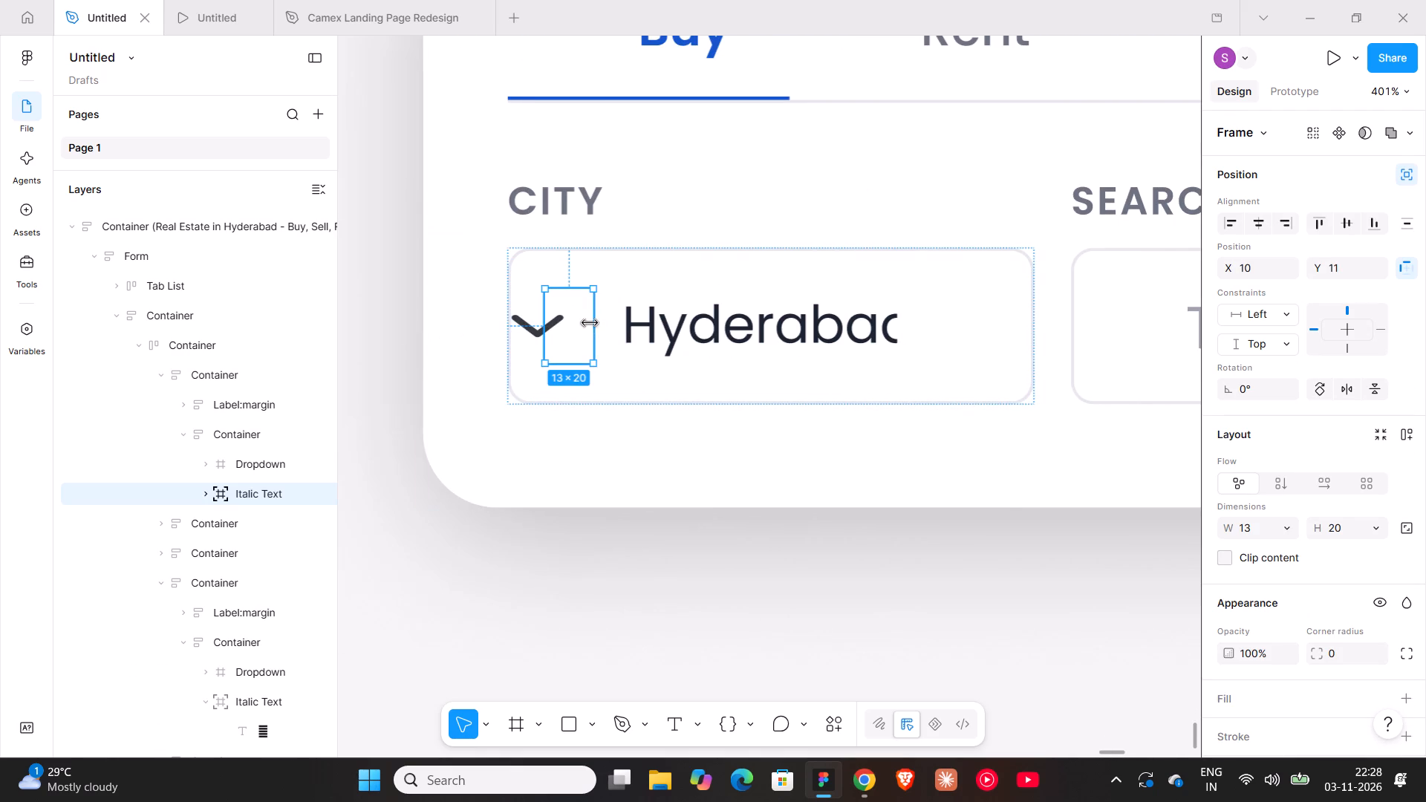
{"action": "left_click_drag", "start_coordinate": [593, 323], "coordinate": [495, 344]}
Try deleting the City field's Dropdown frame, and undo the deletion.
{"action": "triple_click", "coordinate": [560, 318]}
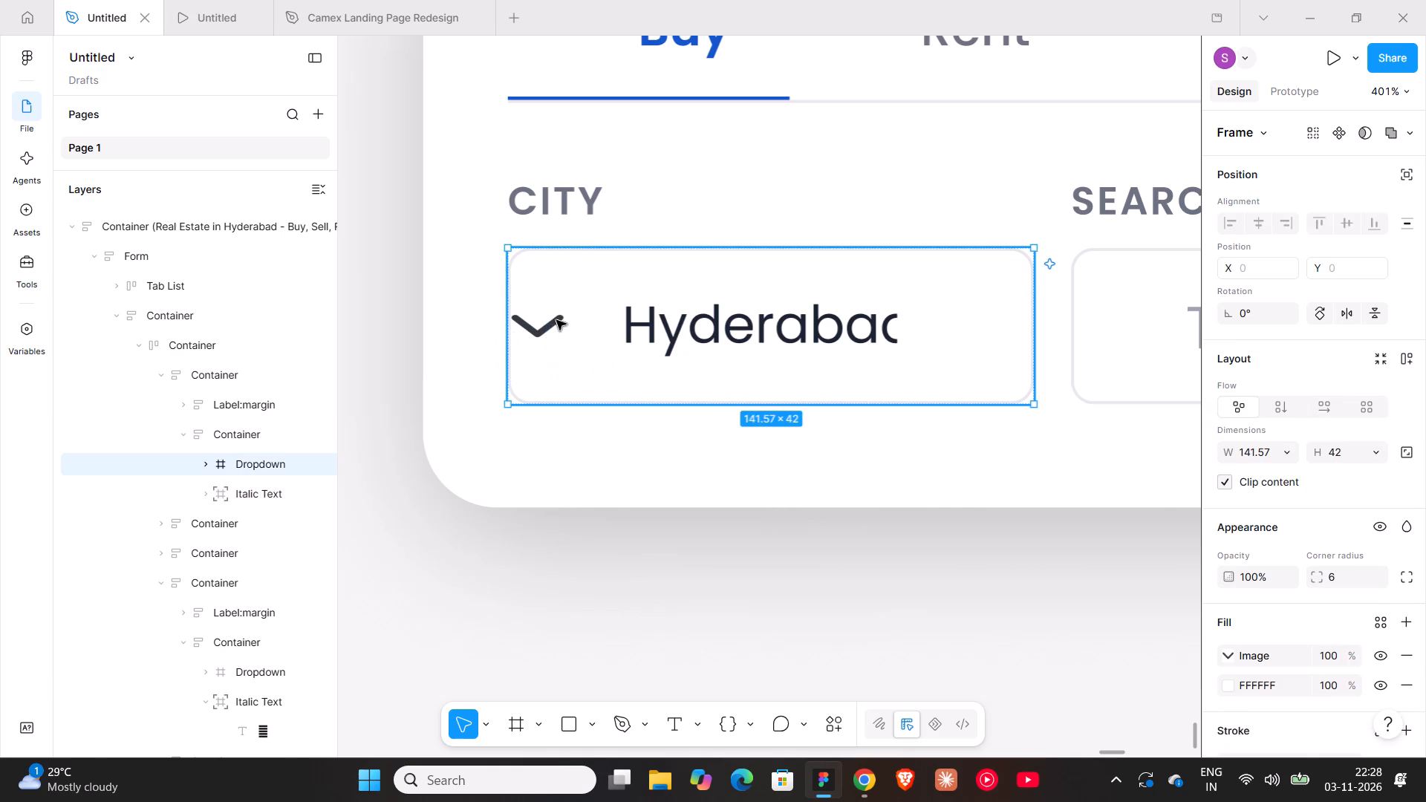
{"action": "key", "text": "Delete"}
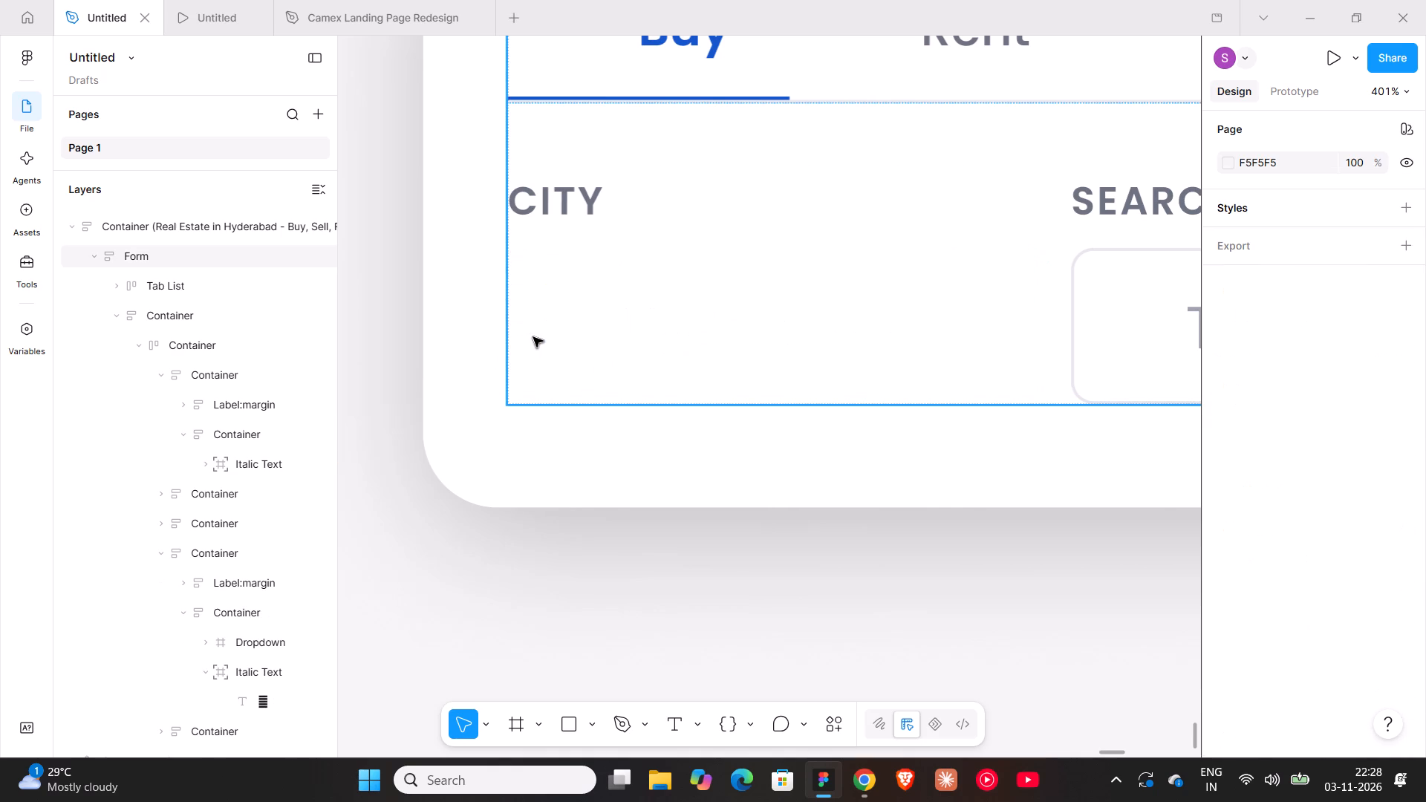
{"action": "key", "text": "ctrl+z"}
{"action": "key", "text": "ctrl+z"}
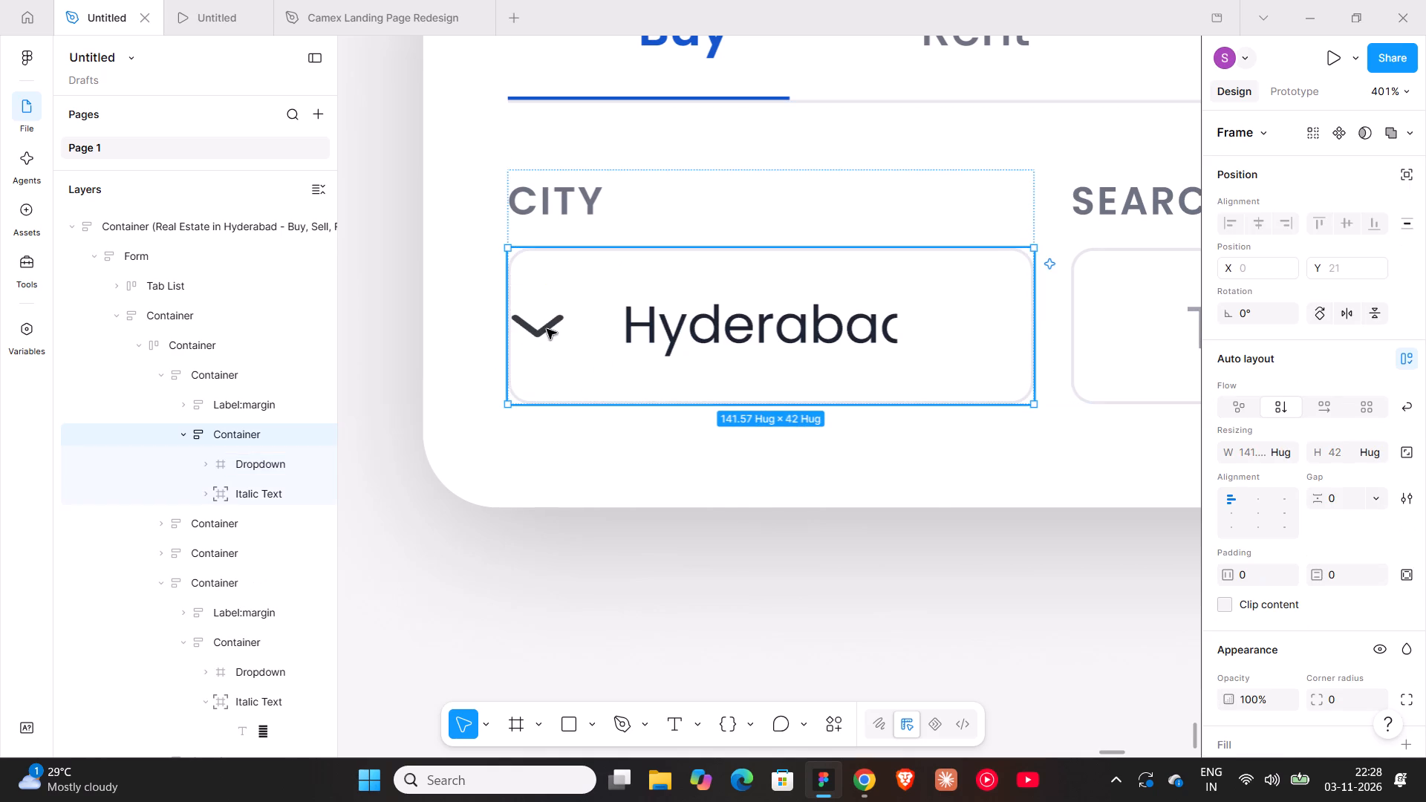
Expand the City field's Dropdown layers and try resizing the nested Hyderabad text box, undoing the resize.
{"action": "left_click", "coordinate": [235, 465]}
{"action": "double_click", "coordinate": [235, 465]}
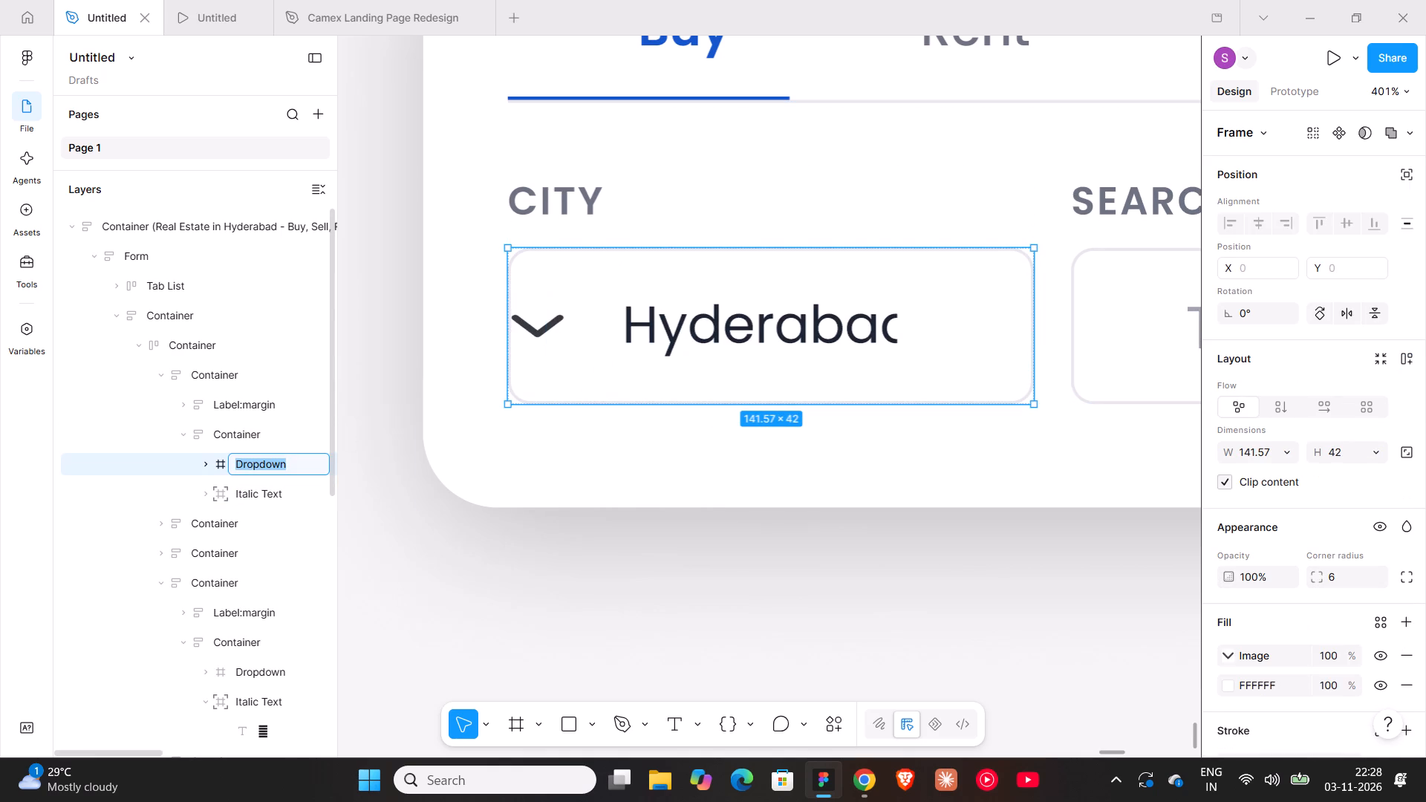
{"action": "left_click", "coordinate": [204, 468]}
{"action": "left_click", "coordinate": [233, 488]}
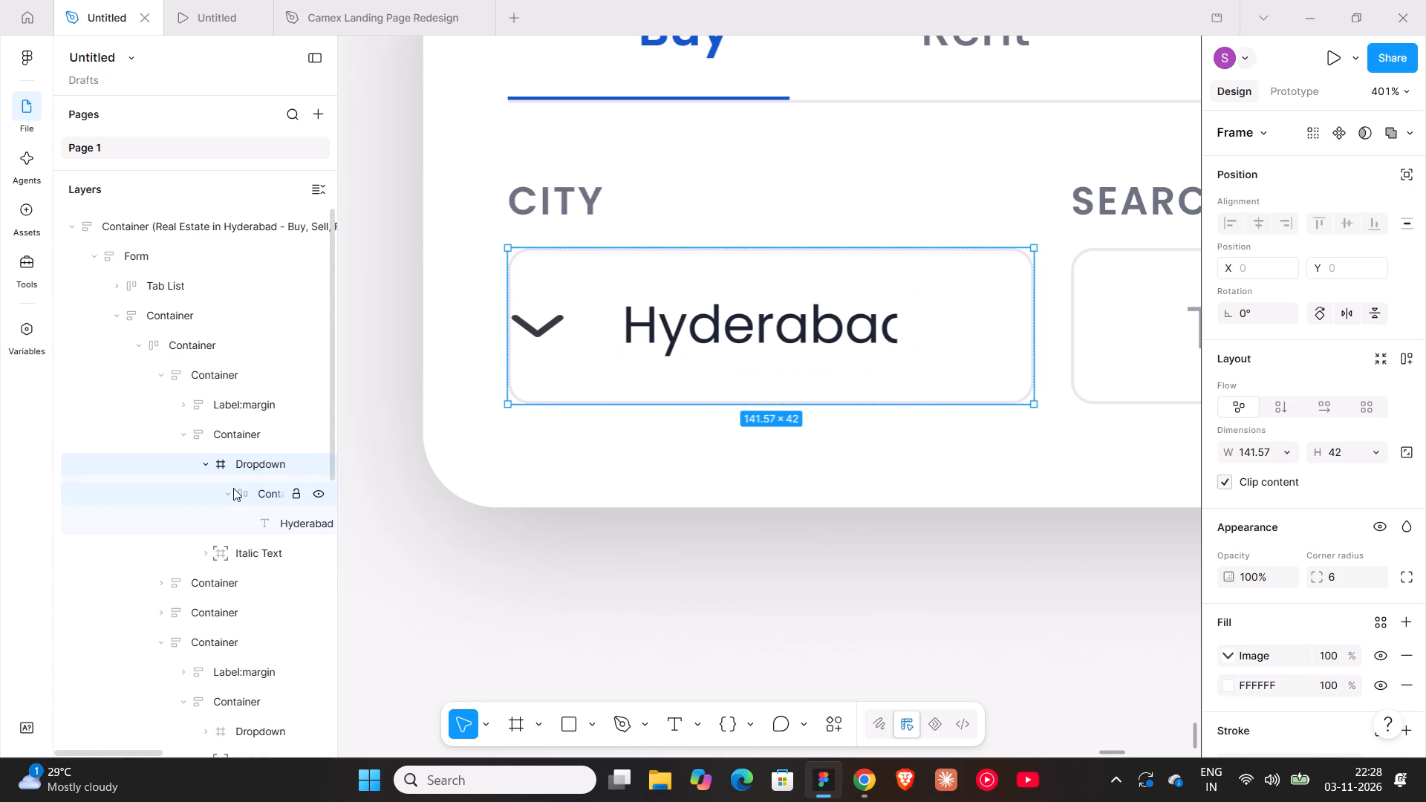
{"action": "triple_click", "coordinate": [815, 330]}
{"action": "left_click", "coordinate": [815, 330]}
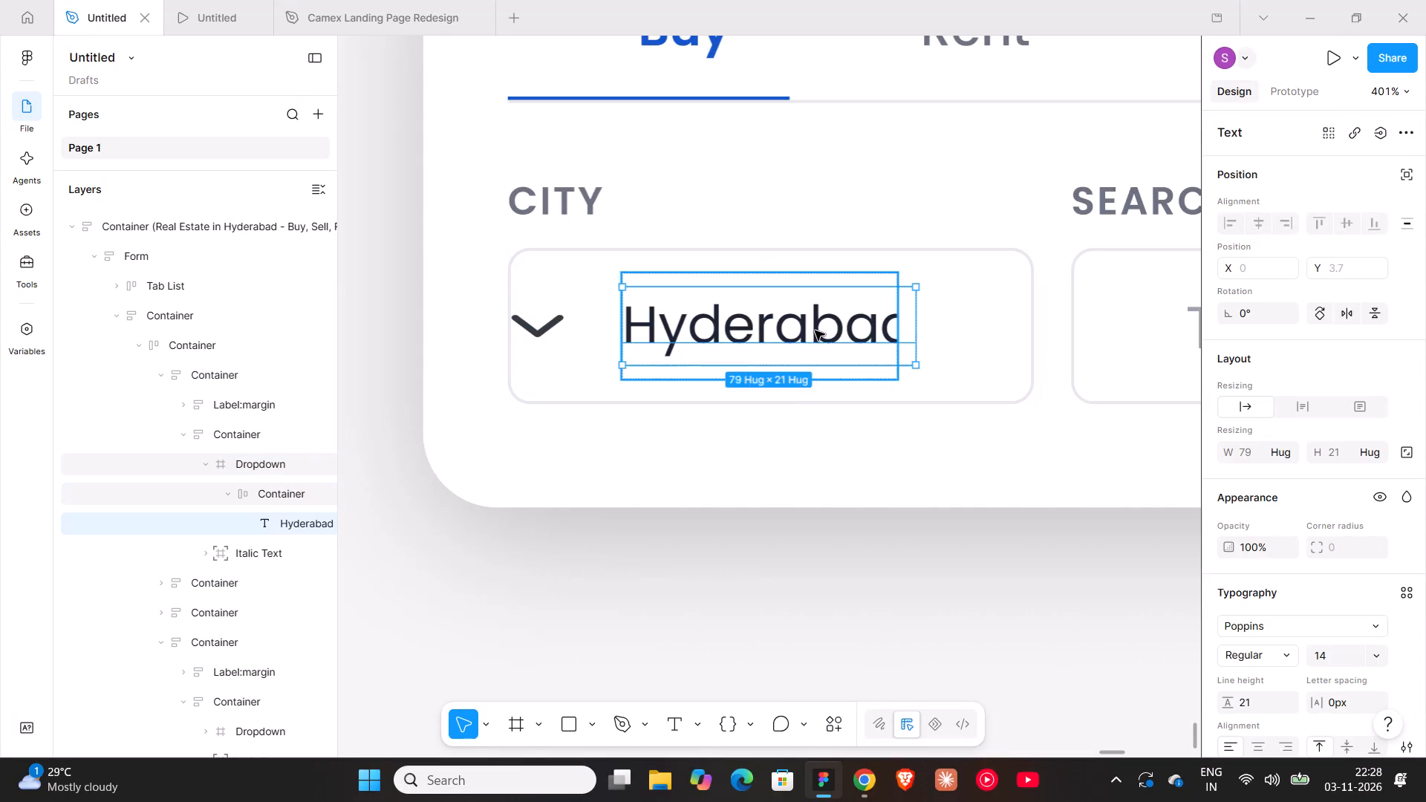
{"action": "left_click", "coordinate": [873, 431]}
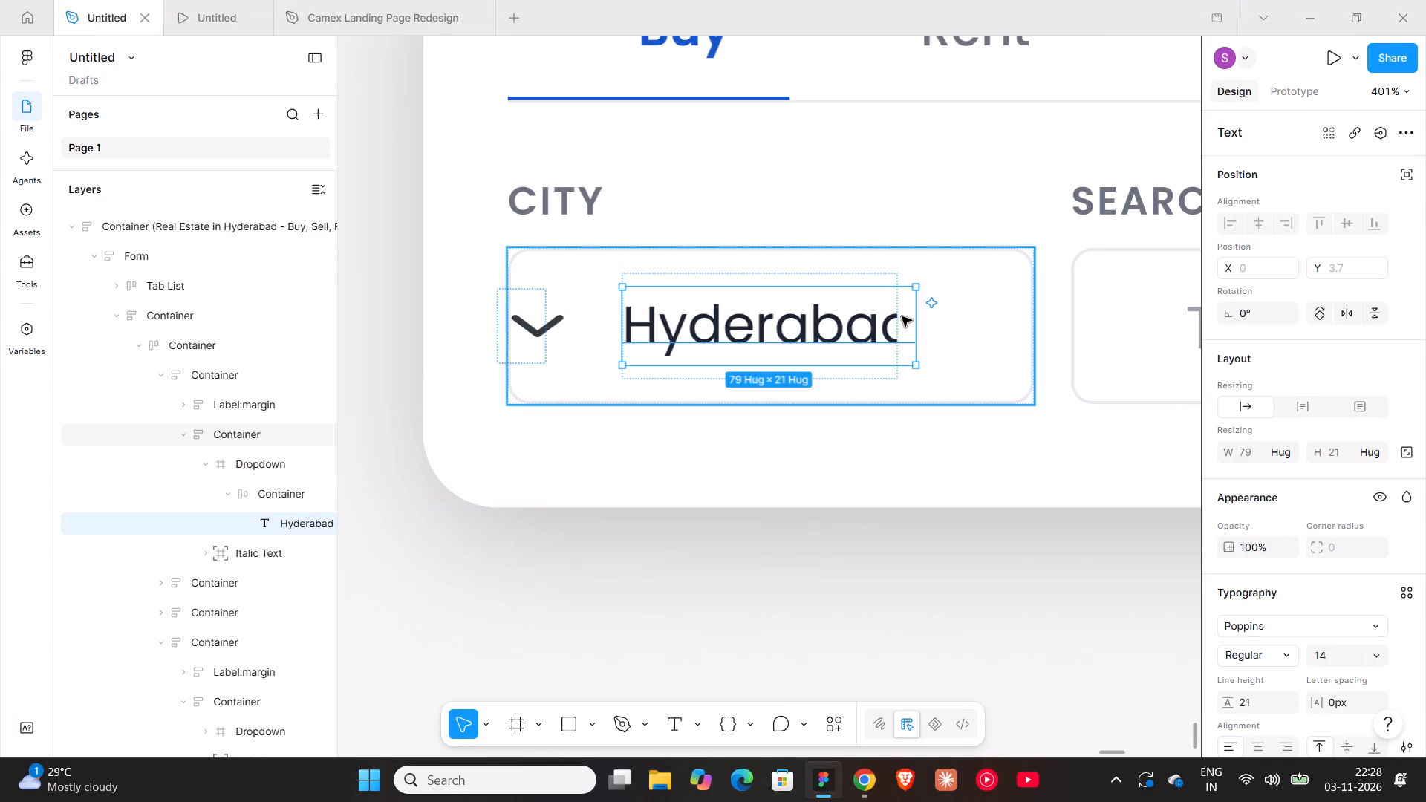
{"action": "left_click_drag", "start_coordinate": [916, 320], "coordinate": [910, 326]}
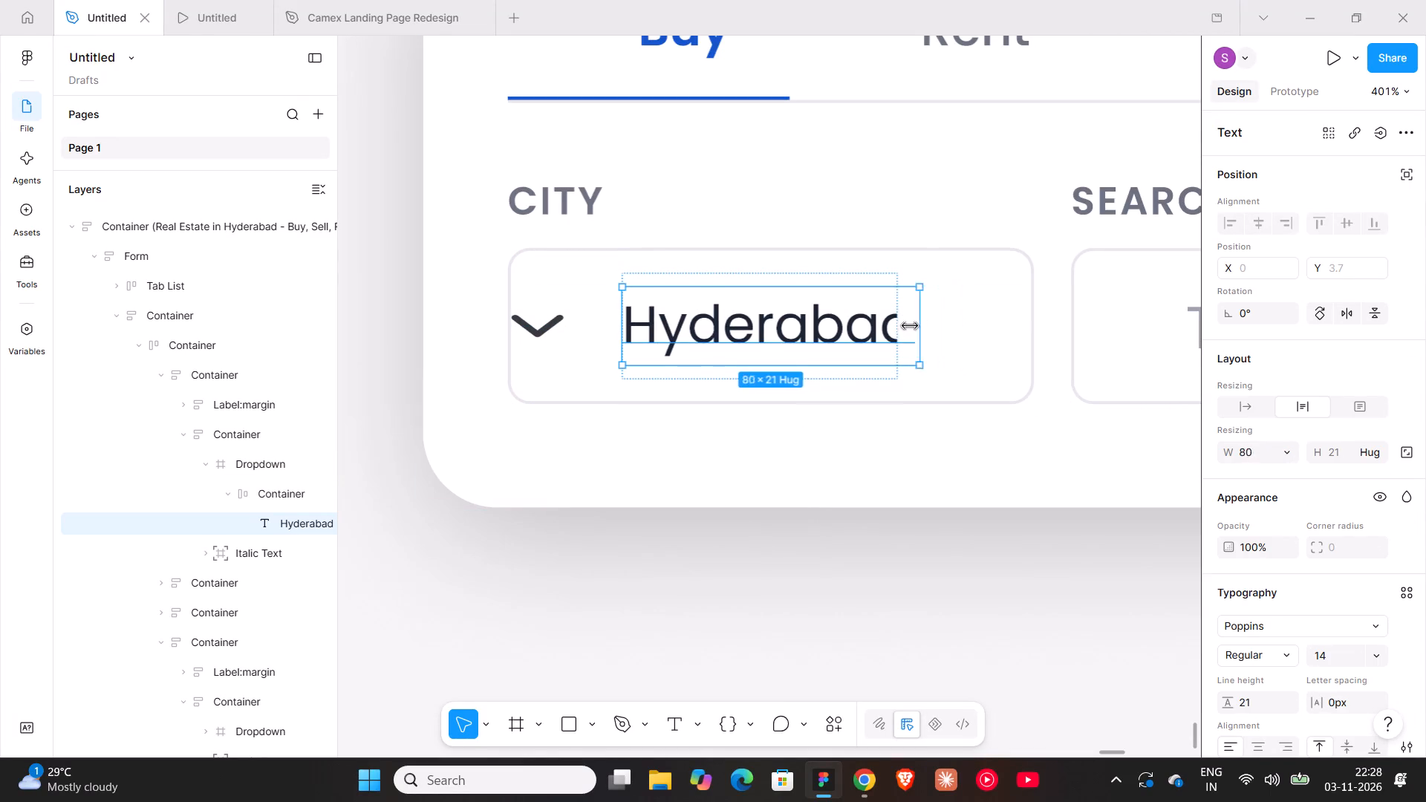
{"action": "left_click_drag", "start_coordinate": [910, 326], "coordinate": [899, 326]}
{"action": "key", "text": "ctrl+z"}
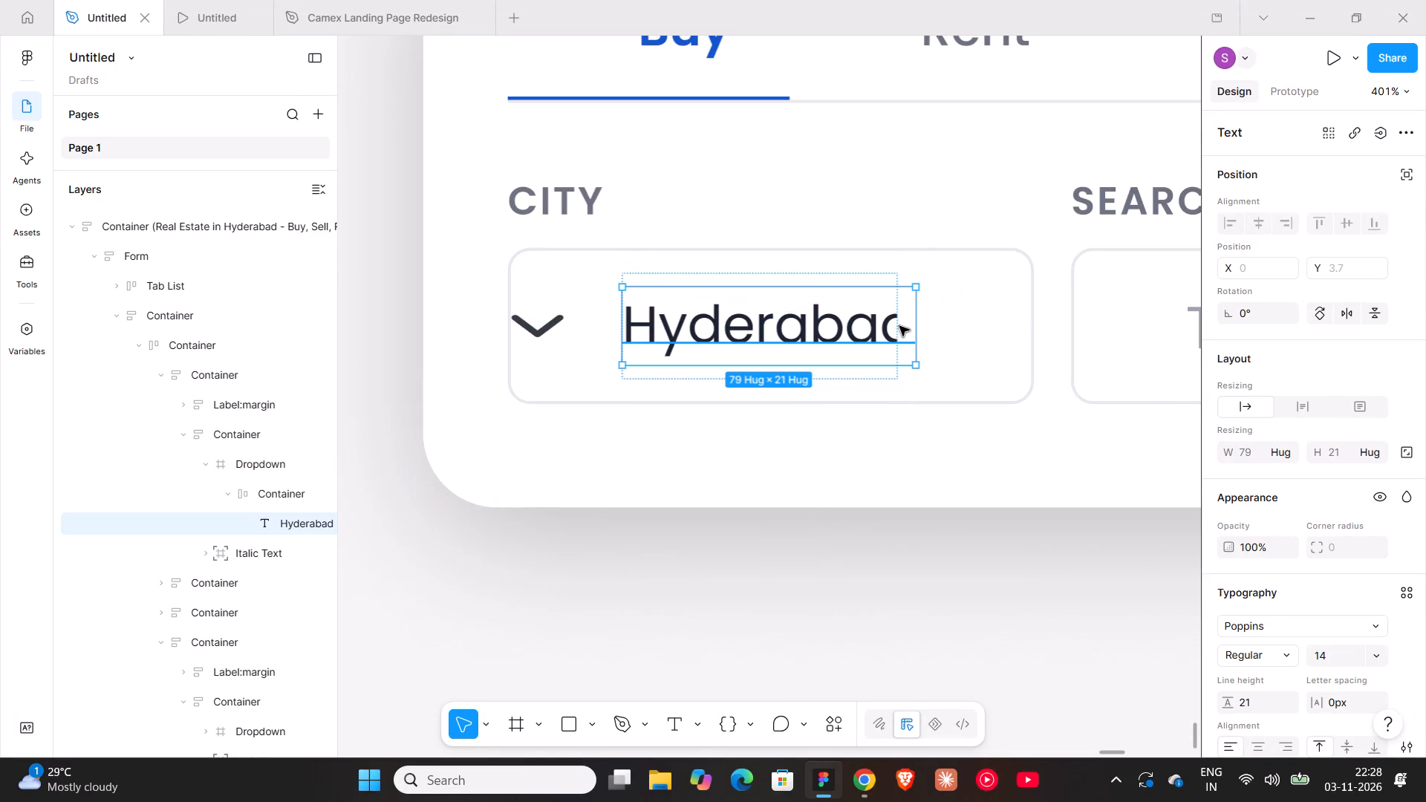
Widen the inner container around the Hyderabad text to about 83 so the whole word fits.
{"action": "double_click", "coordinate": [854, 324]}
{"action": "left_click", "coordinate": [835, 501]}
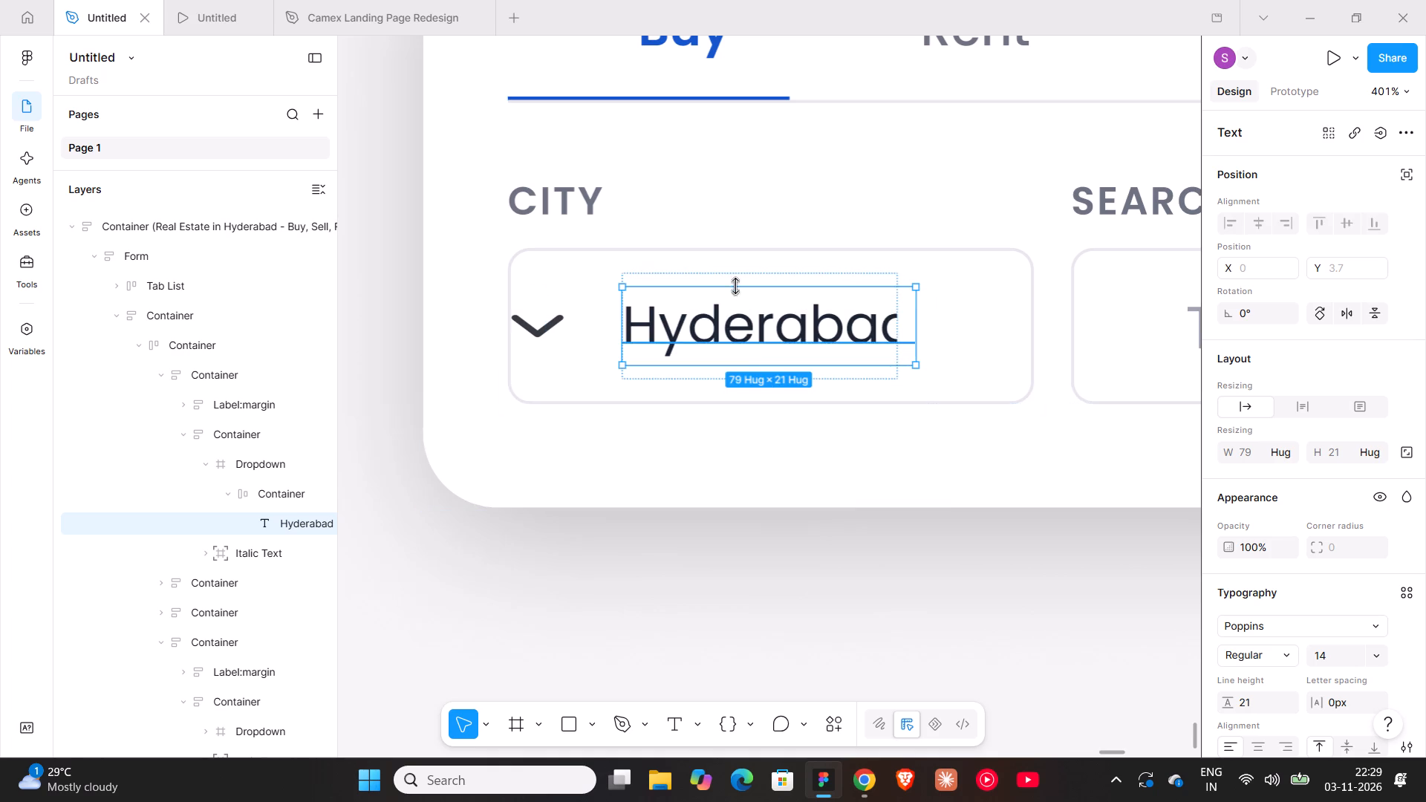
{"action": "left_click", "coordinate": [731, 271]}
{"action": "left_click_drag", "start_coordinate": [898, 327], "coordinate": [934, 333]}
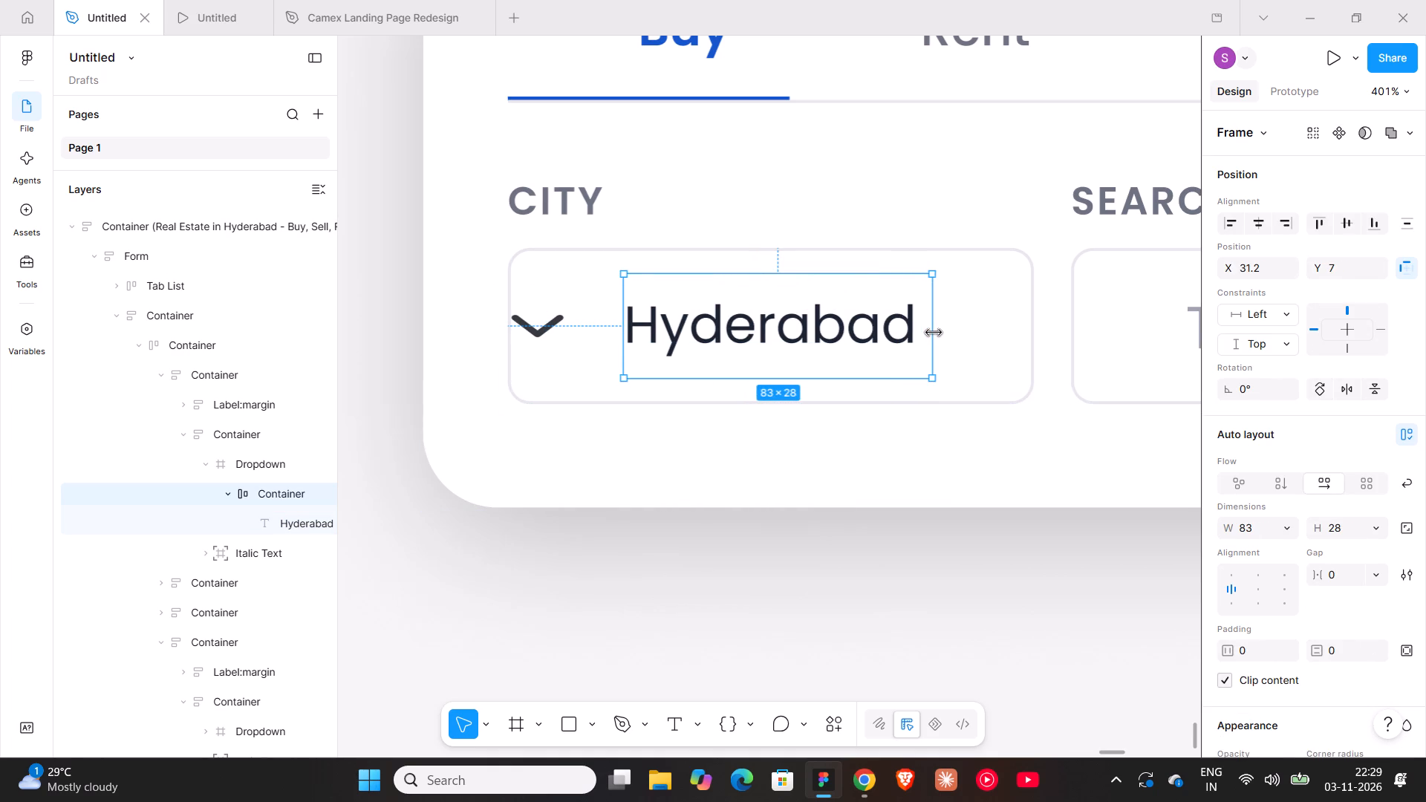
{"action": "left_click_drag", "start_coordinate": [934, 333], "coordinate": [930, 333]}
Widen the City field's Italic Text frame around the chevron to 24, undoing the extra adjustment of its other side.
{"action": "left_click", "coordinate": [528, 316]}
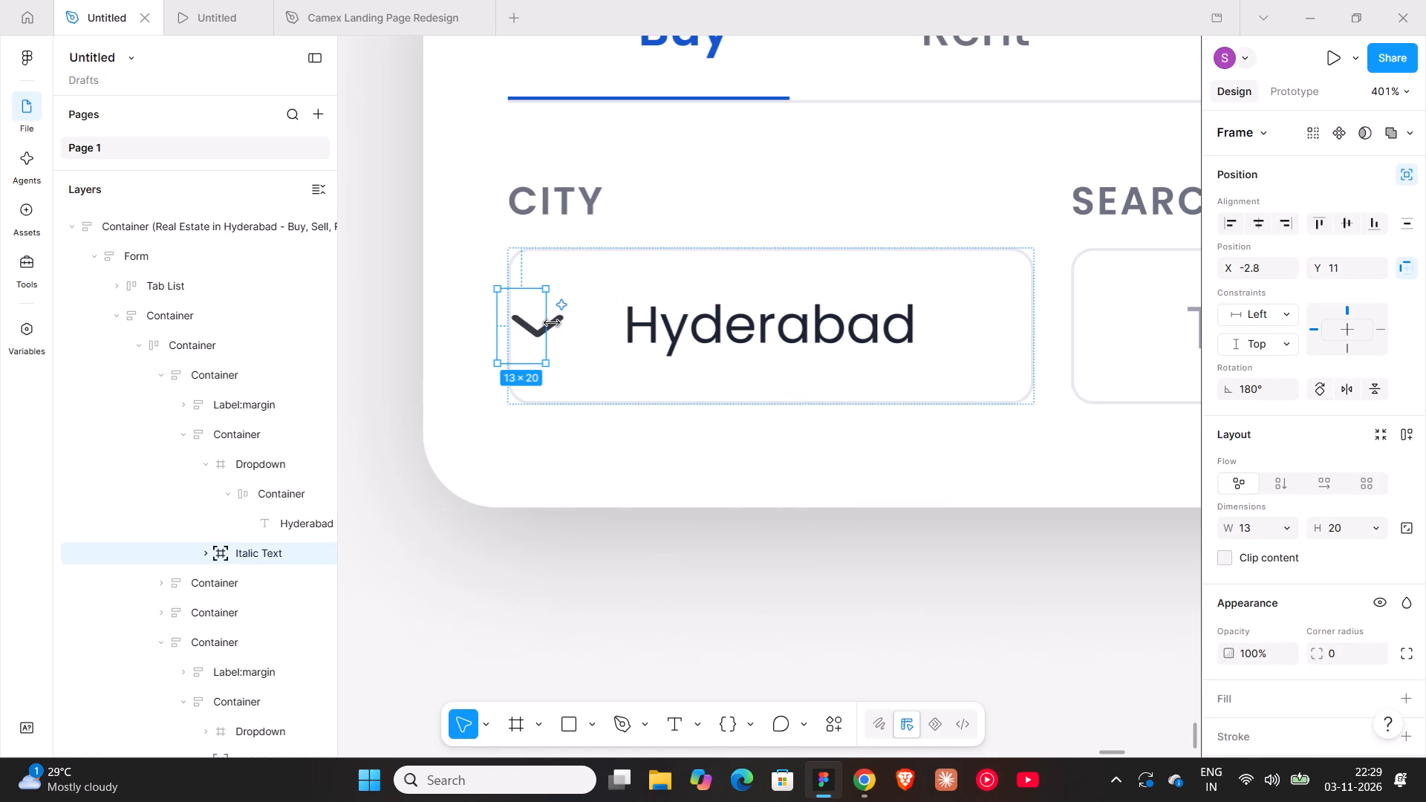
{"action": "left_click_drag", "start_coordinate": [549, 321], "coordinate": [589, 330]}
{"action": "left_click_drag", "start_coordinate": [498, 327], "coordinate": [514, 331]}
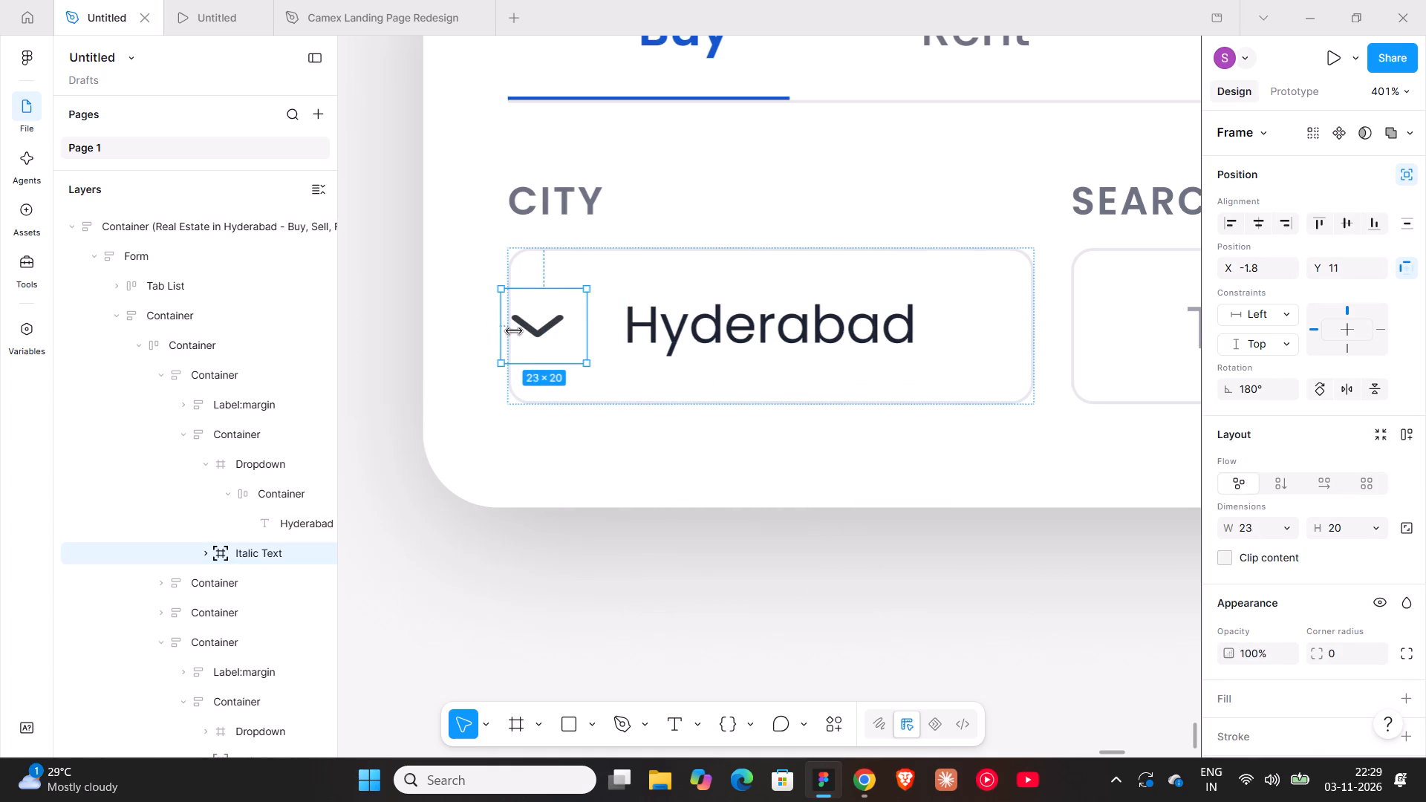
{"action": "left_click_drag", "start_coordinate": [514, 331], "coordinate": [533, 335]}
{"action": "key", "text": "ctrl+z"}
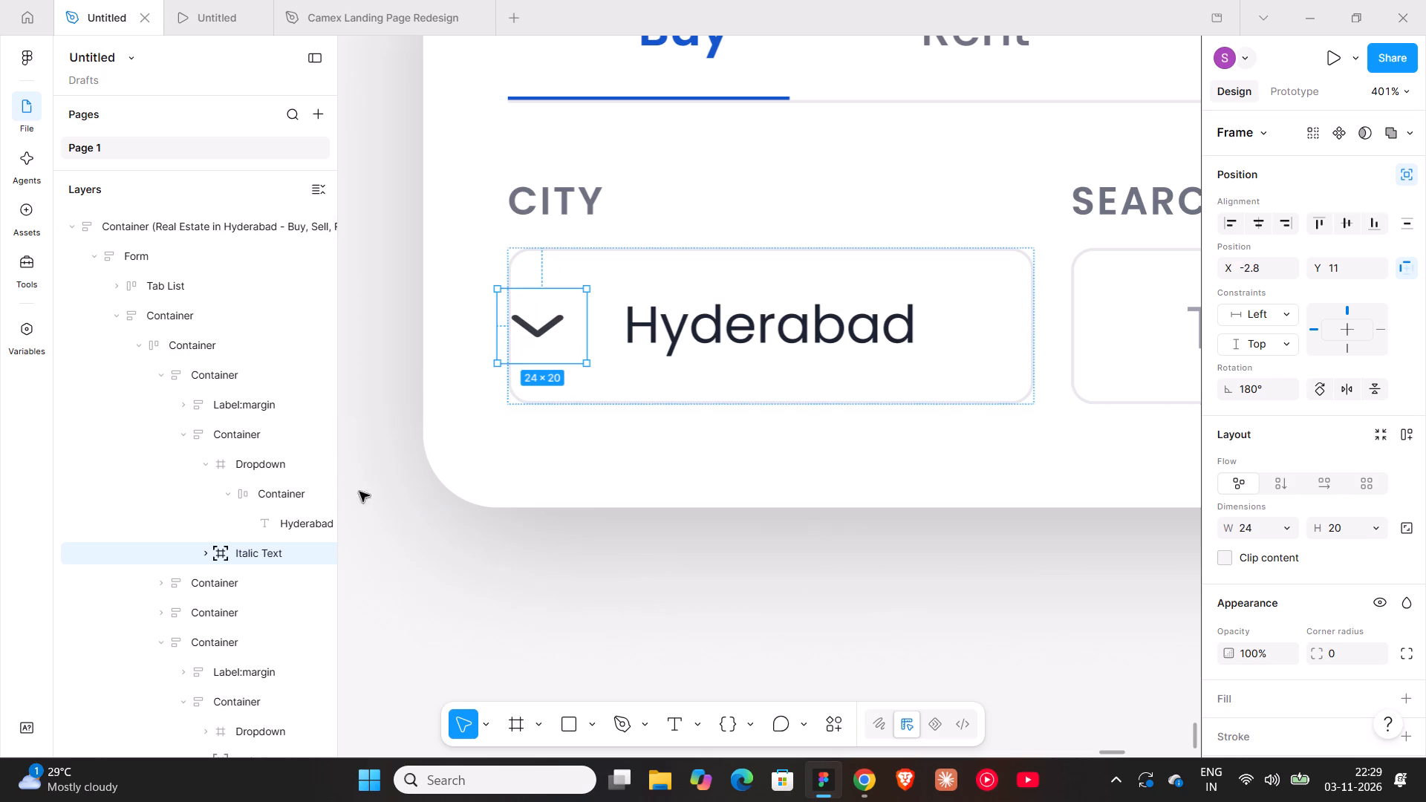
Turn off absolute positioning for the City field's Italic Text frame so it follows auto layout, and clear the selection.
{"action": "left_click", "coordinate": [1404, 171]}
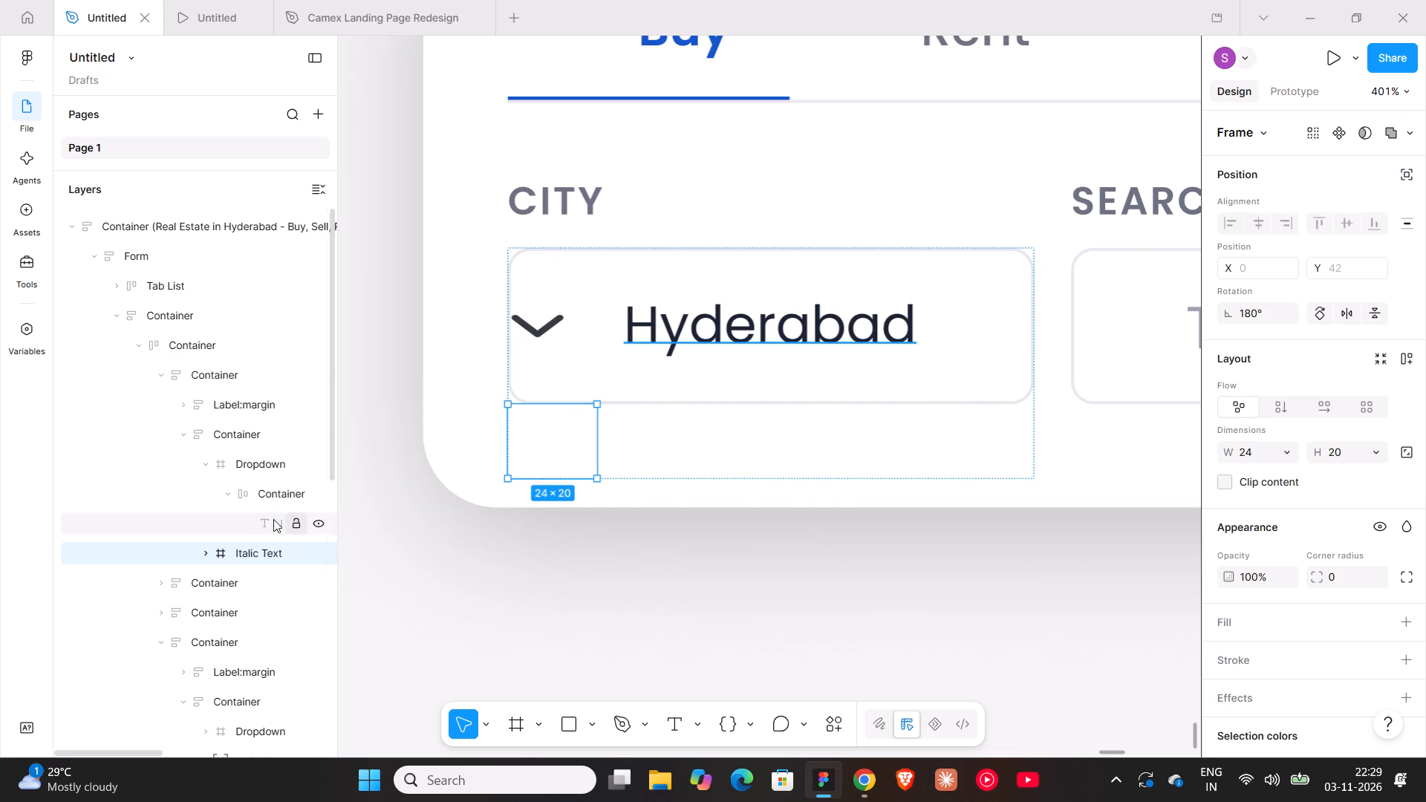
{"action": "scroll", "coordinate": [590, 356], "scroll_direction": "down", "scroll_amount": 9, "text": "ctrl"}
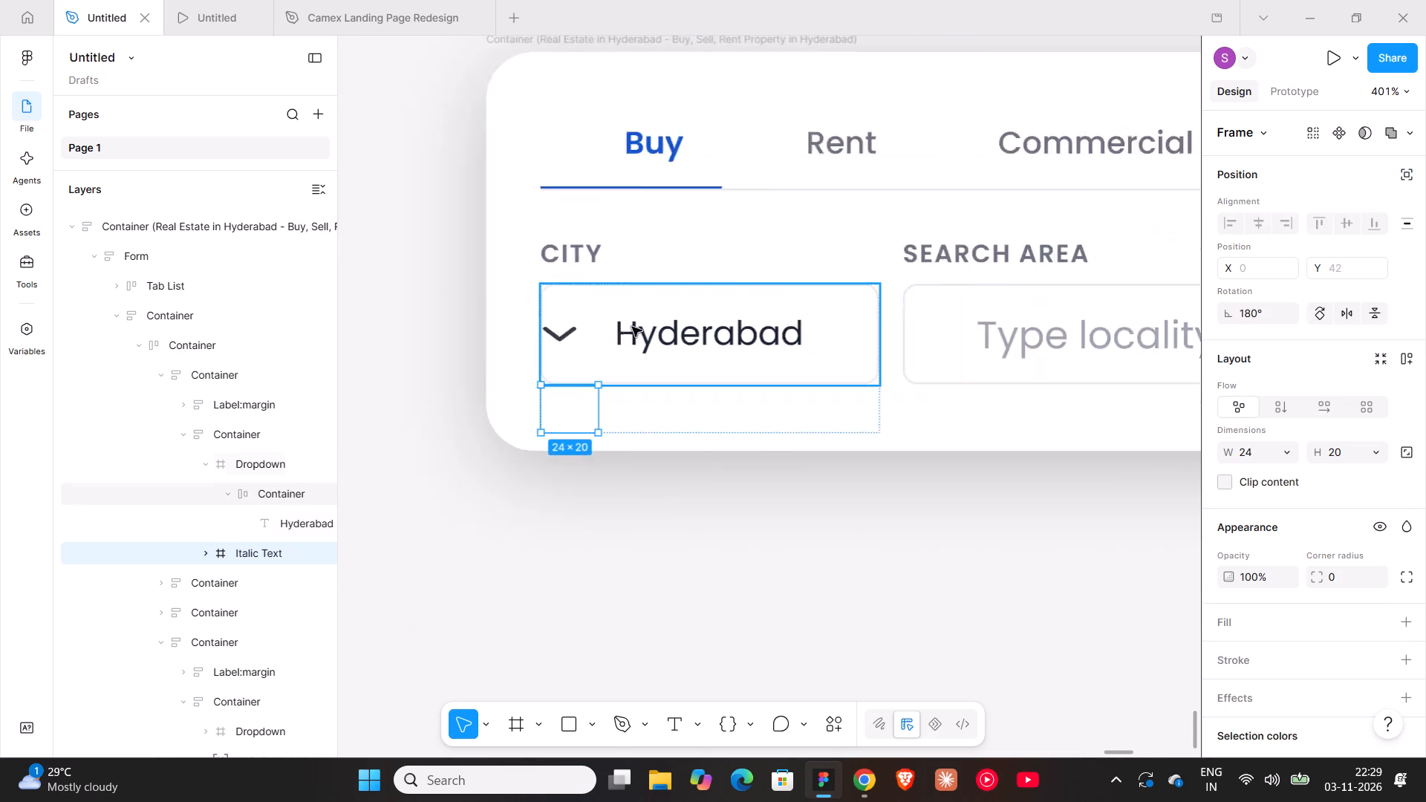
{"action": "scroll", "coordinate": [643, 318], "scroll_direction": "down", "scroll_amount": 8, "text": "ctrl"}
{"action": "scroll", "coordinate": [759, 290], "scroll_direction": "down", "scroll_amount": 8, "text": "ctrl"}
{"action": "scroll", "coordinate": [759, 290], "scroll_direction": "up", "scroll_amount": 5, "text": "ctrl"}
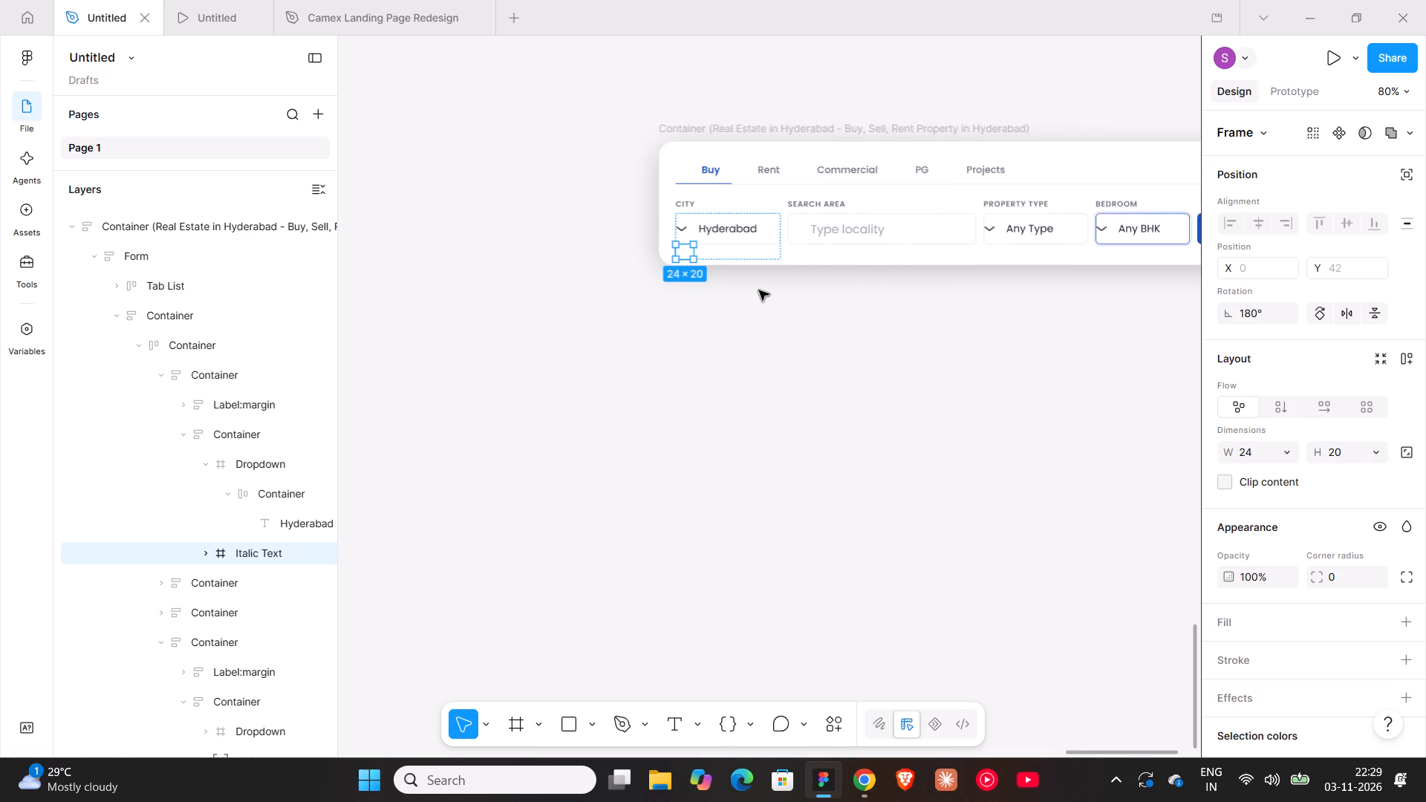
{"action": "scroll", "coordinate": [759, 290], "scroll_direction": "down", "scroll_amount": 6, "text": "shift"}
{"action": "scroll", "coordinate": [759, 290], "scroll_direction": "up", "scroll_amount": 7, "text": "shift"}
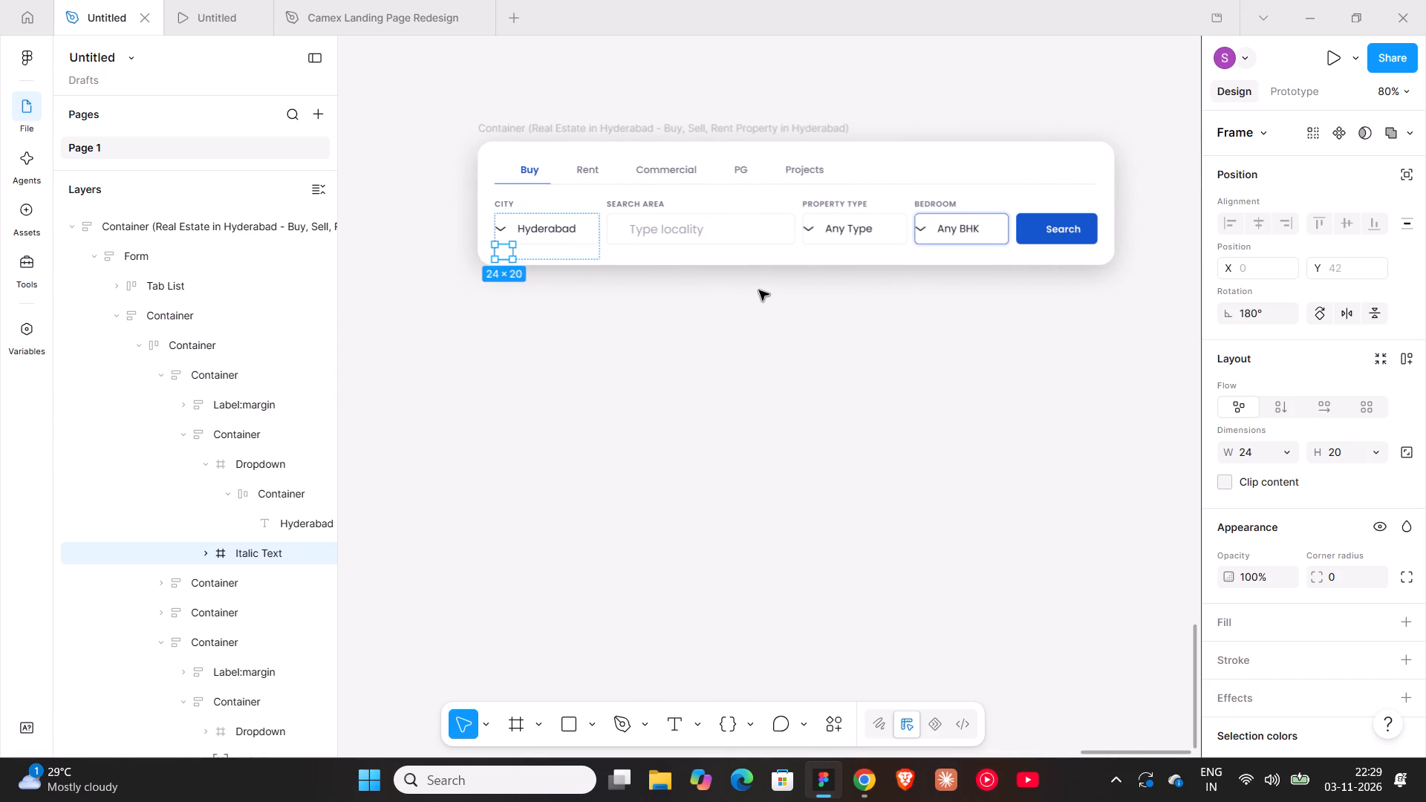
{"action": "left_click", "coordinate": [724, 223]}
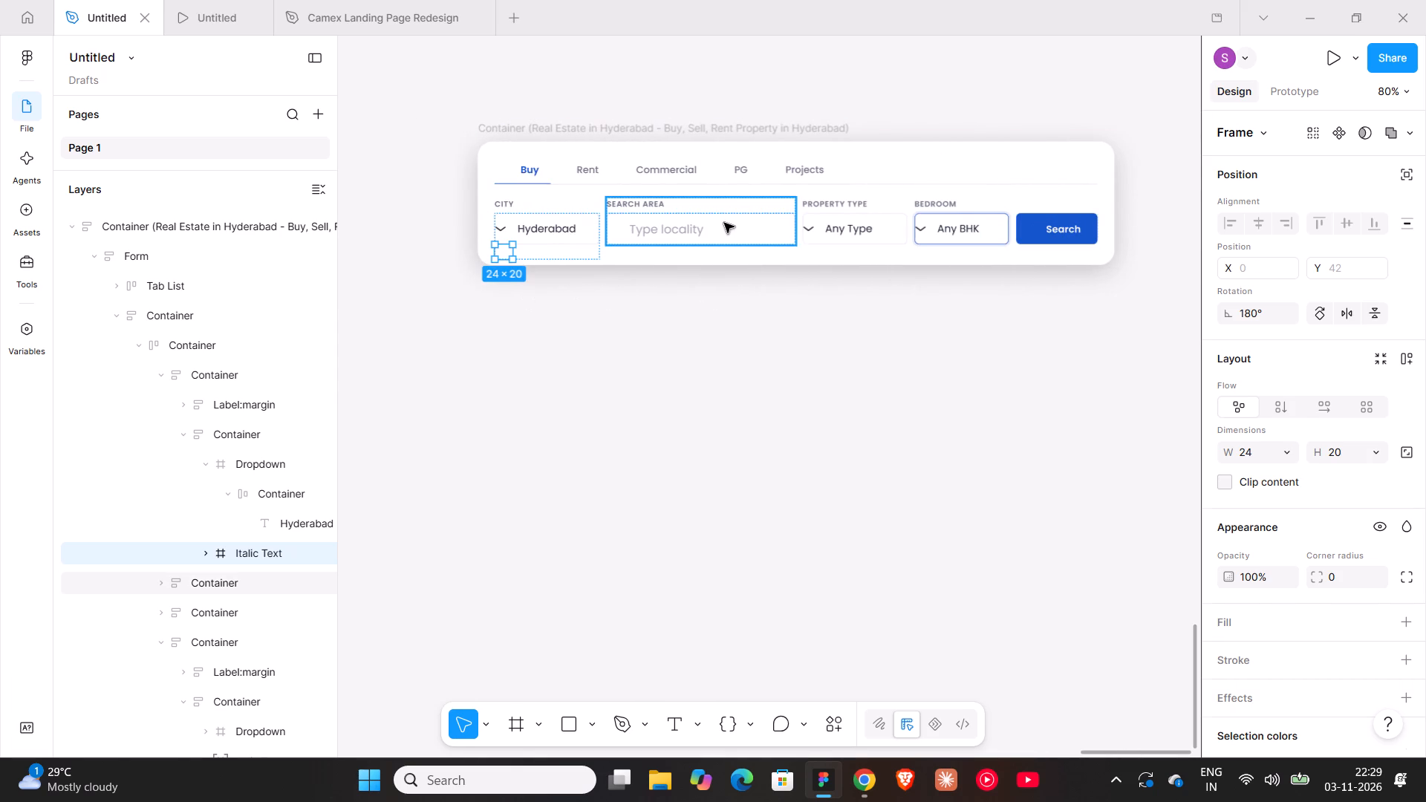
{"action": "left_click", "coordinate": [712, 374]}
{"action": "scroll", "coordinate": [703, 345], "scroll_direction": "down", "scroll_amount": 4, "text": "ctrl"}
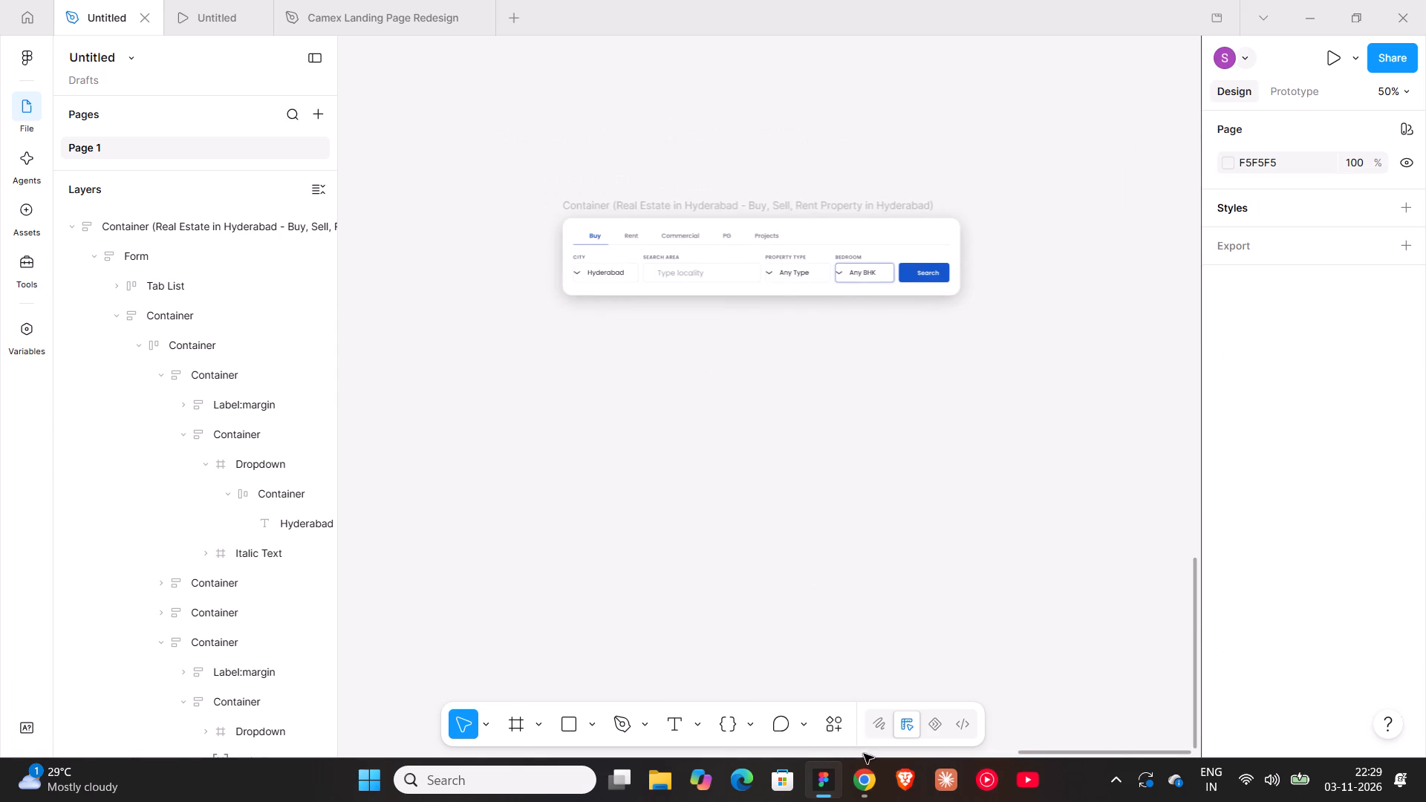
Switch to Chrome, capture the design of the whole Roofandfloor Hyderabad page, and discard the earlier search card capture.
{"action": "left_click", "coordinate": [863, 775]}
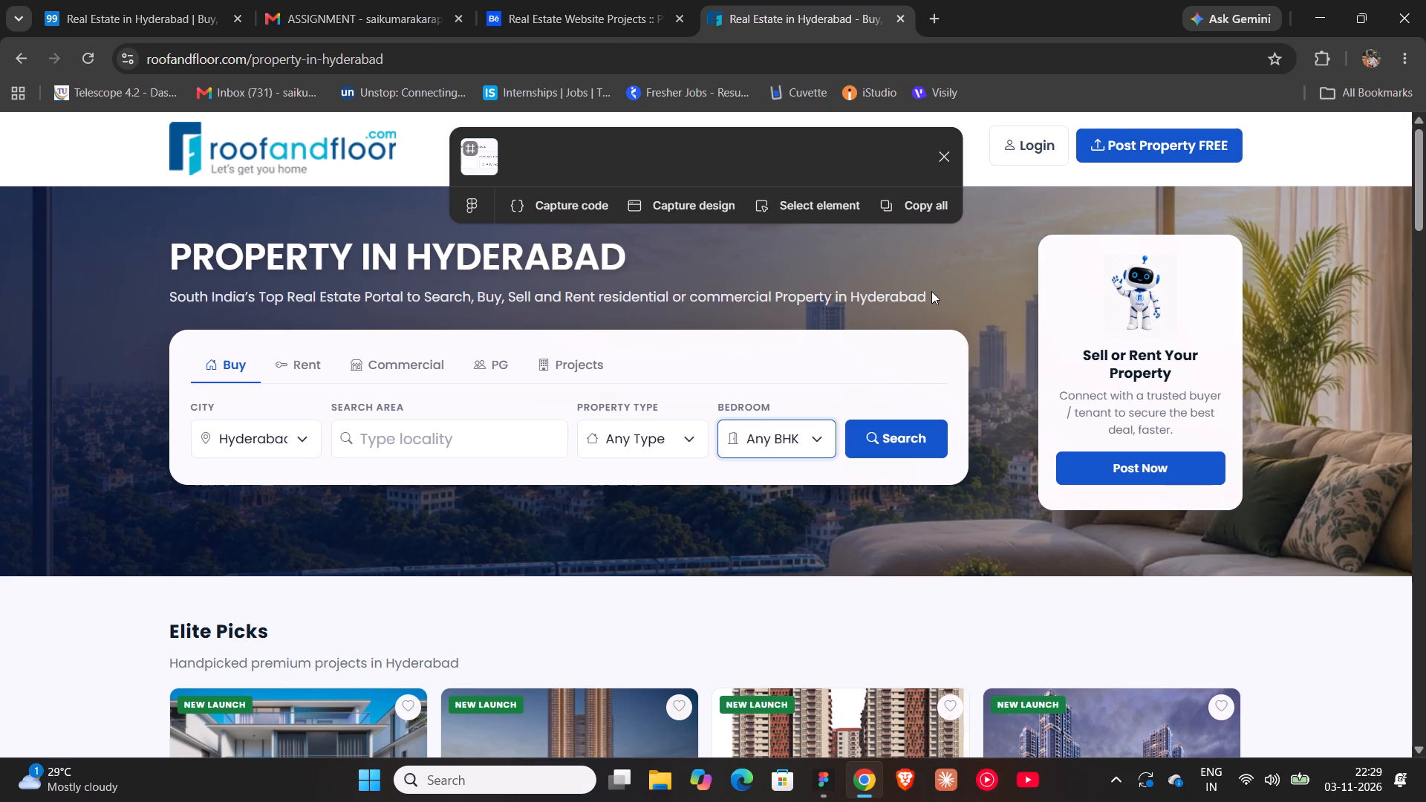
{"action": "left_click", "coordinate": [674, 200]}
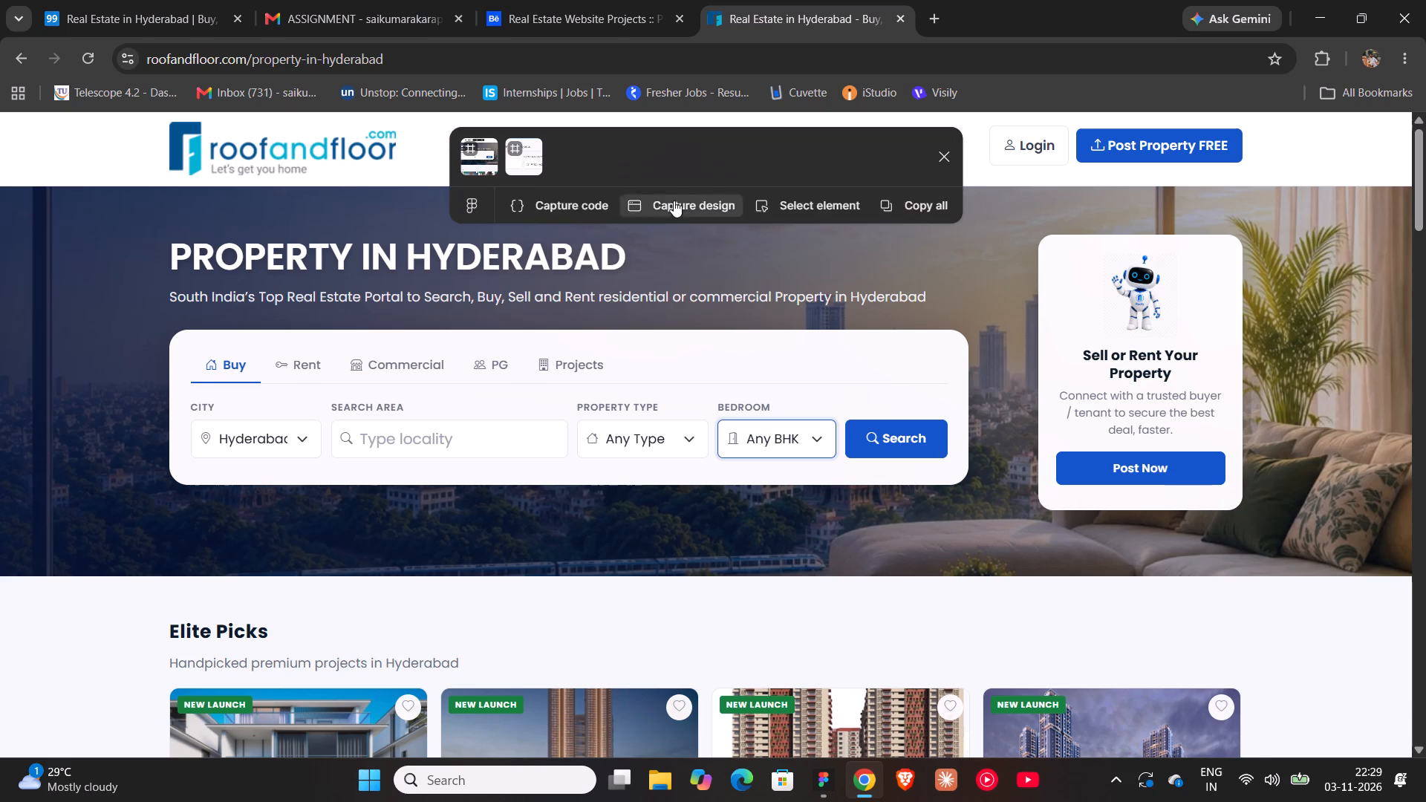
{"action": "left_click", "coordinate": [473, 160]}
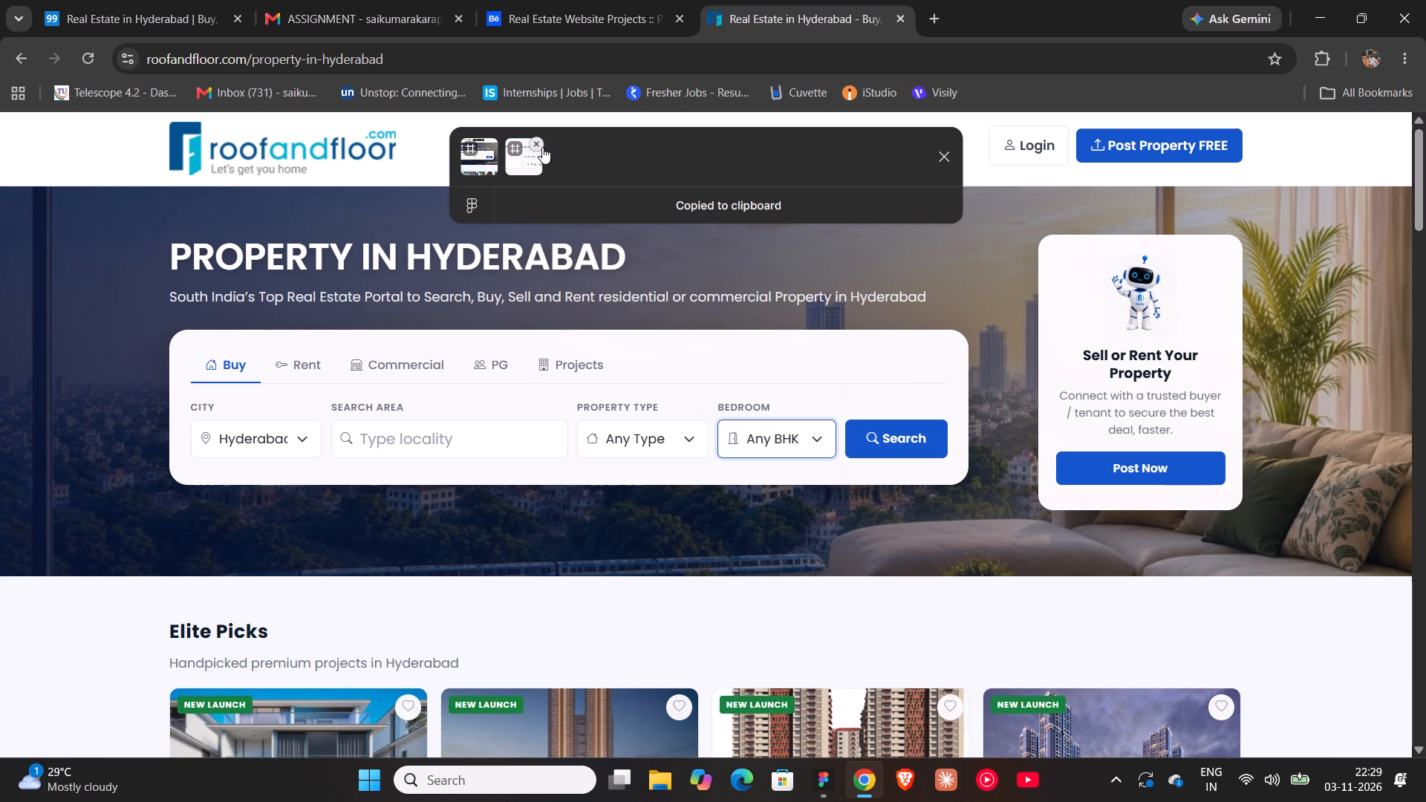
{"action": "left_click", "coordinate": [542, 147]}
{"action": "left_click", "coordinate": [939, 214]}
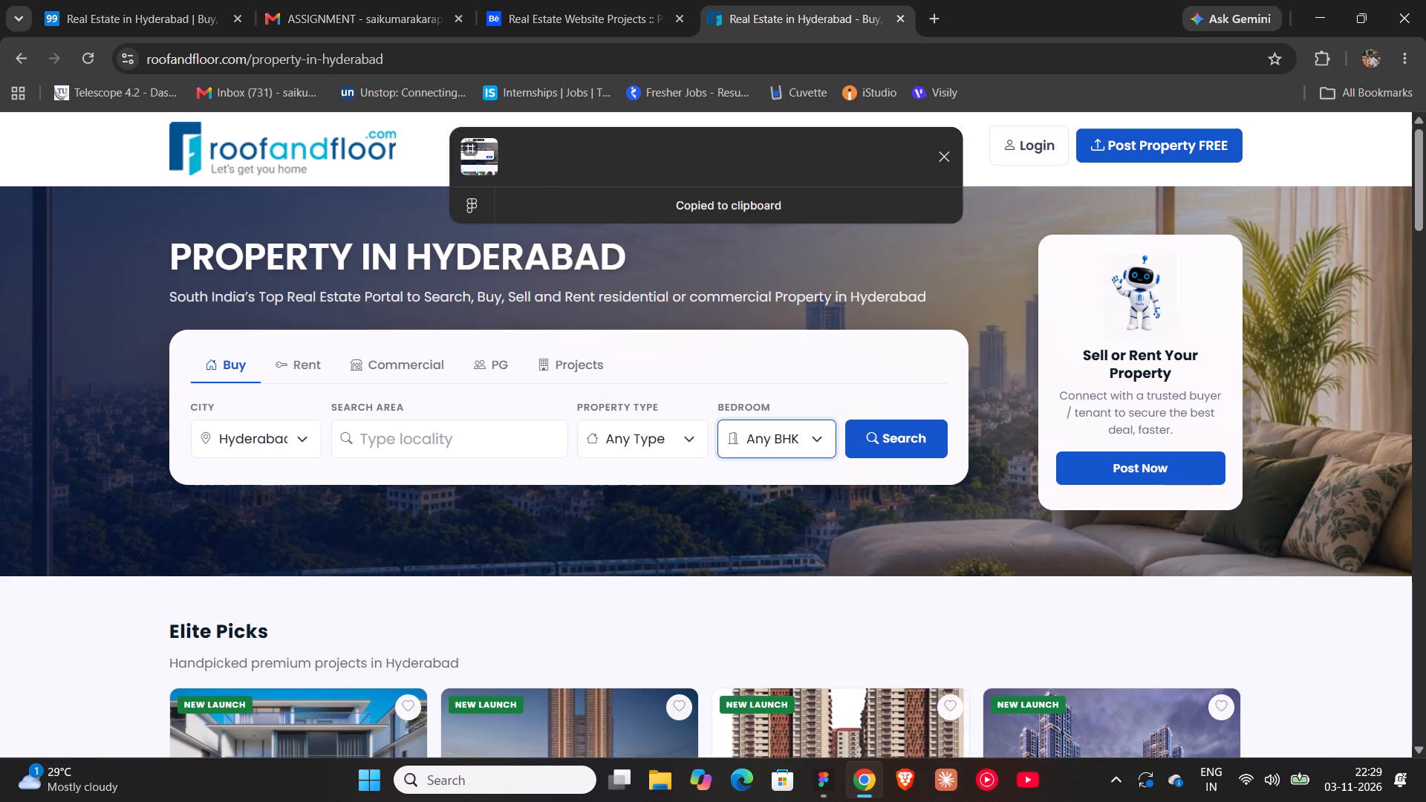
Return to Figma and paste the captured Roofandfloor page on the empty canvas beside the search card.
{"action": "left_click", "coordinate": [822, 779]}
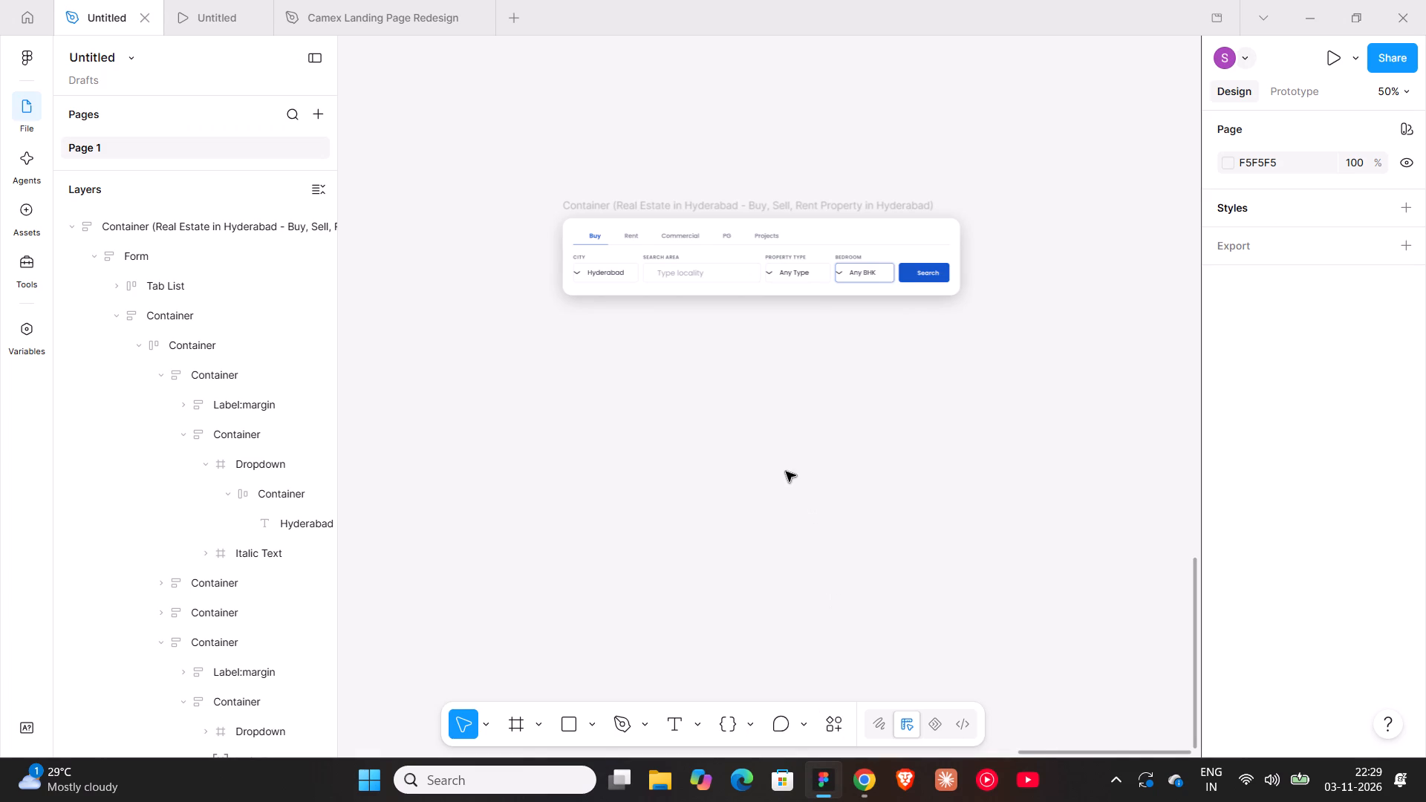
{"action": "scroll", "coordinate": [787, 402], "scroll_direction": "down", "scroll_amount": 8}
{"action": "scroll", "coordinate": [787, 402], "scroll_direction": "down", "scroll_amount": 2, "text": "shift"}
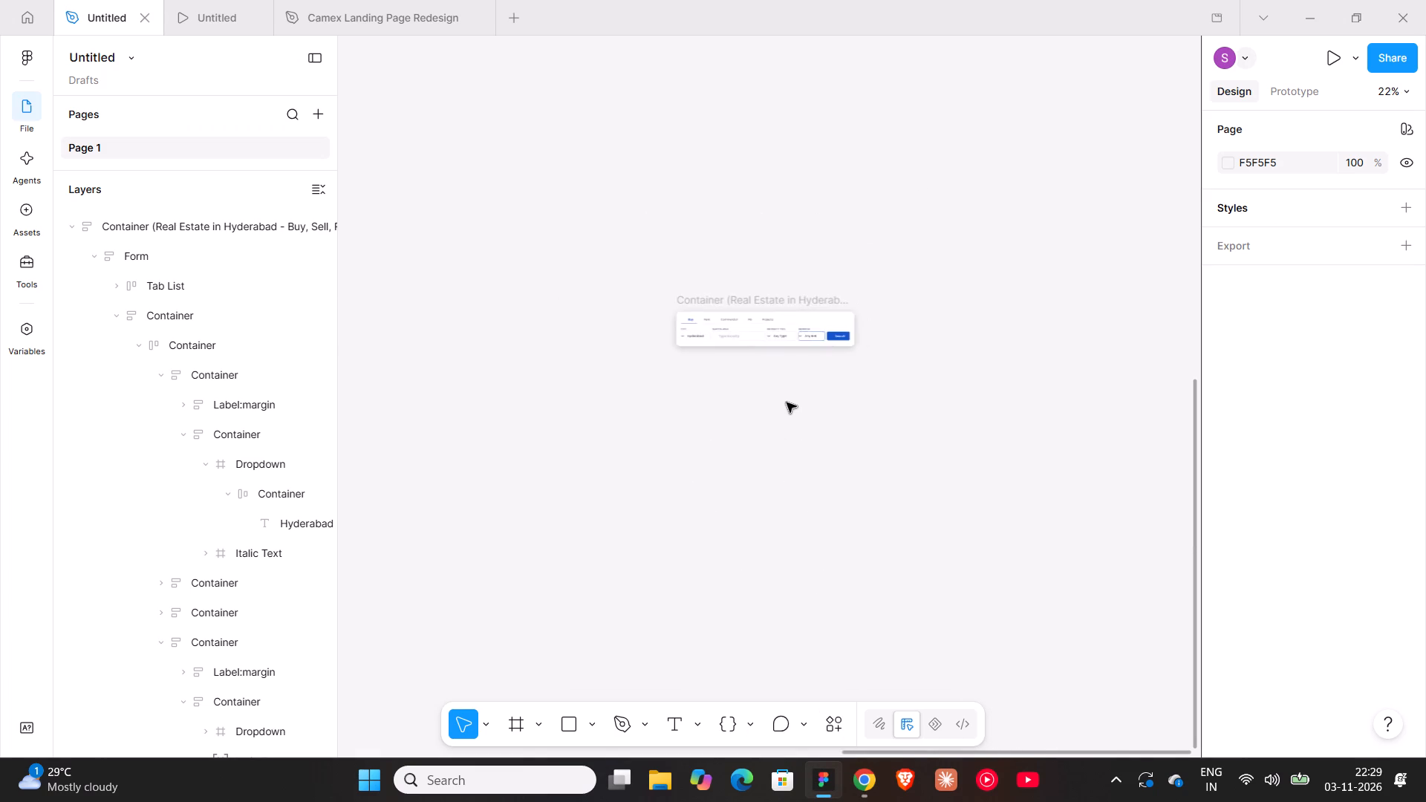
{"action": "scroll", "coordinate": [787, 402], "scroll_direction": "down", "scroll_amount": 4, "text": "shift"}
{"action": "scroll", "coordinate": [606, 307], "scroll_direction": "up", "scroll_amount": 4, "text": "shift"}
{"action": "scroll", "coordinate": [733, 248], "scroll_direction": "down", "scroll_amount": 3, "text": "shift"}
{"action": "right_click", "coordinate": [681, 229]}
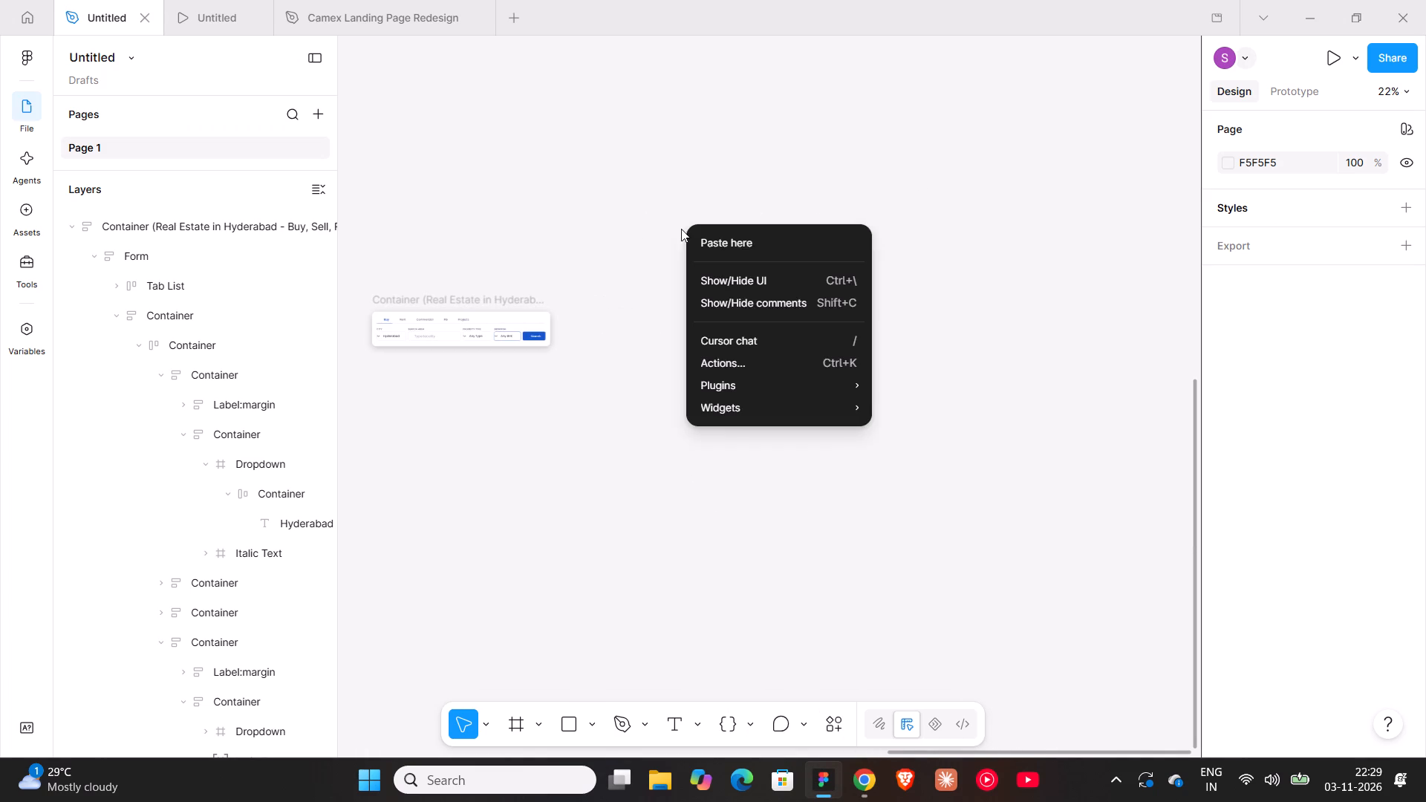
{"action": "left_click", "coordinate": [738, 231]}
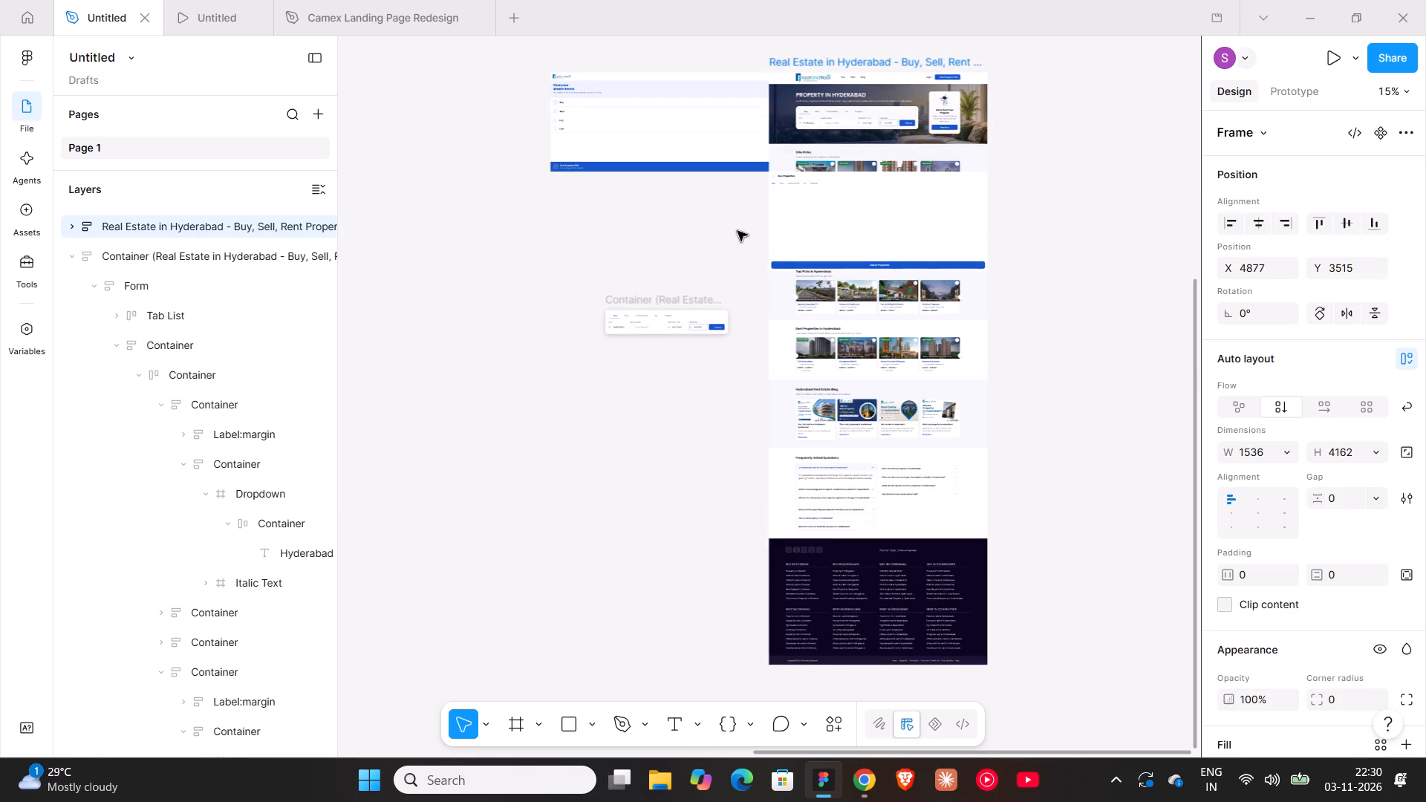
Move the pasted Real Estate in Hyderabad page frame horizontally away from the search card, to X 5047.
{"action": "scroll", "coordinate": [738, 231], "scroll_direction": "up", "scroll_amount": 6}
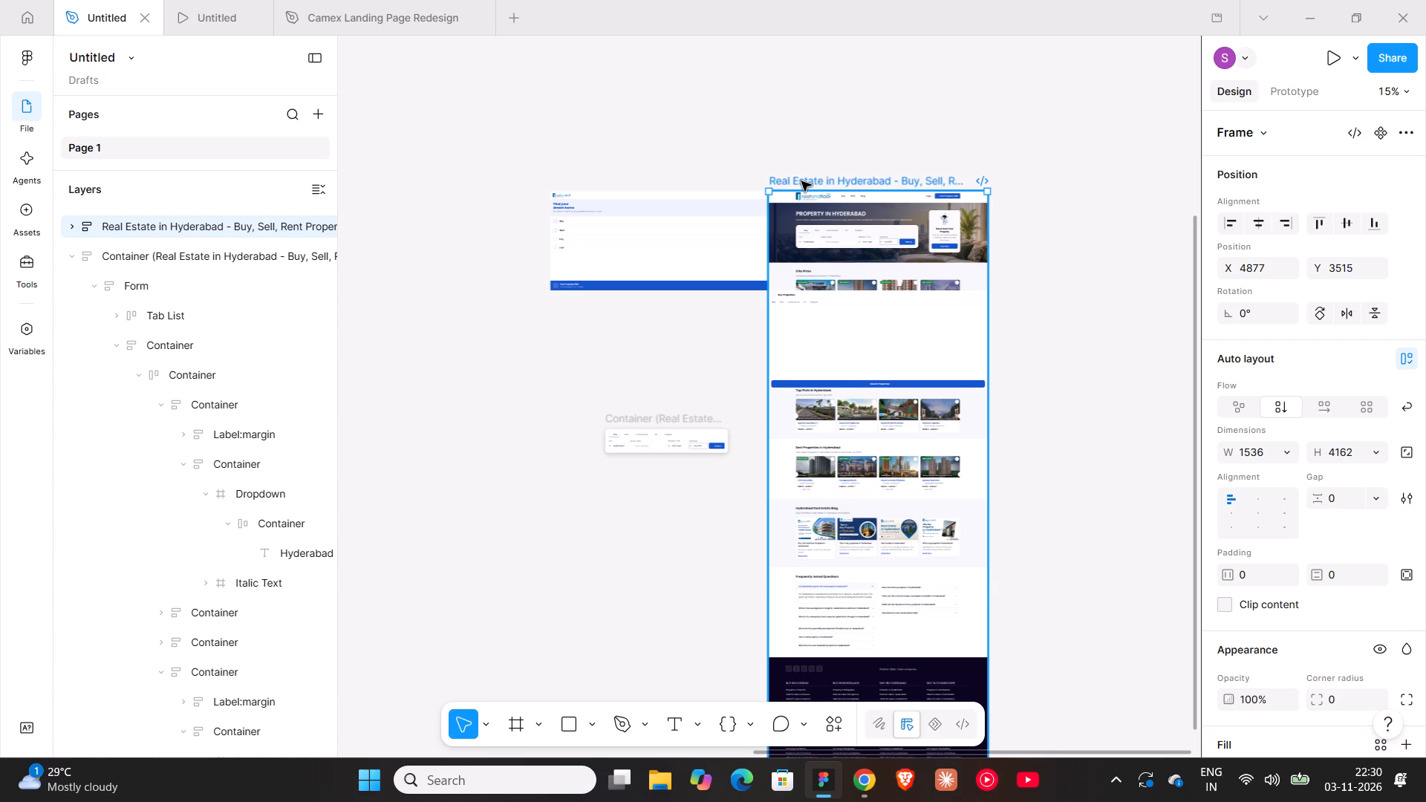
{"action": "left_click_drag", "start_coordinate": [801, 181], "coordinate": [825, 181]}
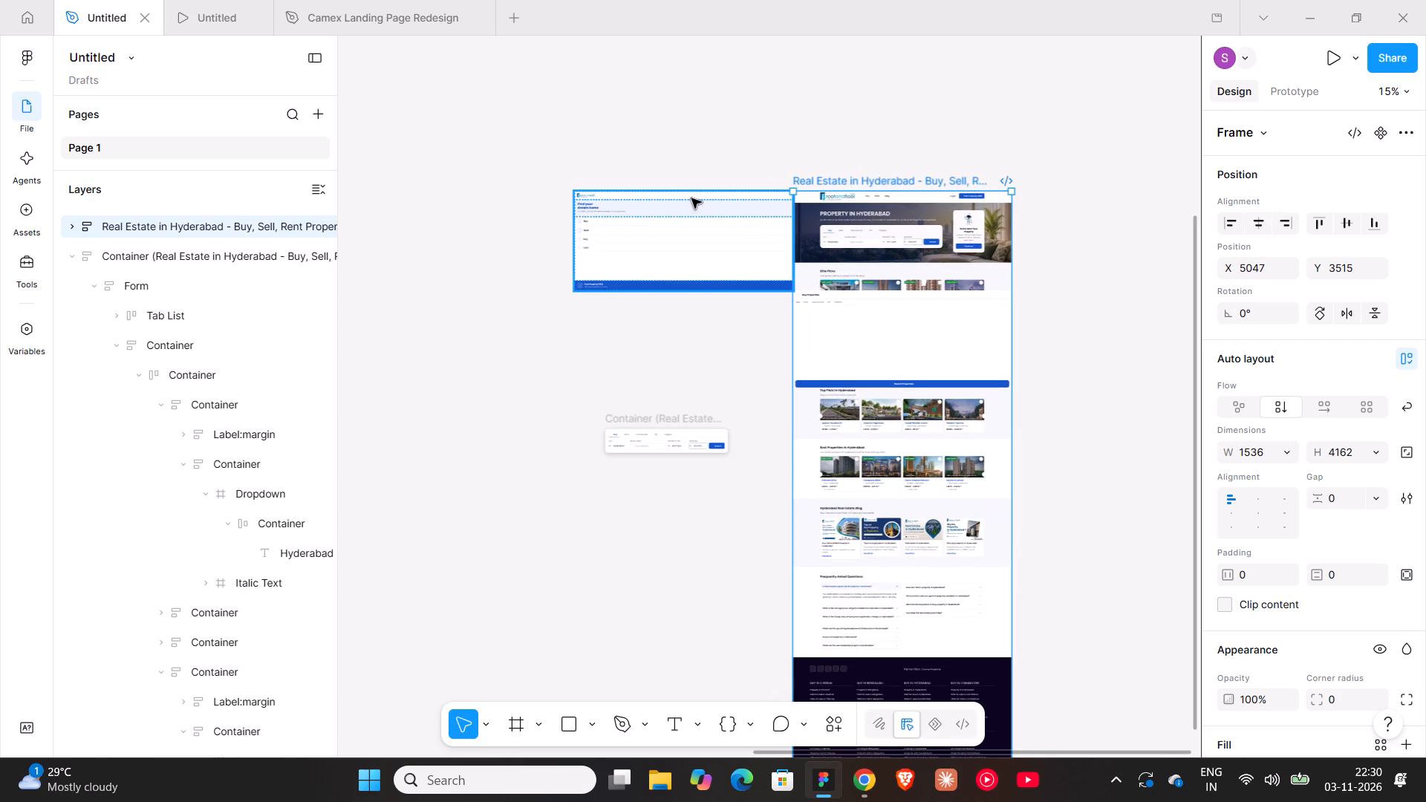
{"action": "left_click", "coordinate": [821, 166]}
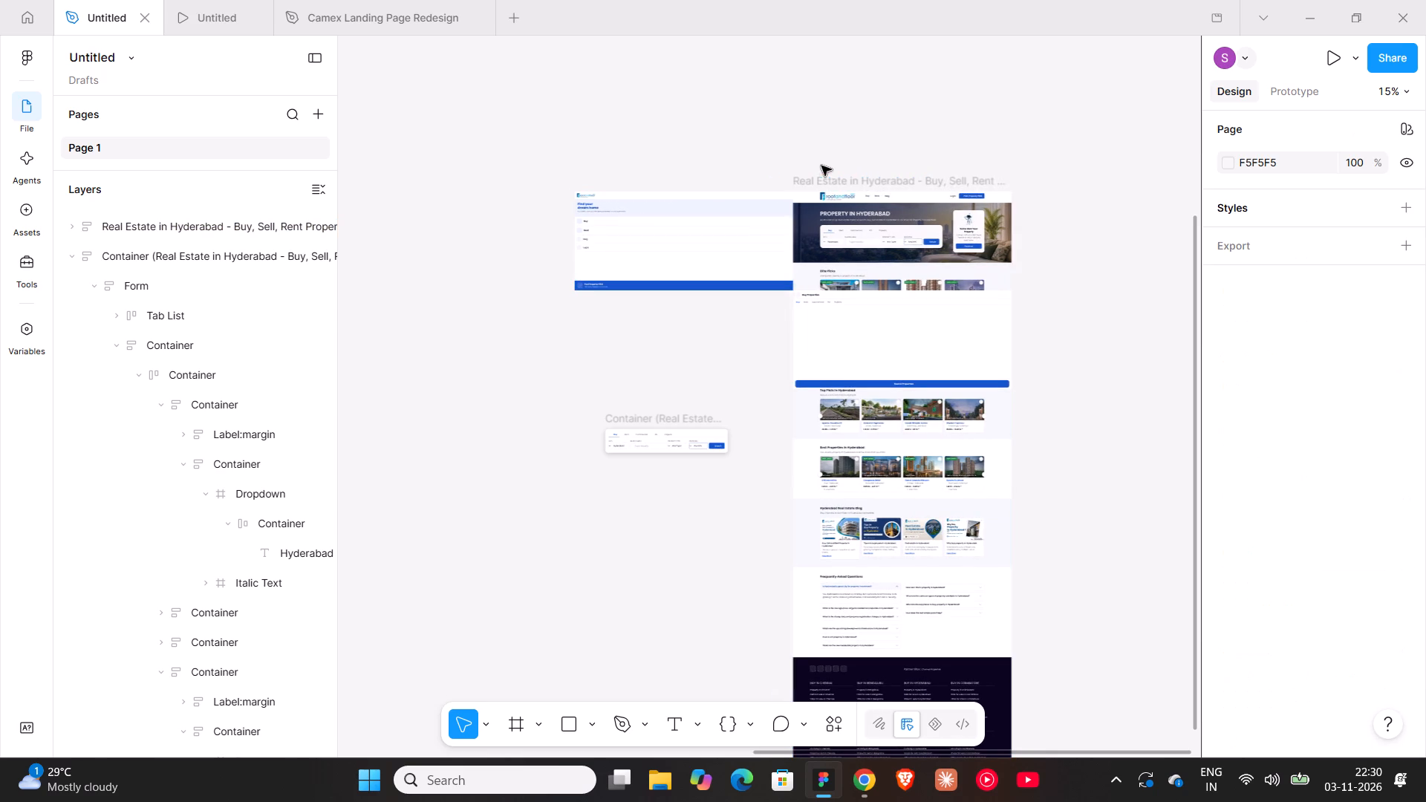
{"action": "left_click", "coordinate": [821, 174]}
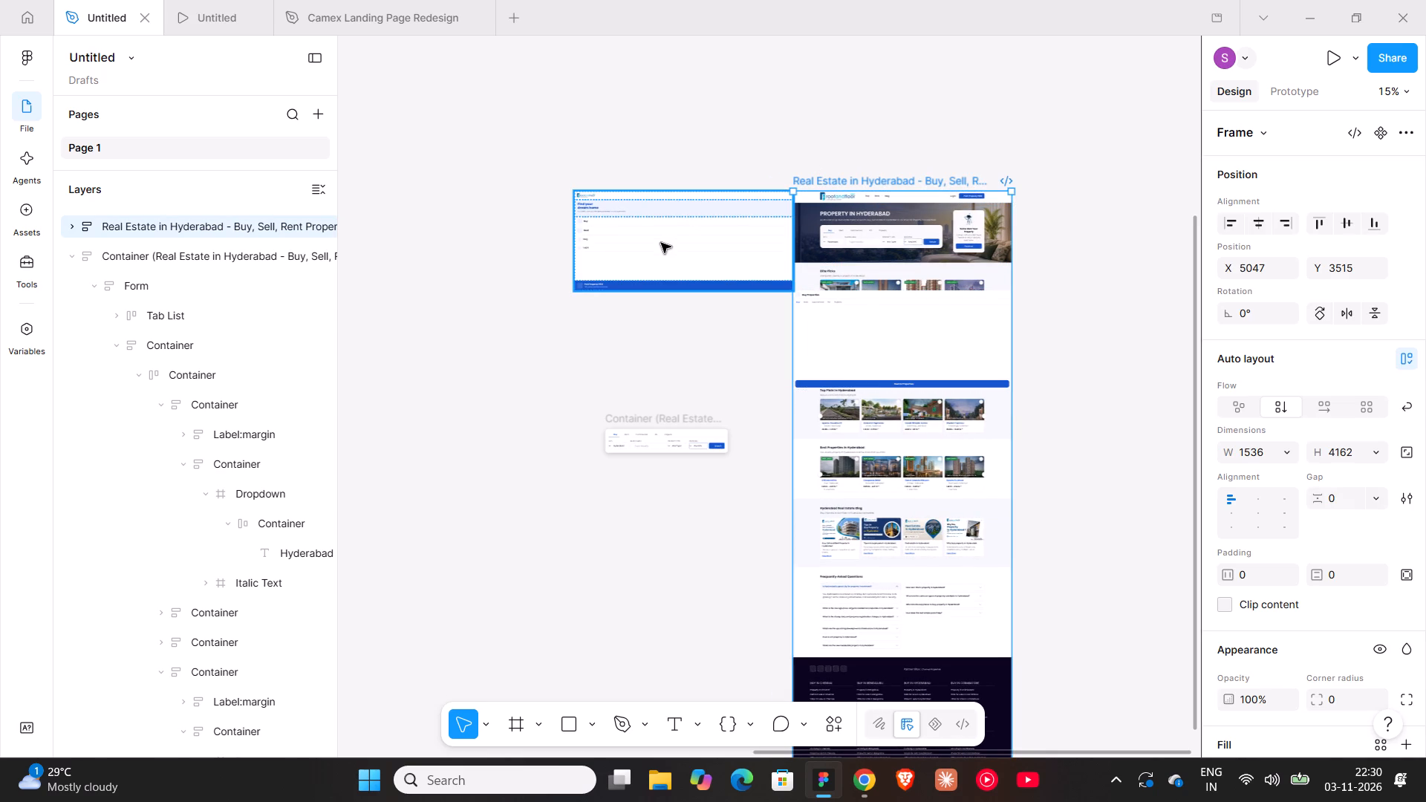
Delete the overflowing Container inside the pasted Real Estate in Hyderabad page frame, followed by the whole page frame.
{"action": "left_click", "coordinate": [661, 243]}
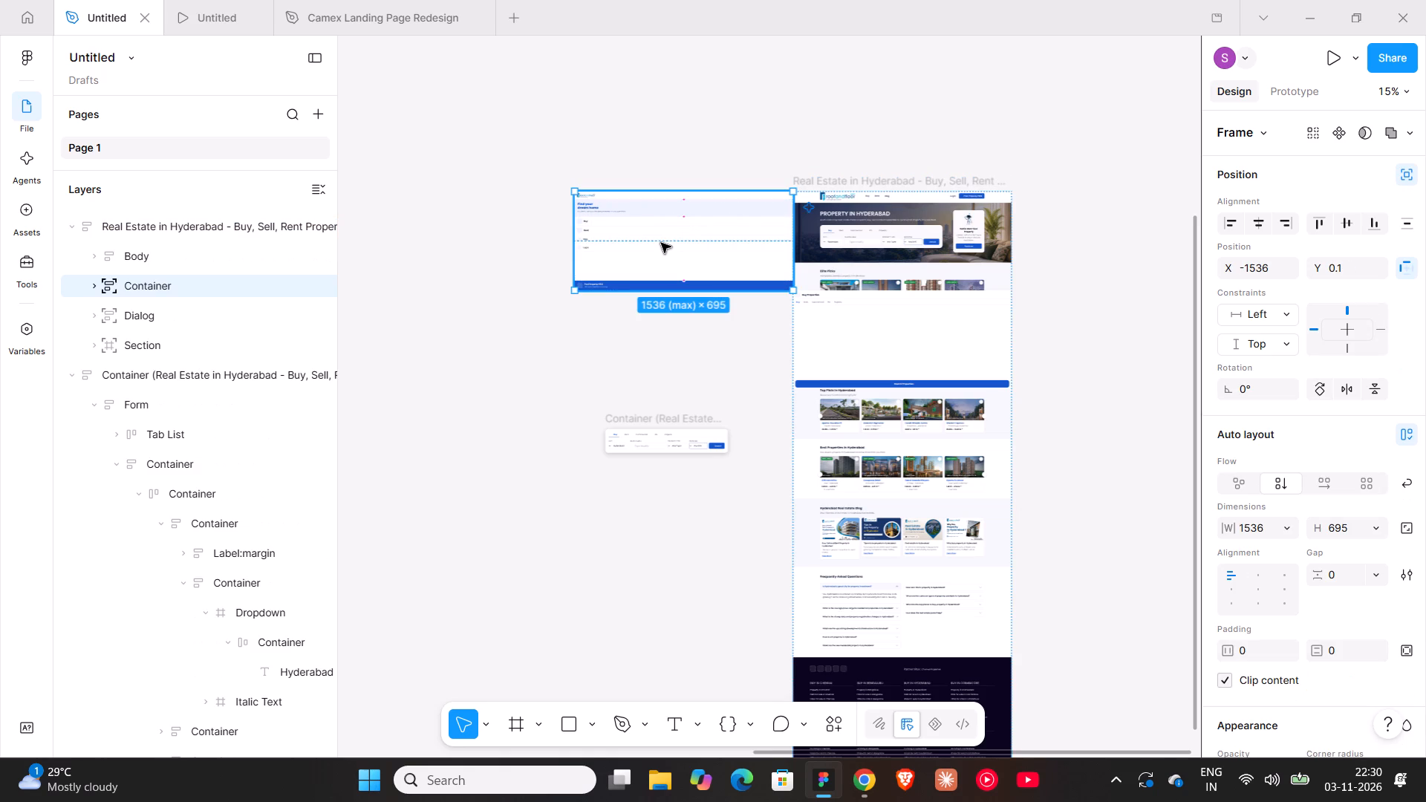
{"action": "key", "text": "Delete"}
{"action": "left_click", "coordinate": [837, 174]}
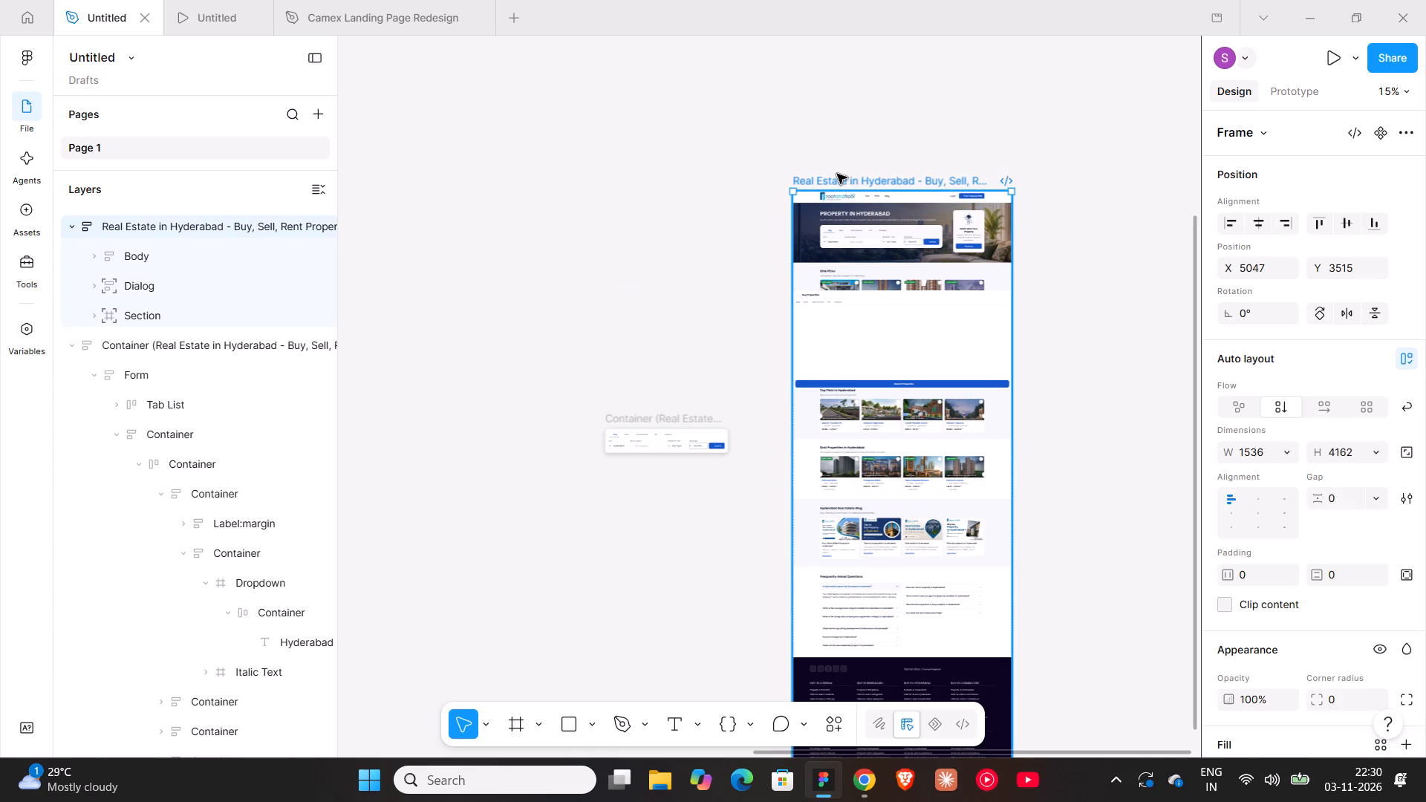
{"action": "key", "text": "Delete"}
Switch to Chrome, discard the captured Roofandfloor page design and close the capture toolbar.
{"action": "left_click", "coordinate": [862, 780]}
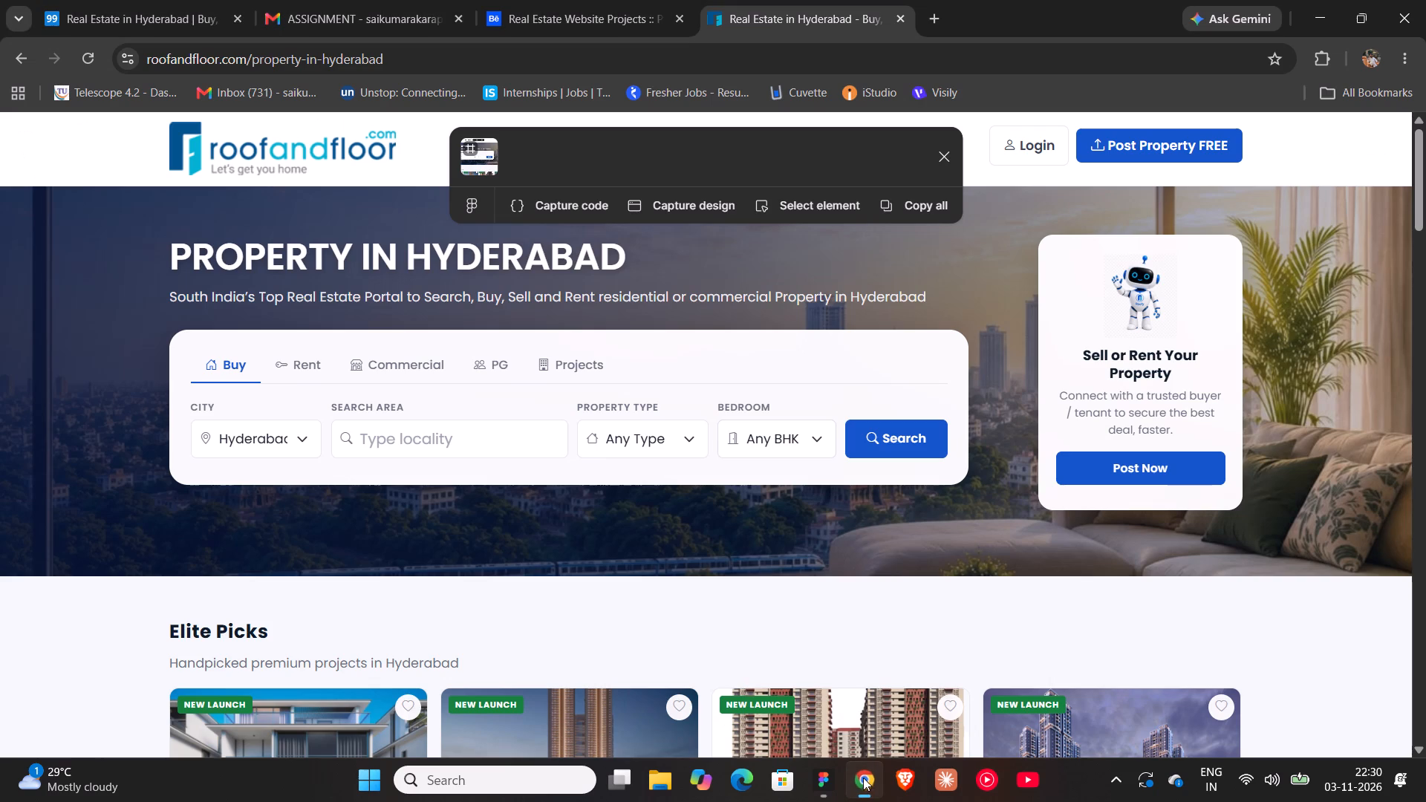
{"action": "left_click", "coordinate": [954, 154]}
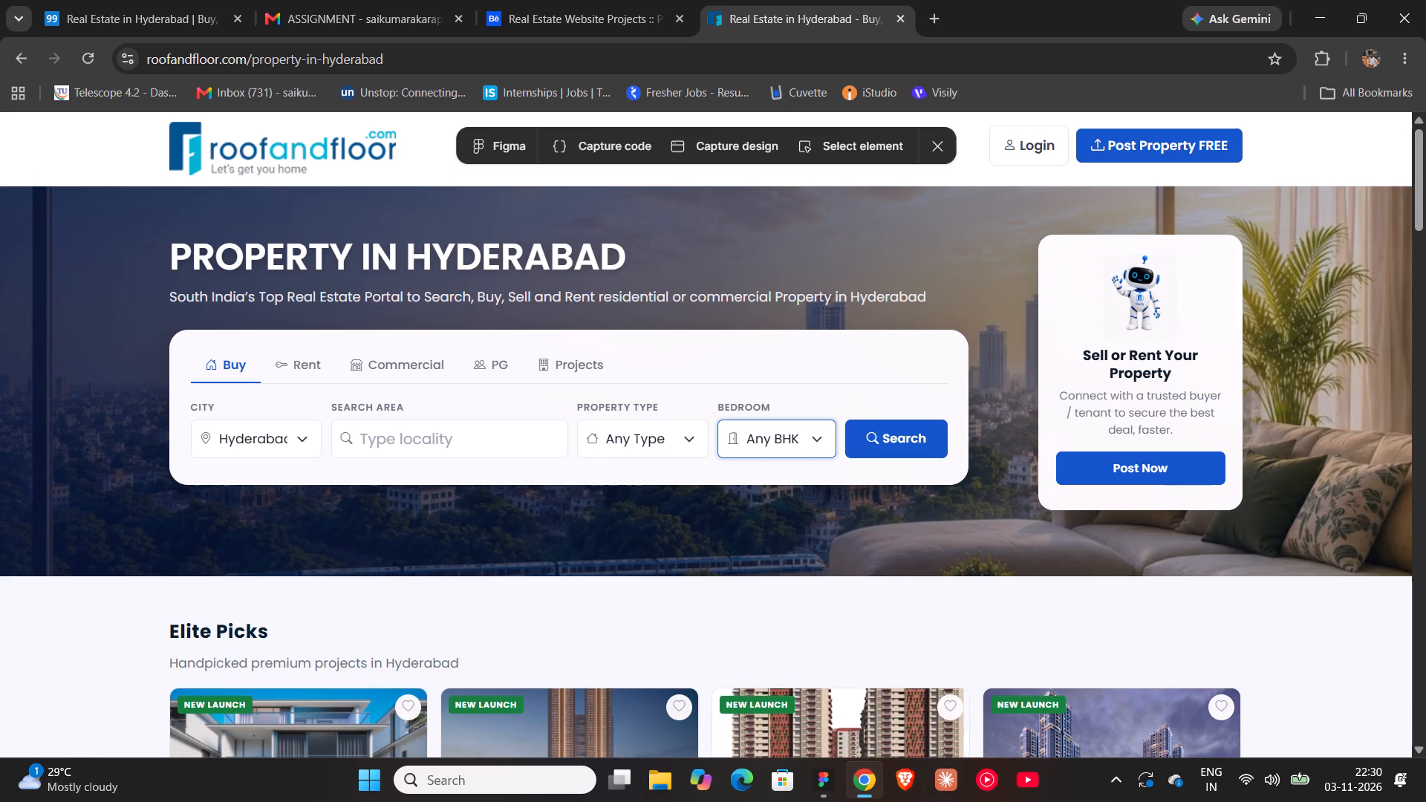
{"action": "left_click", "coordinate": [940, 149]}
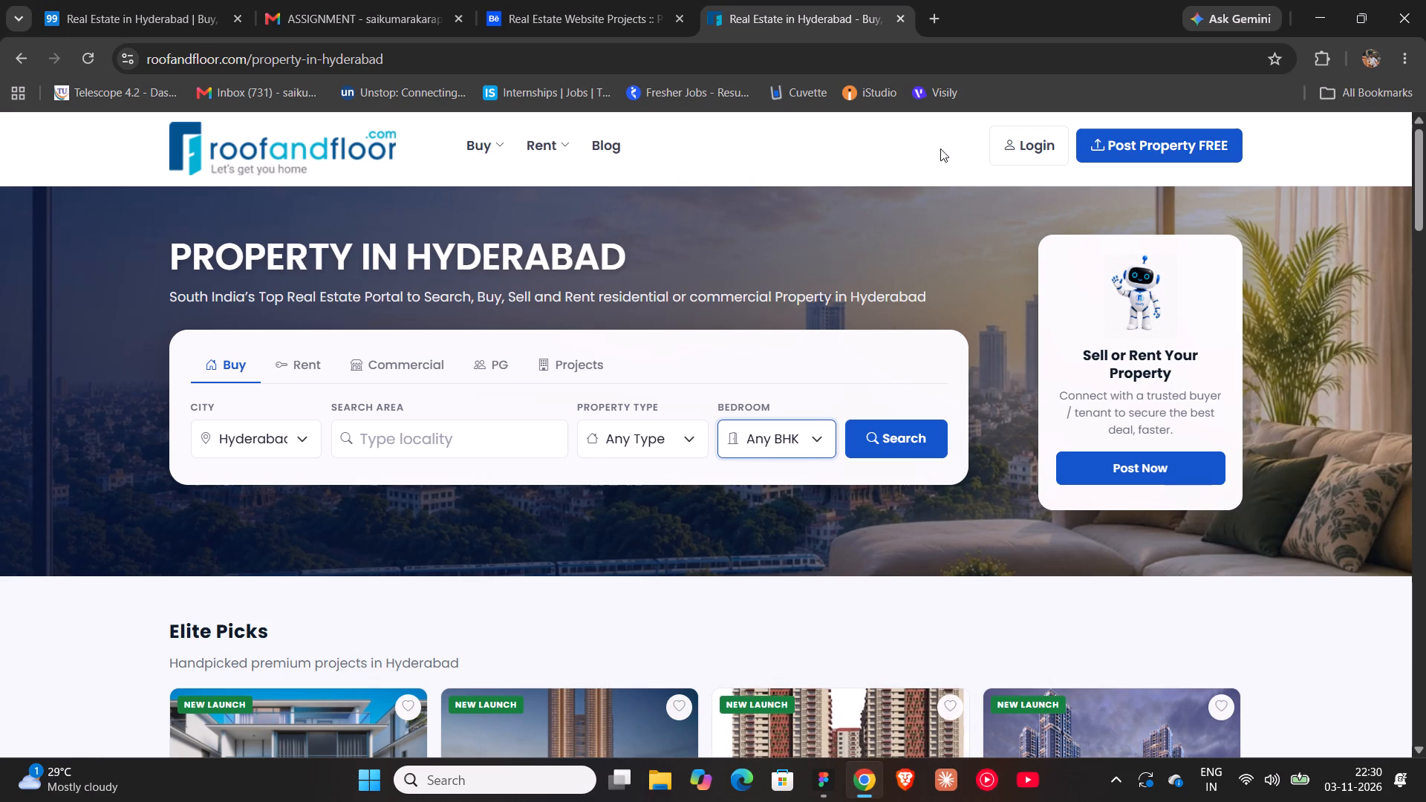
Look over the Behance real estate website results and the header and search card of the 99acres Hyderabad page.
{"action": "left_click", "coordinate": [596, 34]}
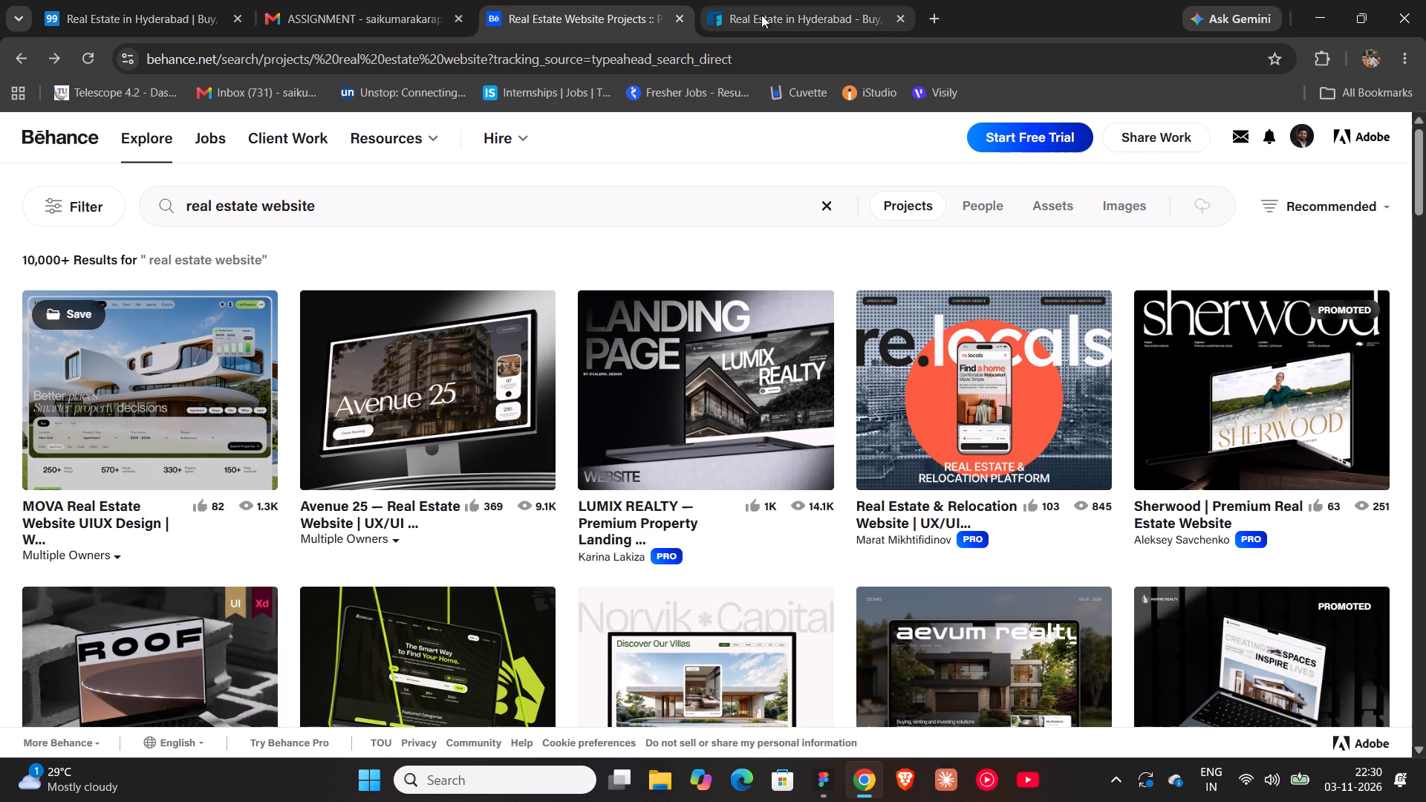
{"action": "left_click", "coordinate": [122, 2]}
{"action": "scroll", "coordinate": [440, 468], "scroll_direction": "up", "scroll_amount": 8}
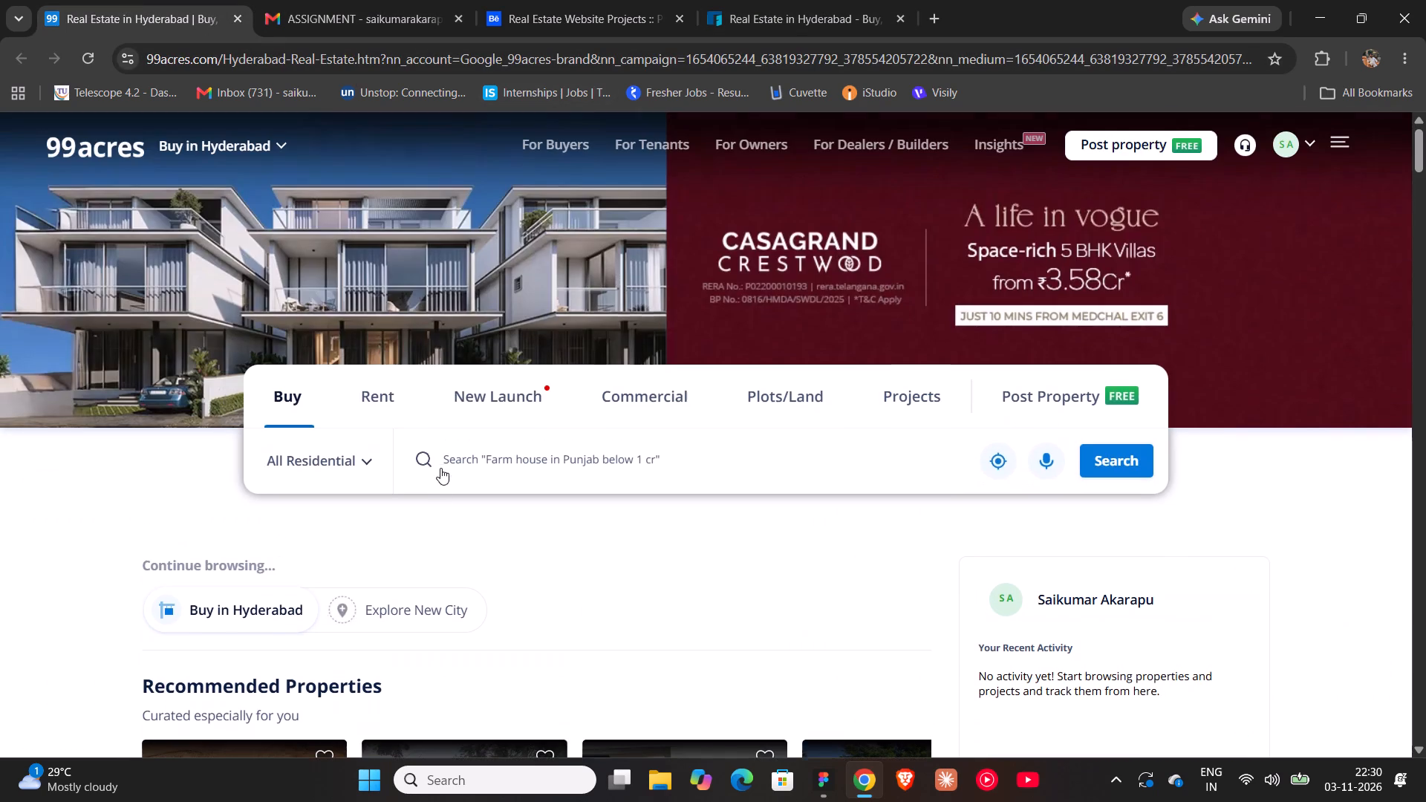
{"action": "scroll", "coordinate": [440, 468], "scroll_direction": "up", "scroll_amount": 2}
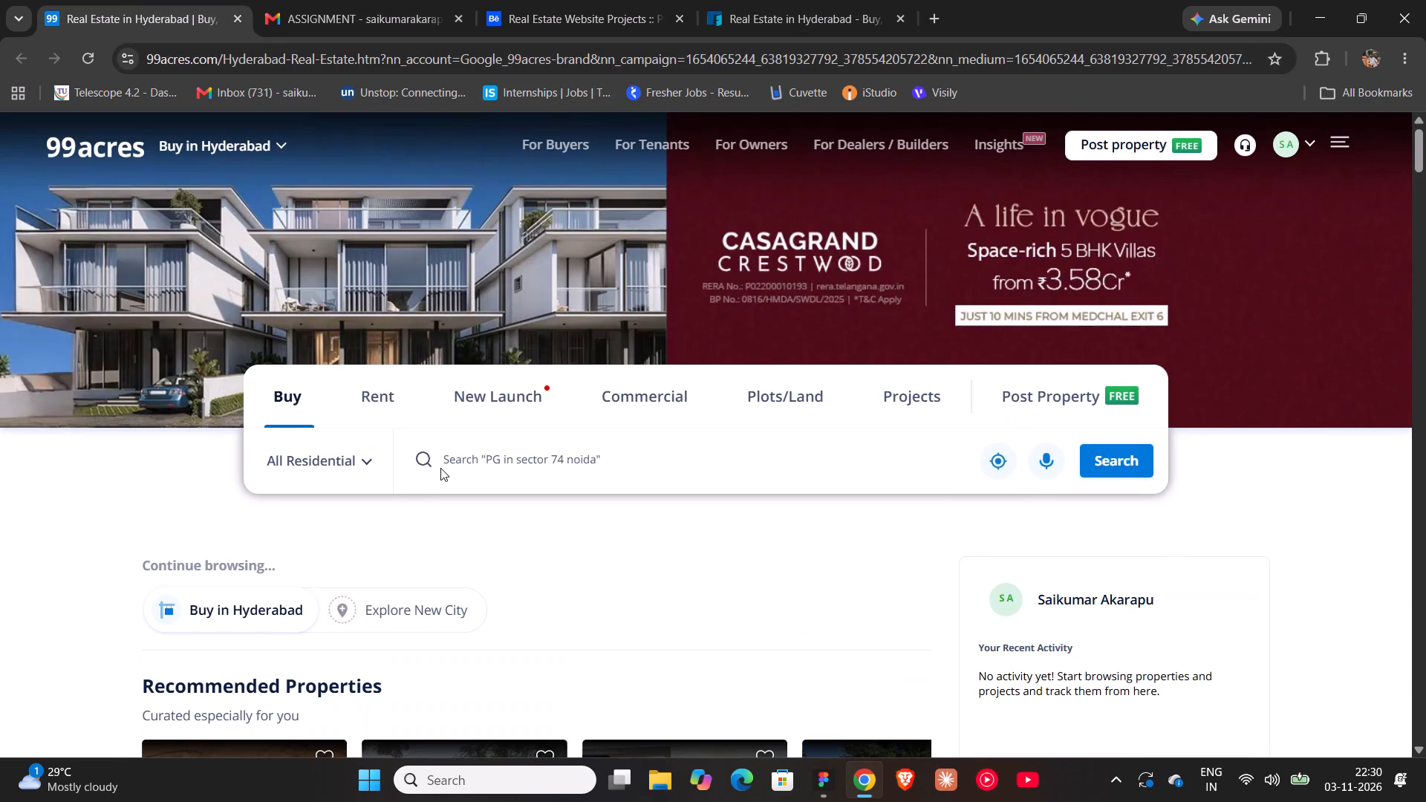
{"action": "left_click", "coordinate": [801, 789]}
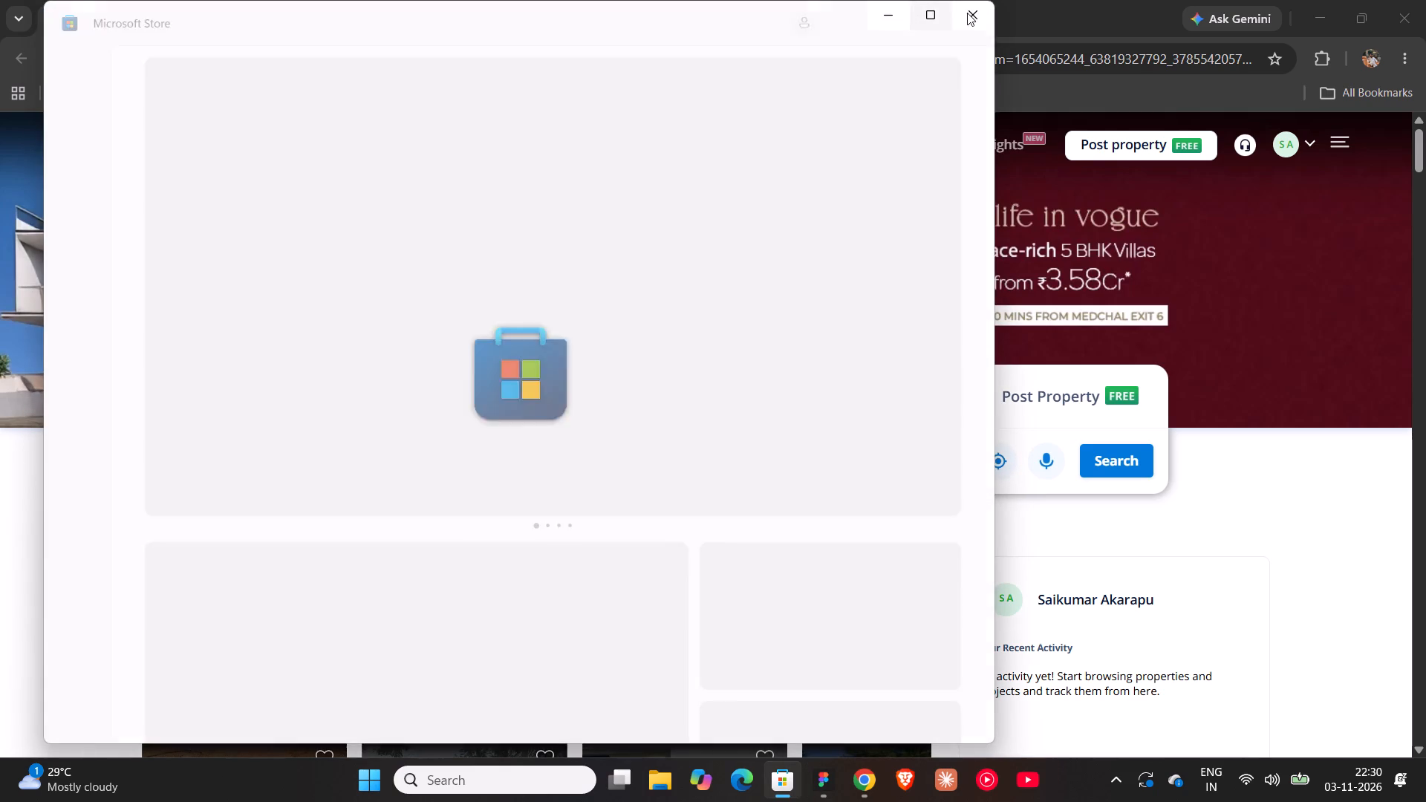
{"action": "left_click", "coordinate": [967, 13]}
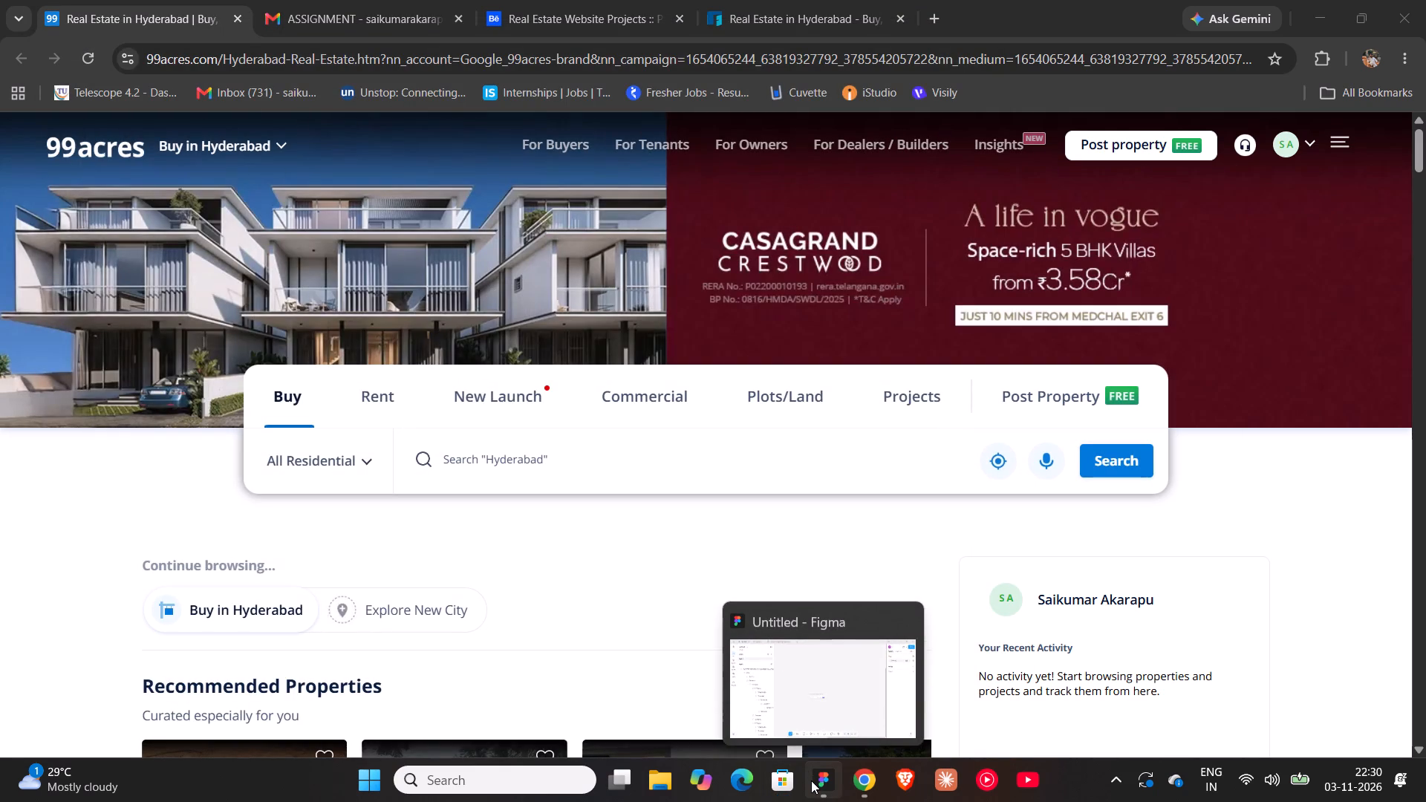
Switch to Figma and examine the Dashboard frame, including its side navigation, top bar, KPI cards, chart and customer table.
{"action": "left_click", "coordinate": [811, 780]}
{"action": "scroll", "coordinate": [825, 426], "scroll_direction": "down", "scroll_amount": 8, "text": "ctrl"}
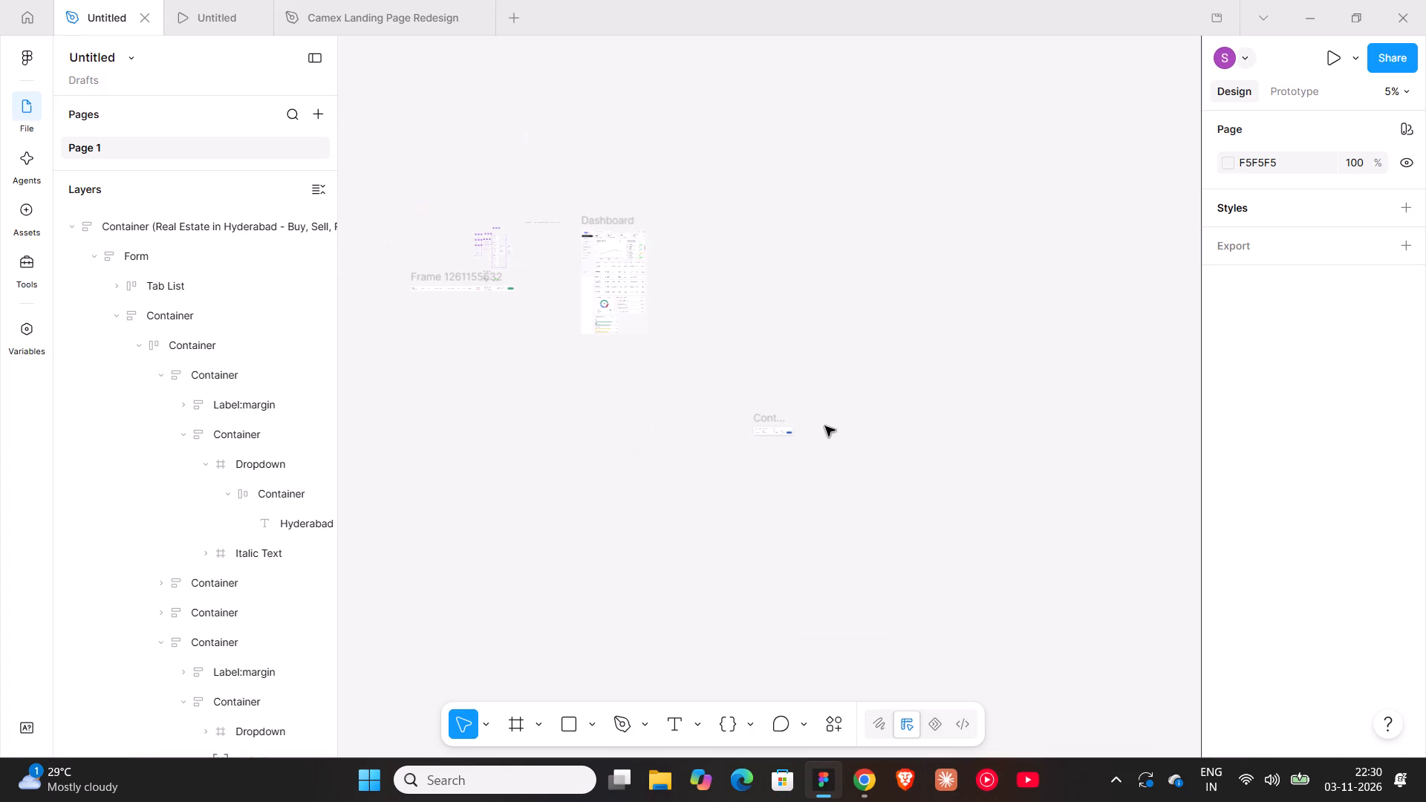
{"action": "scroll", "coordinate": [738, 310], "scroll_direction": "up", "scroll_amount": 6, "text": "shift"}
{"action": "scroll", "coordinate": [825, 278], "scroll_direction": "down", "scroll_amount": 7, "text": "shift"}
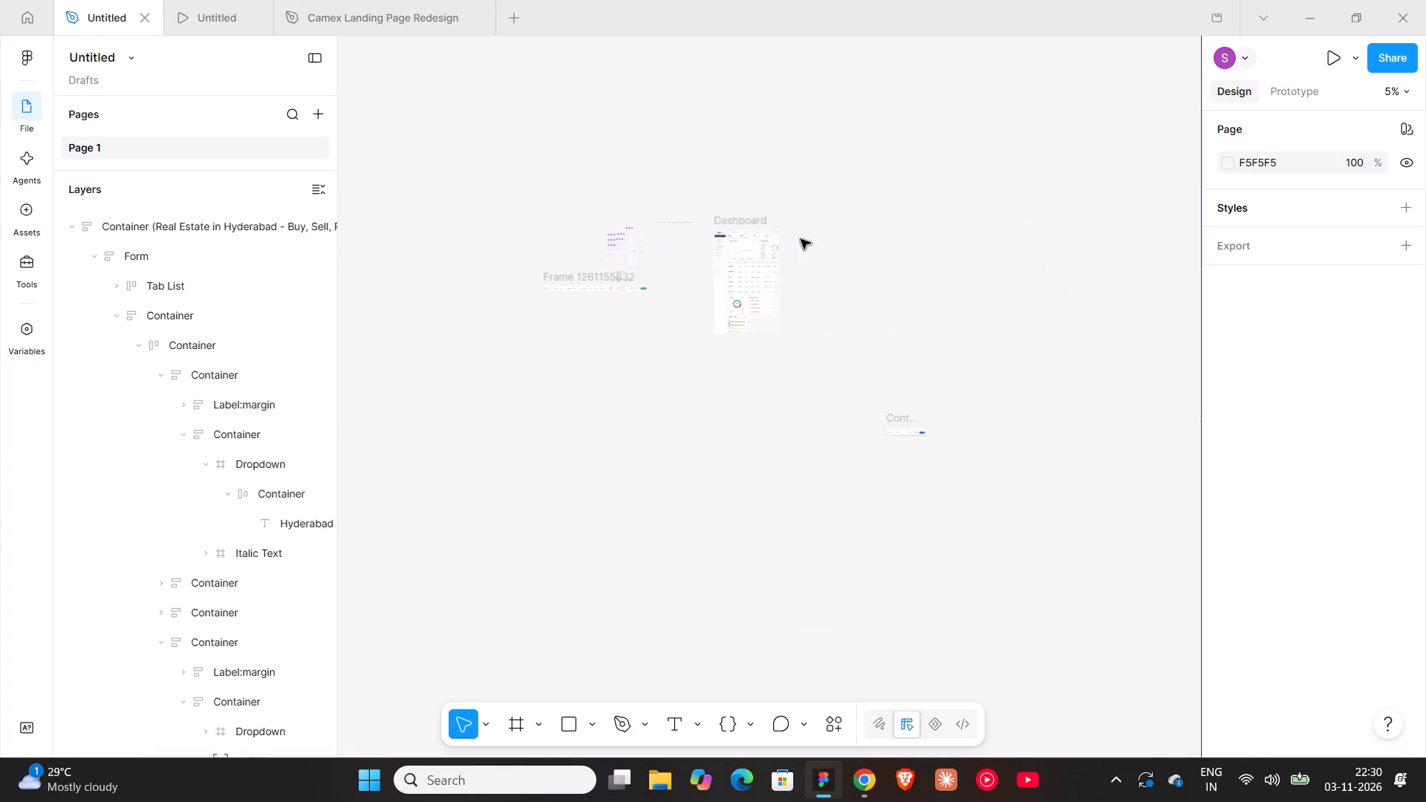
{"action": "scroll", "coordinate": [734, 204], "scroll_direction": "up", "scroll_amount": 7, "text": "ctrl"}
{"action": "left_click", "coordinate": [729, 264]}
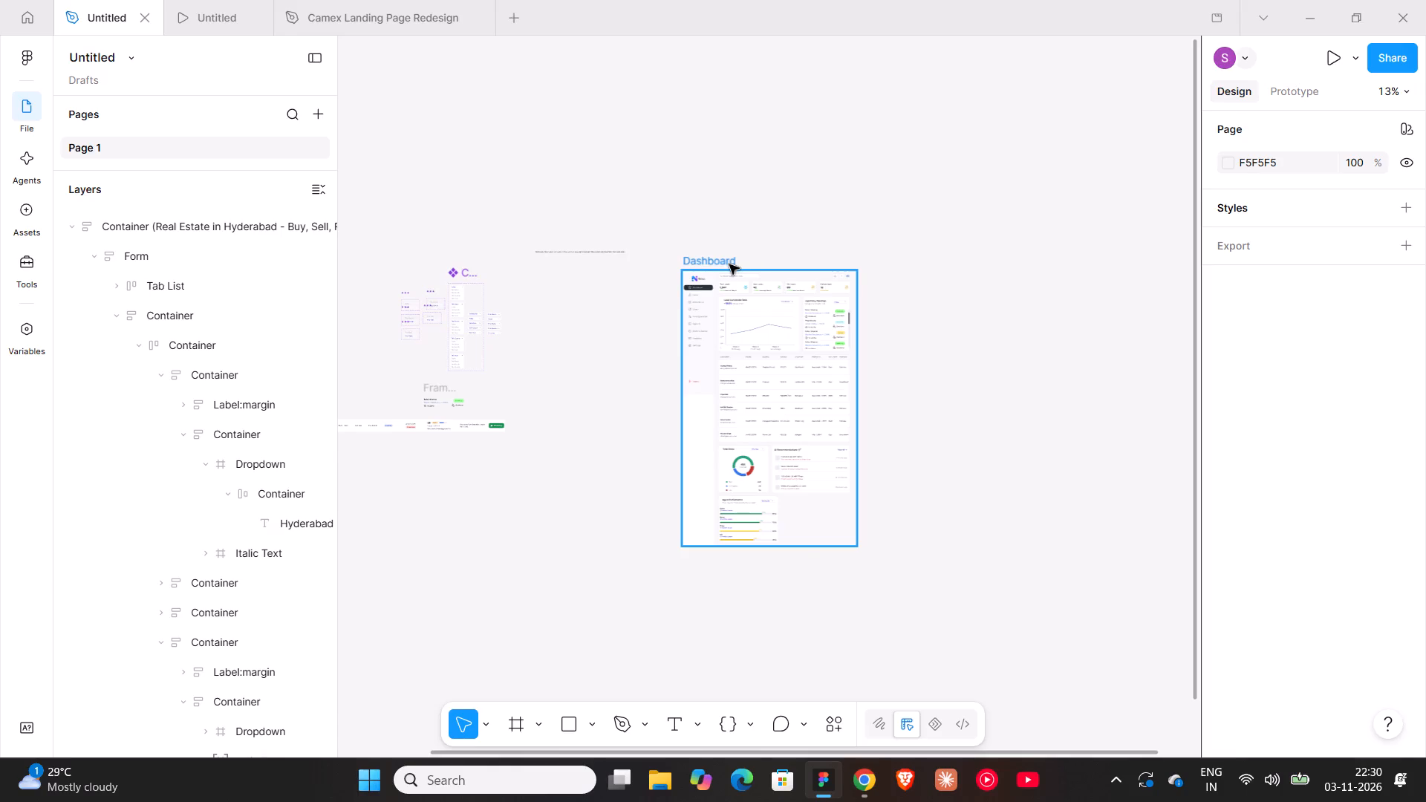
{"action": "scroll", "coordinate": [729, 264], "scroll_direction": "down", "scroll_amount": 4}
{"action": "scroll", "coordinate": [729, 264], "scroll_direction": "up", "scroll_amount": 6, "text": "ctrl"}
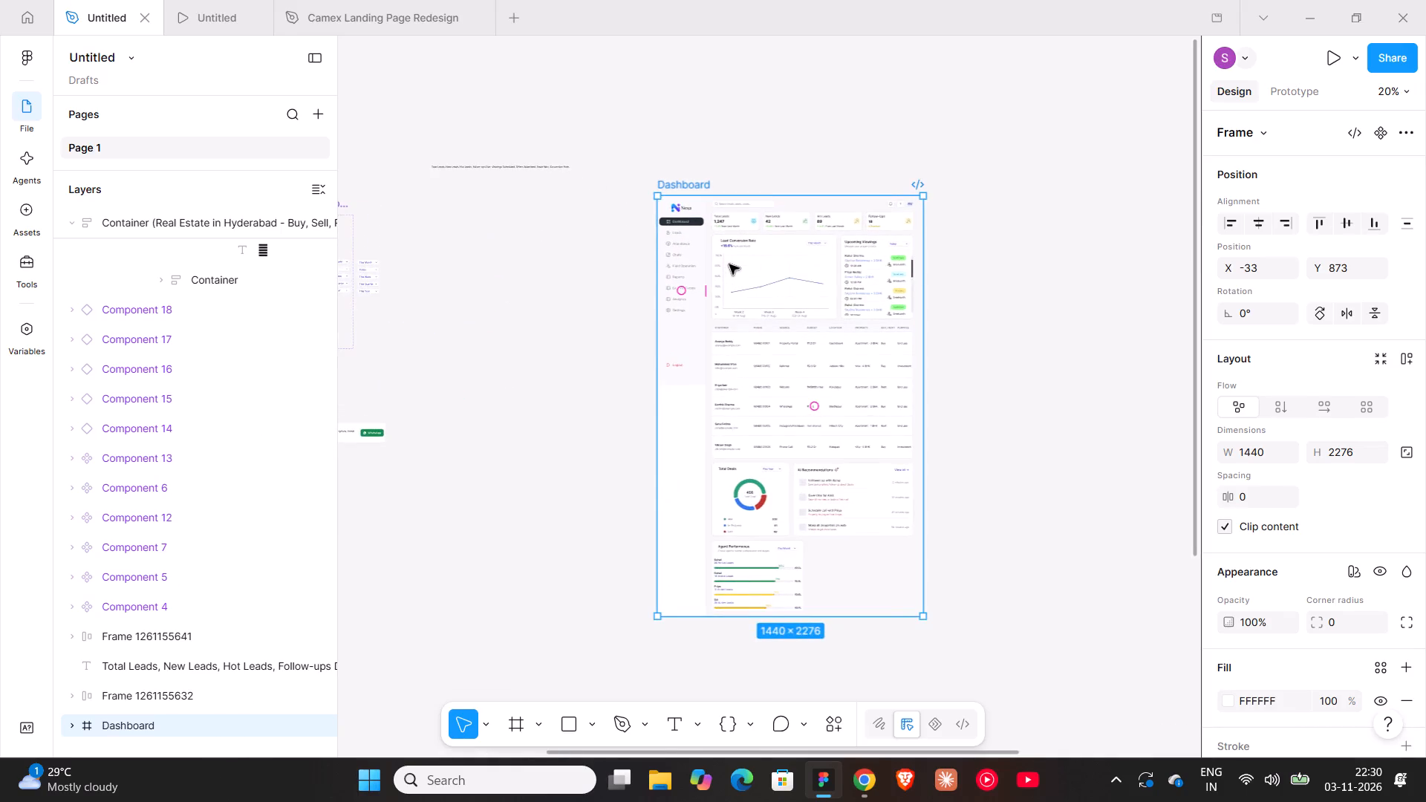
{"action": "scroll", "coordinate": [729, 264], "scroll_direction": "down", "scroll_amount": 6, "text": "shift"}
{"action": "scroll", "coordinate": [729, 264], "scroll_direction": "up", "scroll_amount": 6, "text": "ctrl"}
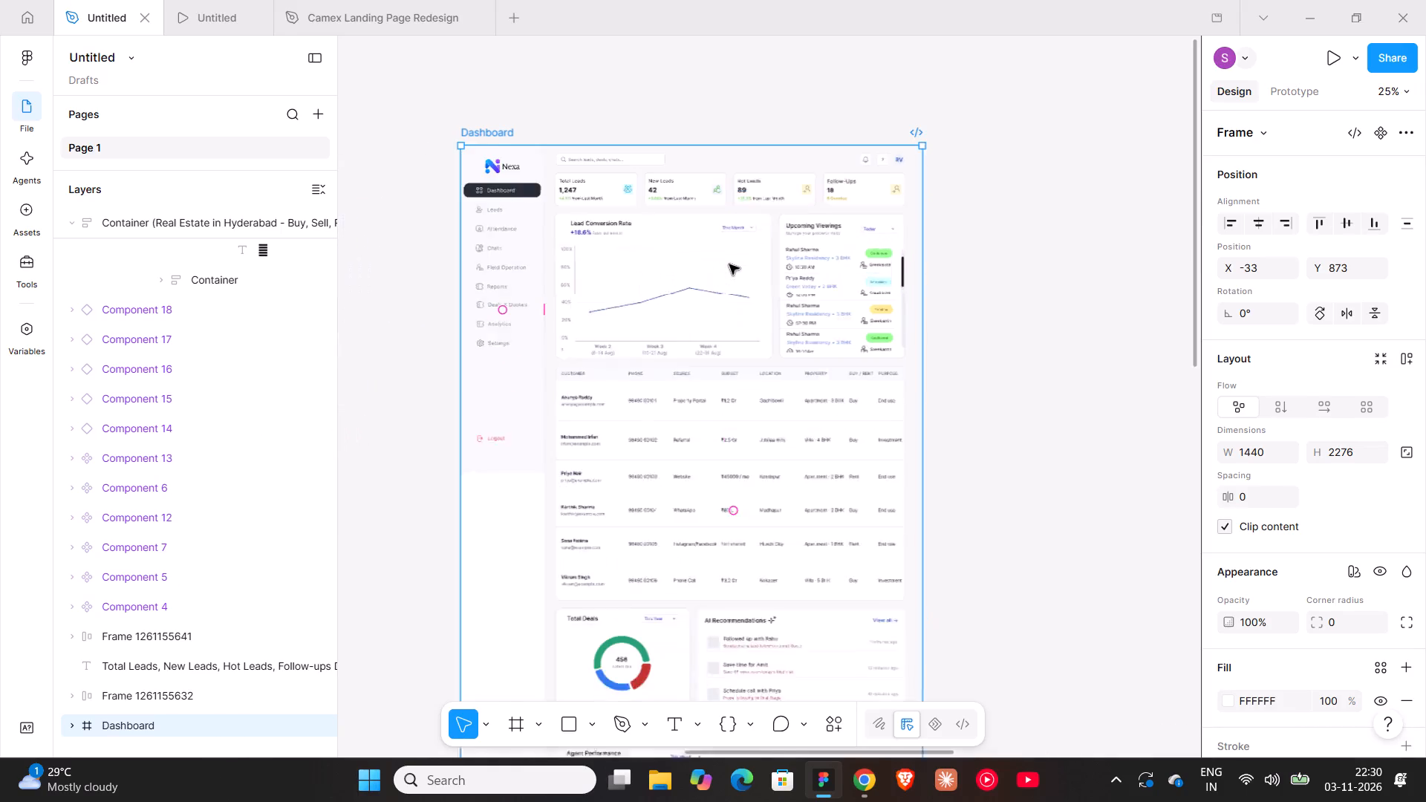
{"action": "scroll", "coordinate": [729, 264], "scroll_direction": "up", "scroll_amount": 1, "text": "ctrl"}
{"action": "scroll", "coordinate": [729, 264], "scroll_direction": "up", "scroll_amount": 3, "text": "shift"}
{"action": "scroll", "coordinate": [729, 264], "scroll_direction": "up", "scroll_amount": 6, "text": "ctrl"}
{"action": "scroll", "coordinate": [729, 264], "scroll_direction": "up", "scroll_amount": 2, "text": "shift"}
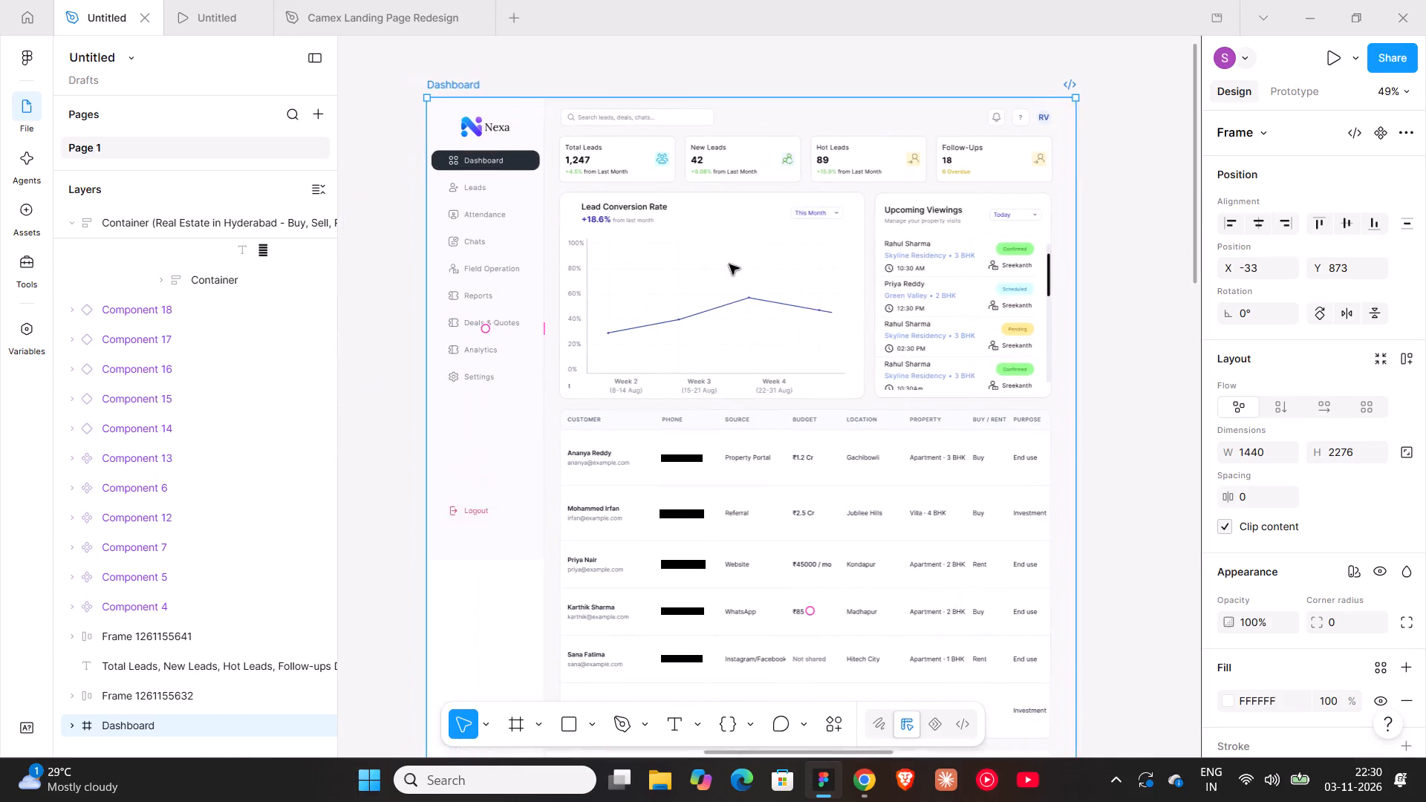
{"action": "scroll", "coordinate": [729, 264], "scroll_direction": "up", "scroll_amount": 2, "text": "shift"}
{"action": "scroll", "coordinate": [729, 264], "scroll_direction": "down", "scroll_amount": 2, "text": "shift"}
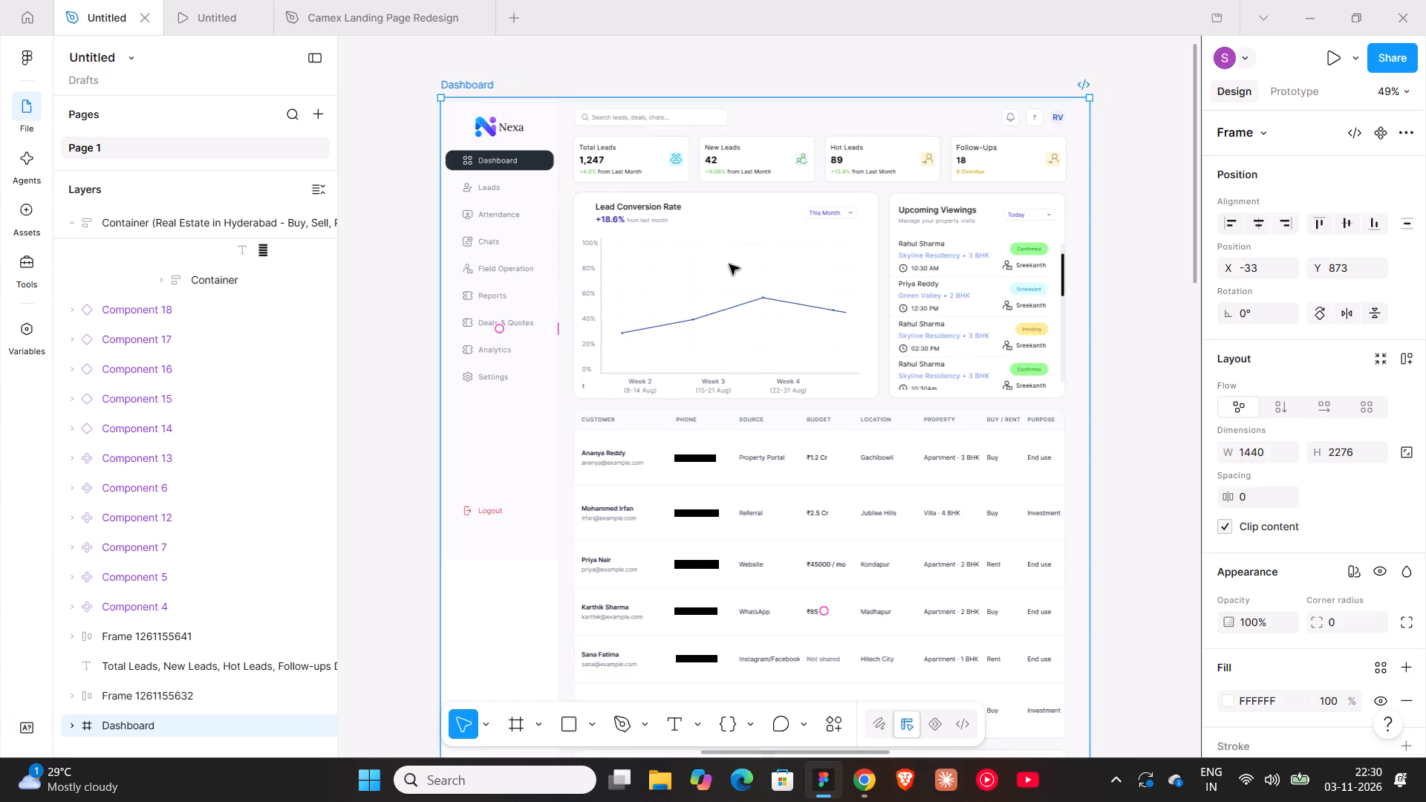
{"action": "scroll", "coordinate": [729, 264], "scroll_direction": "up", "scroll_amount": 1}
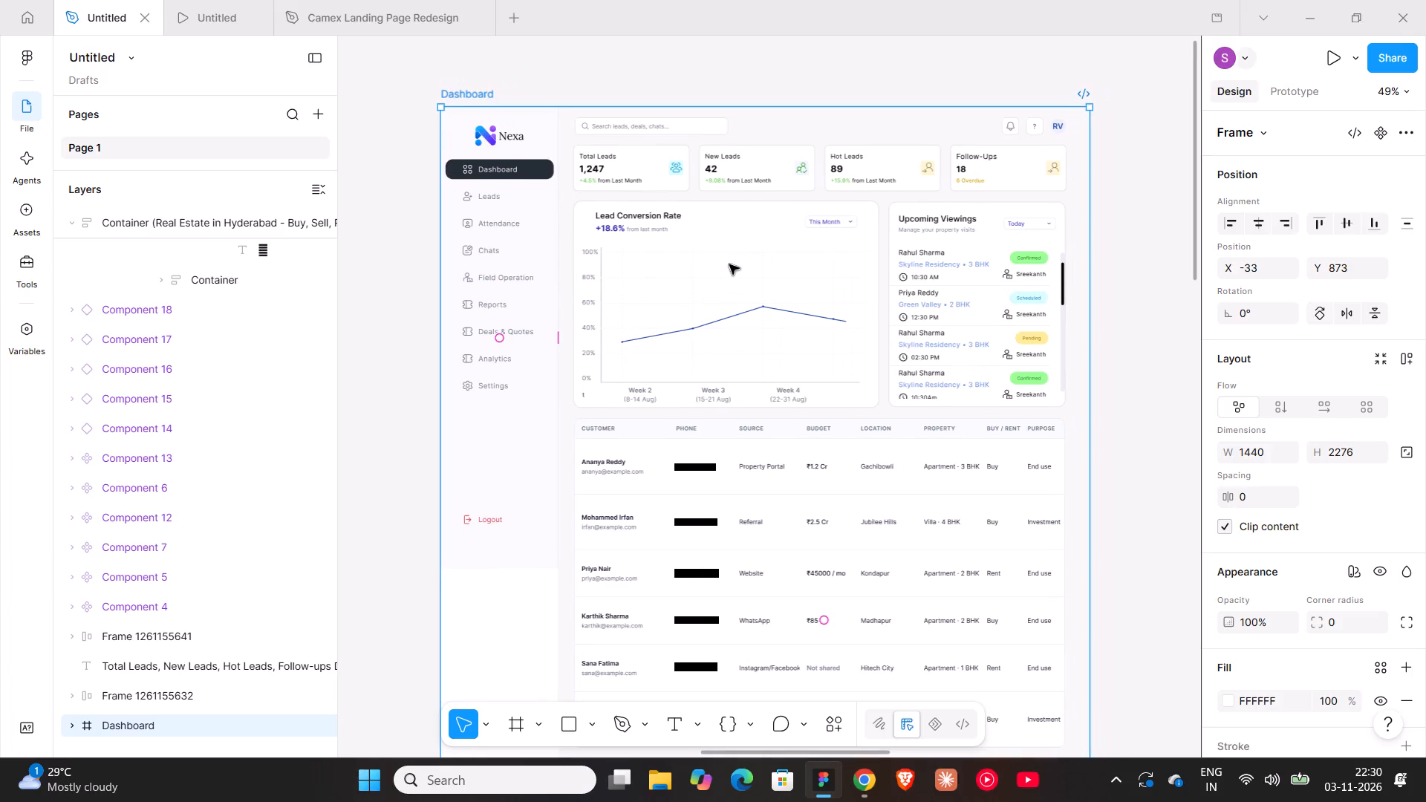
{"action": "scroll", "coordinate": [713, 172], "scroll_direction": "up", "scroll_amount": 4}
{"action": "scroll", "coordinate": [710, 176], "scroll_direction": "up", "scroll_amount": 4, "text": "ctrl"}
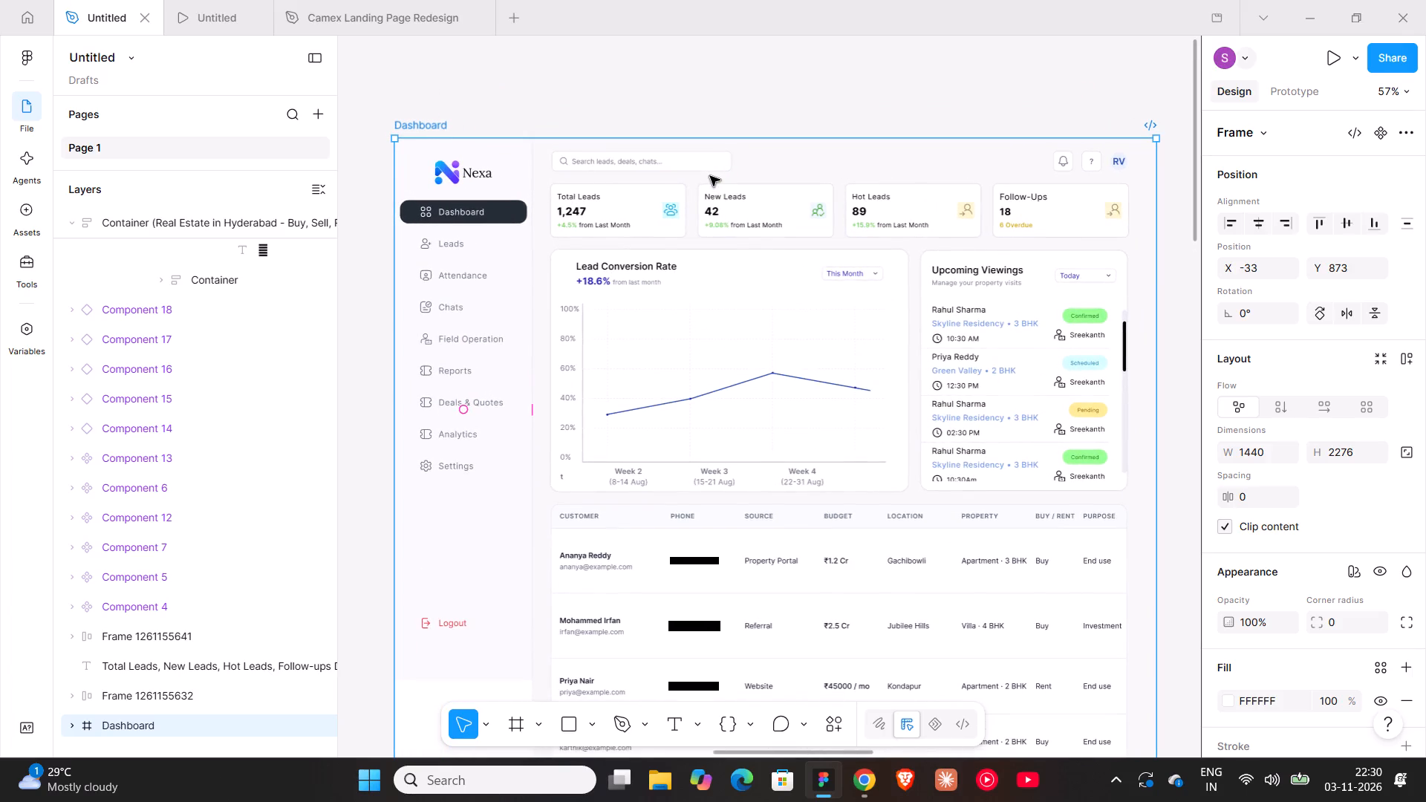
{"action": "scroll", "coordinate": [710, 176], "scroll_direction": "down", "scroll_amount": 1, "text": "shift"}
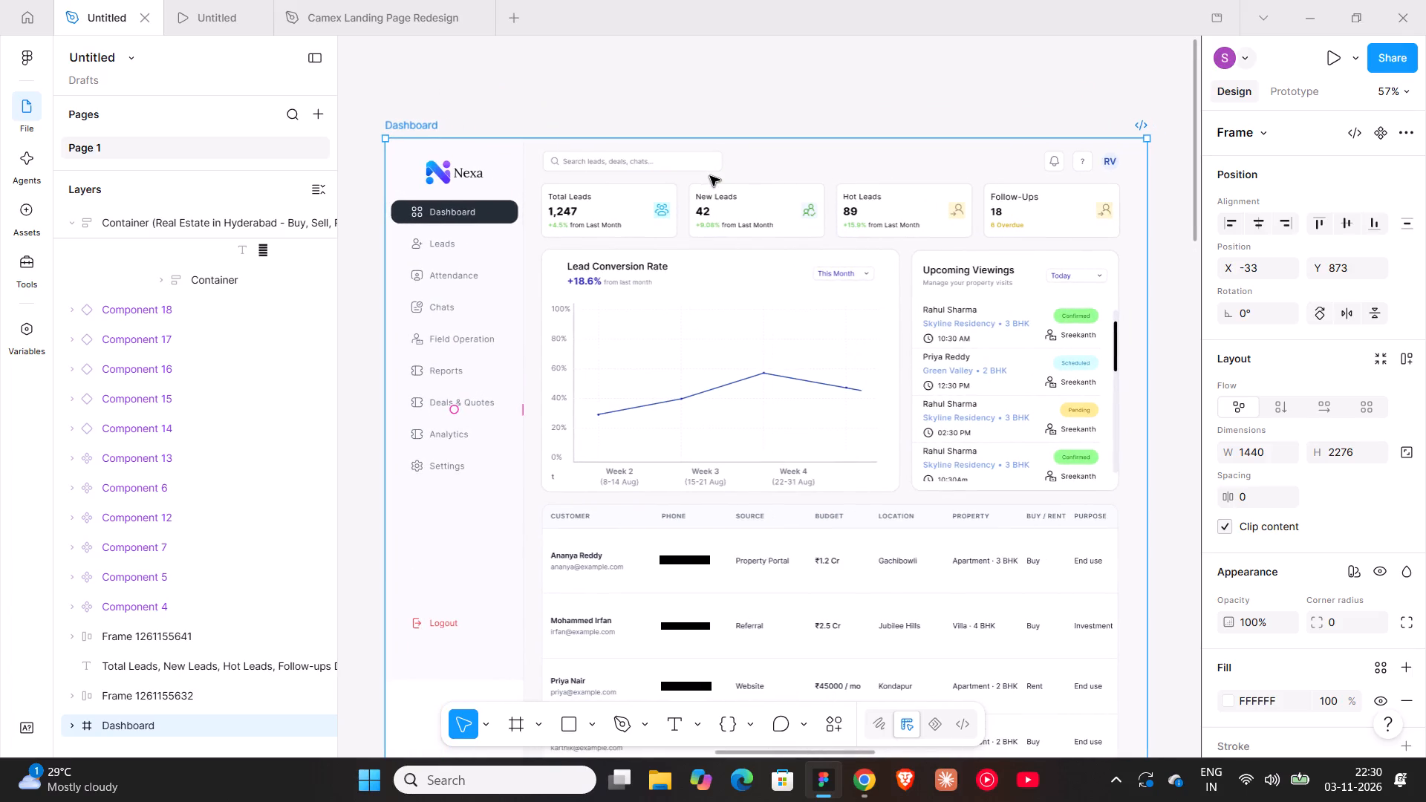
{"action": "scroll", "coordinate": [710, 176], "scroll_direction": "up", "scroll_amount": 1, "text": "ctrl"}
{"action": "scroll", "coordinate": [710, 176], "scroll_direction": "up", "scroll_amount": 1, "text": "shift"}
{"action": "scroll", "coordinate": [710, 176], "scroll_direction": "up", "scroll_amount": 1, "text": "ctrl"}
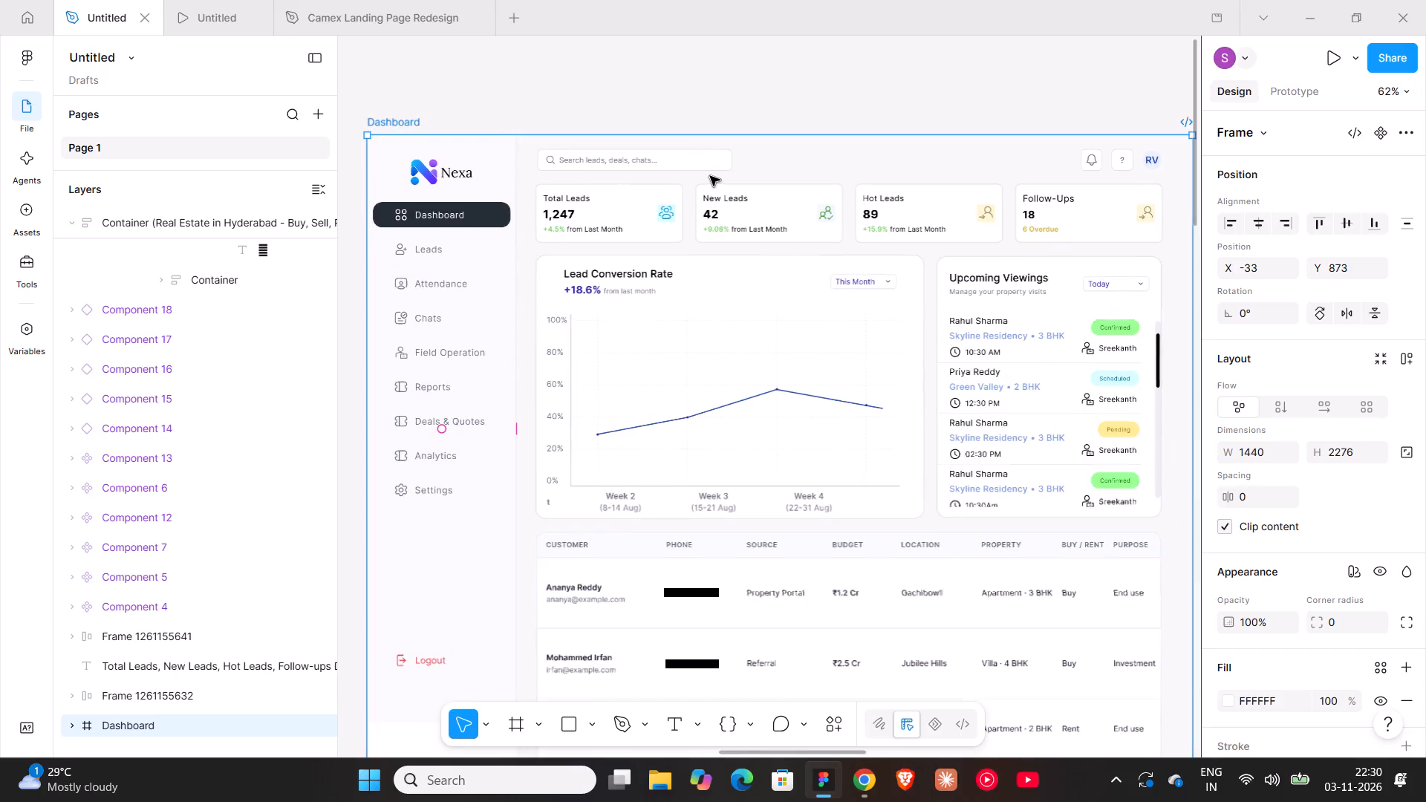
{"action": "scroll", "coordinate": [710, 176], "scroll_direction": "down", "scroll_amount": 1, "text": "shift"}
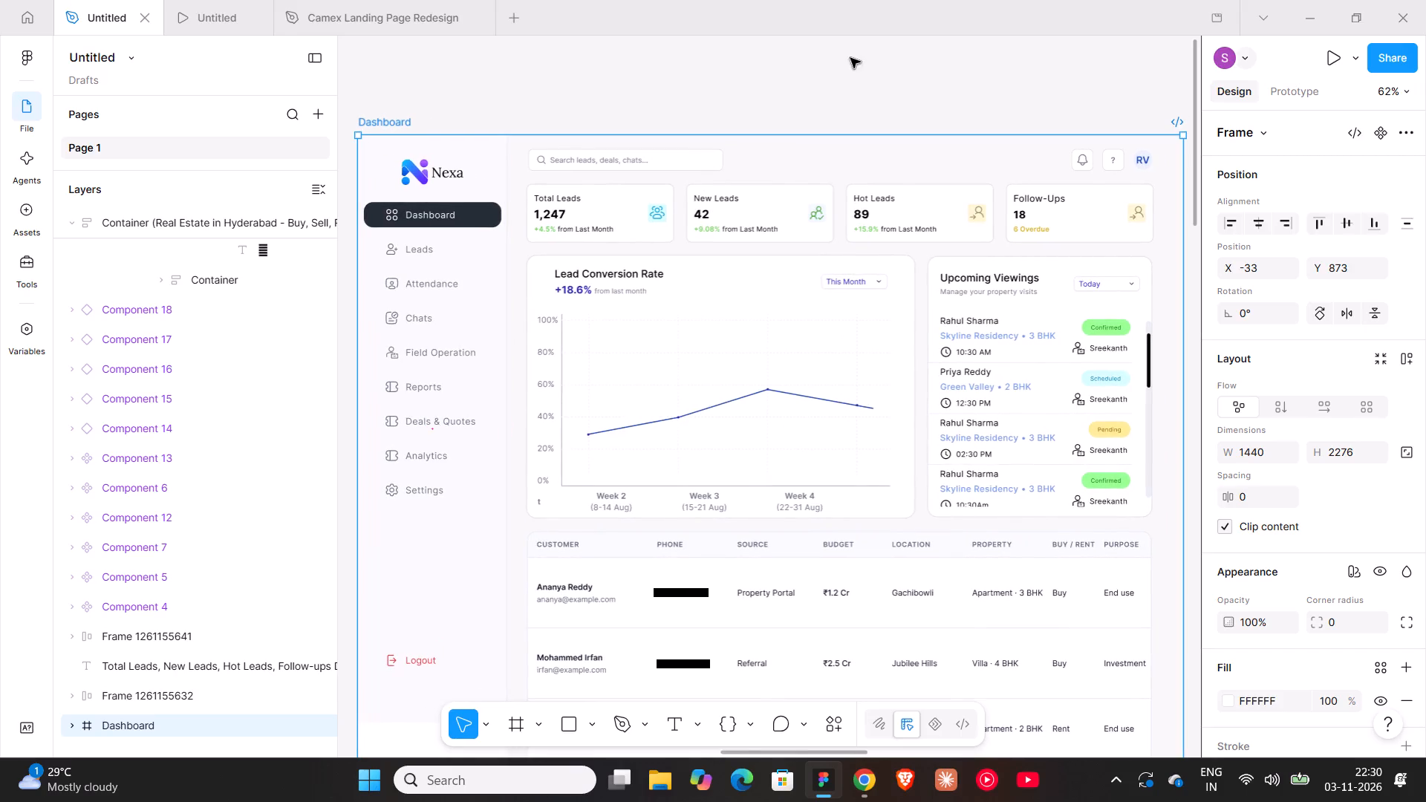
{"action": "left_click", "coordinate": [836, 76]}
{"action": "scroll", "coordinate": [836, 76], "scroll_direction": "down", "scroll_amount": 2}
{"action": "scroll", "coordinate": [836, 76], "scroll_direction": "down", "scroll_amount": 6, "text": "ctrl"}
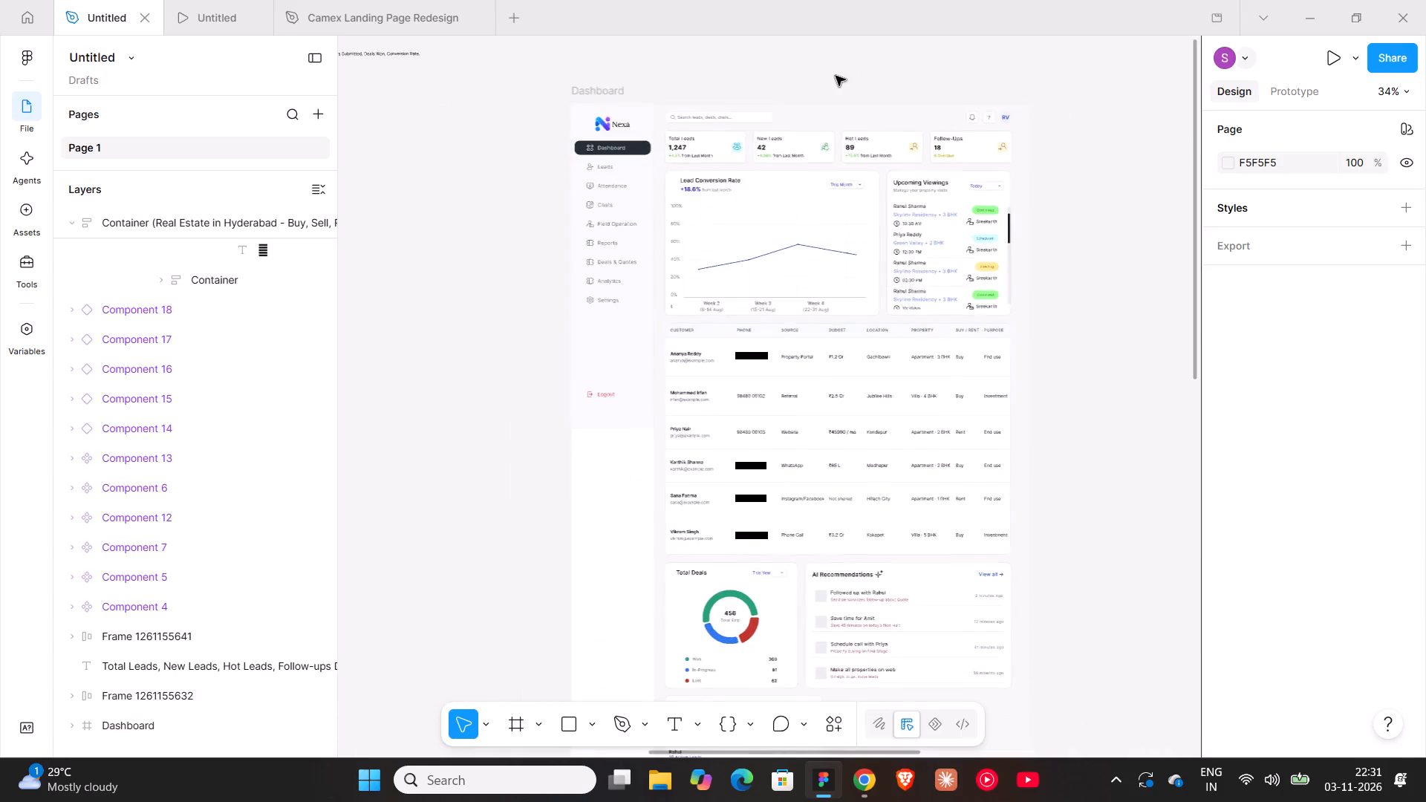
{"action": "scroll", "coordinate": [1017, 119], "scroll_direction": "up", "scroll_amount": 8, "text": "ctrl"}
{"action": "double_click", "coordinate": [950, 119]}
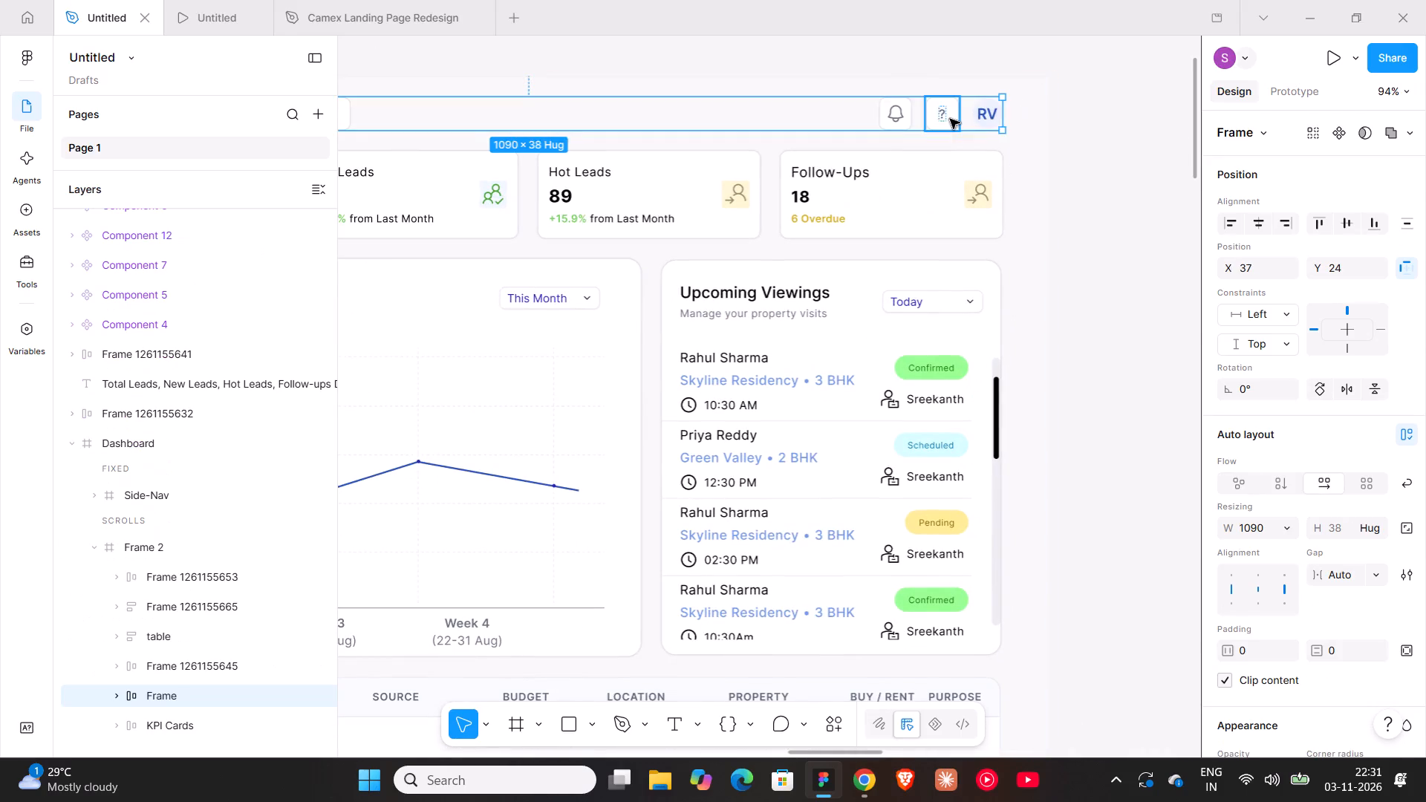
{"action": "scroll", "coordinate": [950, 119], "scroll_direction": "down", "scroll_amount": 8, "text": "ctrl"}
{"action": "left_click", "coordinate": [1011, 147]}
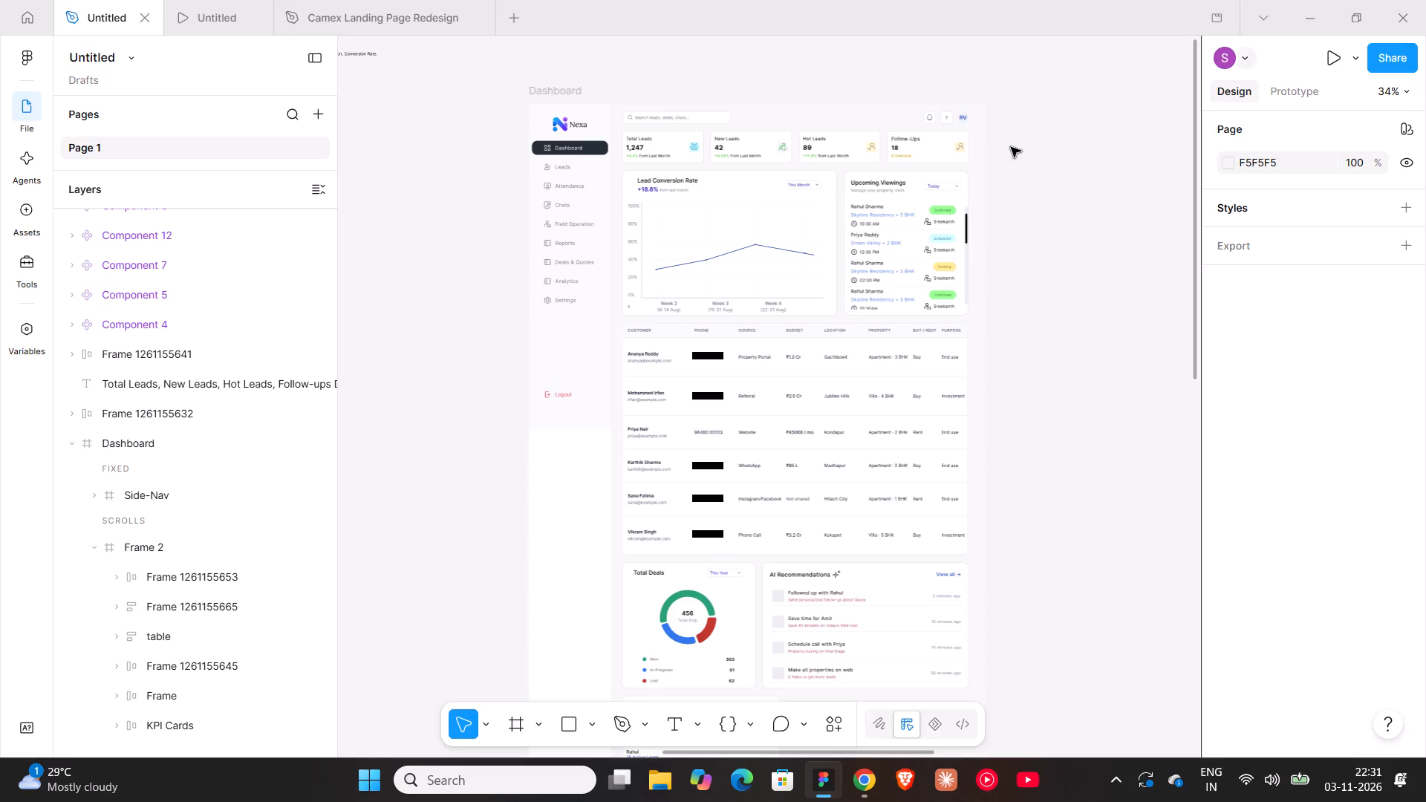
{"action": "left_click", "coordinate": [582, 87]}
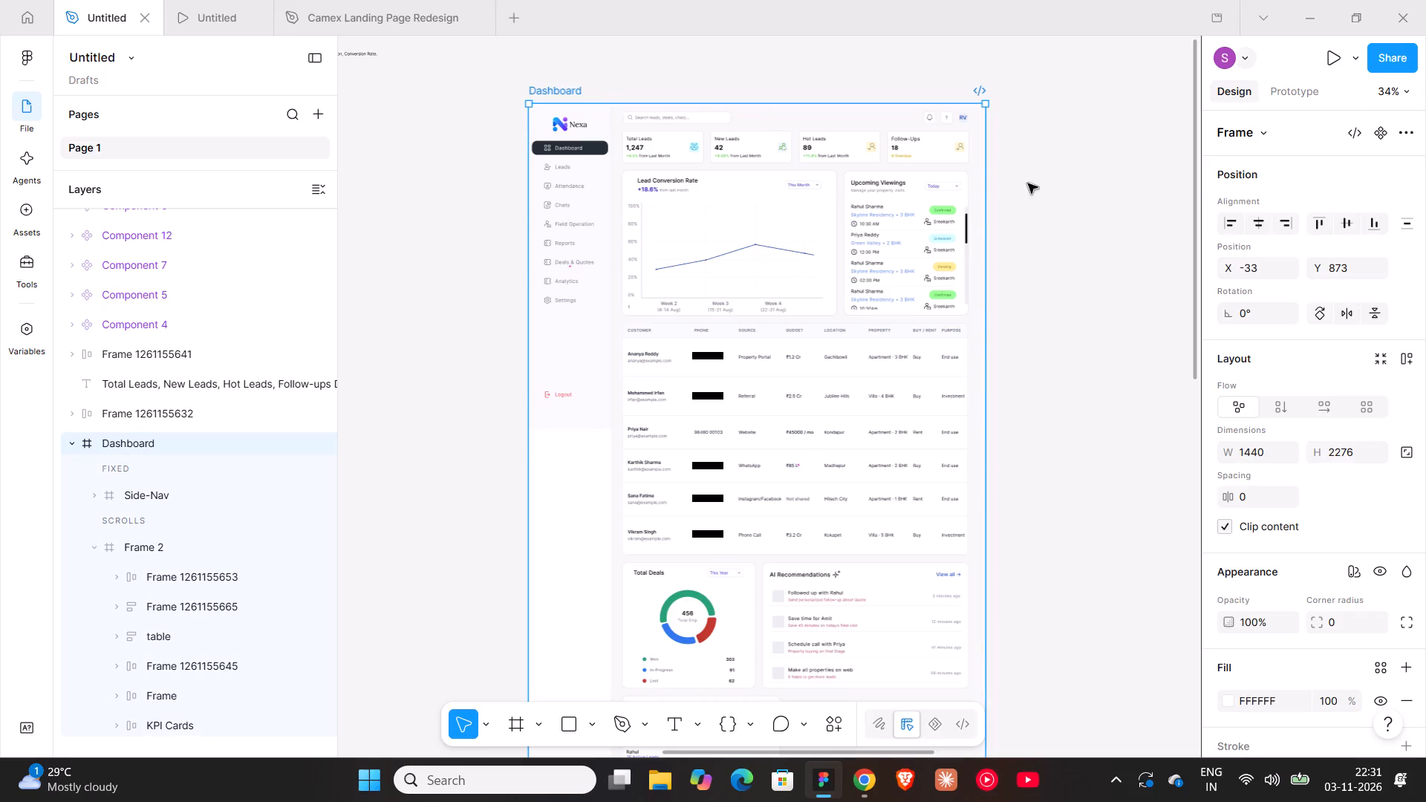
Move the captured Container search card up beside the Dashboard frame and cut it from Page 1.
{"action": "scroll", "coordinate": [1042, 320], "scroll_direction": "down", "scroll_amount": 9, "text": "ctrl"}
{"action": "scroll", "coordinate": [738, 265], "scroll_direction": "down", "scroll_amount": 4, "text": "shift"}
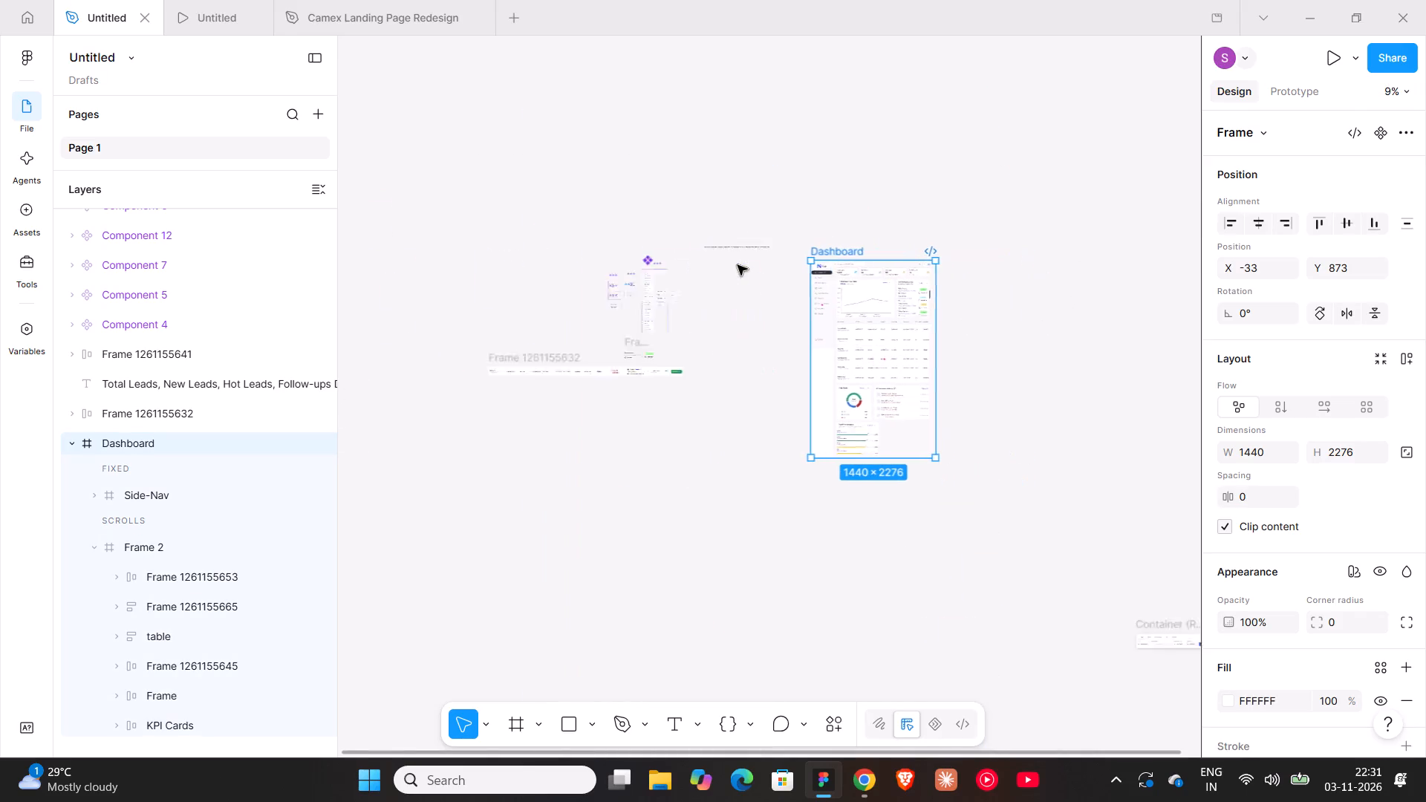
{"action": "scroll", "coordinate": [738, 265], "scroll_direction": "down", "scroll_amount": 2, "text": "shift"}
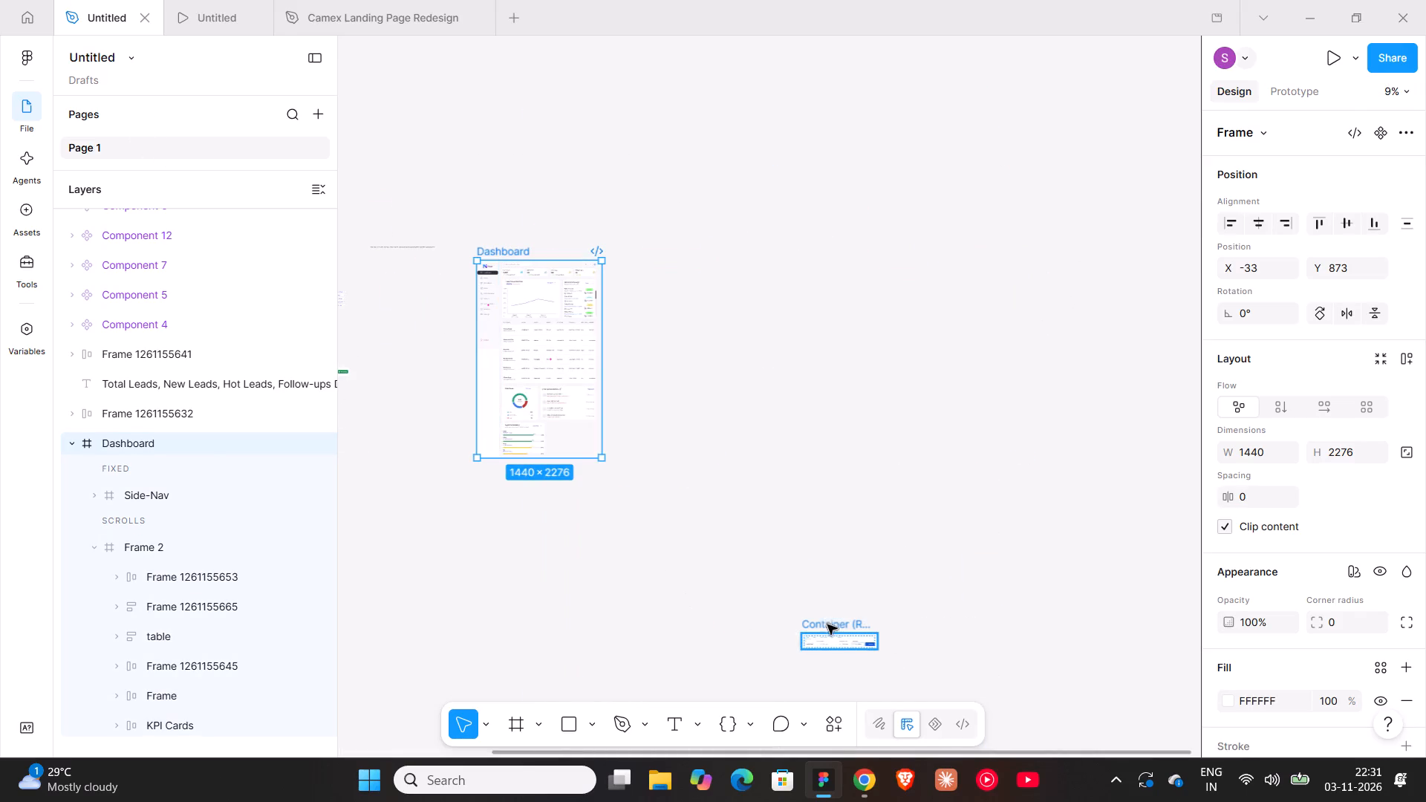
{"action": "left_click", "coordinate": [827, 619]}
{"action": "left_click_drag", "start_coordinate": [828, 620], "coordinate": [806, 463]}
{"action": "key", "text": "ctrl+x"}
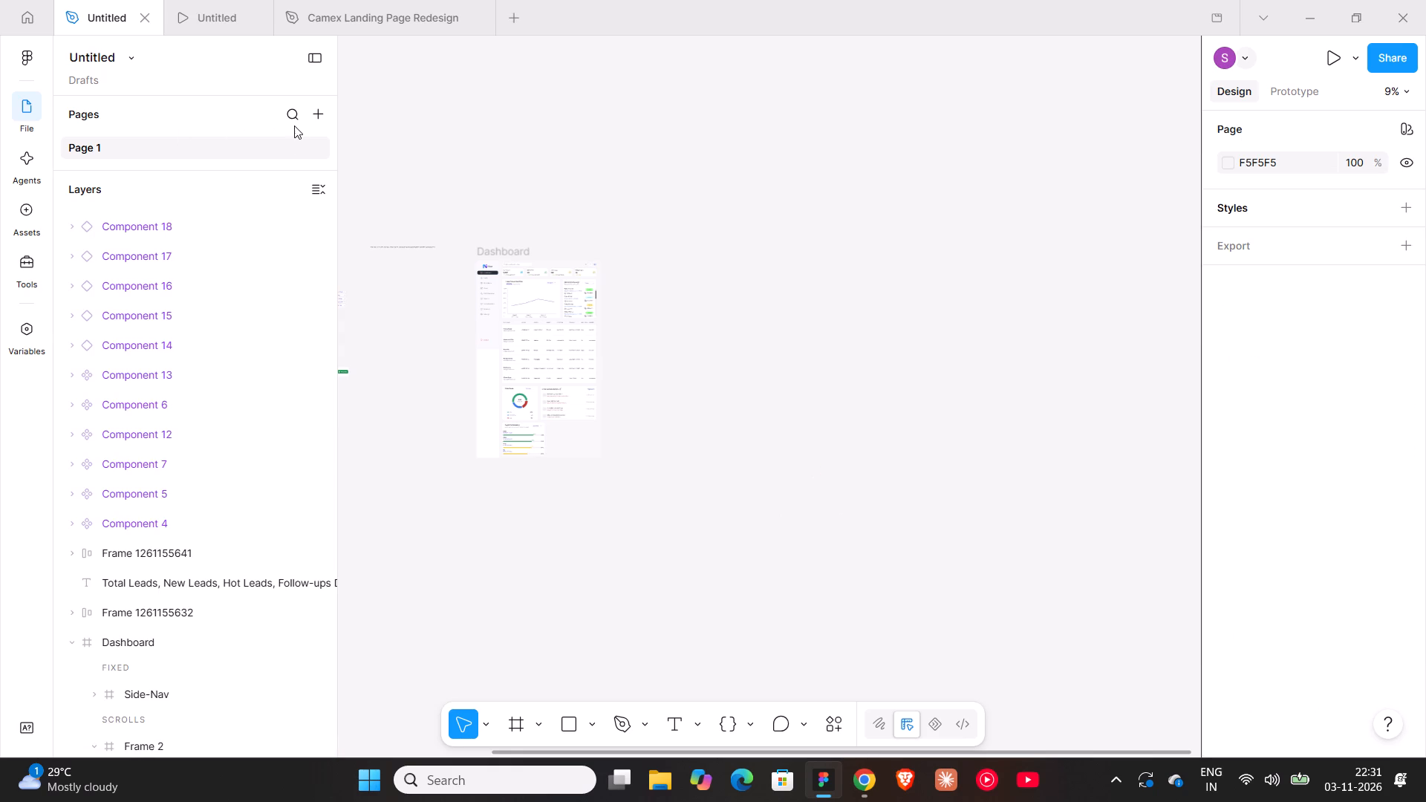
Rename Page 1 as "Assignment 1".
{"action": "double_click", "coordinate": [94, 144]}
{"action": "type", "text": "Assignment"}
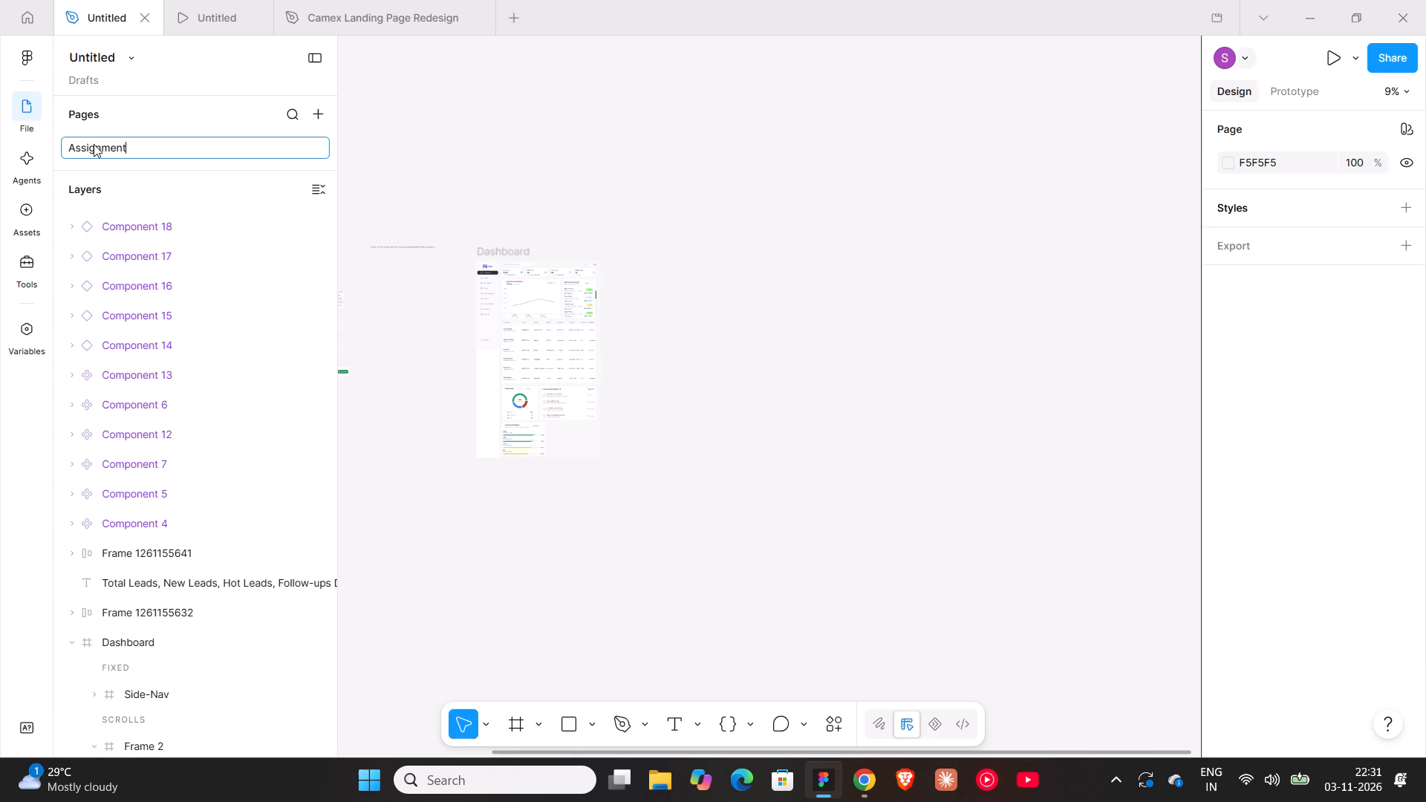
{"action": "key", "text": "space"}
{"action": "type", "text": "1"}
Add a second page to the file and name it "Assignment 2".
{"action": "left_click", "coordinate": [320, 104]}
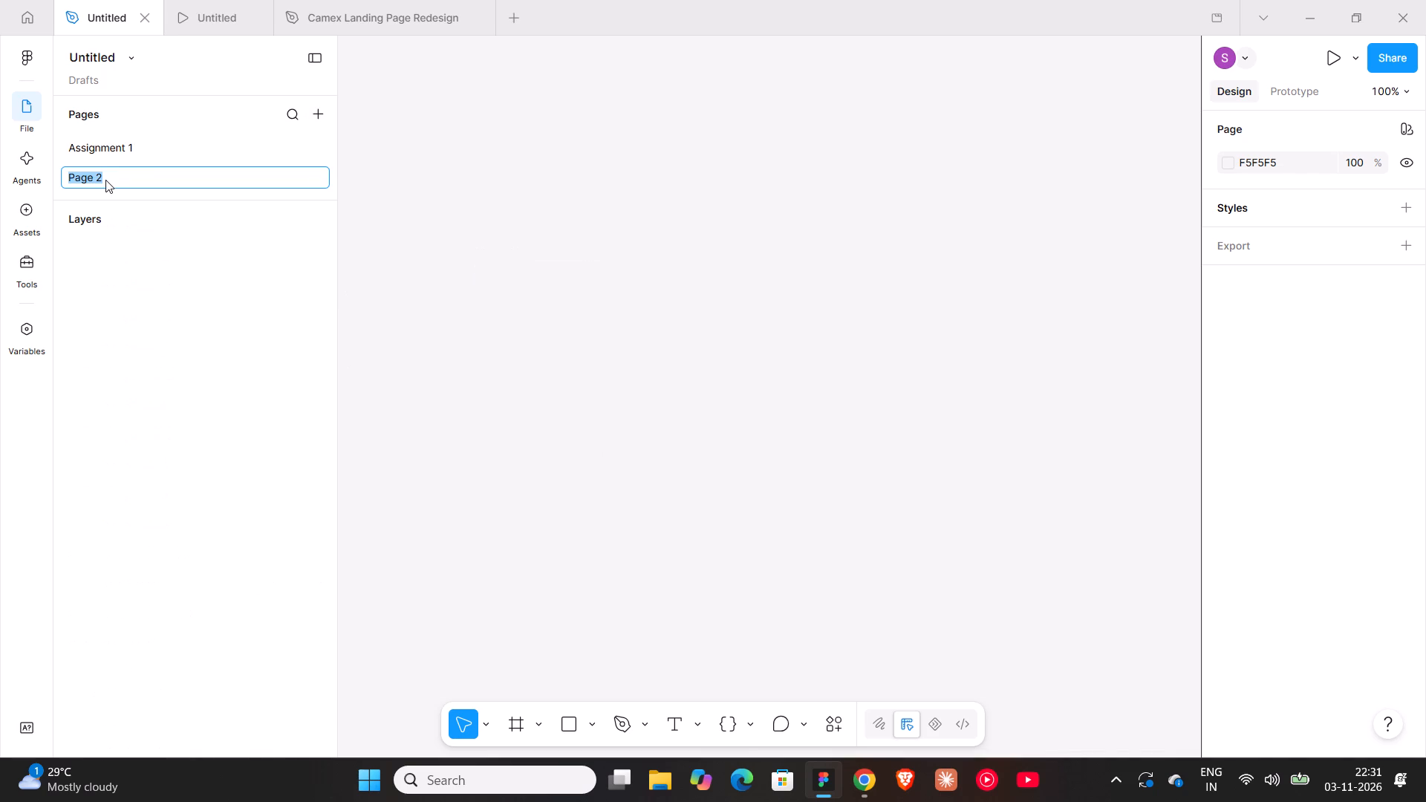
{"action": "left_click", "coordinate": [93, 181]}
{"action": "left_click", "coordinate": [97, 179]}
{"action": "key", "text": "BackSpace"}
{"action": "key", "text": "BackSpace"}
{"action": "key", "text": "BackSpace"}
{"action": "key", "text": "BackSpace"}
{"action": "key", "text": "BackSpace"}
{"action": "key", "text": "BackSpace"}
{"action": "type", "text": "Asignm"}
{"action": "type", "text": "ent"}
{"action": "key", "text": "space"}
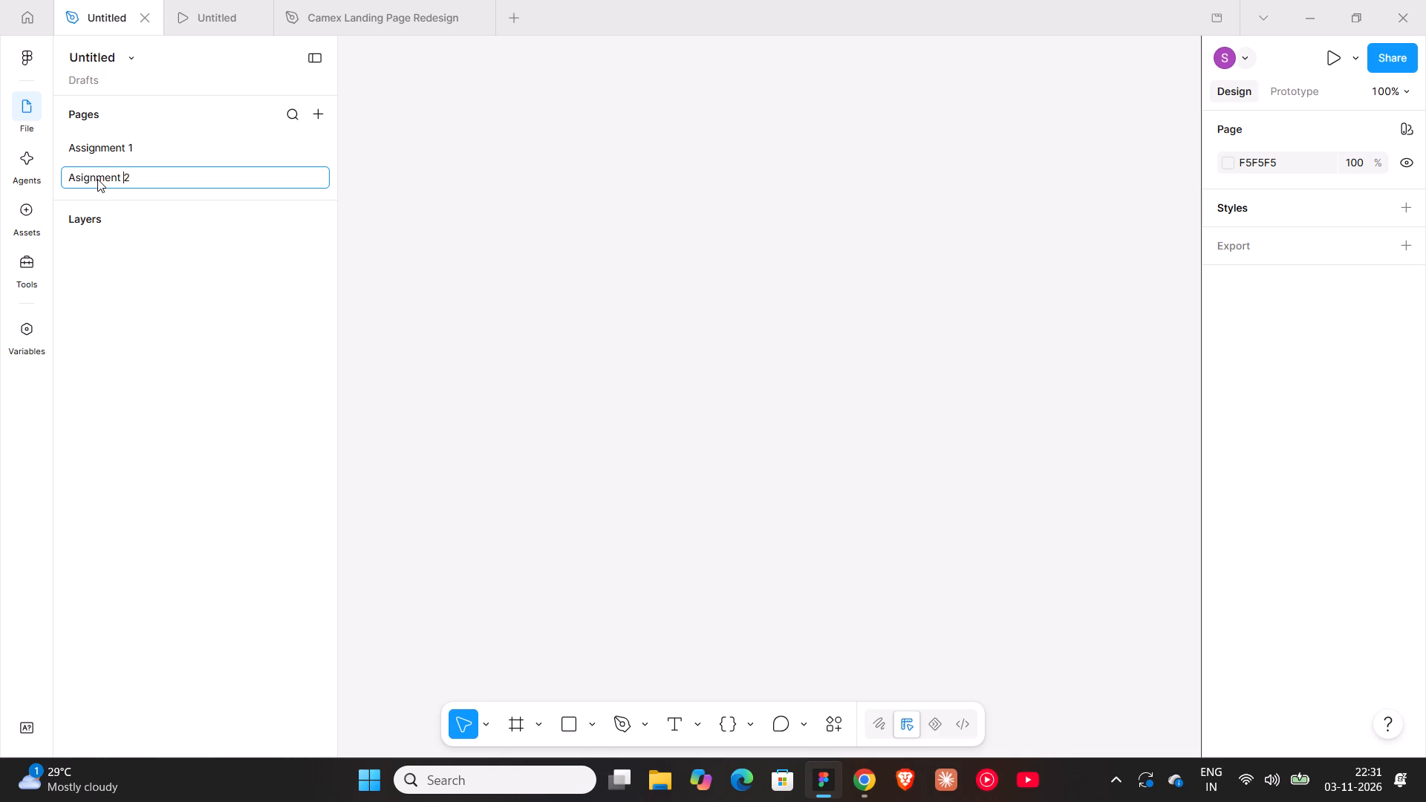
{"action": "left_click", "coordinate": [81, 178]}
{"action": "key", "text": "s"}
{"action": "left_click", "coordinate": [612, 267]}
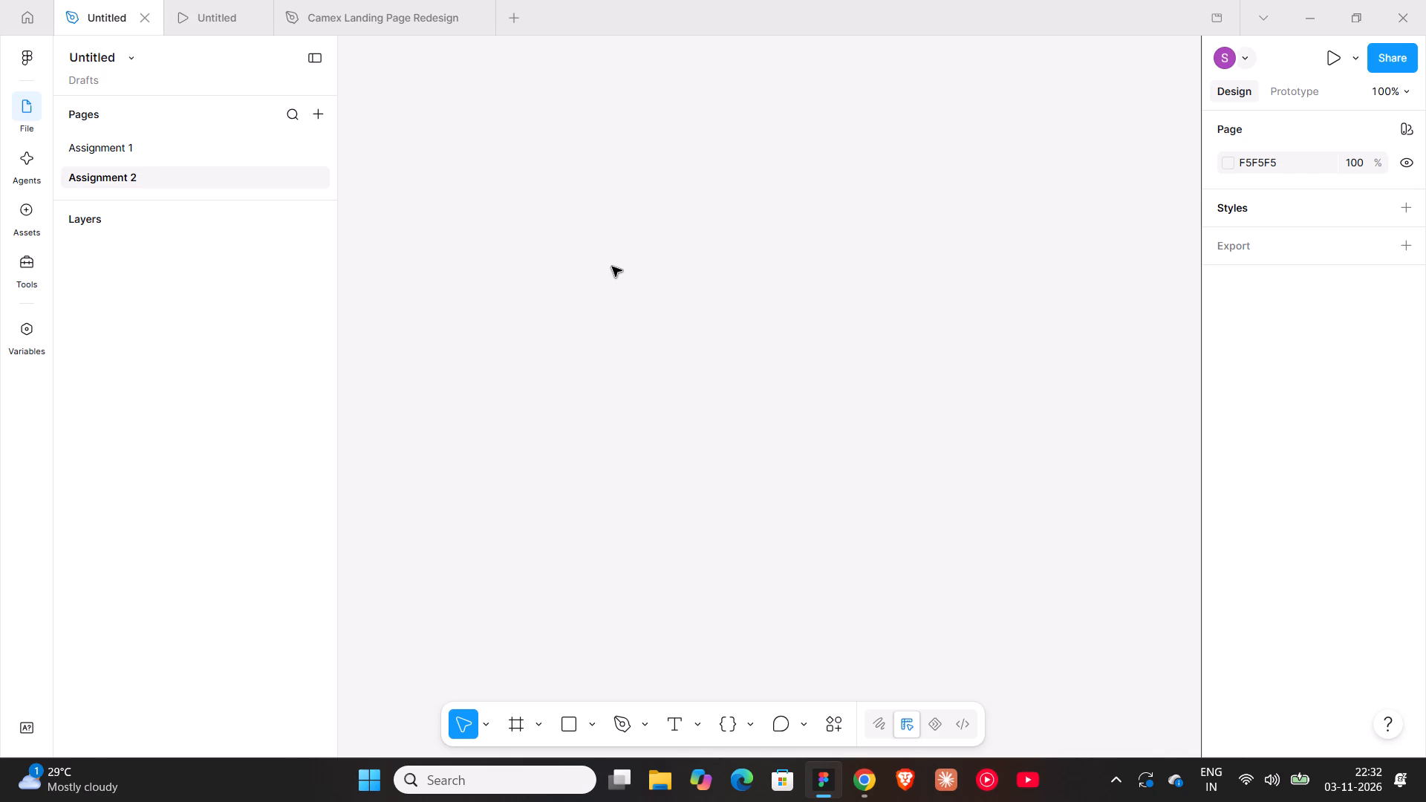
Switch to Chrome and capture a screenshot of the full visible 99acres Hyderabad page, from its header to Recommended Properties.
{"action": "left_click", "coordinate": [859, 778]}
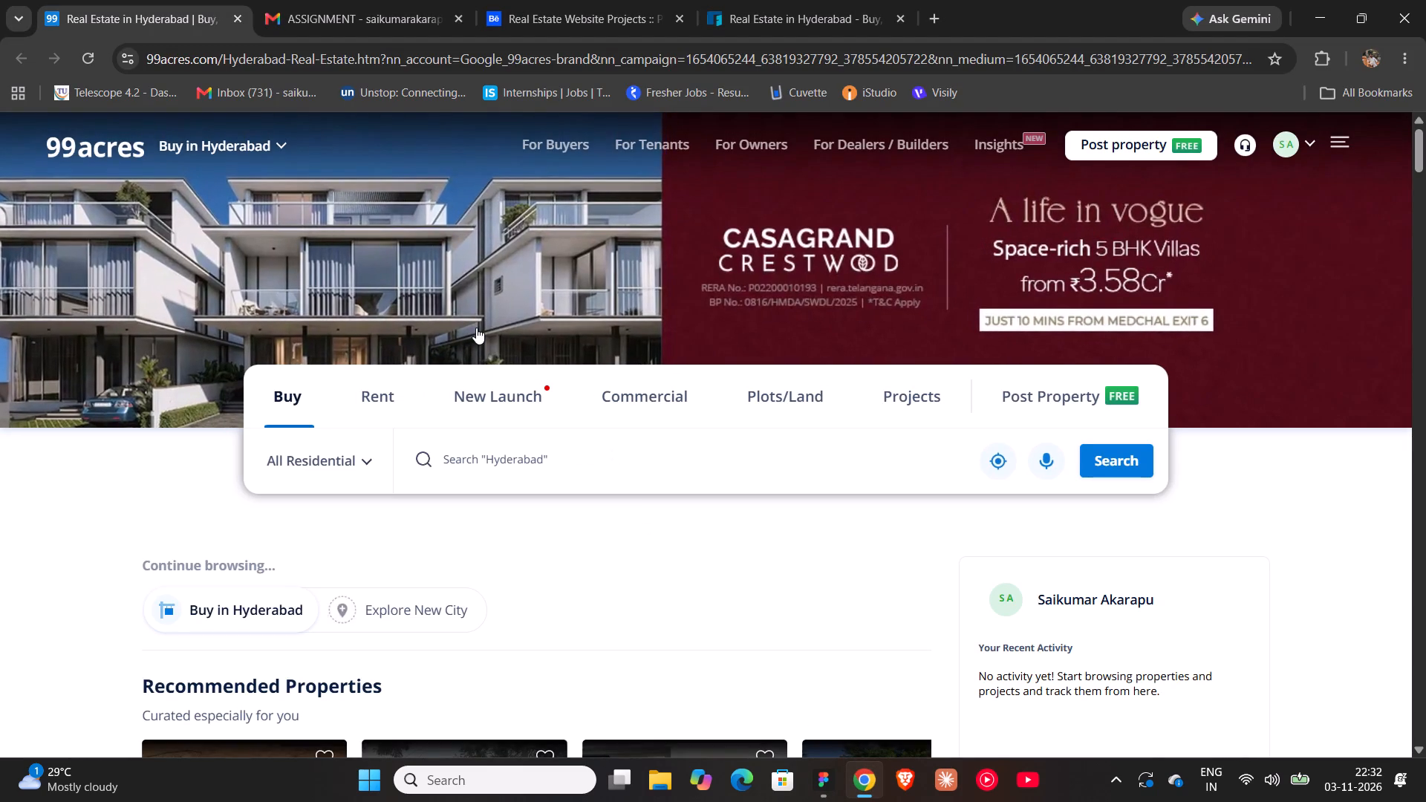
{"action": "key", "text": "shift+super+s"}
{"action": "left_click_drag", "start_coordinate": [2, 111], "coordinate": [1425, 752]}
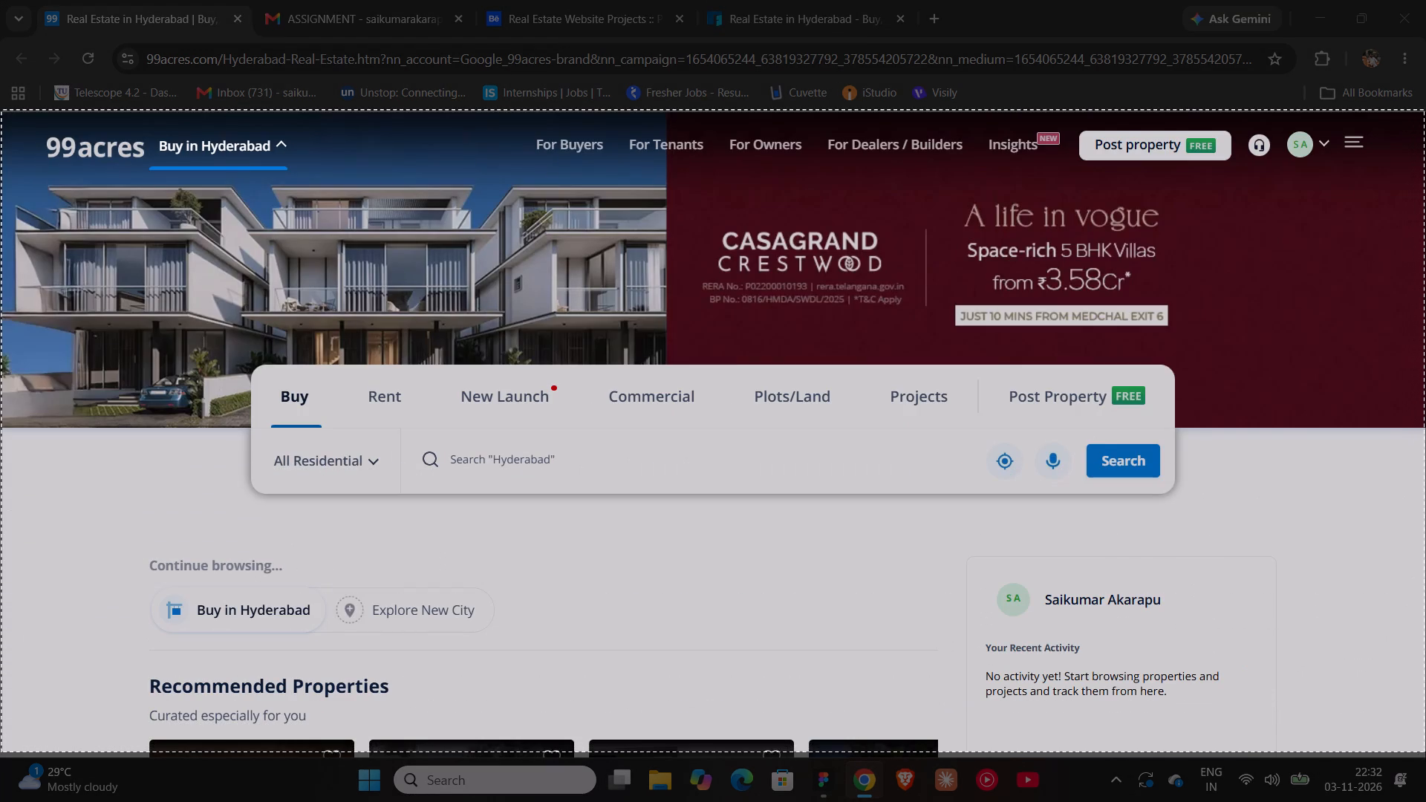
{"action": "left_click_drag", "start_coordinate": [1425, 752], "coordinate": [1425, 757]}
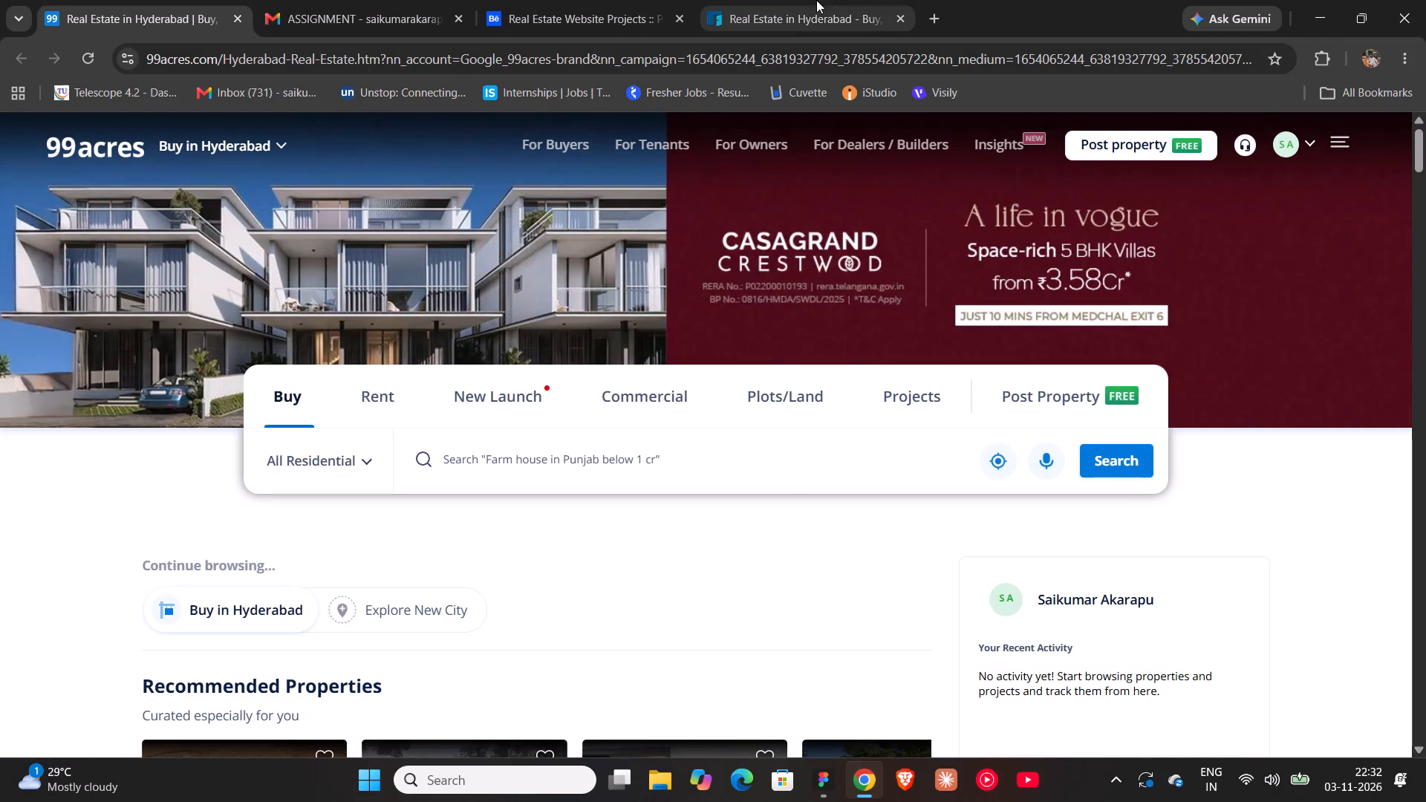
Return to Figma and paste the captured 99acres screenshot onto the empty canvas of the Assignment 2 page.
{"action": "left_click", "coordinate": [817, 11]}
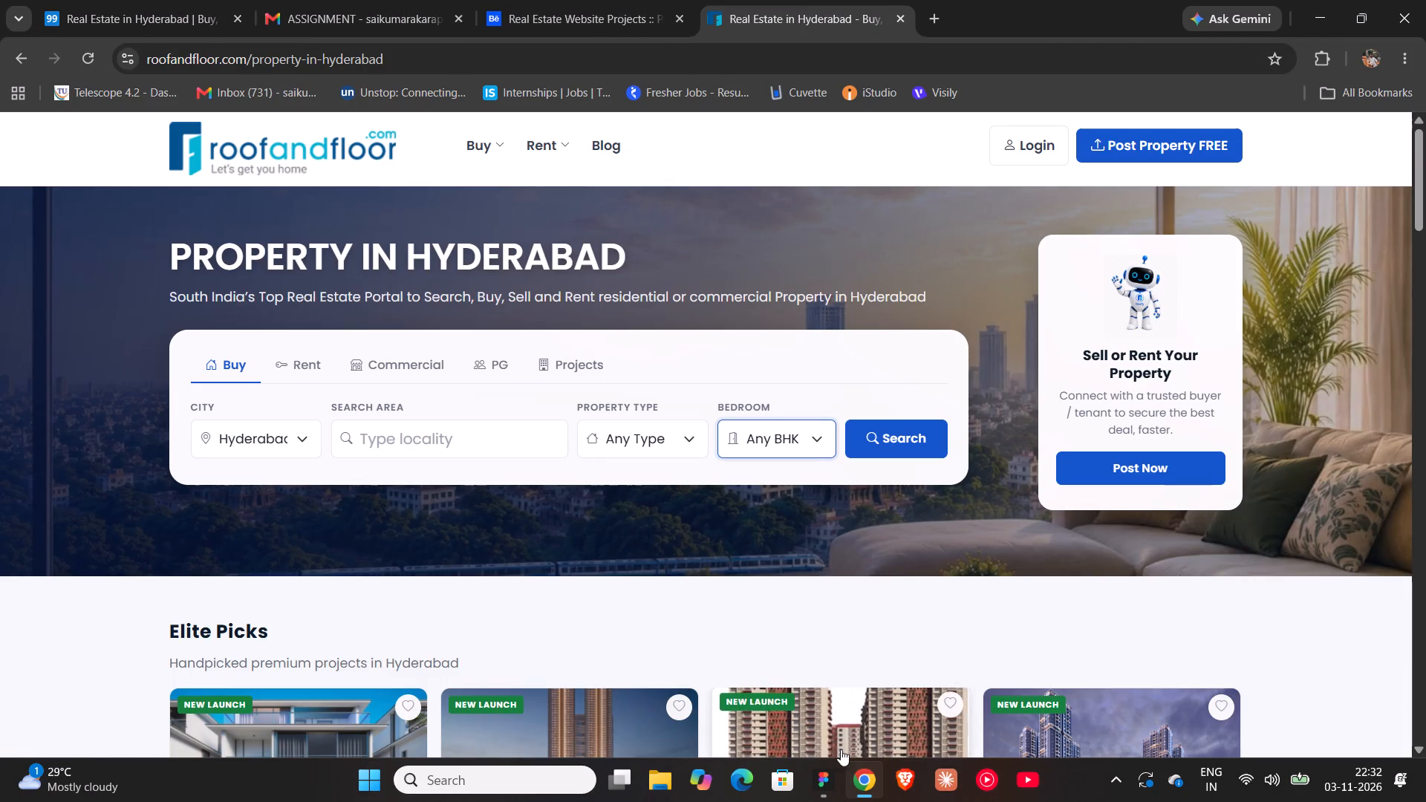
{"action": "left_click", "coordinate": [831, 771]}
{"action": "right_click", "coordinate": [482, 200]}
{"action": "left_click", "coordinate": [501, 207]}
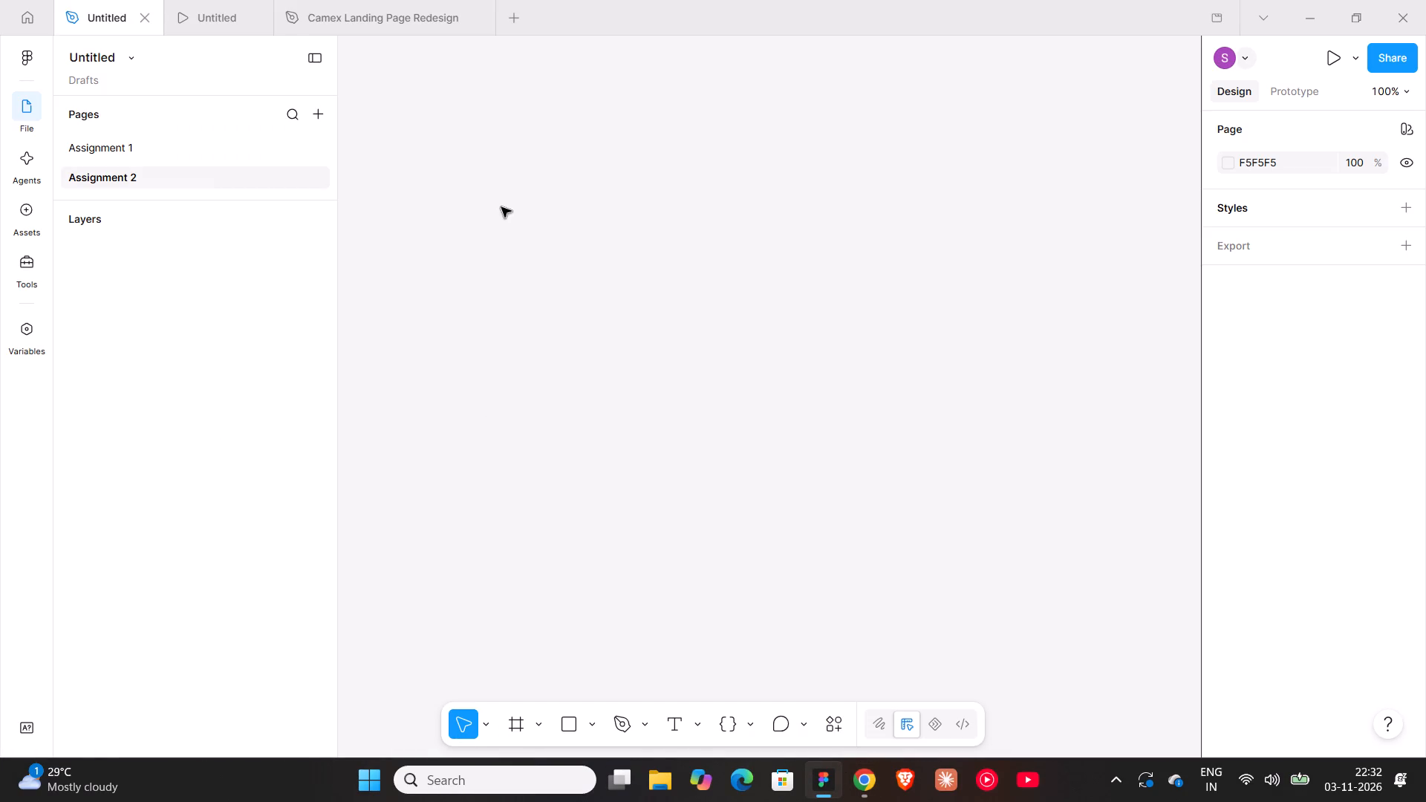
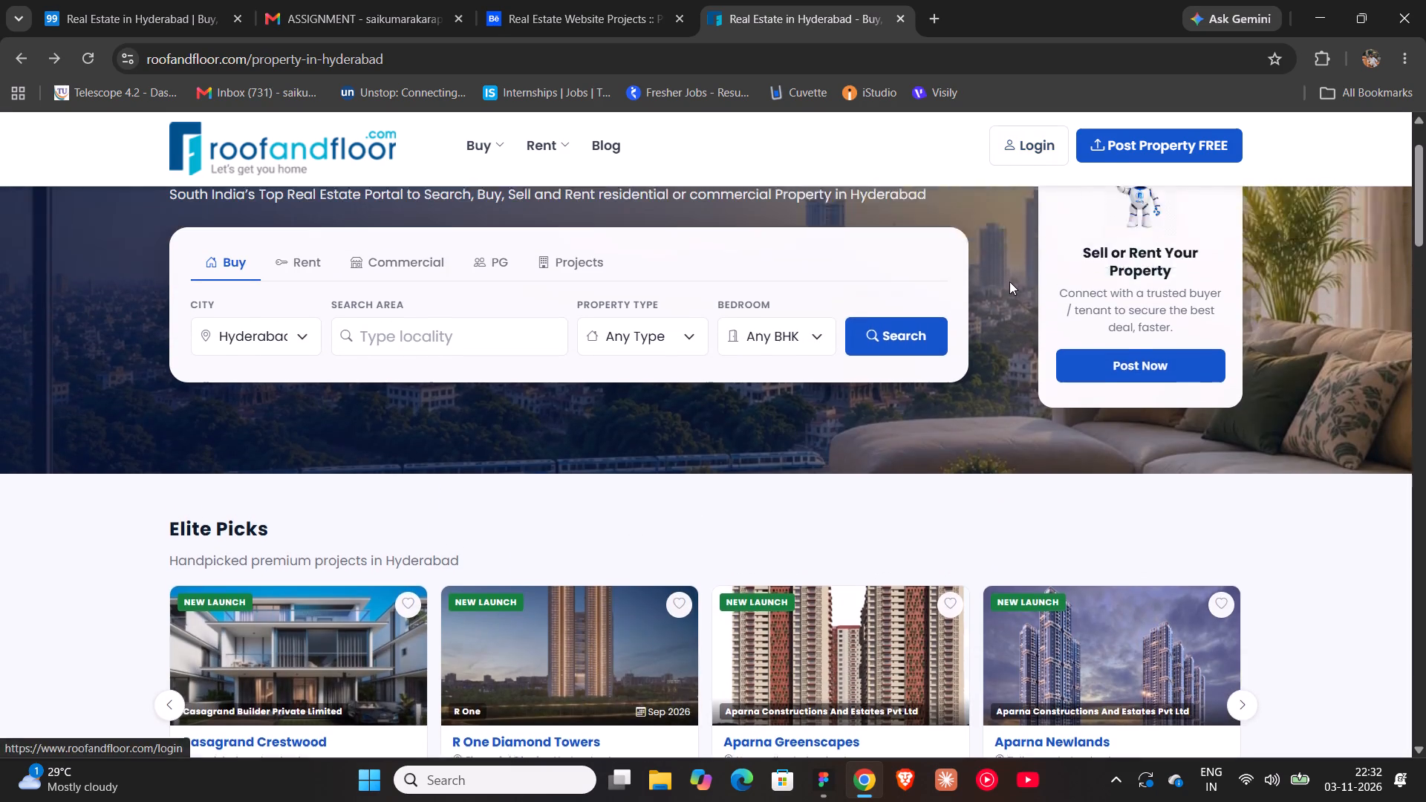
Search roofandfloor for properties to buy in Hyderabad with the property type Independent House / Villa.
{"action": "scroll", "coordinate": [1009, 281], "scroll_direction": "up", "scroll_amount": 2}
{"action": "left_click", "coordinate": [904, 444]}
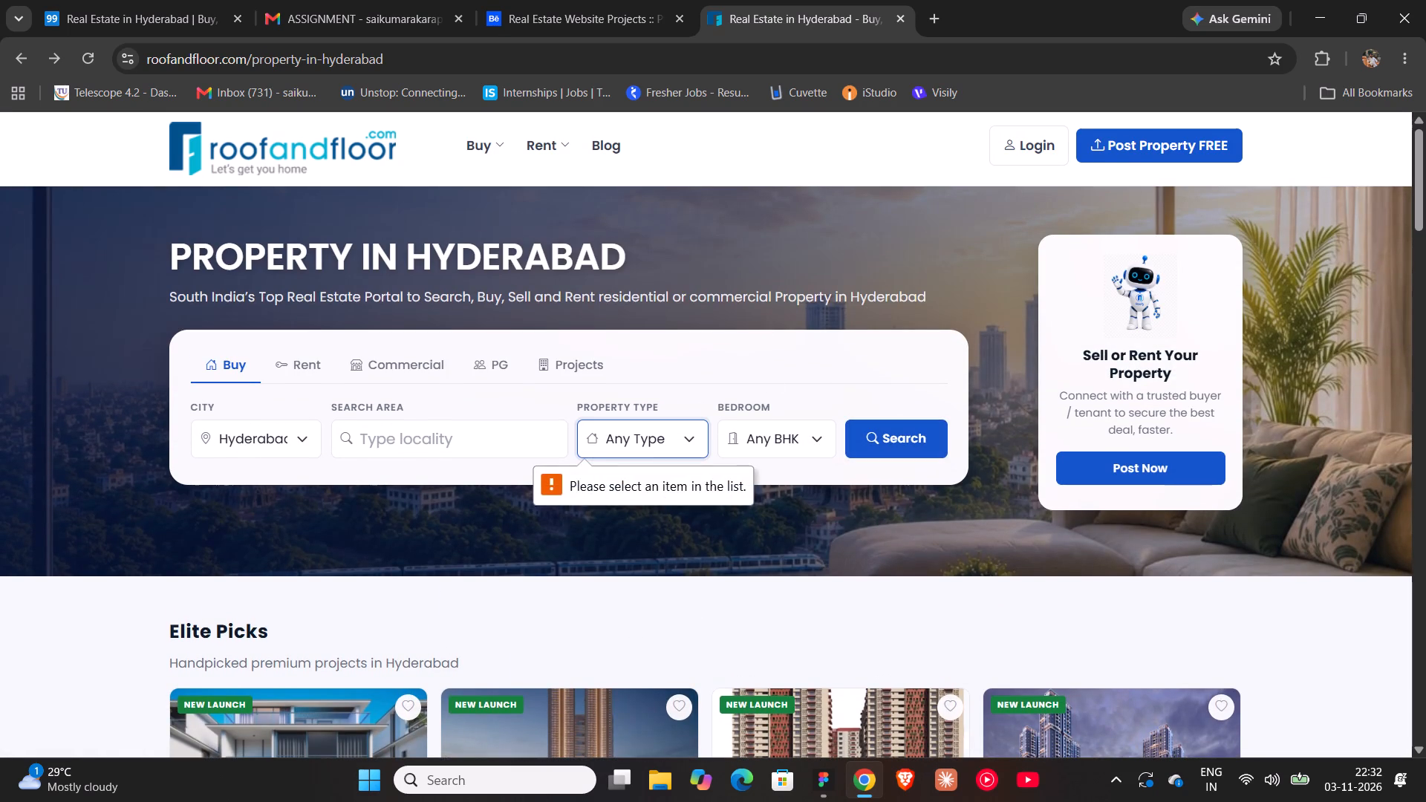
{"action": "left_click", "coordinate": [671, 448]}
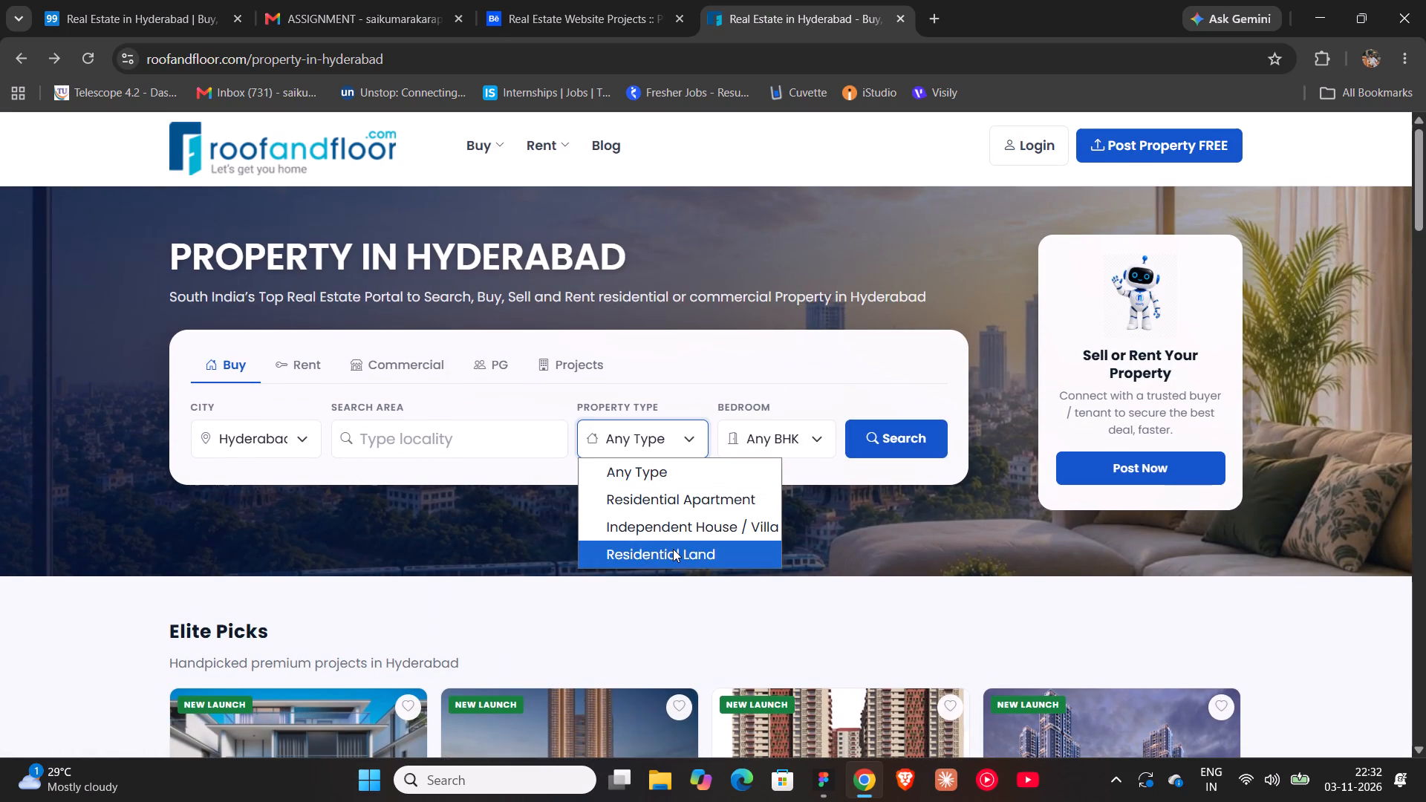
{"action": "left_click", "coordinate": [673, 549]}
{"action": "left_click", "coordinate": [669, 449]}
{"action": "left_click", "coordinate": [669, 487]}
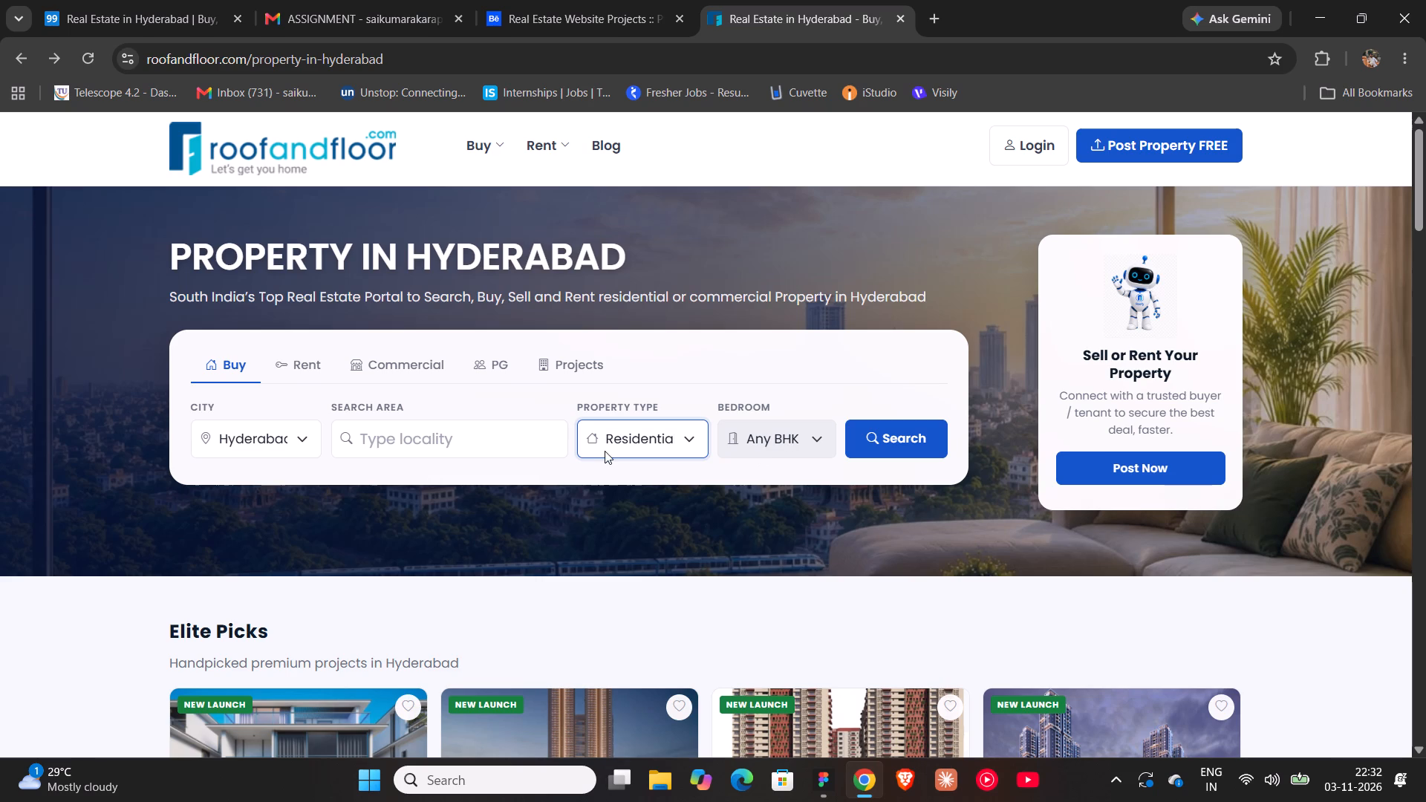
{"action": "left_click", "coordinate": [637, 441]}
{"action": "left_click", "coordinate": [686, 521]}
{"action": "left_click", "coordinate": [775, 442]}
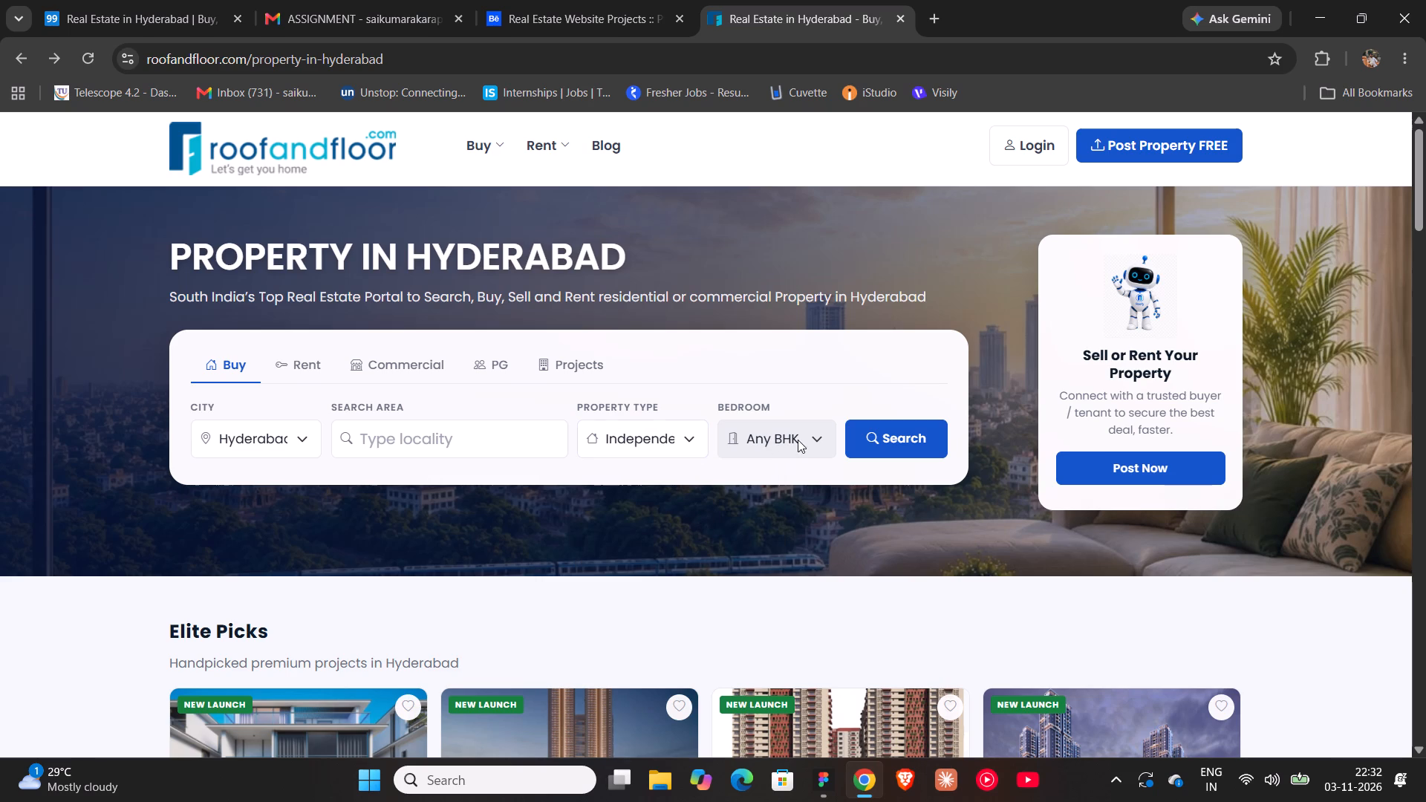
{"action": "left_click", "coordinate": [798, 440]}
{"action": "triple_click", "coordinate": [815, 440]}
{"action": "left_click", "coordinate": [891, 439]}
Open the Casagrand Vybe villa project and examine its page from the photo gallery down to the related projects.
{"action": "left_click", "coordinate": [891, 439]}
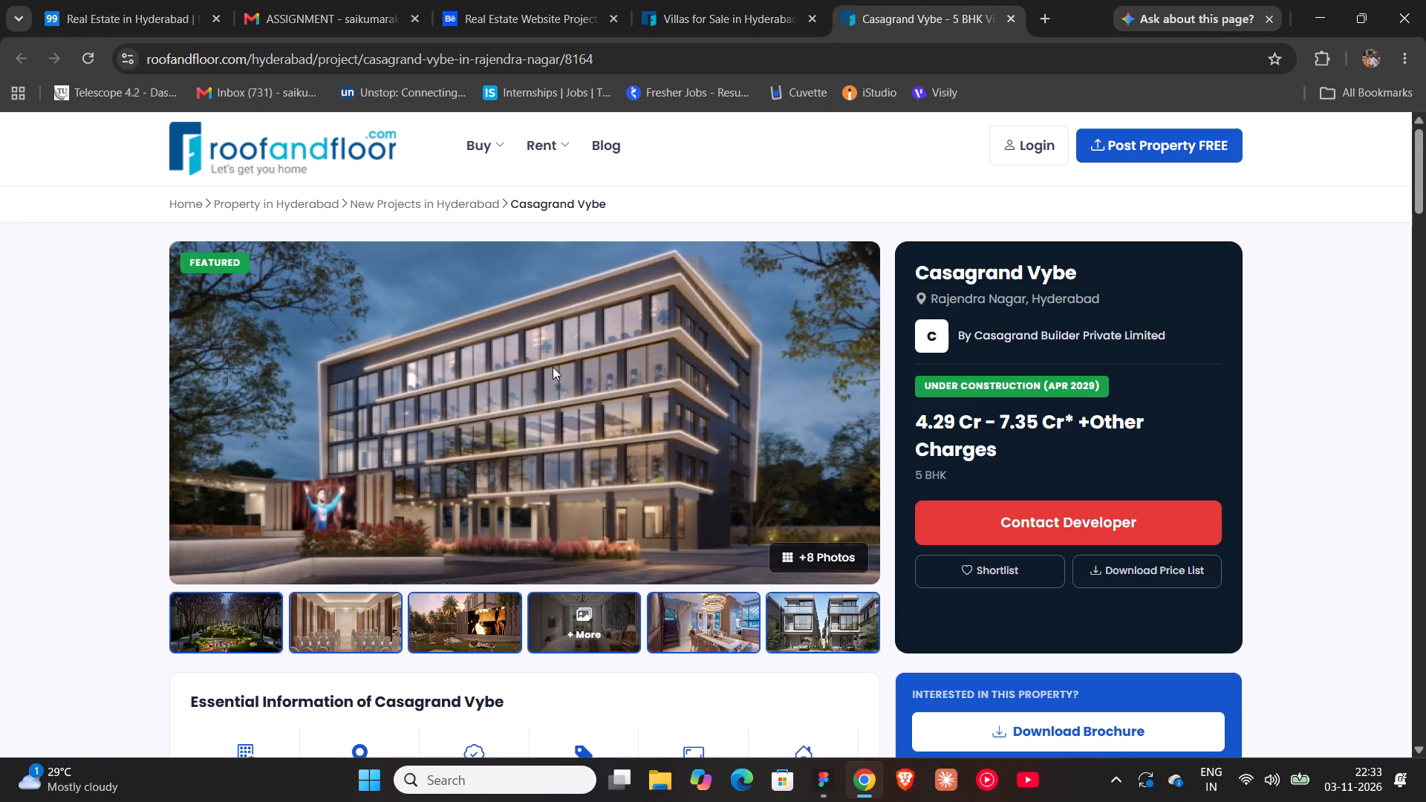
{"action": "scroll", "coordinate": [553, 367], "scroll_direction": "down", "scroll_amount": 3}
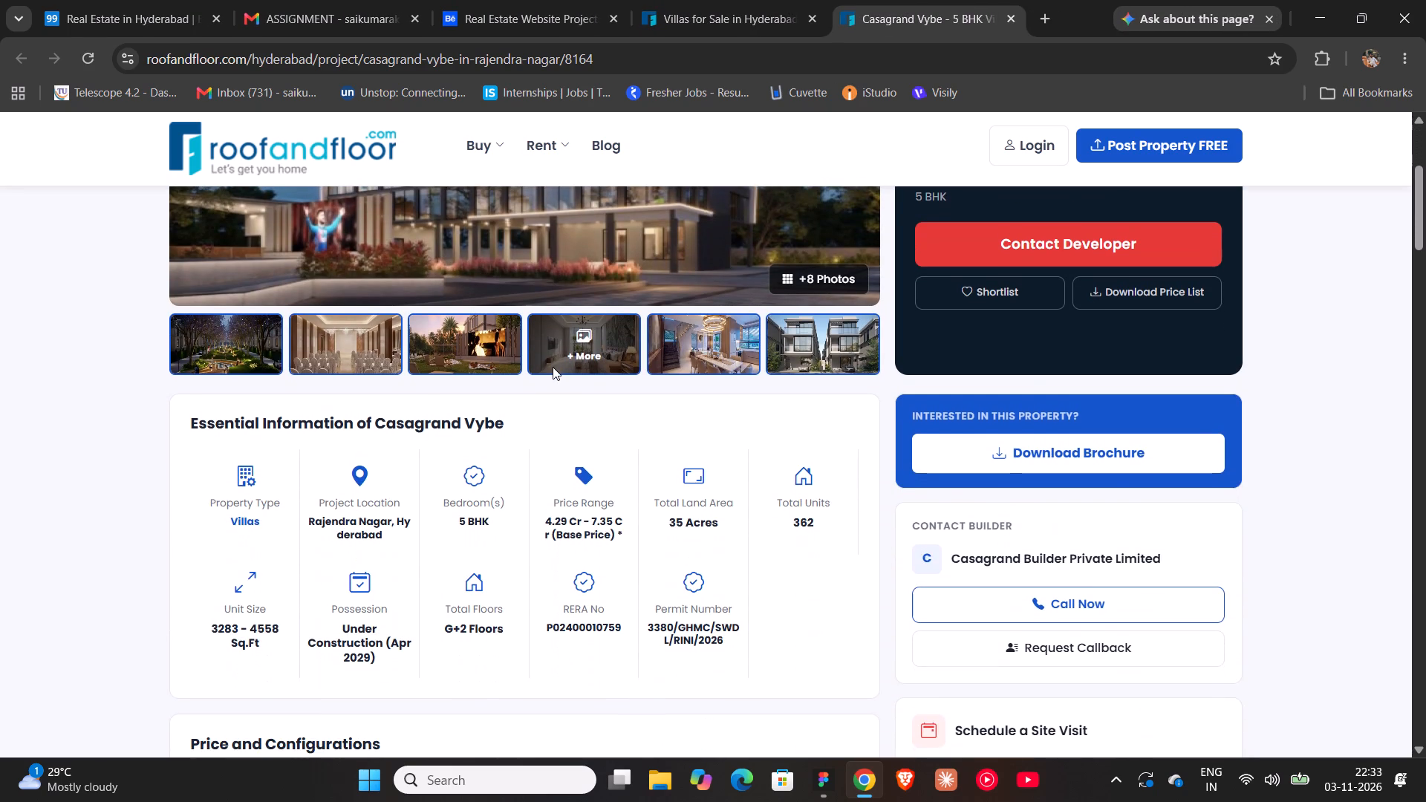
{"action": "scroll", "coordinate": [553, 367], "scroll_direction": "down", "scroll_amount": 1}
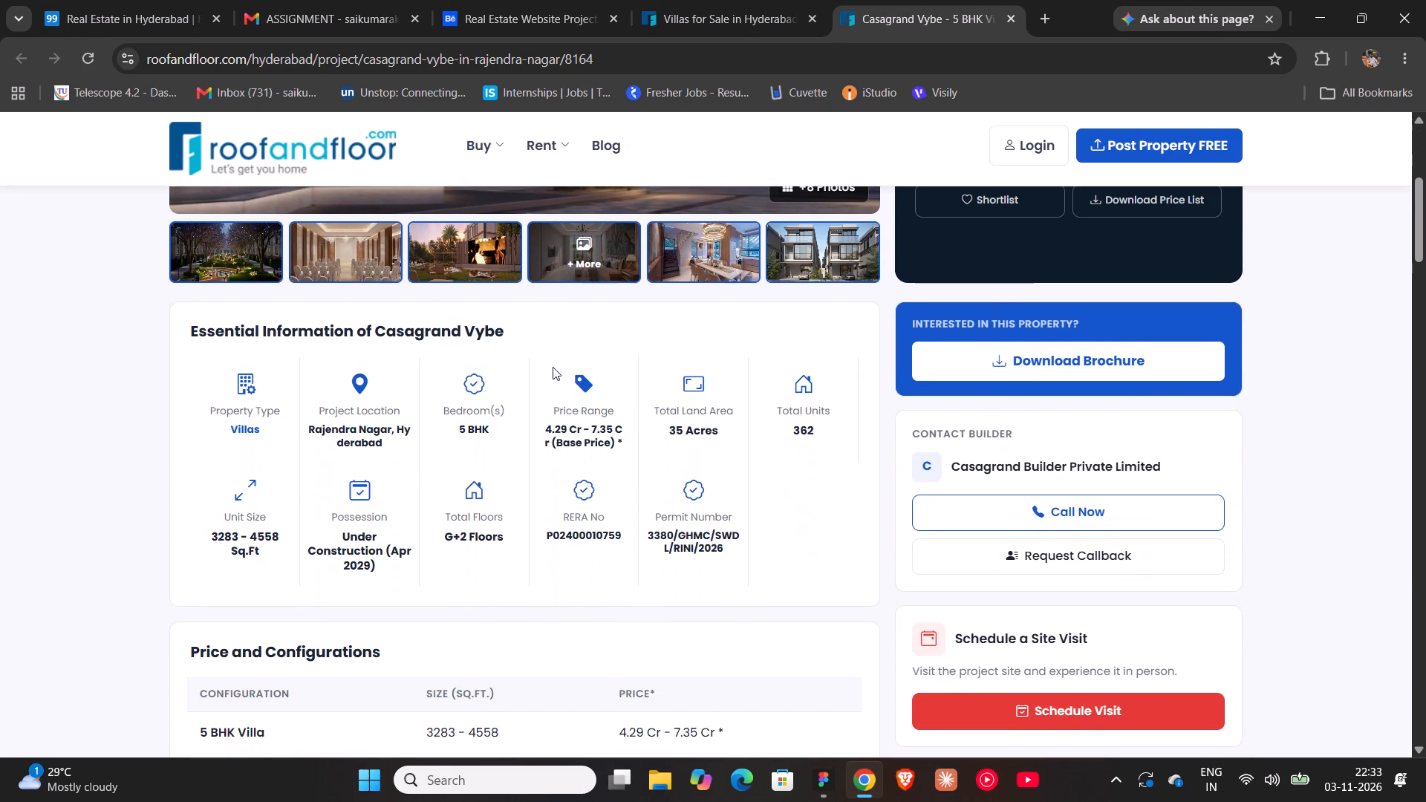
{"action": "scroll", "coordinate": [553, 367], "scroll_direction": "down", "scroll_amount": 3}
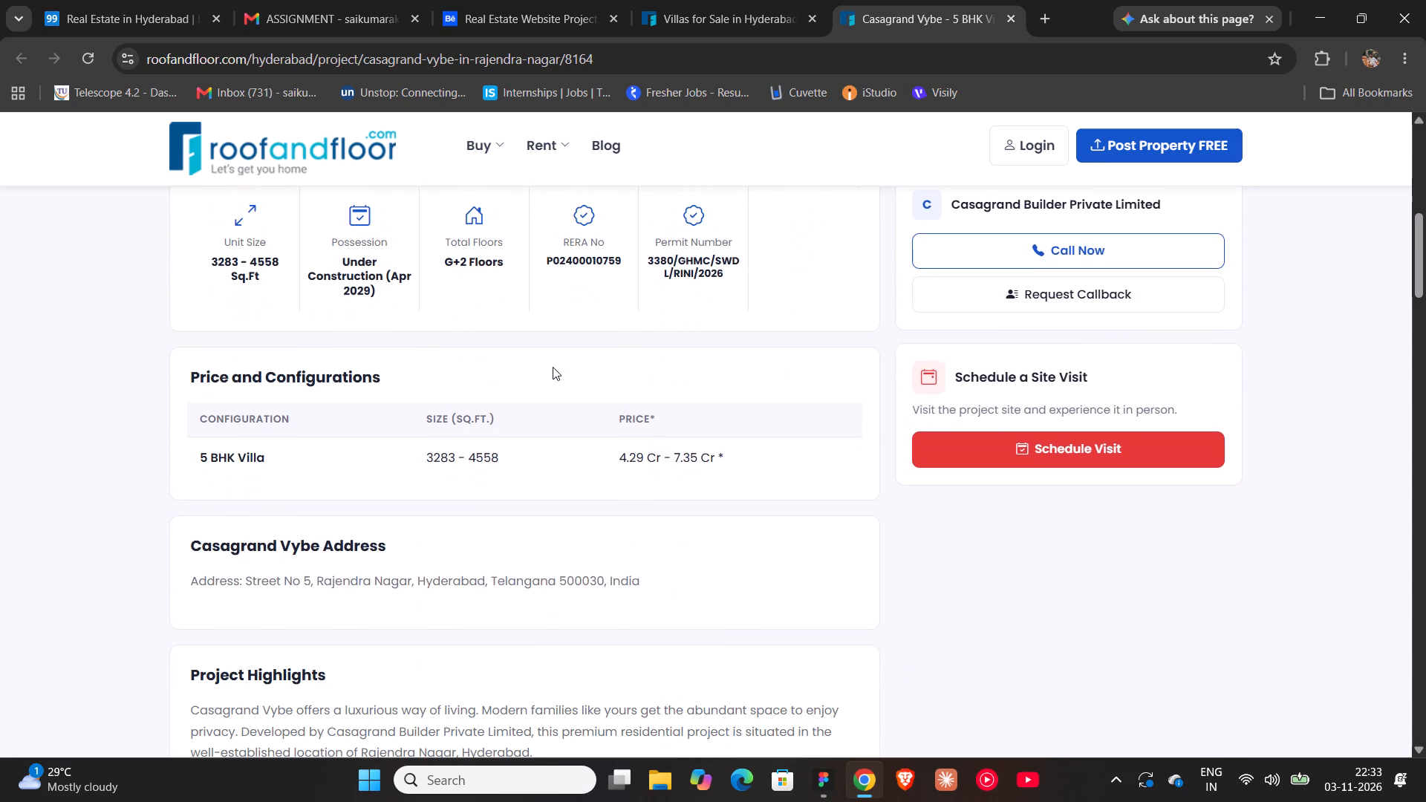
{"action": "scroll", "coordinate": [553, 367], "scroll_direction": "down", "scroll_amount": 16}
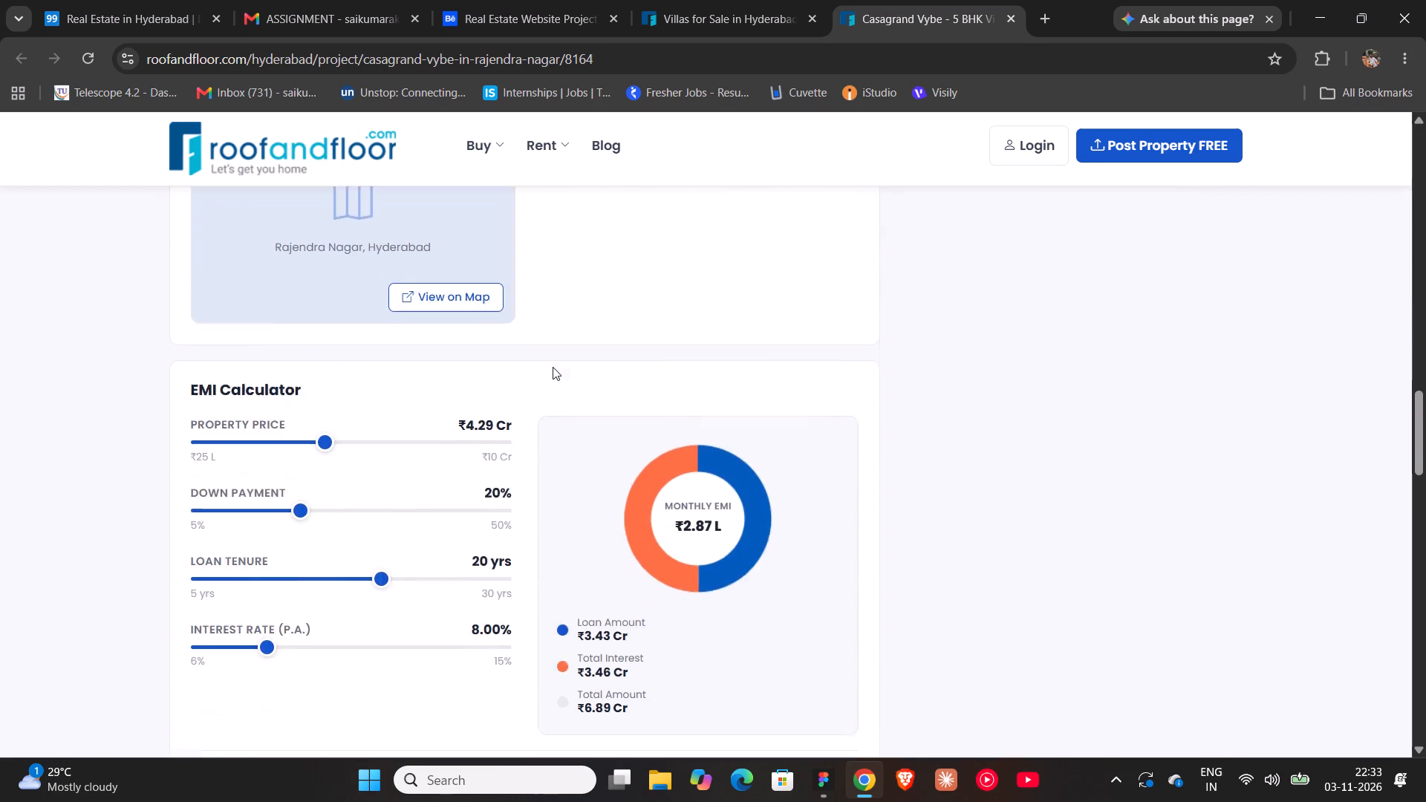
{"action": "scroll", "coordinate": [553, 367], "scroll_direction": "down", "scroll_amount": 16}
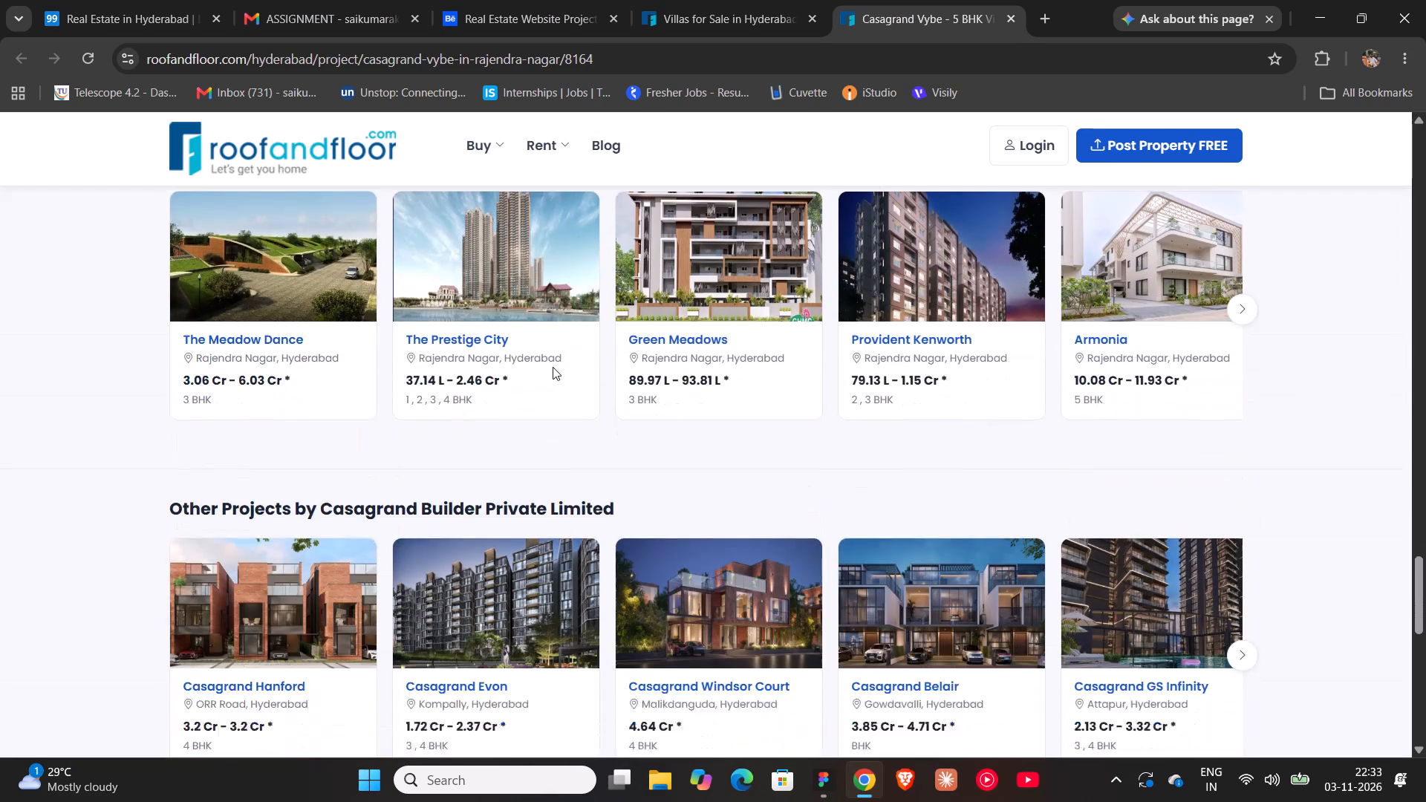
{"action": "scroll", "coordinate": [553, 367], "scroll_direction": "up", "scroll_amount": 10}
{"action": "scroll", "coordinate": [553, 367], "scroll_direction": "up", "scroll_amount": 20}
{"action": "scroll", "coordinate": [553, 367], "scroll_direction": "up", "scroll_amount": 9}
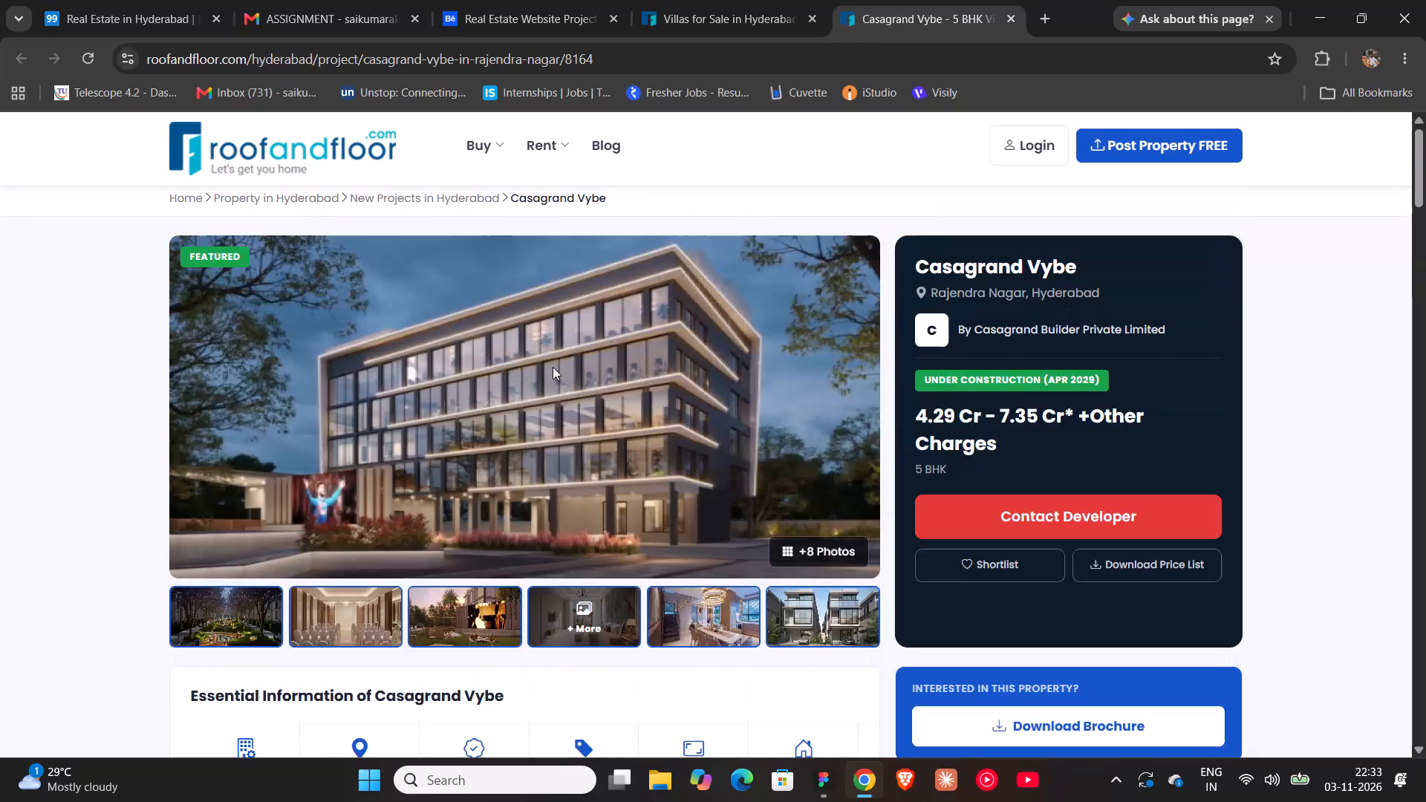
{"action": "scroll", "coordinate": [553, 367], "scroll_direction": "up", "scroll_amount": 11}
{"action": "left_click", "coordinate": [17, 56]}
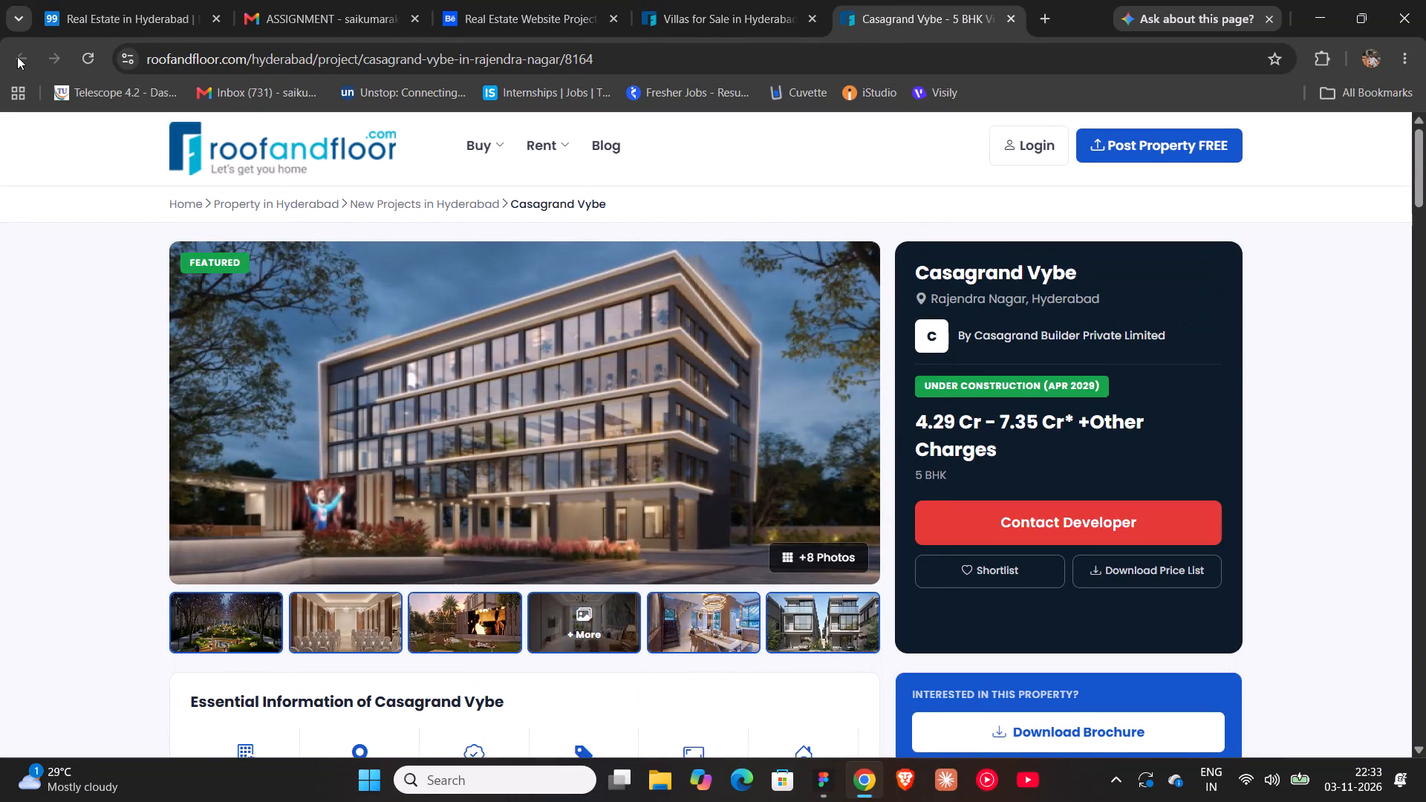
Return to the Hyderabad villa search results and examine the bedroom and budget filters.
{"action": "left_click", "coordinate": [760, 14]}
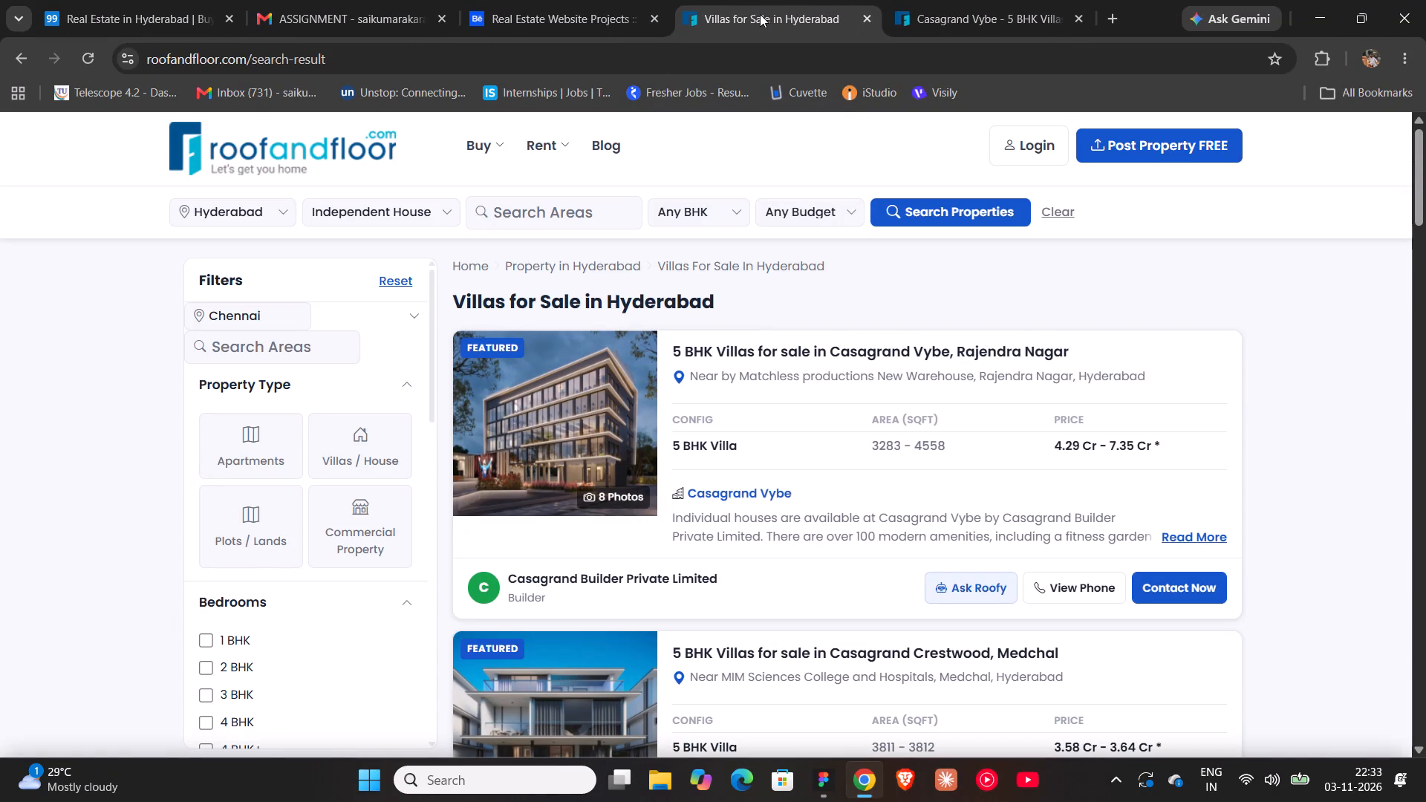
{"action": "scroll", "coordinate": [528, 386], "scroll_direction": "up", "scroll_amount": 6}
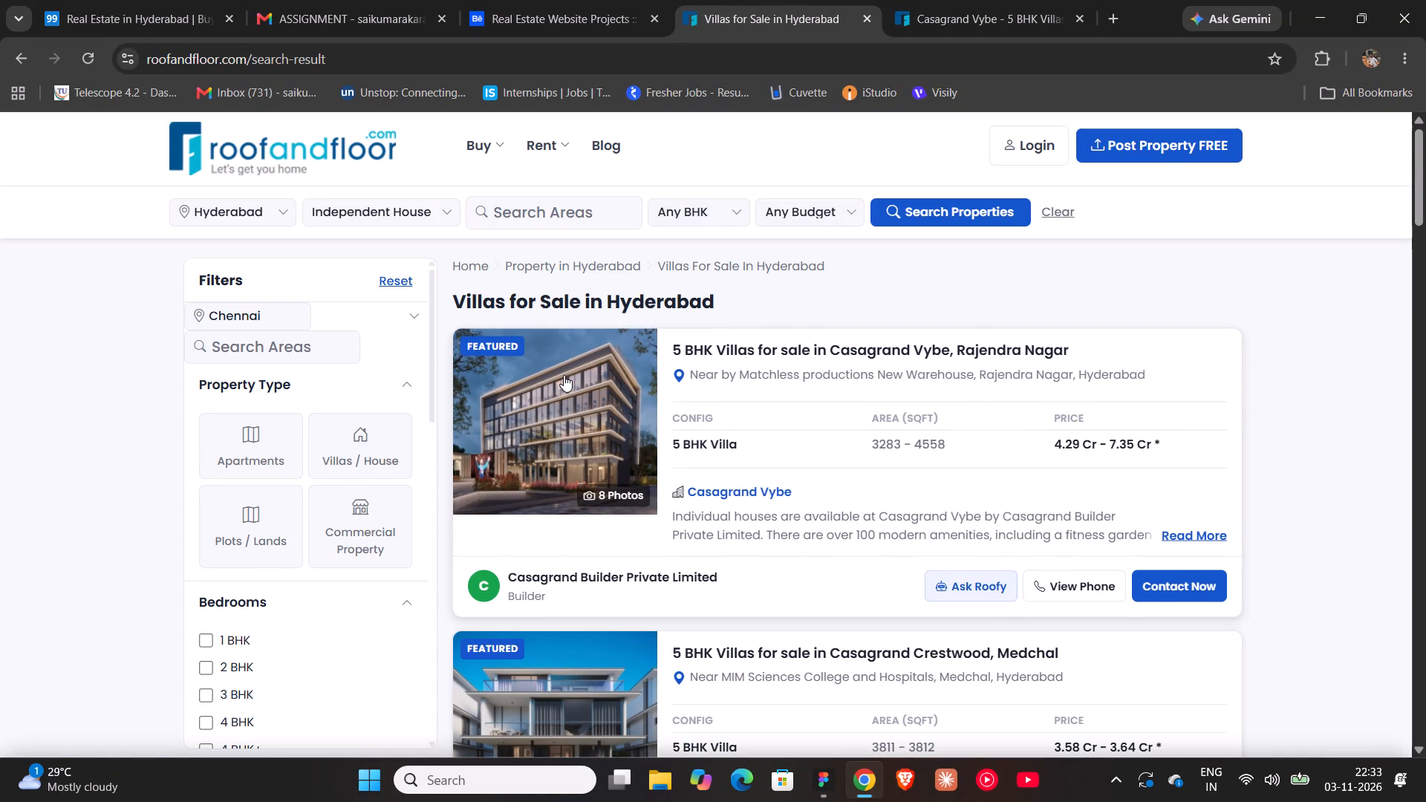
{"action": "left_click", "coordinate": [727, 211]}
{"action": "left_click", "coordinate": [728, 212]}
{"action": "double_click", "coordinate": [843, 210]}
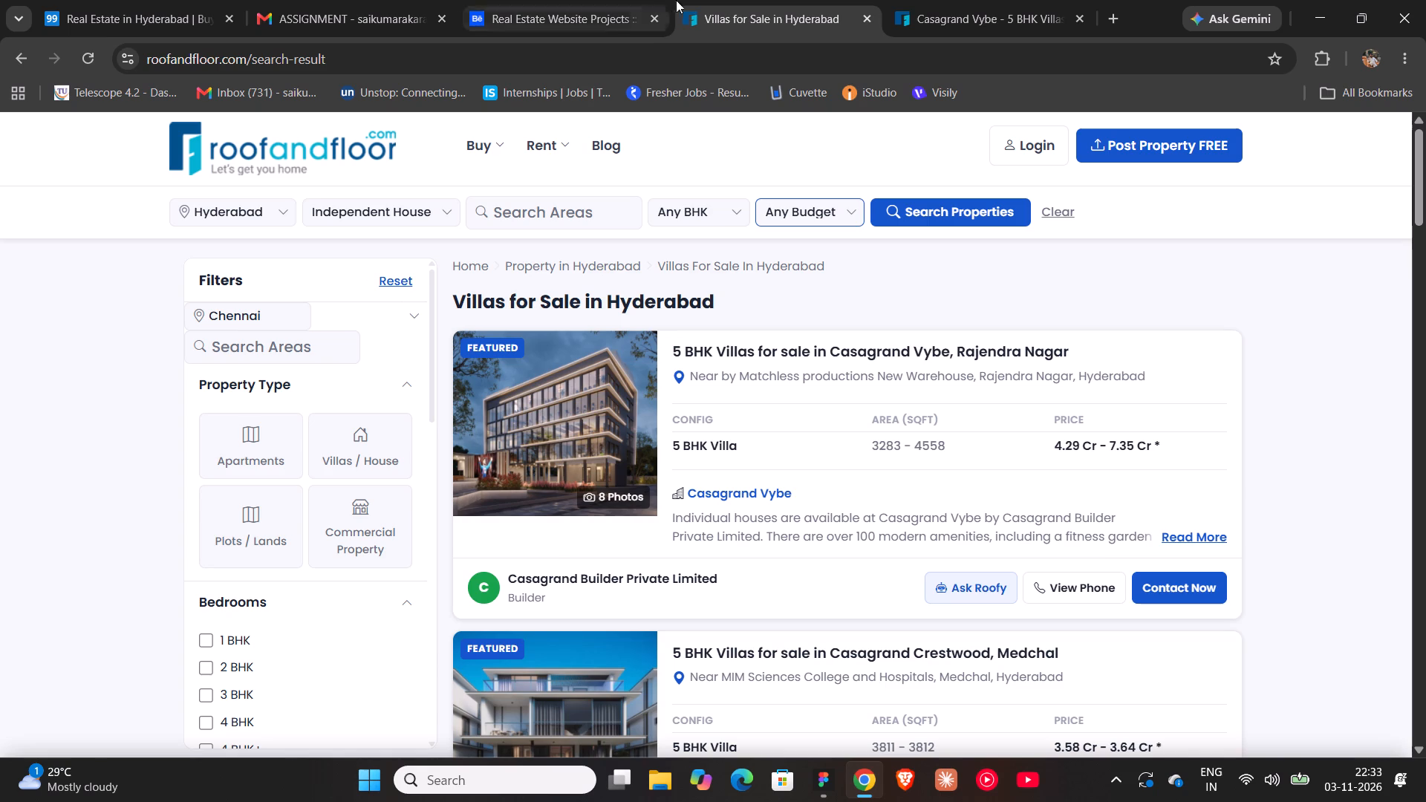
Go back to the roofandfloor Hyderabad property page and capture a screenshot of its visible area, from the header to Elite Picks.
{"action": "left_click", "coordinate": [21, 60]}
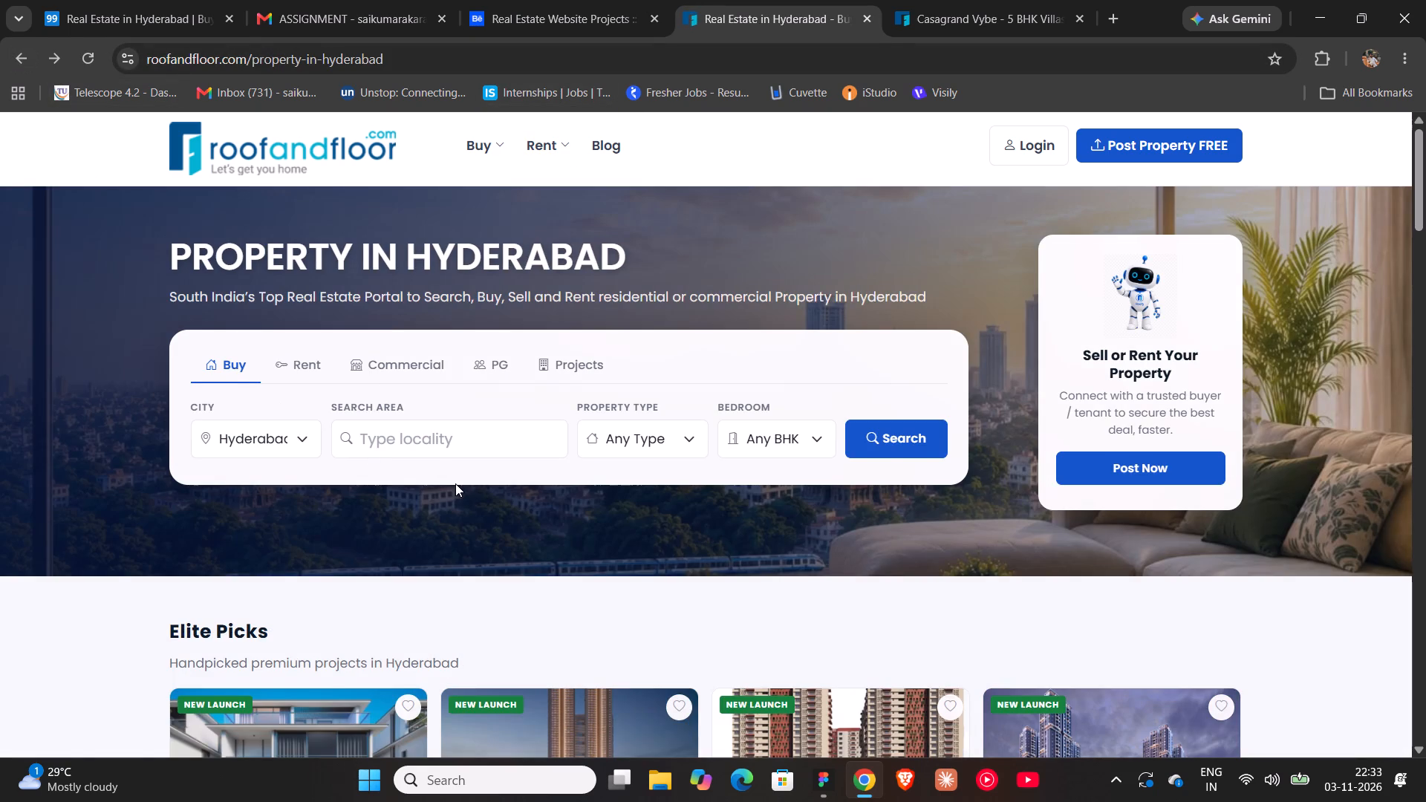
{"action": "scroll", "coordinate": [455, 483], "scroll_direction": "down", "scroll_amount": 3}
{"action": "scroll", "coordinate": [455, 483], "scroll_direction": "up", "scroll_amount": 6}
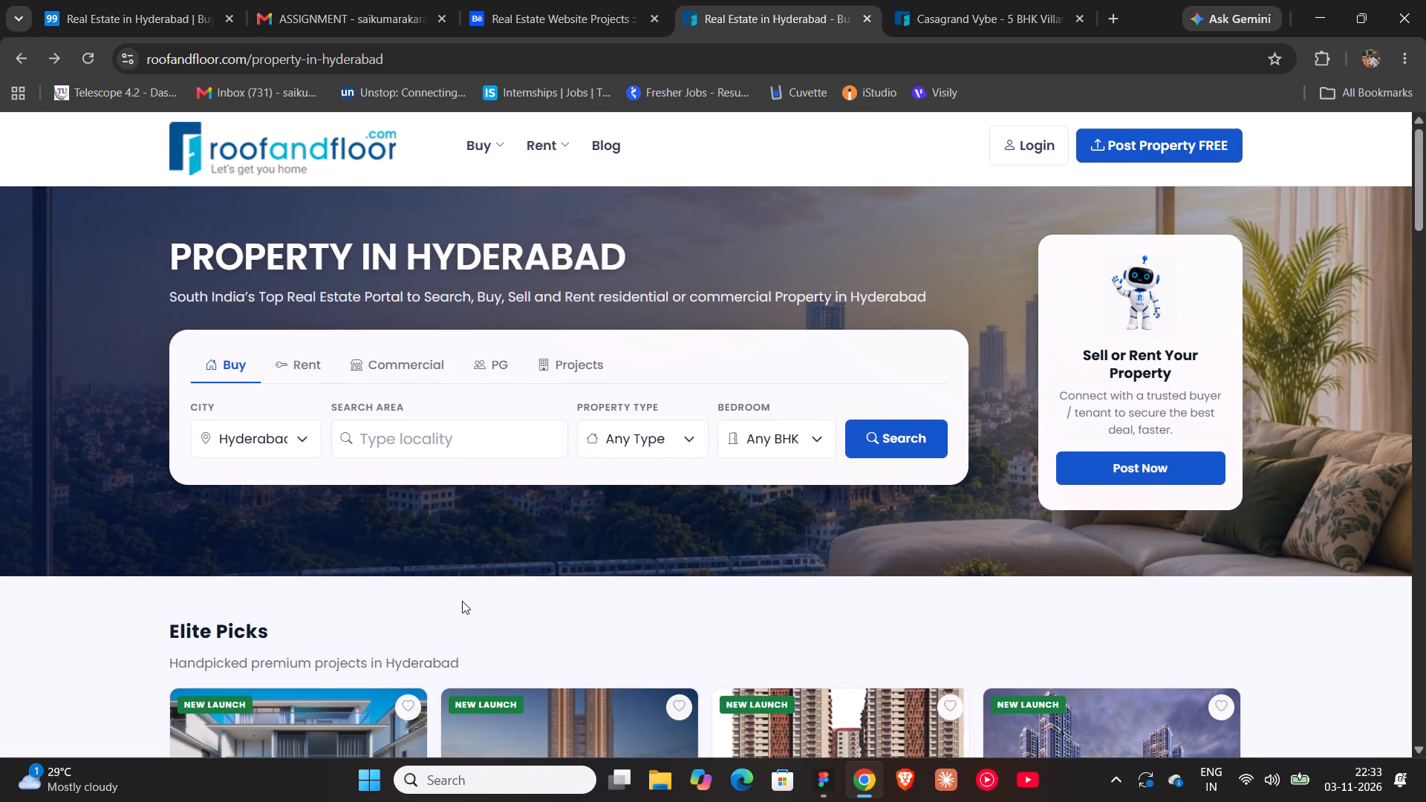
{"action": "key", "text": "shift+super+s"}
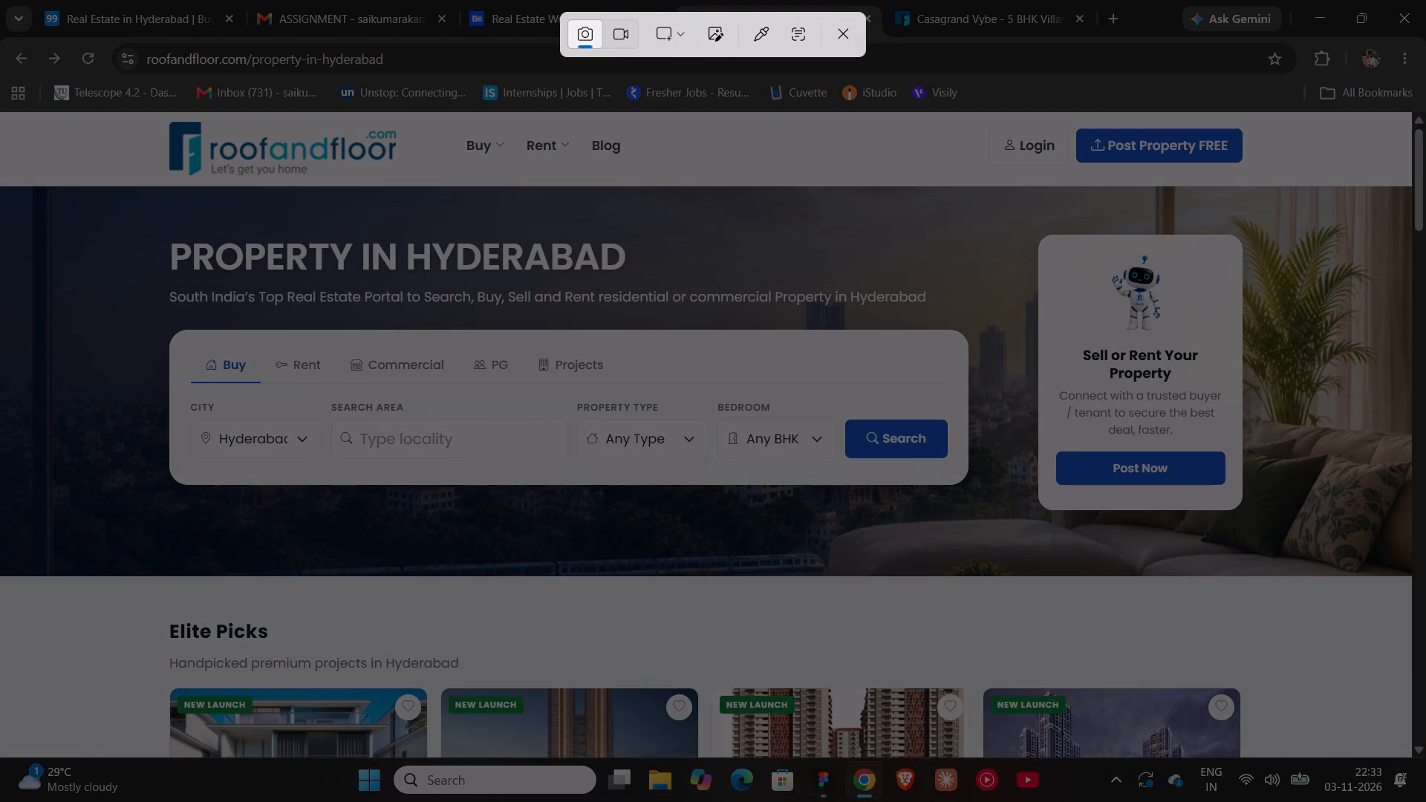
{"action": "left_click_drag", "start_coordinate": [0, 113], "coordinate": [1417, 596]}
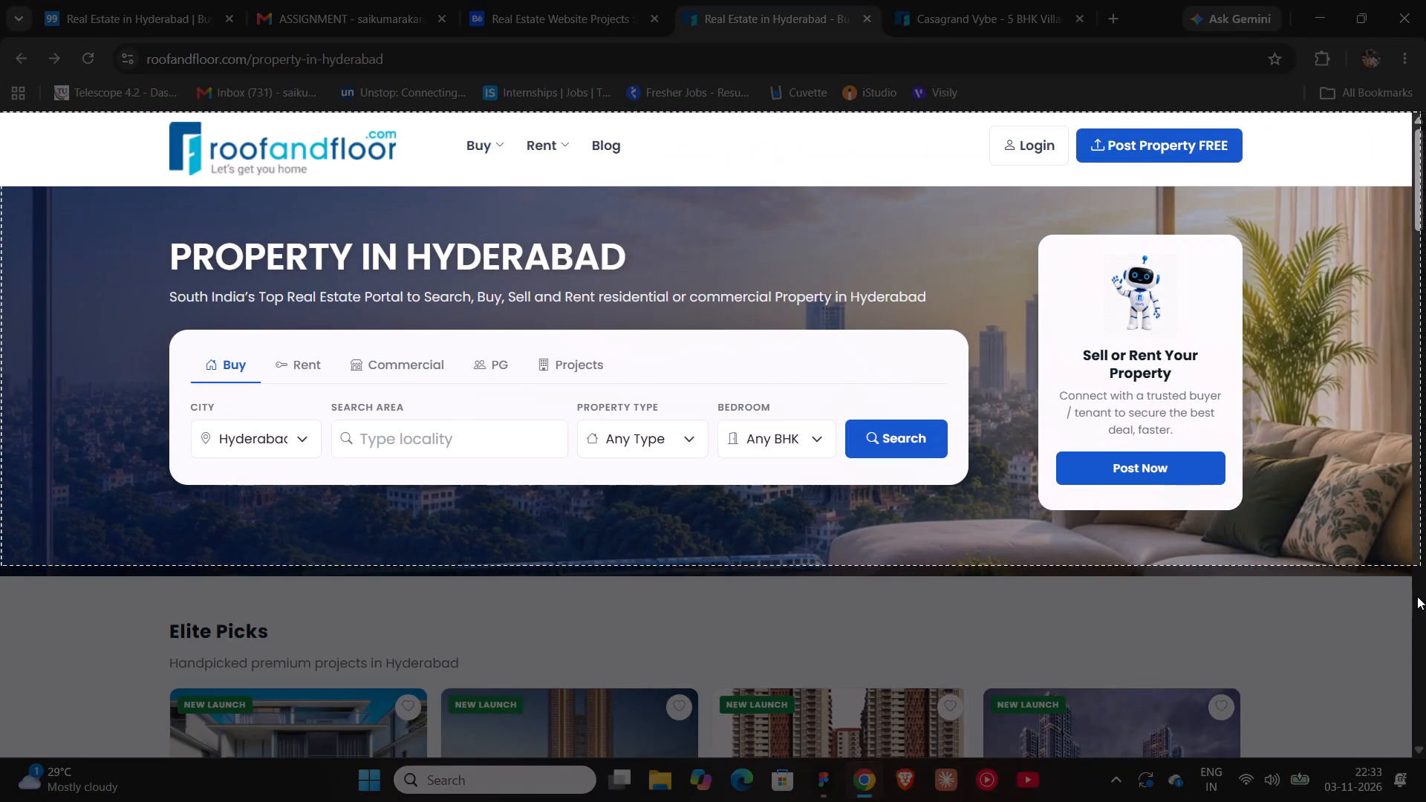
{"action": "left_click_drag", "start_coordinate": [1417, 596], "coordinate": [1411, 757]}
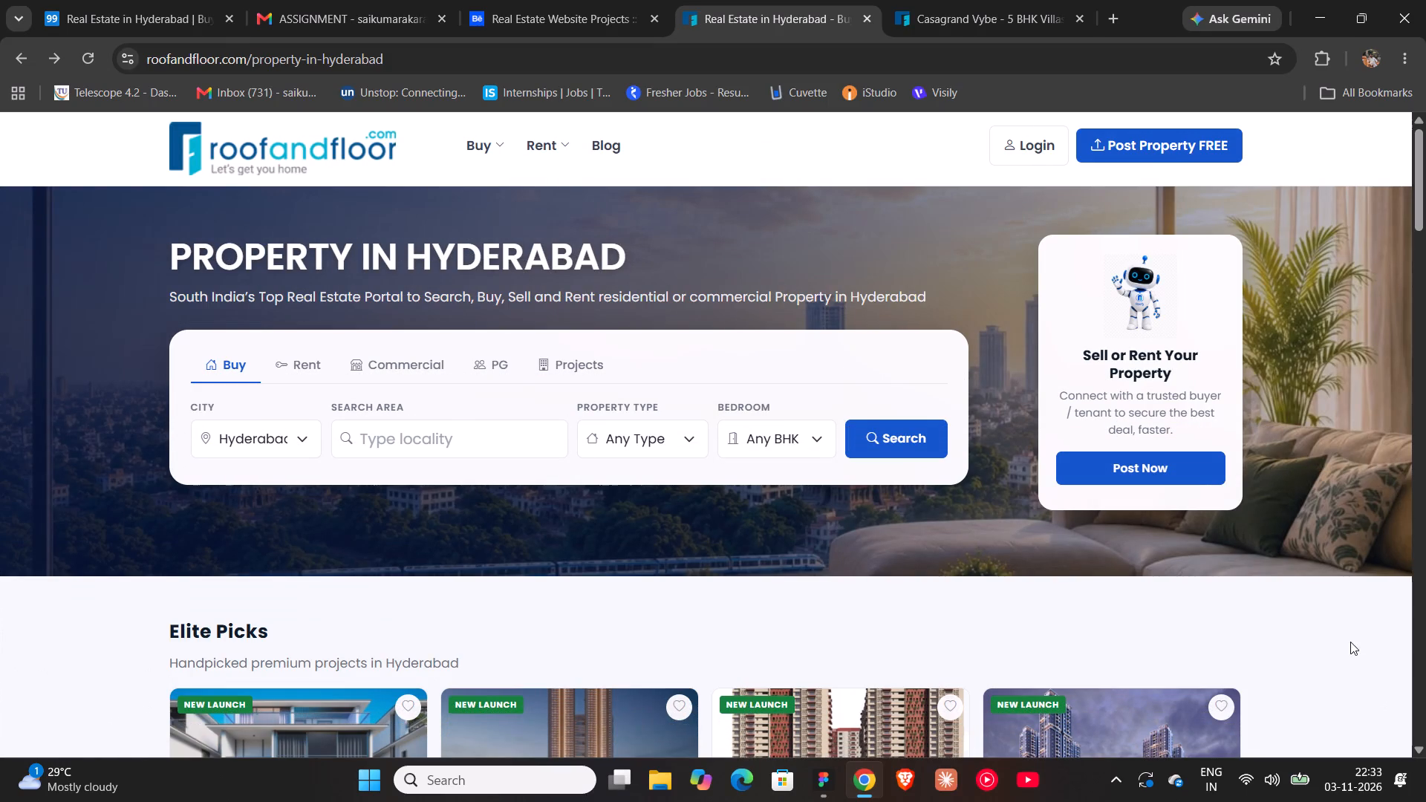
Close the Casagrand Vybe page and return to the 99acres Hyderabad page.
{"action": "left_click", "coordinate": [942, 0]}
{"action": "left_click", "coordinate": [1078, 21]}
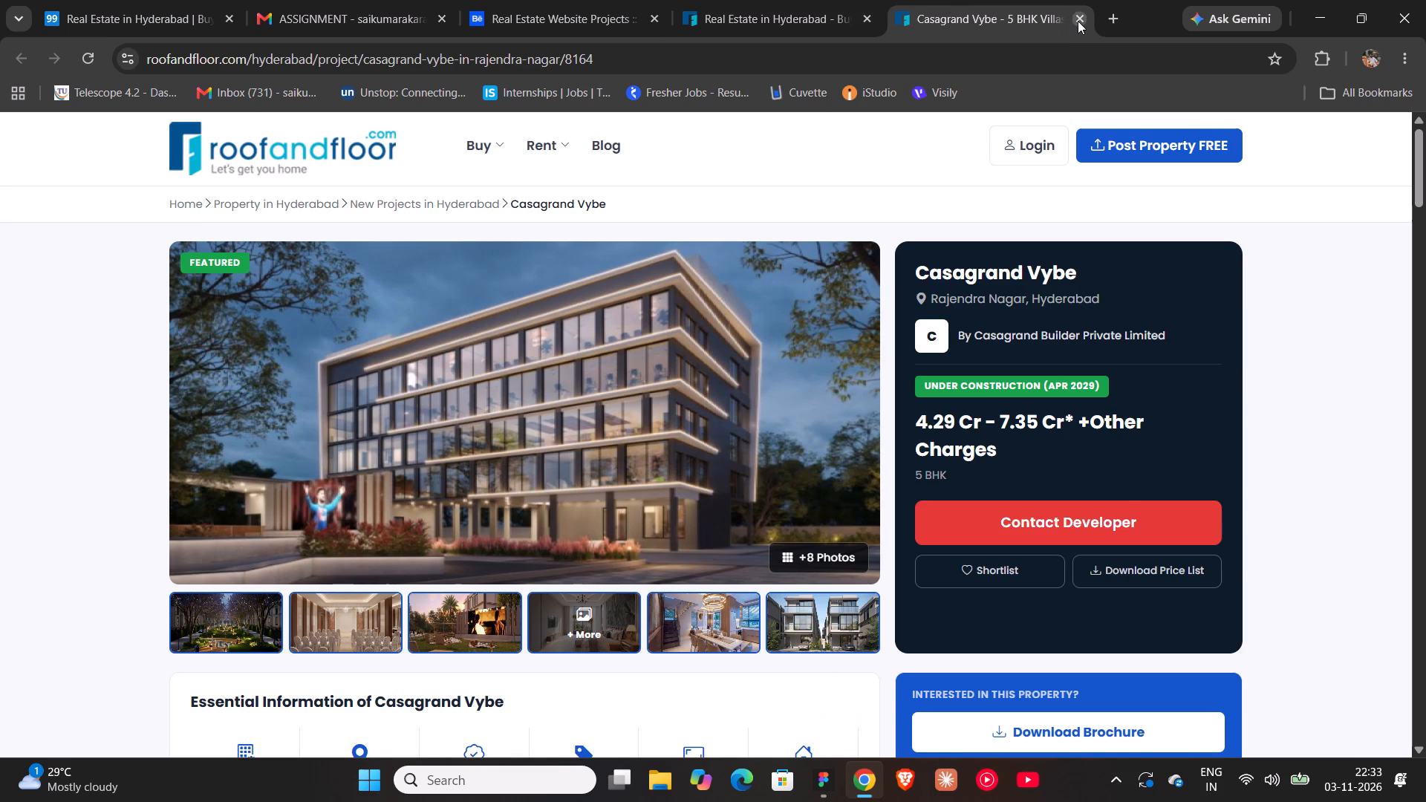
{"action": "left_click", "coordinate": [139, 0]}
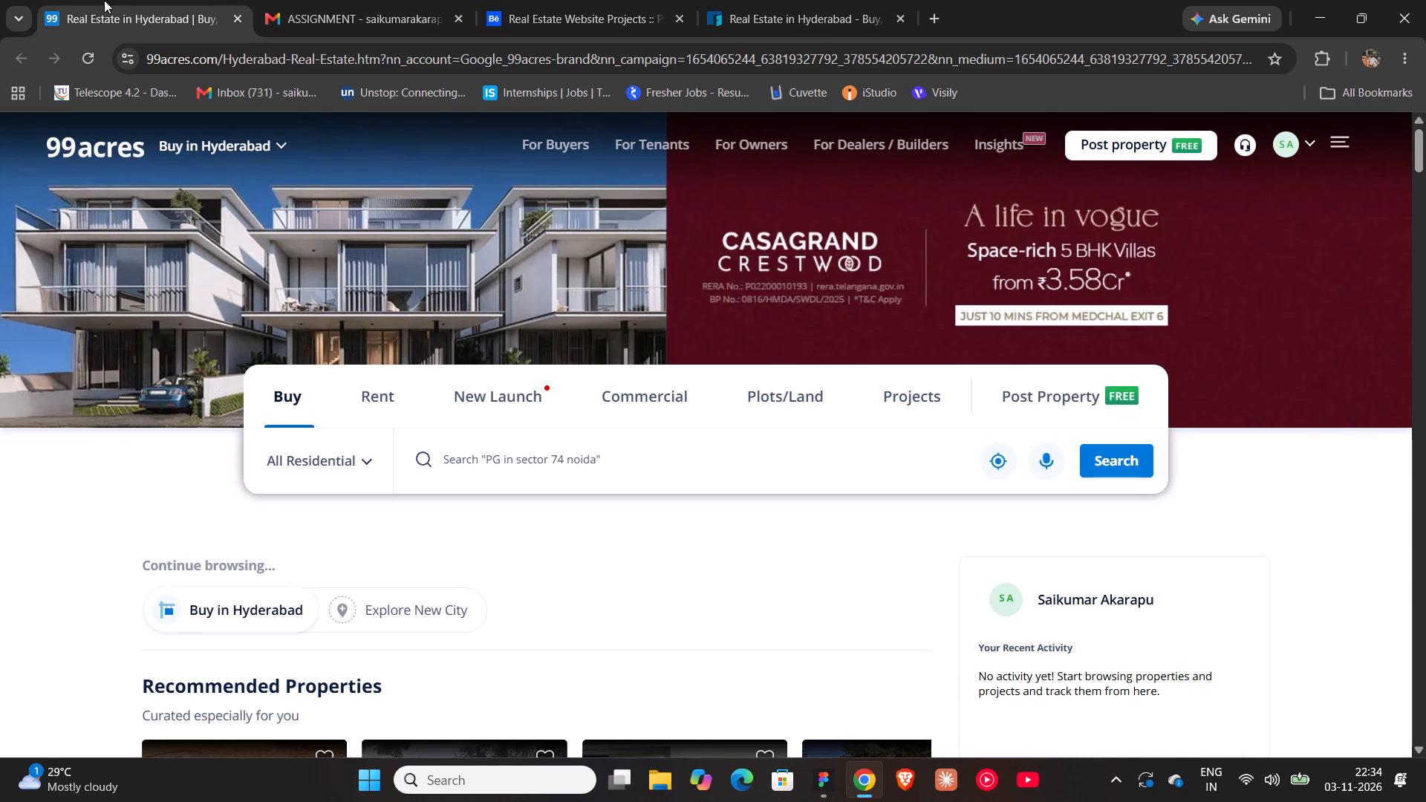
Switch to Figma and add a 1440 × 1024 Desktop frame beside the 99acres screenshot, aligned with its top edge at Y -211.
{"action": "left_click", "coordinate": [808, 789]}
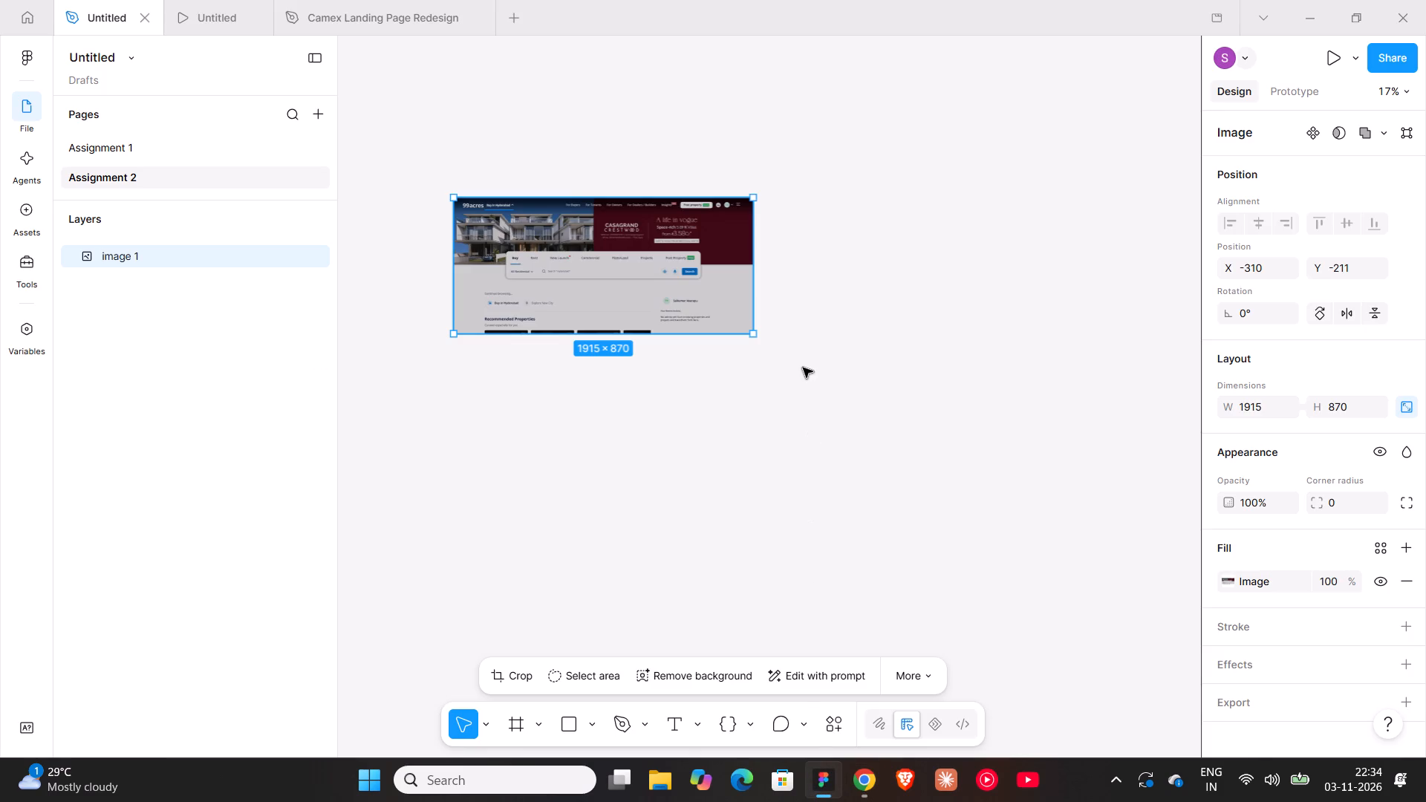
{"action": "key", "text": "d"}
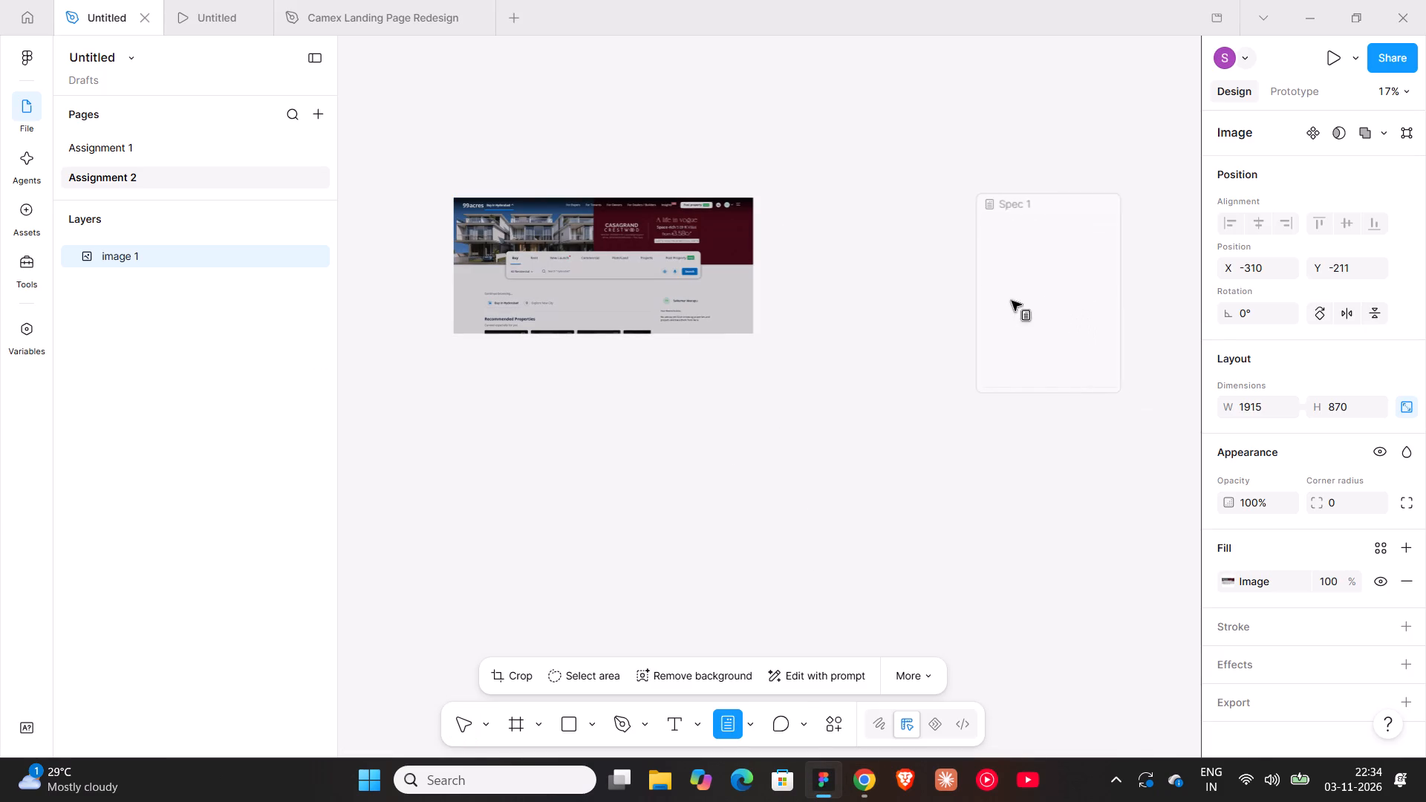
{"action": "key", "text": "Escape"}
{"action": "key", "text": "f"}
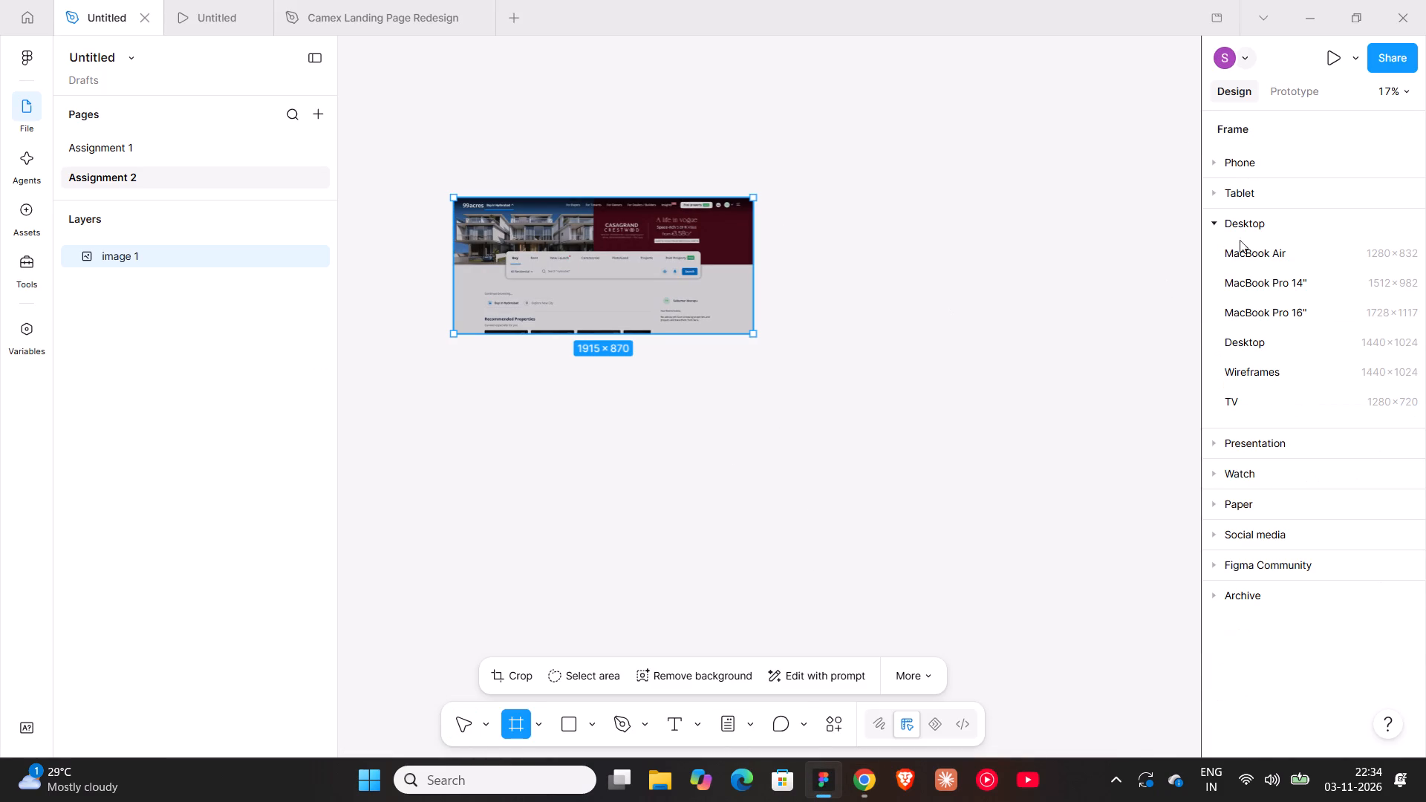
{"action": "left_click", "coordinate": [1256, 335]}
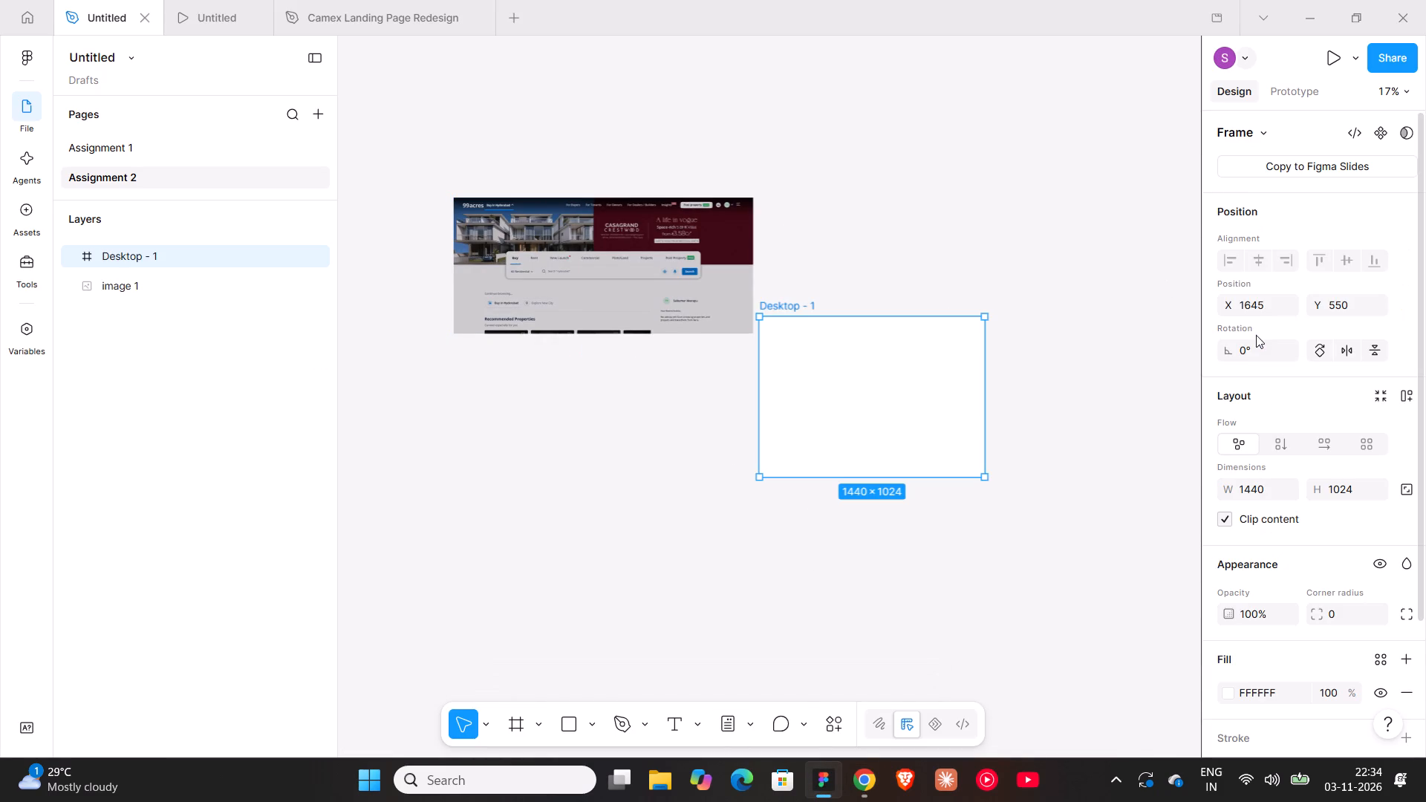
{"action": "left_click_drag", "start_coordinate": [820, 353], "coordinate": [839, 241]}
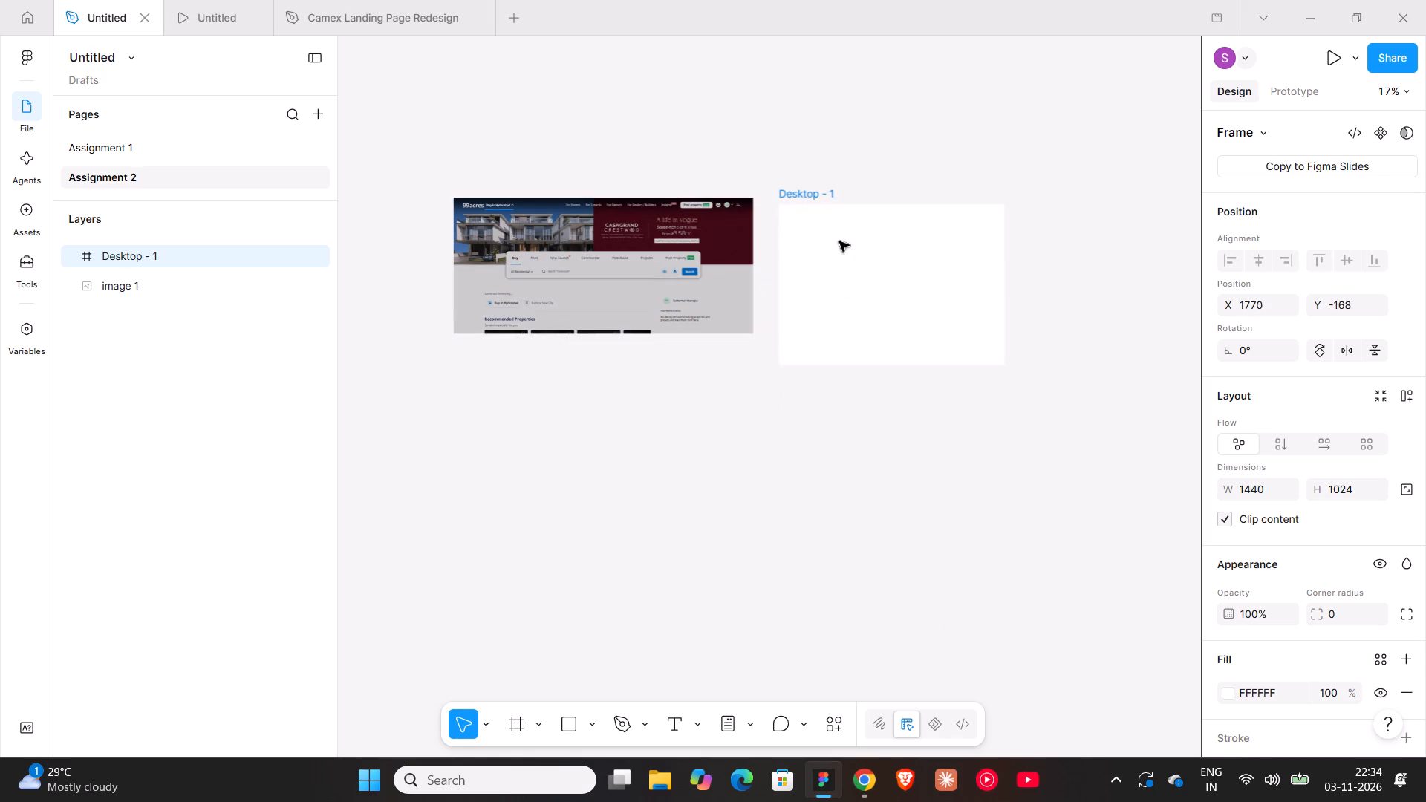
{"action": "left_click_drag", "start_coordinate": [839, 241], "coordinate": [838, 238]}
Add a column layout guide to the Desktop frame with 12 columns, a margin of 72 and a gutter of 24.
{"action": "scroll", "coordinate": [1297, 544], "scroll_direction": "down", "scroll_amount": 6}
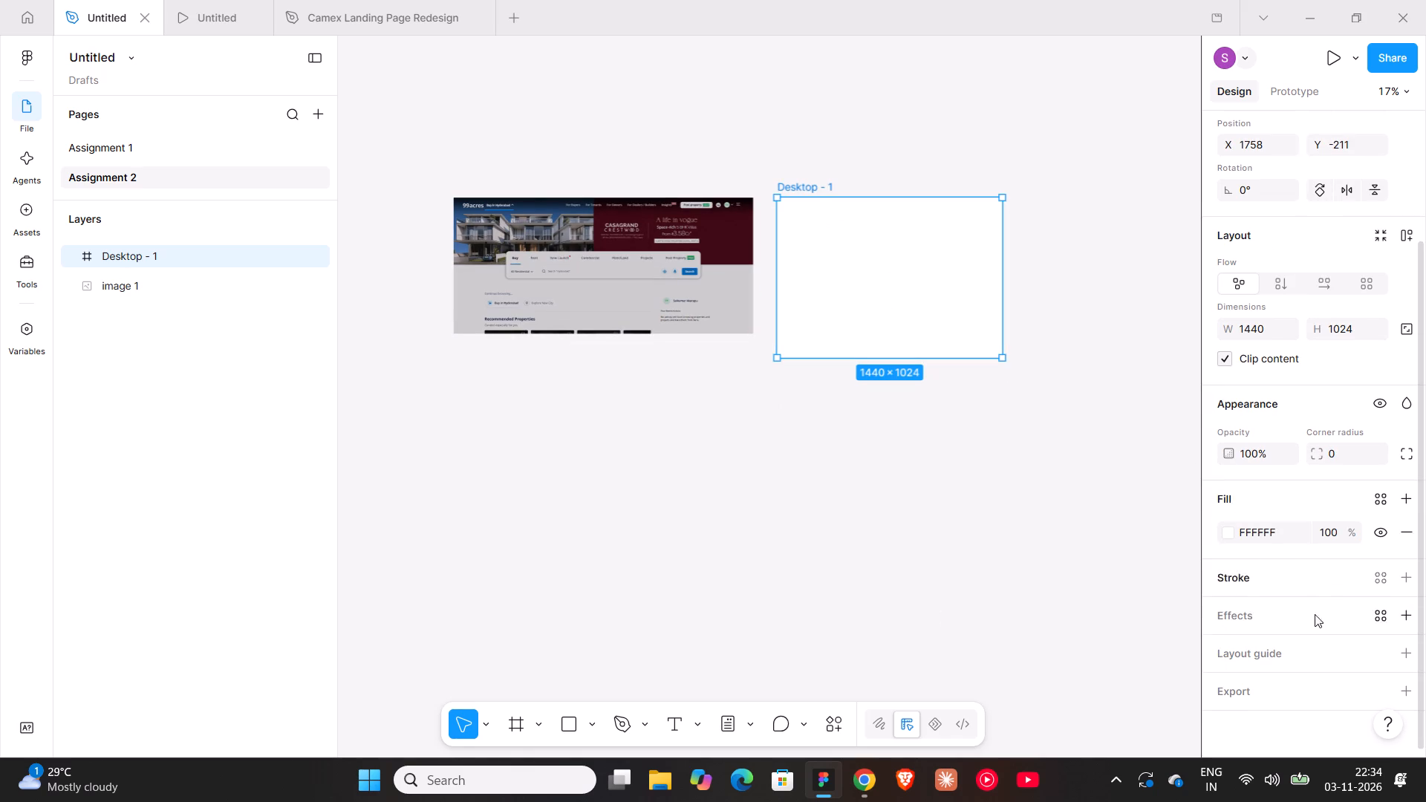
{"action": "left_click", "coordinate": [1407, 661]}
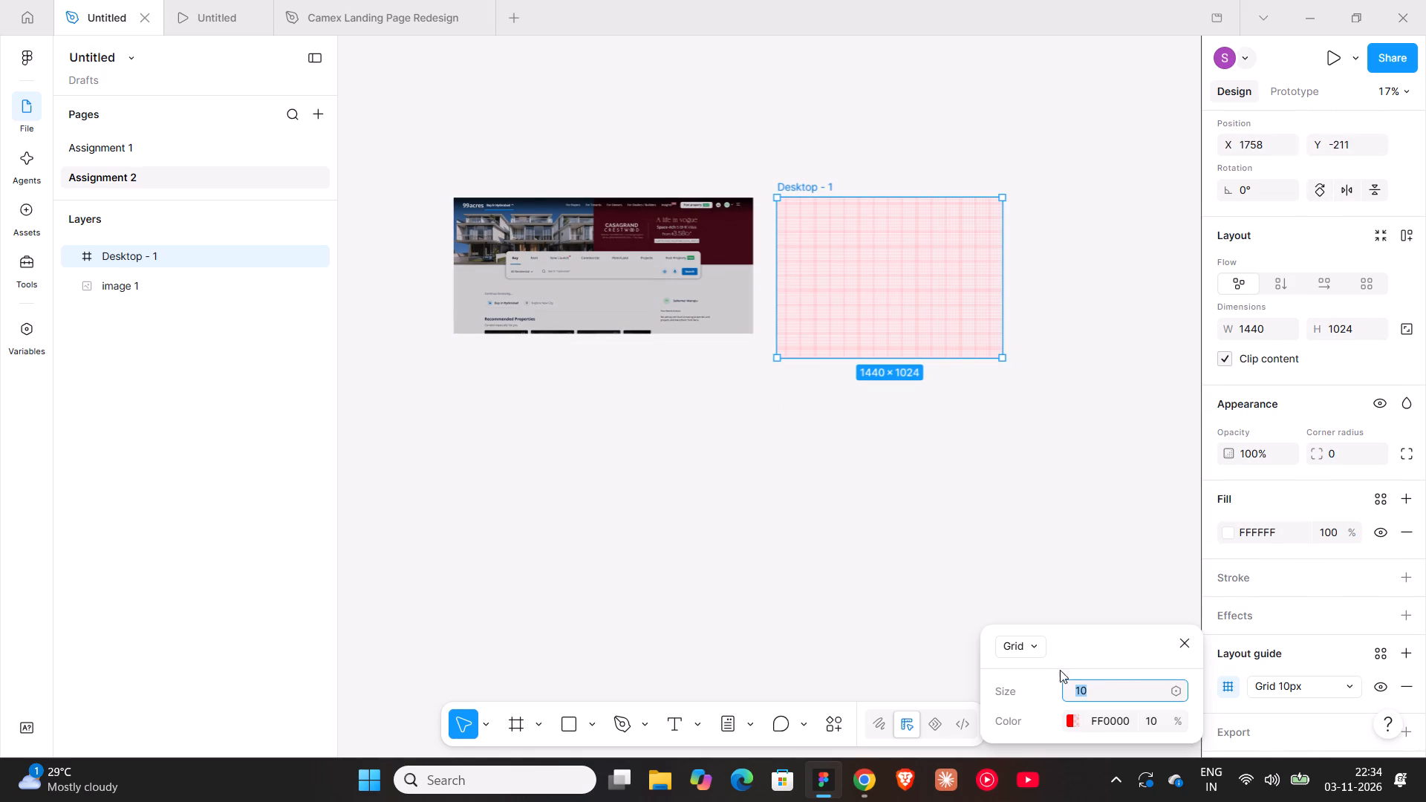
{"action": "left_click", "coordinate": [1037, 643]}
{"action": "left_click", "coordinate": [1045, 692]}
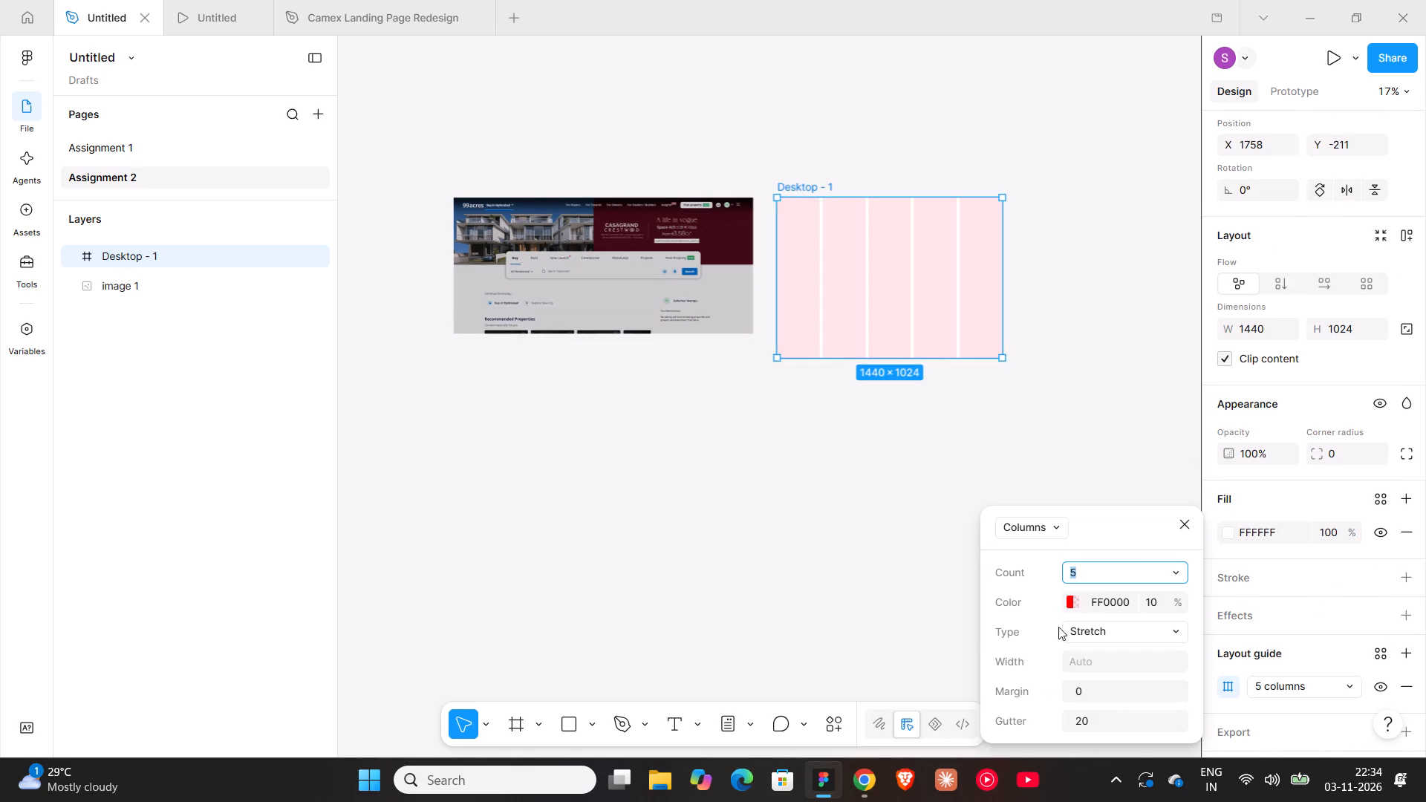
{"action": "type", "text": "12"}
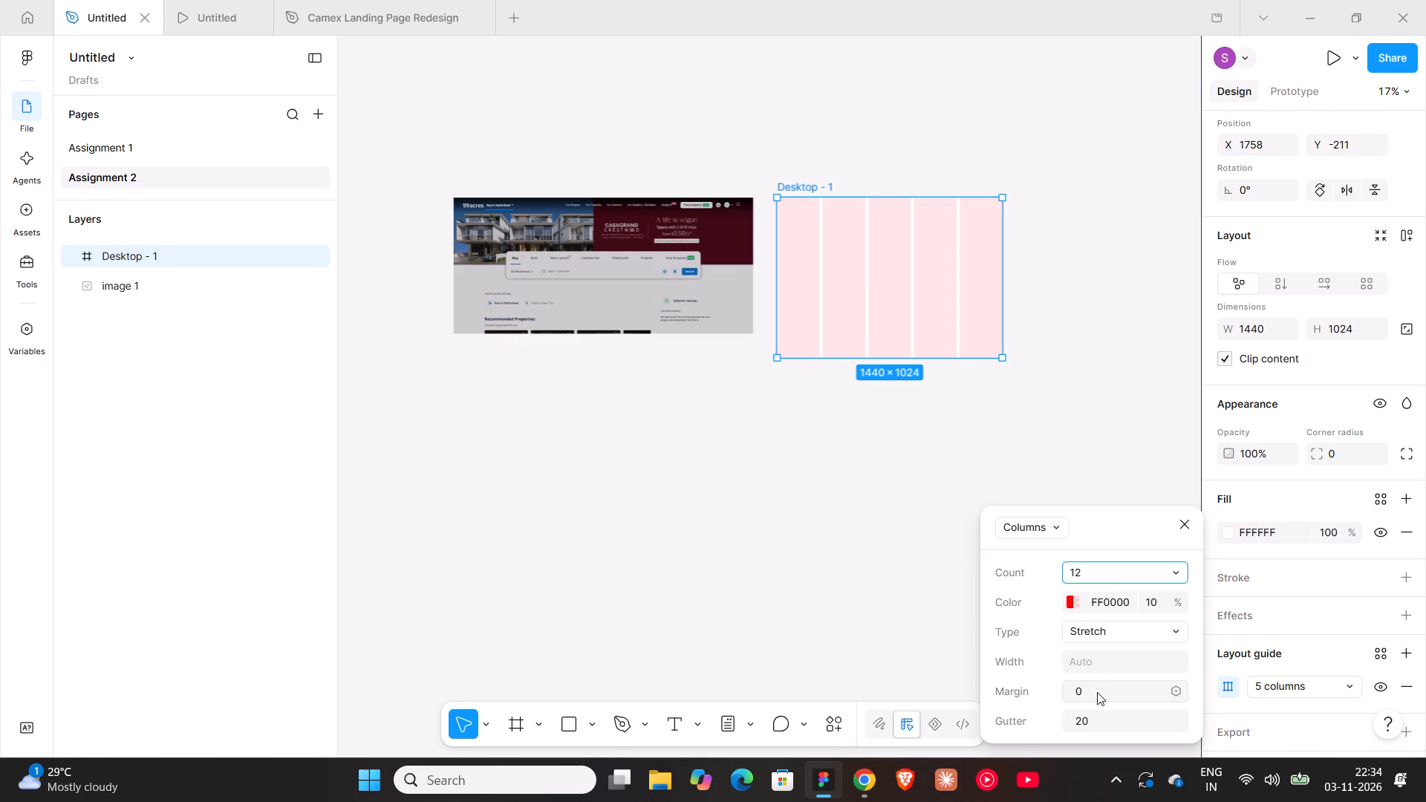
{"action": "left_click", "coordinate": [1097, 692]}
{"action": "type", "text": "72"}
{"action": "left_click", "coordinate": [1086, 716]}
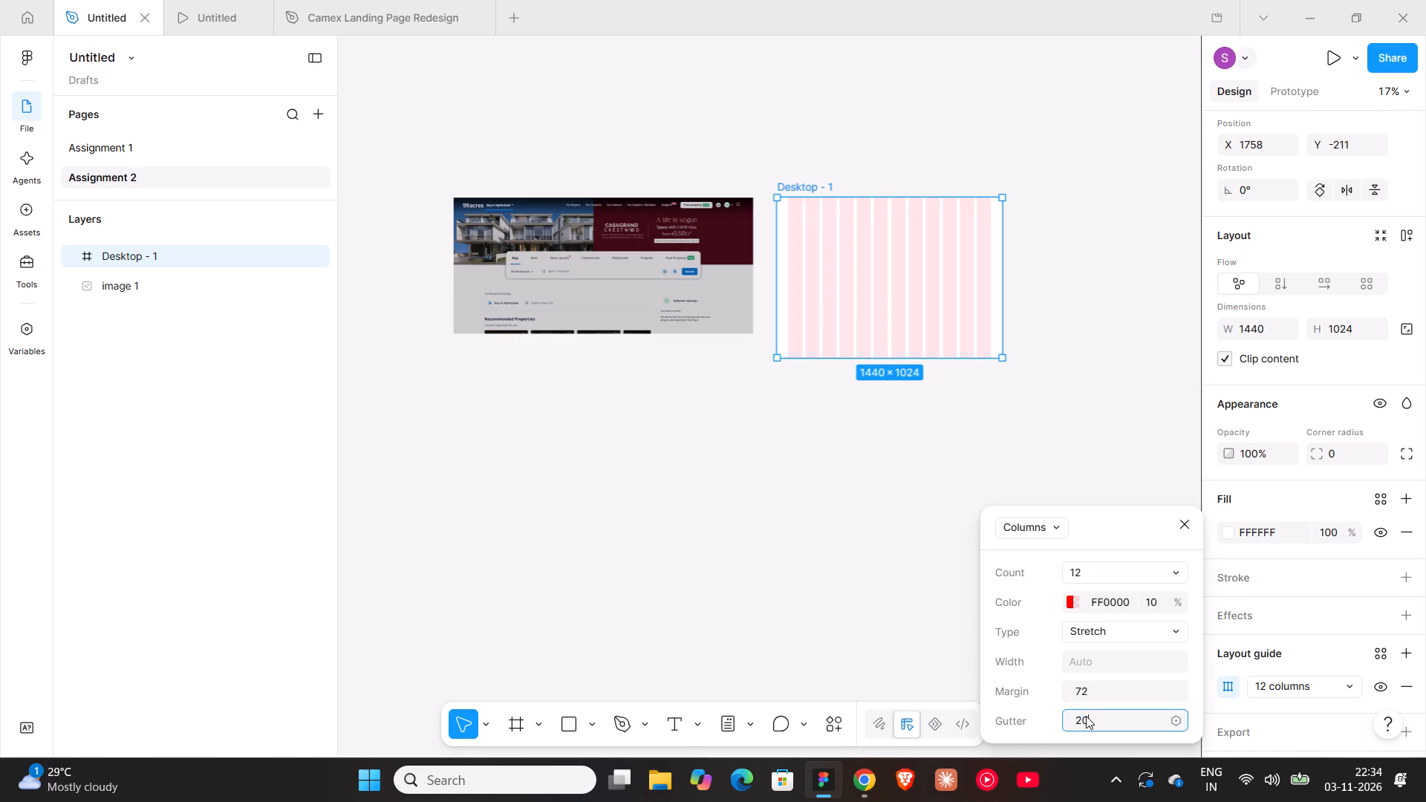
{"action": "type", "text": "24"}
{"action": "left_click", "coordinate": [827, 519]}
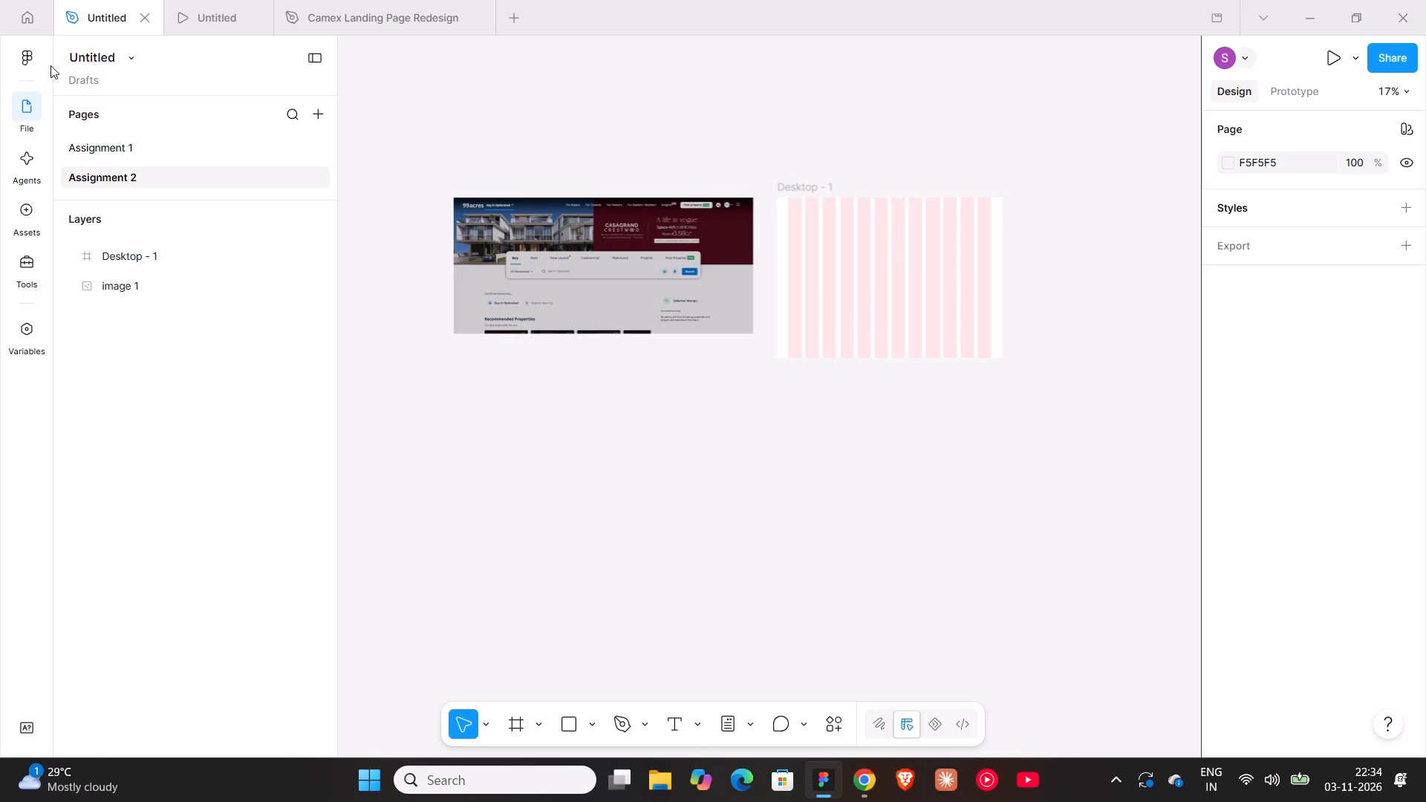
Copy the frame holding the Nexa logo and name from the Dashboard's side navigation on the Assignment 1 page.
{"action": "left_click", "coordinate": [141, 141]}
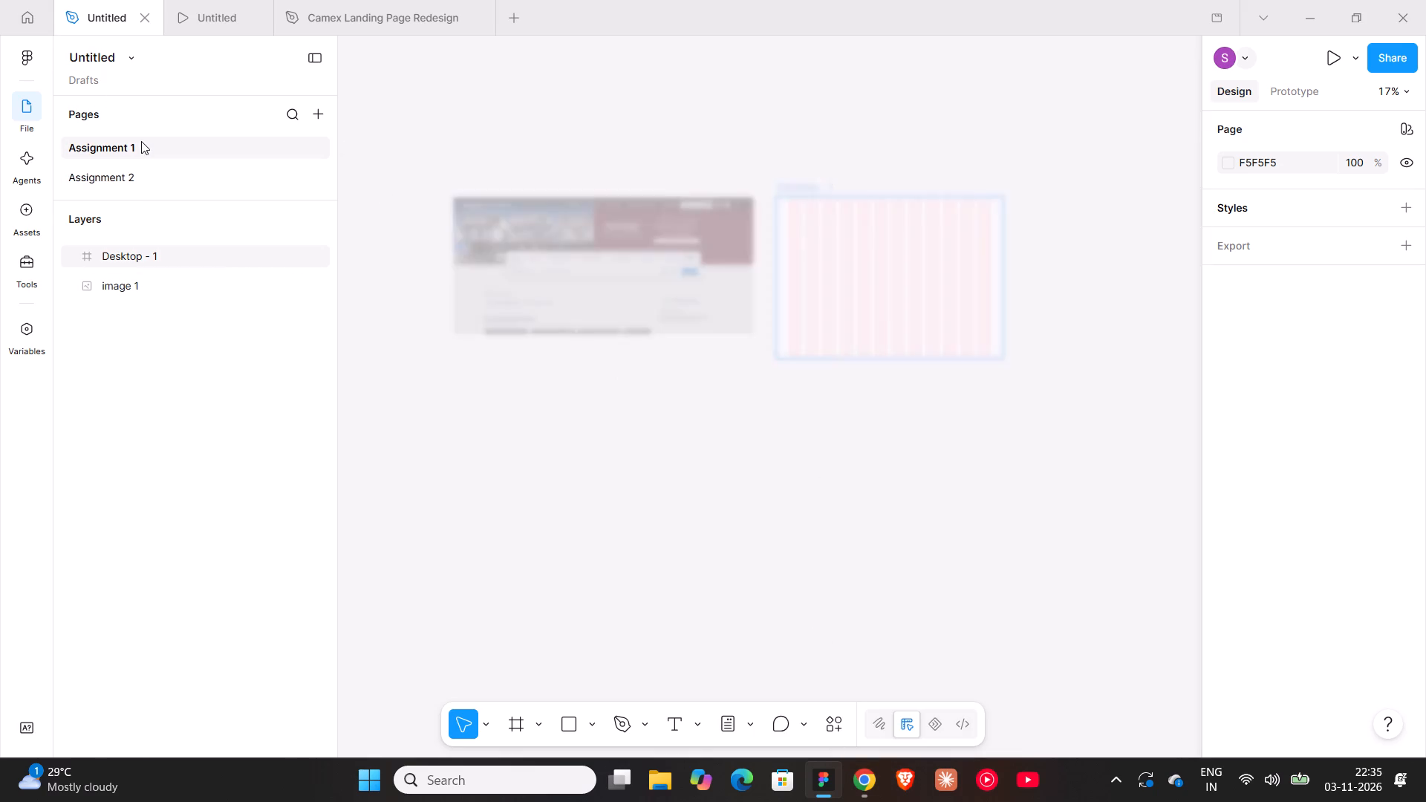
{"action": "scroll", "coordinate": [498, 273], "scroll_direction": "up", "scroll_amount": 10, "text": "ctrl"}
{"action": "scroll", "coordinate": [458, 241], "scroll_direction": "up", "scroll_amount": 11, "text": "ctrl"}
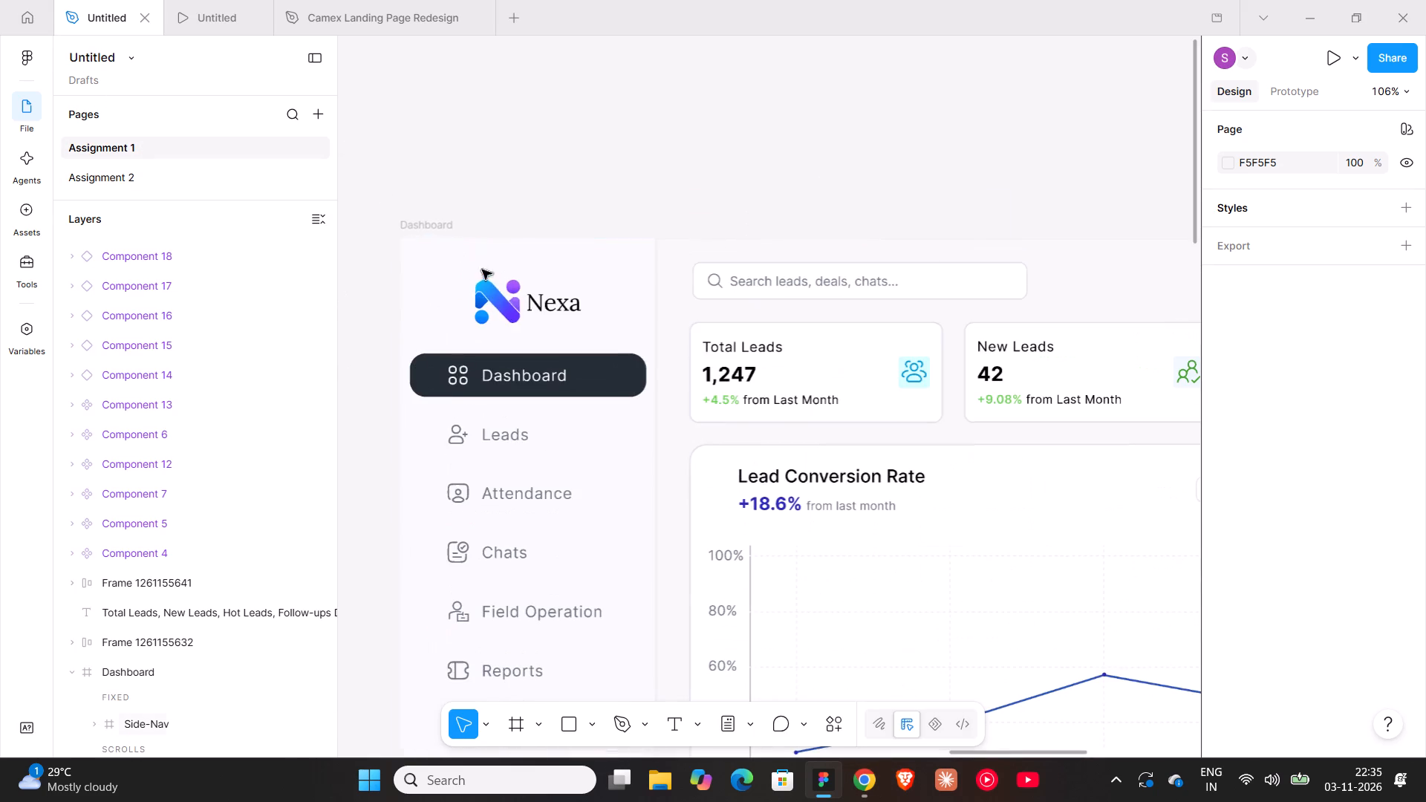
{"action": "double_click", "coordinate": [511, 298]}
{"action": "left_click", "coordinate": [511, 298]}
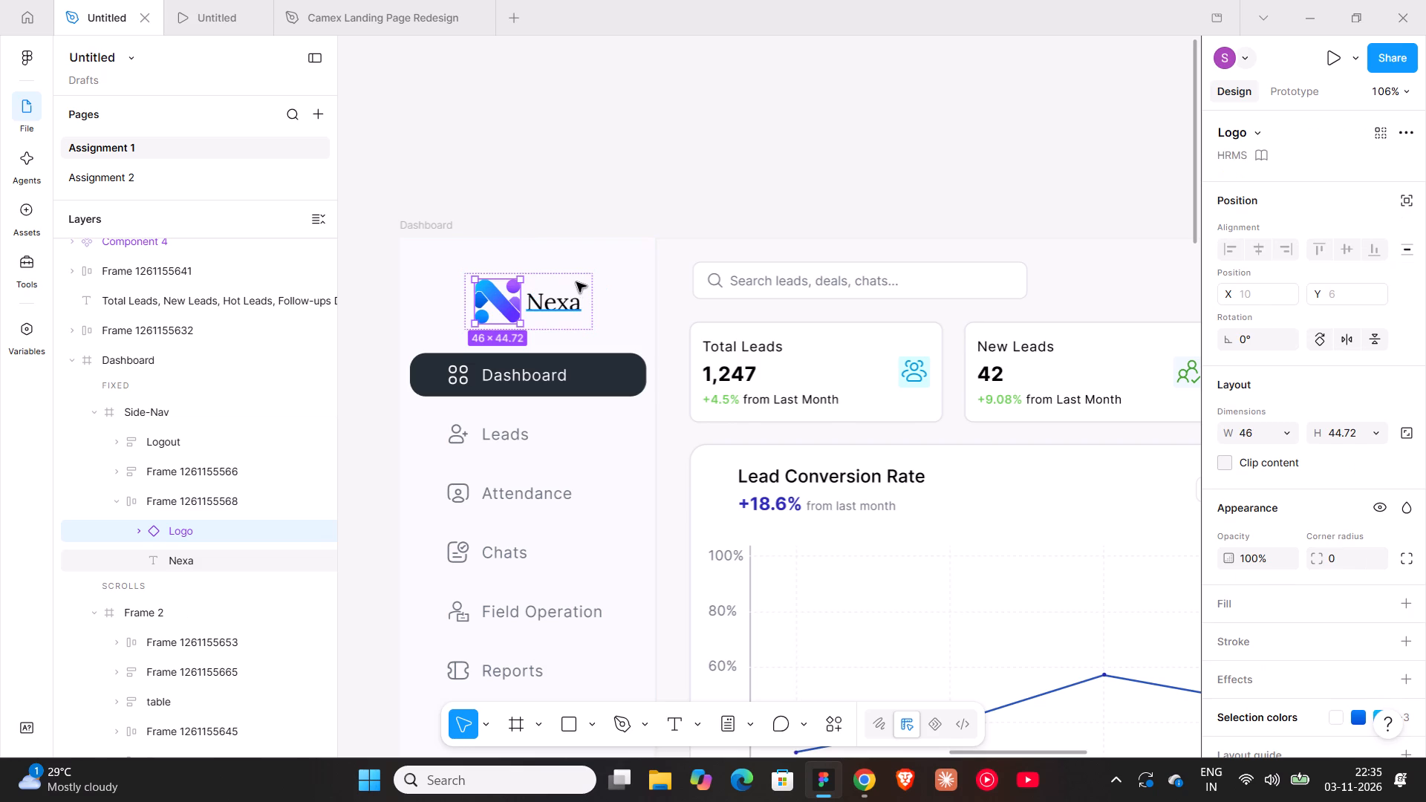
{"action": "double_click", "coordinate": [576, 282]}
{"action": "left_click", "coordinate": [708, 170]}
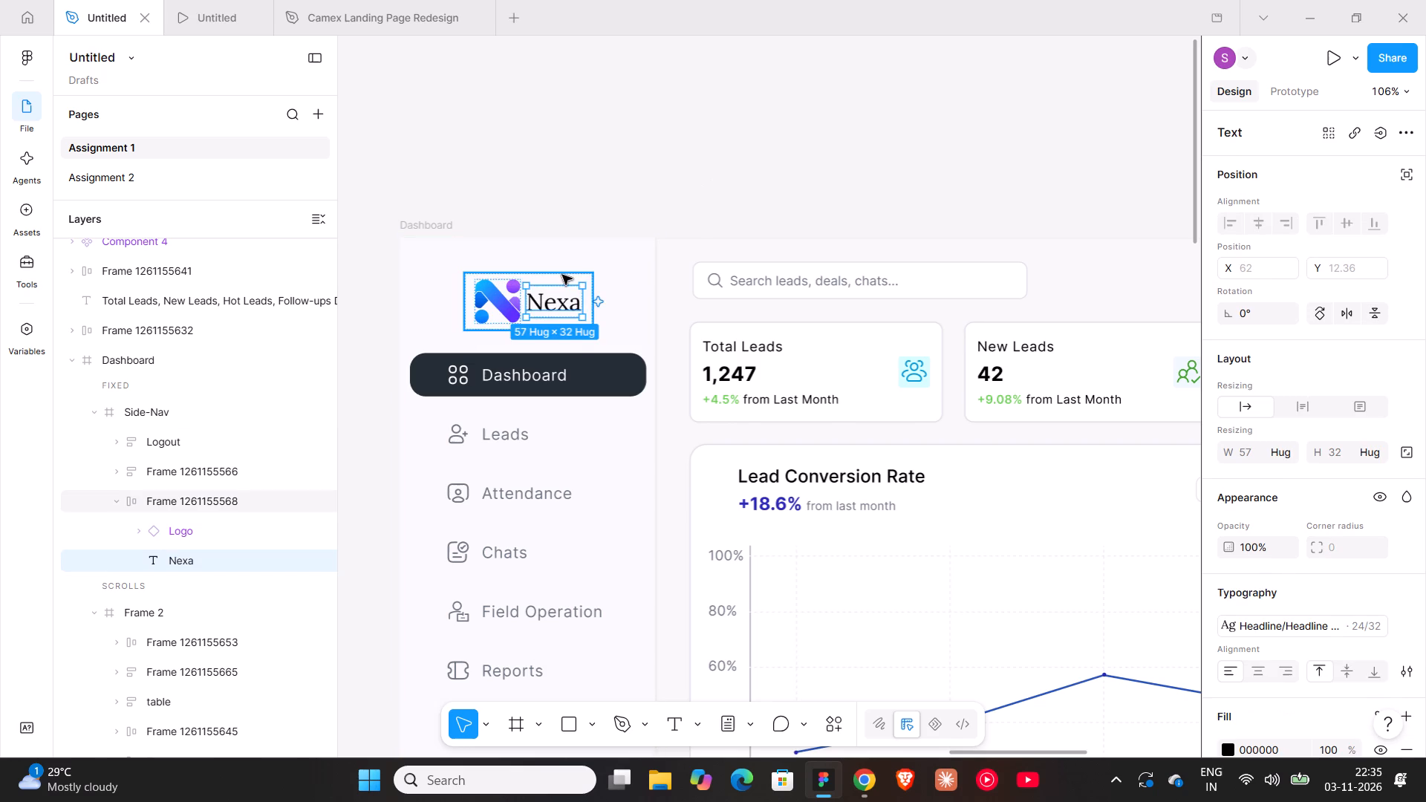
{"action": "left_click", "coordinate": [562, 275]}
{"action": "key", "text": "ctrl+c"}
Paste the Nexa logo frame on the Assignment 2 page and place it over the Desktop frame's upper-left area, about X 1886, Y -154.
{"action": "left_click", "coordinate": [192, 185]}
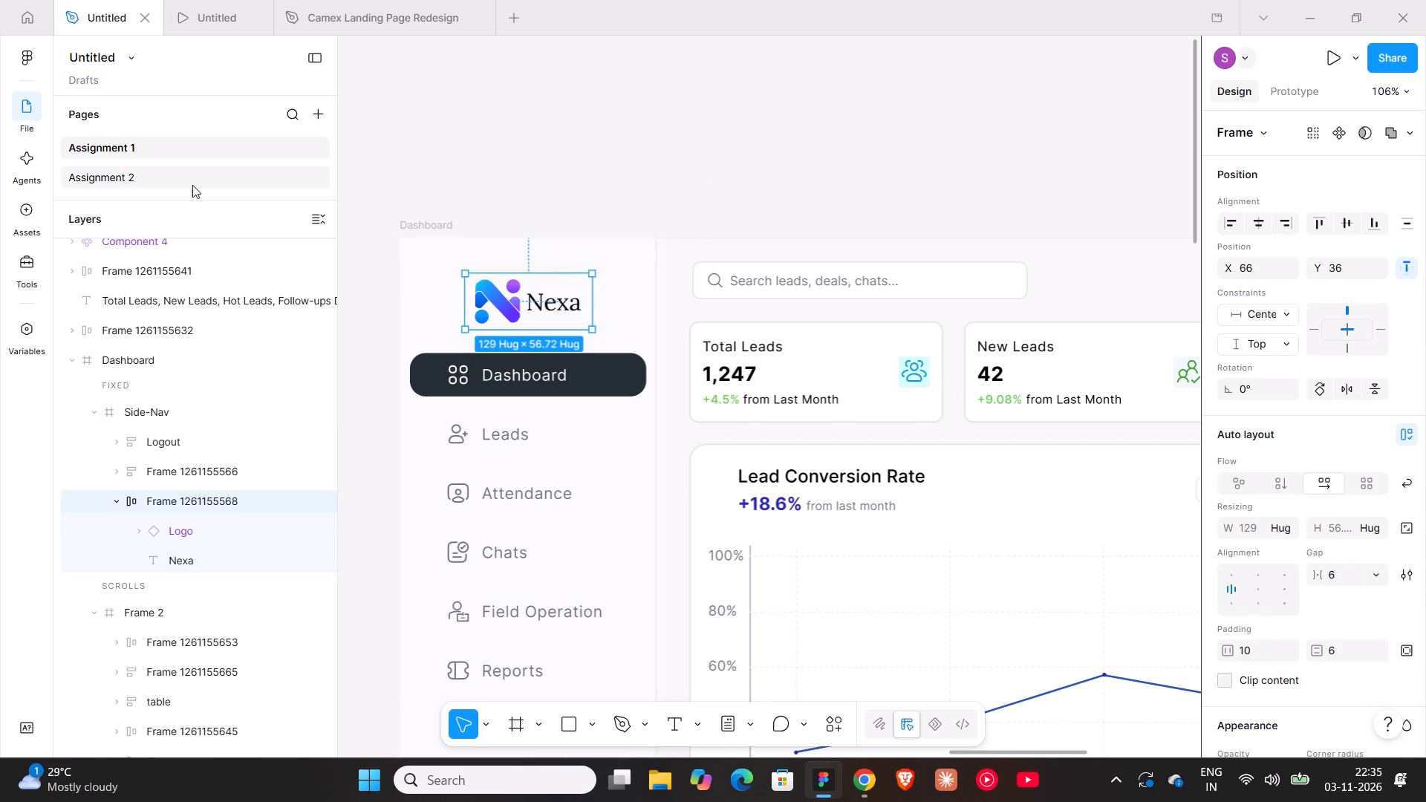
{"action": "scroll", "coordinate": [676, 221], "scroll_direction": "down", "scroll_amount": 1, "text": "shift"}
{"action": "right_click", "coordinate": [750, 137]}
{"action": "left_click", "coordinate": [783, 143]}
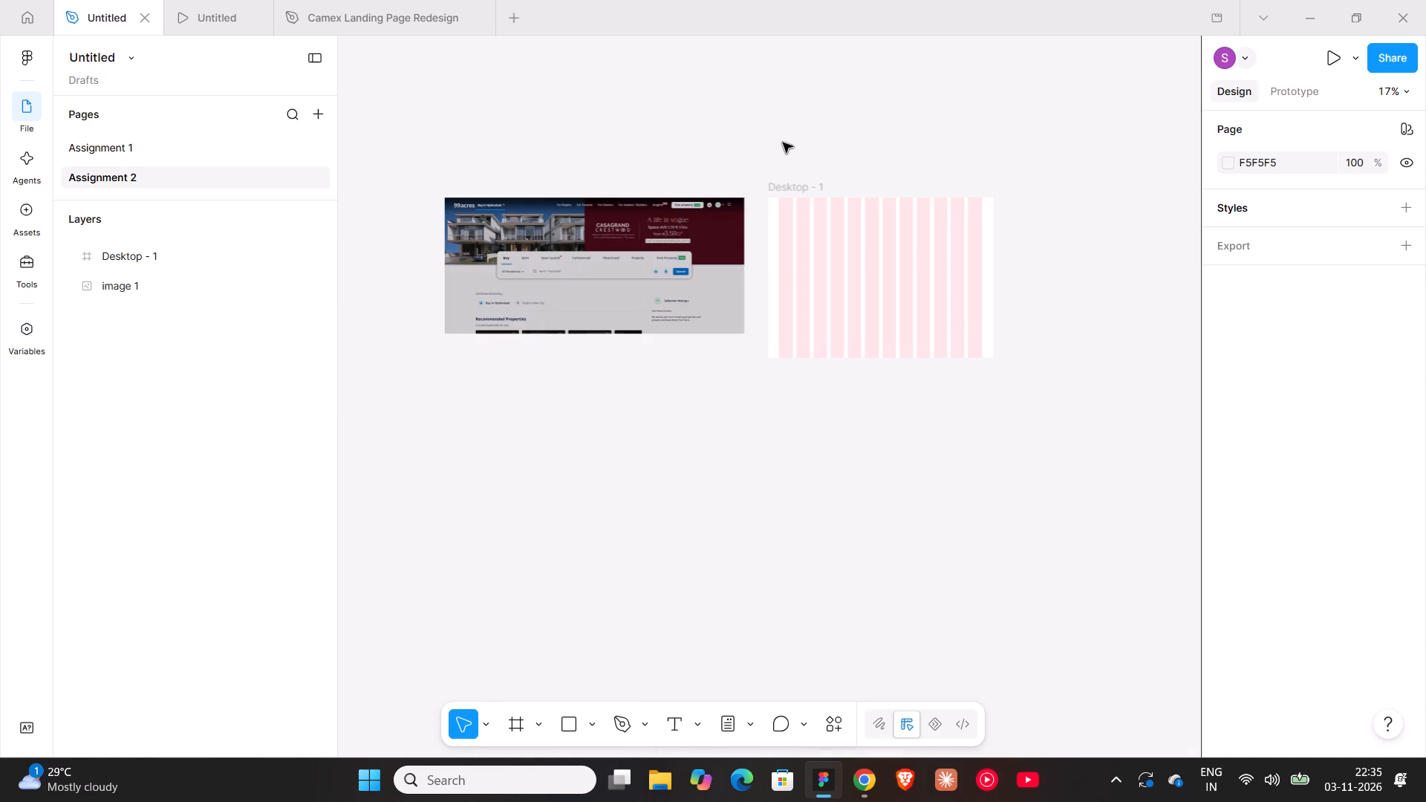
{"action": "left_click_drag", "start_coordinate": [755, 125], "coordinate": [792, 196]}
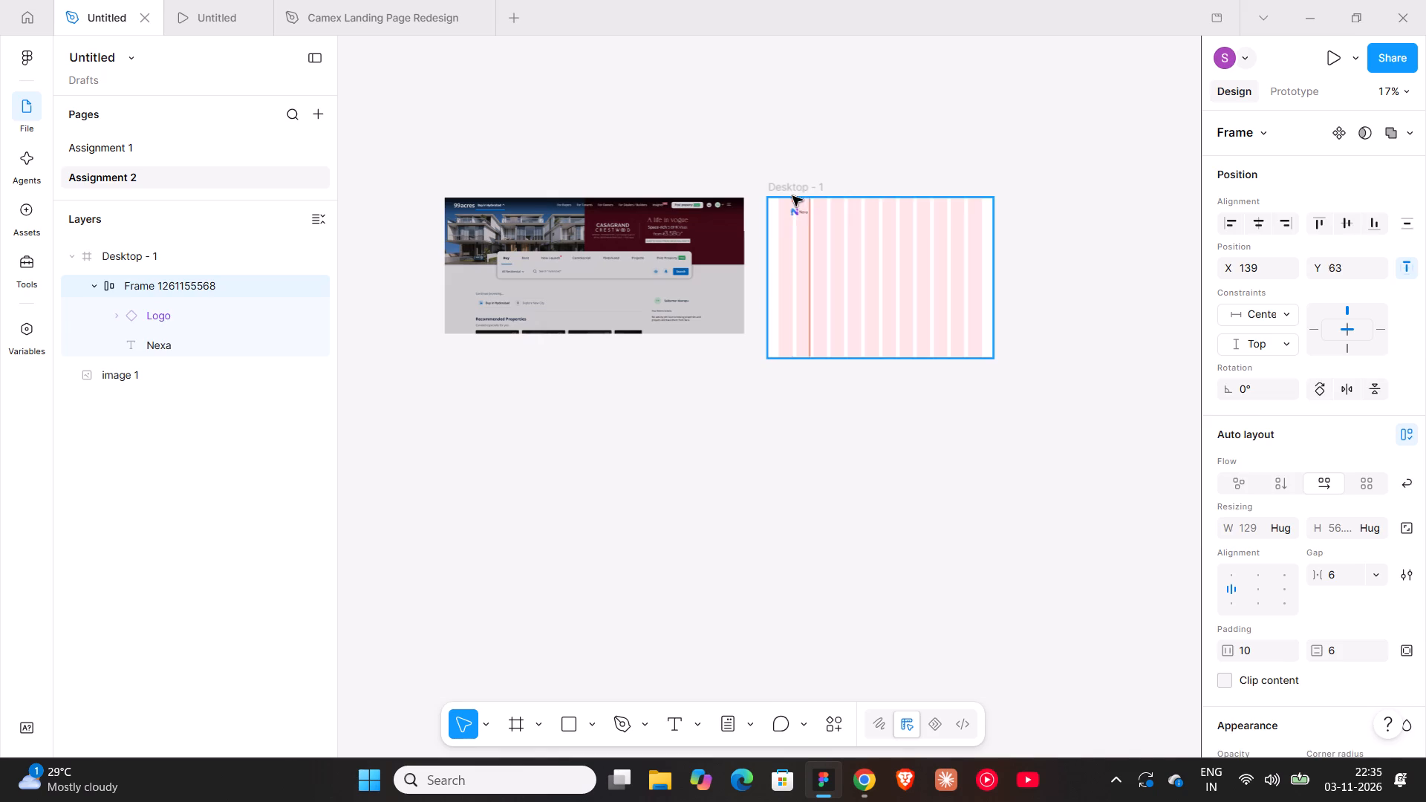
{"action": "left_click_drag", "start_coordinate": [792, 196], "coordinate": [792, 195]}
Resize the 99acres screenshot proportionally to a width of 1440.
{"action": "scroll", "coordinate": [792, 210], "scroll_direction": "up", "scroll_amount": 11, "text": "ctrl"}
{"action": "scroll", "coordinate": [792, 210], "scroll_direction": "up", "scroll_amount": 6, "text": "shift"}
{"action": "scroll", "coordinate": [792, 210], "scroll_direction": "down", "scroll_amount": 6, "text": "ctrl"}
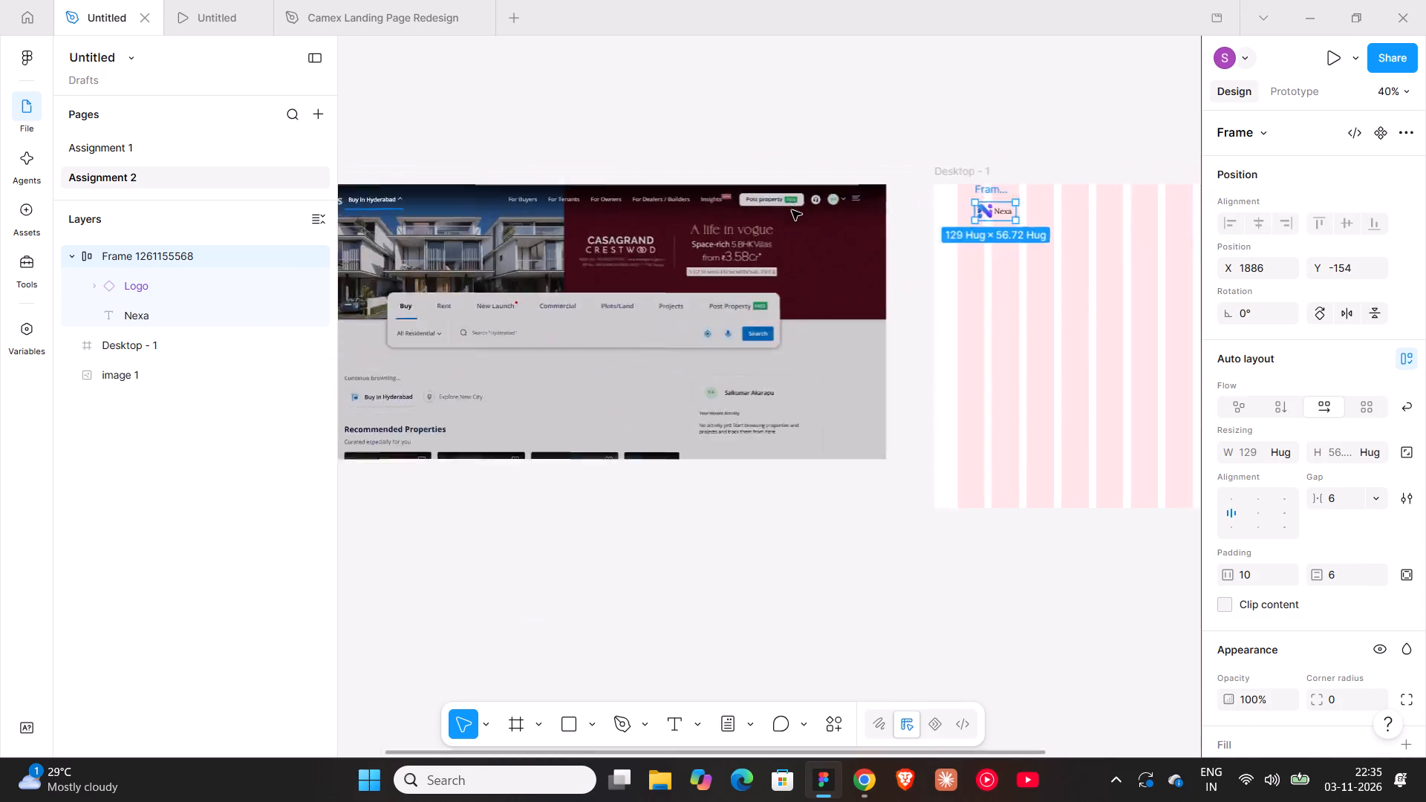
{"action": "scroll", "coordinate": [792, 210], "scroll_direction": "down", "scroll_amount": 4, "text": "ctrl"}
{"action": "left_click", "coordinate": [697, 200]}
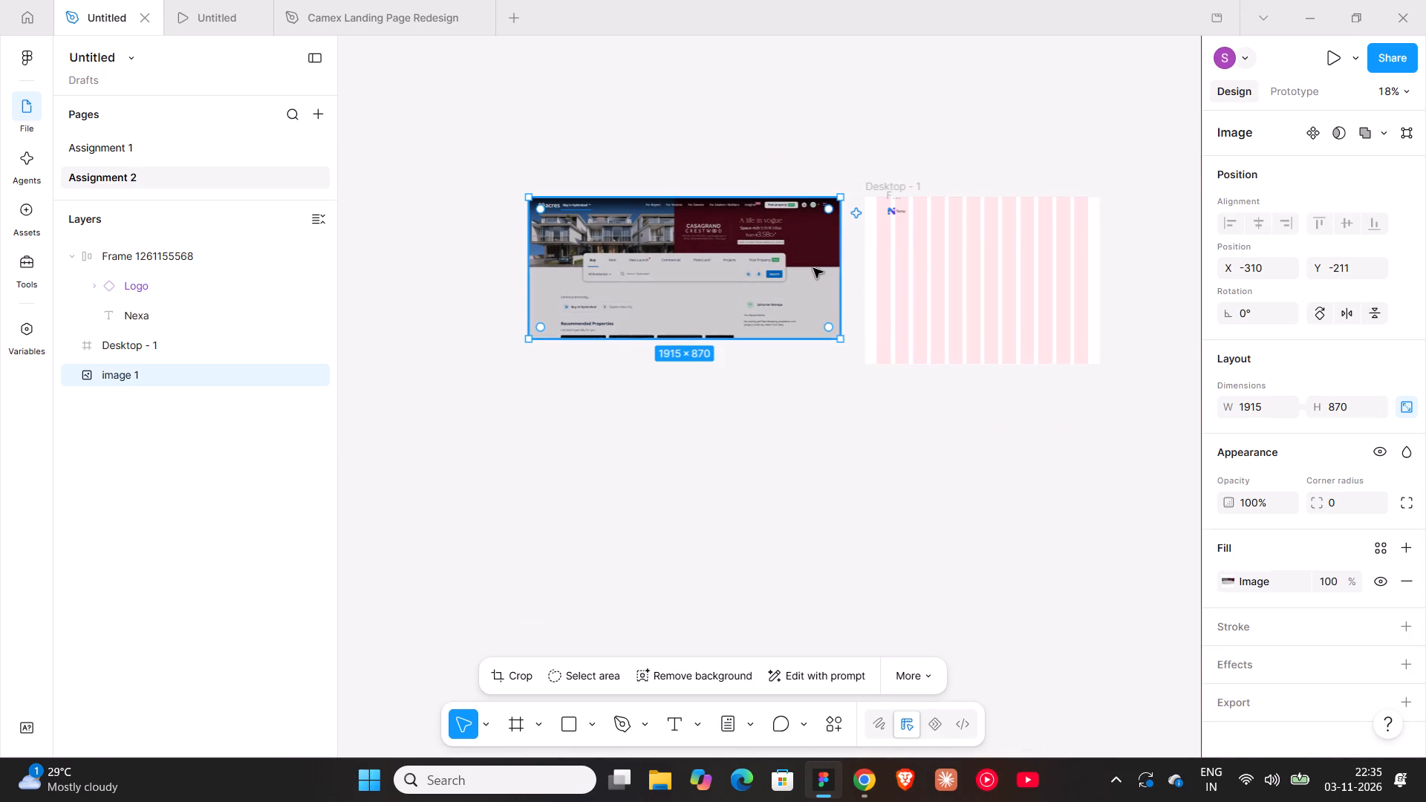
{"action": "left_click", "coordinate": [1257, 413]}
{"action": "type", "text": "400"}
{"action": "key", "text": "BackSpace"}
{"action": "key", "text": "BackSpace"}
{"action": "key", "text": "BackSpace"}
{"action": "key", "text": "BackSpace"}
{"action": "type", "text": "1440"}
{"action": "key", "text": "Return"}
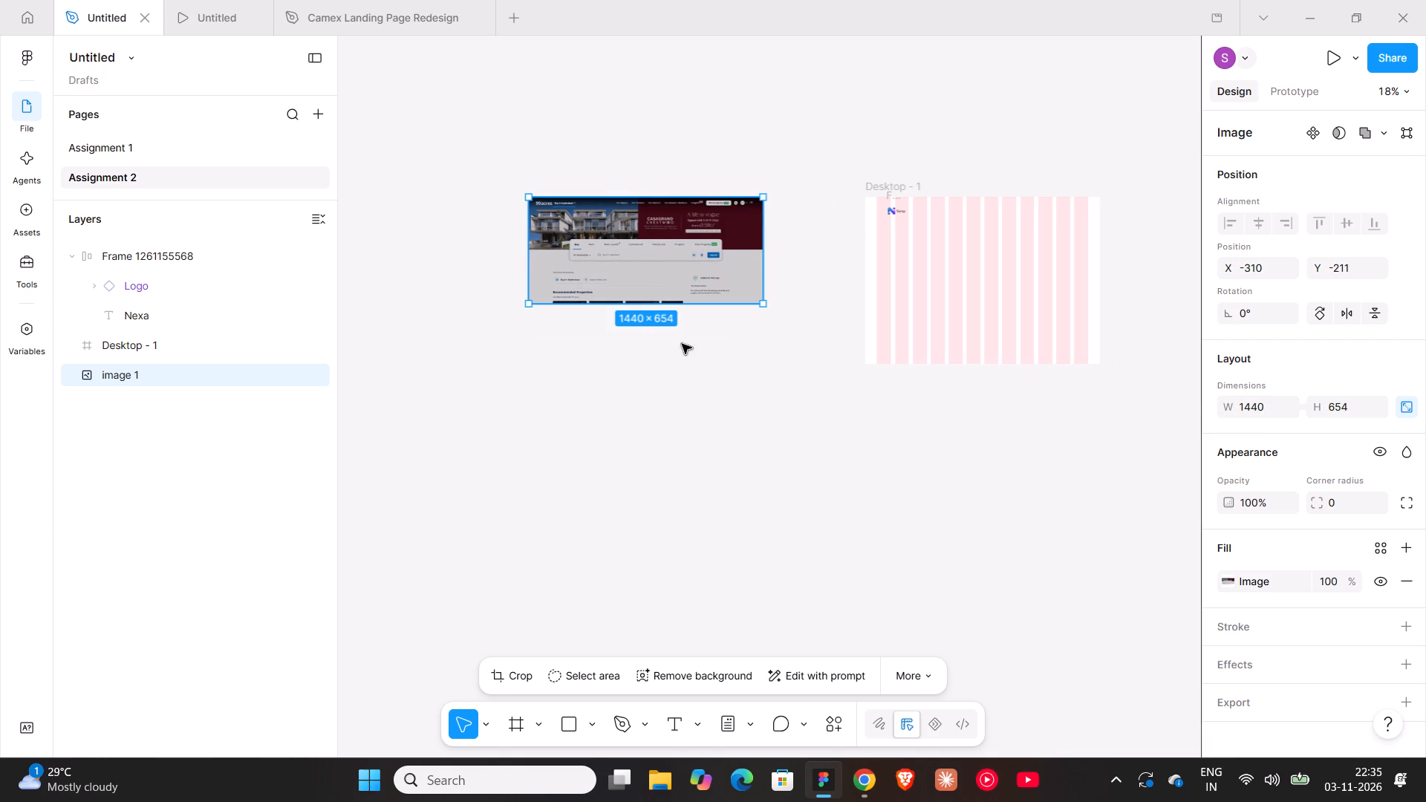
Move the 99acres screenshot into the Desktop frame at X 0, Y 291.
{"action": "left_click_drag", "start_coordinate": [618, 230], "coordinate": [954, 278]}
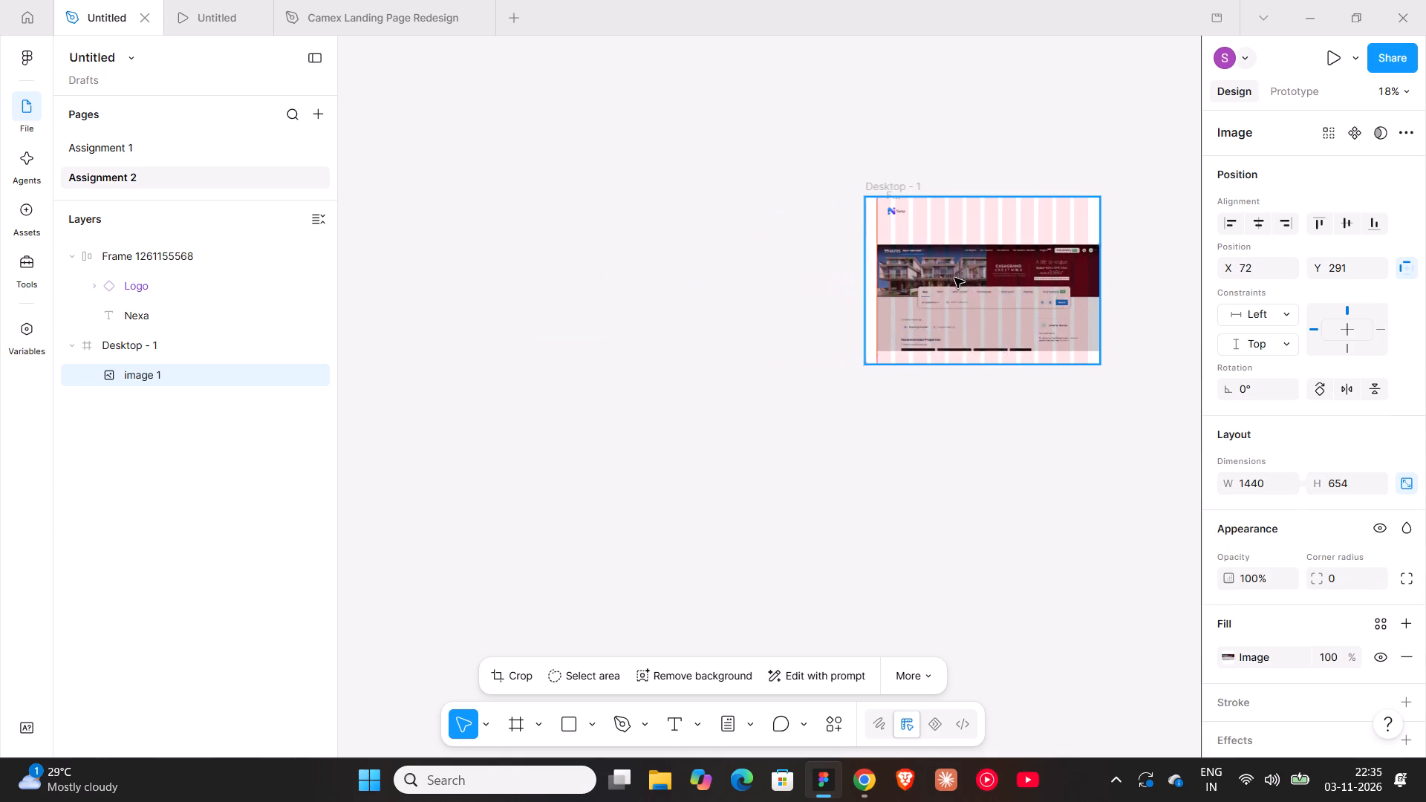
{"action": "left_click_drag", "start_coordinate": [954, 278], "coordinate": [951, 278]}
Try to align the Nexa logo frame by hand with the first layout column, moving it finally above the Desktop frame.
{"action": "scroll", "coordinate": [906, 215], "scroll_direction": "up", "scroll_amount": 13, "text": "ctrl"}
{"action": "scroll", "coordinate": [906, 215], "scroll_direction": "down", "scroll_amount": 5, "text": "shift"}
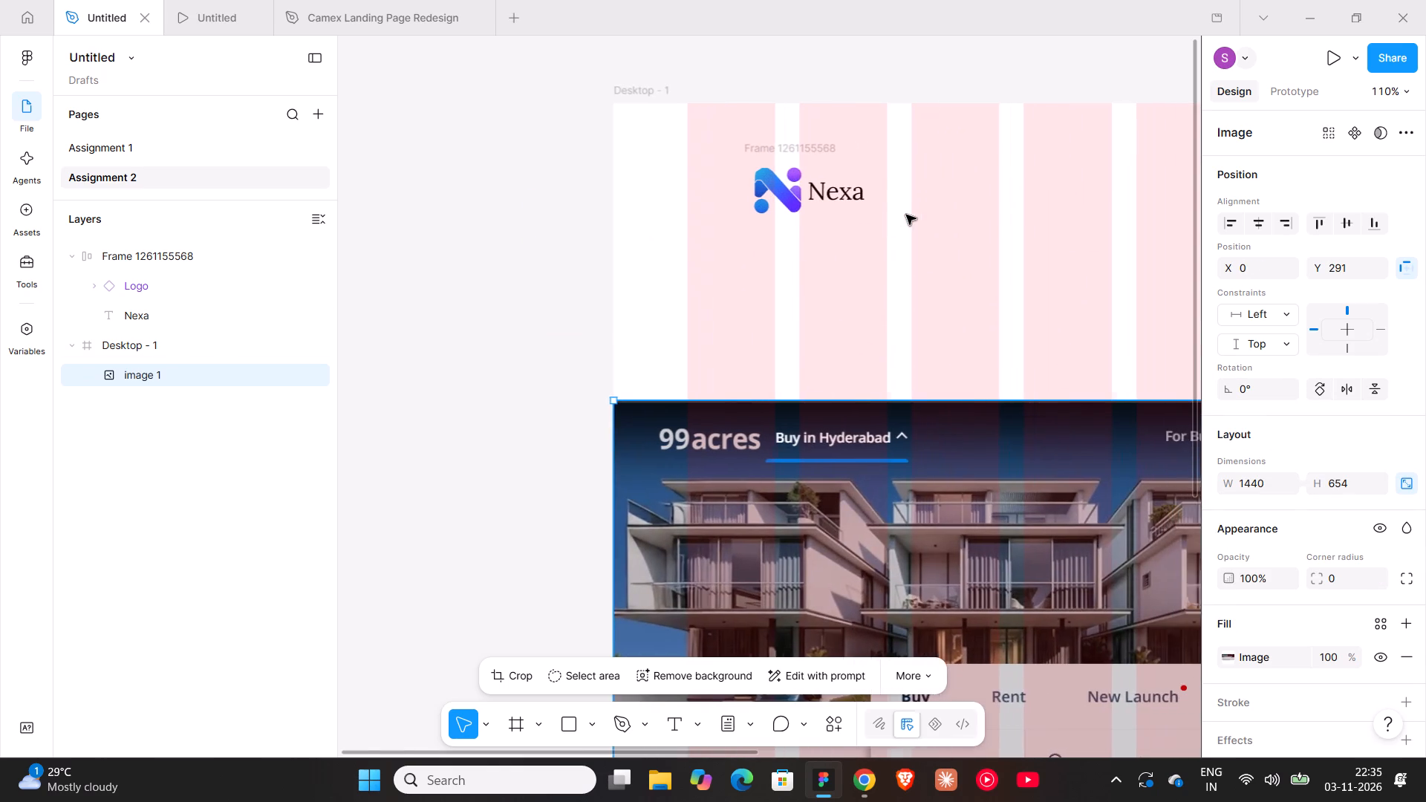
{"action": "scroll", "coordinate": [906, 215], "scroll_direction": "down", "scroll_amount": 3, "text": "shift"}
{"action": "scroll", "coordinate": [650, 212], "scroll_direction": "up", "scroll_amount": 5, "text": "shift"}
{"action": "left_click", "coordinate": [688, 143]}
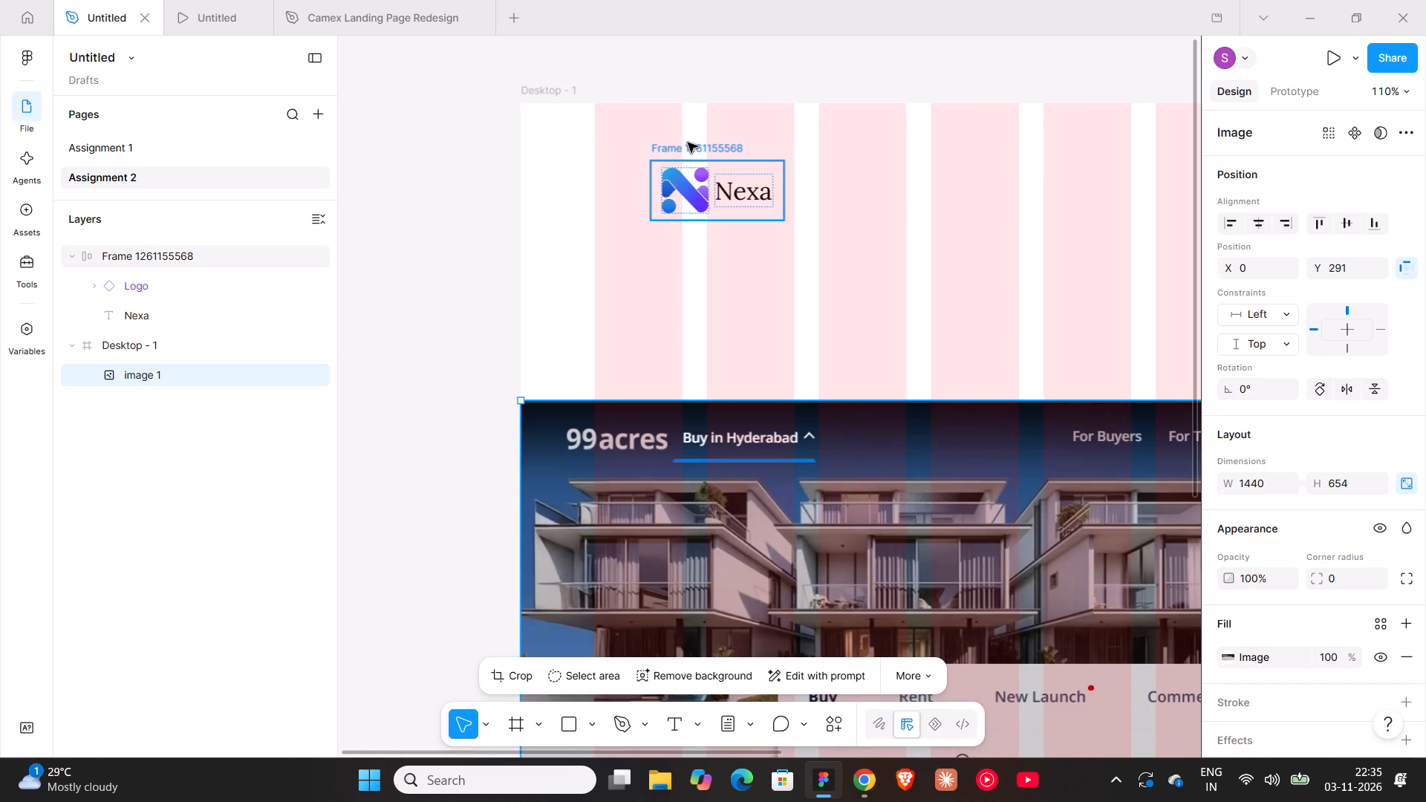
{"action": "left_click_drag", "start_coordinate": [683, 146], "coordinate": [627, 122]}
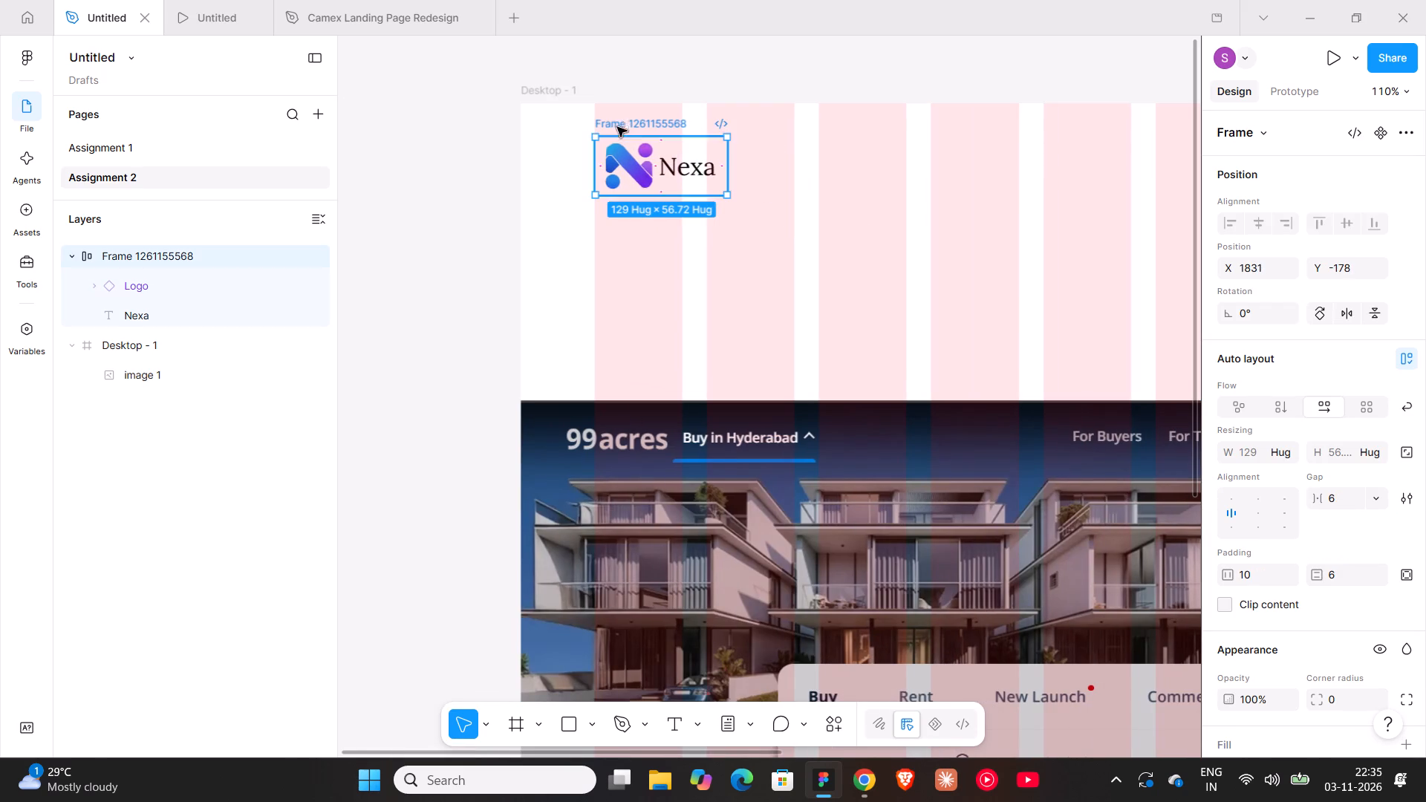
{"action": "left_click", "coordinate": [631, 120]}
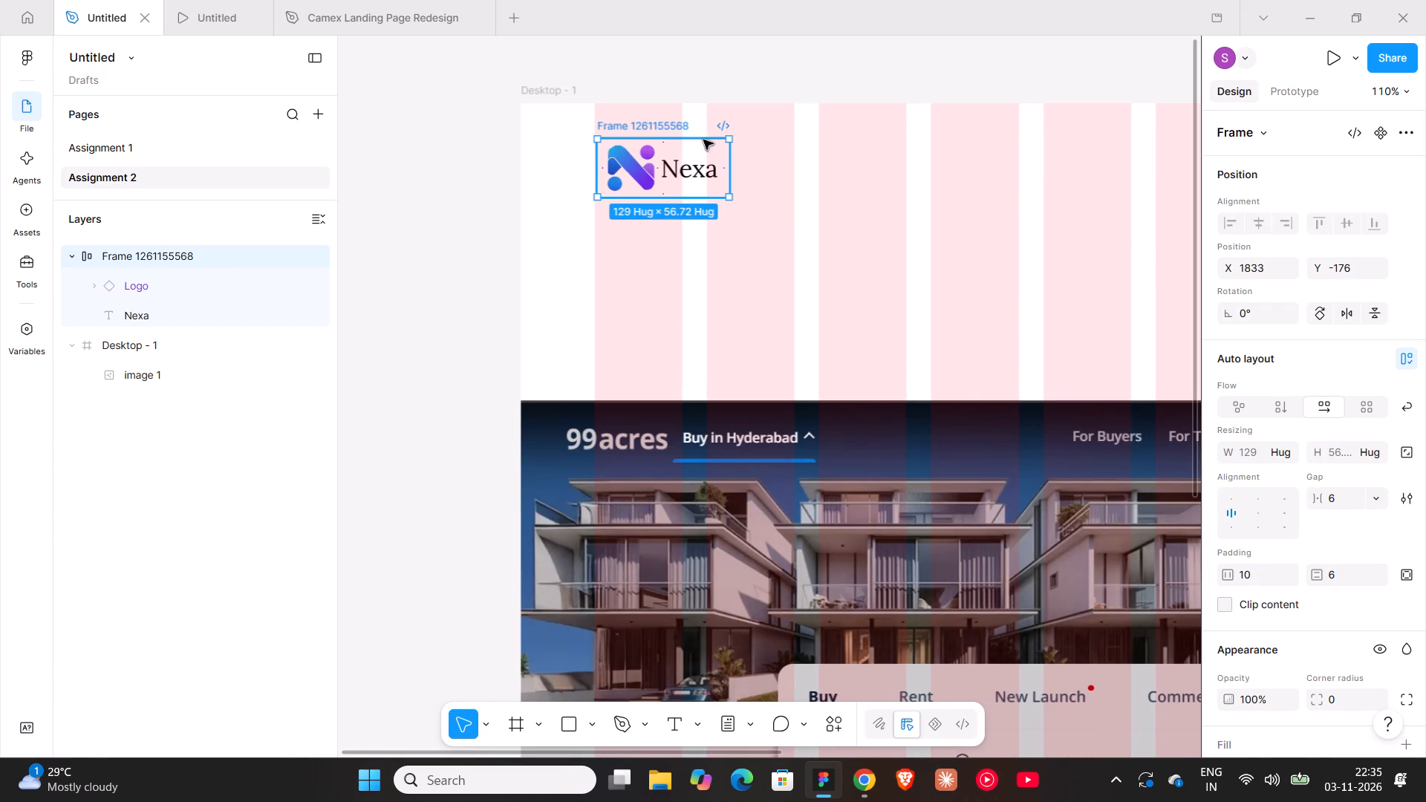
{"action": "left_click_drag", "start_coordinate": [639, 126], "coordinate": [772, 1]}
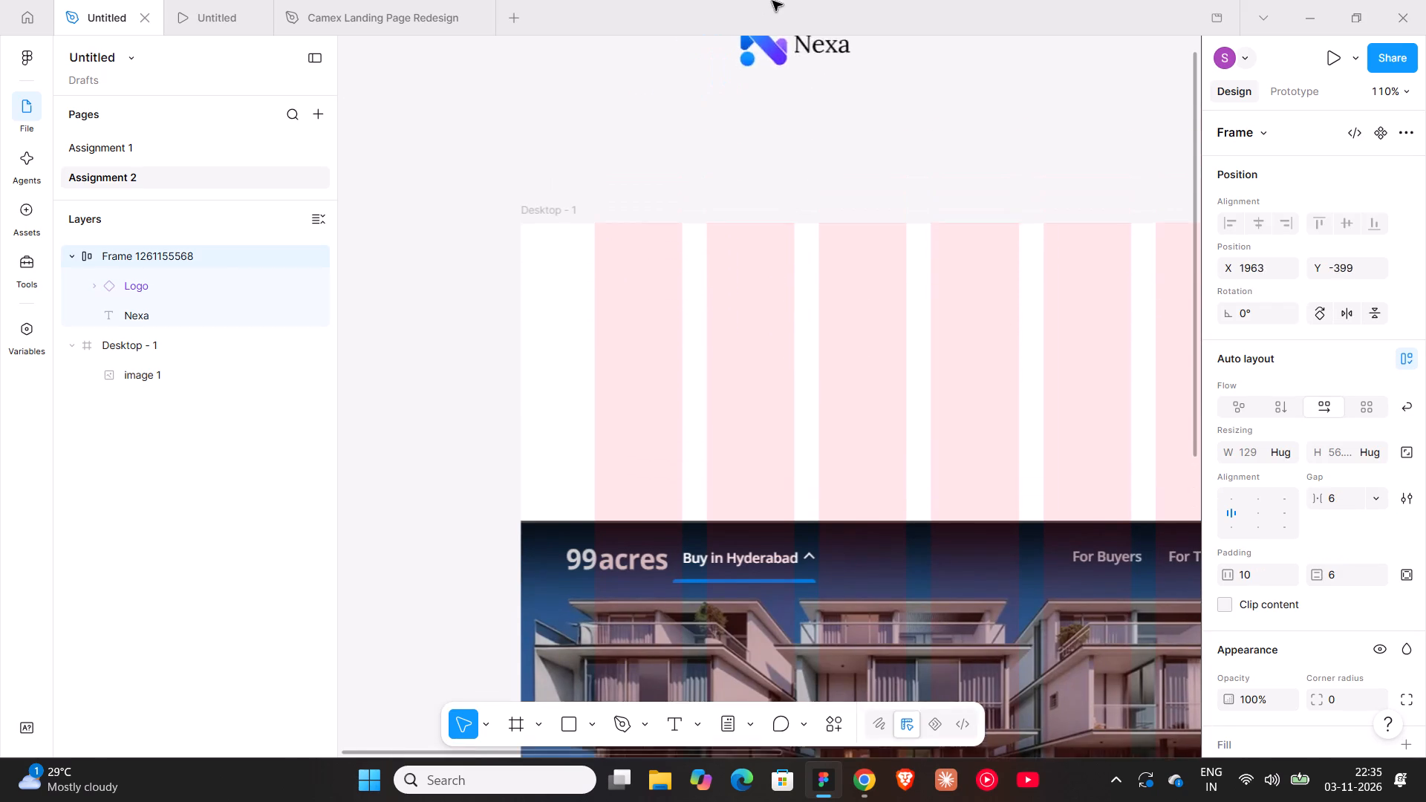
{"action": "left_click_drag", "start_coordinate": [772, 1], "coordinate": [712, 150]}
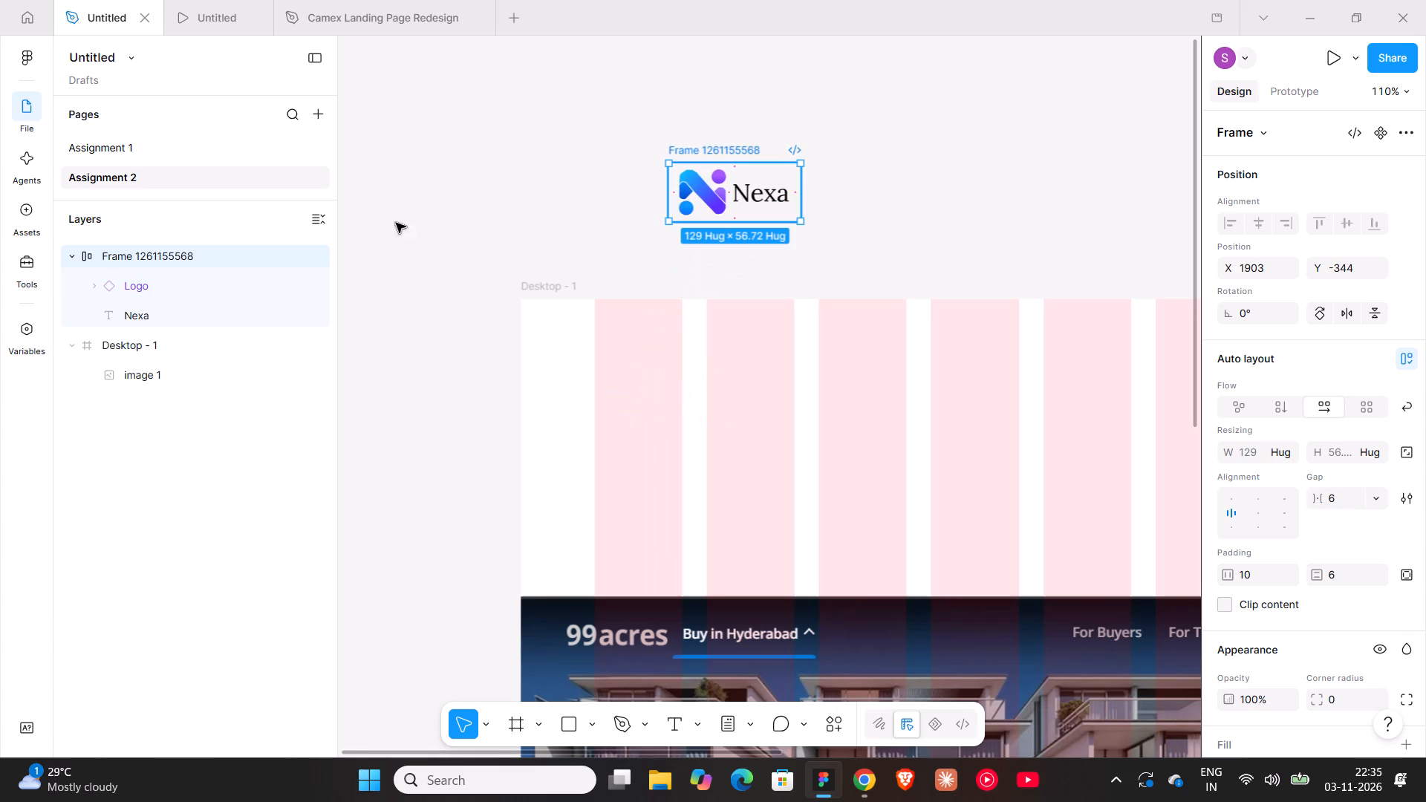
Nest the Nexa logo frame inside Desktop - 1 and position it at X 72, Y 36.
{"action": "left_click_drag", "start_coordinate": [137, 250], "coordinate": [125, 339]}
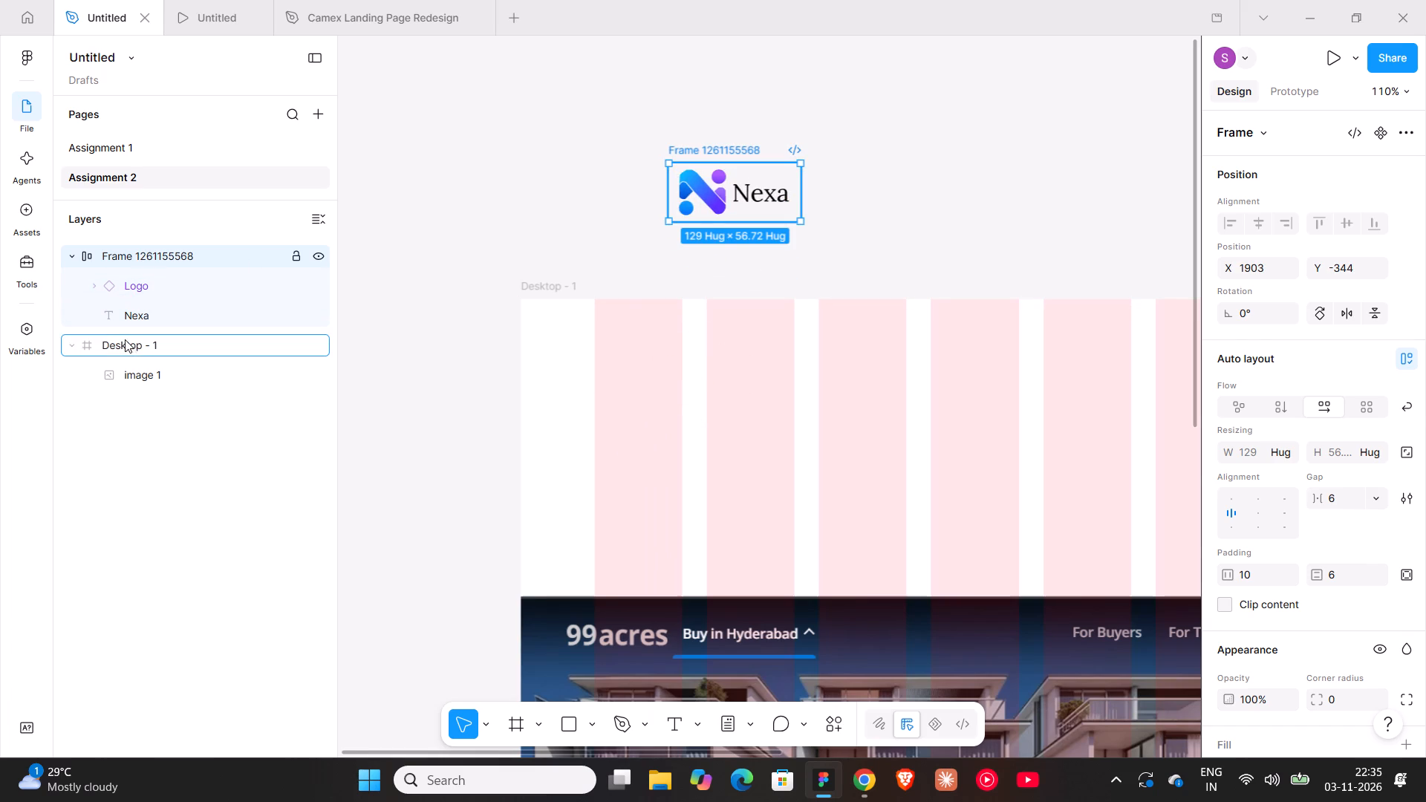
{"action": "left_click", "coordinate": [1265, 265]}
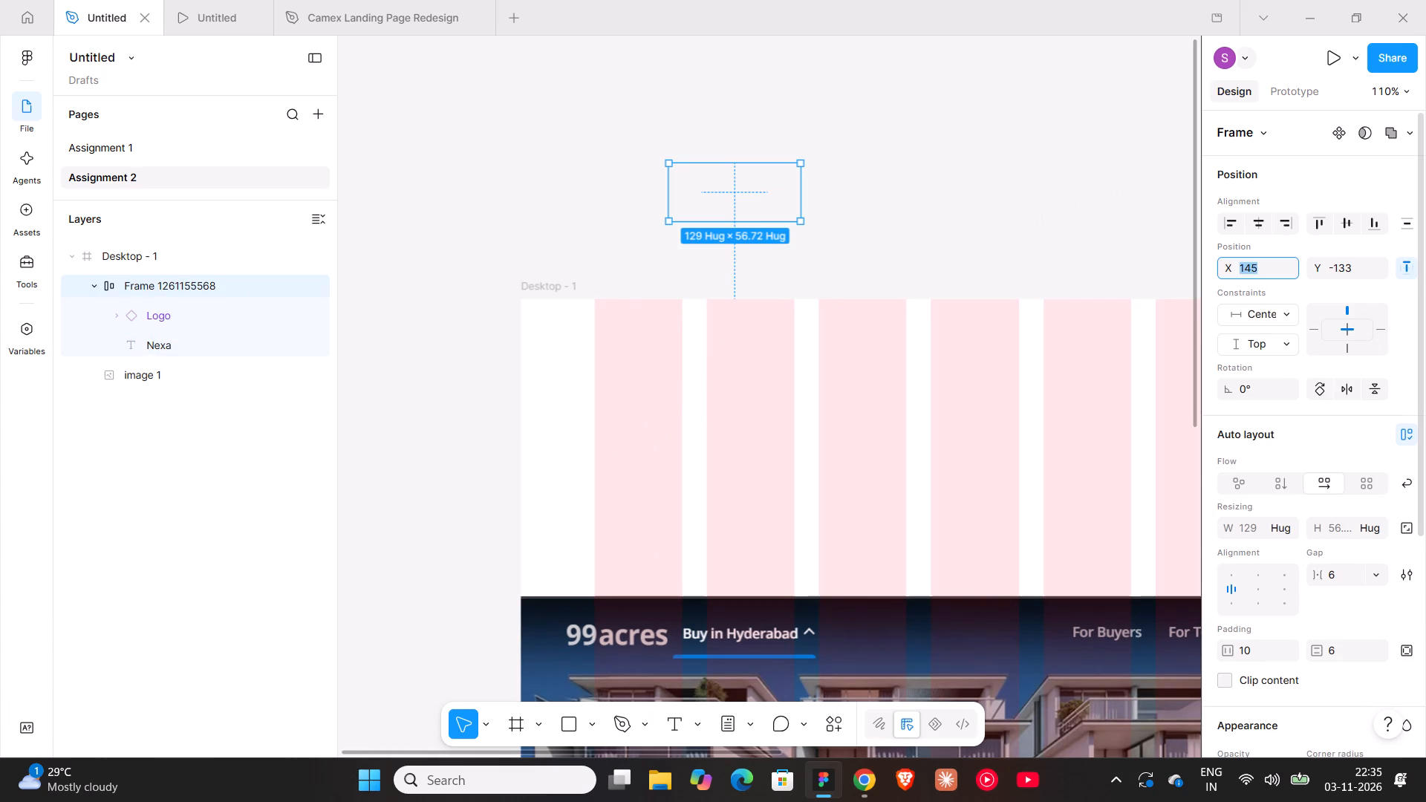
{"action": "type", "text": "72"}
{"action": "key", "text": "Return"}
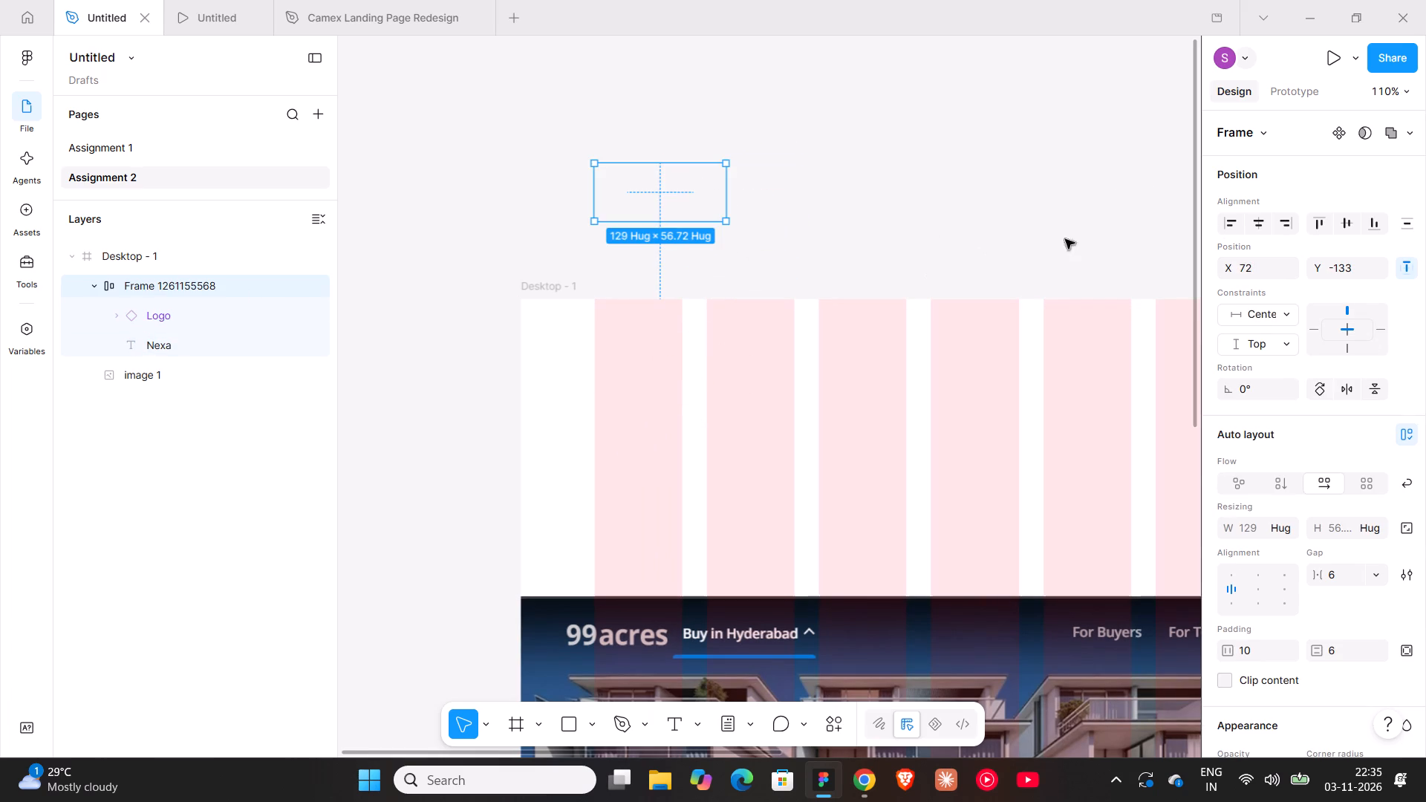
{"action": "left_click", "coordinate": [1350, 266]}
{"action": "type", "text": "72"}
{"action": "key", "text": "Return"}
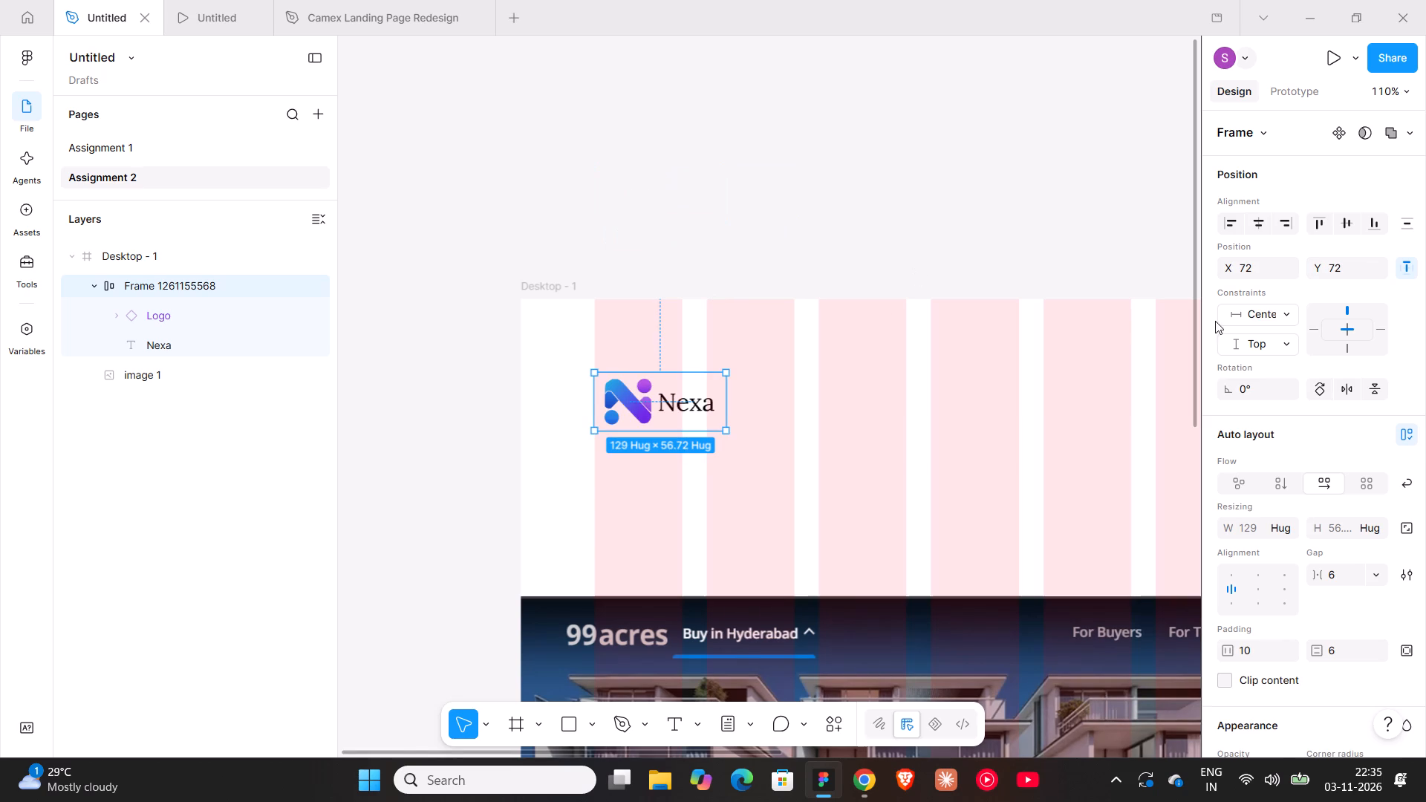
{"action": "left_click", "coordinate": [1344, 263]}
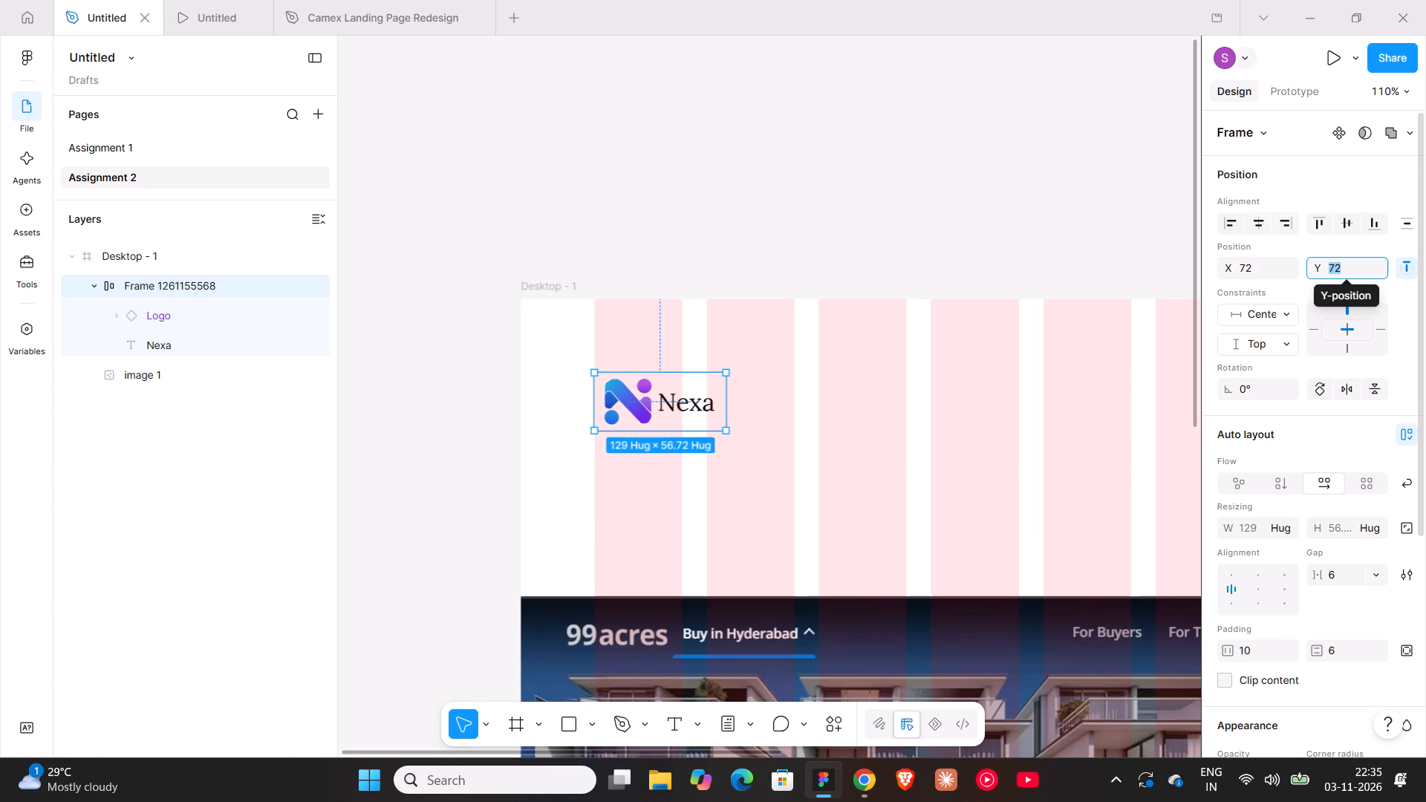
{"action": "type", "text": "364"}
{"action": "key", "text": "Return"}
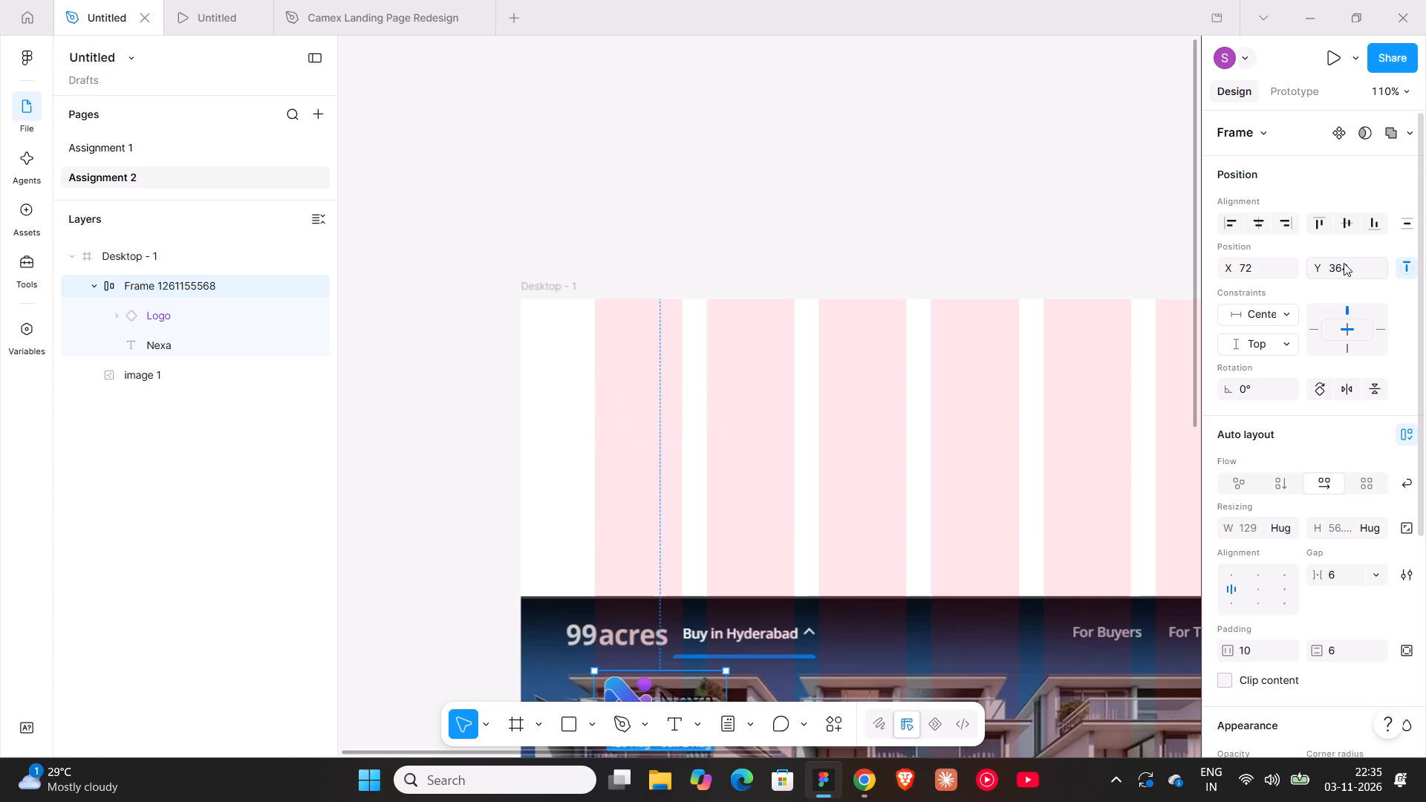
{"action": "left_click", "coordinate": [1344, 263]}
{"action": "type", "text": "36"}
{"action": "key", "text": "Return"}
{"action": "left_click", "coordinate": [653, 195]}
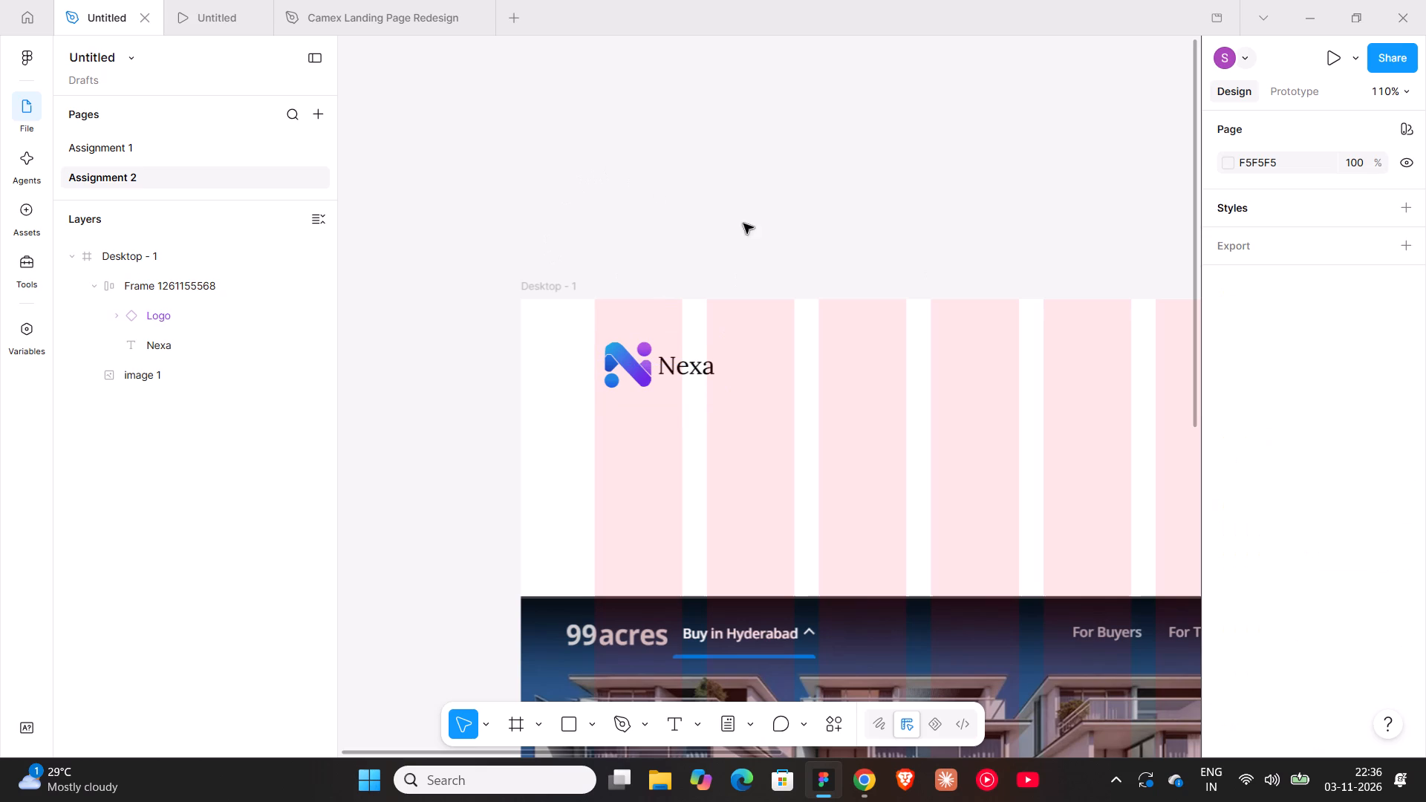
Add a text layer reading "Buy in Hyderabad" above the Desktop frame, at about X 2080, Y -299.
{"action": "key", "text": "t"}
{"action": "left_click", "coordinate": [850, 209]}
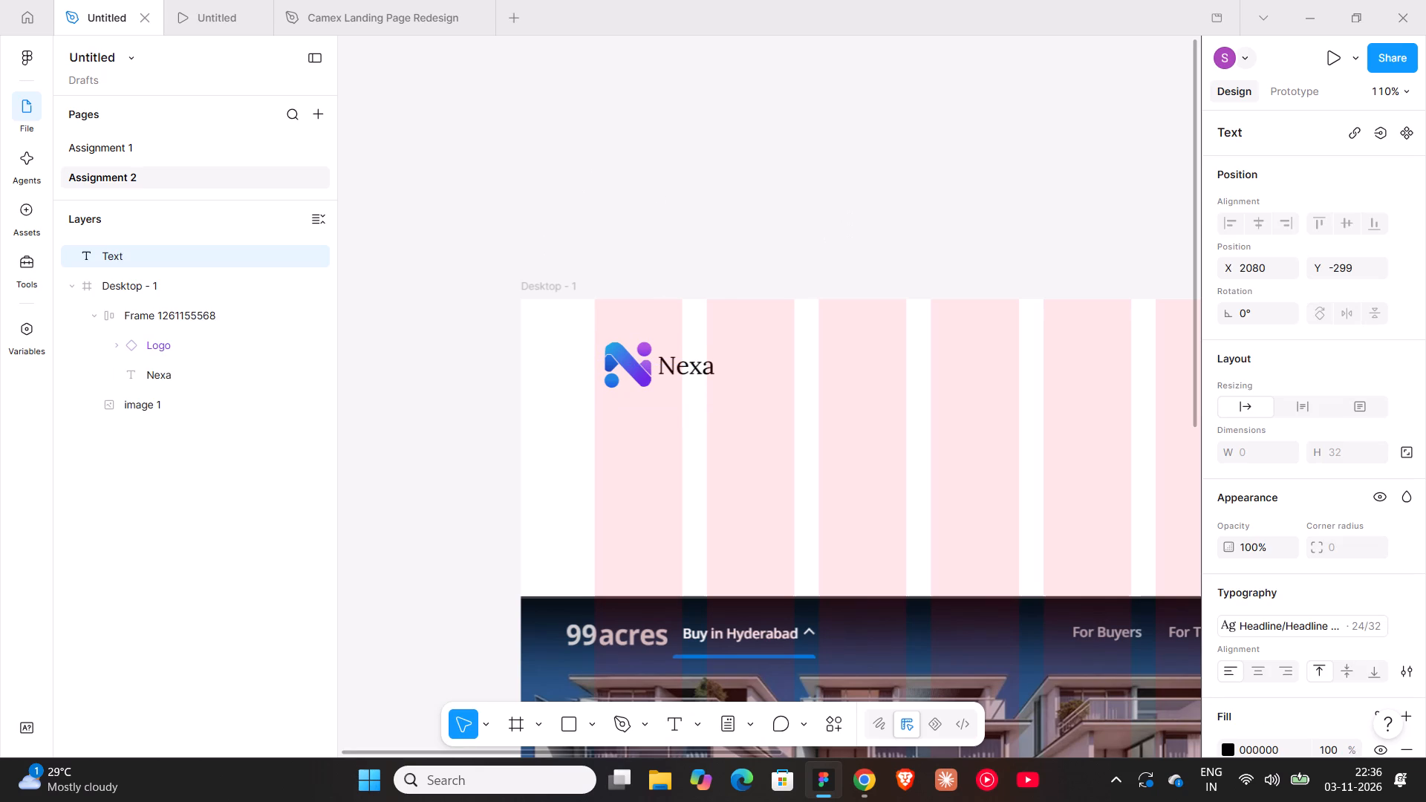
{"action": "type", "text": "Buy"}
{"action": "key", "text": "space"}
{"action": "type", "text": "in"}
{"action": "key", "text": "space"}
{"action": "type", "text": "Hyderabad"}
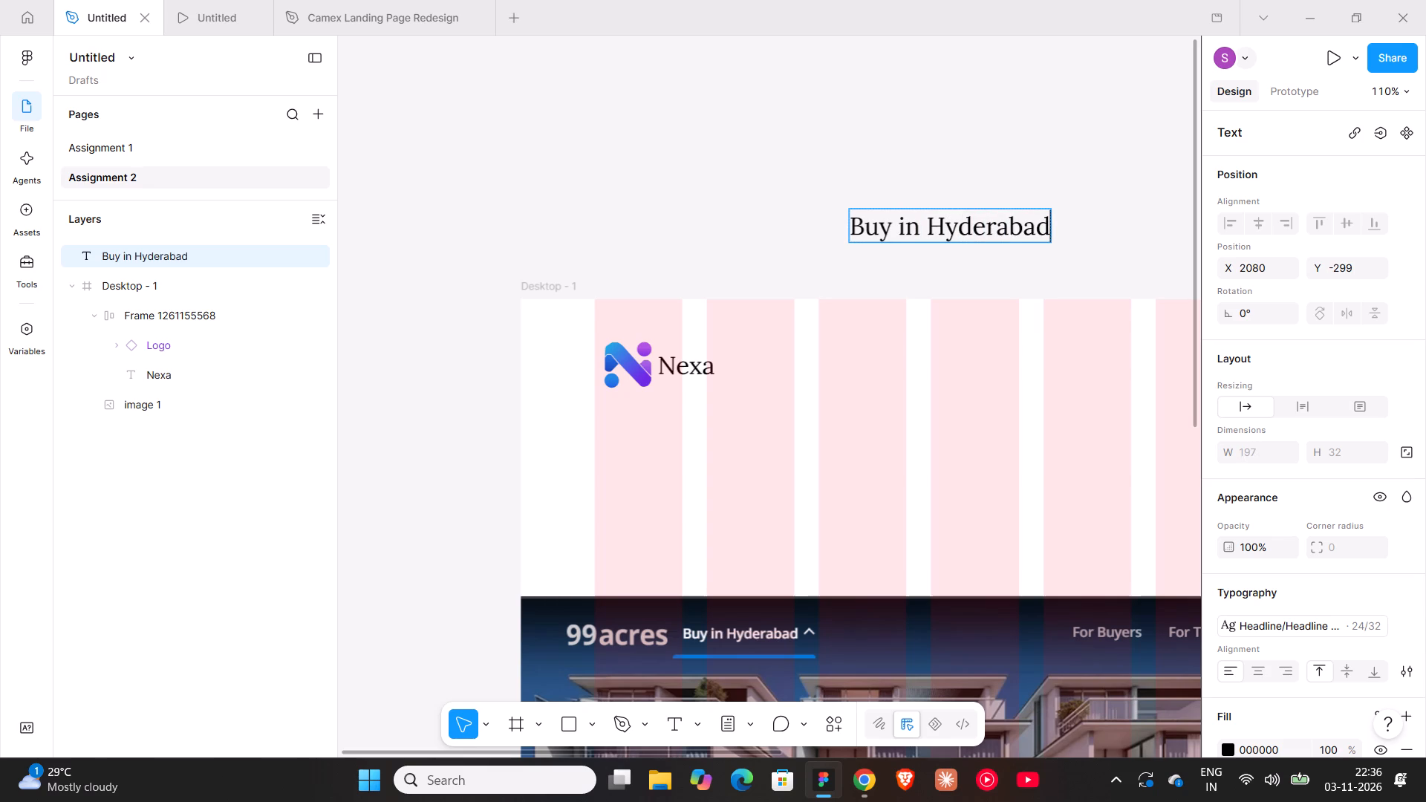
{"action": "left_click", "coordinate": [910, 180]}
Set the "Buy in Hyderabad" text to the Inter font in Semi Bold.
{"action": "scroll", "coordinate": [1330, 642], "scroll_direction": "down", "scroll_amount": 1}
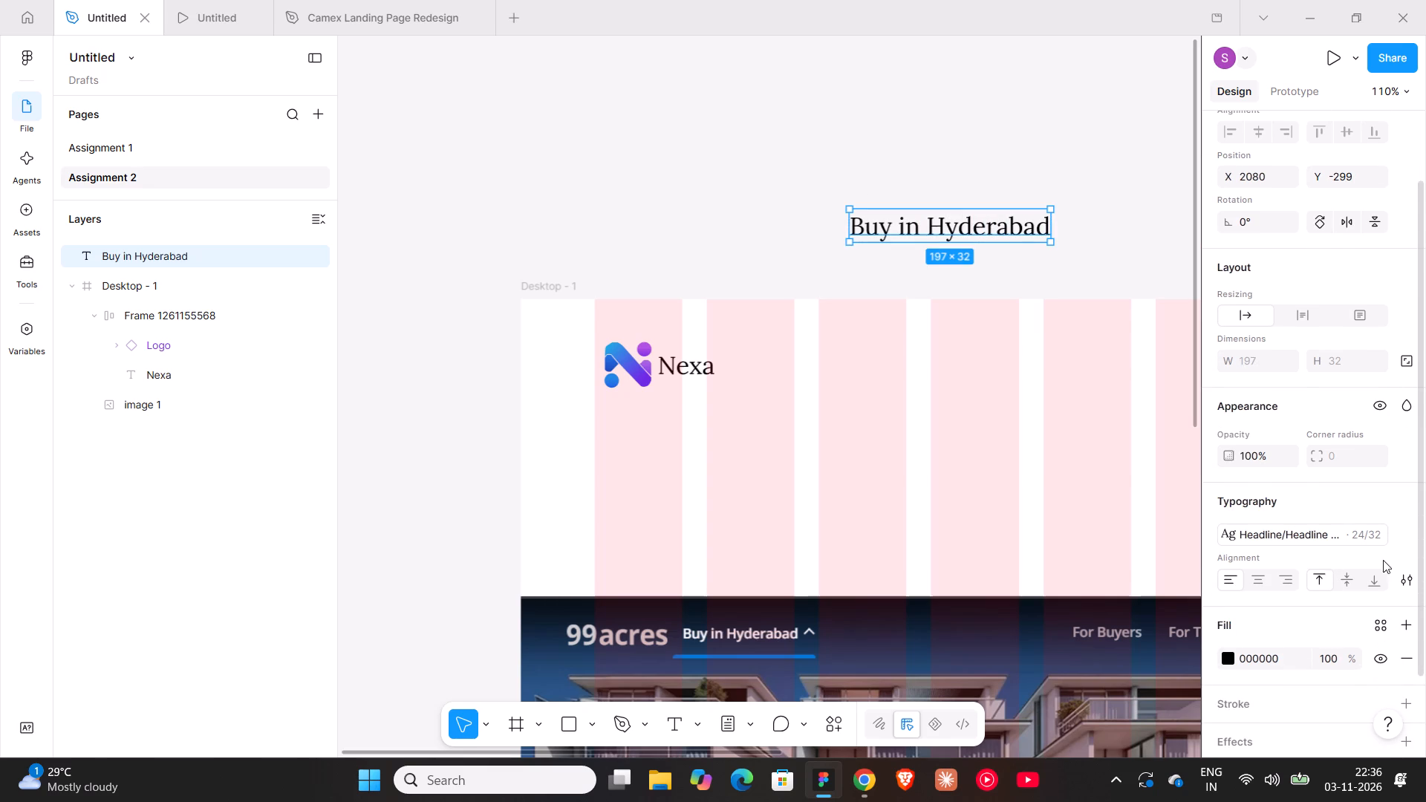
{"action": "left_click", "coordinate": [1400, 530]}
{"action": "left_click", "coordinate": [1260, 536]}
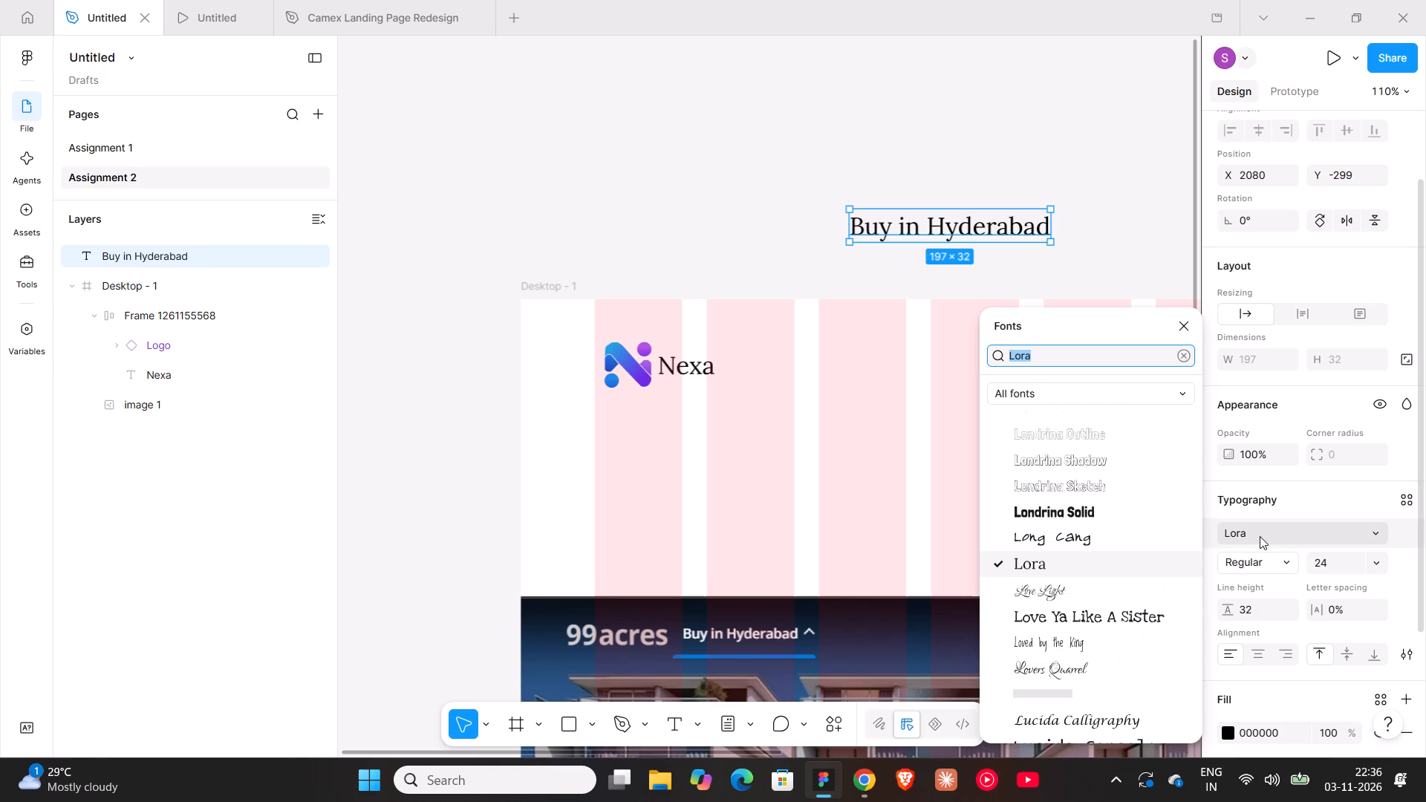
{"action": "type", "text": "Inter"}
{"action": "key", "text": "Return"}
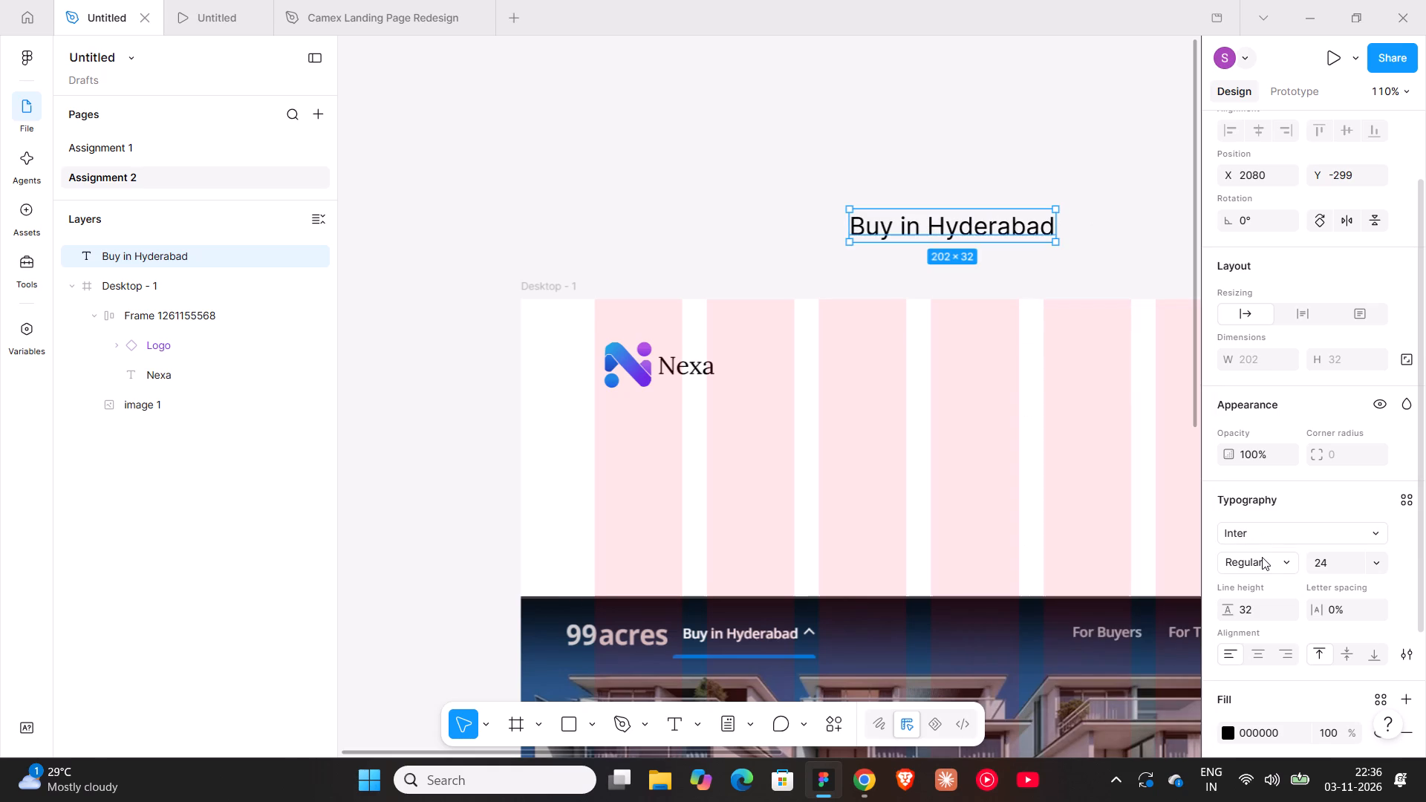
{"action": "left_click", "coordinate": [1269, 560]}
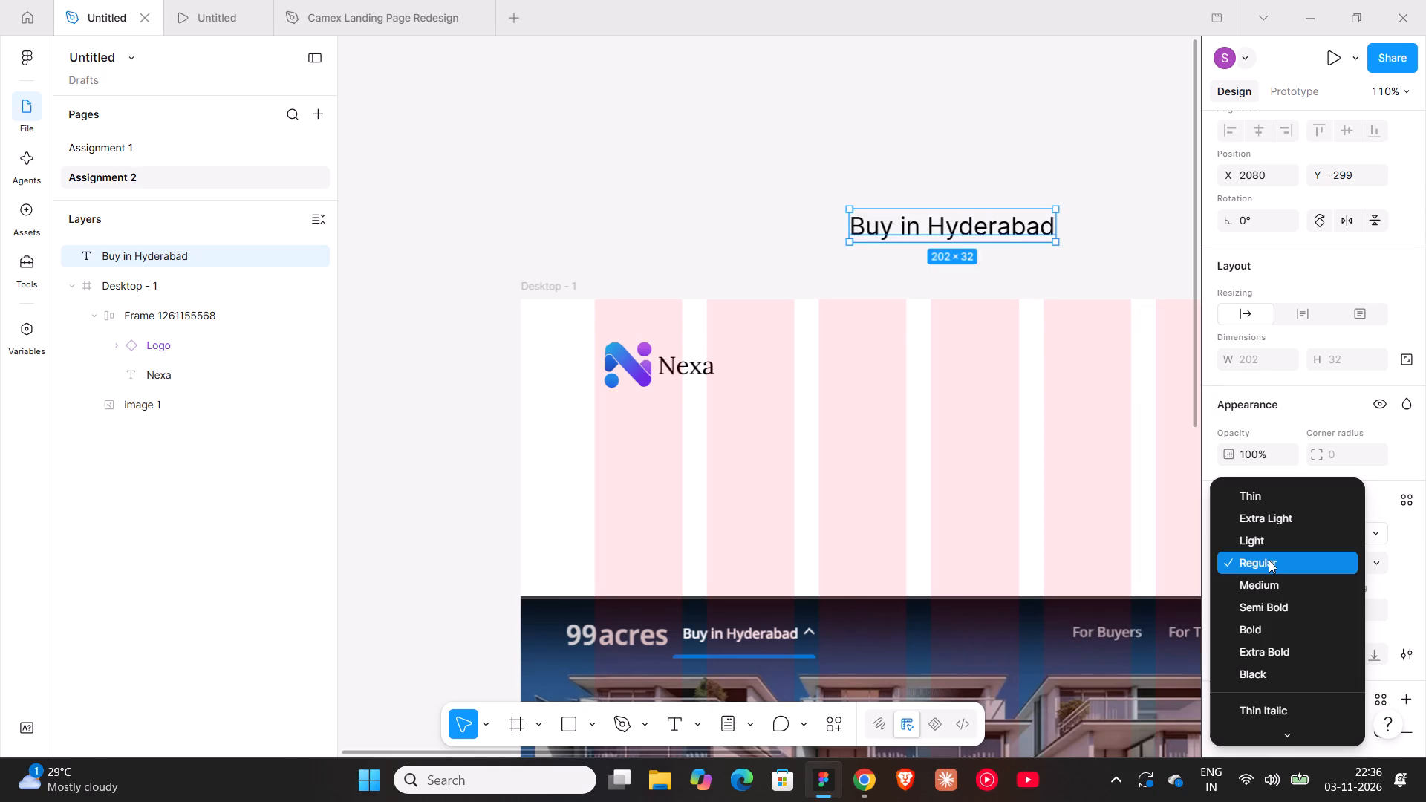
{"action": "left_click", "coordinate": [1269, 608]}
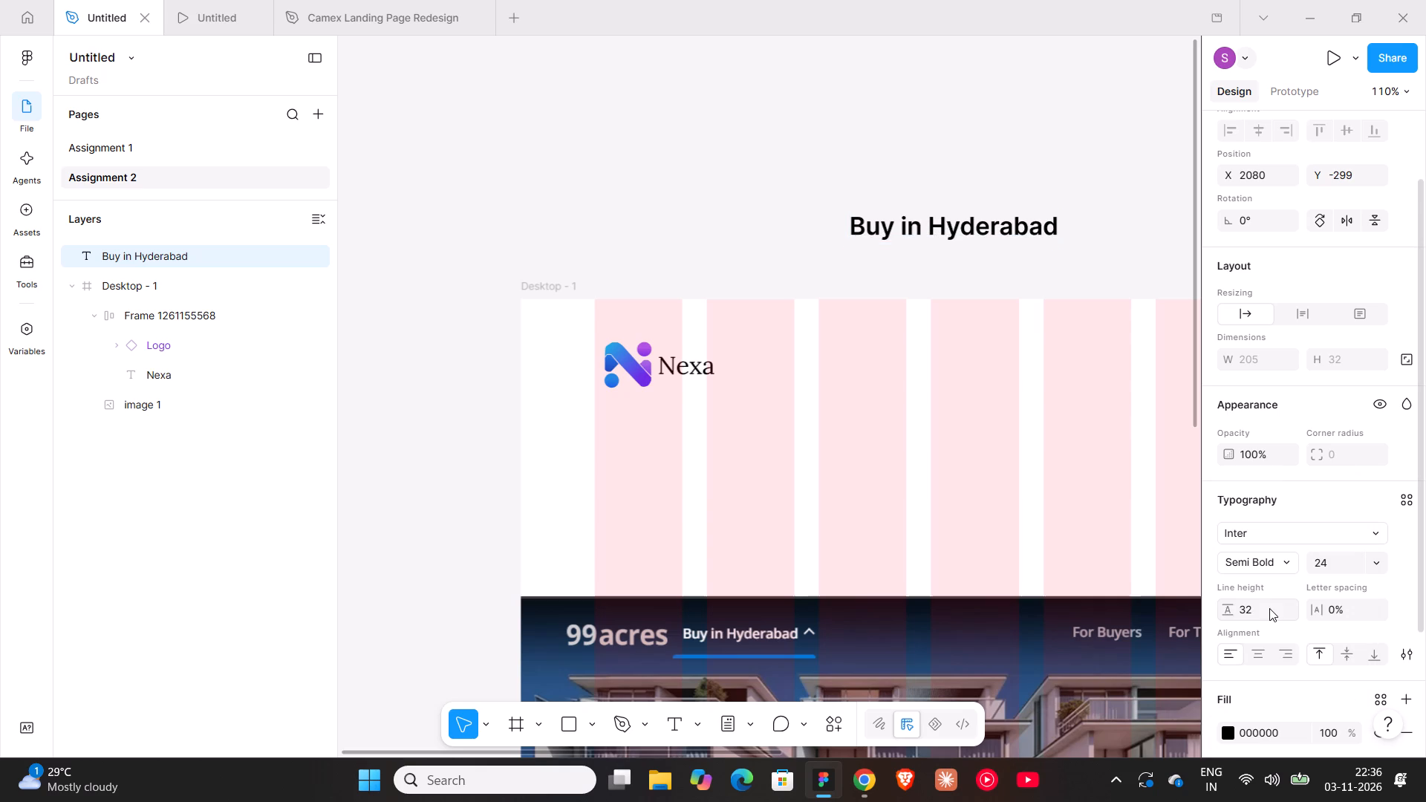
Switch to Chrome to examine the roofandfloor Hyderabad page's header as a reference, and return to Figma.
{"action": "left_click", "coordinate": [850, 781]}
{"action": "left_click", "coordinate": [779, 0]}
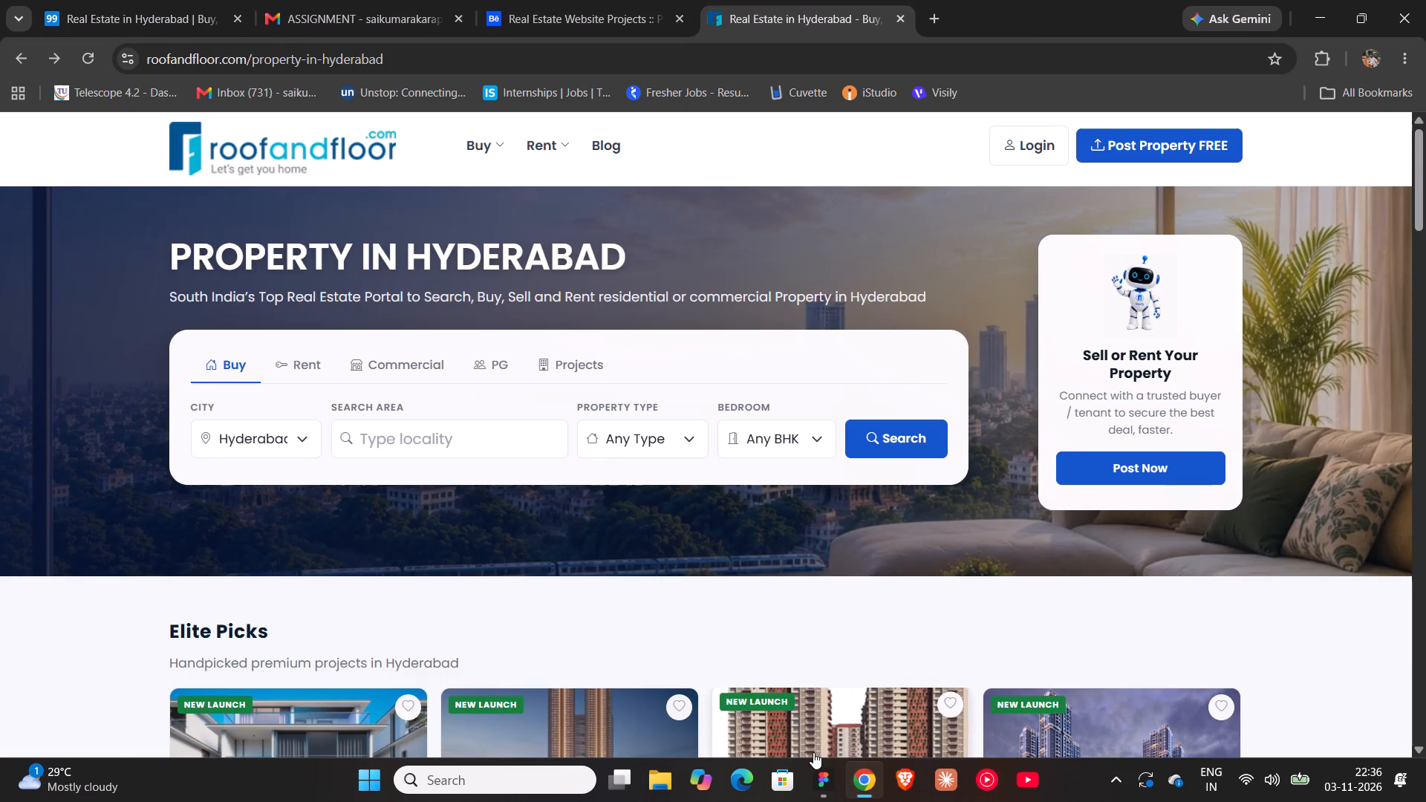
{"action": "left_click", "coordinate": [820, 767]}
{"action": "scroll", "coordinate": [632, 336], "scroll_direction": "down", "scroll_amount": 3, "text": "shift"}
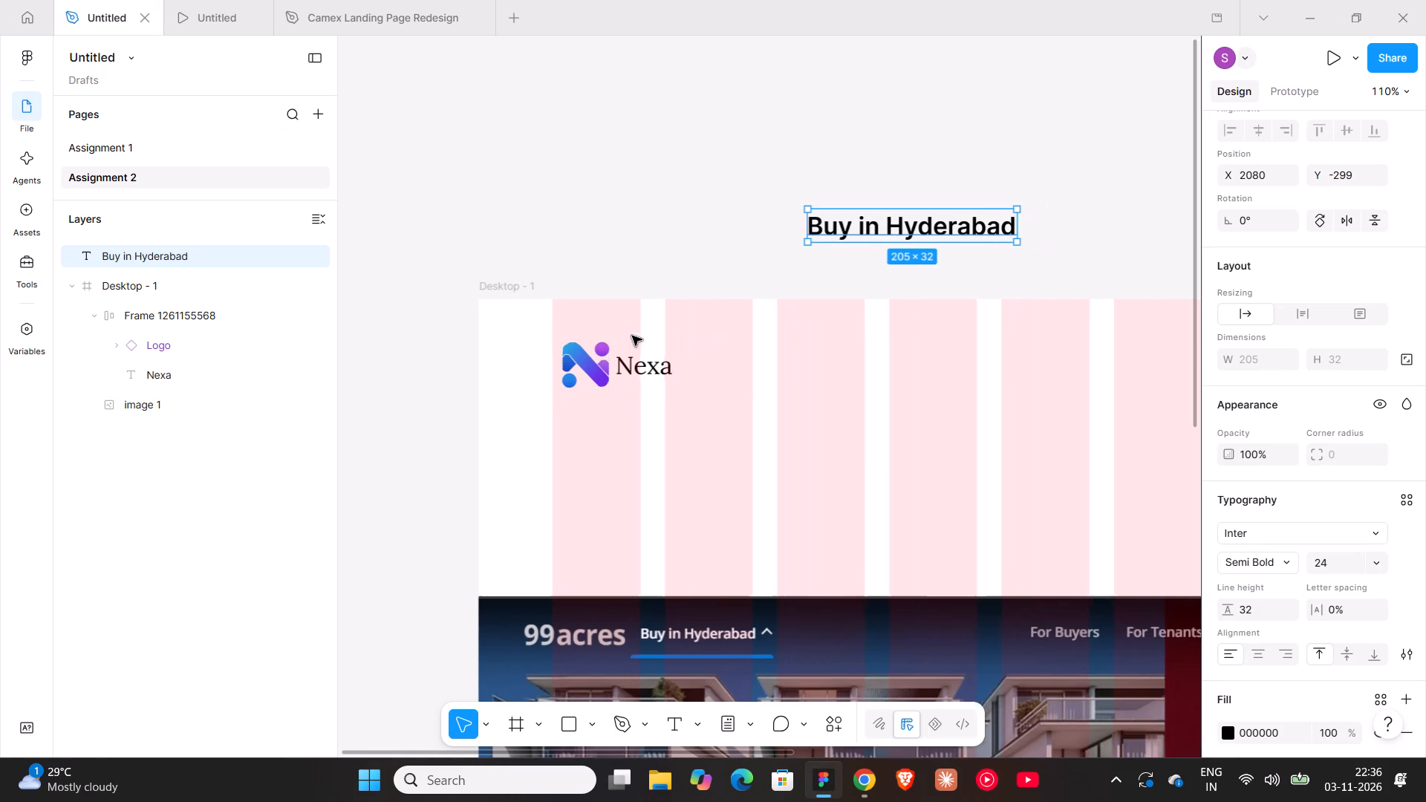
Open the Iconify plugin beside the "Buy in Hyderabad" text and search its icons for "arrow".
{"action": "scroll", "coordinate": [632, 336], "scroll_direction": "down", "scroll_amount": 1, "text": "shift"}
{"action": "scroll", "coordinate": [913, 143], "scroll_direction": "down", "scroll_amount": 3, "text": "shift"}
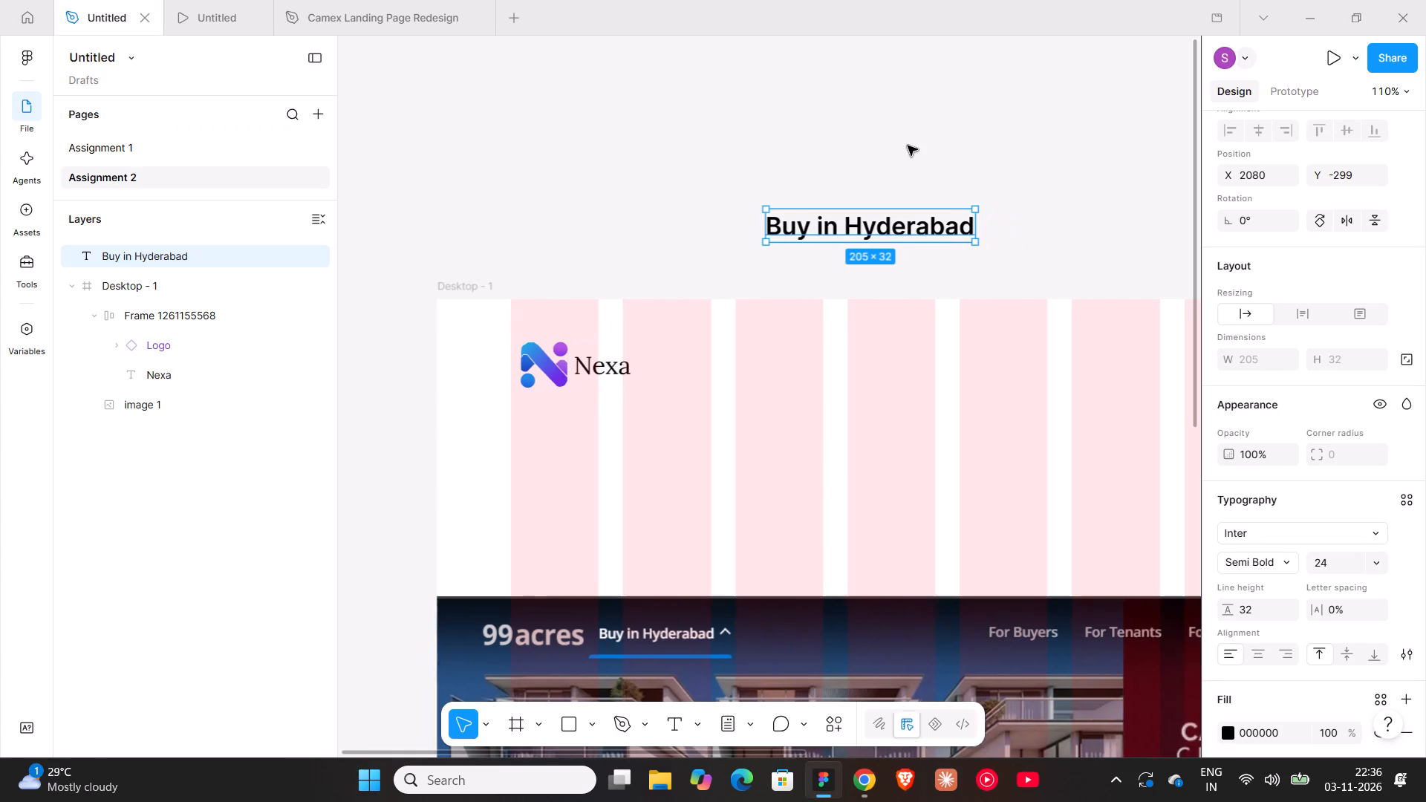
{"action": "scroll", "coordinate": [908, 146], "scroll_direction": "down", "scroll_amount": 1, "text": "shift"}
{"action": "right_click", "coordinate": [812, 147]}
{"action": "left_click", "coordinate": [1041, 319]}
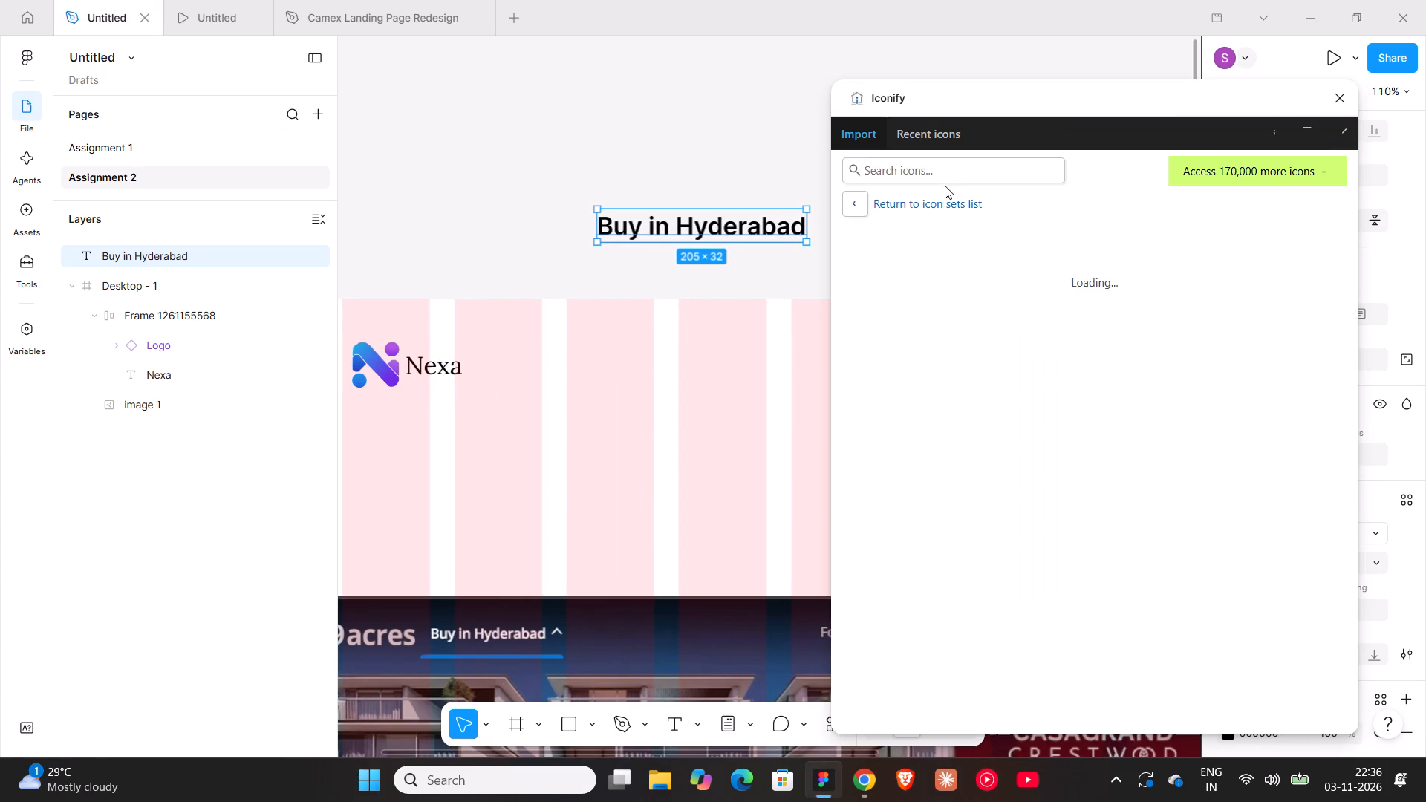
{"action": "left_click", "coordinate": [940, 176]}
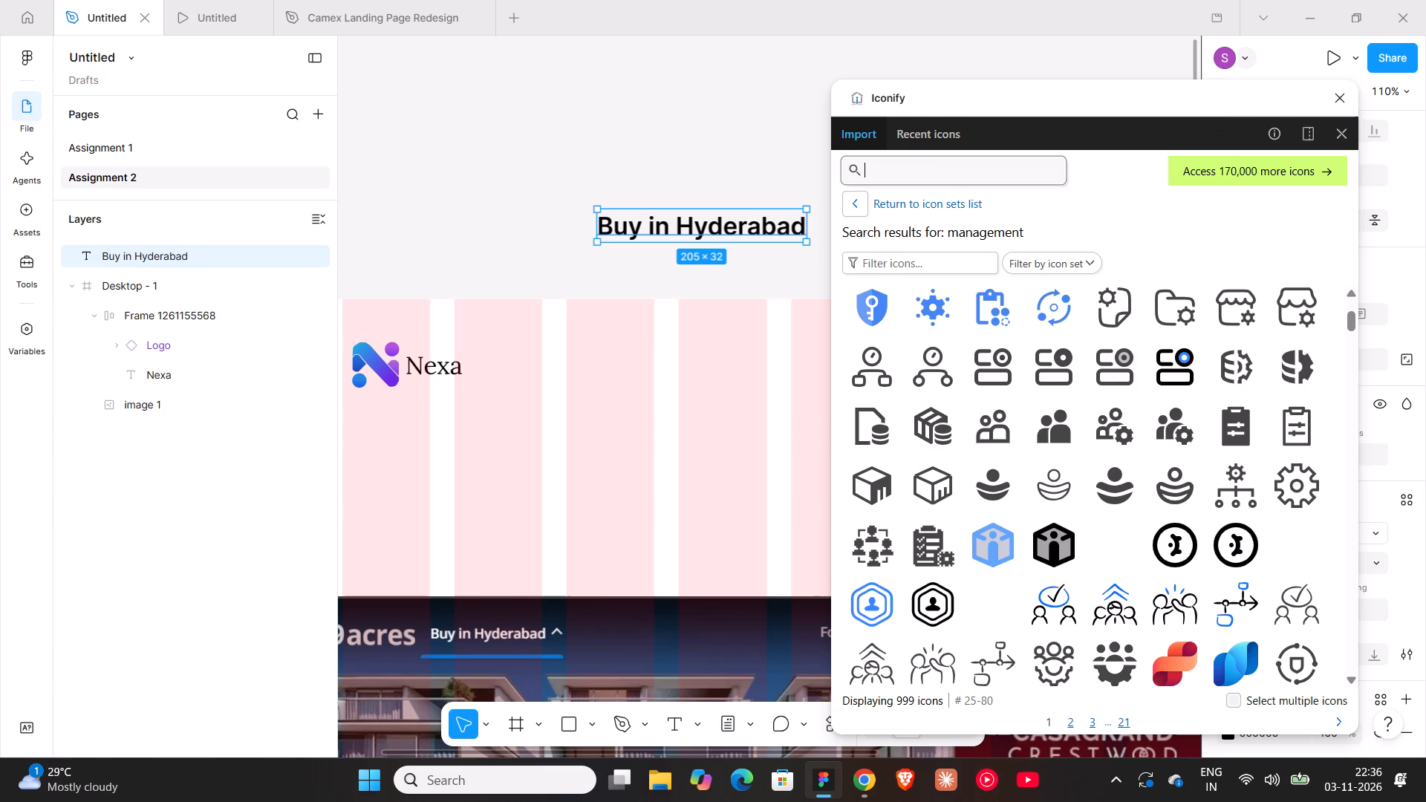
{"action": "type", "text": "arrow"}
{"action": "key", "text": "Return"}
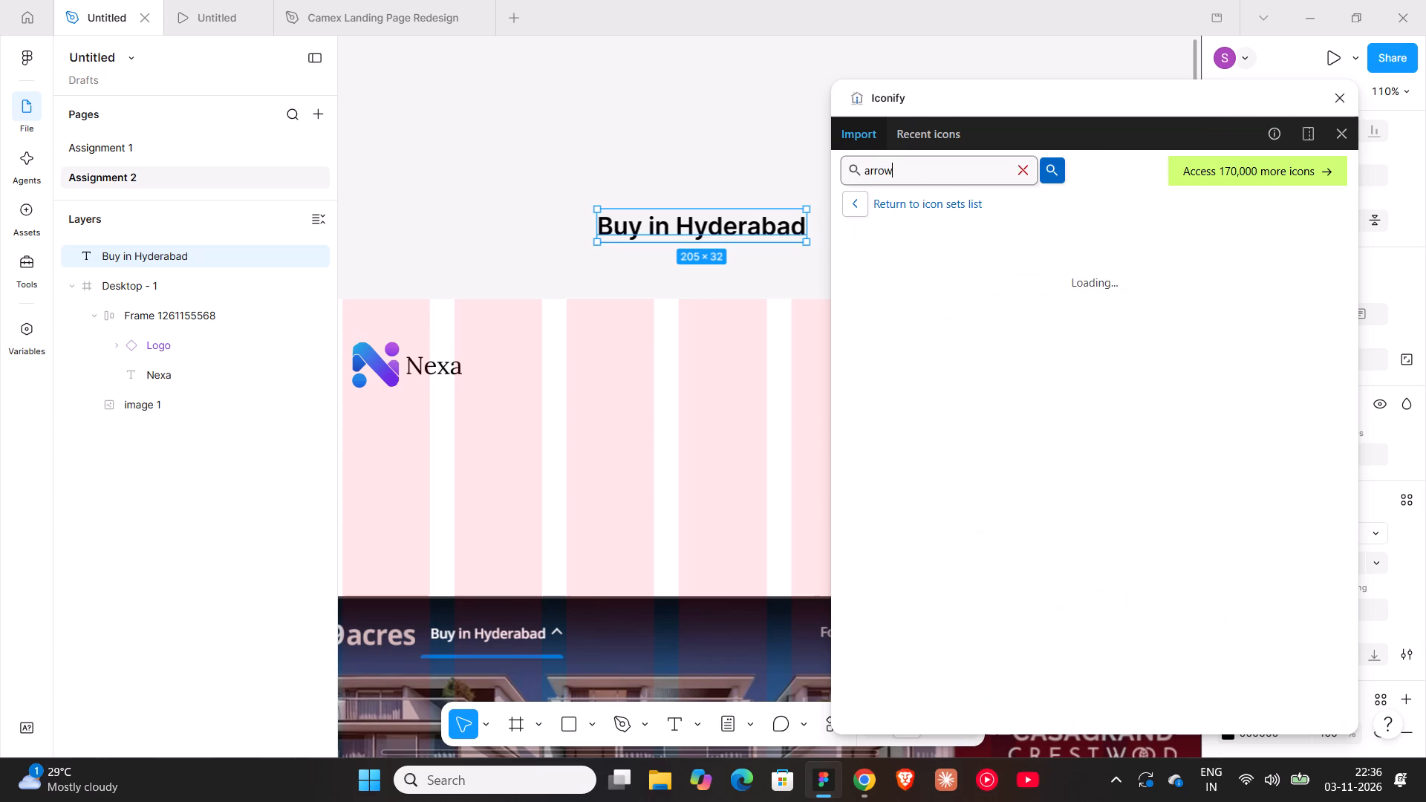
Look through the "arrow" icon results for a dropdown arrow to accompany the "Buy in Hyderabad" text.
{"action": "scroll", "coordinate": [947, 422], "scroll_direction": "down", "scroll_amount": 3}
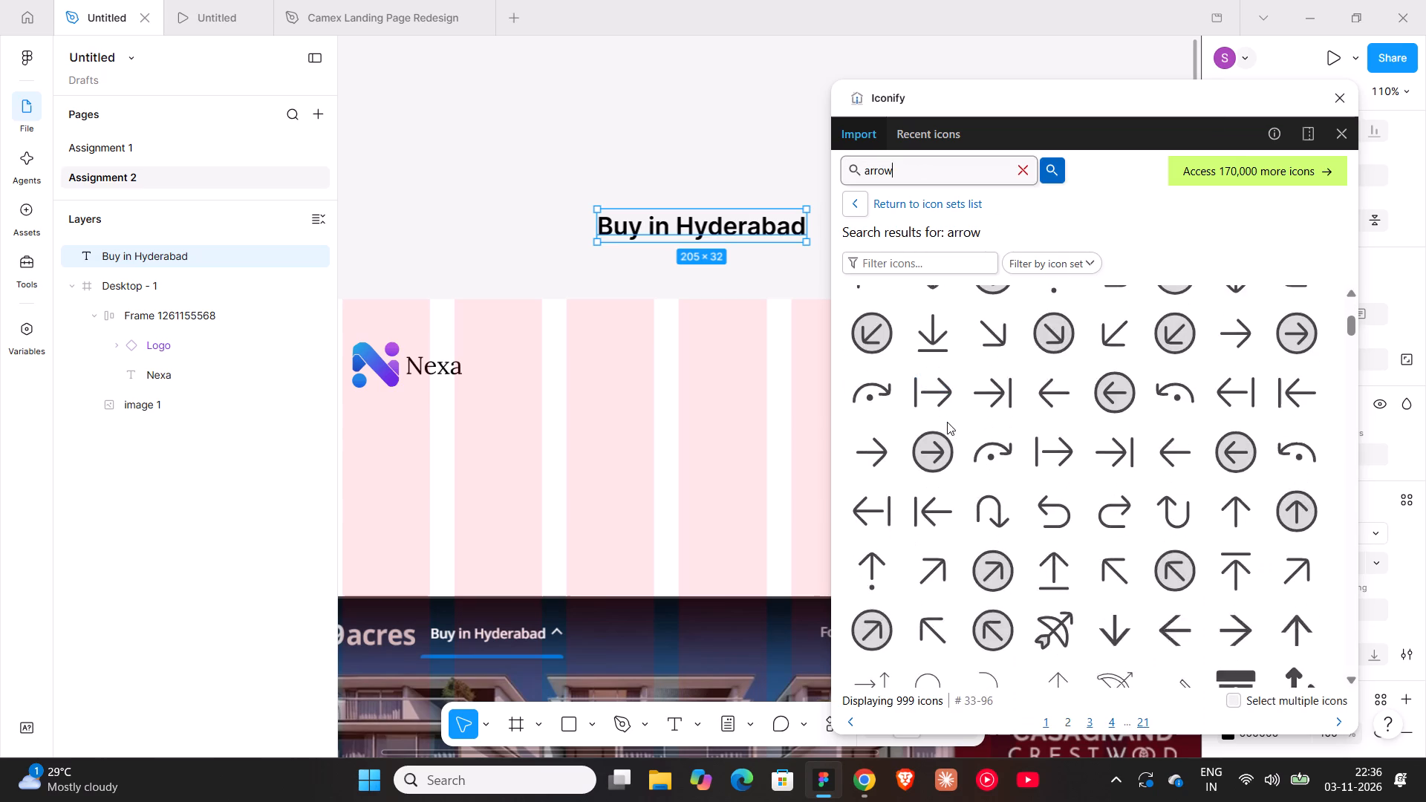
{"action": "scroll", "coordinate": [947, 422], "scroll_direction": "down", "scroll_amount": 14}
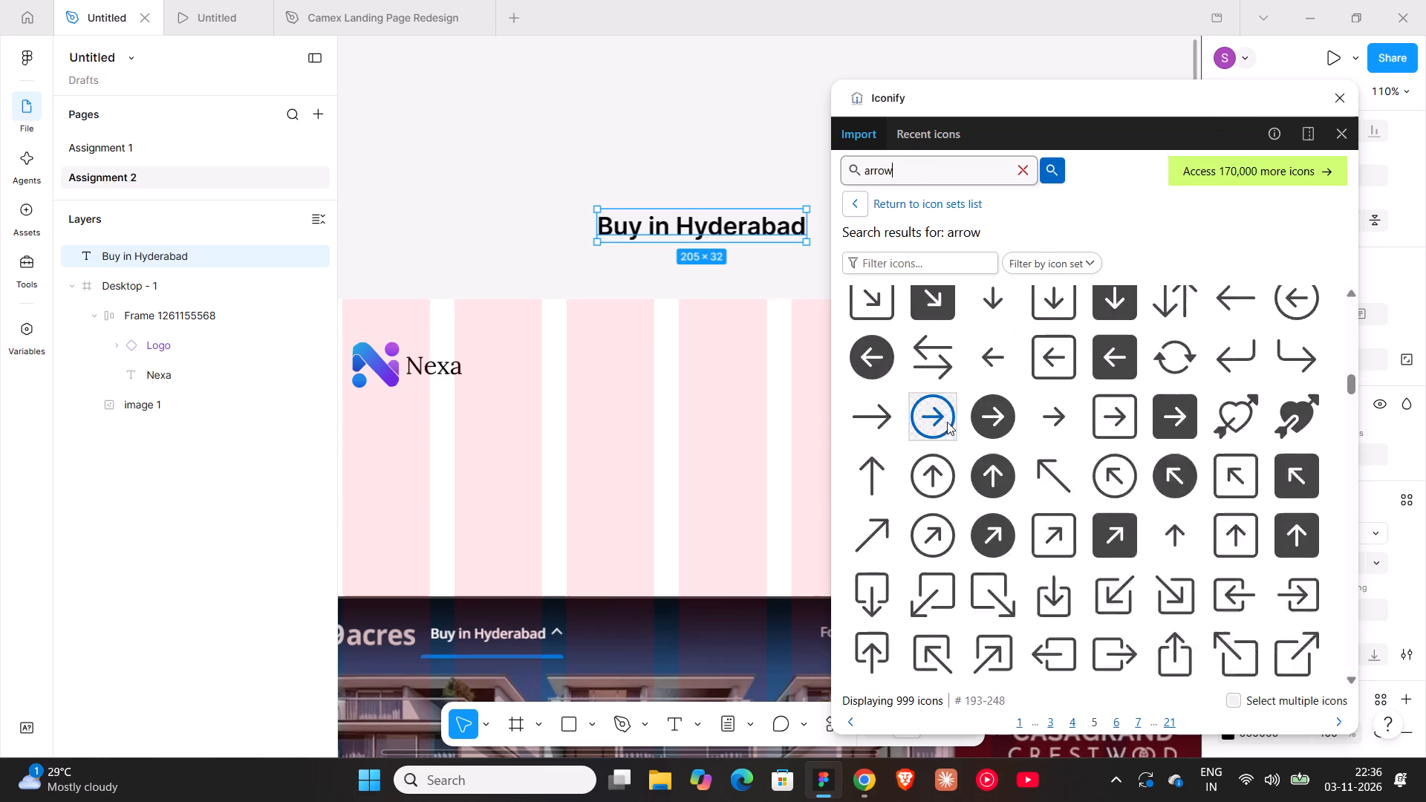
{"action": "scroll", "coordinate": [947, 422], "scroll_direction": "down", "scroll_amount": 15}
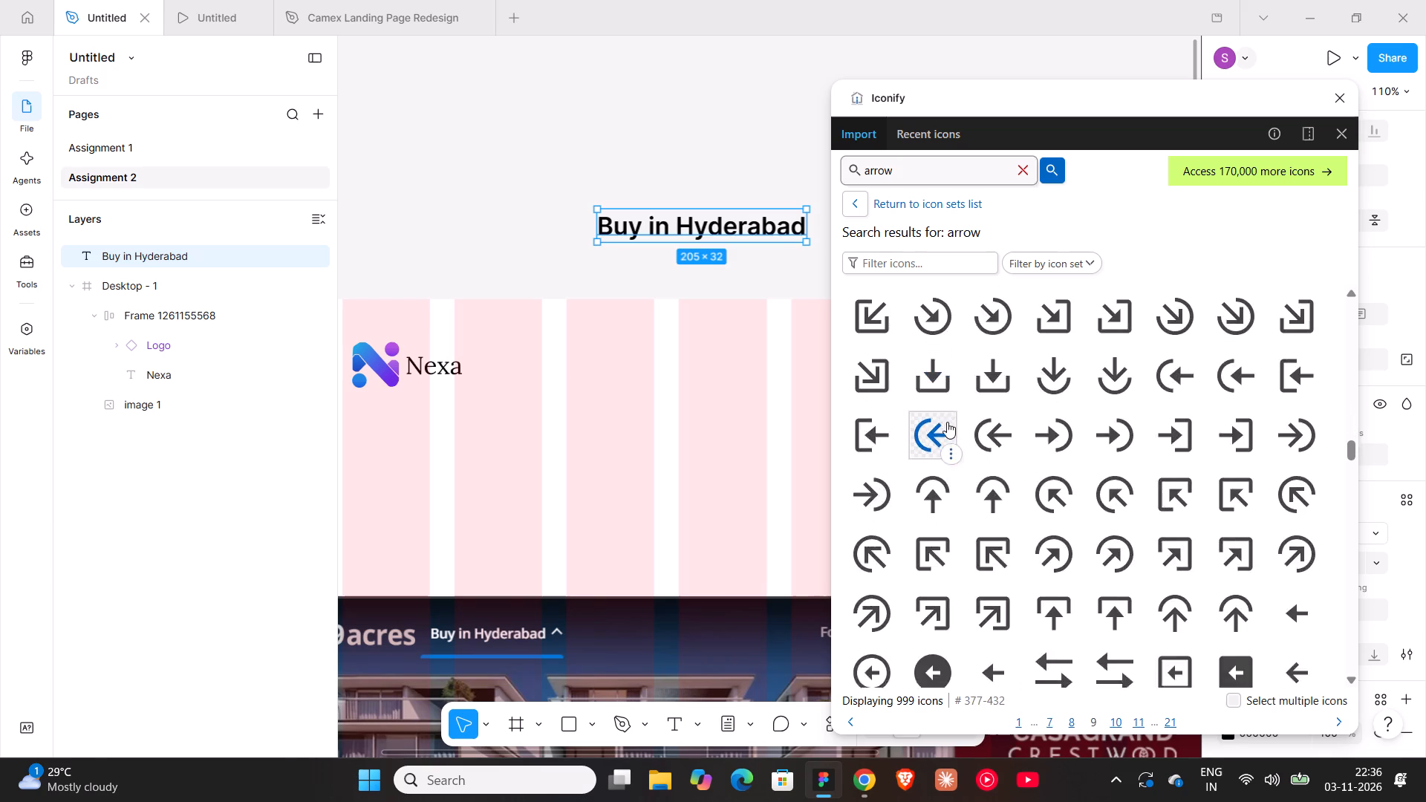
{"action": "scroll", "coordinate": [947, 422], "scroll_direction": "down", "scroll_amount": 16}
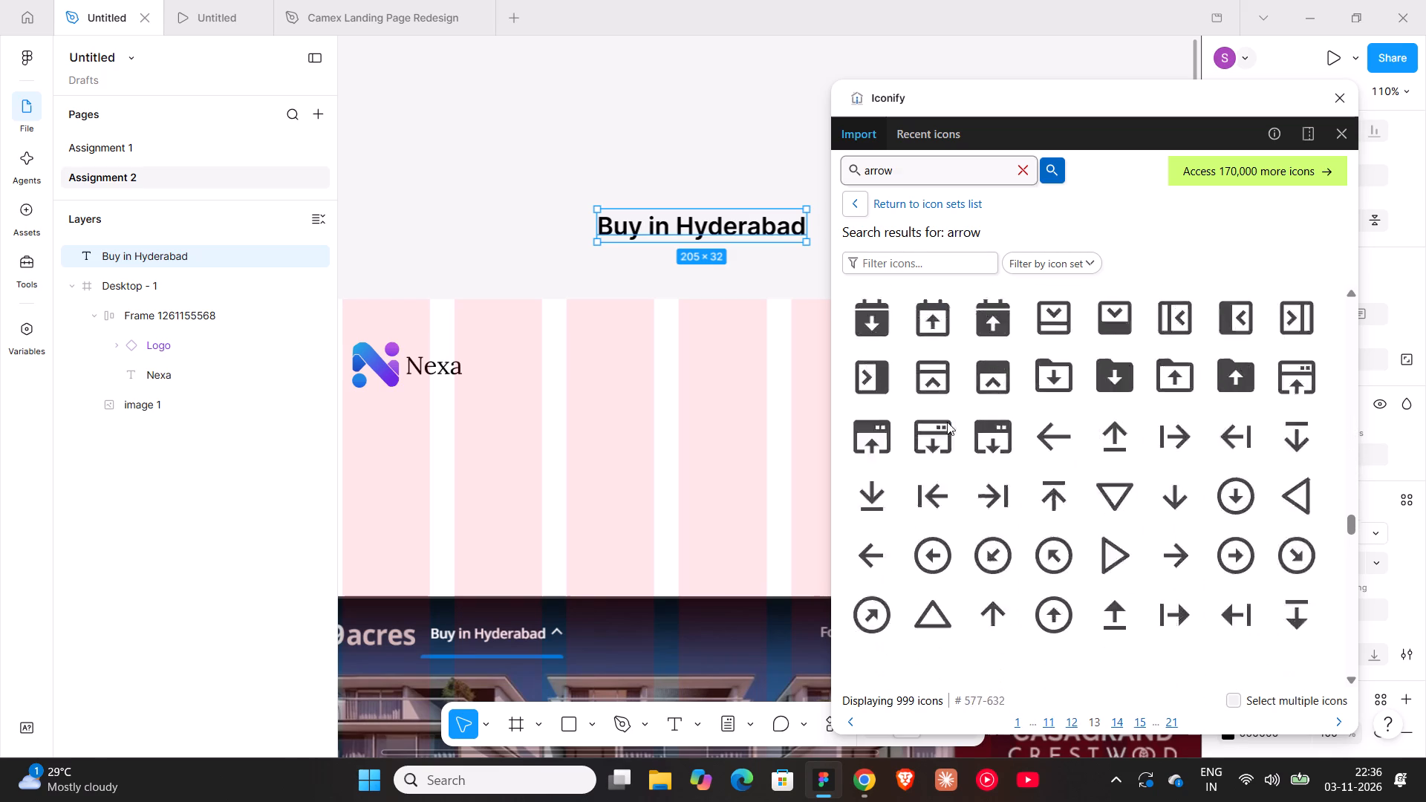
{"action": "scroll", "coordinate": [947, 422], "scroll_direction": "down", "scroll_amount": 2}
{"action": "scroll", "coordinate": [947, 422], "scroll_direction": "up", "scroll_amount": 3}
{"action": "scroll", "coordinate": [947, 422], "scroll_direction": "down", "scroll_amount": 4}
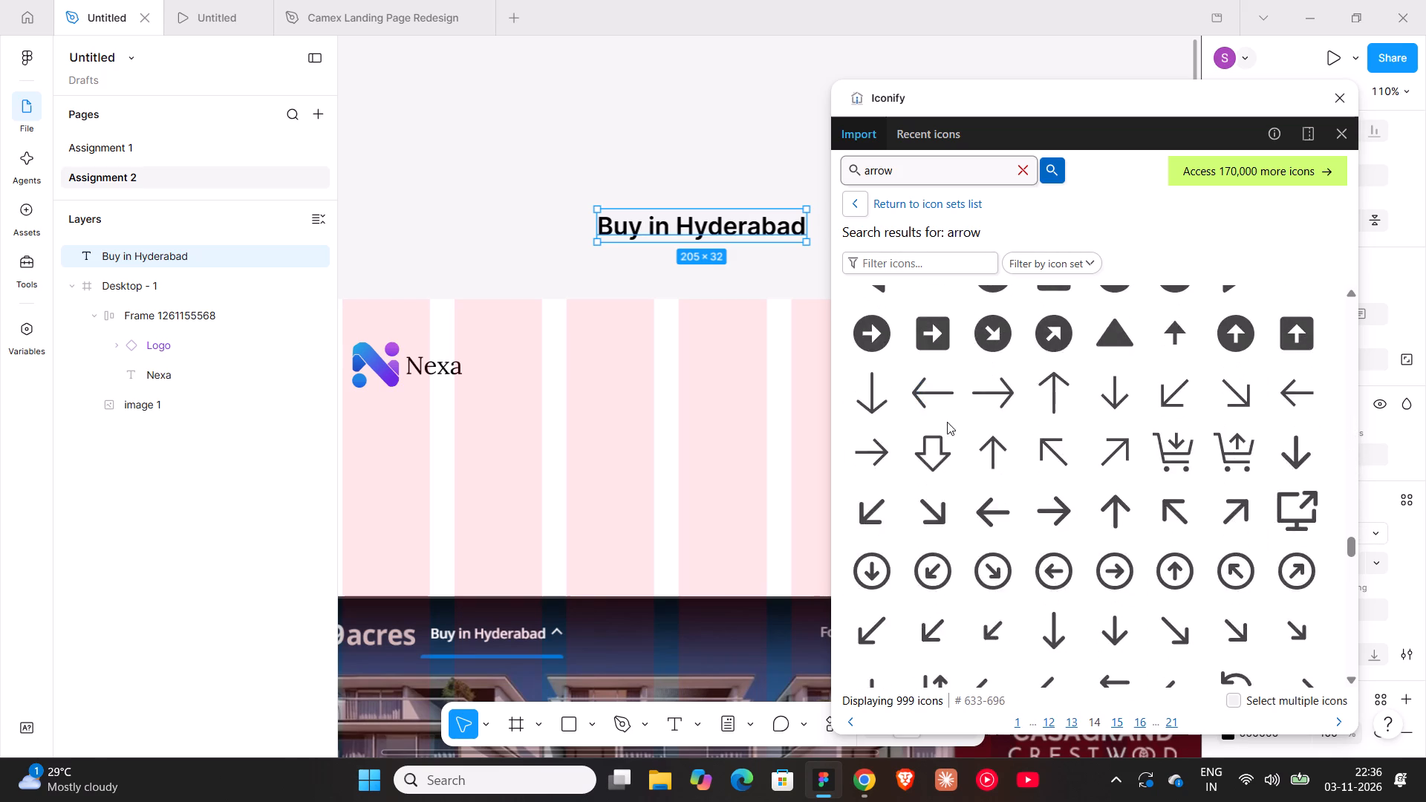
{"action": "scroll", "coordinate": [947, 422], "scroll_direction": "down", "scroll_amount": 1}
{"action": "scroll", "coordinate": [947, 422], "scroll_direction": "up", "scroll_amount": 1}
{"action": "scroll", "coordinate": [947, 422], "scroll_direction": "down", "scroll_amount": 7}
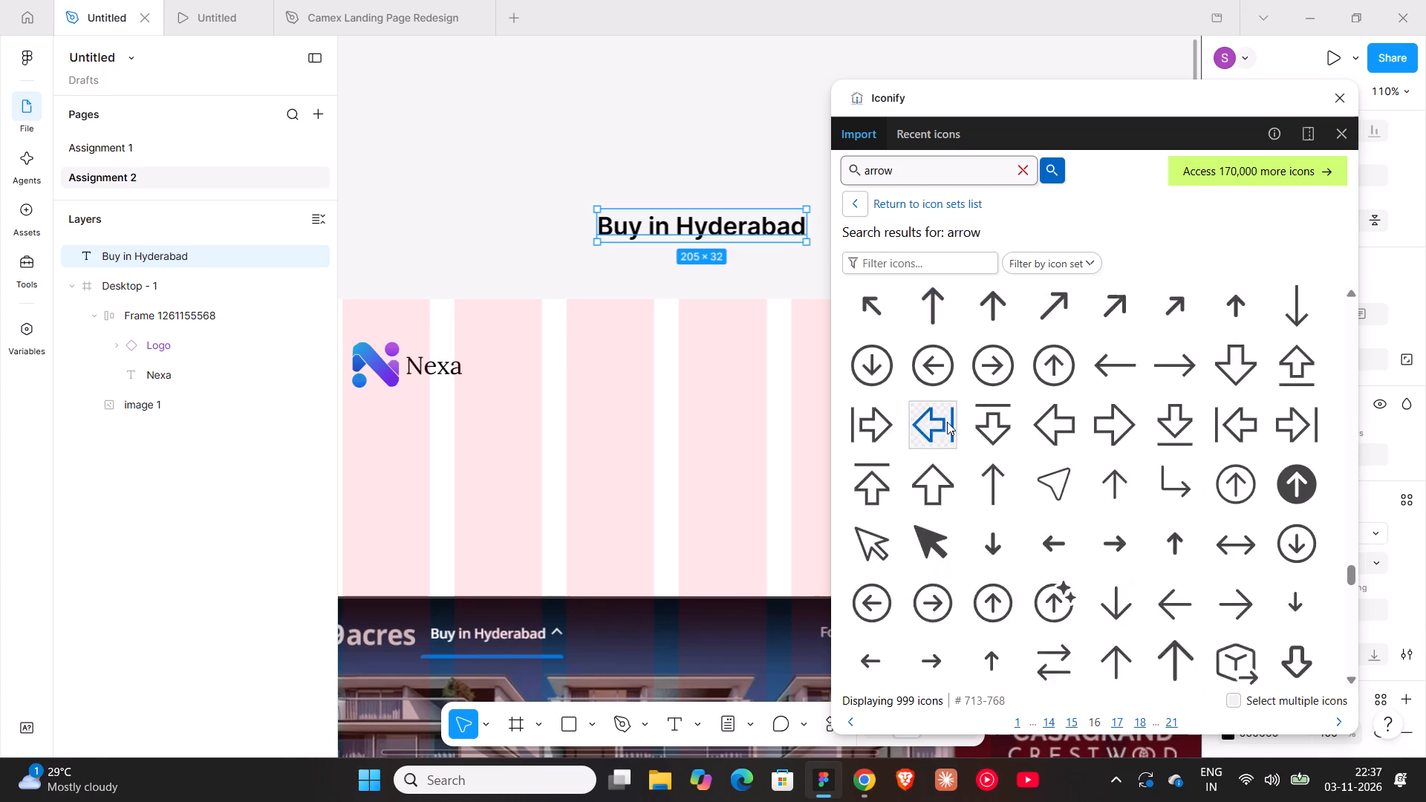
{"action": "scroll", "coordinate": [947, 422], "scroll_direction": "down", "scroll_amount": 5}
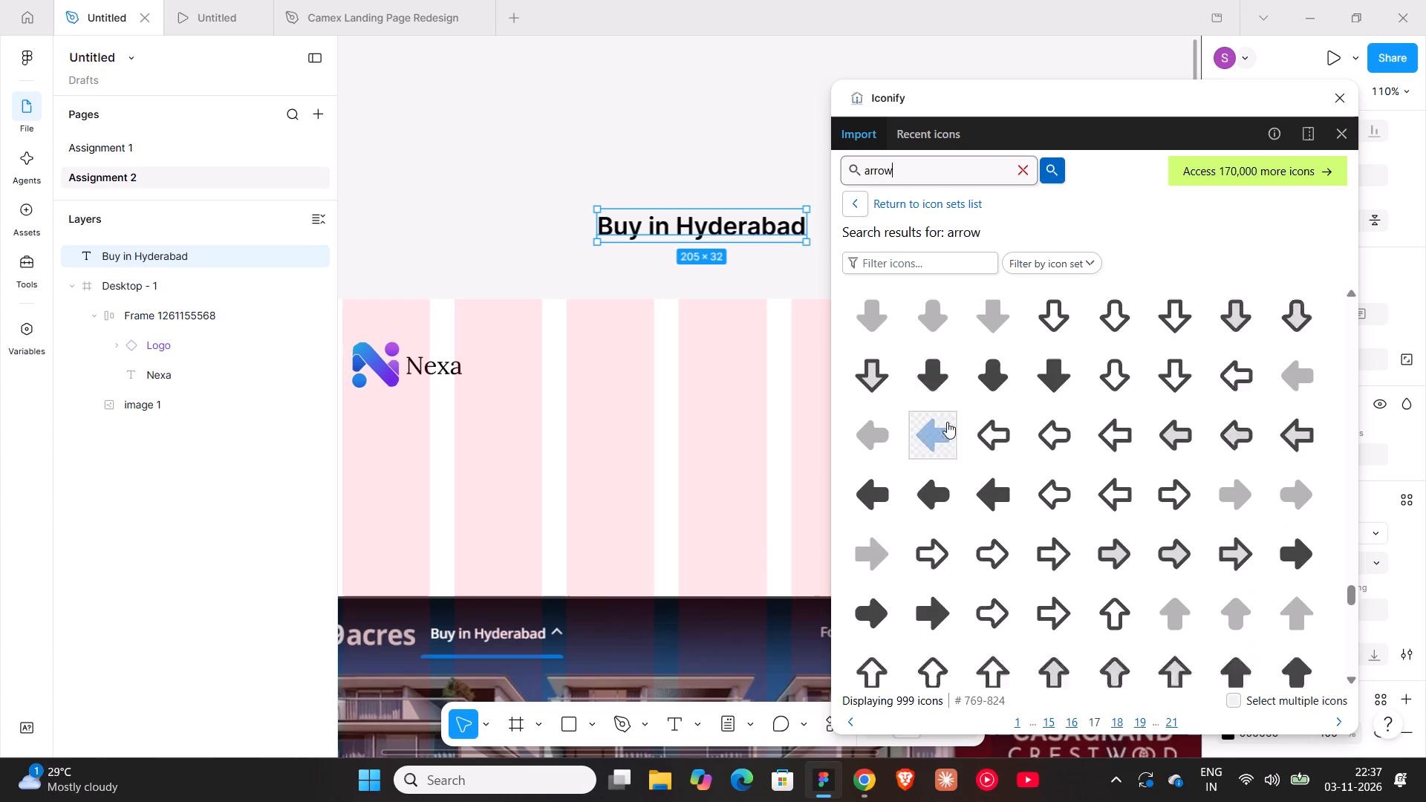
{"action": "scroll", "coordinate": [947, 422], "scroll_direction": "down", "scroll_amount": 15}
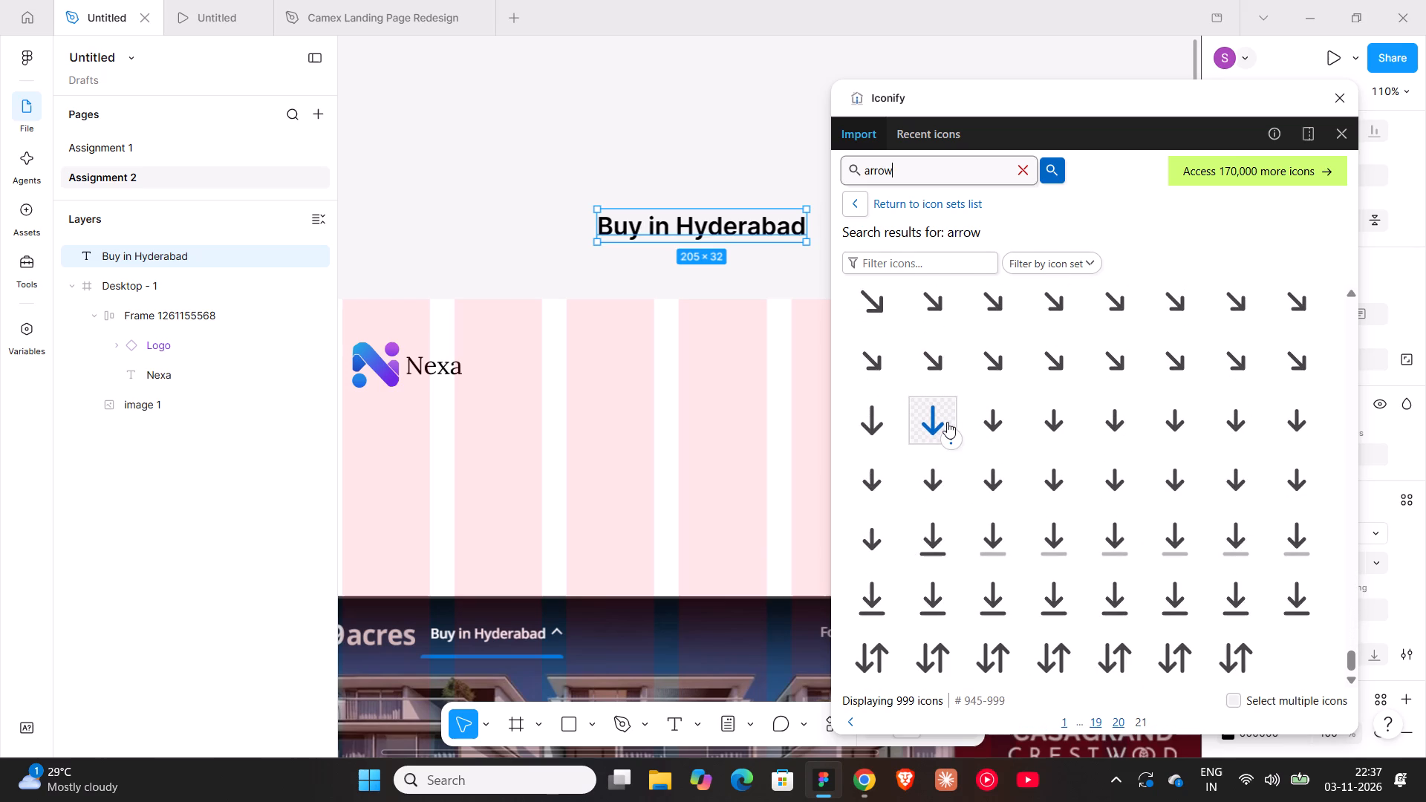
{"action": "scroll", "coordinate": [947, 422], "scroll_direction": "down", "scroll_amount": 11}
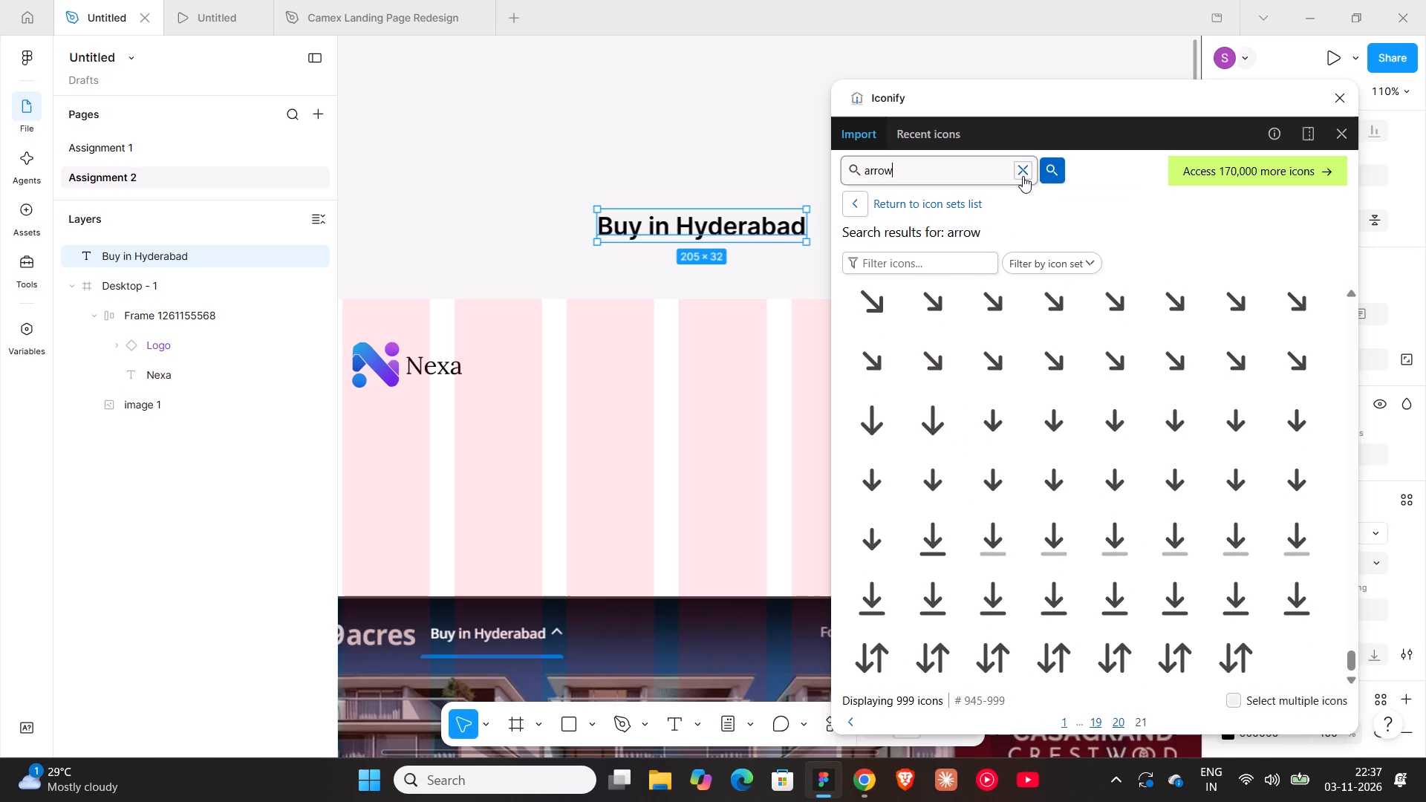
{"action": "scroll", "coordinate": [998, 342], "scroll_direction": "up", "scroll_amount": 20}
{"action": "scroll", "coordinate": [998, 342], "scroll_direction": "up", "scroll_amount": 7}
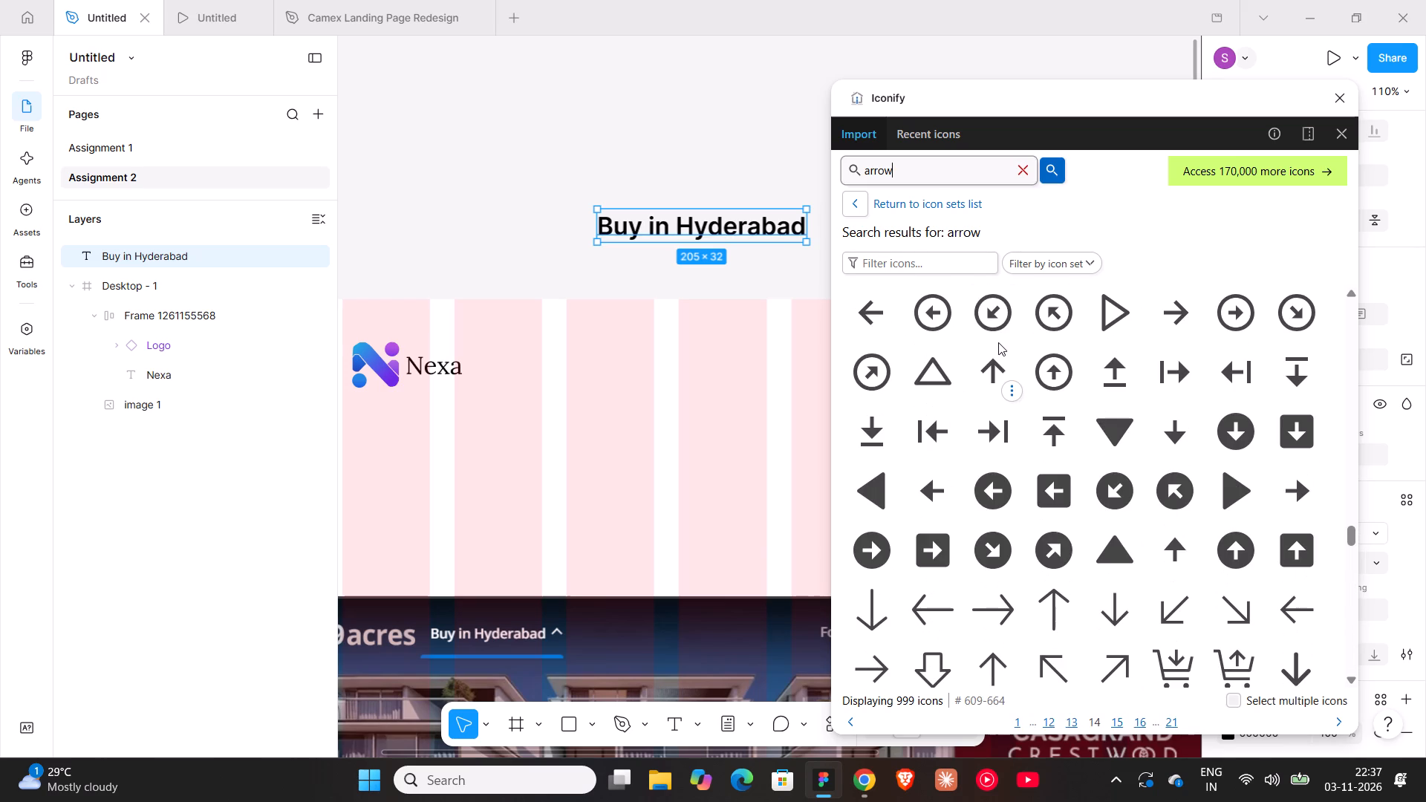
{"action": "scroll", "coordinate": [998, 342], "scroll_direction": "up", "scroll_amount": 11}
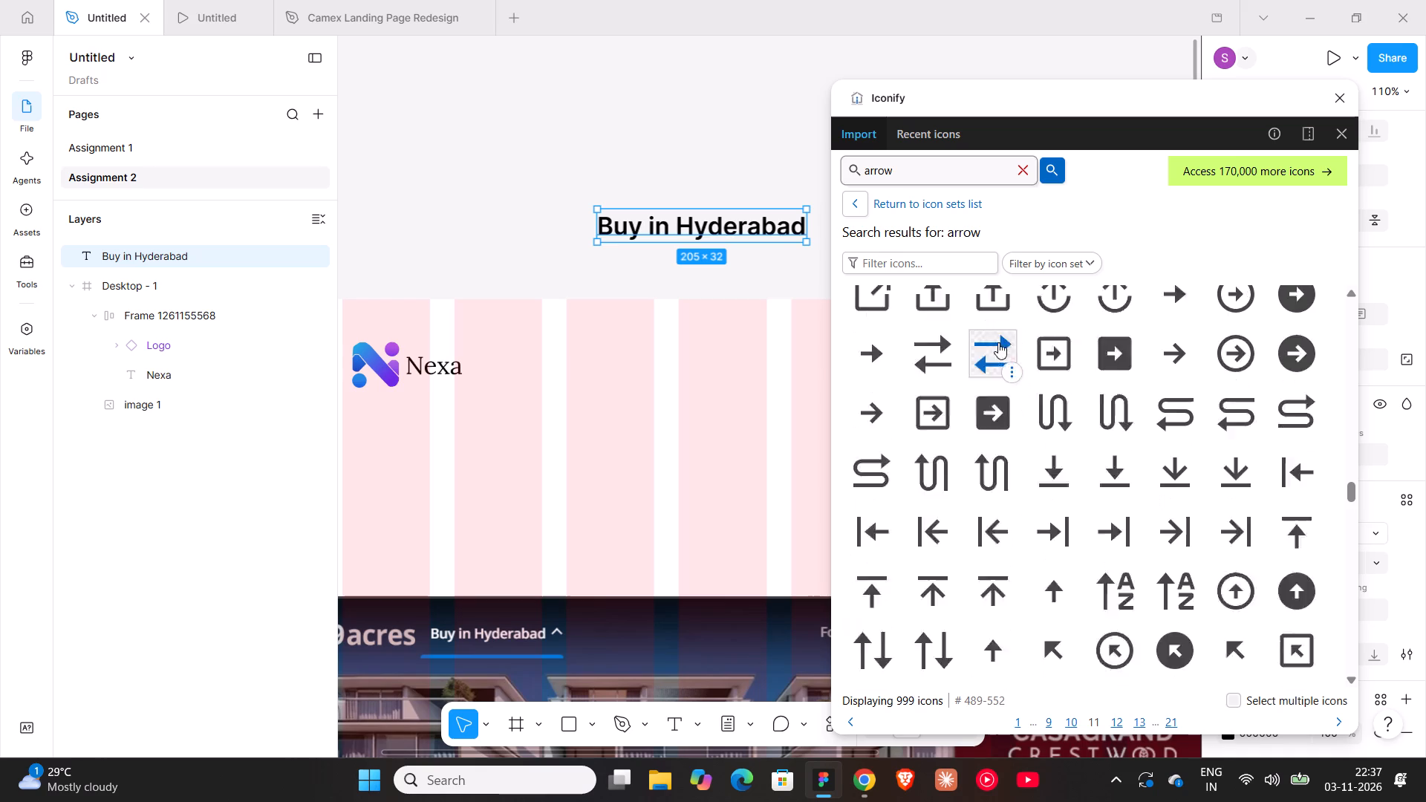
{"action": "scroll", "coordinate": [998, 342], "scroll_direction": "up", "scroll_amount": 12}
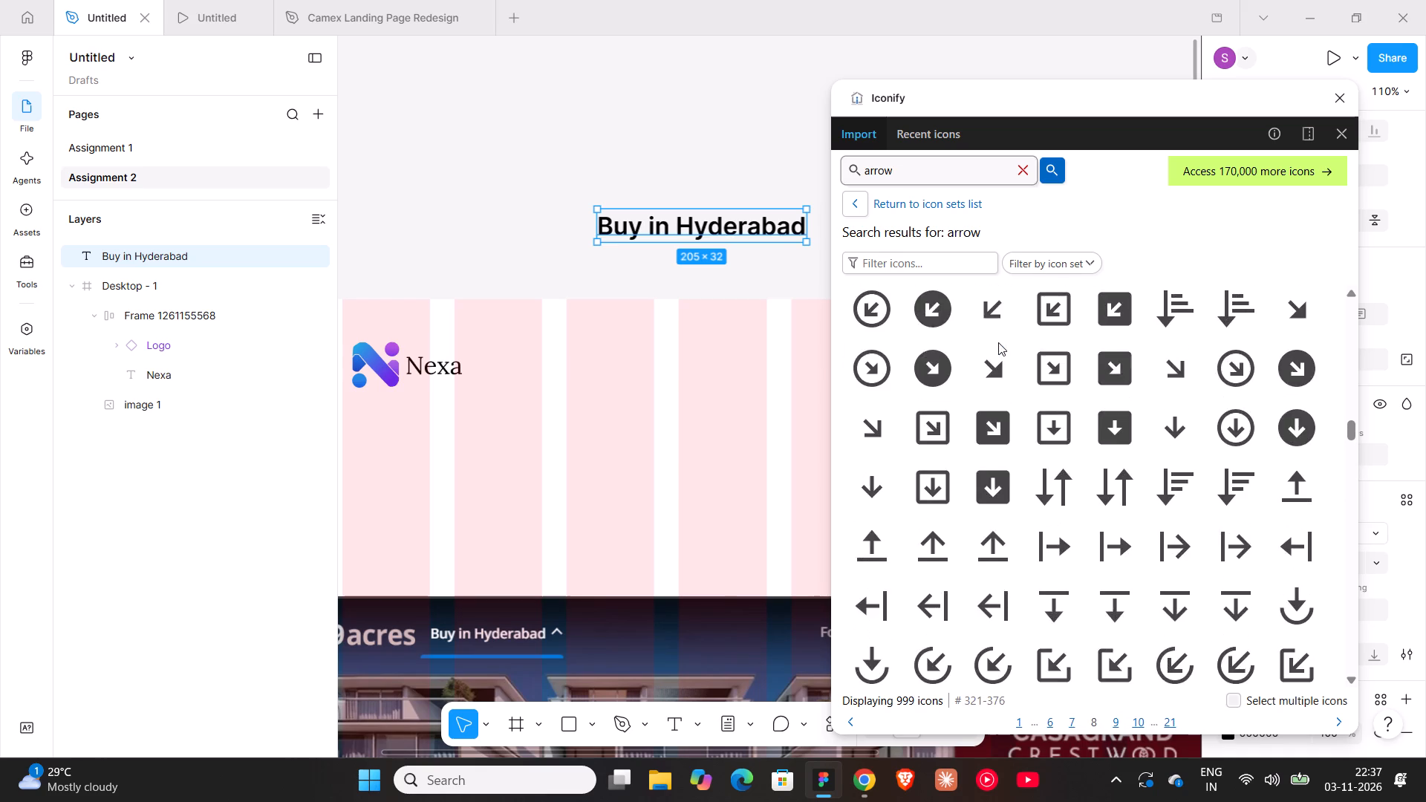
{"action": "scroll", "coordinate": [998, 342], "scroll_direction": "up", "scroll_amount": 10}
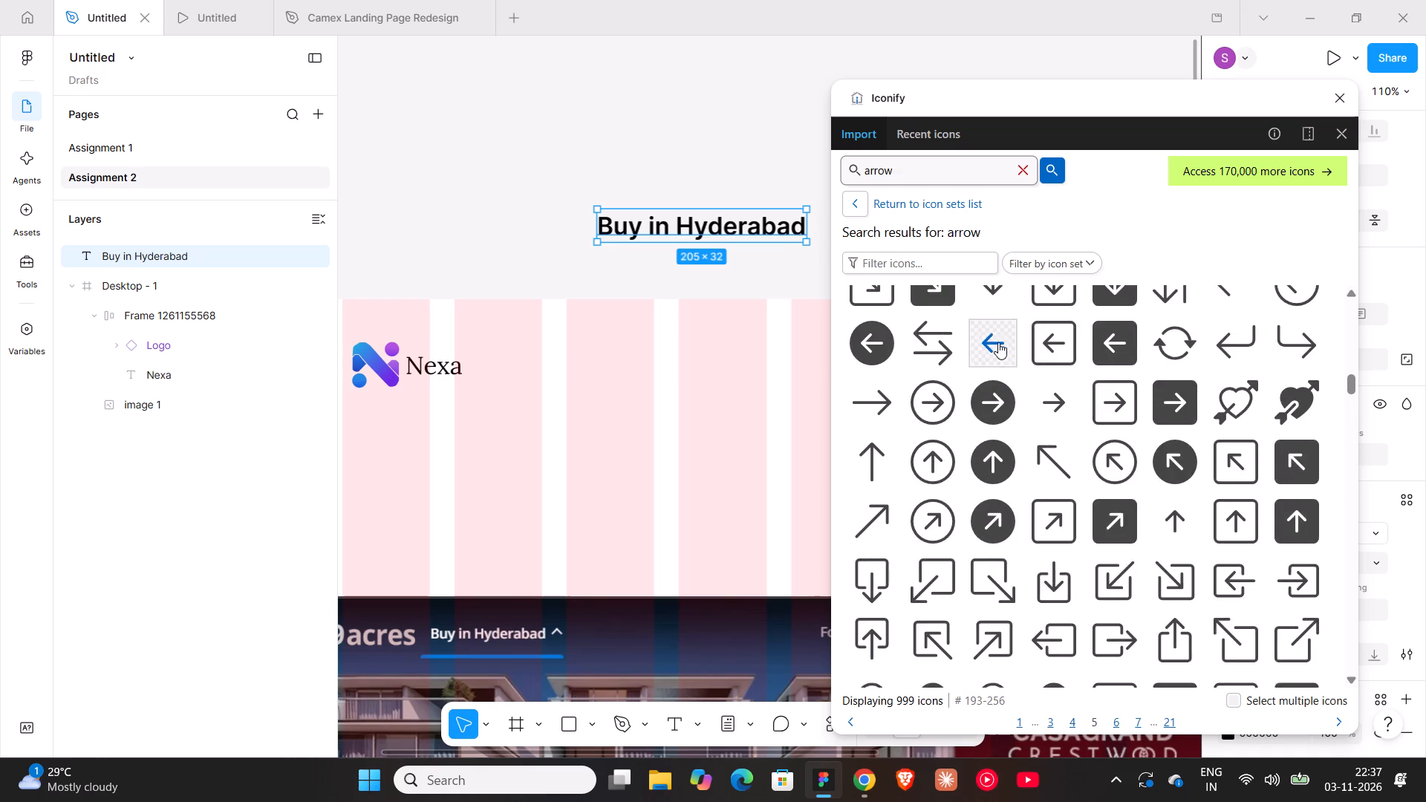
{"action": "scroll", "coordinate": [998, 342], "scroll_direction": "up", "scroll_amount": 8}
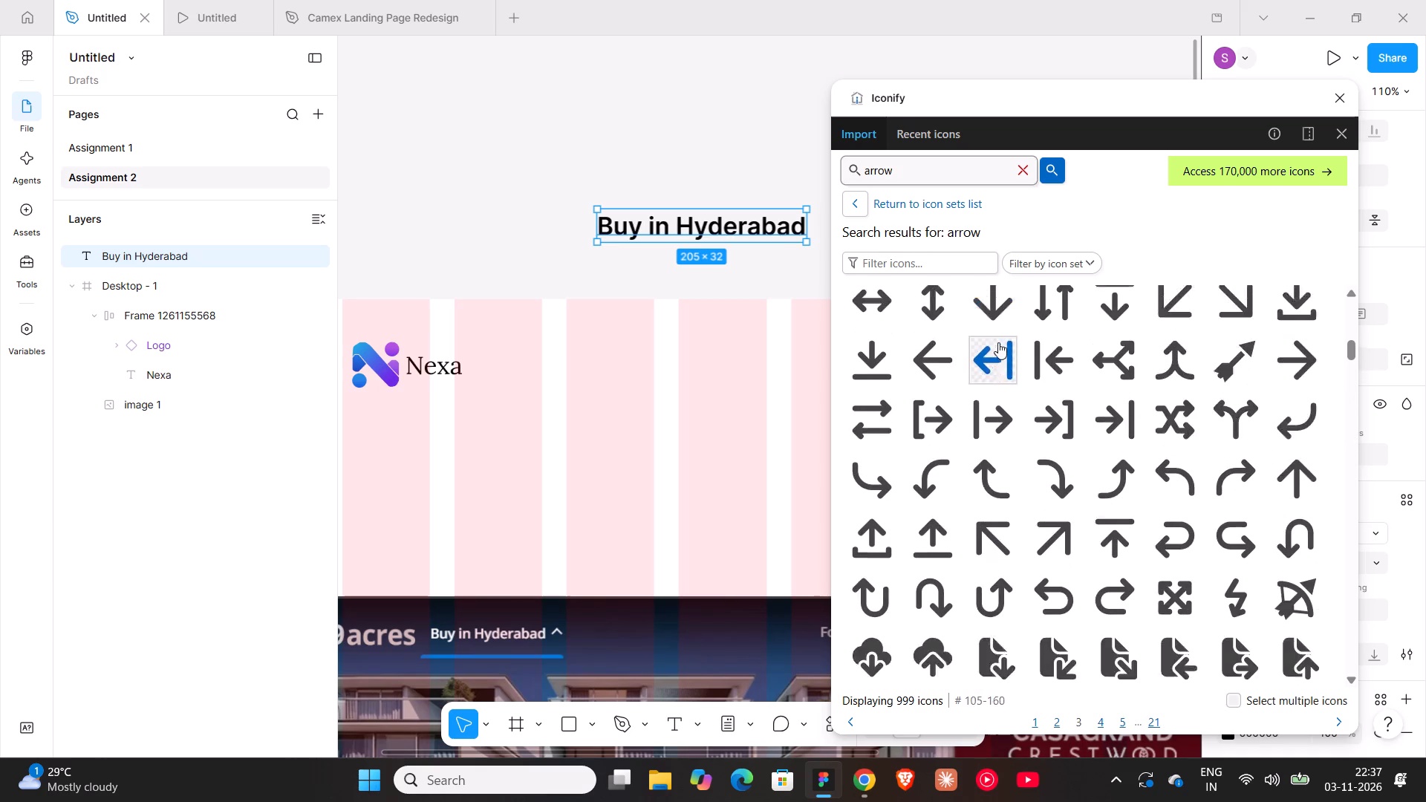
{"action": "scroll", "coordinate": [998, 342], "scroll_direction": "up", "scroll_amount": 13}
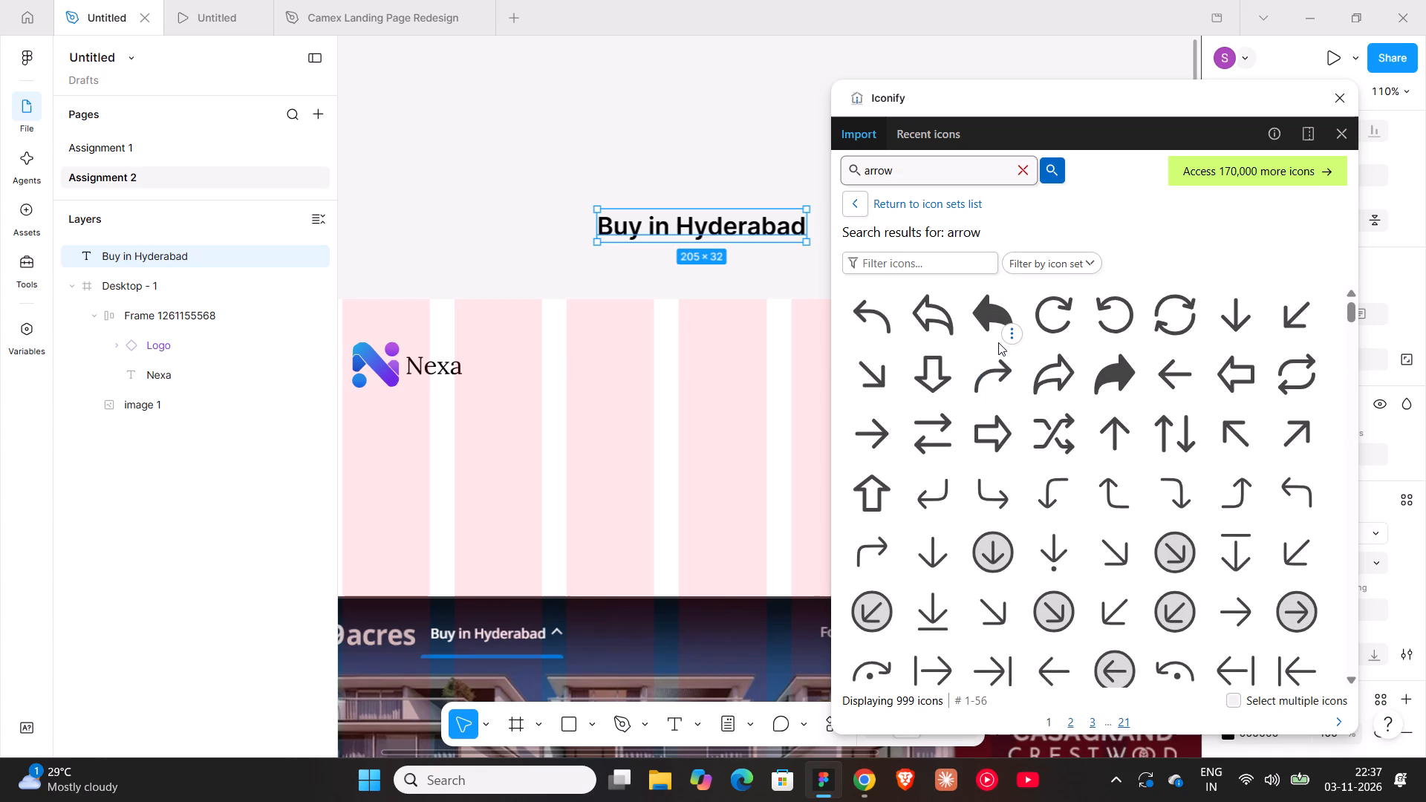
{"action": "scroll", "coordinate": [998, 342], "scroll_direction": "up", "scroll_amount": 7}
{"action": "scroll", "coordinate": [998, 342], "scroll_direction": "down", "scroll_amount": 2}
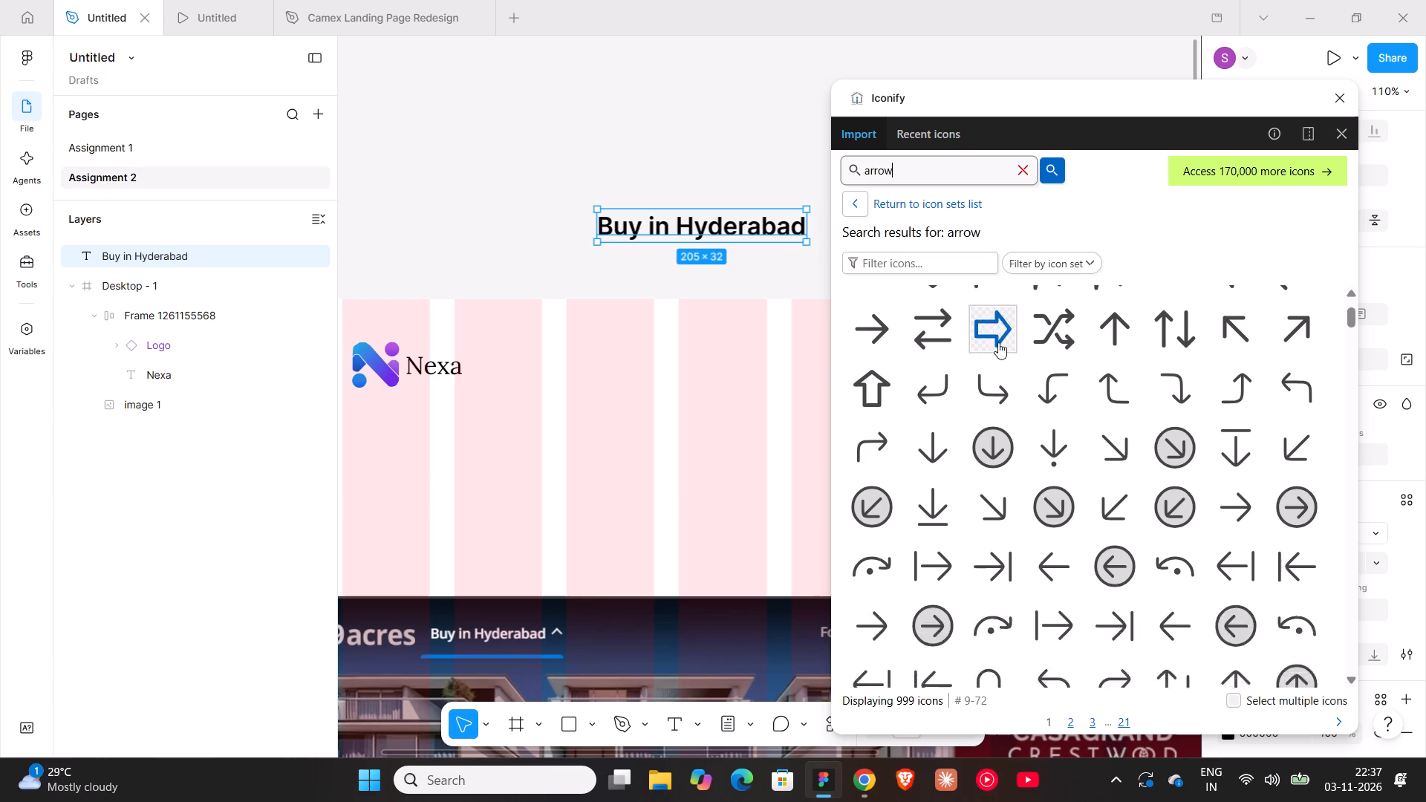
{"action": "scroll", "coordinate": [998, 342], "scroll_direction": "down", "scroll_amount": 3}
{"action": "scroll", "coordinate": [1021, 437], "scroll_direction": "down", "scroll_amount": 3}
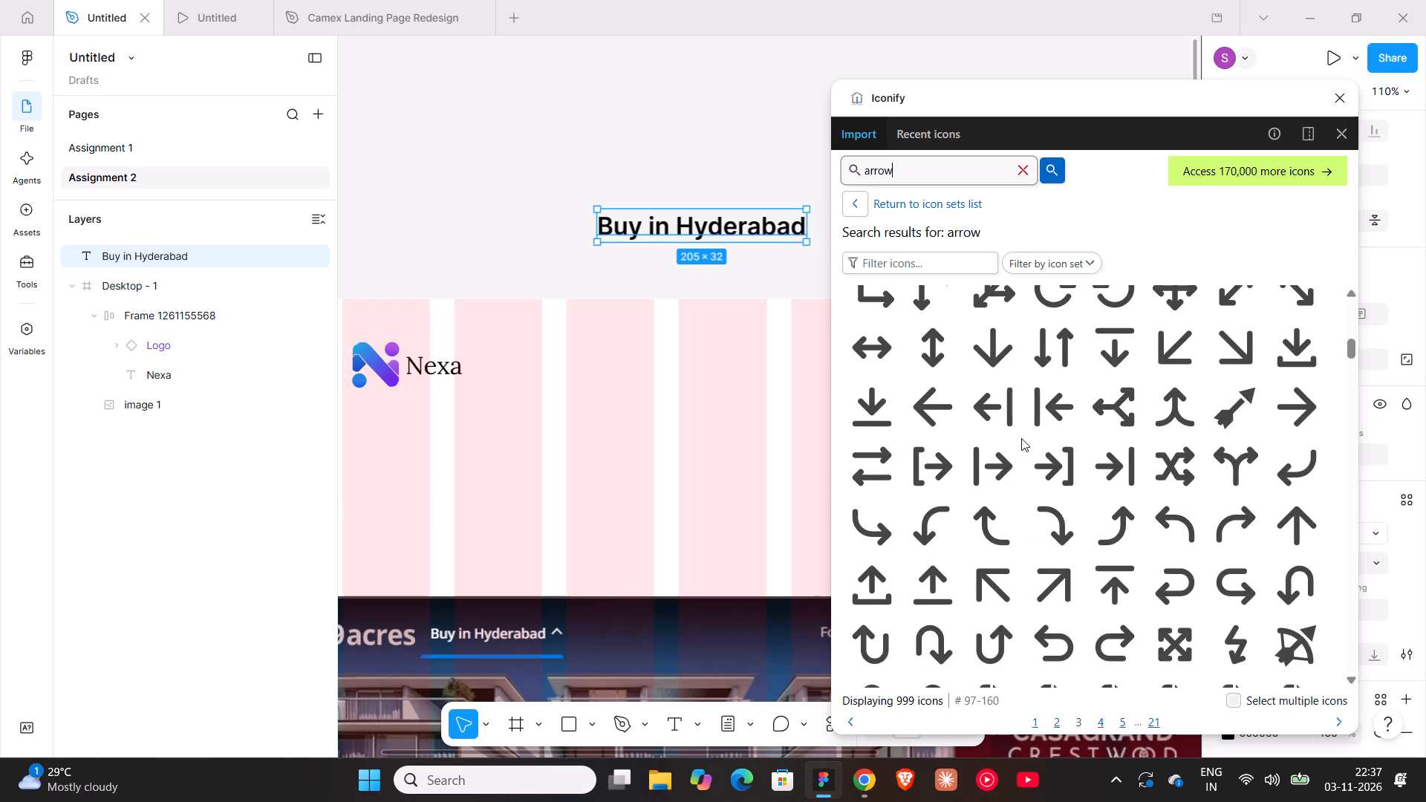
{"action": "scroll", "coordinate": [1021, 438], "scroll_direction": "down", "scroll_amount": 2}
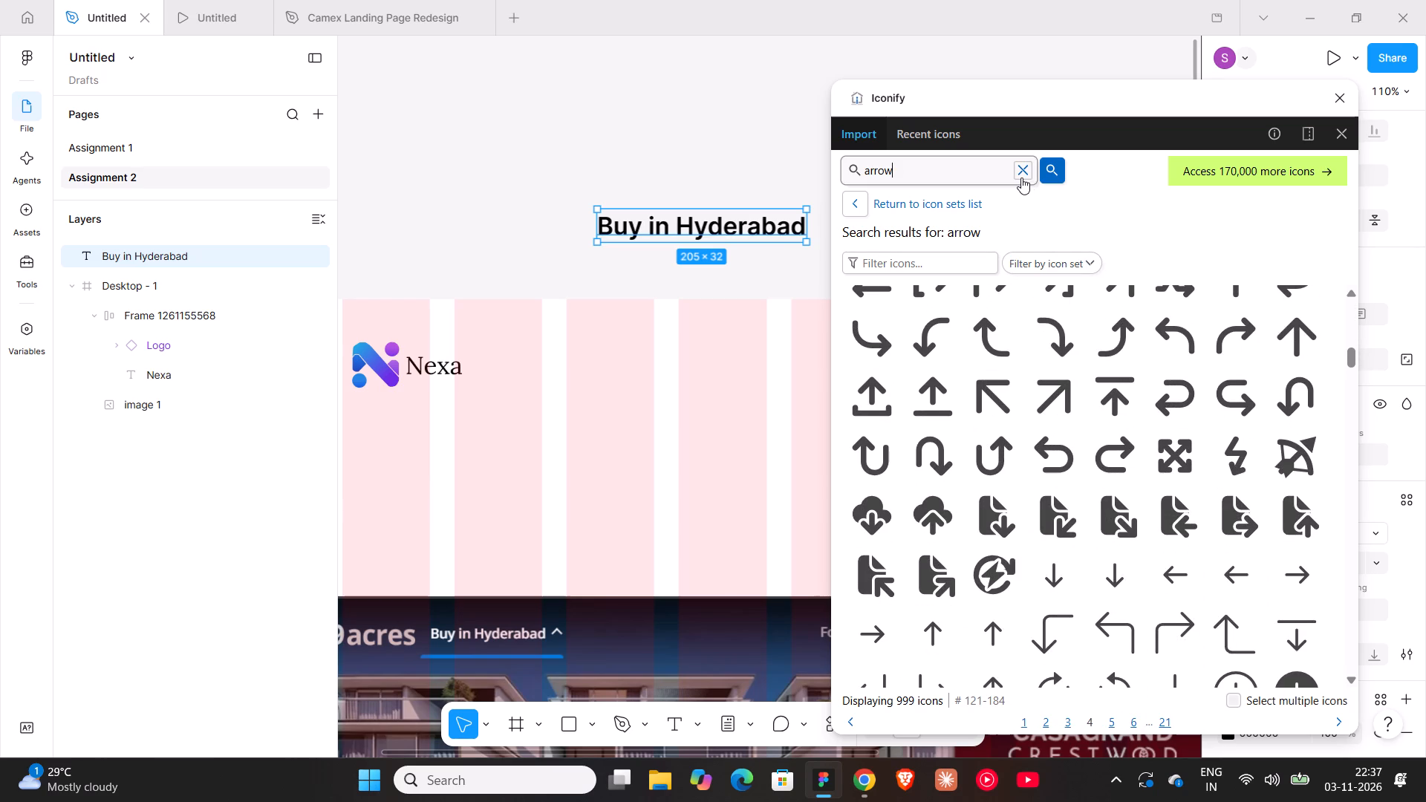
Search the Iconify icons for "down arrow", look through the results for a dropdown arrow, and close the plugin.
{"action": "left_click", "coordinate": [1021, 177]}
{"action": "type", "text": "down arrow"}
{"action": "key", "text": "Return"}
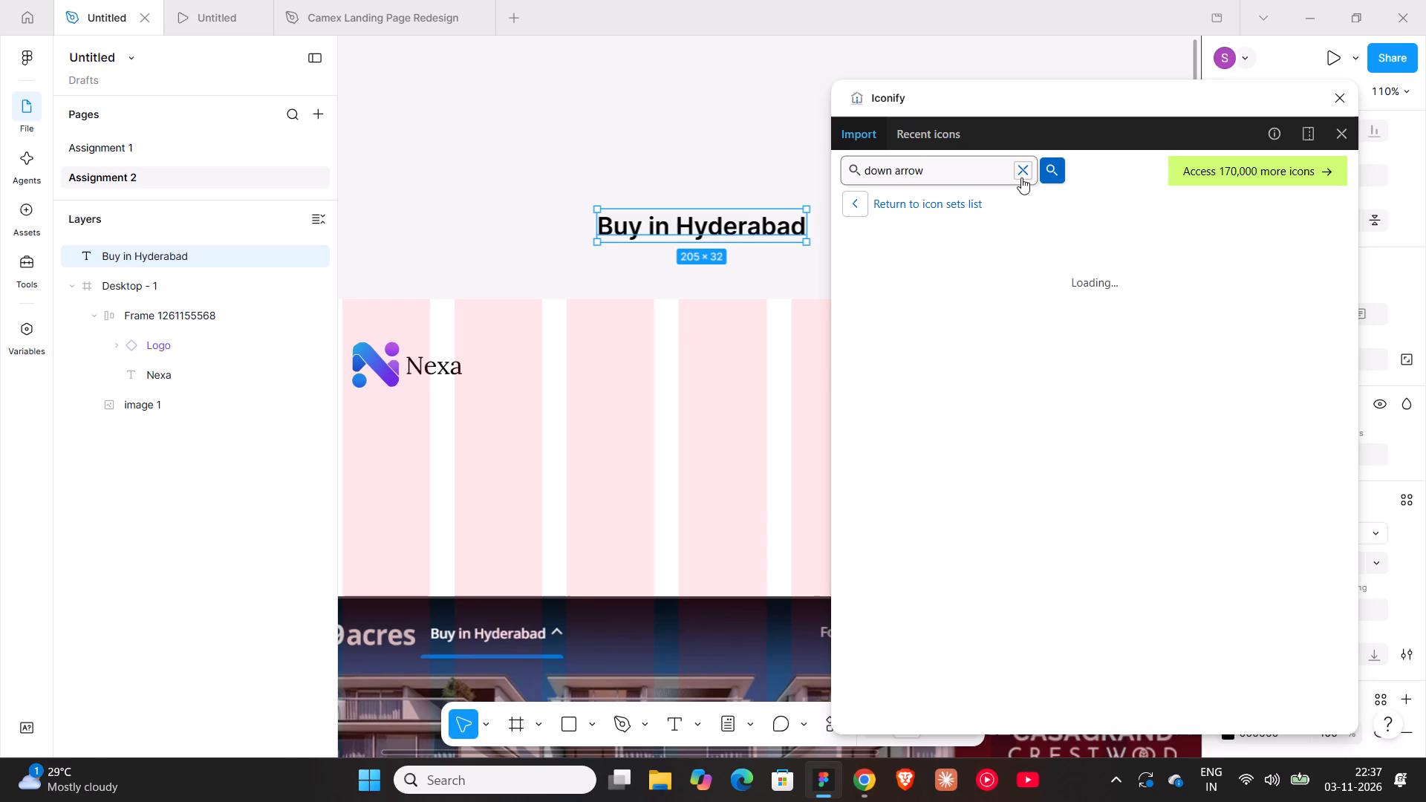
{"action": "scroll", "coordinate": [1023, 466], "scroll_direction": "down", "scroll_amount": 2}
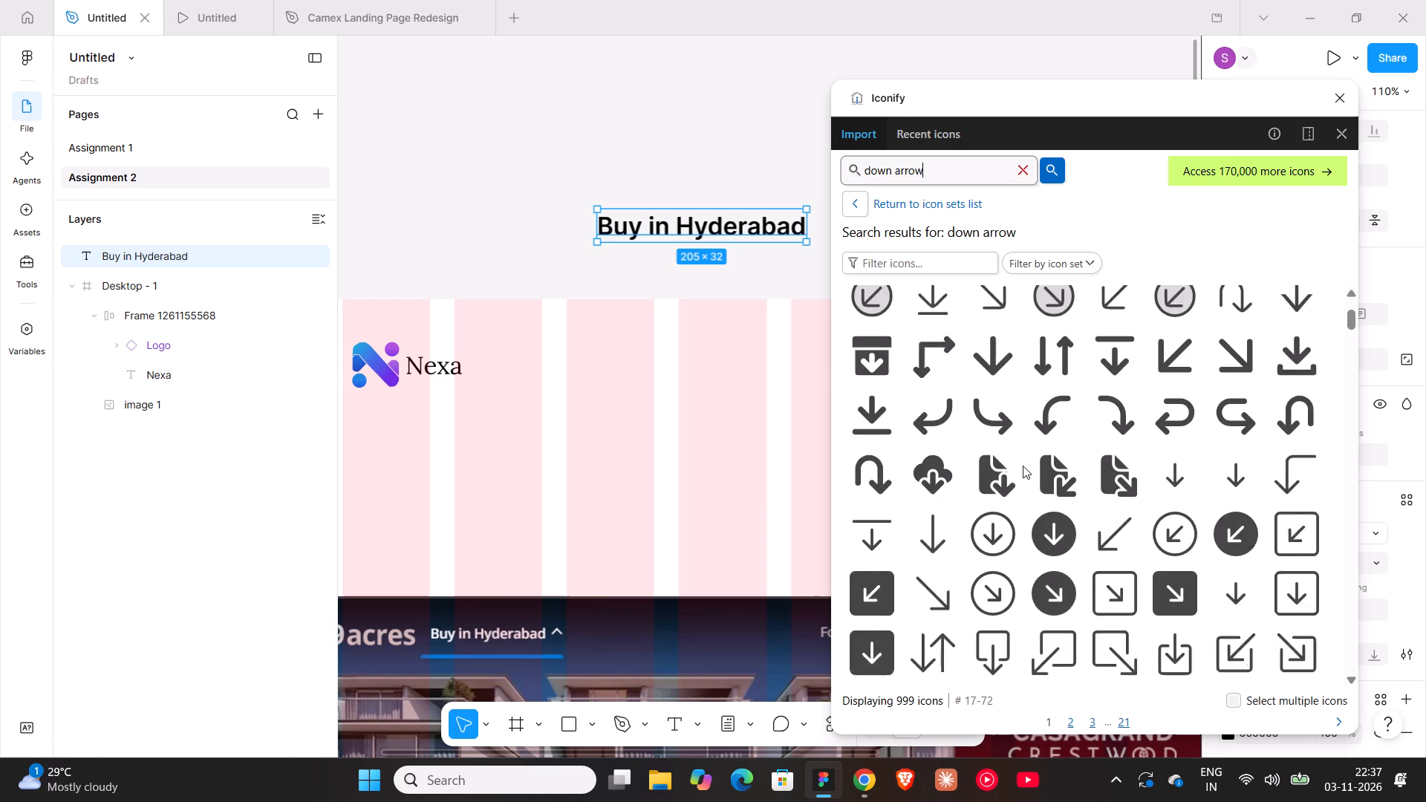
{"action": "scroll", "coordinate": [1023, 466], "scroll_direction": "down", "scroll_amount": 5}
{"action": "scroll", "coordinate": [1023, 466], "scroll_direction": "up", "scroll_amount": 3}
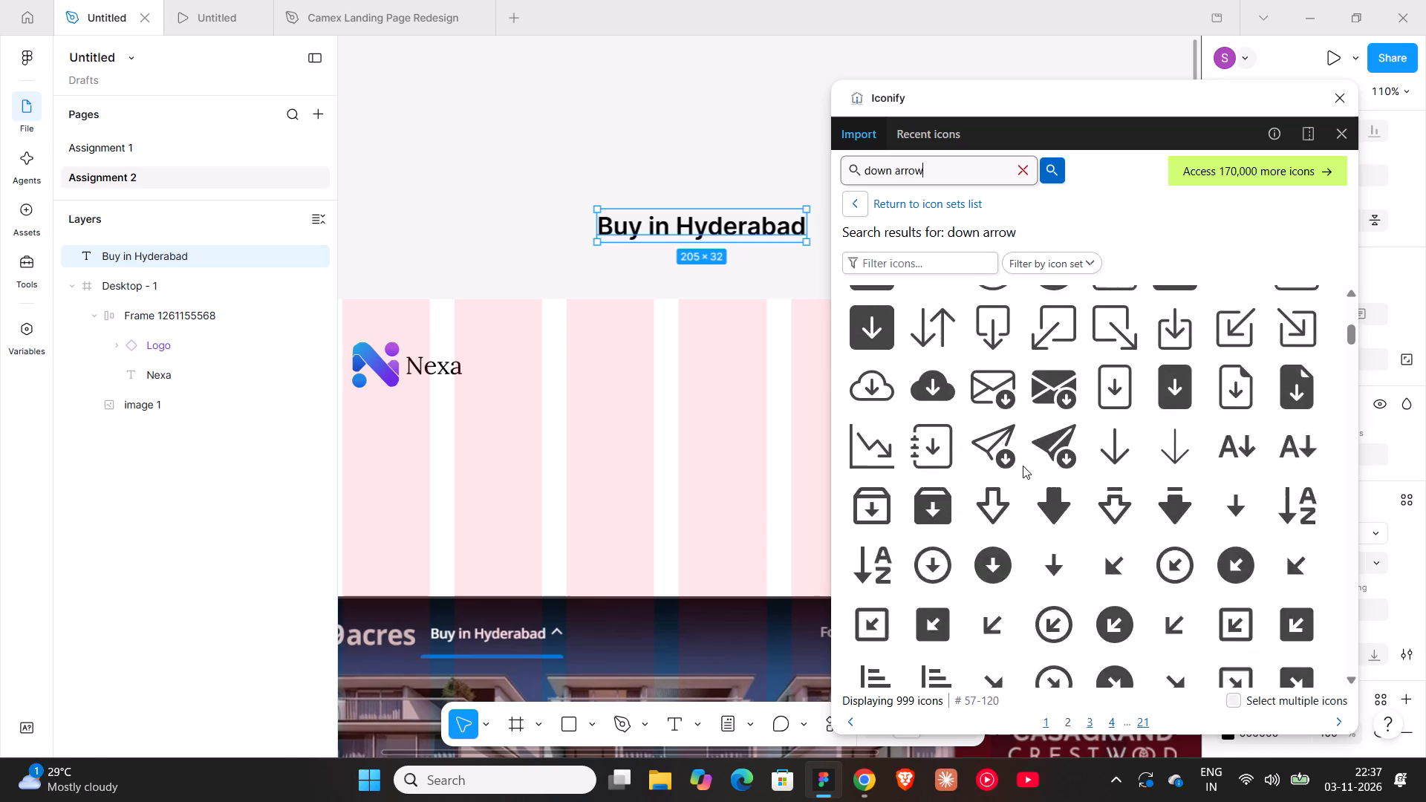
{"action": "scroll", "coordinate": [1023, 466], "scroll_direction": "down", "scroll_amount": 9}
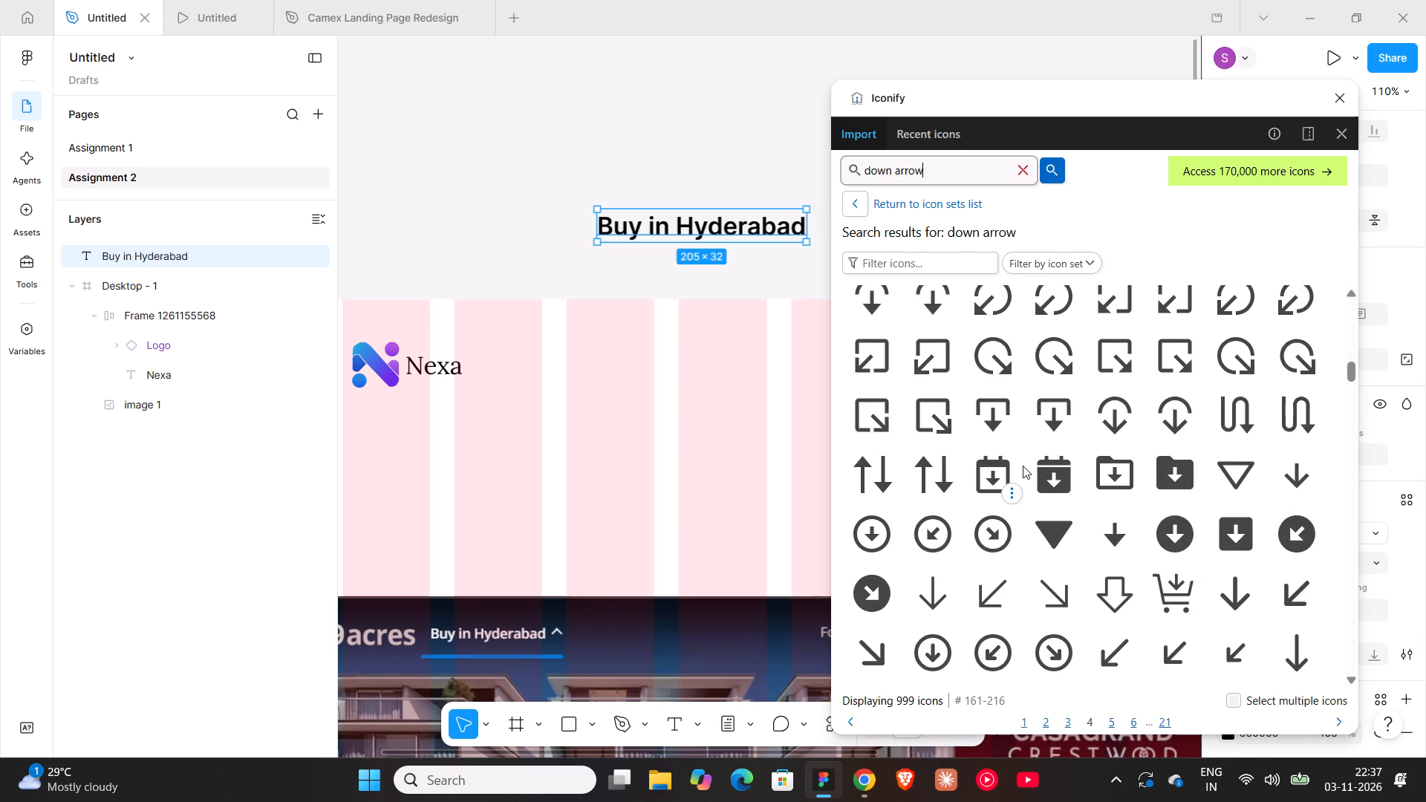
{"action": "scroll", "coordinate": [1023, 466], "scroll_direction": "down", "scroll_amount": 9}
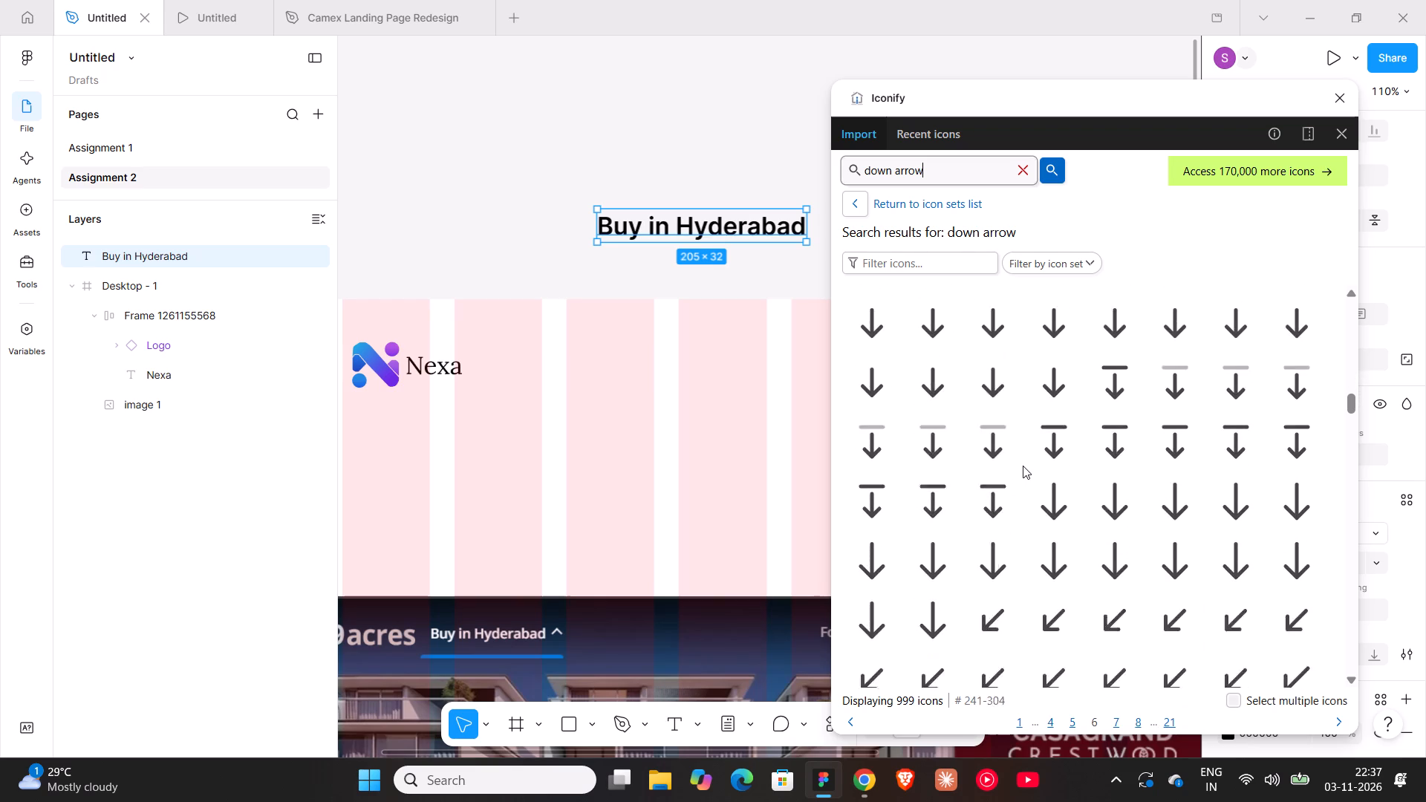
{"action": "scroll", "coordinate": [1023, 466], "scroll_direction": "down", "scroll_amount": 17}
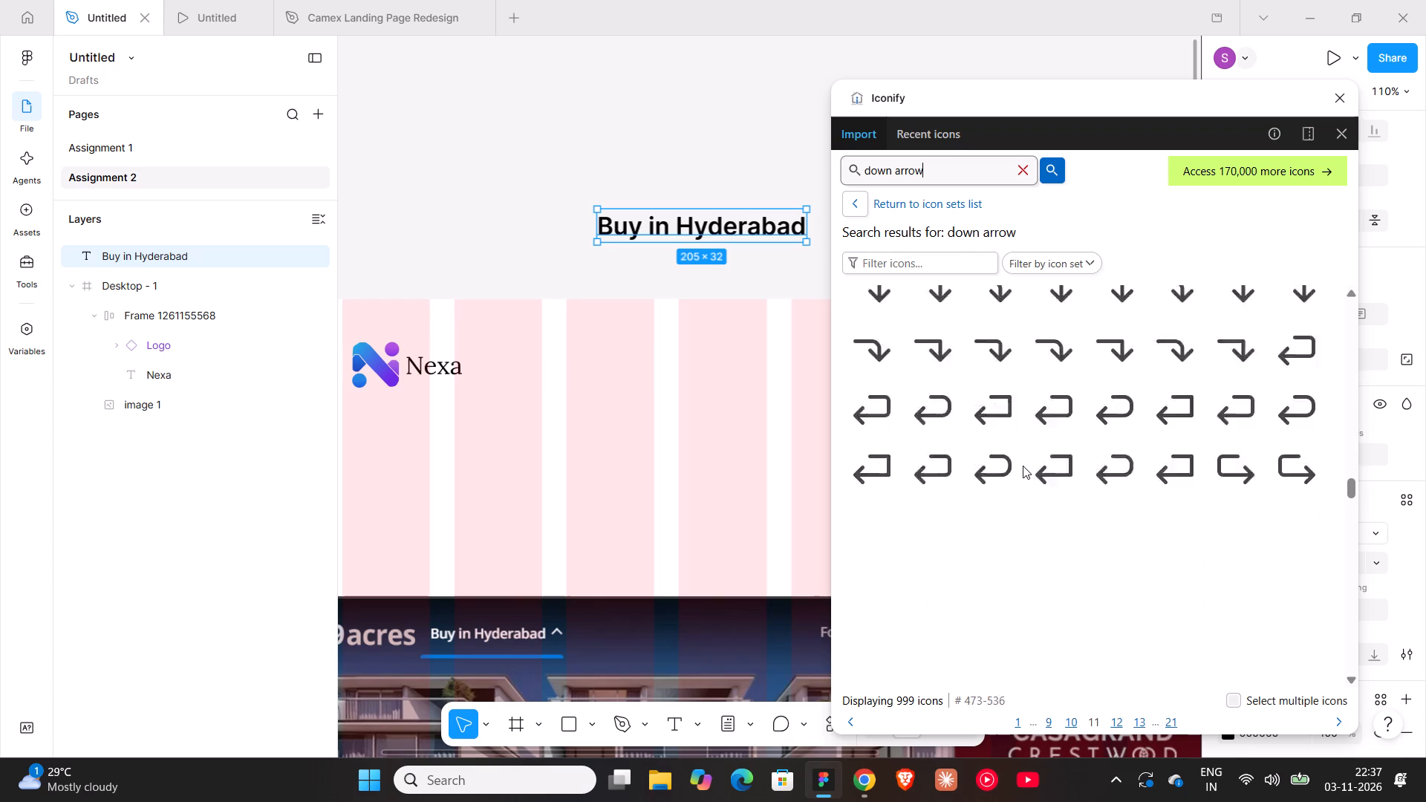
{"action": "scroll", "coordinate": [1023, 466], "scroll_direction": "down", "scroll_amount": 14}
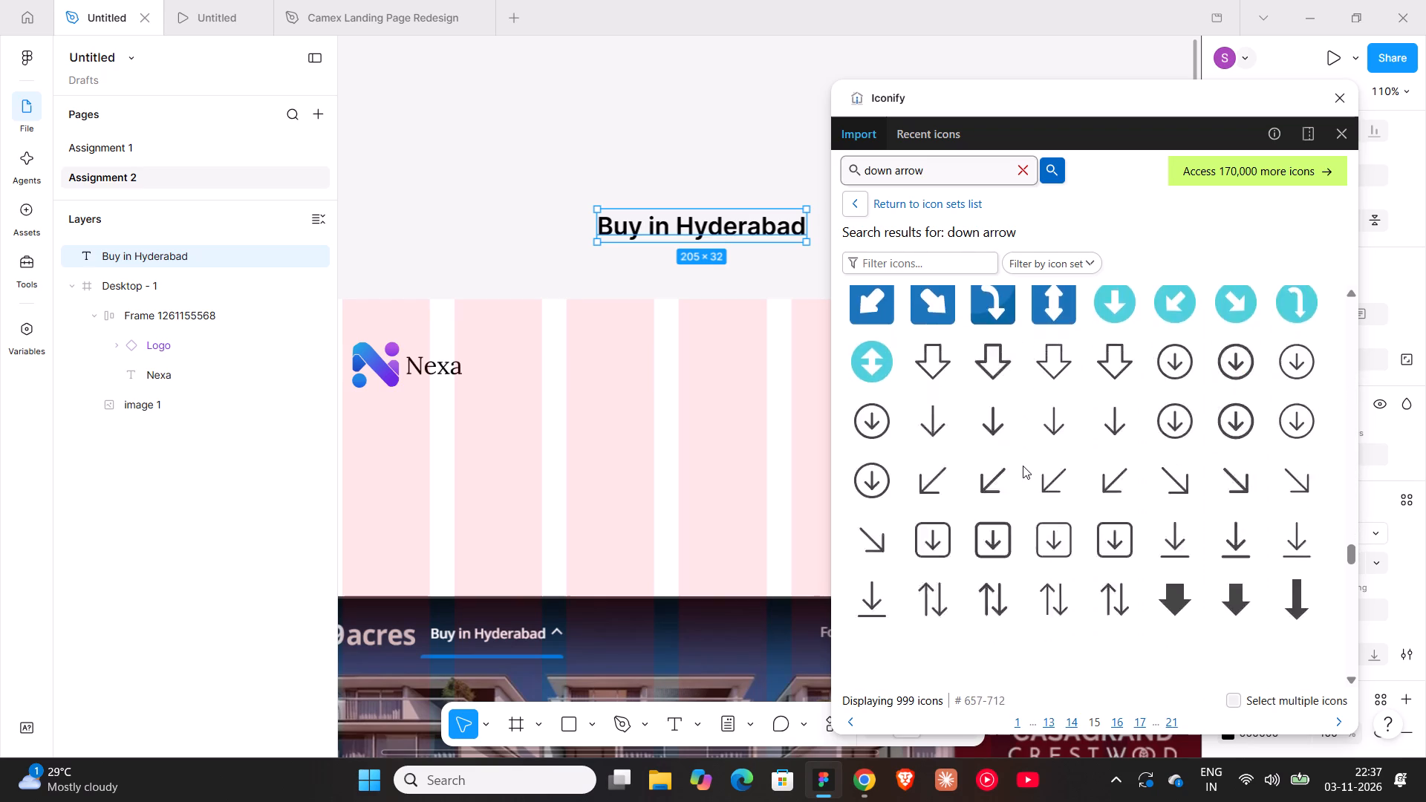
{"action": "scroll", "coordinate": [1023, 466], "scroll_direction": "down", "scroll_amount": 2}
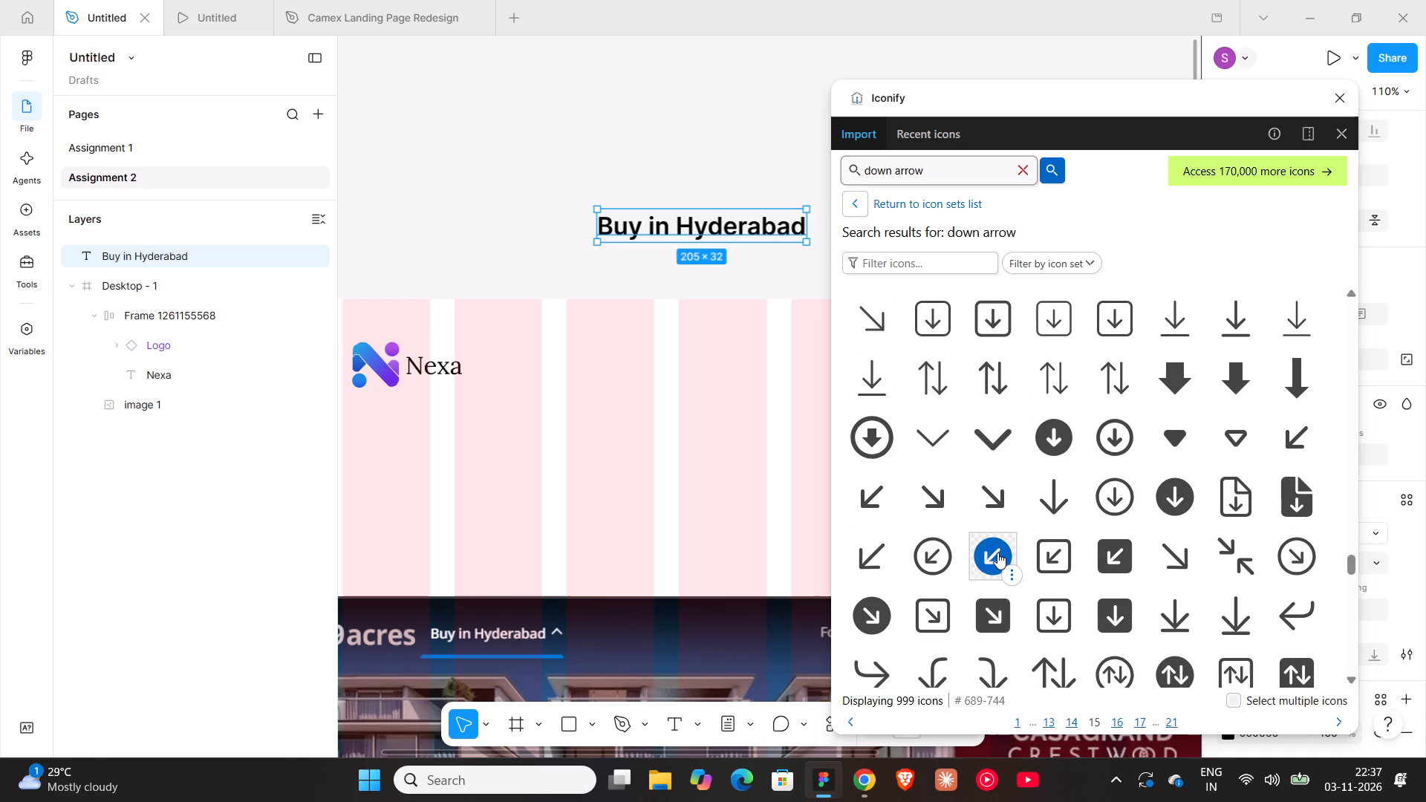
{"action": "scroll", "coordinate": [997, 552], "scroll_direction": "down", "scroll_amount": 6}
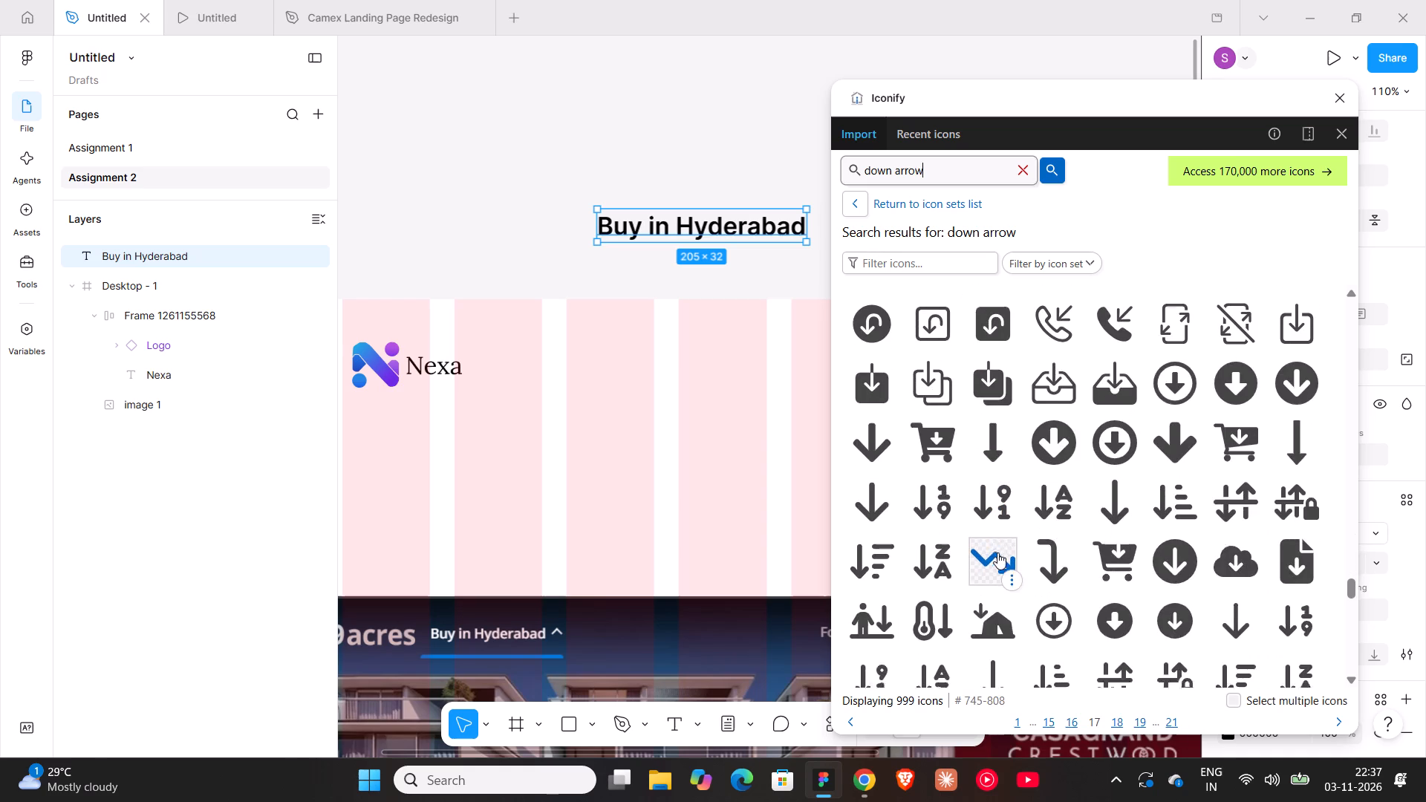
{"action": "scroll", "coordinate": [997, 552], "scroll_direction": "down", "scroll_amount": 4}
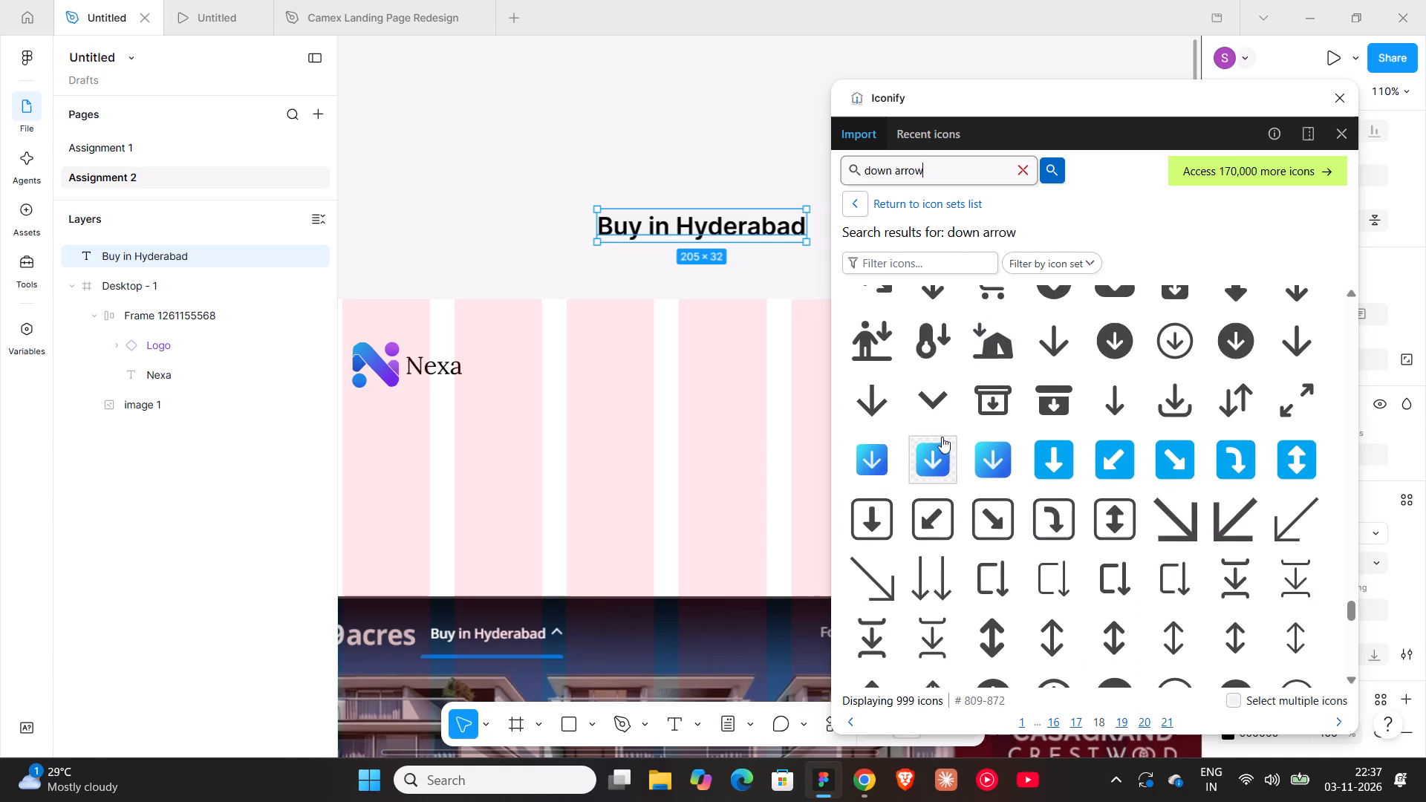
{"action": "scroll", "coordinate": [927, 403], "scroll_direction": "down", "scroll_amount": 6}
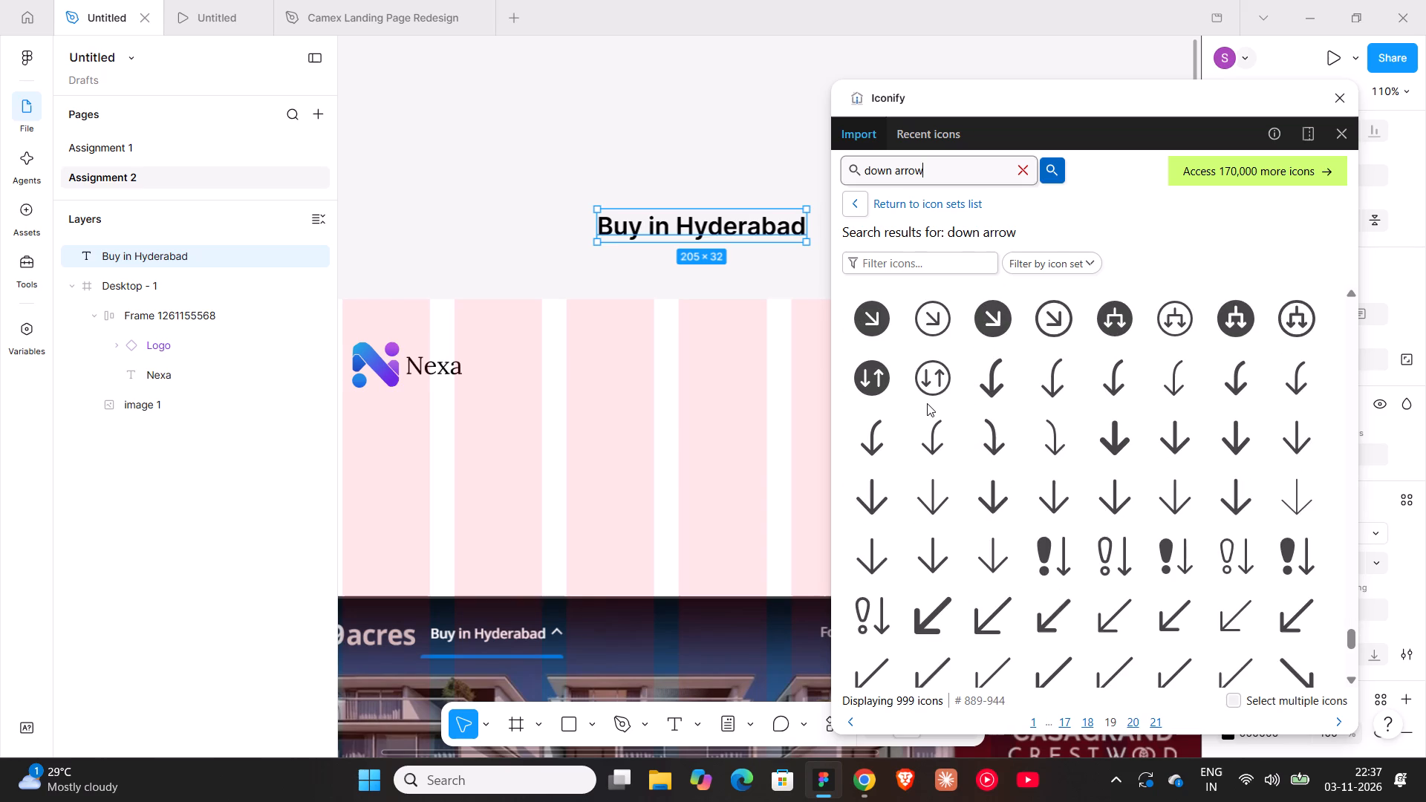
{"action": "scroll", "coordinate": [927, 403], "scroll_direction": "down", "scroll_amount": 8}
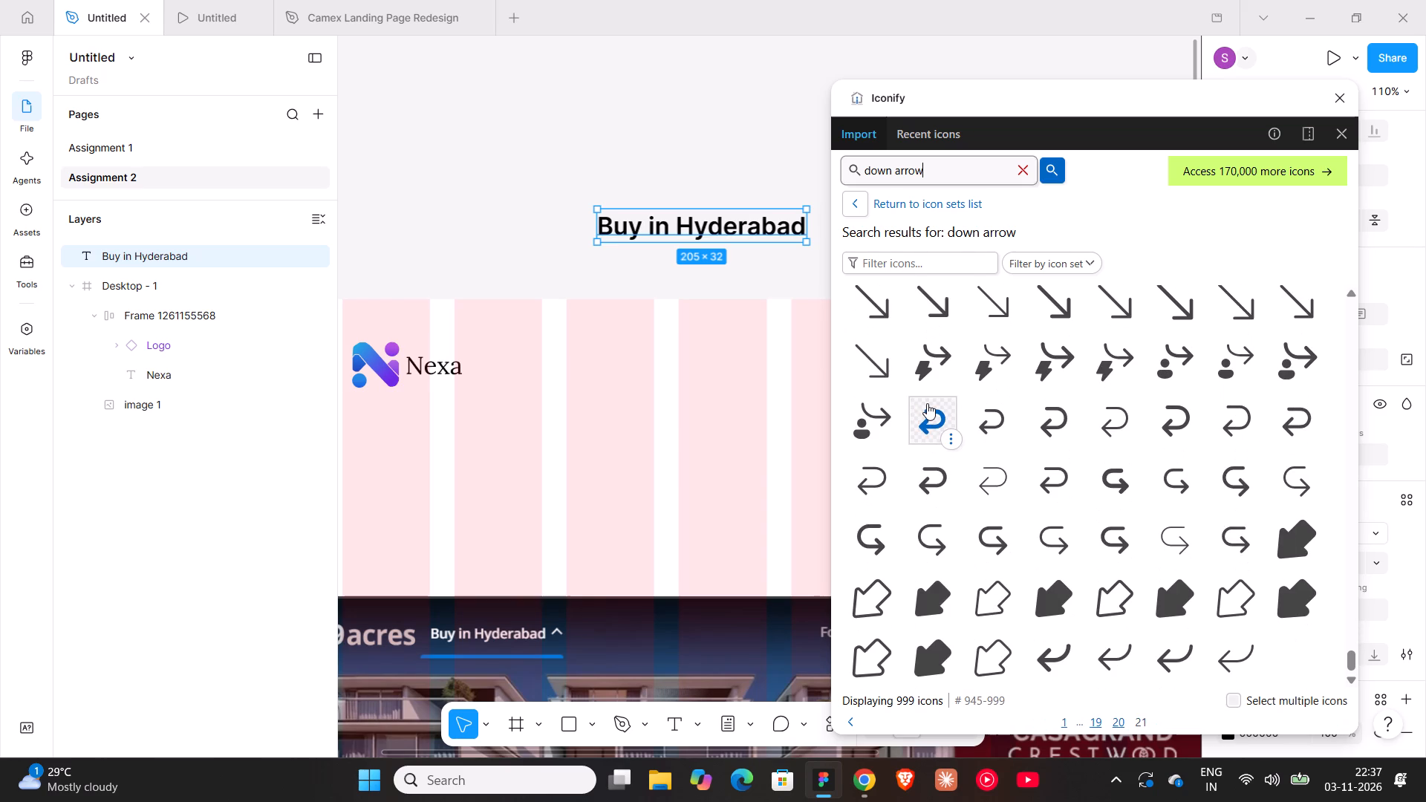
{"action": "scroll", "coordinate": [927, 403], "scroll_direction": "down", "scroll_amount": 8}
{"action": "scroll", "coordinate": [927, 403], "scroll_direction": "up", "scroll_amount": 4}
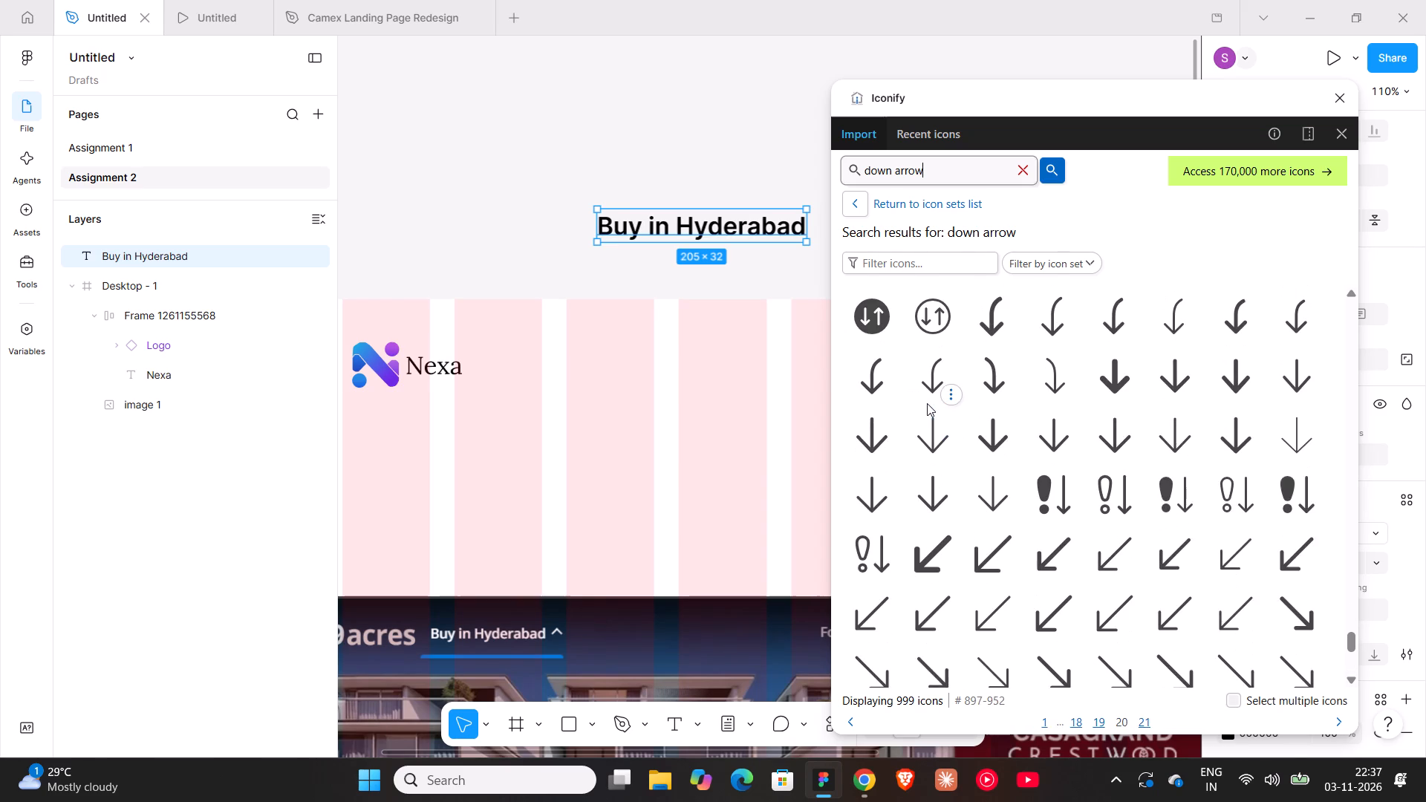
{"action": "scroll", "coordinate": [927, 403], "scroll_direction": "up", "scroll_amount": 3}
{"action": "left_click", "coordinate": [1334, 101]}
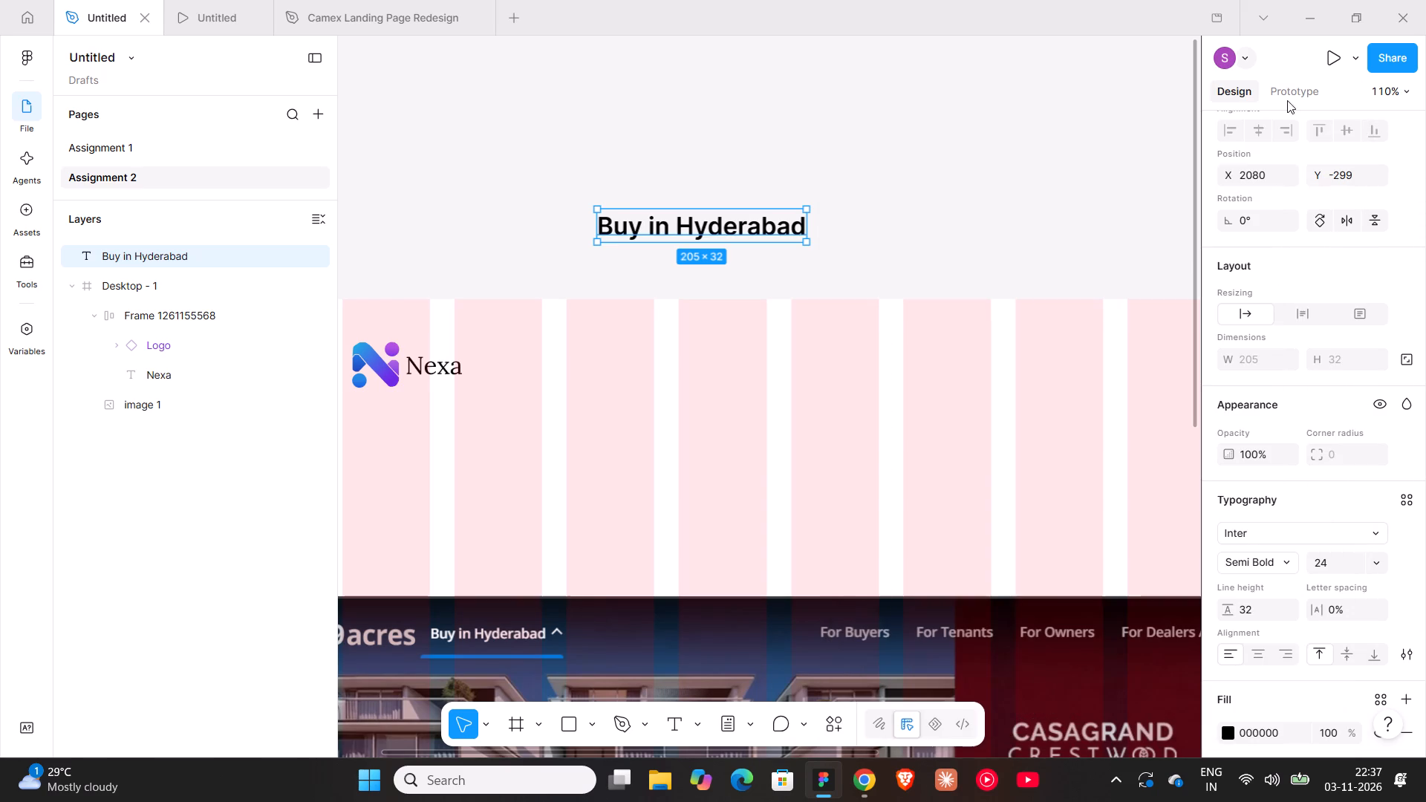
Add the Simple Design System UI kit to the file's asset libraries.
{"action": "left_click", "coordinate": [24, 219]}
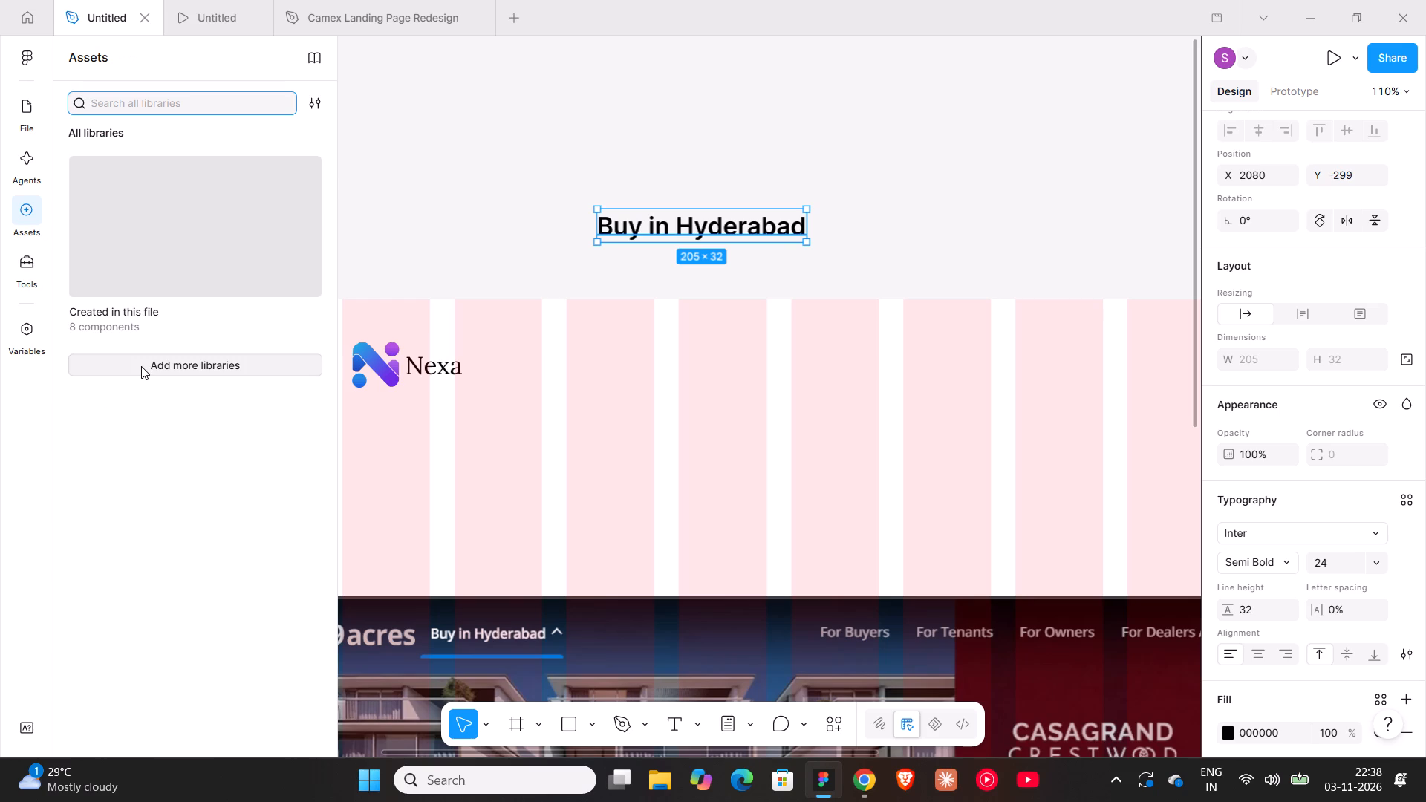
{"action": "left_click", "coordinate": [155, 364]}
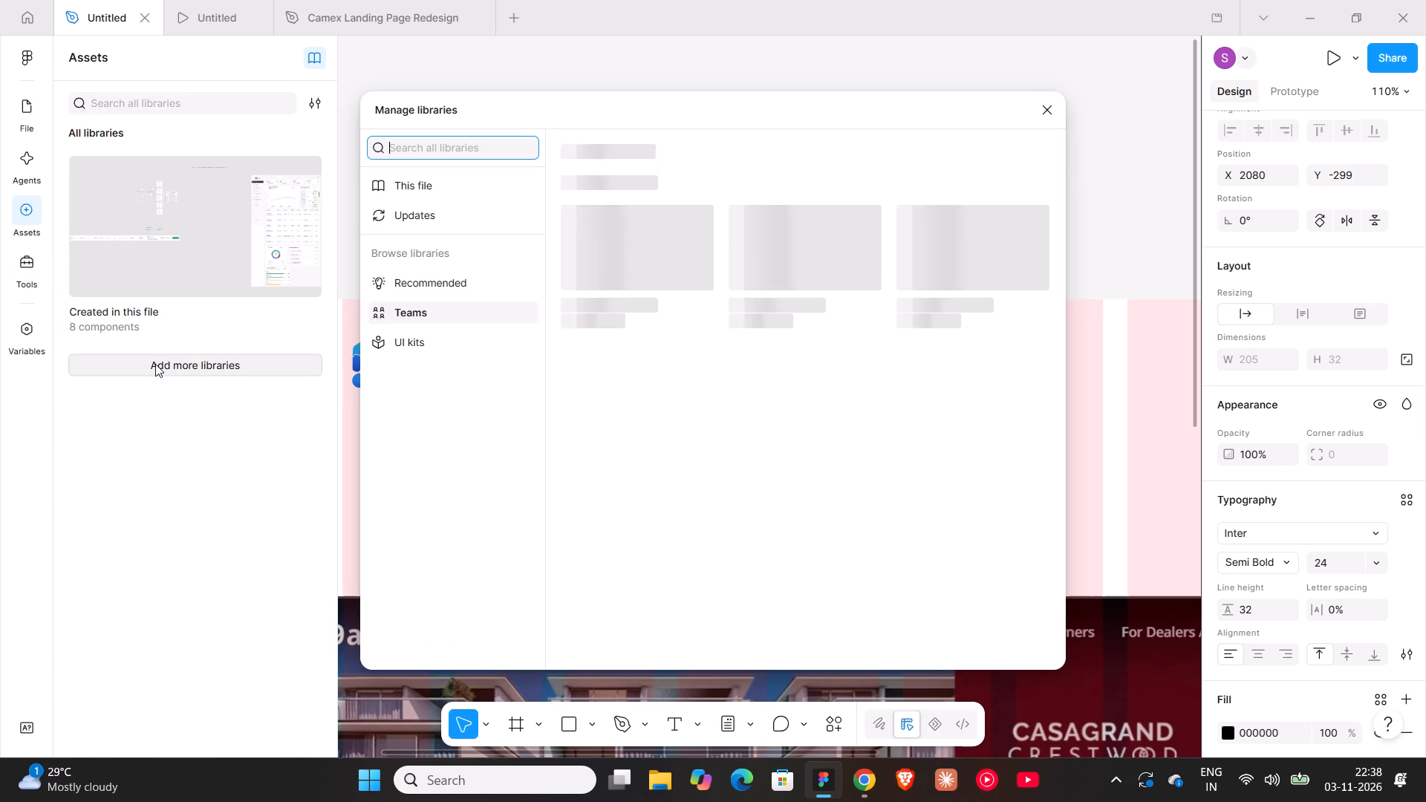
{"action": "left_click", "coordinate": [420, 340]}
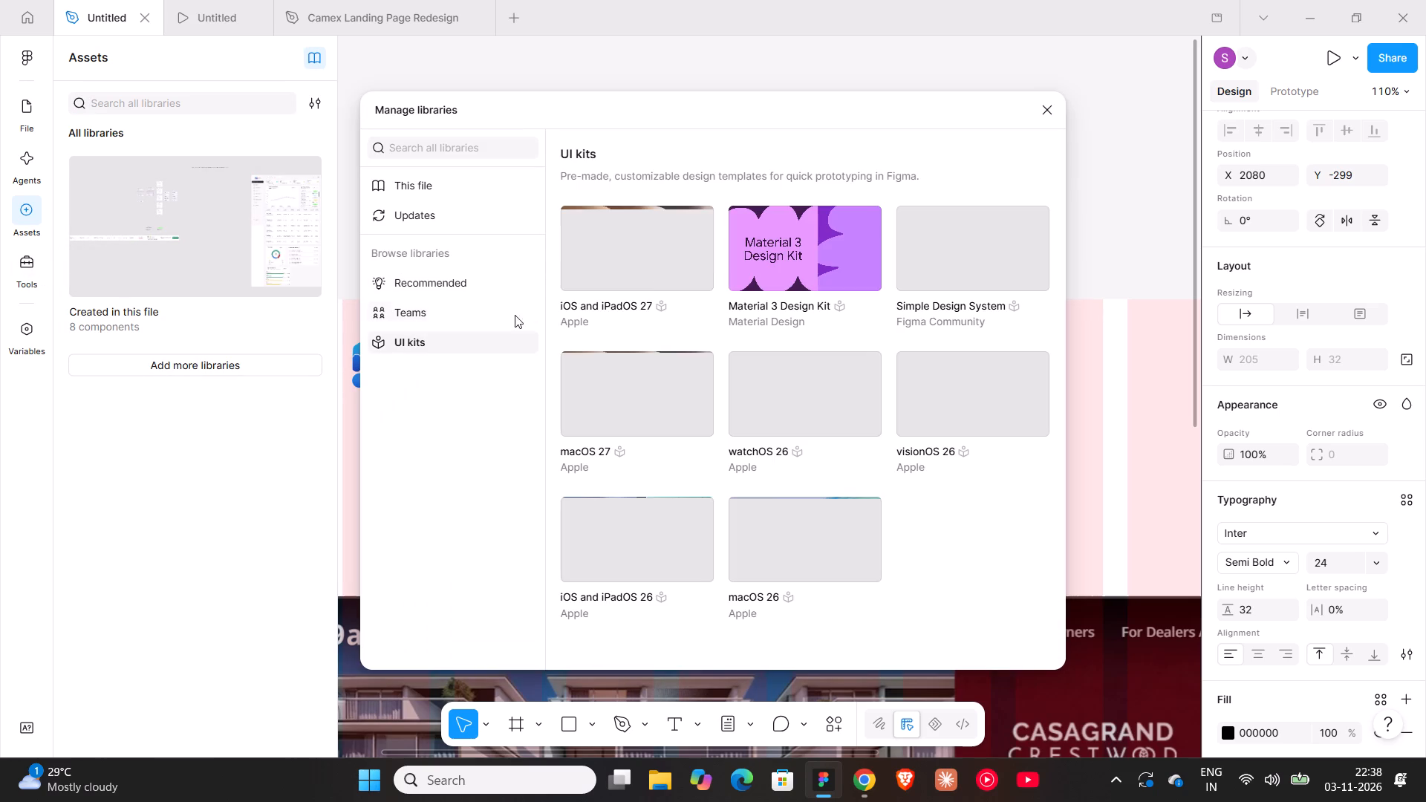
{"action": "left_click", "coordinate": [974, 247]}
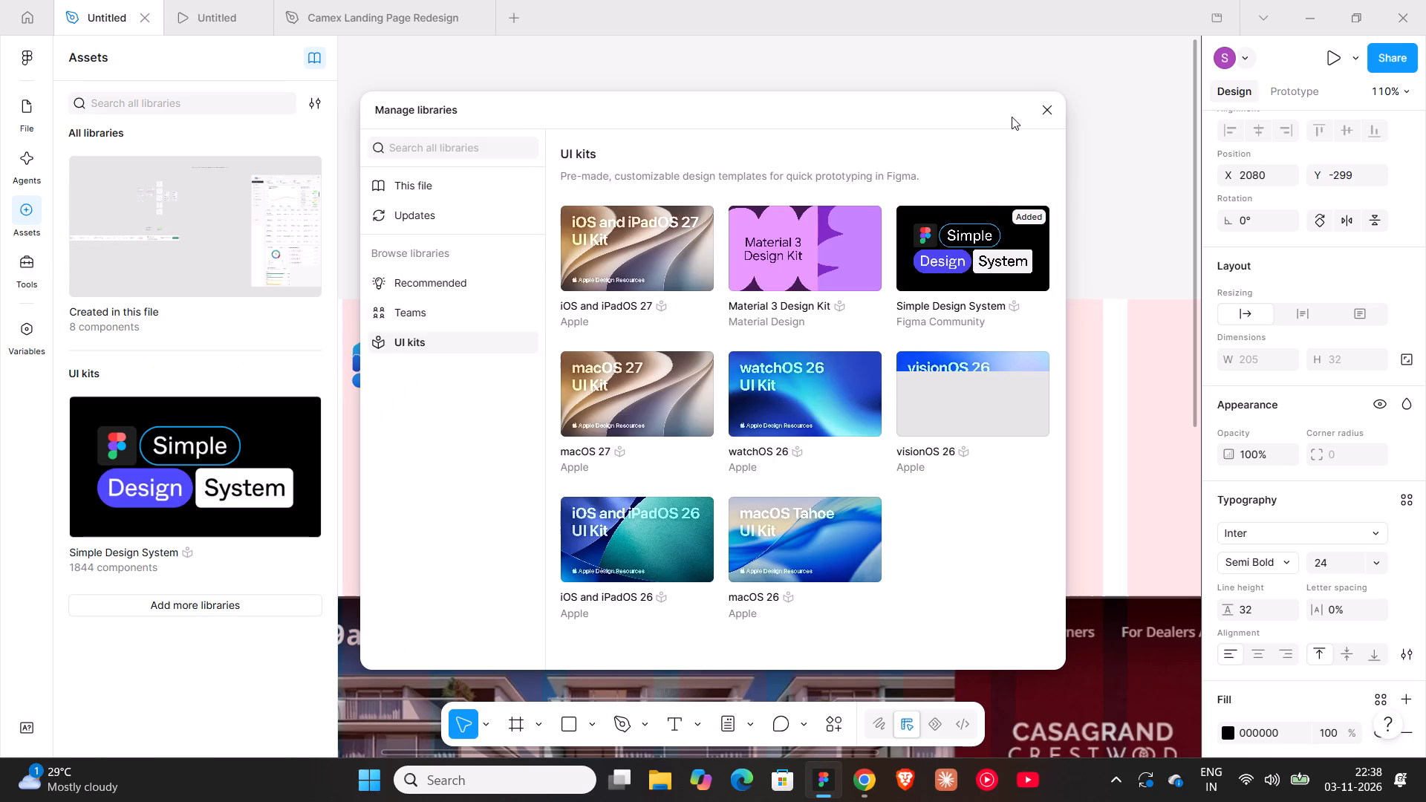
{"action": "left_click", "coordinate": [1048, 108]}
Search the Simple Design System's icons for "arrow" and look through the results for a dropdown arrow.
{"action": "left_click", "coordinate": [209, 451]}
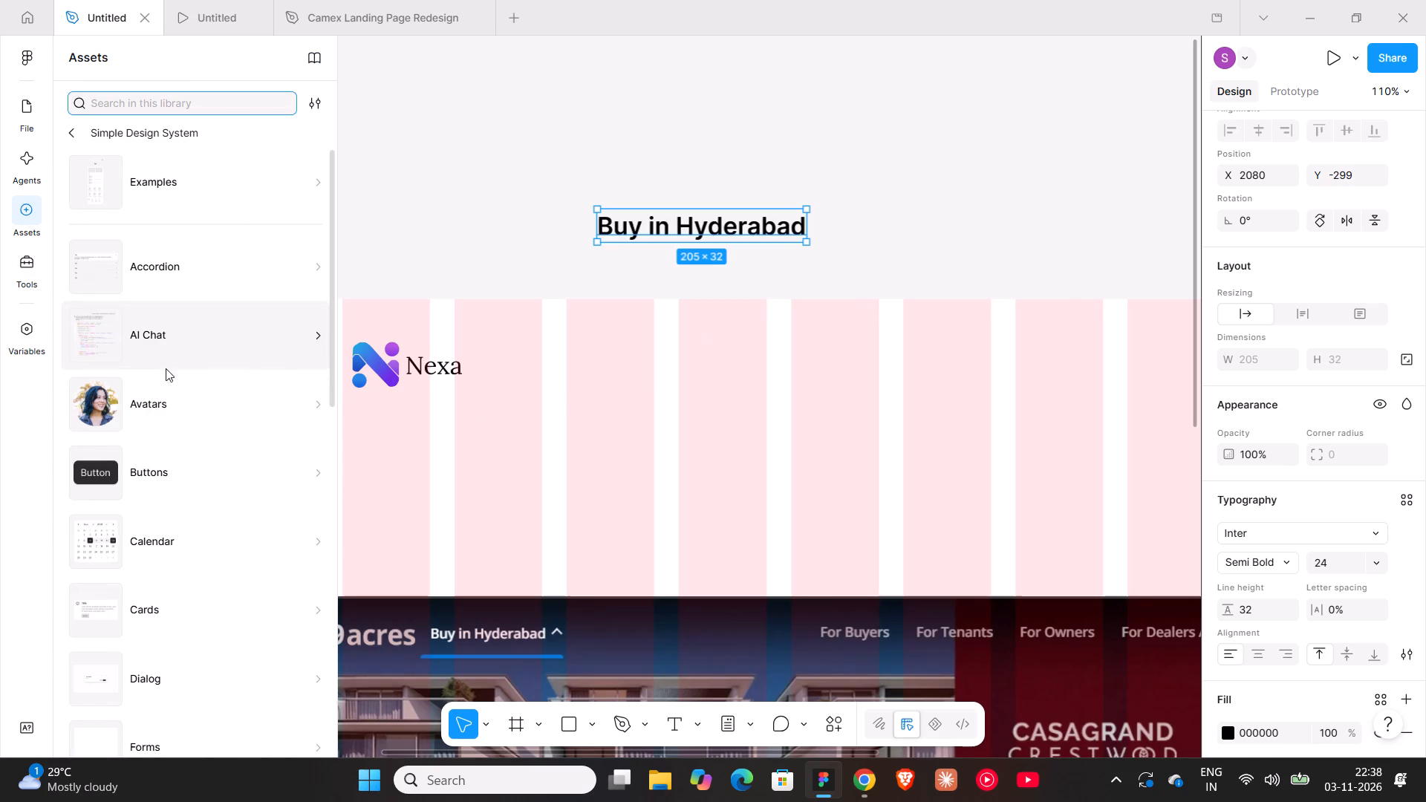
{"action": "scroll", "coordinate": [168, 481], "scroll_direction": "down", "scroll_amount": 3}
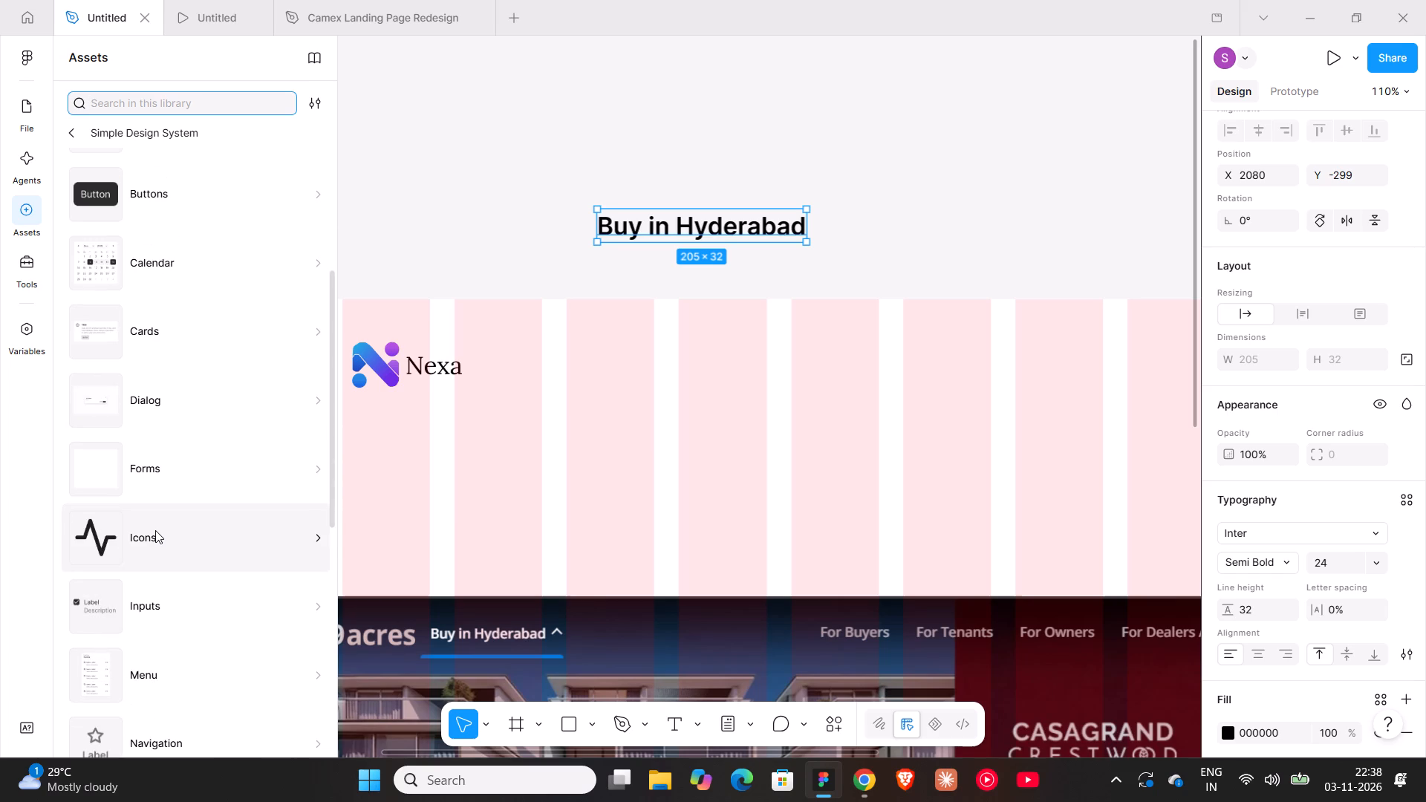
{"action": "left_click", "coordinate": [155, 530]}
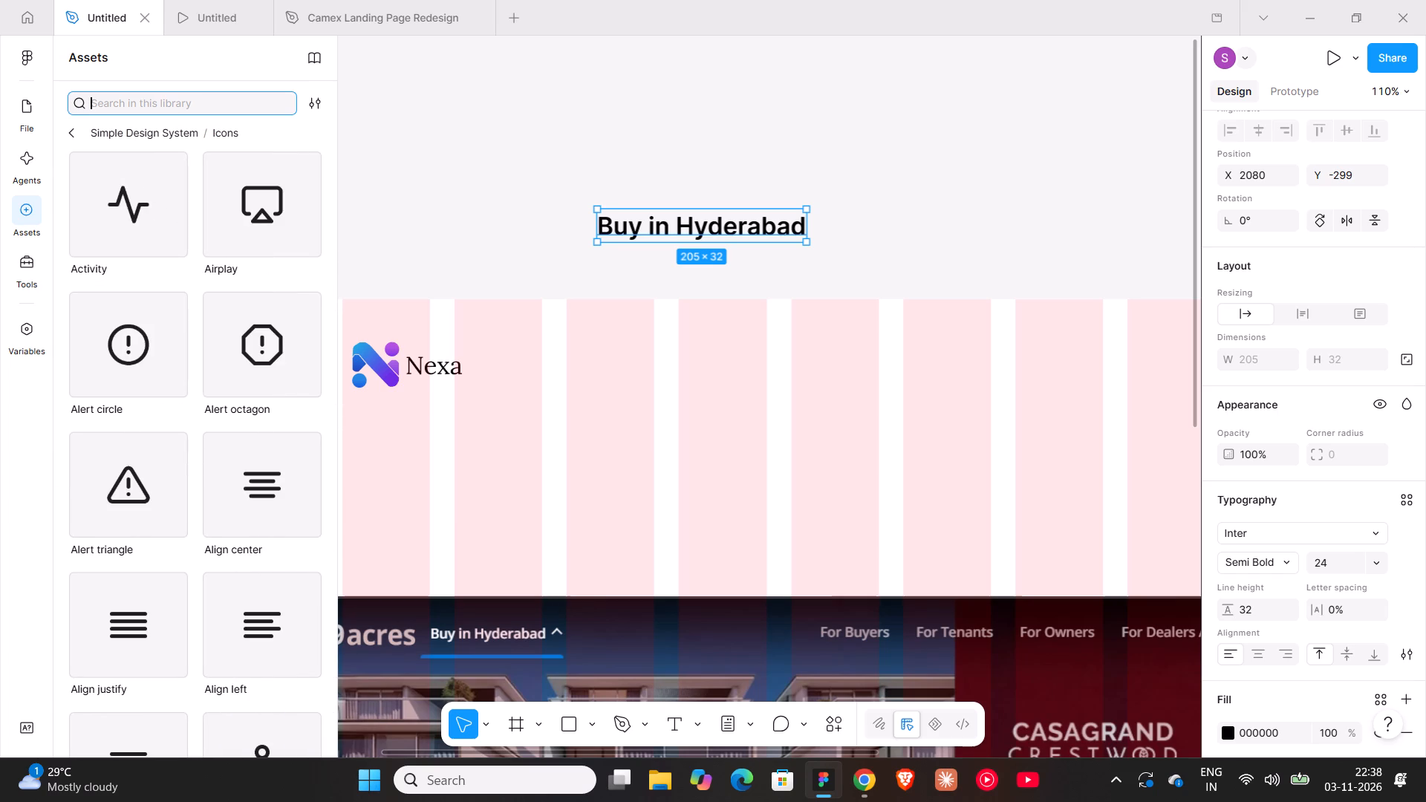
{"action": "type", "text": "arr"}
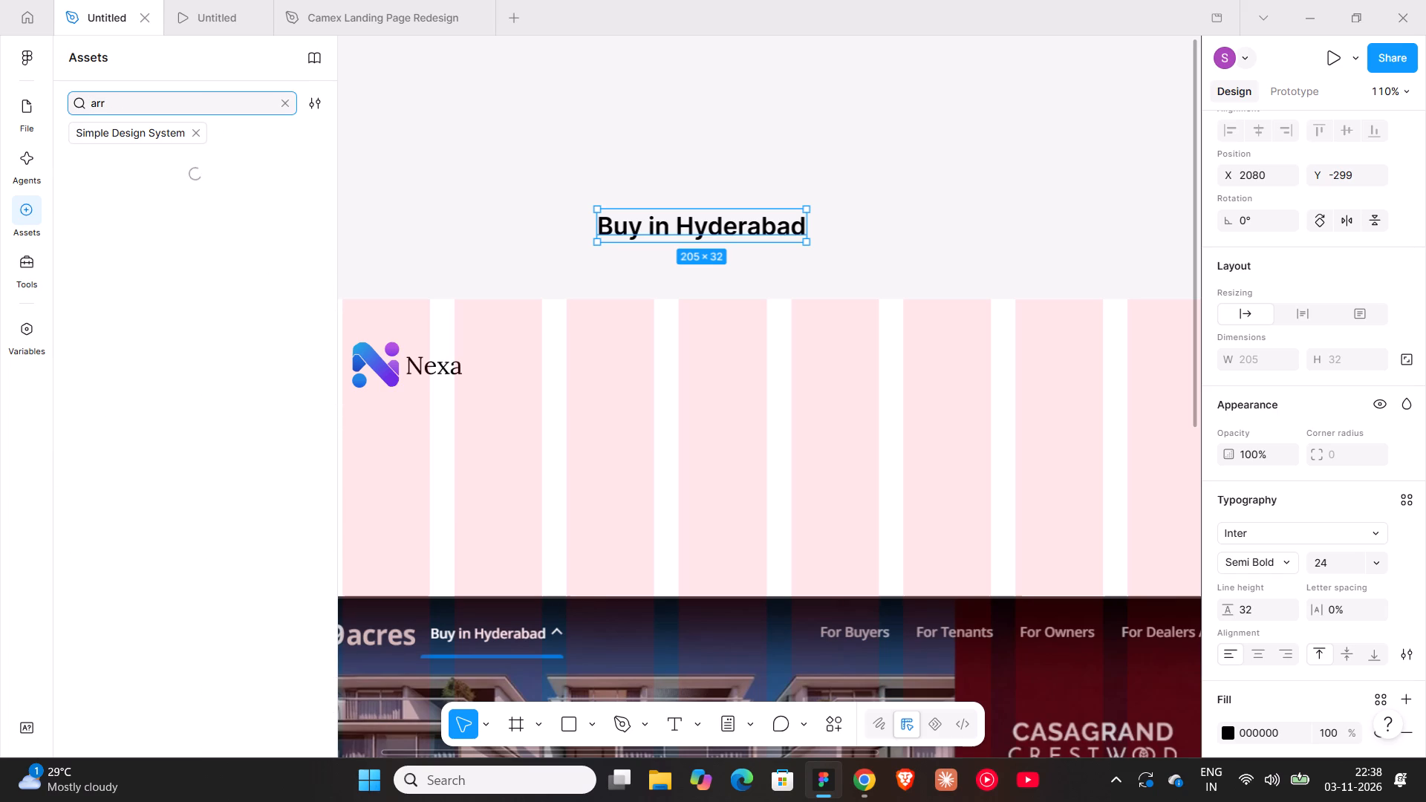
{"action": "scroll", "coordinate": [131, 477], "scroll_direction": "down", "scroll_amount": 20}
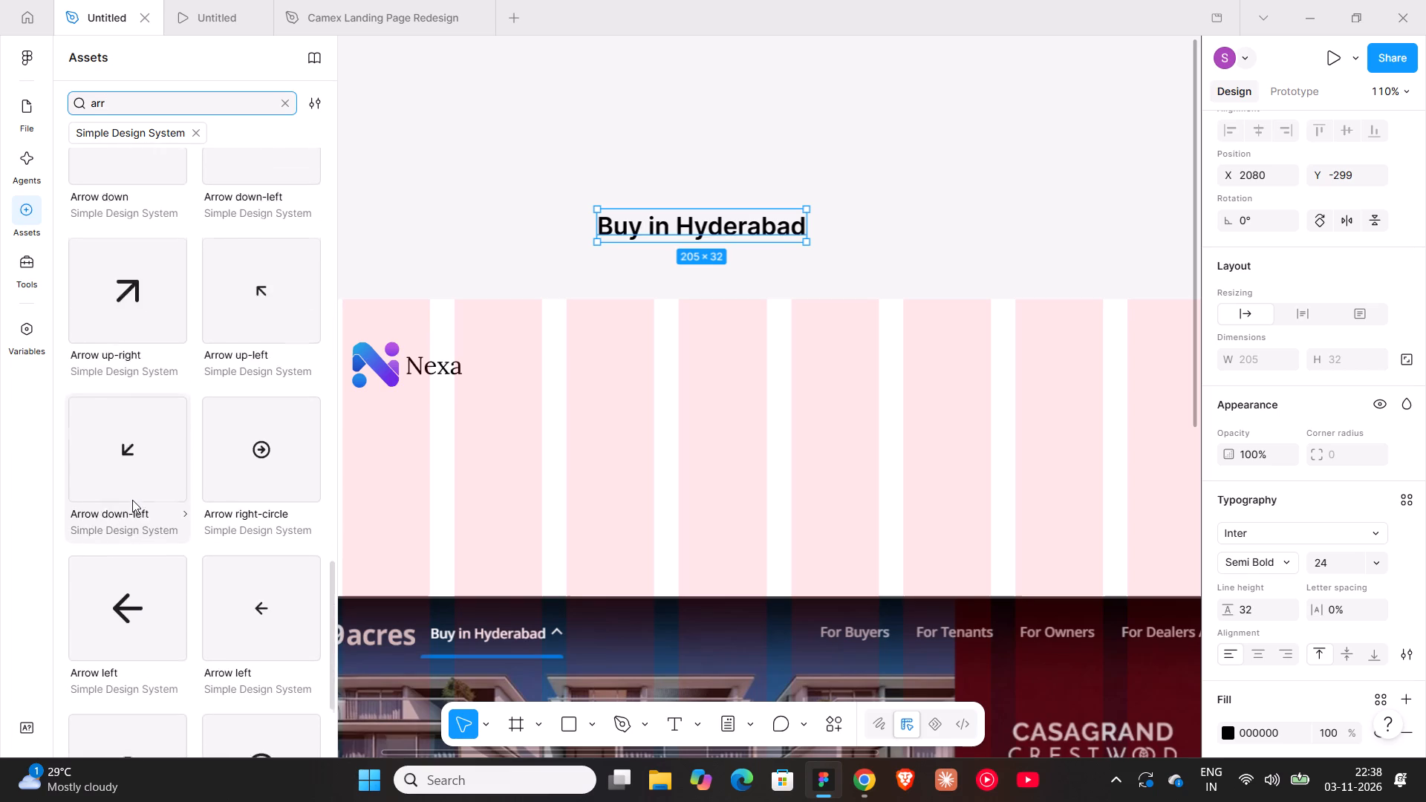
{"action": "scroll", "coordinate": [132, 500], "scroll_direction": "down", "scroll_amount": 9}
{"action": "scroll", "coordinate": [132, 500], "scroll_direction": "up", "scroll_amount": 20}
{"action": "scroll", "coordinate": [132, 500], "scroll_direction": "up", "scroll_amount": 7}
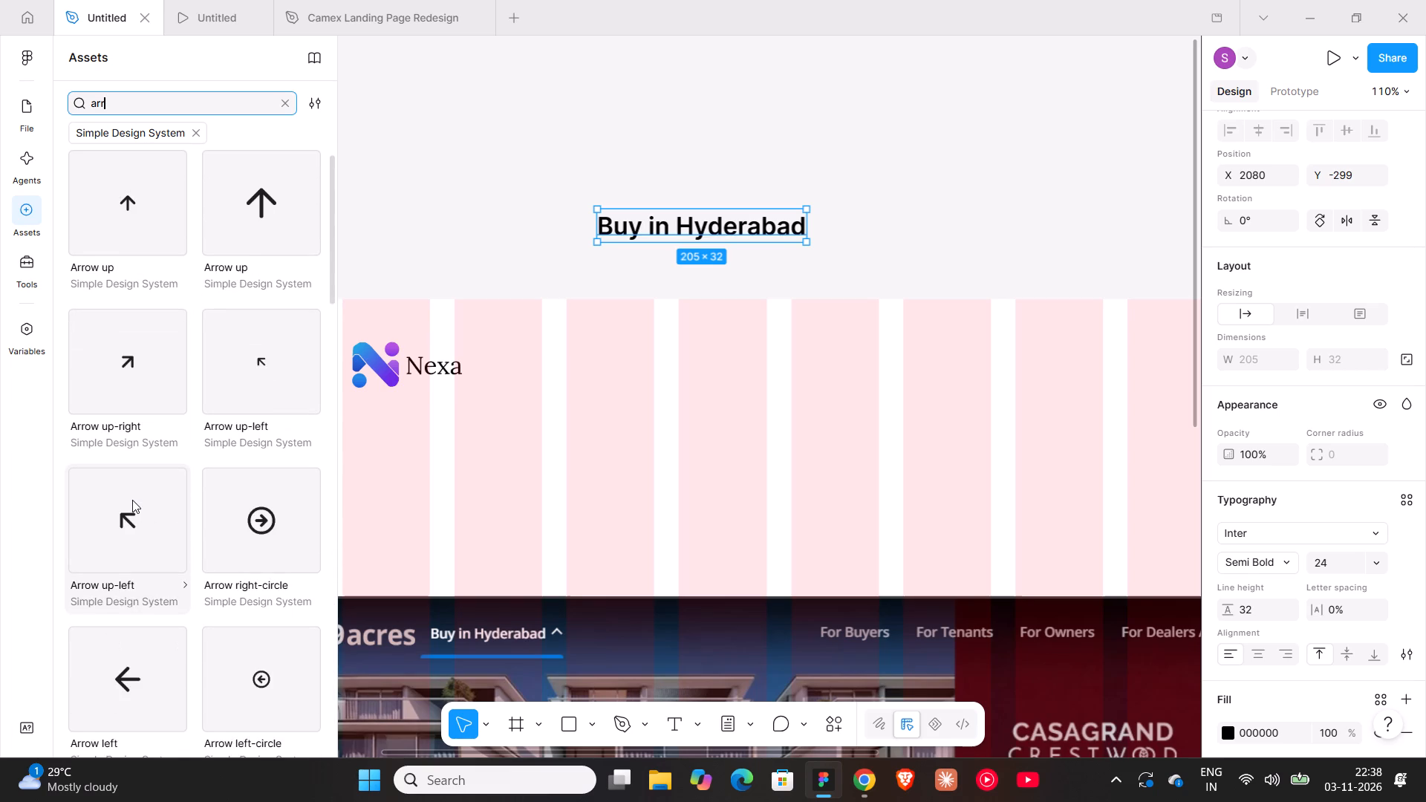
{"action": "scroll", "coordinate": [132, 500], "scroll_direction": "up", "scroll_amount": 3}
{"action": "type", "text": "ow"}
{"action": "key", "text": "Return"}
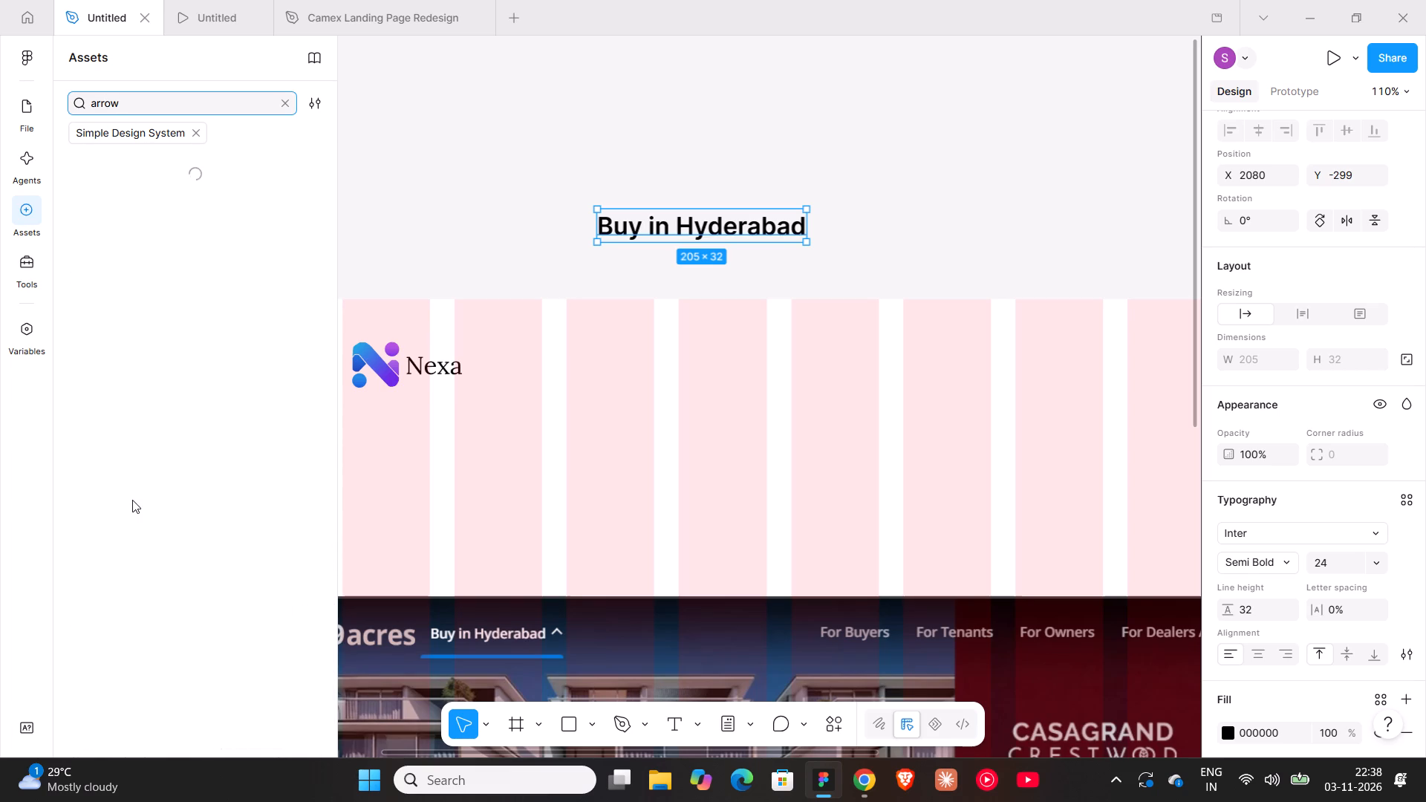
{"action": "scroll", "coordinate": [209, 392], "scroll_direction": "down", "scroll_amount": 20}
{"action": "scroll", "coordinate": [209, 392], "scroll_direction": "down", "scroll_amount": 9}
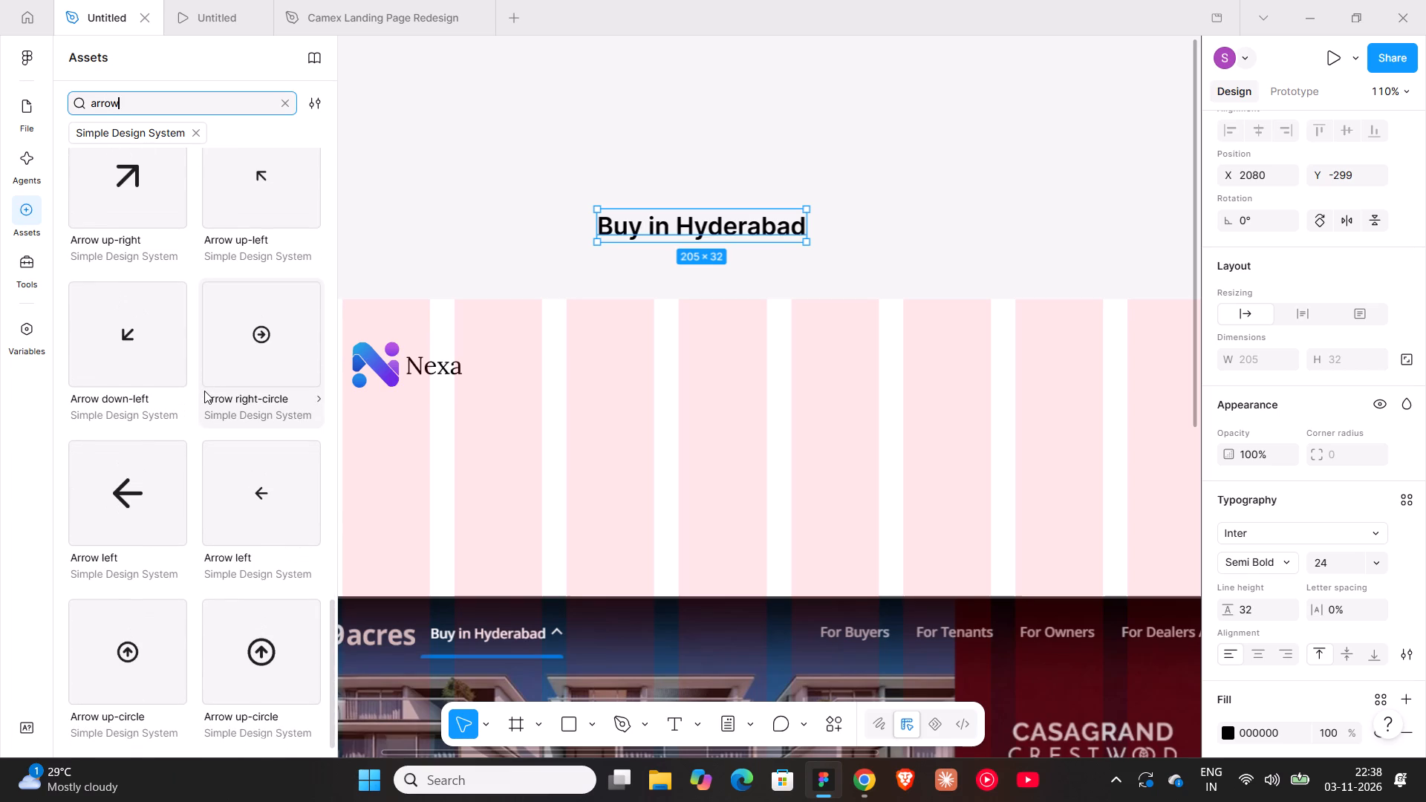
{"action": "scroll", "coordinate": [204, 391], "scroll_direction": "down", "scroll_amount": 9}
{"action": "scroll", "coordinate": [204, 391], "scroll_direction": "up", "scroll_amount": 1}
Search all libraries for "down", place the smaller Chevron down icon just after the "Buy in Hyderabad" text, and clear the search.
{"action": "left_click", "coordinate": [186, 127]}
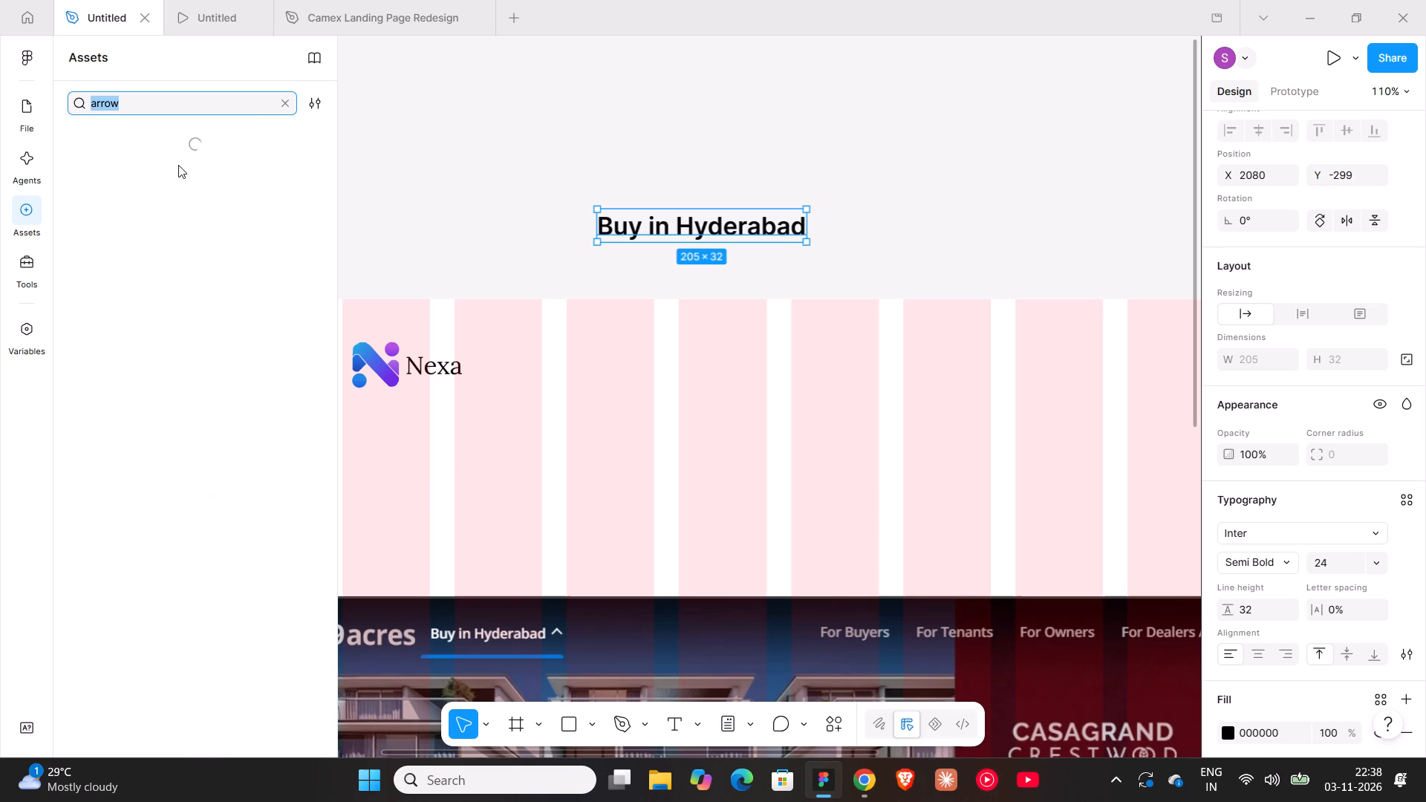
{"action": "left_click", "coordinate": [281, 101]}
{"action": "type", "text": "down"}
{"action": "scroll", "coordinate": [142, 112], "scroll_direction": "up", "scroll_amount": 1}
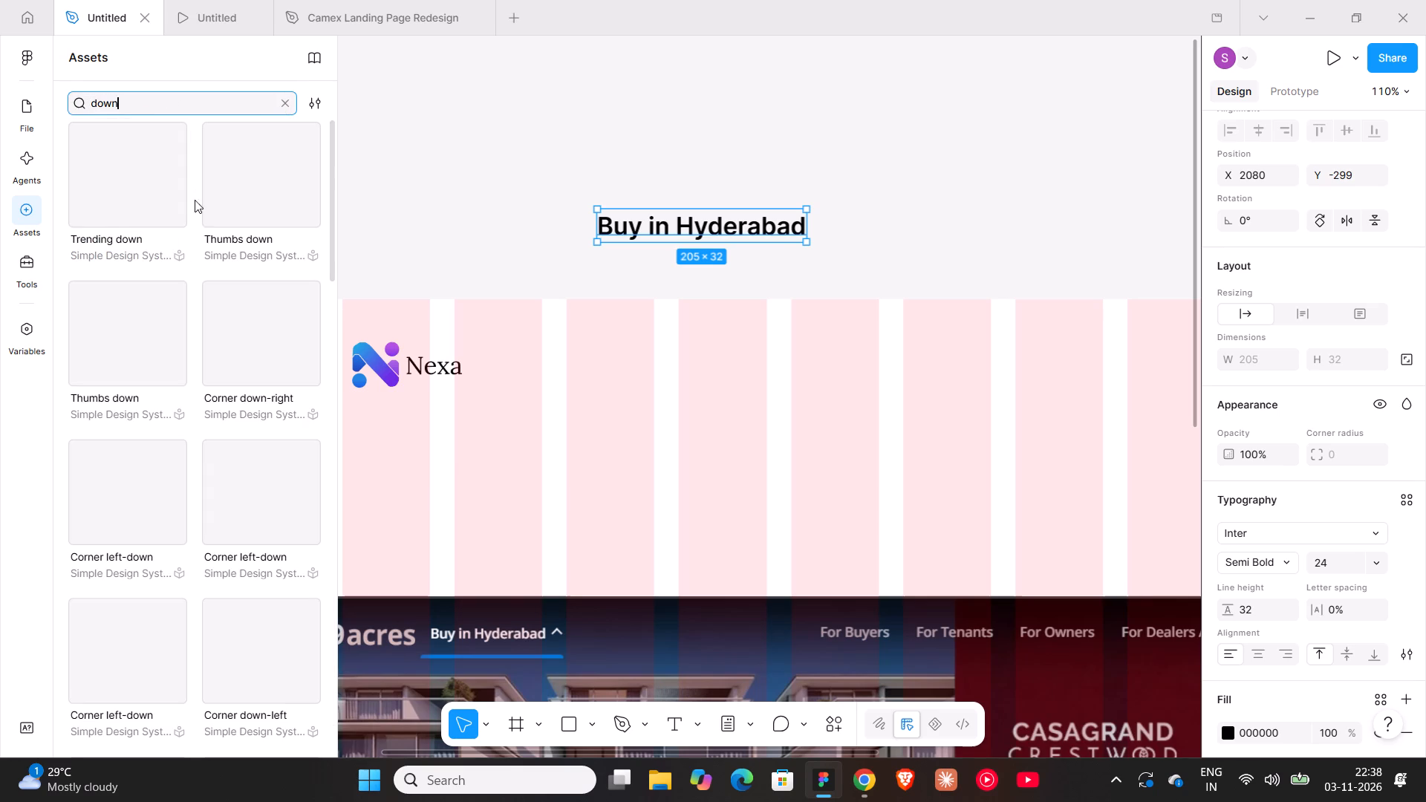
{"action": "scroll", "coordinate": [166, 302], "scroll_direction": "down", "scroll_amount": 5}
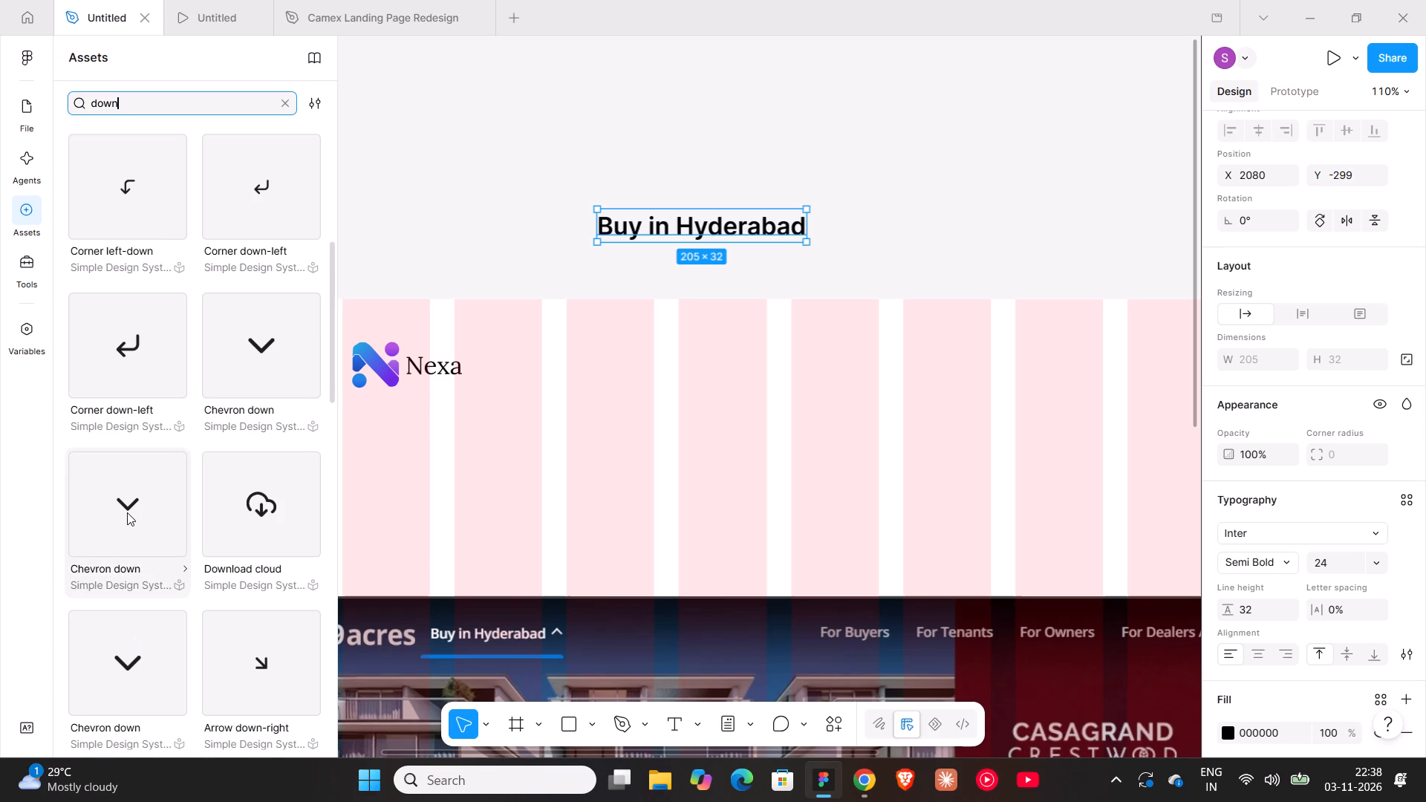
{"action": "left_click_drag", "start_coordinate": [127, 512], "coordinate": [844, 235]}
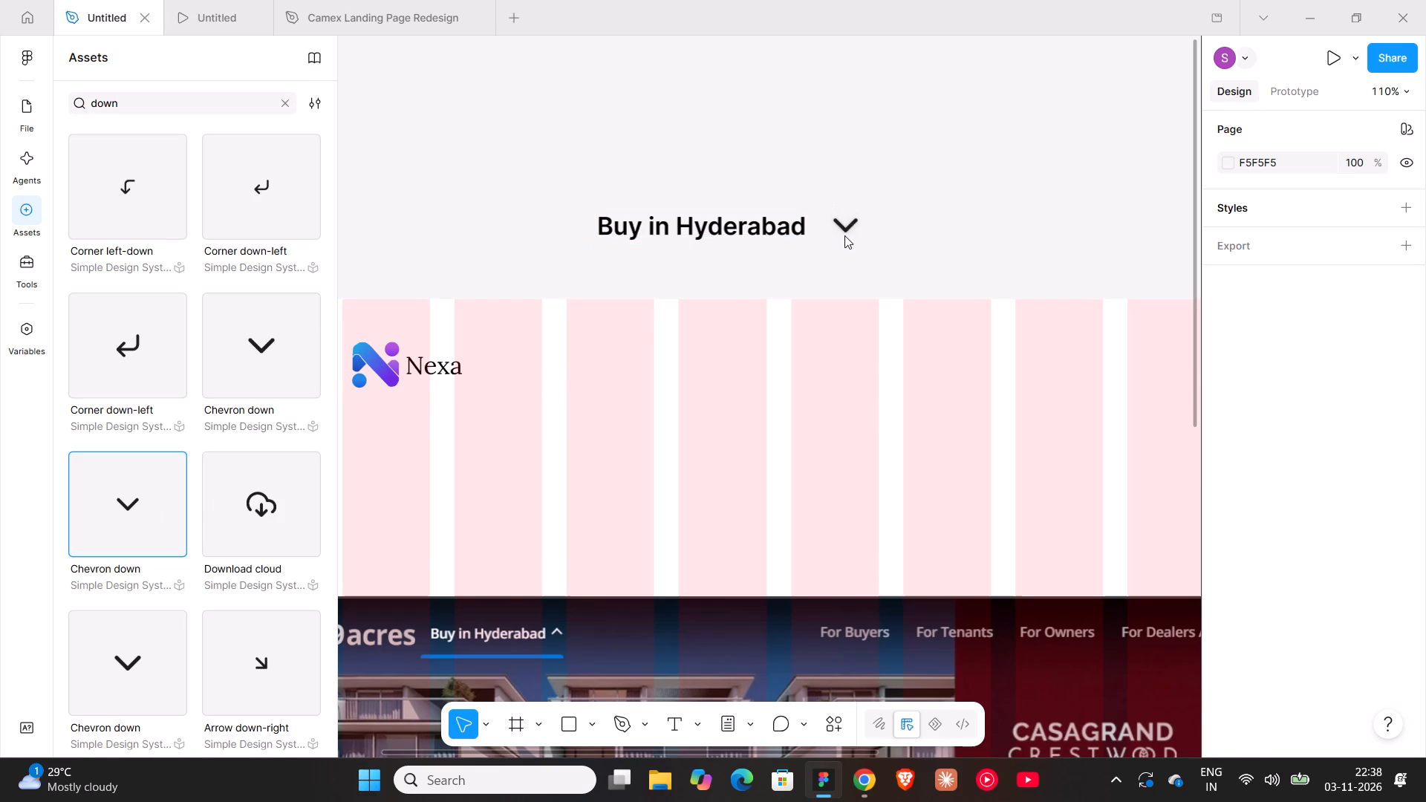
{"action": "left_click", "coordinate": [937, 209]}
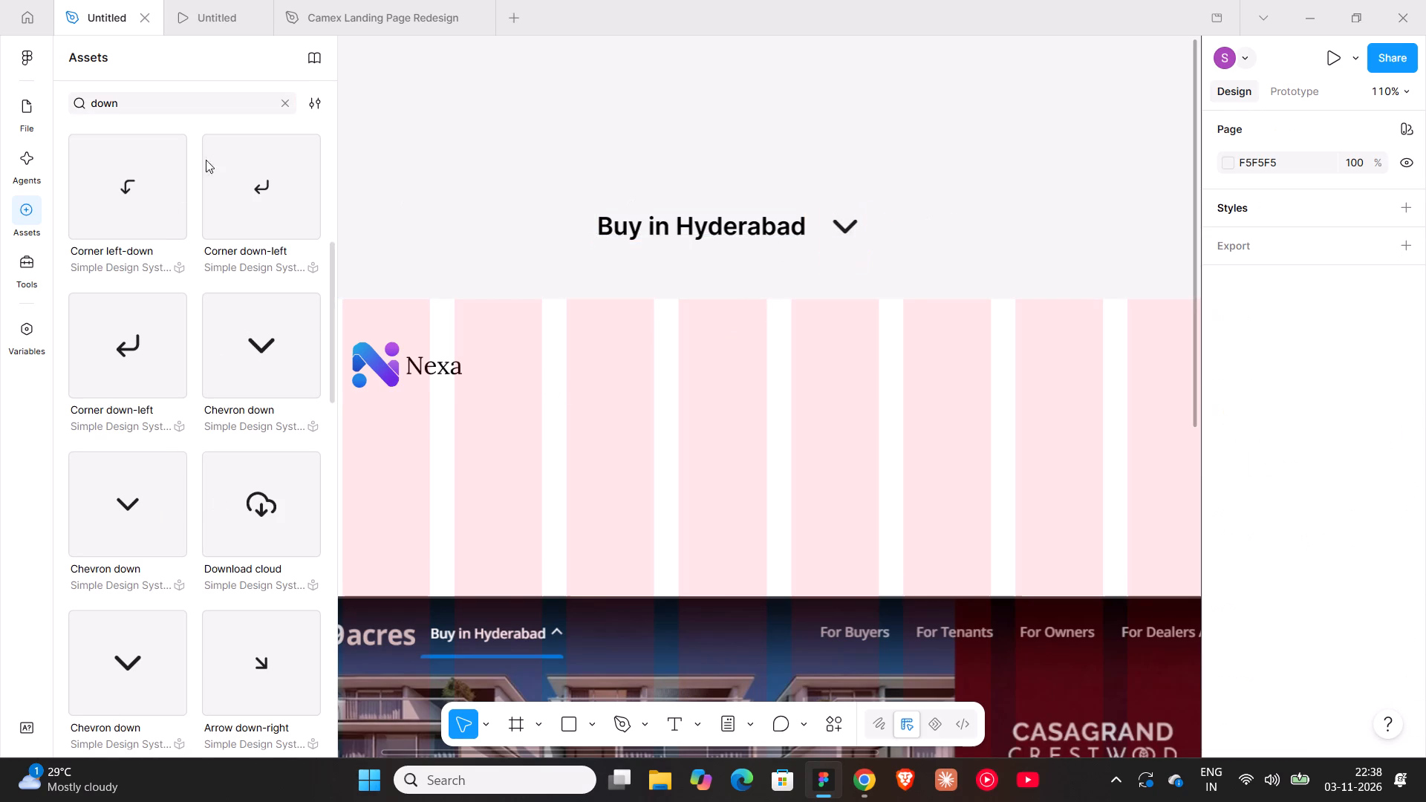
{"action": "left_click", "coordinate": [284, 99]}
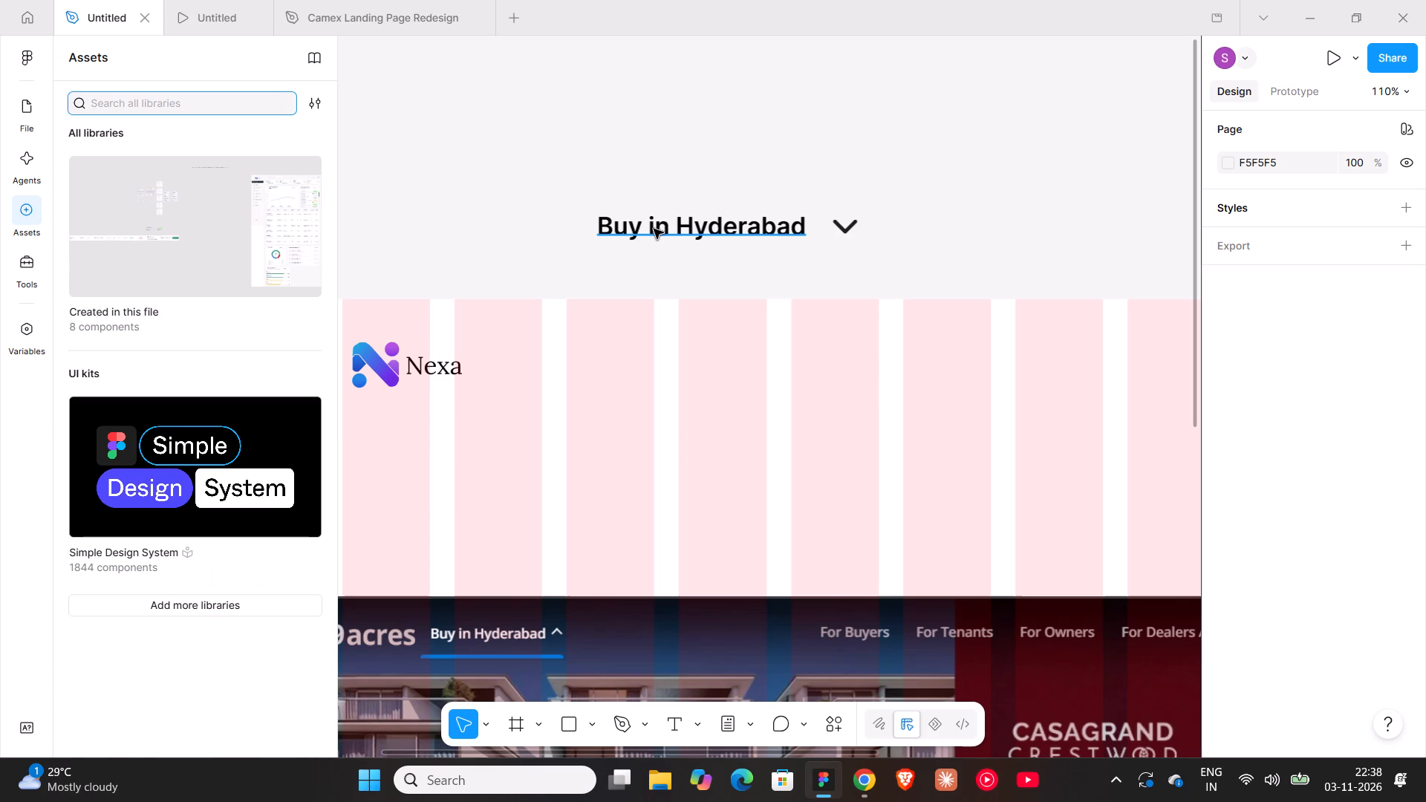
Combine the "Buy in Hyderabad" text and the chevron icon into a horizontal auto layout frame.
{"action": "left_click", "coordinate": [697, 225]}
{"action": "left_click", "coordinate": [836, 224], "text": "shift"}
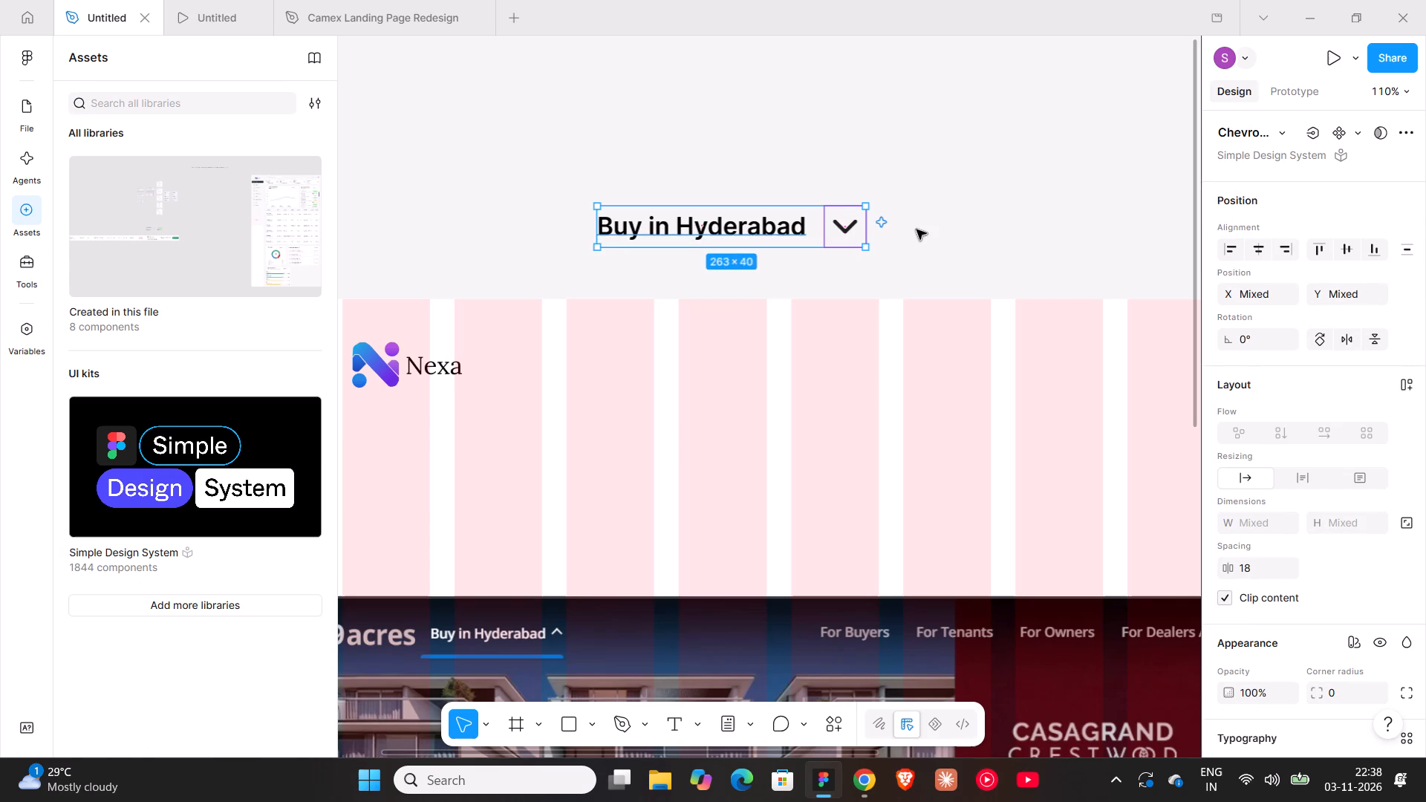
{"action": "key", "text": "shift+a"}
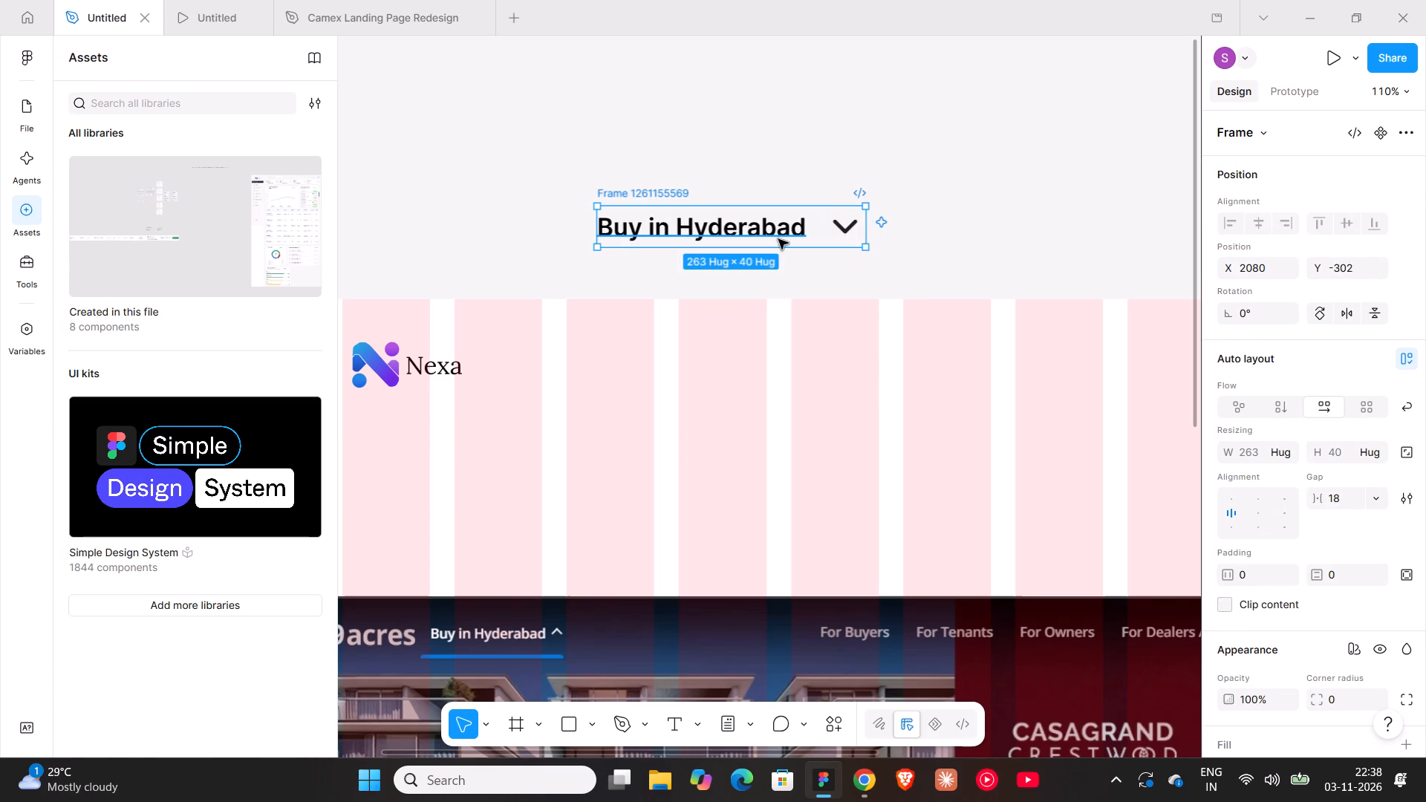
Change the black 000000 selection color of the "Buy in Hyderabad" frame to white, FFFFFF.
{"action": "scroll", "coordinate": [1209, 466], "scroll_direction": "down", "scroll_amount": 5}
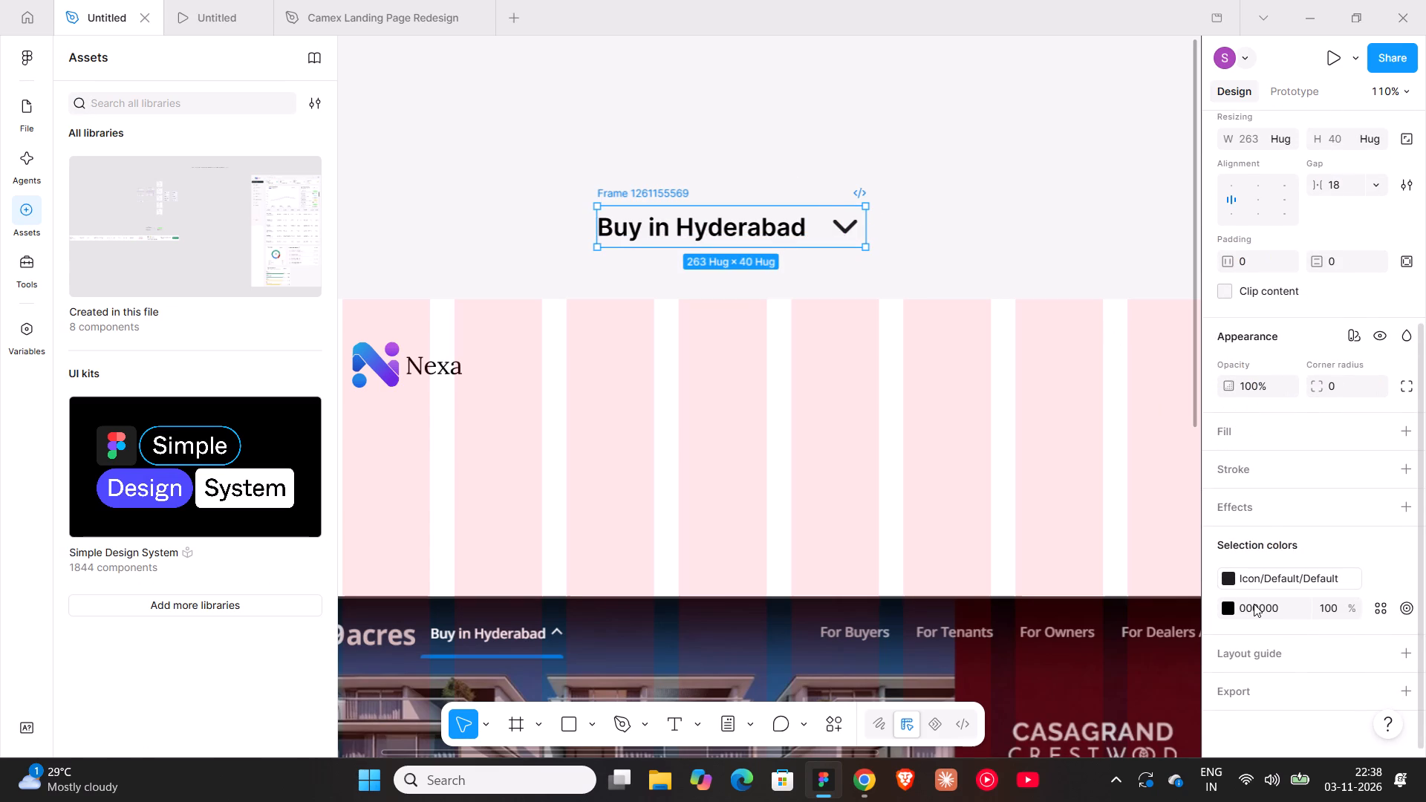
{"action": "left_click", "coordinate": [1254, 604]}
{"action": "key", "text": "f"}
{"action": "key", "text": "Return"}
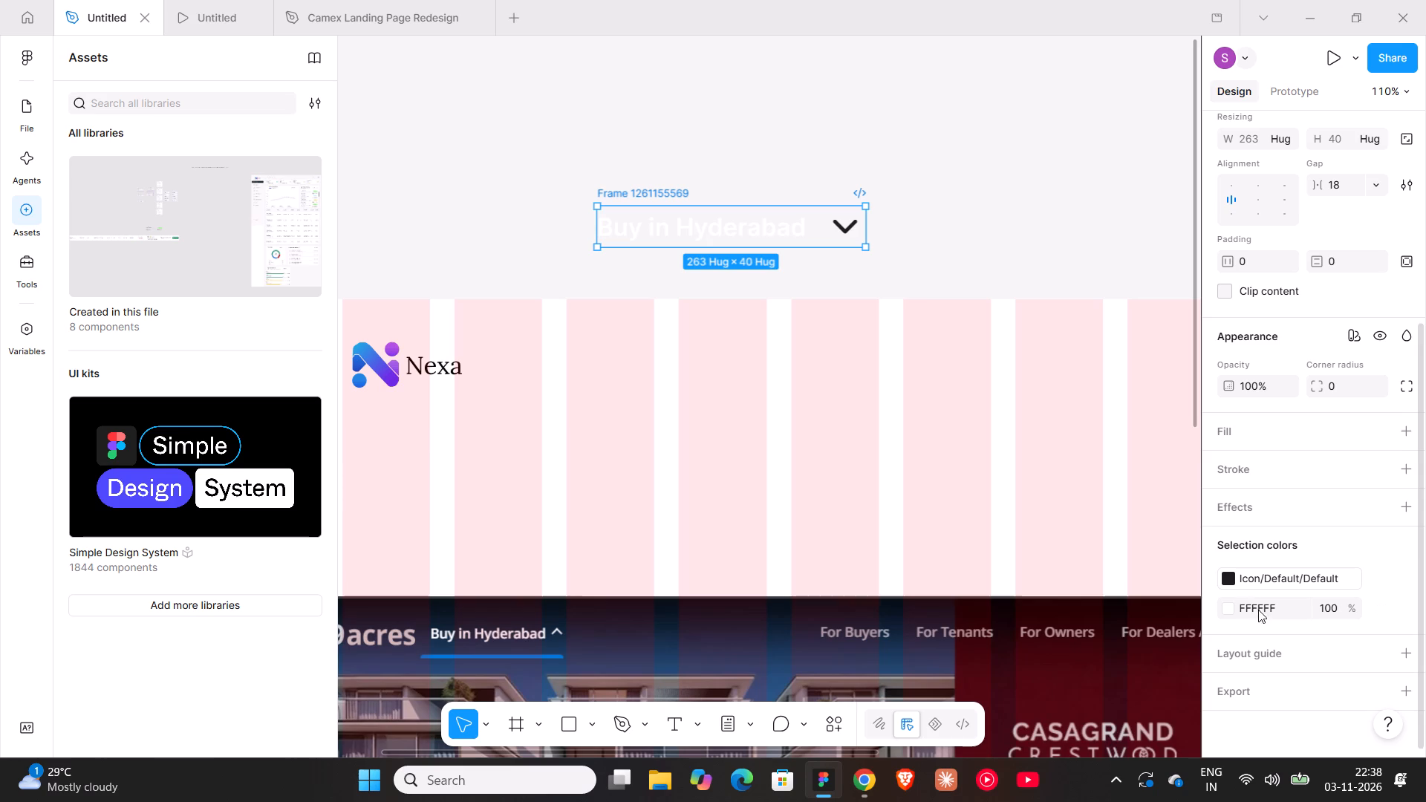
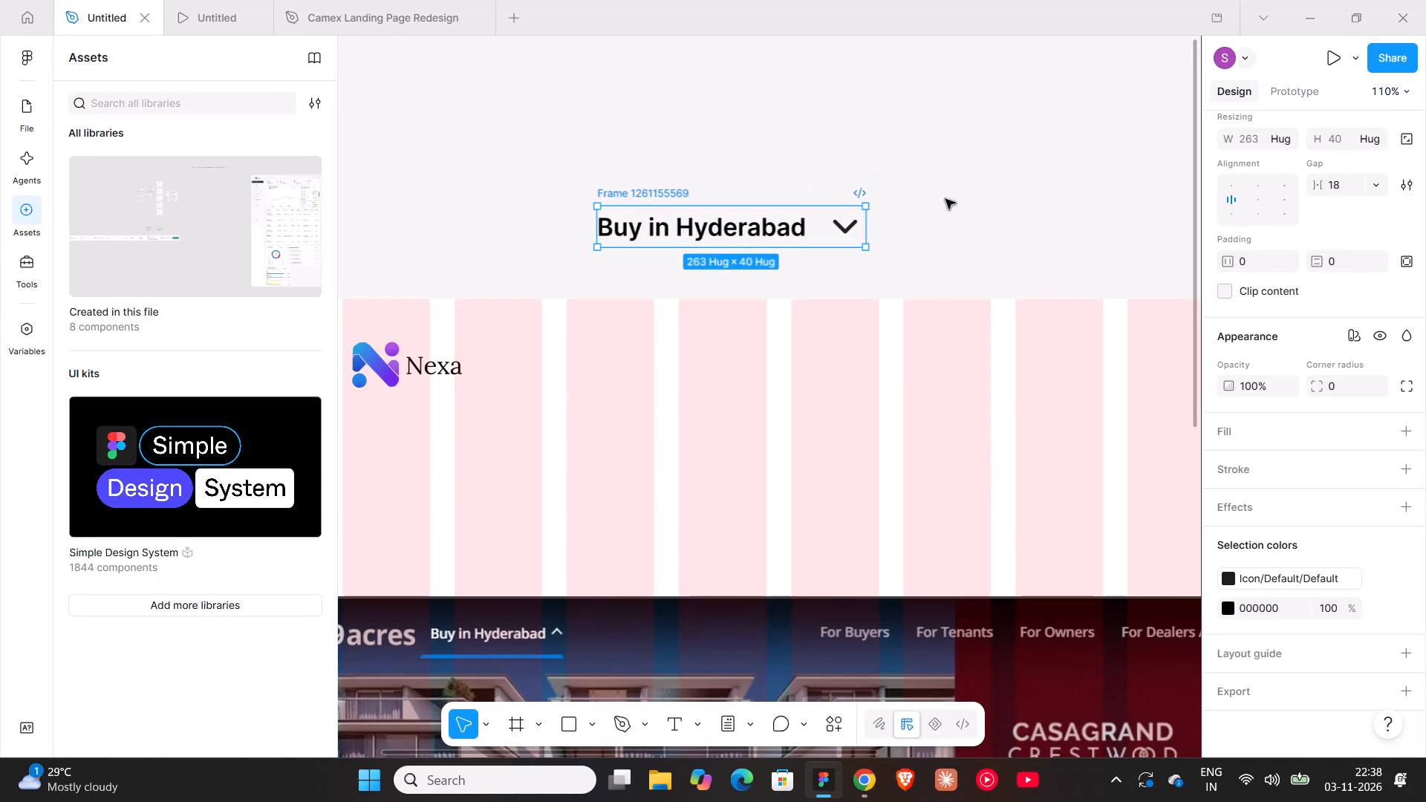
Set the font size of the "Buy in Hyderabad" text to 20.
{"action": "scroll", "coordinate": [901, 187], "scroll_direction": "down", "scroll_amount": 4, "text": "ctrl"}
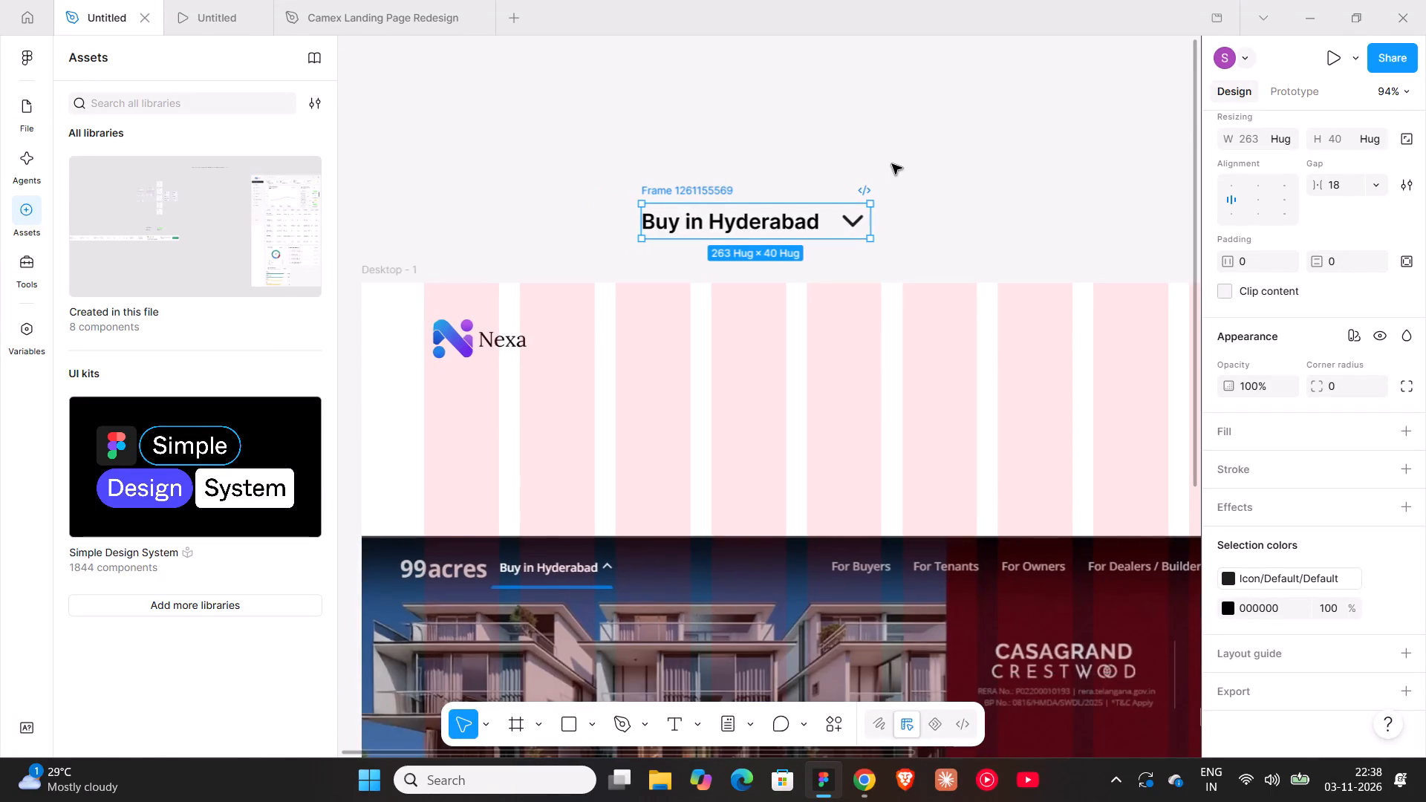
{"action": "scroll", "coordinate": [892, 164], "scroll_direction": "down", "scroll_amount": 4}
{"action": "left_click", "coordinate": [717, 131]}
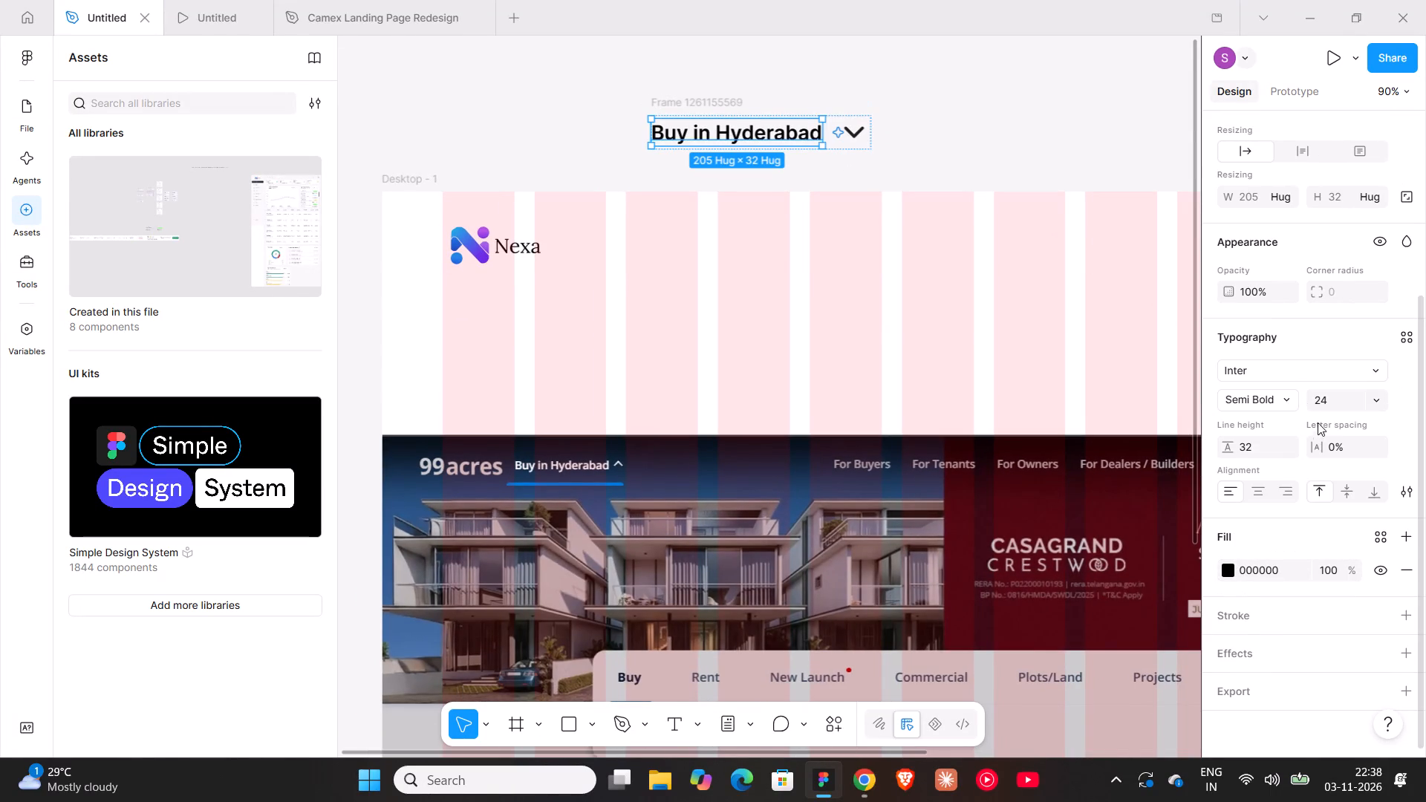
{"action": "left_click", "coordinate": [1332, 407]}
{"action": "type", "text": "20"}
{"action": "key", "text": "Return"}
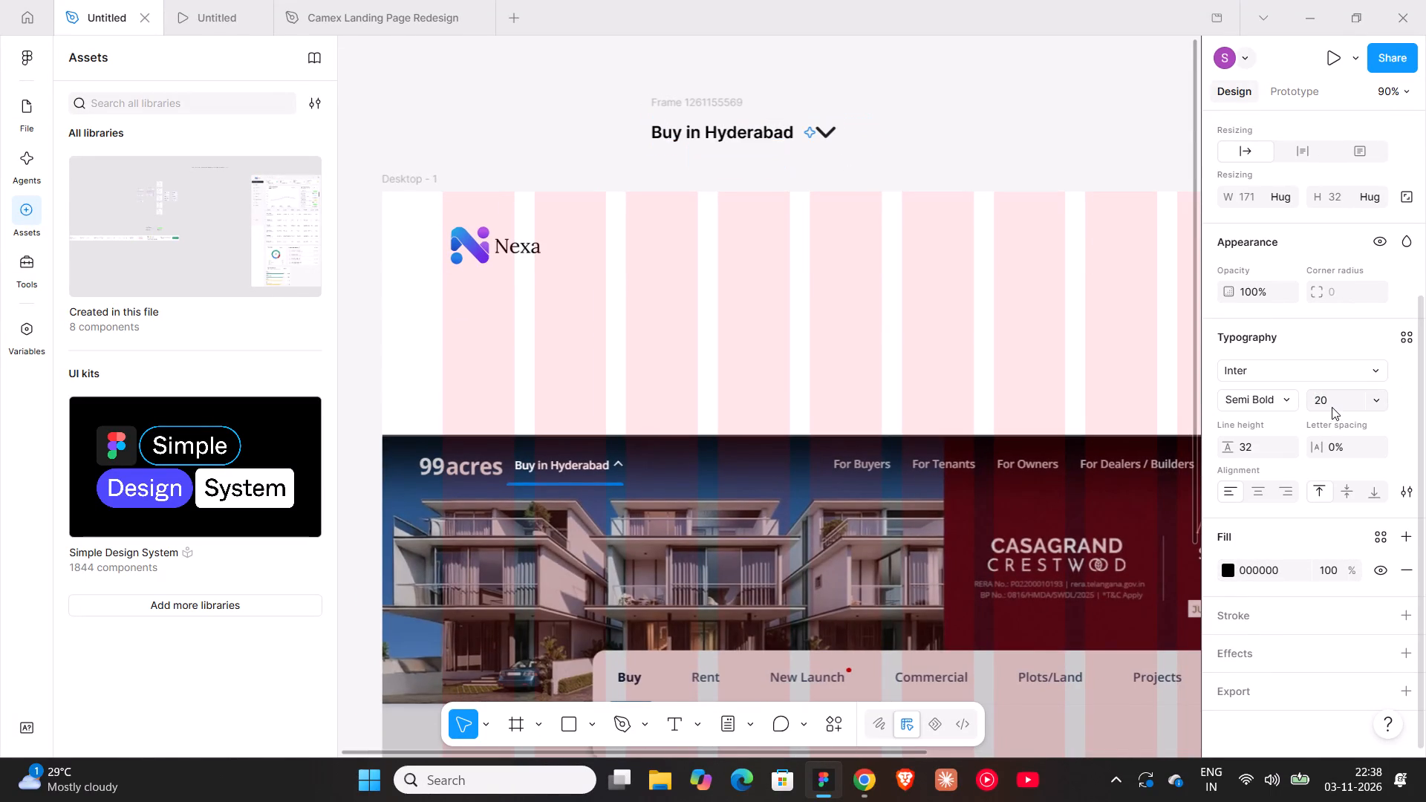
Tighten the auto layout gap between the "Buy in Hyderabad" text and its chevron, trying 12 and settling on 8.
{"action": "left_click", "coordinate": [738, 97]}
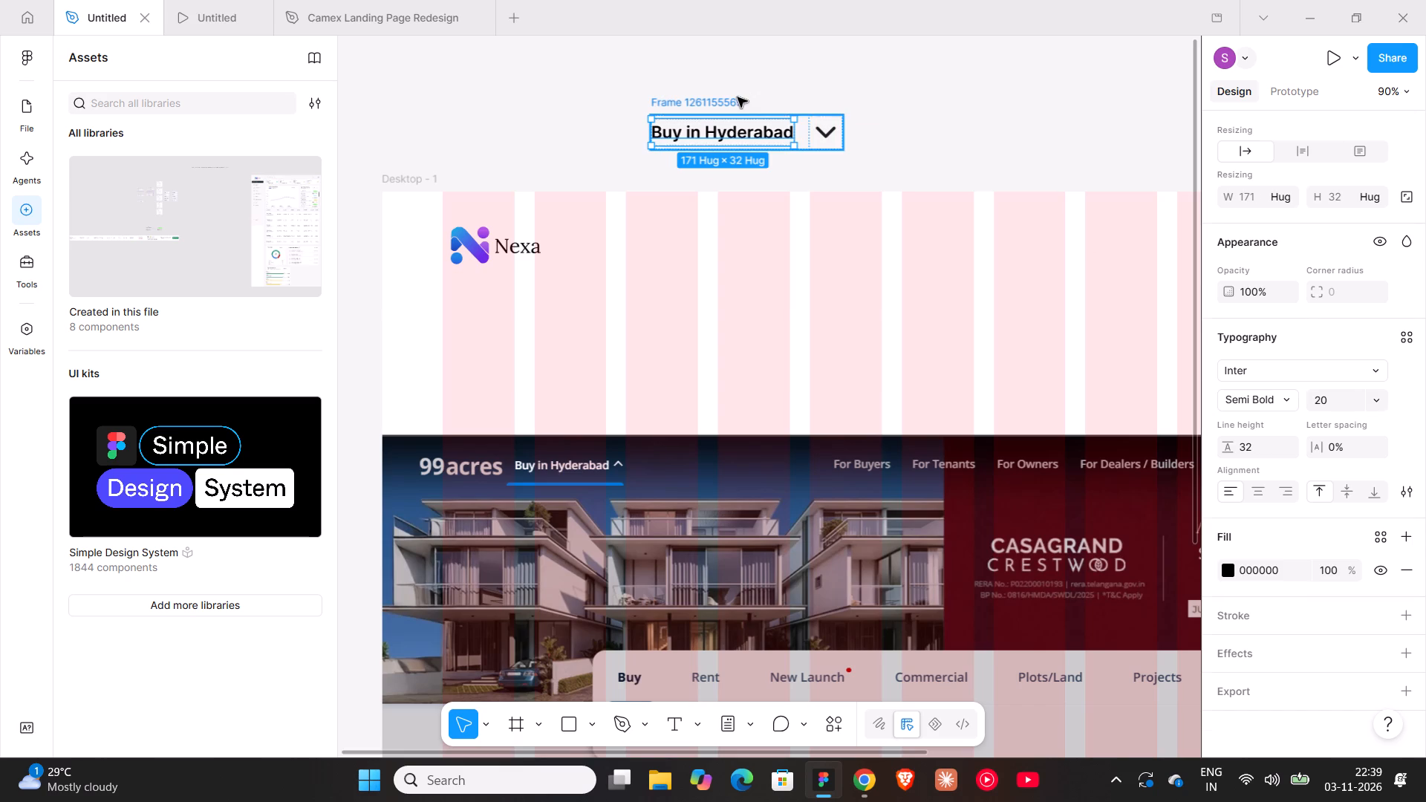
{"action": "left_click", "coordinate": [800, 131]}
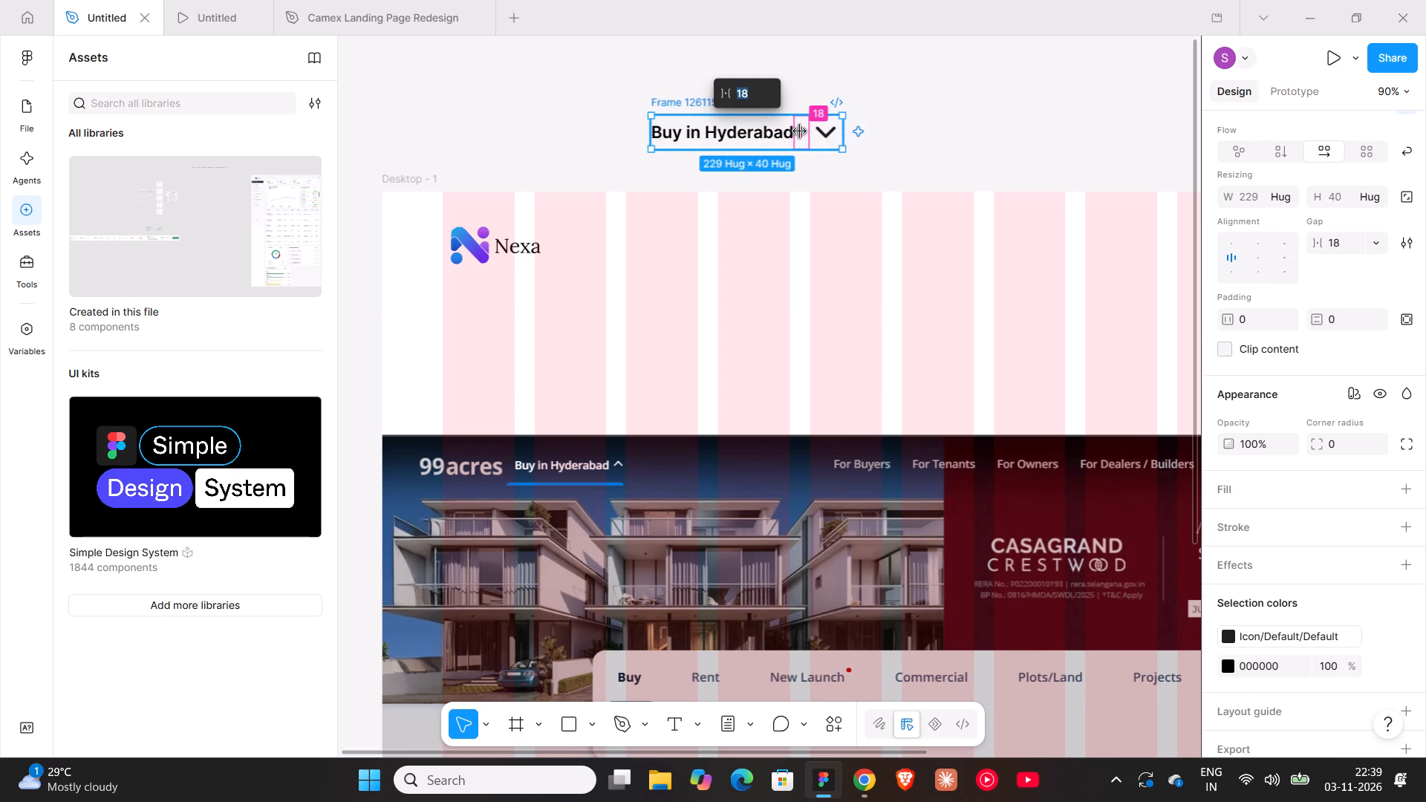
{"action": "type", "text": "12"}
{"action": "key", "text": "Return"}
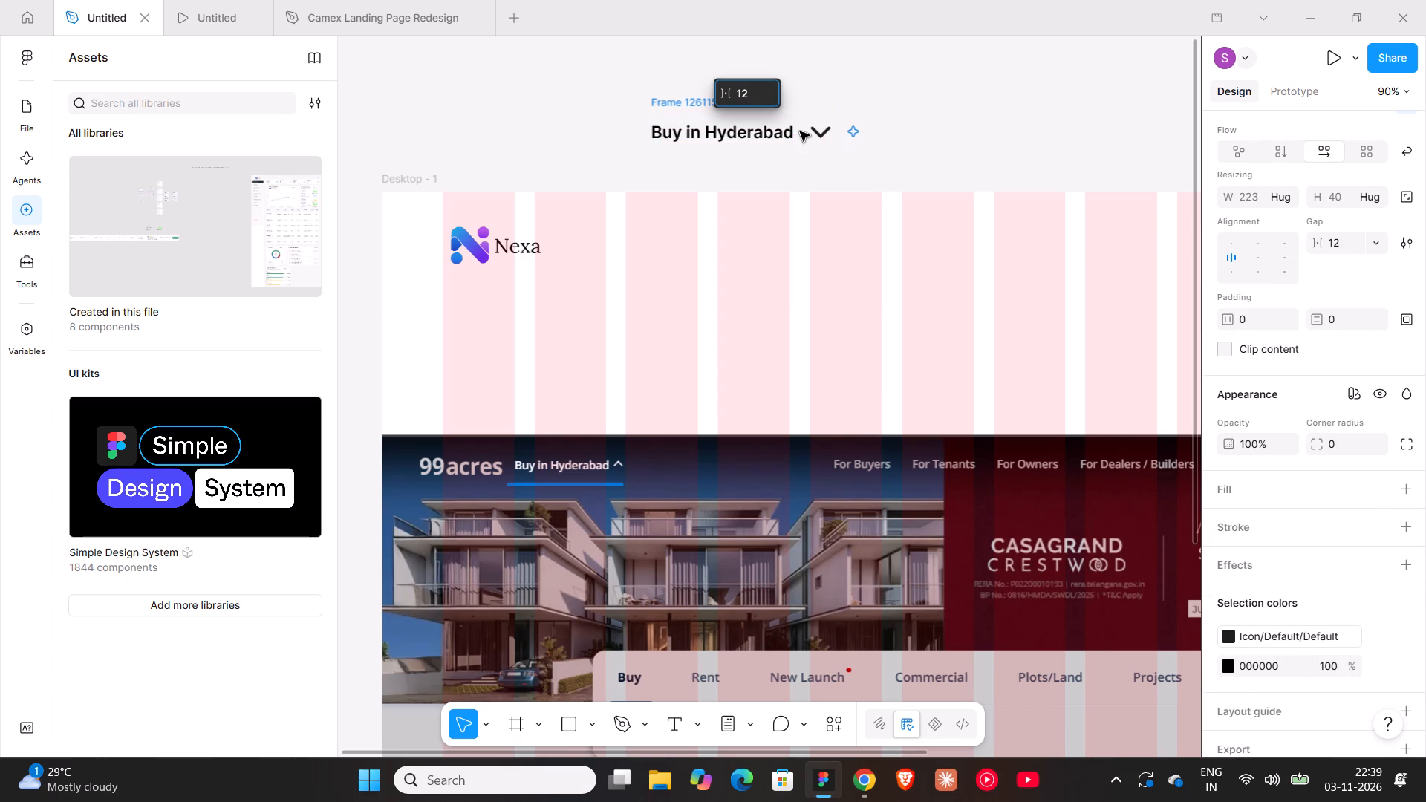
{"action": "left_click", "coordinate": [800, 131]}
{"action": "key", "text": "8"}
{"action": "key", "text": "Return"}
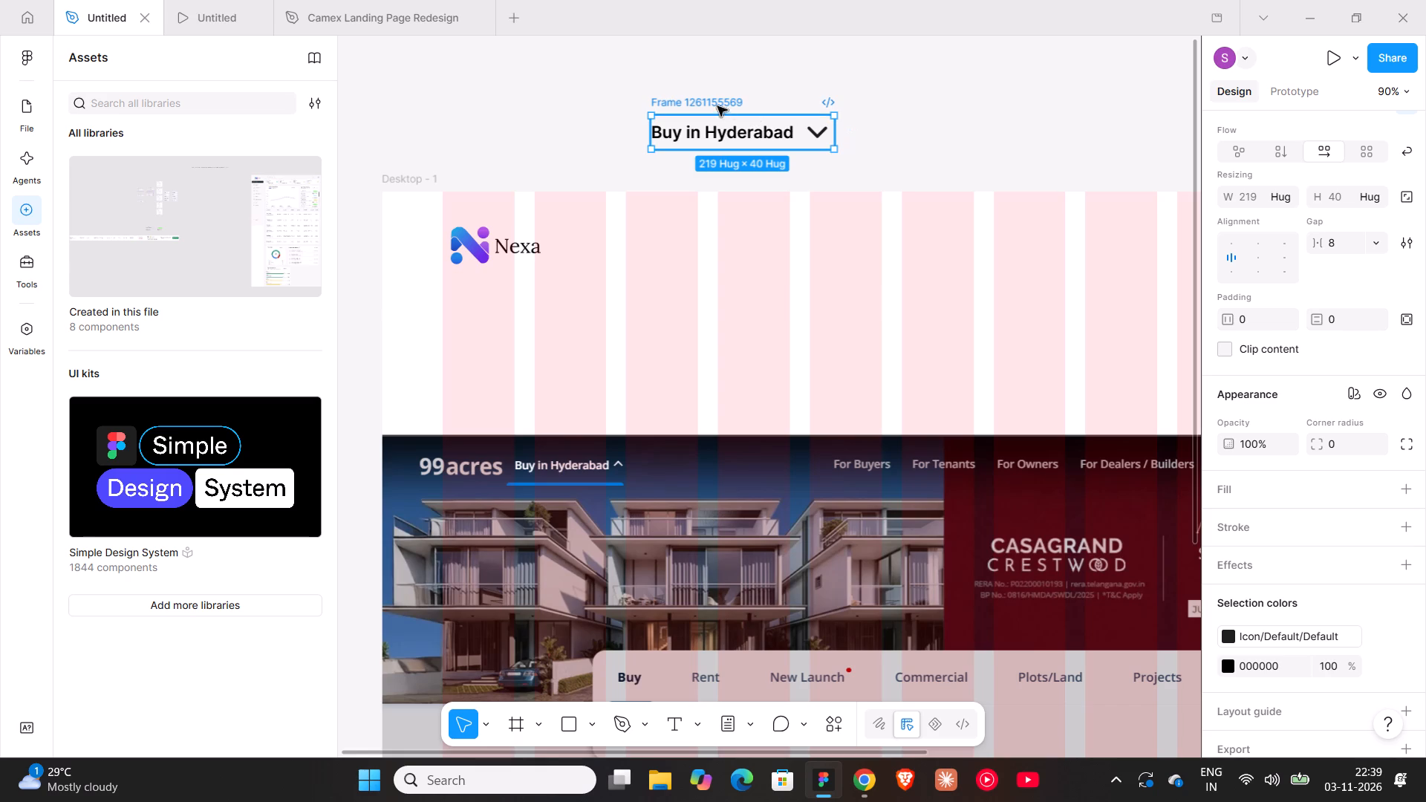
Move the "Buy in Hyderabad" frame into Desktop - 1 just after the Nexa logo and align their vertical centers.
{"action": "left_click_drag", "start_coordinate": [711, 100], "coordinate": [632, 217]}
{"action": "left_click", "coordinate": [525, 247], "text": "shift"}
{"action": "scroll", "coordinate": [1280, 186], "scroll_direction": "up", "scroll_amount": 7}
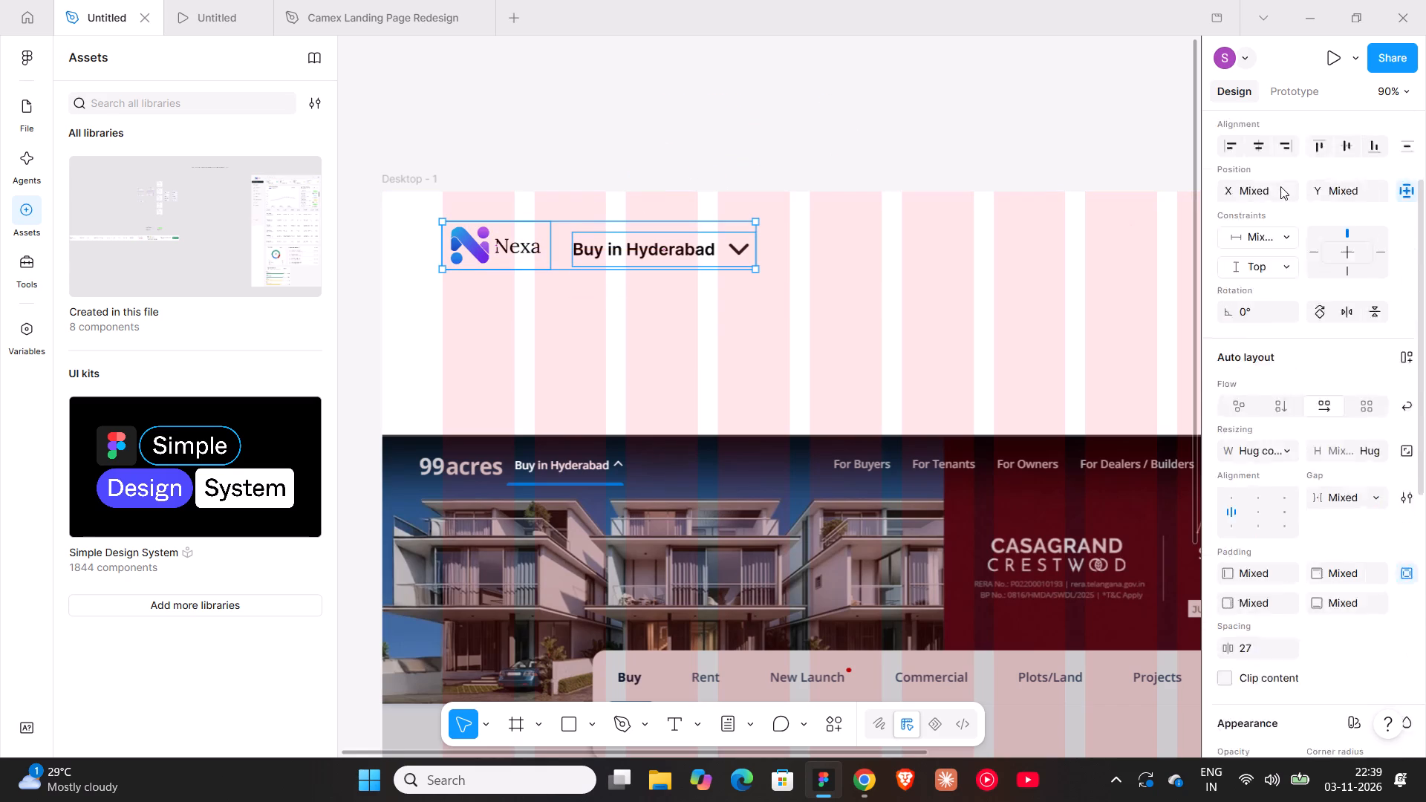
{"action": "left_click", "coordinate": [1344, 216]}
Replace "Hyderabad" with "Dubai" in the dropdown text so it reads "Buy in Dubai".
{"action": "triple_click", "coordinate": [653, 245]}
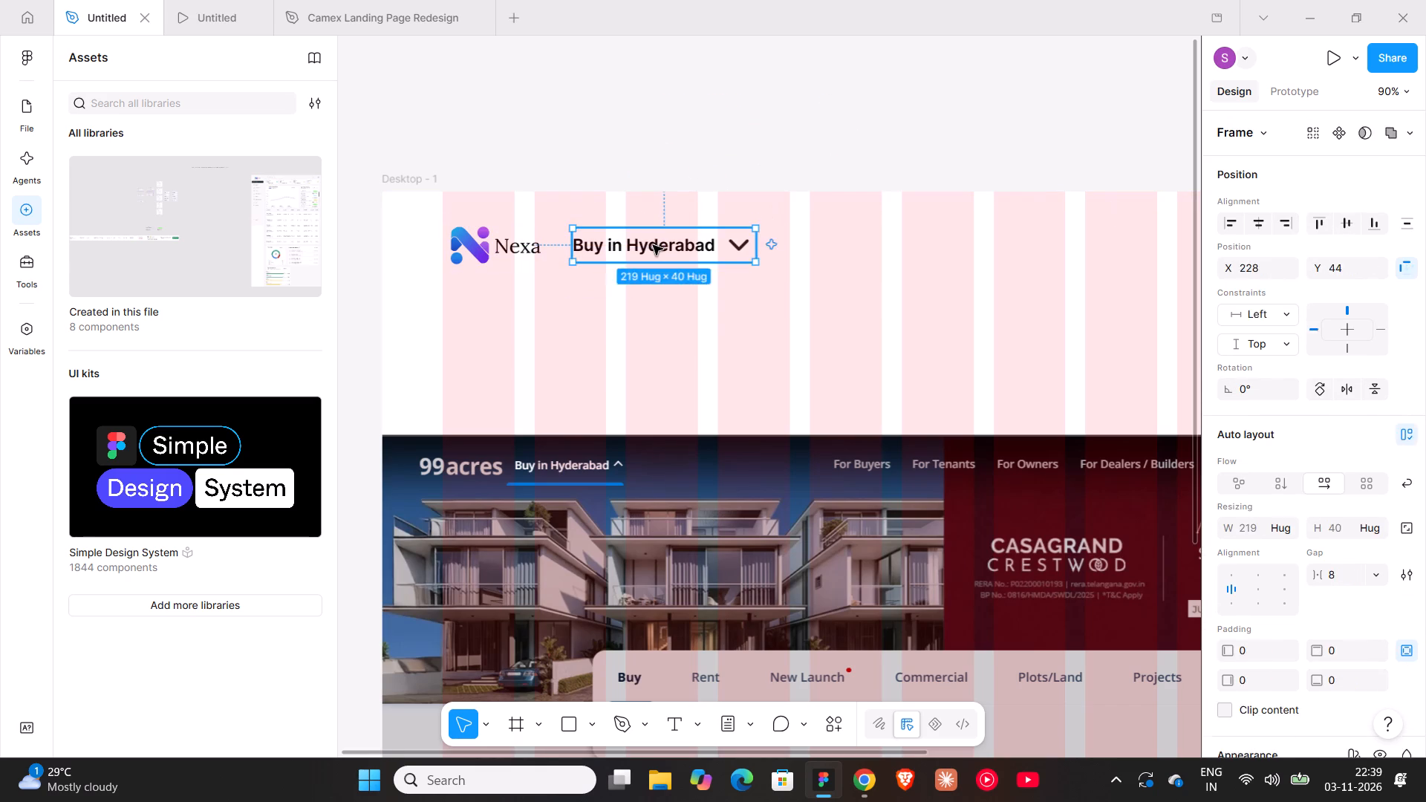
{"action": "triple_click", "coordinate": [653, 245]}
{"action": "left_click", "coordinate": [653, 245]}
{"action": "left_click", "coordinate": [631, 246]}
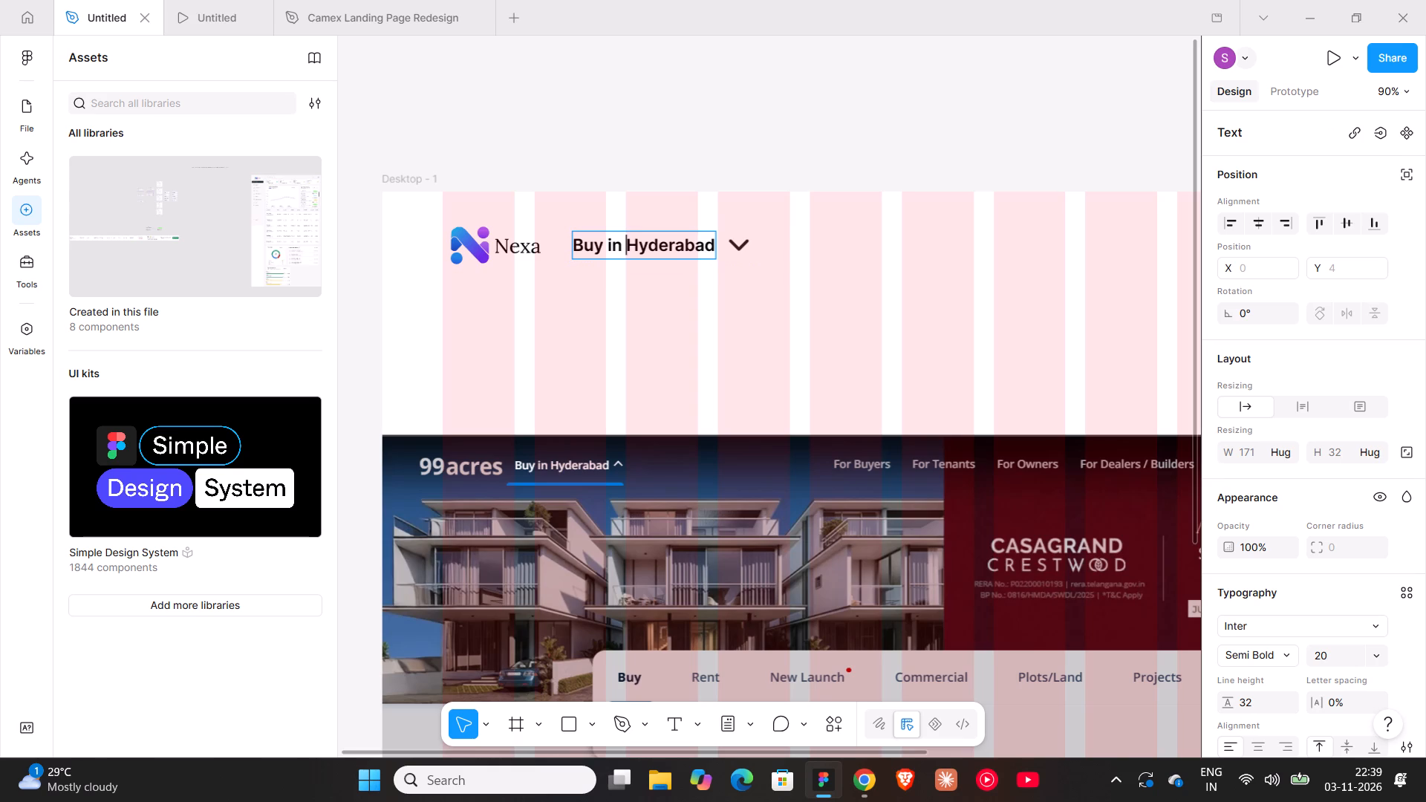
{"action": "left_click_drag", "start_coordinate": [629, 245], "coordinate": [704, 245]}
{"action": "type", "text": "Bu"}
{"action": "key", "text": "BackSpace"}
{"action": "key", "text": "BackSpace"}
{"action": "type", "text": "Dubai"}
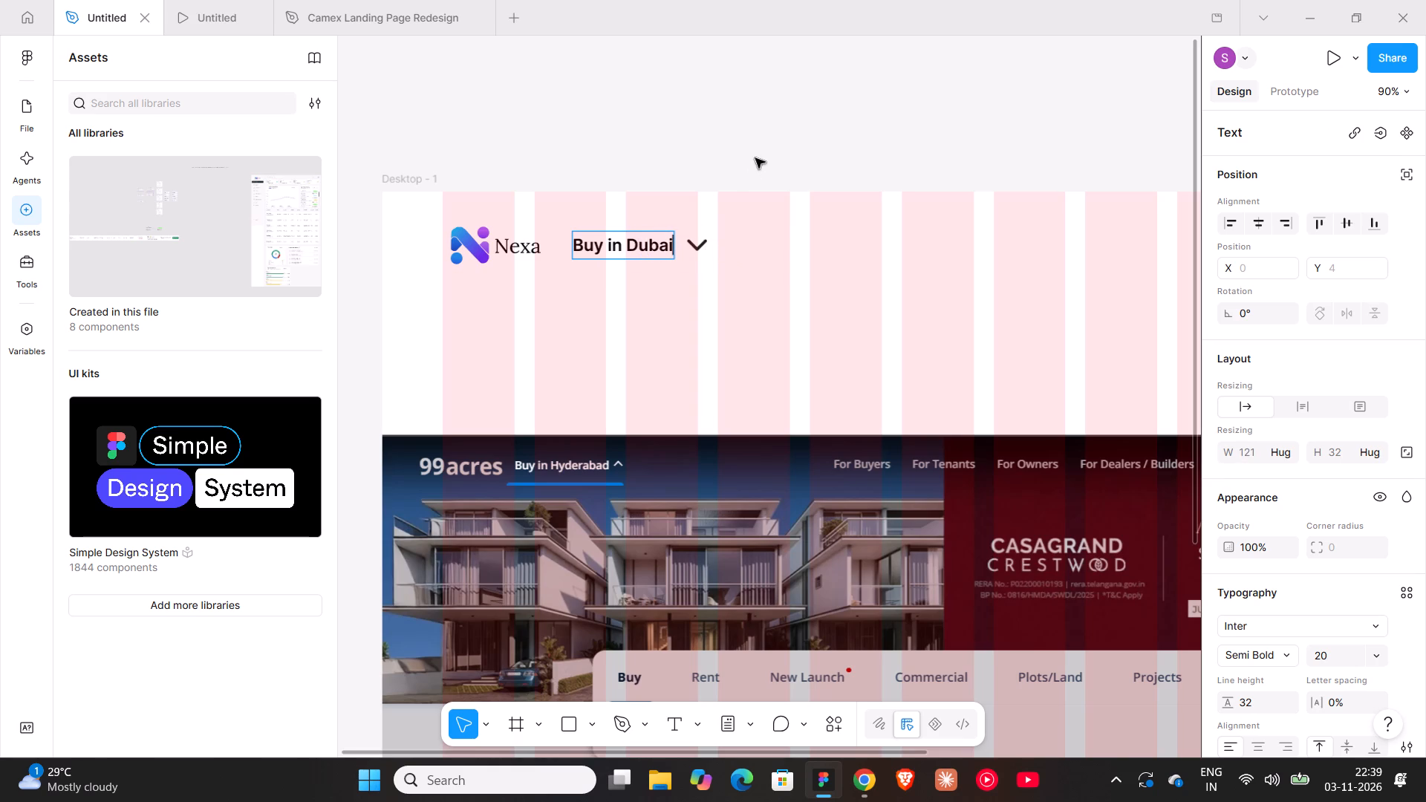
{"action": "left_click", "coordinate": [761, 140]}
{"action": "left_click", "coordinate": [783, 154]}
Give the "Buy in Dubai" frame individual paddings, with a bottom padding of 4.
{"action": "left_click", "coordinate": [688, 232]}
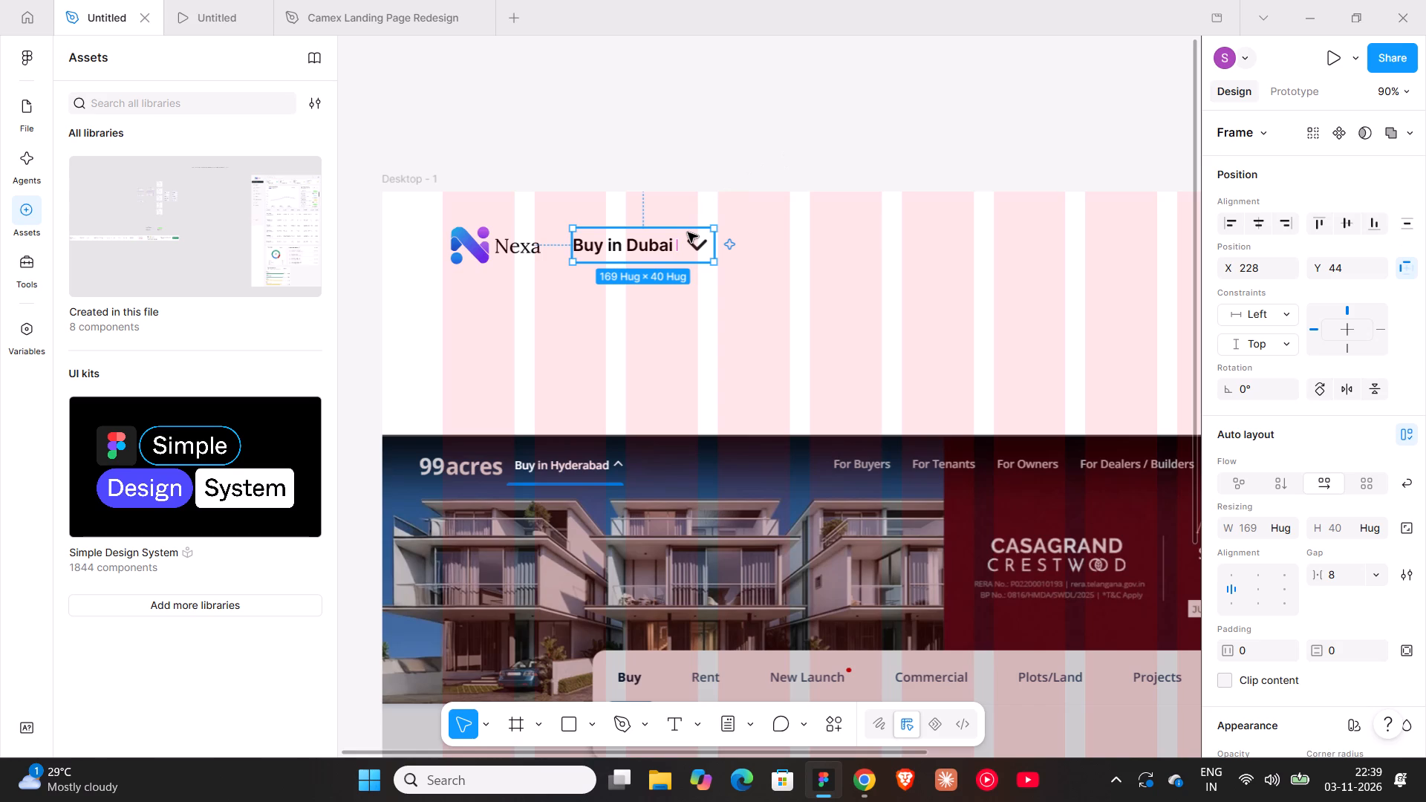
{"action": "scroll", "coordinate": [1370, 601], "scroll_direction": "down", "scroll_amount": 2}
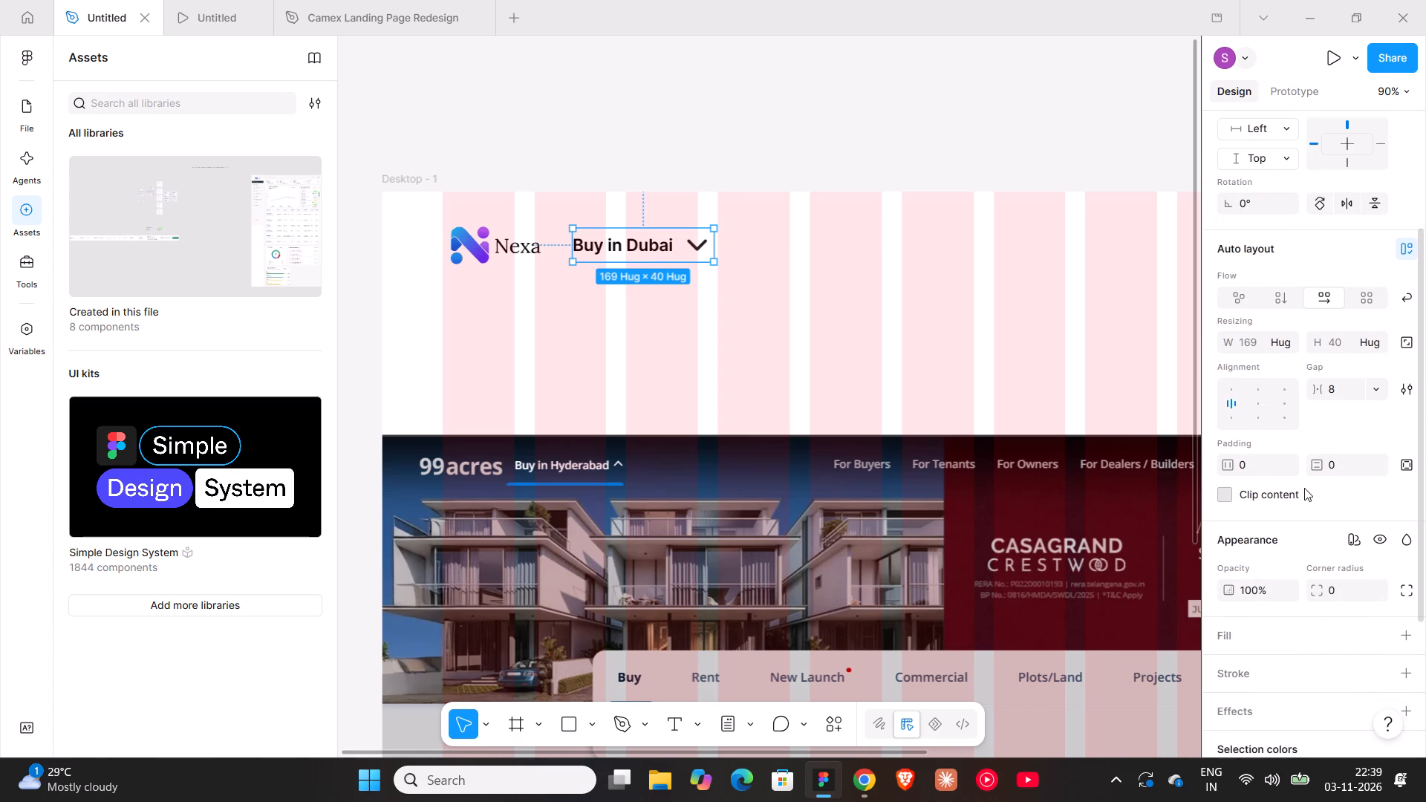
{"action": "left_click", "coordinate": [1401, 460]}
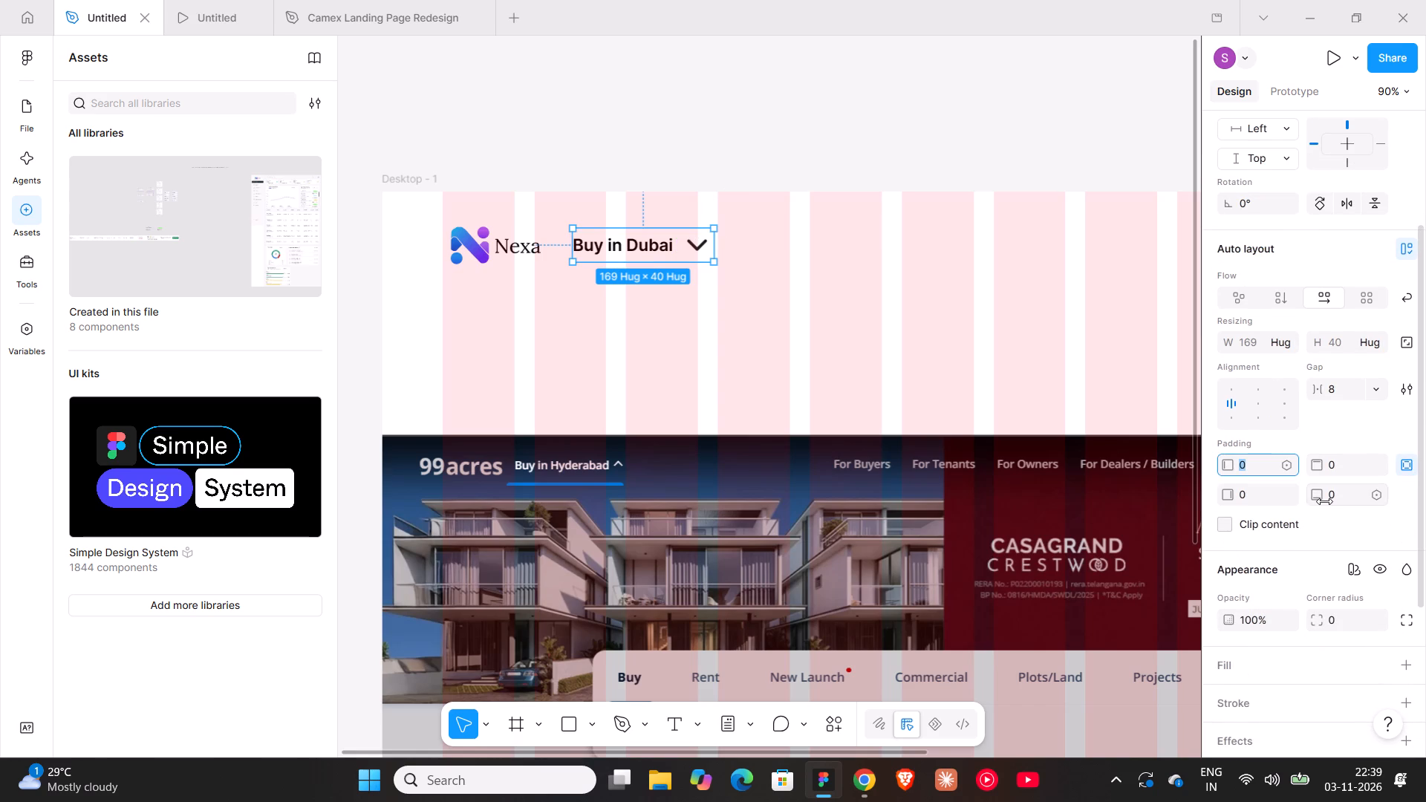
{"action": "left_click", "coordinate": [1332, 498]}
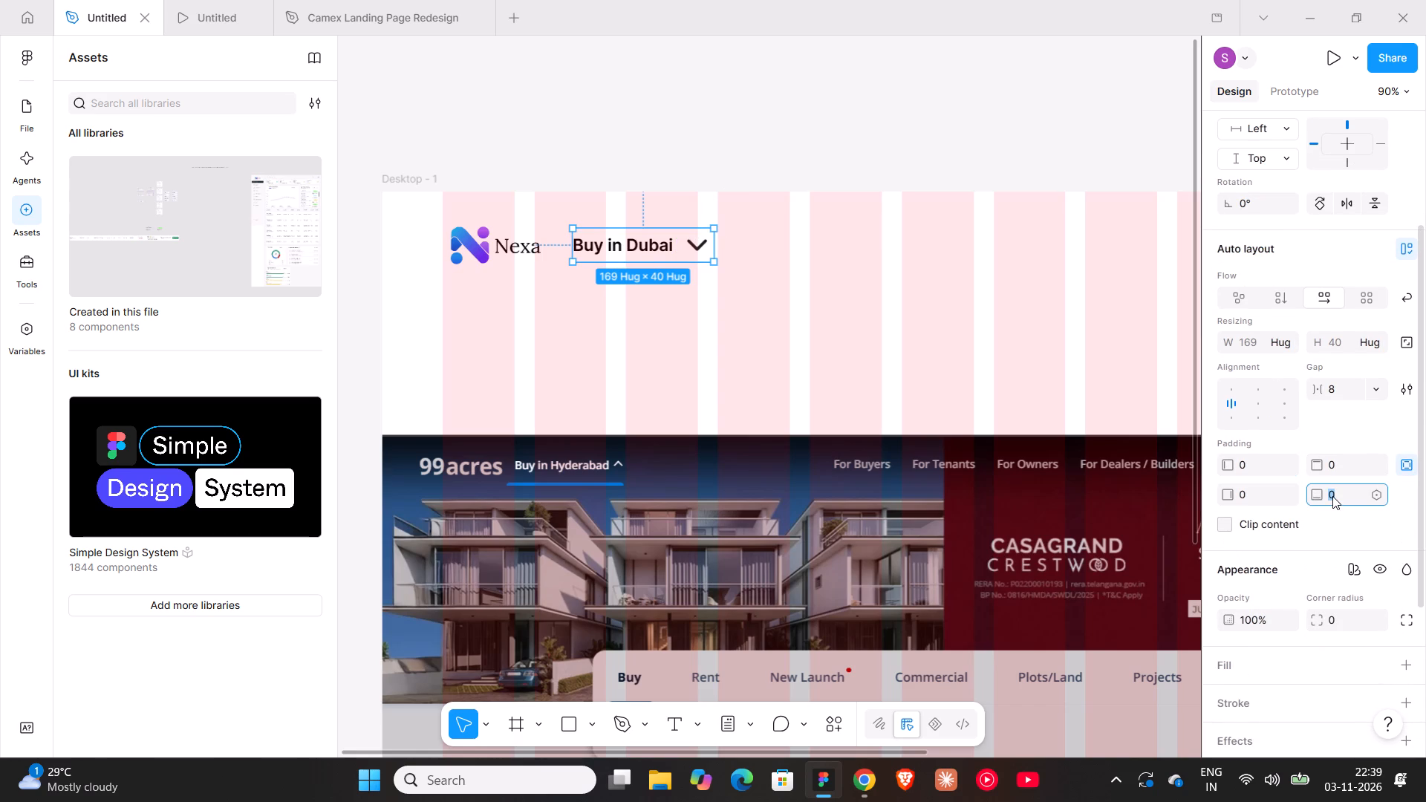
{"action": "key", "text": "4"}
{"action": "key", "text": "Return"}
{"action": "scroll", "coordinate": [1332, 497], "scroll_direction": "down", "scroll_amount": 2}
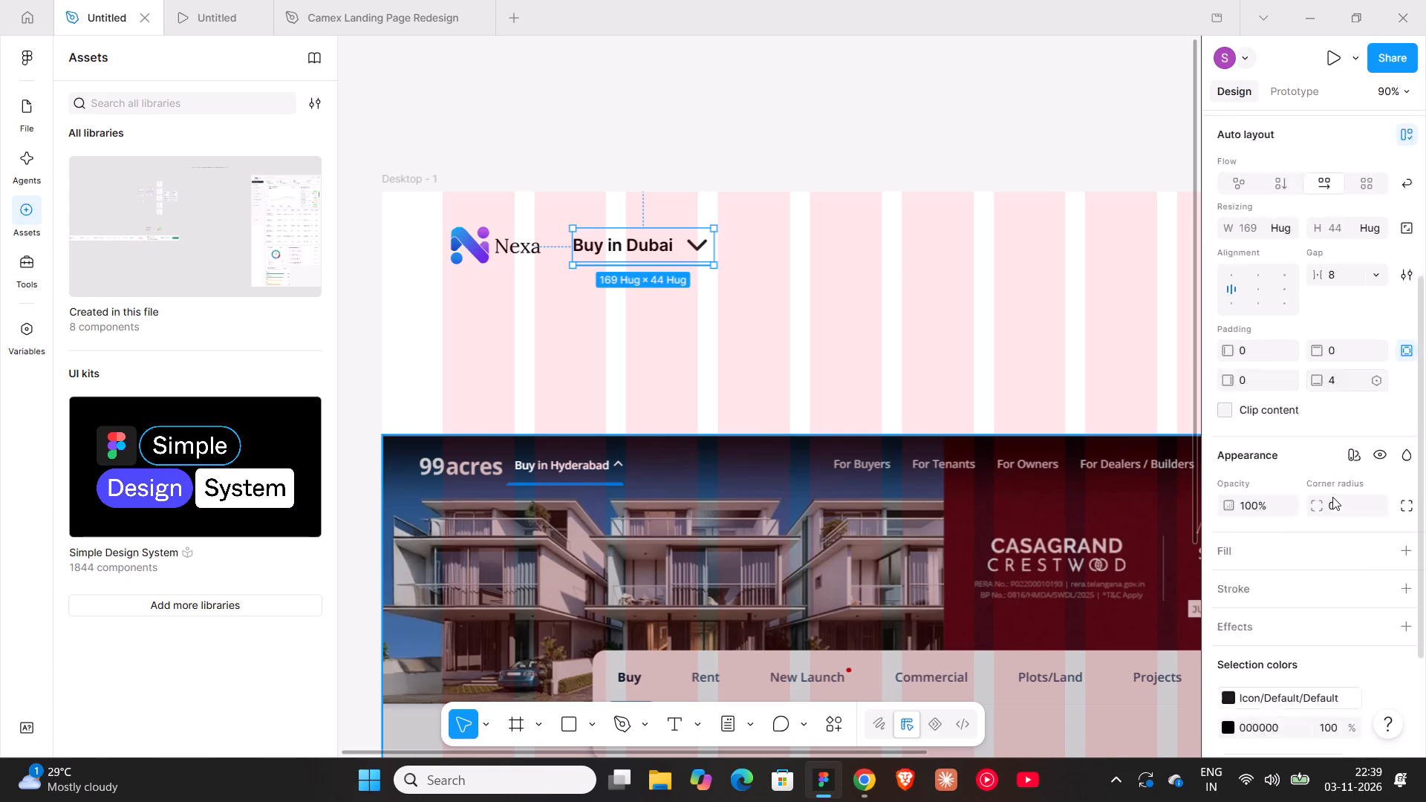
Add a black 000000 stroke on only the bottom side of the "Buy in Dubai" frame, trying weight 2 and setting 3.
{"action": "left_click", "coordinate": [1405, 515]}
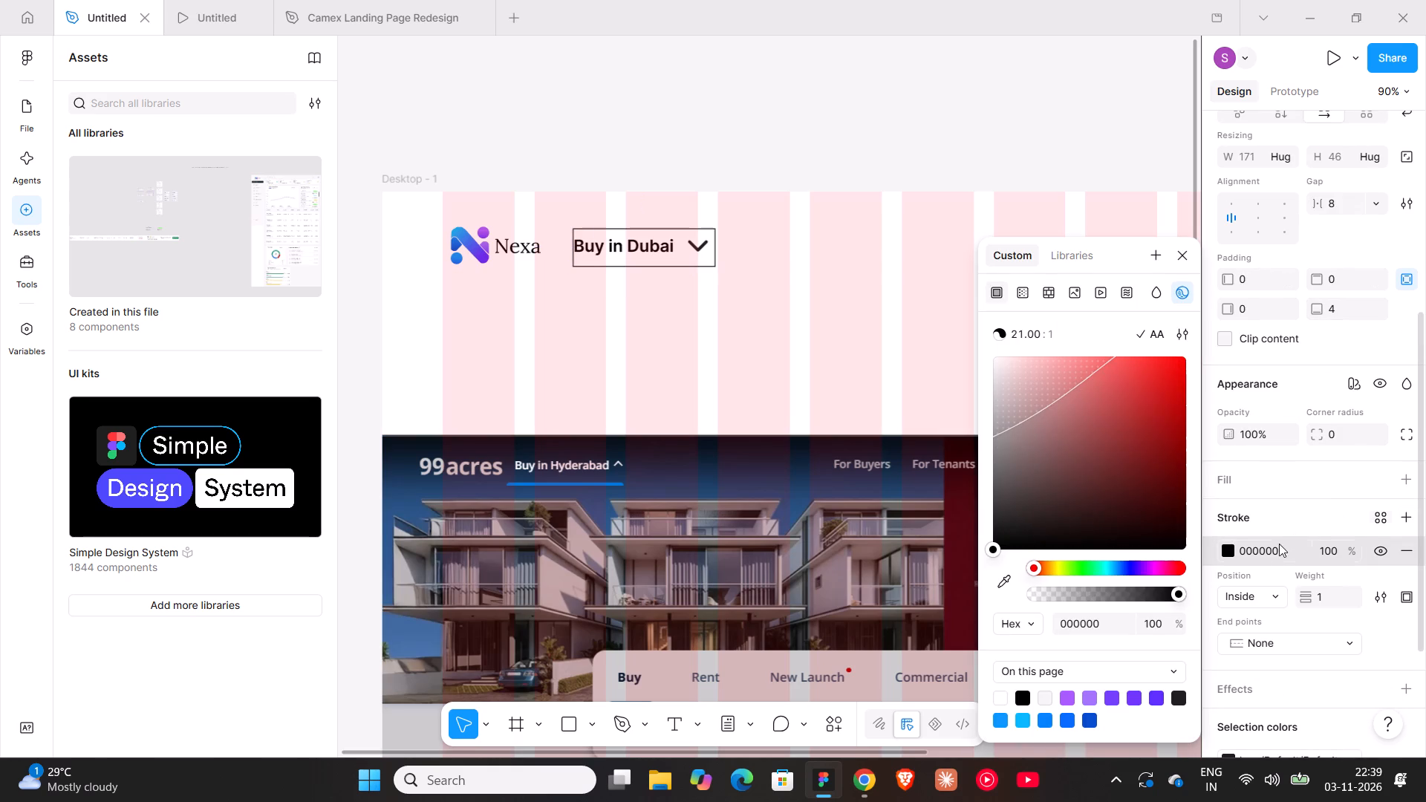
{"action": "left_click", "coordinate": [1406, 591]}
{"action": "left_click", "coordinate": [1384, 480]}
{"action": "left_click", "coordinate": [1330, 599]}
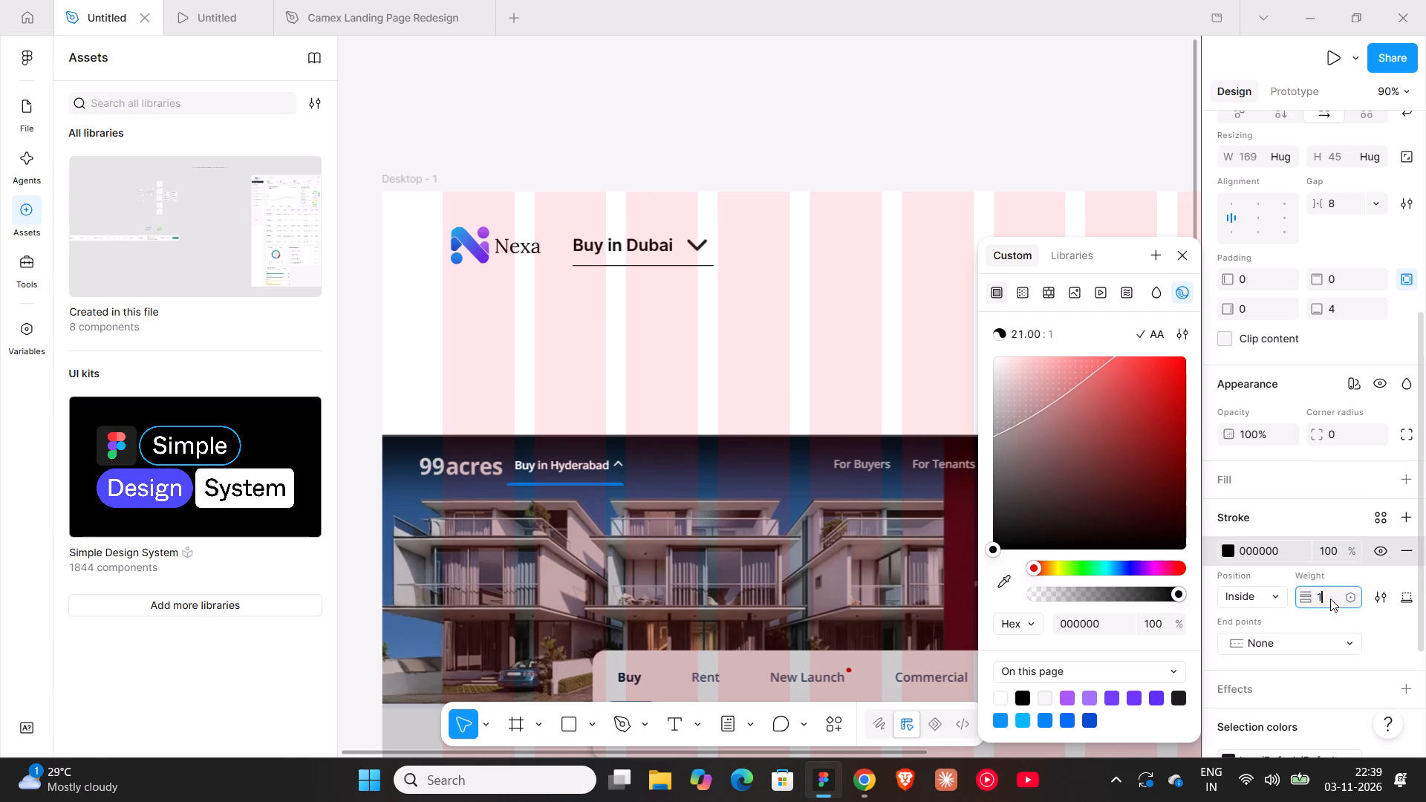
{"action": "key", "text": "2"}
{"action": "key", "text": "Return"}
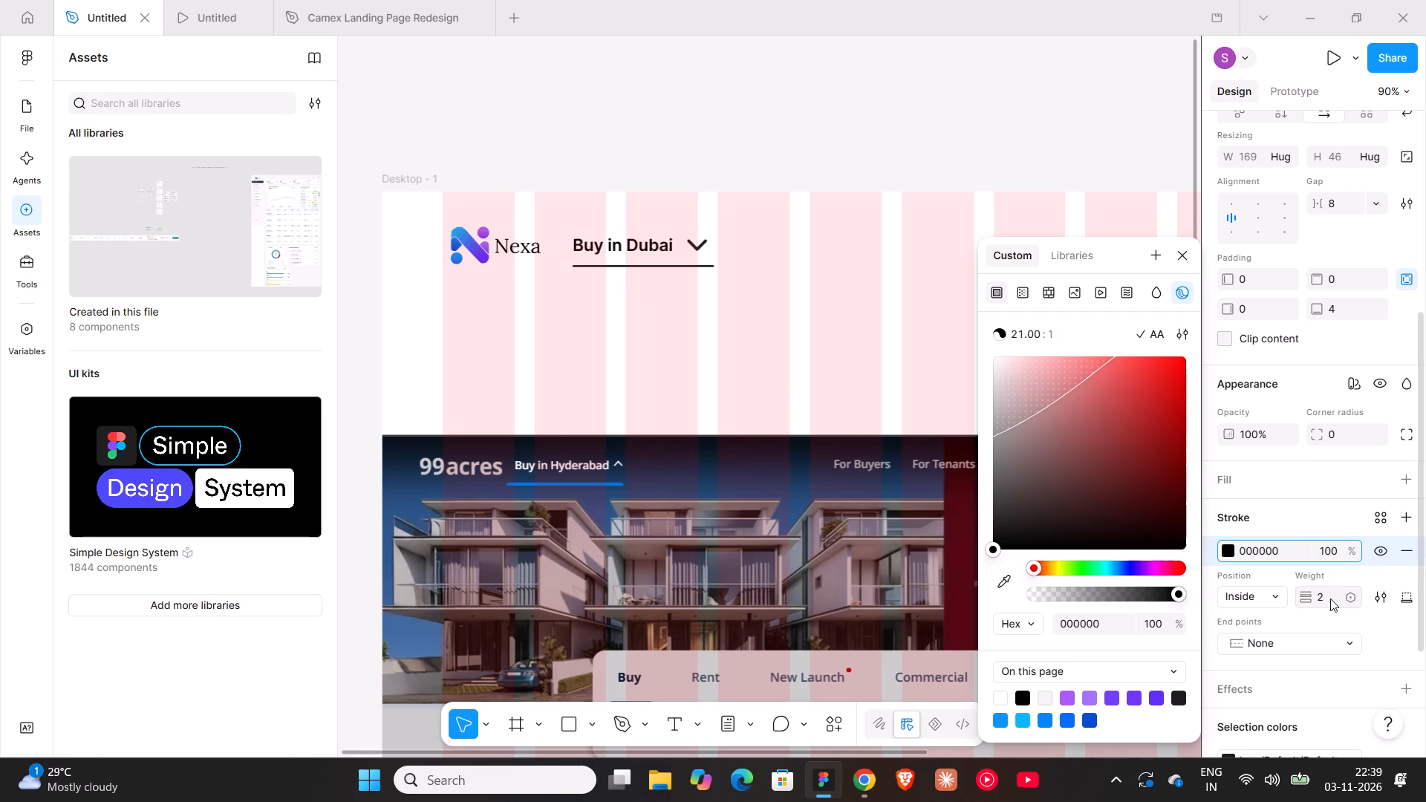
{"action": "left_click", "coordinate": [1330, 599]}
{"action": "key", "text": "3"}
{"action": "key", "text": "Return"}
Set the weight of the "Buy in Dubai" frame's bottom stroke to 5.
{"action": "left_click", "coordinate": [792, 157]}
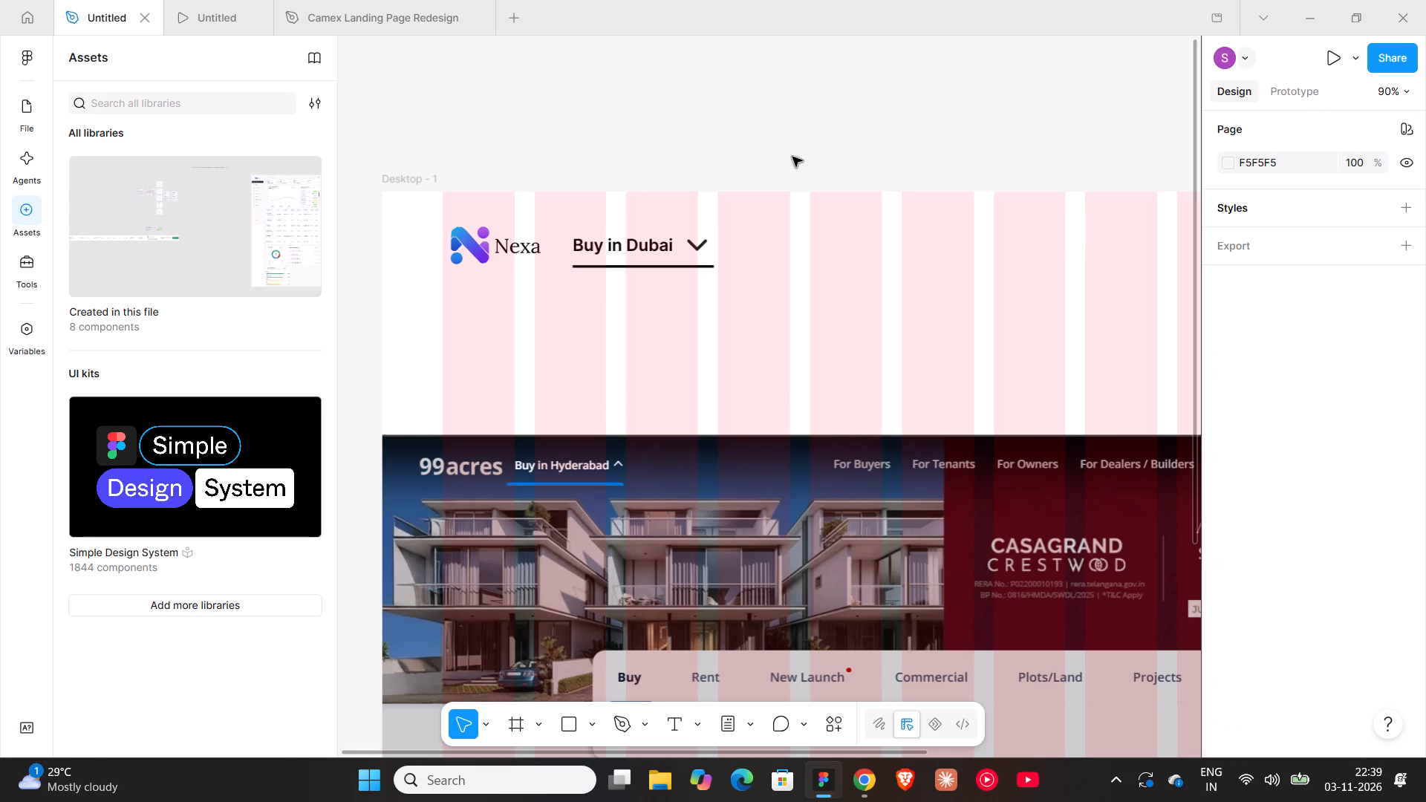
{"action": "double_click", "coordinate": [646, 260]}
{"action": "left_click", "coordinate": [930, 149]}
{"action": "scroll", "coordinate": [606, 266], "scroll_direction": "up", "scroll_amount": 9, "text": "ctrl"}
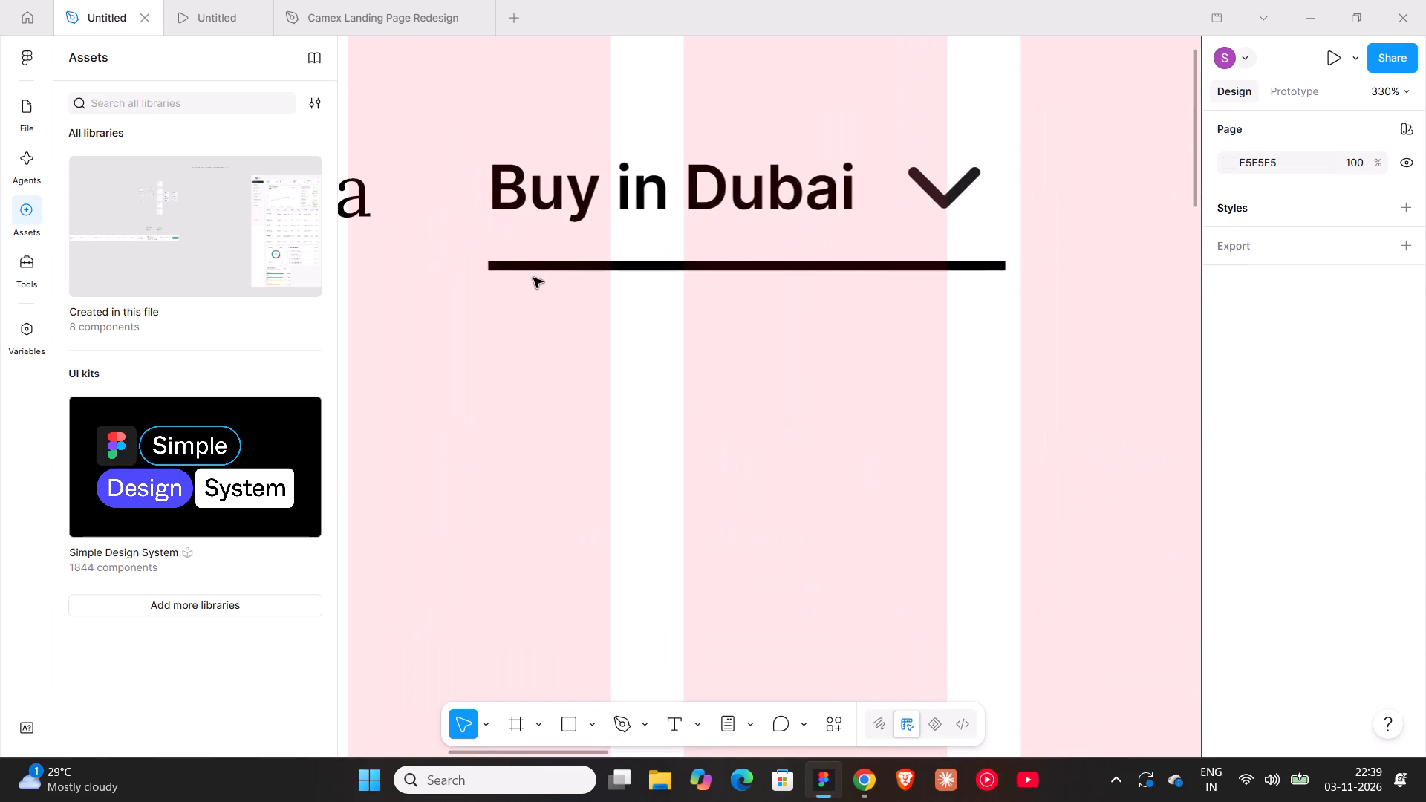
{"action": "double_click", "coordinate": [524, 263]}
{"action": "scroll", "coordinate": [701, 262], "scroll_direction": "down", "scroll_amount": 5, "text": "ctrl"}
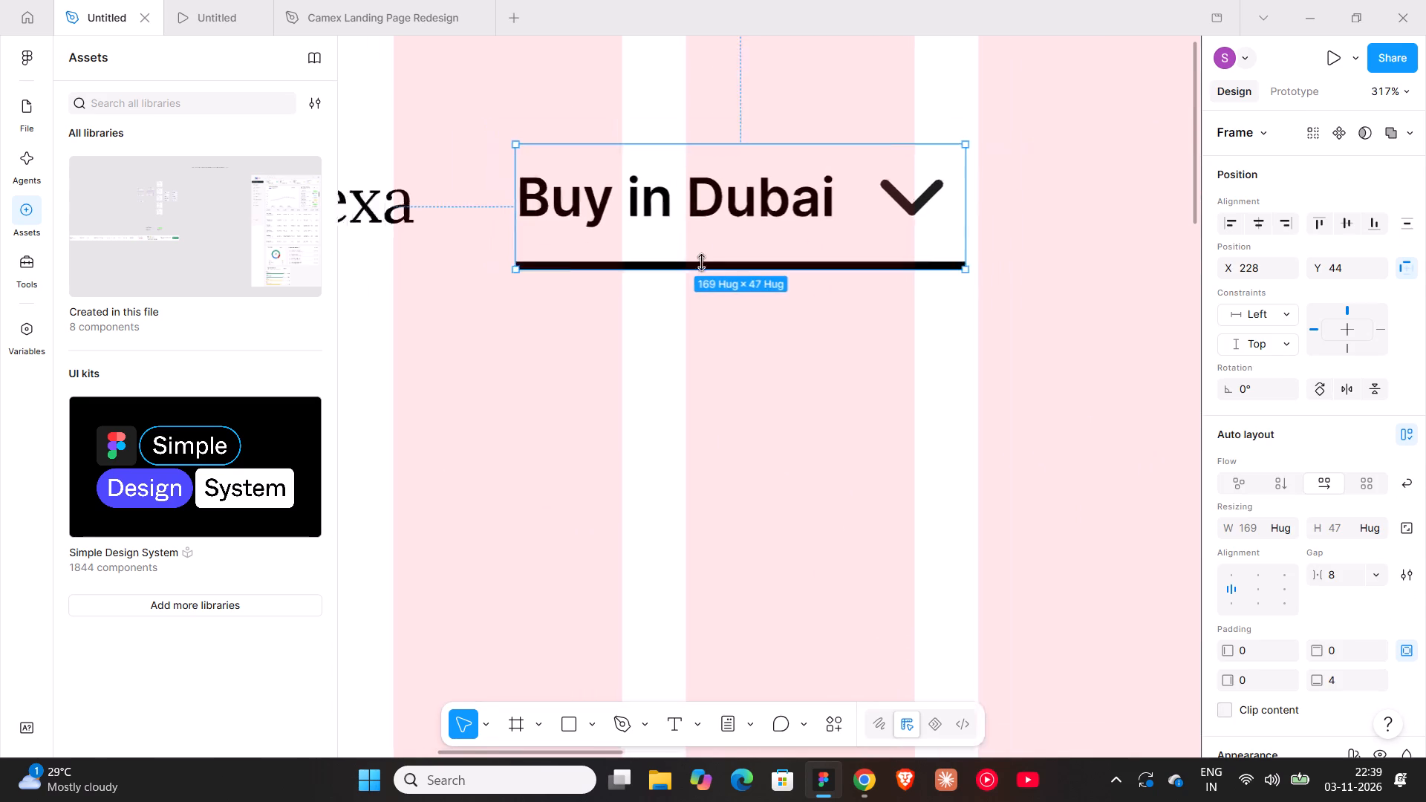
{"action": "scroll", "coordinate": [701, 262], "scroll_direction": "down", "scroll_amount": 3, "text": "ctrl"}
{"action": "scroll", "coordinate": [1344, 452], "scroll_direction": "down", "scroll_amount": 7}
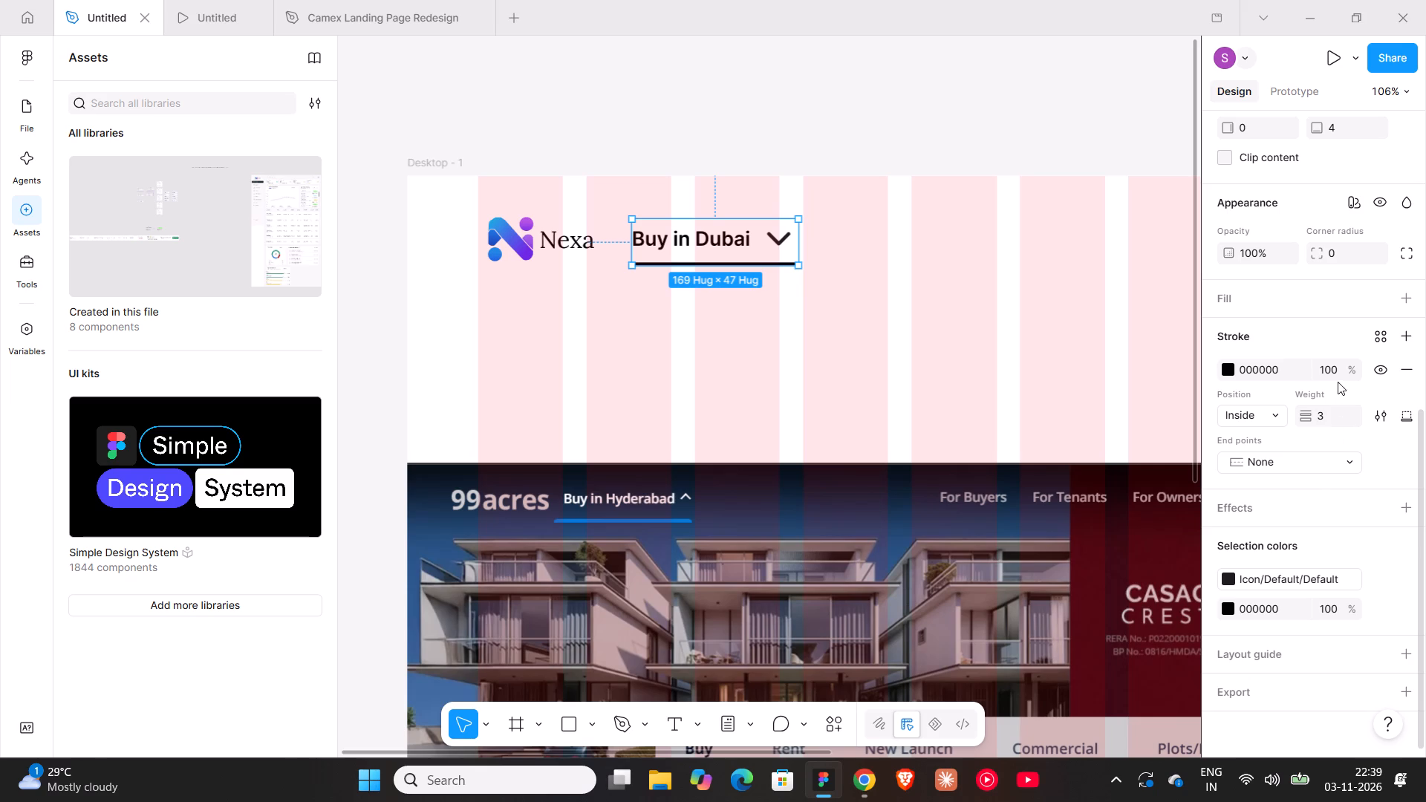
{"action": "left_click", "coordinate": [1333, 422]}
{"action": "key", "text": "5"}
{"action": "key", "text": "Return"}
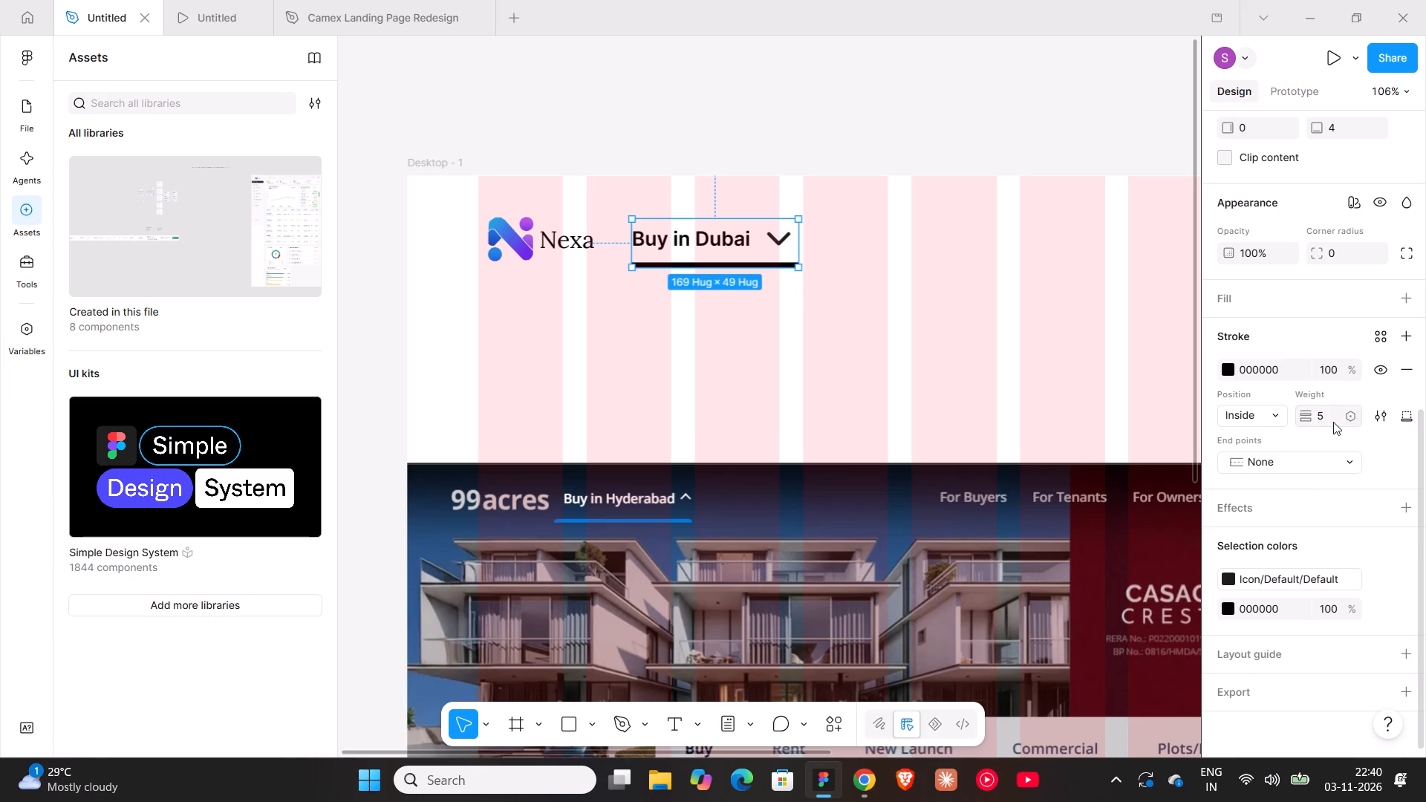
{"action": "left_click", "coordinate": [869, 70]}
Set the font size of the "Buy in Dubai" text to 18.
{"action": "left_click", "coordinate": [705, 238]}
{"action": "scroll", "coordinate": [705, 238], "scroll_direction": "down", "scroll_amount": 3, "text": "ctrl"}
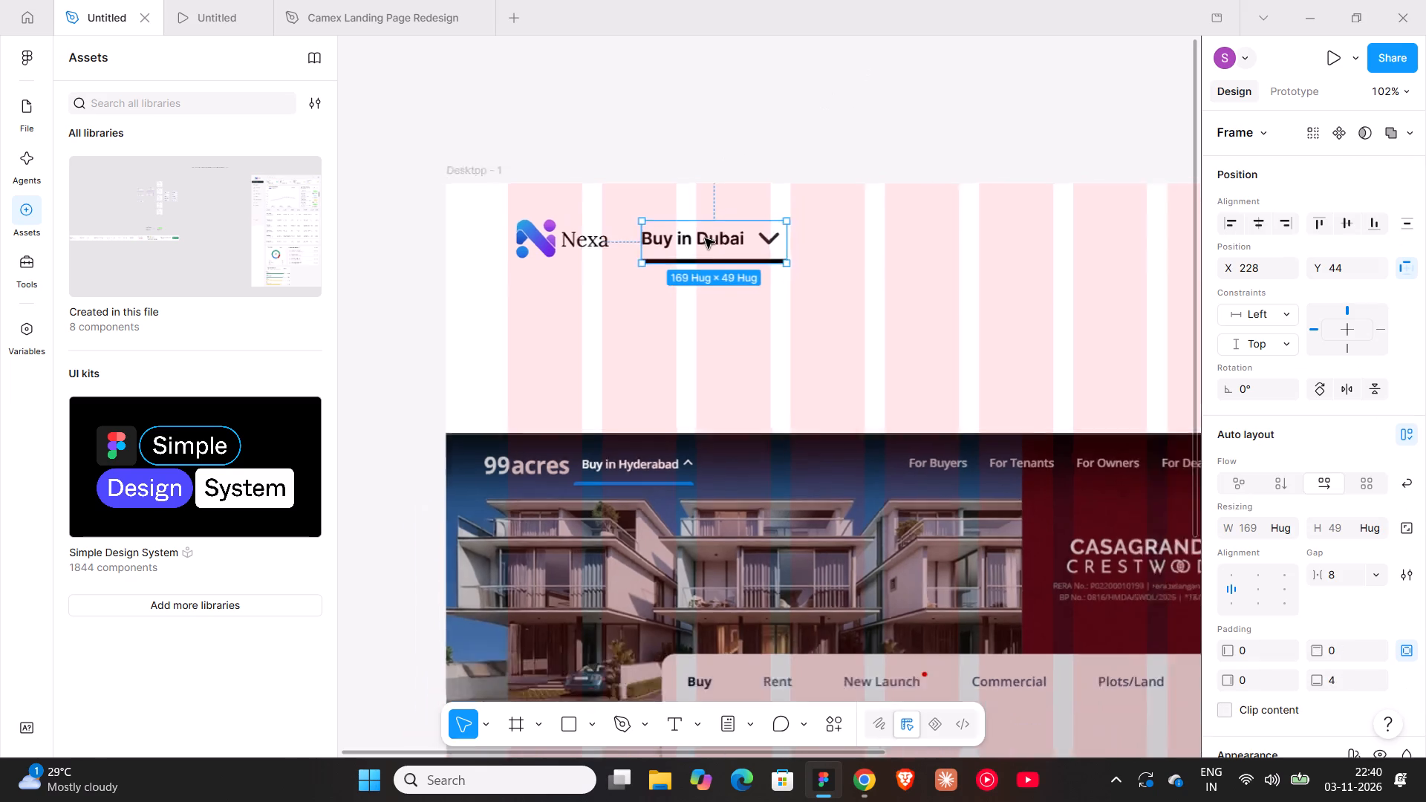
{"action": "scroll", "coordinate": [705, 238], "scroll_direction": "down", "scroll_amount": 5, "text": "ctrl"}
{"action": "scroll", "coordinate": [705, 238], "scroll_direction": "down", "scroll_amount": 3, "text": "shift"}
{"action": "left_click", "coordinate": [670, 154]}
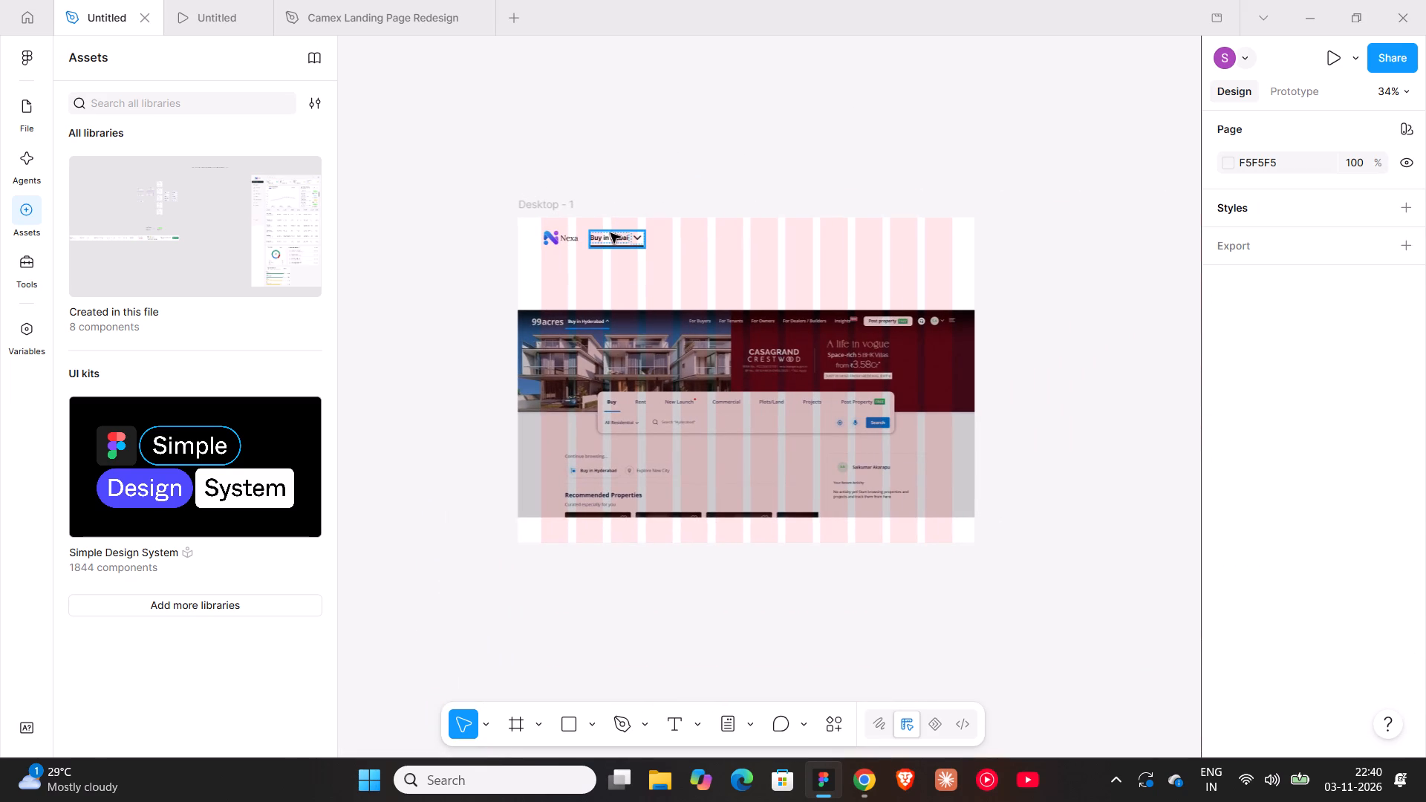
{"action": "scroll", "coordinate": [611, 233], "scroll_direction": "up", "scroll_amount": 9, "text": "ctrl"}
{"action": "double_click", "coordinate": [611, 243]}
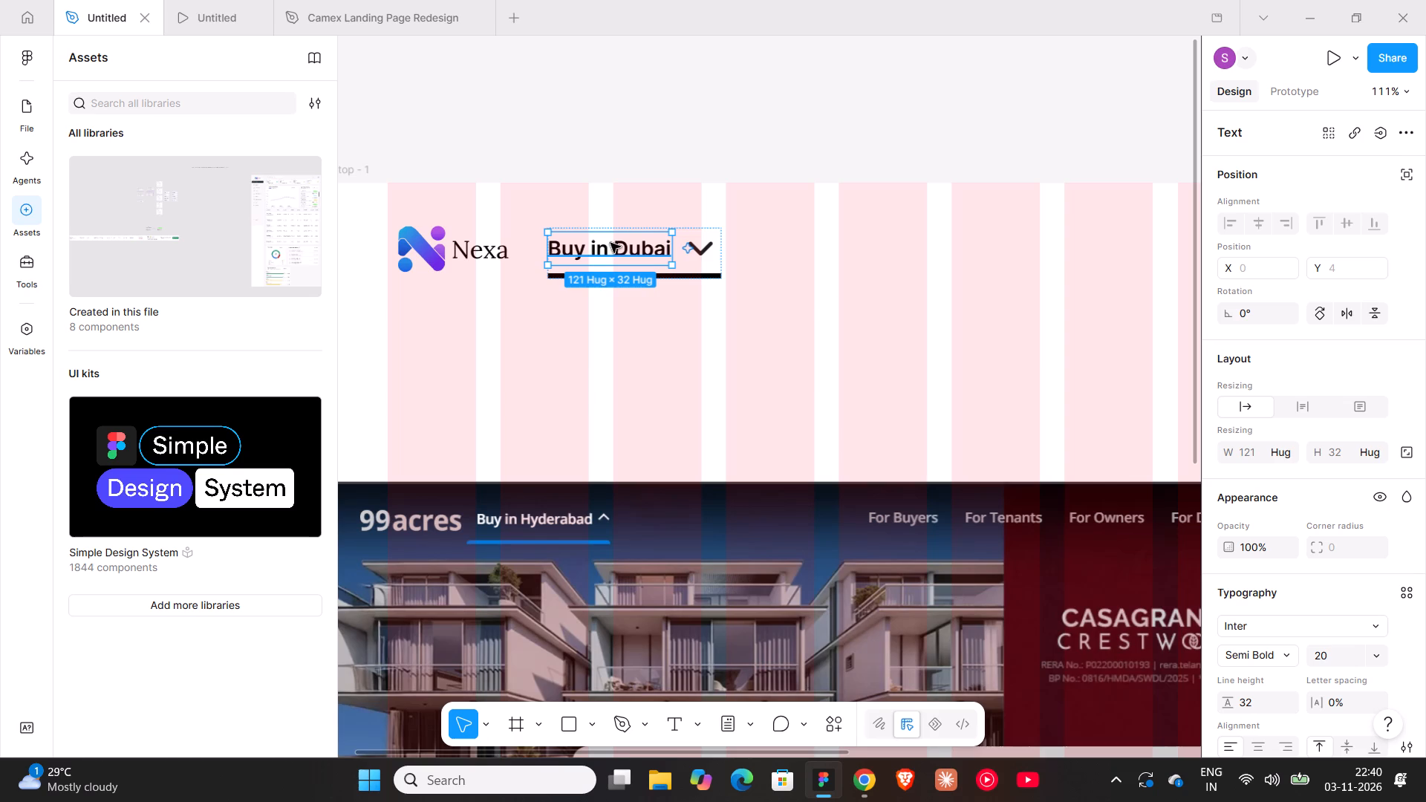
{"action": "left_click", "coordinate": [1341, 652]}
{"action": "type", "text": "18"}
{"action": "key", "text": "Return"}
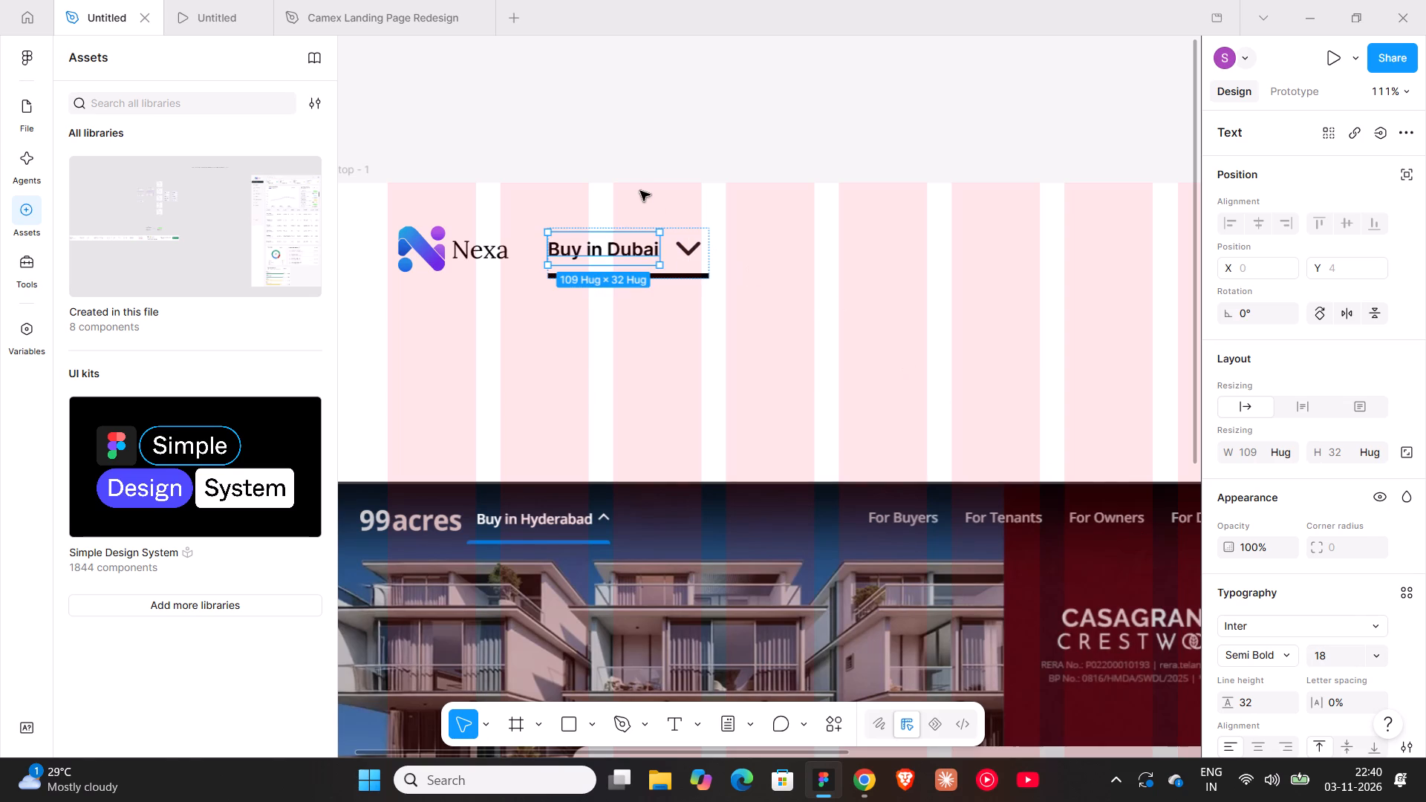
{"action": "left_click", "coordinate": [619, 170]}
Show the file's pages and layers and select the Desktop - 1 frame.
{"action": "scroll", "coordinate": [470, 178], "scroll_direction": "down", "scroll_amount": 7, "text": "ctrl"}
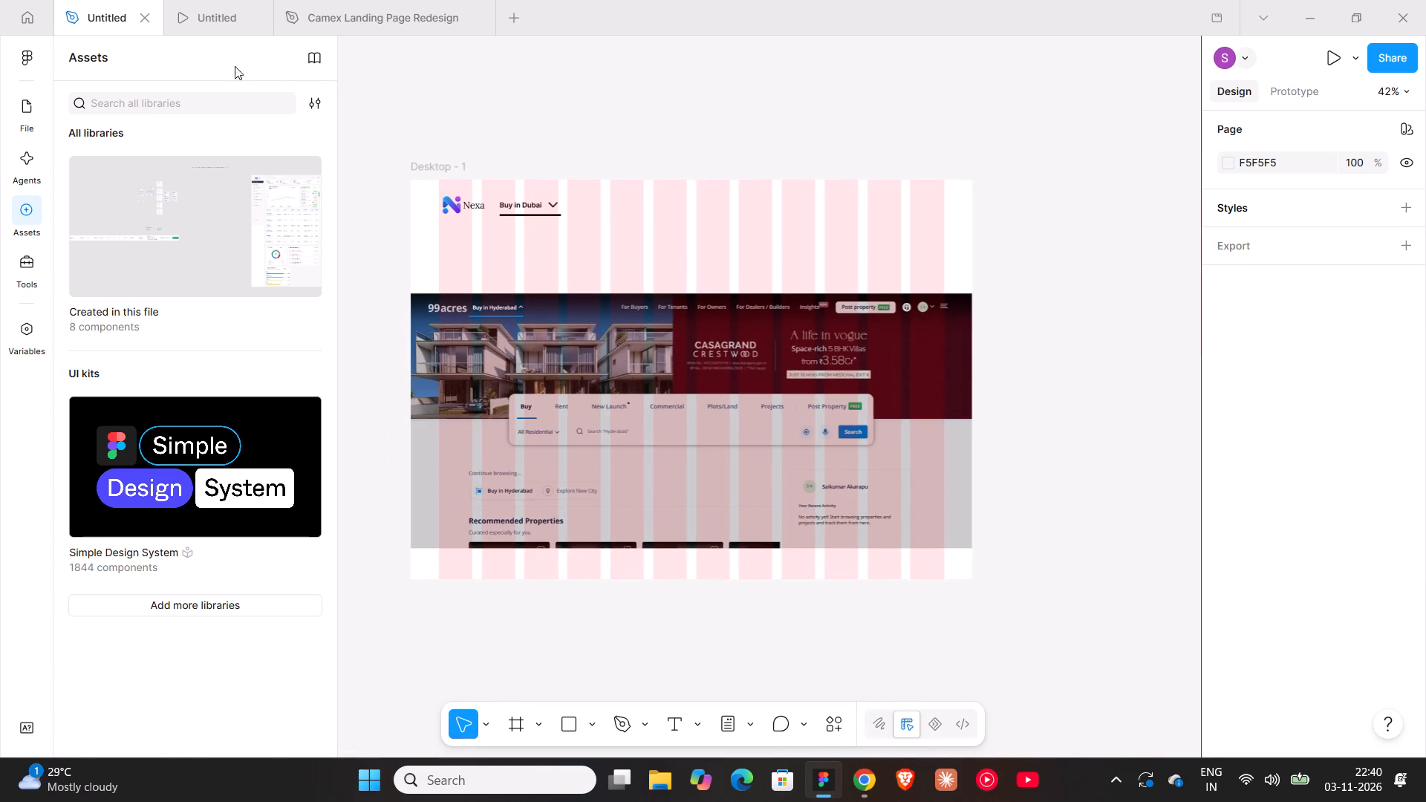
{"action": "left_click", "coordinate": [38, 111]}
{"action": "left_click", "coordinate": [441, 163]}
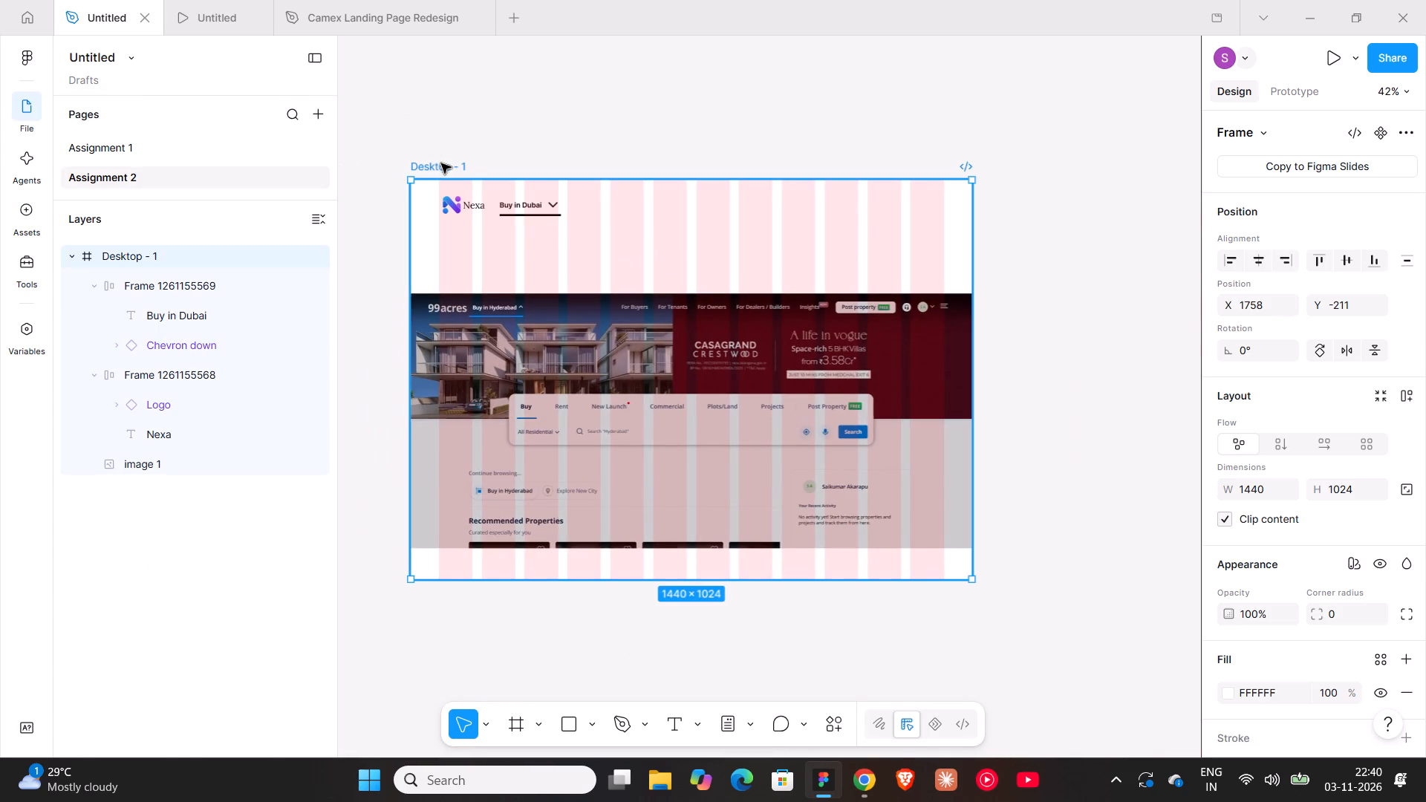
Switch to the Assignment 1 prototype preview and close it.
{"action": "left_click", "coordinate": [193, 17]}
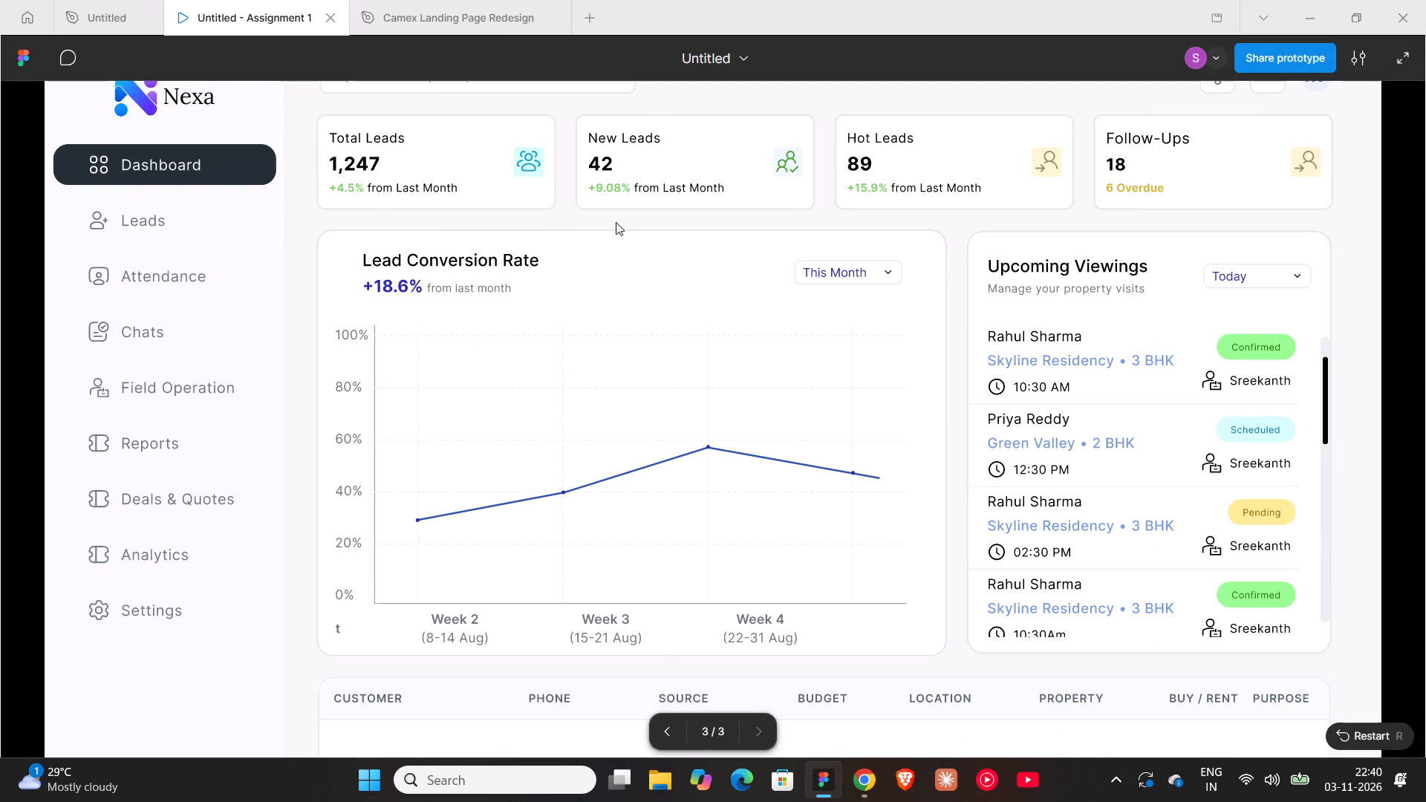
{"action": "left_click", "coordinate": [321, 19]}
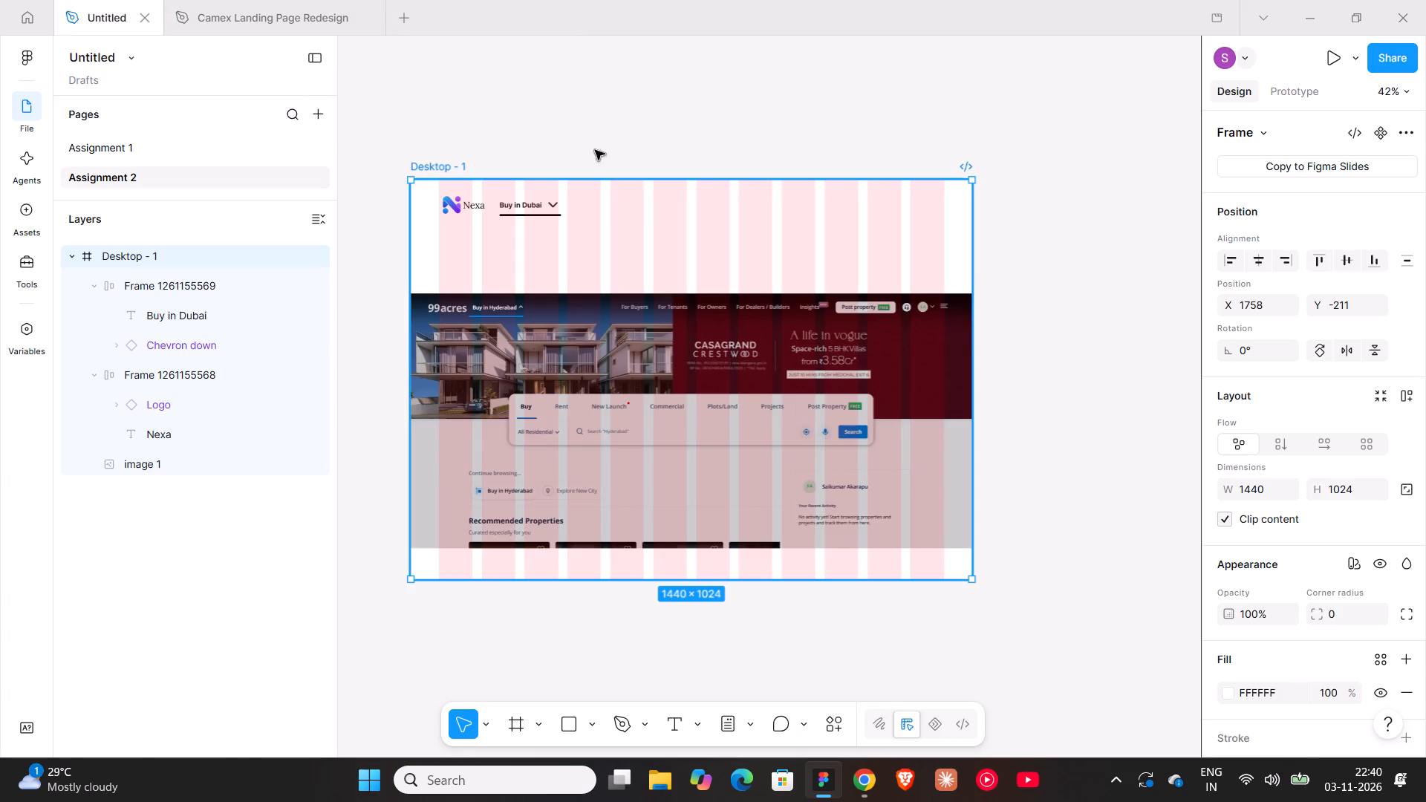
Preview the Assignment 2 prototype to check the header, and return to the design file.
{"action": "left_click", "coordinate": [1331, 55]}
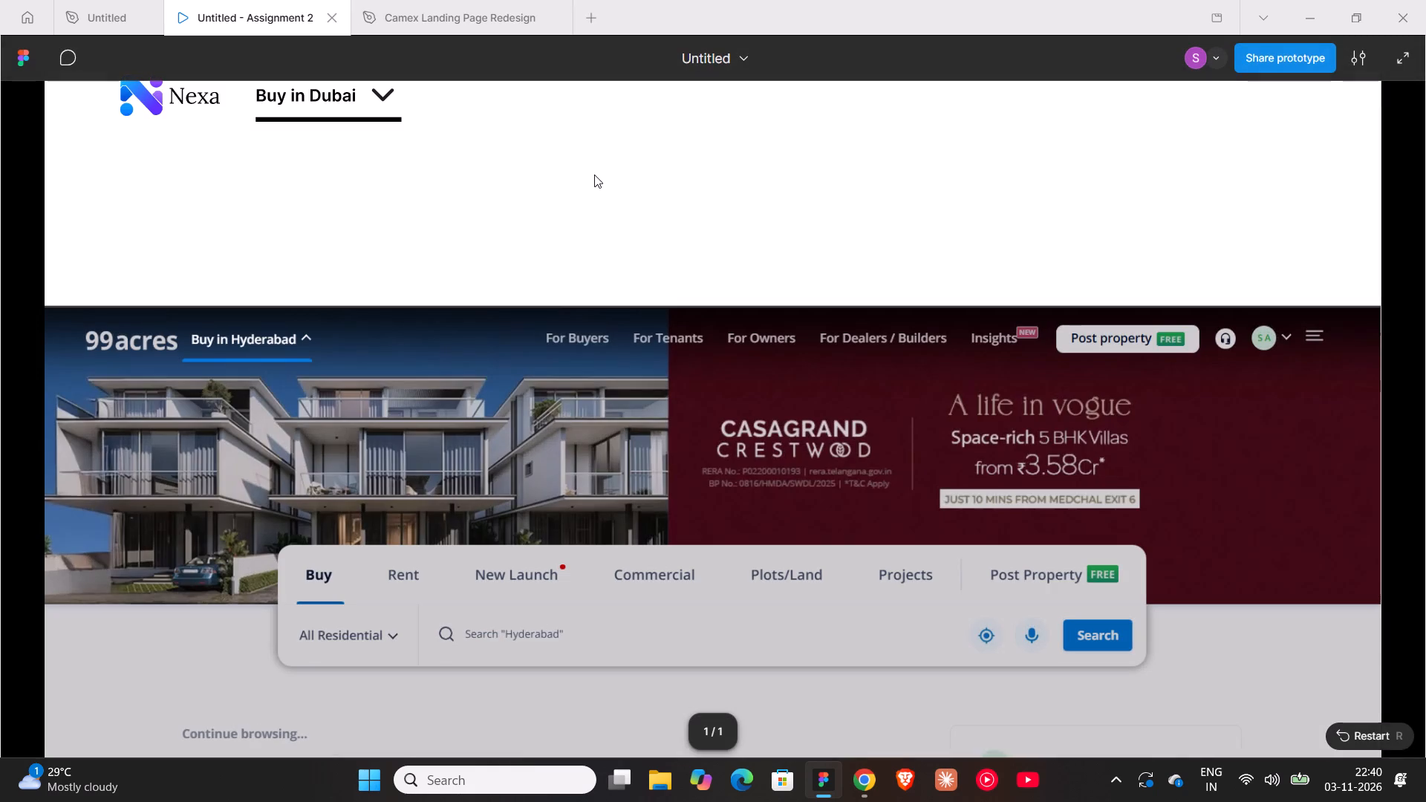
{"action": "scroll", "coordinate": [319, 302], "scroll_direction": "up", "scroll_amount": 1}
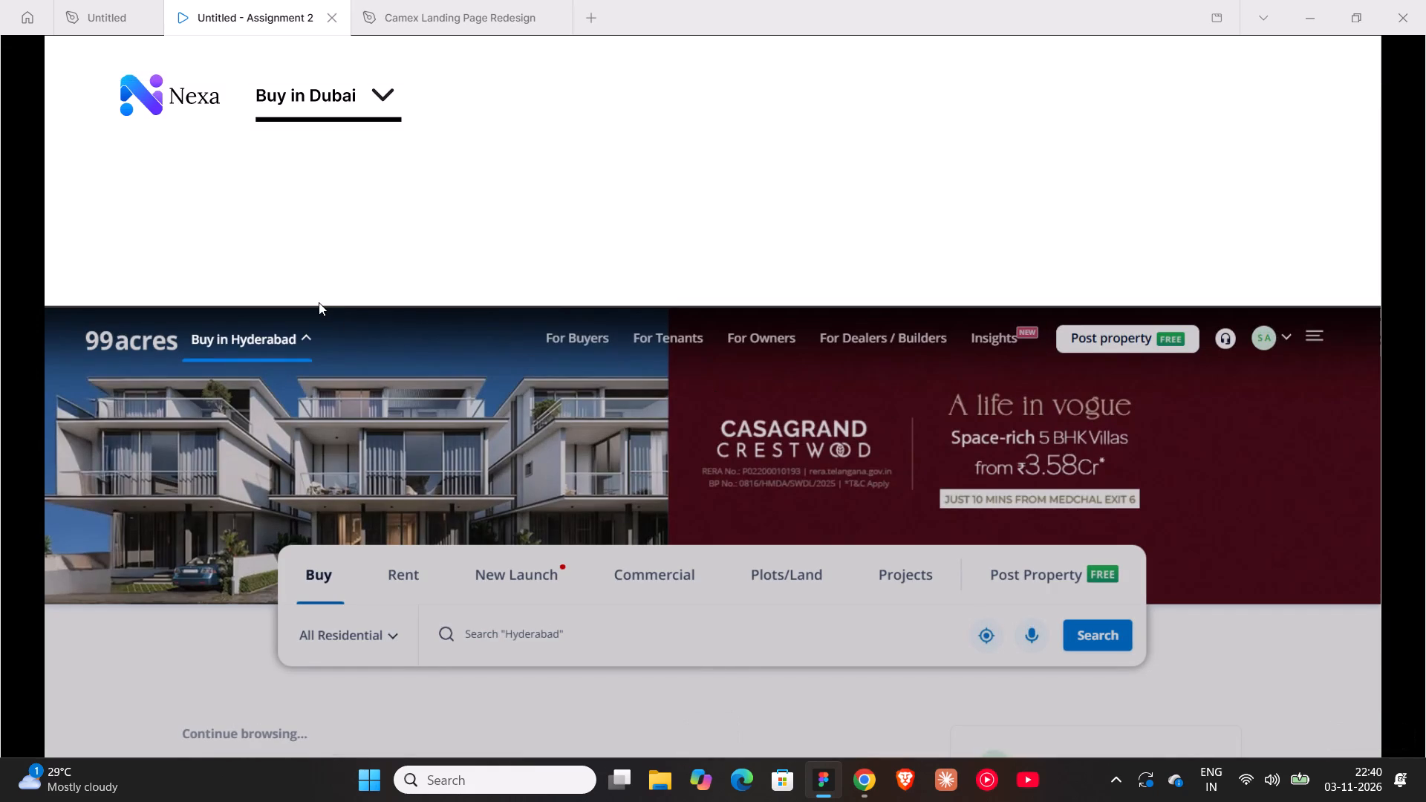
{"action": "left_click", "coordinate": [105, 20]}
Set the font size of the "Buy in Dubai" text to 16.
{"action": "double_click", "coordinate": [530, 200]}
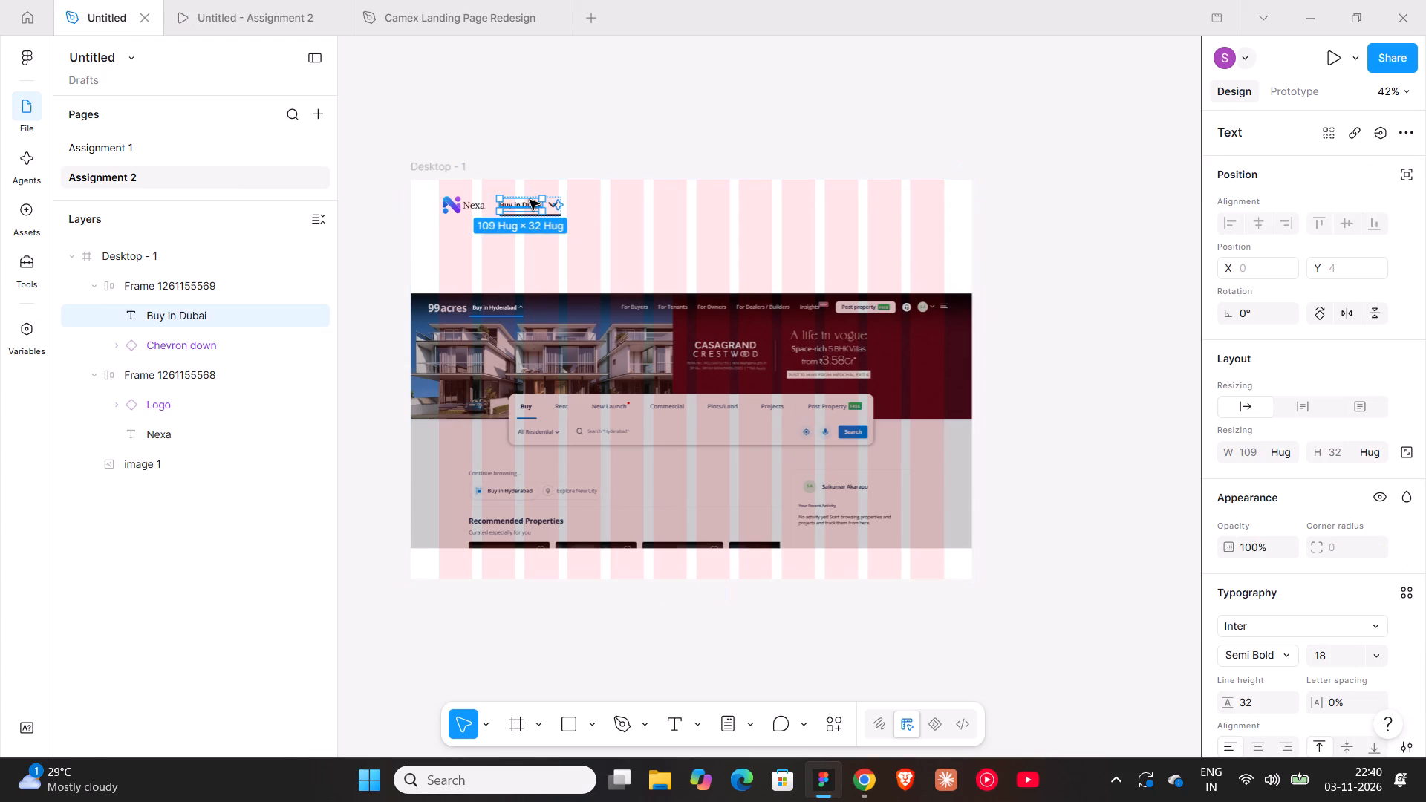
{"action": "left_click", "coordinate": [1340, 657]}
{"action": "type", "text": "16"}
{"action": "key", "text": "Return"}
Set the weight of the "Buy in Dubai" frame's bottom stroke to 2.
{"action": "scroll", "coordinate": [539, 206], "scroll_direction": "up", "scroll_amount": 9, "text": "ctrl"}
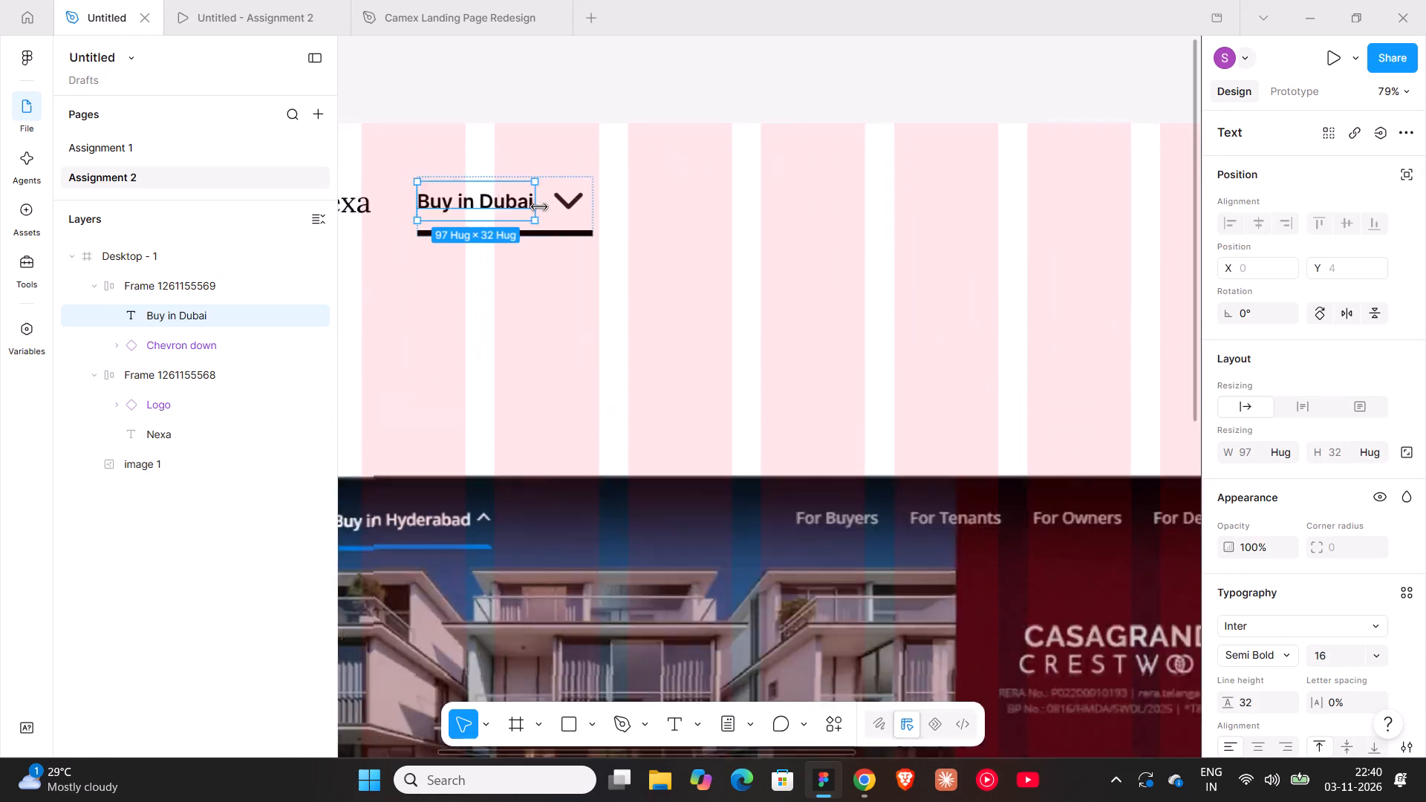
{"action": "double_click", "coordinate": [559, 235]}
{"action": "scroll", "coordinate": [1182, 473], "scroll_direction": "down", "scroll_amount": 4}
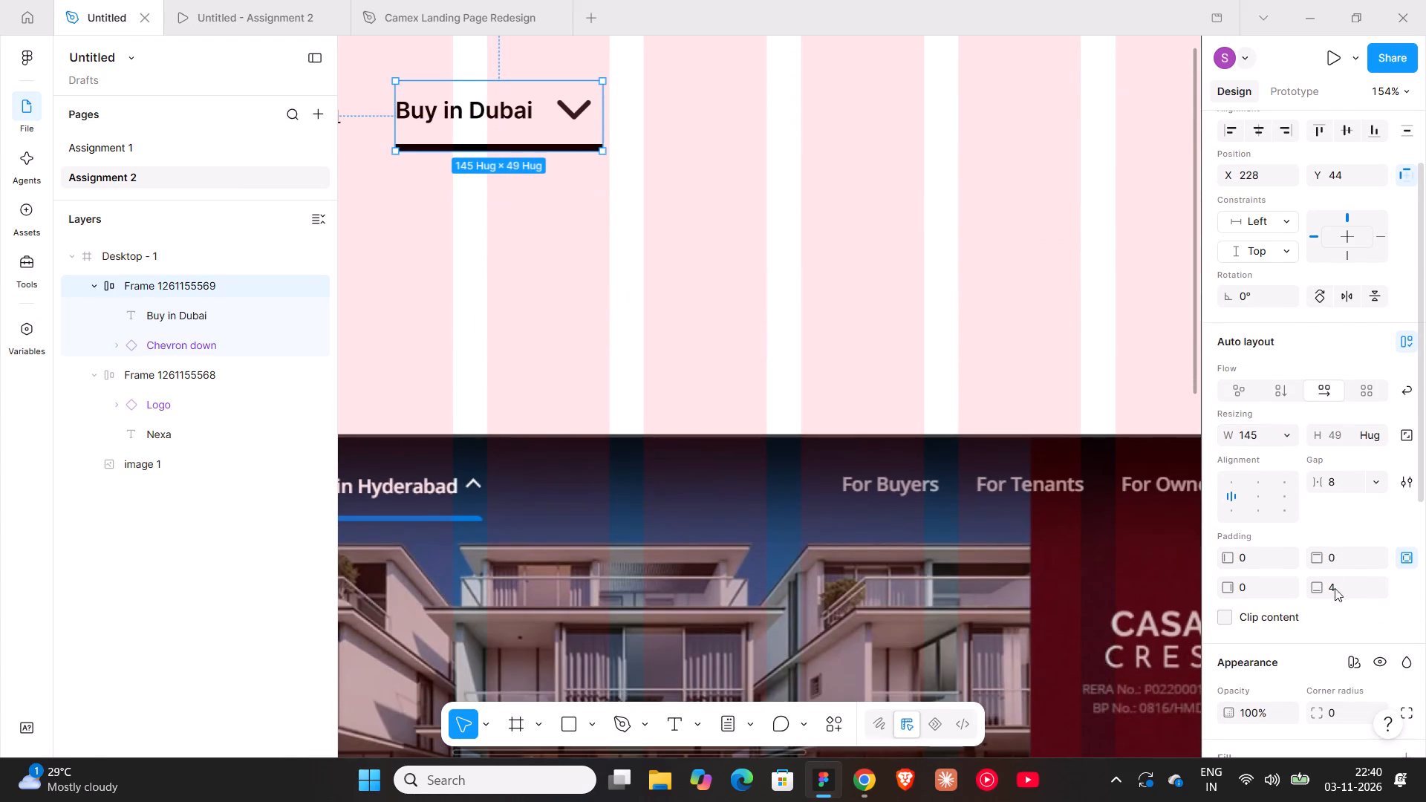
{"action": "scroll", "coordinate": [1333, 656], "scroll_direction": "down", "scroll_amount": 3}
{"action": "left_click", "coordinate": [1324, 593]}
{"action": "key", "text": "2"}
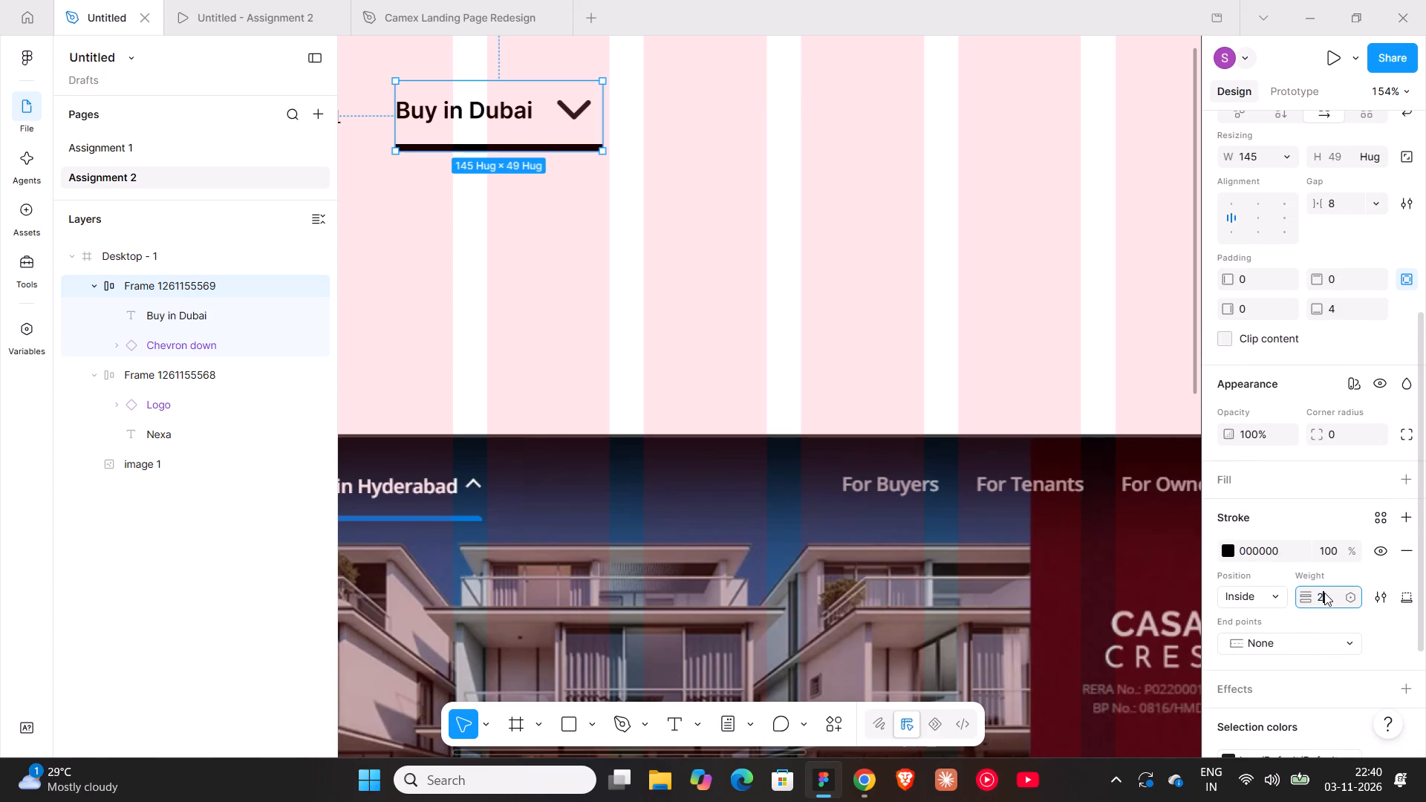
{"action": "key", "text": "Return"}
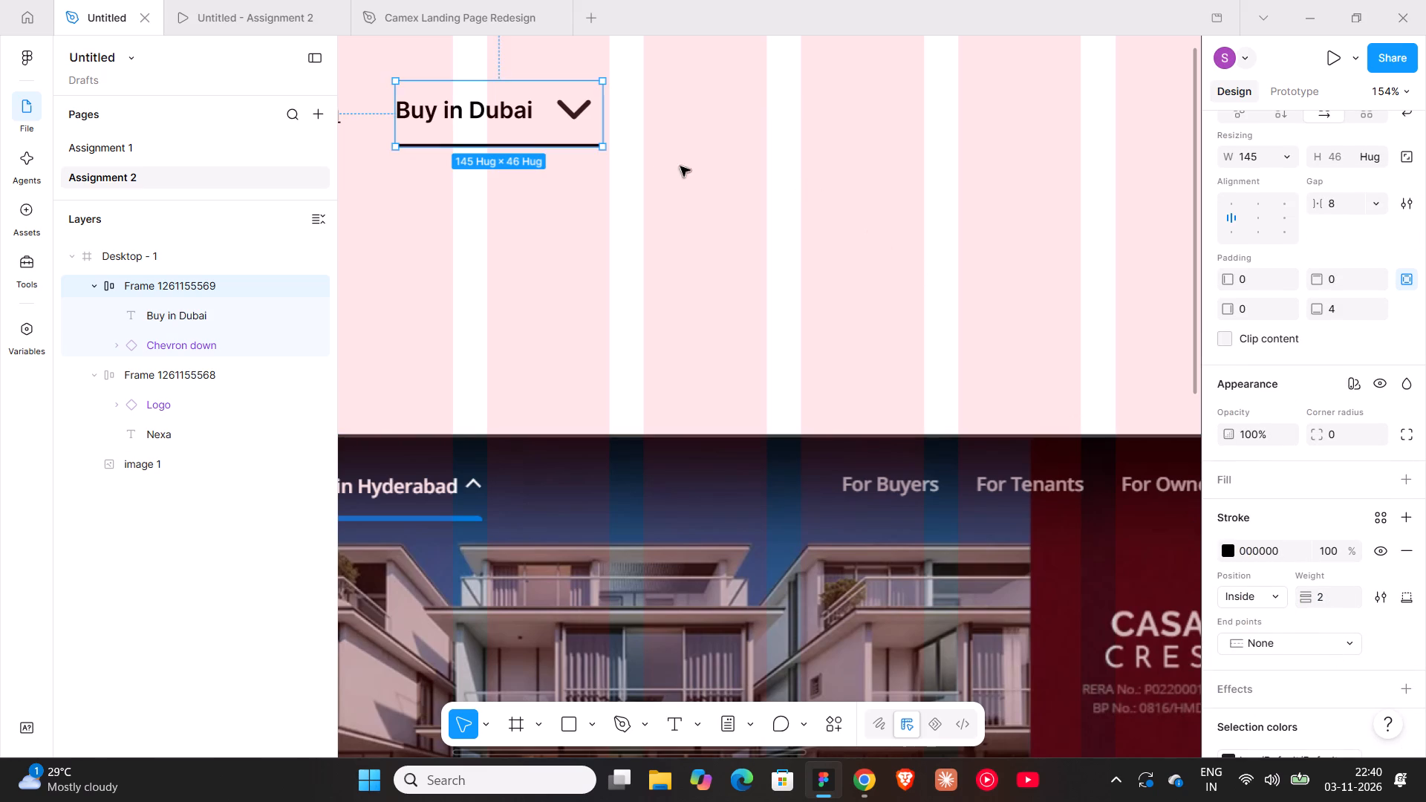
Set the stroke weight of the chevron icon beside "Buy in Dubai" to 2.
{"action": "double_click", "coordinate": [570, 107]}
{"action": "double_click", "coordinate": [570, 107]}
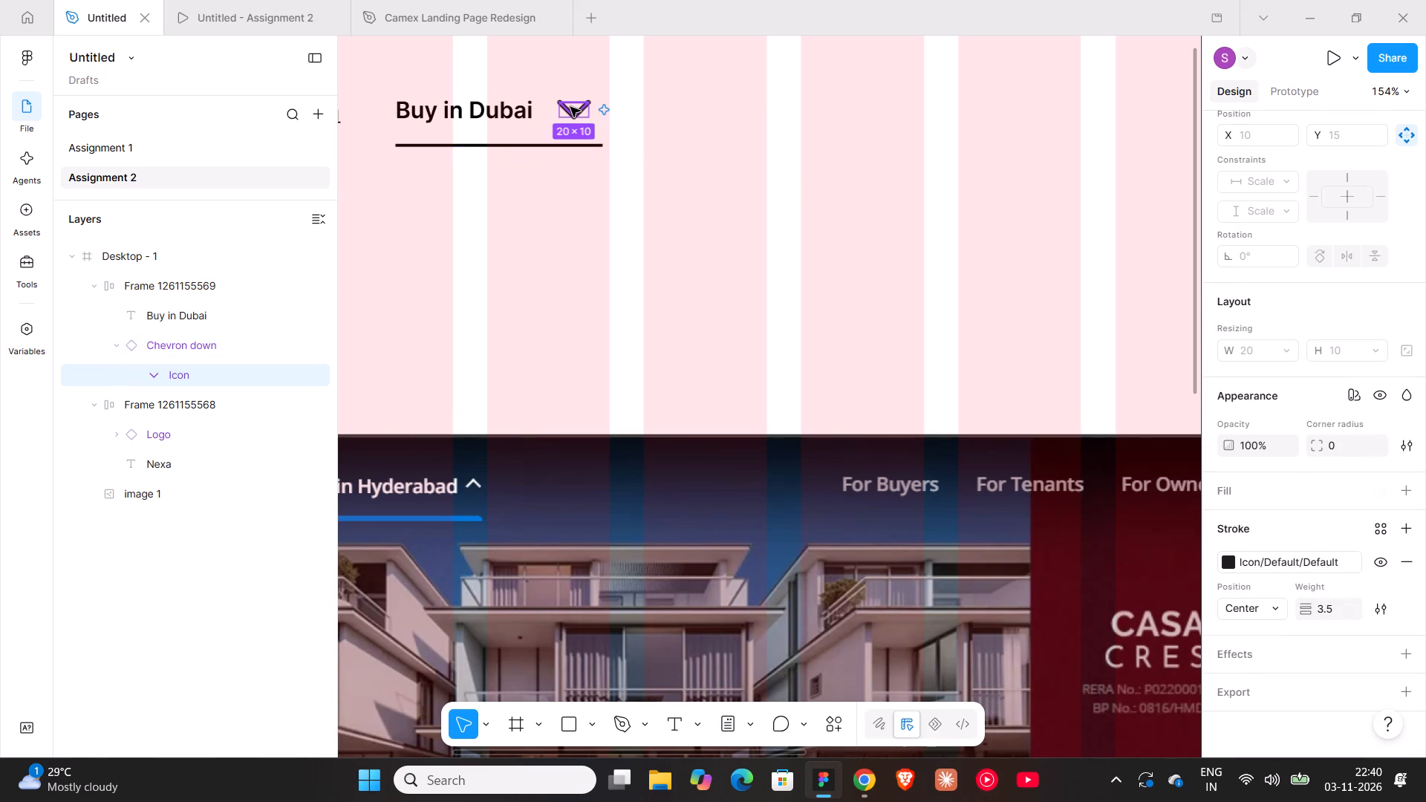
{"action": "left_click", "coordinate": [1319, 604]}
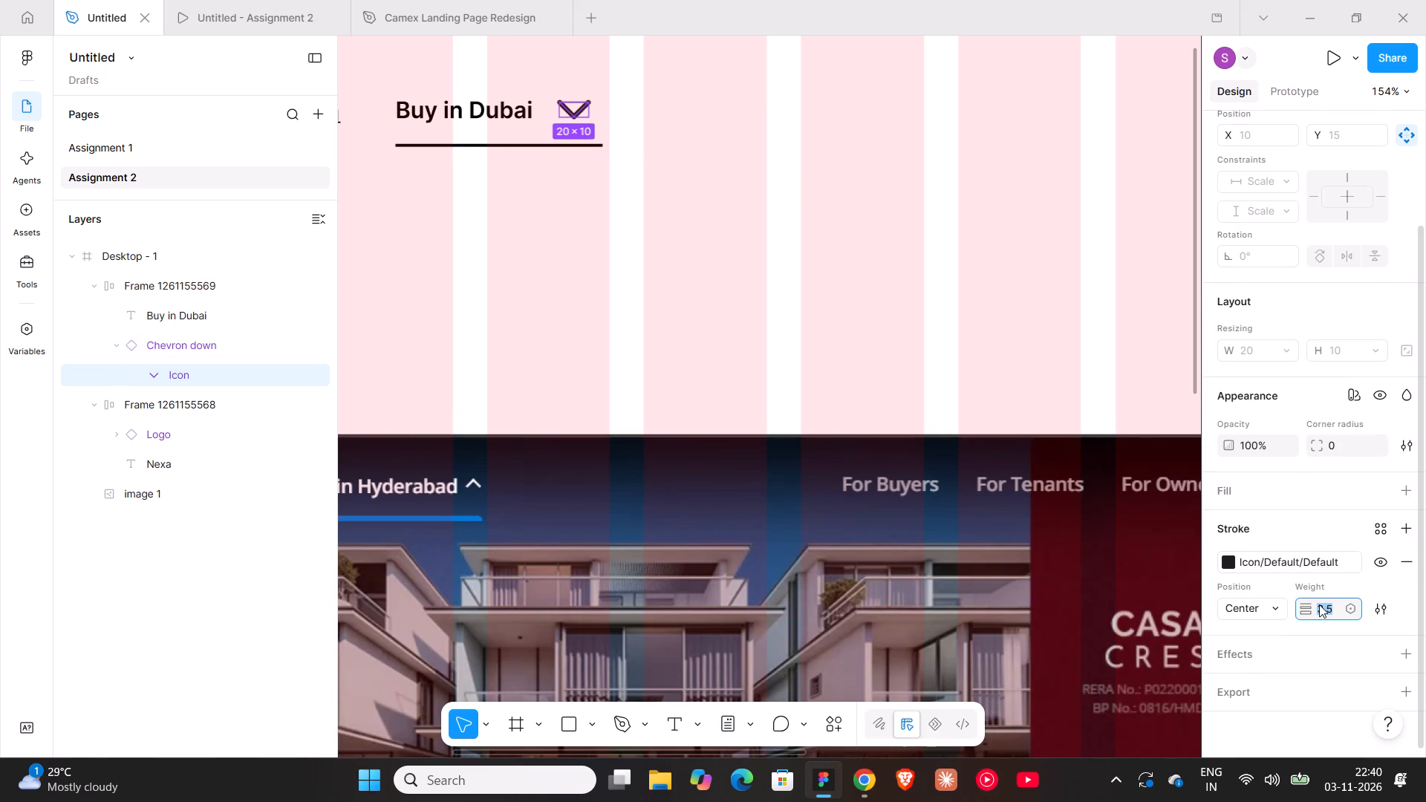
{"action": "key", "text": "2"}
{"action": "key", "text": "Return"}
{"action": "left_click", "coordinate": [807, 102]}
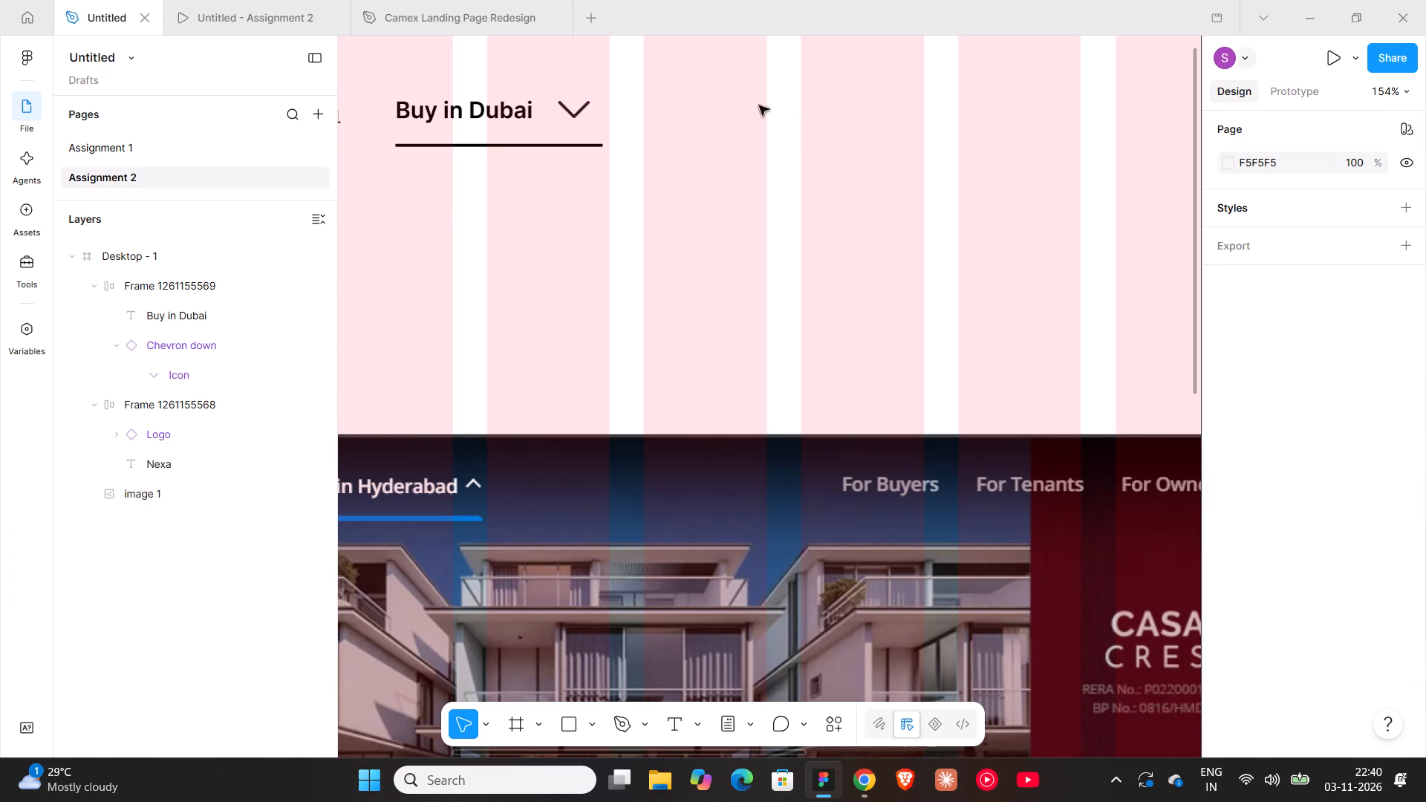
Scale the Chevron down instance beside "Buy in Dubai" proportionally to a width of 24.
{"action": "double_click", "coordinate": [584, 106]}
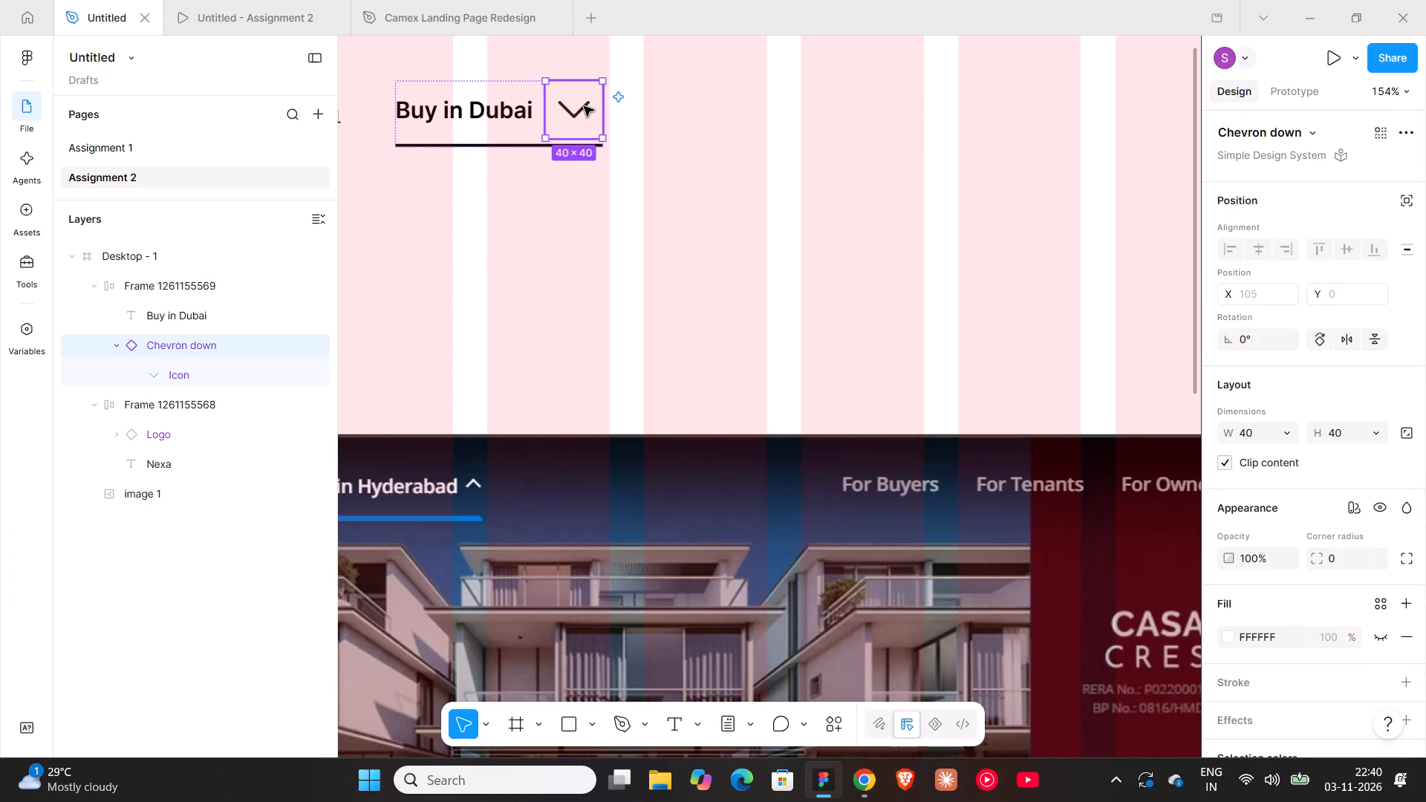
{"action": "key", "text": "k"}
{"action": "left_click", "coordinate": [1254, 549]}
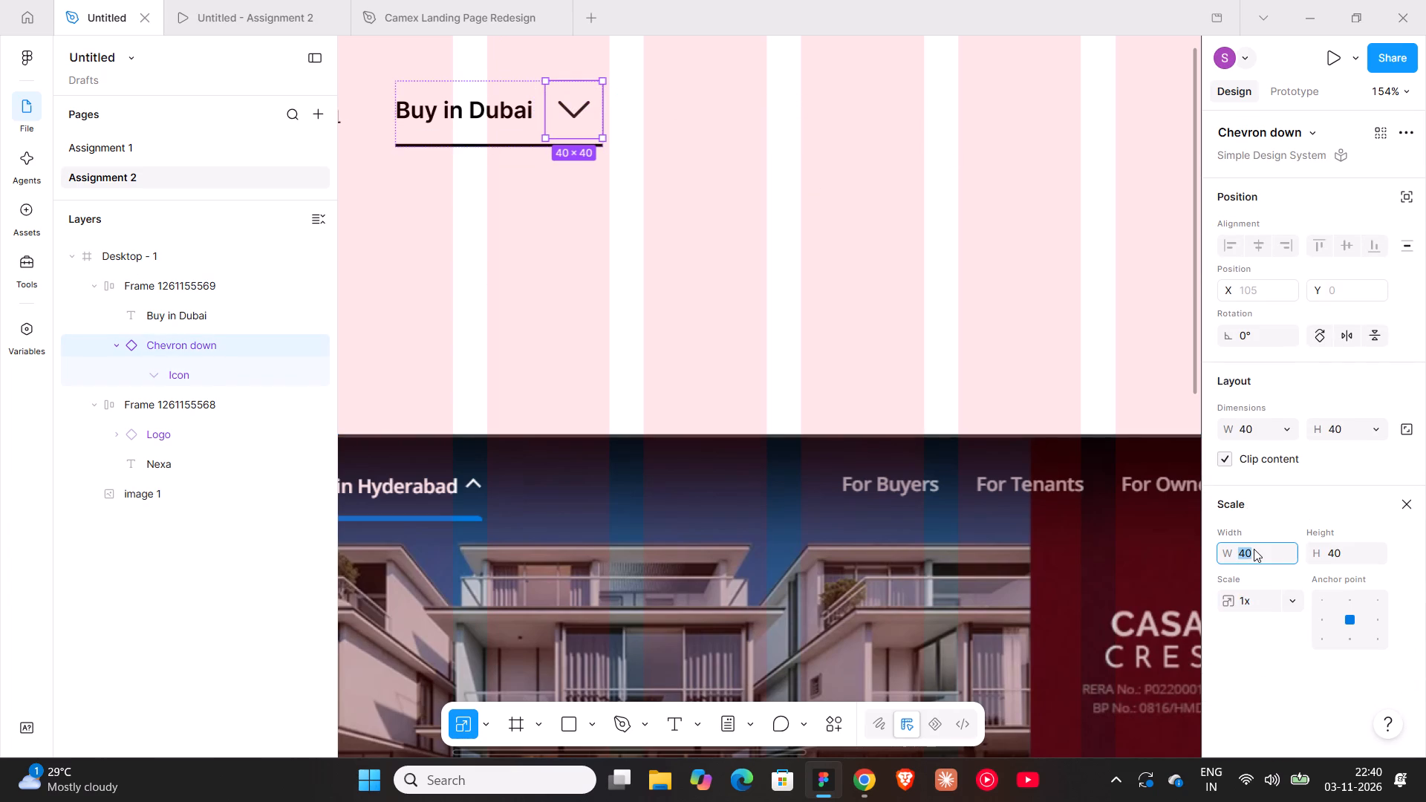
{"action": "type", "text": "24"}
{"action": "key", "text": "Return"}
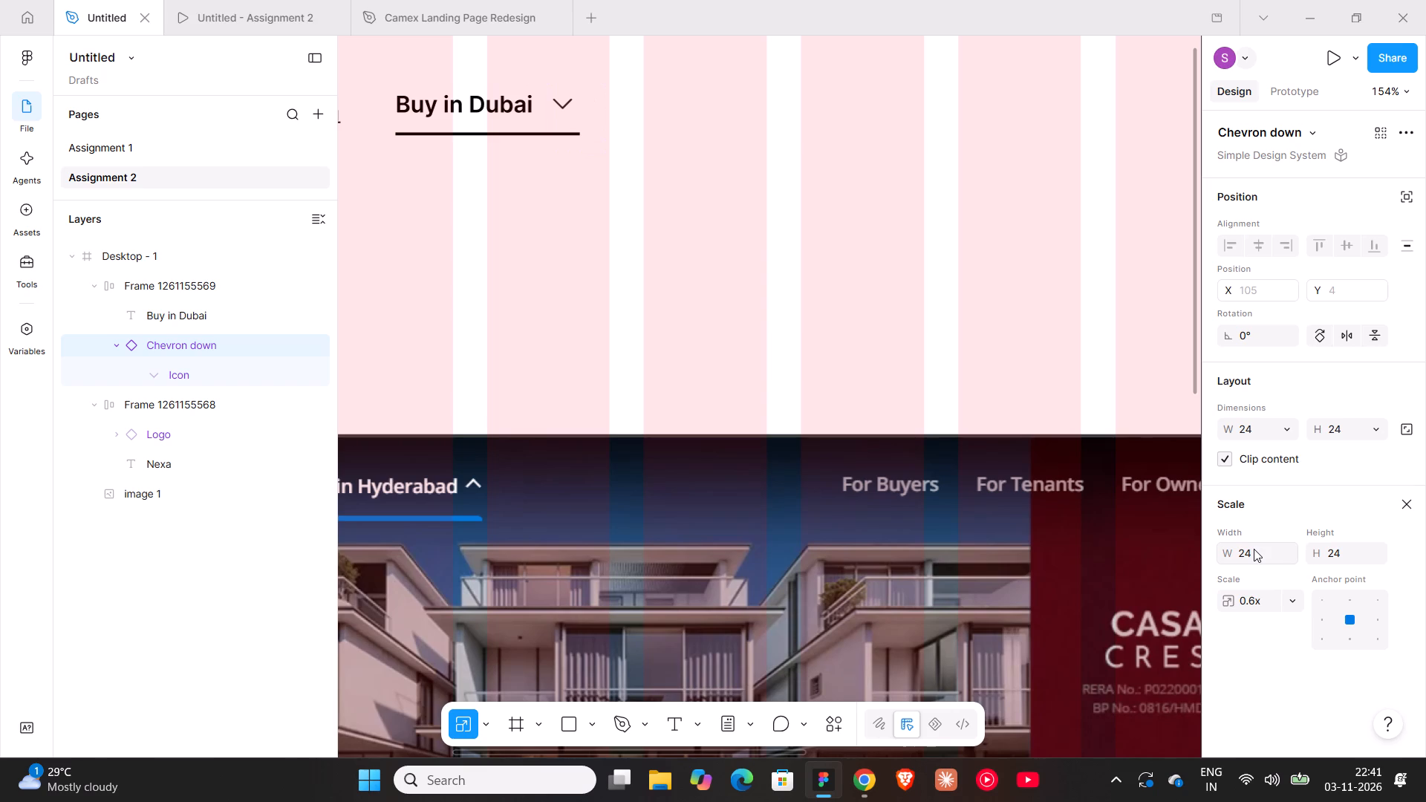
{"action": "left_click", "coordinate": [1404, 499]}
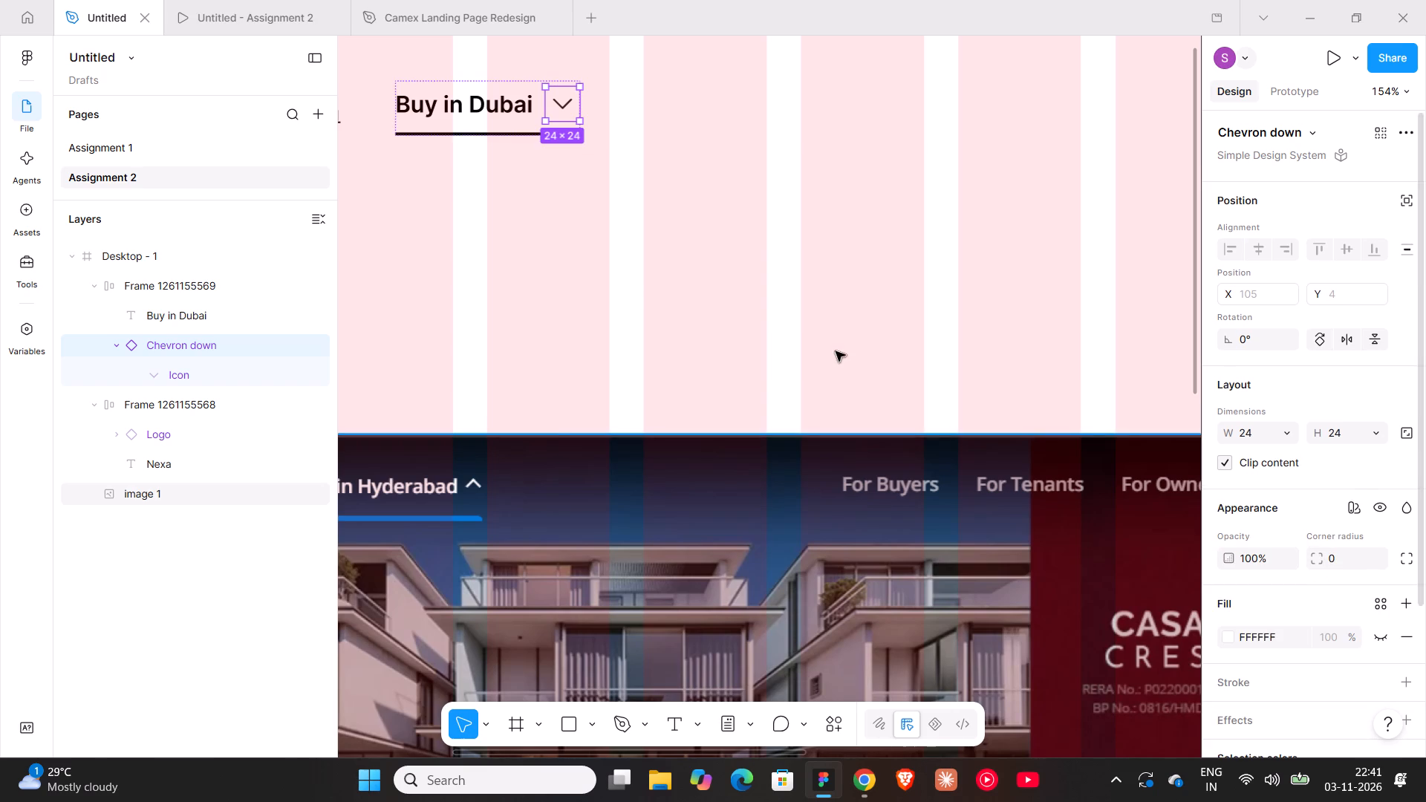
Set the stroke weight of the icon inside the scaled Chevron down instance to 2.
{"action": "double_click", "coordinate": [559, 105]}
{"action": "scroll", "coordinate": [1300, 619], "scroll_direction": "down", "scroll_amount": 2}
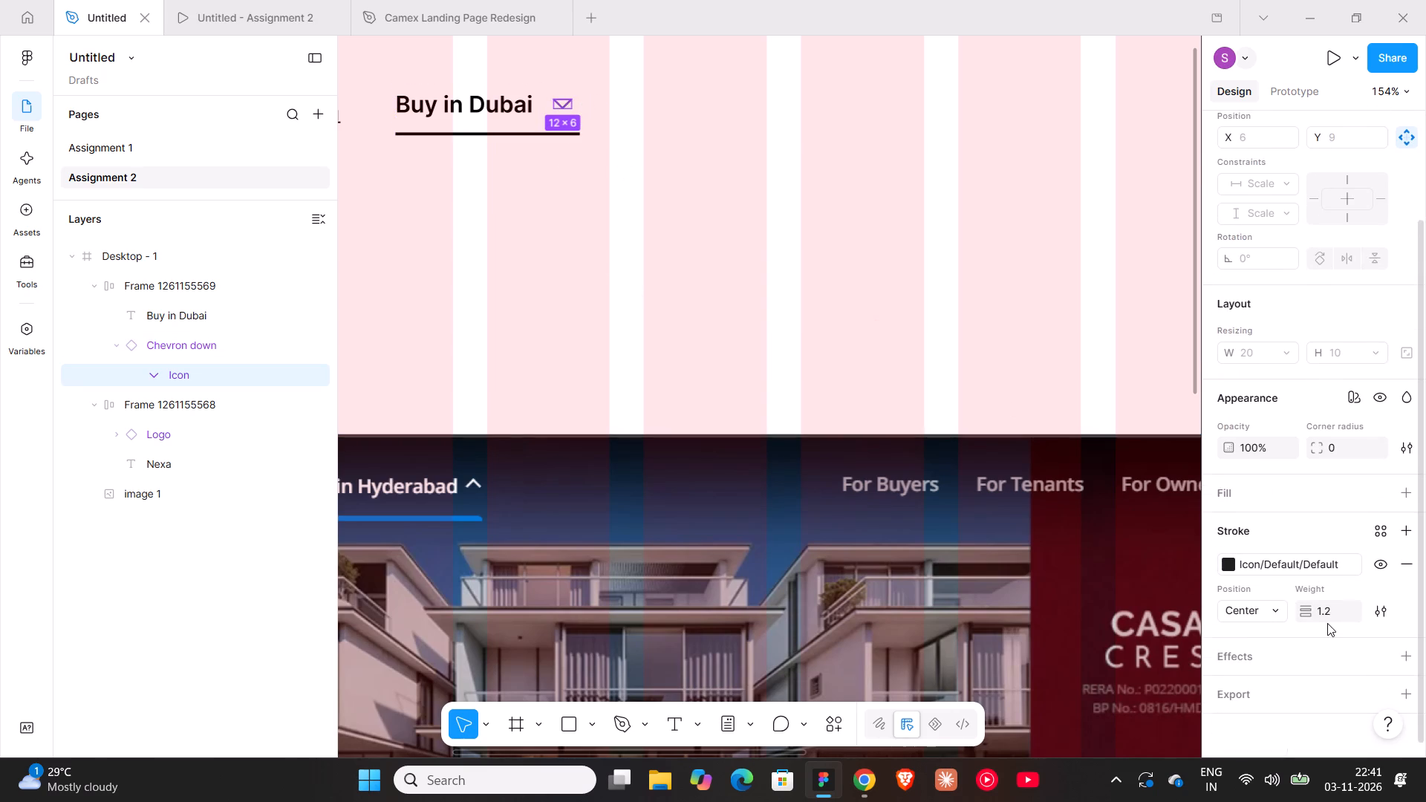
{"action": "left_click", "coordinate": [1328, 612]}
{"action": "key", "text": "2"}
{"action": "key", "text": "Return"}
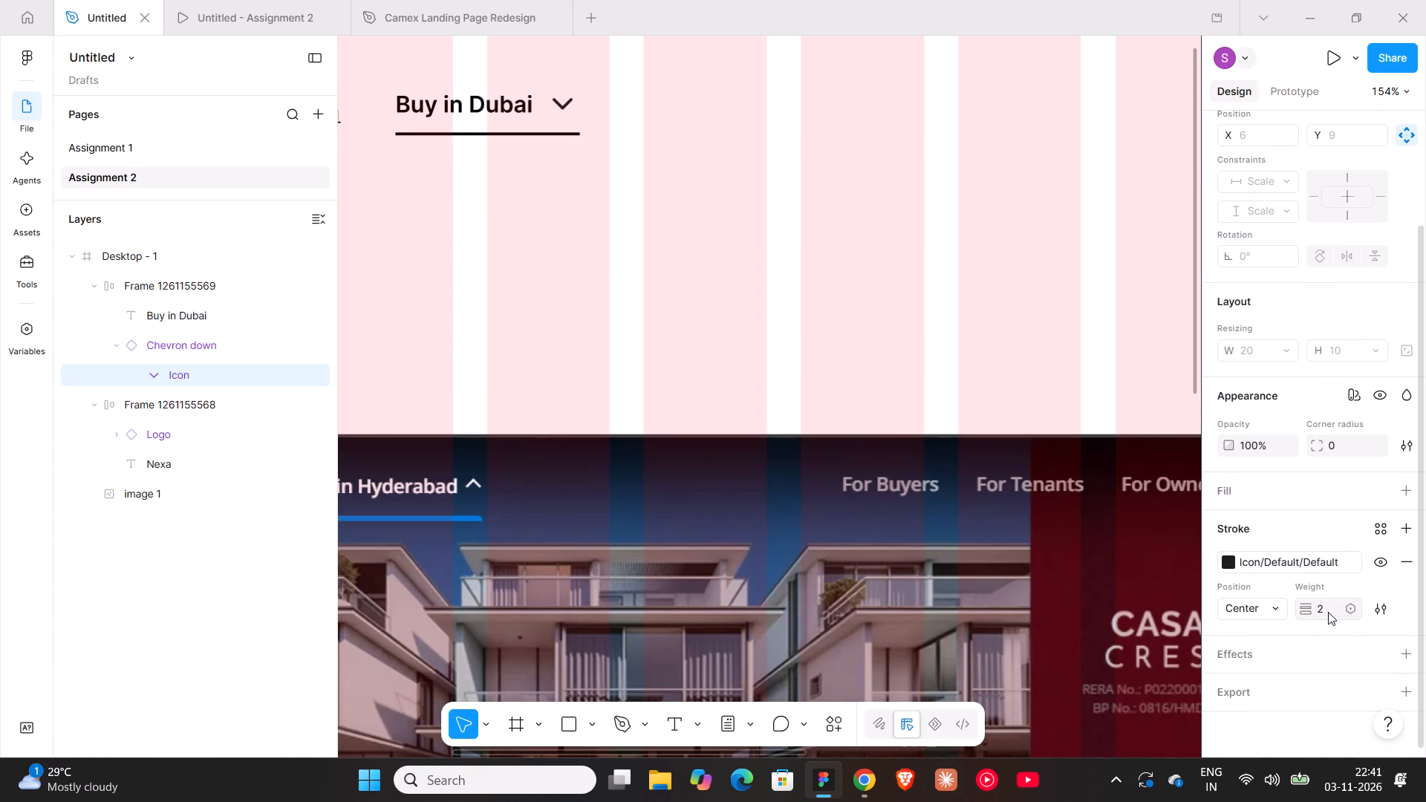
Check the resized "Buy in Dubai" dropdown in the Assignment 2 prototype preview, and return to the design file.
{"action": "scroll", "coordinate": [752, 296], "scroll_direction": "down", "scroll_amount": 7, "text": "ctrl"}
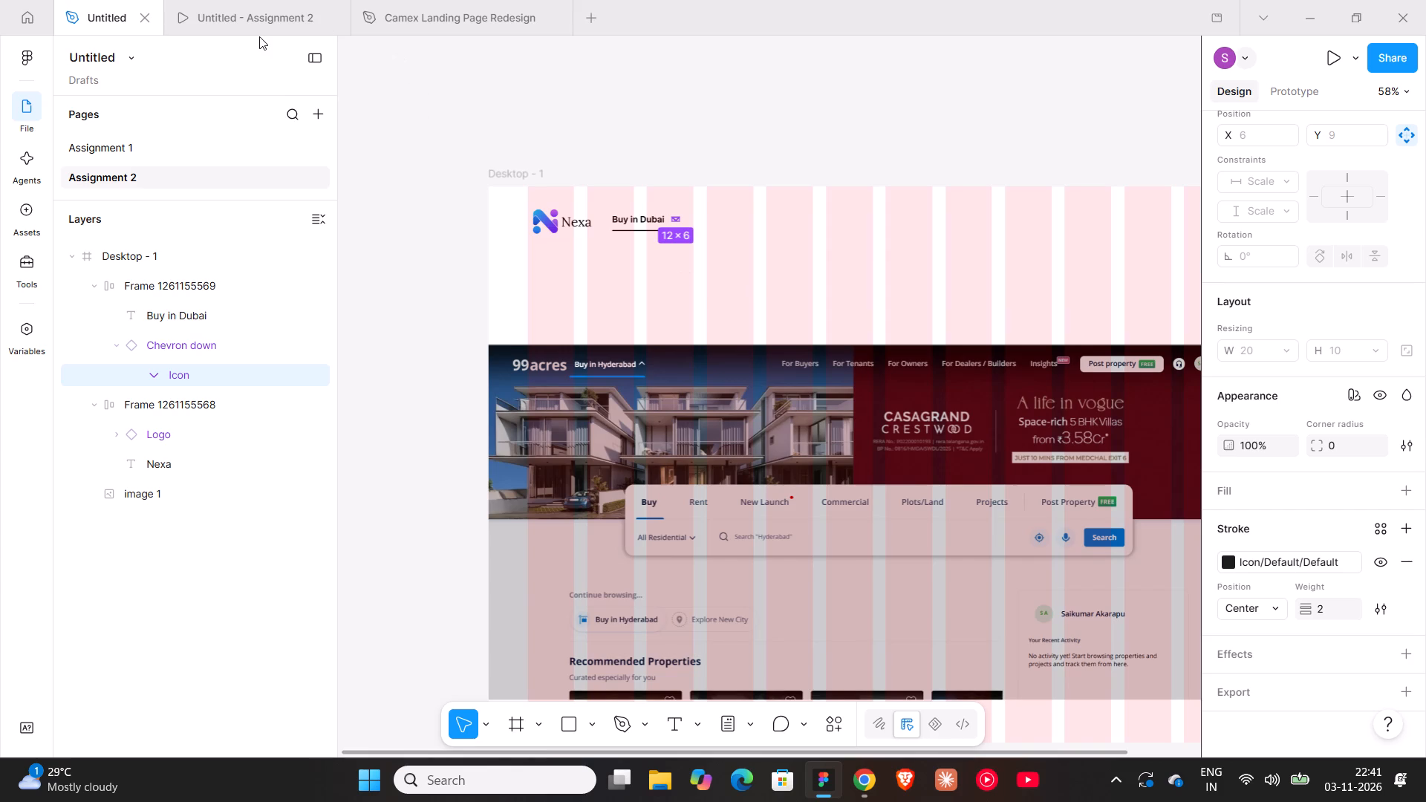
{"action": "left_click", "coordinate": [247, 17]}
{"action": "left_click", "coordinate": [328, 196]}
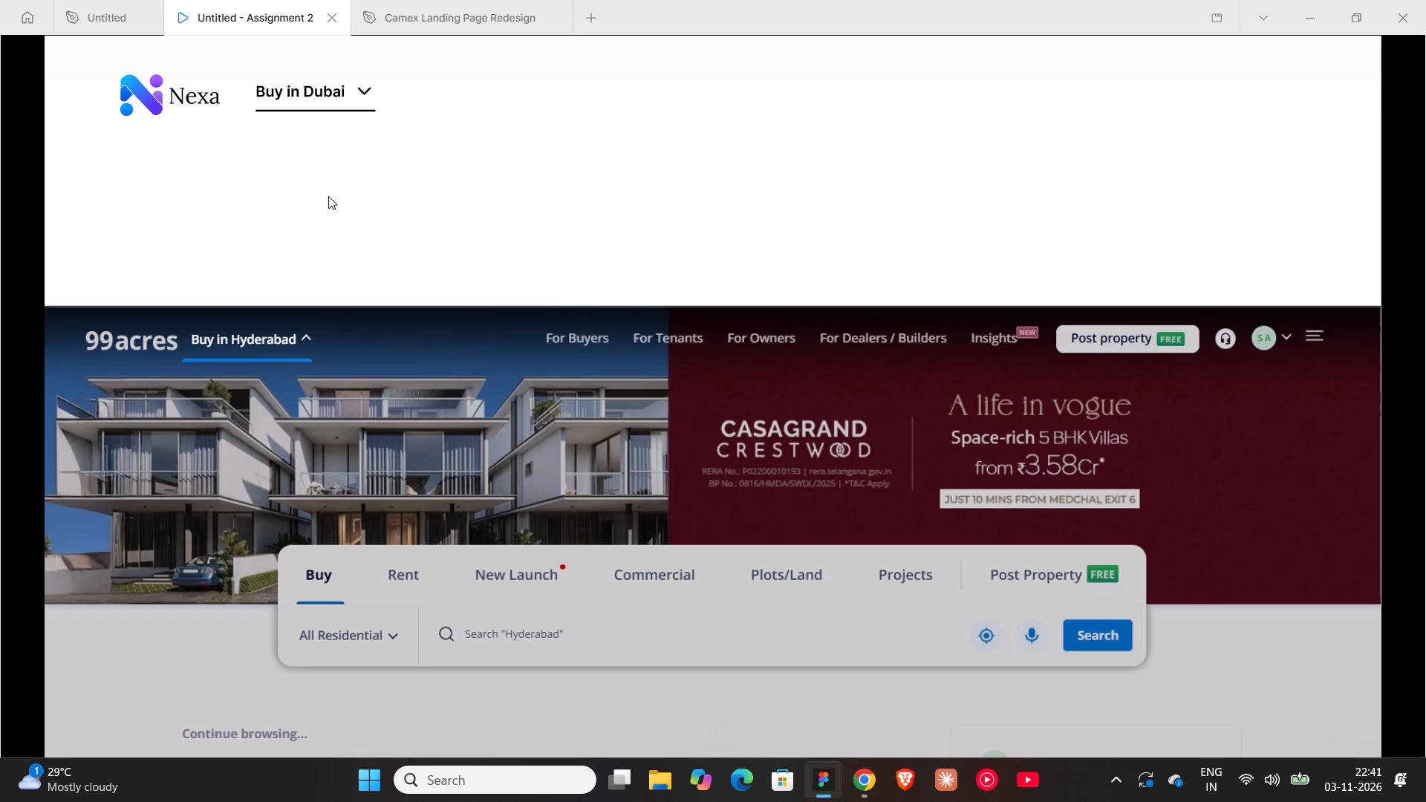
{"action": "left_click", "coordinate": [114, 22]}
Recolour the "Buy in Dubai" frame's bottom stroke with a blue from the colours used on this page.
{"action": "left_click", "coordinate": [628, 215]}
{"action": "left_click", "coordinate": [744, 133]}
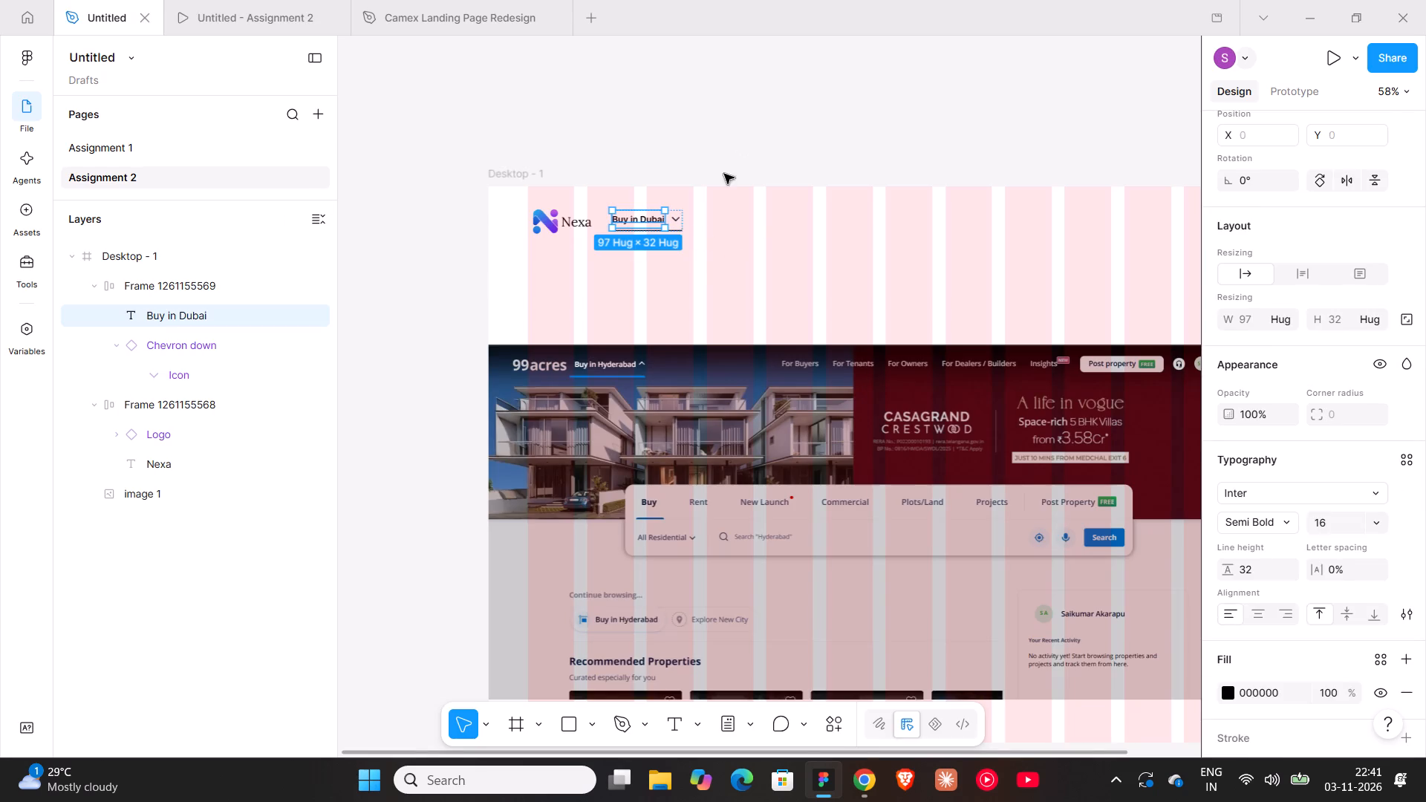
{"action": "left_click", "coordinate": [666, 229]}
{"action": "scroll", "coordinate": [1326, 547], "scroll_direction": "down", "scroll_amount": 5}
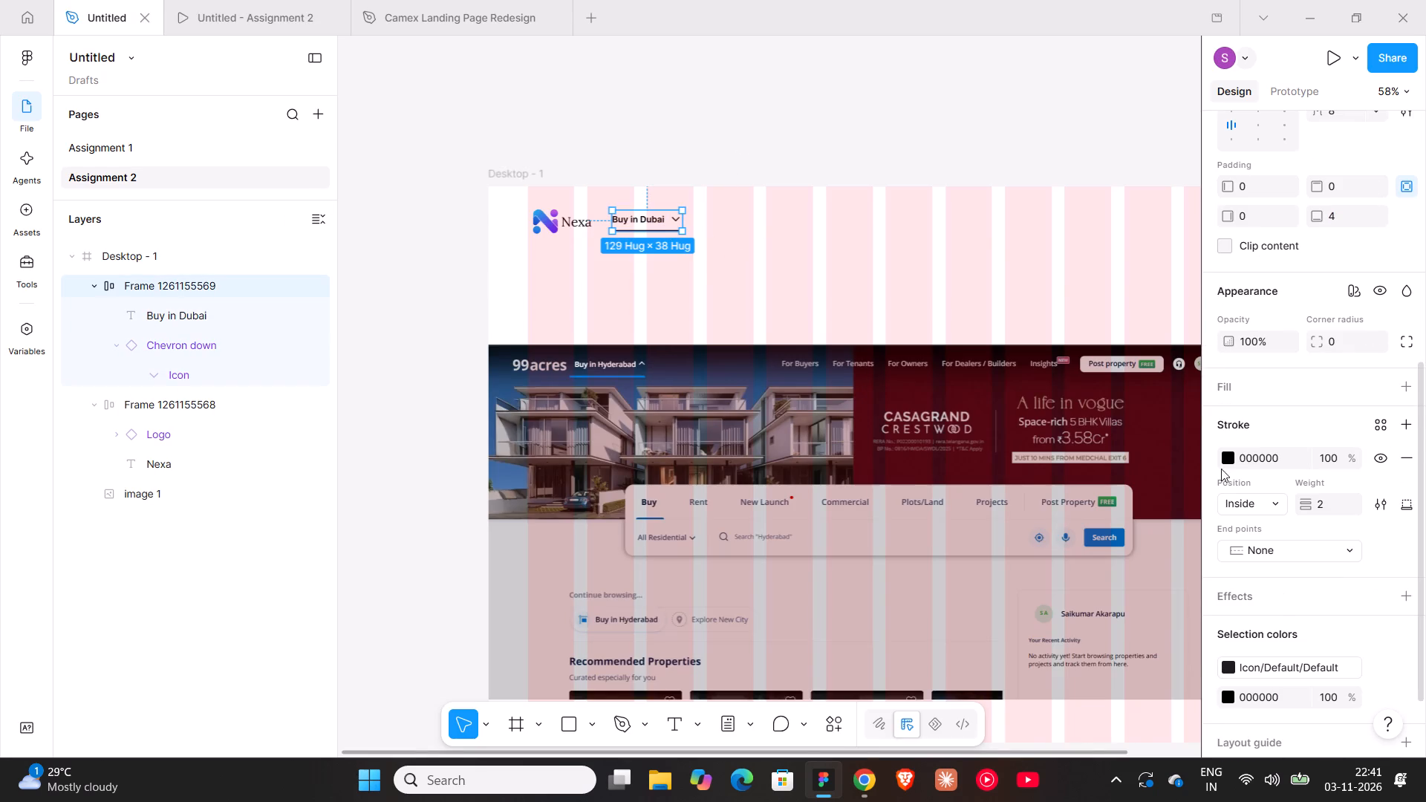
{"action": "left_click", "coordinate": [1225, 460]}
{"action": "left_click", "coordinate": [1067, 723]}
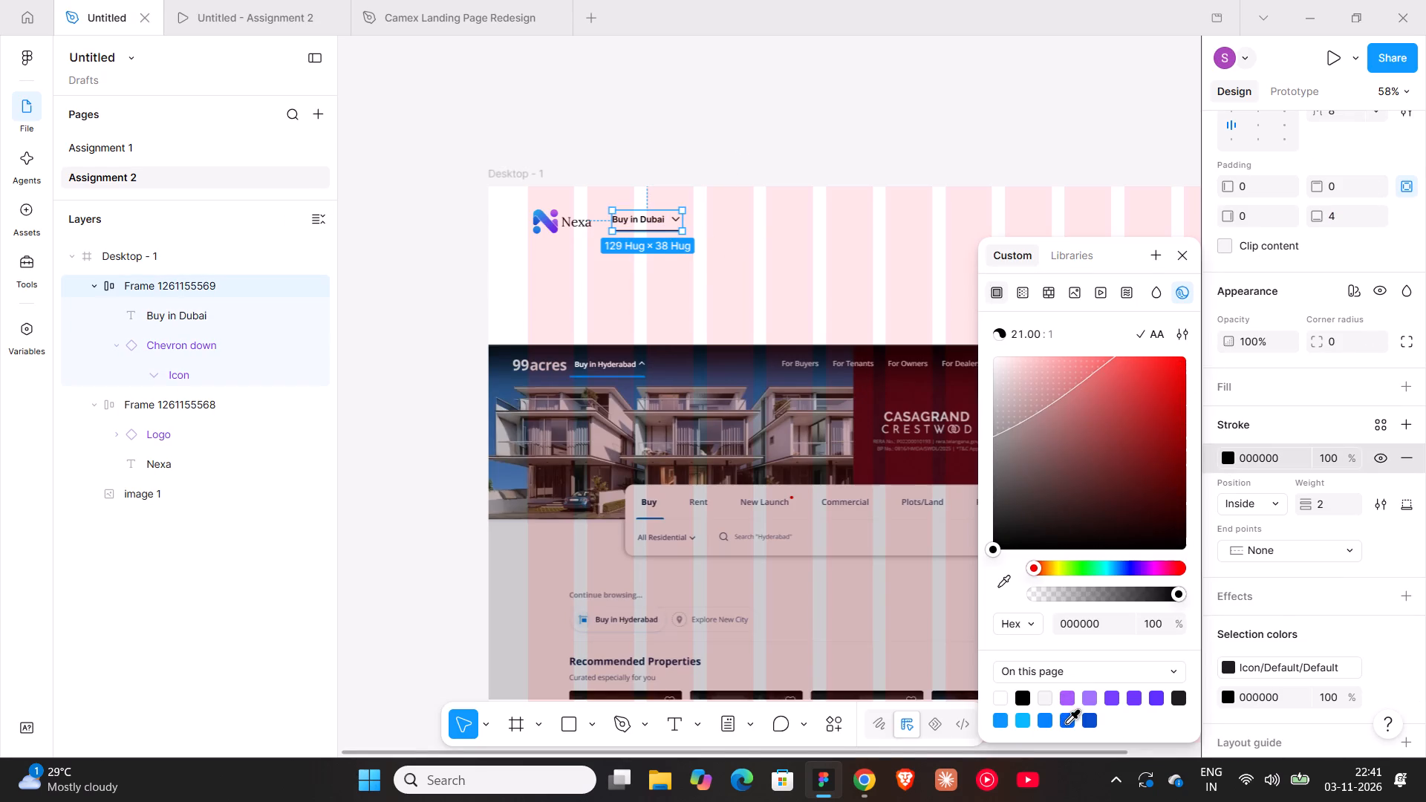
{"action": "left_click", "coordinate": [775, 162]}
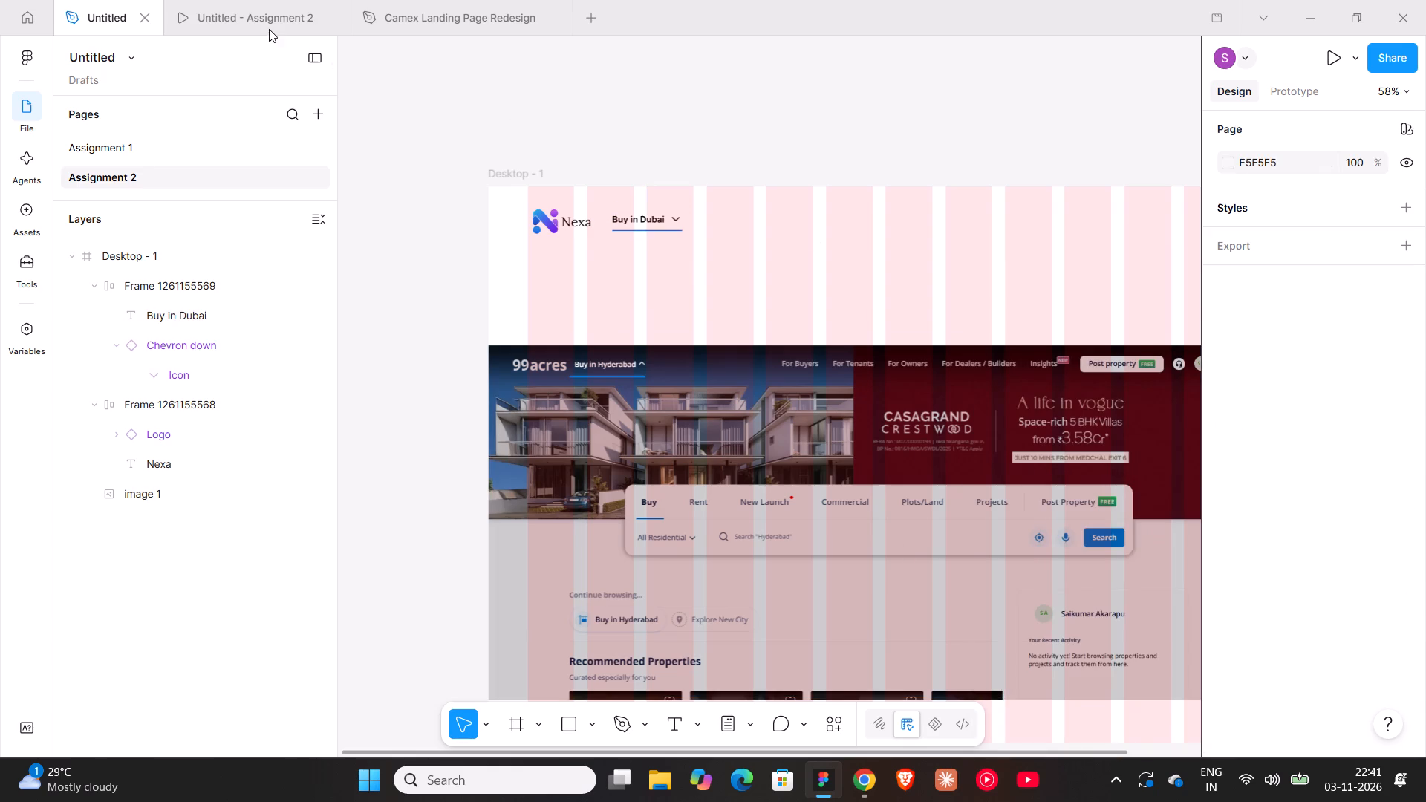
Check the blue underline in the Assignment 2 prototype preview, and return to the design file.
{"action": "left_click", "coordinate": [267, 27]}
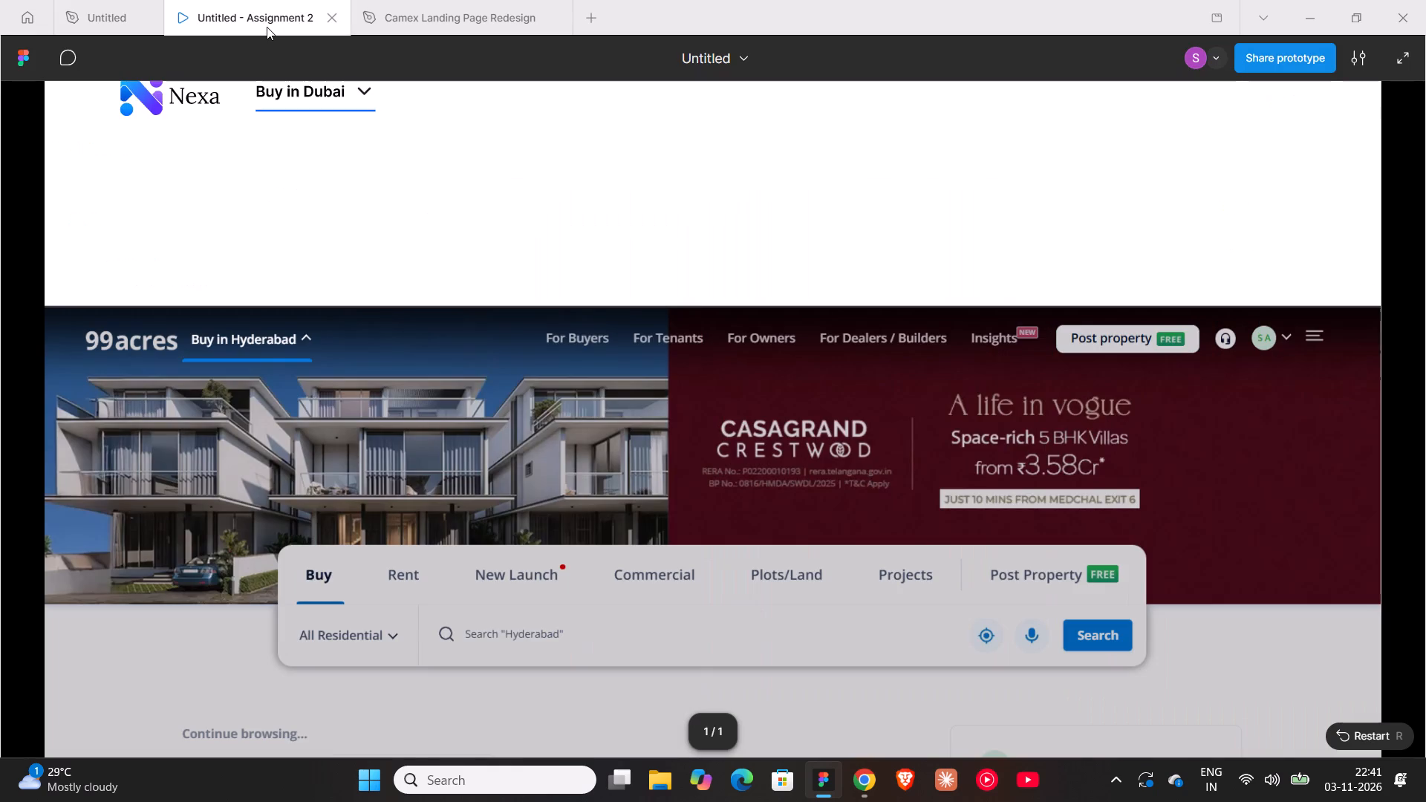
{"action": "left_click", "coordinate": [113, 23]}
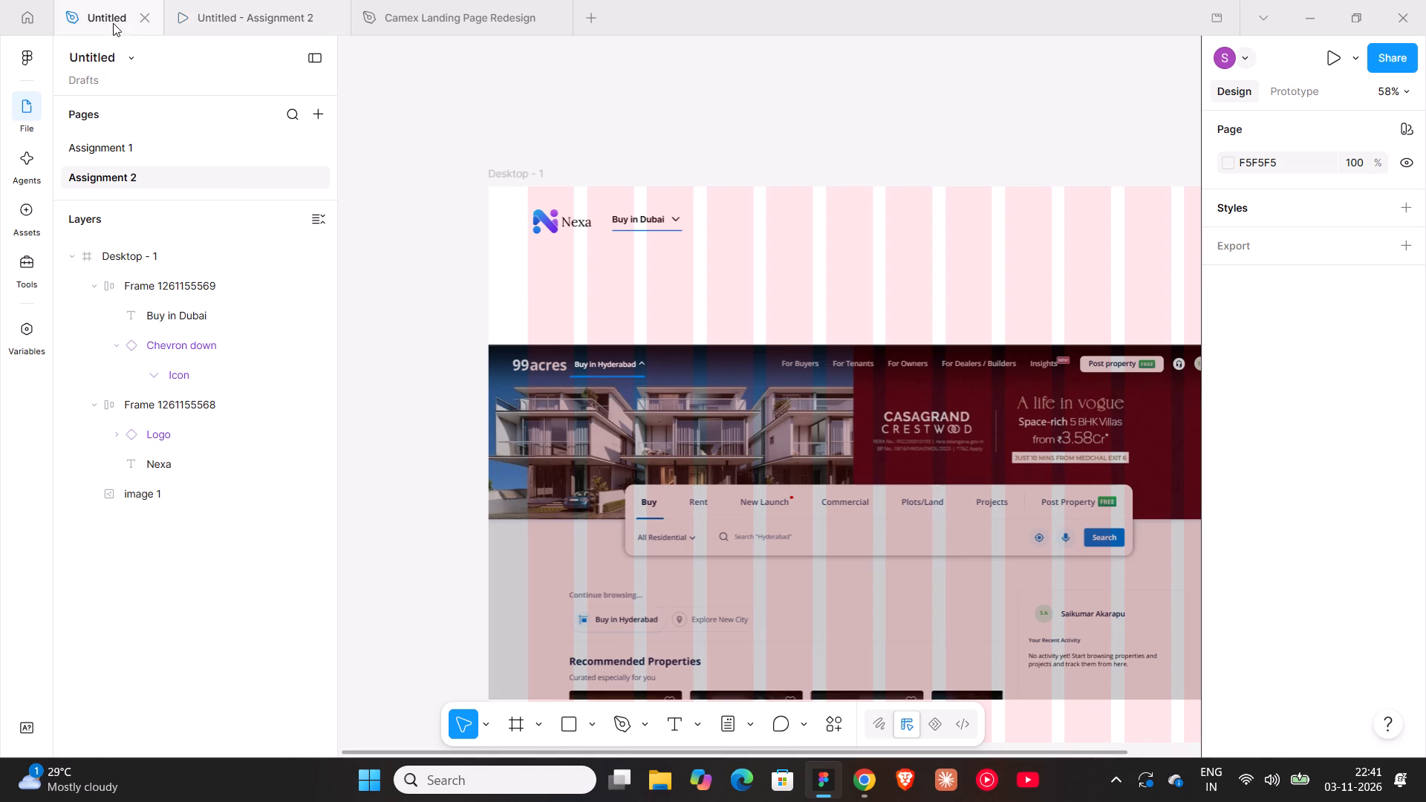
Add a text layer reading "For Tenants" on the canvas just above the Desktop - 1 frame.
{"action": "key", "text": "t"}
{"action": "left_click", "coordinate": [762, 142]}
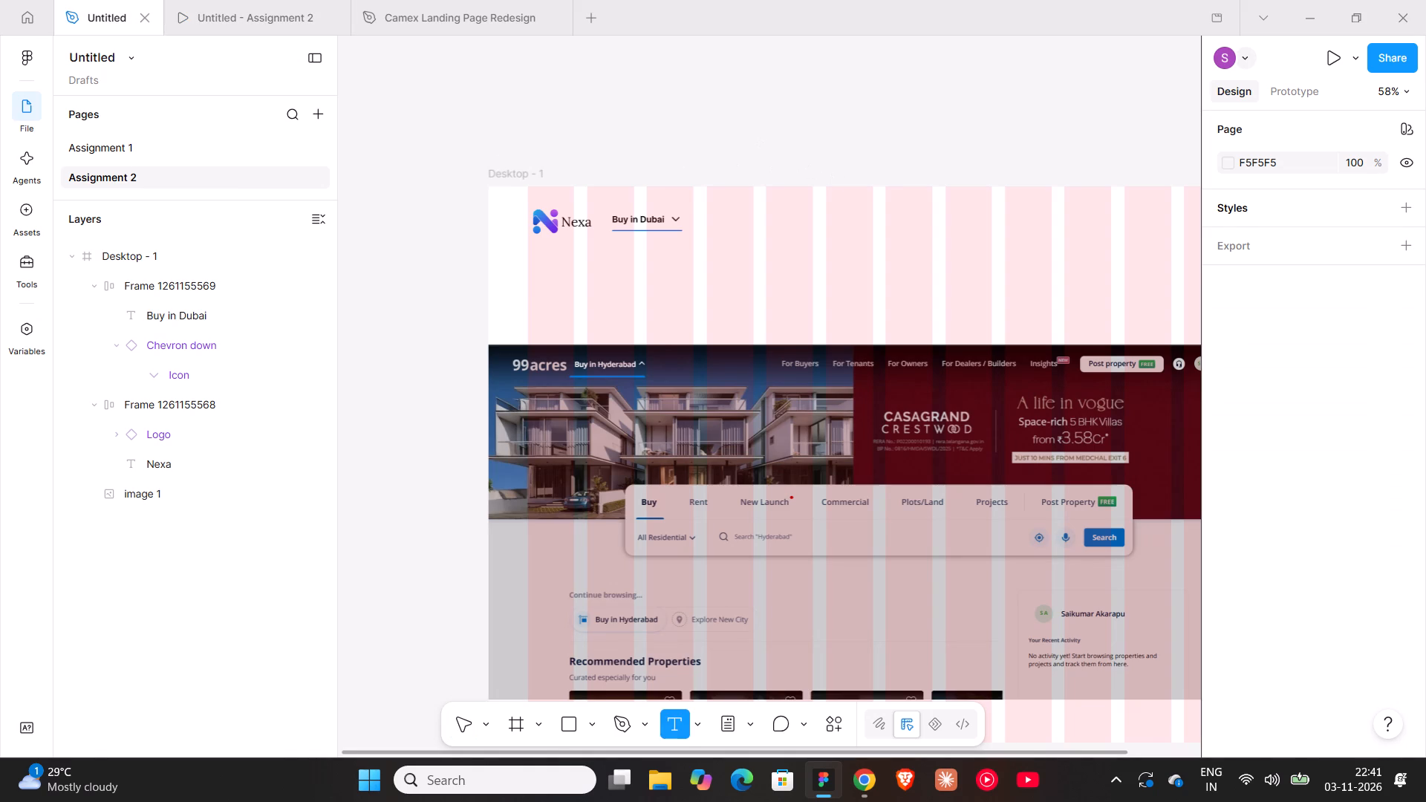
{"action": "type", "text": "For"}
{"action": "key", "text": "space"}
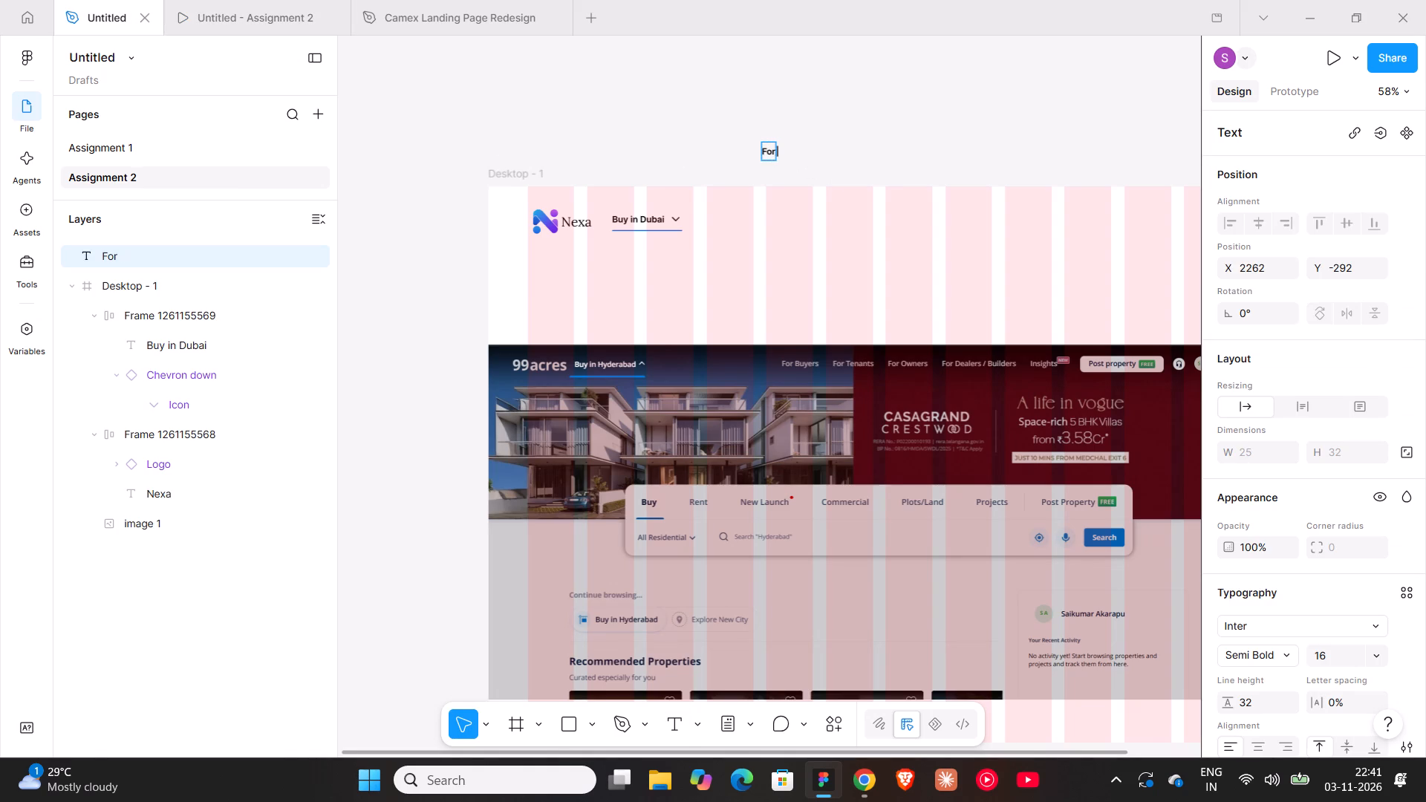
{"action": "type", "text": "Te"}
{"action": "key", "text": "n"}
{"action": "type", "text": "ants"}
{"action": "scroll", "coordinate": [842, 241], "scroll_direction": "up", "scroll_amount": 5, "text": "ctrl"}
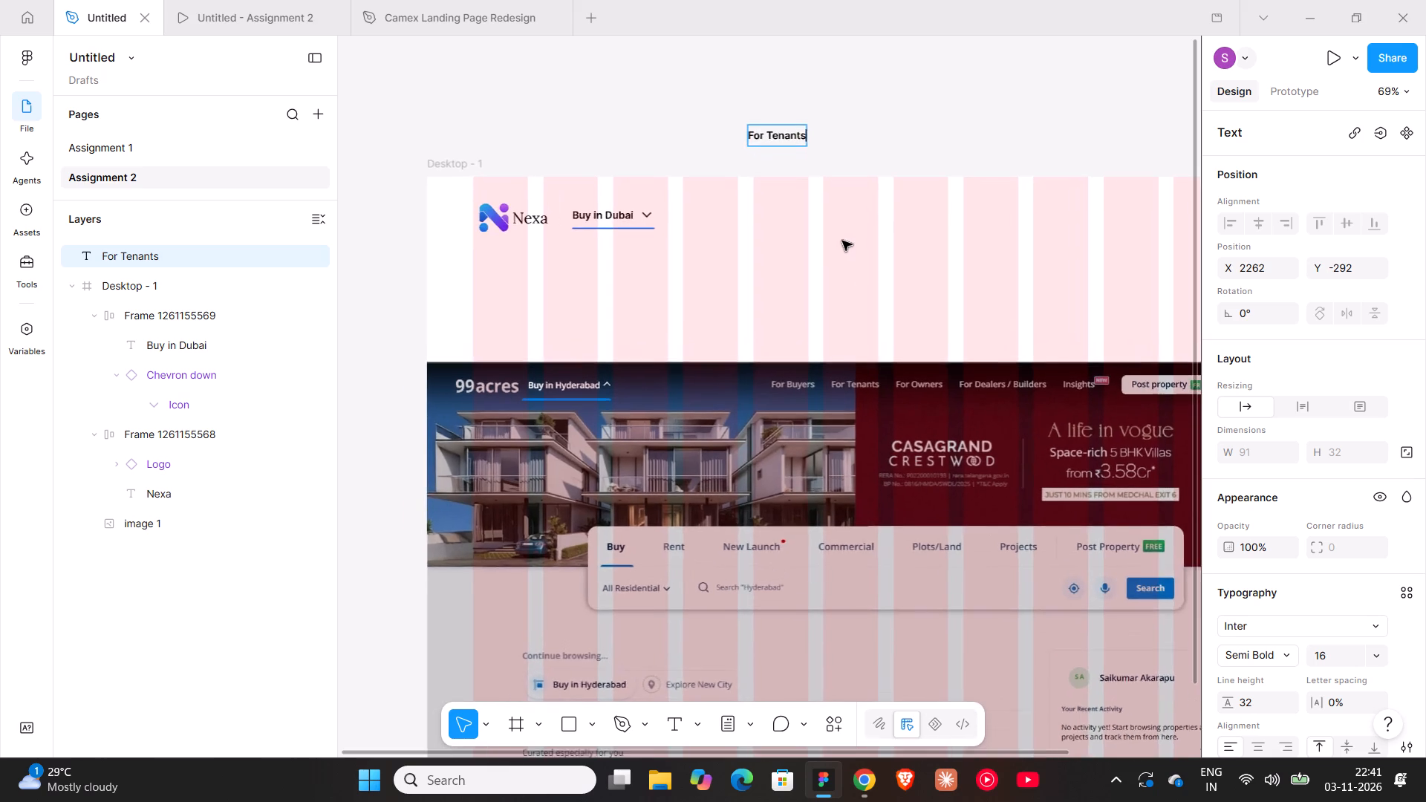
{"action": "scroll", "coordinate": [842, 241], "scroll_direction": "up", "scroll_amount": 5, "text": "ctrl"}
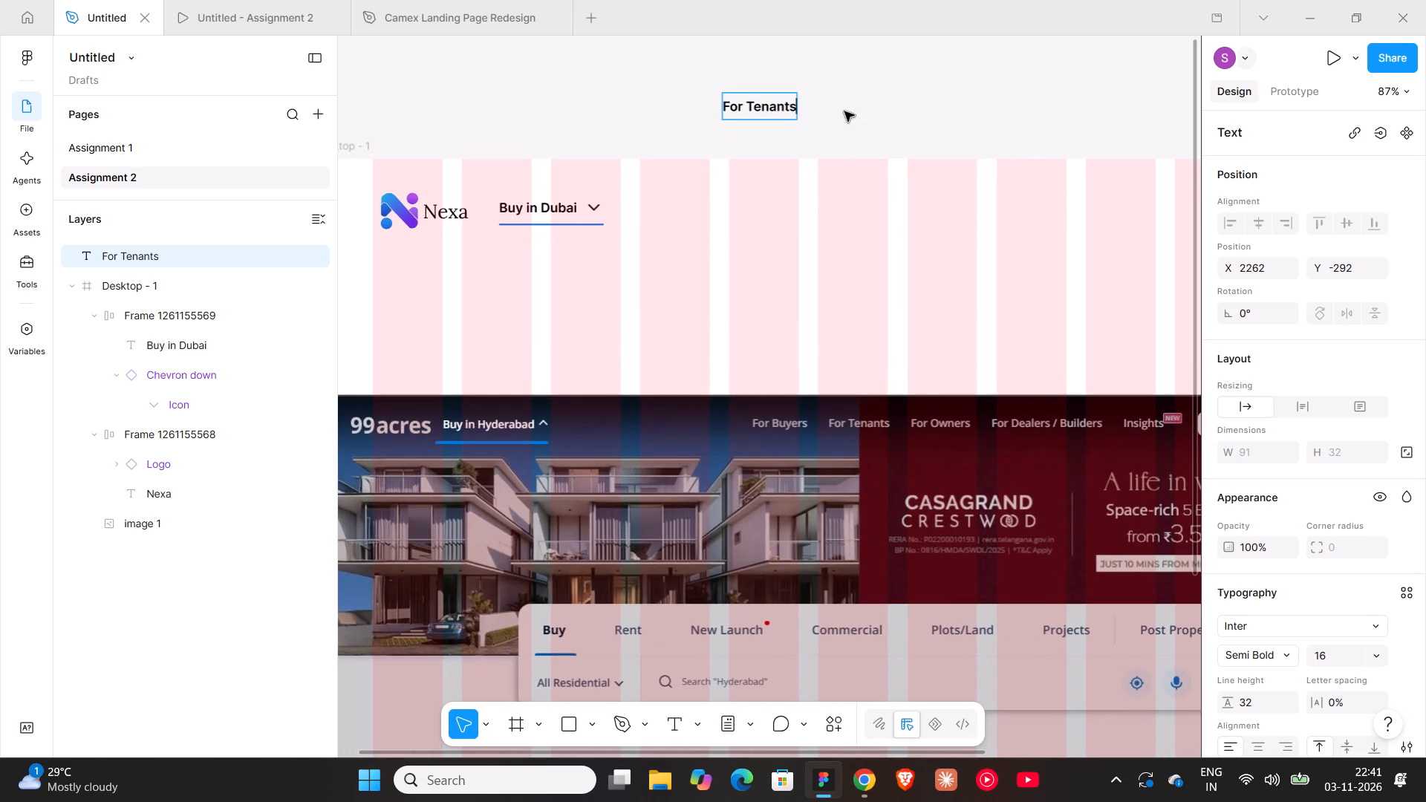
{"action": "left_click", "coordinate": [841, 59]}
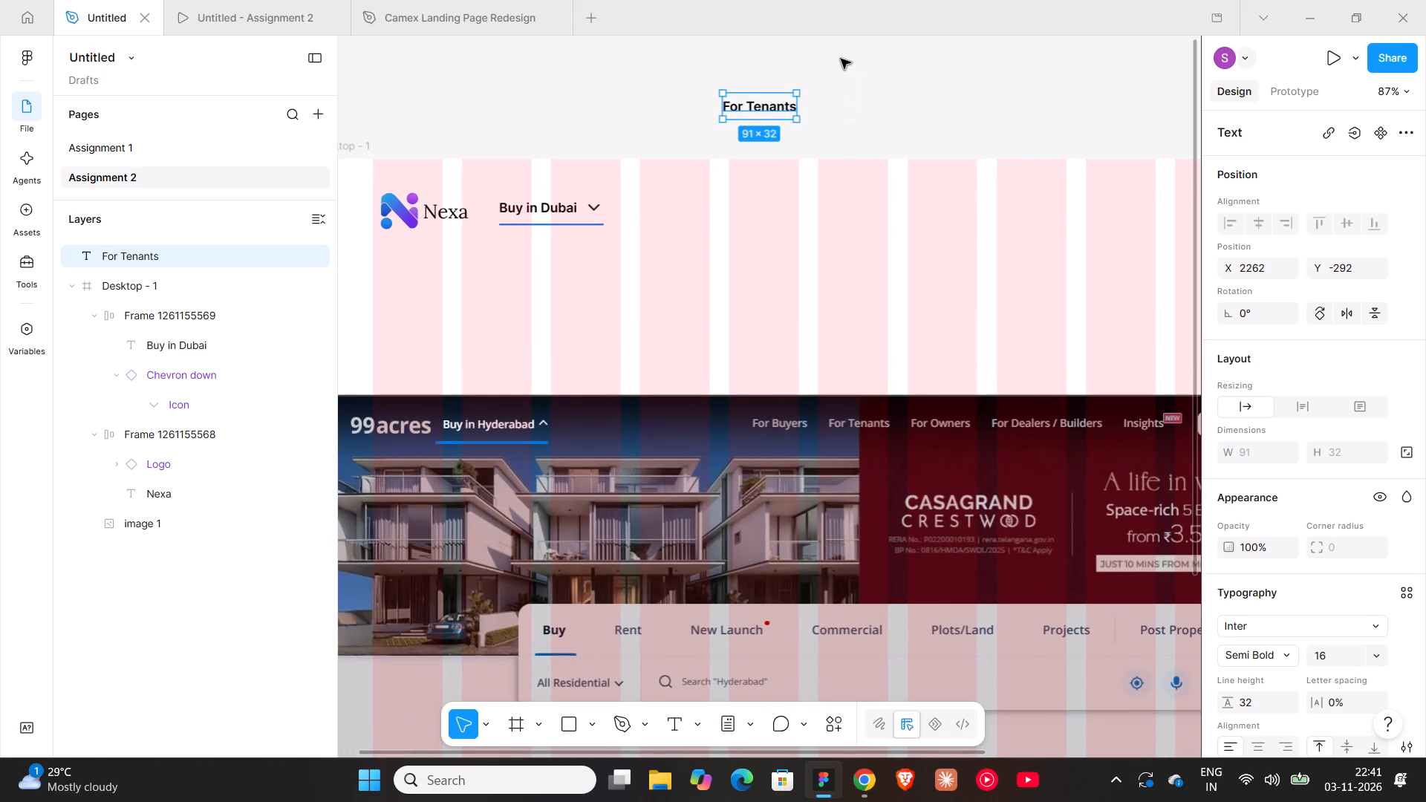
Wrap the "For Tenants" text in an auto layout frame and duplicate the text three times inside it.
{"action": "key", "text": "shift+a"}
{"action": "left_click", "coordinate": [775, 108]}
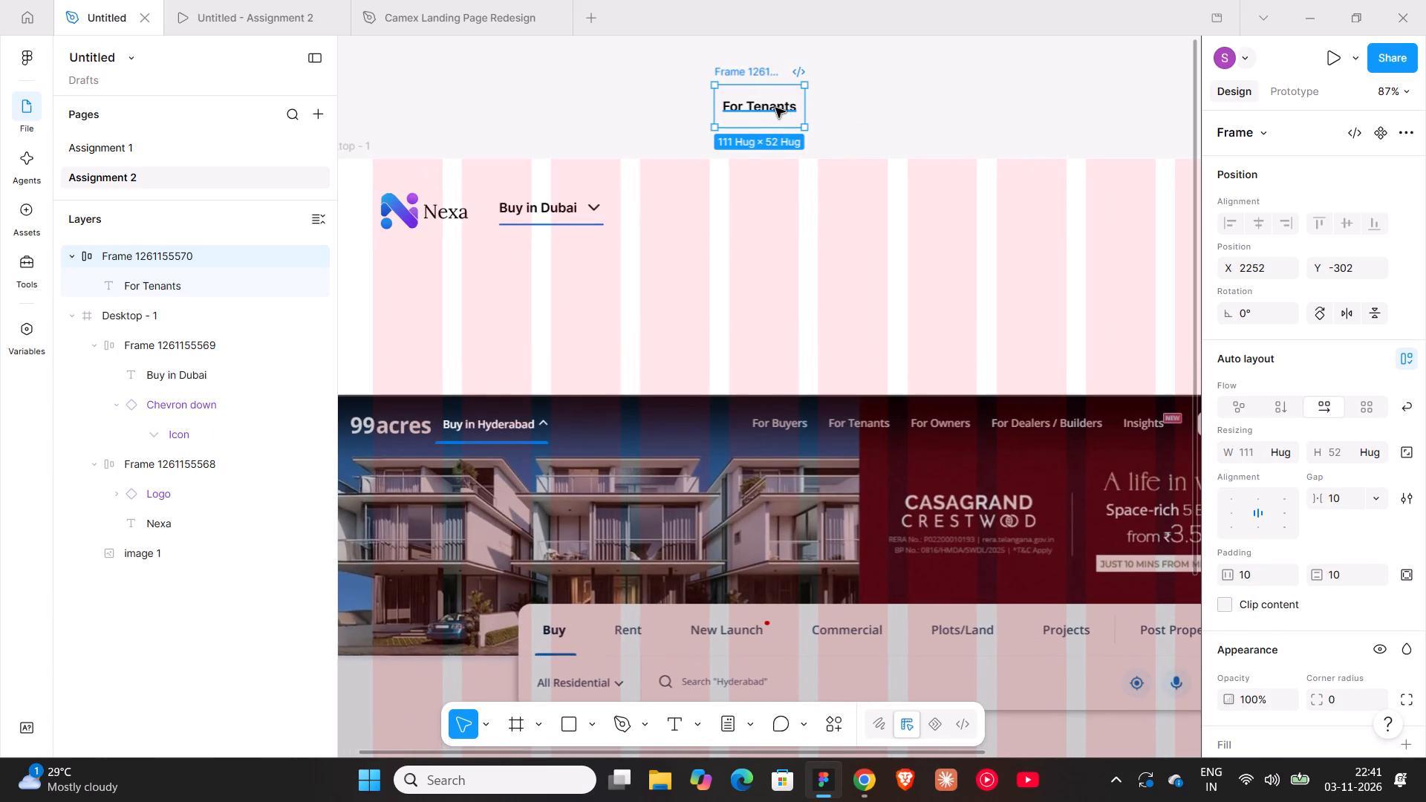
{"action": "key", "text": "ctrl+d"}
{"action": "key", "text": "ctrl+d"}
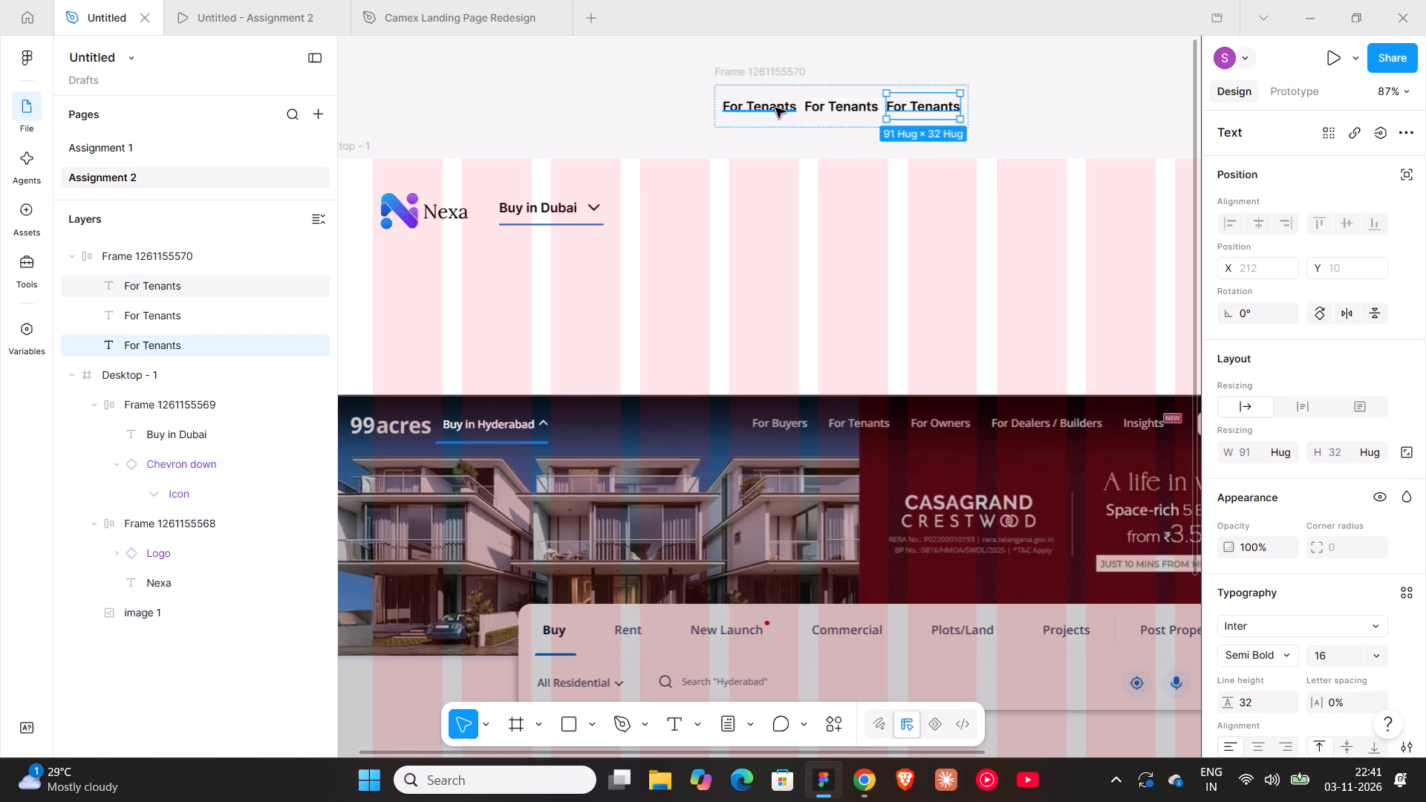
{"action": "key", "text": "ctrl+d"}
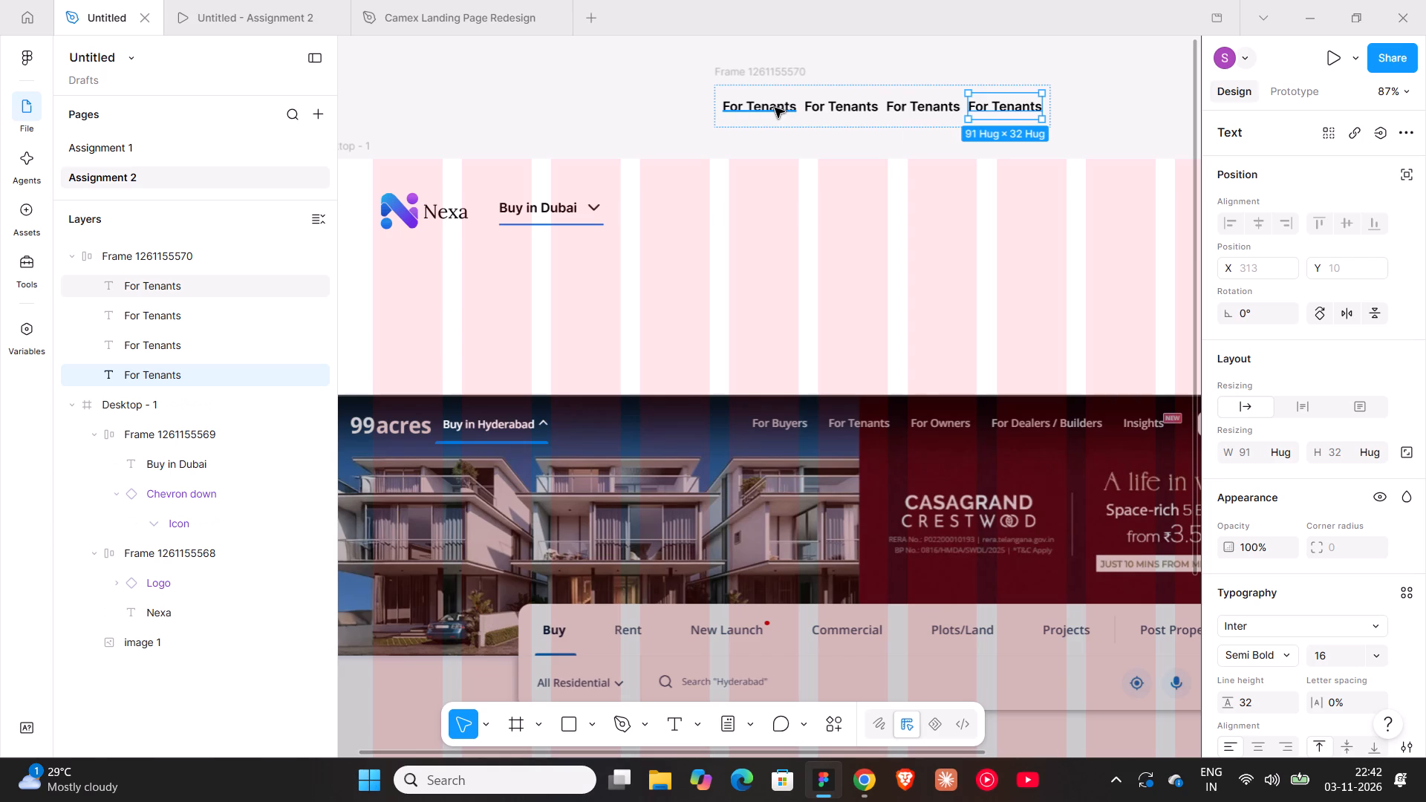
Change the first "For Tenants" text in the row to "For Buyers" and the third to "For Owners".
{"action": "double_click", "coordinate": [750, 105]}
{"action": "left_click", "coordinate": [754, 106]}
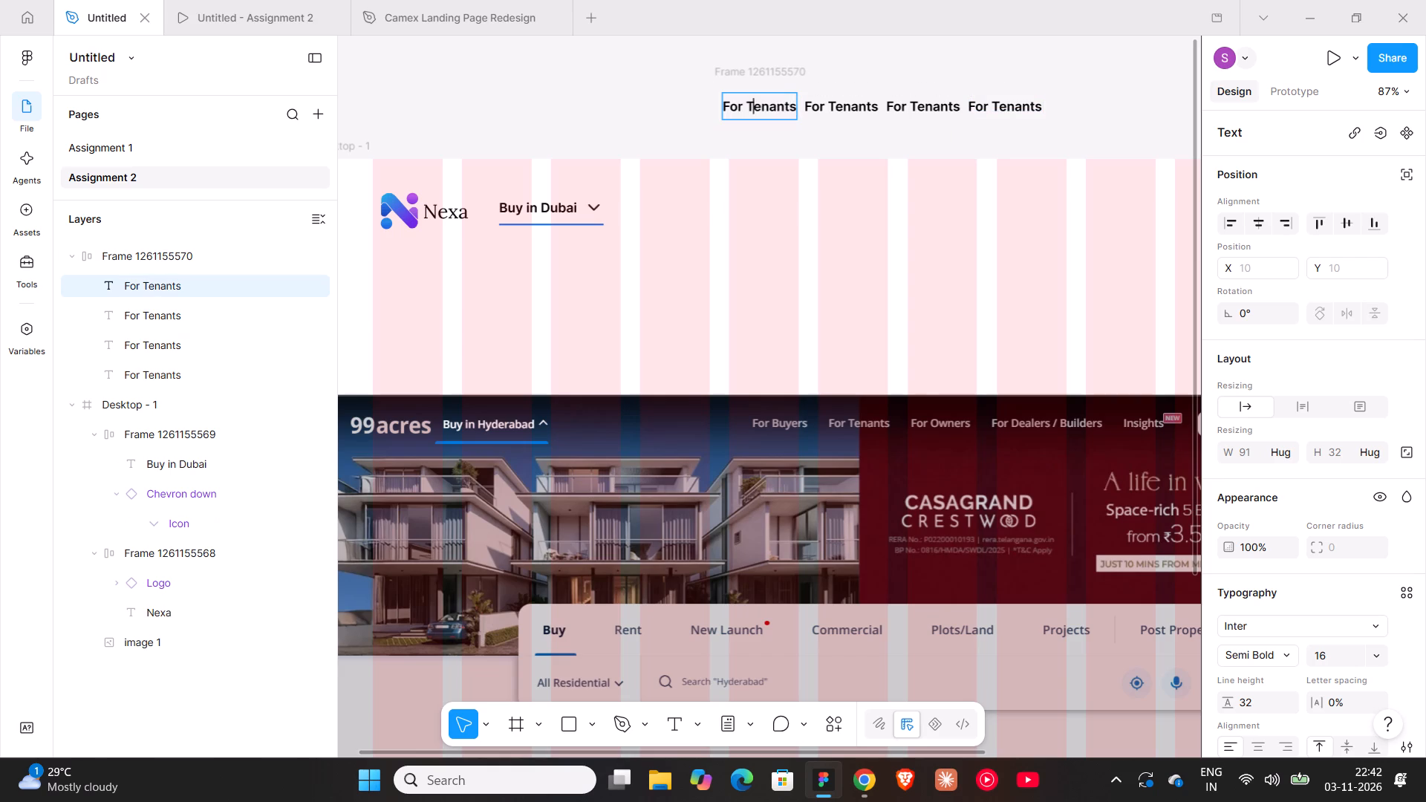
{"action": "left_click_drag", "start_coordinate": [749, 104], "coordinate": [798, 106]}
{"action": "type", "text": "Buyers"}
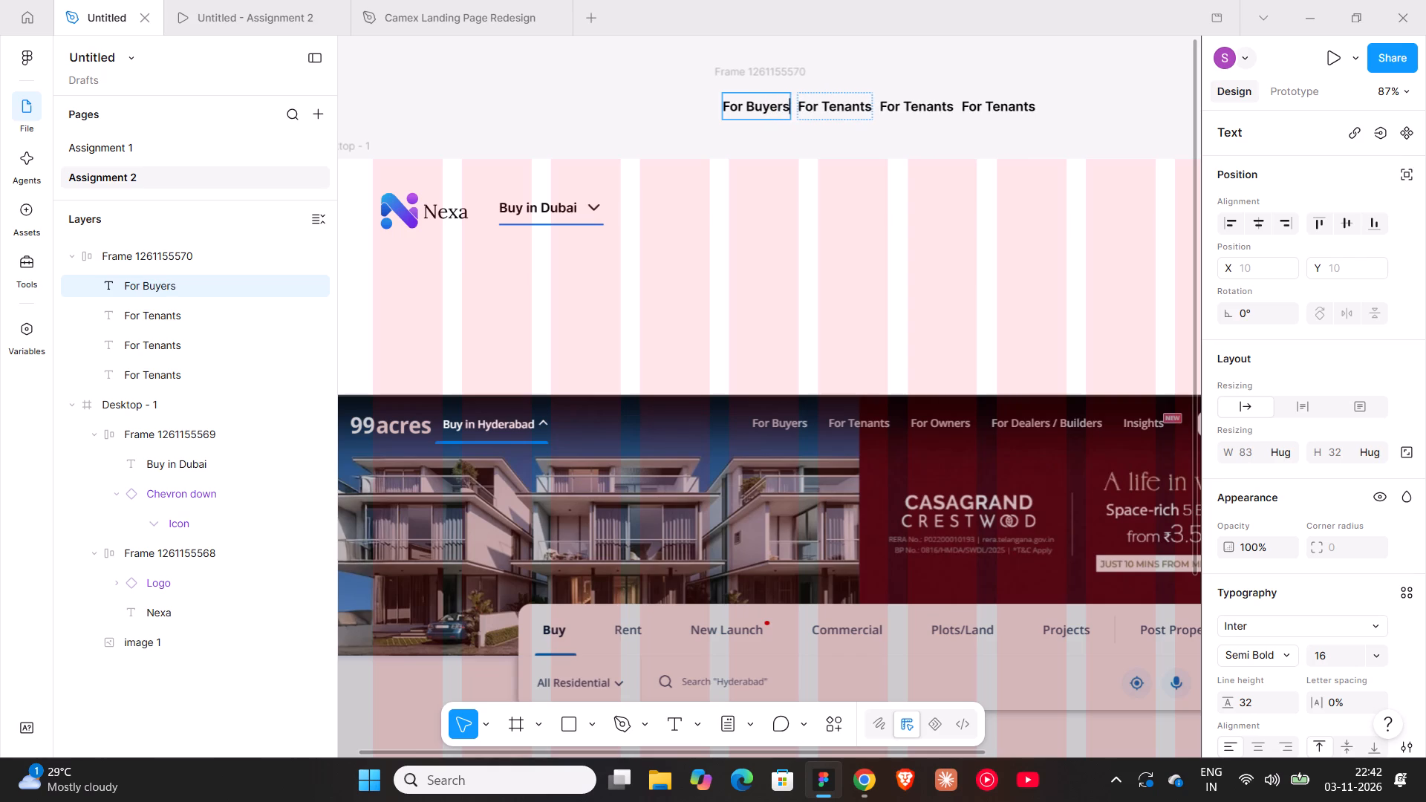
{"action": "left_click", "coordinate": [913, 106]}
{"action": "left_click", "coordinate": [905, 102]}
{"action": "left_click_drag", "start_coordinate": [905, 102], "coordinate": [991, 108]}
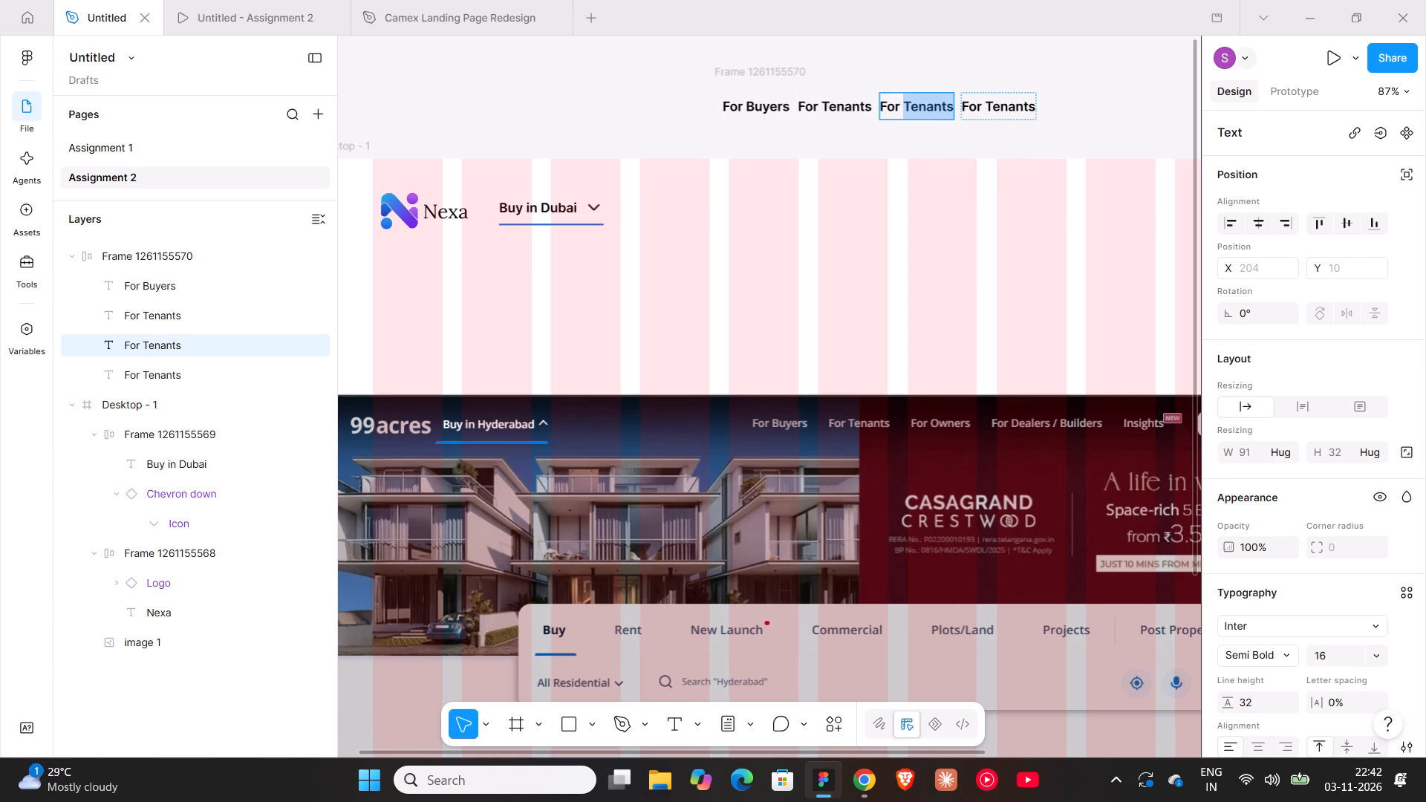
{"action": "type", "text": "Owners"}
Change the last "For Tenants" text in the row to "For Dealer / Builders".
{"action": "scroll", "coordinate": [992, 110], "scroll_direction": "down", "scroll_amount": 8, "text": "shift"}
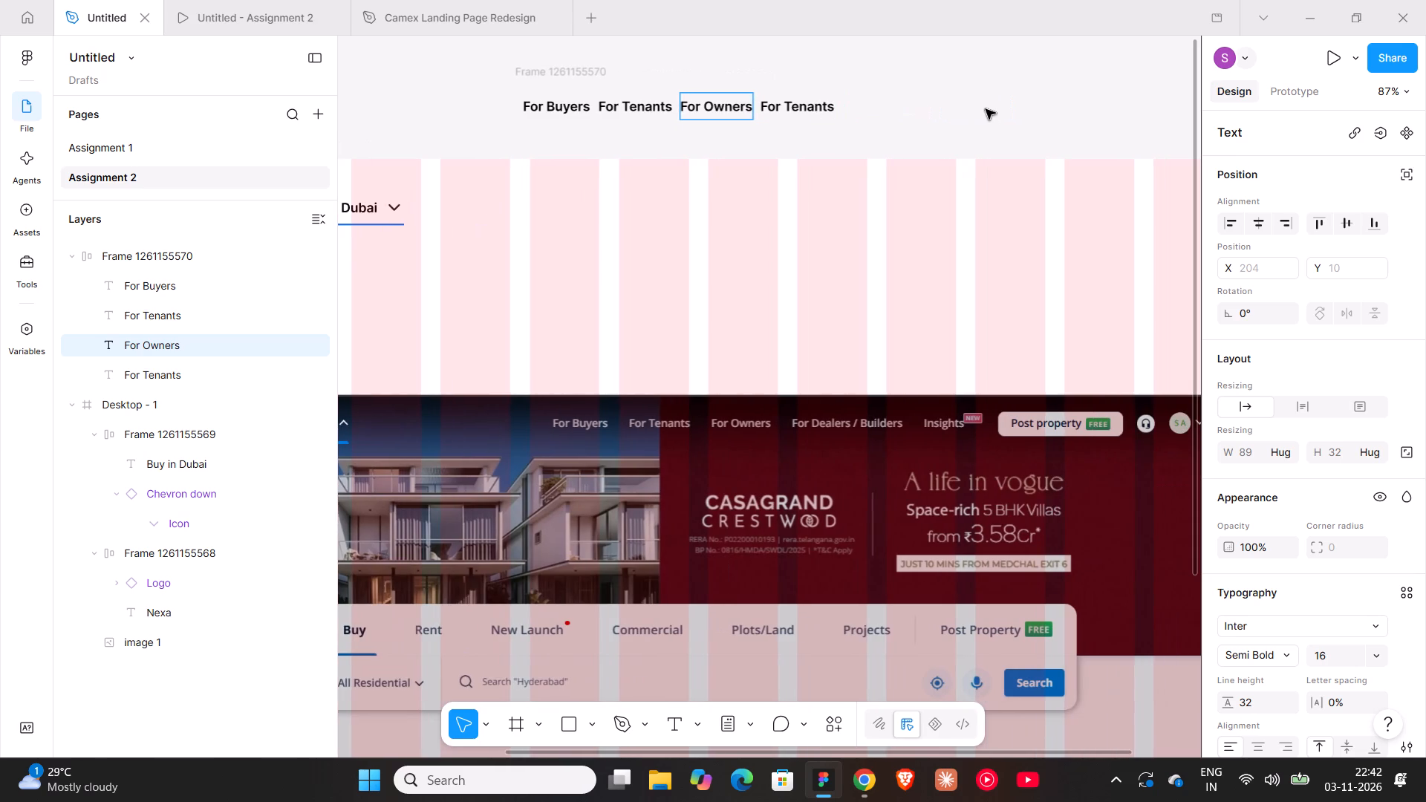
{"action": "left_click", "coordinate": [792, 106]}
{"action": "left_click", "coordinate": [787, 104]}
{"action": "left_click_drag", "start_coordinate": [787, 104], "coordinate": [828, 104]}
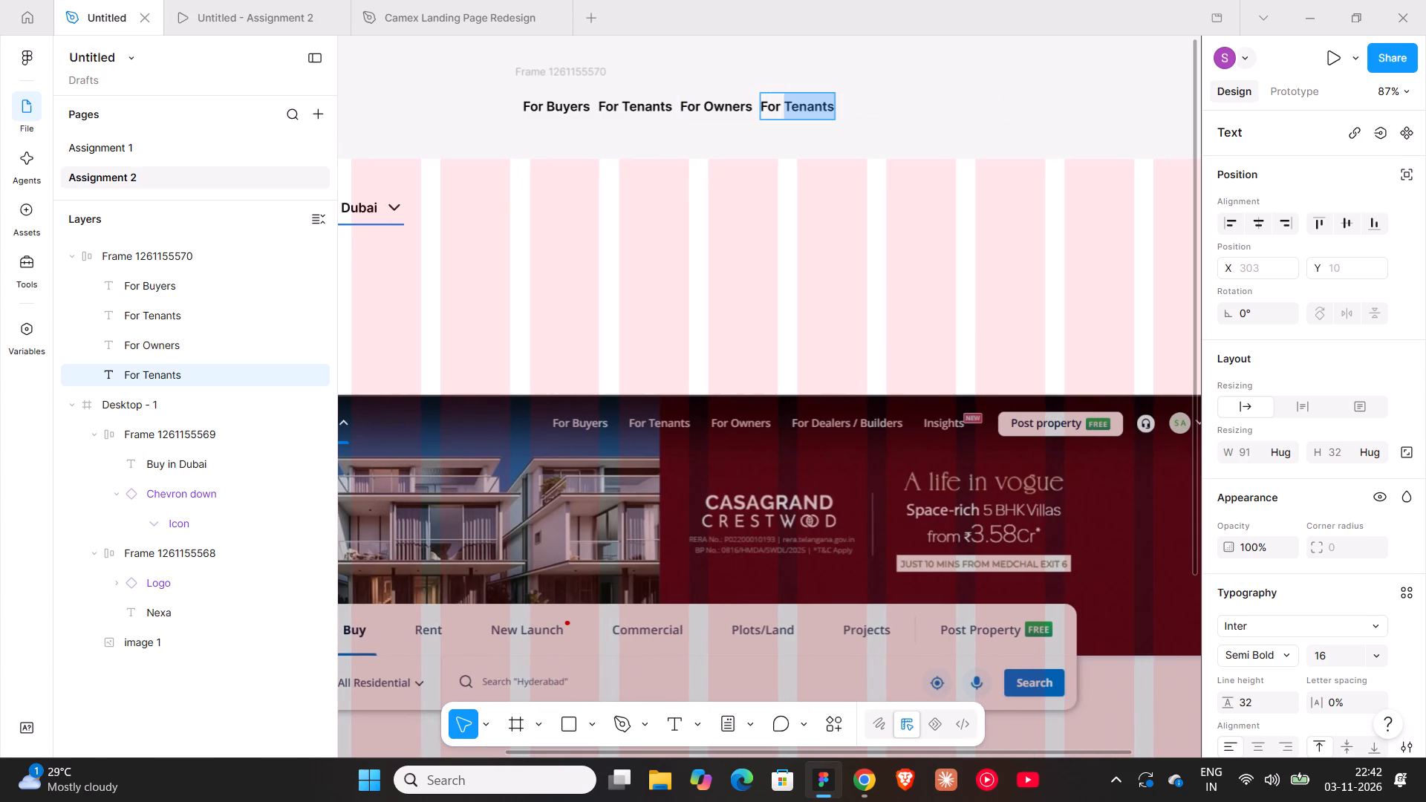
{"action": "left_click_drag", "start_coordinate": [828, 104], "coordinate": [847, 103]}
{"action": "type", "text": "For"}
{"action": "key", "text": "BackSpace"}
{"action": "key", "text": "BackSpace"}
{"action": "key", "text": "BackSpace"}
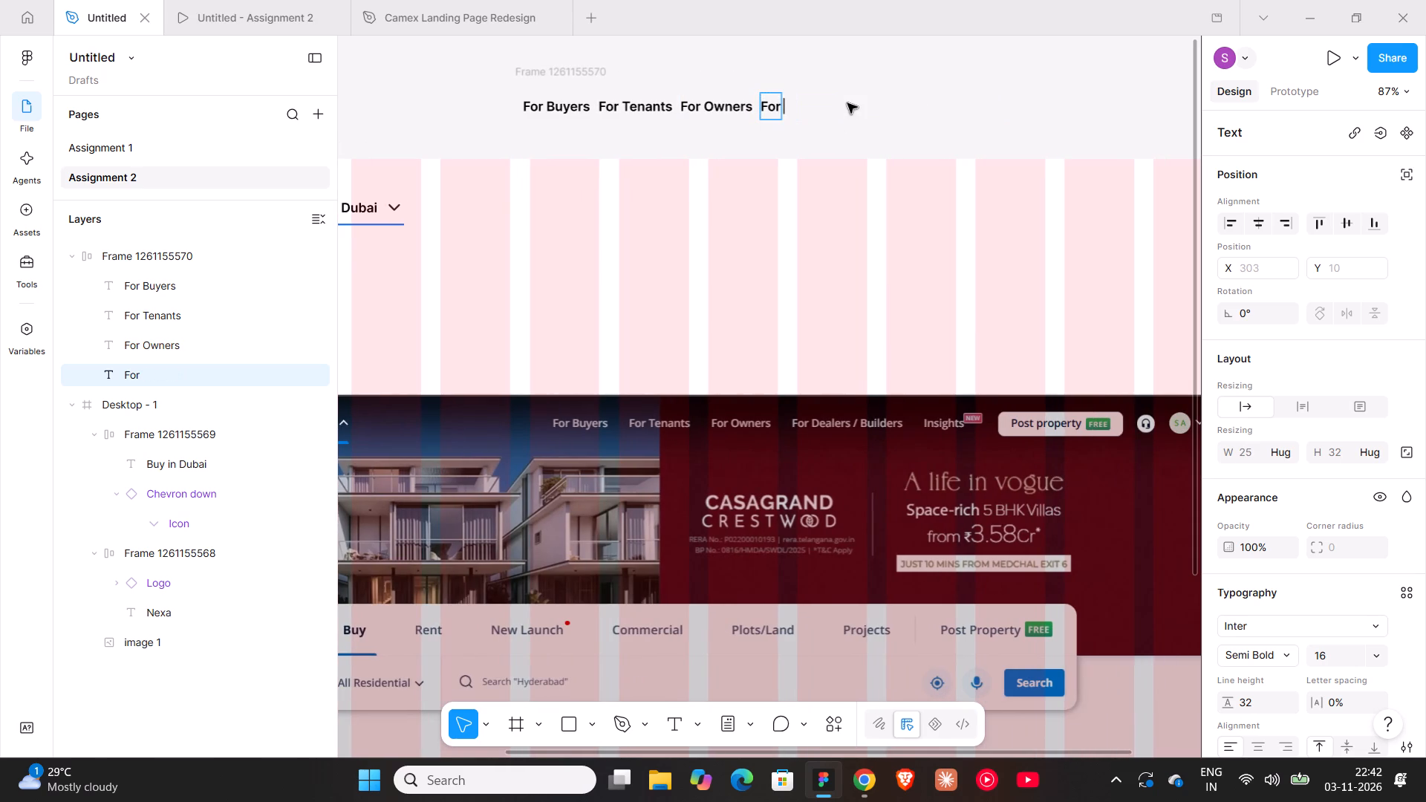
{"action": "type", "text": "Dea"}
{"action": "key", "text": "l"}
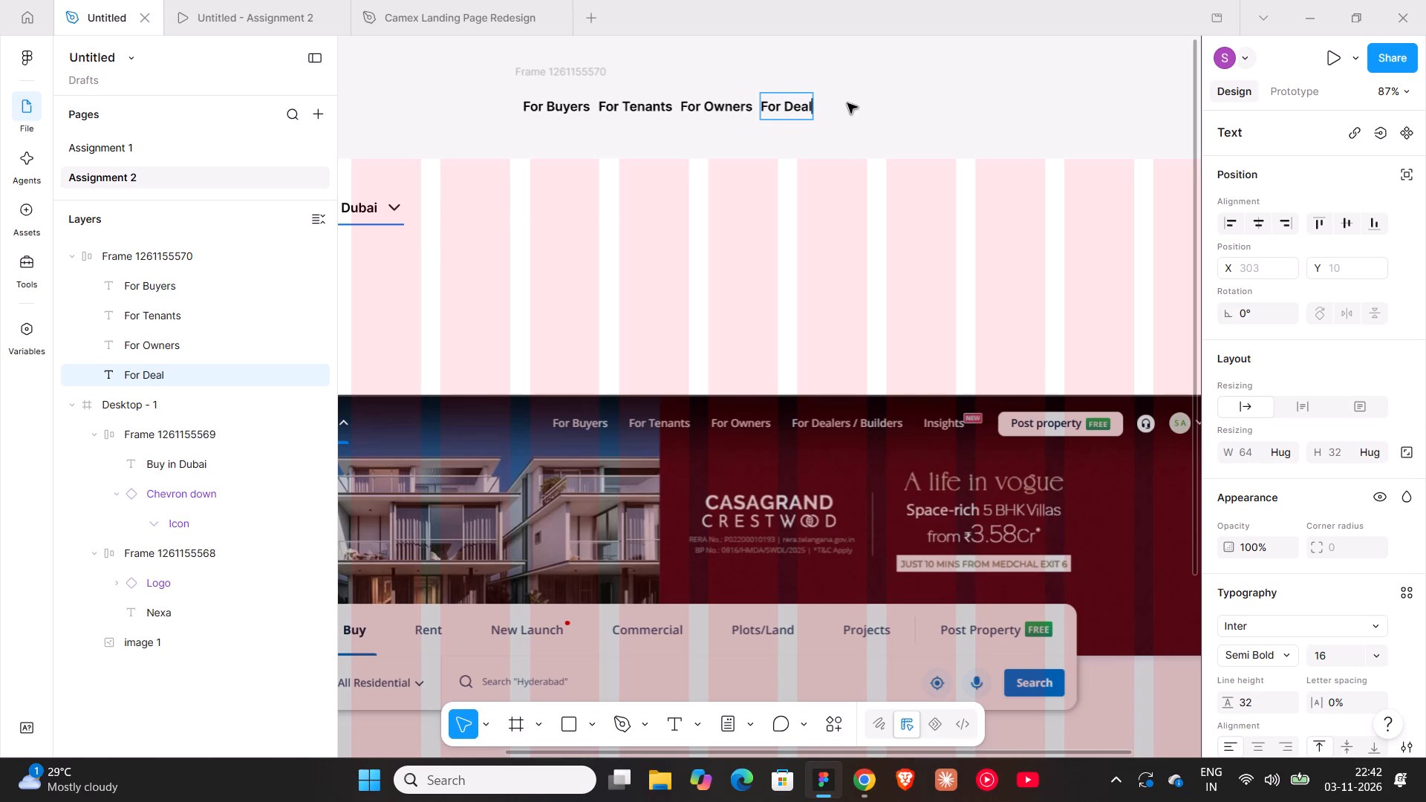
{"action": "type", "text": "er/"}
{"action": "key", "text": "BackSpace"}
{"action": "key", "text": "space"}
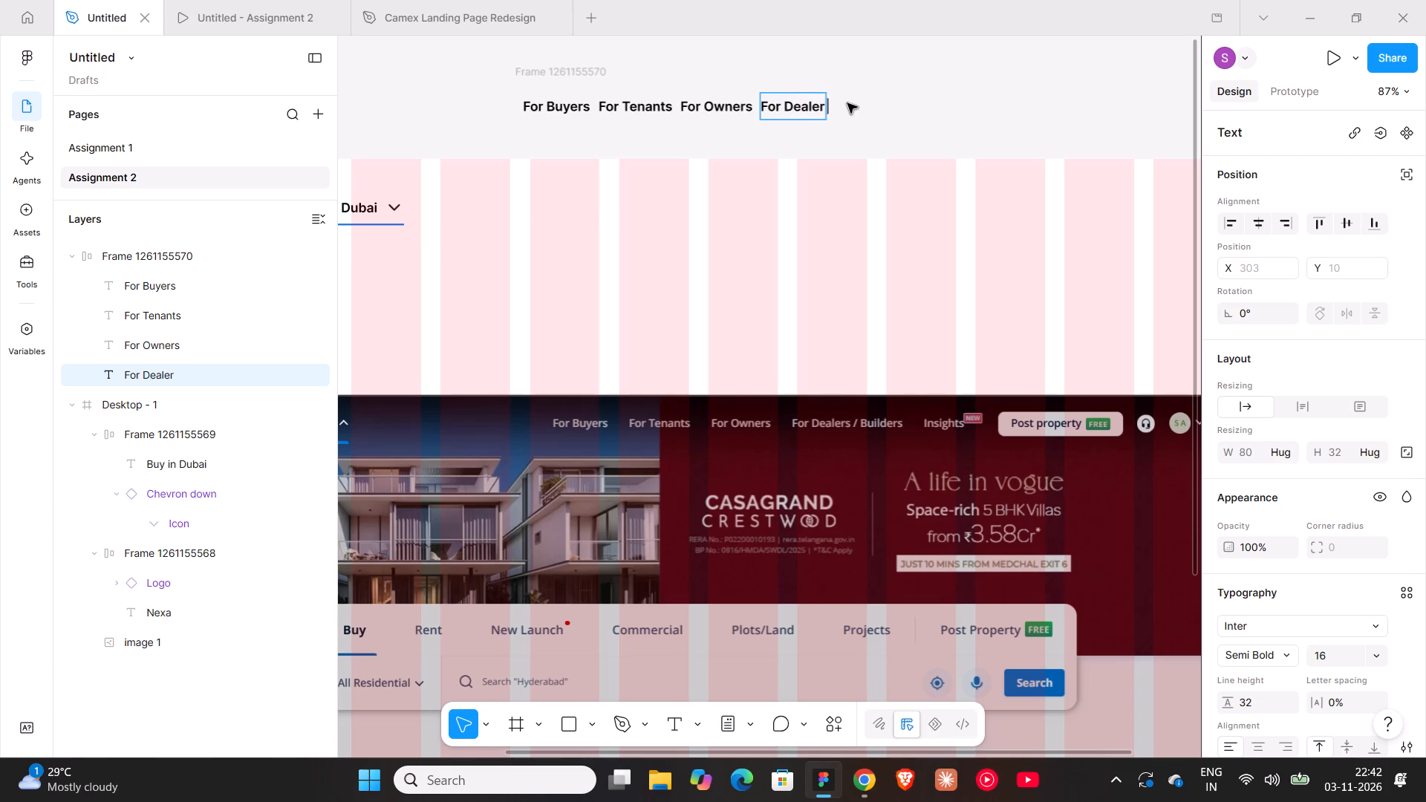
{"action": "key", "text": "slash"}
{"action": "key", "text": "space"}
{"action": "type", "text": "Builders"}
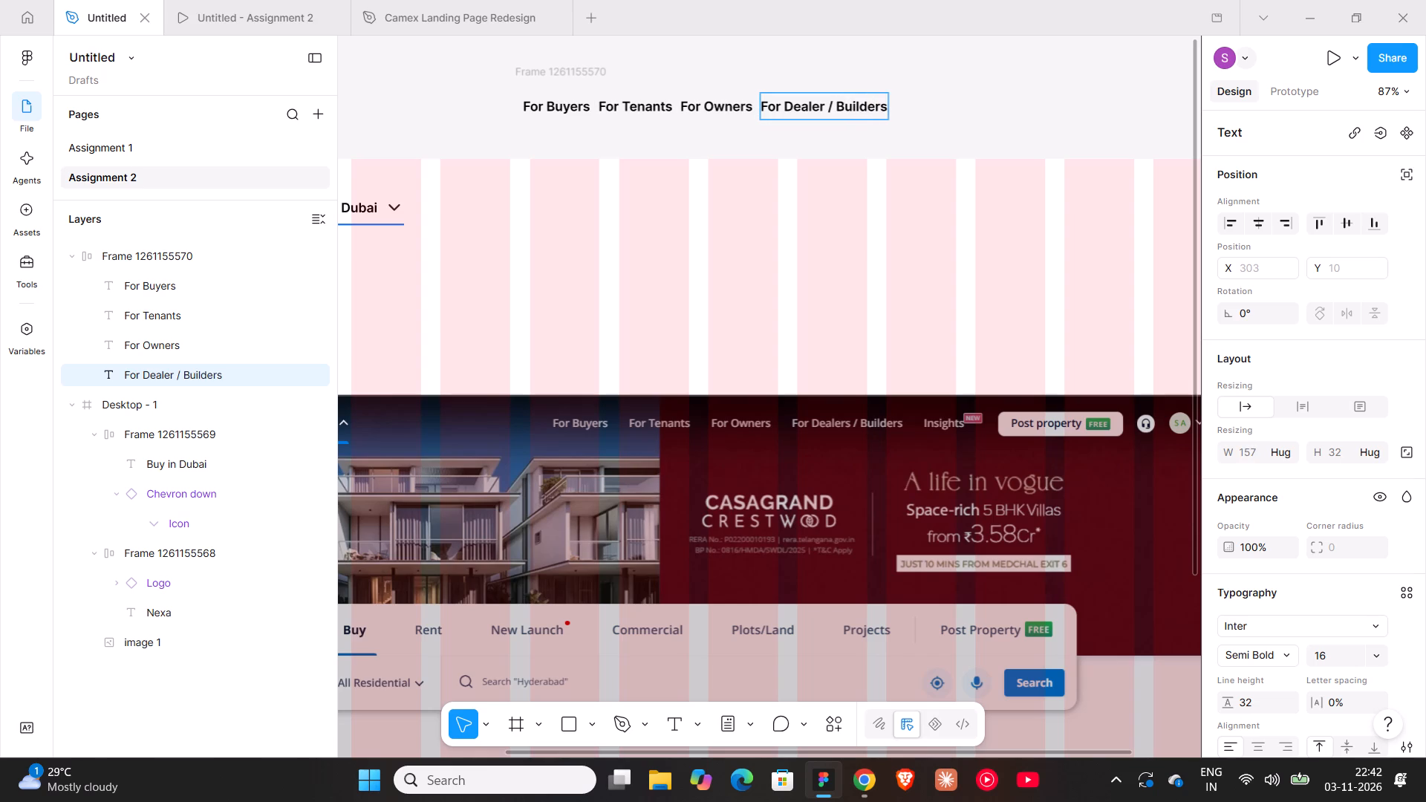
{"action": "left_click", "coordinate": [954, 95]}
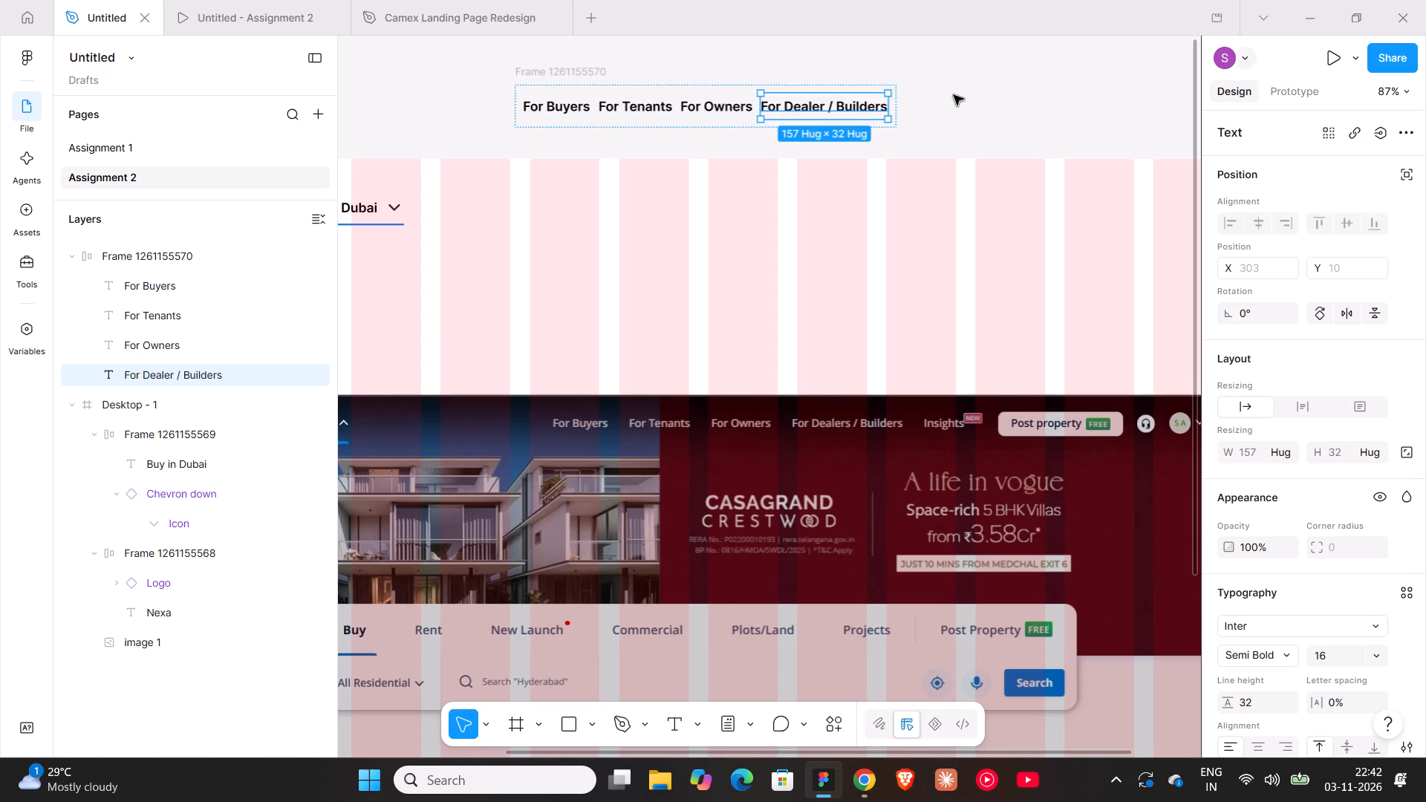
Duplicate the "For Dealer / Builders" text and change the copy to "AI Insights".
{"action": "key", "text": "ctrl+d"}
{"action": "double_click", "coordinate": [946, 108]}
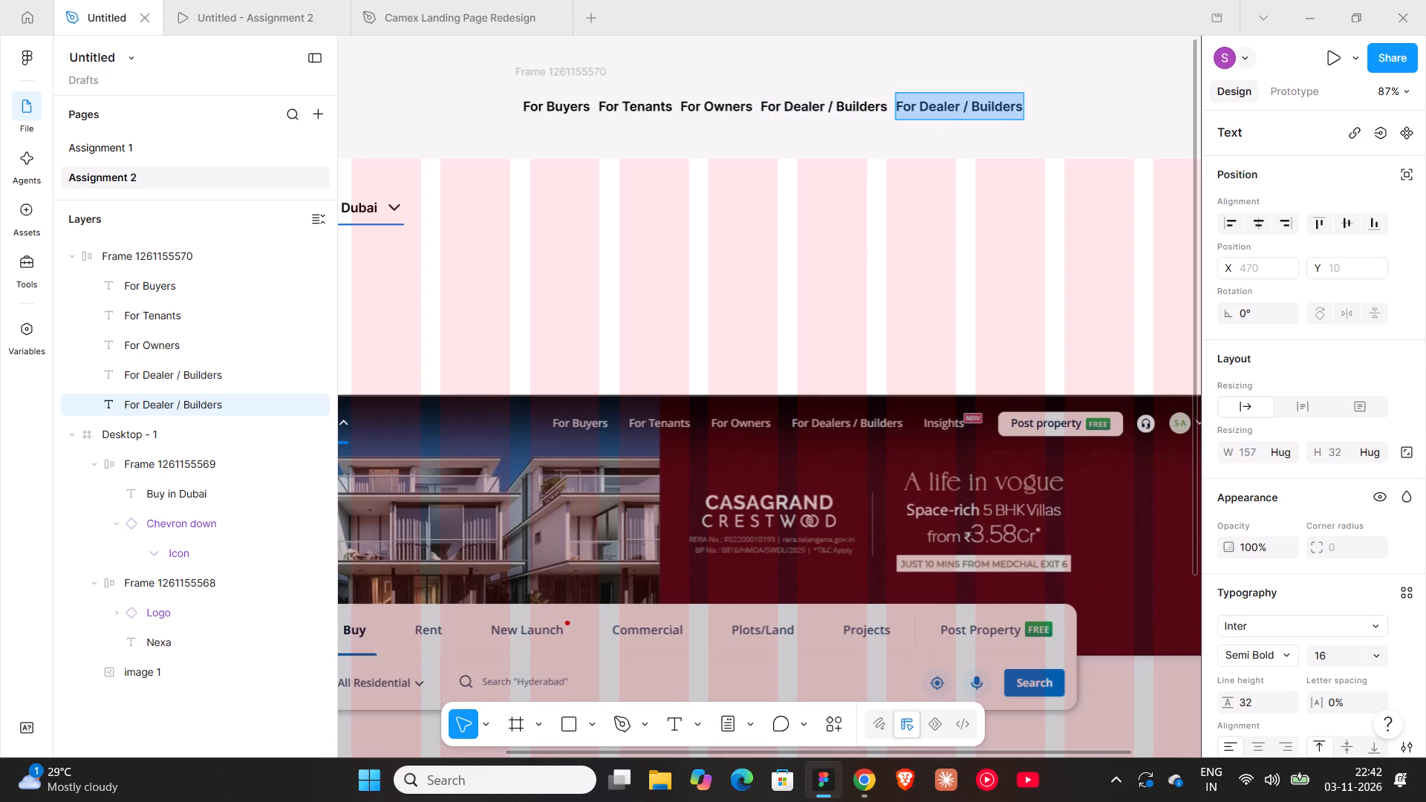
{"action": "type", "text": "AI"}
{"action": "key", "text": "space"}
{"action": "type", "text": "Insights"}
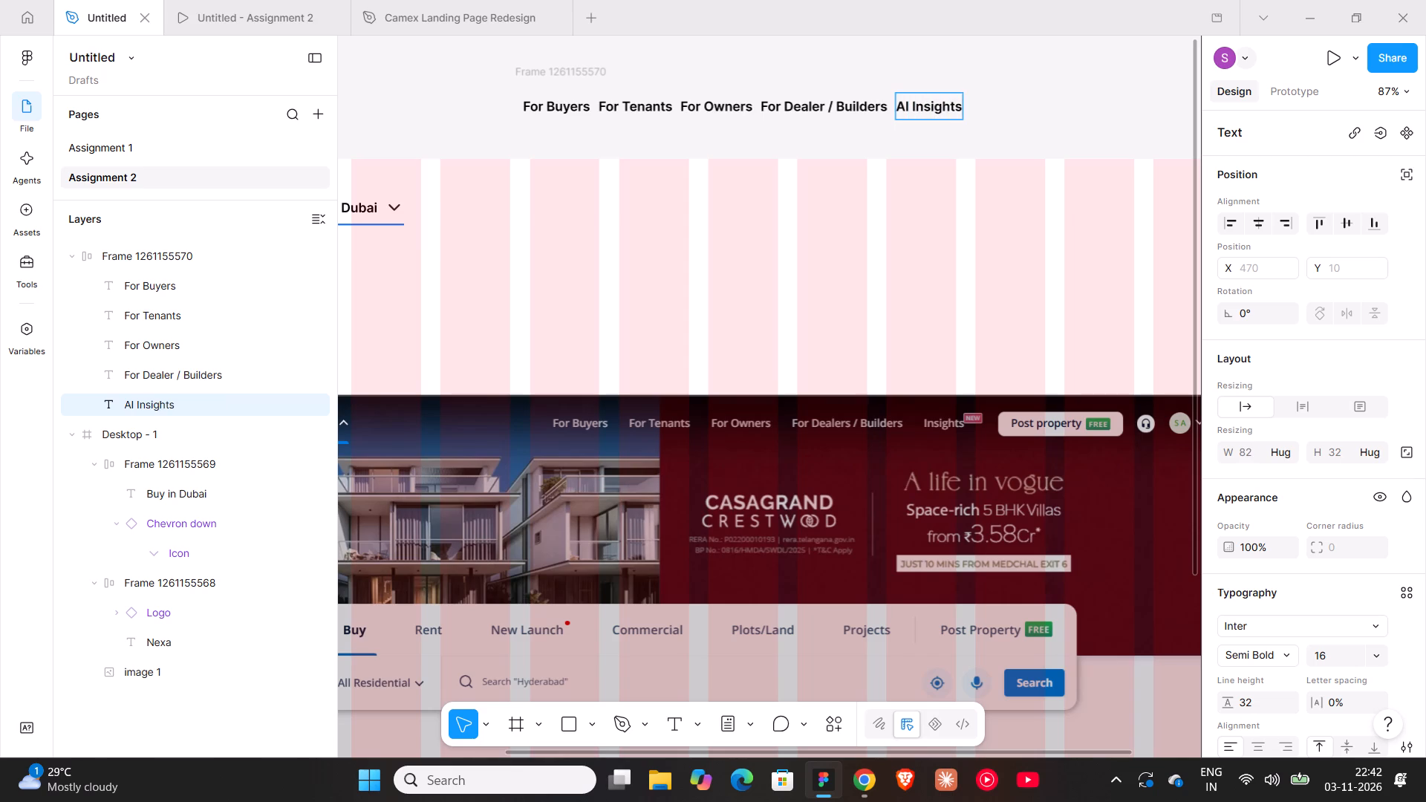
{"action": "double_click", "coordinate": [1020, 120]}
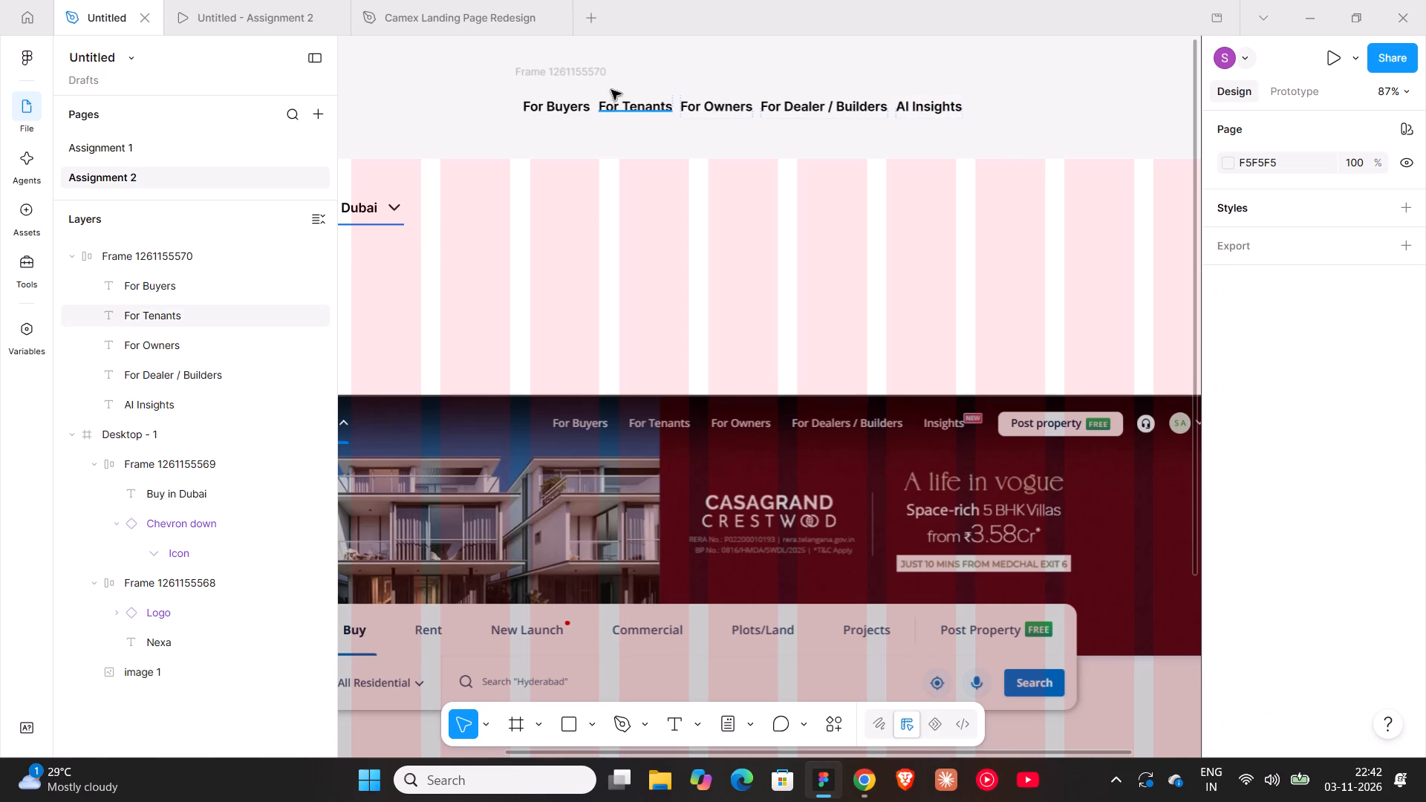
Set the font weight of all five navigation link texts, from "For Buyers" to "AI Insights", to Medium.
{"action": "left_click", "coordinate": [595, 77]}
{"action": "scroll", "coordinate": [1404, 475], "scroll_direction": "down", "scroll_amount": 2}
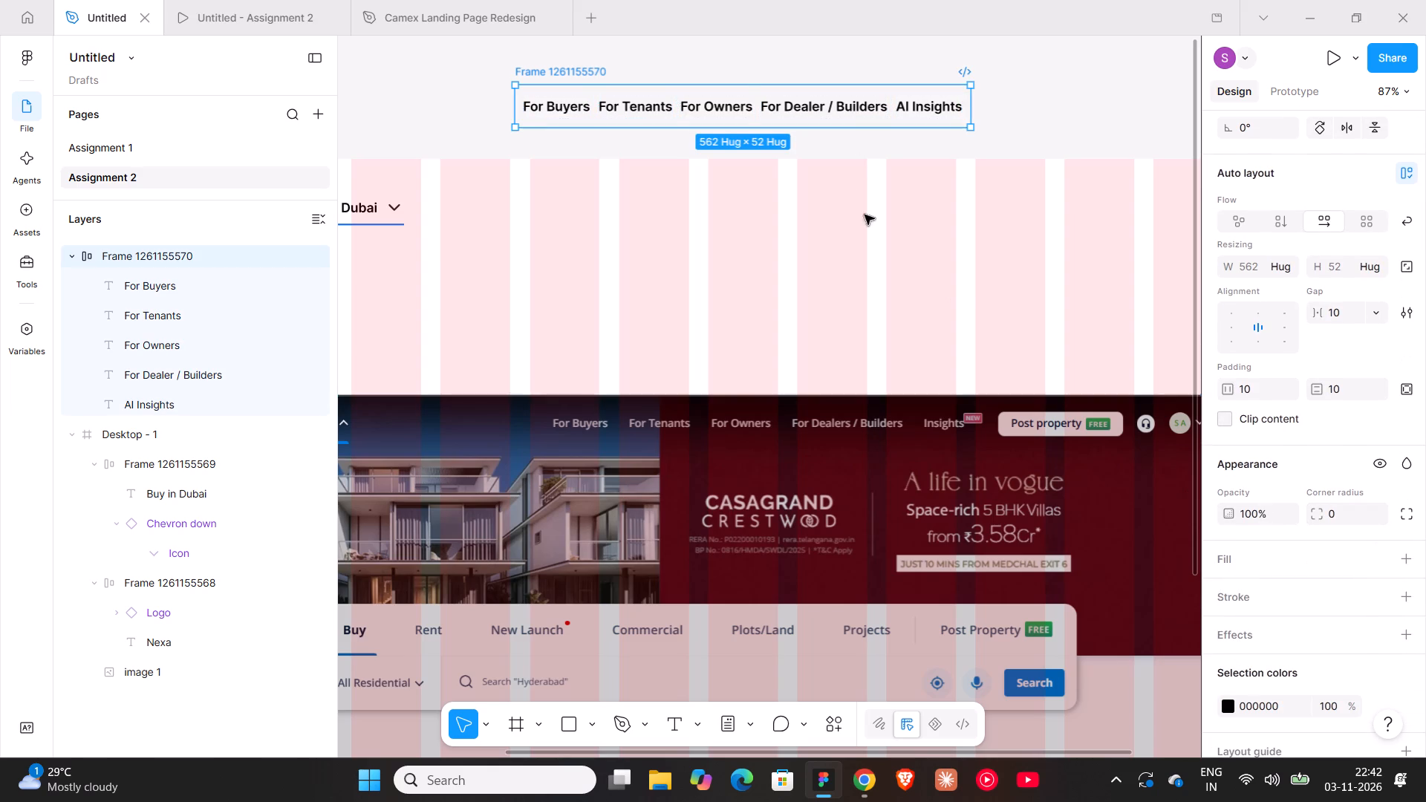
{"action": "left_click", "coordinate": [553, 97]}
{"action": "left_click", "coordinate": [630, 107], "text": "shift"}
{"action": "left_click", "coordinate": [692, 107], "text": "shift"}
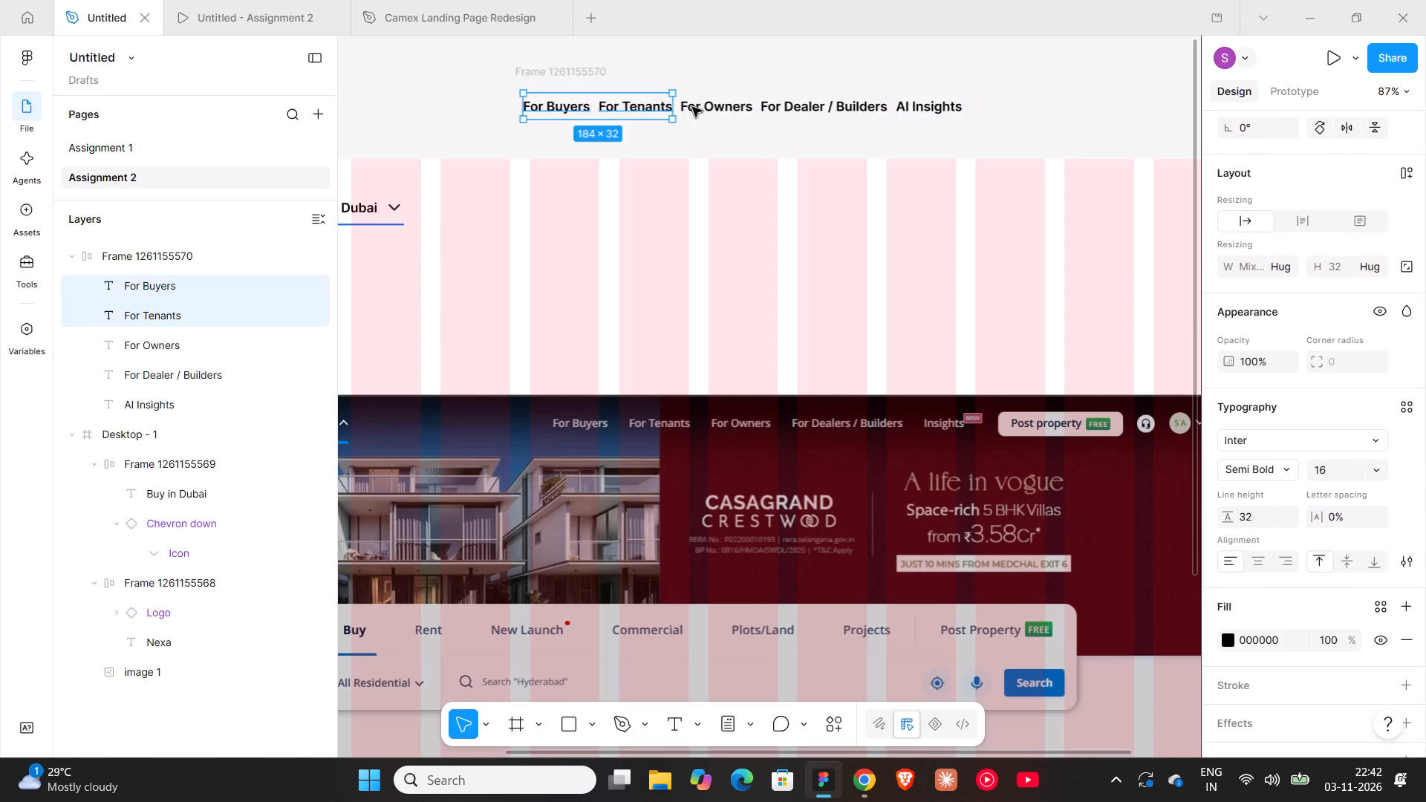
{"action": "left_click", "coordinate": [807, 105], "text": "shift"}
{"action": "left_click", "coordinate": [931, 109], "text": "shift"}
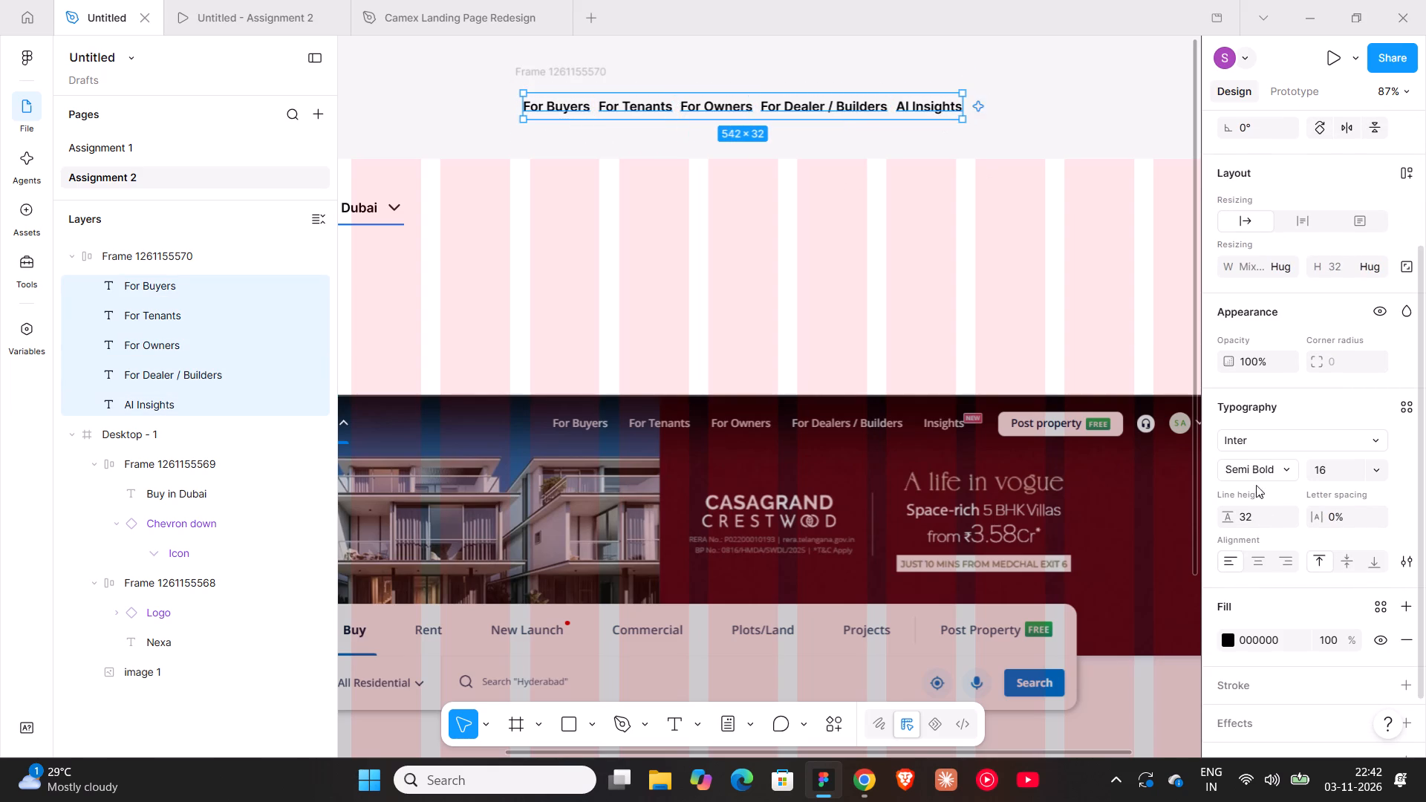
{"action": "scroll", "coordinate": [1262, 506], "scroll_direction": "down", "scroll_amount": 1}
{"action": "left_click", "coordinate": [1284, 404]}
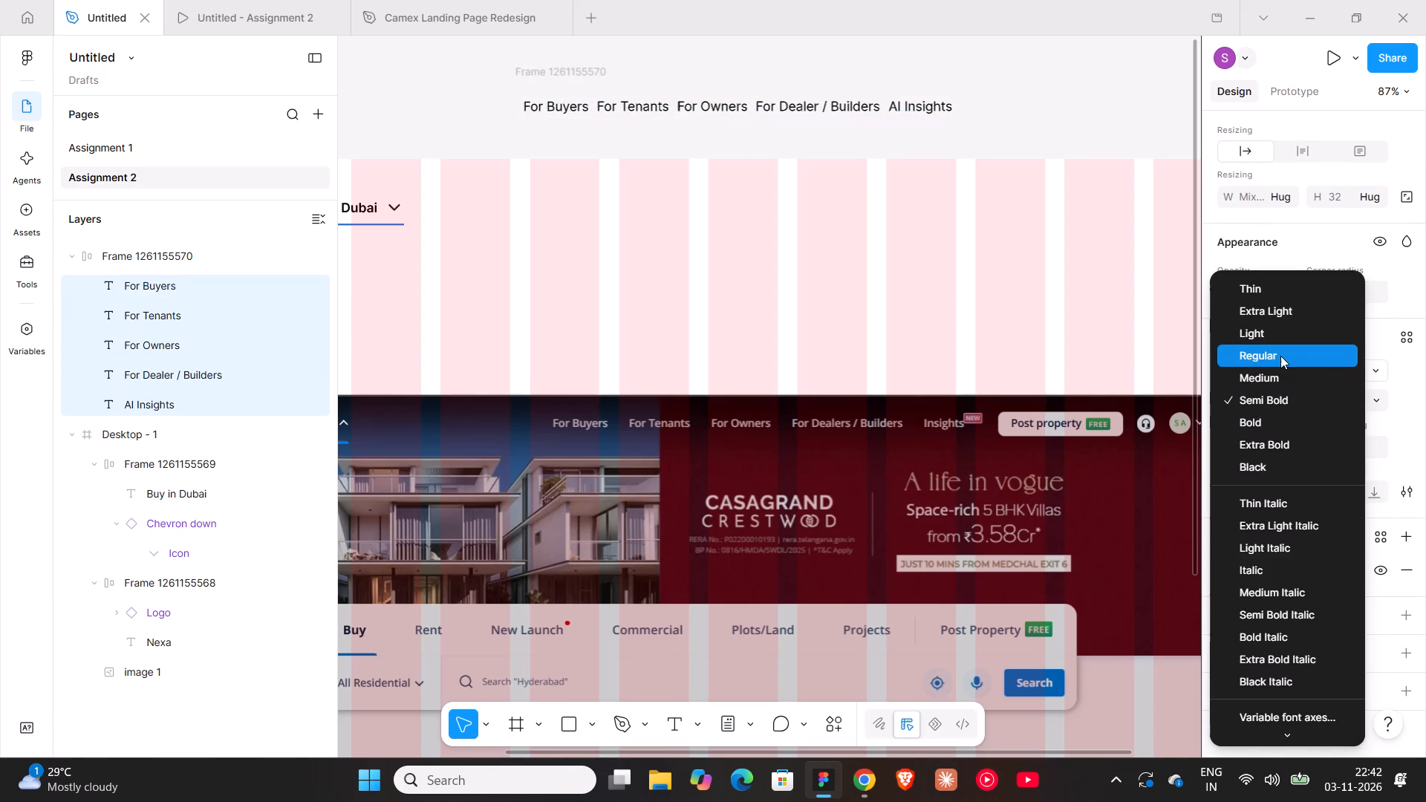
{"action": "left_click", "coordinate": [1280, 377]}
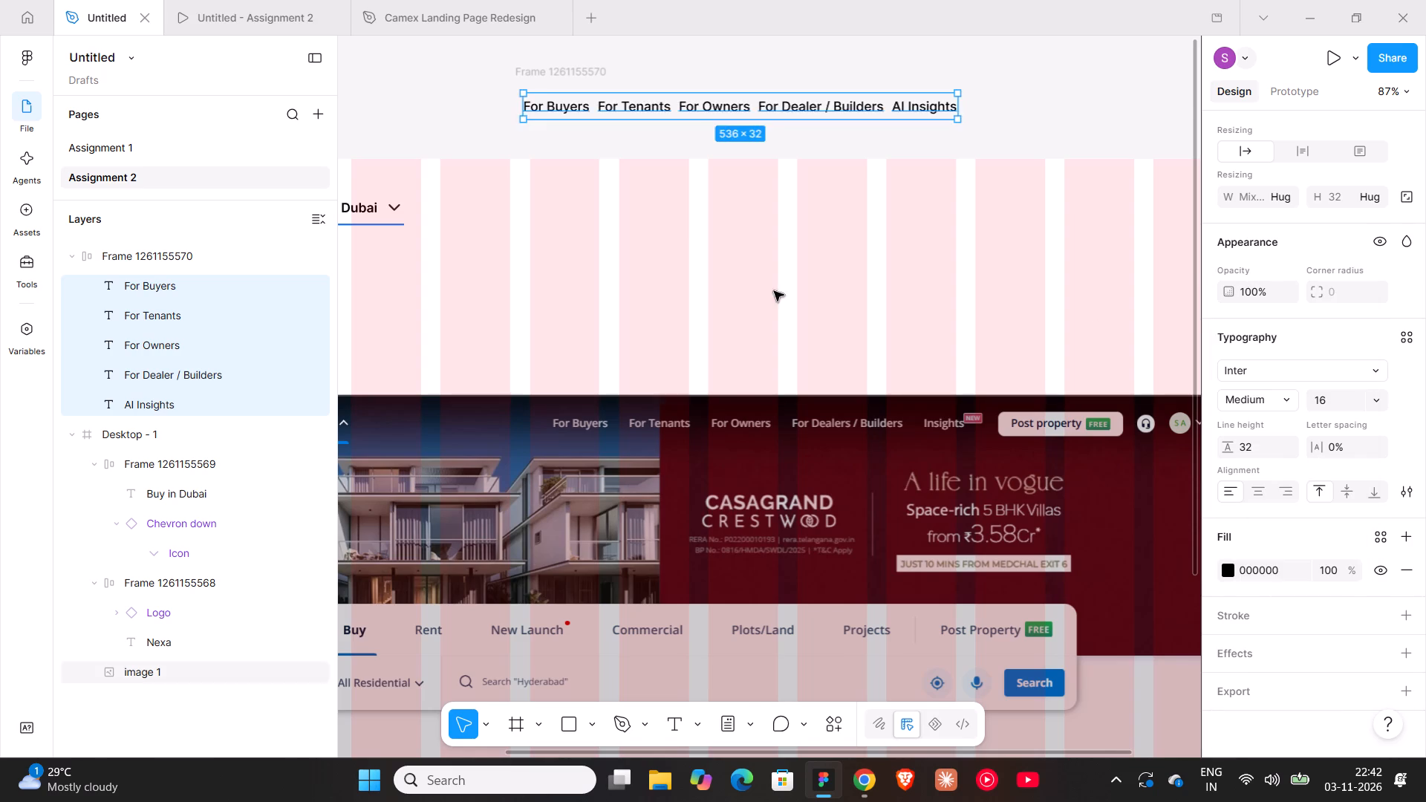
Set the font weight of the "Buy in Dubai" text in the Desktop - 1 header to Medium.
{"action": "scroll", "coordinate": [663, 282], "scroll_direction": "up", "scroll_amount": 5, "text": "shift"}
{"action": "double_click", "coordinate": [645, 209]}
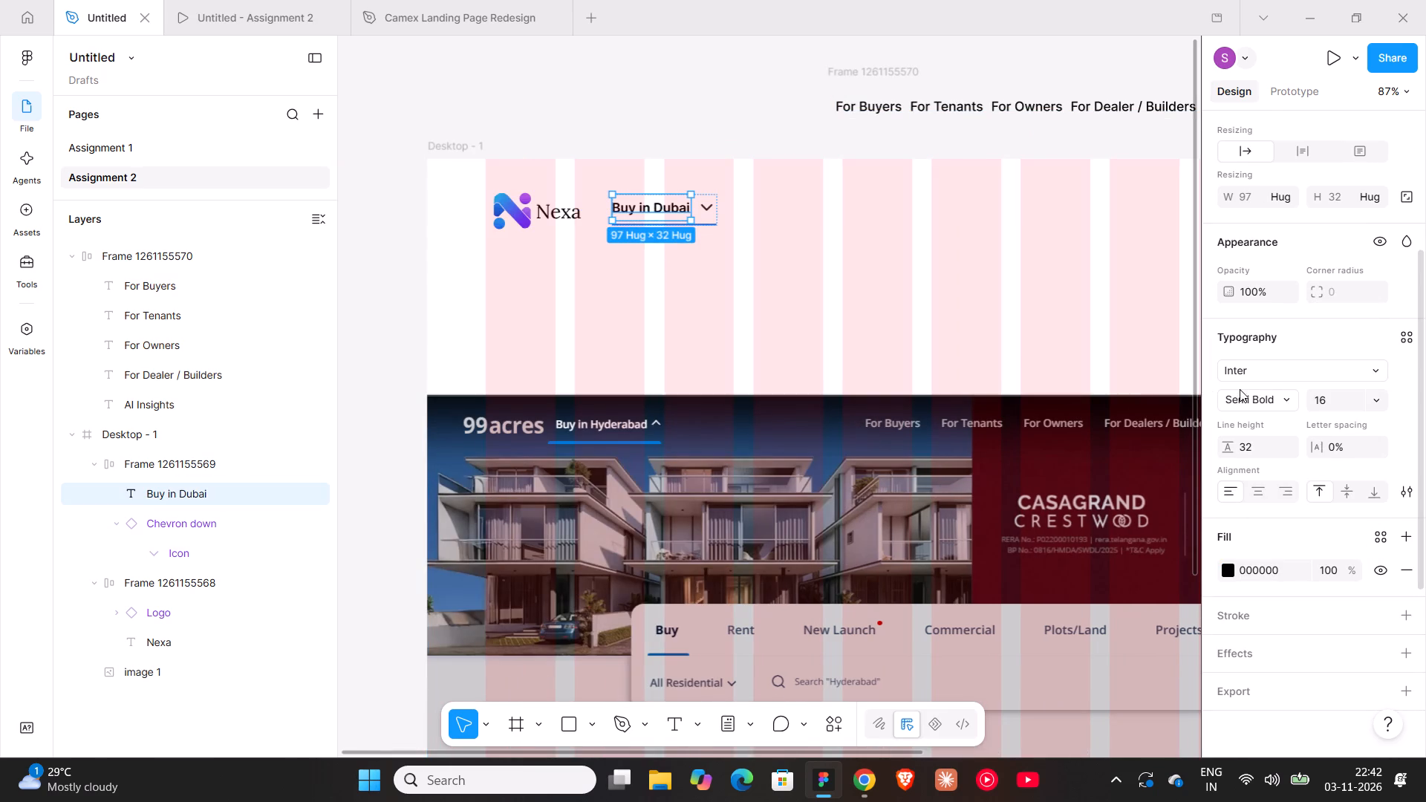
{"action": "left_click", "coordinate": [1278, 400]}
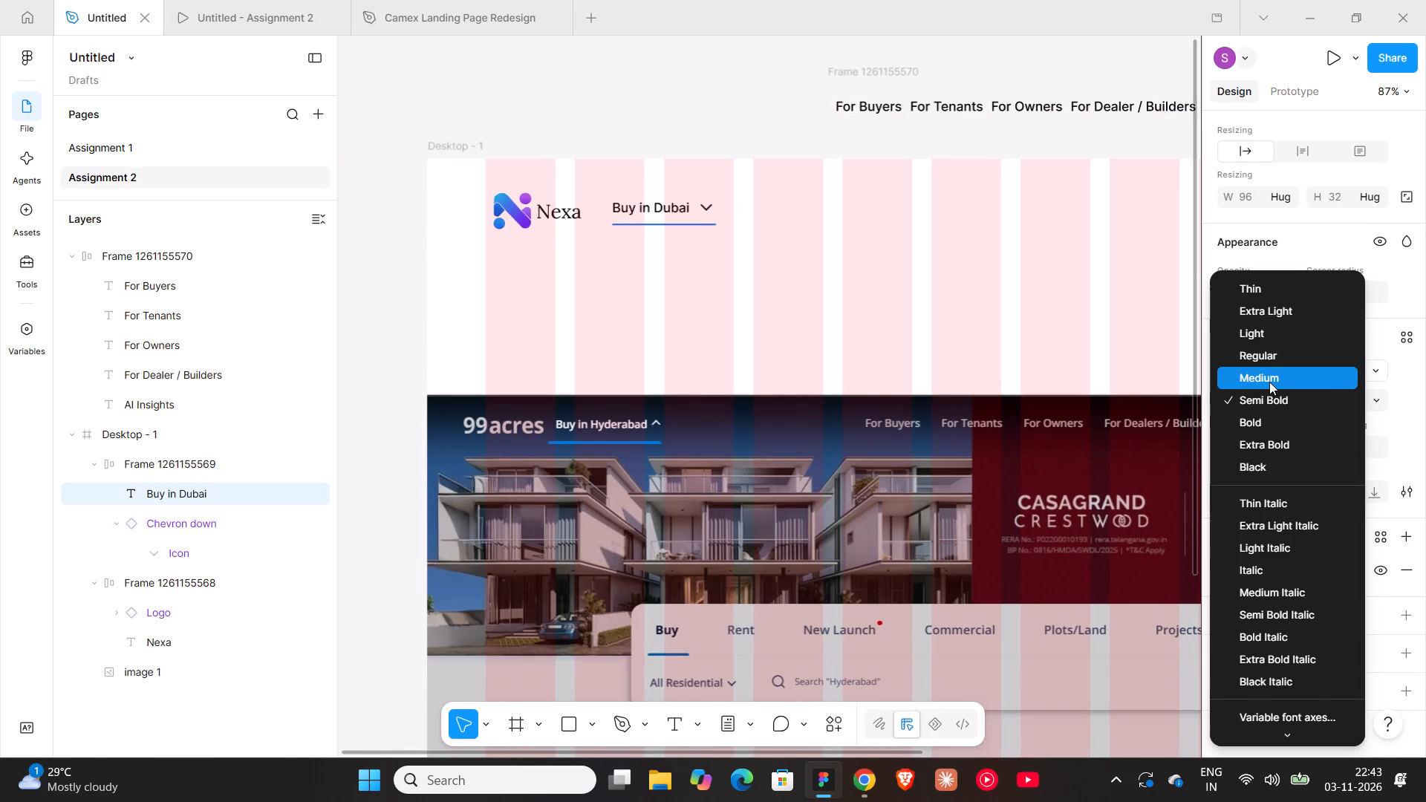
{"action": "left_click", "coordinate": [1269, 382]}
Check the header's "Buy in Dubai" text in the Assignment 2 prototype preview, and return to the design file.
{"action": "scroll", "coordinate": [680, 327], "scroll_direction": "down", "scroll_amount": 3, "text": "shift"}
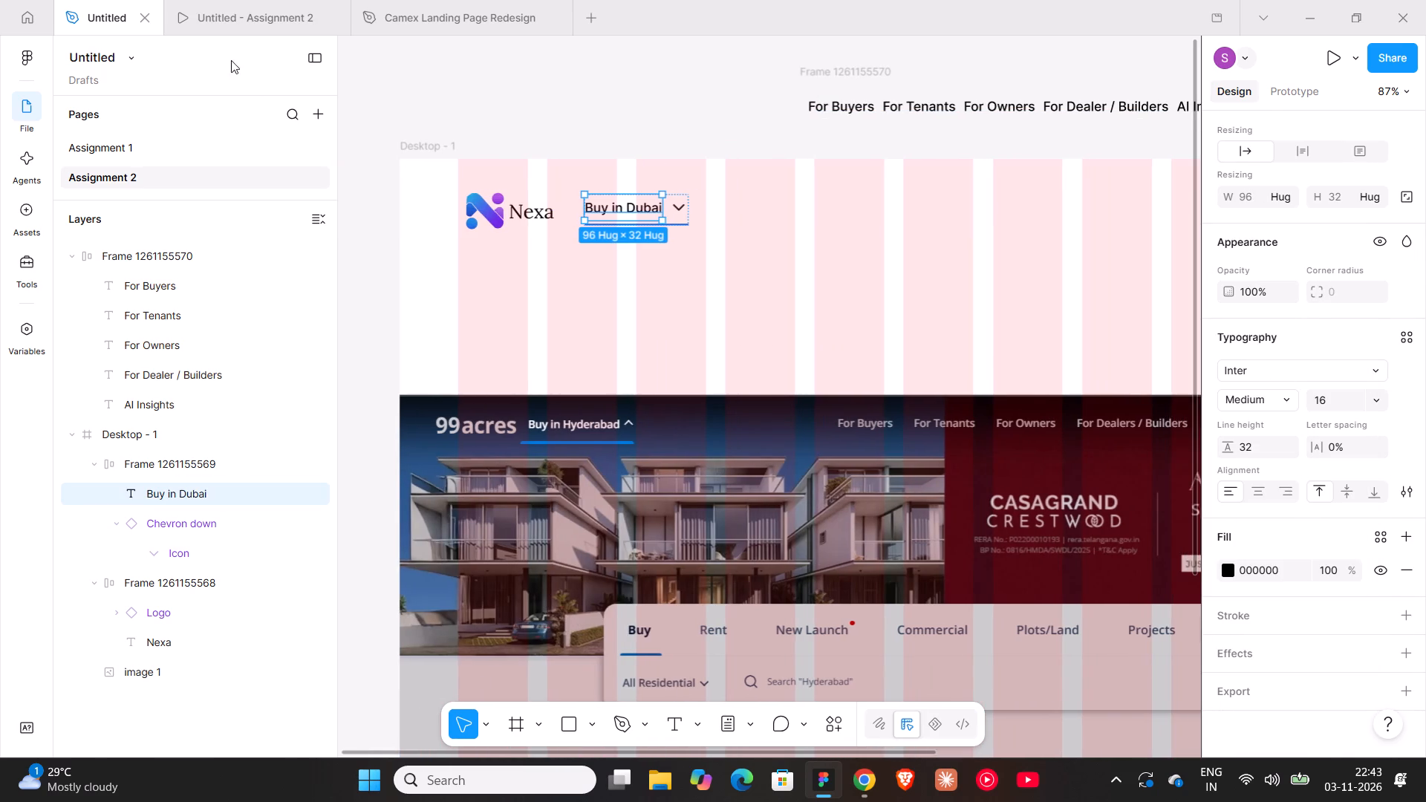
{"action": "left_click", "coordinate": [233, 14]}
{"action": "scroll", "coordinate": [182, 213], "scroll_direction": "up", "scroll_amount": 4}
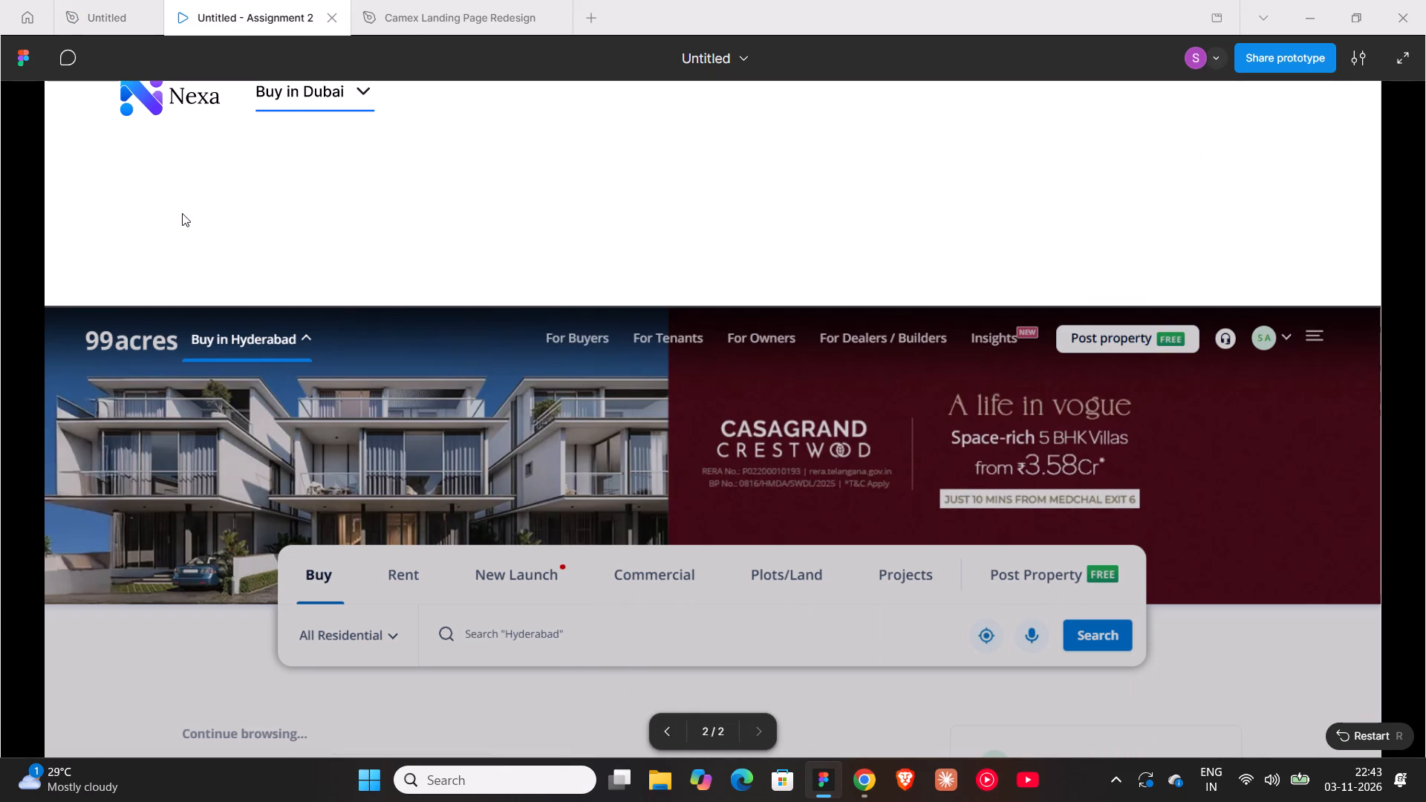
{"action": "left_click", "coordinate": [115, 12]}
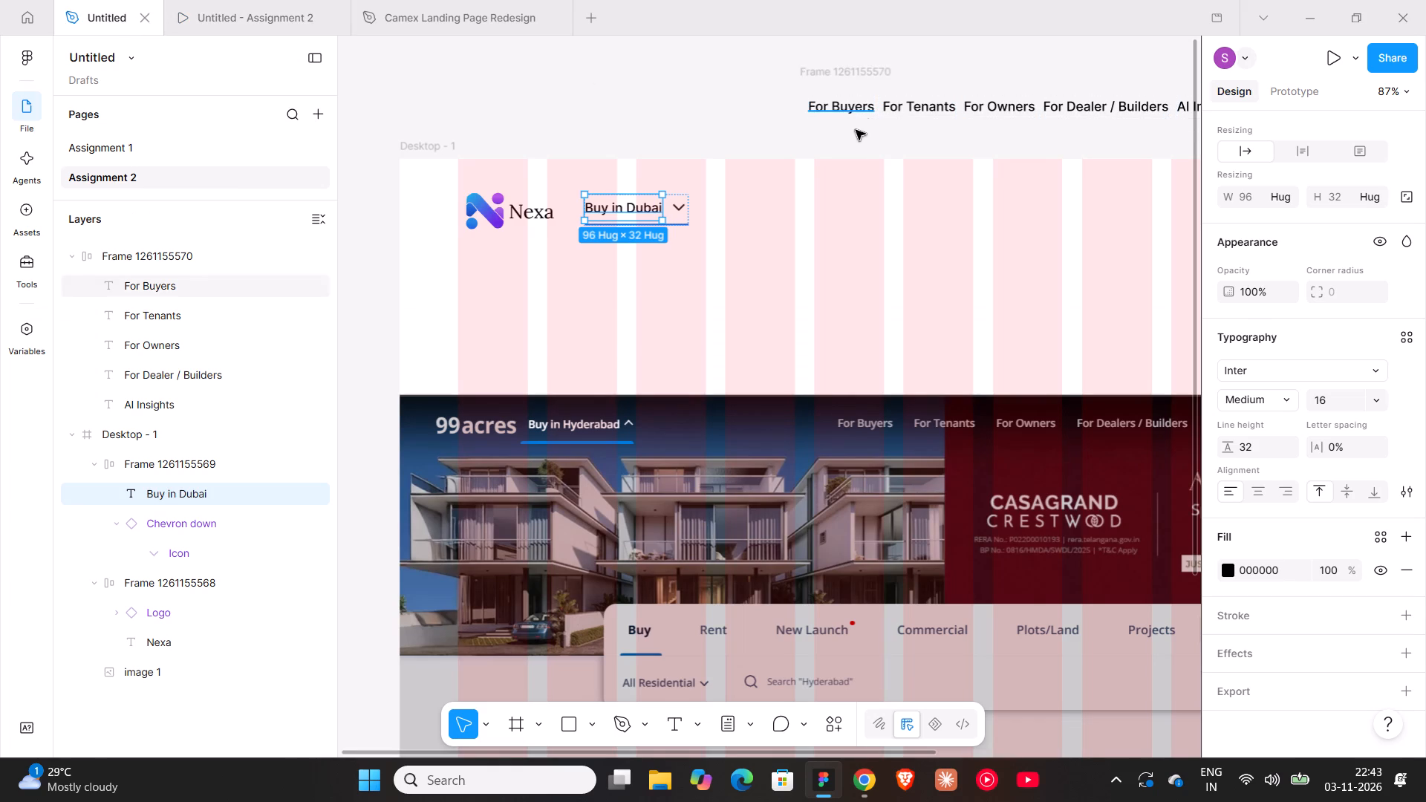
Set the gap between items in the navigation links' auto layout frame to 24.
{"action": "scroll", "coordinate": [856, 131], "scroll_direction": "down", "scroll_amount": 4, "text": "shift"}
{"action": "left_click", "coordinate": [670, 65]}
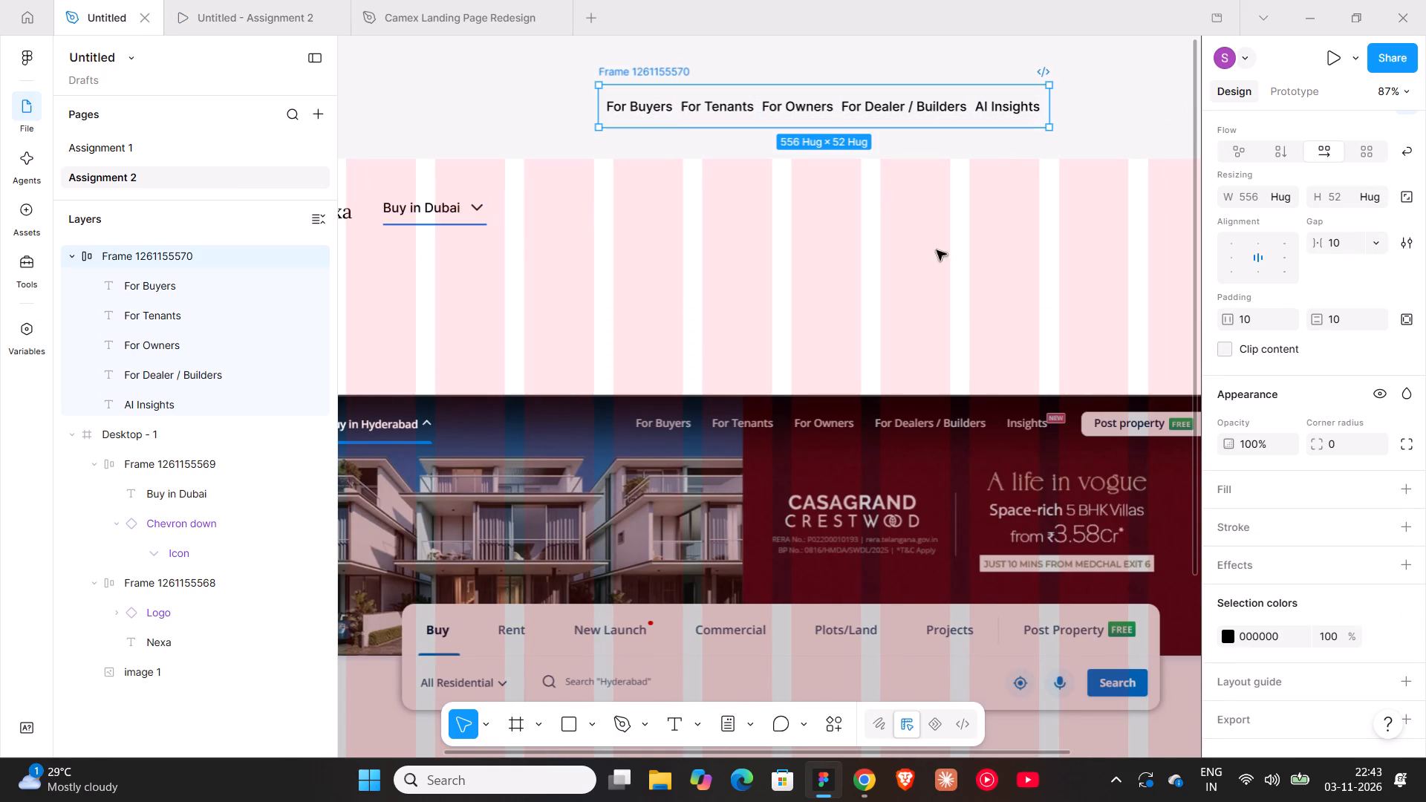
{"action": "left_click", "coordinate": [1335, 250]}
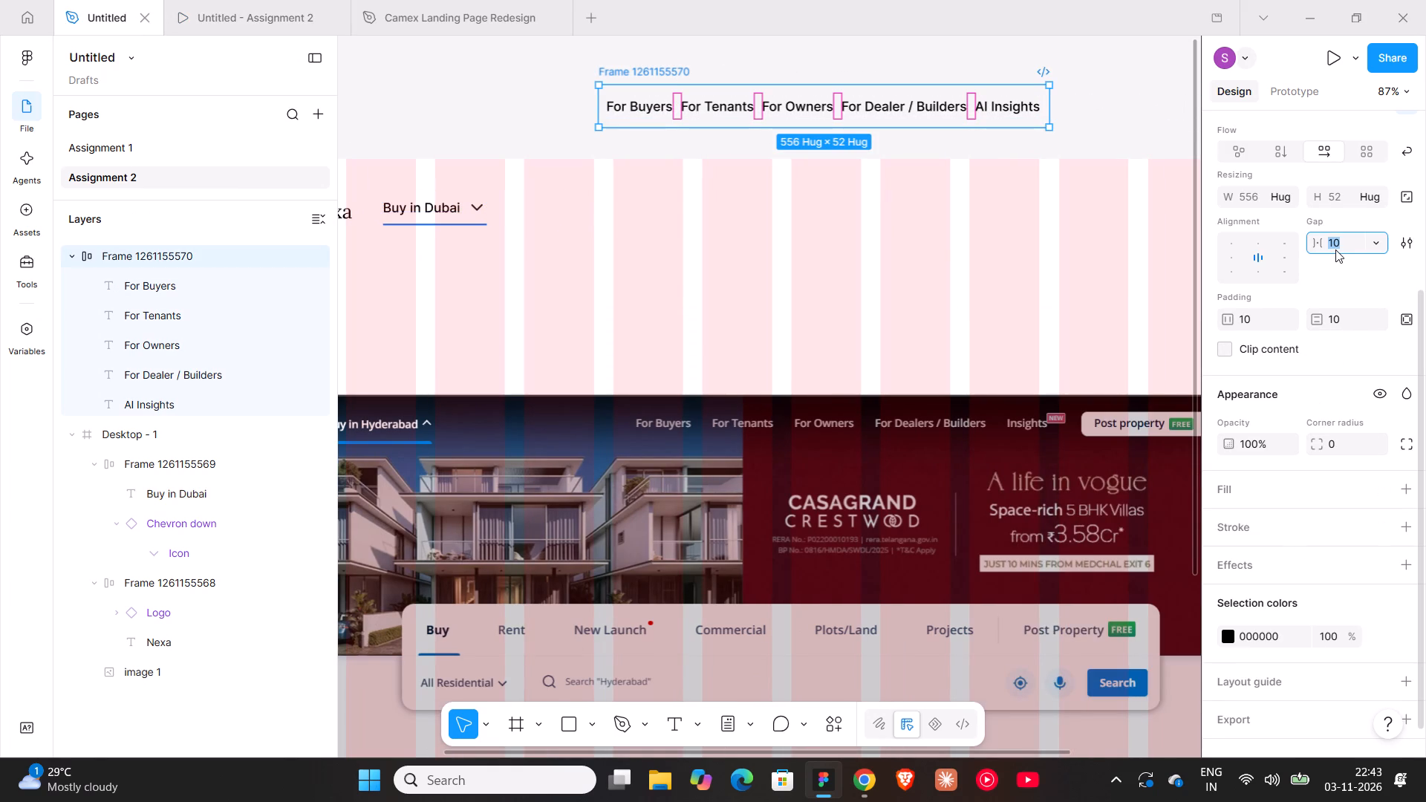
{"action": "type", "text": "24"}
{"action": "key", "text": "Return"}
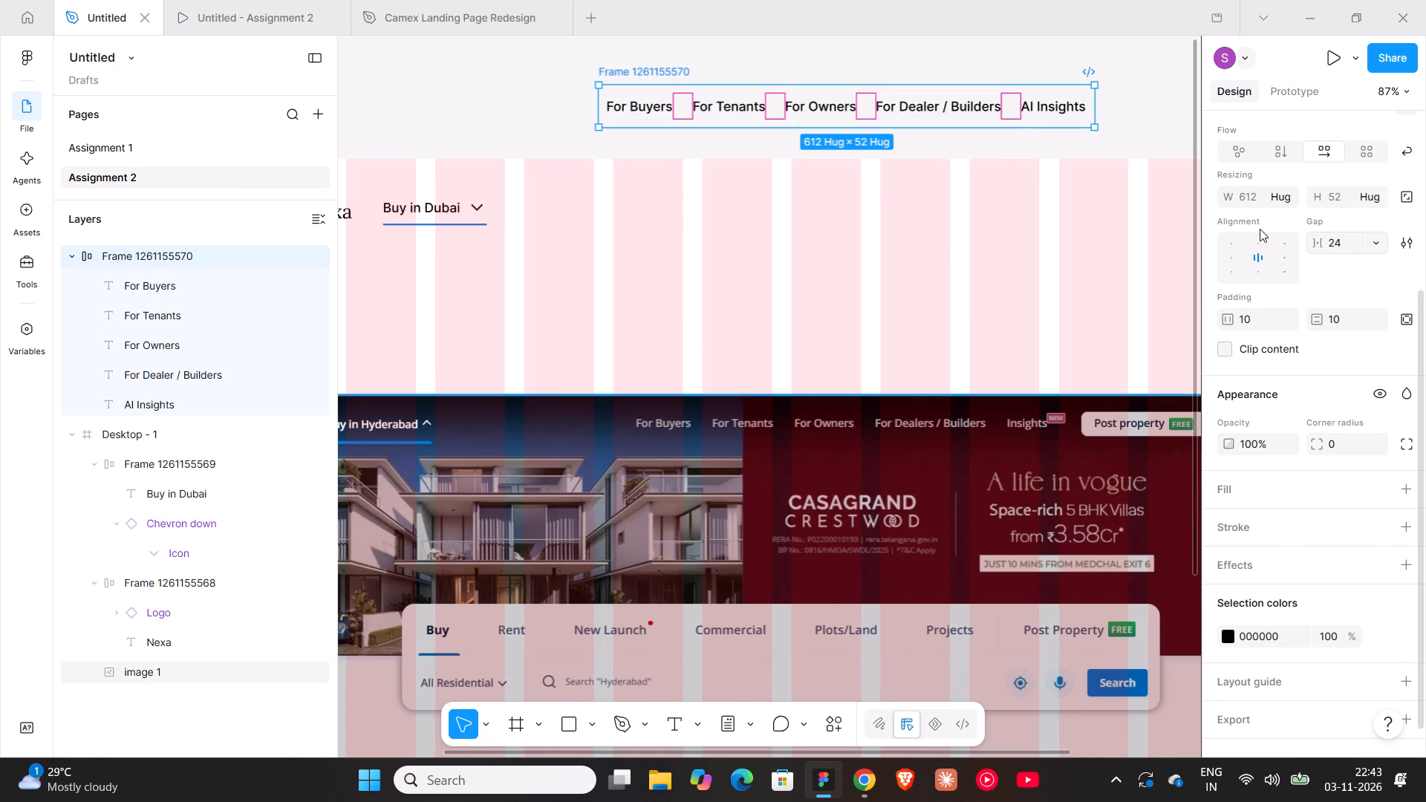
Move the navigation links frame into the Desktop - 1 header, to the right of the "Buy in Dubai" dropdown and level with it.
{"action": "scroll", "coordinate": [848, 180], "scroll_direction": "down", "scroll_amount": 8, "text": "ctrl"}
{"action": "scroll", "coordinate": [789, 150], "scroll_direction": "up", "scroll_amount": 8, "text": "ctrl"}
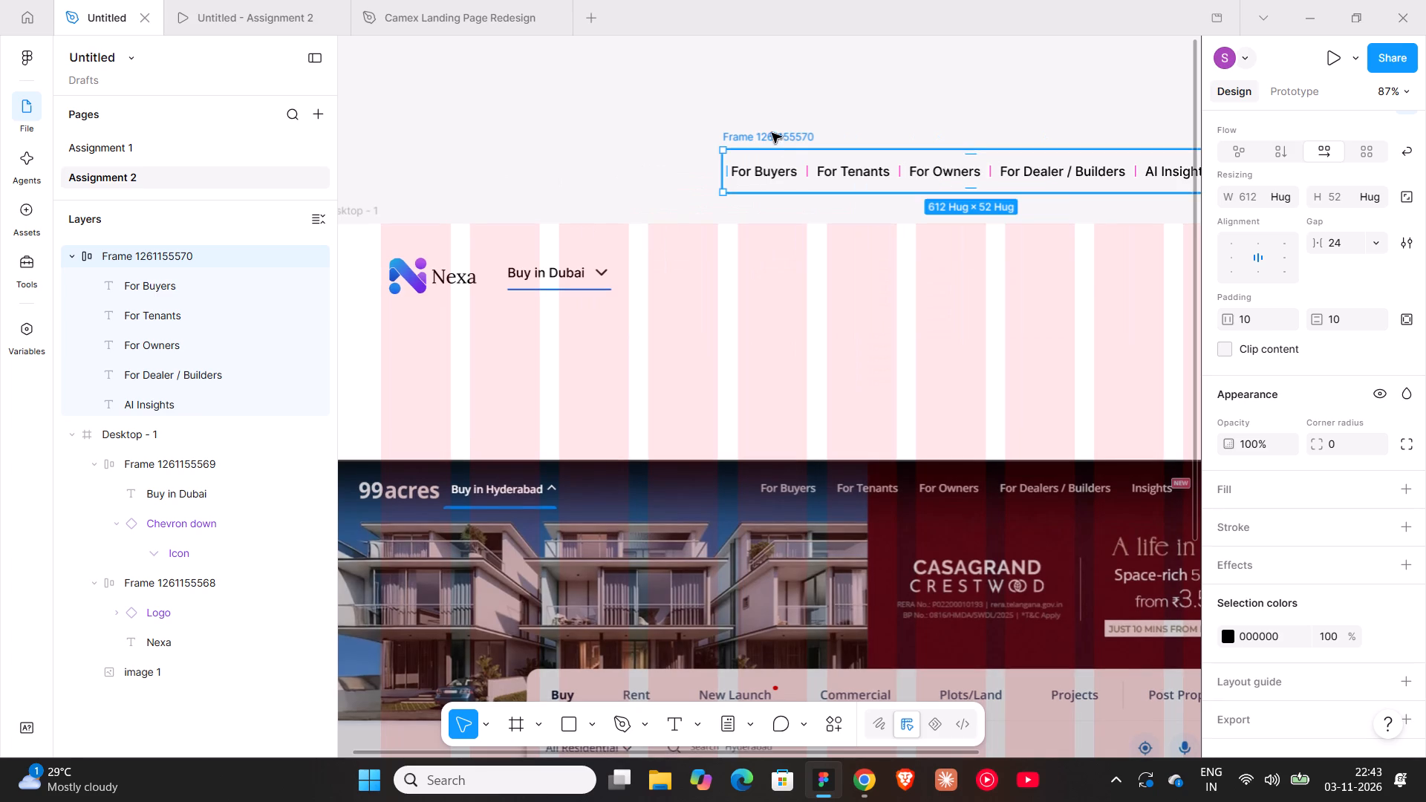
{"action": "left_click_drag", "start_coordinate": [772, 133], "coordinate": [766, 245]}
{"action": "left_click_drag", "start_coordinate": [793, 287], "coordinate": [788, 283]}
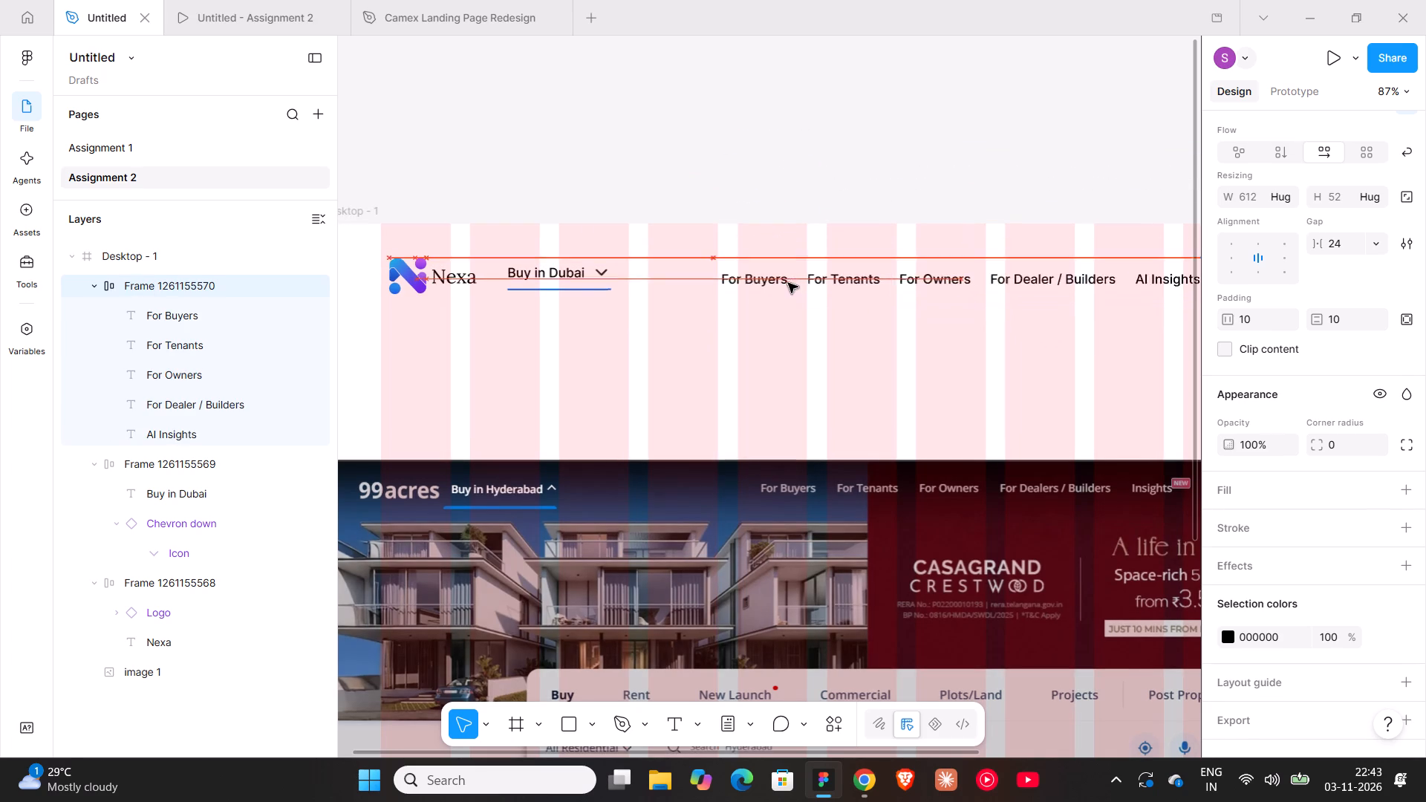
{"action": "left_click_drag", "start_coordinate": [788, 283], "coordinate": [786, 278]}
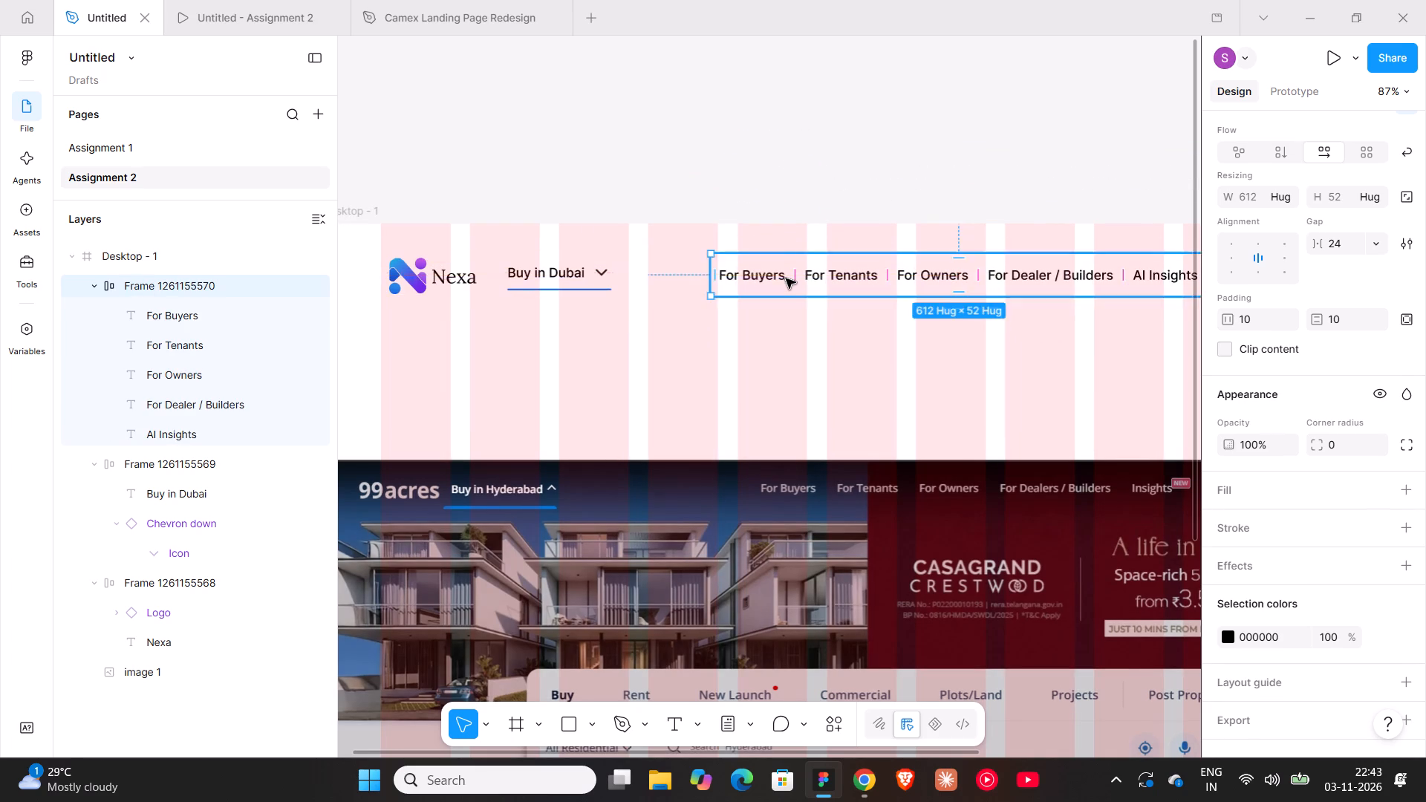
{"action": "scroll", "coordinate": [786, 278], "scroll_direction": "down", "scroll_amount": 7, "text": "ctrl"}
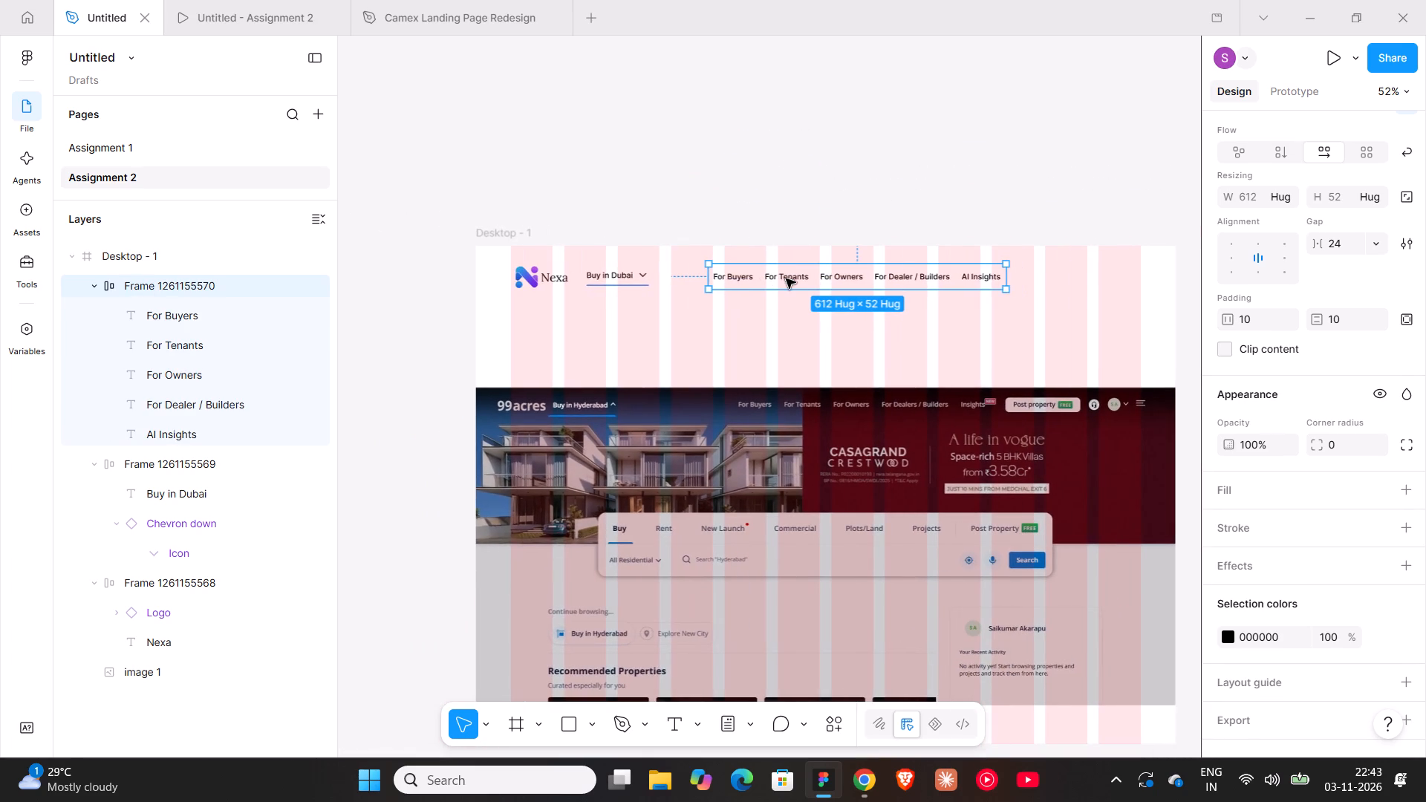
{"action": "left_click_drag", "start_coordinate": [786, 278], "coordinate": [769, 274]}
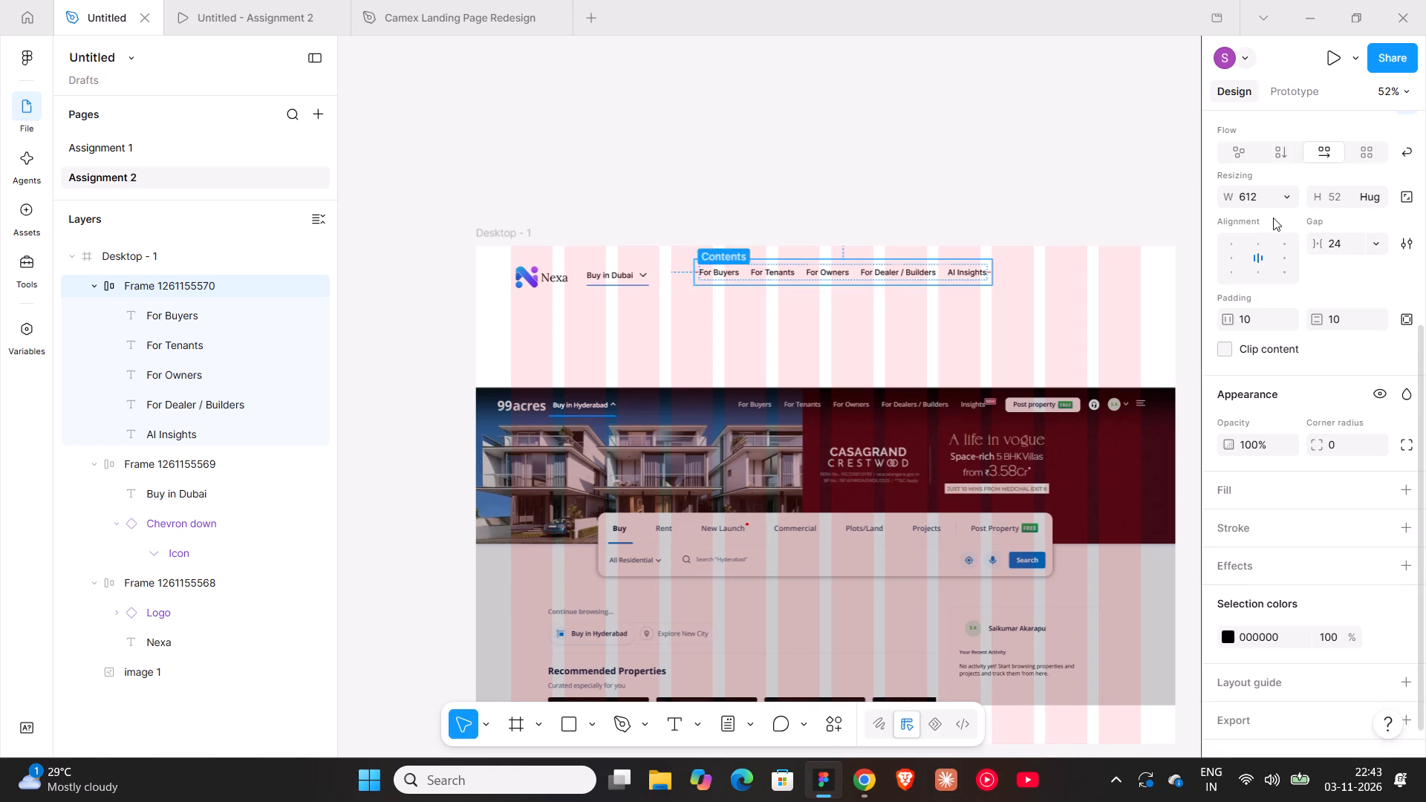
Center the navigation links frame horizontally in the Desktop - 1 frame and move it down to Y 34.
{"action": "scroll", "coordinate": [1273, 218], "scroll_direction": "up", "scroll_amount": 7}
{"action": "left_click", "coordinate": [1258, 226]}
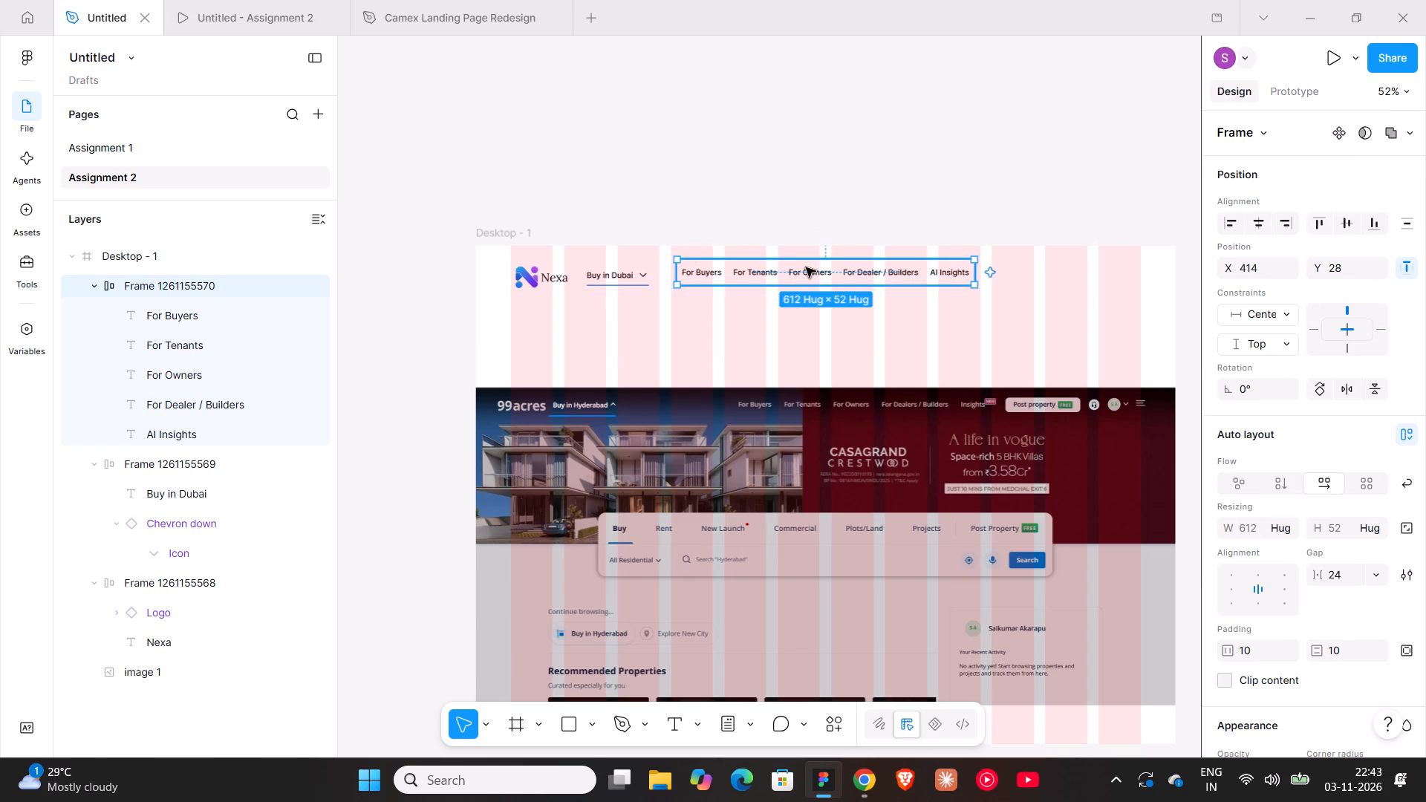
{"action": "left_click", "coordinate": [806, 267]}
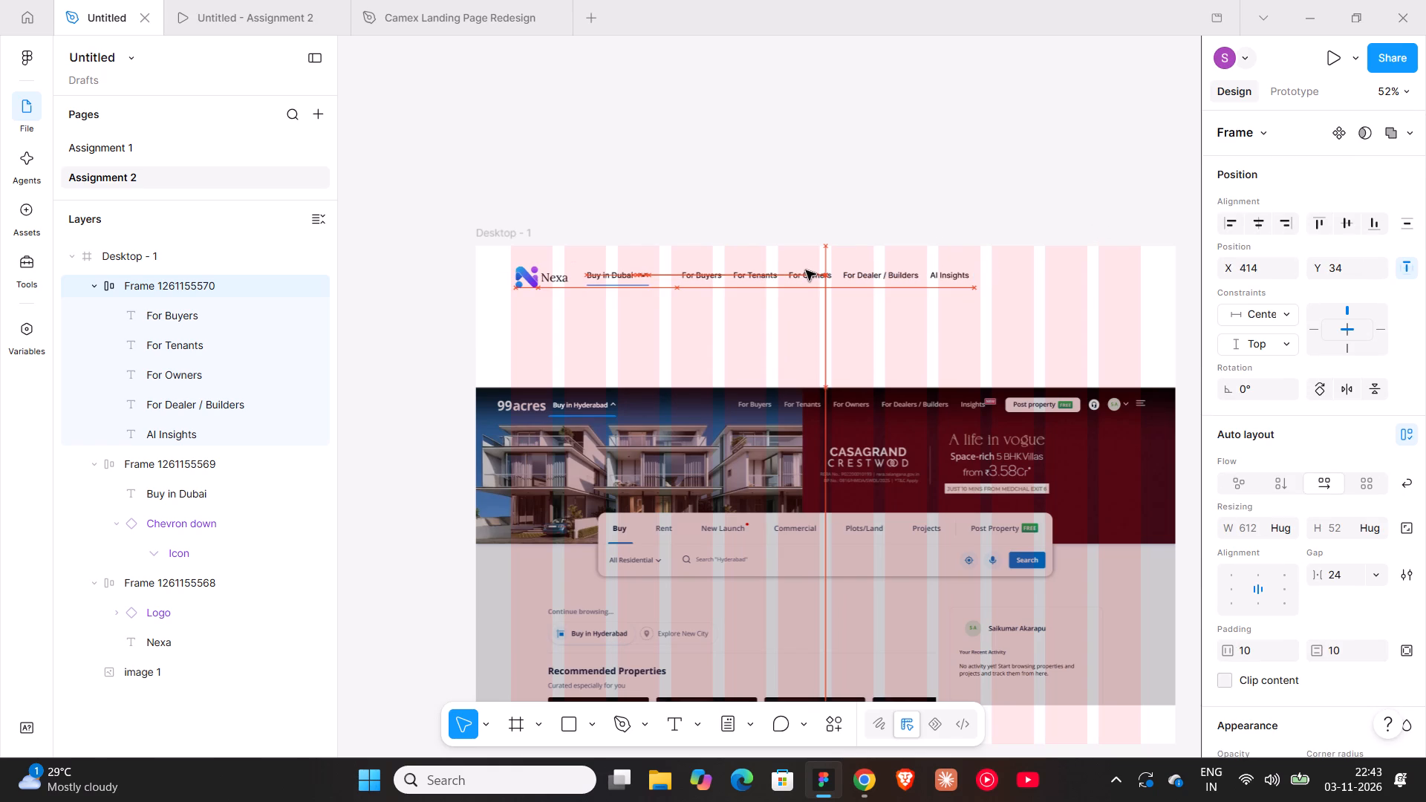
{"action": "left_click", "coordinate": [789, 203]}
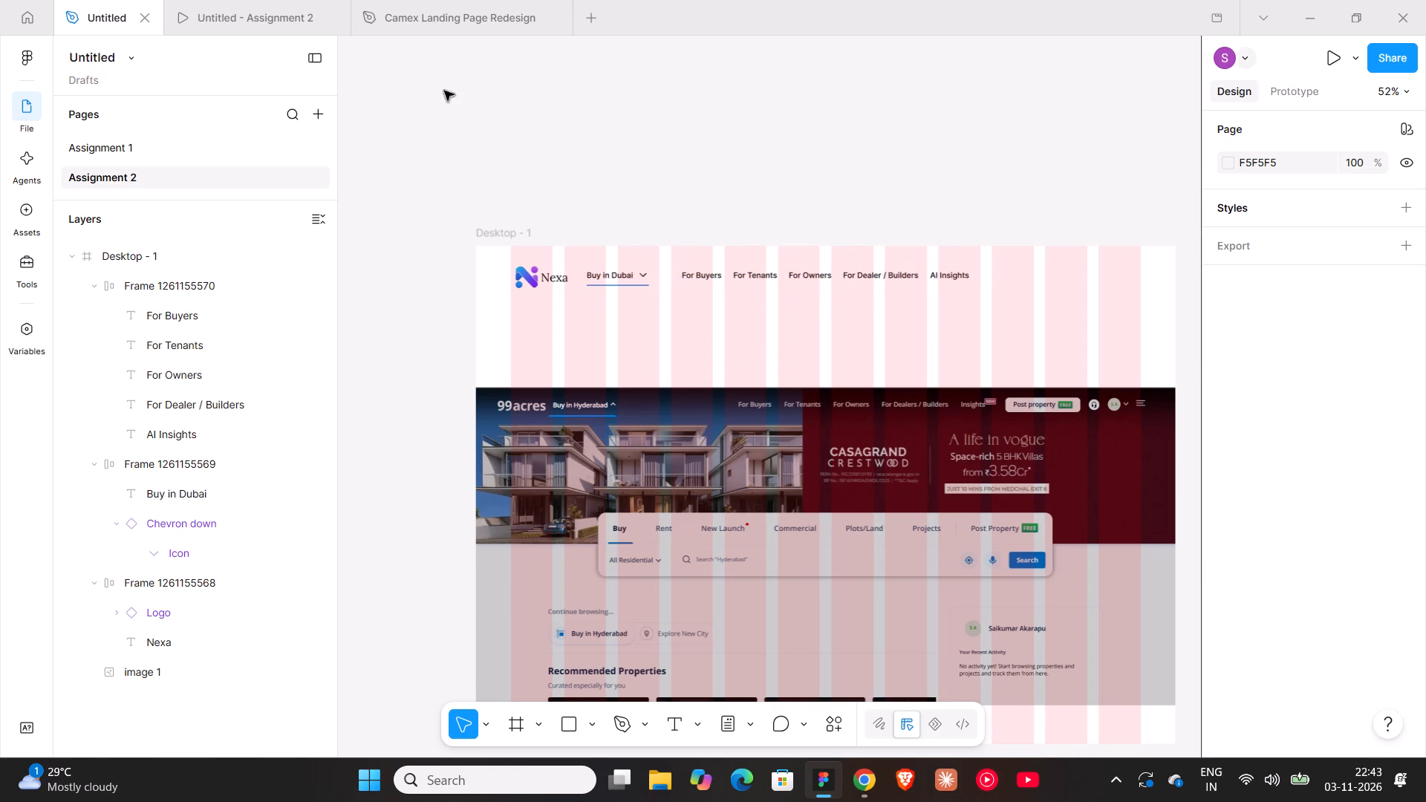
Add a "Post property" text on the empty canvas just above the Desktop - 1 frame.
{"action": "scroll", "coordinate": [850, 540], "scroll_direction": "down", "scroll_amount": 6, "text": "shift"}
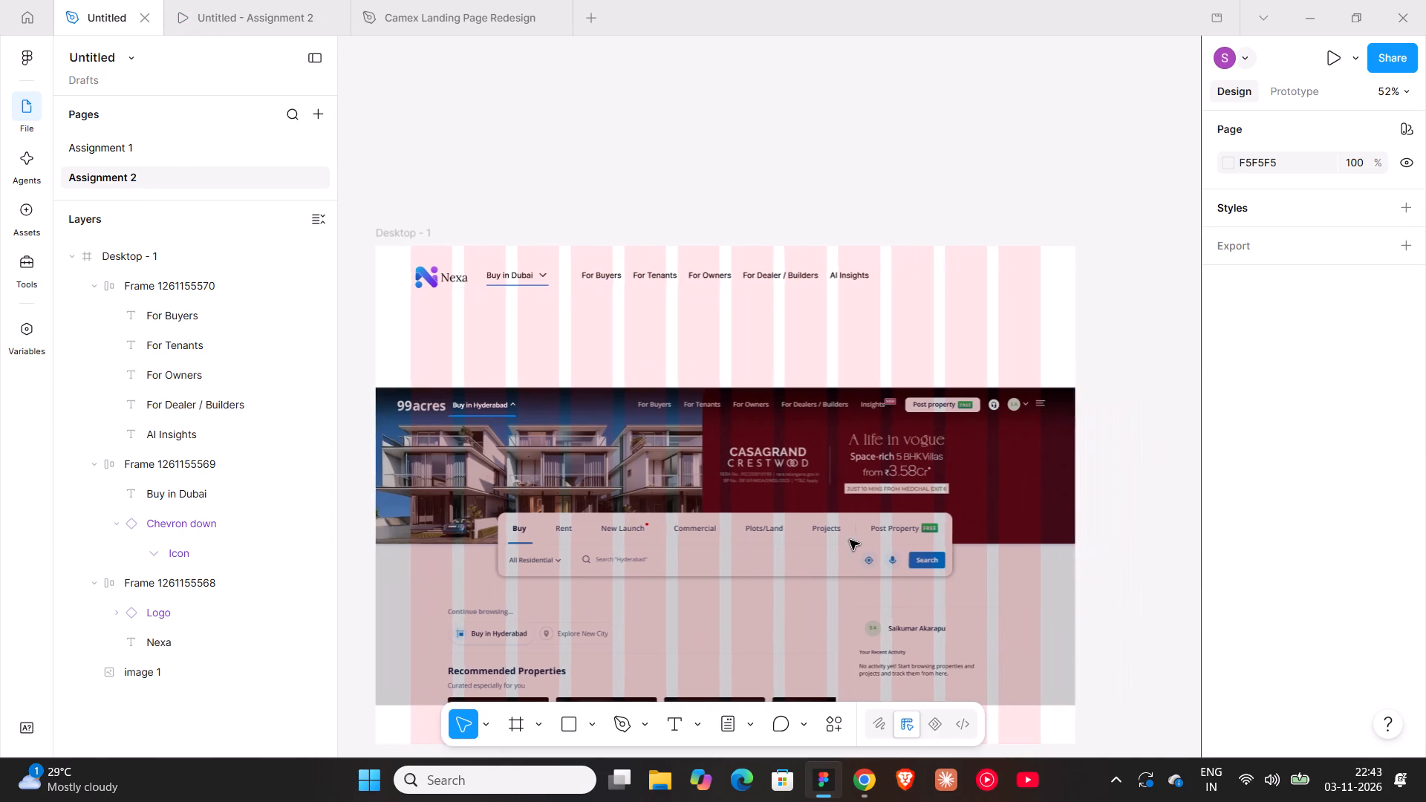
{"action": "scroll", "coordinate": [850, 540], "scroll_direction": "down", "scroll_amount": 1, "text": "shift"}
{"action": "scroll", "coordinate": [727, 376], "scroll_direction": "up", "scroll_amount": 9, "text": "ctrl"}
{"action": "scroll", "coordinate": [738, 402], "scroll_direction": "down", "scroll_amount": 5, "text": "ctrl"}
{"action": "scroll", "coordinate": [747, 480], "scroll_direction": "down", "scroll_amount": 1, "text": "ctrl"}
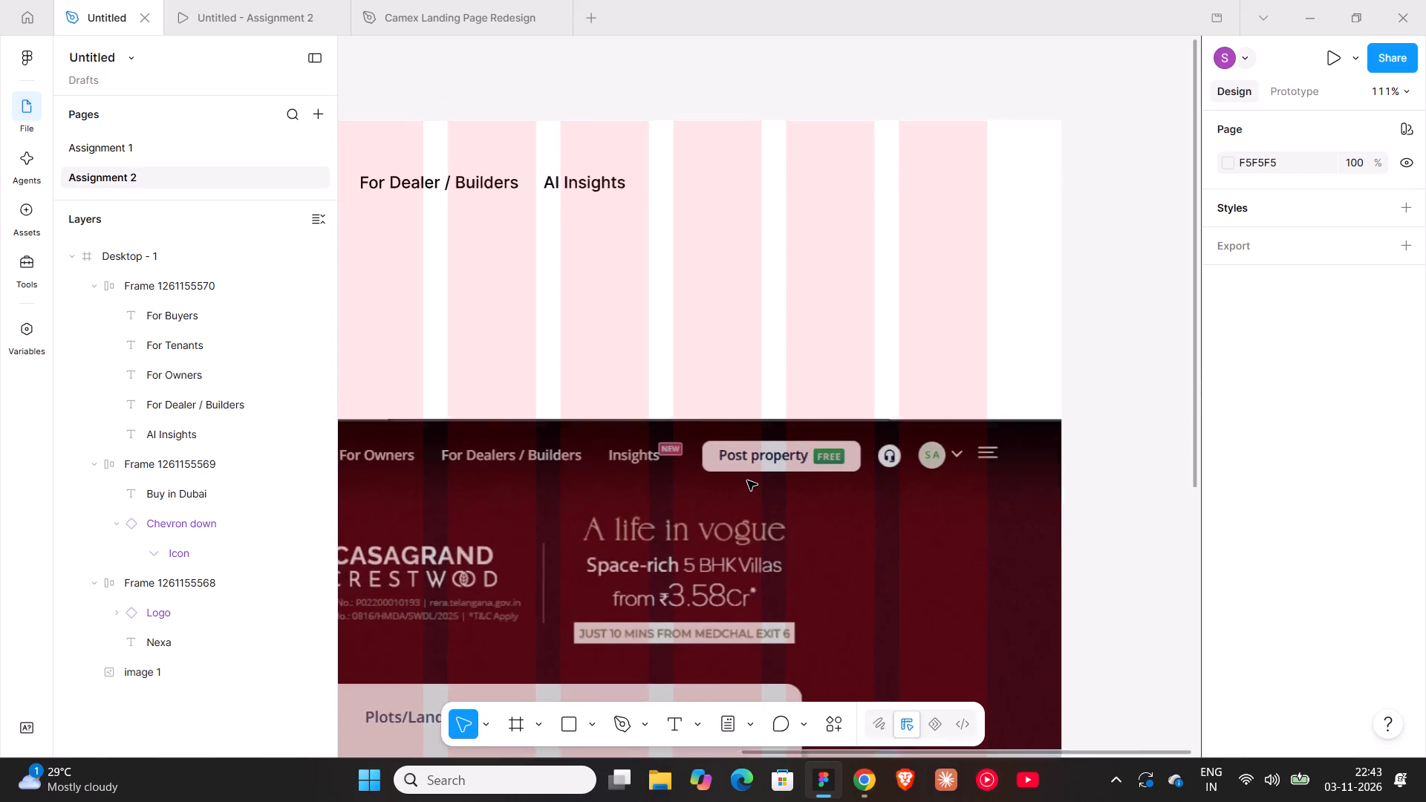
{"action": "scroll", "coordinate": [747, 480], "scroll_direction": "down", "scroll_amount": 5, "text": "ctrl"}
{"action": "key", "text": "t"}
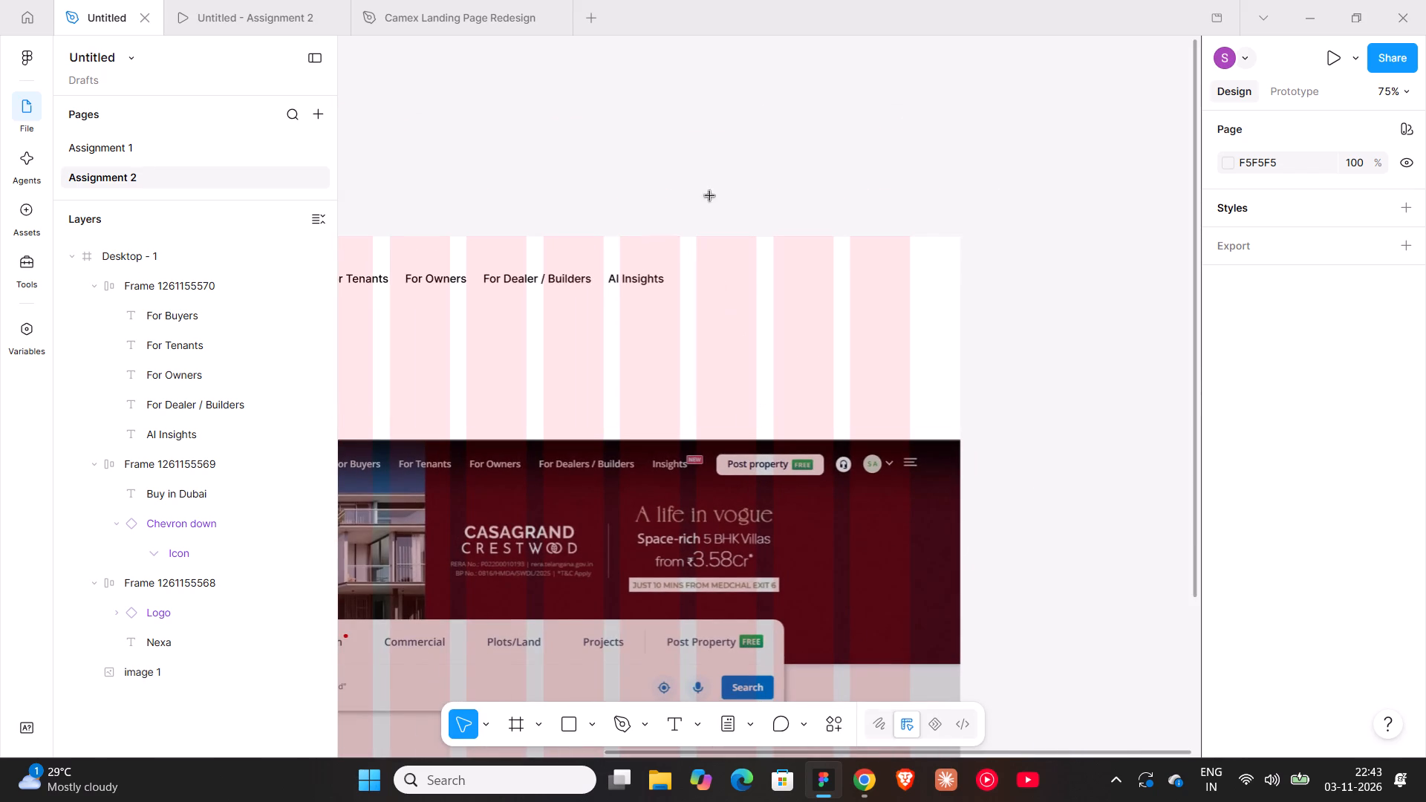
{"action": "left_click", "coordinate": [718, 172]}
{"action": "type", "text": "Post PR"}
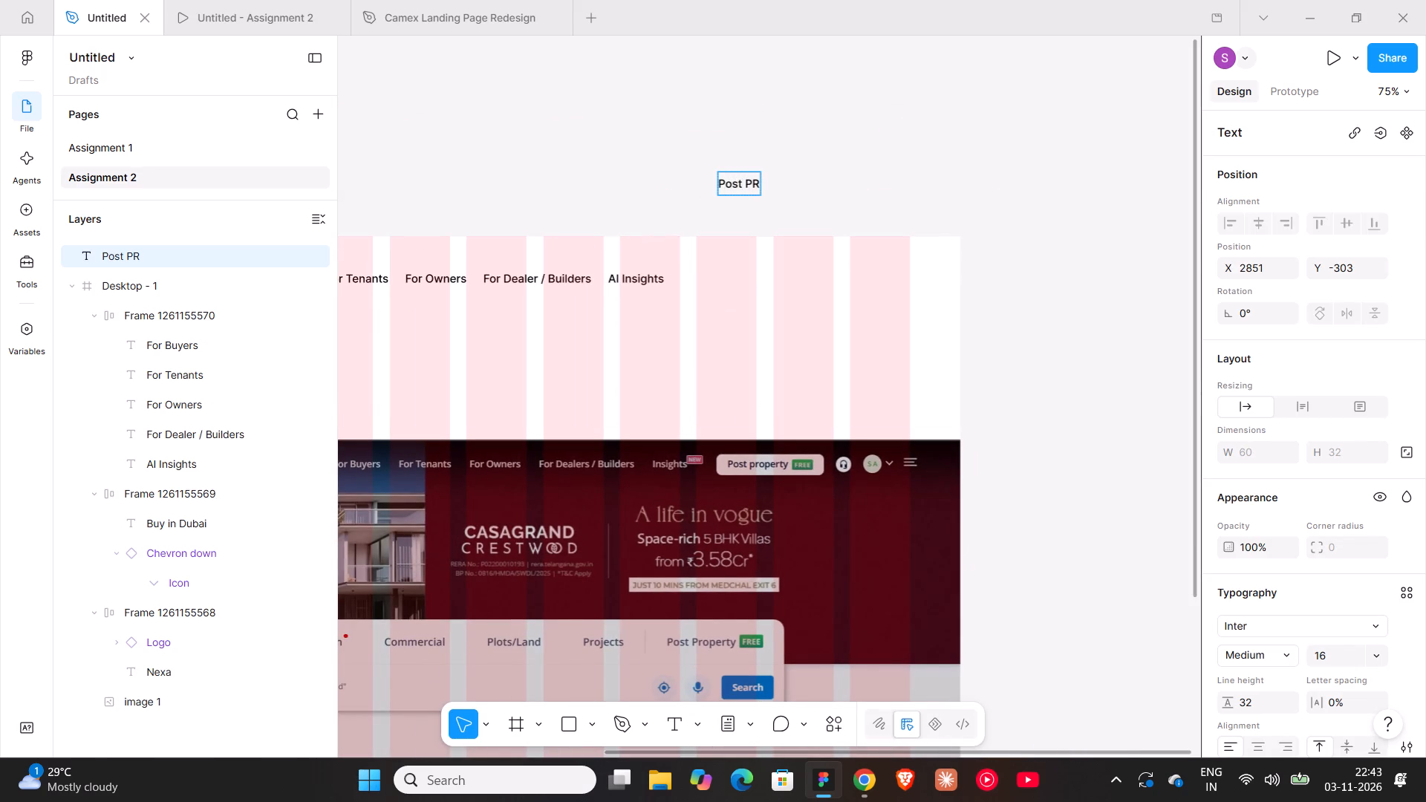
{"action": "key", "text": "BackSpace"}
{"action": "key", "text": "BackSpace"}
{"action": "type", "text": "pro"}
{"action": "type", "text": "perty"}
{"action": "left_click", "coordinate": [838, 180]}
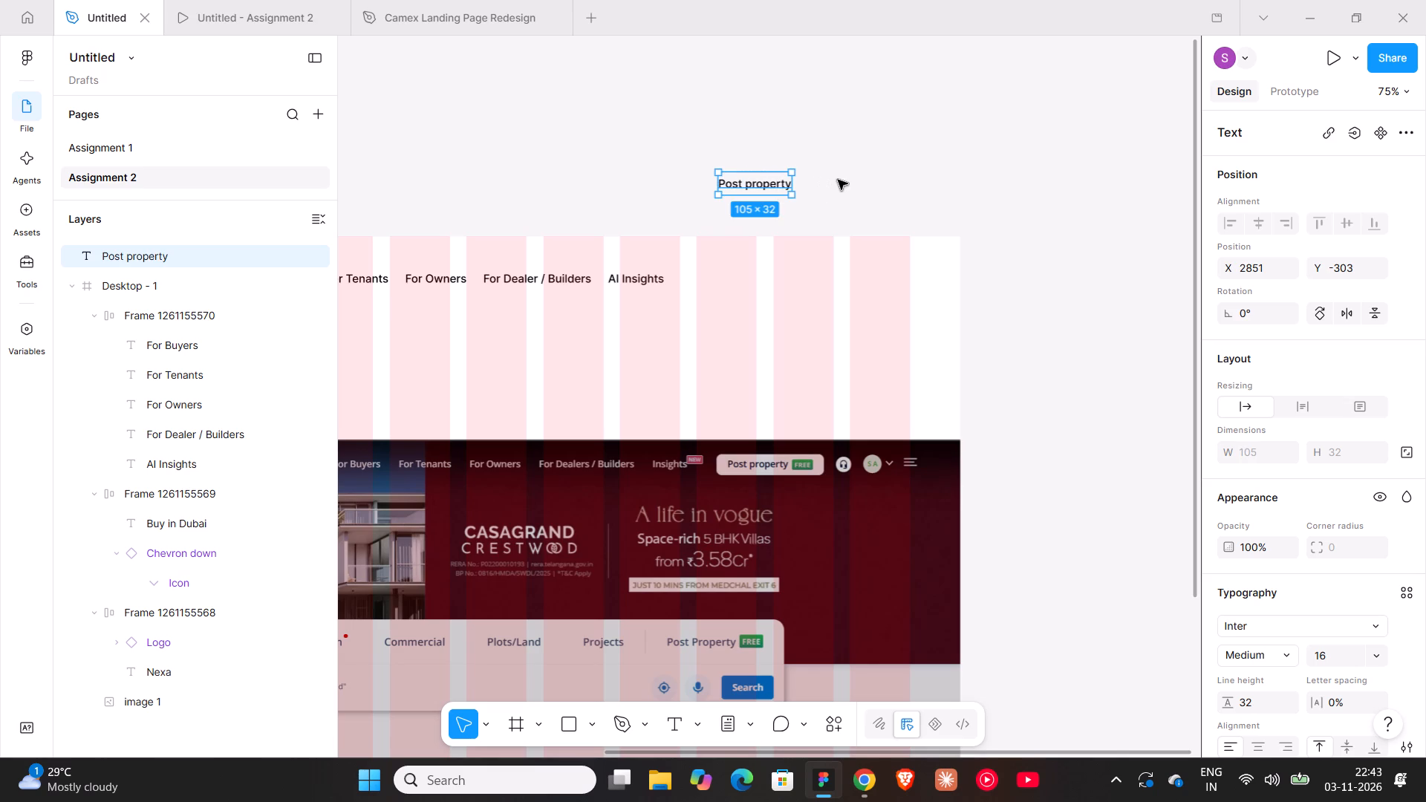
Wrap the "Post property" text in an auto layout frame with horizontal padding 16 and vertical padding 6.
{"action": "key", "text": "shift+a"}
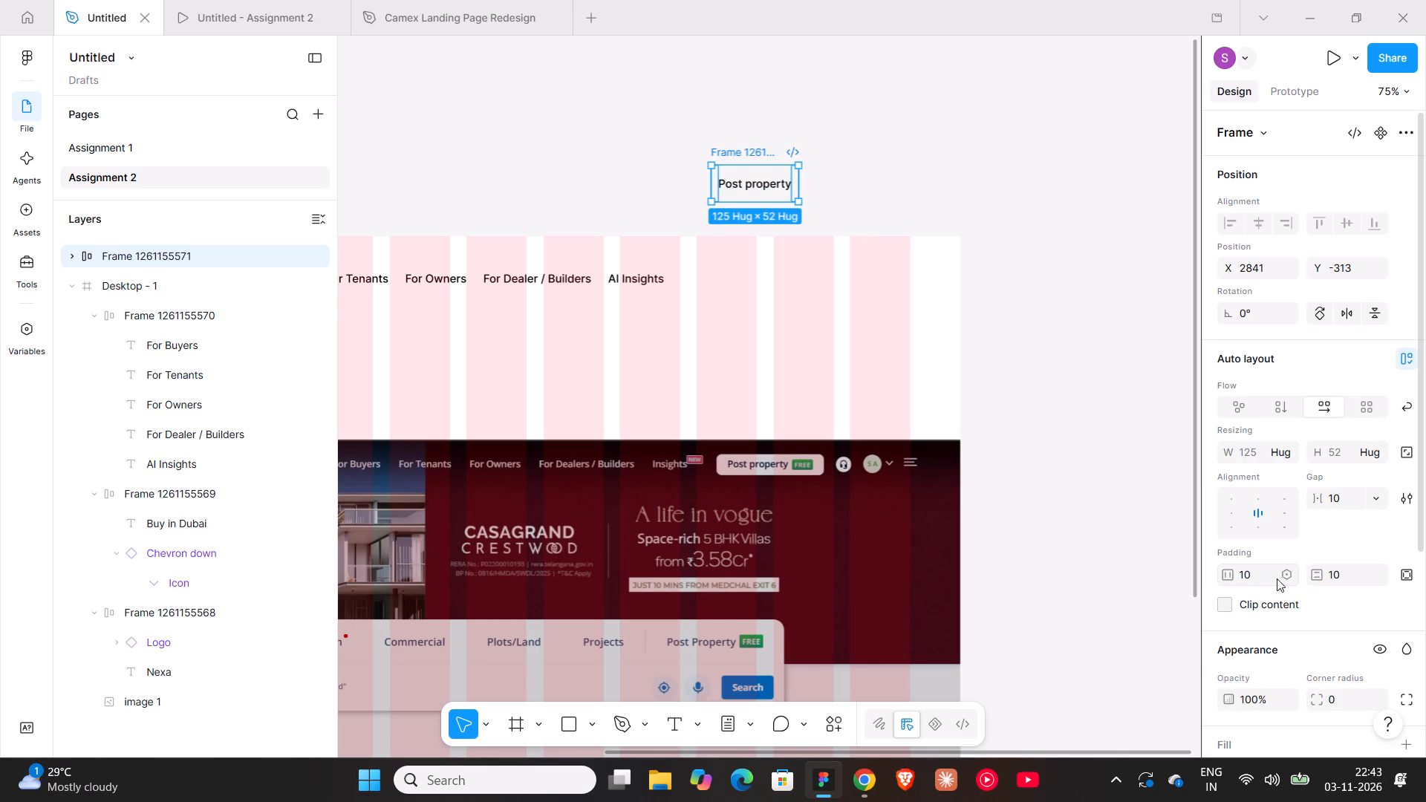
{"action": "left_click_drag", "start_coordinate": [1230, 570], "coordinate": [725, 394]}
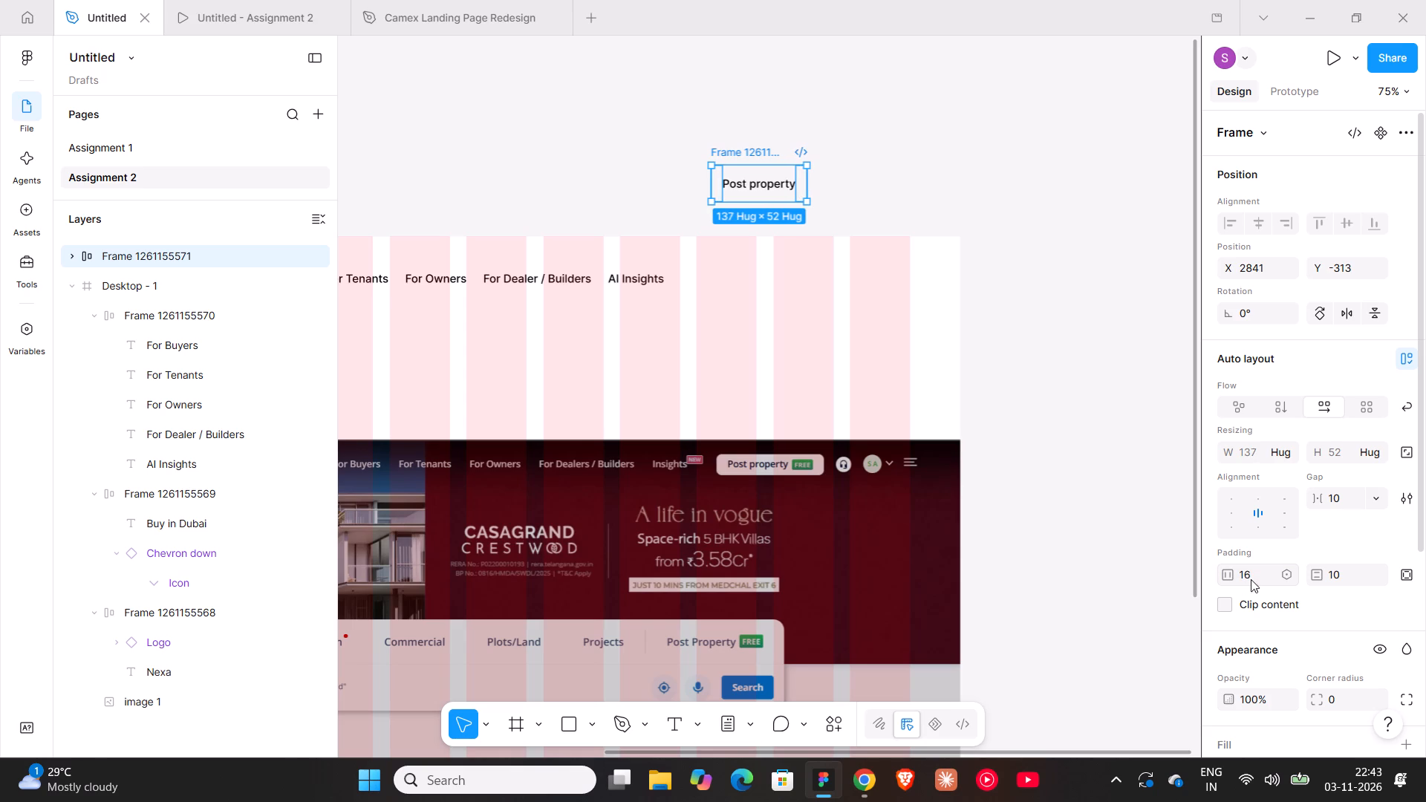
{"action": "left_click", "coordinate": [1335, 580]}
{"action": "key", "text": "6"}
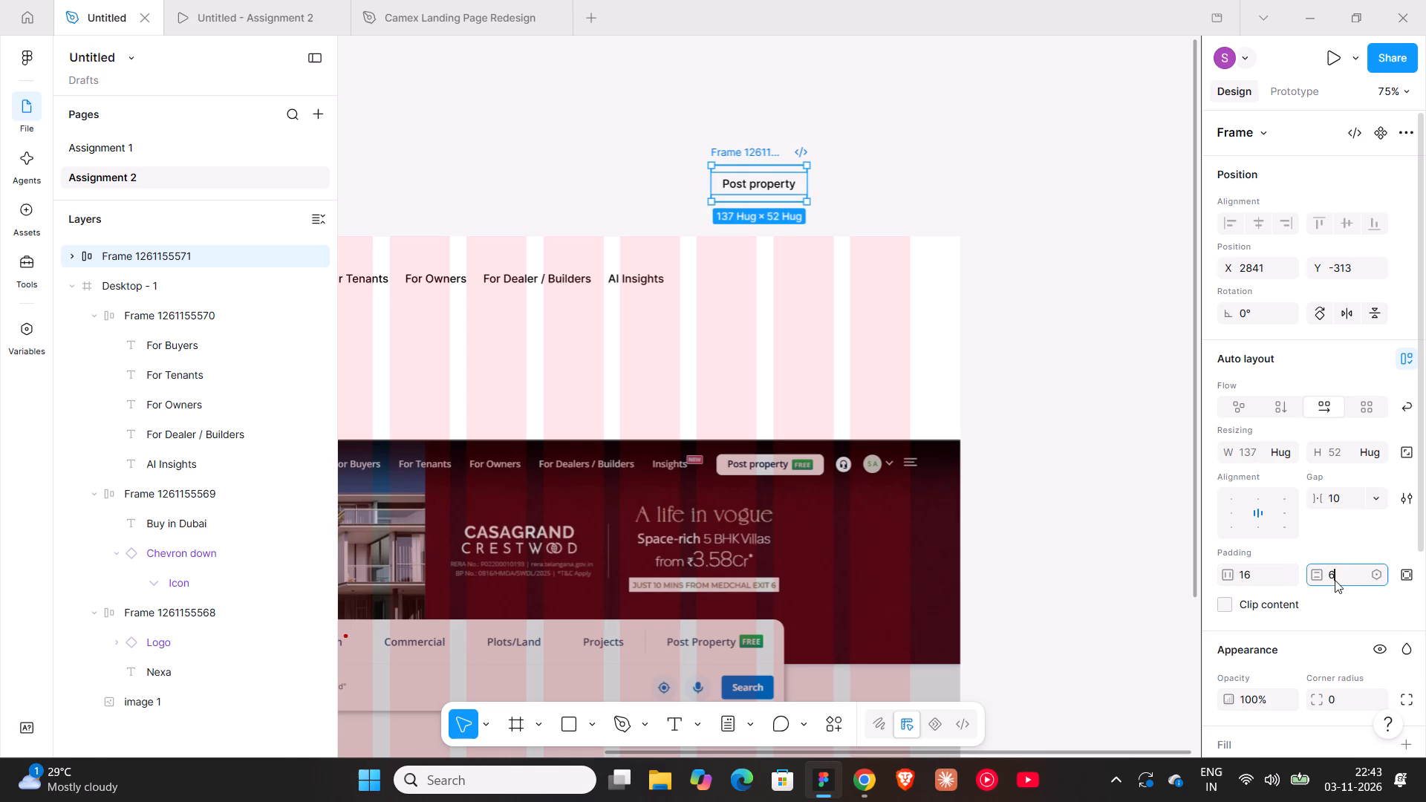
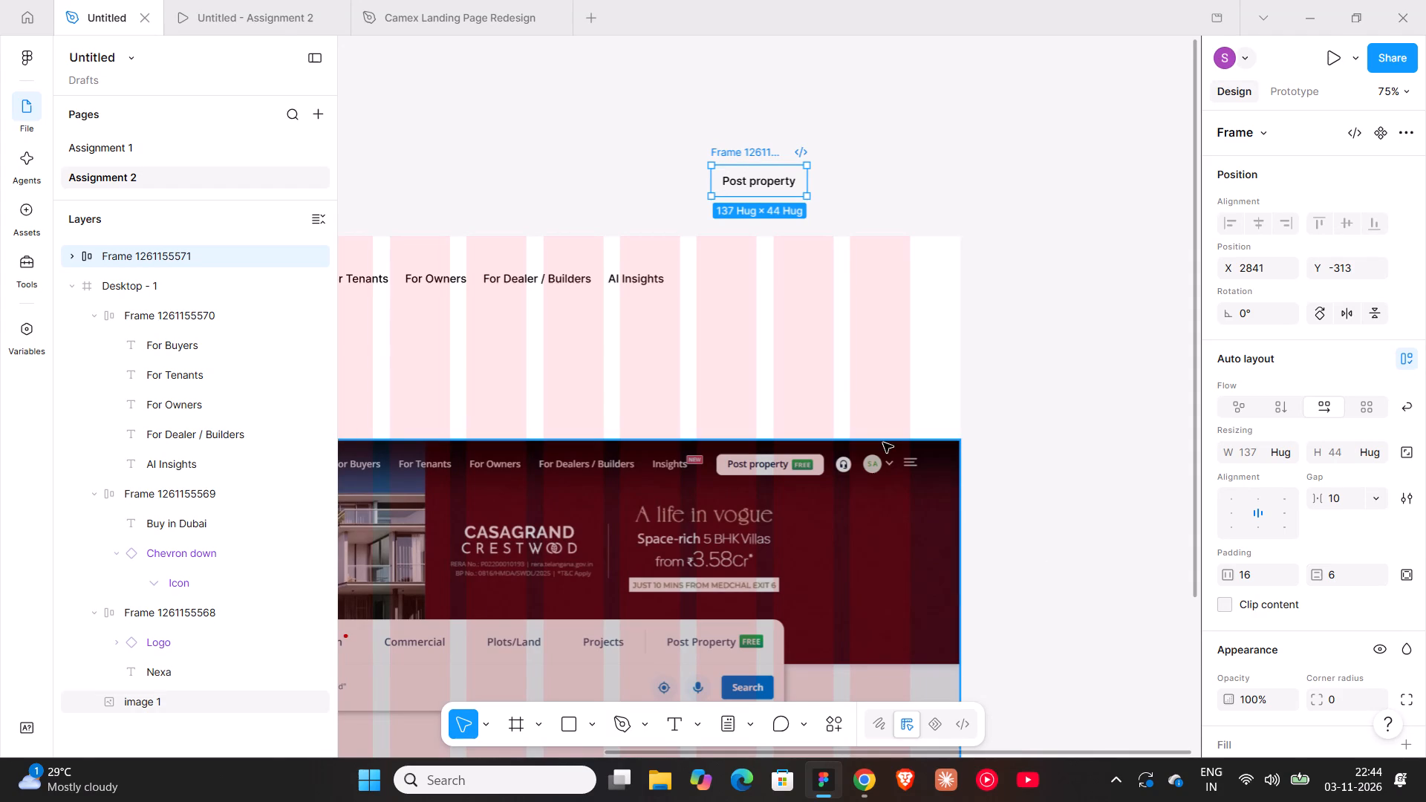
Move the "Post property" frame into the Desktop - 1 header at X 1075, Y 34, to the right of the navigation links.
{"action": "left_click_drag", "start_coordinate": [740, 150], "coordinate": [734, 256]}
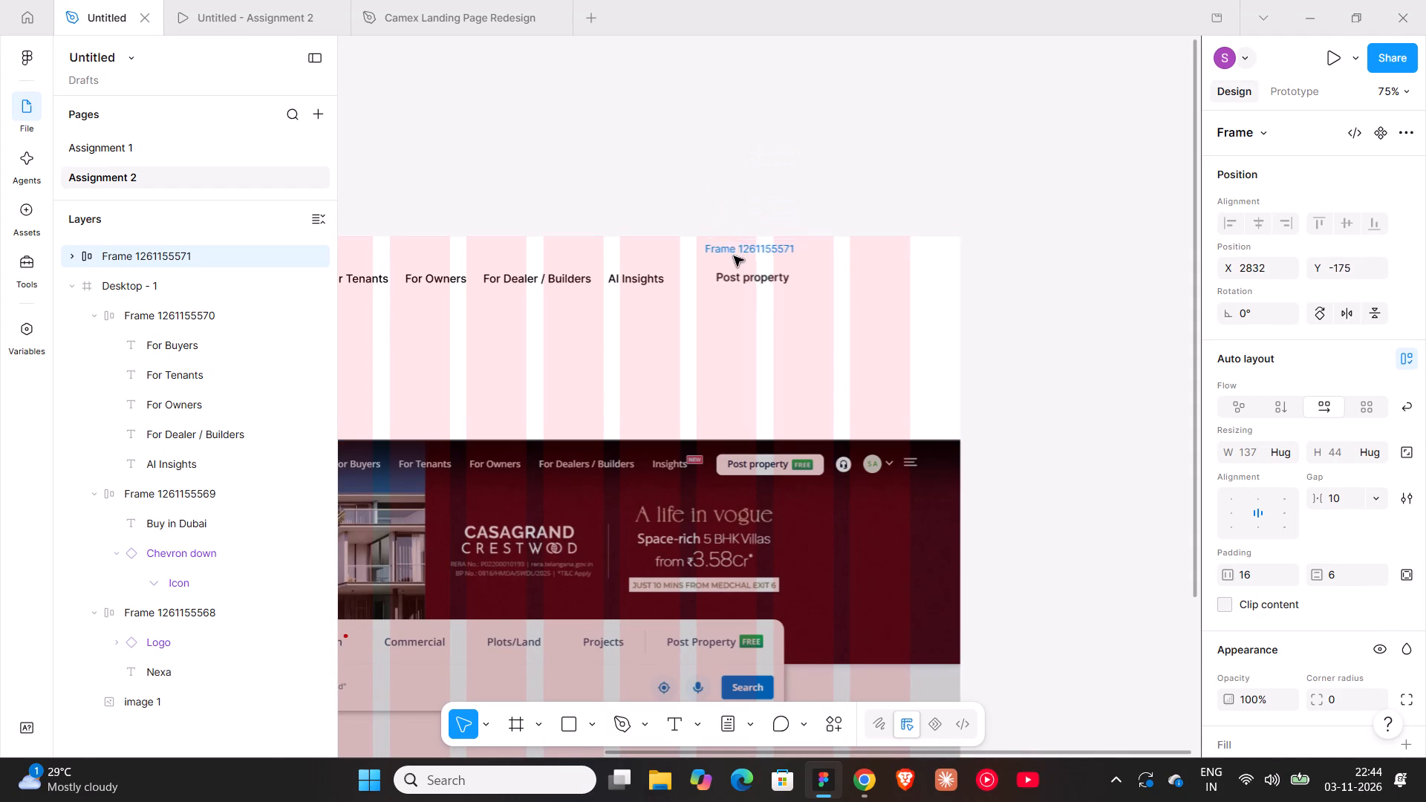
{"action": "left_click_drag", "start_coordinate": [734, 256], "coordinate": [735, 255]}
Set the "Post property" frame's corner radius to 8.
{"action": "left_click", "coordinate": [737, 278]}
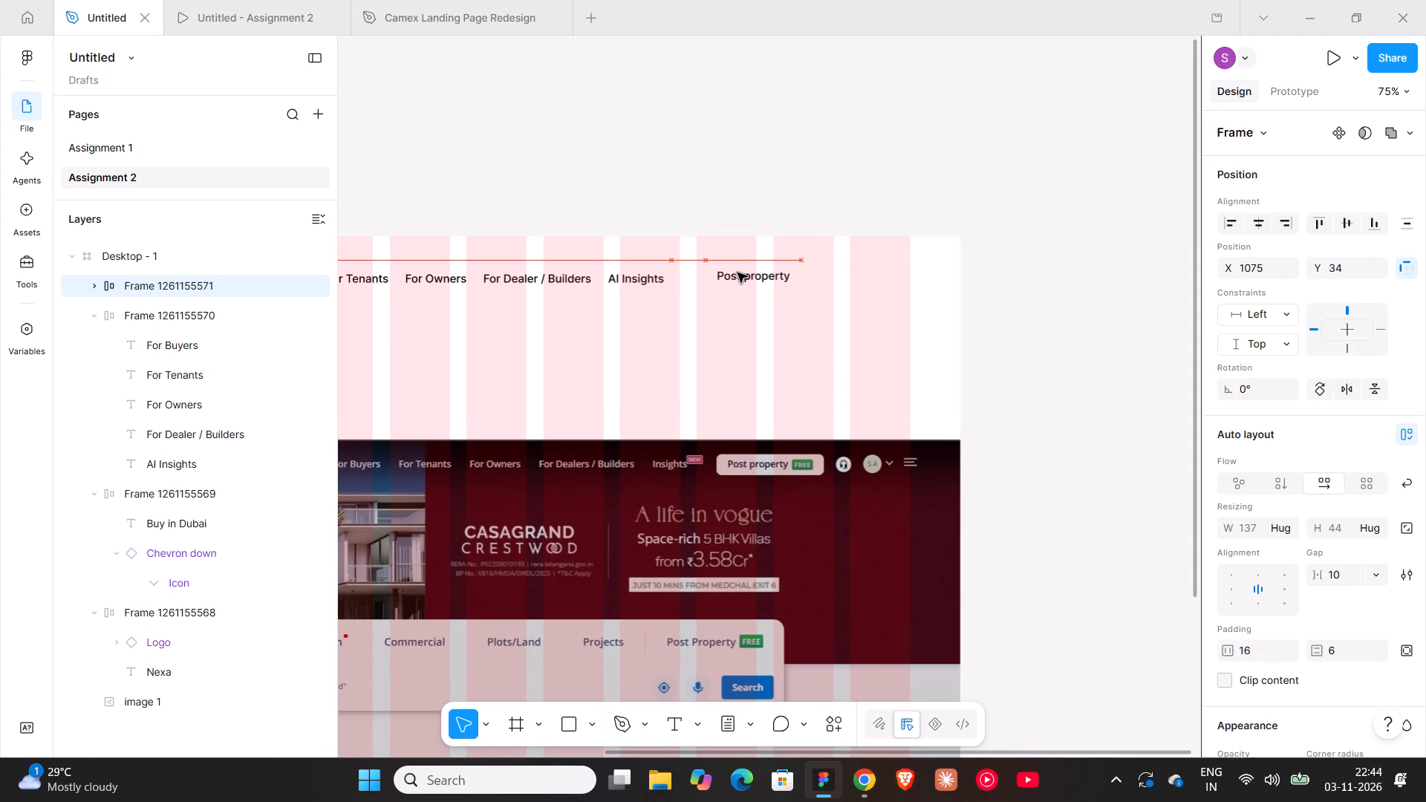
{"action": "scroll", "coordinate": [1332, 602], "scroll_direction": "down", "scroll_amount": 2}
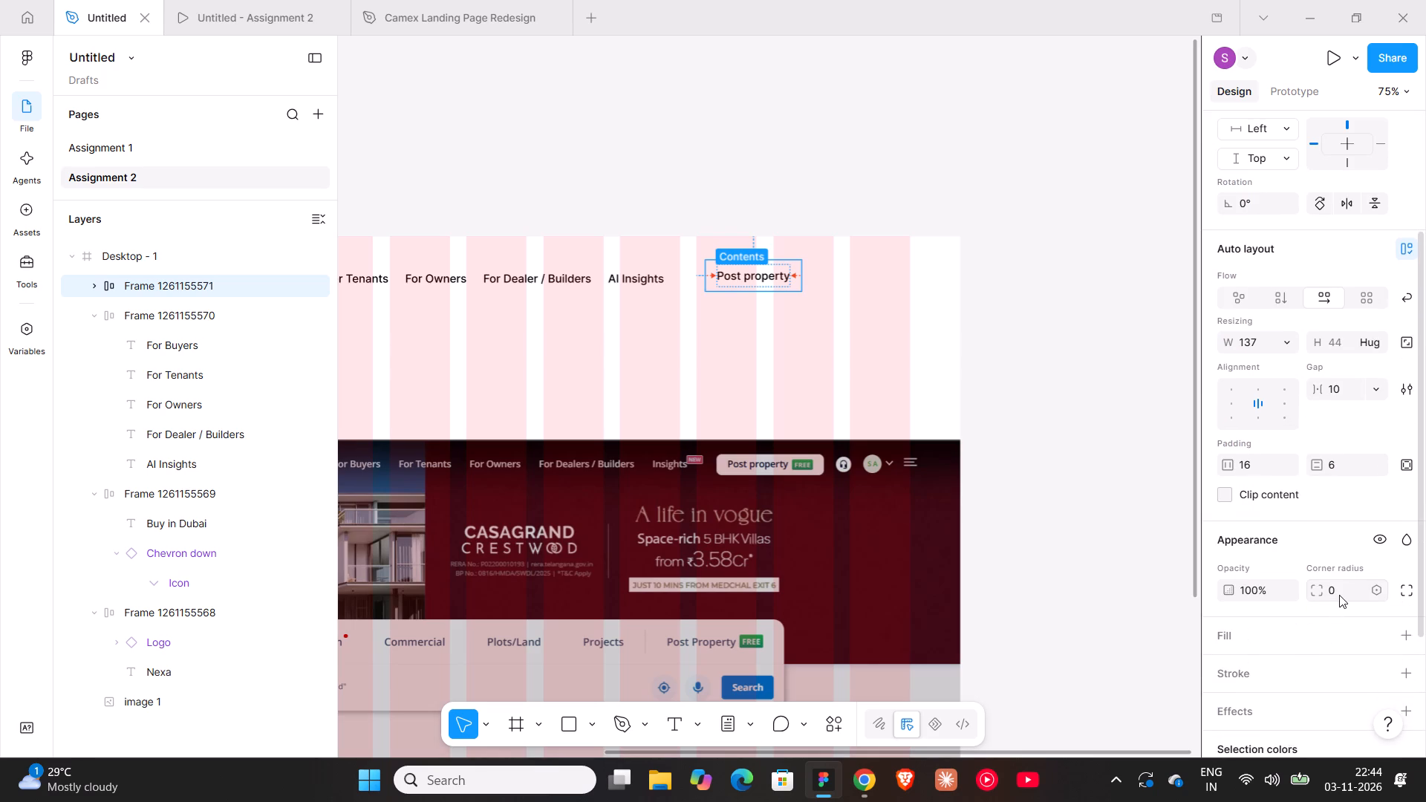
{"action": "left_click", "coordinate": [1339, 595]}
{"action": "key", "text": "8"}
{"action": "key", "text": "Return"}
Add a blue 0584FD fill to the "Post property" frame.
{"action": "scroll", "coordinate": [1336, 593], "scroll_direction": "down", "scroll_amount": 2}
{"action": "left_click", "coordinate": [1406, 466]}
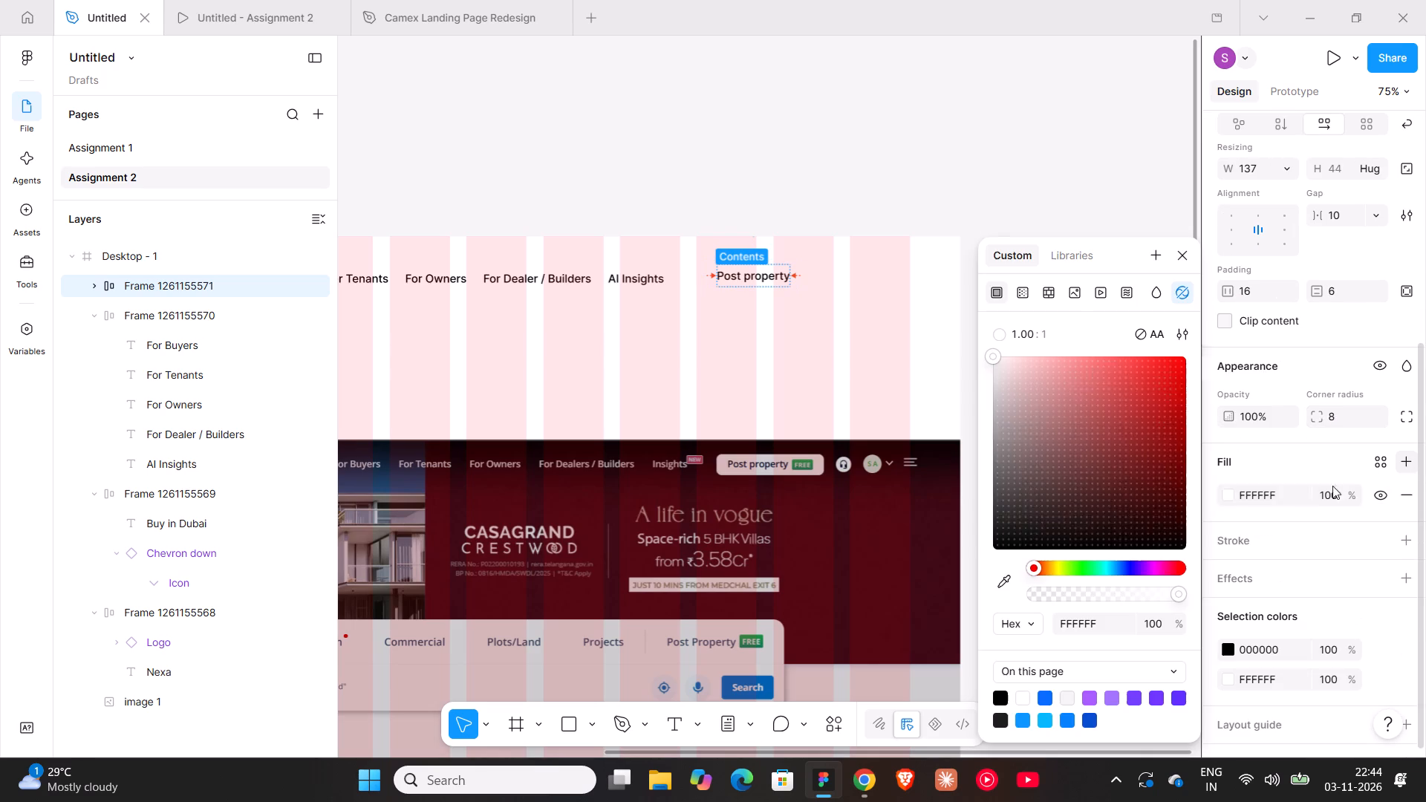
{"action": "left_click", "coordinate": [1064, 720]}
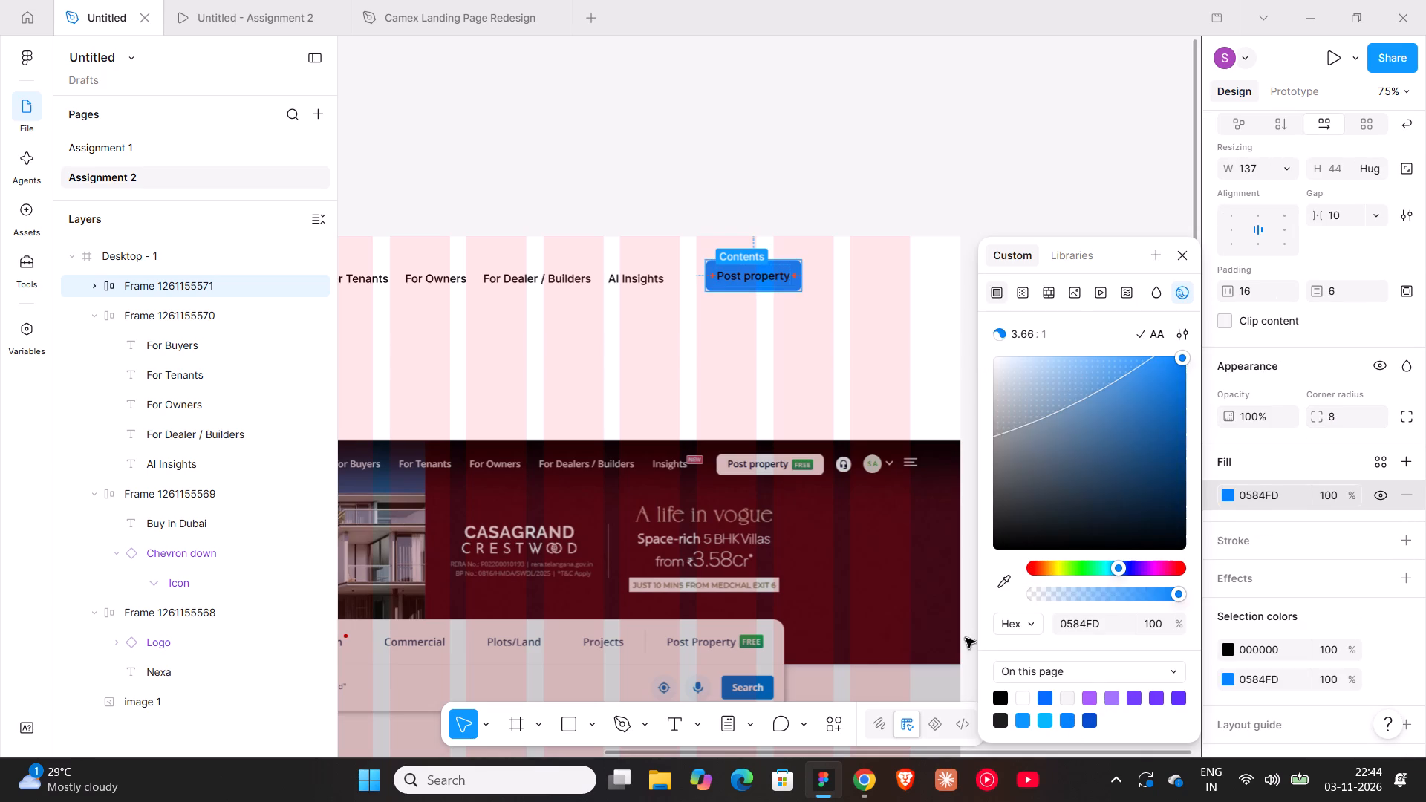
Change the fill of the "Post property" text inside the button to dark red 390000.
{"action": "double_click", "coordinate": [751, 274]}
{"action": "left_click", "coordinate": [1231, 569]}
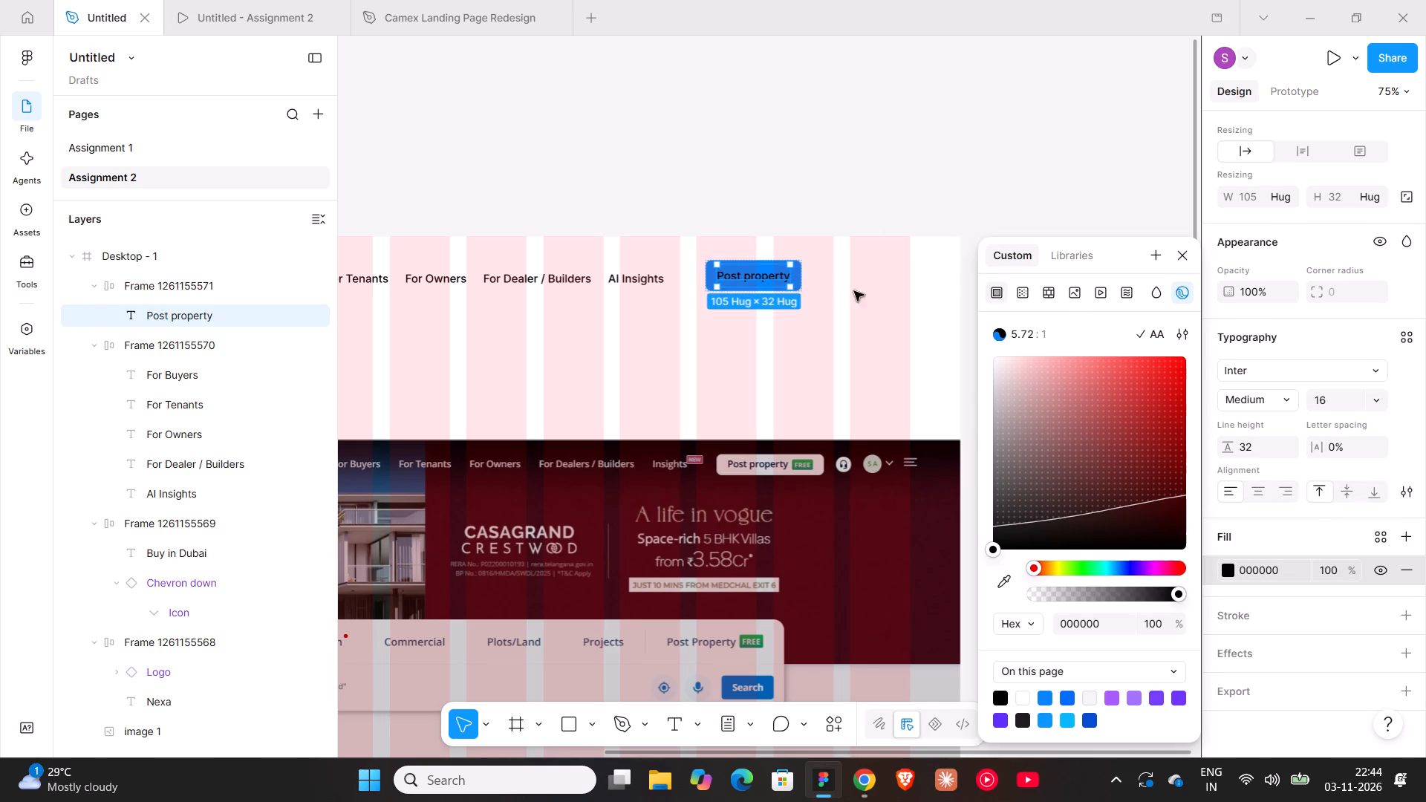
{"action": "left_click_drag", "start_coordinate": [995, 549], "coordinate": [1199, 506]}
{"action": "key", "text": "ctrl+z"}
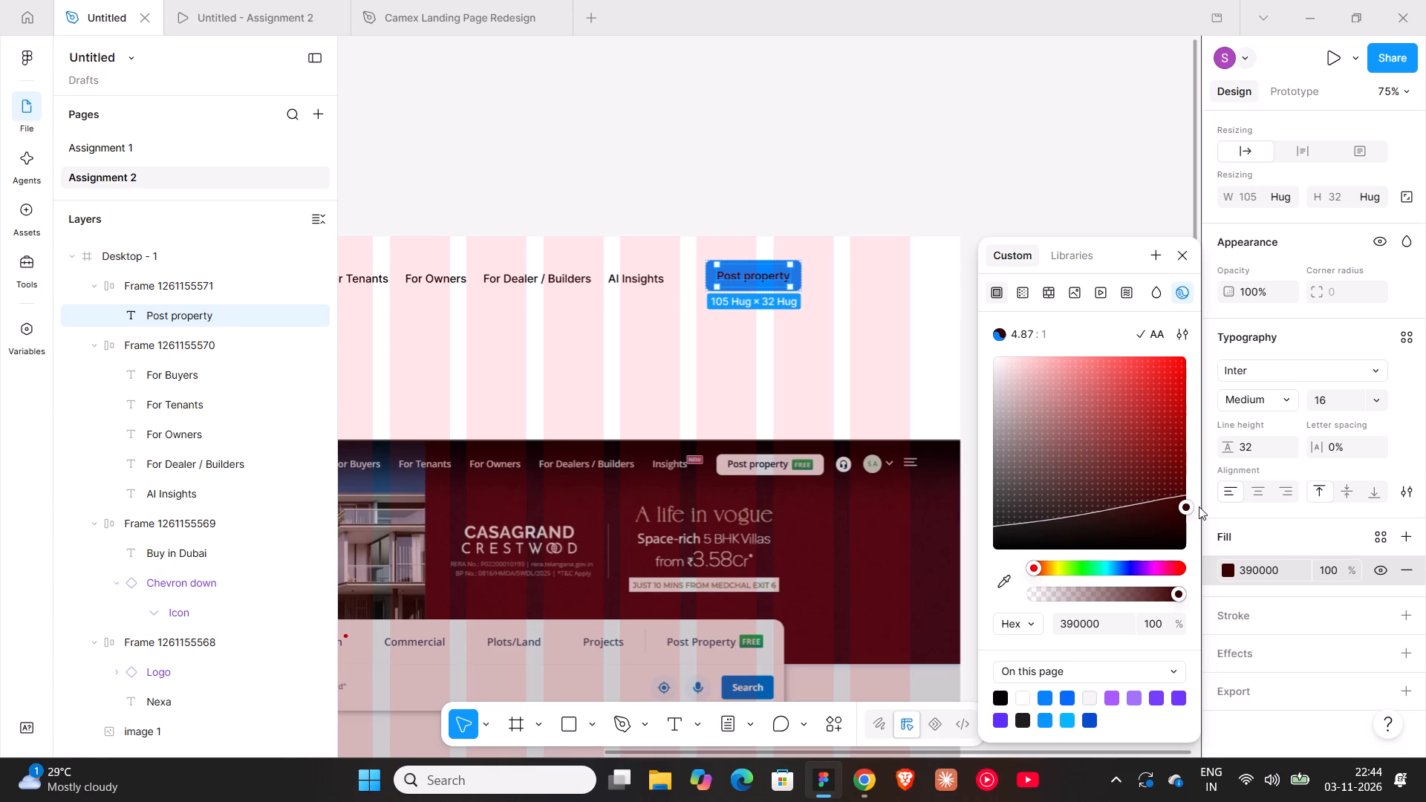
Check the header with the "Post property" button in the Assignment 2 prototype preview and return to the design file.
{"action": "left_click", "coordinate": [247, 20]}
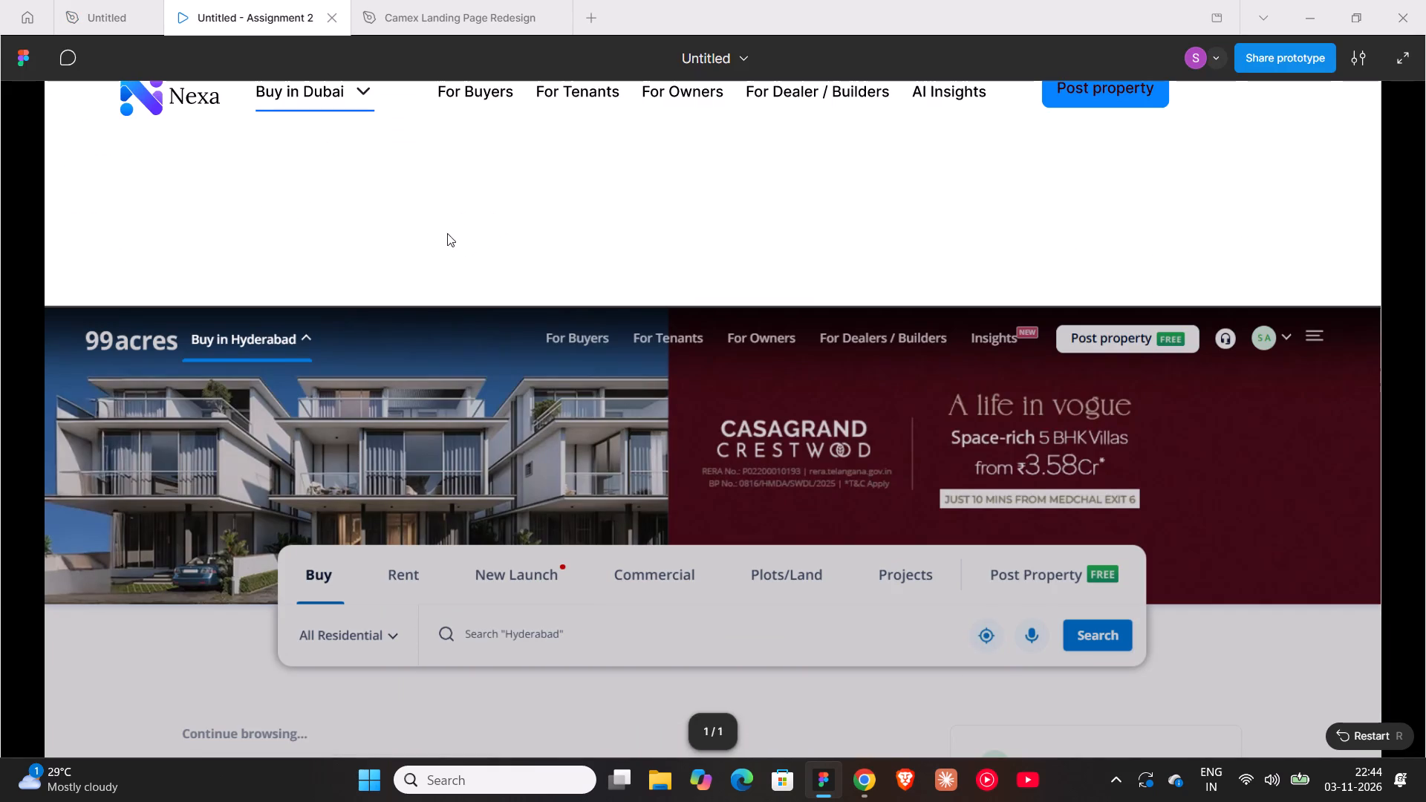
{"action": "left_click", "coordinate": [113, 19]}
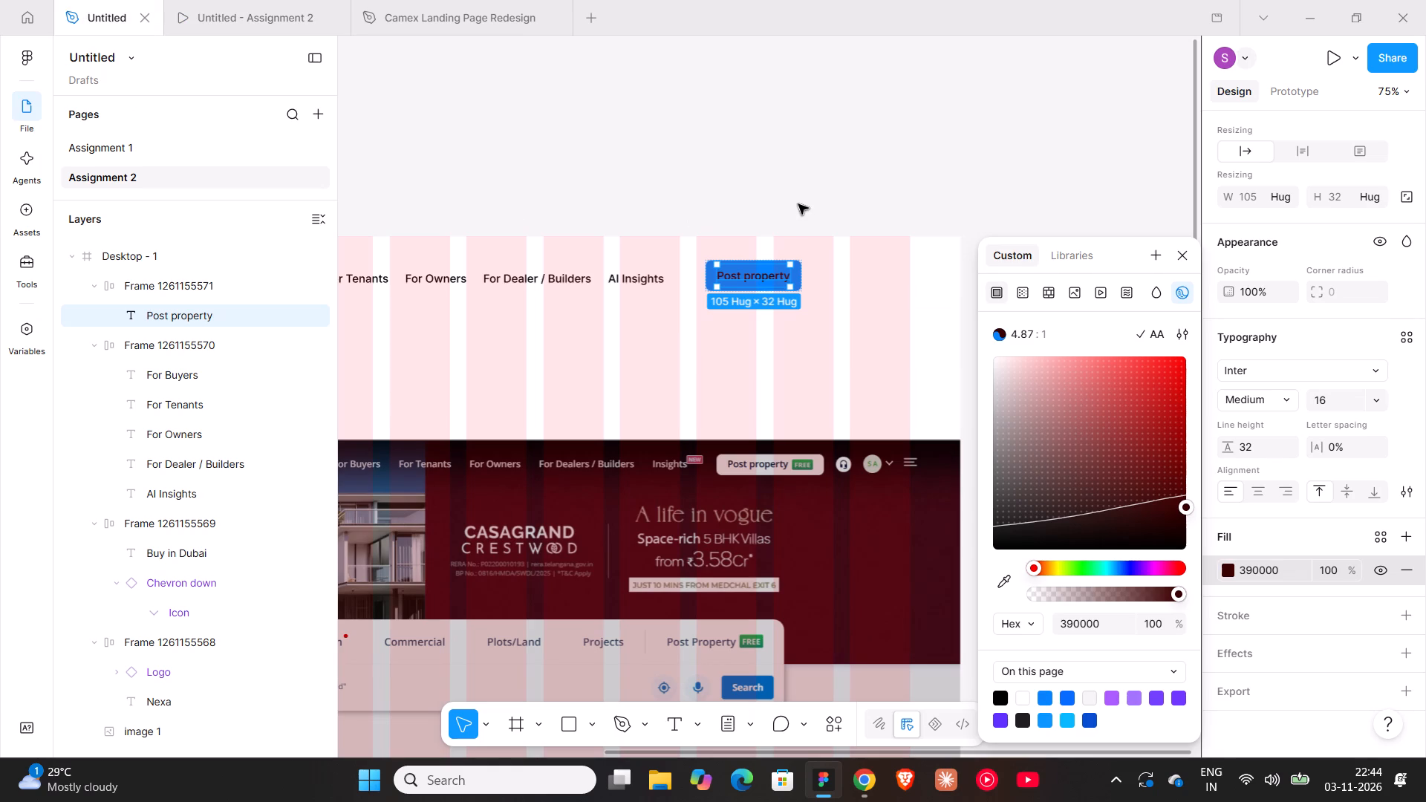
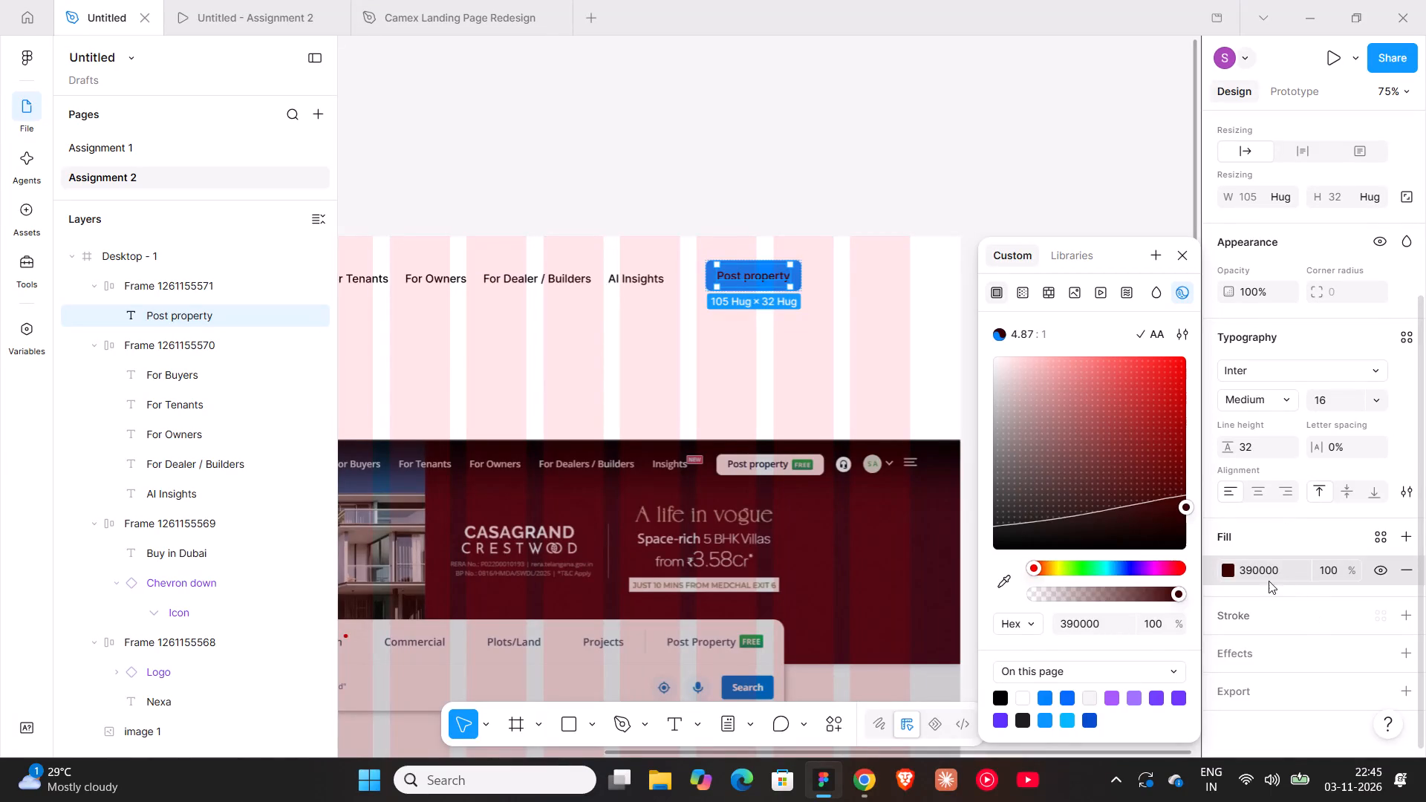
Change the "Post property" text fill to white FFFFFF.
{"action": "left_click", "coordinate": [1263, 570]}
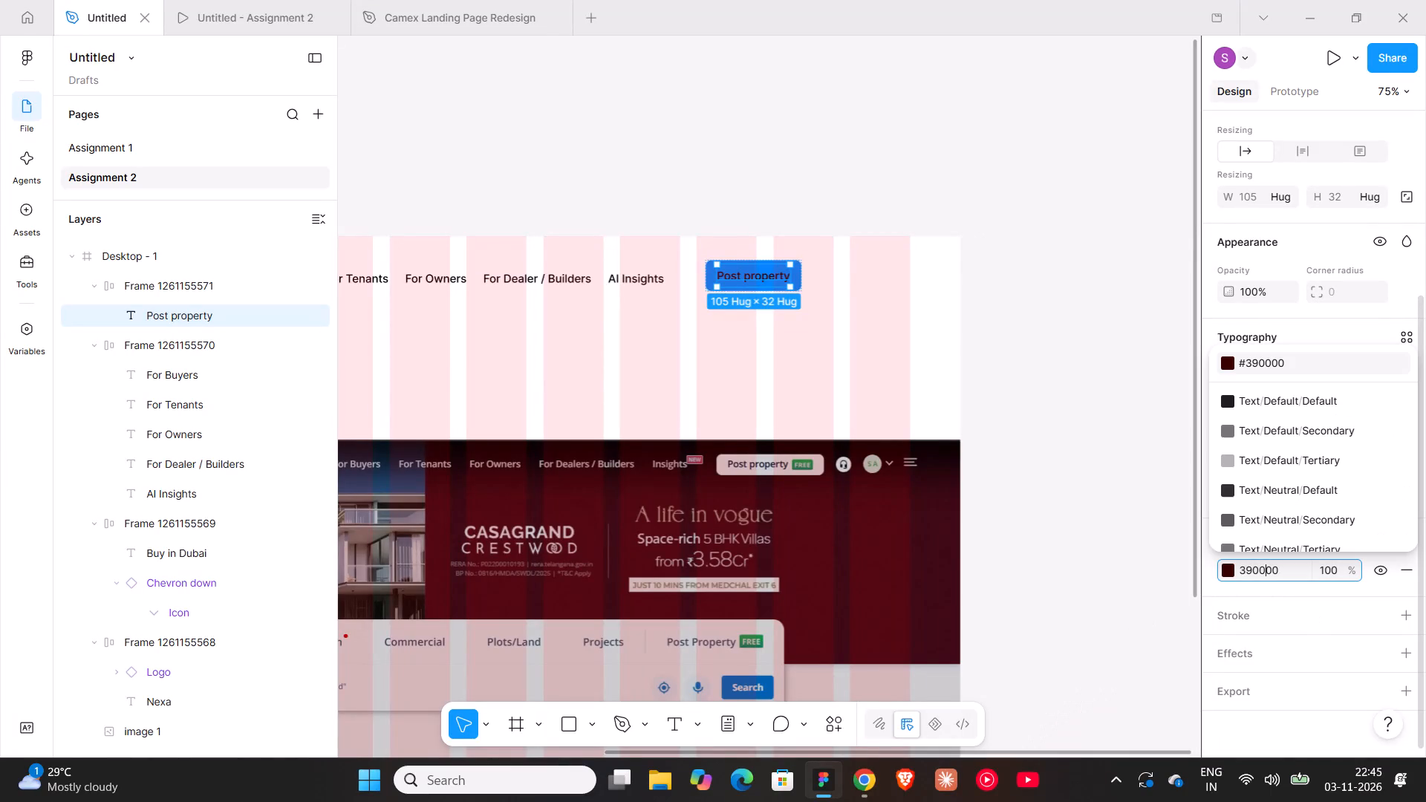
{"action": "key", "text": "f"}
{"action": "key", "text": "Return"}
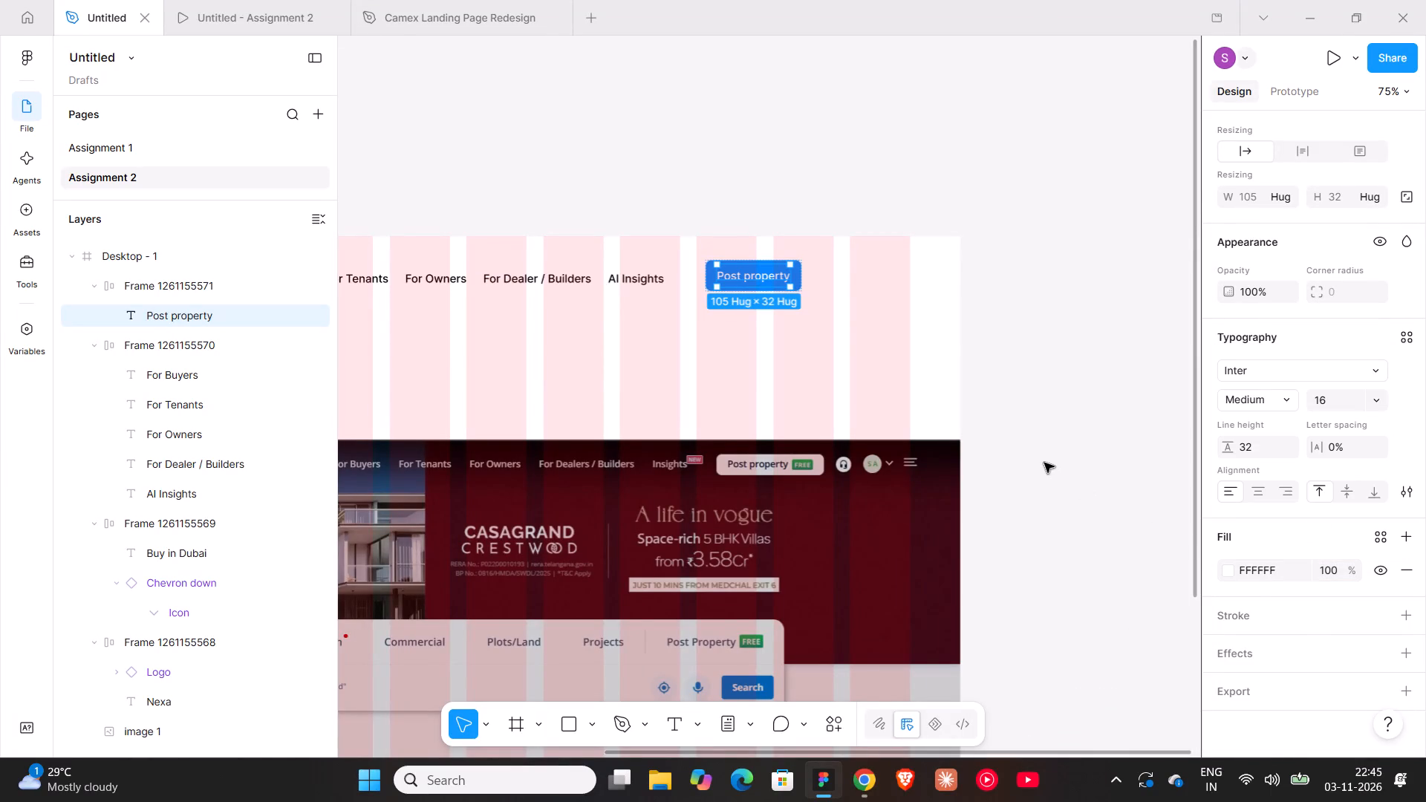
{"action": "left_click", "coordinate": [1047, 439]}
Check the header with the recoloured button text in the Assignment 2 prototype preview and return to the design file.
{"action": "scroll", "coordinate": [1033, 416], "scroll_direction": "down", "scroll_amount": 4, "text": "ctrl"}
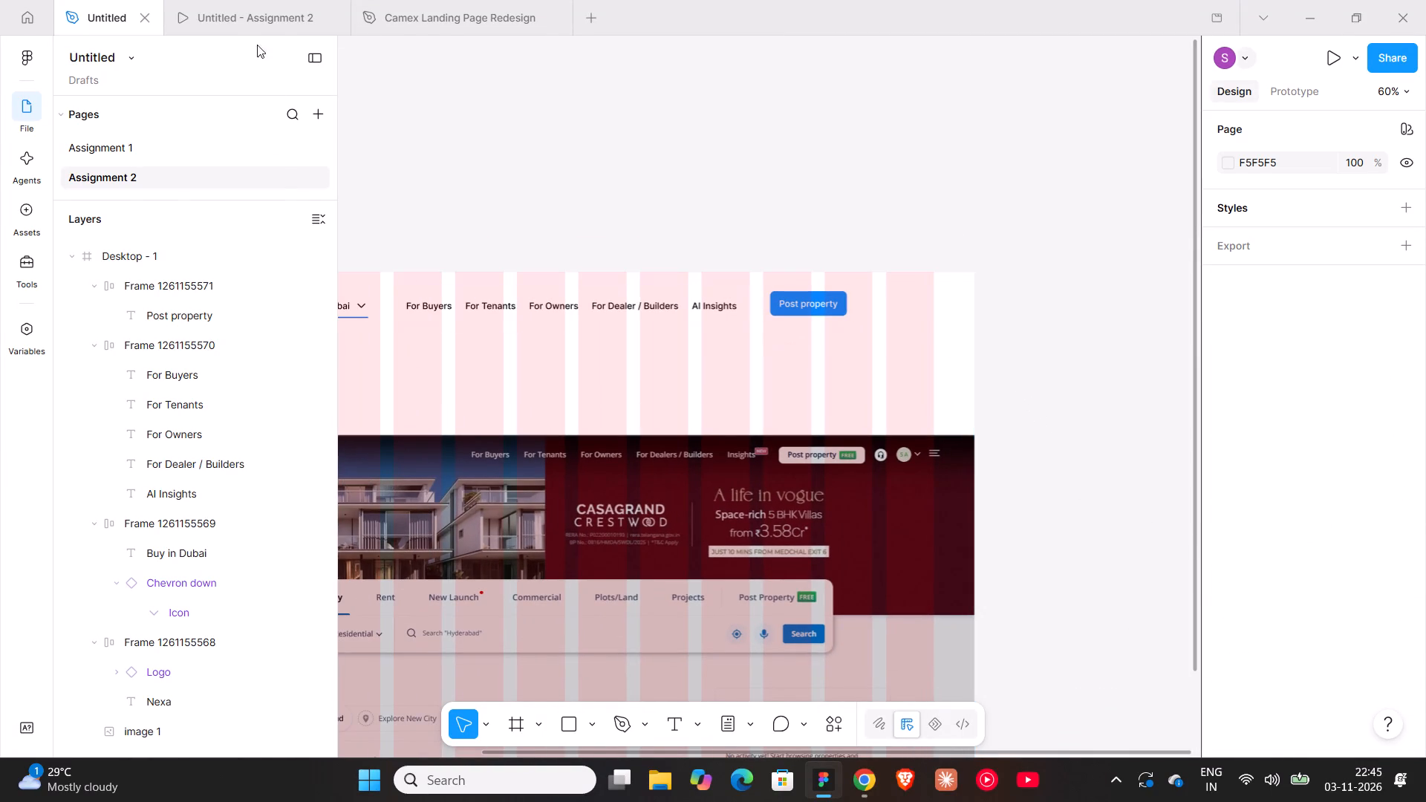
{"action": "left_click", "coordinate": [241, 19]}
{"action": "scroll", "coordinate": [627, 262], "scroll_direction": "up", "scroll_amount": 5}
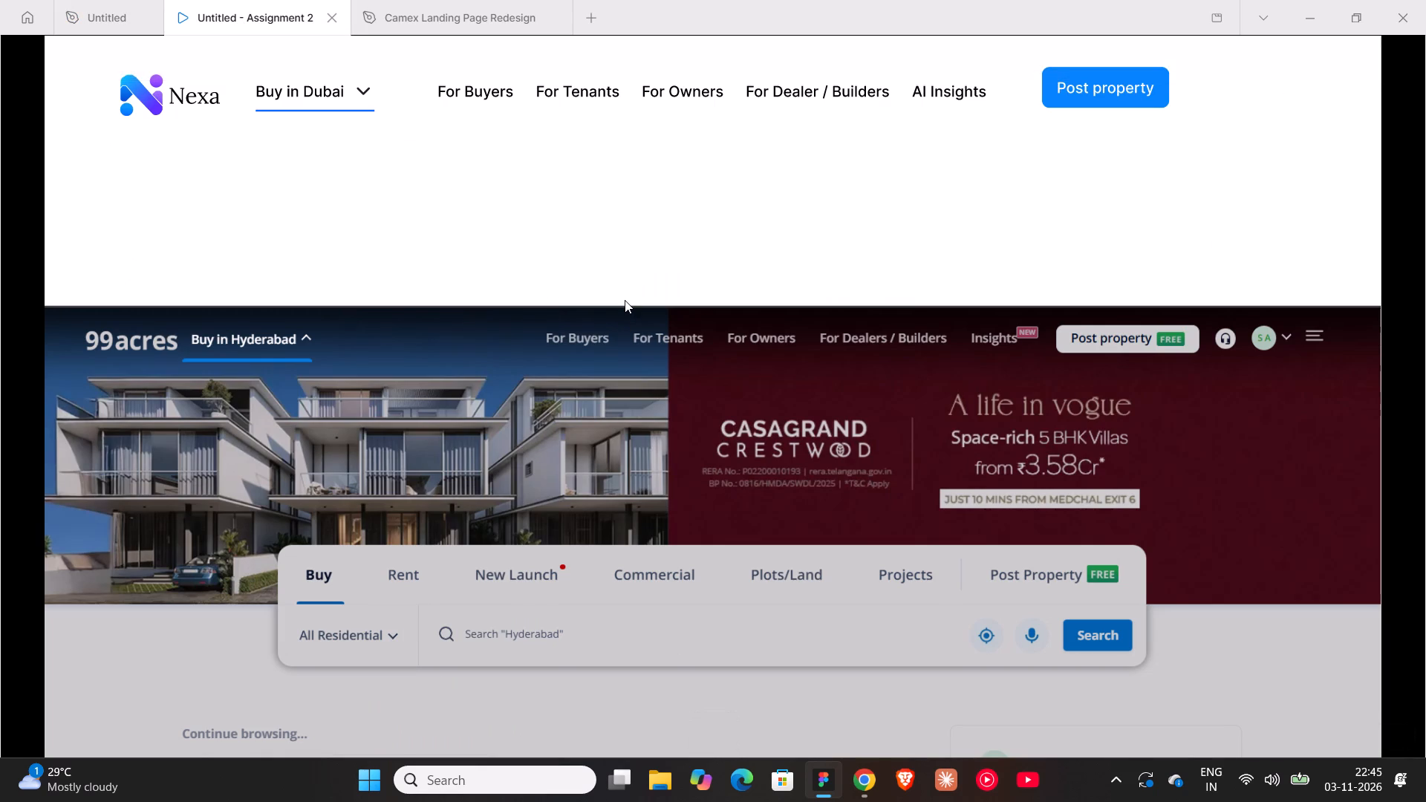
{"action": "left_click", "coordinate": [92, 27]}
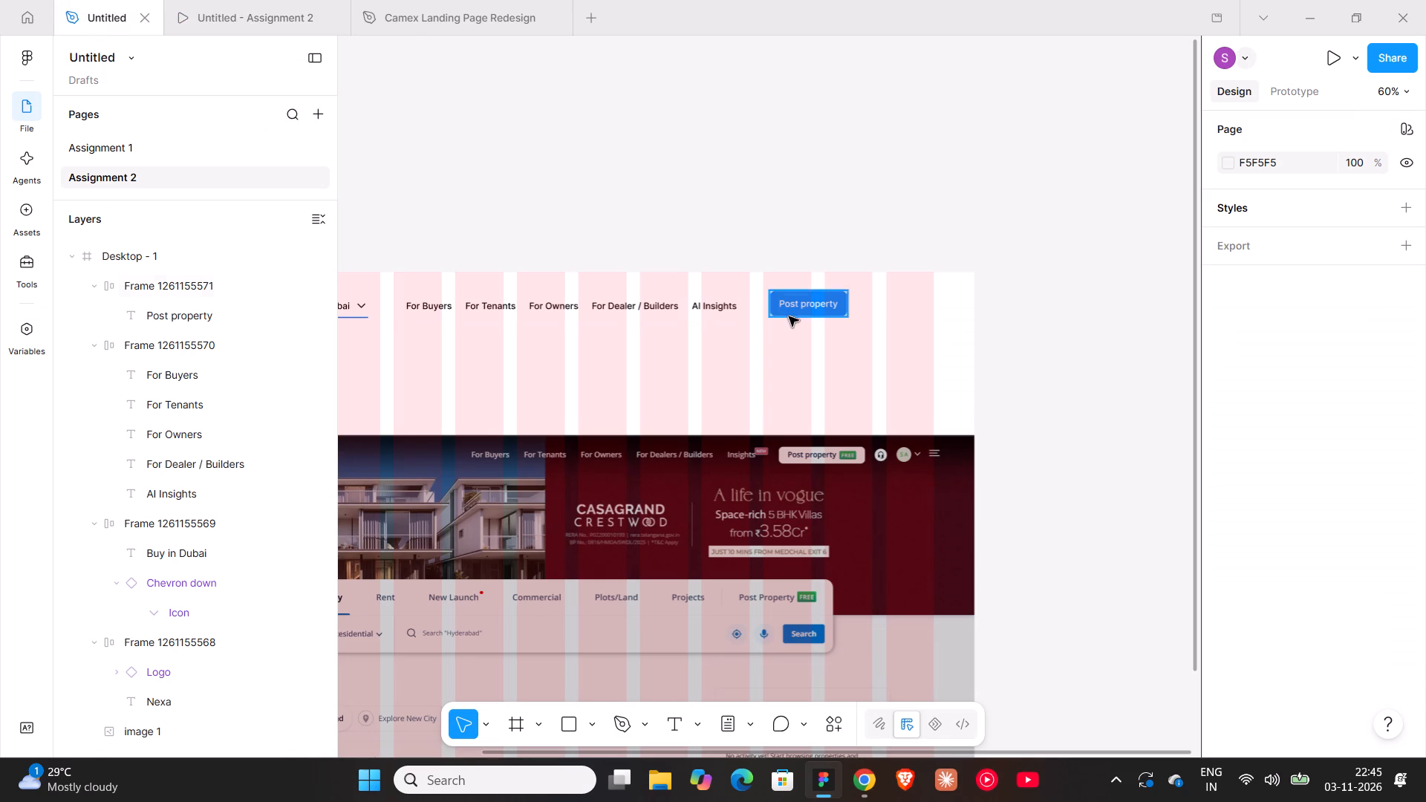
Draw a circle on the canvas beside the Desktop - 1 frame, lock its aspect ratio and size it to 48 × 48.
{"action": "scroll", "coordinate": [911, 295], "scroll_direction": "up", "scroll_amount": 6, "text": "ctrl"}
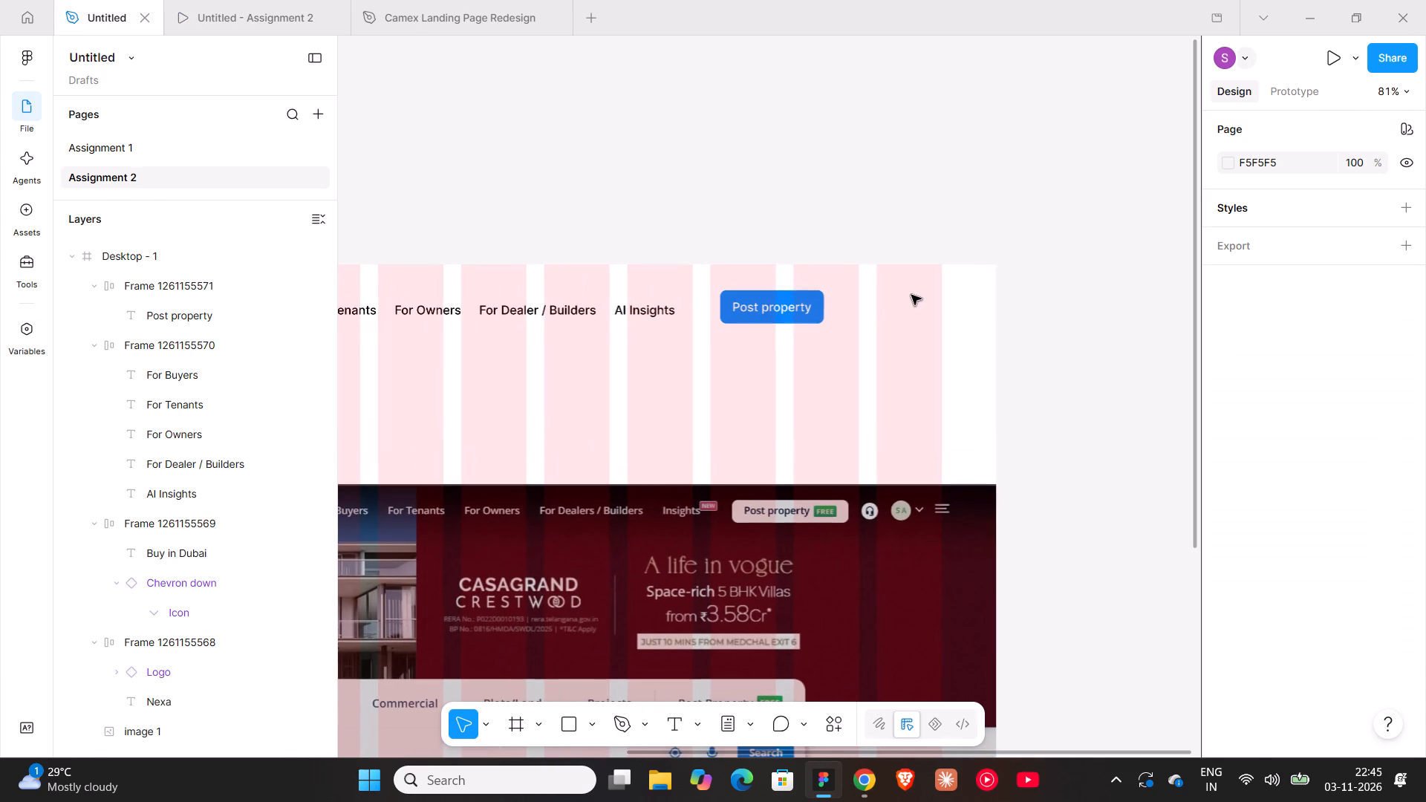
{"action": "scroll", "coordinate": [911, 295], "scroll_direction": "down", "scroll_amount": 5, "text": "shift"}
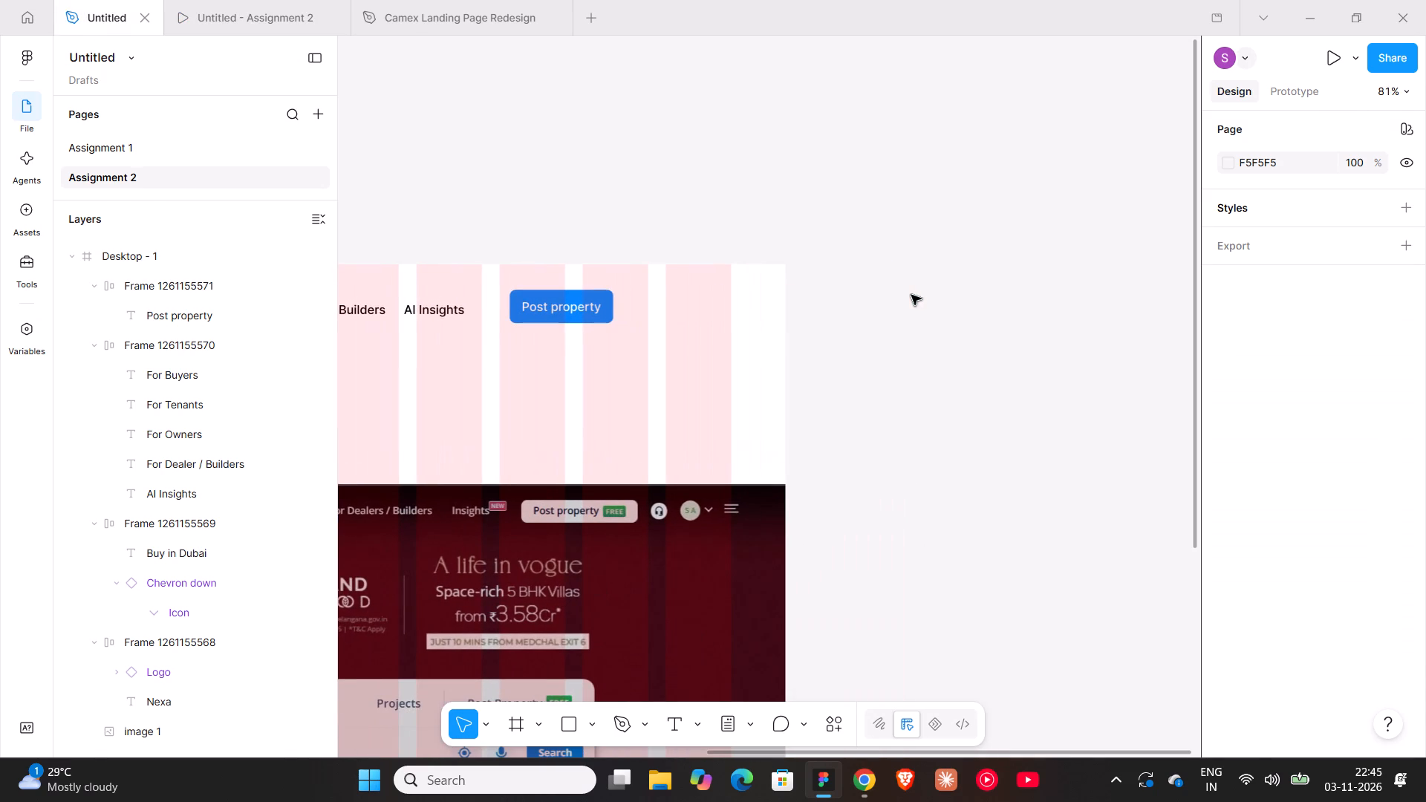
{"action": "key", "text": "o"}
{"action": "left_click_drag", "start_coordinate": [839, 283], "coordinate": [868, 320], "text": "shift"}
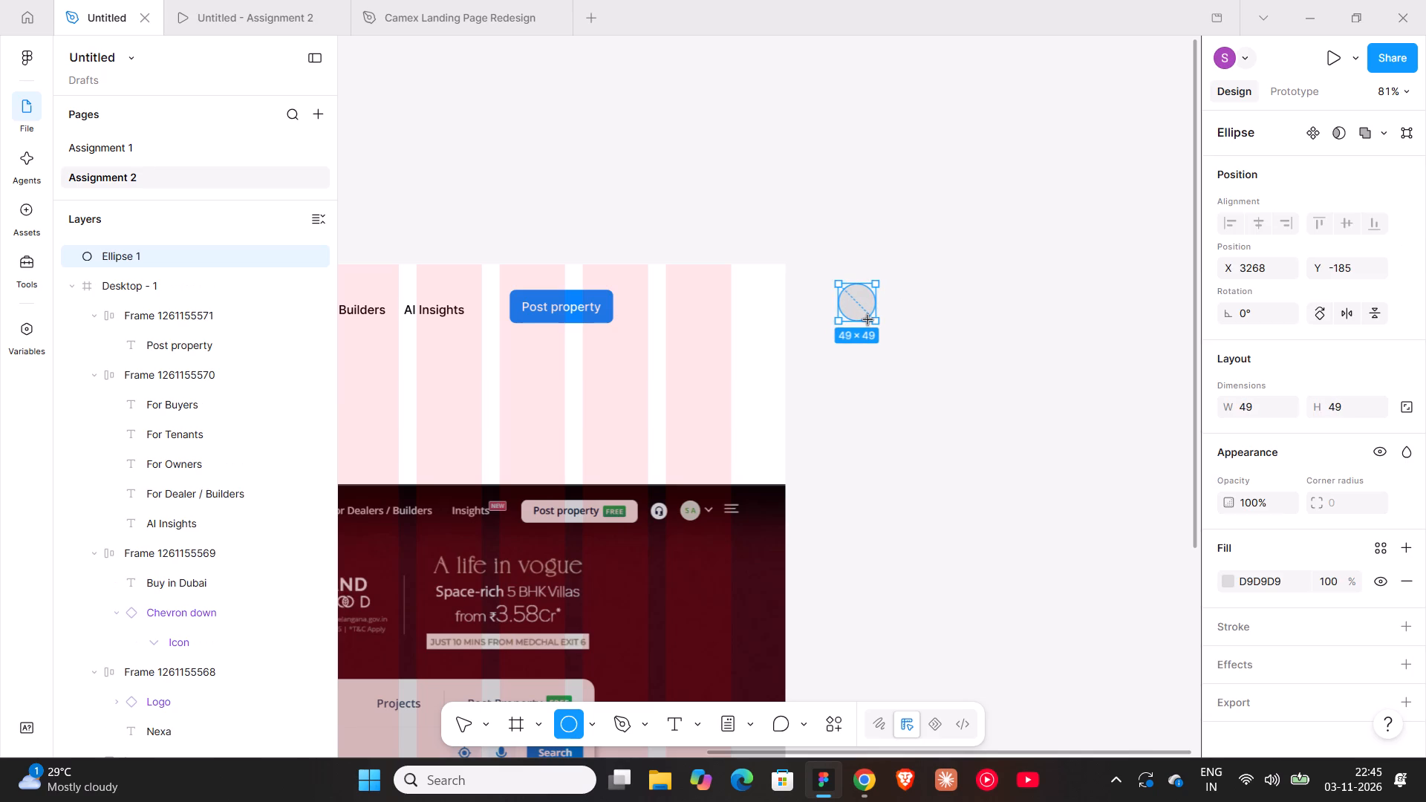
{"action": "left_click_drag", "start_coordinate": [868, 320], "coordinate": [864, 318], "text": "shift"}
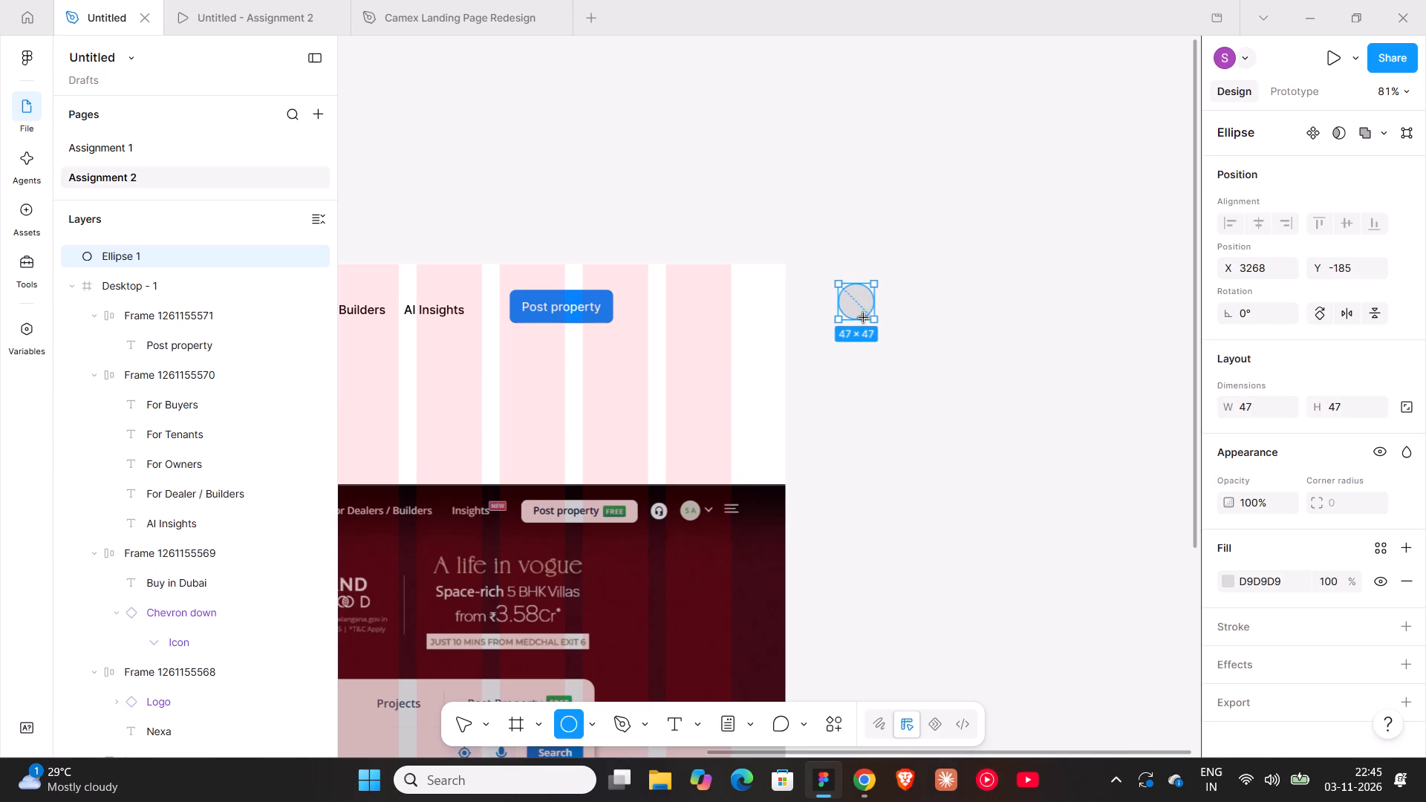
{"action": "left_click_drag", "start_coordinate": [864, 318], "coordinate": [868, 320], "text": "shift"}
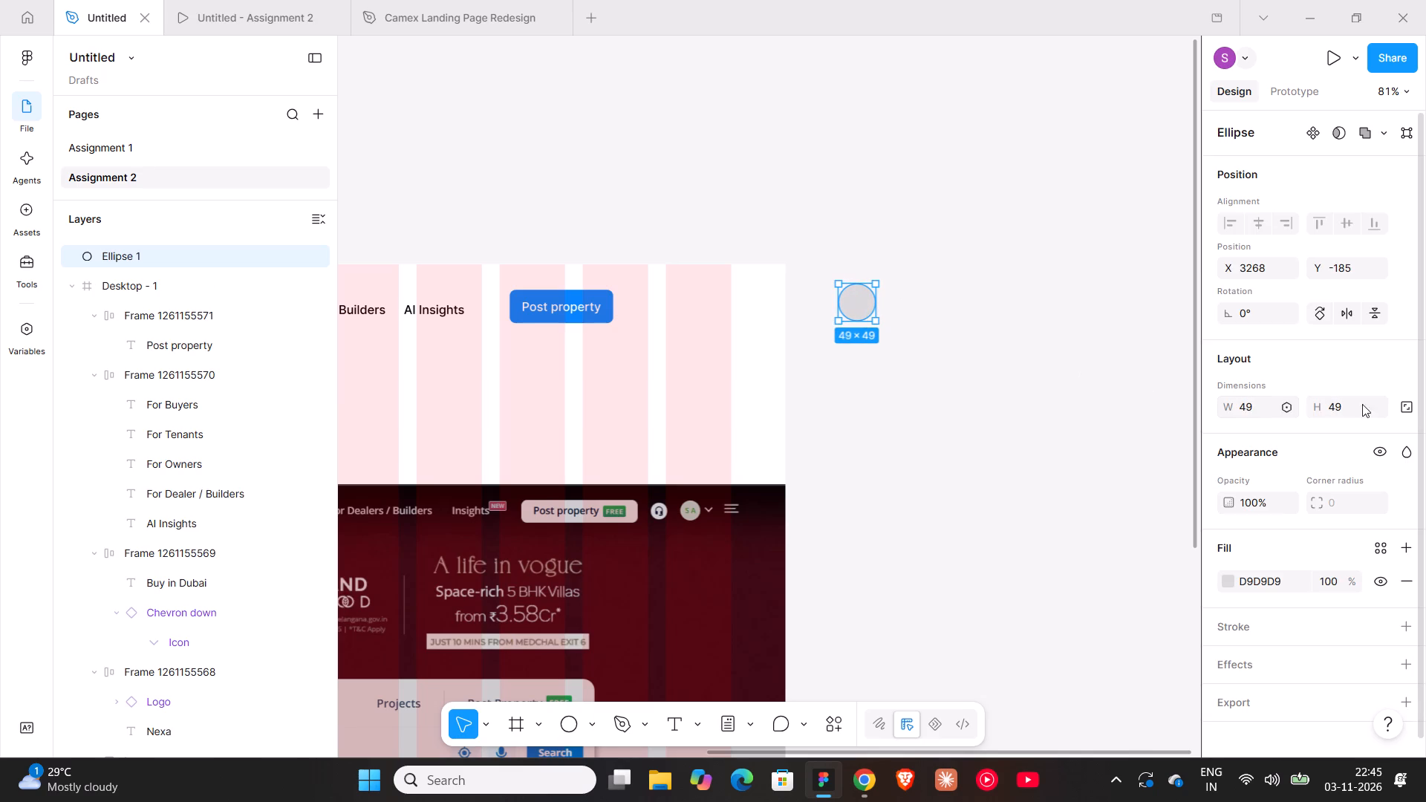
{"action": "left_click", "coordinate": [1404, 406]}
{"action": "left_click", "coordinate": [1346, 402]}
{"action": "type", "text": "48"}
{"action": "key", "text": "Return"}
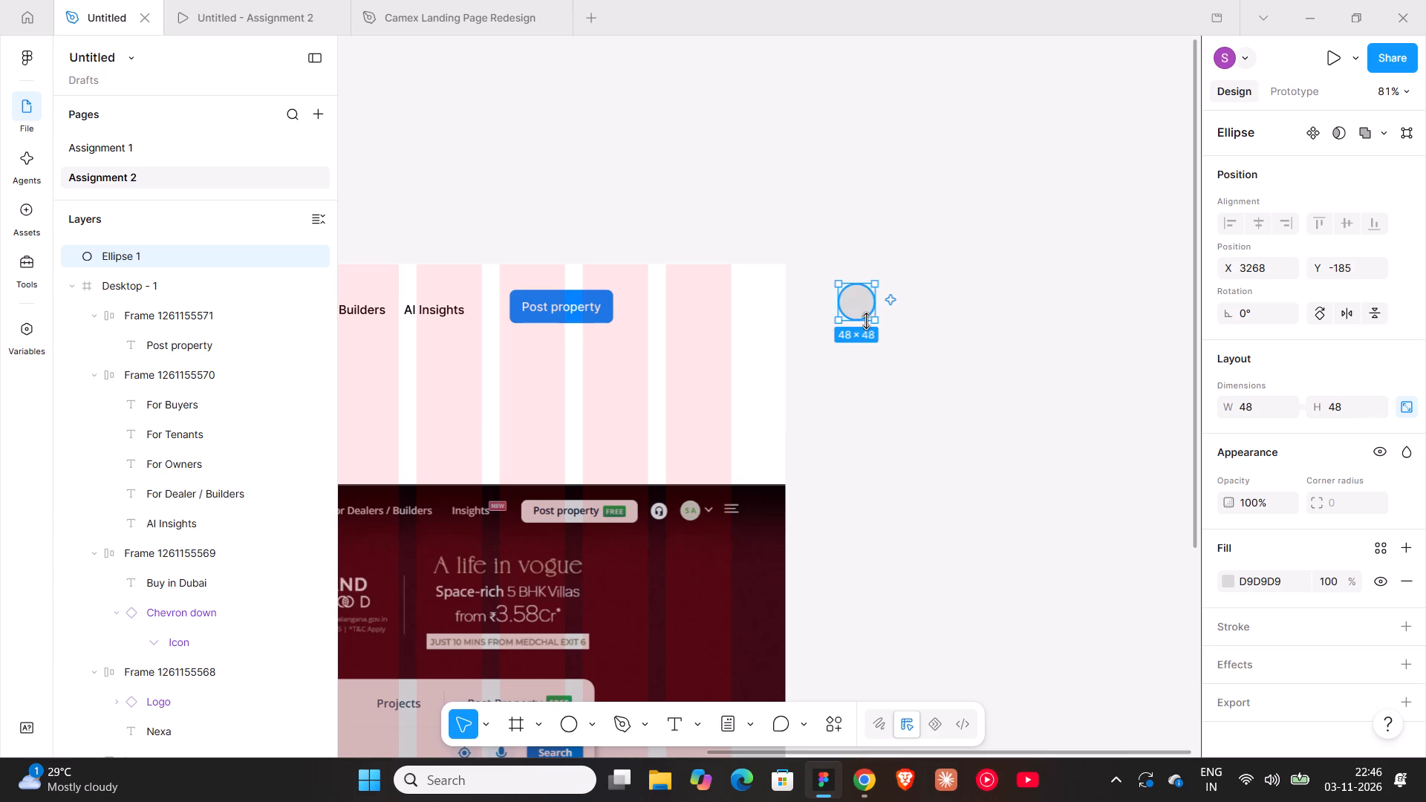
Find an avatar plugin and use Avatars Generator to fill the circle with a portrait photo.
{"action": "right_click", "coordinate": [859, 307]}
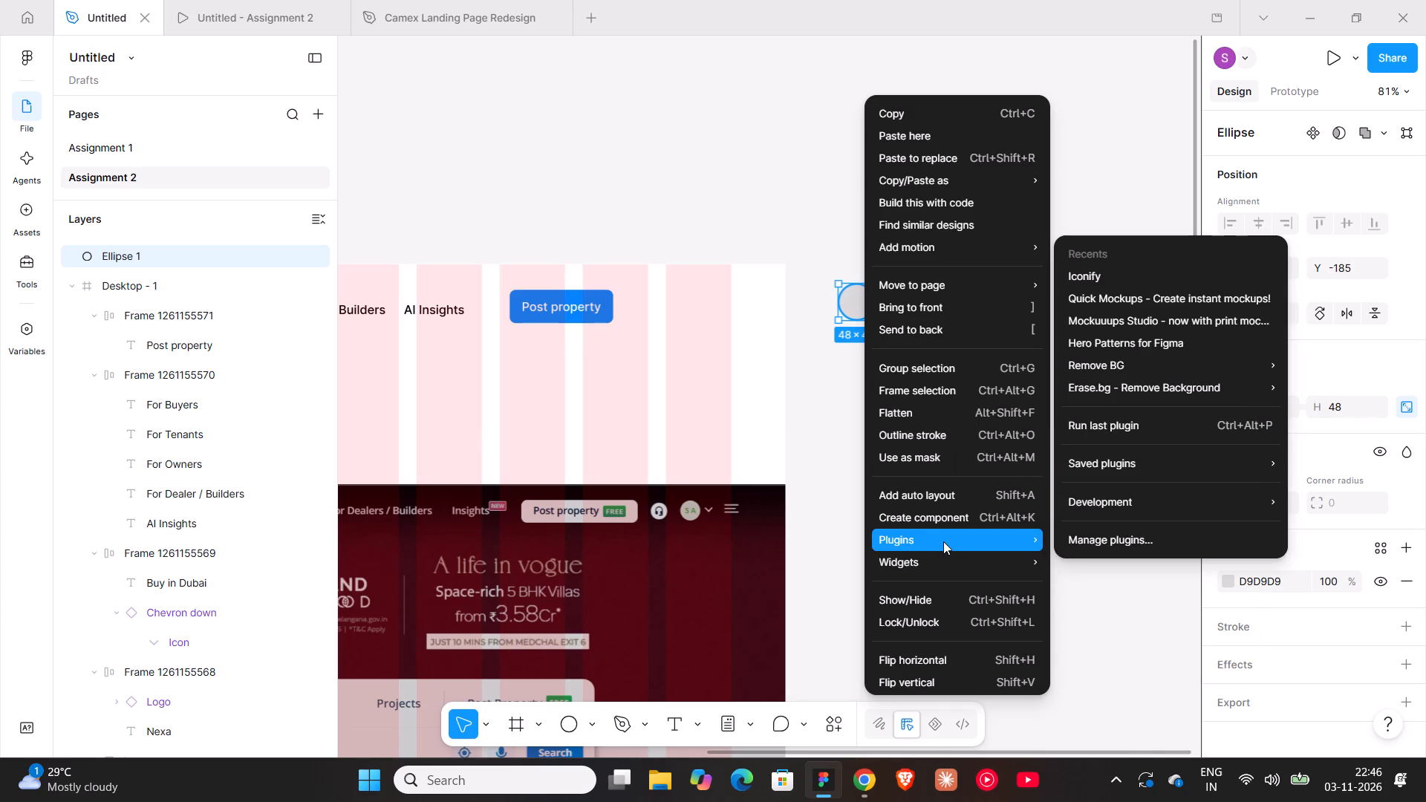
{"action": "left_click", "coordinate": [1130, 535]}
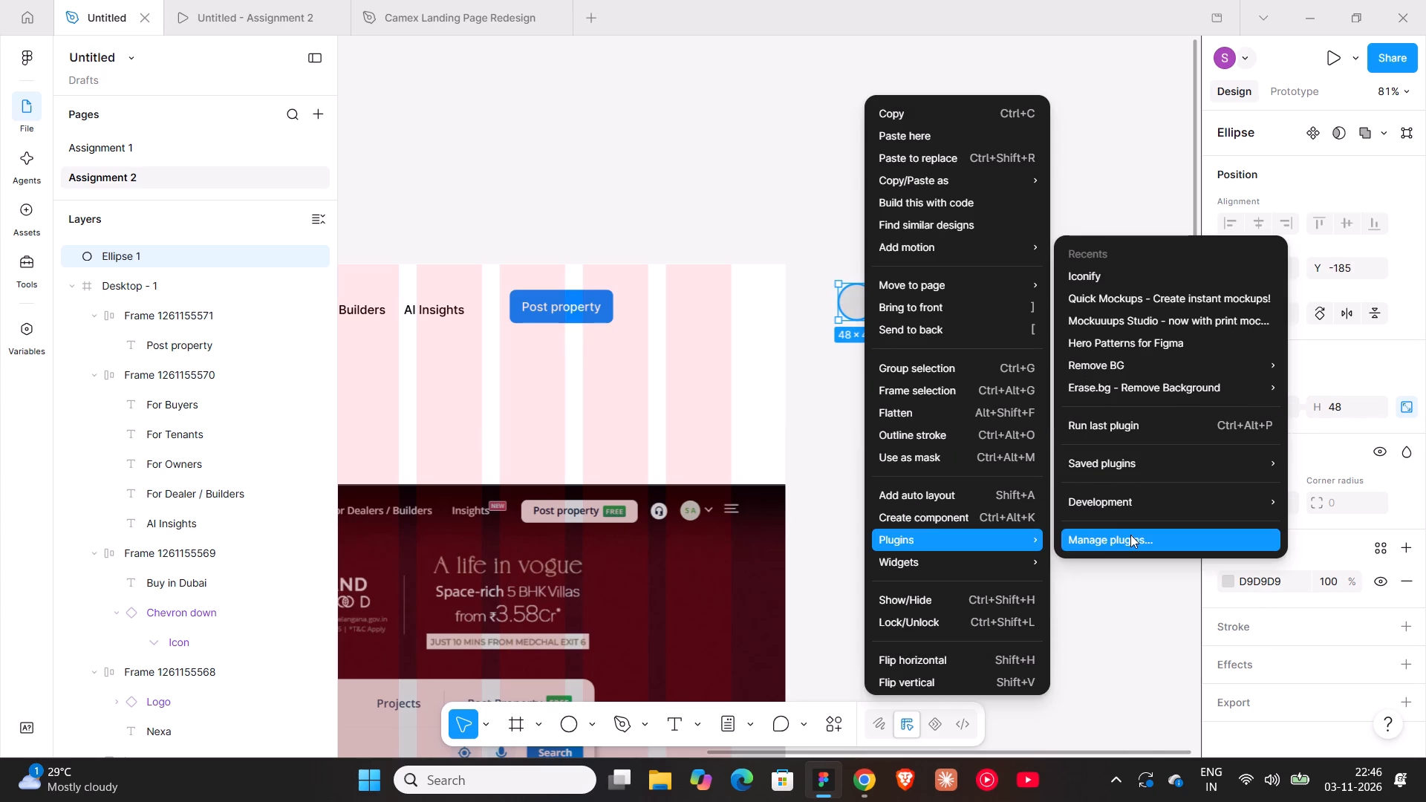
{"action": "type", "text": "avatar"}
{"action": "key", "text": "Return"}
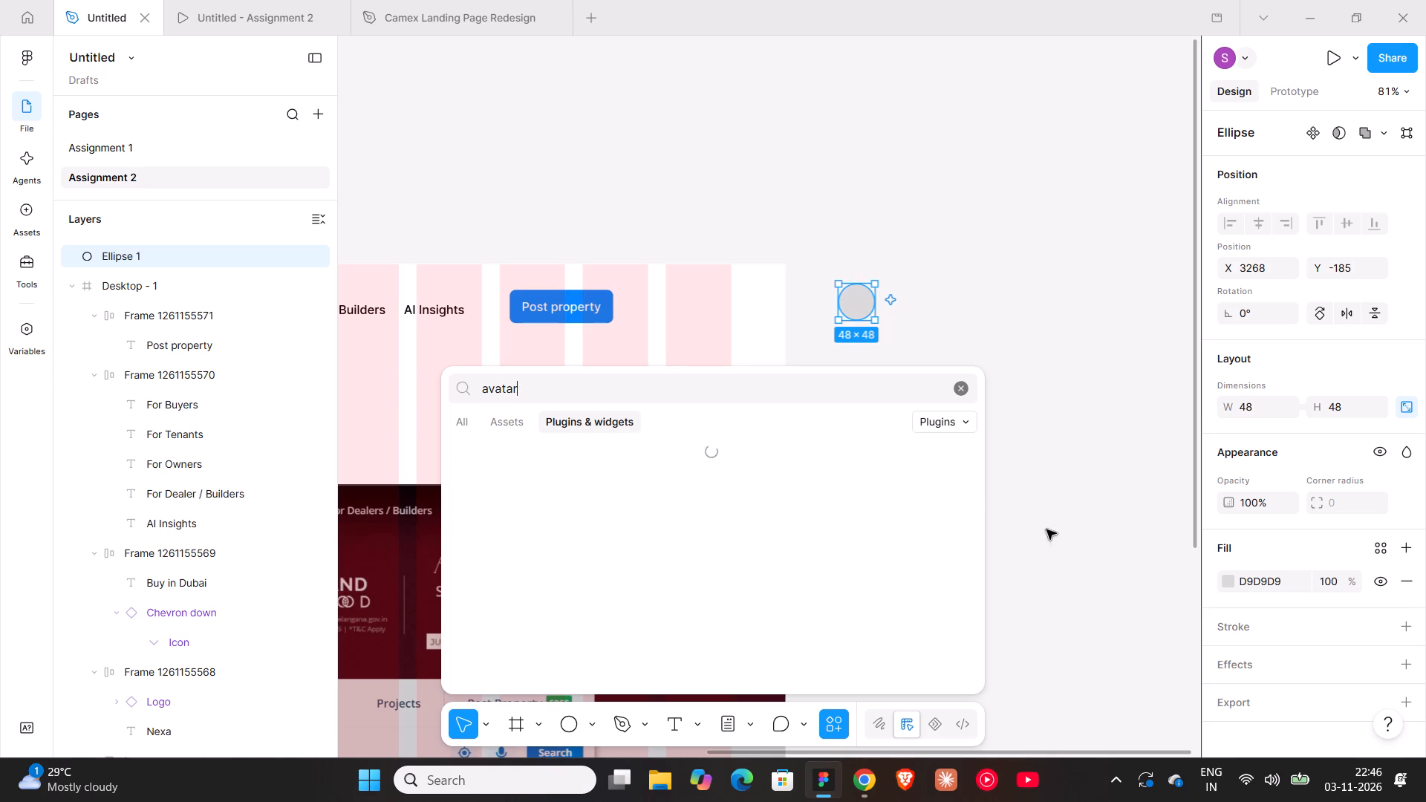
{"action": "left_click", "coordinate": [563, 463]}
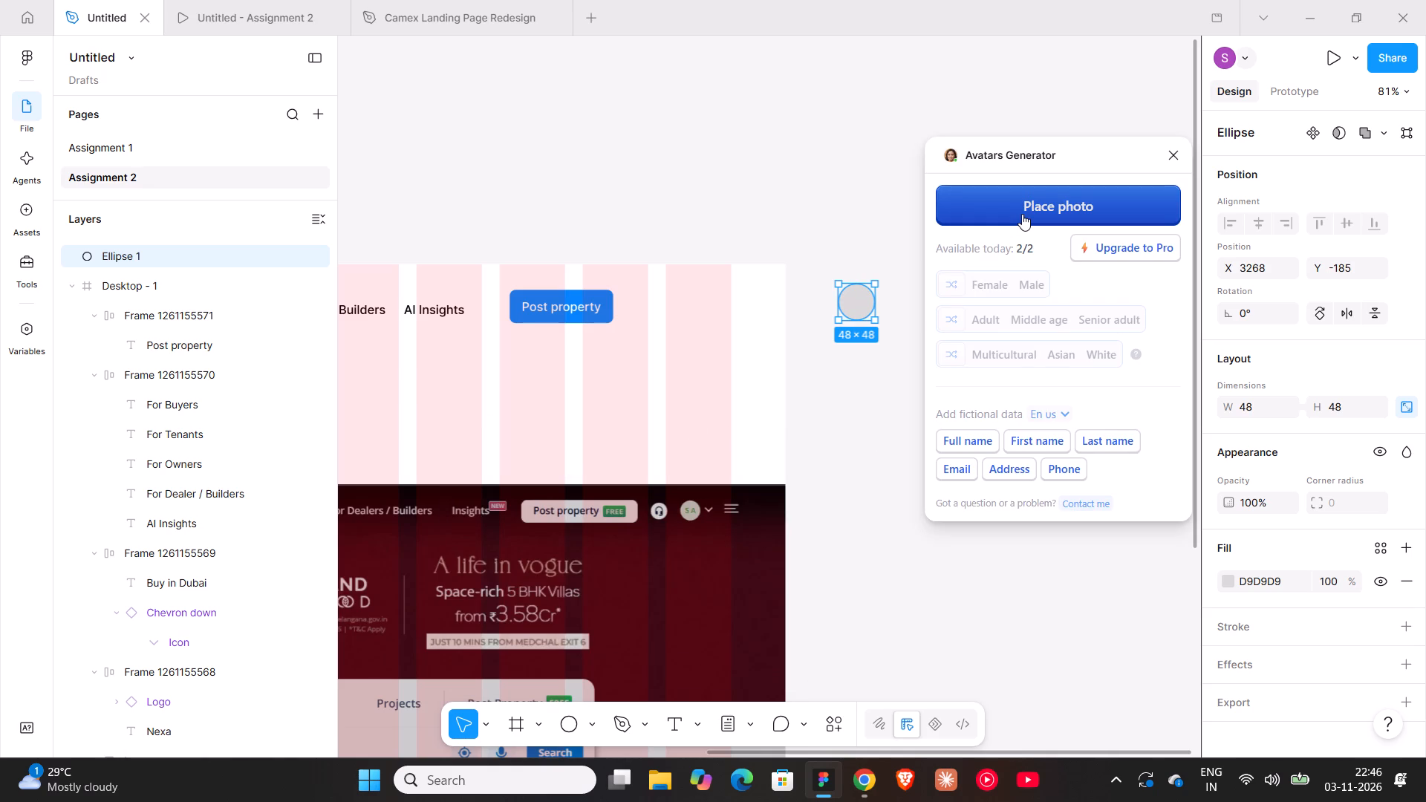
{"action": "left_click", "coordinate": [1022, 214]}
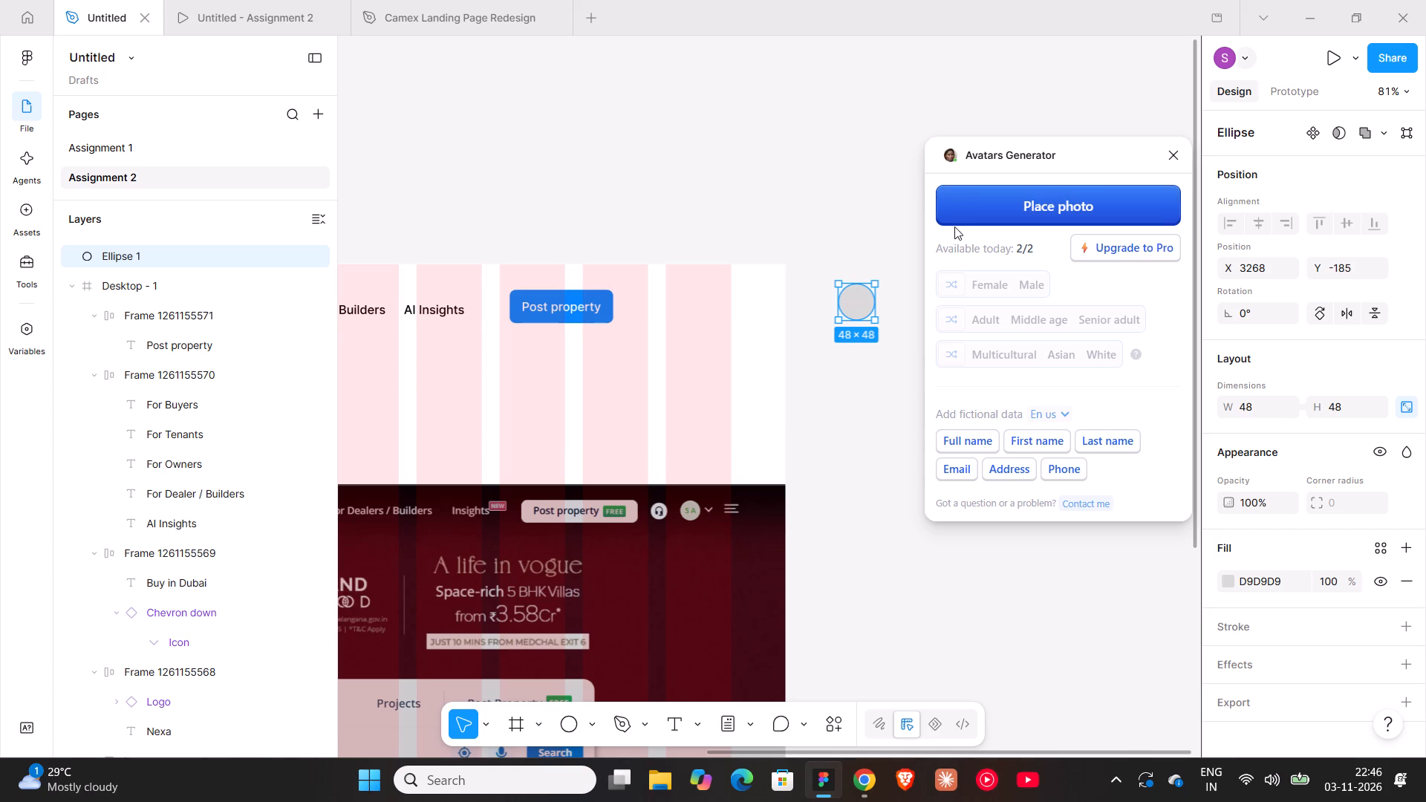
{"action": "left_click", "coordinate": [1179, 150]}
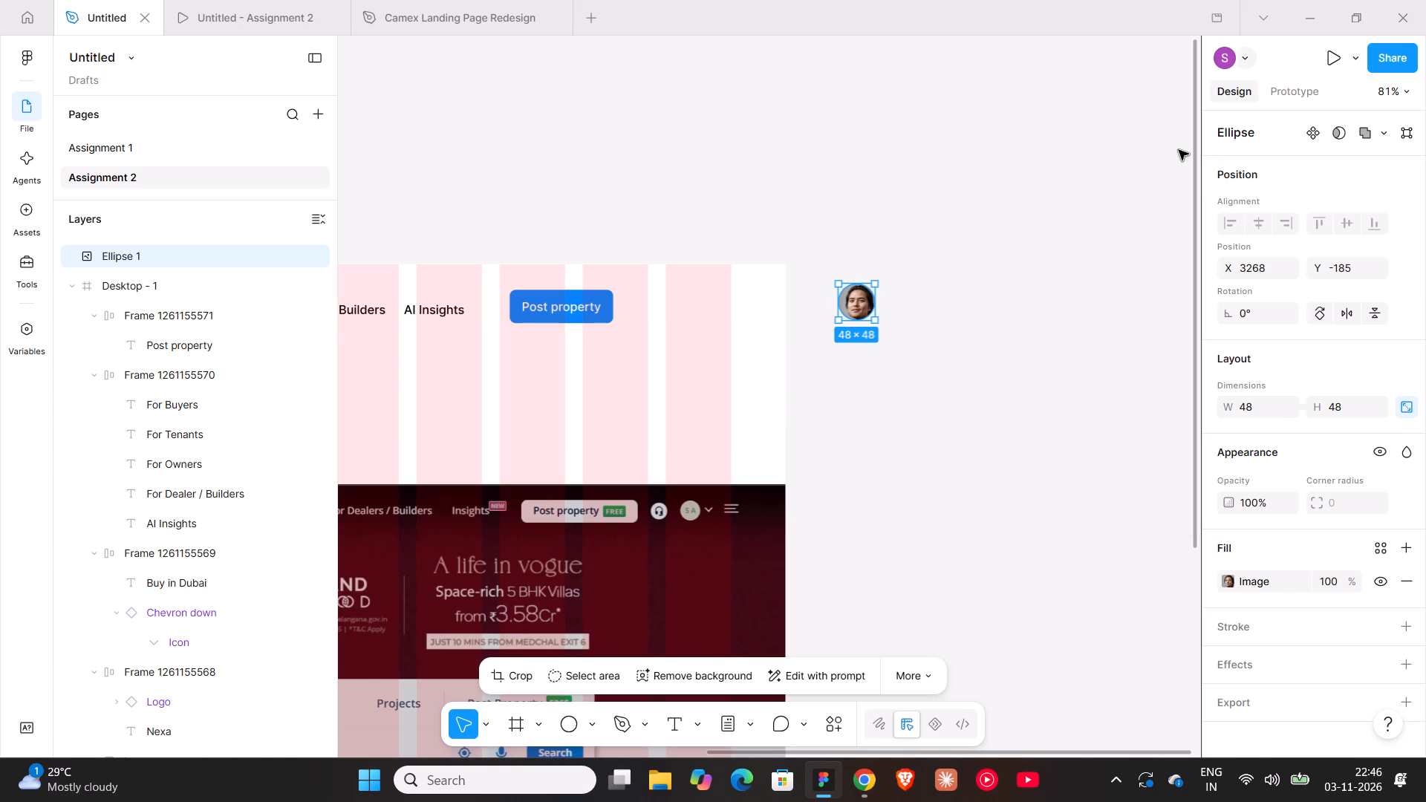
Move the avatar circle into the Desktop - 1 header, beyond the "Post property" button in the last grid column.
{"action": "left_click", "coordinate": [937, 270]}
{"action": "left_click", "coordinate": [854, 294]}
{"action": "left_click_drag", "start_coordinate": [859, 299], "coordinate": [704, 302]}
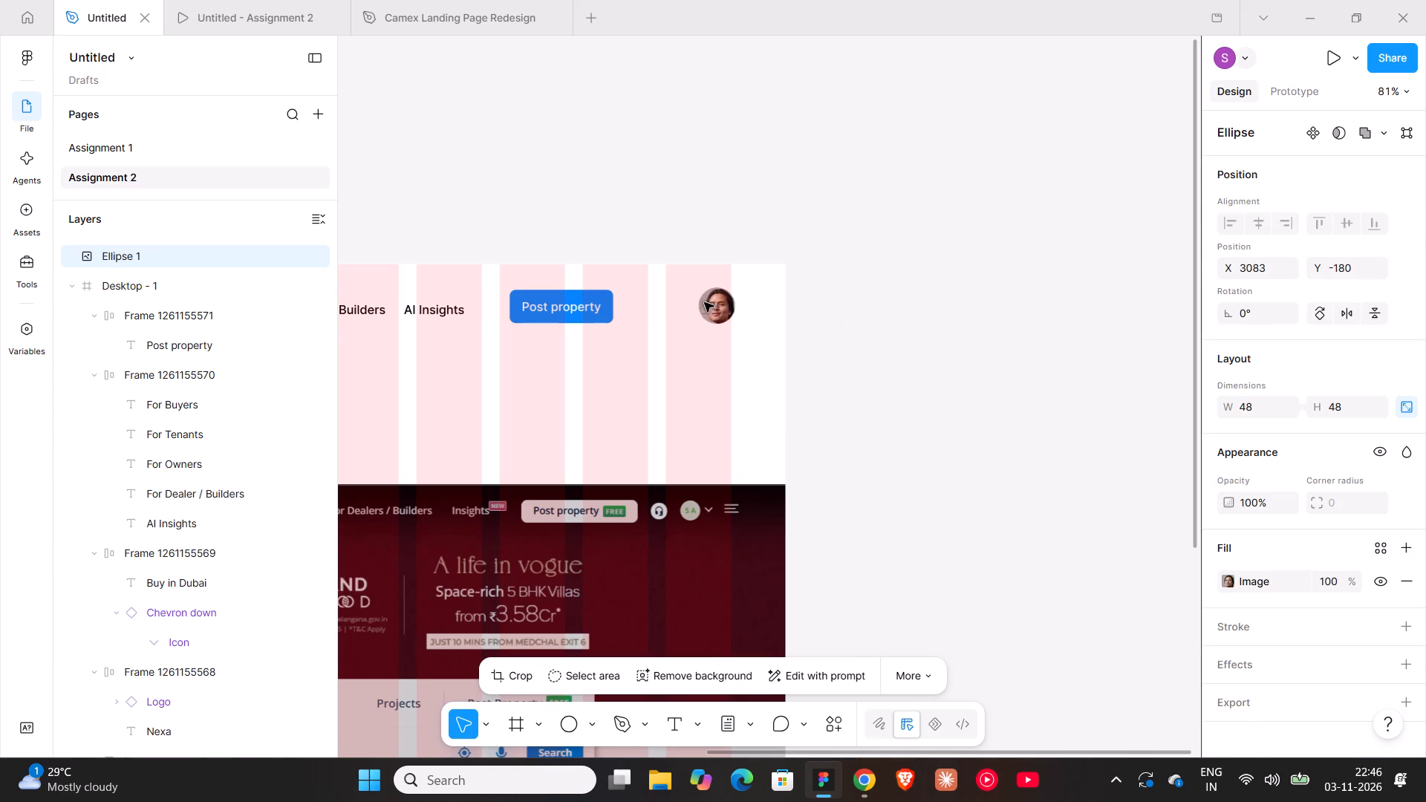
{"action": "left_click_drag", "start_coordinate": [704, 302], "coordinate": [708, 302]}
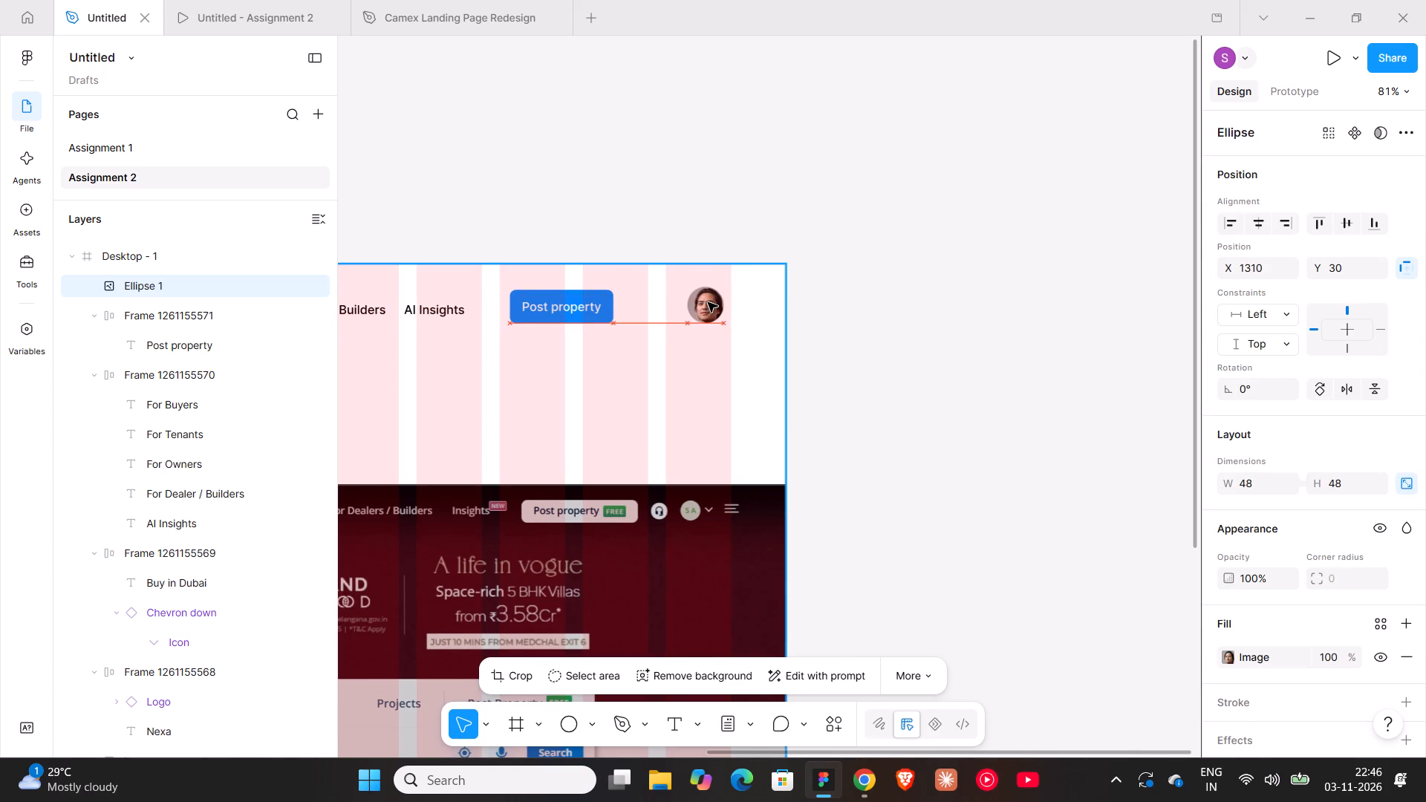
{"action": "left_click_drag", "start_coordinate": [708, 302], "coordinate": [702, 304]}
{"action": "left_click", "coordinate": [868, 302]}
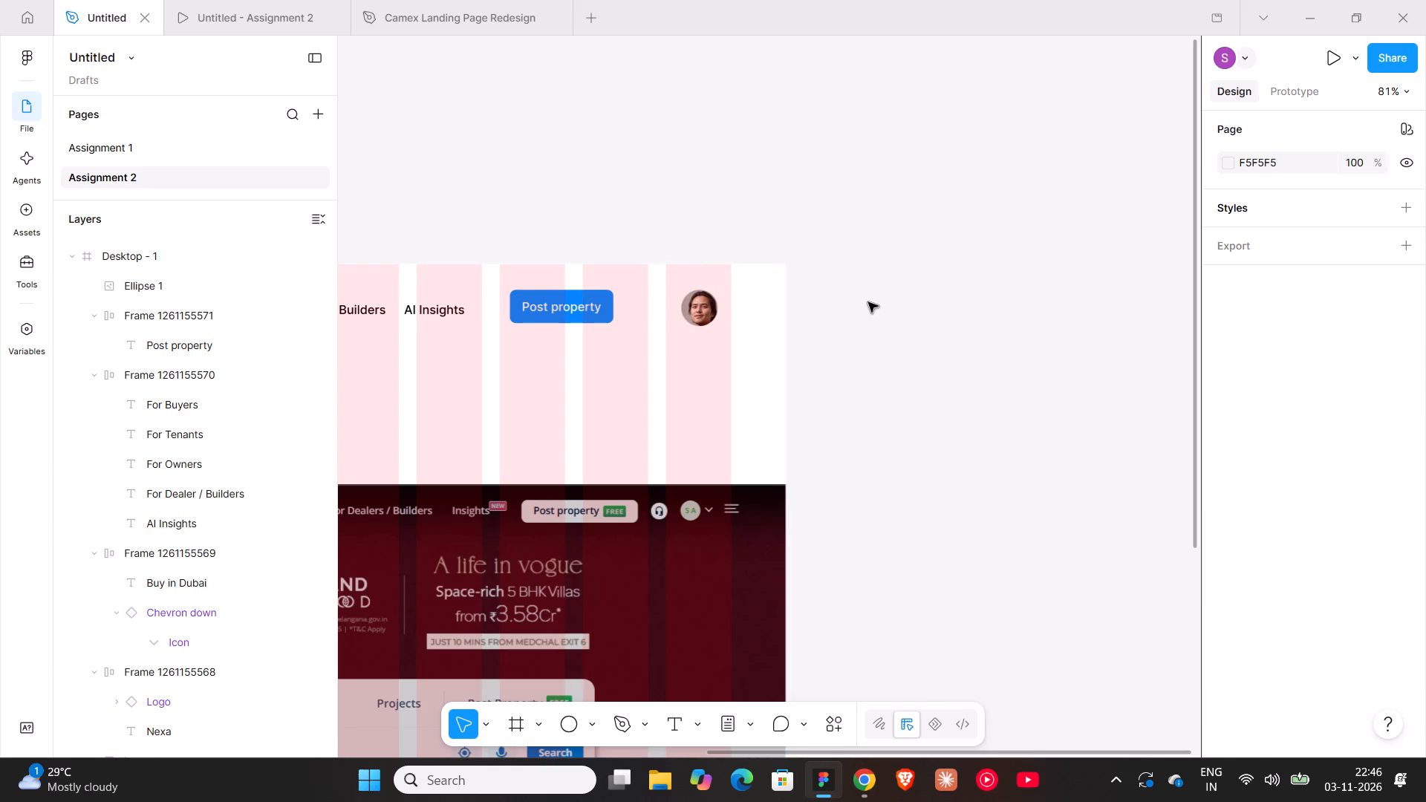
Combine the Nexa logo and "Buy in Dubai" frames into one auto layout with a gap of 24.
{"action": "scroll", "coordinate": [868, 302], "scroll_direction": "down", "scroll_amount": 7, "text": "ctrl"}
{"action": "scroll", "coordinate": [868, 302], "scroll_direction": "up", "scroll_amount": 4, "text": "shift"}
{"action": "scroll", "coordinate": [472, 308], "scroll_direction": "up", "scroll_amount": 4, "text": "ctrl"}
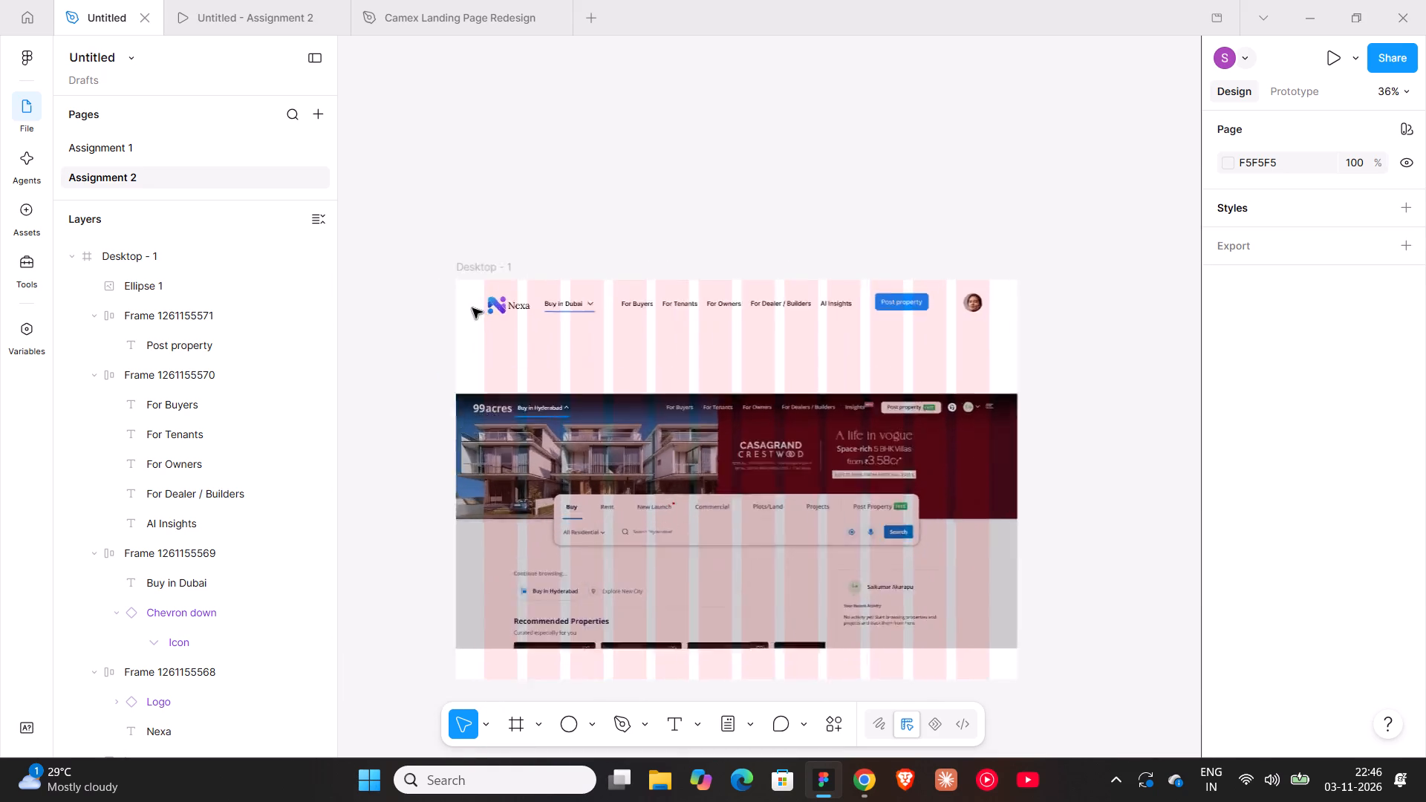
{"action": "scroll", "coordinate": [472, 308], "scroll_direction": "up", "scroll_amount": 5, "text": "ctrl"}
{"action": "left_click", "coordinate": [557, 304]}
{"action": "left_click", "coordinate": [653, 304], "text": "shift"}
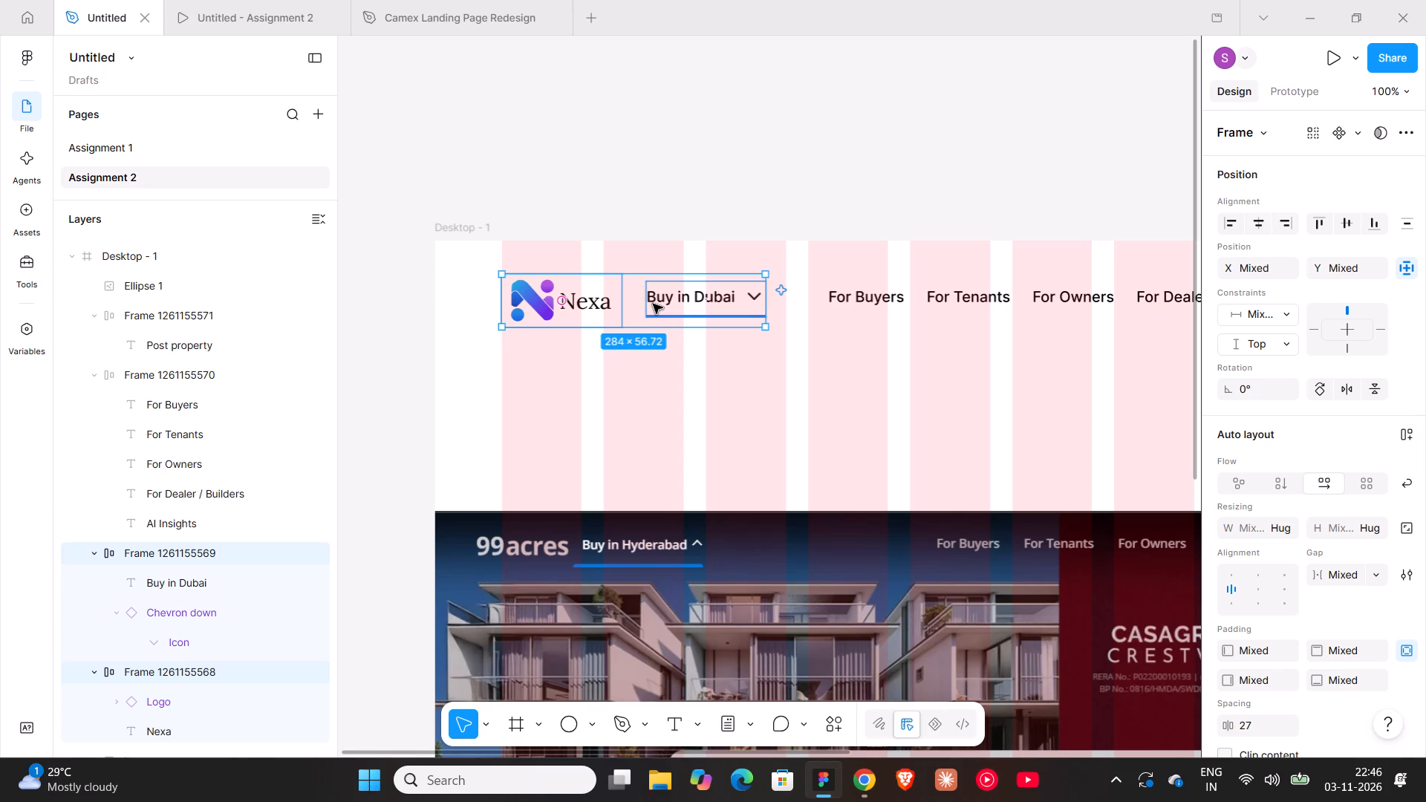
{"action": "key", "text": "shift+a"}
{"action": "left_click", "coordinate": [1347, 580]}
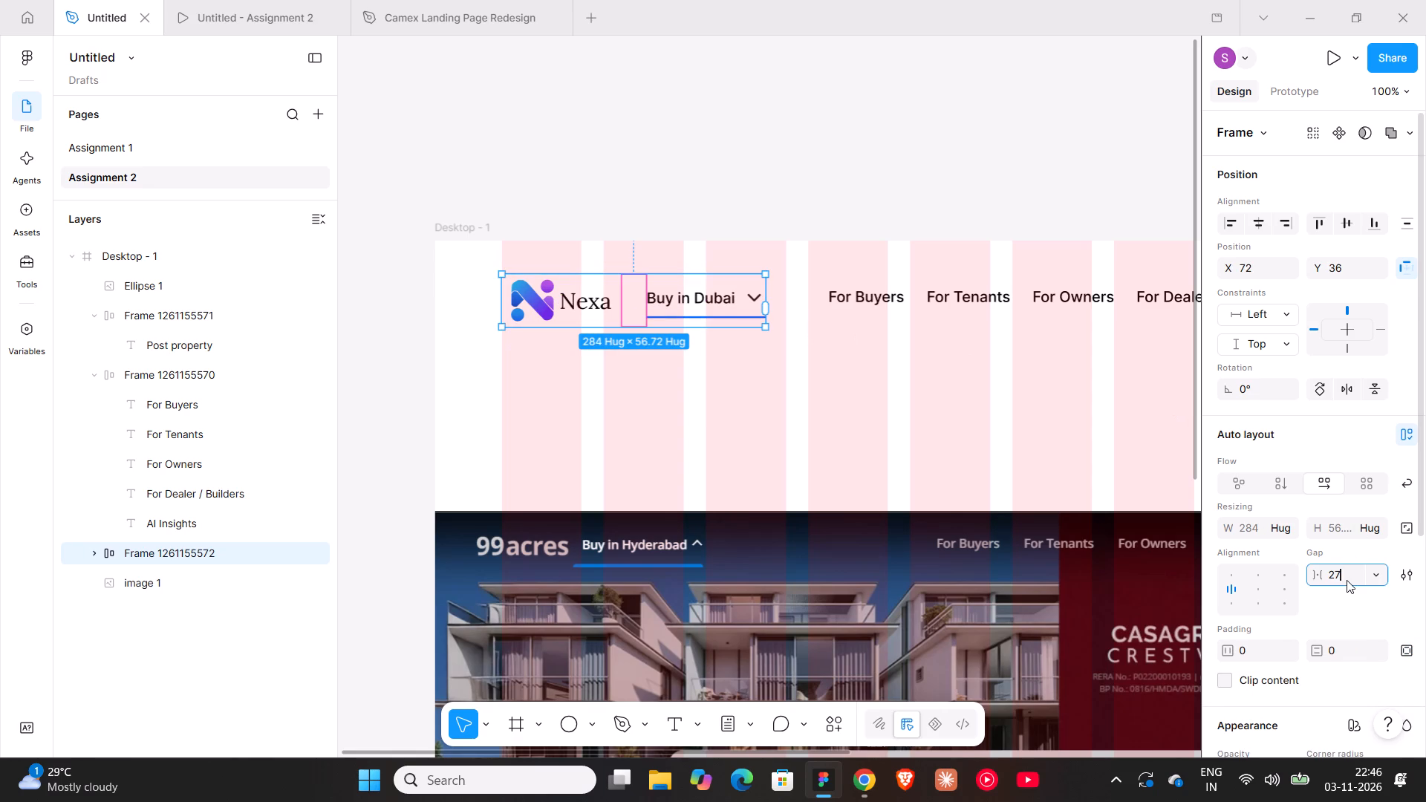
{"action": "type", "text": "24"}
{"action": "key", "text": "Return"}
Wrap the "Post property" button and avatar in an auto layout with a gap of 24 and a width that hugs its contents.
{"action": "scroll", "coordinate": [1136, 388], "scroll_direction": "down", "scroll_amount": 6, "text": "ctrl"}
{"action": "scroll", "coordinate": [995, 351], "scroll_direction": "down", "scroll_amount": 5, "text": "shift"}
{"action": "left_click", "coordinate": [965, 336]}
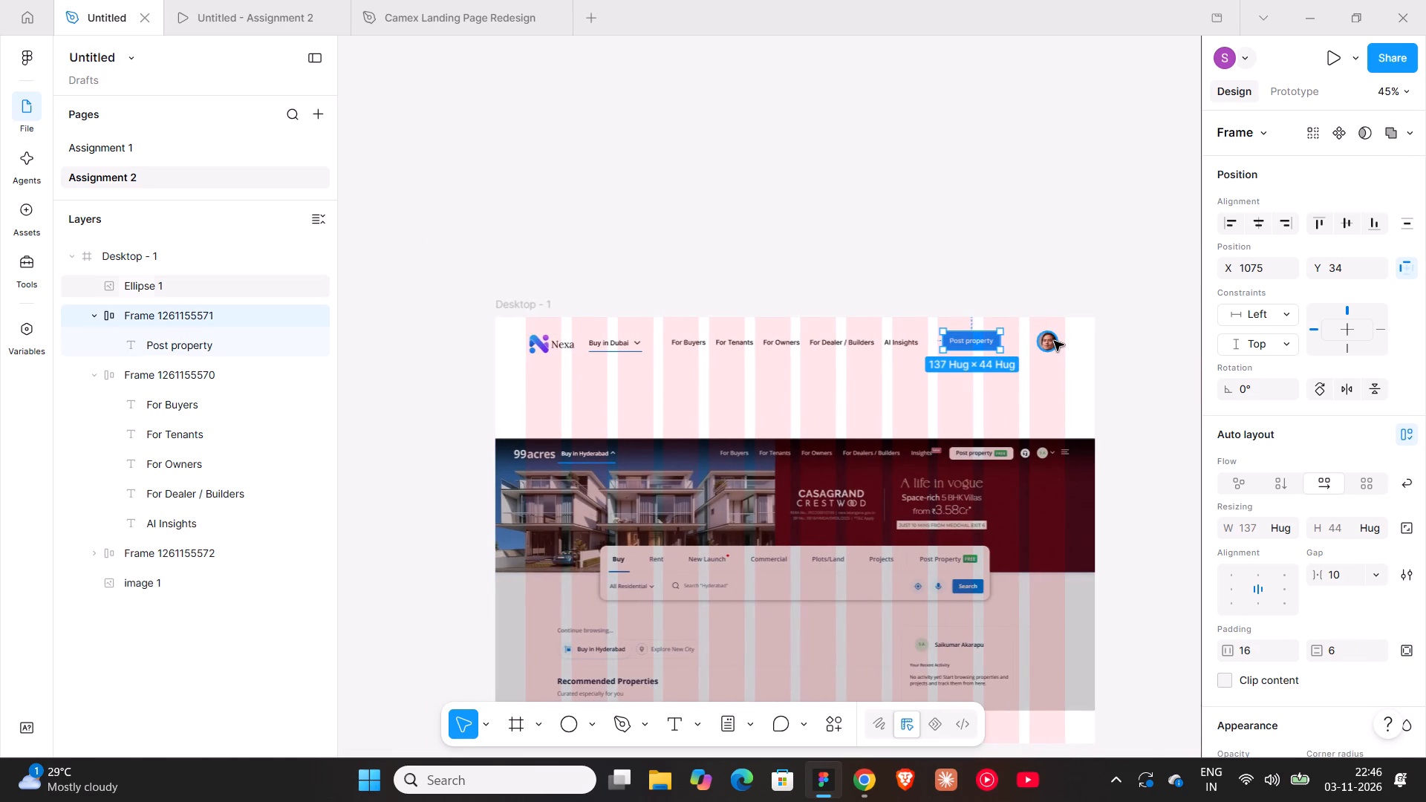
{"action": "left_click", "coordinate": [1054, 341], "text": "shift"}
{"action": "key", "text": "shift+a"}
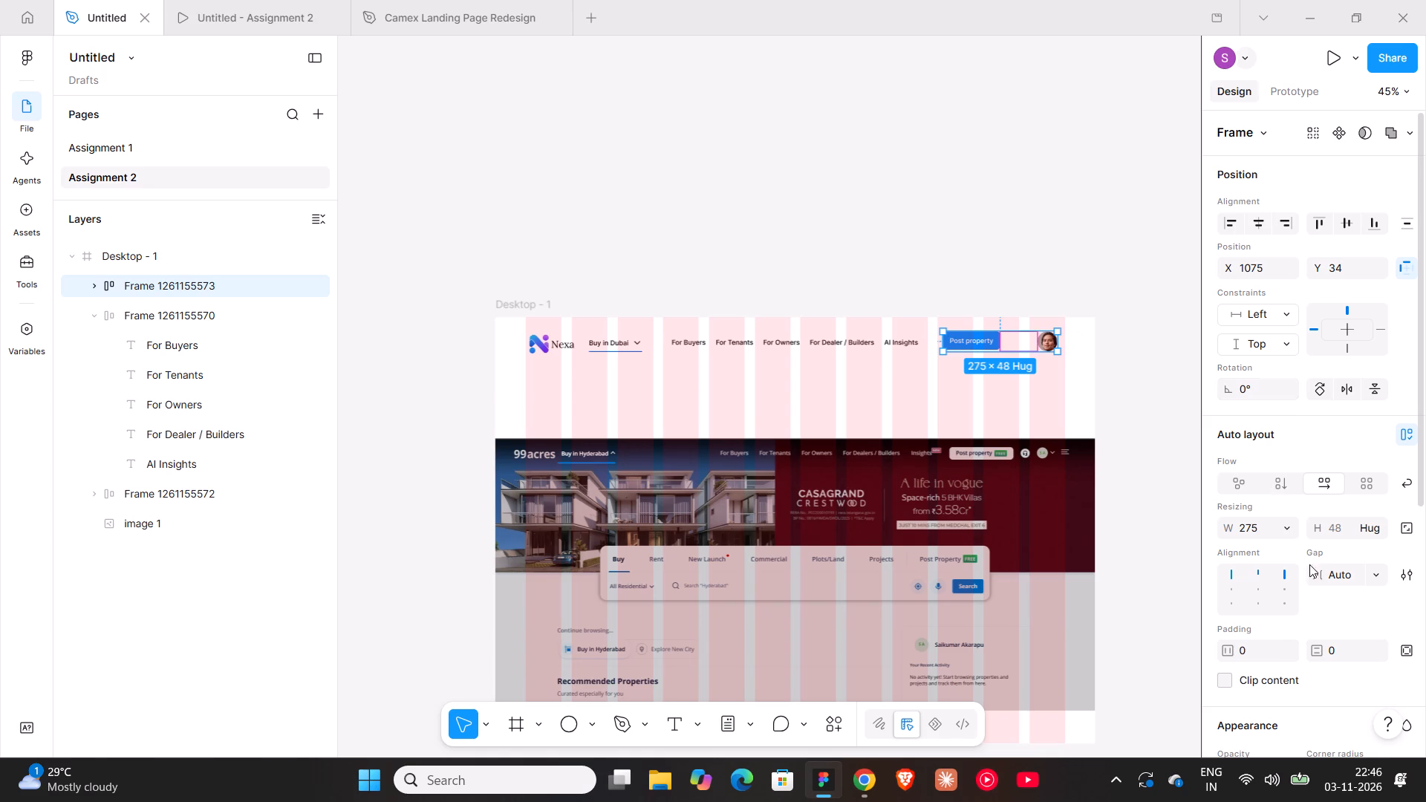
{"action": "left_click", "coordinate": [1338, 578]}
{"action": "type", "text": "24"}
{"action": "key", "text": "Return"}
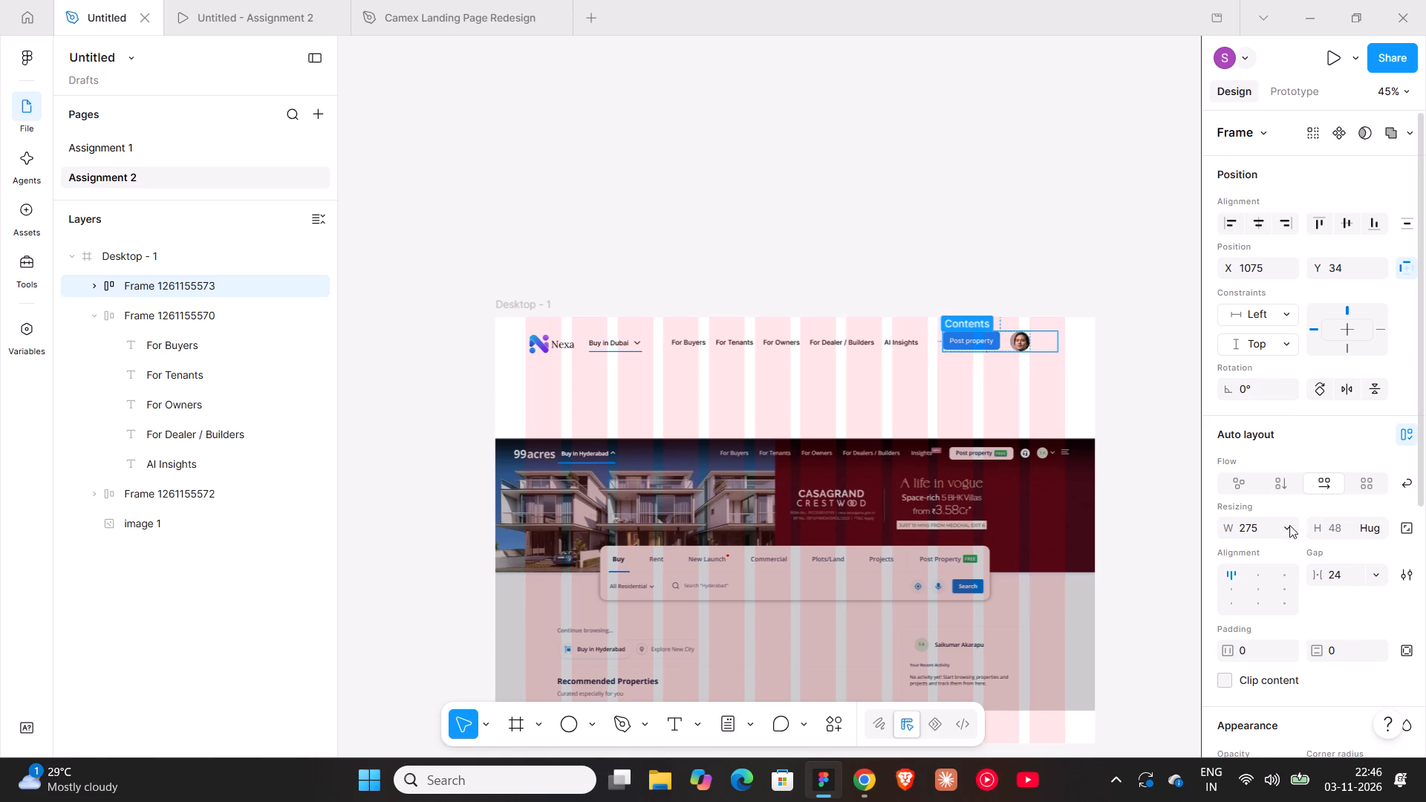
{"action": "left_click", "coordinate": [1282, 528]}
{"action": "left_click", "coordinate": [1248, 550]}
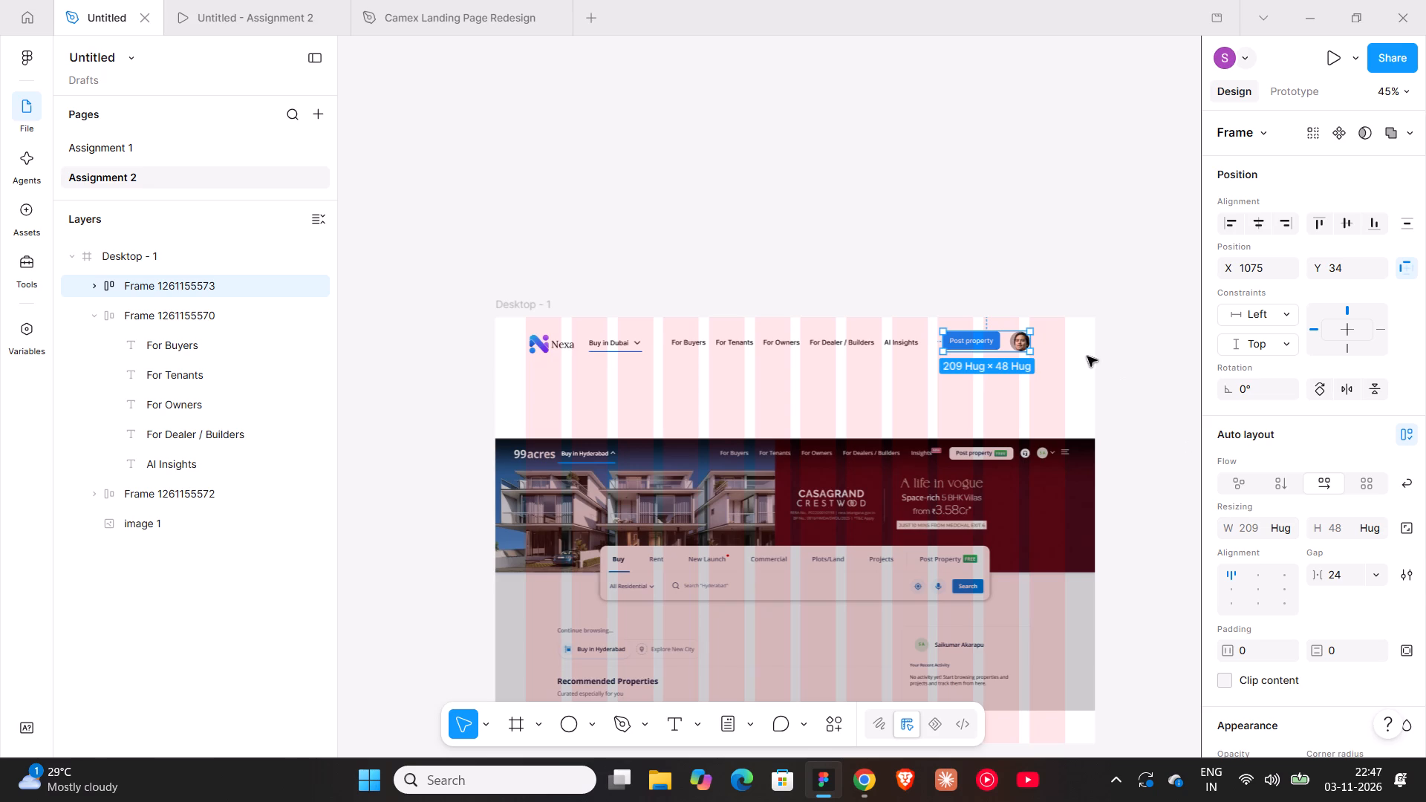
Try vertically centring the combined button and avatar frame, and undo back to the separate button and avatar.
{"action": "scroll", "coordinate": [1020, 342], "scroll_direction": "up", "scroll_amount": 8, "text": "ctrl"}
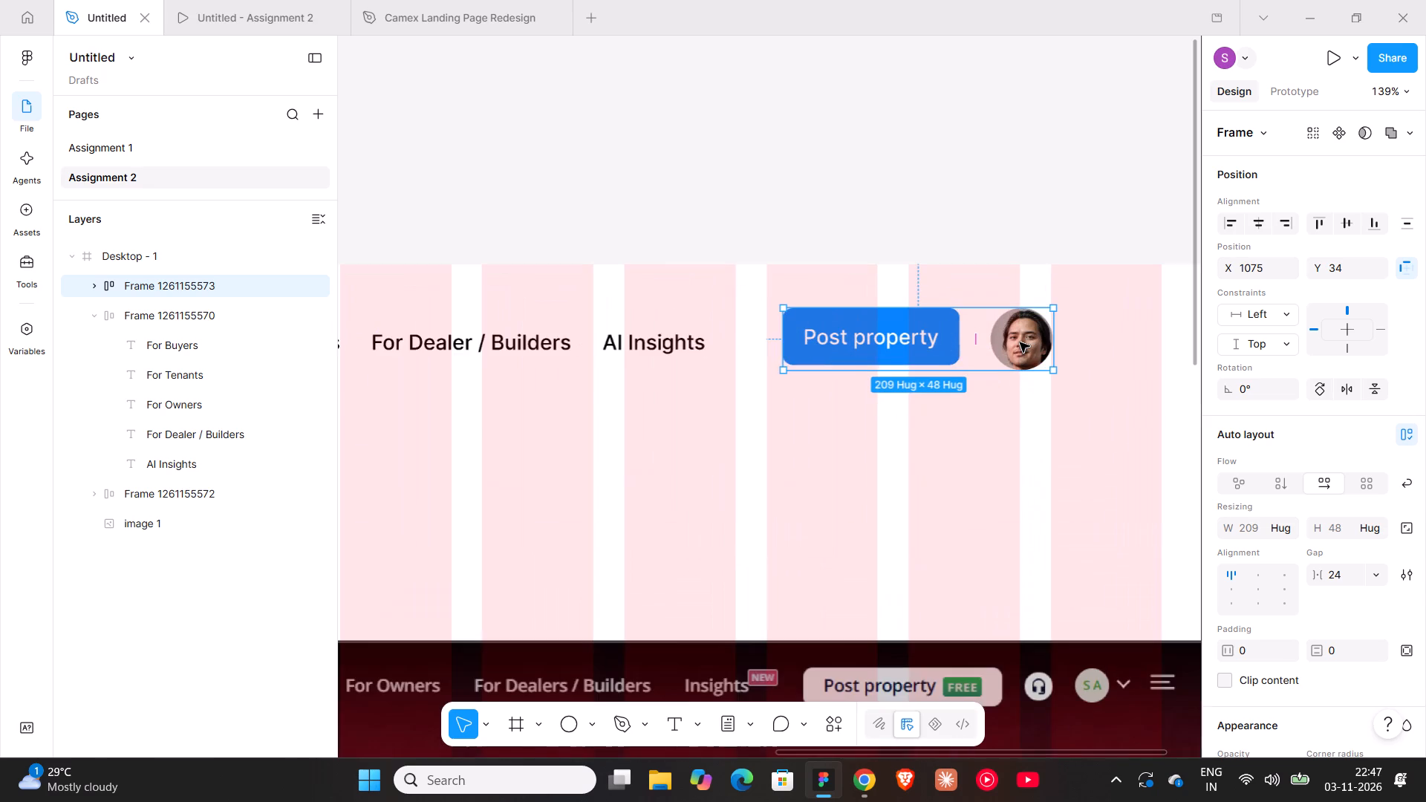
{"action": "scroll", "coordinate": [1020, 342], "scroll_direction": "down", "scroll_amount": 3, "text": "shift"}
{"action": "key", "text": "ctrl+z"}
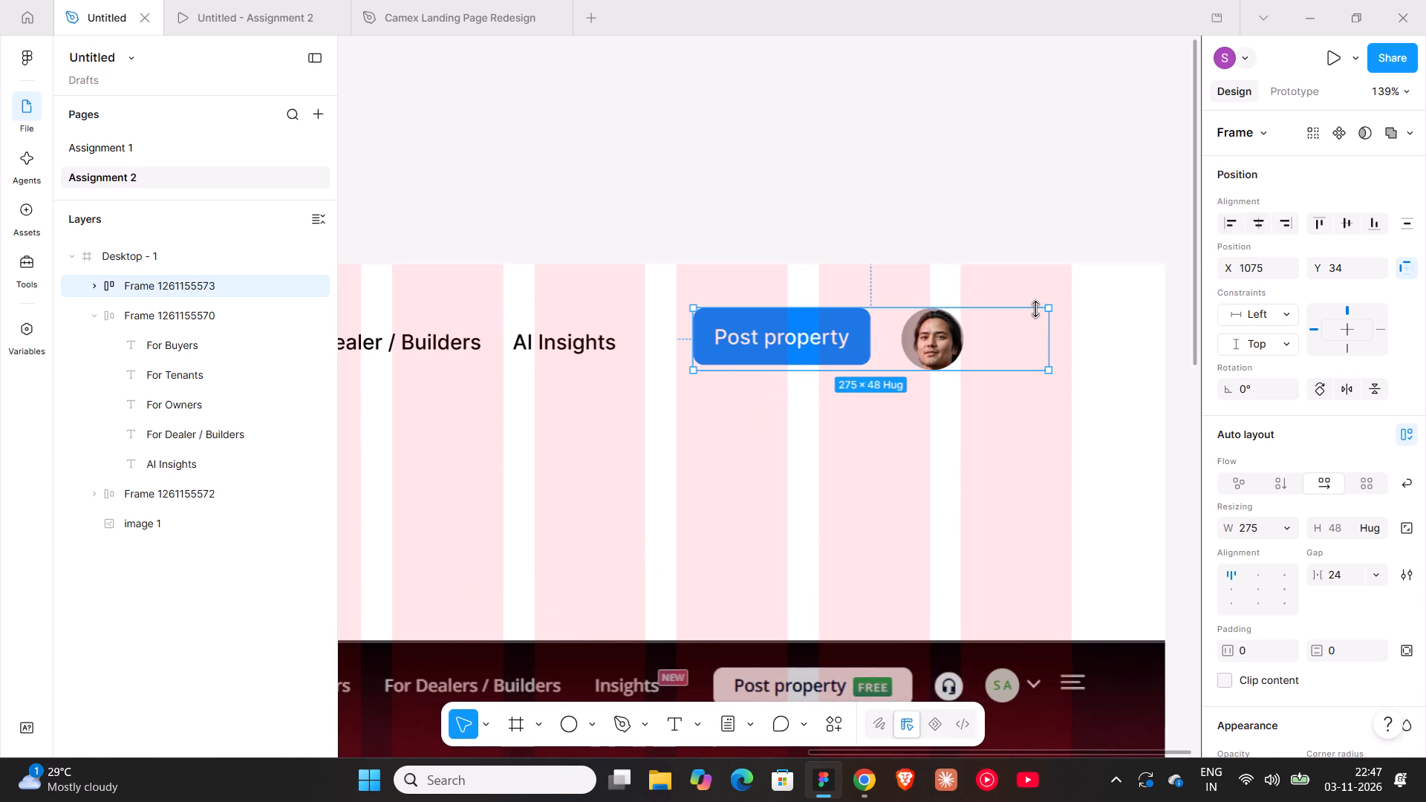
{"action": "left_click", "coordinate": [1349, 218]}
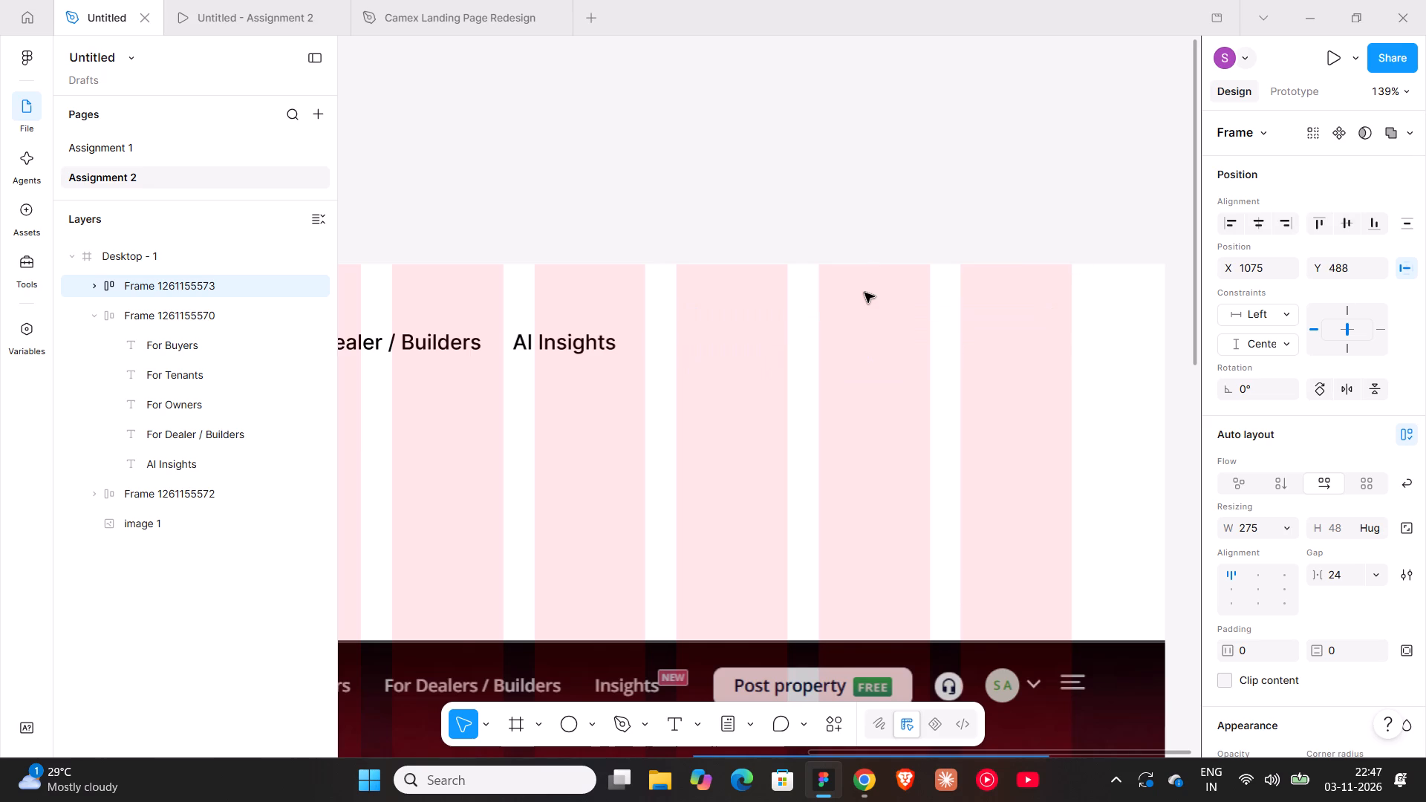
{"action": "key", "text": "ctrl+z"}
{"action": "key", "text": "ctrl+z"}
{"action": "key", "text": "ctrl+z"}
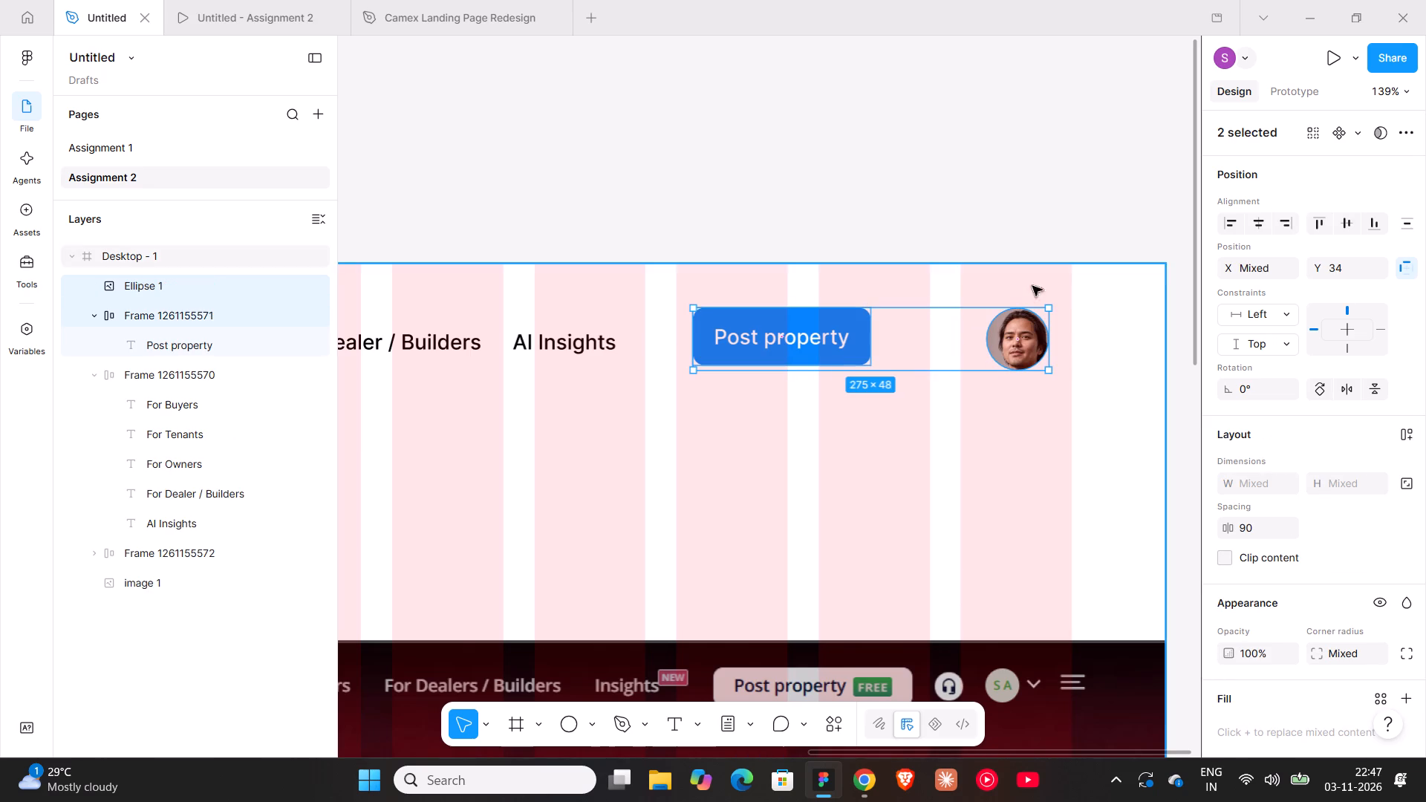
Align the vertical centres of the "Post property" button and the avatar.
{"action": "left_click", "coordinate": [1340, 223]}
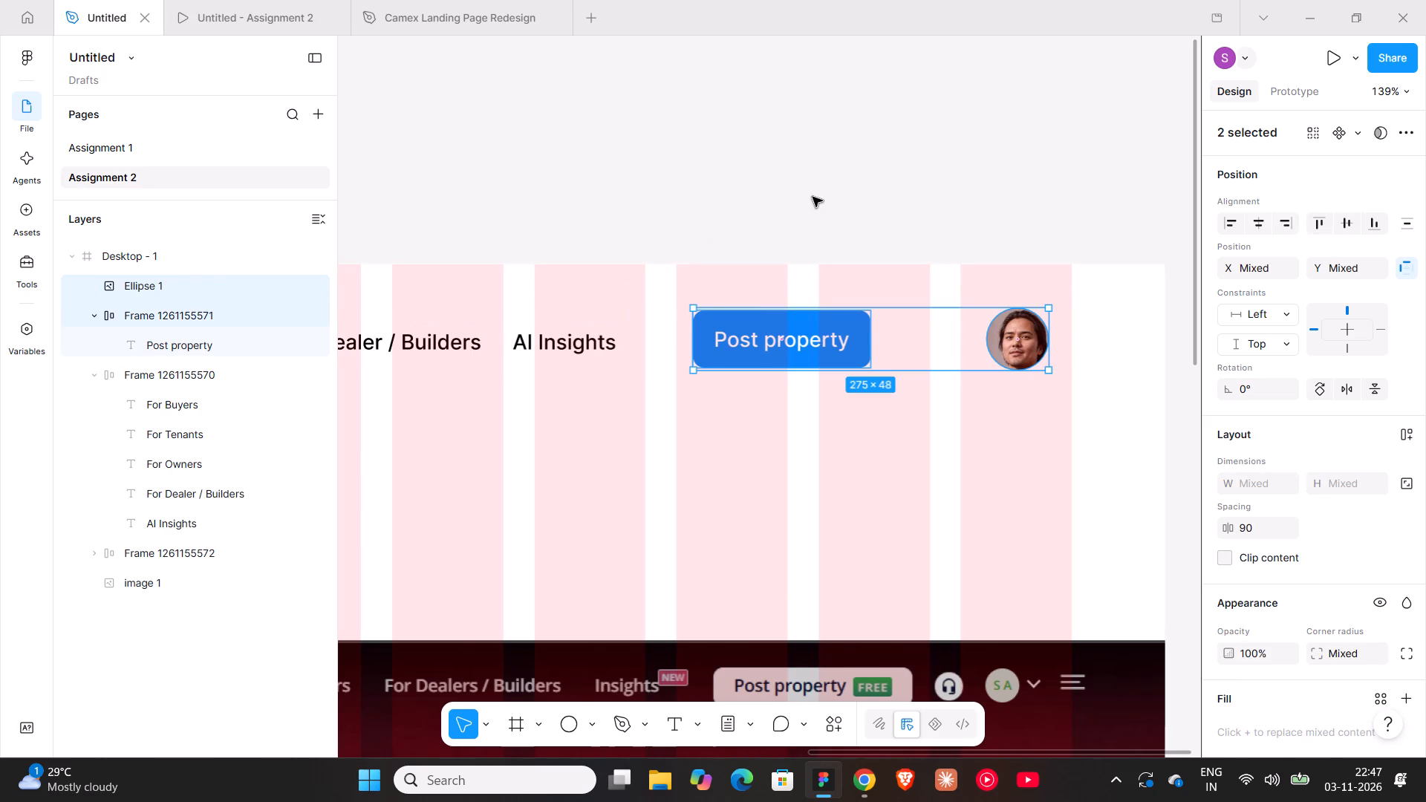
Wrap the aligned "Post property" button and avatar in an auto layout with a gap of 24 and hug-contents width.
{"action": "key", "text": "shift+a"}
{"action": "left_click", "coordinate": [1335, 517]}
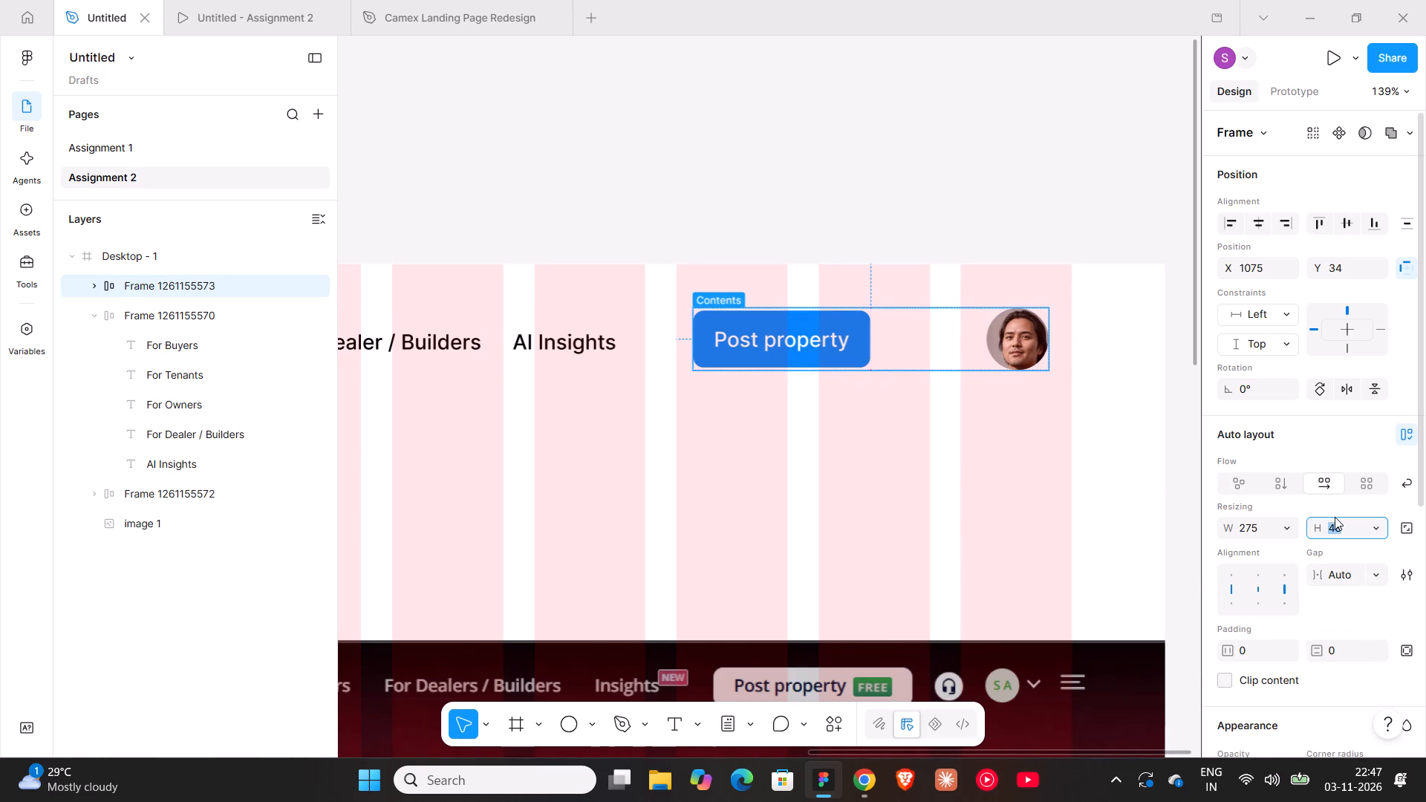
{"action": "left_click", "coordinate": [1333, 575]}
{"action": "type", "text": "24"}
{"action": "key", "text": "Return"}
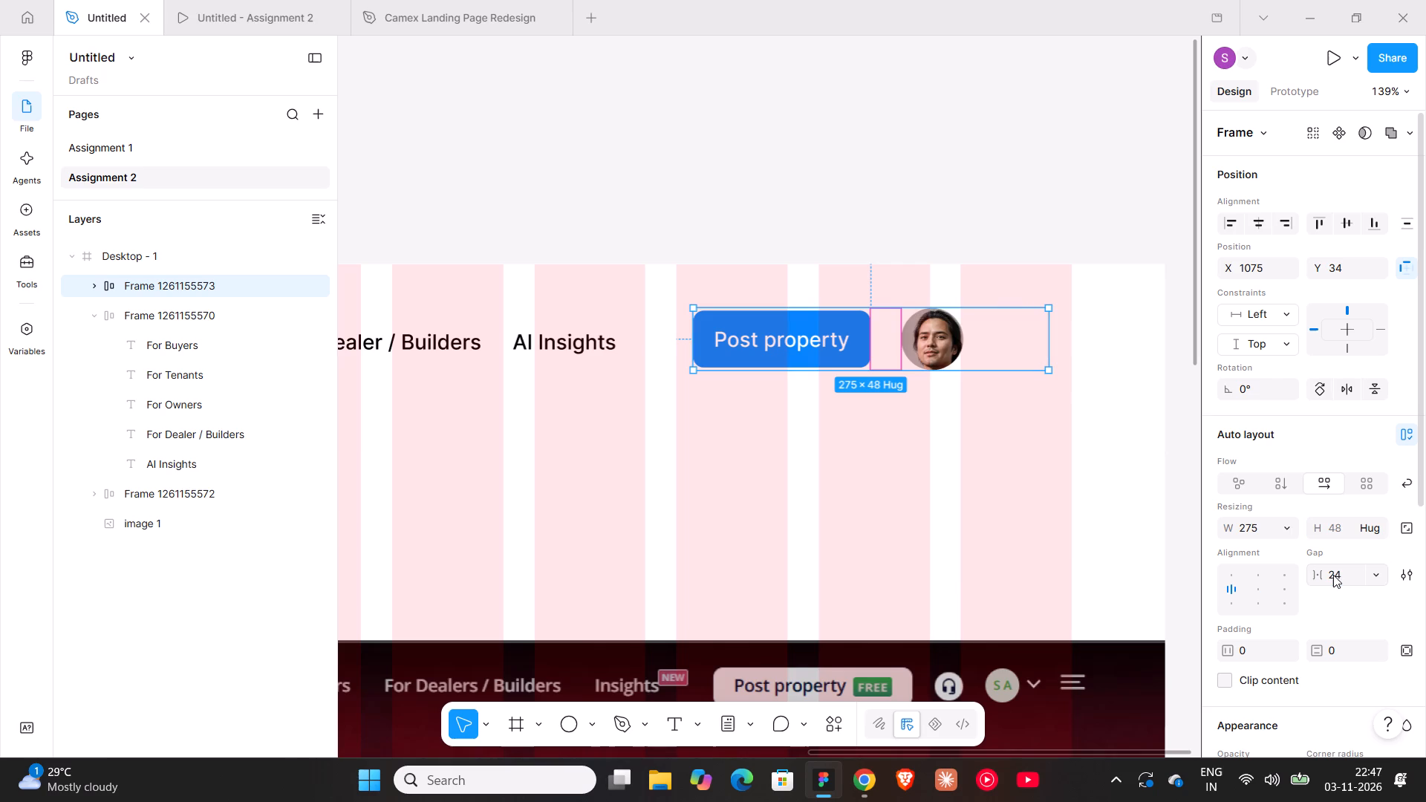
{"action": "left_click", "coordinate": [1284, 525]}
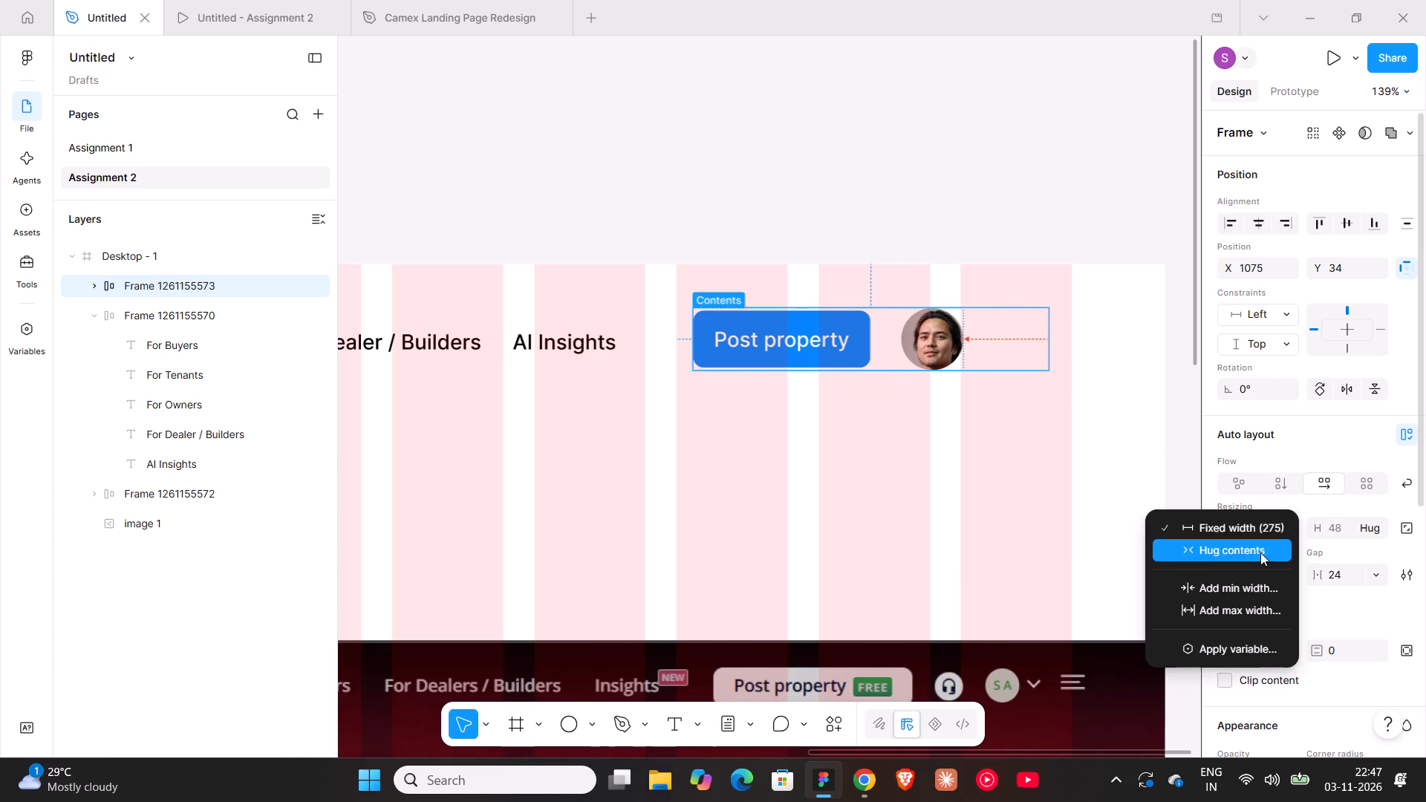
{"action": "left_click", "coordinate": [1260, 552]}
{"action": "left_click", "coordinate": [1078, 271]}
Move the button and avatar frame to X 1159, Y 34 so it ends at the last grid column's outer edge.
{"action": "left_click", "coordinate": [875, 351]}
{"action": "left_click_drag", "start_coordinate": [825, 344], "coordinate": [936, 345]}
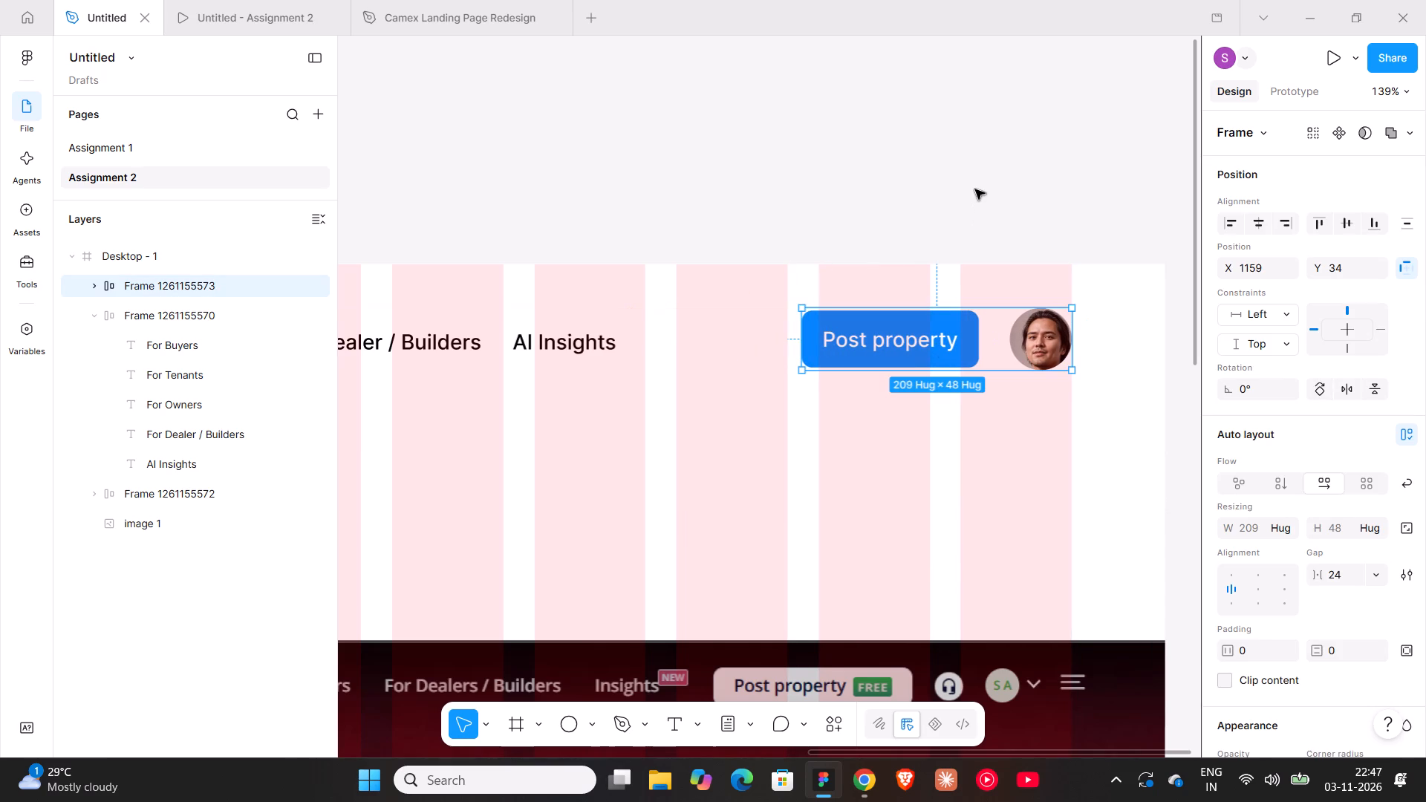
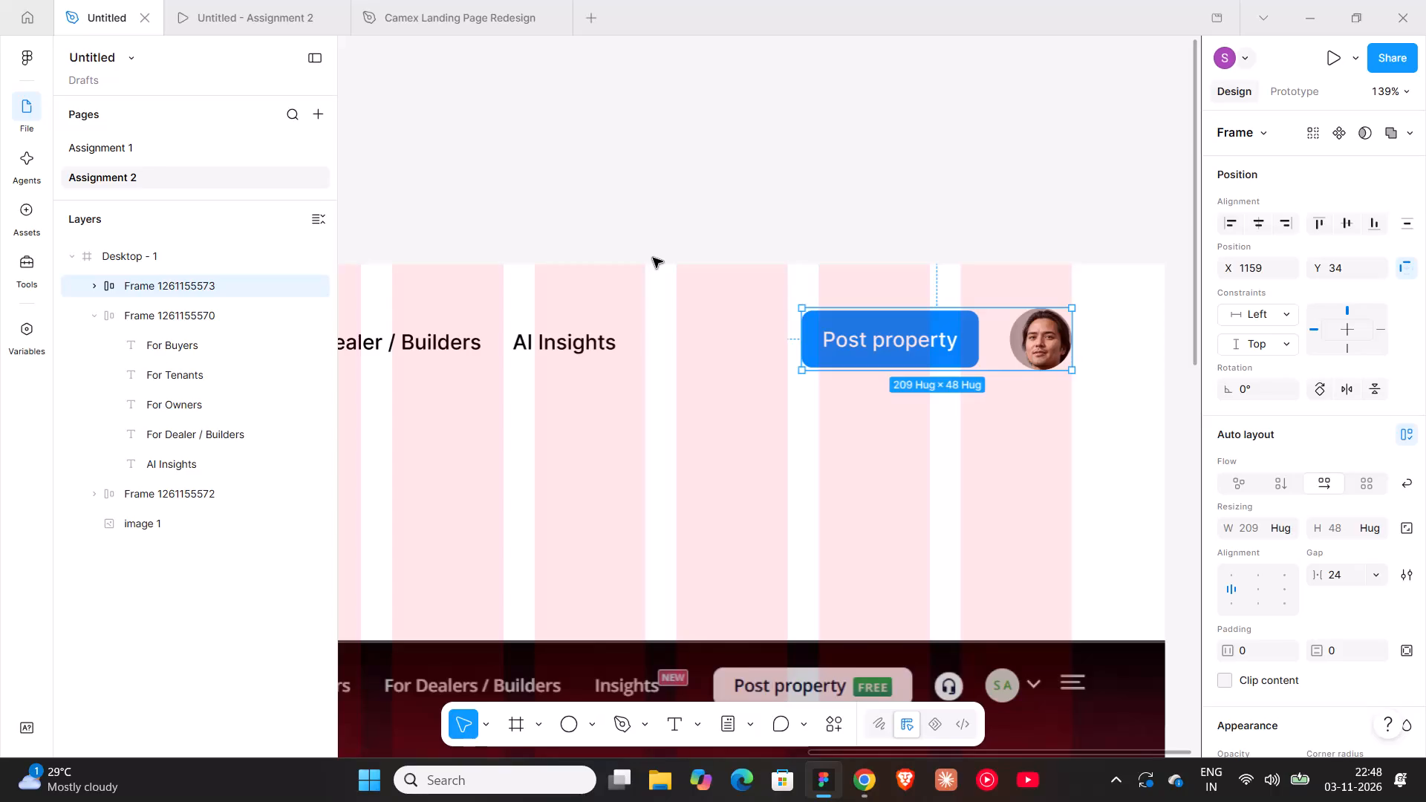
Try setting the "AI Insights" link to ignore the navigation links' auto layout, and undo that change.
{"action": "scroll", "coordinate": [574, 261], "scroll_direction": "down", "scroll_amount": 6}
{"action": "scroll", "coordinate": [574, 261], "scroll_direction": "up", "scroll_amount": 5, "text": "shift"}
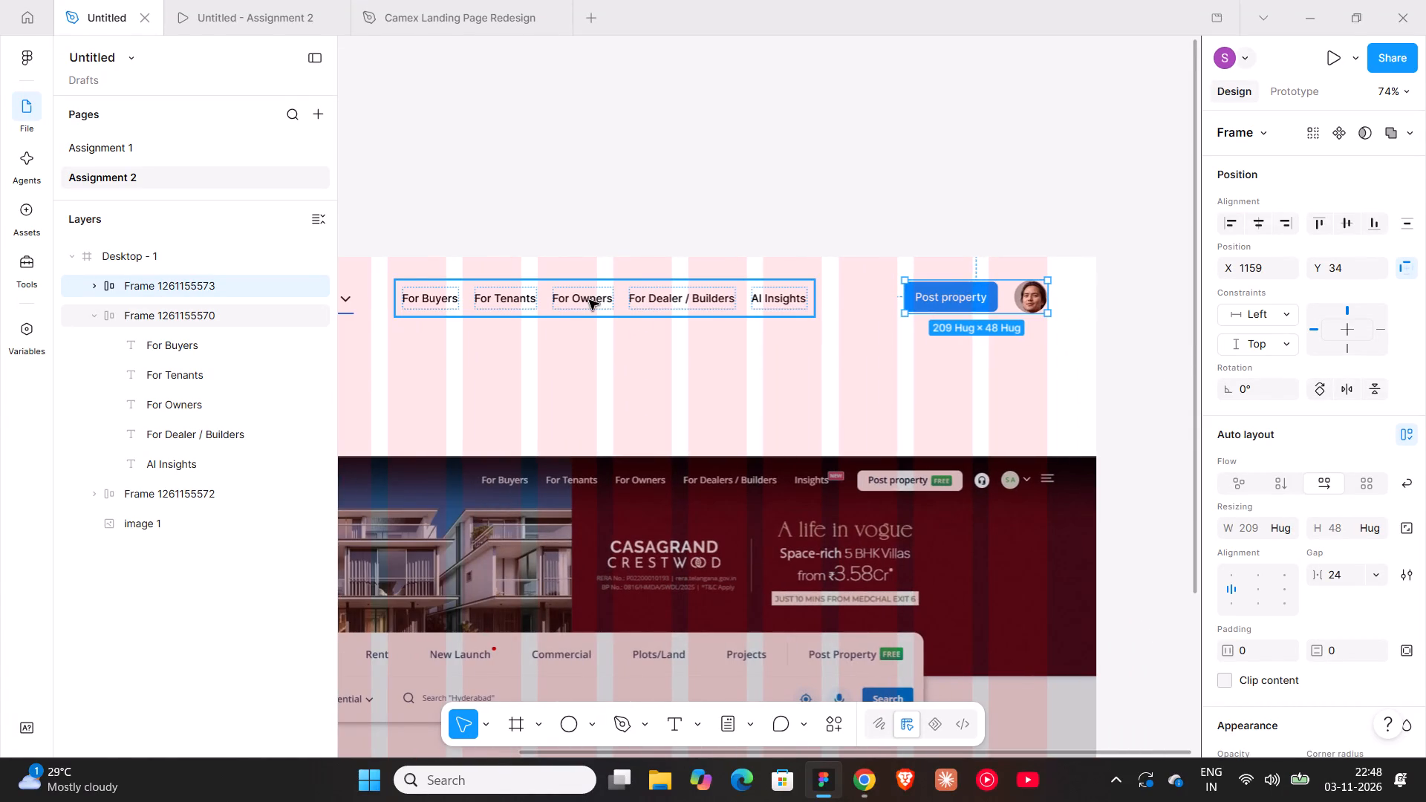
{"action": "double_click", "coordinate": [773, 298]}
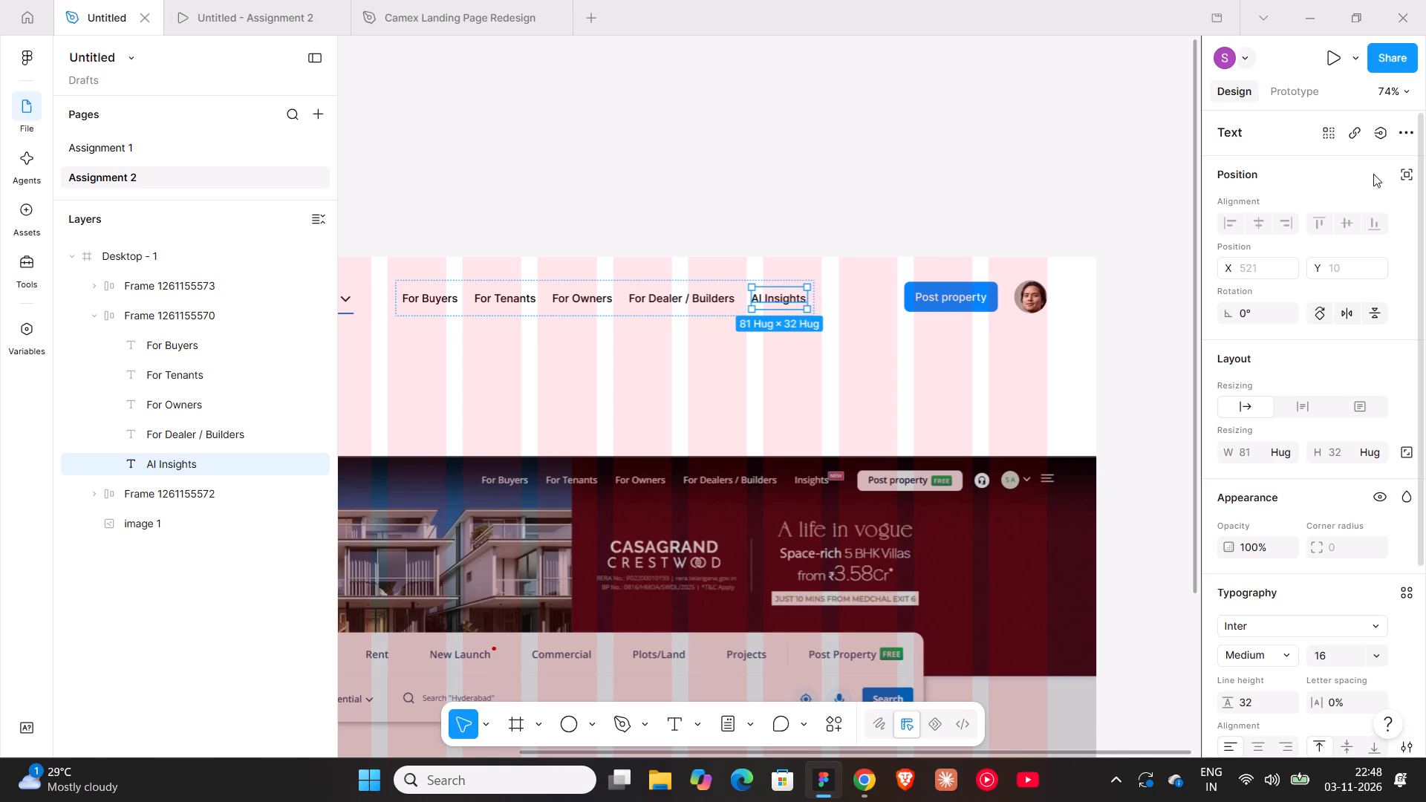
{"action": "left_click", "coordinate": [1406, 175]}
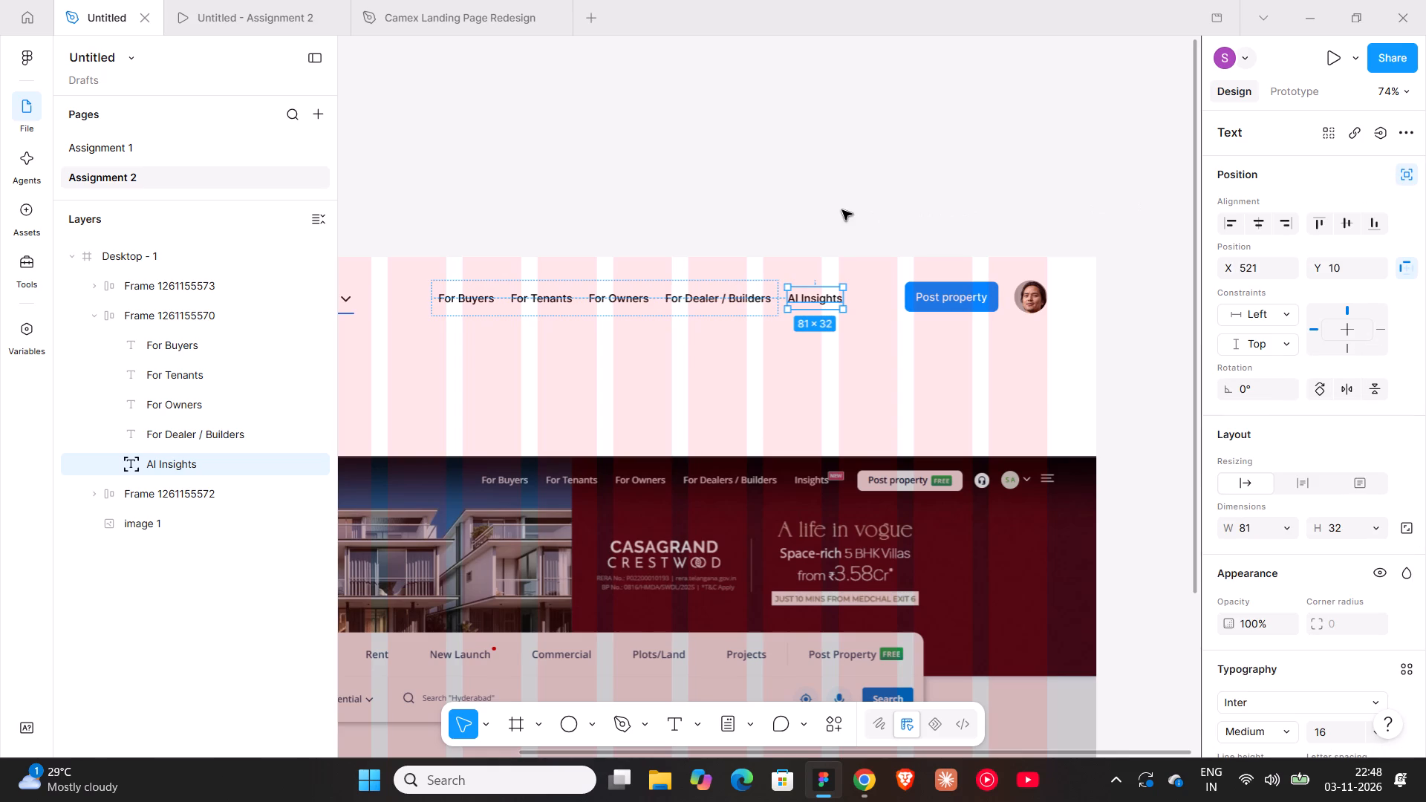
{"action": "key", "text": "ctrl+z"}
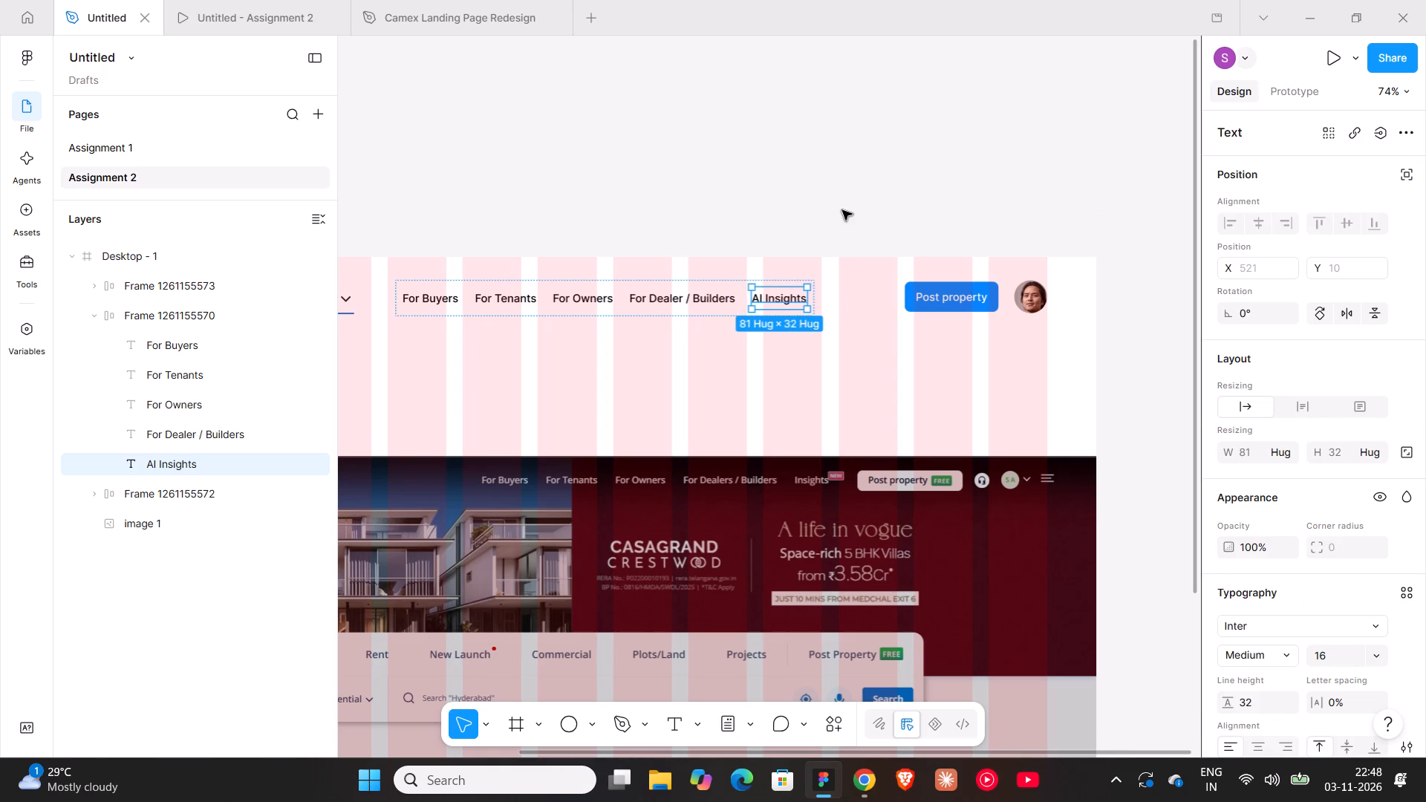
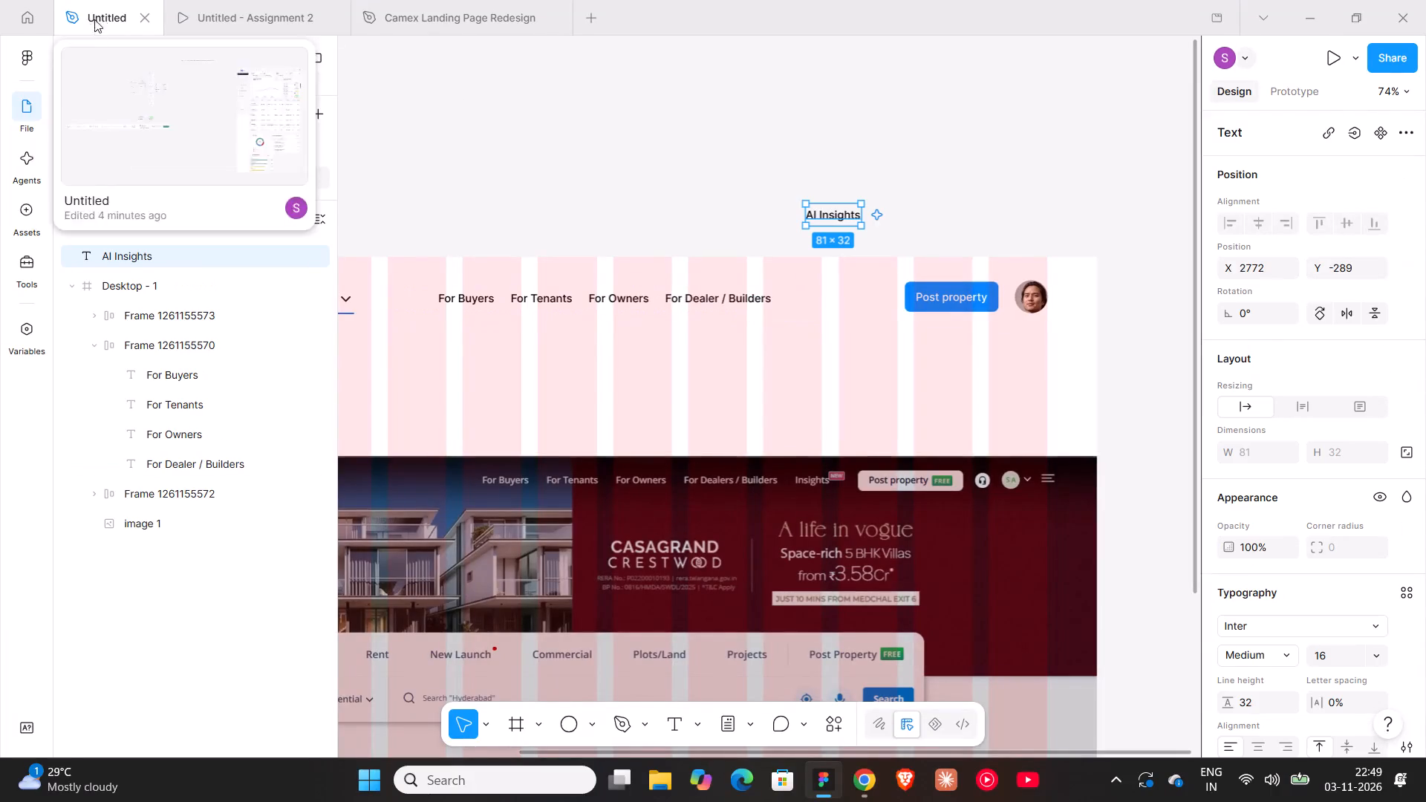
Copy the AI sparkle icon beside the "AI Recommendations" heading on the Assignment 1 page's Dashboard.
{"action": "left_click", "coordinate": [109, 145]}
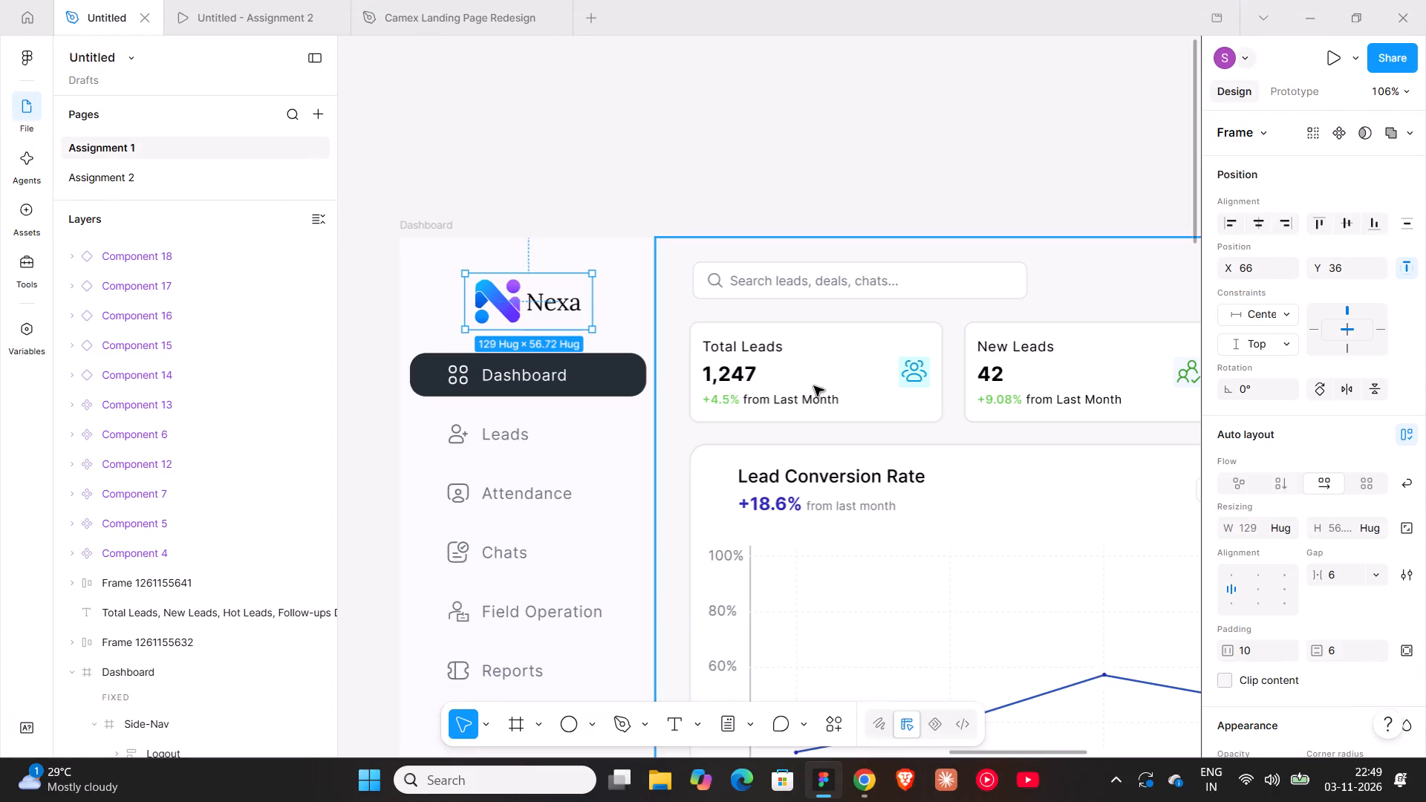
{"action": "scroll", "coordinate": [814, 386], "scroll_direction": "down", "scroll_amount": 16, "text": "shift"}
{"action": "scroll", "coordinate": [814, 386], "scroll_direction": "down", "scroll_amount": 5, "text": "shift"}
{"action": "scroll", "coordinate": [811, 393], "scroll_direction": "down", "scroll_amount": 8}
{"action": "scroll", "coordinate": [729, 347], "scroll_direction": "up", "scroll_amount": 9, "text": "ctrl"}
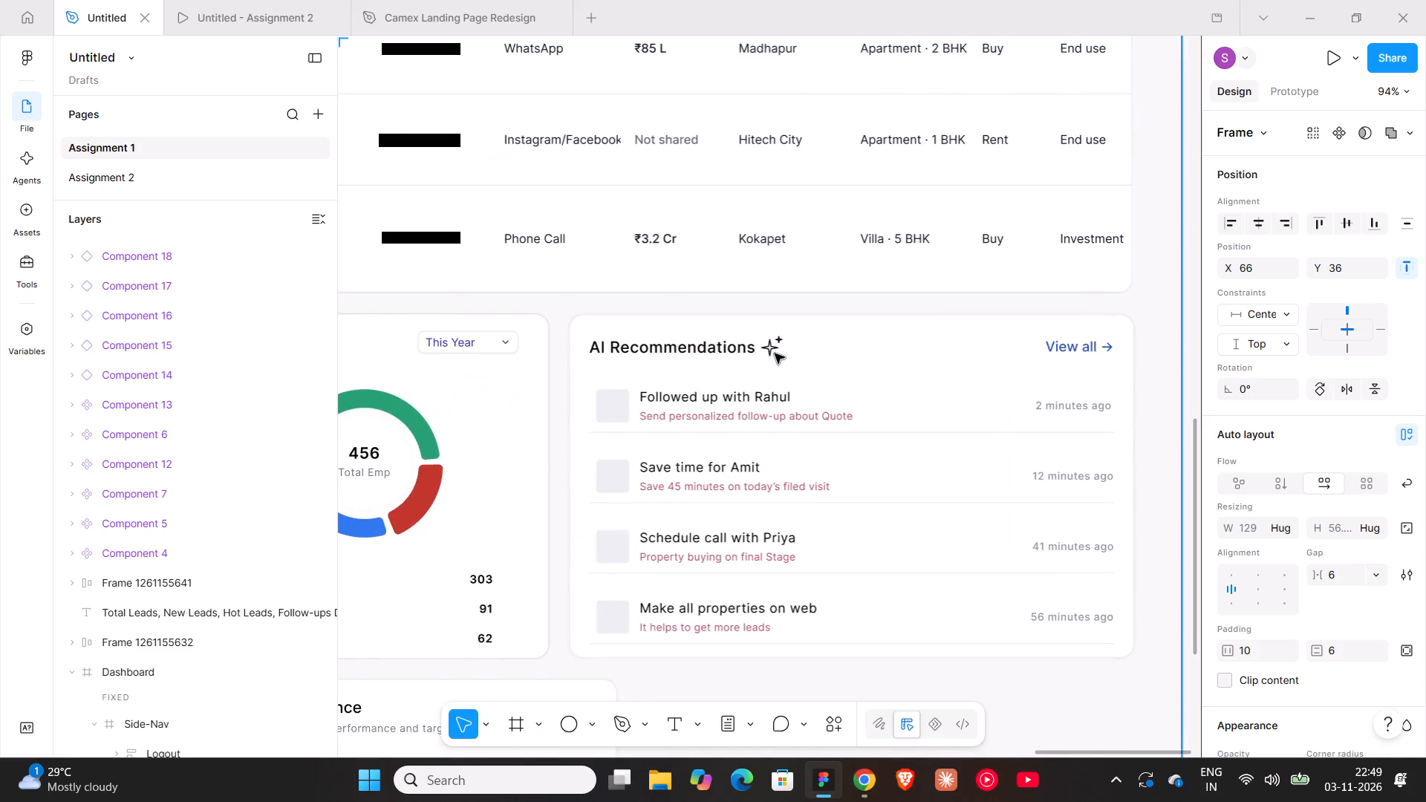
{"action": "triple_click", "coordinate": [775, 353]}
{"action": "triple_click", "coordinate": [775, 353]}
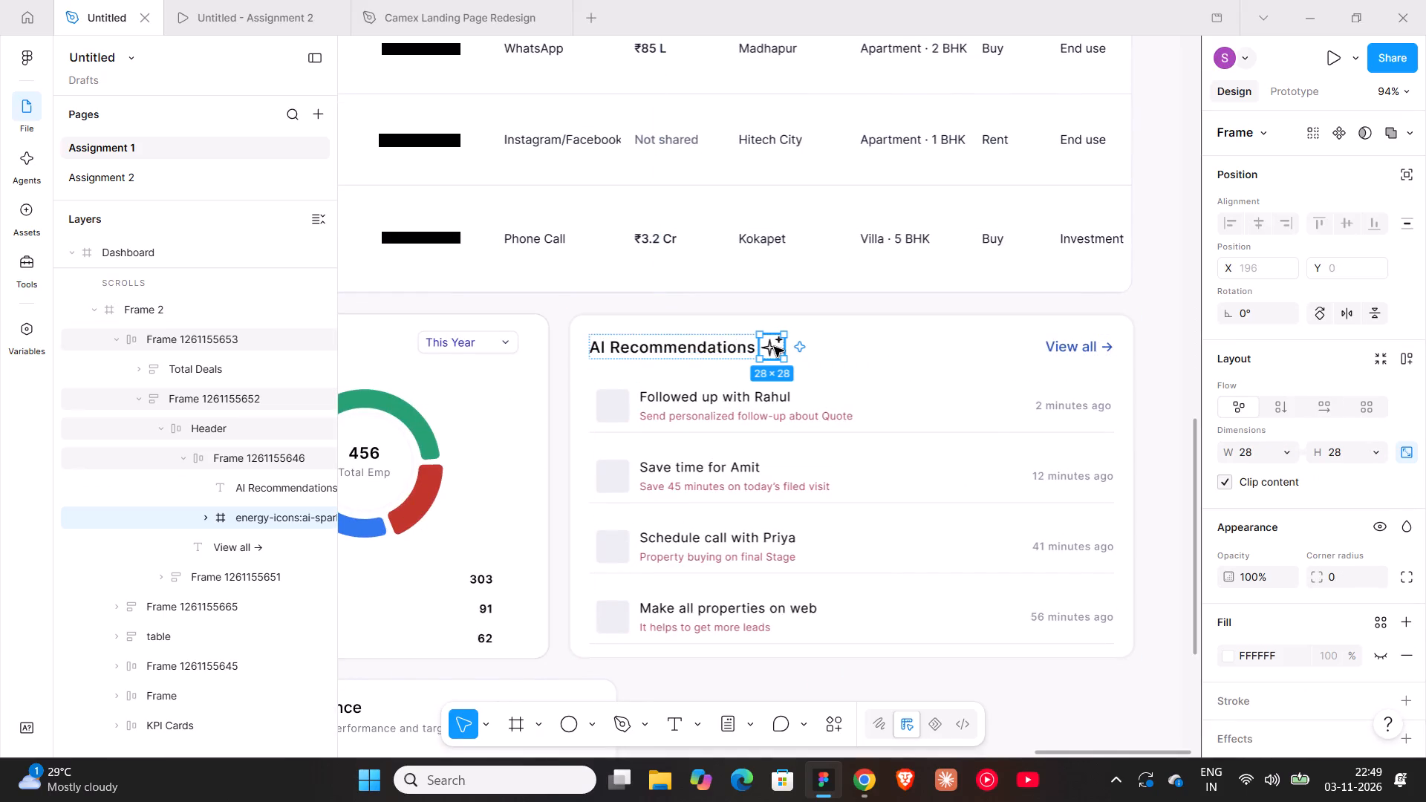
{"action": "key", "text": "ctrl+c"}
Paste the sparkle icon on the Assignment 2 page and place it just after the "AI Insights" text above the frame.
{"action": "left_click", "coordinate": [138, 189]}
{"action": "right_click", "coordinate": [813, 108]}
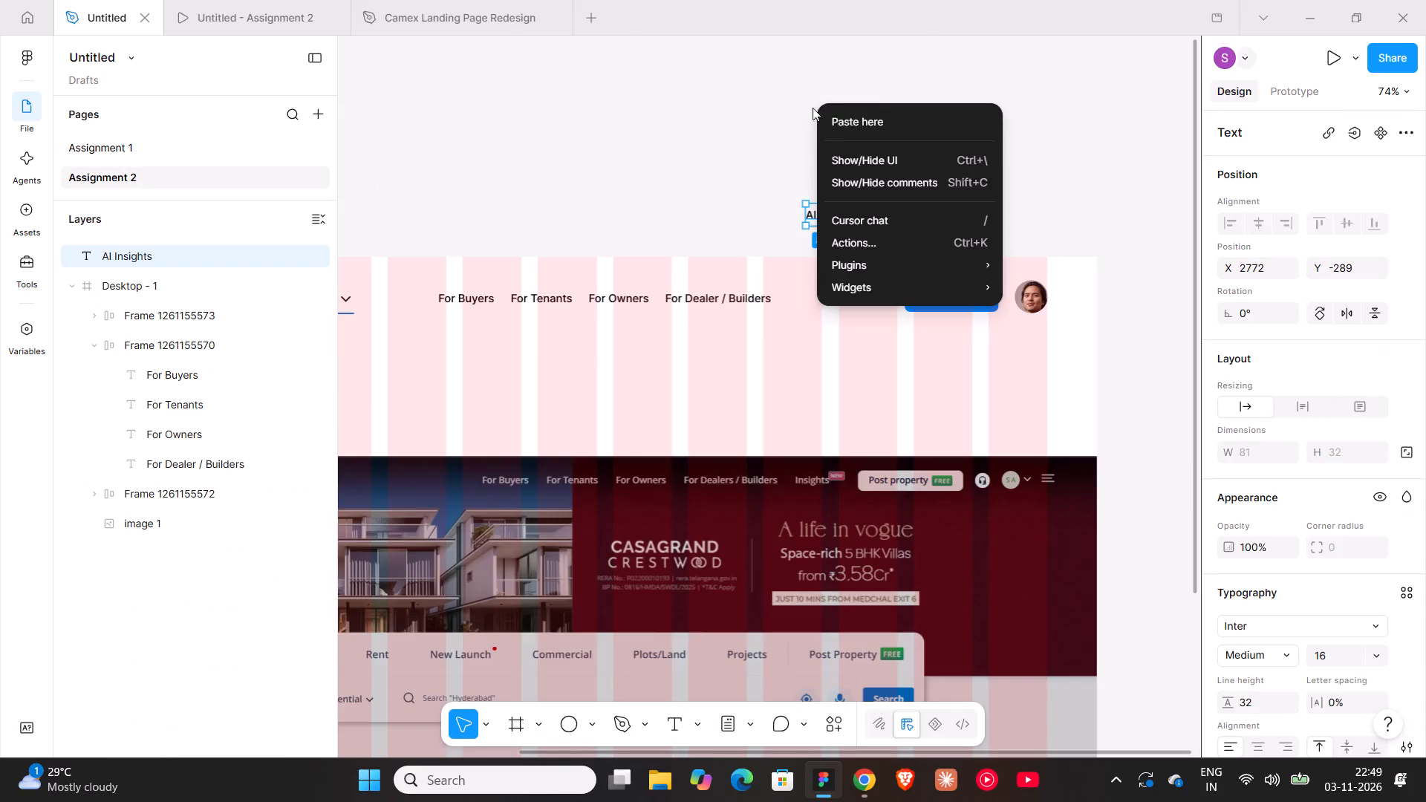
{"action": "left_click", "coordinate": [834, 117]}
{"action": "left_click_drag", "start_coordinate": [815, 95], "coordinate": [854, 128]}
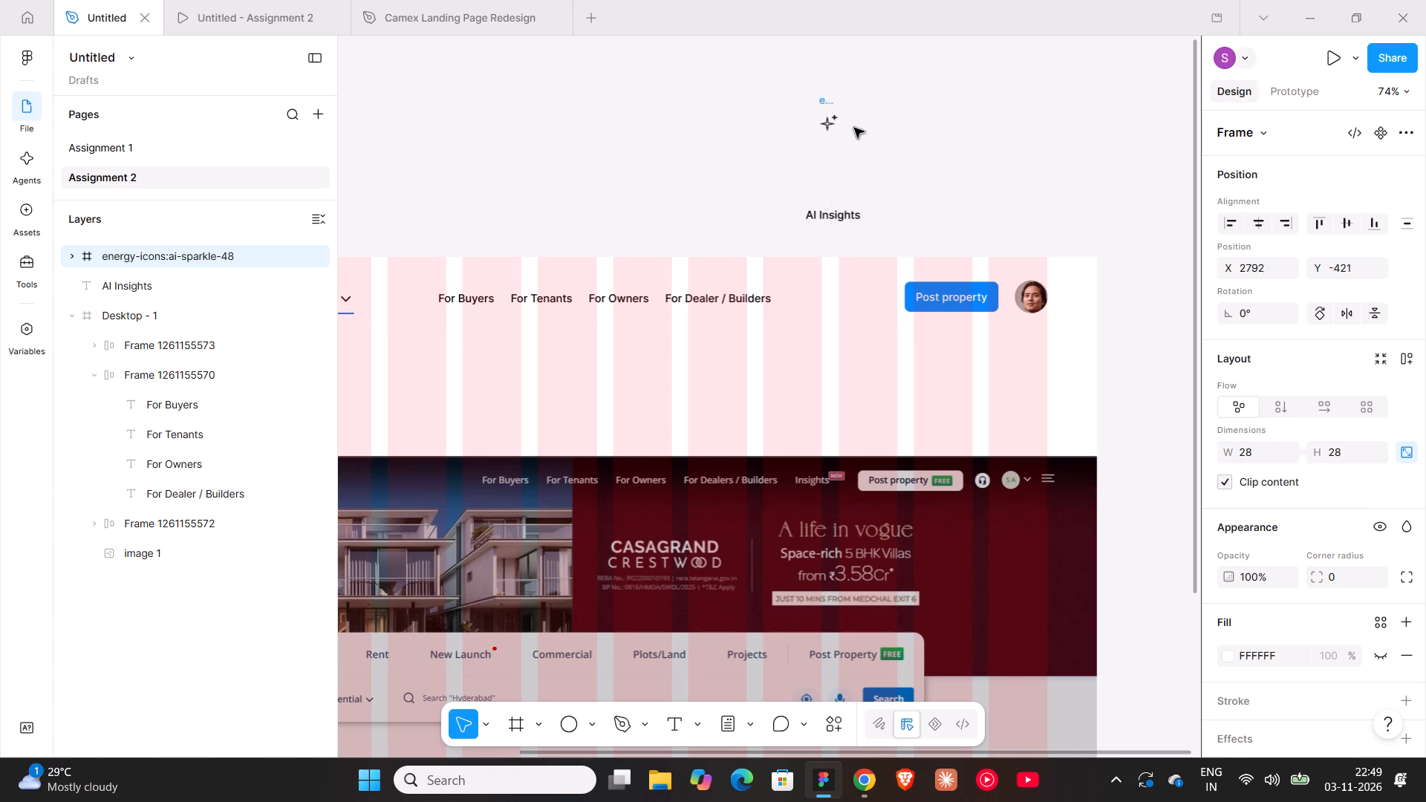
{"action": "left_click_drag", "start_coordinate": [854, 128], "coordinate": [877, 194]}
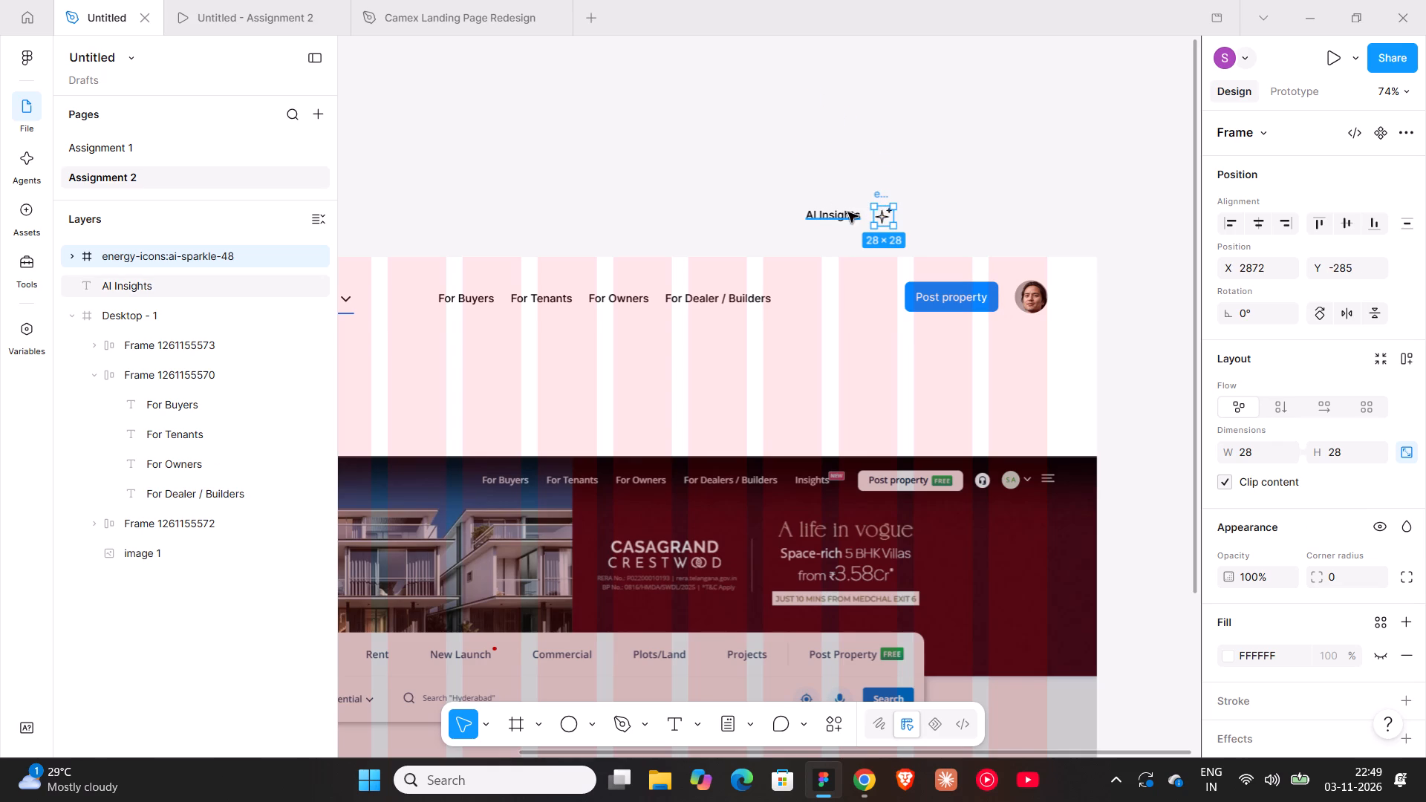
Vertically centre the "AI Insights" text and sparkle icon, and combine them in an auto layout with a gap of 4.
{"action": "left_click", "coordinate": [848, 212], "text": "shift"}
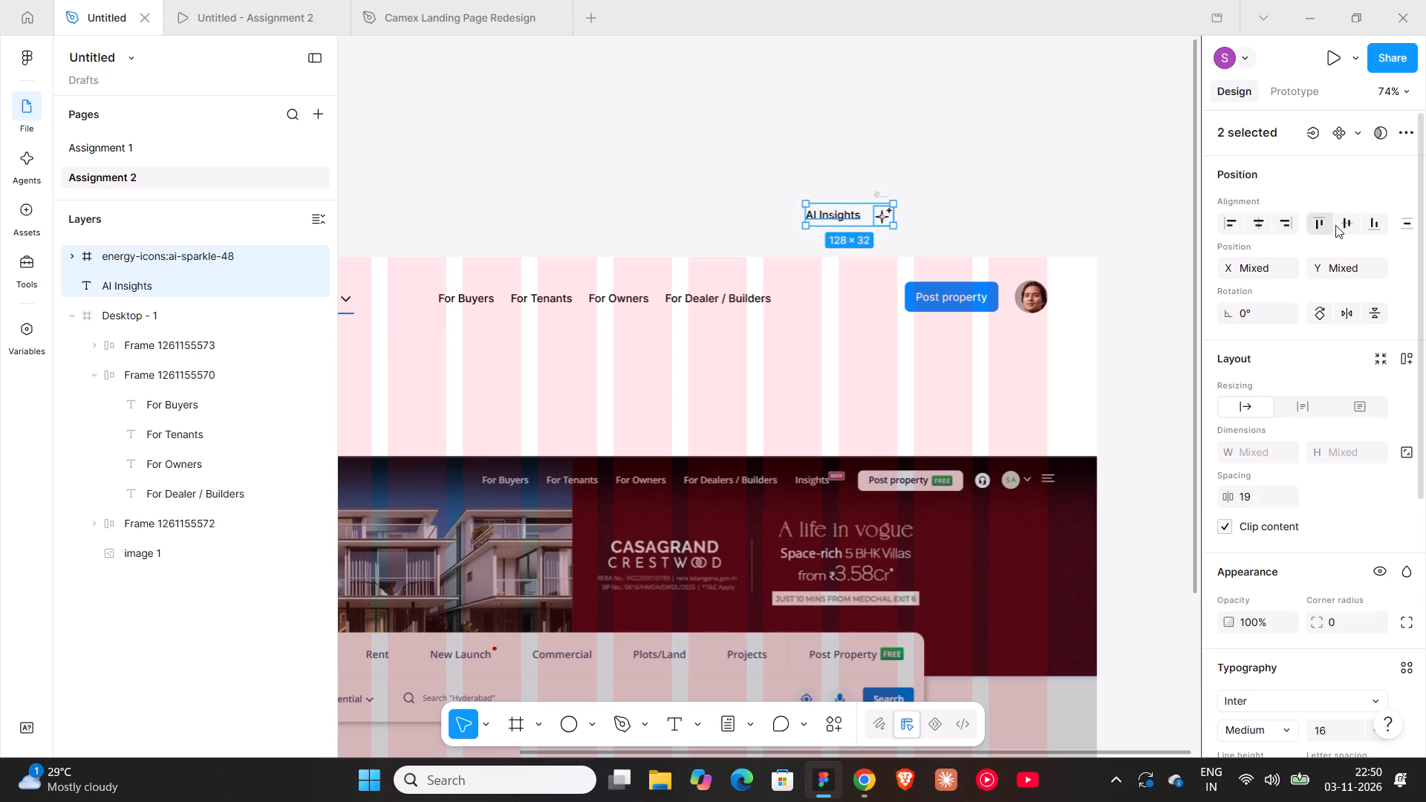
{"action": "left_click", "coordinate": [1348, 222]}
{"action": "key", "text": "shift+a"}
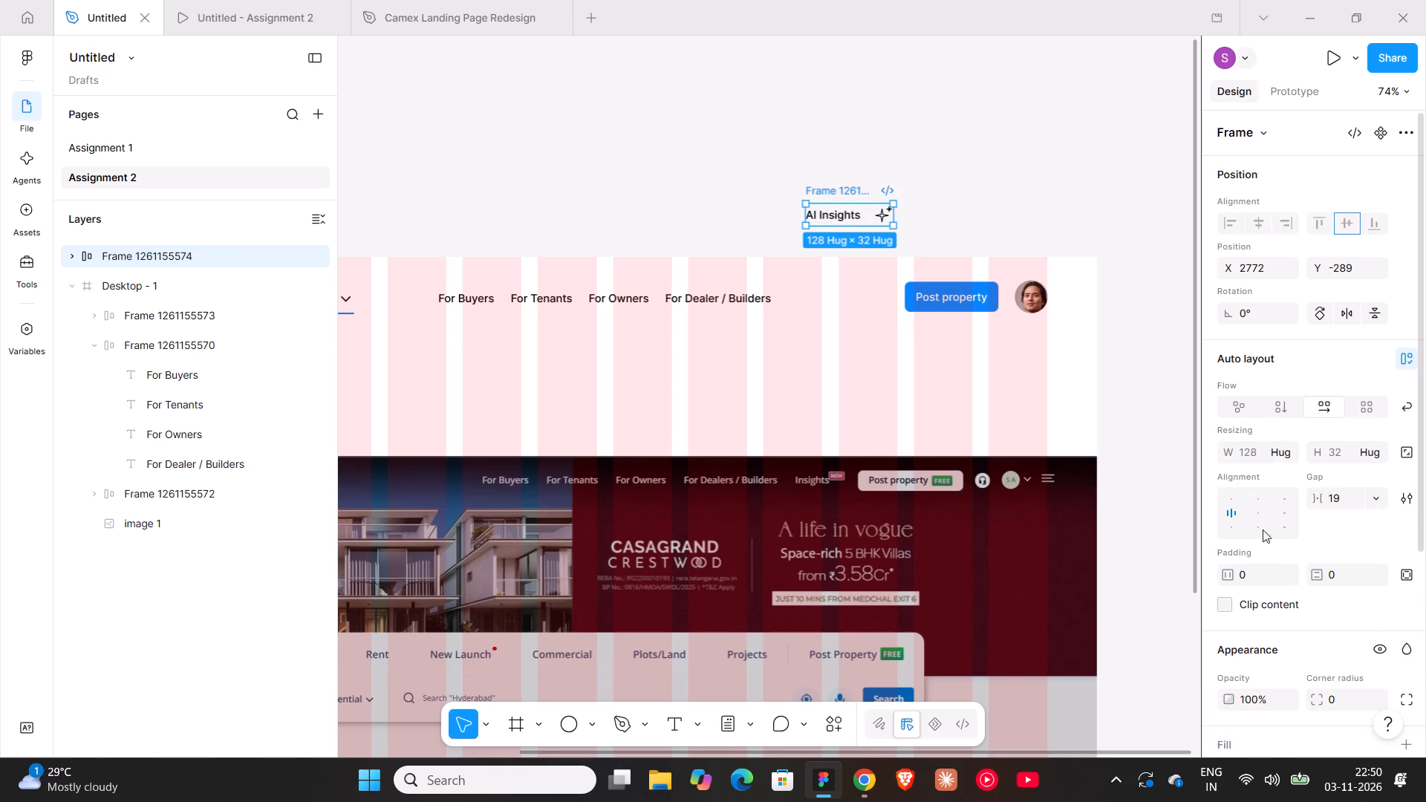
{"action": "left_click", "coordinate": [1338, 503]}
{"action": "key", "text": "4"}
{"action": "key", "text": "Return"}
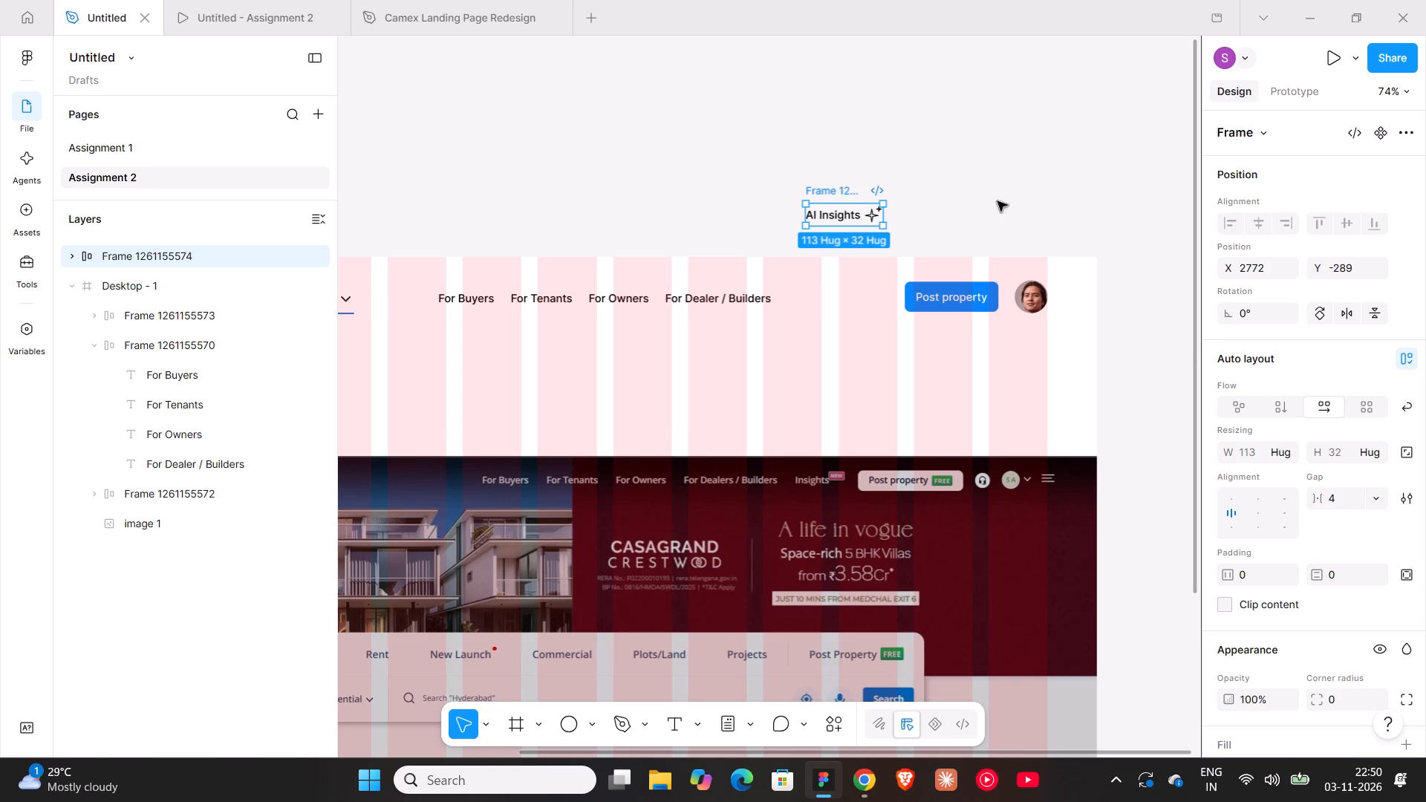
Move the "AI Insights" and icon group into the header's navigation links, after "For Dealer / Builders".
{"action": "left_click", "coordinate": [884, 151]}
{"action": "left_click", "coordinate": [830, 184]}
{"action": "left_click_drag", "start_coordinate": [828, 185], "coordinate": [773, 293]}
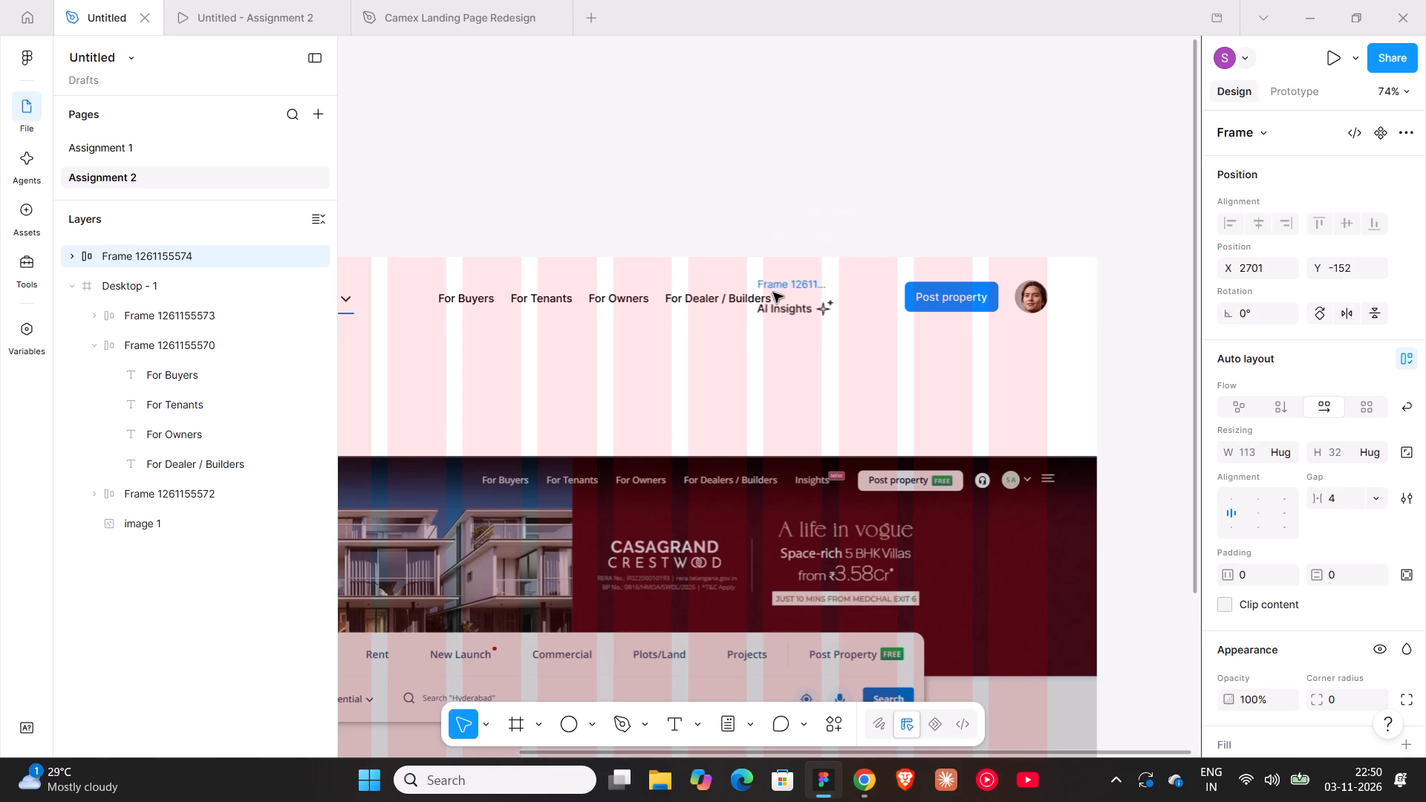
{"action": "left_click_drag", "start_coordinate": [773, 293], "coordinate": [768, 296]}
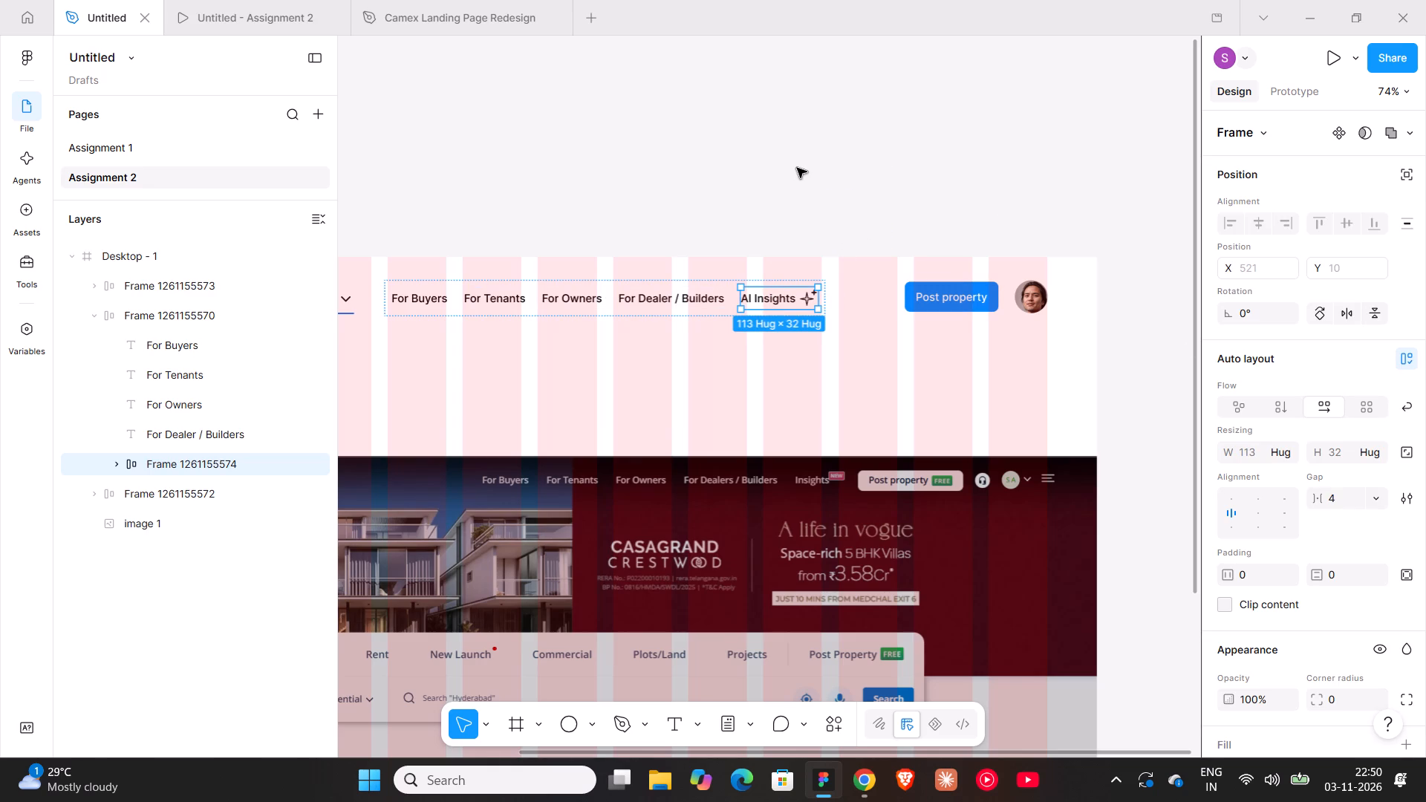
Centre the navigation links group horizontally in the Desktop - 1 frame.
{"action": "left_click", "coordinate": [797, 168]}
{"action": "left_click", "coordinate": [573, 310]}
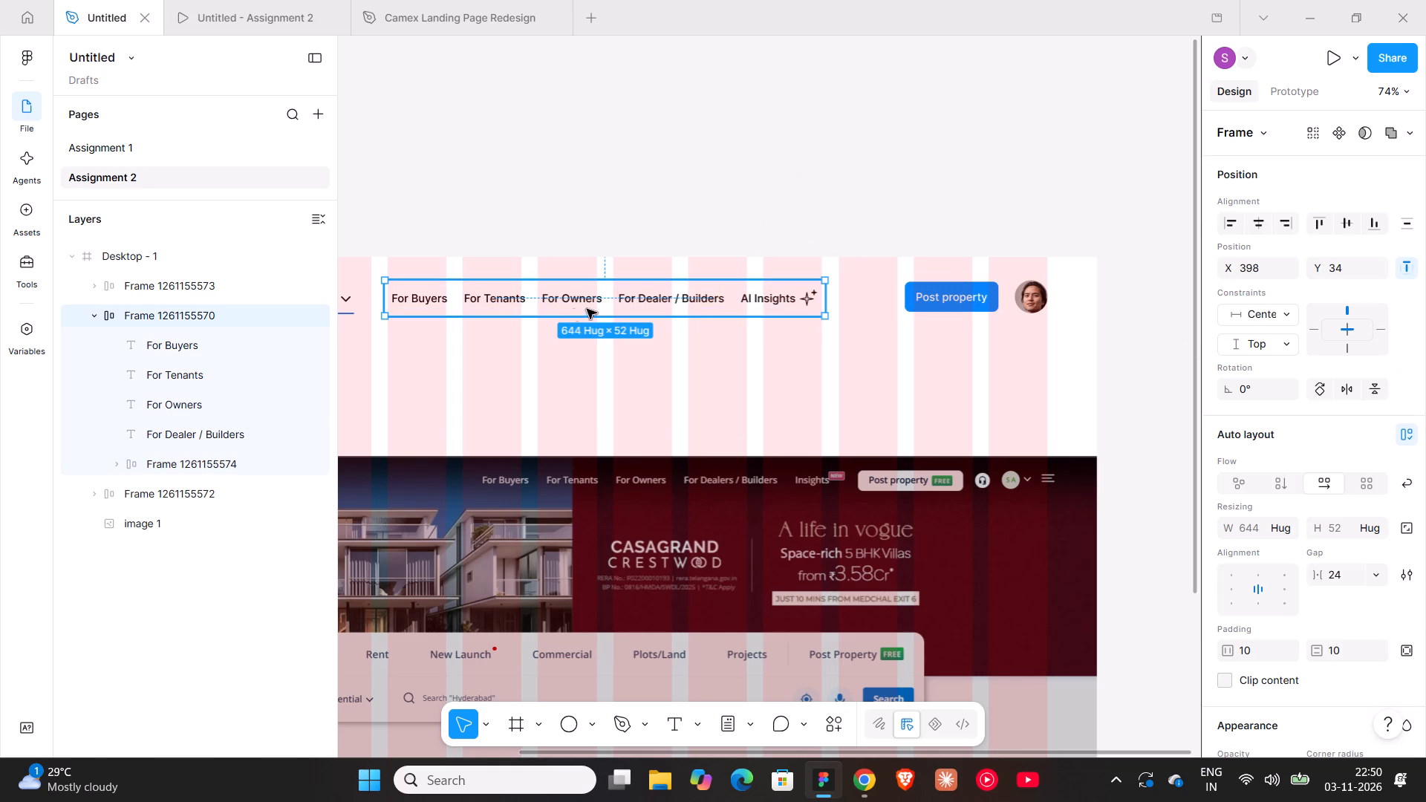
{"action": "left_click", "coordinate": [1261, 222]}
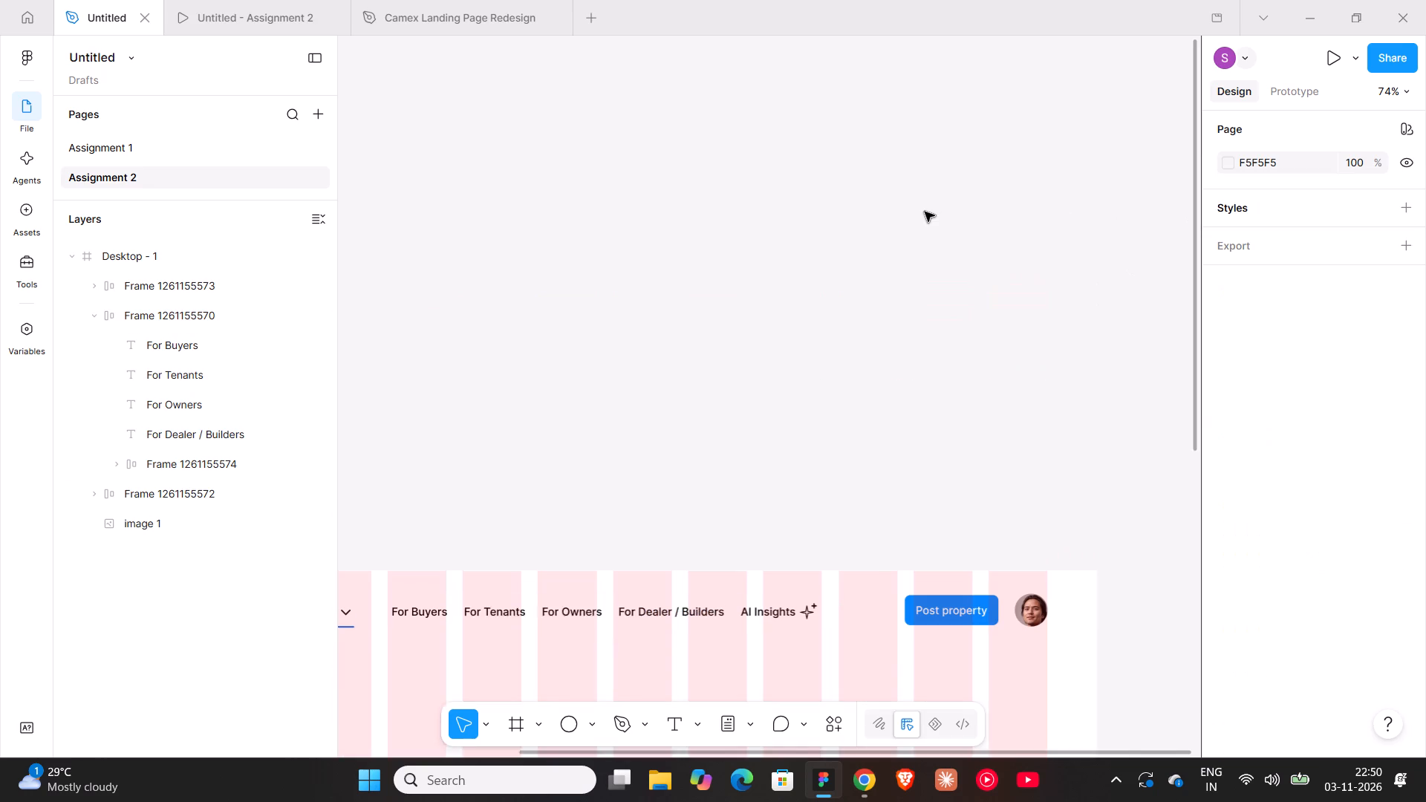
Align the vertical centres of the logo and dropdown group, the navigation links, and the "Post property" and avatar group.
{"action": "scroll", "coordinate": [925, 212], "scroll_direction": "up", "scroll_amount": 7, "text": "shift"}
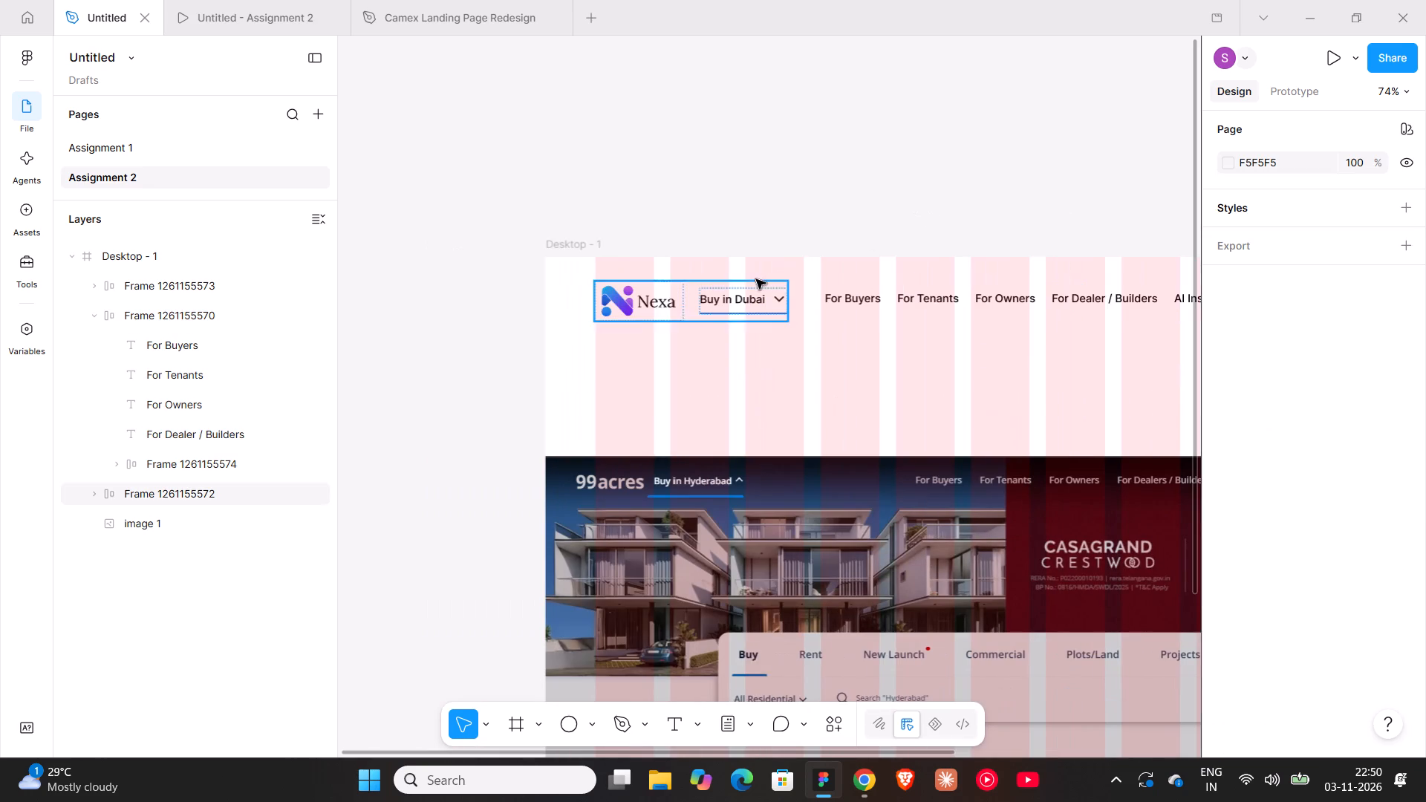
{"action": "scroll", "coordinate": [756, 279], "scroll_direction": "down", "scroll_amount": 5, "text": "shift"}
{"action": "left_click", "coordinate": [758, 304], "text": "shift"}
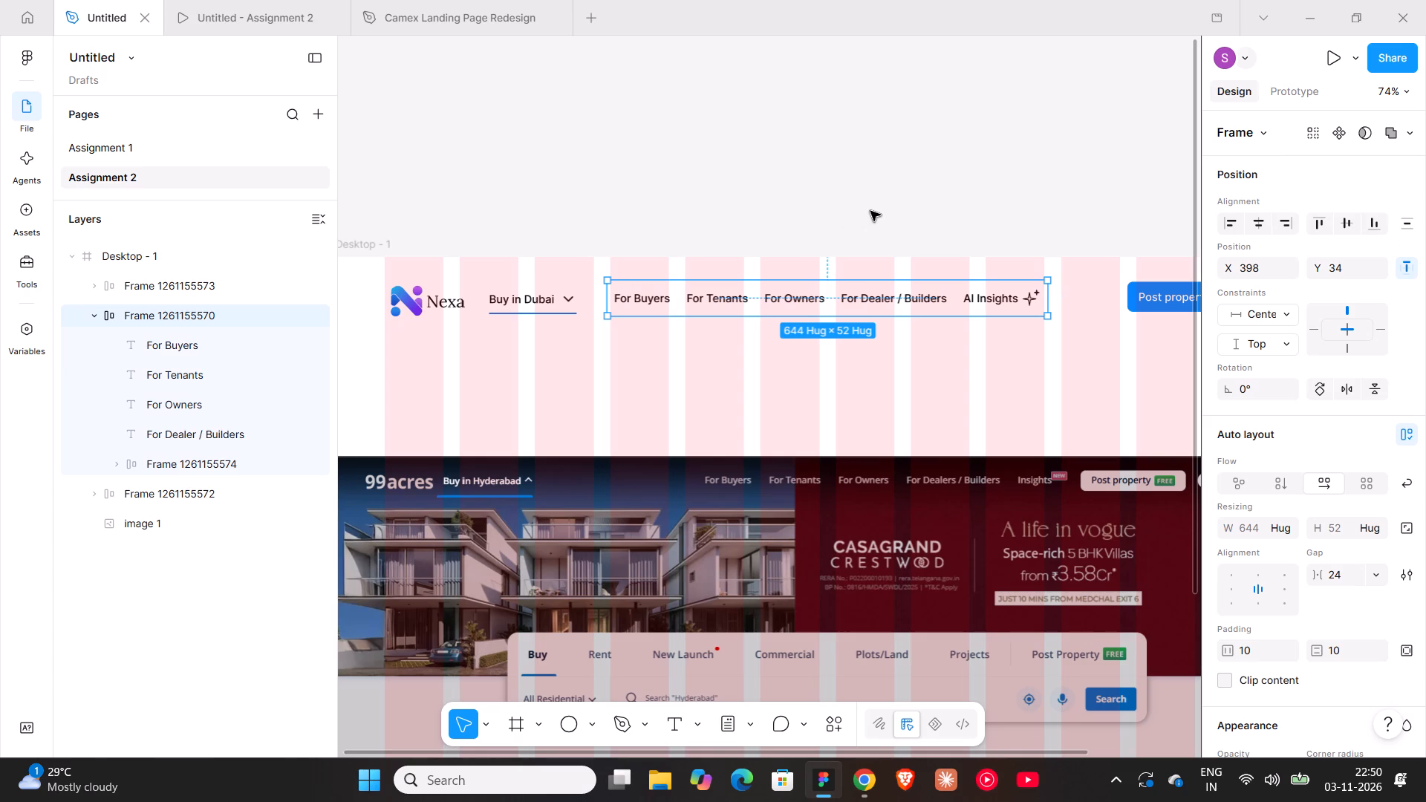
{"action": "left_click", "coordinate": [481, 301]}
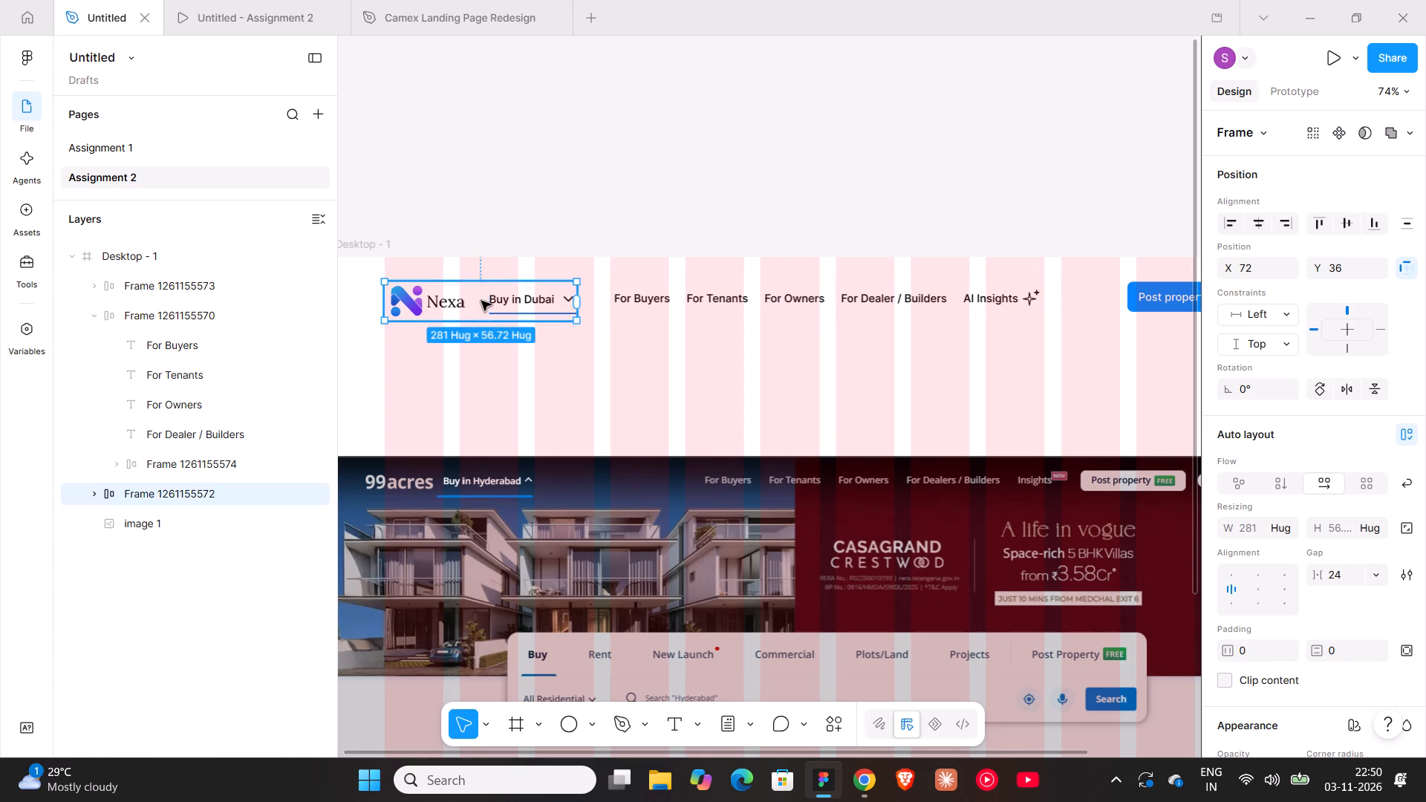
{"action": "left_click", "coordinate": [684, 301], "text": "shift"}
{"action": "scroll", "coordinate": [751, 301], "scroll_direction": "down", "scroll_amount": 3, "text": "shift"}
{"action": "left_click", "coordinate": [1107, 293], "text": "shift"}
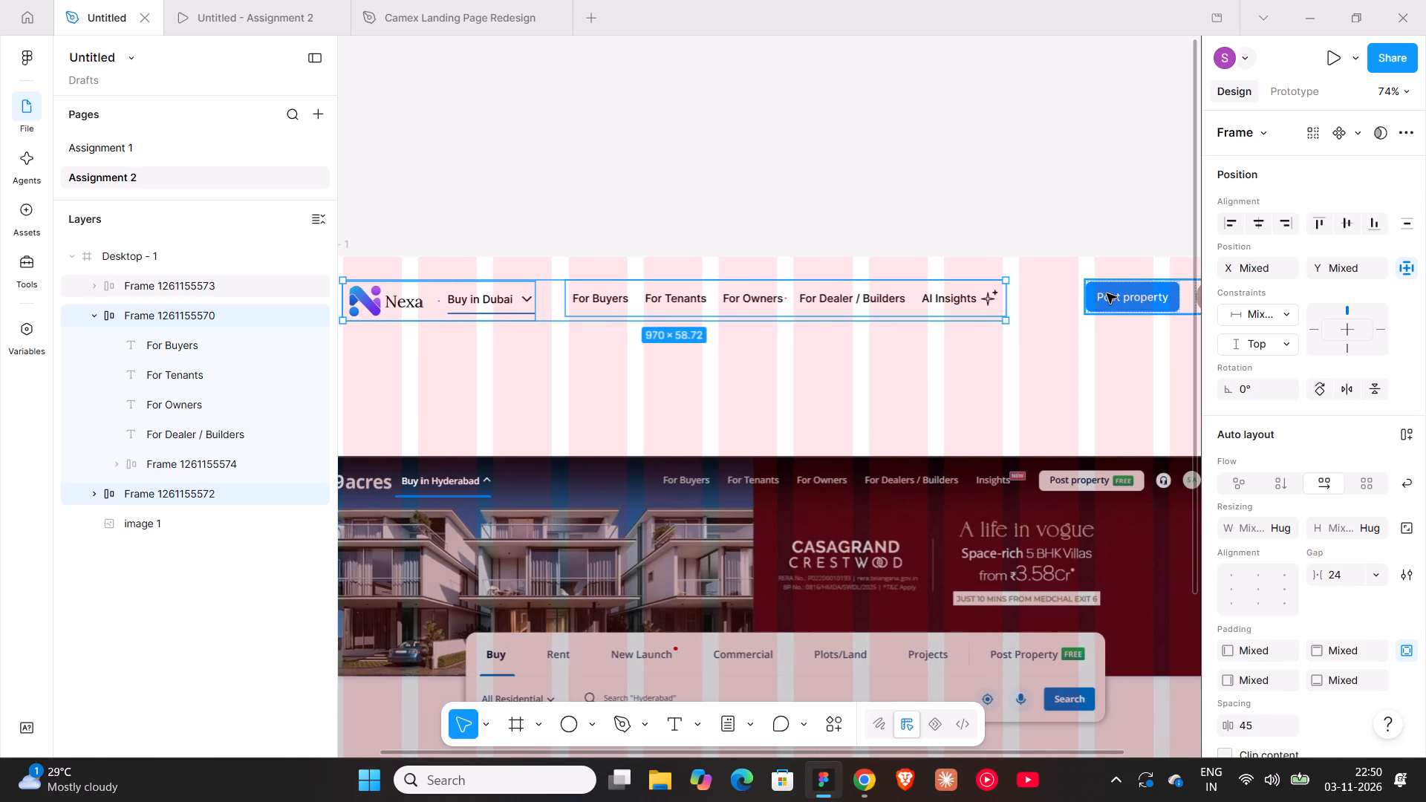
{"action": "left_click", "coordinate": [1355, 221]}
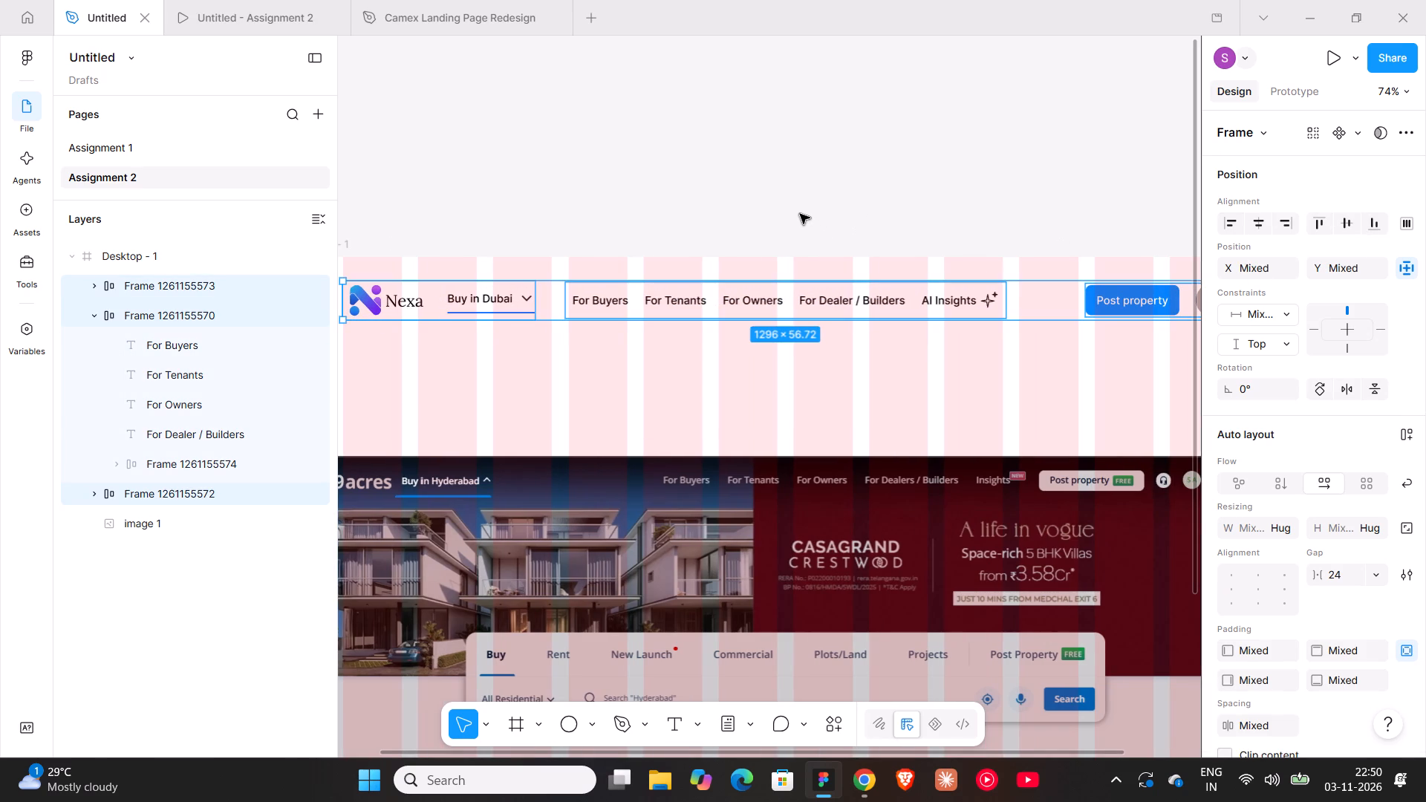
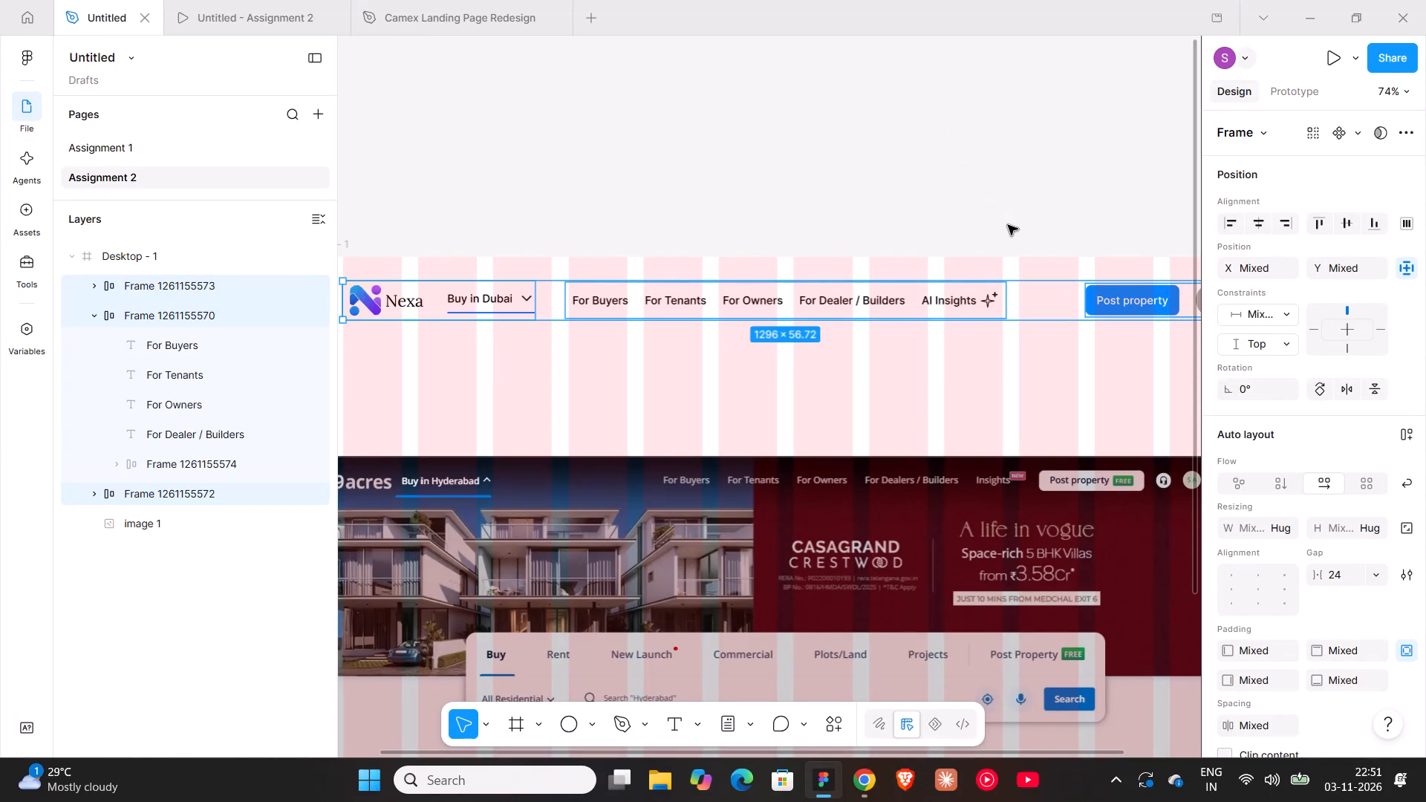
Combine the three header groups into one auto layout frame and set its vertical padding to 12.
{"action": "key", "text": "shift+a"}
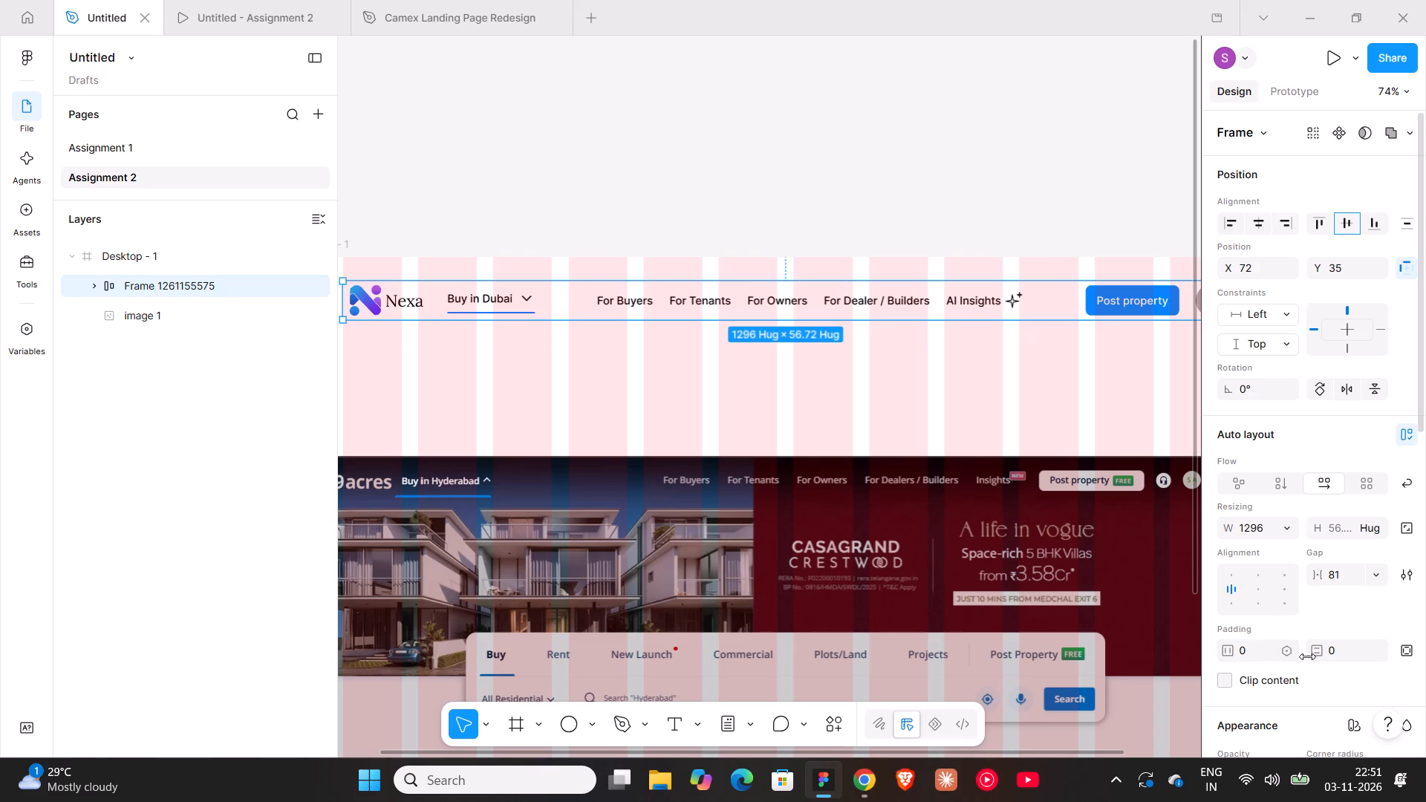
{"action": "left_click", "coordinate": [1334, 655]}
{"action": "type", "text": "12"}
{"action": "key", "text": "Return"}
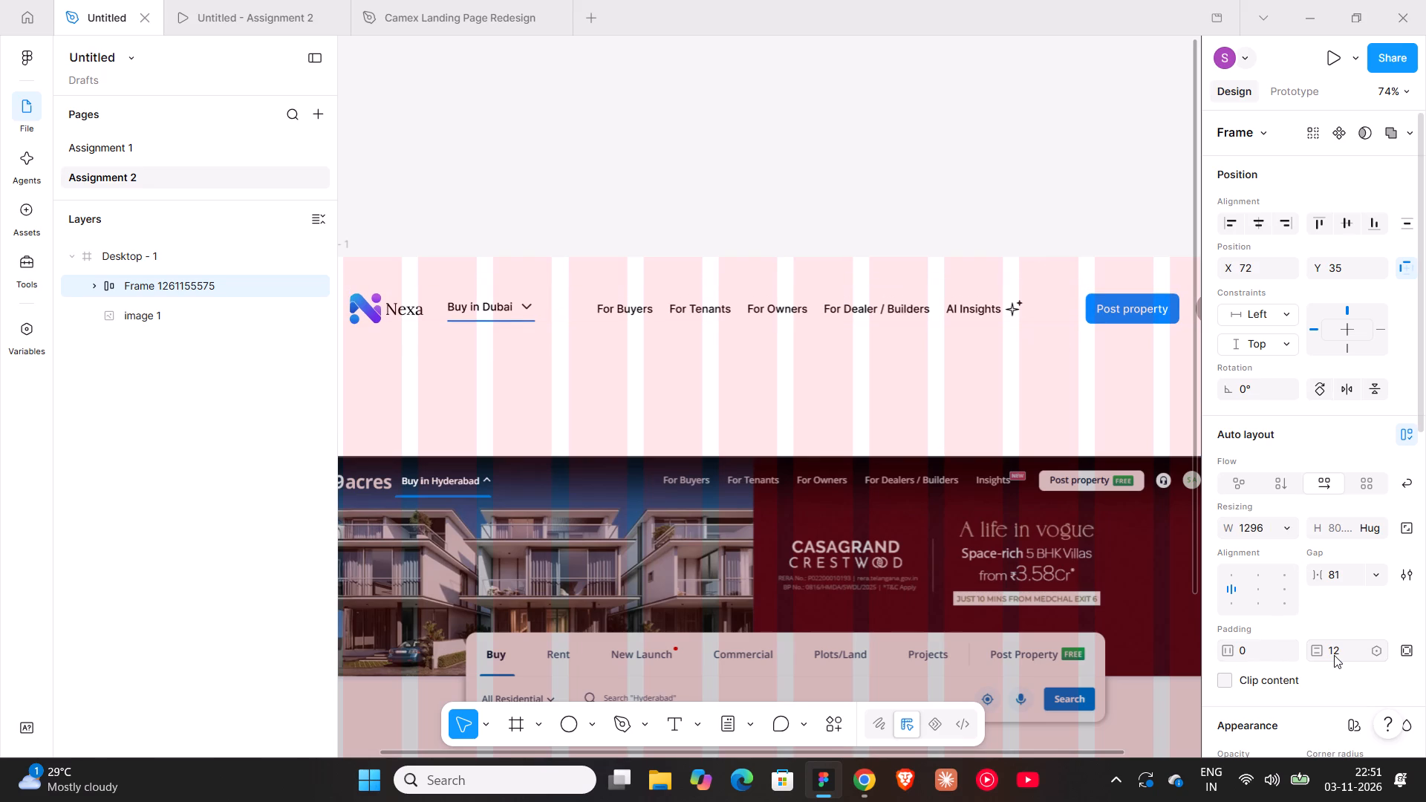
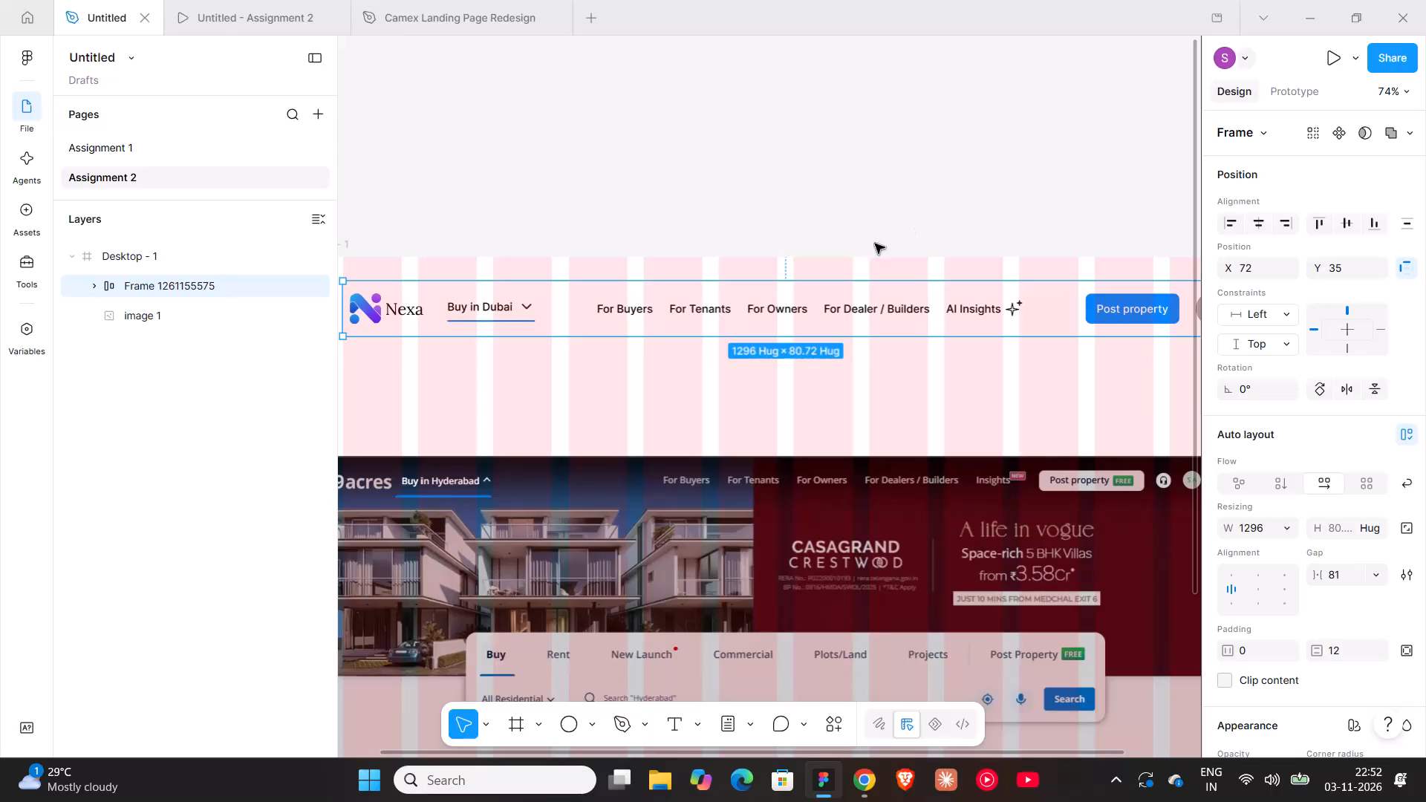
Set the horizontal padding of the combined header frame to 72.
{"action": "scroll", "coordinate": [796, 224], "scroll_direction": "down", "scroll_amount": 7, "text": "ctrl"}
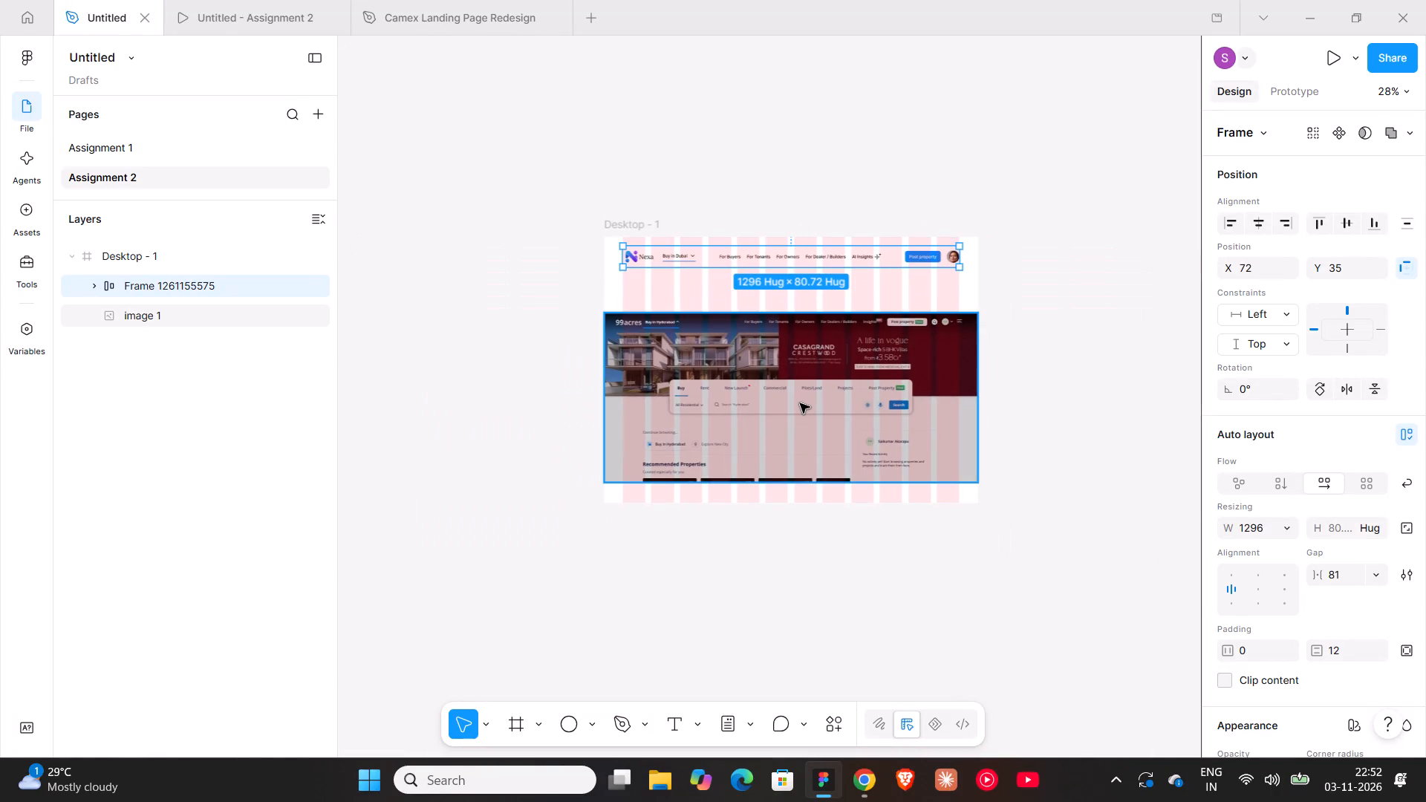
{"action": "left_click", "coordinate": [800, 403]}
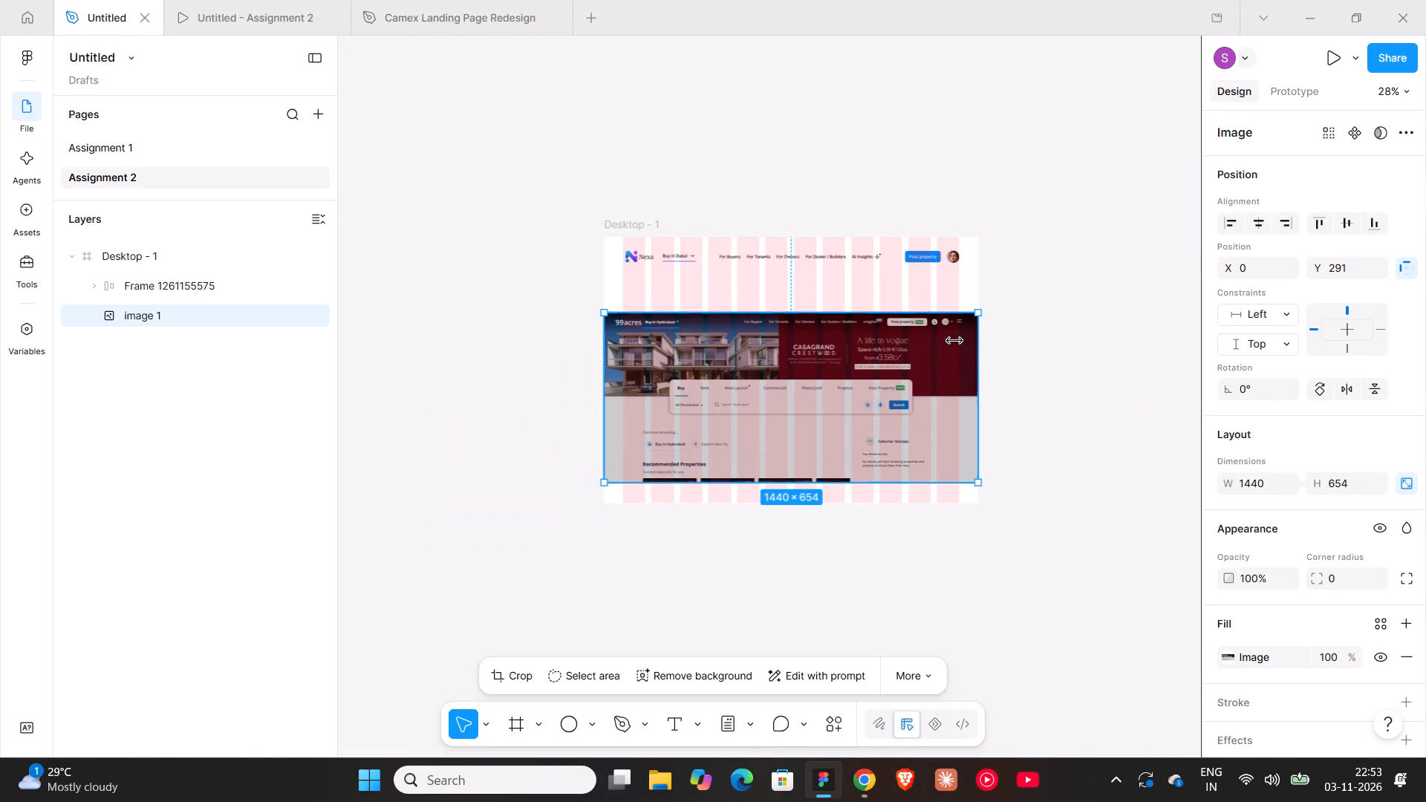
{"action": "left_click", "coordinate": [732, 261]}
{"action": "scroll", "coordinate": [1256, 576], "scroll_direction": "down", "scroll_amount": 1}
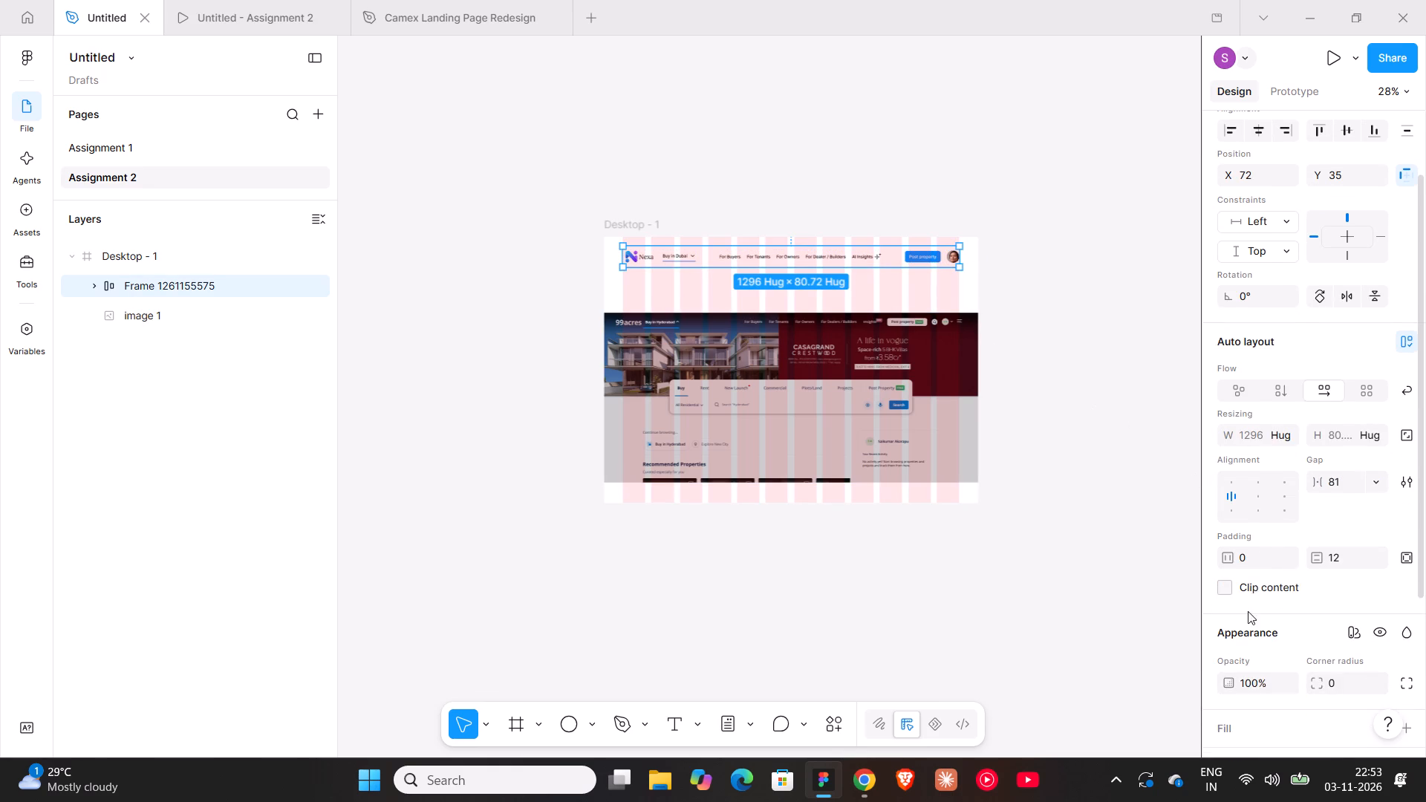
{"action": "left_click", "coordinate": [1254, 560]}
{"action": "type", "text": "72"}
{"action": "key", "text": "Return"}
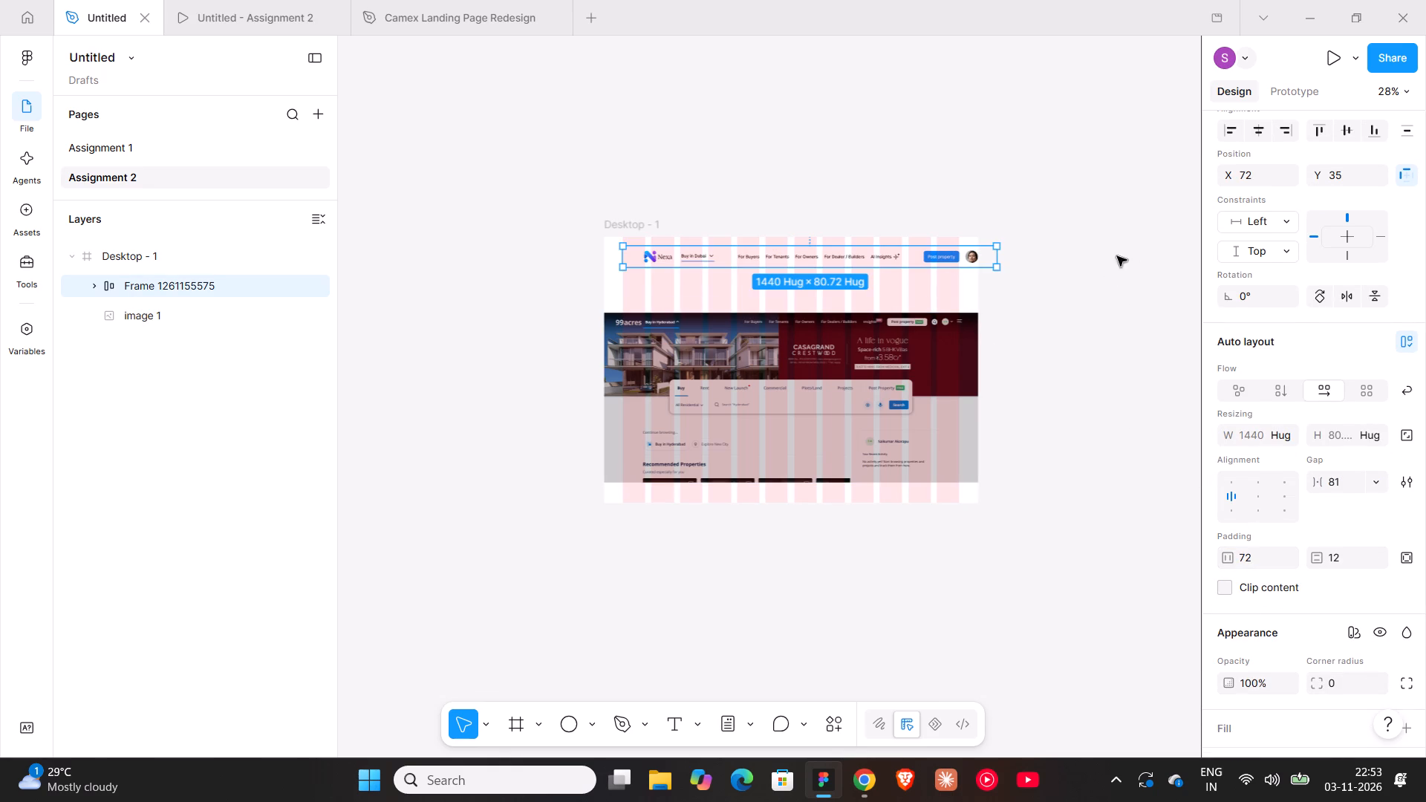
Align the header frame to the horizontal centre and top edge of the Desktop - 1 frame.
{"action": "left_click", "coordinate": [1351, 235]}
{"action": "left_click", "coordinate": [1258, 128]}
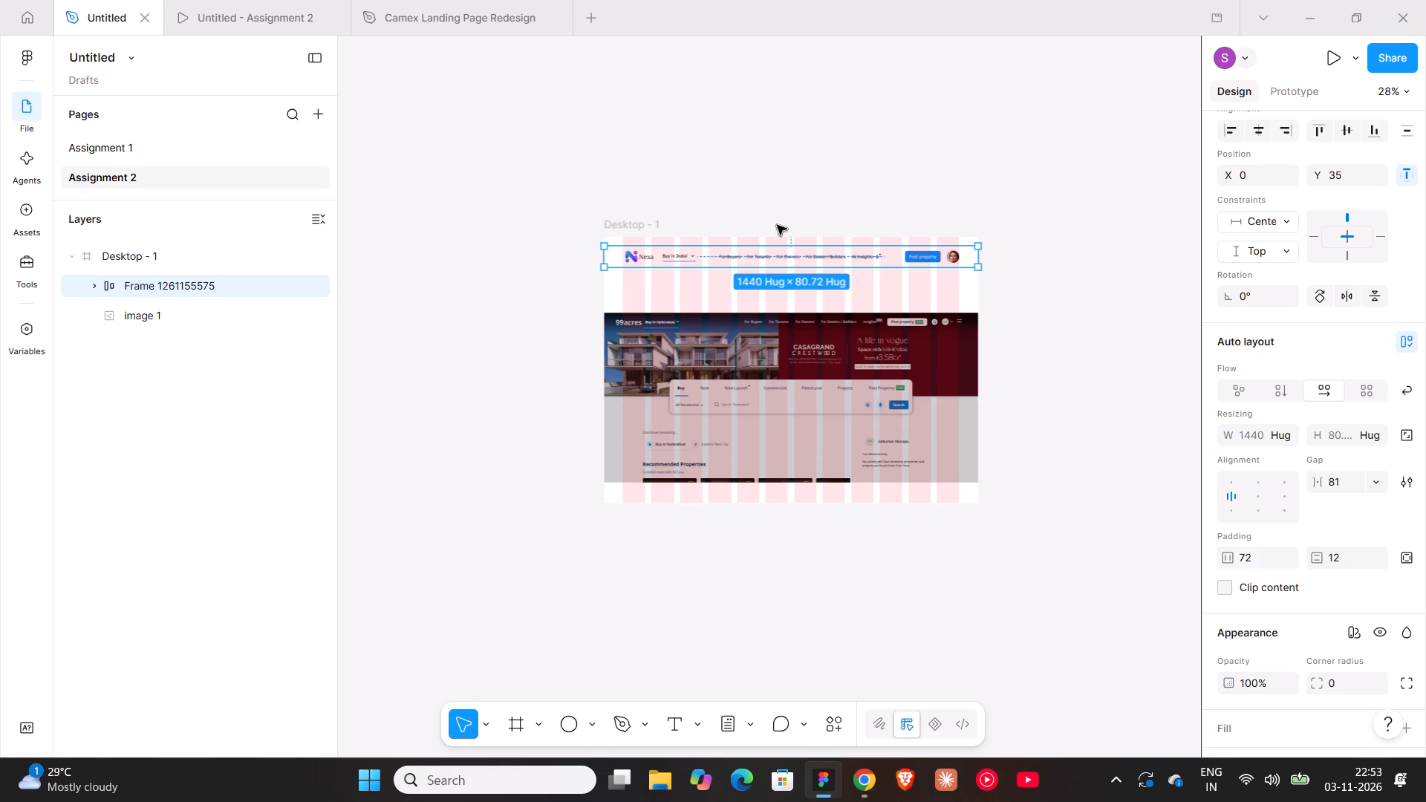
{"action": "scroll", "coordinate": [1301, 206], "scroll_direction": "up", "scroll_amount": 3}
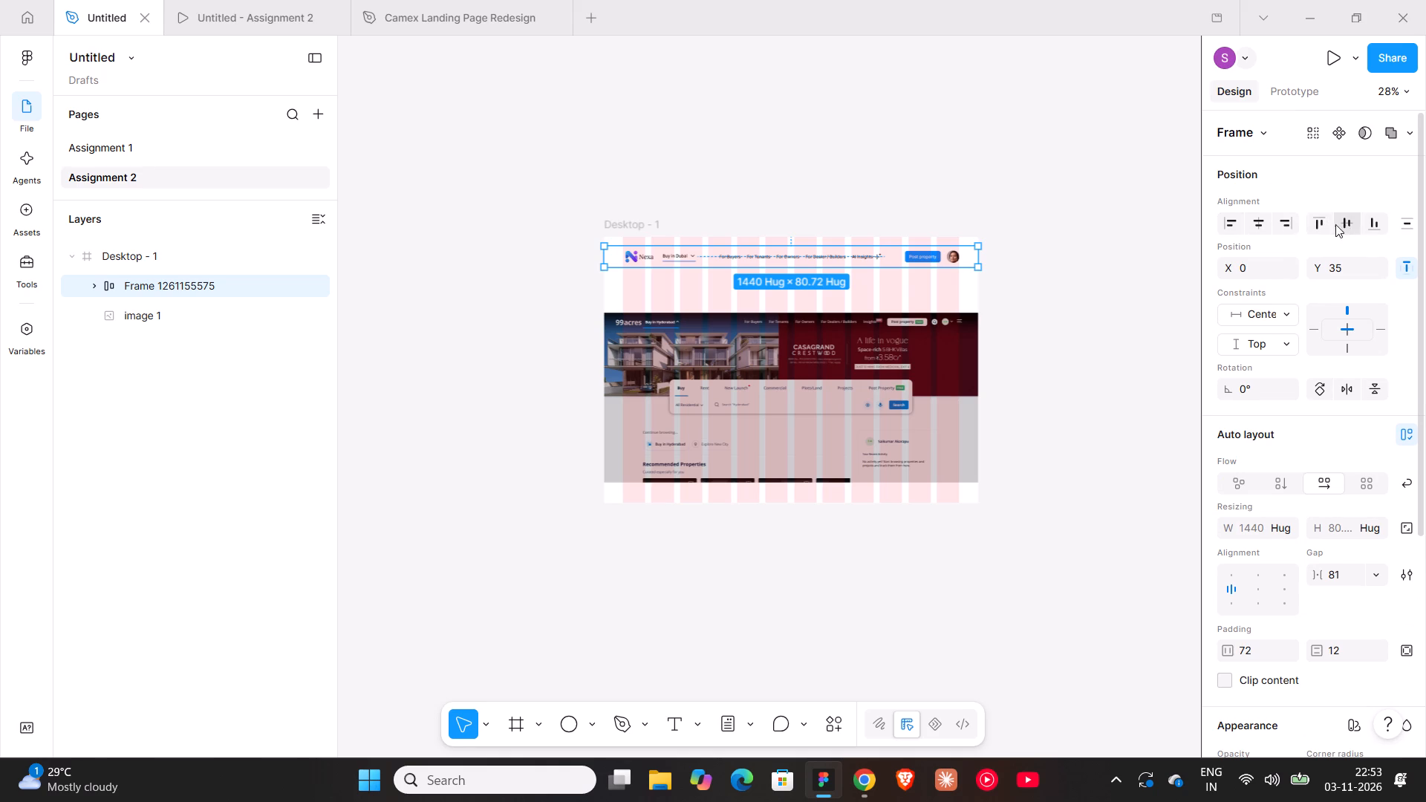
{"action": "left_click", "coordinate": [1317, 220]}
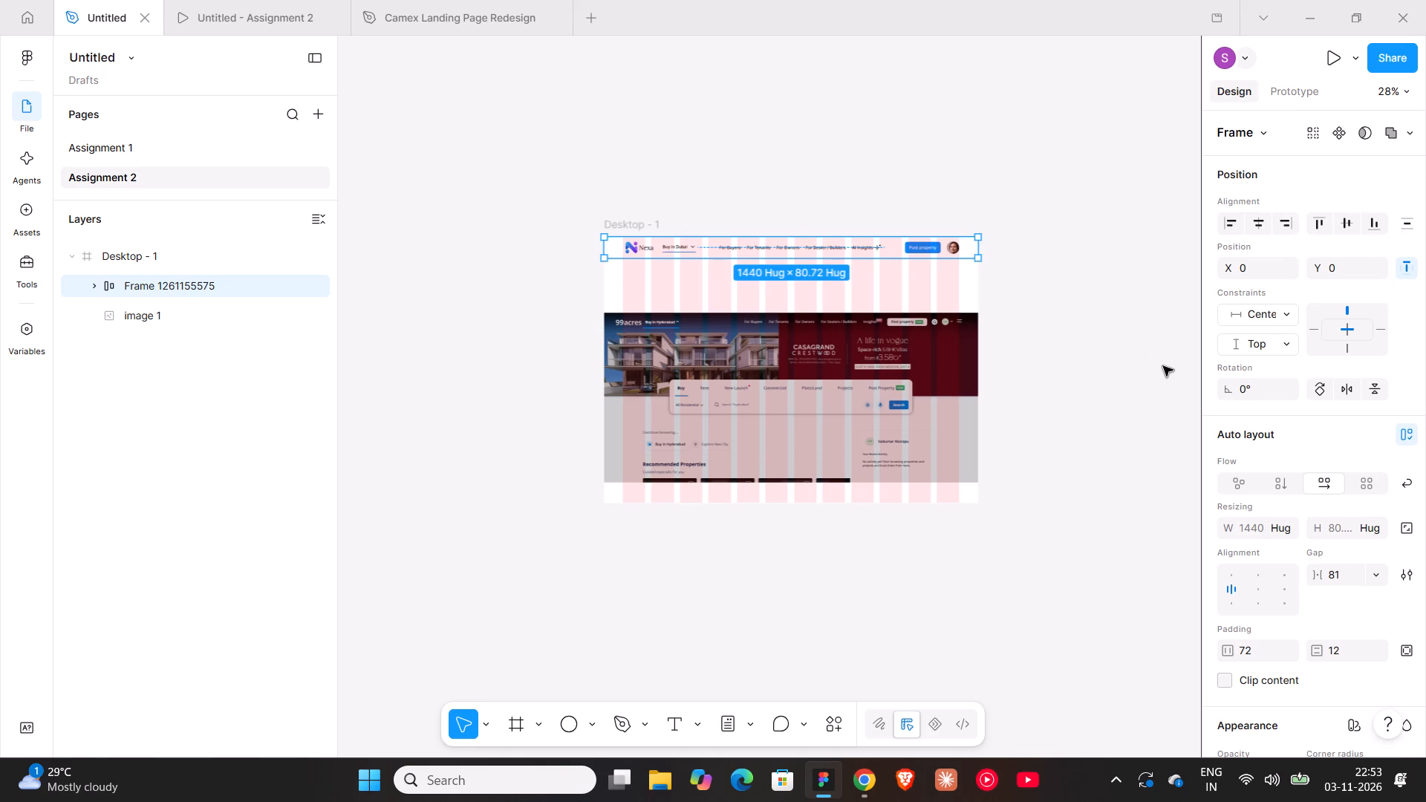
Set the header frame's vertical padding to 24.
{"action": "left_click", "coordinate": [1344, 653]}
{"action": "type", "text": "24"}
{"action": "key", "text": "Return"}
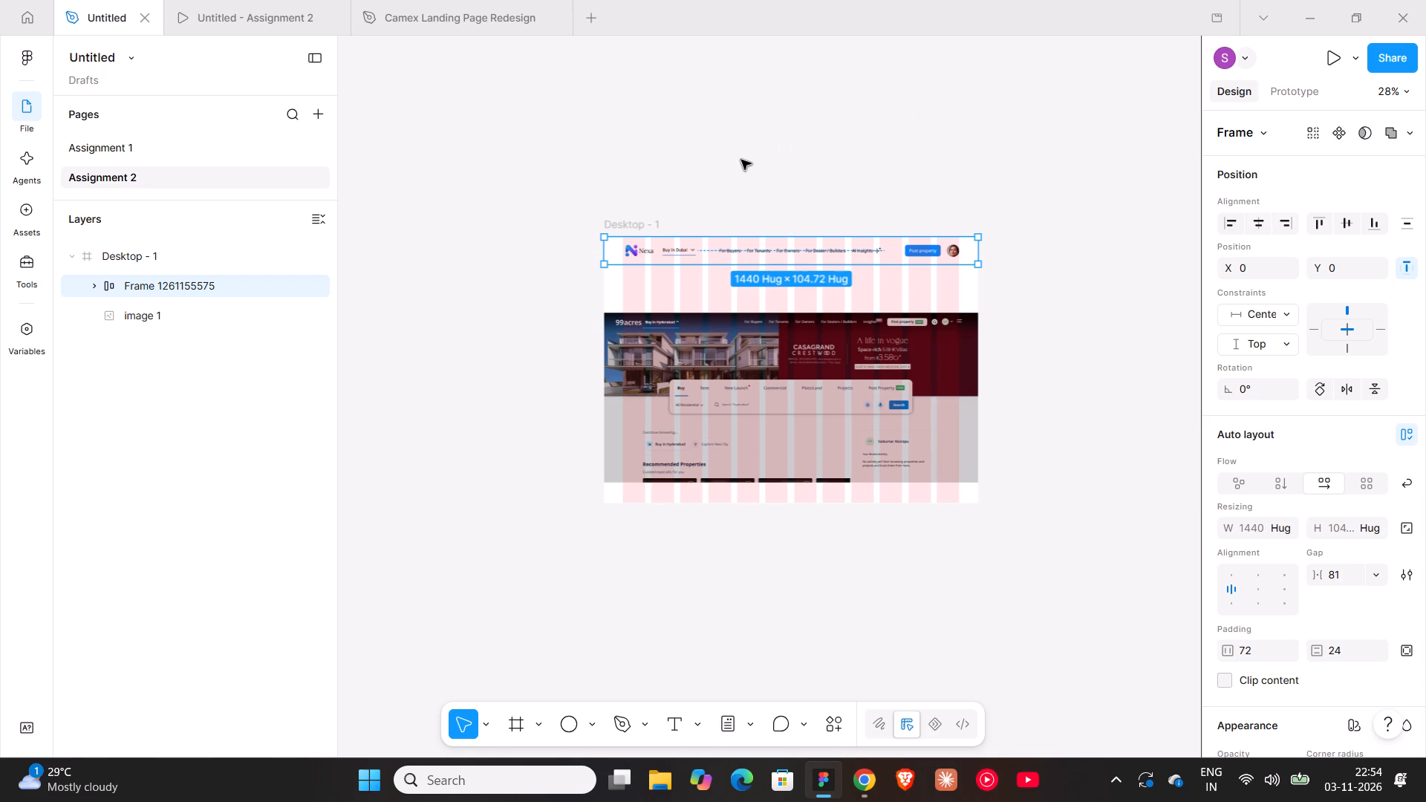
Add a white FFFFFF fill to the header frame.
{"action": "scroll", "coordinate": [1280, 539], "scroll_direction": "down", "scroll_amount": 2}
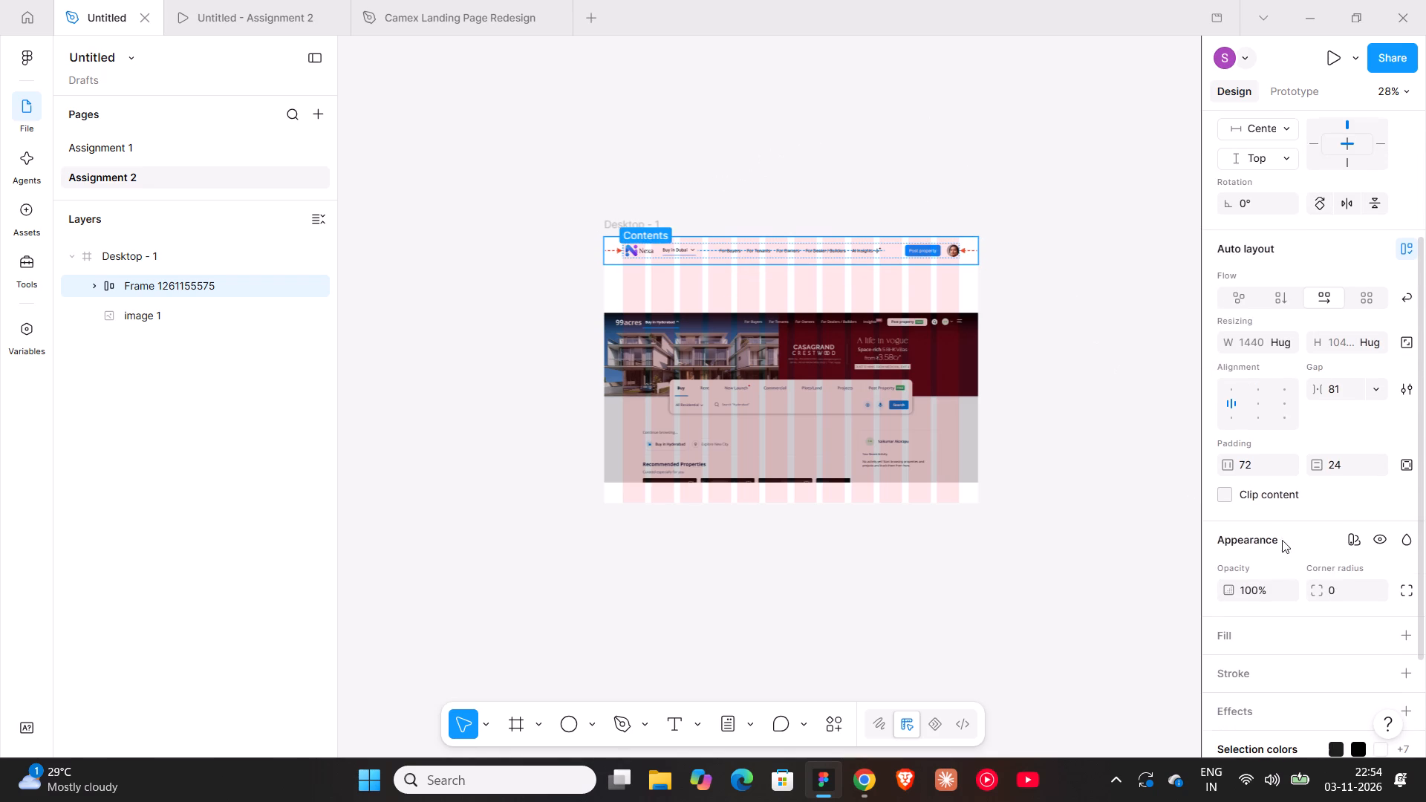
{"action": "left_click", "coordinate": [1400, 639]}
{"action": "left_click", "coordinate": [1006, 158]}
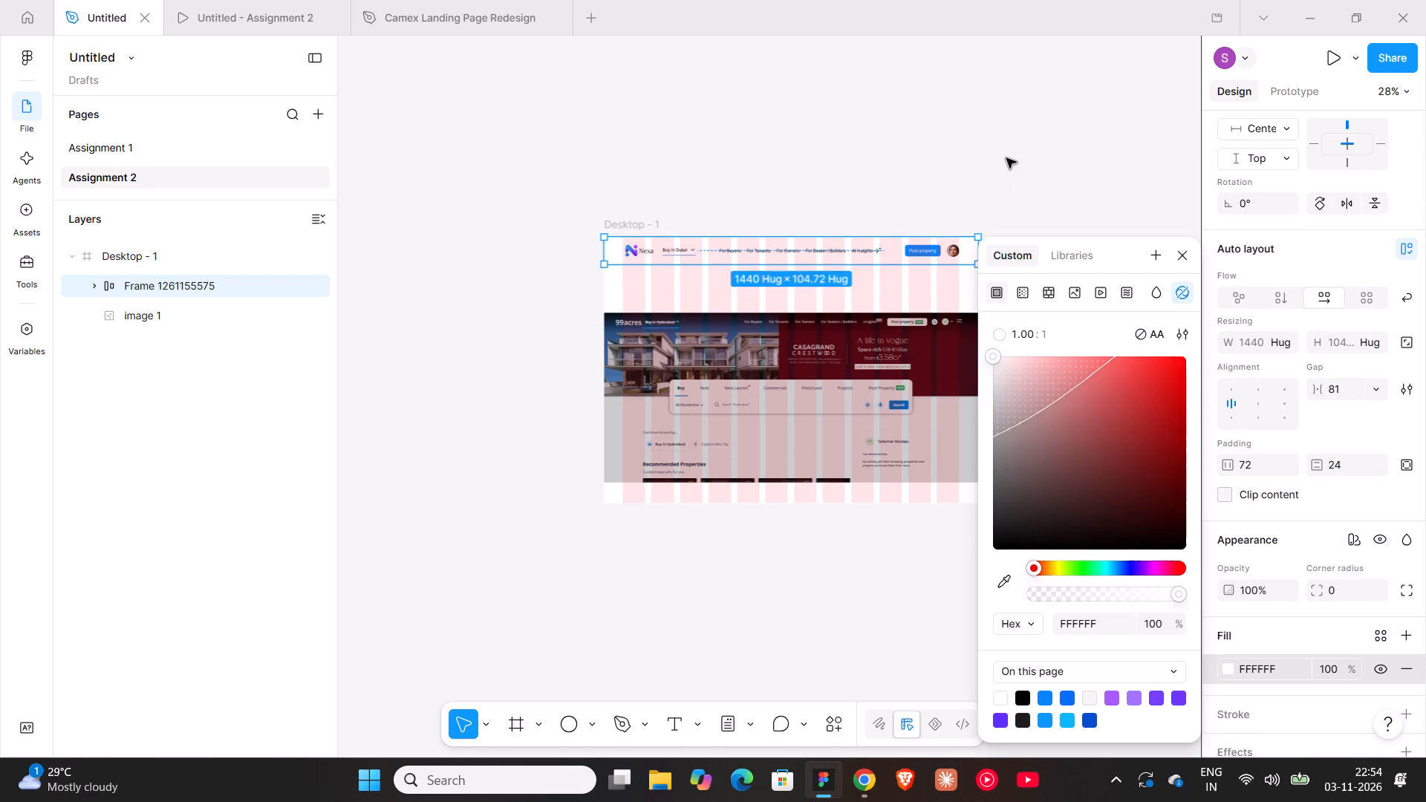
Check the updated header in the Assignment 2 prototype preview and return to the design file.
{"action": "left_click", "coordinate": [244, 30]}
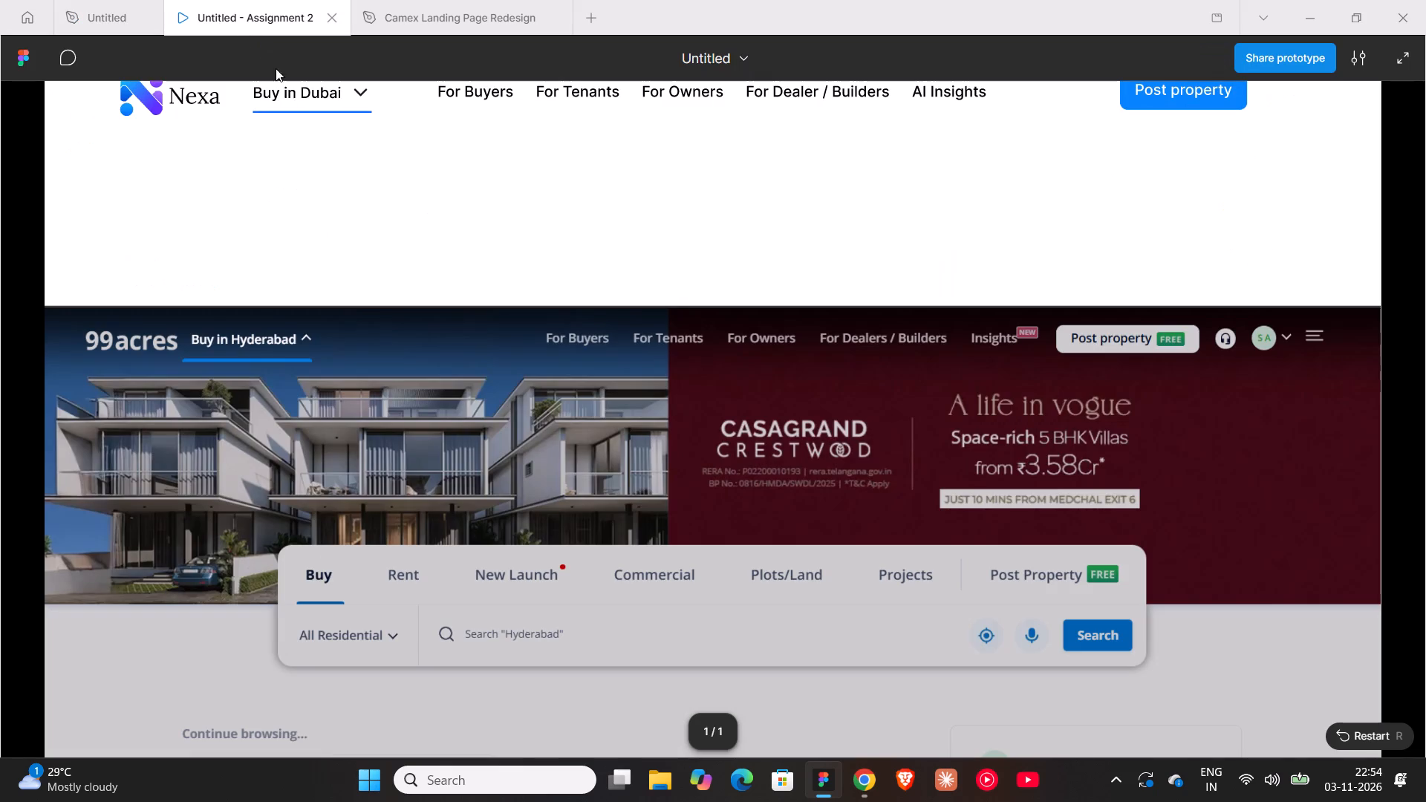
{"action": "scroll", "coordinate": [295, 168], "scroll_direction": "up", "scroll_amount": 3}
{"action": "left_click", "coordinate": [452, 241]}
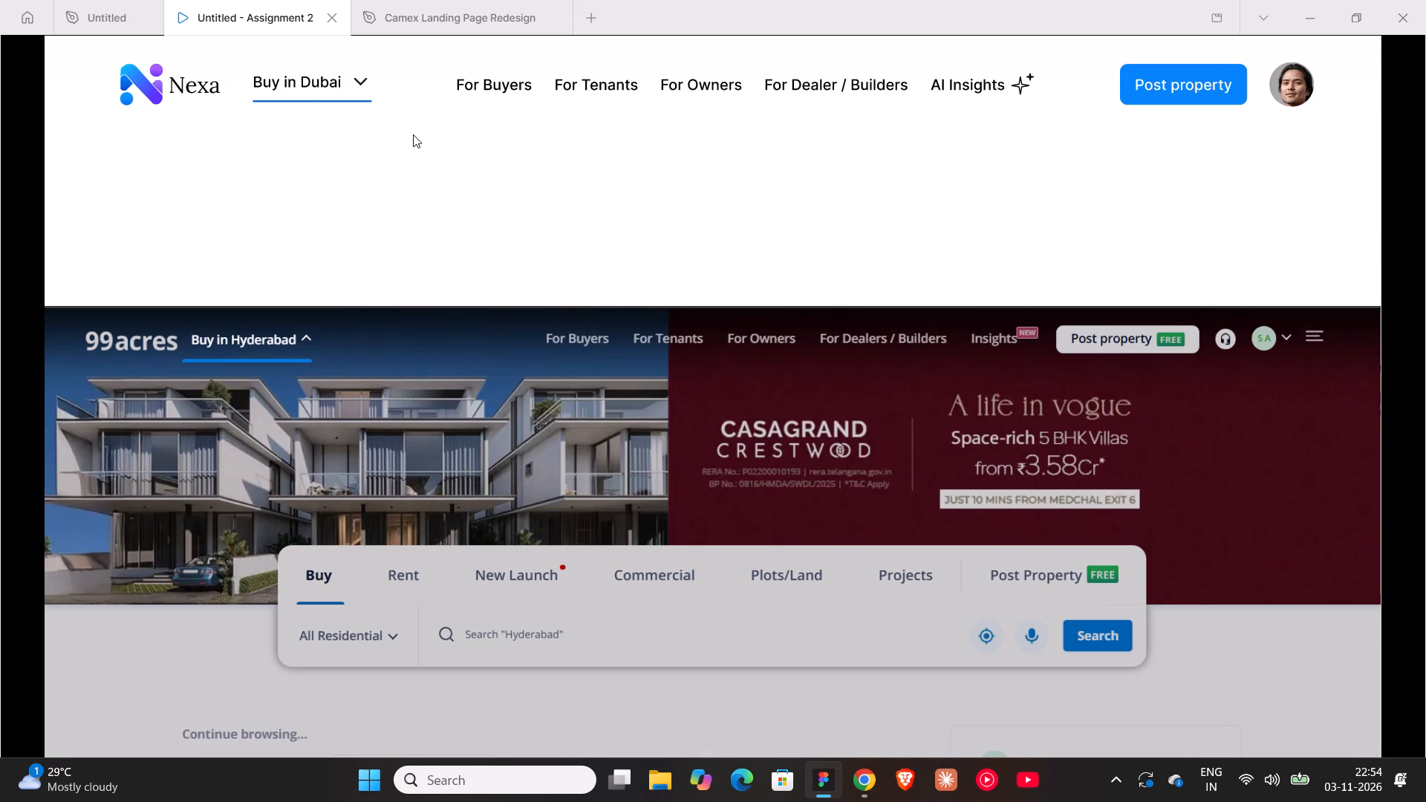
{"action": "left_click", "coordinate": [113, 22]}
Switch to the Chrome browser.
{"action": "left_click", "coordinate": [864, 780]}
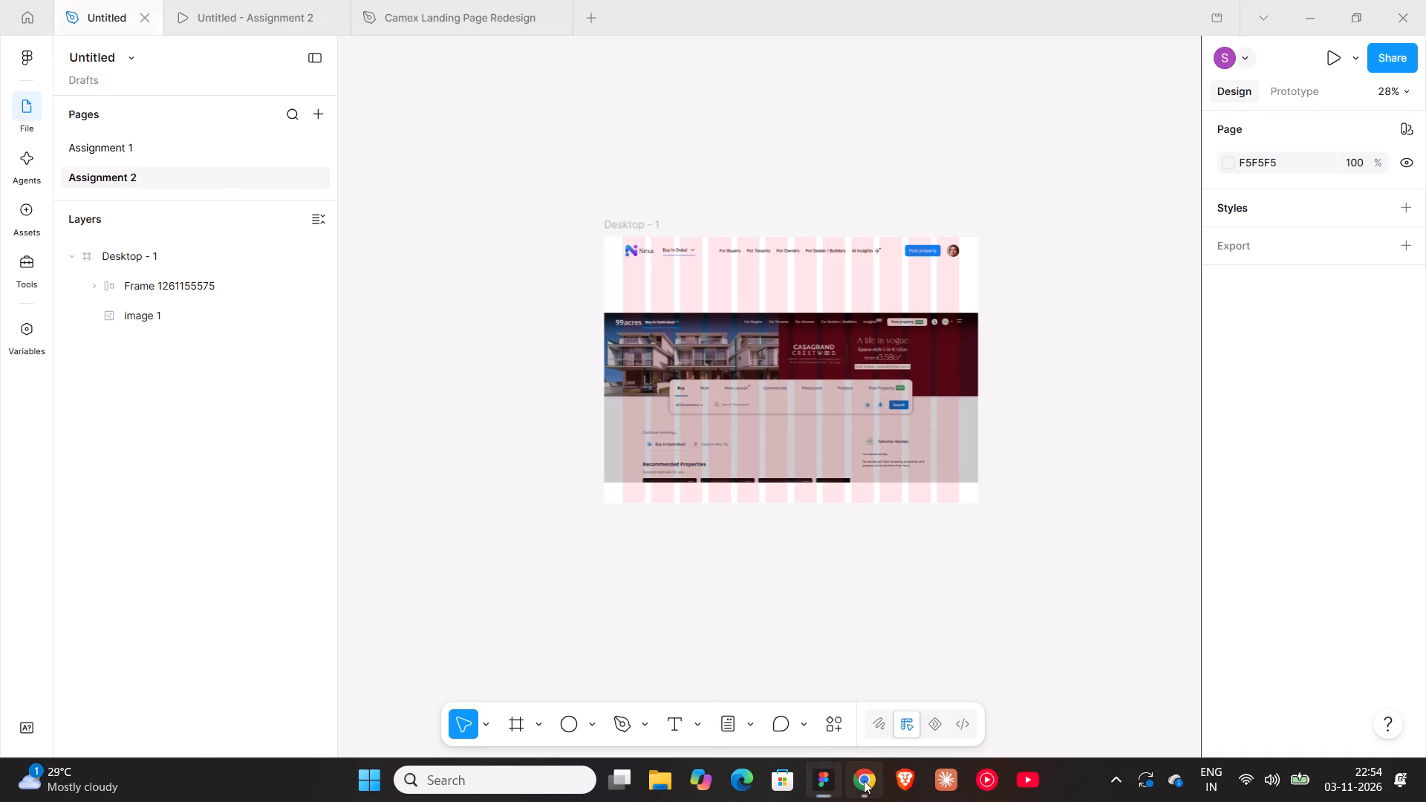
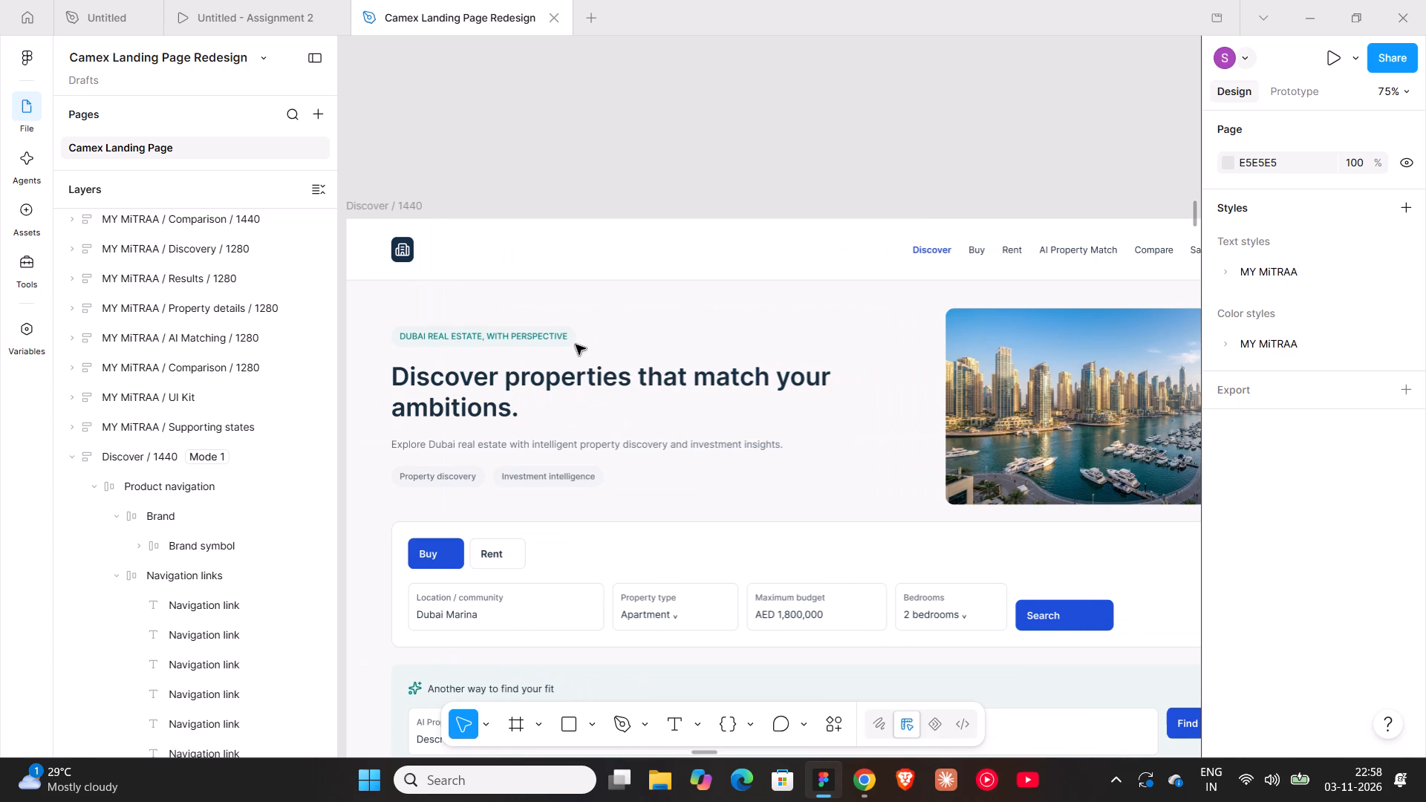
Copy the marina photo from the Discover / 1440 hero in Camex Landing Page Redesign and paste it above Desktop - 1 in Assignment 2.
{"action": "scroll", "coordinate": [576, 345], "scroll_direction": "down", "scroll_amount": 4, "text": "ctrl"}
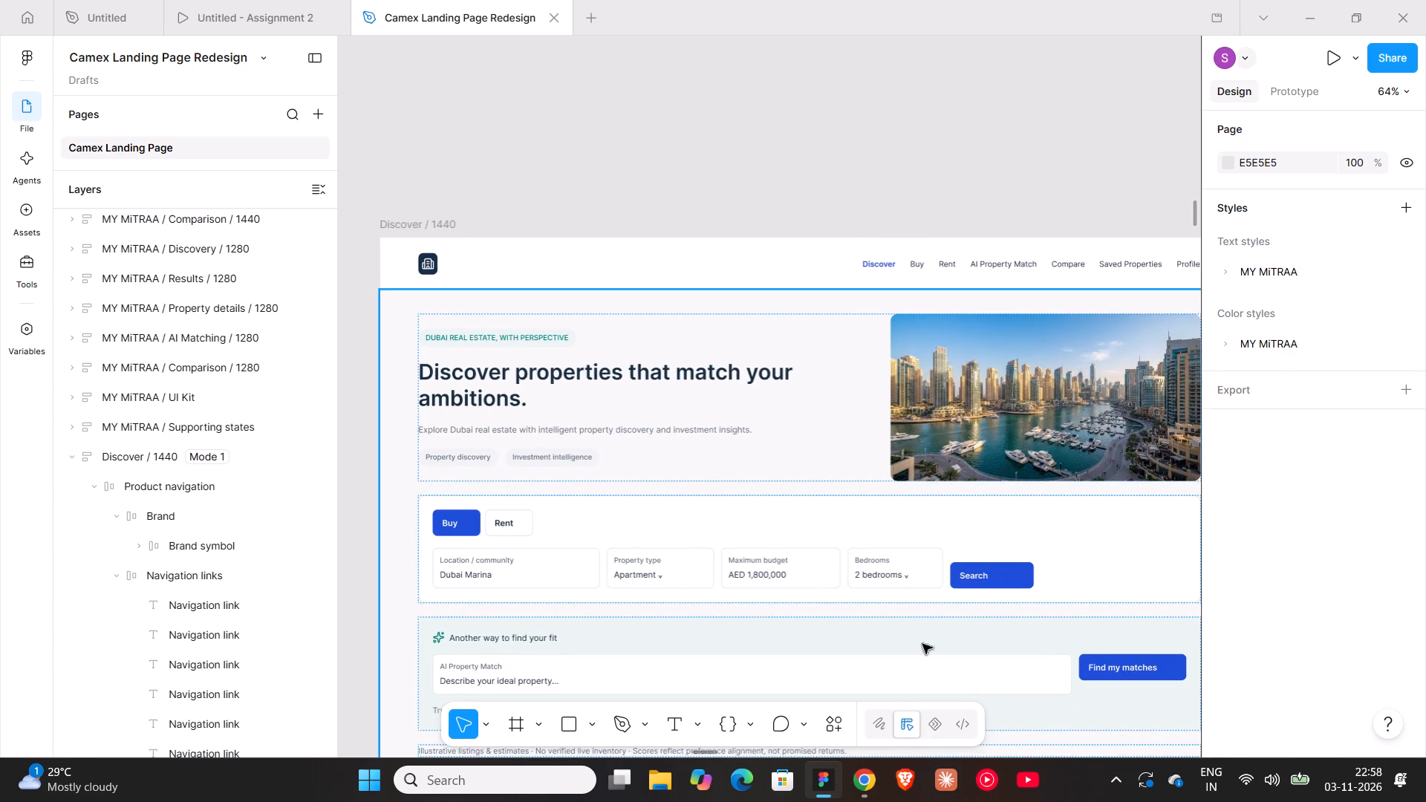
{"action": "double_click", "coordinate": [978, 410]}
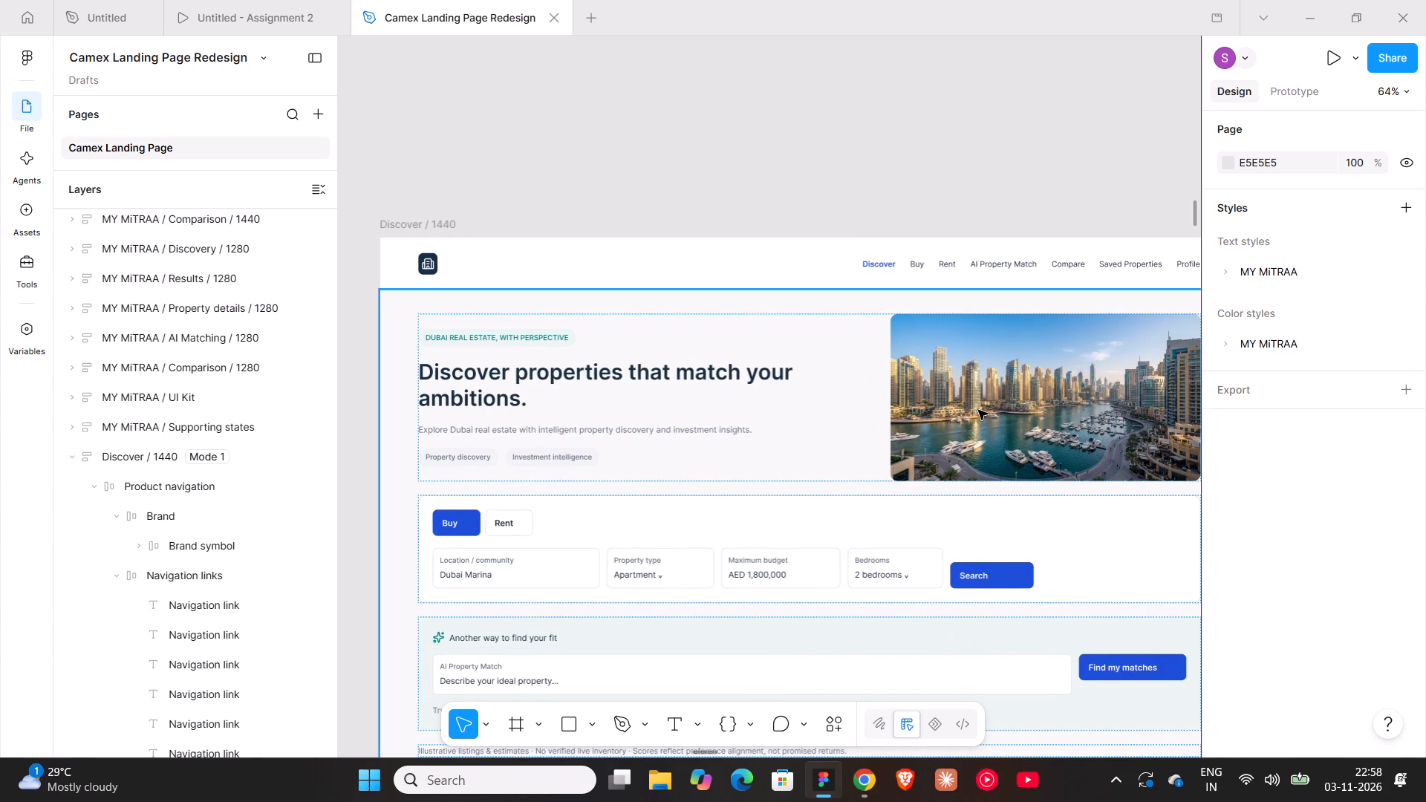
{"action": "triple_click", "coordinate": [978, 410]}
{"action": "left_click", "coordinate": [978, 410]}
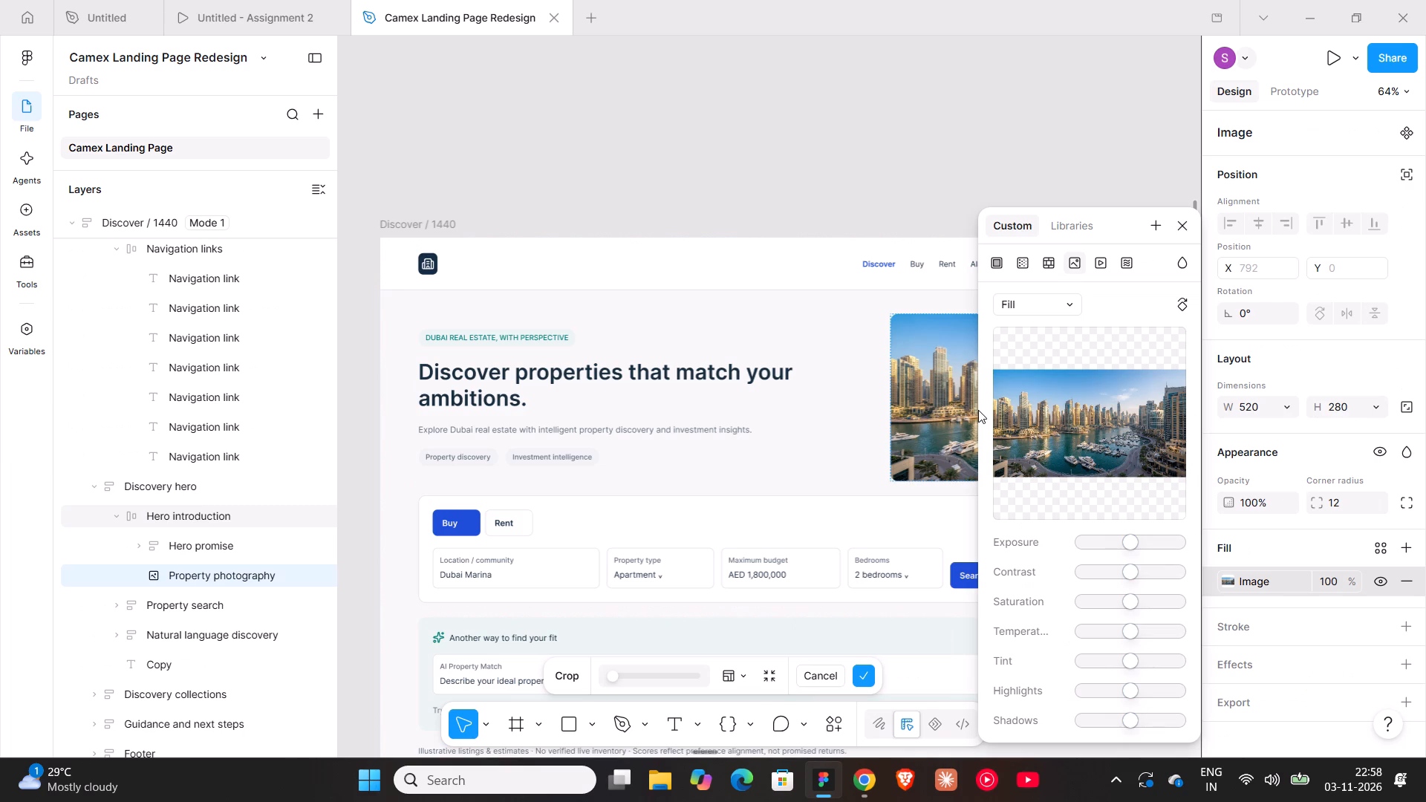
{"action": "left_click", "coordinate": [1182, 217]}
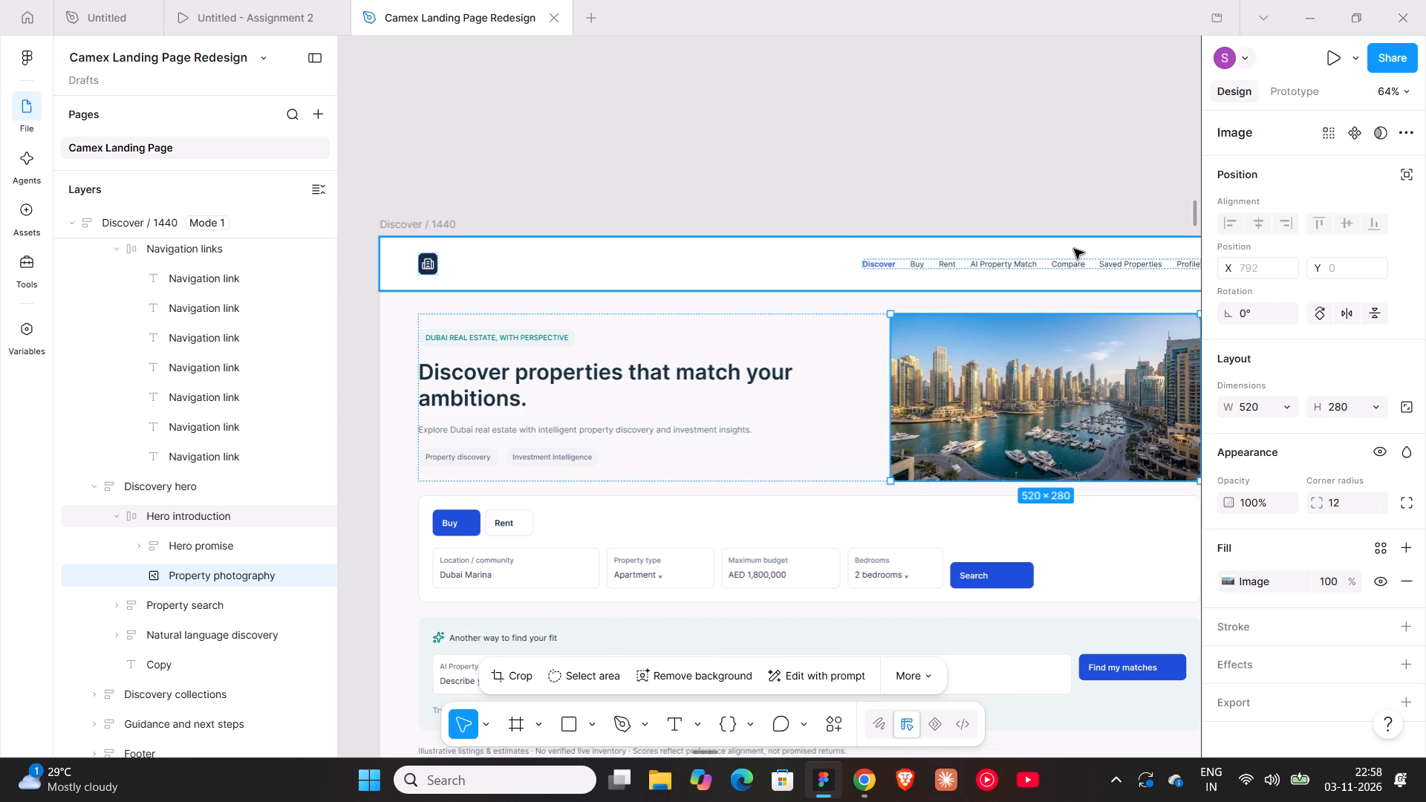
{"action": "key", "text": "ctrl+c"}
{"action": "left_click", "coordinate": [112, 16]}
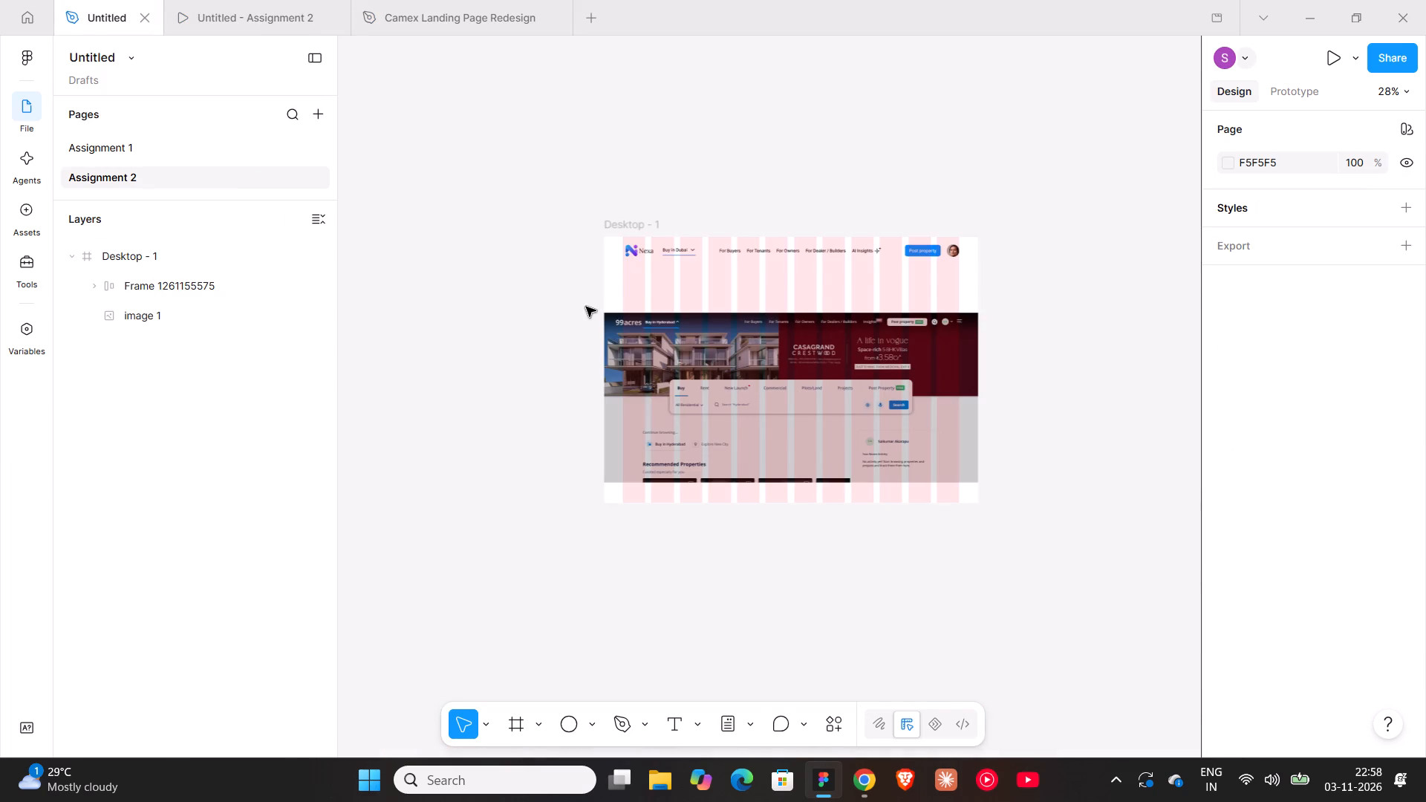
{"action": "right_click", "coordinate": [750, 139]}
{"action": "left_click", "coordinate": [805, 149]}
{"action": "left_click_drag", "start_coordinate": [801, 170], "coordinate": [955, 181]}
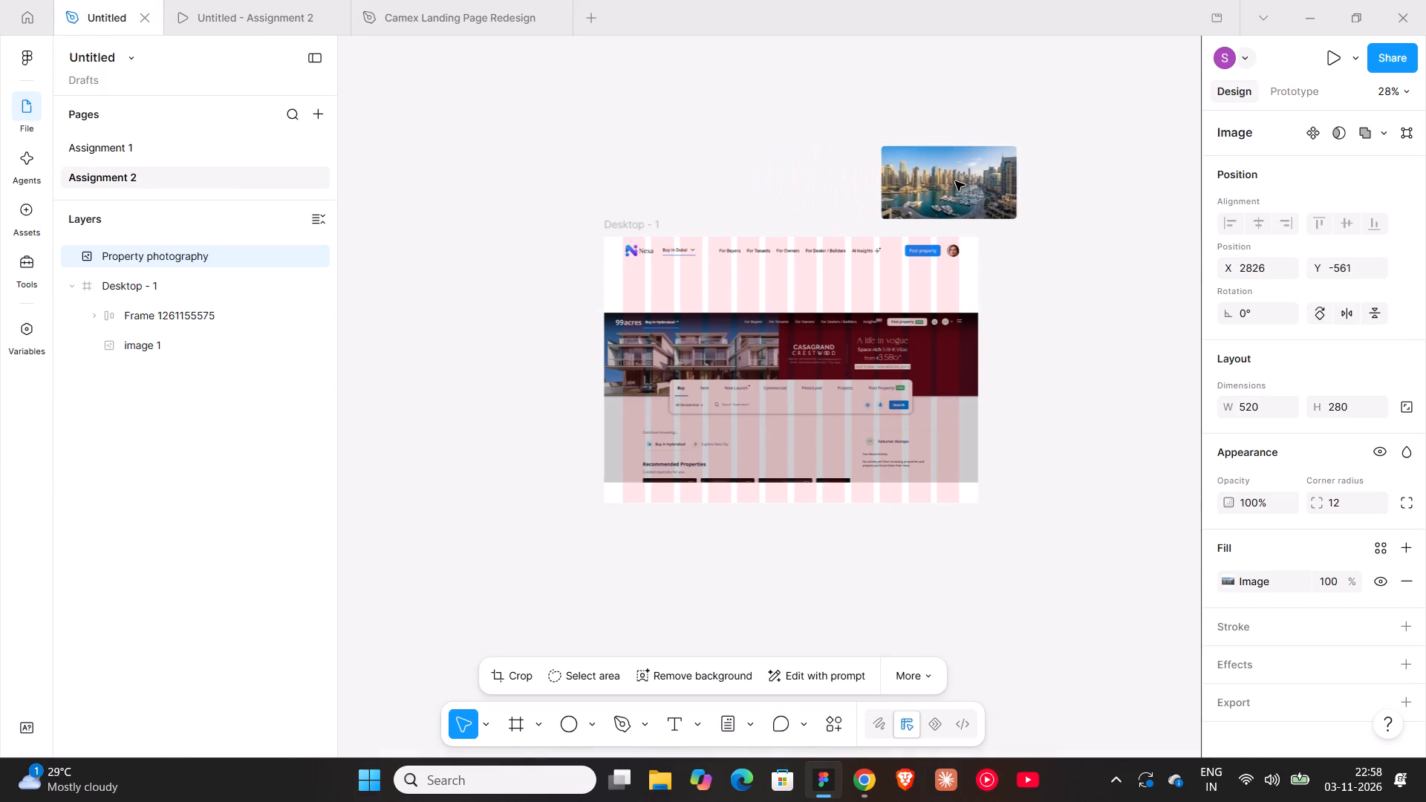
{"action": "left_click_drag", "start_coordinate": [955, 181], "coordinate": [964, 183]}
Shift the 99acres reference image lower and place the marina photo inside Desktop - 1, just below the header.
{"action": "left_click_drag", "start_coordinate": [841, 352], "coordinate": [837, 533]}
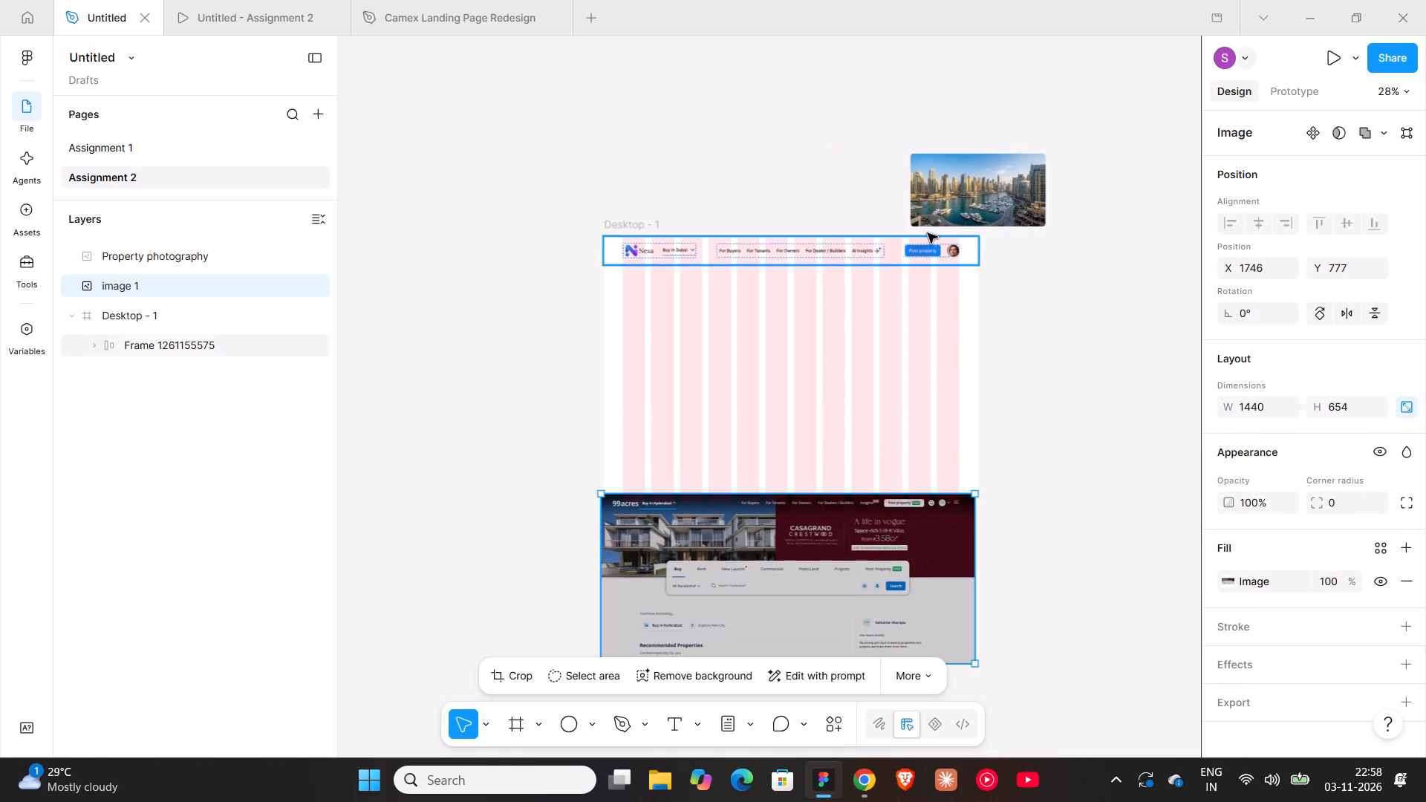
{"action": "left_click", "coordinate": [960, 198]}
{"action": "left_click_drag", "start_coordinate": [974, 172], "coordinate": [767, 290]}
Stretch the marina photo across the full width of Desktop - 1, from X 0 to a width of 1440.
{"action": "scroll", "coordinate": [769, 288], "scroll_direction": "up", "scroll_amount": 9, "text": "ctrl"}
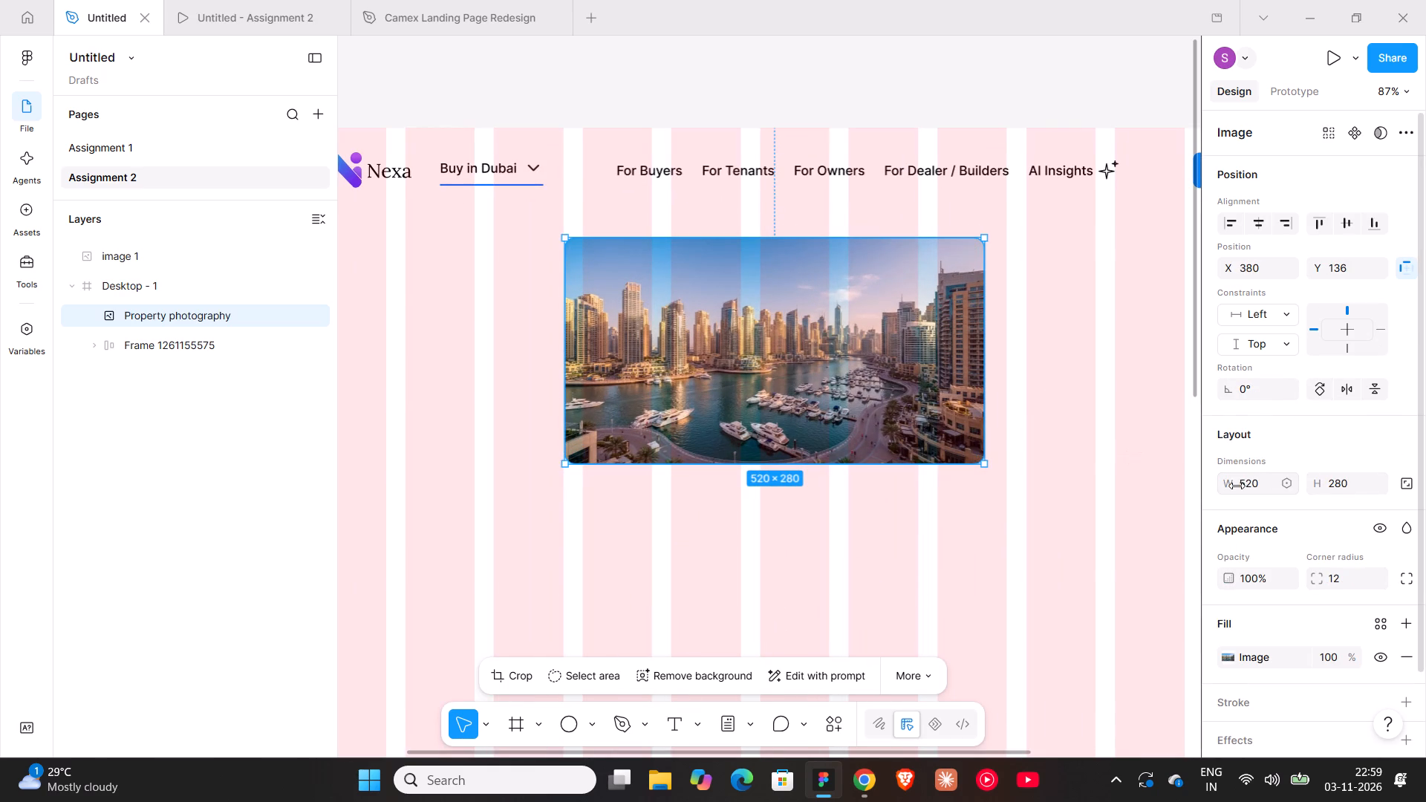
{"action": "left_click_drag", "start_coordinate": [1230, 486], "coordinate": [974, 391]}
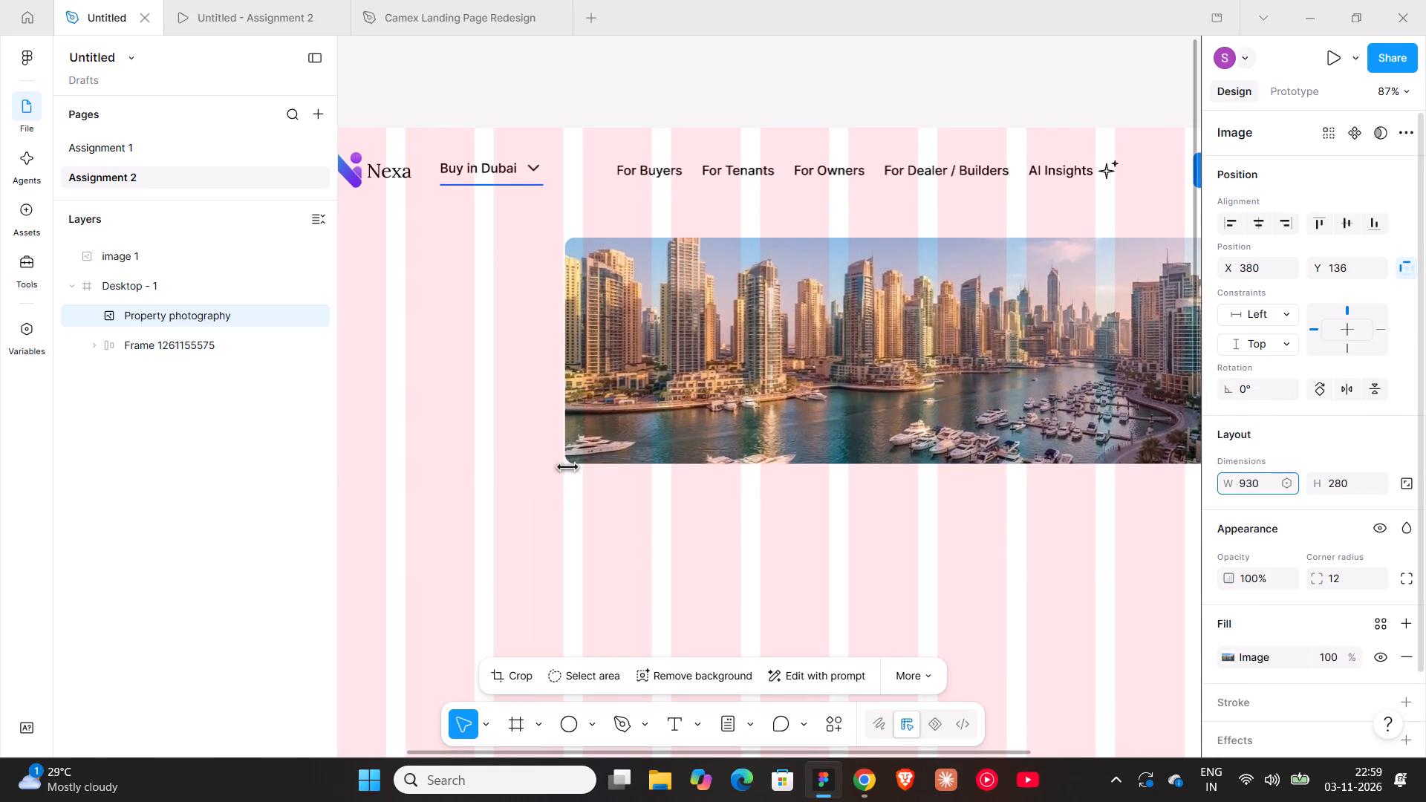
{"action": "left_click_drag", "start_coordinate": [974, 391], "coordinate": [1061, 390]}
{"action": "scroll", "coordinate": [1085, 426], "scroll_direction": "down", "scroll_amount": 5, "text": "ctrl"}
{"action": "scroll", "coordinate": [825, 373], "scroll_direction": "down", "scroll_amount": 3, "text": "shift"}
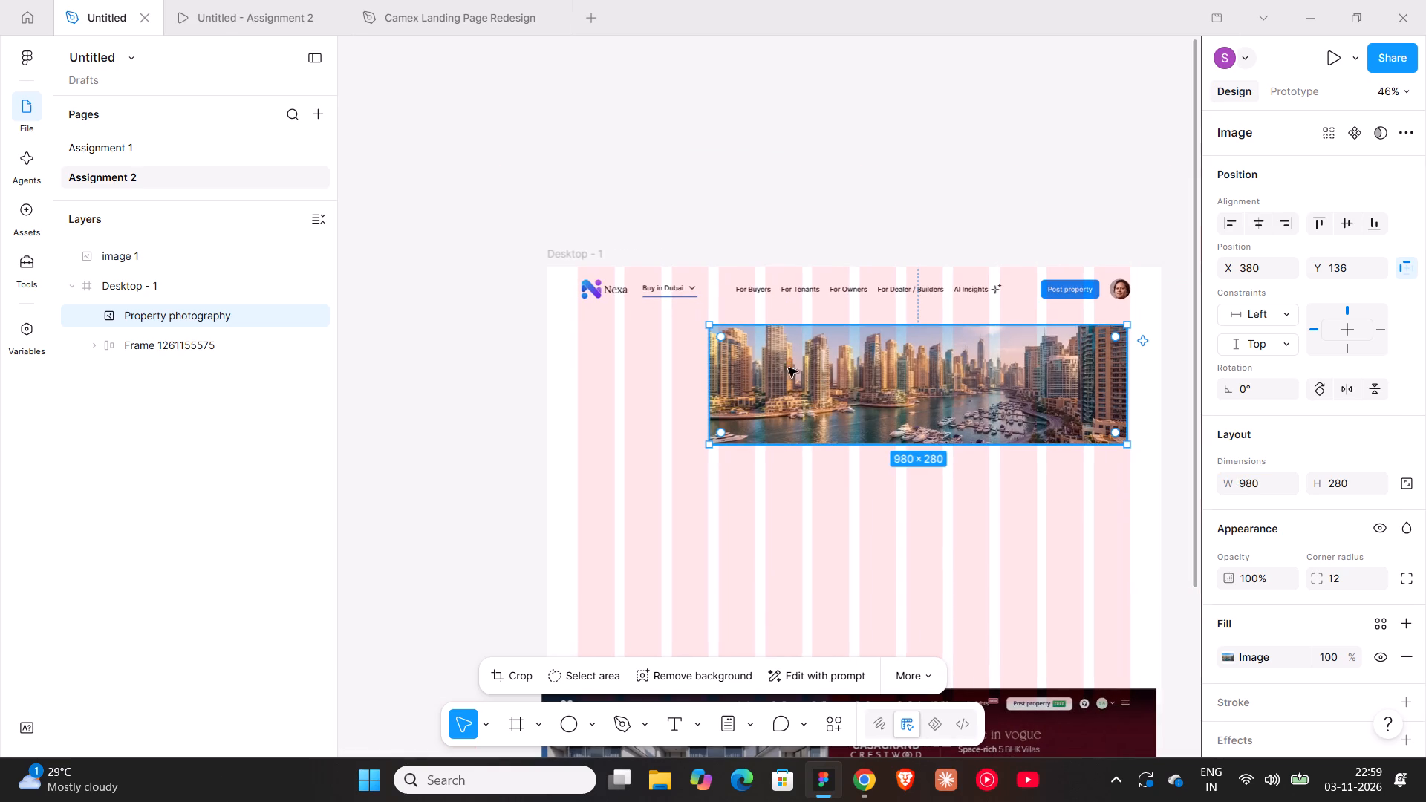
{"action": "left_click_drag", "start_coordinate": [709, 365], "coordinate": [543, 364]}
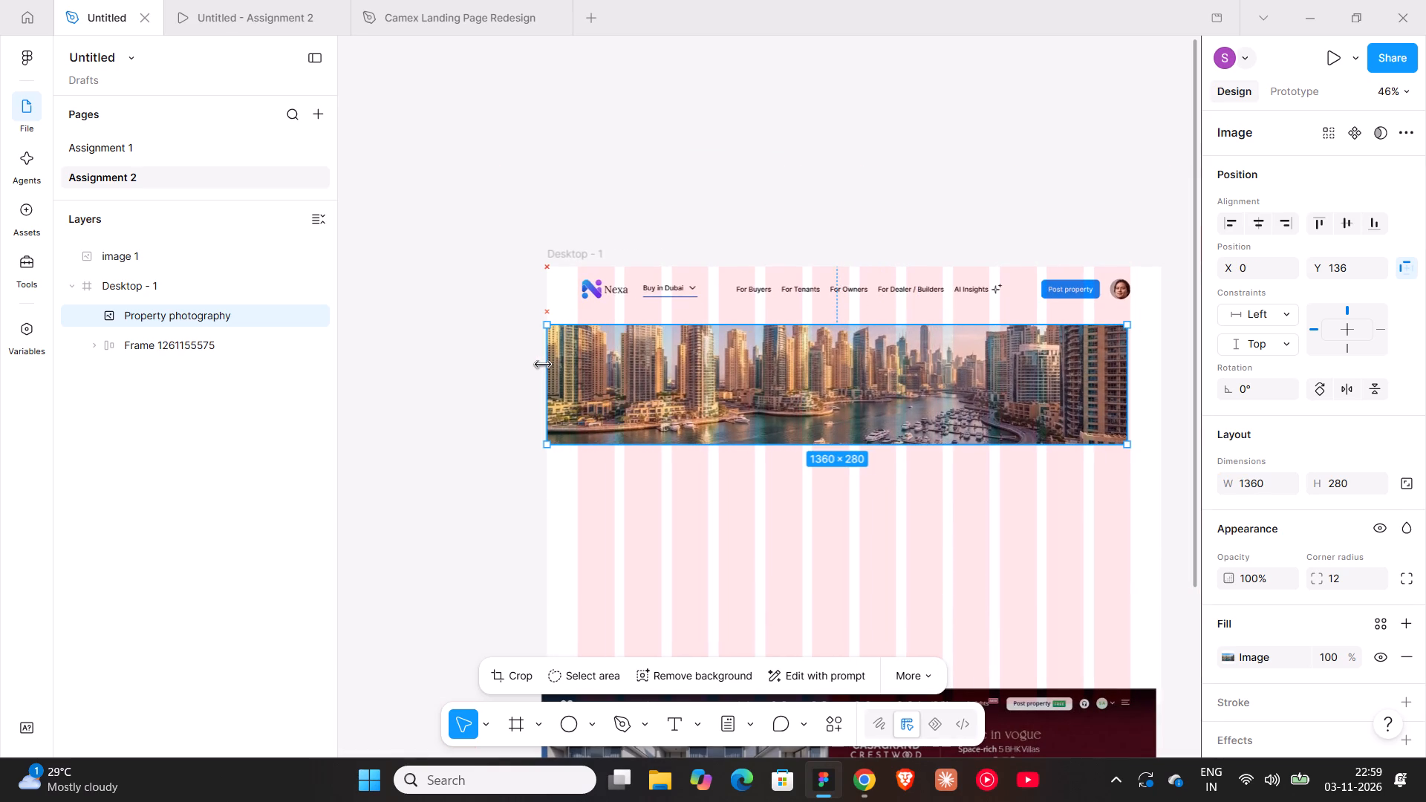
{"action": "left_click_drag", "start_coordinate": [543, 364], "coordinate": [544, 362]}
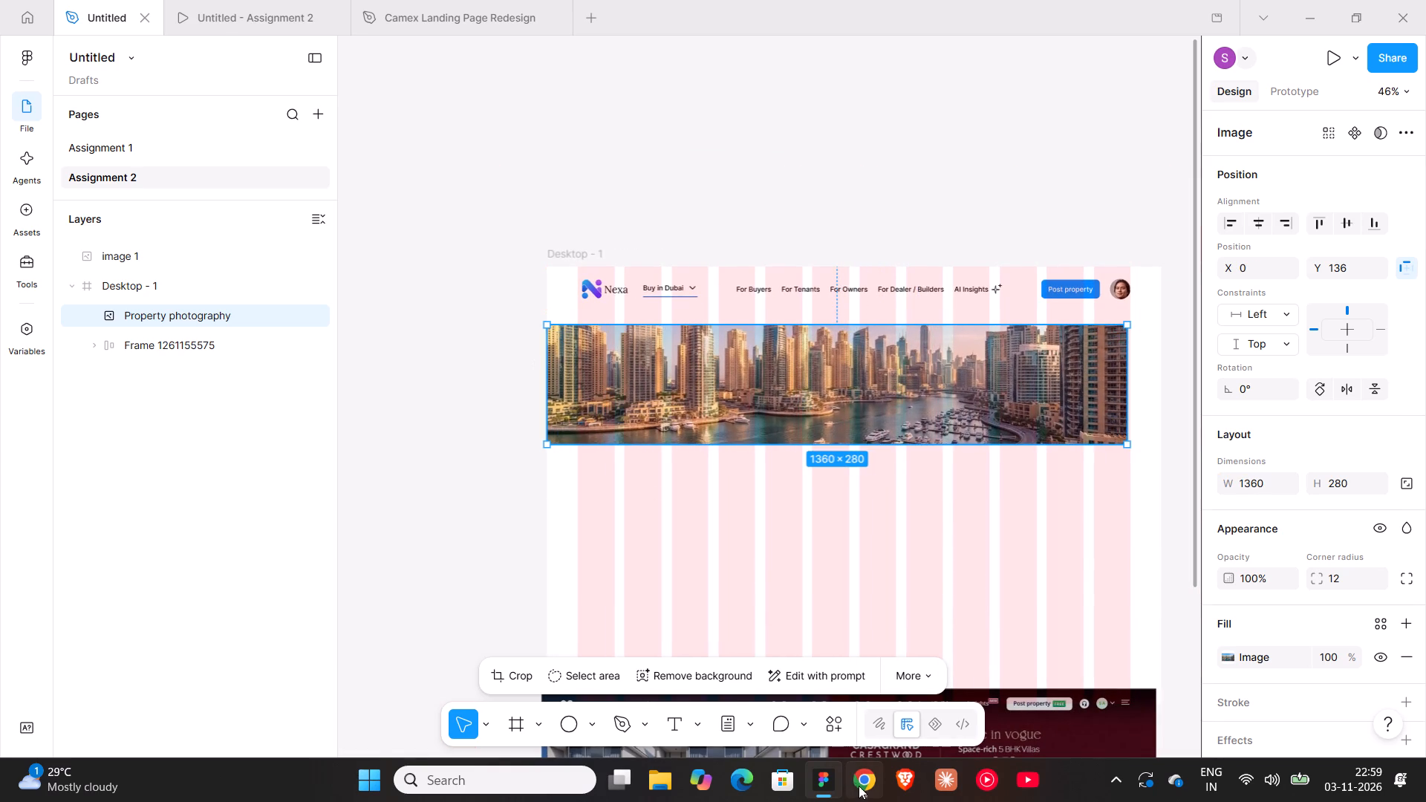
{"action": "left_click", "coordinate": [859, 786]}
{"action": "scroll", "coordinate": [662, 531], "scroll_direction": "up", "scroll_amount": 8}
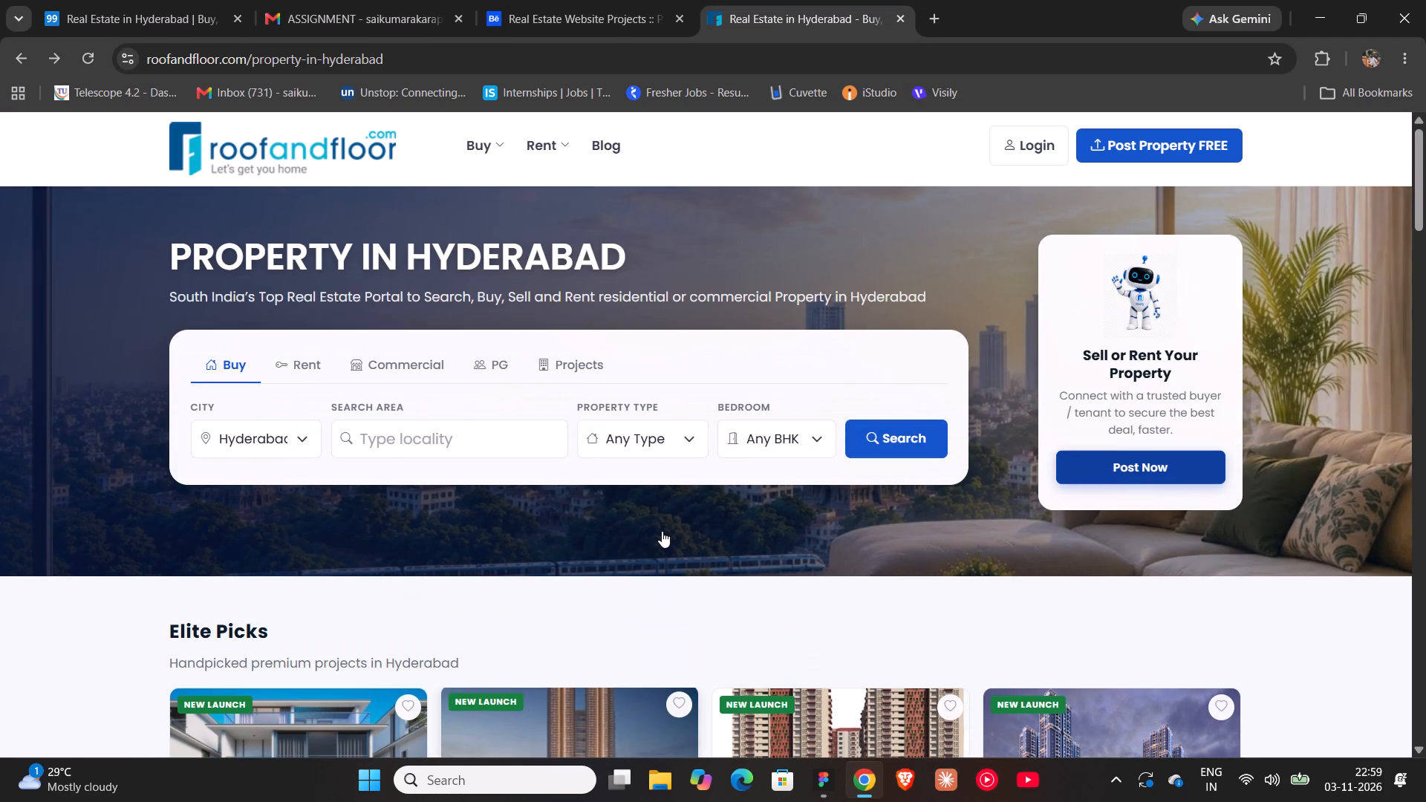
{"action": "left_click", "coordinate": [837, 789]}
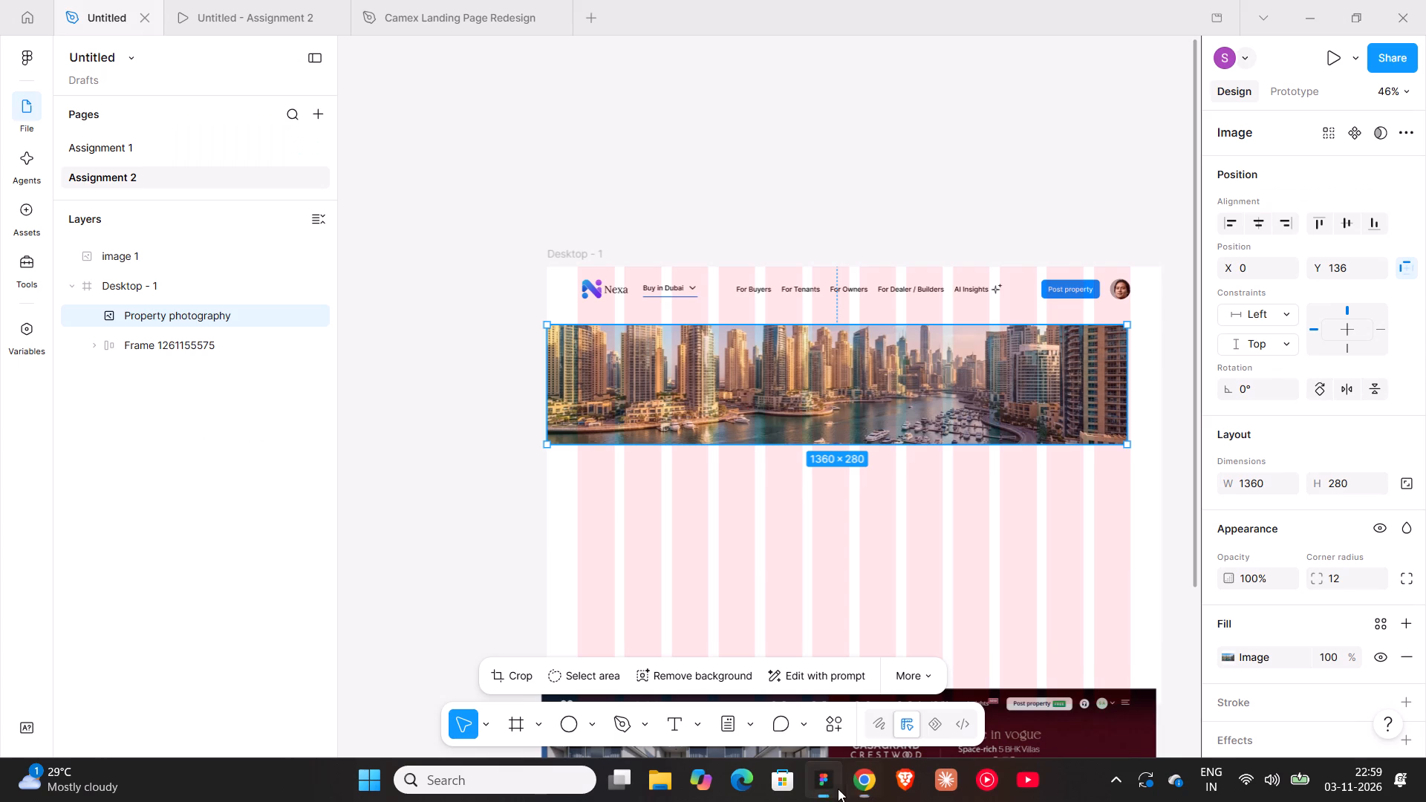
{"action": "left_click_drag", "start_coordinate": [1132, 362], "coordinate": [1156, 366]}
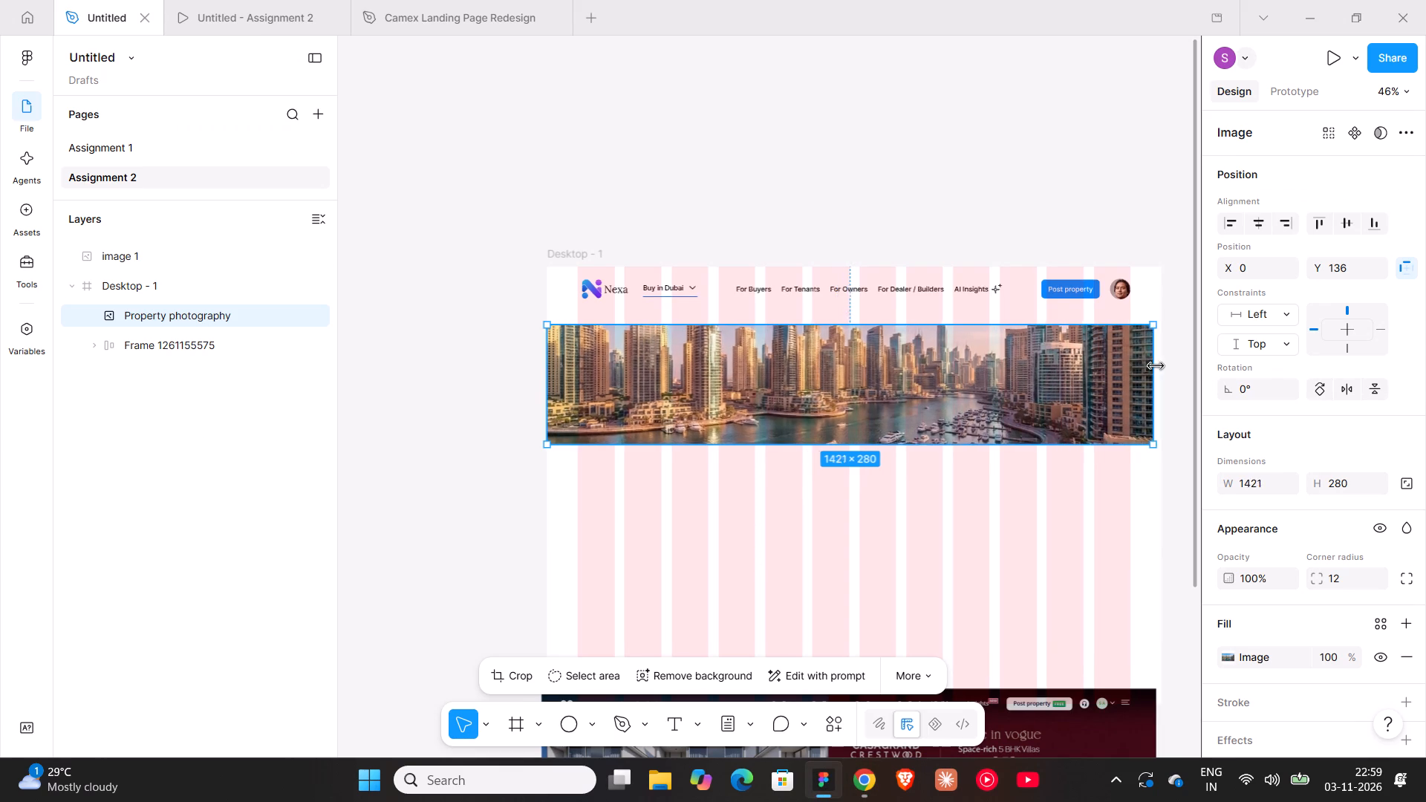
{"action": "left_click_drag", "start_coordinate": [1156, 366], "coordinate": [1161, 367]}
Extend the marina photo's upper edge towards the header, making the image about 335 high.
{"action": "left_click_drag", "start_coordinate": [885, 323], "coordinate": [886, 303]}
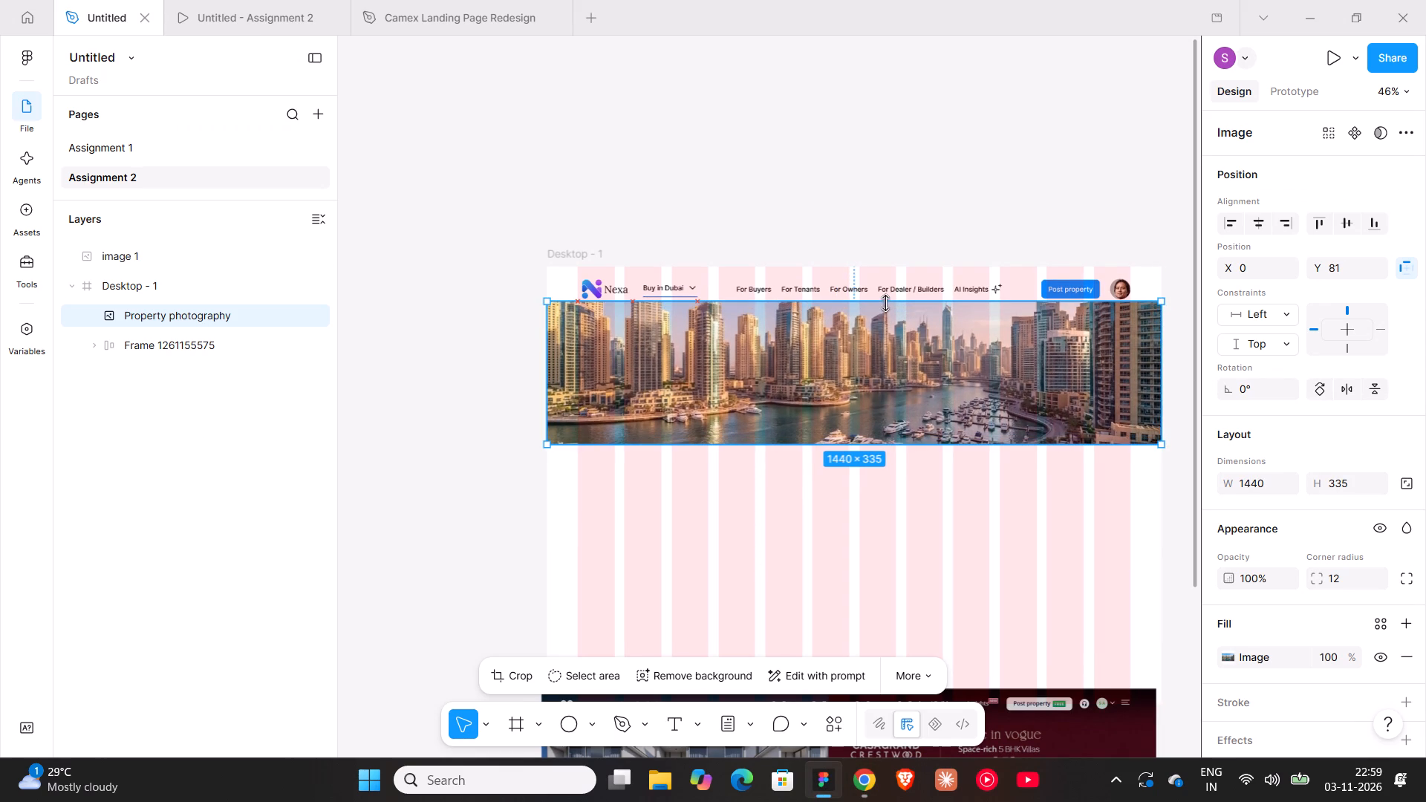
{"action": "left_click_drag", "start_coordinate": [886, 303], "coordinate": [886, 302]}
Set only the header frame's bottom padding to 12.
{"action": "scroll", "coordinate": [821, 322], "scroll_direction": "up", "scroll_amount": 8, "text": "ctrl"}
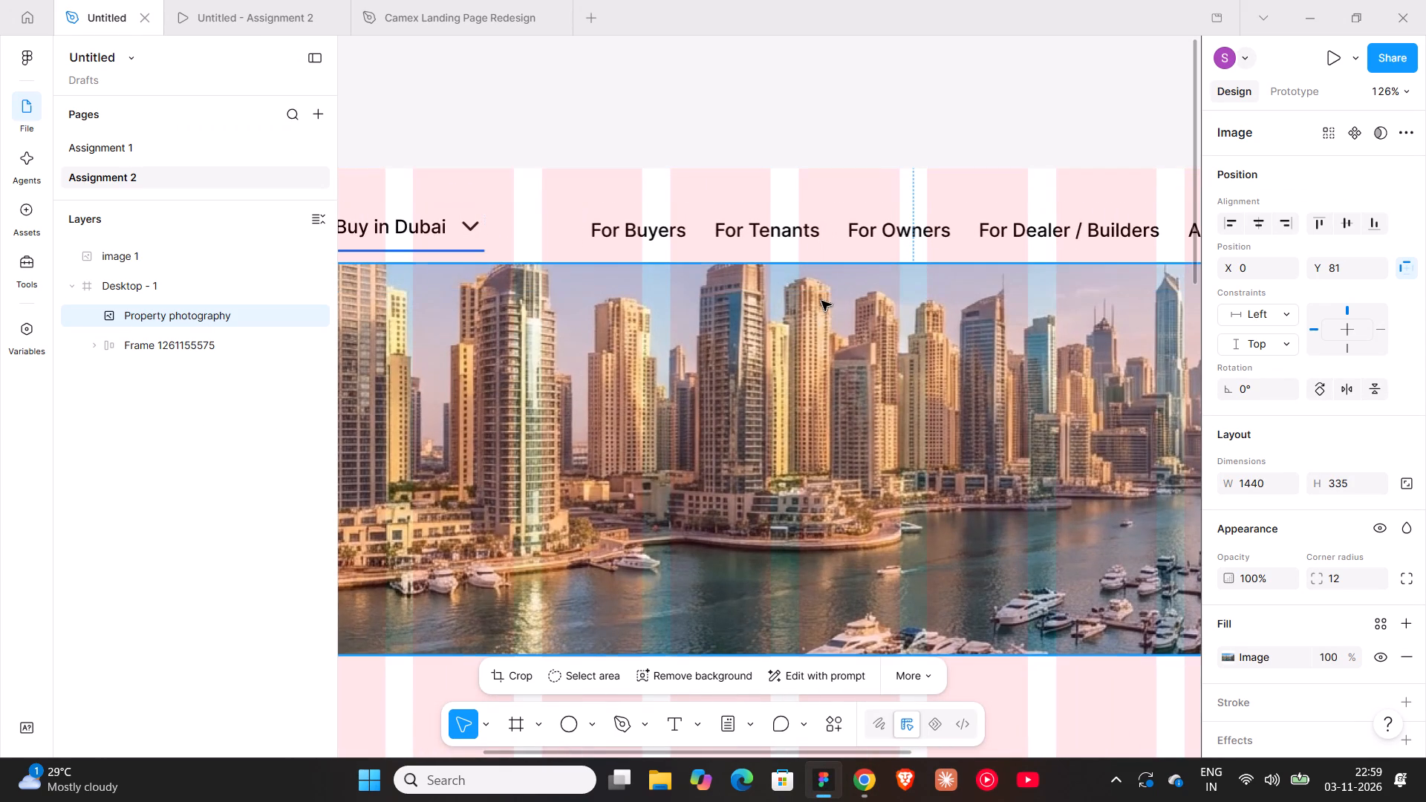
{"action": "left_click", "coordinate": [839, 236]}
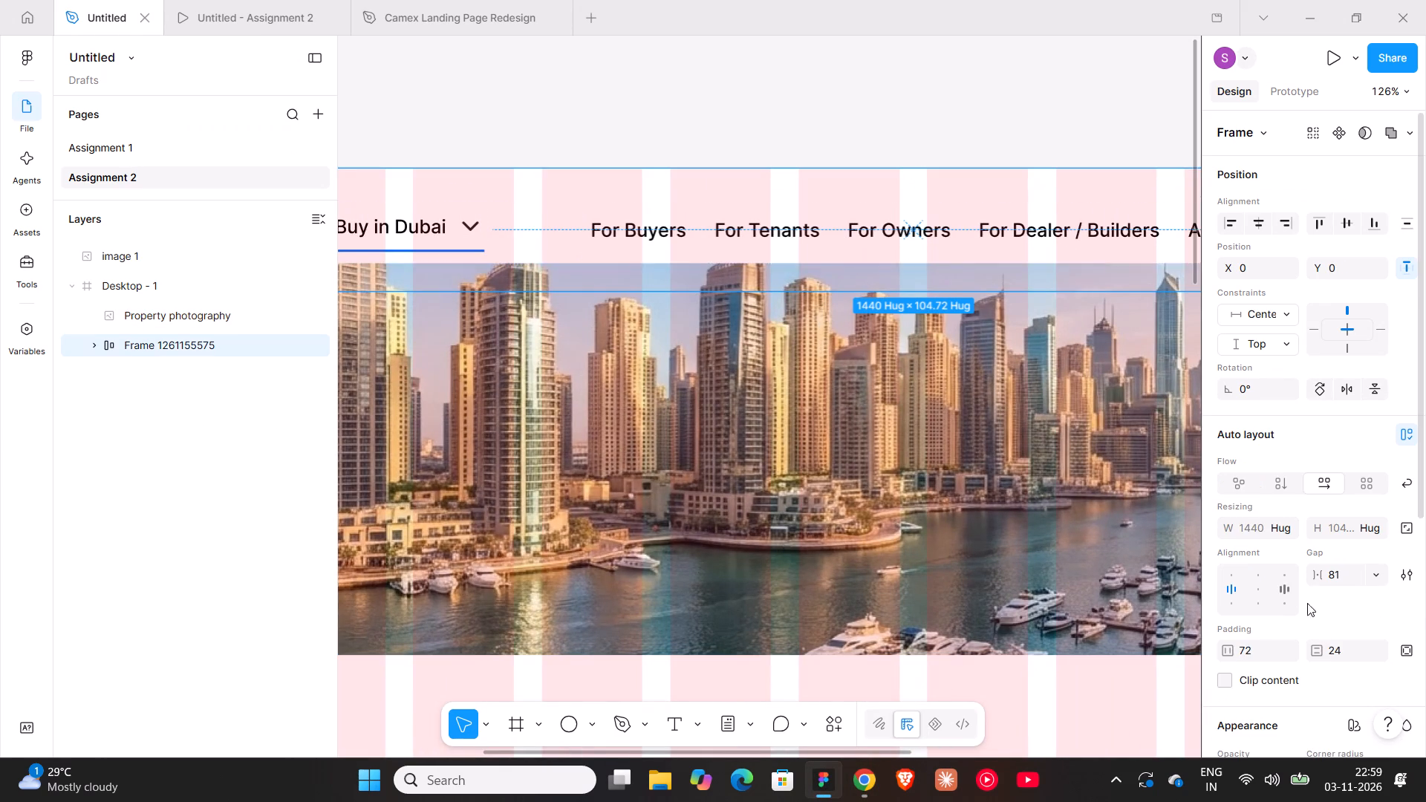
{"action": "left_click", "coordinate": [1397, 653]}
{"action": "left_click", "coordinate": [1353, 676]}
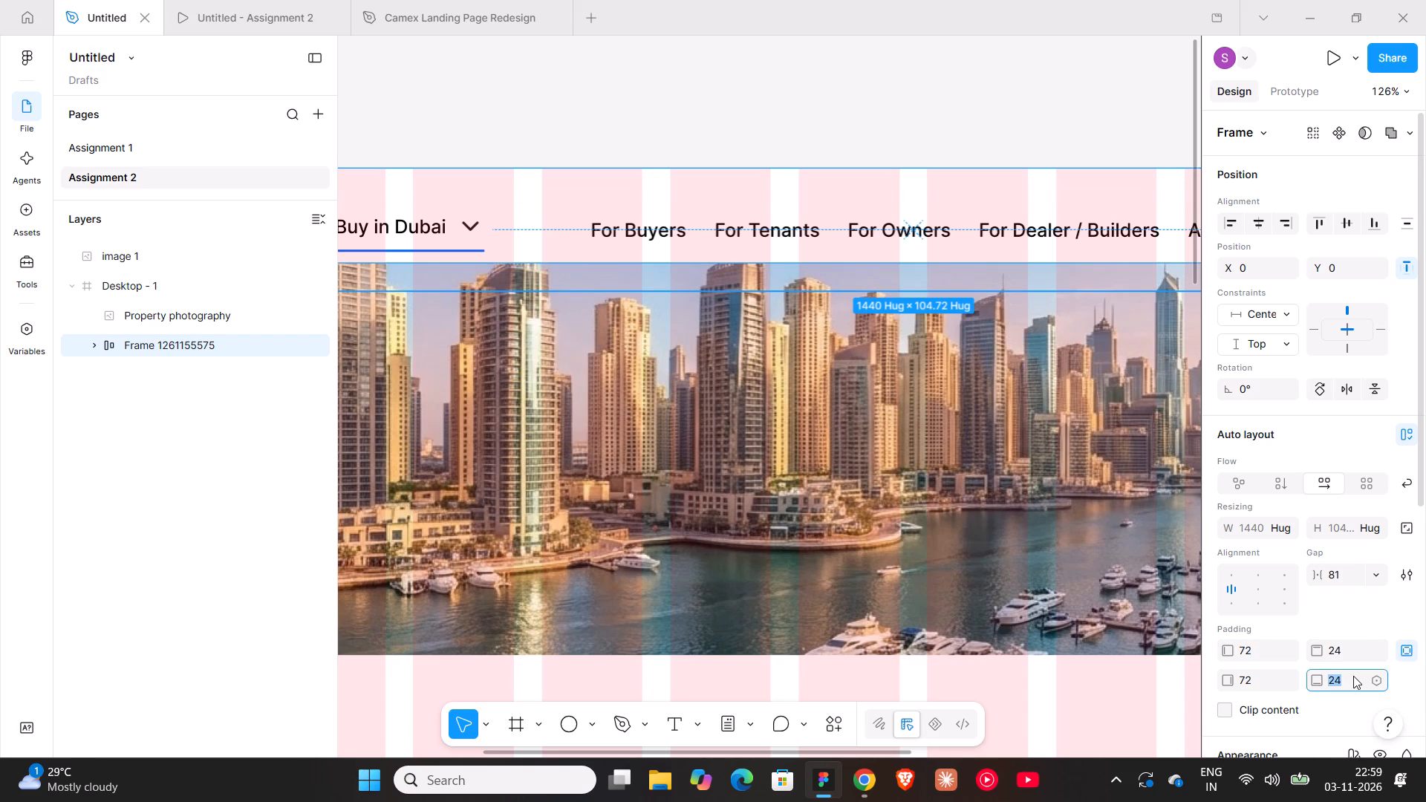
{"action": "type", "text": "12"}
{"action": "key", "text": "Return"}
Move the marina photo down to Y 93 so it sits directly beneath the header.
{"action": "scroll", "coordinate": [890, 408], "scroll_direction": "down", "scroll_amount": 4, "text": "ctrl"}
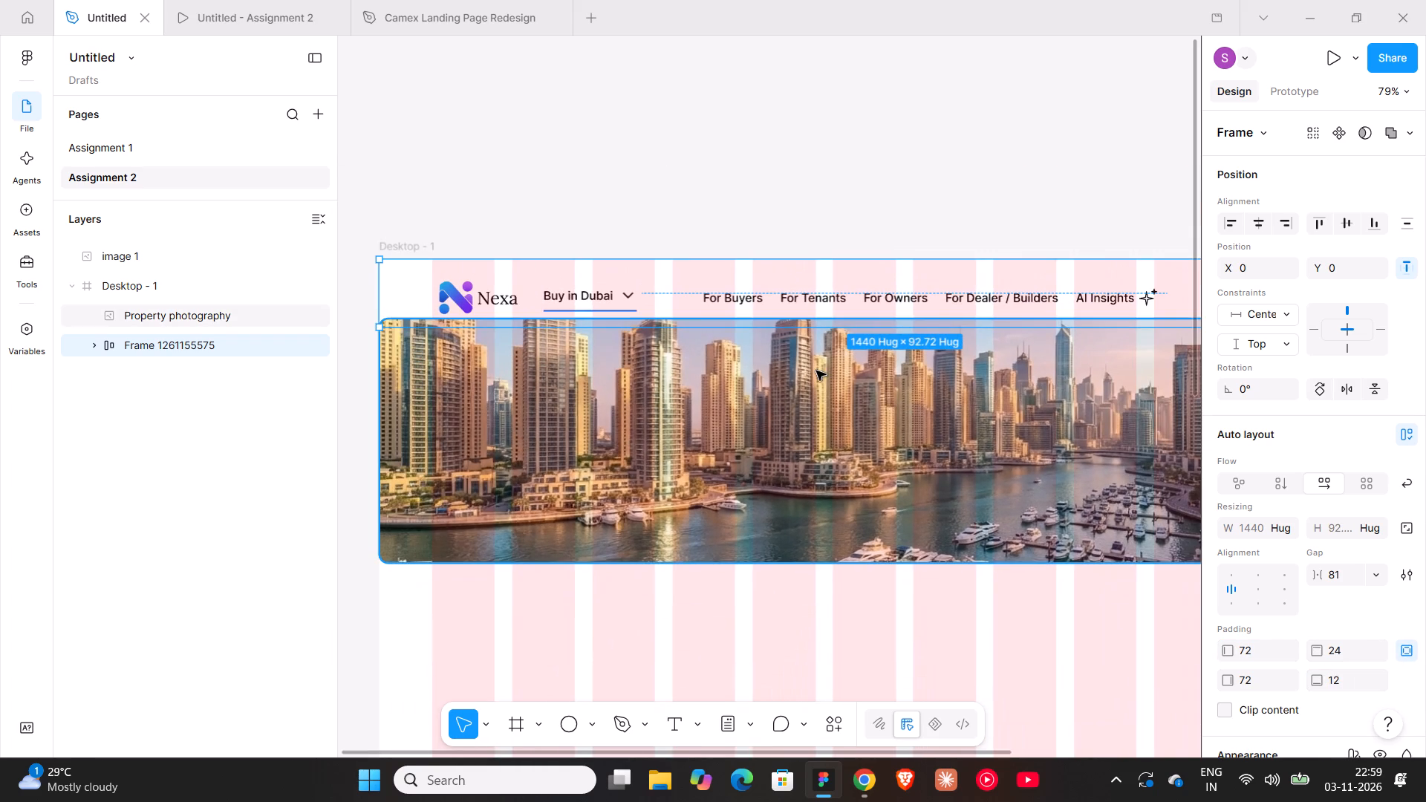
{"action": "left_click_drag", "start_coordinate": [816, 371], "coordinate": [816, 382]}
{"action": "scroll", "coordinate": [816, 382], "scroll_direction": "down", "scroll_amount": 6, "text": "shift"}
{"action": "scroll", "coordinate": [816, 382], "scroll_direction": "down", "scroll_amount": 4, "text": "ctrl"}
{"action": "scroll", "coordinate": [816, 382], "scroll_direction": "down", "scroll_amount": 5}
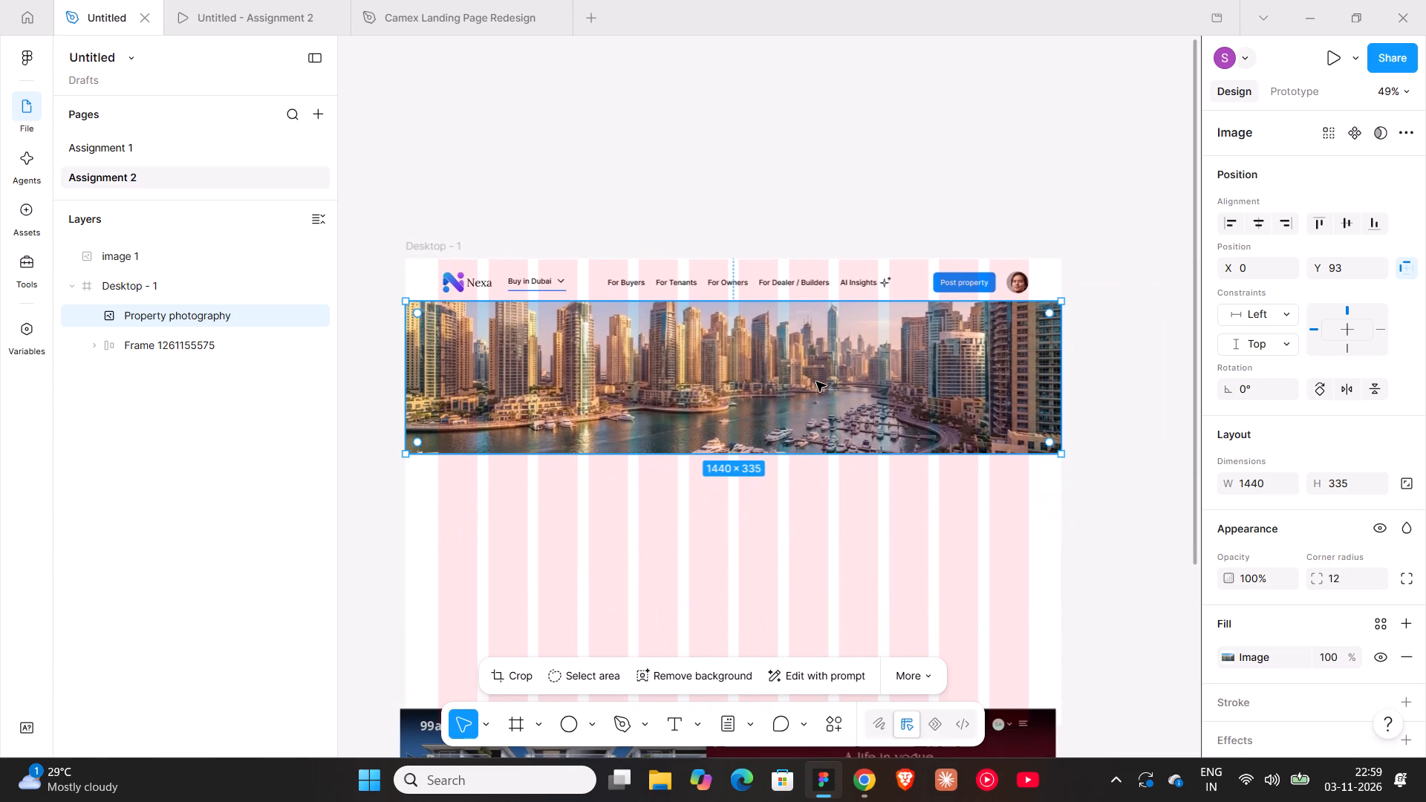
{"action": "left_click", "coordinate": [842, 200]}
Glance at the roofandfloor page in Chrome, and examine the hero sections in the Camex Landing Page Redesign file for a suitable headline.
{"action": "left_click", "coordinate": [865, 769]}
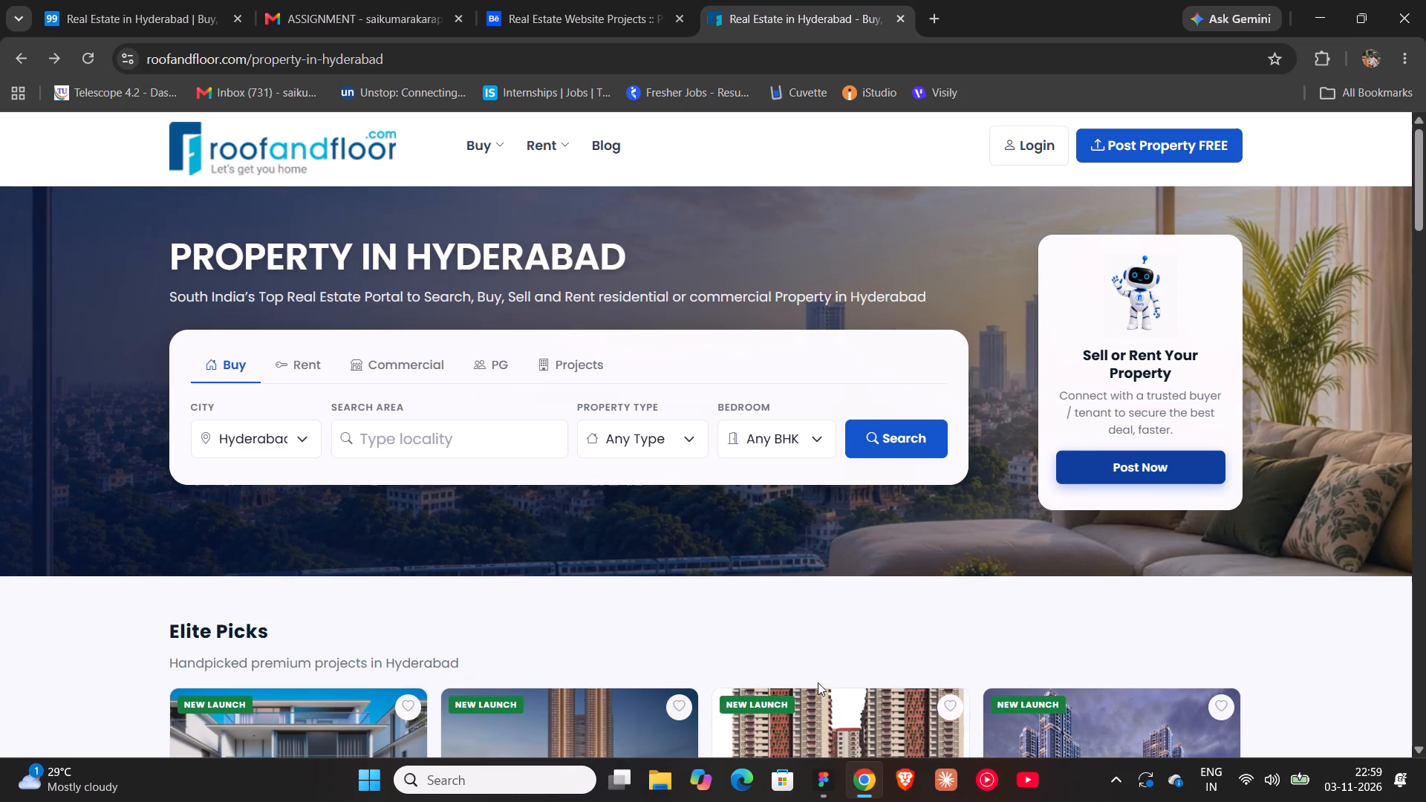
{"action": "left_click", "coordinate": [828, 783]}
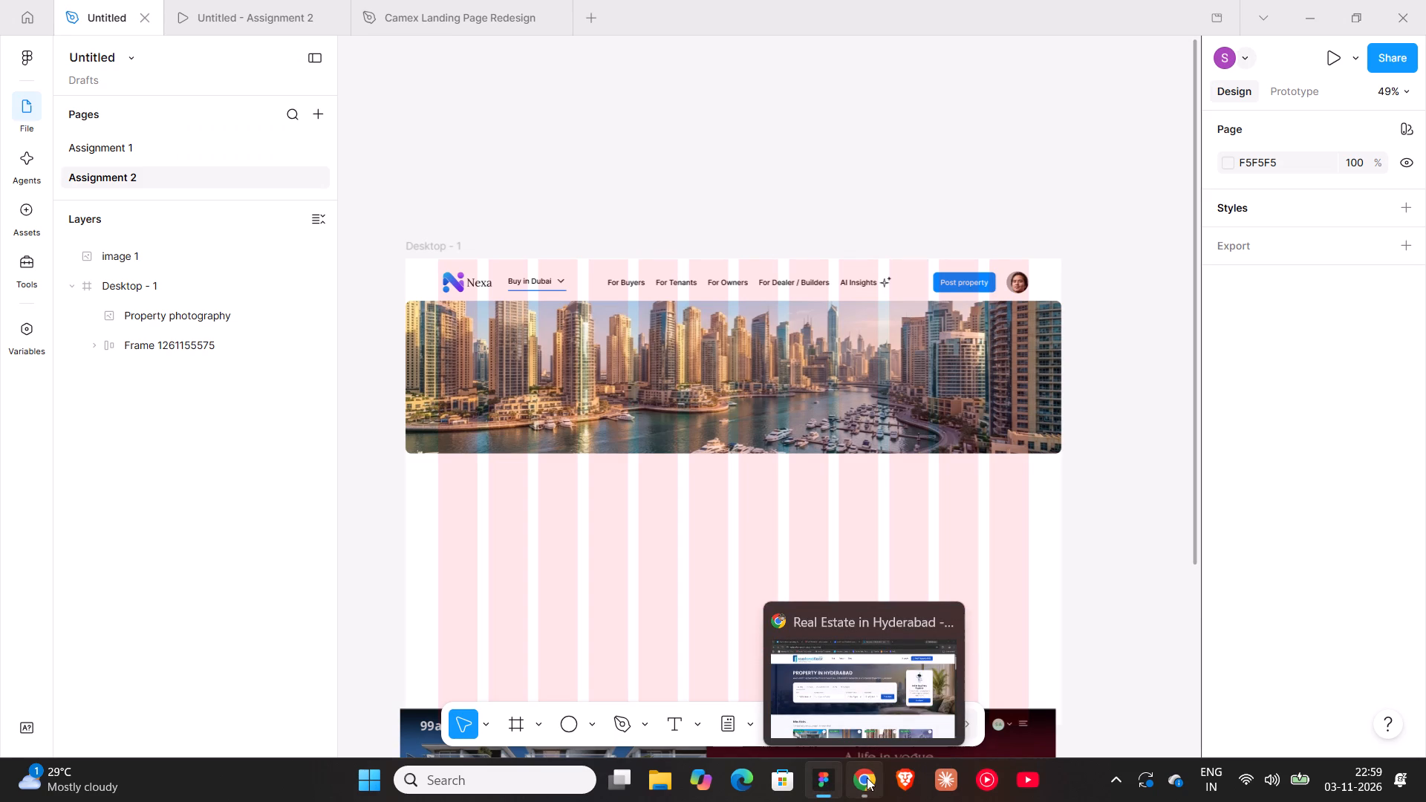
{"action": "left_click", "coordinate": [411, 27]}
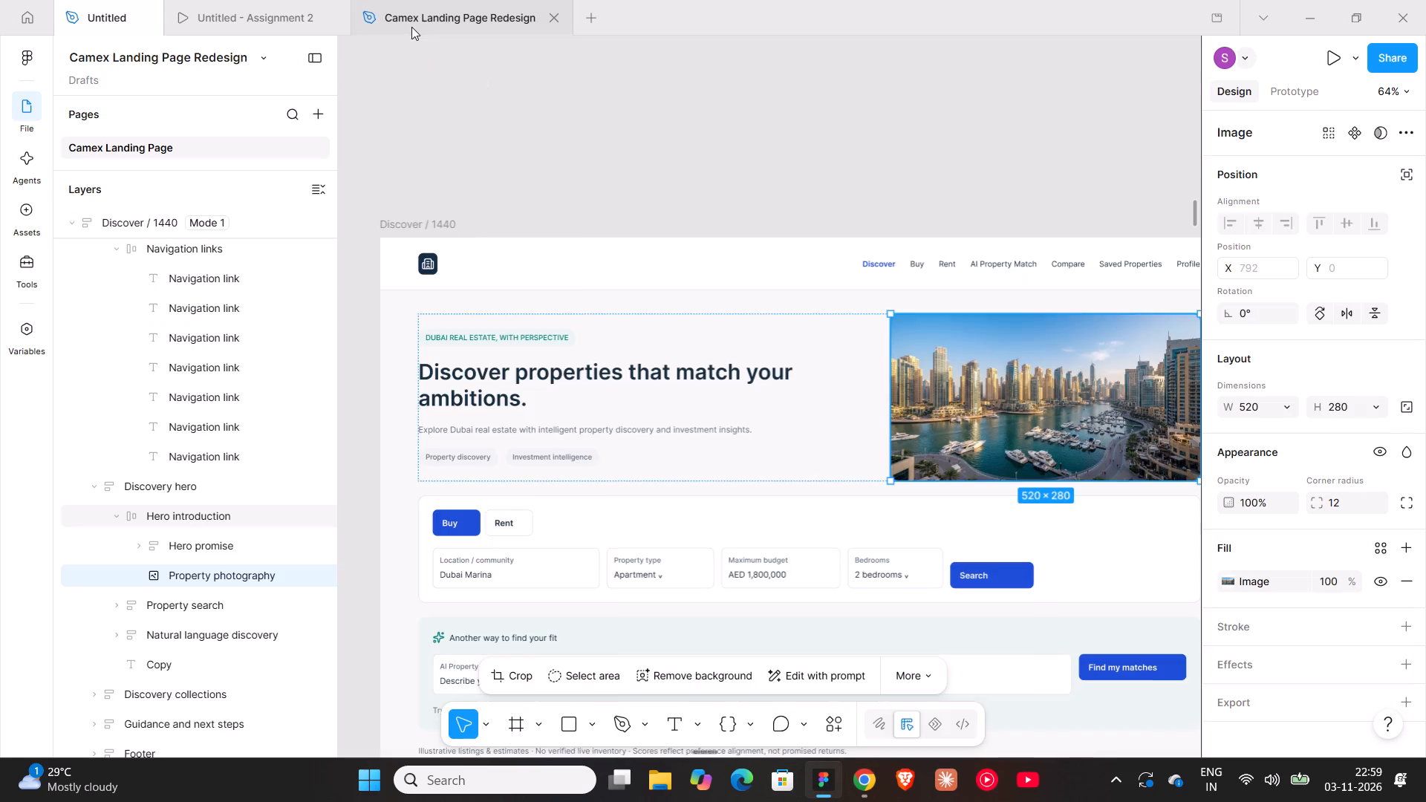
{"action": "scroll", "coordinate": [529, 317], "scroll_direction": "down", "scroll_amount": 20, "text": "ctrl"}
{"action": "scroll", "coordinate": [529, 317], "scroll_direction": "down", "scroll_amount": 4, "text": "ctrl"}
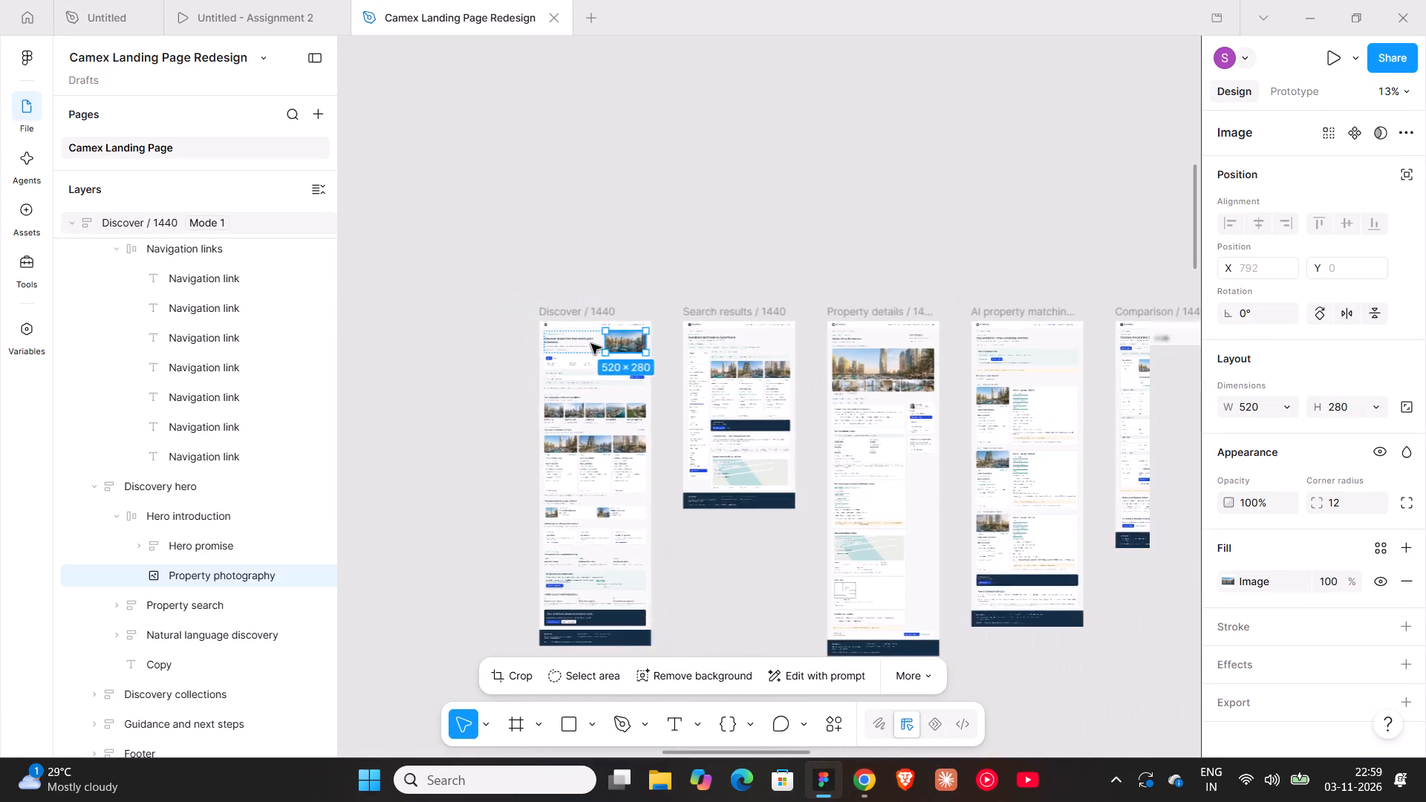
{"action": "scroll", "coordinate": [591, 344], "scroll_direction": "up", "scroll_amount": 19, "text": "shift"}
{"action": "scroll", "coordinate": [591, 344], "scroll_direction": "down", "scroll_amount": 20, "text": "ctrl"}
{"action": "scroll", "coordinate": [591, 344], "scroll_direction": "down", "scroll_amount": 5, "text": "ctrl"}
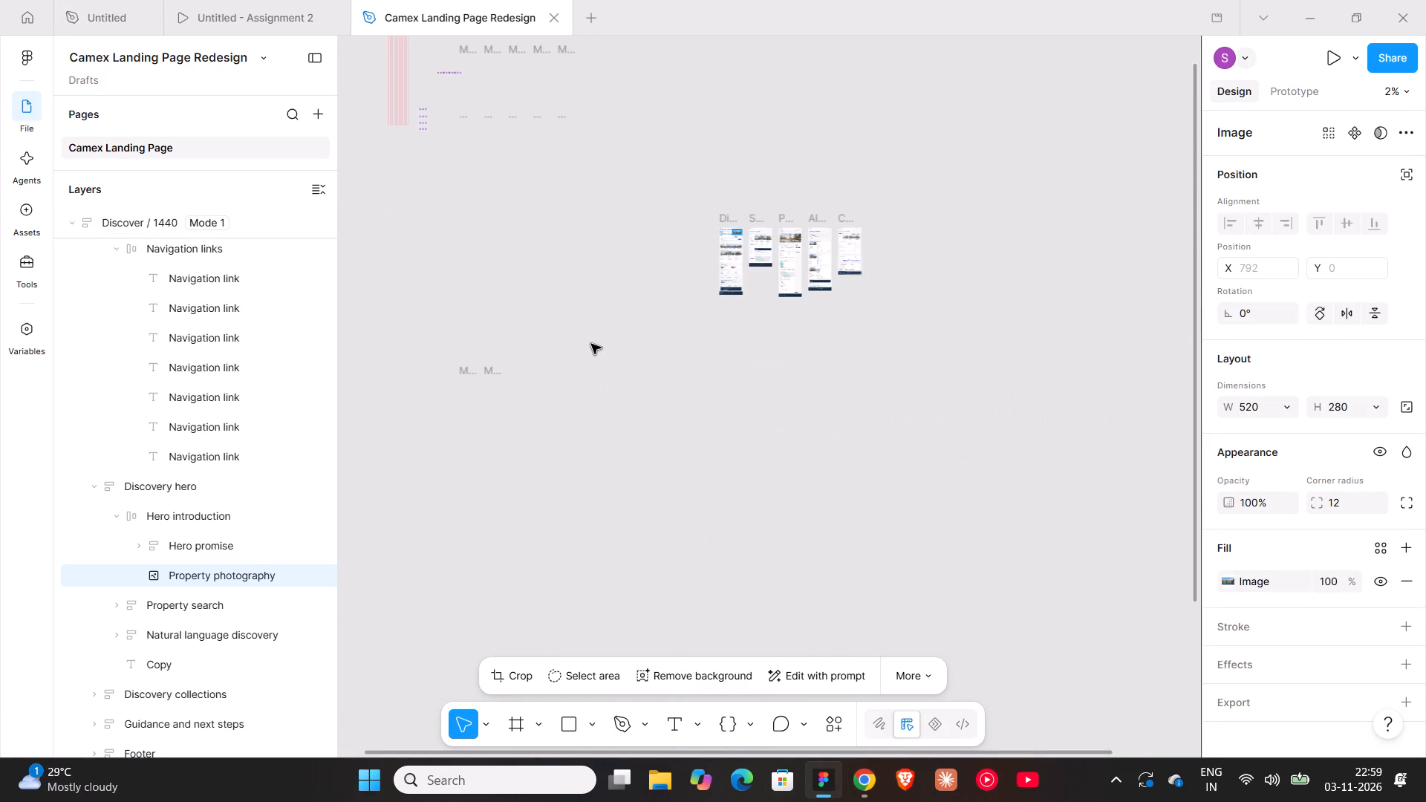
{"action": "scroll", "coordinate": [591, 344], "scroll_direction": "up", "scroll_amount": 12, "text": "shift"}
{"action": "scroll", "coordinate": [685, 458], "scroll_direction": "up", "scroll_amount": 20, "text": "ctrl"}
{"action": "scroll", "coordinate": [685, 458], "scroll_direction": "up", "scroll_amount": 3, "text": "ctrl"}
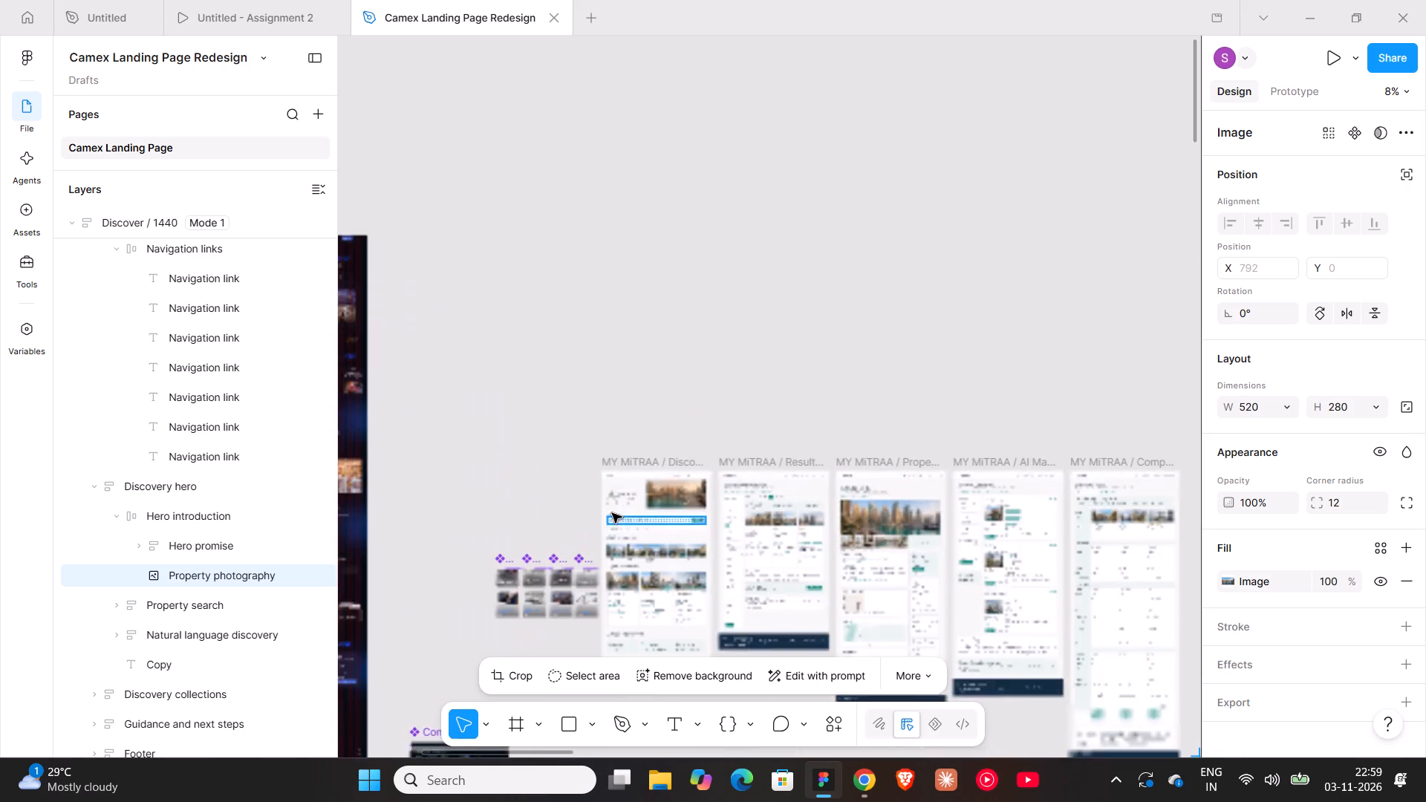
{"action": "scroll", "coordinate": [612, 513], "scroll_direction": "up", "scroll_amount": 19, "text": "ctrl"}
{"action": "scroll", "coordinate": [588, 450], "scroll_direction": "up", "scroll_amount": 3, "text": "ctrl"}
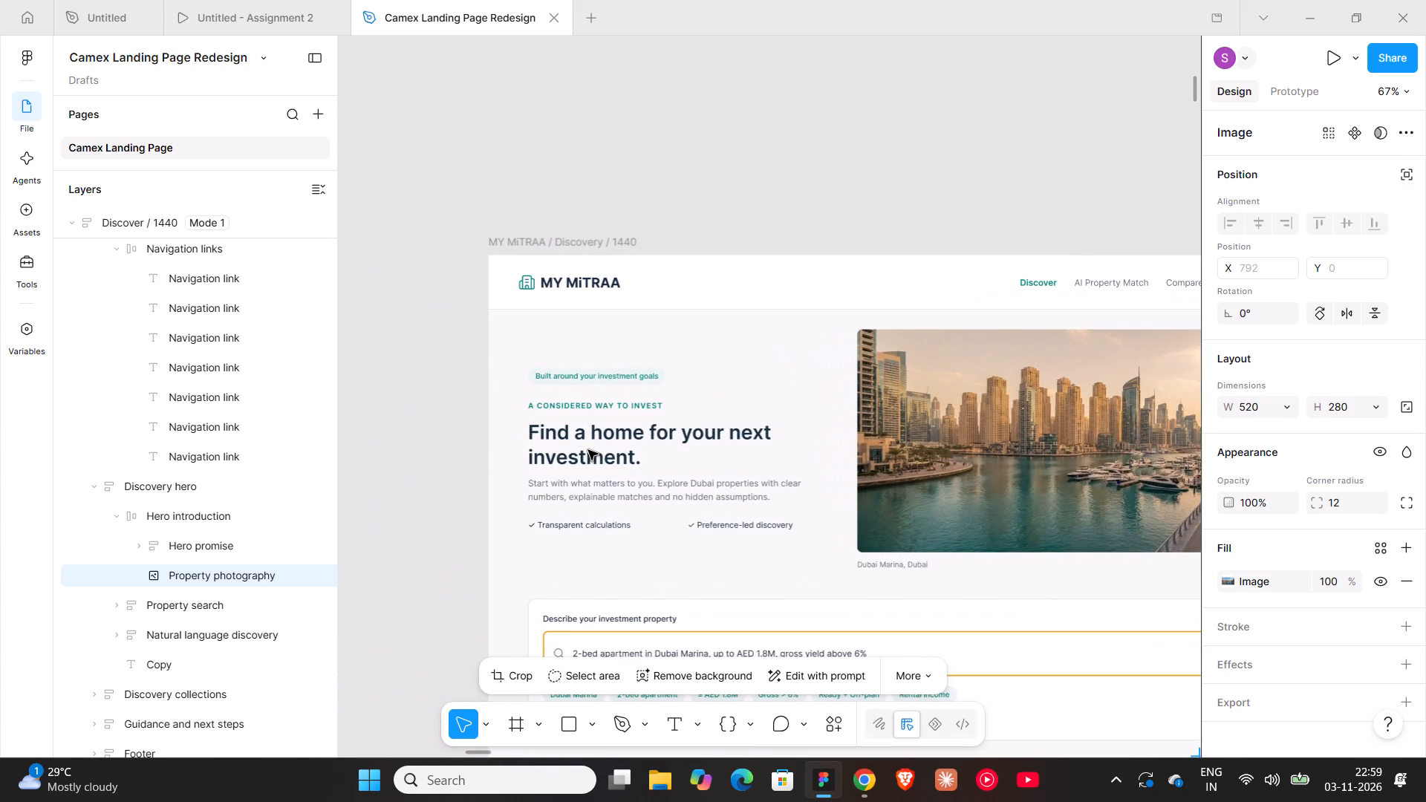
{"action": "scroll", "coordinate": [588, 450], "scroll_direction": "down", "scroll_amount": 5, "text": "shift"}
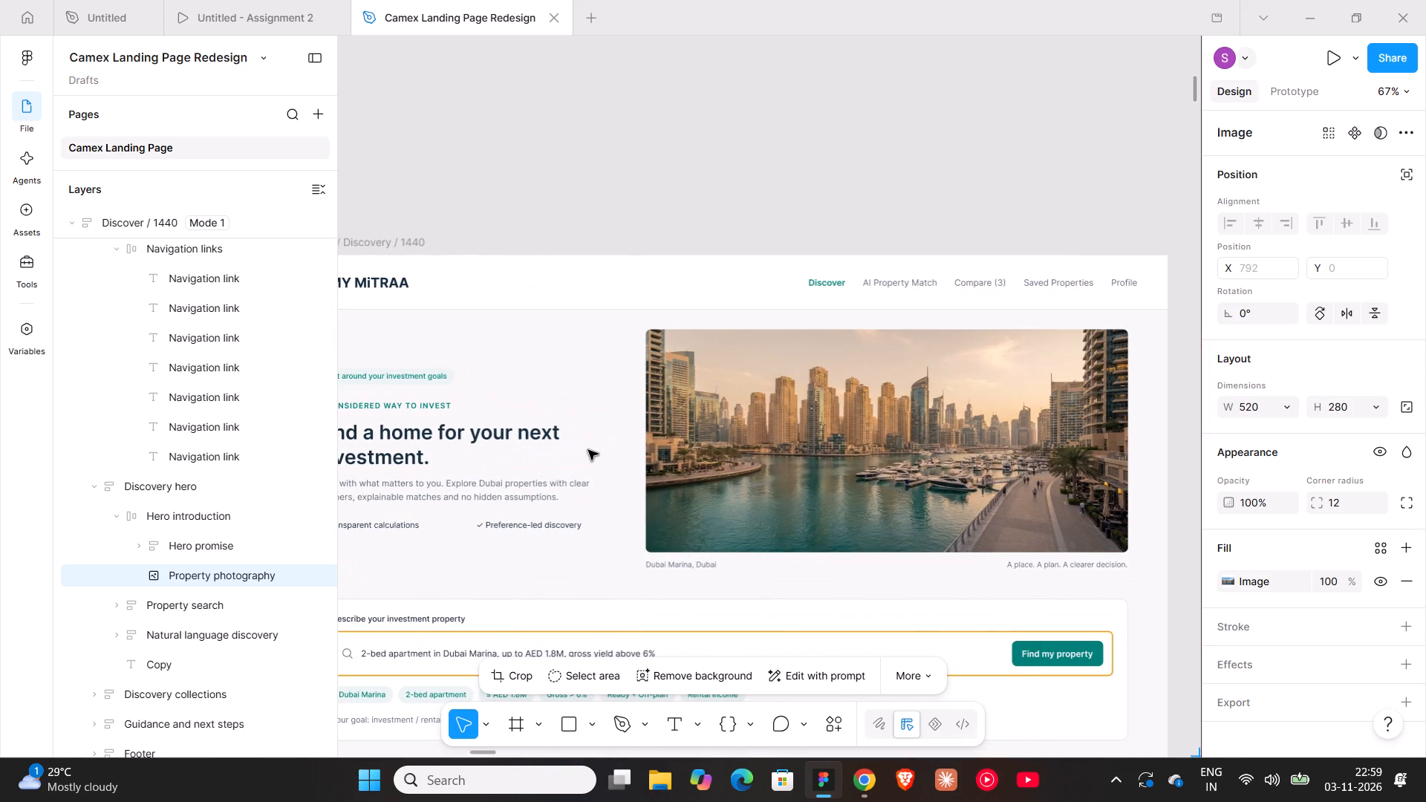
{"action": "scroll", "coordinate": [588, 450], "scroll_direction": "up", "scroll_amount": 7, "text": "shift"}
{"action": "scroll", "coordinate": [588, 450], "scroll_direction": "down", "scroll_amount": 8, "text": "shift"}
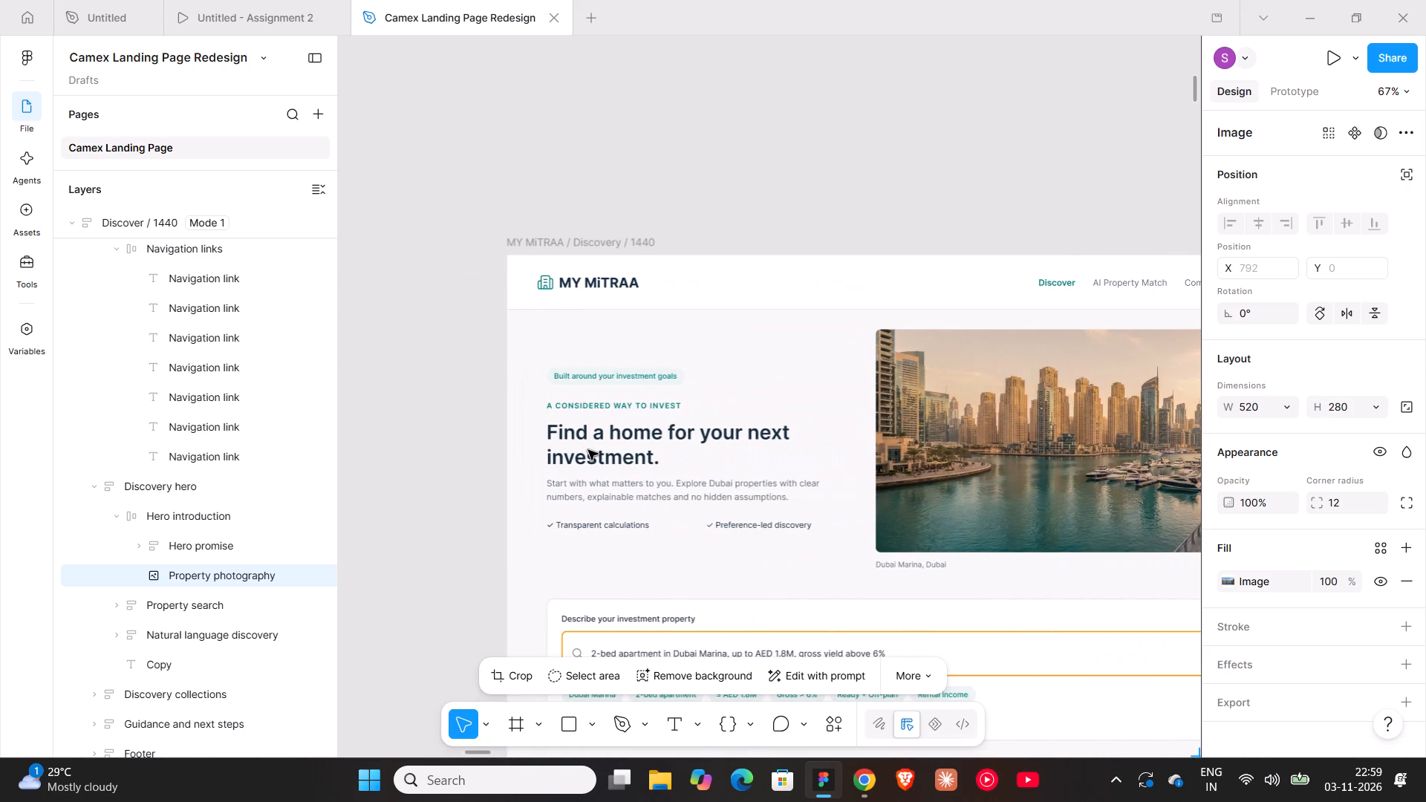
{"action": "scroll", "coordinate": [588, 450], "scroll_direction": "down", "scroll_amount": 6, "text": "shift"}
{"action": "scroll", "coordinate": [588, 450], "scroll_direction": "up", "scroll_amount": 5, "text": "shift"}
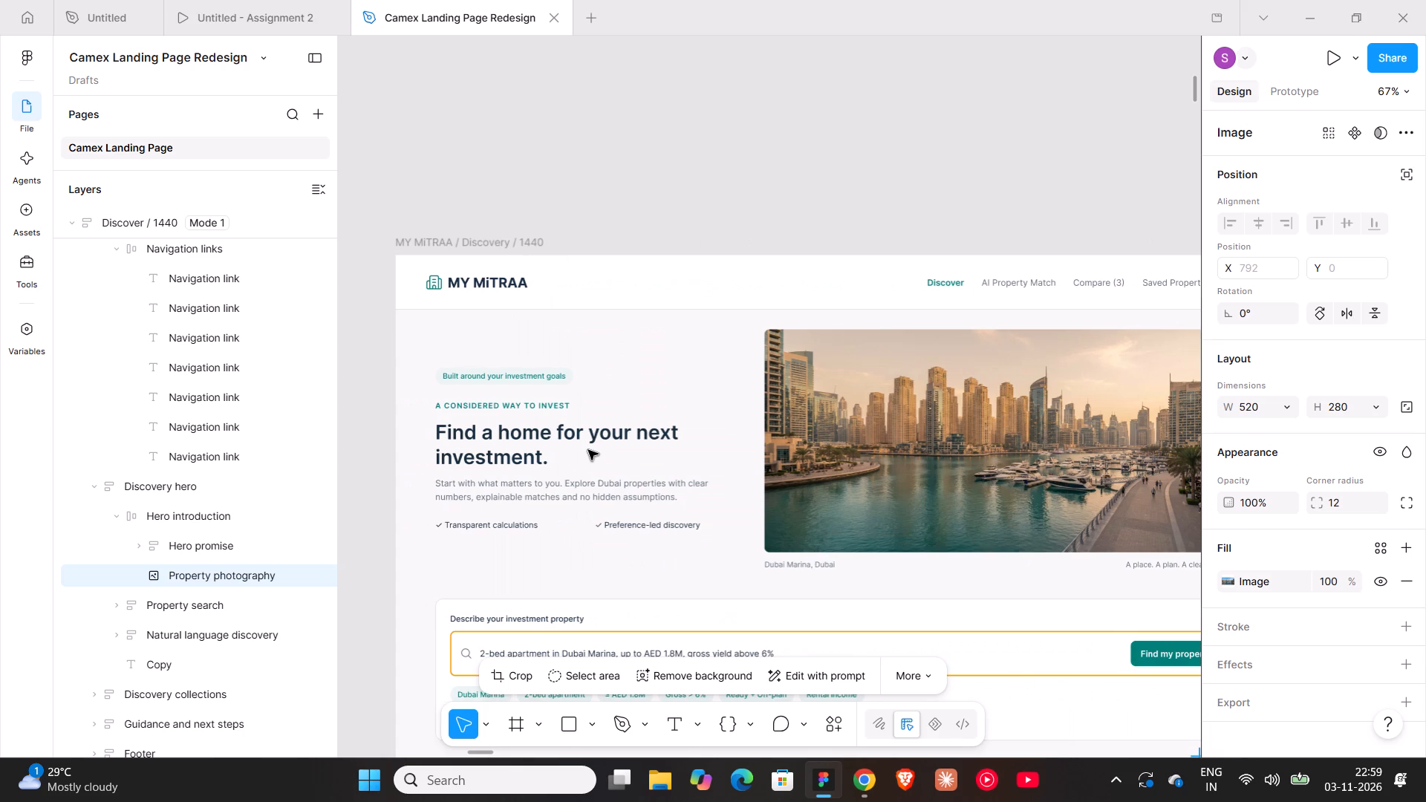
{"action": "scroll", "coordinate": [588, 450], "scroll_direction": "down", "scroll_amount": 20, "text": "ctrl"}
{"action": "scroll", "coordinate": [588, 450], "scroll_direction": "down", "scroll_amount": 20, "text": "ctrl"}
{"action": "scroll", "coordinate": [588, 450], "scroll_direction": "down", "scroll_amount": 6, "text": "ctrl"}
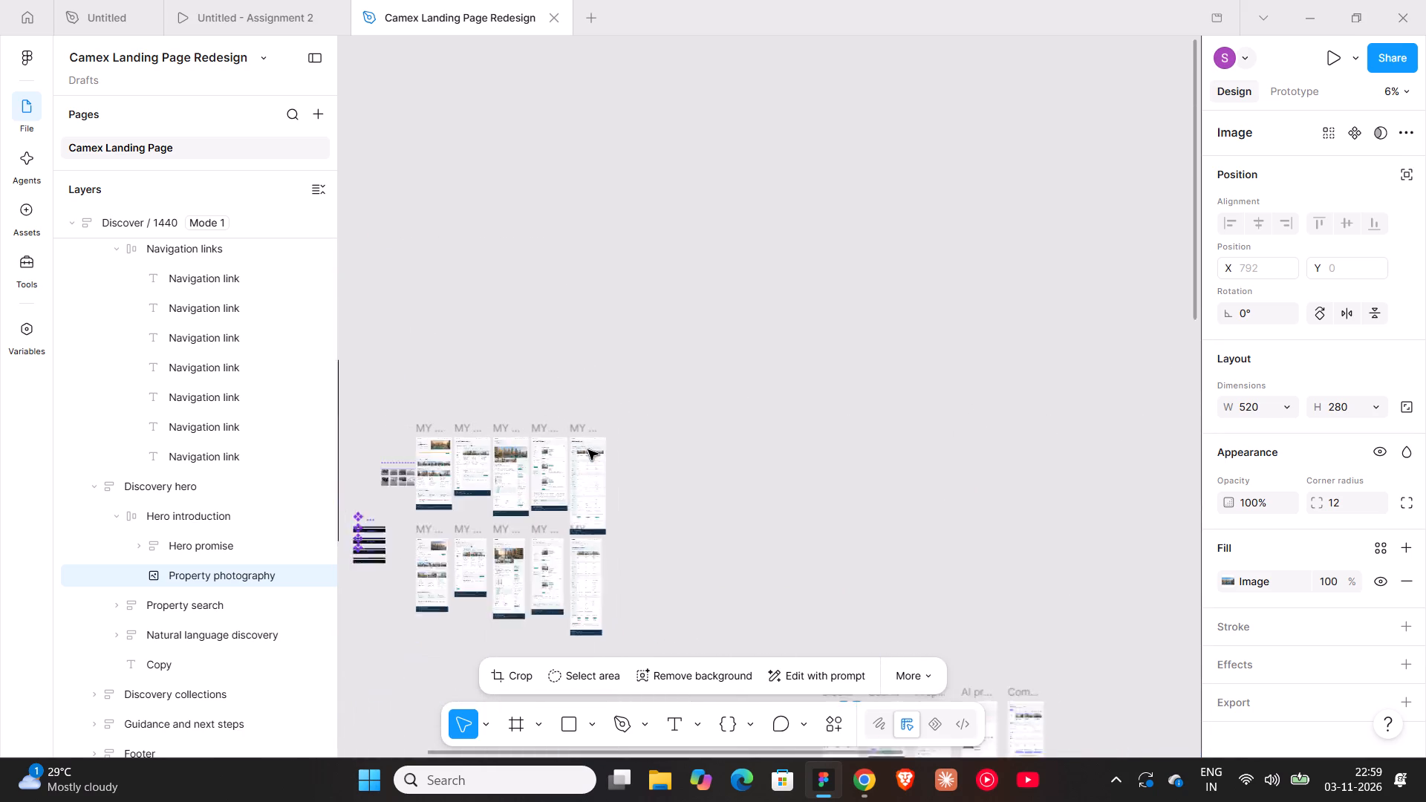
{"action": "scroll", "coordinate": [588, 450], "scroll_direction": "down", "scroll_amount": 8, "text": "ctrl"}
{"action": "scroll", "coordinate": [754, 341], "scroll_direction": "up", "scroll_amount": 20, "text": "ctrl"}
{"action": "scroll", "coordinate": [754, 341], "scroll_direction": "up", "scroll_amount": 7, "text": "ctrl"}
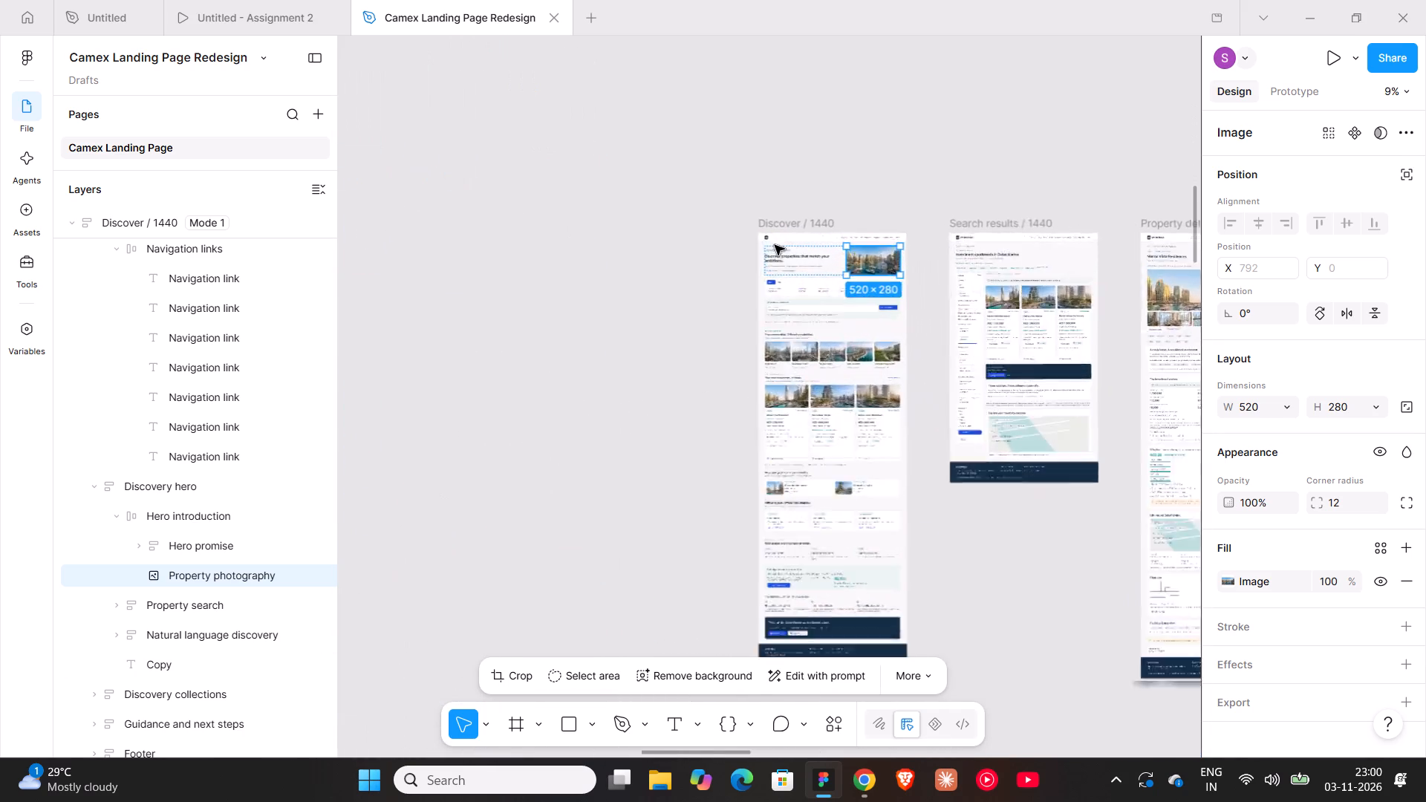
Copy the headline "Discover properties that match your ambitions." from the Discover / 1440 hero into a new text object above Desktop - 1 on Assignment 2.
{"action": "scroll", "coordinate": [775, 245], "scroll_direction": "up", "scroll_amount": 20, "text": "ctrl"}
{"action": "scroll", "coordinate": [775, 245], "scroll_direction": "up", "scroll_amount": 9, "text": "ctrl"}
{"action": "scroll", "coordinate": [790, 261], "scroll_direction": "down", "scroll_amount": 4, "text": "shift"}
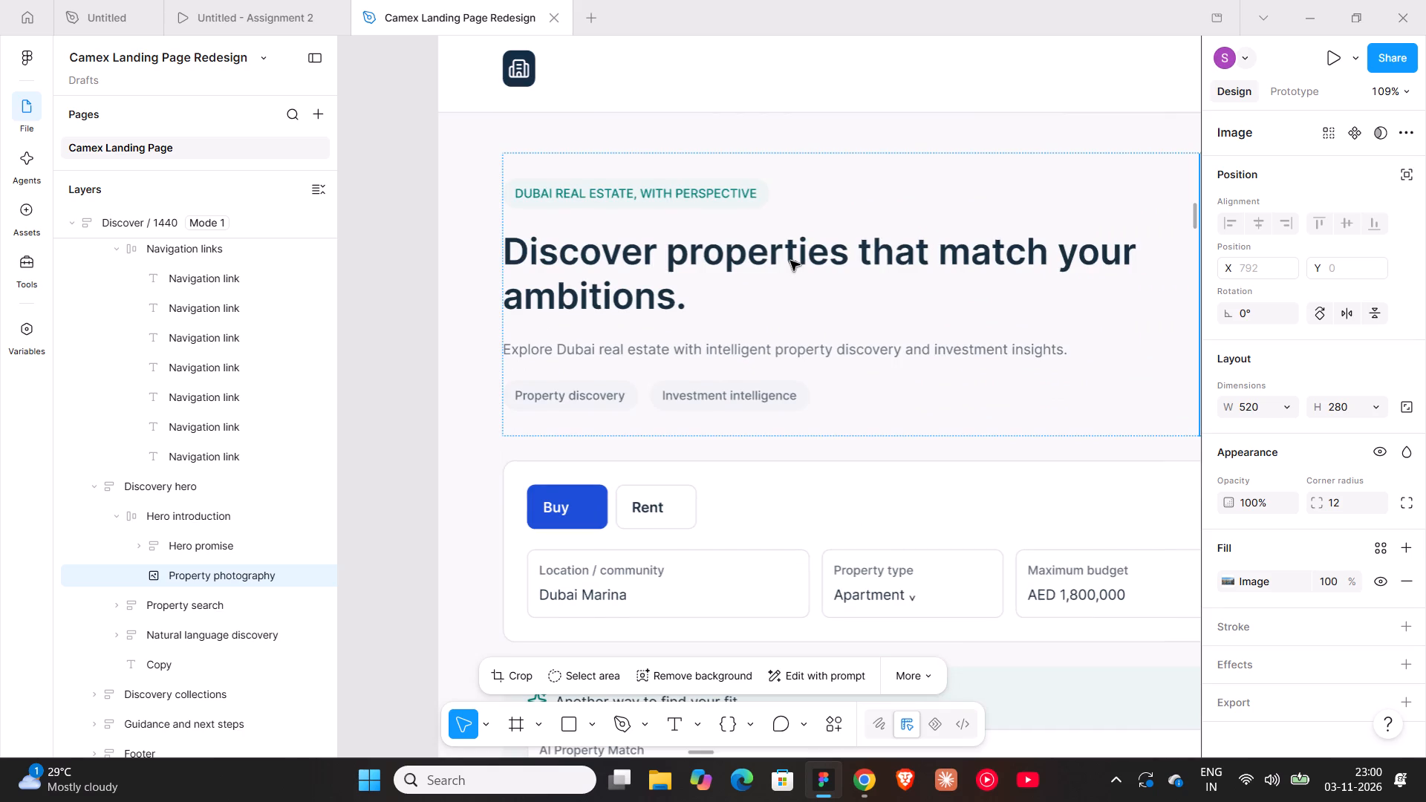
{"action": "scroll", "coordinate": [790, 261], "scroll_direction": "down", "scroll_amount": 5, "text": "ctrl"}
{"action": "triple_click", "coordinate": [790, 261]}
{"action": "double_click", "coordinate": [790, 261]}
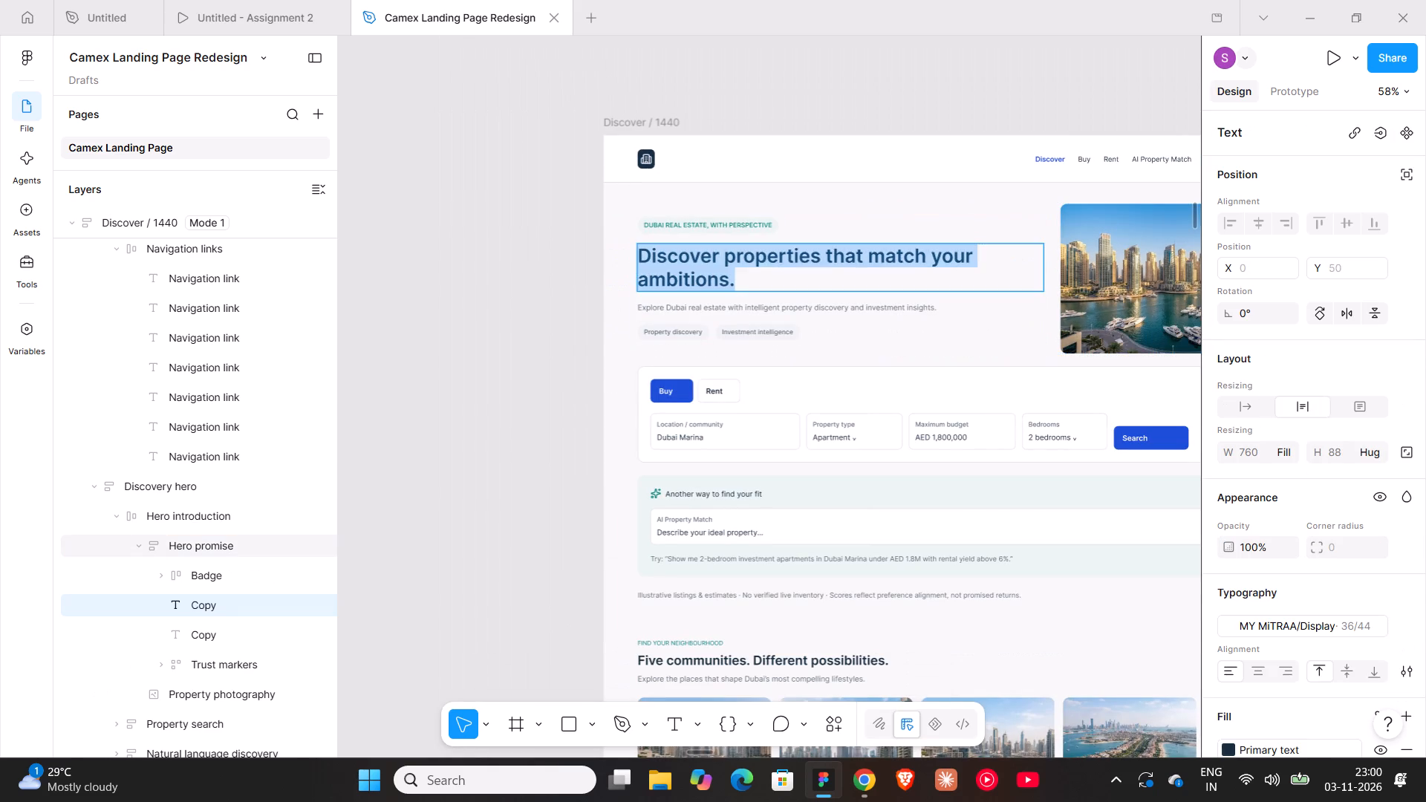
{"action": "triple_click", "coordinate": [831, 269]}
{"action": "key", "text": "ctrl+c"}
{"action": "left_click", "coordinate": [118, 0]}
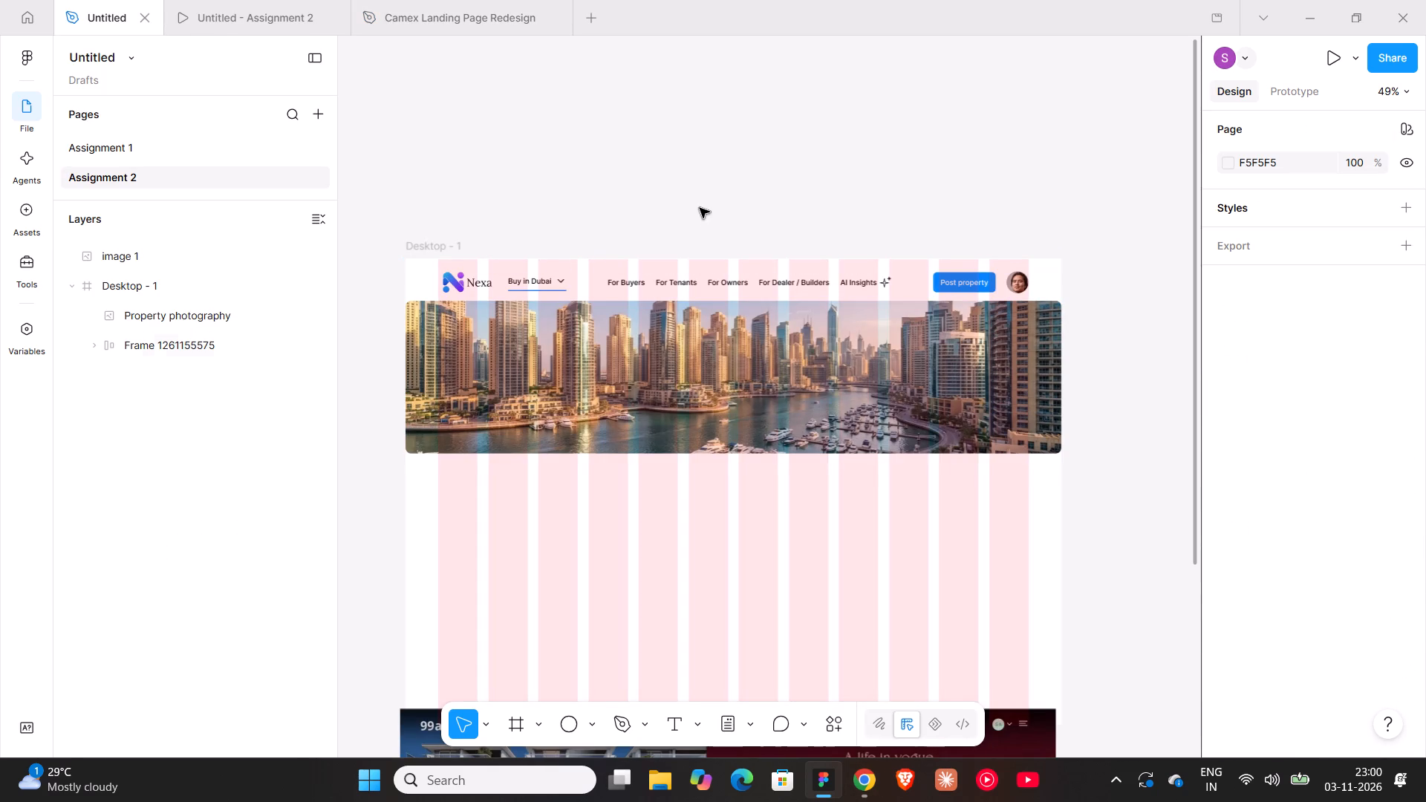
{"action": "key", "text": "t"}
{"action": "left_click", "coordinate": [666, 166]}
{"action": "key", "text": "ctrl+v"}
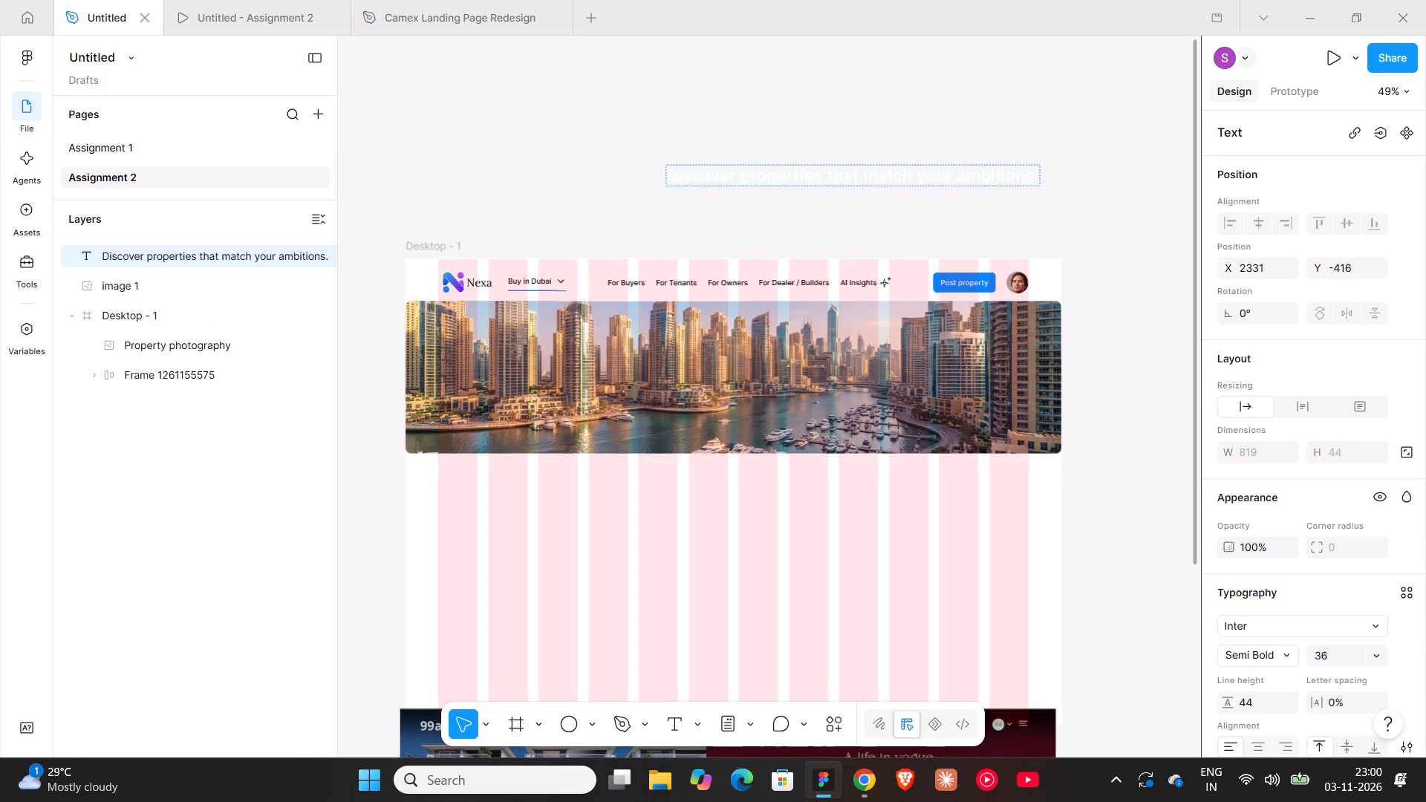
{"action": "left_click", "coordinate": [707, 209]}
Place the headline over the marina photo in Desktop - 1 at X 72, Y 168, and check it in the prototype preview.
{"action": "left_click_drag", "start_coordinate": [744, 174], "coordinate": [516, 394]}
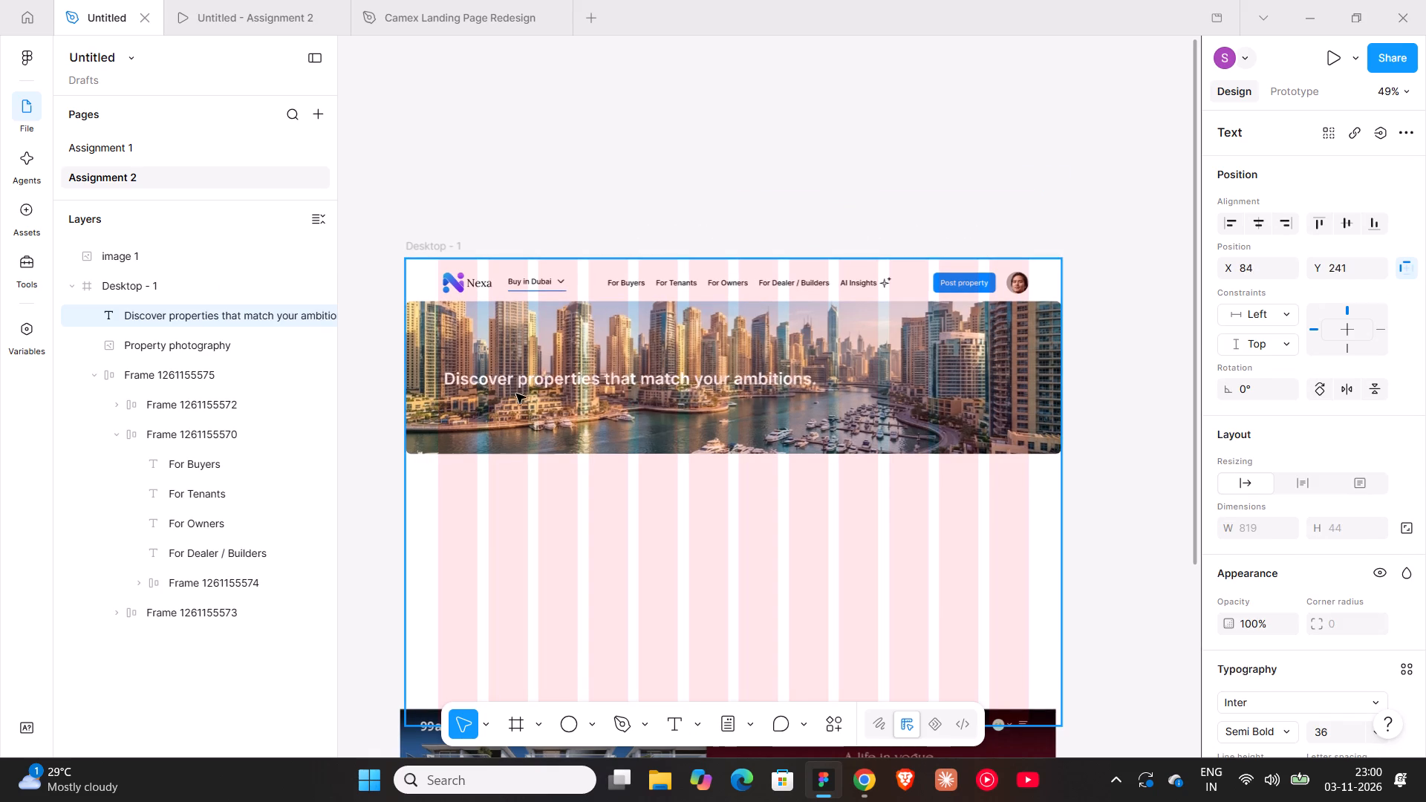
{"action": "left_click_drag", "start_coordinate": [516, 394], "coordinate": [488, 341]}
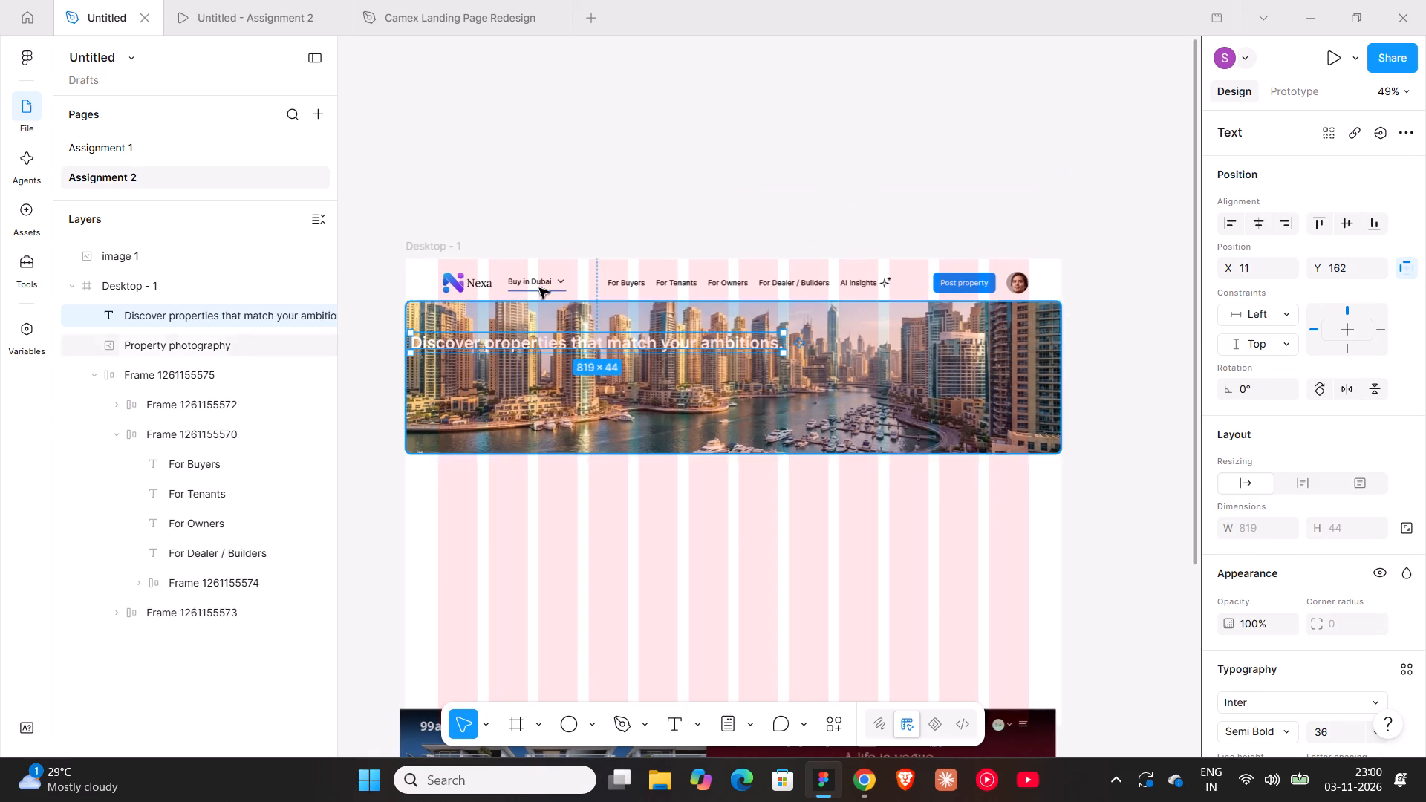
{"action": "left_click", "coordinate": [538, 228]}
{"action": "left_click_drag", "start_coordinate": [504, 340], "coordinate": [523, 342]}
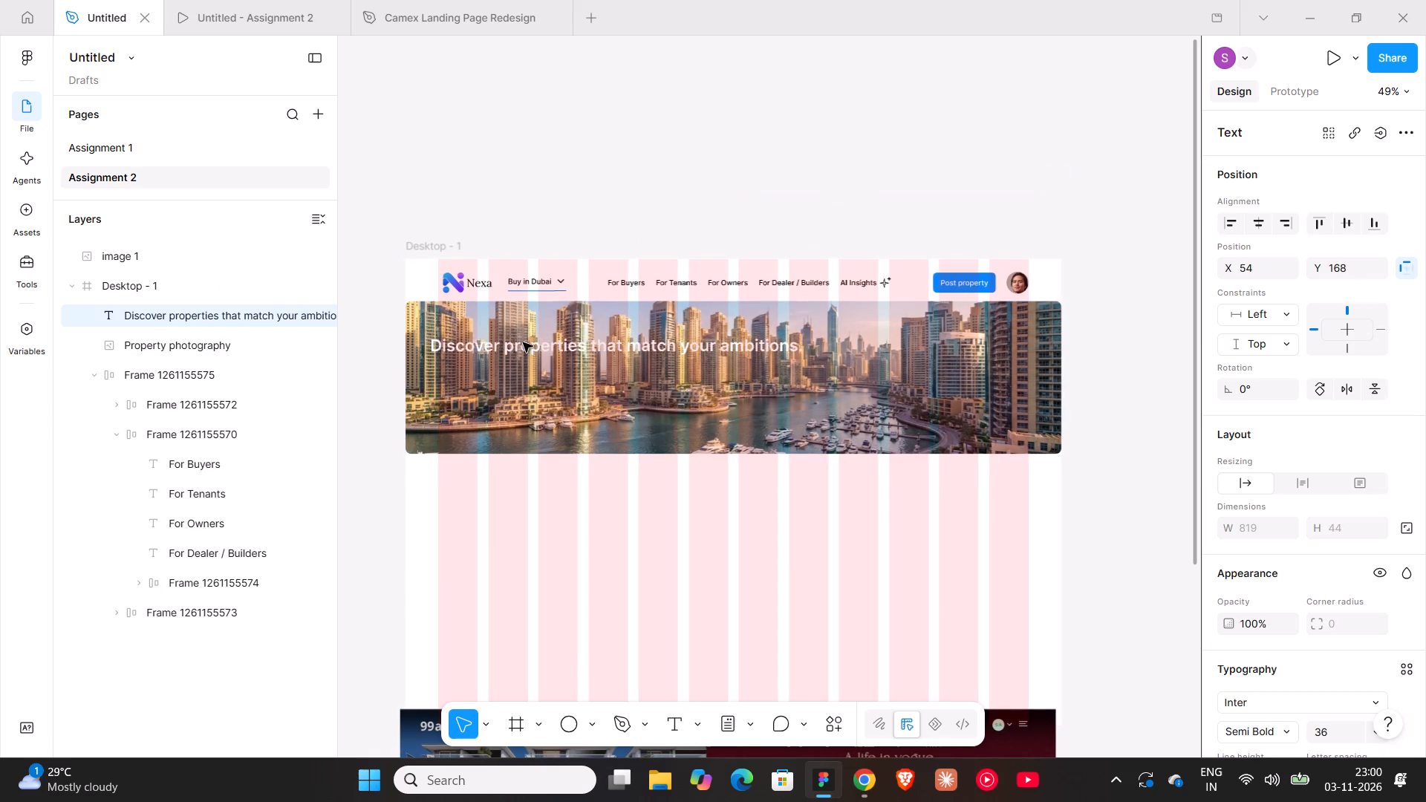
{"action": "left_click_drag", "start_coordinate": [523, 342], "coordinate": [529, 342]}
{"action": "left_click", "coordinate": [279, 4]}
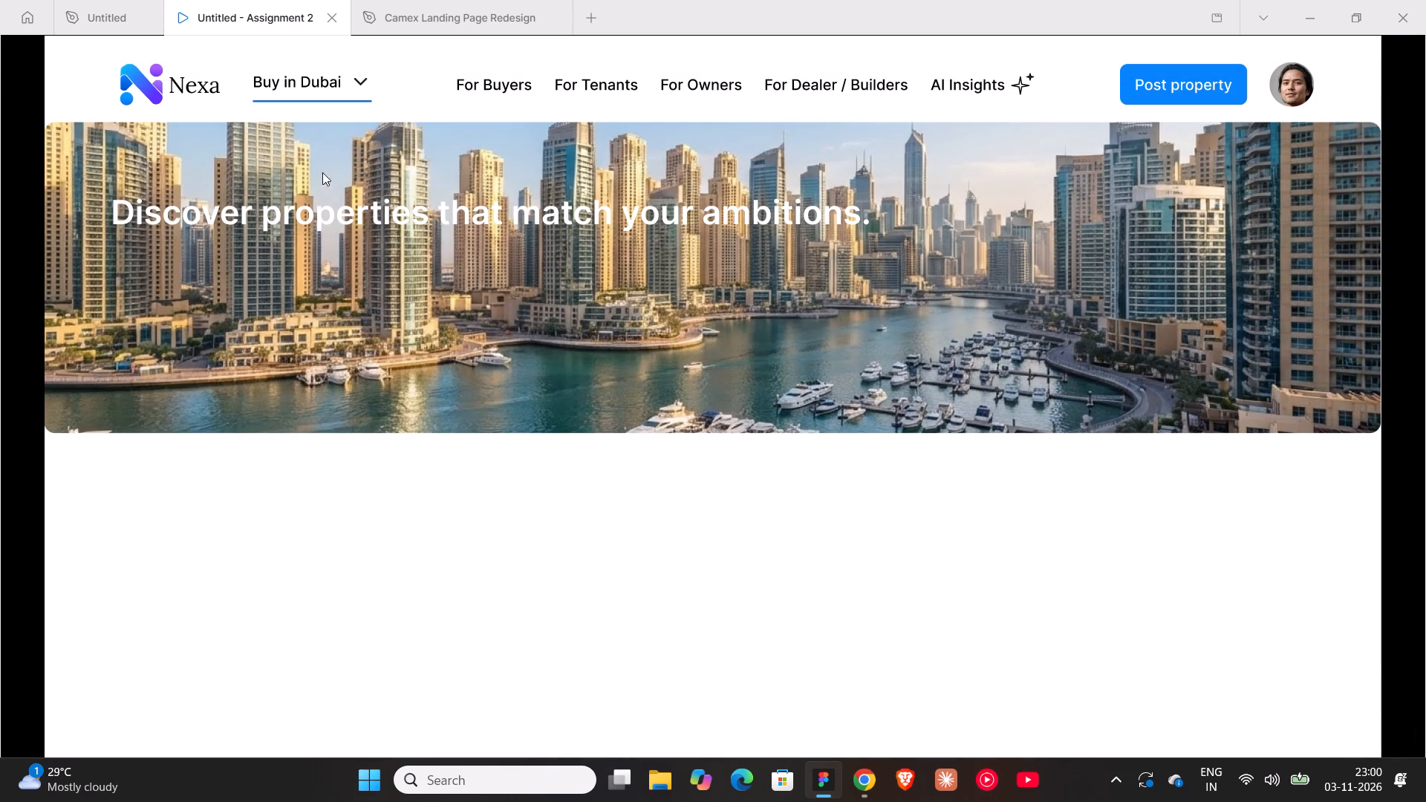
{"action": "left_click", "coordinate": [101, 23]}
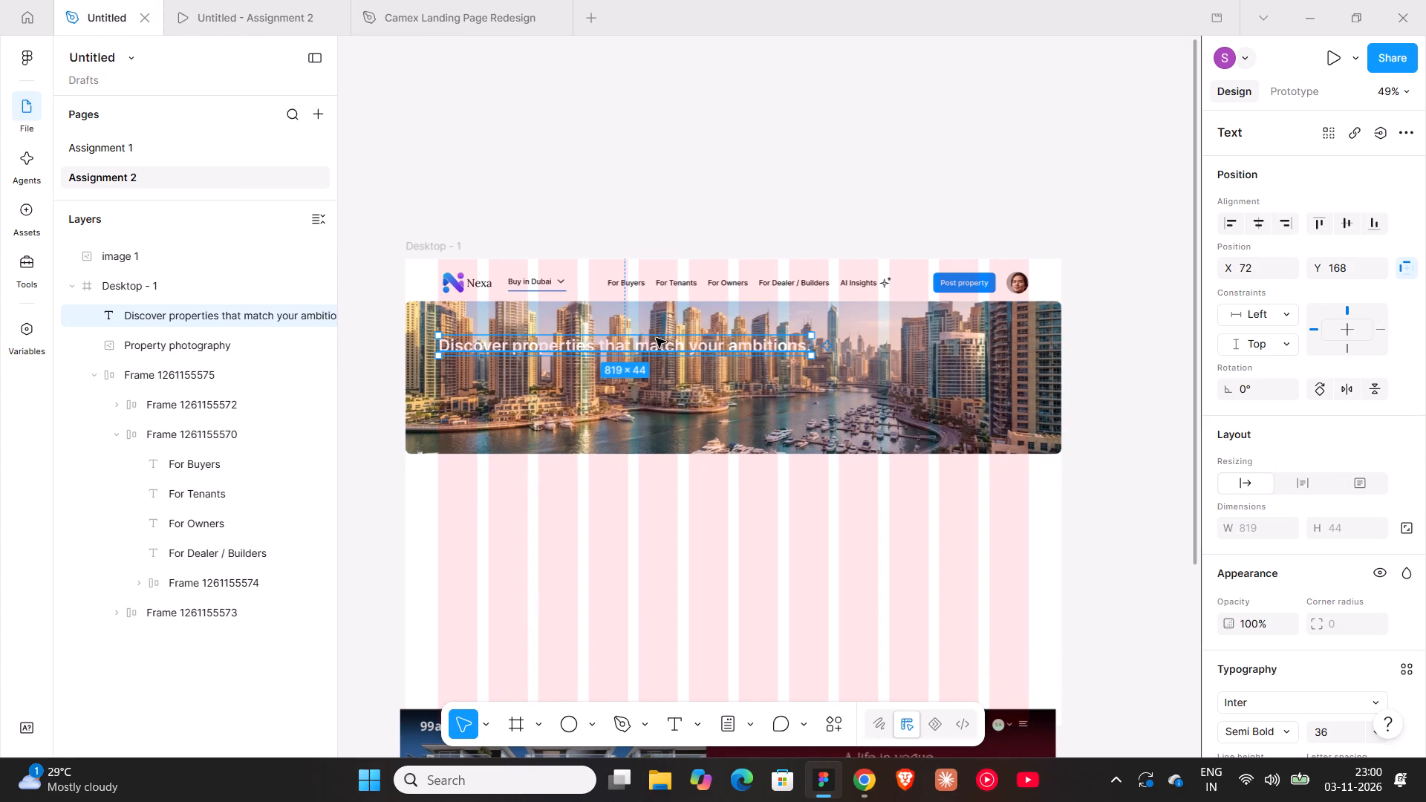
Reposition the headline in the photo's lower-right area at X 549, Y 308, checking the placement in the prototype preview along the way.
{"action": "left_click_drag", "start_coordinate": [651, 349], "coordinate": [743, 399]}
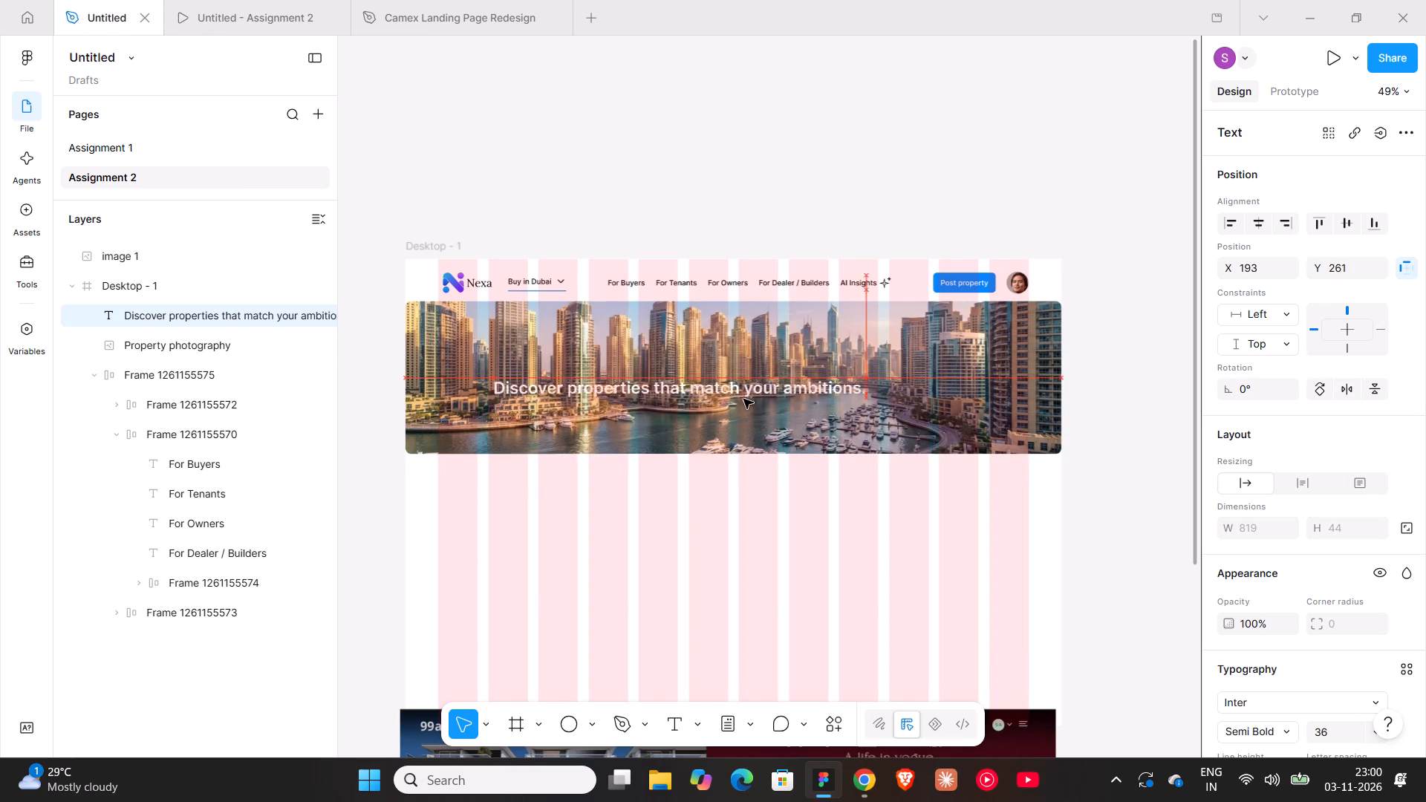
{"action": "left_click_drag", "start_coordinate": [743, 399], "coordinate": [885, 402]}
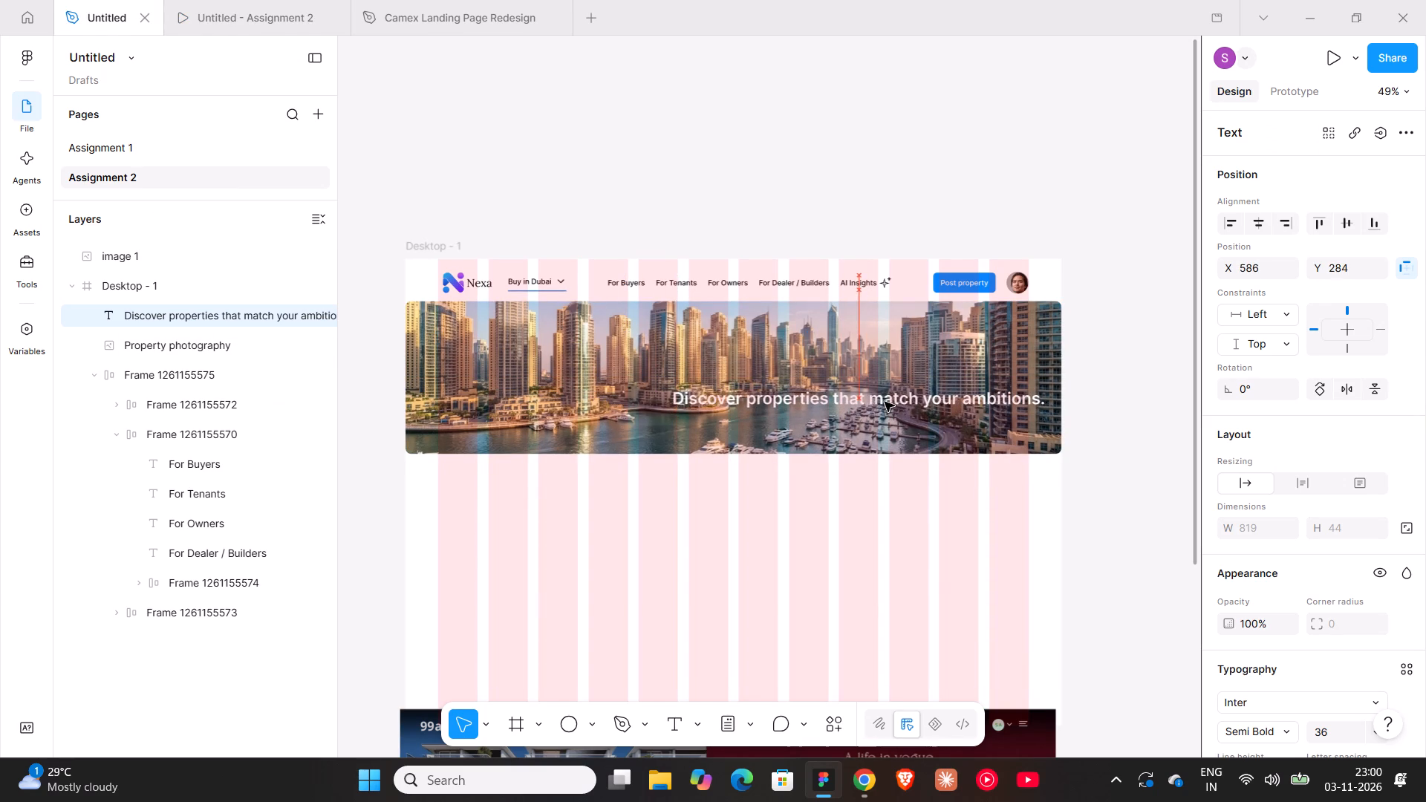
{"action": "left_click_drag", "start_coordinate": [885, 402], "coordinate": [867, 402]}
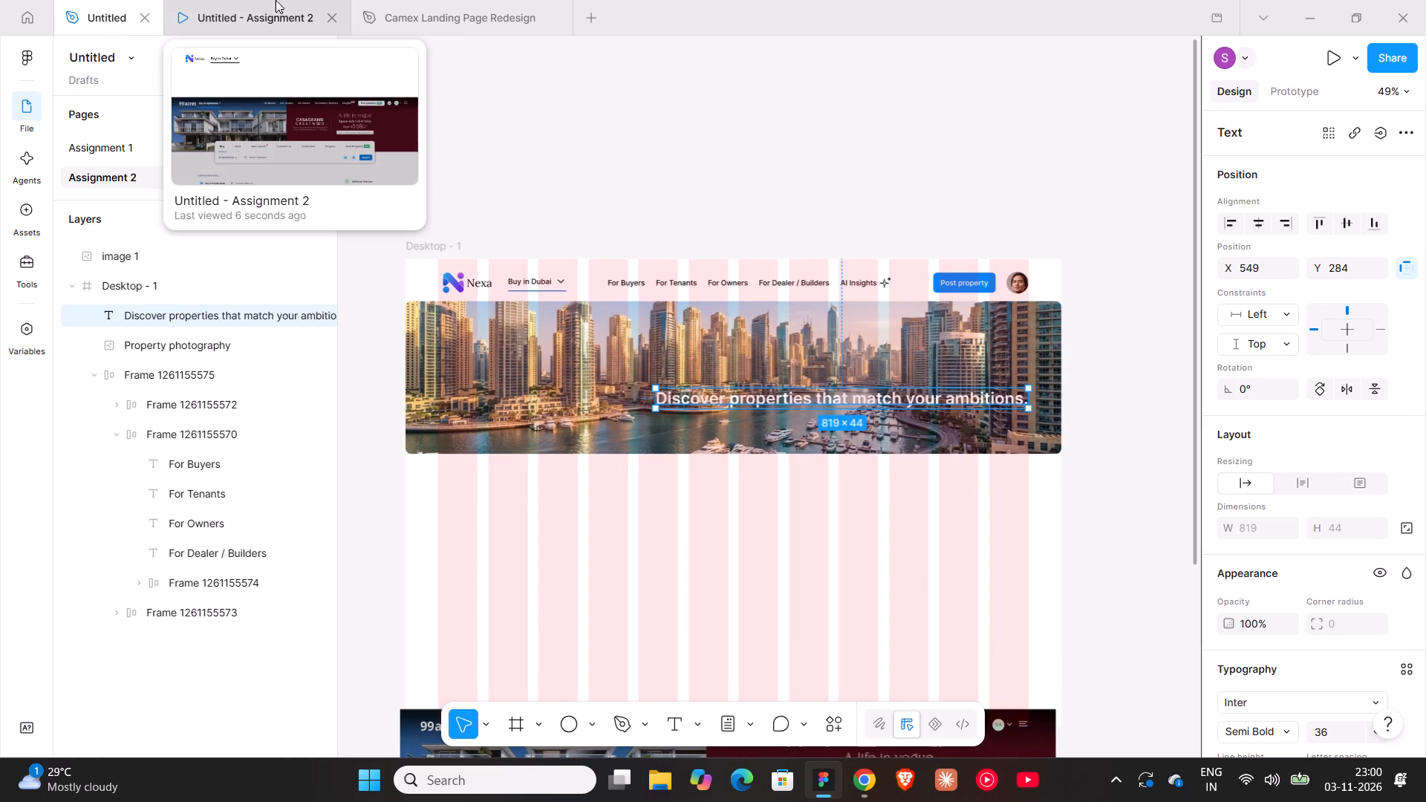
{"action": "left_click", "coordinate": [276, 6]}
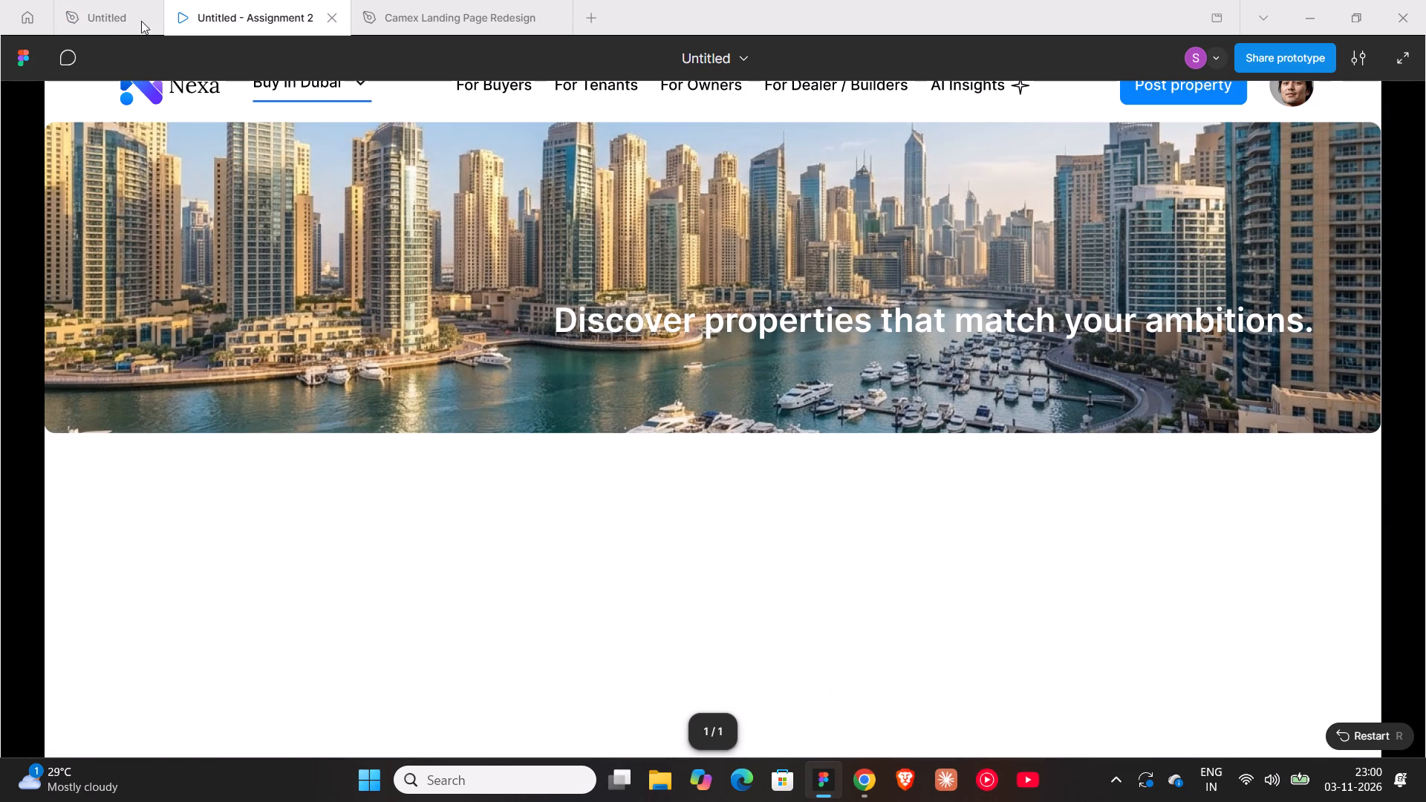
{"action": "left_click", "coordinate": [111, 21]}
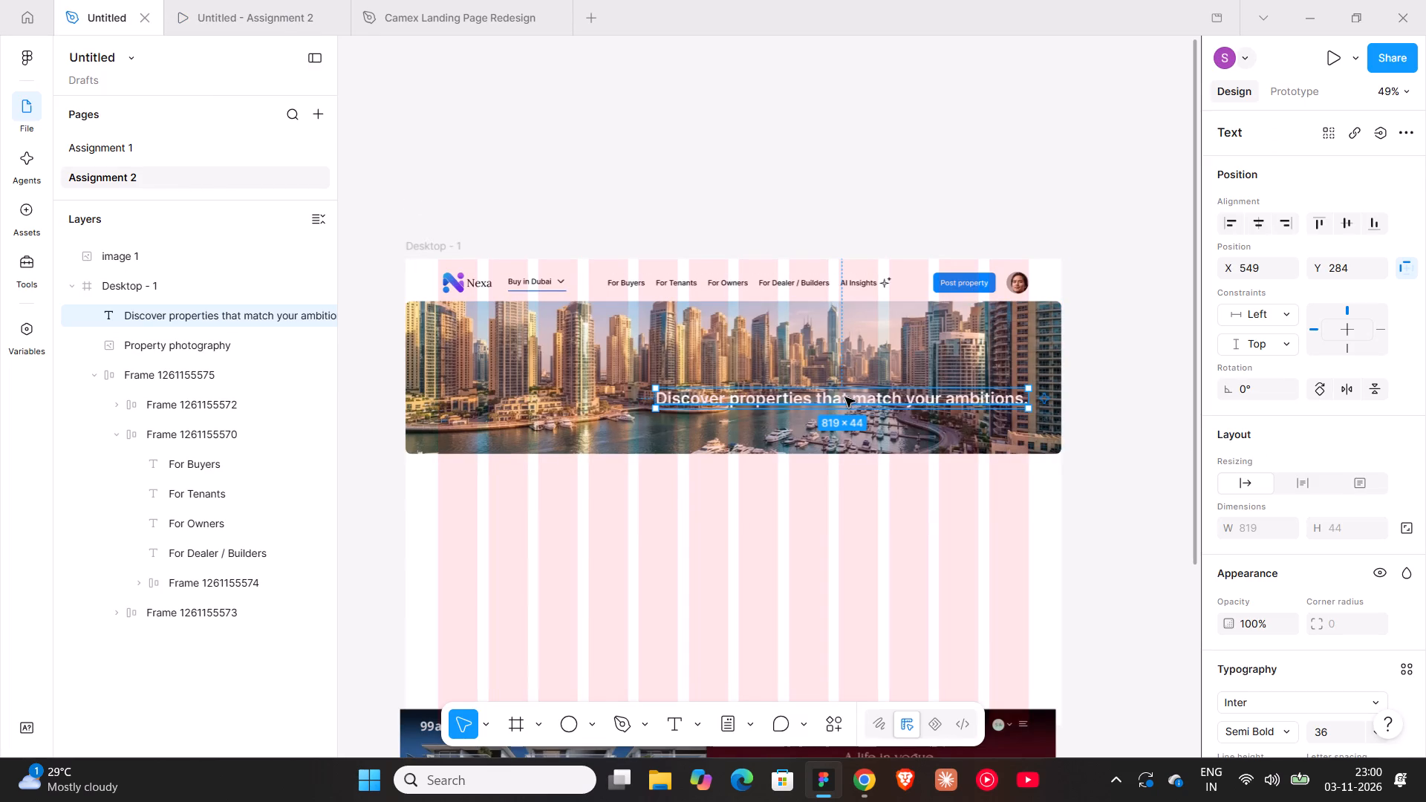
{"action": "left_click_drag", "start_coordinate": [845, 397], "coordinate": [844, 408]}
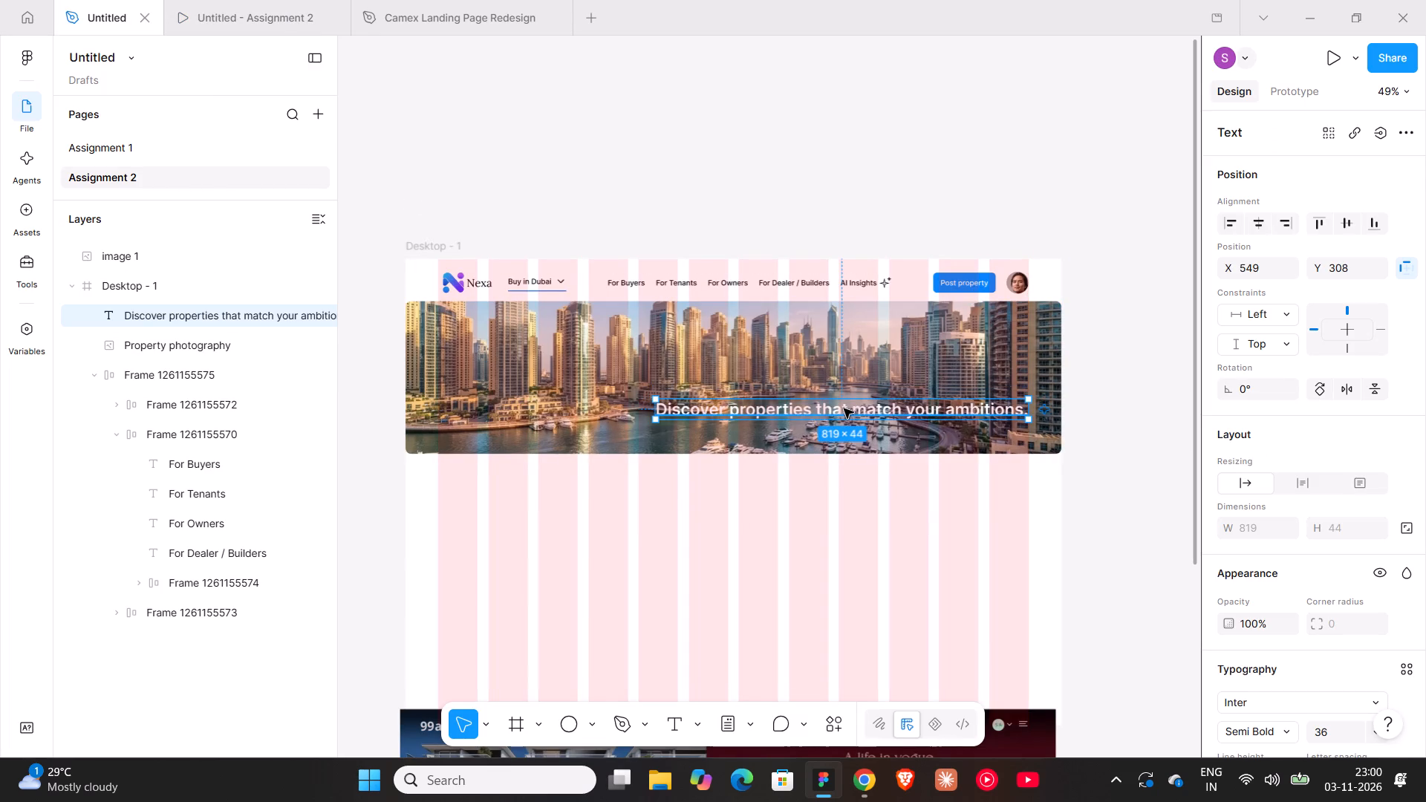
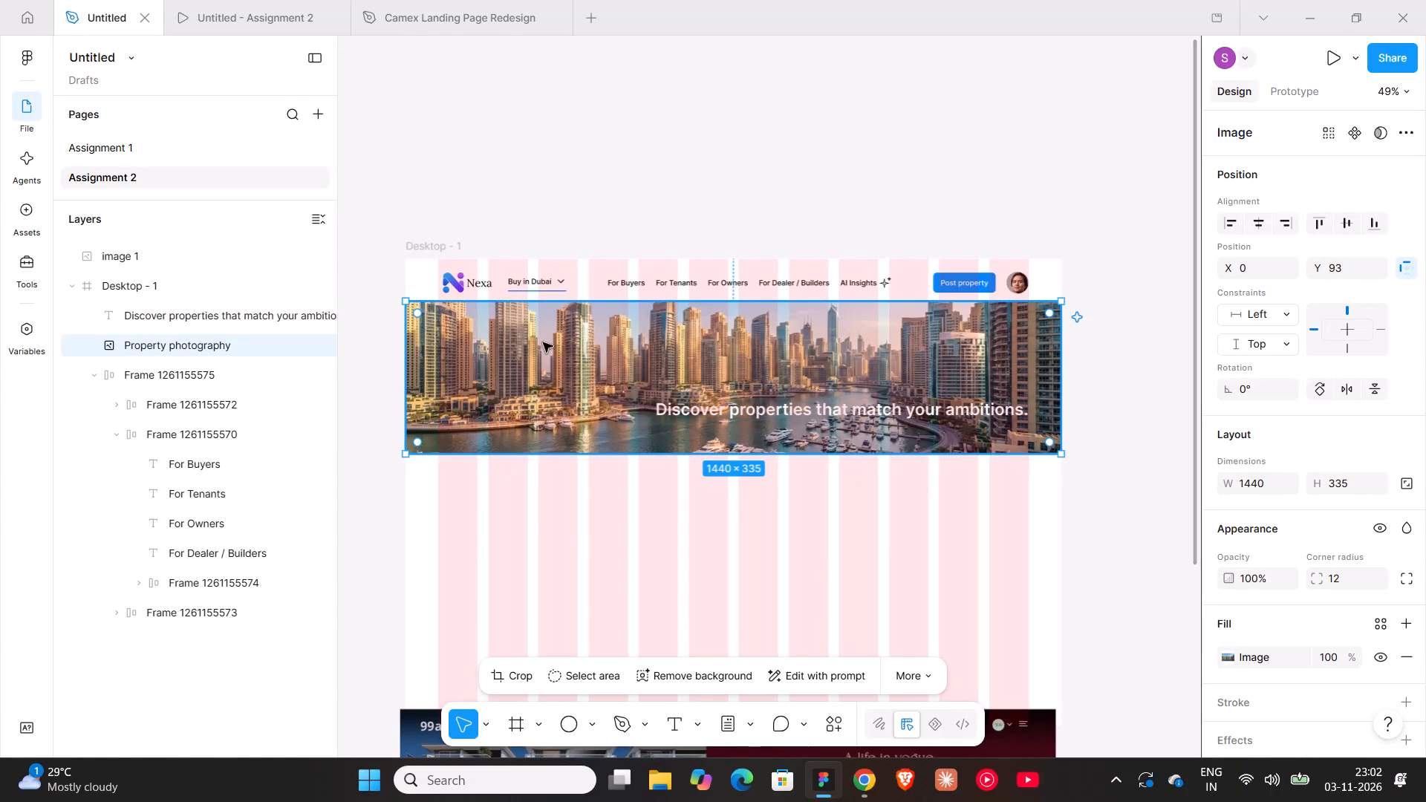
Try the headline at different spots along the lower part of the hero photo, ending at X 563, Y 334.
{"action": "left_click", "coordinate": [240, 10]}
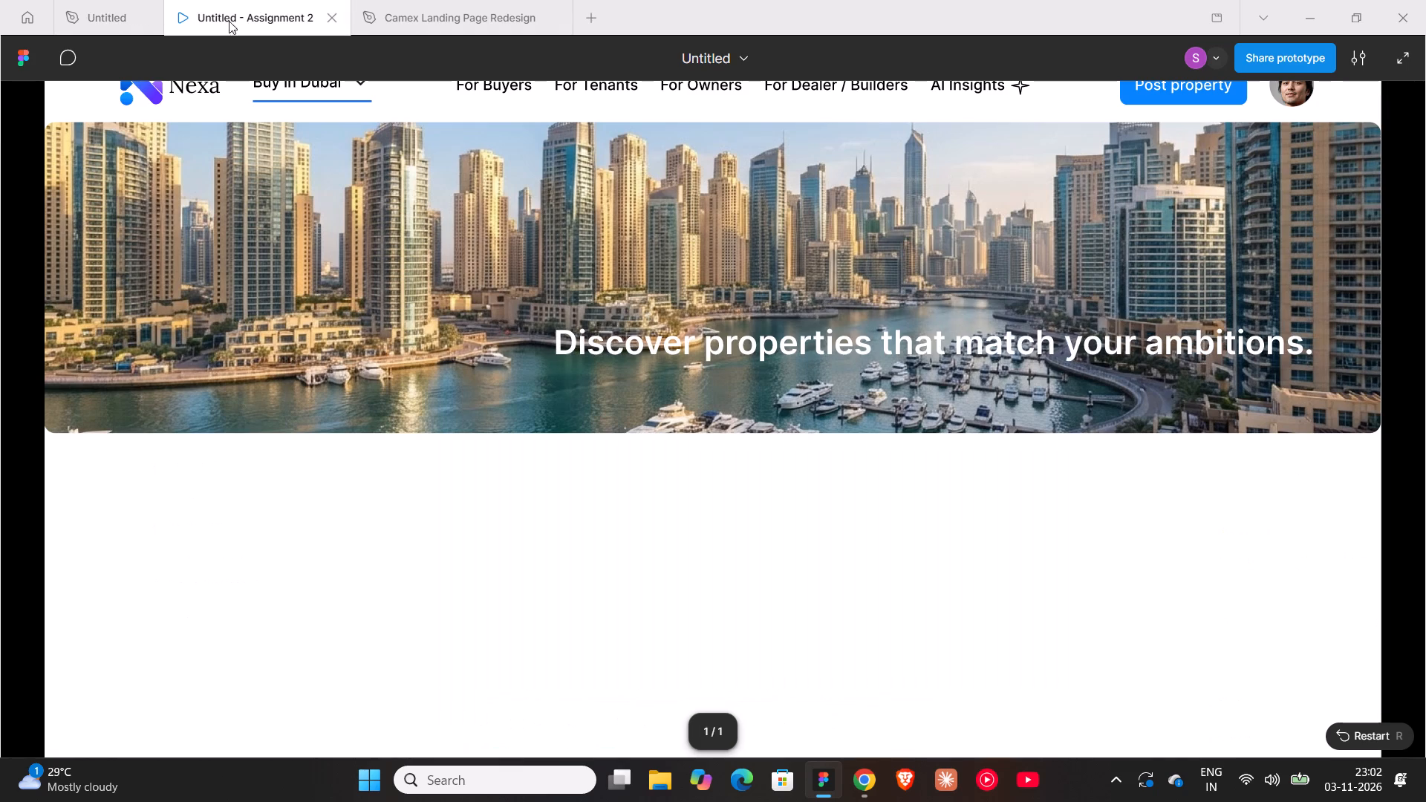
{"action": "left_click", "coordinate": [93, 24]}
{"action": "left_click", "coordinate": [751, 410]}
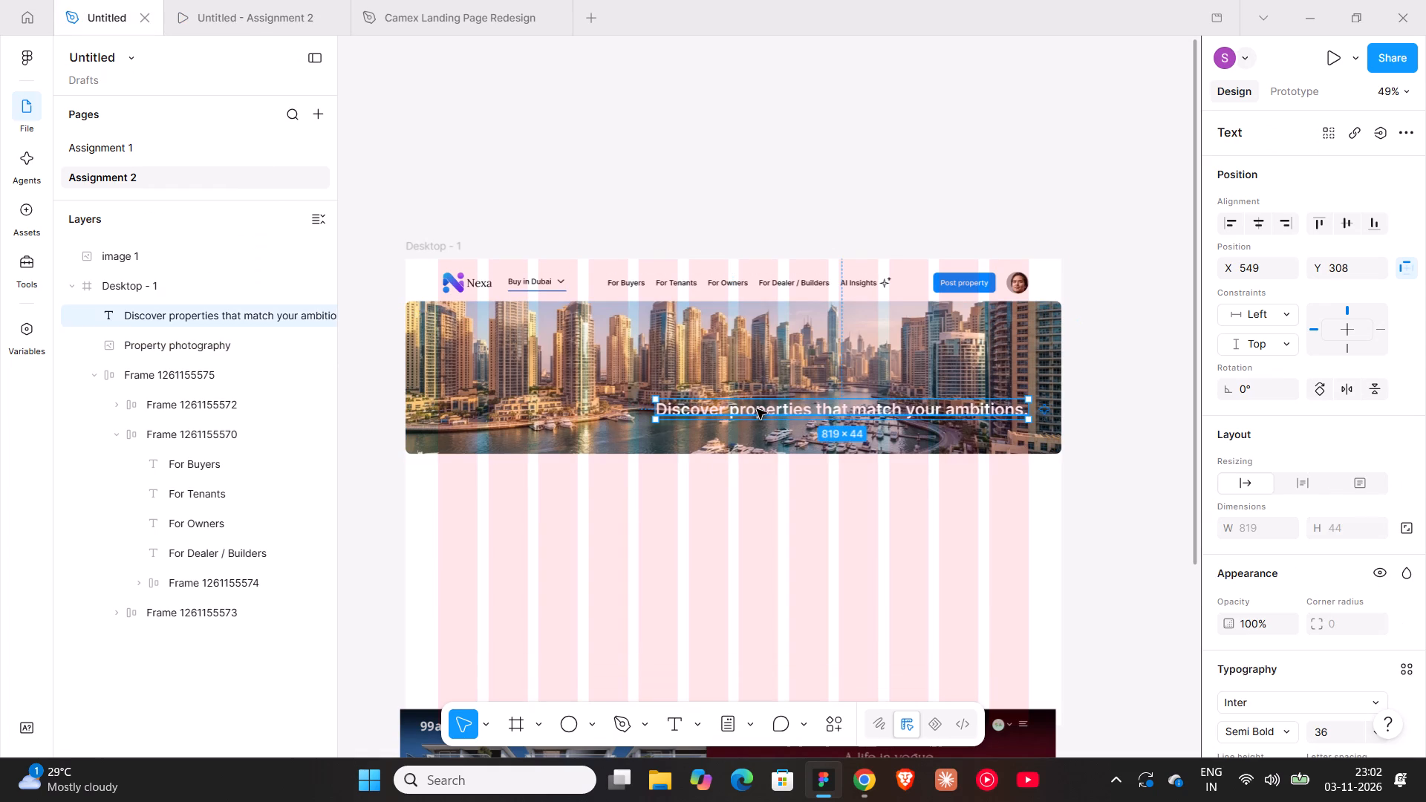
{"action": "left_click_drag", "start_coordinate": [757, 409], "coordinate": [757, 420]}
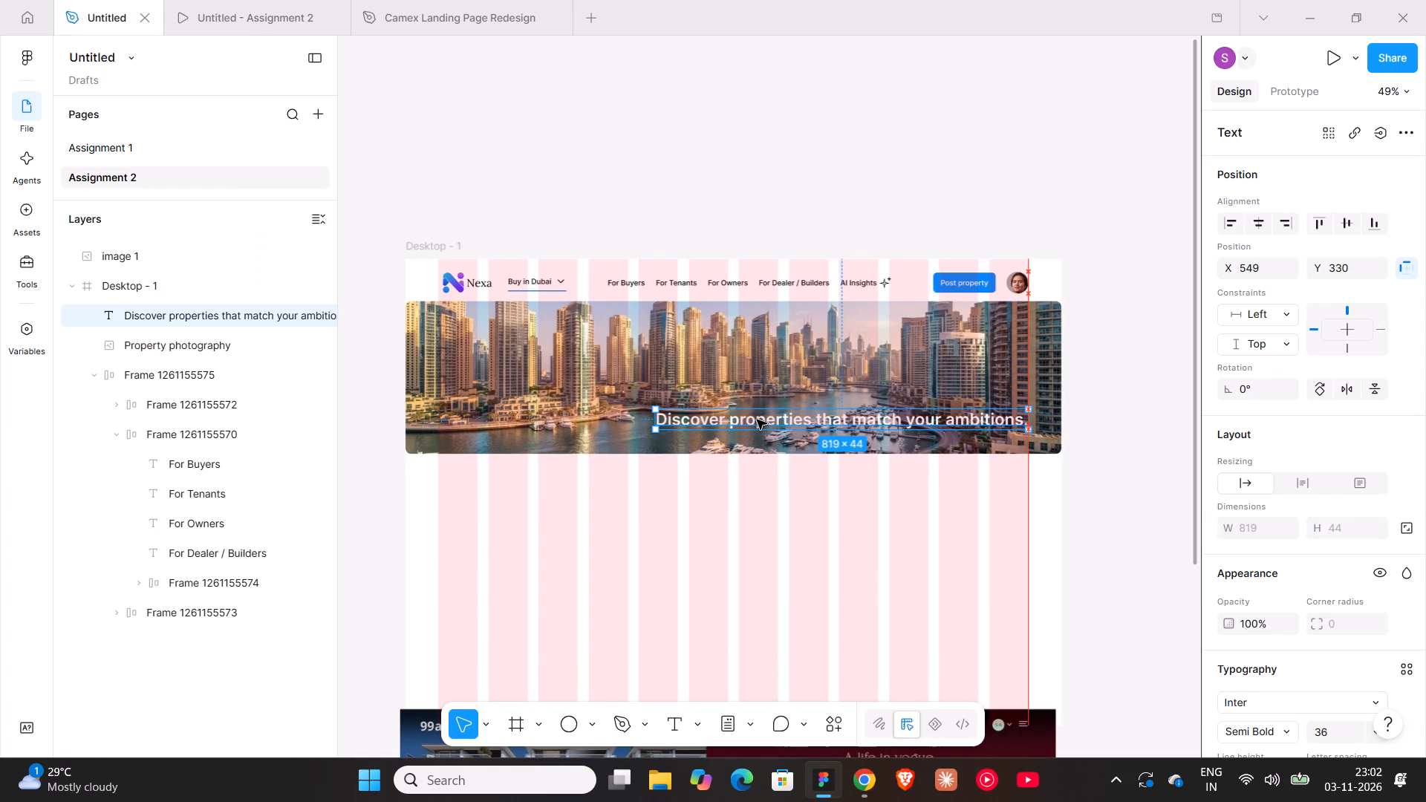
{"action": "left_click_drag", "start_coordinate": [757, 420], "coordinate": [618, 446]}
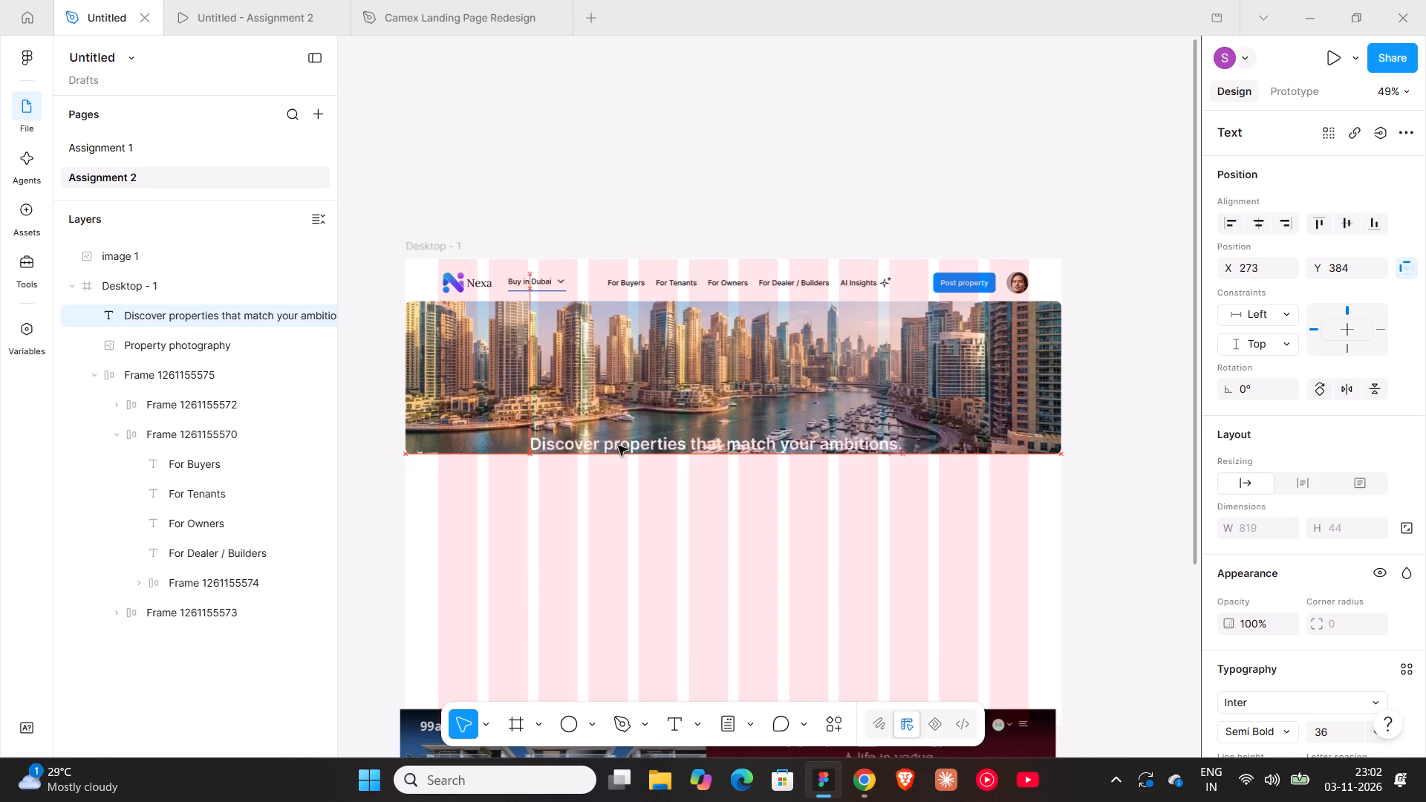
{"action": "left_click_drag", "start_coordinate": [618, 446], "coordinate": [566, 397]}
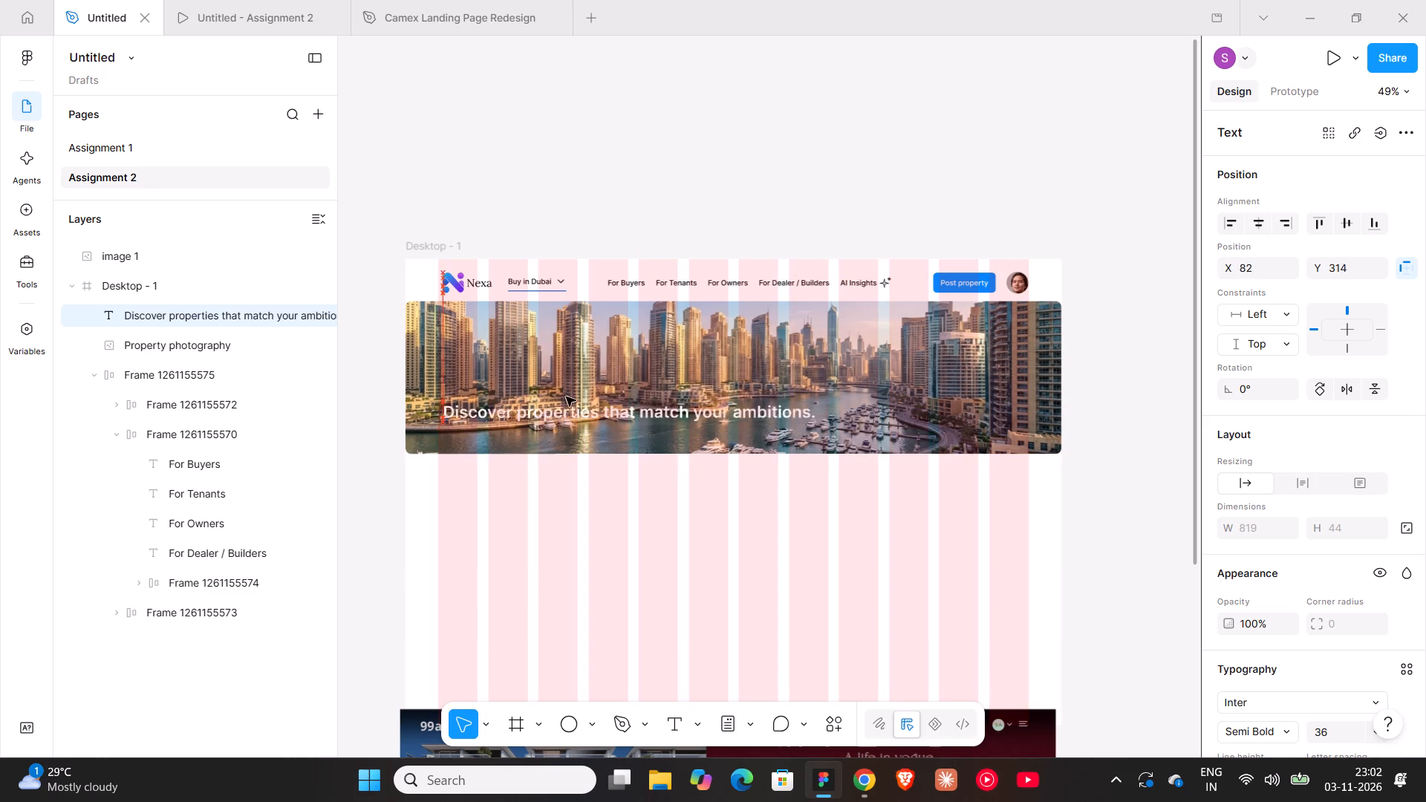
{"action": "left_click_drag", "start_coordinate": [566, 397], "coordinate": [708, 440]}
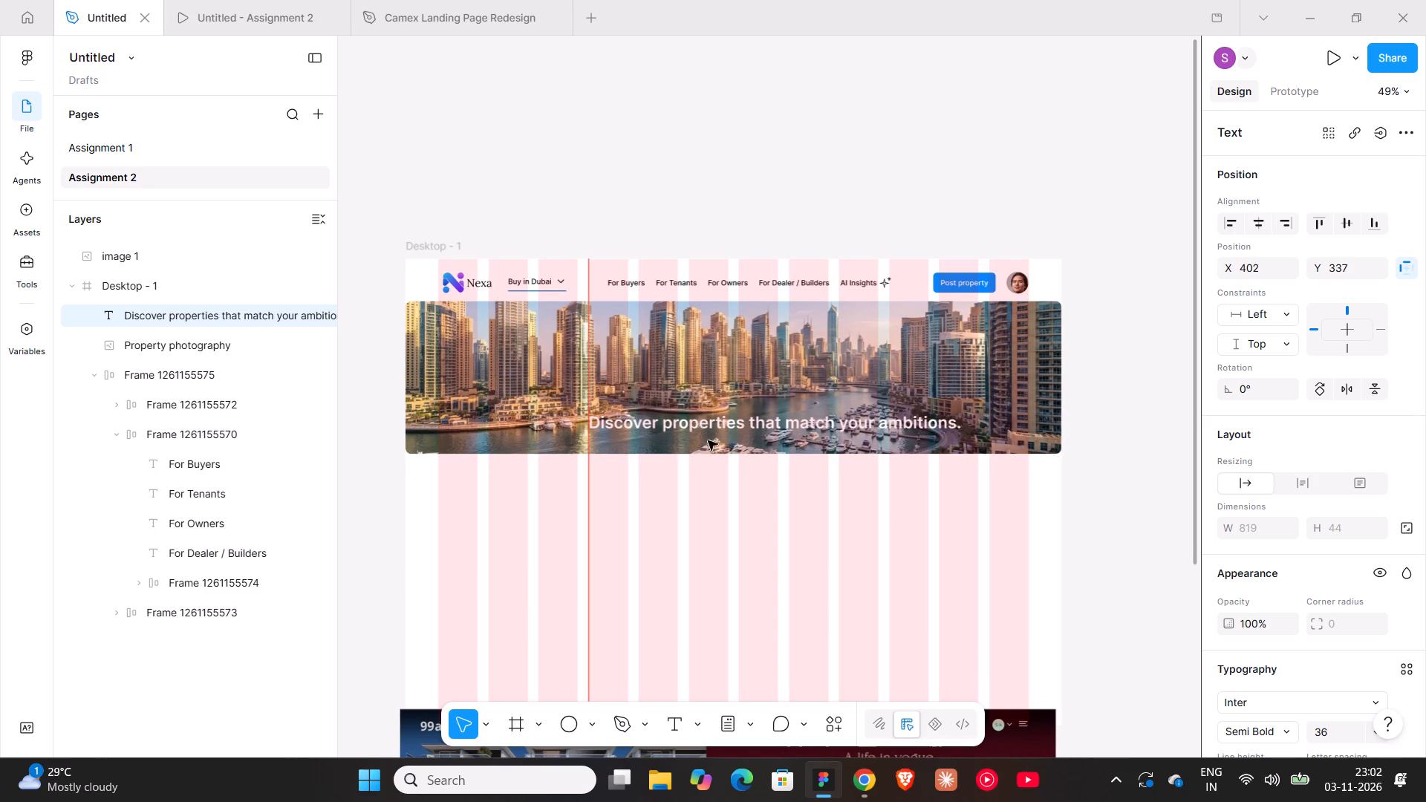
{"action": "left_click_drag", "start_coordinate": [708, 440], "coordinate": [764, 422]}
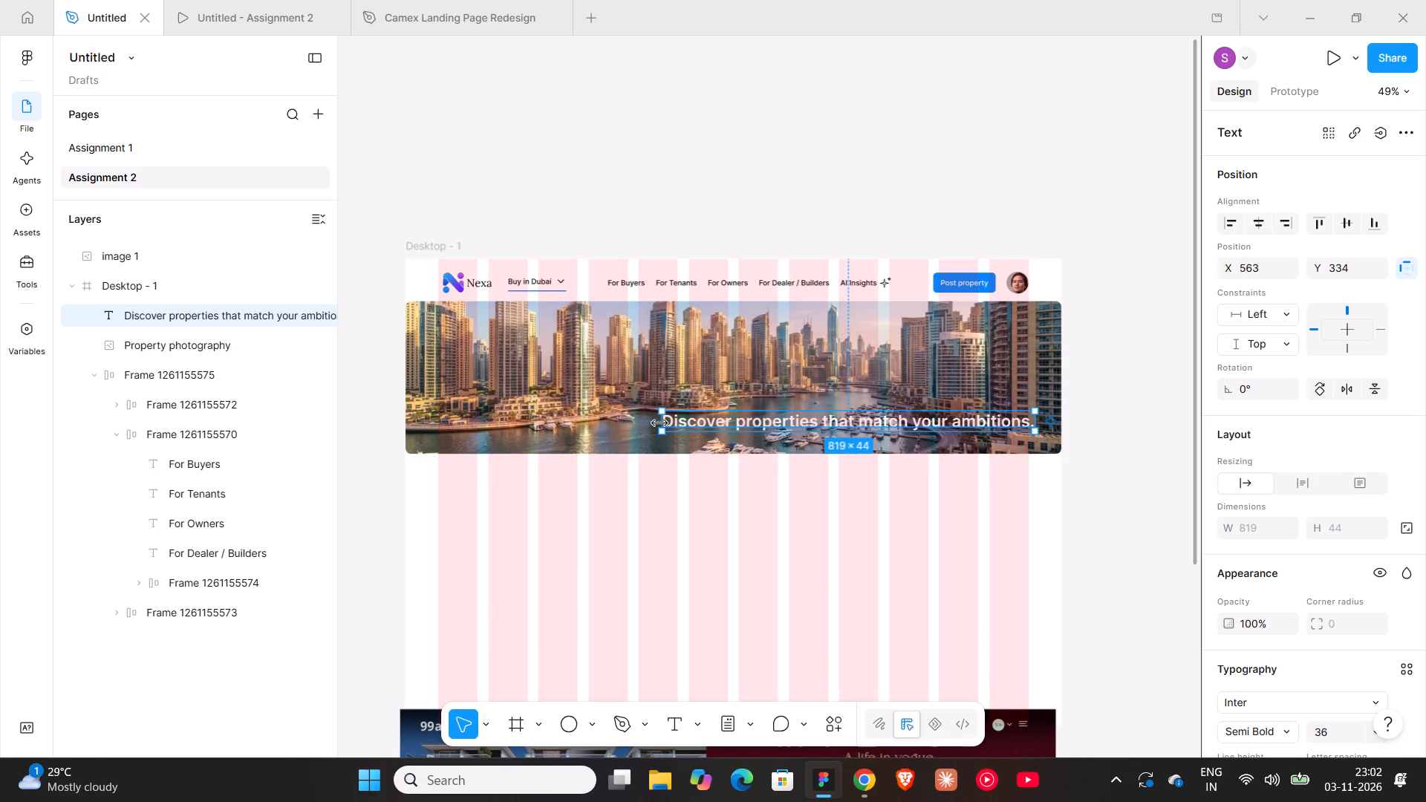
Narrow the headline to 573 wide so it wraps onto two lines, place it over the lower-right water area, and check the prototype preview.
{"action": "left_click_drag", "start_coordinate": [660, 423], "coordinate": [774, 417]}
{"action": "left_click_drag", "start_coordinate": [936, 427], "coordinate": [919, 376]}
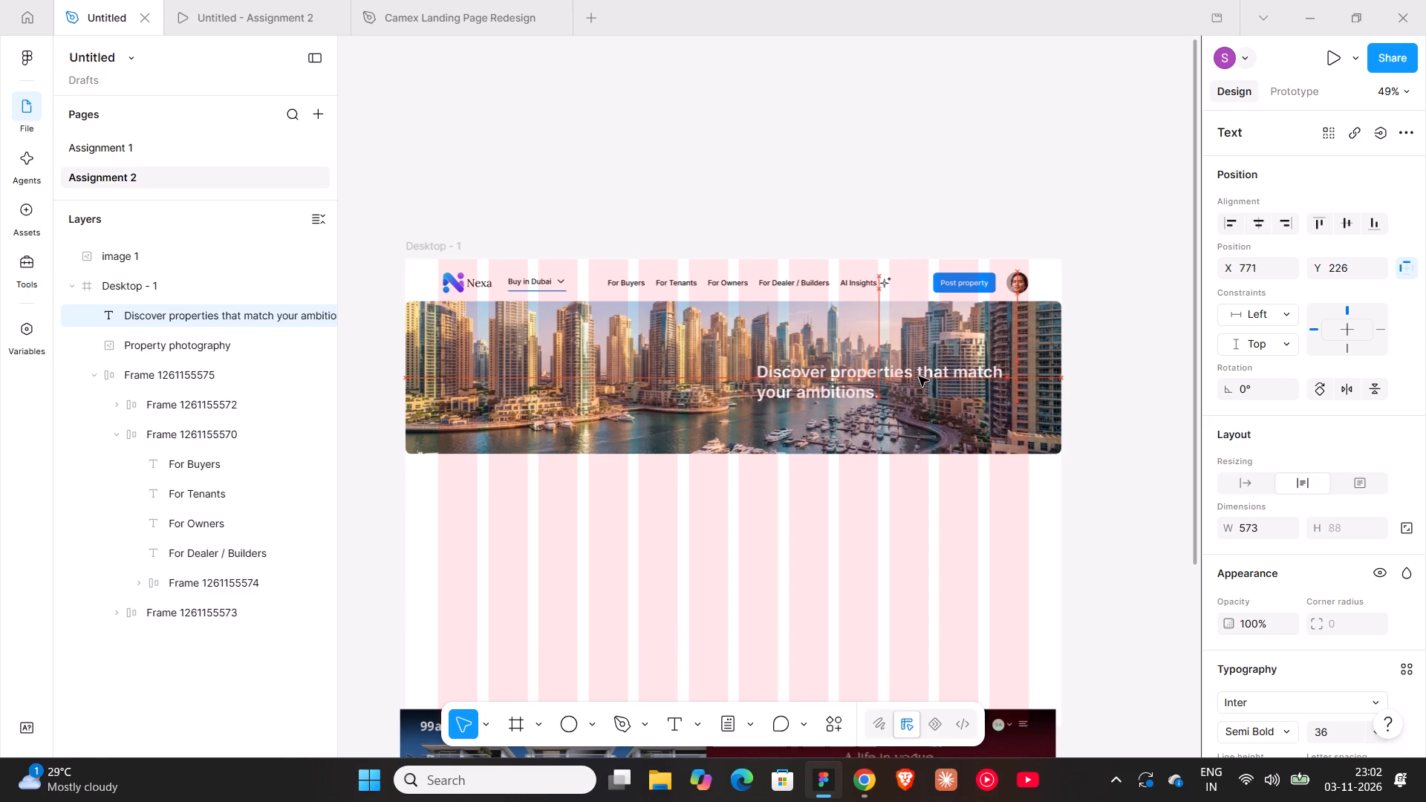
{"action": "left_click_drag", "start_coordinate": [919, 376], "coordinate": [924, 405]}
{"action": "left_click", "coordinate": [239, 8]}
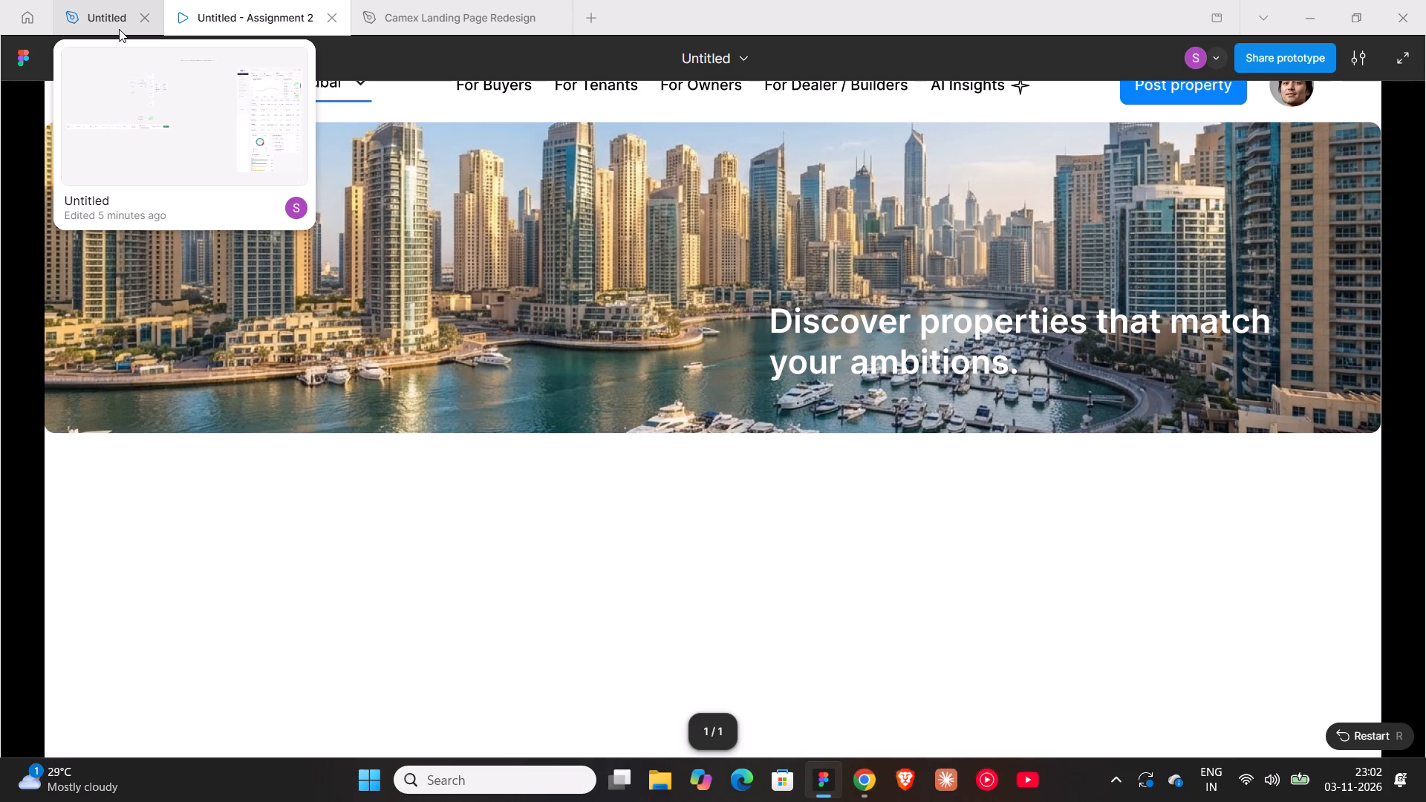
Examine the Discover, Search results and Property details designs in the Camex Landing Page Redesign file for another hero photo.
{"action": "left_click", "coordinate": [414, 0]}
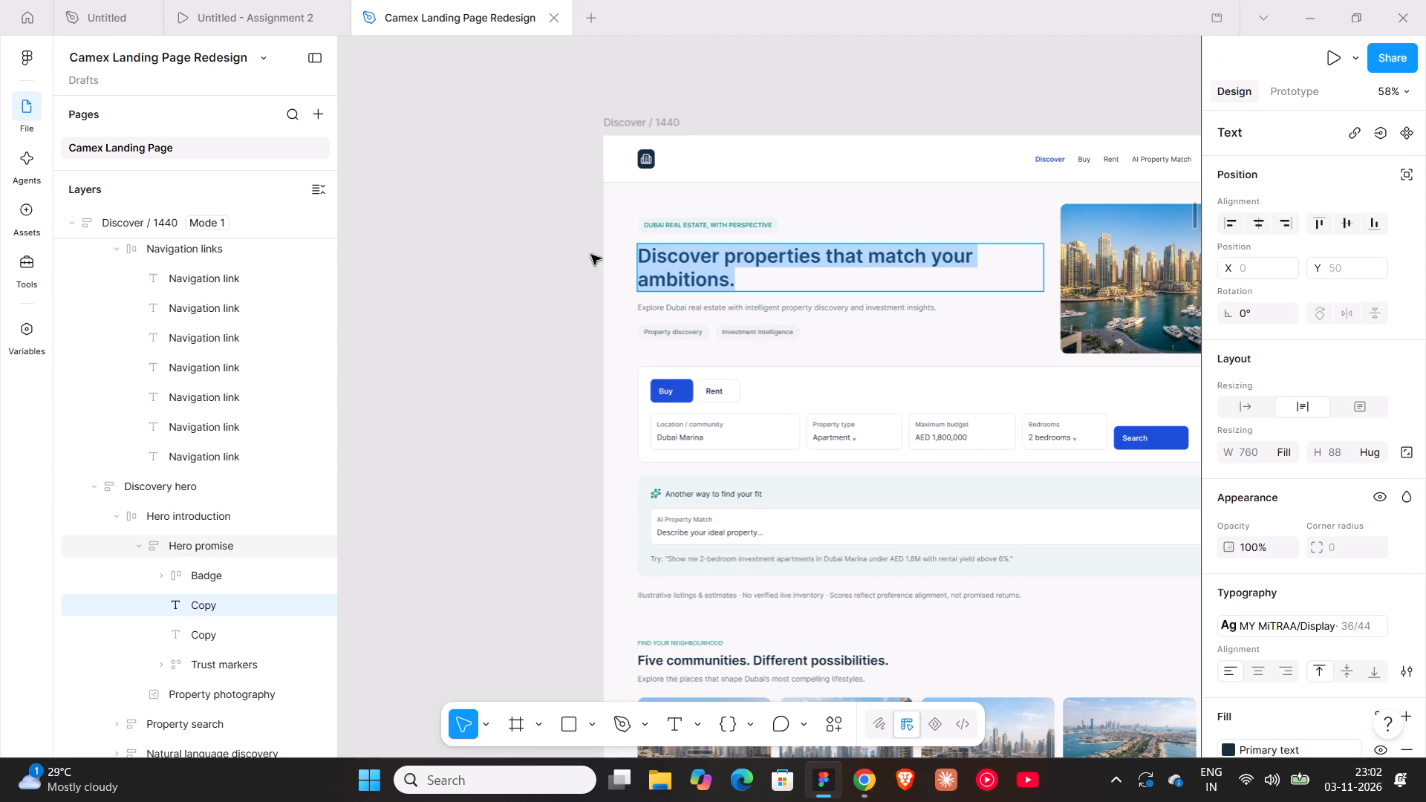
{"action": "scroll", "coordinate": [510, 378], "scroll_direction": "up", "scroll_amount": 1}
{"action": "scroll", "coordinate": [624, 426], "scroll_direction": "down", "scroll_amount": 1}
{"action": "scroll", "coordinate": [792, 277], "scroll_direction": "down", "scroll_amount": 5, "text": "ctrl"}
{"action": "scroll", "coordinate": [792, 277], "scroll_direction": "down", "scroll_amount": 1, "text": "shift"}
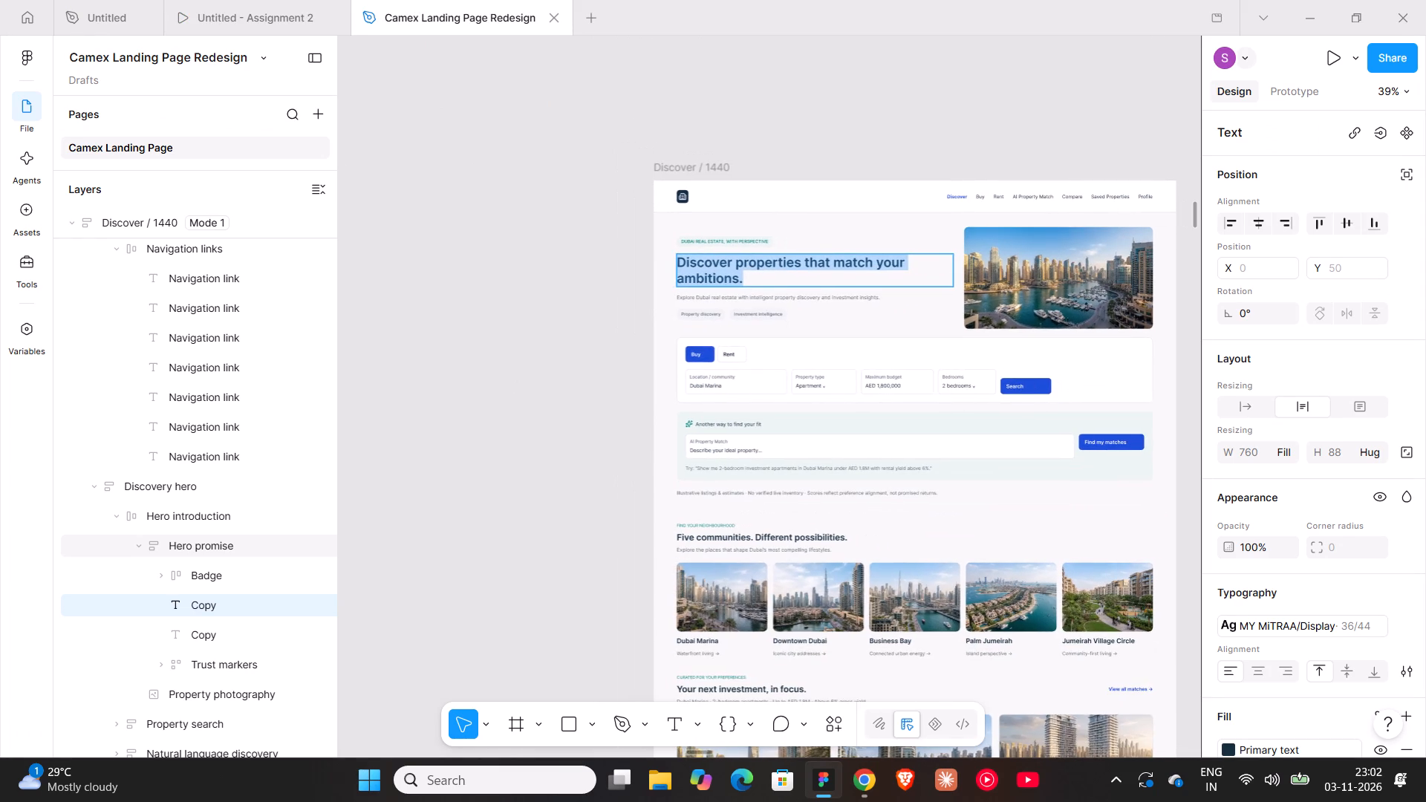
{"action": "scroll", "coordinate": [792, 277], "scroll_direction": "down", "scroll_amount": 8, "text": "ctrl"}
{"action": "scroll", "coordinate": [811, 487], "scroll_direction": "up", "scroll_amount": 9, "text": "ctrl"}
{"action": "scroll", "coordinate": [713, 425], "scroll_direction": "up", "scroll_amount": 18, "text": "ctrl"}
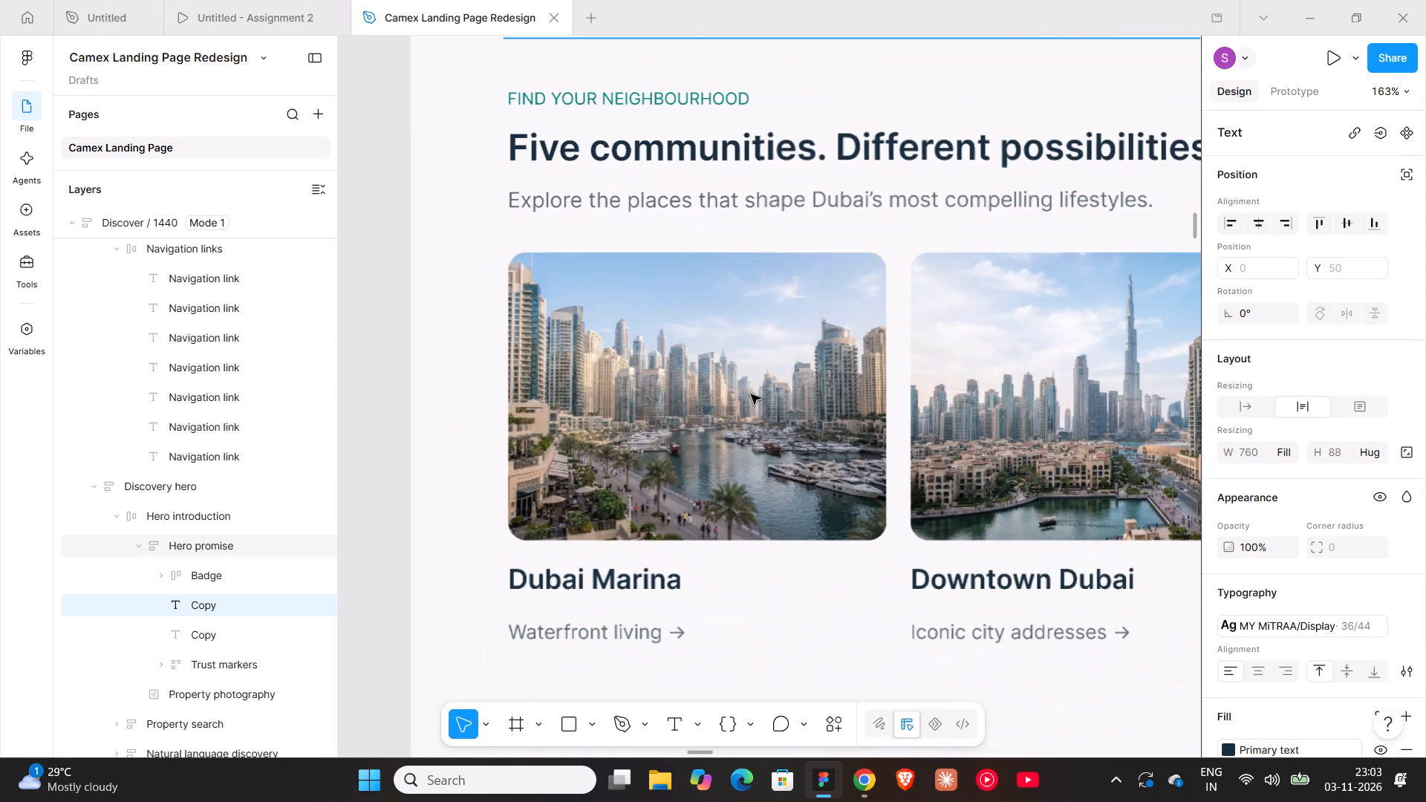
{"action": "scroll", "coordinate": [751, 394], "scroll_direction": "down", "scroll_amount": 12, "text": "ctrl"}
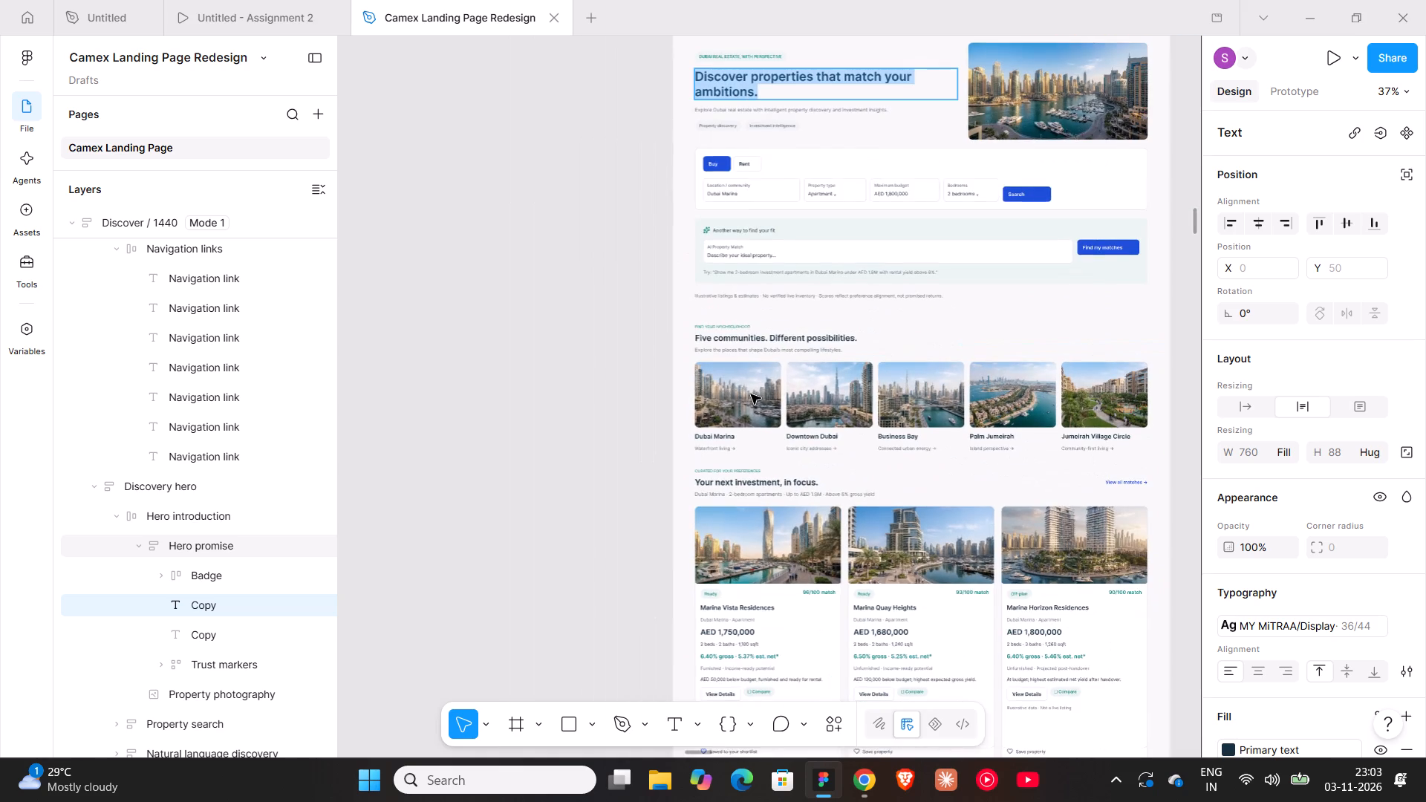
{"action": "scroll", "coordinate": [751, 394], "scroll_direction": "down", "scroll_amount": 13, "text": "shift"}
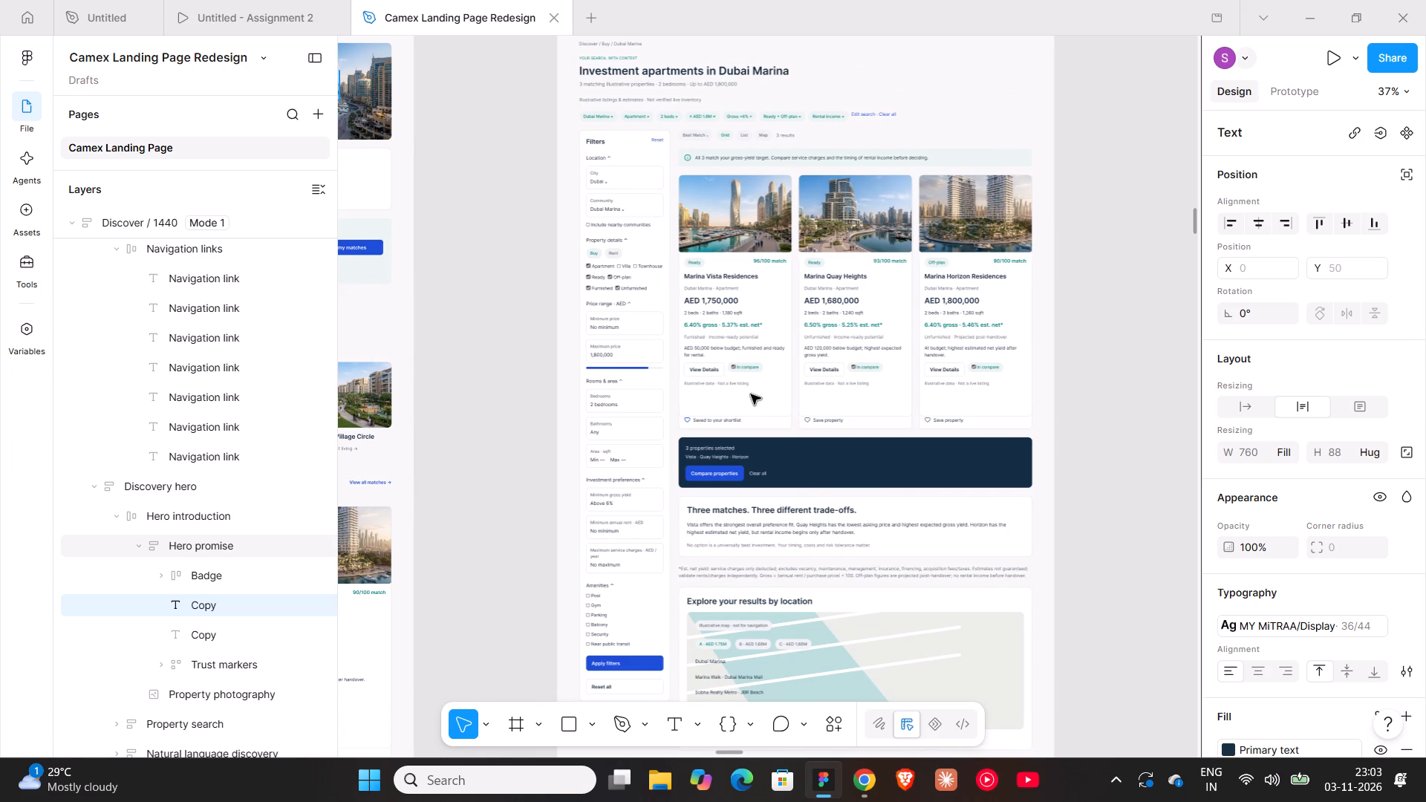
{"action": "scroll", "coordinate": [751, 394], "scroll_direction": "down", "scroll_amount": 10, "text": "ctrl"}
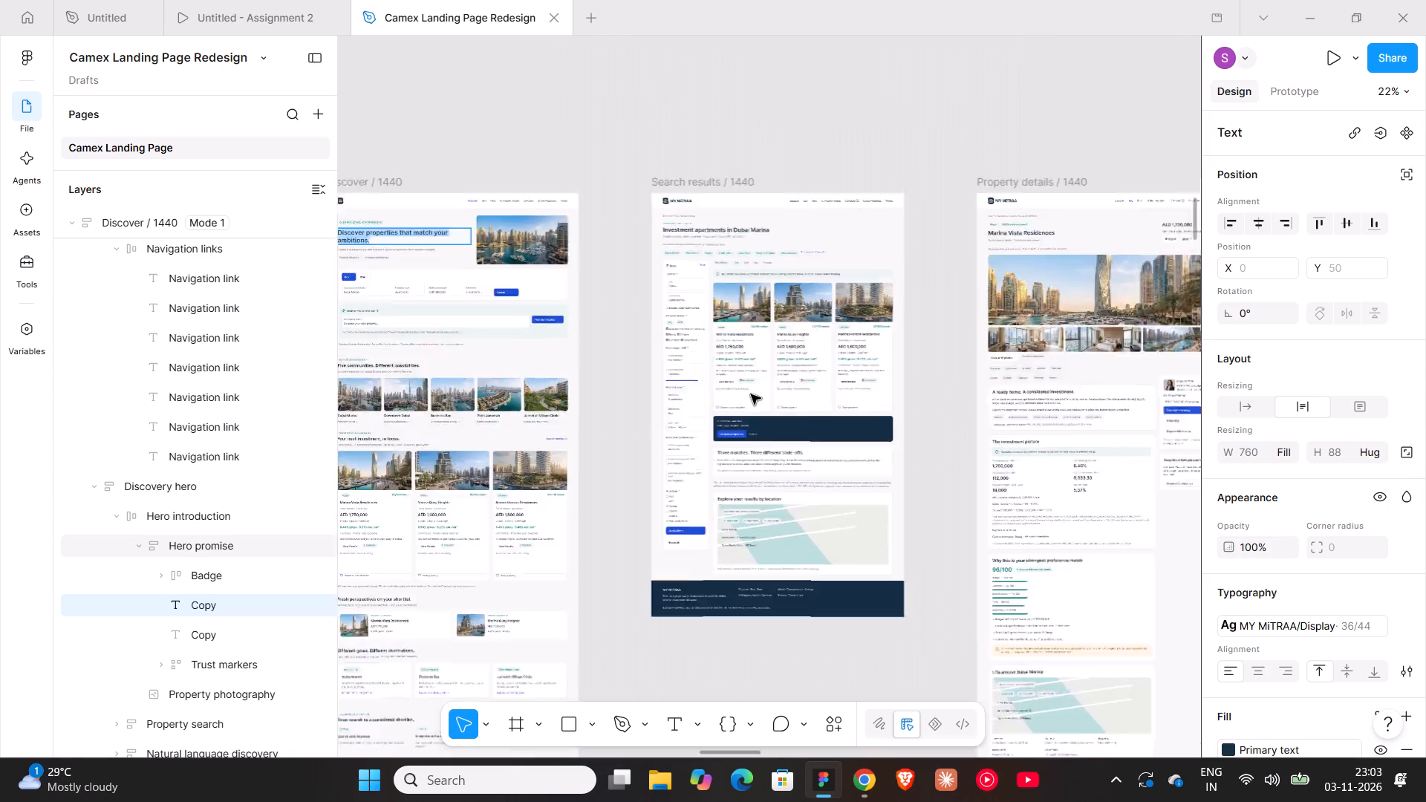
{"action": "scroll", "coordinate": [819, 371], "scroll_direction": "down", "scroll_amount": 4, "text": "shift"}
{"action": "scroll", "coordinate": [866, 330], "scroll_direction": "up", "scroll_amount": 10, "text": "ctrl"}
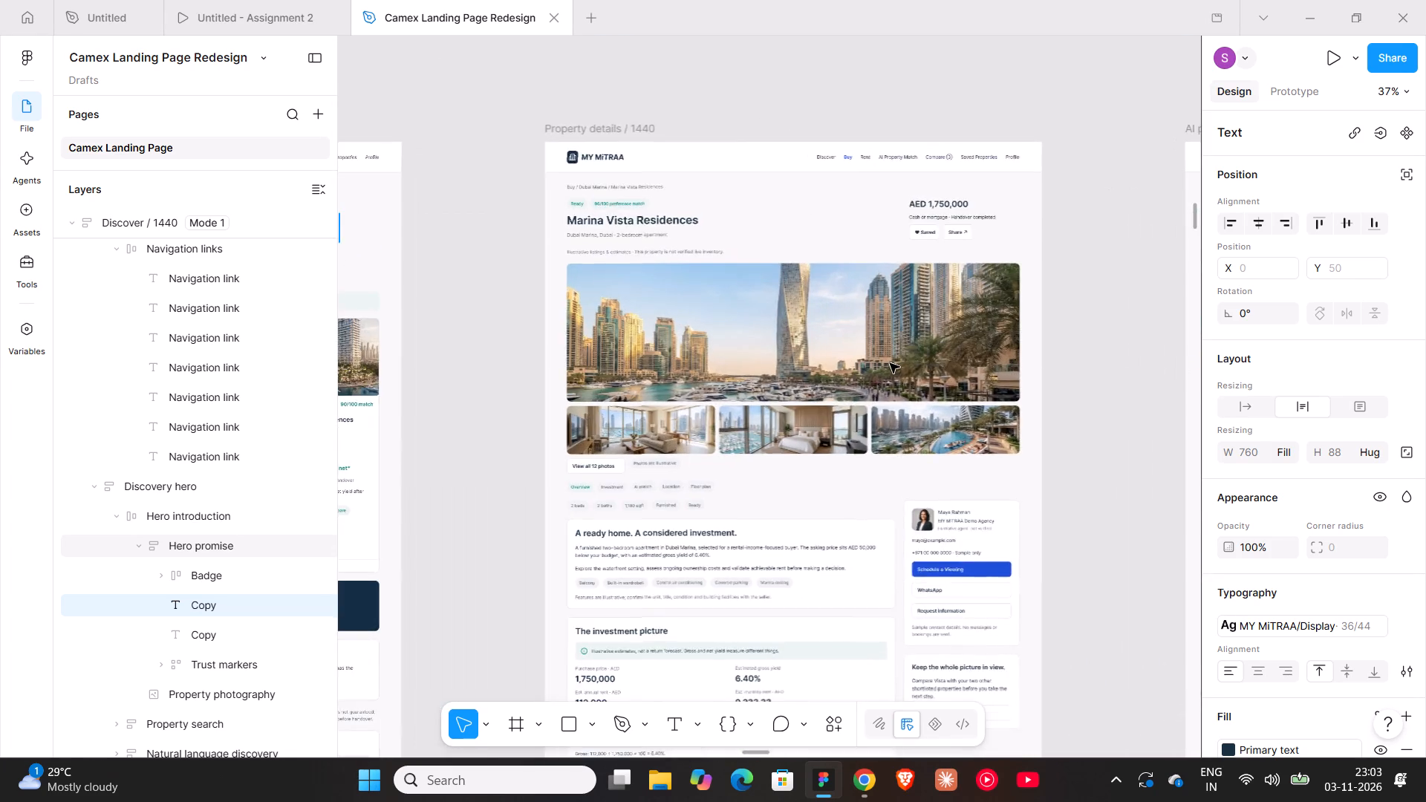
{"action": "scroll", "coordinate": [890, 363], "scroll_direction": "up", "scroll_amount": 6, "text": "ctrl"}
{"action": "scroll", "coordinate": [903, 351], "scroll_direction": "down", "scroll_amount": 5, "text": "ctrl"}
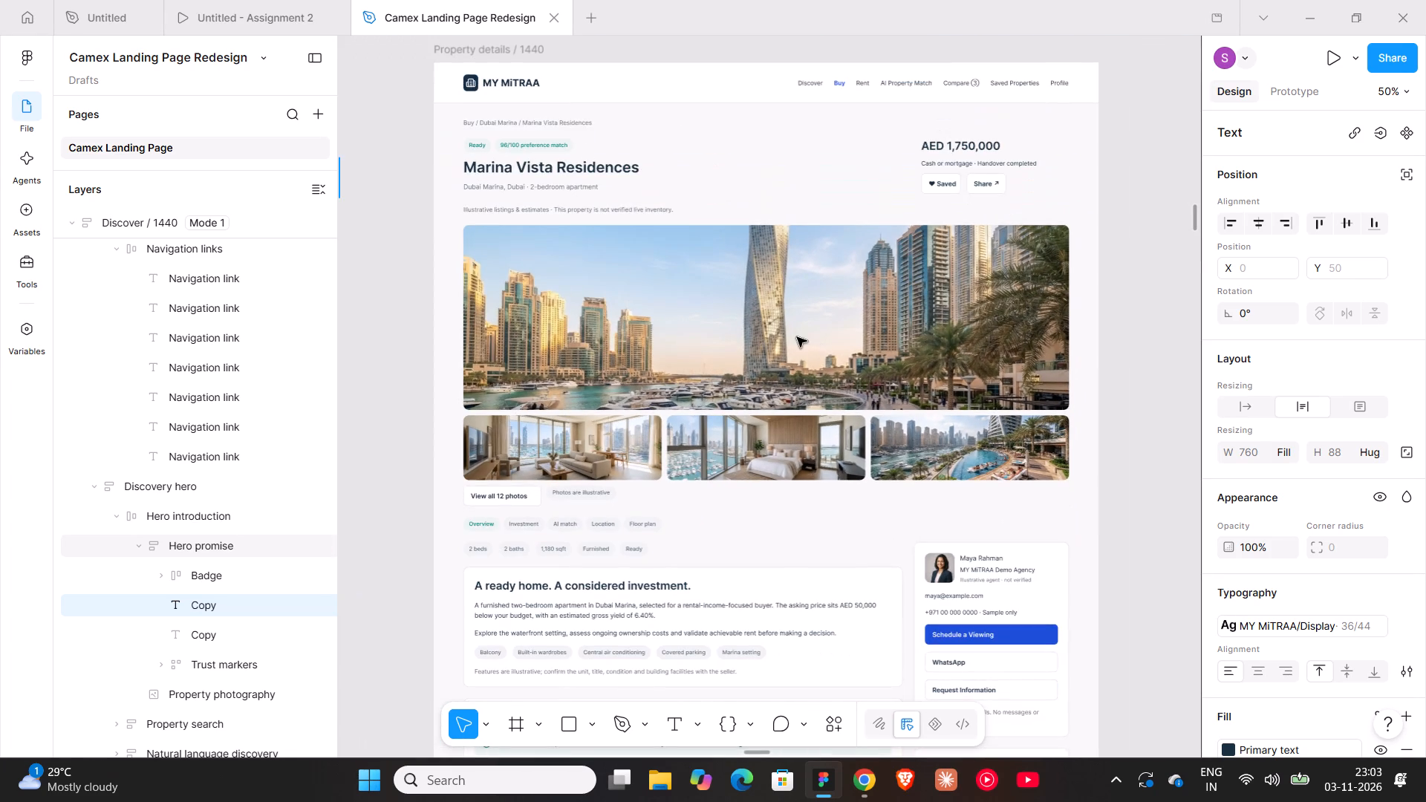
Replace the hero photo in Desktop - 1 with the large gallery photo from Property details / 1440, setting the headline aside above the frame.
{"action": "triple_click", "coordinate": [797, 337]}
{"action": "left_click", "coordinate": [797, 337]}
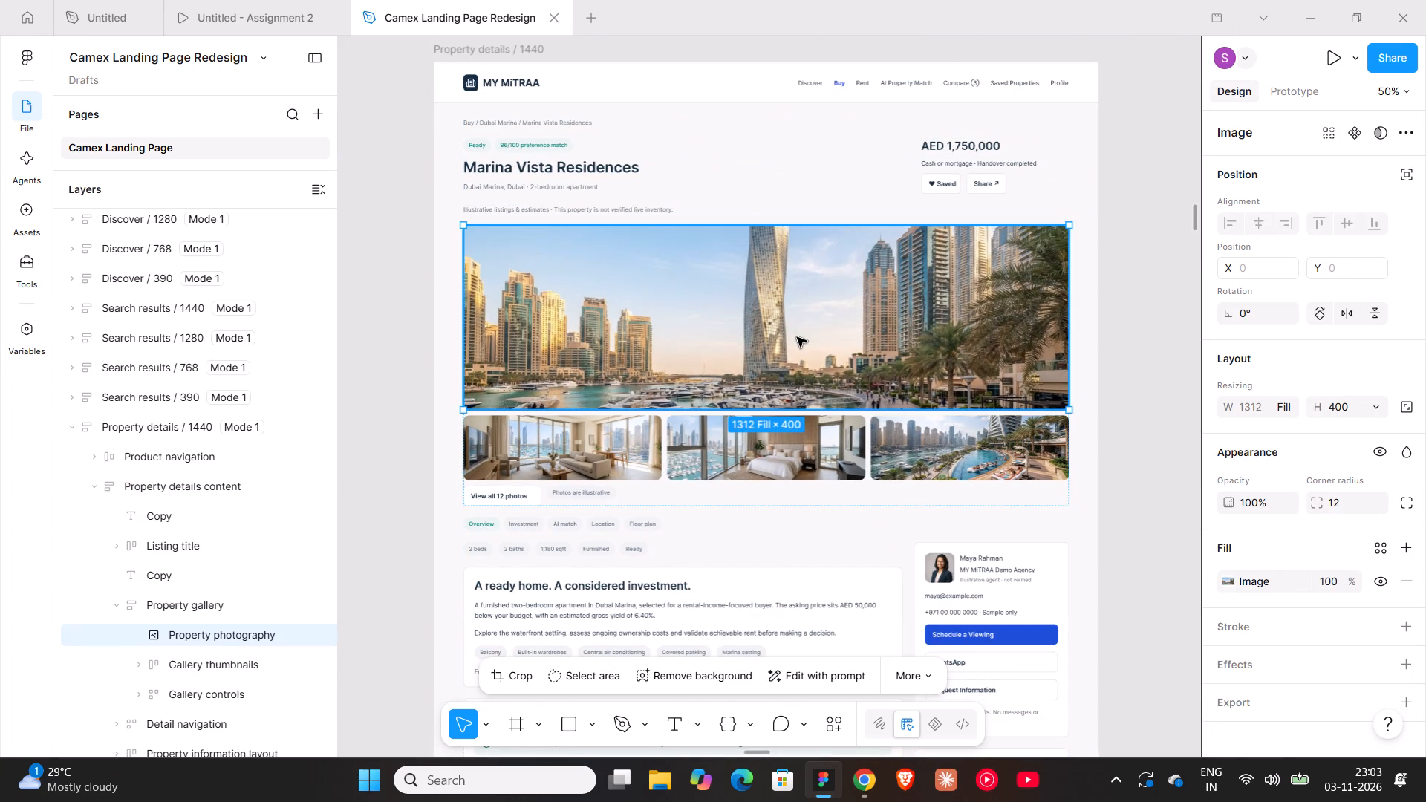
{"action": "key", "text": "ctrl+c"}
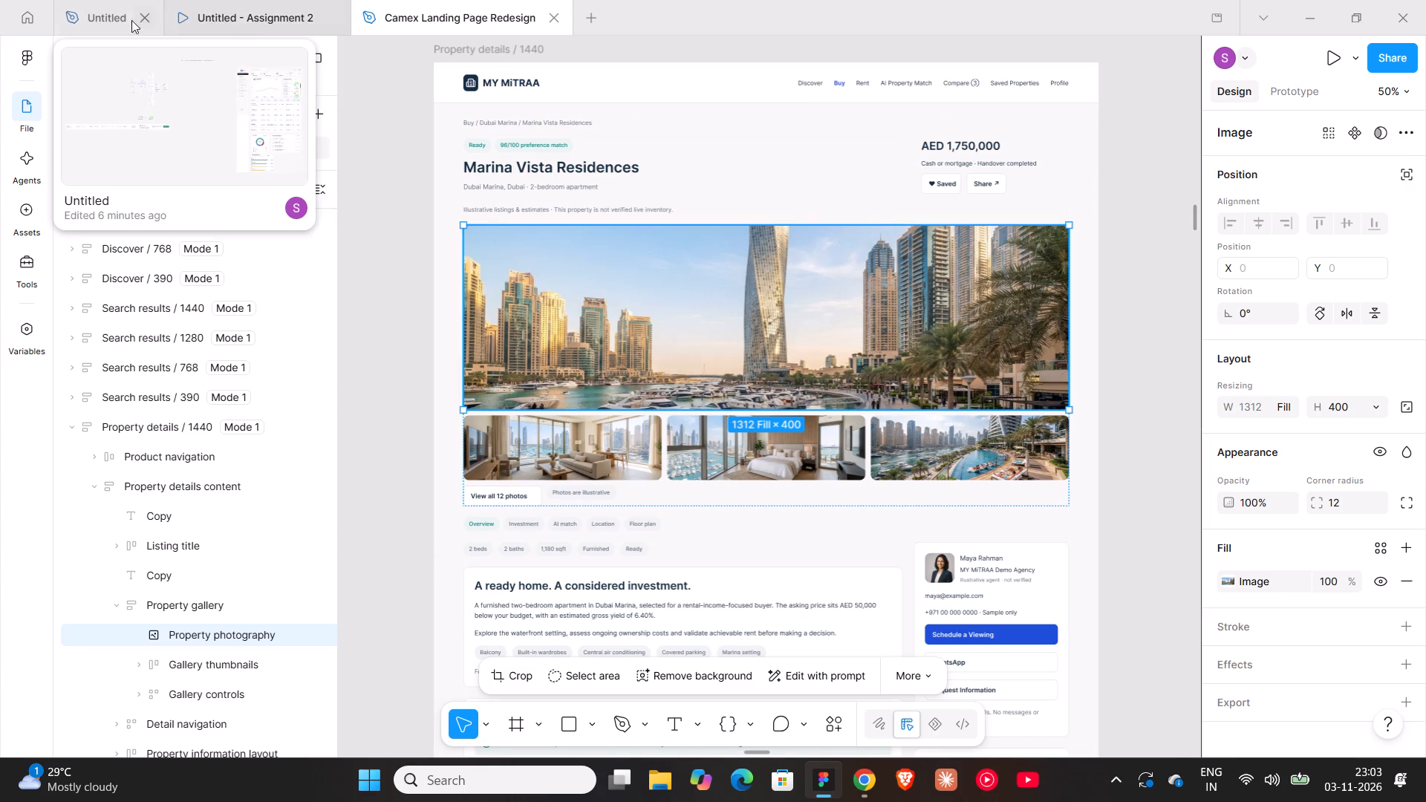
{"action": "left_click", "coordinate": [120, 20]}
{"action": "left_click", "coordinate": [635, 352]}
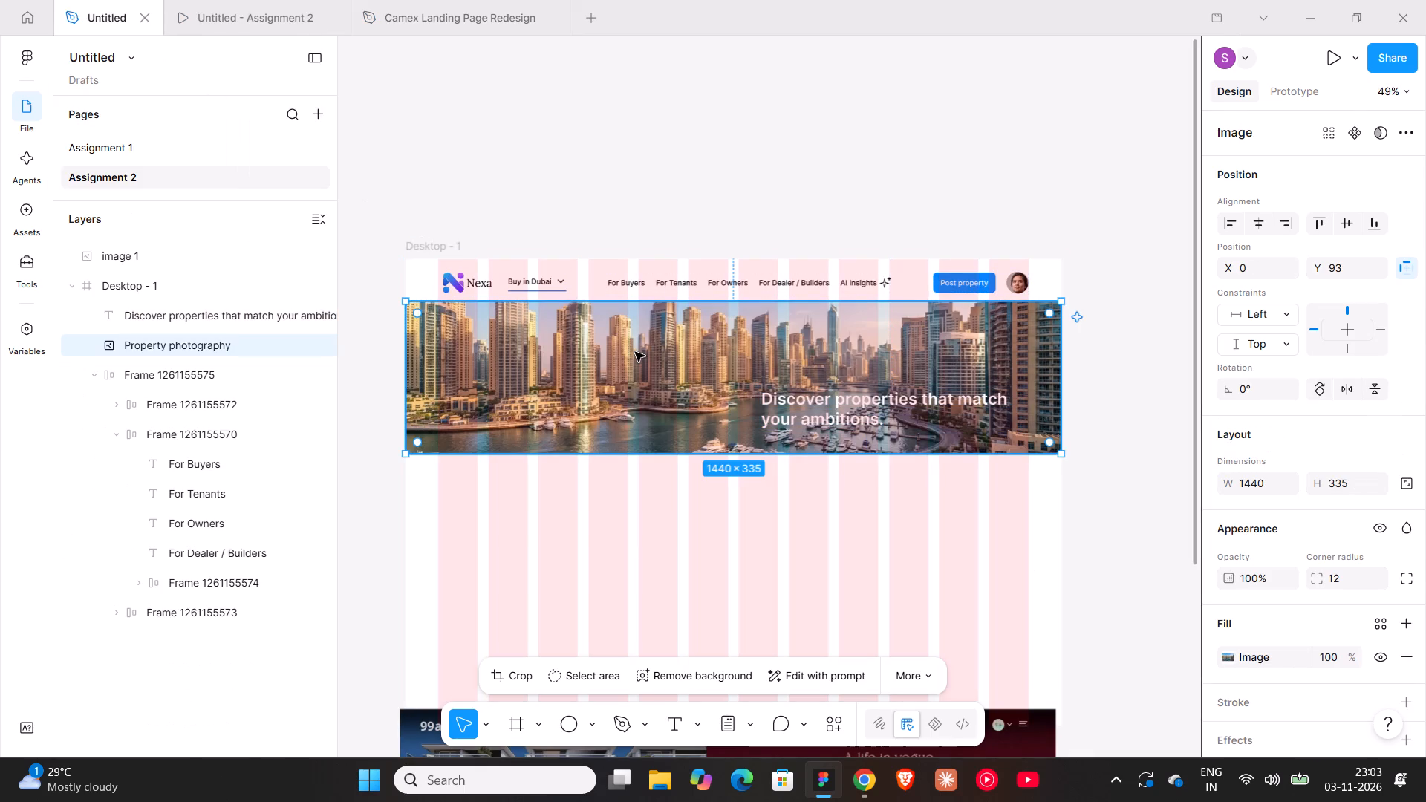
{"action": "left_click", "coordinate": [858, 414]}
{"action": "left_click_drag", "start_coordinate": [841, 408], "coordinate": [1020, 157]}
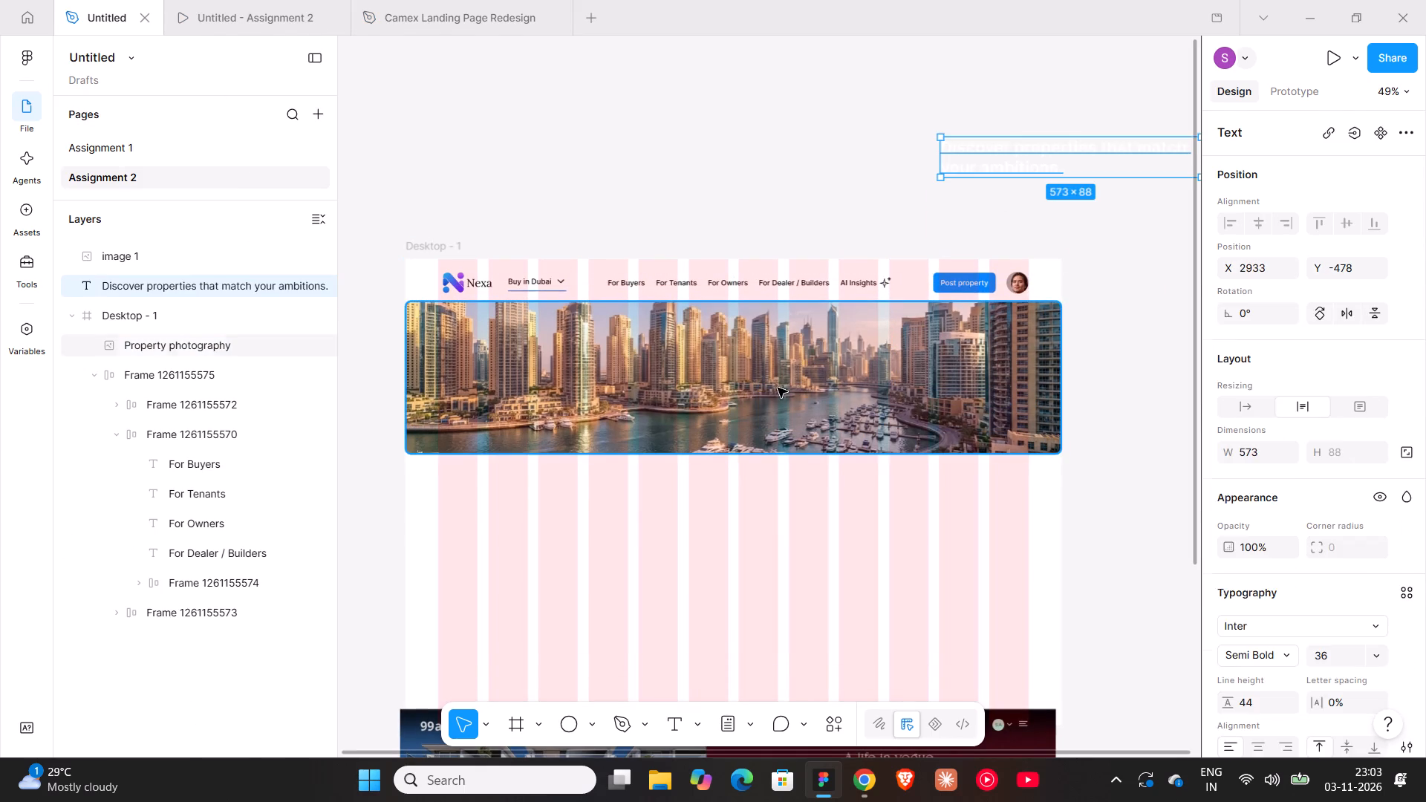
{"action": "left_click", "coordinate": [778, 388]}
{"action": "key", "text": "ctrl+shift+r"}
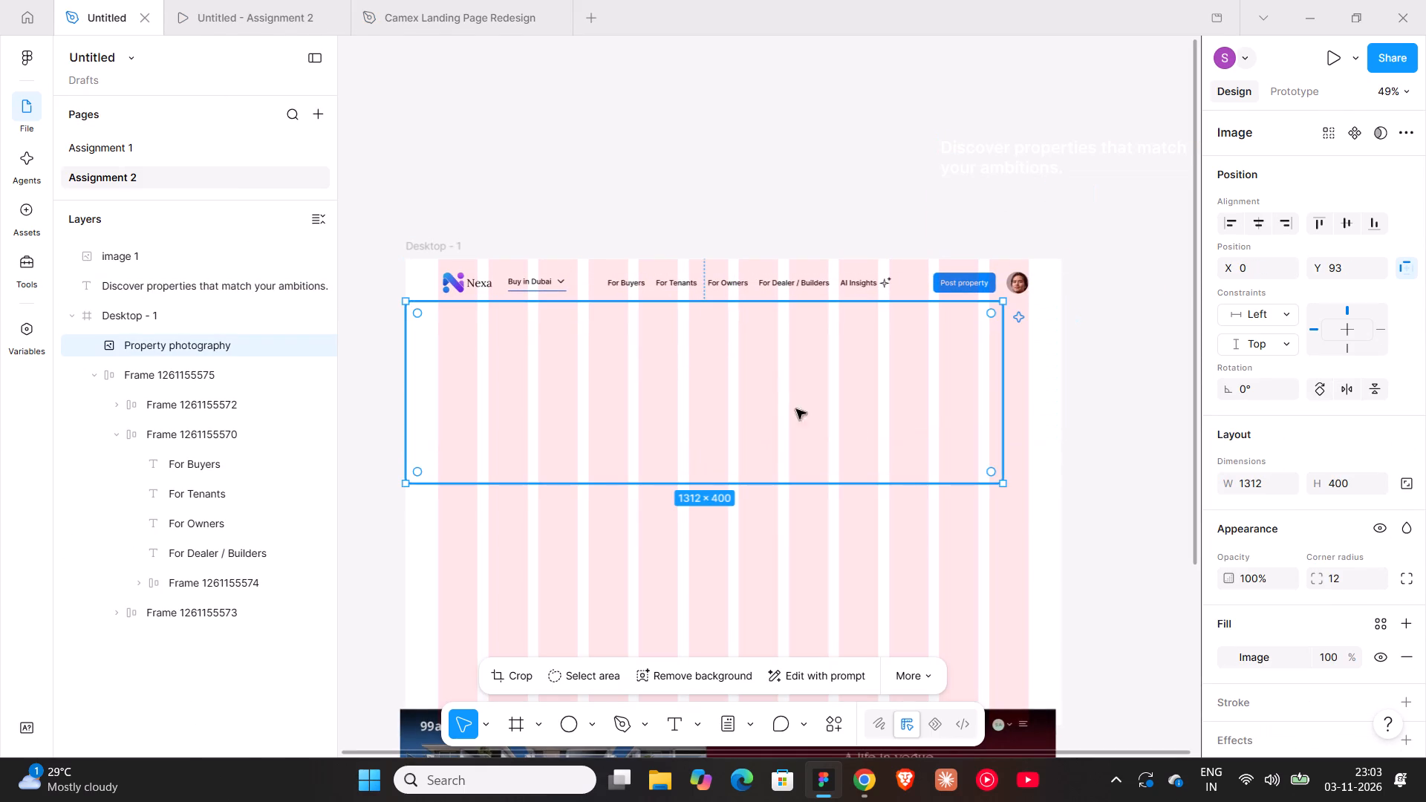
Widen the new hero photo to the full frame width of 1440.
{"action": "left_click_drag", "start_coordinate": [1004, 373], "coordinate": [1032, 371]}
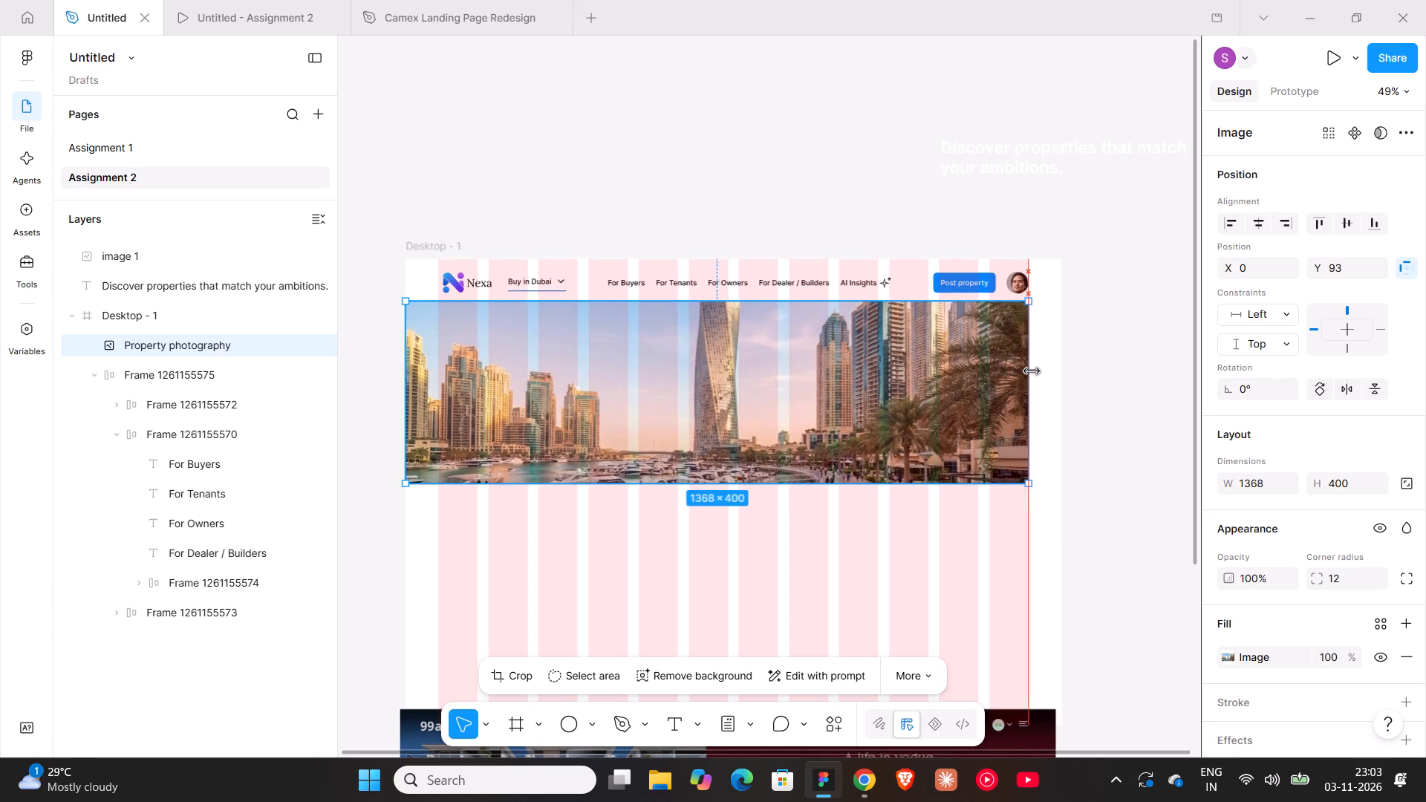
{"action": "left_click_drag", "start_coordinate": [1032, 371], "coordinate": [1061, 374]}
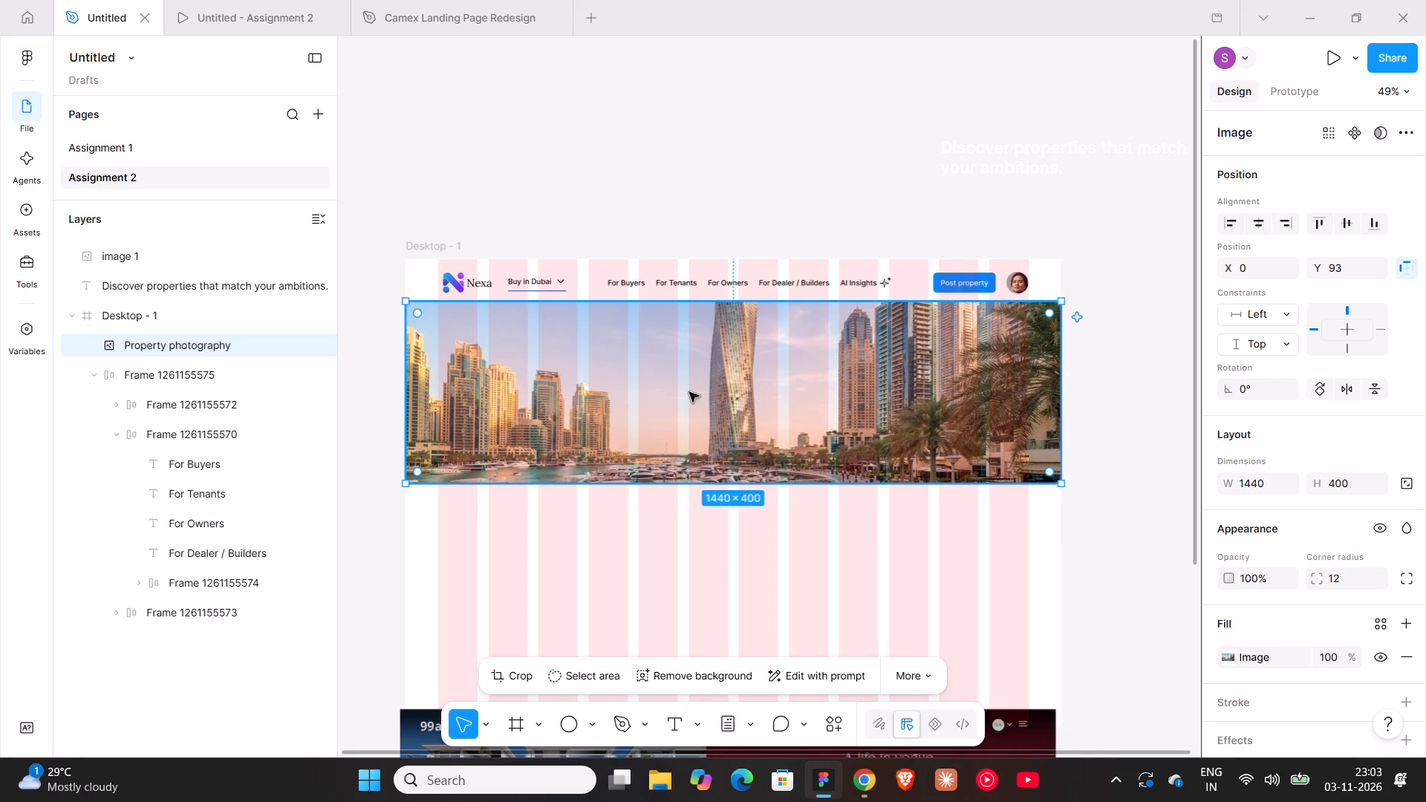
Place the headline in the photo's upper-left sky at X 91, Y 128, widen it to 877 for one line, and check the prototype preview.
{"action": "left_click", "coordinate": [1003, 146]}
{"action": "left_click_drag", "start_coordinate": [1003, 152], "coordinate": [1003, 154]}
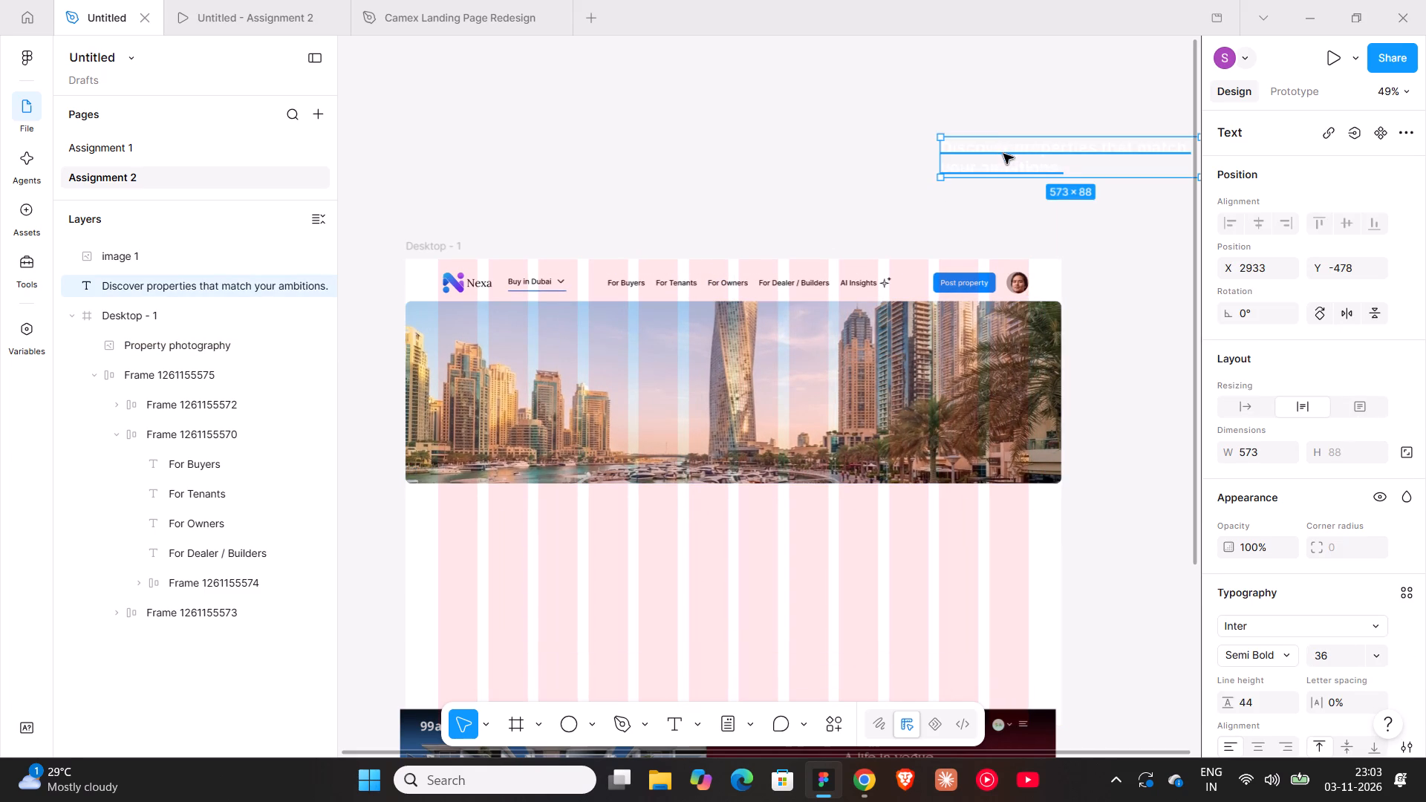
{"action": "left_click_drag", "start_coordinate": [1003, 154], "coordinate": [517, 332]}
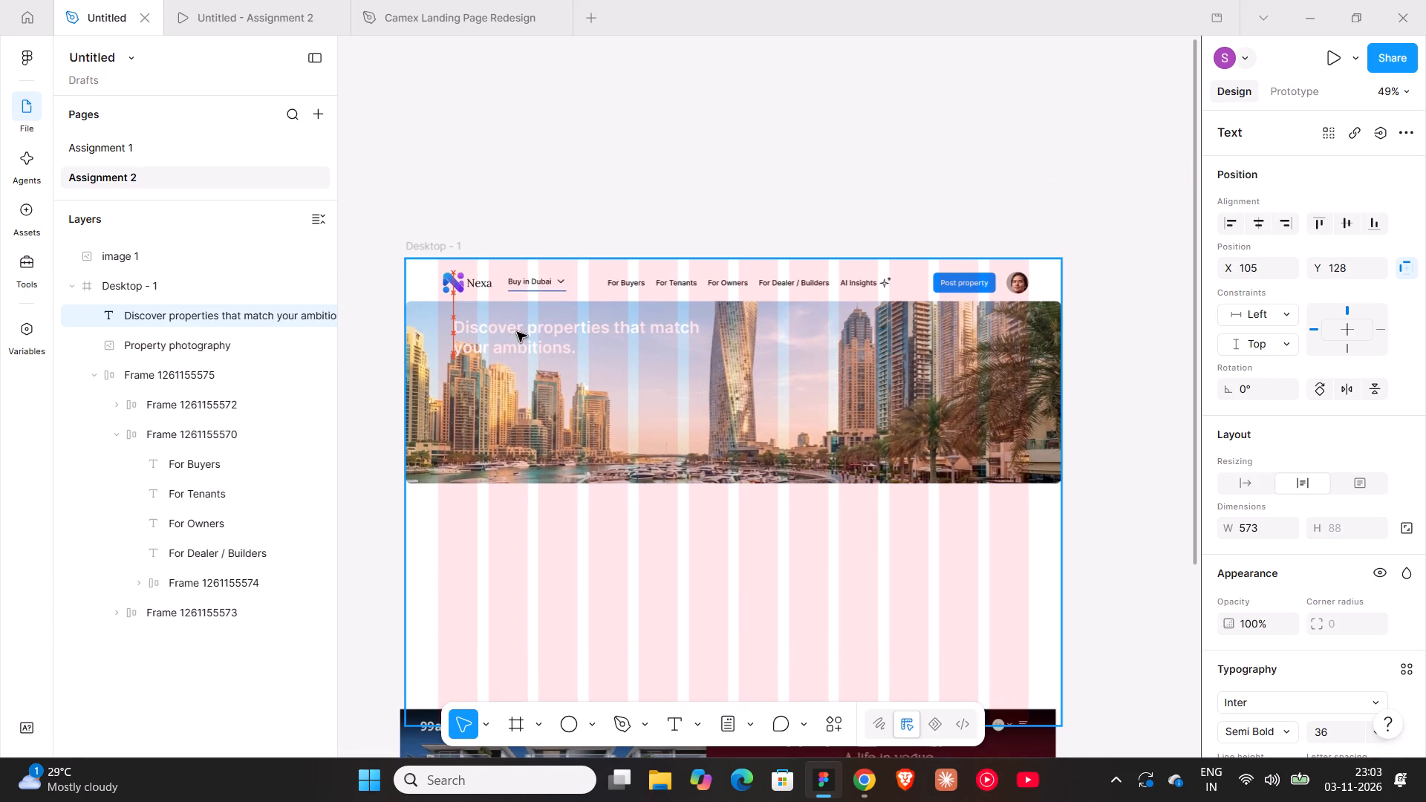
{"action": "left_click_drag", "start_coordinate": [517, 332], "coordinate": [511, 332]}
{"action": "left_click_drag", "start_coordinate": [708, 342], "coordinate": [847, 344]}
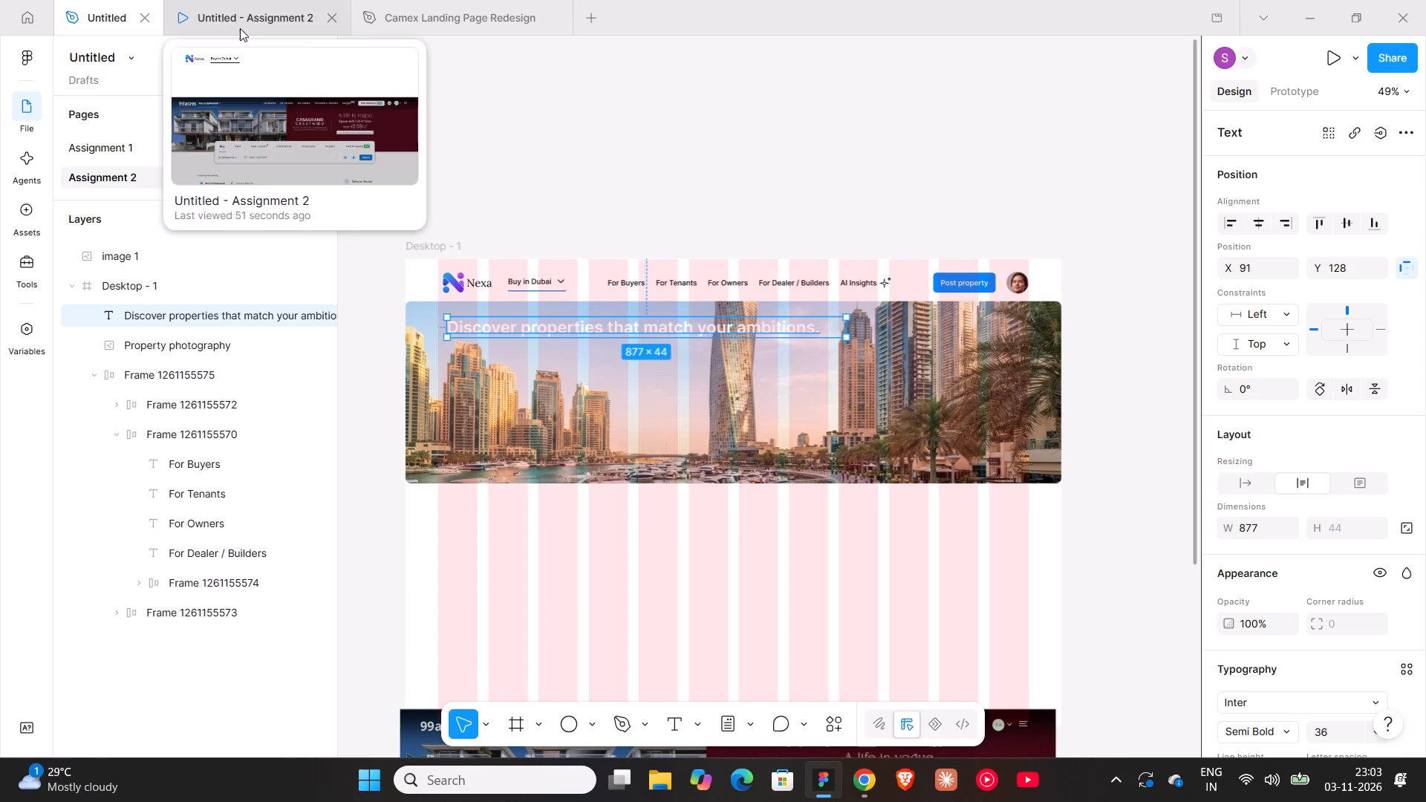
{"action": "left_click", "coordinate": [278, 28]}
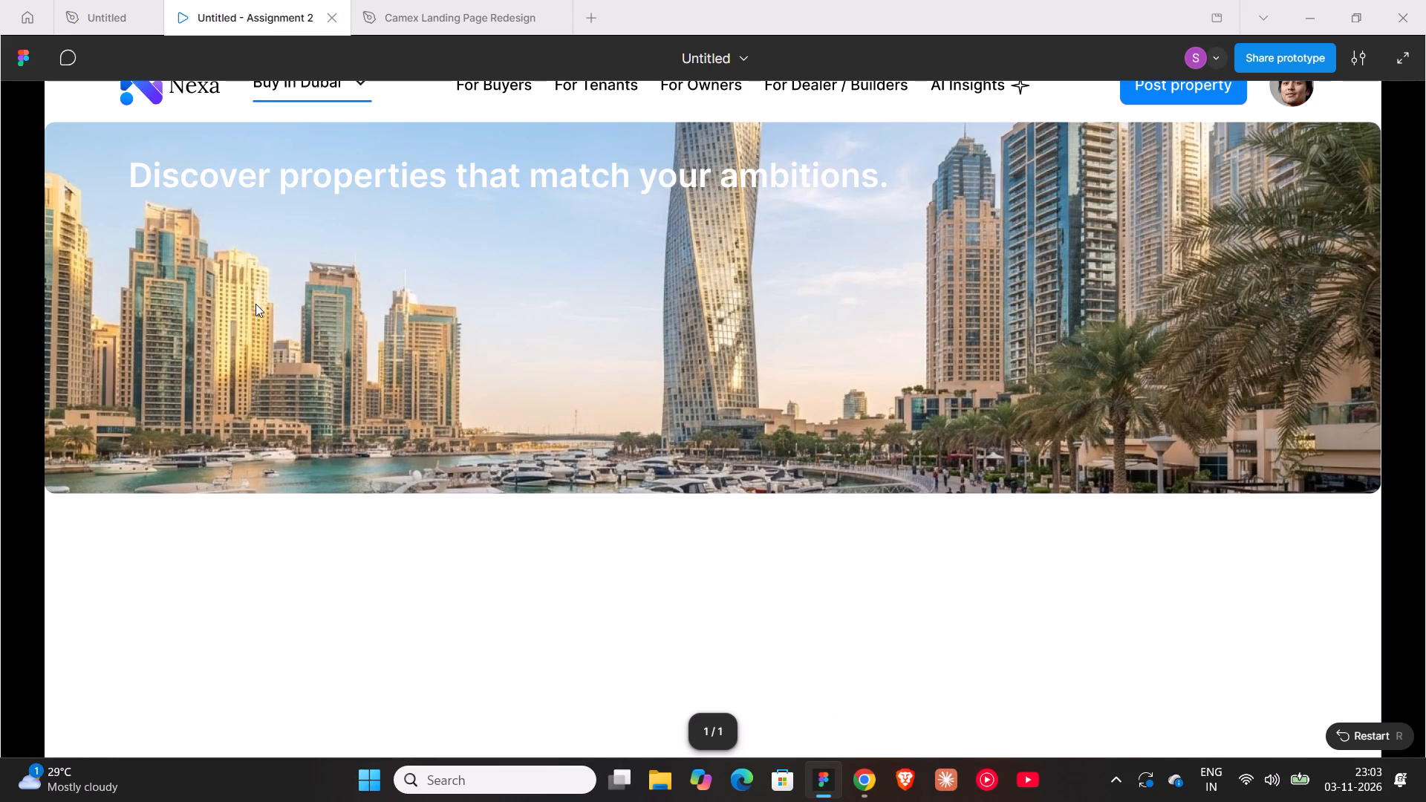
{"action": "left_click", "coordinate": [86, 30]}
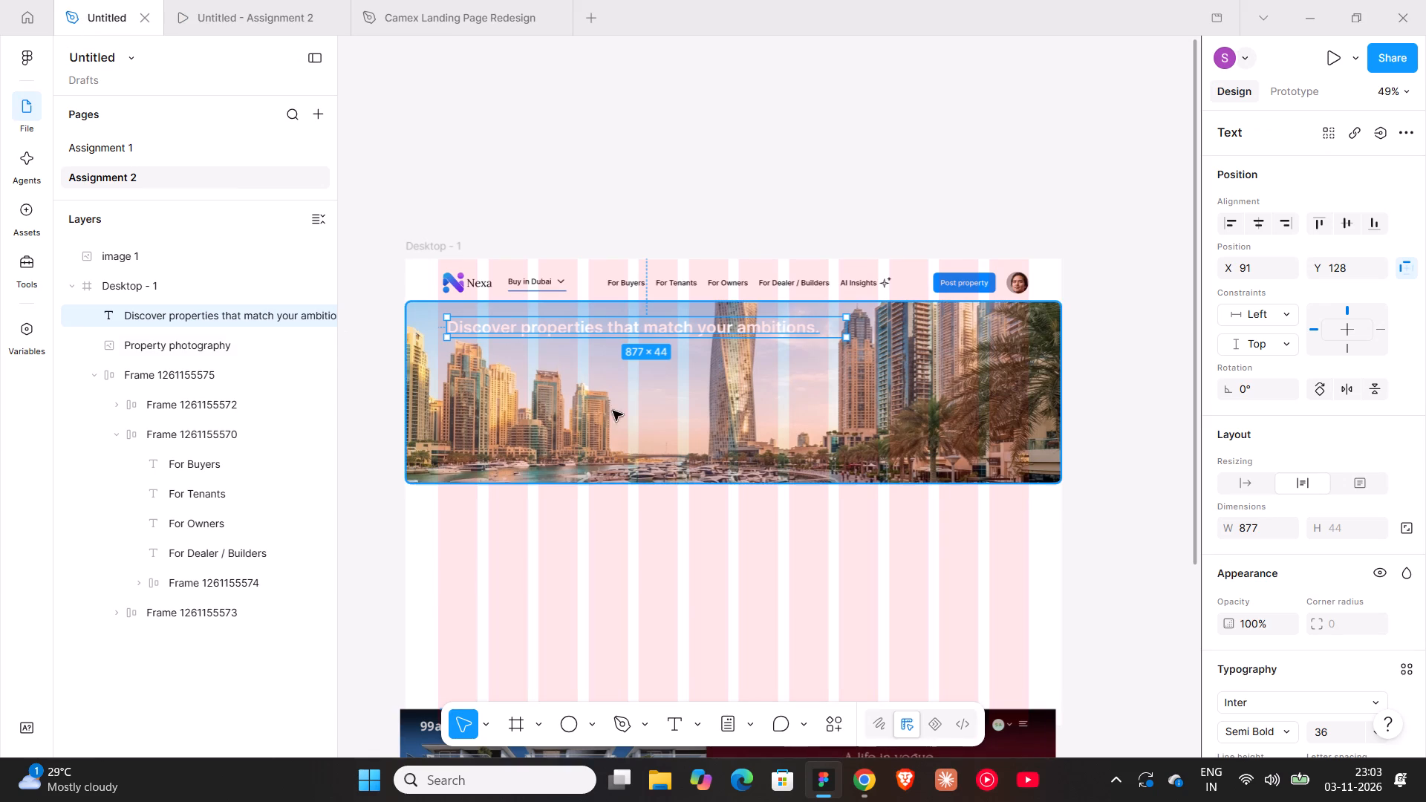
Increase the hero photo's height to 546, keeping its top edge under the header.
{"action": "left_click", "coordinate": [714, 481]}
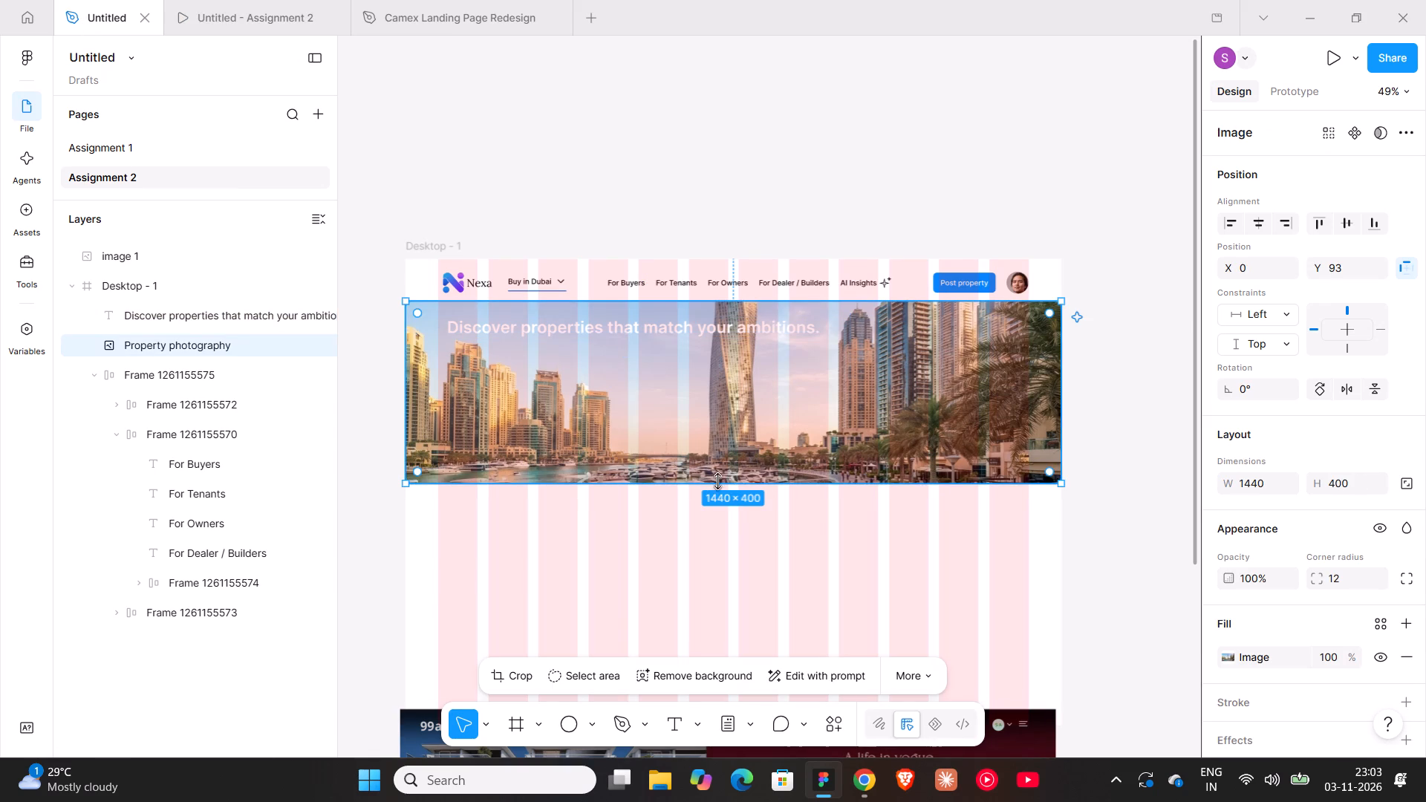
{"action": "left_click_drag", "start_coordinate": [716, 485], "coordinate": [716, 652]}
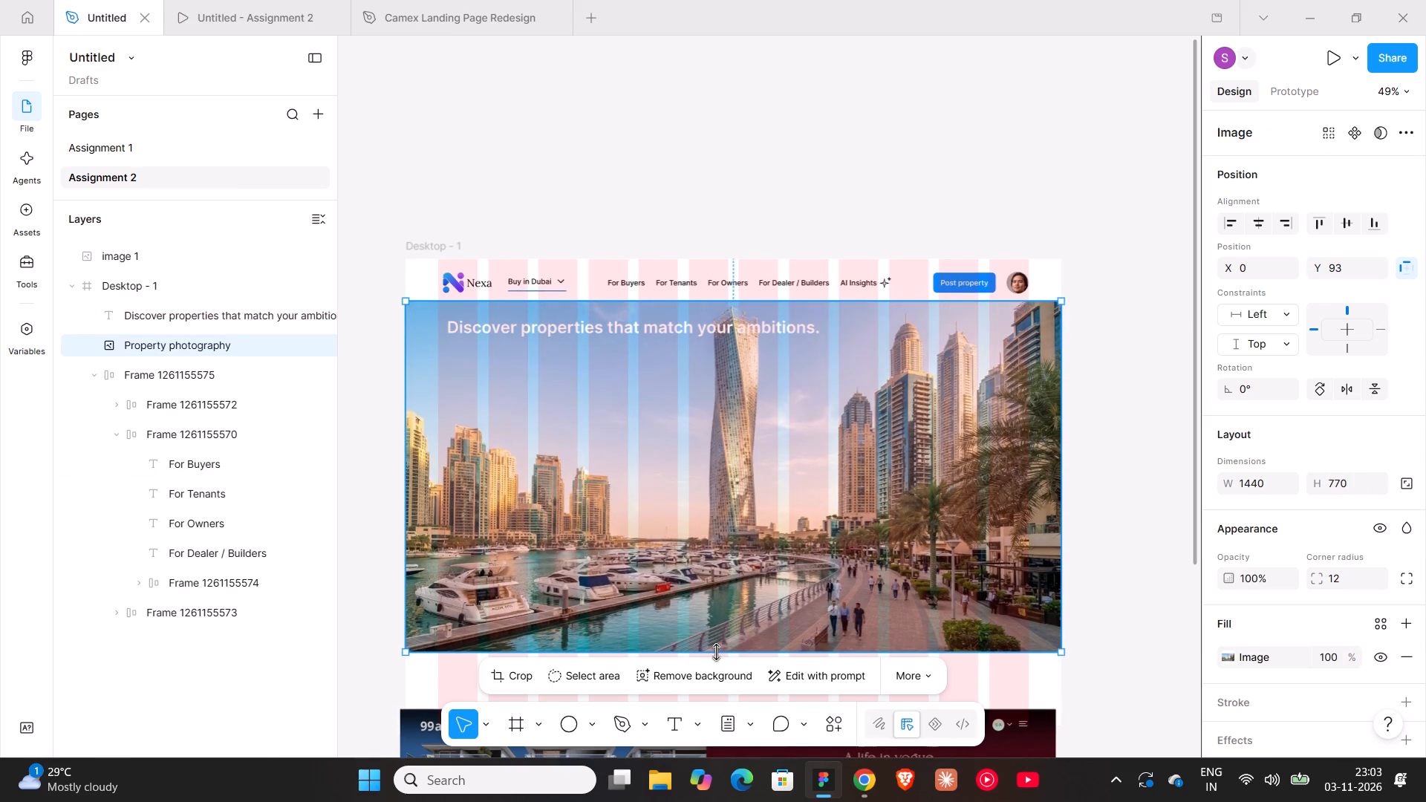
{"action": "left_click_drag", "start_coordinate": [716, 652], "coordinate": [720, 651]}
{"action": "left_click_drag", "start_coordinate": [720, 651], "coordinate": [721, 564]}
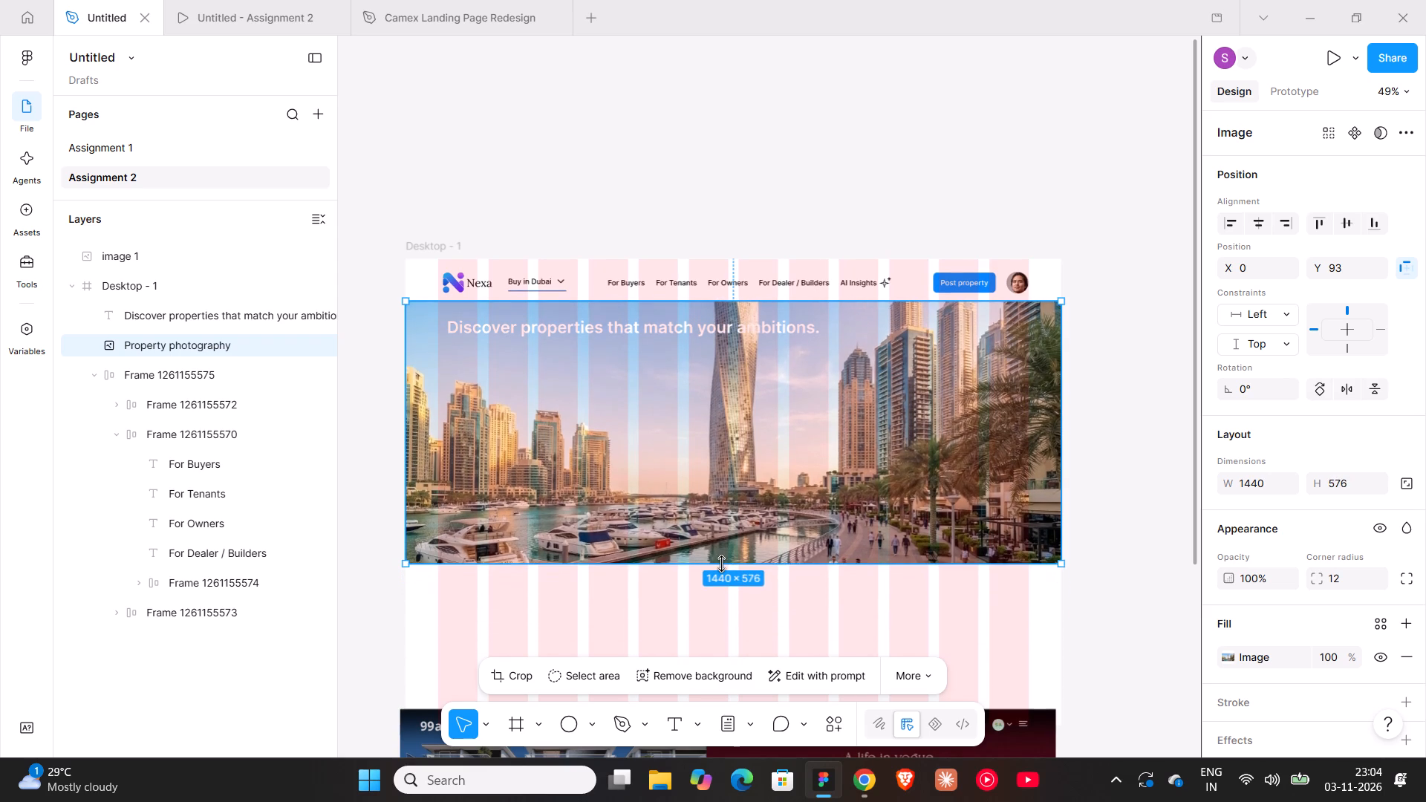
{"action": "left_click_drag", "start_coordinate": [721, 564], "coordinate": [725, 550]}
Crop the hero photo from its bottom edge to a height of 450.
{"action": "double_click", "coordinate": [708, 499]}
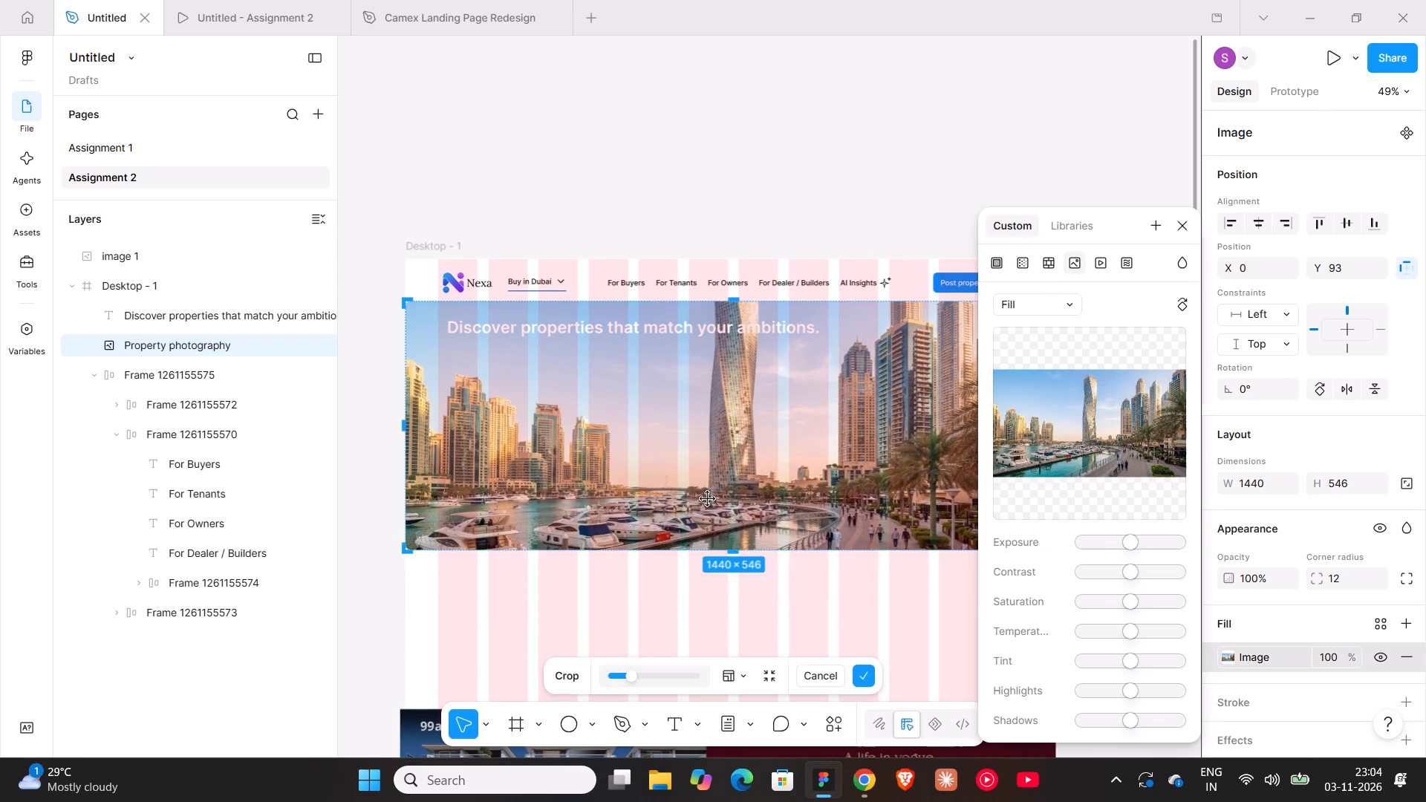
{"action": "left_click_drag", "start_coordinate": [715, 549], "coordinate": [721, 506]}
{"action": "left_click", "coordinate": [798, 183]}
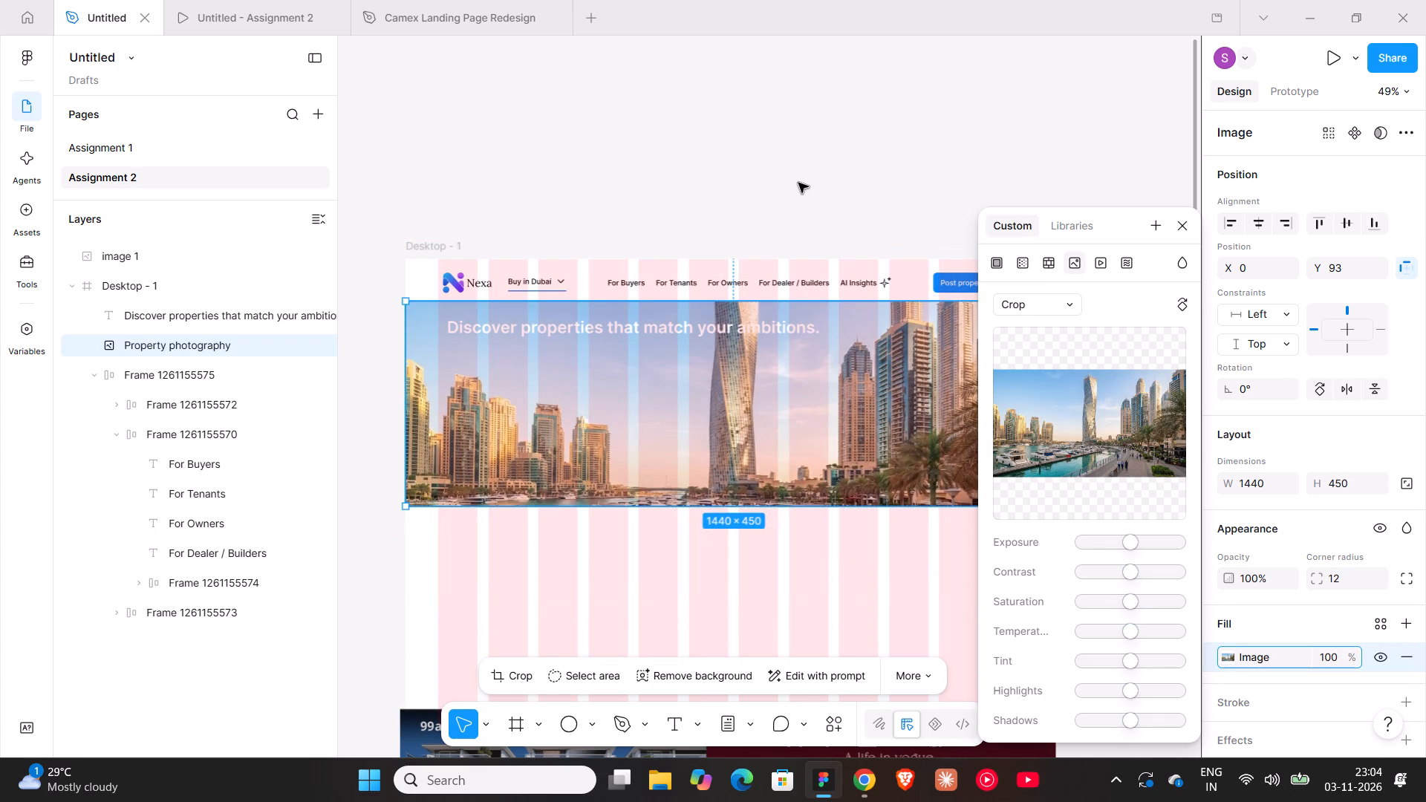
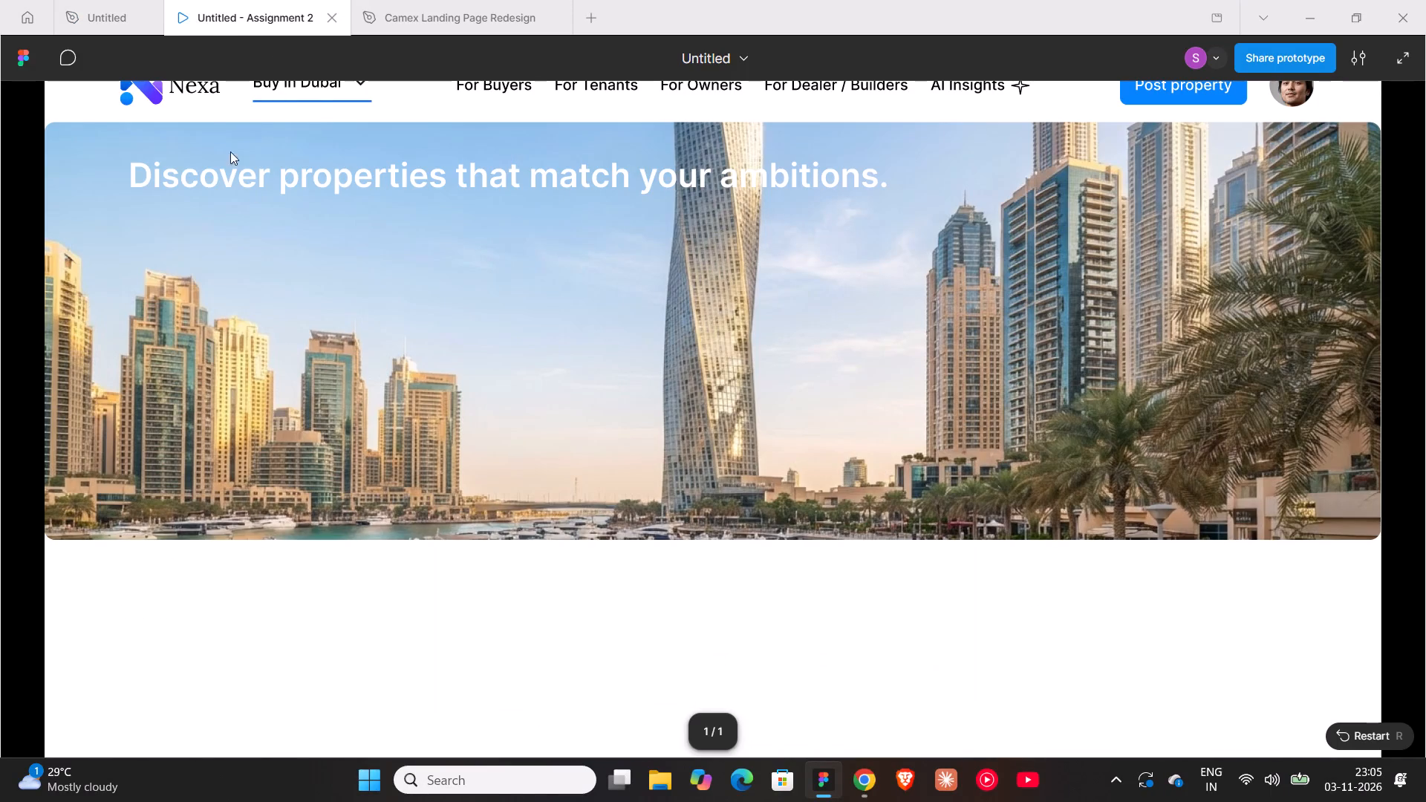
Crop the hero photo from its bottom edge to a height of 385 and check the prototype preview.
{"action": "left_click", "coordinate": [103, 13]}
{"action": "left_click", "coordinate": [616, 381]}
{"action": "scroll", "coordinate": [744, 436], "scroll_direction": "down", "scroll_amount": 3}
{"action": "left_click_drag", "start_coordinate": [751, 467], "coordinate": [759, 434]}
{"action": "left_click", "coordinate": [287, 0]}
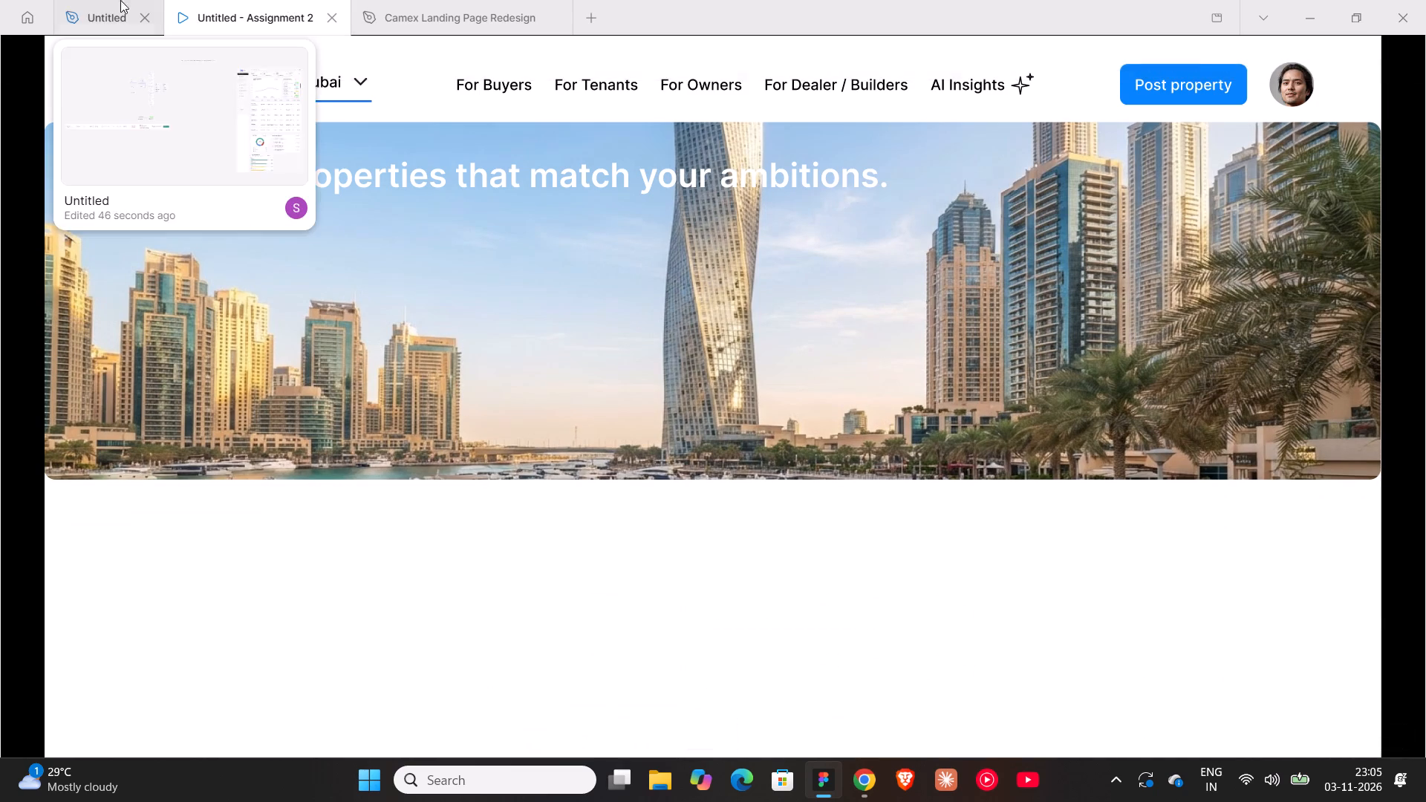
{"action": "left_click", "coordinate": [116, 0]}
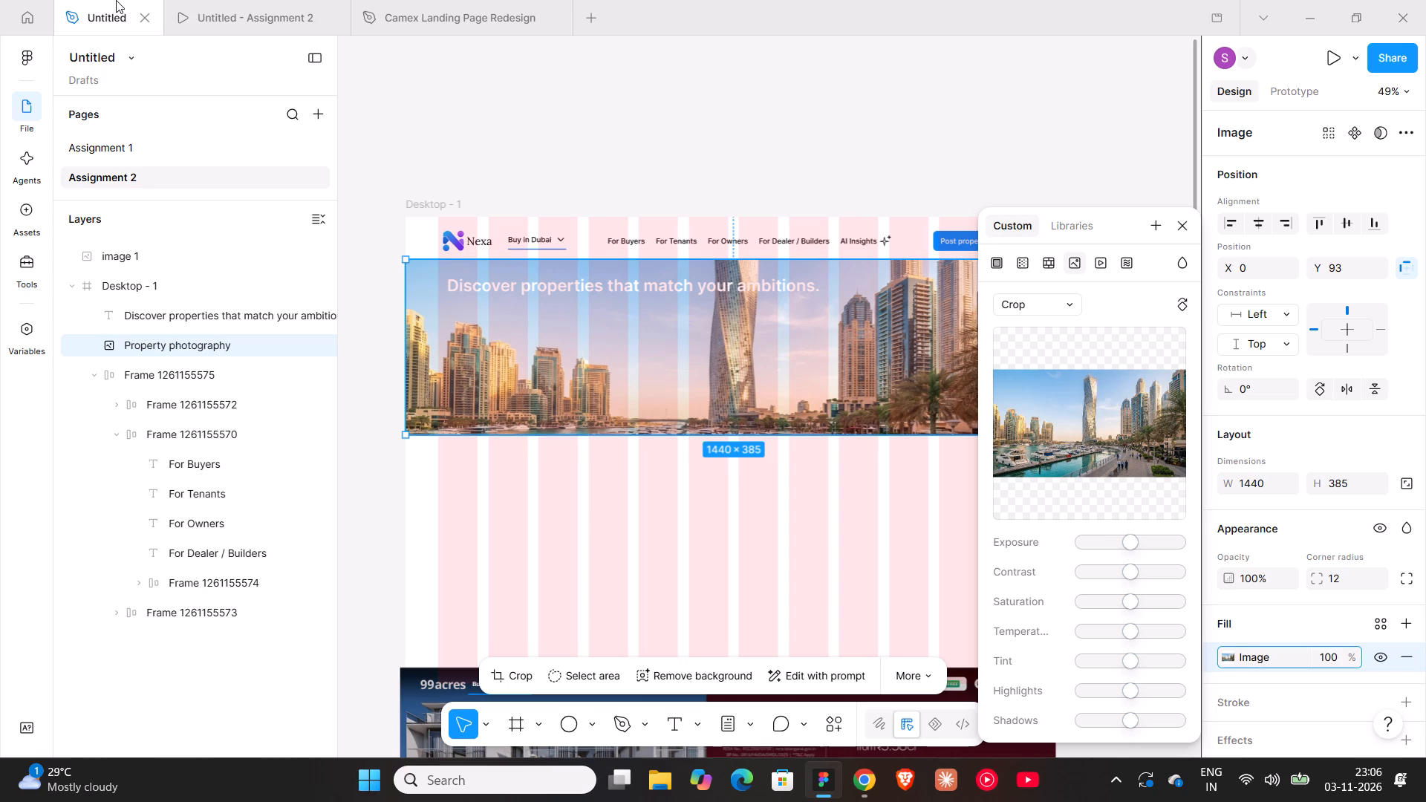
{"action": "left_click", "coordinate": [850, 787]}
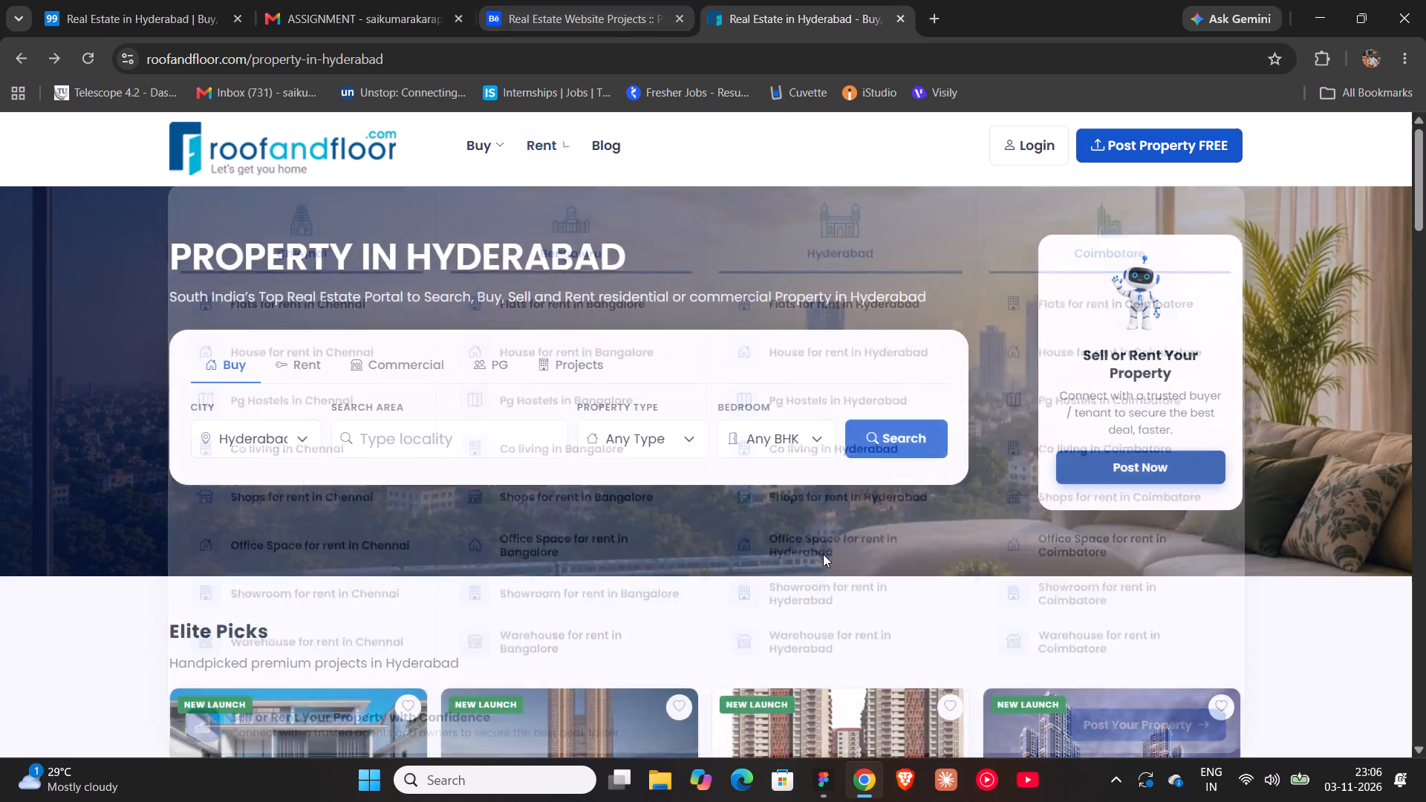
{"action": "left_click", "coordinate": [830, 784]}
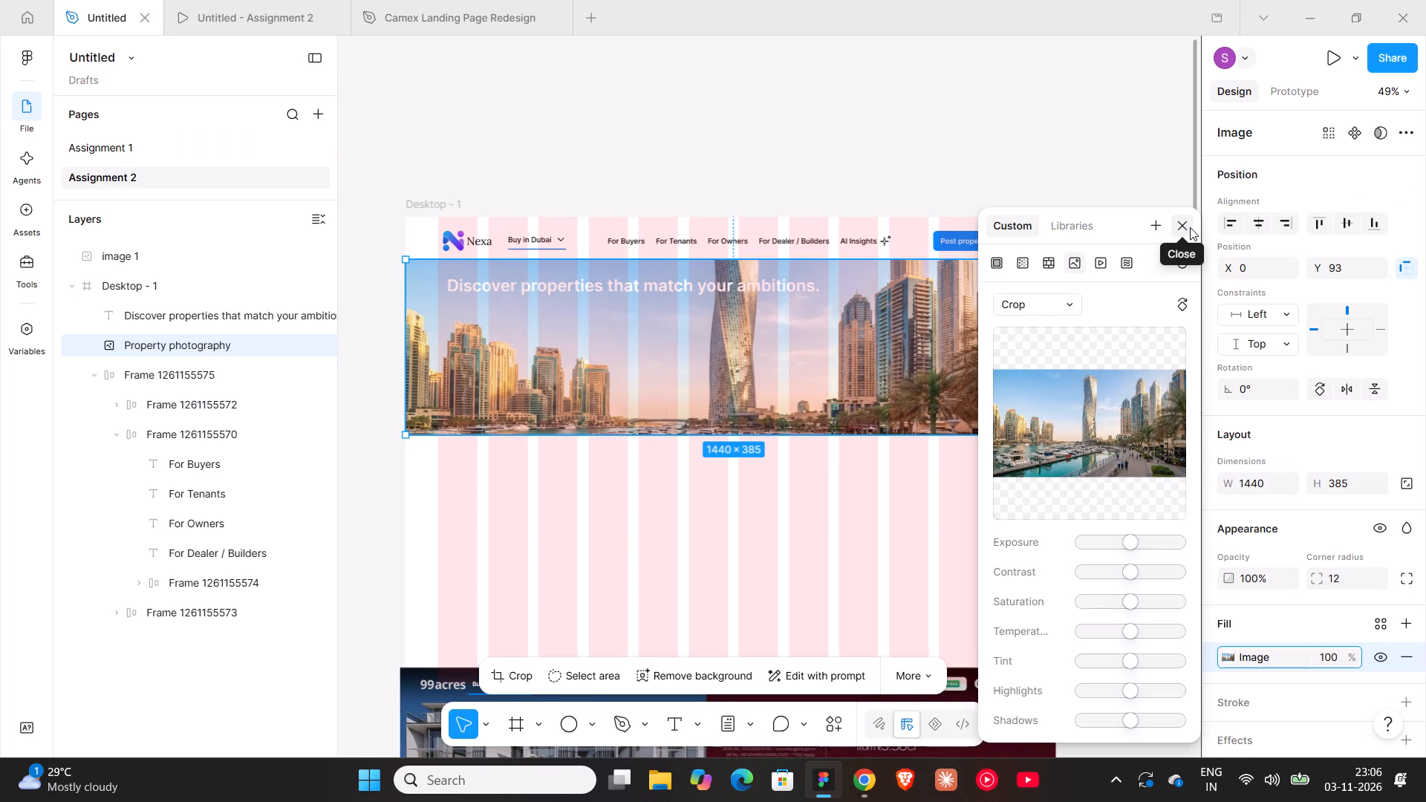
Add an inner shadow effect to the hero photo.
{"action": "scroll", "coordinate": [1318, 479], "scroll_direction": "down", "scroll_amount": 2}
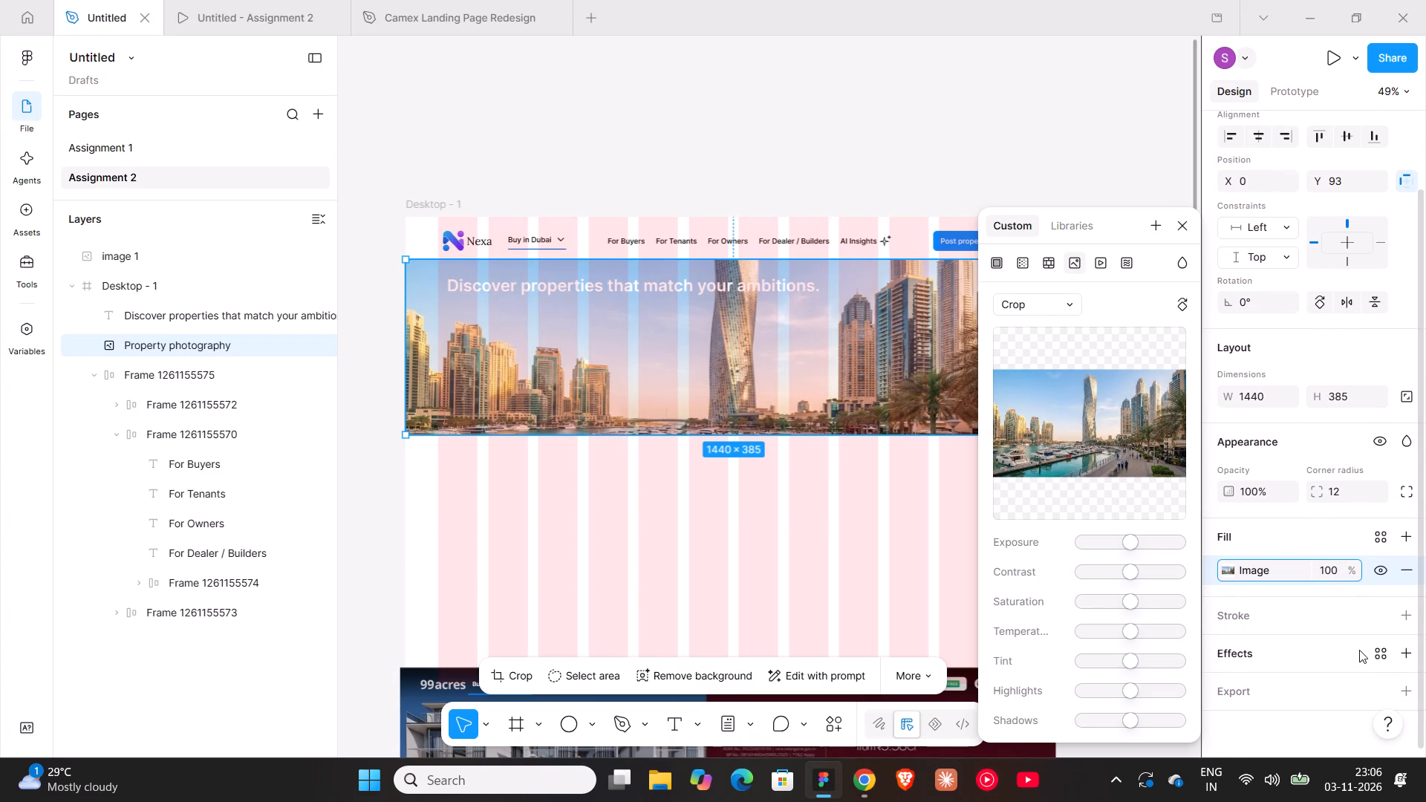
{"action": "left_click", "coordinate": [1402, 650]}
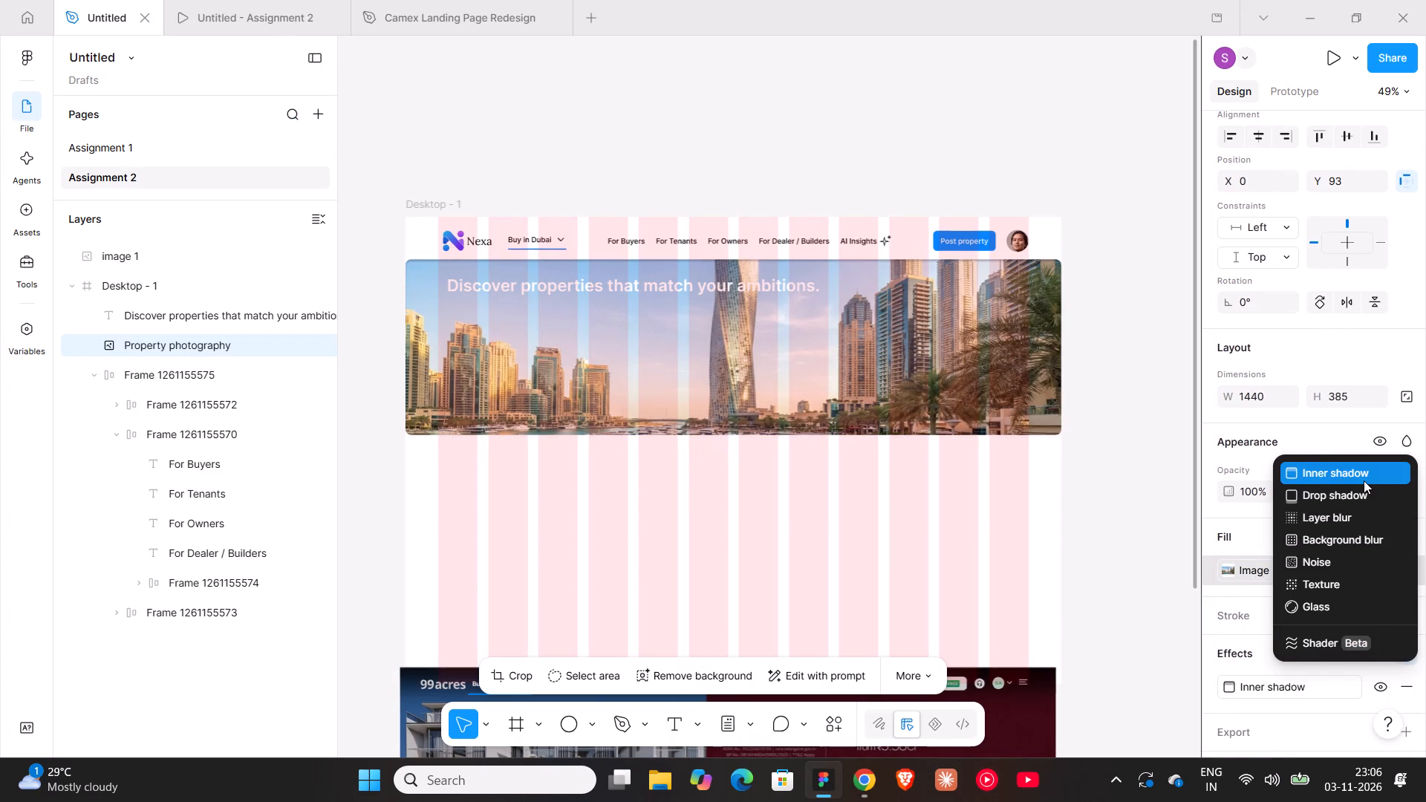
{"action": "left_click", "coordinate": [1364, 493]}
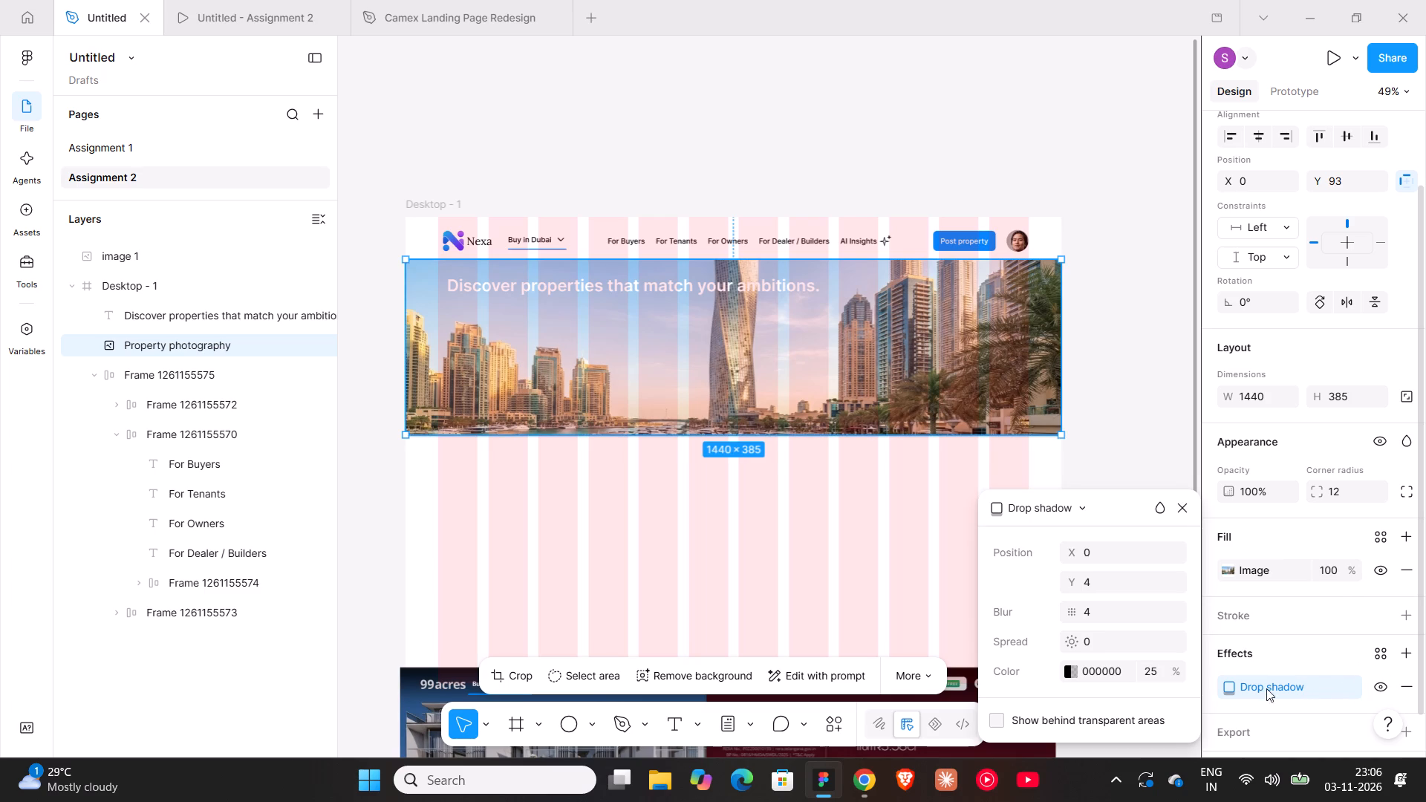
{"action": "left_click", "coordinate": [1245, 692]}
{"action": "left_click", "coordinate": [1245, 692]}
{"action": "left_click", "coordinate": [1025, 513]}
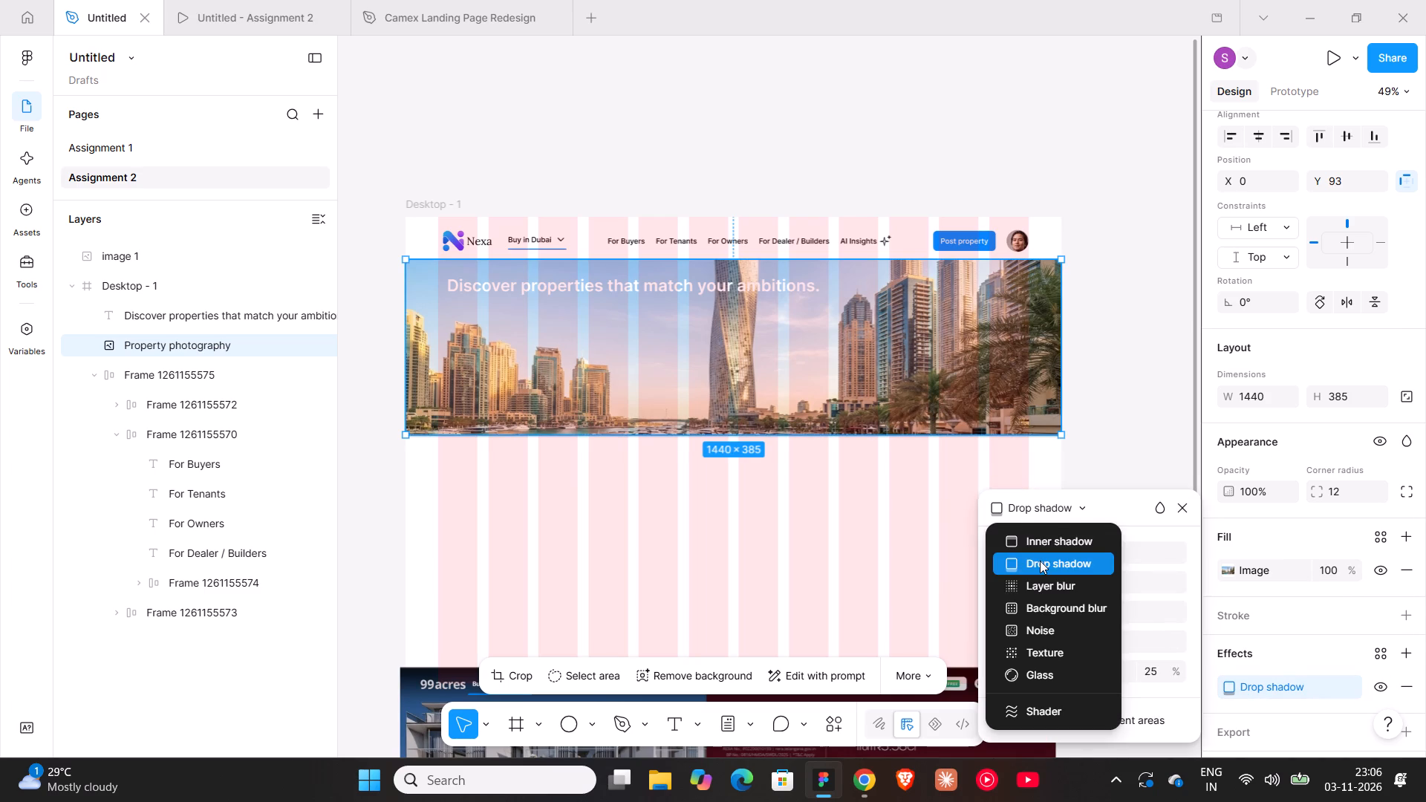
{"action": "left_click", "coordinate": [1043, 546]}
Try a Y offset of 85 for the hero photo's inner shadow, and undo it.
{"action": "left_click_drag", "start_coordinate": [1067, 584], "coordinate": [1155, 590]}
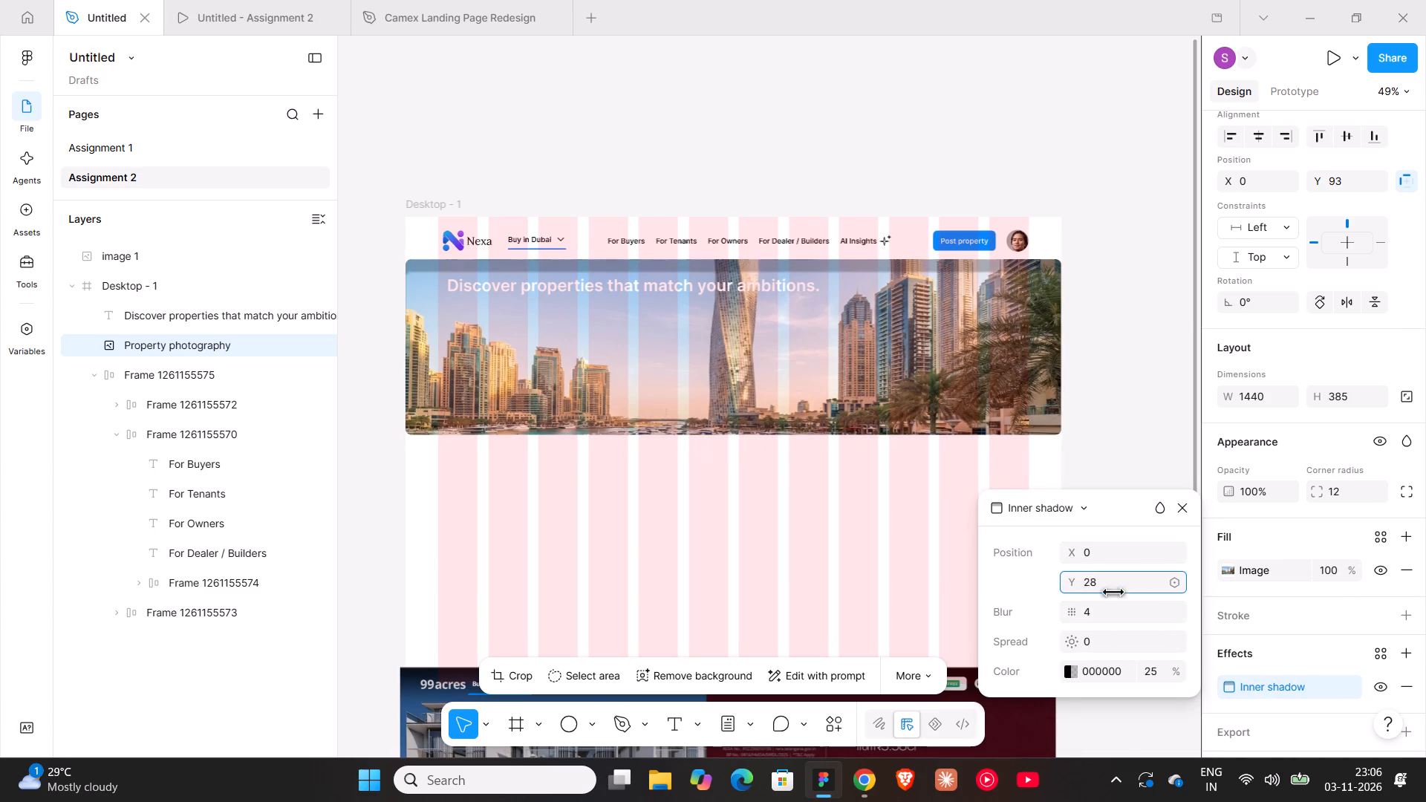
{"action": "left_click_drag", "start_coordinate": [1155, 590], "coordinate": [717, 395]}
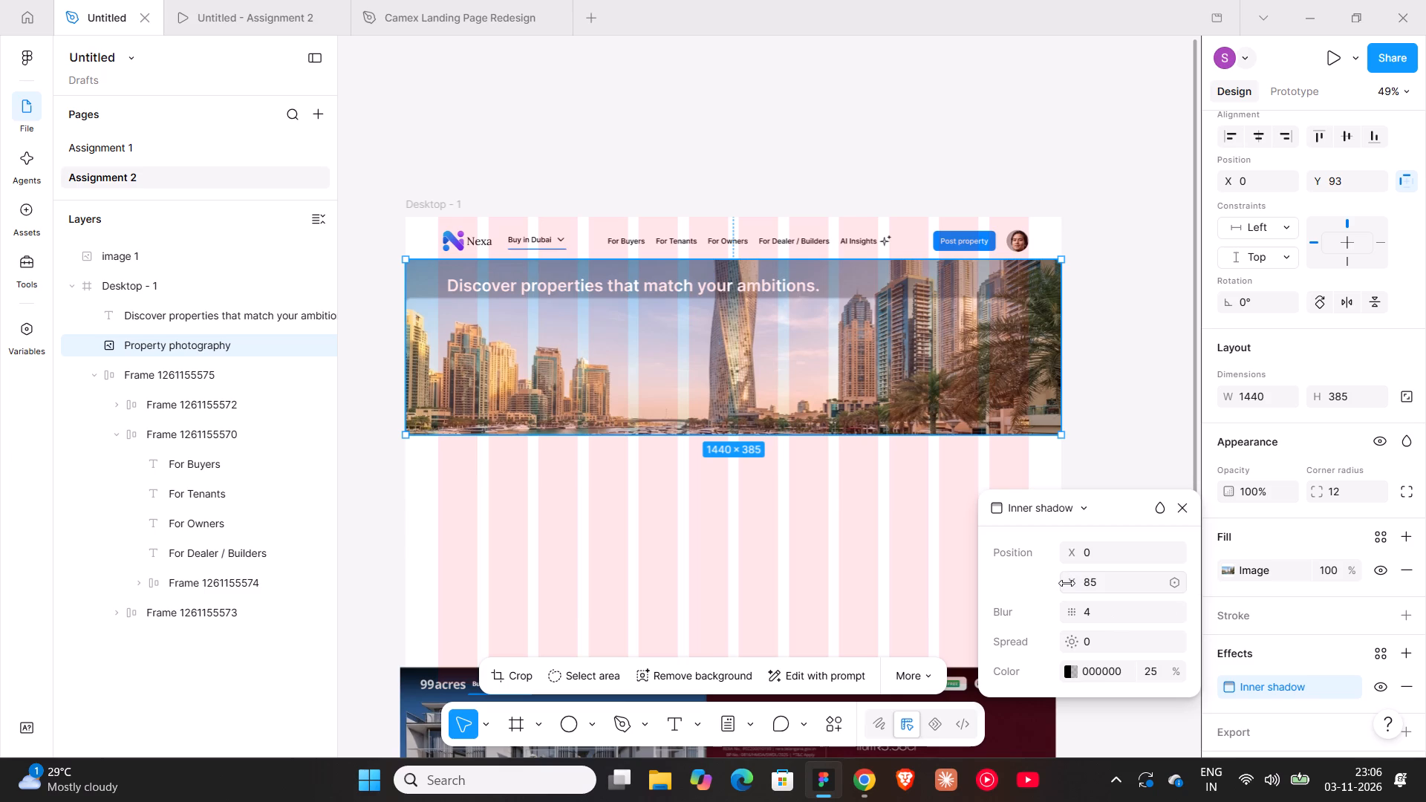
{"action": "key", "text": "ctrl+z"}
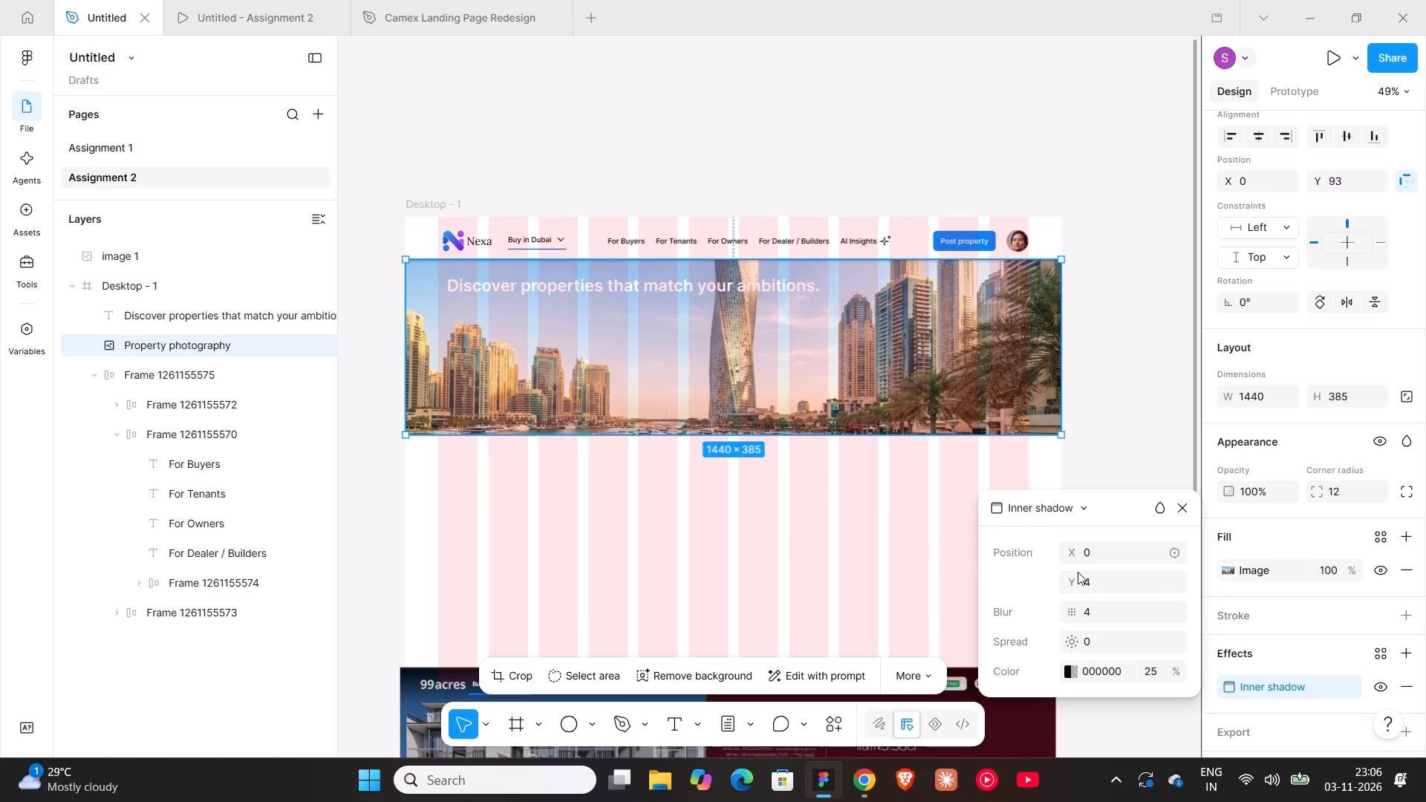
Set the inner shadow's offset to Y 0 and X 735 so it darkens the headline side of the photo.
{"action": "left_click", "coordinate": [1097, 584]}
{"action": "key", "text": "0"}
{"action": "key", "text": "Return"}
{"action": "left_click_drag", "start_coordinate": [1068, 550], "coordinate": [988, 375]}
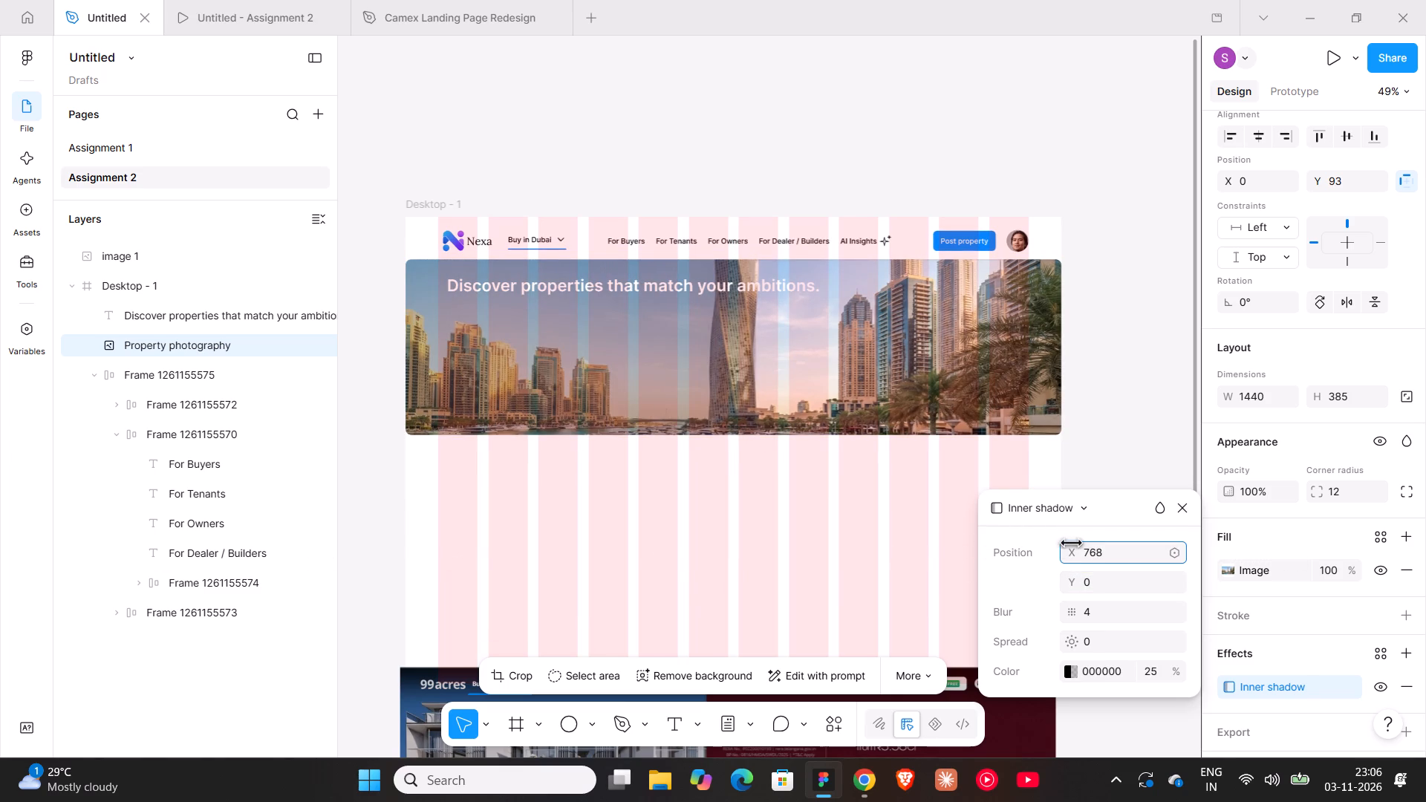
{"action": "left_click_drag", "start_coordinate": [988, 375], "coordinate": [927, 382]}
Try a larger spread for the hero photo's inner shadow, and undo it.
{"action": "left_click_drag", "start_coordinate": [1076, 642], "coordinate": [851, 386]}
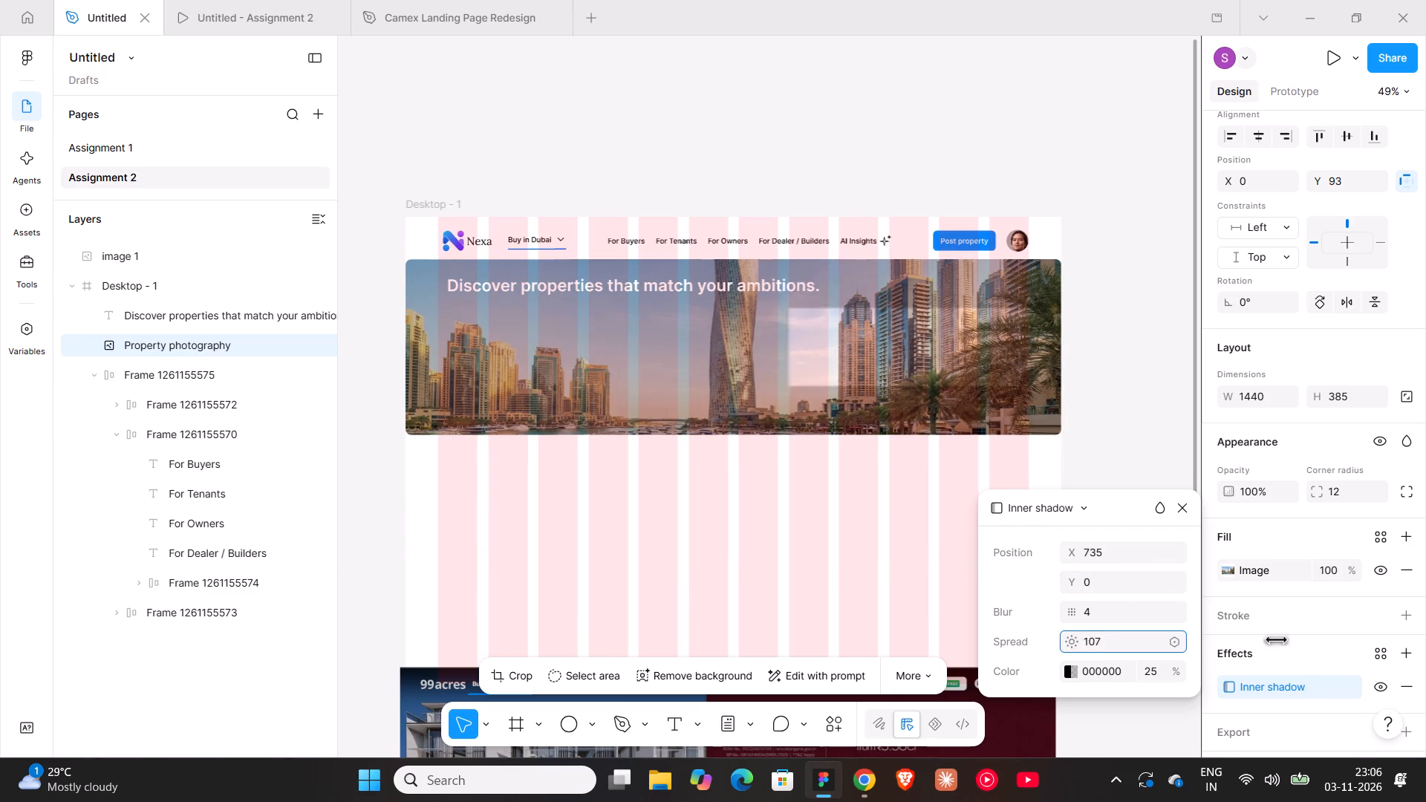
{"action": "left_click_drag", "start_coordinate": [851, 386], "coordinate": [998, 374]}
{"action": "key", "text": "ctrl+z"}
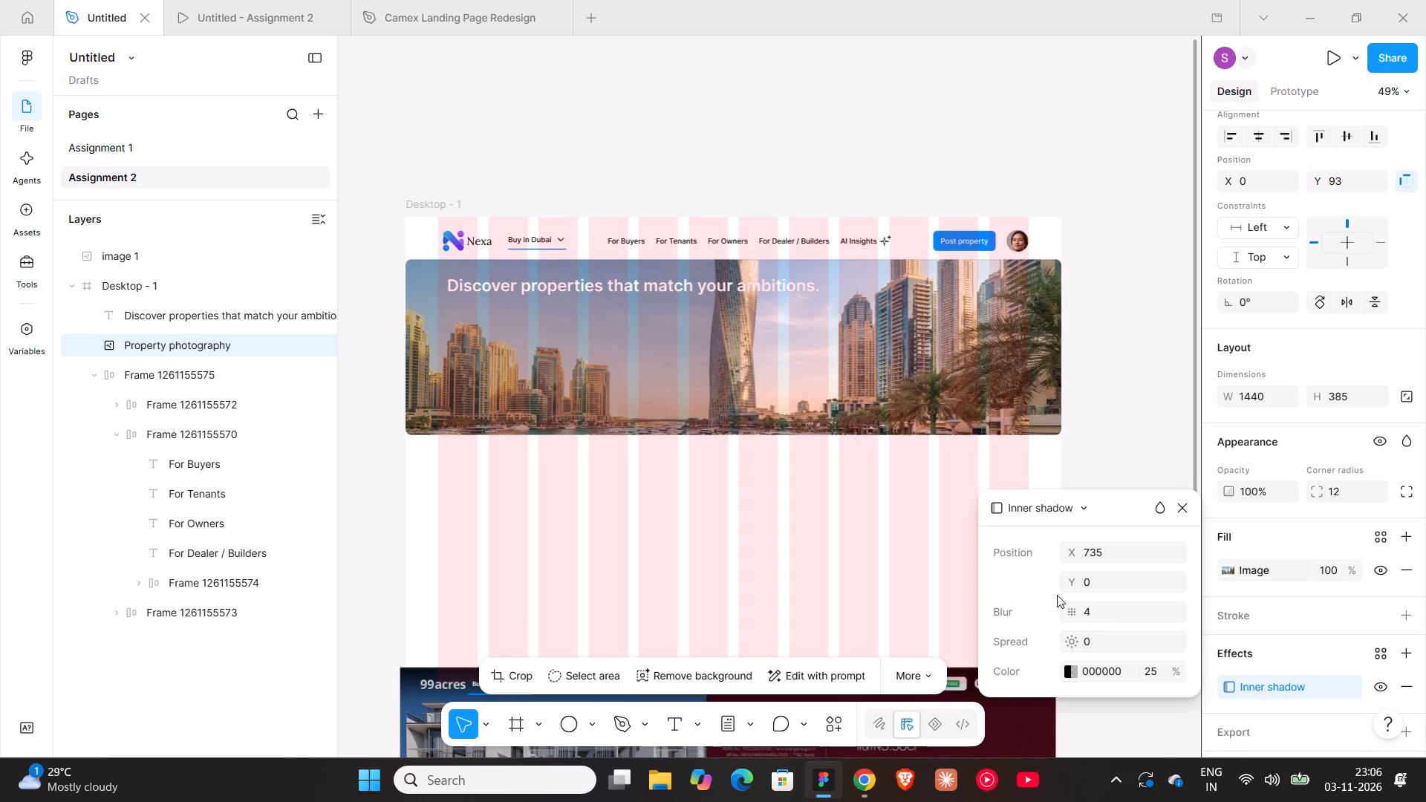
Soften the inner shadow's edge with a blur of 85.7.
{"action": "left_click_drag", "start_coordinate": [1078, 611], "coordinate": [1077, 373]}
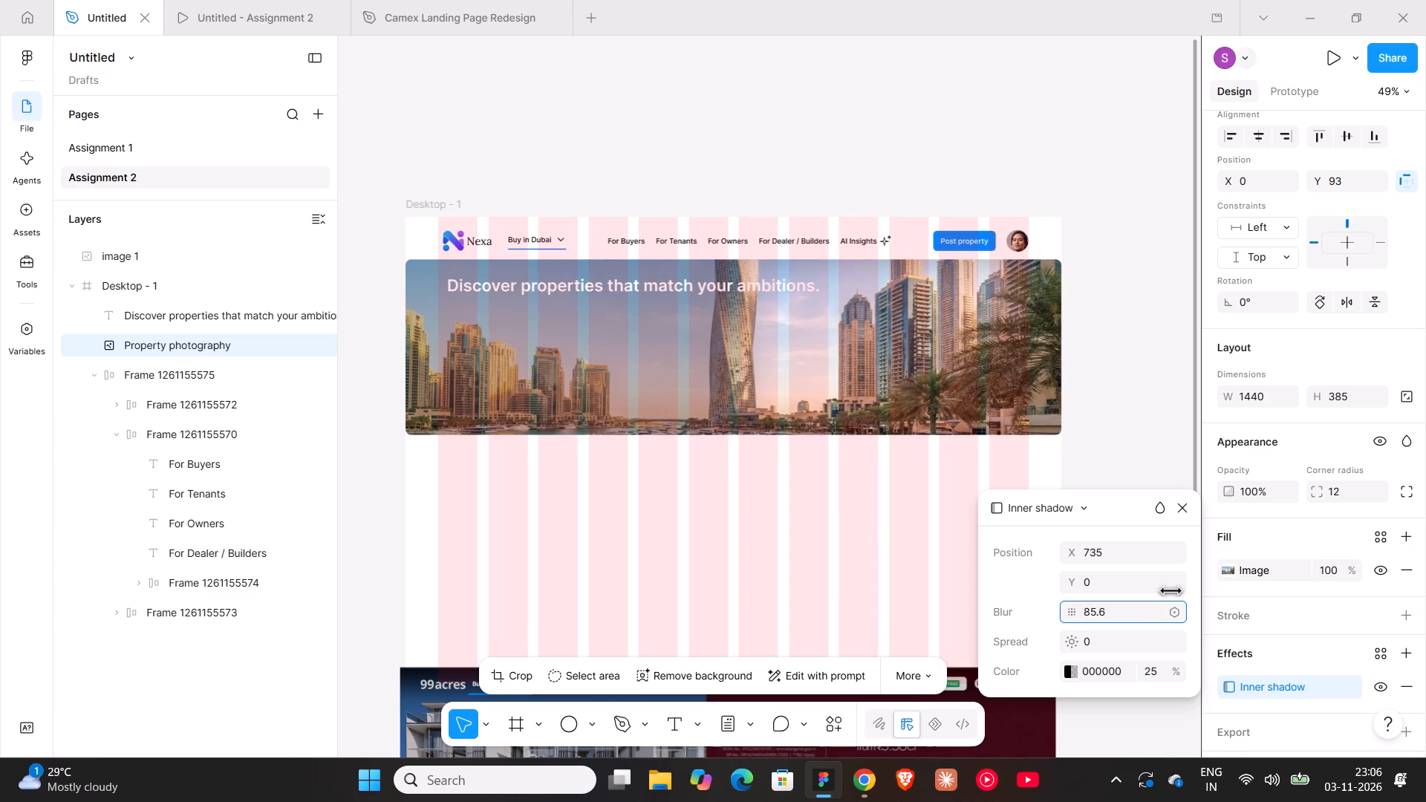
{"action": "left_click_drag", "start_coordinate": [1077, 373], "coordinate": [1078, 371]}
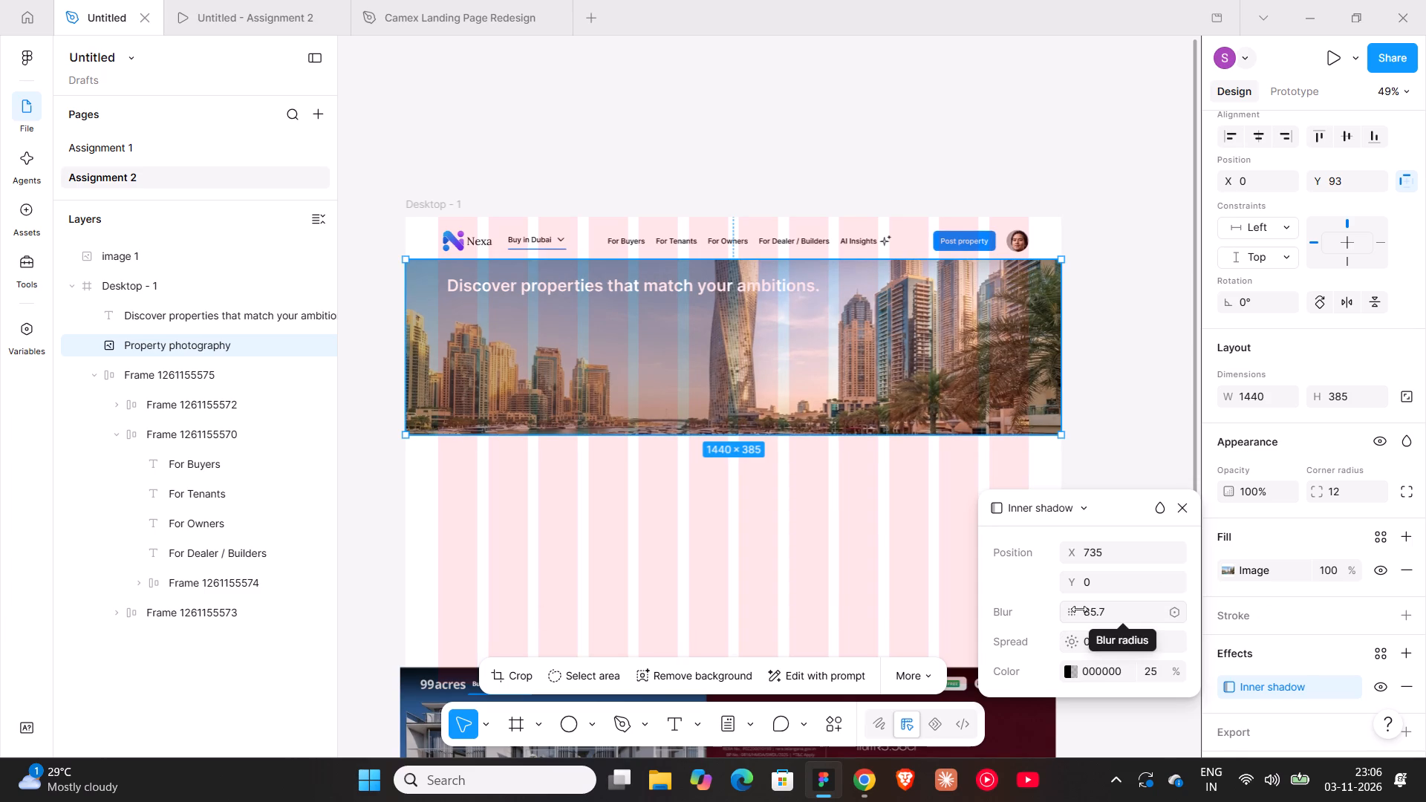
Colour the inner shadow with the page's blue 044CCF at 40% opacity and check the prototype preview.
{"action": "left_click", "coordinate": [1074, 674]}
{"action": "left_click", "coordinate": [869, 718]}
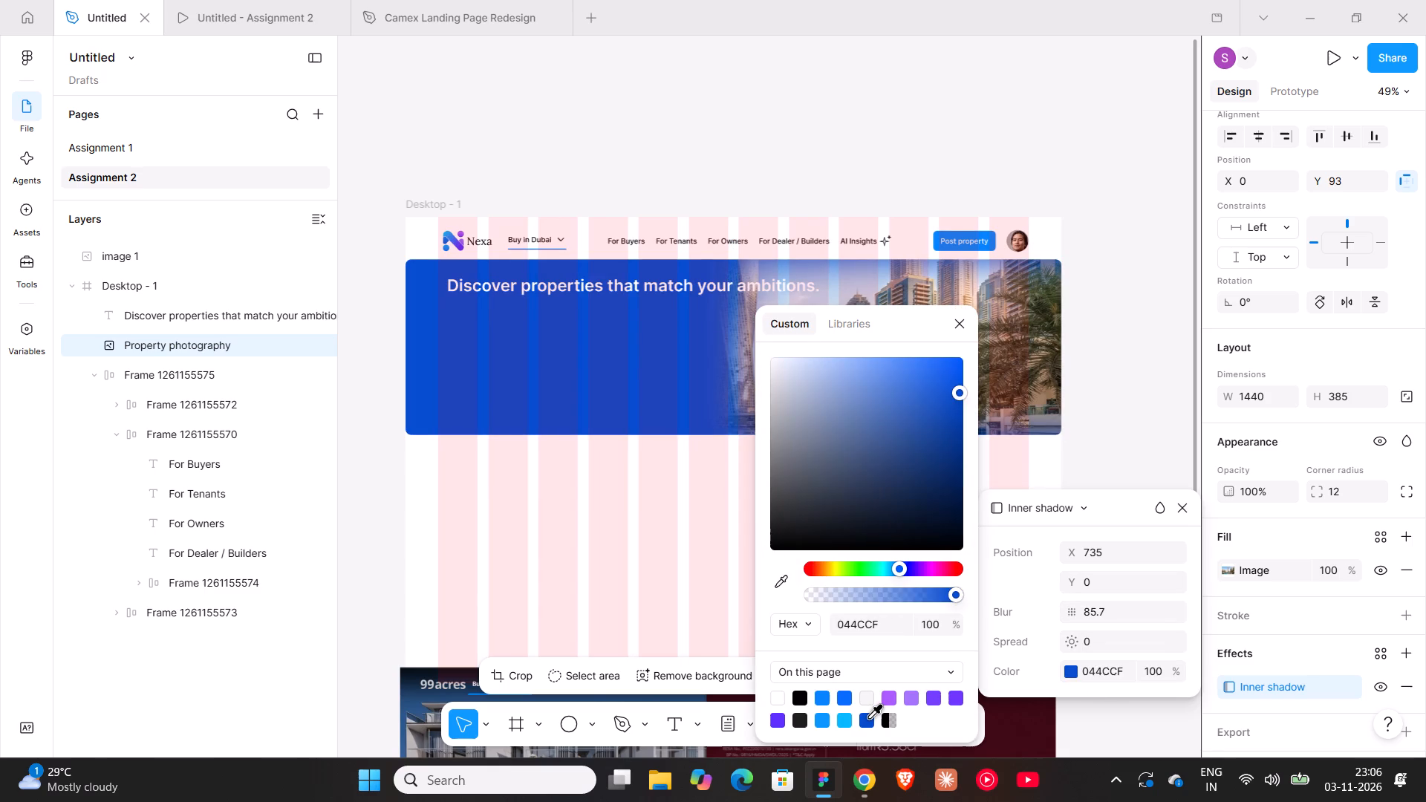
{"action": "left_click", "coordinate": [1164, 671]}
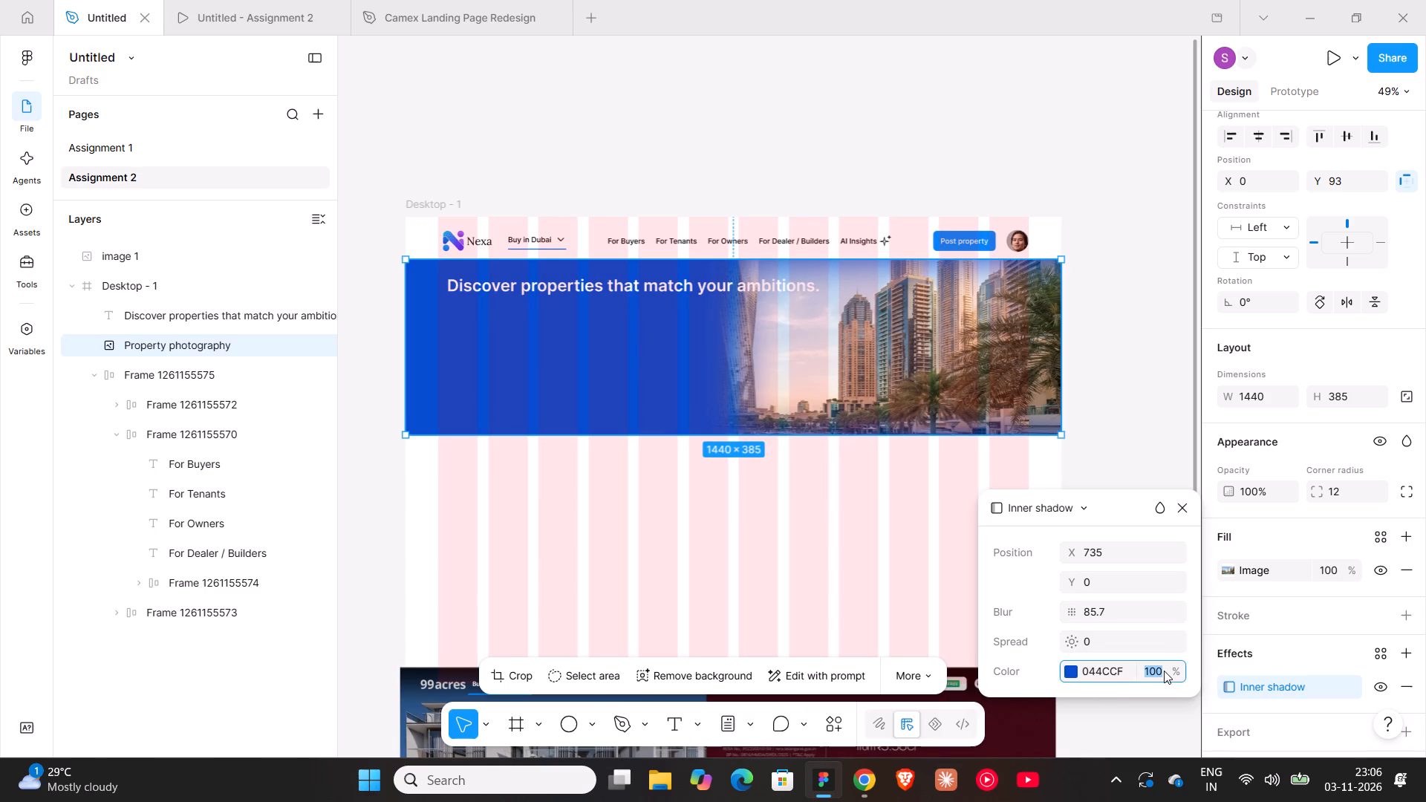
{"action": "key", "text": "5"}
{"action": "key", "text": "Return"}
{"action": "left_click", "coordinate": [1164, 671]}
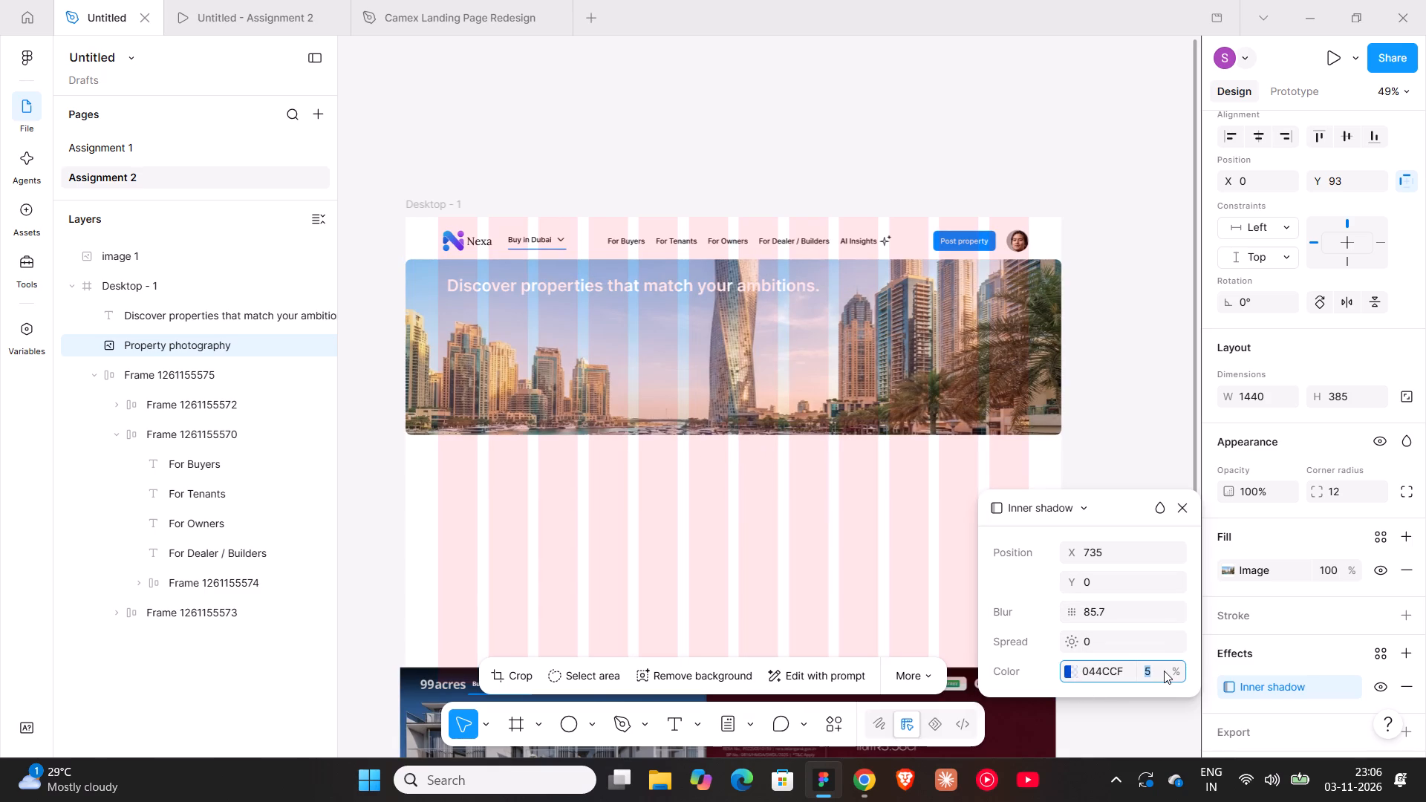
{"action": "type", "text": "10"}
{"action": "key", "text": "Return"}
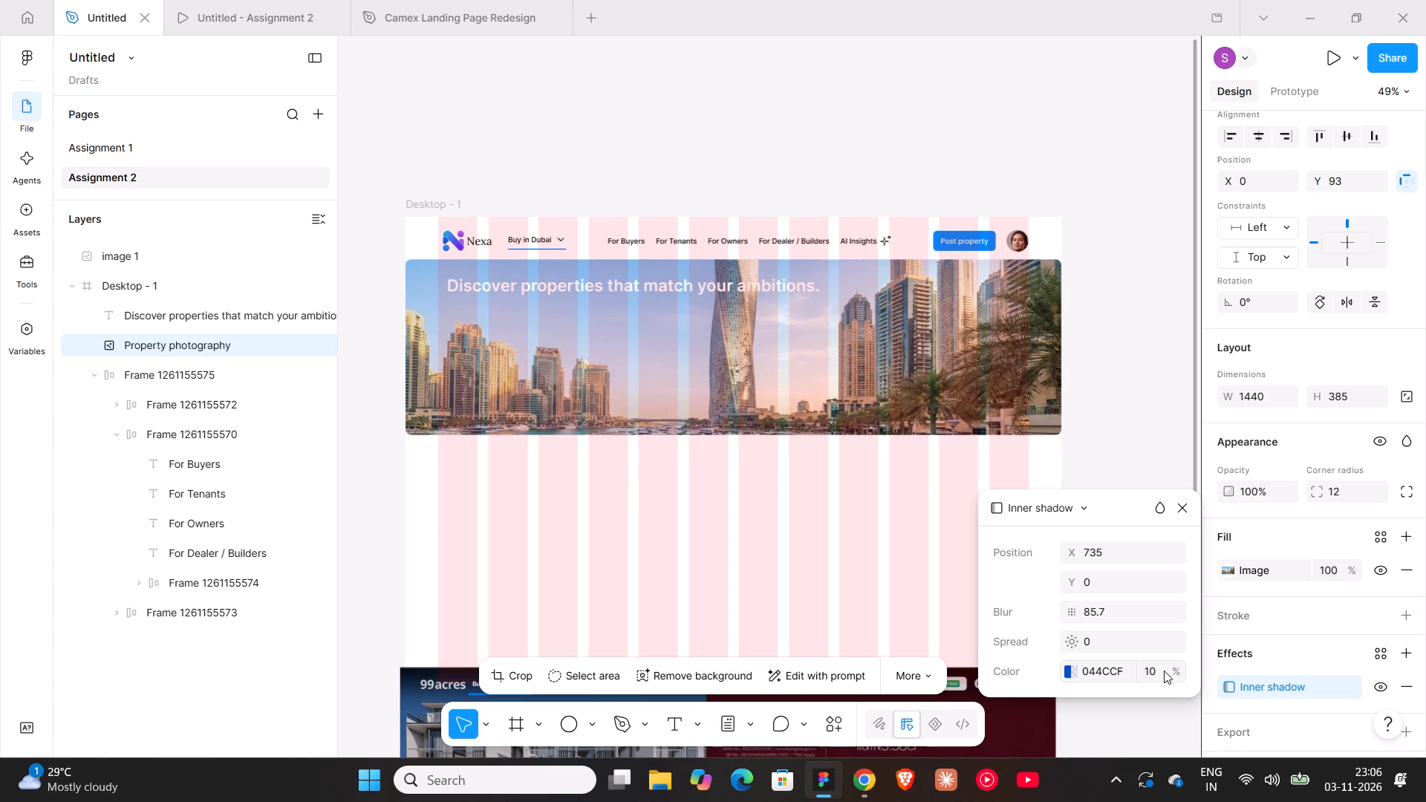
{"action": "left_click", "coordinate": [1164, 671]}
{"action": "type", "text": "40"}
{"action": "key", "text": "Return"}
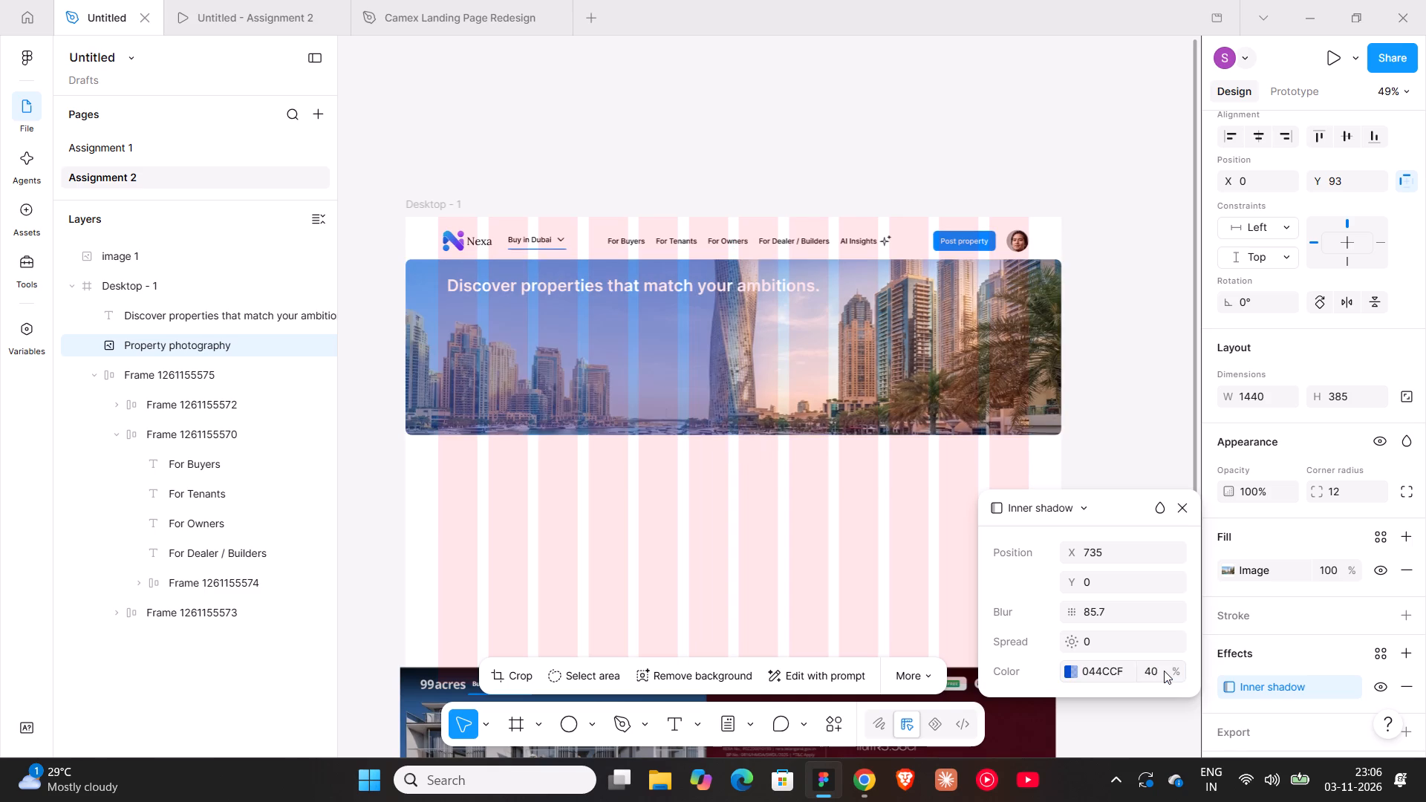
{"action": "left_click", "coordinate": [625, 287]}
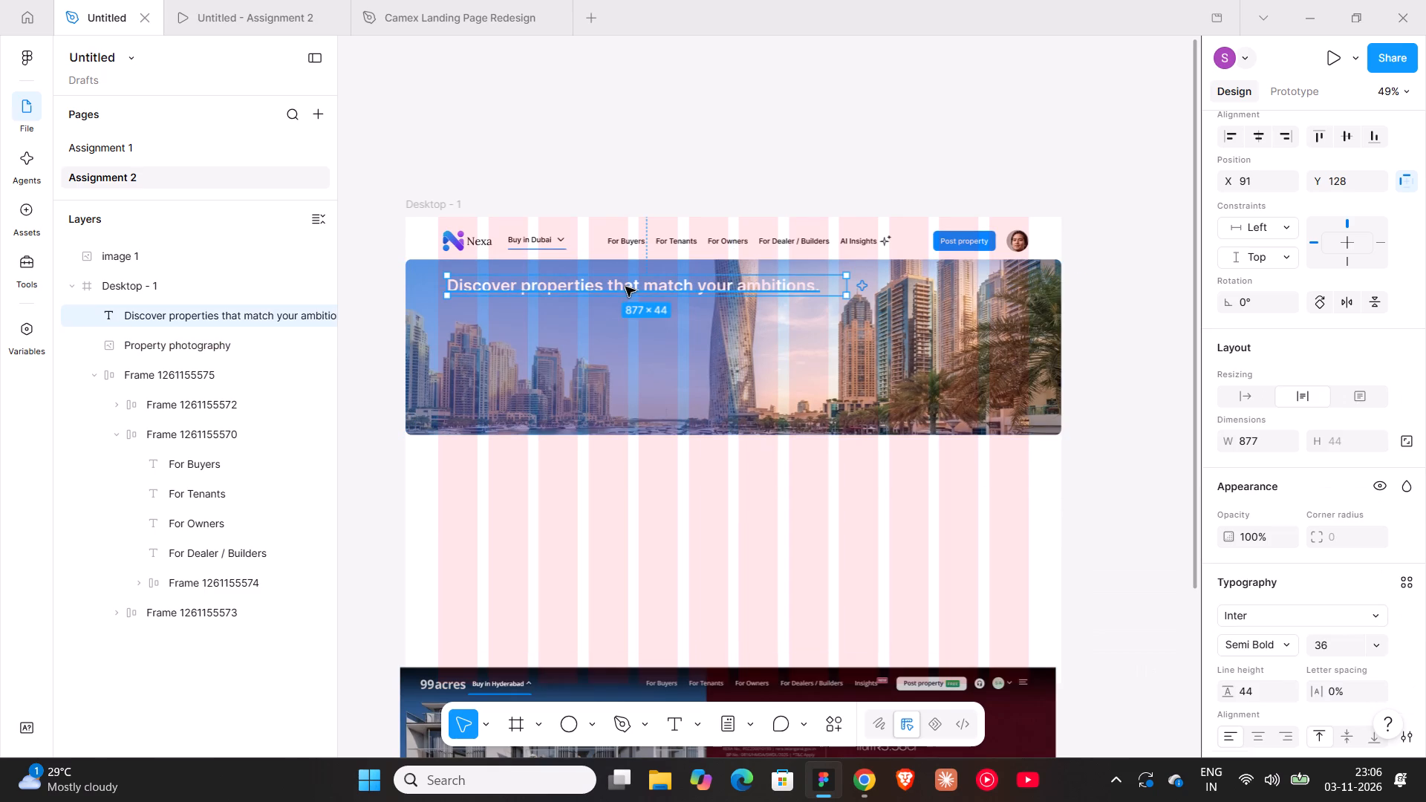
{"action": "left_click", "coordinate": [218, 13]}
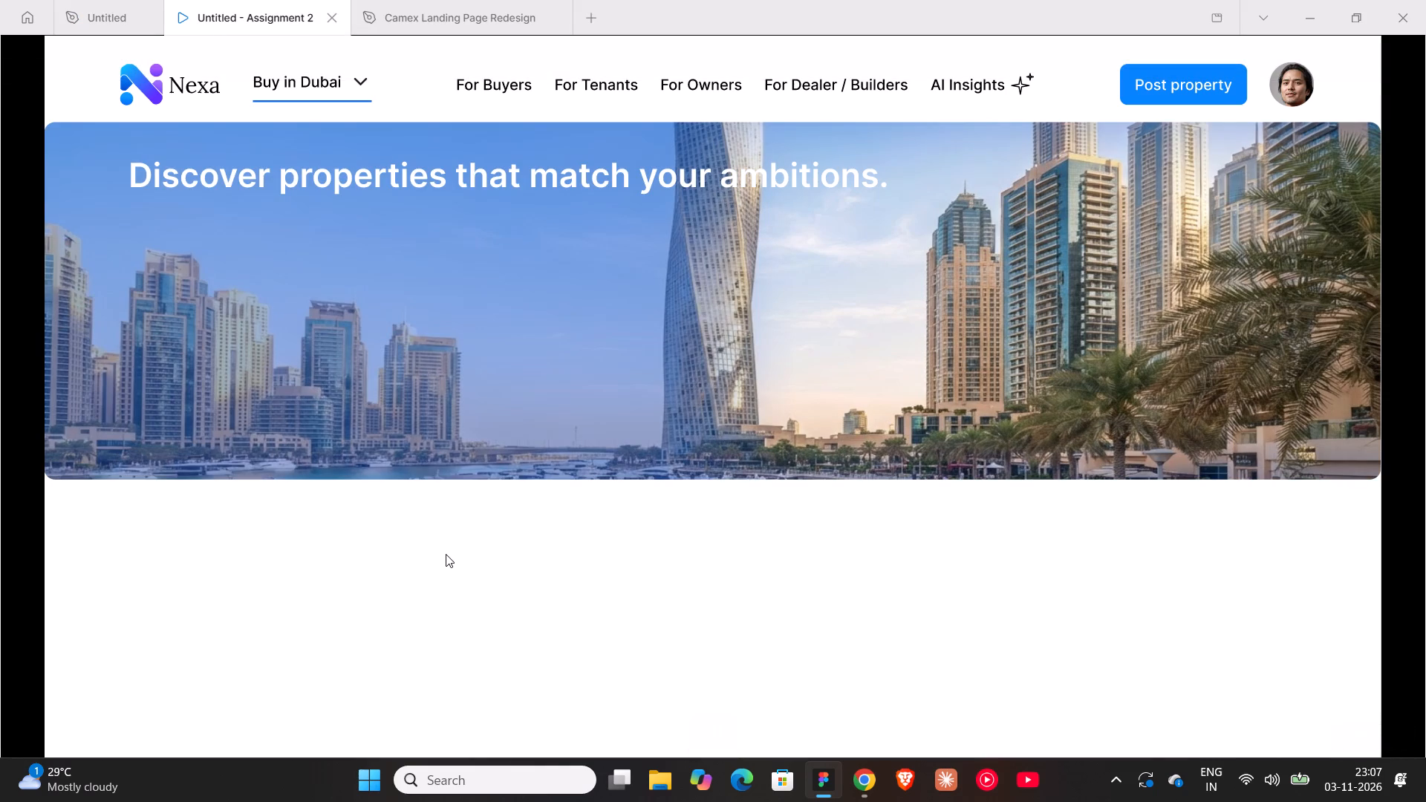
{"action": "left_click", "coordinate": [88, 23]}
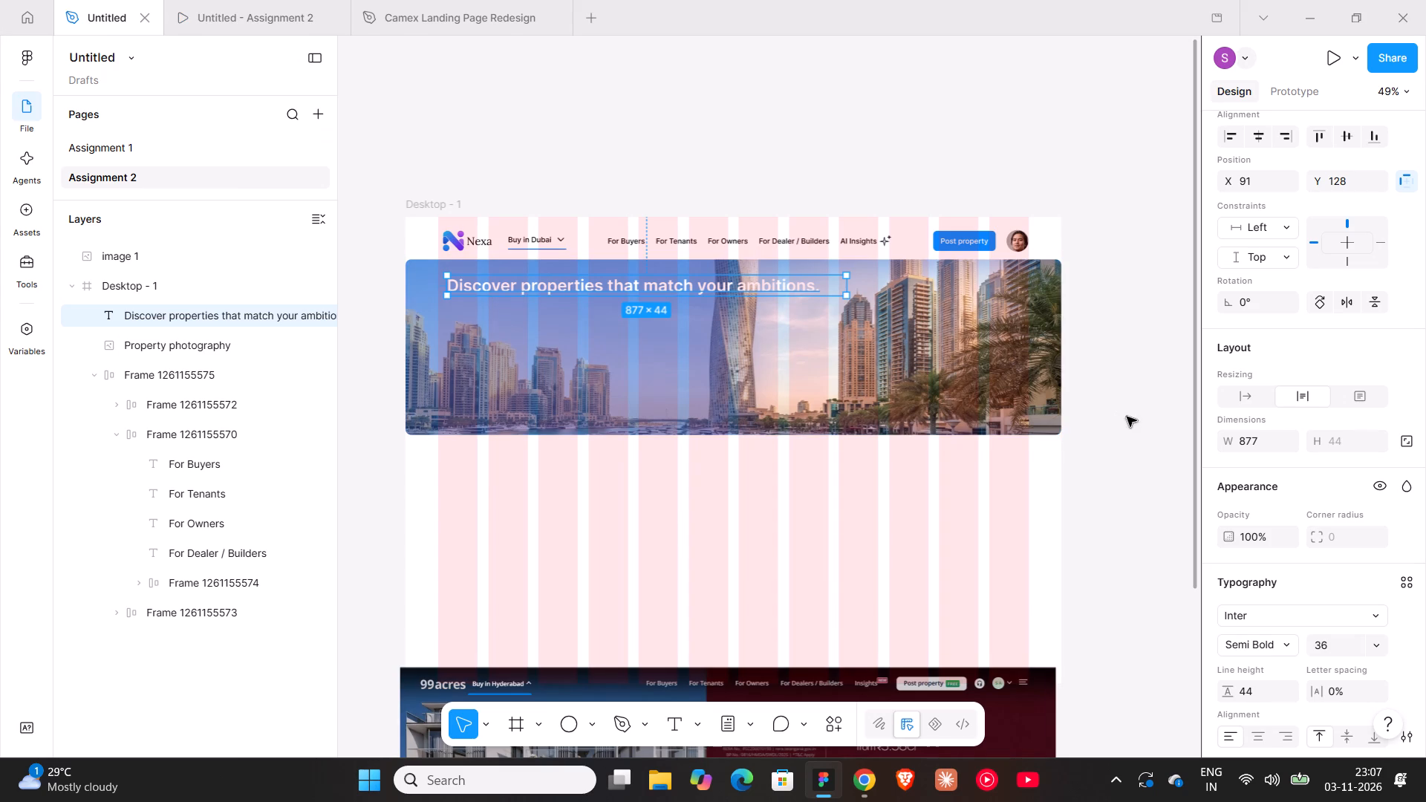
Set the opacity of the hero photo's inner shadow to 50% and check the prototype preview.
{"action": "left_click", "coordinate": [538, 395]}
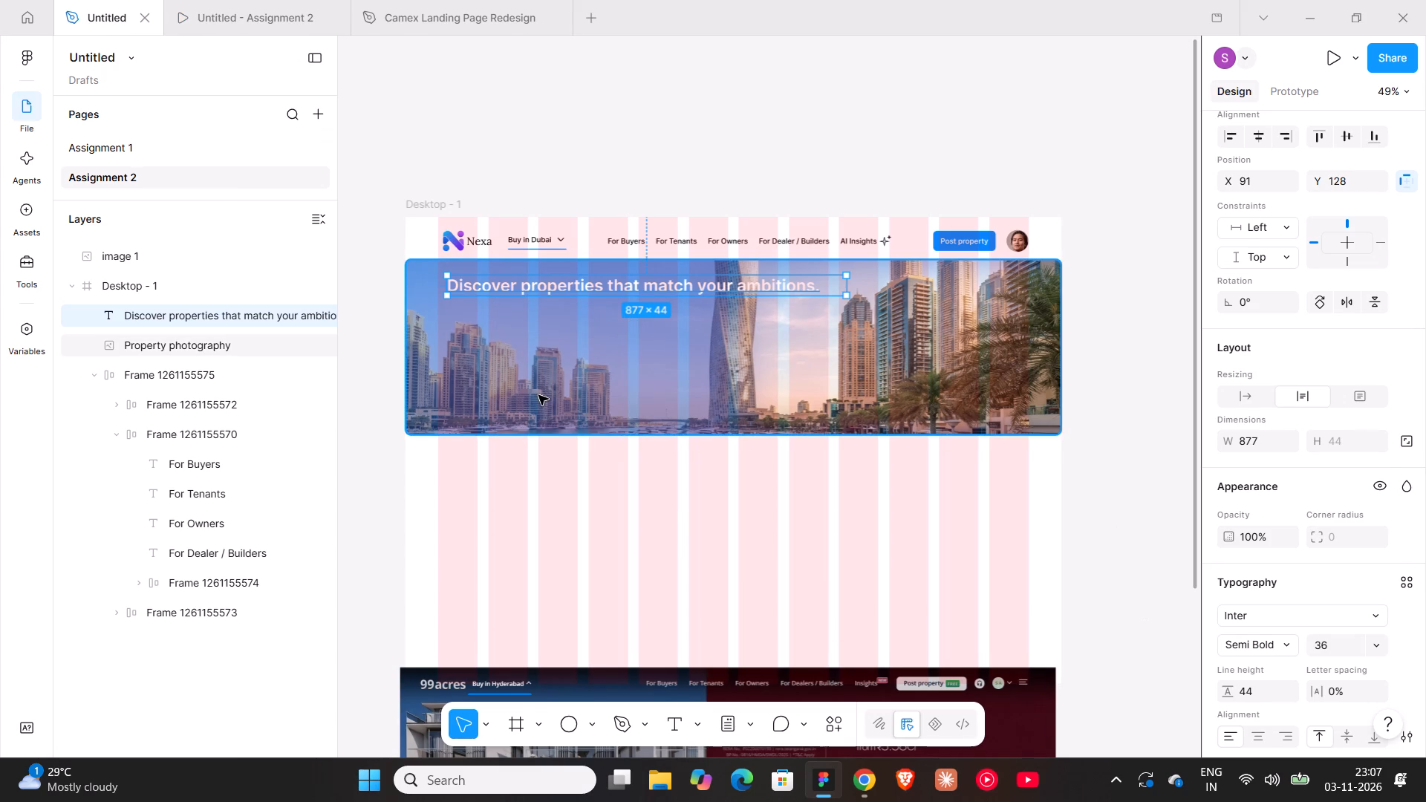
{"action": "left_click", "coordinate": [538, 395]}
{"action": "scroll", "coordinate": [1376, 603], "scroll_direction": "down", "scroll_amount": 3}
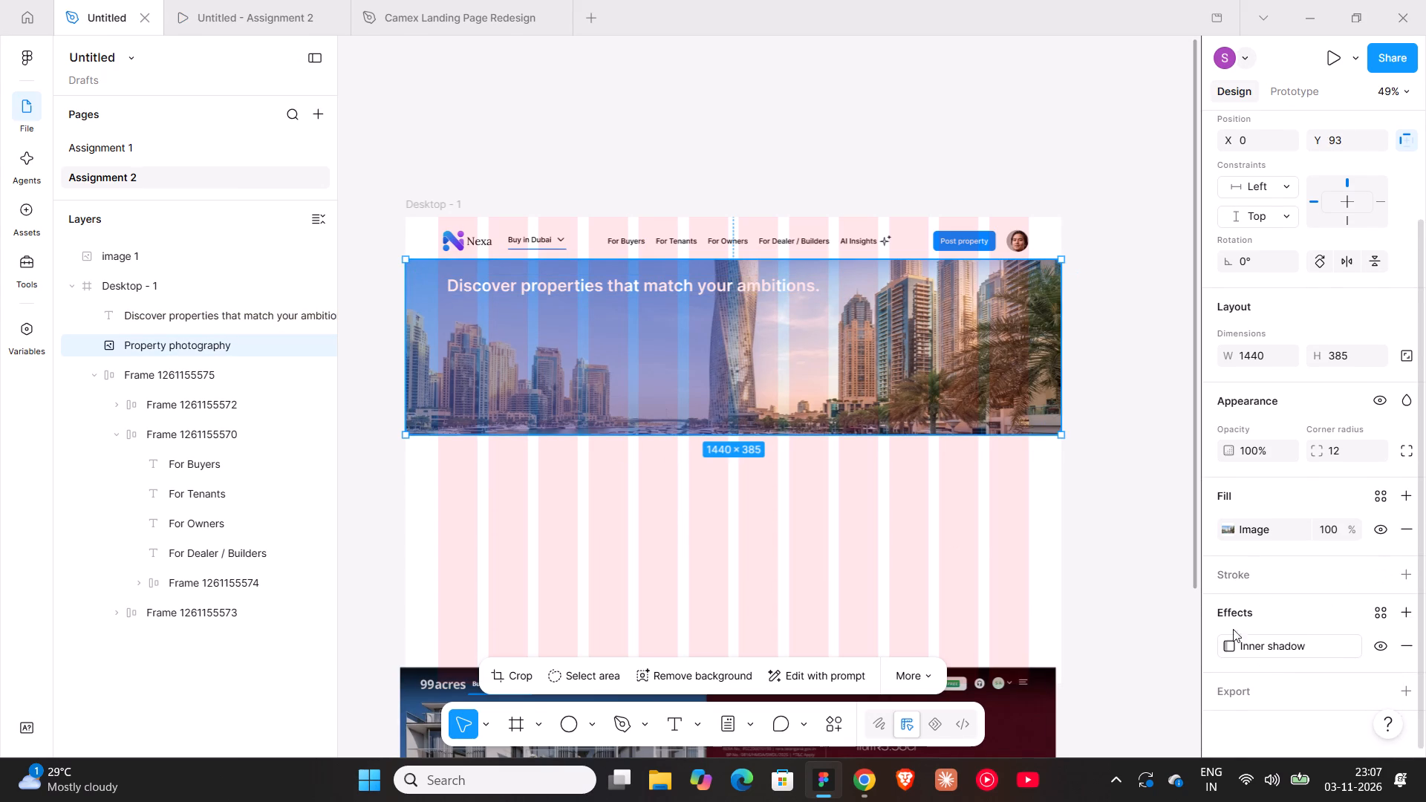
{"action": "left_click", "coordinate": [1225, 645]}
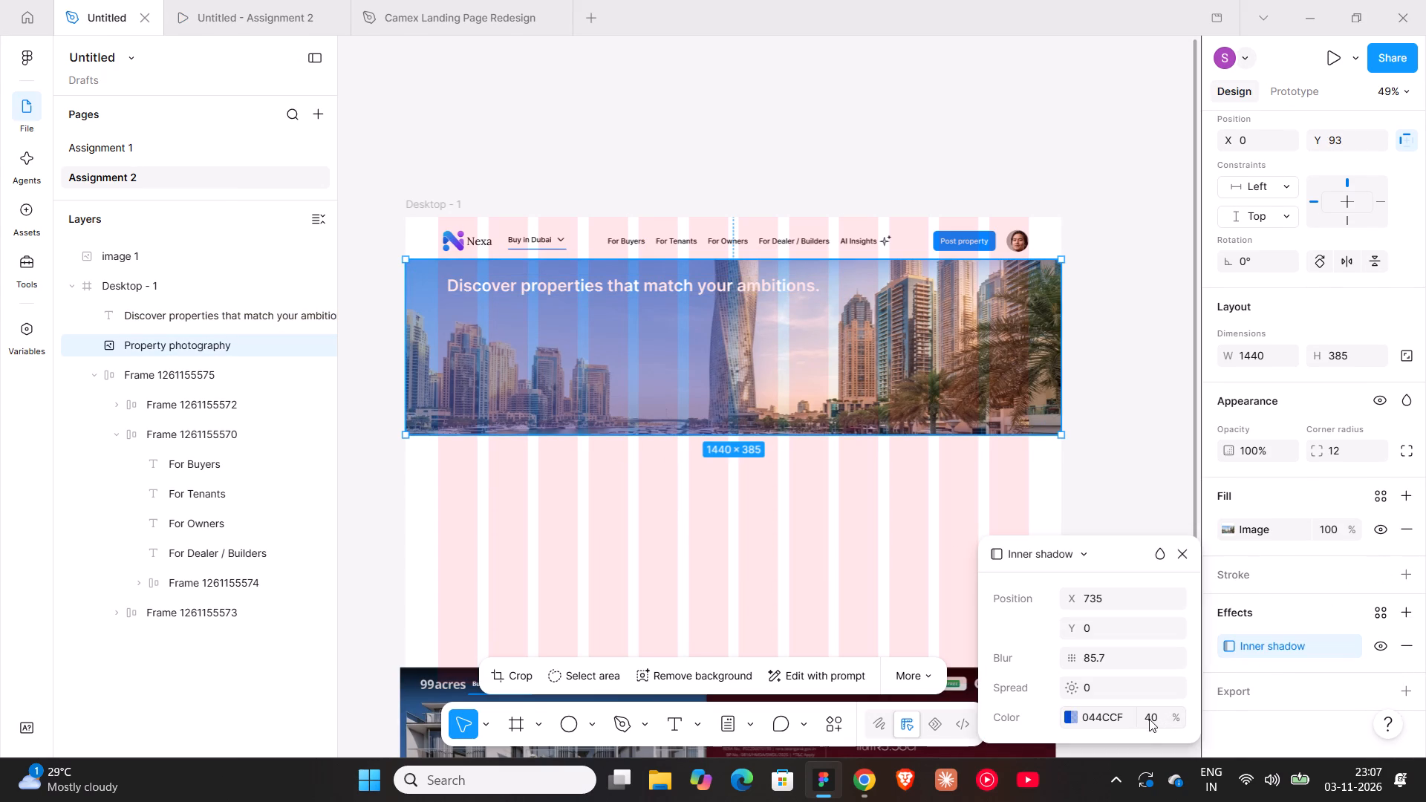
{"action": "left_click_drag", "start_coordinate": [1178, 719], "coordinate": [804, 395]}
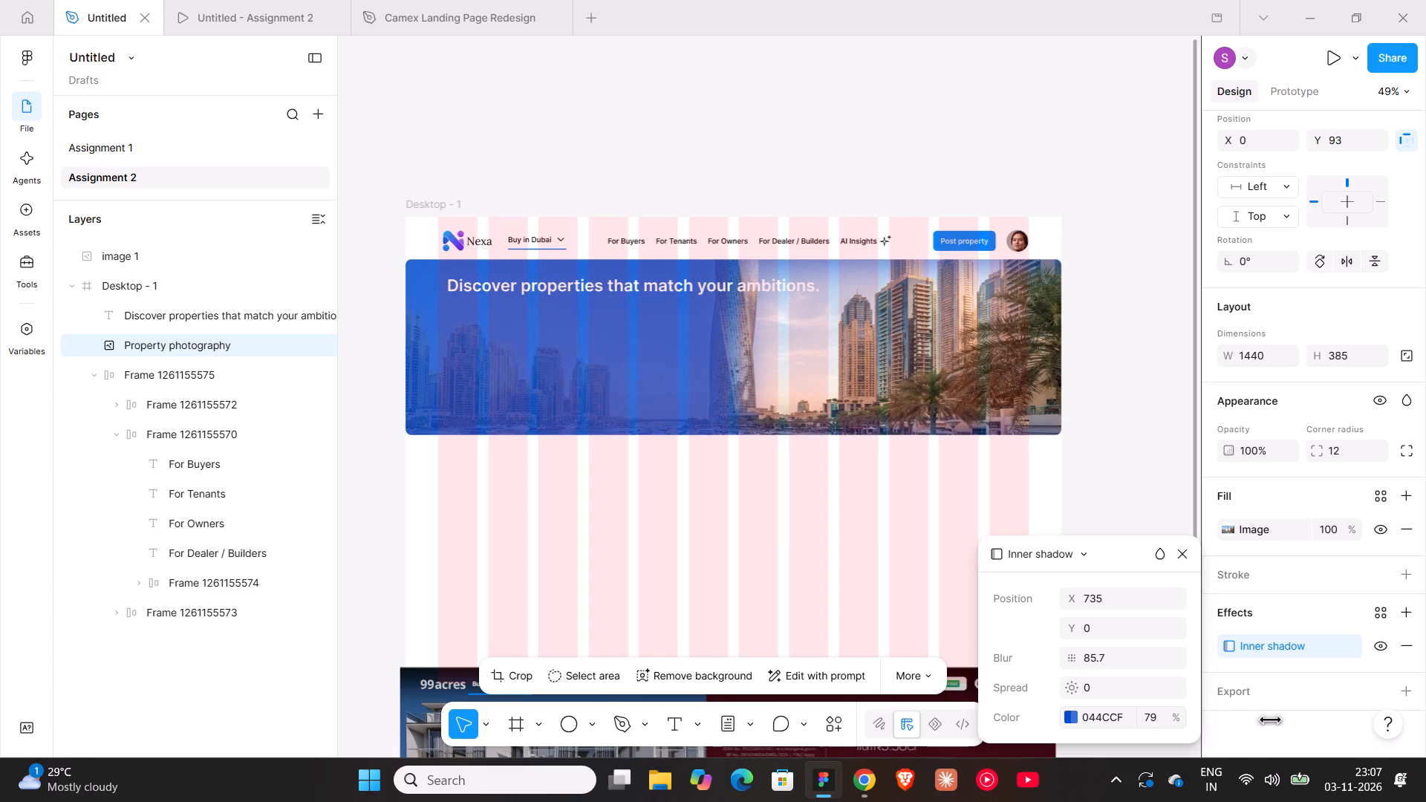
{"action": "left_click_drag", "start_coordinate": [804, 395], "coordinate": [775, 395]}
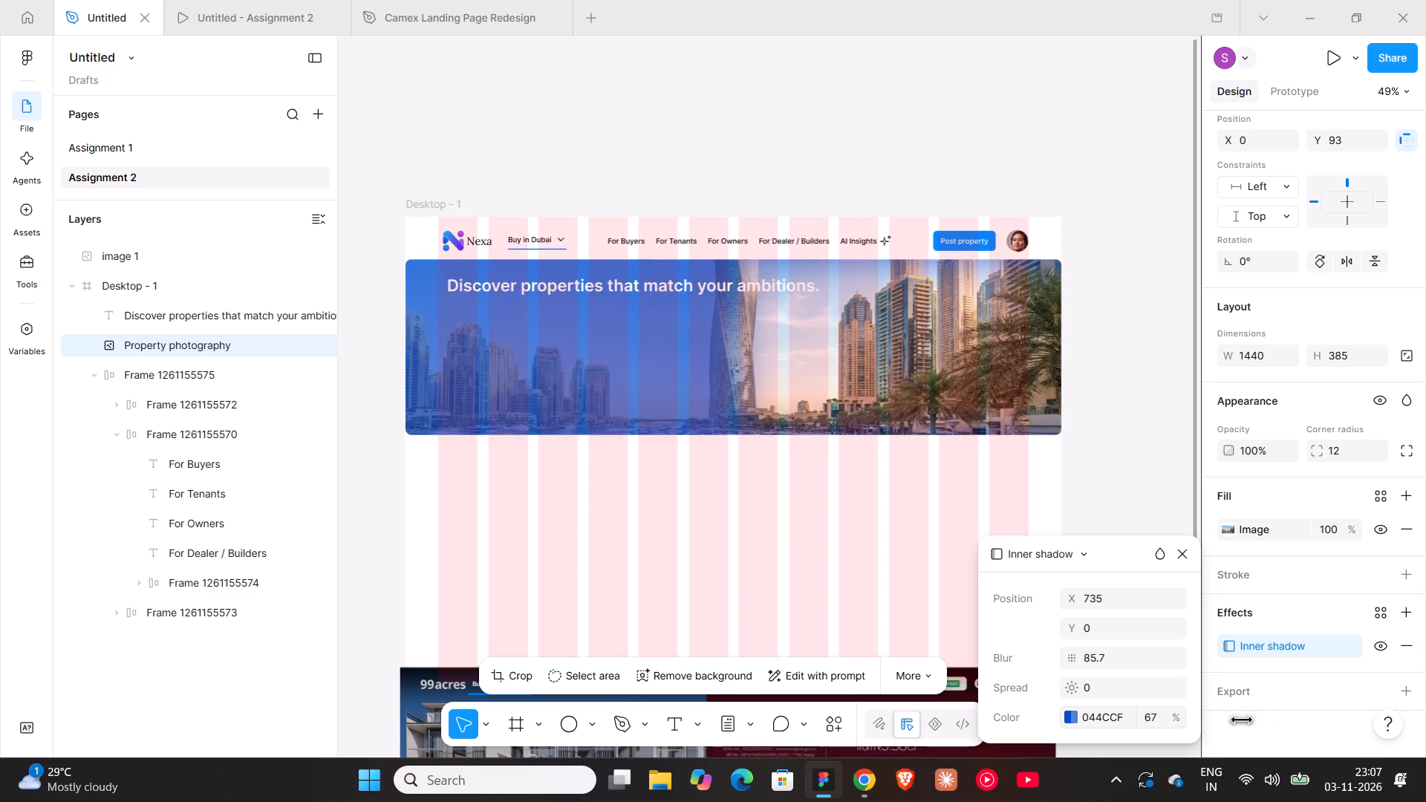
{"action": "left_click_drag", "start_coordinate": [775, 395], "coordinate": [737, 395]}
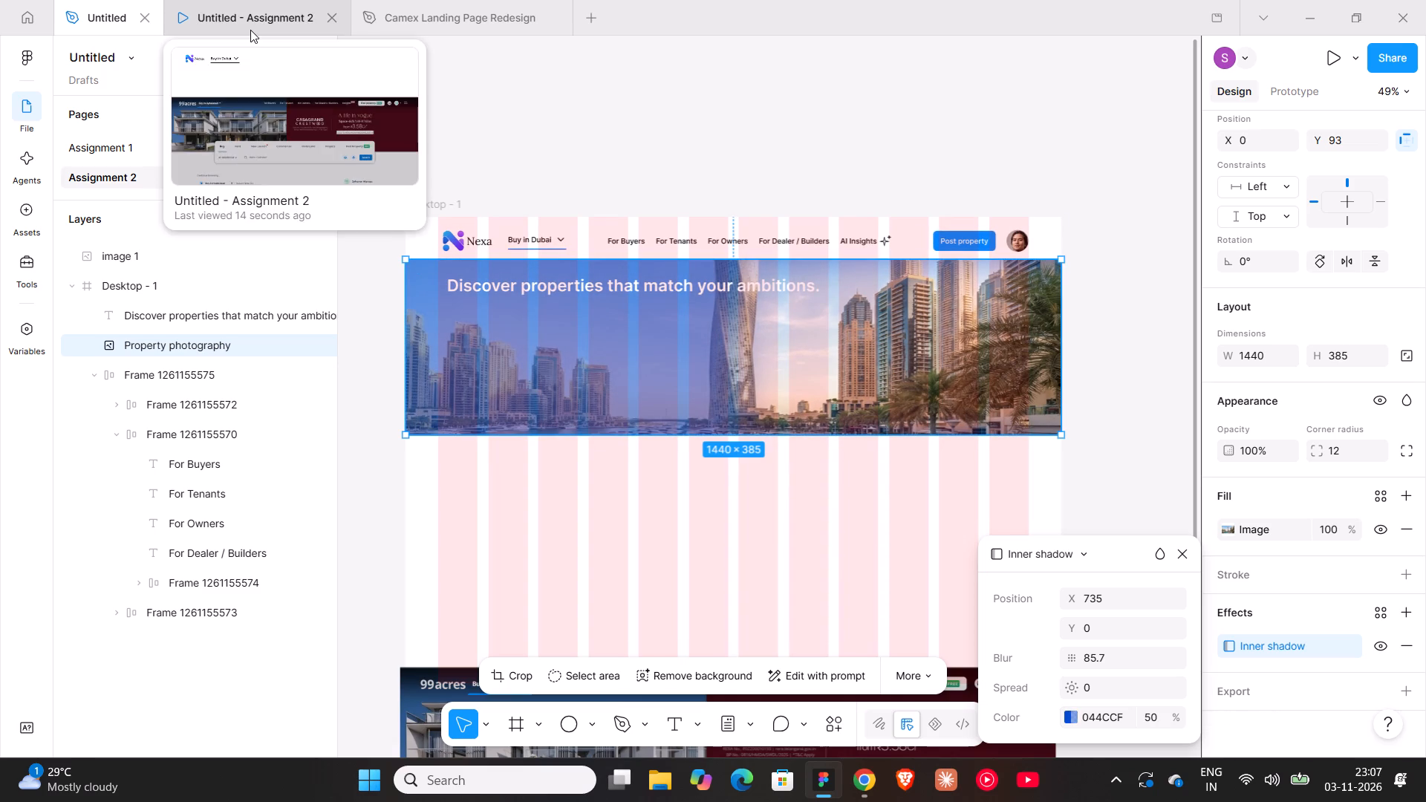
{"action": "left_click", "coordinate": [250, 30]}
{"action": "left_click", "coordinate": [71, 10]}
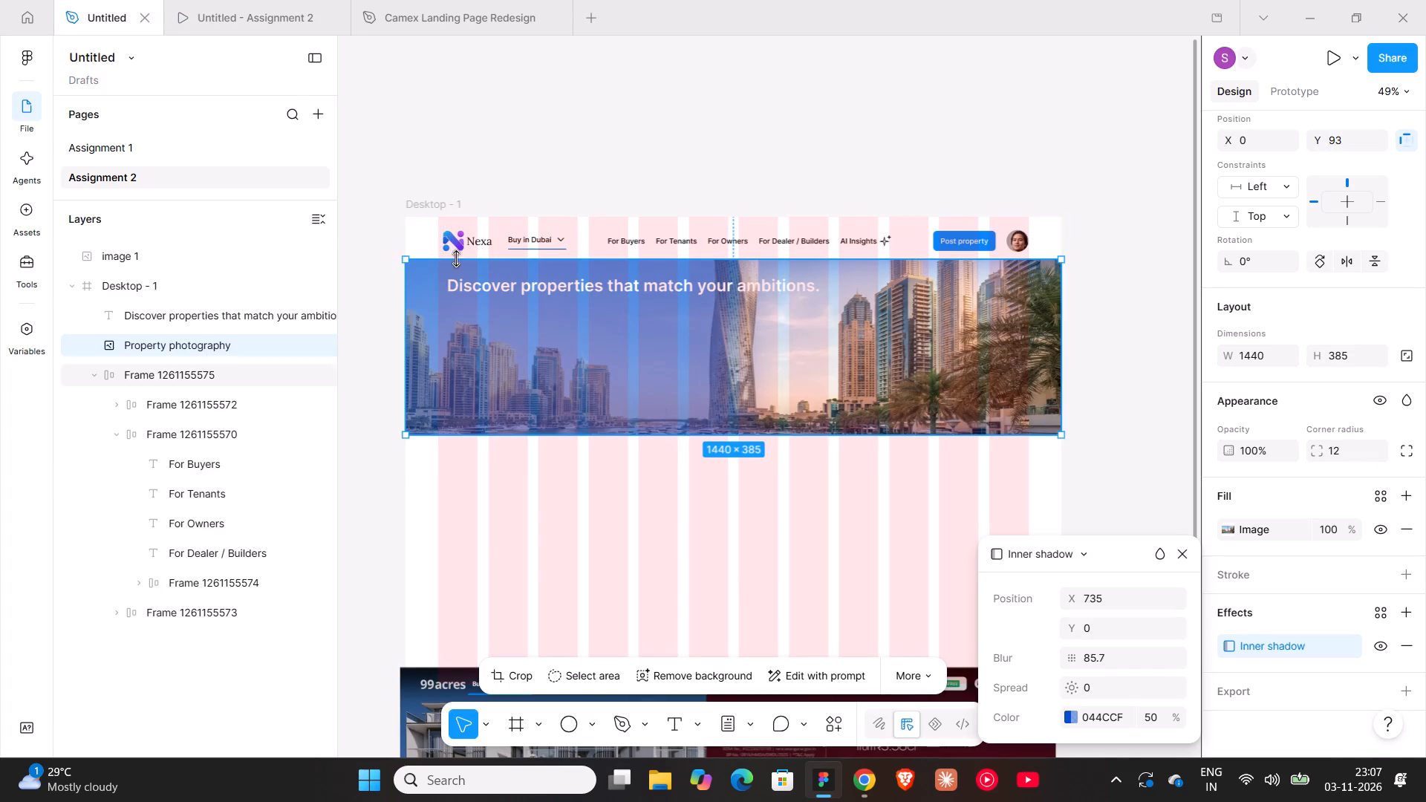
Move the headline to X 72, Y 150, aligning its start with the first layout column.
{"action": "left_click", "coordinate": [468, 278]}
{"action": "left_click_drag", "start_coordinate": [468, 283], "coordinate": [466, 283]}
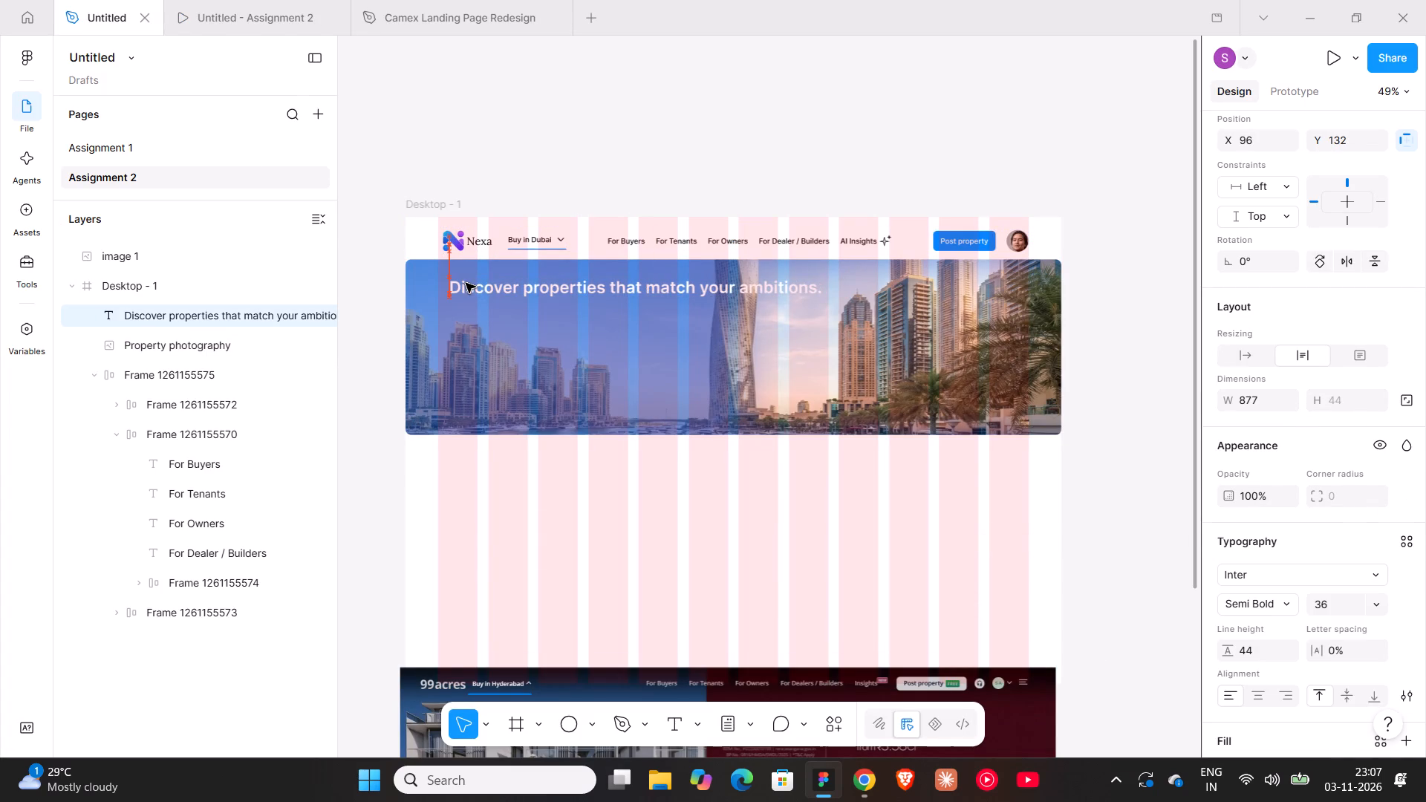
{"action": "left_click_drag", "start_coordinate": [466, 283], "coordinate": [458, 289]}
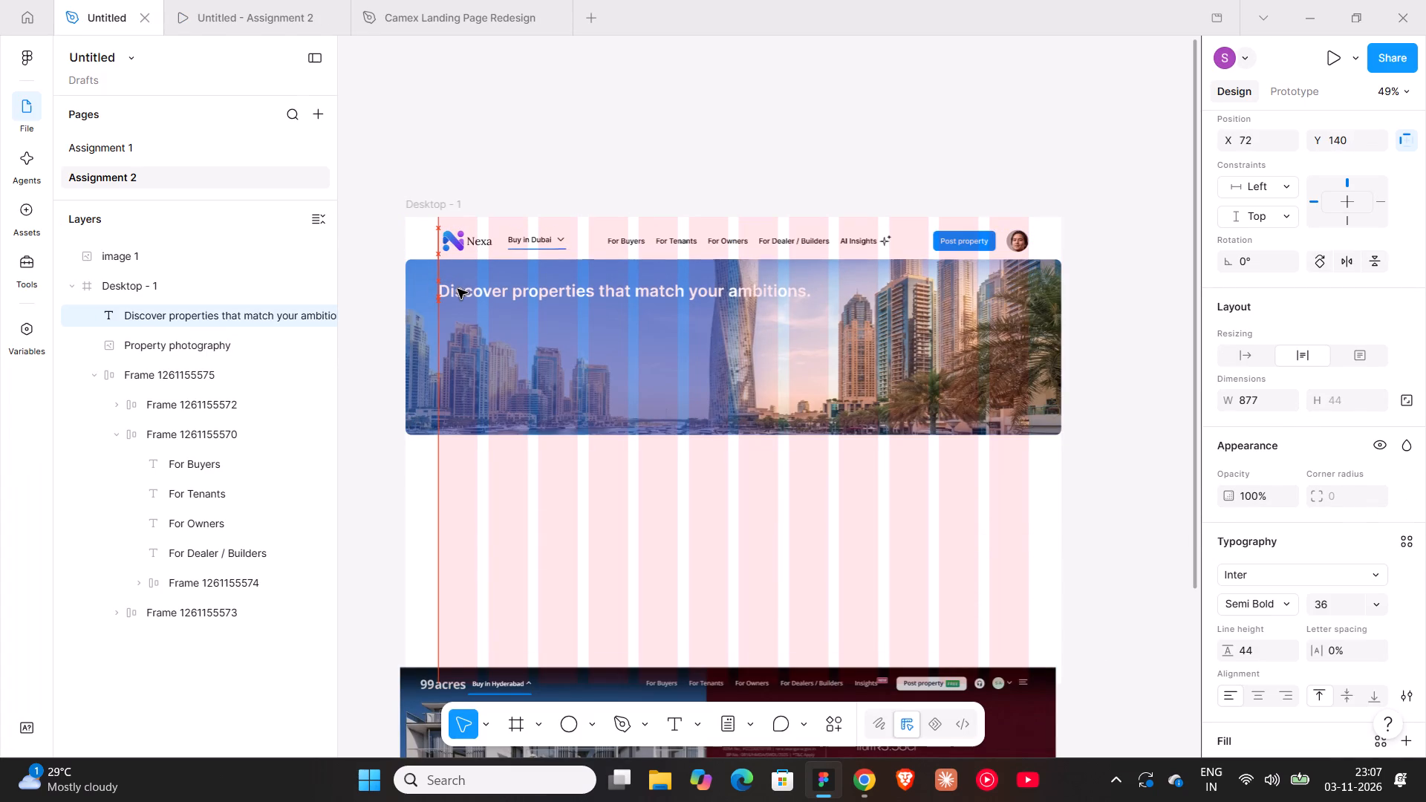
{"action": "left_click_drag", "start_coordinate": [458, 289], "coordinate": [458, 293]}
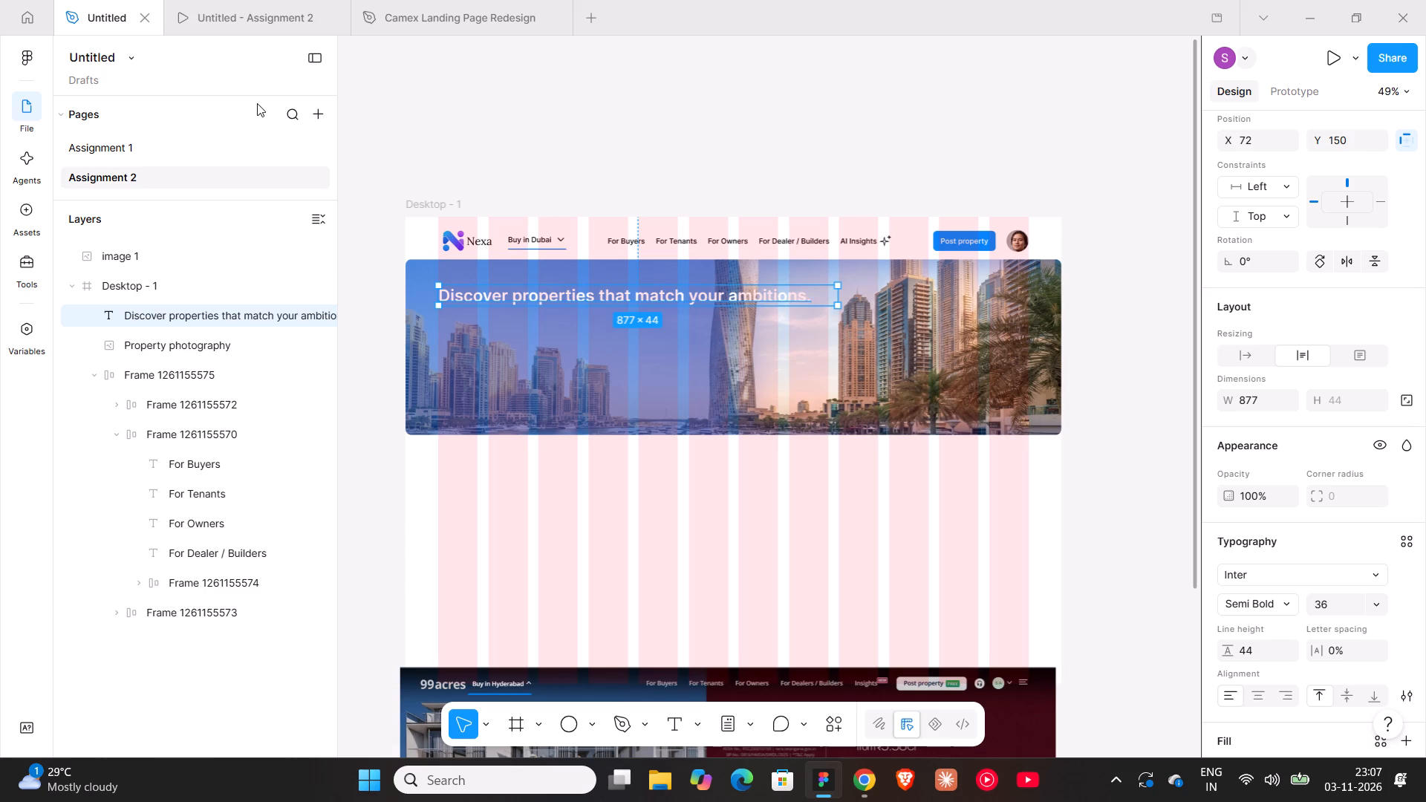
Change the colour of the hero photo's inner shadow to black, 000000.
{"action": "left_click", "coordinate": [940, 370]}
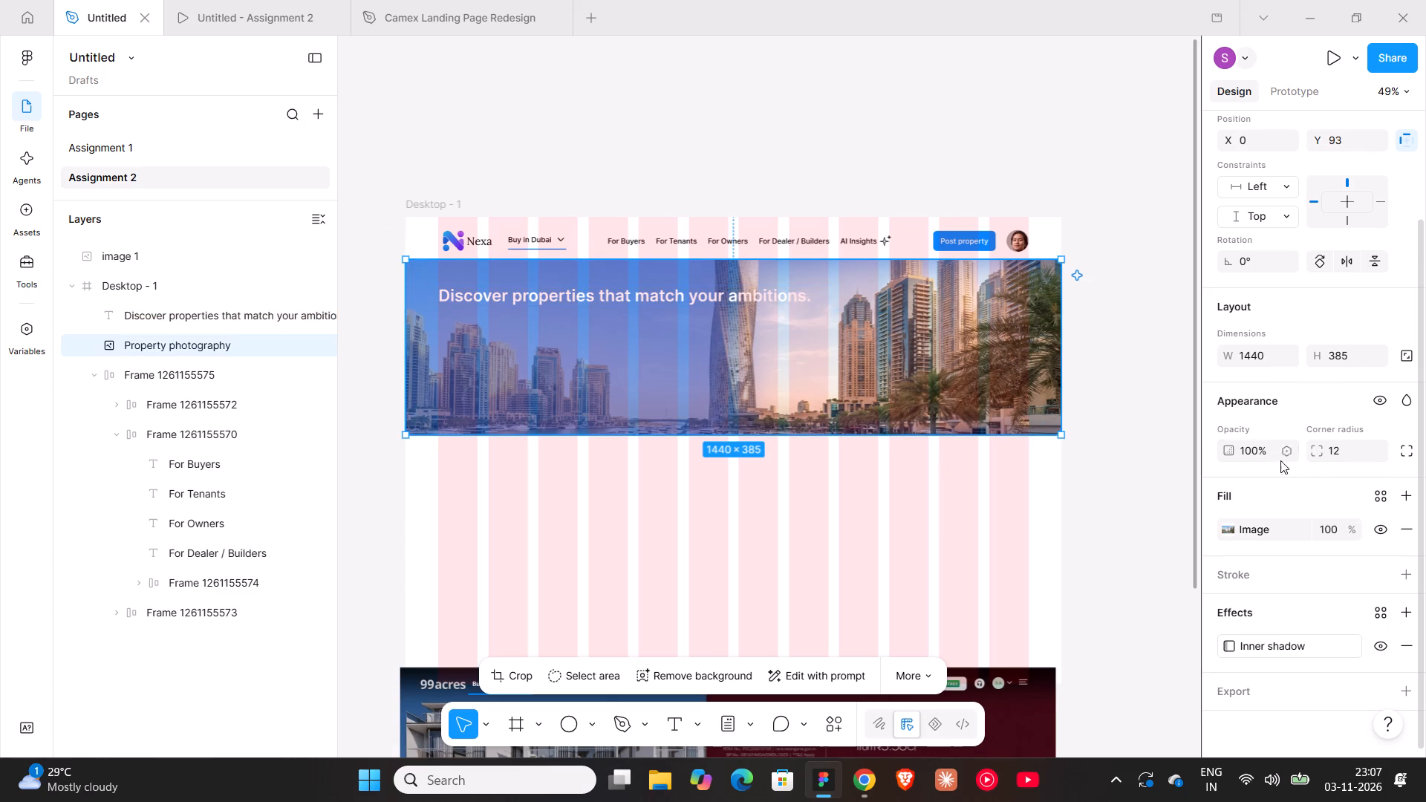
{"action": "scroll", "coordinate": [1306, 480], "scroll_direction": "down", "scroll_amount": 1}
{"action": "left_click", "coordinate": [1221, 643]}
{"action": "left_click", "coordinate": [1101, 720]}
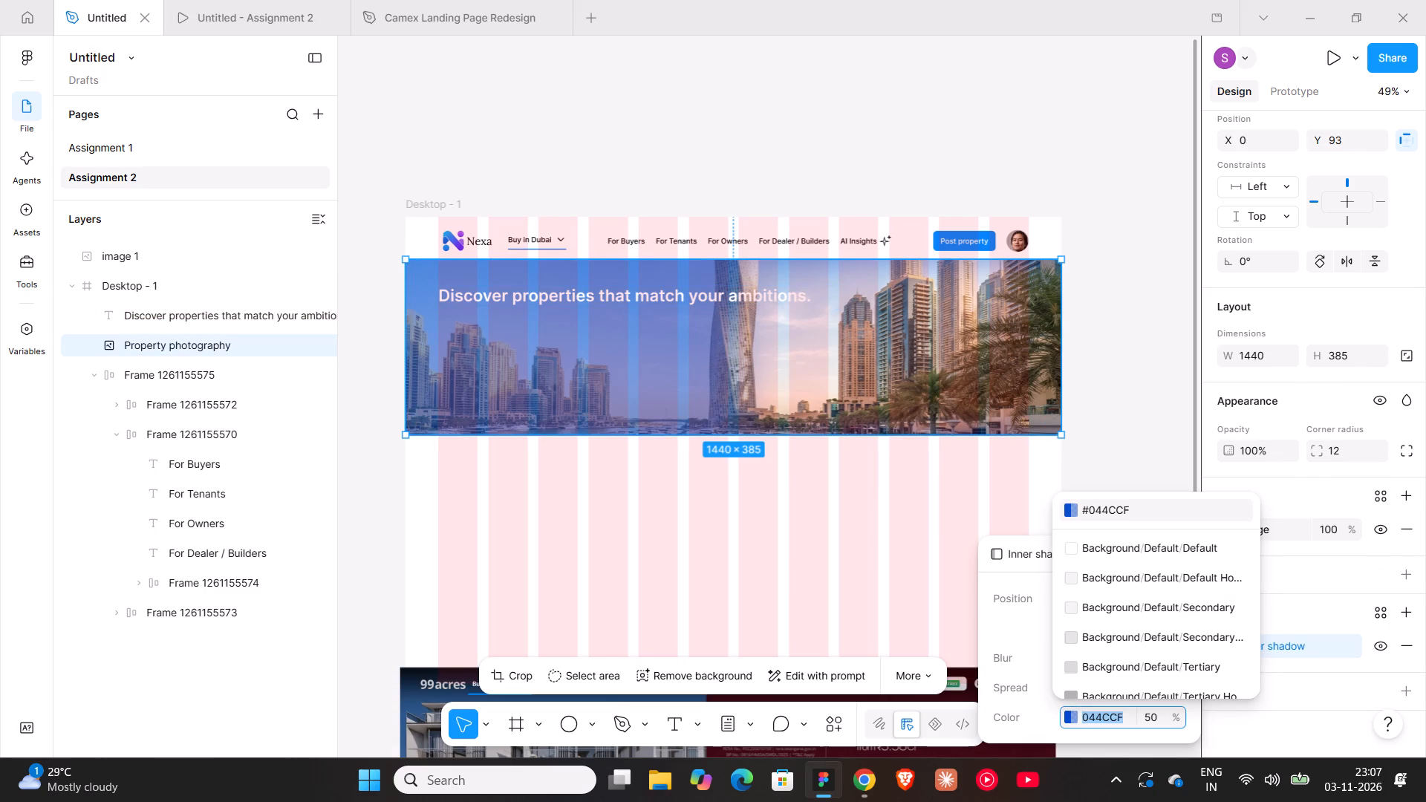
{"action": "key", "text": "0"}
{"action": "key", "text": "Return"}
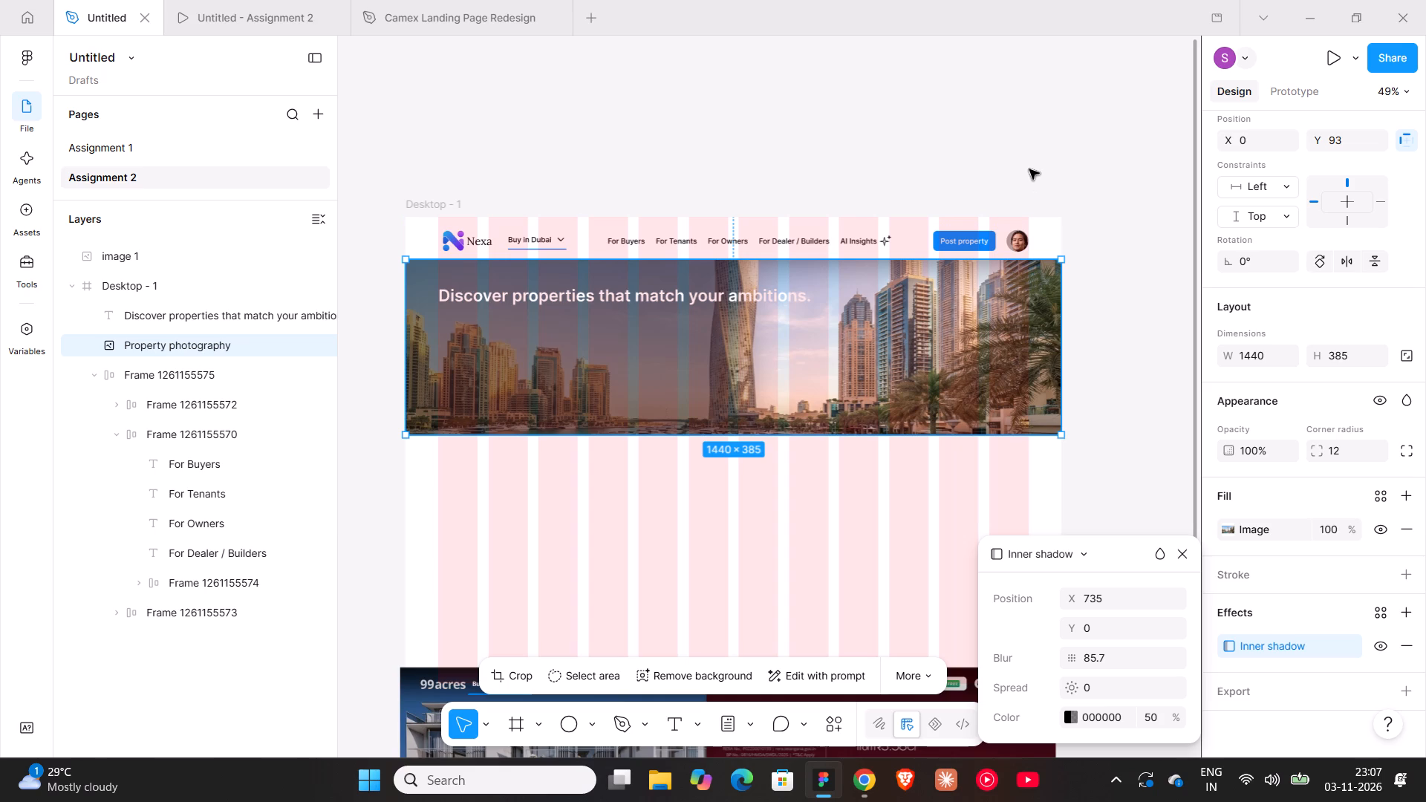
Increase the inner shadow's blur to 151.7.
{"action": "left_click_drag", "start_coordinate": [1070, 656], "coordinate": [1047, 400]}
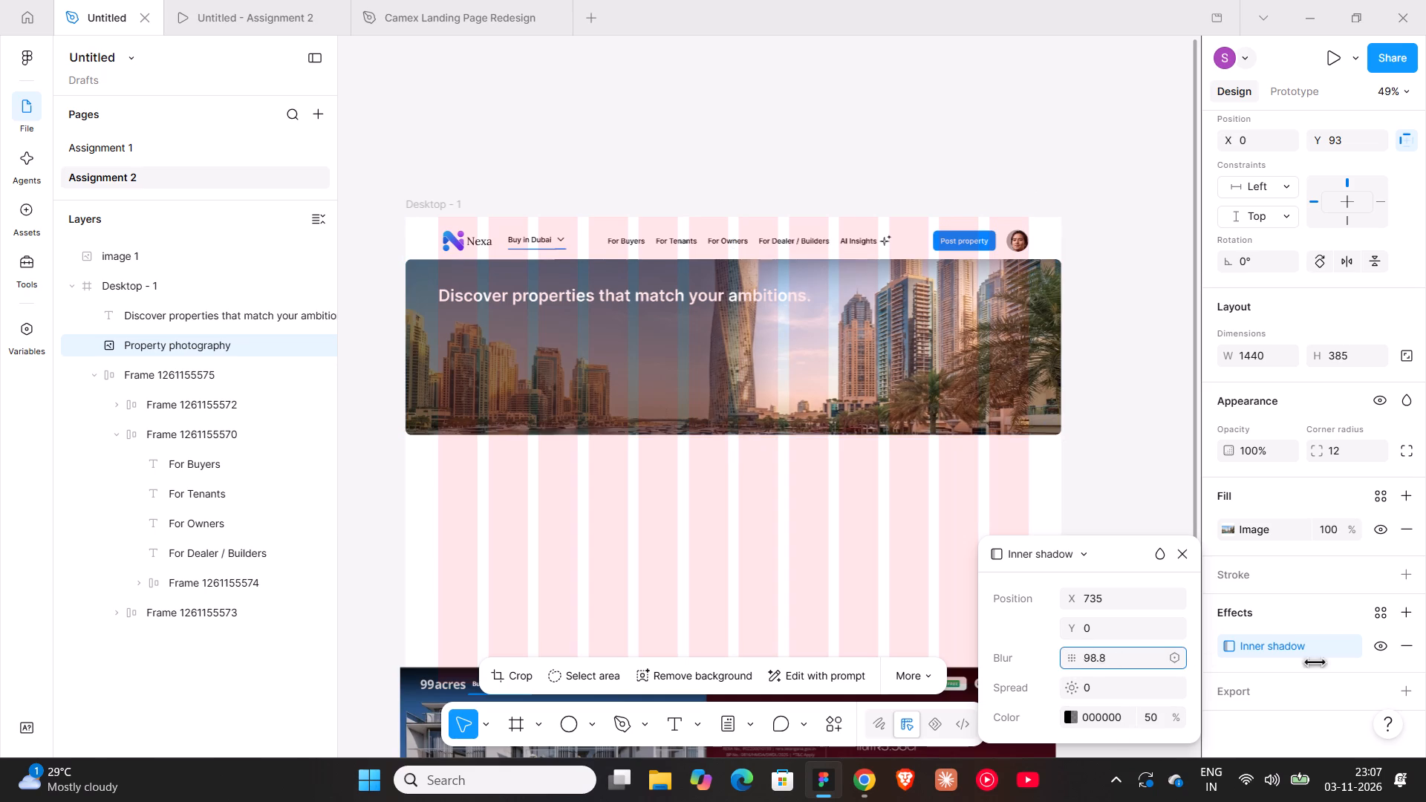
{"action": "left_click_drag", "start_coordinate": [1047, 400], "coordinate": [937, 395]}
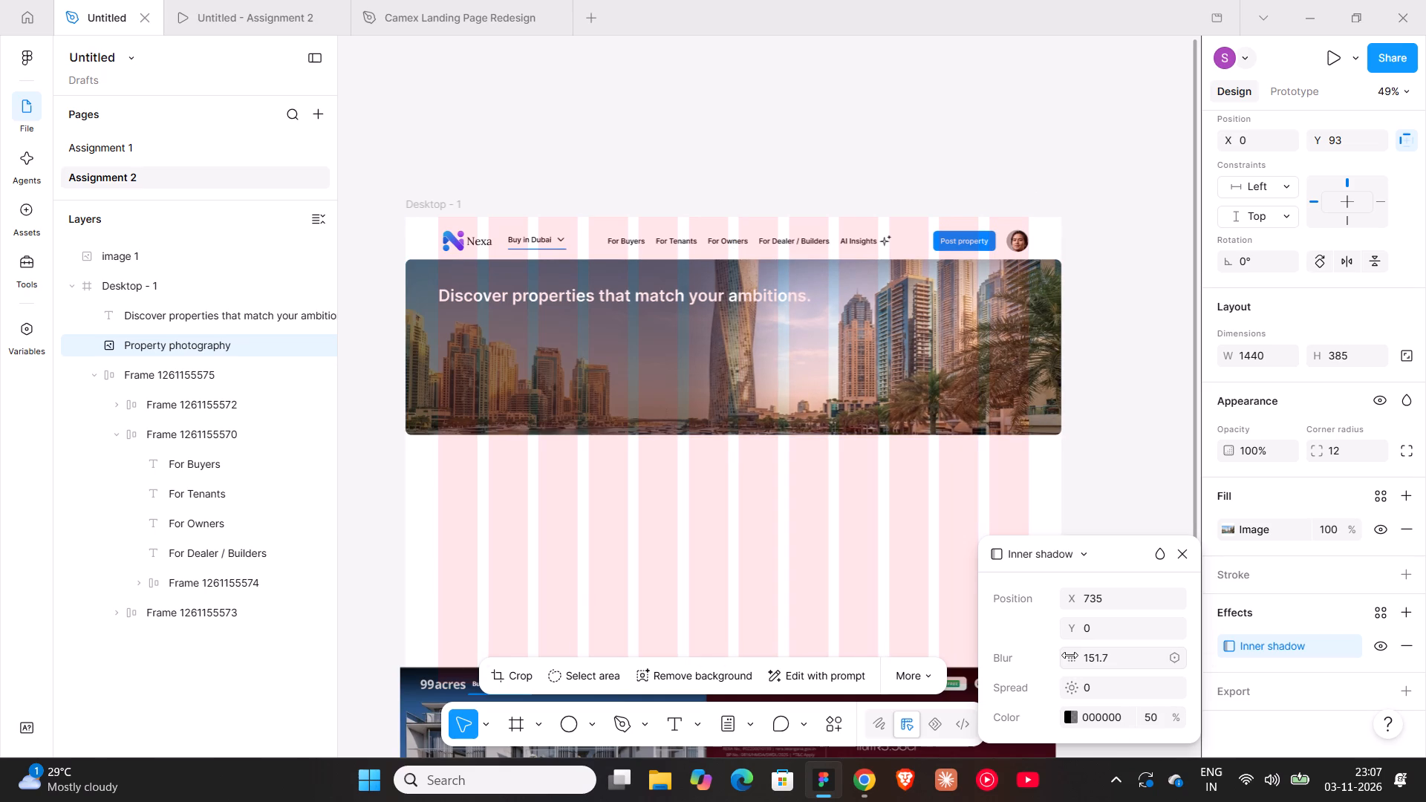
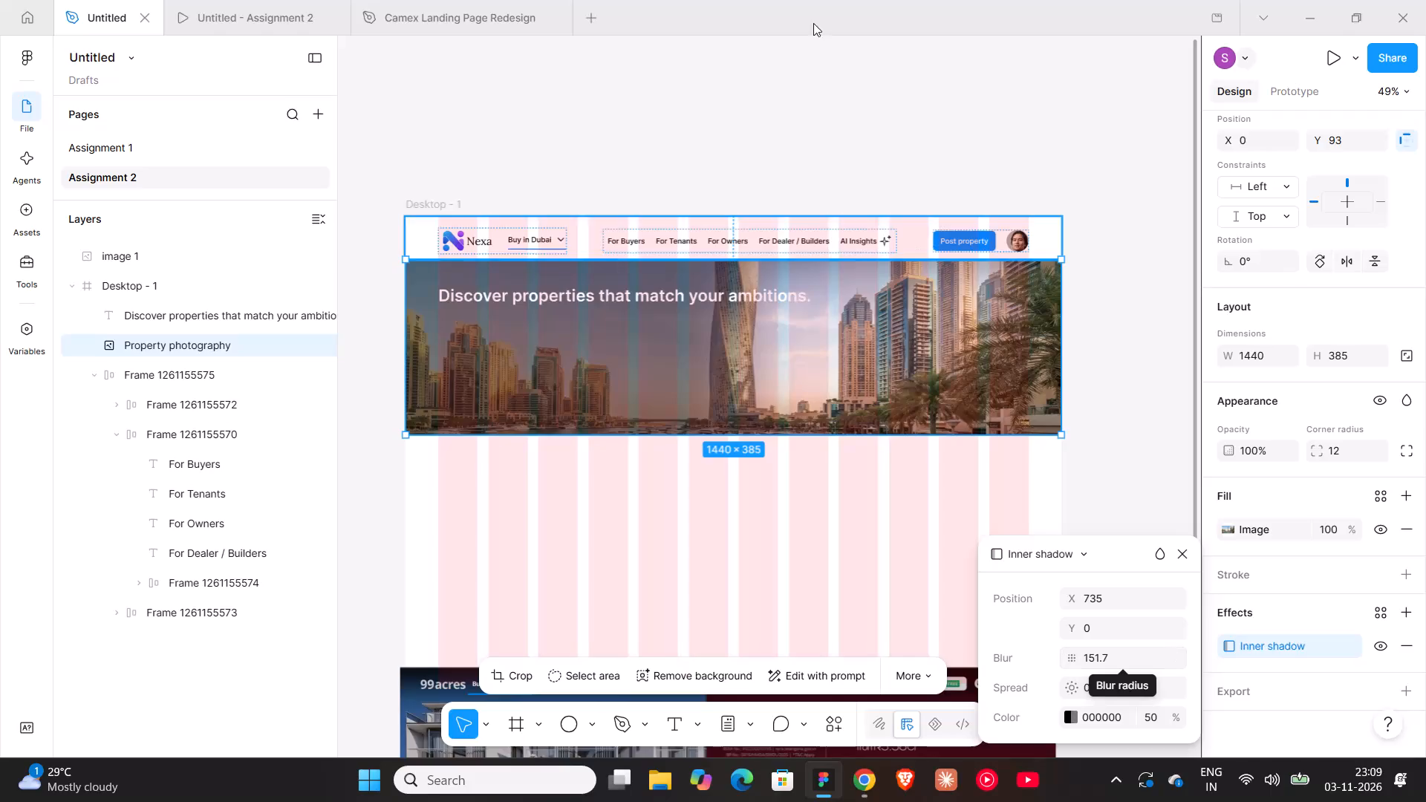
Check the hero in the prototype preview and compare it with the roofandfloor reference page in Chrome.
{"action": "left_click", "coordinate": [208, 0]}
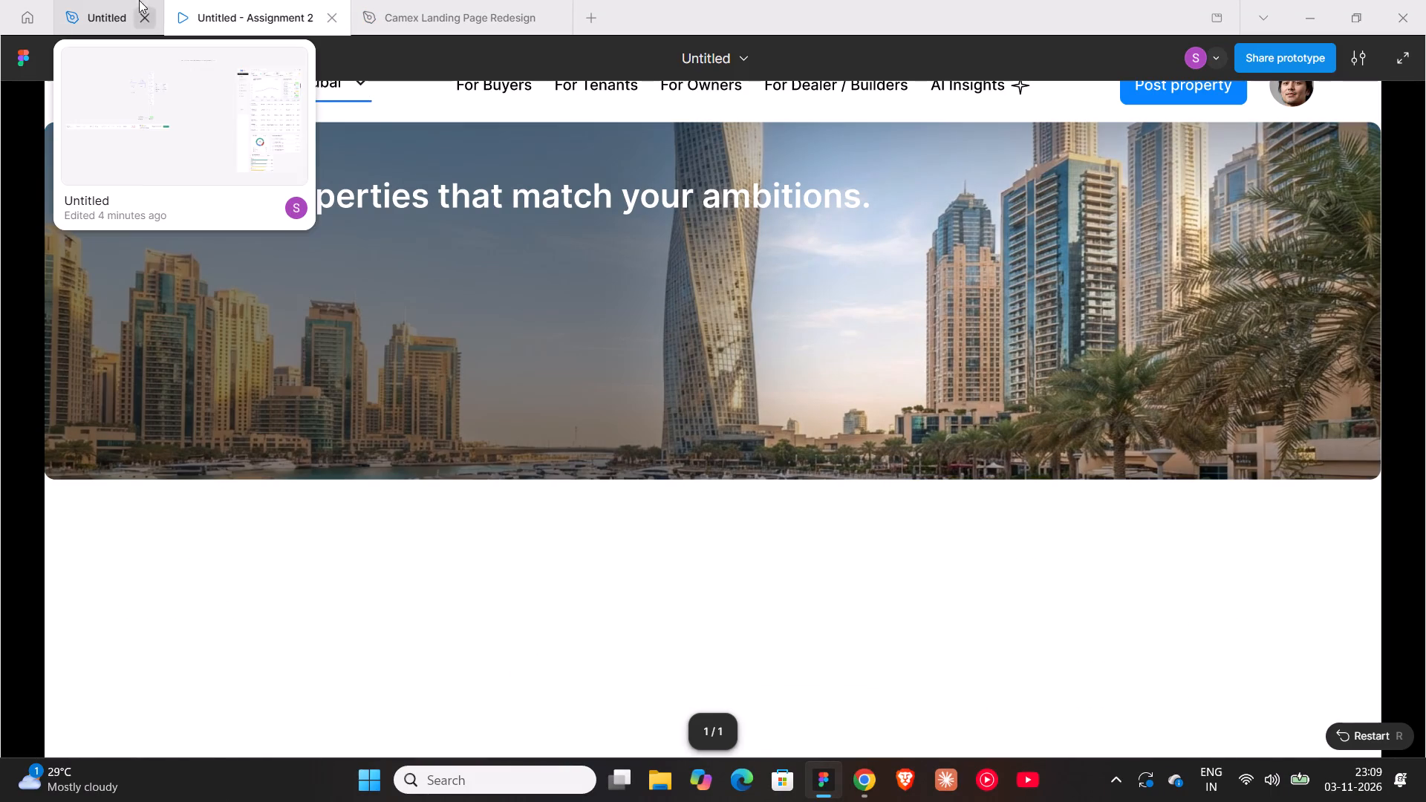
{"action": "left_click", "coordinate": [121, 0]}
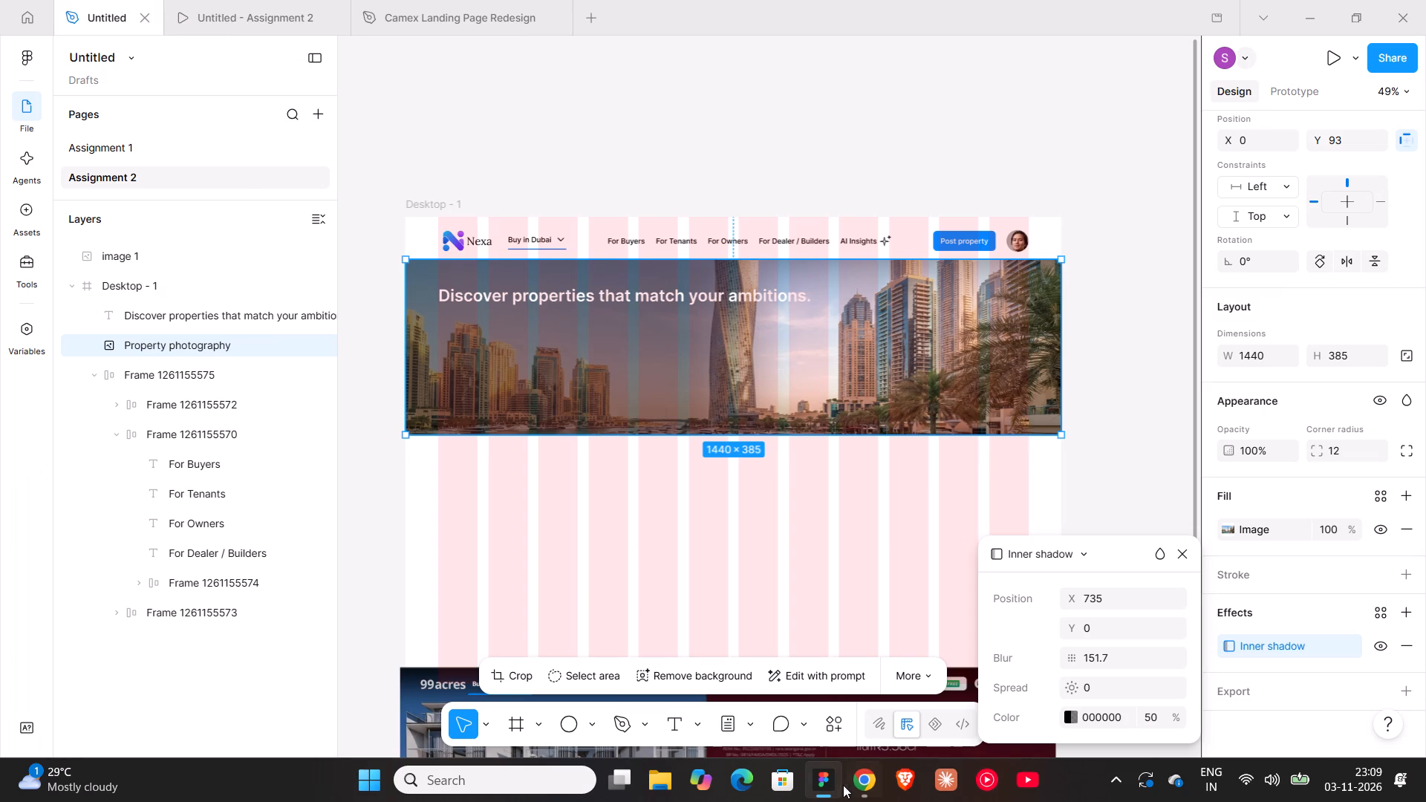
{"action": "left_click", "coordinate": [859, 785]}
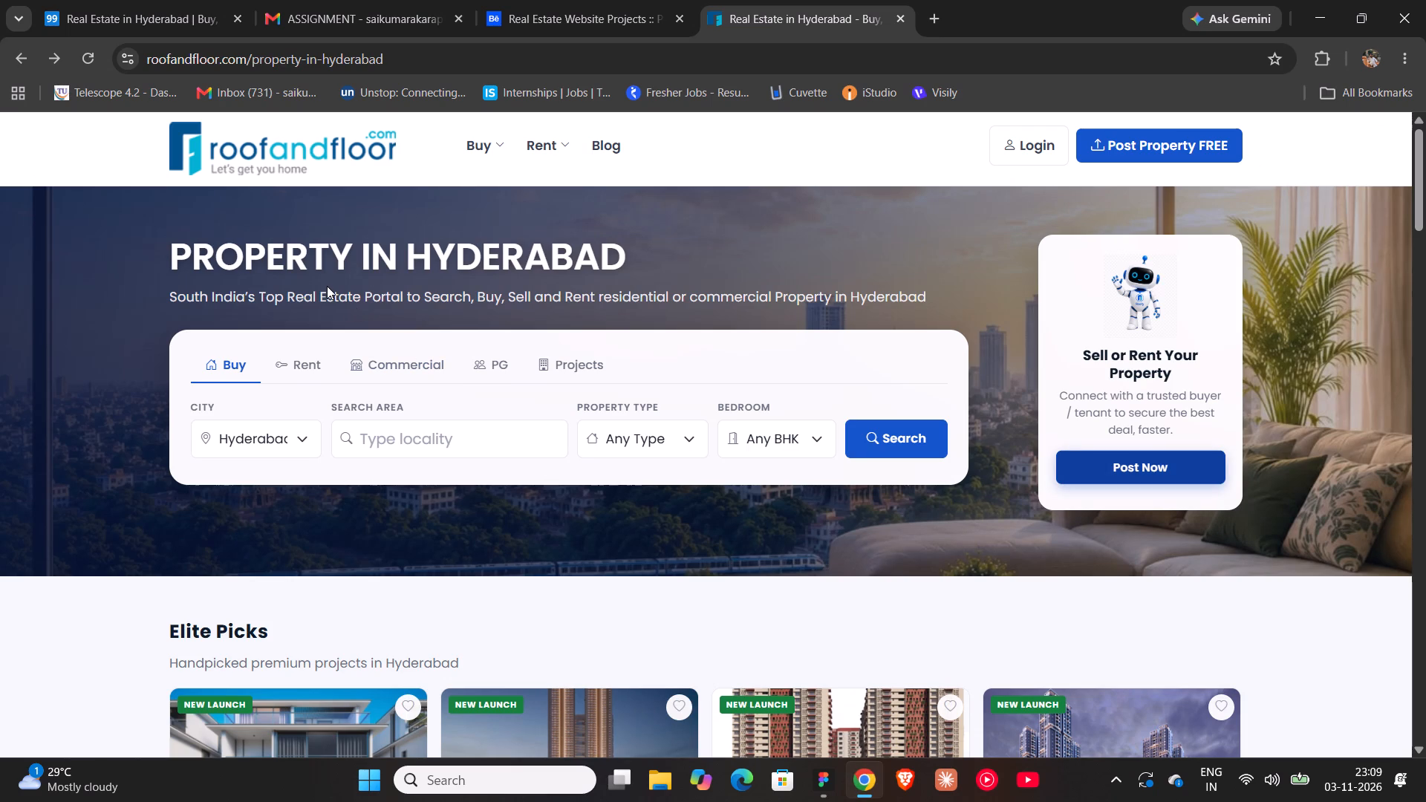
{"action": "left_click", "coordinate": [823, 782]}
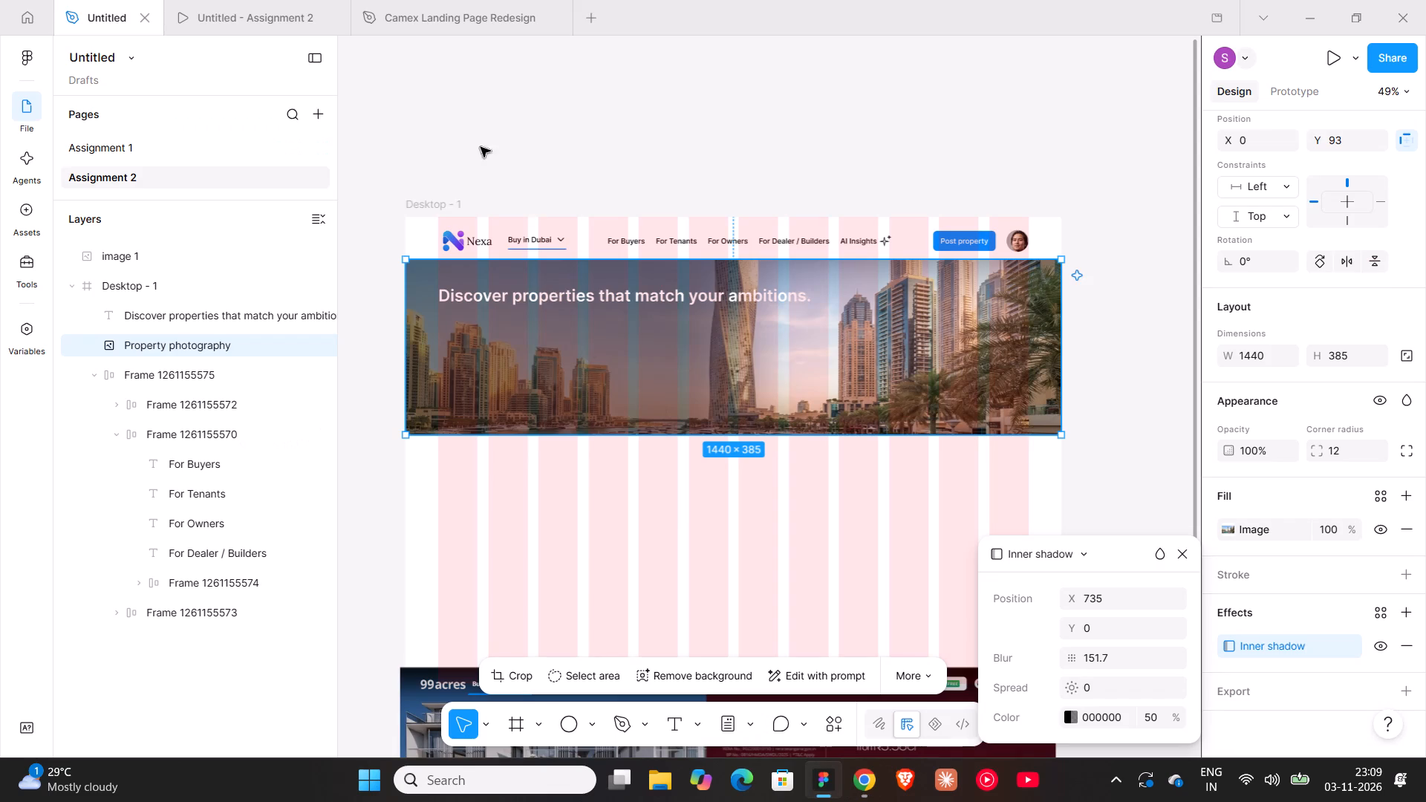
Copy the supporting line "Explore Dubai real estate with intelligent property discovery and investment insights." from the Discover / 1440 hero in Camex Landing Page Redesign.
{"action": "left_click", "coordinate": [325, 0]}
{"action": "left_click", "coordinate": [392, 0]}
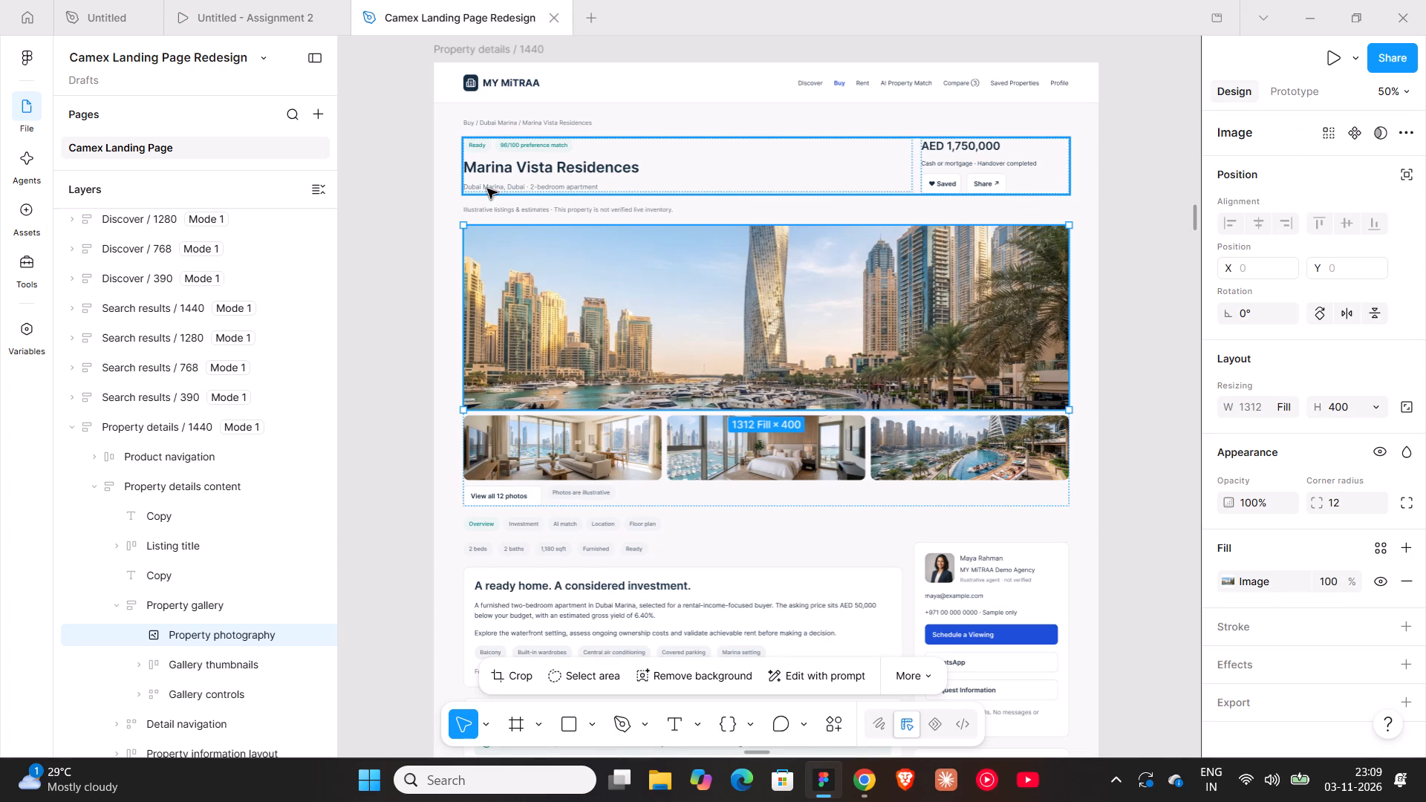
{"action": "scroll", "coordinate": [541, 325], "scroll_direction": "down", "scroll_amount": 8, "text": "ctrl"}
{"action": "scroll", "coordinate": [544, 336], "scroll_direction": "up", "scroll_amount": 8, "text": "shift"}
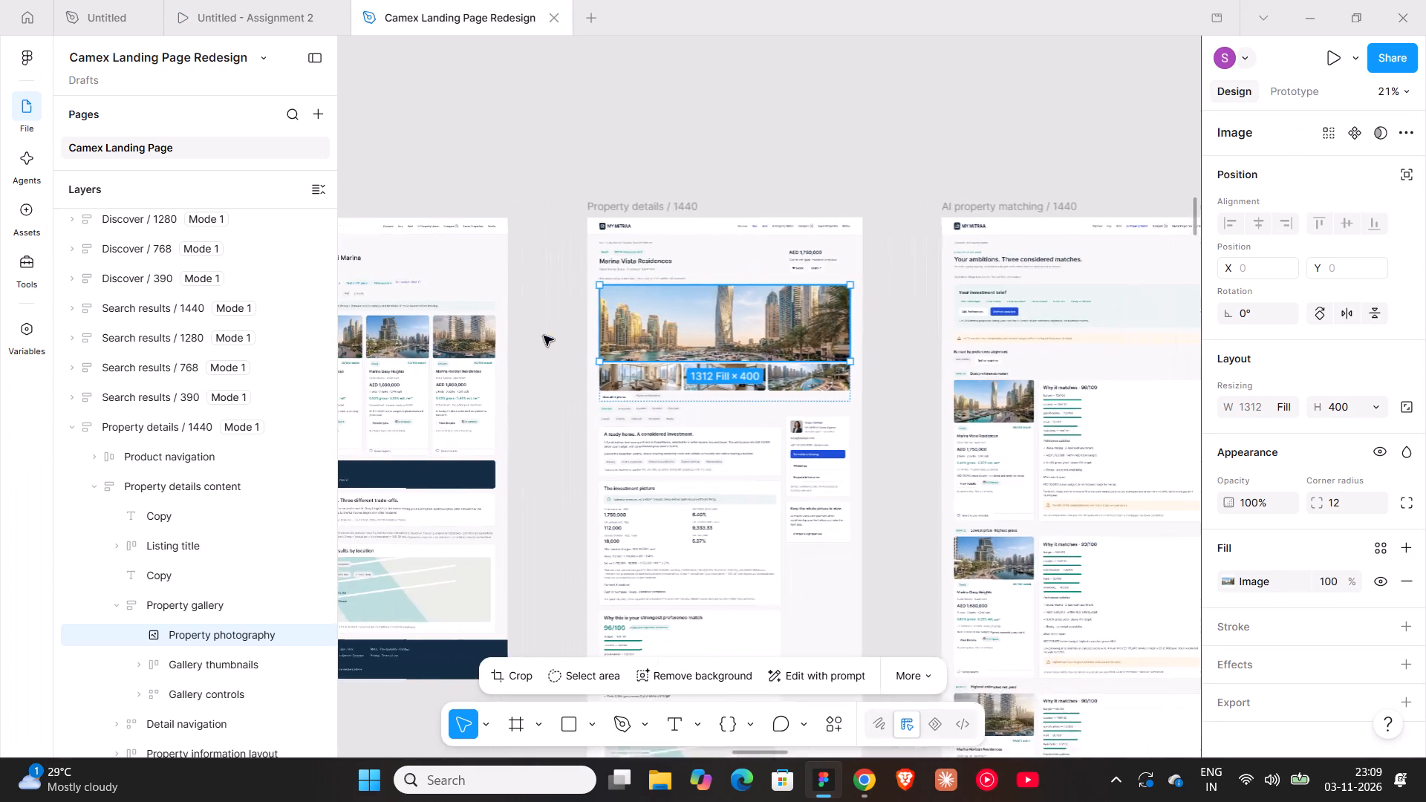
{"action": "scroll", "coordinate": [544, 336], "scroll_direction": "up", "scroll_amount": 18, "text": "shift"}
{"action": "scroll", "coordinate": [798, 275], "scroll_direction": "up", "scroll_amount": 4, "text": "ctrl"}
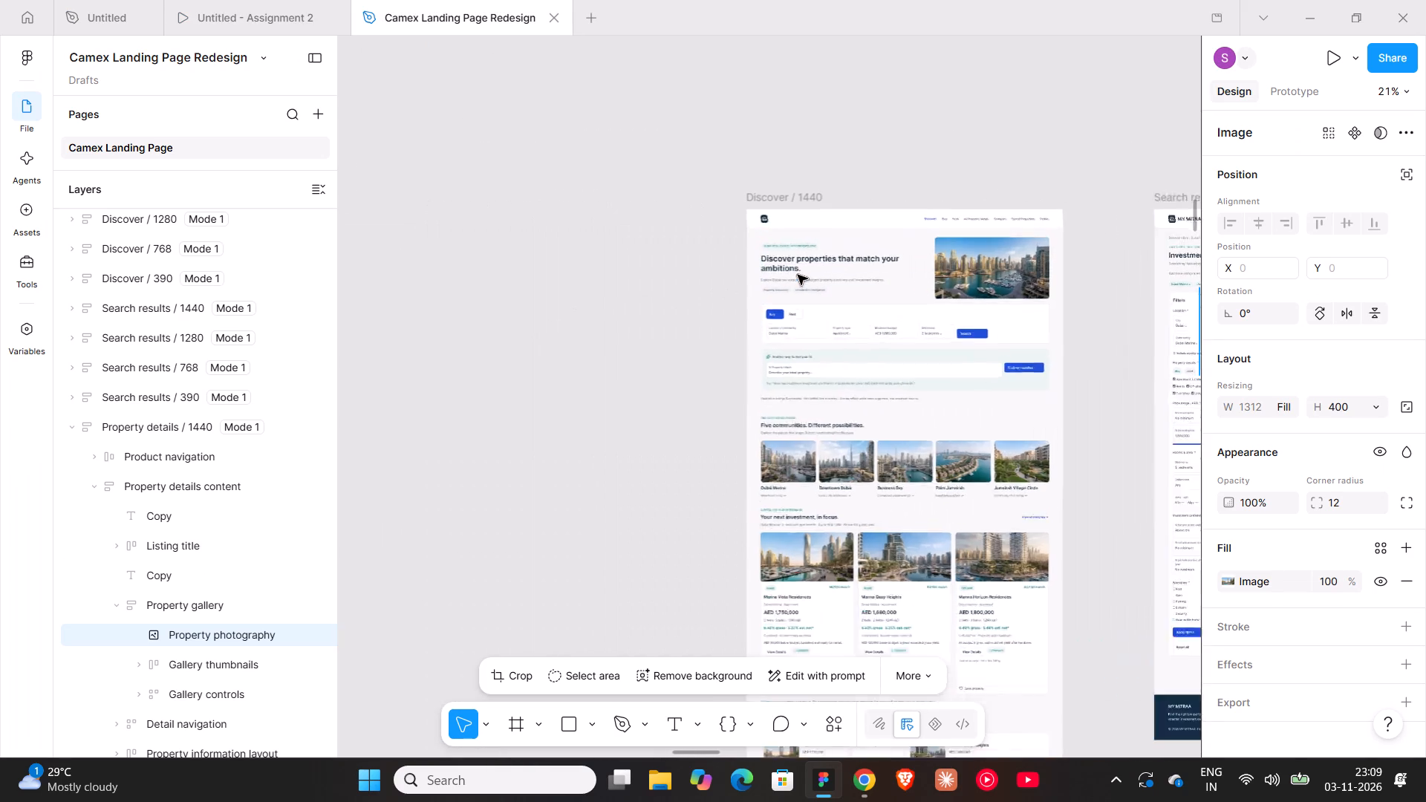
{"action": "scroll", "coordinate": [798, 275], "scroll_direction": "up", "scroll_amount": 6, "text": "ctrl"}
{"action": "scroll", "coordinate": [740, 296], "scroll_direction": "down", "scroll_amount": 5, "text": "shift"}
{"action": "scroll", "coordinate": [575, 287], "scroll_direction": "up", "scroll_amount": 7, "text": "ctrl"}
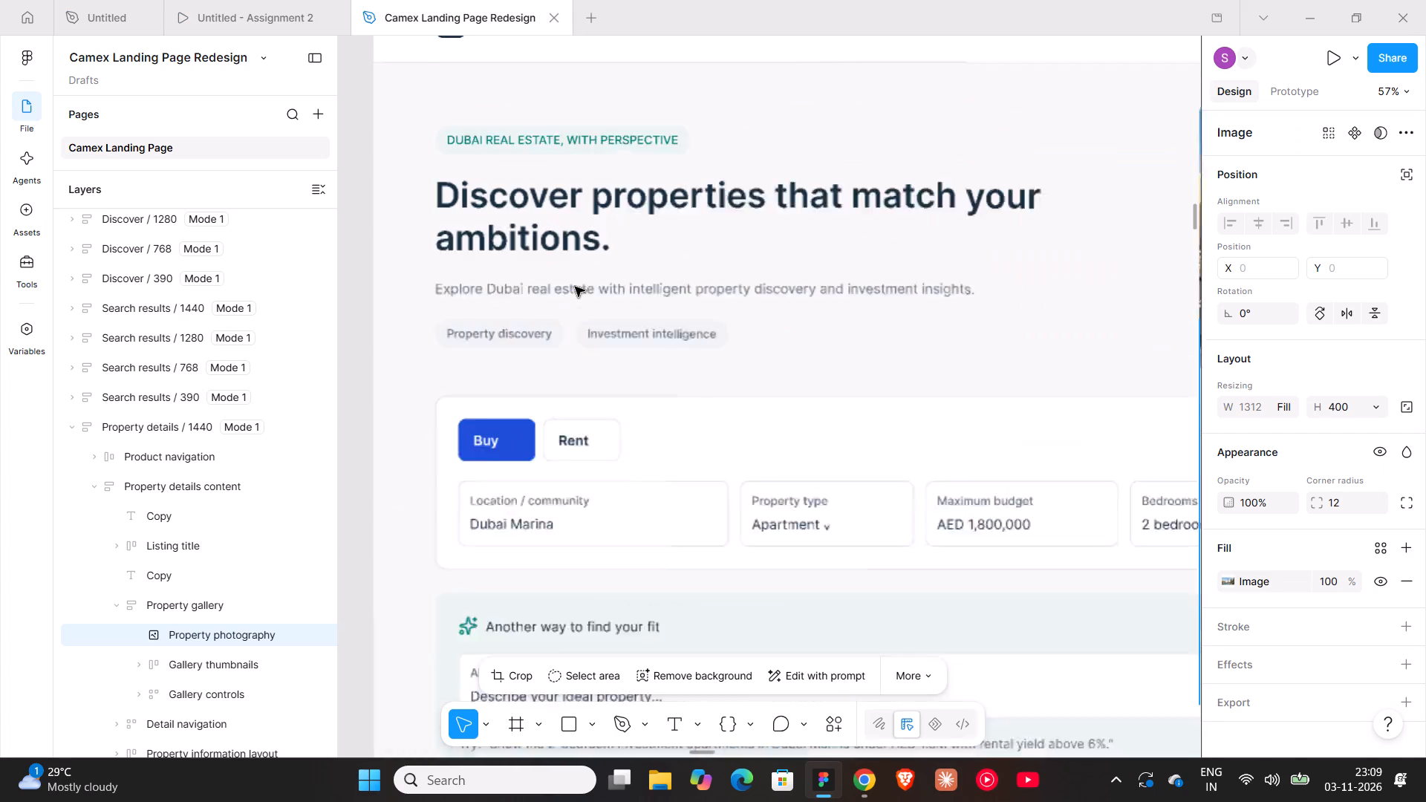
{"action": "triple_click", "coordinate": [543, 295]}
{"action": "double_click", "coordinate": [543, 295]}
{"action": "double_click", "coordinate": [543, 295]}
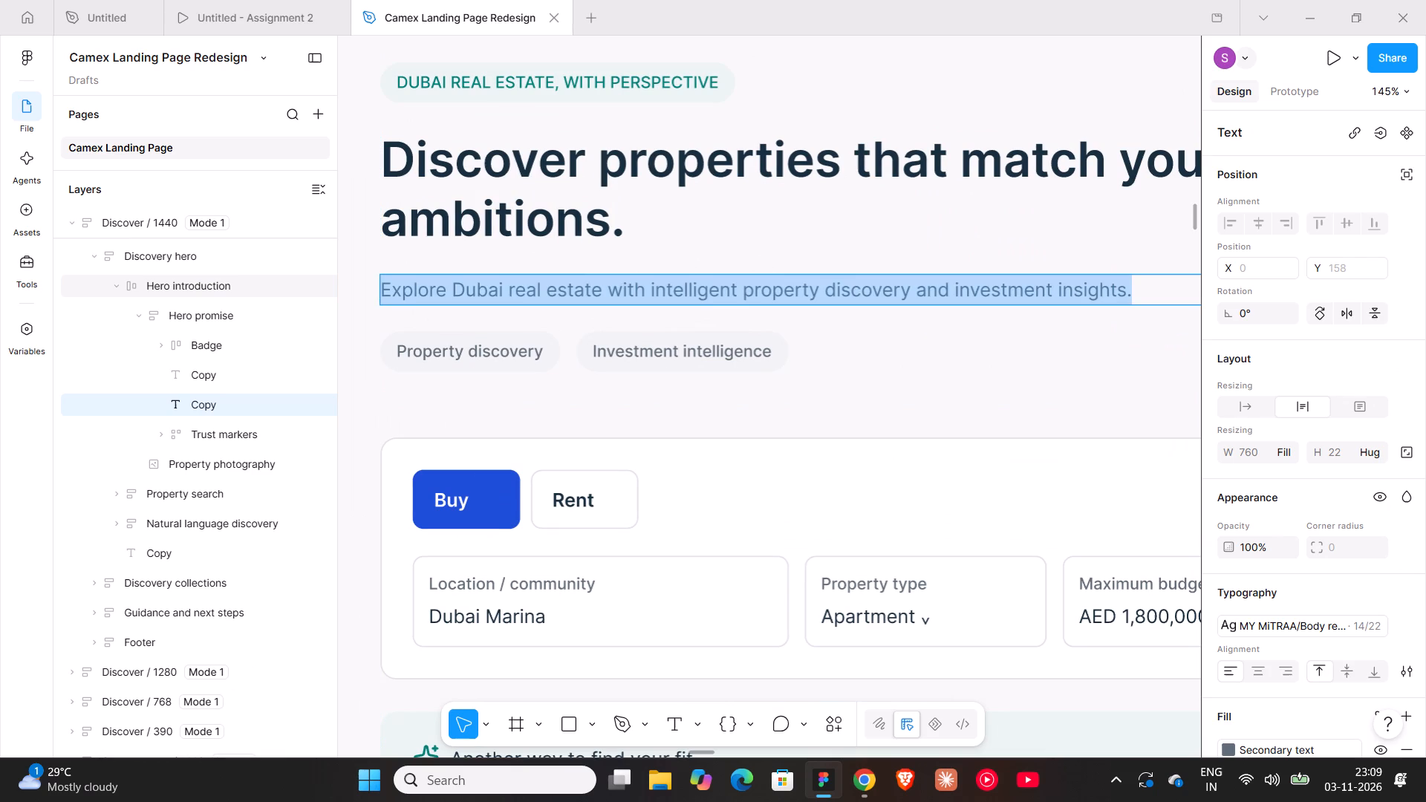
{"action": "key", "text": "ctrl+c"}
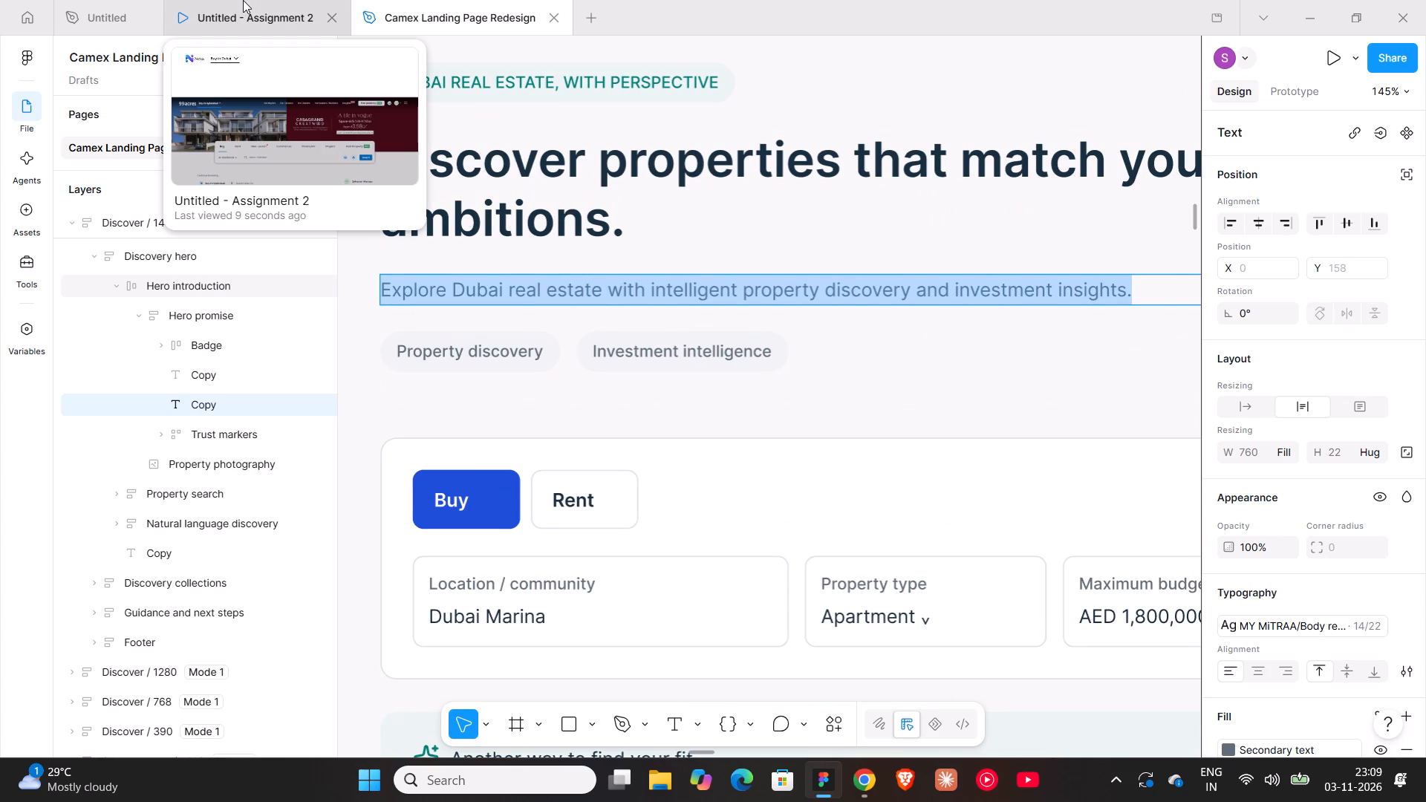
Back on Assignment 2, duplicate the hero headline directly below at Y 207 and replace the duplicate's text with the copied supporting line.
{"action": "left_click", "coordinate": [243, 0]}
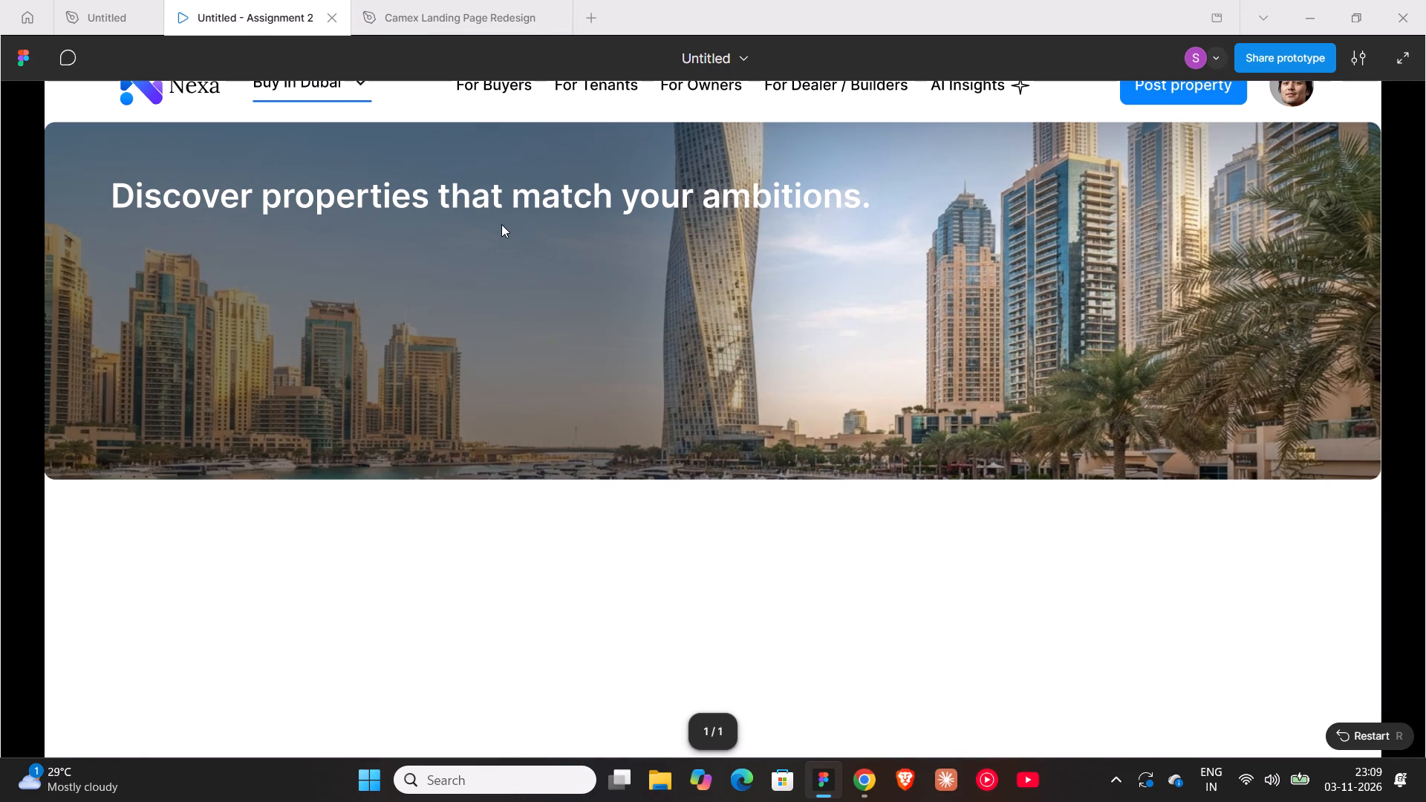
{"action": "double_click", "coordinate": [501, 189]}
{"action": "left_click", "coordinate": [76, 17]}
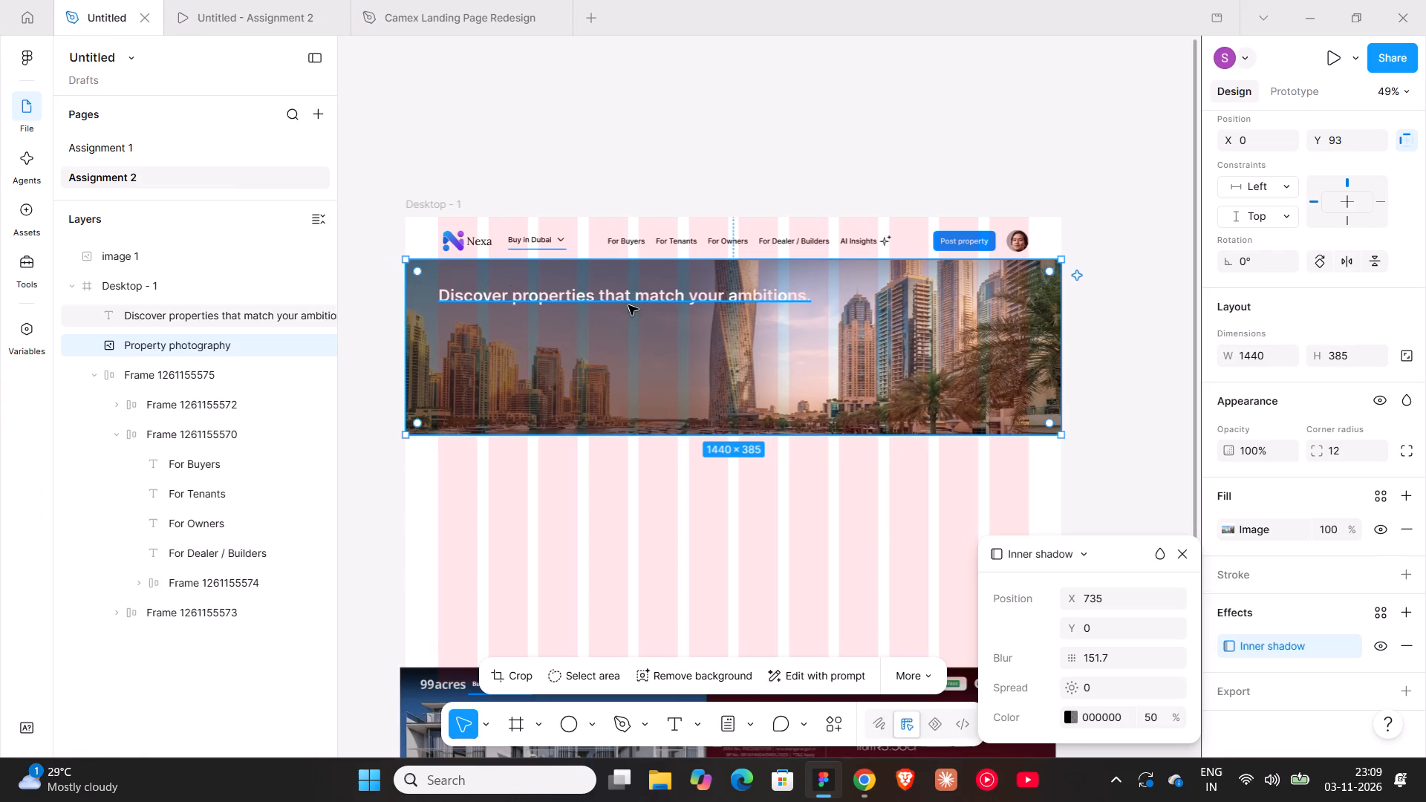
{"action": "left_click", "coordinate": [628, 305]}
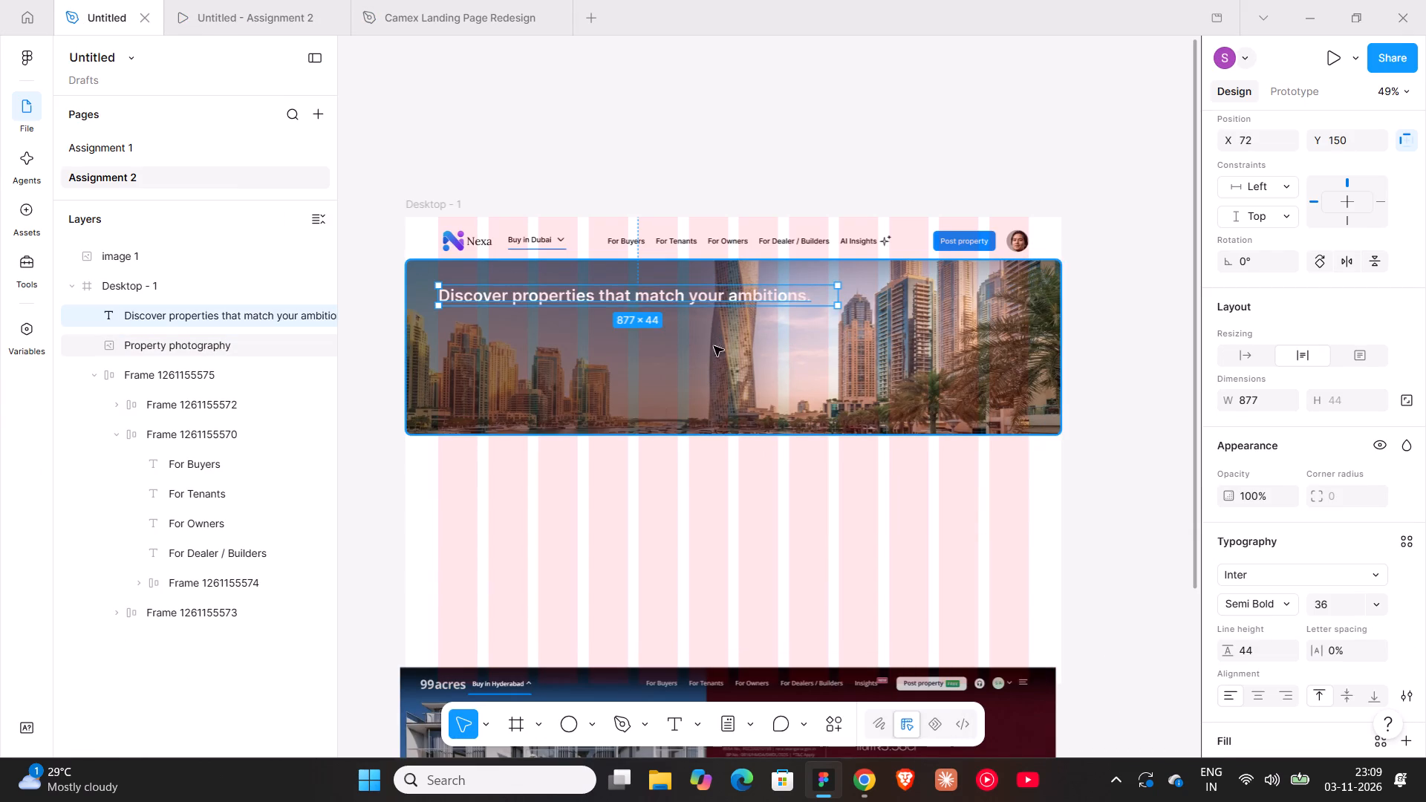
{"action": "left_click_drag", "start_coordinate": [605, 299], "coordinate": [605, 325], "text": "alt"}
{"action": "double_click", "coordinate": [605, 325]}
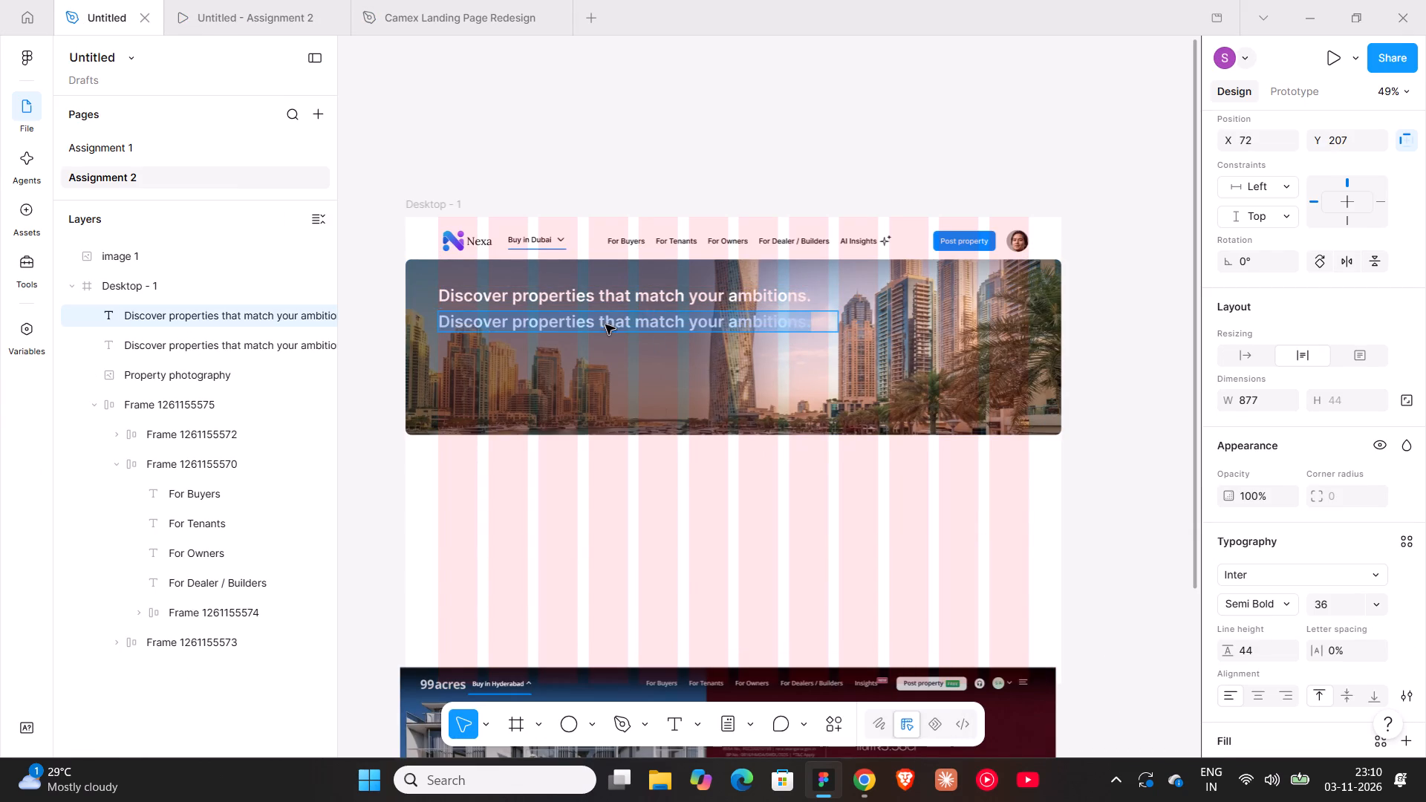
{"action": "key", "text": "ctrl+v"}
{"action": "left_click", "coordinate": [610, 351]}
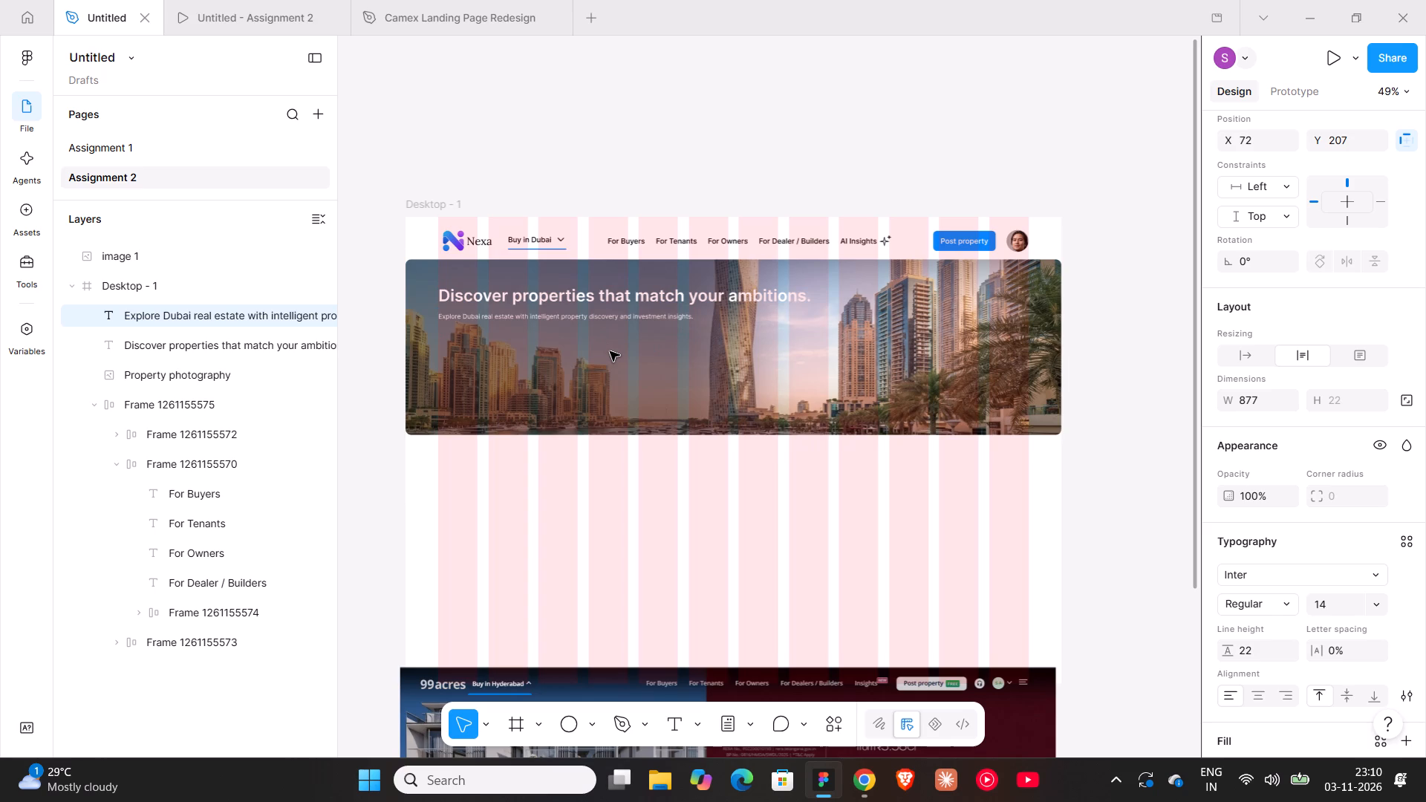
Set the hero's supporting line to Medium weight and font size 16, and check it in the prototype preview.
{"action": "left_click", "coordinate": [1292, 604]}
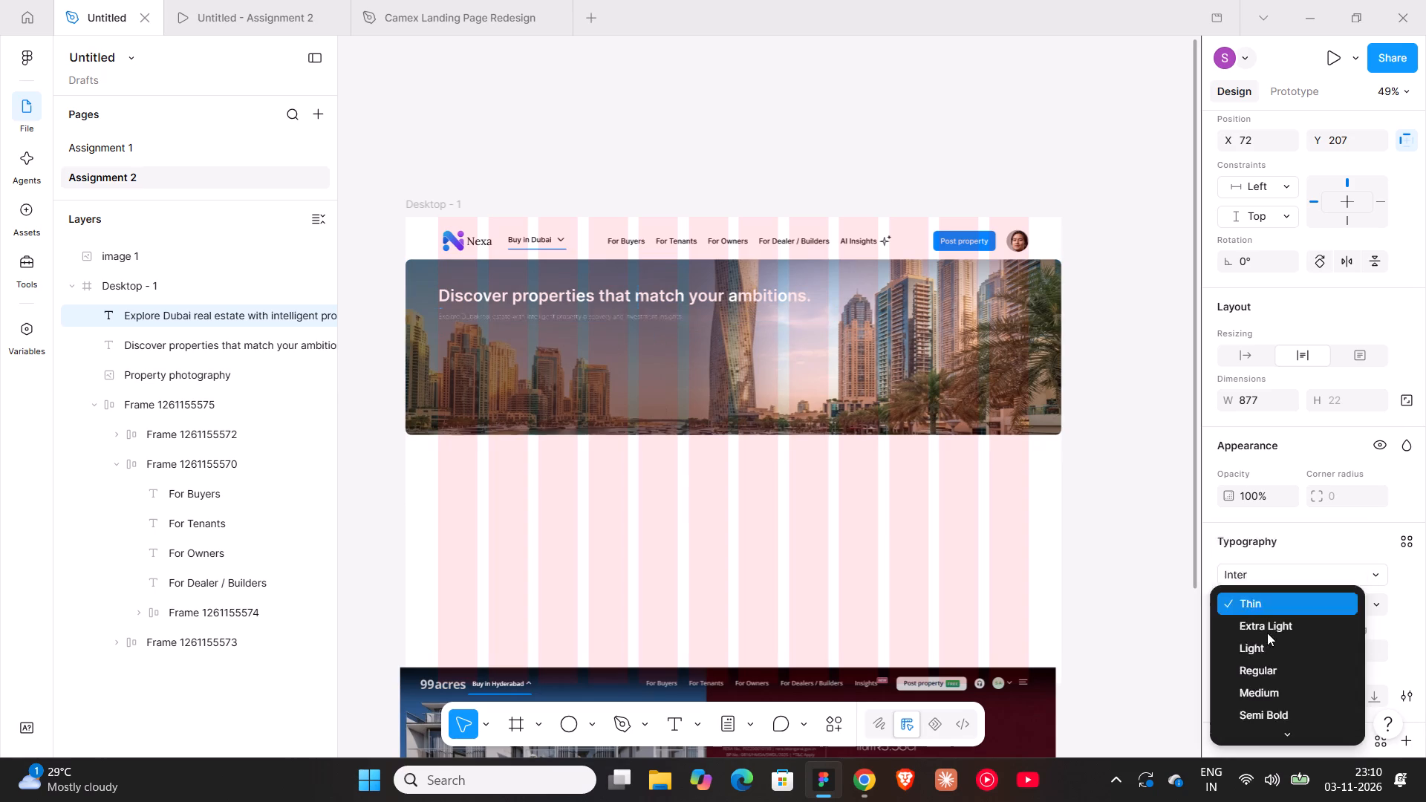
{"action": "left_click", "coordinate": [1267, 617]}
{"action": "left_click", "coordinate": [1322, 603]}
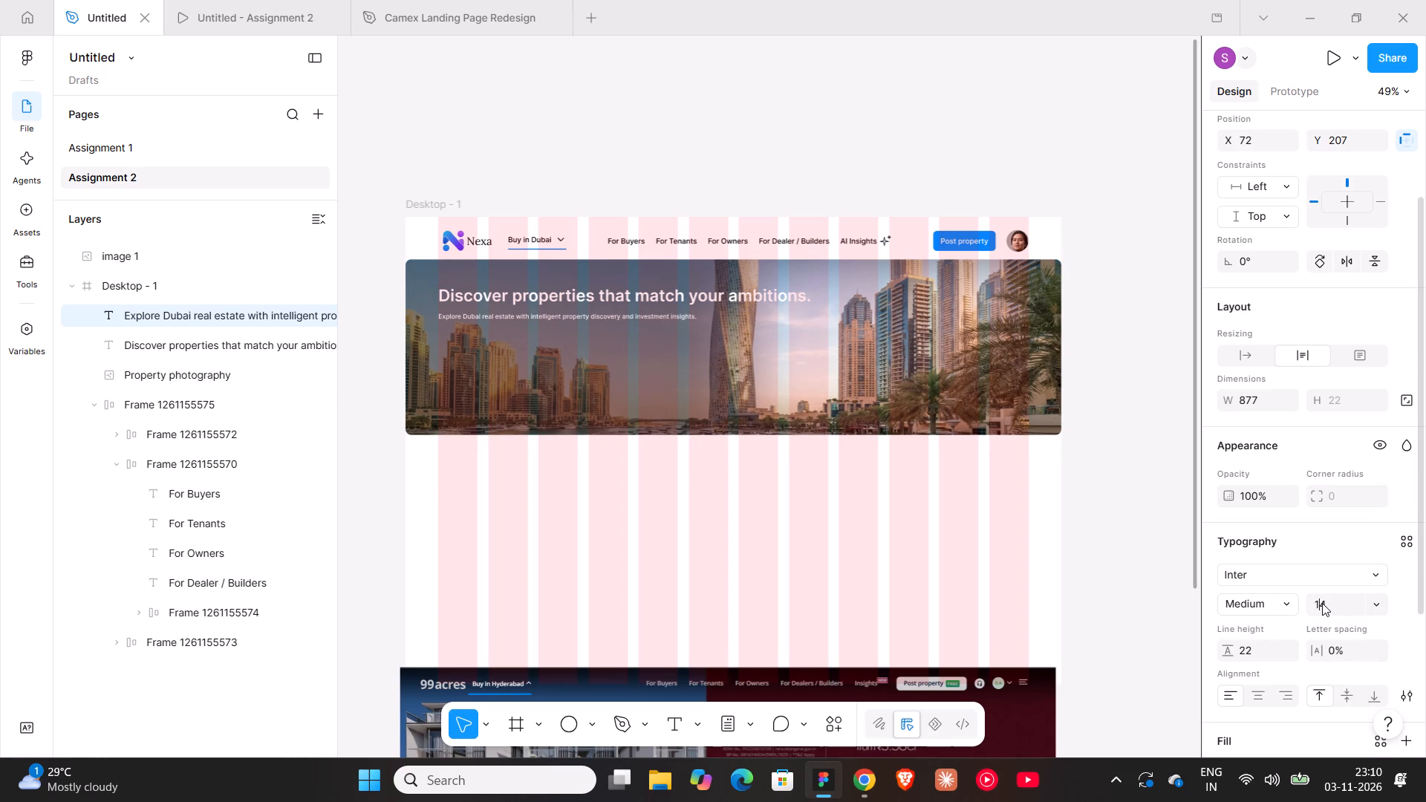
{"action": "type", "text": "16"}
{"action": "key", "text": "Return"}
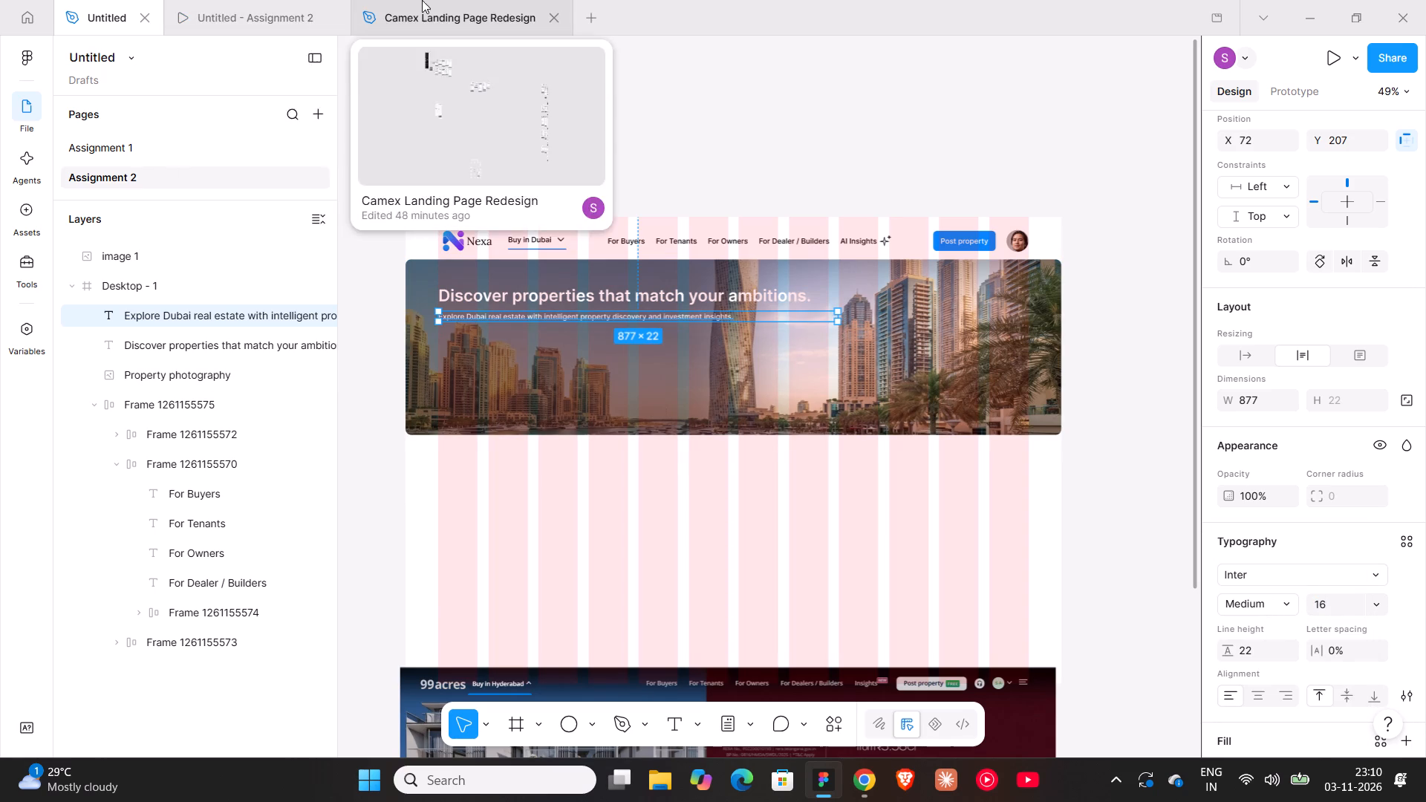
{"action": "left_click", "coordinate": [282, 19]}
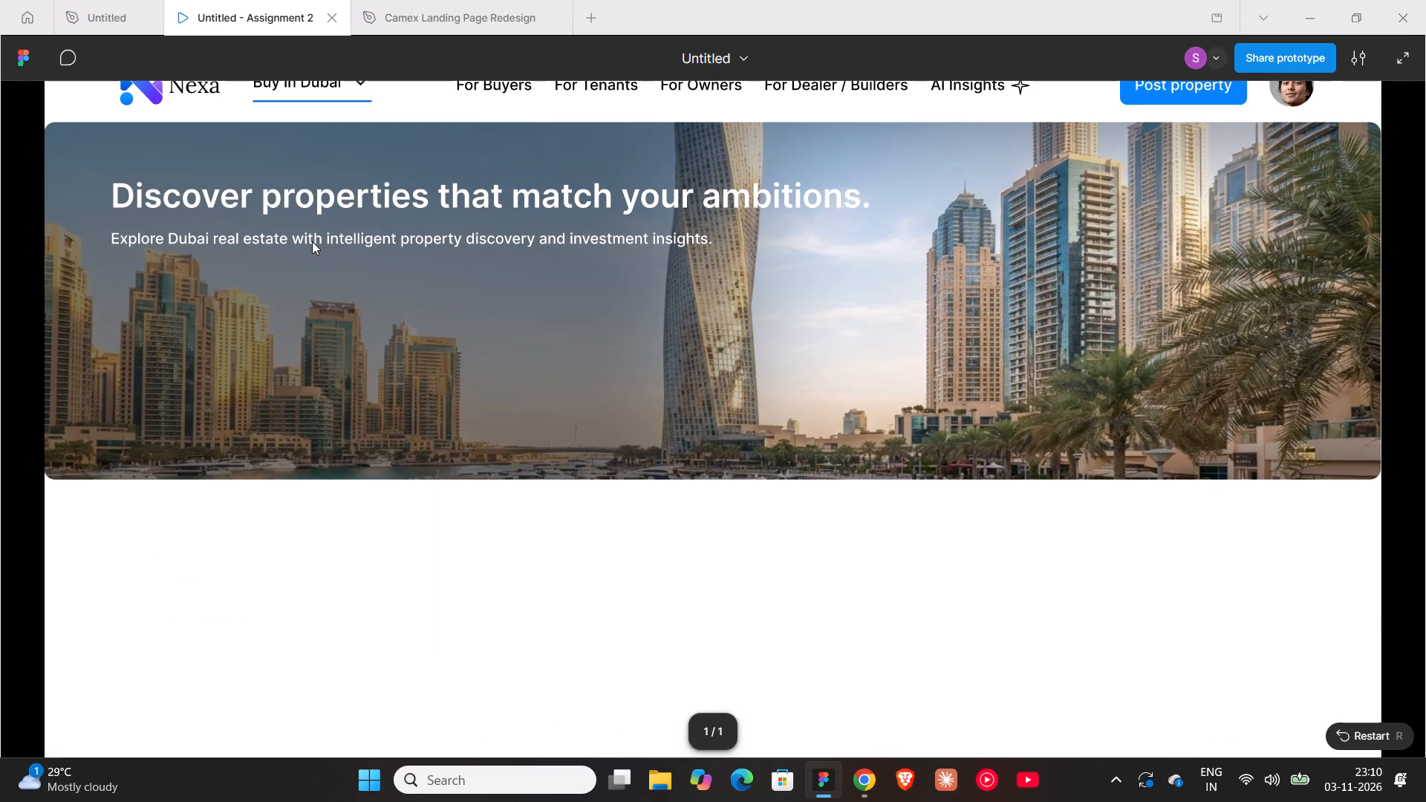
{"action": "left_click", "coordinate": [109, 14]}
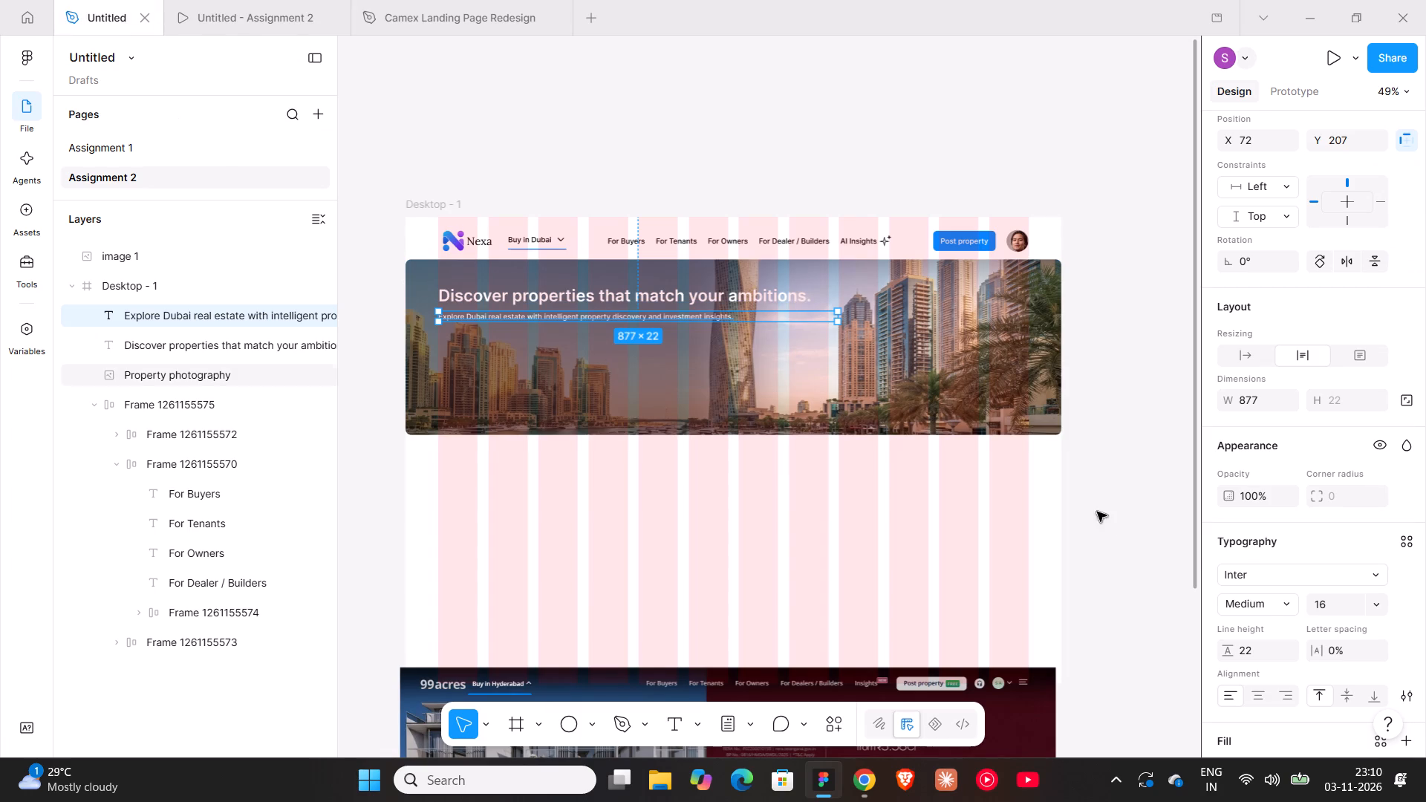
Change the supporting line's font weight to Regular and check it in the prototype preview.
{"action": "left_click", "coordinate": [1263, 607]}
{"action": "left_click", "coordinate": [1266, 586]}
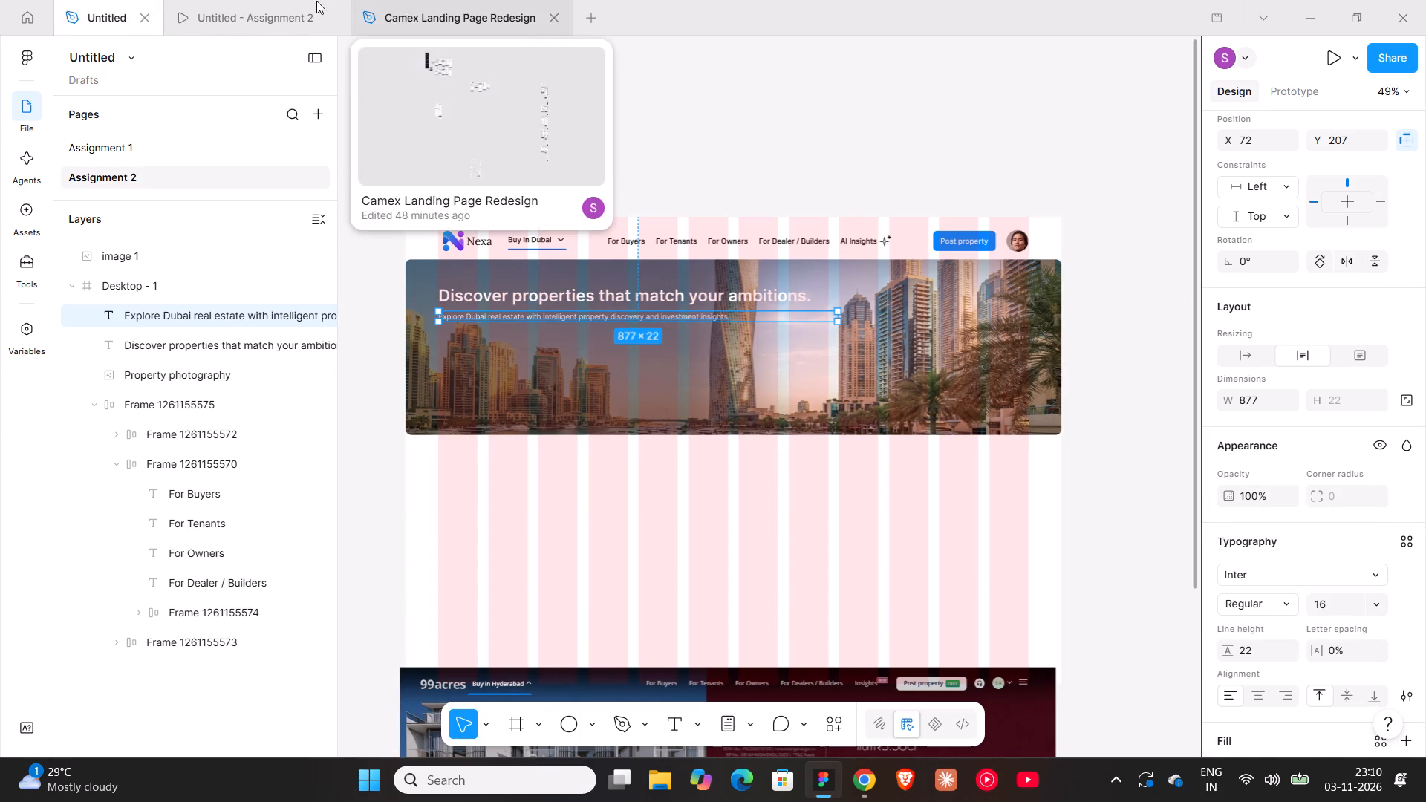
{"action": "left_click", "coordinate": [250, 0]}
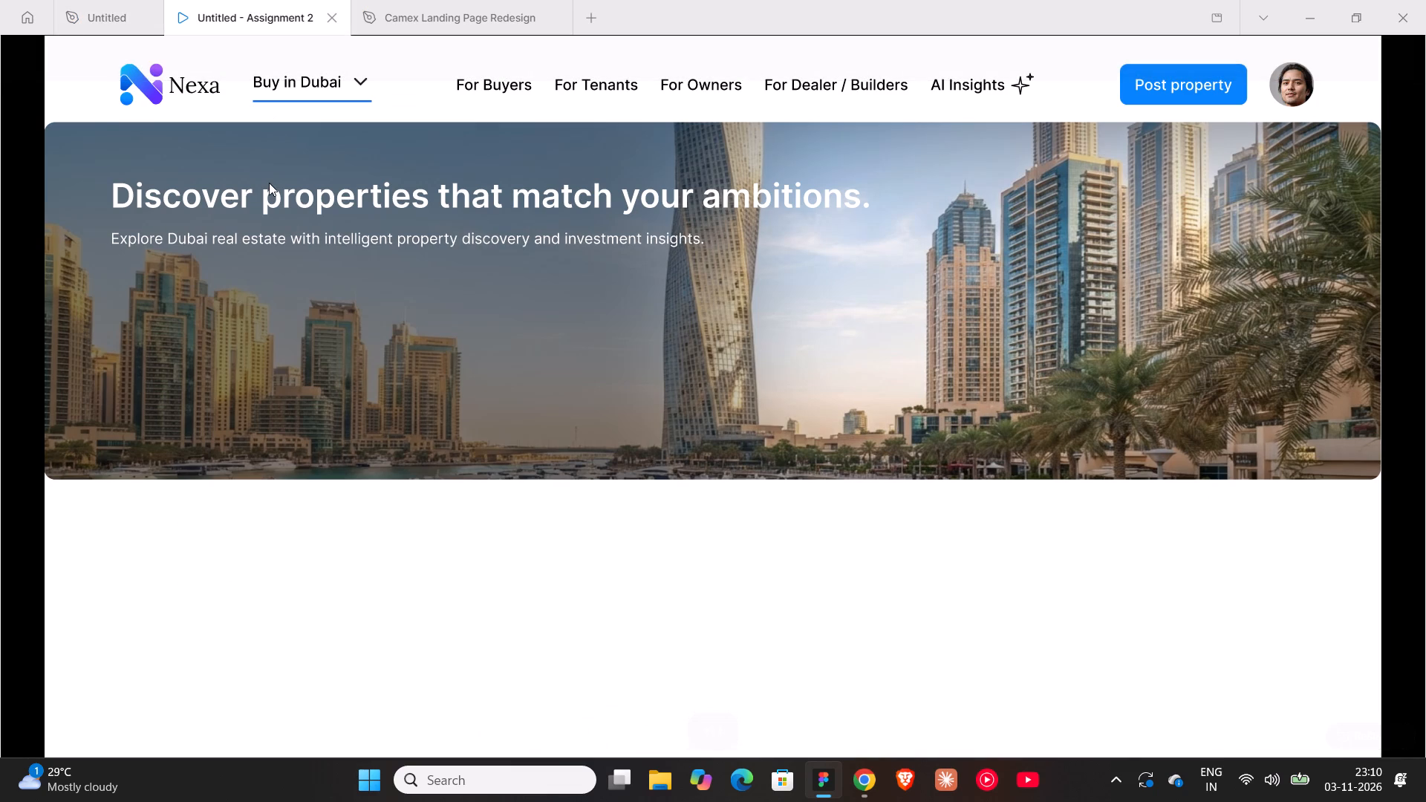
Look at the roofandfloor reference hero in Chrome and compare it with the prototype preview in Figma.
{"action": "left_click", "coordinate": [850, 781]}
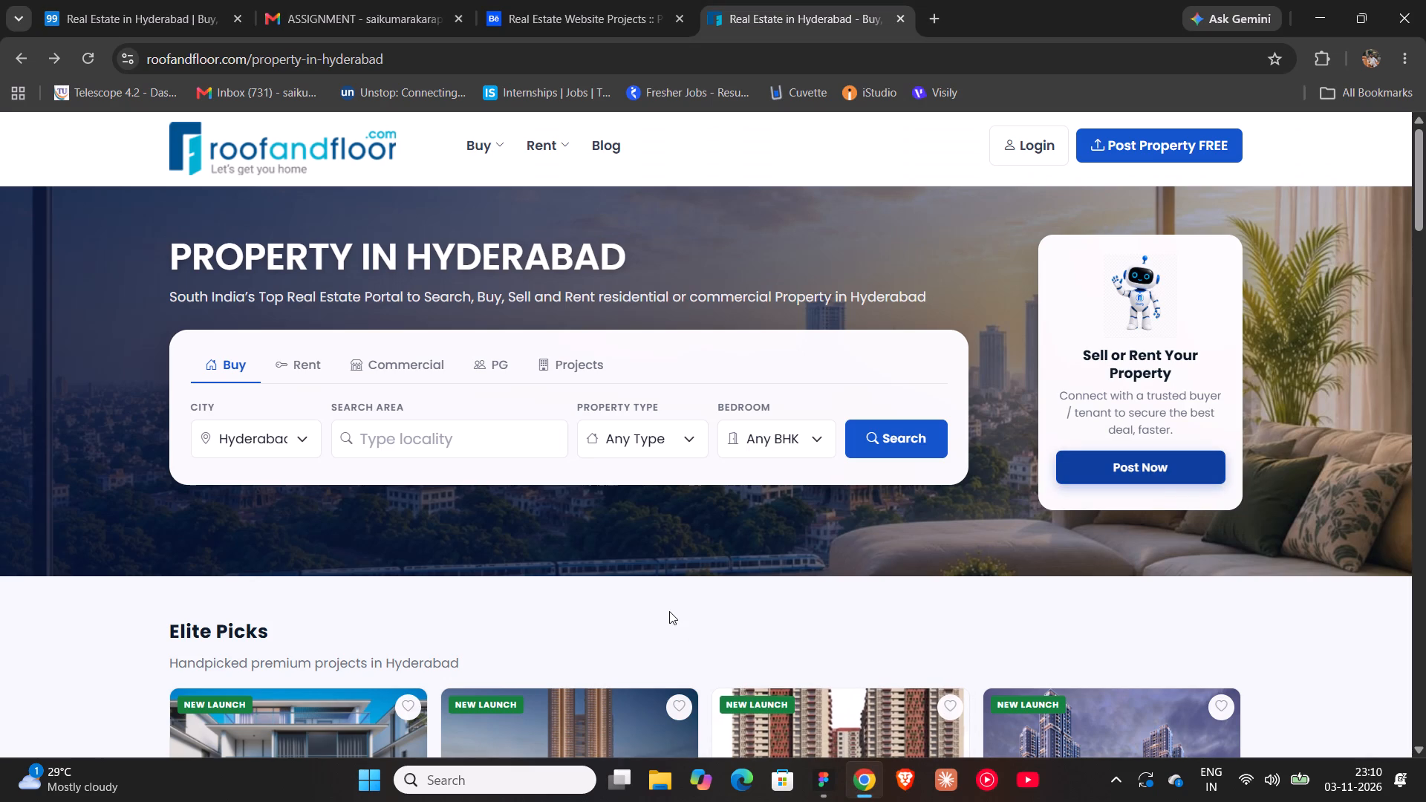
{"action": "left_click", "coordinate": [128, 35]}
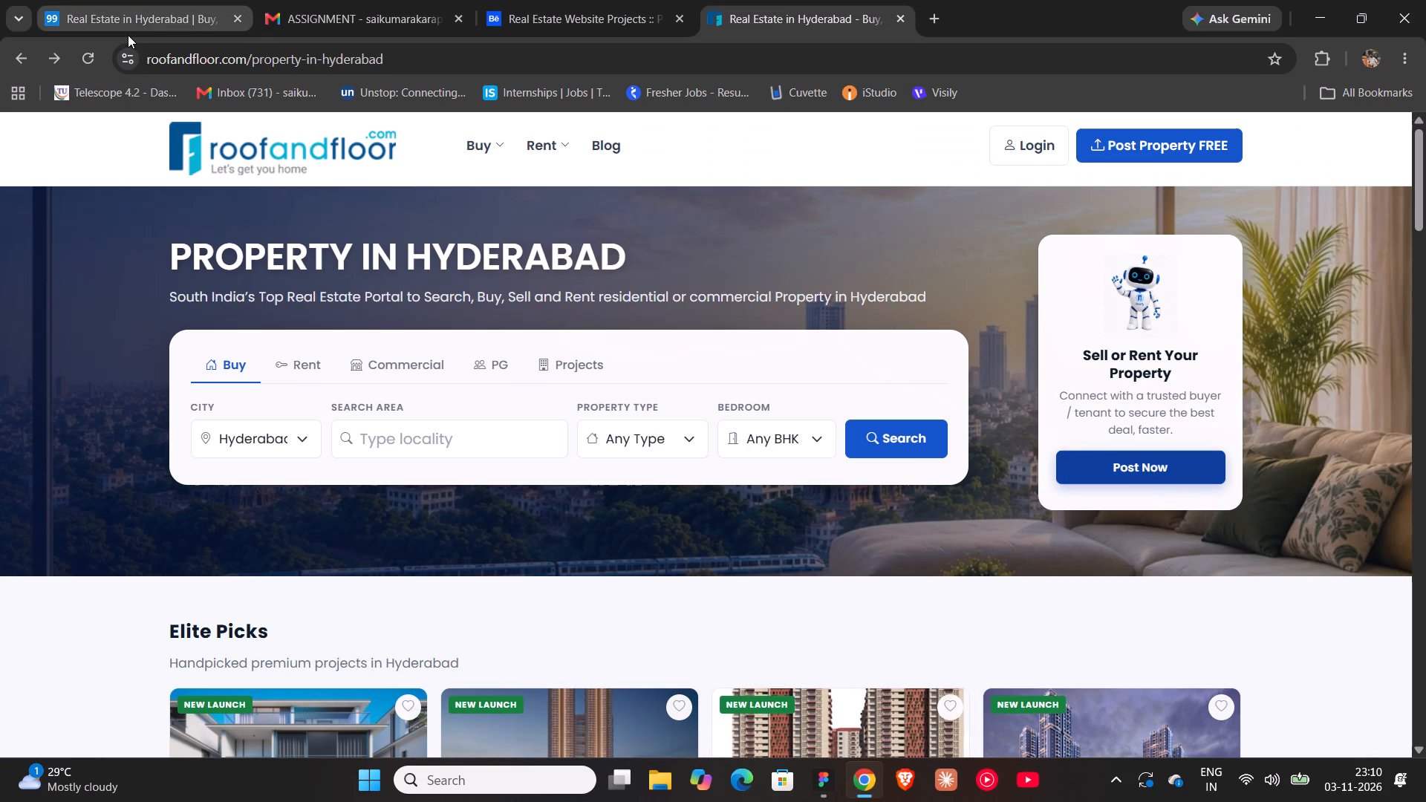
{"action": "left_click", "coordinate": [827, 801]}
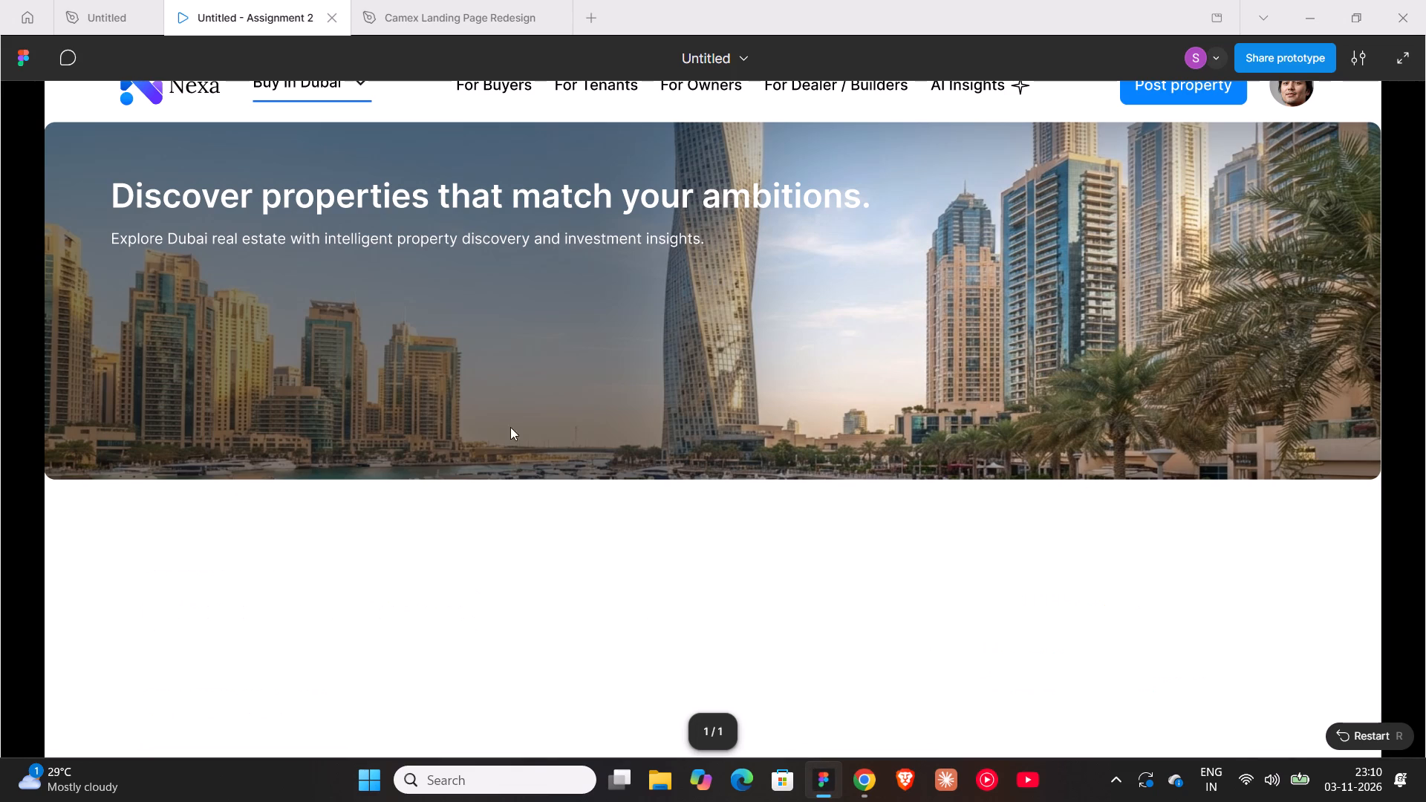
{"action": "scroll", "coordinate": [299, 281], "scroll_direction": "up", "scroll_amount": 3}
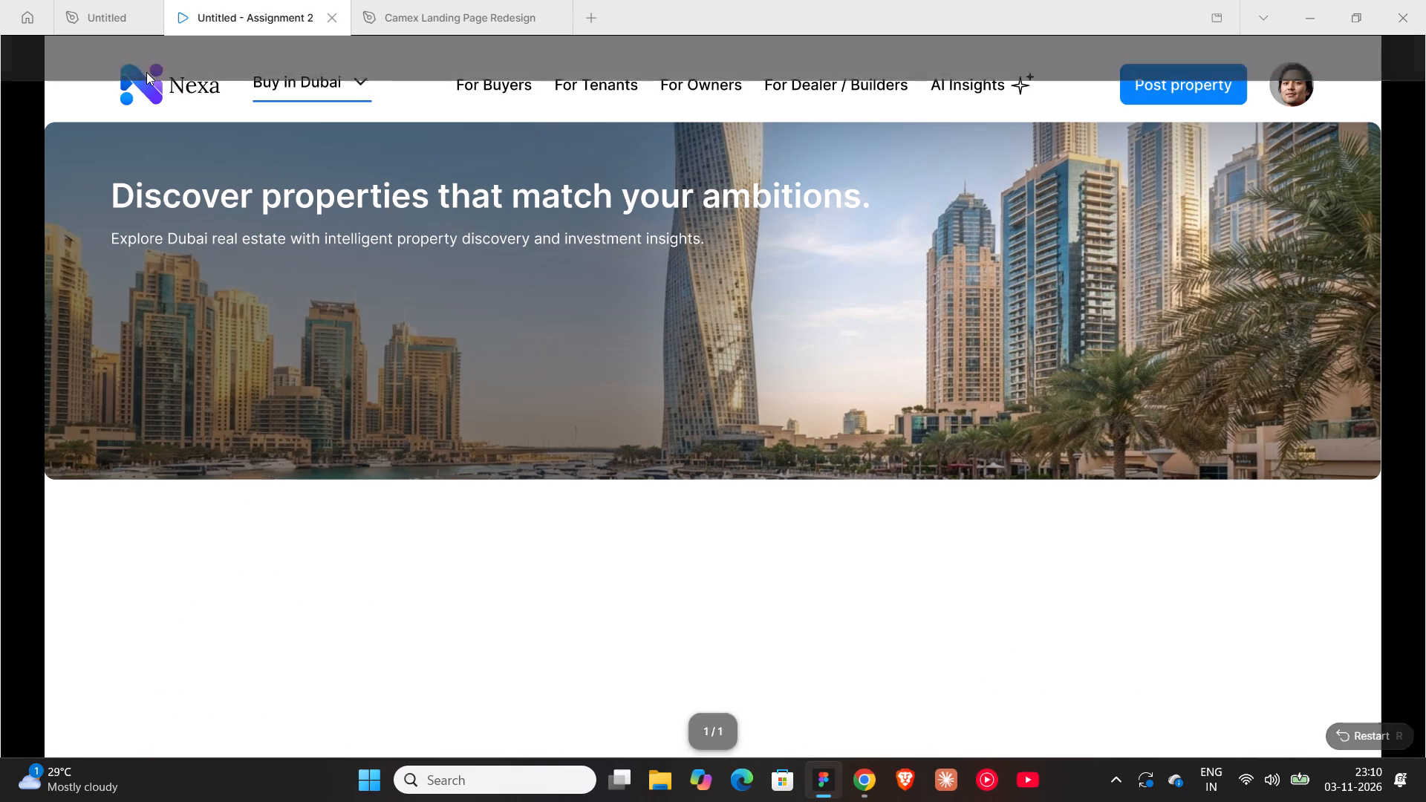
{"action": "left_click", "coordinate": [103, 3]}
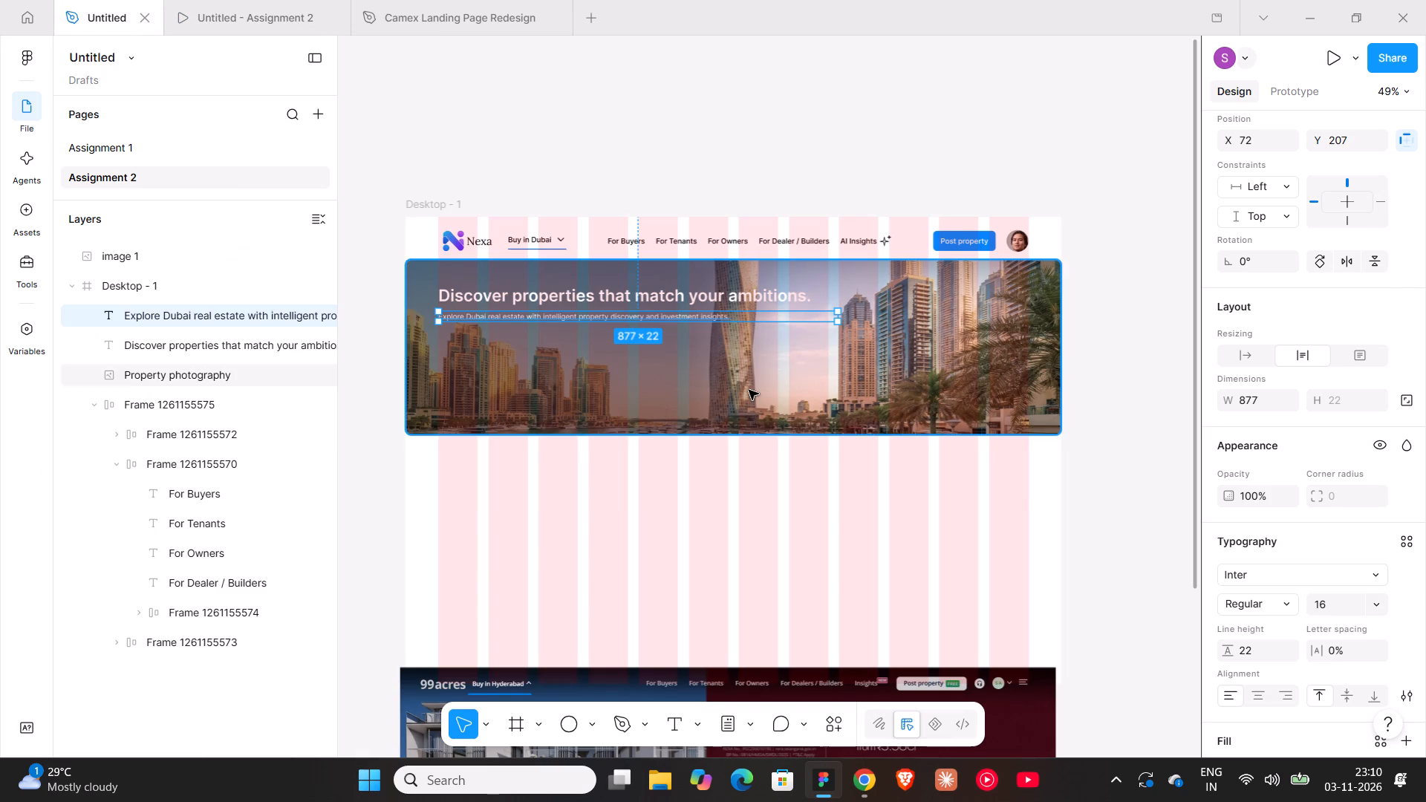
Set the hero photo's corner radius to 0.
{"action": "left_click", "coordinate": [749, 390]}
{"action": "left_click", "coordinate": [1340, 458]}
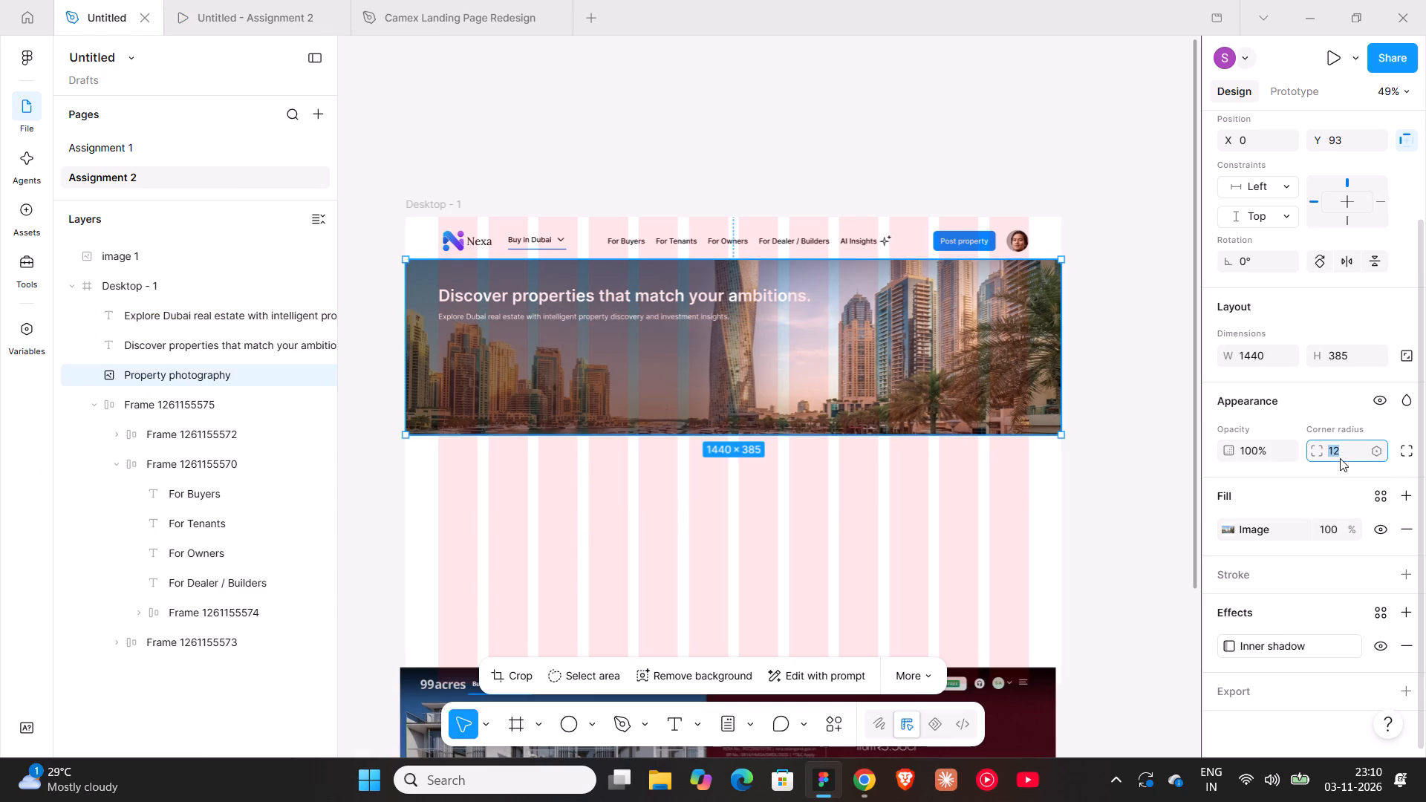
{"action": "key", "text": "0"}
{"action": "key", "text": "Return"}
Wrap the hero photo in a new frame and move the supporting line and headline layers into it, headline on top.
{"action": "right_click", "coordinate": [206, 382]}
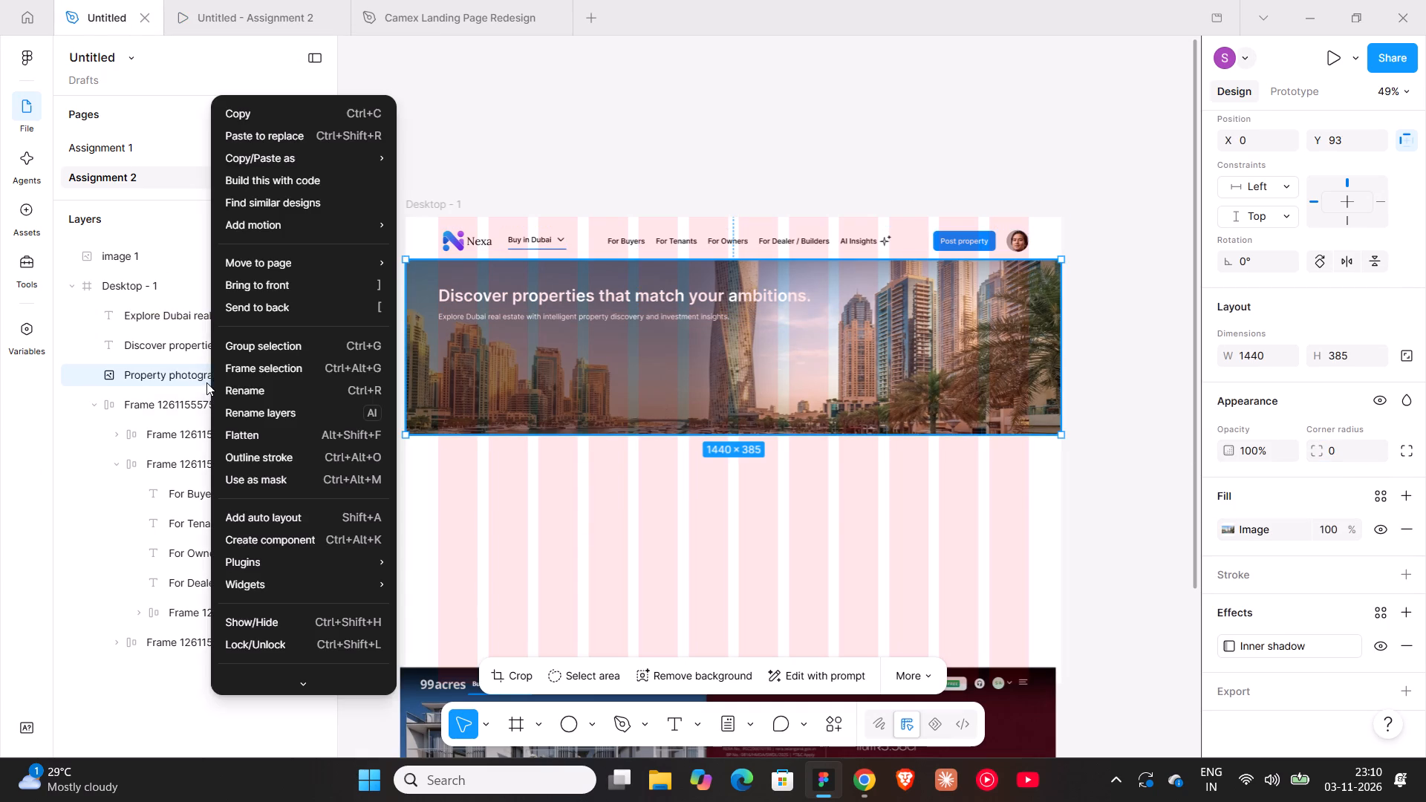
{"action": "left_click", "coordinate": [249, 374]}
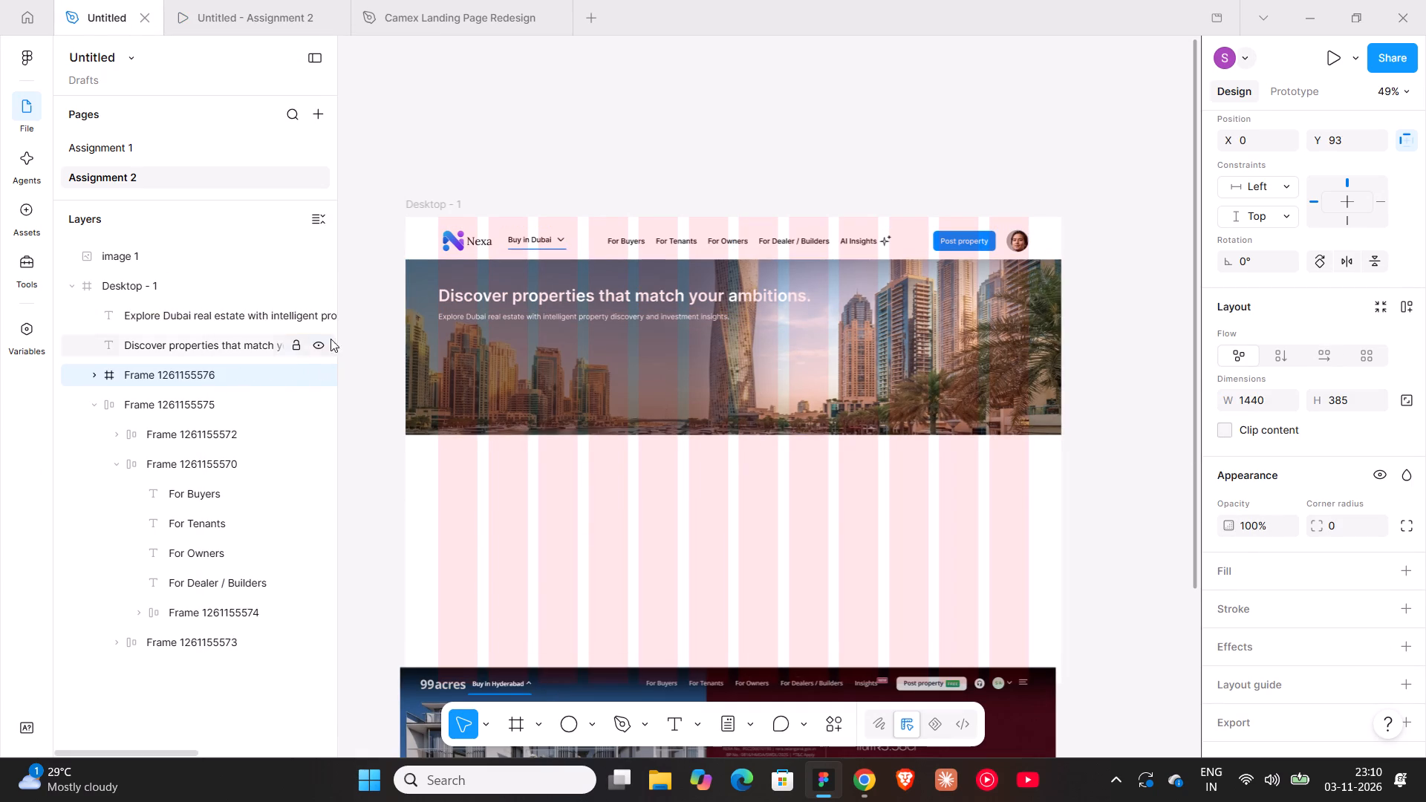
{"action": "left_click_drag", "start_coordinate": [134, 316], "coordinate": [134, 346]}
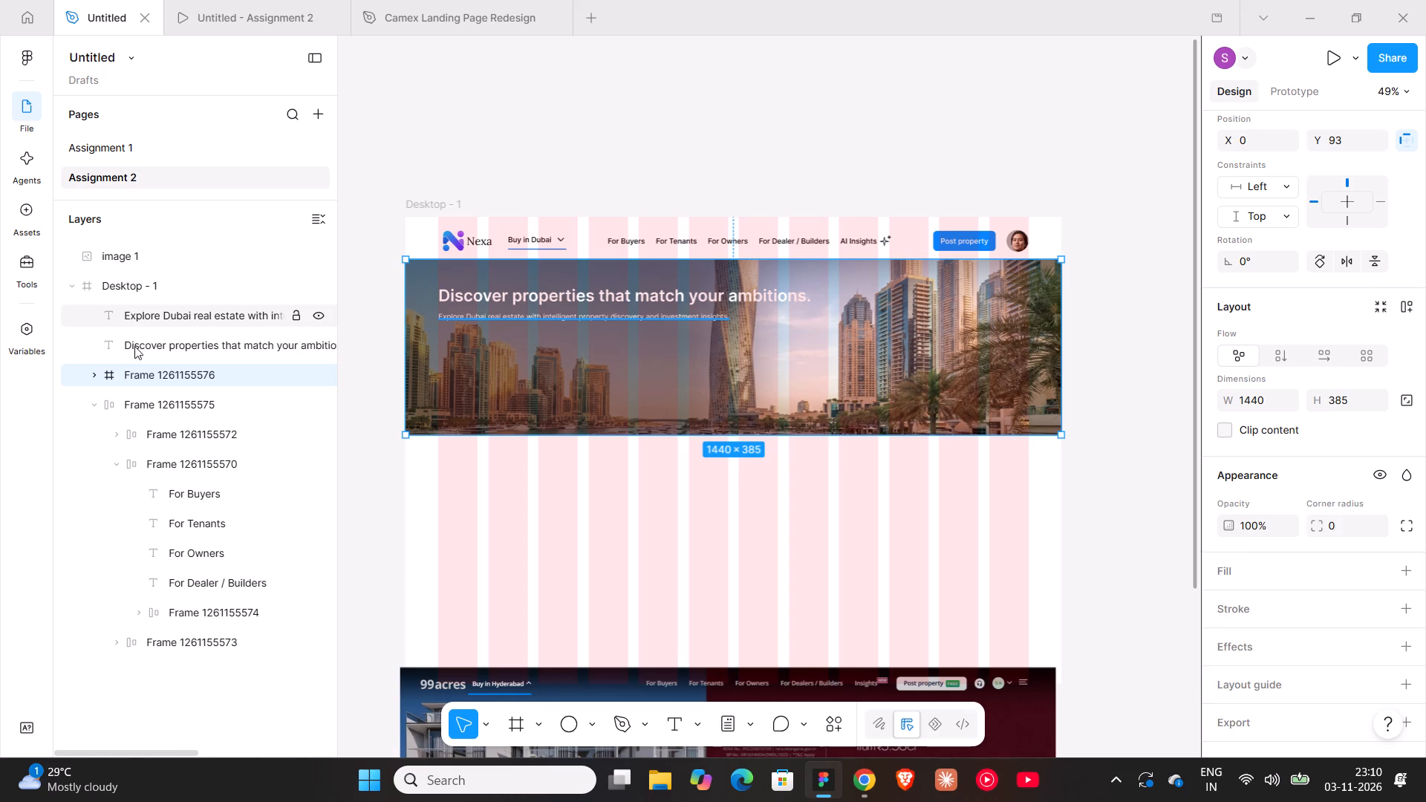
{"action": "left_click_drag", "start_coordinate": [134, 346], "coordinate": [134, 368]}
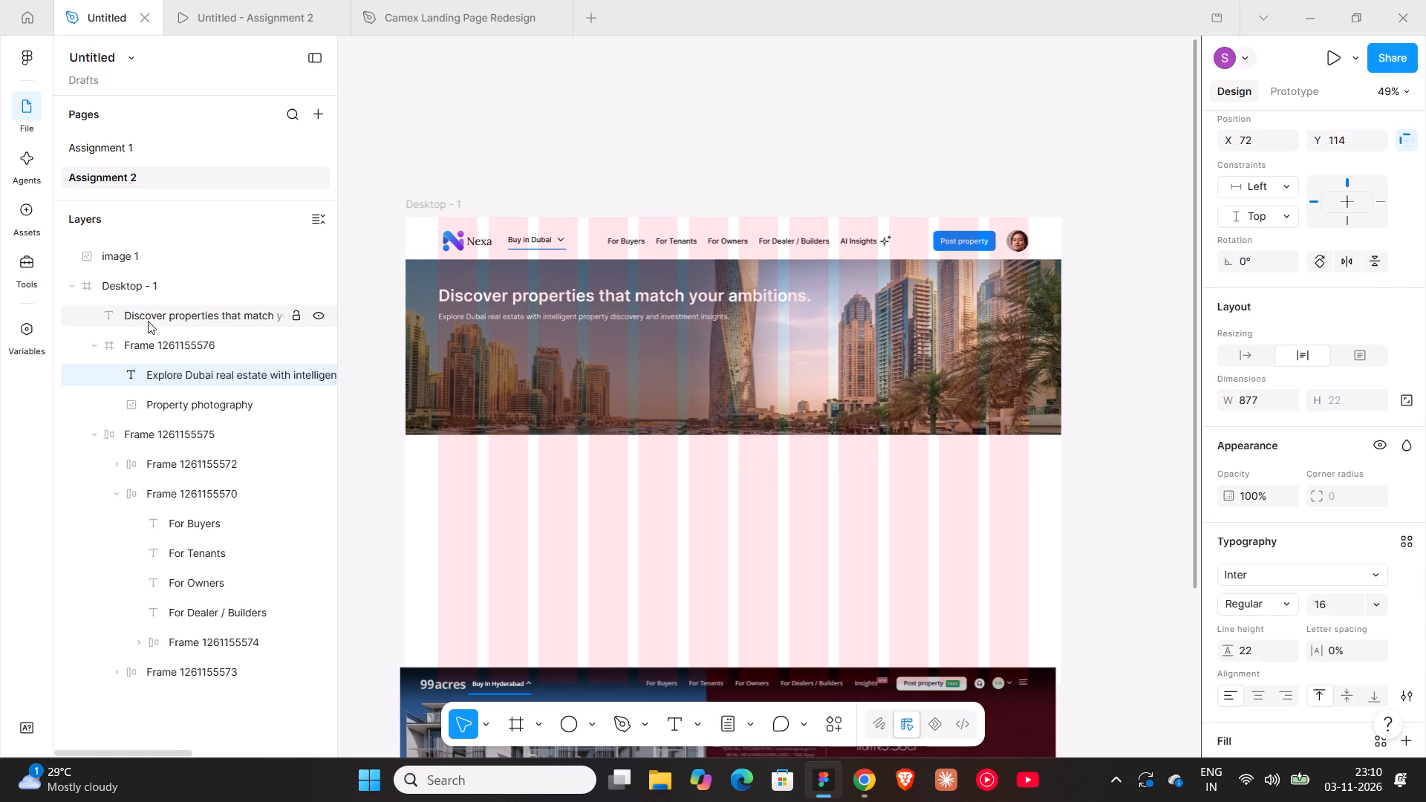
{"action": "left_click_drag", "start_coordinate": [148, 320], "coordinate": [144, 352]}
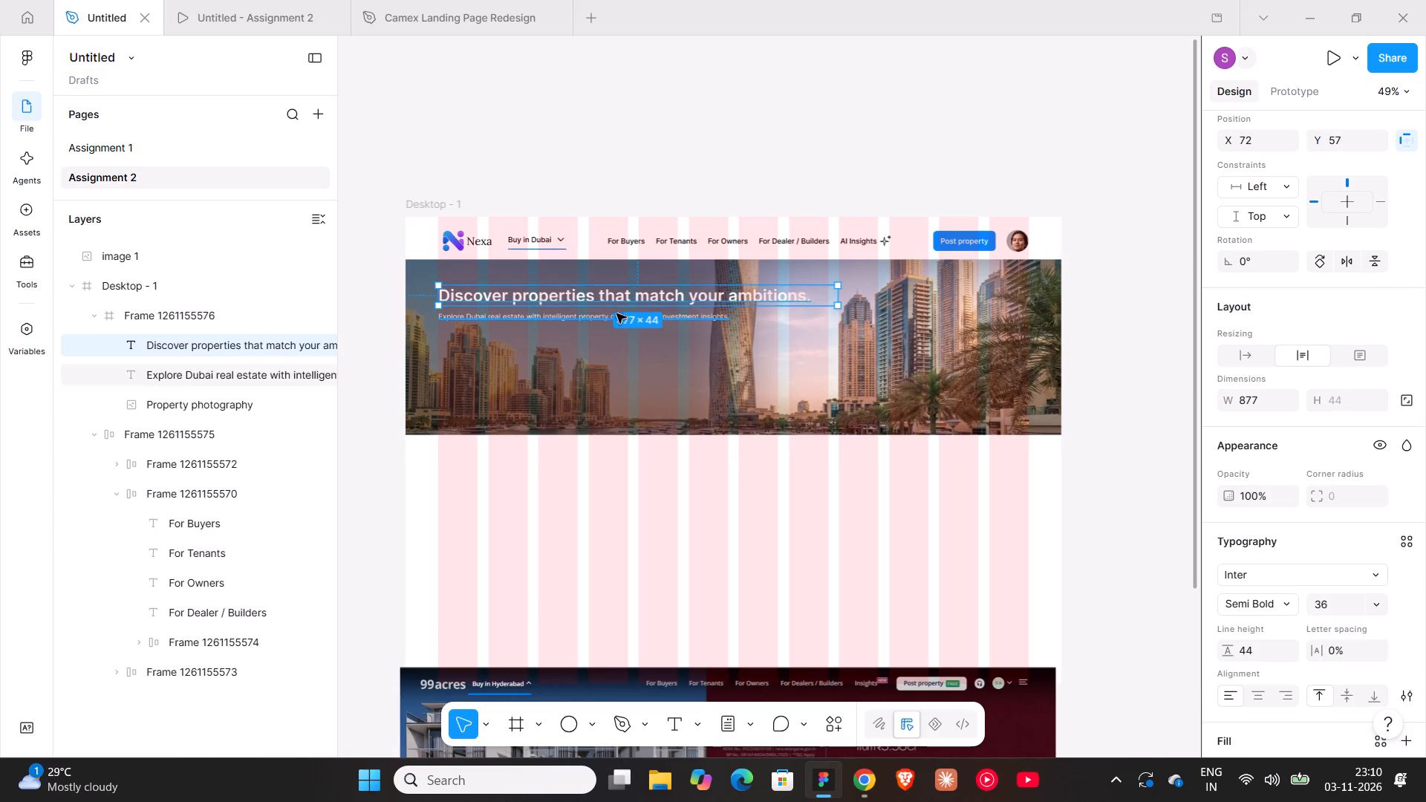
Set the hero supporting line's font weight to Medium and check it in the prototype preview.
{"action": "left_click", "coordinate": [671, 324]}
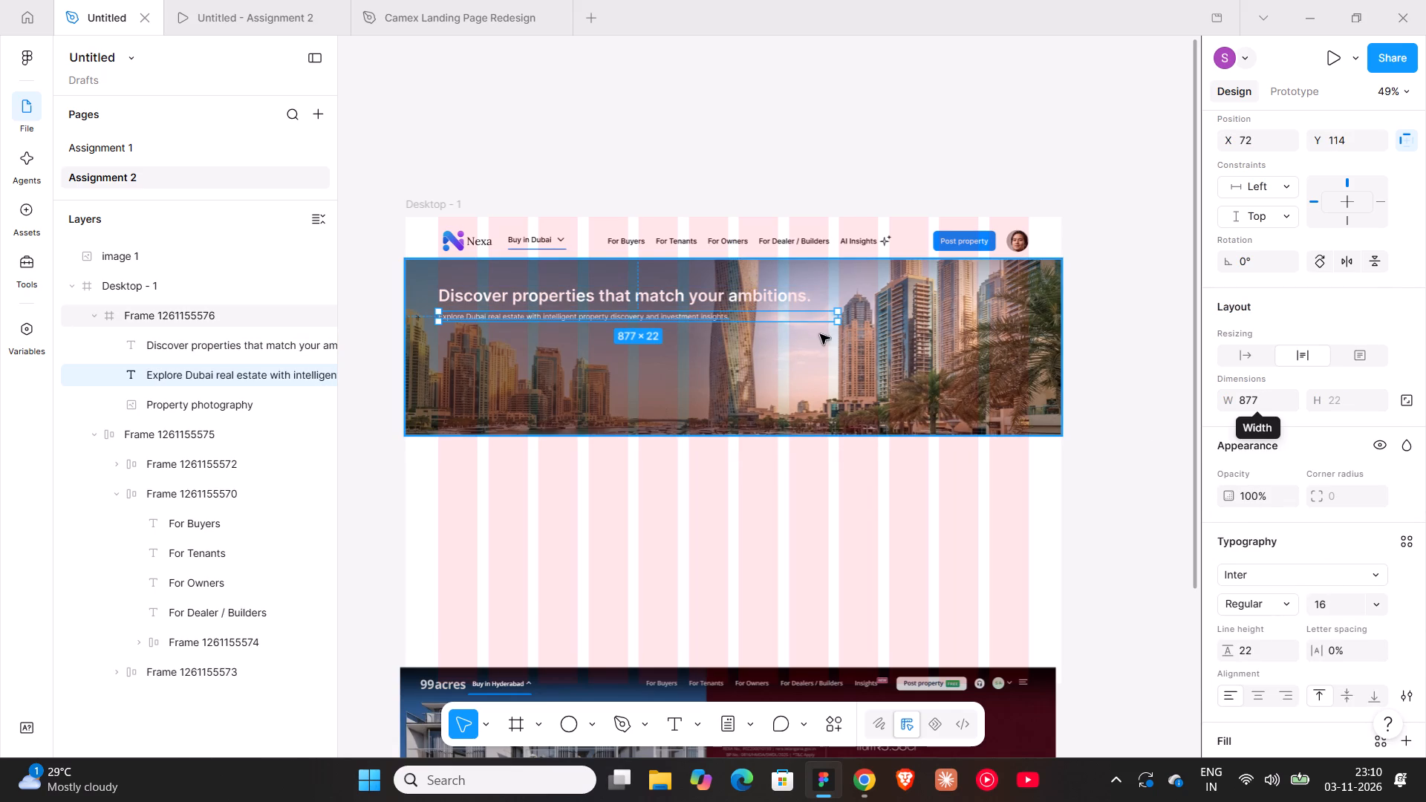
{"action": "left_click", "coordinate": [1291, 606]}
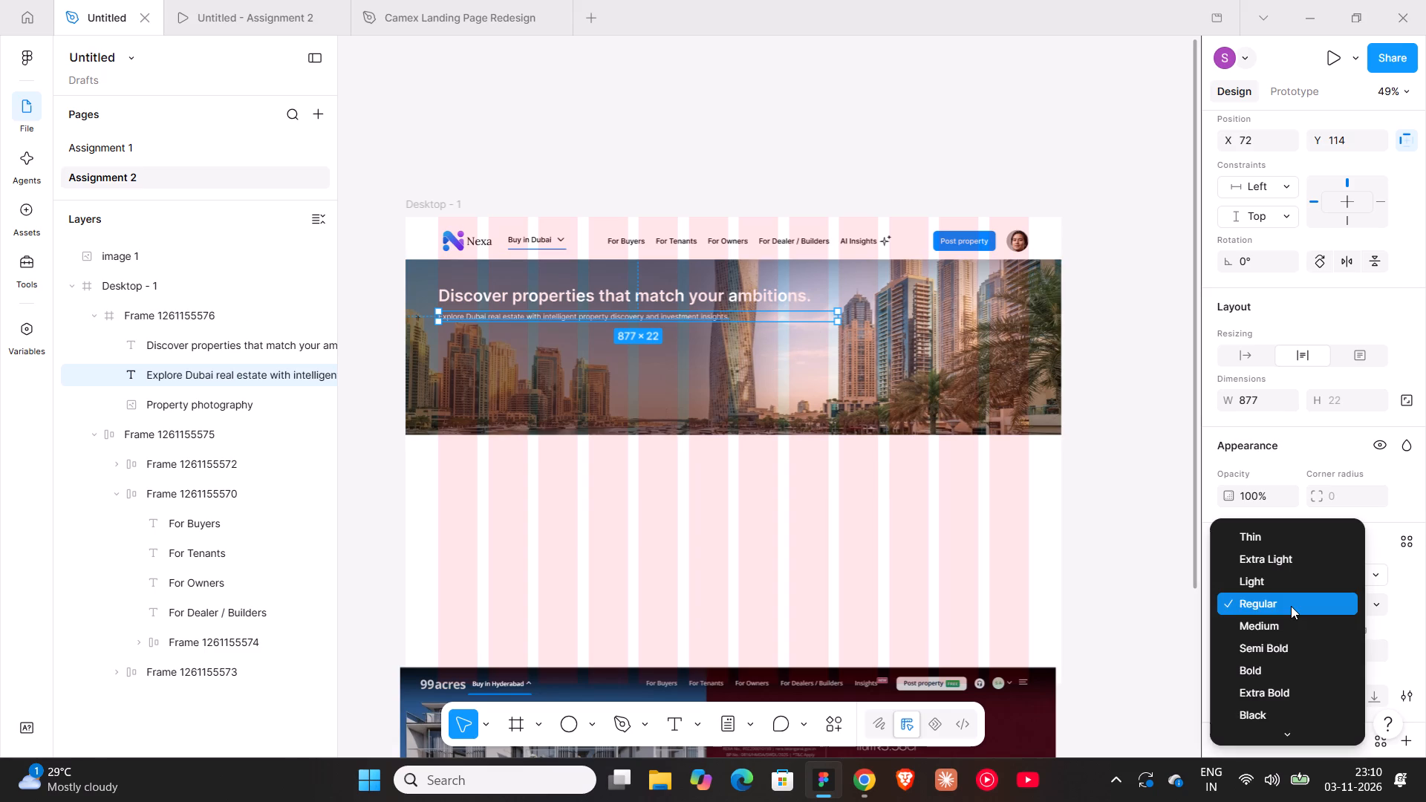
{"action": "left_click", "coordinate": [1285, 618]}
{"action": "left_click", "coordinate": [244, 0]}
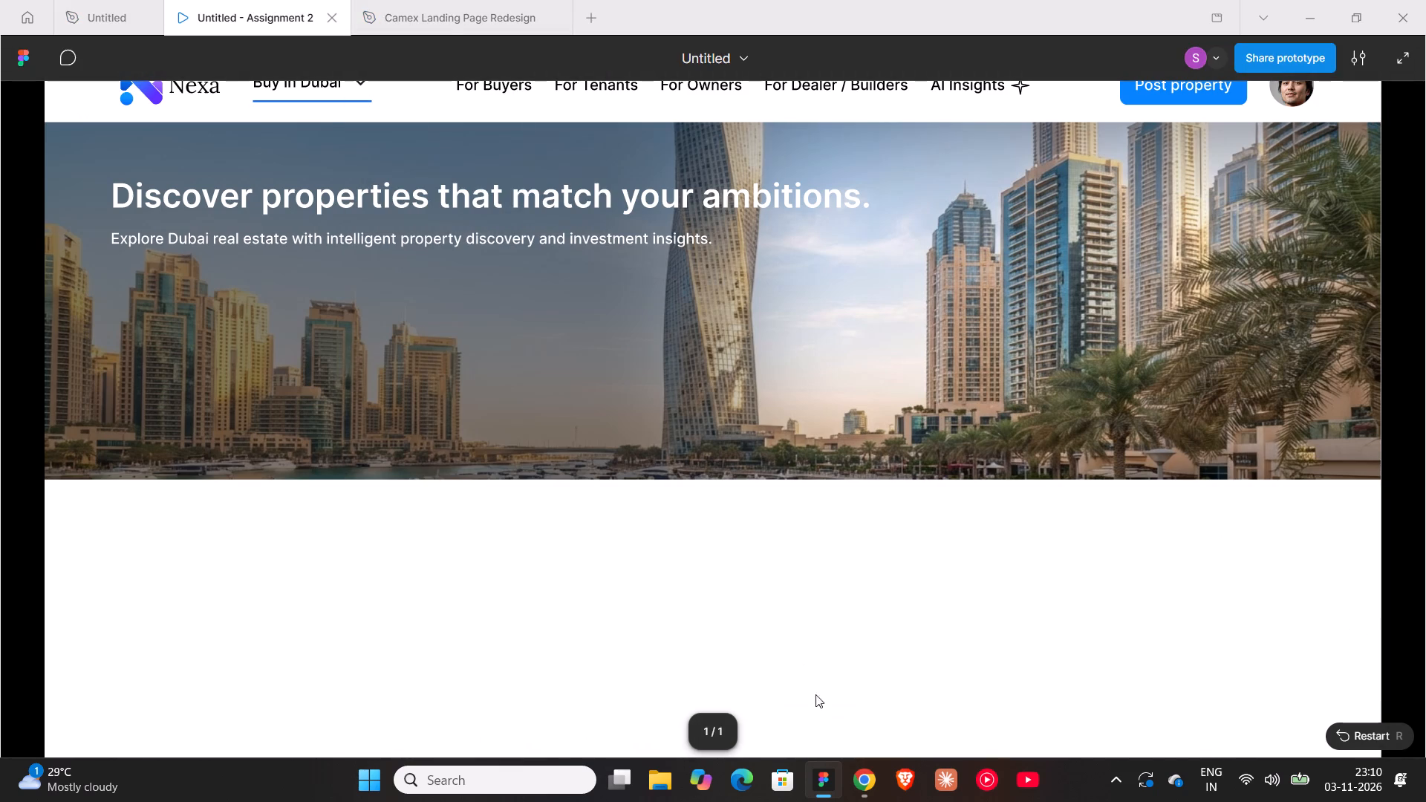
Look at the roofandfloor and 99acres reference heroes in Chrome, and return to the design file in Figma.
{"action": "left_click", "coordinate": [865, 769]}
{"action": "left_click", "coordinate": [798, 25]}
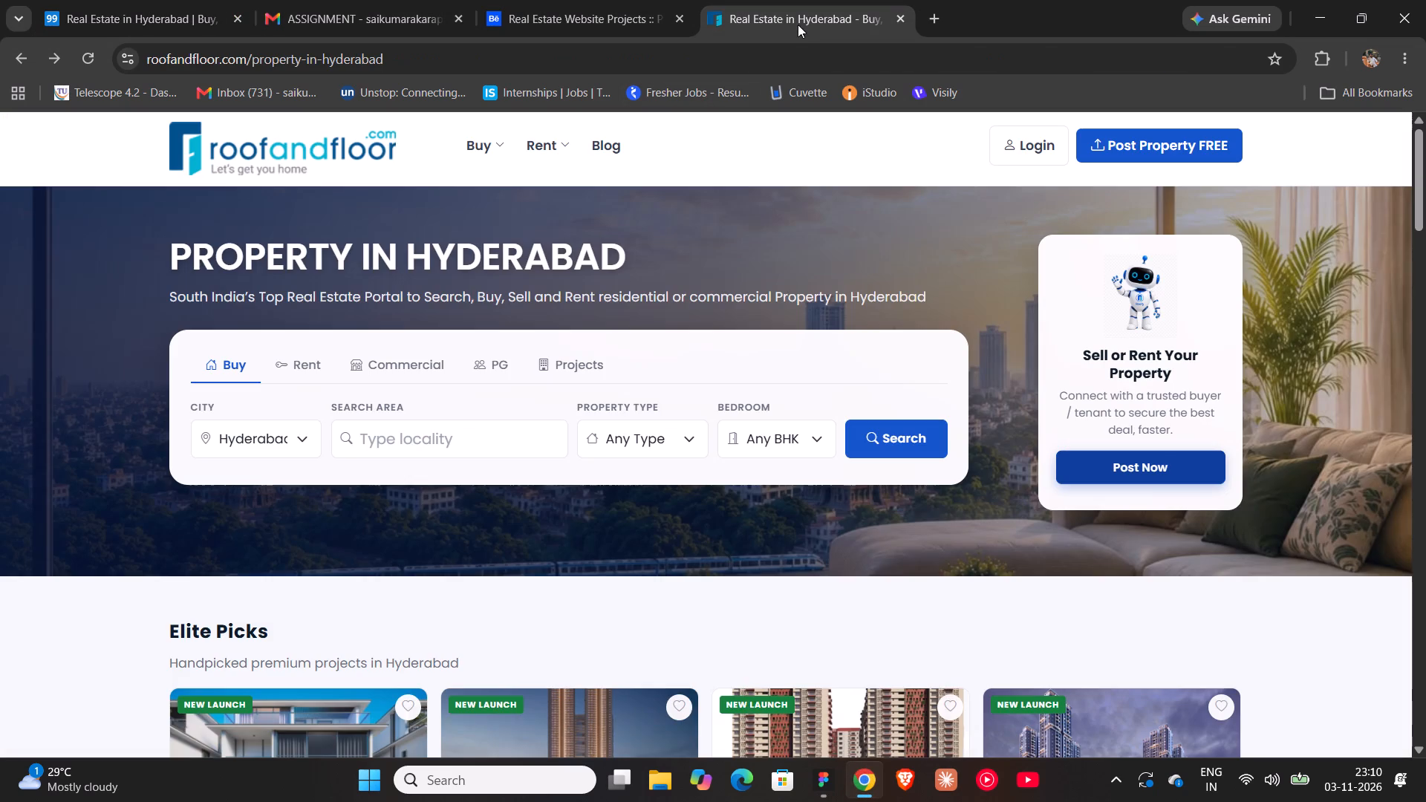
{"action": "left_click", "coordinate": [198, 0]}
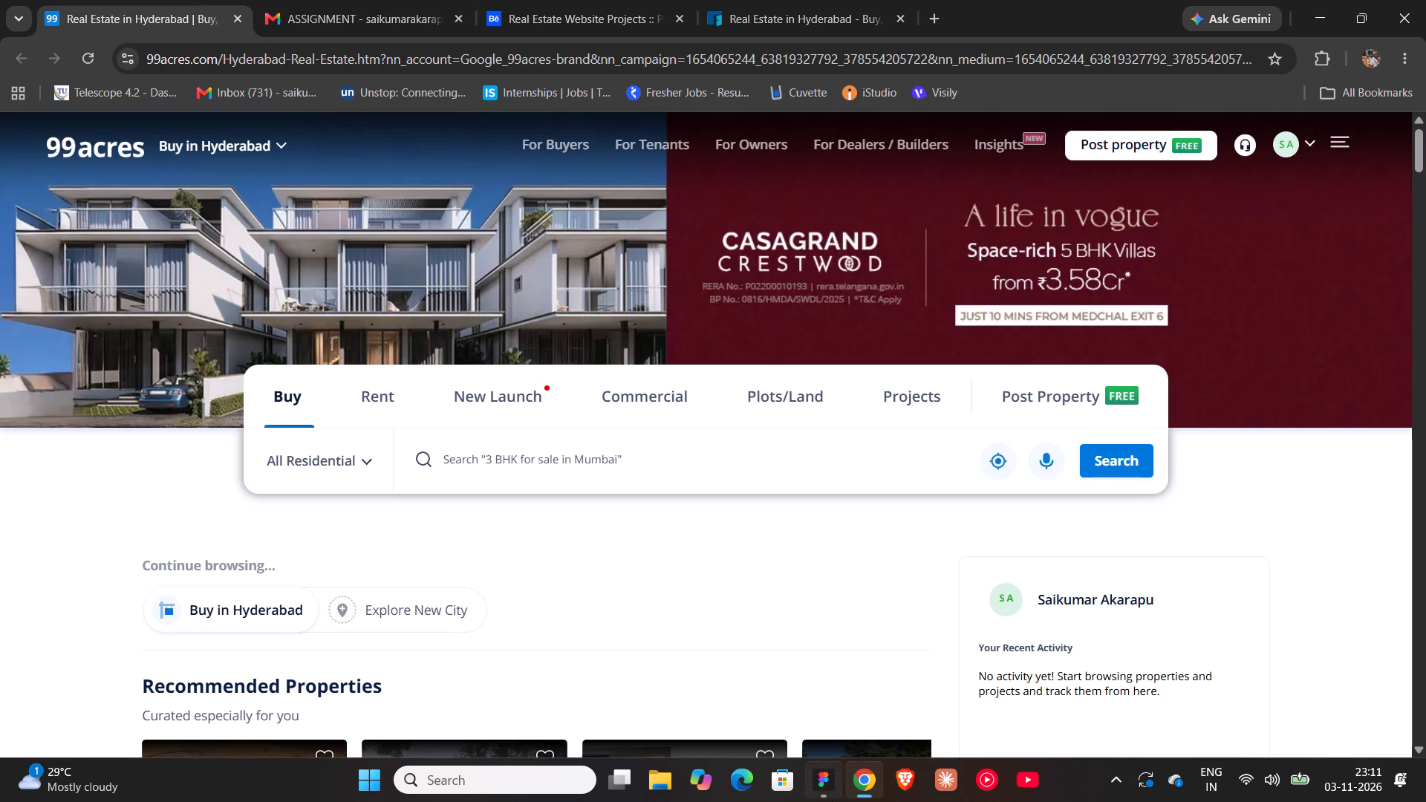
{"action": "left_click", "coordinate": [832, 801]}
{"action": "left_click", "coordinate": [122, 35]}
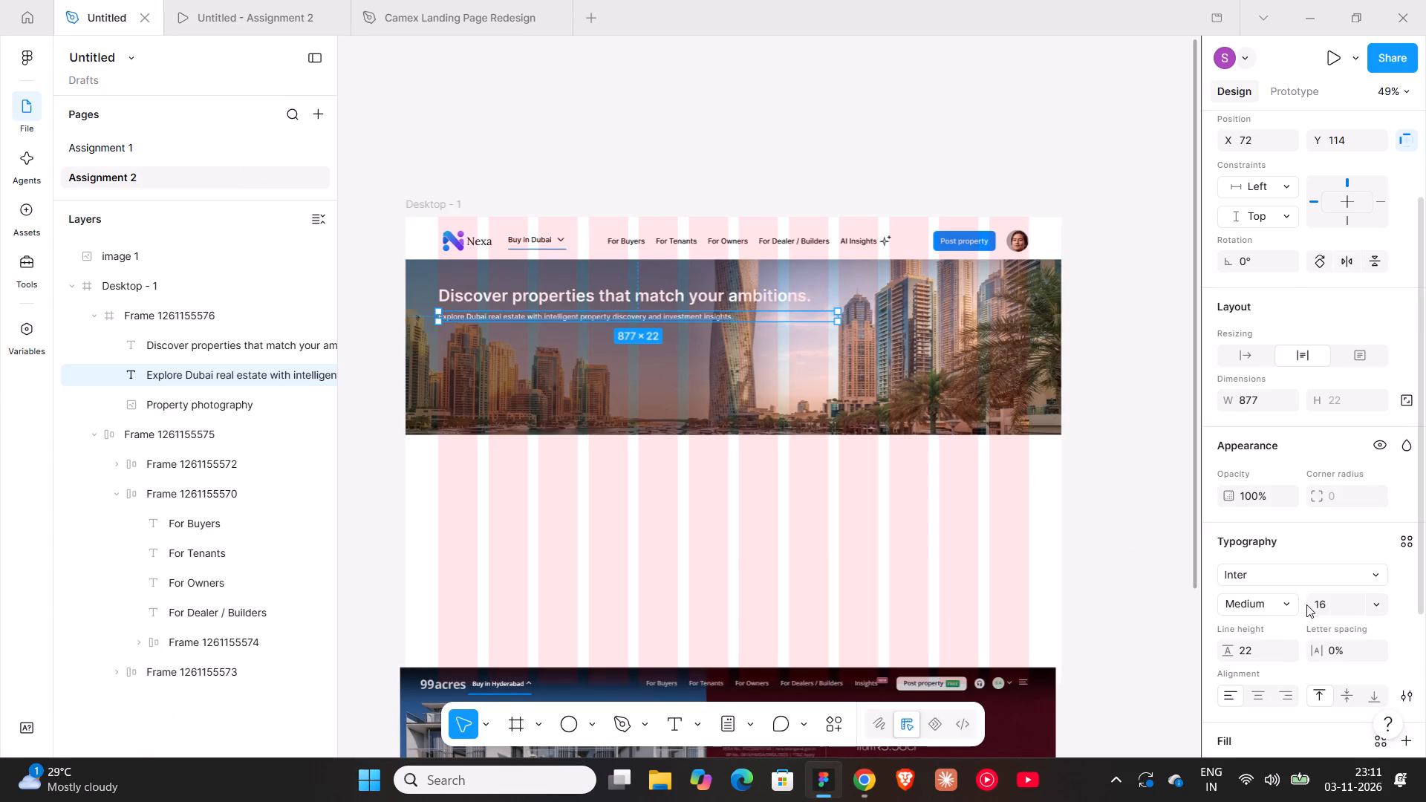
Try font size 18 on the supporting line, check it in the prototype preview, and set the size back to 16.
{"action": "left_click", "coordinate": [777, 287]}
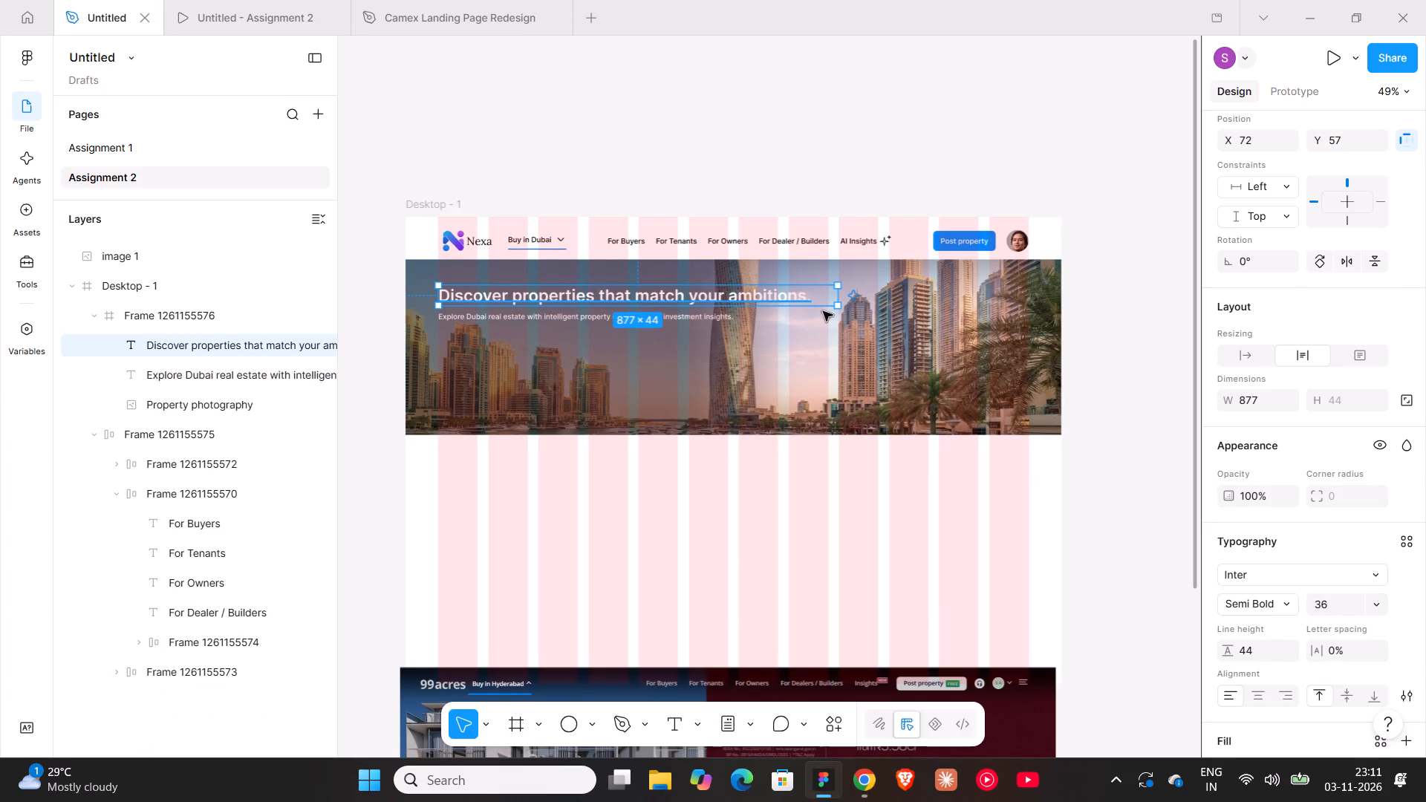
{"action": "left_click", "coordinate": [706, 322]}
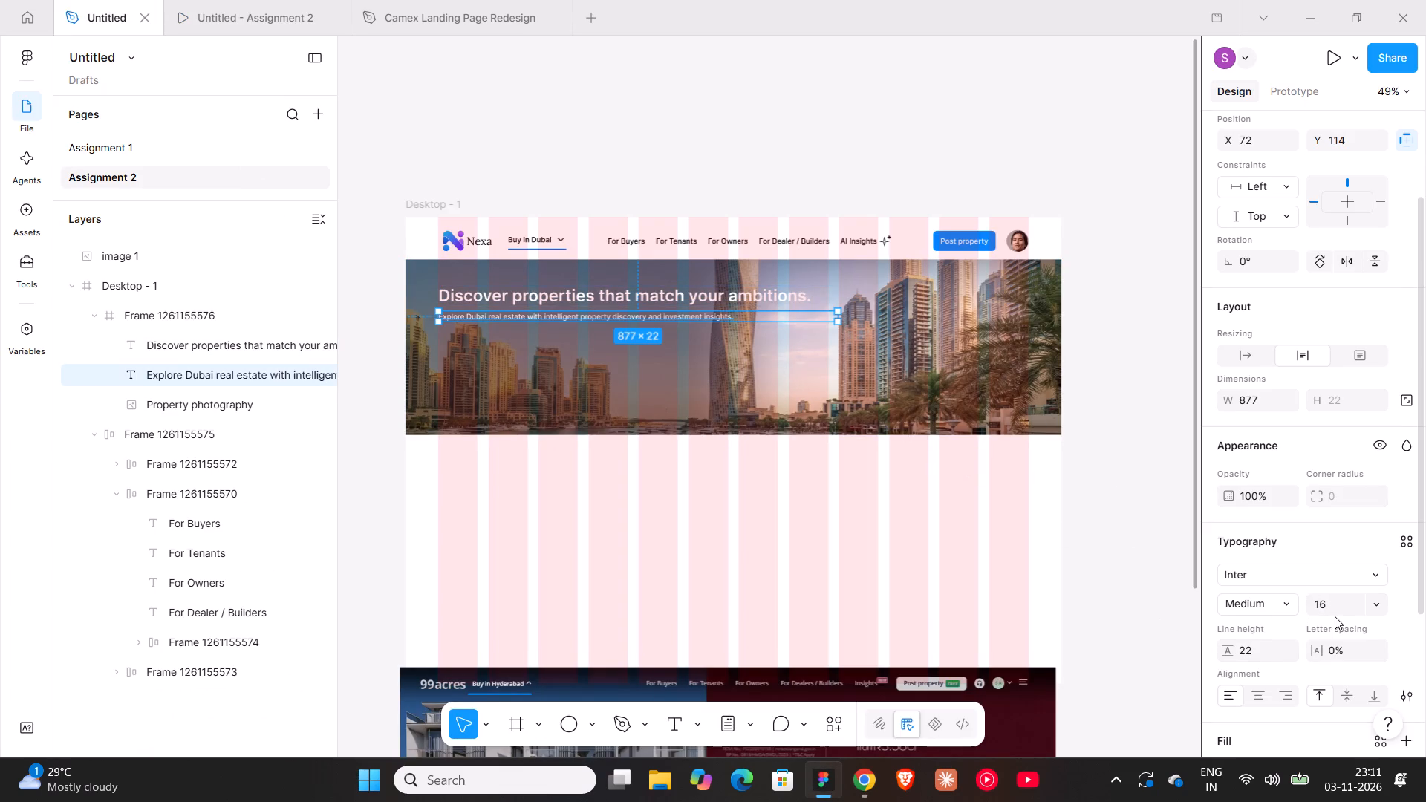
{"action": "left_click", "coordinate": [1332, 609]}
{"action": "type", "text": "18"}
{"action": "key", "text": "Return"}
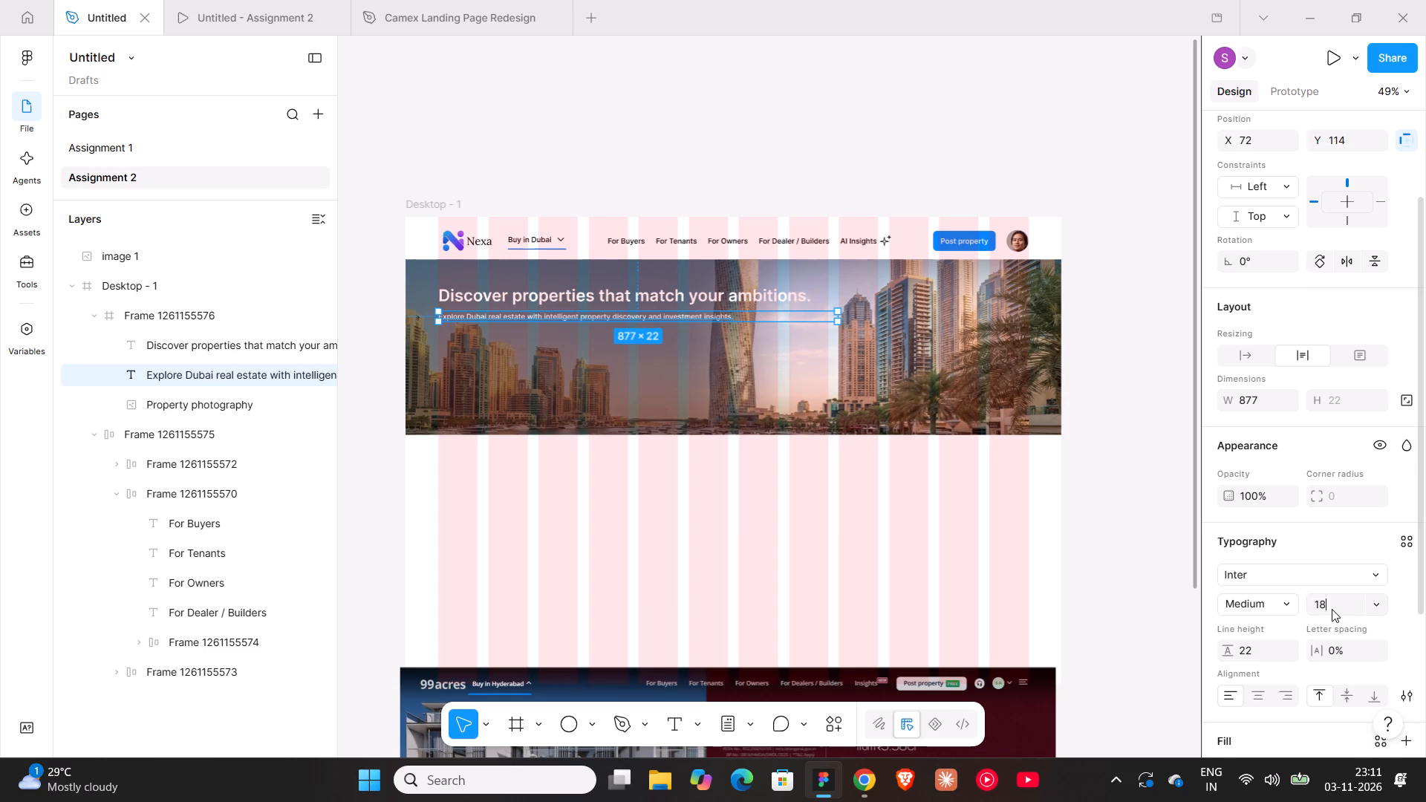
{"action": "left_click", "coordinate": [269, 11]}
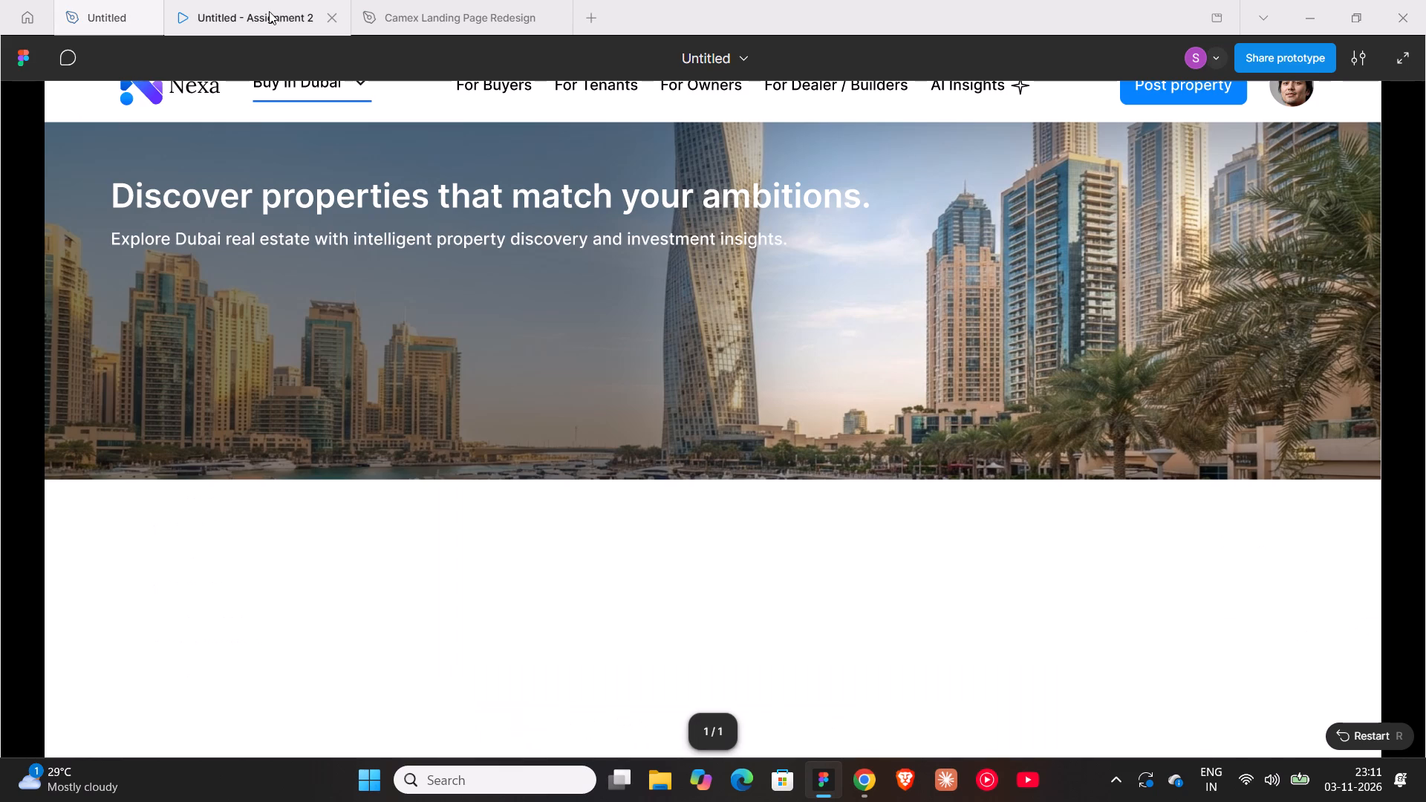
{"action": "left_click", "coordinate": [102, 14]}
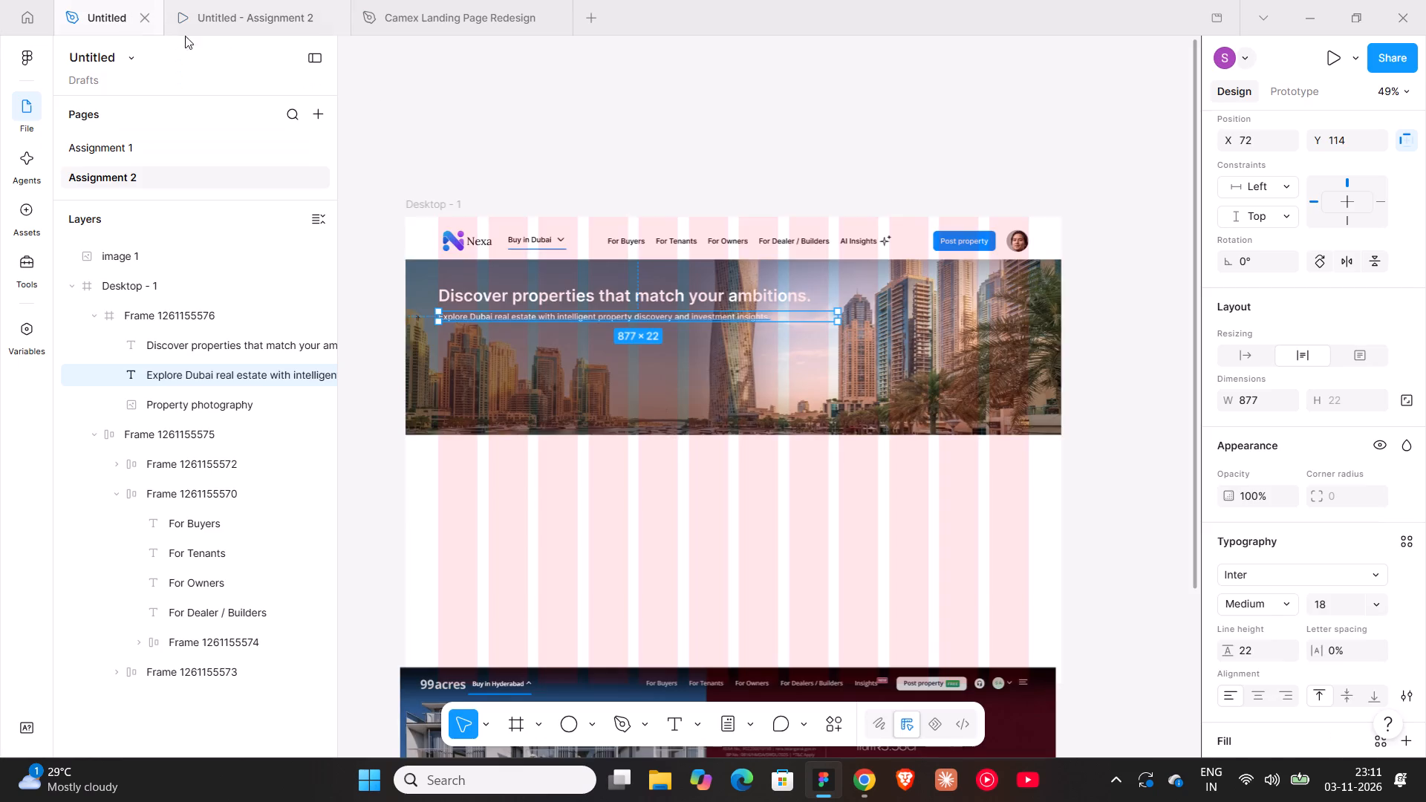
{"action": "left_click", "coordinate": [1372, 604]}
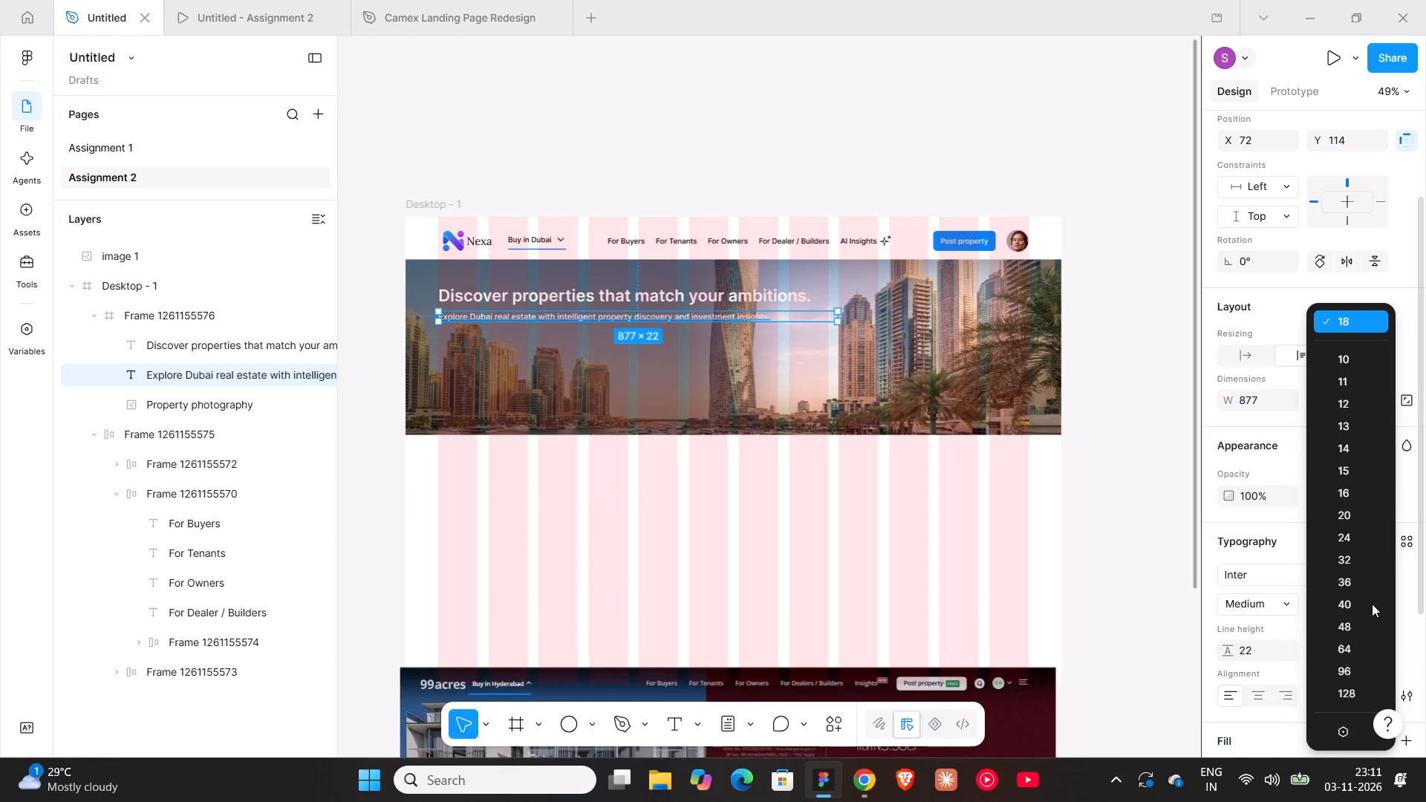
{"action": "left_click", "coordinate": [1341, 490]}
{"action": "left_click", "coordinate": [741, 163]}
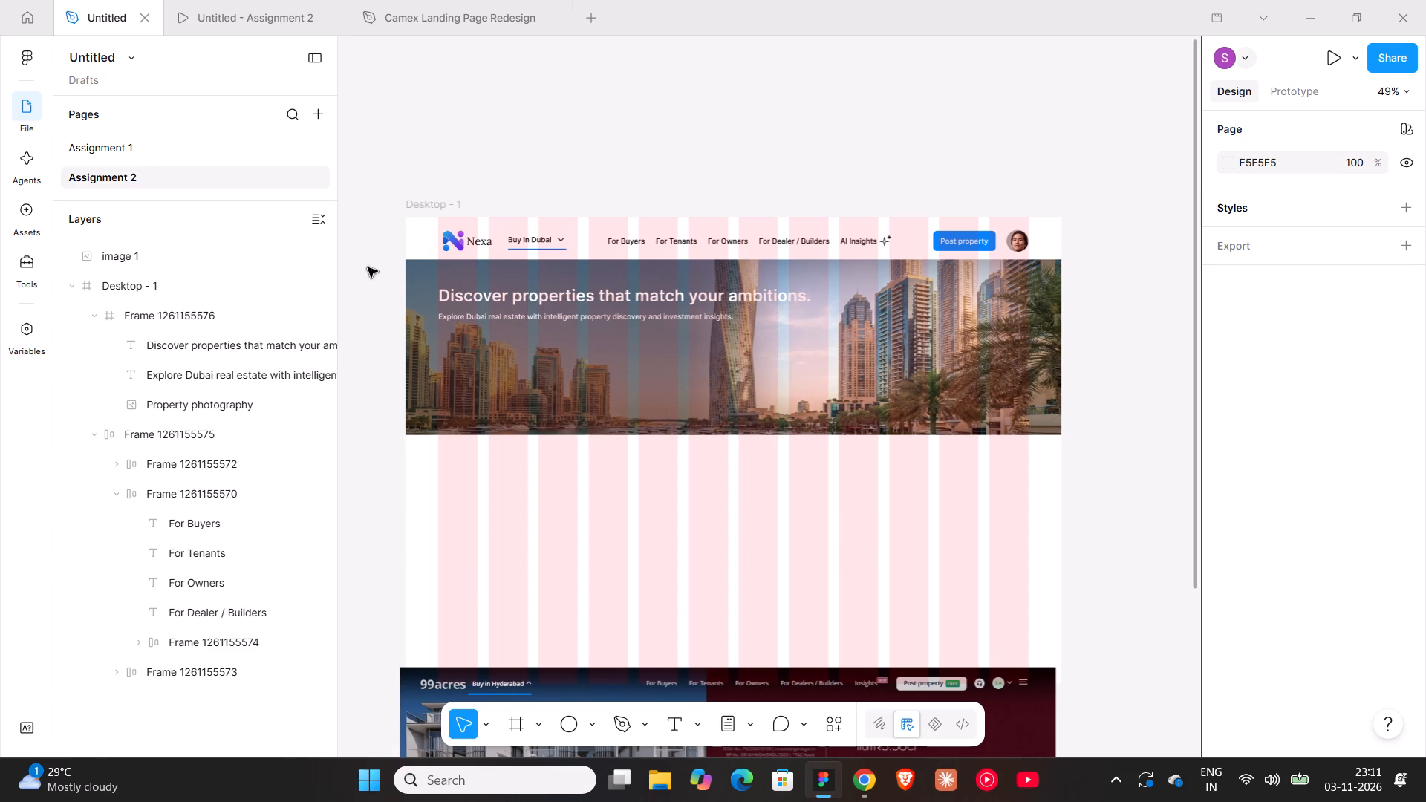
Following the roofandfloor reference hero in Chrome, set the Figma headline to uppercase with cap-height-to-baseline vertical trim and auto width.
{"action": "left_click", "coordinate": [850, 763]}
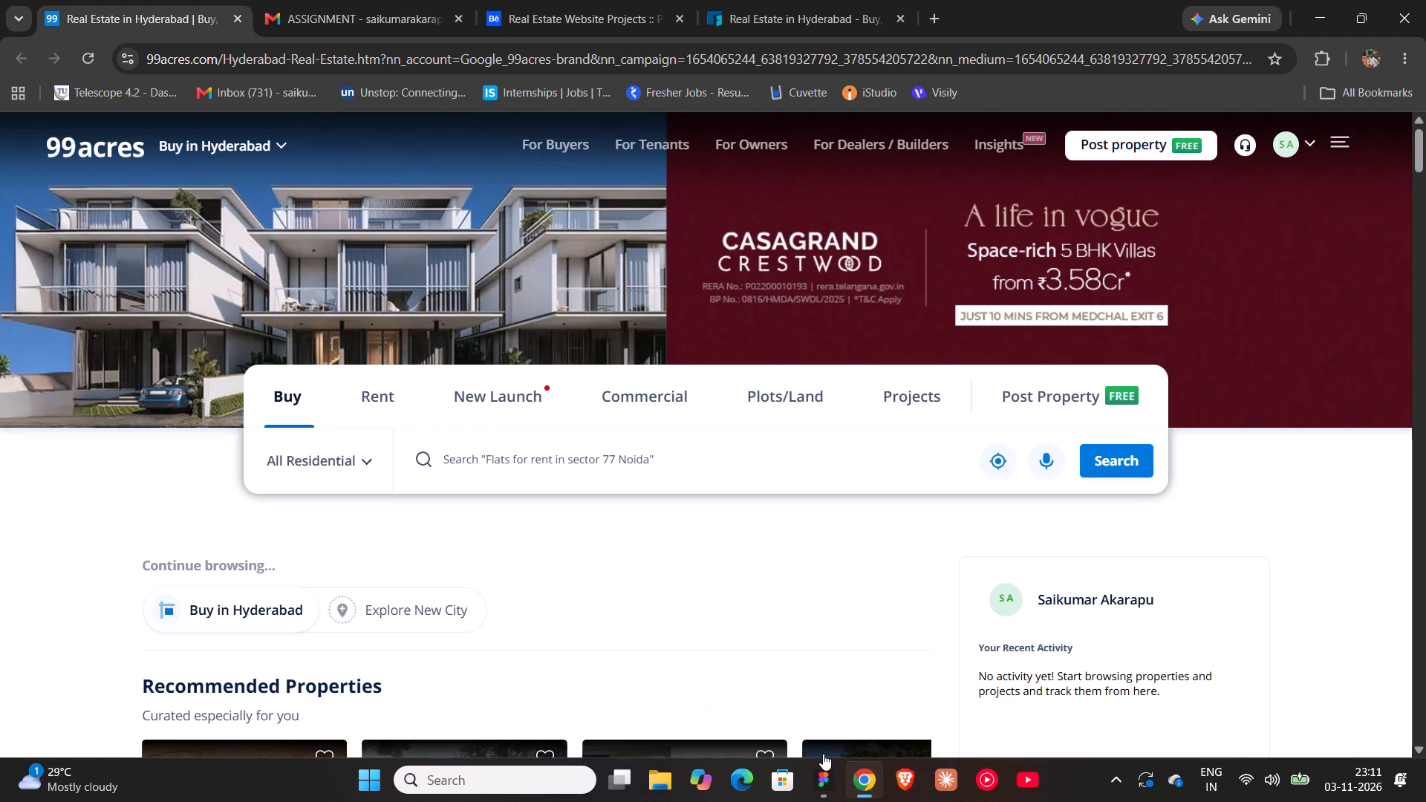
{"action": "left_click", "coordinate": [910, 0]}
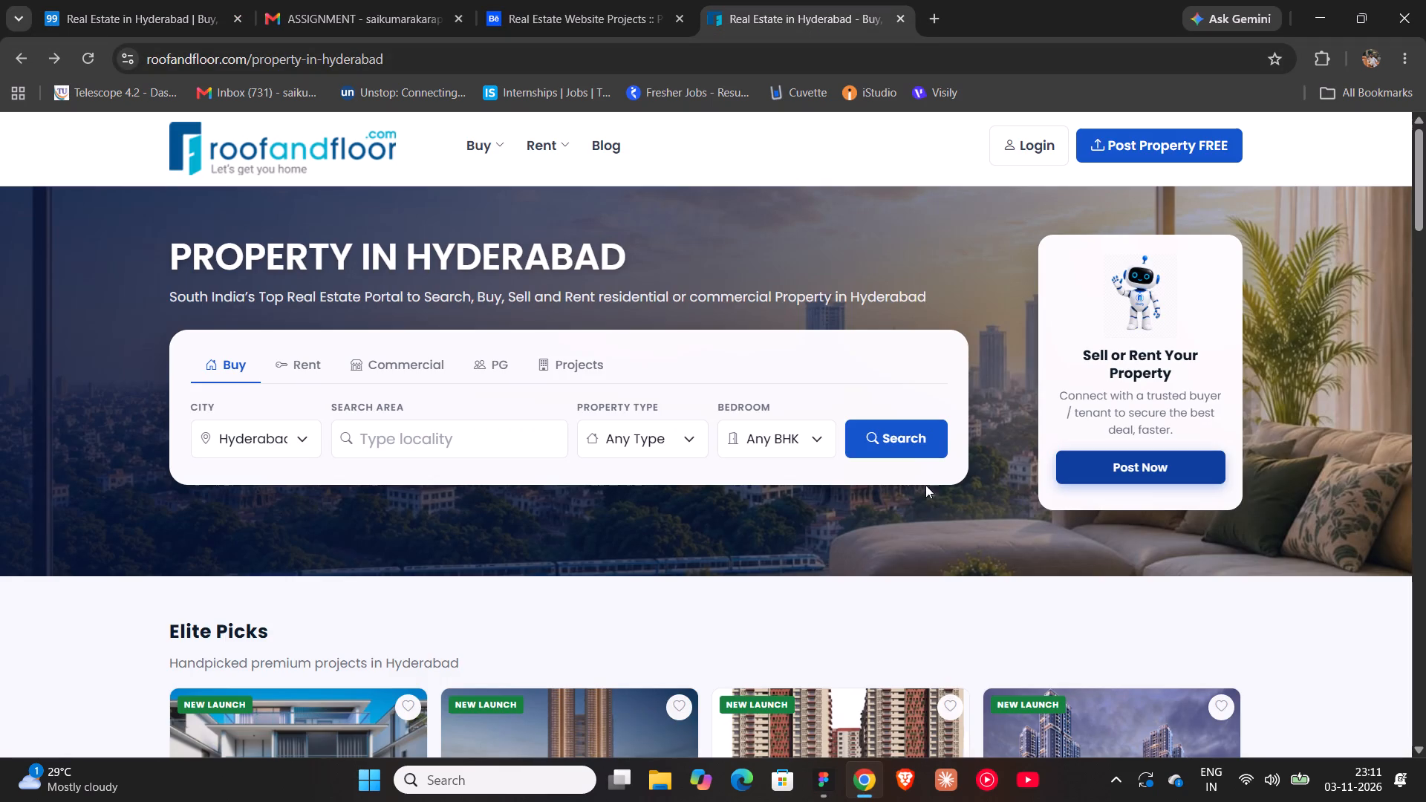
{"action": "left_click", "coordinate": [825, 777]}
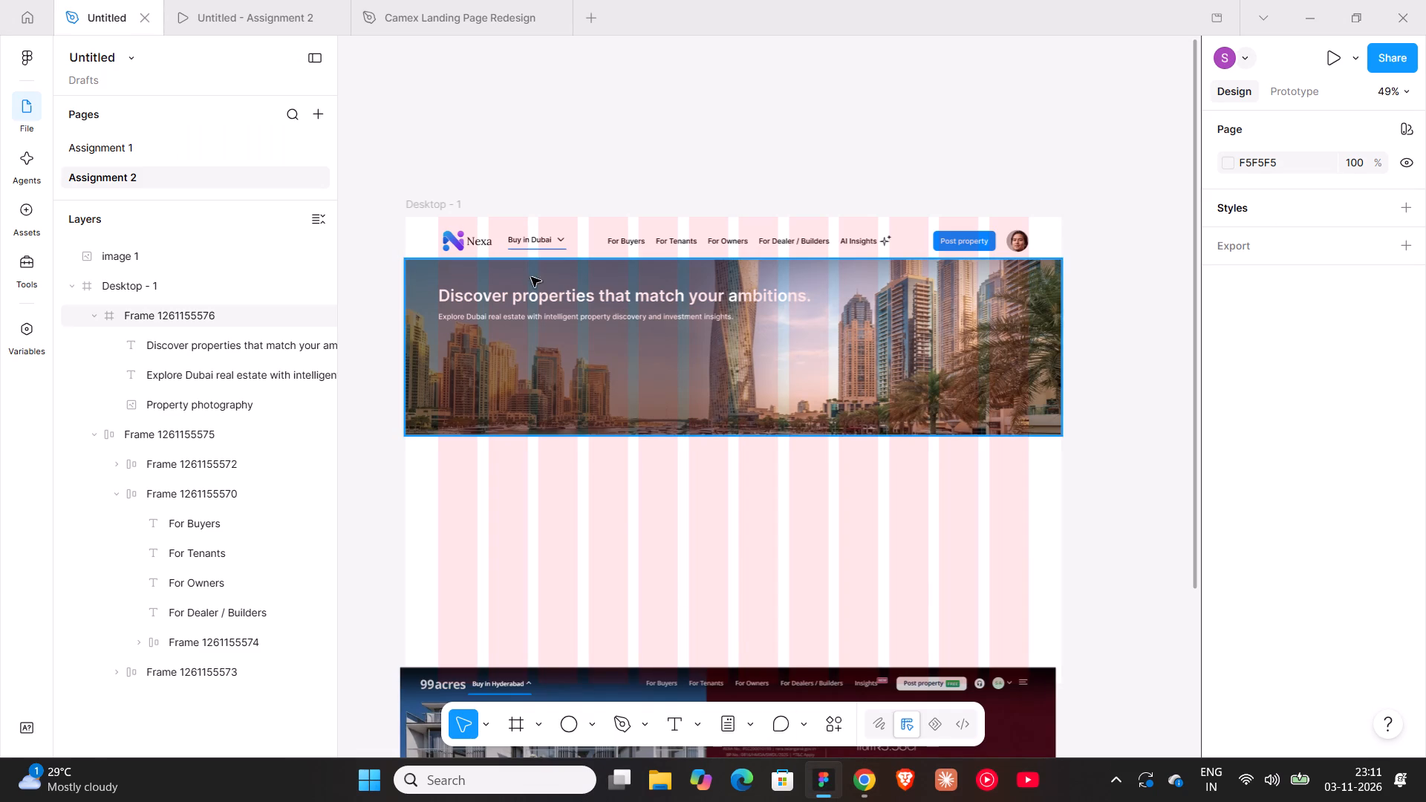
{"action": "triple_click", "coordinate": [576, 294]}
{"action": "left_click", "coordinate": [576, 294]}
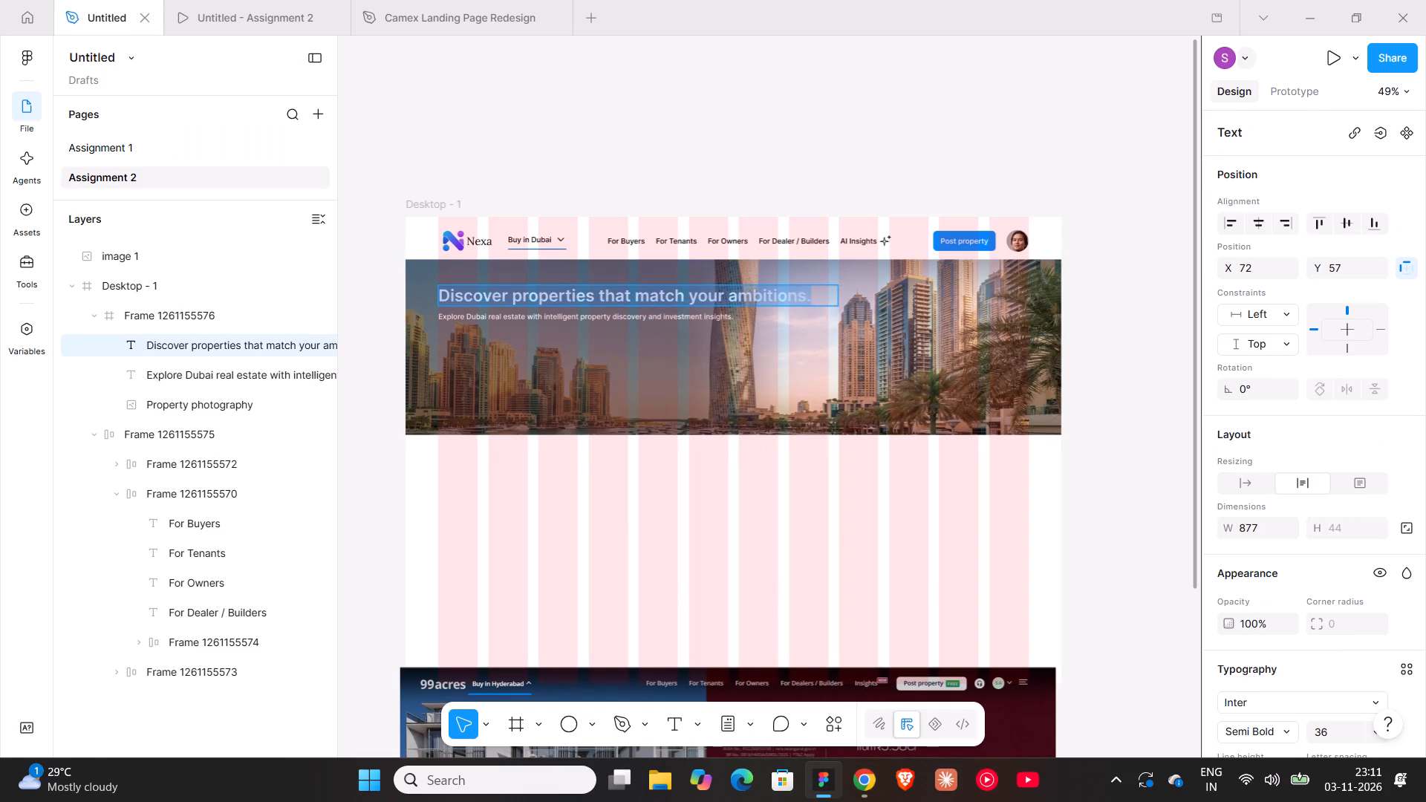
{"action": "scroll", "coordinate": [1280, 612], "scroll_direction": "down", "scroll_amount": 1}
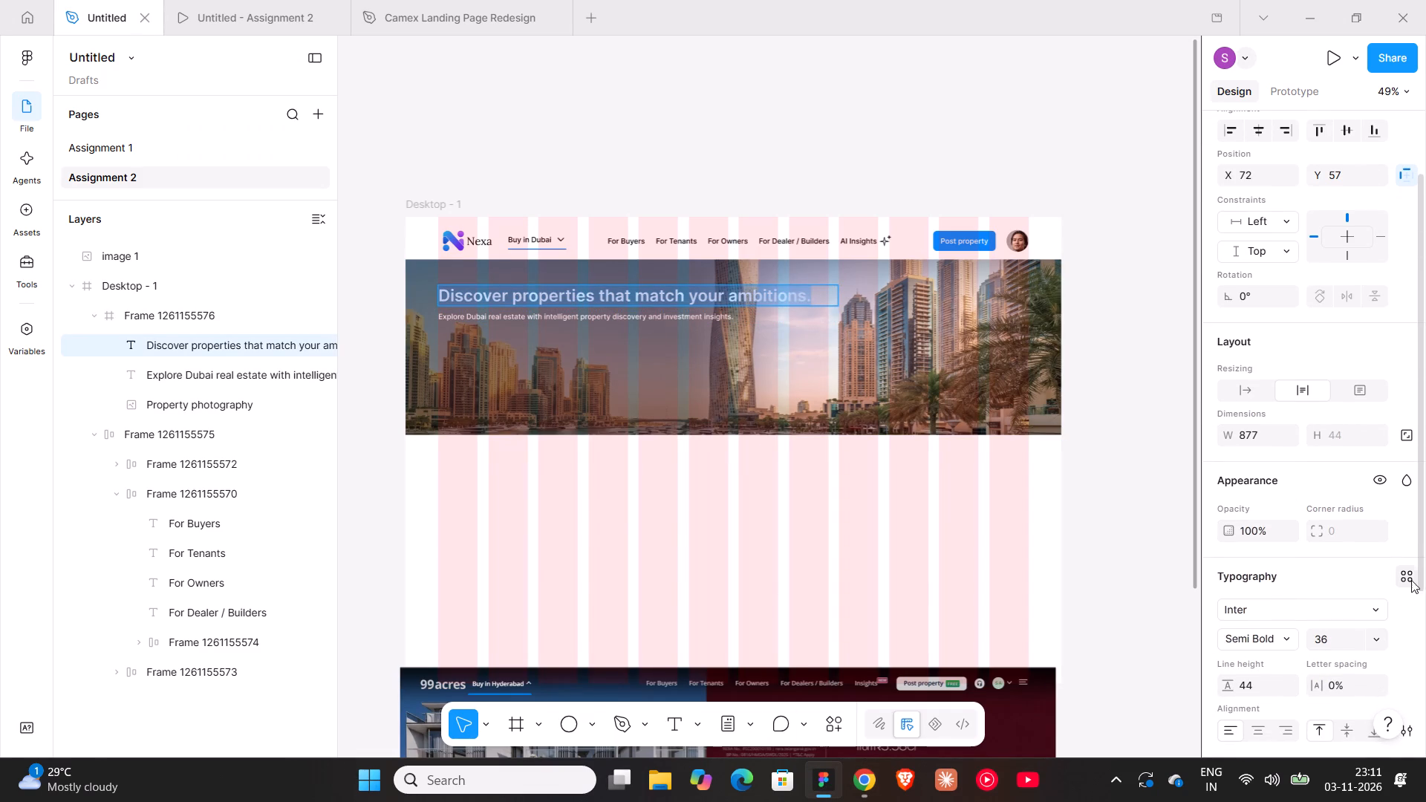
{"action": "scroll", "coordinate": [1389, 649], "scroll_direction": "down", "scroll_amount": 1}
{"action": "left_click", "coordinate": [1404, 633]}
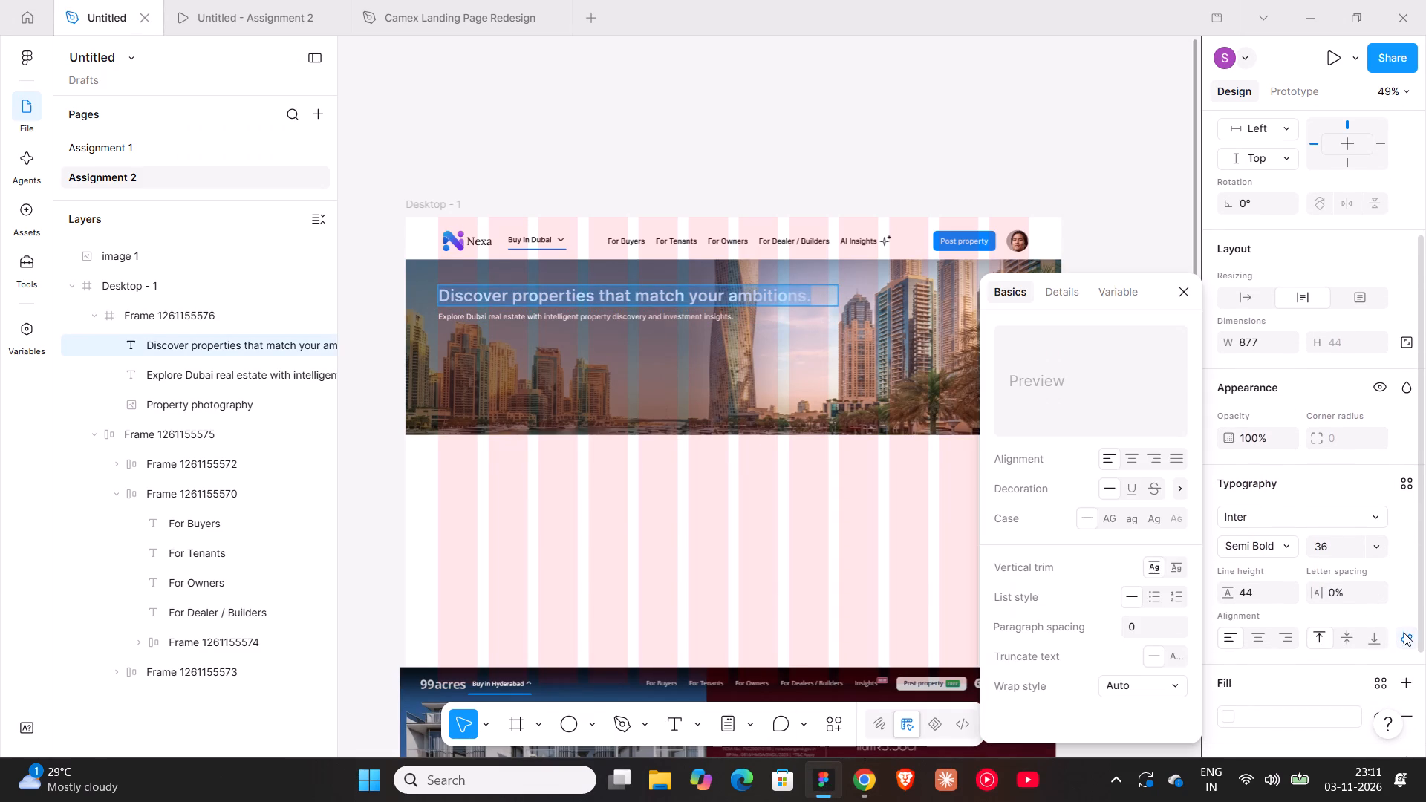
{"action": "left_click", "coordinate": [1174, 564]}
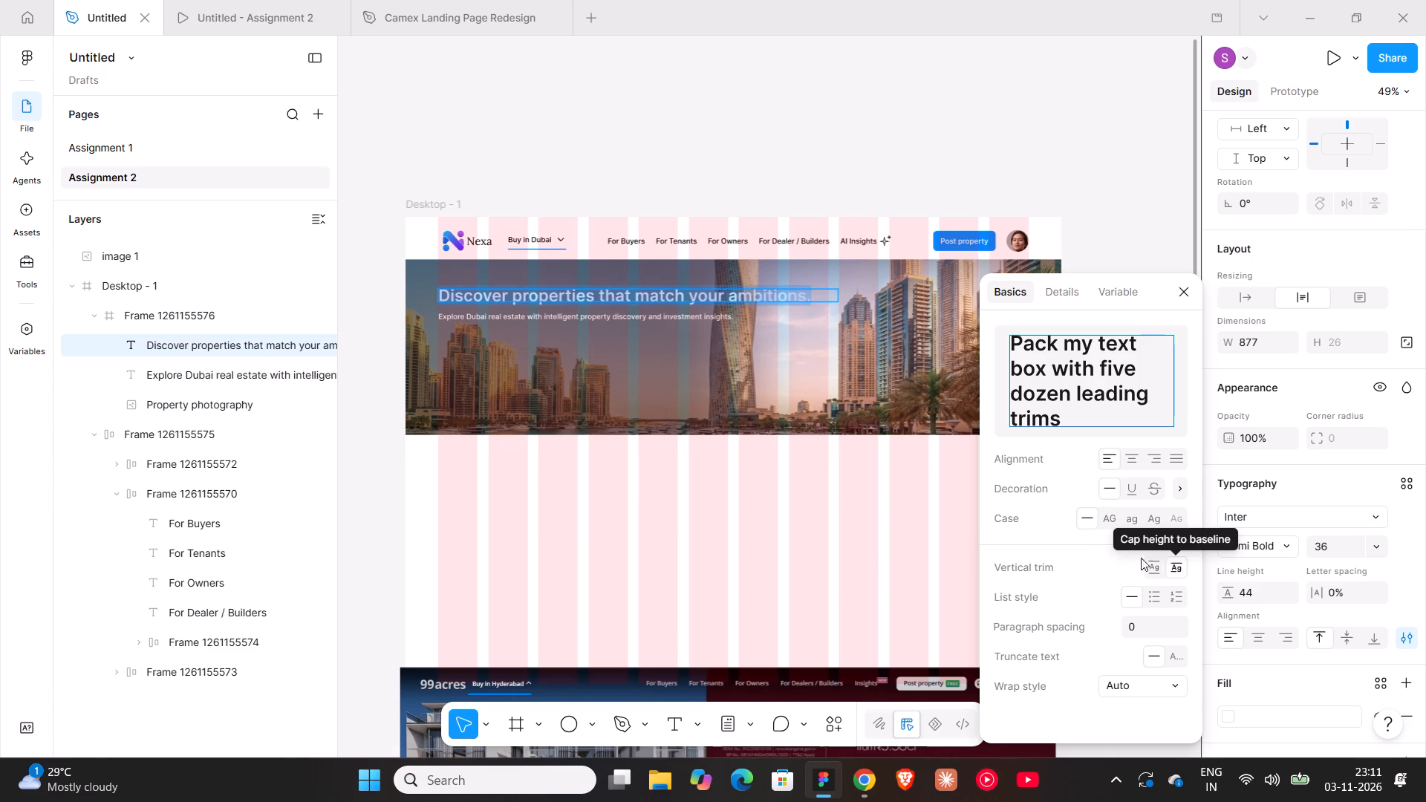
{"action": "left_click", "coordinate": [1108, 520]}
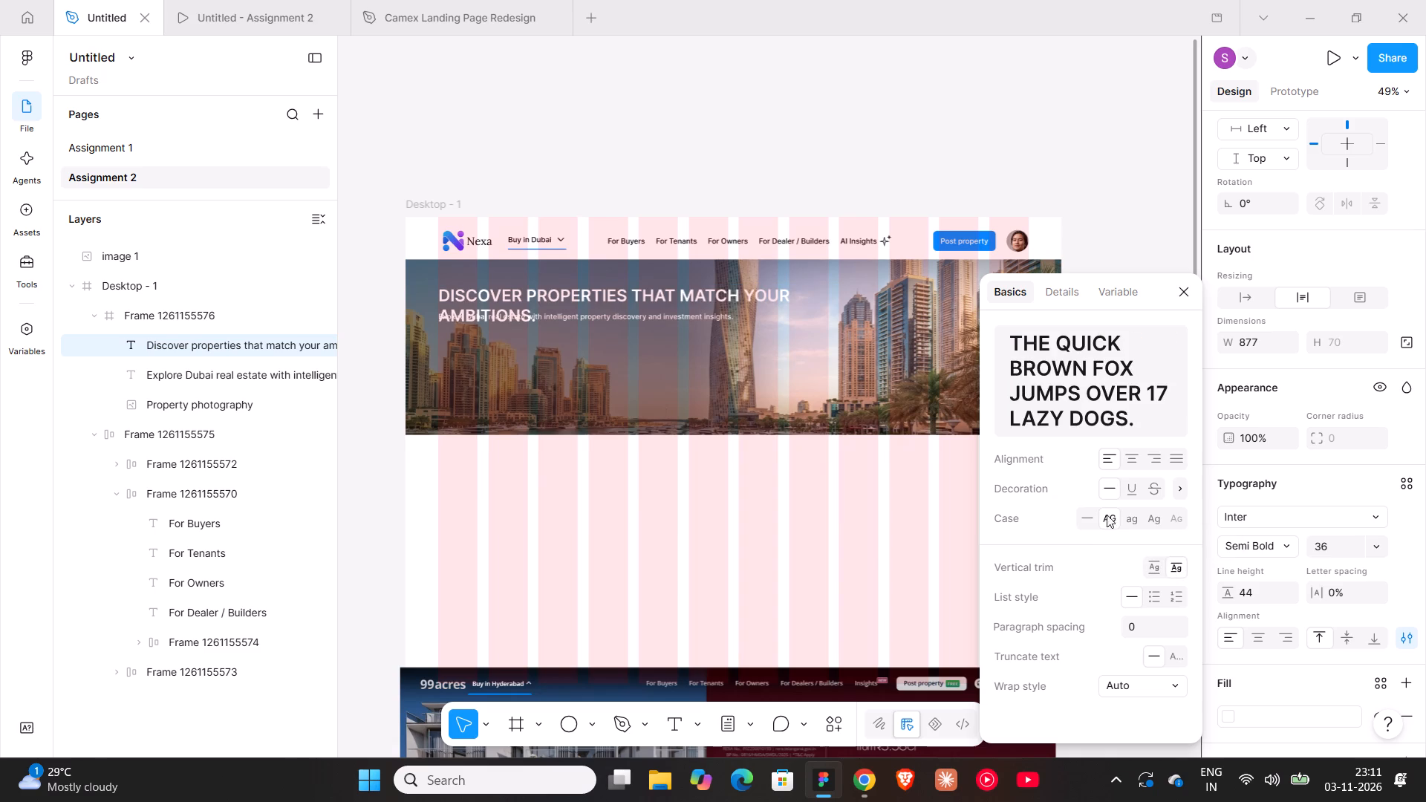
{"action": "left_click", "coordinate": [1050, 117]}
{"action": "left_click", "coordinate": [1247, 296]}
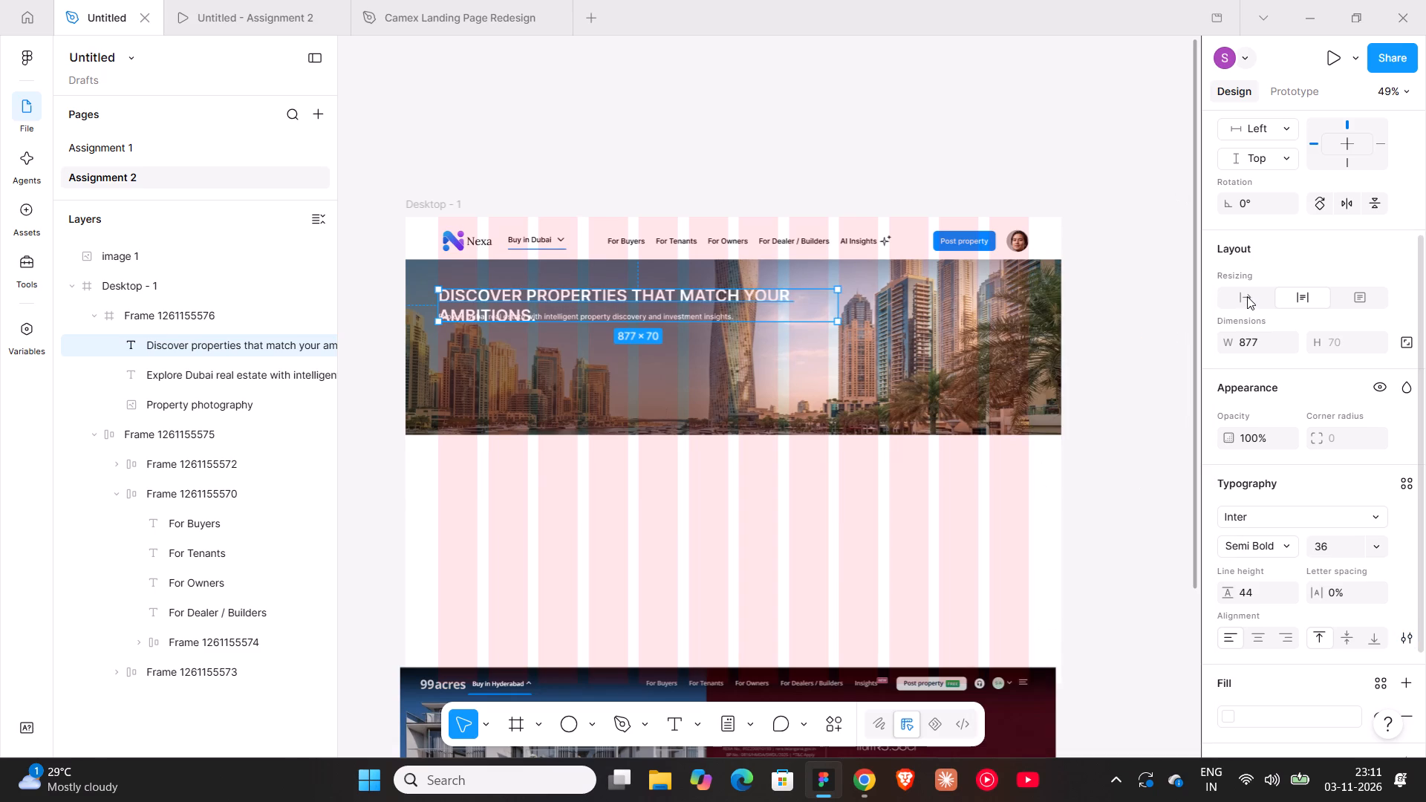
{"action": "left_click", "coordinate": [901, 117]}
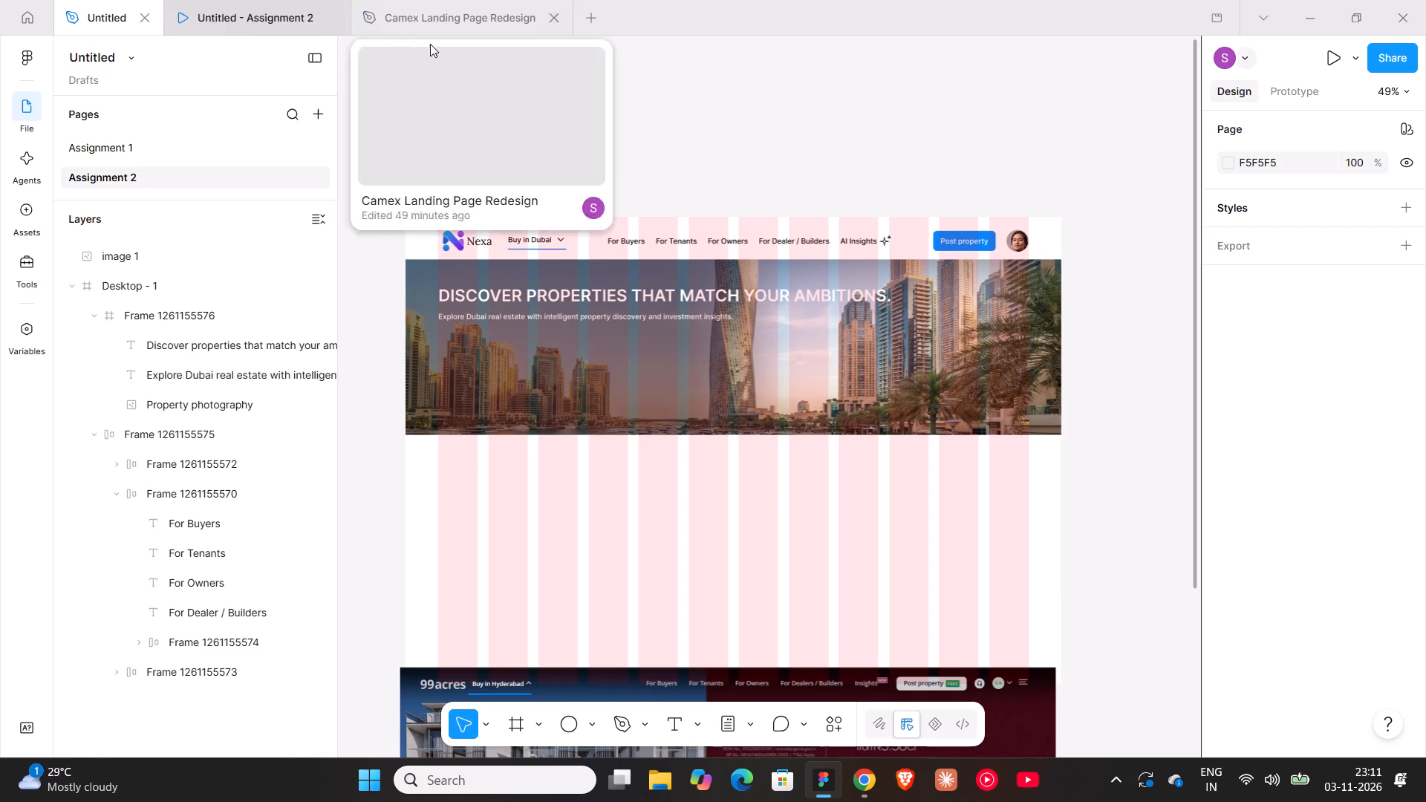
Recheck the roofandfloor reference in Chrome, and wrap the Figma headline and supporting line in a vertical auto layout with a gap of 12.
{"action": "left_click", "coordinate": [871, 783]}
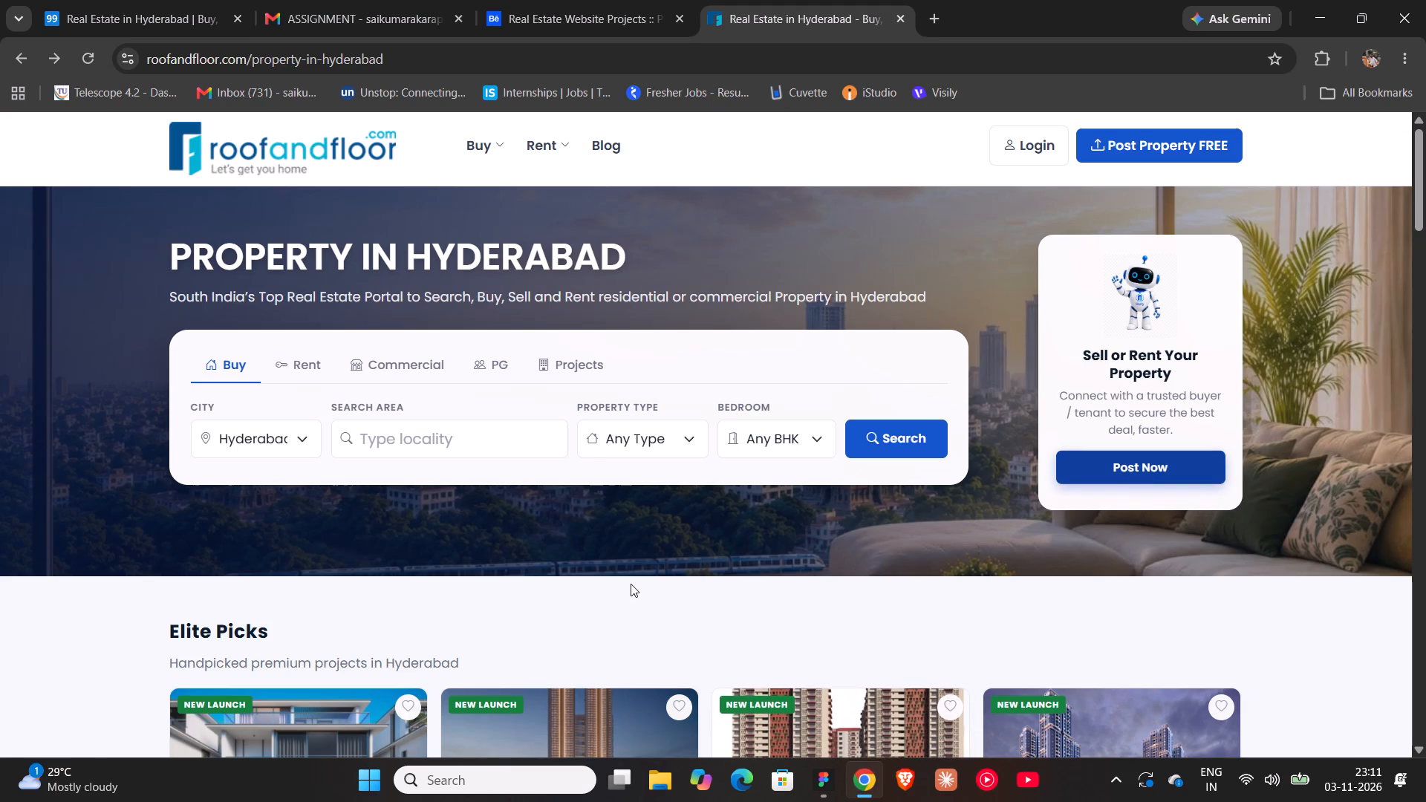
{"action": "left_click", "coordinate": [829, 760]}
{"action": "scroll", "coordinate": [511, 307], "scroll_direction": "up", "scroll_amount": 7, "text": "ctrl"}
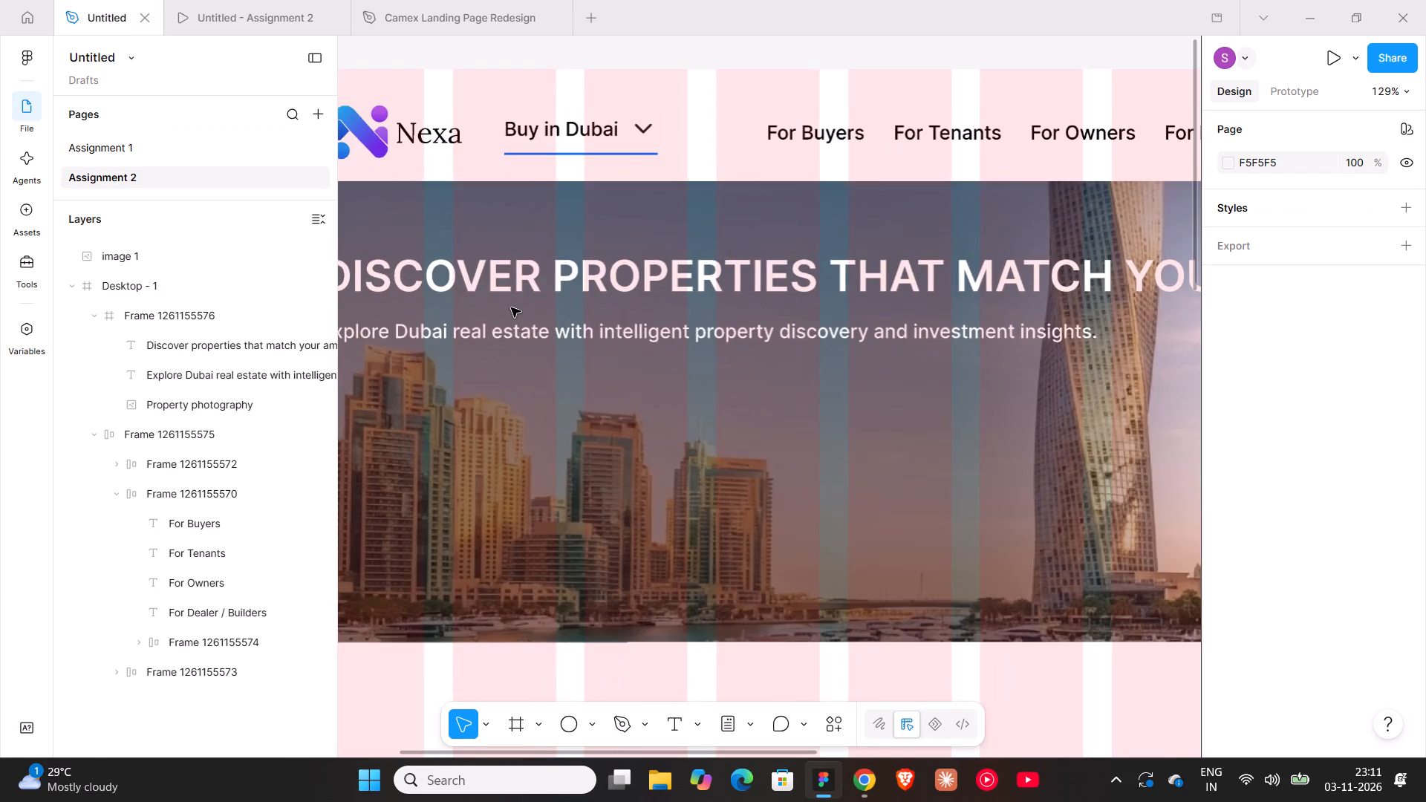
{"action": "scroll", "coordinate": [538, 335], "scroll_direction": "down", "scroll_amount": 4, "text": "ctrl"}
{"action": "double_click", "coordinate": [561, 327]}
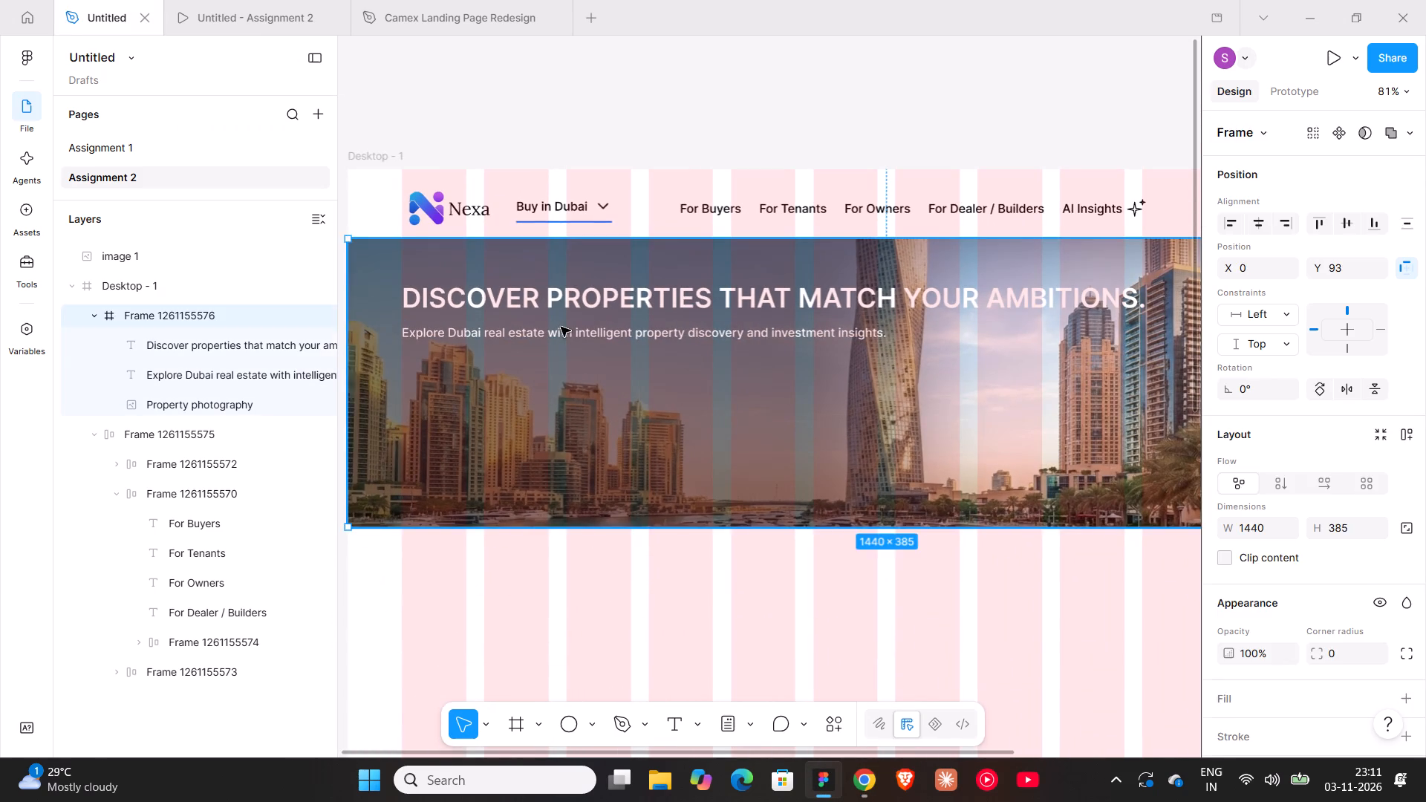
{"action": "scroll", "coordinate": [1250, 586], "scroll_direction": "down", "scroll_amount": 2}
{"action": "scroll", "coordinate": [1250, 586], "scroll_direction": "up", "scroll_amount": 1}
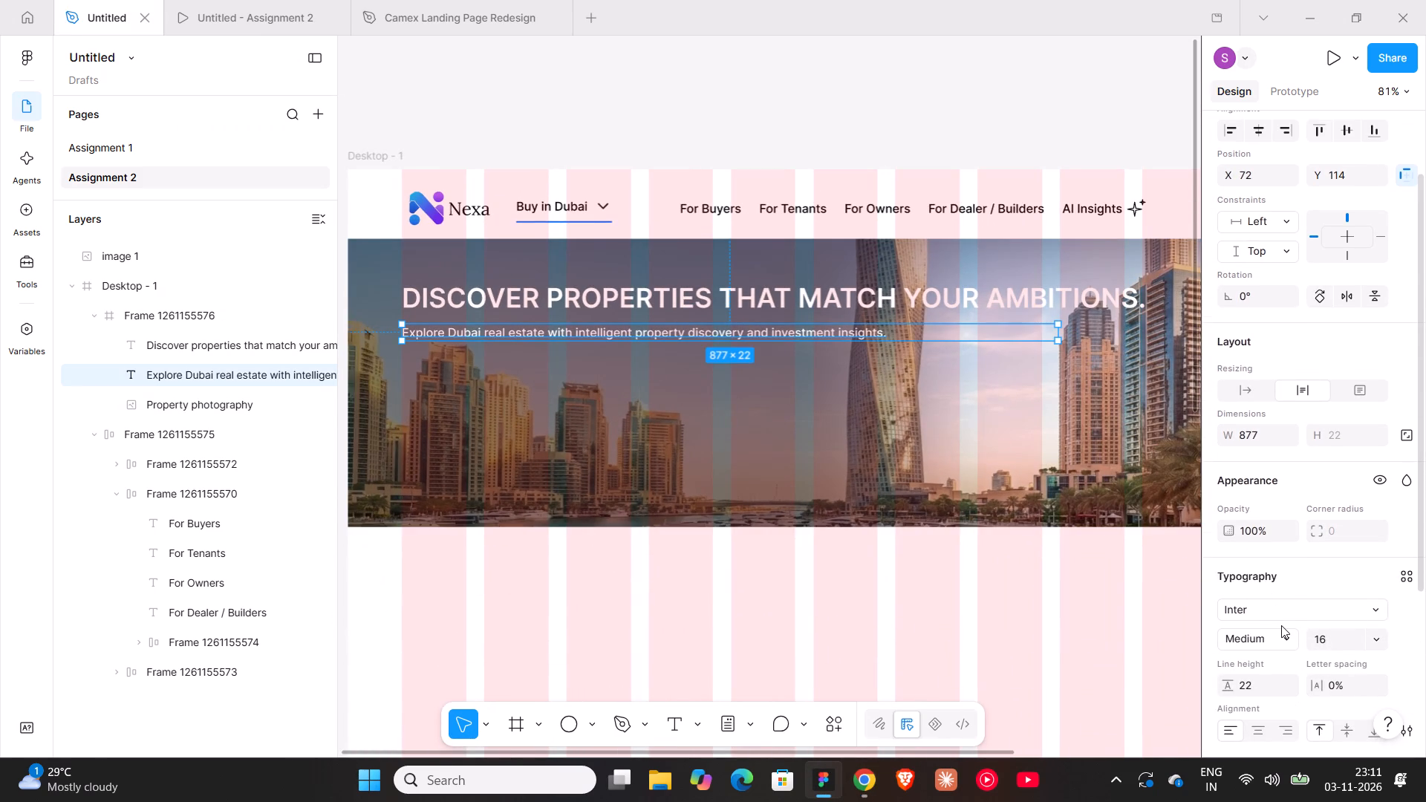
{"action": "left_click", "coordinate": [576, 300], "text": "shift"}
{"action": "key", "text": "shift+a"}
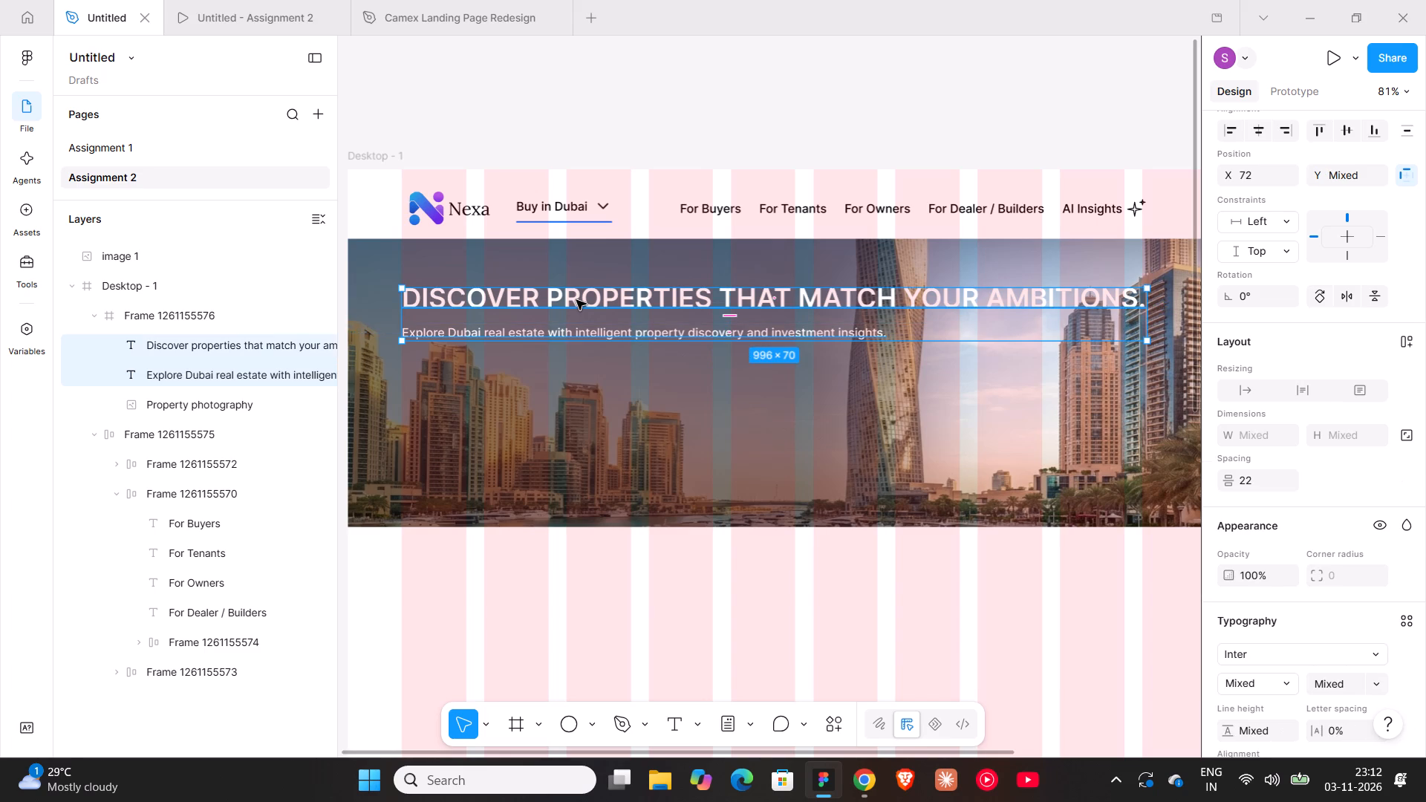
{"action": "left_click", "coordinate": [1339, 483]}
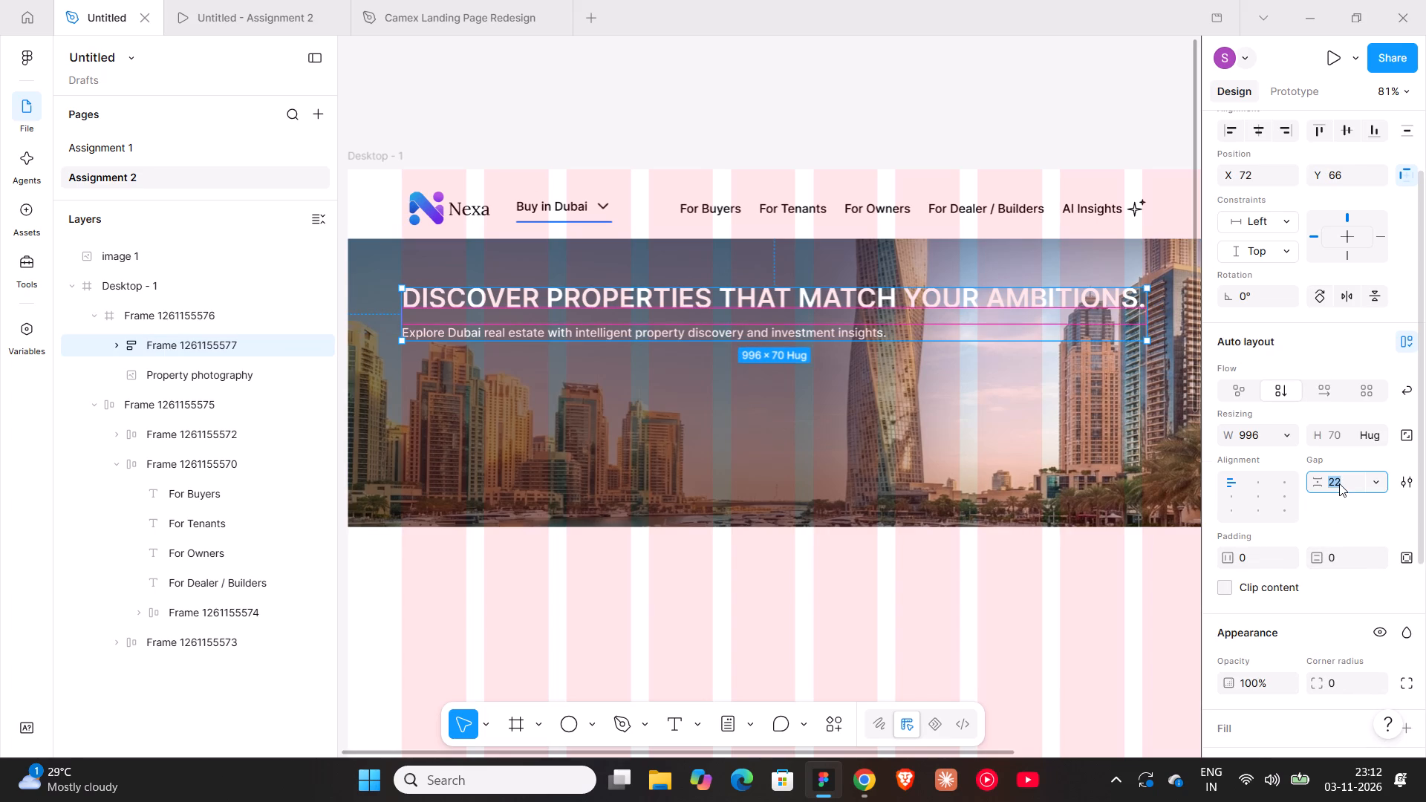
{"action": "type", "text": "12"}
{"action": "key", "text": "Return"}
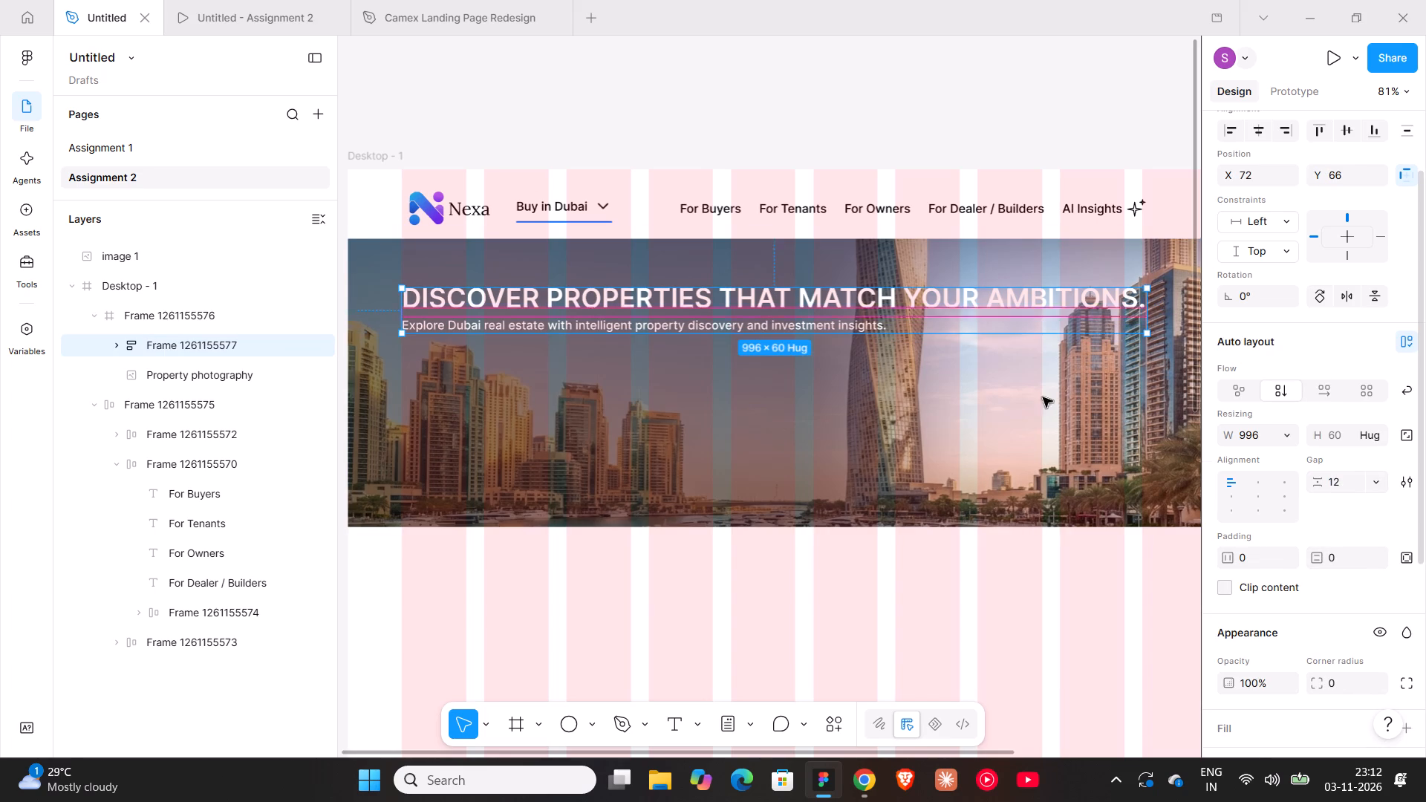
{"action": "left_click", "coordinate": [852, 114]}
Open the MY_MITRAA_Real_Estate_OS_Candidate_Assignment_Pack PDF in Chrome, read the Assignment 3 property search brief, and return to Figma.
{"action": "left_click", "coordinate": [862, 801]}
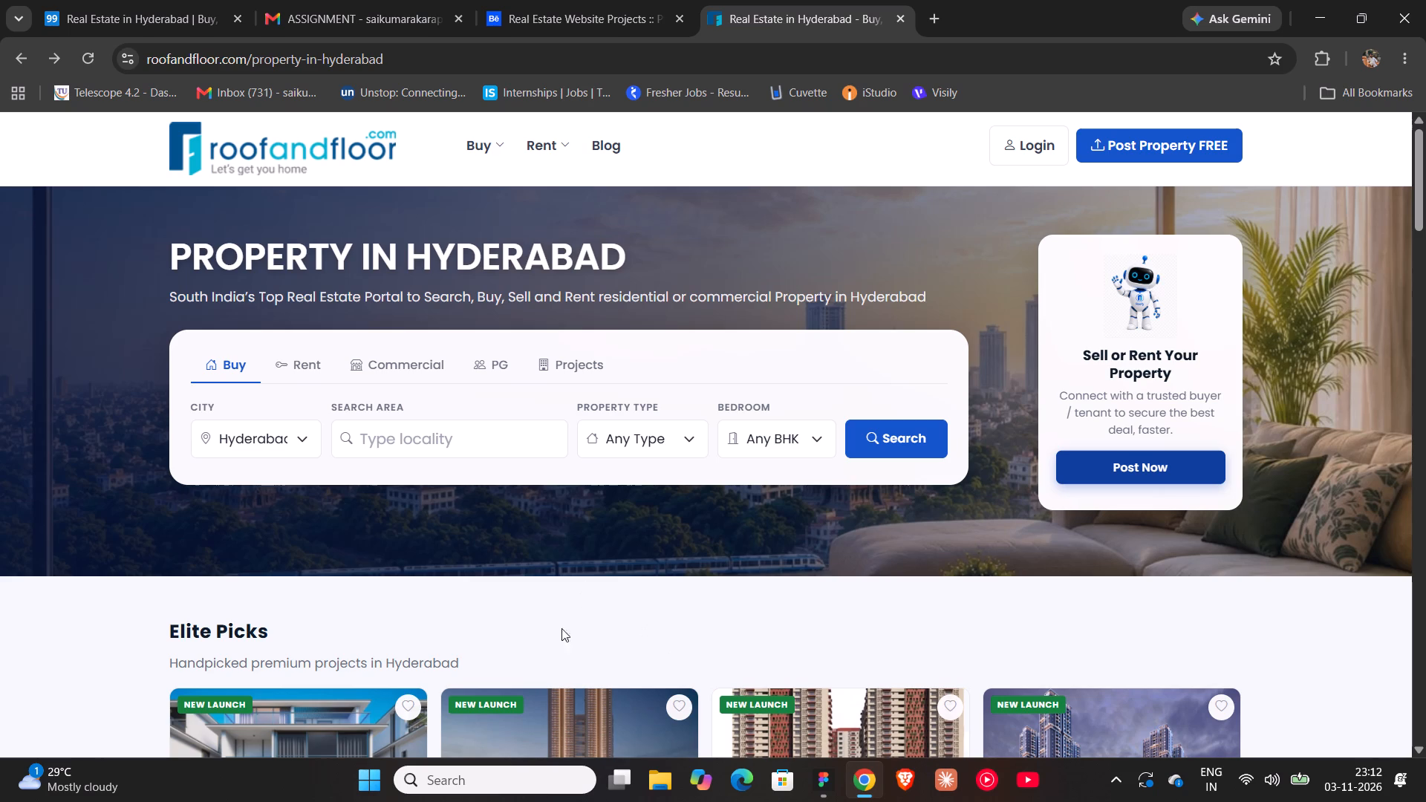
{"action": "left_click", "coordinate": [644, 781]}
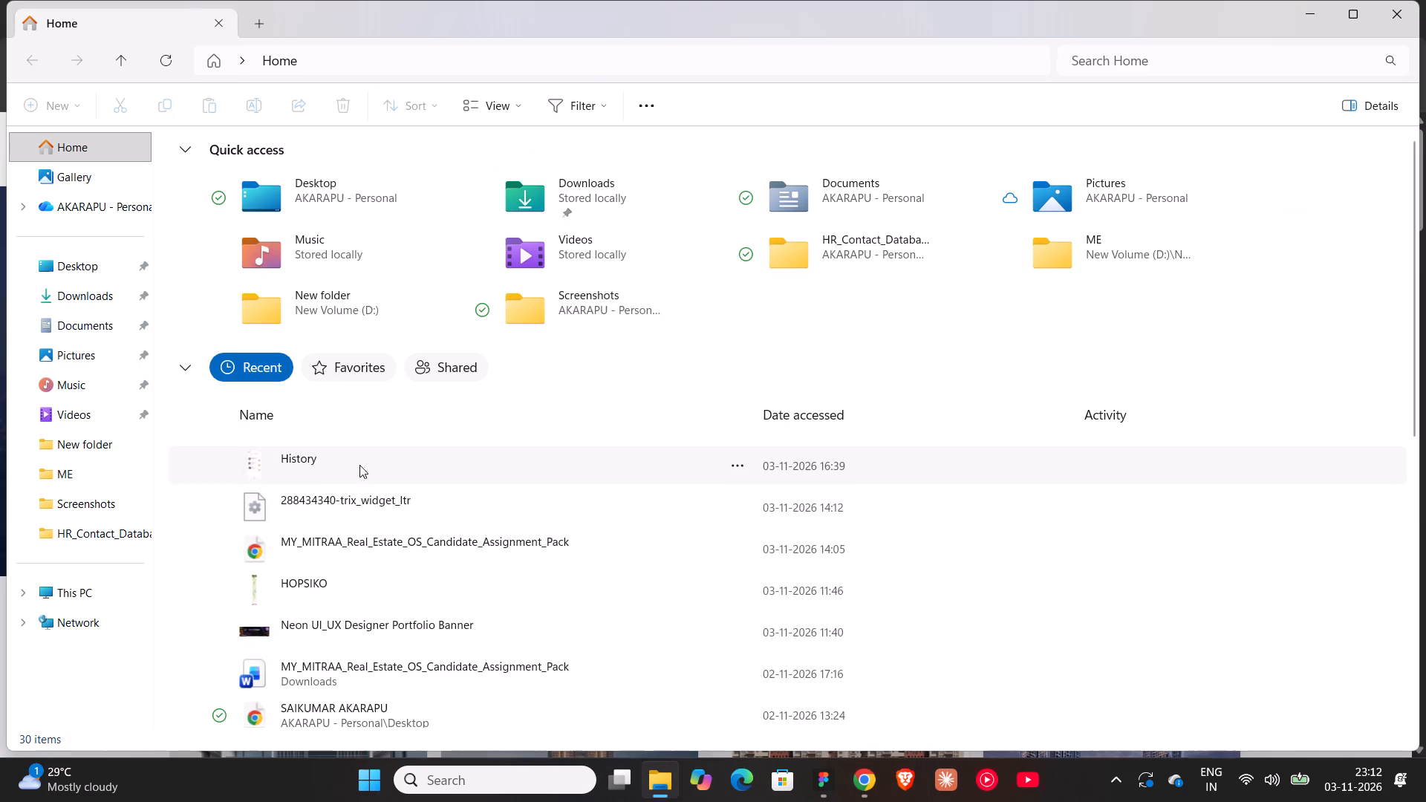
{"action": "right_click", "coordinate": [341, 544]}
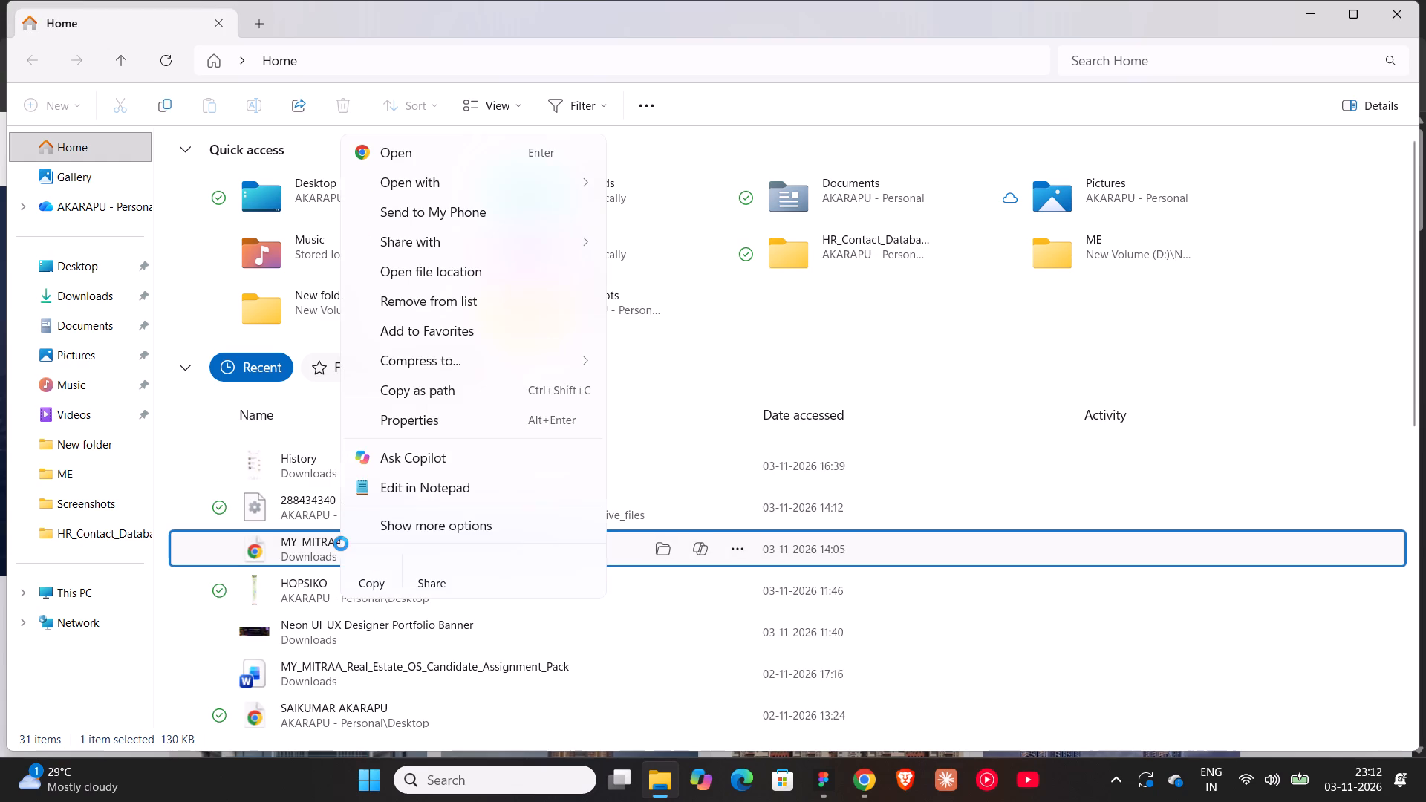
{"action": "left_click", "coordinate": [412, 149]}
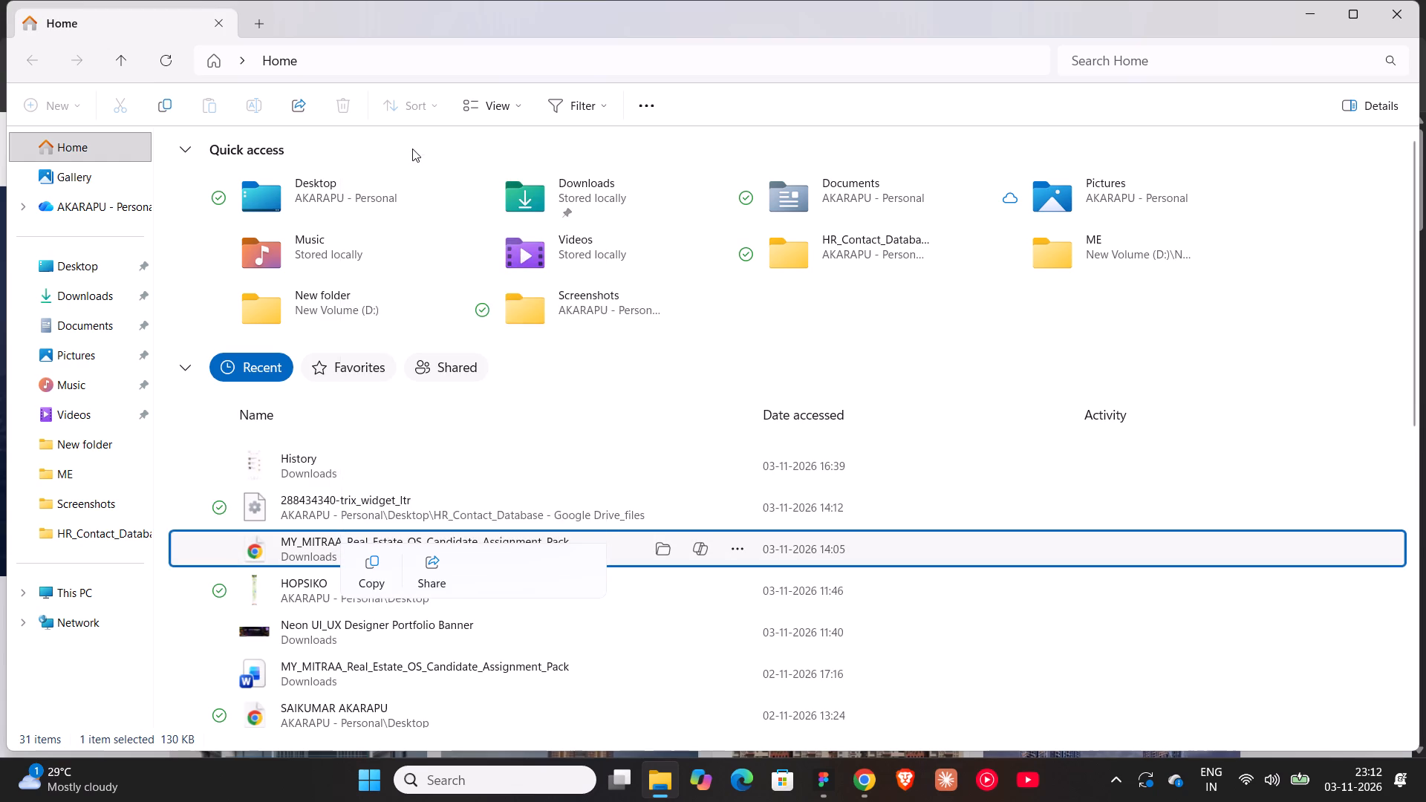
{"action": "scroll", "coordinate": [505, 395], "scroll_direction": "down", "scroll_amount": 10}
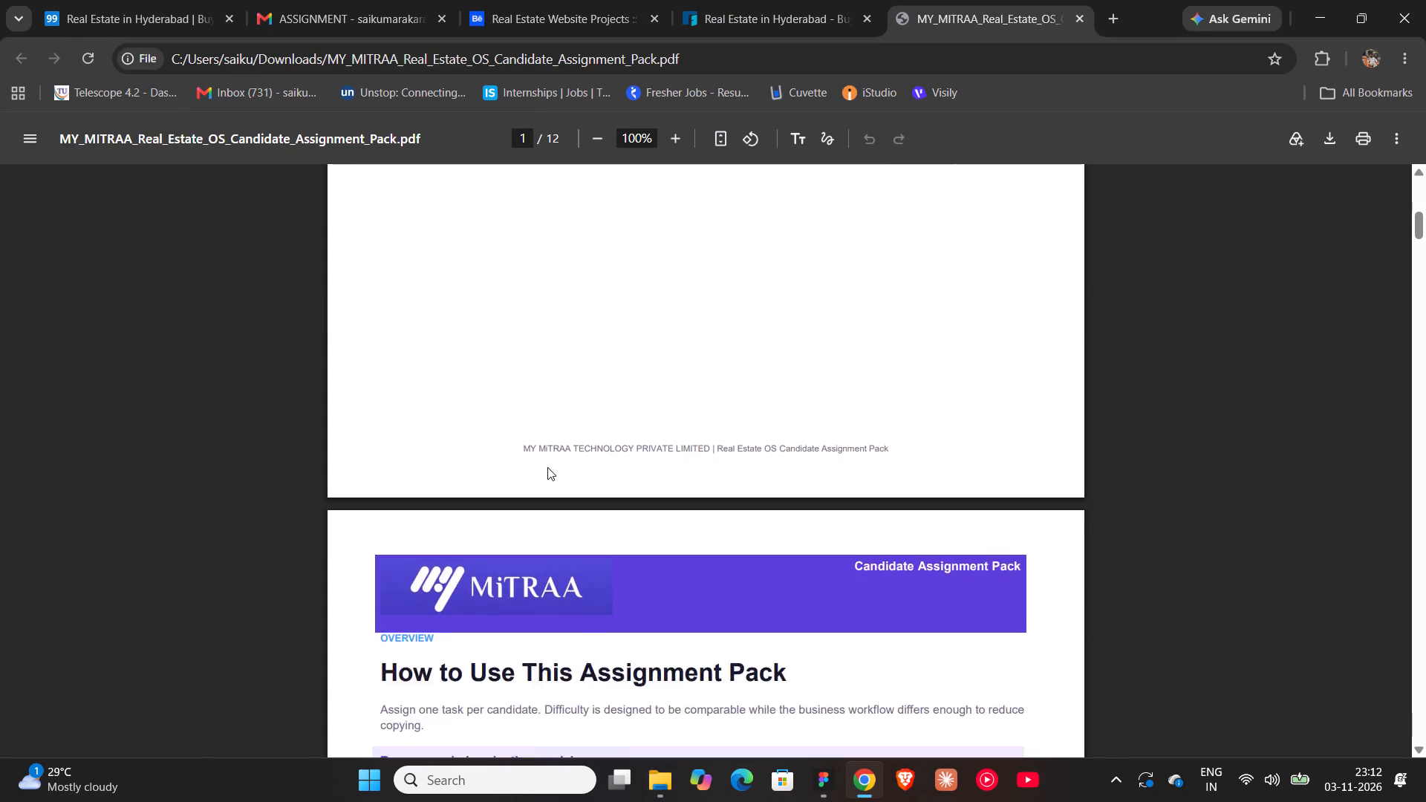
{"action": "scroll", "coordinate": [547, 467], "scroll_direction": "down", "scroll_amount": 18}
{"action": "scroll", "coordinate": [547, 467], "scroll_direction": "down", "scroll_amount": 11}
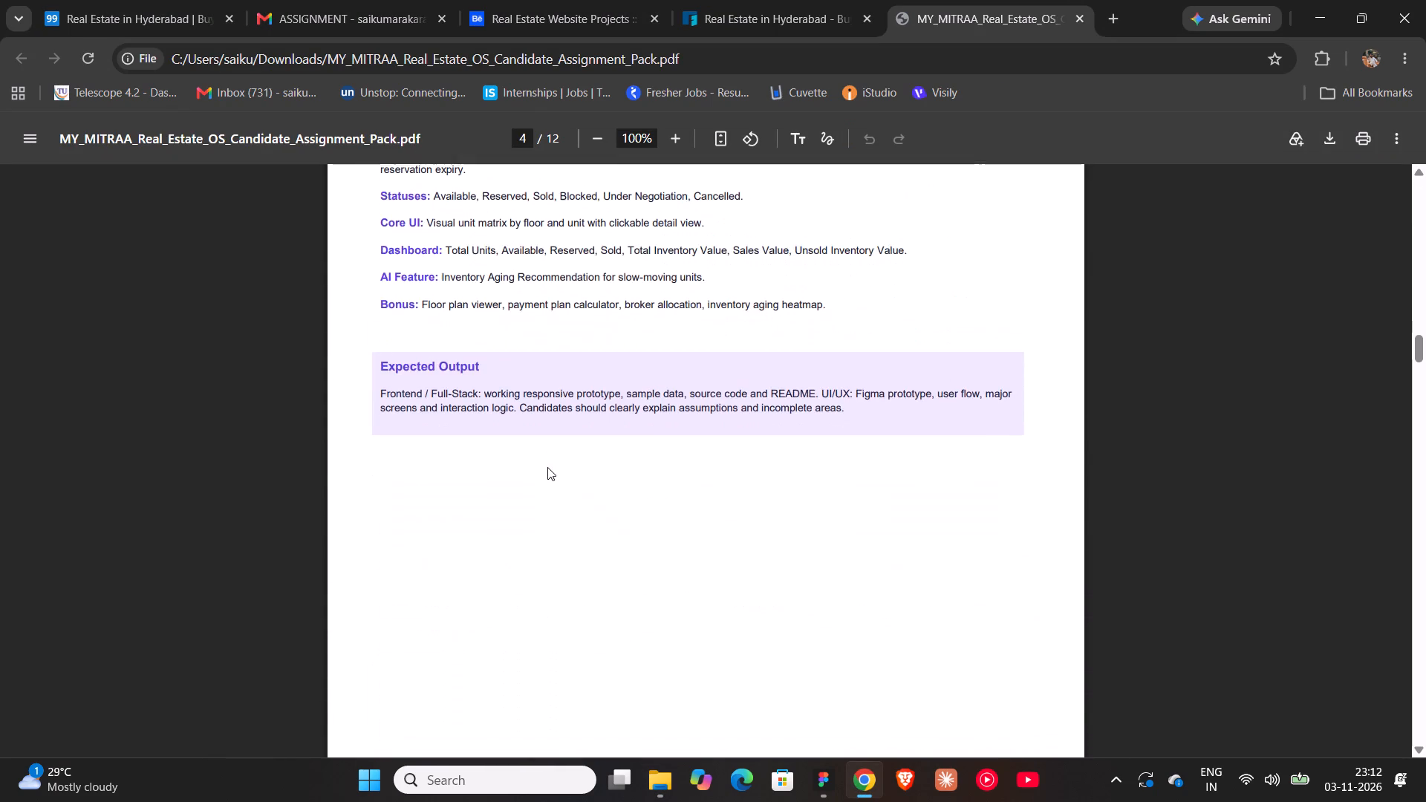
{"action": "scroll", "coordinate": [547, 467], "scroll_direction": "down", "scroll_amount": 4}
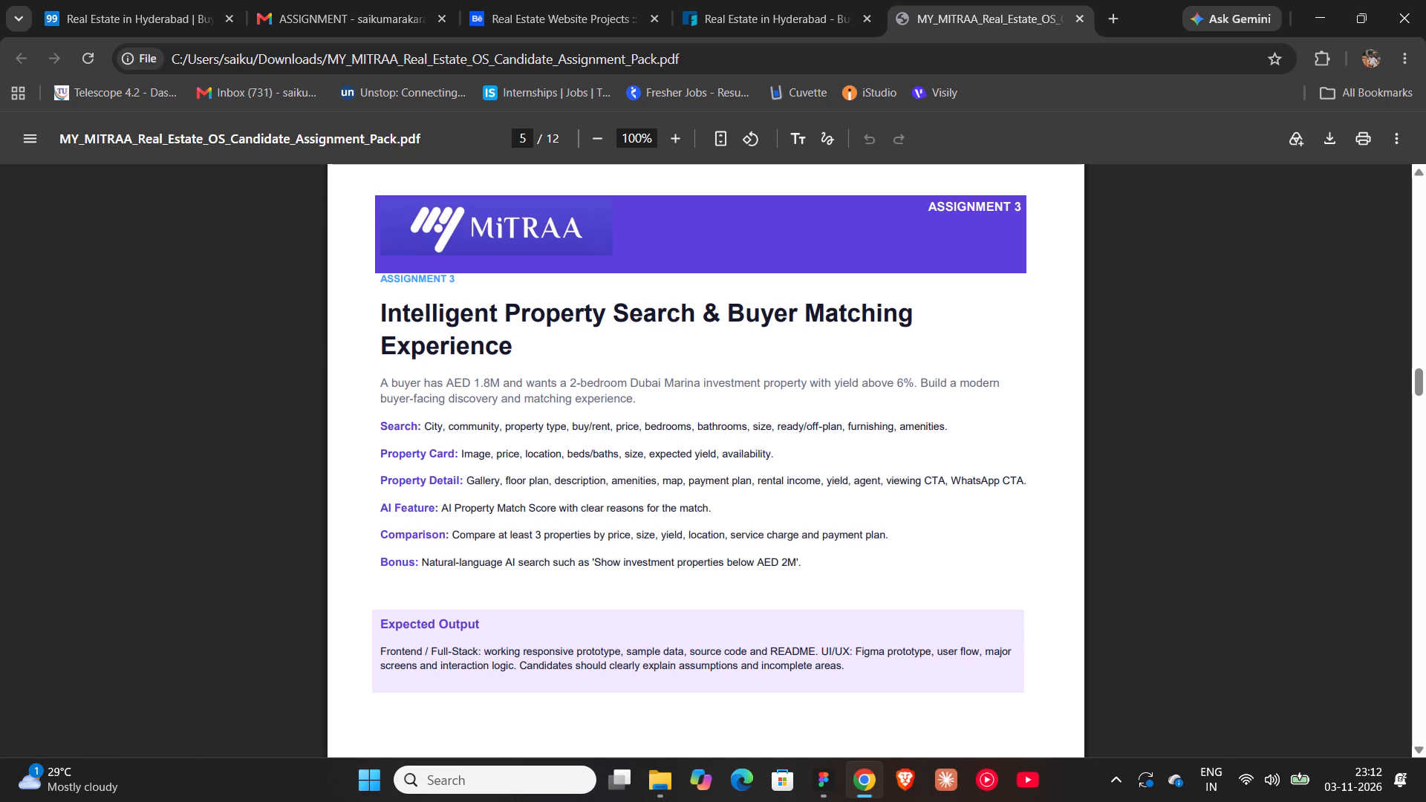
{"action": "left_click", "coordinate": [815, 784]}
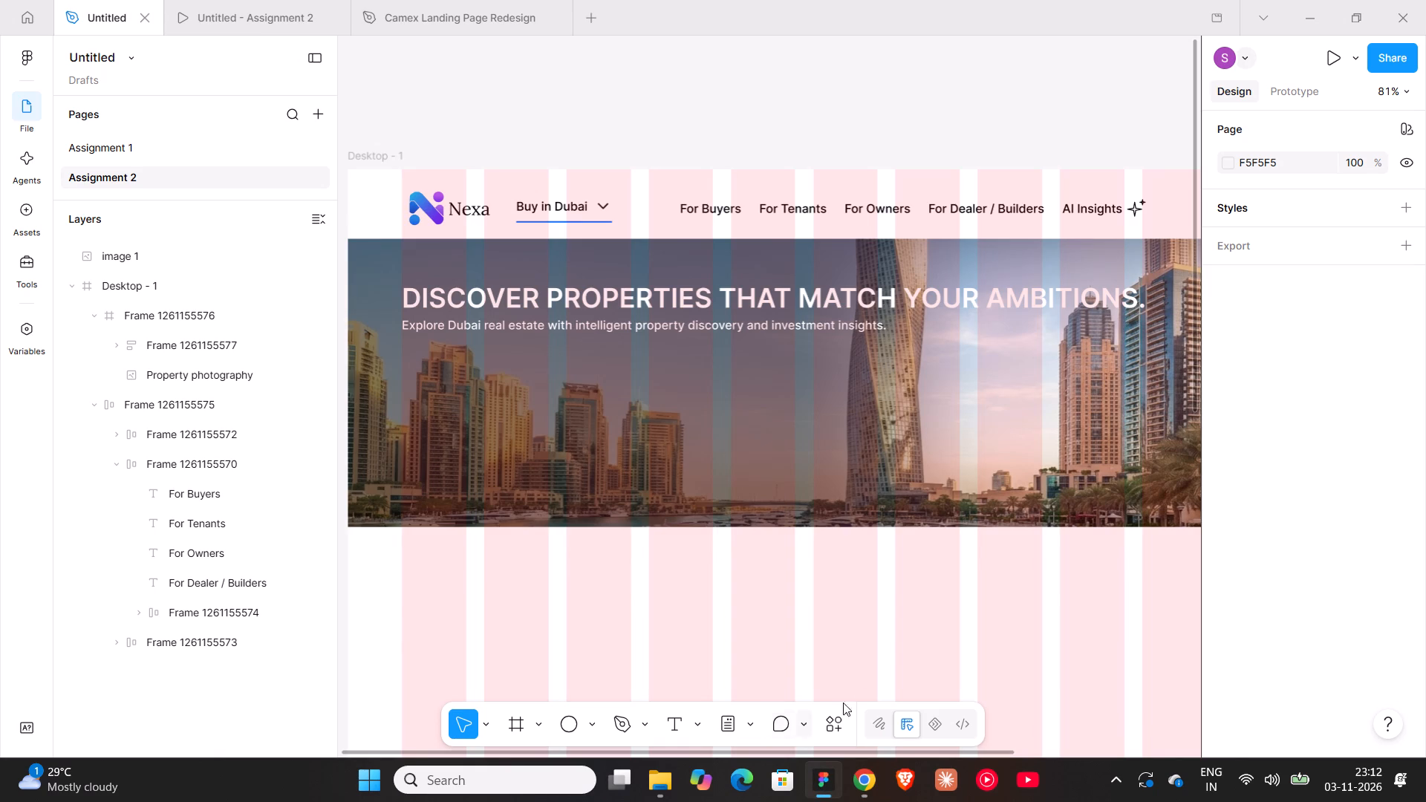
Recheck the roofandfloor hero's search card in Chrome, and return to the Figma design.
{"action": "left_click", "coordinate": [871, 766]}
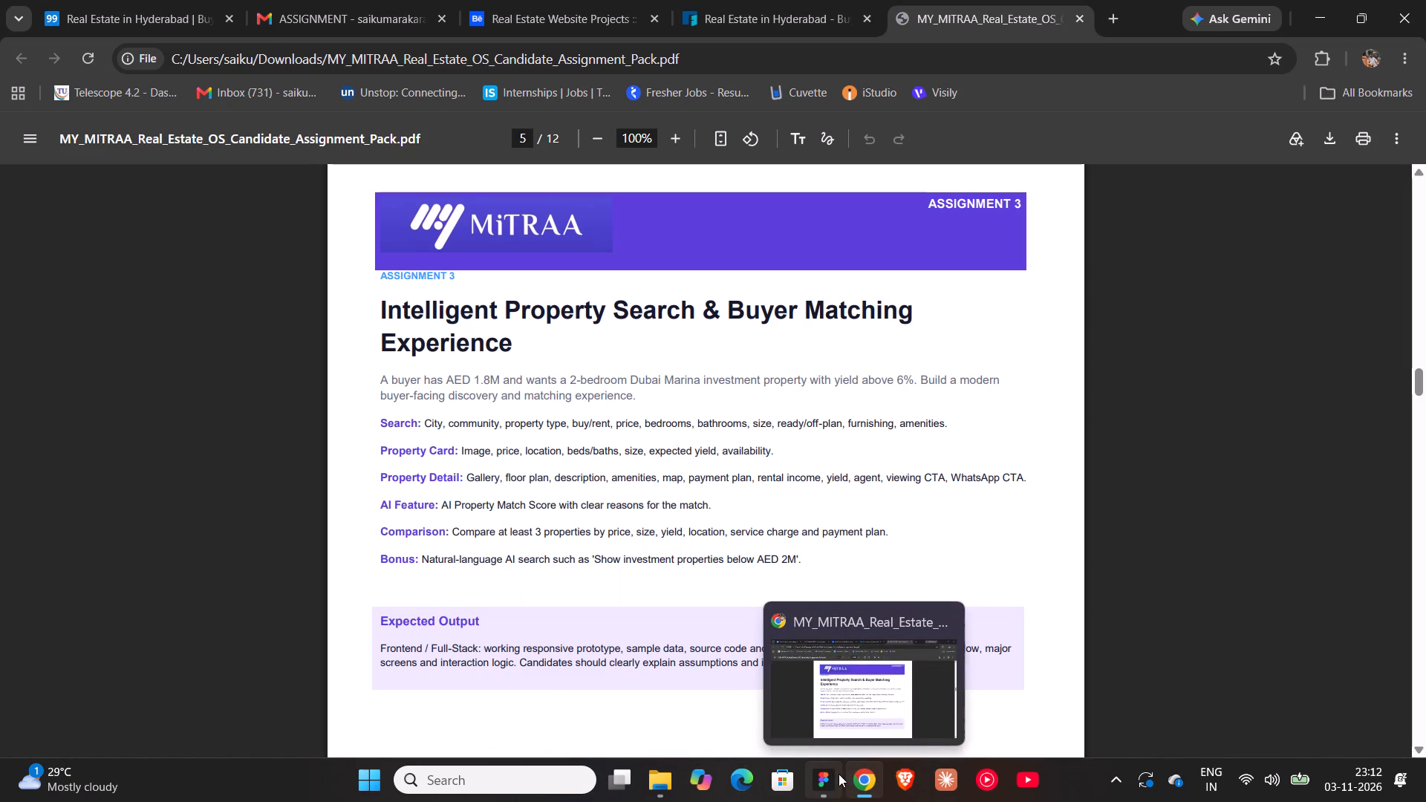
{"action": "left_click", "coordinate": [721, 0]}
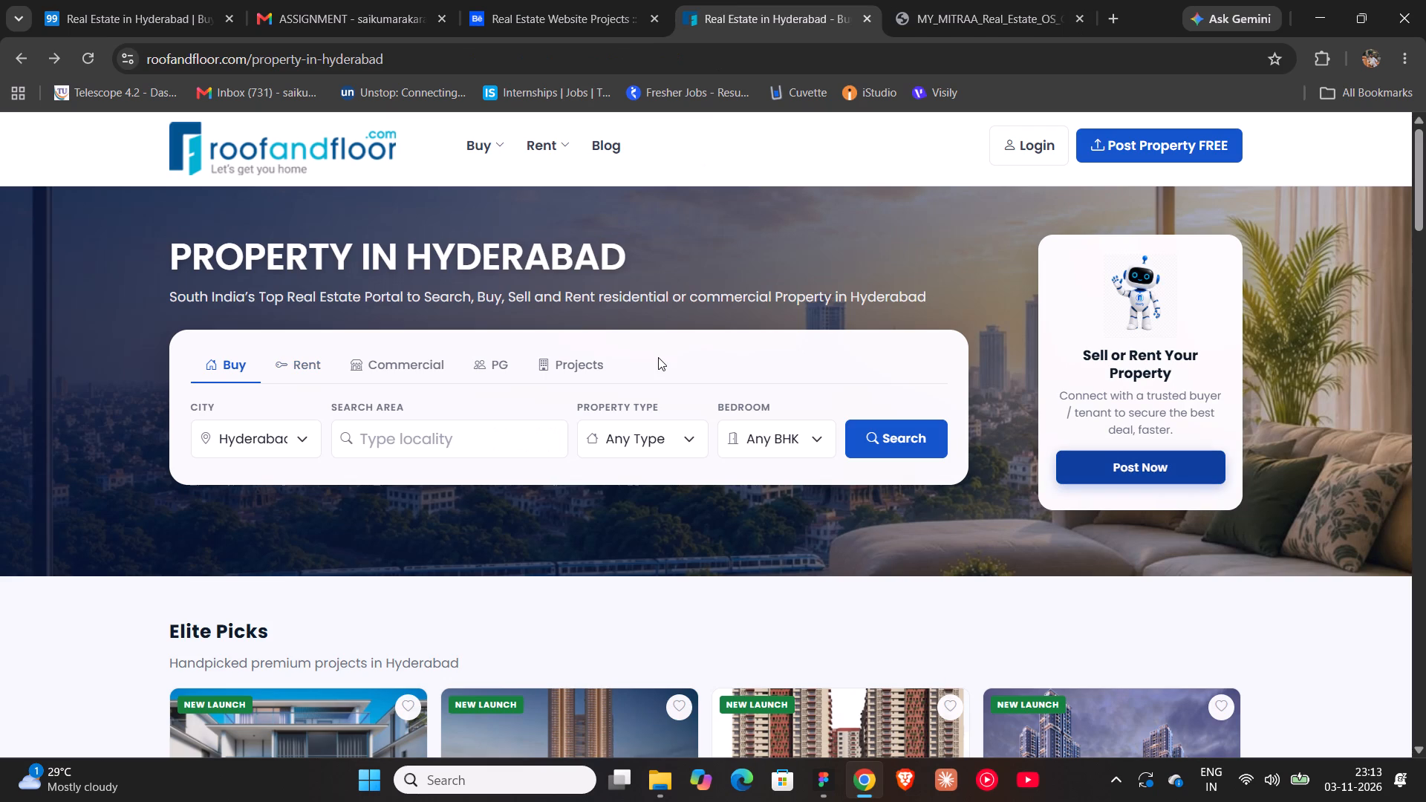
{"action": "left_click", "coordinate": [821, 768]}
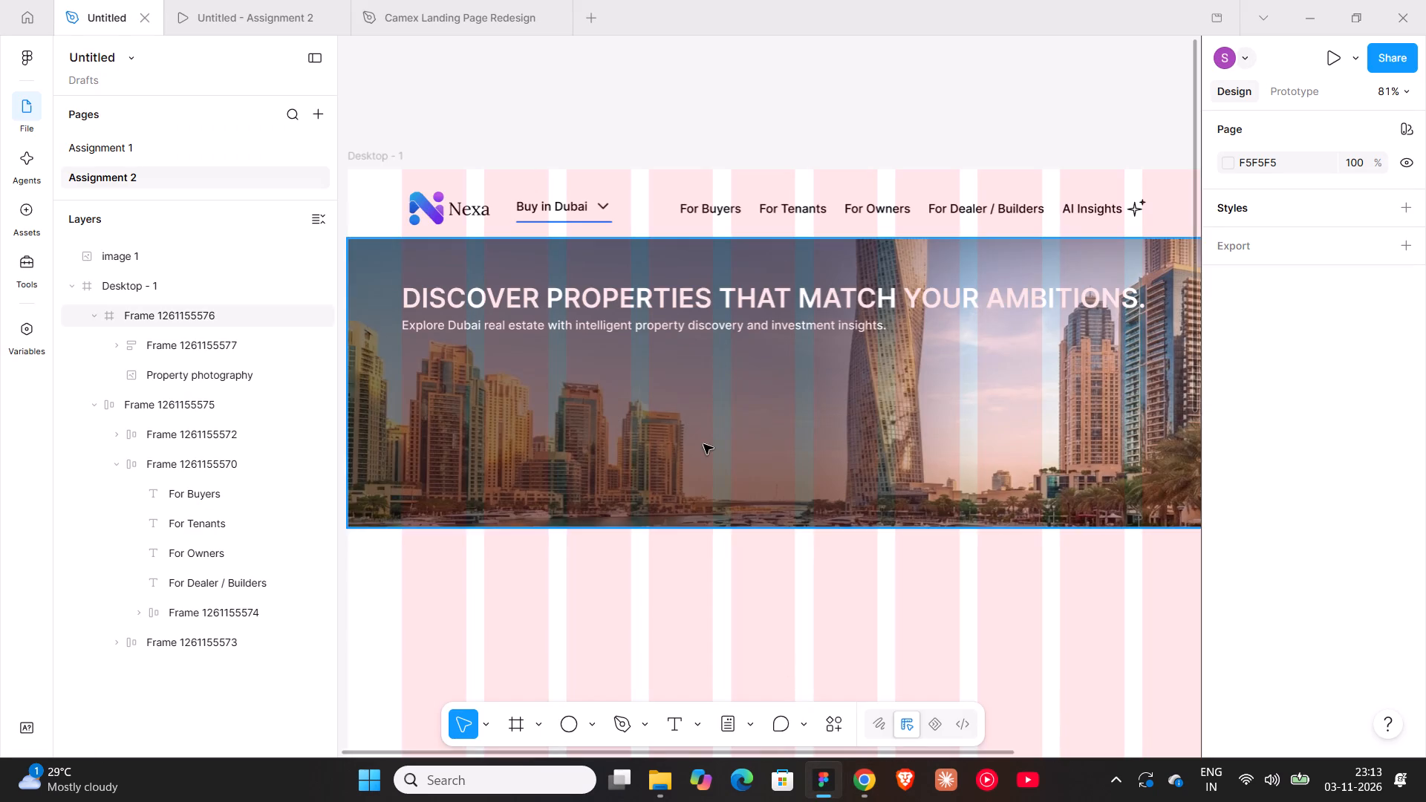
Add a "Buy" text label on the search card of the 99acres reference image below the desktop frame.
{"action": "scroll", "coordinate": [701, 436], "scroll_direction": "down", "scroll_amount": 8, "text": "ctrl"}
{"action": "scroll", "coordinate": [701, 436], "scroll_direction": "down", "scroll_amount": 5}
{"action": "scroll", "coordinate": [710, 320], "scroll_direction": "up", "scroll_amount": 10, "text": "ctrl"}
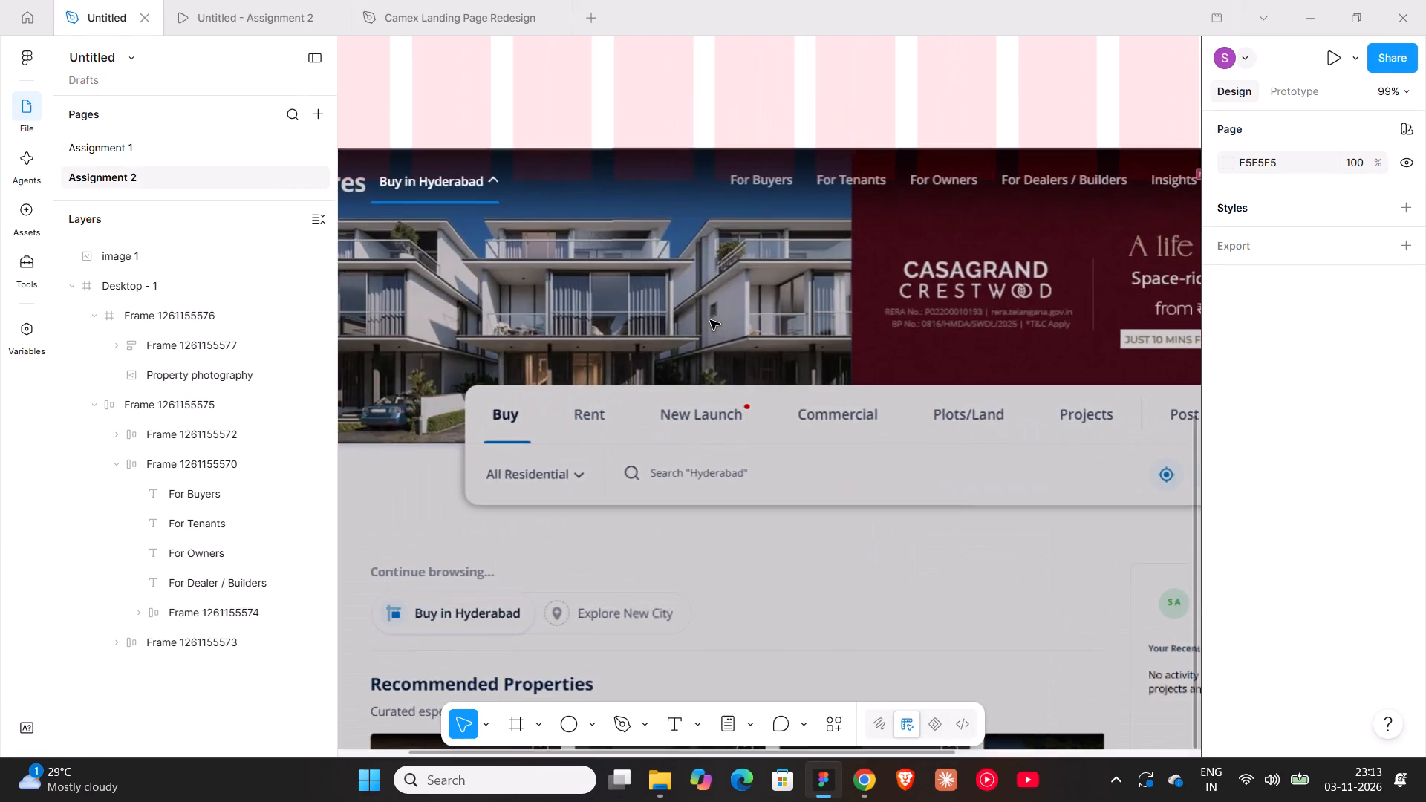
{"action": "scroll", "coordinate": [710, 320], "scroll_direction": "down", "scroll_amount": 9, "text": "ctrl"}
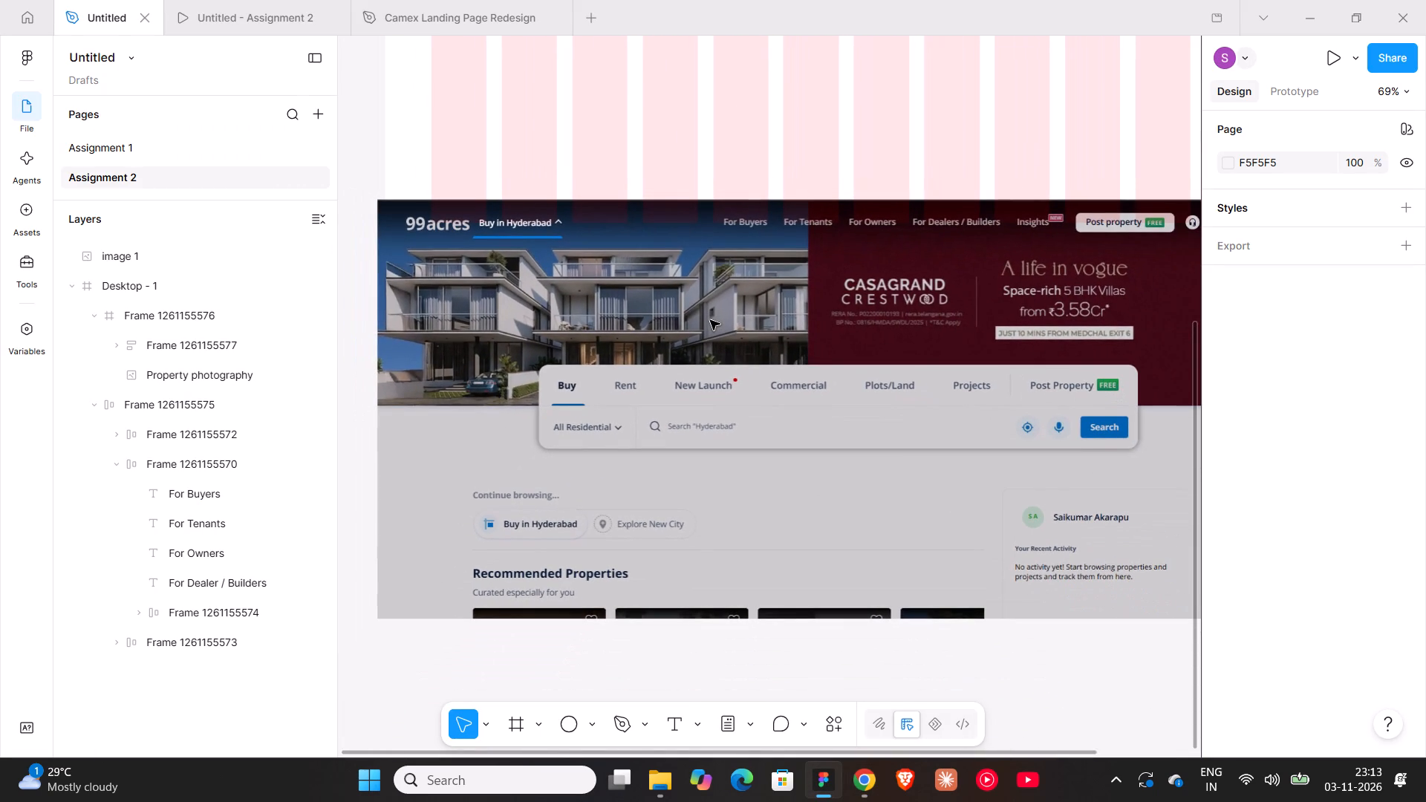
{"action": "key", "text": "t"}
{"action": "left_click", "coordinate": [592, 397]}
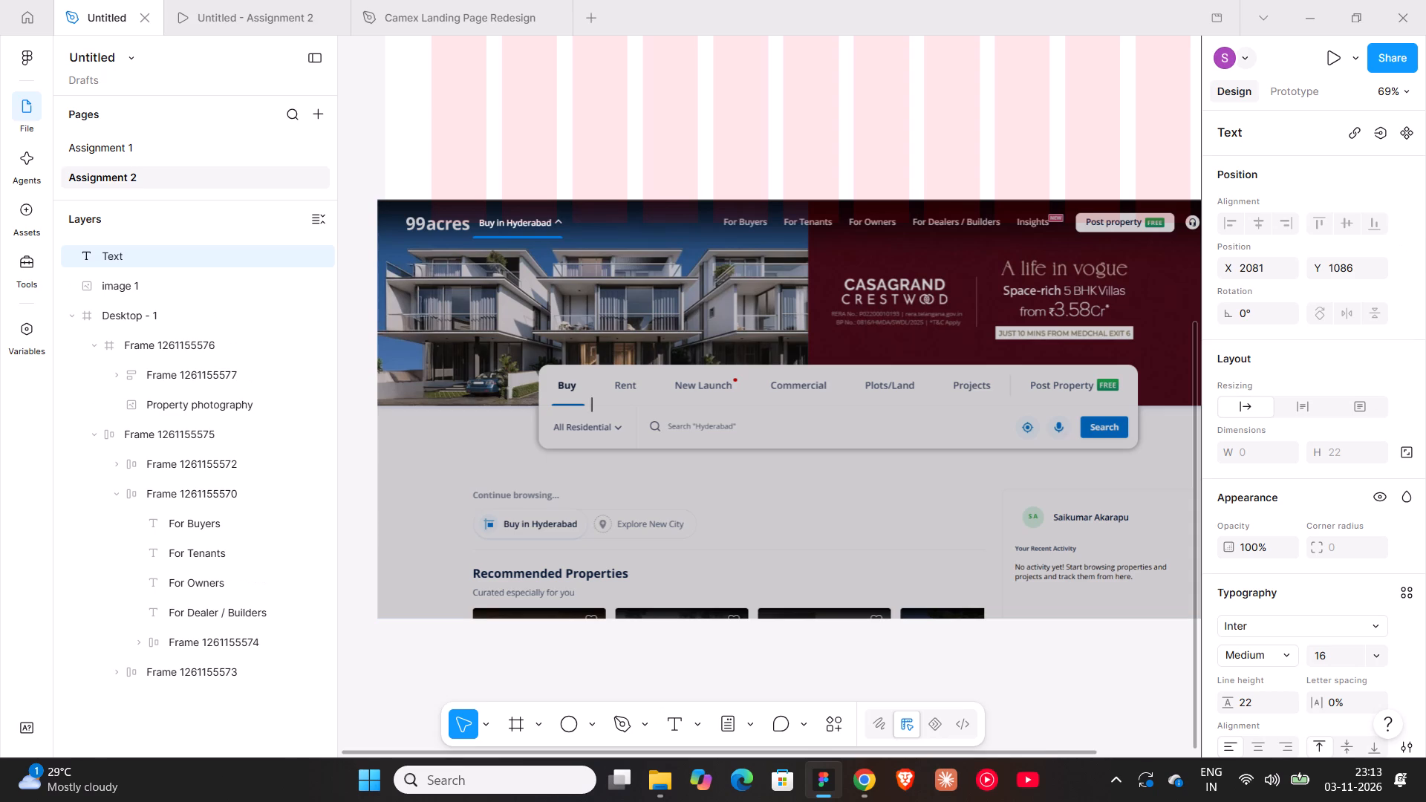
{"action": "type", "text": "bUY"}
{"action": "key", "text": "BackSpace"}
{"action": "key", "text": "BackSpace"}
{"action": "key", "text": "BackSpace"}
{"action": "key", "text": "BackSpace"}
{"action": "type", "text": "buy"}
{"action": "key", "text": "BackSpace"}
{"action": "key", "text": "BackSpace"}
{"action": "key", "text": "BackSpace"}
{"action": "type", "text": "BU"}
{"action": "key", "text": "BackSpace"}
{"action": "type", "text": "uy"}
Set the Buy label's font weight to Semi Bold.
{"action": "left_click", "coordinate": [1280, 653]}
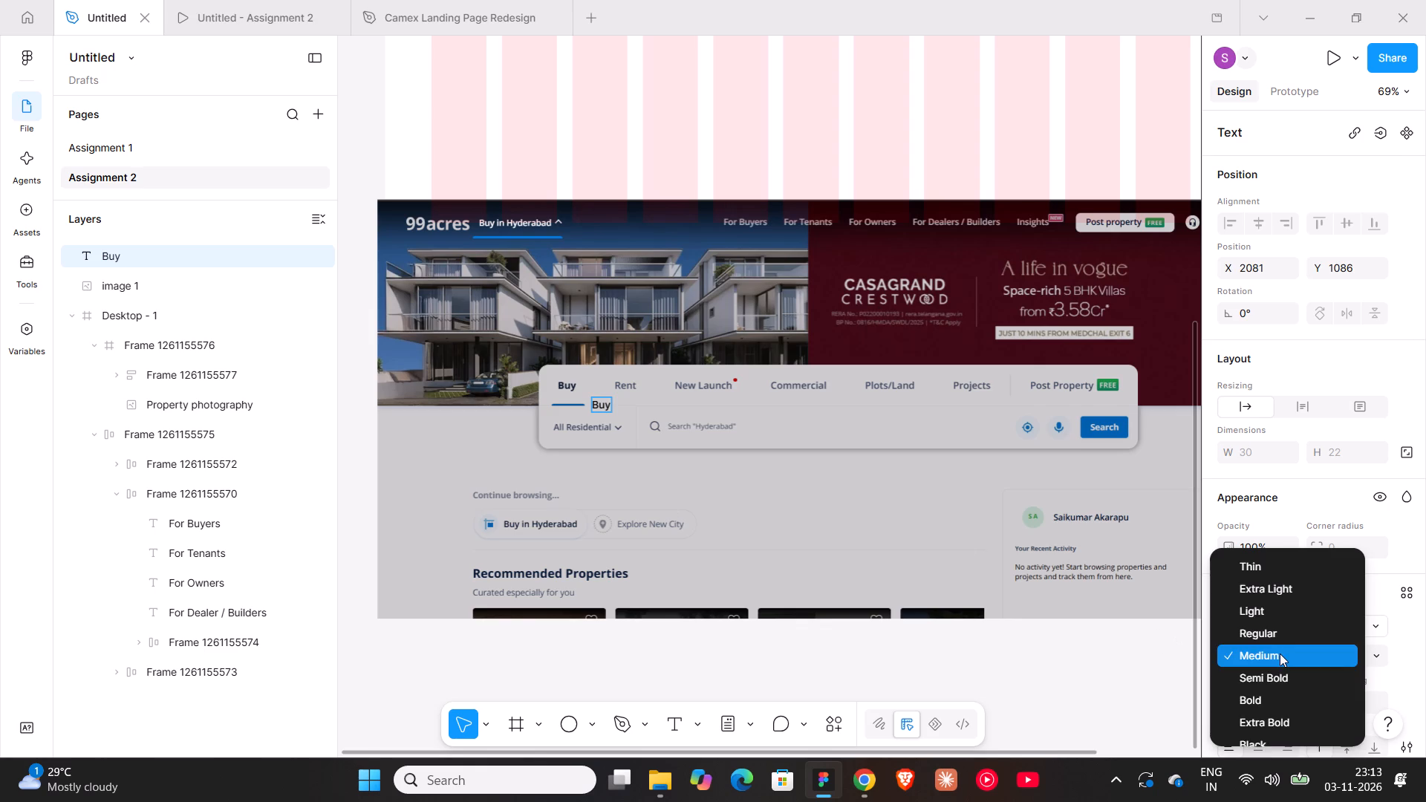
{"action": "left_click", "coordinate": [1282, 678]}
{"action": "left_click", "coordinate": [989, 598]}
{"action": "left_click", "coordinate": [1248, 654]}
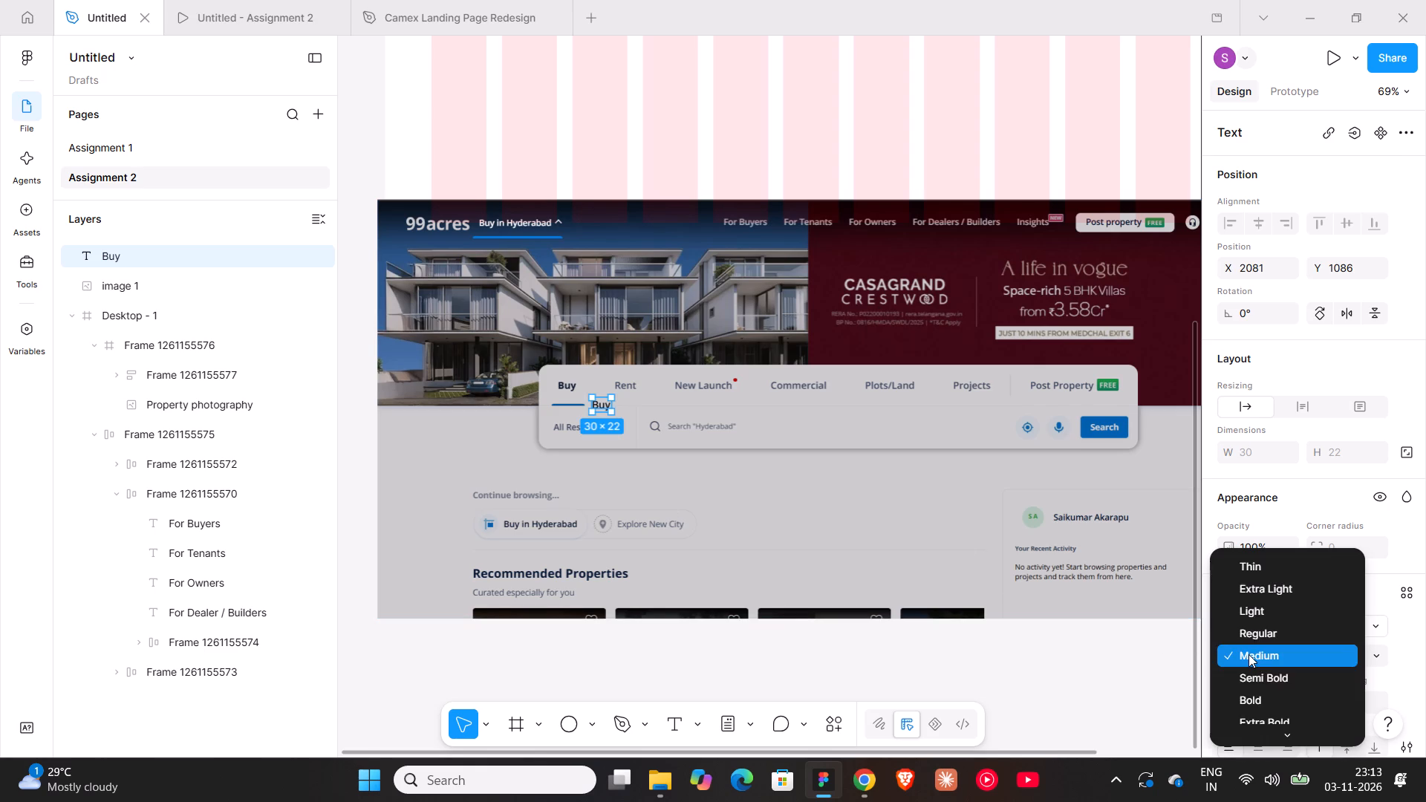
{"action": "left_click", "coordinate": [1260, 670]}
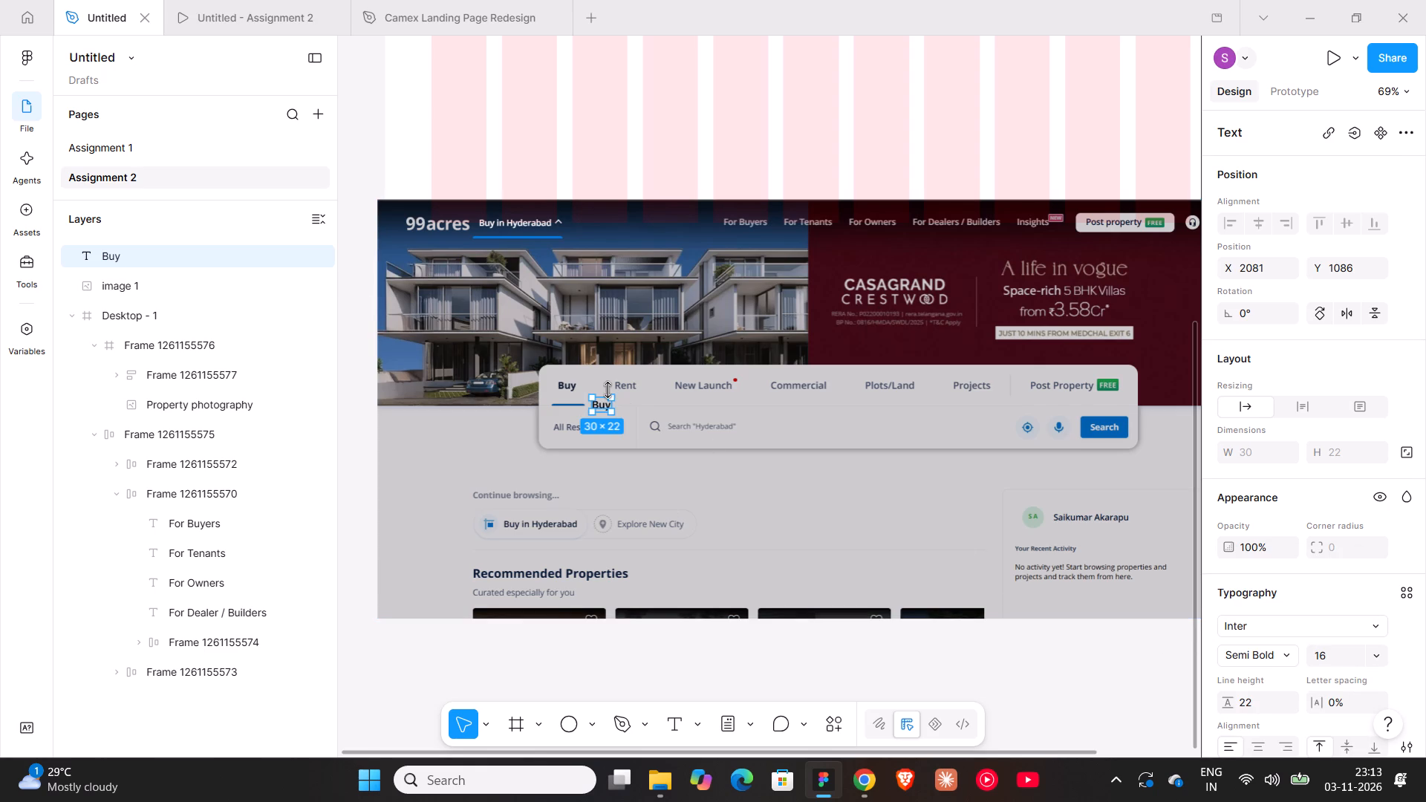
Position the Buy label over the reference card's Buy tab at X 2027, Y 1056.
{"action": "scroll", "coordinate": [603, 399], "scroll_direction": "up", "scroll_amount": 7, "text": "ctrl"}
{"action": "left_click_drag", "start_coordinate": [602, 423], "coordinate": [510, 374]}
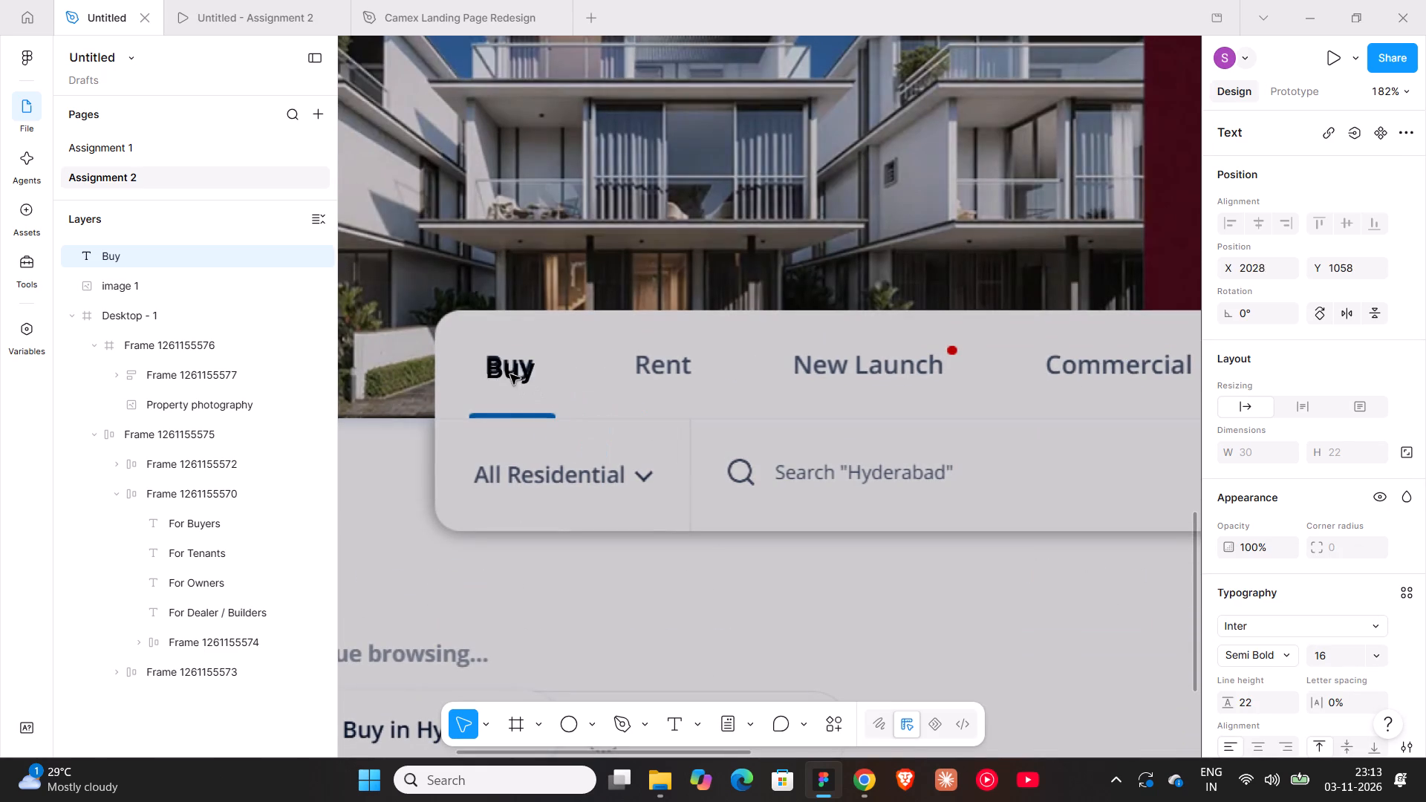
{"action": "left_click_drag", "start_coordinate": [510, 374], "coordinate": [512, 371]}
{"action": "left_click_drag", "start_coordinate": [512, 371], "coordinate": [509, 371]}
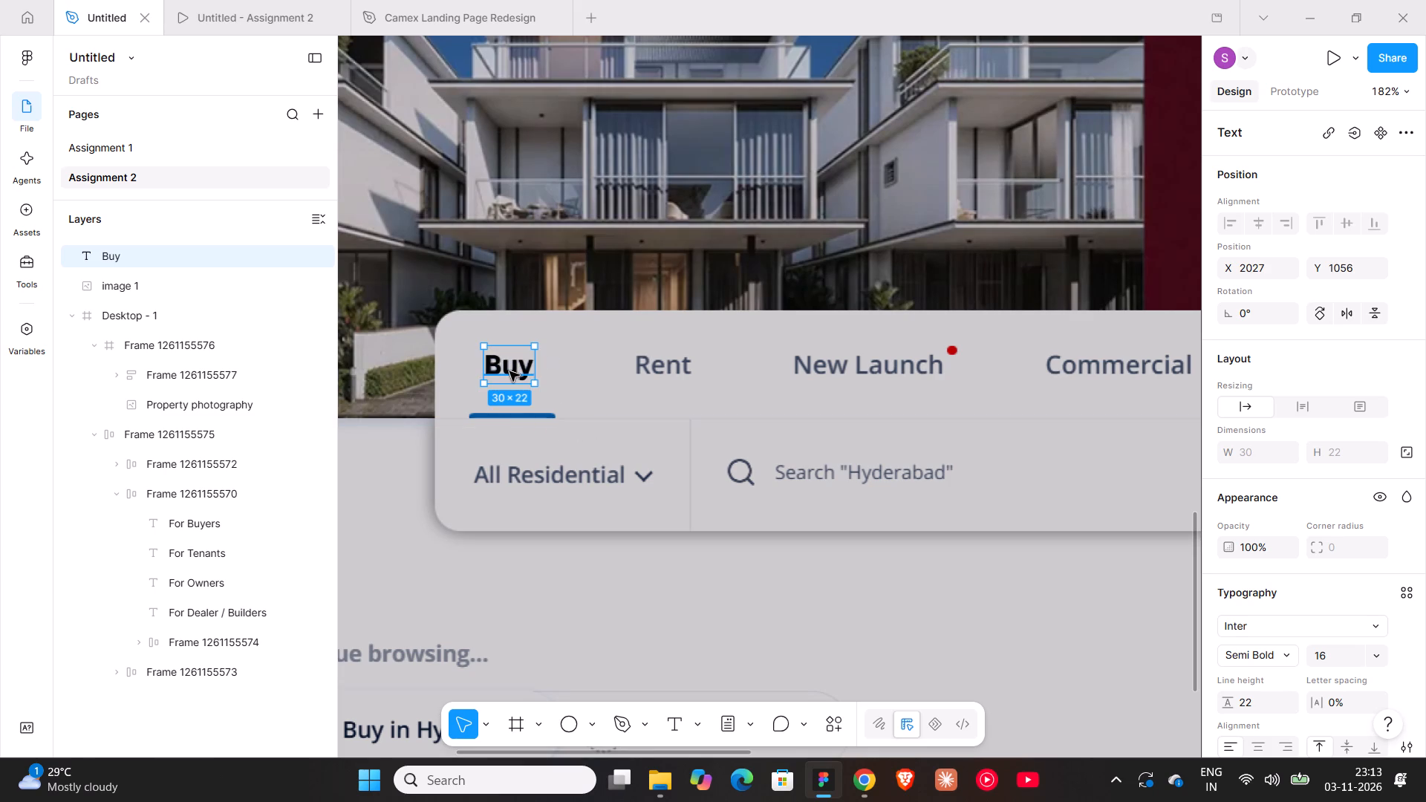
Wrap the Buy label in nested auto layouts: a frame with padding 10, an outer vertical one with padding 10, and a middle vertical one with padding 0.
{"action": "key", "text": "shift+a"}
{"action": "left_click", "coordinate": [518, 369]}
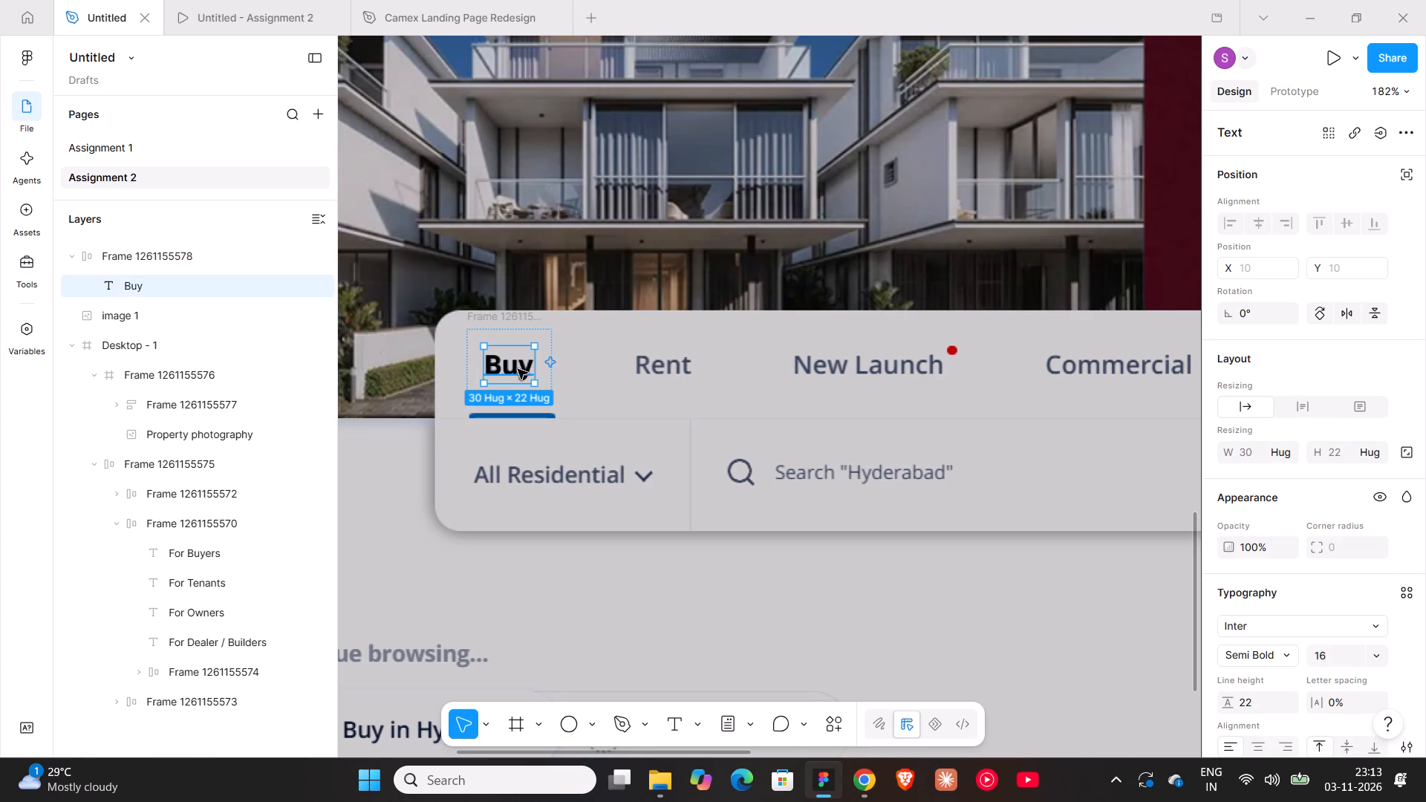
{"action": "left_click", "coordinate": [541, 441]}
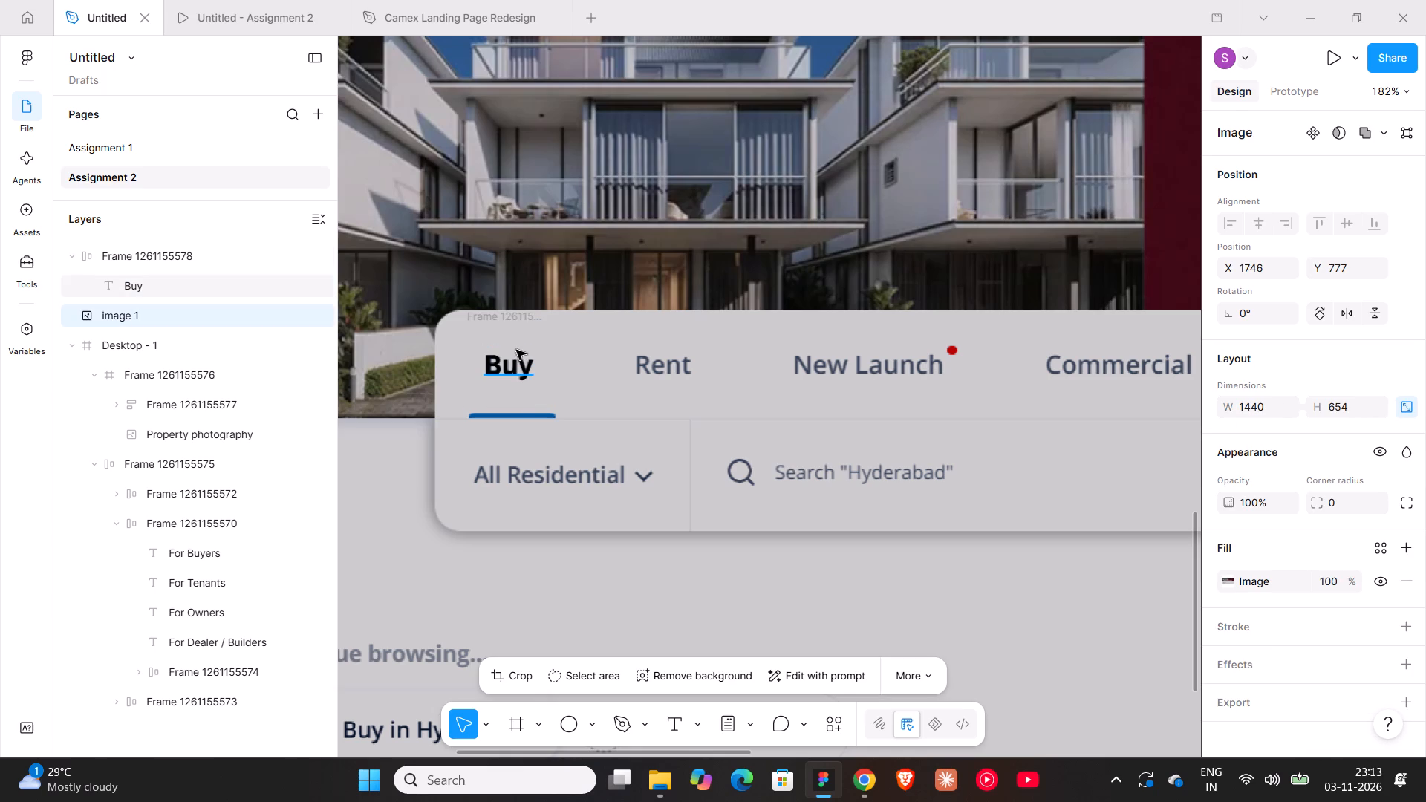
{"action": "left_click", "coordinate": [516, 323]}
{"action": "key", "text": "shift+a"}
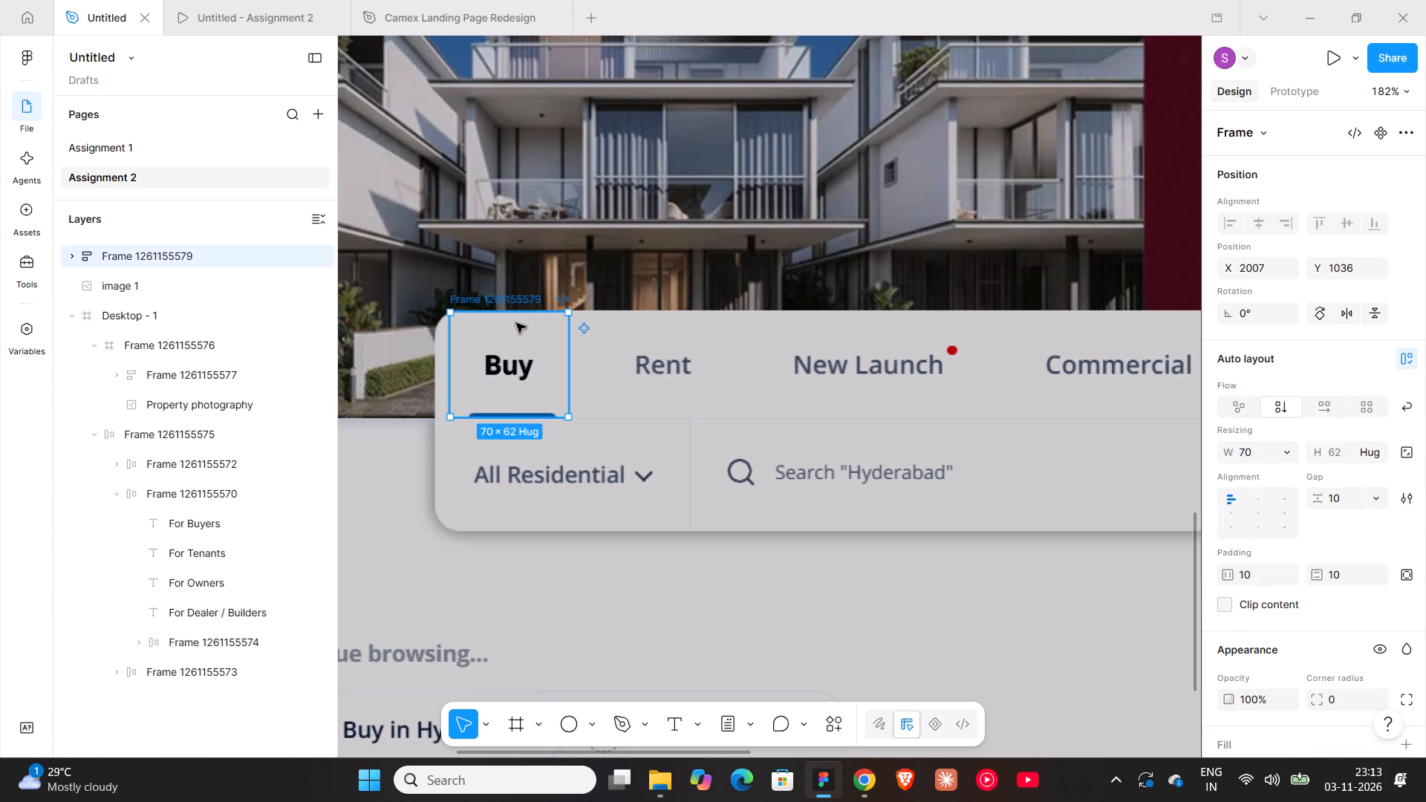
{"action": "left_click", "coordinate": [516, 365]}
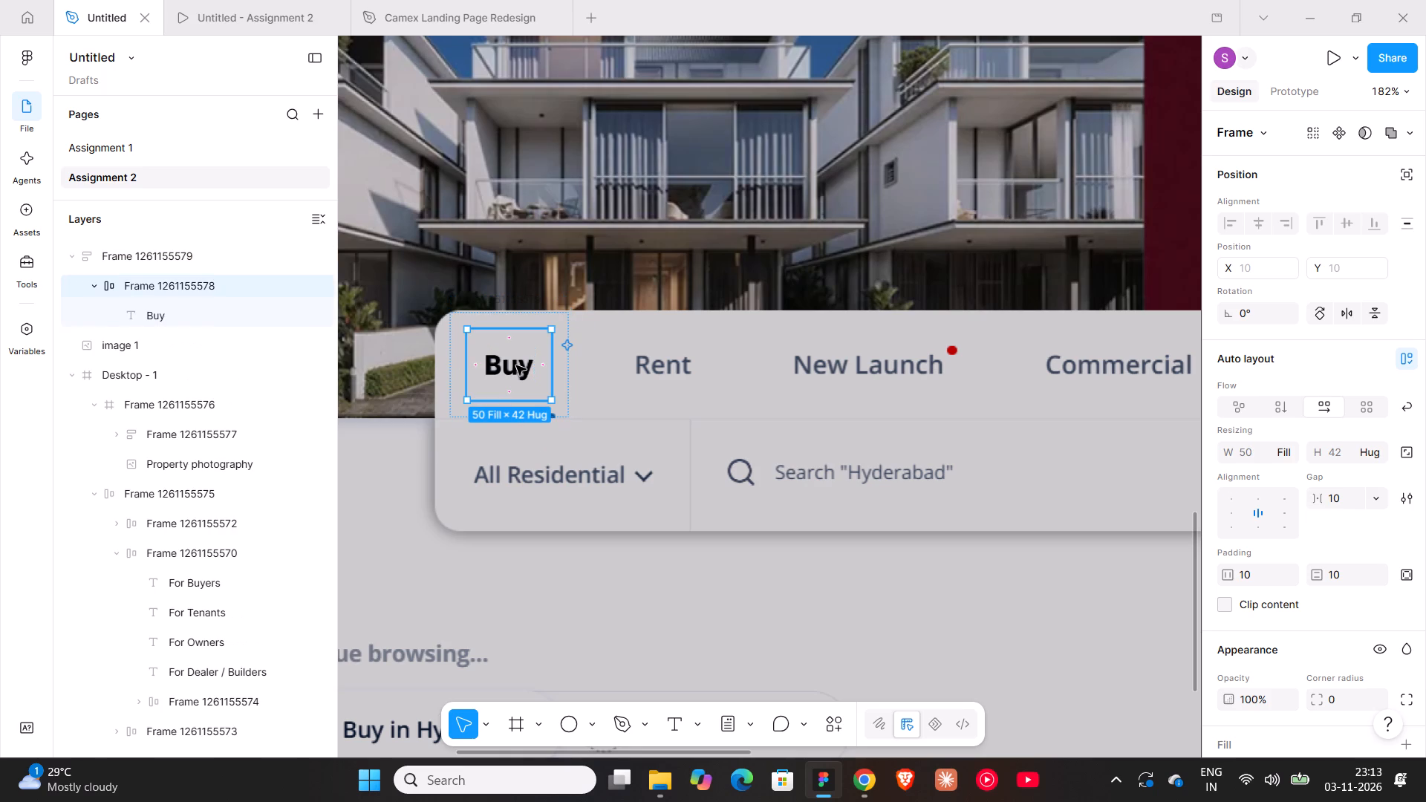
{"action": "key", "text": "shift+a"}
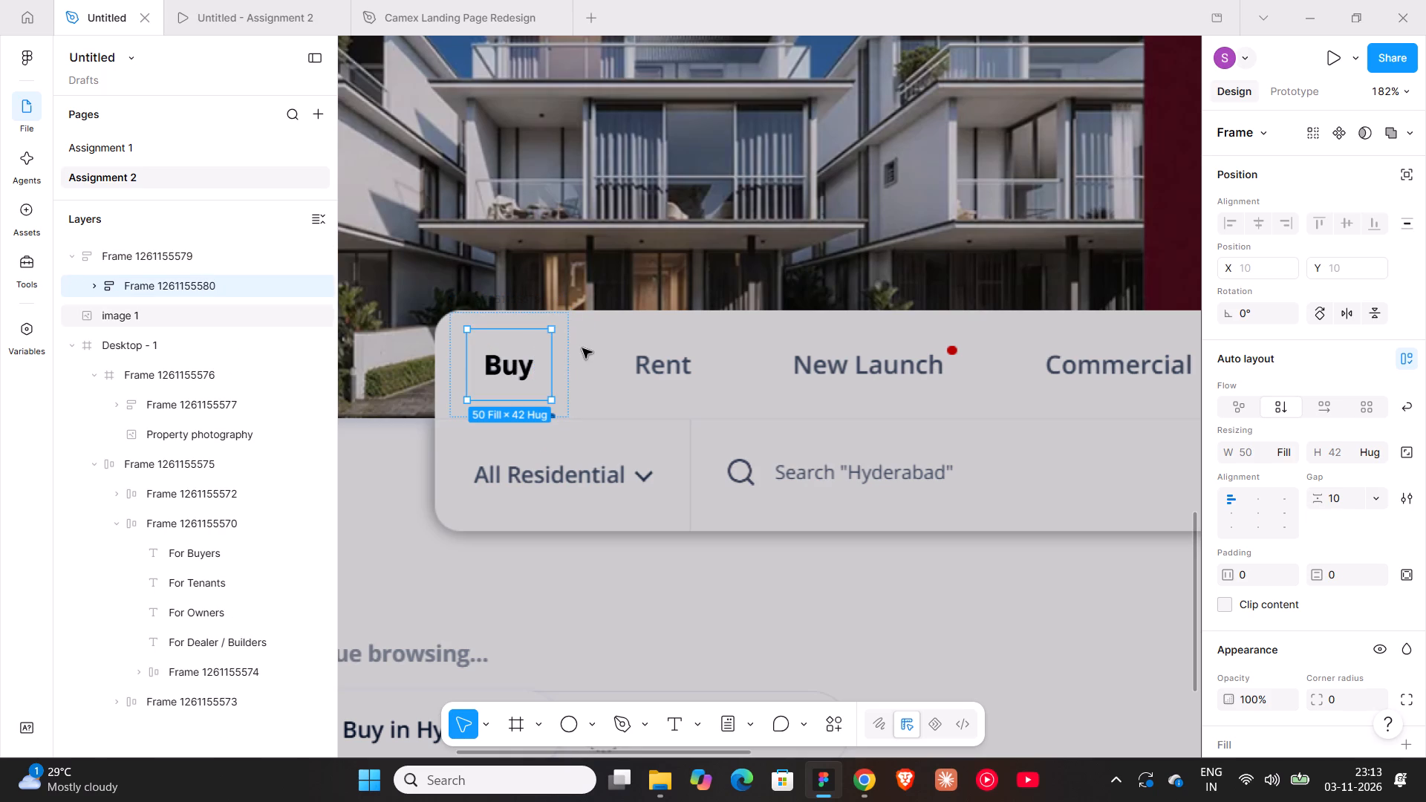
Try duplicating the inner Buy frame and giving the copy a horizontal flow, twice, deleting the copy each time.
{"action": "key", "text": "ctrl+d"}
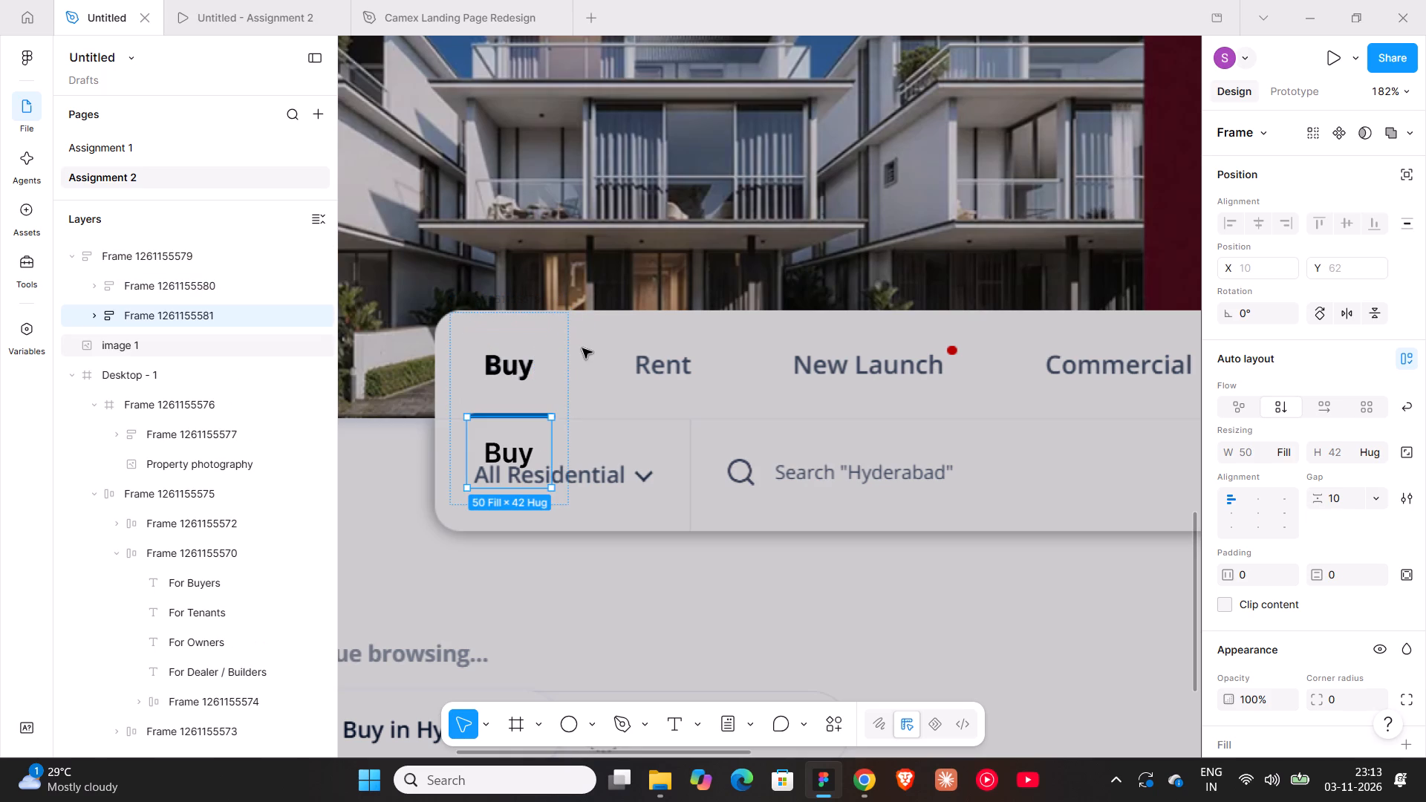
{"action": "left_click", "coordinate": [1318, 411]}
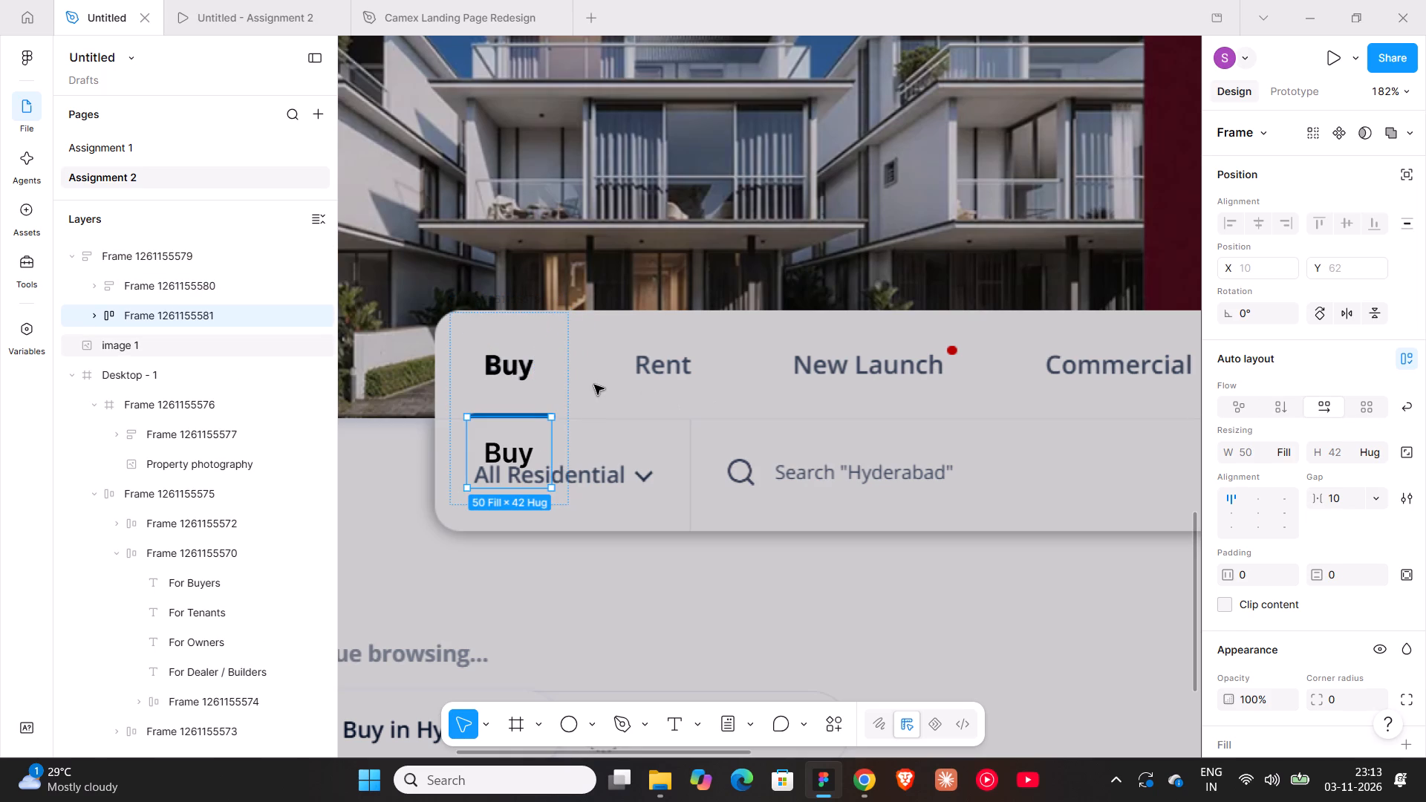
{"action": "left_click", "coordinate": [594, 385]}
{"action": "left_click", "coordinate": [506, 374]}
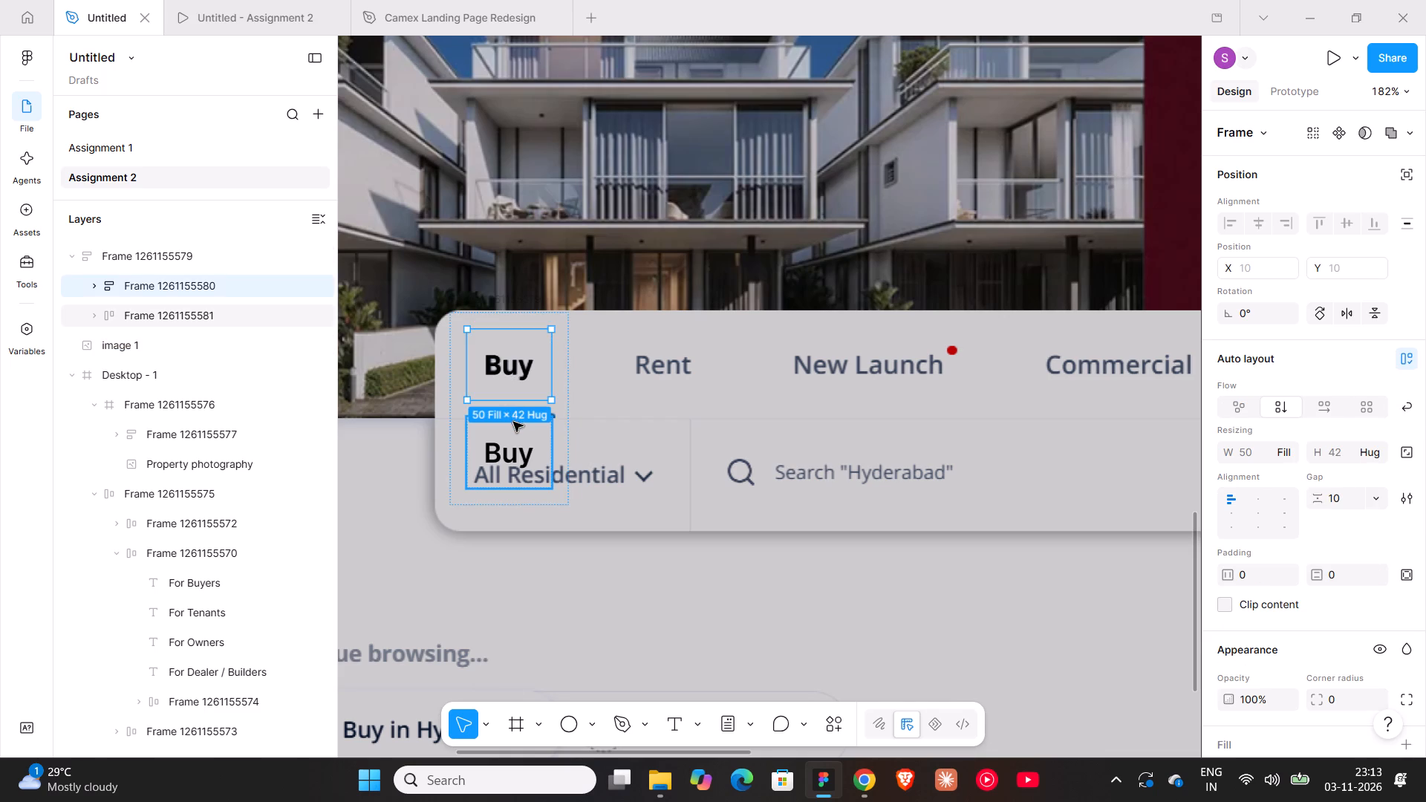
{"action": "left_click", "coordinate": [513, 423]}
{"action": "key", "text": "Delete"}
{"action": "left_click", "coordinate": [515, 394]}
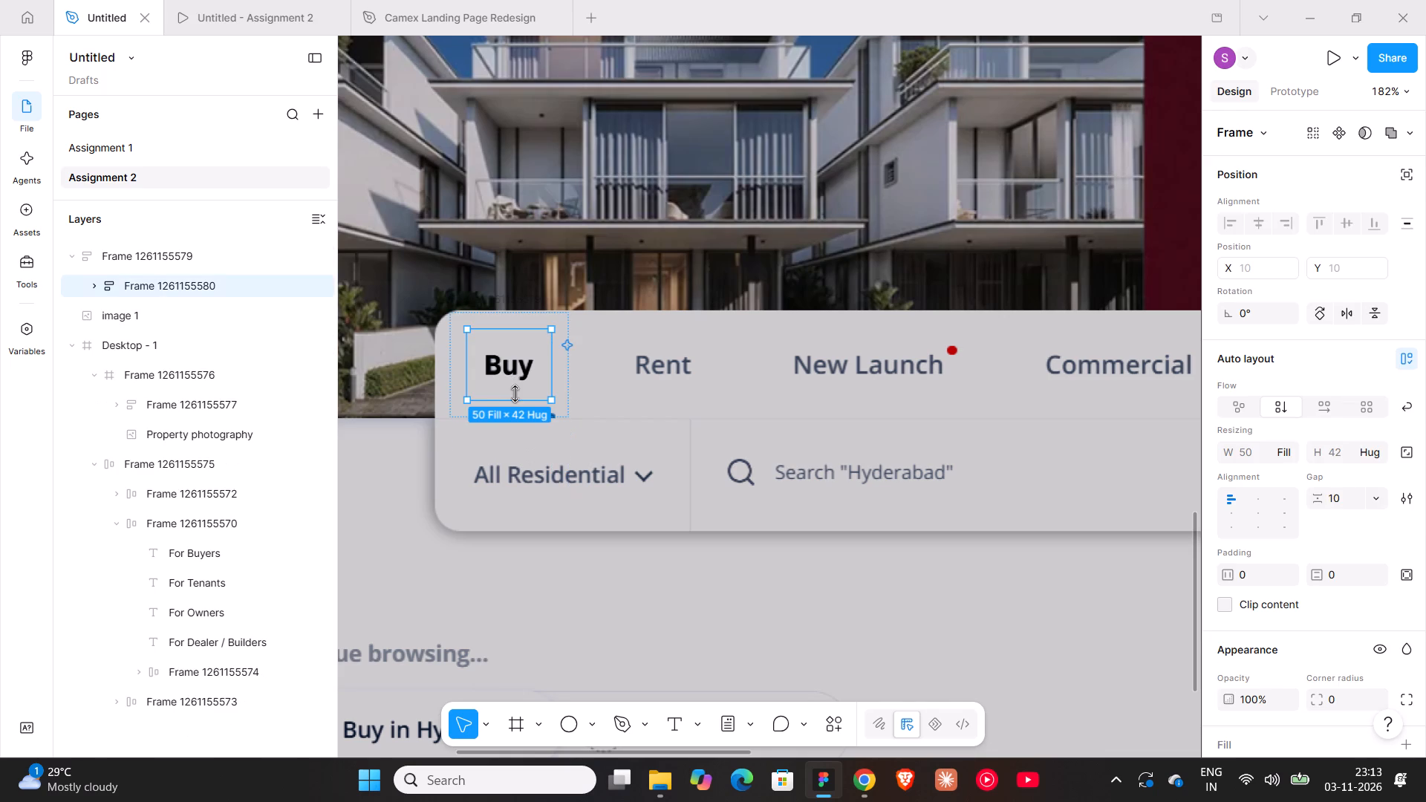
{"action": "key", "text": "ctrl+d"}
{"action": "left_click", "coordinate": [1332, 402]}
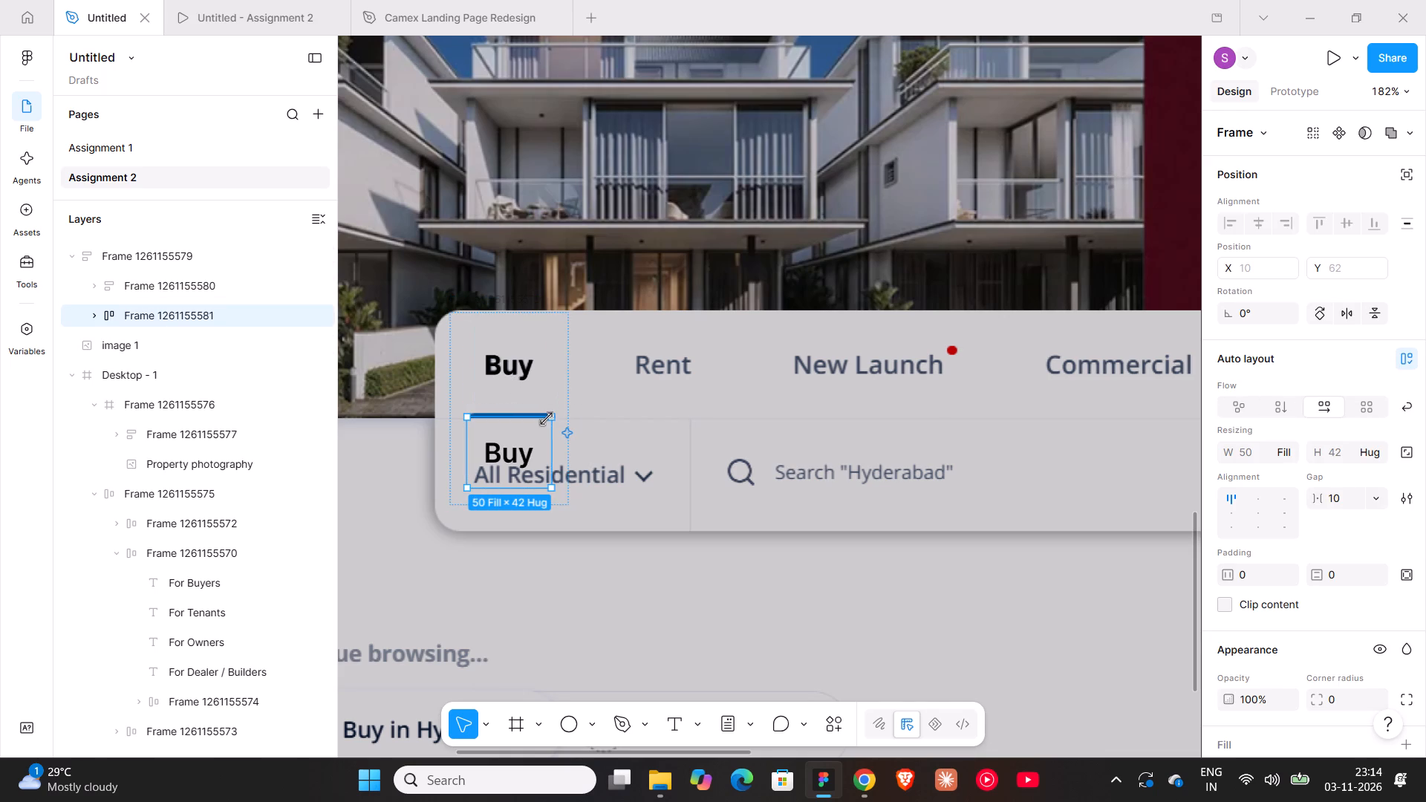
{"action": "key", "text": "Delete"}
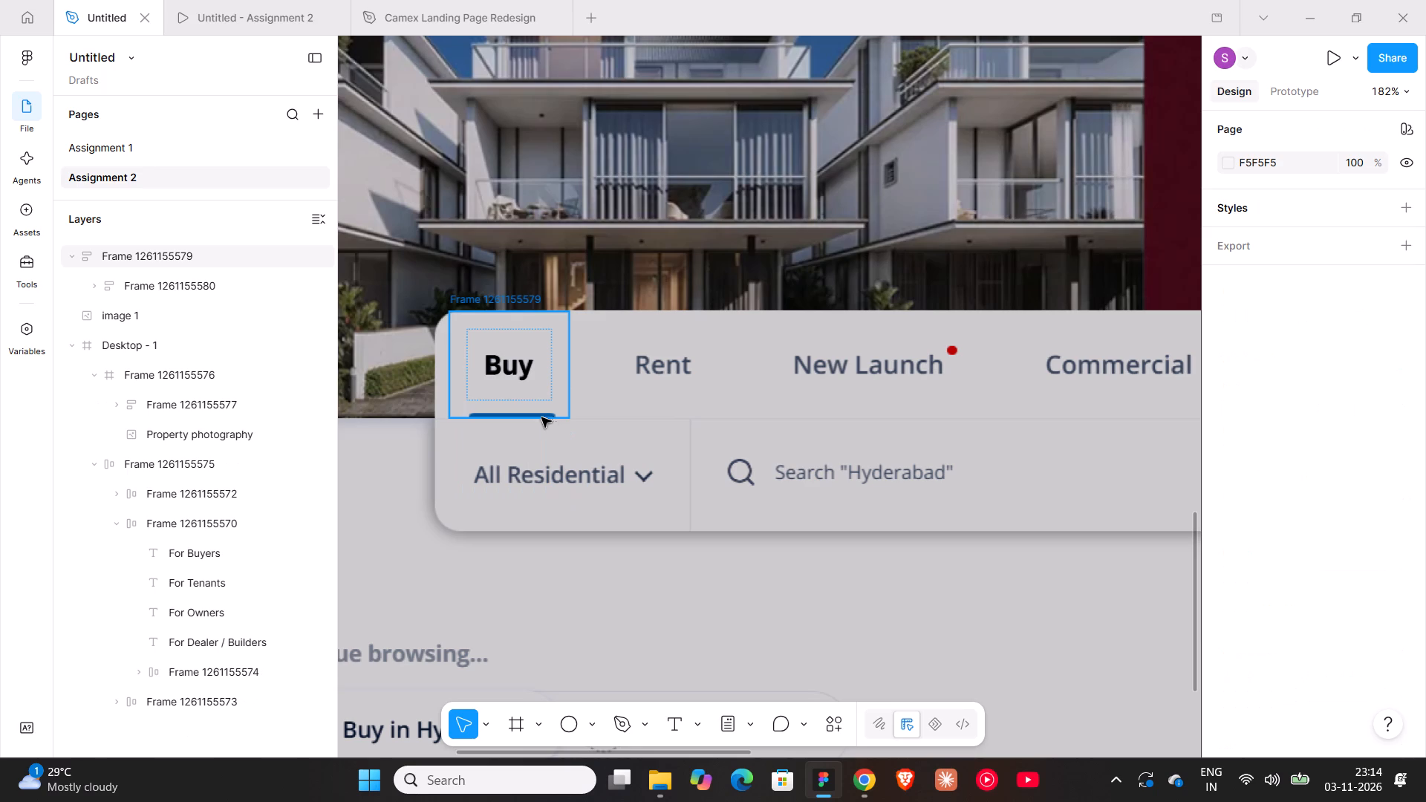
Set the auto layout flow of the inner Buy frame to horizontal.
{"action": "left_click", "coordinate": [513, 374]}
{"action": "left_click", "coordinate": [1326, 414]}
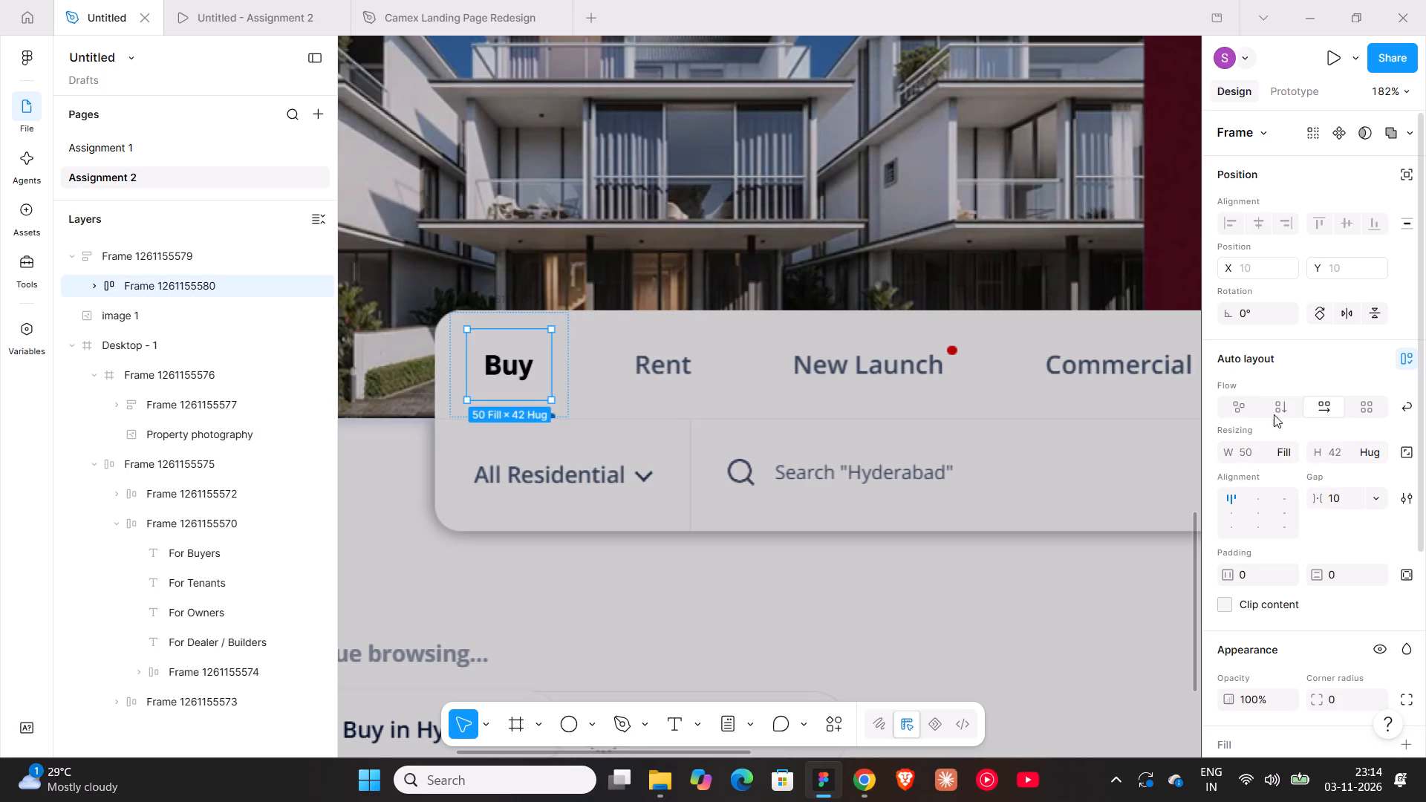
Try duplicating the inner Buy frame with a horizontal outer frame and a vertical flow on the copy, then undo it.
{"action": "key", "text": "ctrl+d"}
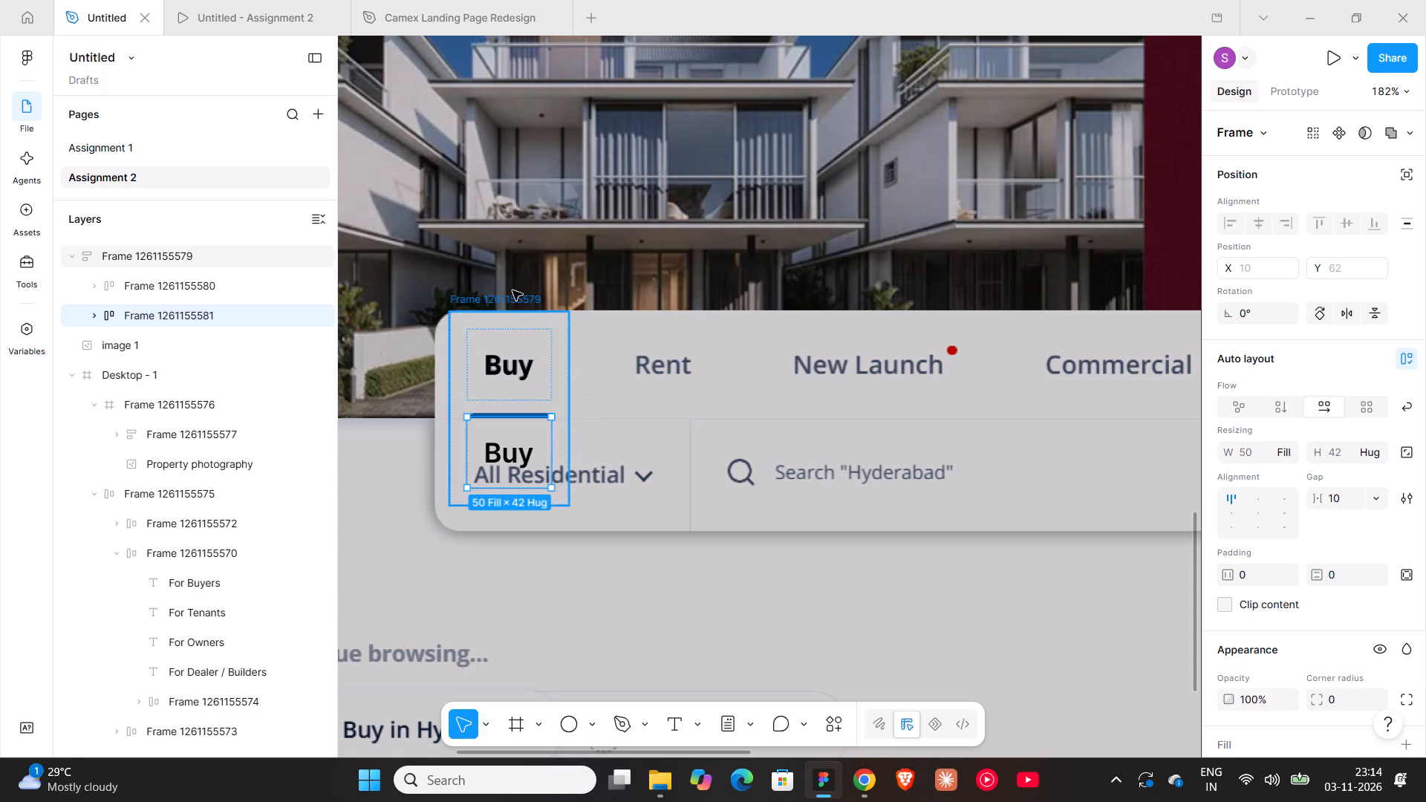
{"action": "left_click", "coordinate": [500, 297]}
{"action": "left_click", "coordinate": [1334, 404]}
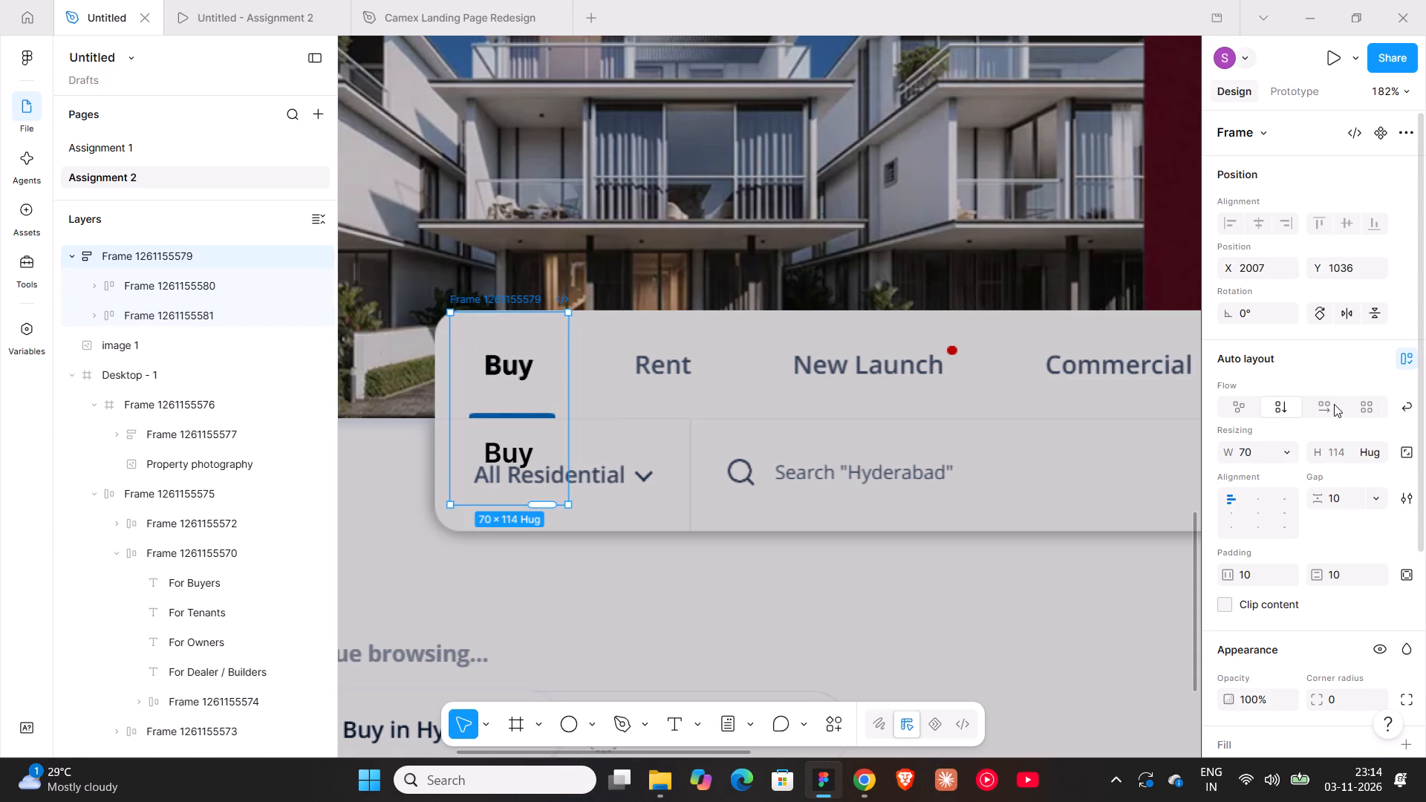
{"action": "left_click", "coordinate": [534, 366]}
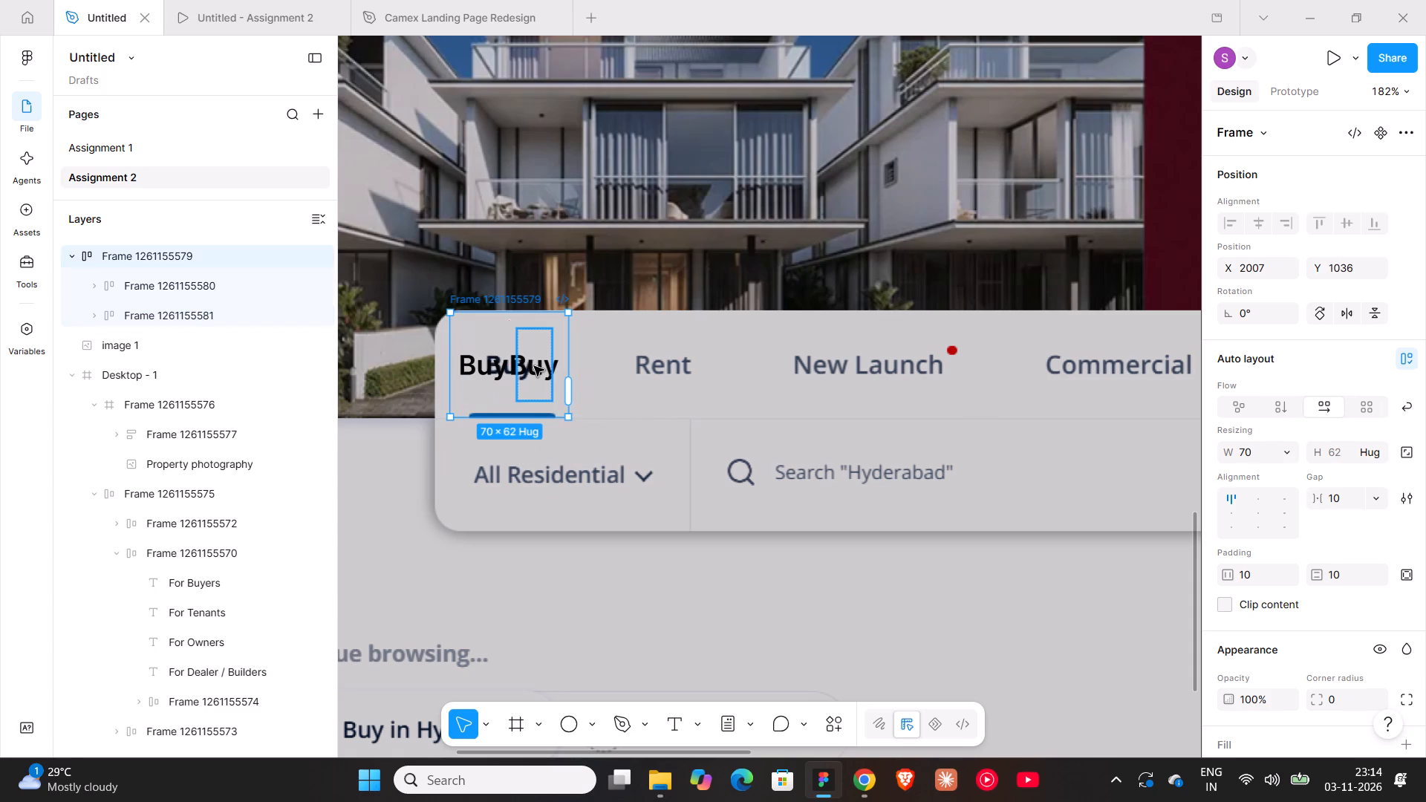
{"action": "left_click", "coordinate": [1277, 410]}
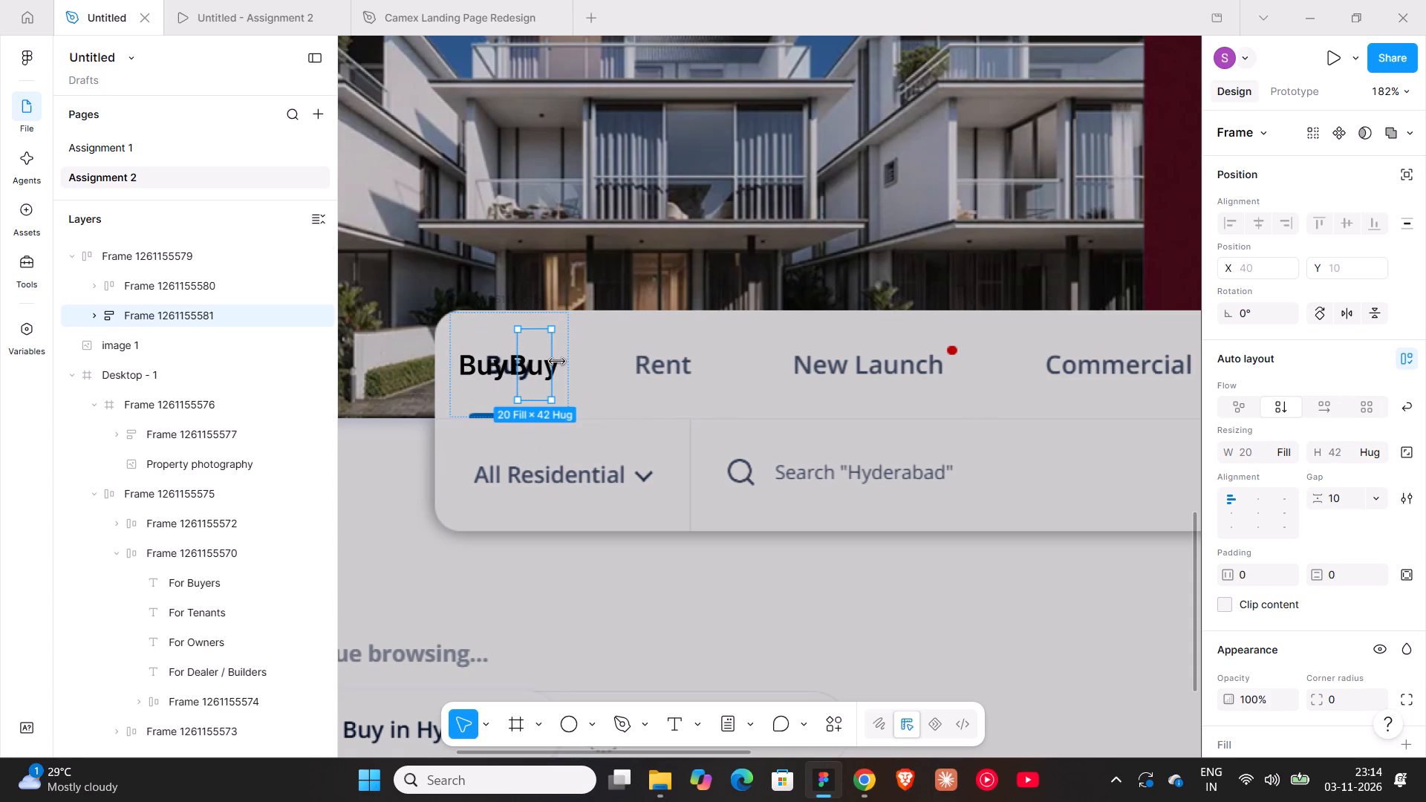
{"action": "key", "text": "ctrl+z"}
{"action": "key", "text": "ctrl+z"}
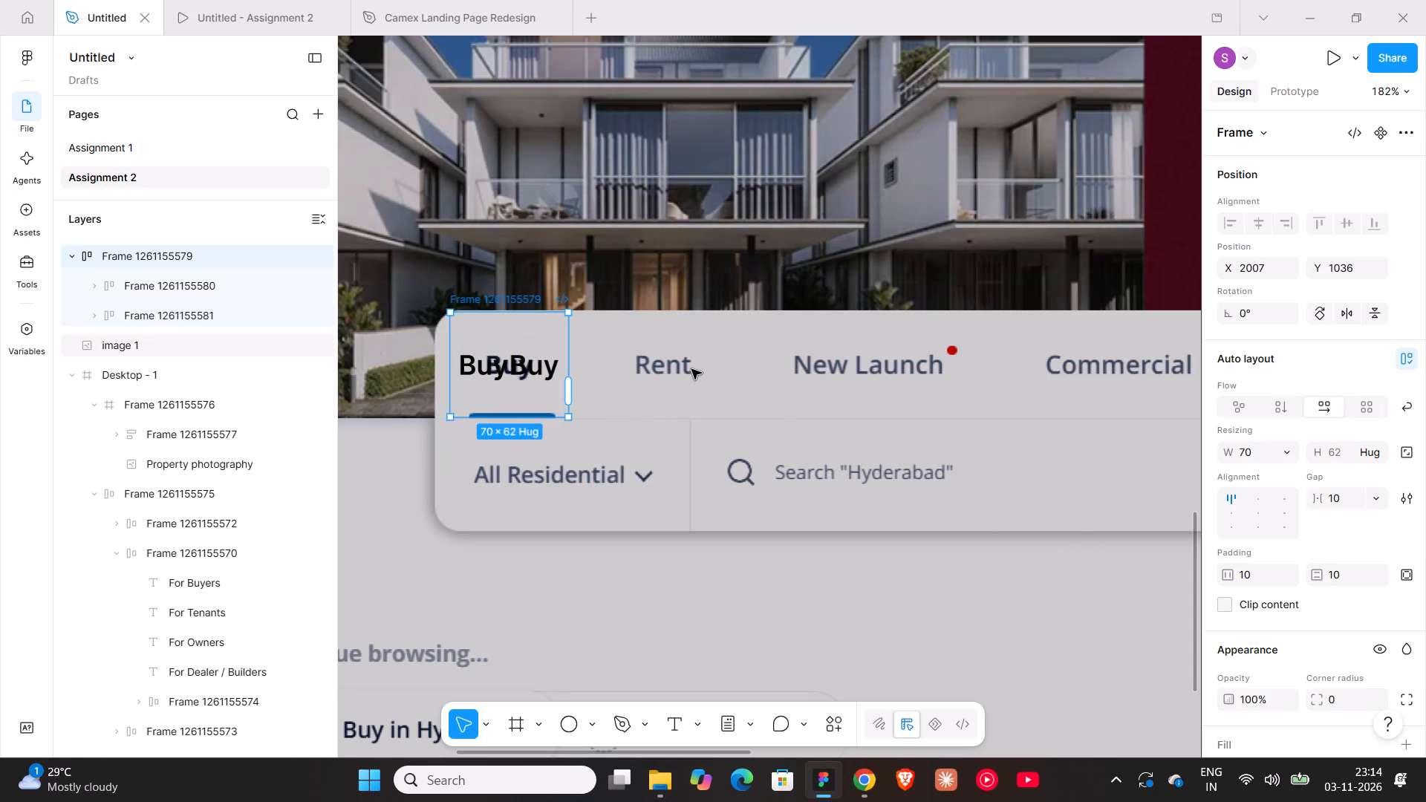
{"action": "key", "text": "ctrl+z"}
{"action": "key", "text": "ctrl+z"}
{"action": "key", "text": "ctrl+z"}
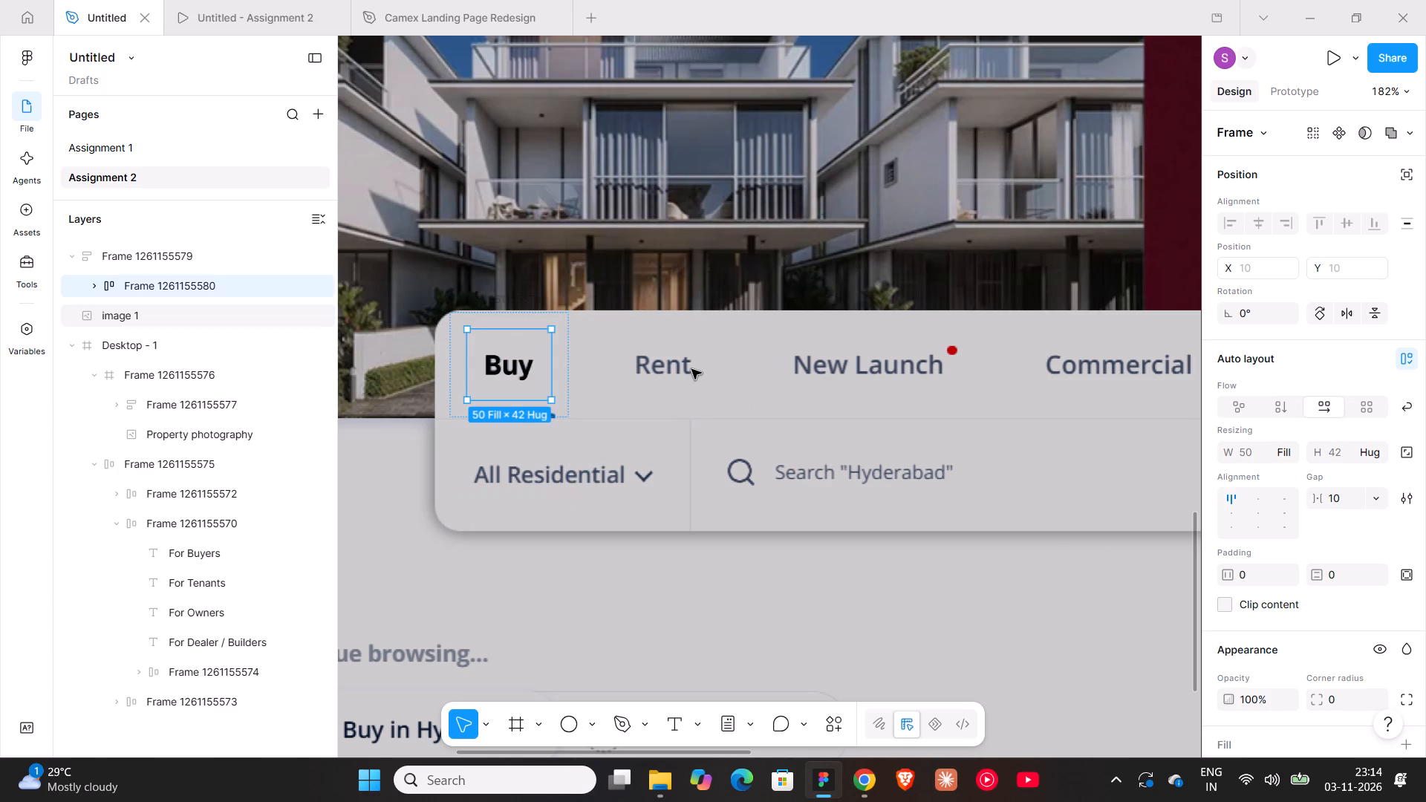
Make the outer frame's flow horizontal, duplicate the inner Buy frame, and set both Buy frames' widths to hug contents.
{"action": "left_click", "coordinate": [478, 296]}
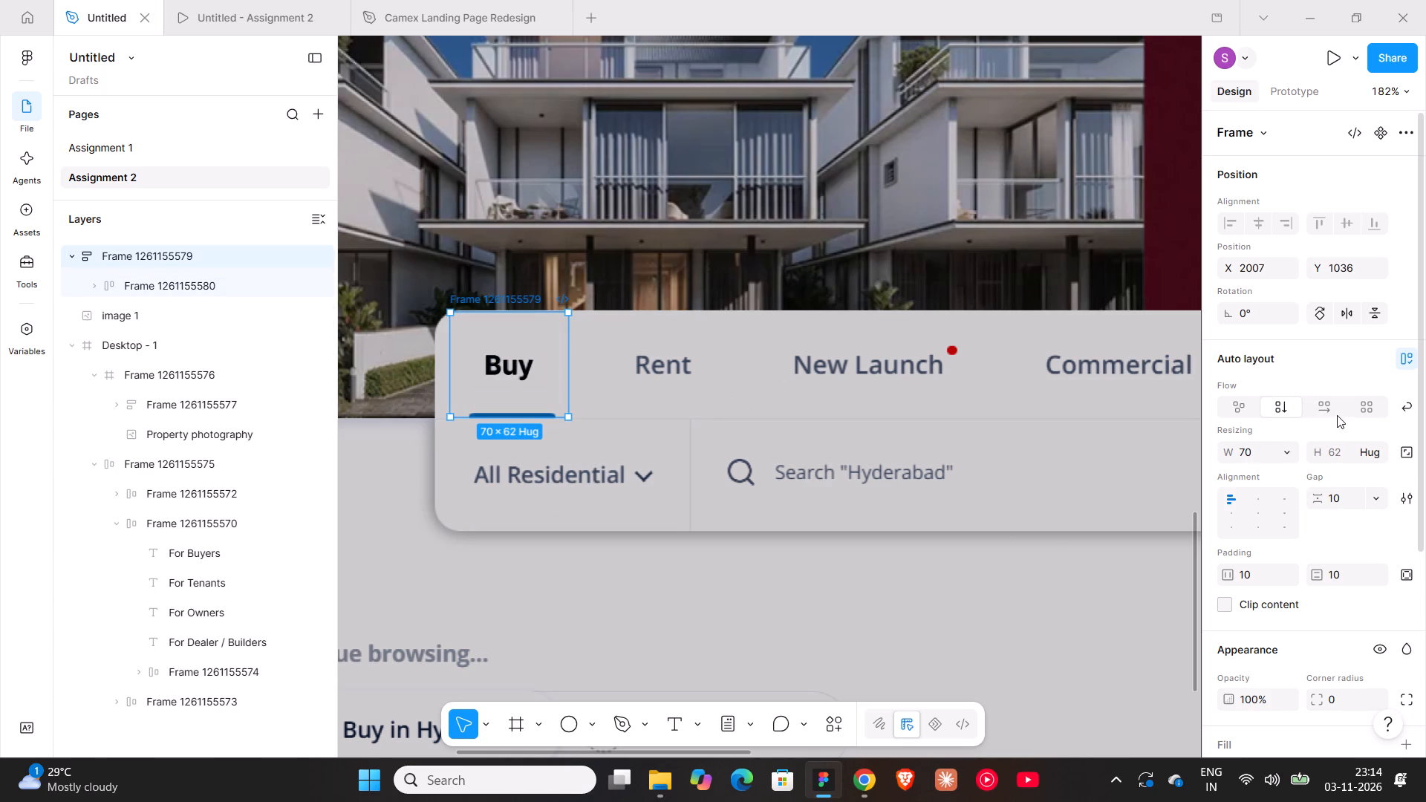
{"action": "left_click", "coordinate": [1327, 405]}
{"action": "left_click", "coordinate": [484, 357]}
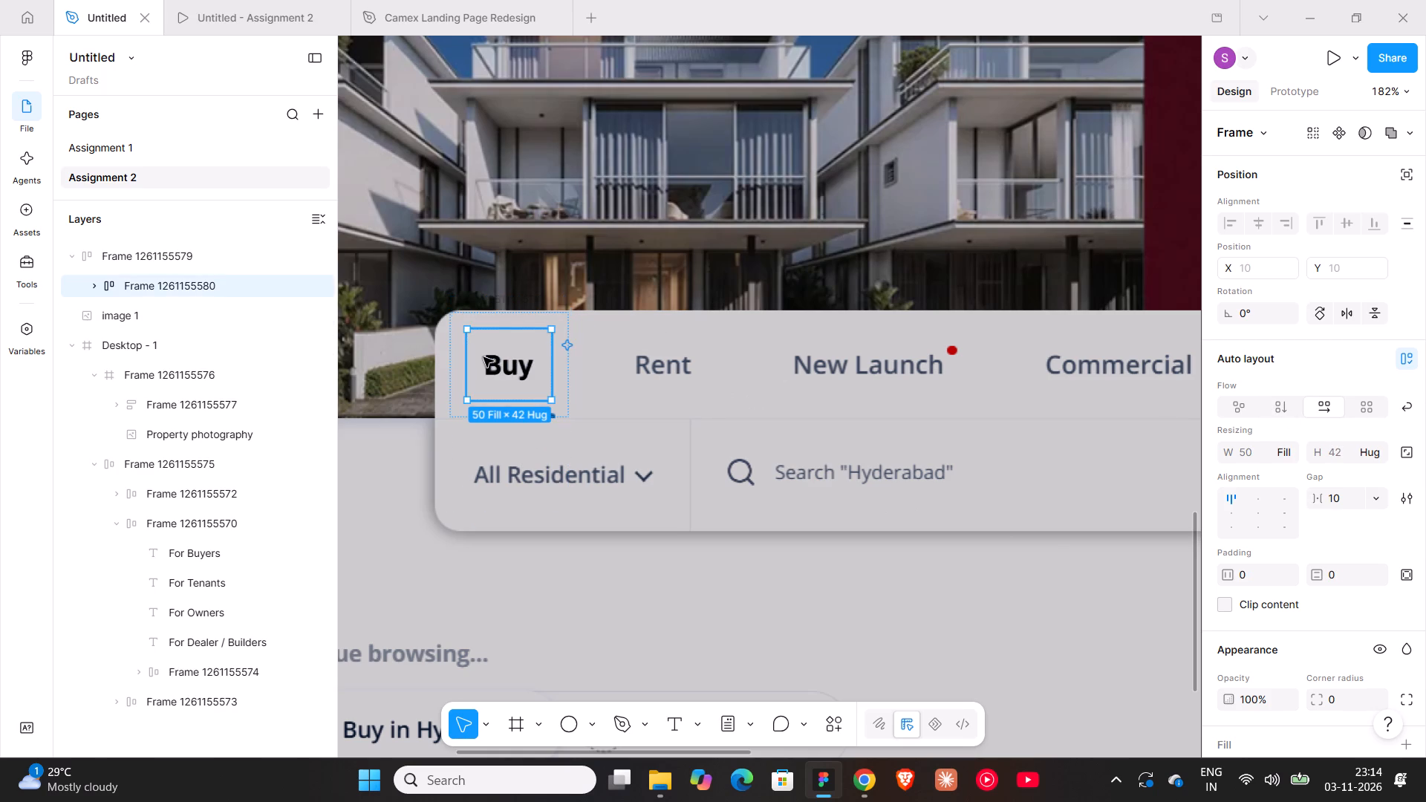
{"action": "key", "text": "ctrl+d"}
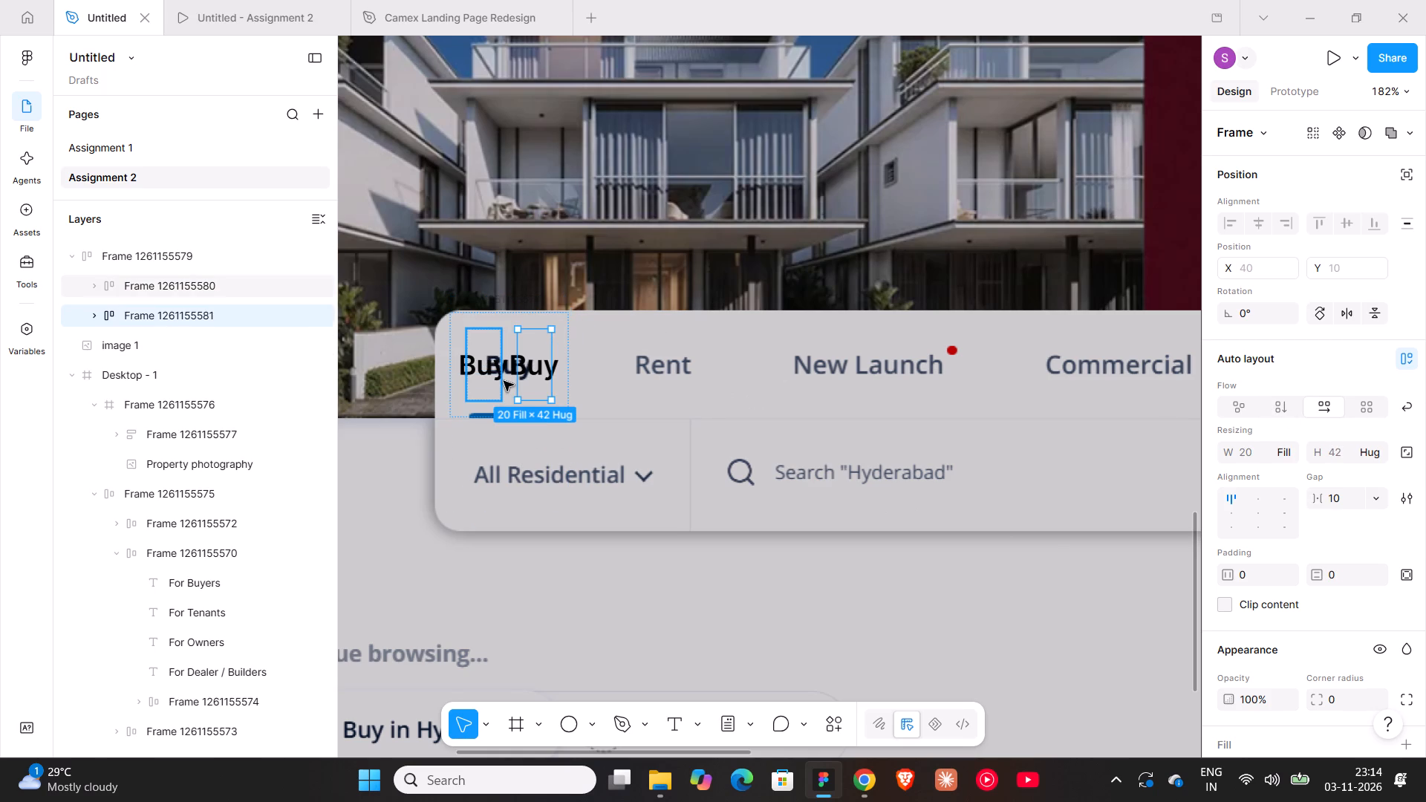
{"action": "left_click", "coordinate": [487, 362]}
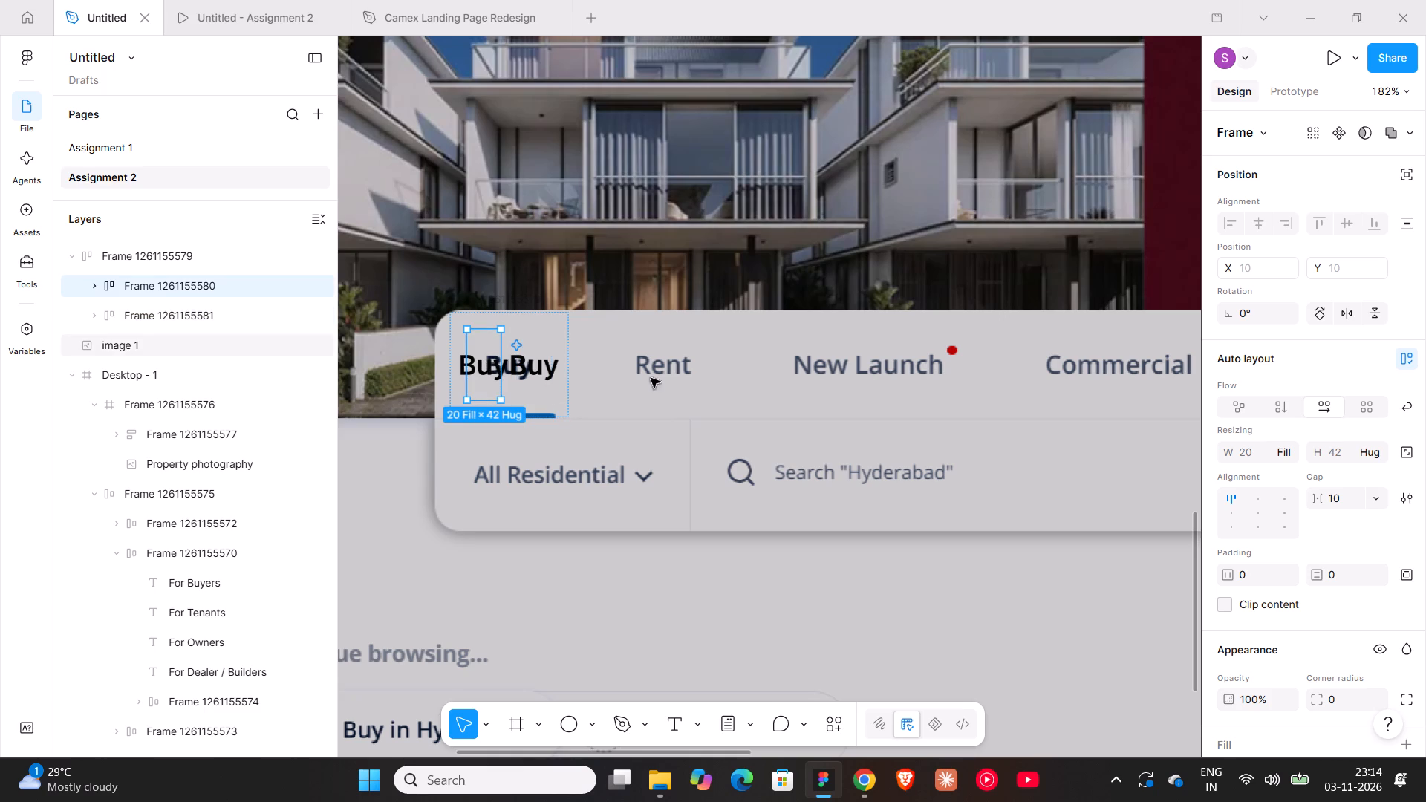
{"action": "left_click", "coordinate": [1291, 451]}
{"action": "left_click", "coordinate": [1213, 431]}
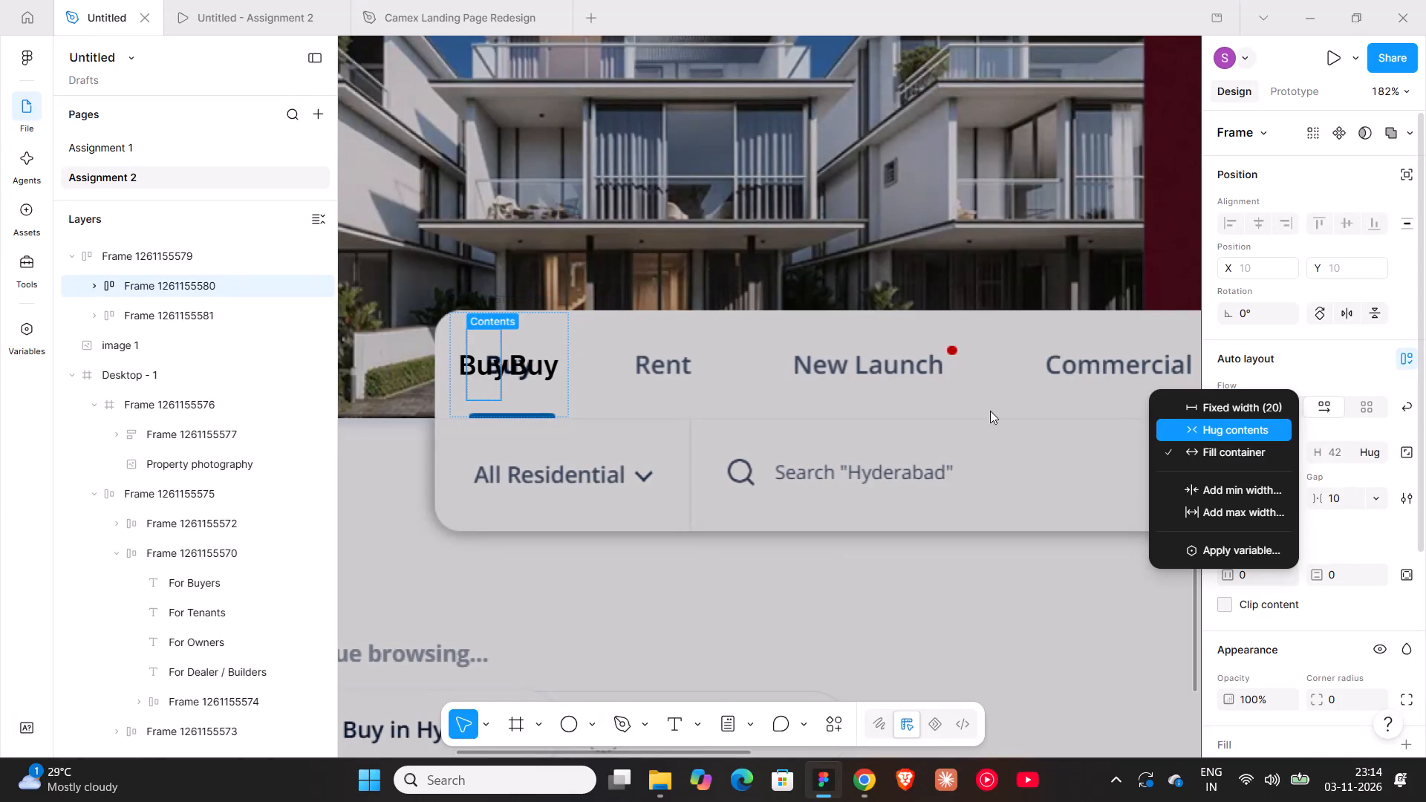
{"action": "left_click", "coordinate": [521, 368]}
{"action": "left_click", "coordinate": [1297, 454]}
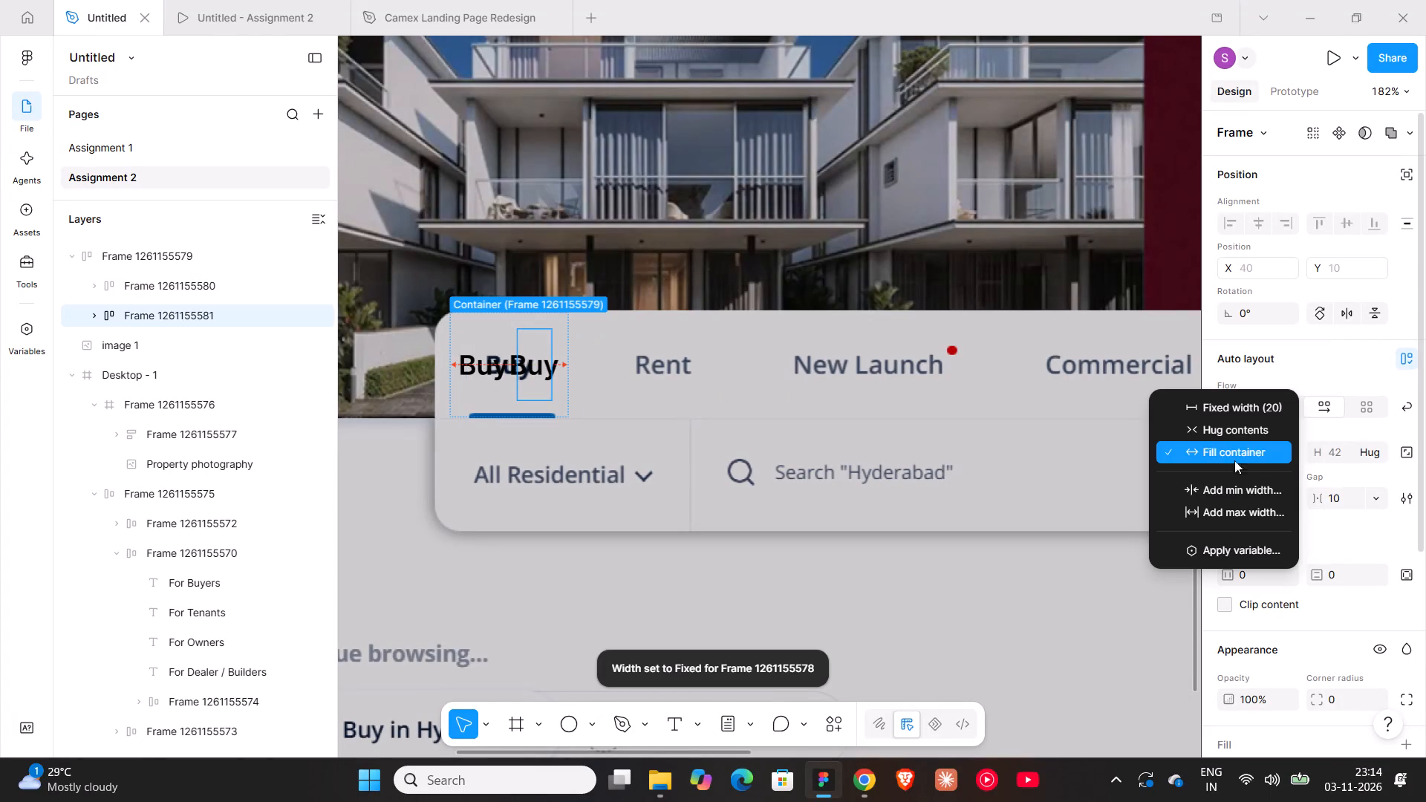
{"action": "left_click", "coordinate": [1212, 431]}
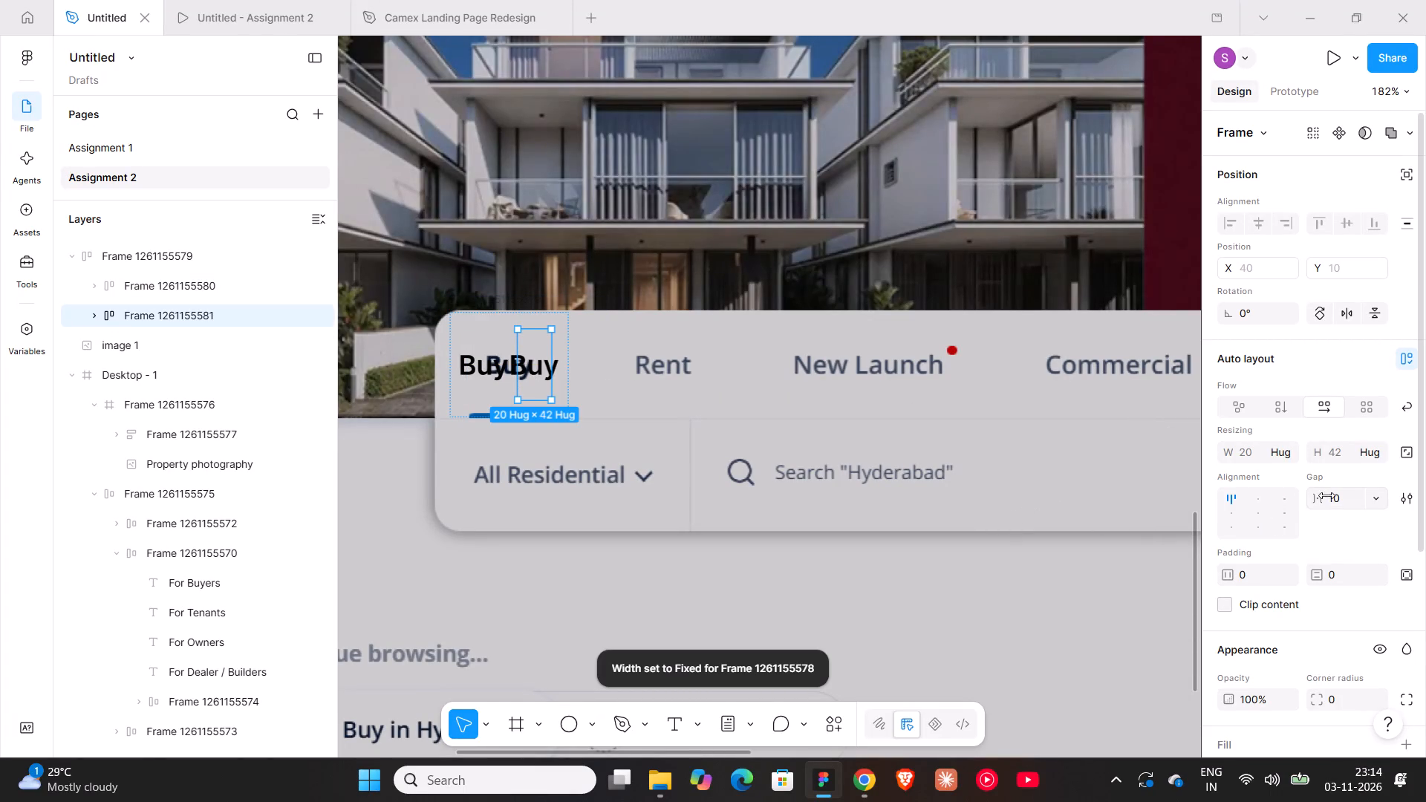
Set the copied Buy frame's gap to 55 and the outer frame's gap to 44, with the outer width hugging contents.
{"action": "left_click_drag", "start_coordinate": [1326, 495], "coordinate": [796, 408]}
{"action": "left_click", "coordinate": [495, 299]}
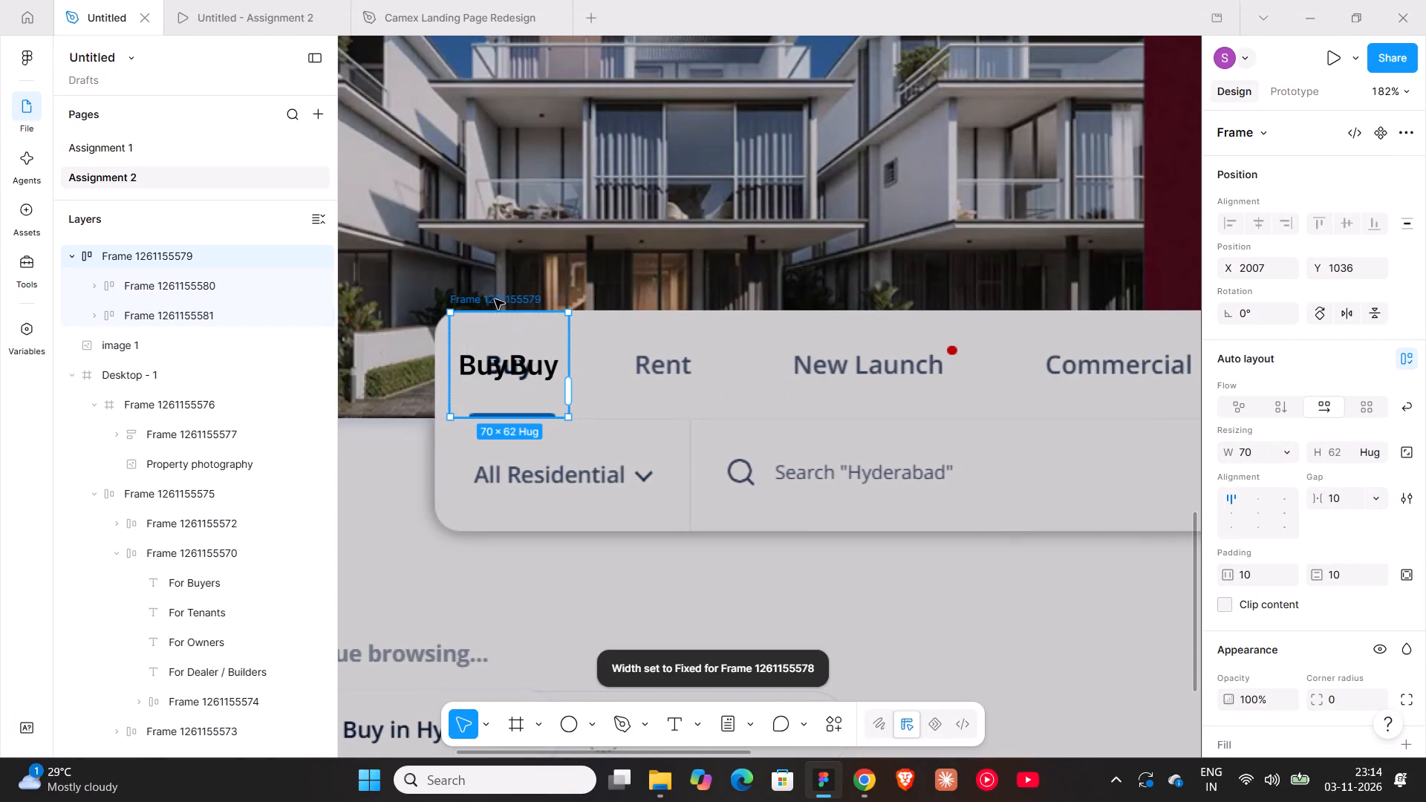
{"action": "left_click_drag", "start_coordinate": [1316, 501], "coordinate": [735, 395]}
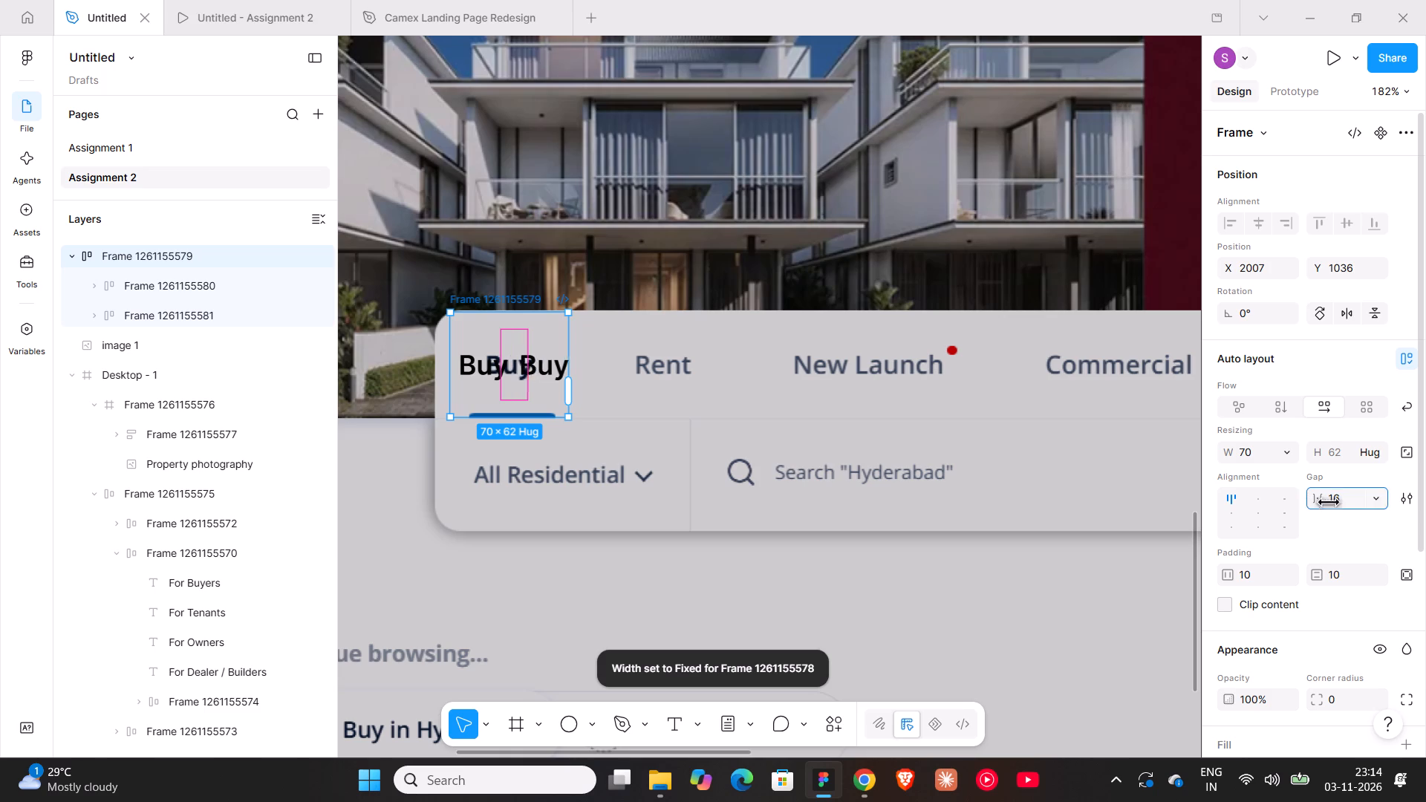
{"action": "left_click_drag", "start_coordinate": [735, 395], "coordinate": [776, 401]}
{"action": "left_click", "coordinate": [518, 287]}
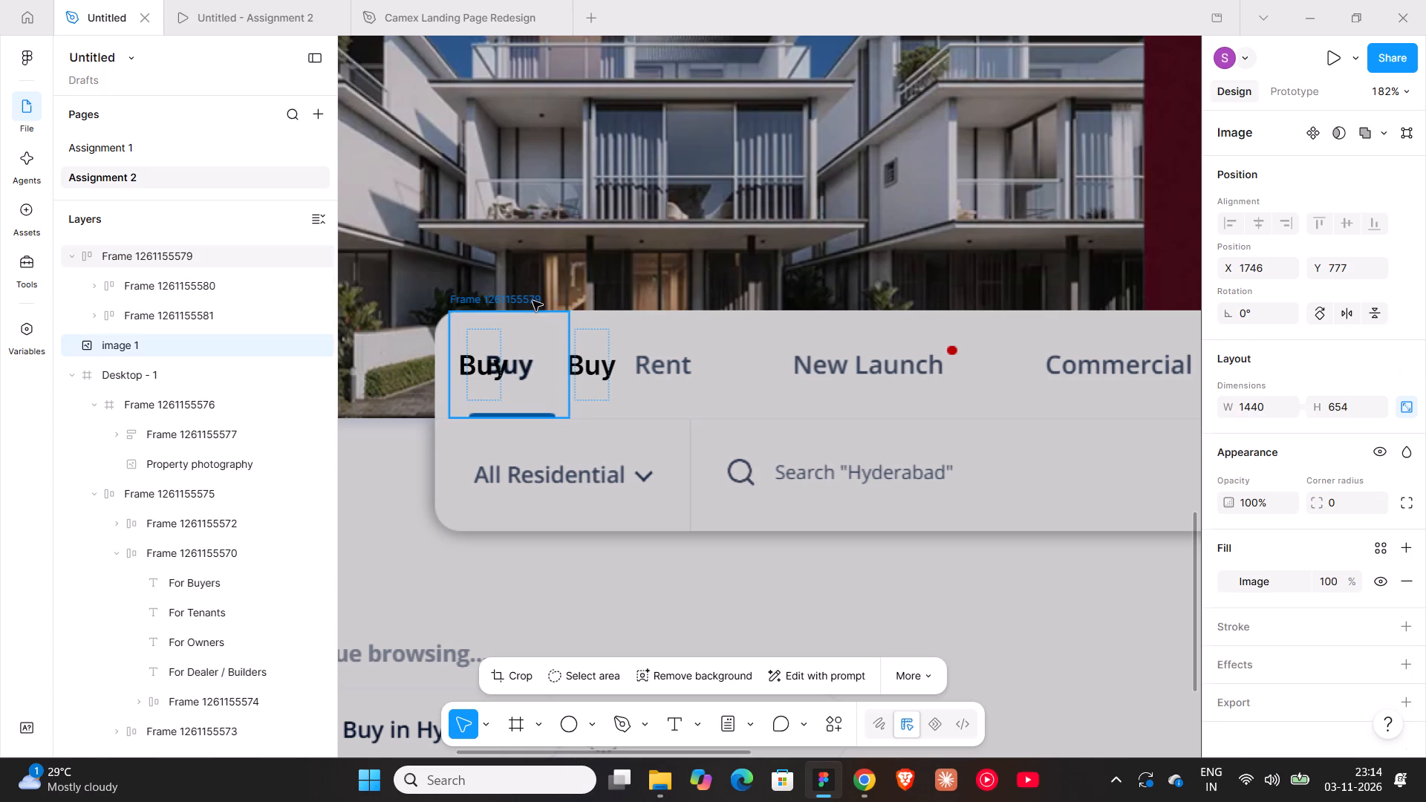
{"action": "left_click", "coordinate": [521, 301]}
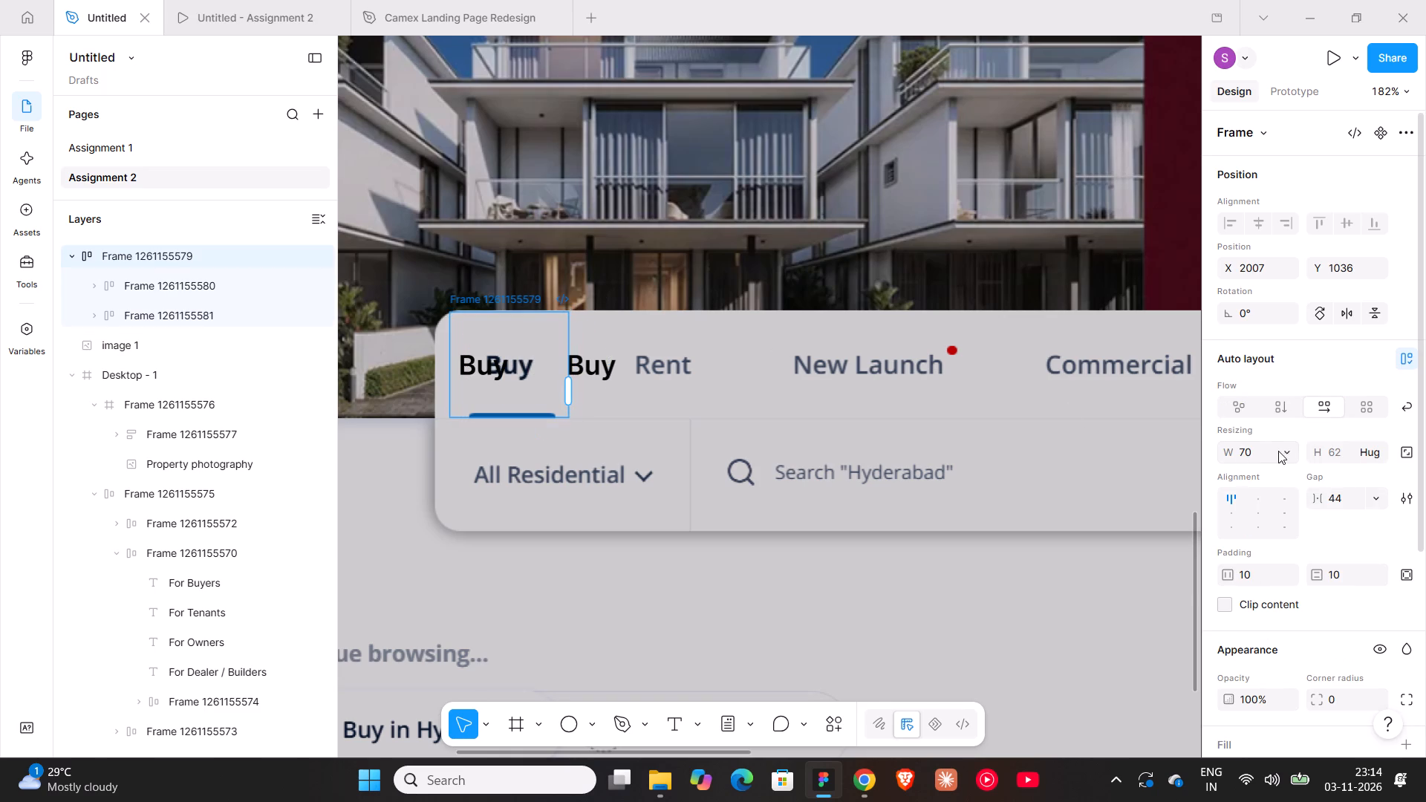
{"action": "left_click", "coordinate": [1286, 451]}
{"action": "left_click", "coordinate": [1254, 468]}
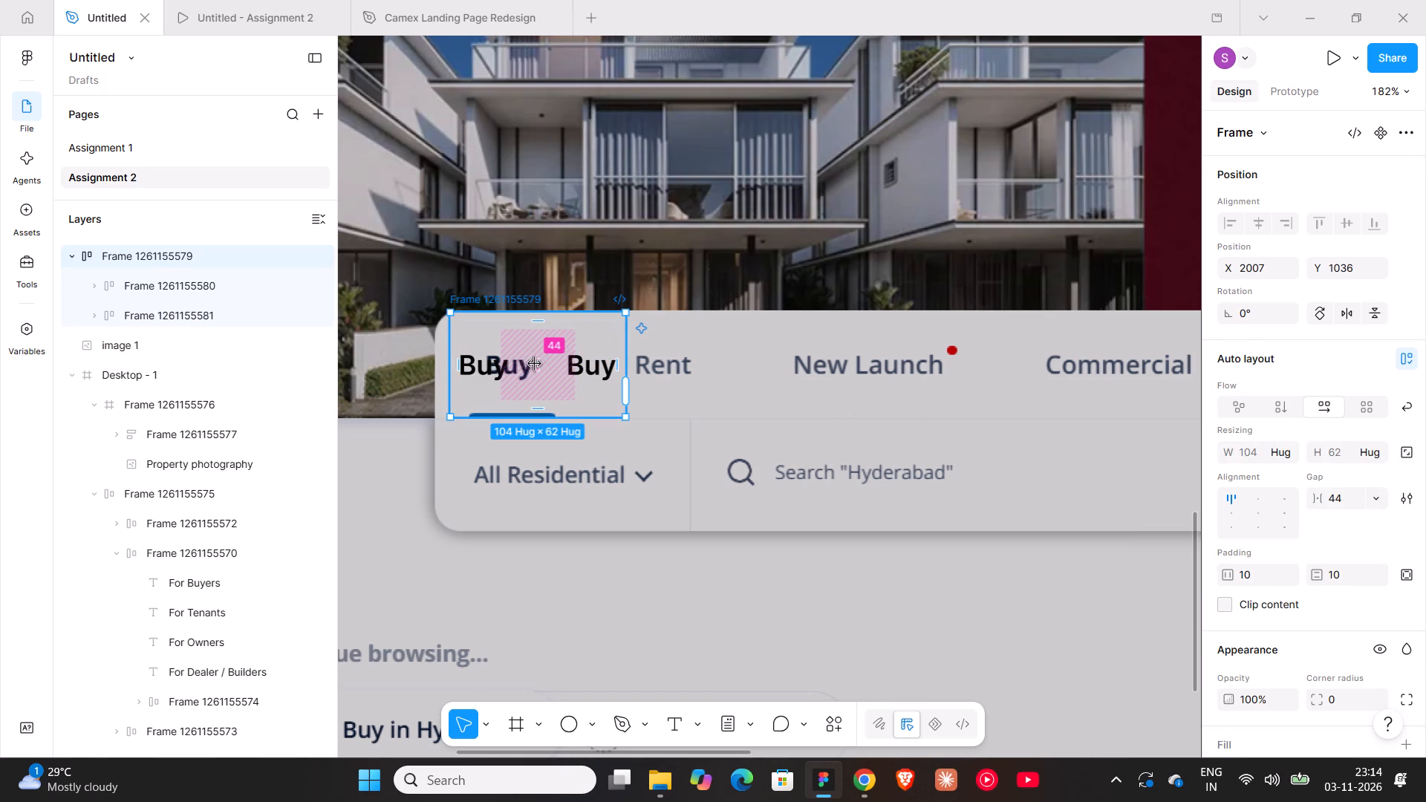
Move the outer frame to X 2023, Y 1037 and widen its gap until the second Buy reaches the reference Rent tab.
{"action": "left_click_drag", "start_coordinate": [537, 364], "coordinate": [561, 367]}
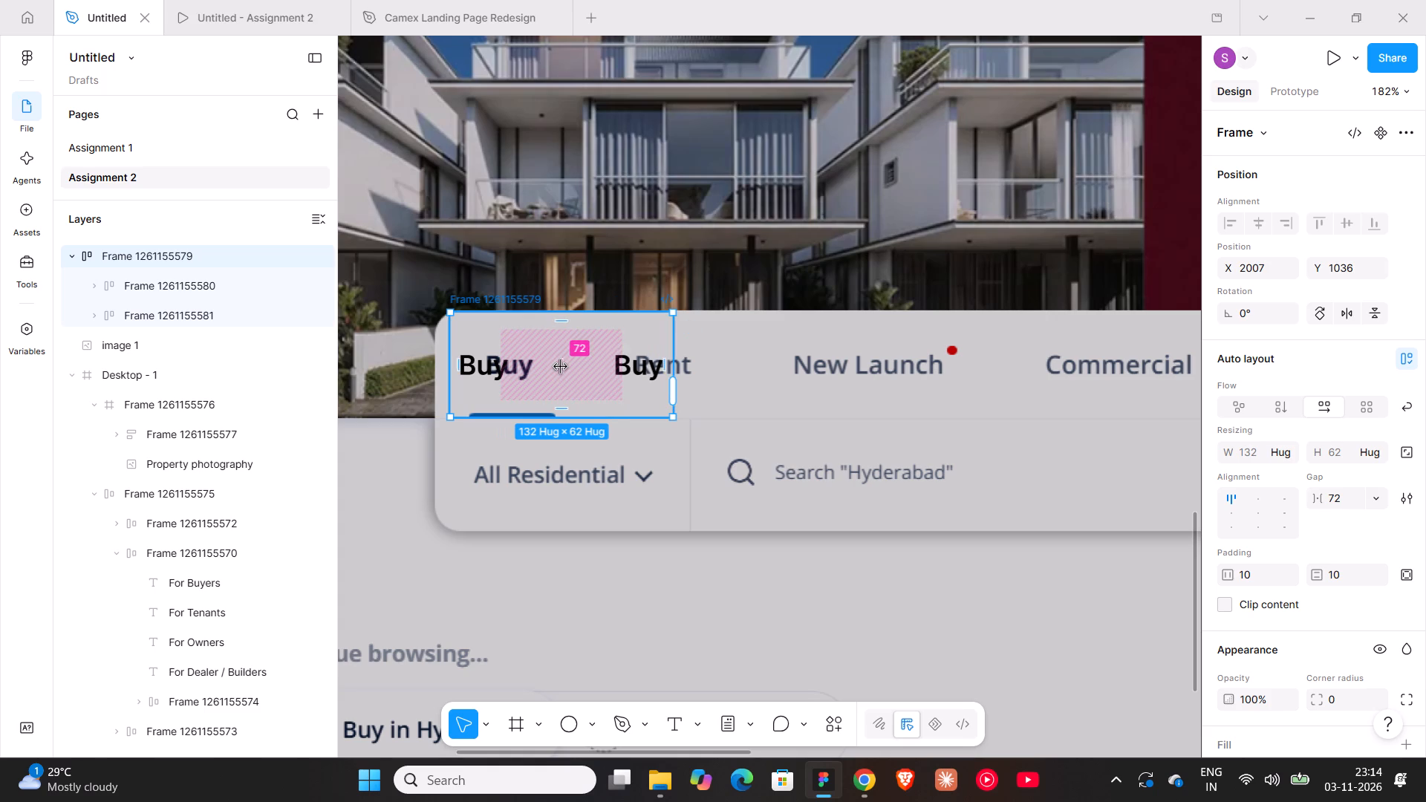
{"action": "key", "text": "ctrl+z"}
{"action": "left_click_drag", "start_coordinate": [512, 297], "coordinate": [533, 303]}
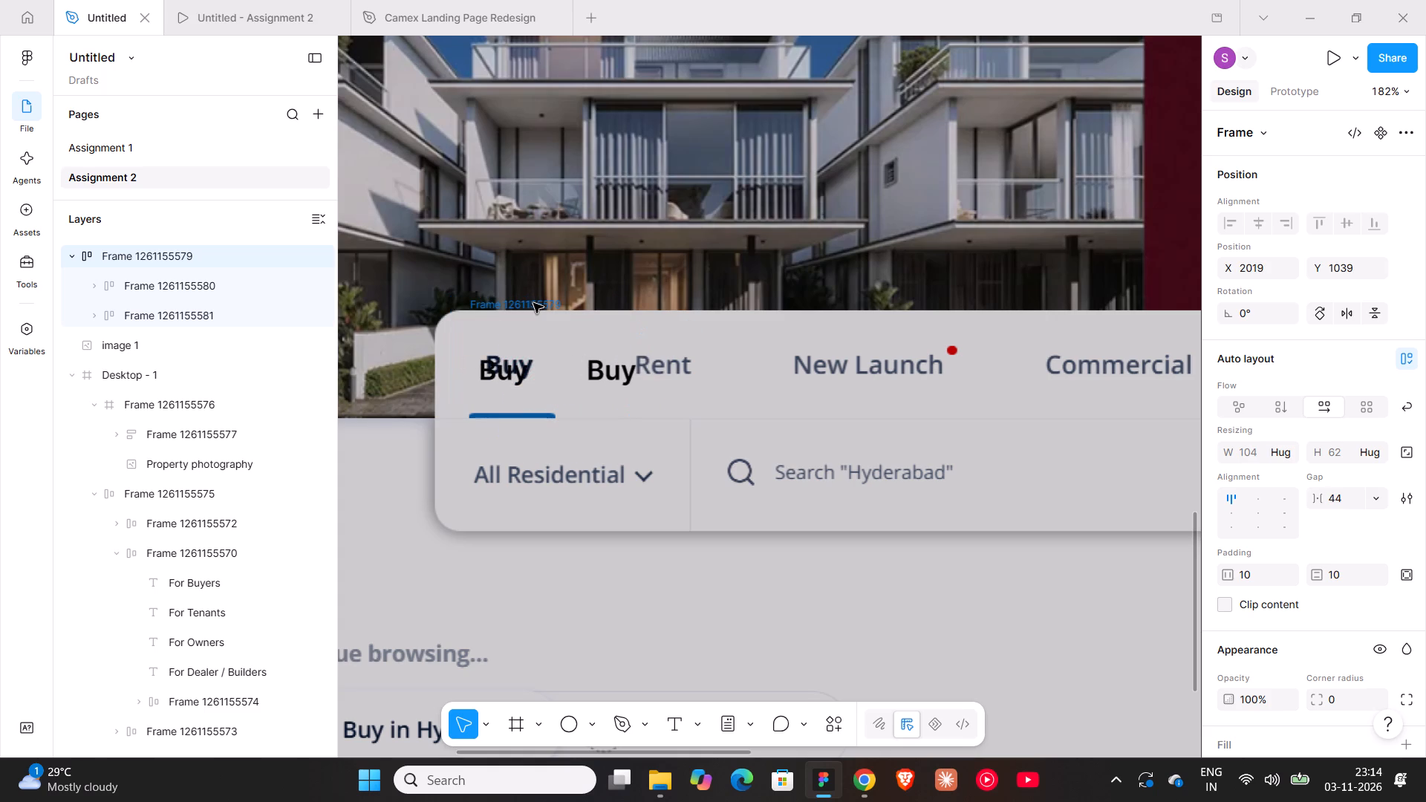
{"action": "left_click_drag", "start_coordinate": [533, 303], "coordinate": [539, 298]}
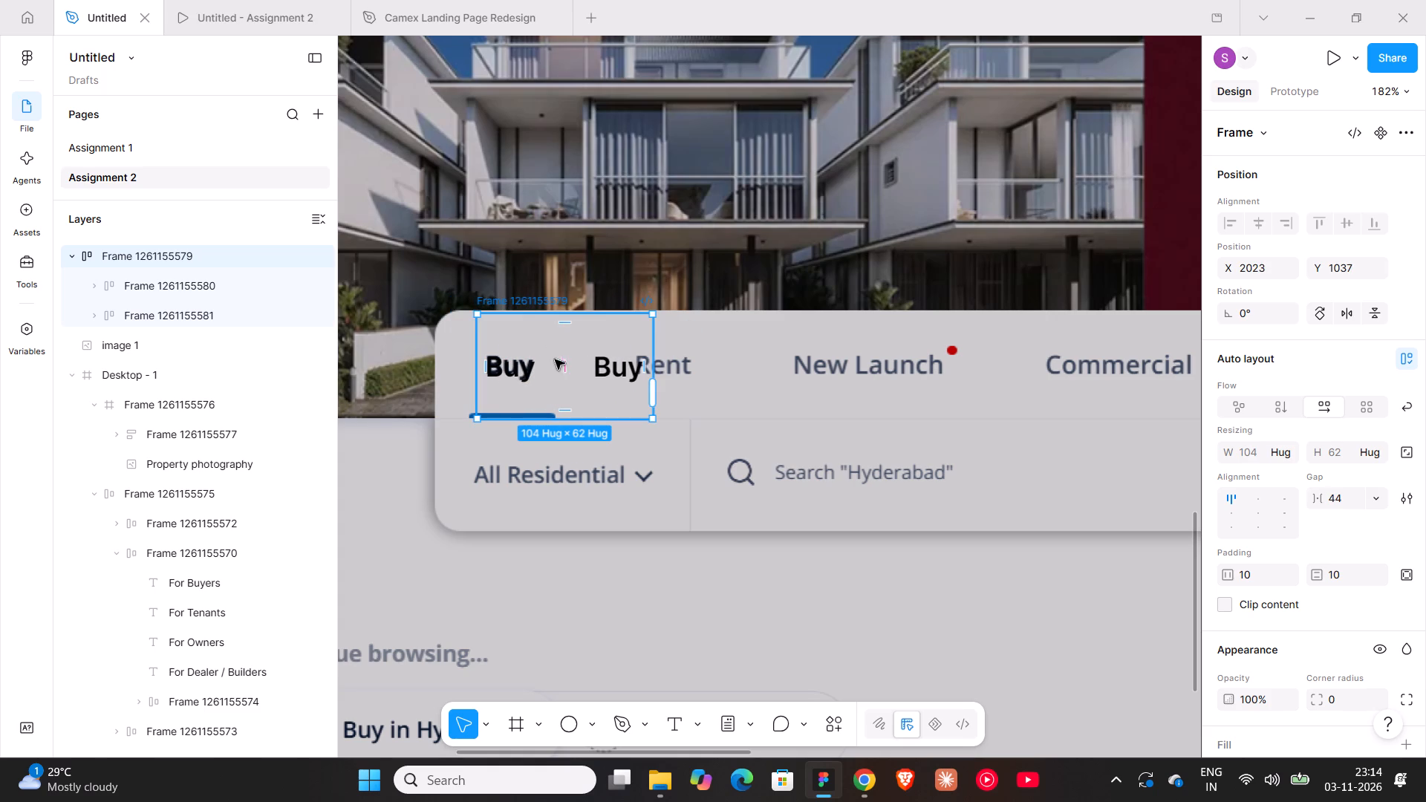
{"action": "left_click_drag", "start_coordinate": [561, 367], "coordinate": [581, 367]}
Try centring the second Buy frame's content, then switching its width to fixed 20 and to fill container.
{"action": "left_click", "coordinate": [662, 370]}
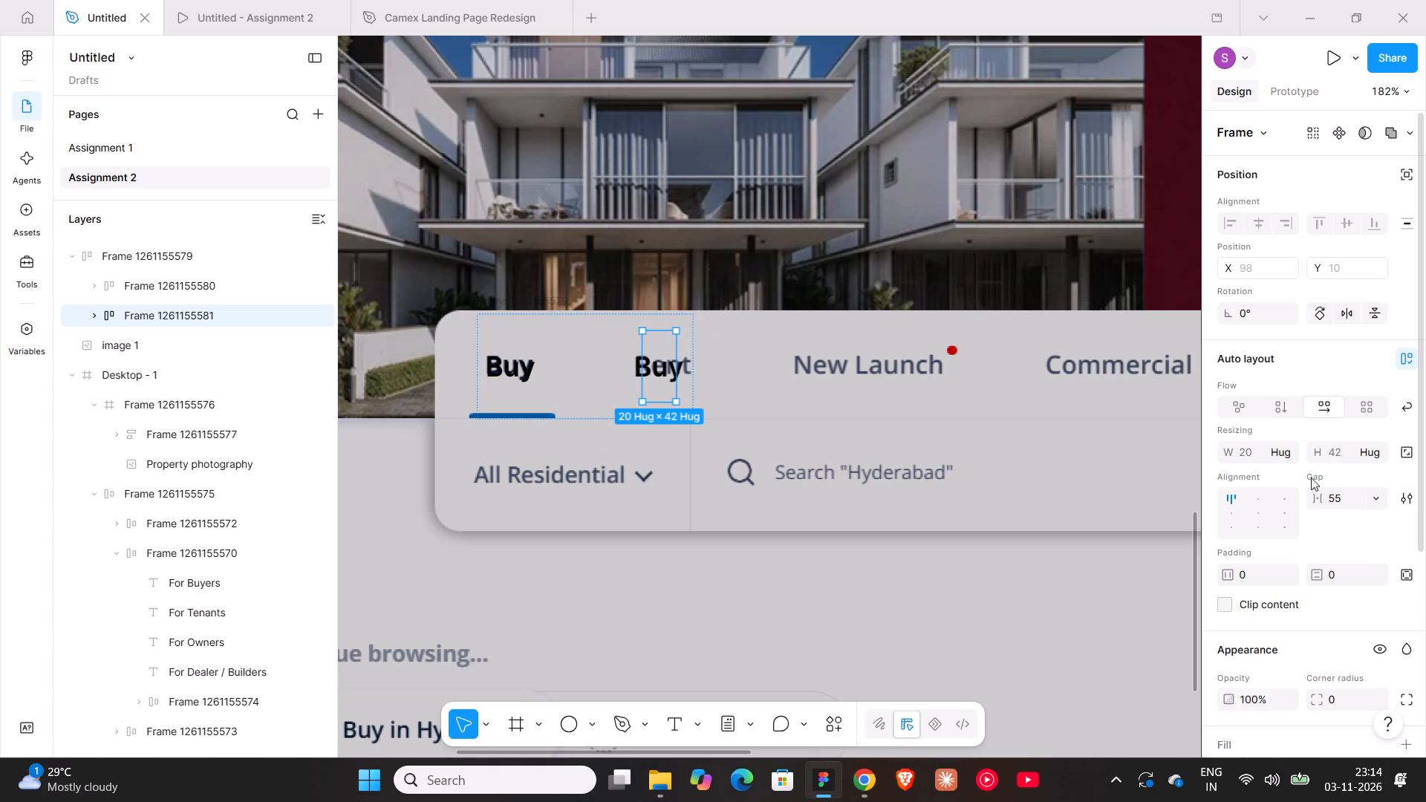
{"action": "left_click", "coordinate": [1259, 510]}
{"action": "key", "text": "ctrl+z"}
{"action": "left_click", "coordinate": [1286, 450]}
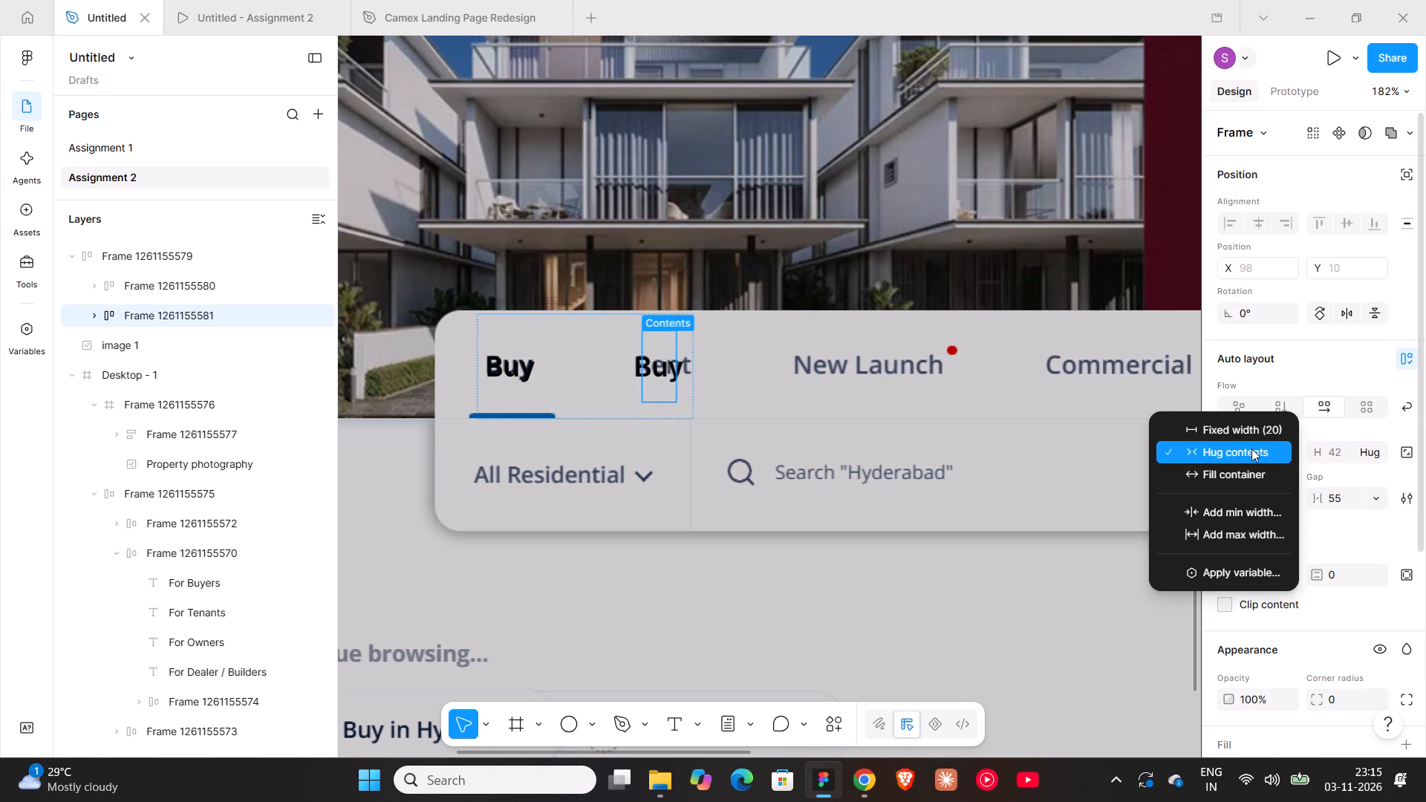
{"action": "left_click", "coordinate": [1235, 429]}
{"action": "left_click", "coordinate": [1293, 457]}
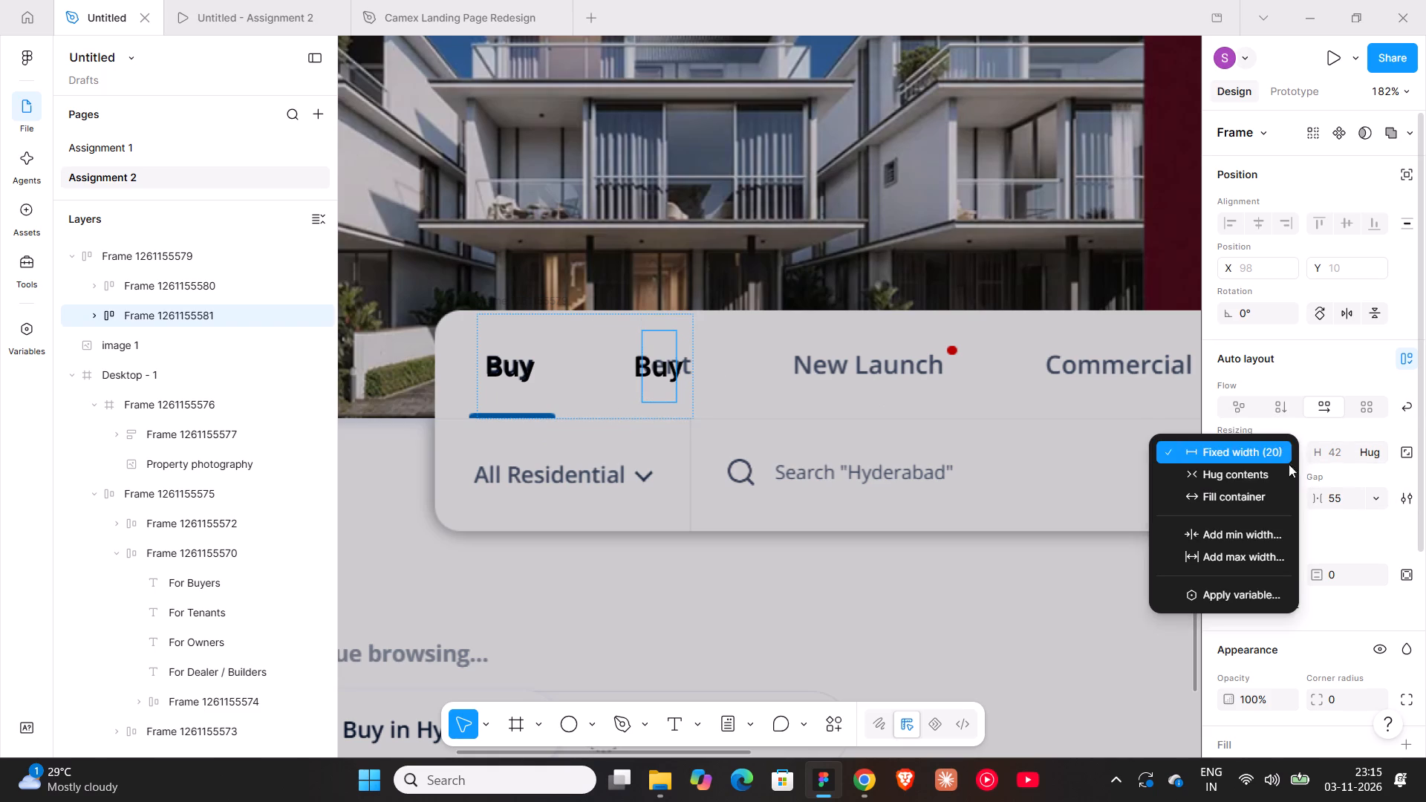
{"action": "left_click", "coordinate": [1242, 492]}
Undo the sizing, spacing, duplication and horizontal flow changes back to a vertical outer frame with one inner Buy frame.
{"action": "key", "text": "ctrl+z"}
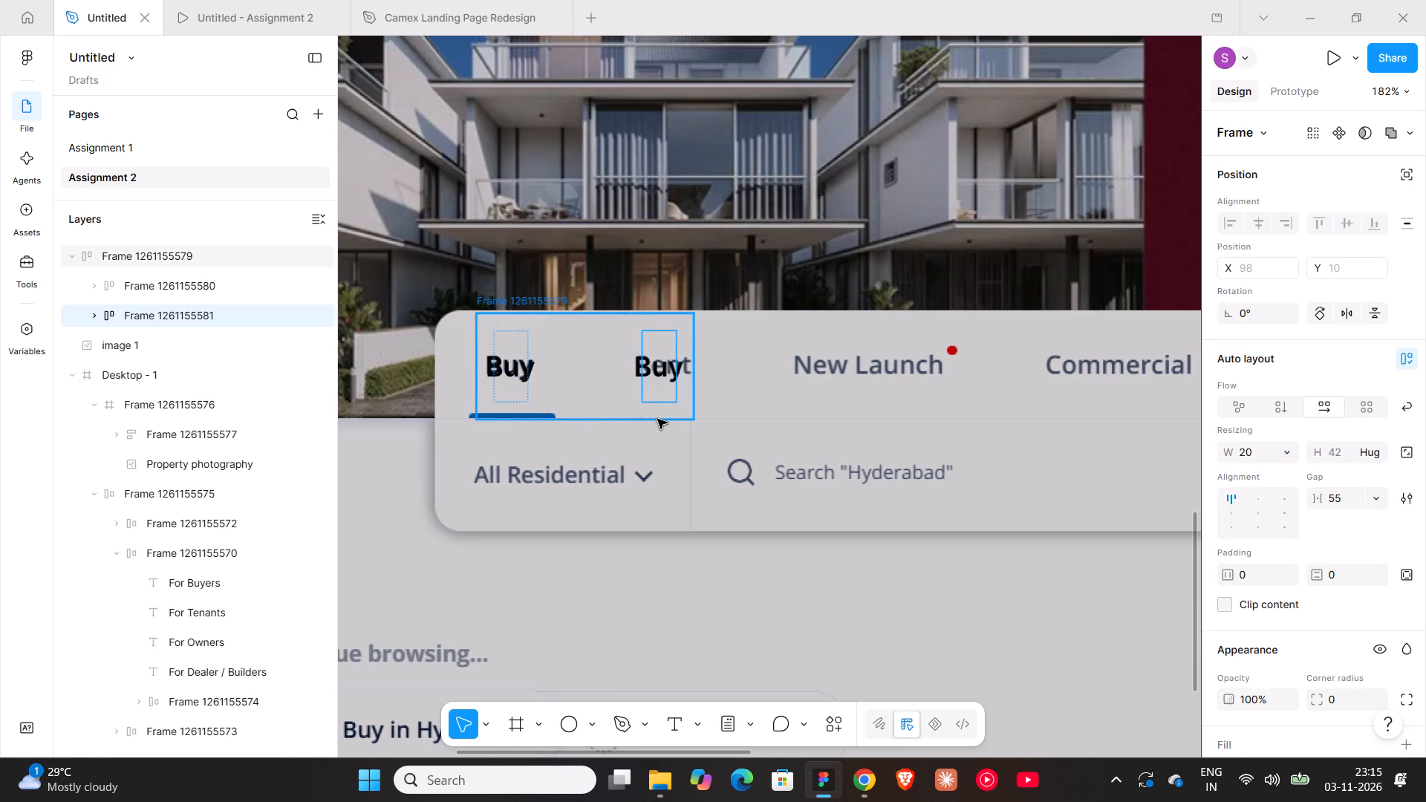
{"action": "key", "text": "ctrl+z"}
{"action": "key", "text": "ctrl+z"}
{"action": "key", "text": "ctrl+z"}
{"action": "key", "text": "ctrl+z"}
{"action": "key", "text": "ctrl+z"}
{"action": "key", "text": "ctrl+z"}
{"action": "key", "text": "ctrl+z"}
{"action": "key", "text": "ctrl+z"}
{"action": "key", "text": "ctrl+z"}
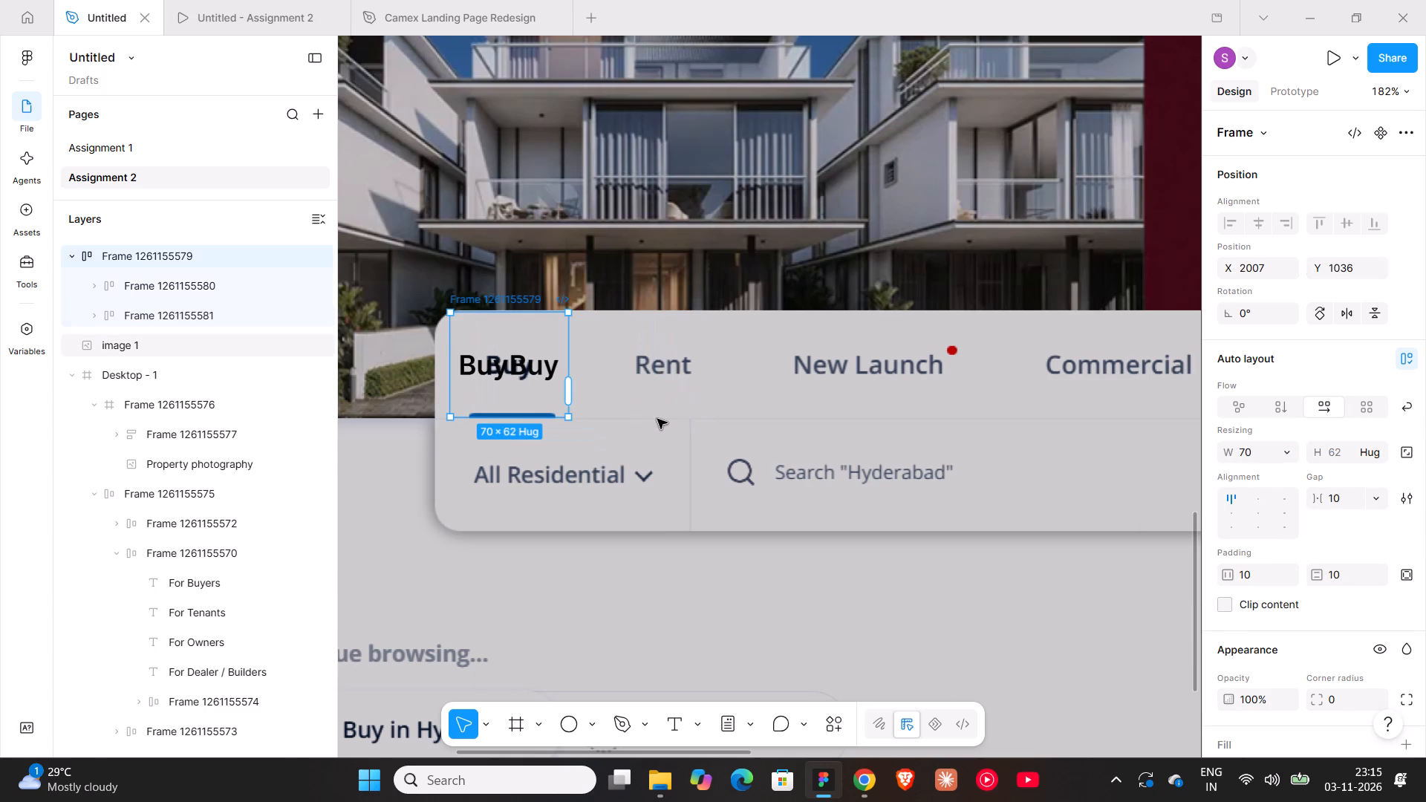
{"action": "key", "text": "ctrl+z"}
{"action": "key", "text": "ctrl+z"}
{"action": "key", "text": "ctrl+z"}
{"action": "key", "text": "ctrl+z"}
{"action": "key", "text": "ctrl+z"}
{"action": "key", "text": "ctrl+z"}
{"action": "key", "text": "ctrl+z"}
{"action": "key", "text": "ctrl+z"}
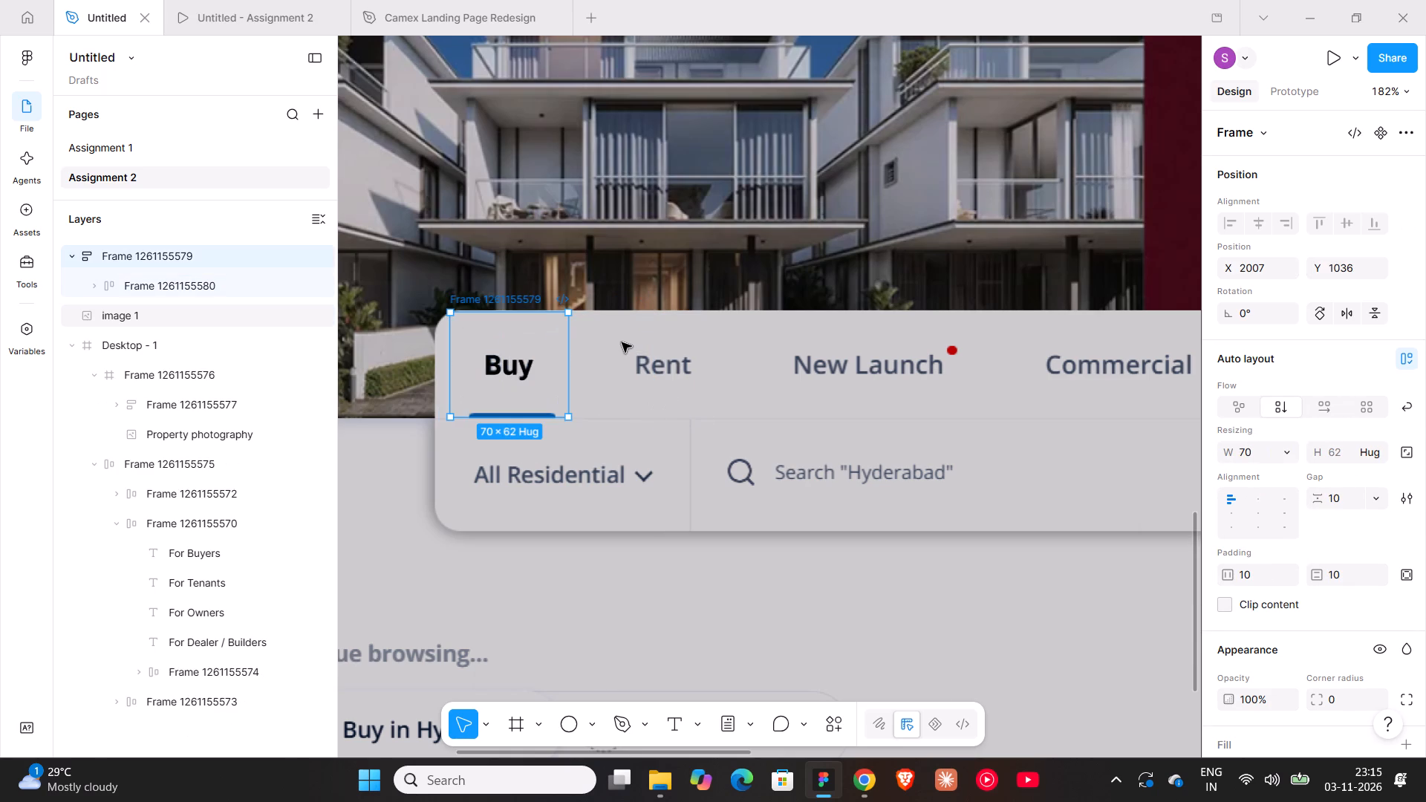
Undo the earlier duplication attempts and extra nested auto layouts, leaving the Buy label in a single auto layout frame.
{"action": "key", "text": "ctrl+z"}
{"action": "key", "text": "ctrl+z"}
{"action": "key", "text": "ctrl+z"}
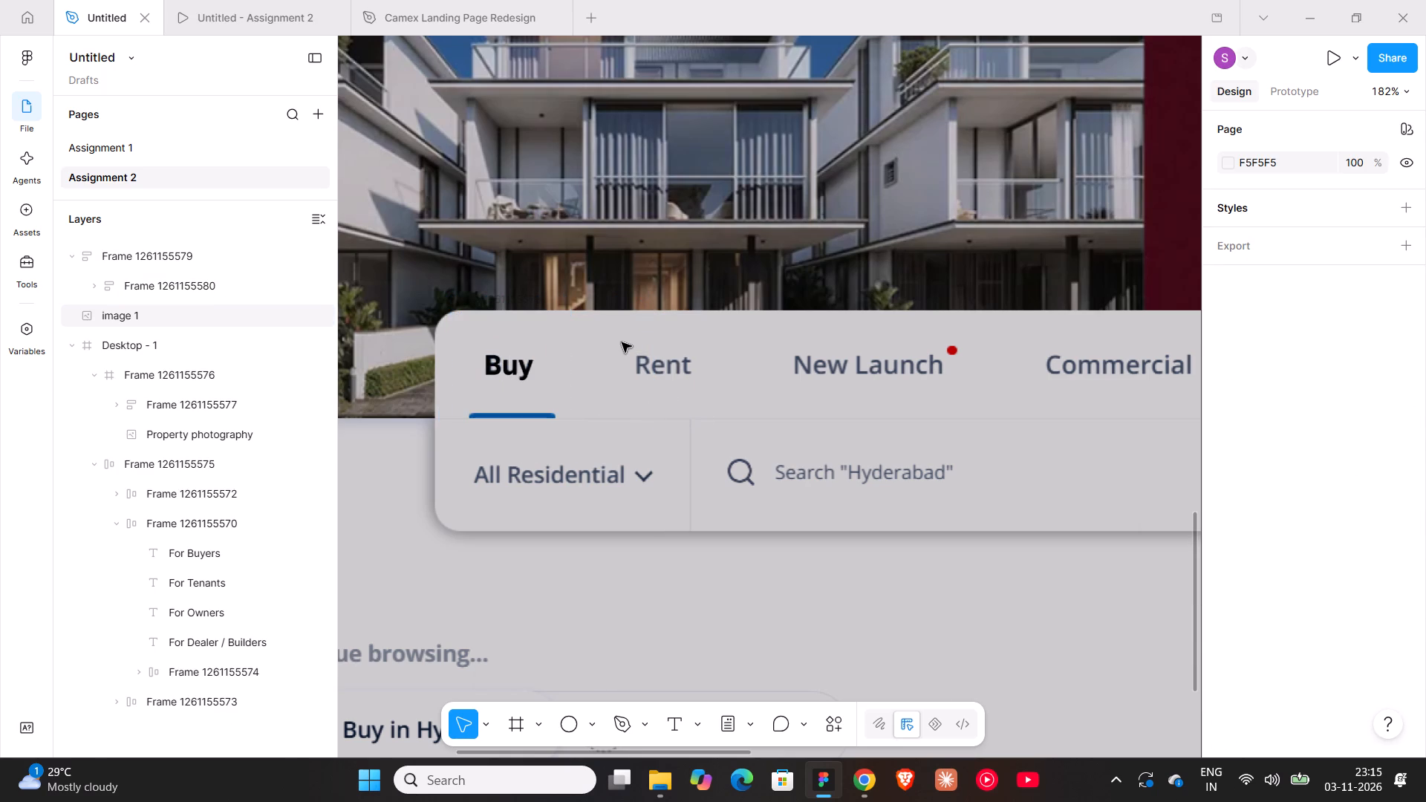
{"action": "key", "text": "ctrl+z"}
{"action": "key", "text": "ctrl+z"}
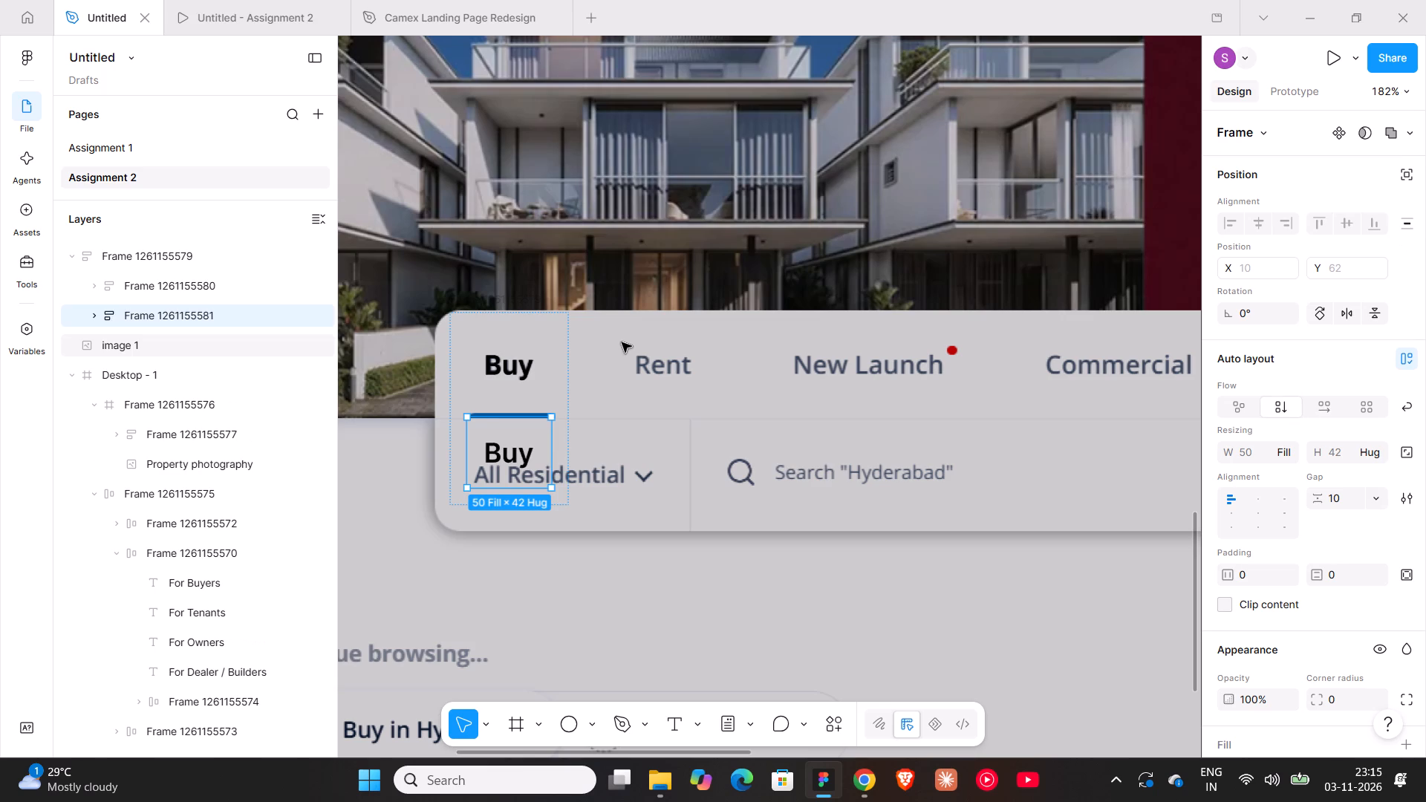
{"action": "key", "text": "ctrl+z"}
{"action": "key", "text": "ctrl+z"}
{"action": "key", "text": "ctrl+z"}
{"action": "key", "text": "ctrl+z"}
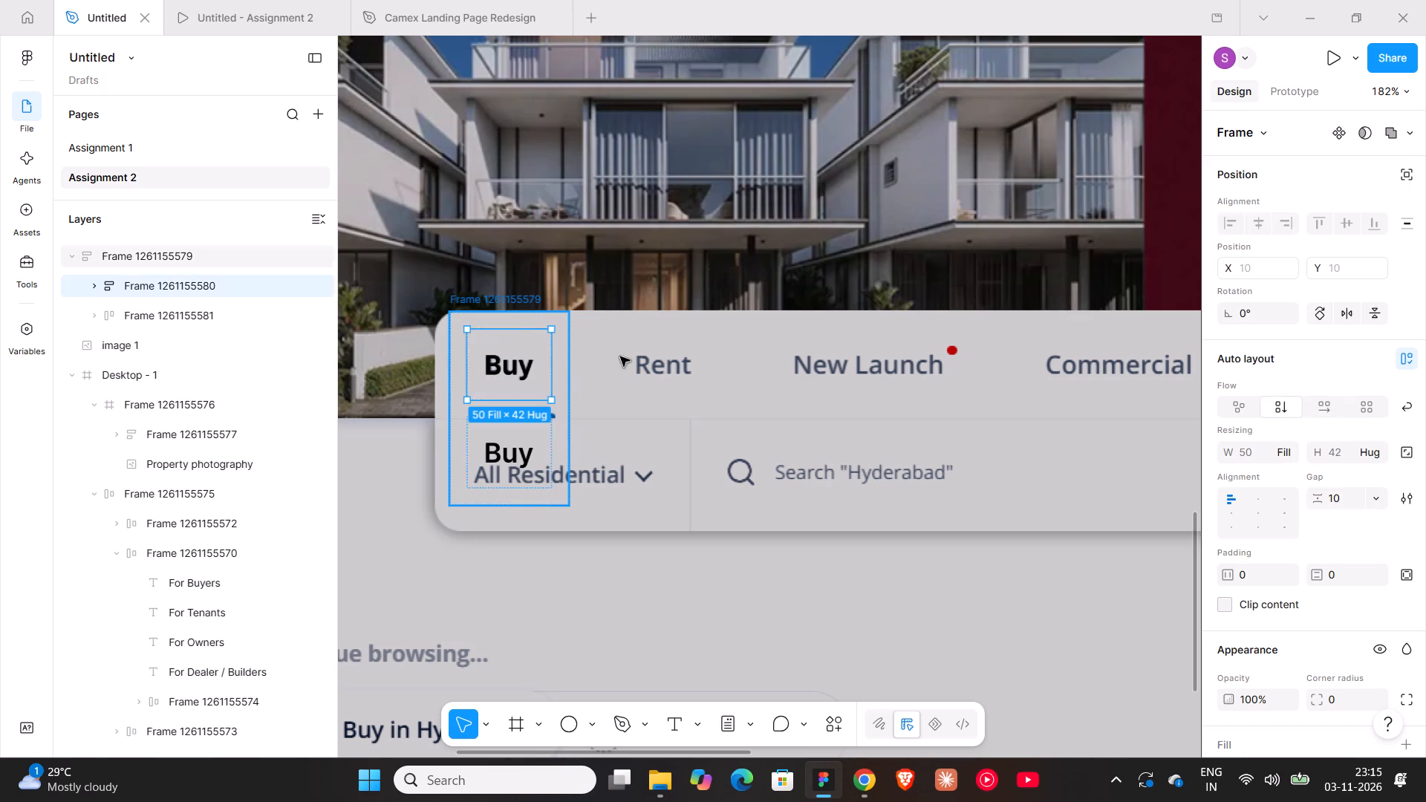
{"action": "key", "text": "ctrl+z"}
{"action": "key", "text": "ctrl+z"}
{"action": "key", "text": "ctrl+z"}
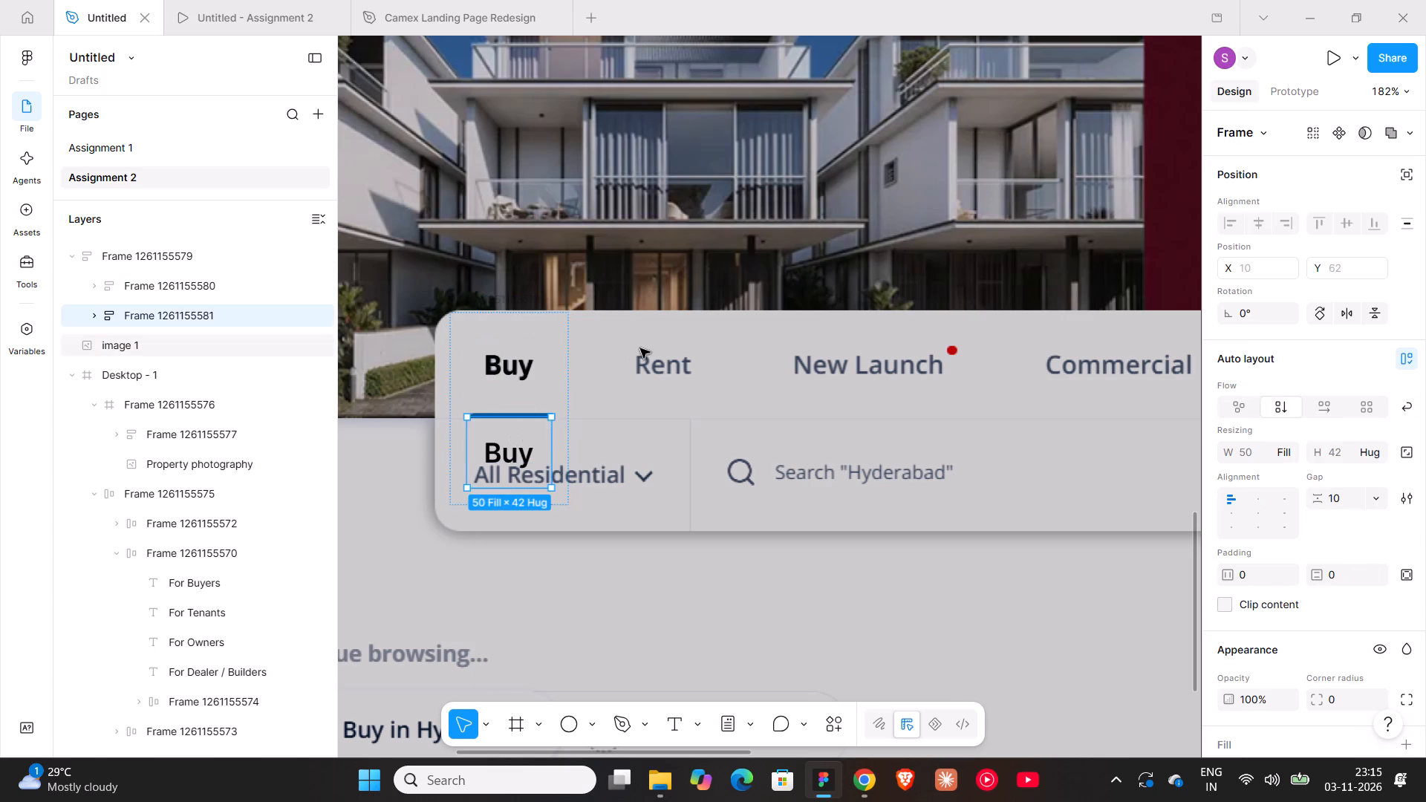
{"action": "key", "text": "ctrl+z"}
{"action": "key", "text": "ctrl+z"}
{"action": "key", "text": "ctrl+z"}
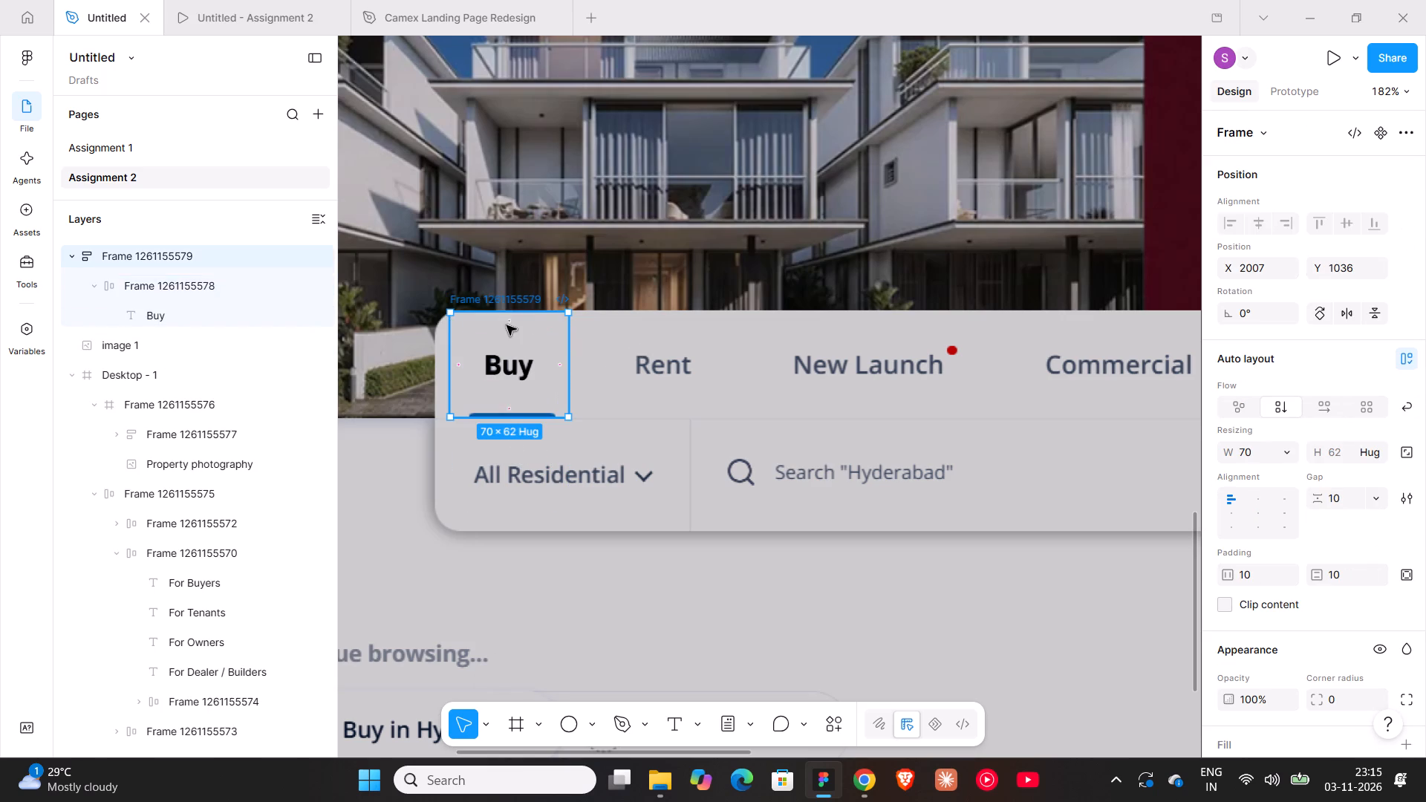
{"action": "key", "text": "ctrl+z"}
Wrap the Buy label in its own auto layout frame inside the existing padded frame.
{"action": "left_click", "coordinate": [516, 371]}
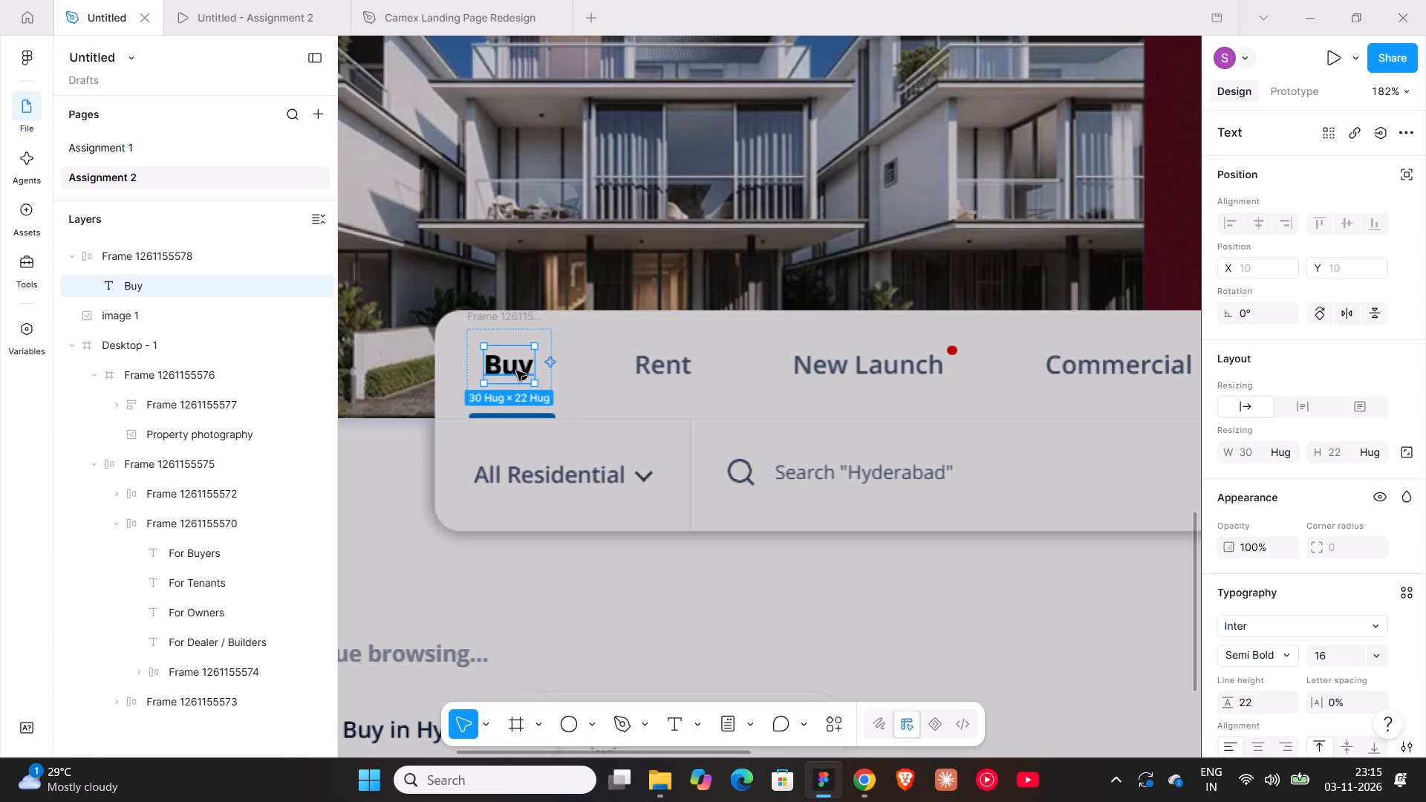
{"action": "key", "text": "shift+a"}
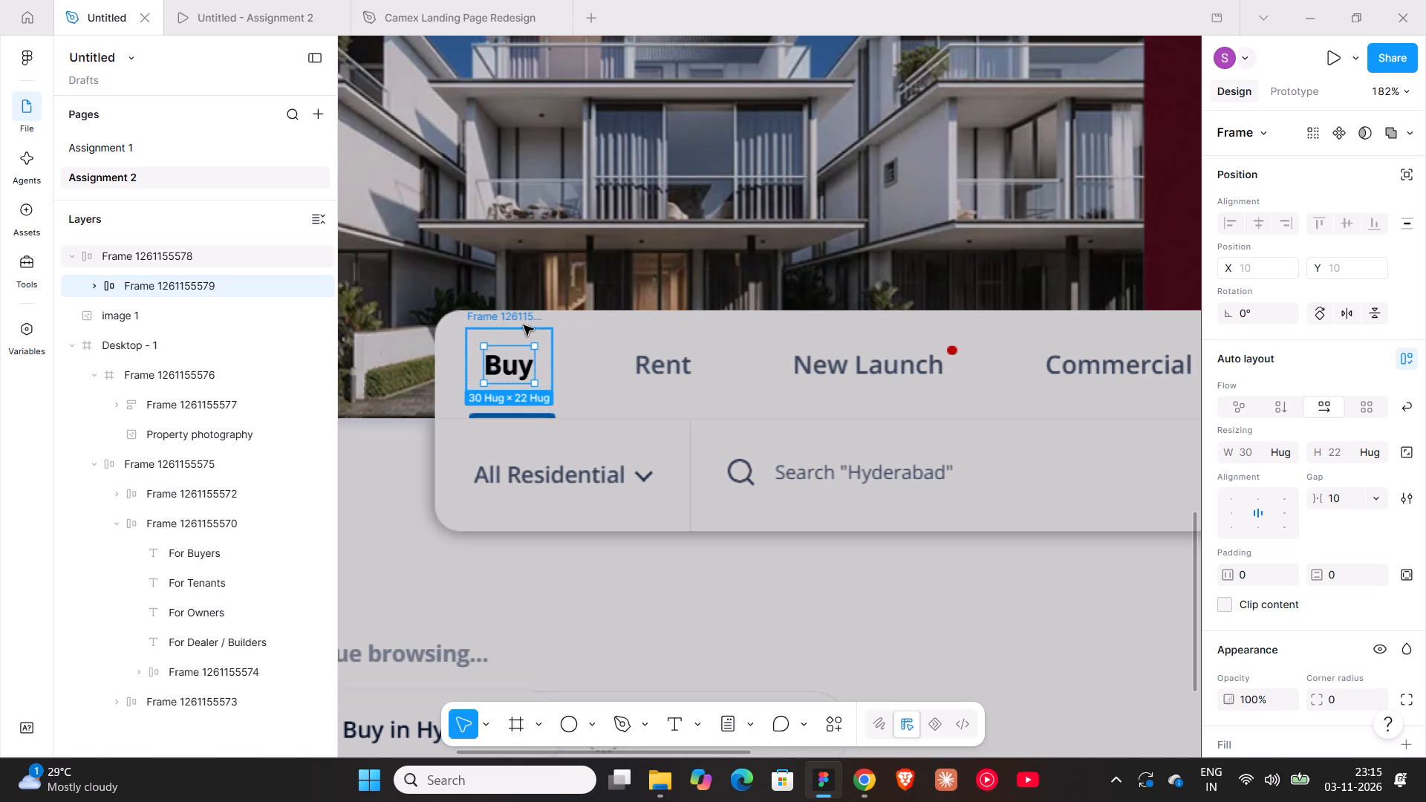
Shift the reference image and move the outer Buy frame over the reference's Rent tab.
{"action": "left_click", "coordinate": [683, 409]}
{"action": "left_click", "coordinate": [501, 362]}
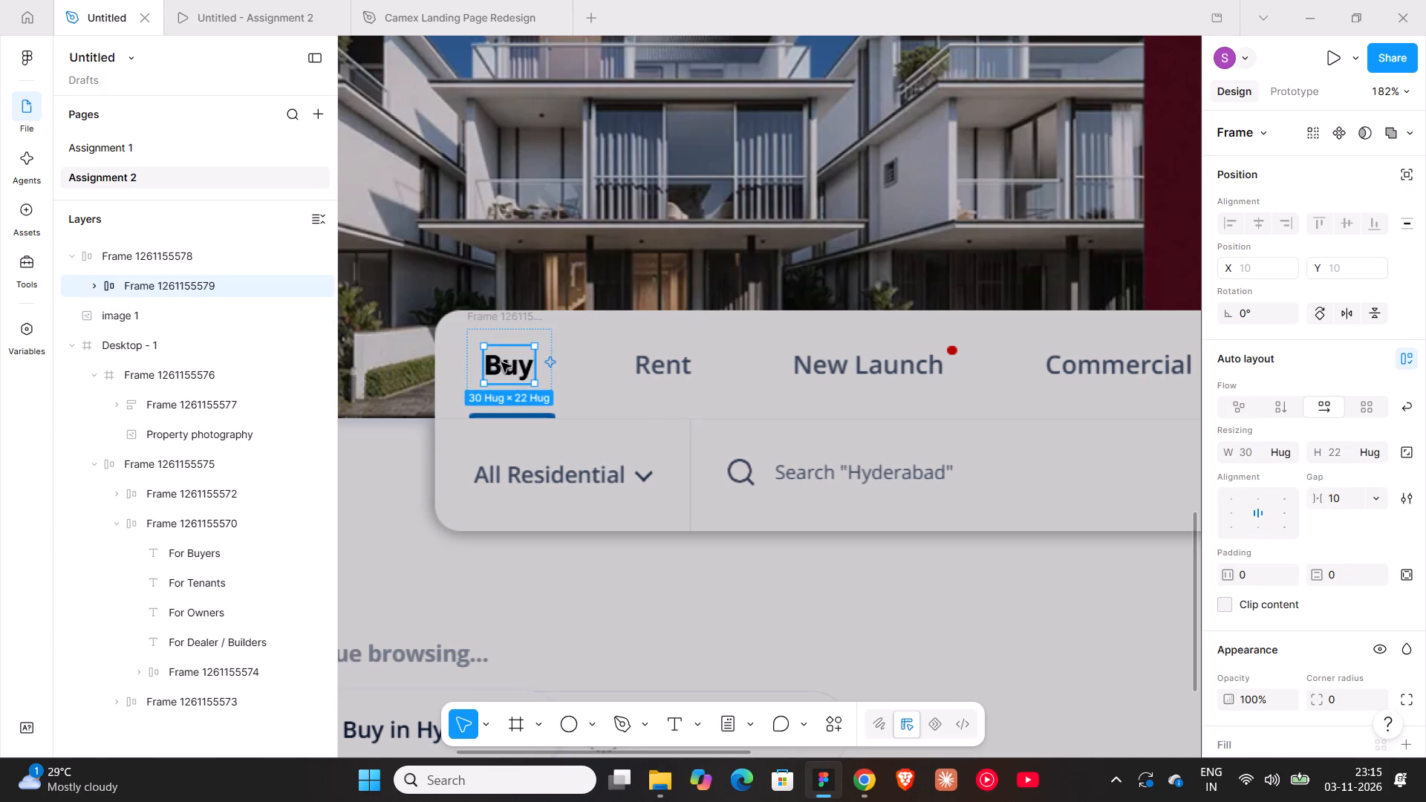
{"action": "left_click", "coordinate": [563, 466]}
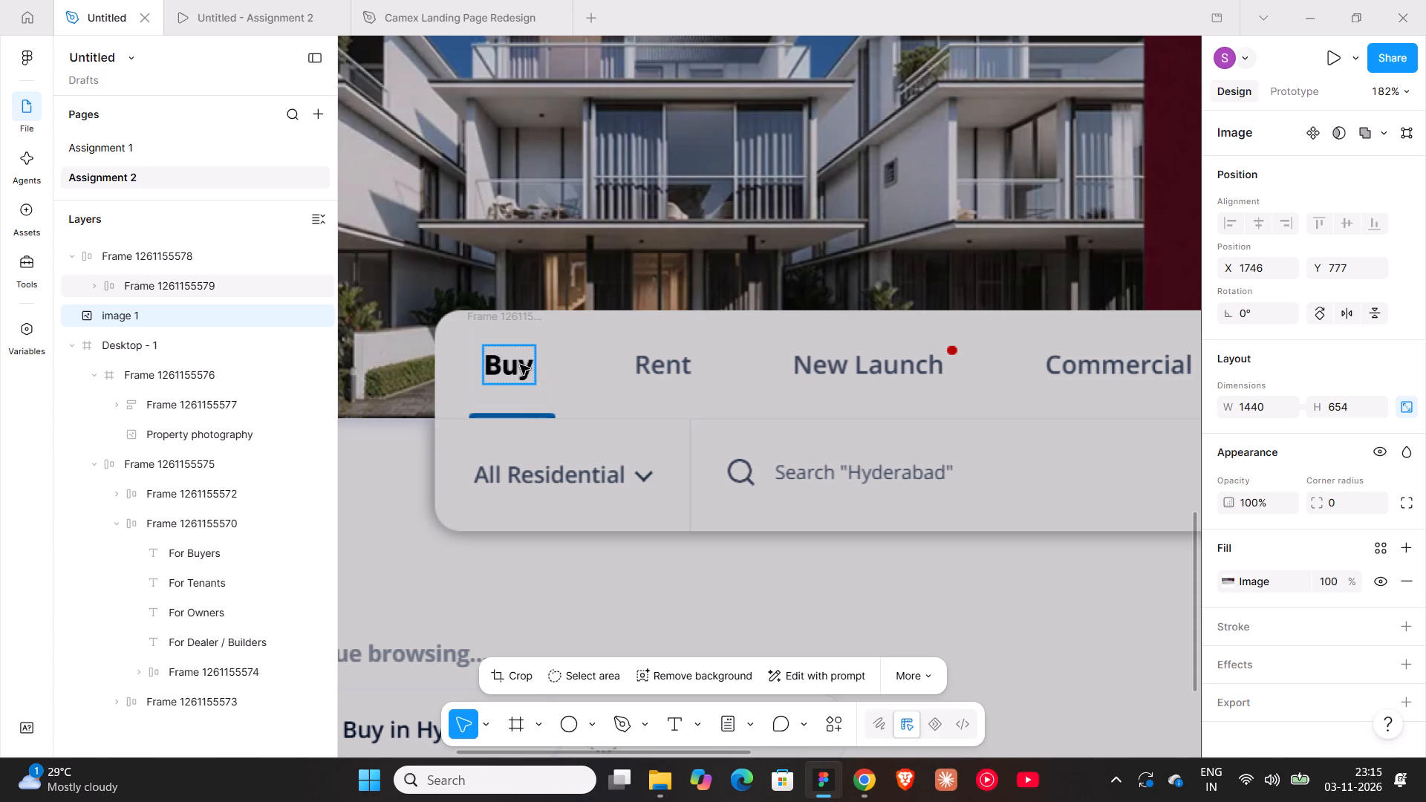
{"action": "left_click_drag", "start_coordinate": [520, 365], "coordinate": [610, 384]}
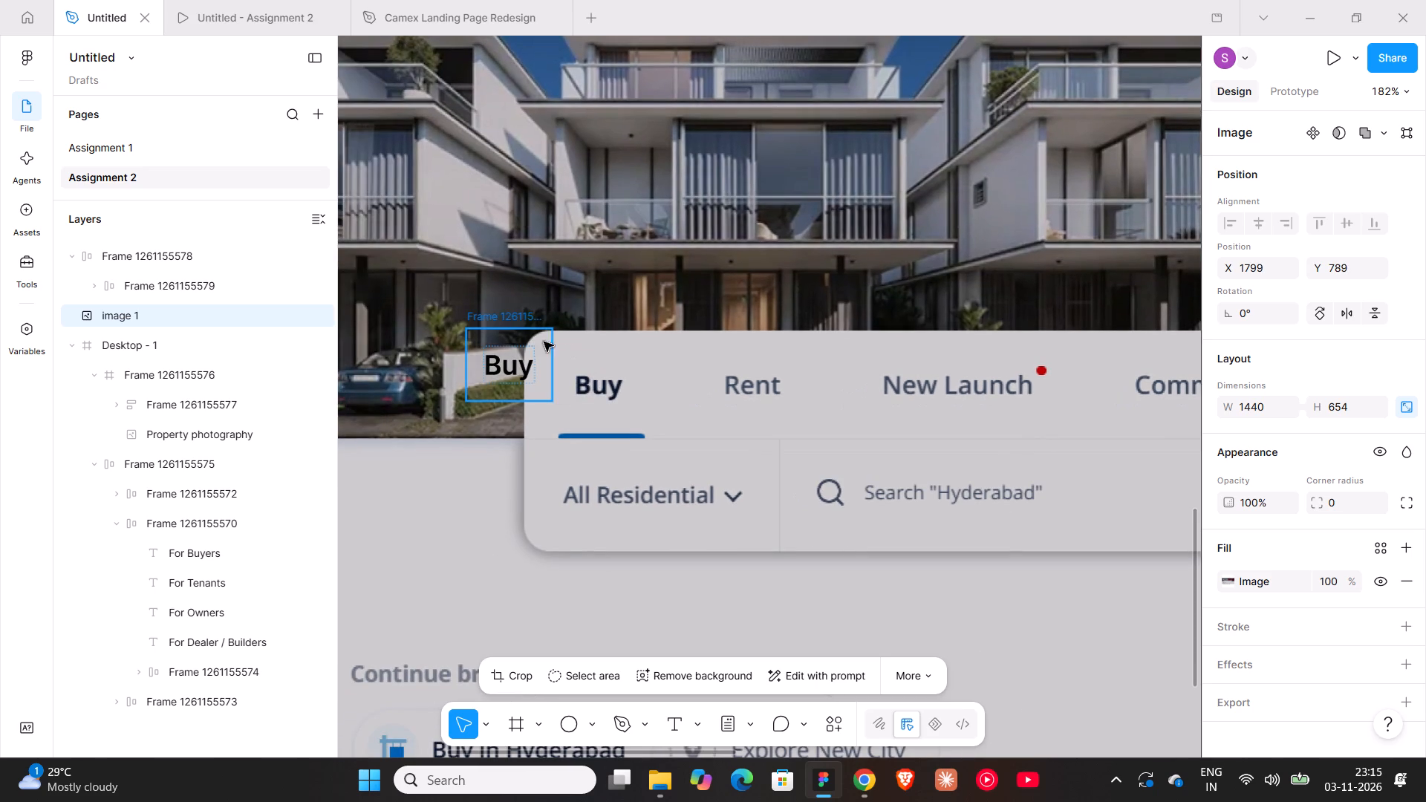
{"action": "left_click", "coordinate": [498, 315]}
{"action": "left_click_drag", "start_coordinate": [498, 315], "coordinate": [720, 354]}
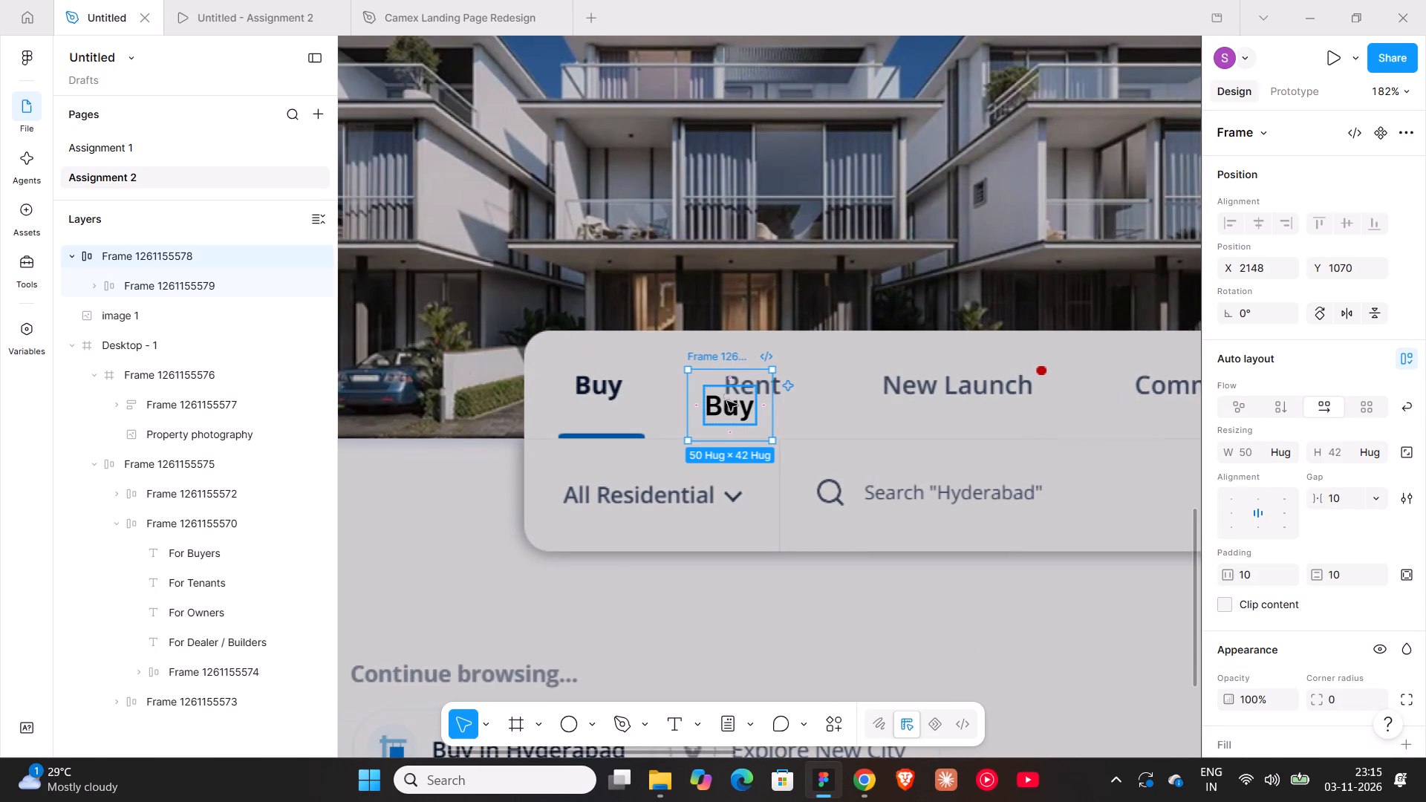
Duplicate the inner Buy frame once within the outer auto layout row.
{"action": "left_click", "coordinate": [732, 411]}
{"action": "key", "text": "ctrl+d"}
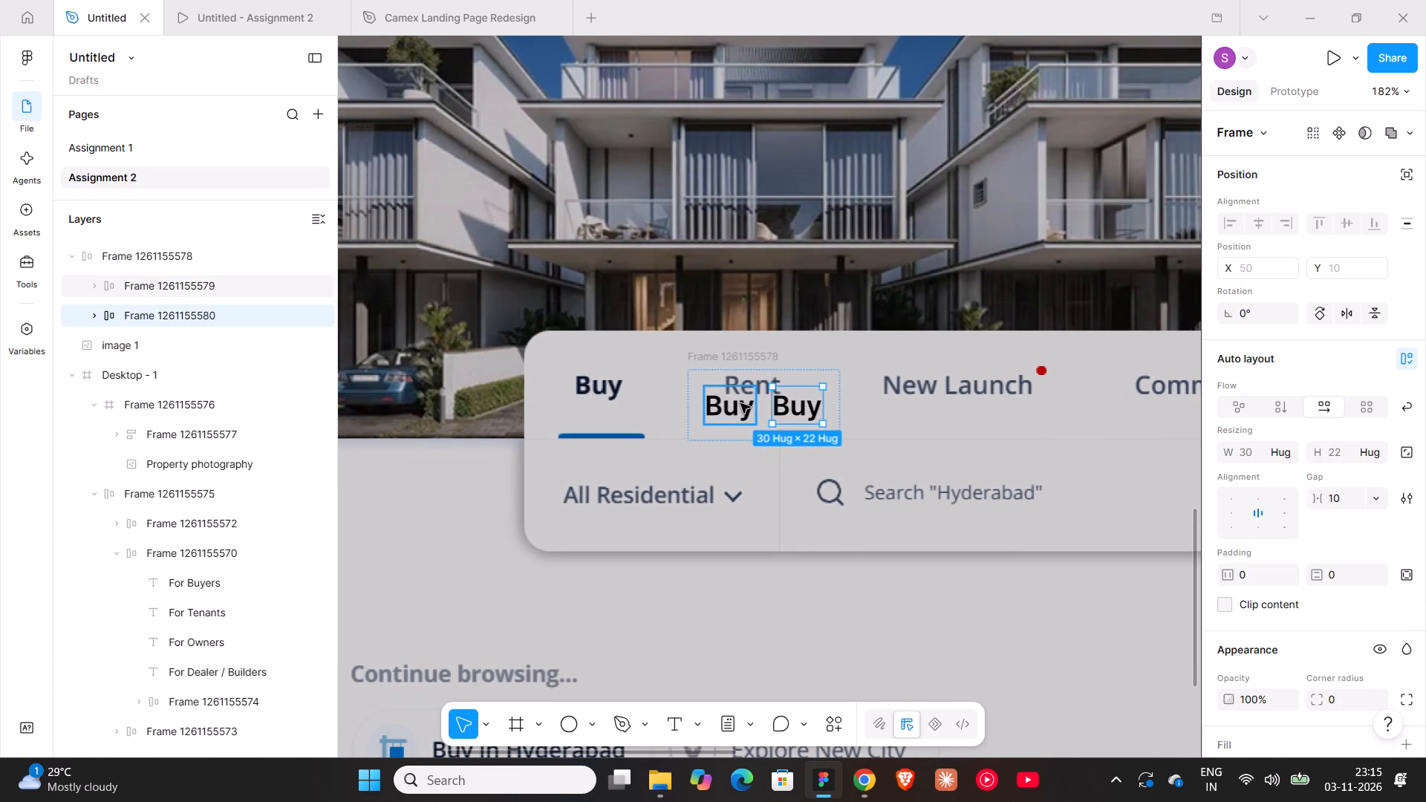
Add a black 000000 stroke to the first Buy frame and limit it to the bottom side.
{"action": "left_click", "coordinate": [729, 413]}
{"action": "scroll", "coordinate": [1359, 564], "scroll_direction": "down", "scroll_amount": 1}
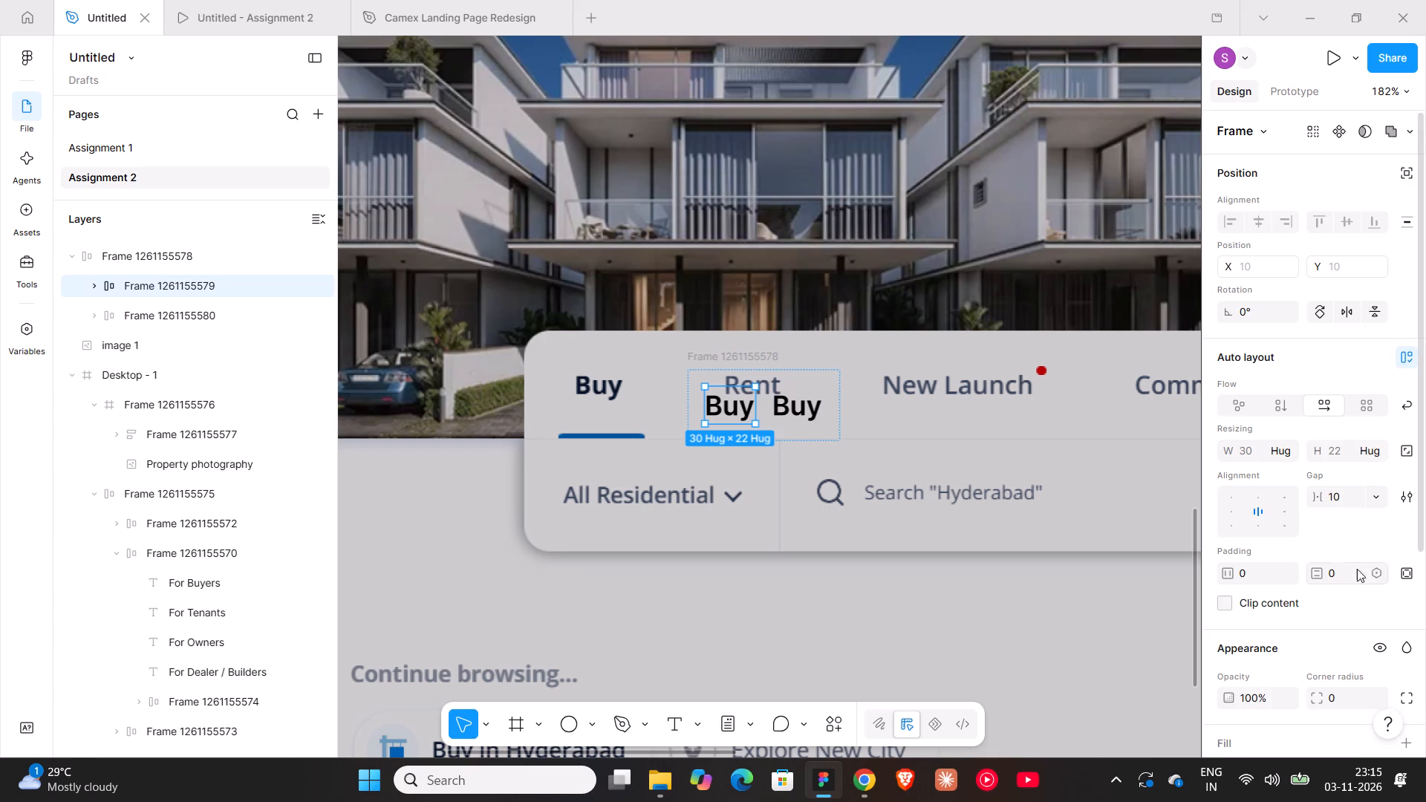
{"action": "scroll", "coordinate": [1357, 569], "scroll_direction": "down", "scroll_amount": 2}
{"action": "left_click", "coordinate": [1401, 498]}
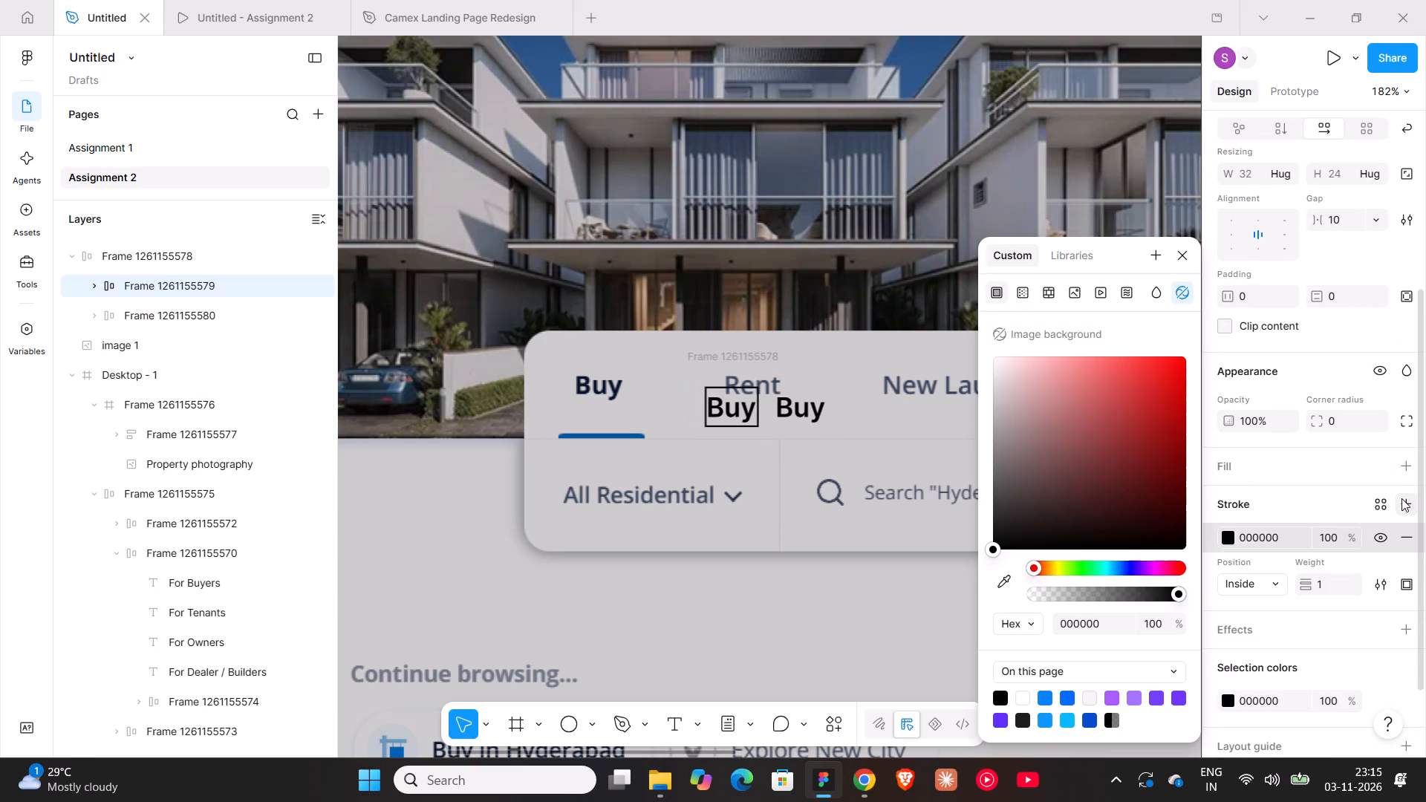
{"action": "left_click", "coordinate": [1409, 585]}
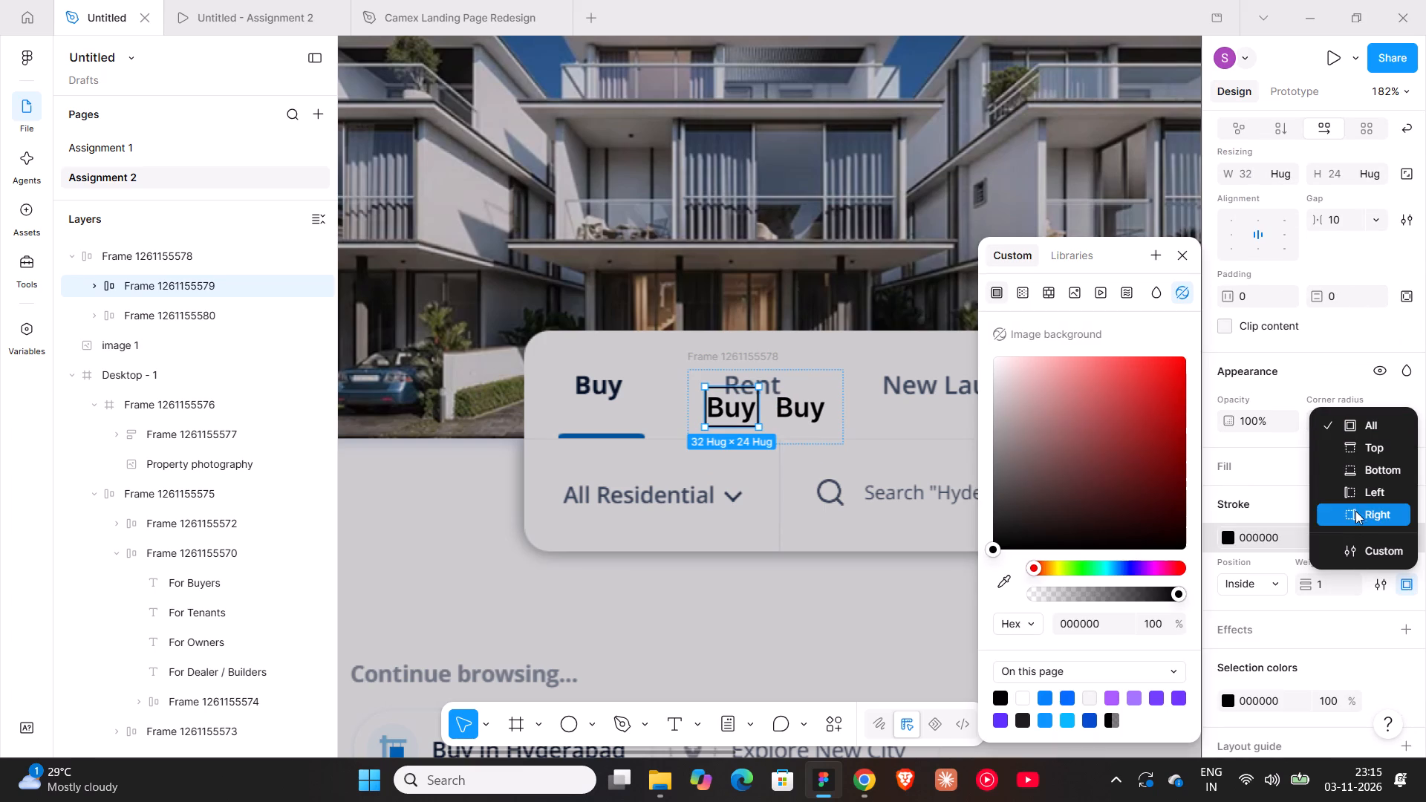
{"action": "left_click", "coordinate": [1355, 472]}
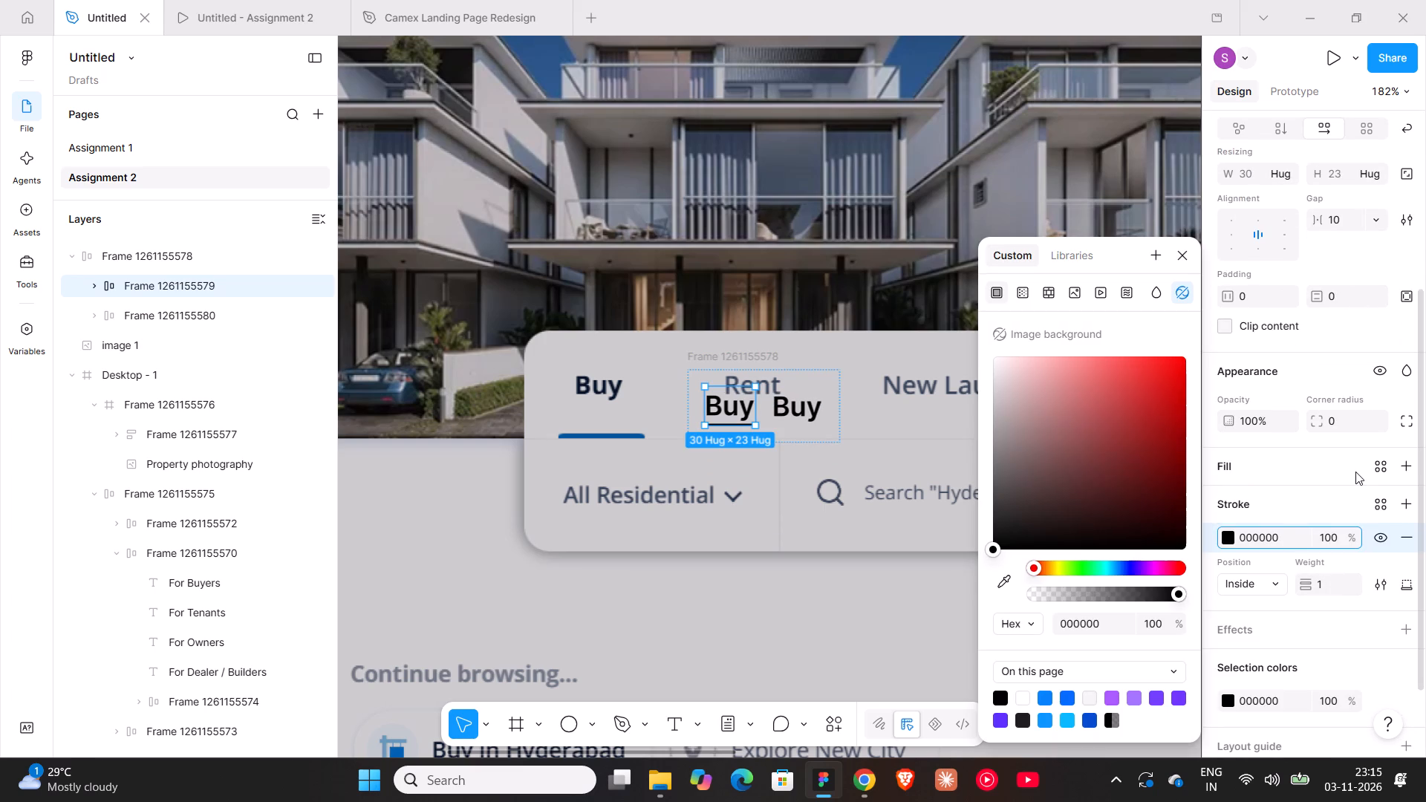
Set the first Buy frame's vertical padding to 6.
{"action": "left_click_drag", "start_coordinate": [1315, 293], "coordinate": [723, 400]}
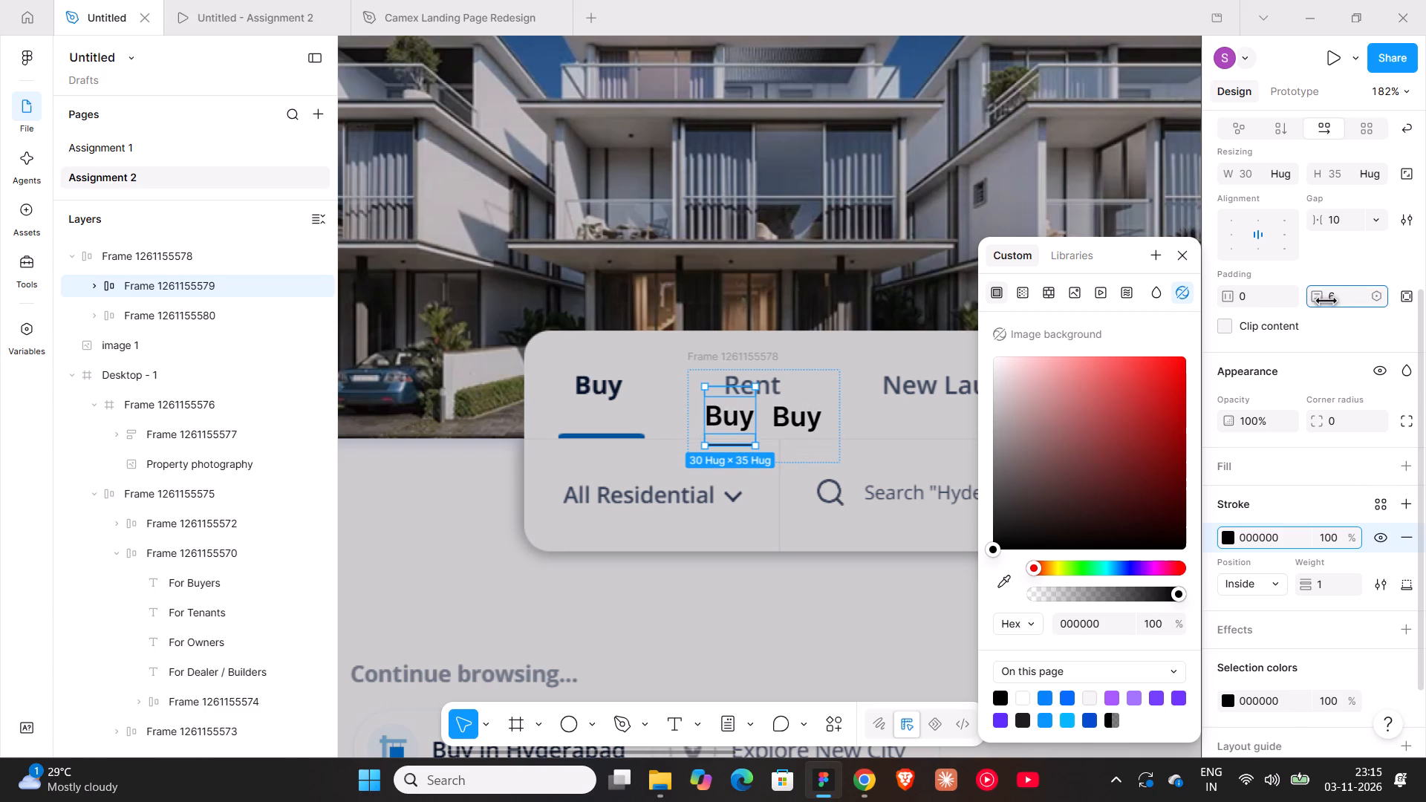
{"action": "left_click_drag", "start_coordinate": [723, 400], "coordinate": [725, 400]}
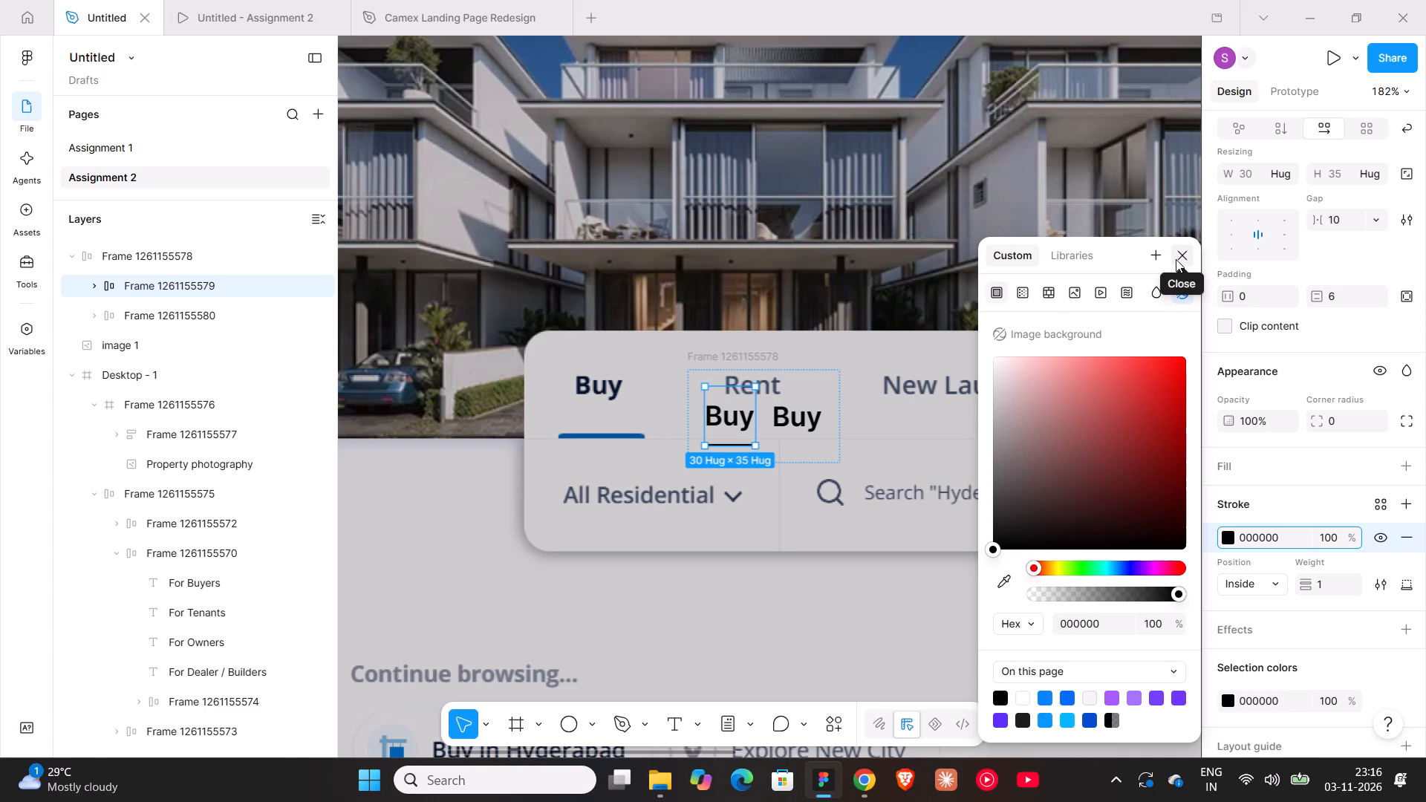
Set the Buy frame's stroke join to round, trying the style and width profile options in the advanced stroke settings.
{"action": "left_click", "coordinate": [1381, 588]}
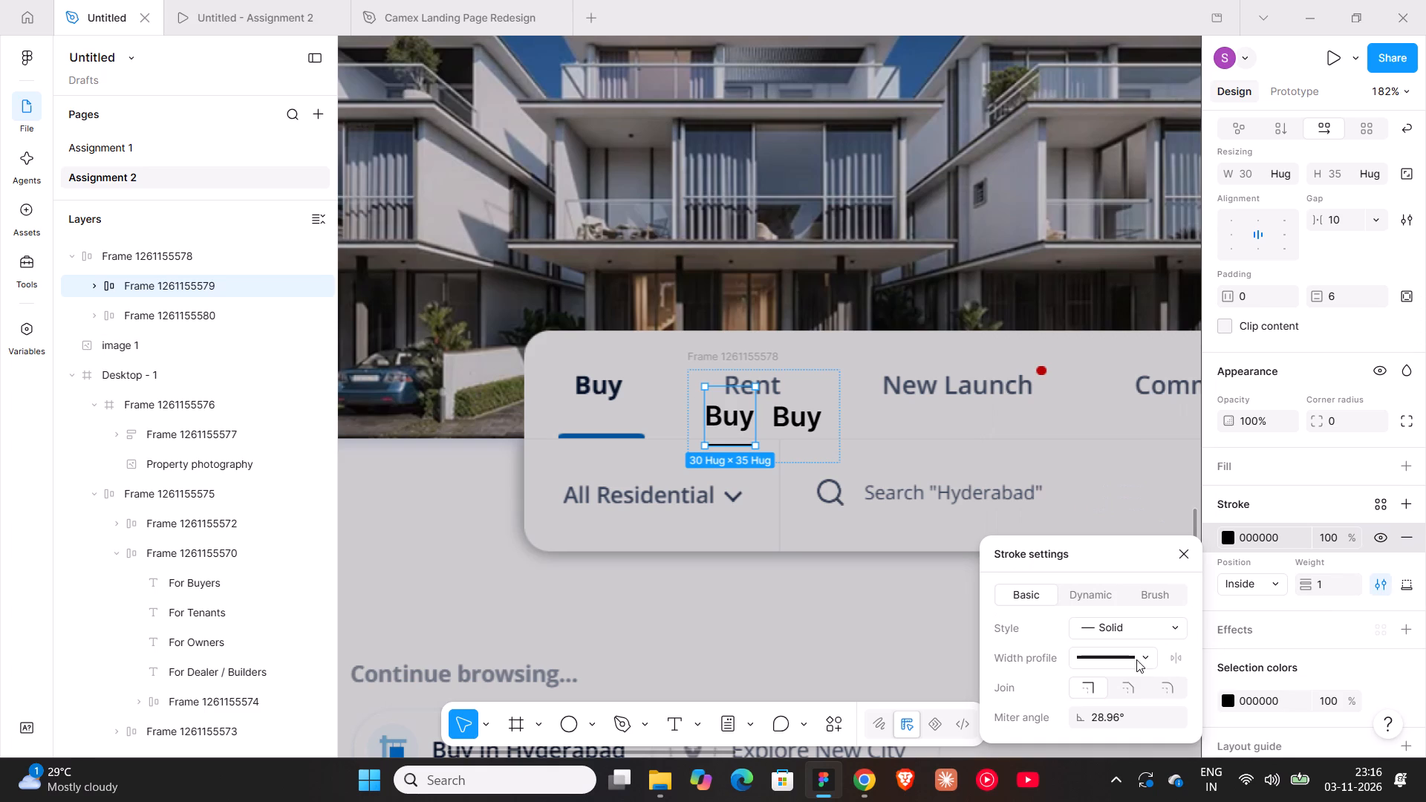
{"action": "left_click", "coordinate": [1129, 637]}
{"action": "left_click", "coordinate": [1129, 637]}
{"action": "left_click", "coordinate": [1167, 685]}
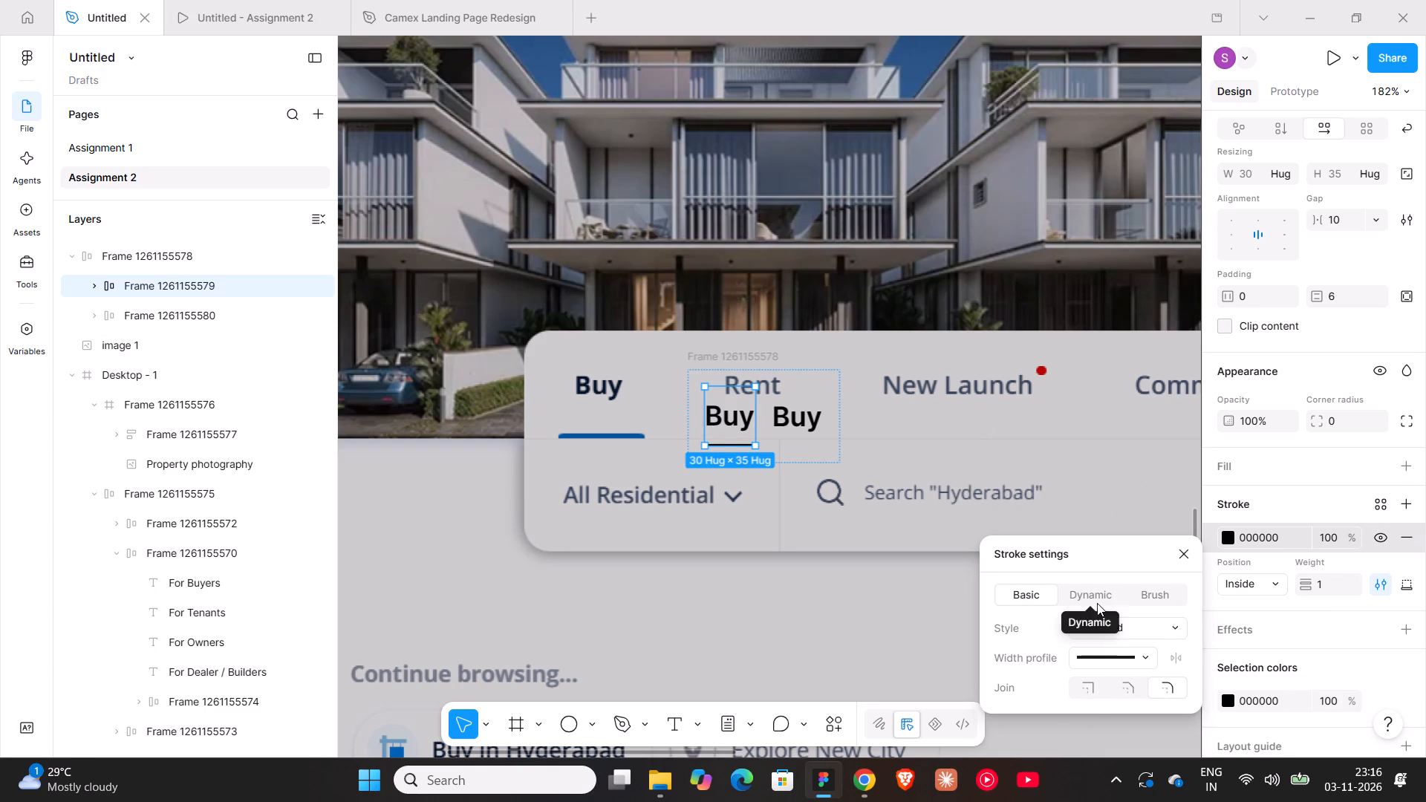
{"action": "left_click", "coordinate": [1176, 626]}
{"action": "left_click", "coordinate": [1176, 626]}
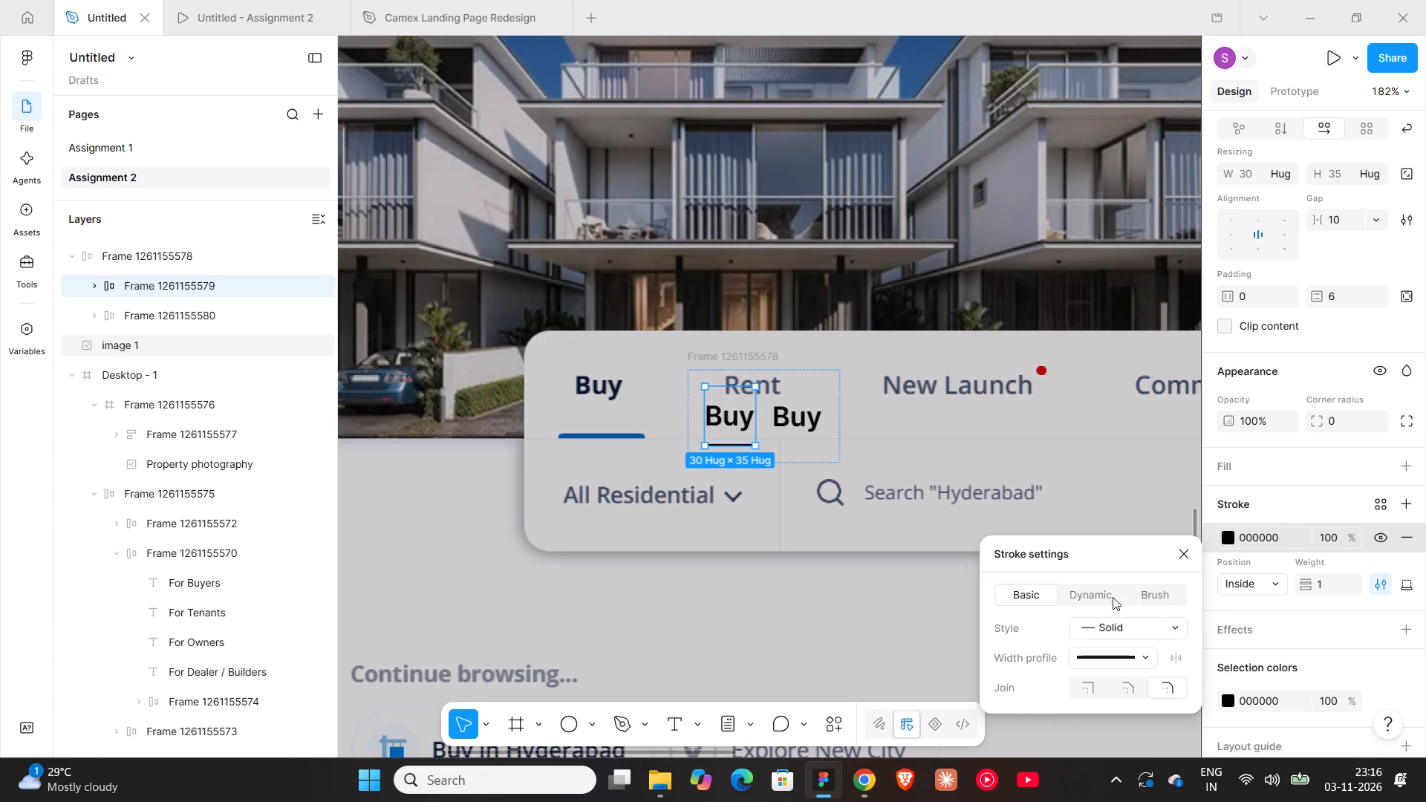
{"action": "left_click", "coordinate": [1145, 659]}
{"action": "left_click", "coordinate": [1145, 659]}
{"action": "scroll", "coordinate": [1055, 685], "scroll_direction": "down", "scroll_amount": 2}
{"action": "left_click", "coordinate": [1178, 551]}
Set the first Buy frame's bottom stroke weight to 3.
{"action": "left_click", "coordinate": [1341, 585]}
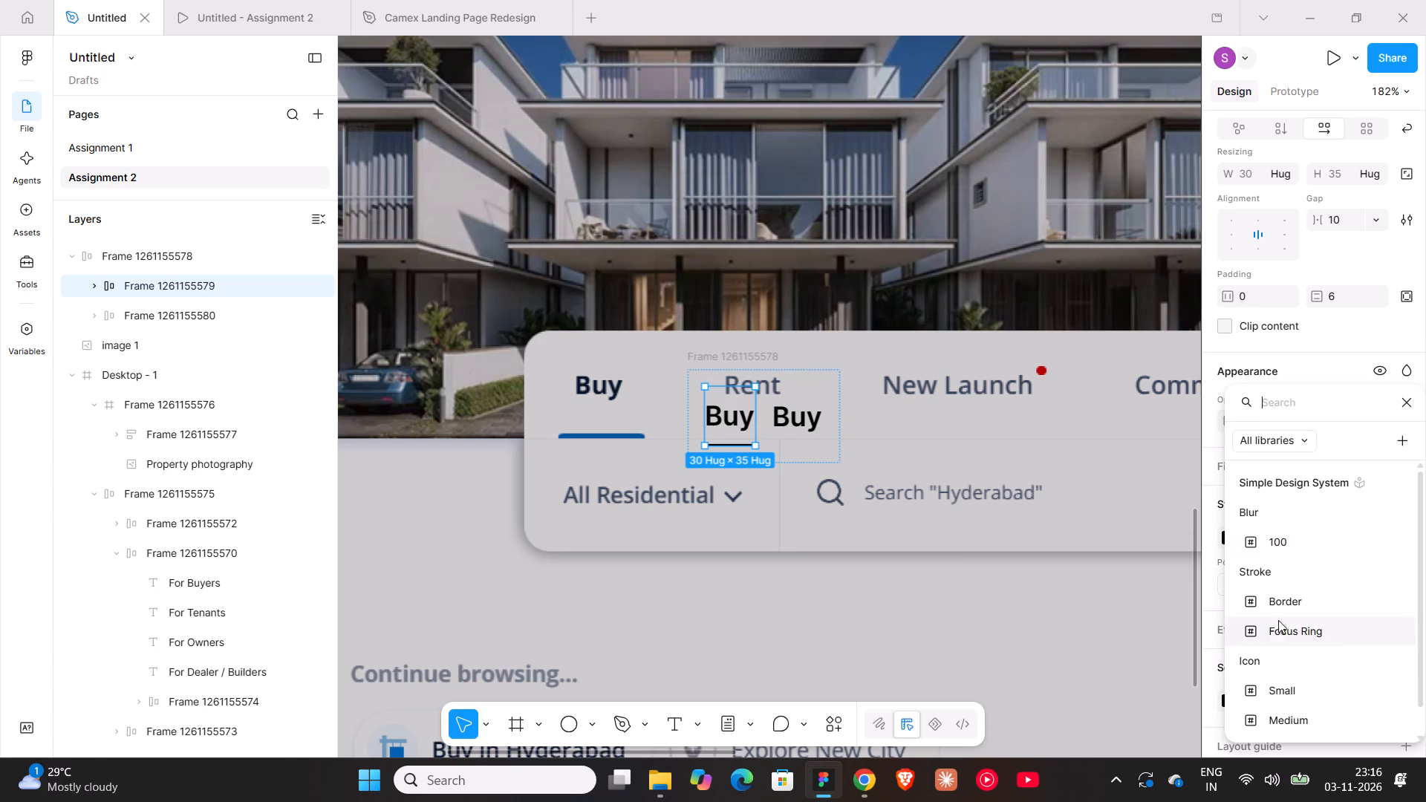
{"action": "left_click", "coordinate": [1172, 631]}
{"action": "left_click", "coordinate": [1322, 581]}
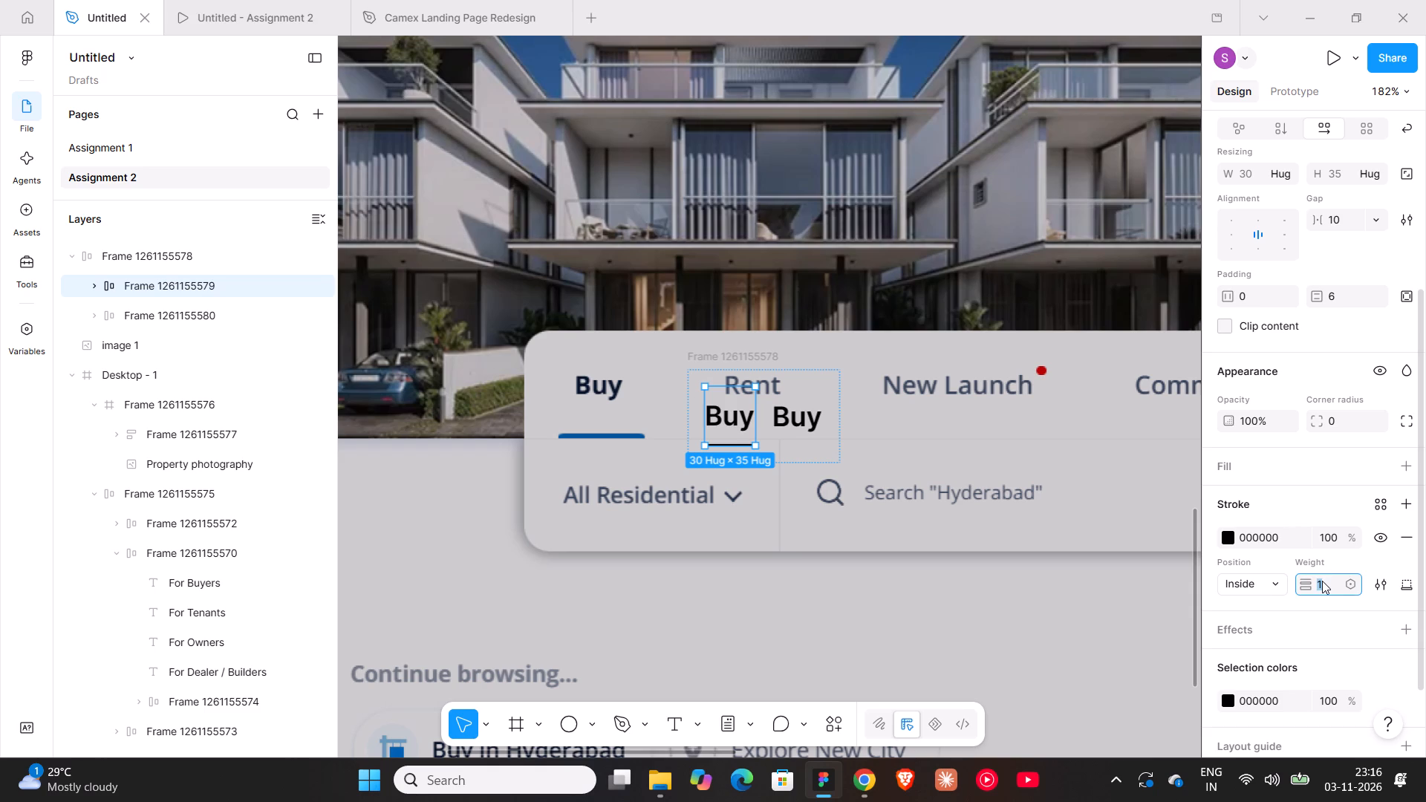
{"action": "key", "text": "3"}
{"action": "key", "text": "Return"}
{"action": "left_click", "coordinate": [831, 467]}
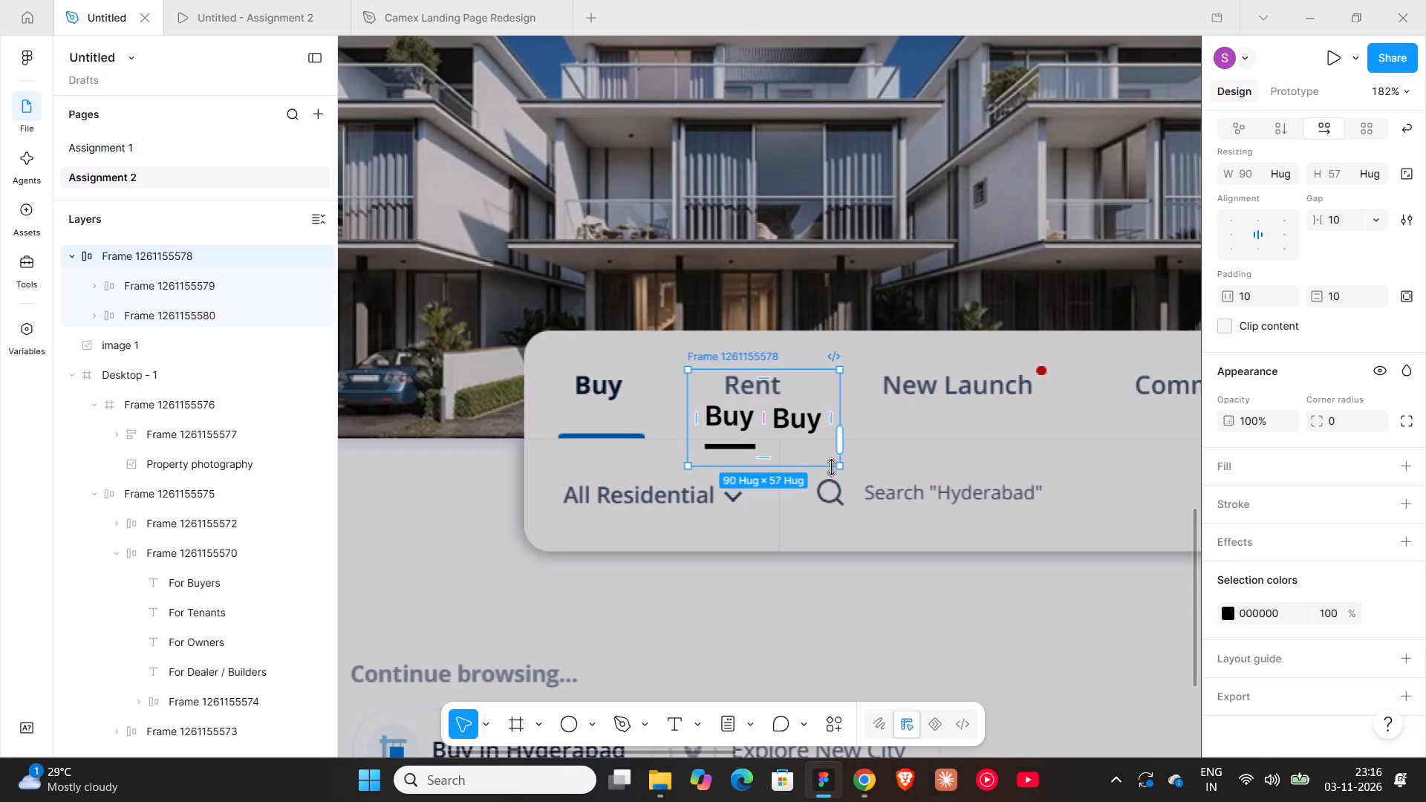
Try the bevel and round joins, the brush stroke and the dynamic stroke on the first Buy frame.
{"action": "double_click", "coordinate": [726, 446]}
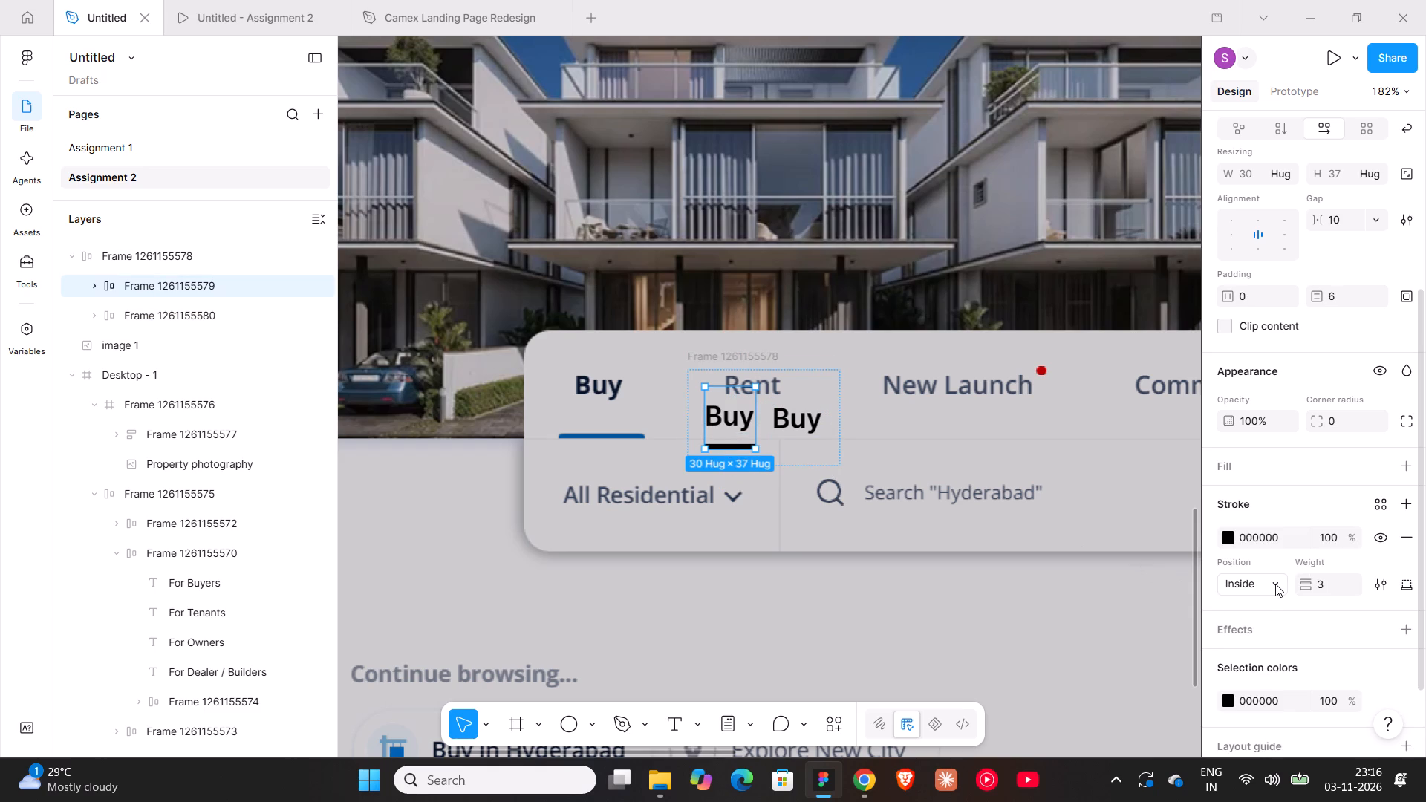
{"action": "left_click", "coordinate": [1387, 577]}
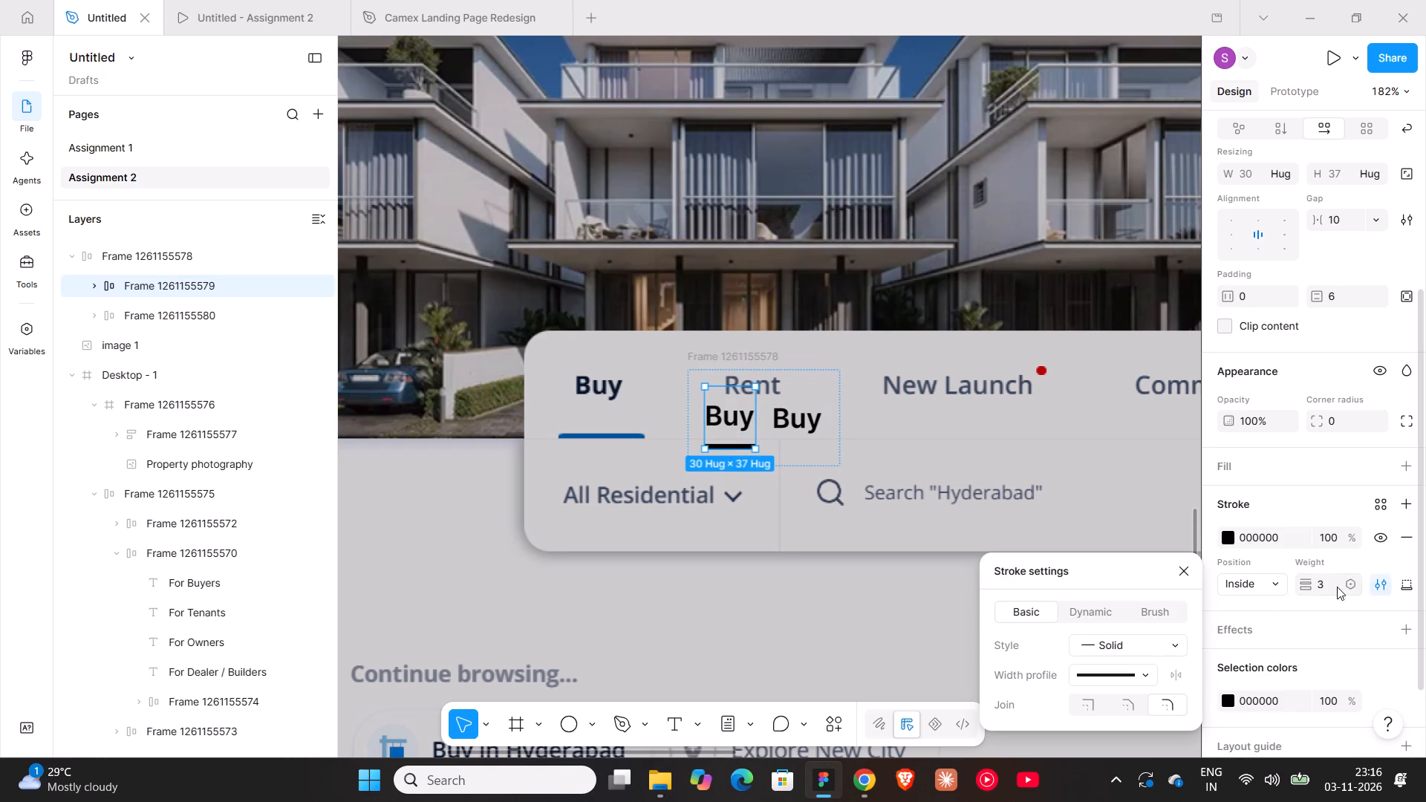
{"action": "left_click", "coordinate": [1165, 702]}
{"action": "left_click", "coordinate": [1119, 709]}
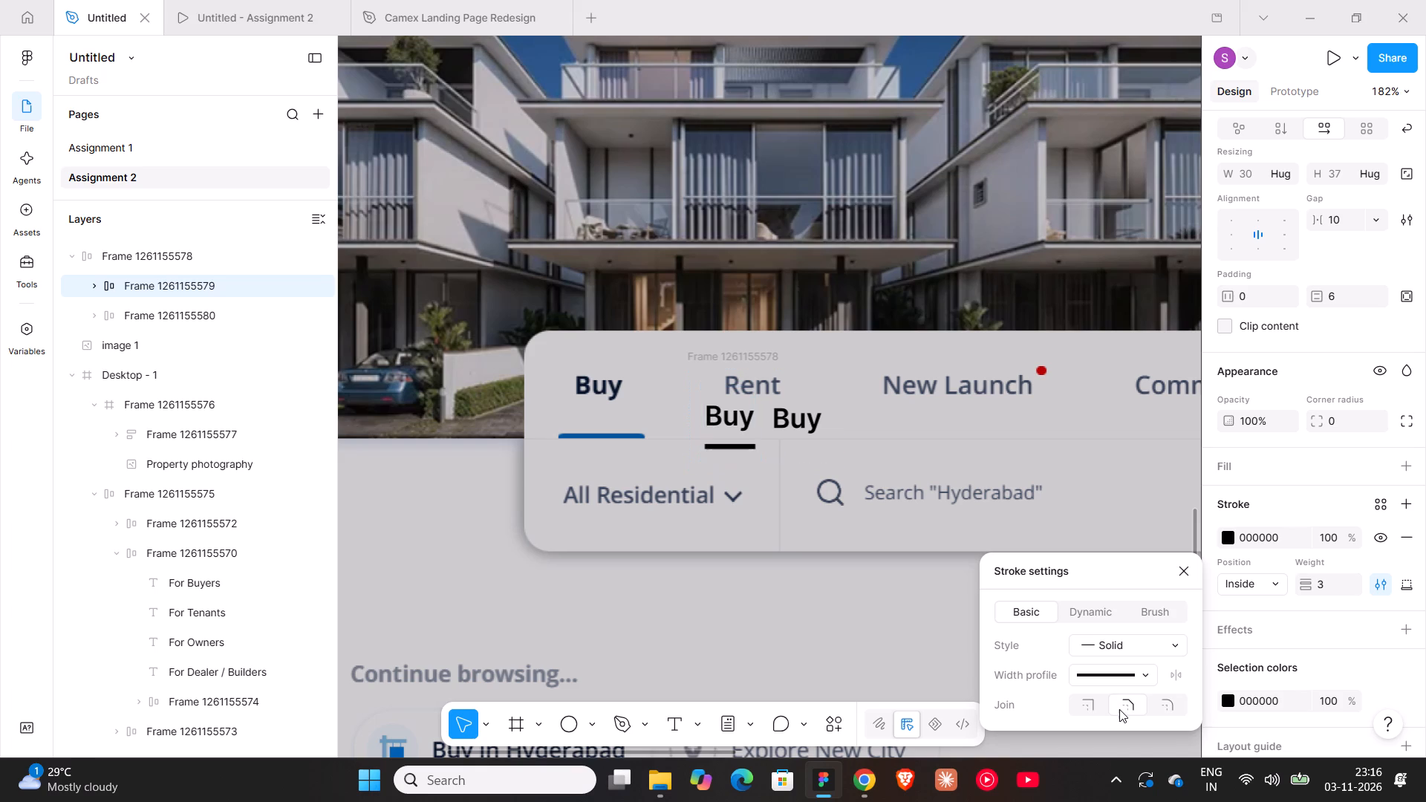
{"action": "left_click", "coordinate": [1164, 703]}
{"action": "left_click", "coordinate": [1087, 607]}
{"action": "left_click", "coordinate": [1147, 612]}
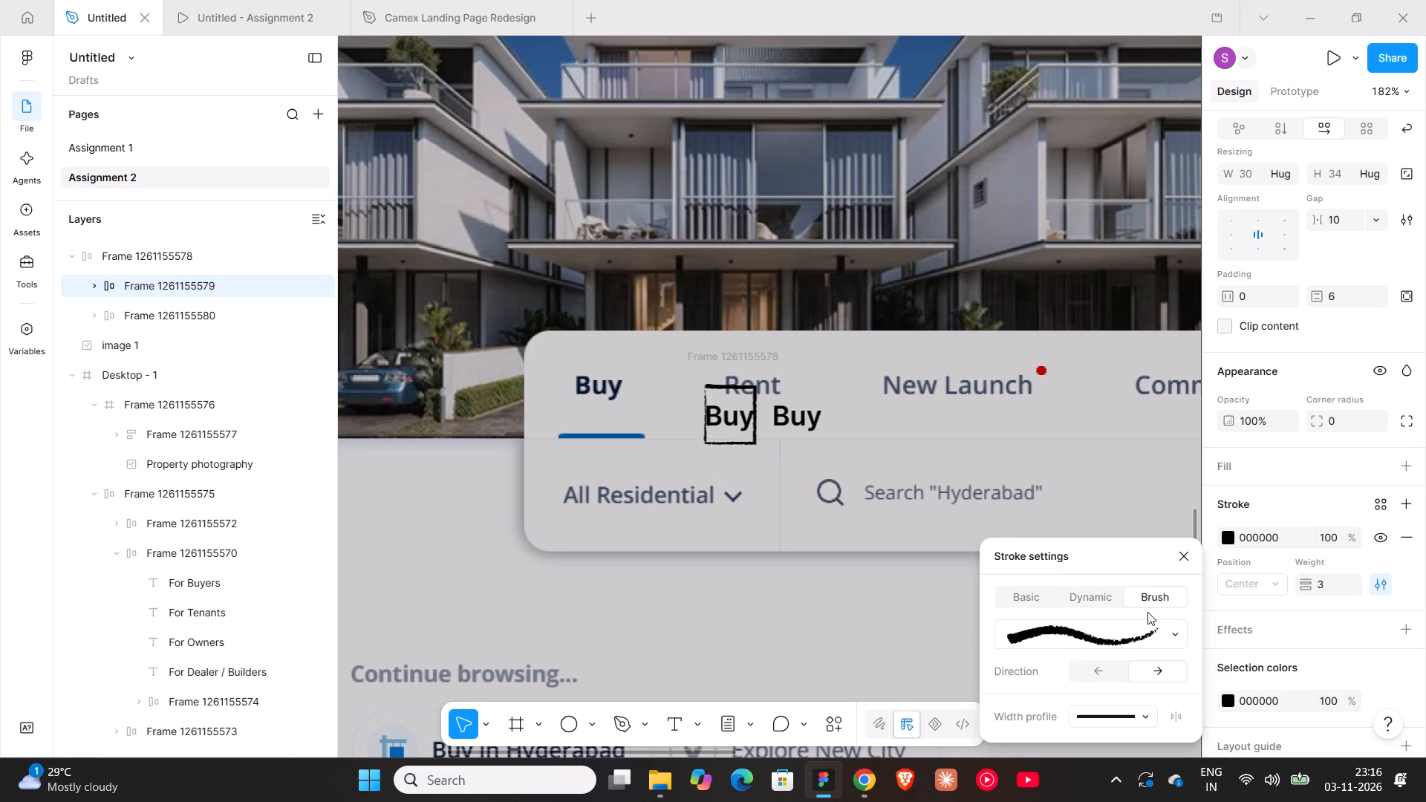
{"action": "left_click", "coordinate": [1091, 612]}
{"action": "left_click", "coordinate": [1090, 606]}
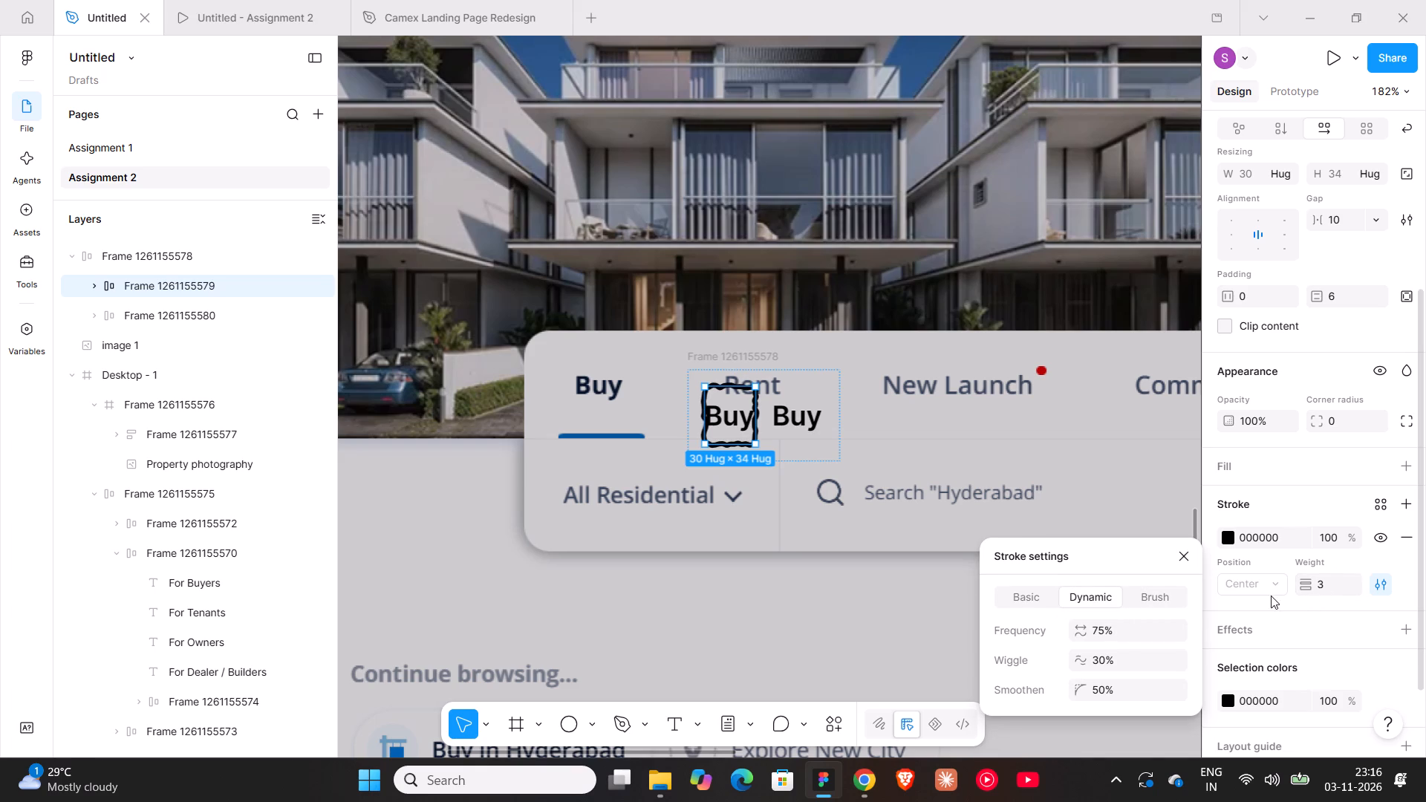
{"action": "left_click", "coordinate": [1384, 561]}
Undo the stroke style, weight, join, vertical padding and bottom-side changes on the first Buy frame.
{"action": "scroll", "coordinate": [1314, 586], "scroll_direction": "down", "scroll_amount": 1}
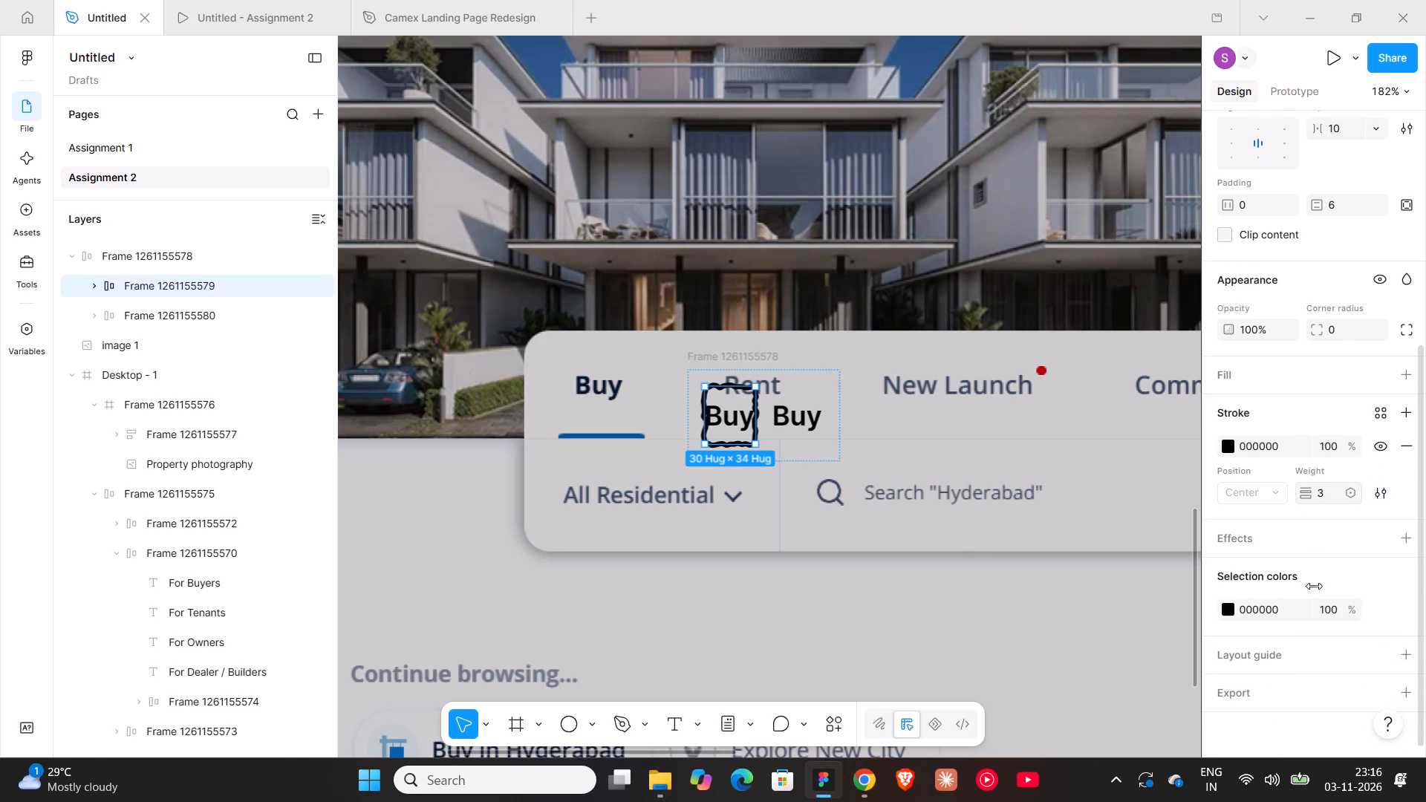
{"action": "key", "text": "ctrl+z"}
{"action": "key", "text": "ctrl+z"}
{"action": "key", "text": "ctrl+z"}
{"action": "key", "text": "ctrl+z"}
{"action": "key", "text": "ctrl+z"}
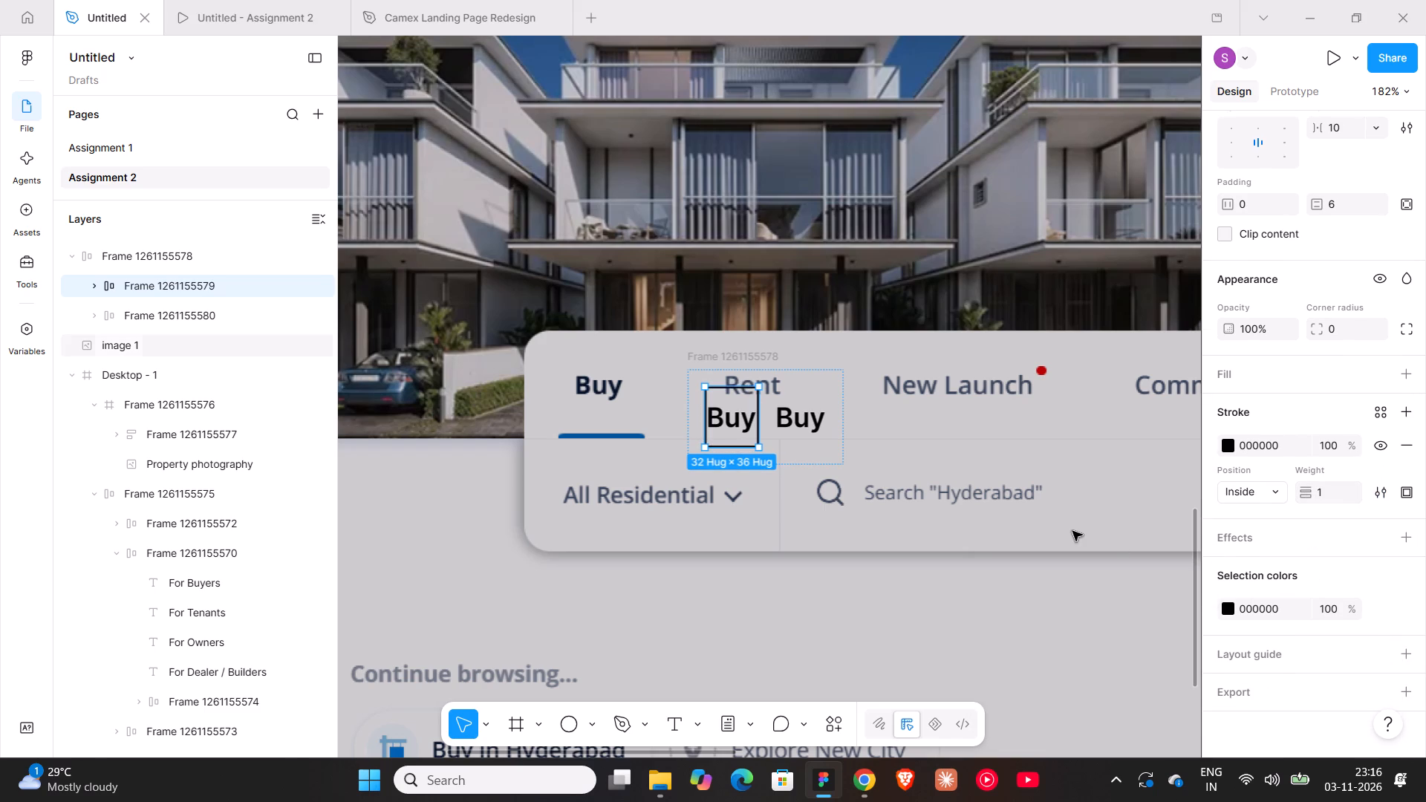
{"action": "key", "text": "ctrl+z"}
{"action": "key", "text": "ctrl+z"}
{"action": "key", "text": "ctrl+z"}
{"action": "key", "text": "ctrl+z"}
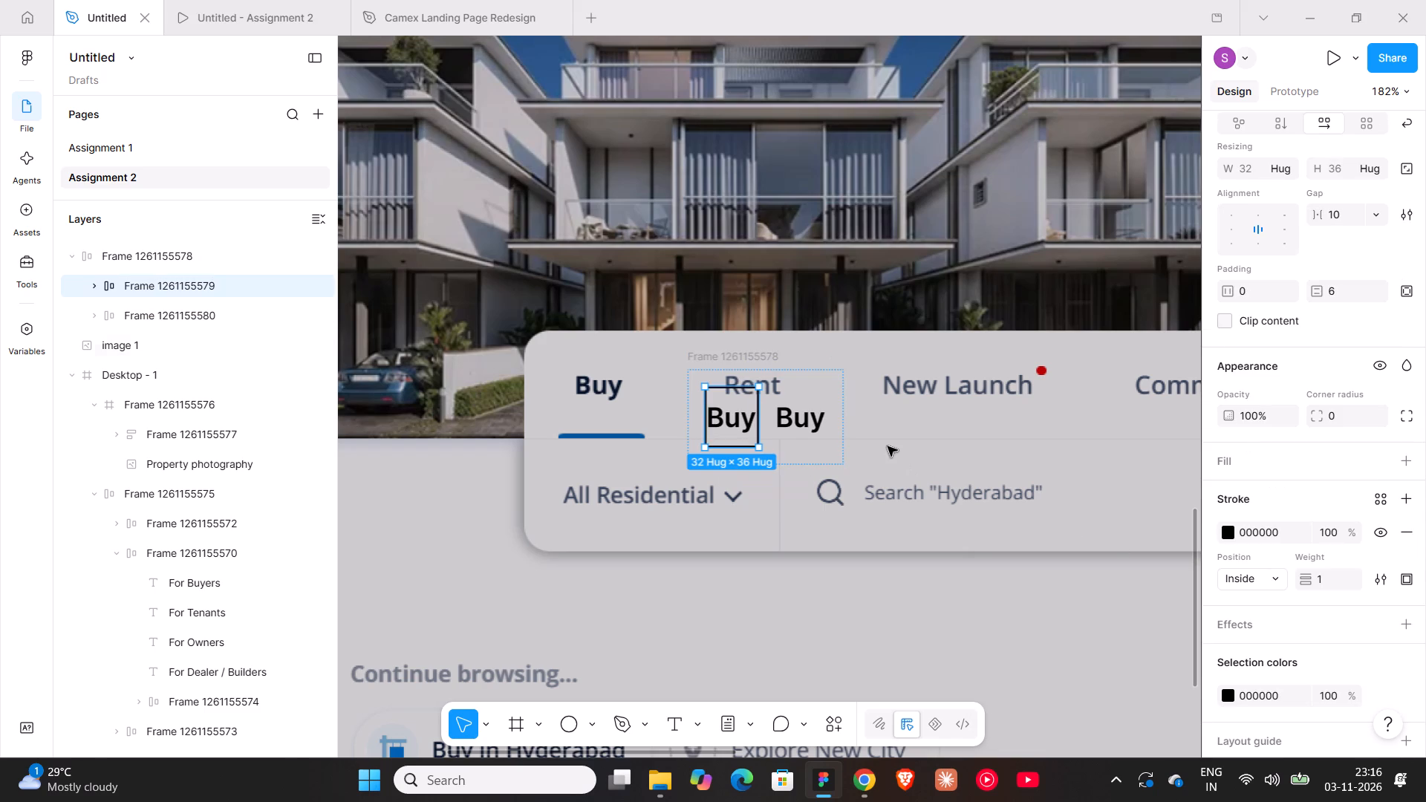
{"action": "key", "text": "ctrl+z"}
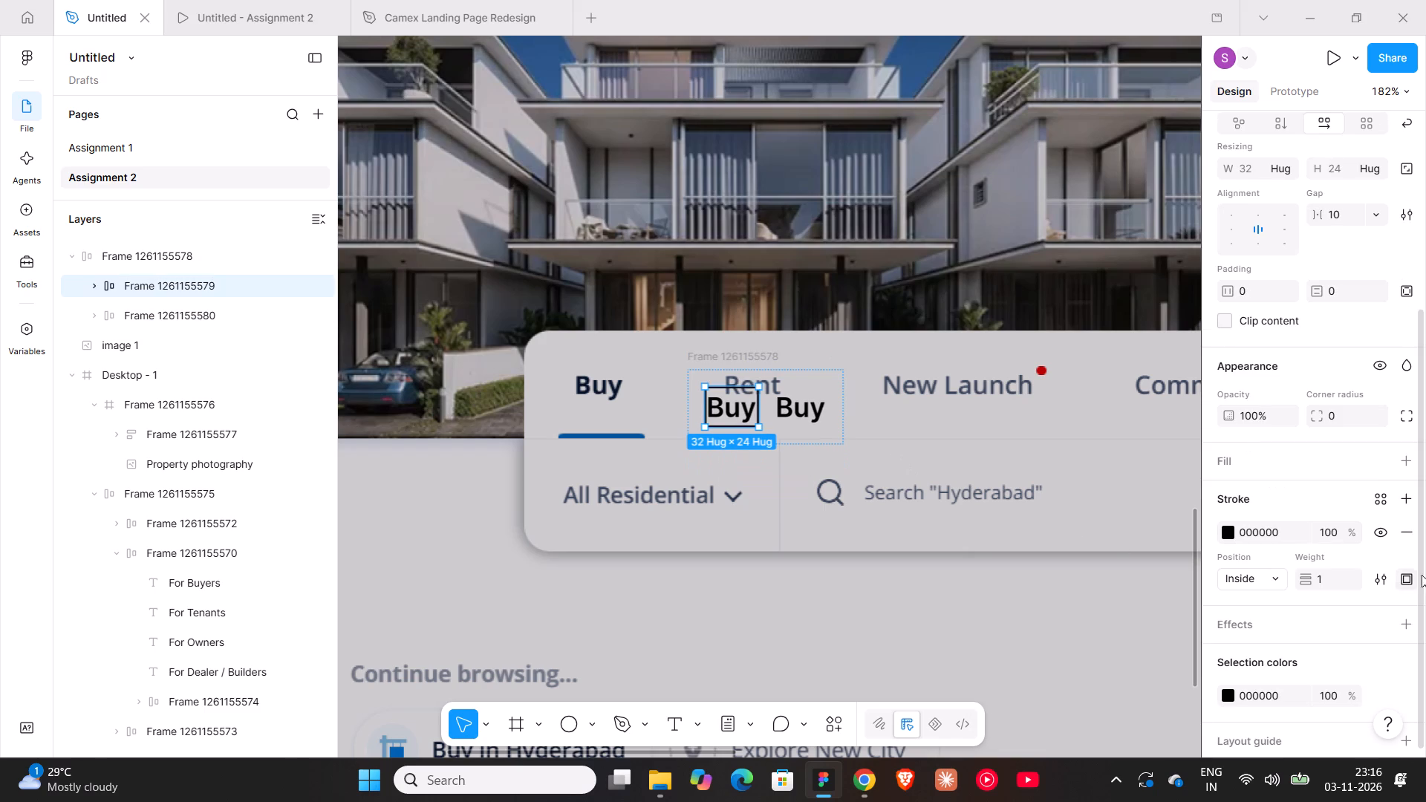
Limit the first Buy frame's stroke to the bottom side.
{"action": "left_click", "coordinate": [1405, 574]}
{"action": "left_click", "coordinate": [1364, 465]}
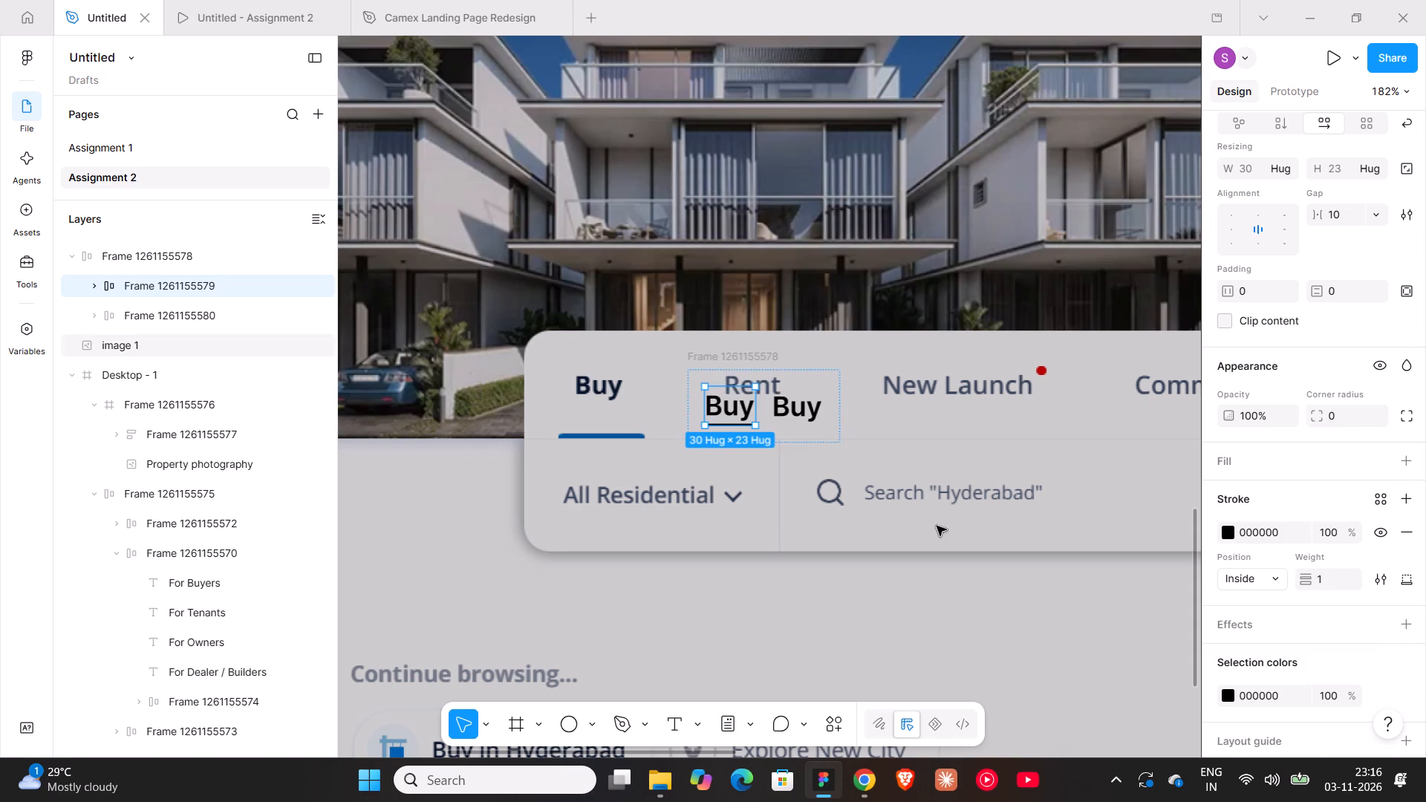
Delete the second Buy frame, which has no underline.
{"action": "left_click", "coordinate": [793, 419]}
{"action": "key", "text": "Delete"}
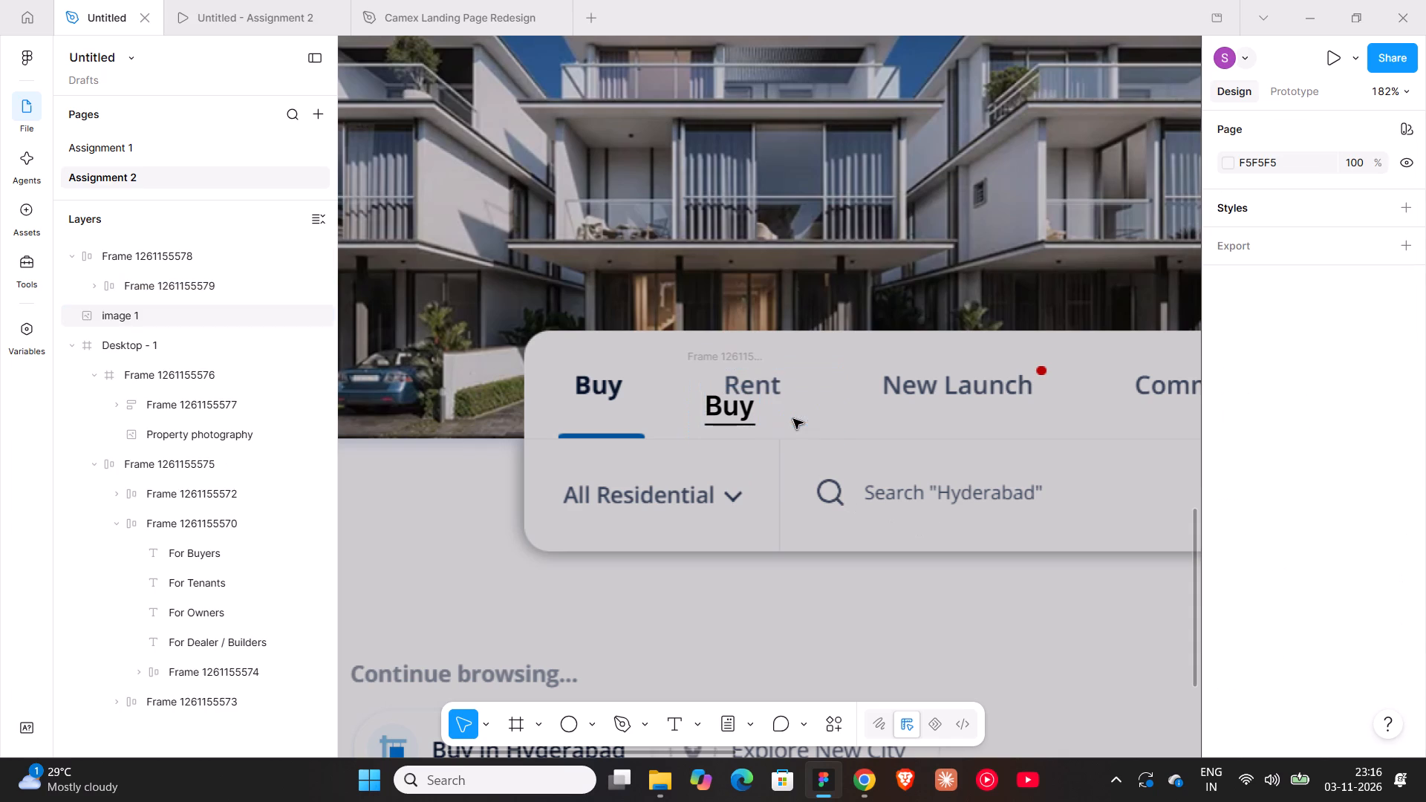
Duplicate the underlined Buy frame seven times within the outer auto layout row.
{"action": "left_click", "coordinate": [726, 423]}
{"action": "key", "text": "ctrl+d"}
{"action": "key", "text": "ctrl+d"}
{"action": "key", "text": "ctrl+d"}
{"action": "key", "text": "ctrl+d"}
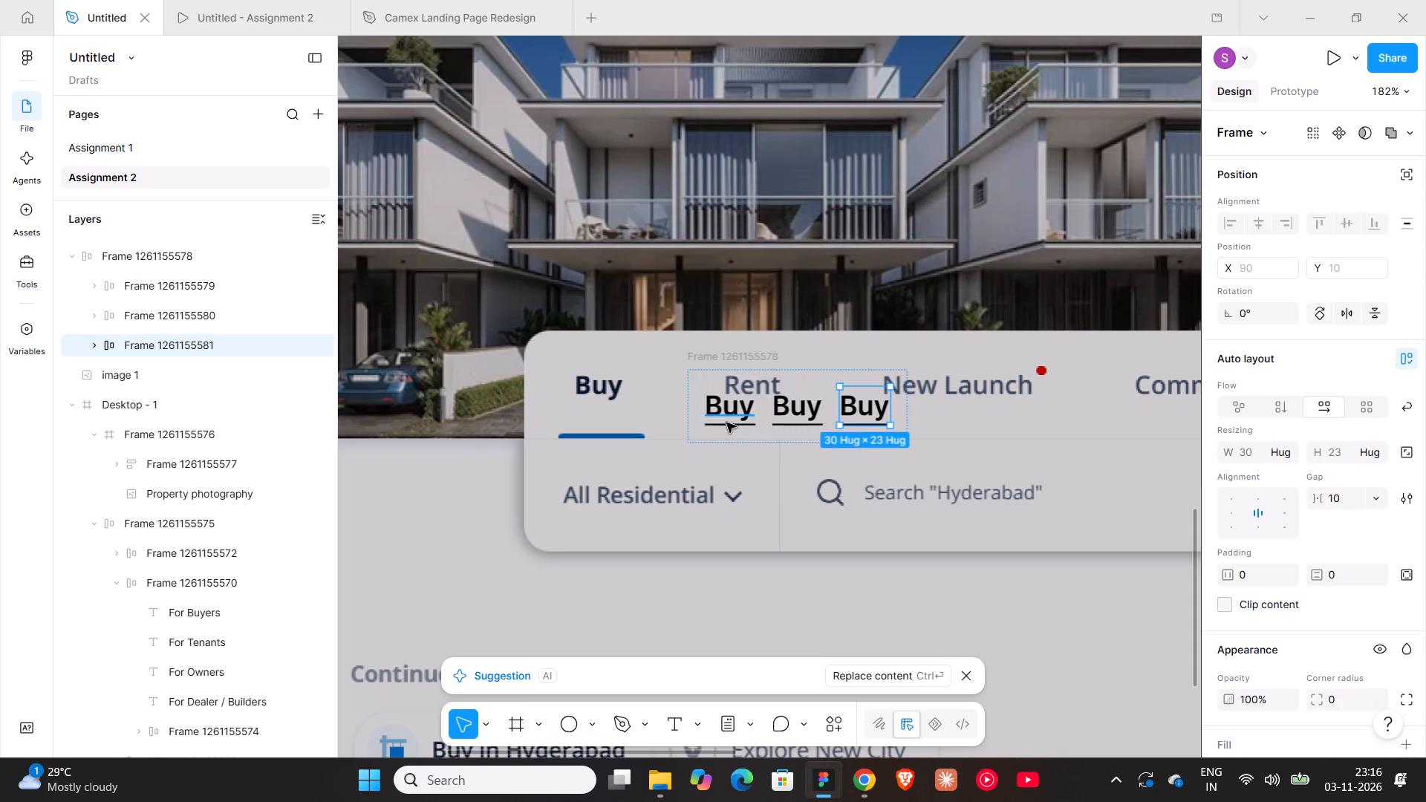
{"action": "key", "text": "ctrl+d"}
{"action": "key", "text": "ctrl+d"}
{"action": "key", "text": "ctrl+d"}
Change the second Buy tab's text to "Rent".
{"action": "left_click", "coordinate": [778, 409]}
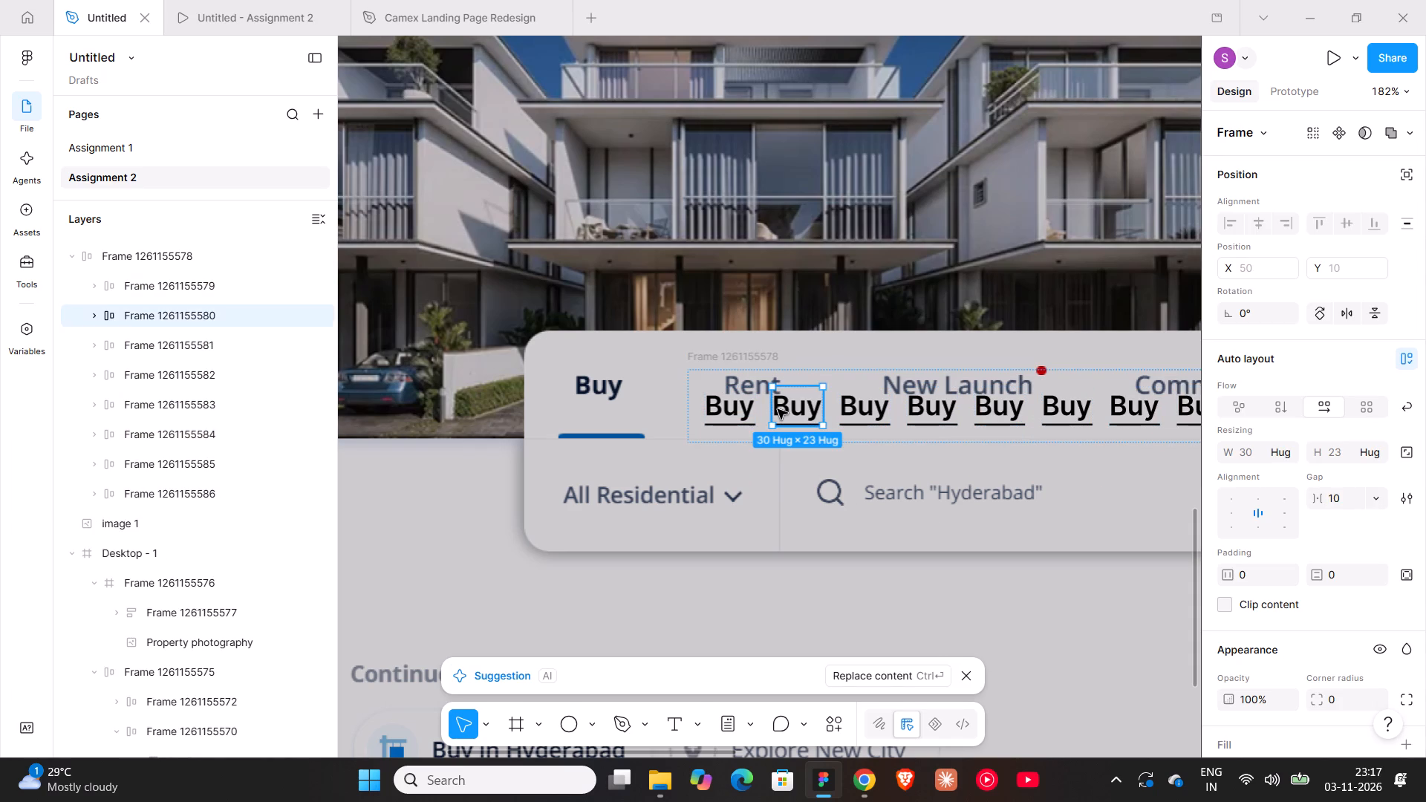
{"action": "scroll", "coordinate": [778, 409], "scroll_direction": "down", "scroll_amount": 3, "text": "ctrl"}
{"action": "double_click", "coordinate": [792, 410]}
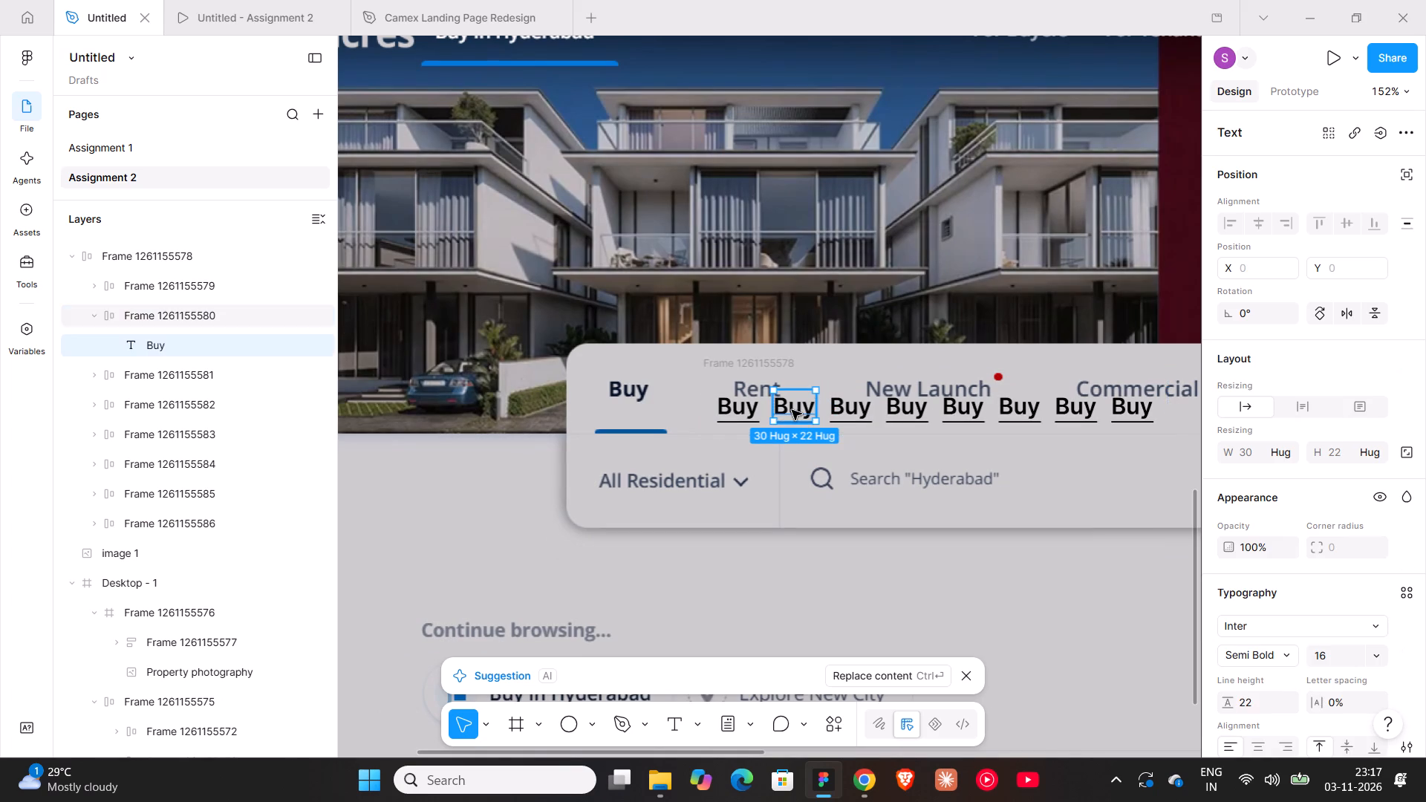
{"action": "double_click", "coordinate": [792, 410]}
{"action": "type", "text": "REnt"}
{"action": "key", "text": "BackSpace"}
{"action": "key", "text": "BackSpace"}
{"action": "key", "text": "BackSpace"}
{"action": "type", "text": "enr"}
{"action": "key", "text": "BackSpace"}
{"action": "key", "text": "t"}
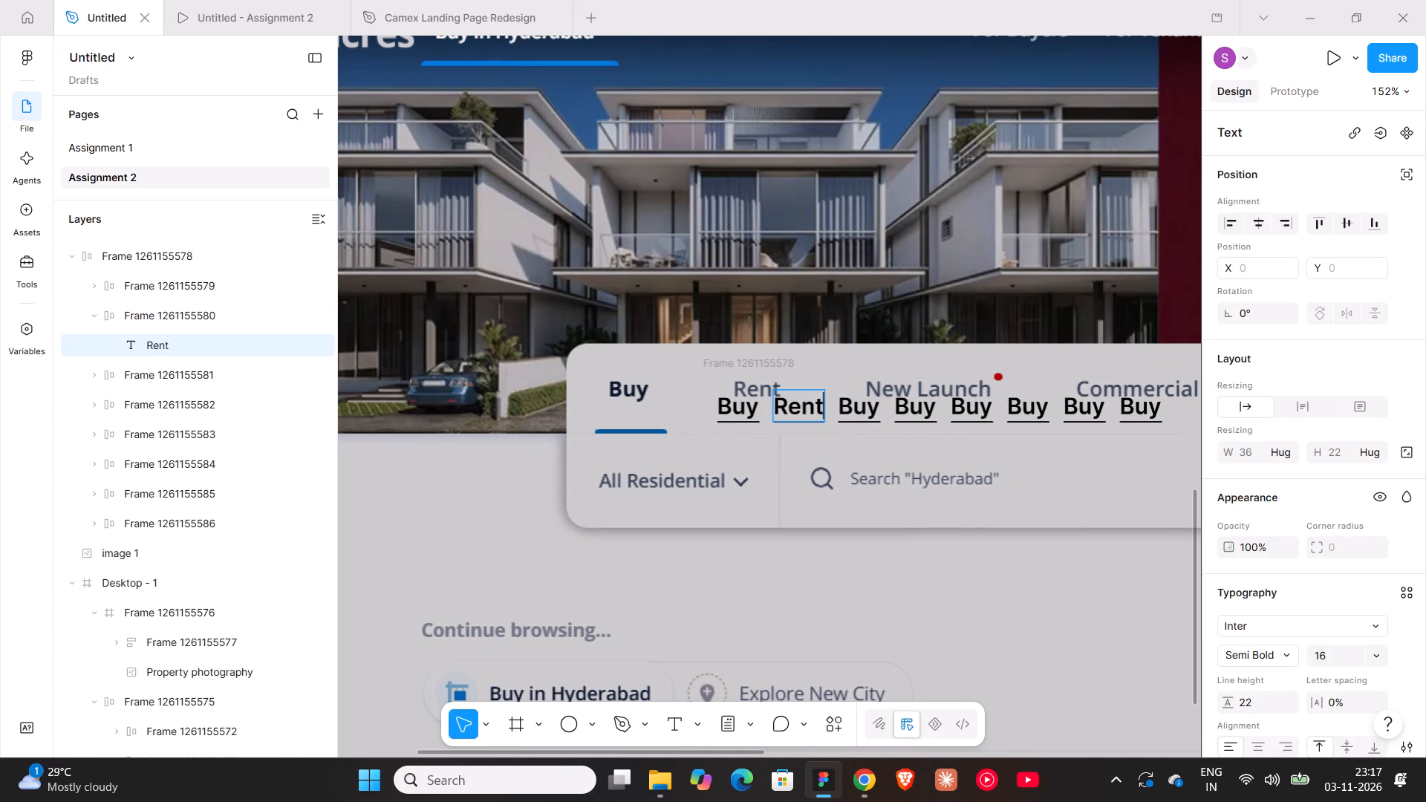
Change the third tab's text to "New Launch" and the fourth tab's text to "Commercial".
{"action": "double_click", "coordinate": [862, 406]}
{"action": "scroll", "coordinate": [862, 406], "scroll_direction": "down", "scroll_amount": 5, "text": "shift"}
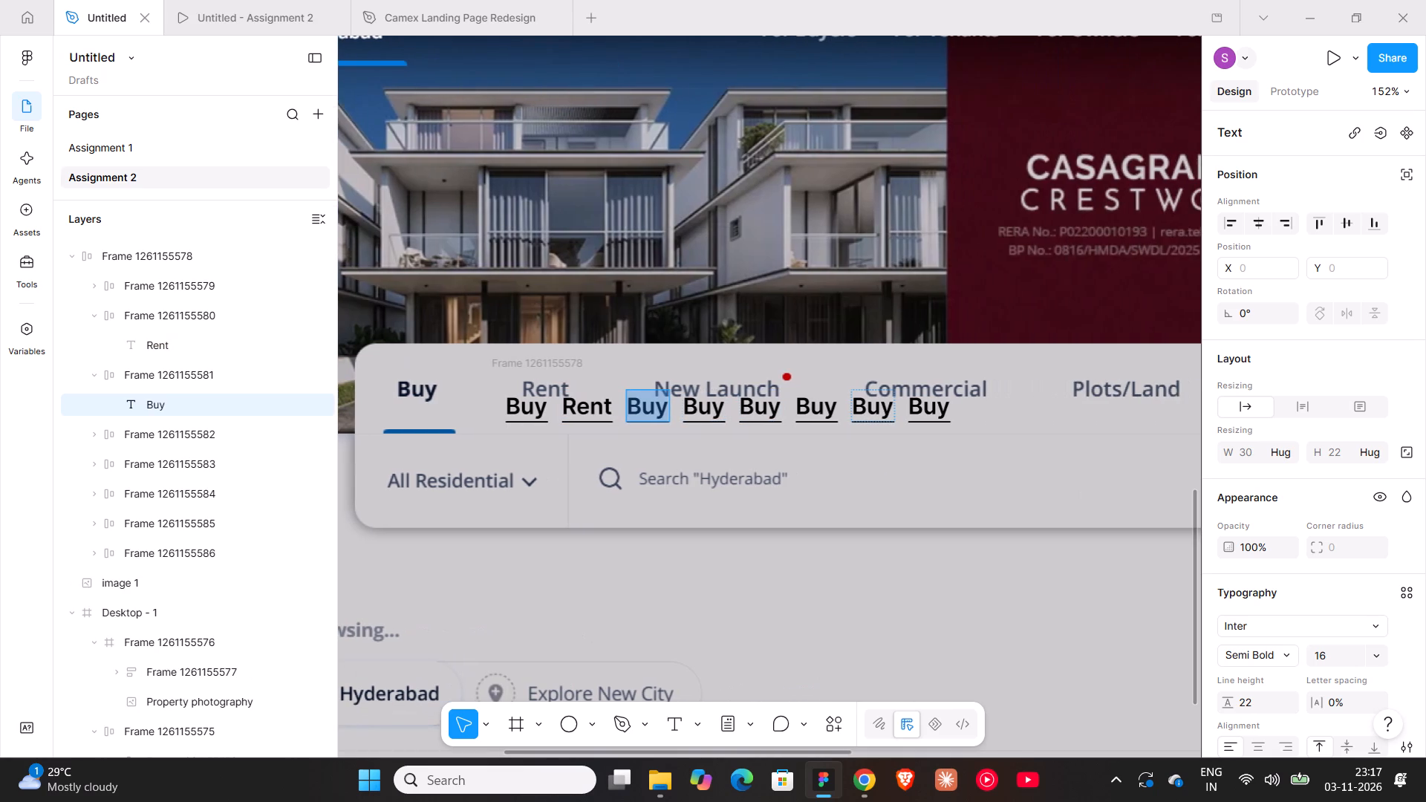
{"action": "type", "text": "New Launch"}
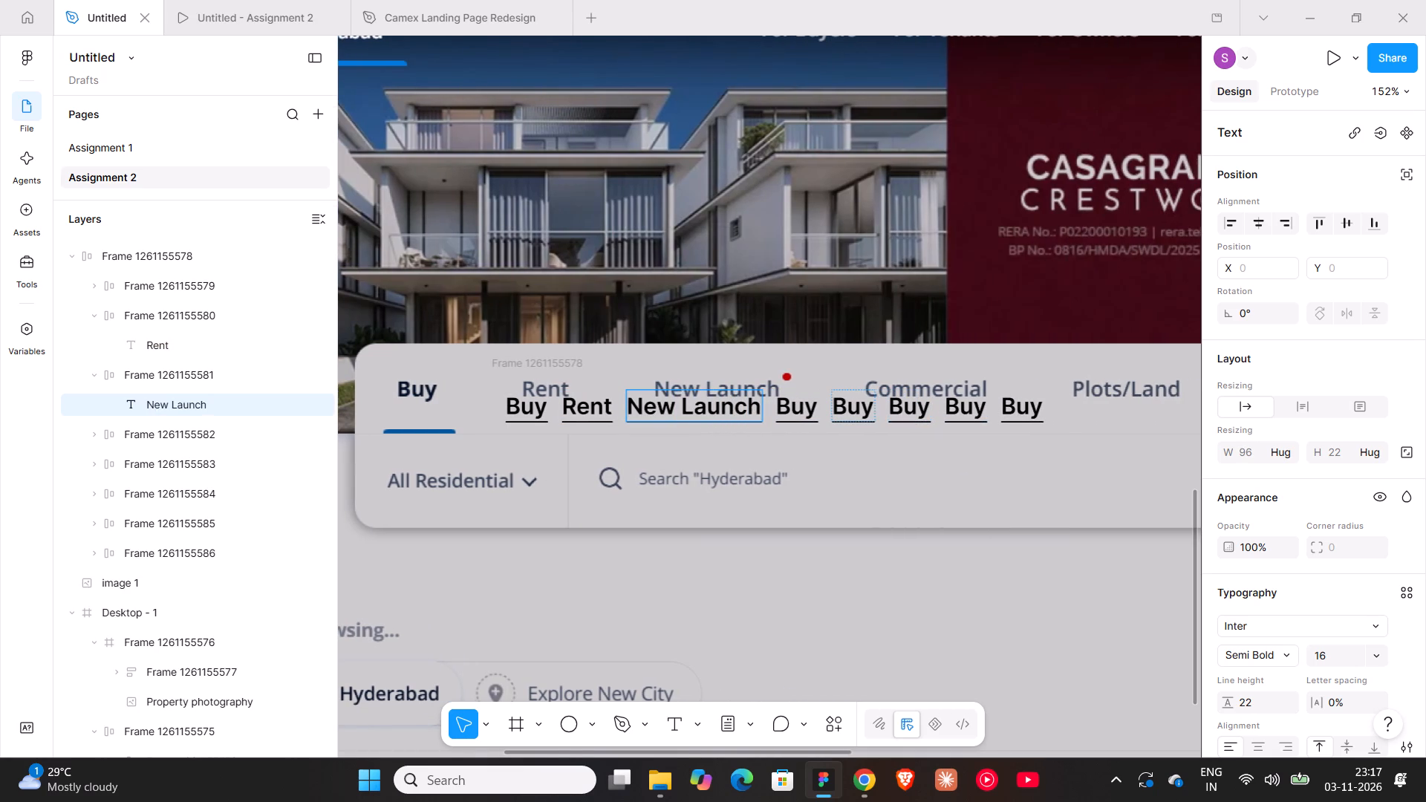
{"action": "double_click", "coordinate": [798, 414]}
{"action": "type", "text": "Commercial"}
Change the fifth tab's text to "Plots/Land".
{"action": "scroll", "coordinate": [798, 414], "scroll_direction": "down", "scroll_amount": 5, "text": "shift"}
{"action": "double_click", "coordinate": [639, 408]}
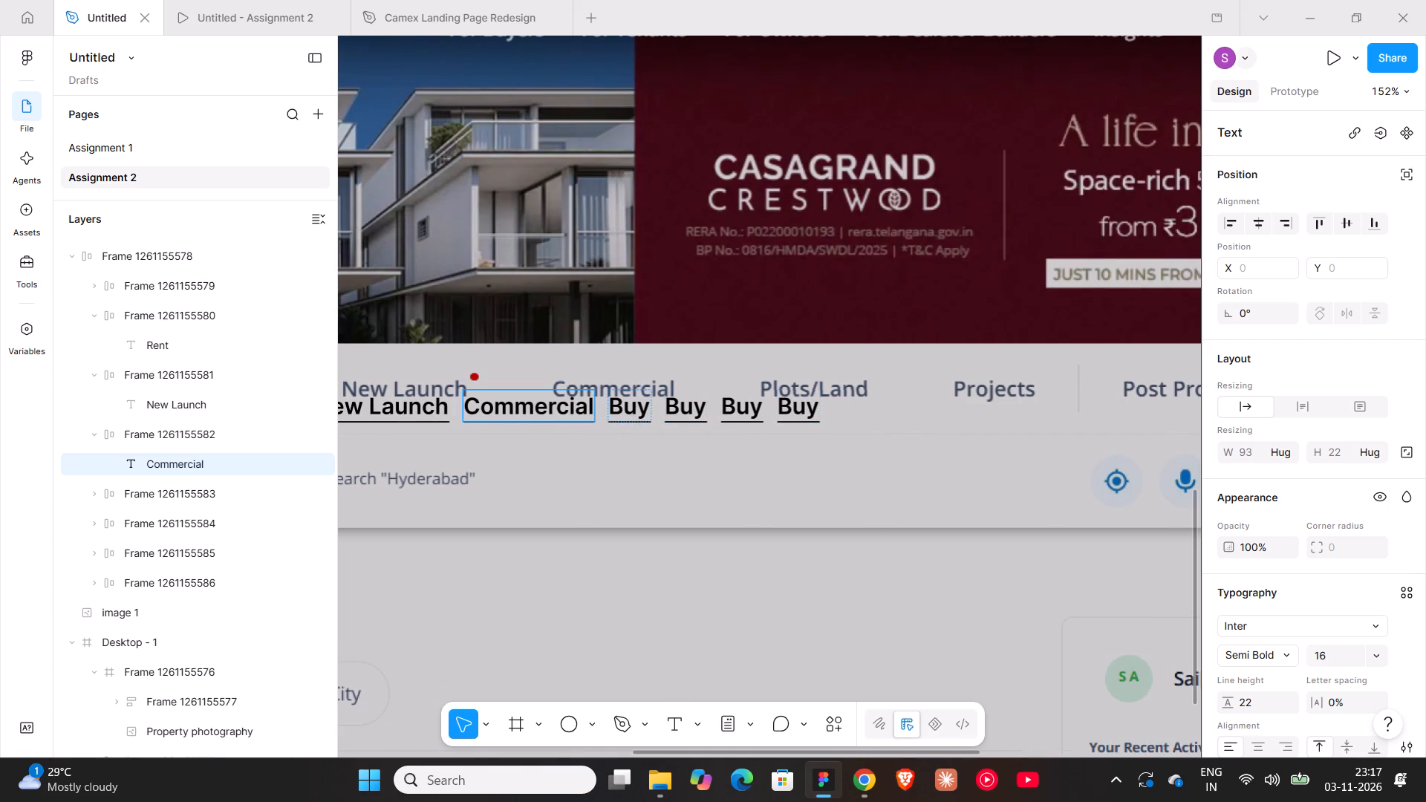
{"action": "type", "text": "Plots?"}
{"action": "type", "text": "Land"}
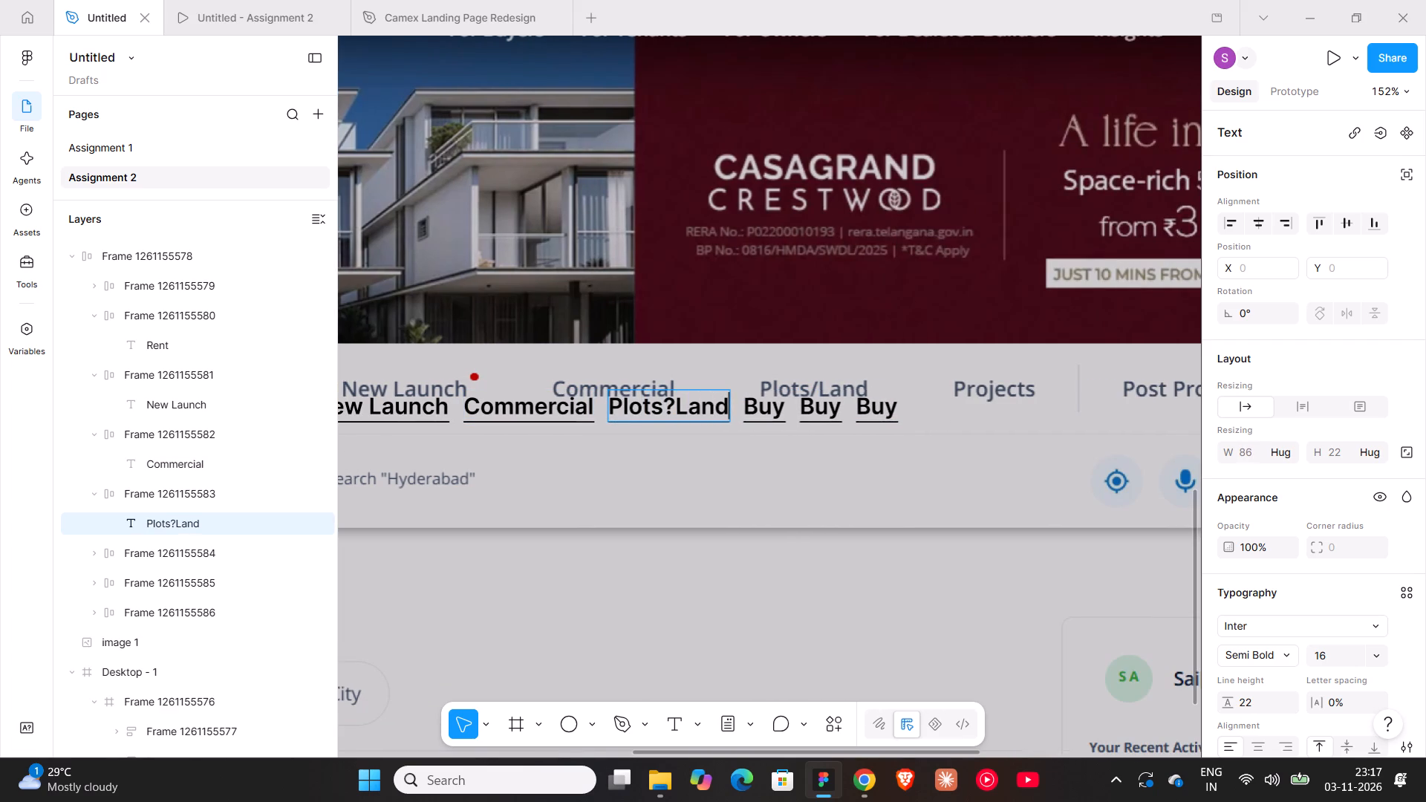
{"action": "left_click", "coordinate": [670, 412]}
{"action": "key", "text": "BackSpace"}
{"action": "key", "text": "slash"}
Change the sixth tab's text to "Projects".
{"action": "double_click", "coordinate": [770, 407]}
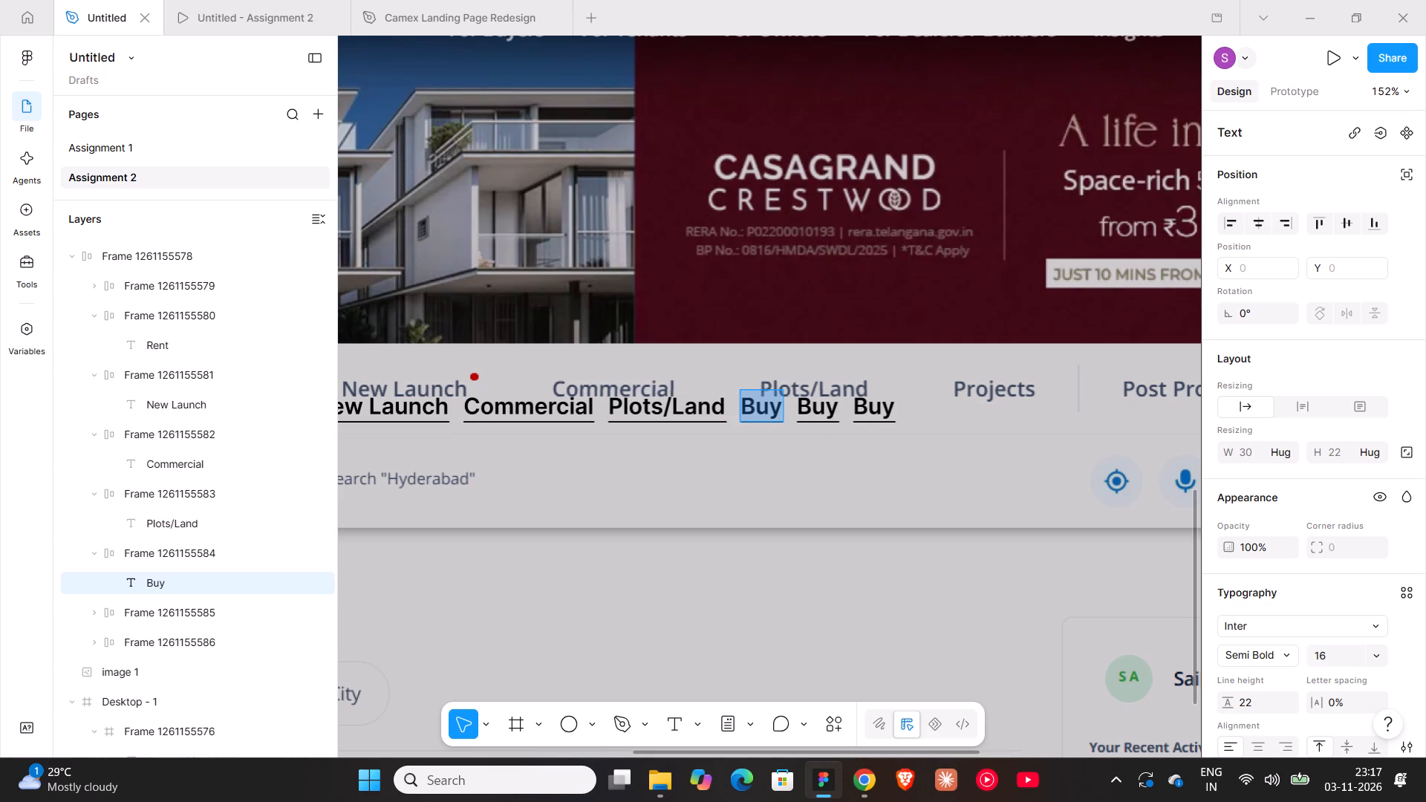
{"action": "type", "text": "Projects"}
{"action": "scroll", "coordinate": [860, 421], "scroll_direction": "down", "scroll_amount": 7, "text": "shift"}
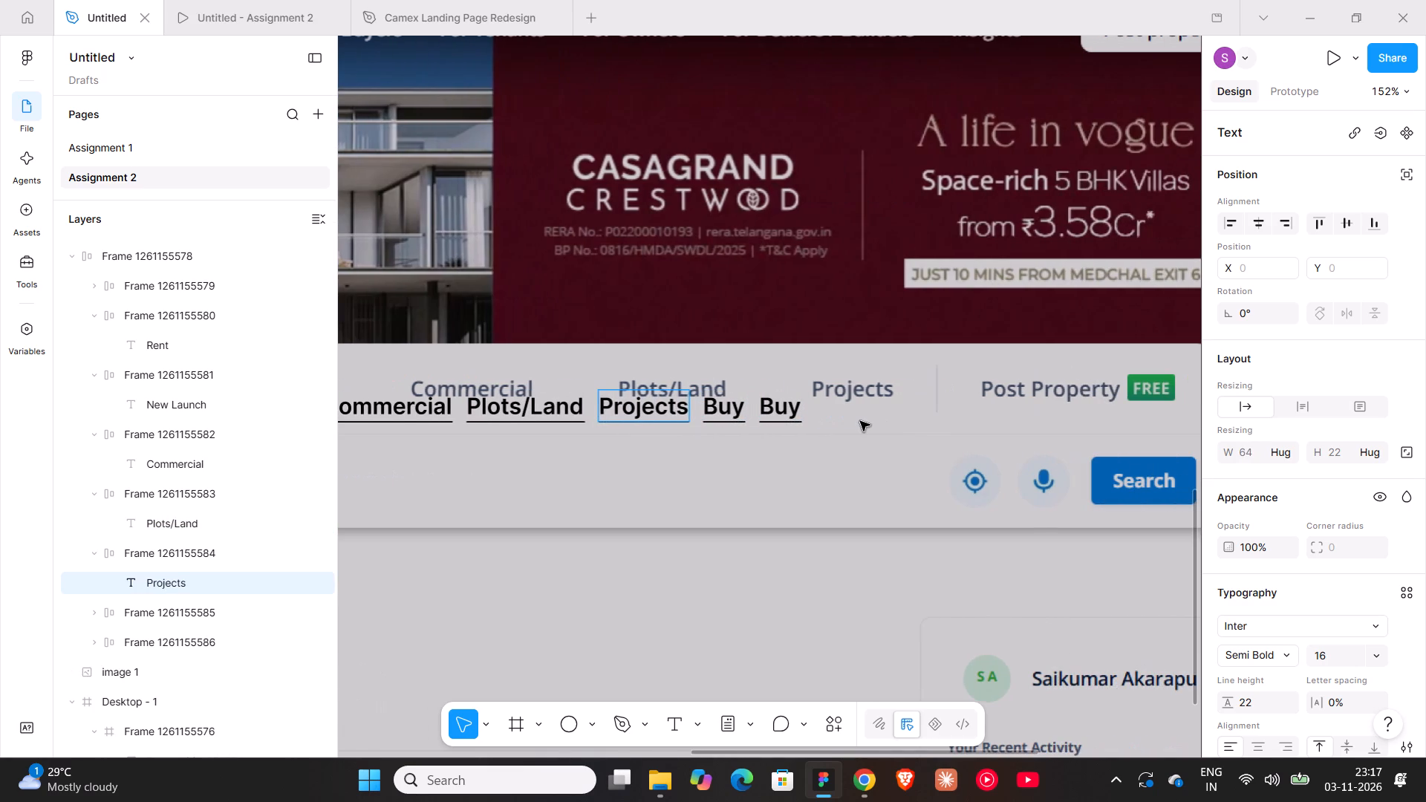
{"action": "scroll", "coordinate": [860, 421], "scroll_direction": "down", "scroll_amount": 6, "text": "ctrl"}
{"action": "left_click", "coordinate": [813, 466]}
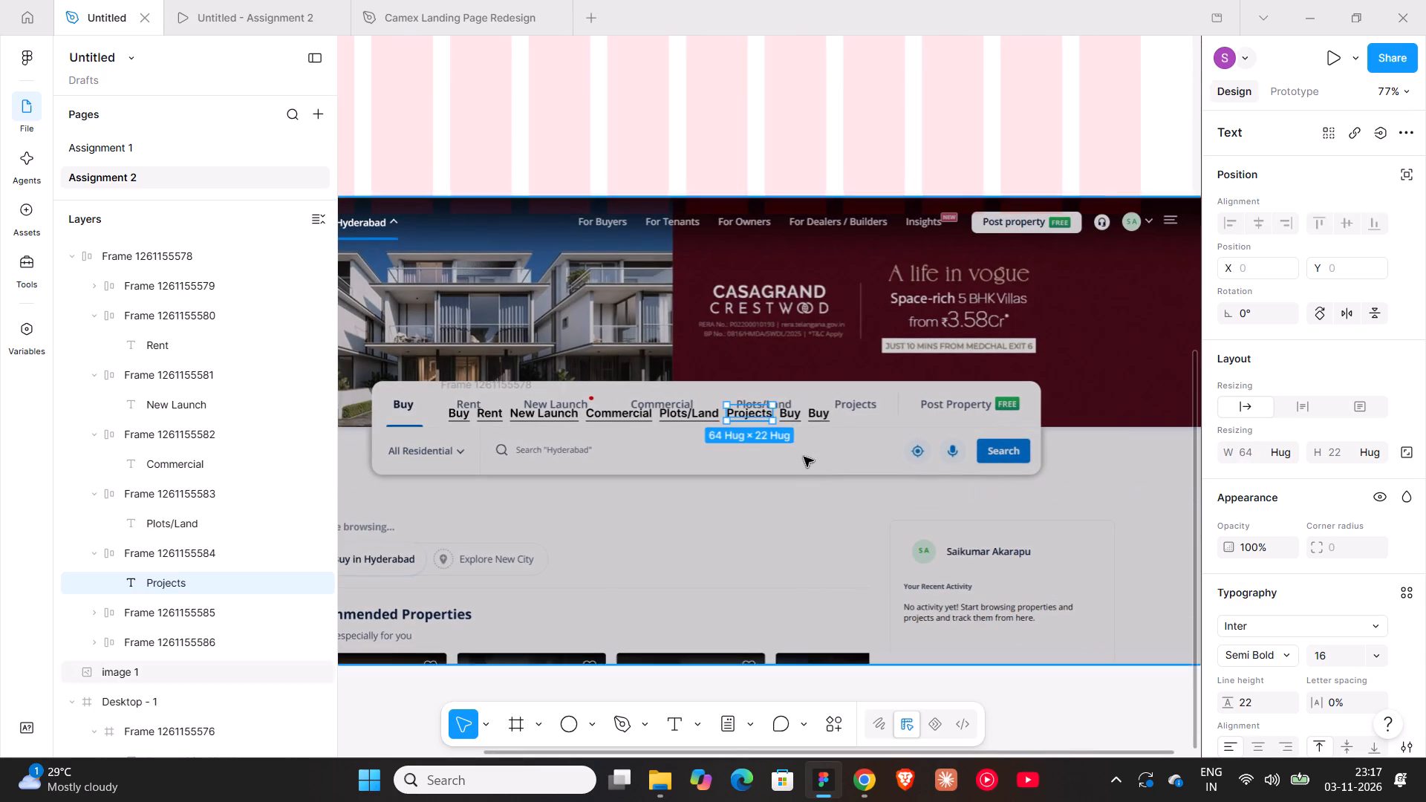
Delete the two surplus Buy frames after the Projects tab.
{"action": "left_click", "coordinate": [789, 416]}
{"action": "key", "text": "Delete"}
{"action": "left_click", "coordinate": [795, 413]}
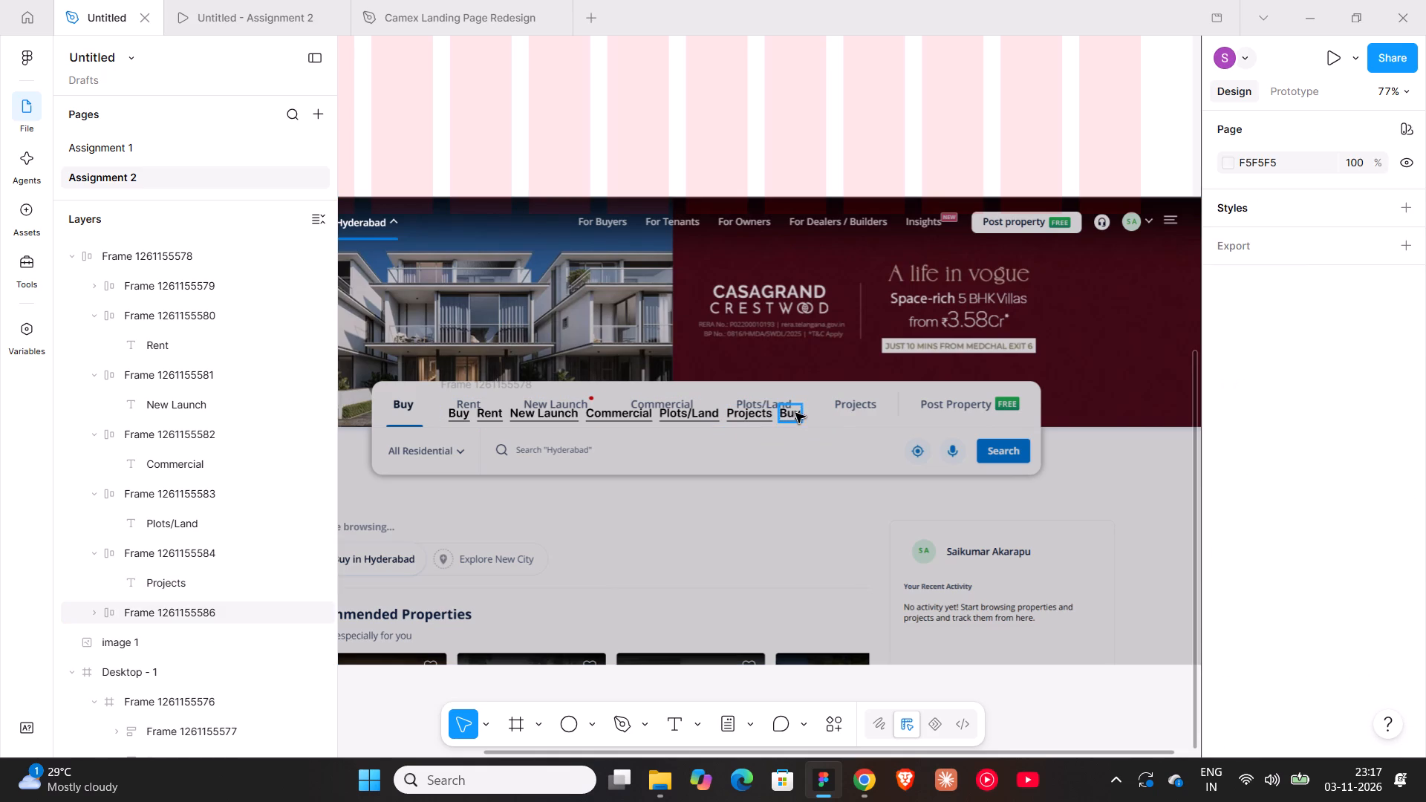
{"action": "key", "text": "Delete"}
Set the gap of the outer auto layout tab row to 24.
{"action": "left_click", "coordinate": [654, 424]}
{"action": "left_click", "coordinate": [1103, 580]}
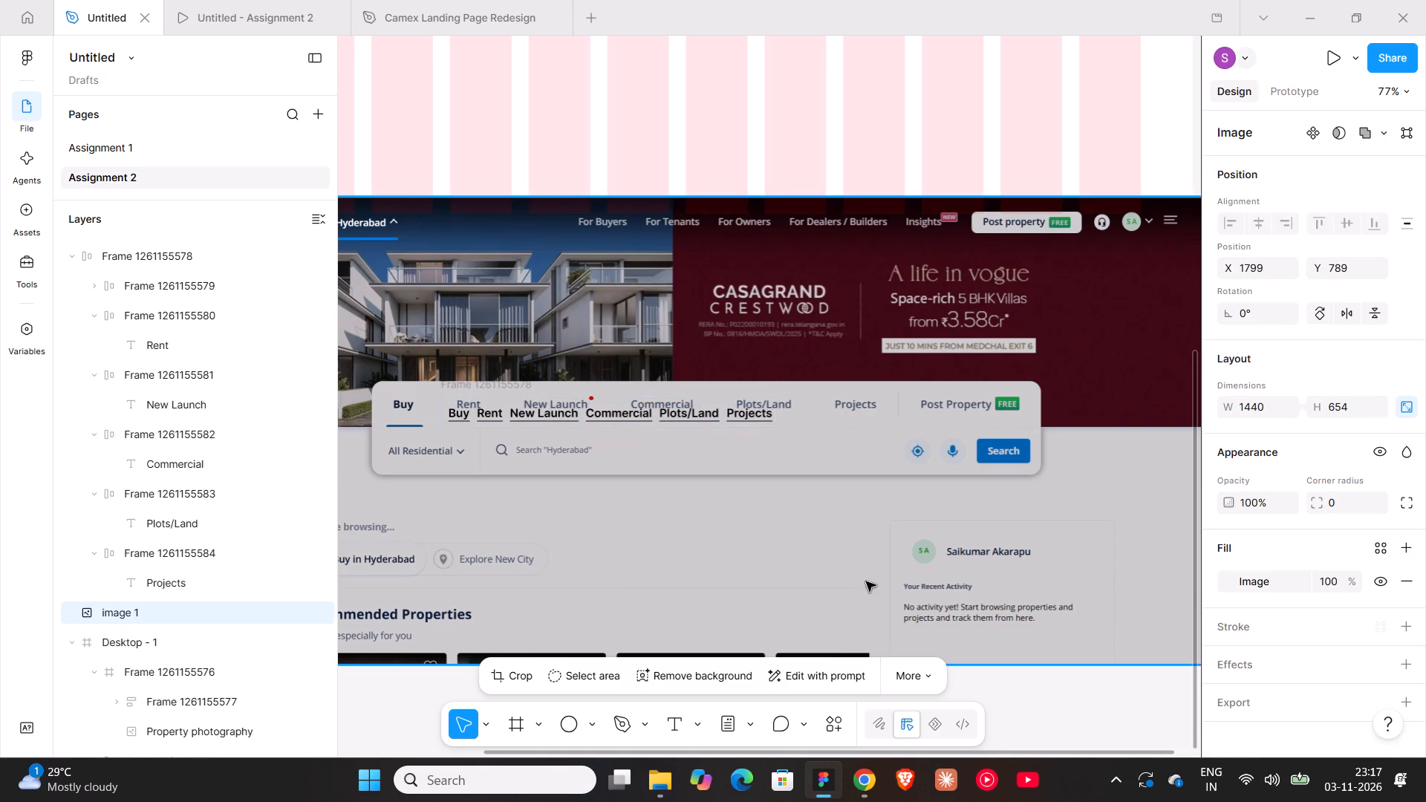
{"action": "left_click", "coordinate": [710, 426]}
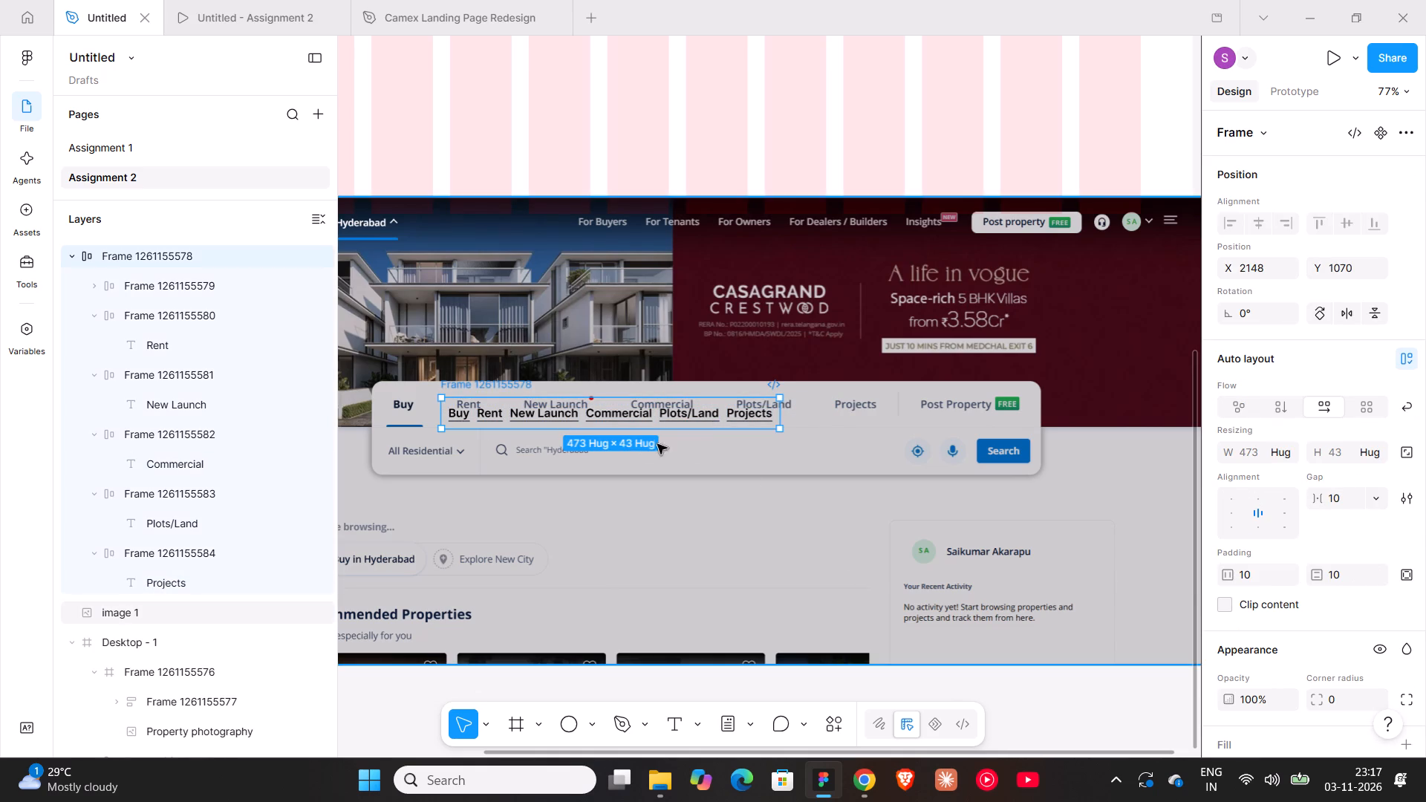
{"action": "left_click", "coordinate": [1332, 503]}
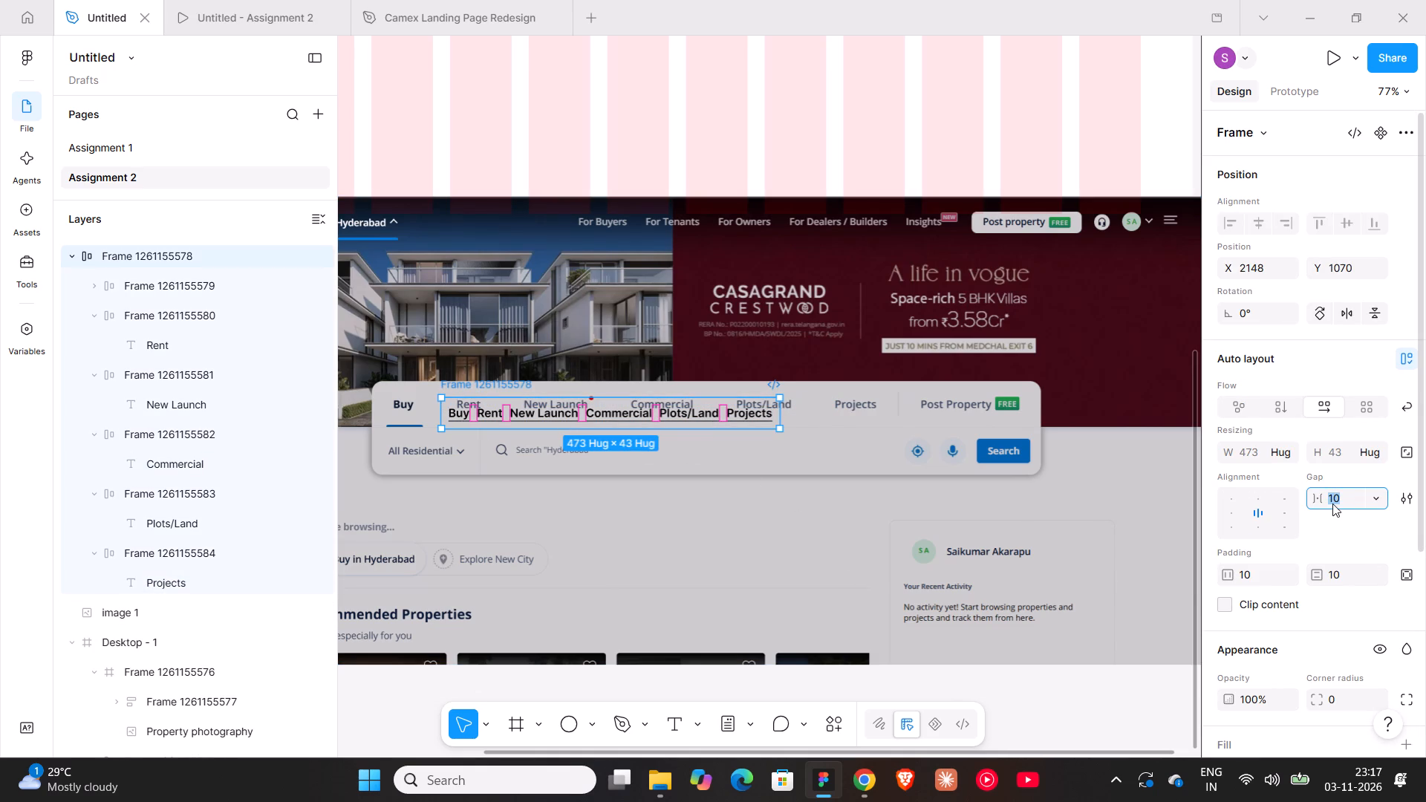
{"action": "type", "text": "24"}
{"action": "key", "text": "Return"}
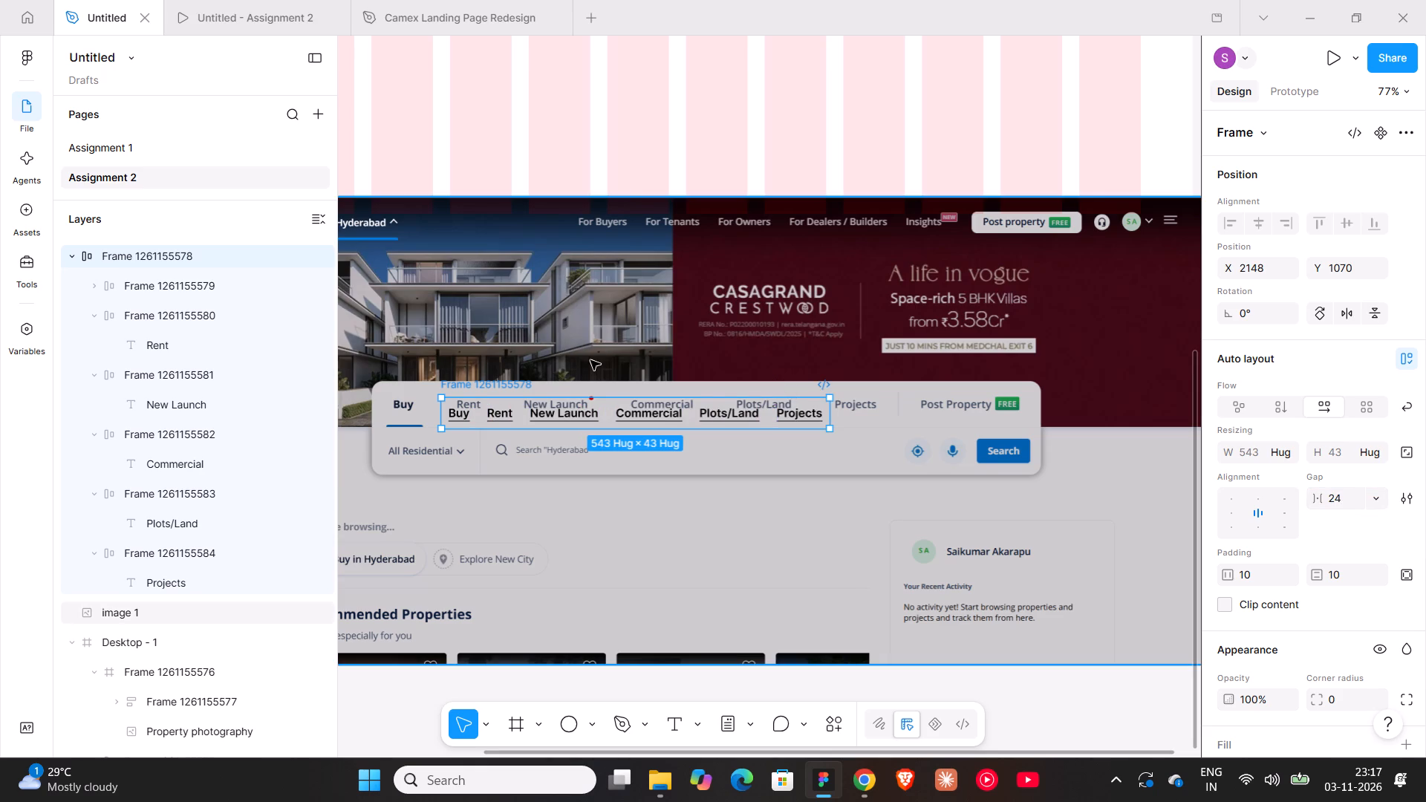
Move the tab row so its Buy label sits over the reference Buy label, at about X 2069, Y 1058.
{"action": "scroll", "coordinate": [592, 353], "scroll_direction": "up", "scroll_amount": 4, "text": "shift"}
{"action": "left_click_drag", "start_coordinate": [680, 381], "coordinate": [636, 378]}
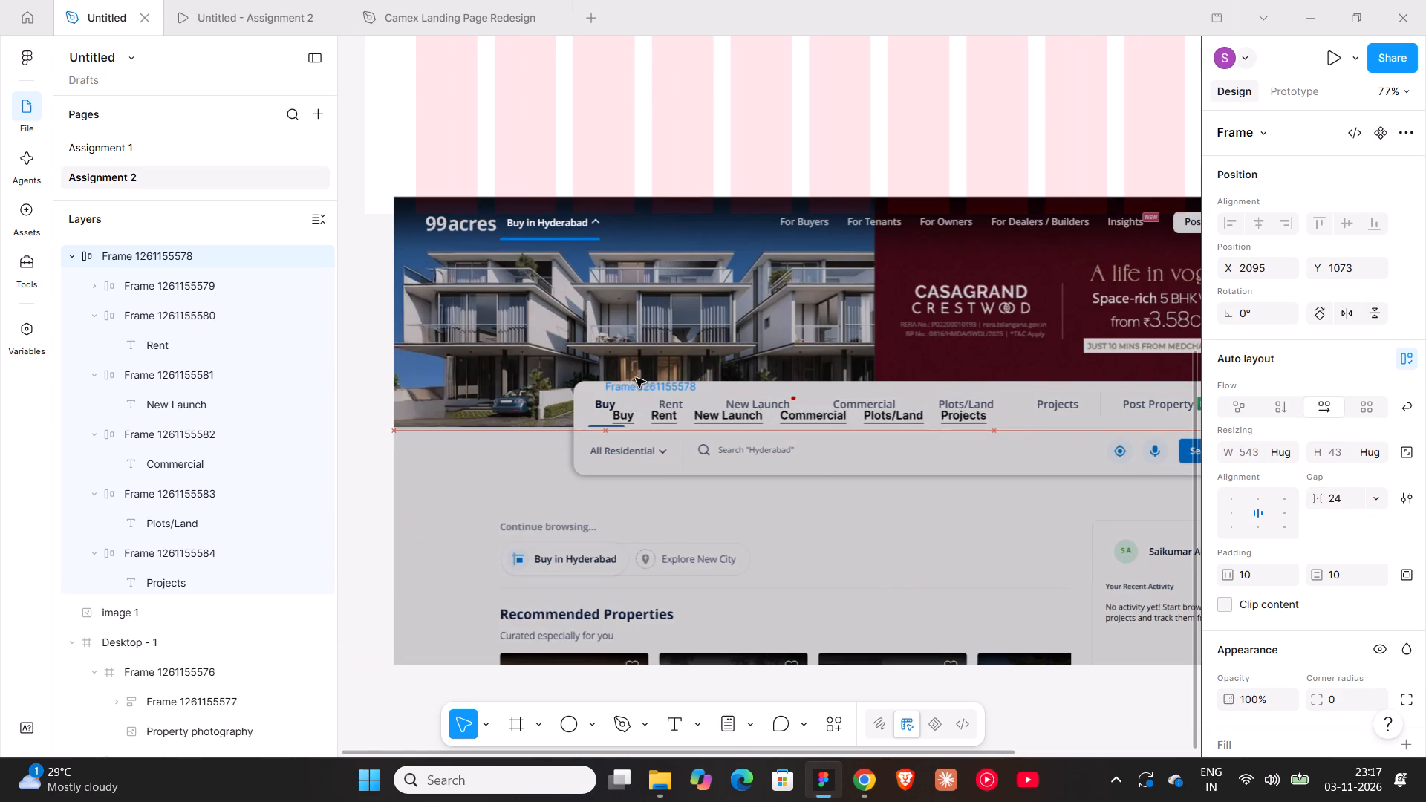
{"action": "left_click_drag", "start_coordinate": [636, 378], "coordinate": [623, 372]}
Remove the stroke from the Rent, New Launch, Commercial, Plots/Land and Projects frames, leaving only Buy underlined.
{"action": "scroll", "coordinate": [660, 424], "scroll_direction": "up", "scroll_amount": 6, "text": "ctrl"}
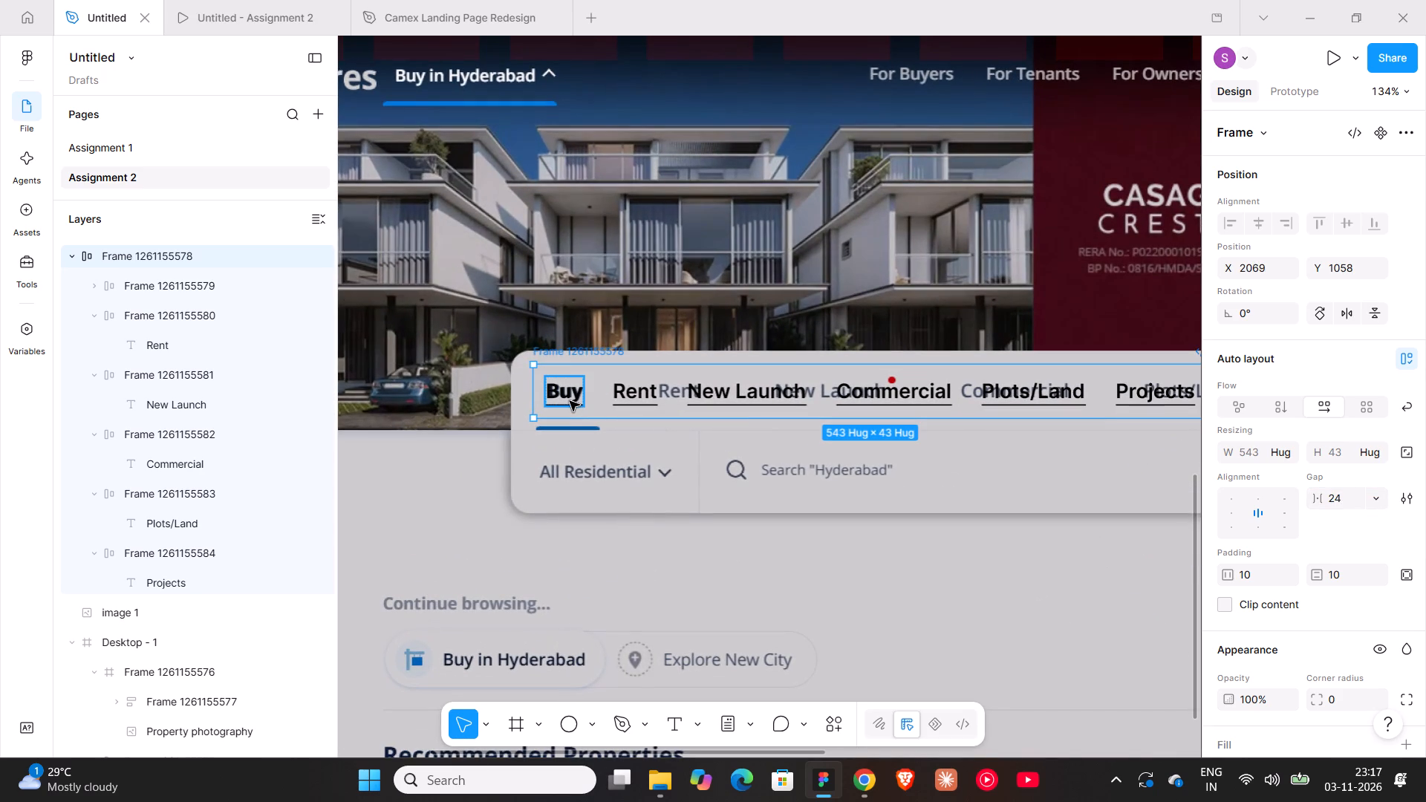
{"action": "left_click", "coordinate": [570, 401]}
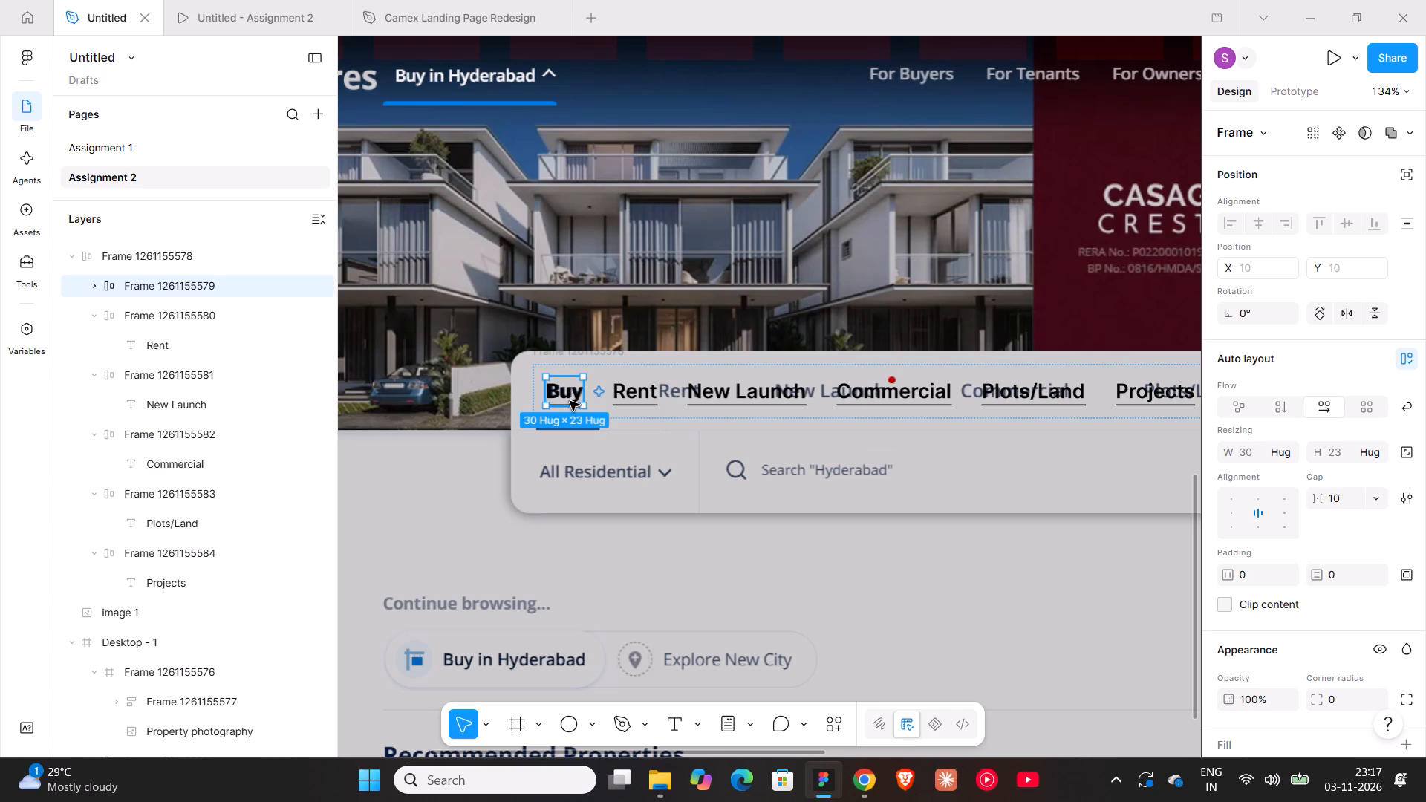
{"action": "left_click", "coordinate": [654, 395]}
{"action": "left_click", "coordinate": [778, 389], "text": "shift"}
{"action": "left_click", "coordinate": [867, 394], "text": "shift"}
{"action": "scroll", "coordinate": [931, 394], "scroll_direction": "down", "scroll_amount": 2, "text": "shift"}
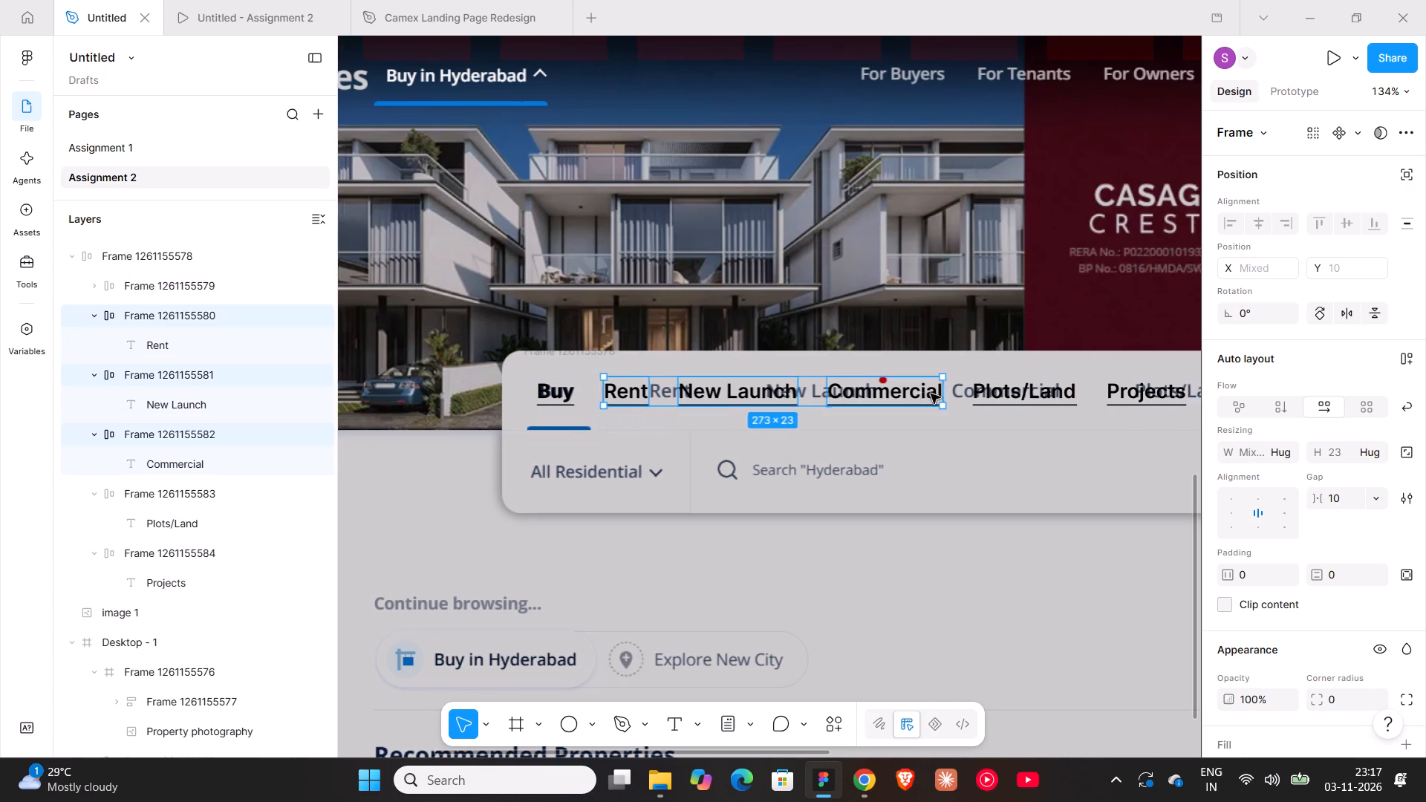
{"action": "scroll", "coordinate": [931, 394], "scroll_direction": "down", "scroll_amount": 2, "text": "shift"}
{"action": "left_click", "coordinate": [812, 395], "text": "shift"}
{"action": "left_click", "coordinate": [939, 387], "text": "shift"}
{"action": "scroll", "coordinate": [1297, 495], "scroll_direction": "down", "scroll_amount": 3}
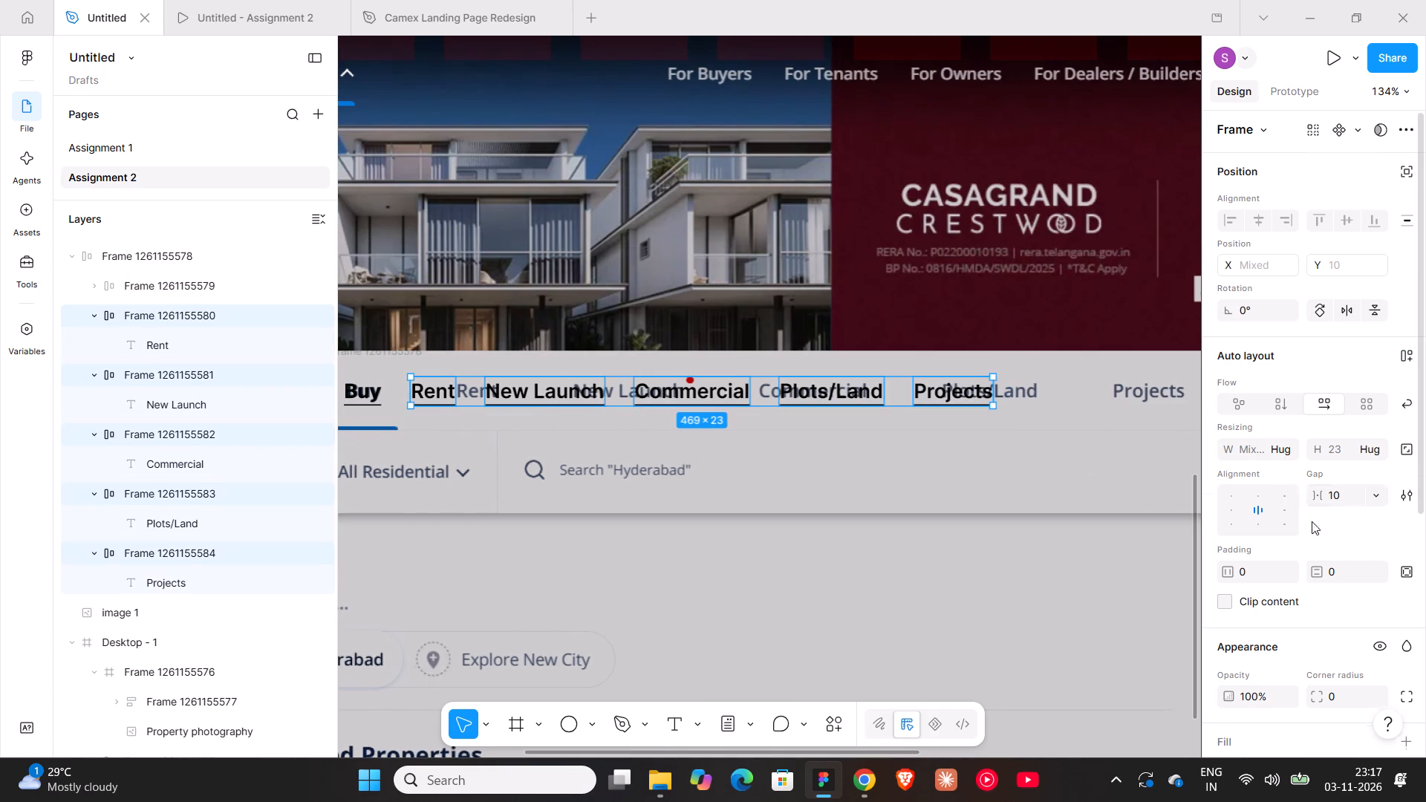
{"action": "scroll", "coordinate": [1312, 521], "scroll_direction": "down", "scroll_amount": 2}
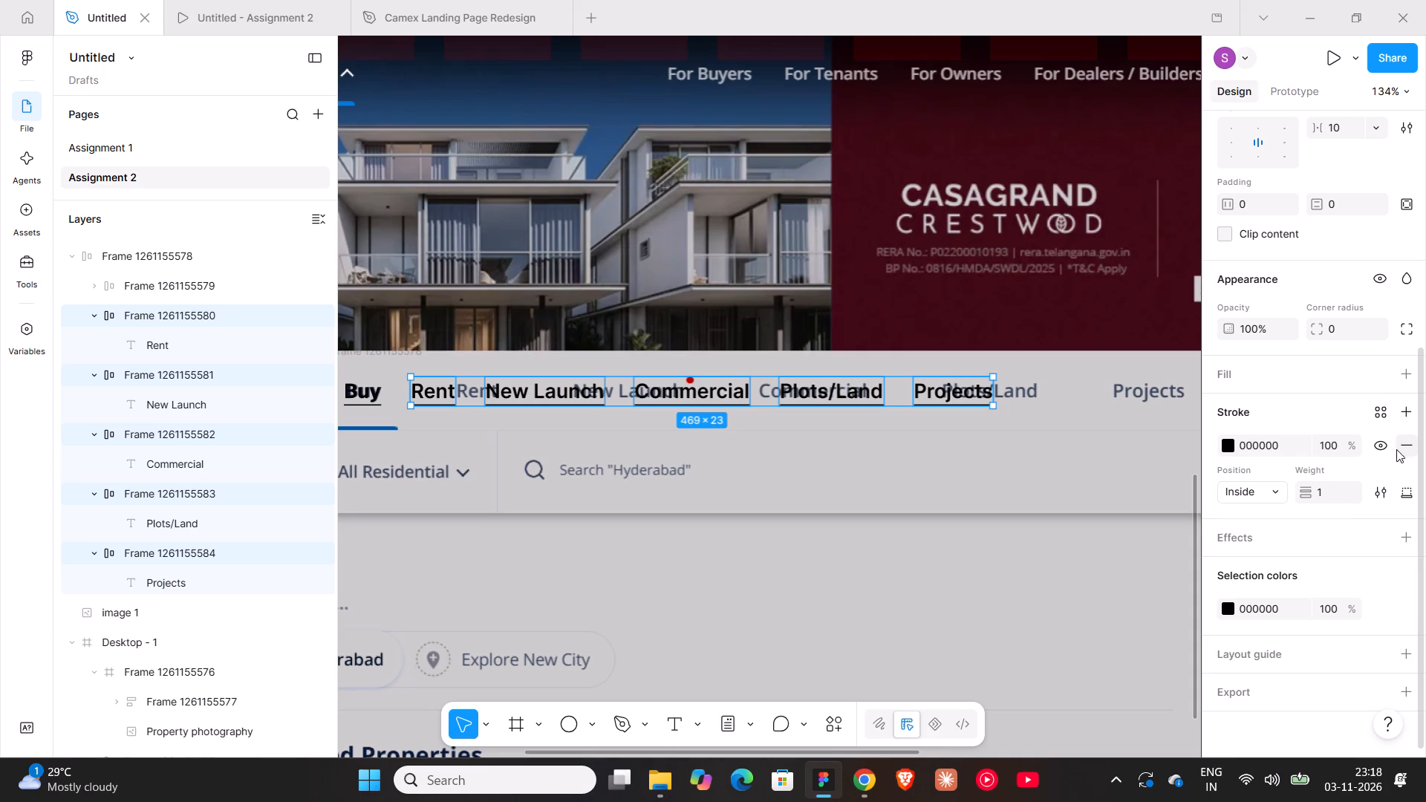
{"action": "left_click", "coordinate": [1399, 446]}
{"action": "left_click", "coordinate": [881, 465]}
Set the vertical padding of all six tab frames, Buy through Projects, to 10.
{"action": "scroll", "coordinate": [881, 465], "scroll_direction": "up", "scroll_amount": 4, "text": "shift"}
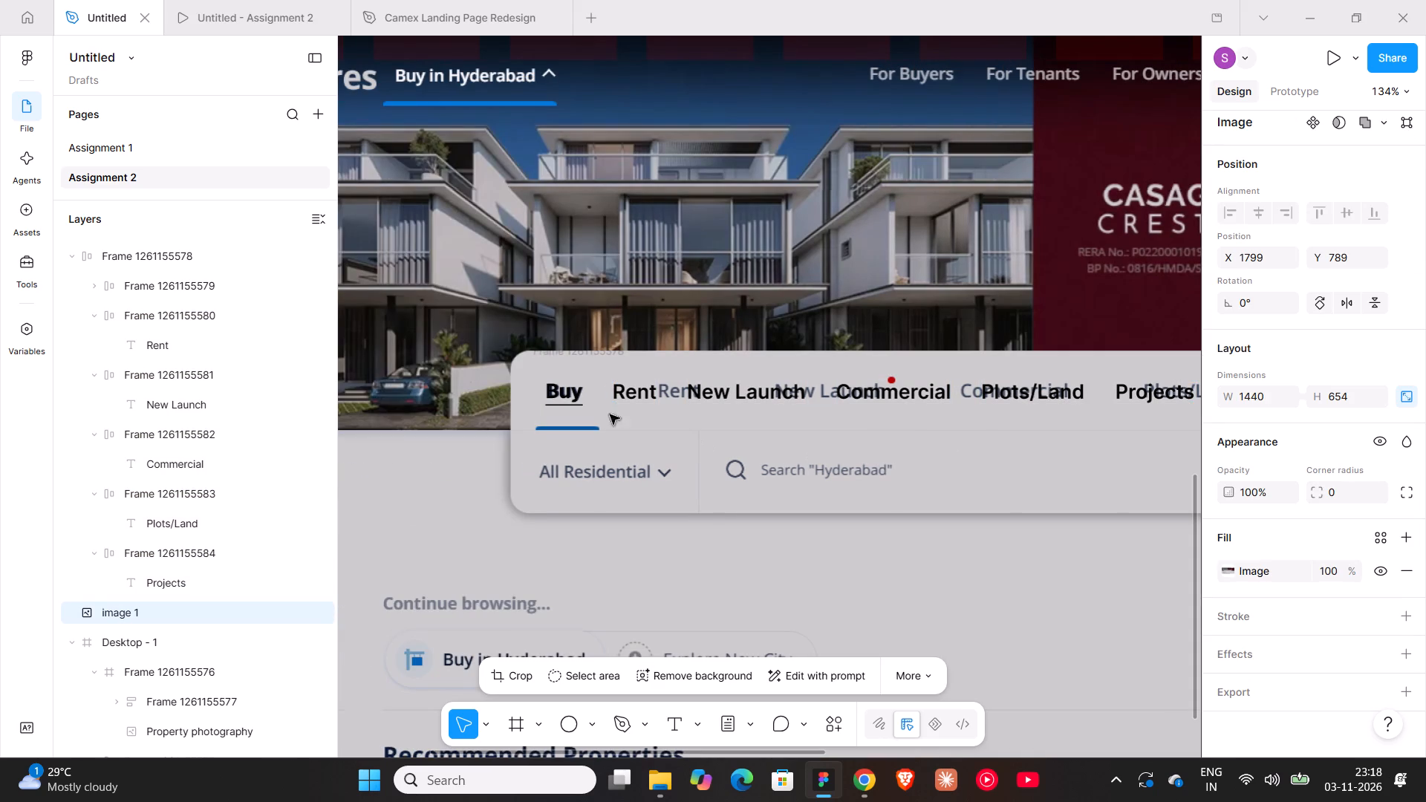
{"action": "left_click", "coordinate": [558, 394]}
{"action": "left_click", "coordinate": [637, 394], "text": "shift"}
{"action": "left_click", "coordinate": [725, 398], "text": "shift"}
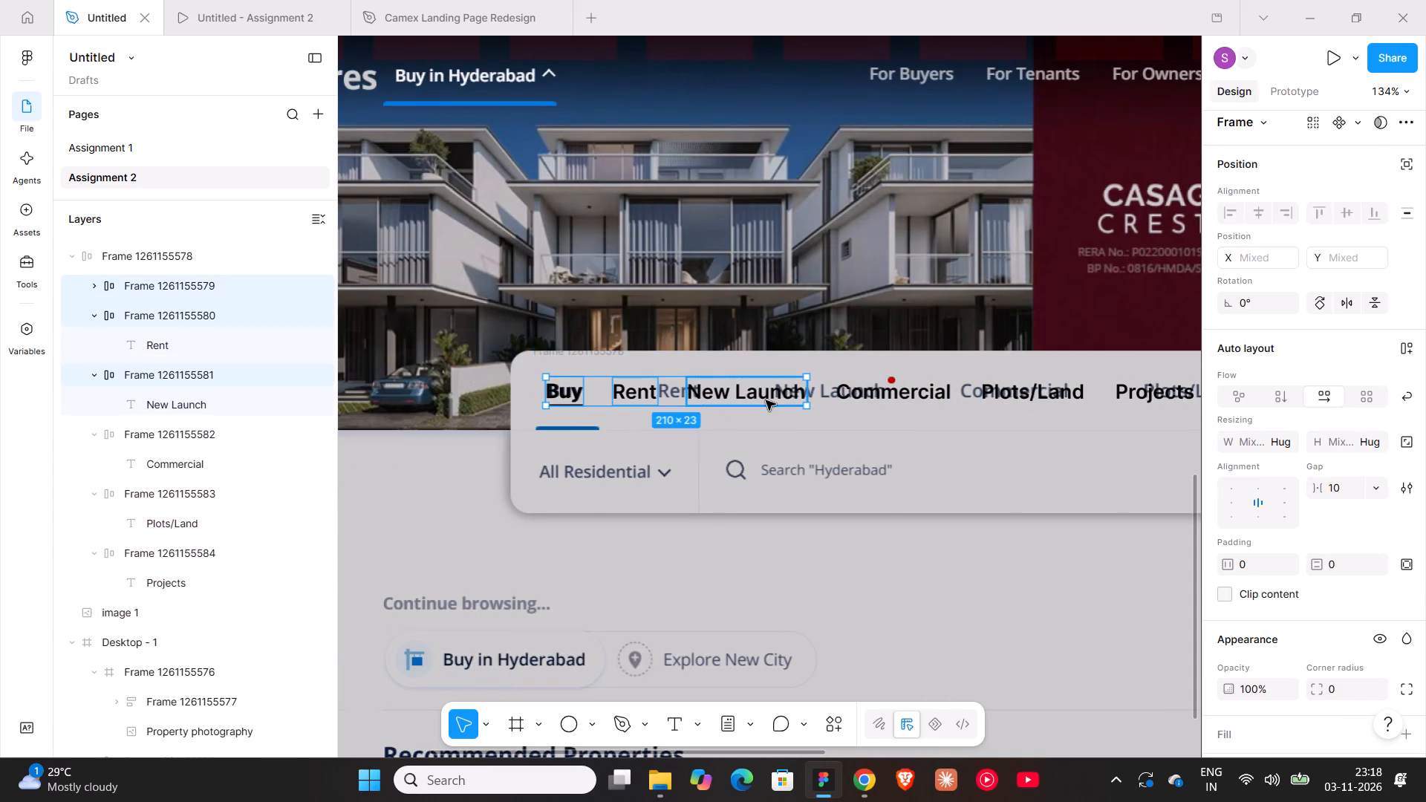
{"action": "left_click", "coordinate": [885, 386], "text": "shift"}
{"action": "left_click", "coordinate": [1002, 391], "text": "shift"}
{"action": "scroll", "coordinate": [1010, 391], "scroll_direction": "down", "scroll_amount": 4, "text": "shift"}
{"action": "left_click", "coordinate": [977, 396], "text": "shift"}
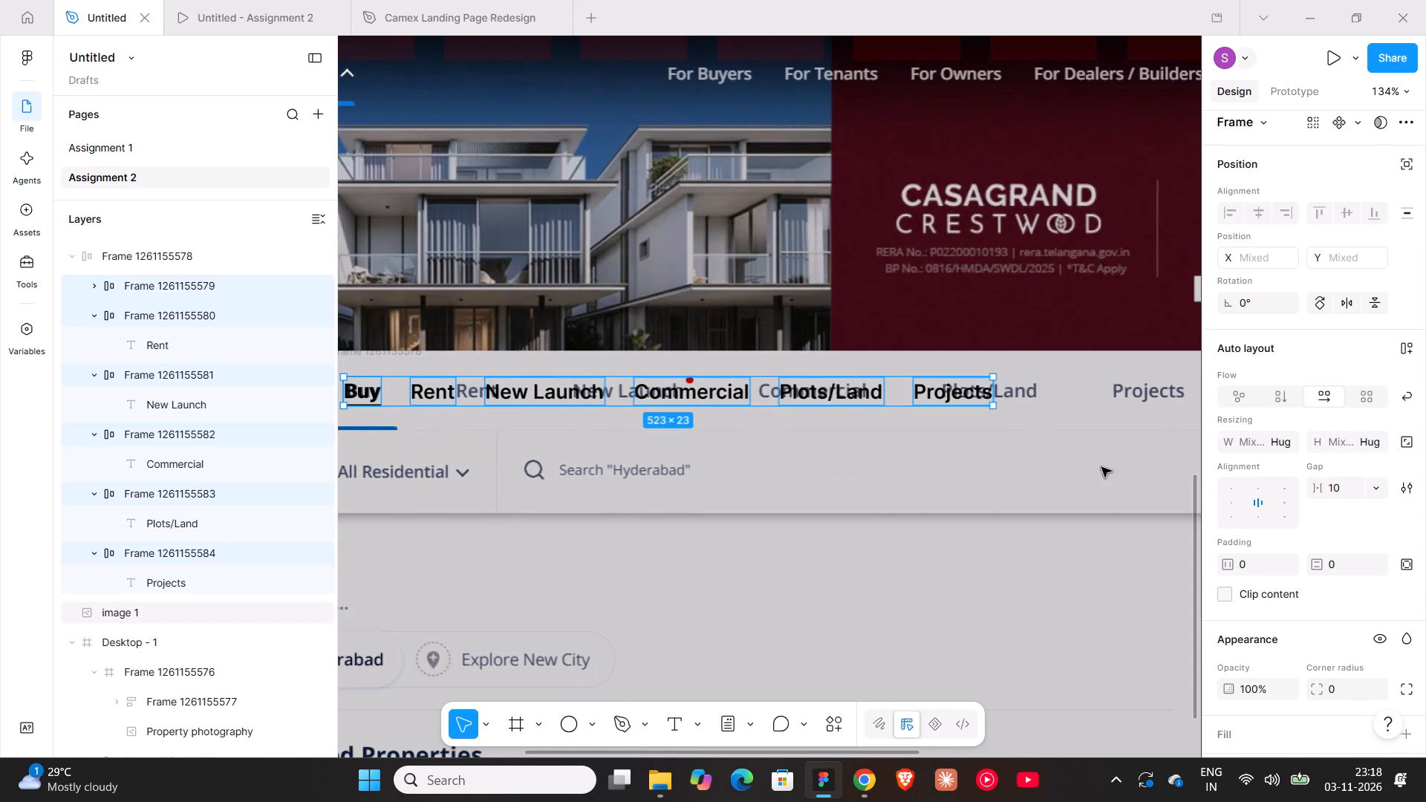
{"action": "left_click_drag", "start_coordinate": [1319, 567], "coordinate": [717, 396]}
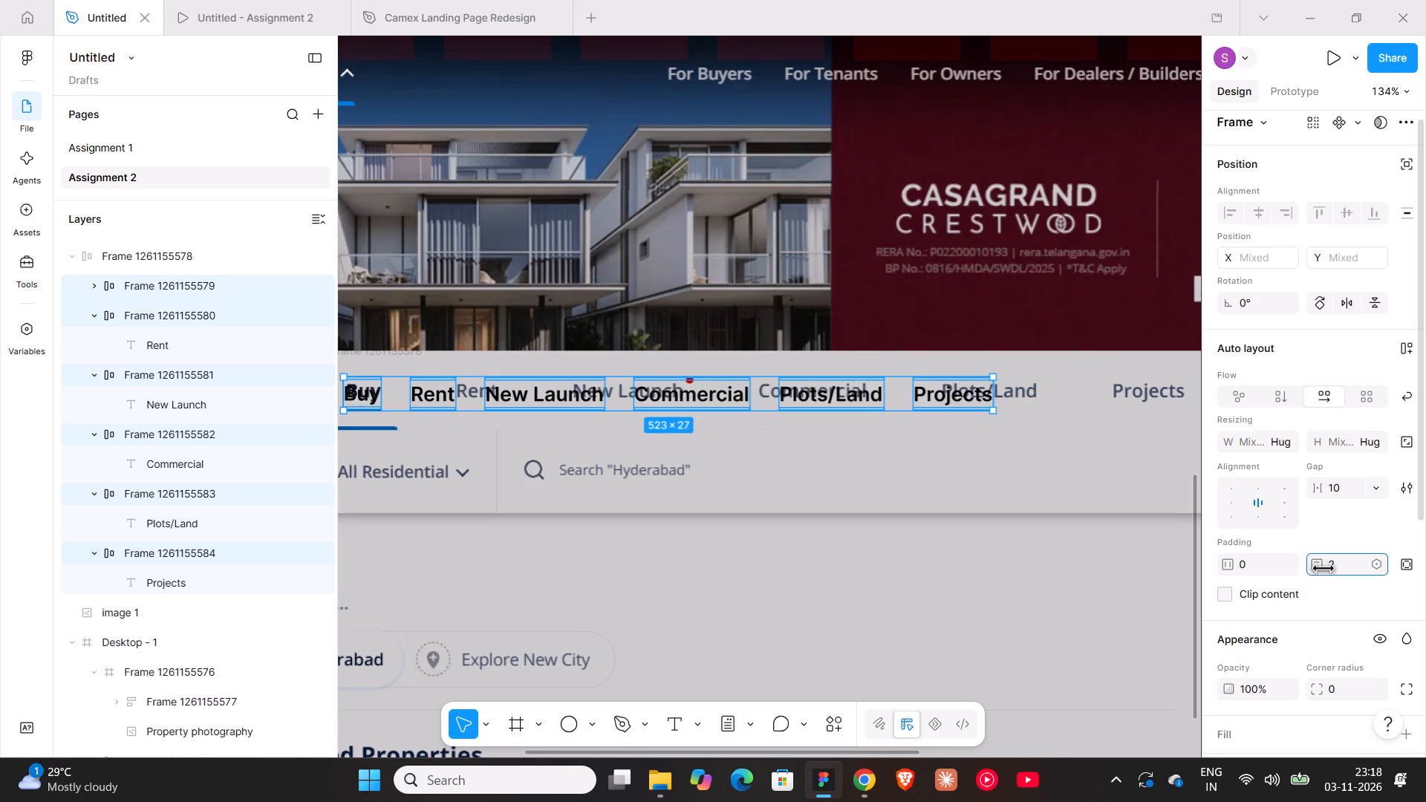
{"action": "left_click_drag", "start_coordinate": [717, 396], "coordinate": [729, 400]}
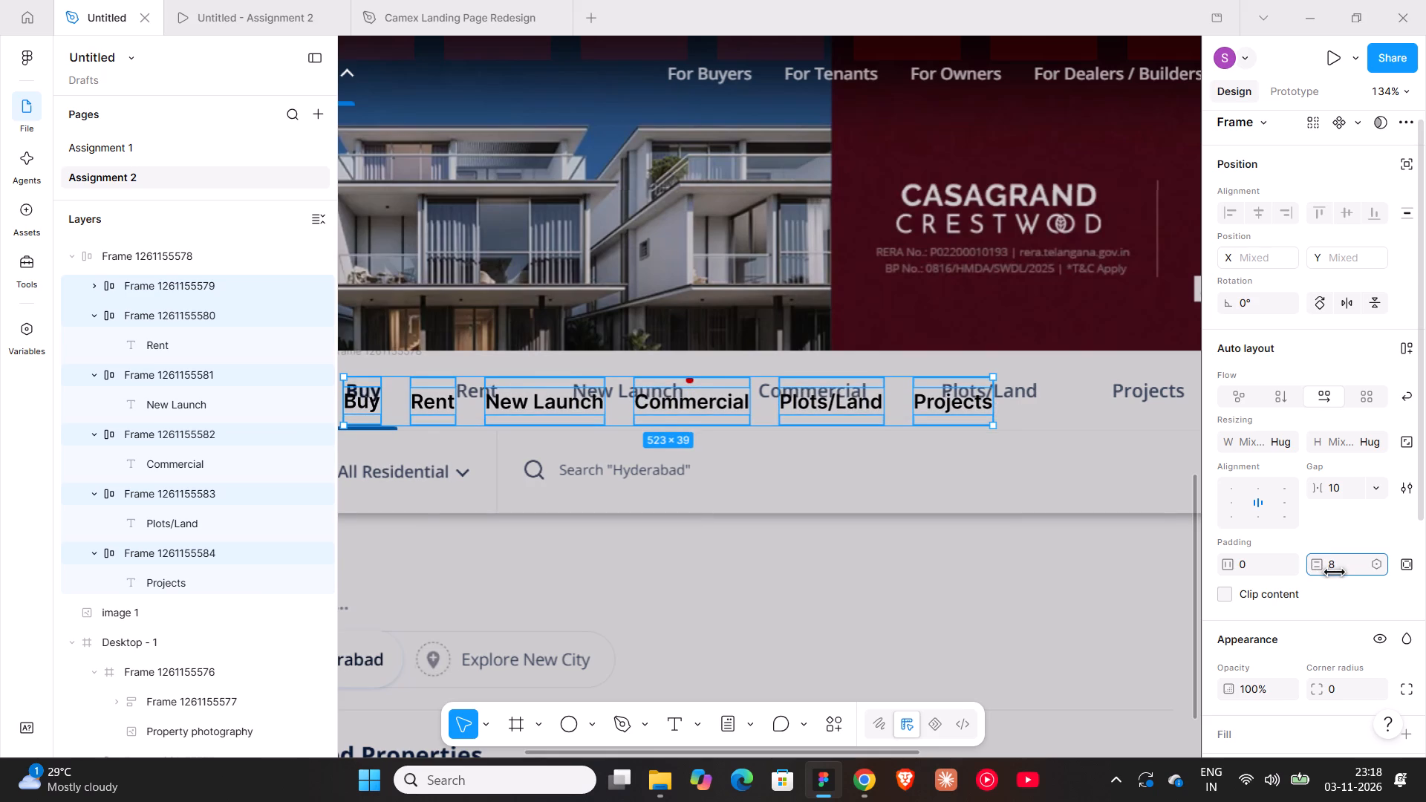
{"action": "left_click_drag", "start_coordinate": [729, 400], "coordinate": [732, 400]}
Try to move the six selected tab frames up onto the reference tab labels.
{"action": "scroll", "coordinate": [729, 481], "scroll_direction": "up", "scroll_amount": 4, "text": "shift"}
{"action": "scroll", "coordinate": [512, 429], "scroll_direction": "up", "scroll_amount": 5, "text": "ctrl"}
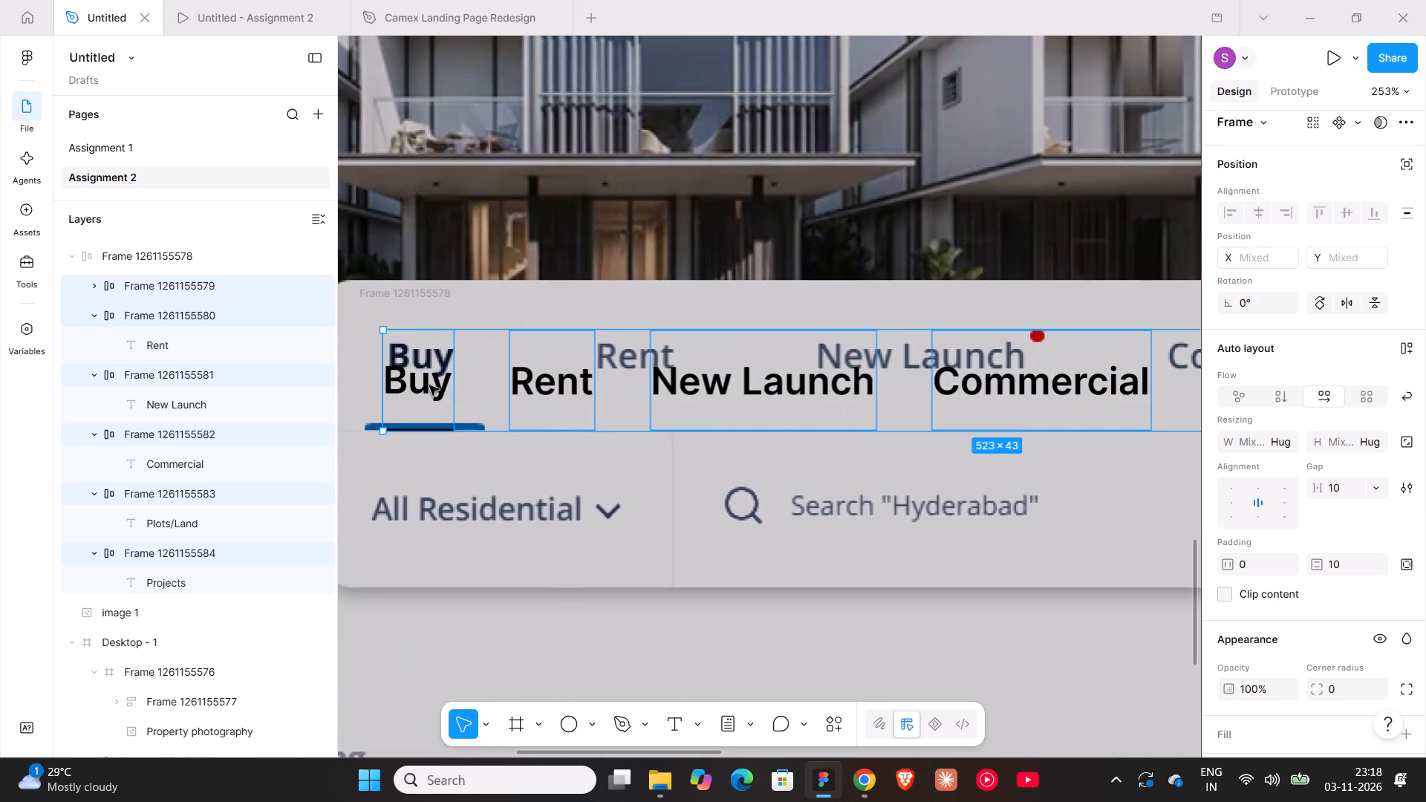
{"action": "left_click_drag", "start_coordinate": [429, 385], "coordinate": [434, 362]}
Set the font weight of all six tab labels, Buy through Projects, to Medium.
{"action": "scroll", "coordinate": [520, 407], "scroll_direction": "down", "scroll_amount": 5, "text": "ctrl"}
{"action": "scroll", "coordinate": [703, 435], "scroll_direction": "down", "scroll_amount": 3, "text": "shift"}
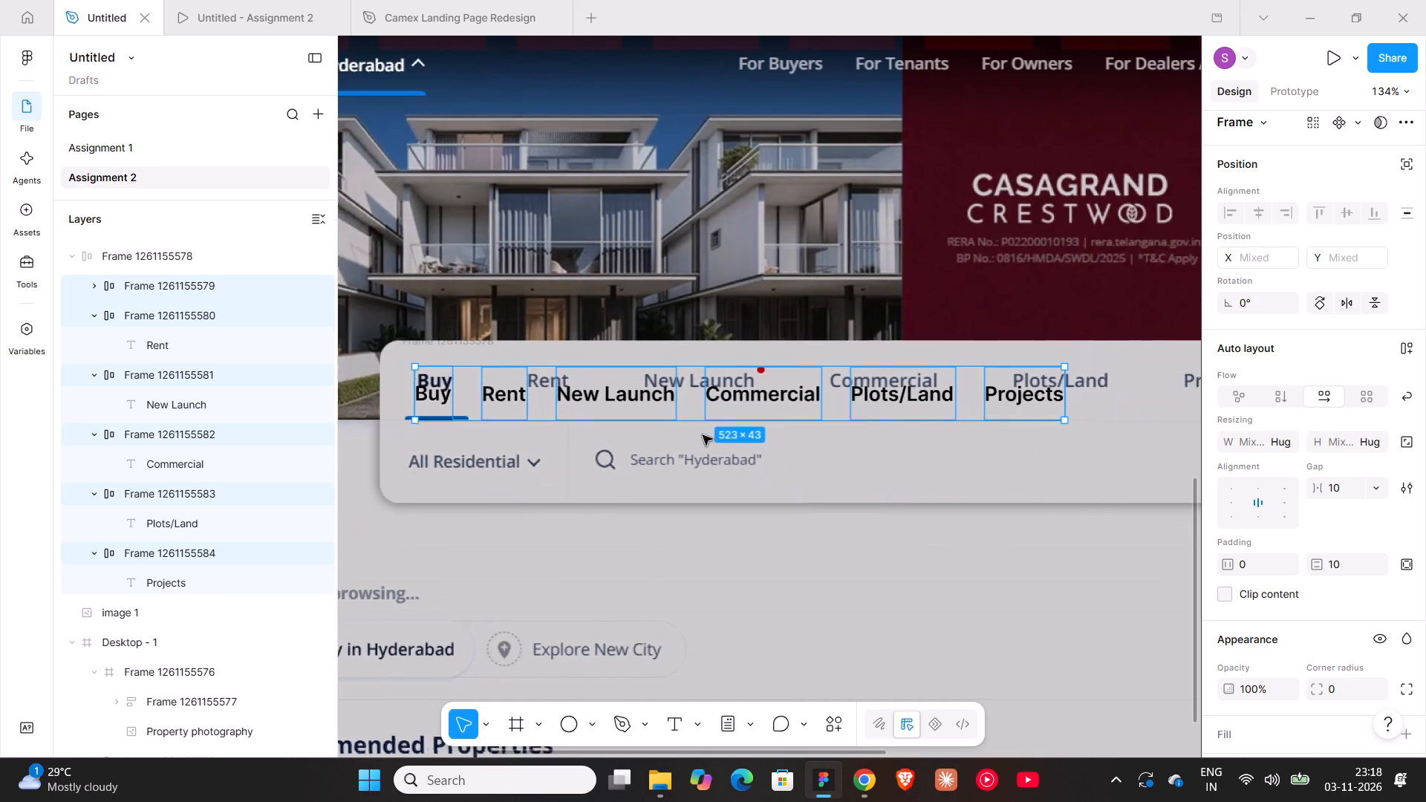
{"action": "double_click", "coordinate": [377, 391]}
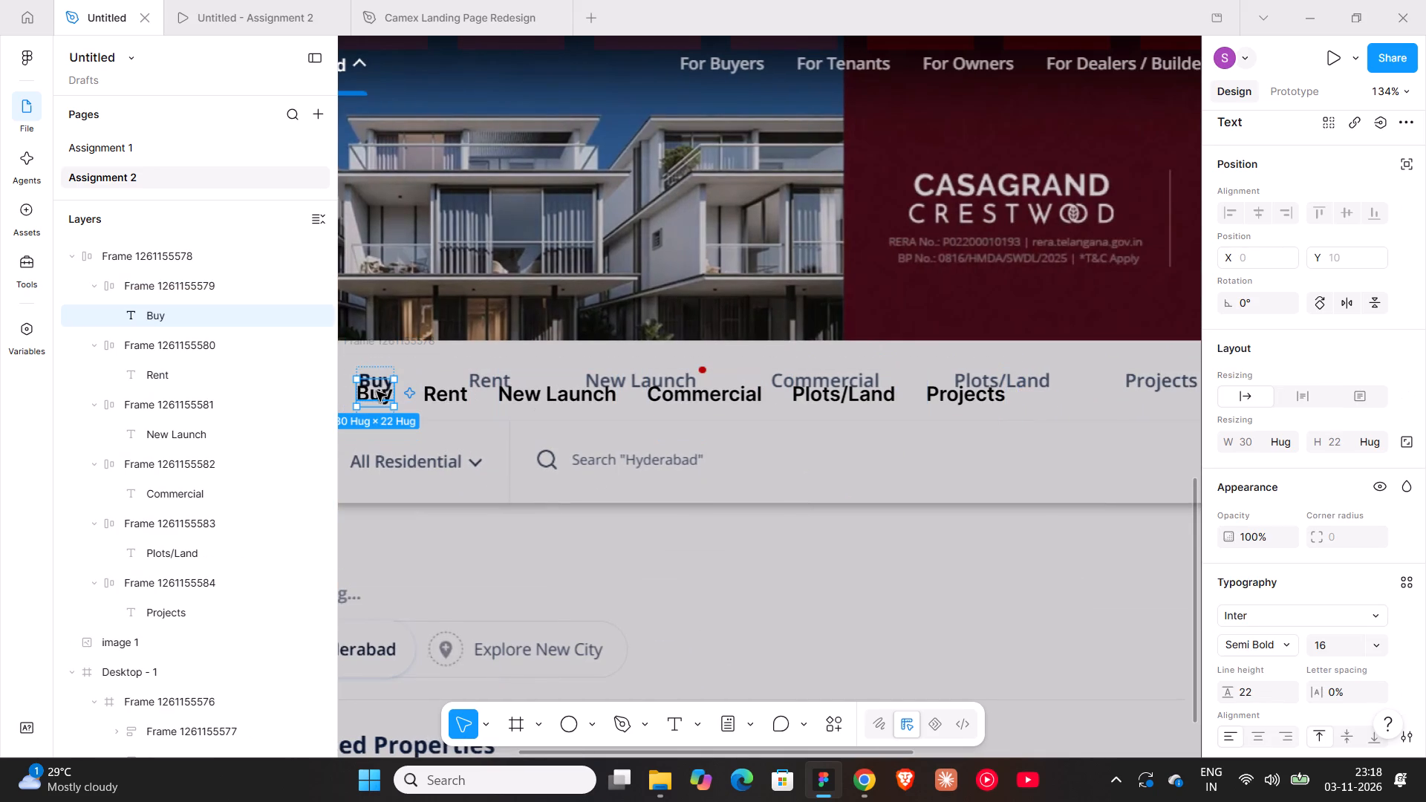
{"action": "double_click", "coordinate": [443, 391], "text": "shift"}
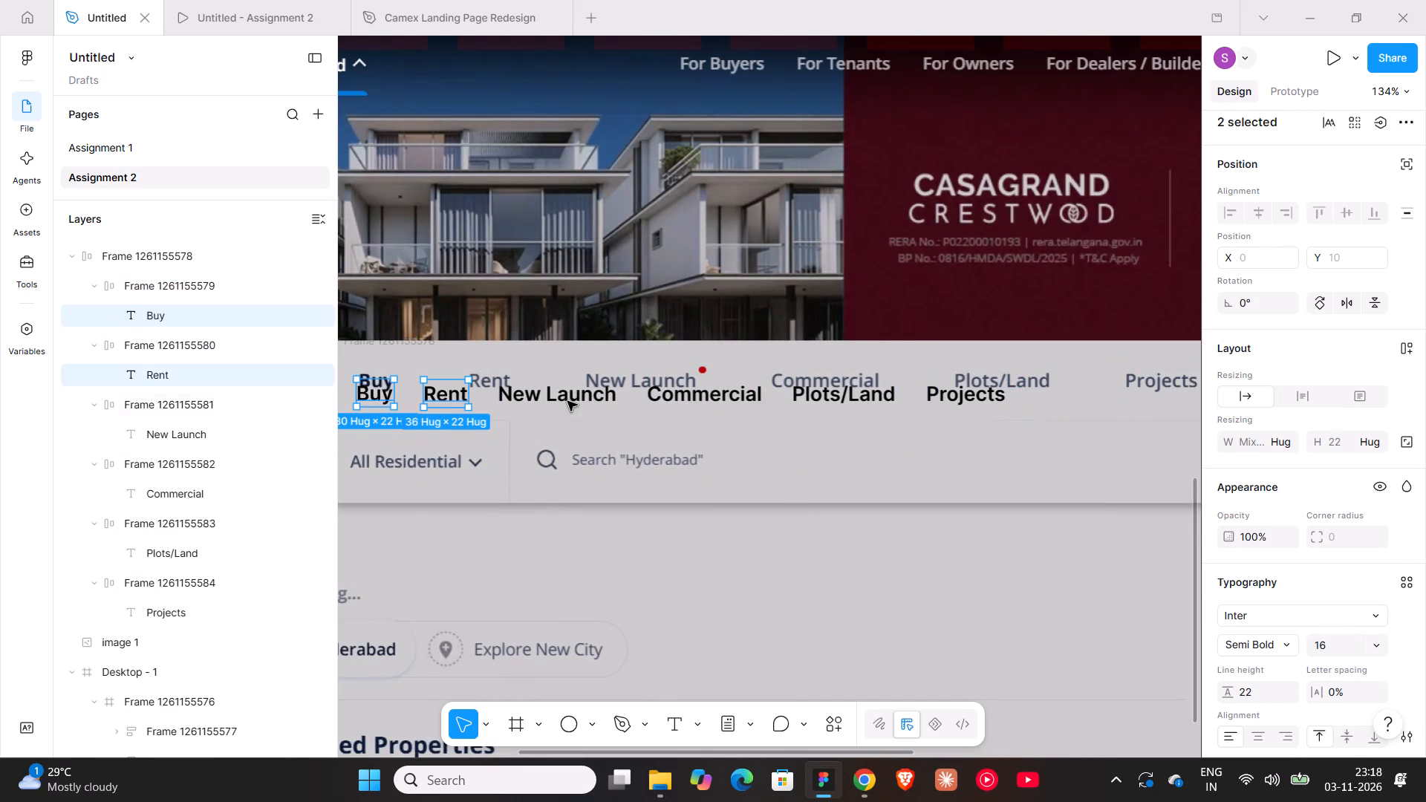
{"action": "double_click", "coordinate": [569, 401], "text": "shift"}
{"action": "double_click", "coordinate": [710, 395], "text": "shift"}
{"action": "double_click", "coordinate": [833, 390], "text": "shift"}
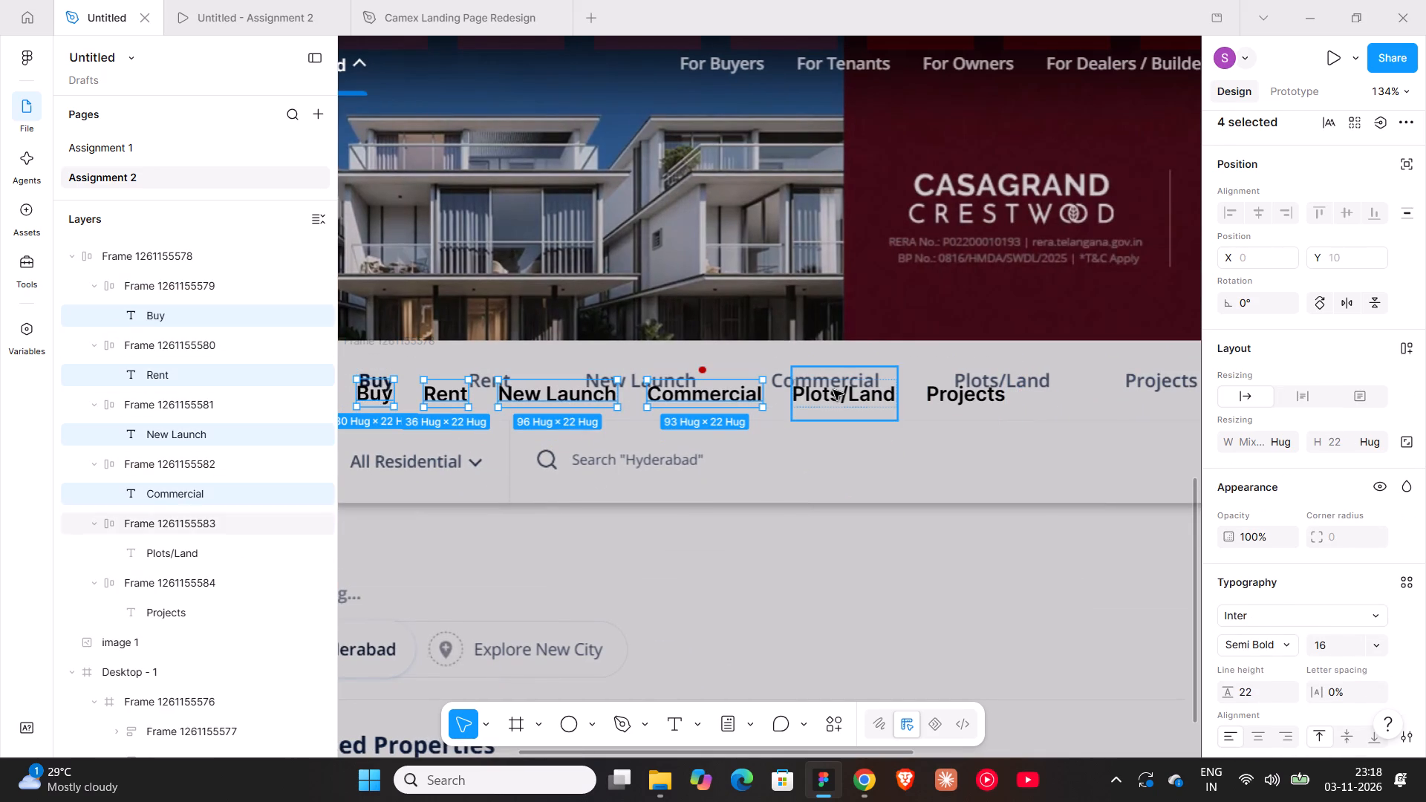
{"action": "double_click", "coordinate": [954, 398], "text": "shift"}
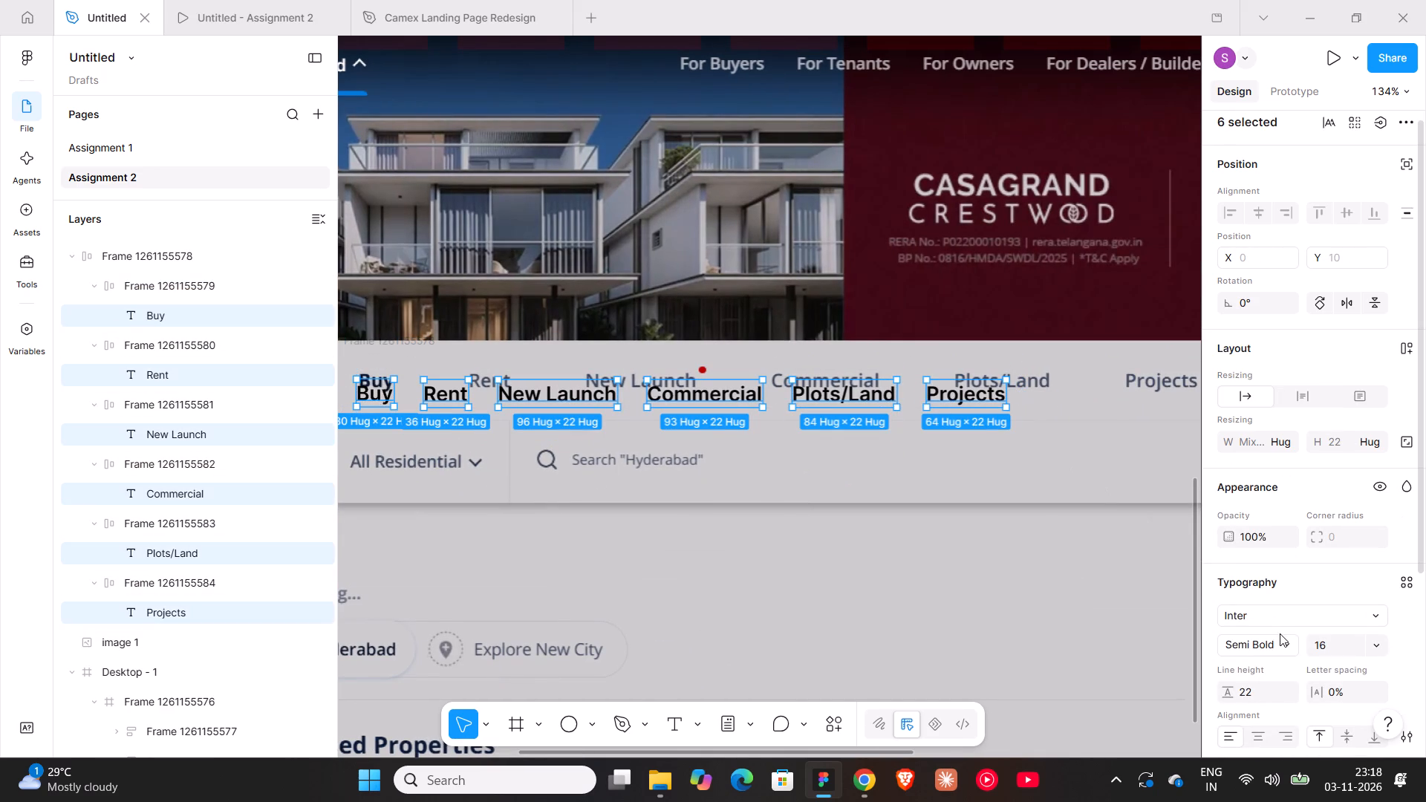
{"action": "left_click", "coordinate": [1280, 636]}
{"action": "left_click", "coordinate": [1274, 618]}
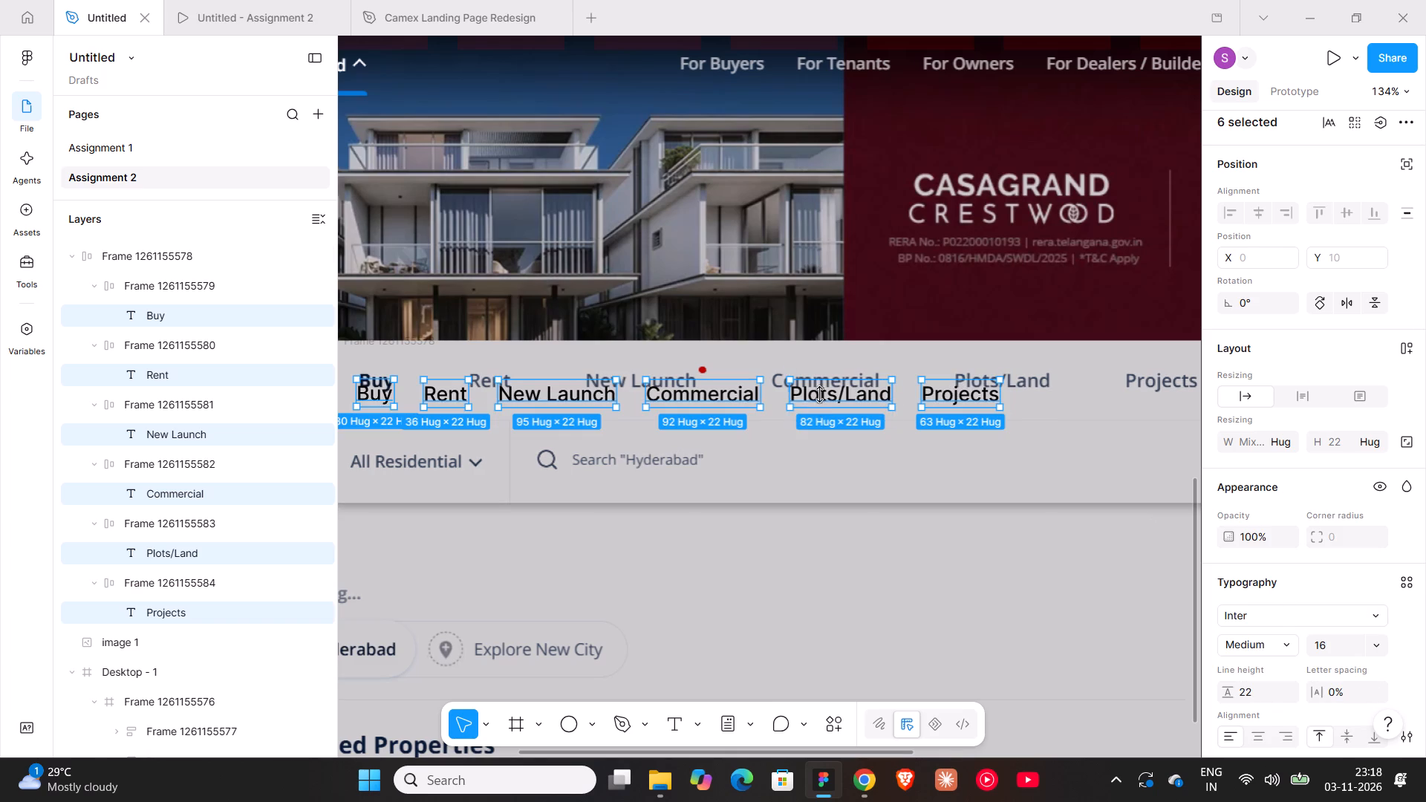
{"action": "scroll", "coordinate": [821, 383], "scroll_direction": "down", "scroll_amount": 4, "text": "ctrl"}
{"action": "scroll", "coordinate": [821, 383], "scroll_direction": "down", "scroll_amount": 4, "text": "shift"}
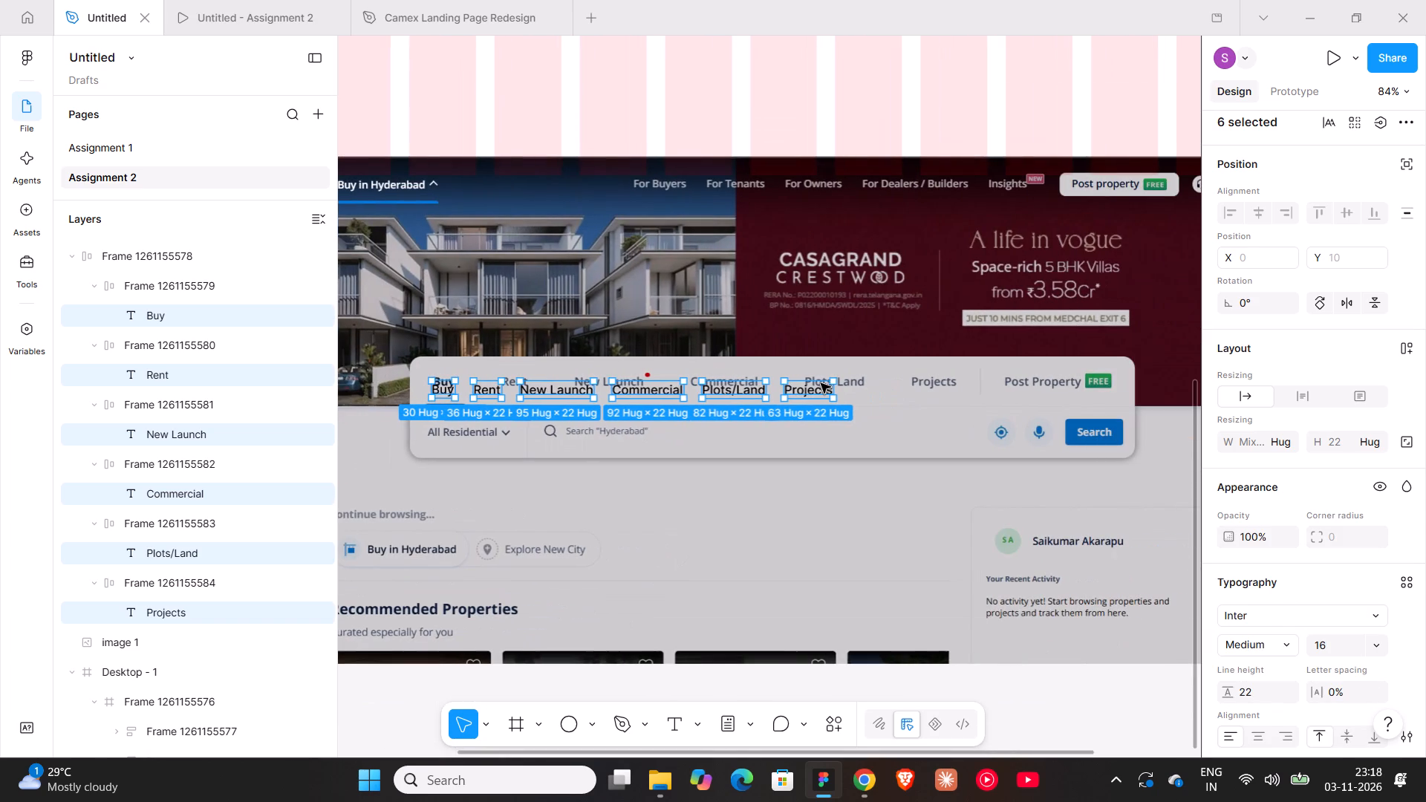
Set the gap between the tabs in the Buy-to-Projects tab row frame to 36.
{"action": "left_click", "coordinate": [688, 437]}
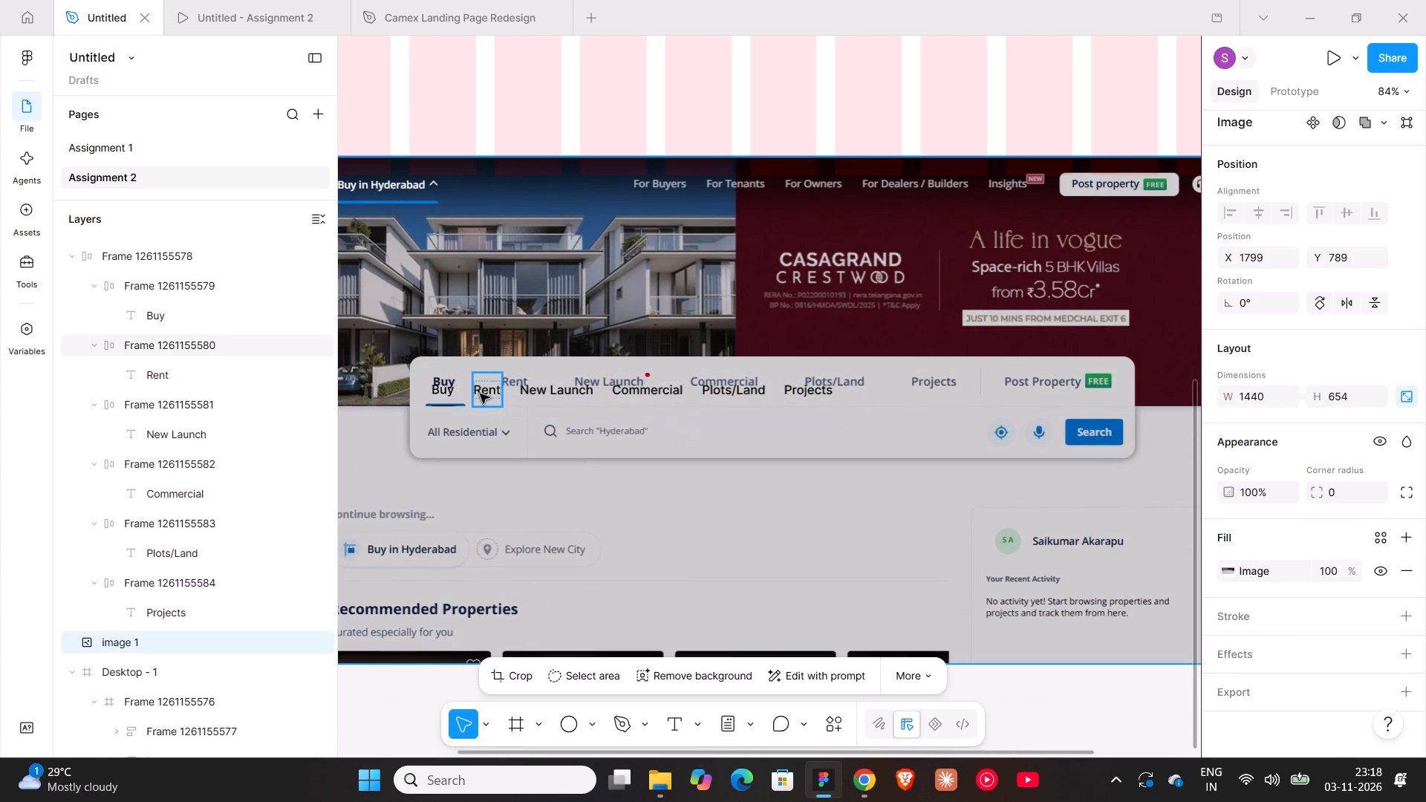
{"action": "left_click", "coordinate": [480, 394]}
{"action": "left_click", "coordinate": [459, 353]}
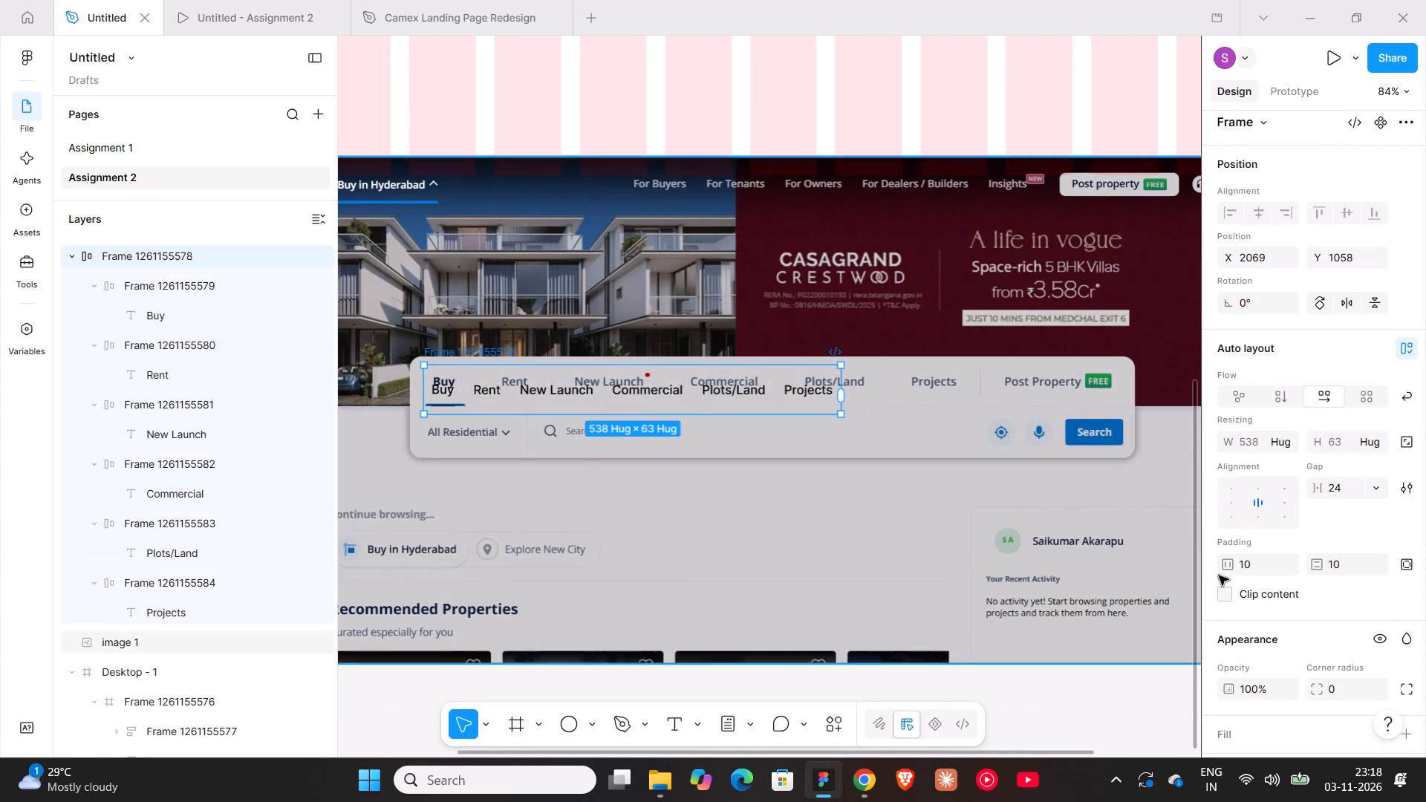
{"action": "left_click", "coordinate": [1335, 495]}
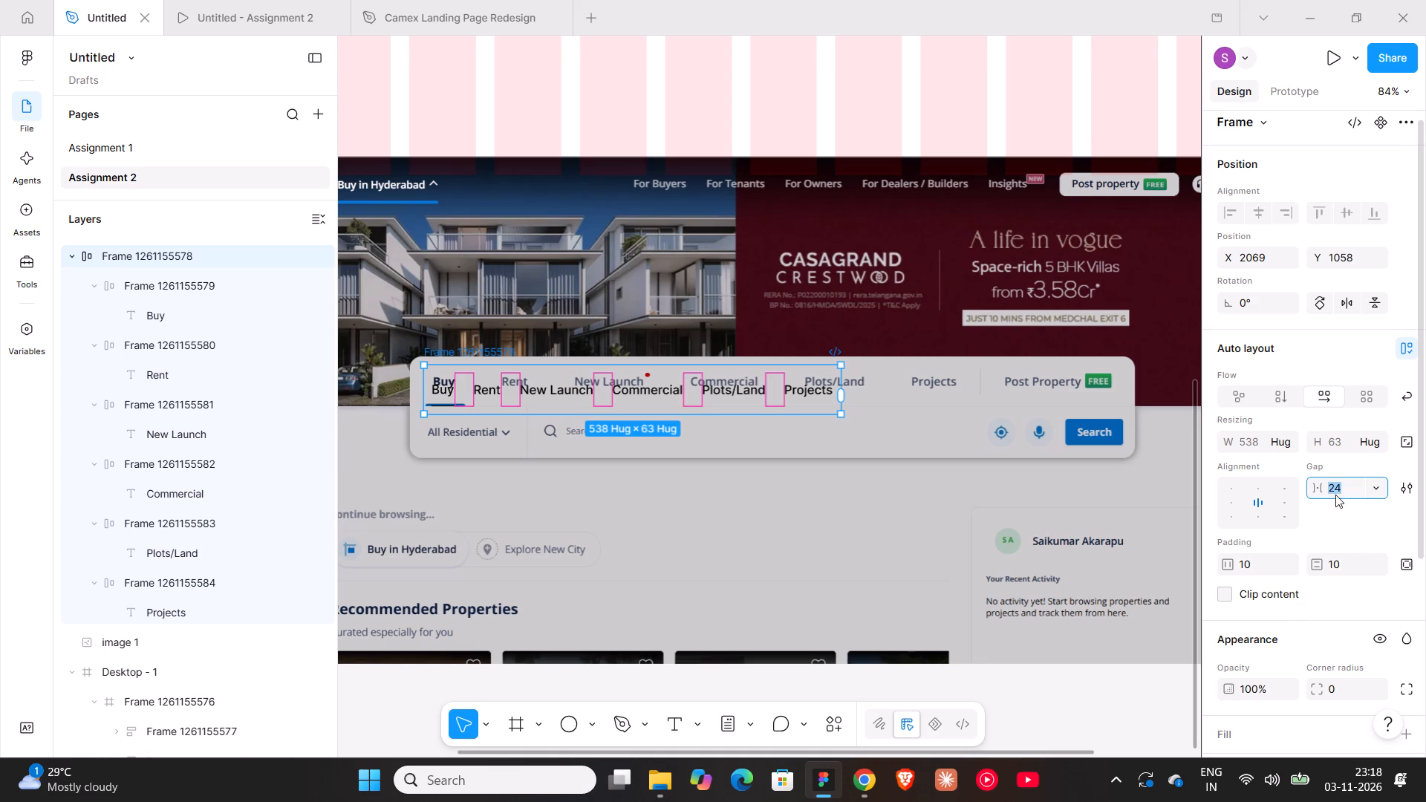
{"action": "type", "text": "36"}
{"action": "key", "text": "Return"}
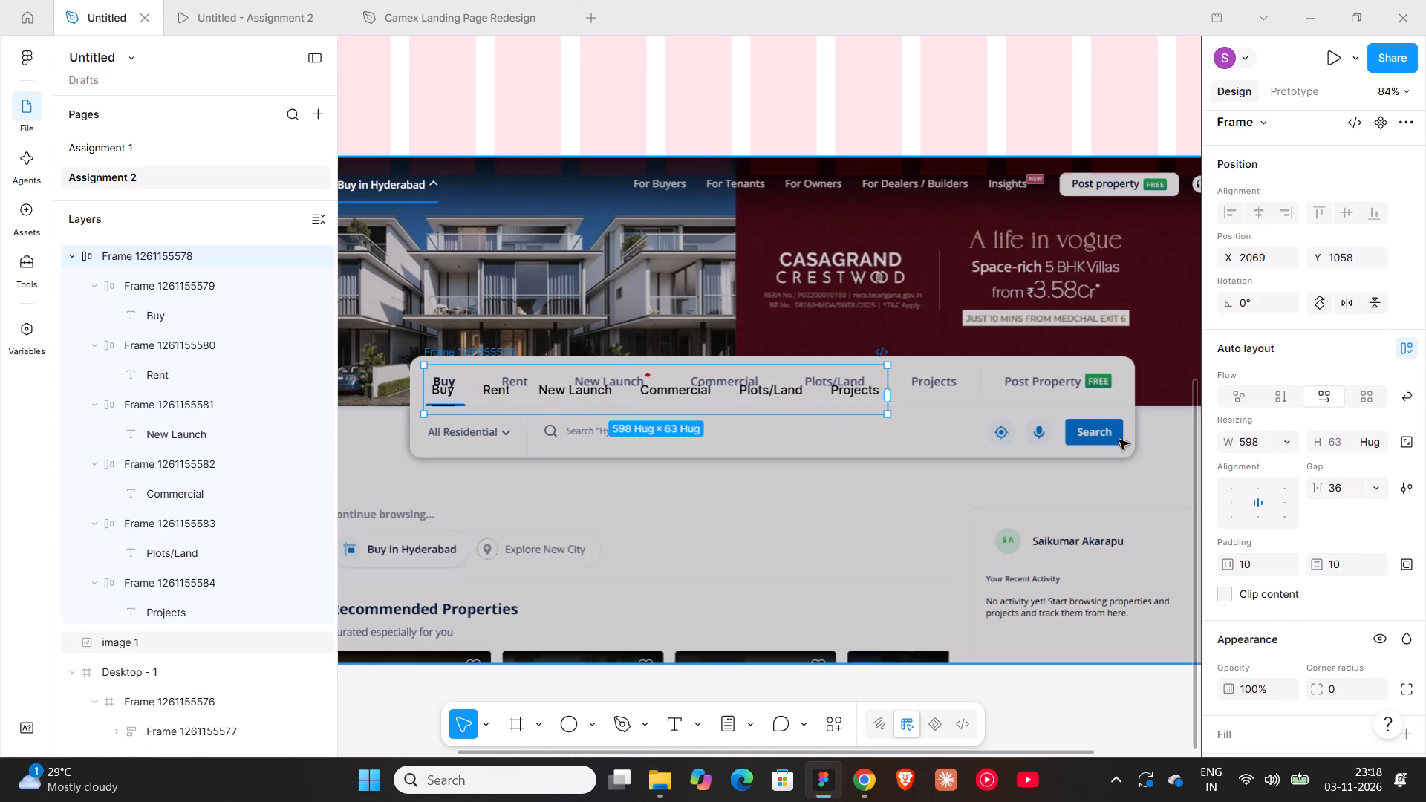
{"action": "left_click", "coordinate": [712, 433]}
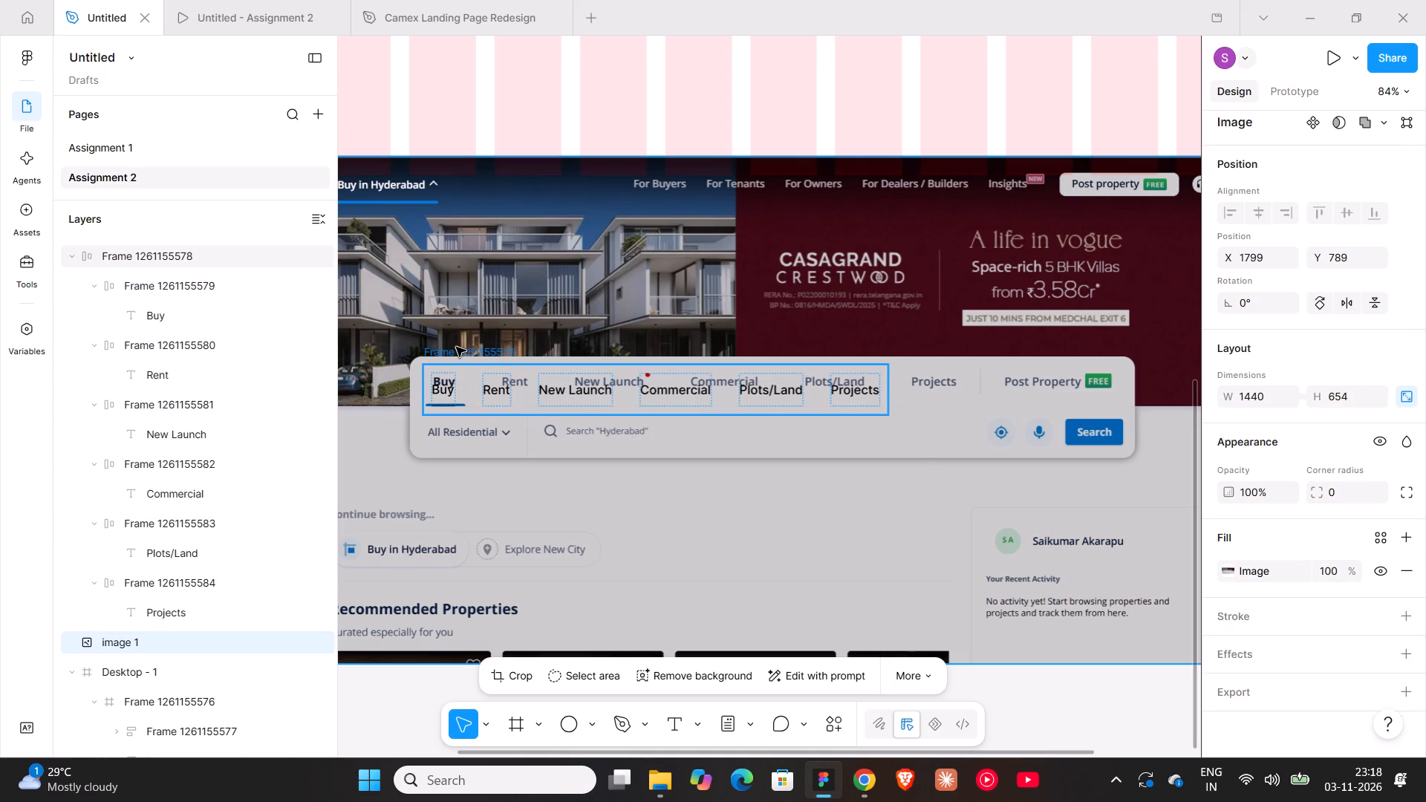
Move the whole tab row frame off the reference image into Desktop - 1, below the hero photo at about X 260, Y 716.
{"action": "left_click", "coordinate": [456, 347]}
{"action": "scroll", "coordinate": [456, 347], "scroll_direction": "down", "scroll_amount": 6, "text": "ctrl"}
{"action": "scroll", "coordinate": [467, 413], "scroll_direction": "up", "scroll_amount": 5}
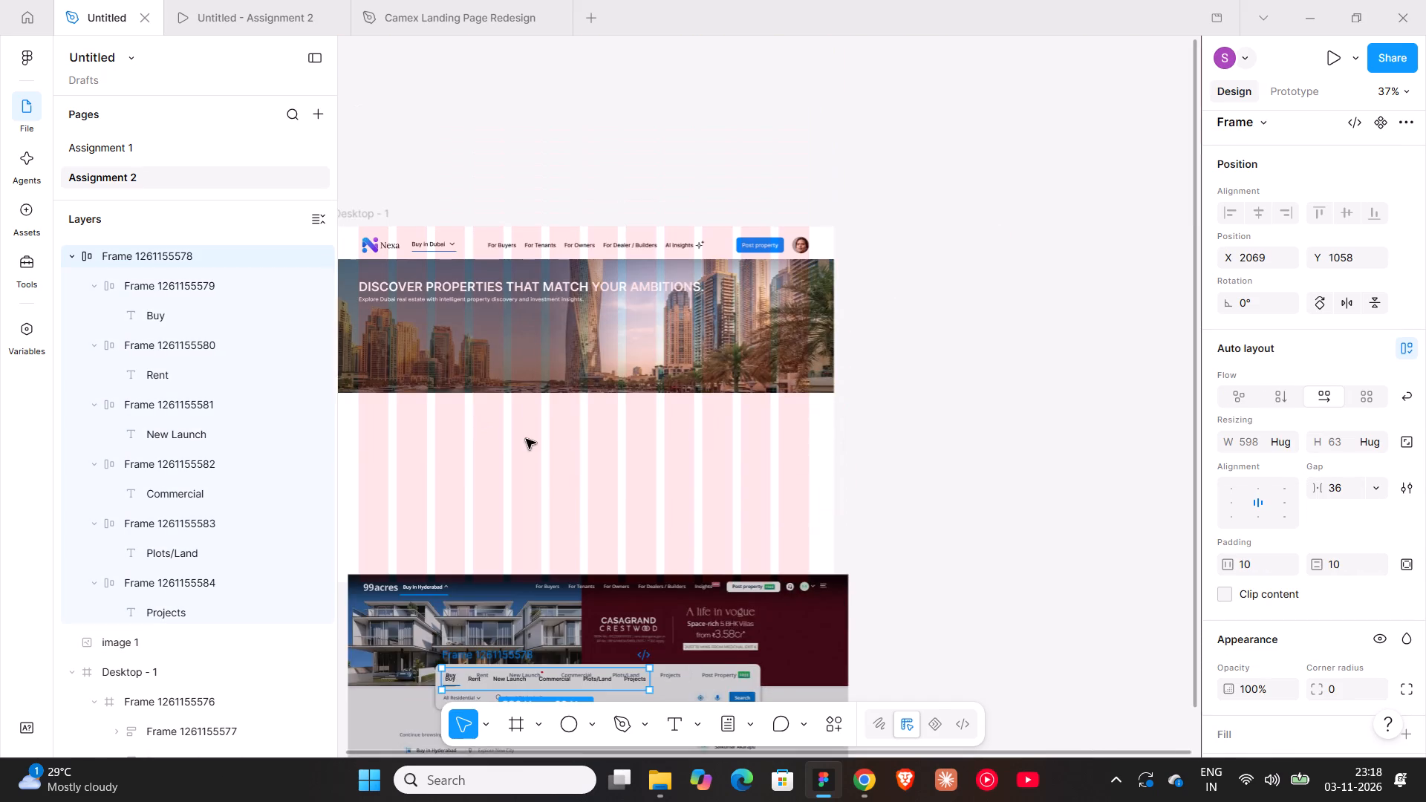
{"action": "scroll", "coordinate": [526, 439], "scroll_direction": "up", "scroll_amount": 3, "text": "shift"}
{"action": "scroll", "coordinate": [590, 434], "scroll_direction": "down", "scroll_amount": 3}
{"action": "left_click_drag", "start_coordinate": [584, 565], "coordinate": [584, 551]}
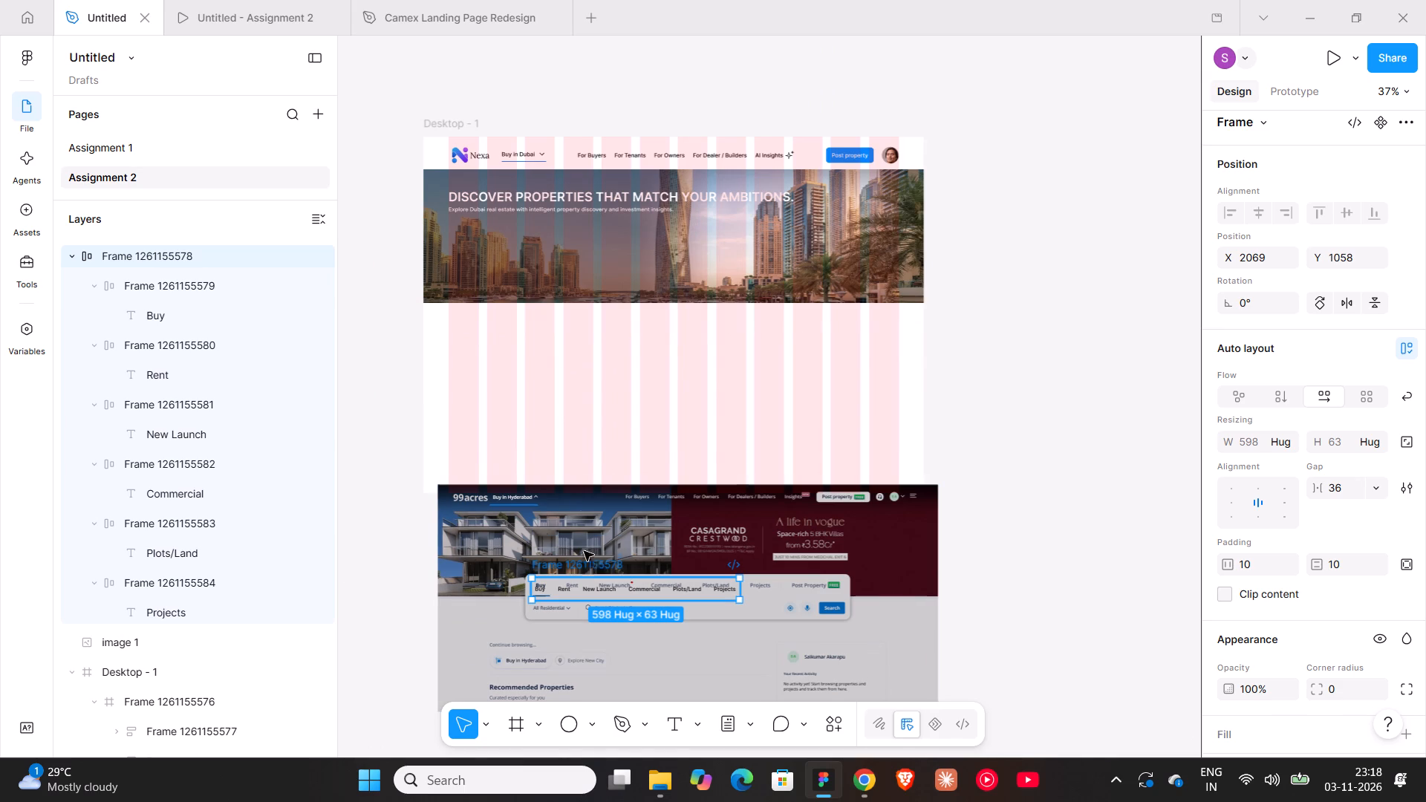
{"action": "left_click_drag", "start_coordinate": [584, 551], "coordinate": [567, 373]}
{"action": "scroll", "coordinate": [524, 400], "scroll_direction": "up", "scroll_amount": 10, "text": "ctrl"}
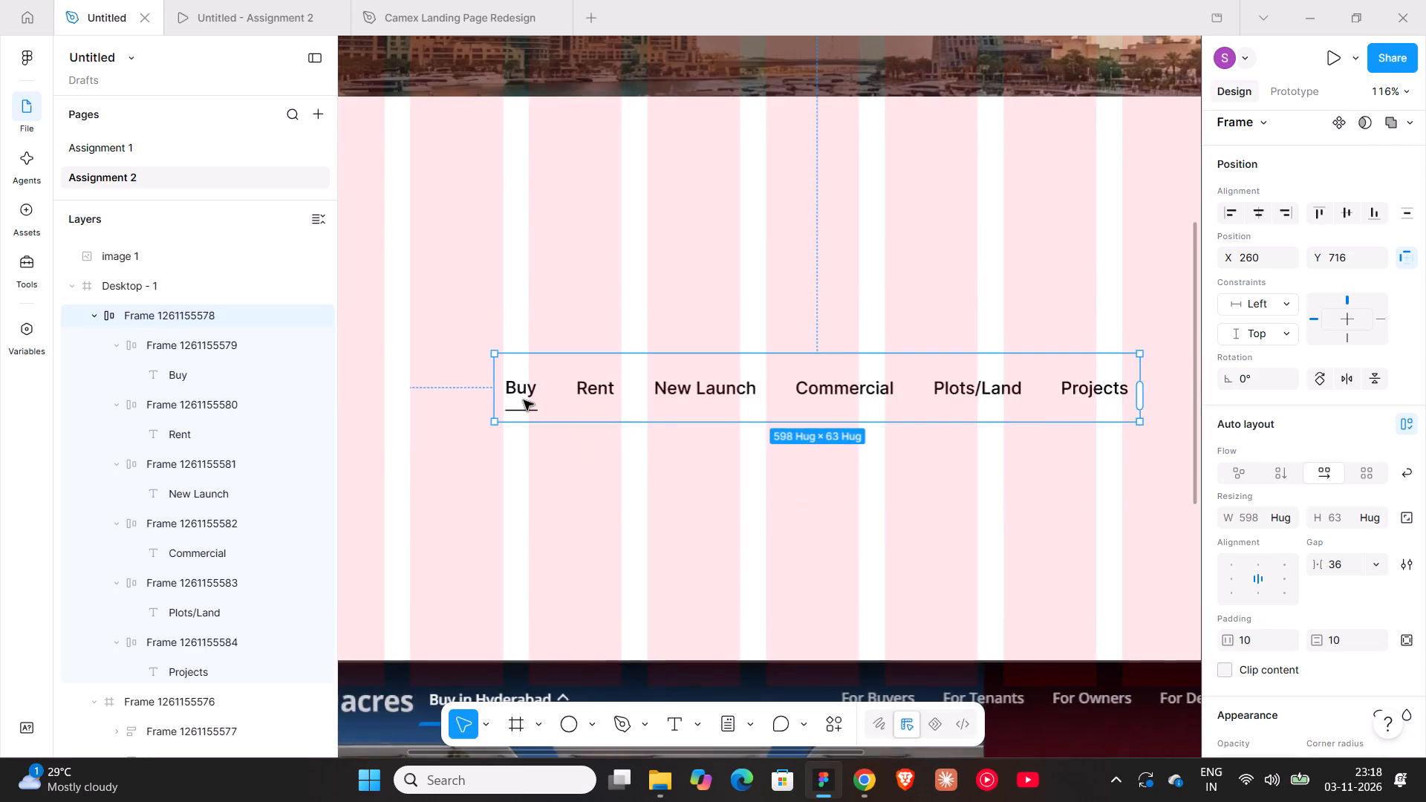
Set the stroke weight of the Buy tab frame's underline to 2.
{"action": "scroll", "coordinate": [524, 400], "scroll_direction": "up", "scroll_amount": 3, "text": "ctrl"}
{"action": "triple_click", "coordinate": [524, 400]}
{"action": "scroll", "coordinate": [524, 400], "scroll_direction": "down", "scroll_amount": 8, "text": "ctrl"}
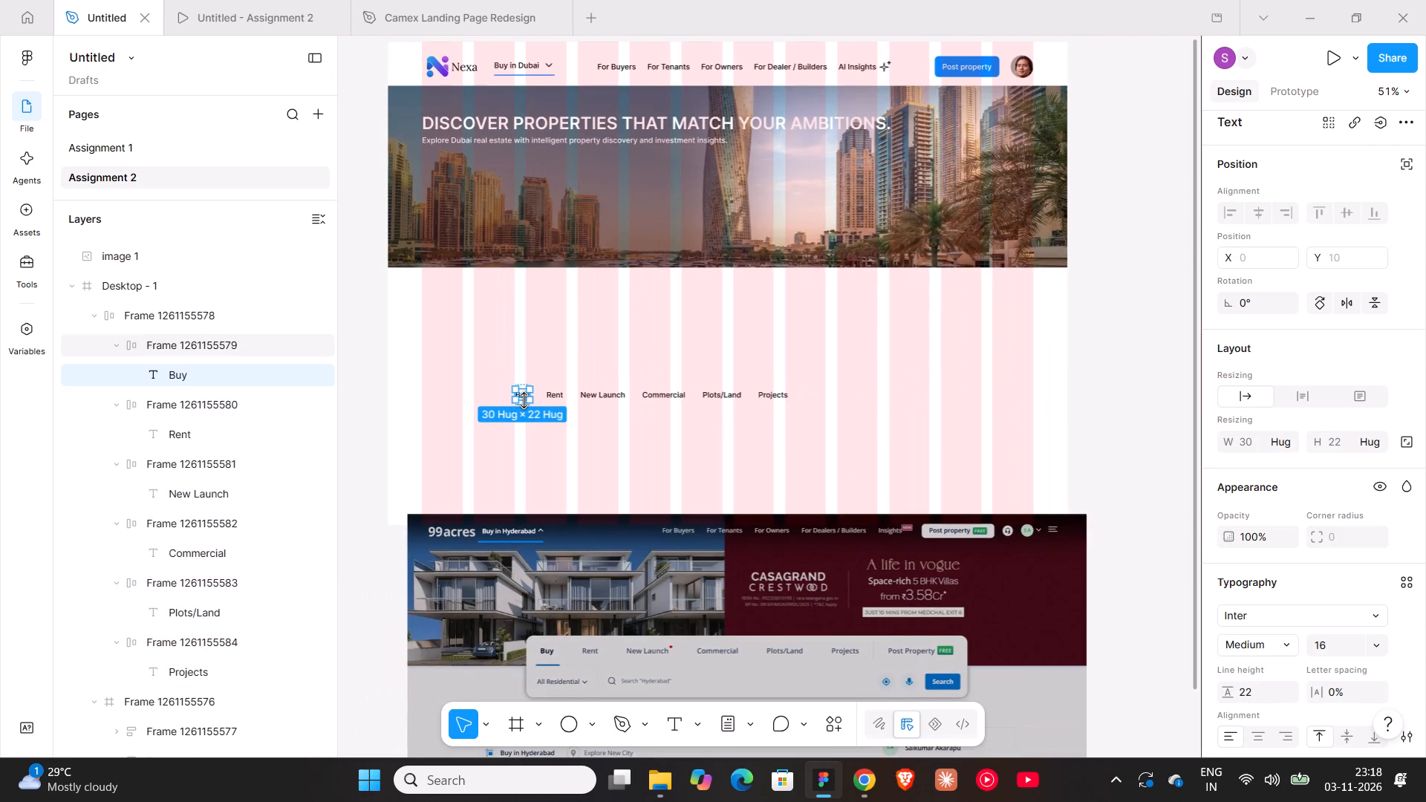
{"action": "scroll", "coordinate": [524, 400], "scroll_direction": "up", "scroll_amount": 16, "text": "ctrl"}
{"action": "double_click", "coordinate": [534, 431]}
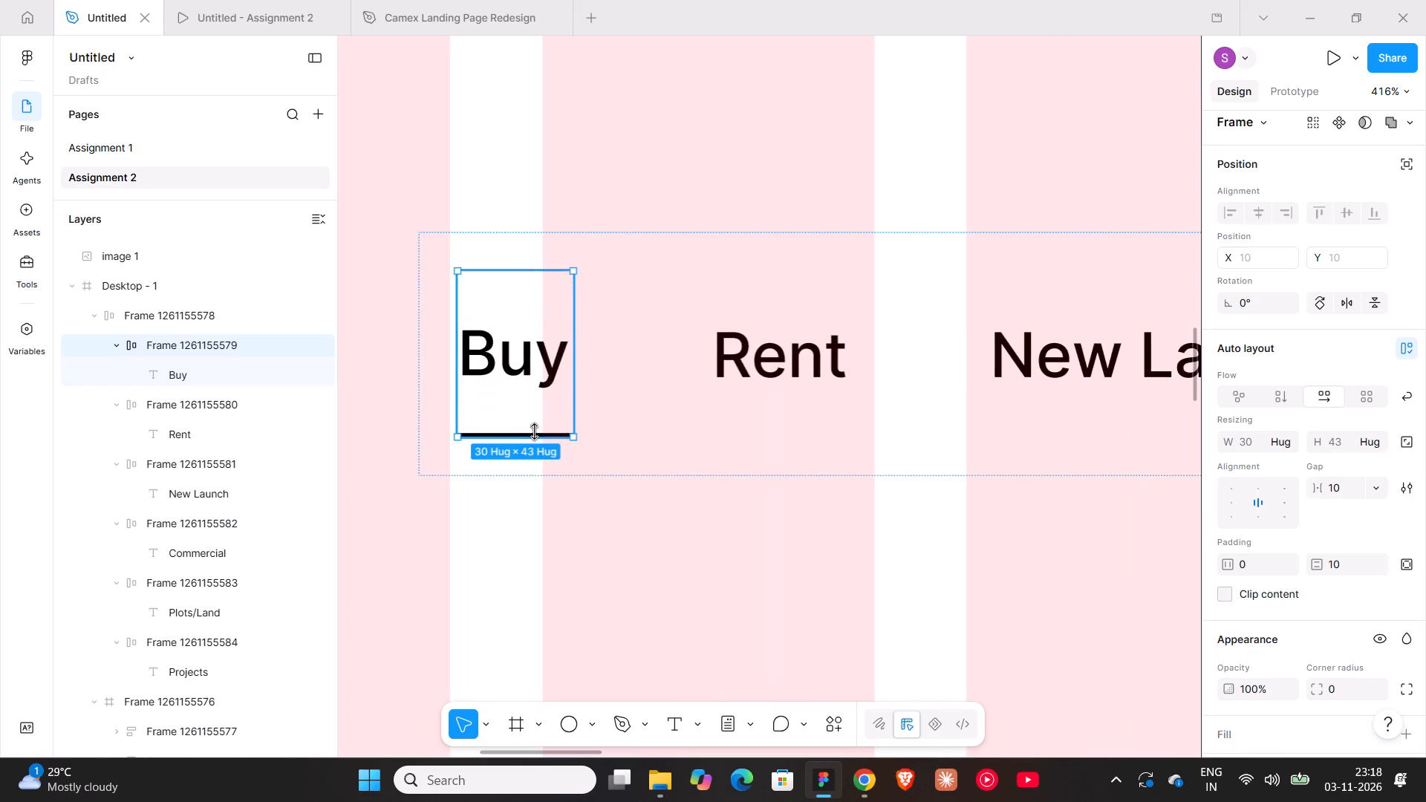
{"action": "scroll", "coordinate": [1263, 616], "scroll_direction": "down", "scroll_amount": 4}
{"action": "left_click", "coordinate": [1326, 501]}
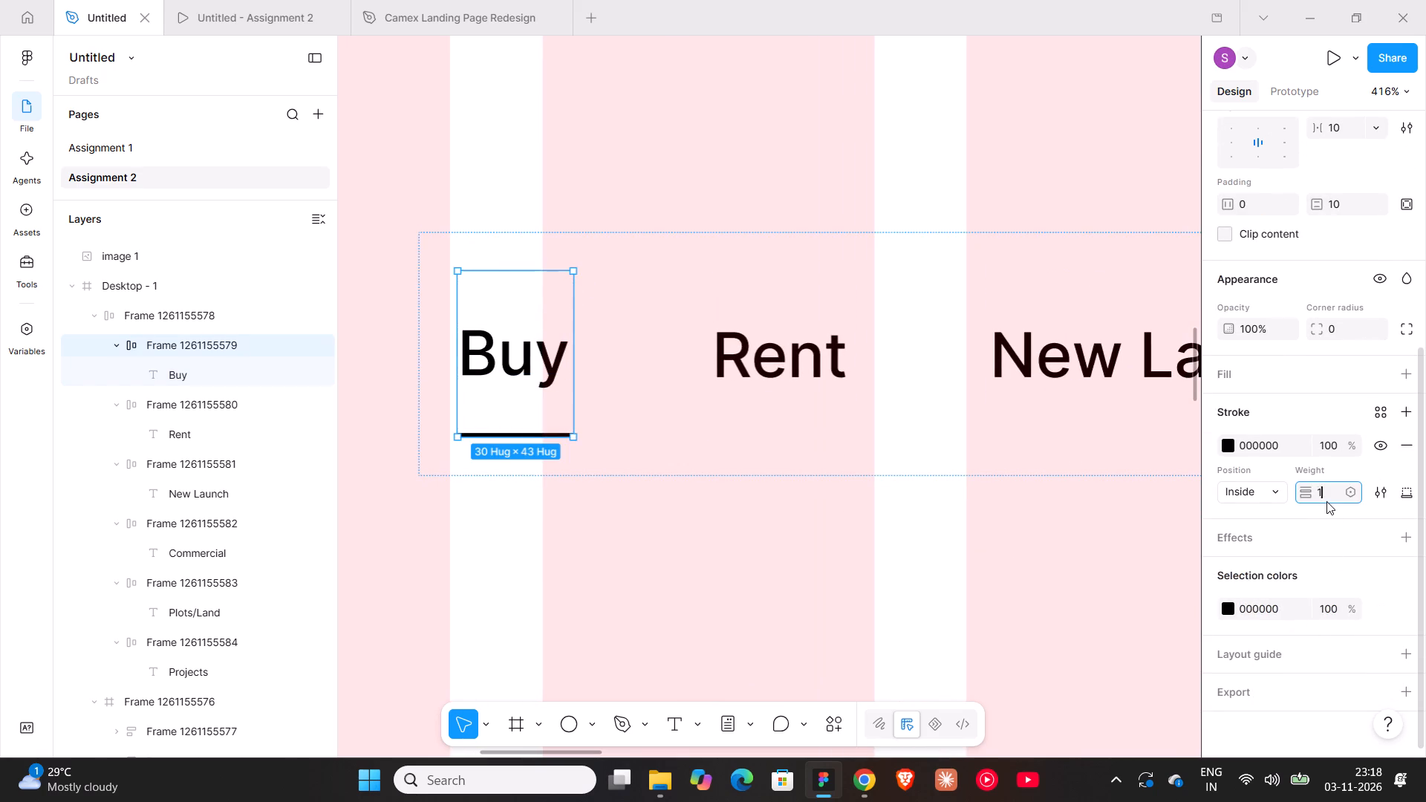
{"action": "key", "text": "2"}
{"action": "key", "text": "Return"}
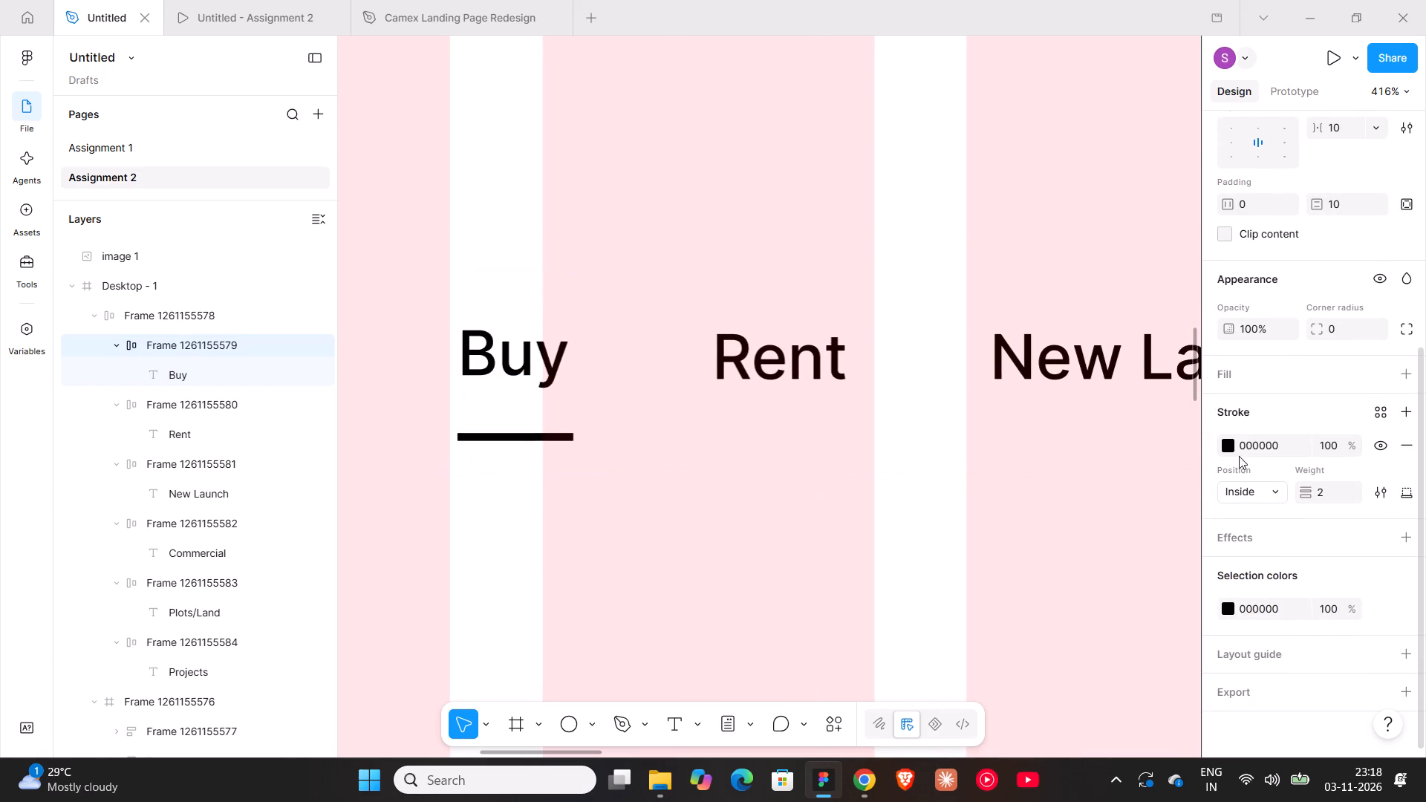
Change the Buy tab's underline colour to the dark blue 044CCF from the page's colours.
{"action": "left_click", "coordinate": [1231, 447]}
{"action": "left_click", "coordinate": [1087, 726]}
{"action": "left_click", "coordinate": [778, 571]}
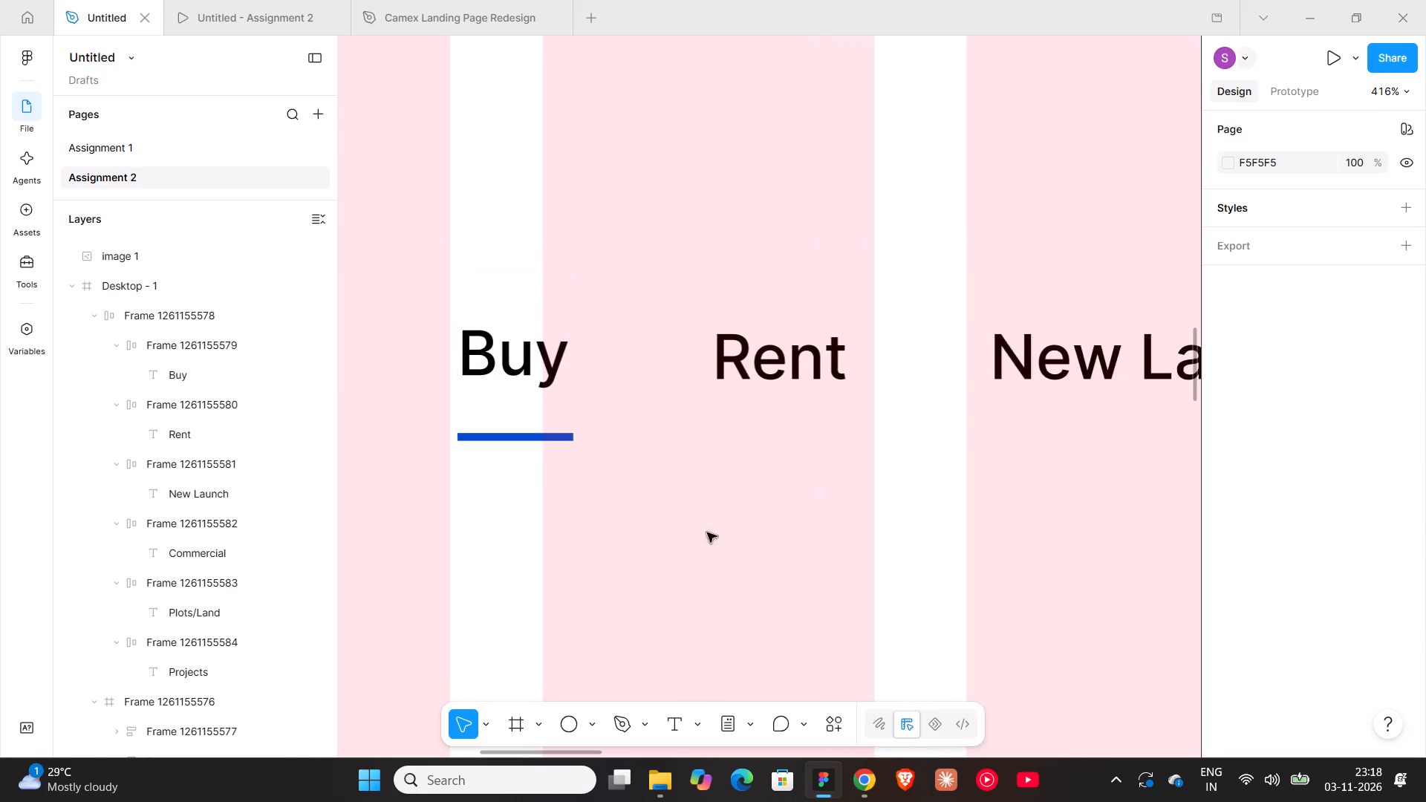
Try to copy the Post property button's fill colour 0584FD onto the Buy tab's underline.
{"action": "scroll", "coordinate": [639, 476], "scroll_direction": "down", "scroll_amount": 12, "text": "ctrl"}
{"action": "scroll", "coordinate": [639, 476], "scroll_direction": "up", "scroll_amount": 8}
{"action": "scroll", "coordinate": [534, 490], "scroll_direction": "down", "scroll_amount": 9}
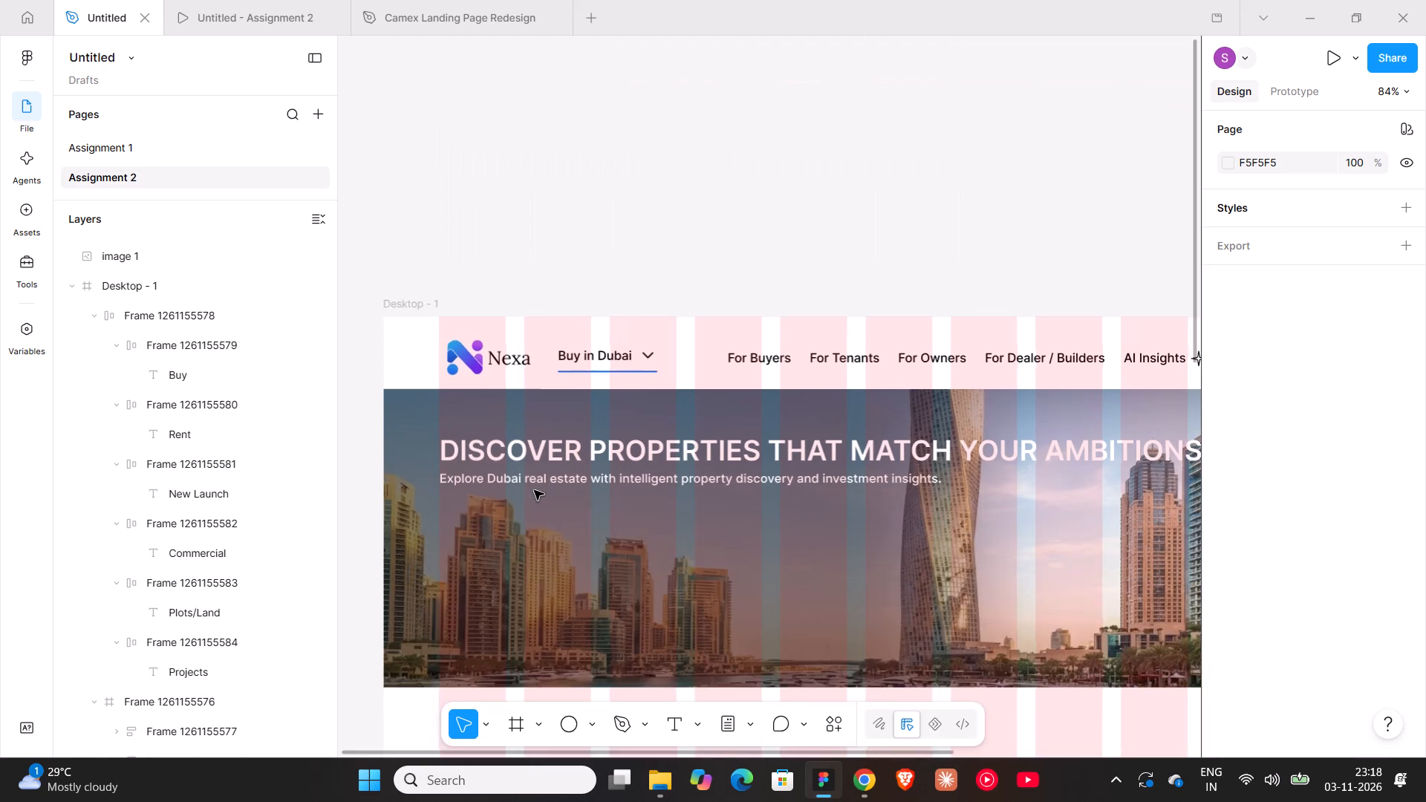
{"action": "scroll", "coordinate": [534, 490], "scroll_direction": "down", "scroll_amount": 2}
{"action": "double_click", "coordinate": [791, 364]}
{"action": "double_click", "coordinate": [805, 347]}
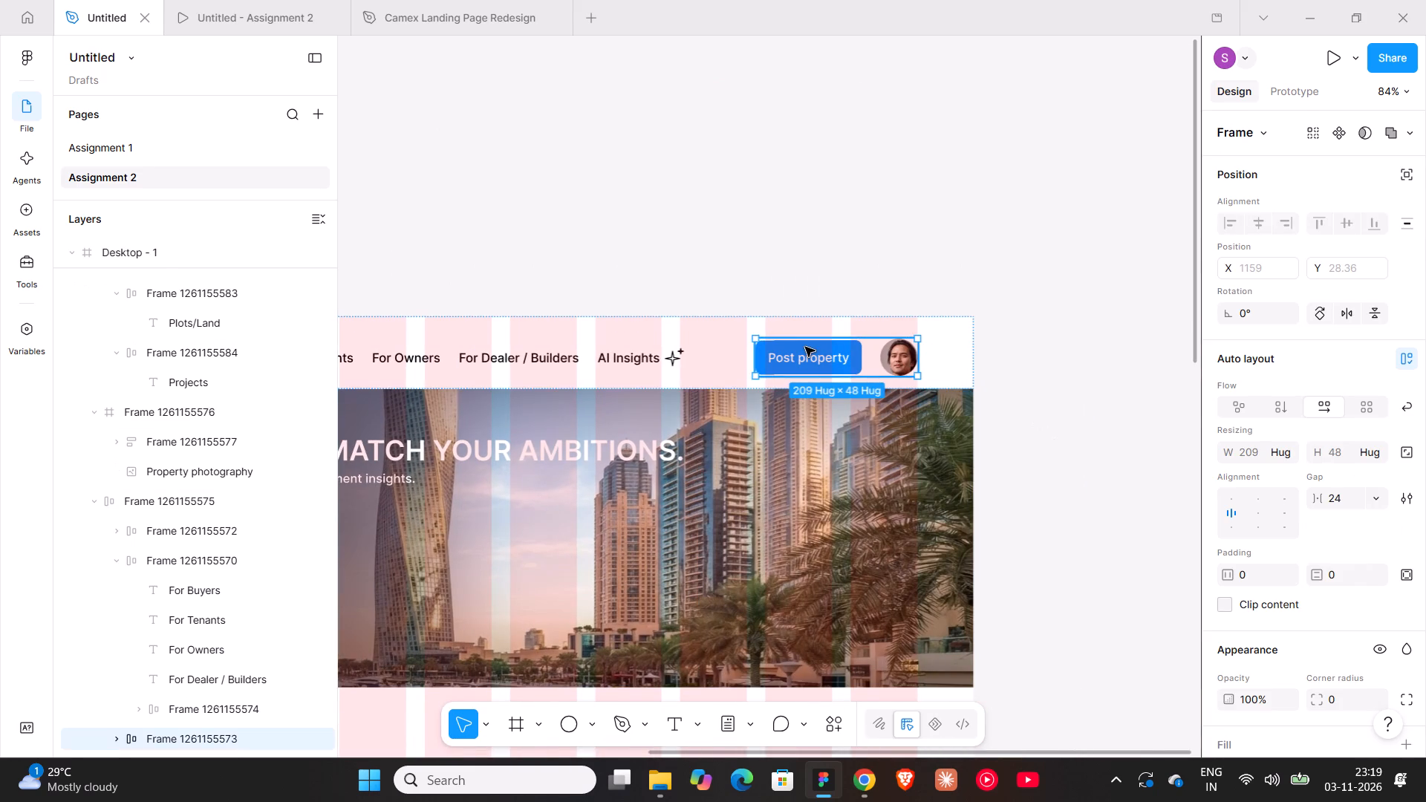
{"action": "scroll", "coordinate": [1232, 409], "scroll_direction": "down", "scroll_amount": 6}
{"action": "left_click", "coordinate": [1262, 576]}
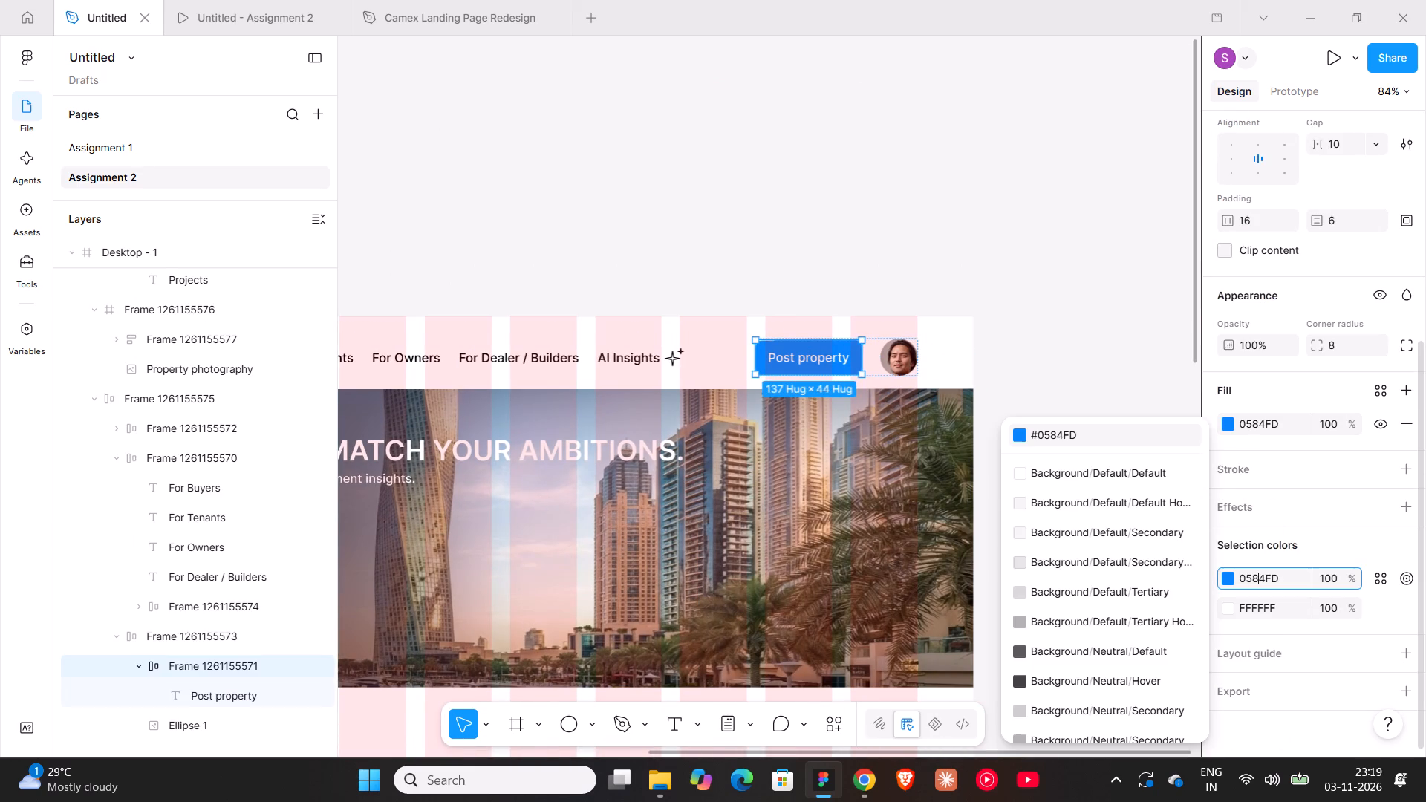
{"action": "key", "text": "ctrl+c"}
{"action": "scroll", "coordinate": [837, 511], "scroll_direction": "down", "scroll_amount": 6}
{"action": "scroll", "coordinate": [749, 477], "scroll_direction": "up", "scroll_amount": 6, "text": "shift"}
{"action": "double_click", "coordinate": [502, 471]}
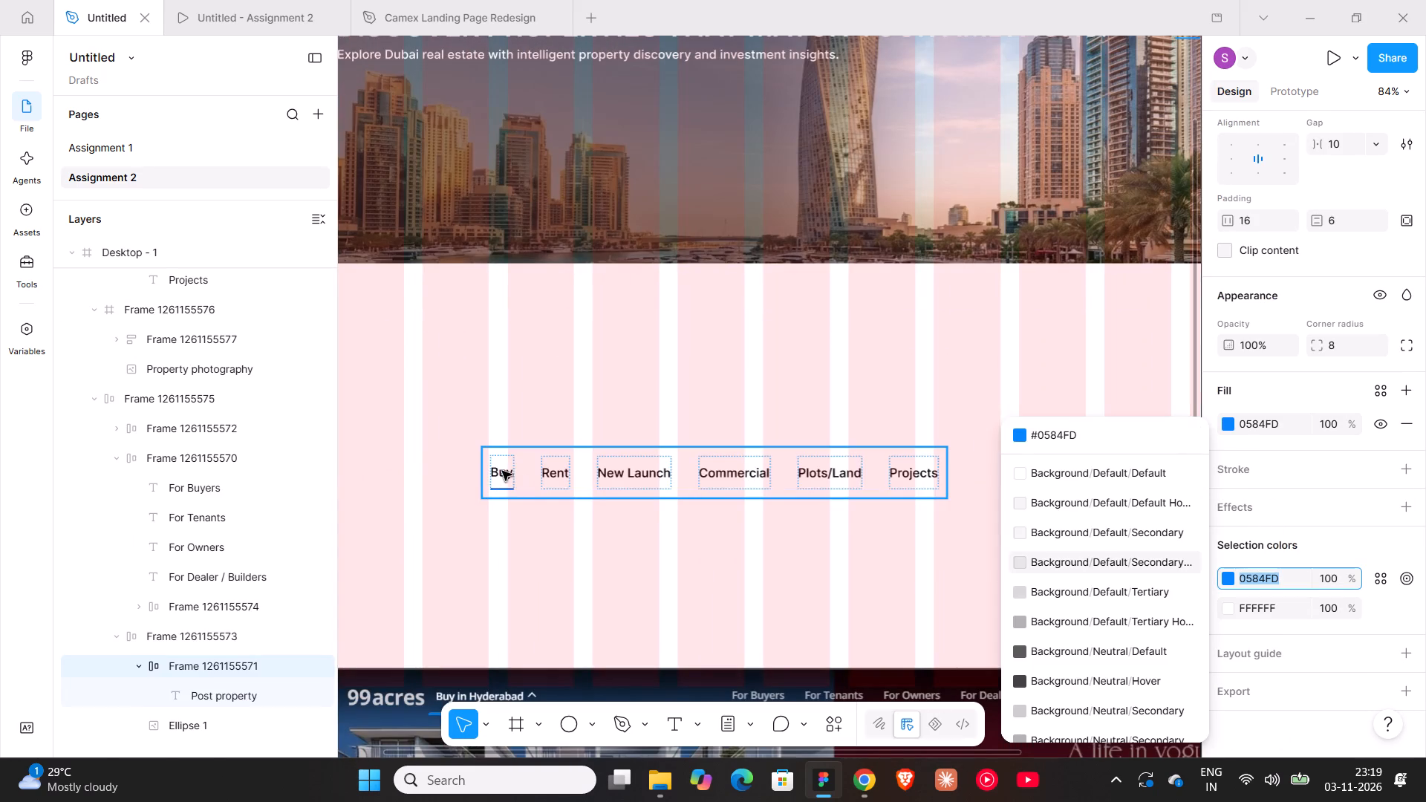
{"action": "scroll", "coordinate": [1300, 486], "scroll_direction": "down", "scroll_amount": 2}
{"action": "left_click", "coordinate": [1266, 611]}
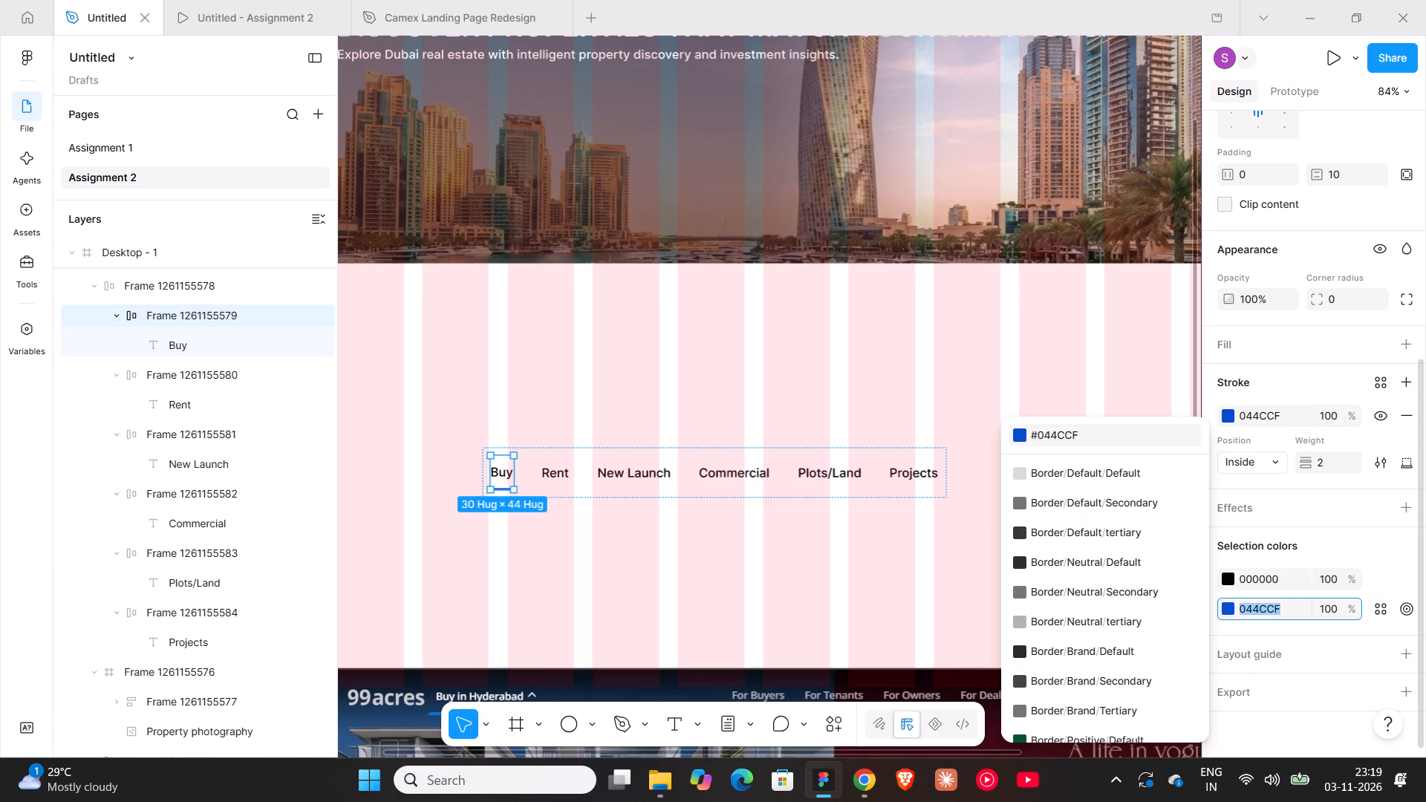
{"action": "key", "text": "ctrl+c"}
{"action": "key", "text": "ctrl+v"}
Set the Buy tab's underline to the brighter blue from the page's colours, to match the Post property button.
{"action": "scroll", "coordinate": [1266, 327], "scroll_direction": "up", "scroll_amount": 4}
{"action": "scroll", "coordinate": [867, 420], "scroll_direction": "down", "scroll_amount": 4, "text": "ctrl"}
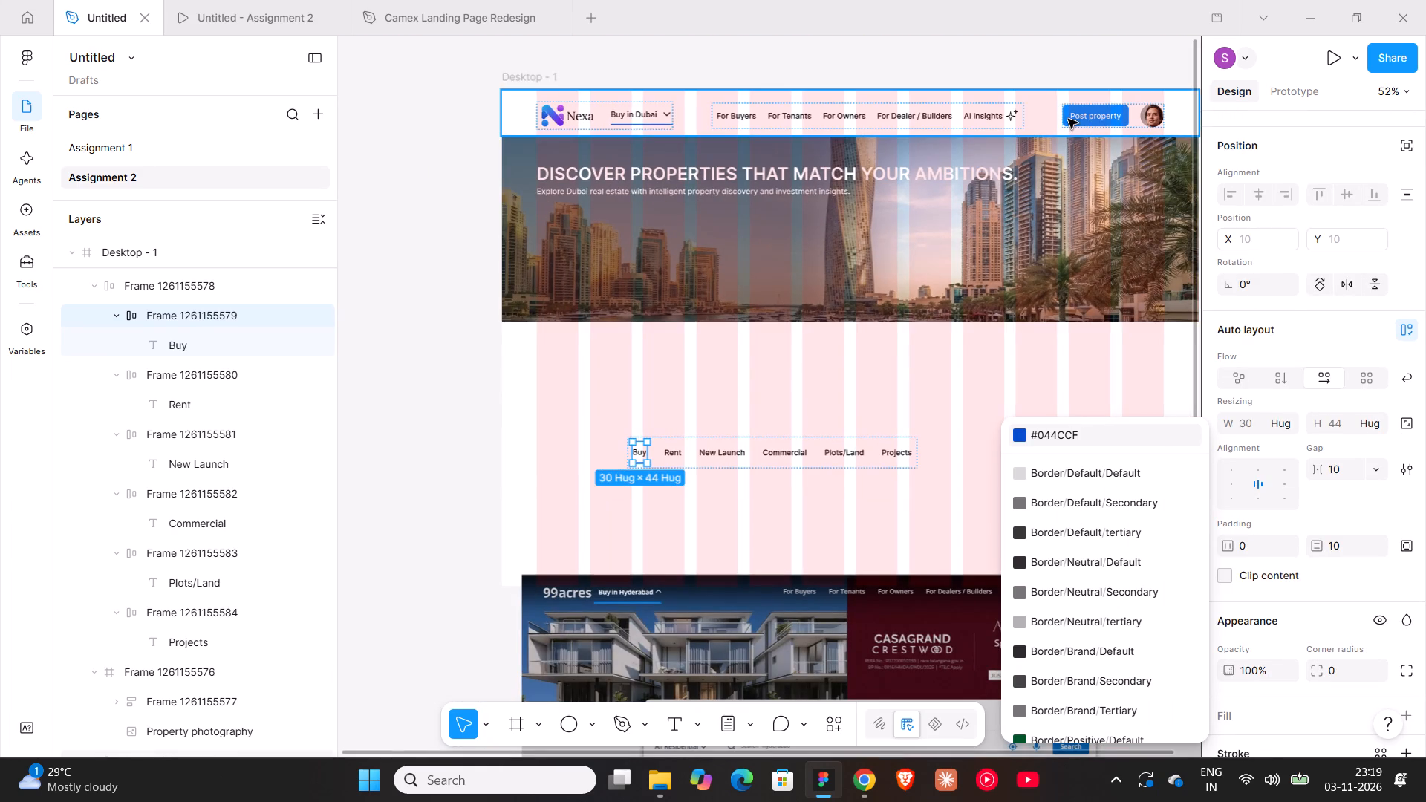
{"action": "left_click", "coordinate": [1247, 620]}
{"action": "scroll", "coordinate": [1247, 620], "scroll_direction": "down", "scroll_amount": 4}
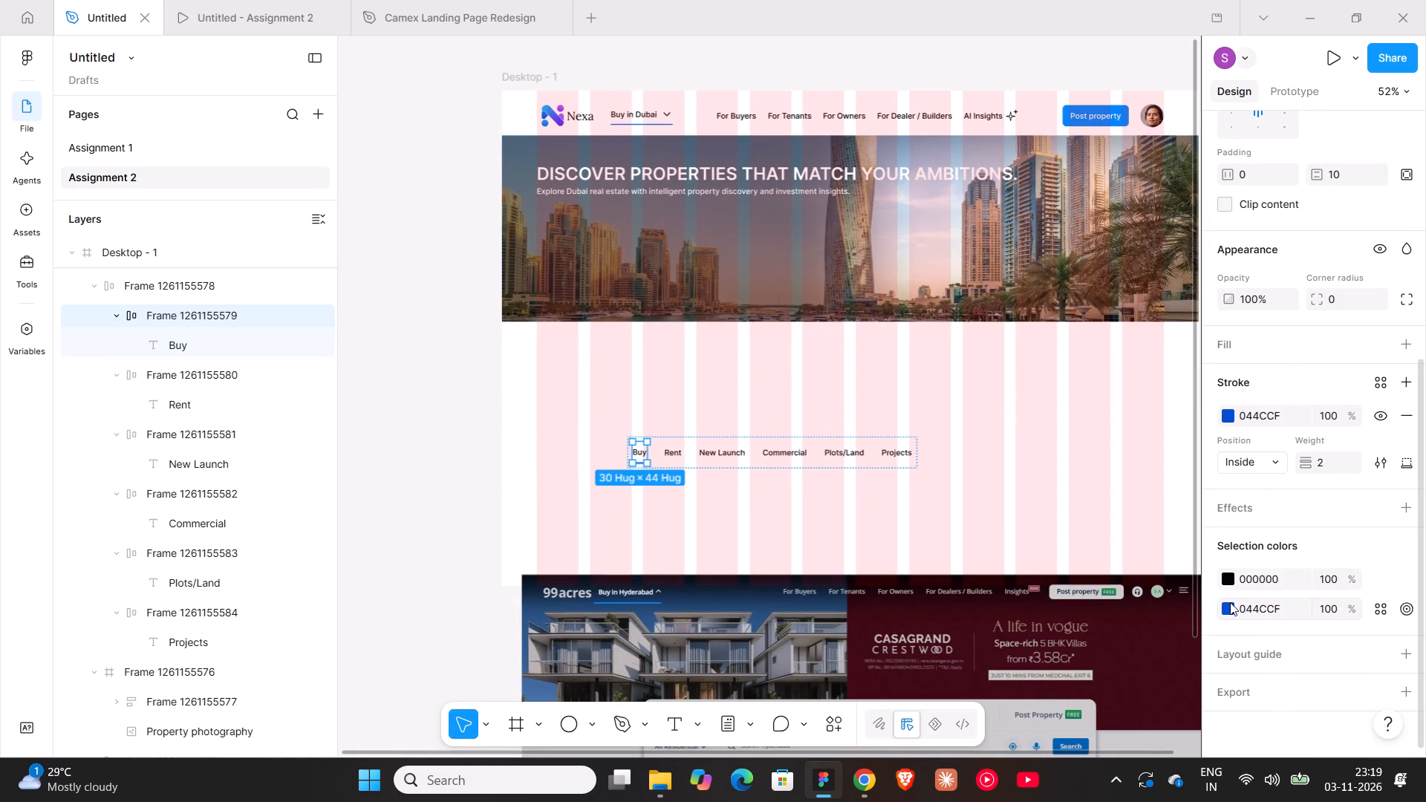
{"action": "left_click", "coordinate": [1227, 415]}
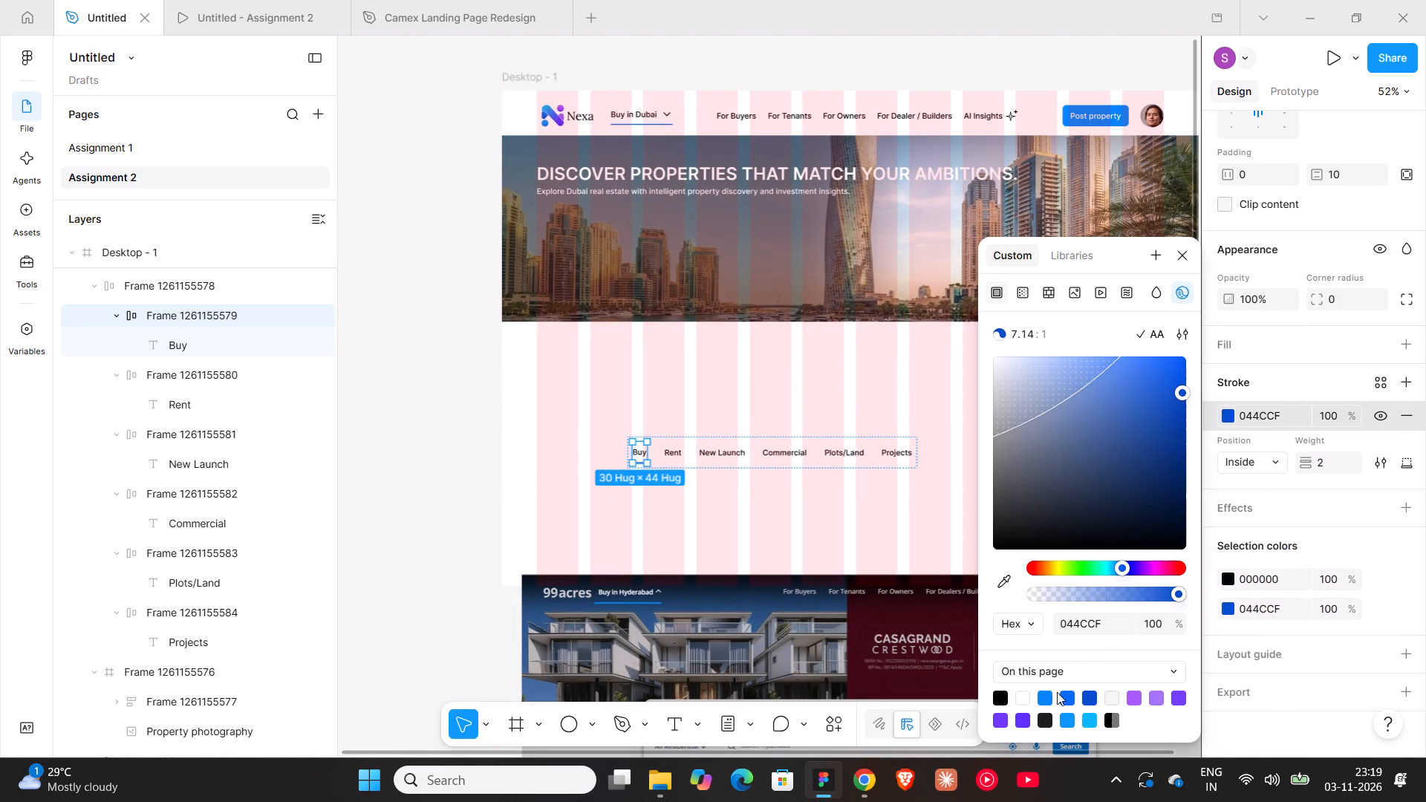
{"action": "left_click", "coordinate": [1048, 697]}
{"action": "left_click", "coordinate": [862, 519]}
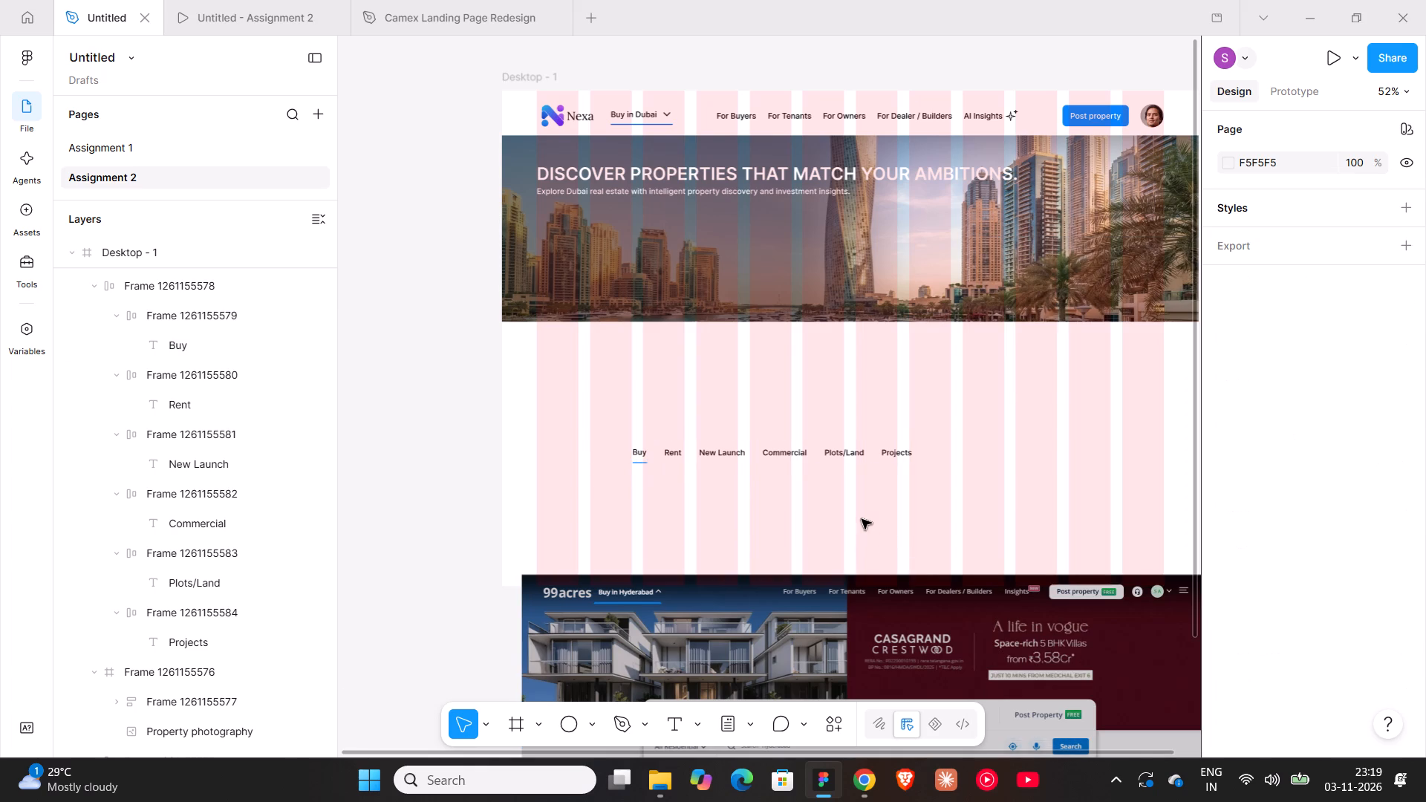
Set the font weight of the Buy tab label to Semi Bold.
{"action": "scroll", "coordinate": [721, 455], "scroll_direction": "down", "scroll_amount": 4, "text": "shift"}
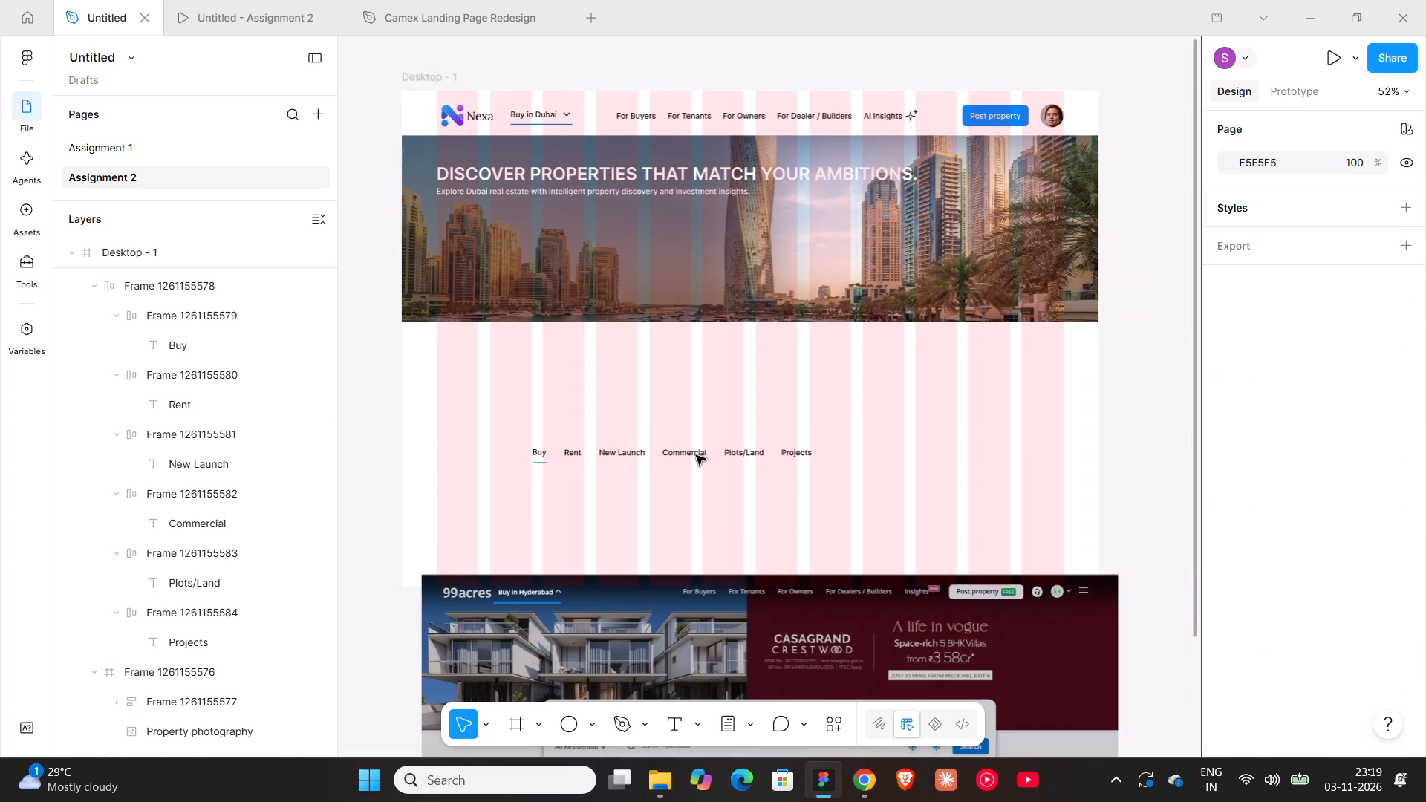
{"action": "scroll", "coordinate": [533, 460], "scroll_direction": "down", "scroll_amount": 4}
{"action": "scroll", "coordinate": [518, 319], "scroll_direction": "up", "scroll_amount": 7, "text": "ctrl"}
{"action": "double_click", "coordinate": [570, 149]}
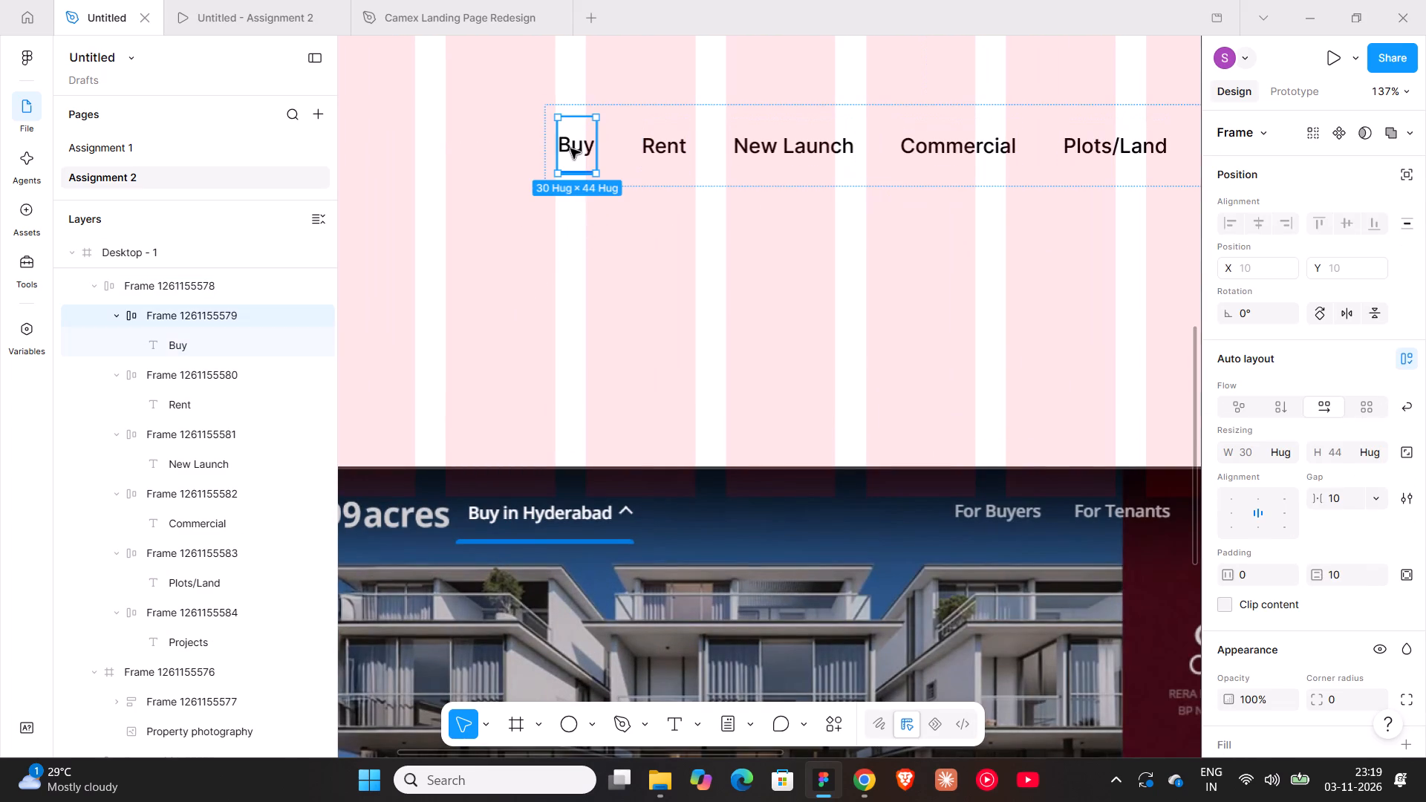
{"action": "double_click", "coordinate": [570, 149]}
{"action": "scroll", "coordinate": [1191, 477], "scroll_direction": "down", "scroll_amount": 2}
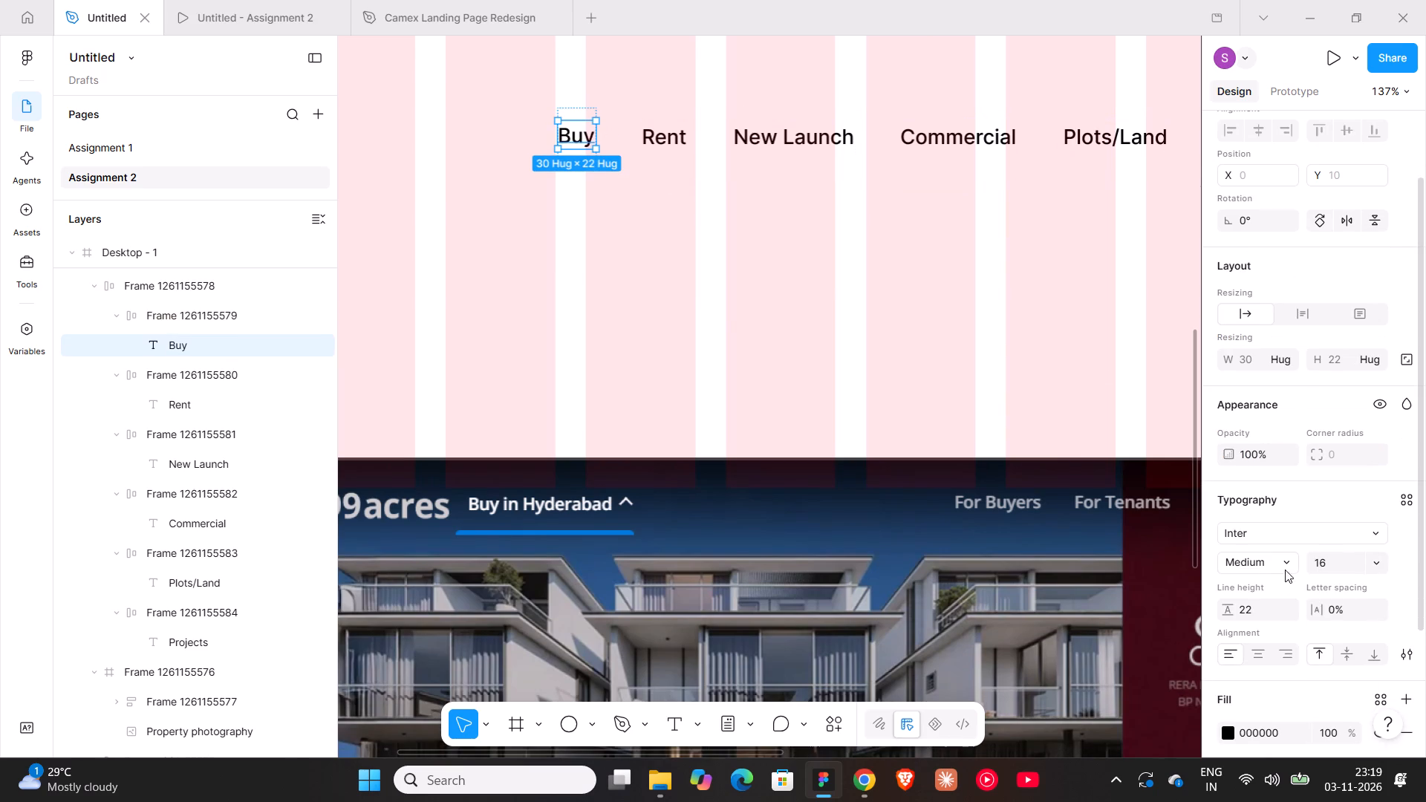
{"action": "left_click", "coordinate": [1287, 557]}
{"action": "left_click", "coordinate": [1275, 575]}
Recolour the Rent, New Launch, Commercial, Plots/Land and Projects tab labels to grey 7A7A7A.
{"action": "scroll", "coordinate": [671, 106], "scroll_direction": "down", "scroll_amount": 3, "text": "ctrl"}
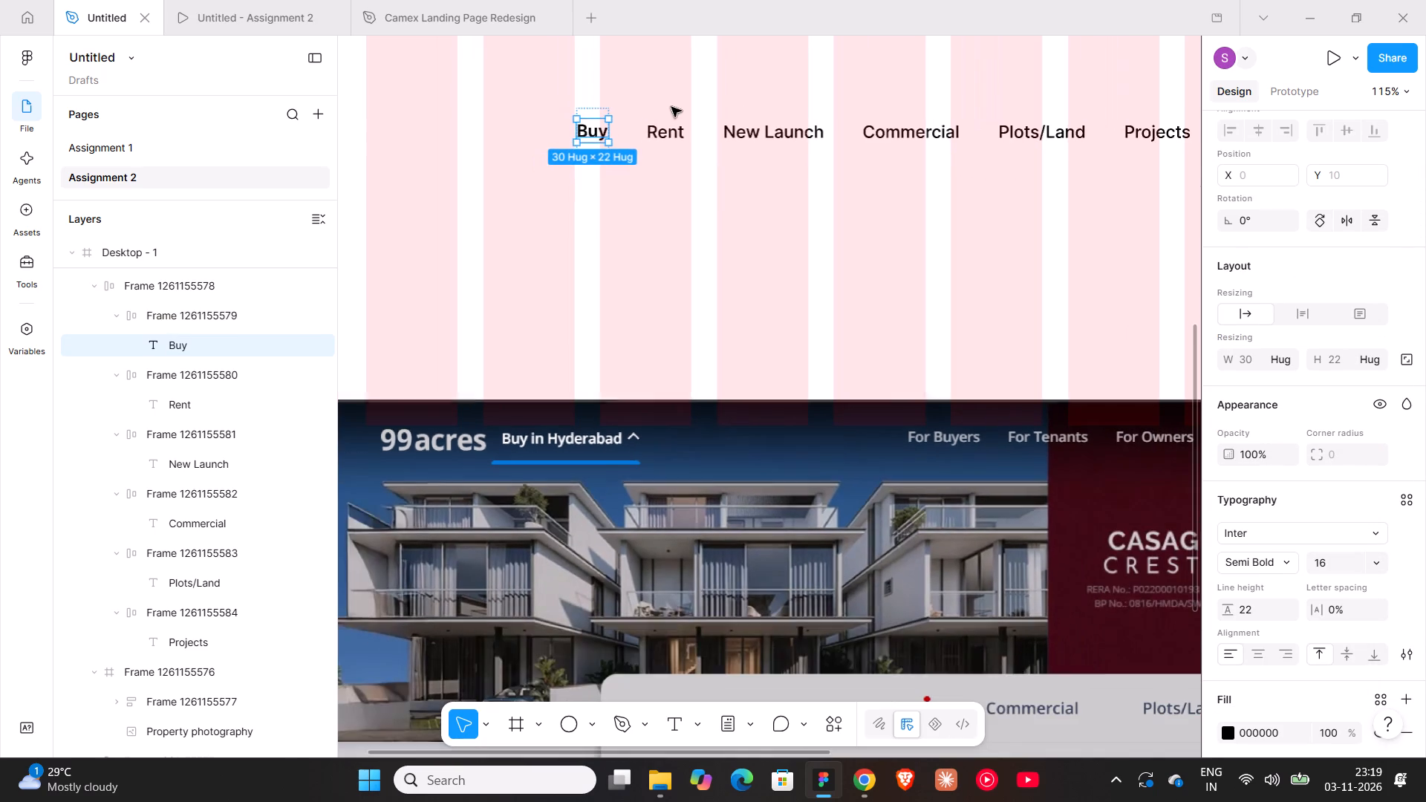
{"action": "left_click", "coordinate": [669, 134]}
{"action": "left_click", "coordinate": [823, 128], "text": "shift"}
{"action": "left_click", "coordinate": [881, 128], "text": "shift"}
{"action": "scroll", "coordinate": [946, 129], "scroll_direction": "down", "scroll_amount": 4, "text": "shift"}
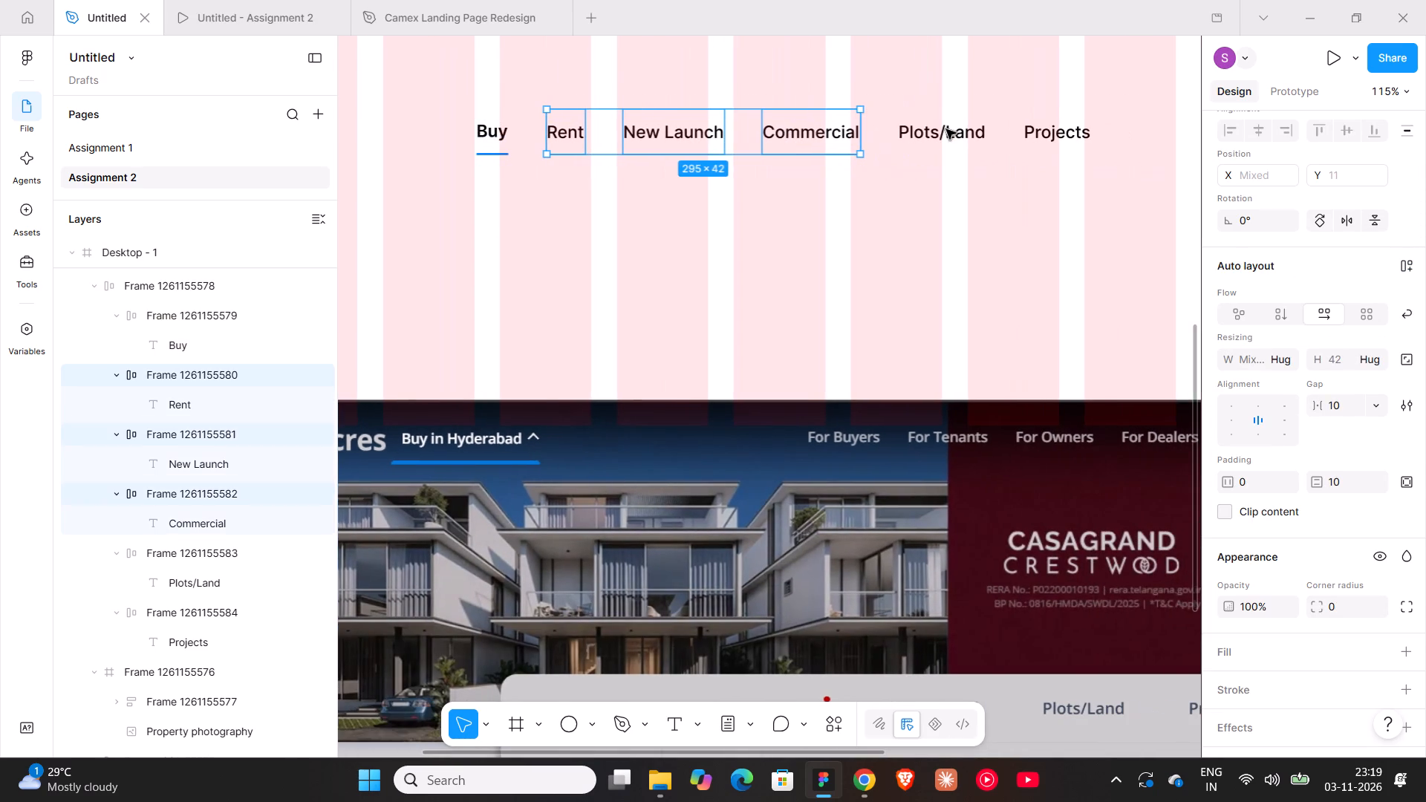
{"action": "left_click", "coordinate": [937, 129], "text": "shift"}
{"action": "left_click", "coordinate": [1043, 133], "text": "shift"}
{"action": "scroll", "coordinate": [1316, 395], "scroll_direction": "down", "scroll_amount": 4}
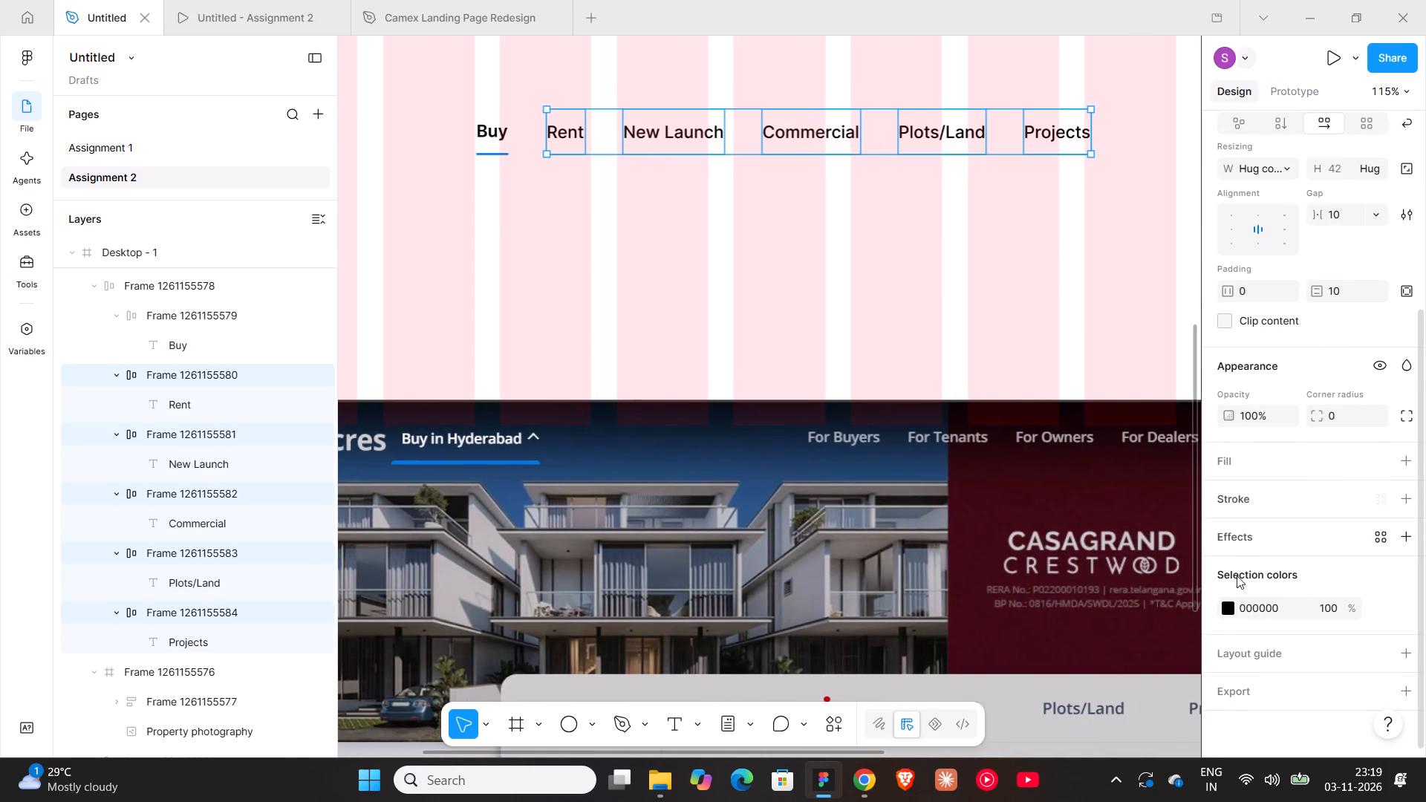
{"action": "left_click", "coordinate": [1225, 611]}
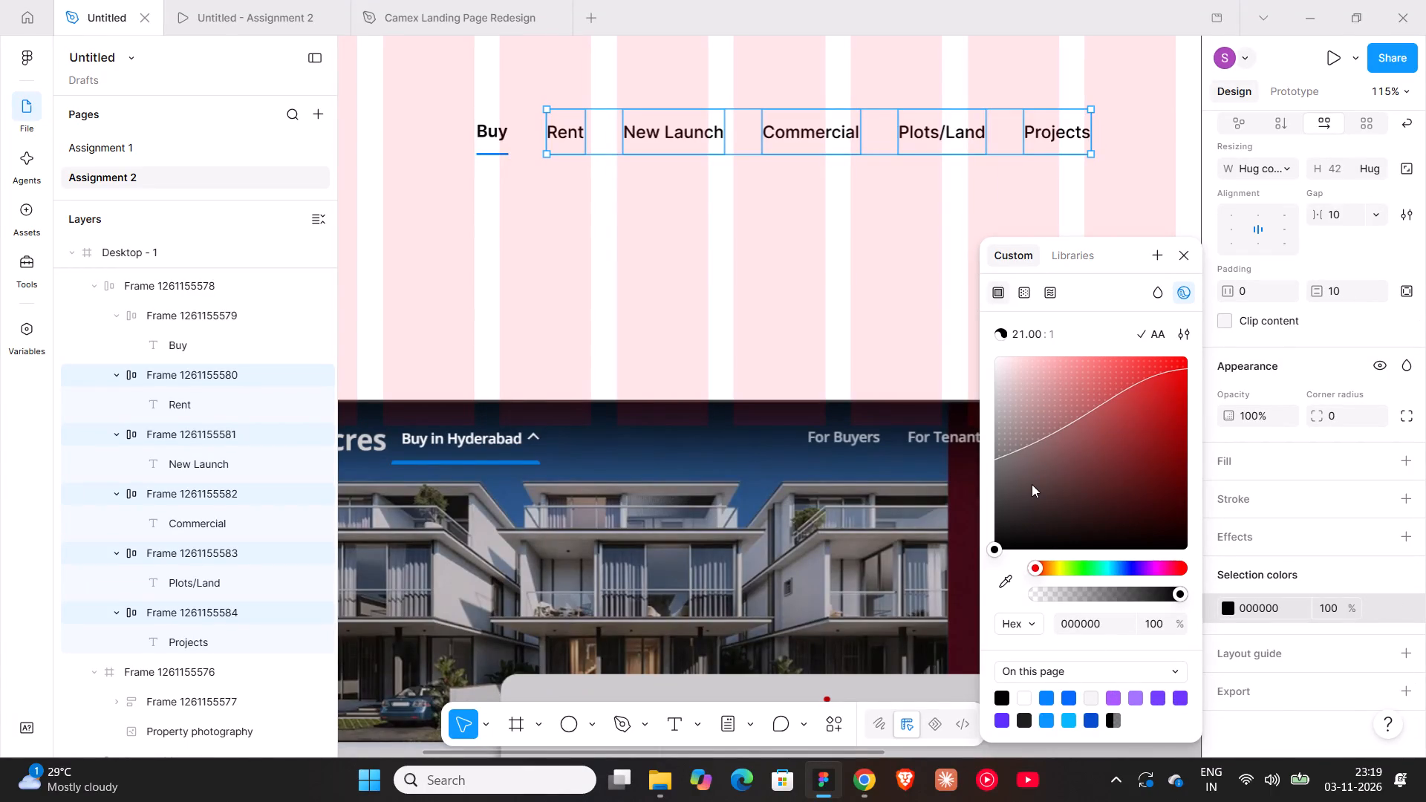
{"action": "left_click", "coordinate": [1248, 610]}
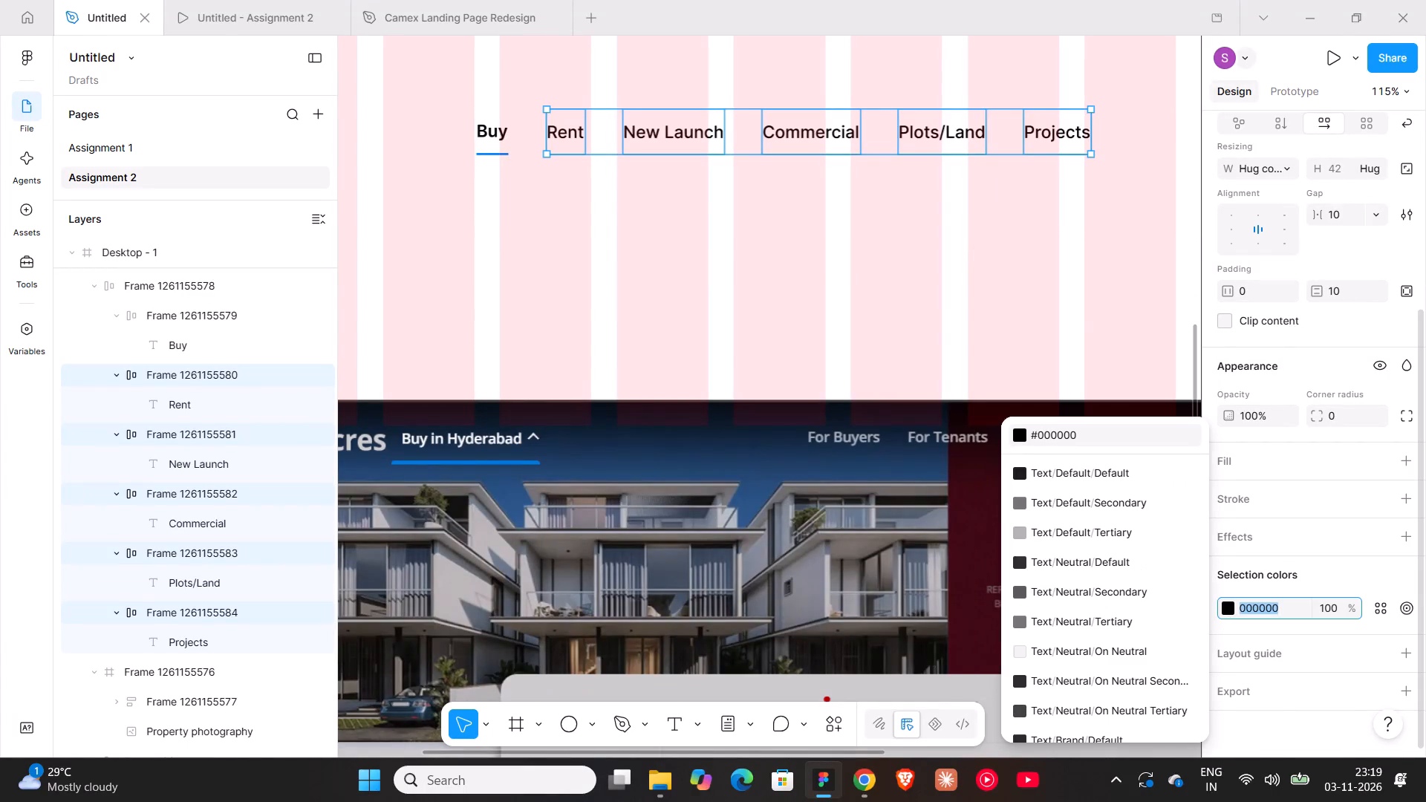
{"action": "type", "text": "7a"}
{"action": "key", "text": "Return"}
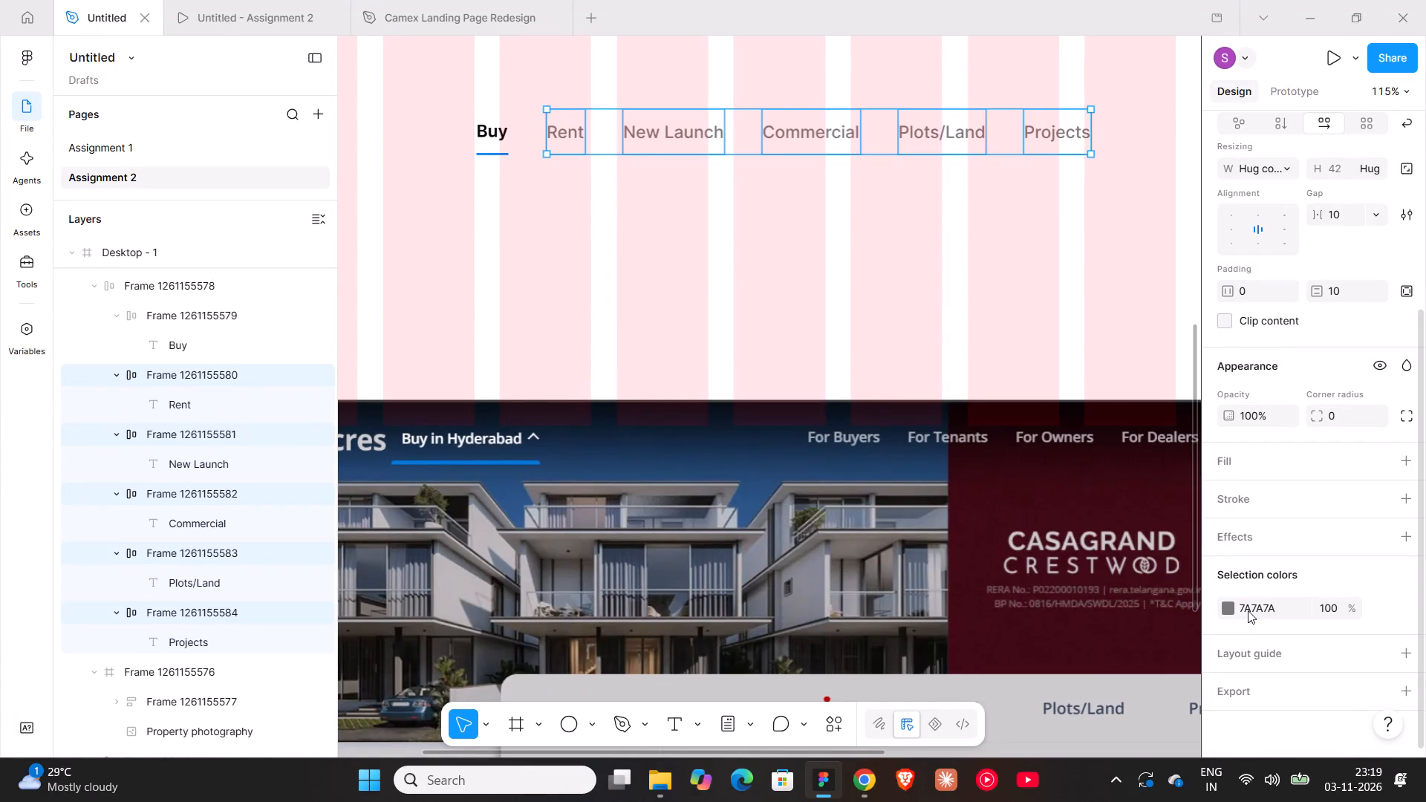
{"action": "scroll", "coordinate": [574, 264], "scroll_direction": "down", "scroll_amount": 6, "text": "ctrl"}
{"action": "left_click", "coordinate": [618, 236]}
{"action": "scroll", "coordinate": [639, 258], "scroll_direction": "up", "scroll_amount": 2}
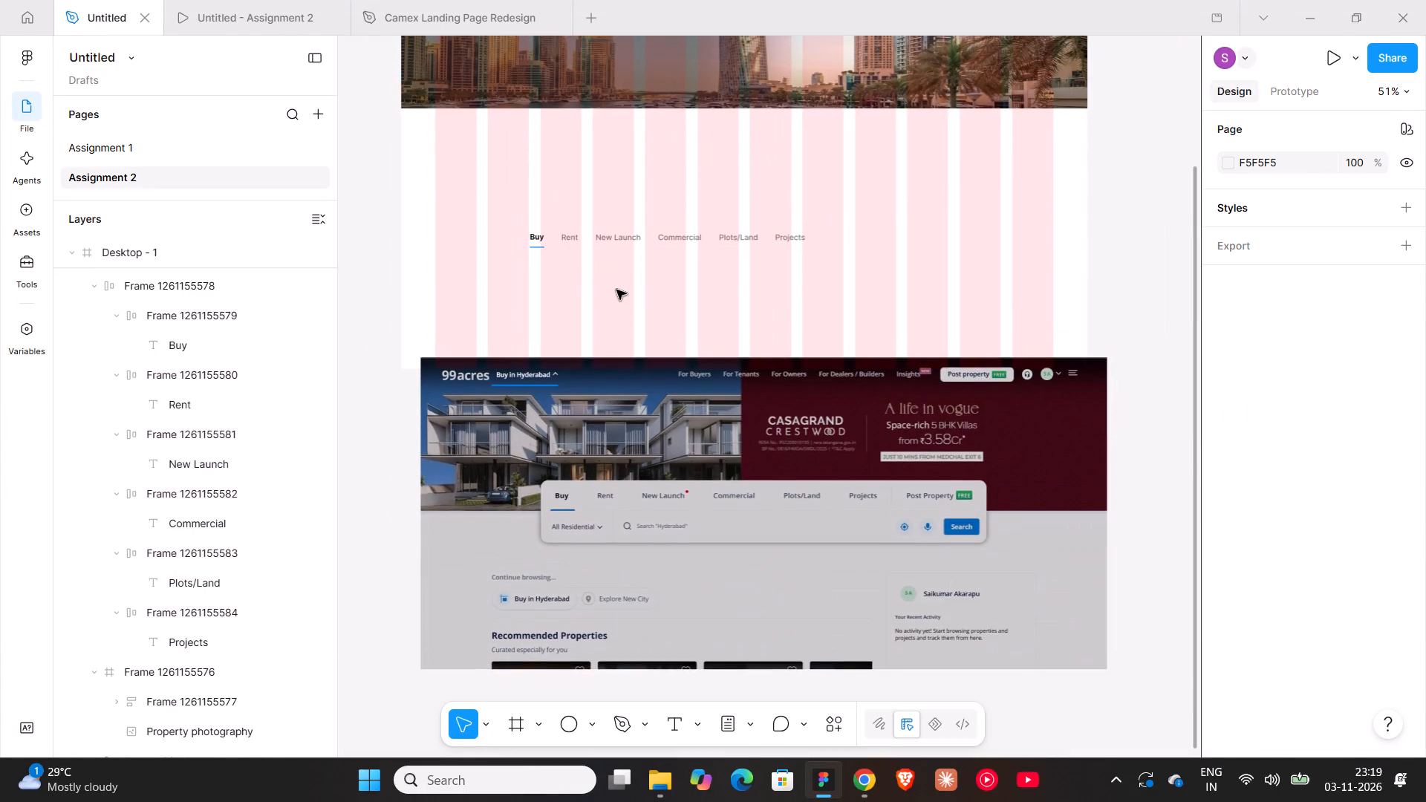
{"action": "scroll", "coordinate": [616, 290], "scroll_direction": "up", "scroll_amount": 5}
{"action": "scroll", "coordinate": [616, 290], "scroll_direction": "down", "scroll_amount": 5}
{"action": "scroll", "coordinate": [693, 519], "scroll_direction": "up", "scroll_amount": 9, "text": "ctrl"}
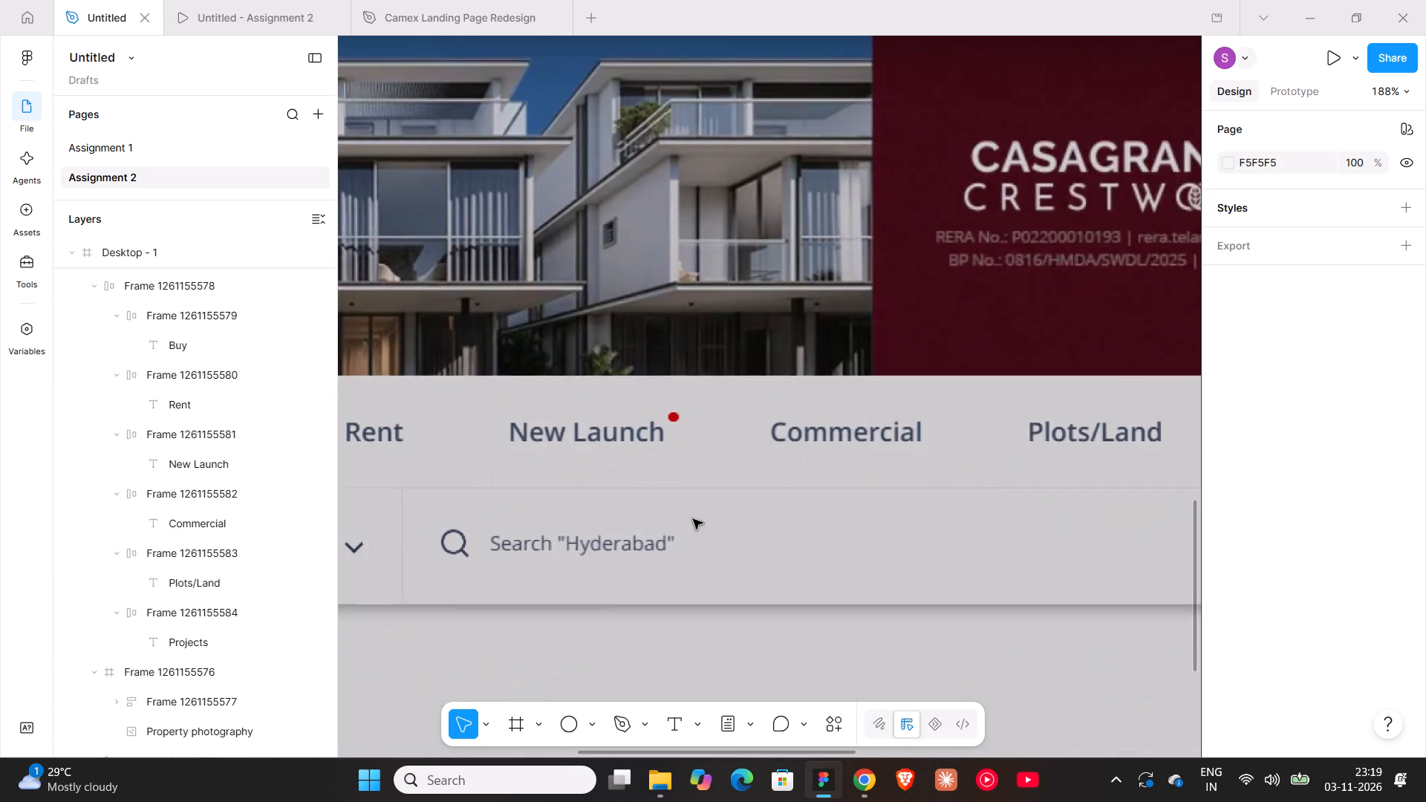
Switch to Chrome and examine the roofandfloor search card's fields and property type options, plus the assignment brief's search requirements.
{"action": "scroll", "coordinate": [693, 519], "scroll_direction": "down", "scroll_amount": 6, "text": "ctrl"}
{"action": "scroll", "coordinate": [637, 476], "scroll_direction": "down", "scroll_amount": 3, "text": "ctrl"}
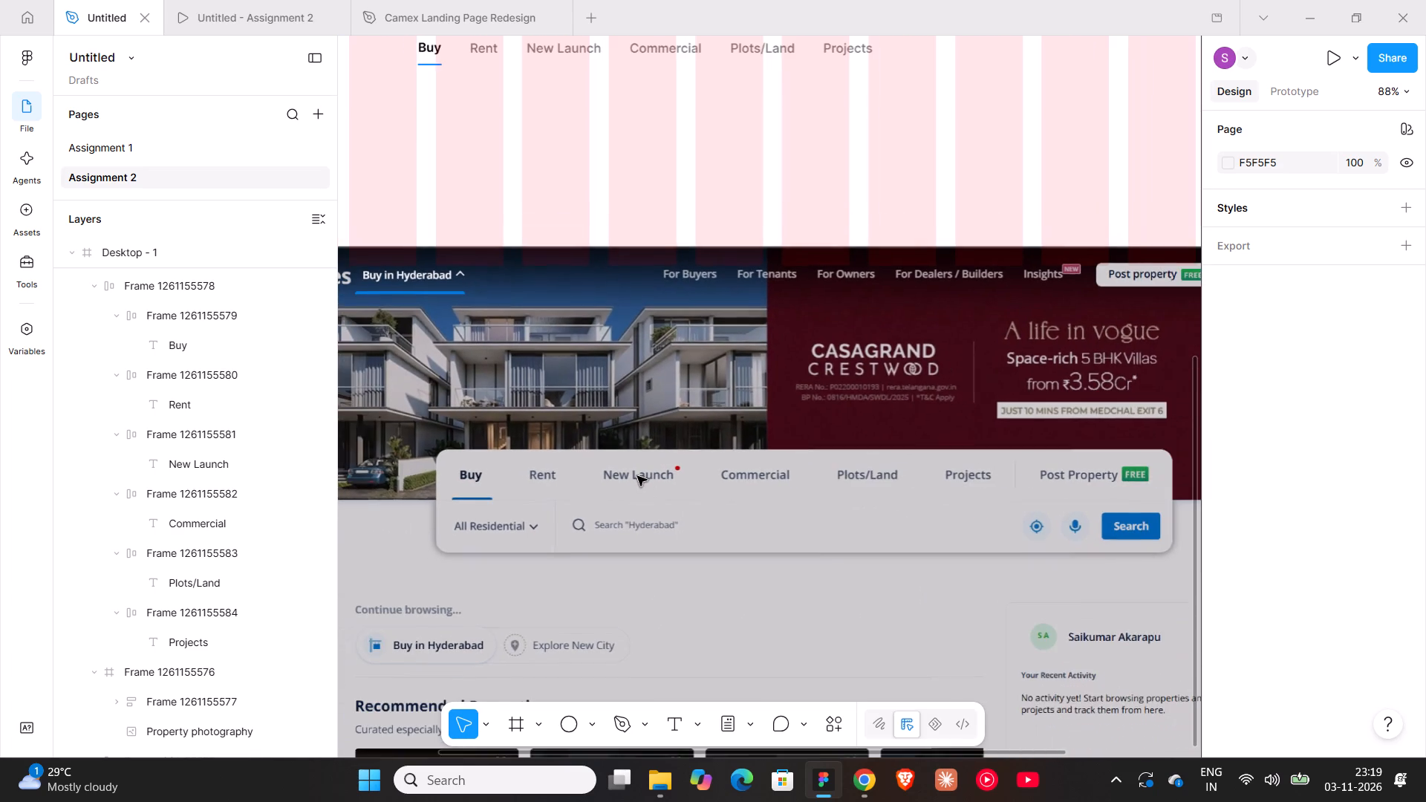
{"action": "scroll", "coordinate": [637, 476], "scroll_direction": "down", "scroll_amount": 4, "text": "ctrl"}
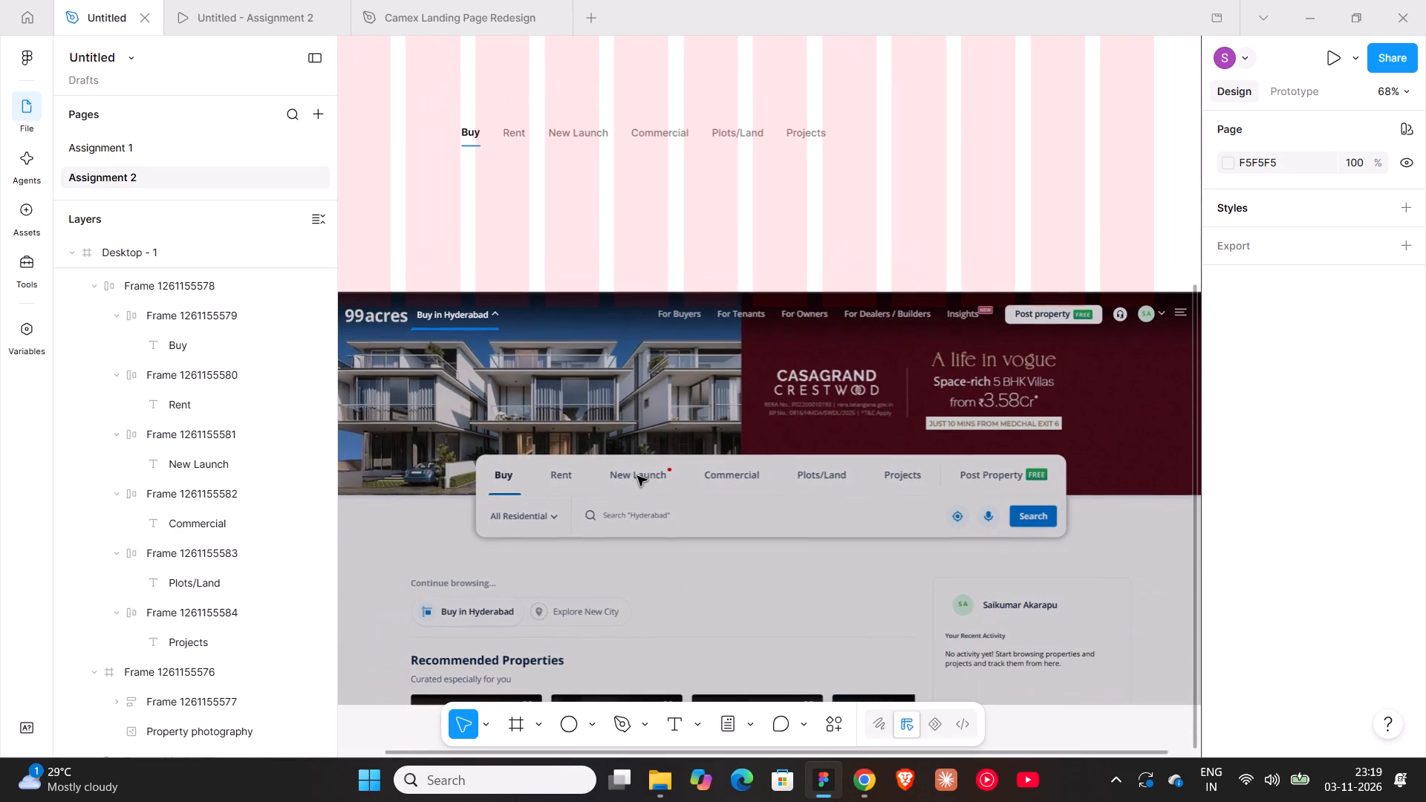
{"action": "left_click", "coordinate": [850, 767]}
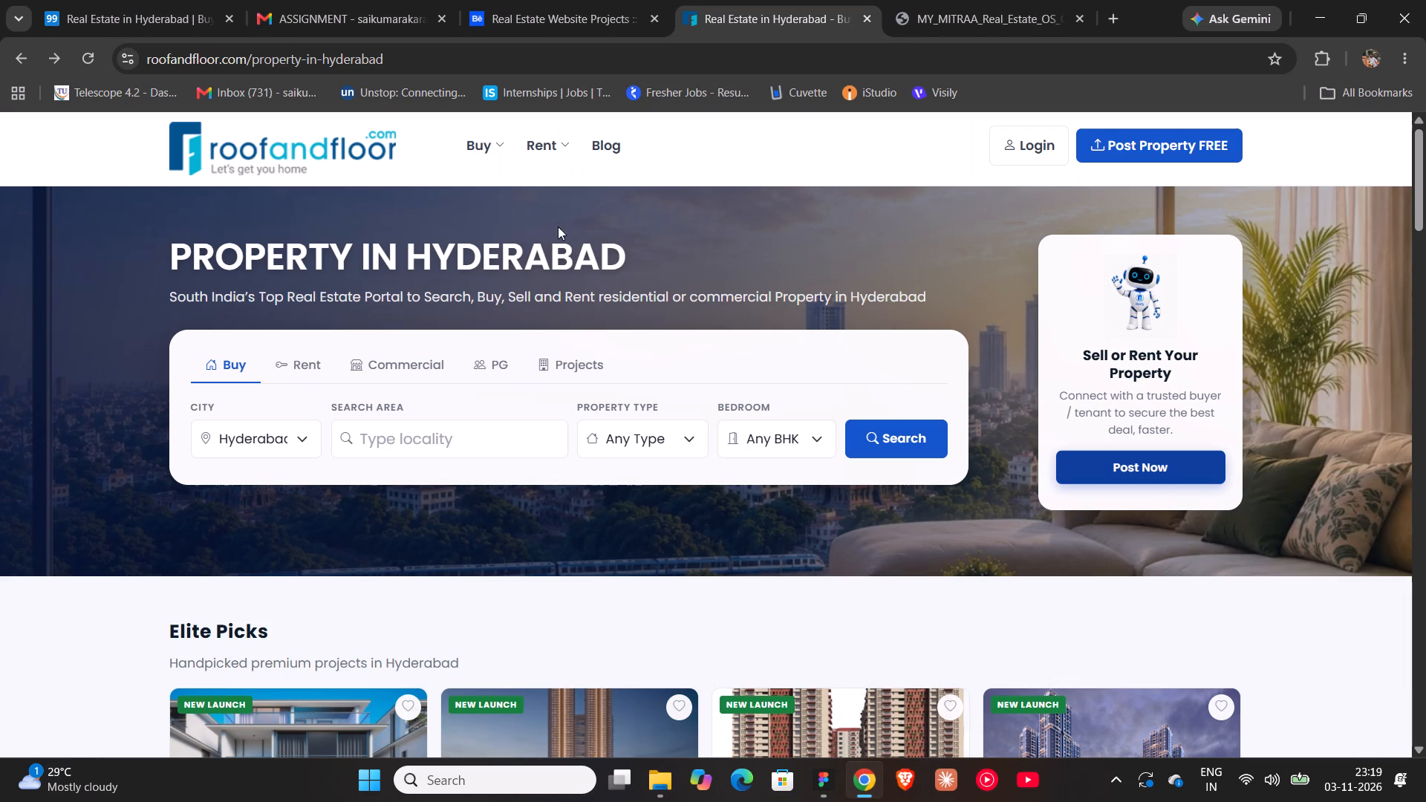
{"action": "left_click", "coordinate": [390, 450]}
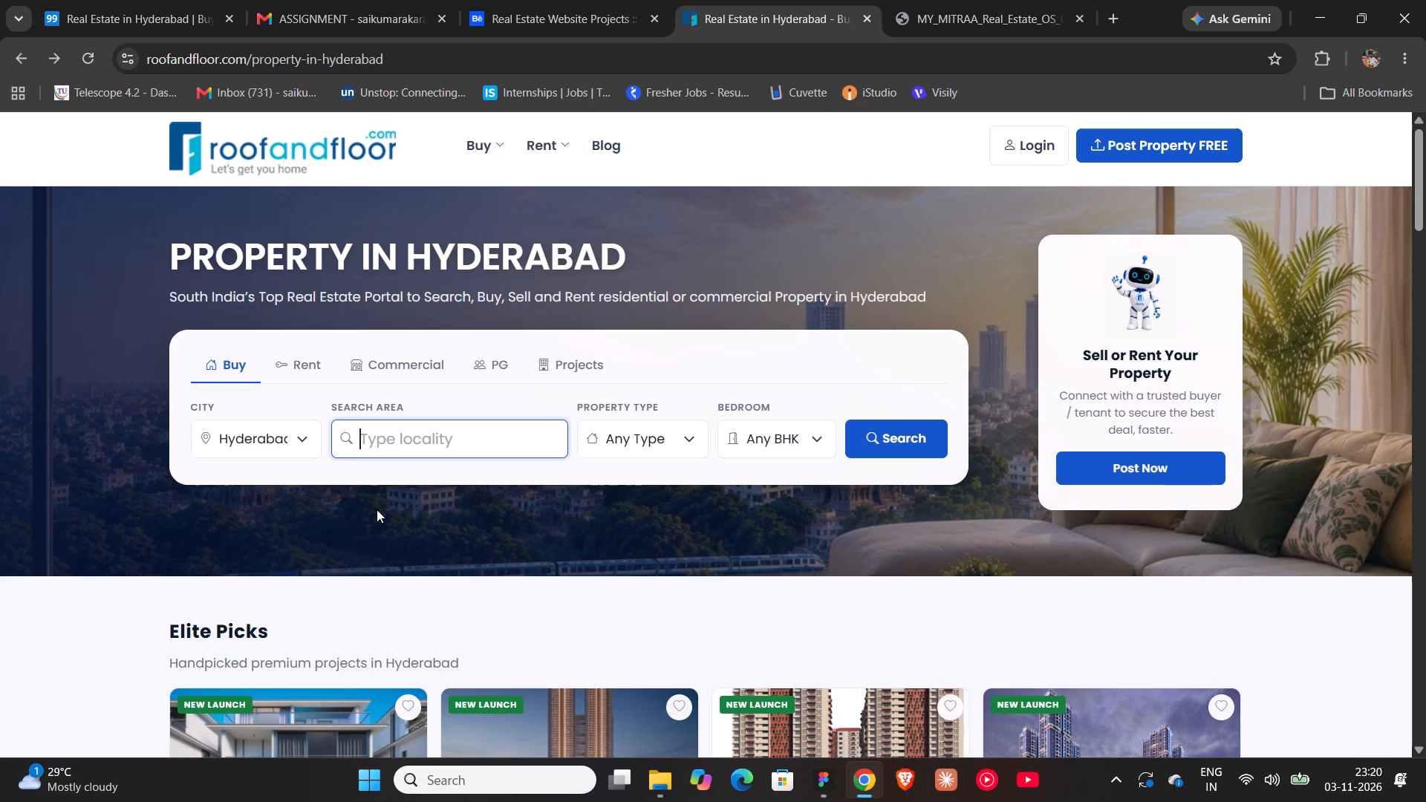
{"action": "left_click", "coordinate": [377, 509]}
{"action": "left_click", "coordinate": [663, 443]}
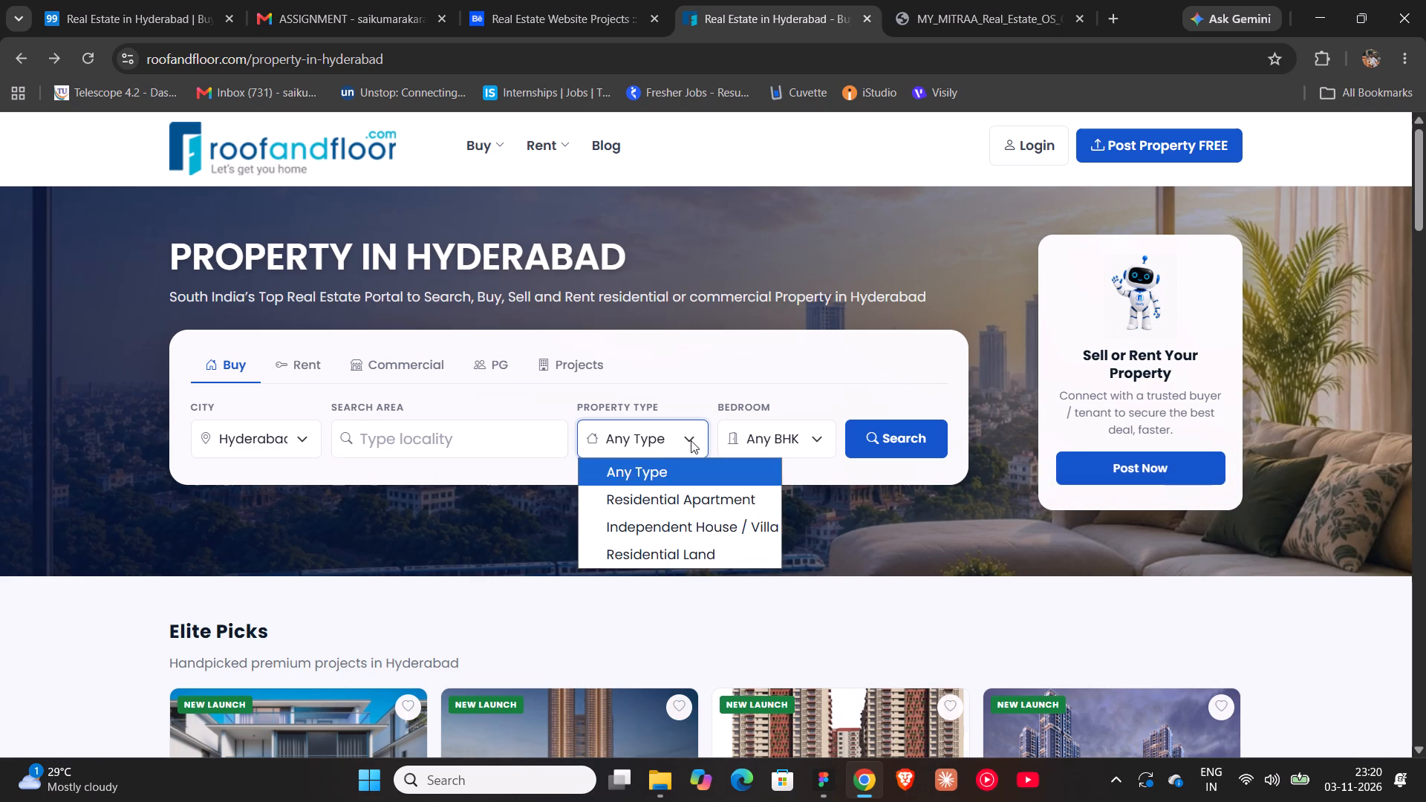
{"action": "left_click", "coordinate": [696, 440]}
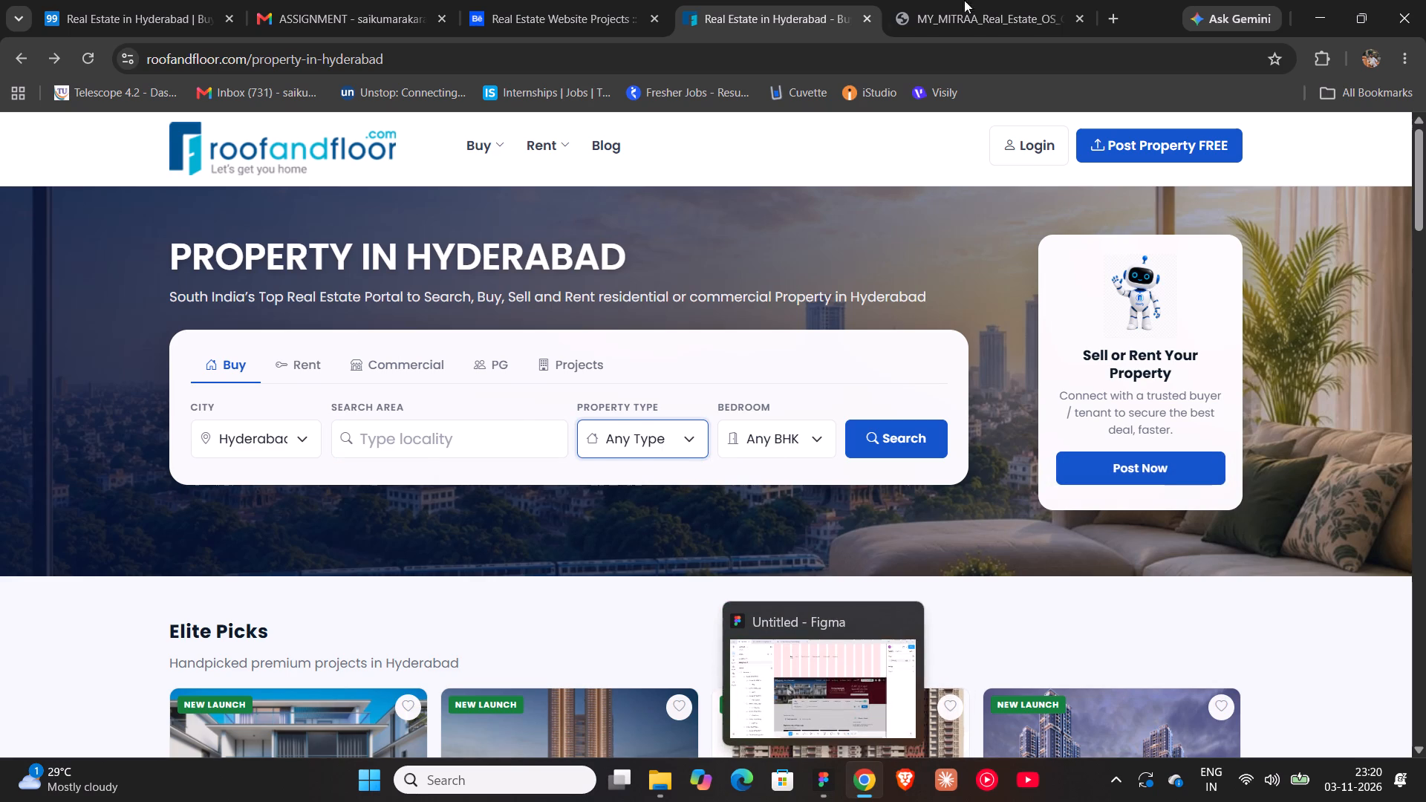
{"action": "left_click", "coordinate": [984, 0]}
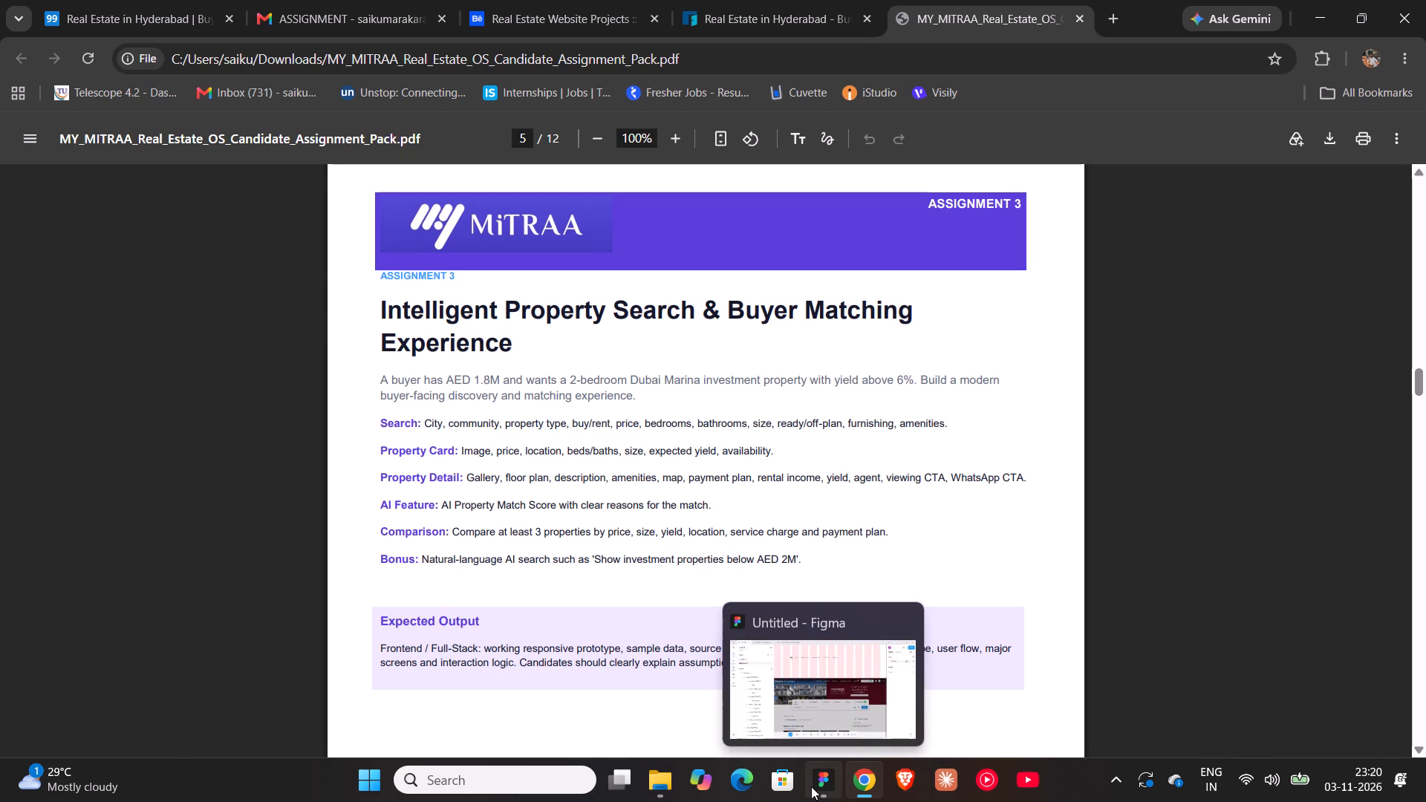
{"action": "left_click", "coordinate": [775, 0]}
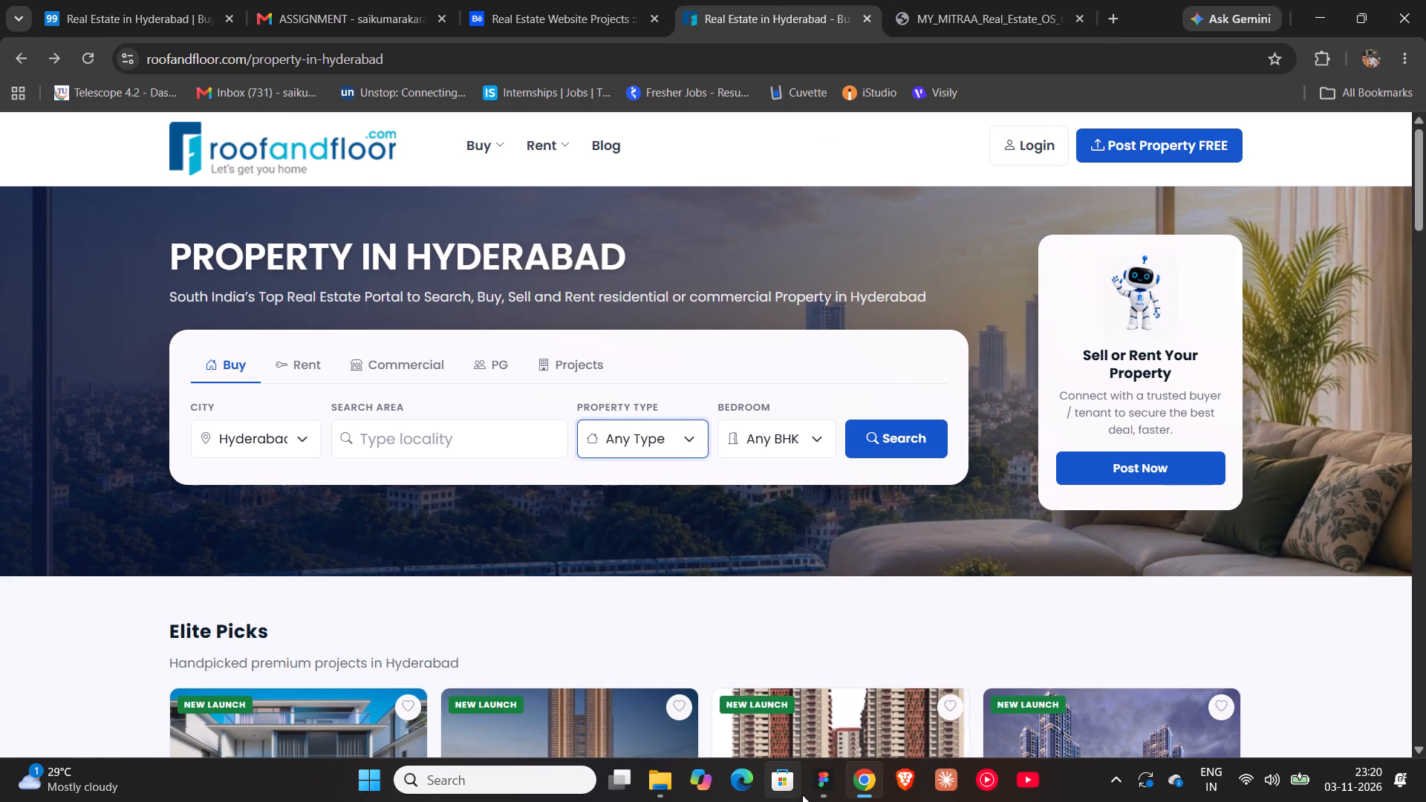
{"action": "left_click", "coordinate": [829, 786]}
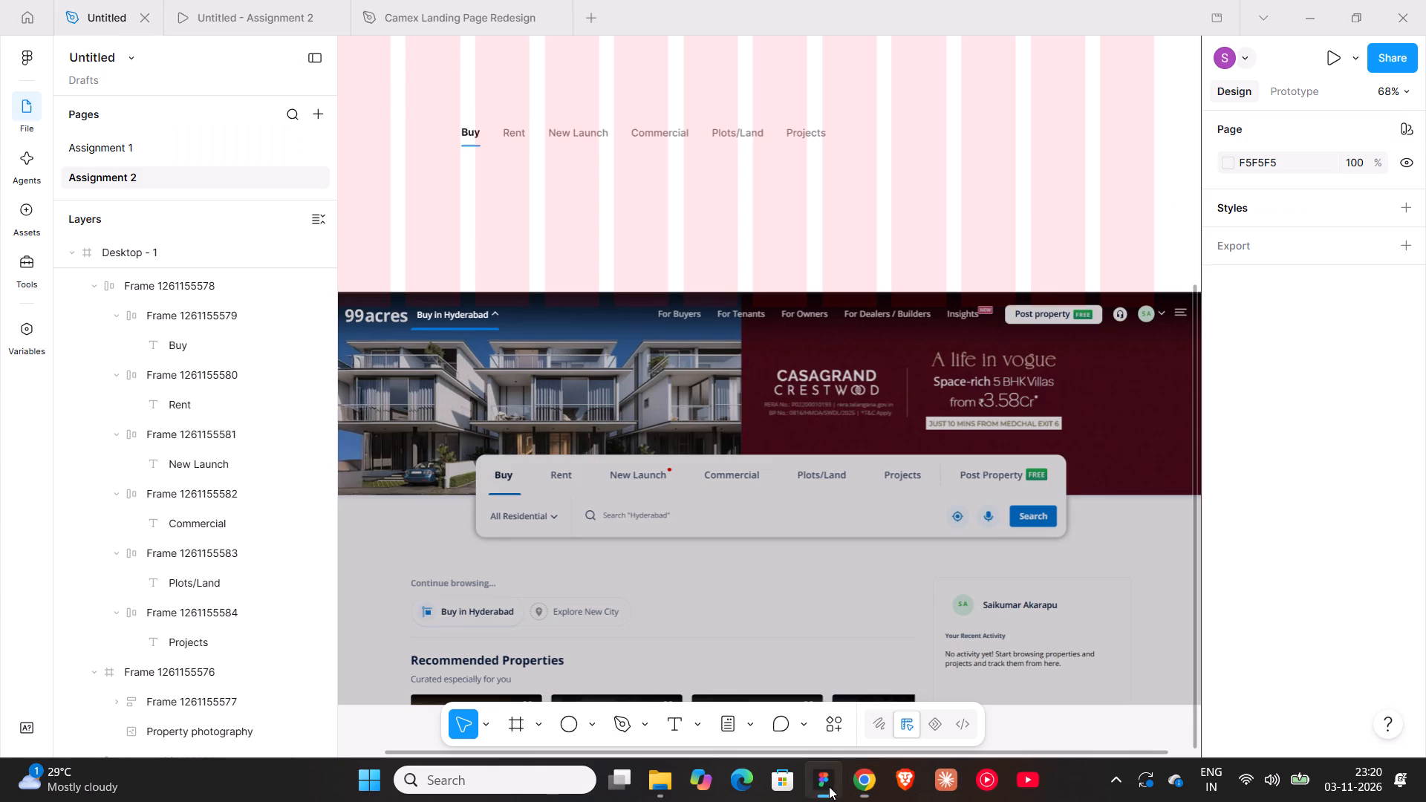
Back in Figma, add a text label reading "CIty" below the property tab row, at about X 356, Y 861.
{"action": "scroll", "coordinate": [654, 449], "scroll_direction": "down", "scroll_amount": 7}
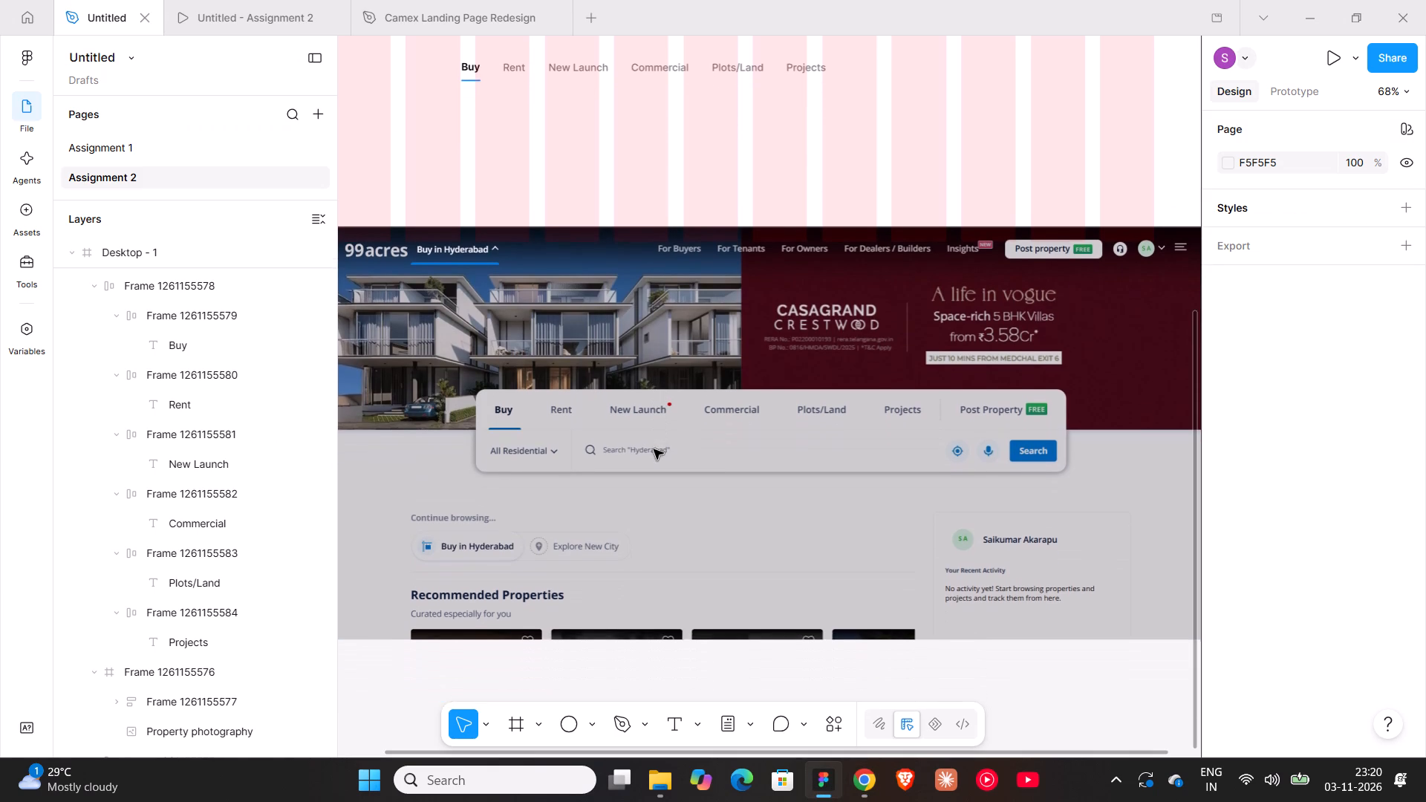
{"action": "scroll", "coordinate": [654, 449], "scroll_direction": "down", "scroll_amount": 4}
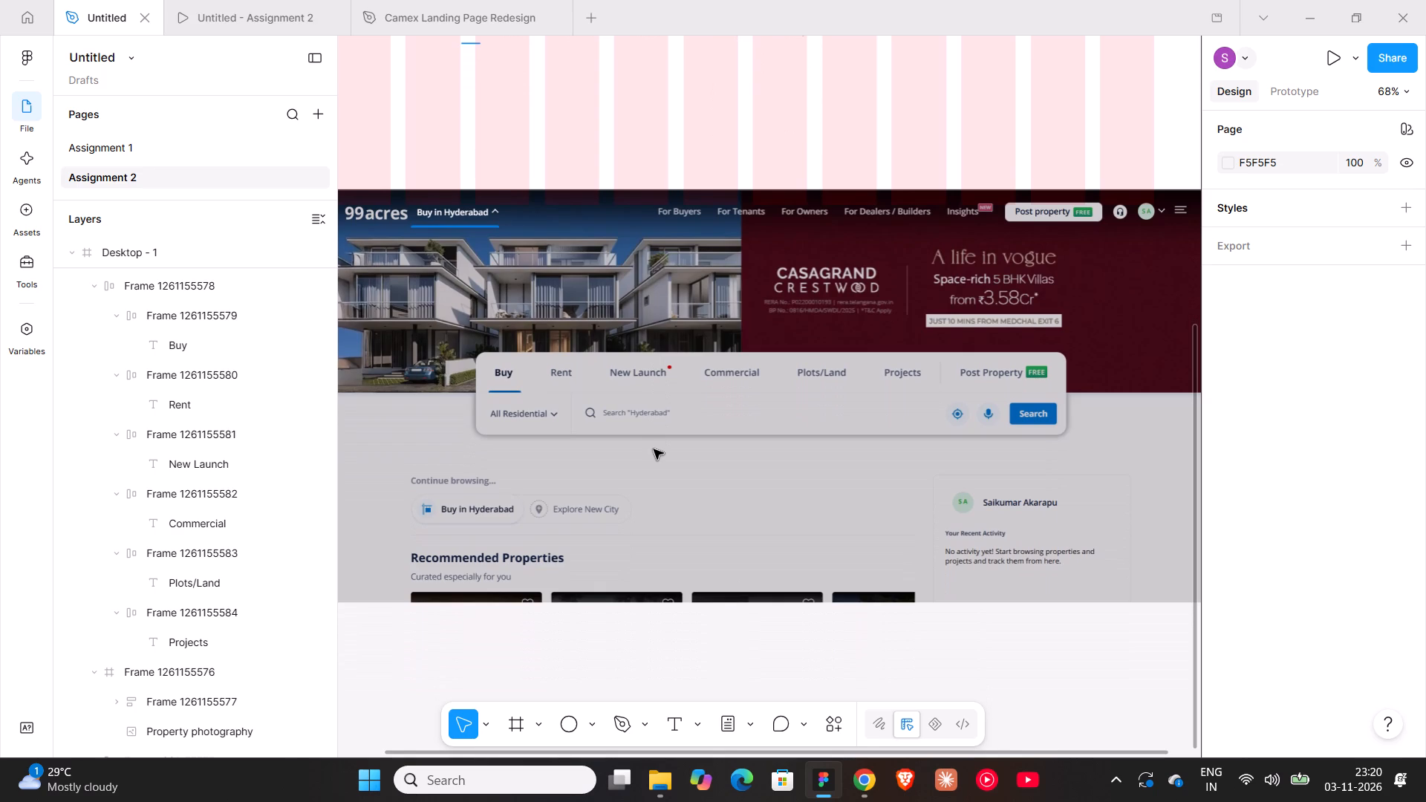
{"action": "scroll", "coordinate": [596, 336], "scroll_direction": "down", "scroll_amount": 5}
{"action": "scroll", "coordinate": [596, 336], "scroll_direction": "up", "scroll_amount": 4}
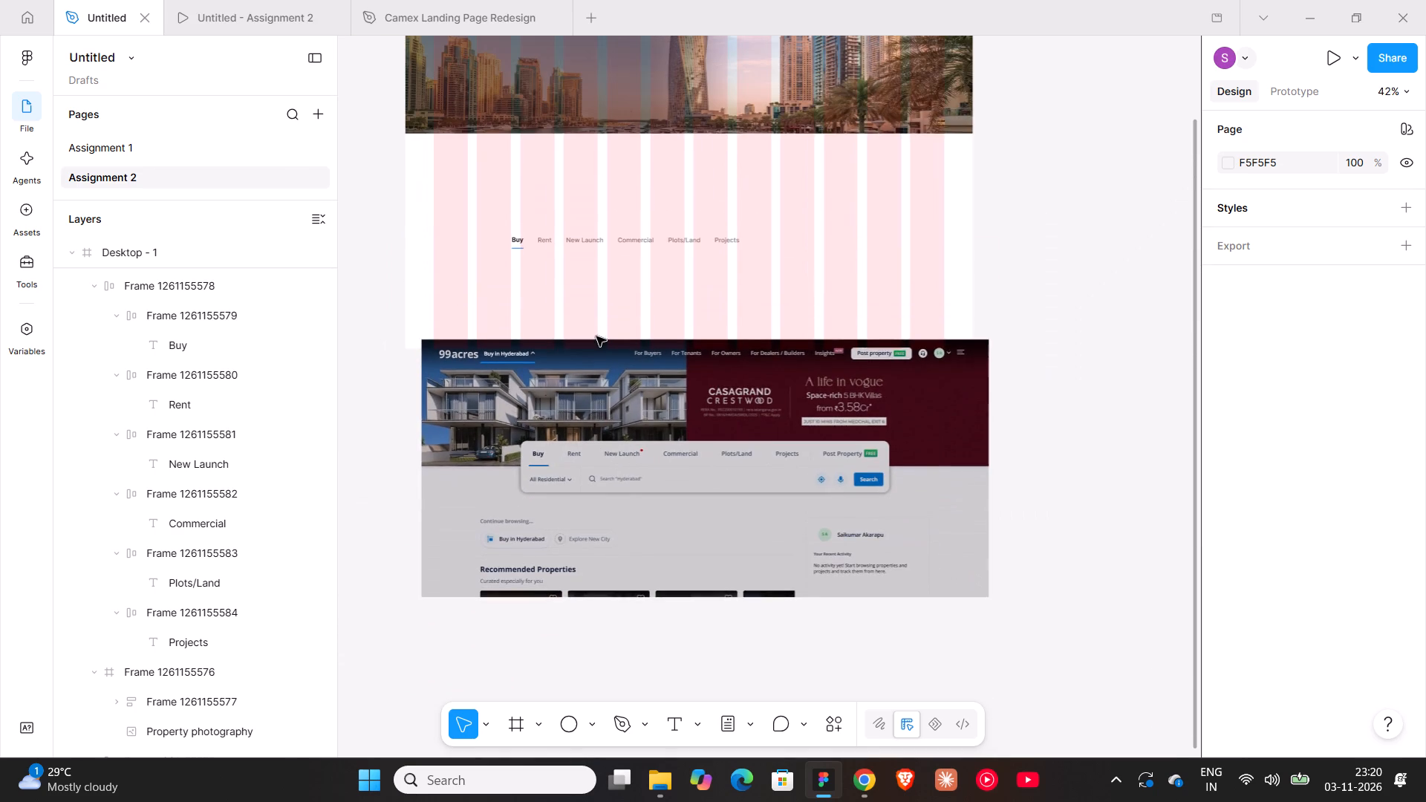
{"action": "left_click", "coordinate": [590, 224]}
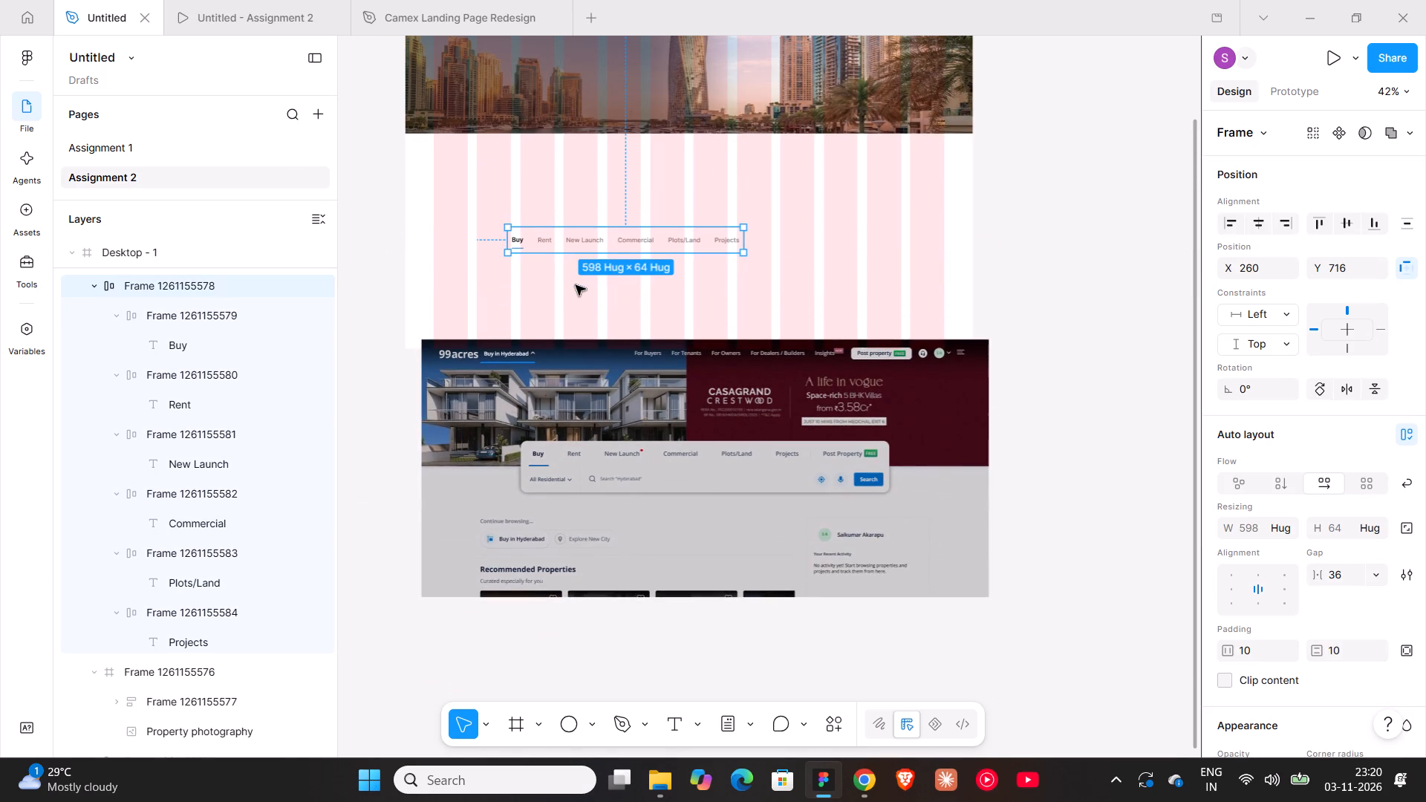
{"action": "key", "text": "t"}
{"action": "left_click", "coordinate": [546, 284]}
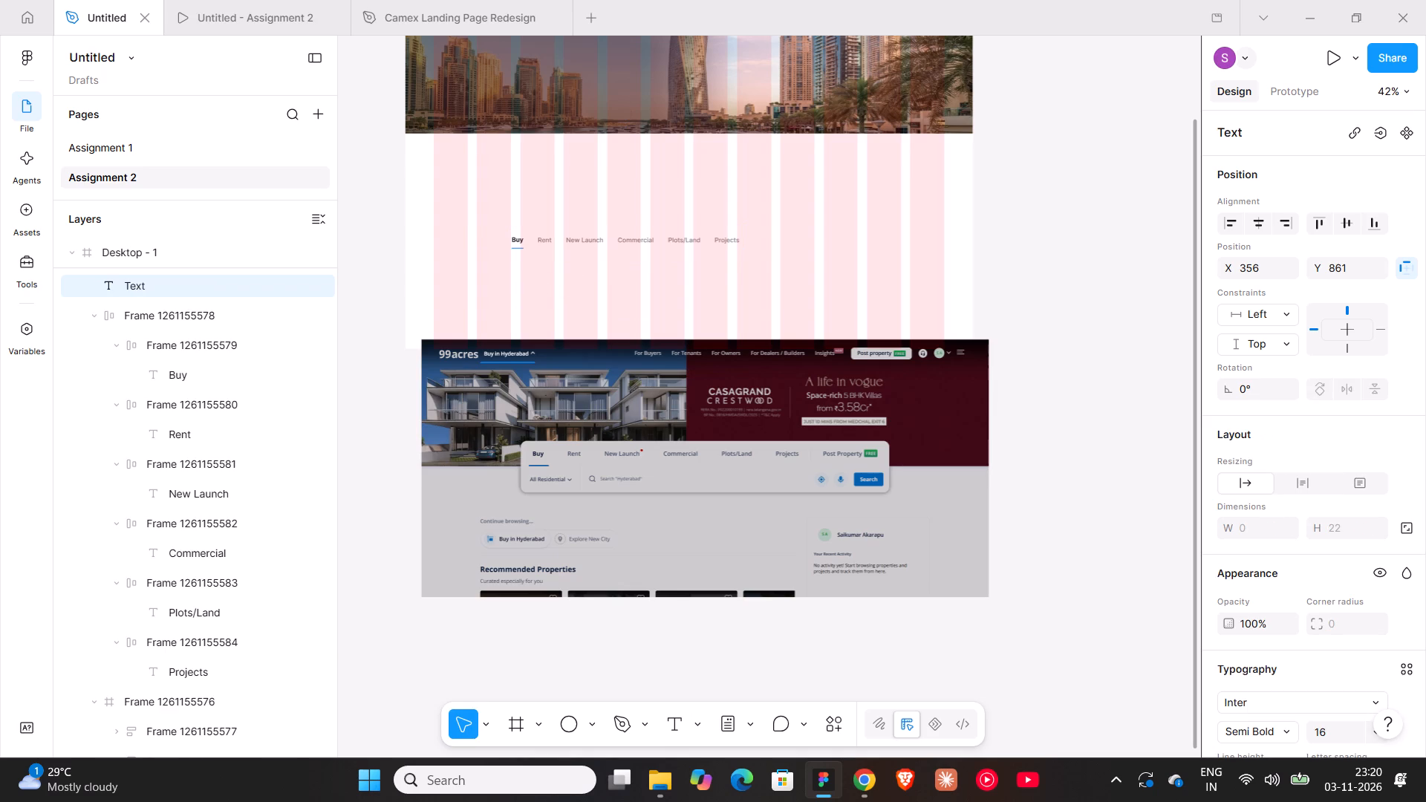
{"action": "key", "text": "Delete"}
{"action": "left_click", "coordinate": [546, 284]}
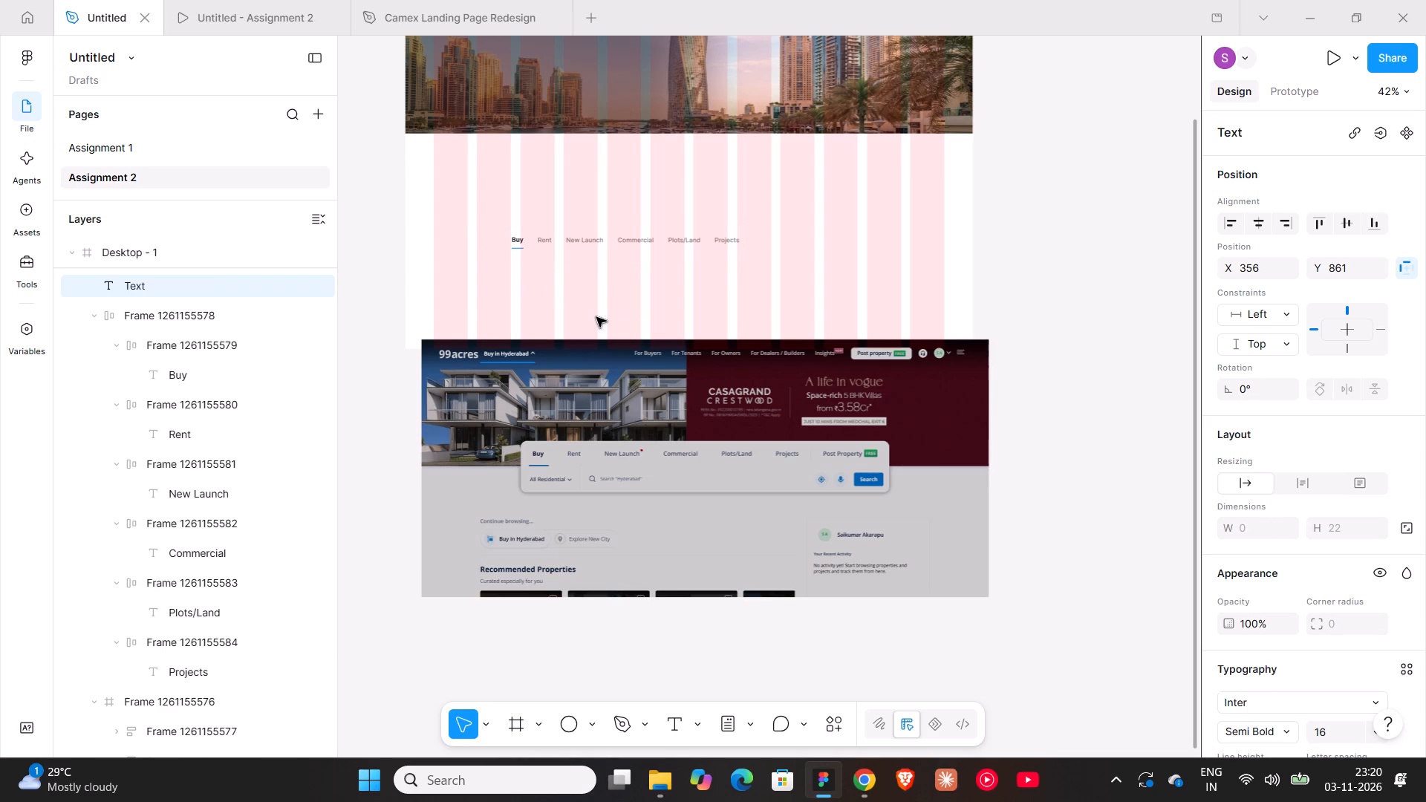
{"action": "type", "text": "CIty"}
{"action": "left_click", "coordinate": [593, 302]}
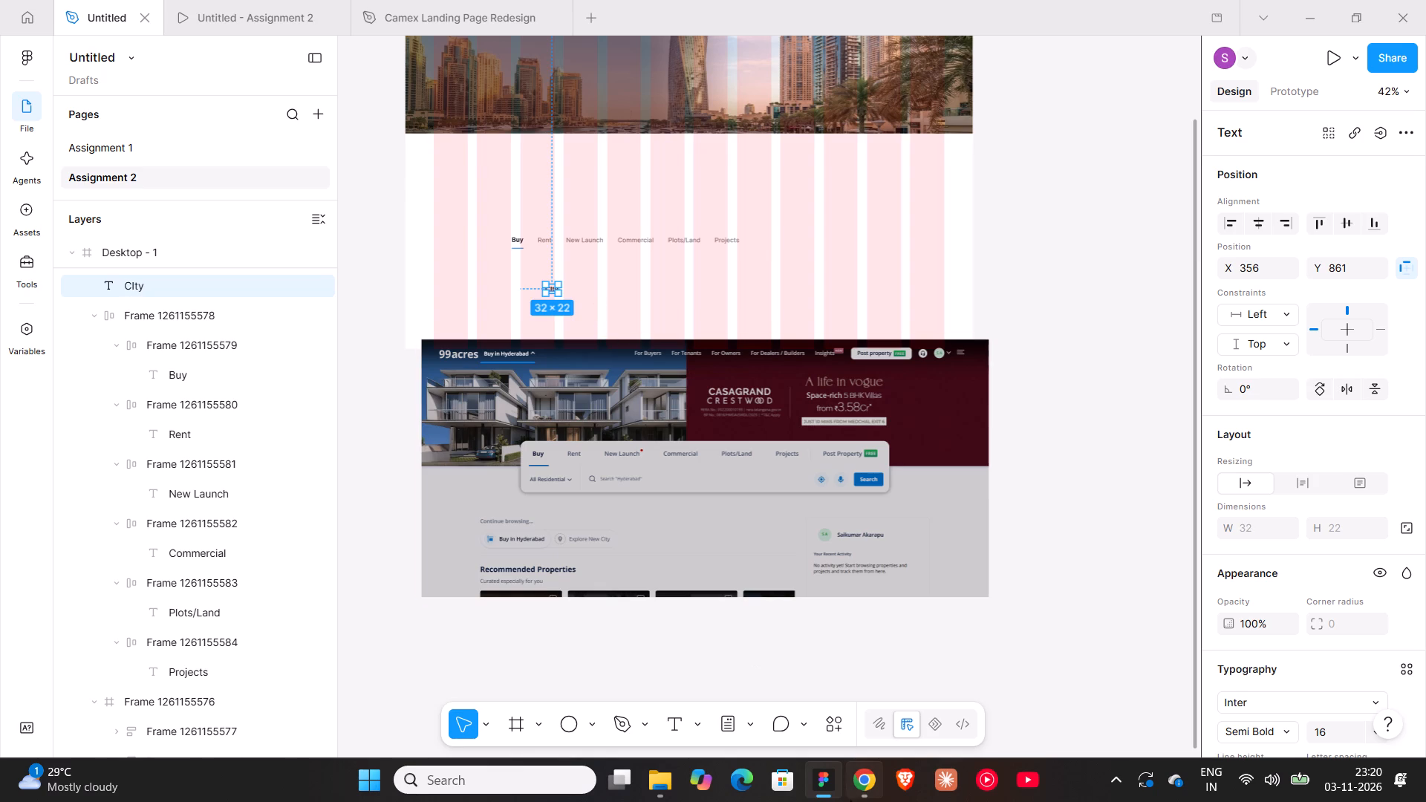
Recheck the roofandfloor reference in Chrome, and open the CIty label's font size for editing in Figma.
{"action": "left_click", "coordinate": [857, 794]}
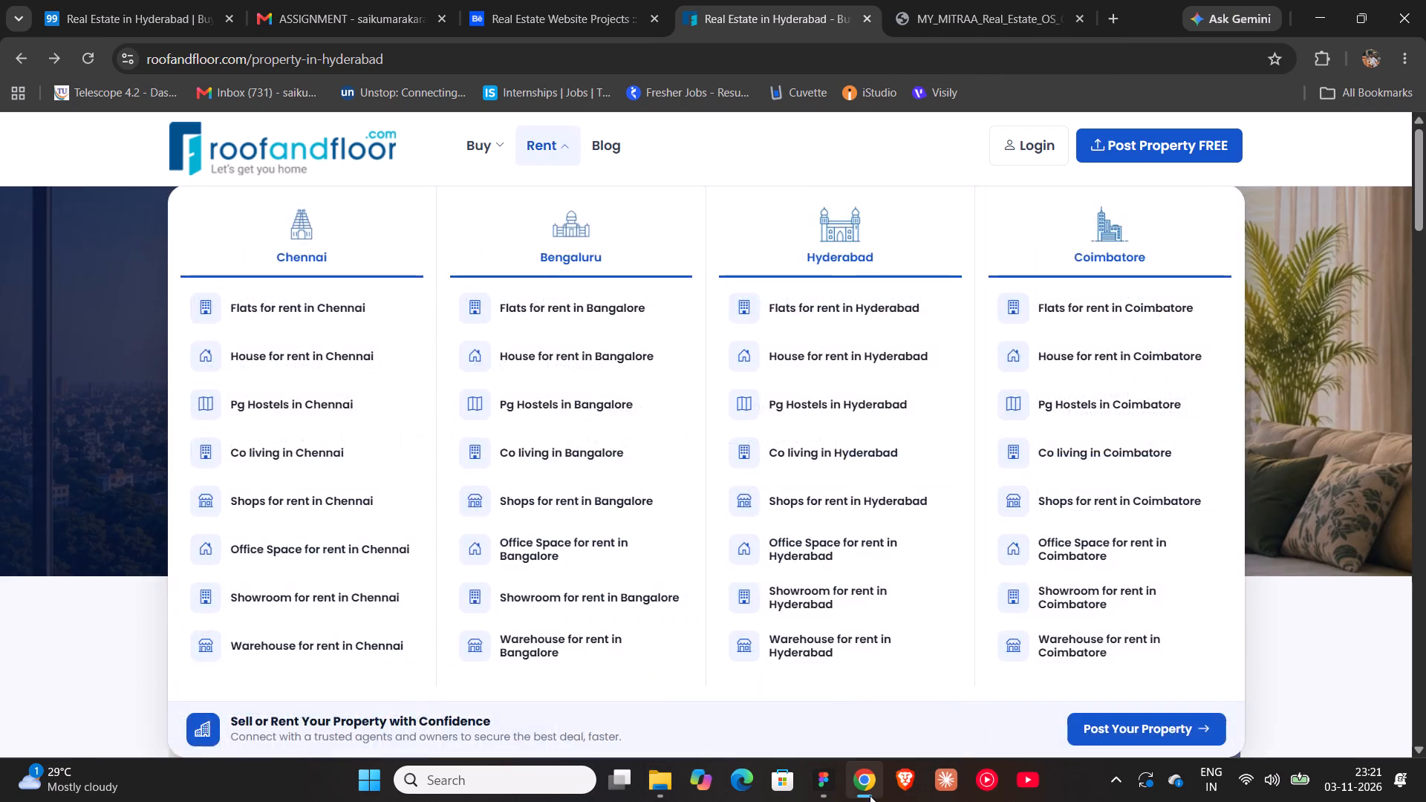
{"action": "left_click", "coordinate": [833, 779]}
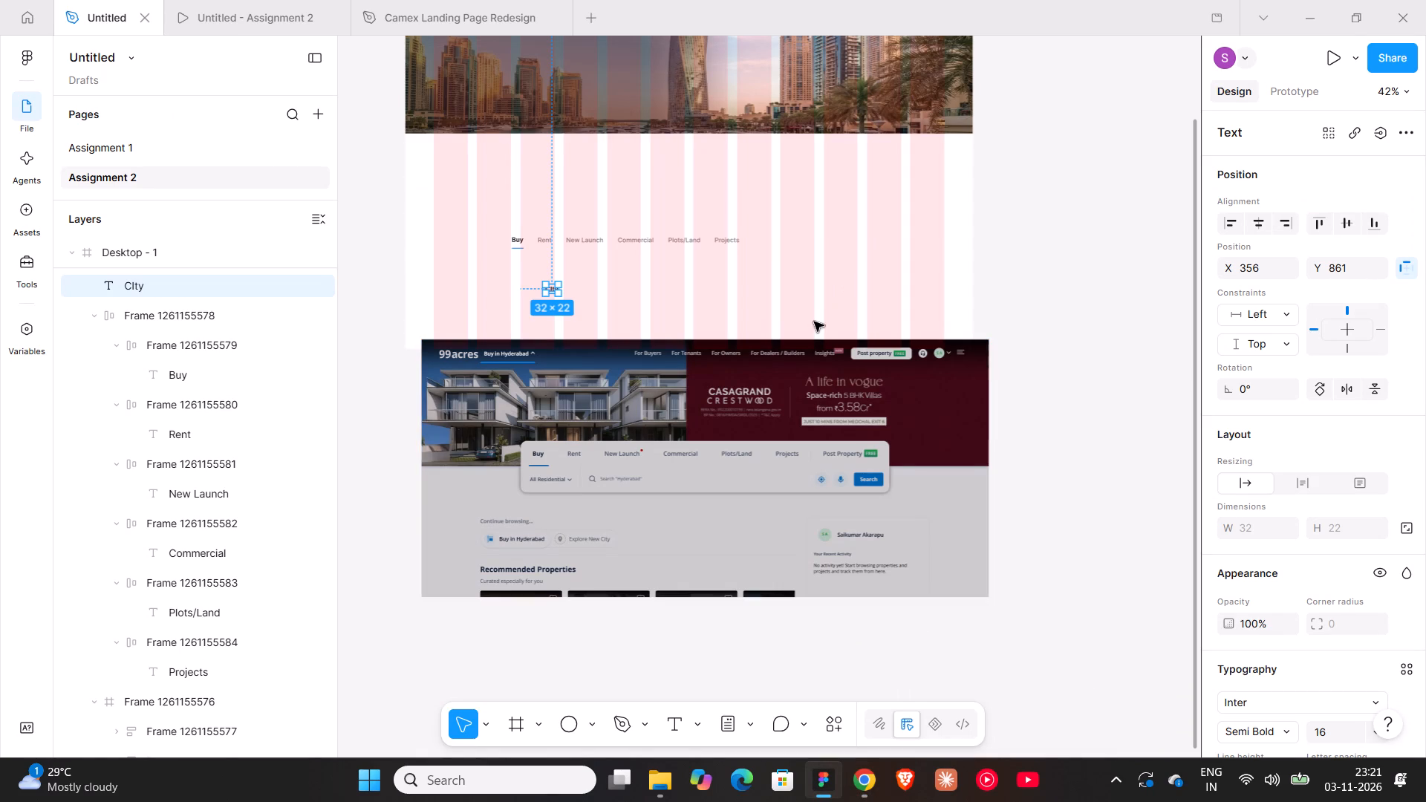
{"action": "scroll", "coordinate": [814, 322], "scroll_direction": "down", "scroll_amount": 1}
{"action": "scroll", "coordinate": [1371, 624], "scroll_direction": "down", "scroll_amount": 2}
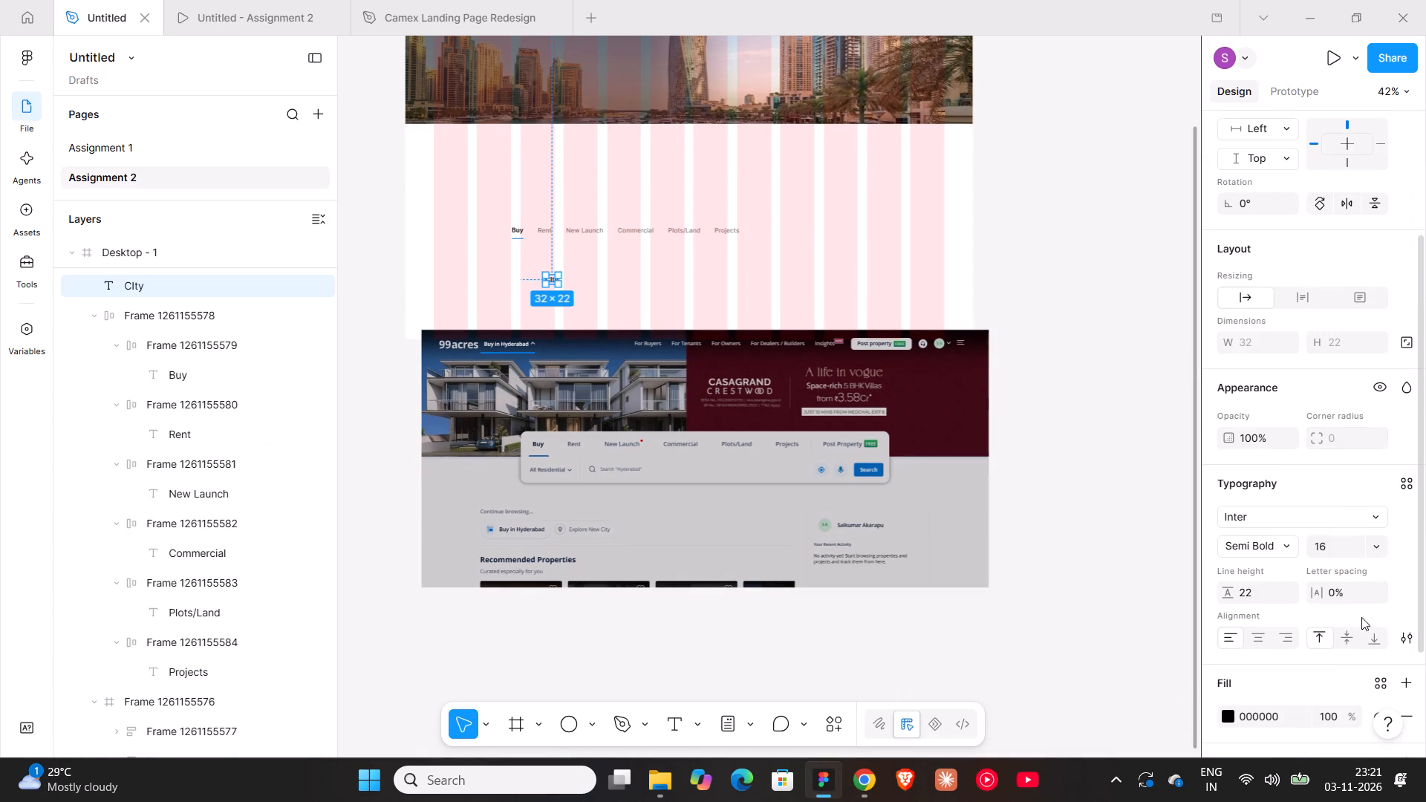
{"action": "left_click", "coordinate": [1332, 552]}
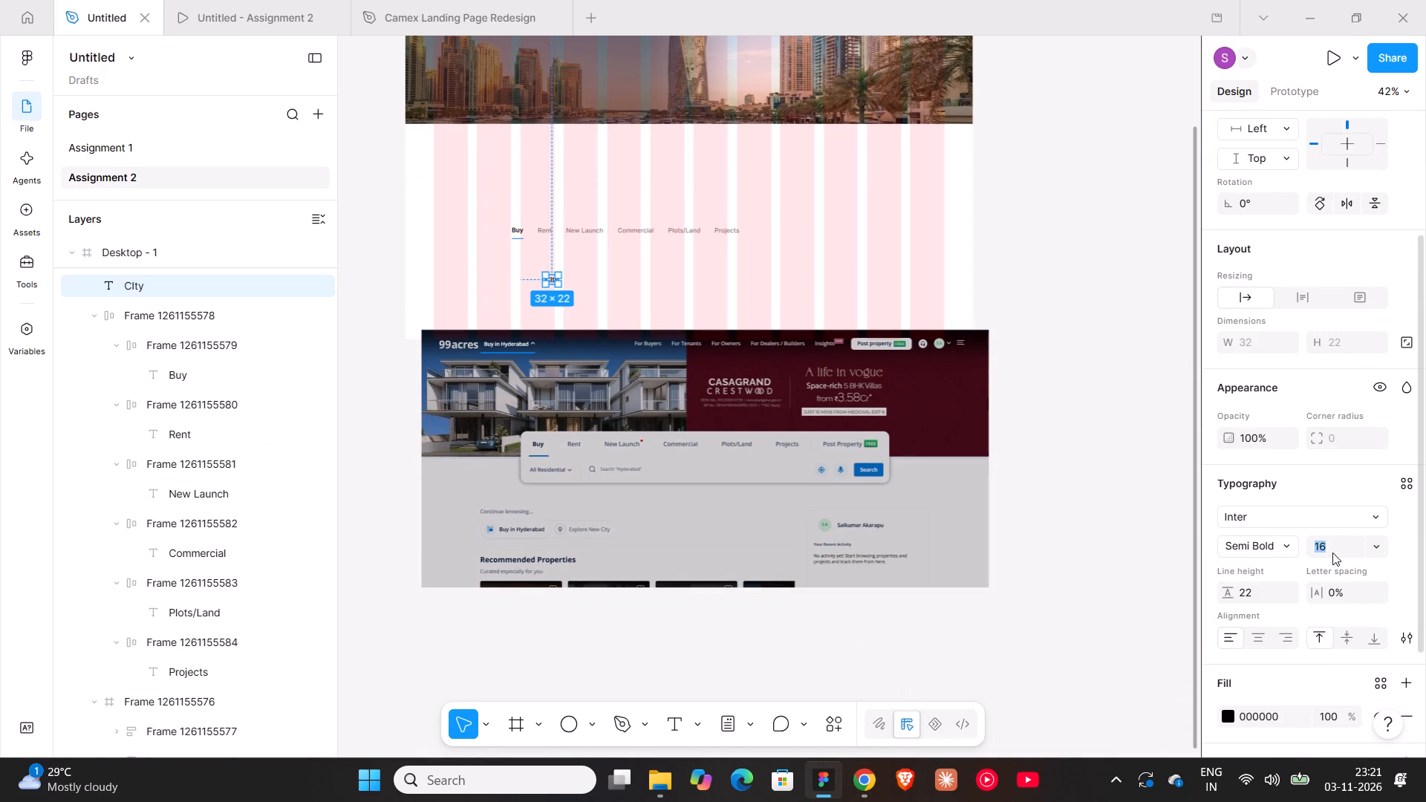
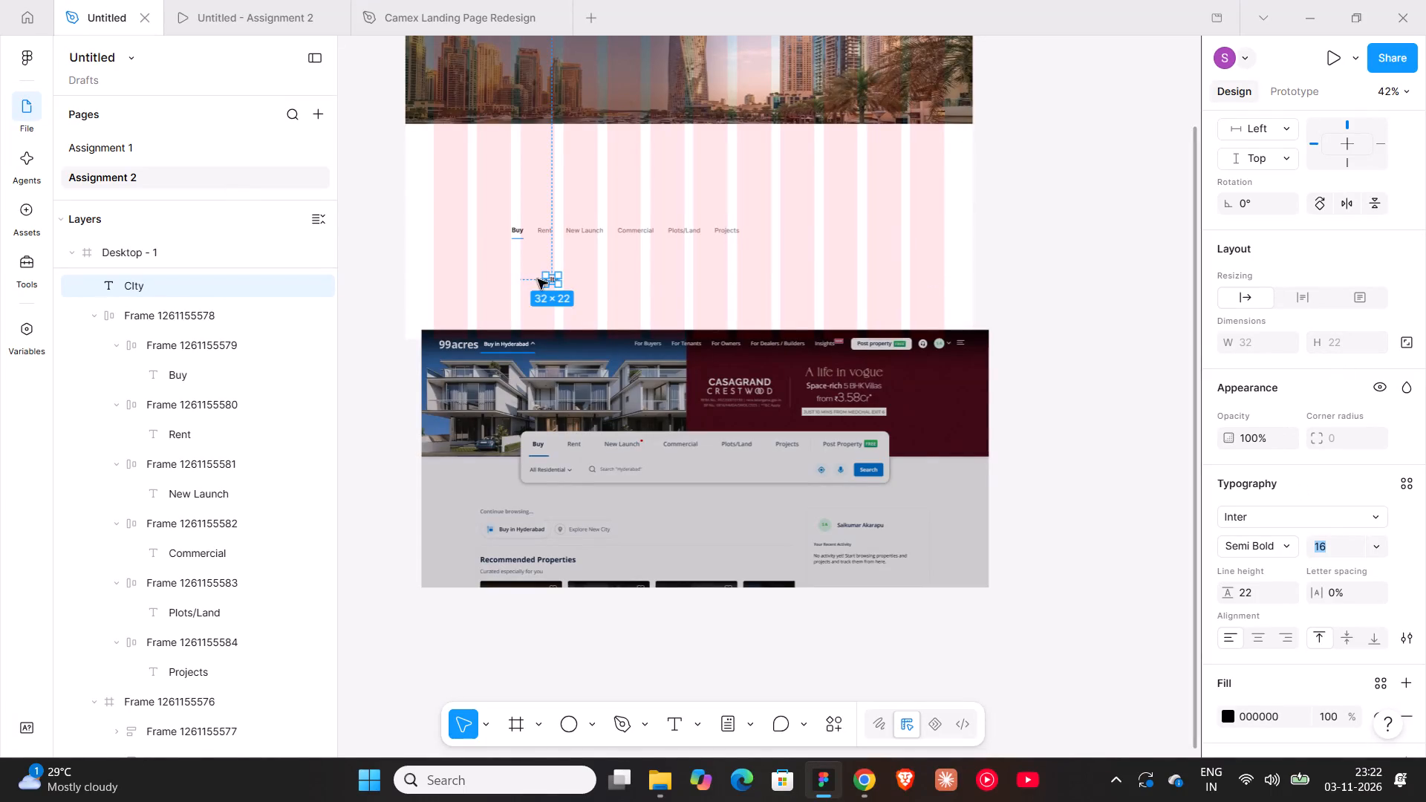
Switch to Chrome and capture the property search card on the roofandfloor Hyderabad page using the Figma extension's element selection.
{"action": "scroll", "coordinate": [533, 273], "scroll_direction": "up", "scroll_amount": 2, "text": "ctrl"}
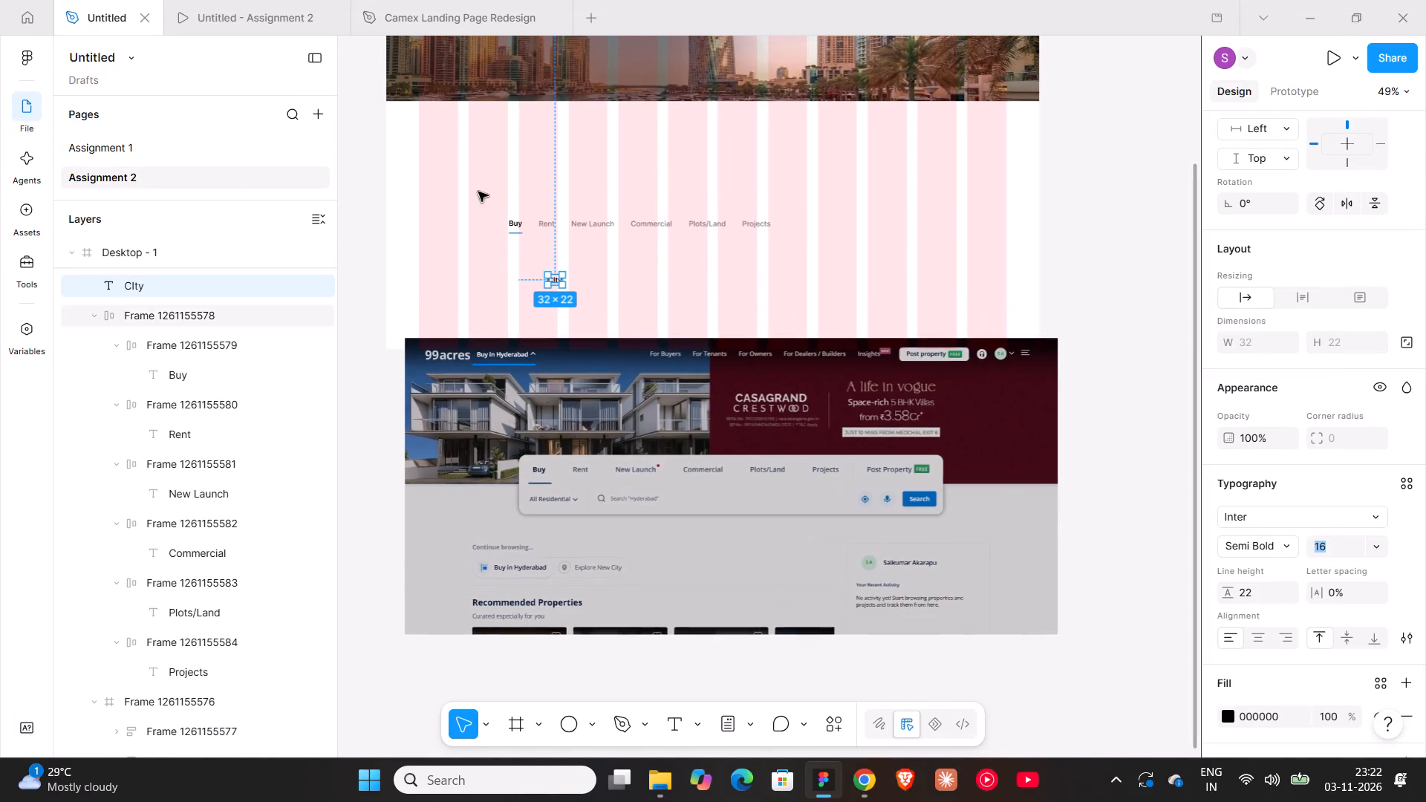
{"action": "left_click", "coordinate": [871, 780]}
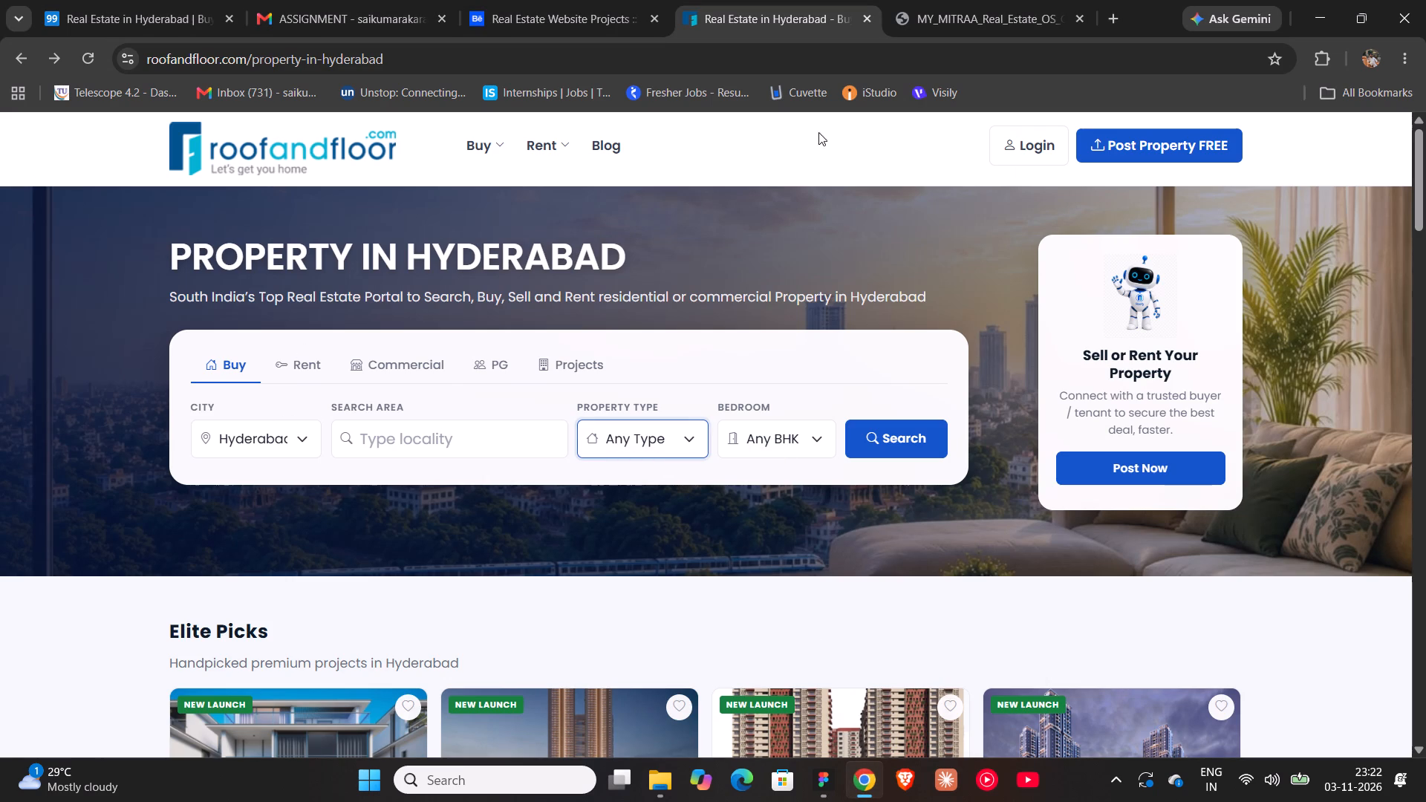
{"action": "left_click", "coordinate": [1318, 57]}
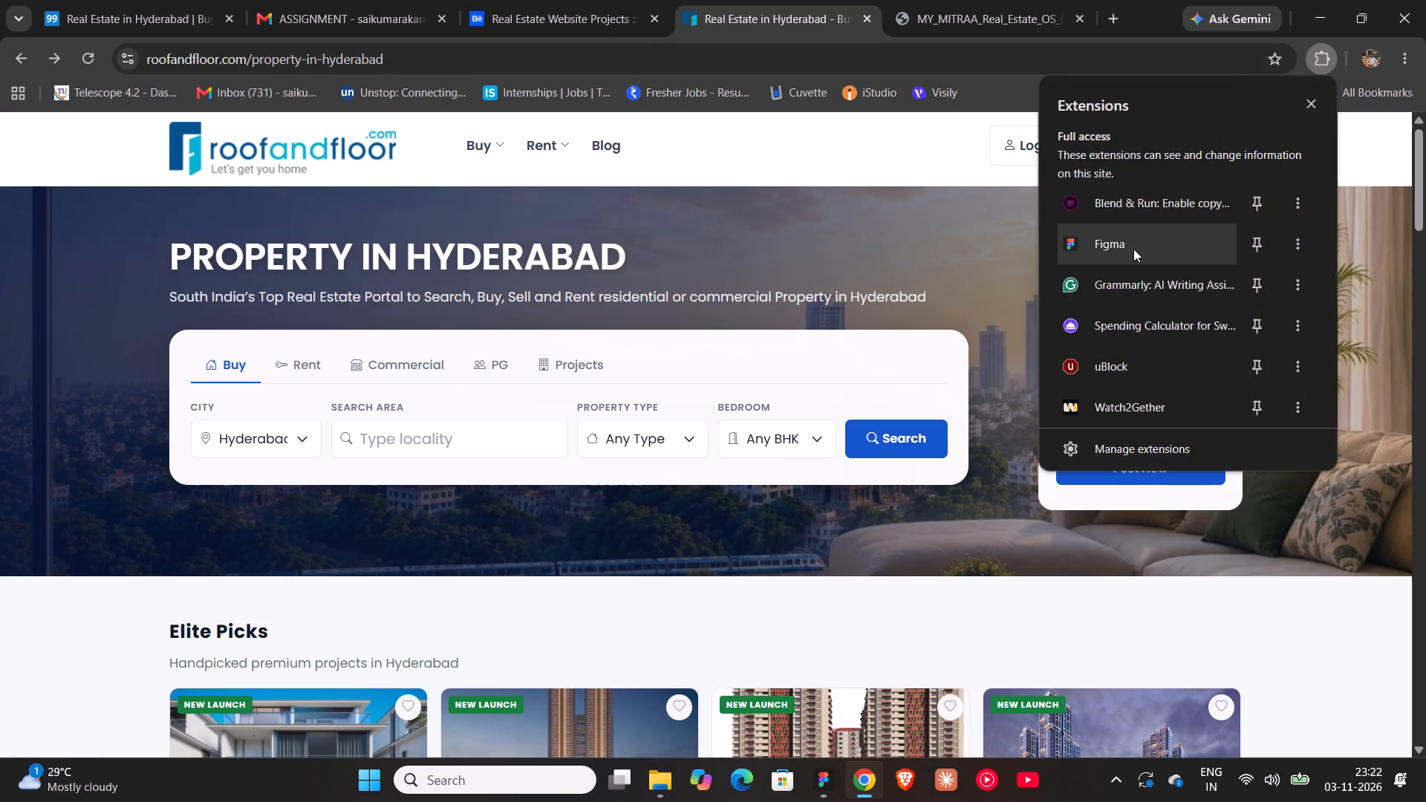
{"action": "left_click", "coordinate": [1133, 249]}
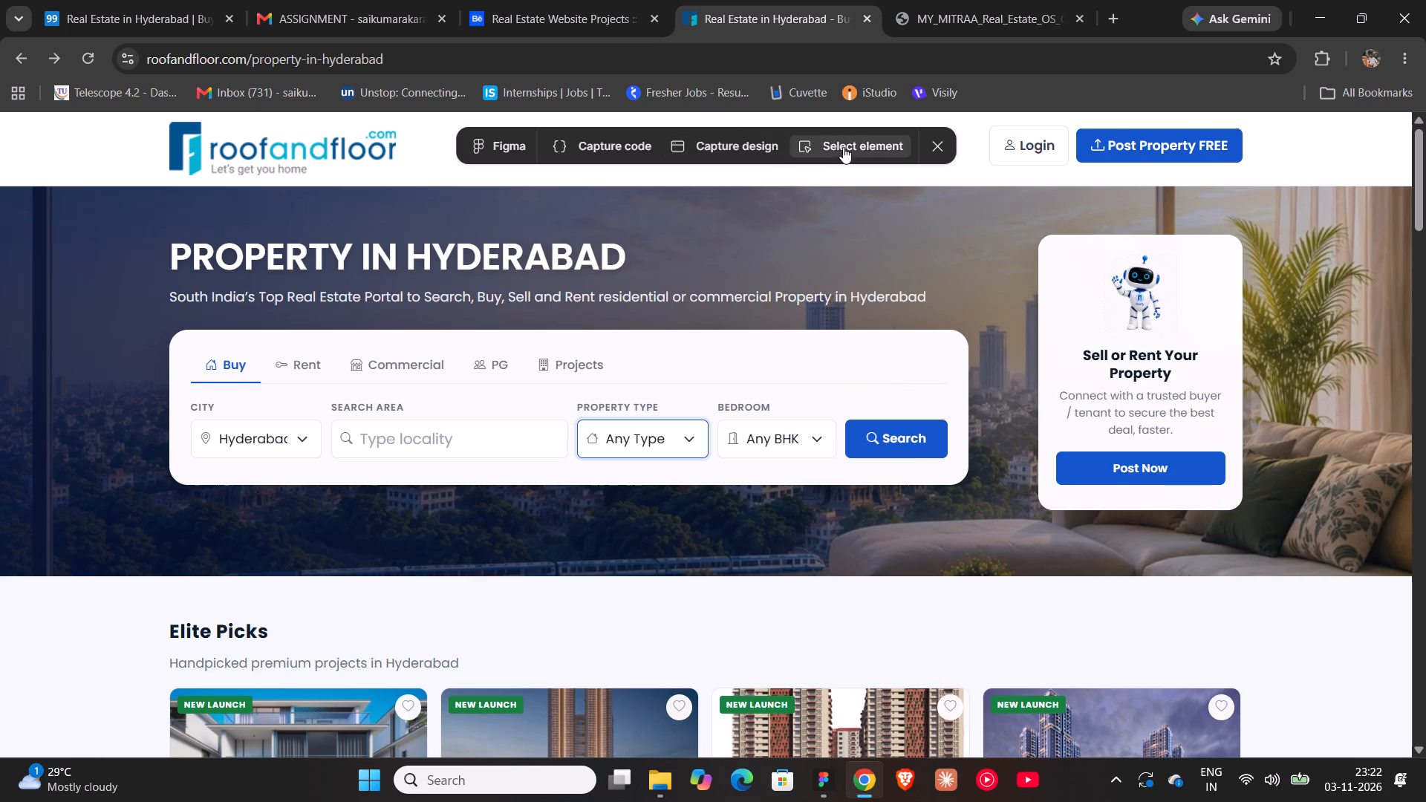
{"action": "left_click", "coordinate": [853, 144]}
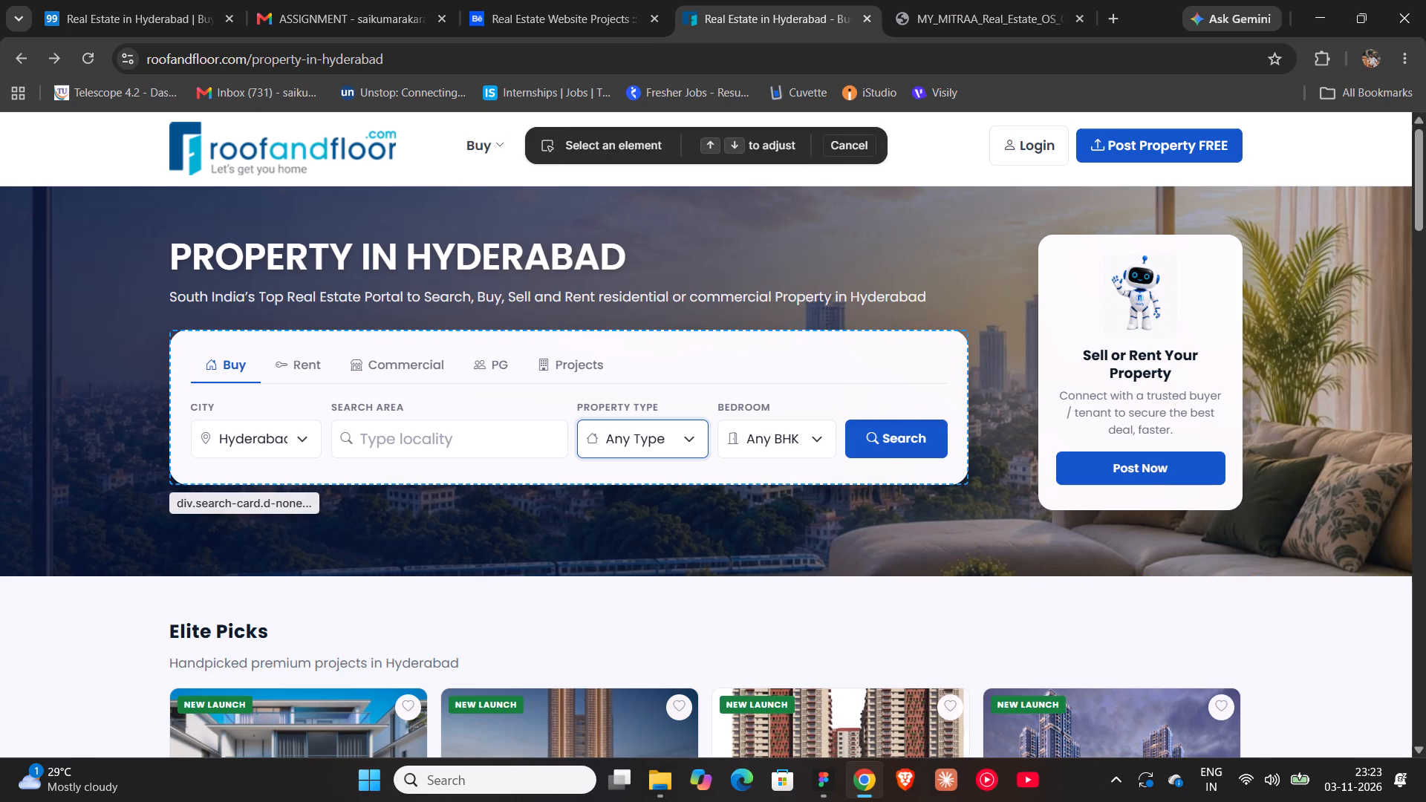
{"action": "left_click", "coordinate": [957, 385]}
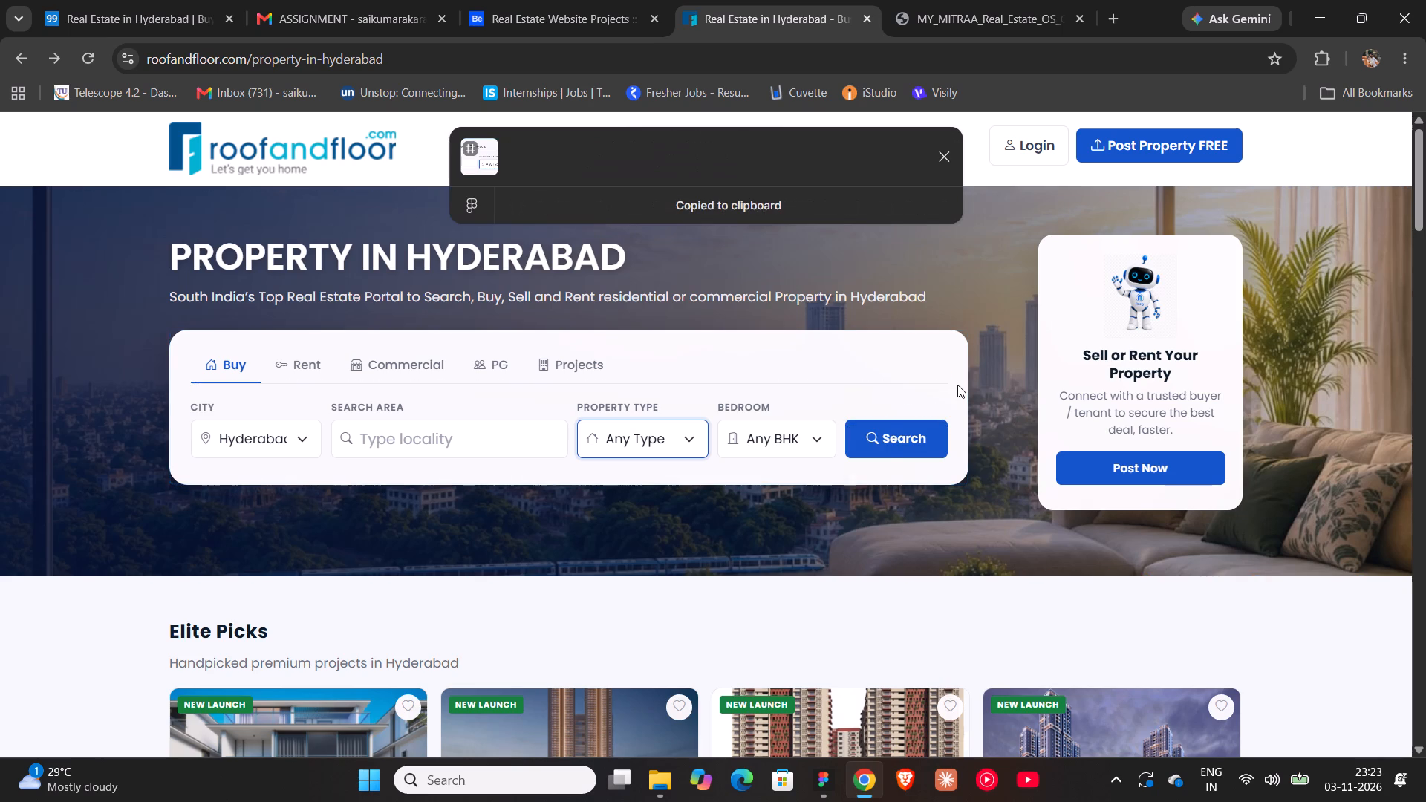
Return to Figma and paste the captured search card onto the empty canvas beside the Desktop - 1 frame.
{"action": "left_click", "coordinate": [818, 778]}
{"action": "scroll", "coordinate": [712, 448], "scroll_direction": "down", "scroll_amount": 8, "text": "ctrl"}
{"action": "right_click", "coordinate": [876, 291]}
{"action": "left_click", "coordinate": [912, 319]}
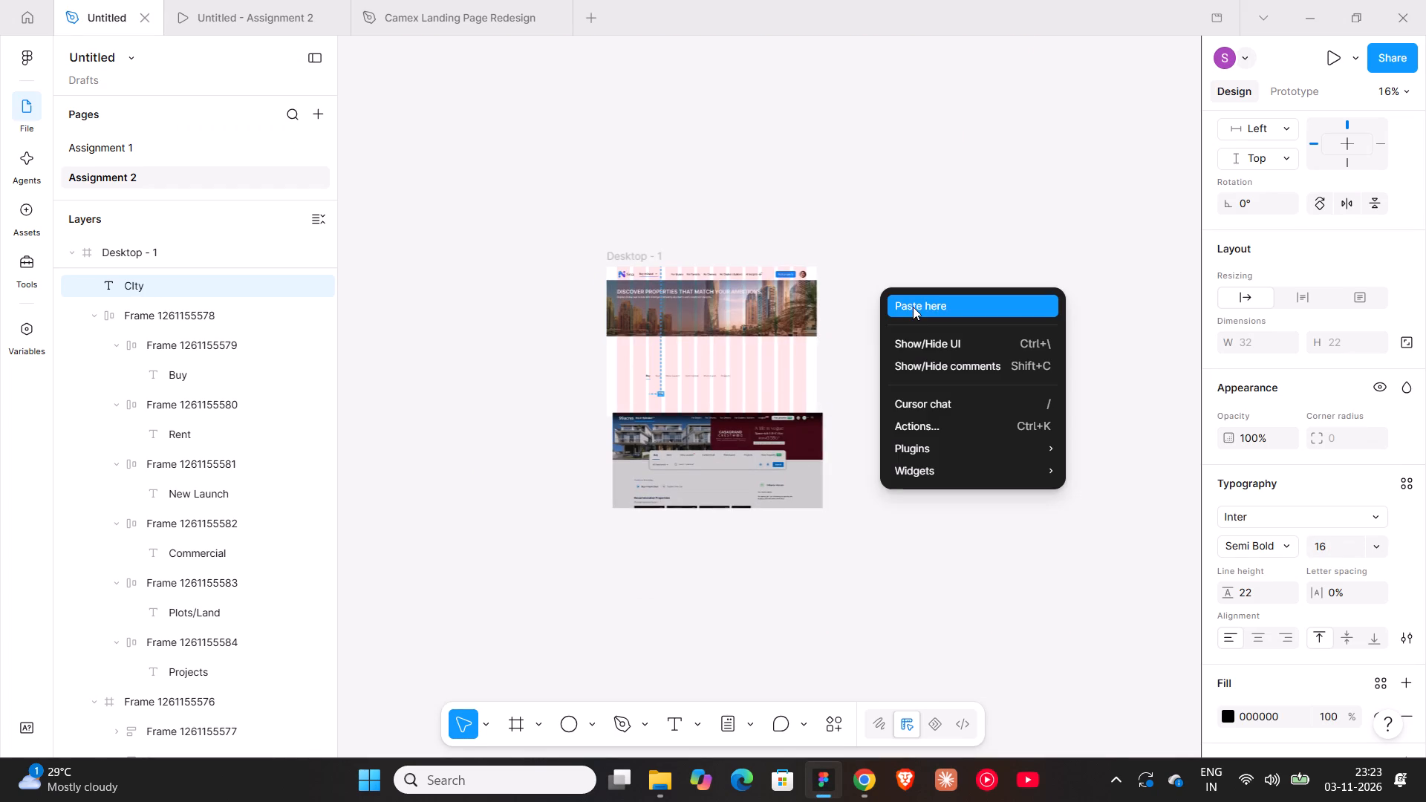
{"action": "left_click", "coordinate": [913, 307]}
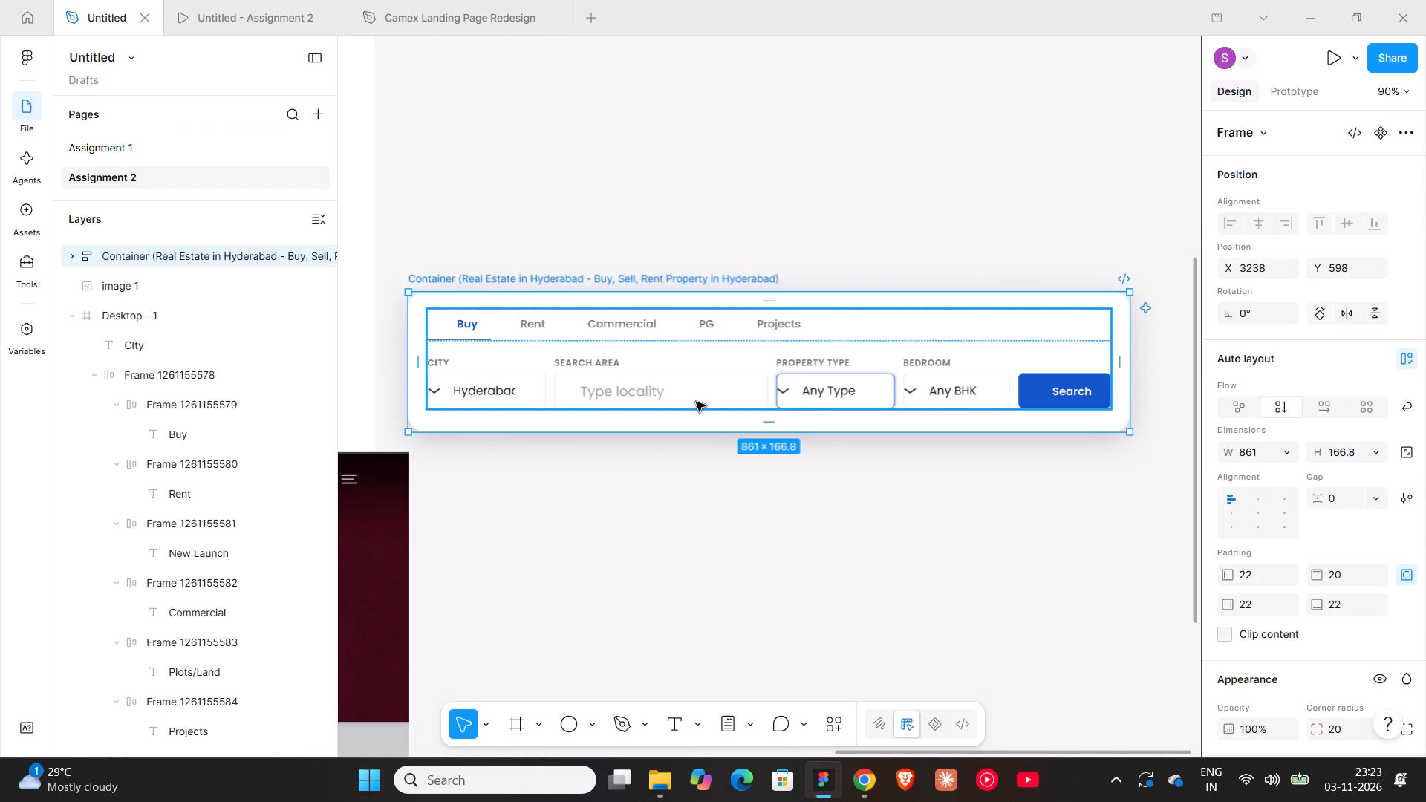
Duplicate the search card's Hyderabad city dropdown onto the empty canvas below the card.
{"action": "scroll", "coordinate": [696, 402], "scroll_direction": "up", "scroll_amount": 5, "text": "shift"}
{"action": "double_click", "coordinate": [779, 328]}
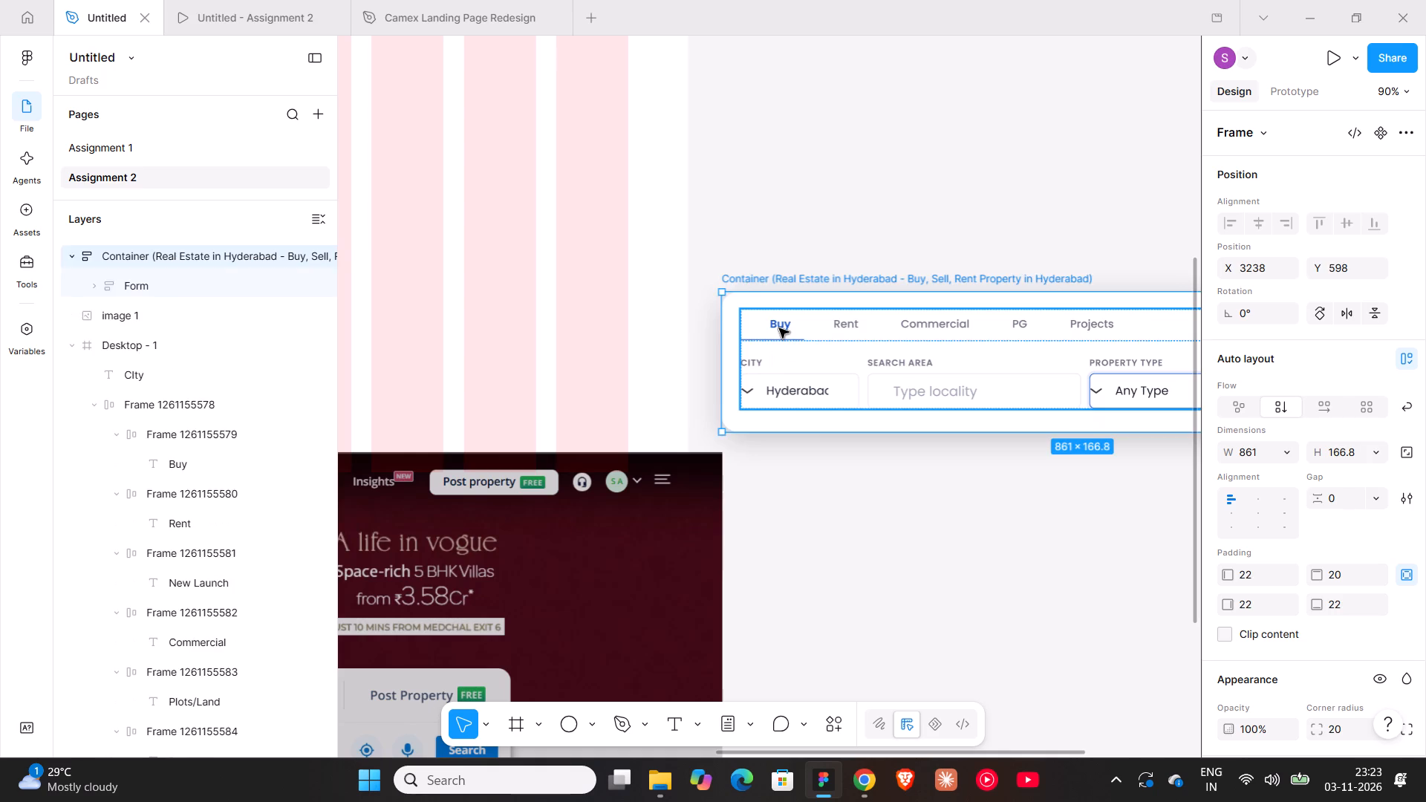
{"action": "scroll", "coordinate": [779, 328], "scroll_direction": "down", "scroll_amount": 4}
{"action": "scroll", "coordinate": [779, 328], "scroll_direction": "up", "scroll_amount": 4, "text": "shift"}
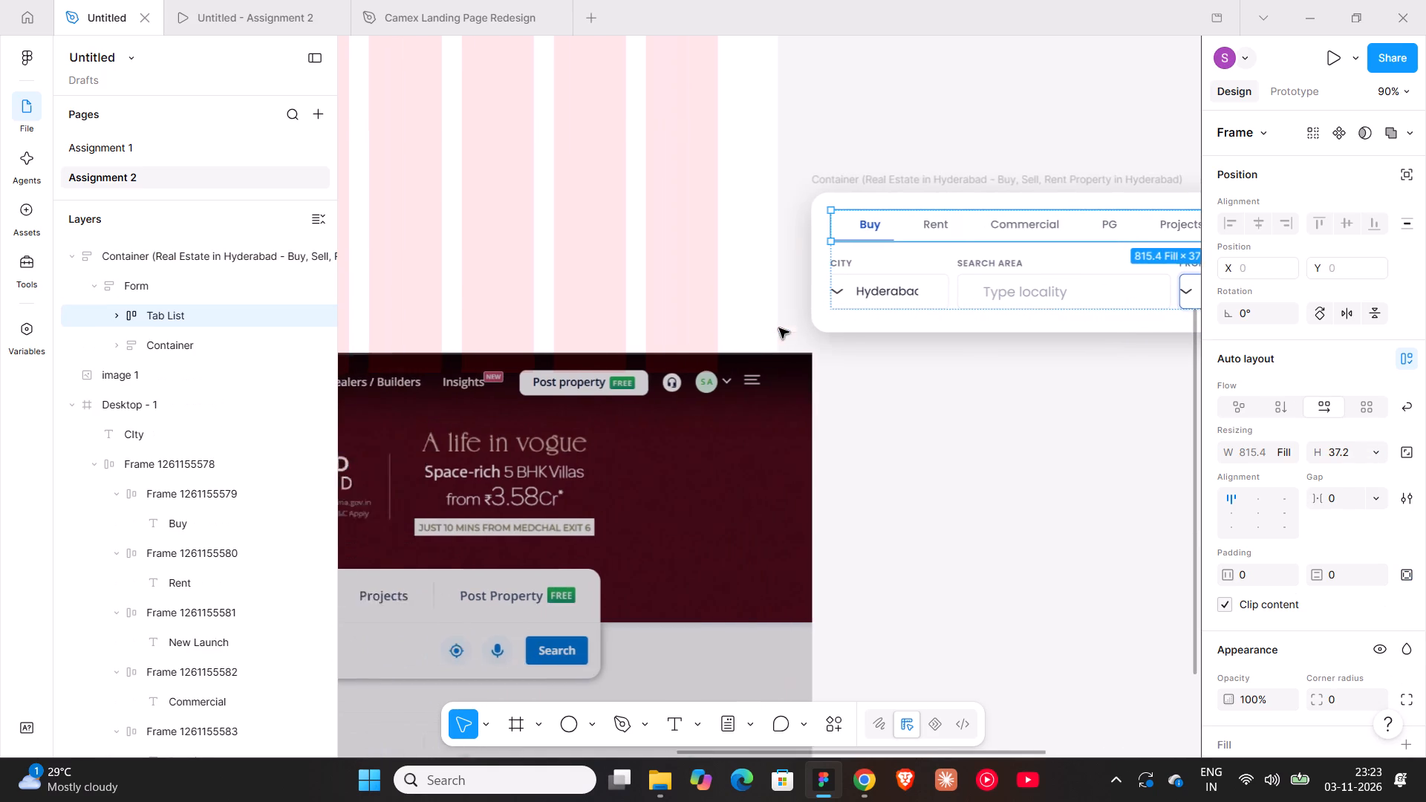
{"action": "scroll", "coordinate": [779, 328], "scroll_direction": "up", "scroll_amount": 2, "text": "shift"}
{"action": "scroll", "coordinate": [856, 319], "scroll_direction": "down", "scroll_amount": 6, "text": "shift"}
{"action": "double_click", "coordinate": [818, 301]}
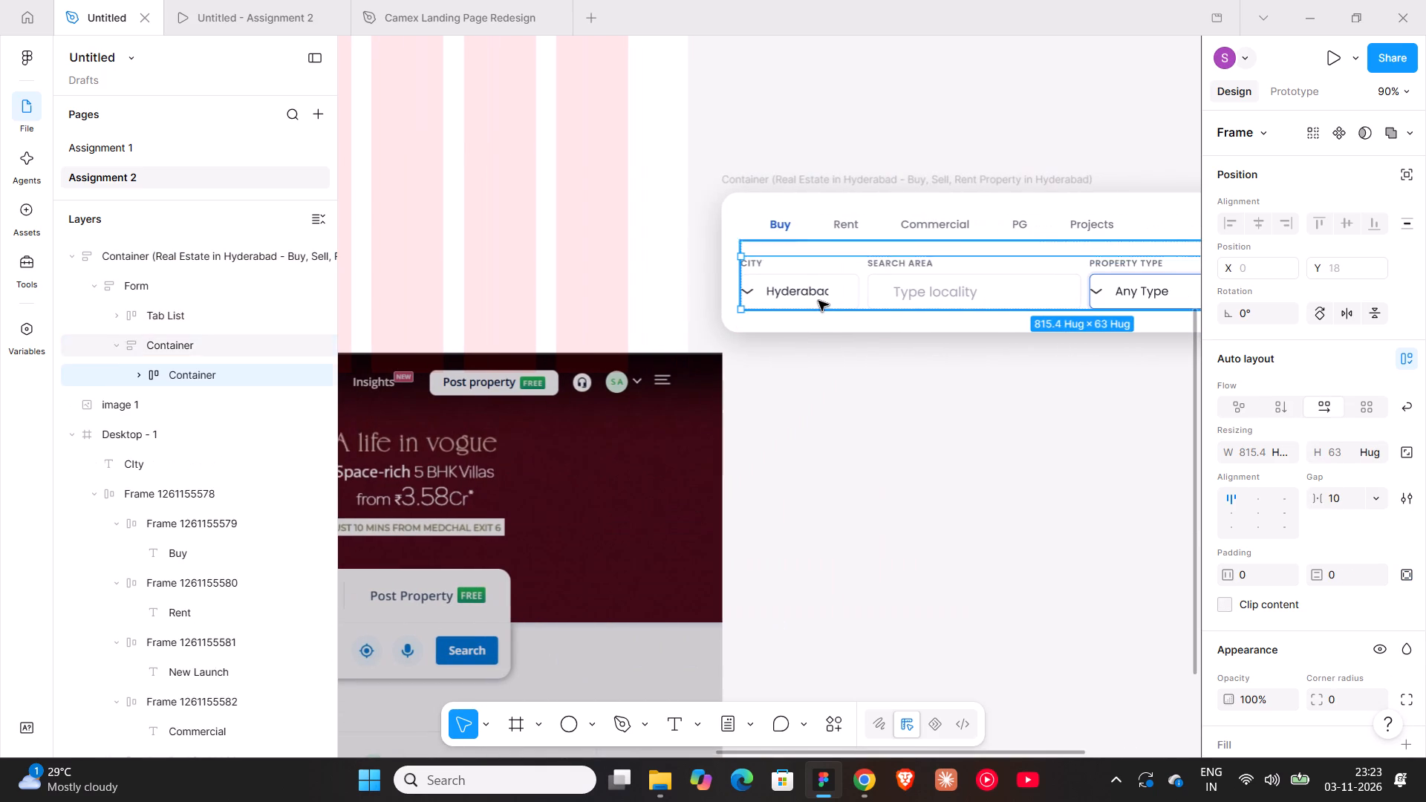
{"action": "triple_click", "coordinate": [818, 296]}
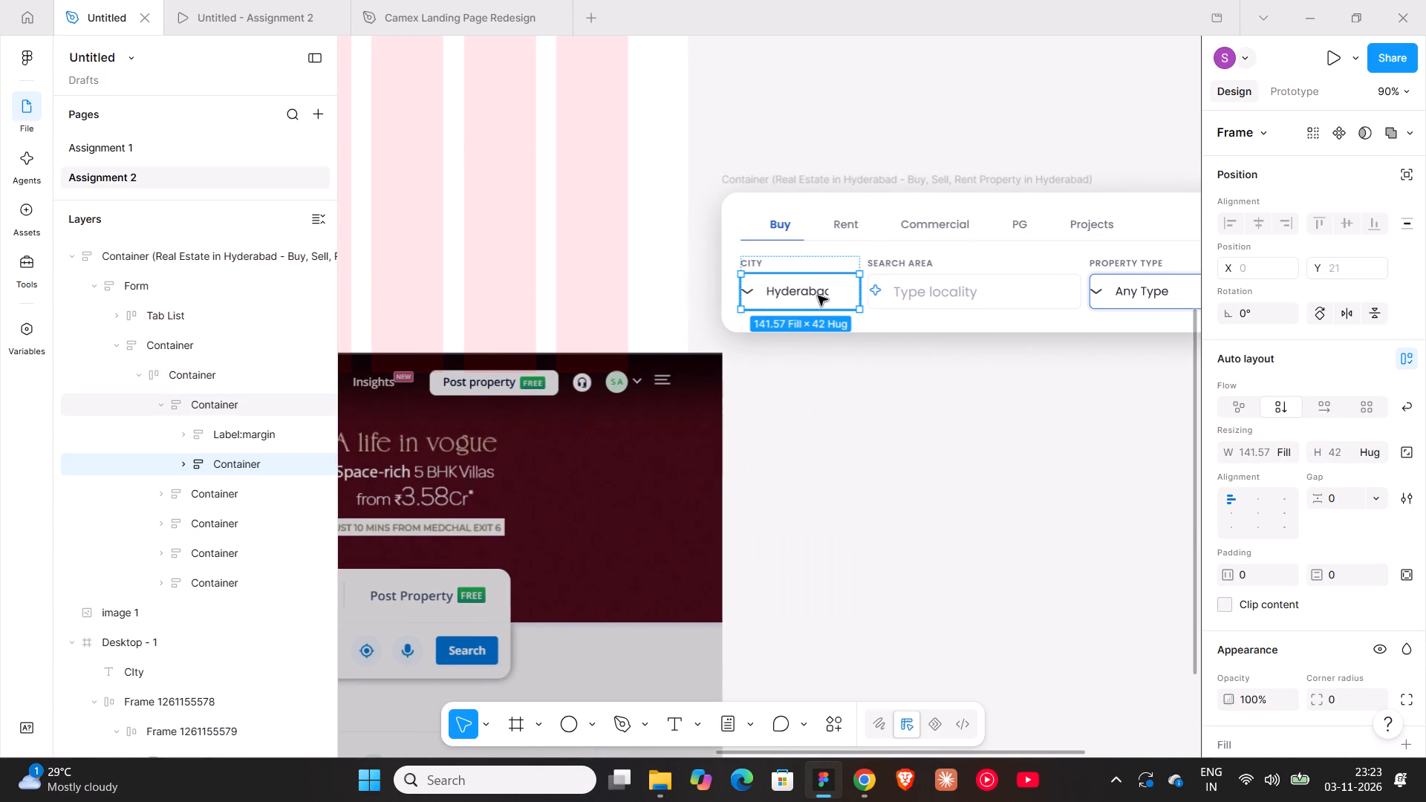
{"action": "left_click_drag", "start_coordinate": [812, 294], "coordinate": [853, 473], "text": "alt"}
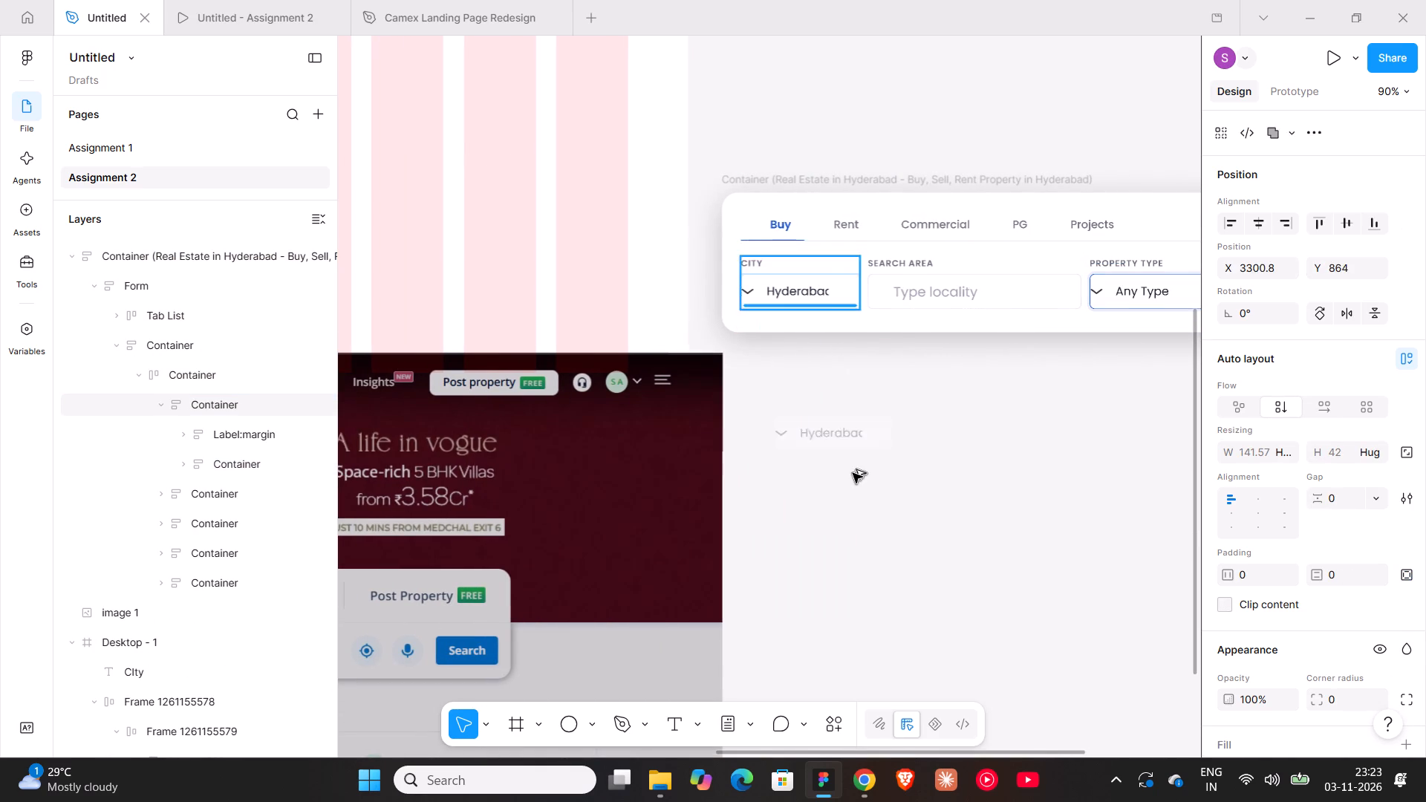
{"action": "left_click_drag", "start_coordinate": [853, 473], "coordinate": [854, 485], "text": "alt"}
Delete the Italic Text frame from the duplicated city dropdown.
{"action": "scroll", "coordinate": [824, 487], "scroll_direction": "up", "scroll_amount": 9, "text": "ctrl"}
{"action": "double_click", "coordinate": [953, 472]}
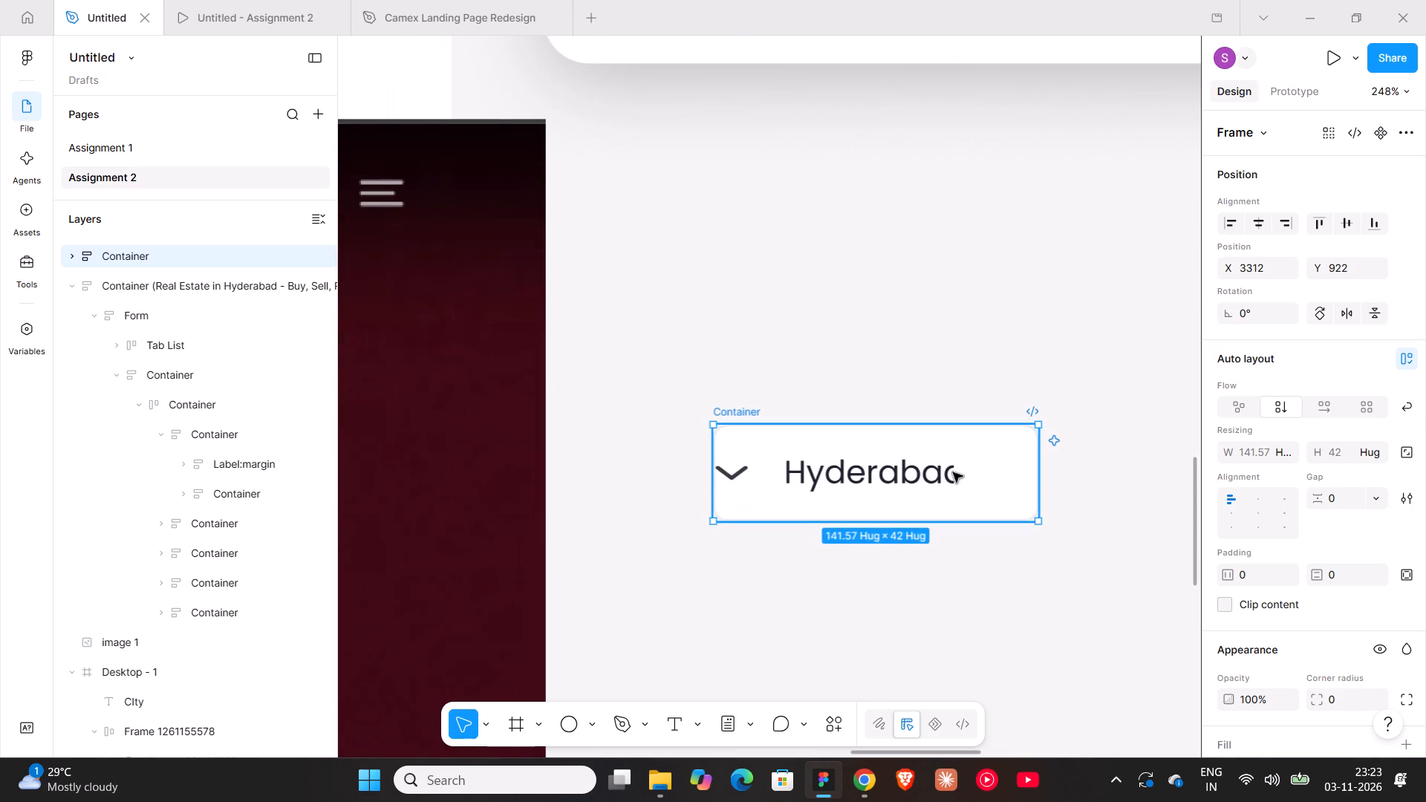
{"action": "left_click", "coordinate": [743, 464]}
{"action": "key", "text": "Delete"}
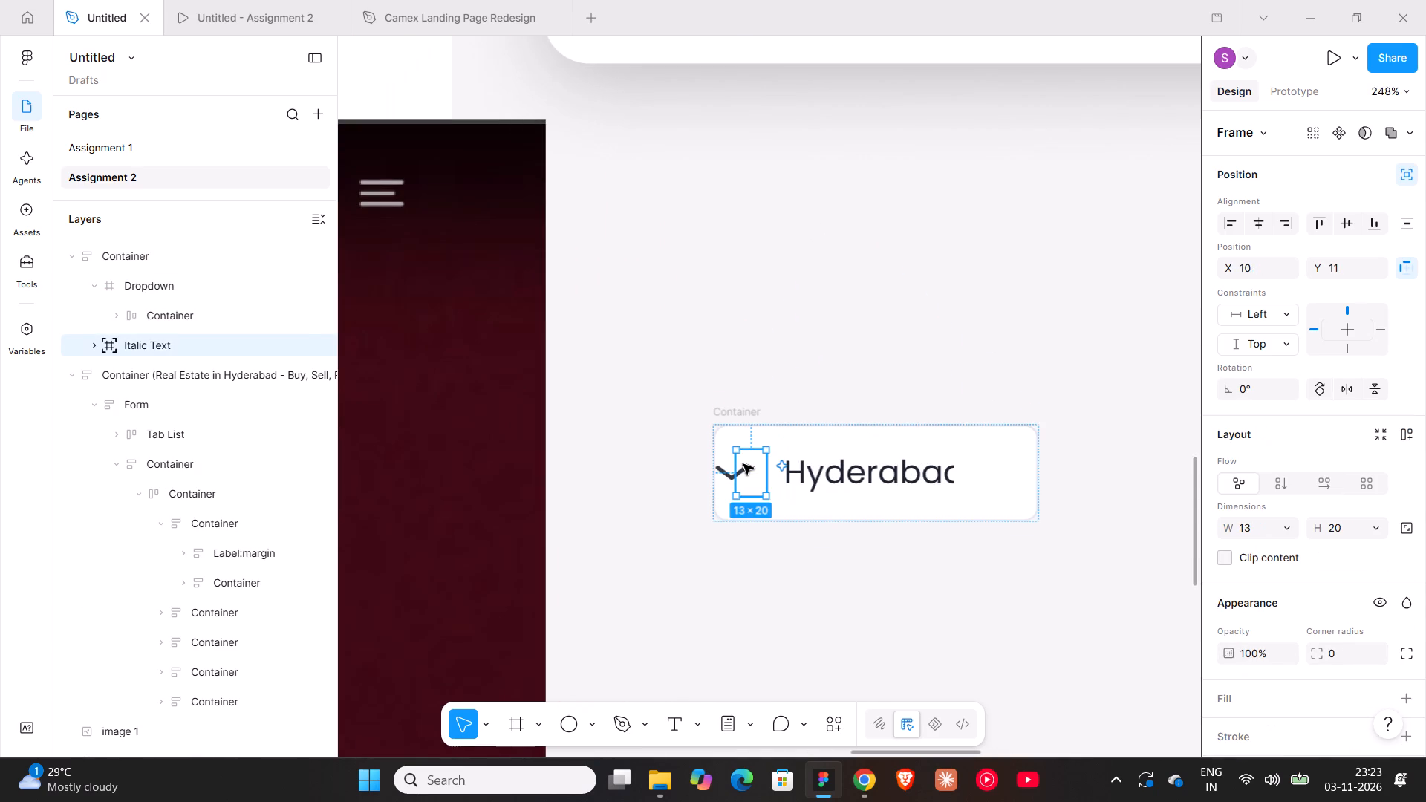
Examine the duplicated dropdown's nested layers to find what holds the chevron and the city text.
{"action": "triple_click", "coordinate": [735, 481]}
{"action": "triple_click", "coordinate": [735, 481]}
{"action": "left_click", "coordinate": [735, 481]}
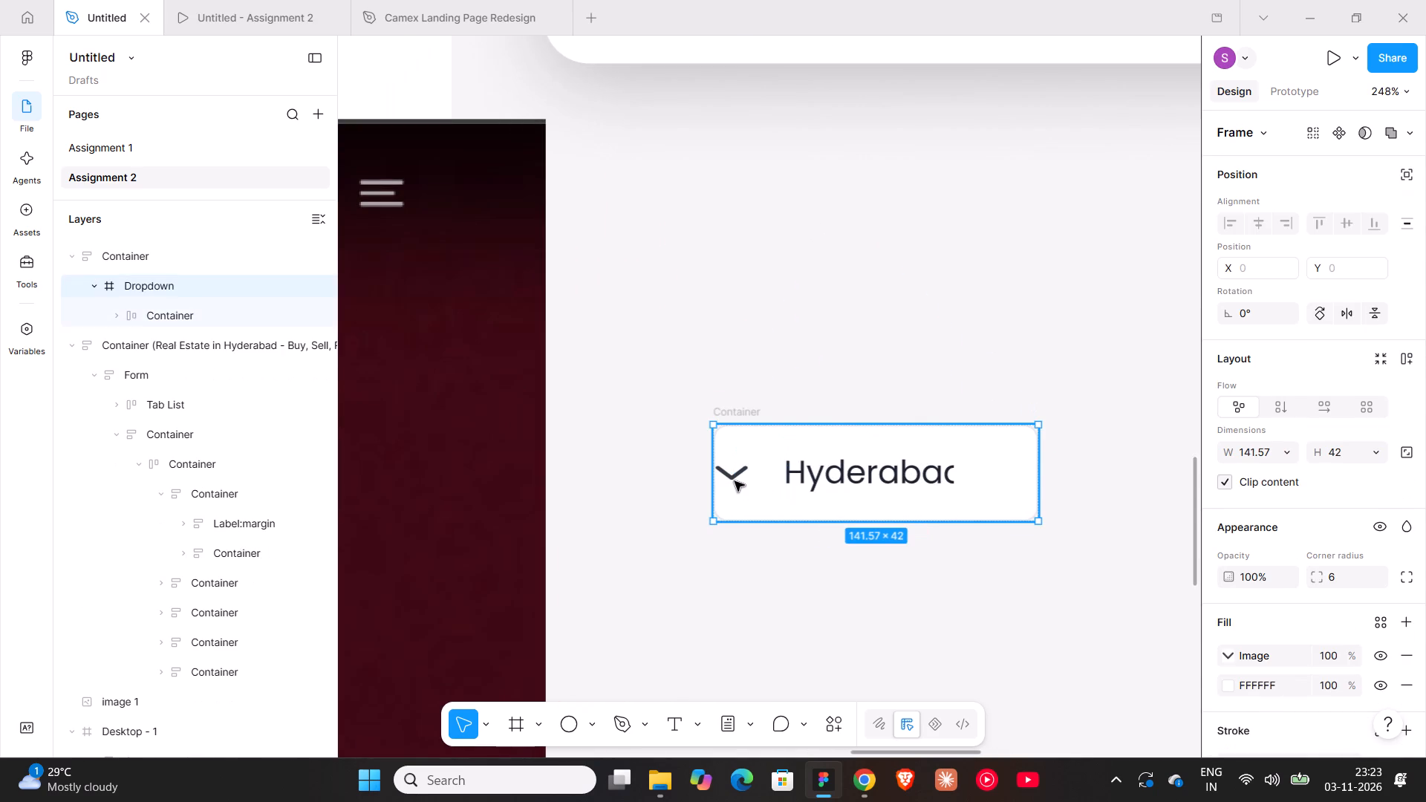
{"action": "triple_click", "coordinate": [735, 482]}
{"action": "left_click", "coordinate": [188, 314]}
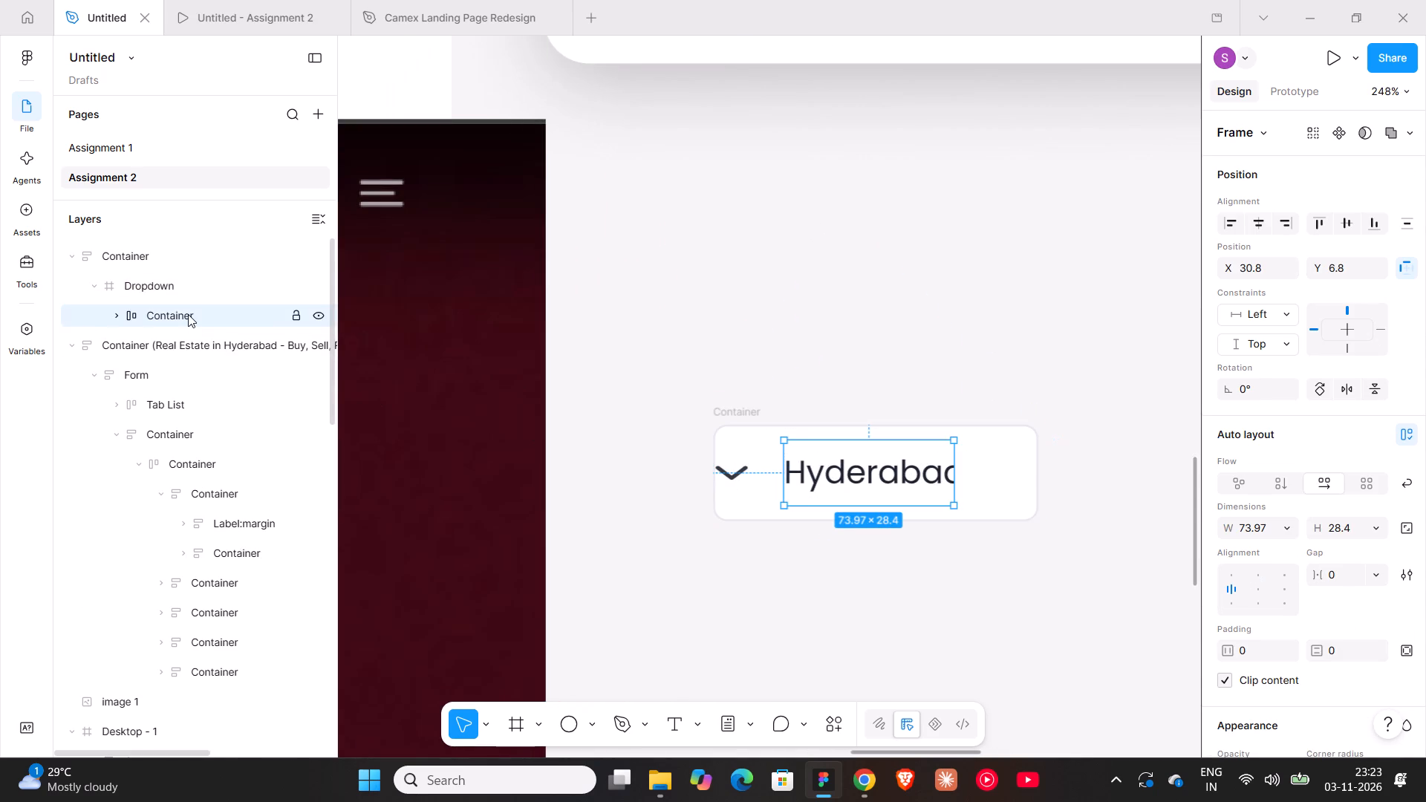
{"action": "left_click", "coordinate": [188, 314]}
{"action": "left_click", "coordinate": [106, 318]}
{"action": "left_click", "coordinate": [159, 349]}
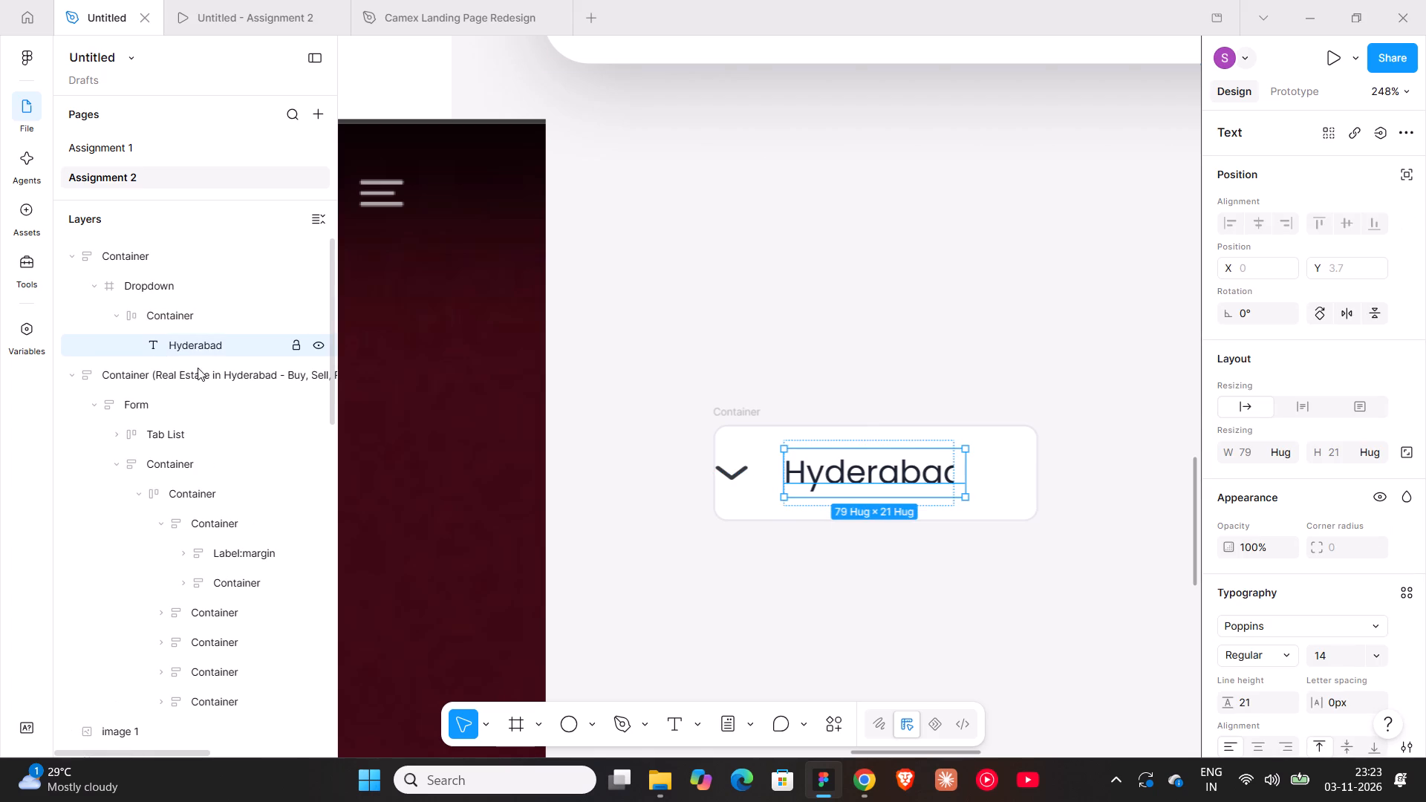
{"action": "left_click", "coordinate": [764, 405]}
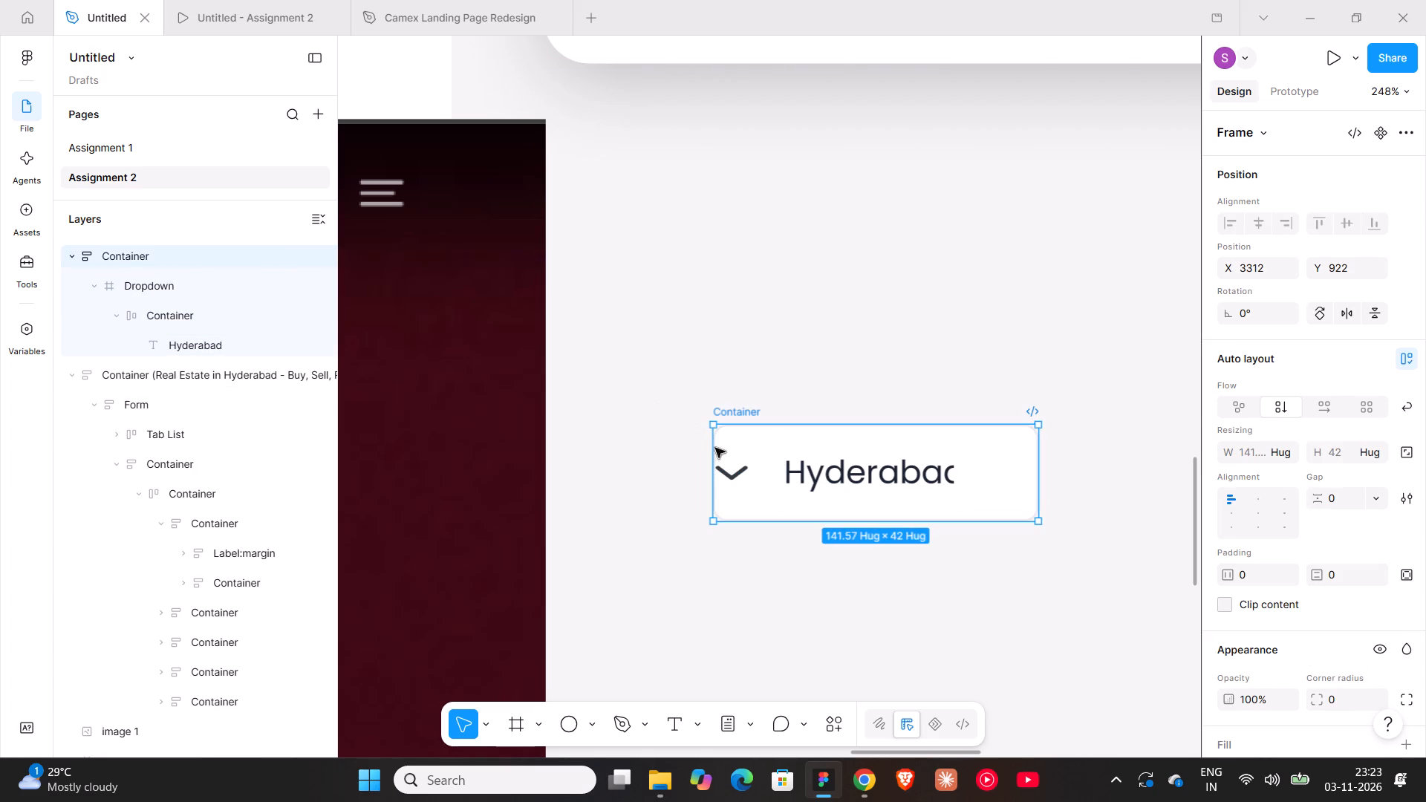
Move the Hyderabad text container out of the duplicated dropdown onto the canvas beside it.
{"action": "double_click", "coordinate": [823, 472]}
{"action": "scroll", "coordinate": [823, 472], "scroll_direction": "down", "scroll_amount": 10, "text": "ctrl"}
{"action": "scroll", "coordinate": [823, 472], "scroll_direction": "up", "scroll_amount": 4, "text": "shift"}
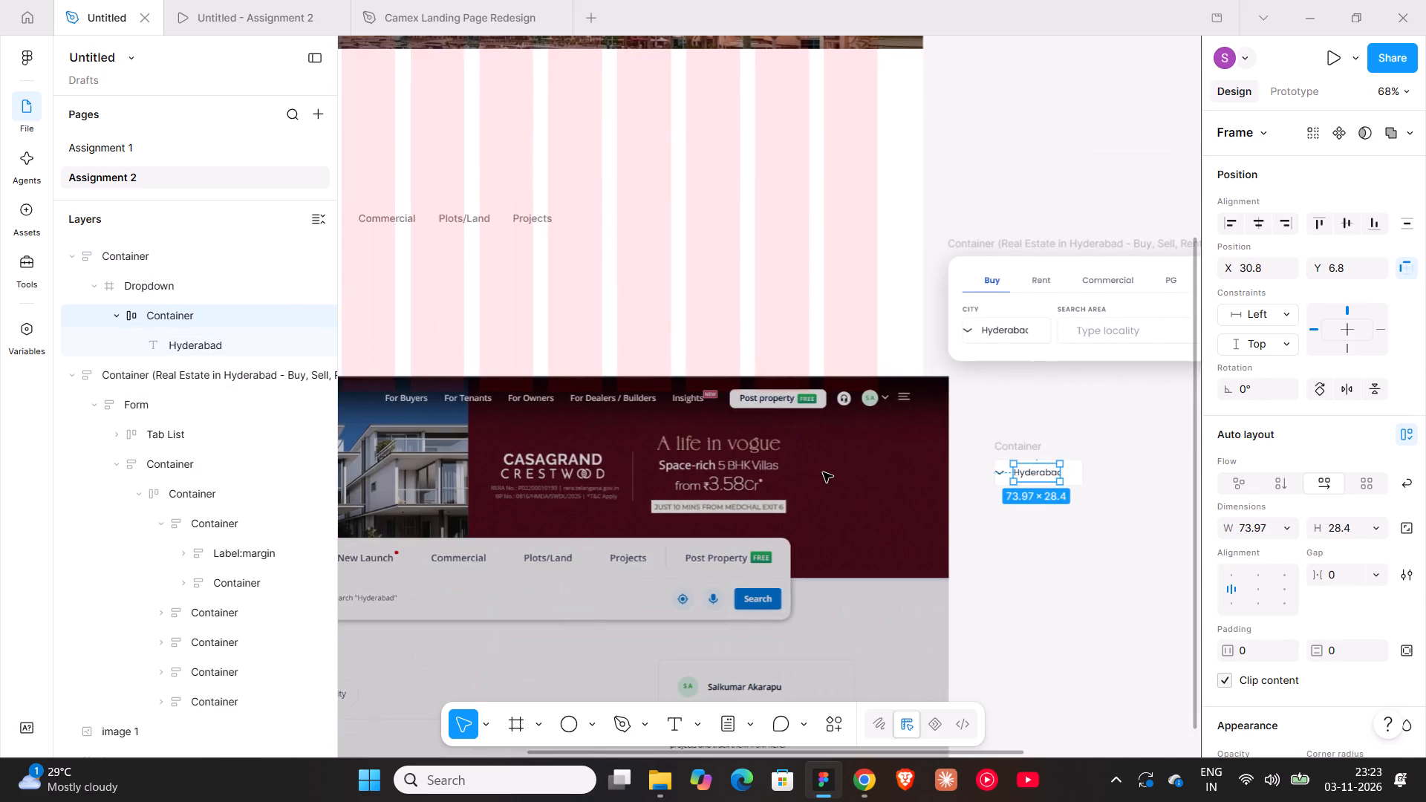
{"action": "scroll", "coordinate": [823, 472], "scroll_direction": "down", "scroll_amount": 4}
{"action": "scroll", "coordinate": [823, 472], "scroll_direction": "up", "scroll_amount": 6, "text": "shift"}
{"action": "scroll", "coordinate": [823, 472], "scroll_direction": "down", "scroll_amount": 12, "text": "shift"}
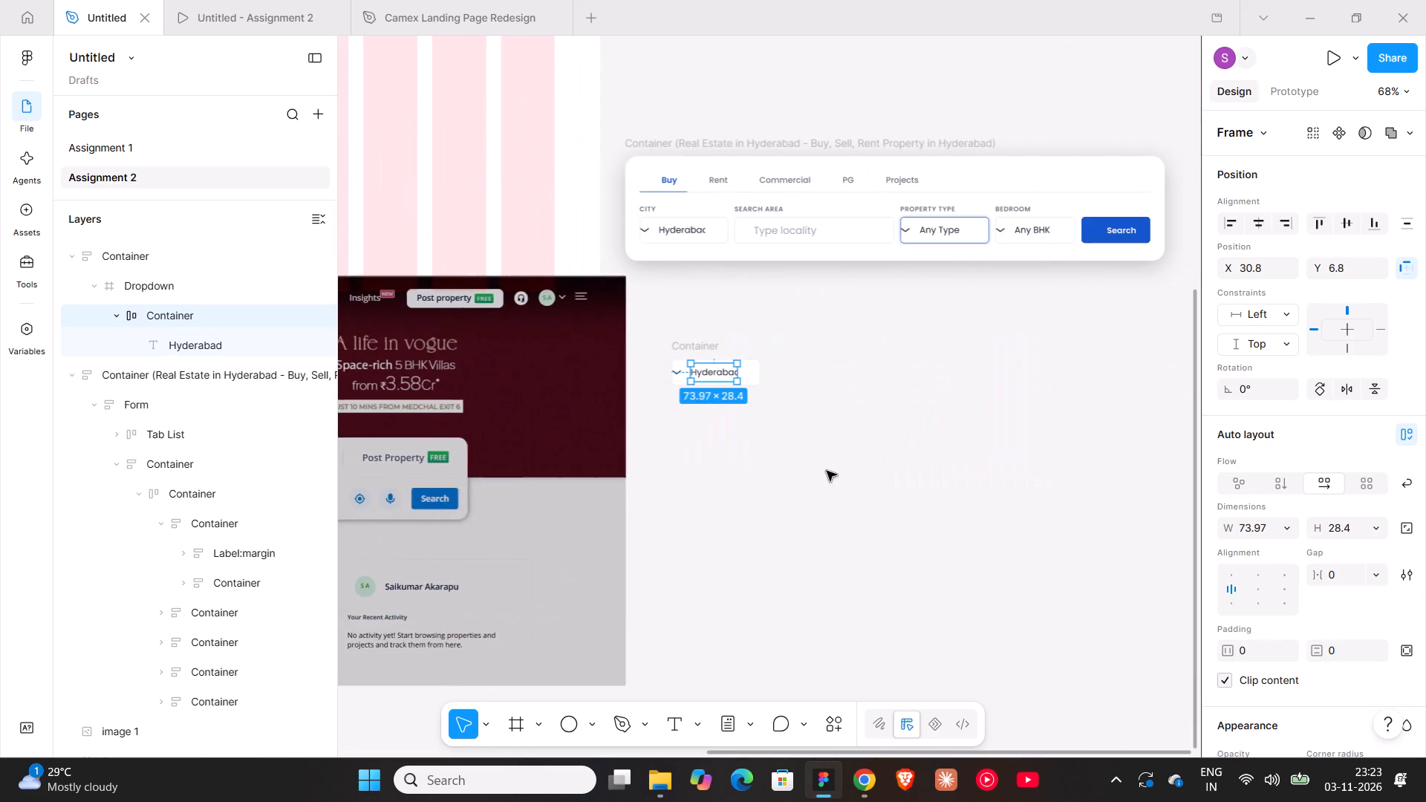
{"action": "scroll", "coordinate": [690, 360], "scroll_direction": "up", "scroll_amount": 11, "text": "ctrl"}
{"action": "left_click_drag", "start_coordinate": [739, 408], "coordinate": [1030, 399]}
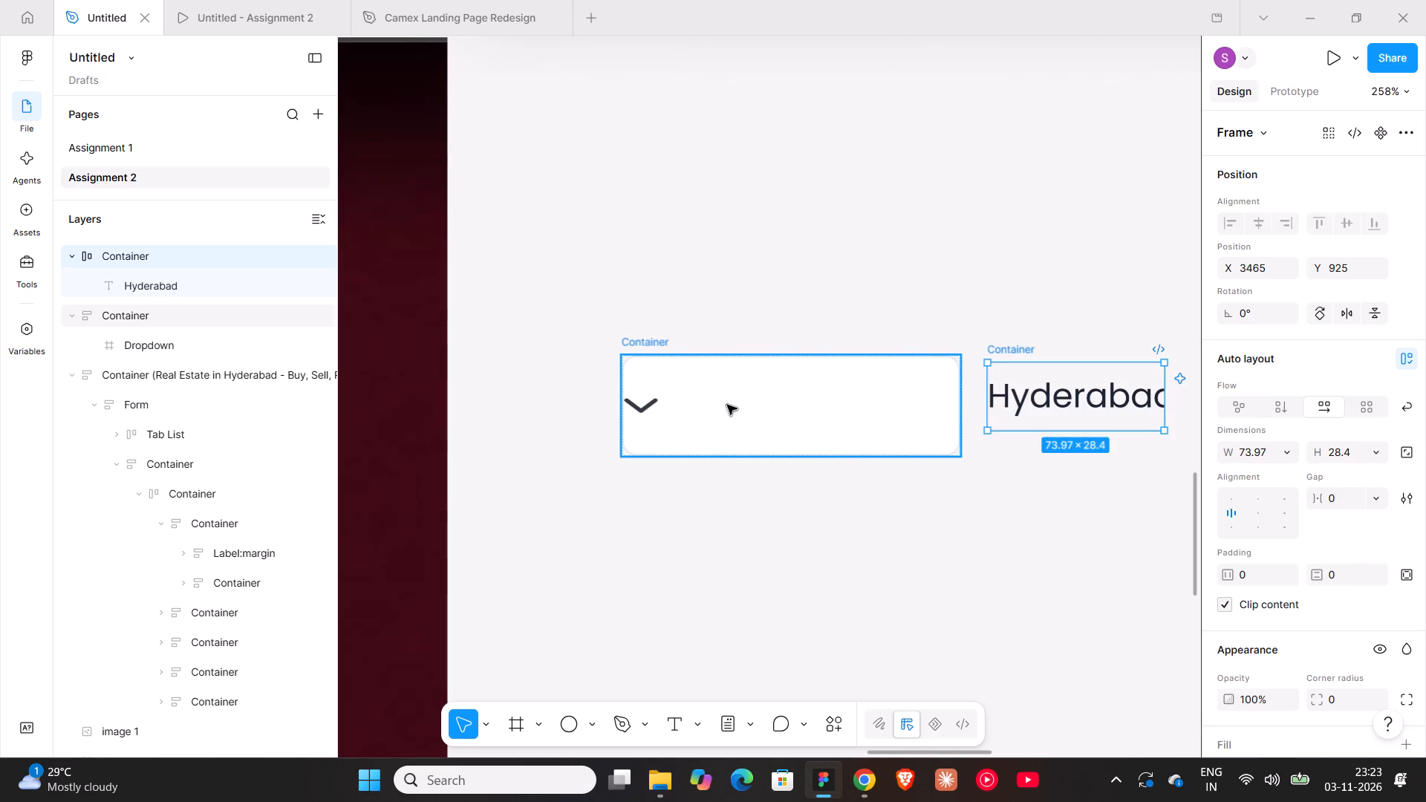
Delete the chevron image fill from the duplicated dropdown, leaving only its white box.
{"action": "triple_click", "coordinate": [643, 404]}
{"action": "triple_click", "coordinate": [643, 404]}
{"action": "double_click", "coordinate": [643, 404]}
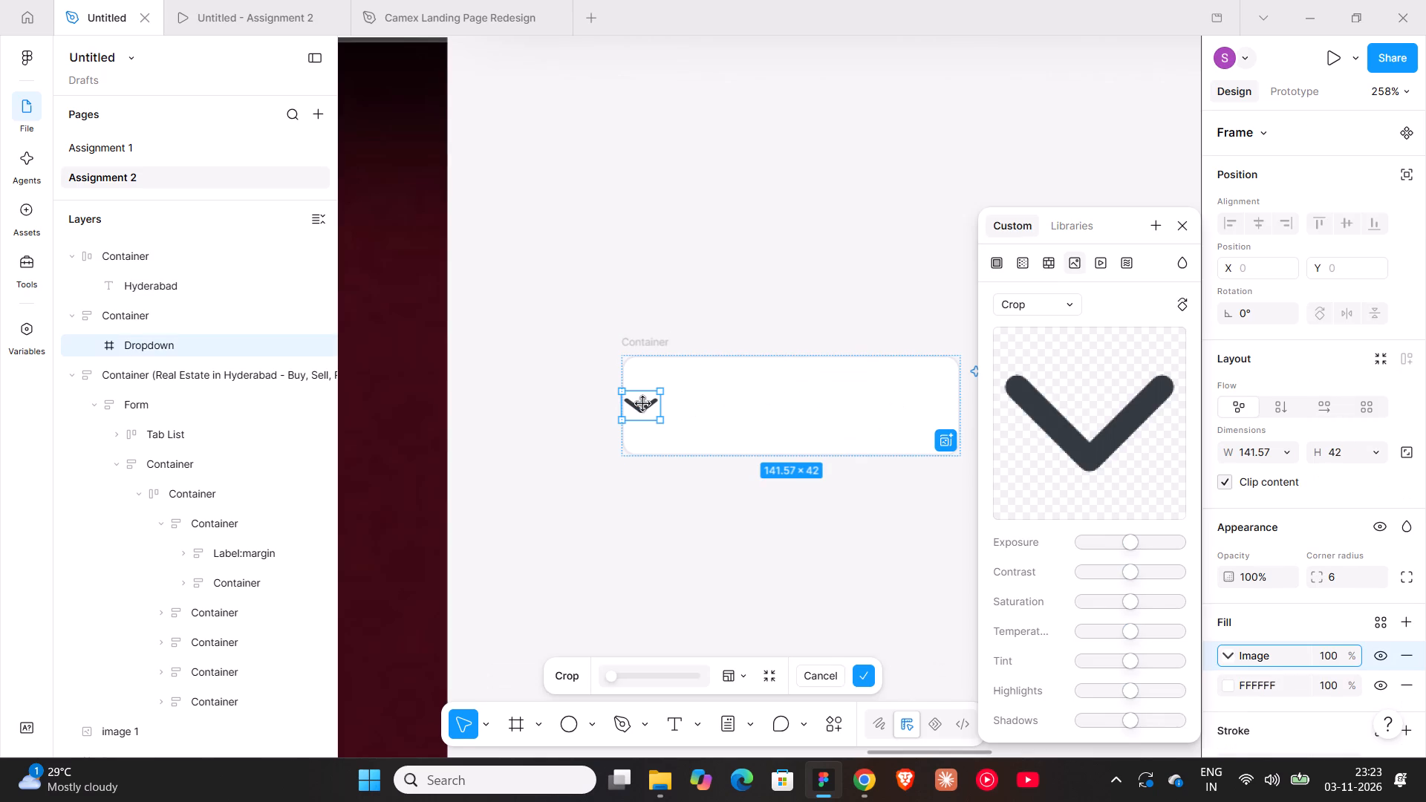
{"action": "key", "text": "Delete"}
Widen the separated Hyderabad text container to about 79 px so the whole word fits.
{"action": "left_click", "coordinate": [1032, 347]}
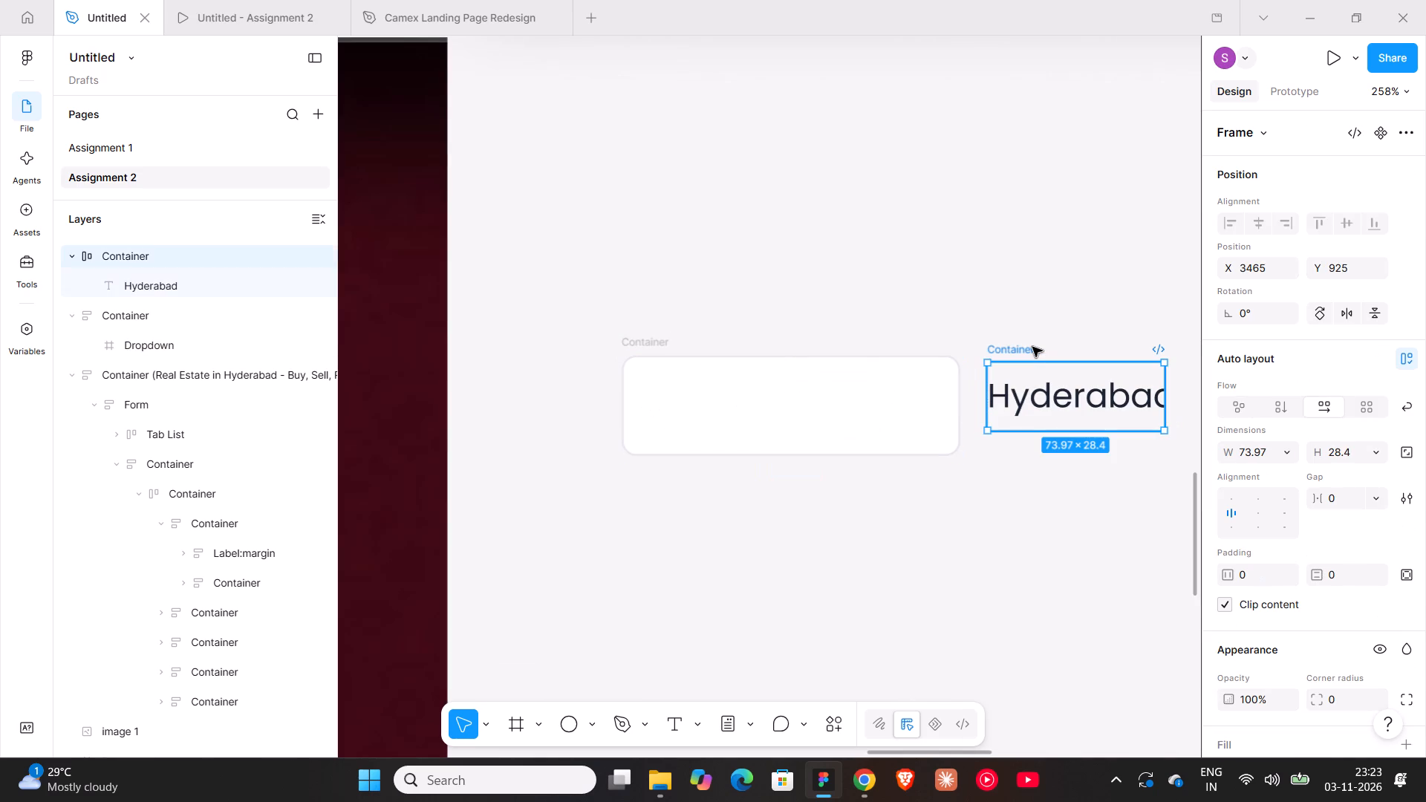
{"action": "scroll", "coordinate": [1150, 391], "scroll_direction": "down", "scroll_amount": 5, "text": "shift"}
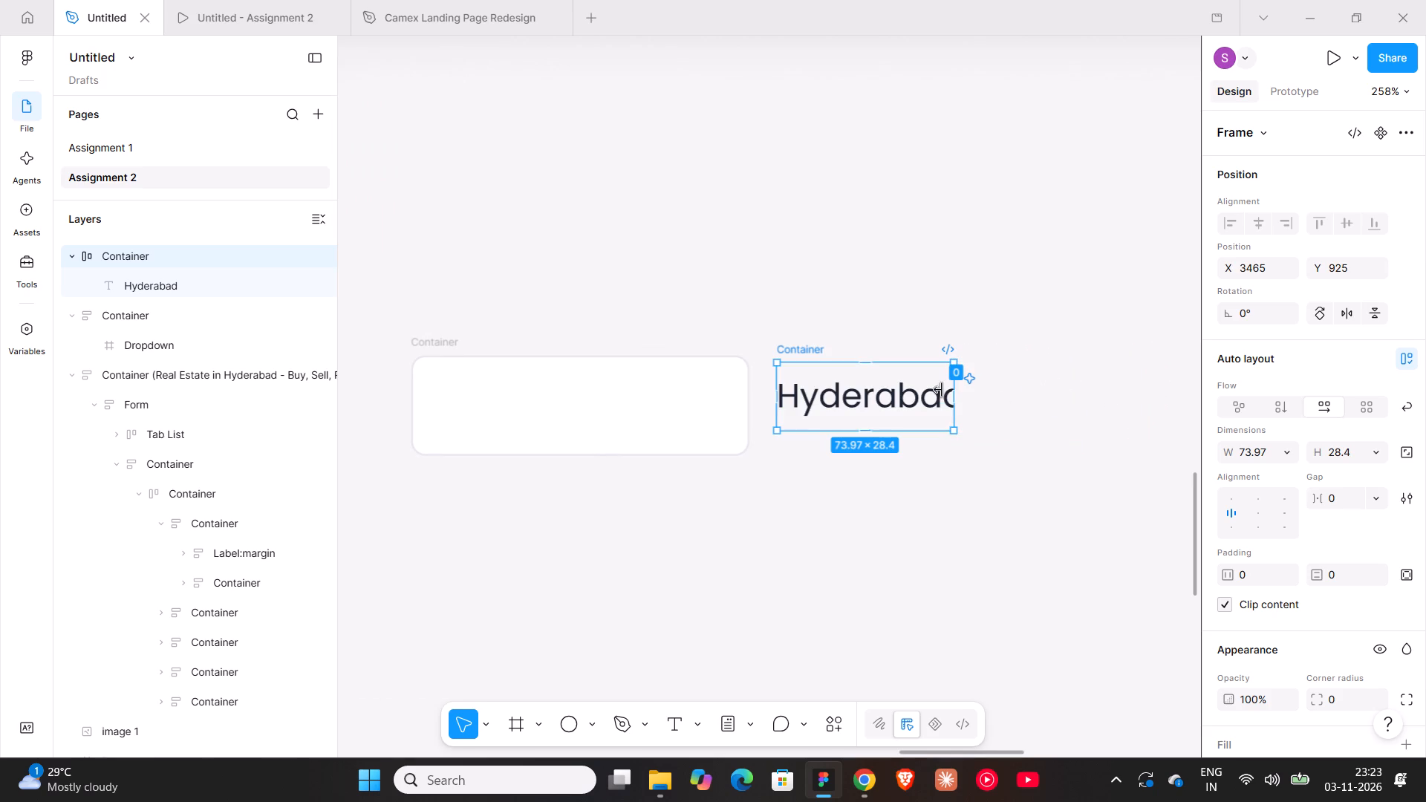
{"action": "left_click_drag", "start_coordinate": [952, 388], "coordinate": [963, 396]}
{"action": "left_click", "coordinate": [1004, 374]}
Copy the Chevron down icon beside Buy in Dubai in the Desktop - 1 header and paste it near the Hyderabad container.
{"action": "scroll", "coordinate": [792, 351], "scroll_direction": "down", "scroll_amount": 14, "text": "ctrl"}
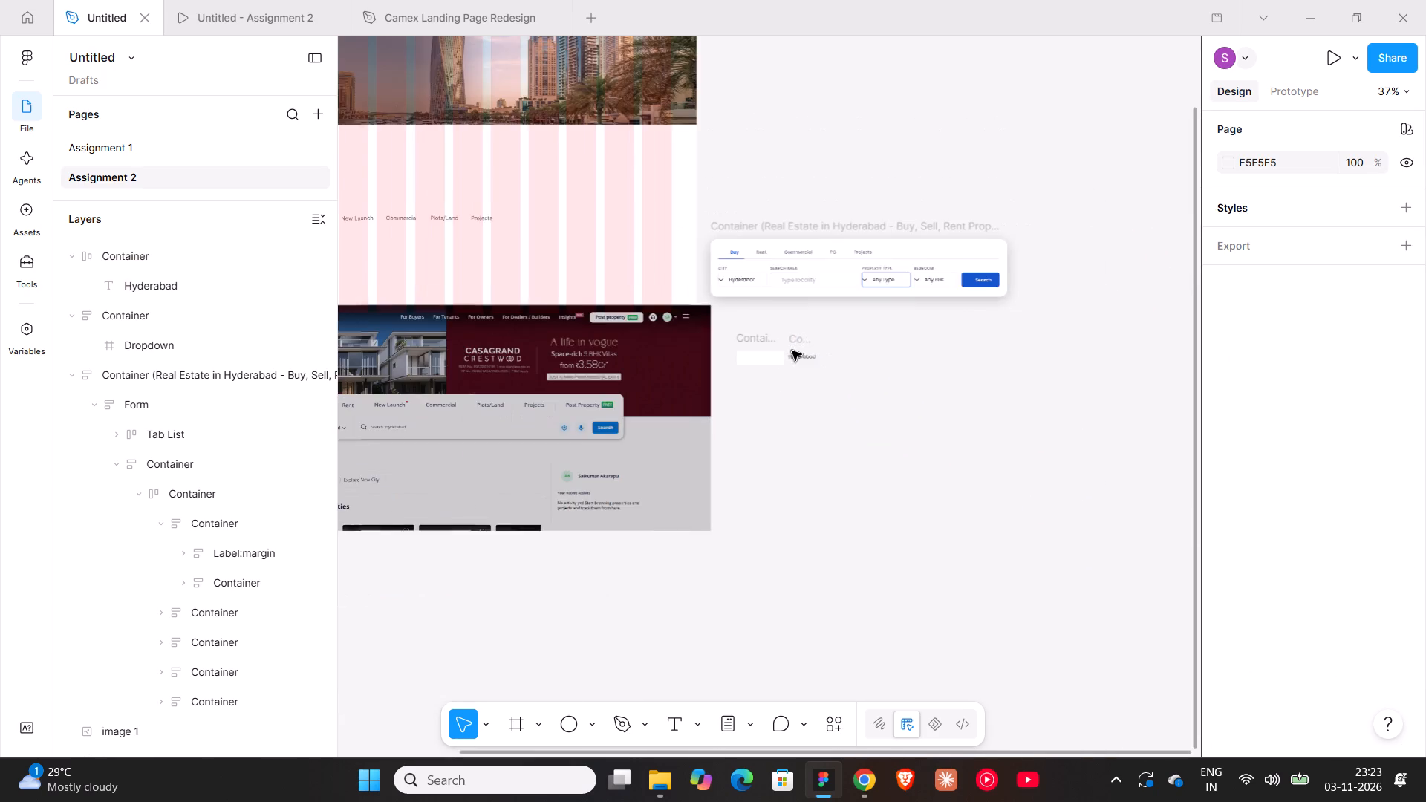
{"action": "scroll", "coordinate": [683, 267], "scroll_direction": "up", "scroll_amount": 7, "text": "shift"}
{"action": "scroll", "coordinate": [700, 277], "scroll_direction": "up", "scroll_amount": 7}
{"action": "scroll", "coordinate": [752, 313], "scroll_direction": "down", "scroll_amount": 5, "text": "shift"}
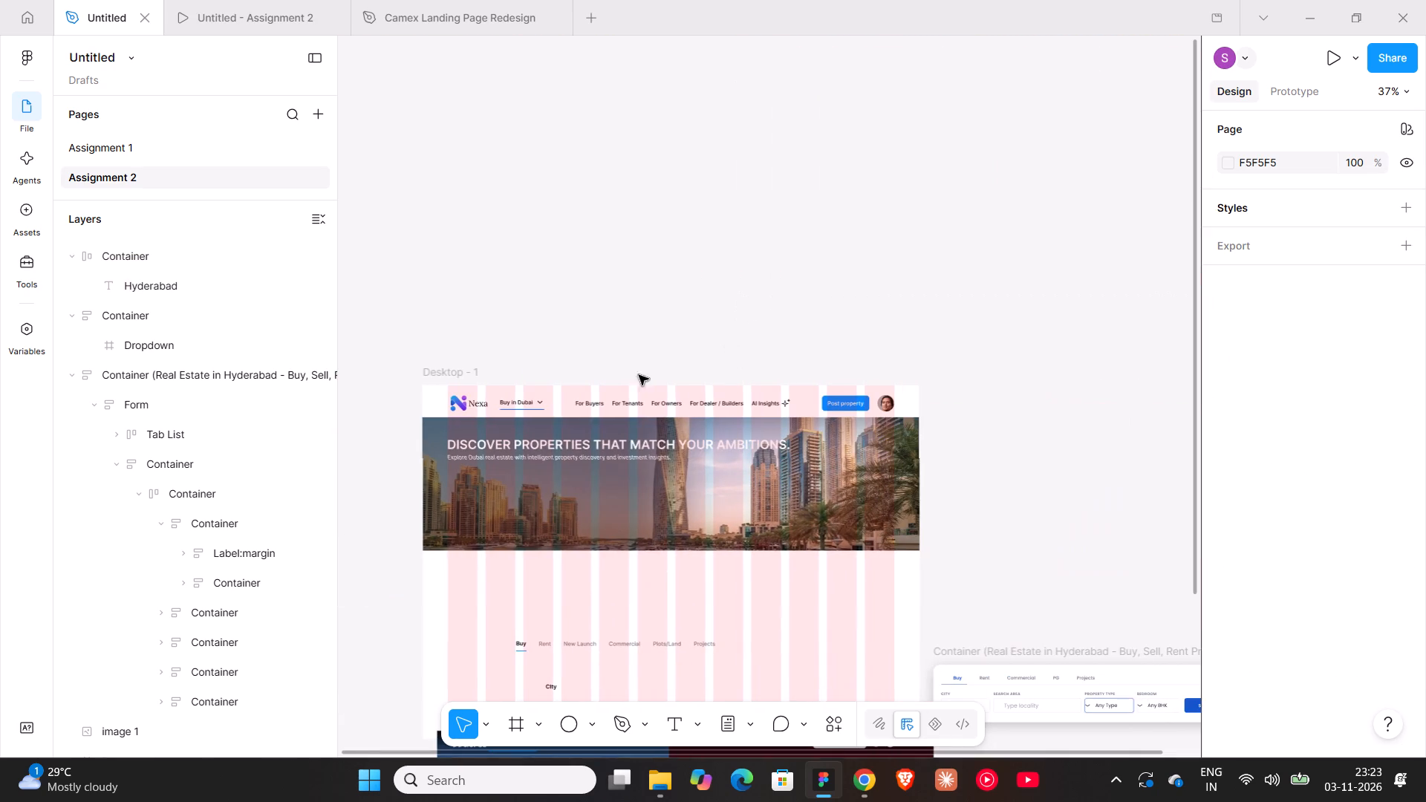
{"action": "triple_click", "coordinate": [538, 403]}
{"action": "left_click", "coordinate": [538, 403]}
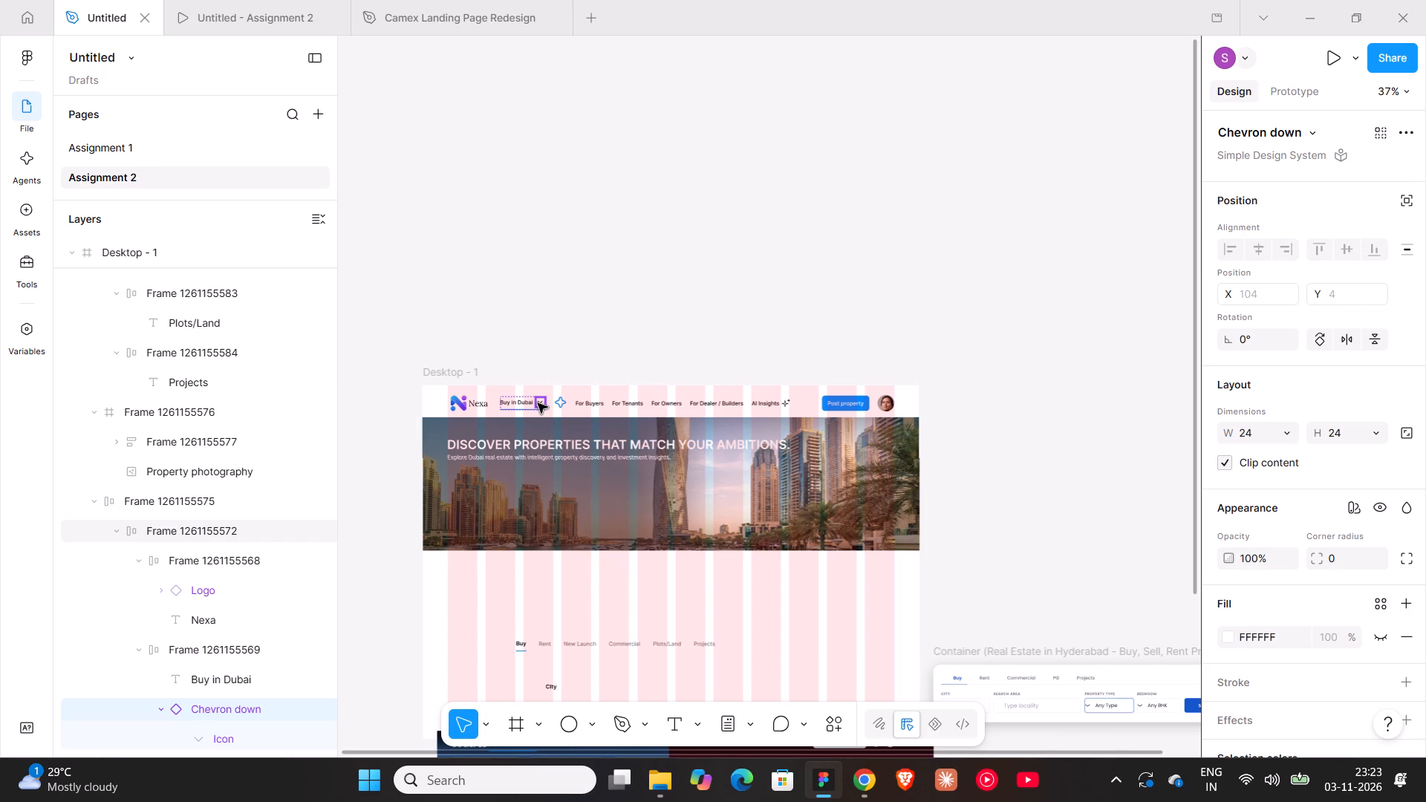
{"action": "key", "text": "ctrl+c"}
{"action": "scroll", "coordinate": [538, 403], "scroll_direction": "down", "scroll_amount": 13}
{"action": "right_click", "coordinate": [712, 241]}
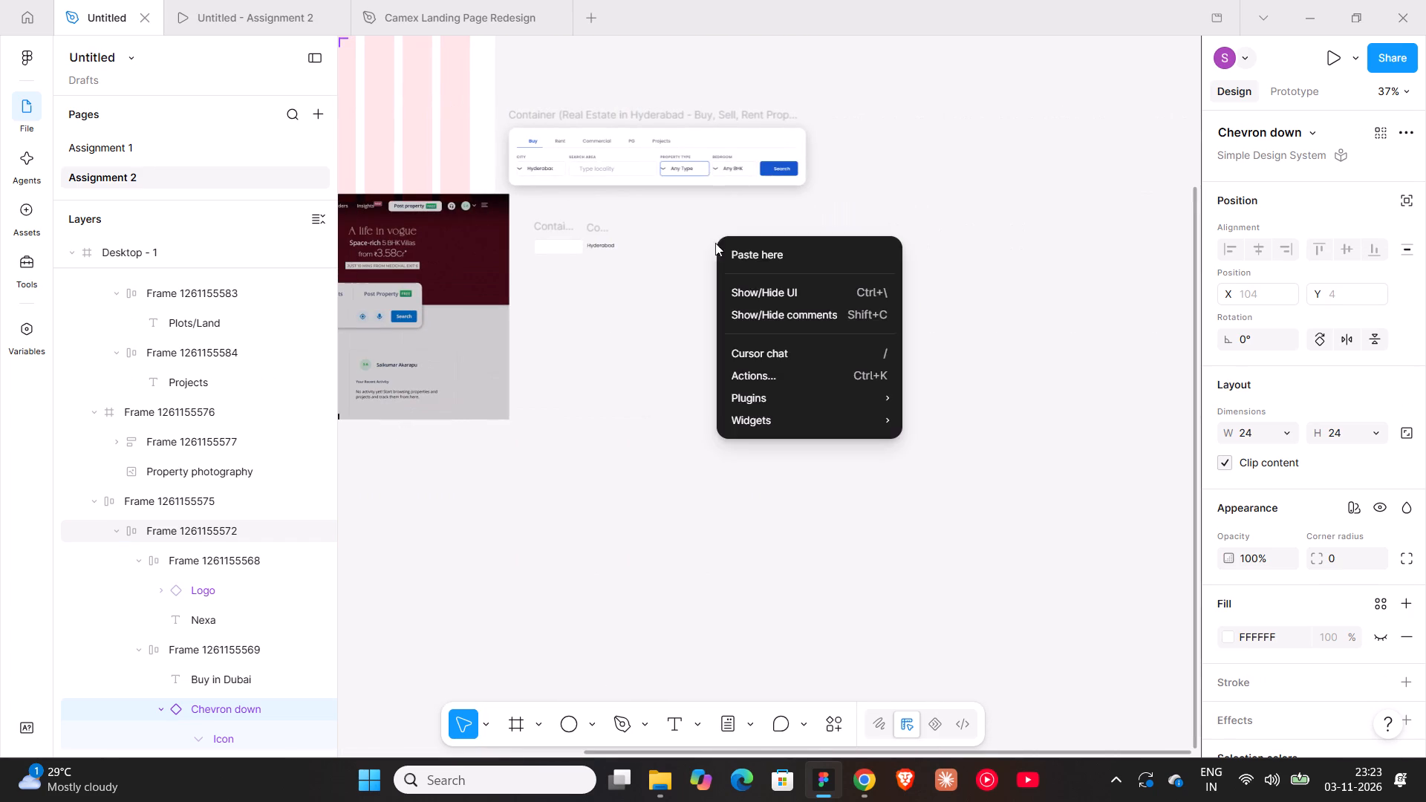
{"action": "left_click", "coordinate": [725, 249]}
Place the Hyderabad container about 12 px before the pasted chevron and align their vertical centres.
{"action": "scroll", "coordinate": [725, 249], "scroll_direction": "up", "scroll_amount": 16, "text": "ctrl"}
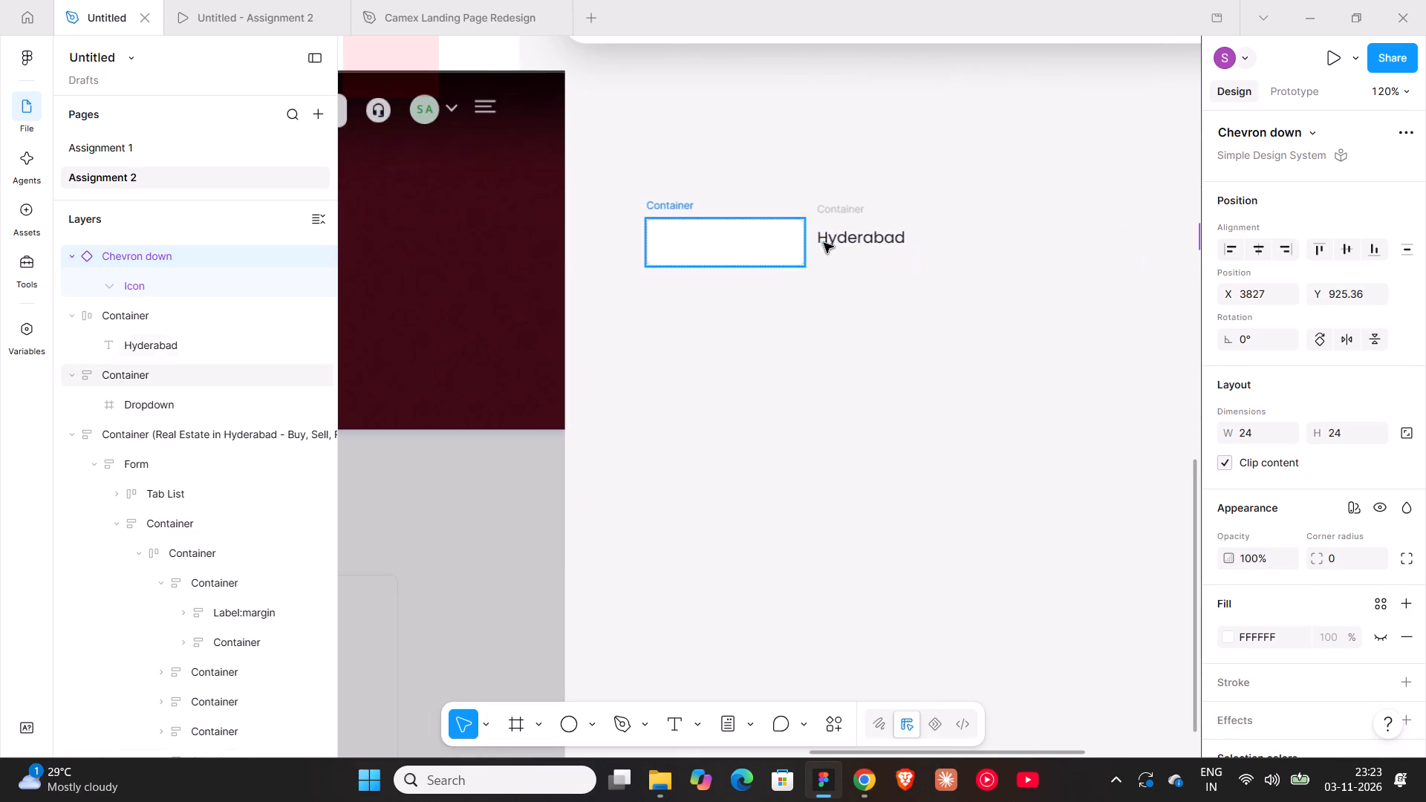
{"action": "left_click", "coordinate": [839, 206]}
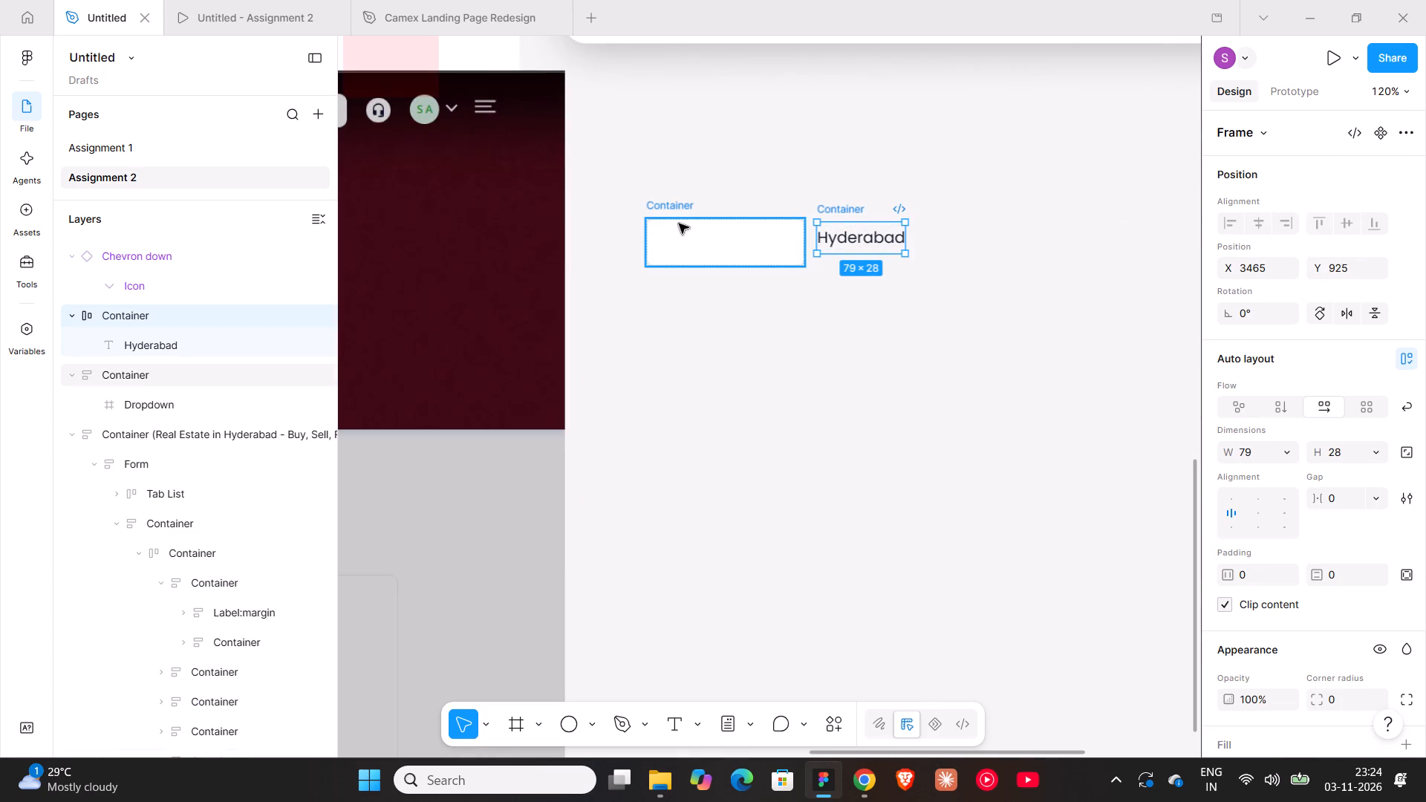
{"action": "left_click", "coordinate": [679, 224]}
{"action": "scroll", "coordinate": [858, 302], "scroll_direction": "down", "scroll_amount": 5, "text": "shift"}
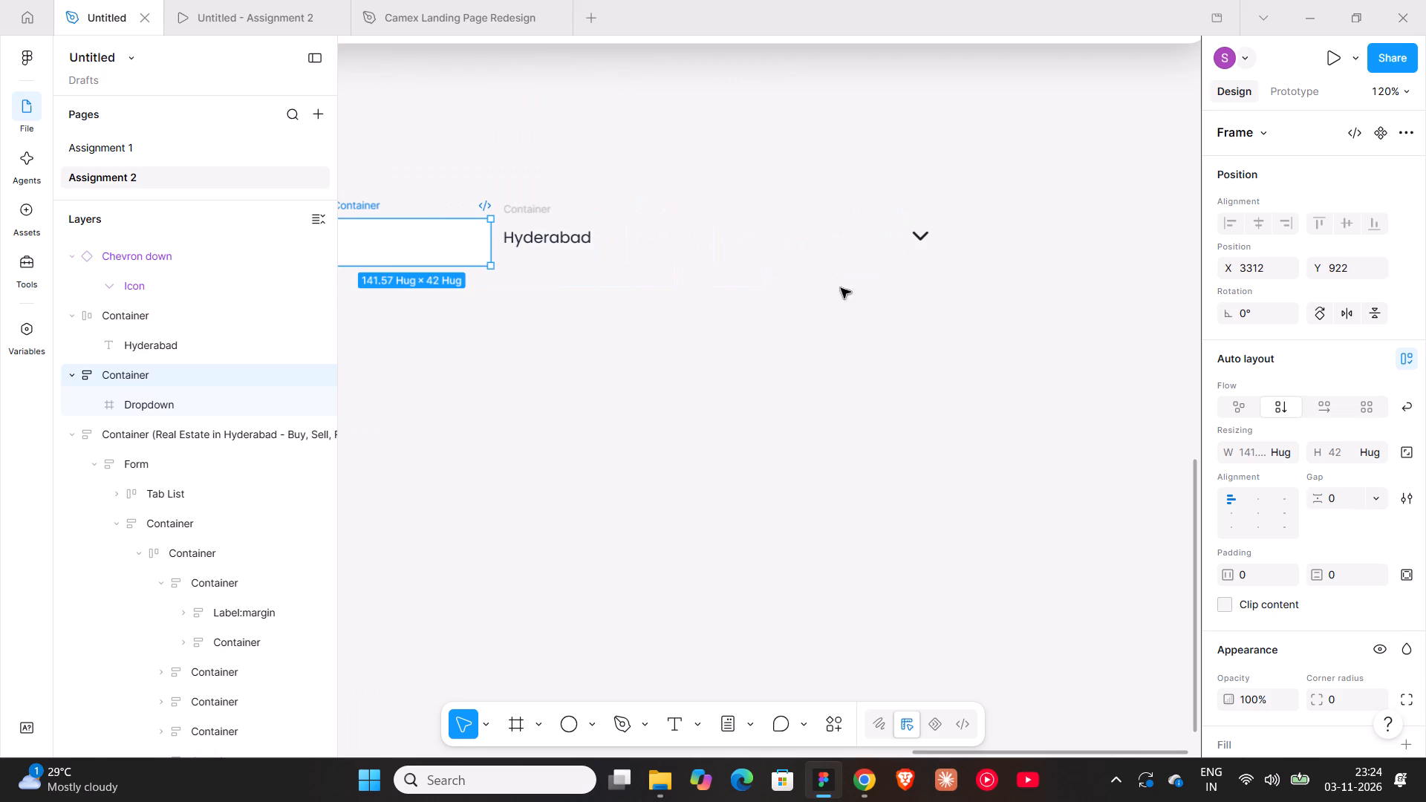
{"action": "left_click_drag", "start_coordinate": [538, 204], "coordinate": [841, 206]}
{"action": "left_click", "coordinate": [919, 233], "text": "shift"}
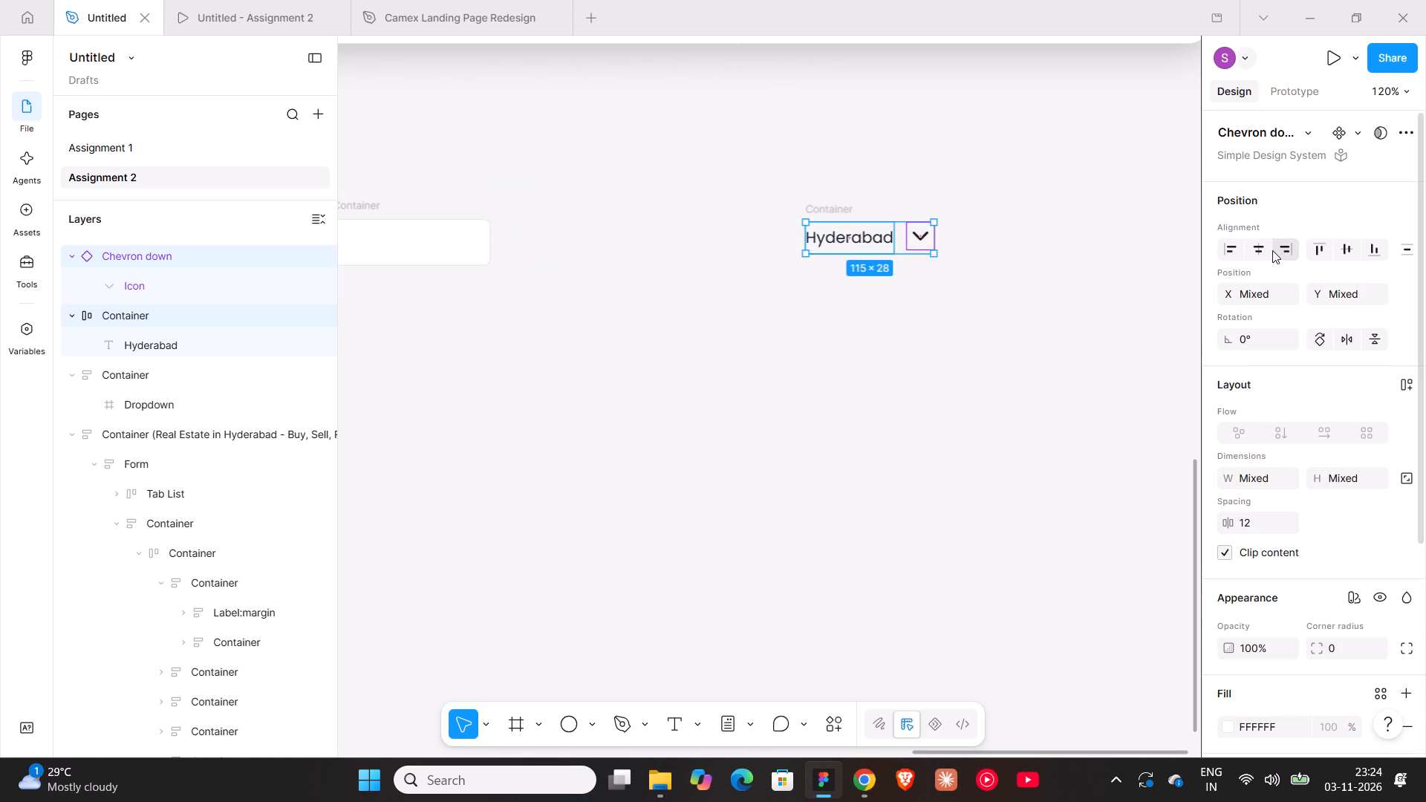
{"action": "left_click", "coordinate": [1359, 244]}
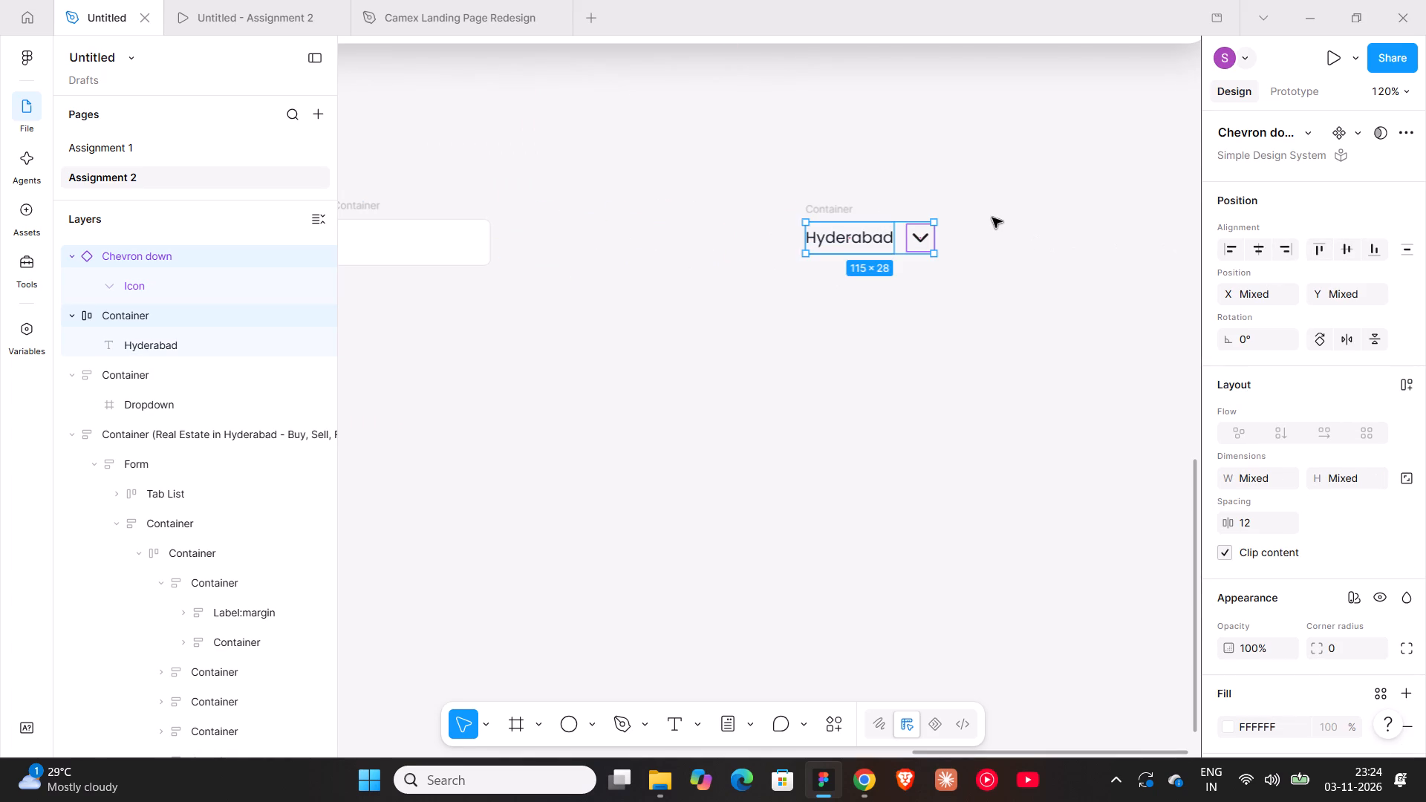
Wrap the Hyderabad container and the chevron in a horizontal auto layout frame with a 12 px gap.
{"action": "key", "text": "shift+a"}
{"action": "scroll", "coordinate": [950, 209], "scroll_direction": "up", "scroll_amount": 6, "text": "shift"}
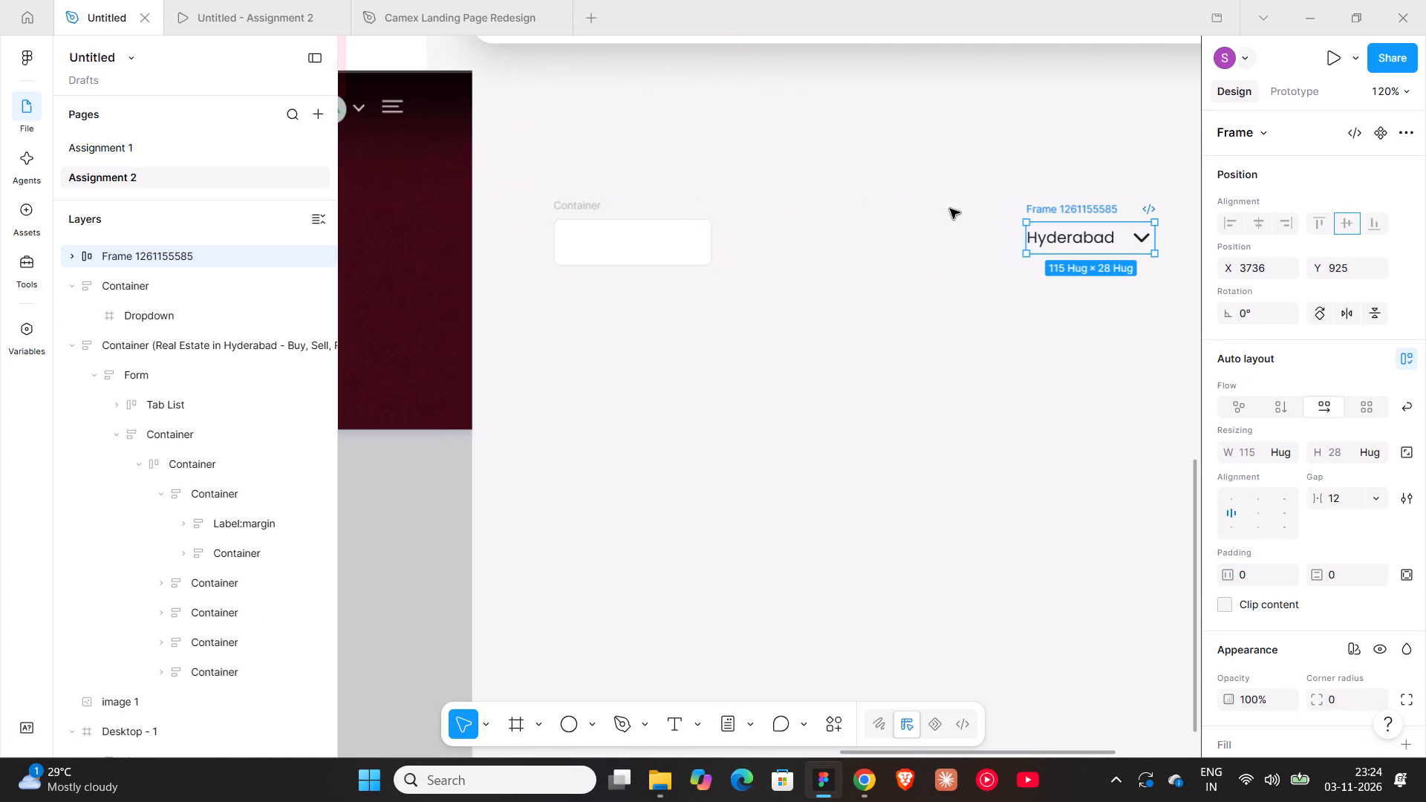
Replace the Hyderabad text in the auto layout frame with "Dubia".
{"action": "scroll", "coordinate": [950, 209], "scroll_direction": "down", "scroll_amount": 5, "text": "shift"}
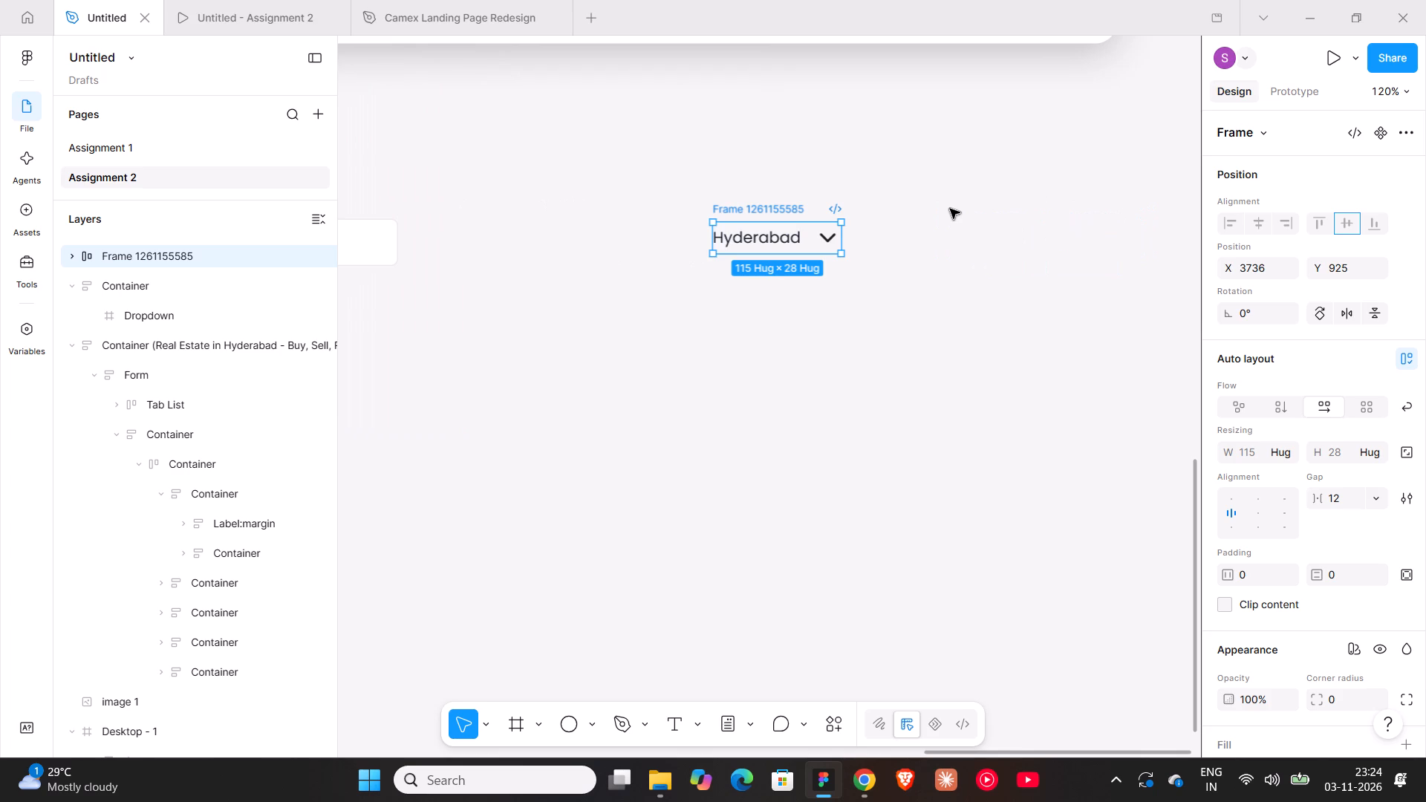
{"action": "triple_click", "coordinate": [735, 233]}
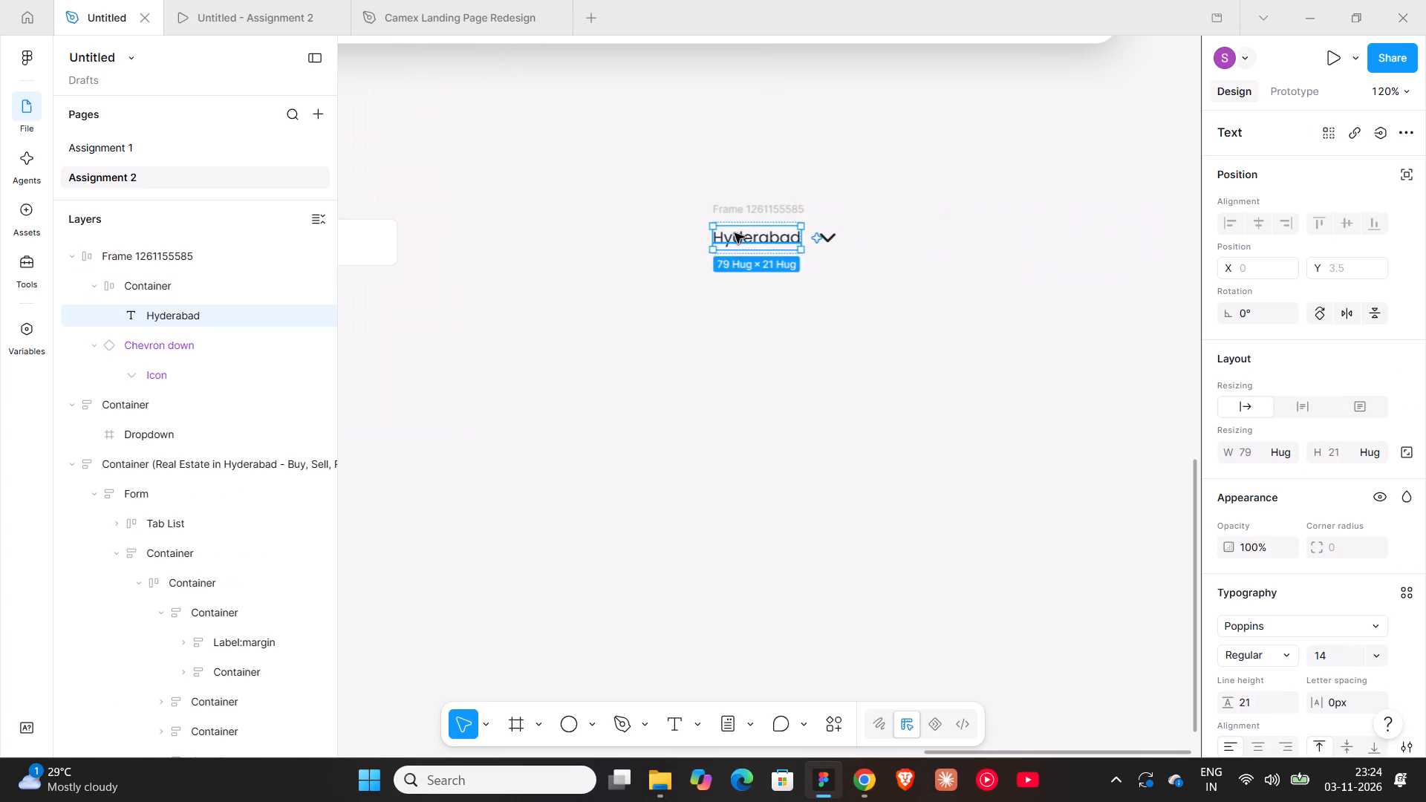
{"action": "double_click", "coordinate": [735, 233]}
{"action": "double_click", "coordinate": [735, 233]}
{"action": "type", "text": "Dubia"}
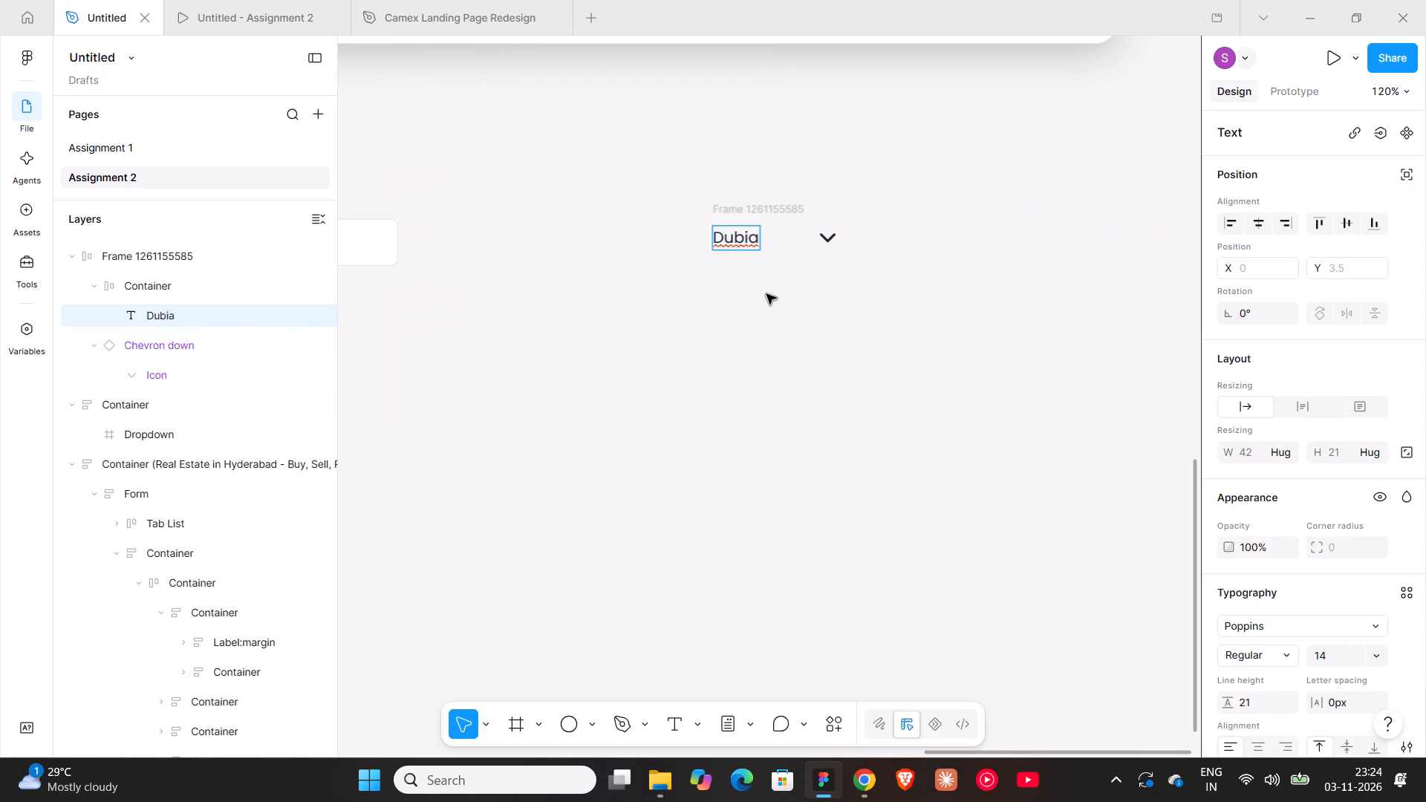
{"action": "left_click", "coordinate": [766, 294]}
Set the Dubia text container and its parent auto layout frame to hug their contents in width.
{"action": "left_click", "coordinate": [772, 236]}
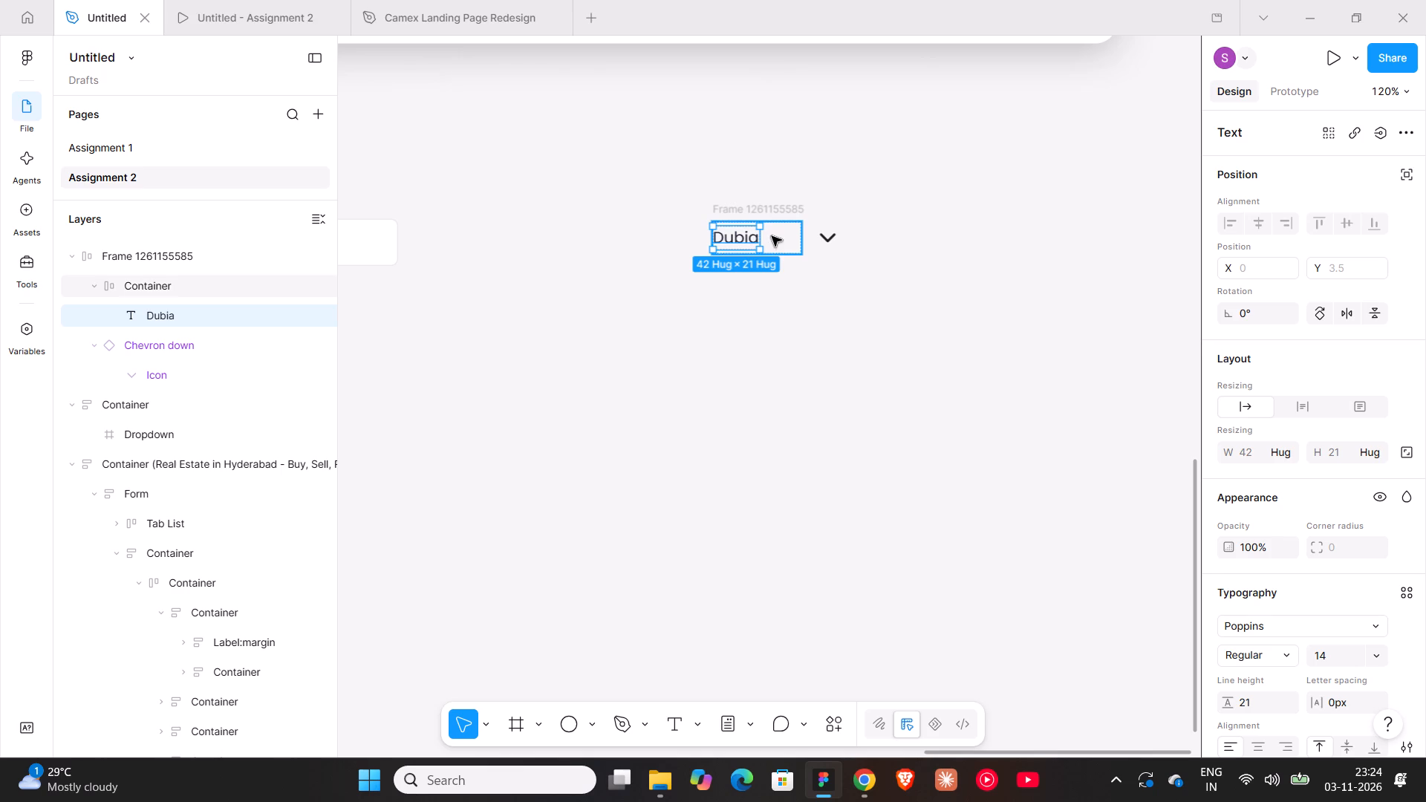
{"action": "left_click", "coordinate": [1276, 451]}
{"action": "left_click", "coordinate": [1280, 451]}
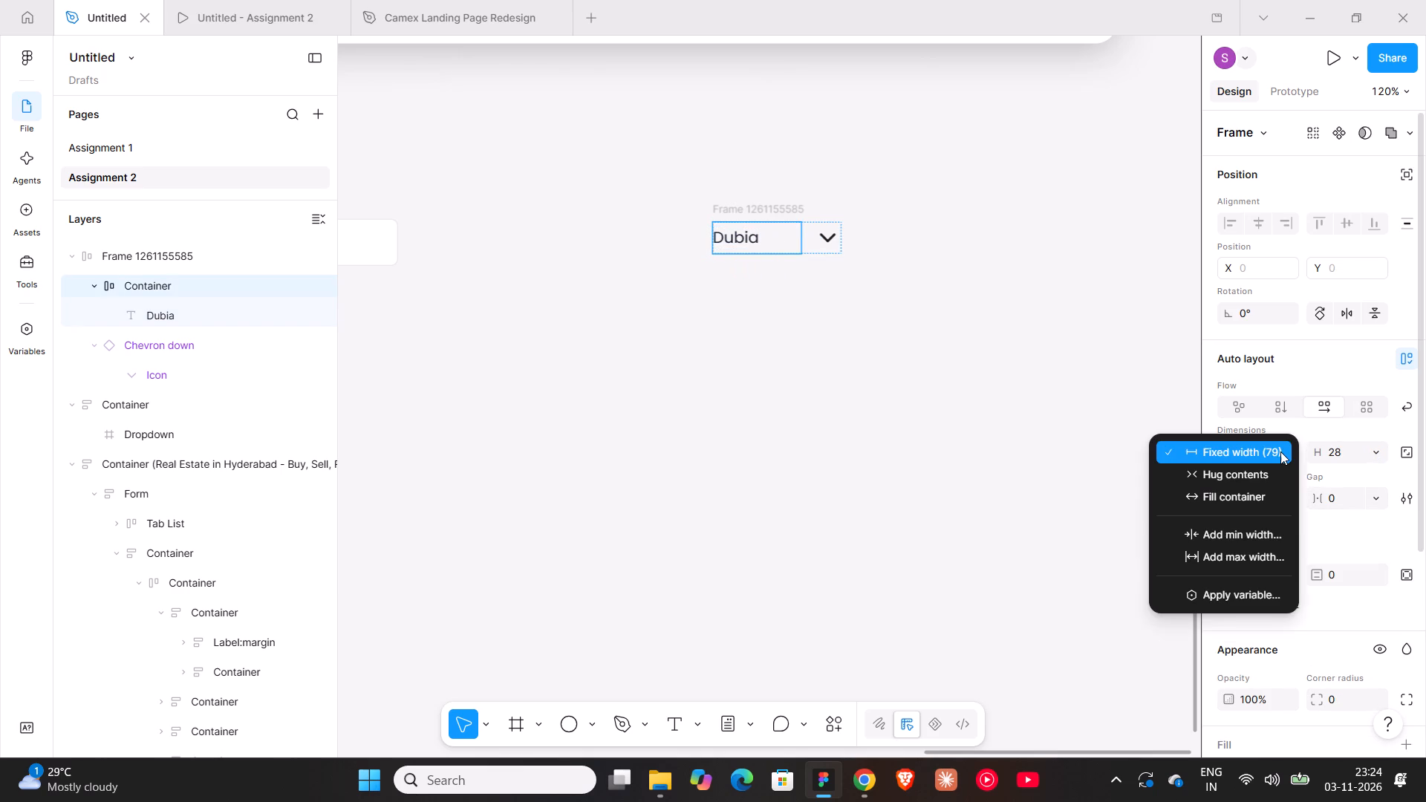
{"action": "left_click", "coordinate": [1246, 491]}
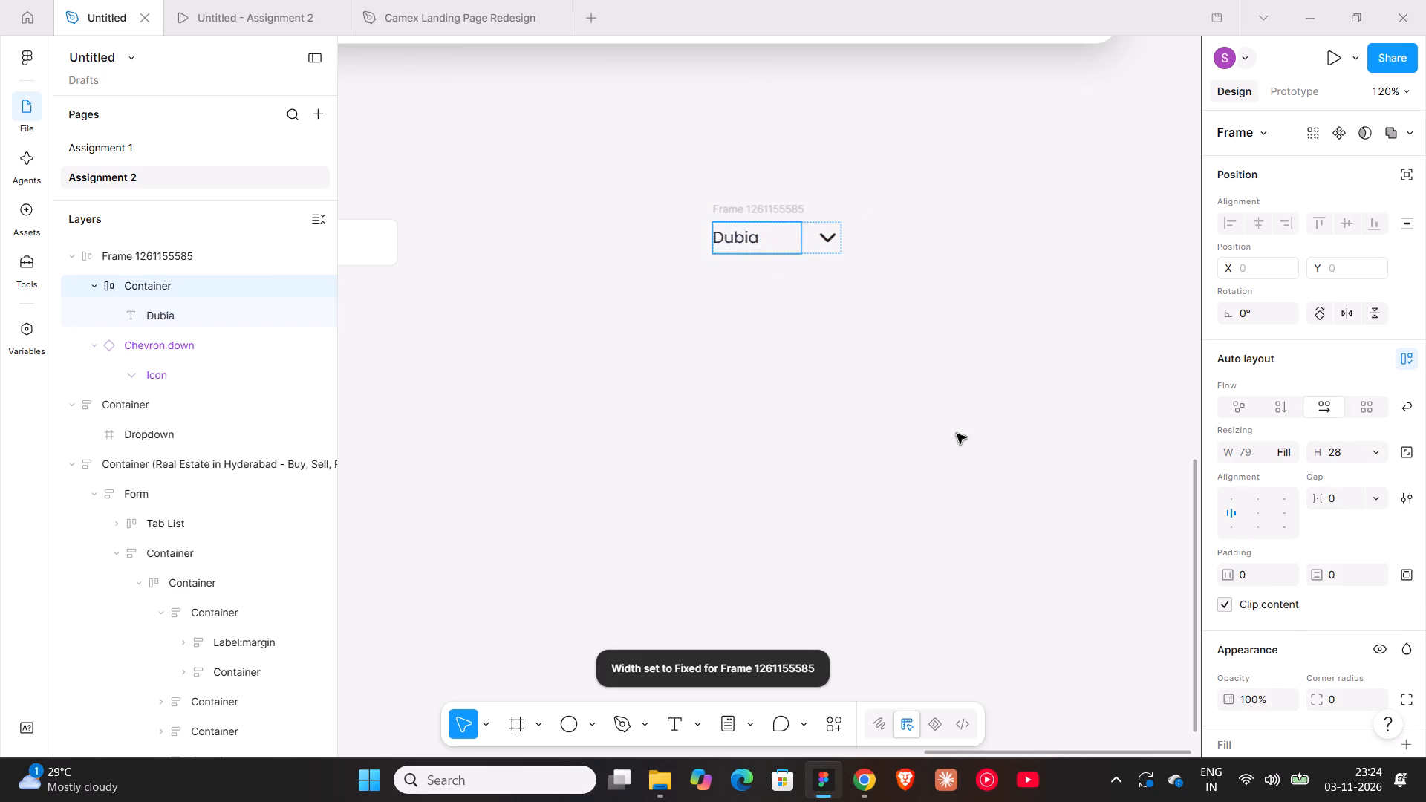
{"action": "left_click", "coordinate": [1279, 451]}
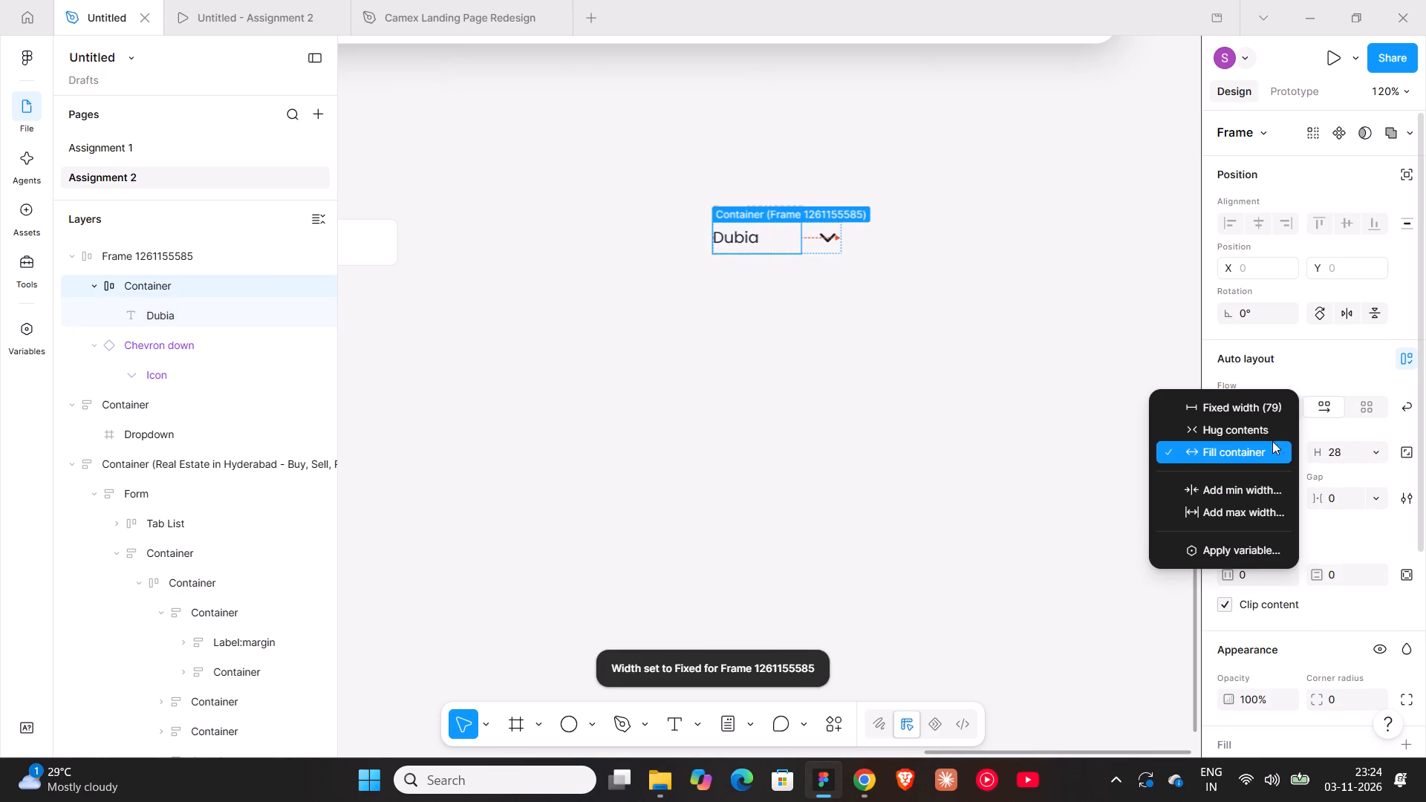
{"action": "left_click", "coordinate": [1263, 426]}
{"action": "left_click", "coordinate": [813, 241]}
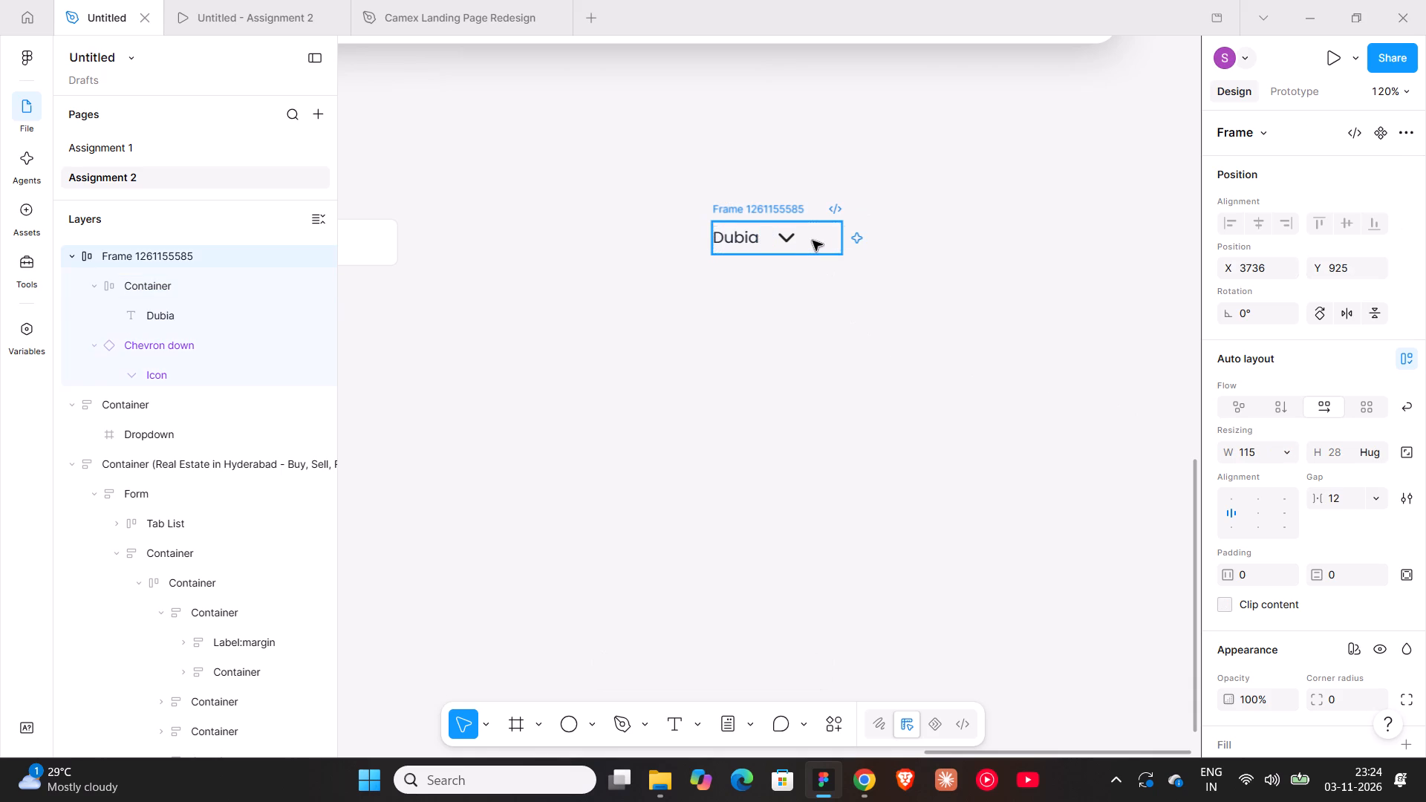
{"action": "left_click", "coordinate": [1284, 449]}
{"action": "left_click", "coordinate": [1248, 471]}
{"action": "left_click", "coordinate": [932, 369]}
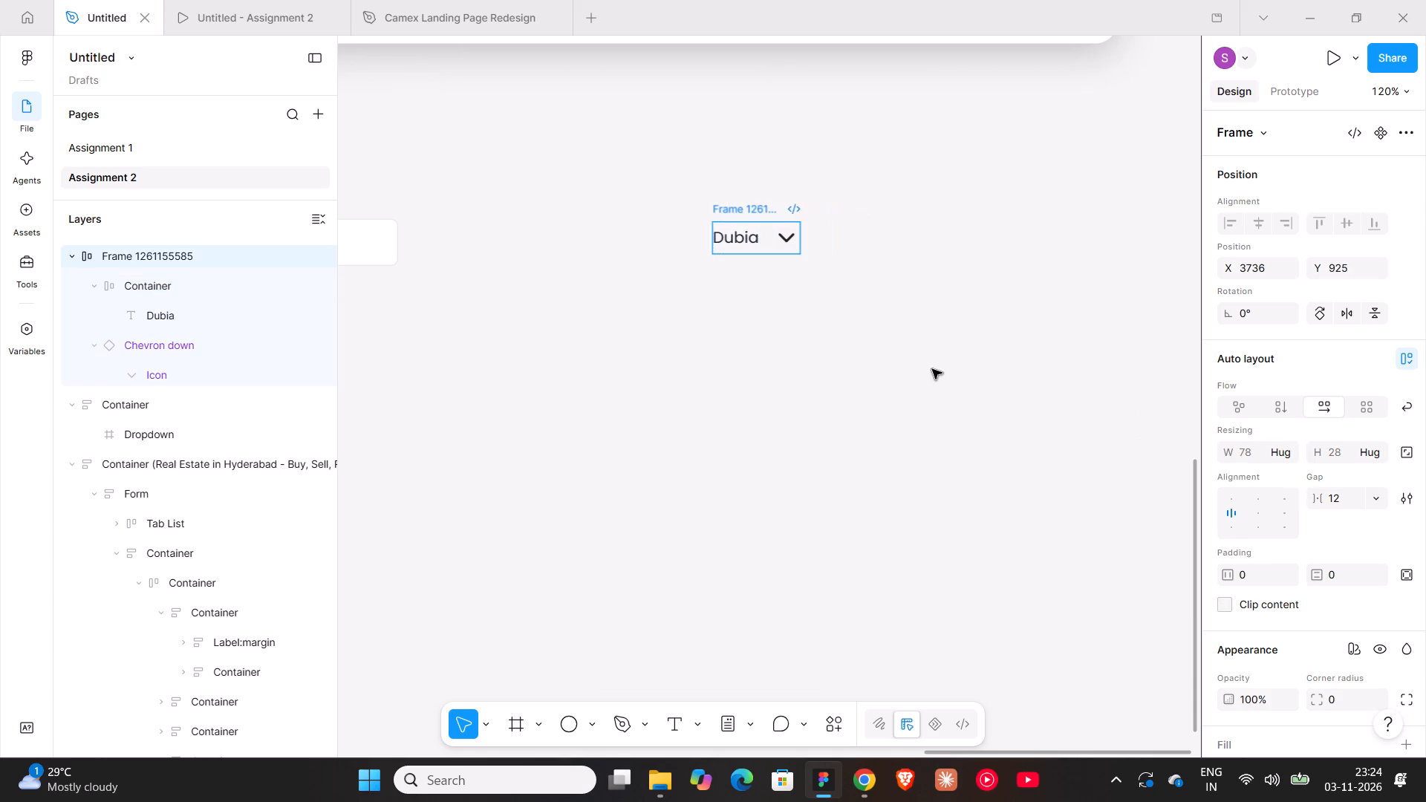
Reorder the auto layout frame so the Chevron down icon comes before the Dubia text, as in the search form's dropdowns.
{"action": "scroll", "coordinate": [898, 366], "scroll_direction": "up", "scroll_amount": 4, "text": "shift"}
{"action": "scroll", "coordinate": [898, 366], "scroll_direction": "down", "scroll_amount": 6, "text": "ctrl"}
{"action": "scroll", "coordinate": [898, 366], "scroll_direction": "down", "scroll_amount": 3}
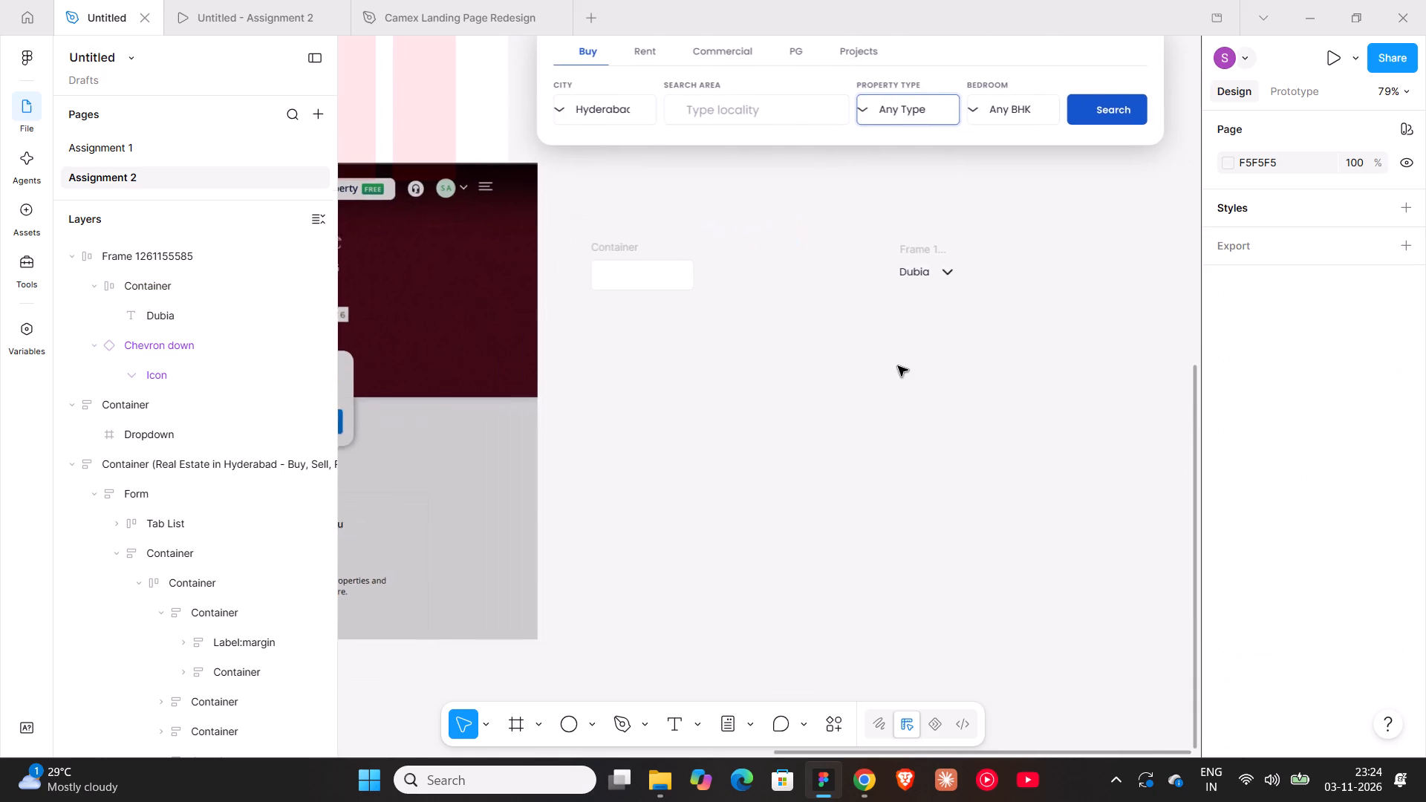
{"action": "scroll", "coordinate": [898, 366], "scroll_direction": "down", "scroll_amount": 2}
{"action": "scroll", "coordinate": [773, 352], "scroll_direction": "up", "scroll_amount": 6, "text": "shift"}
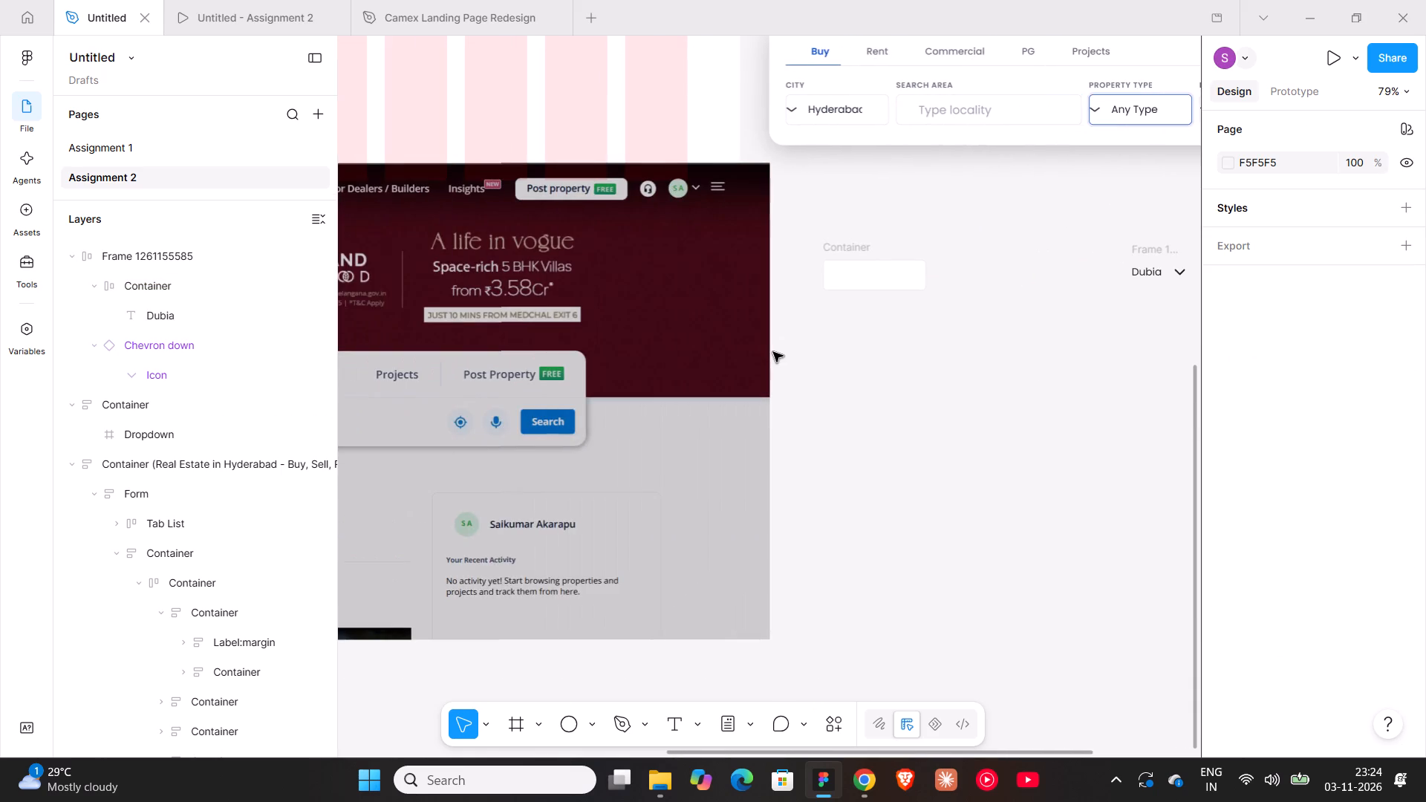
{"action": "scroll", "coordinate": [773, 352], "scroll_direction": "up", "scroll_amount": 8, "text": "shift"}
{"action": "scroll", "coordinate": [773, 352], "scroll_direction": "down", "scroll_amount": 6, "text": "shift"}
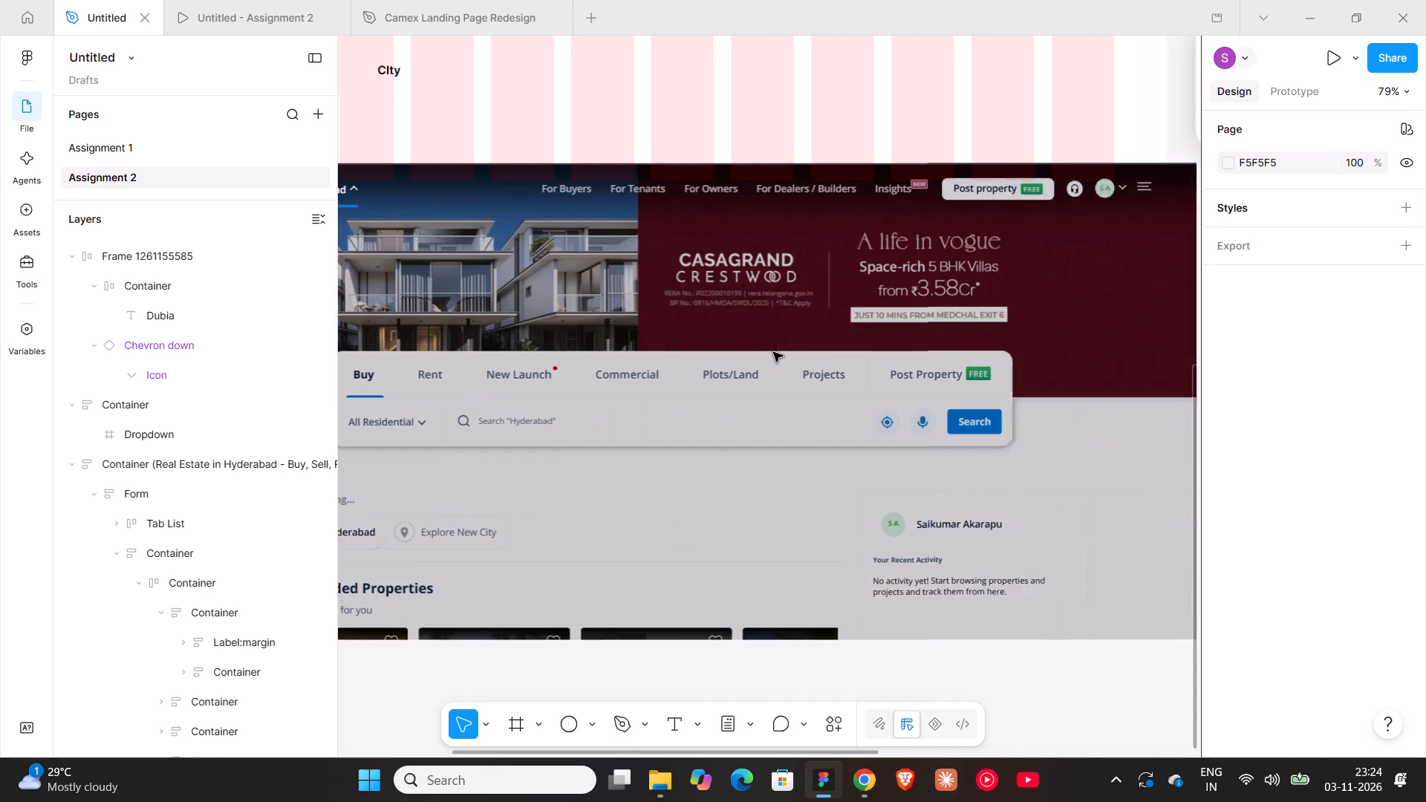
{"action": "scroll", "coordinate": [773, 352], "scroll_direction": "down", "scroll_amount": 9, "text": "shift"}
{"action": "scroll", "coordinate": [773, 352], "scroll_direction": "up", "scroll_amount": 8}
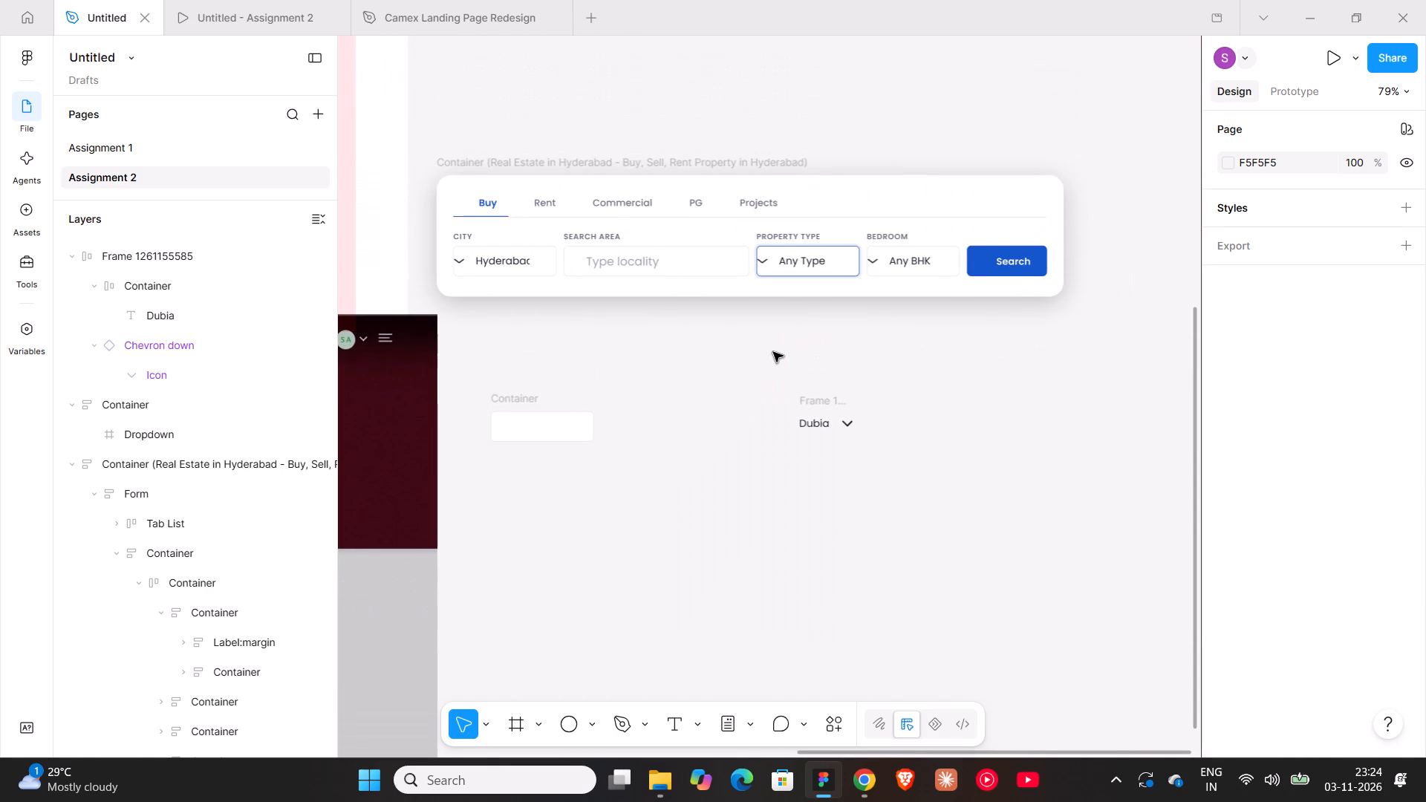
{"action": "left_click", "coordinate": [816, 397]}
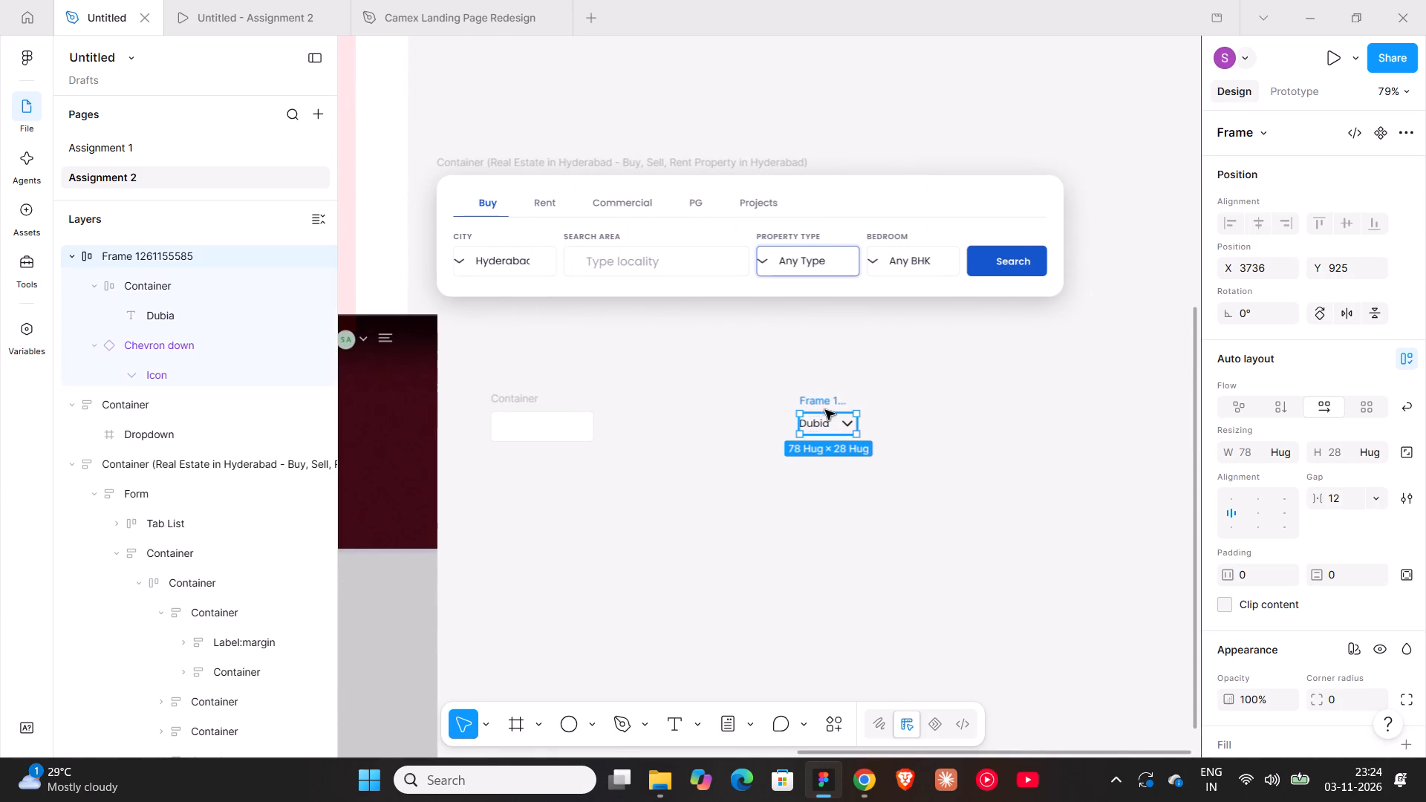
{"action": "left_click", "coordinate": [838, 424]}
{"action": "key", "text": "Left"}
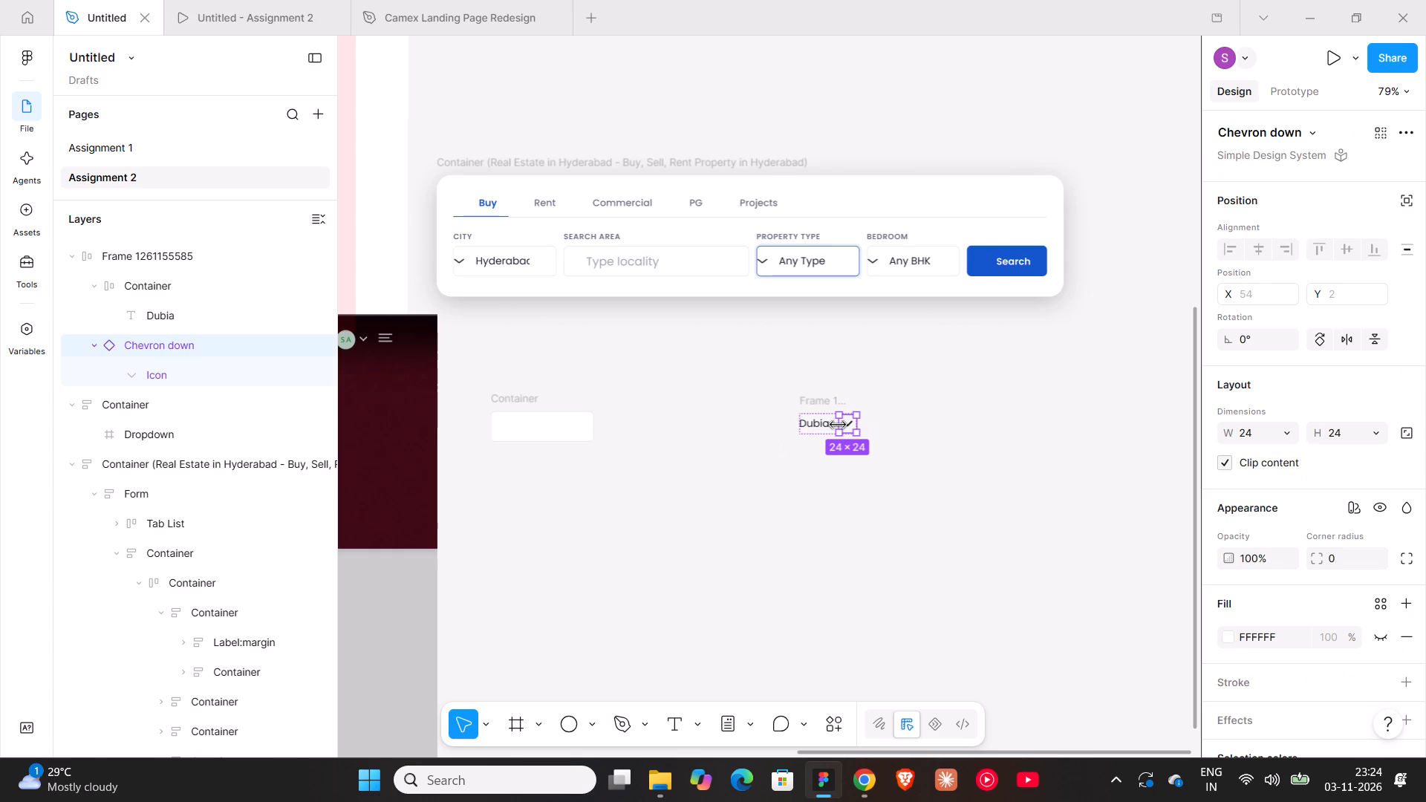
{"action": "left_click", "coordinate": [884, 359]}
Change the Dubia text's font to Inter with Medium weight.
{"action": "double_click", "coordinate": [847, 427]}
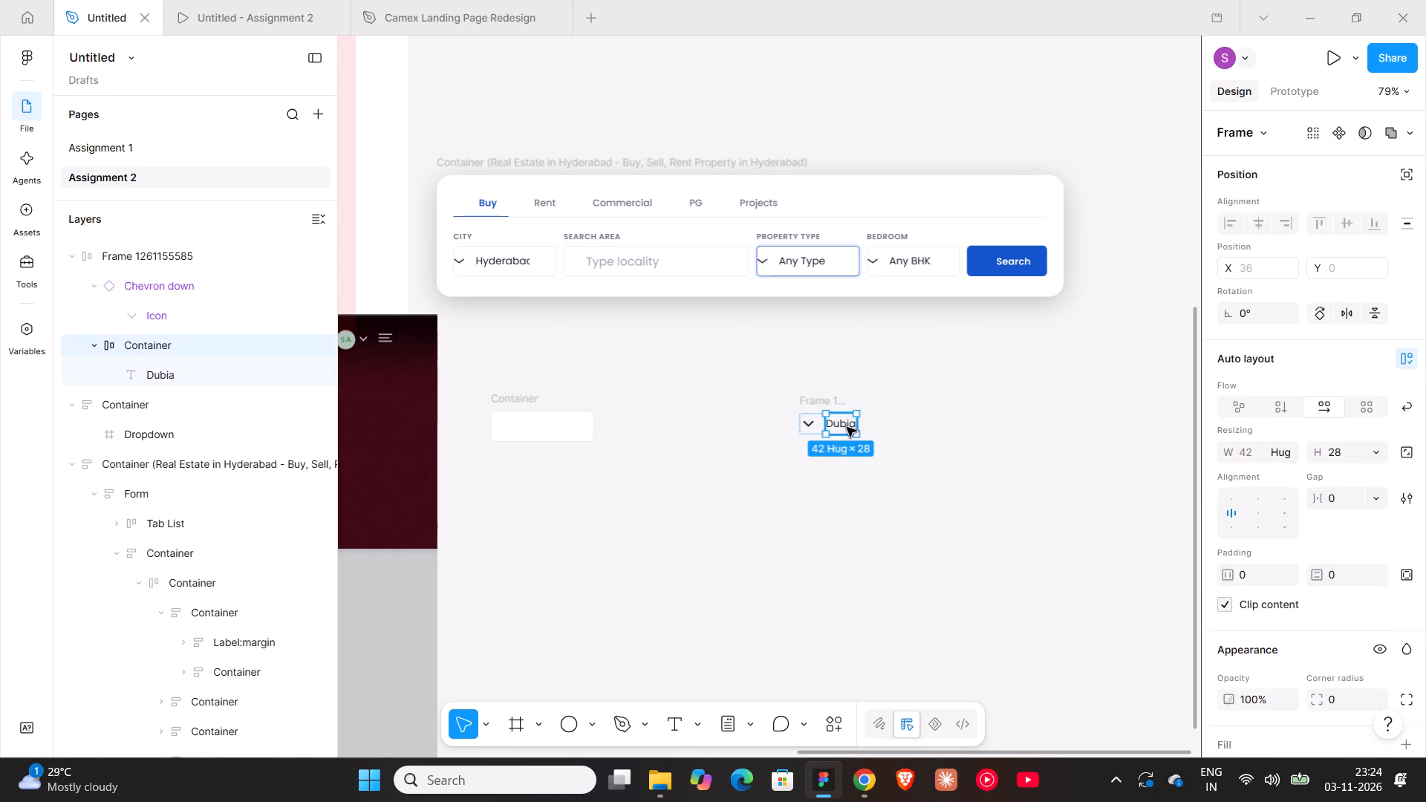
{"action": "left_click", "coordinate": [1263, 629]}
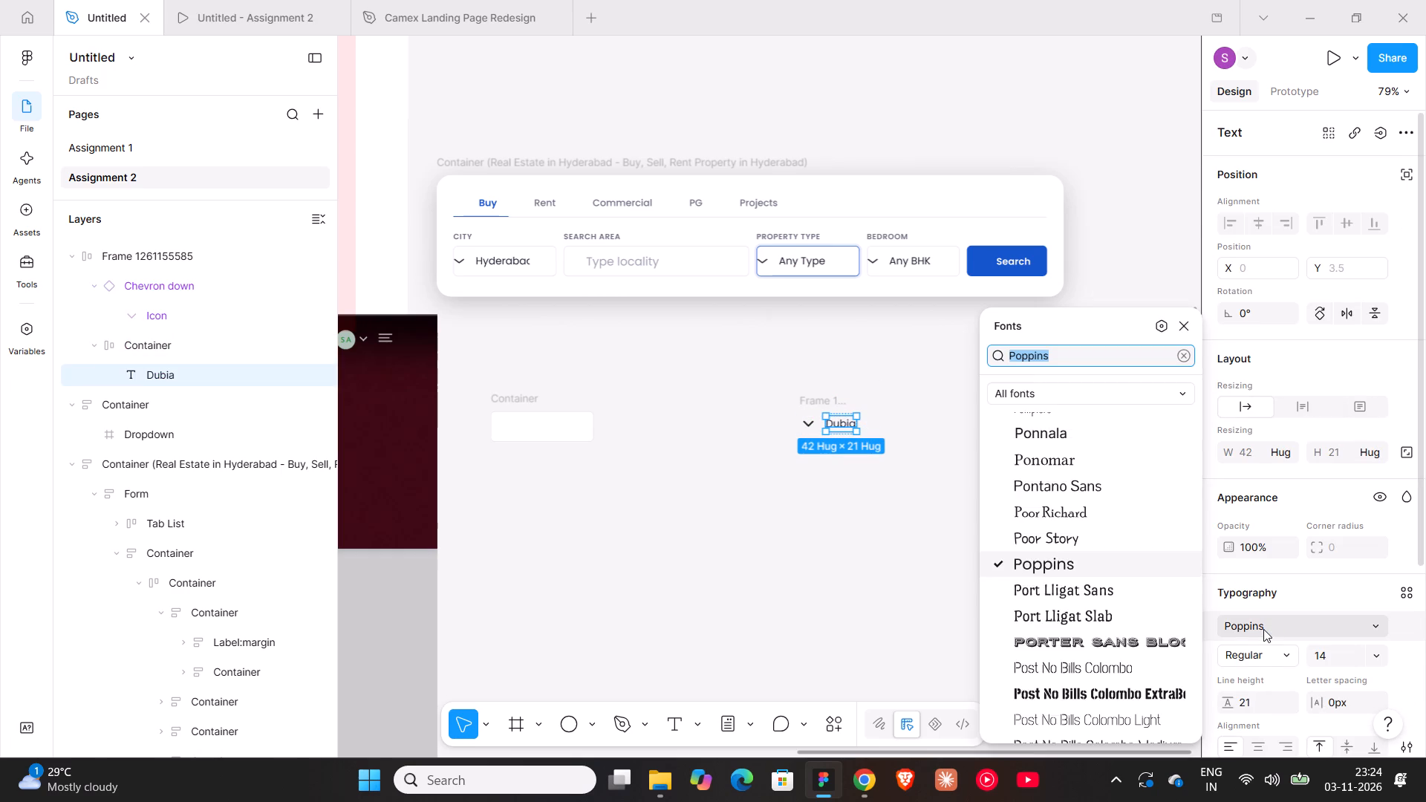
{"action": "type", "text": "inter"}
{"action": "key", "text": "Return"}
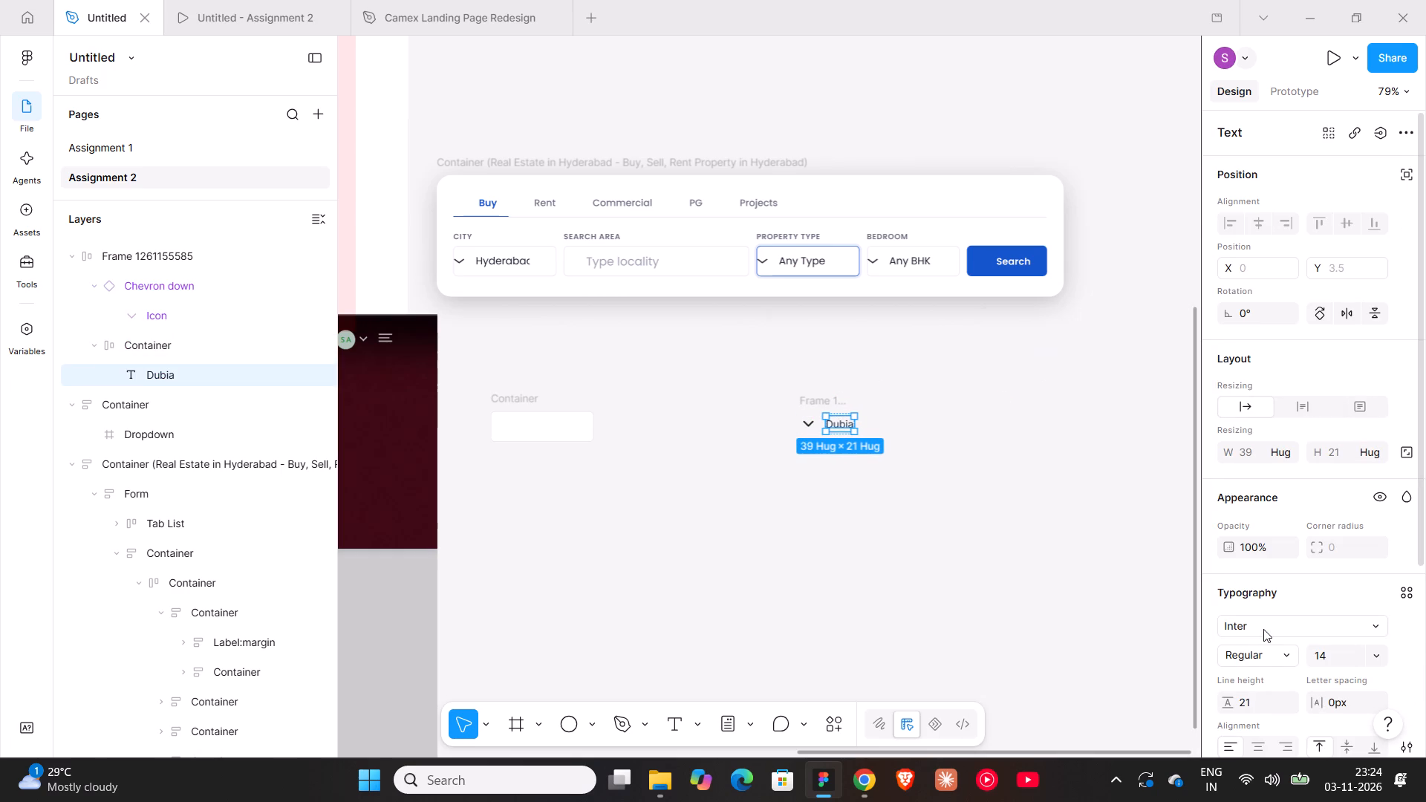
{"action": "left_click", "coordinate": [1263, 645]}
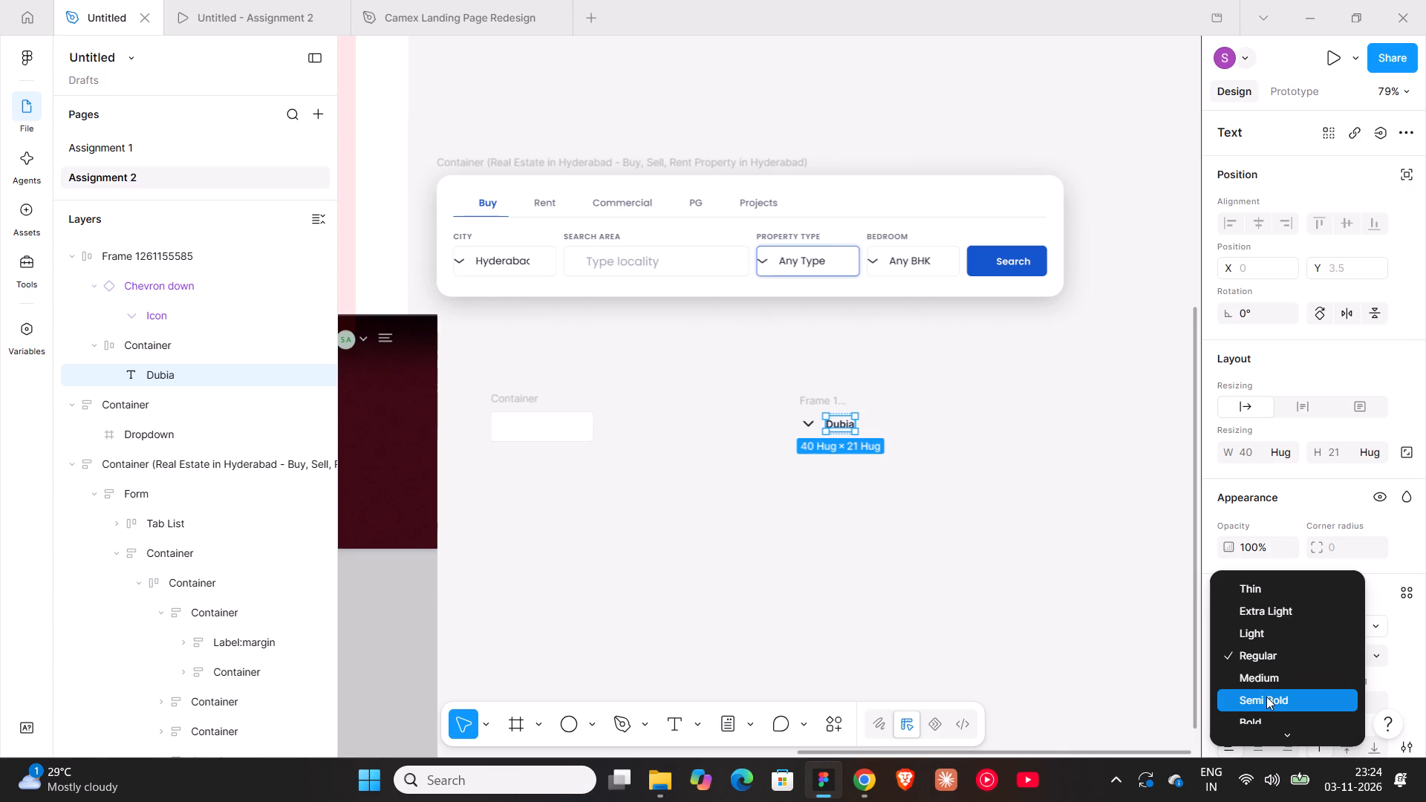
{"action": "left_click", "coordinate": [1263, 681]}
{"action": "left_click", "coordinate": [890, 562]}
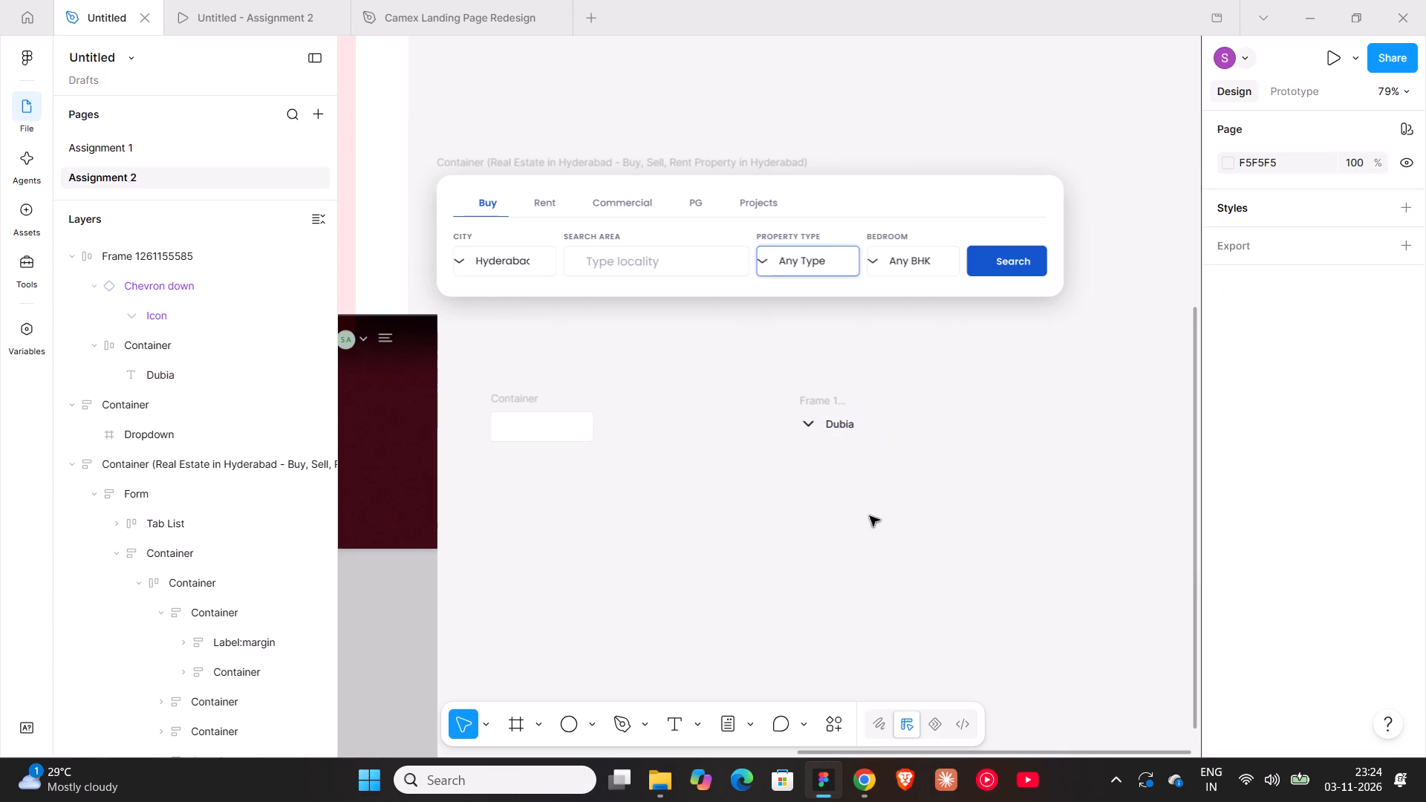
Move the Dubia dropdown frame just below the empty white Container, keeping it outside that container.
{"action": "left_click", "coordinate": [821, 397]}
{"action": "scroll", "coordinate": [821, 397], "scroll_direction": "up", "scroll_amount": 4, "text": "shift"}
{"action": "scroll", "coordinate": [821, 397], "scroll_direction": "down", "scroll_amount": 1, "text": "shift"}
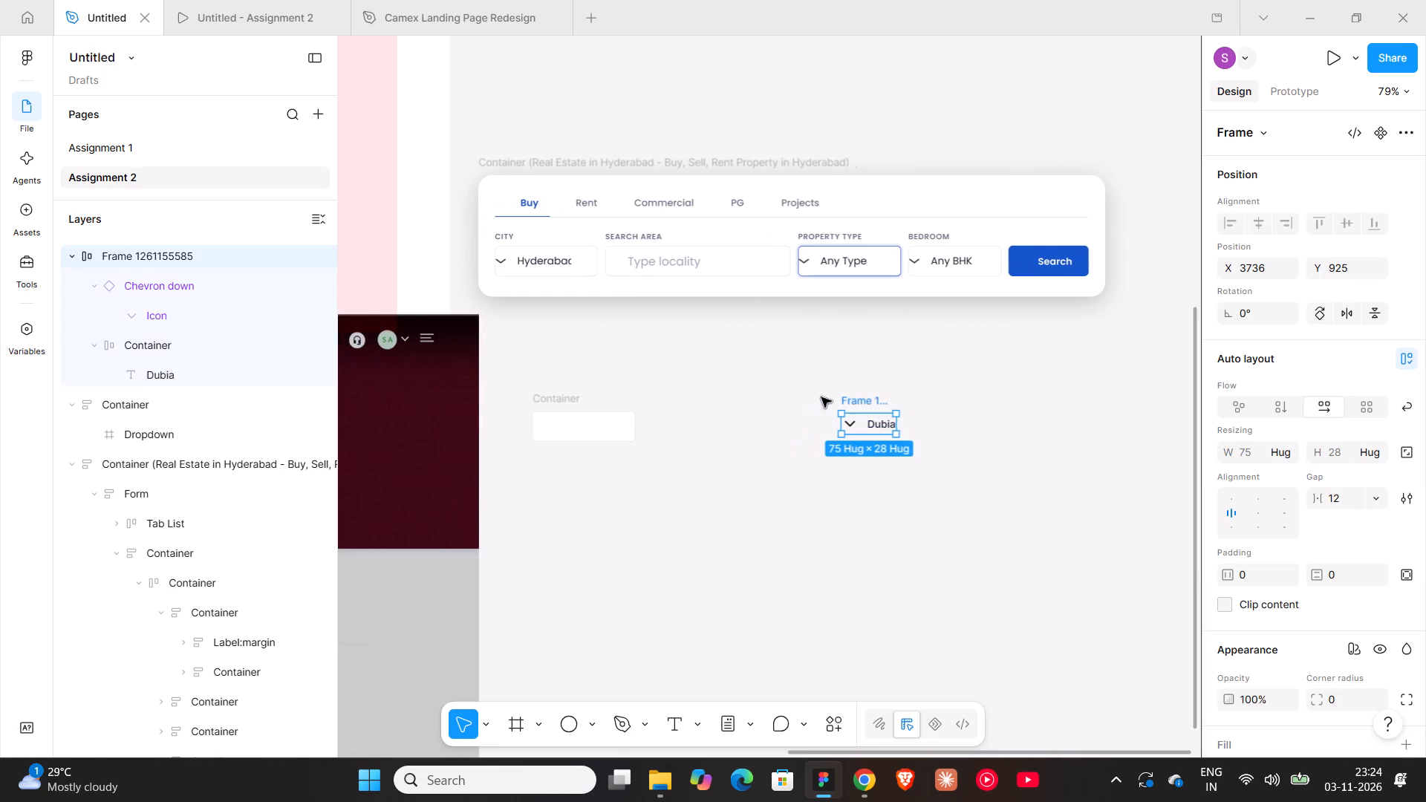
{"action": "scroll", "coordinate": [821, 397], "scroll_direction": "down", "scroll_amount": 2, "text": "shift"}
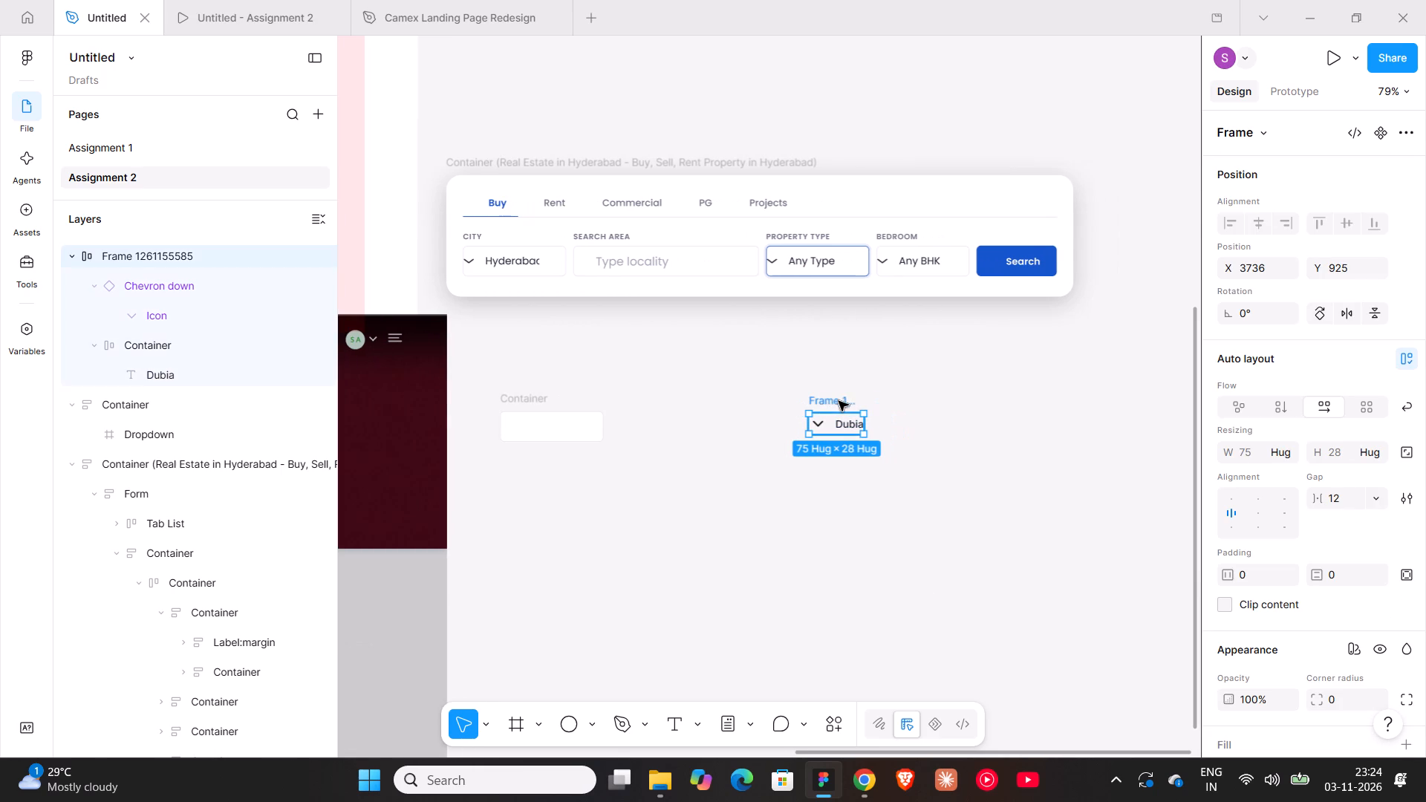
{"action": "left_click_drag", "start_coordinate": [839, 401], "coordinate": [538, 428]}
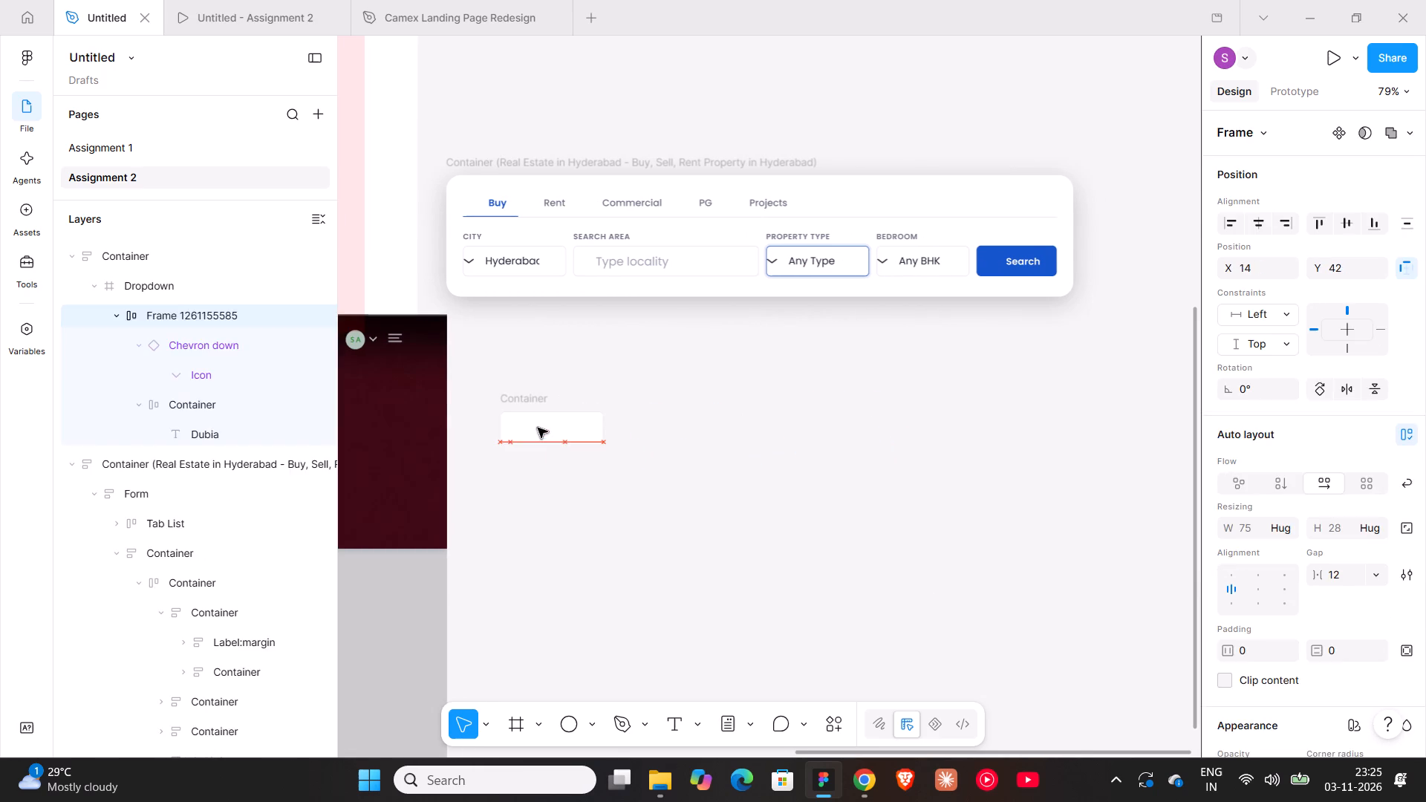
{"action": "left_click_drag", "start_coordinate": [538, 428], "coordinate": [547, 455]}
Set the Dubia frame's left padding to 12.
{"action": "scroll", "coordinate": [547, 455], "scroll_direction": "up", "scroll_amount": 9, "text": "ctrl"}
{"action": "scroll", "coordinate": [594, 472], "scroll_direction": "up", "scroll_amount": 2, "text": "shift"}
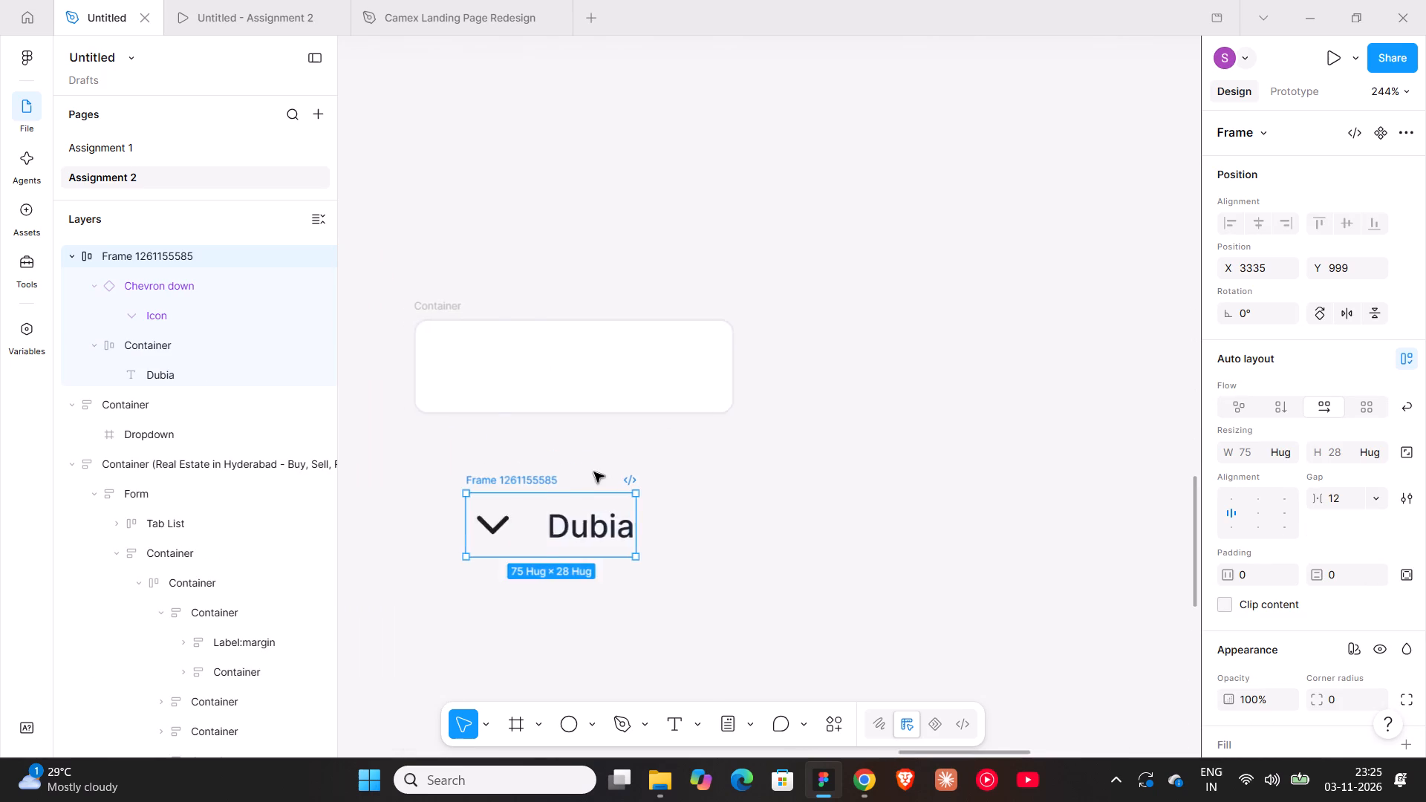
{"action": "scroll", "coordinate": [594, 472], "scroll_direction": "up", "scroll_amount": 1, "text": "shift"}
{"action": "scroll", "coordinate": [594, 472], "scroll_direction": "down", "scroll_amount": 4, "text": "ctrl"}
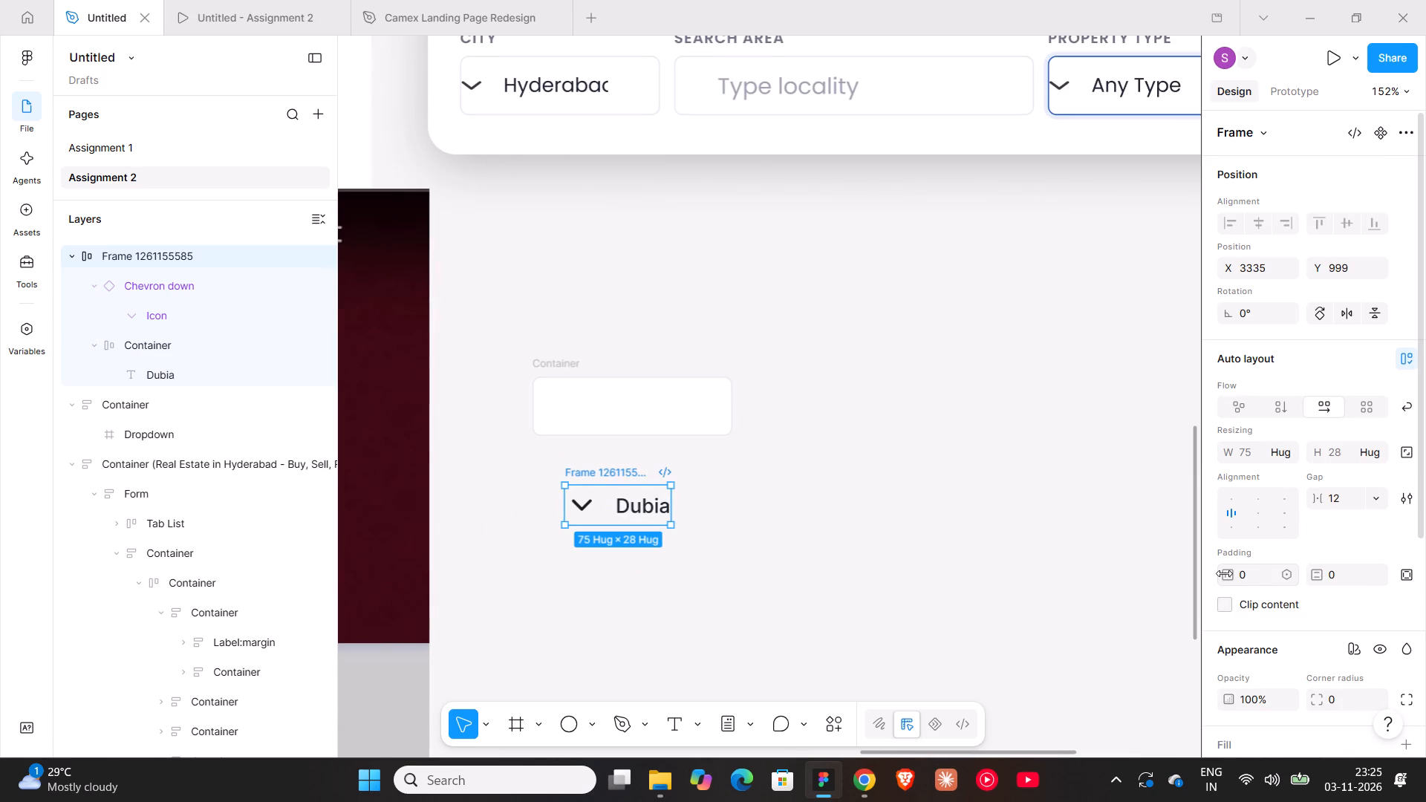
{"action": "left_click", "coordinate": [1410, 573]}
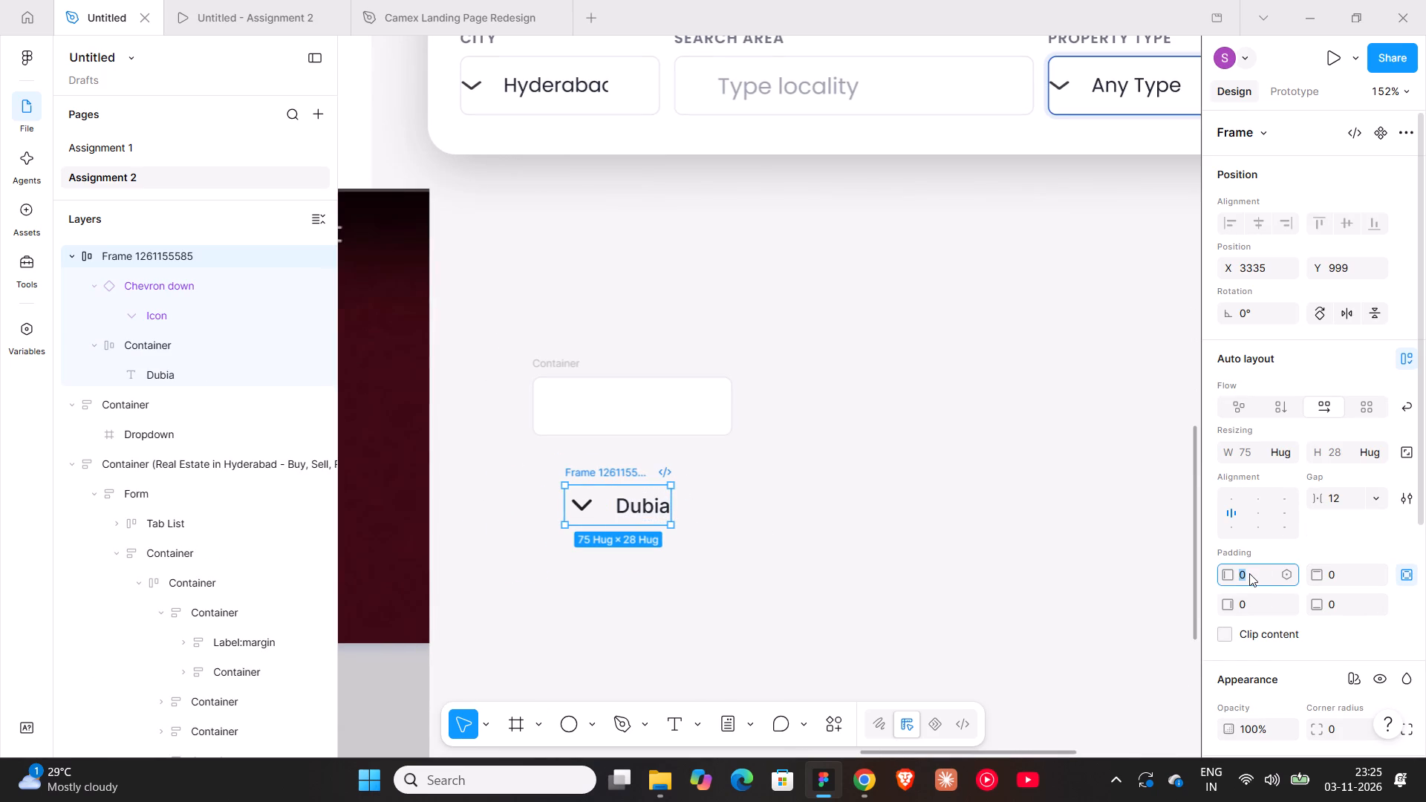
{"action": "type", "text": "12"}
{"action": "key", "text": "Return"}
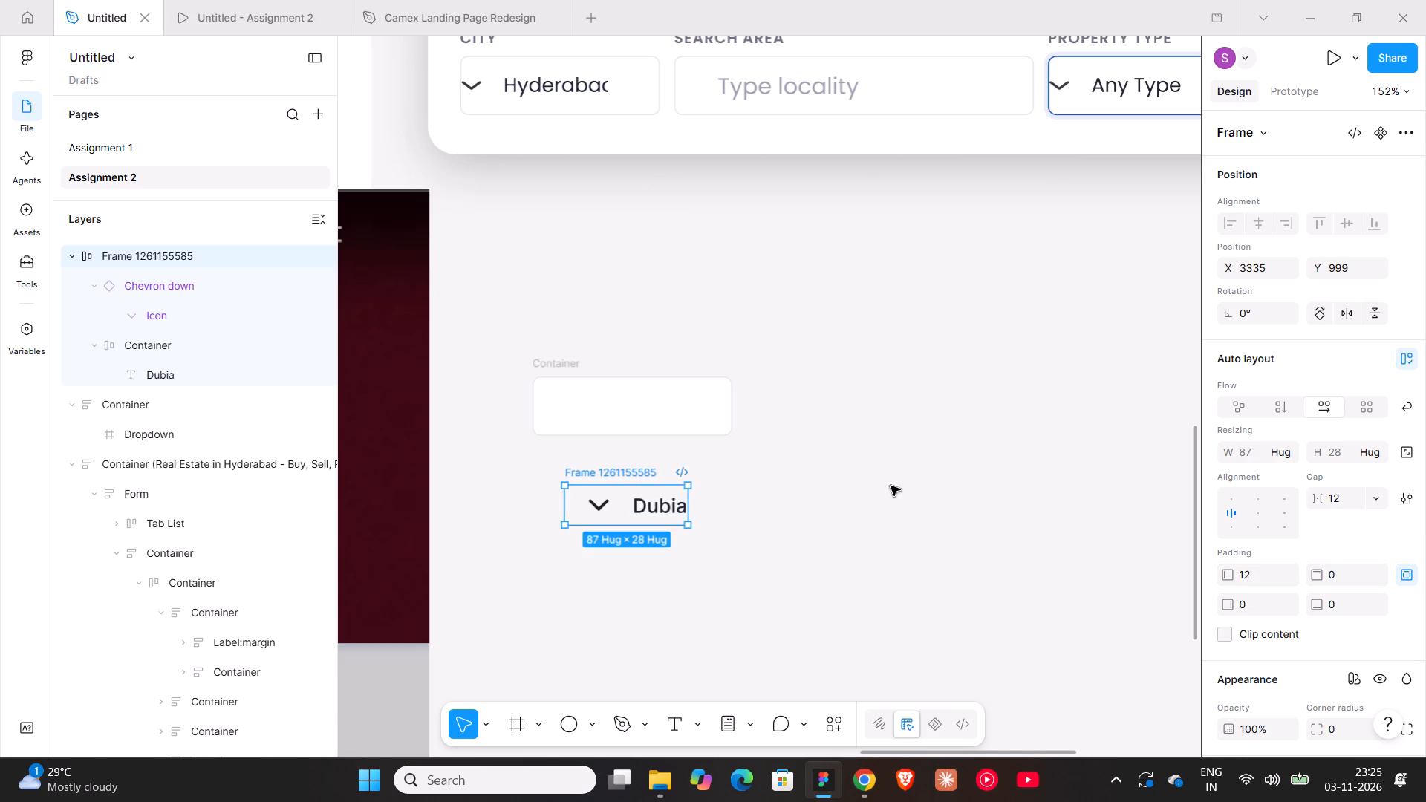
Align the Dubia frame's left edge with the Container above and increase its right padding to 55 to match that container's width.
{"action": "left_click_drag", "start_coordinate": [604, 470], "coordinate": [574, 449]}
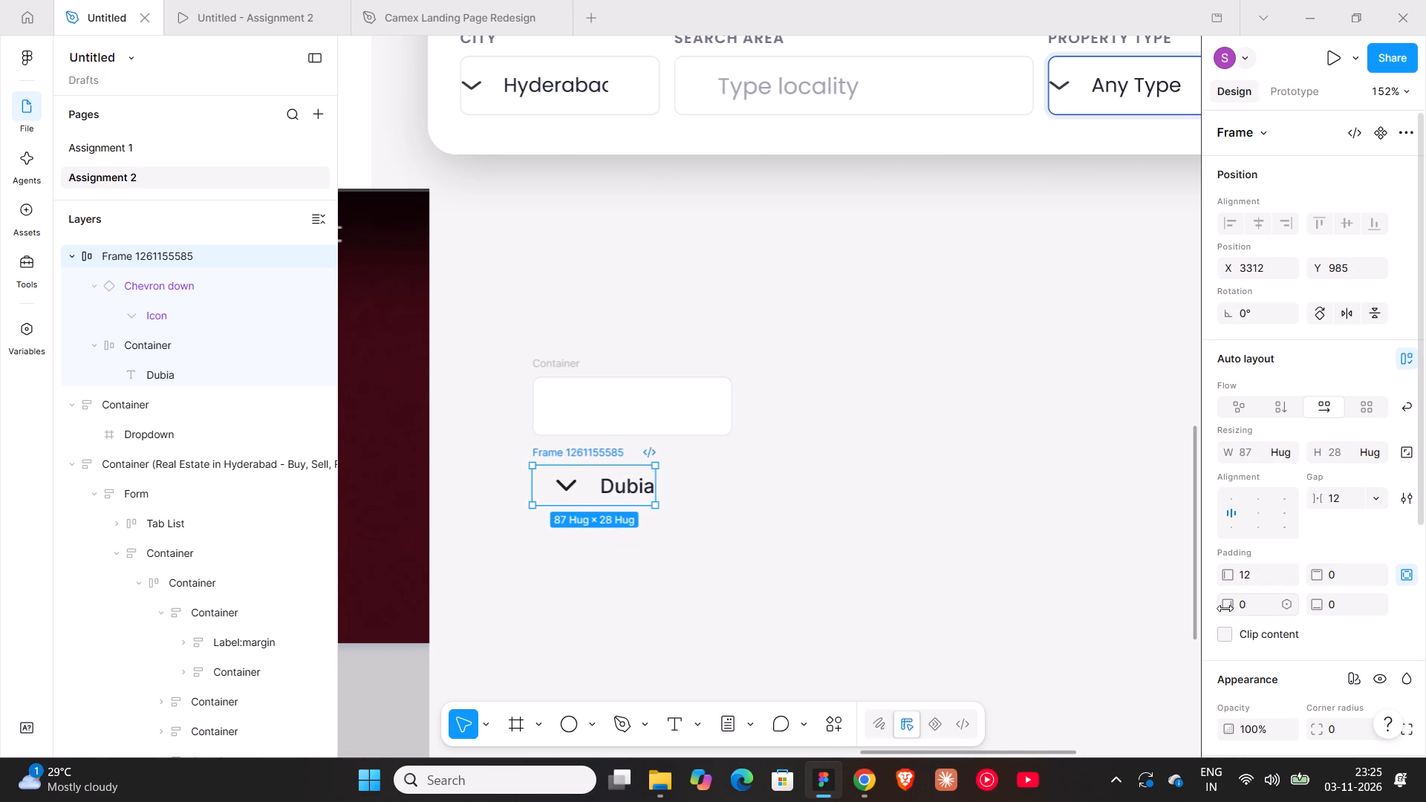
{"action": "left_click_drag", "start_coordinate": [1225, 608], "coordinate": [815, 400]}
{"action": "left_click", "coordinate": [573, 364]}
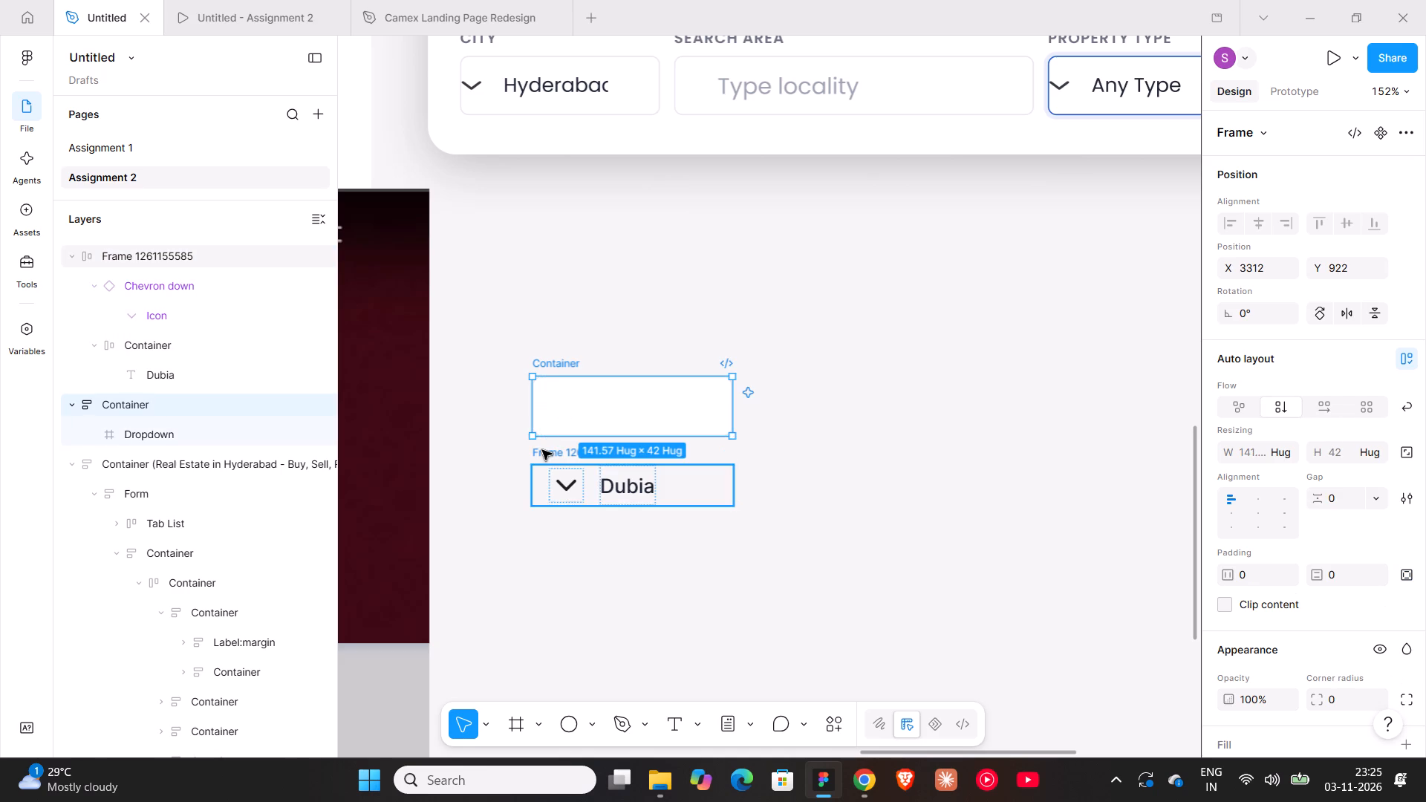
Set the Dubia frame's vertical padding to 6.
{"action": "left_click", "coordinate": [542, 450]}
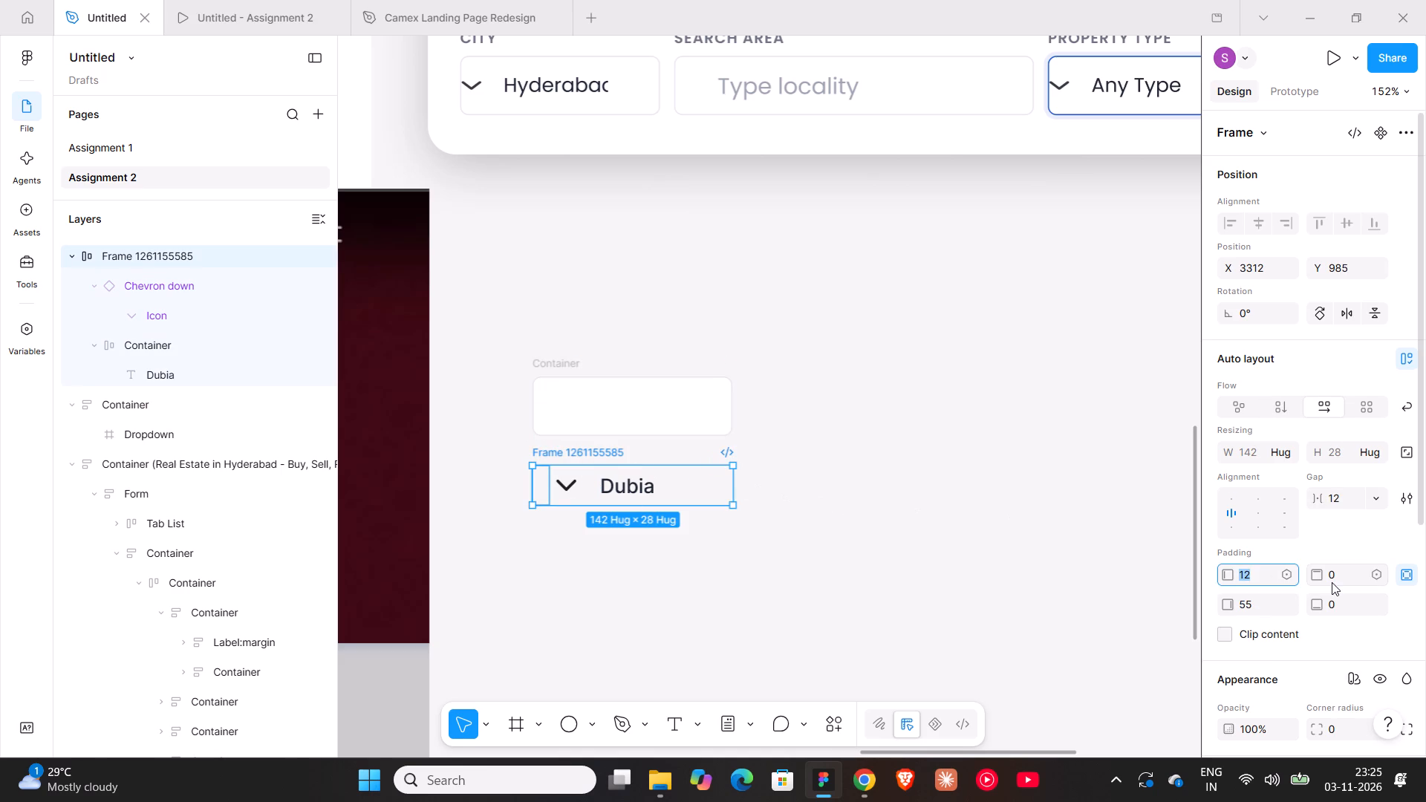
{"action": "left_click", "coordinate": [1335, 578]}
{"action": "left_click", "coordinate": [1411, 570]}
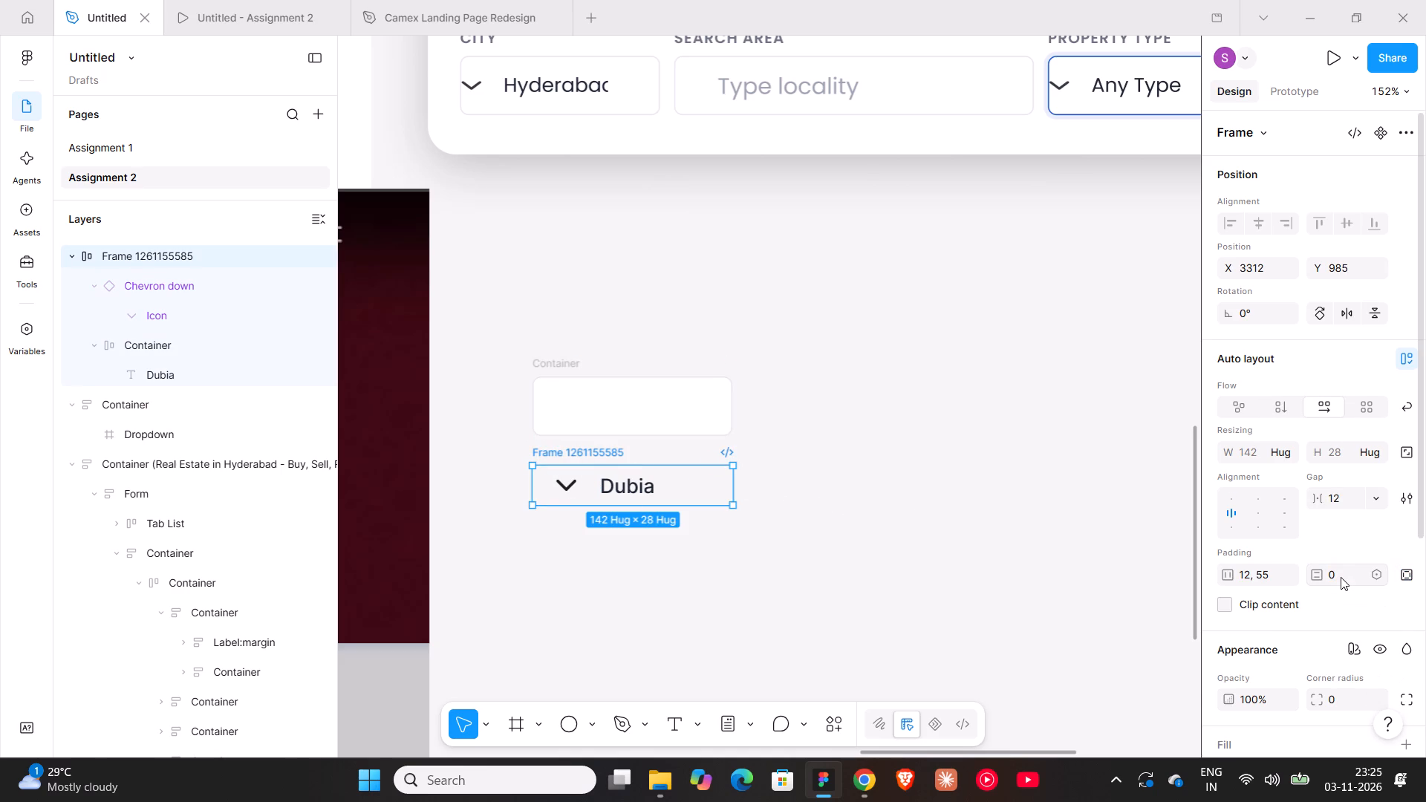
{"action": "left_click", "coordinate": [1341, 577]}
{"action": "key", "text": "1"}
{"action": "key", "text": "BackSpace"}
{"action": "key", "text": "6"}
{"action": "key", "text": "Return"}
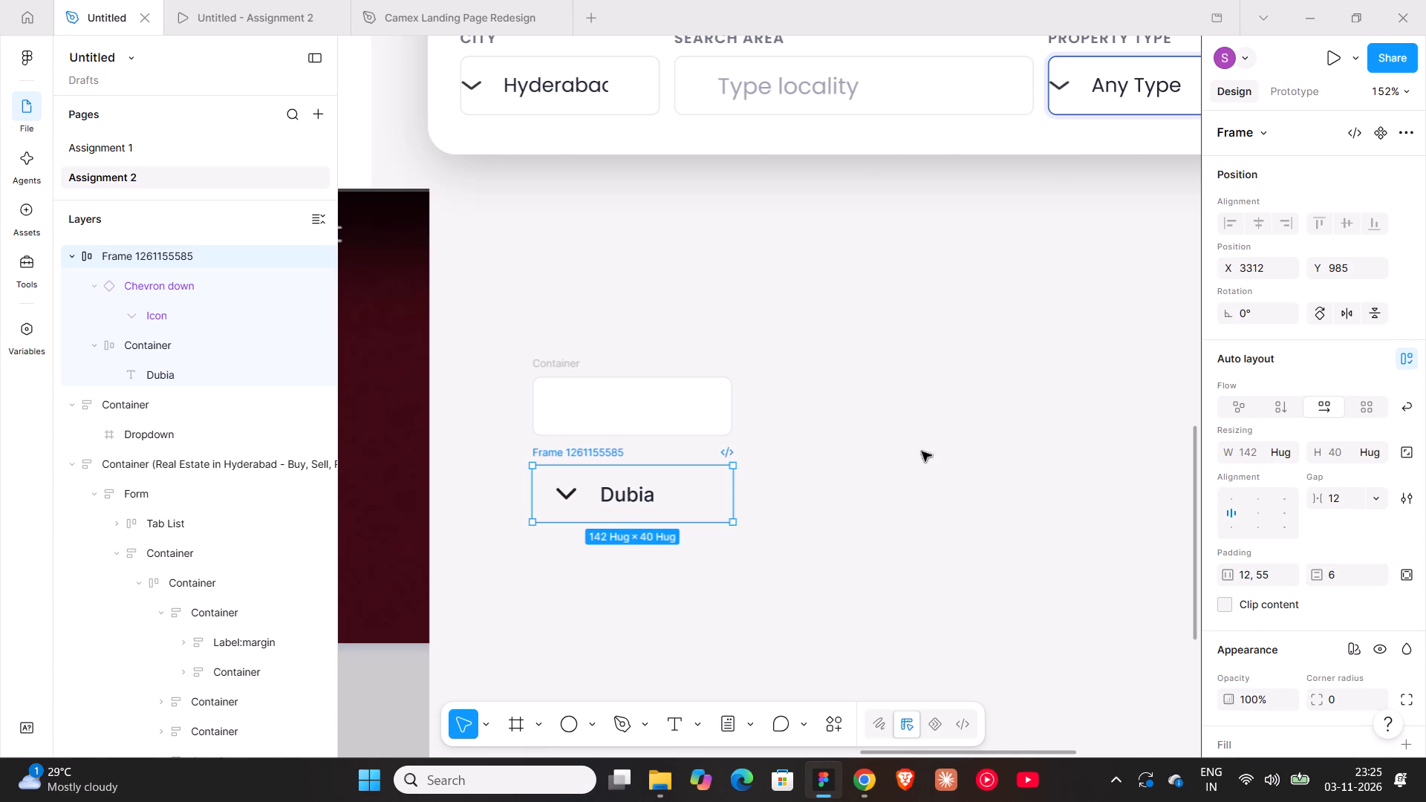
Set the Dubia frame's top and bottom padding to 7 to match the height of the empty Container above.
{"action": "left_click", "coordinate": [660, 401]}
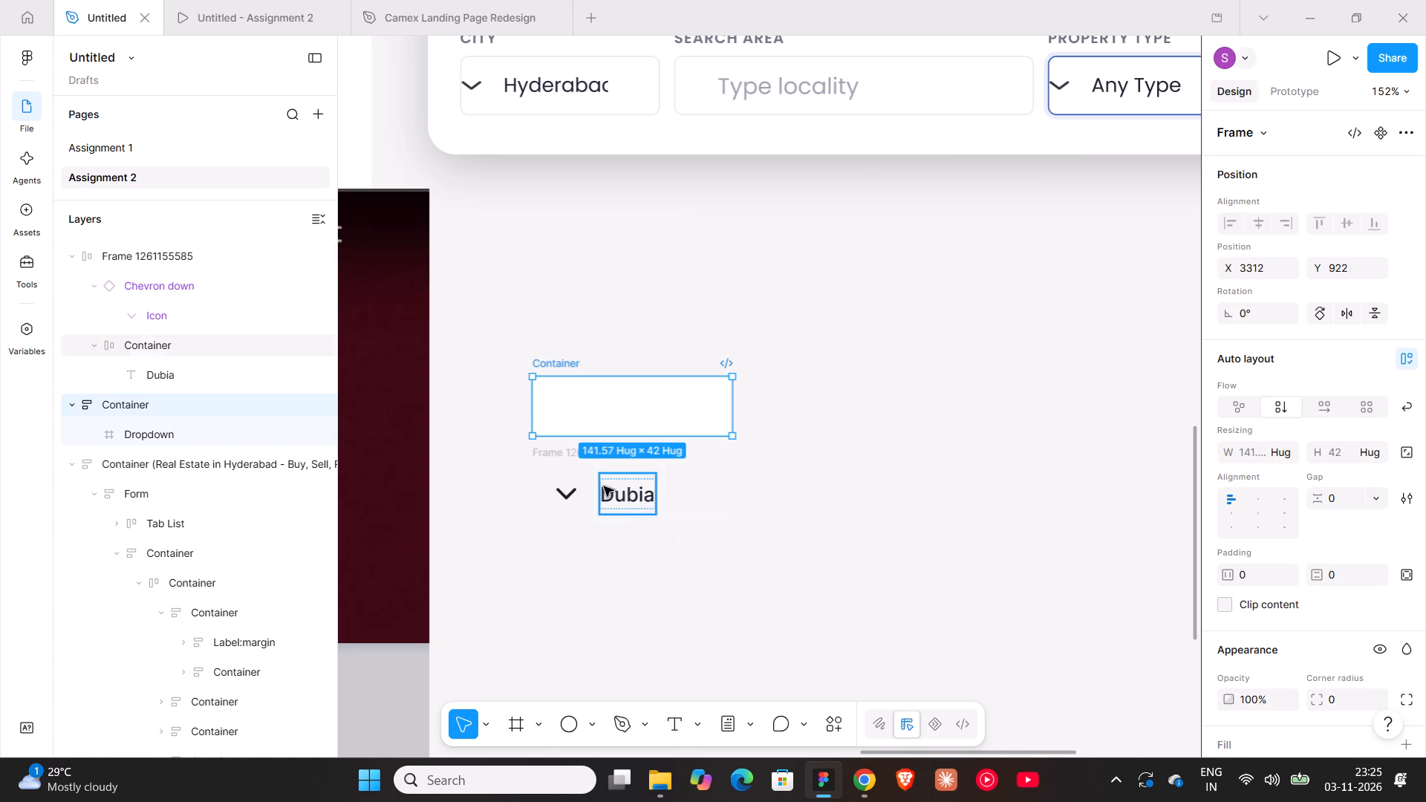
{"action": "left_click", "coordinate": [571, 460]}
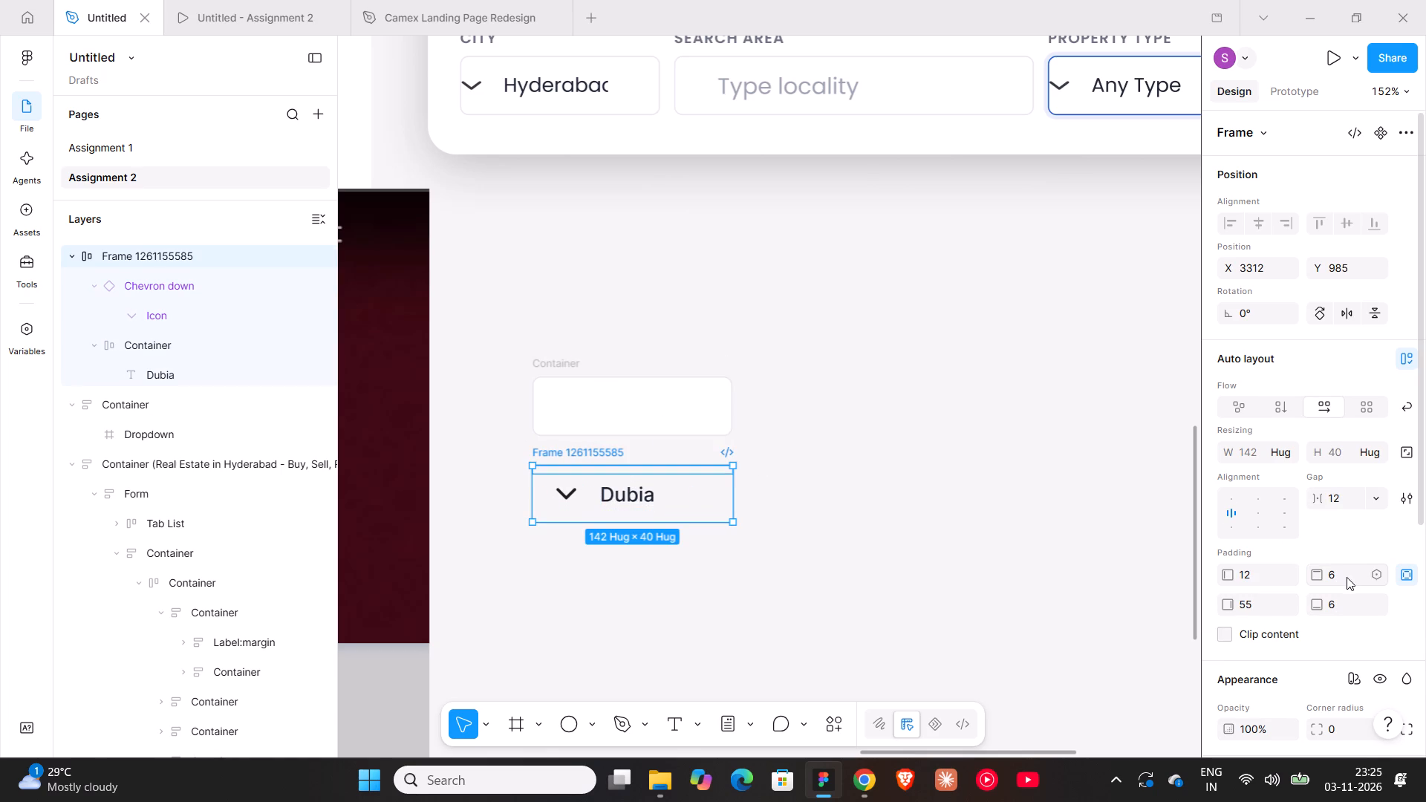
{"action": "left_click", "coordinate": [1416, 575]}
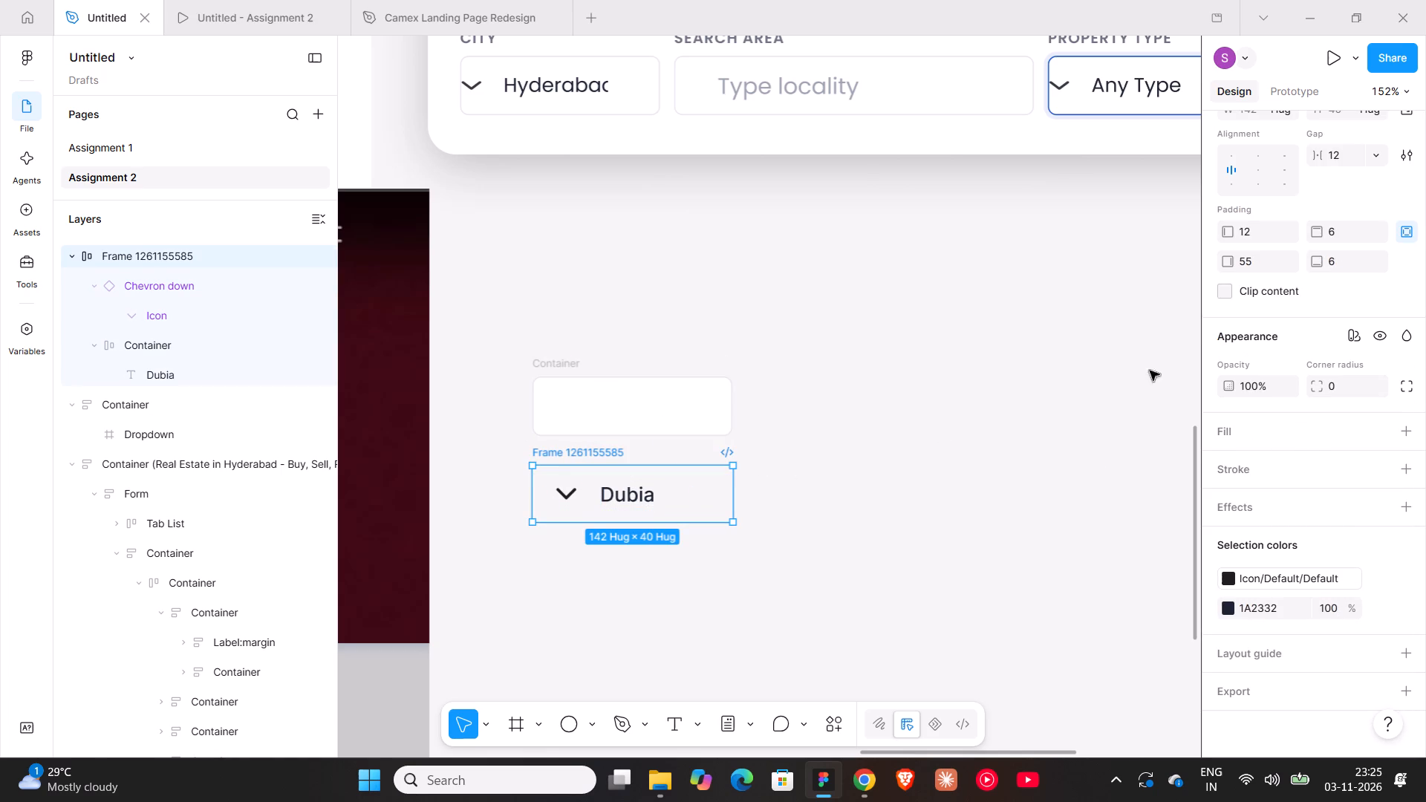
{"action": "left_click", "coordinate": [1398, 230]}
{"action": "left_click", "coordinate": [1344, 240]}
{"action": "key", "text": "7"}
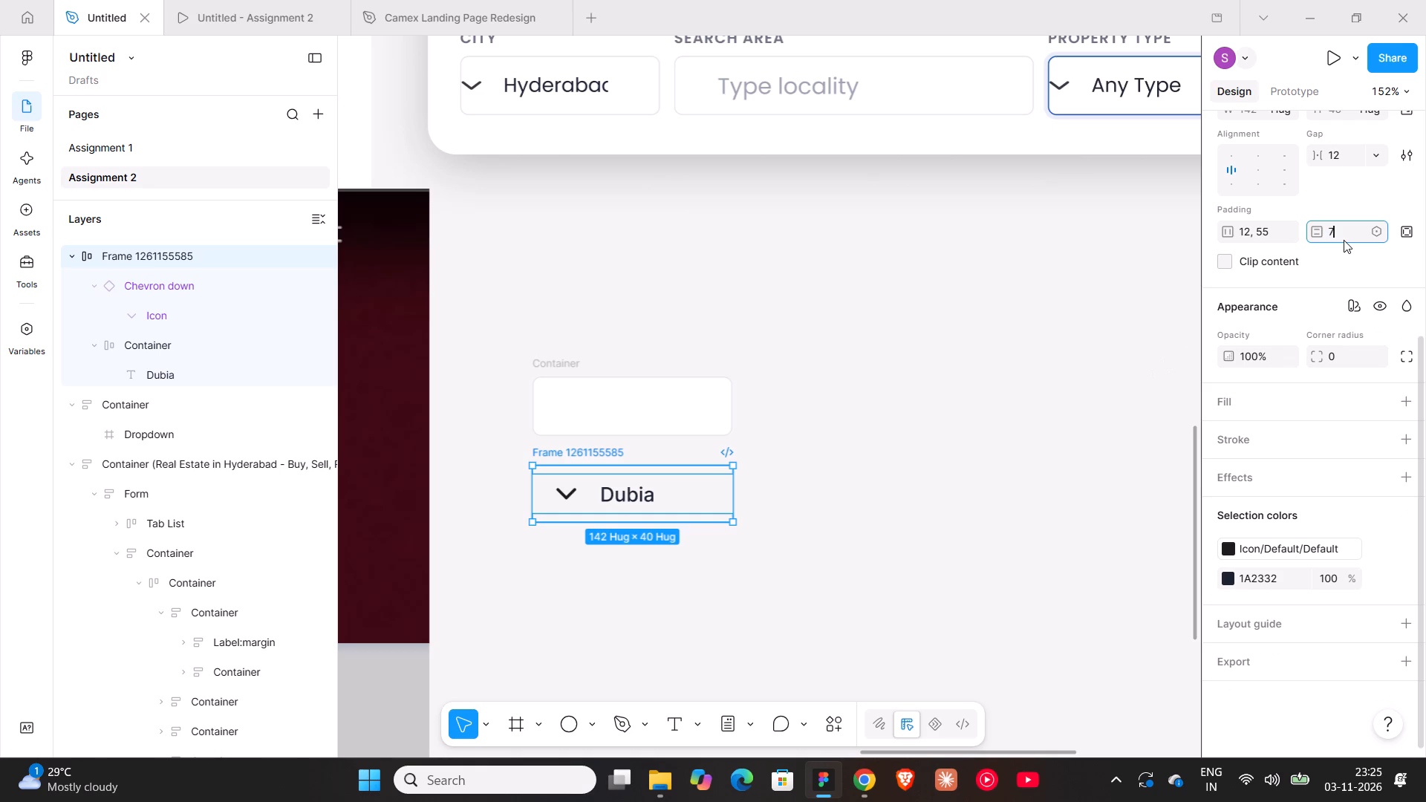
{"action": "key", "text": "Return"}
{"action": "scroll", "coordinate": [1396, 273], "scroll_direction": "up", "scroll_amount": 2}
{"action": "left_click", "coordinate": [914, 466]}
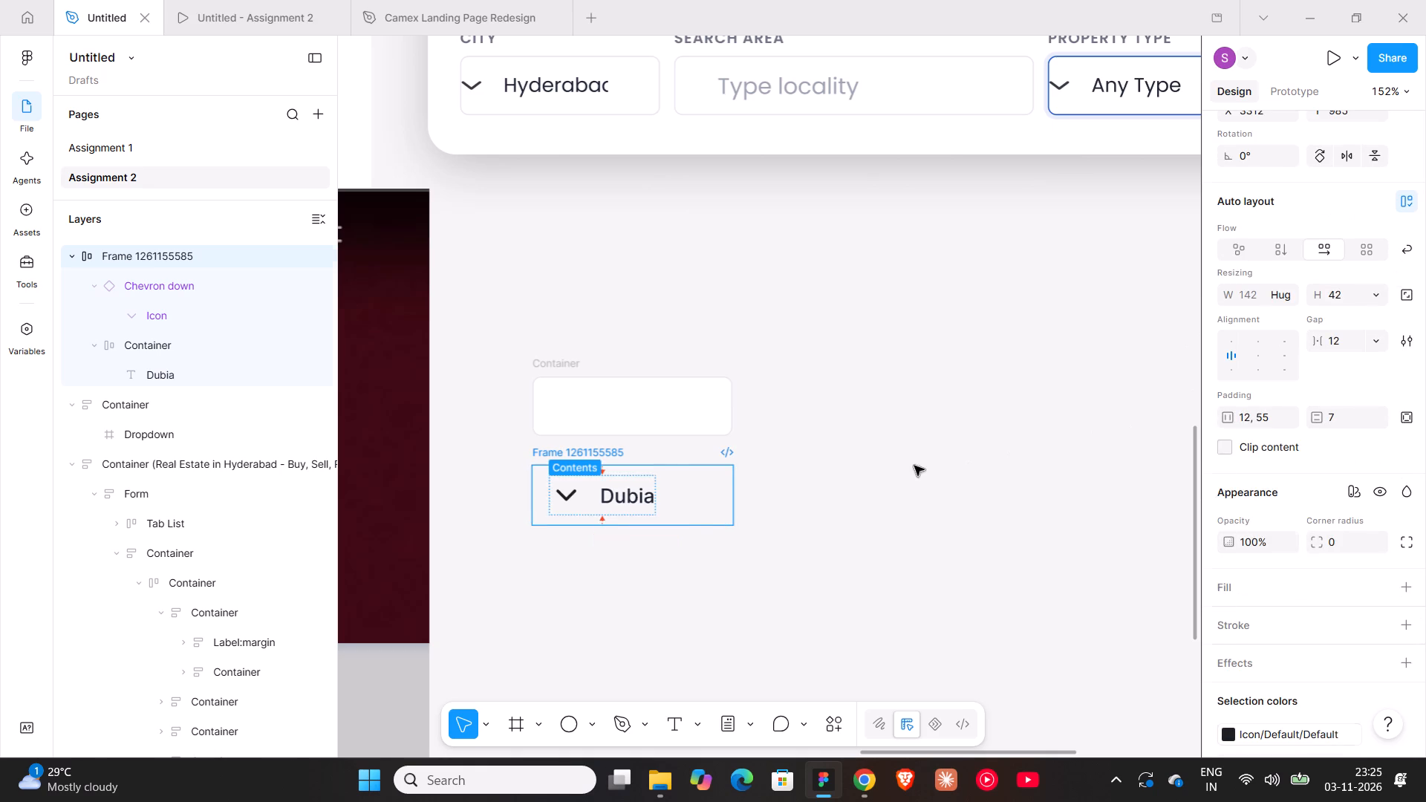
{"action": "scroll", "coordinate": [893, 465], "scroll_direction": "down", "scroll_amount": 3, "text": "ctrl"}
Add a white FFFFFF fill to the Dubia frame.
{"action": "left_click", "coordinate": [631, 455]}
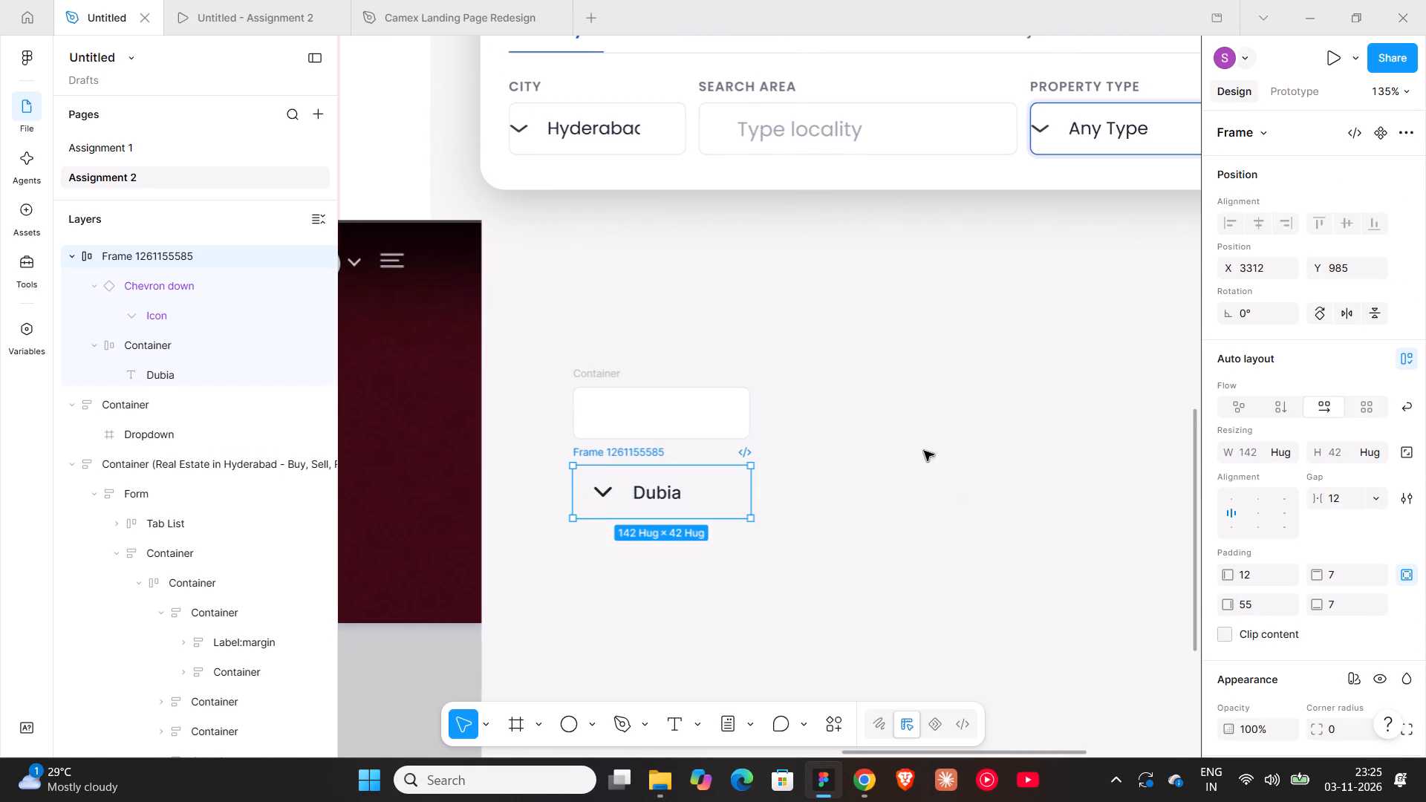
{"action": "scroll", "coordinate": [951, 451], "scroll_direction": "down", "scroll_amount": 4}
{"action": "scroll", "coordinate": [1257, 524], "scroll_direction": "down", "scroll_amount": 2}
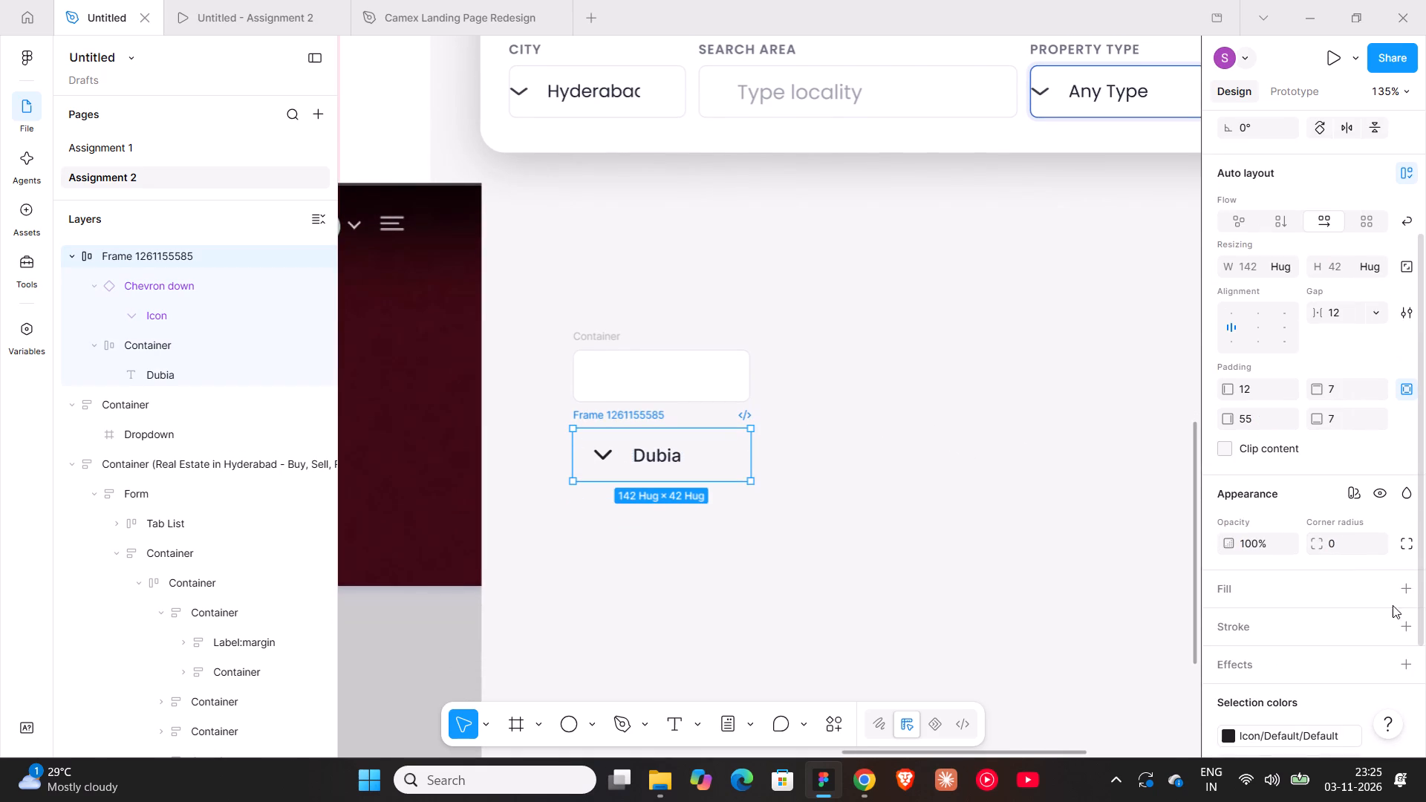
{"action": "left_click", "coordinate": [1407, 601]}
{"action": "scroll", "coordinate": [1377, 585], "scroll_direction": "down", "scroll_amount": 1}
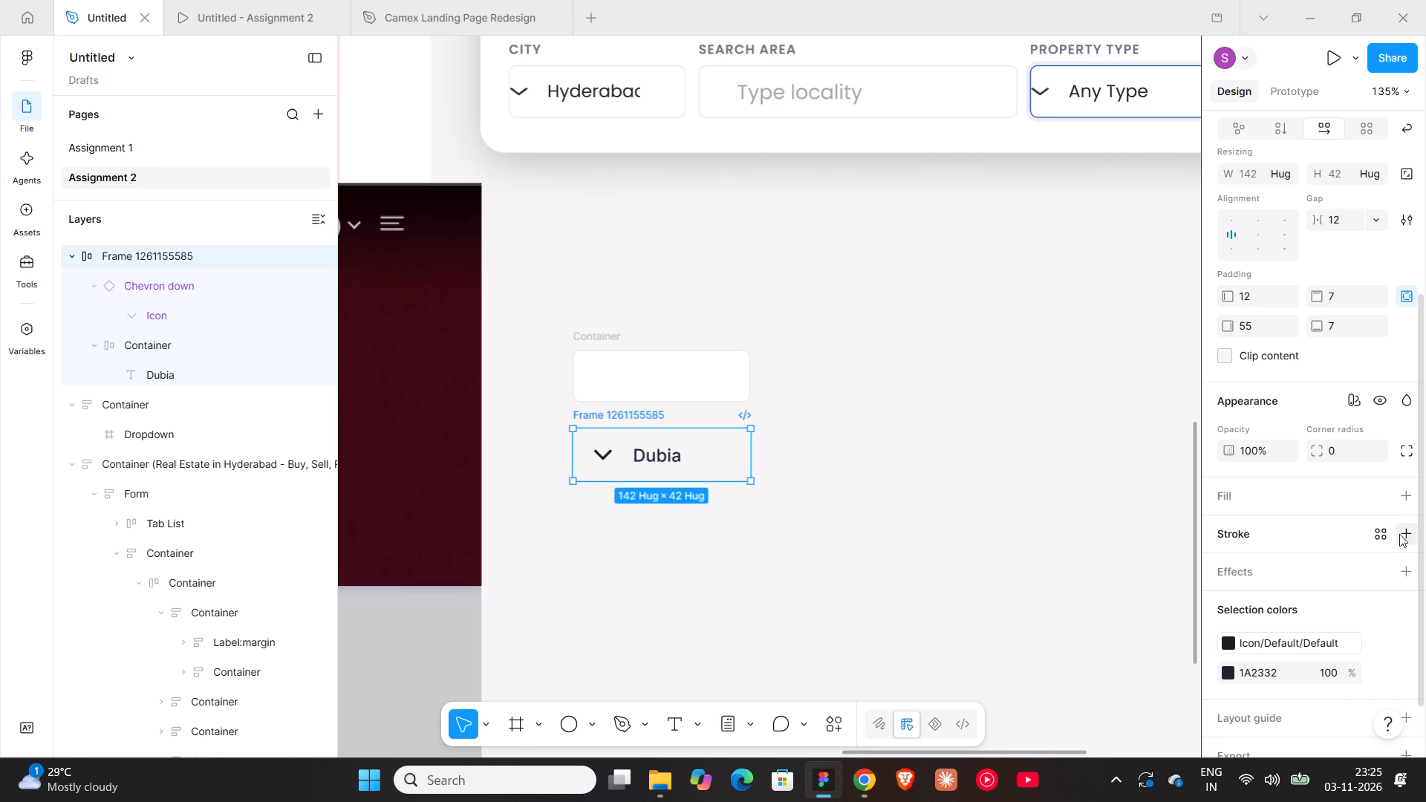
{"action": "left_click", "coordinate": [1401, 492]}
Copy the empty Container's border colour E5E7EB and apply it as a stroke on the Dubia frame.
{"action": "left_click", "coordinate": [659, 371]}
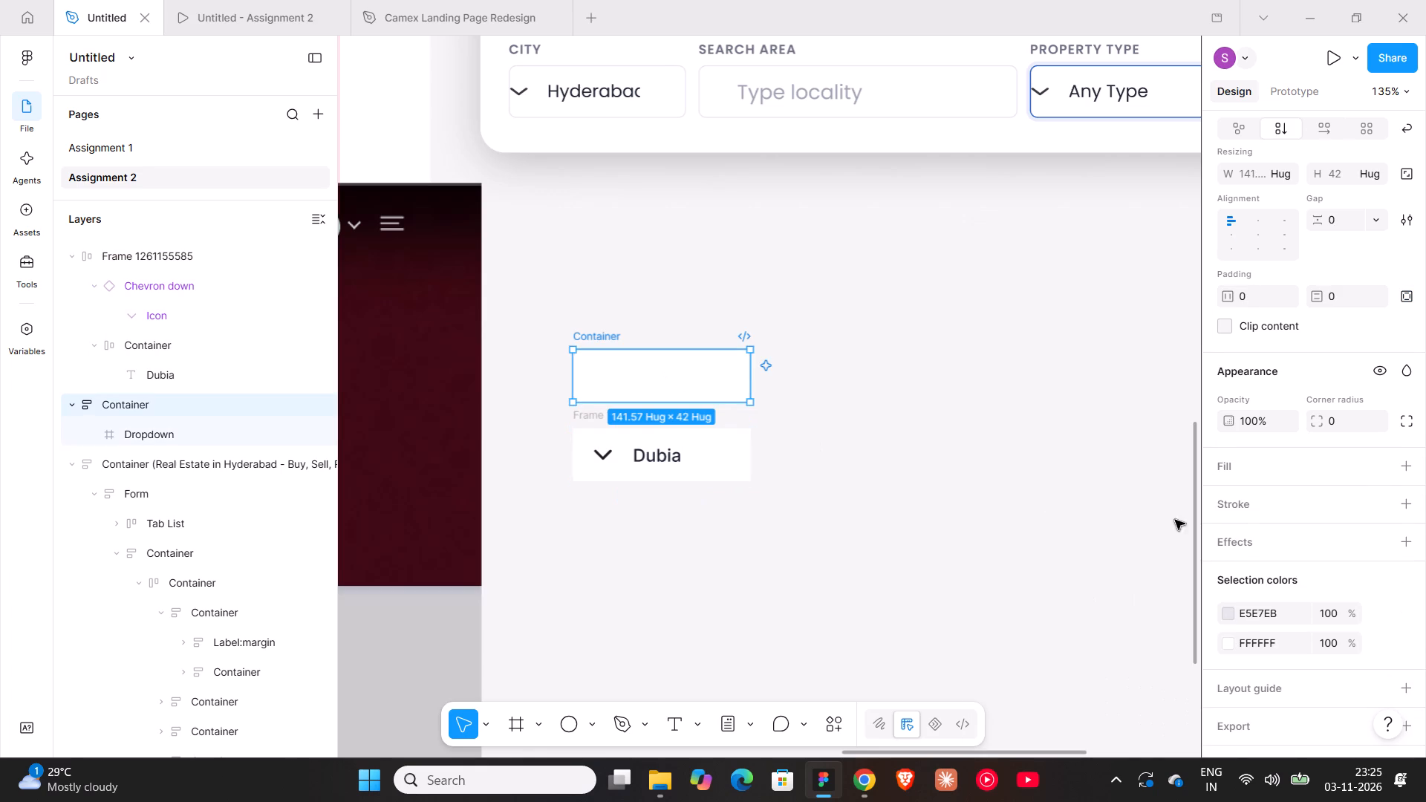
{"action": "left_click", "coordinate": [1257, 608]}
{"action": "key", "text": "ctrl+c"}
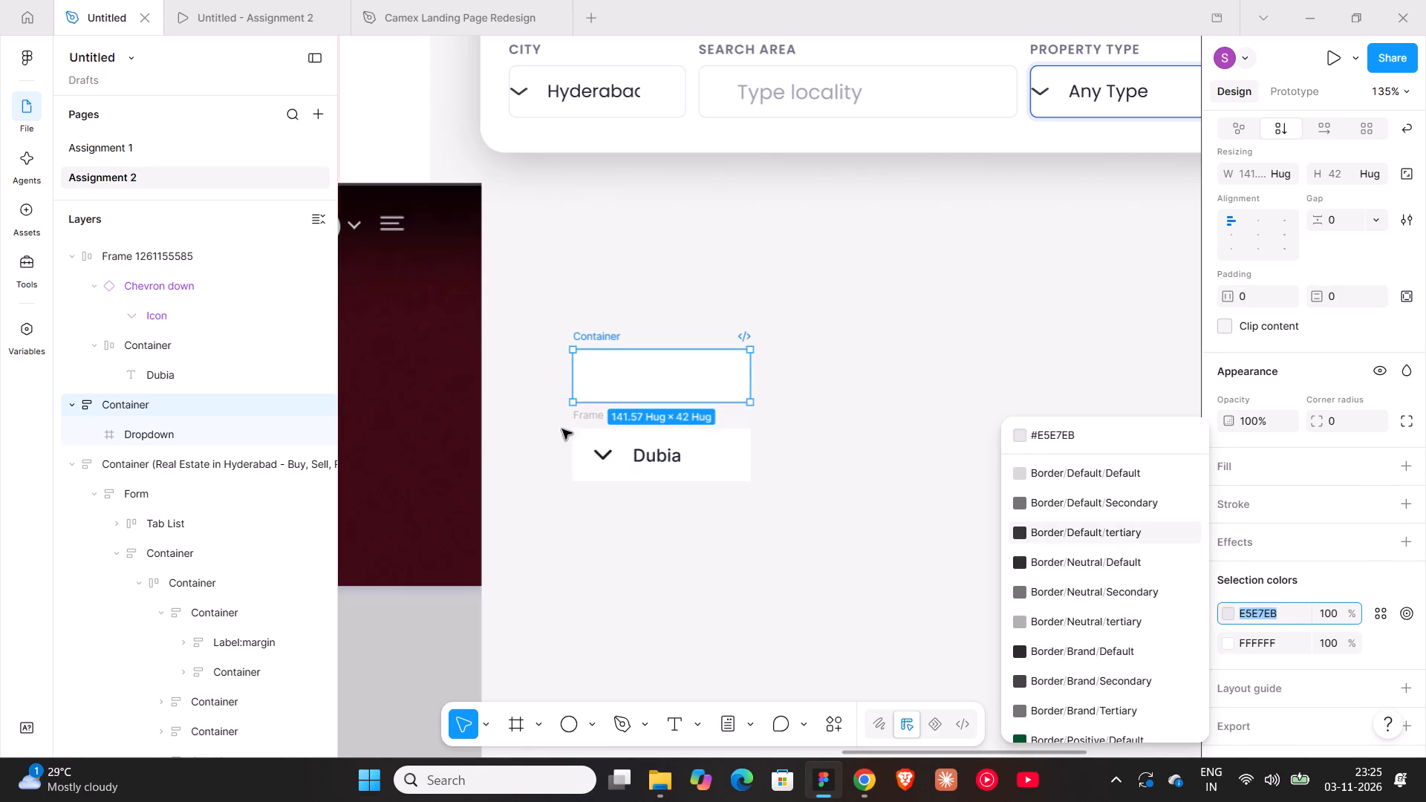
{"action": "left_click", "coordinate": [600, 414]}
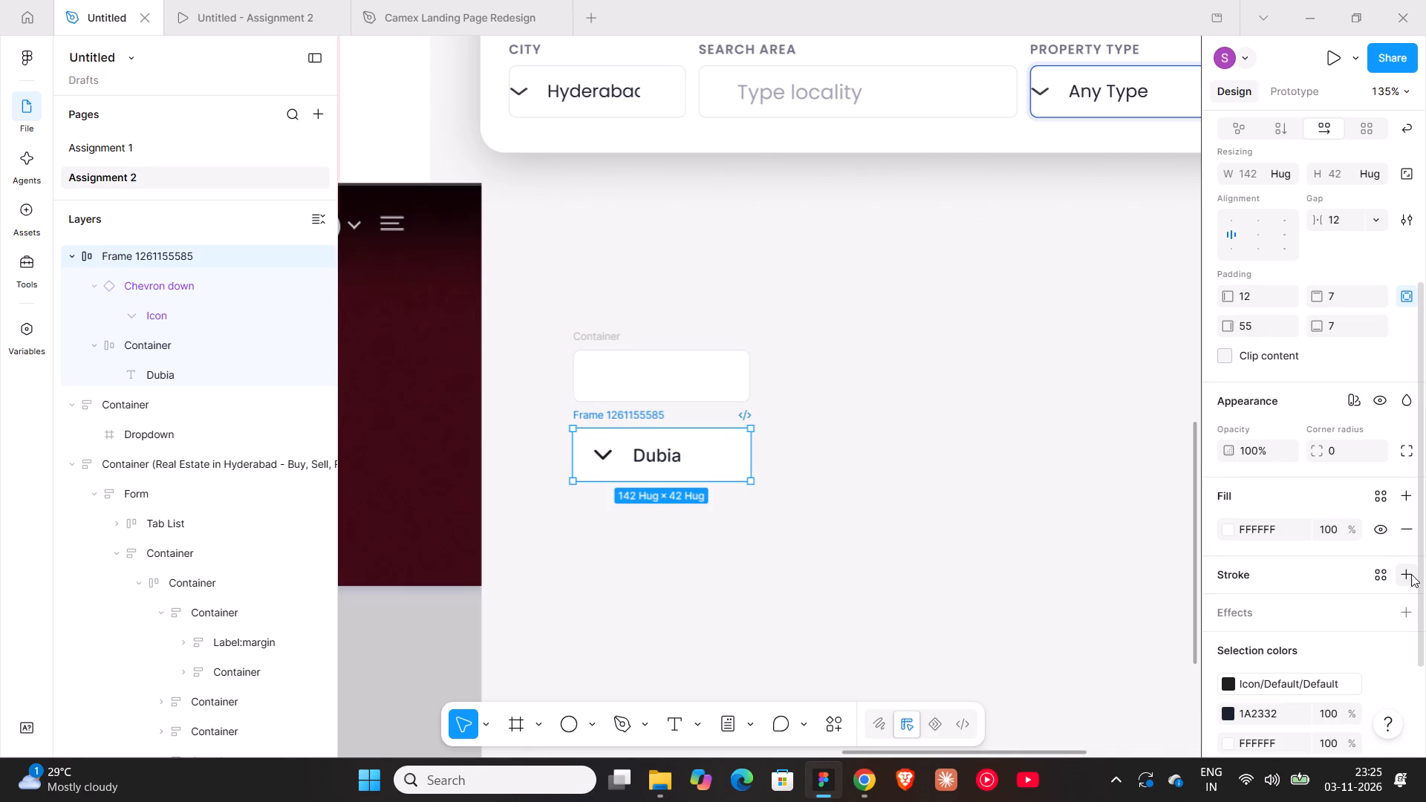
{"action": "left_click", "coordinate": [1413, 576]}
{"action": "left_click", "coordinate": [1258, 605]}
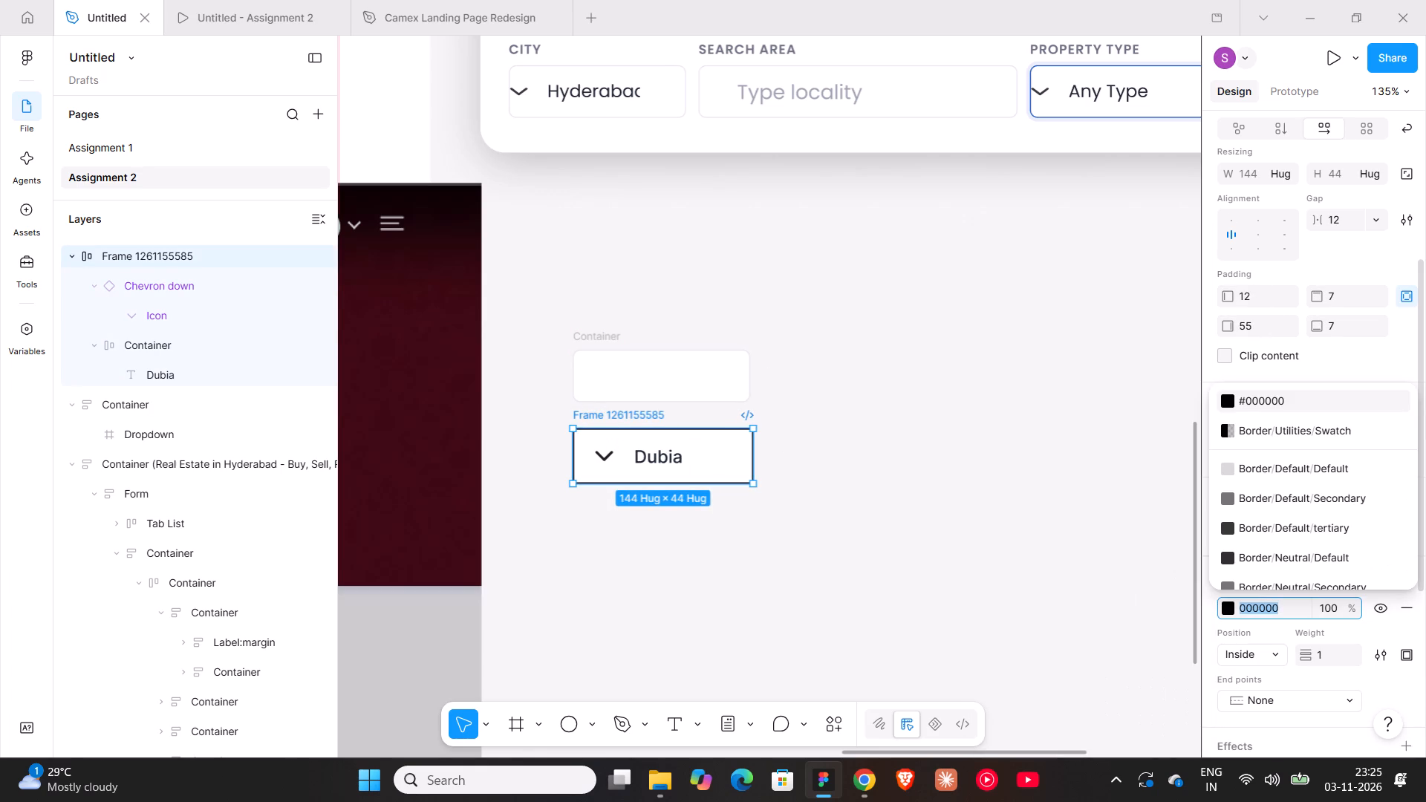
{"action": "key", "text": "ctrl+v"}
{"action": "left_click", "coordinate": [1010, 568]}
Round the Dubia frame's corners with a radius of 8.
{"action": "left_click", "coordinate": [585, 411]}
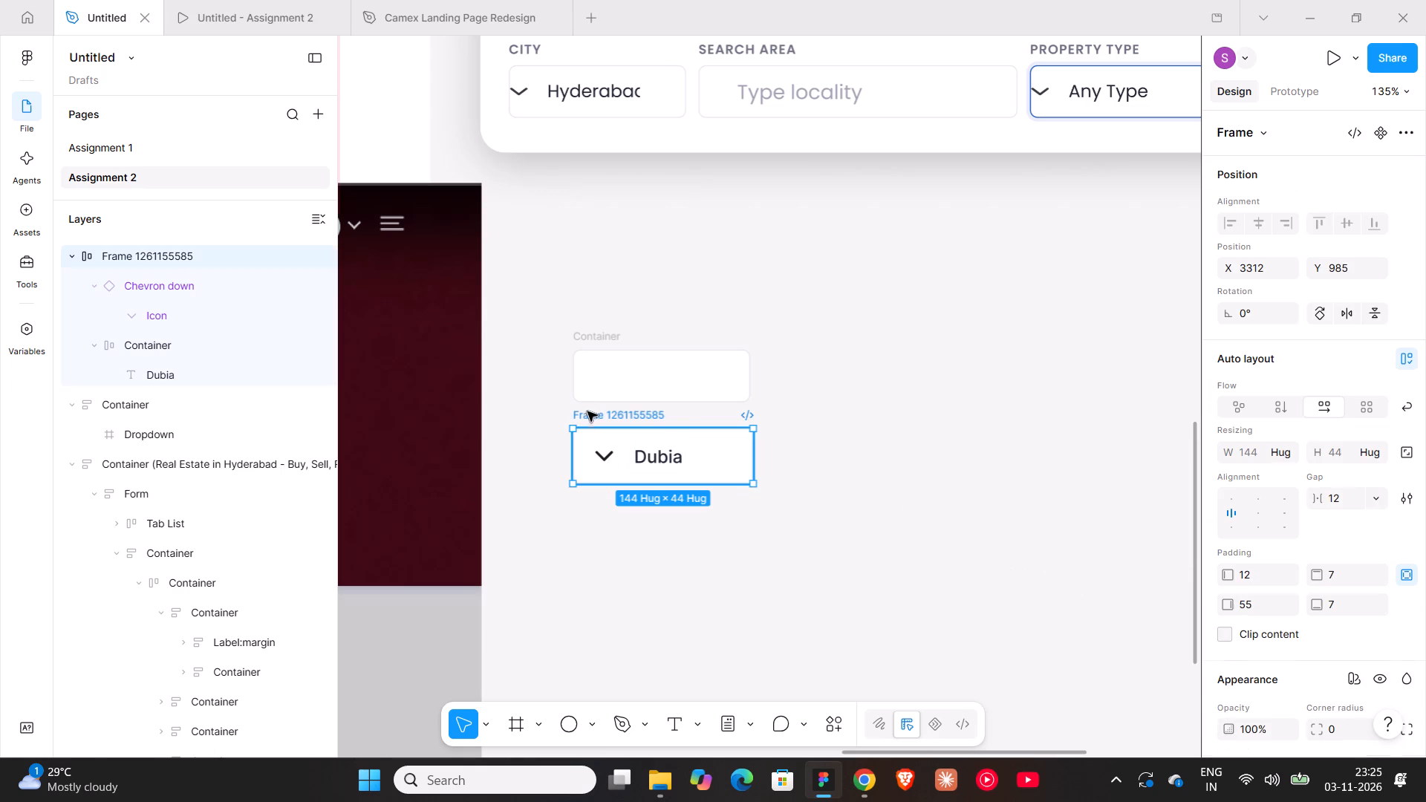
{"action": "scroll", "coordinate": [1329, 633], "scroll_direction": "down", "scroll_amount": 1}
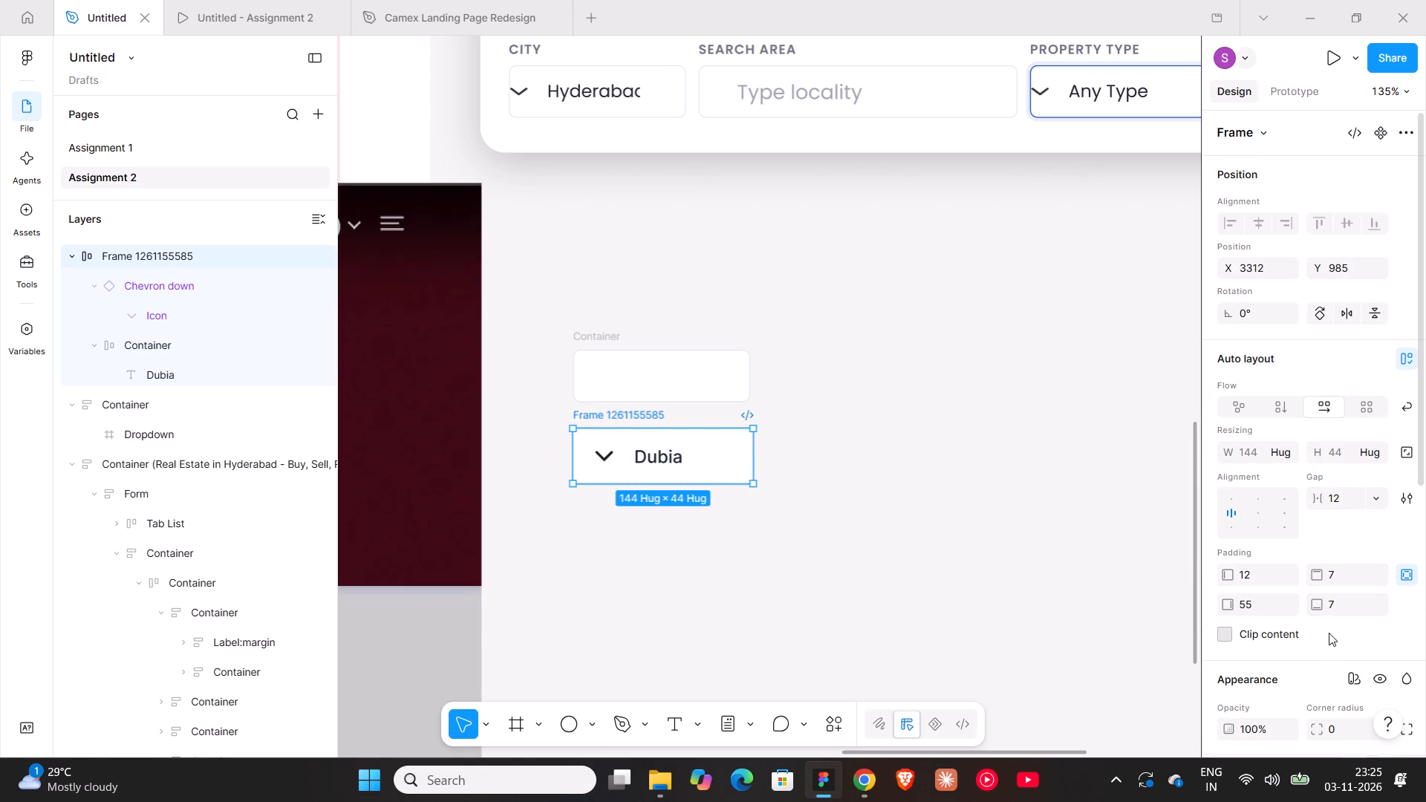
{"action": "scroll", "coordinate": [1329, 633], "scroll_direction": "down", "scroll_amount": 1}
{"action": "left_click", "coordinate": [1335, 546]}
{"action": "key", "text": "6"}
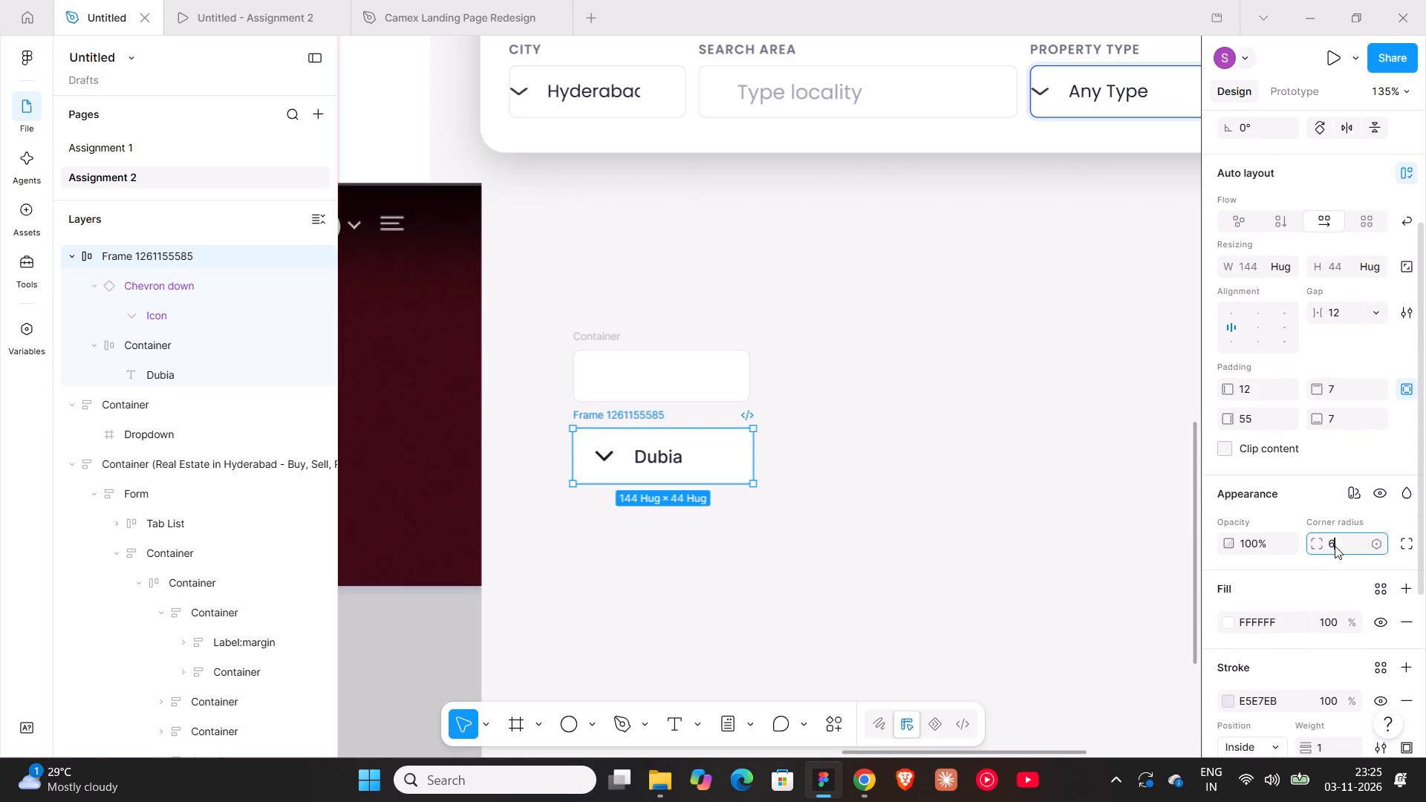
{"action": "key", "text": "Return"}
{"action": "left_click", "coordinate": [1335, 546]}
{"action": "key", "text": "8"}
{"action": "key", "text": "Return"}
{"action": "left_click", "coordinate": [813, 377]}
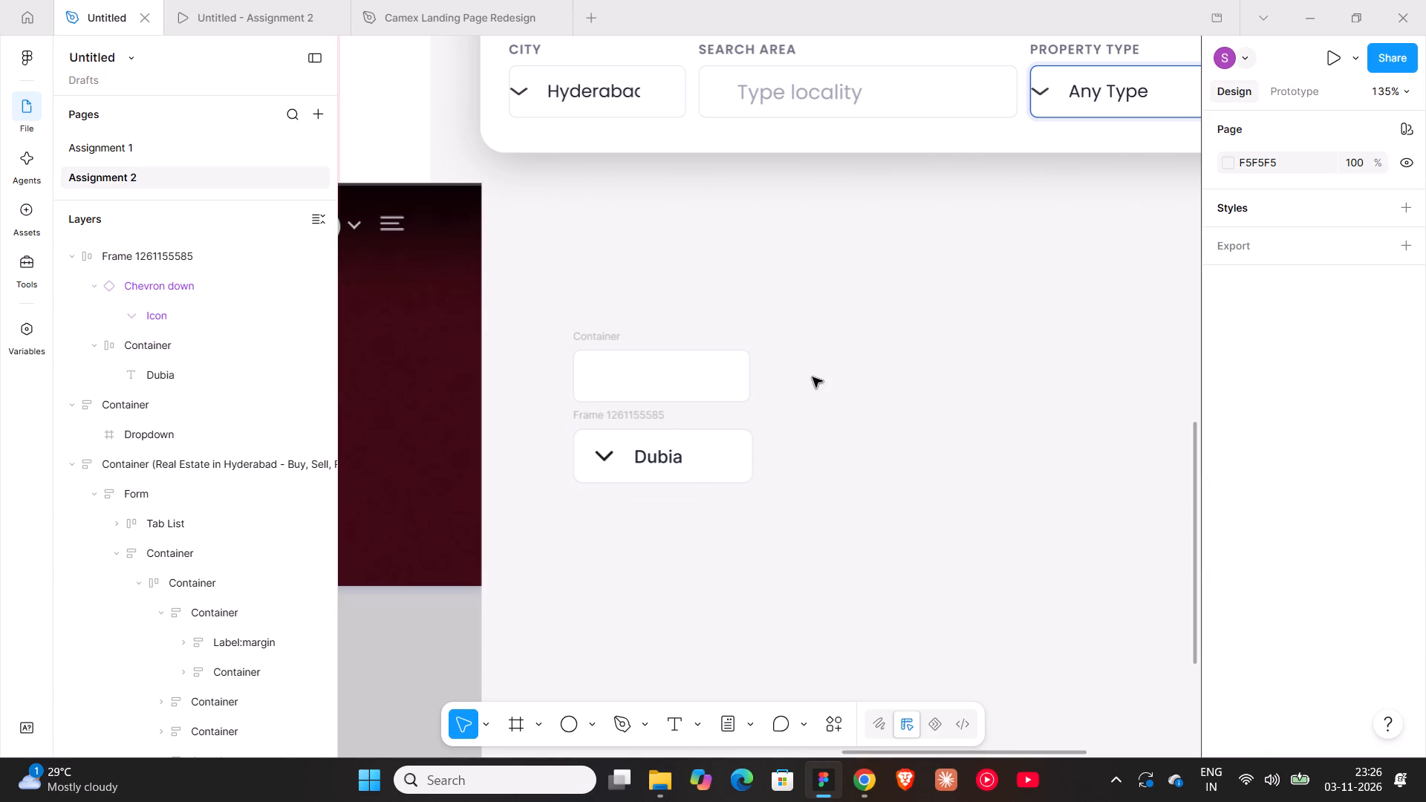
Correct the spelling of the dropdown's text from Dubia to Dubai.
{"action": "scroll", "coordinate": [813, 377], "scroll_direction": "down", "scroll_amount": 6, "text": "ctrl"}
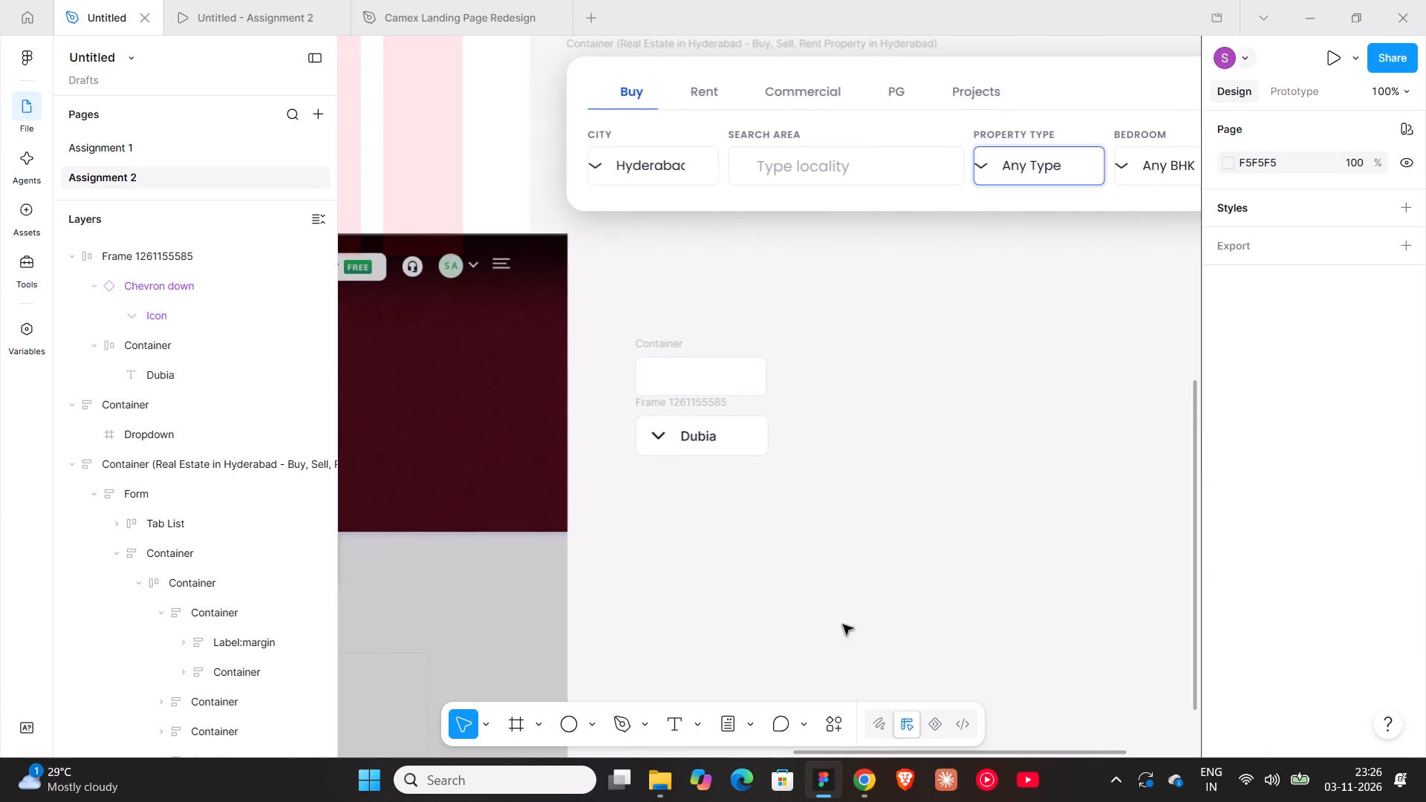
{"action": "triple_click", "coordinate": [709, 441]}
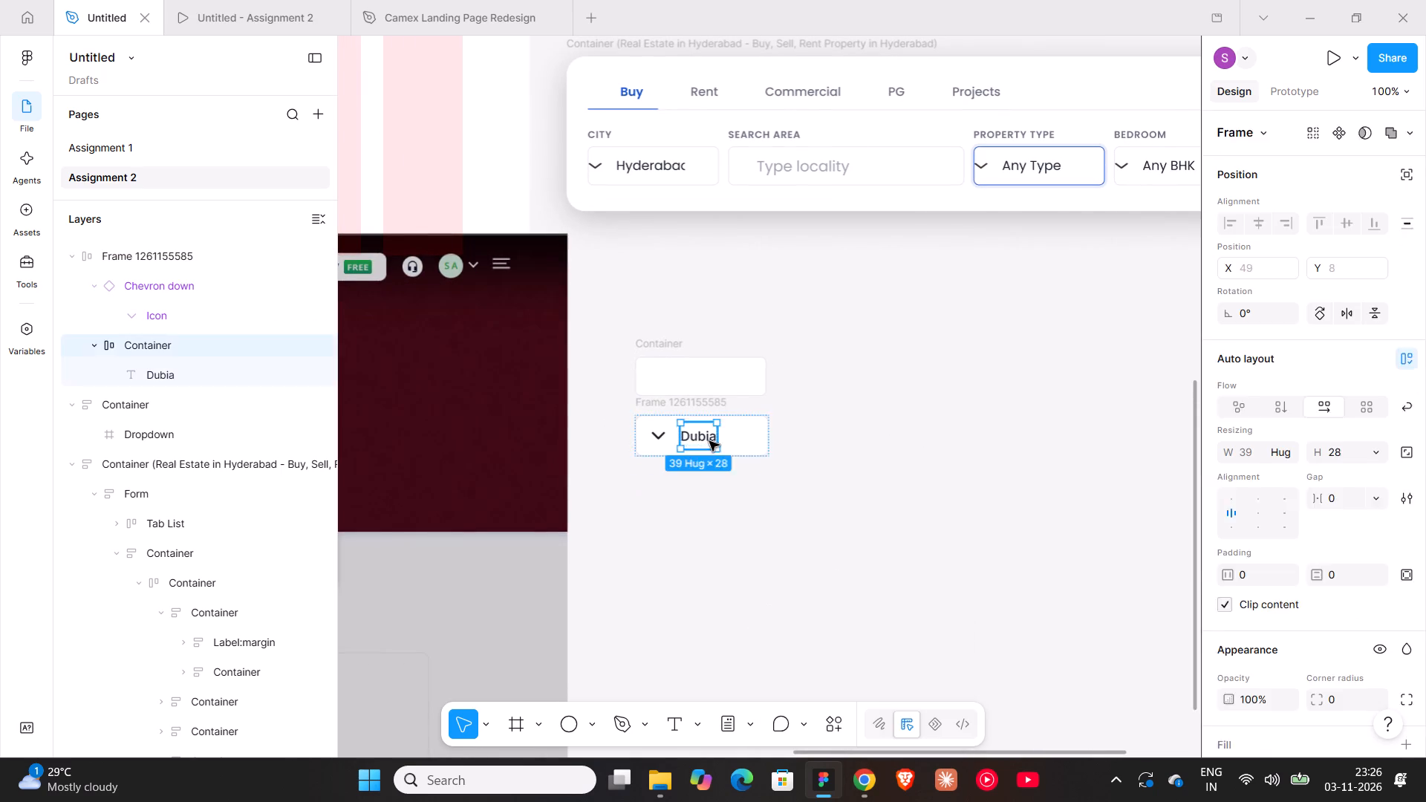
{"action": "scroll", "coordinate": [709, 441], "scroll_direction": "up", "scroll_amount": 8, "text": "ctrl"}
{"action": "double_click", "coordinate": [709, 441]}
{"action": "left_click", "coordinate": [717, 425]}
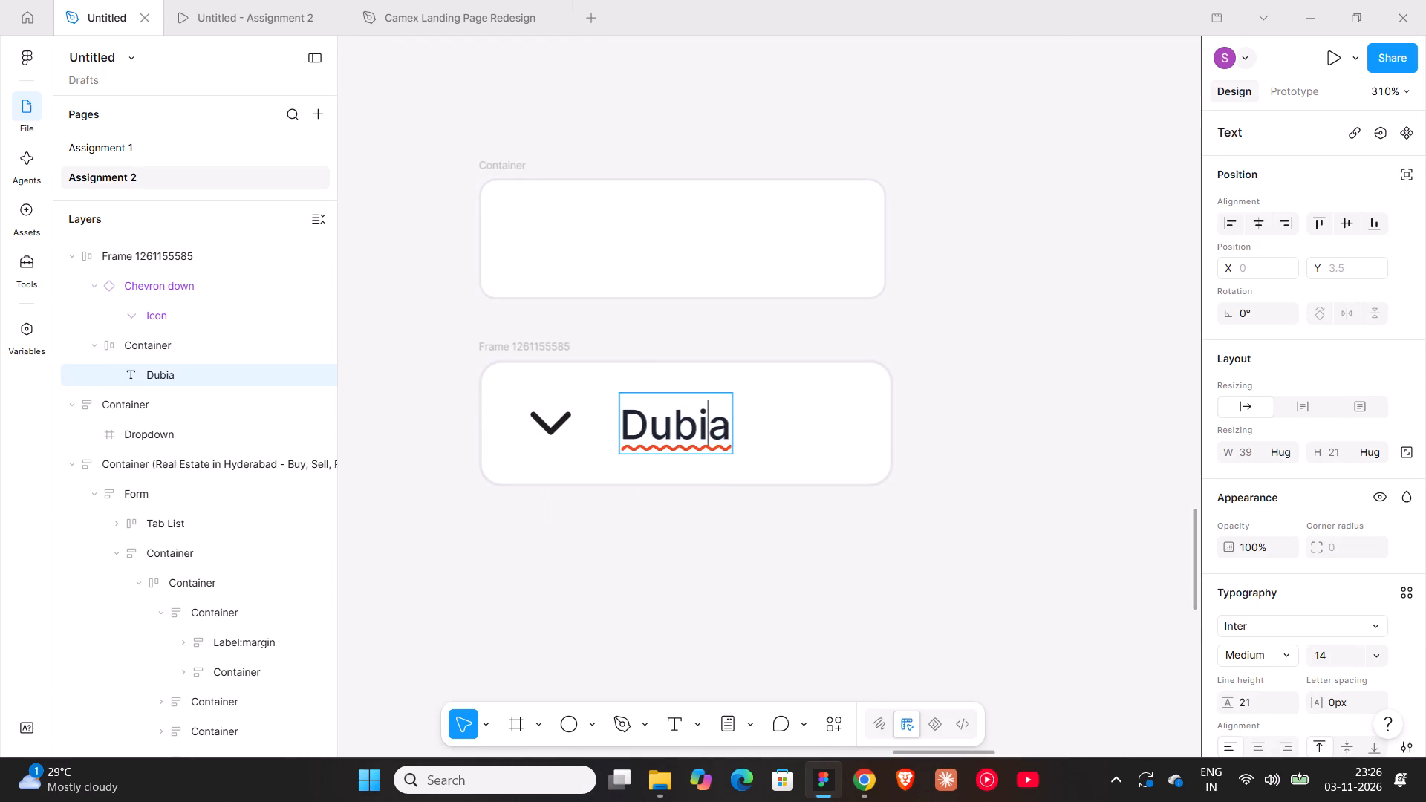
{"action": "key", "text": "BackSpace"}
{"action": "key", "text": "Right"}
{"action": "key", "text": "i"}
{"action": "scroll", "coordinate": [717, 425], "scroll_direction": "down", "scroll_amount": 4, "text": "ctrl"}
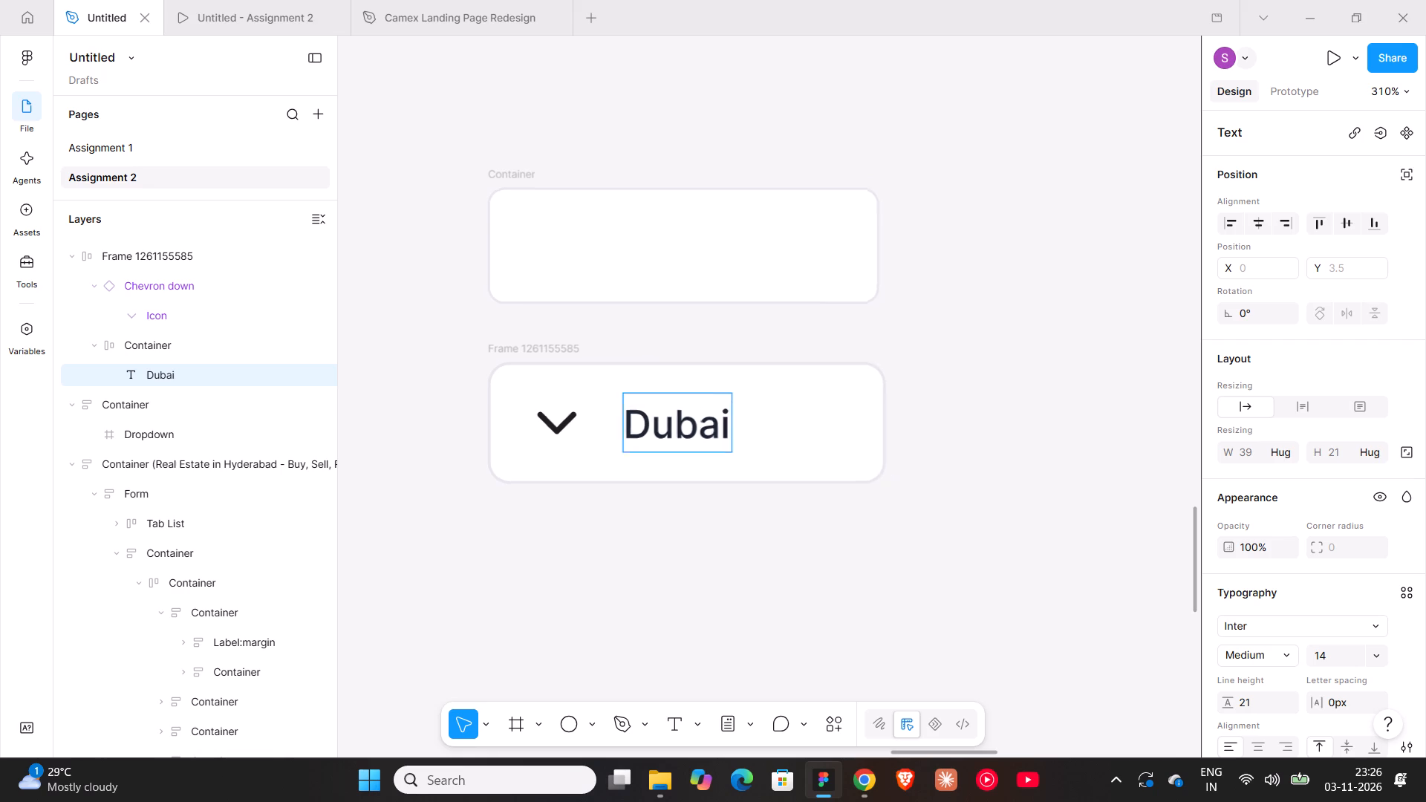
{"action": "scroll", "coordinate": [717, 425], "scroll_direction": "down", "scroll_amount": 3, "text": "ctrl"}
{"action": "left_click", "coordinate": [871, 415]}
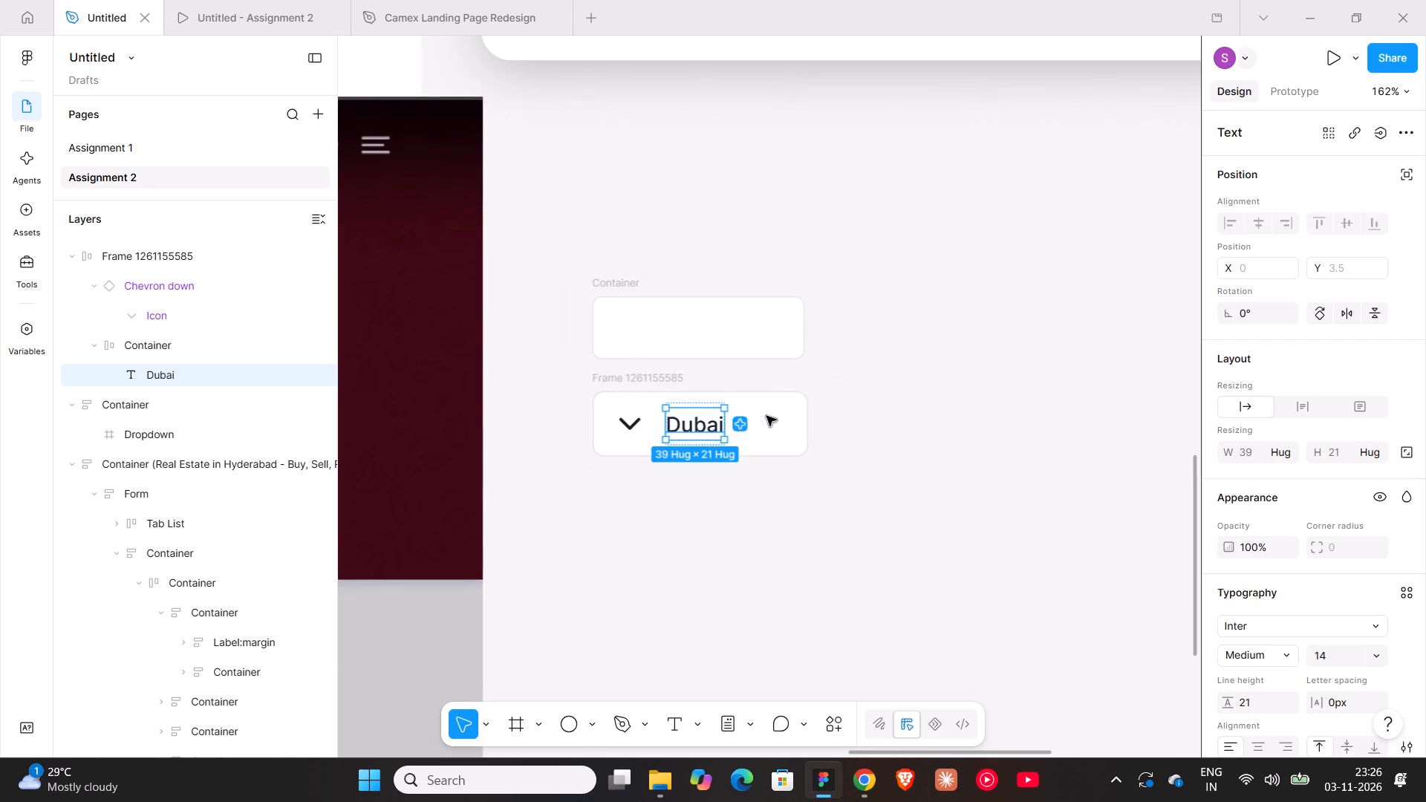
Widen the inner container around the Dubai text to 84.
{"action": "left_click", "coordinate": [794, 431]}
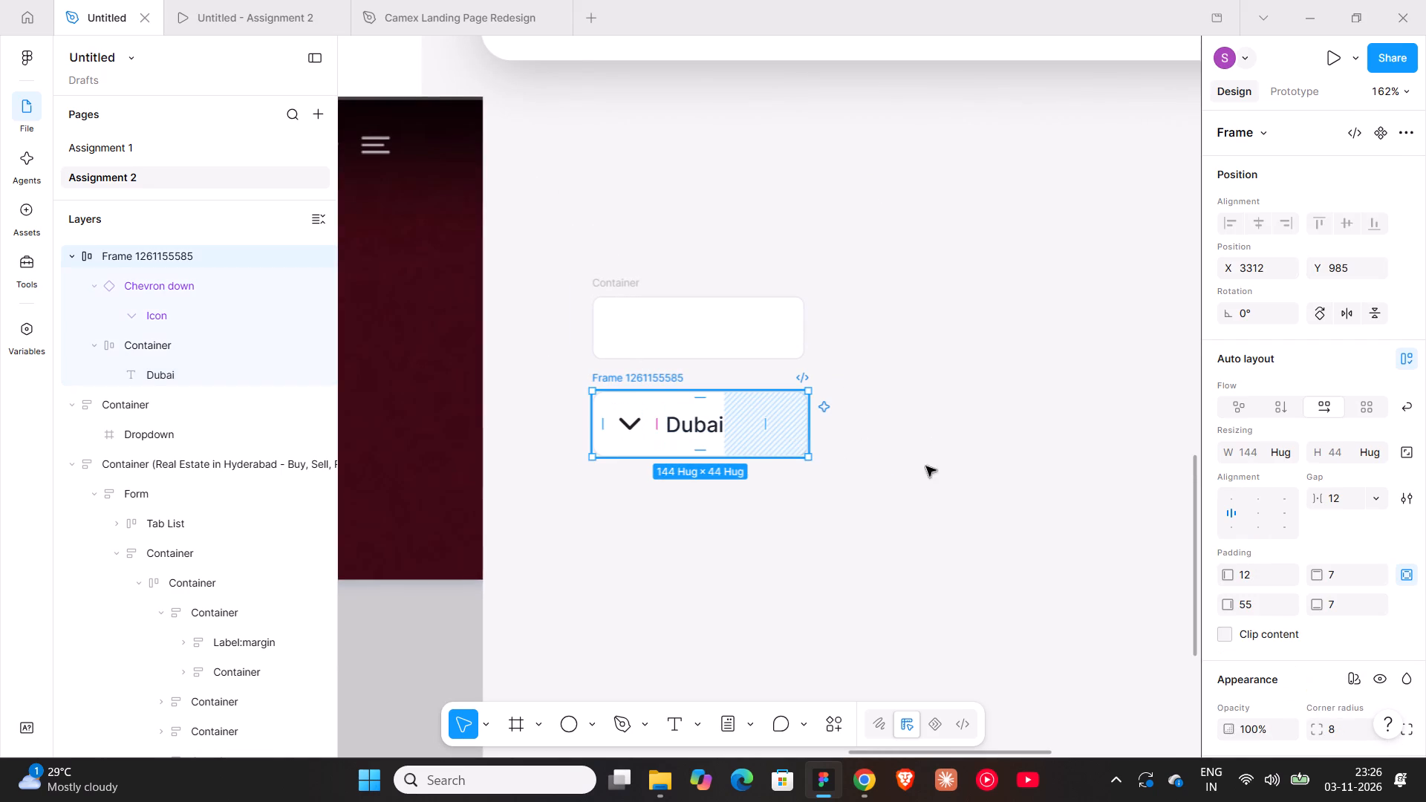
{"action": "left_click", "coordinate": [699, 427]}
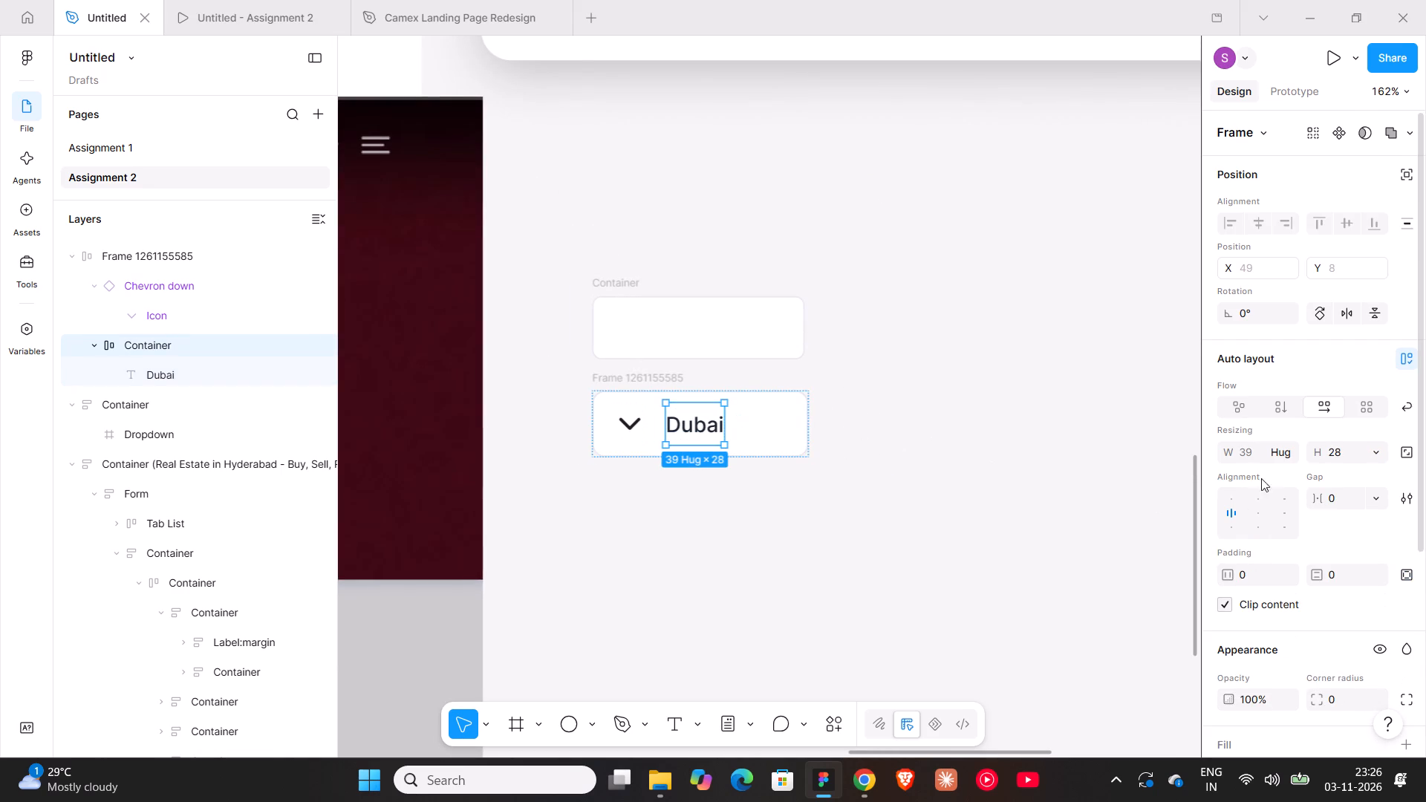
{"action": "left_click_drag", "start_coordinate": [723, 419], "coordinate": [789, 425]}
{"action": "left_click", "coordinate": [789, 425], "text": "ctrl"}
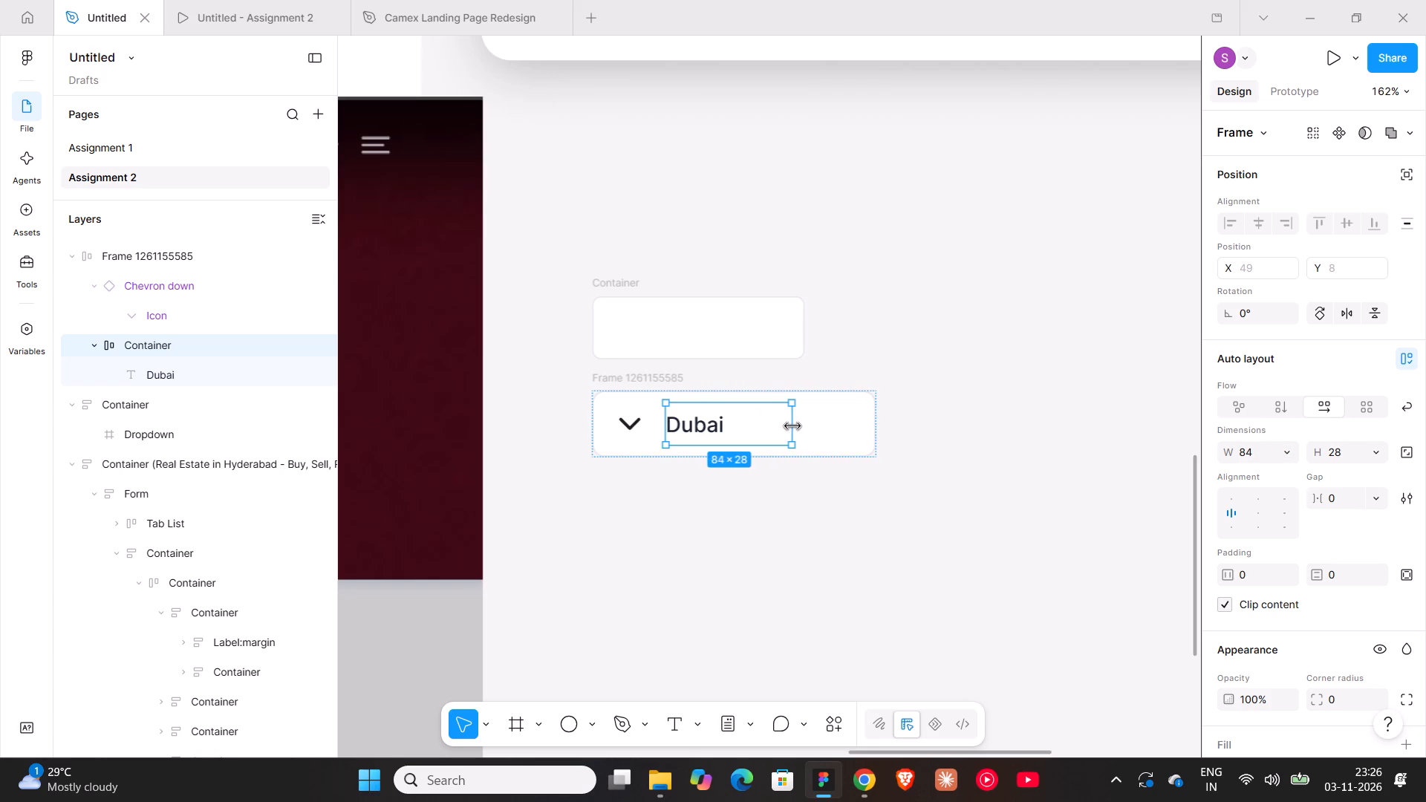
Reduce the Dubai frame's right padding to 8 so its width matches the empty Container above.
{"action": "left_click", "coordinate": [842, 426]}
{"action": "left_click_drag", "start_coordinate": [1228, 609], "coordinate": [707, 395]}
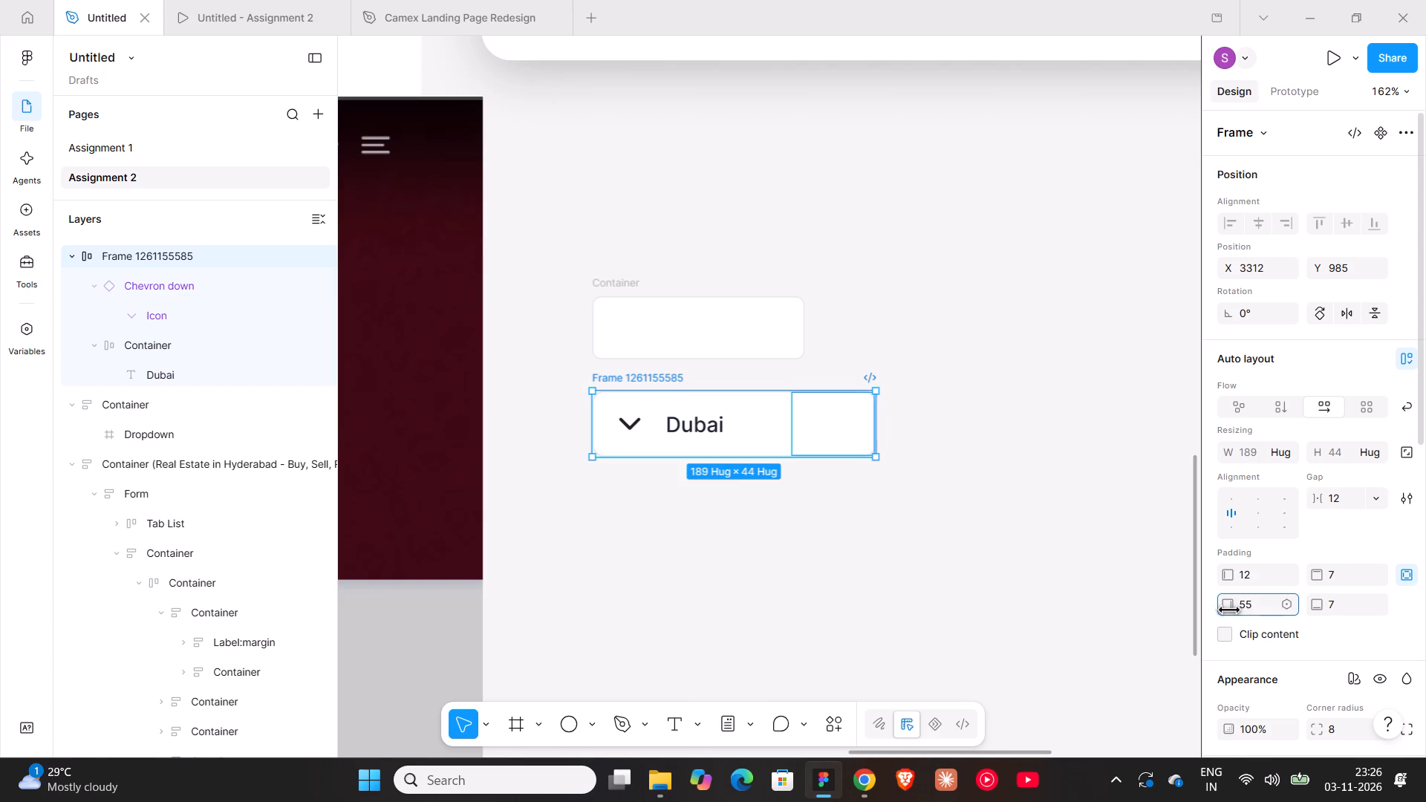
{"action": "left_click_drag", "start_coordinate": [707, 395], "coordinate": [625, 395]}
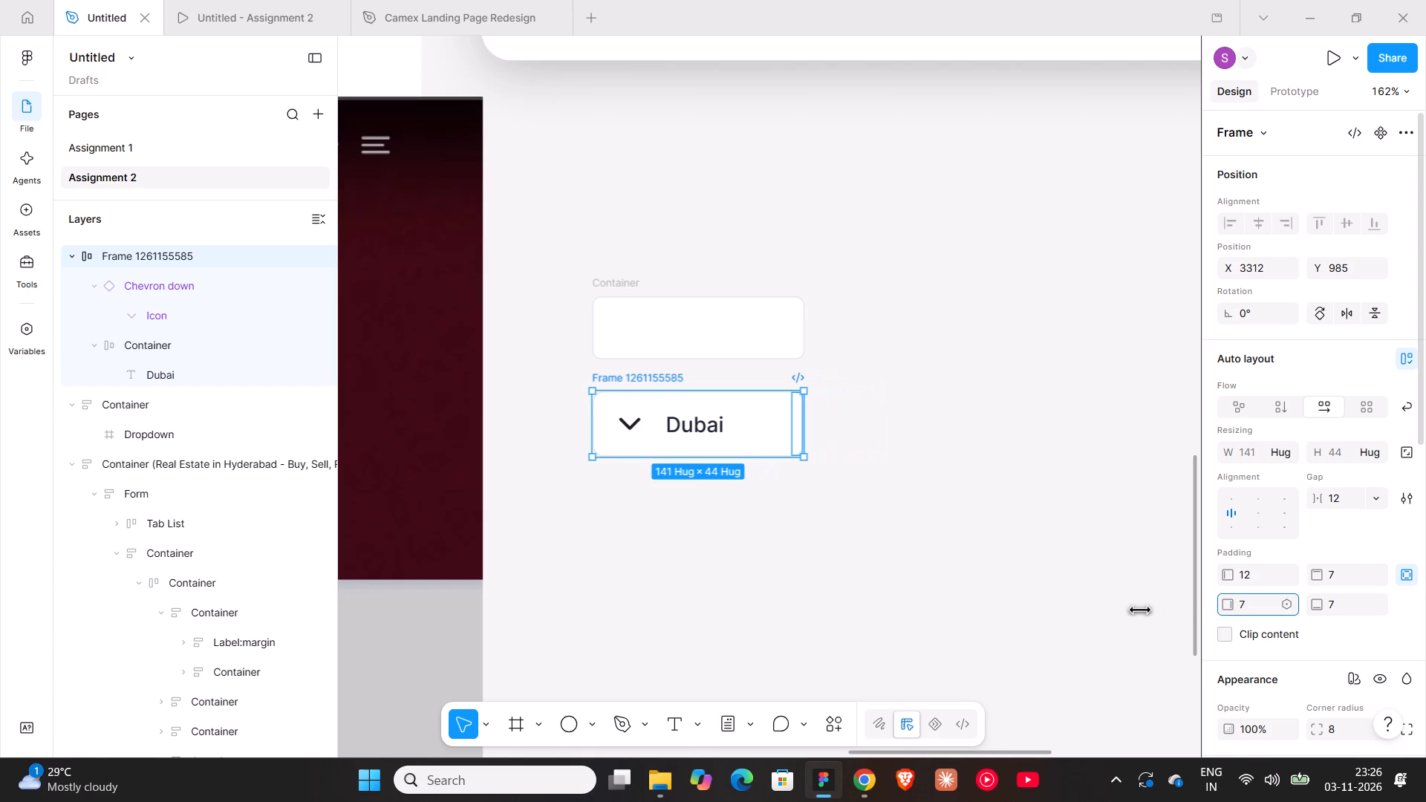
{"action": "left_click_drag", "start_coordinate": [625, 395], "coordinate": [628, 395]}
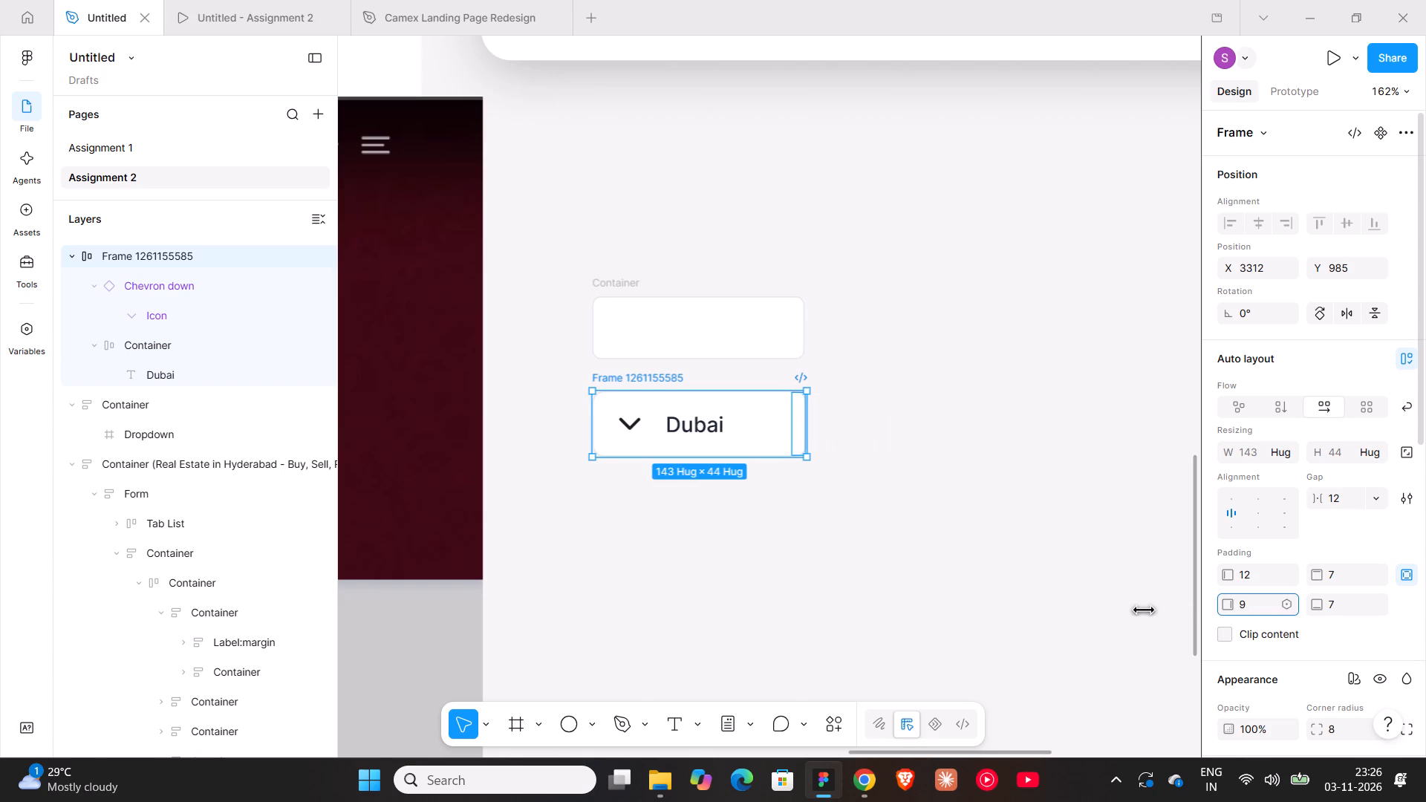
{"action": "left_click_drag", "start_coordinate": [628, 395], "coordinate": [626, 395]}
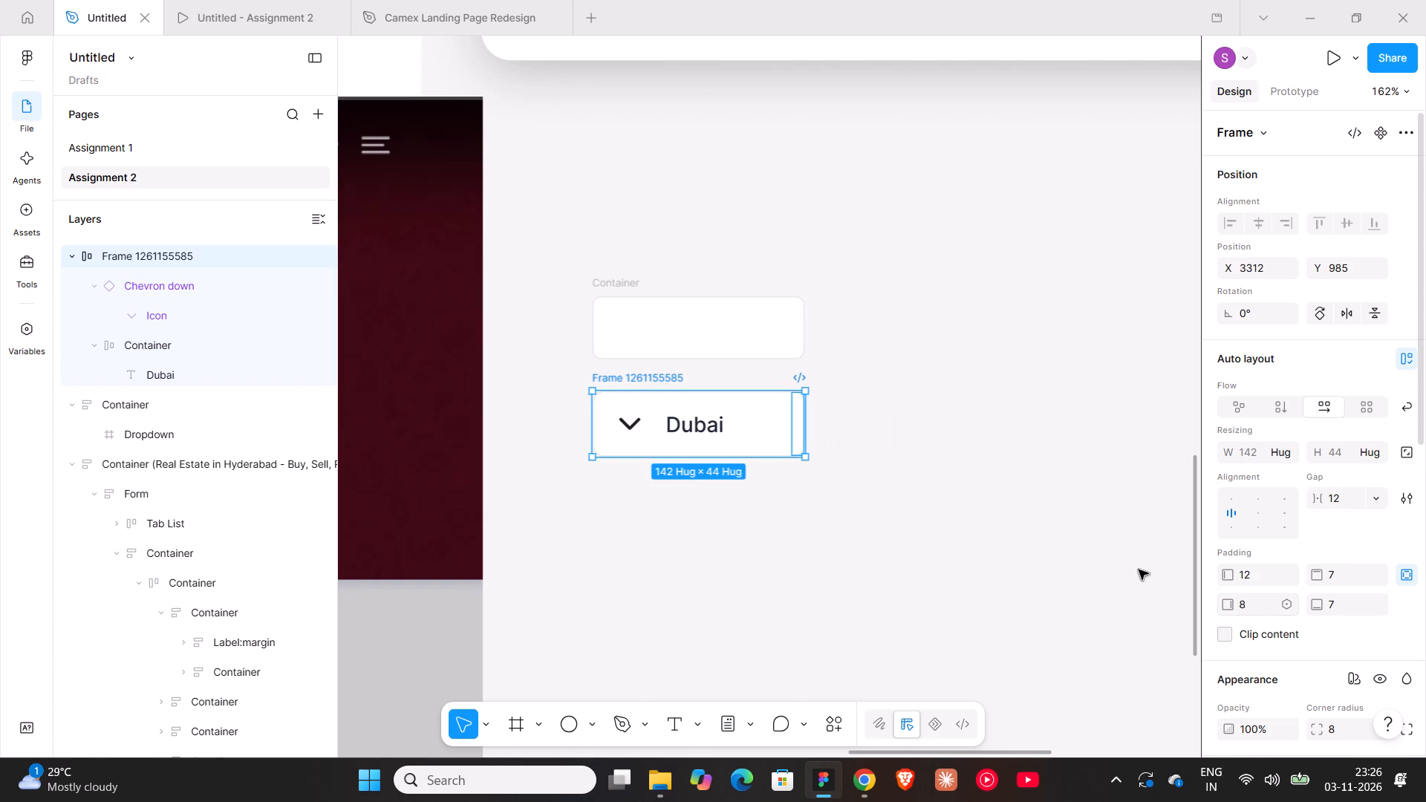
{"action": "left_click", "coordinate": [932, 498]}
Delete the empty white Container above the Dubai frame.
{"action": "scroll", "coordinate": [932, 498], "scroll_direction": "down", "scroll_amount": 7, "text": "ctrl"}
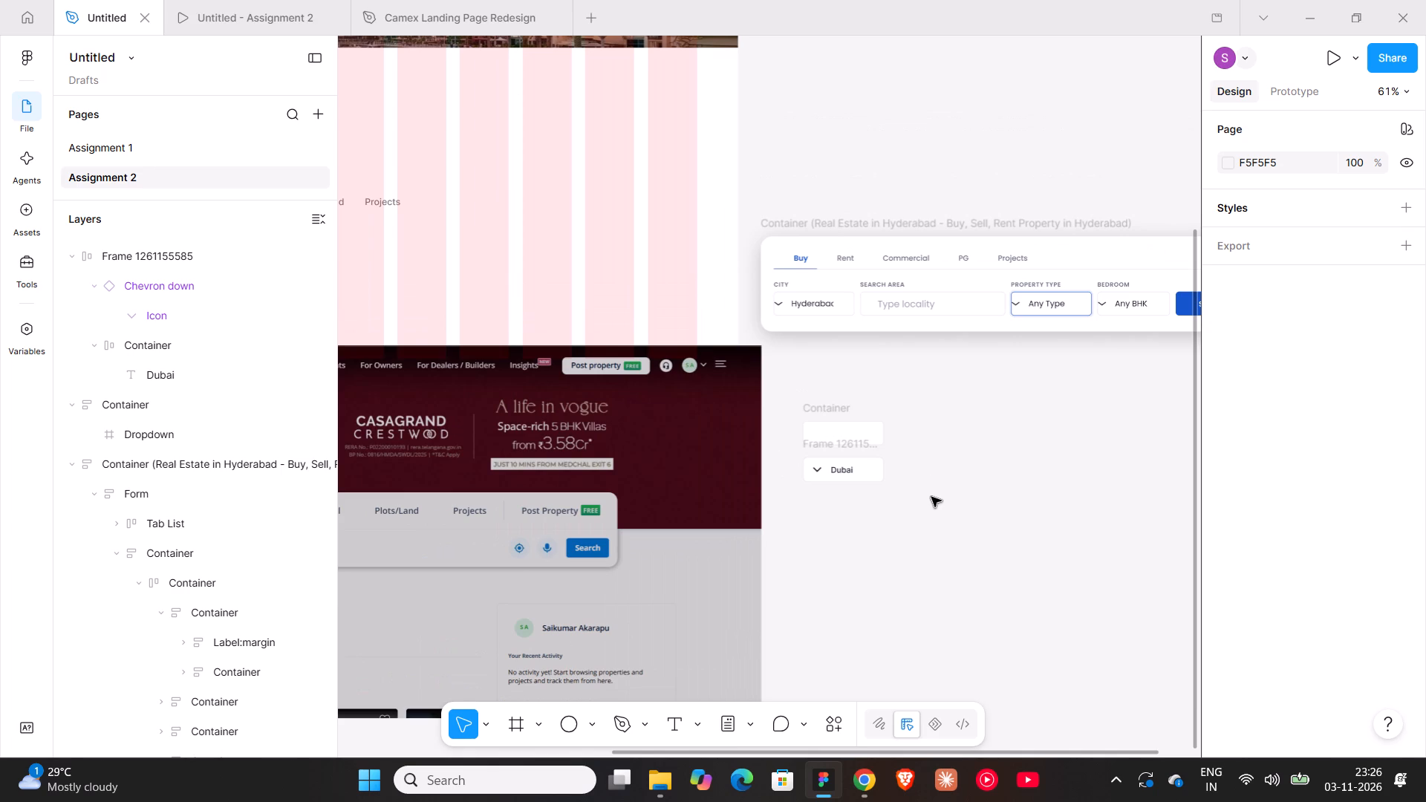
{"action": "left_click", "coordinate": [839, 408]}
{"action": "key", "text": "Delete"}
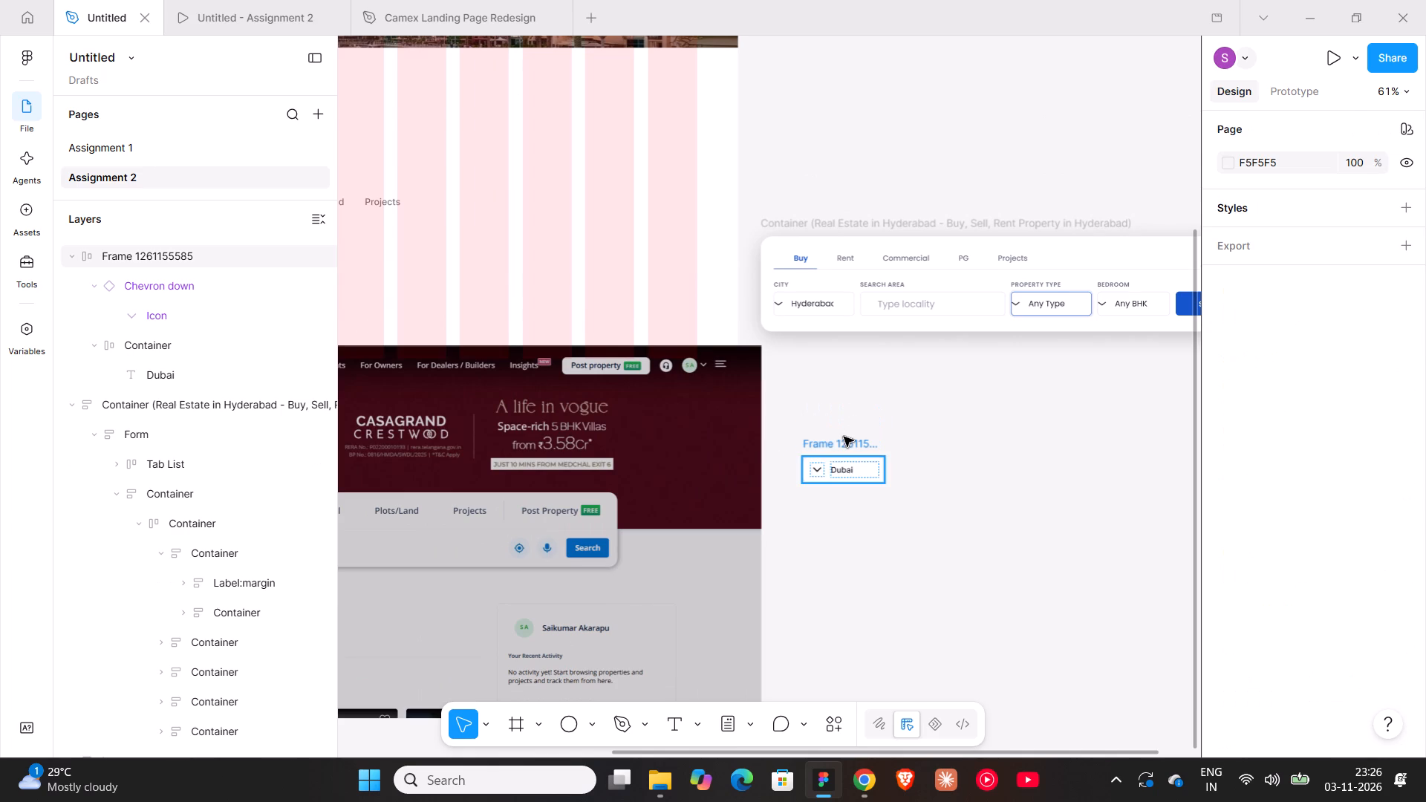
Add a text layer reading "City" on the canvas just above and beside the Dubai frame.
{"action": "key", "text": "t"}
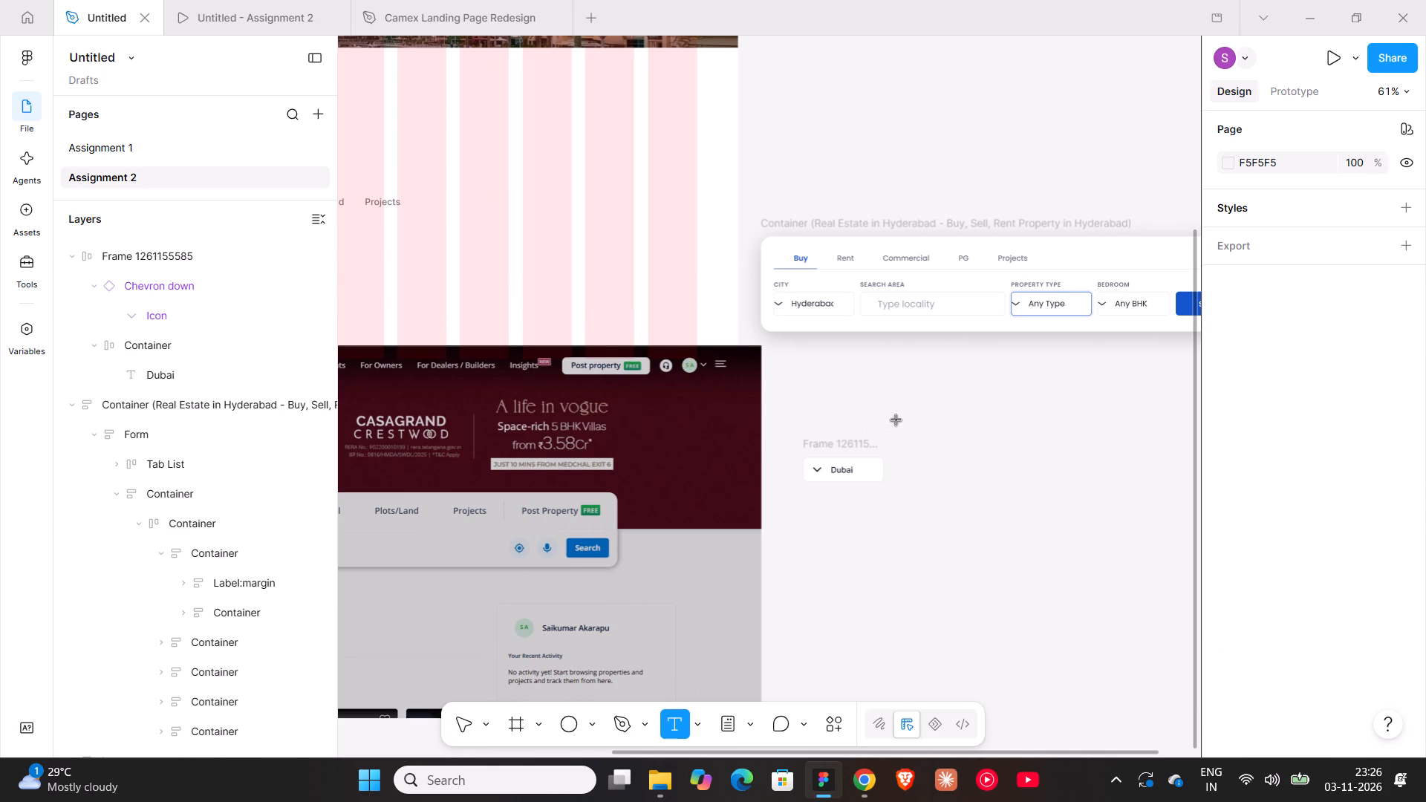
{"action": "left_click", "coordinate": [896, 420]}
{"action": "type", "text": "City"}
{"action": "left_click", "coordinate": [966, 470]}
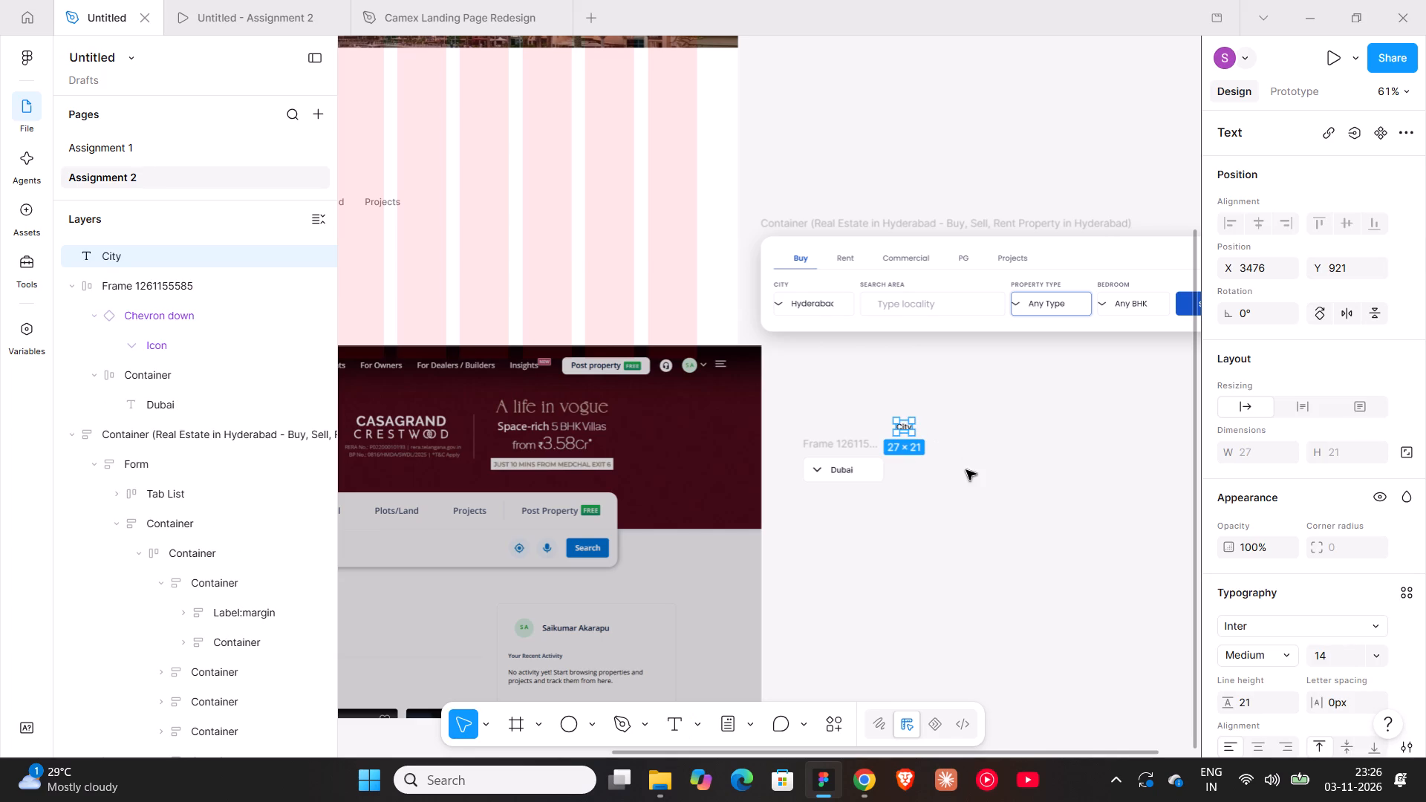
Recolour the City text with the grey 6B7280 sampled from the captured form's CITY label.
{"action": "key", "text": "i"}
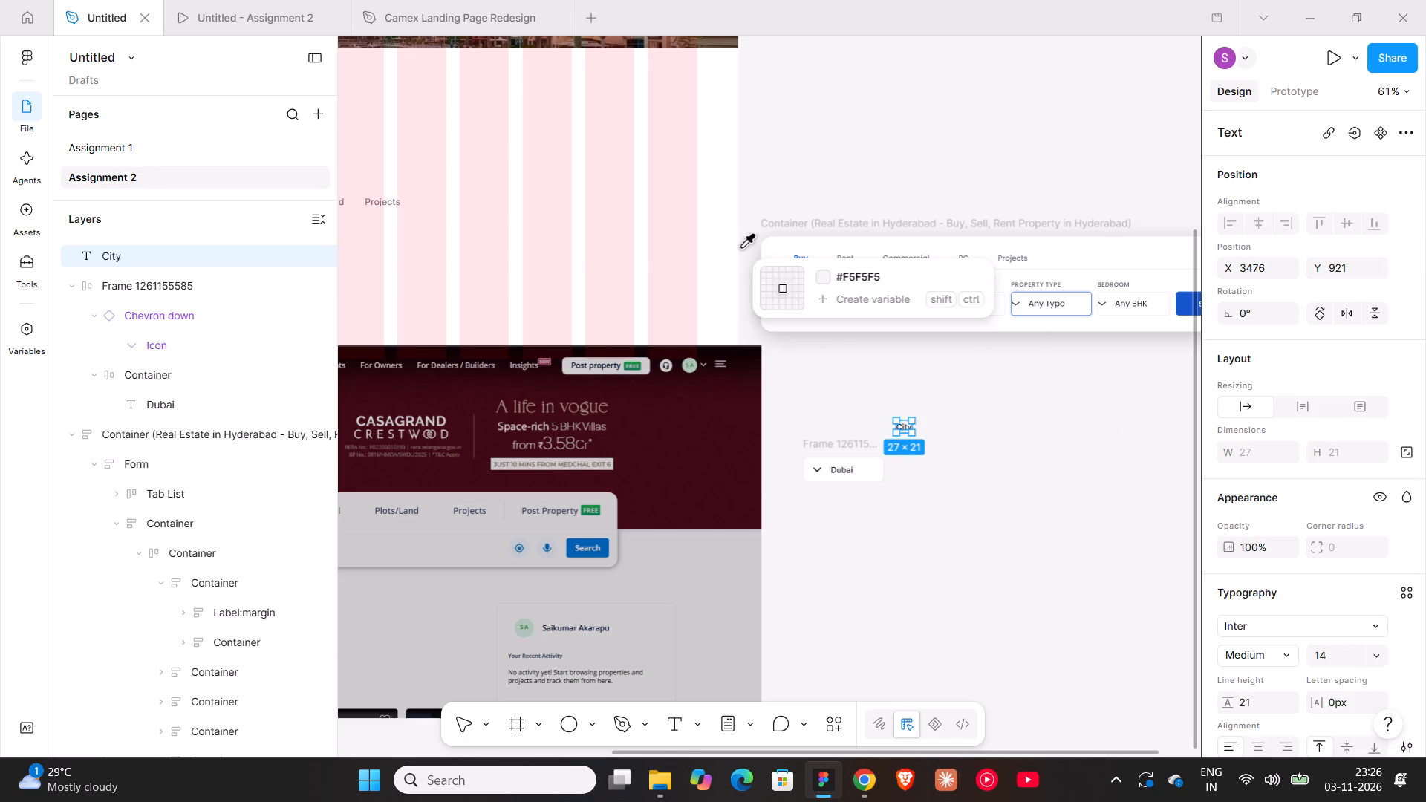
{"action": "scroll", "coordinate": [763, 278], "scroll_direction": "up", "scroll_amount": 20, "text": "ctrl"}
{"action": "scroll", "coordinate": [763, 278], "scroll_direction": "up", "scroll_amount": 19, "text": "ctrl"}
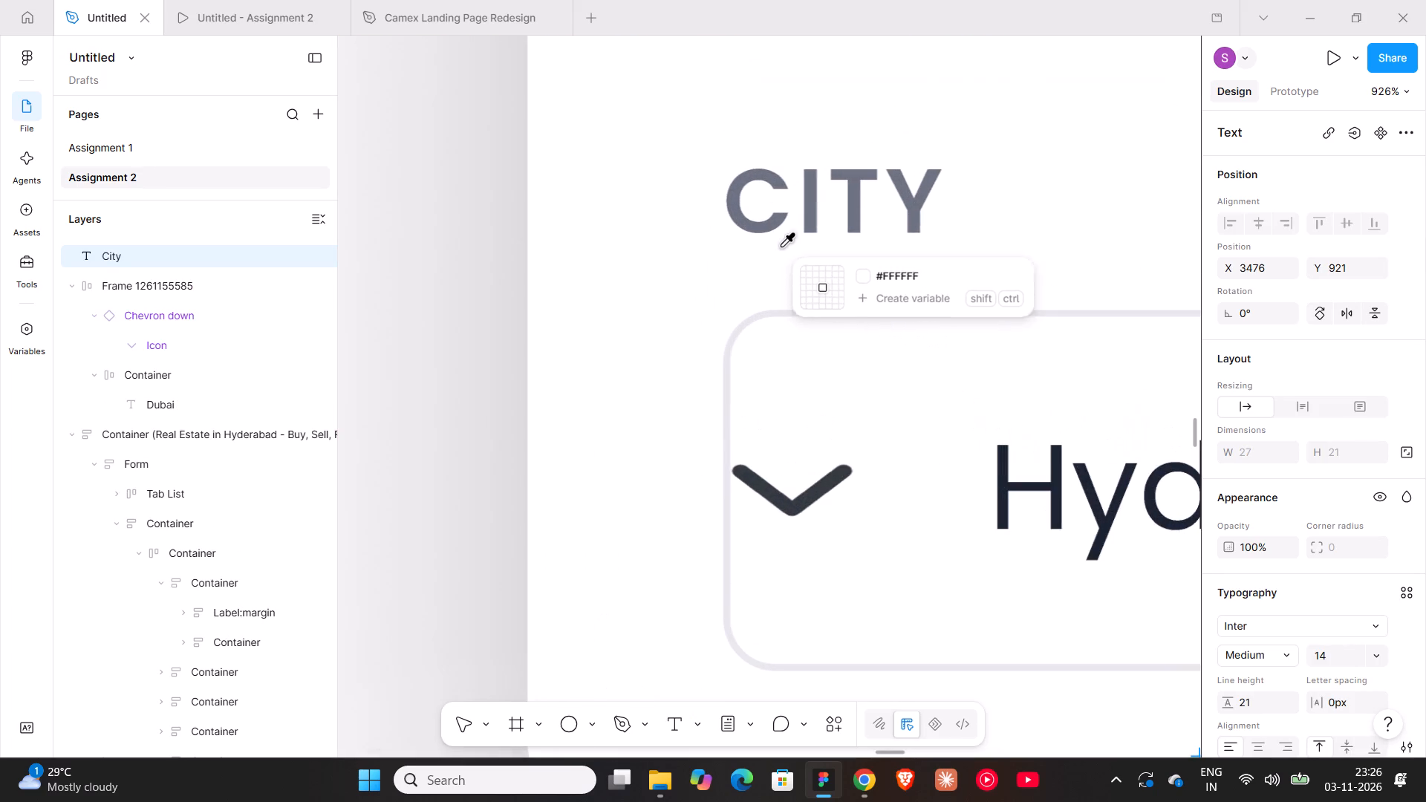
{"action": "left_click", "coordinate": [810, 203]}
{"action": "scroll", "coordinate": [810, 203], "scroll_direction": "down", "scroll_amount": 20, "text": "ctrl"}
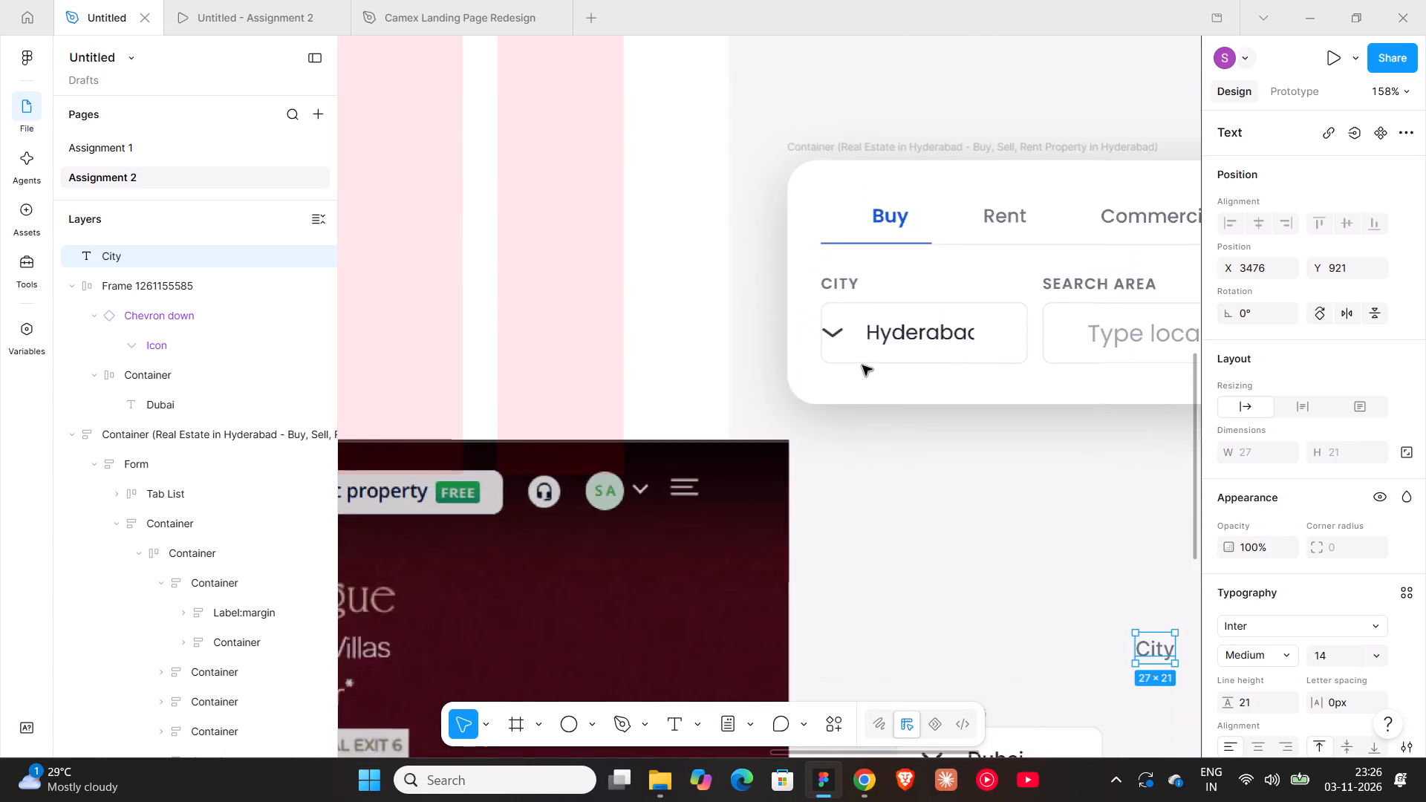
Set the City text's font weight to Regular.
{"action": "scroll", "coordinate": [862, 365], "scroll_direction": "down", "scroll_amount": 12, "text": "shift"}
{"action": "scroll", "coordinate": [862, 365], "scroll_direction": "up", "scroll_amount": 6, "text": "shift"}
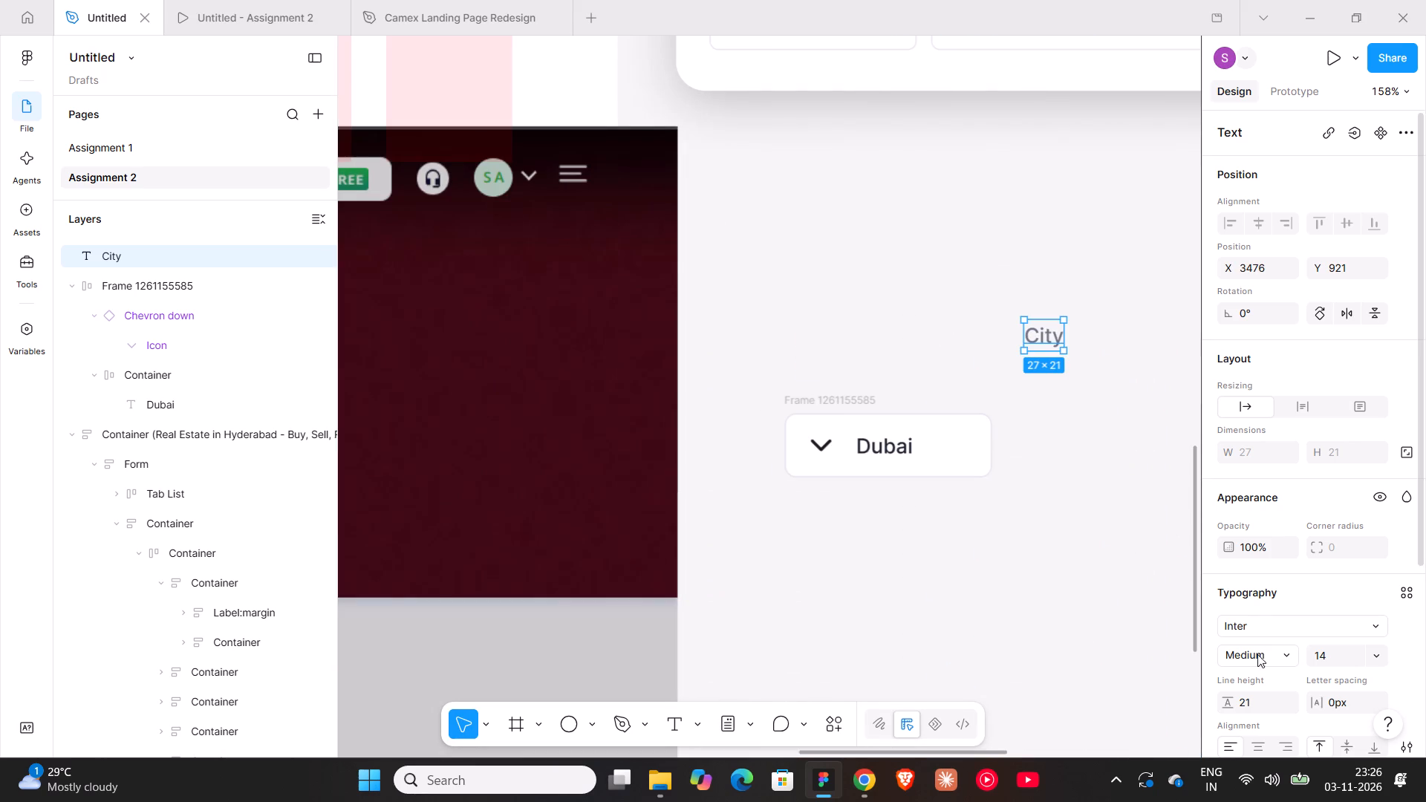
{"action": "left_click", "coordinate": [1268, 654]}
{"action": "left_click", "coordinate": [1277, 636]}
Move the City text to sit directly above the Dubai frame, near its chevron.
{"action": "left_click_drag", "start_coordinate": [1046, 321], "coordinate": [1019, 330]}
{"action": "key", "text": "ctrl+z"}
{"action": "left_click_drag", "start_coordinate": [1042, 330], "coordinate": [813, 373]}
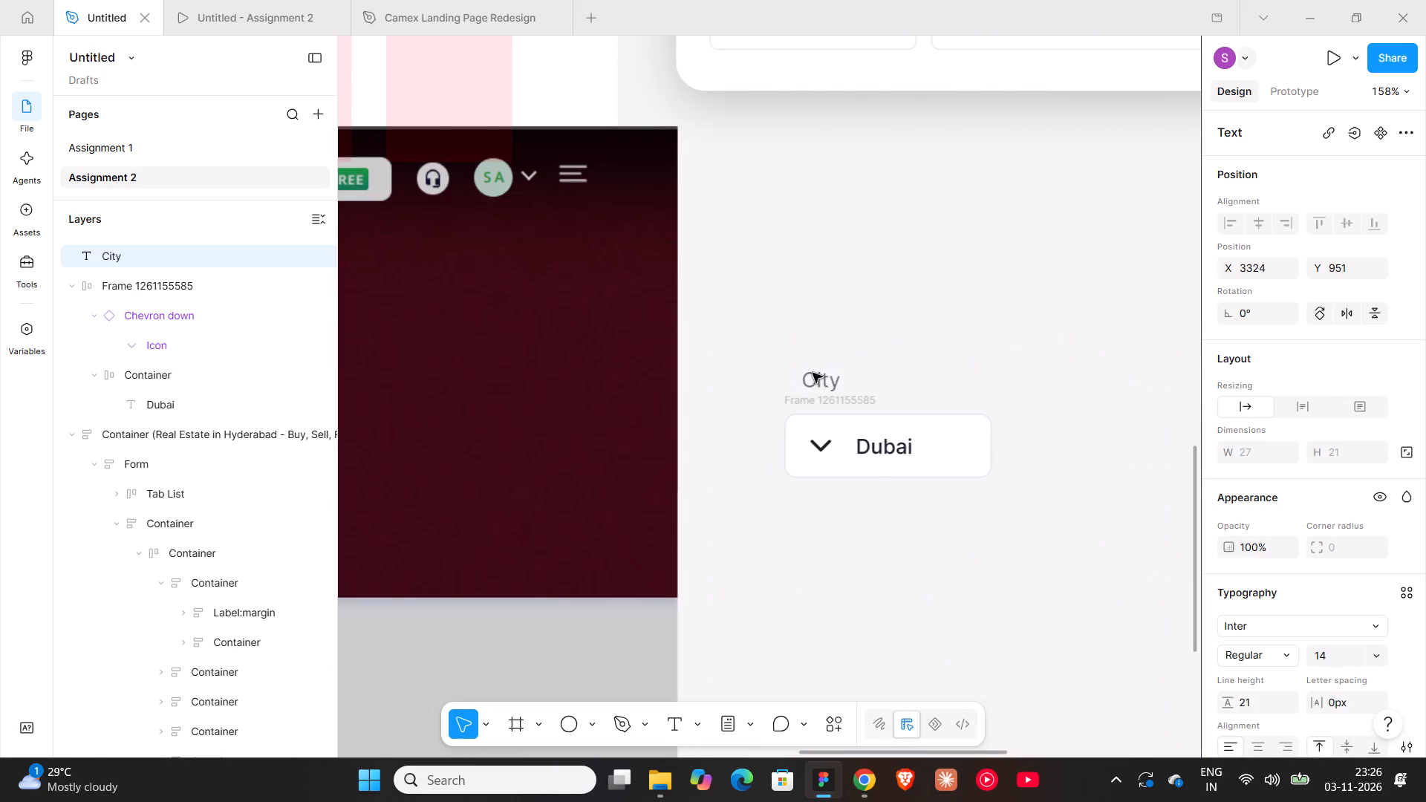
{"action": "left_click_drag", "start_coordinate": [813, 373], "coordinate": [823, 388]}
Set the Dubai text's font size to 15.
{"action": "double_click", "coordinate": [884, 442]}
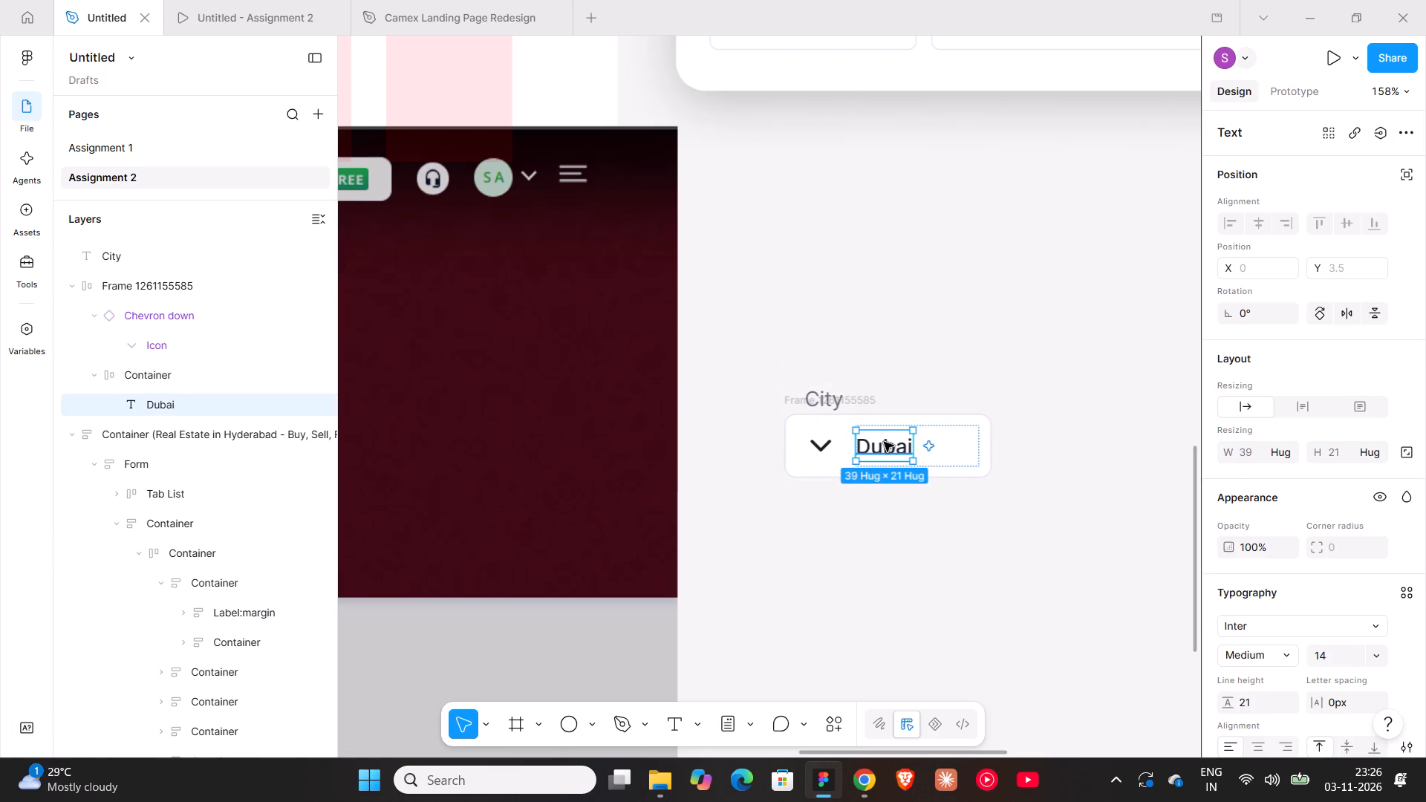
{"action": "left_click", "coordinate": [1327, 656]}
{"action": "type", "text": "15"}
{"action": "key", "text": "Return"}
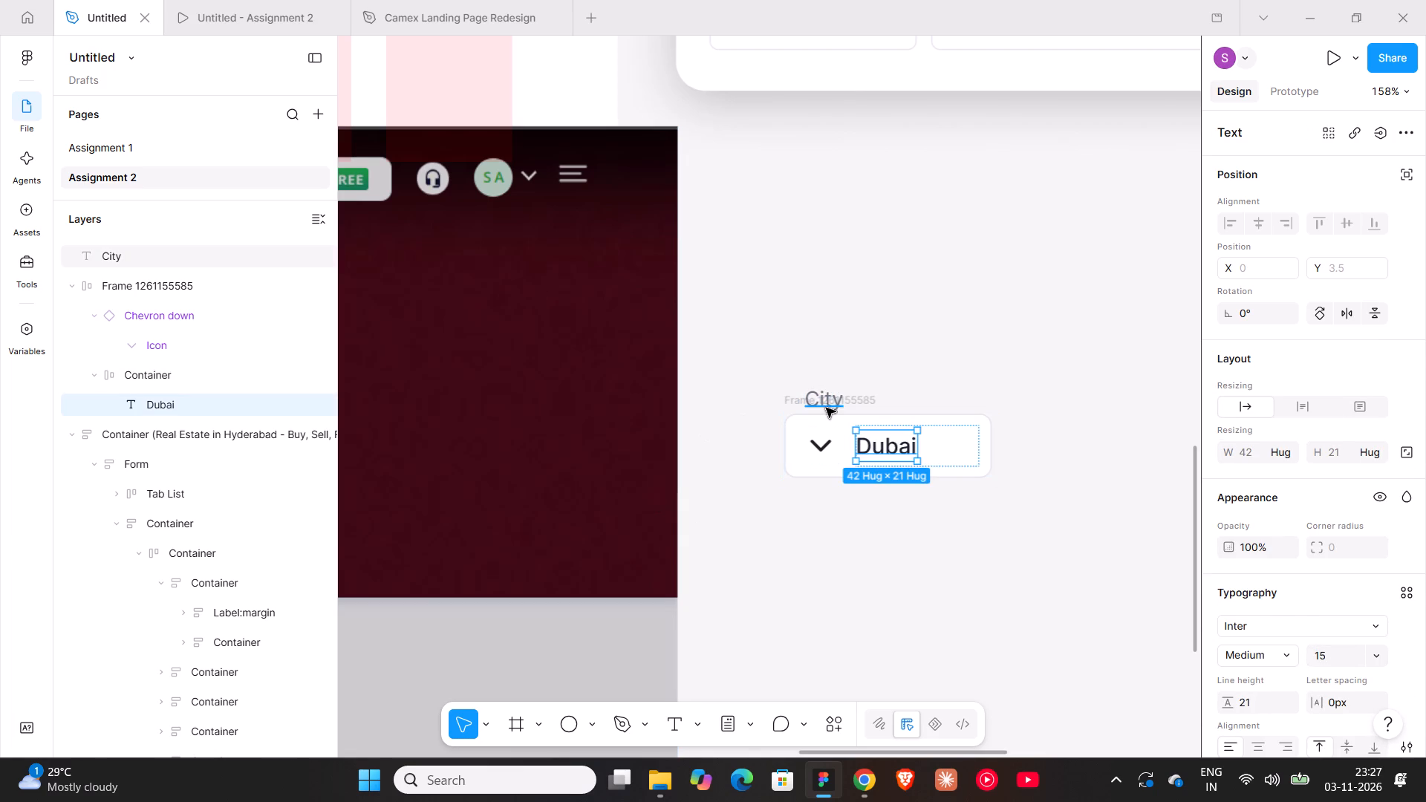
Align the City text with the Dubai frame's left edge, just above it at X 3312, Y 957.
{"action": "left_click", "coordinate": [826, 402]}
{"action": "left_click_drag", "start_coordinate": [821, 397], "coordinate": [806, 387]}
Change the City label's text to uppercase "CITY".
{"action": "scroll", "coordinate": [806, 387], "scroll_direction": "down", "scroll_amount": 5, "text": "ctrl"}
{"action": "scroll", "coordinate": [806, 387], "scroll_direction": "down", "scroll_amount": 4, "text": "shift"}
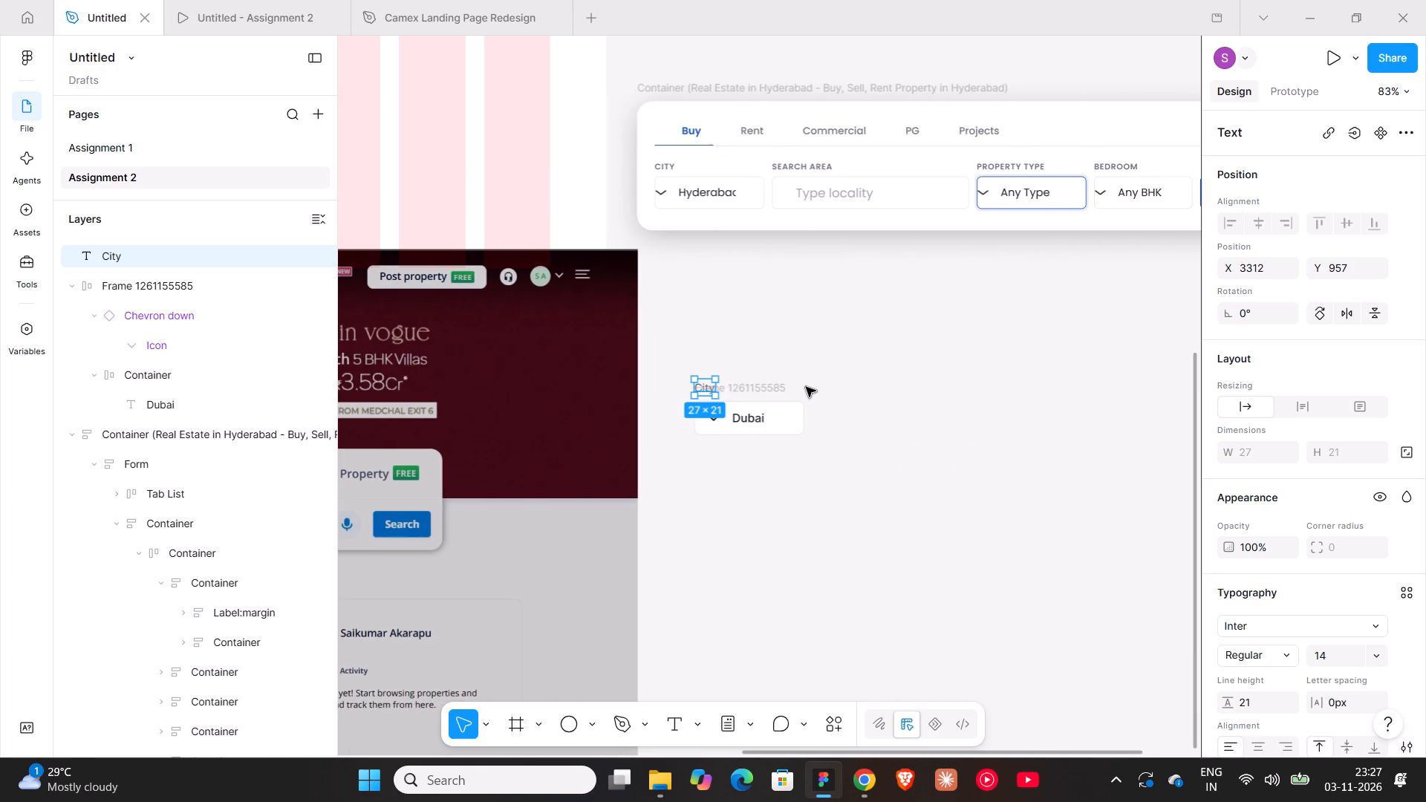
{"action": "double_click", "coordinate": [703, 389]}
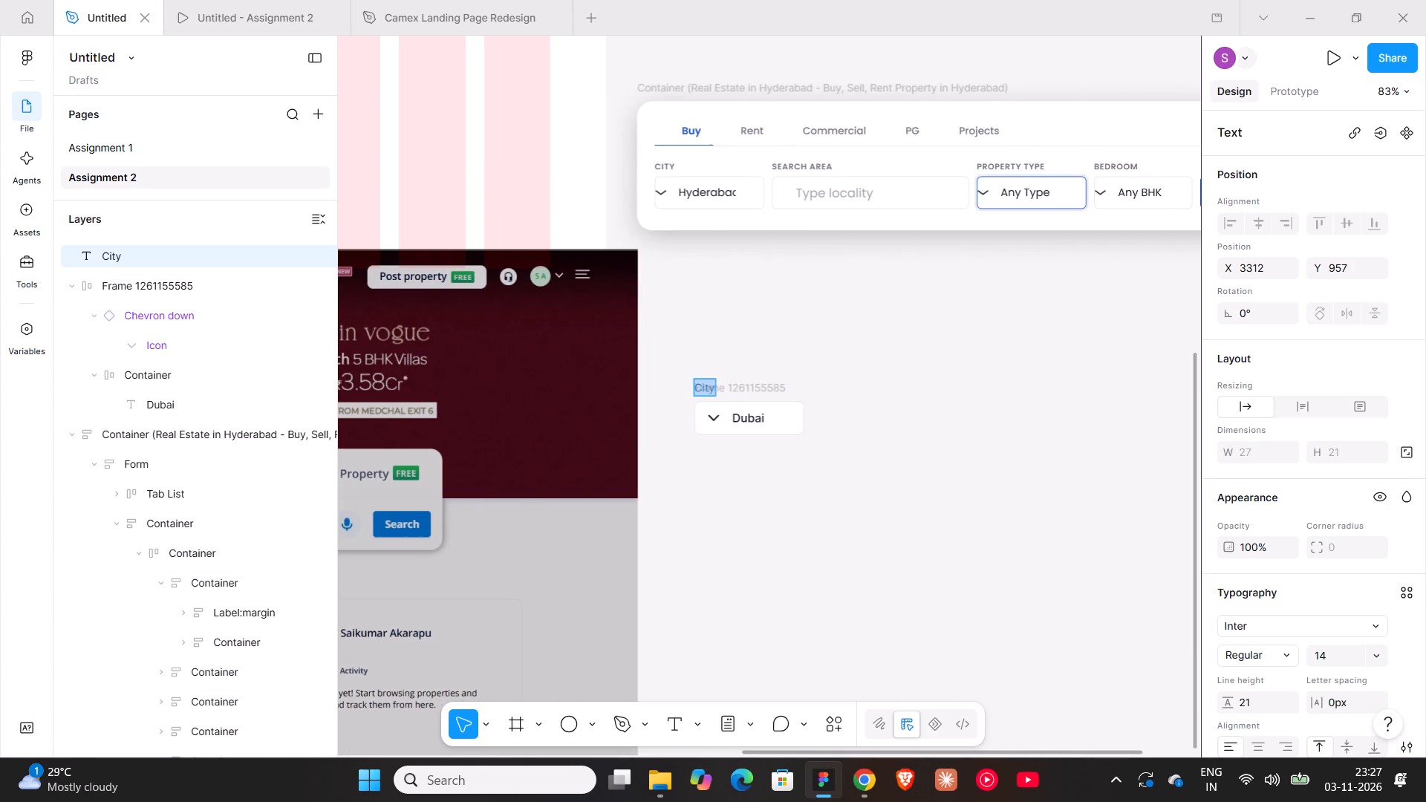
{"action": "type", "text": "CITY"}
{"action": "left_click", "coordinate": [736, 351]}
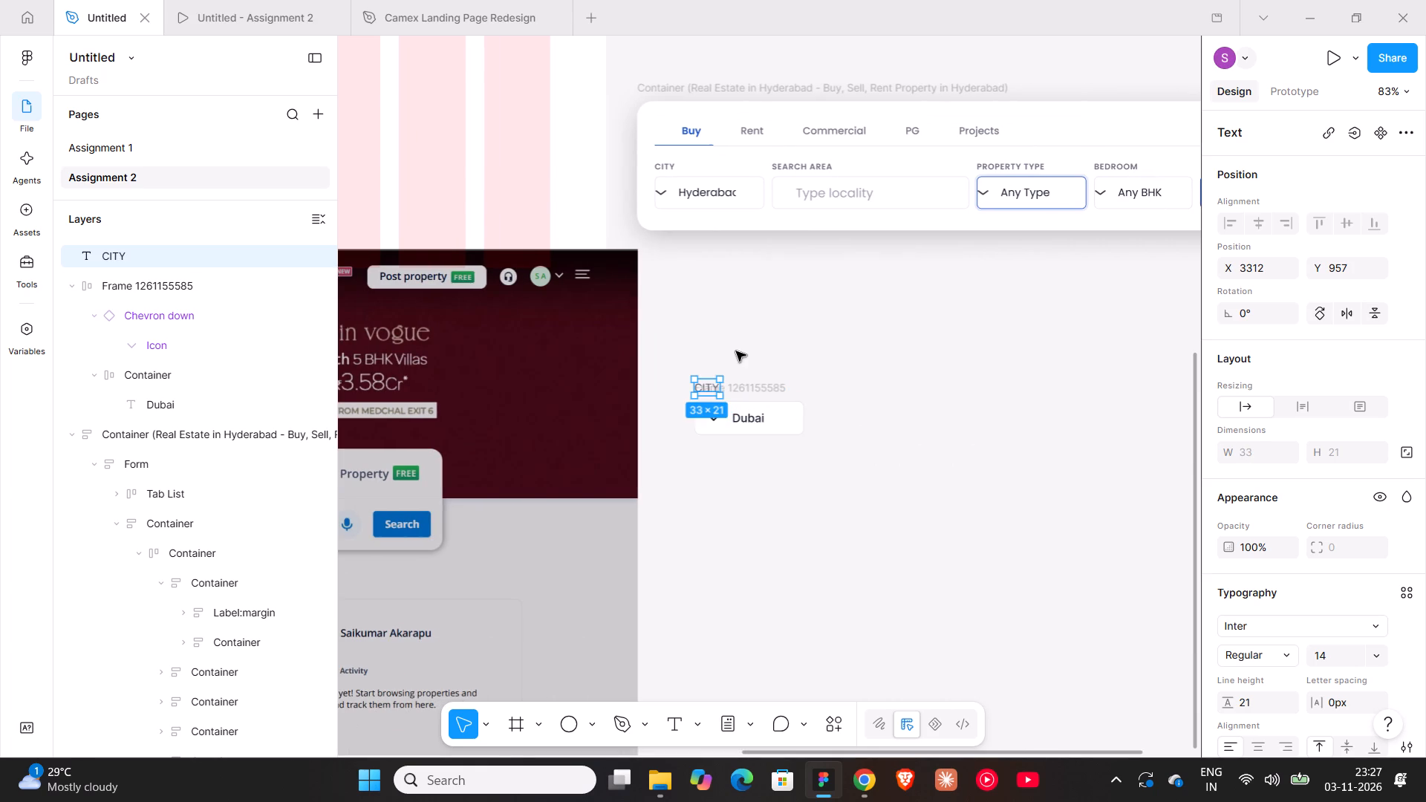
Wrap the CITY label and the Dubai frame in a vertical auto layout with a gap of 2.
{"action": "scroll", "coordinate": [736, 351], "scroll_direction": "up", "scroll_amount": 8, "text": "ctrl"}
{"action": "left_click", "coordinate": [629, 482], "text": "shift"}
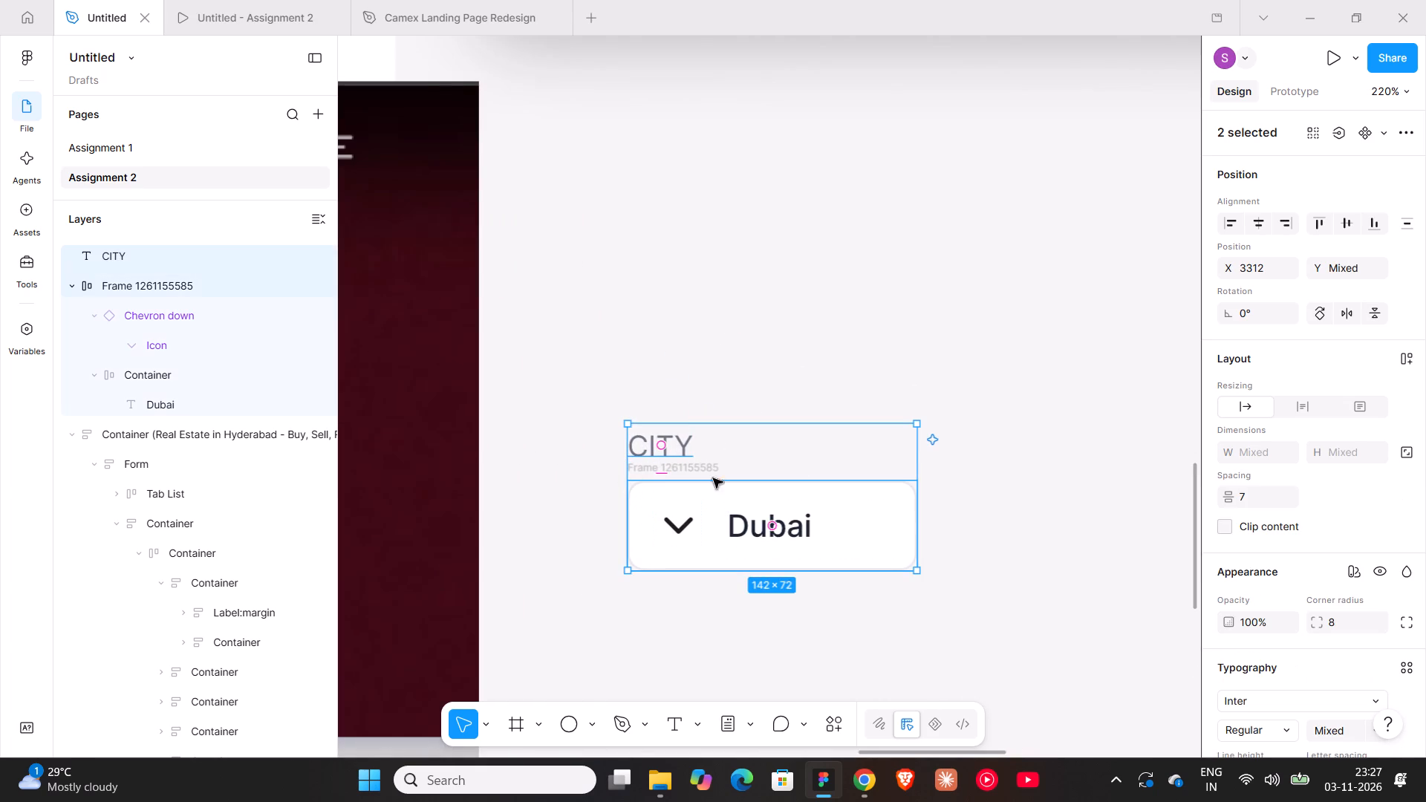
{"action": "key", "text": "shift+a"}
{"action": "scroll", "coordinate": [928, 400], "scroll_direction": "down", "scroll_amount": 7, "text": "ctrl"}
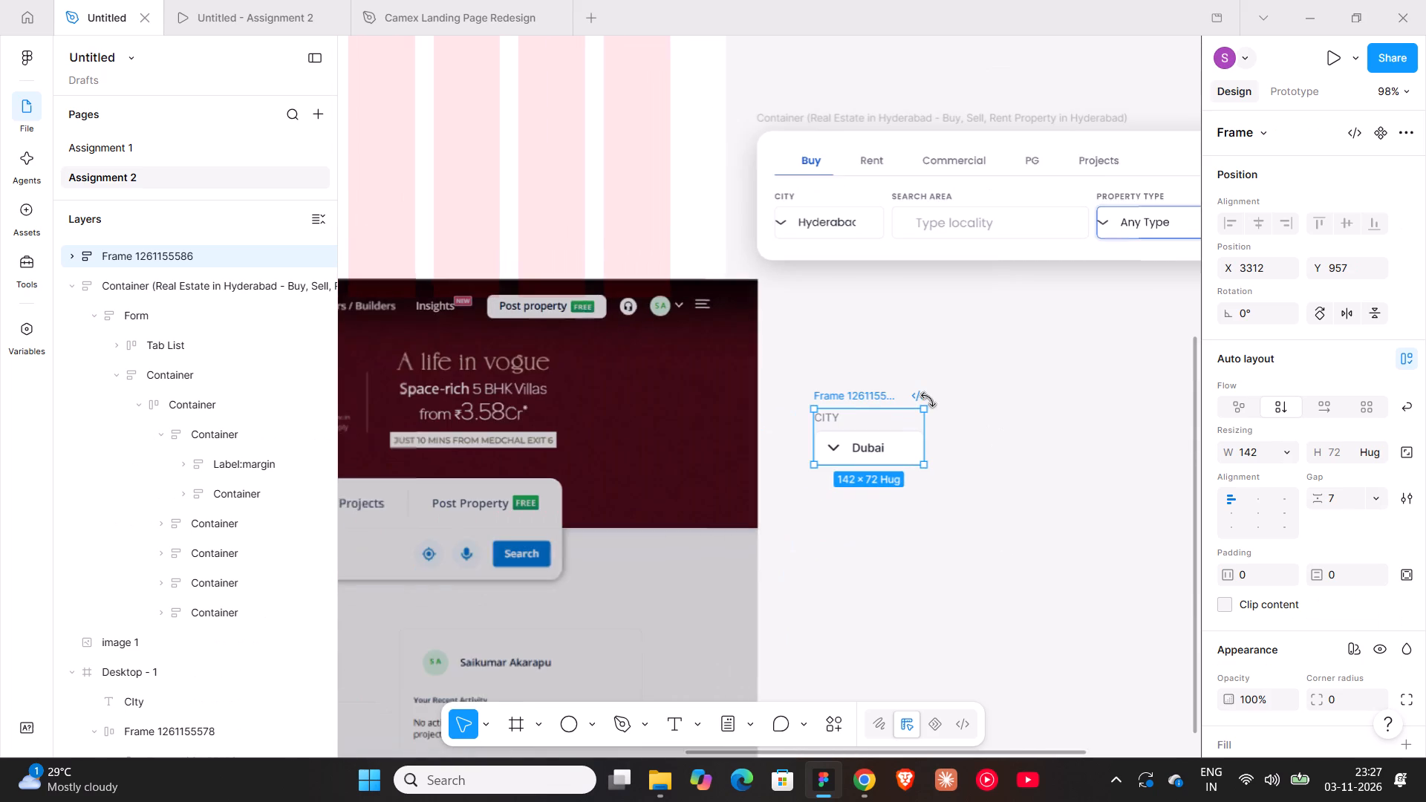
{"action": "scroll", "coordinate": [928, 400], "scroll_direction": "down", "scroll_amount": 5, "text": "shift"}
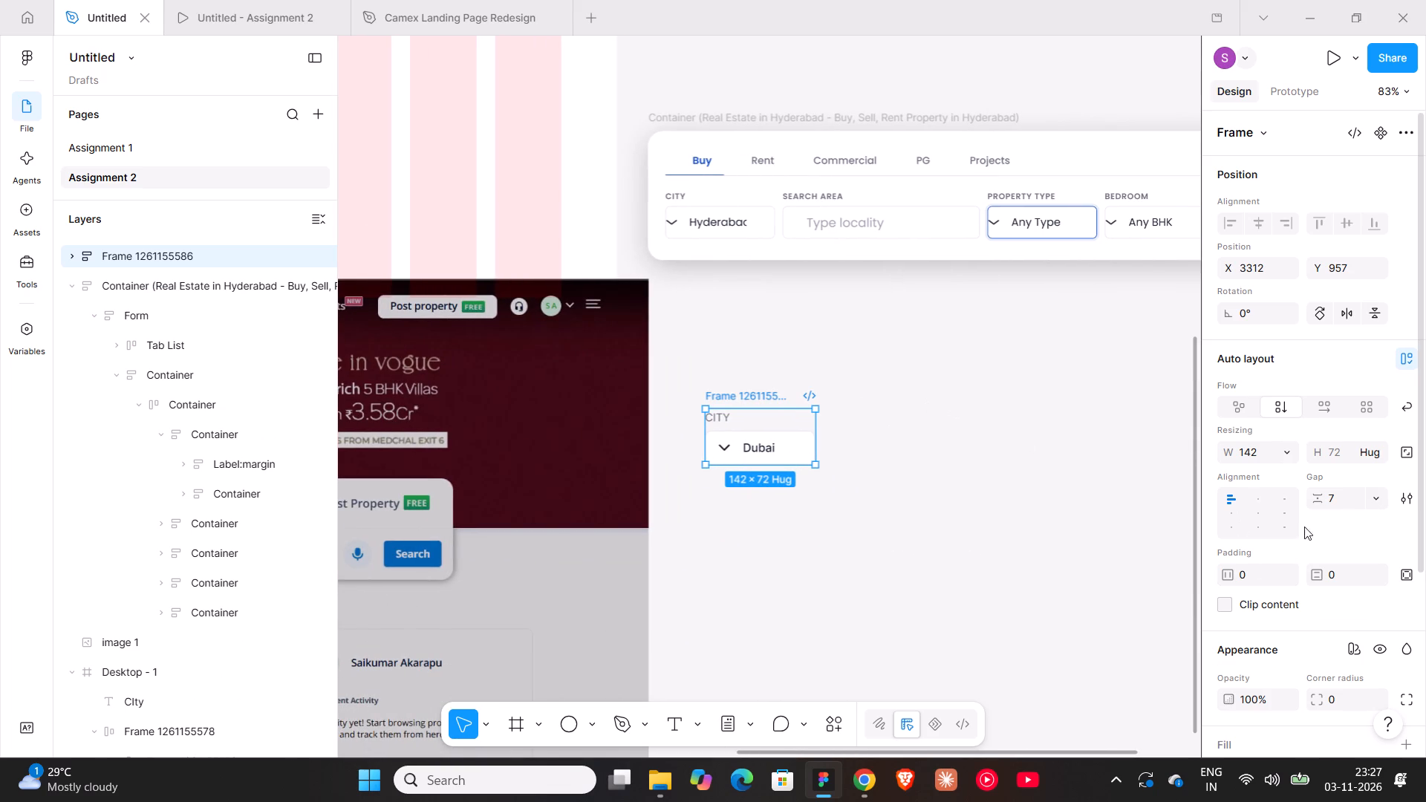
{"action": "left_click", "coordinate": [1328, 503]}
{"action": "key", "text": "2"}
{"action": "key", "text": "Return"}
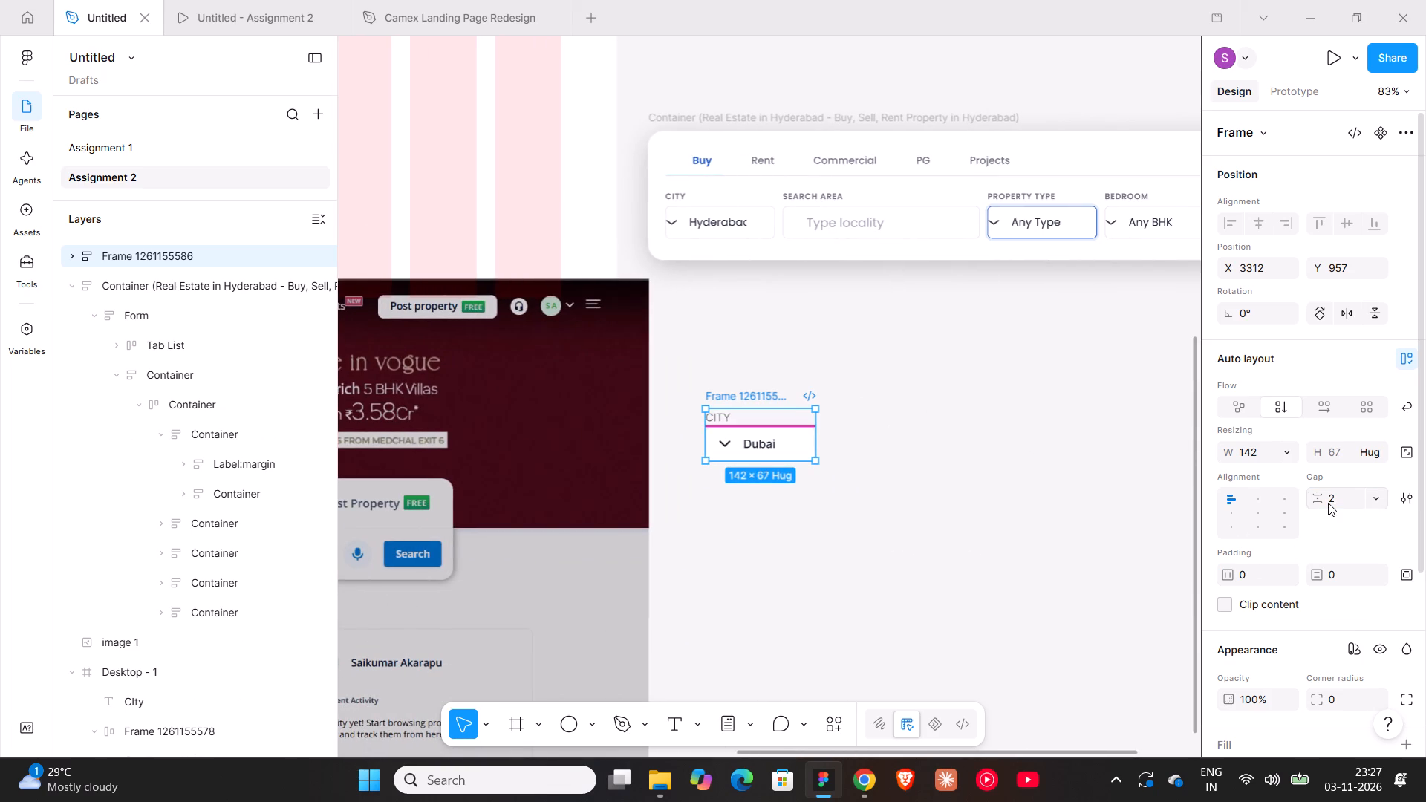
Set the CITY label's font weight to Semi Bold.
{"action": "left_click", "coordinate": [899, 408]}
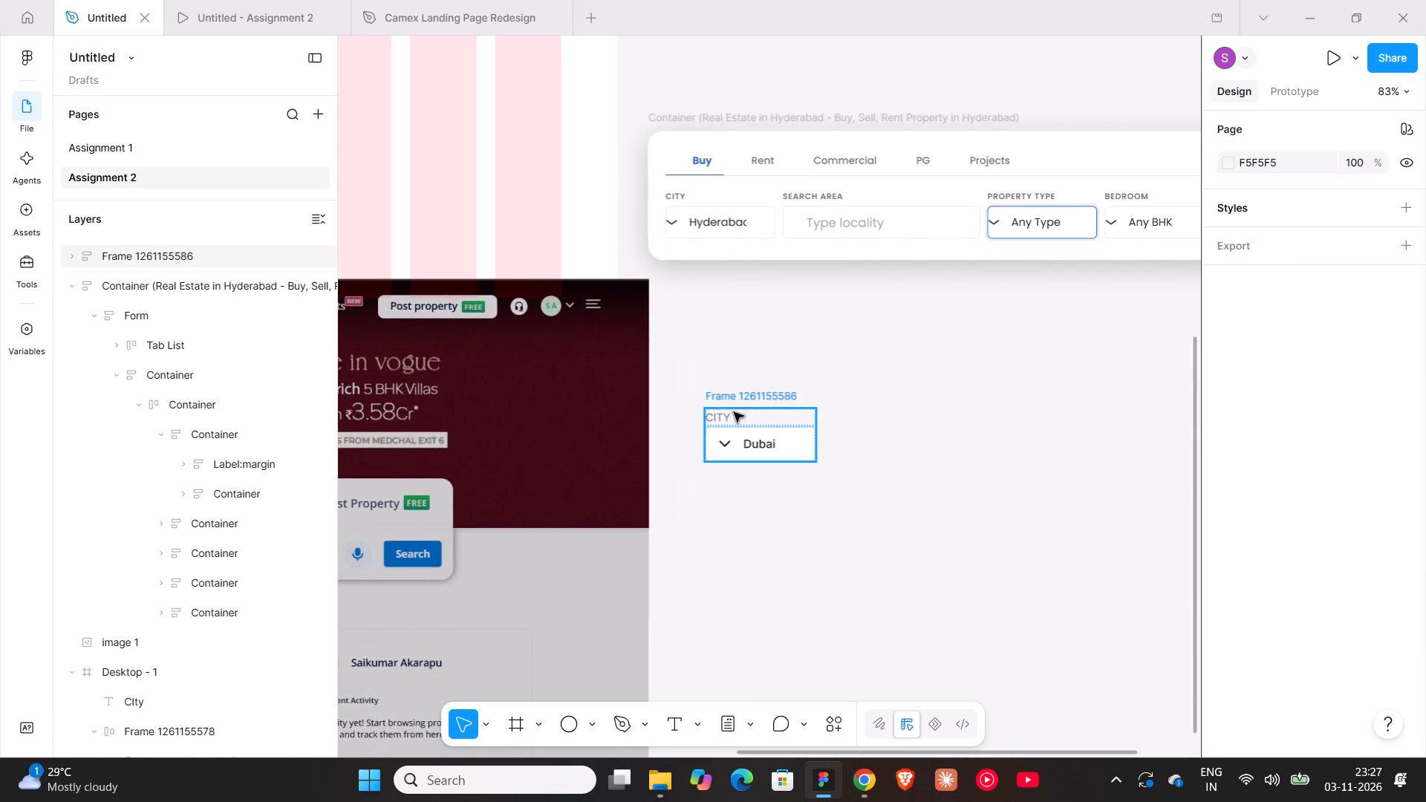
{"action": "left_click", "coordinate": [723, 414]}
{"action": "scroll", "coordinate": [1373, 643], "scroll_direction": "down", "scroll_amount": 1}
{"action": "left_click", "coordinate": [1278, 563]}
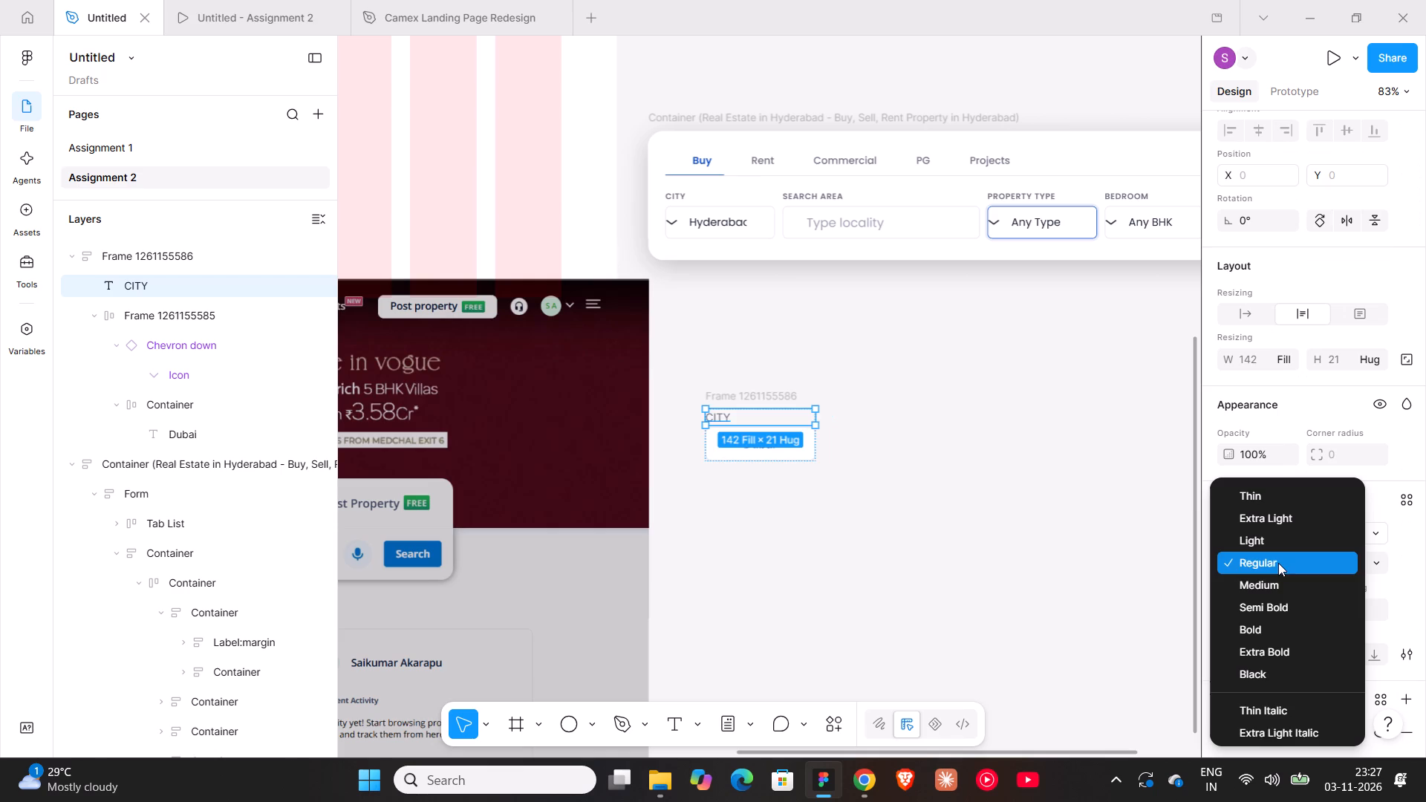
{"action": "left_click", "coordinate": [1272, 607]}
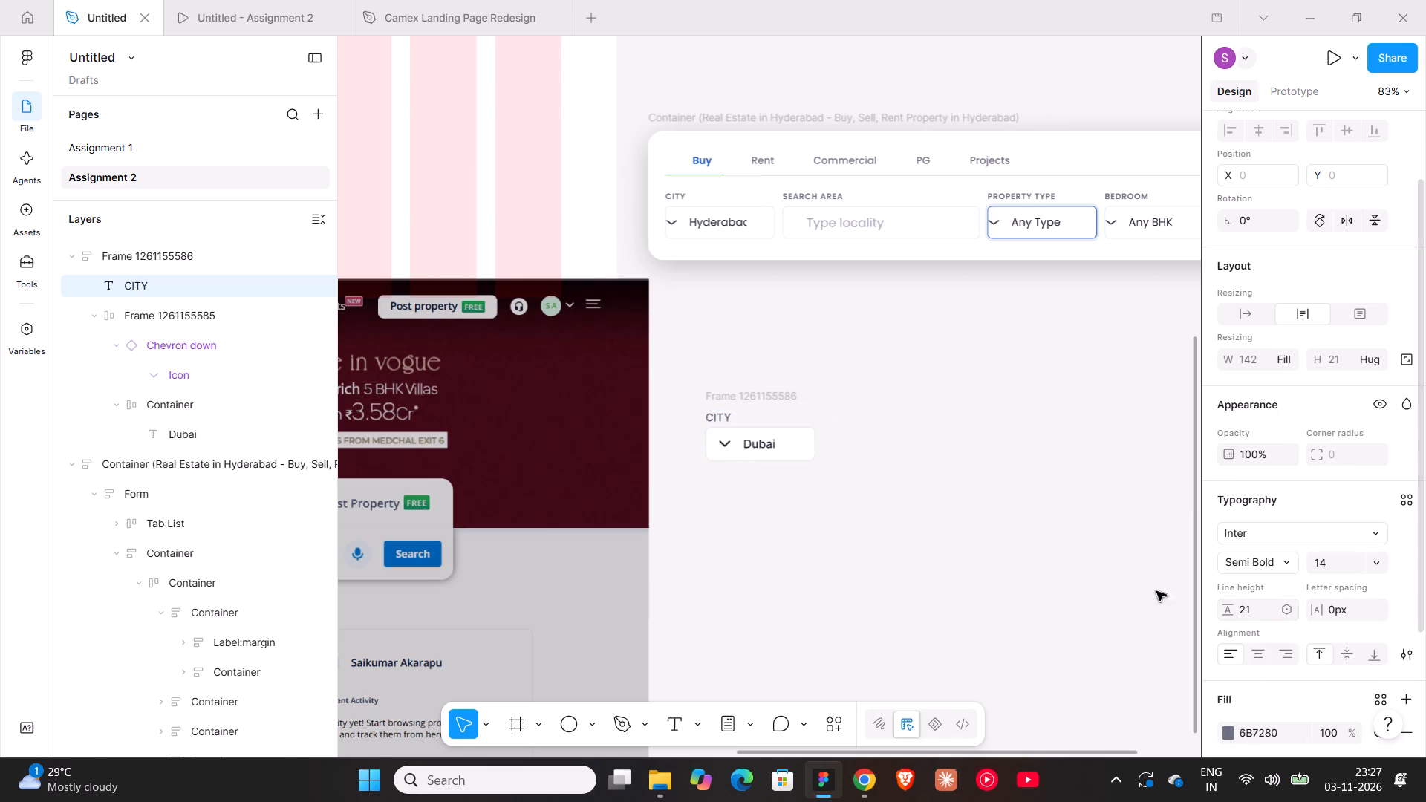
Duplicate the CITY field frame and place the copy beside it at X 3469, Y 957.
{"action": "scroll", "coordinate": [947, 500], "scroll_direction": "down", "scroll_amount": 3, "text": "shift"}
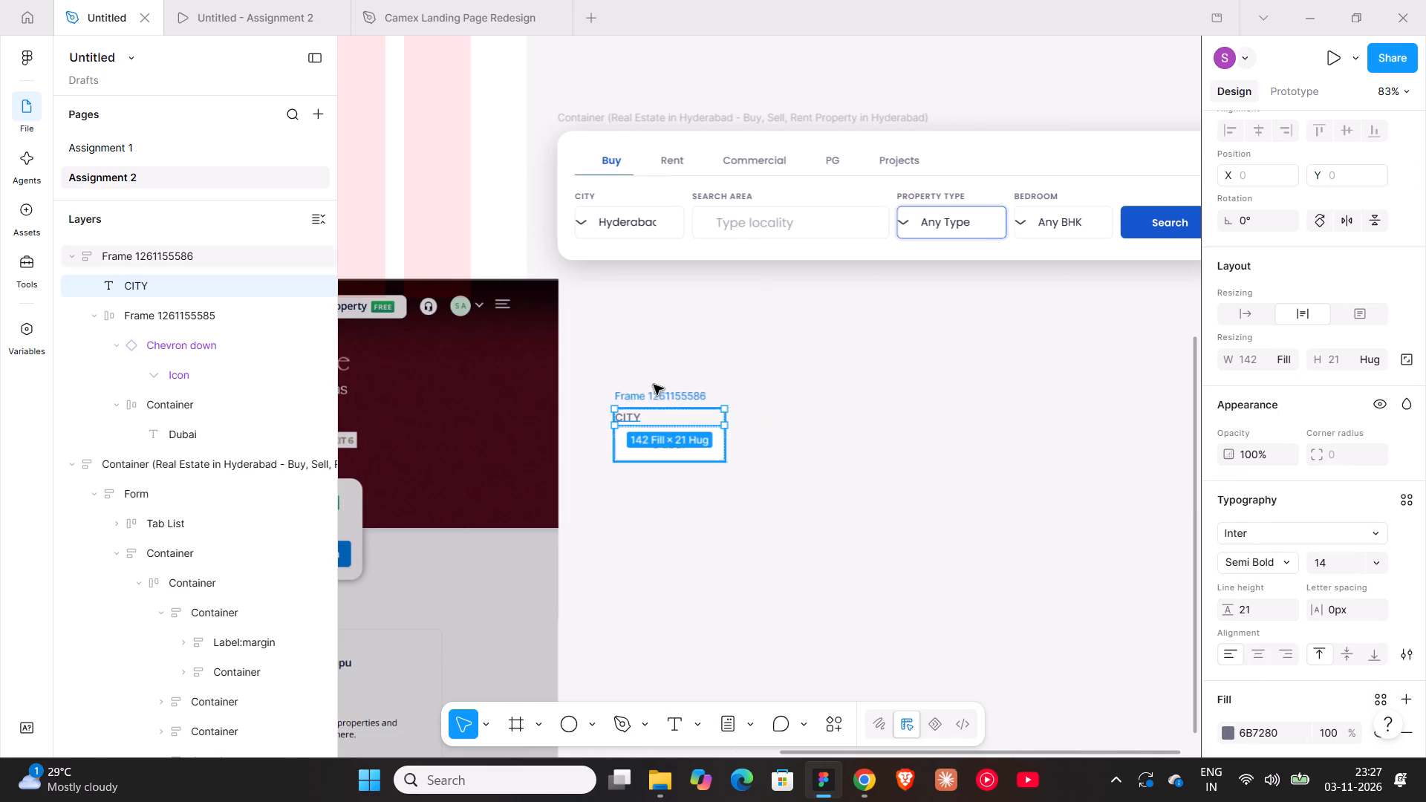
{"action": "left_click", "coordinate": [654, 385]}
{"action": "left_click", "coordinate": [657, 388]}
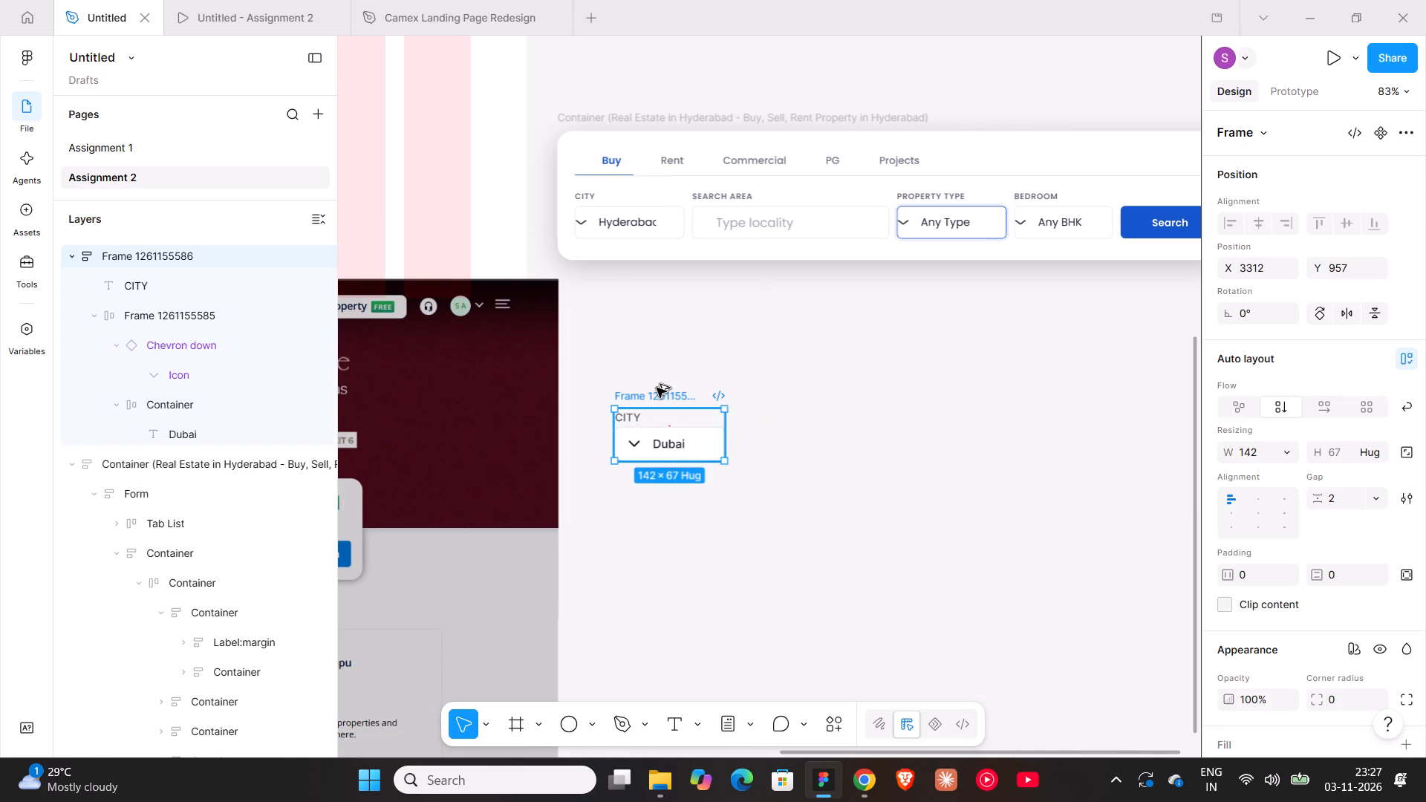
{"action": "left_click_drag", "start_coordinate": [659, 389], "coordinate": [781, 394], "text": "alt"}
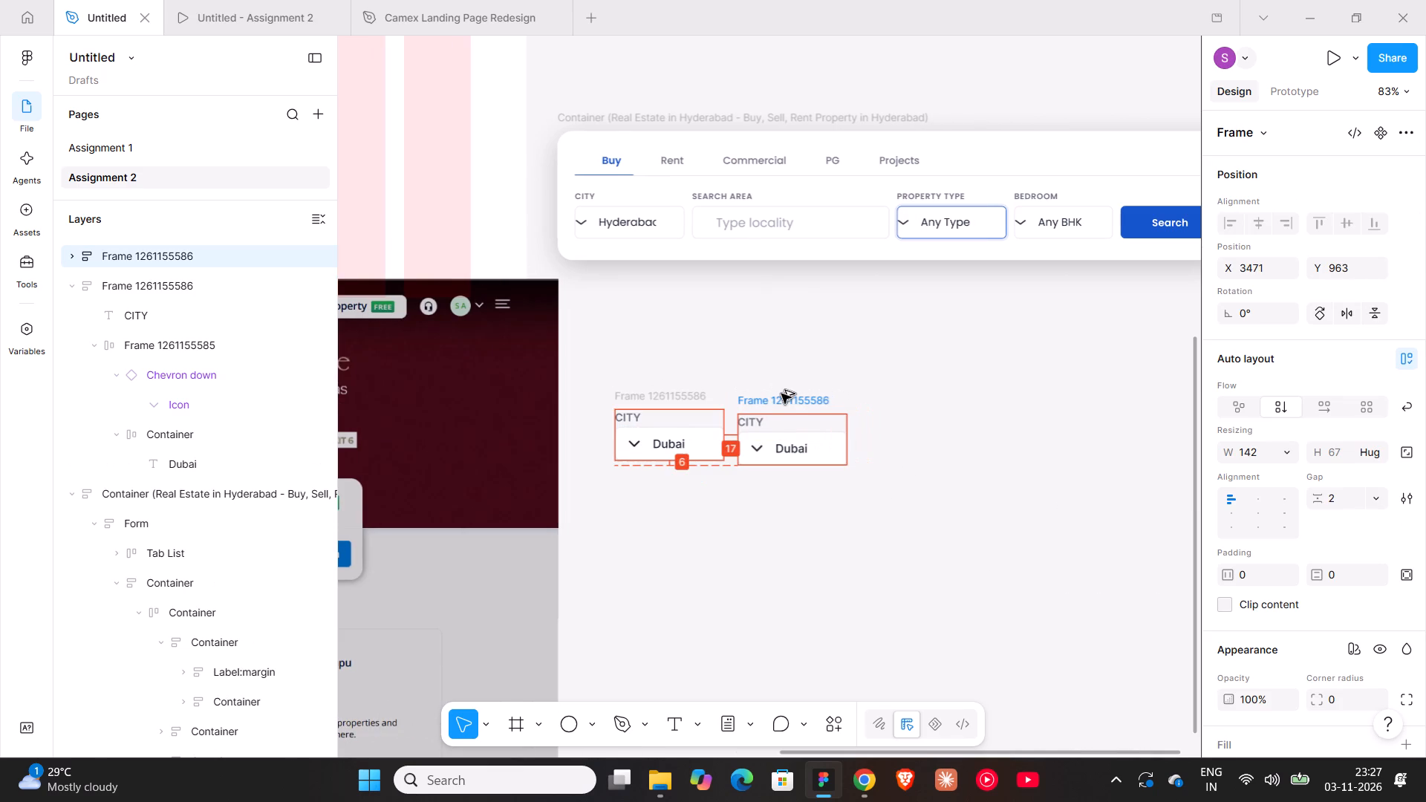
{"action": "left_click_drag", "start_coordinate": [781, 394], "coordinate": [781, 392], "text": "alt"}
After checking the Assignment 3 brief in Chrome, change the copied field's label to "PROPERTY TYPE" and its value to "Any Type" in Figma.
{"action": "left_click", "coordinate": [865, 774]}
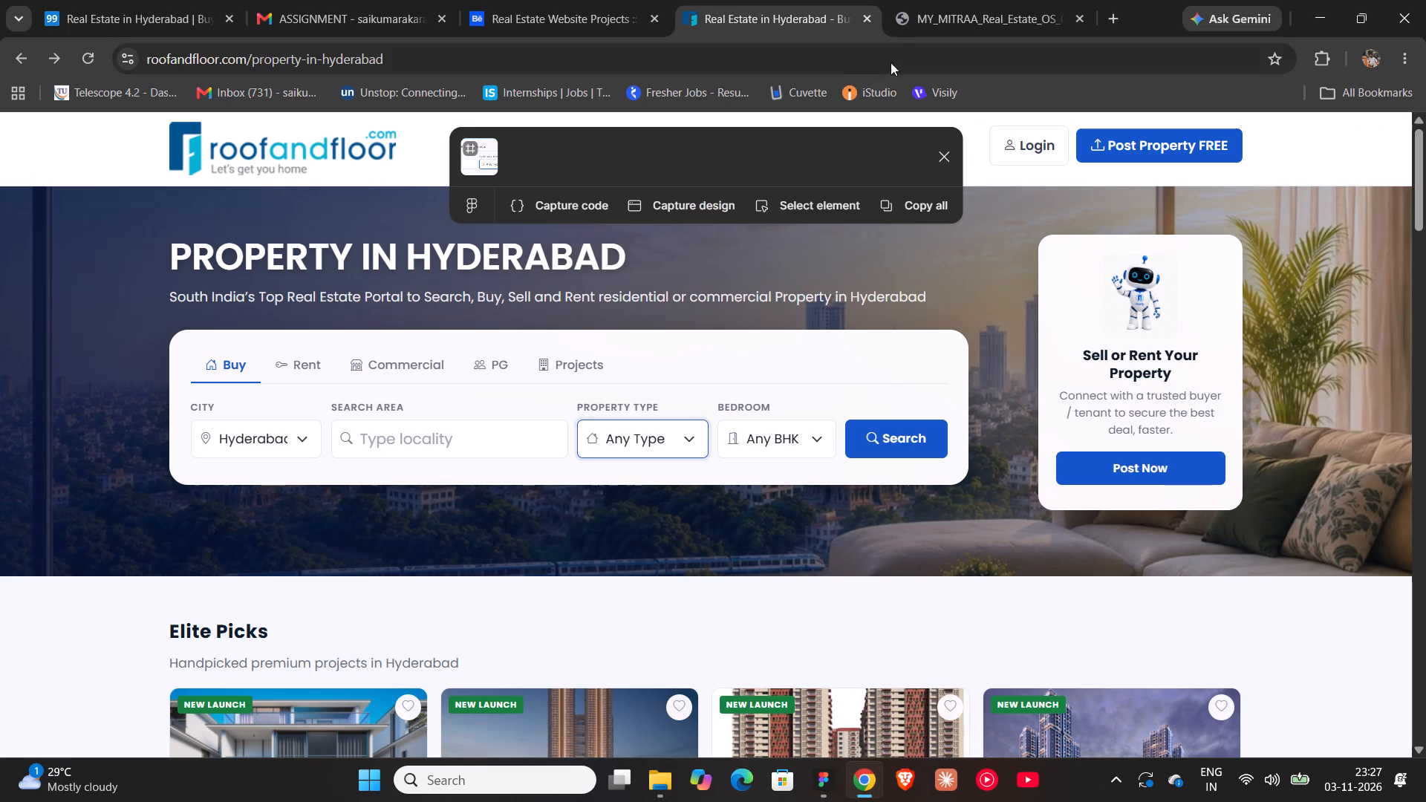
{"action": "left_click", "coordinate": [909, 46]}
{"action": "left_click", "coordinate": [948, 0]}
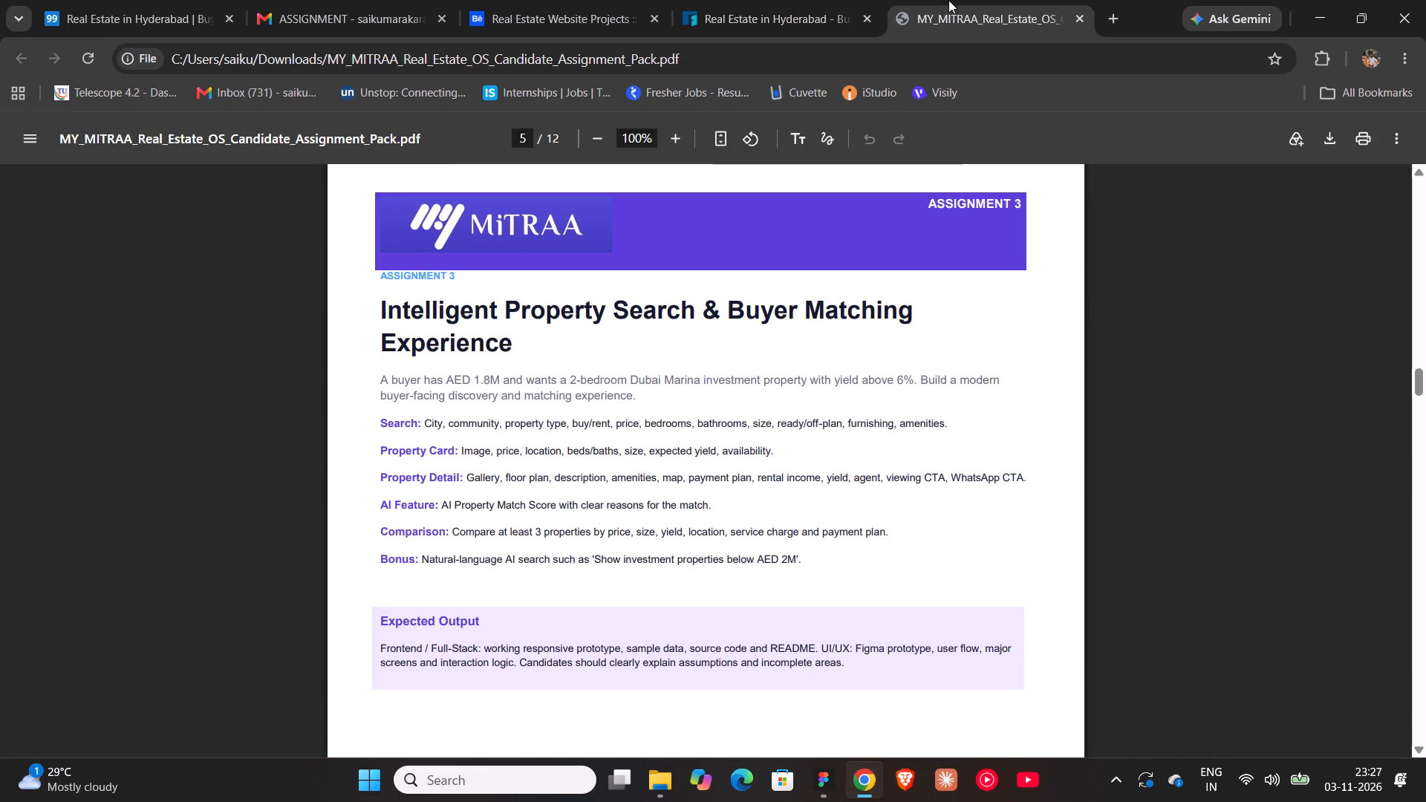
{"action": "left_click", "coordinate": [827, 774]}
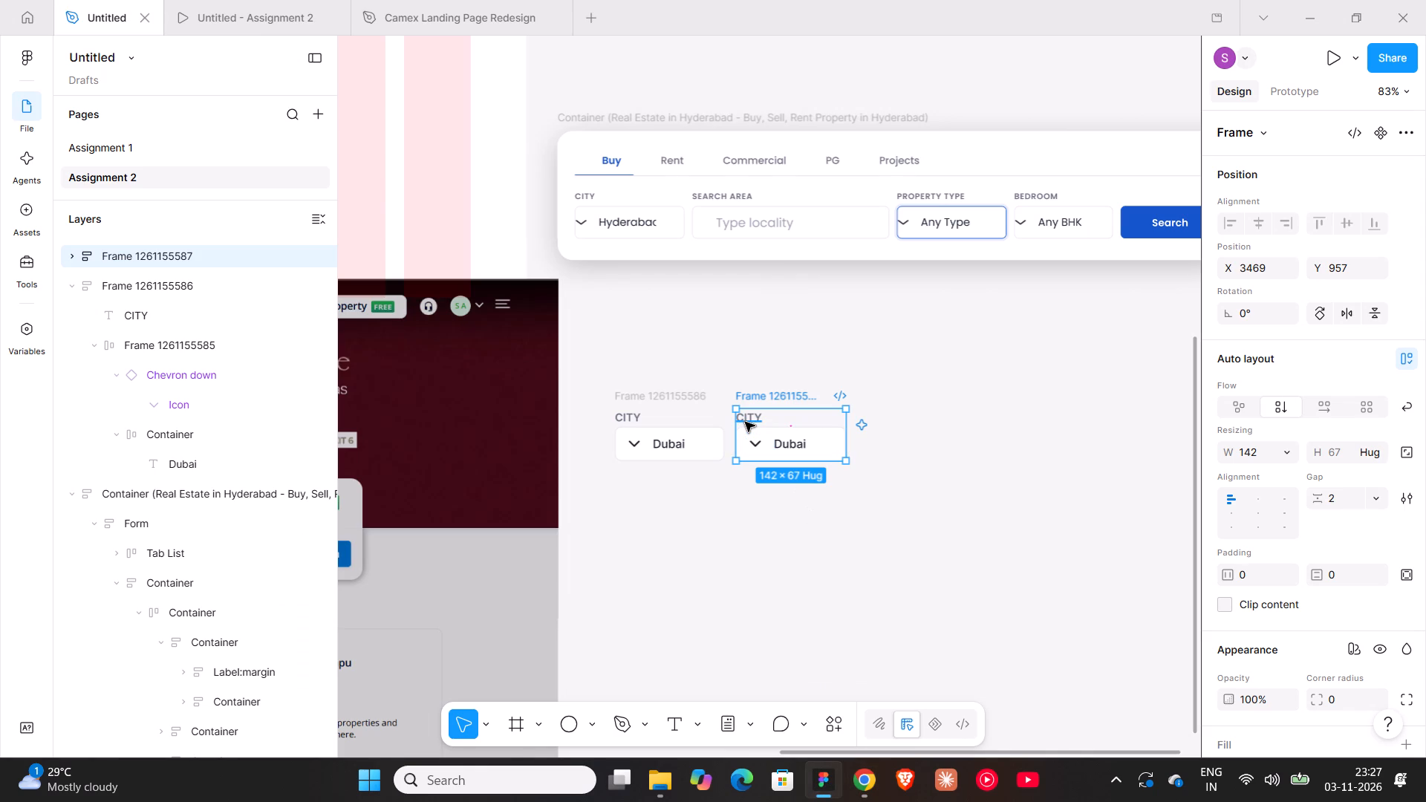
{"action": "triple_click", "coordinate": [745, 422]}
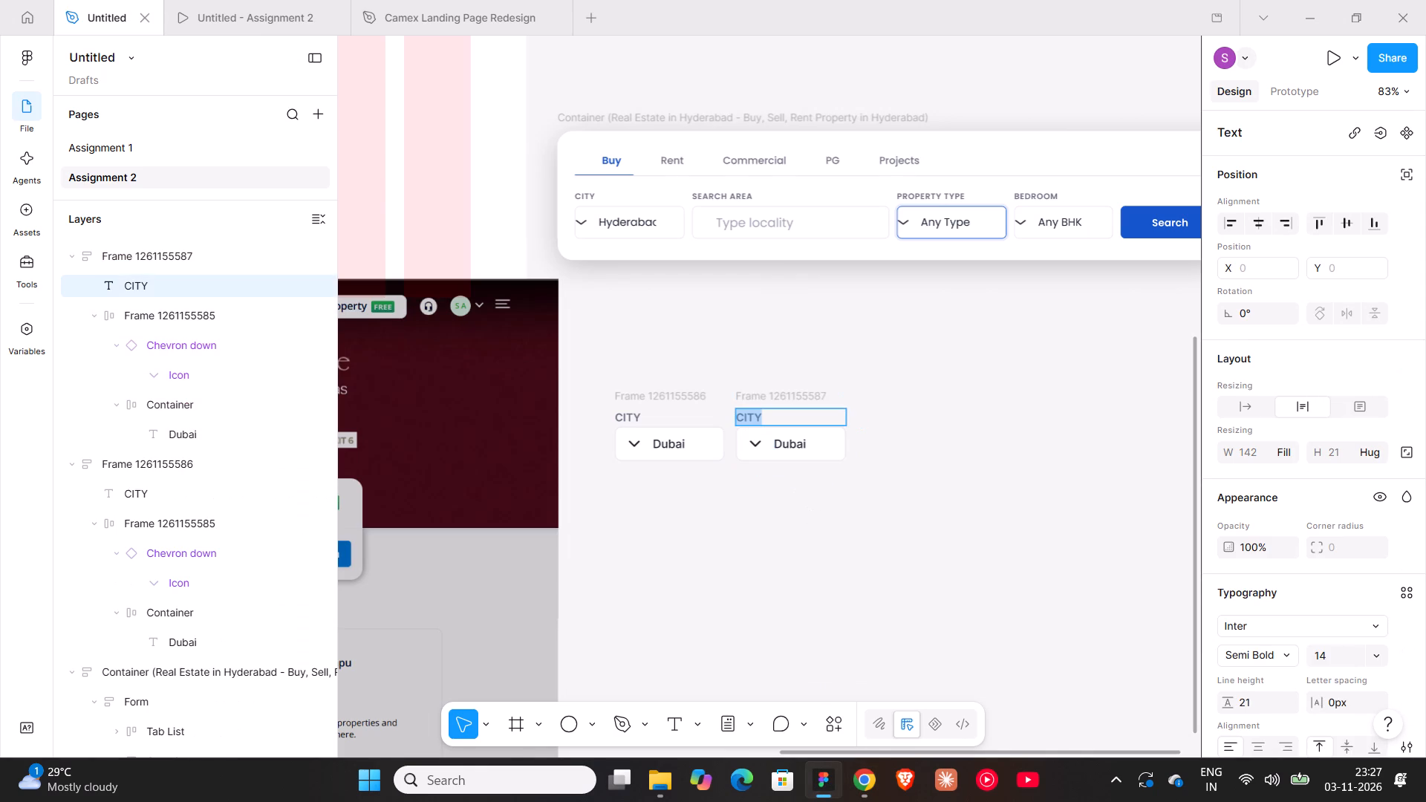
{"action": "type", "text": "PROPERTY TYPE"}
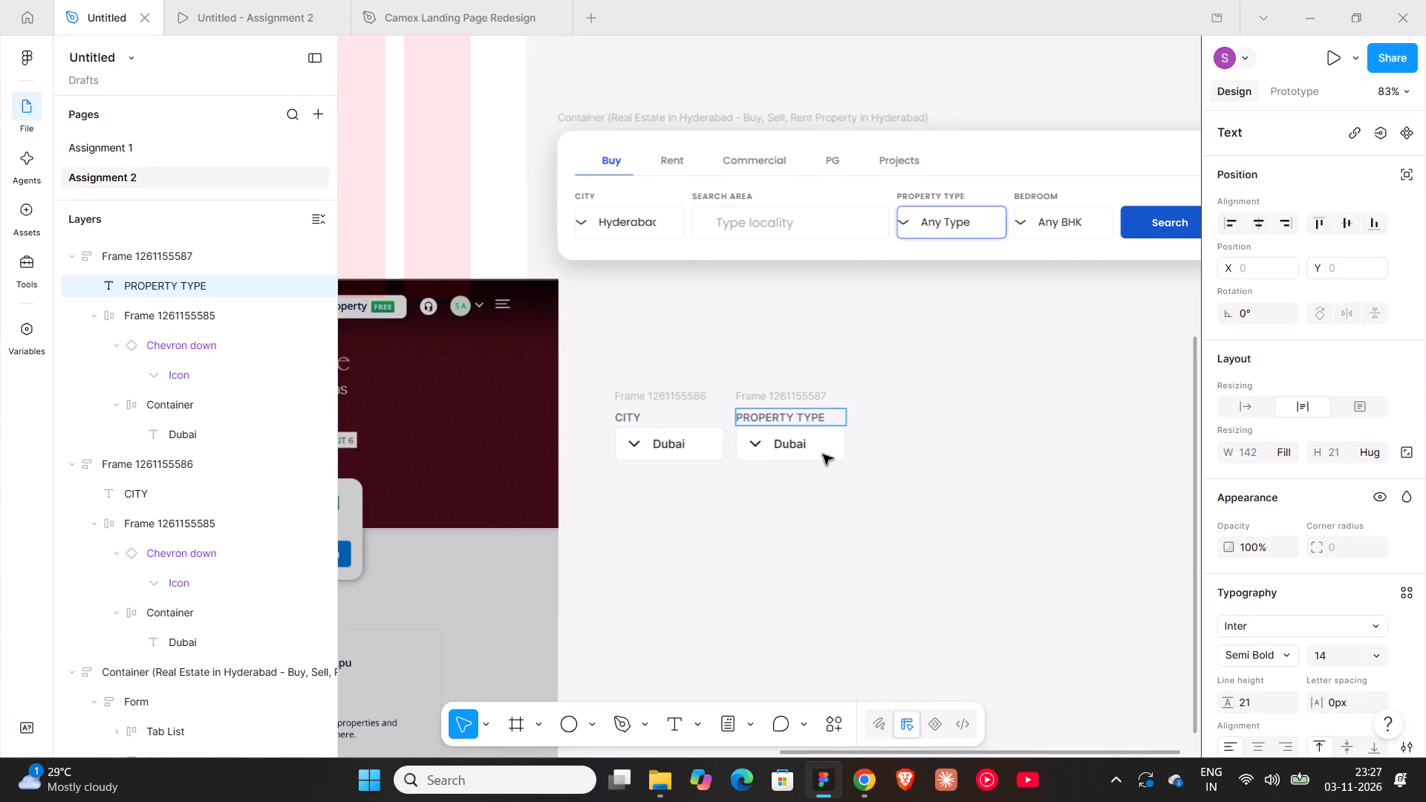
{"action": "double_click", "coordinate": [793, 444]}
{"action": "type", "text": "Any TYpe"}
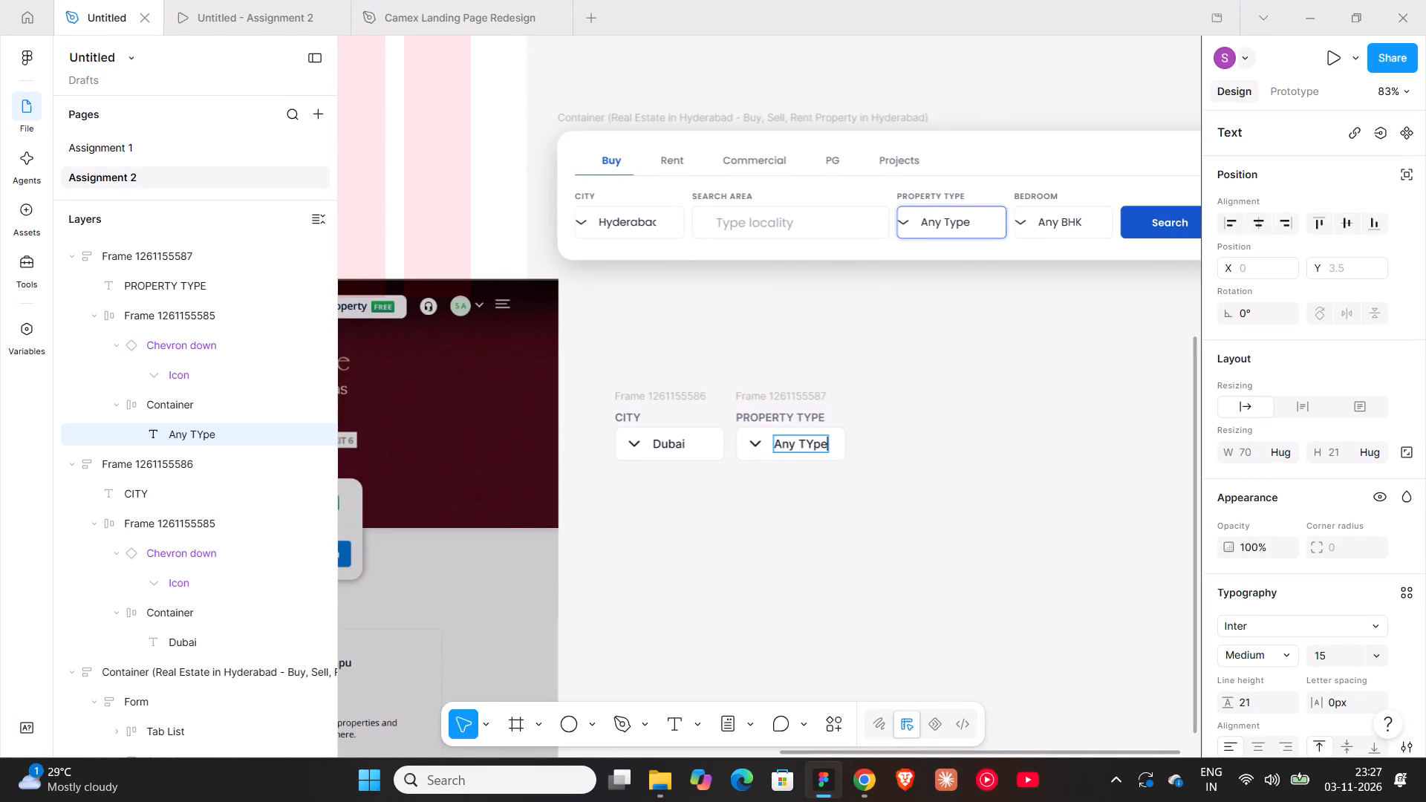
{"action": "key", "text": "BackSpace"}
{"action": "key", "text": "BackSpace"}
{"action": "key", "text": "BackSpace"}
{"action": "type", "text": "ype"}
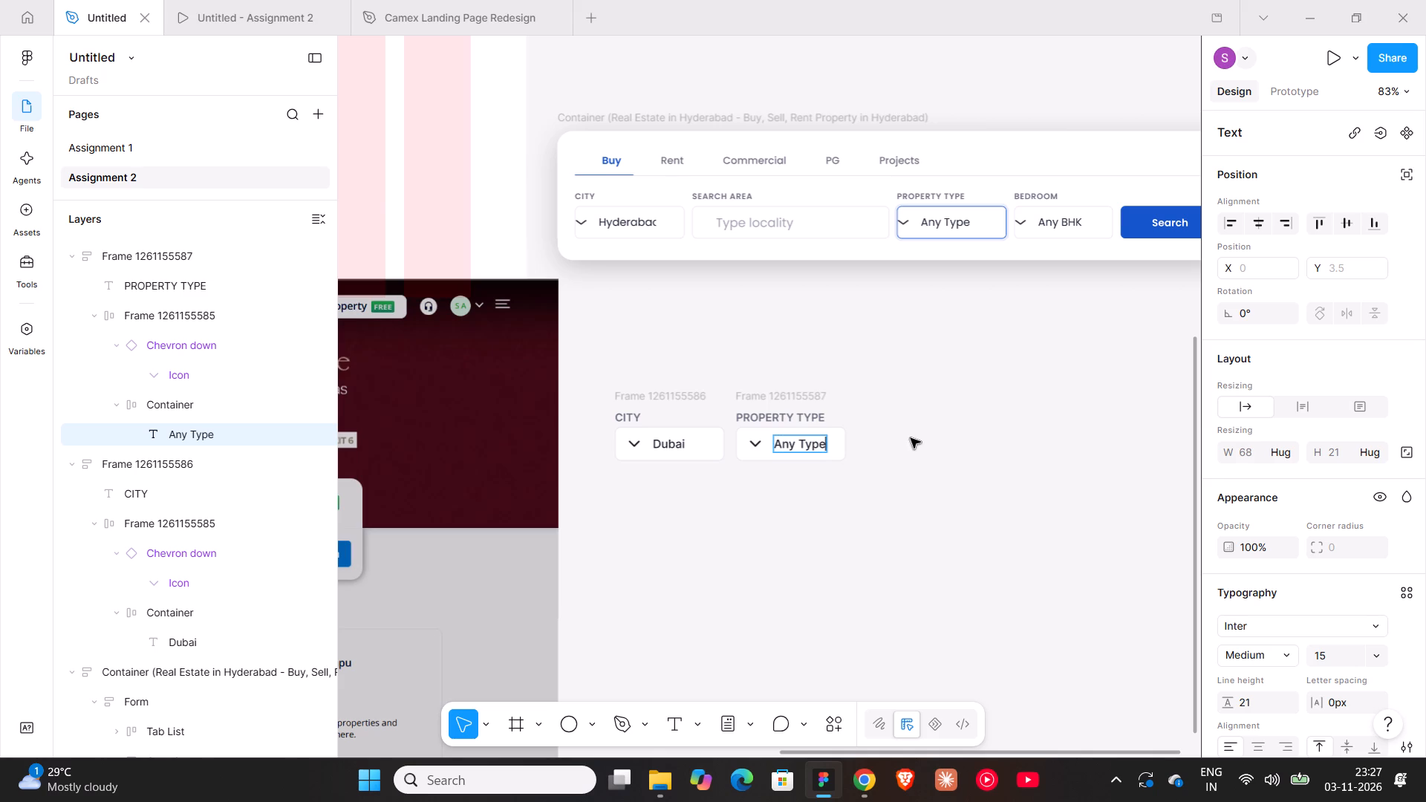
{"action": "left_click", "coordinate": [911, 438]}
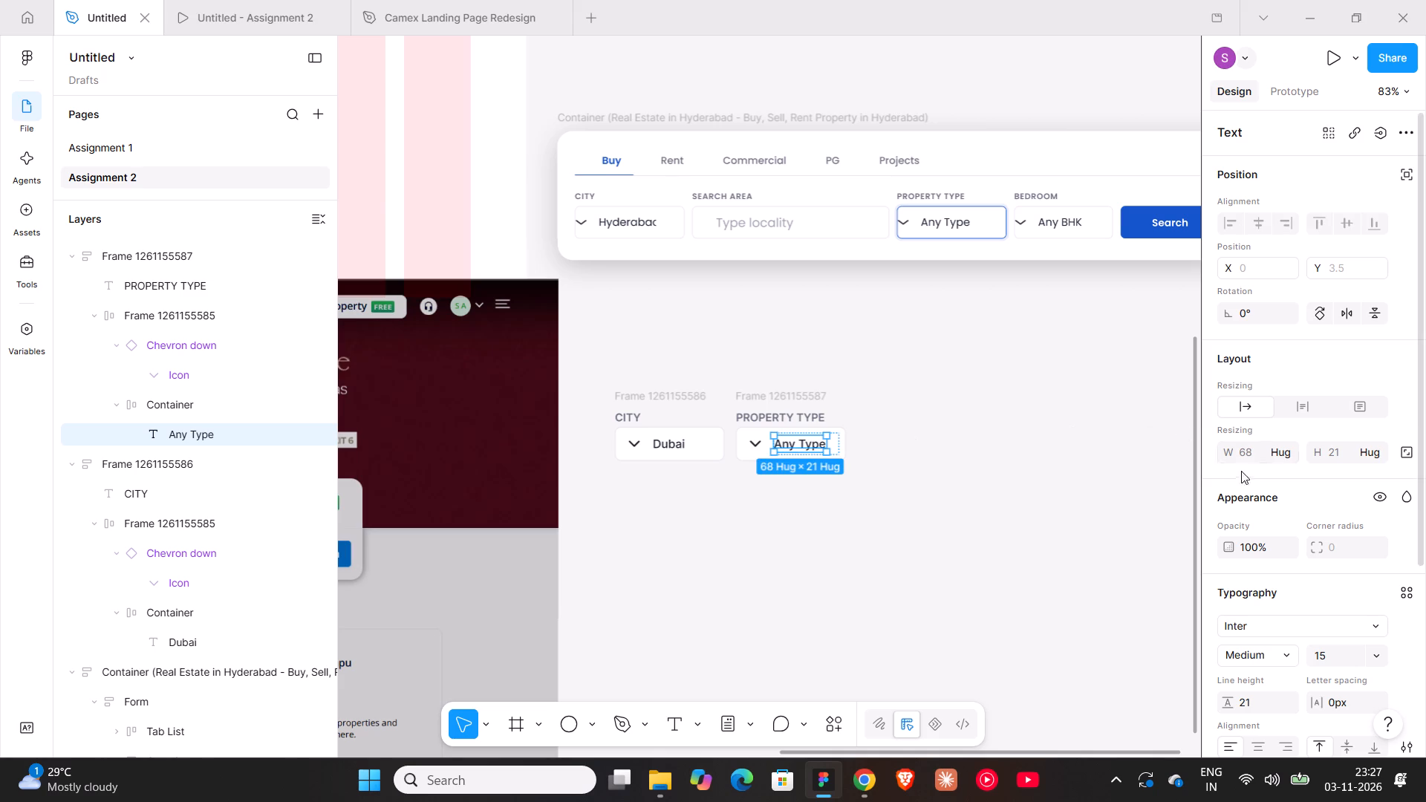
{"action": "left_click", "coordinate": [898, 431]}
Duplicate the PROPERTY TYPE field frame and place the copy to its right at X 3633, Y 957.
{"action": "left_click", "coordinate": [762, 397]}
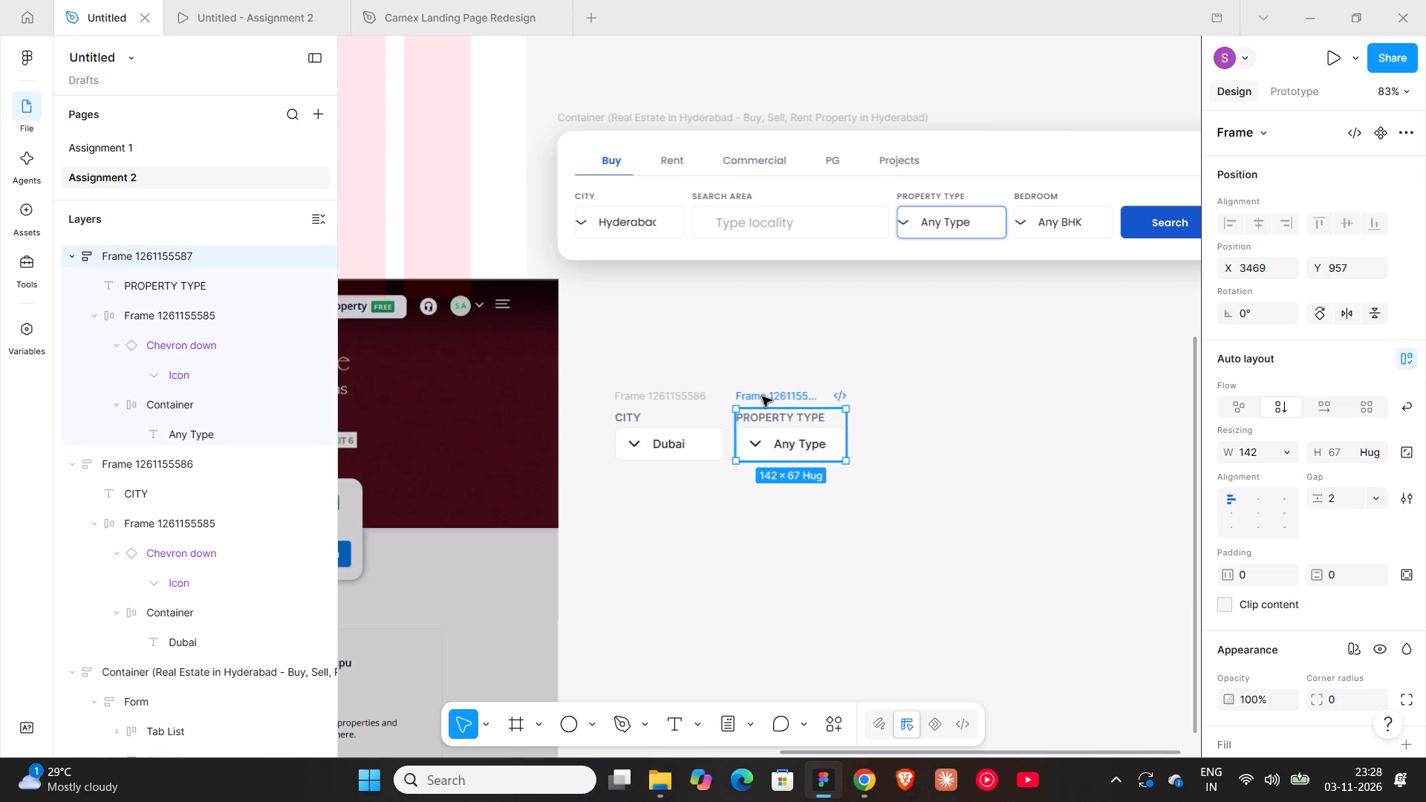
{"action": "left_click_drag", "start_coordinate": [762, 397], "coordinate": [890, 397], "text": "alt"}
After rechecking the brief in Chrome, change the third field's label to "BEDROOMS" and its value to "Any BHK" in Figma.
{"action": "left_click", "coordinate": [876, 783]}
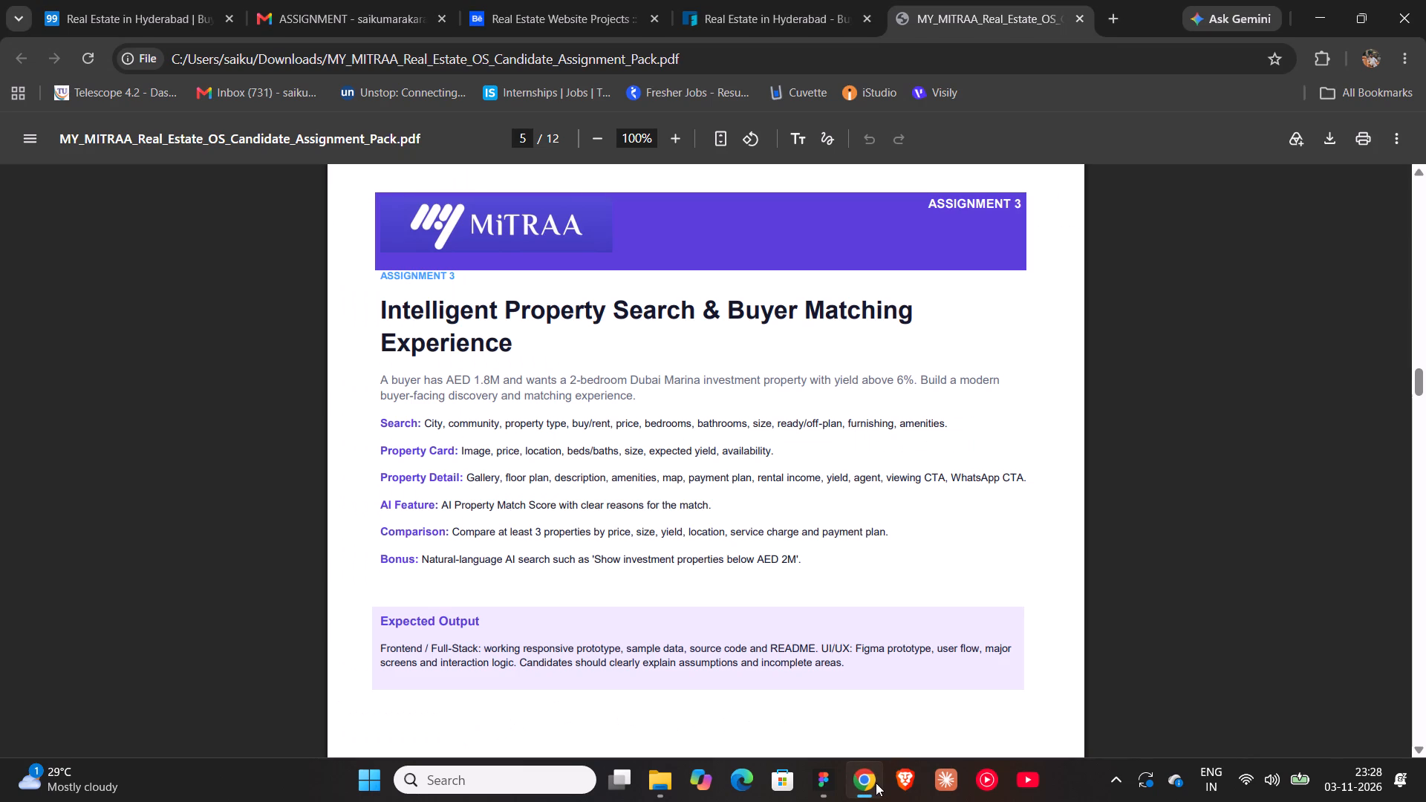
{"action": "left_click", "coordinate": [837, 786]}
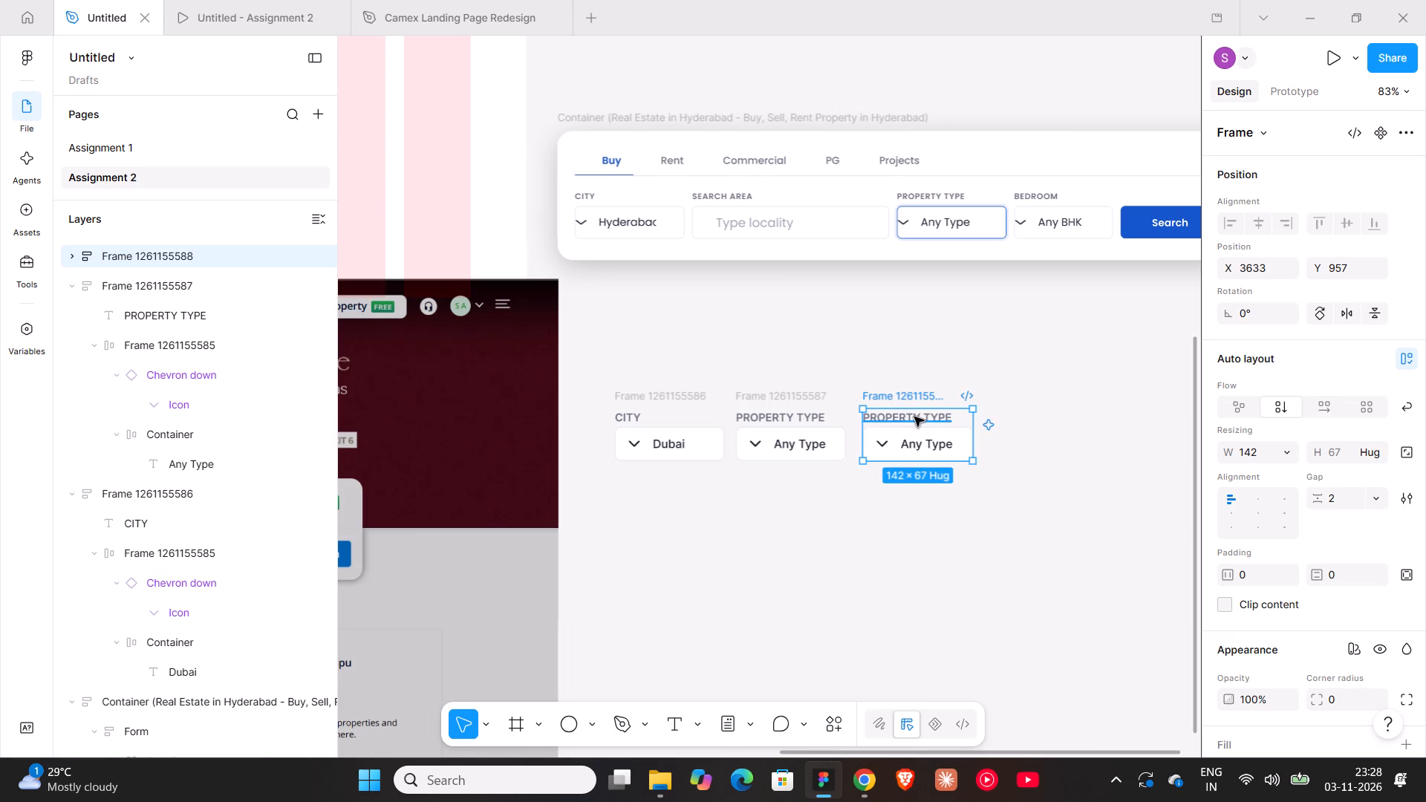
{"action": "double_click", "coordinate": [914, 417]}
{"action": "type", "text": "BED RO"}
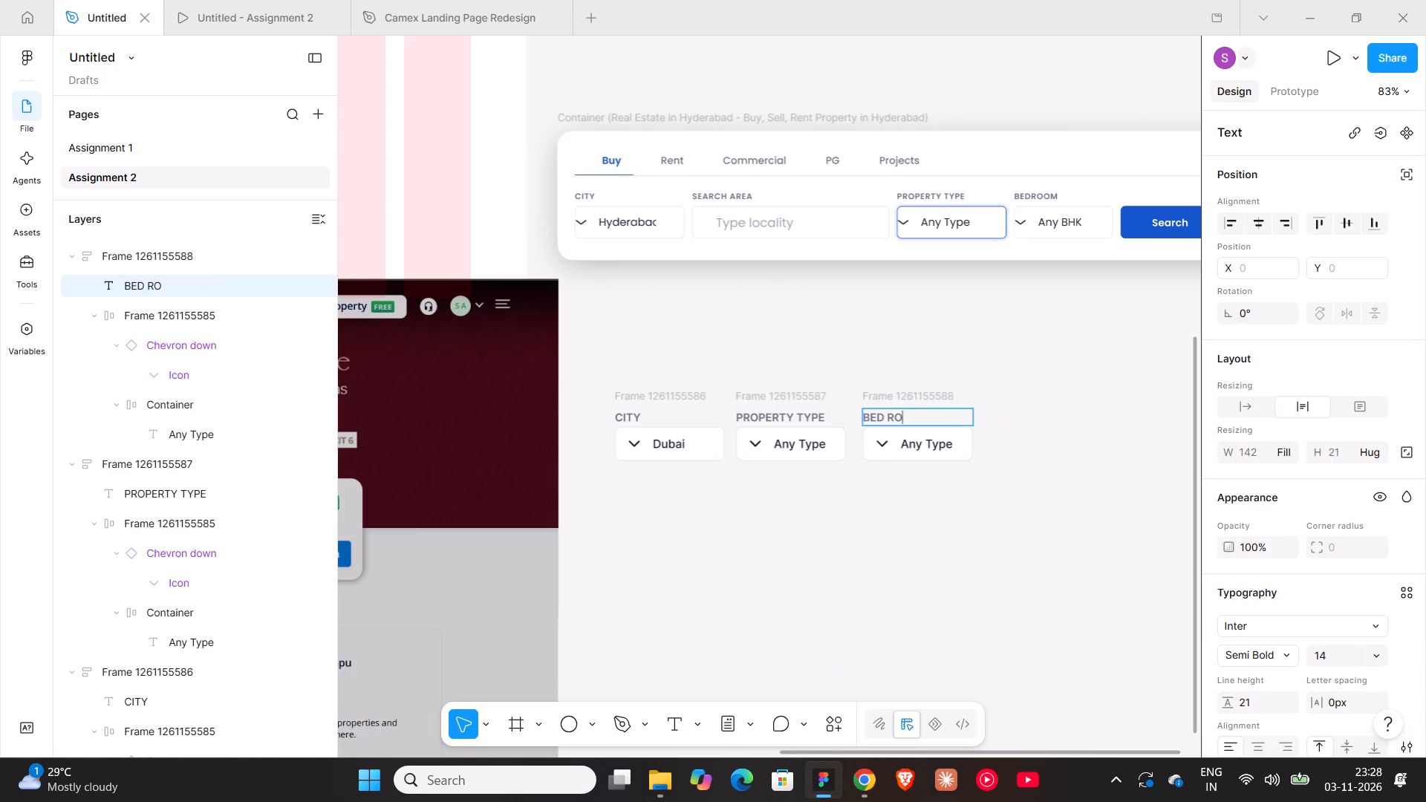
{"action": "key", "text": "BackSpace"}
{"action": "key", "text": "BackSpace"}
{"action": "key", "text": "BackSpace"}
{"action": "type", "text": "ROOMS"}
{"action": "double_click", "coordinate": [930, 444]}
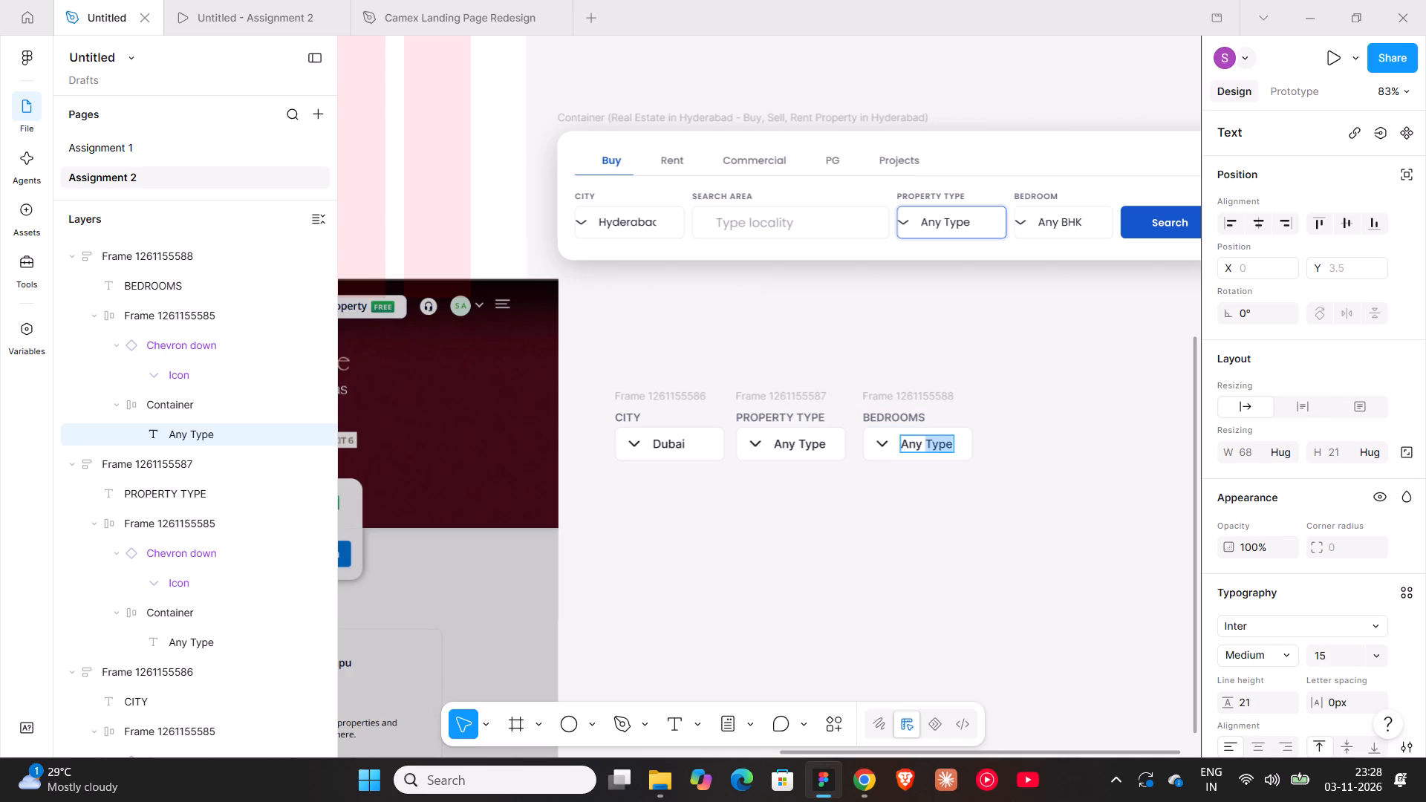
{"action": "type", "text": "BHK"}
{"action": "left_click", "coordinate": [930, 531]}
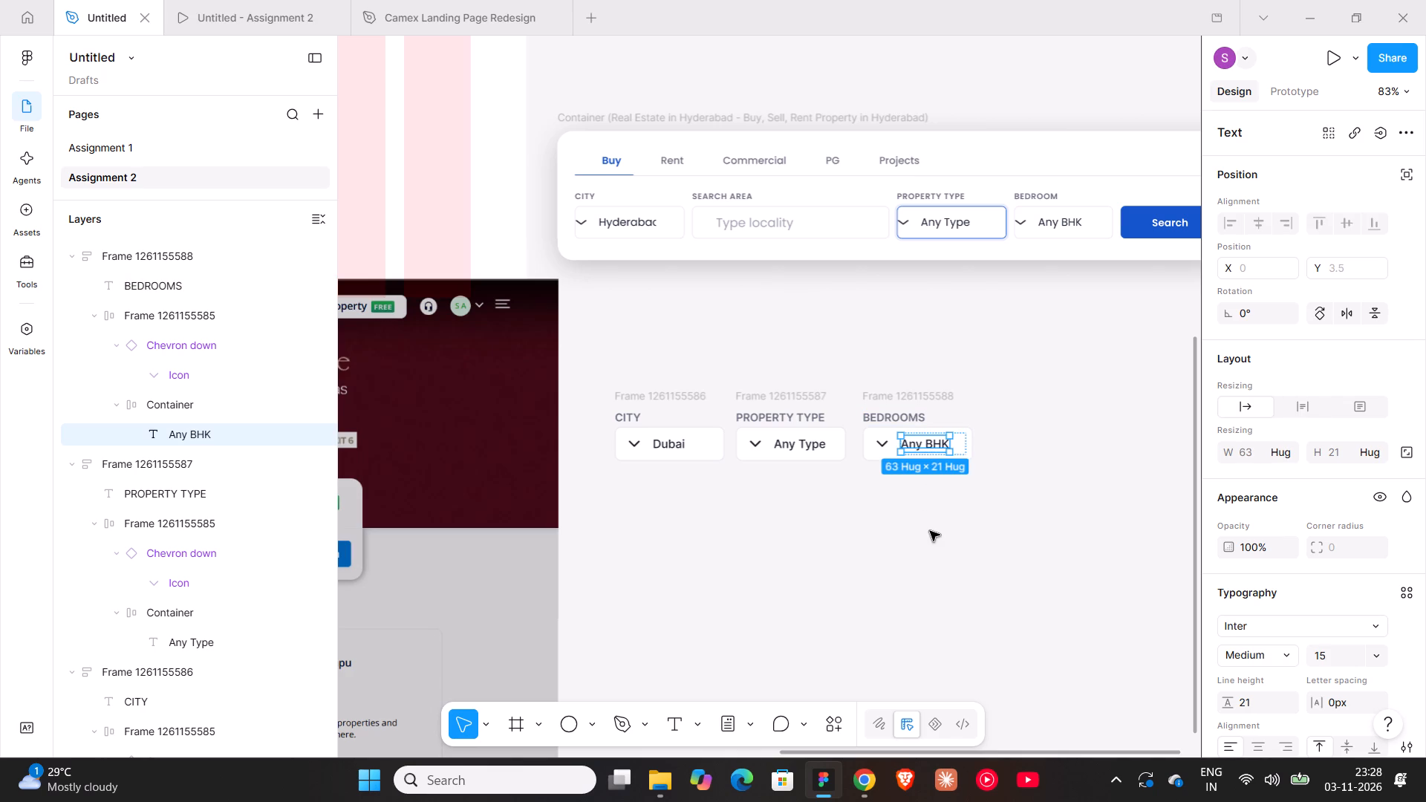
{"action": "left_click", "coordinate": [930, 531]}
Switch to Chrome to consult the Assignment 3 search requirements in the assignment brief.
{"action": "left_click", "coordinate": [854, 787]}
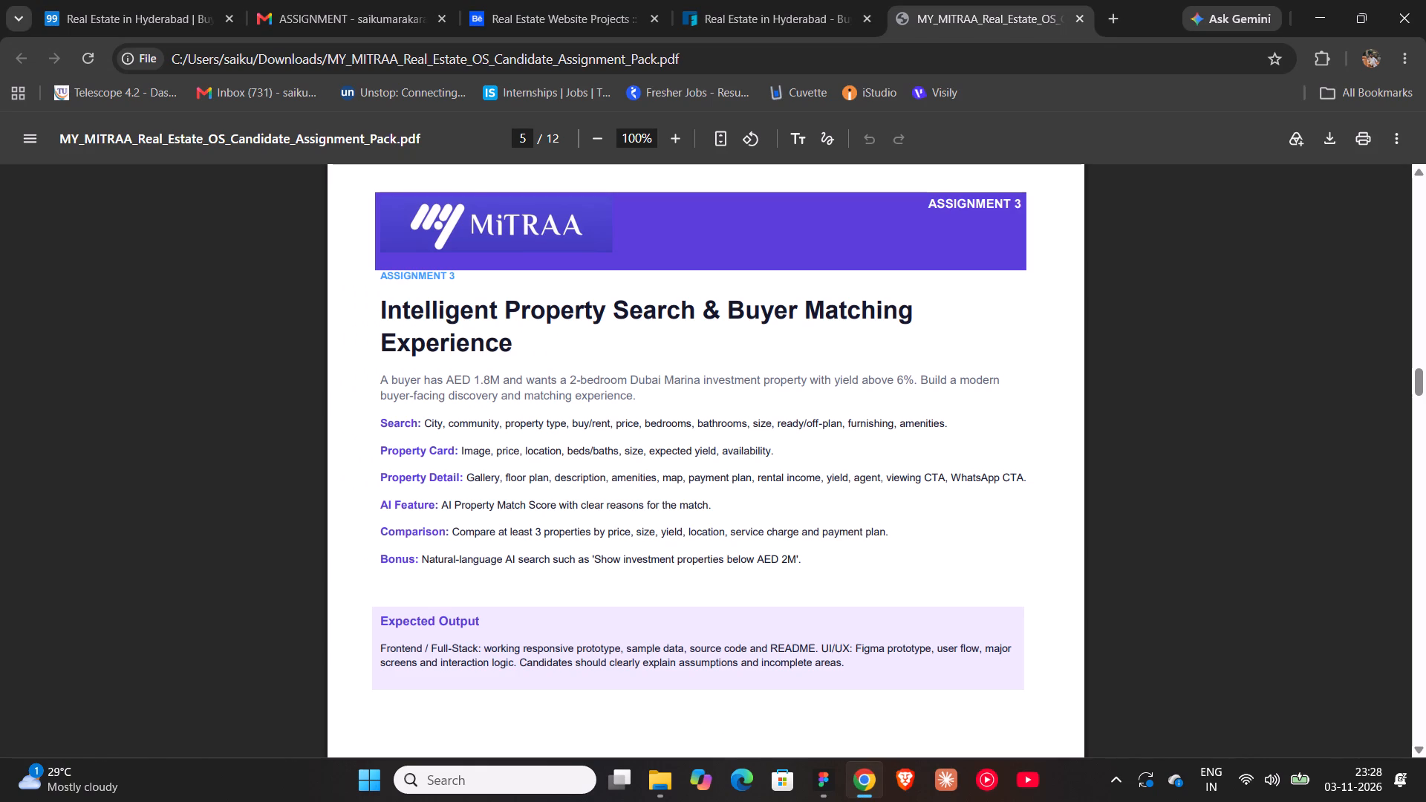
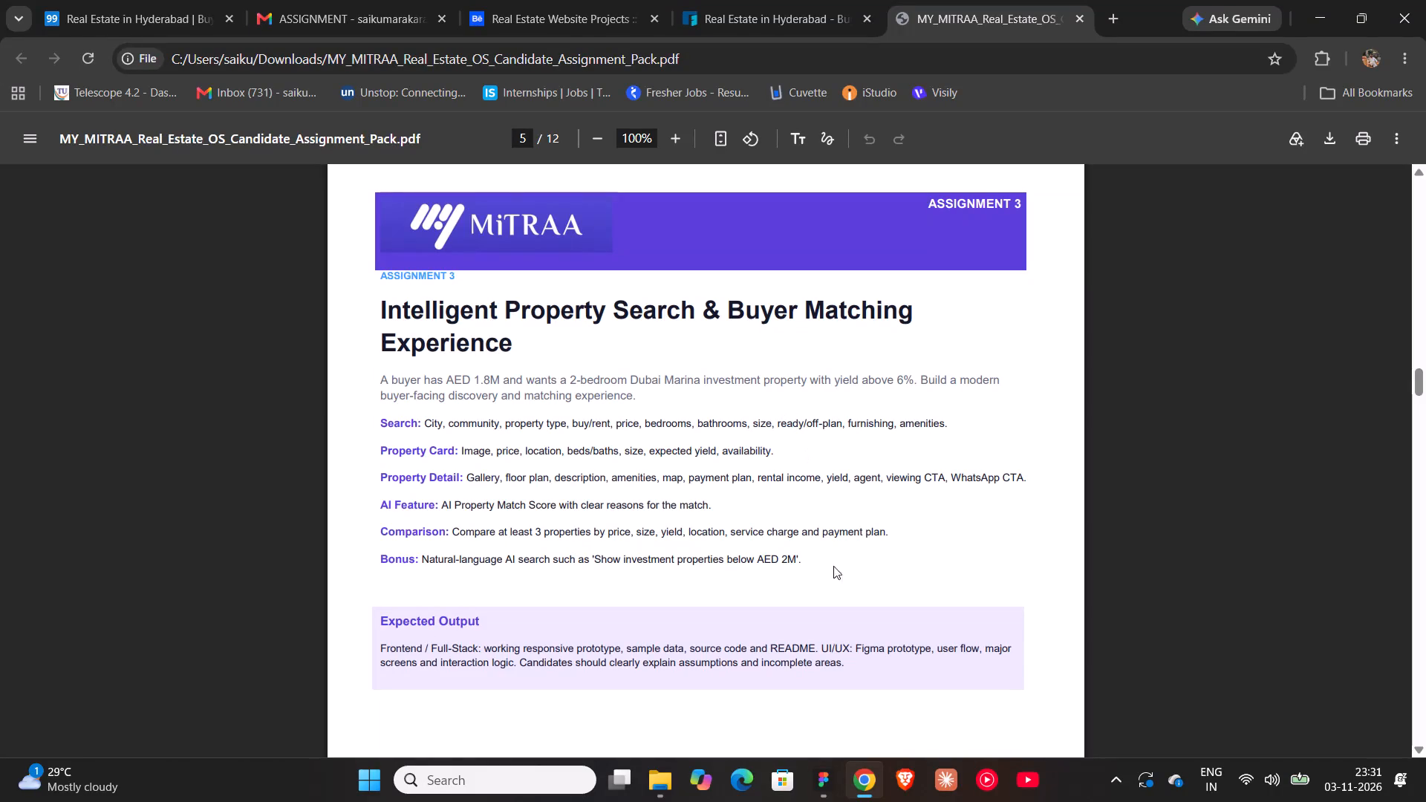
After rechecking the brief in Chrome, duplicate the PROPERTY TYPE field frame in Figma and place the copy beyond BEDROOMS at X 3797, Y 957.
{"action": "left_click", "coordinate": [806, 792]}
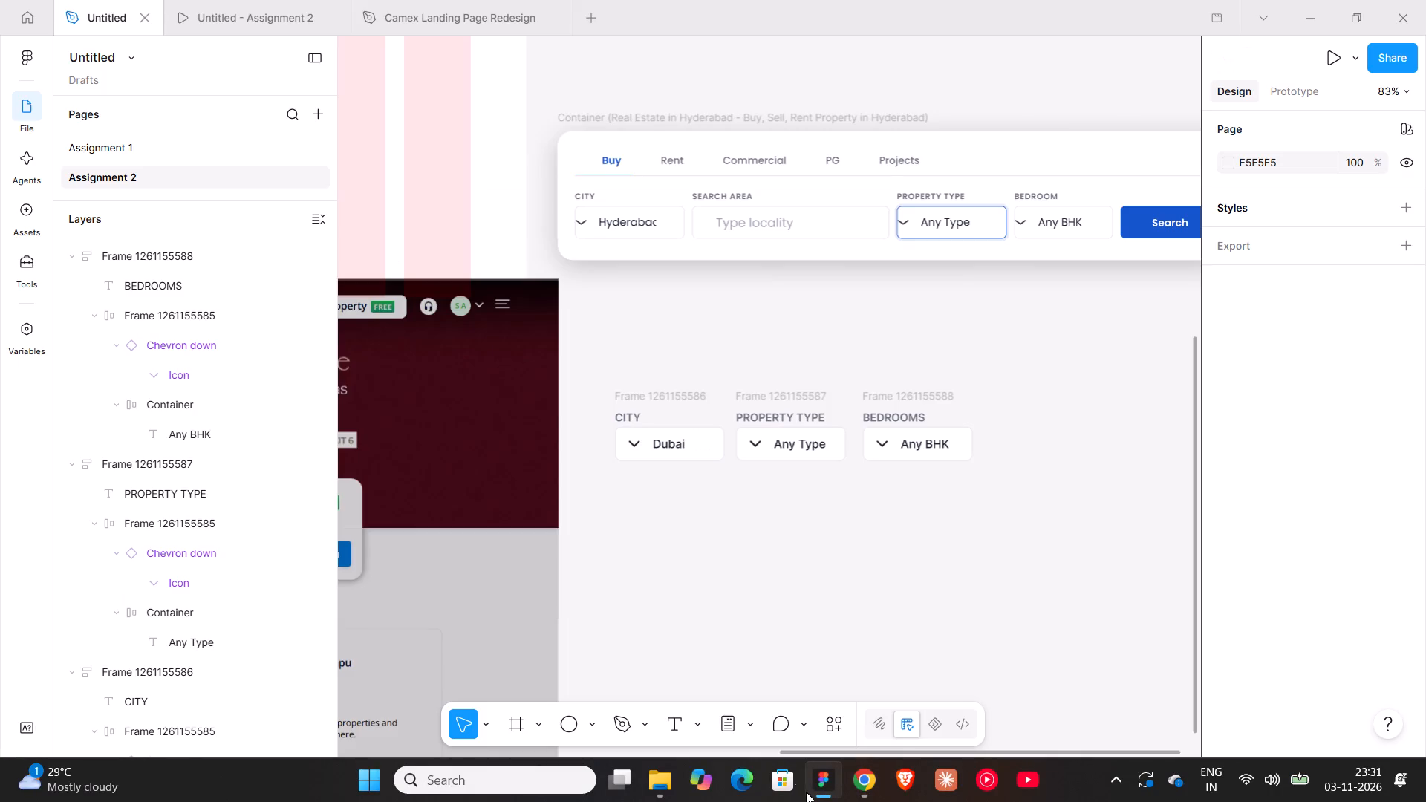
{"action": "left_click", "coordinate": [865, 763]}
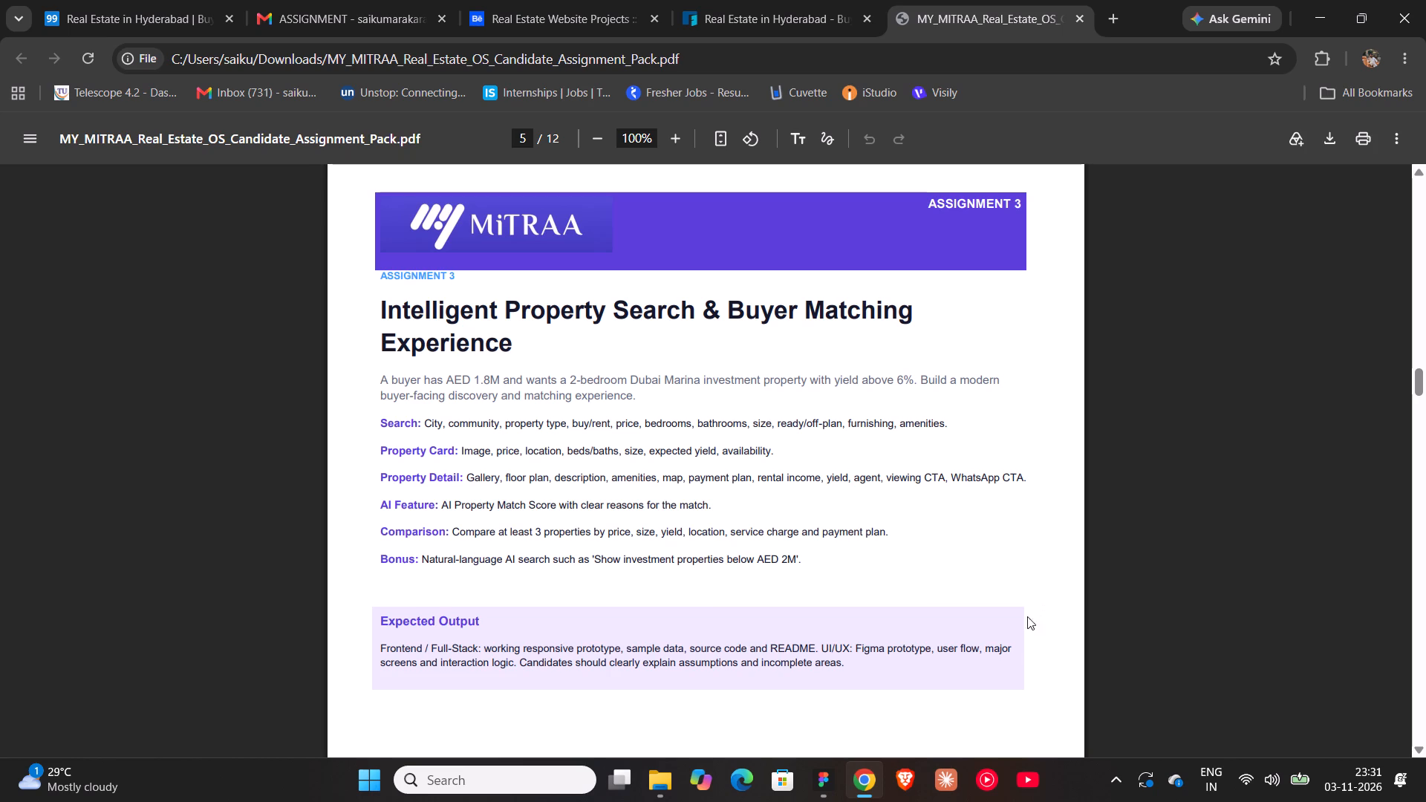
{"action": "left_click", "coordinate": [815, 791]}
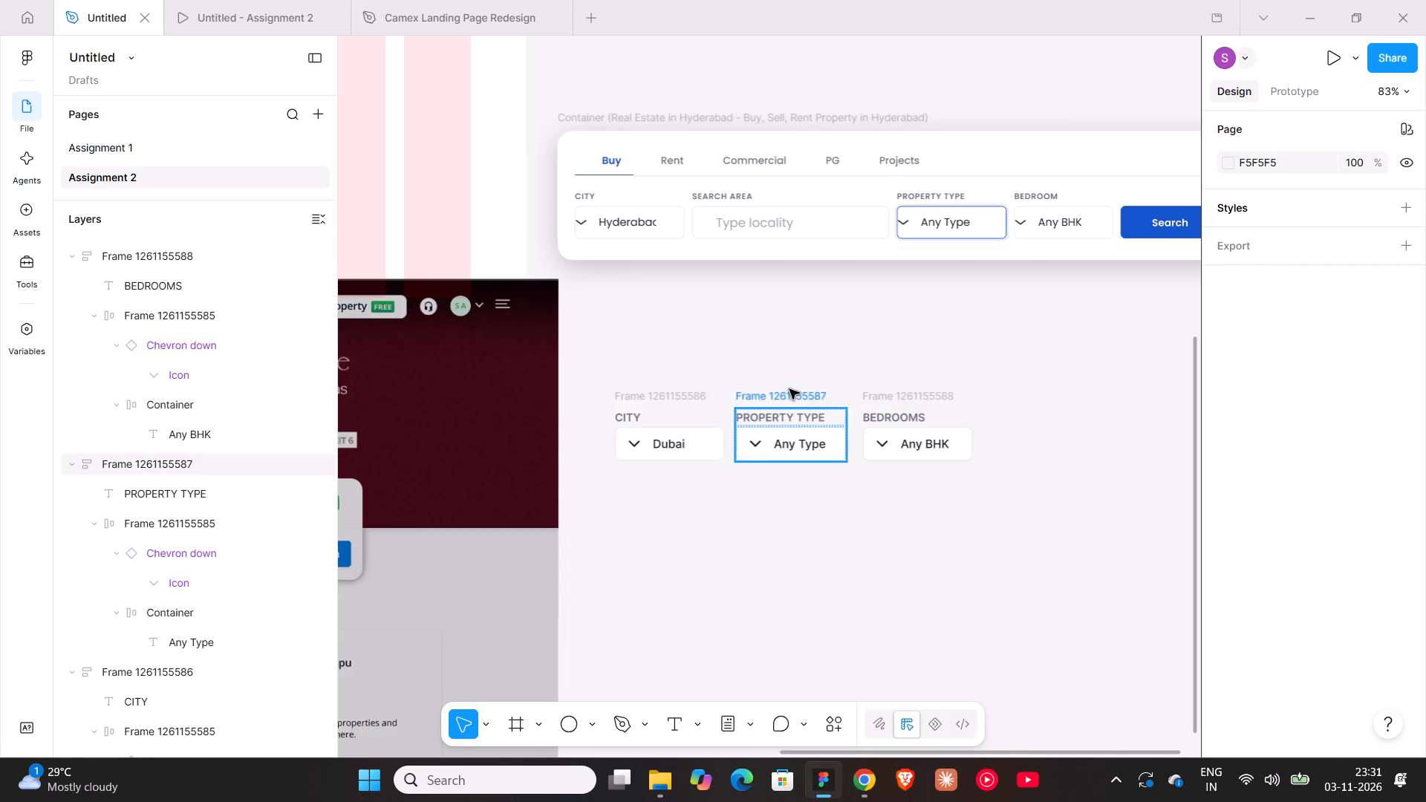
{"action": "left_click", "coordinate": [909, 387]}
{"action": "scroll", "coordinate": [909, 387], "scroll_direction": "down", "scroll_amount": 4, "text": "shift"}
{"action": "left_click", "coordinate": [707, 395]}
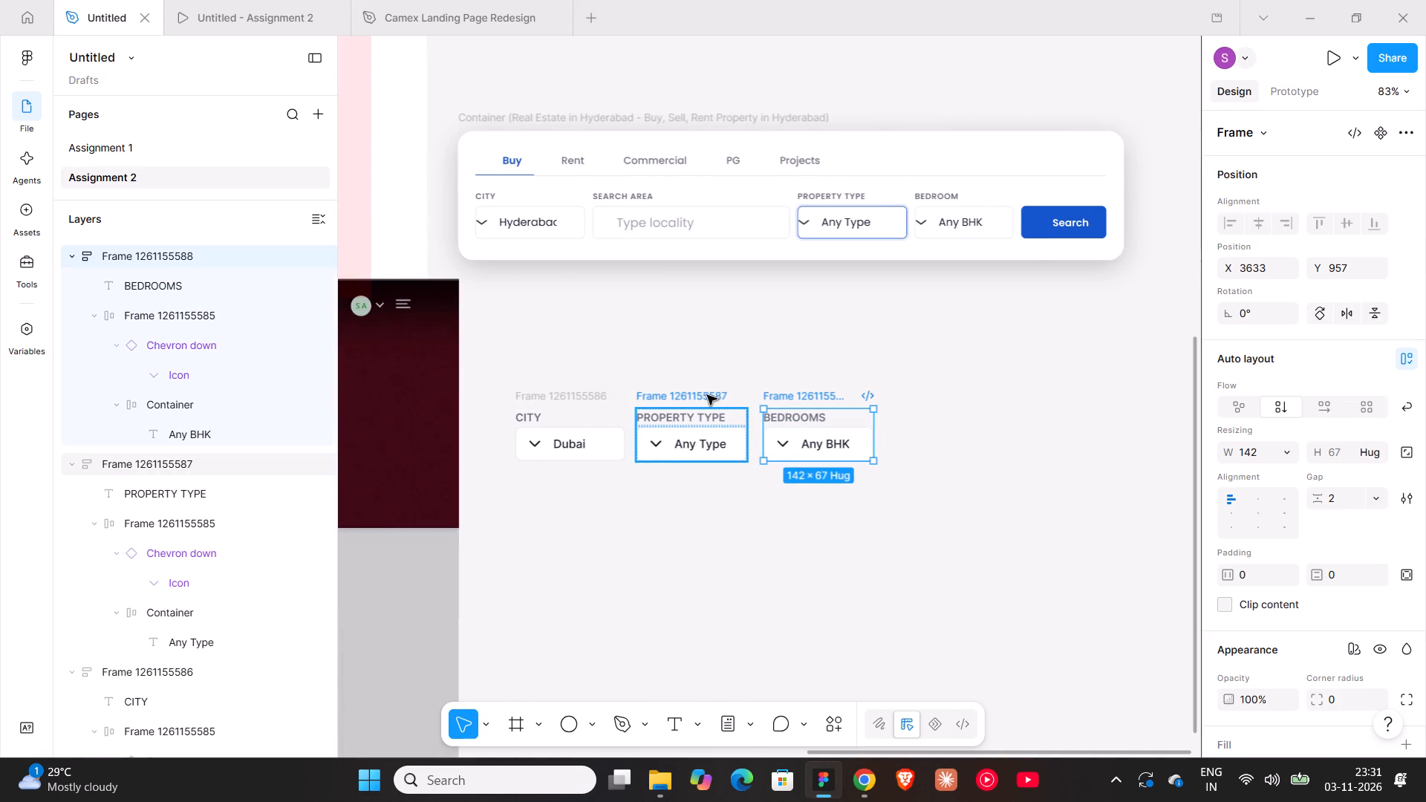
{"action": "left_click_drag", "start_coordinate": [699, 395], "coordinate": [954, 397], "text": "alt"}
Change the fourth field's label to "PROPERTY SIZE".
{"action": "left_click", "coordinate": [948, 411]}
{"action": "double_click", "coordinate": [961, 421]}
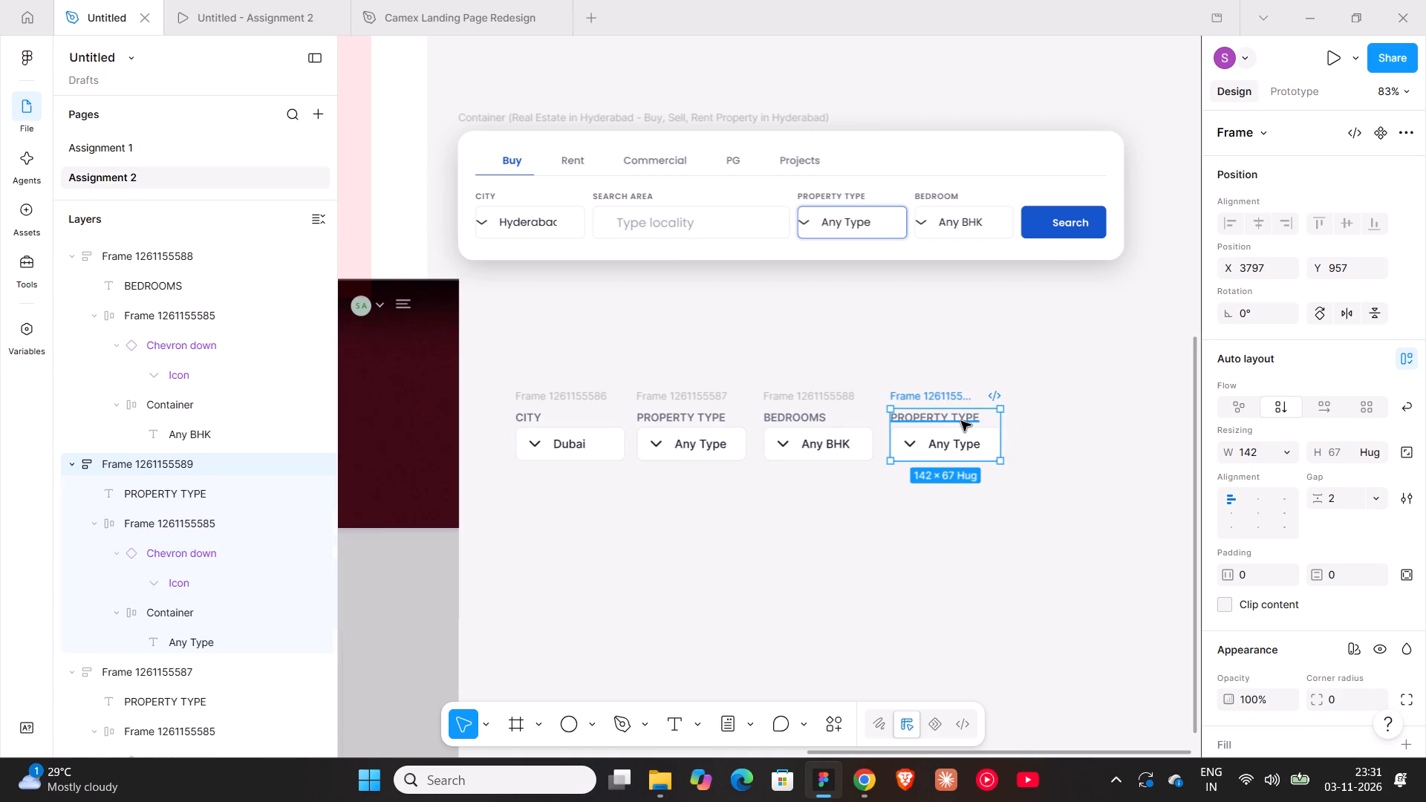
{"action": "left_click", "coordinate": [956, 414]}
{"action": "left_click_drag", "start_coordinate": [953, 414], "coordinate": [982, 419]}
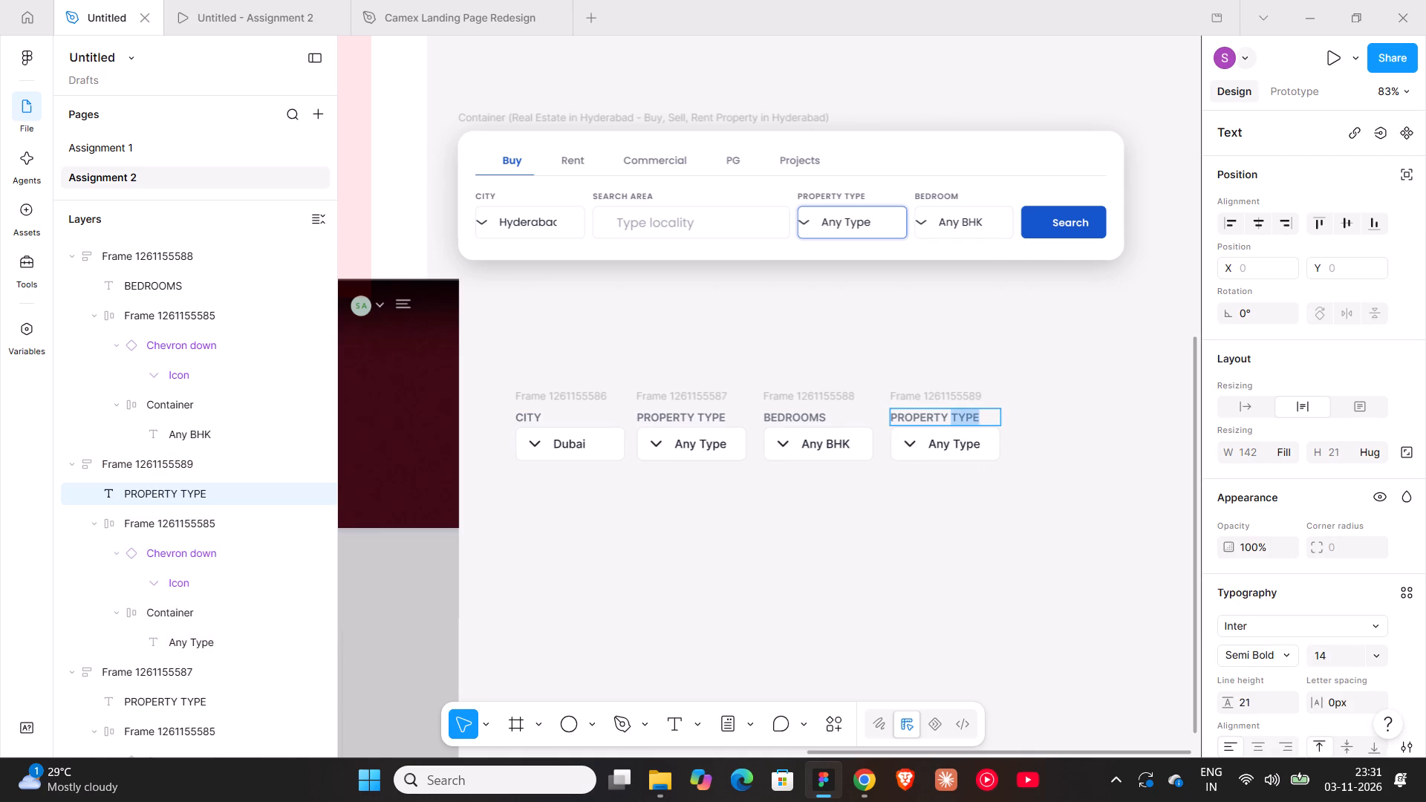
{"action": "type", "text": "Size"}
{"action": "key", "text": "BackSpace"}
{"action": "key", "text": "BackSpace"}
{"action": "key", "text": "BackSpace"}
{"action": "key", "text": "BackSpace"}
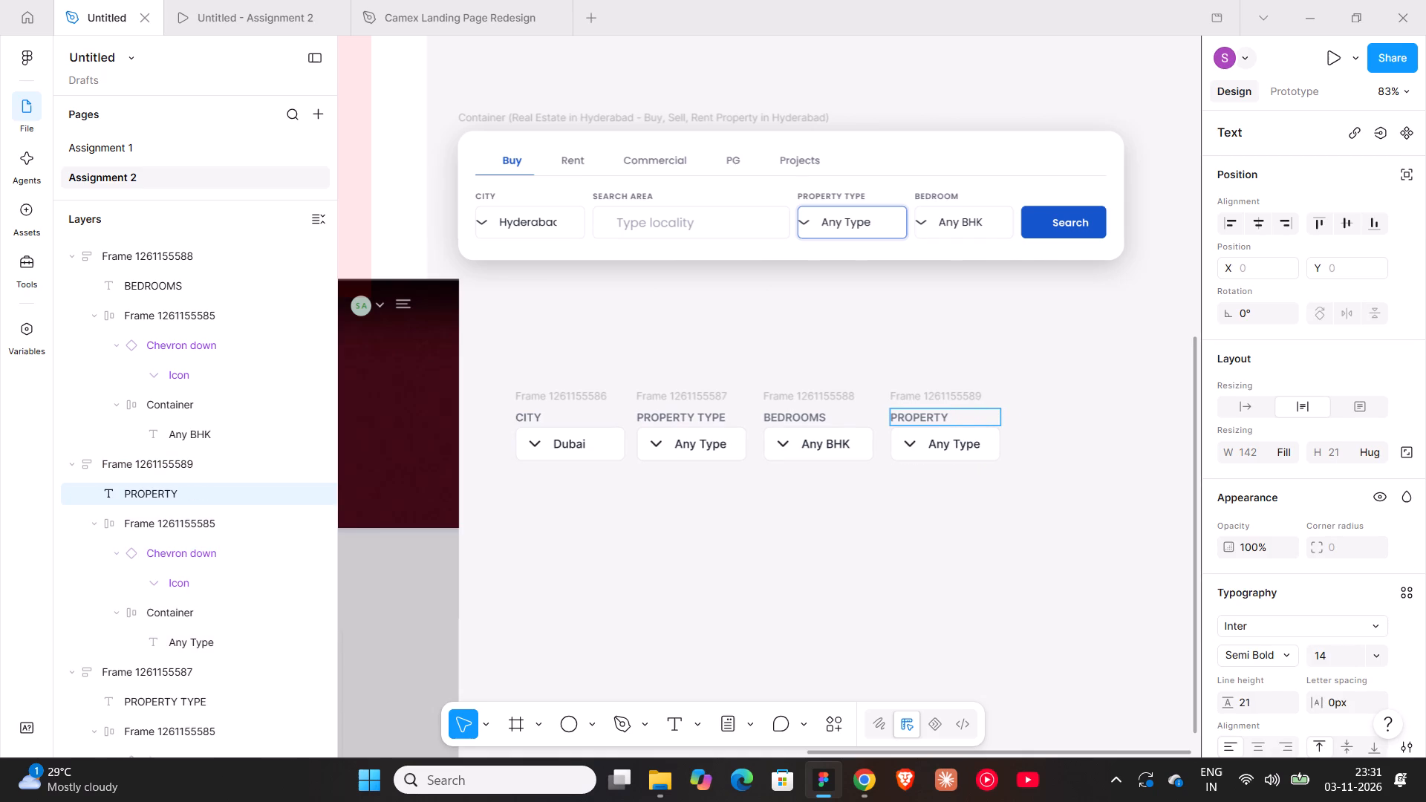
{"action": "type", "text": "SIZE"}
{"action": "left_click", "coordinate": [1095, 409]}
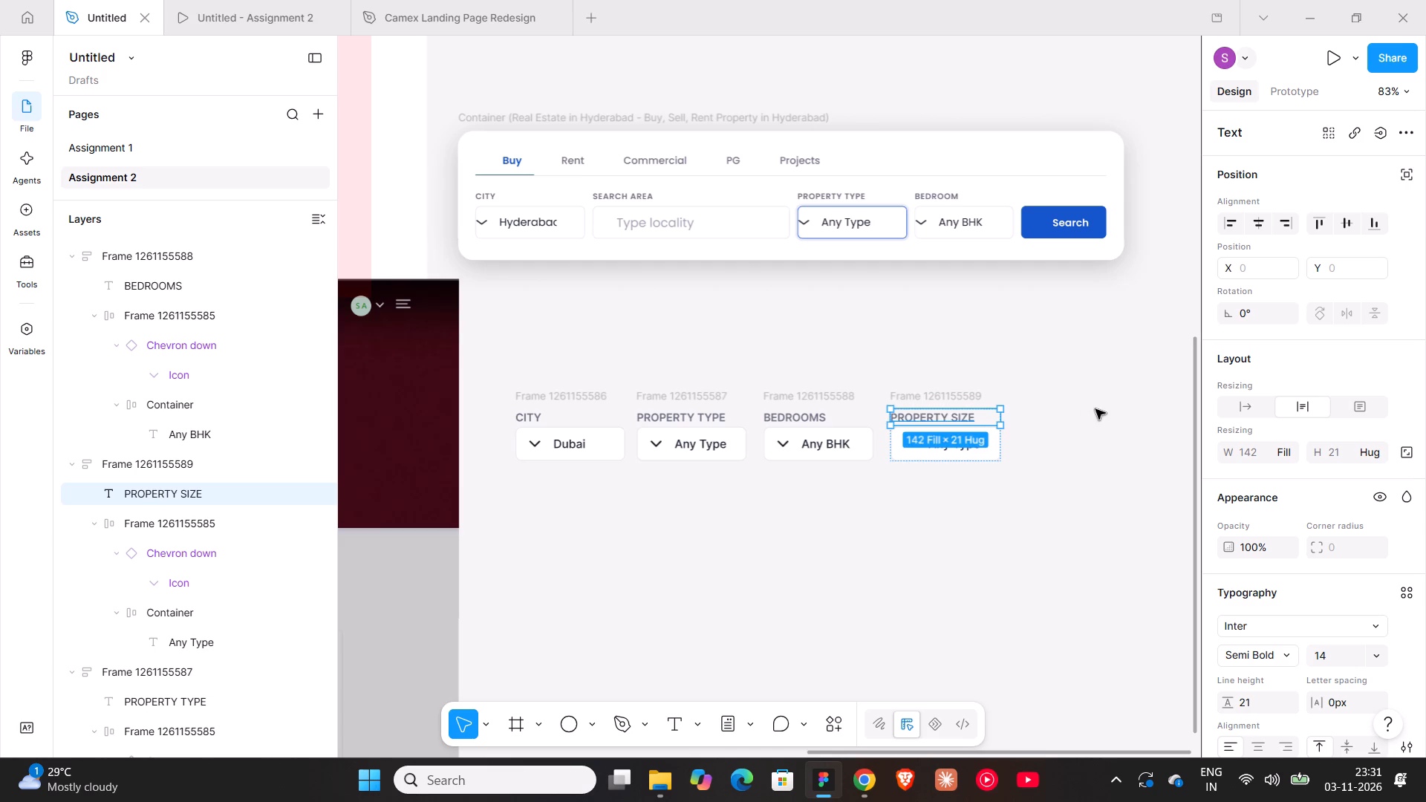
Set the PROPERTY SIZE field's value to "Any Sqft" in Figma, consulting the assignment brief in Chrome.
{"action": "left_click", "coordinate": [1030, 448]}
{"action": "triple_click", "coordinate": [966, 448]}
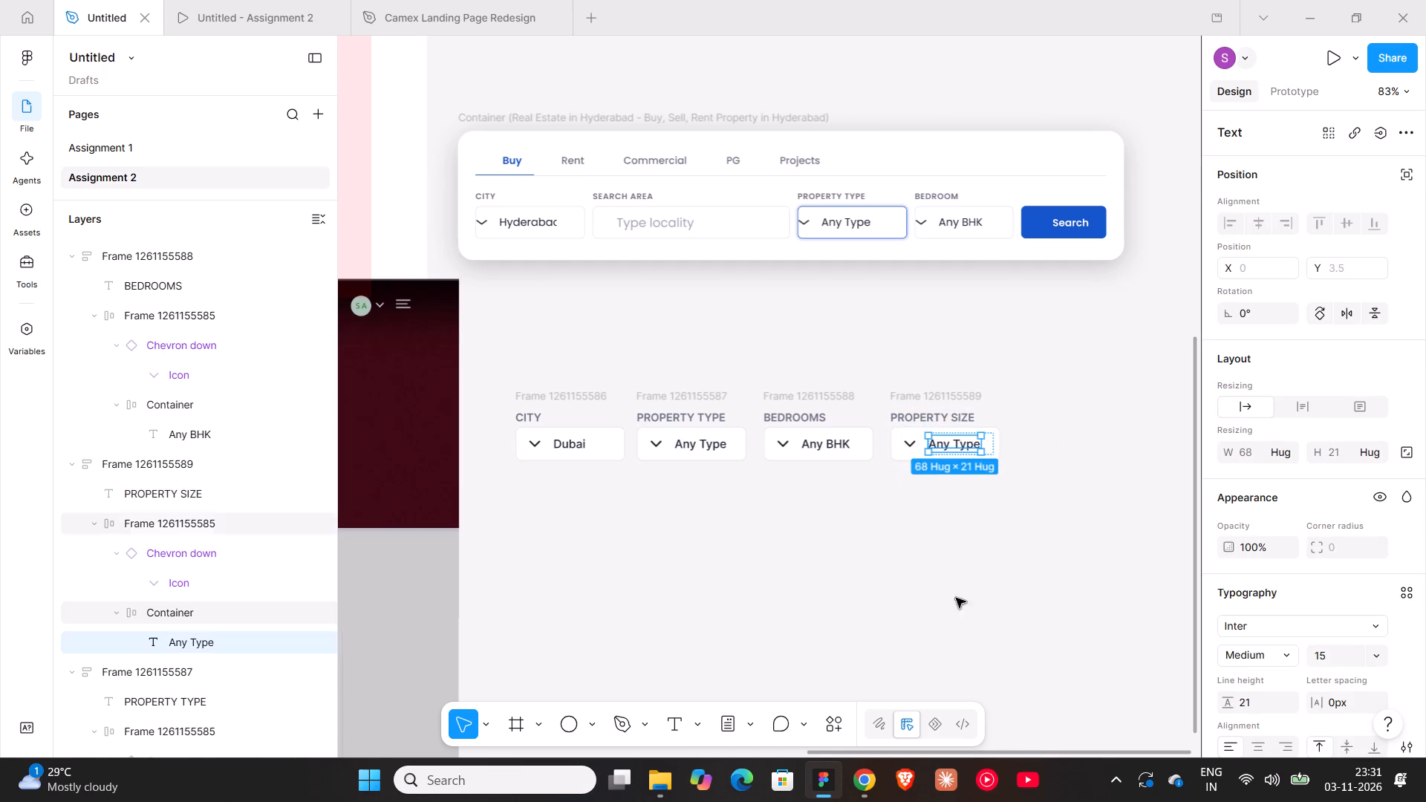
{"action": "left_click", "coordinate": [874, 795]}
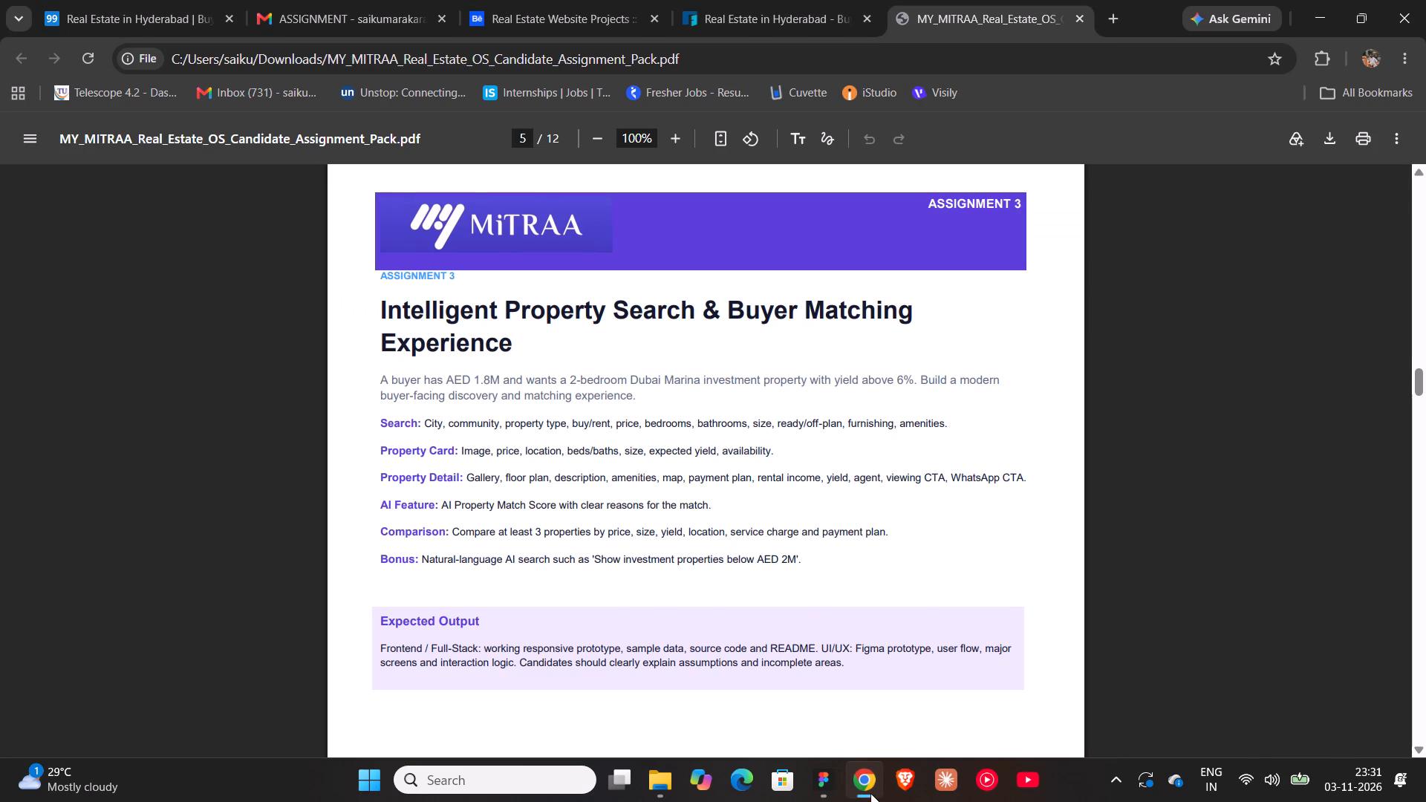
{"action": "left_click", "coordinate": [830, 786]}
{"action": "double_click", "coordinate": [974, 439]}
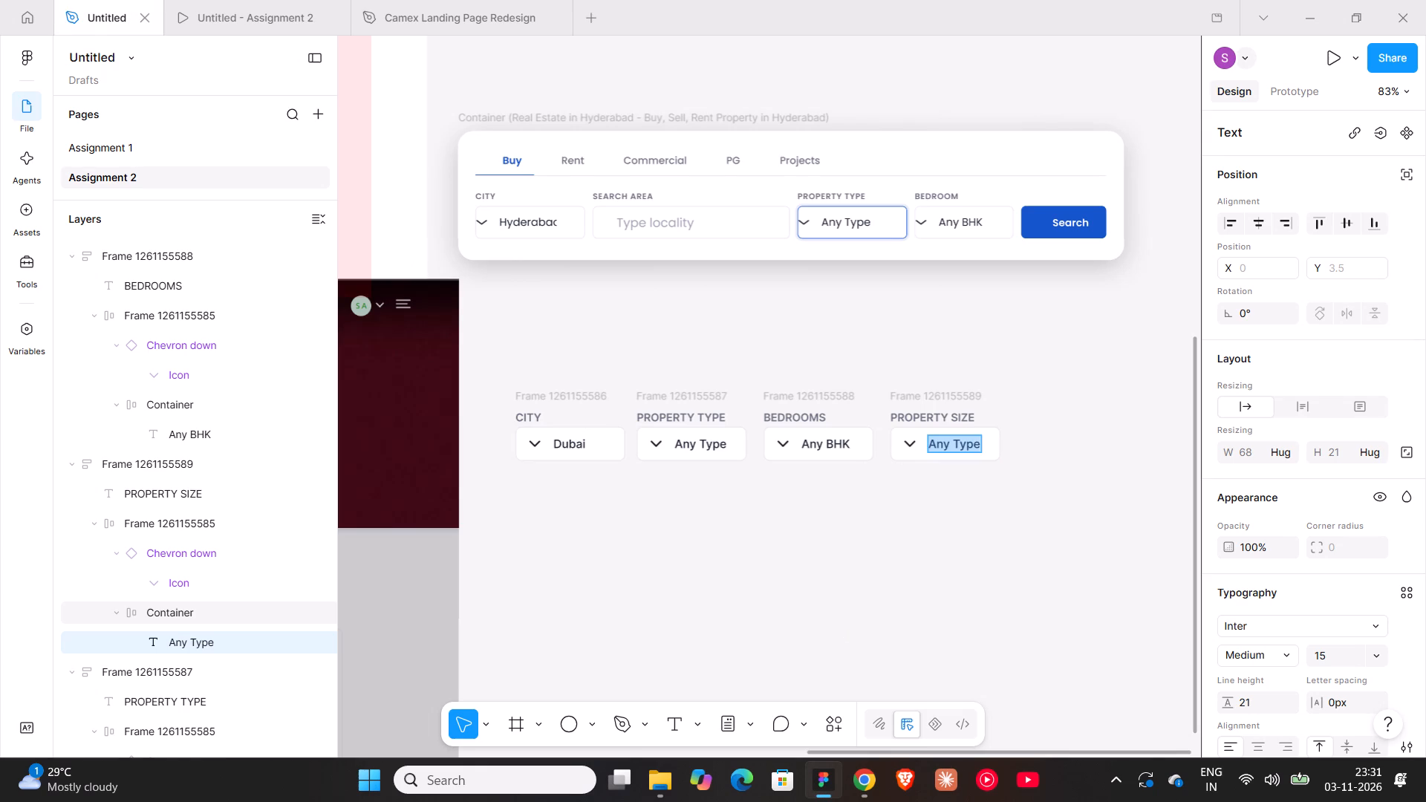
{"action": "left_click", "coordinate": [959, 443]}
{"action": "left_click_drag", "start_coordinate": [957, 442], "coordinate": [981, 448]}
{"action": "type", "text": "Sft"}
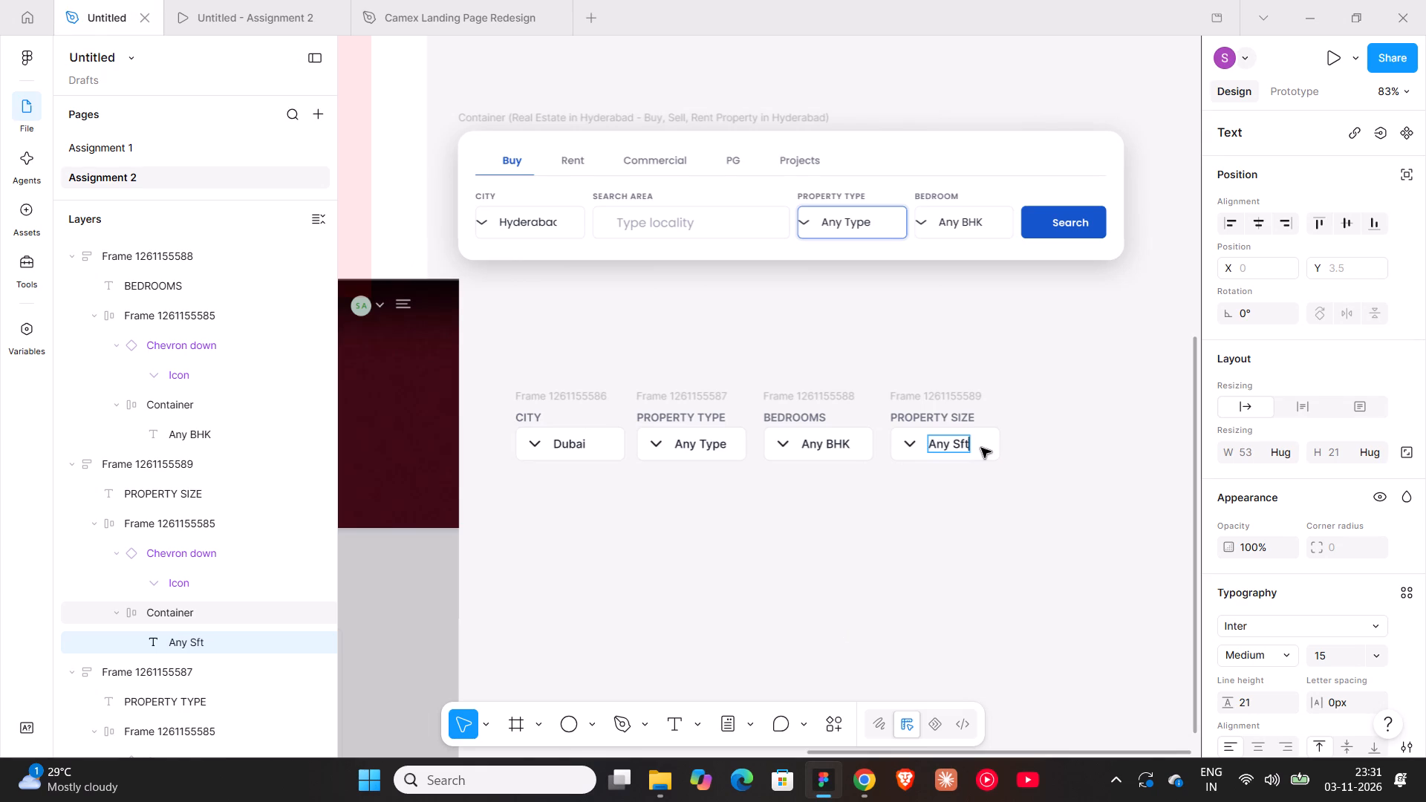
{"action": "key", "text": "BackSpace"}
{"action": "key", "text": "BackSpace"}
{"action": "key", "text": "q"}
{"action": "type", "text": "ft"}
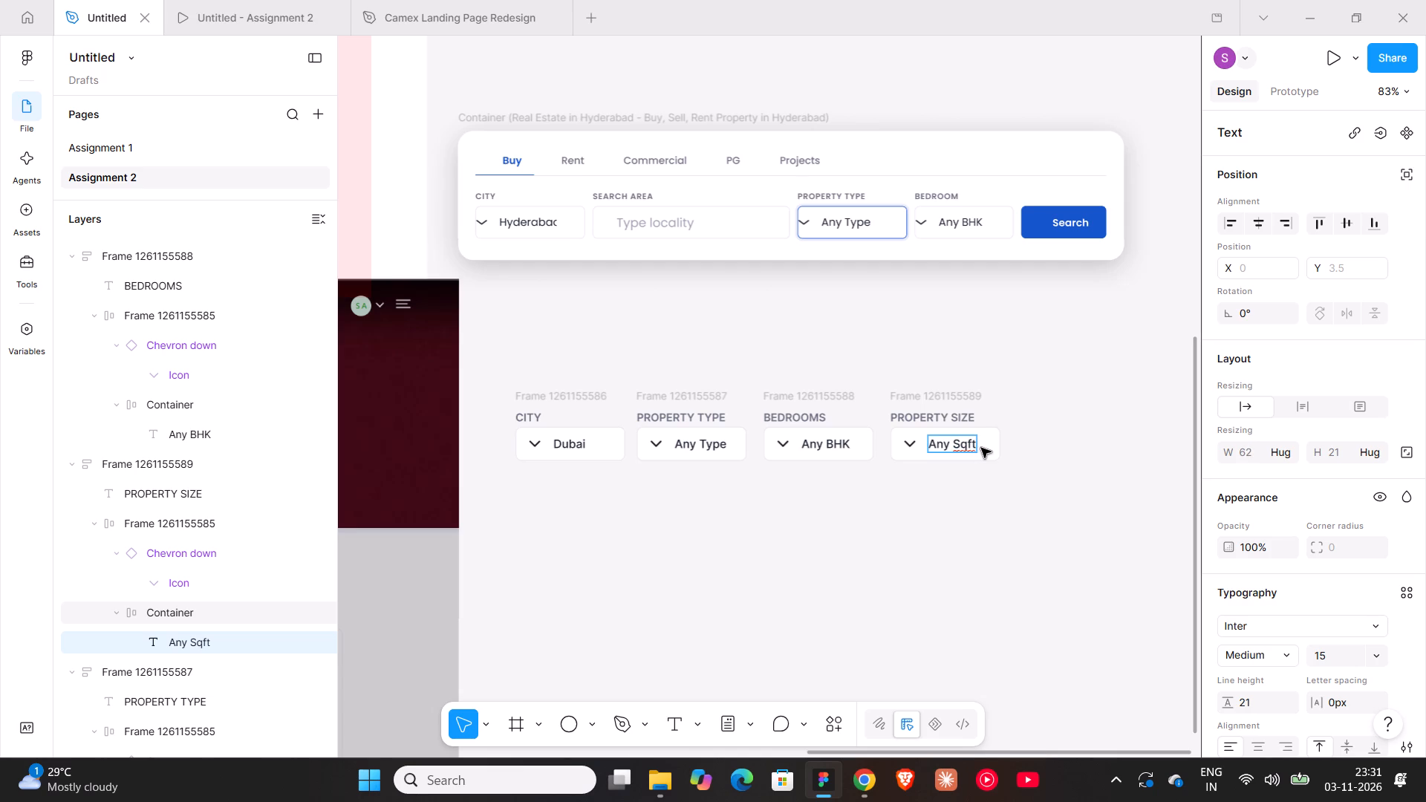
Examine the property search form in the Camex Landing Page Redesign file and compare it with the Assignment 3 brief in Chrome.
{"action": "scroll", "coordinate": [630, 351], "scroll_direction": "down", "scroll_amount": 10, "text": "ctrl"}
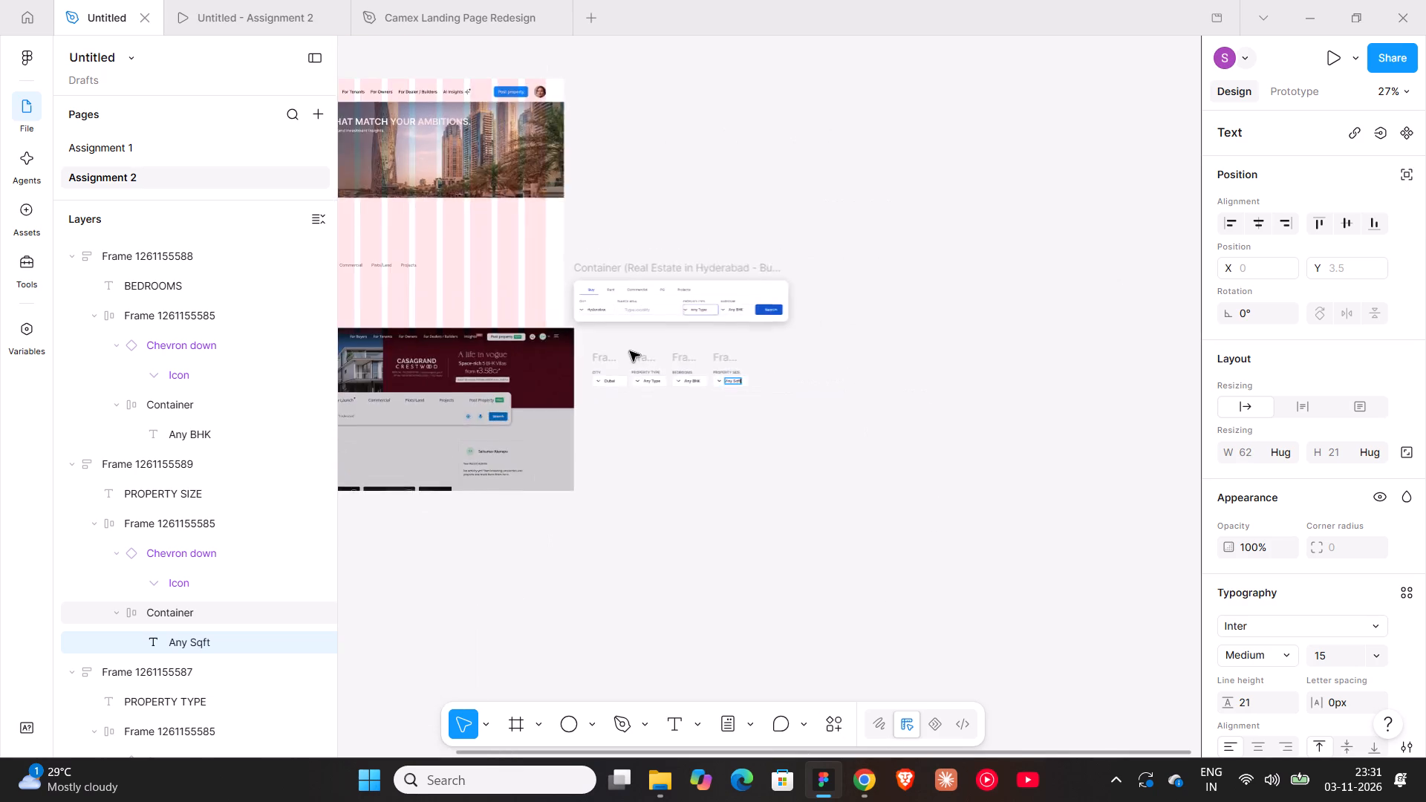
{"action": "scroll", "coordinate": [630, 351], "scroll_direction": "down", "scroll_amount": 7, "text": "ctrl"}
{"action": "left_click", "coordinate": [435, 0]}
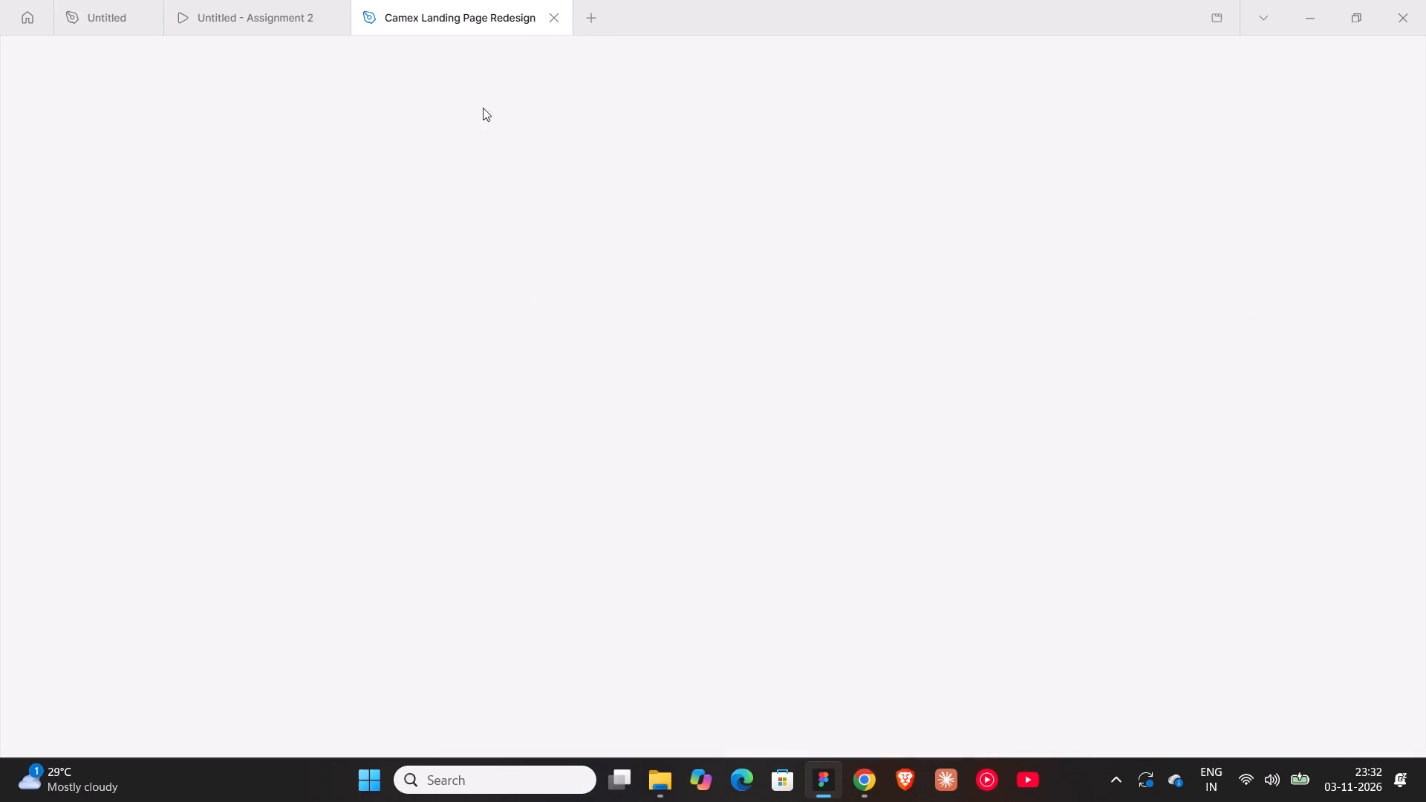
{"action": "scroll", "coordinate": [591, 362], "scroll_direction": "down", "scroll_amount": 7, "text": "ctrl"}
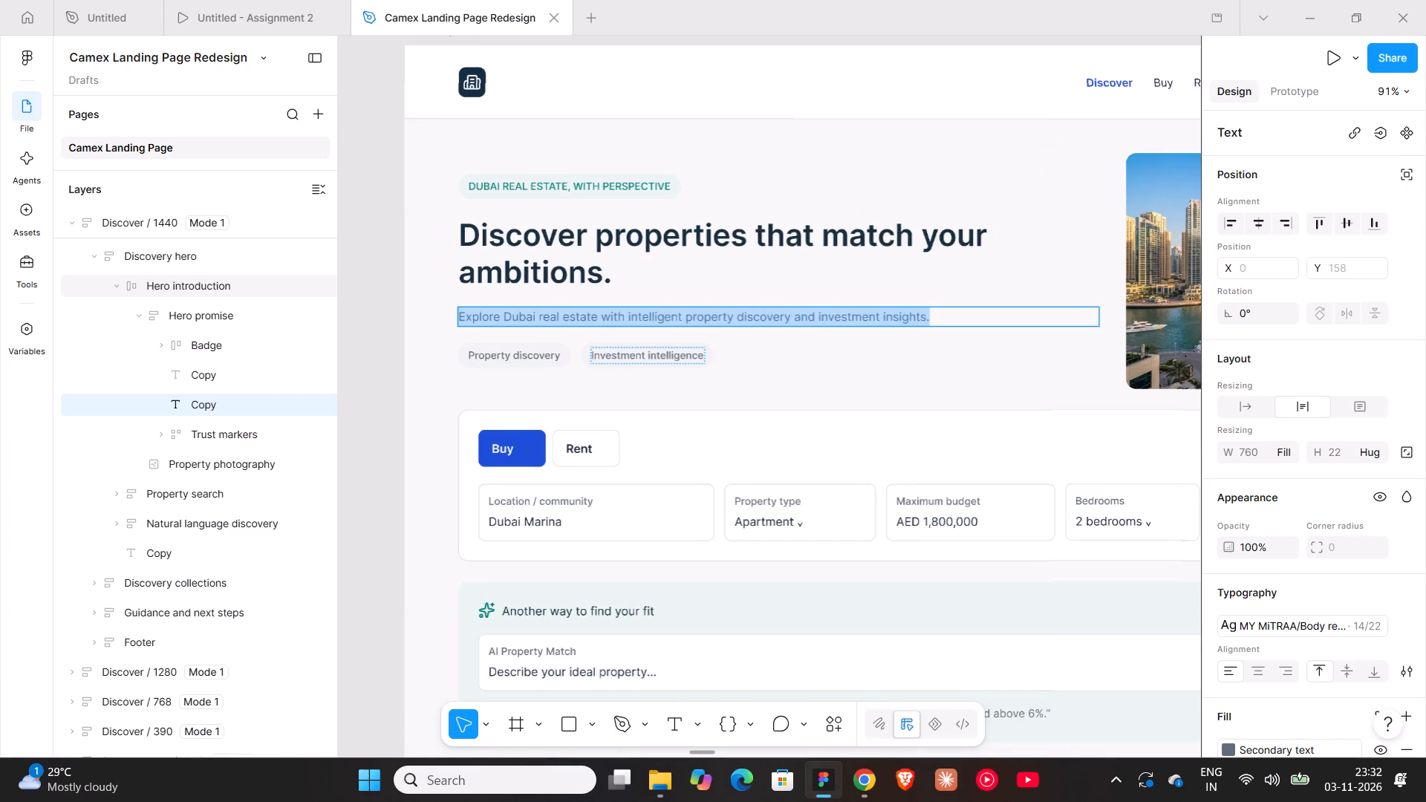
{"action": "scroll", "coordinate": [591, 362], "scroll_direction": "down", "scroll_amount": 3, "text": "ctrl"}
{"action": "scroll", "coordinate": [591, 362], "scroll_direction": "down", "scroll_amount": 5, "text": "shift"}
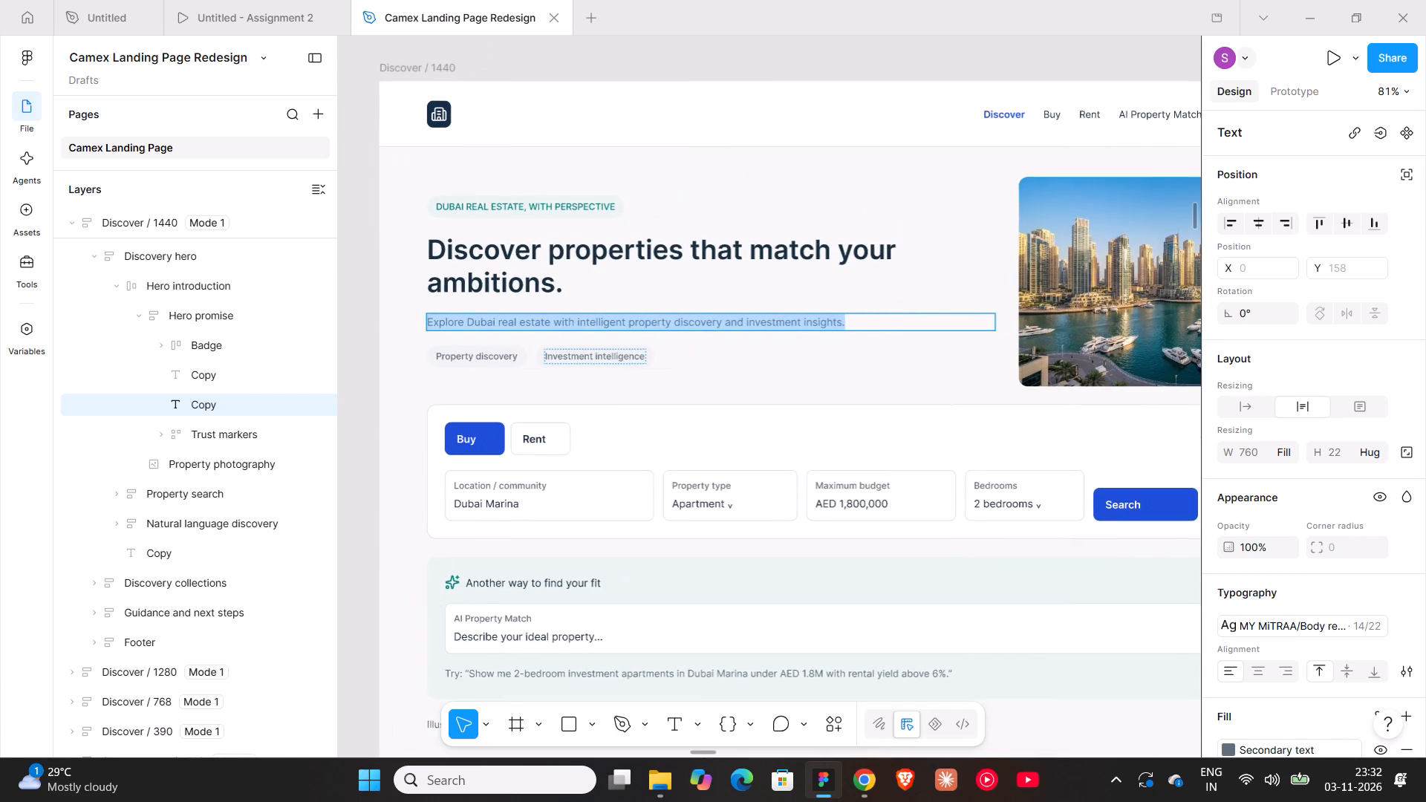
{"action": "scroll", "coordinate": [619, 413], "scroll_direction": "down", "scroll_amount": 2, "text": "shift"}
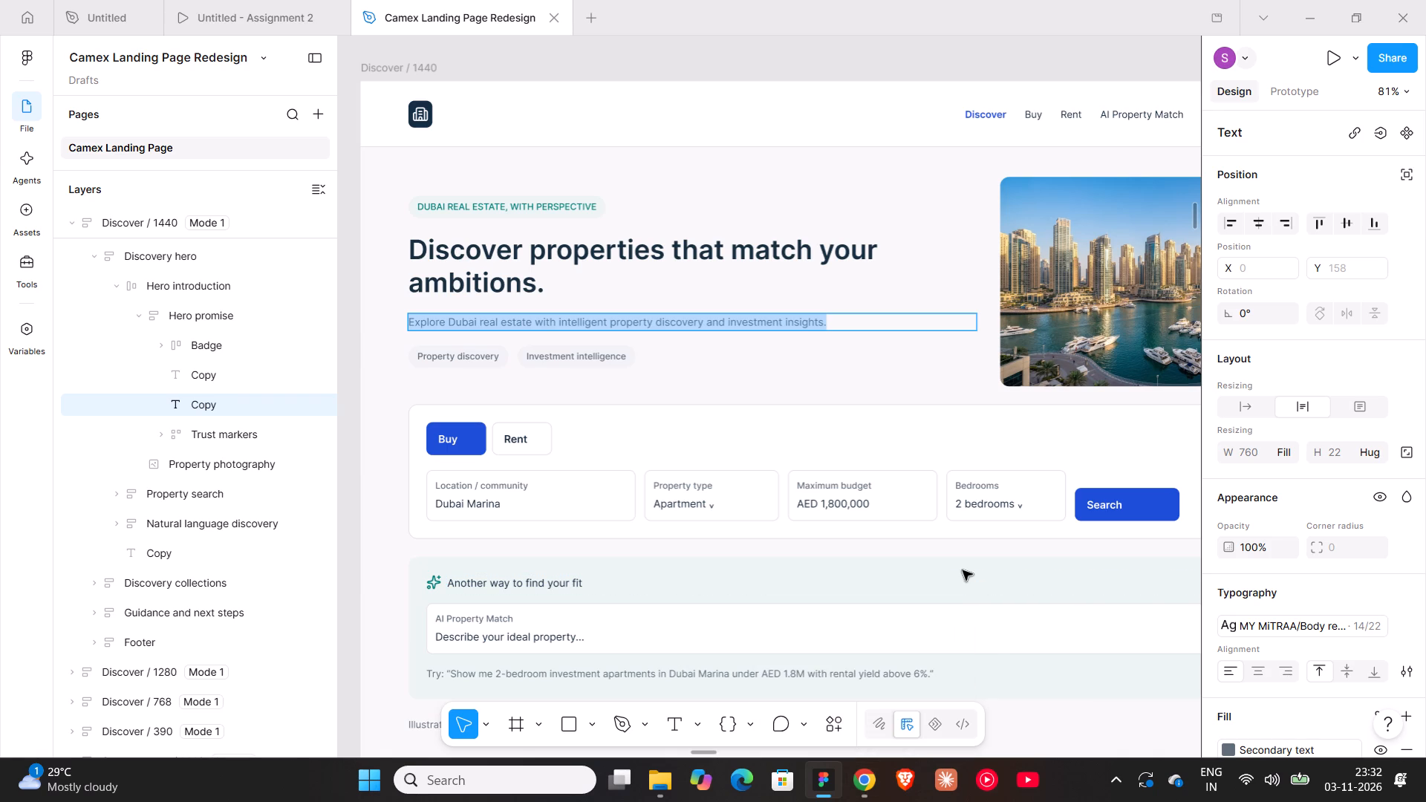
{"action": "left_click", "coordinate": [768, 357]}
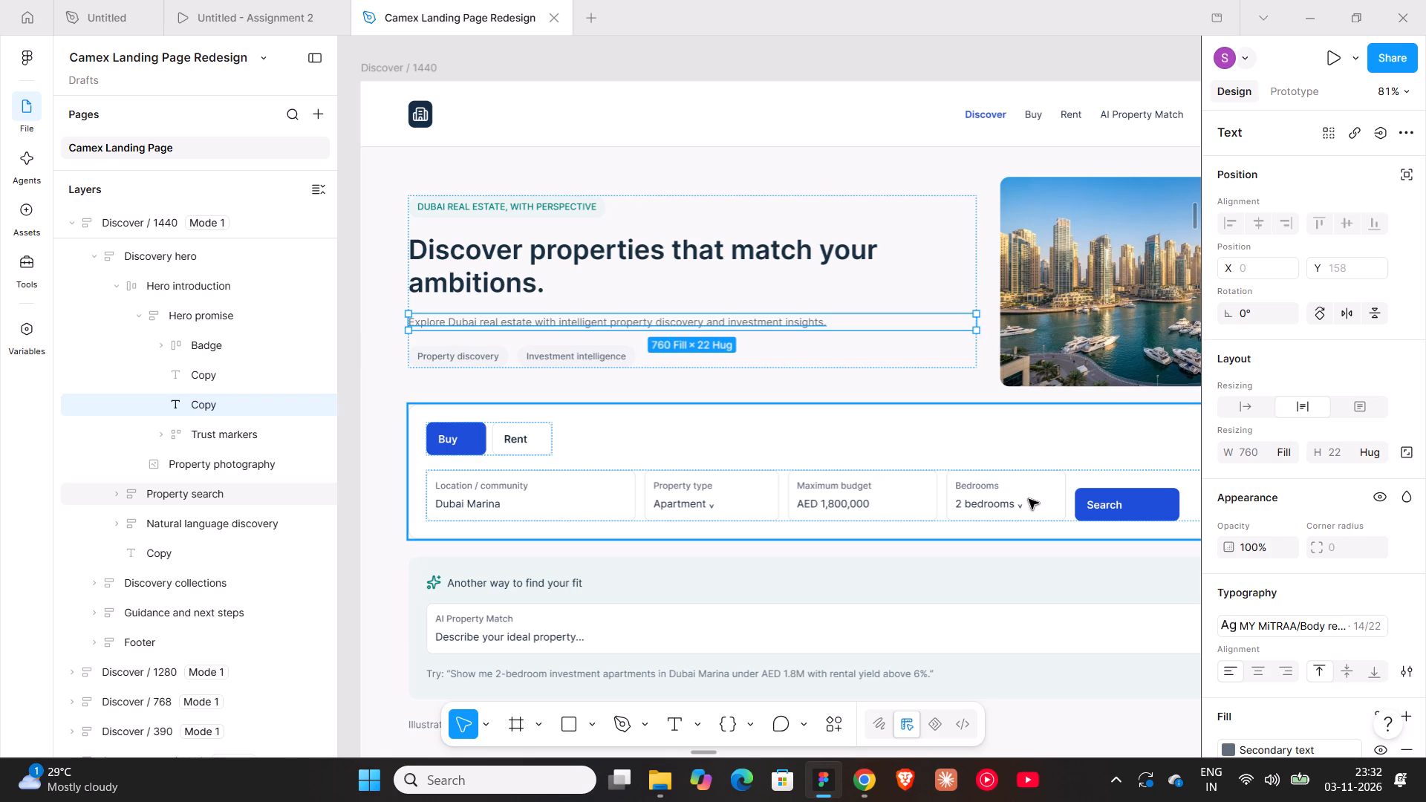
{"action": "left_click", "coordinate": [860, 776]}
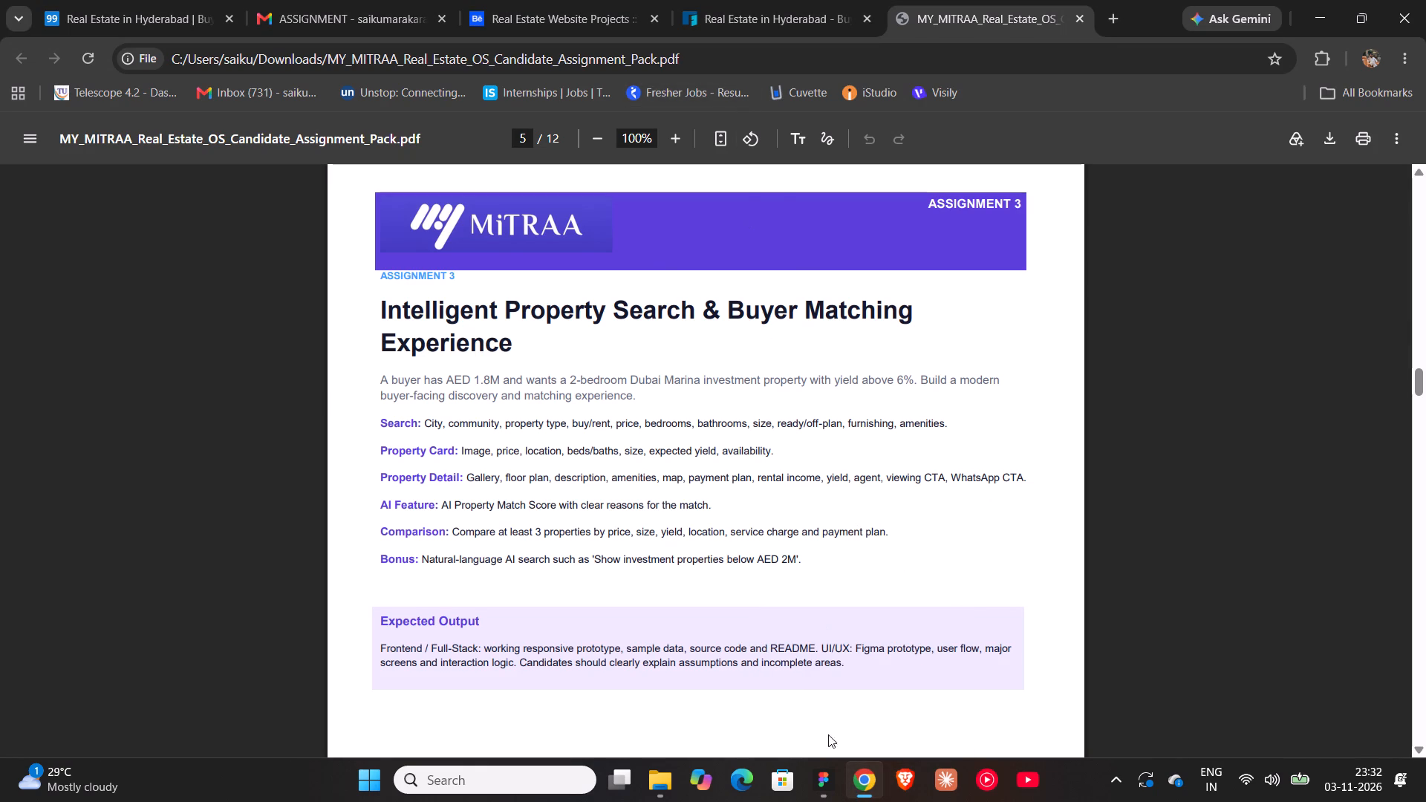
{"action": "left_click", "coordinate": [823, 770]}
Back in the Untitled file, duplicate the PROPERTY SIZE field frame and place the copy beside it at X 3954, Y 957.
{"action": "left_click", "coordinate": [127, 0]}
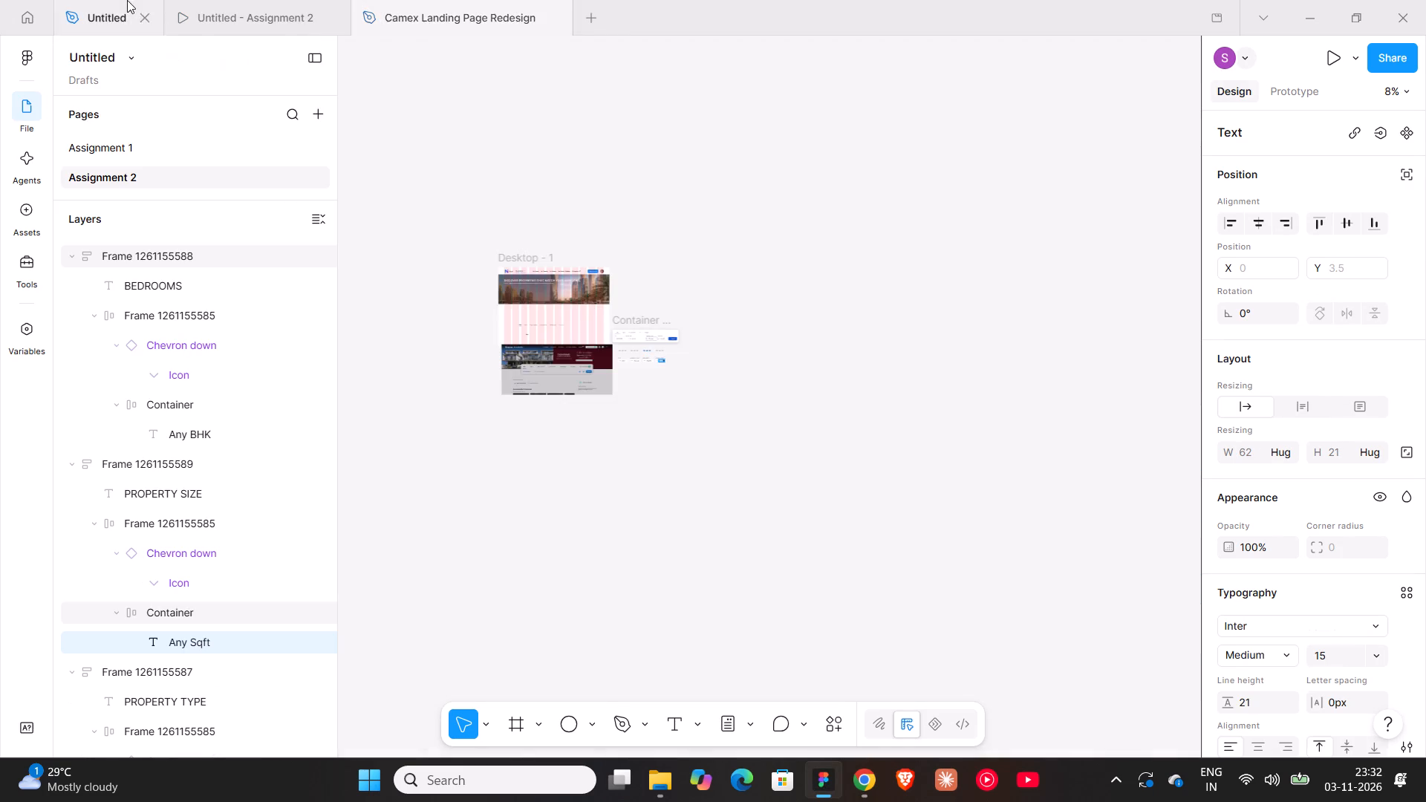
{"action": "scroll", "coordinate": [649, 371], "scroll_direction": "up", "scroll_amount": 20, "text": "ctrl"}
{"action": "scroll", "coordinate": [649, 371], "scroll_direction": "up", "scroll_amount": 9, "text": "ctrl"}
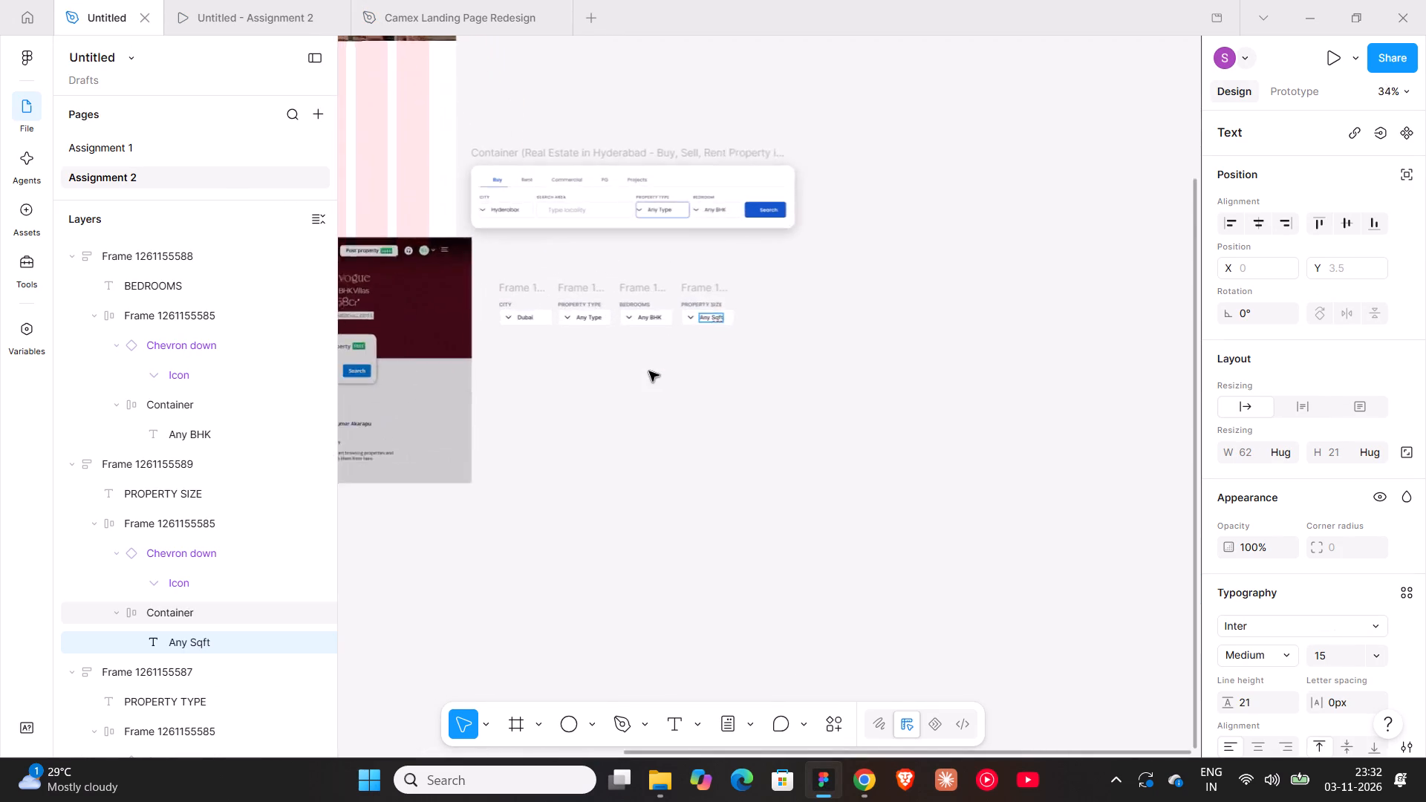
{"action": "scroll", "coordinate": [649, 371], "scroll_direction": "up", "scroll_amount": 11, "text": "ctrl"}
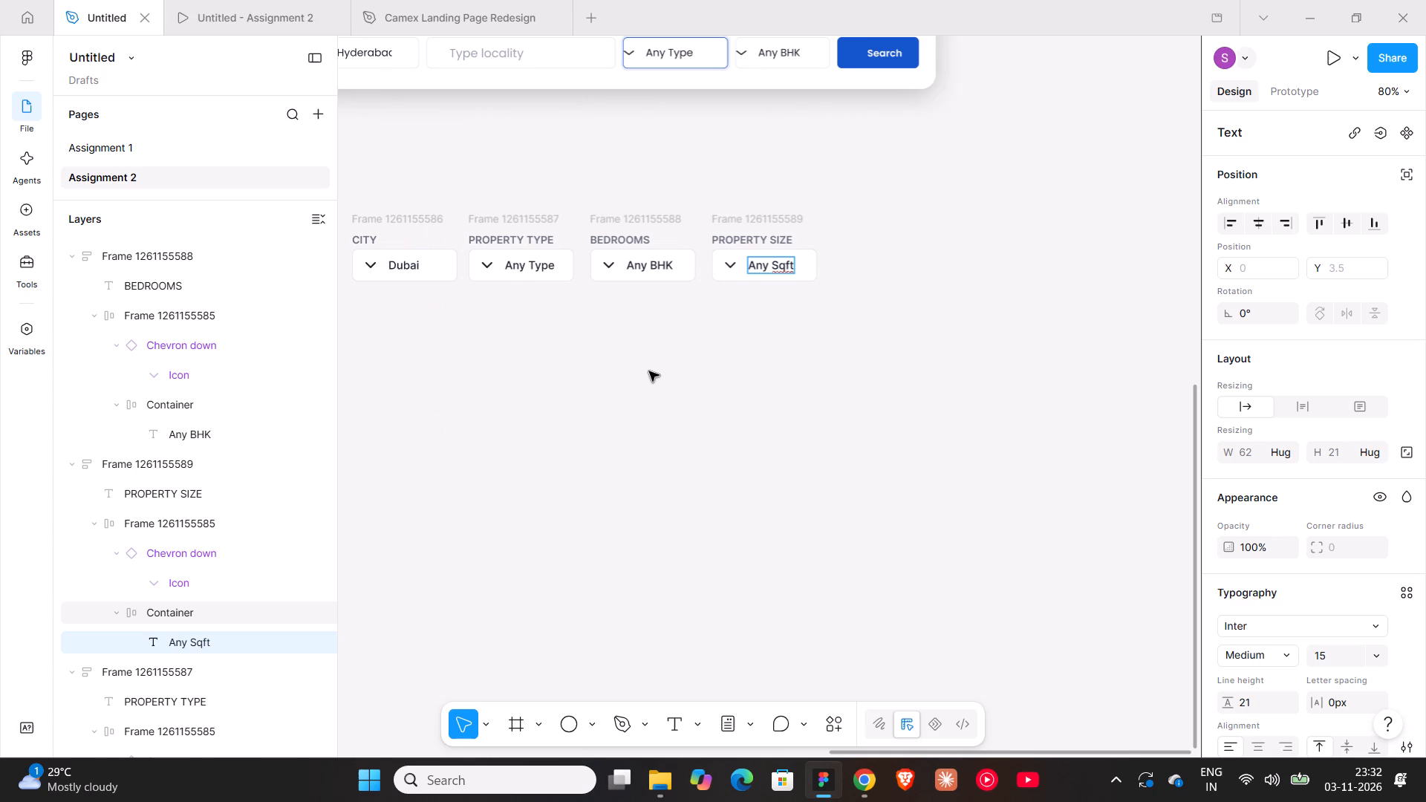
{"action": "scroll", "coordinate": [649, 371], "scroll_direction": "up", "scroll_amount": 2}
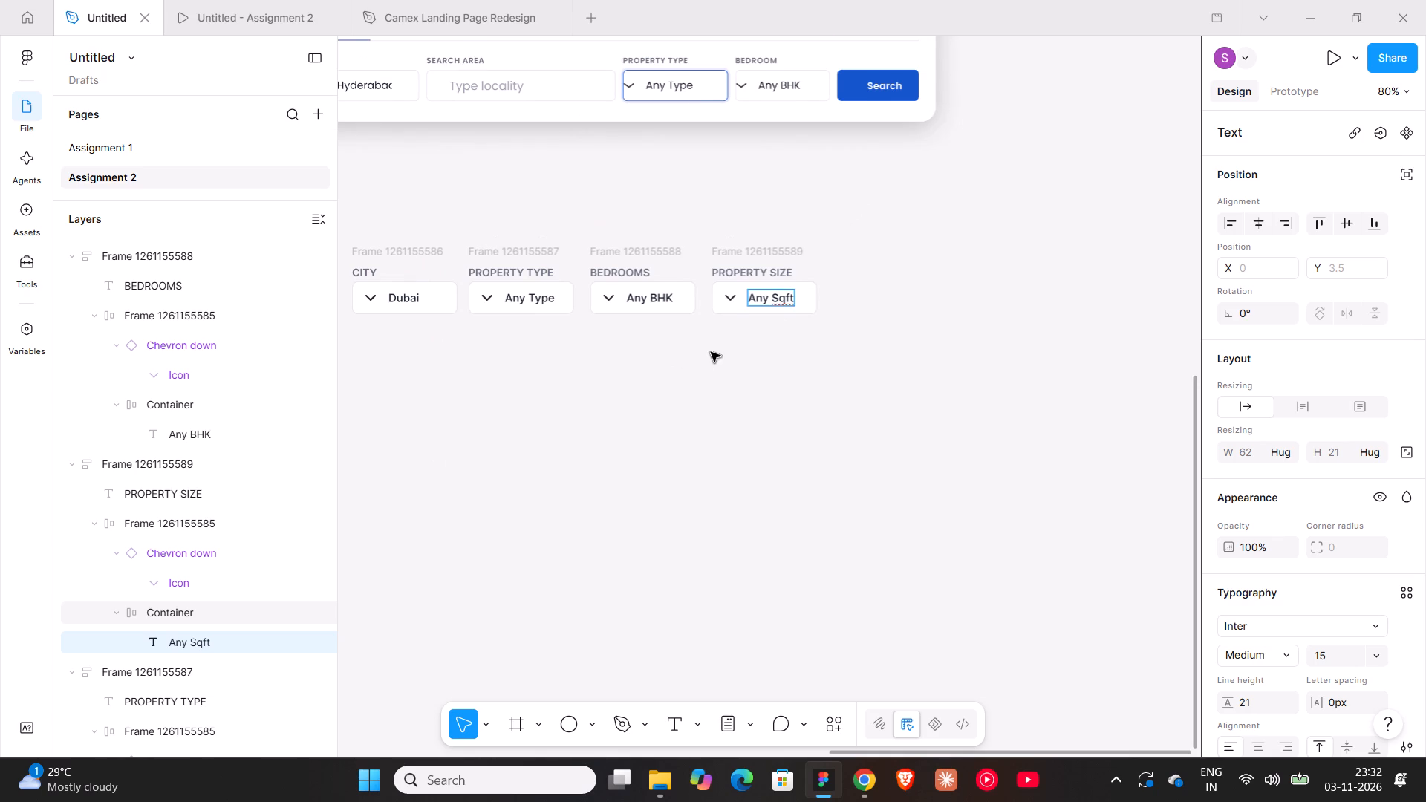
{"action": "scroll", "coordinate": [732, 321], "scroll_direction": "up", "scroll_amount": 3}
{"action": "left_click", "coordinate": [930, 341]}
{"action": "left_click", "coordinate": [738, 338]}
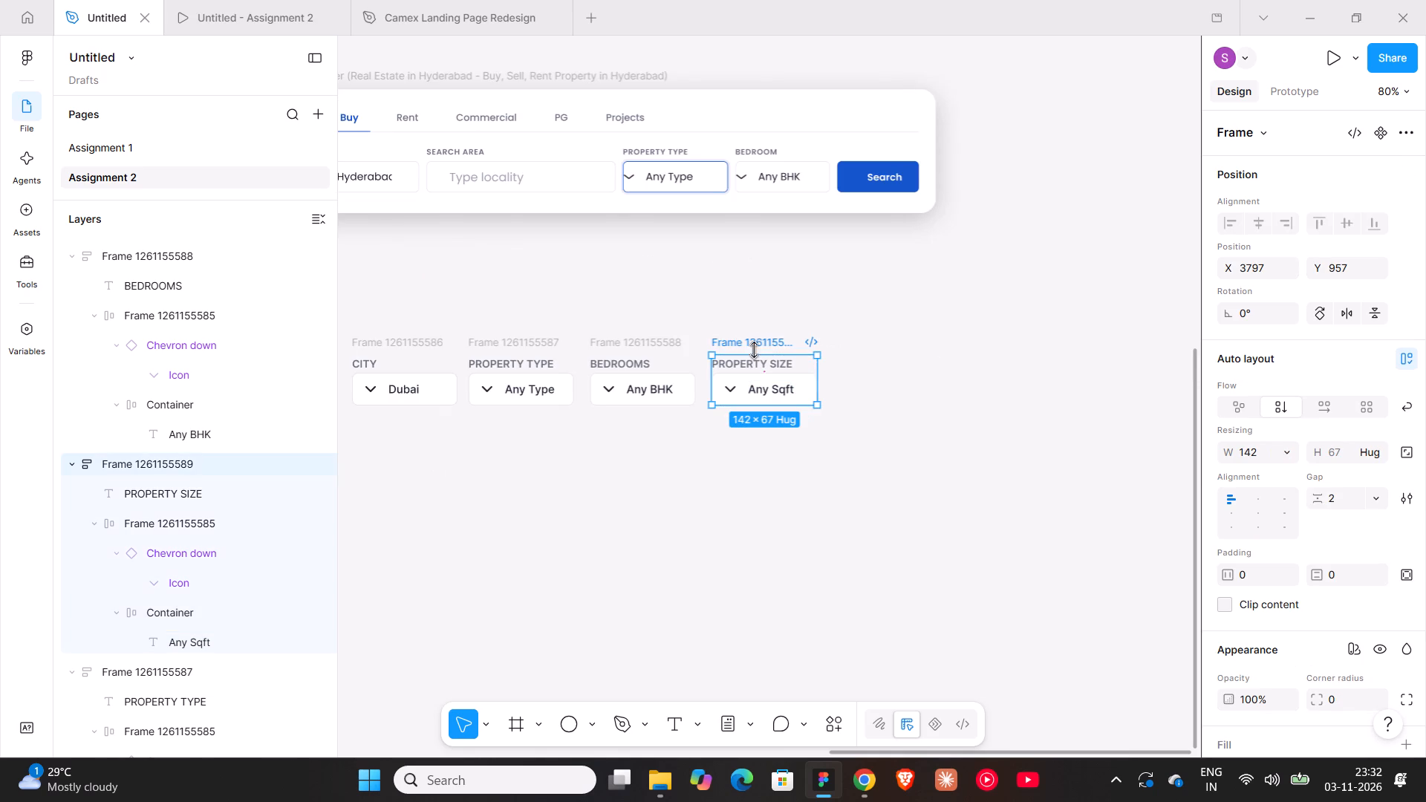
{"action": "left_click_drag", "start_coordinate": [762, 334], "coordinate": [875, 337], "text": "alt"}
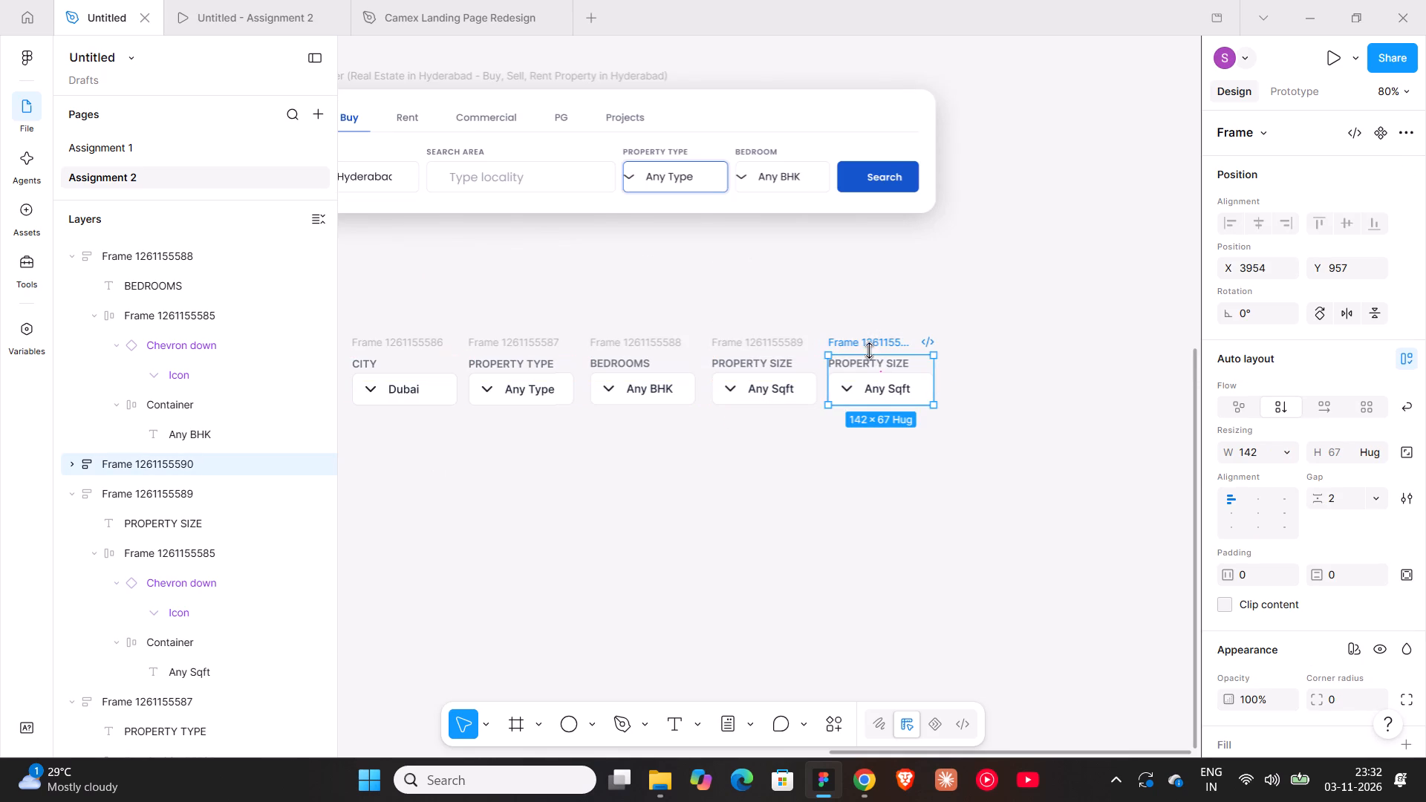
Change the fifth field's label to "MAX BUDGET".
{"action": "double_click", "coordinate": [867, 367]}
{"action": "type", "text": "MAX"}
{"action": "key", "text": "space"}
{"action": "type", "text": "BU"}
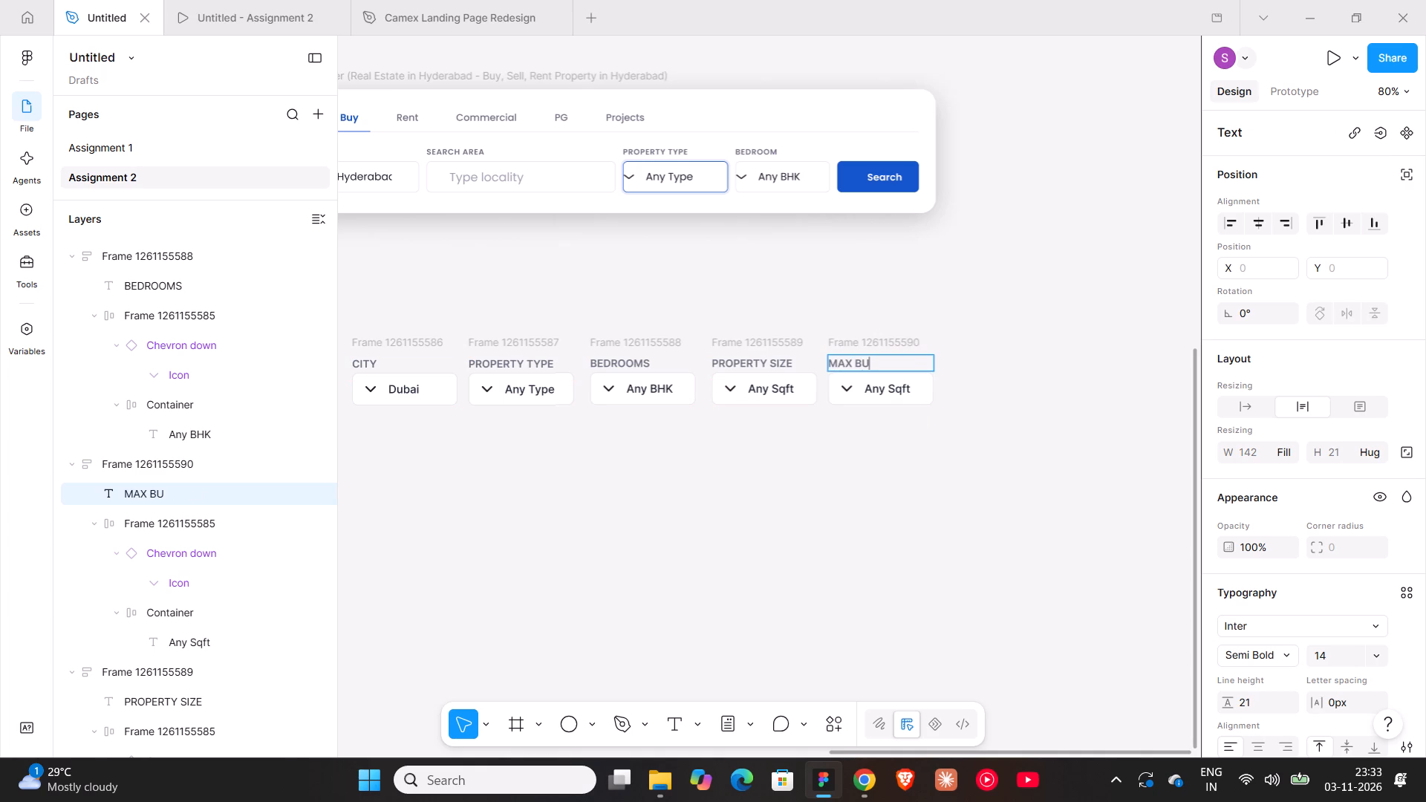
{"action": "type", "text": "DGET"}
{"action": "left_click", "coordinate": [853, 435]}
Delete the chevron icon from the MAX BUDGET field.
{"action": "left_click", "coordinate": [847, 388]}
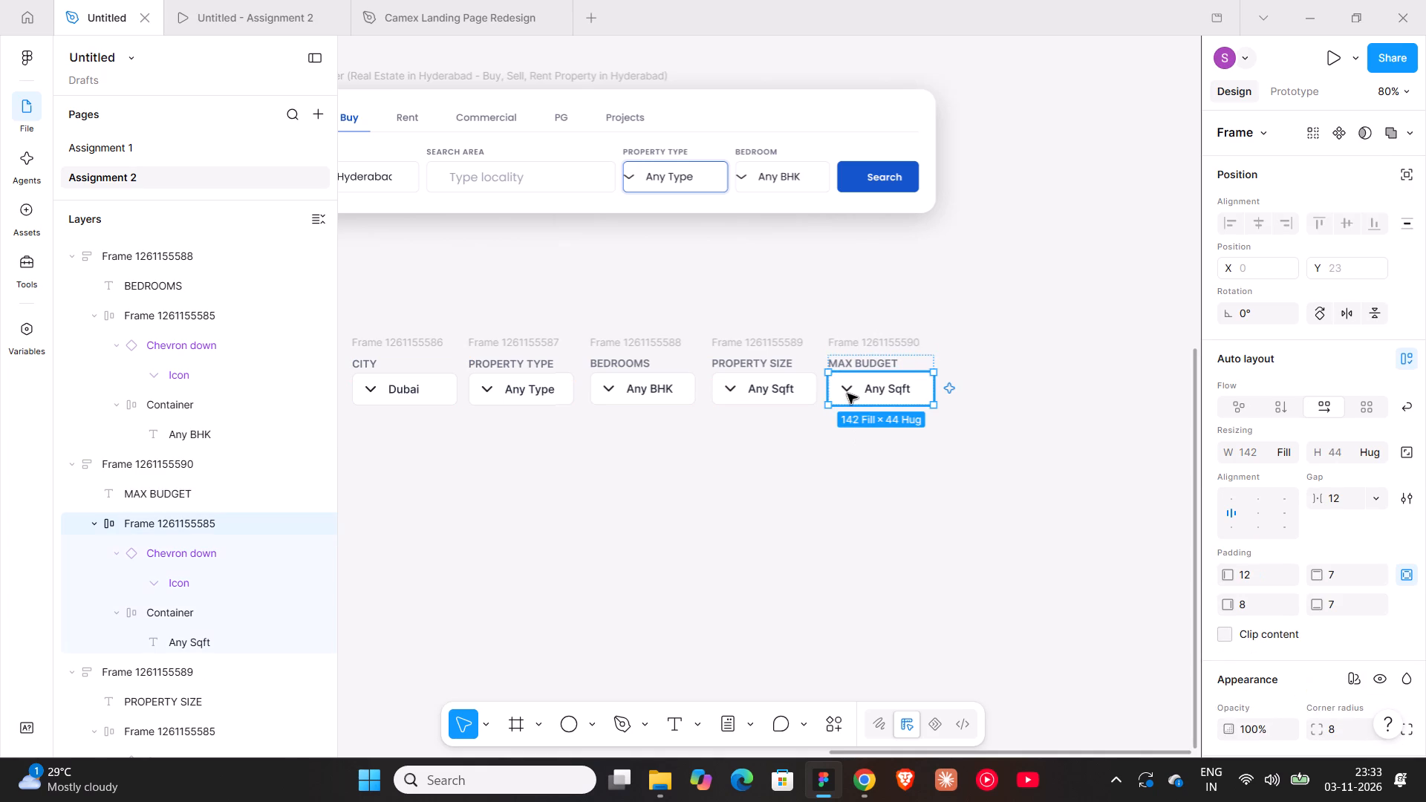
{"action": "left_click", "coordinate": [847, 394]}
{"action": "left_click", "coordinate": [847, 394]}
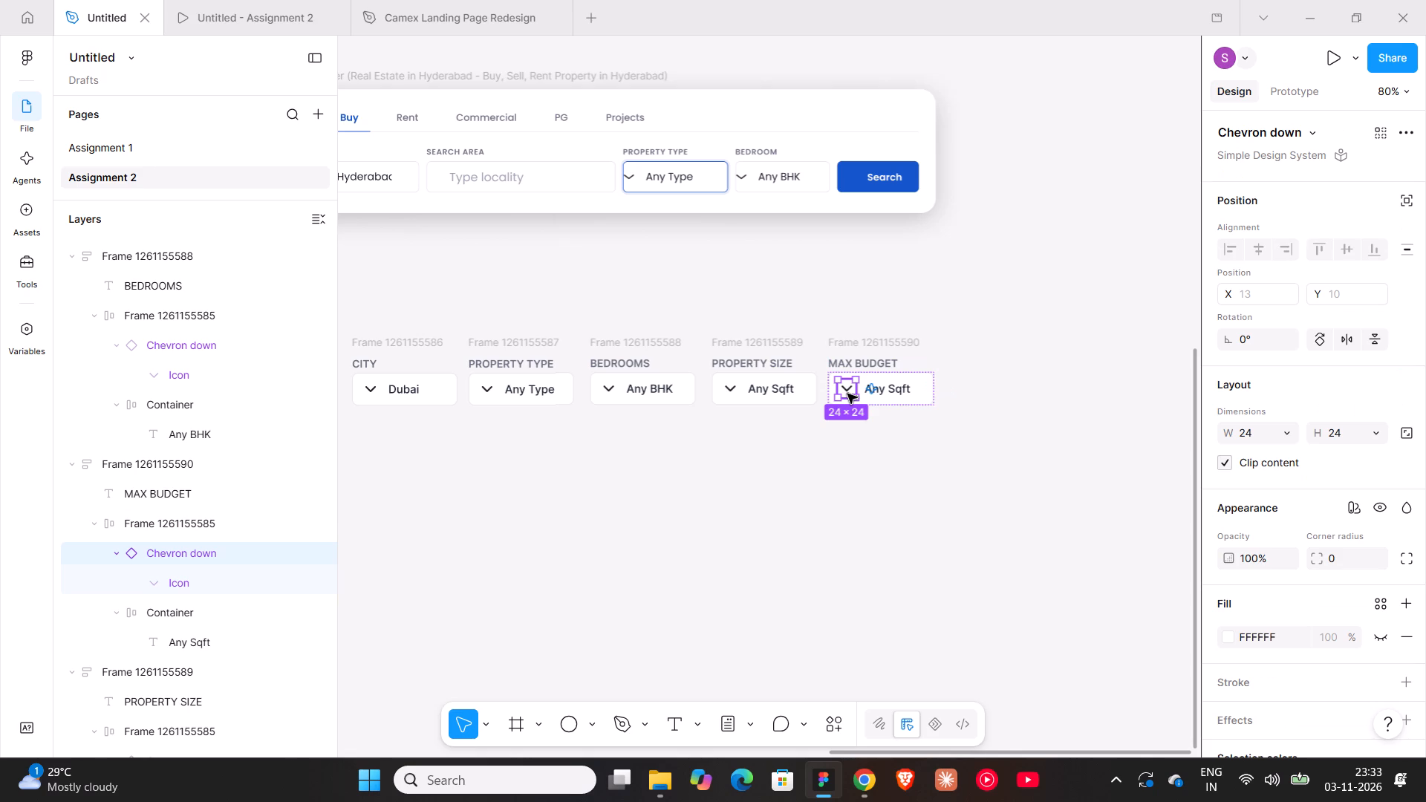
{"action": "key", "text": "Delete"}
Widen the Container around the Any Sqft text in the MAX BUDGET field to about 121.
{"action": "triple_click", "coordinate": [860, 394]}
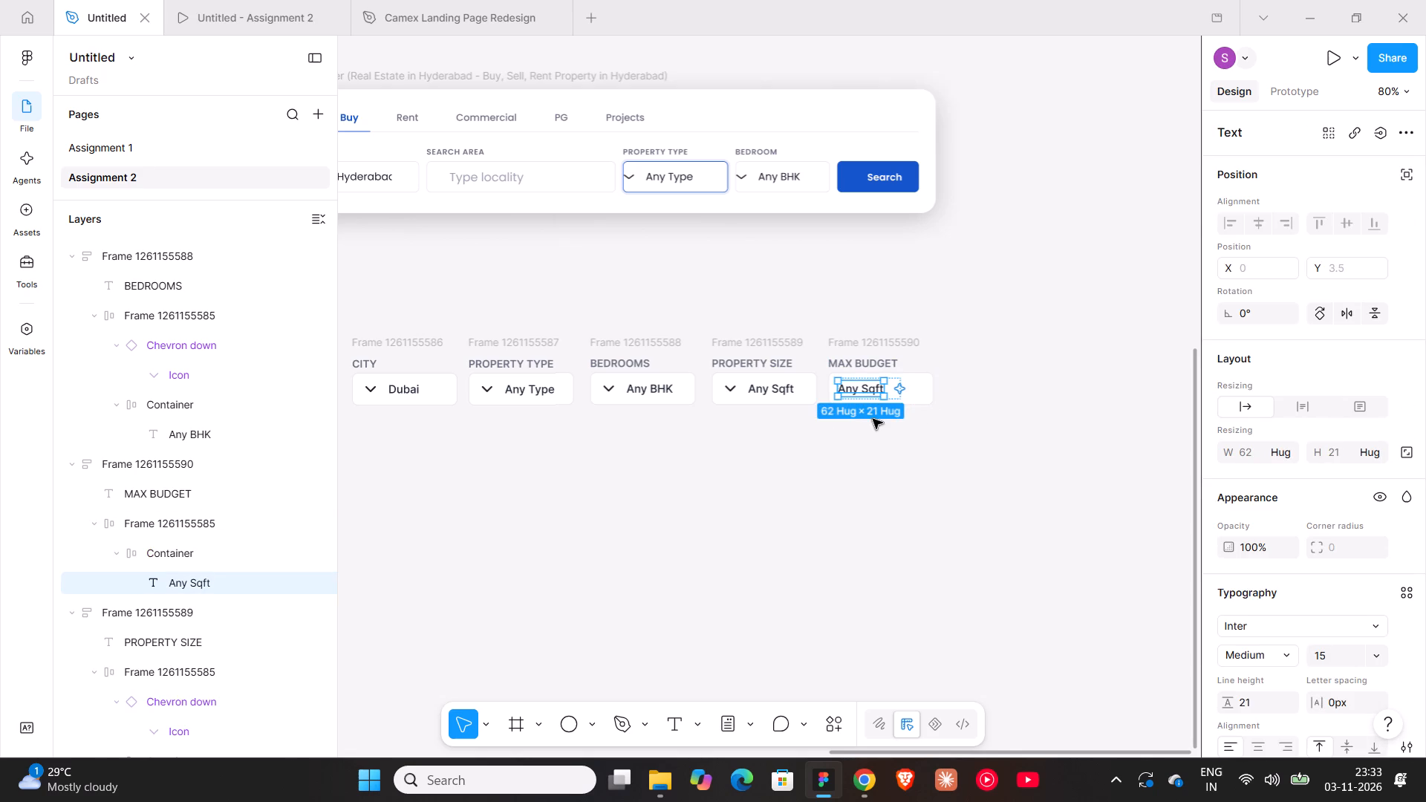
{"action": "left_click", "coordinate": [876, 424]}
{"action": "double_click", "coordinate": [892, 386]}
{"action": "scroll", "coordinate": [892, 386], "scroll_direction": "up", "scroll_amount": 5, "text": "ctrl"}
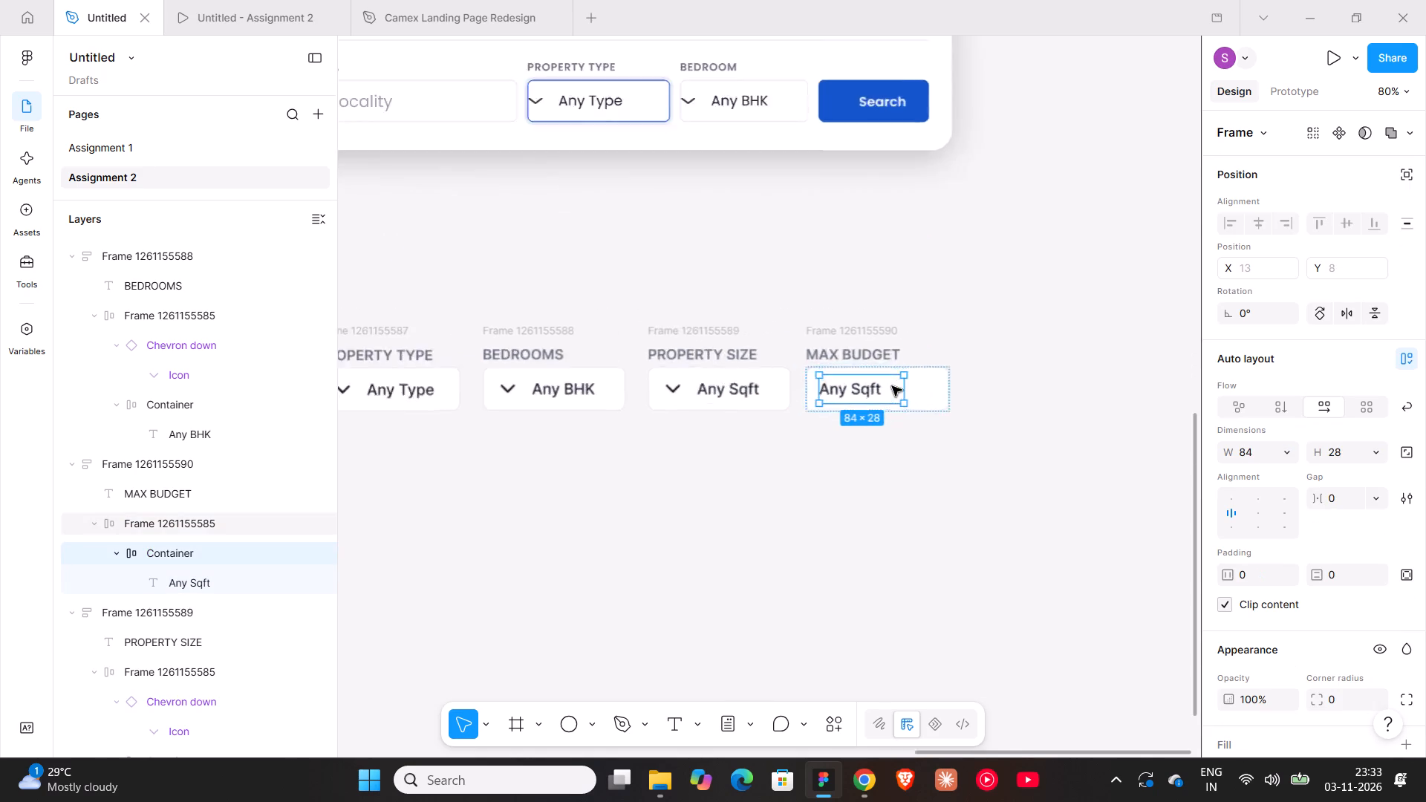
{"action": "scroll", "coordinate": [892, 386], "scroll_direction": "up", "scroll_amount": 4, "text": "ctrl"}
{"action": "left_click_drag", "start_coordinate": [910, 385], "coordinate": [976, 394]}
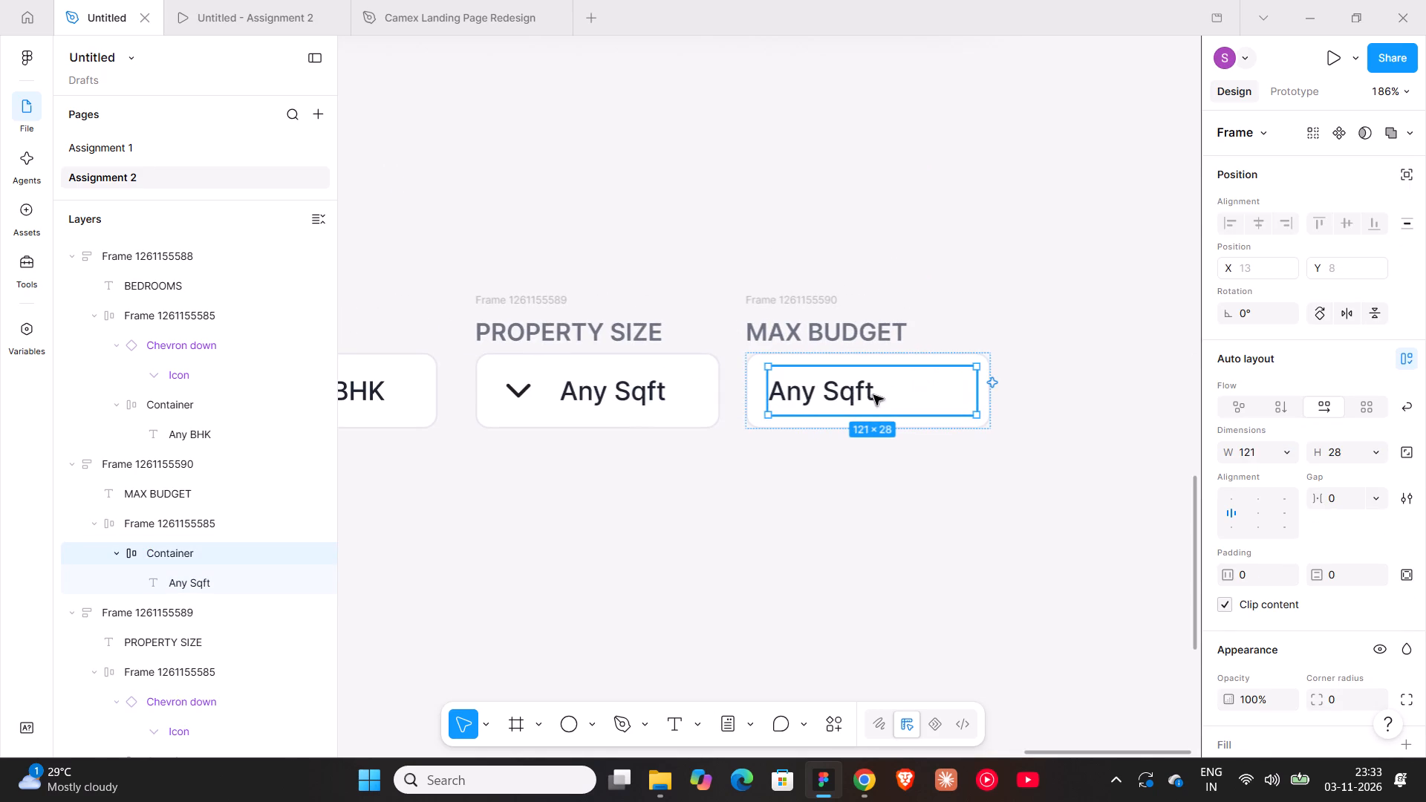
Replace the MAX BUDGET field's value text with "AED 1,800,000", consulting the Camex Landing Page Redesign search form for the format.
{"action": "double_click", "coordinate": [850, 388]}
{"action": "left_click", "coordinate": [853, 786]}
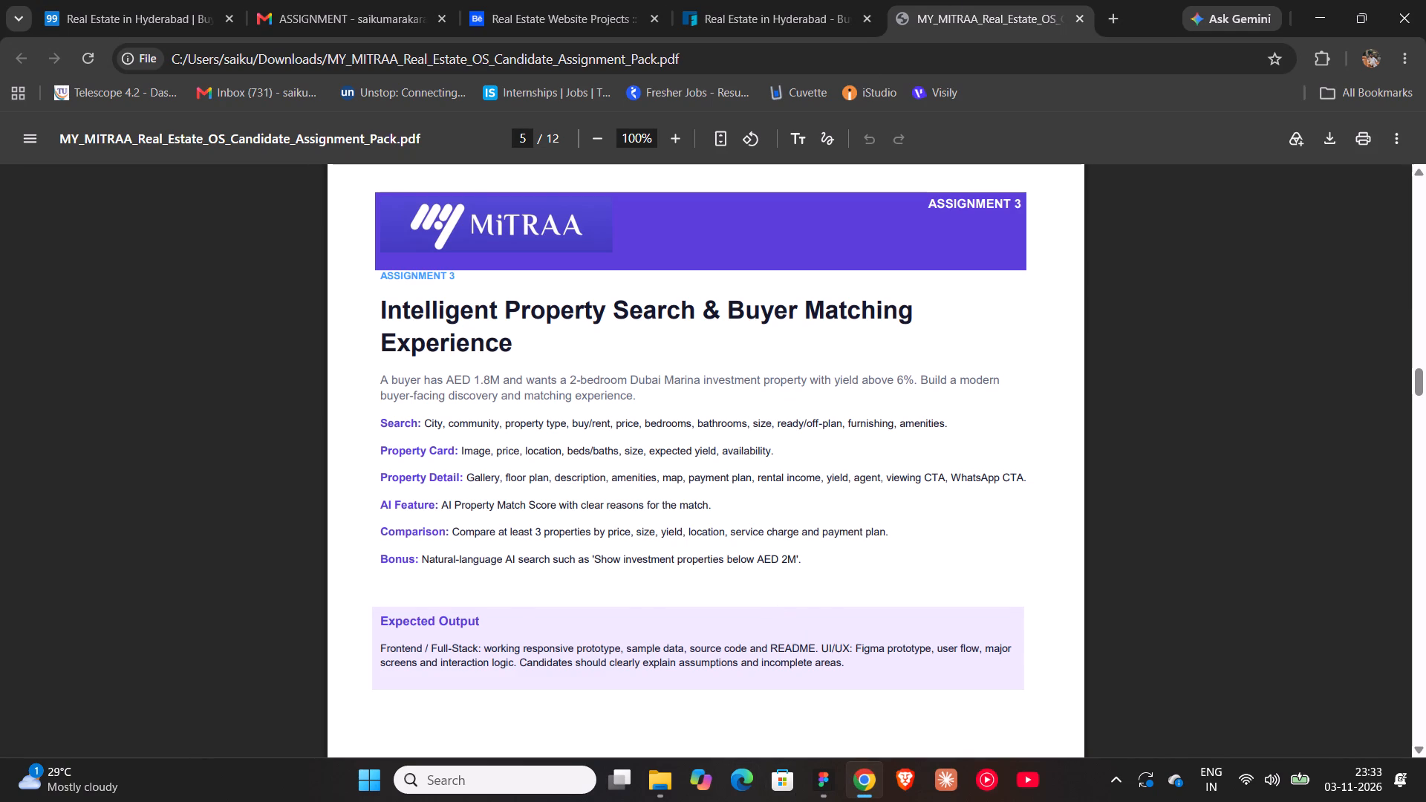
{"action": "left_click", "coordinate": [827, 785]}
{"action": "double_click", "coordinate": [833, 383]}
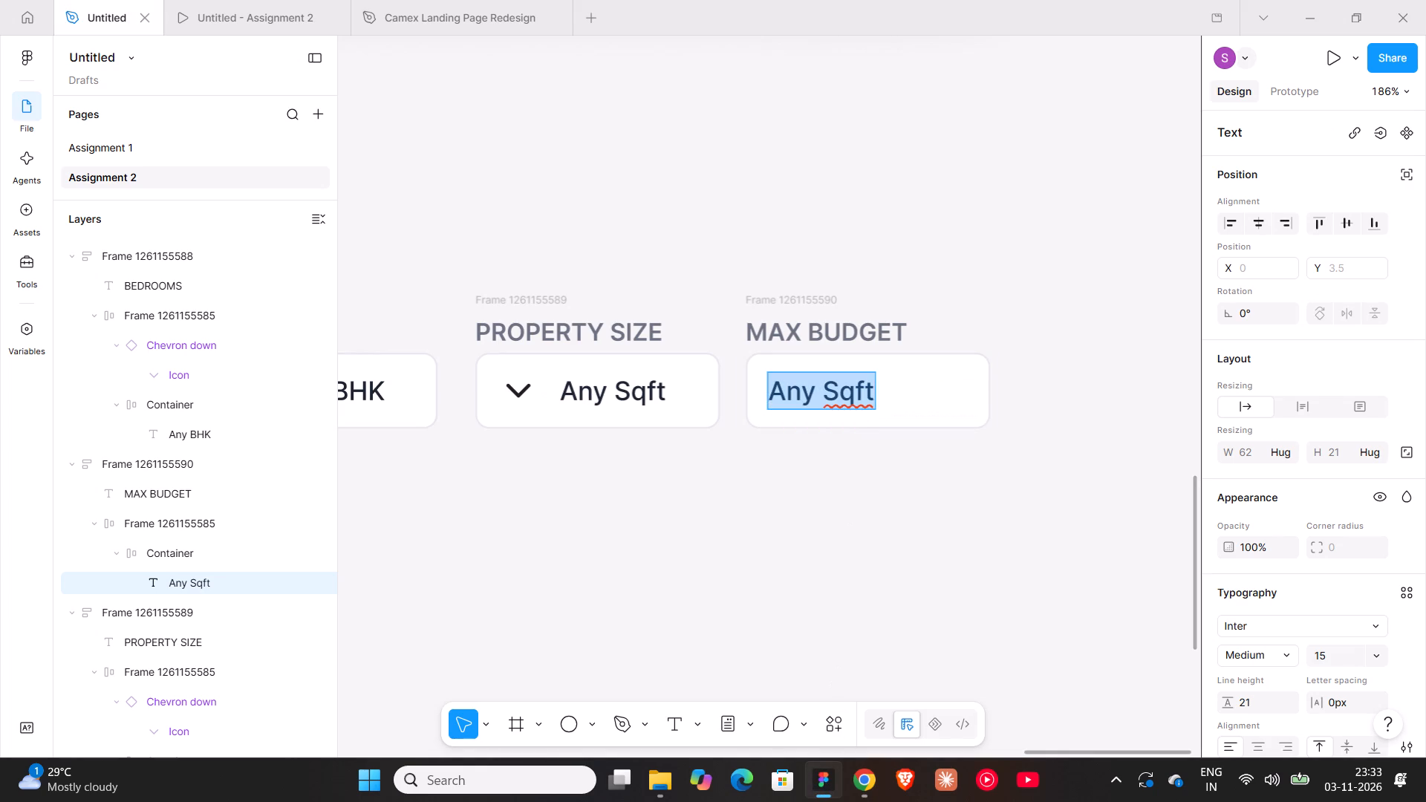
{"action": "key", "text": "1"}
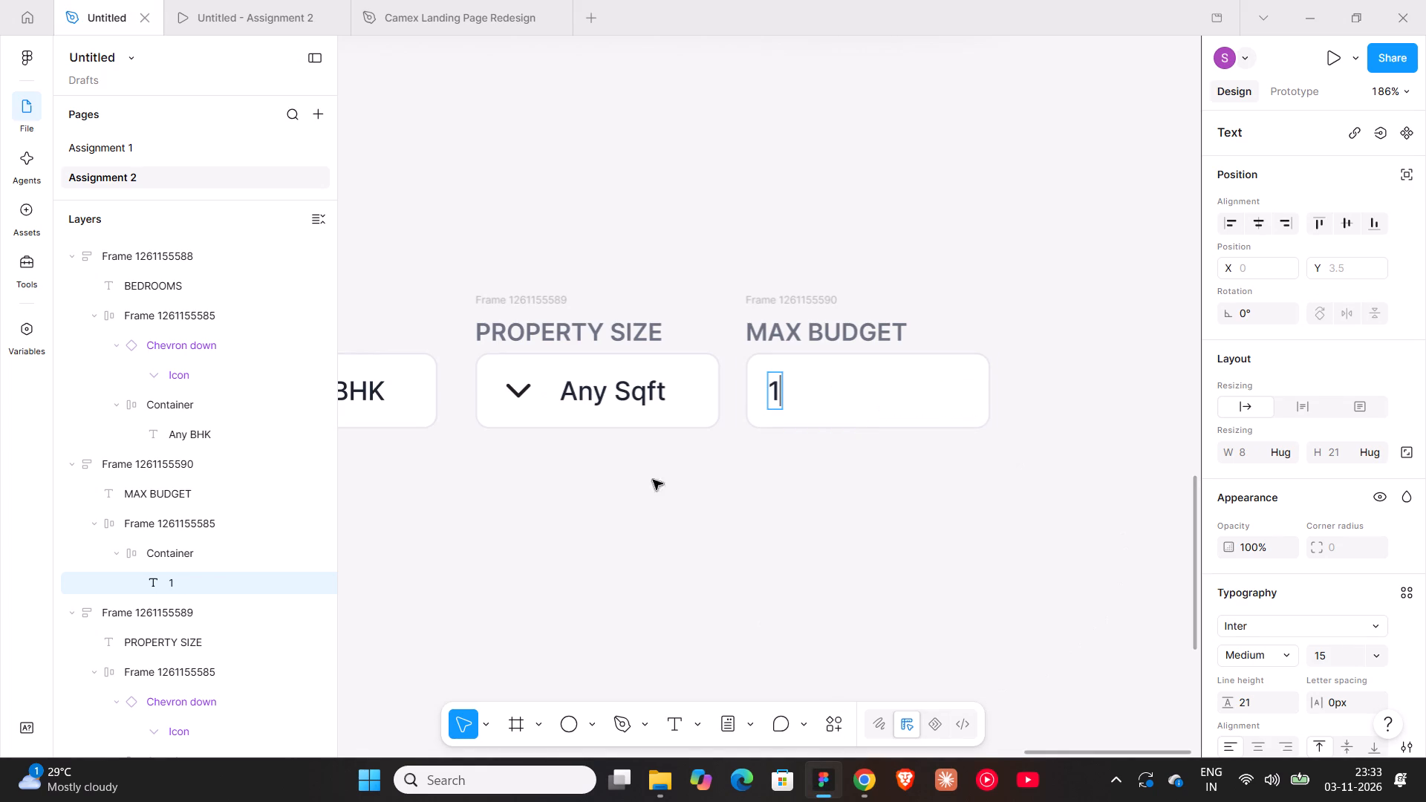
{"action": "left_click", "coordinate": [418, 0]}
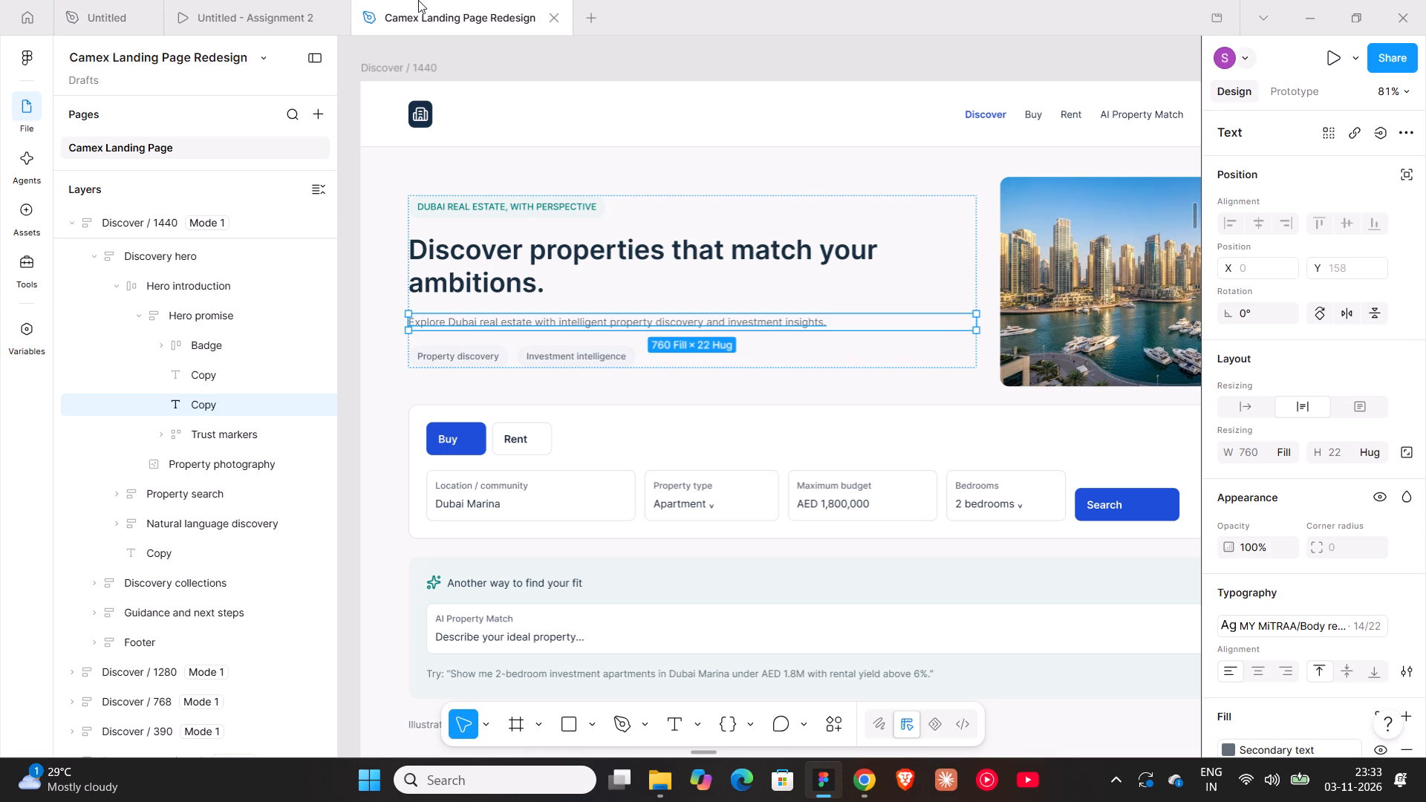
{"action": "left_click", "coordinate": [206, 0]}
{"action": "left_click", "coordinate": [854, 773]}
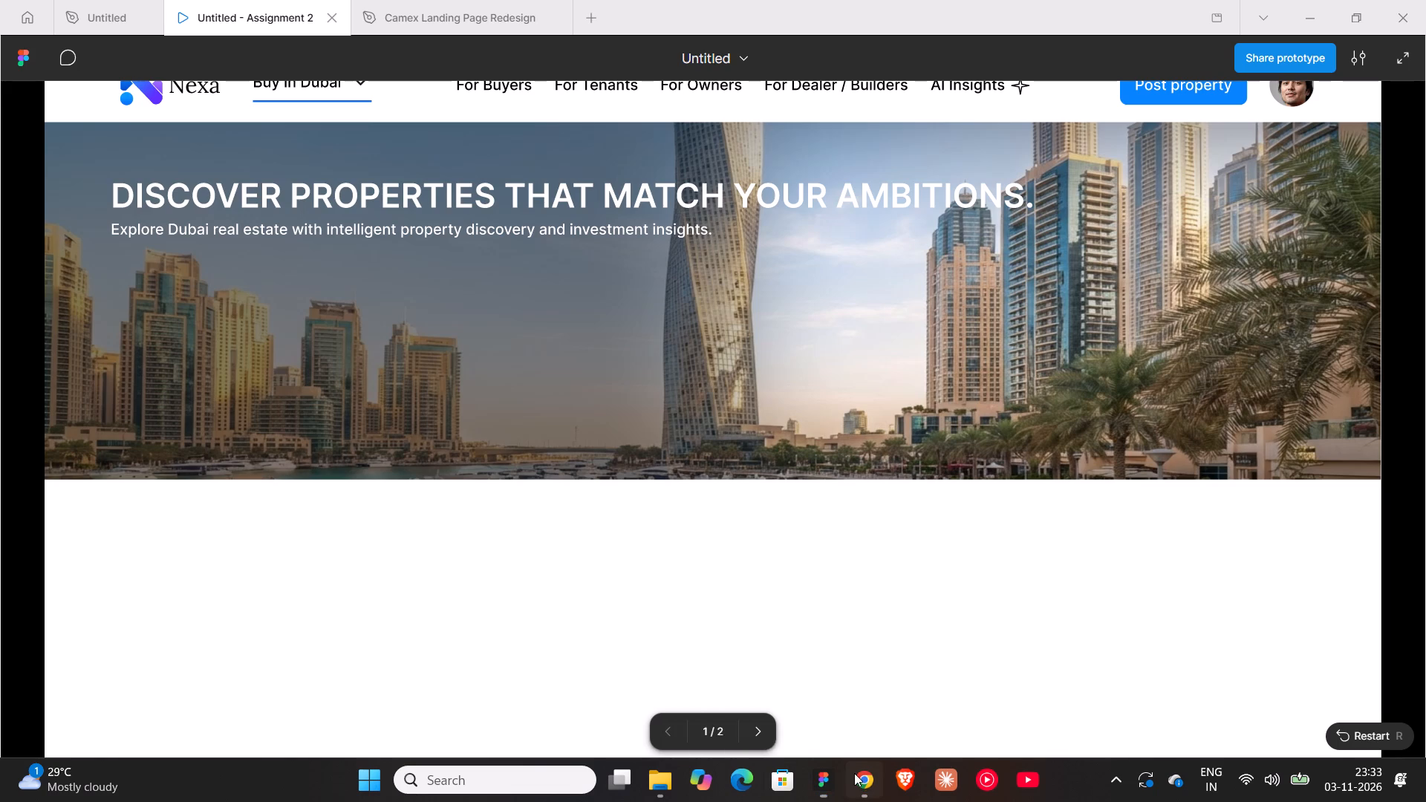
{"action": "left_click", "coordinate": [828, 801]}
{"action": "left_click", "coordinate": [121, 0]}
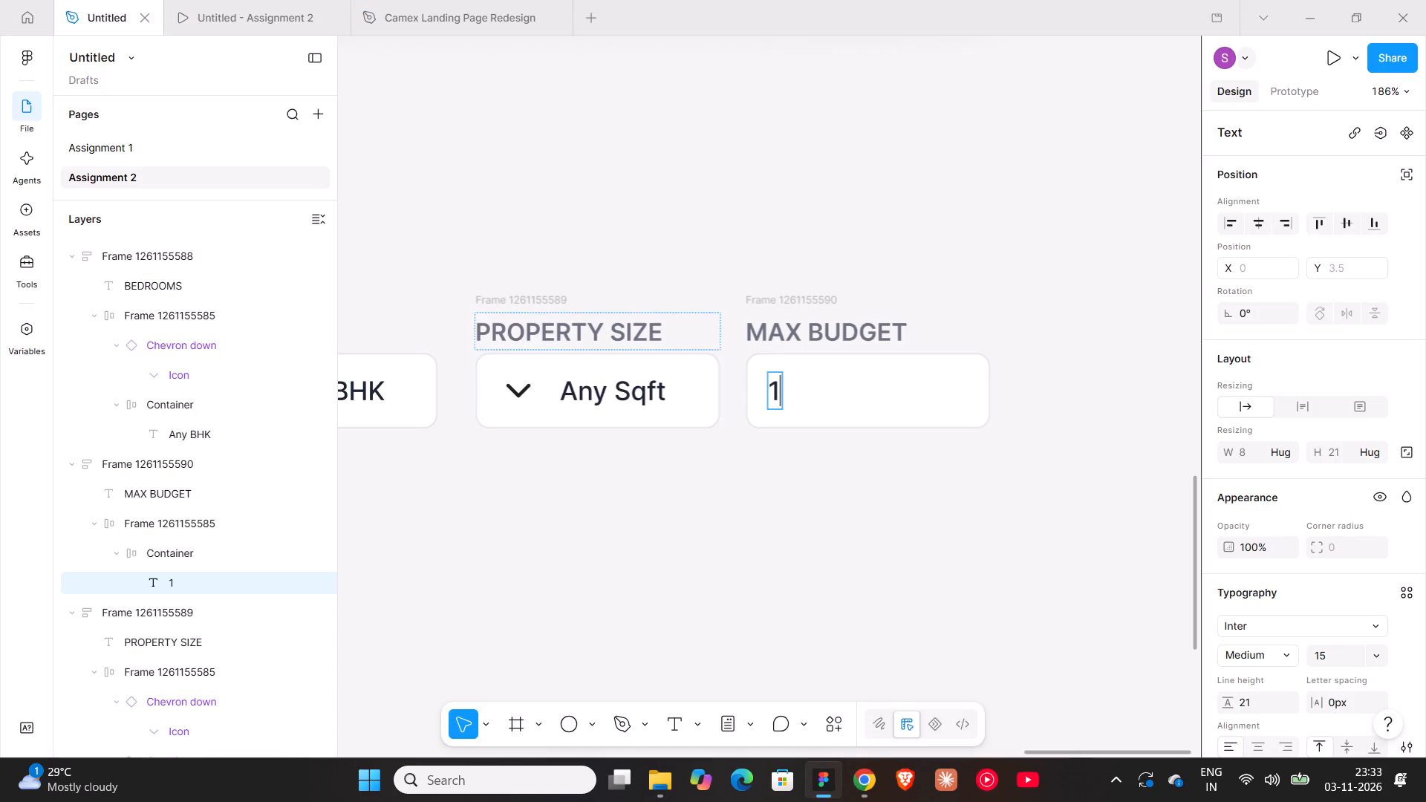
{"action": "key", "text": "BackSpace"}
{"action": "type", "text": "AE"}
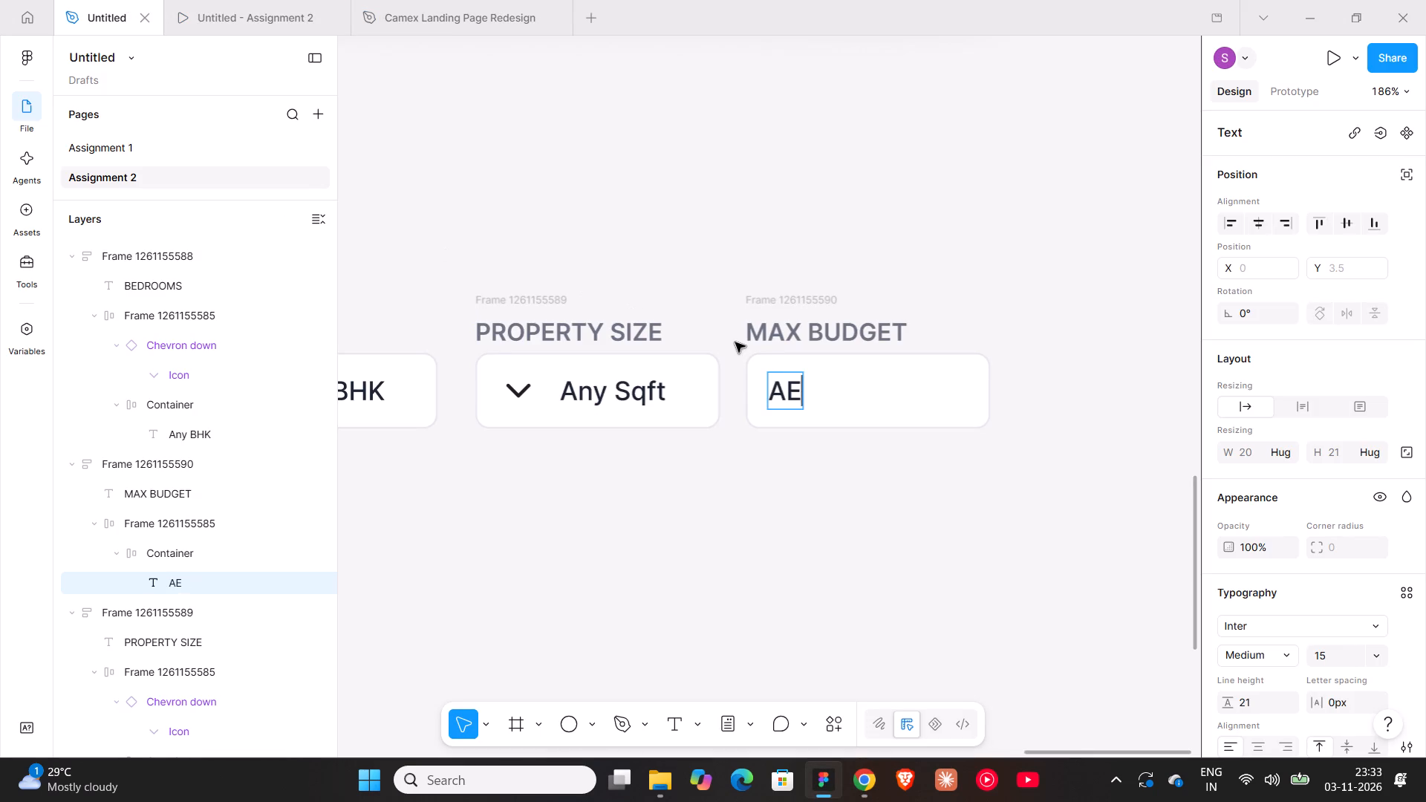
{"action": "key", "text": "shift+d"}
{"action": "key", "text": "space"}
{"action": "type", "text": "1,800"}
{"action": "type", "text": ",000"}
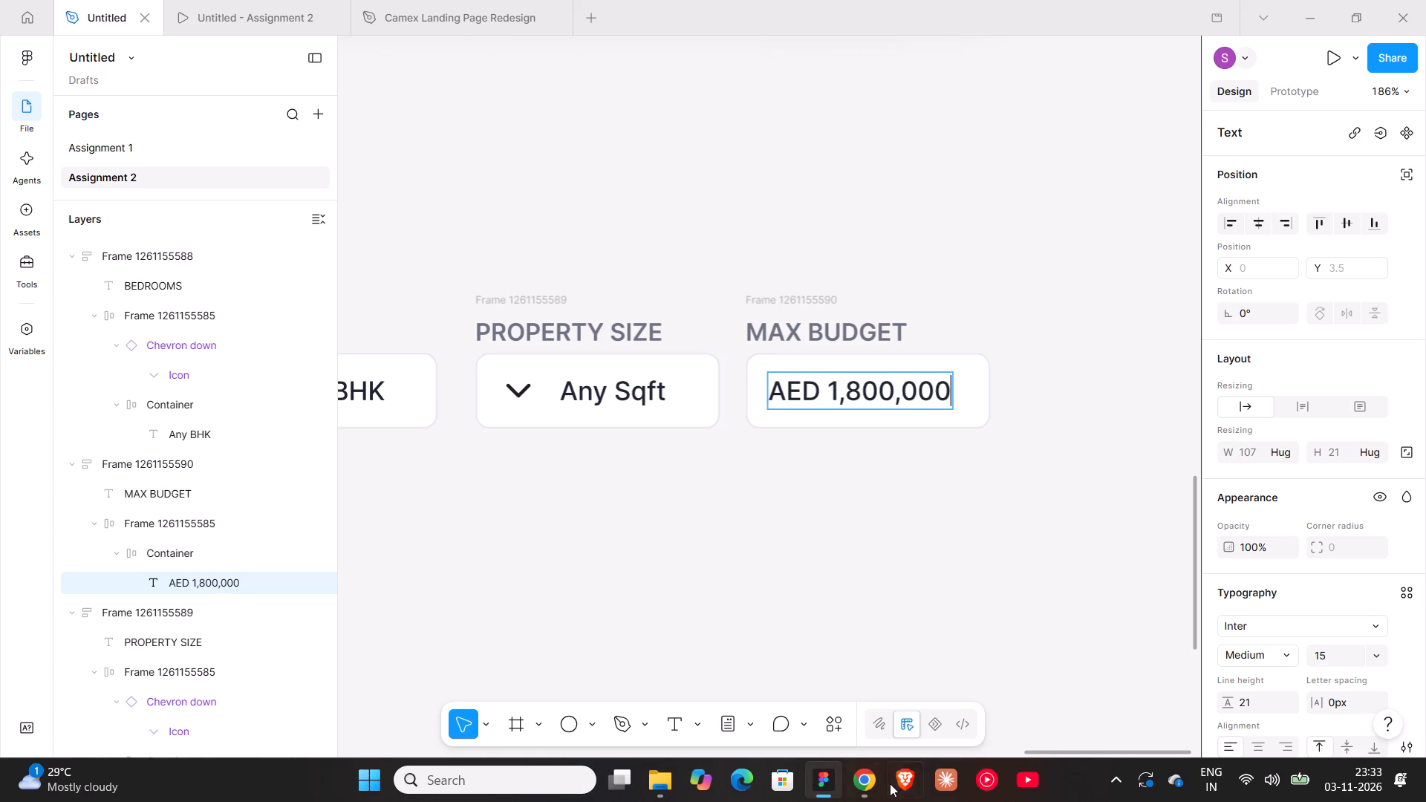
Compare the five-field row with the search forms in the Camex Landing Page Redesign file and on the roofandfloor page in Chrome.
{"action": "left_click", "coordinate": [890, 783]}
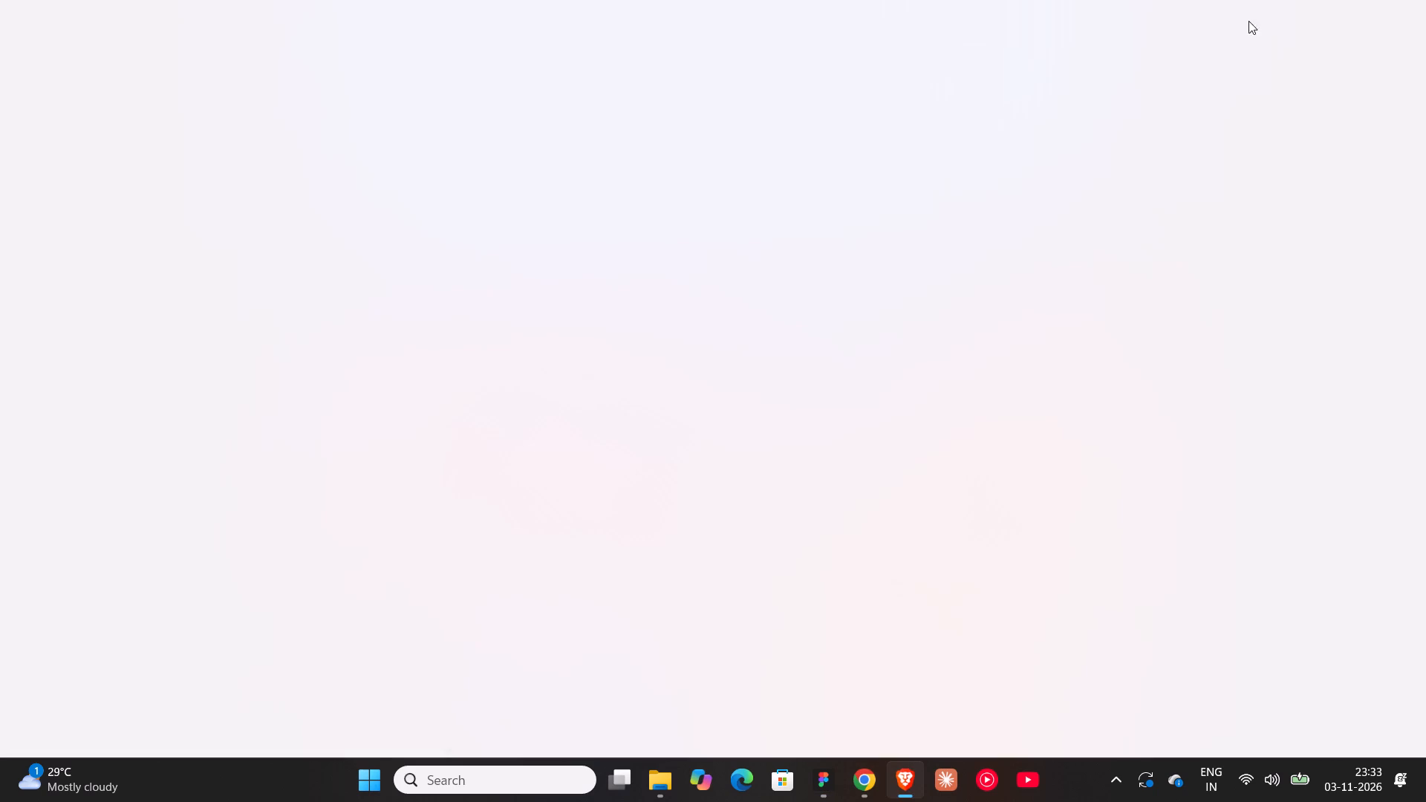
{"action": "left_click", "coordinate": [1399, 22]}
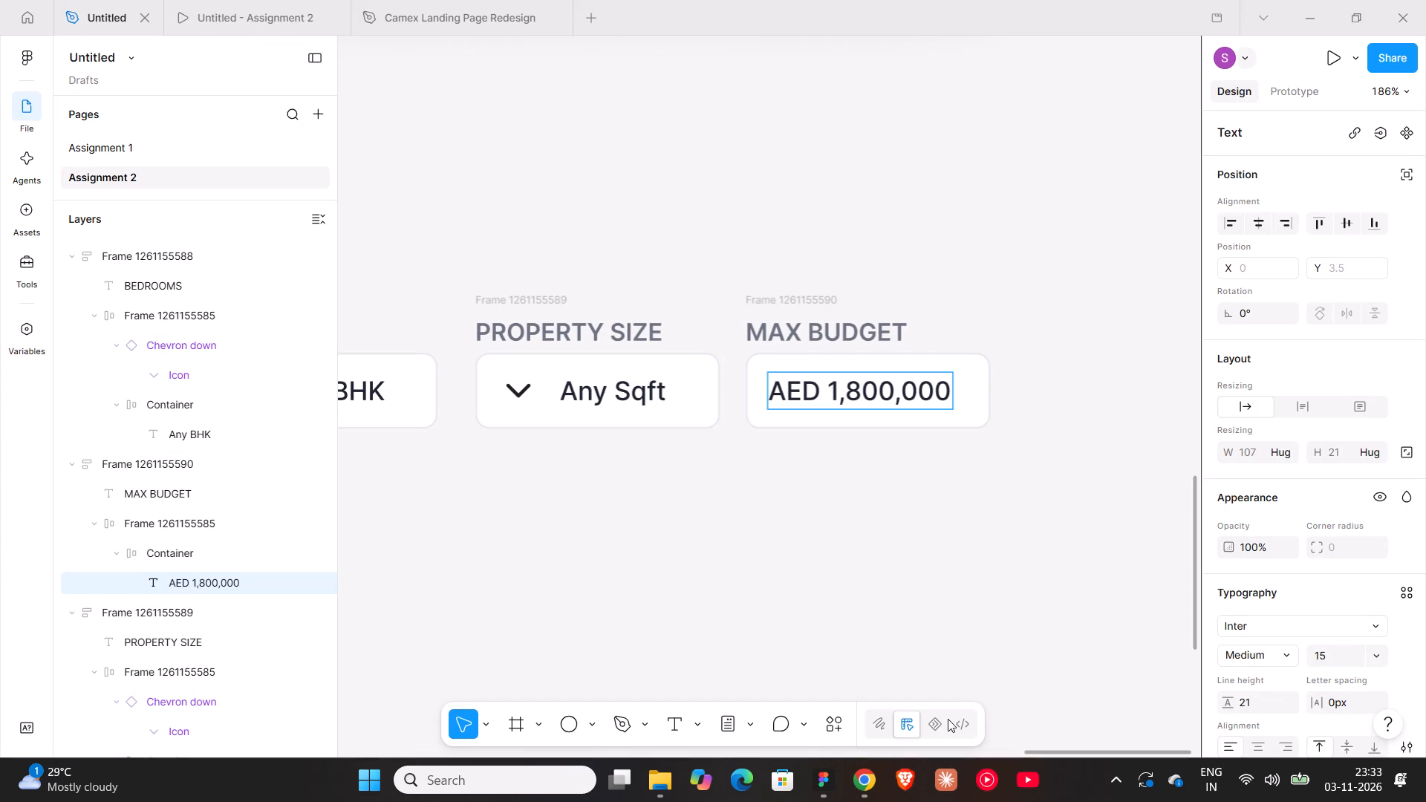
{"action": "left_click", "coordinate": [432, 0]}
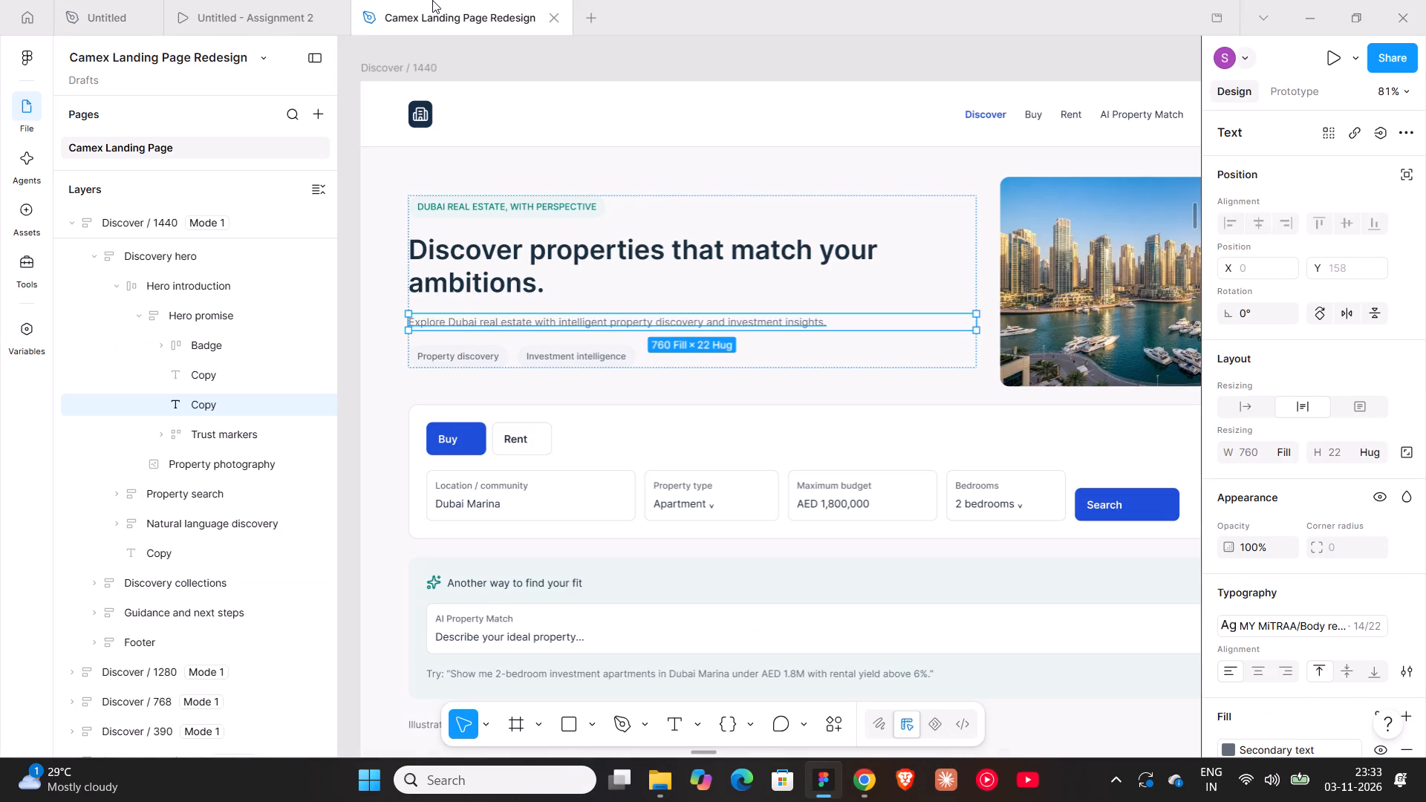
{"action": "left_click", "coordinate": [282, 0]}
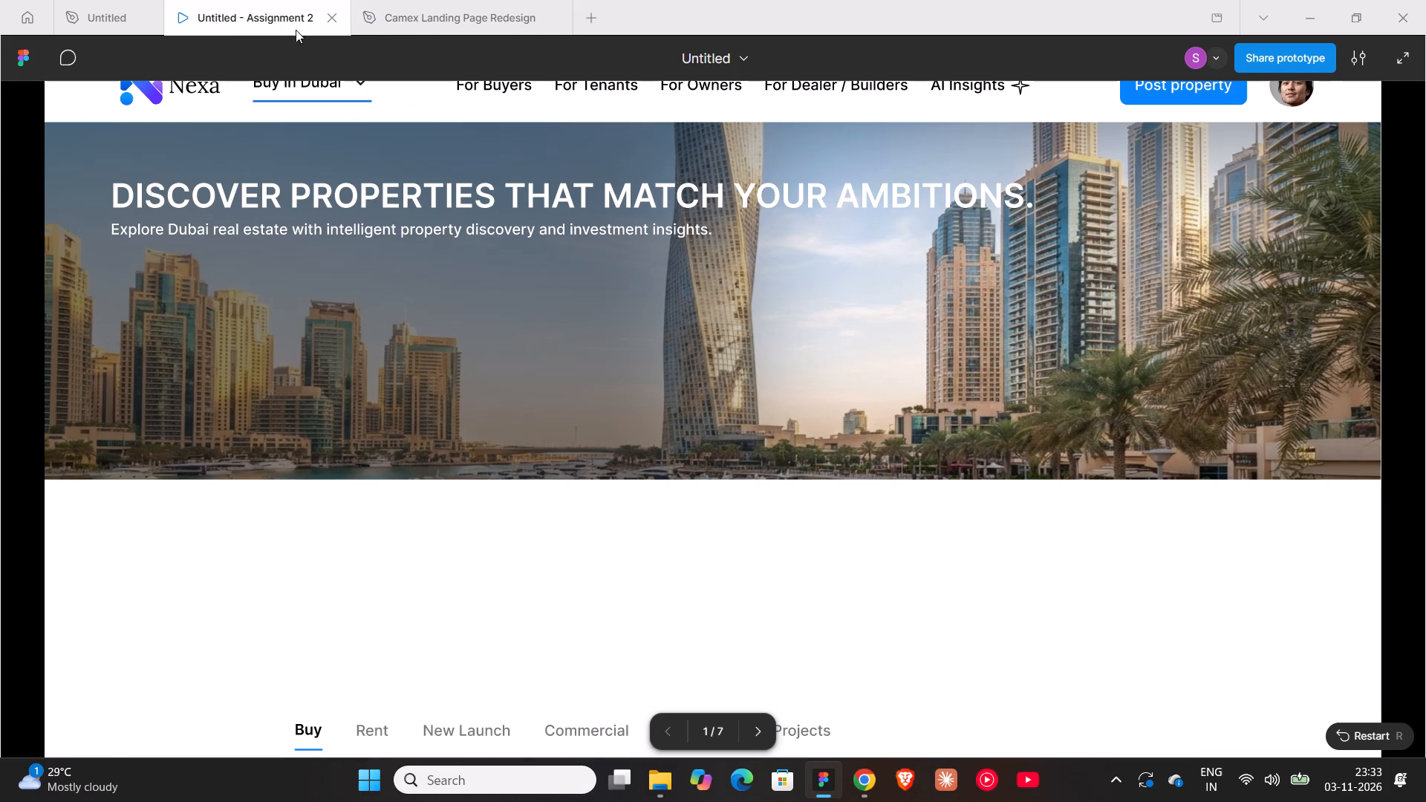
{"action": "left_click", "coordinate": [58, 0]}
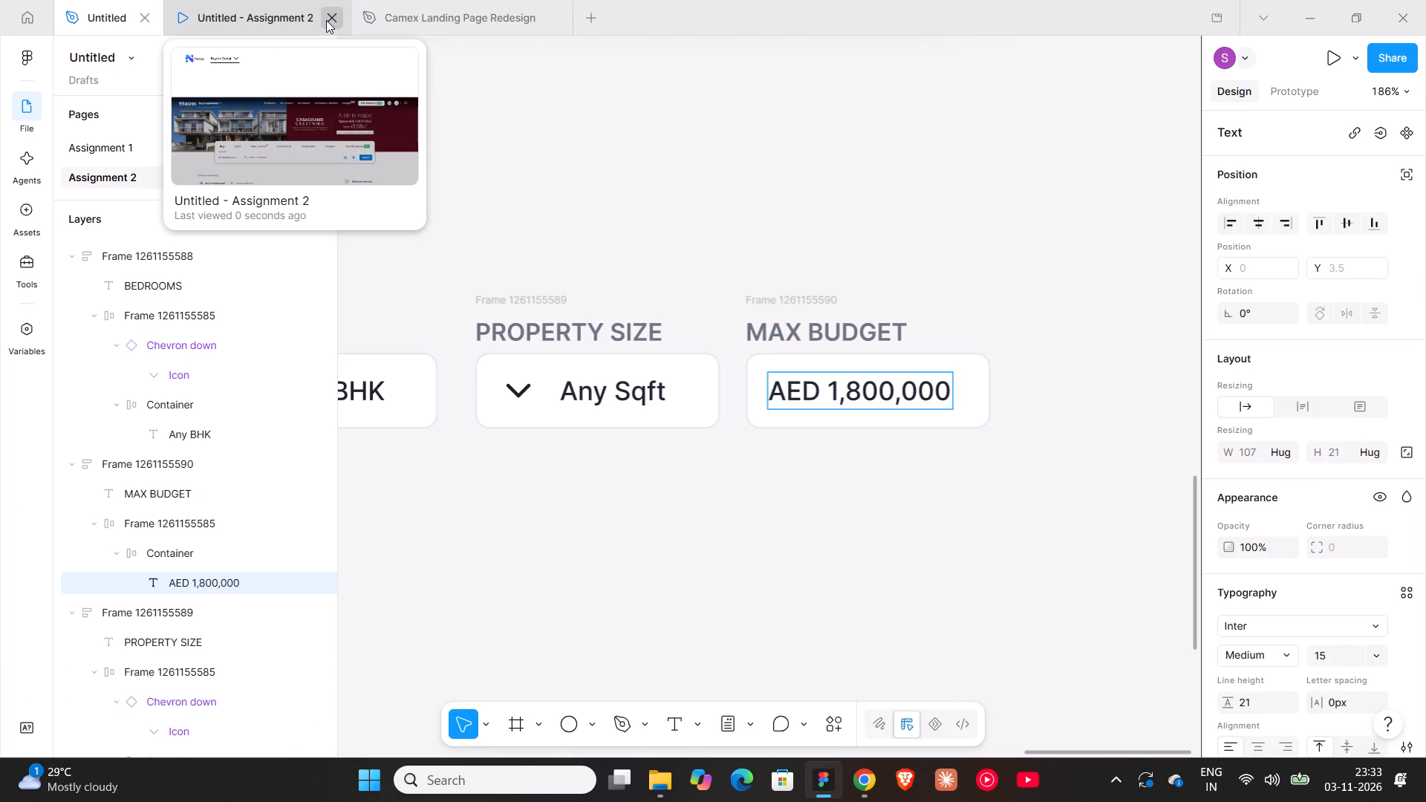
{"action": "double_click", "coordinate": [687, 149]}
{"action": "scroll", "coordinate": [687, 149], "scroll_direction": "down", "scroll_amount": 12, "text": "ctrl"}
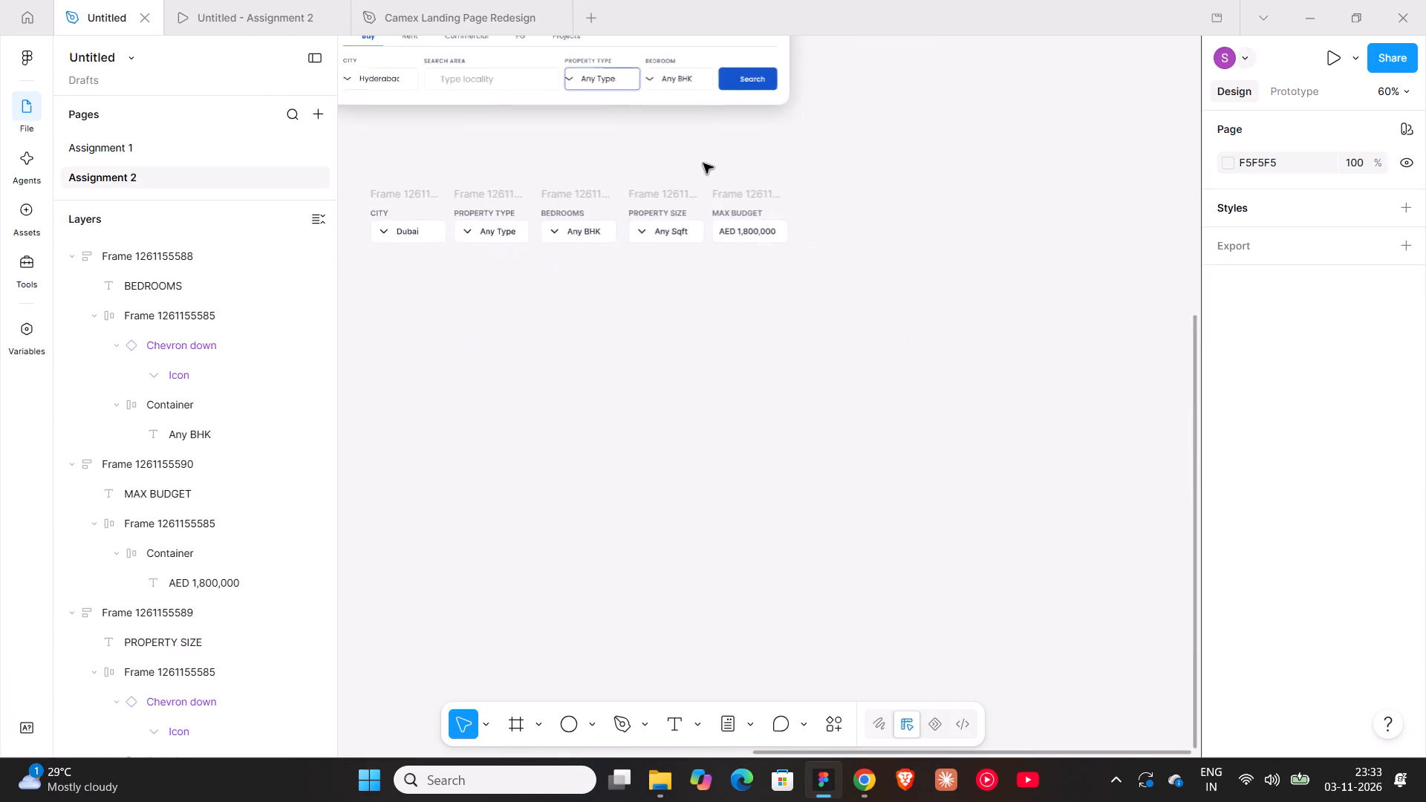
{"action": "scroll", "coordinate": [703, 163], "scroll_direction": "down", "scroll_amount": 2, "text": "ctrl"}
{"action": "scroll", "coordinate": [836, 166], "scroll_direction": "up", "scroll_amount": 4, "text": "shift"}
{"action": "scroll", "coordinate": [836, 166], "scroll_direction": "up", "scroll_amount": 3}
{"action": "scroll", "coordinate": [836, 166], "scroll_direction": "up", "scroll_amount": 3, "text": "shift"}
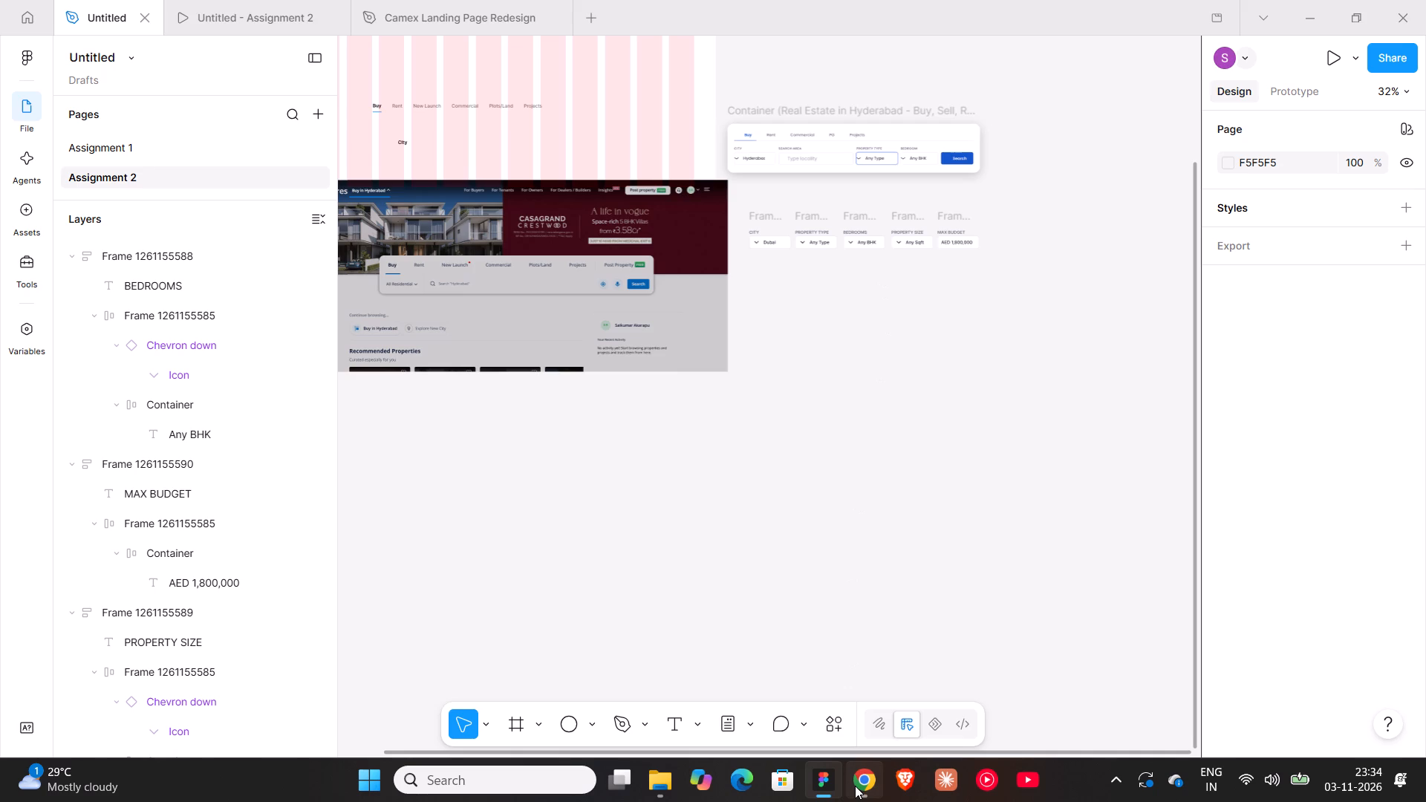
{"action": "left_click", "coordinate": [423, 0]}
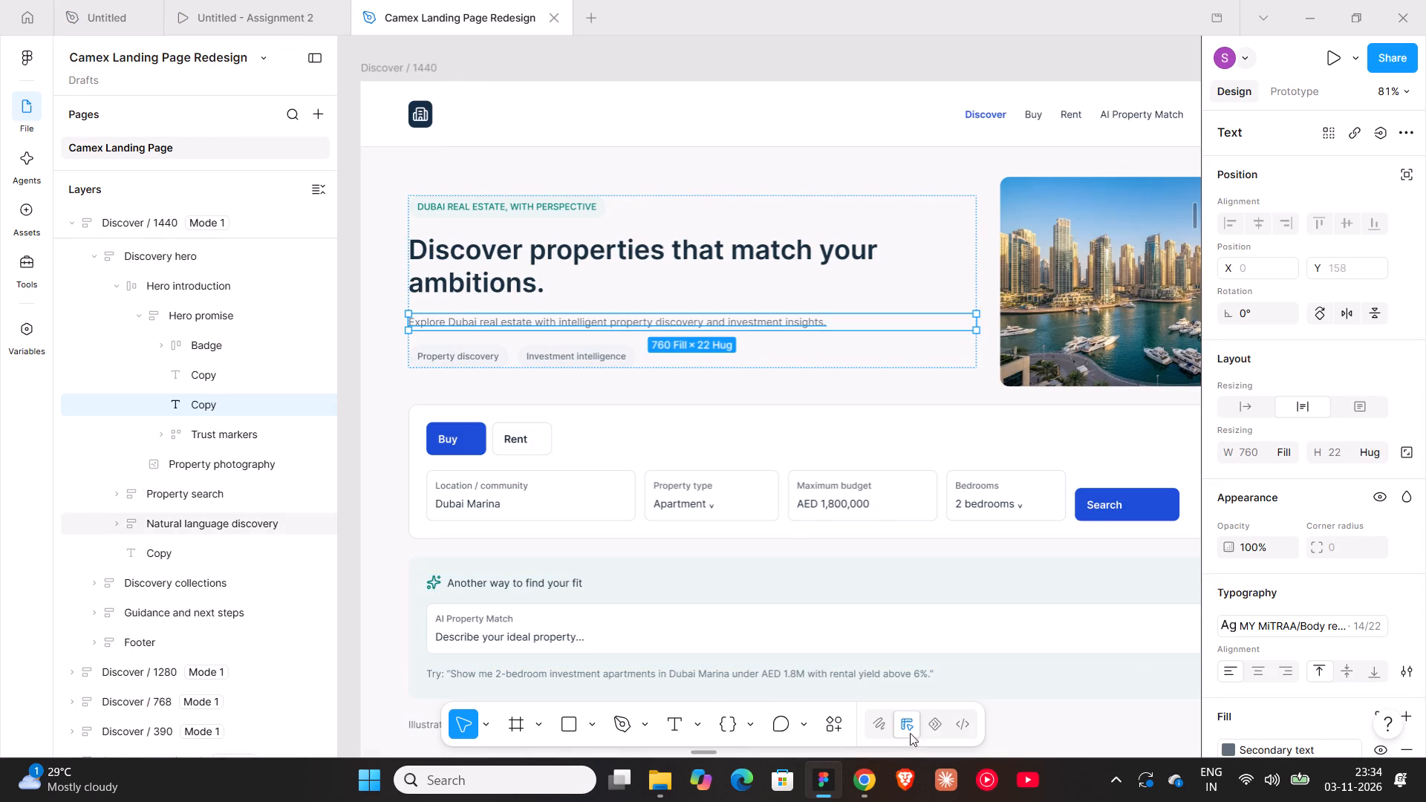
{"action": "left_click", "coordinate": [867, 765]}
{"action": "left_click", "coordinate": [798, 0]}
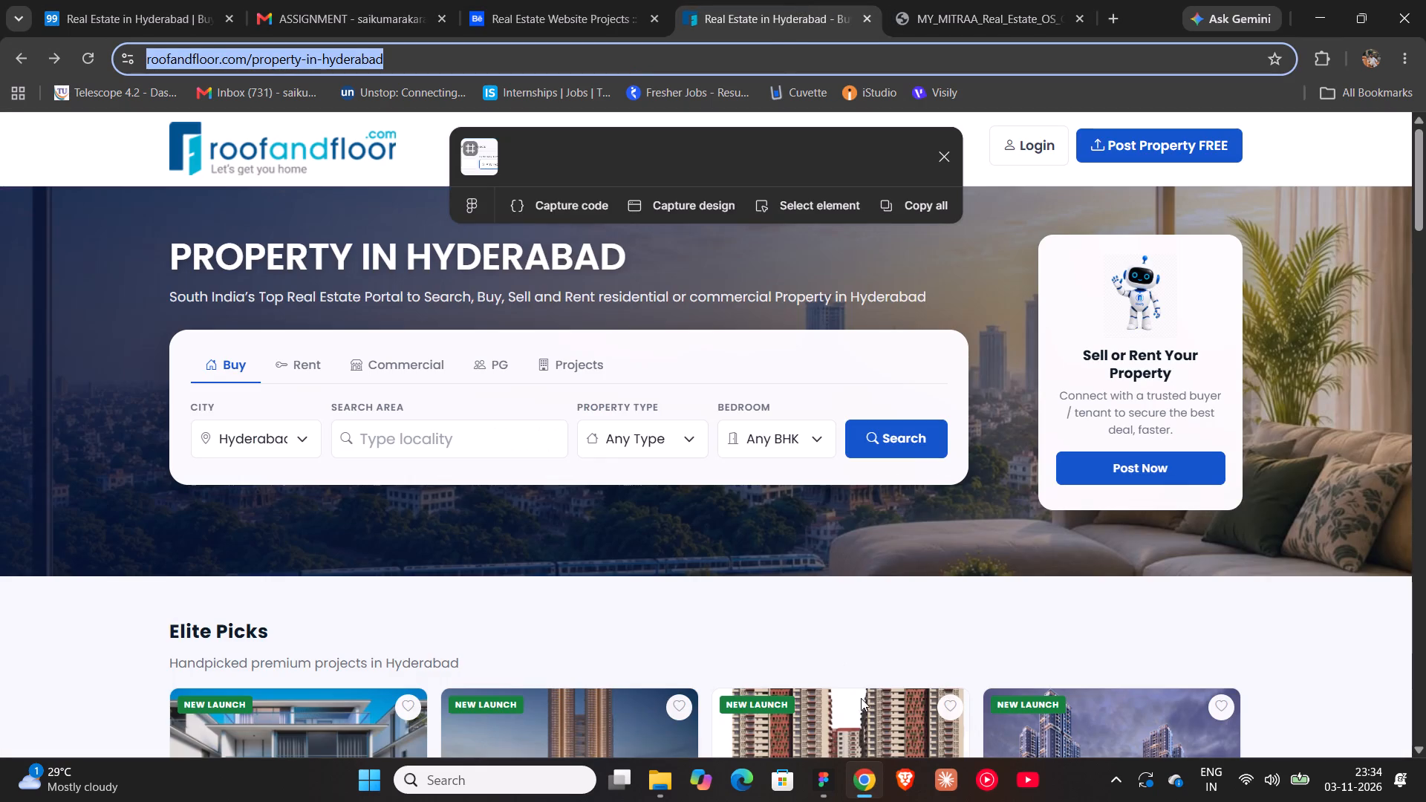
{"action": "left_click", "coordinate": [833, 787]}
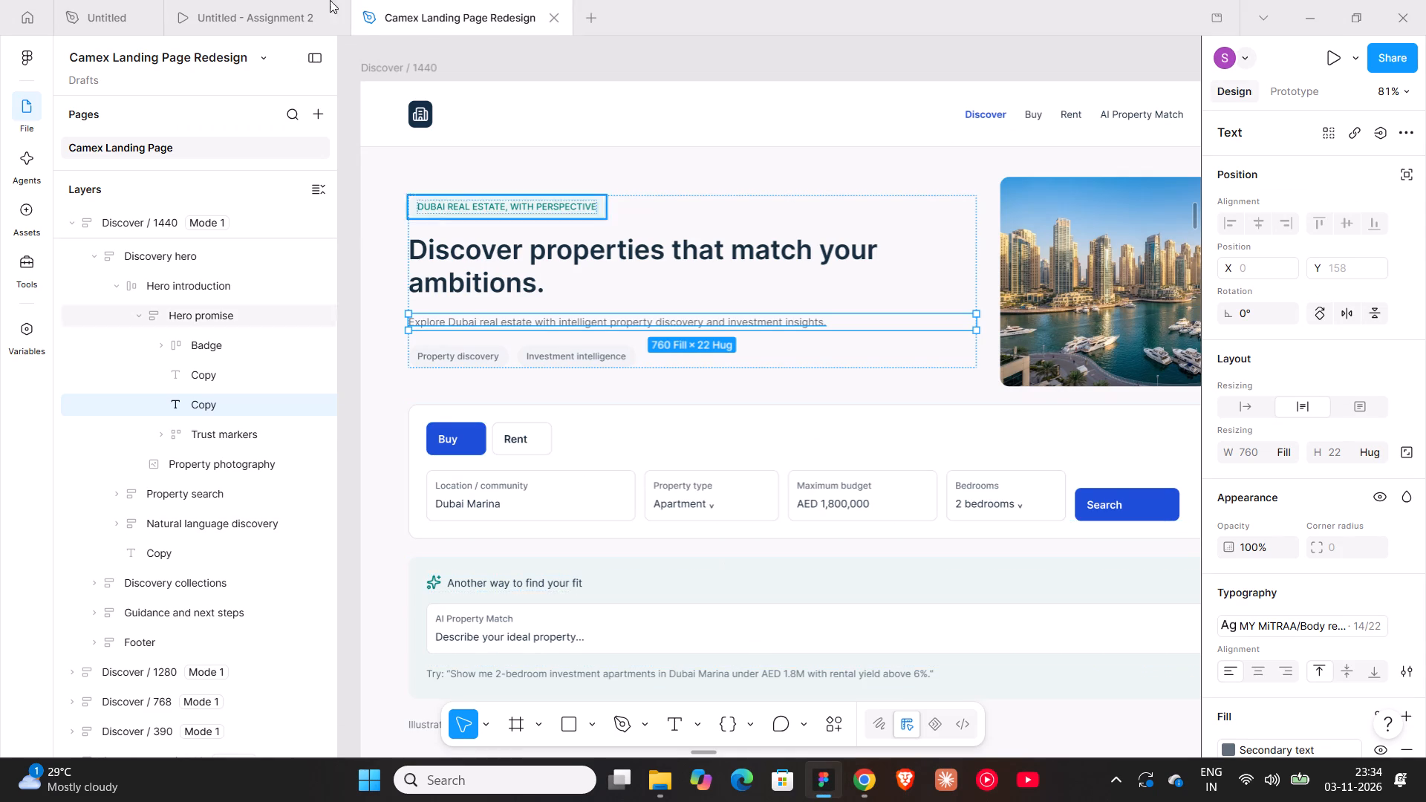
{"action": "left_click", "coordinate": [114, 0]}
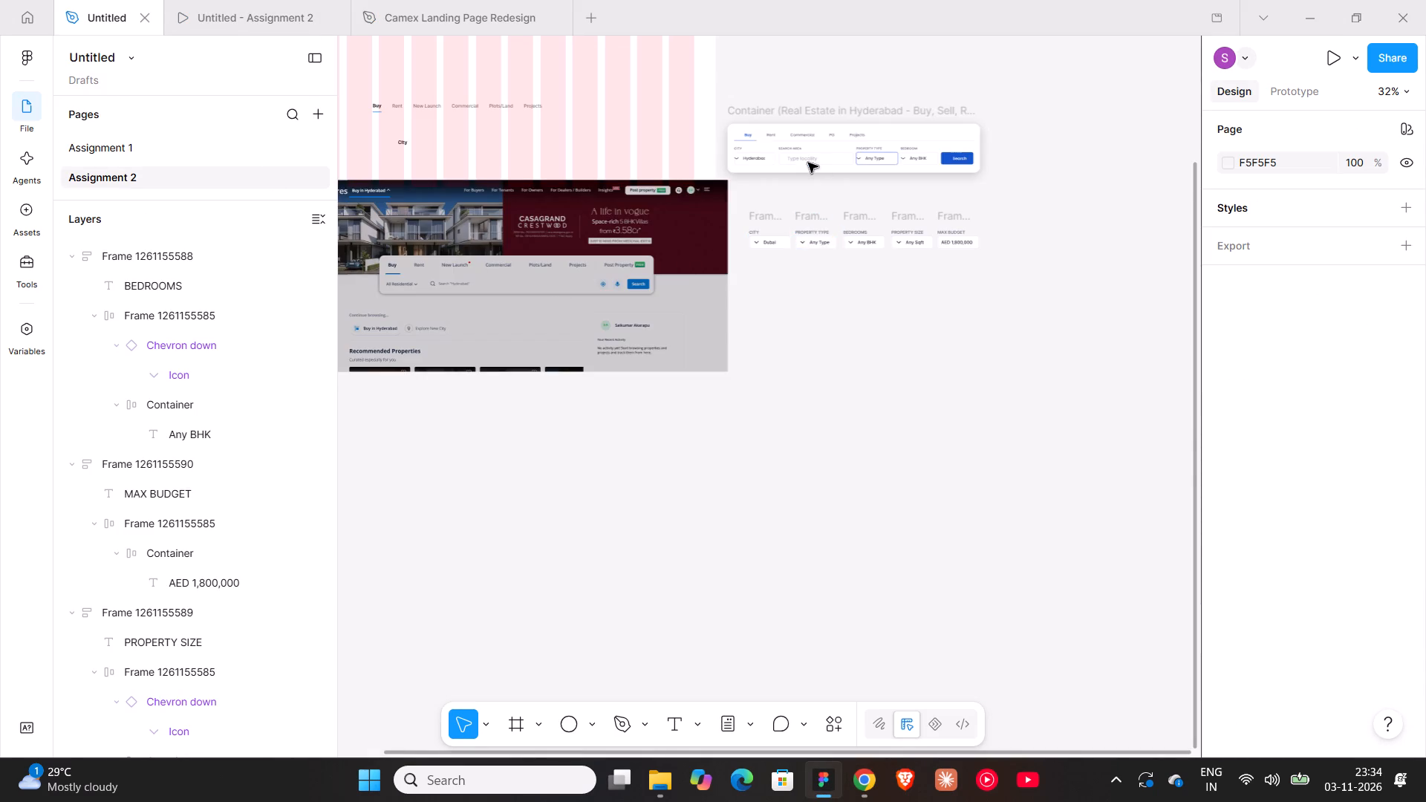
Duplicate the CITY field frame and place the copy below the field row at about X 3327, Y 1132.
{"action": "scroll", "coordinate": [807, 157], "scroll_direction": "up", "scroll_amount": 9, "text": "ctrl"}
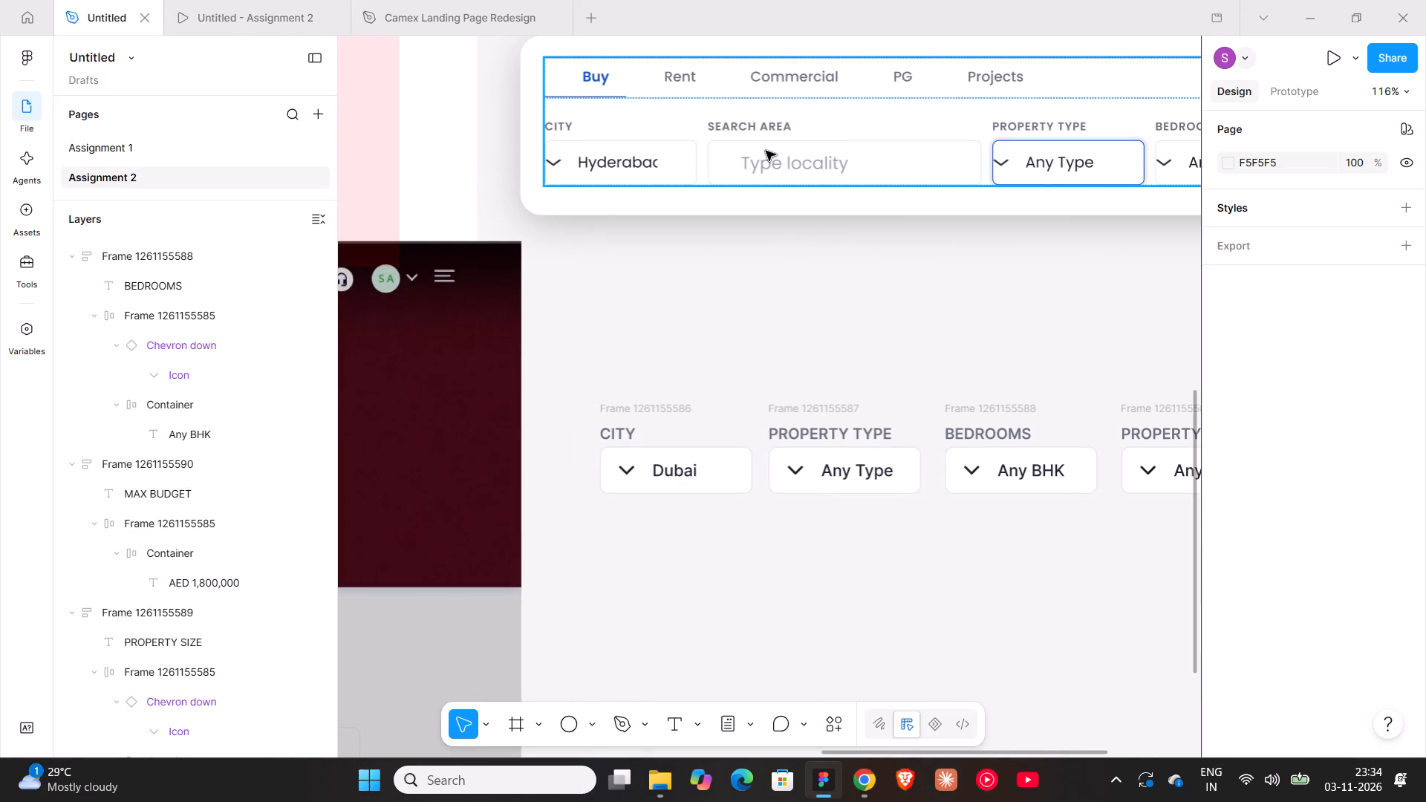
{"action": "scroll", "coordinate": [840, 431], "scroll_direction": "down", "scroll_amount": 6, "text": "ctrl"}
{"action": "scroll", "coordinate": [840, 431], "scroll_direction": "down", "scroll_amount": 3, "text": "shift"}
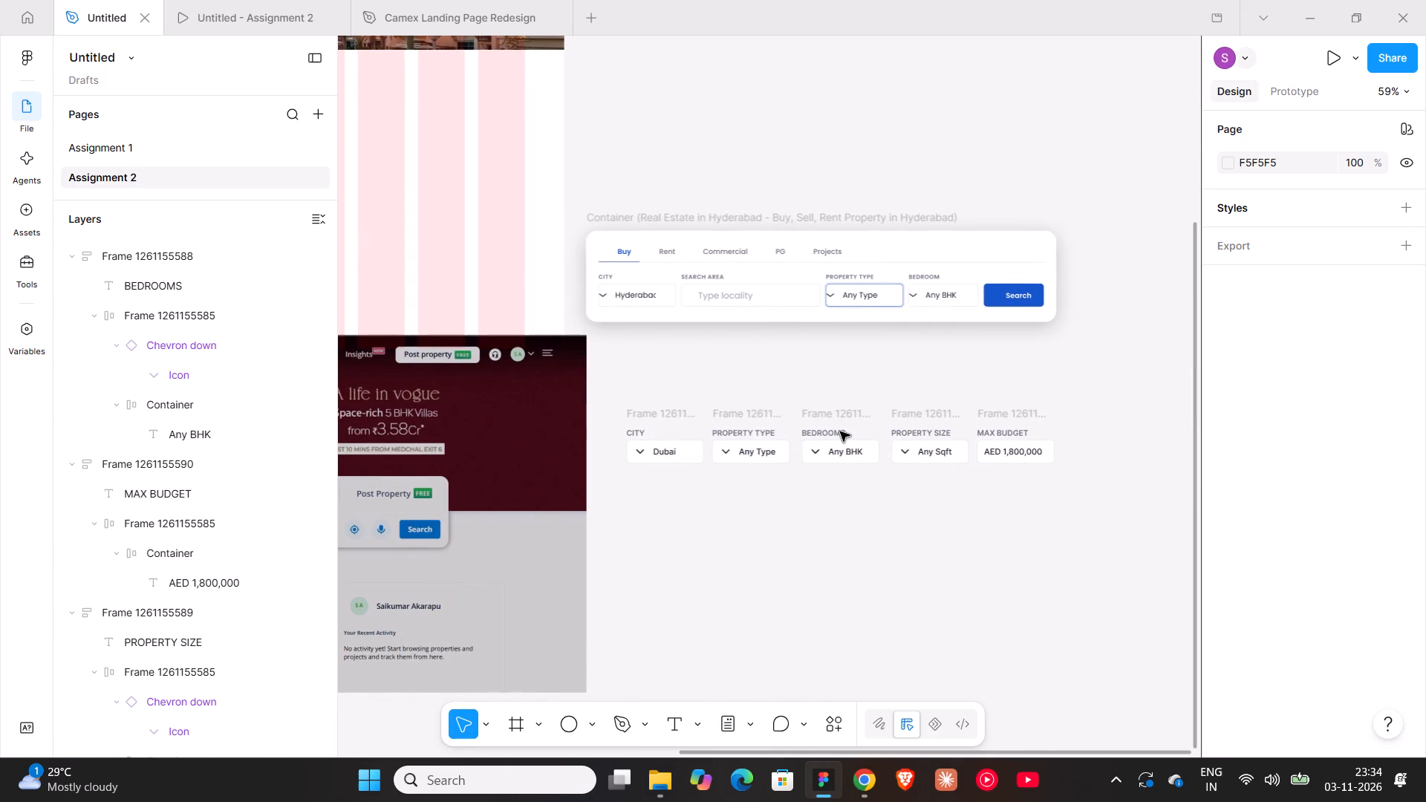
{"action": "left_click", "coordinate": [640, 417]}
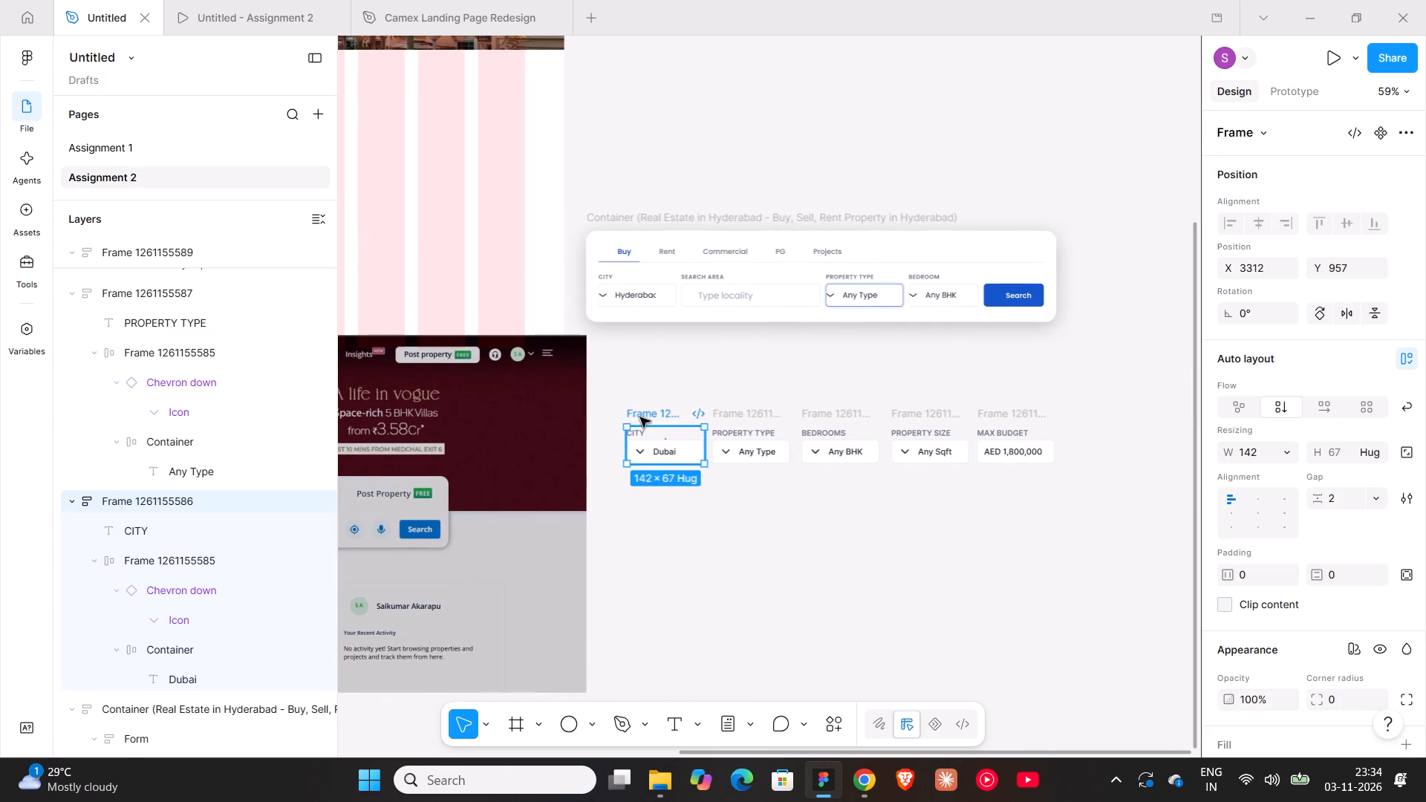
{"action": "left_click_drag", "start_coordinate": [640, 417], "coordinate": [651, 513], "text": "alt"}
Change the duplicated CITY field's label to "SEARCH AREA".
{"action": "double_click", "coordinate": [653, 528]}
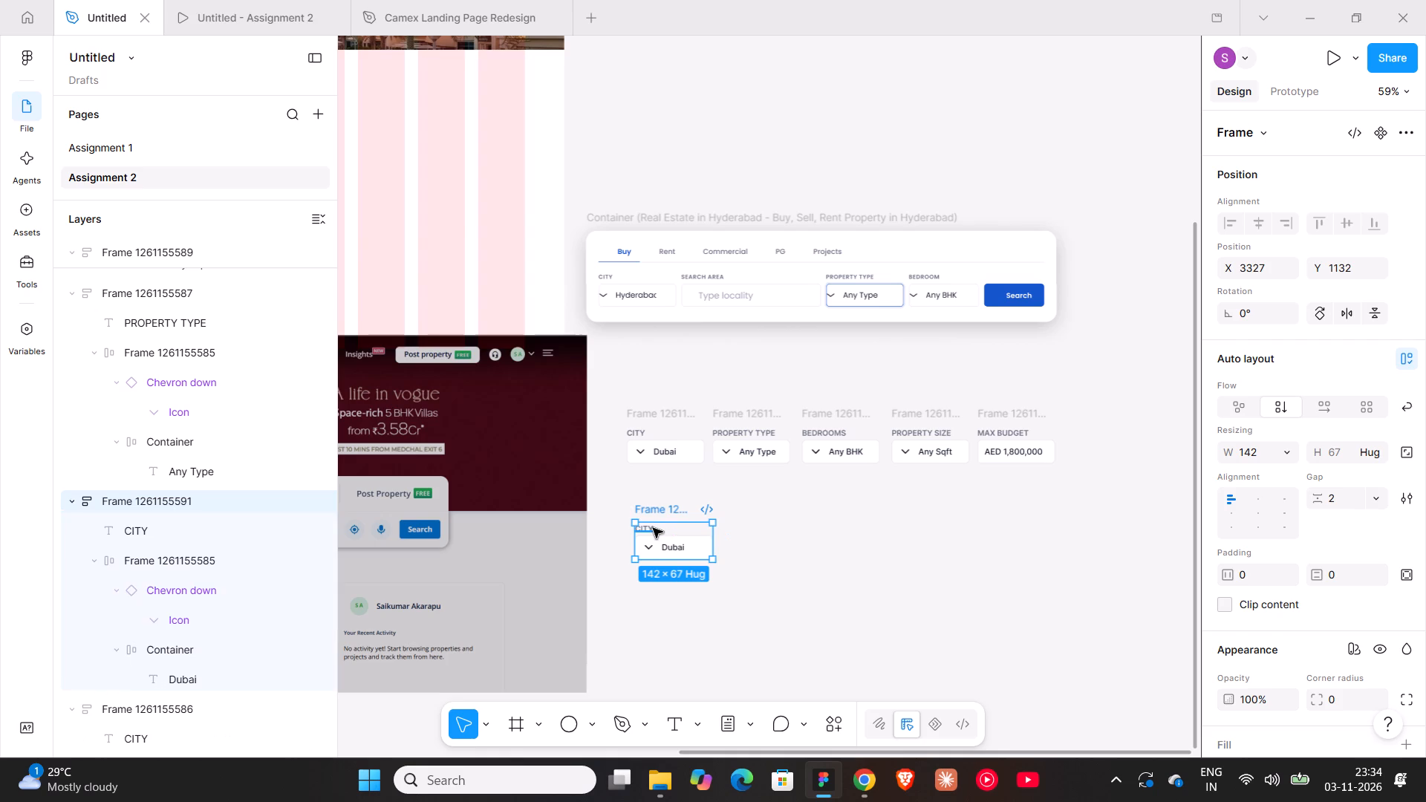
{"action": "type", "text": "SEAR"}
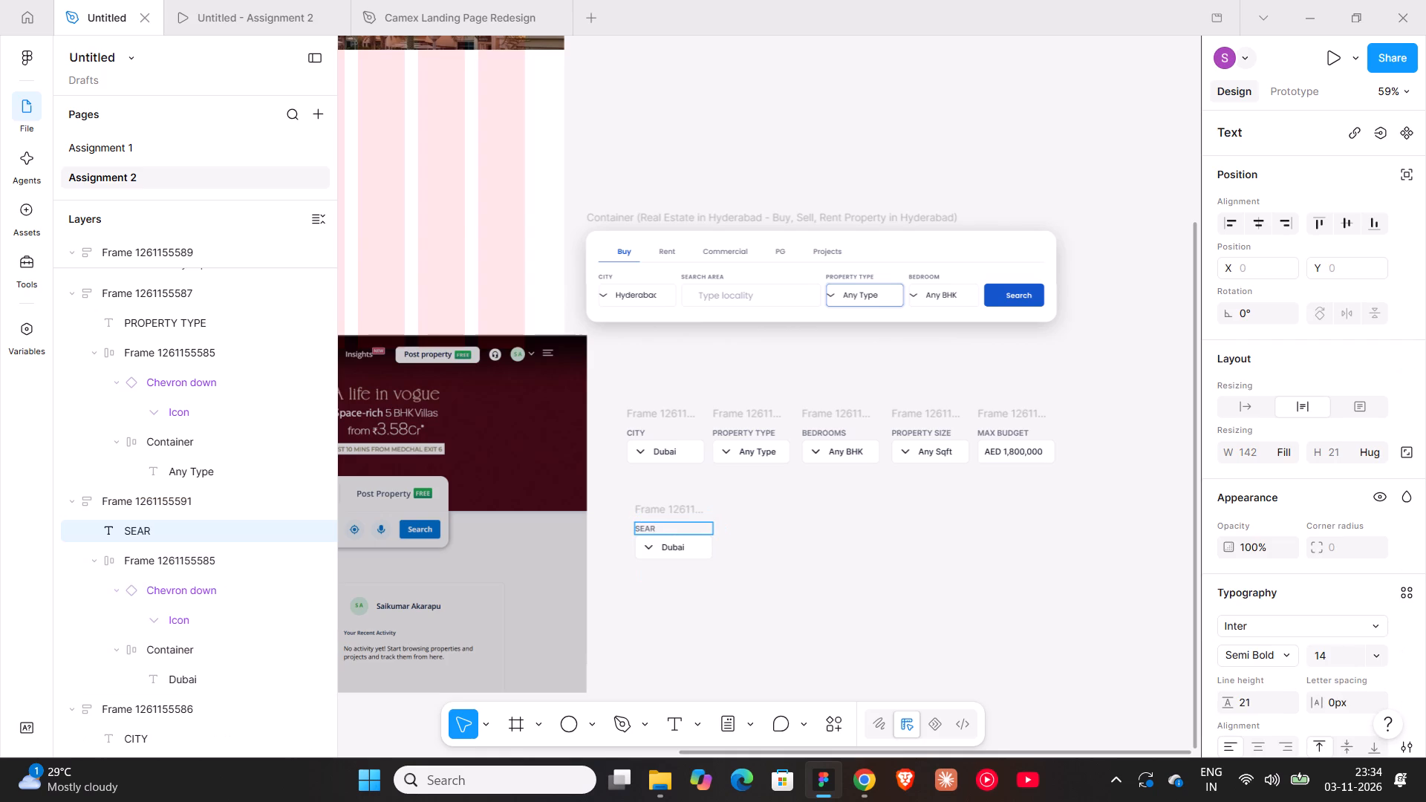
{"action": "type", "text": "CH AREA"}
Empty the SEARCH AREA field's input box by deleting its chevron icon and the Container holding the Dubai text.
{"action": "scroll", "coordinate": [670, 567], "scroll_direction": "up", "scroll_amount": 9, "text": "ctrl"}
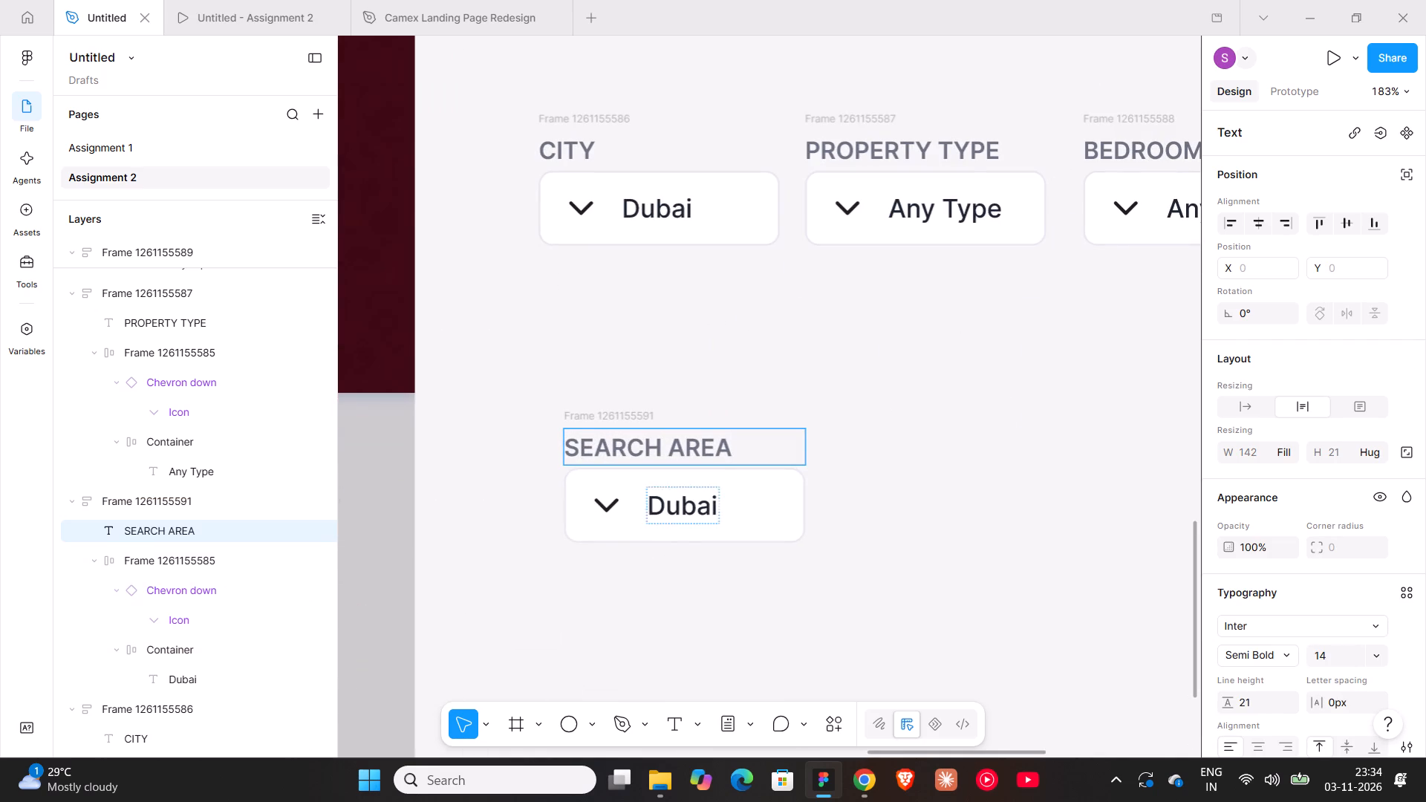
{"action": "double_click", "coordinate": [603, 510]}
{"action": "double_click", "coordinate": [603, 510]}
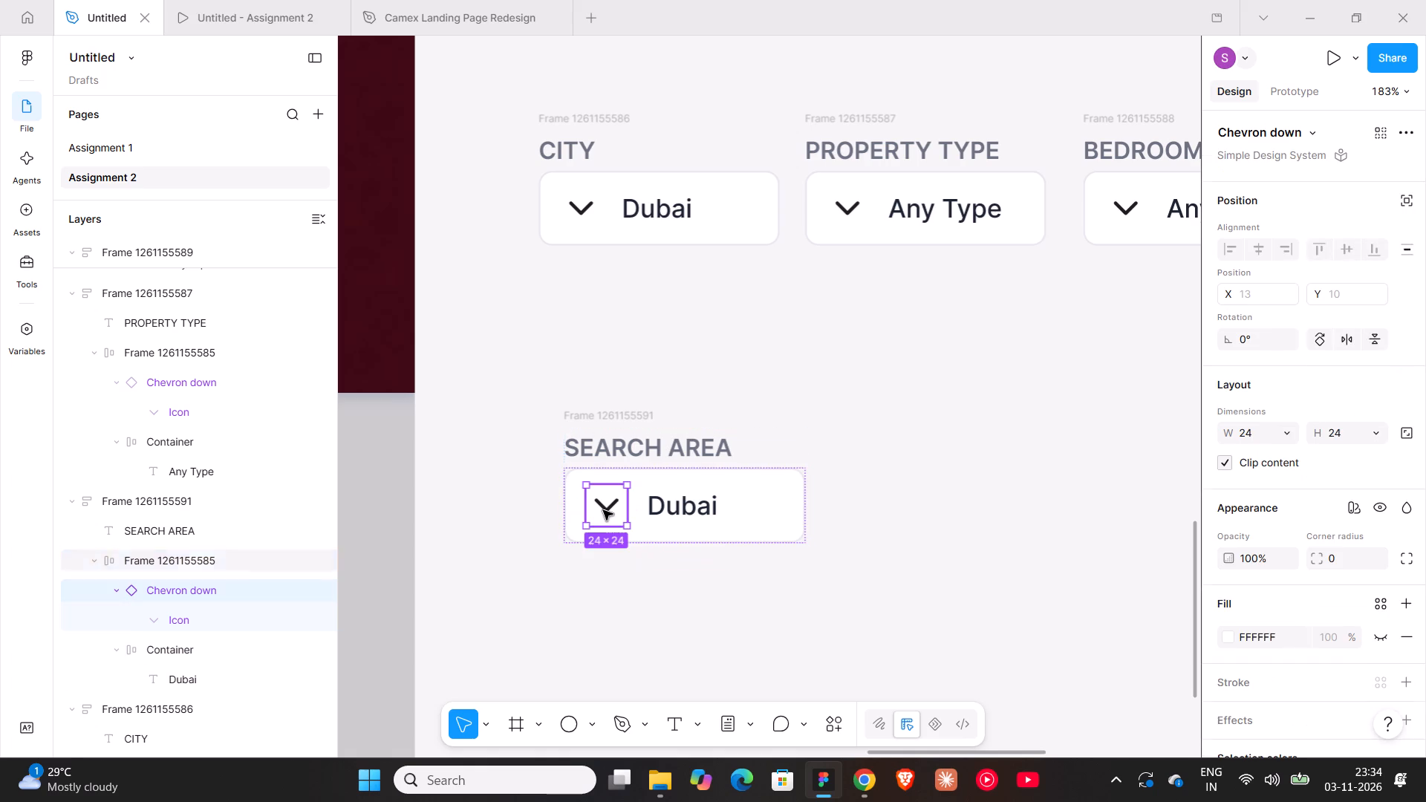
{"action": "key", "text": "Delete"}
{"action": "double_click", "coordinate": [624, 516]}
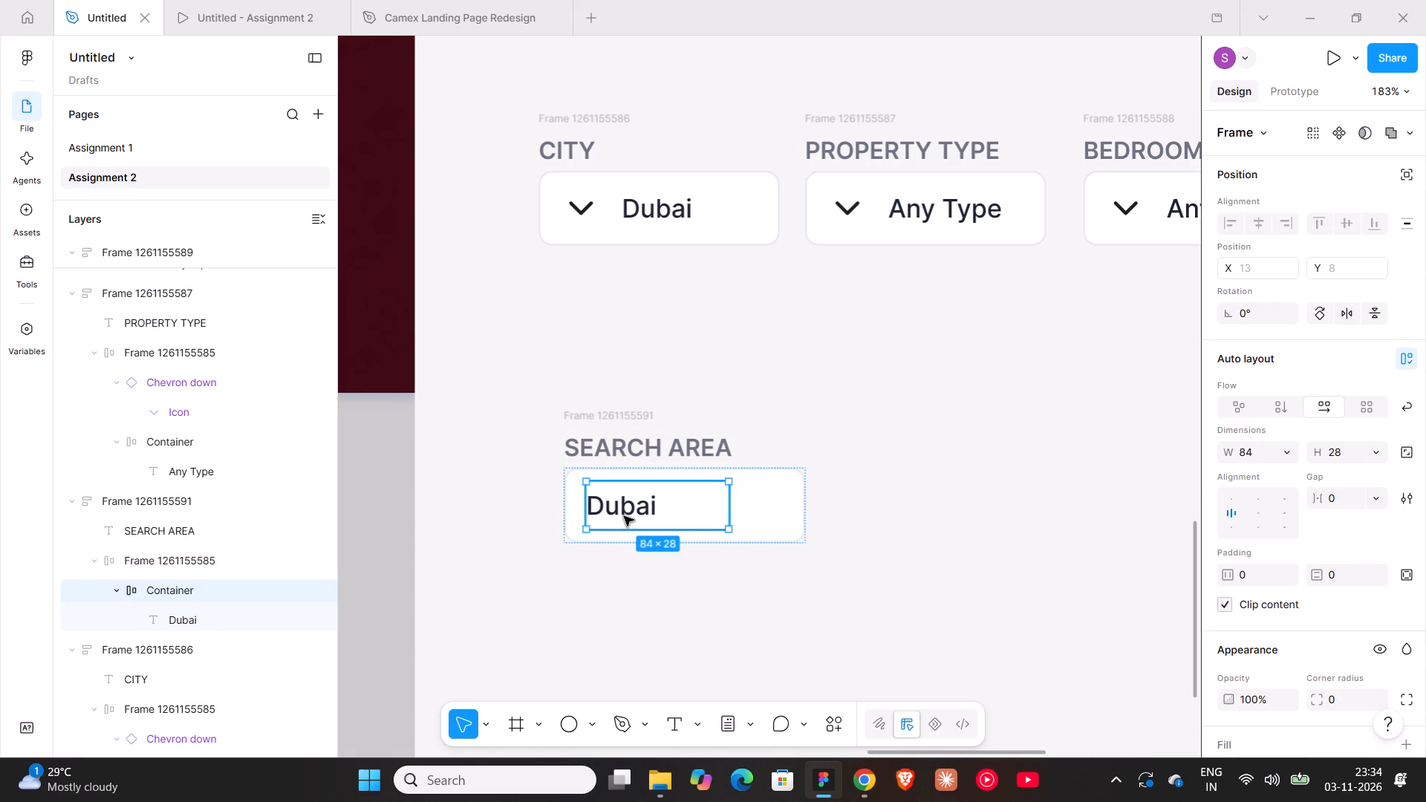
{"action": "key", "text": "Delete"}
Widen the empty input box of the SEARCH AREA field to about 181.
{"action": "left_click", "coordinate": [788, 506]}
{"action": "left_click_drag", "start_coordinate": [803, 506], "coordinate": [813, 506]}
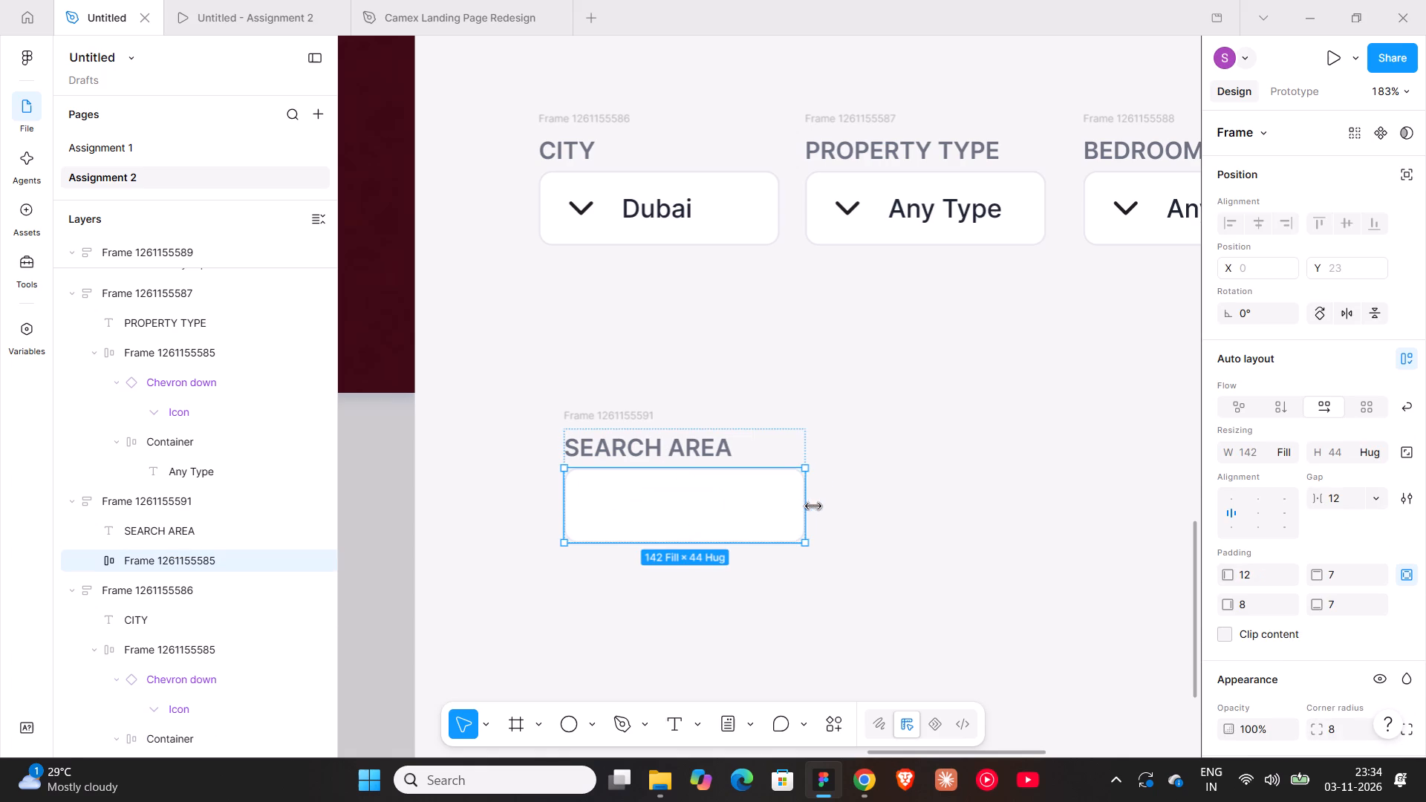
{"action": "left_click_drag", "start_coordinate": [813, 506], "coordinate": [872, 509]}
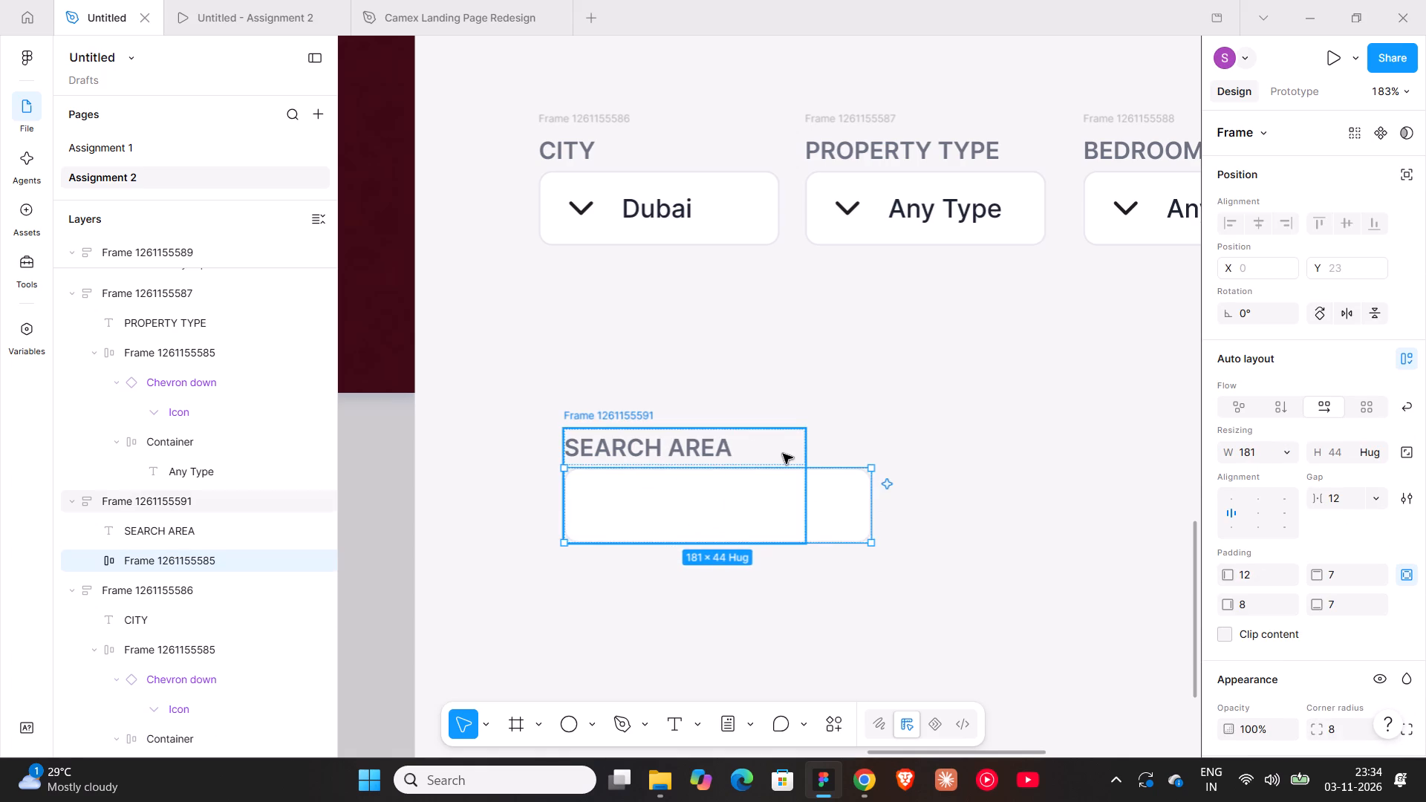
Set the outer SEARCH AREA field frame's width to Hug contents and select its input box again.
{"action": "left_click", "coordinate": [783, 454]}
{"action": "left_click", "coordinate": [1289, 450]}
{"action": "left_click", "coordinate": [1252, 479]}
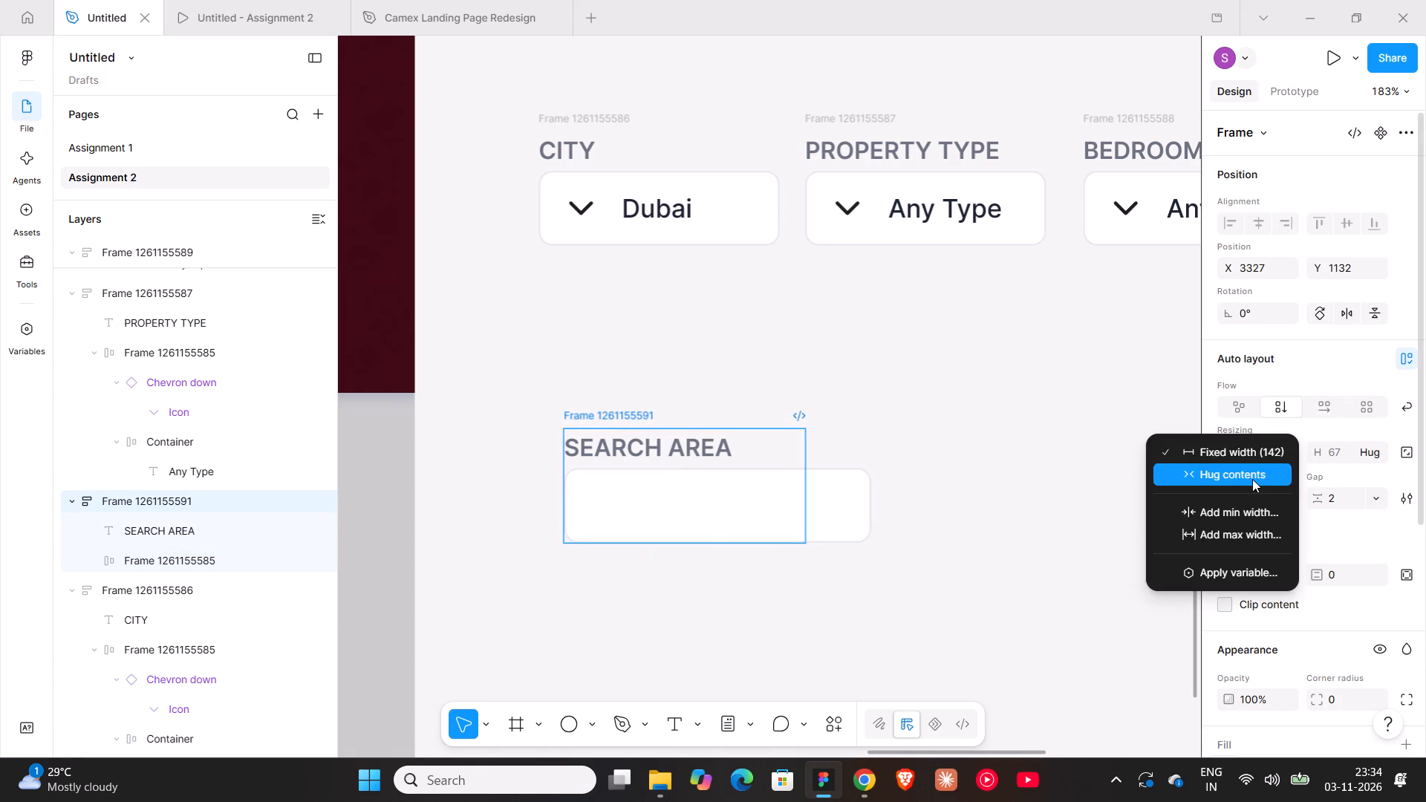
{"action": "left_click", "coordinate": [799, 499]}
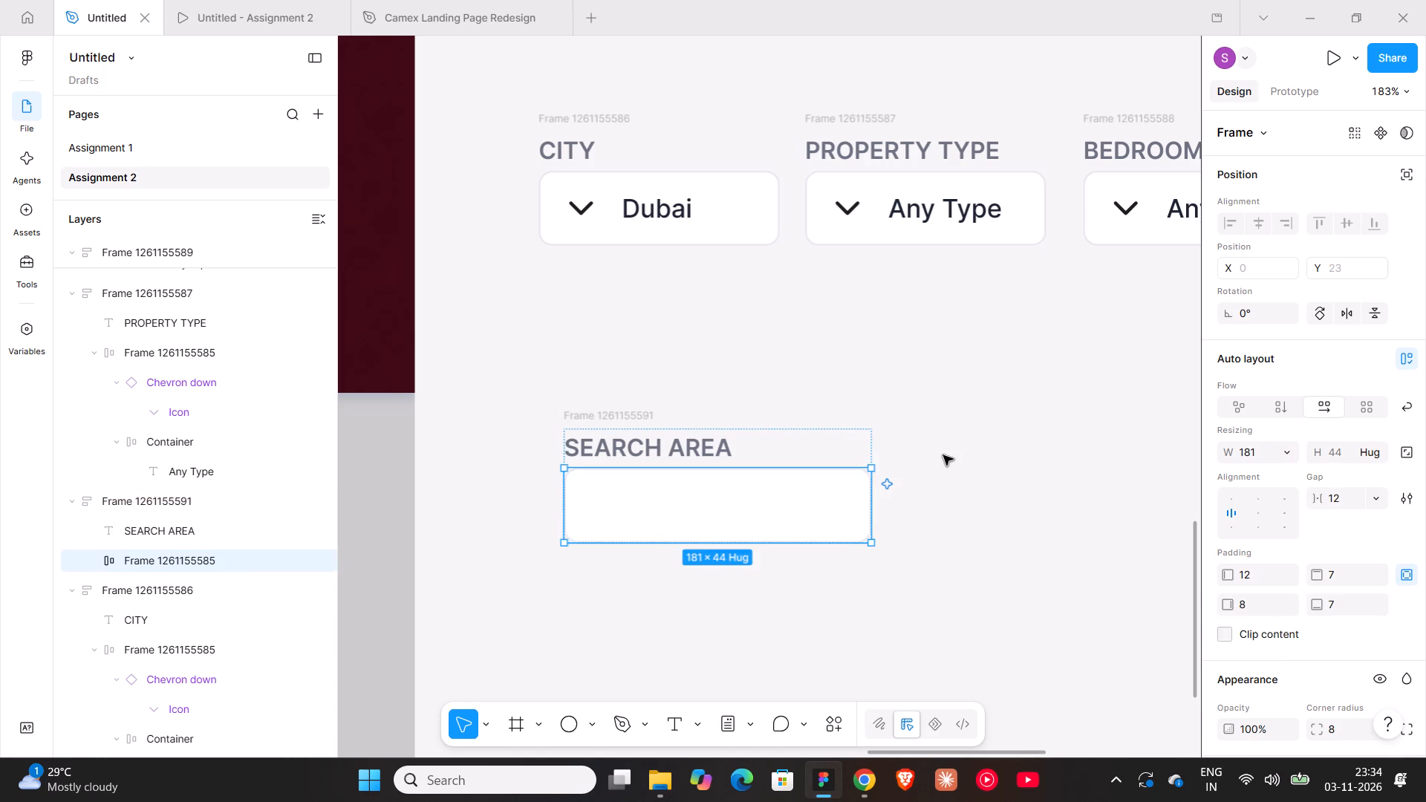
Add a text layer reading "Type community" on the canvas beside the SEARCH AREA field.
{"action": "left_click", "coordinate": [943, 455]}
{"action": "scroll", "coordinate": [943, 455], "scroll_direction": "down", "scroll_amount": 5, "text": "ctrl"}
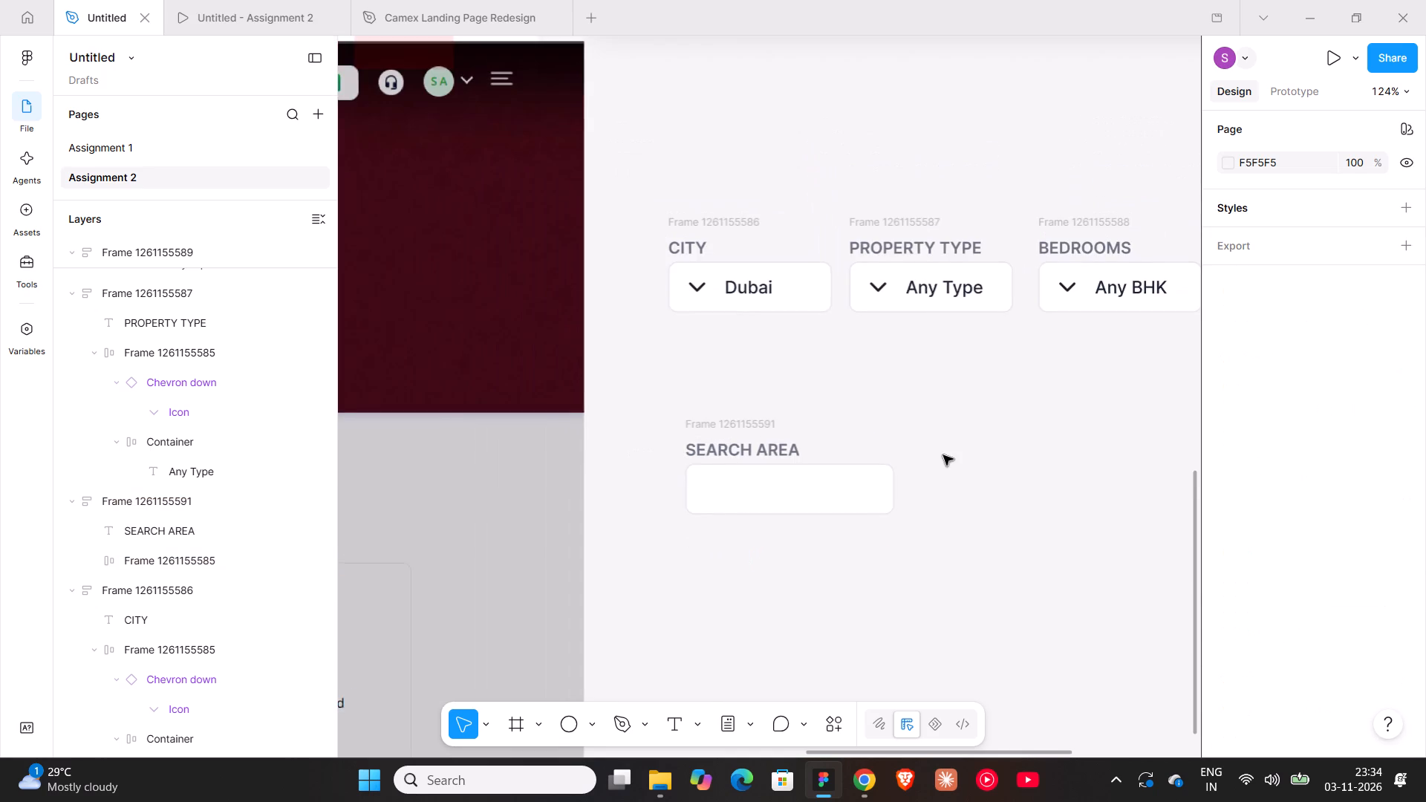
{"action": "scroll", "coordinate": [943, 455], "scroll_direction": "down", "scroll_amount": 5, "text": "ctrl"}
{"action": "scroll", "coordinate": [943, 455], "scroll_direction": "down", "scroll_amount": 3, "text": "shift"}
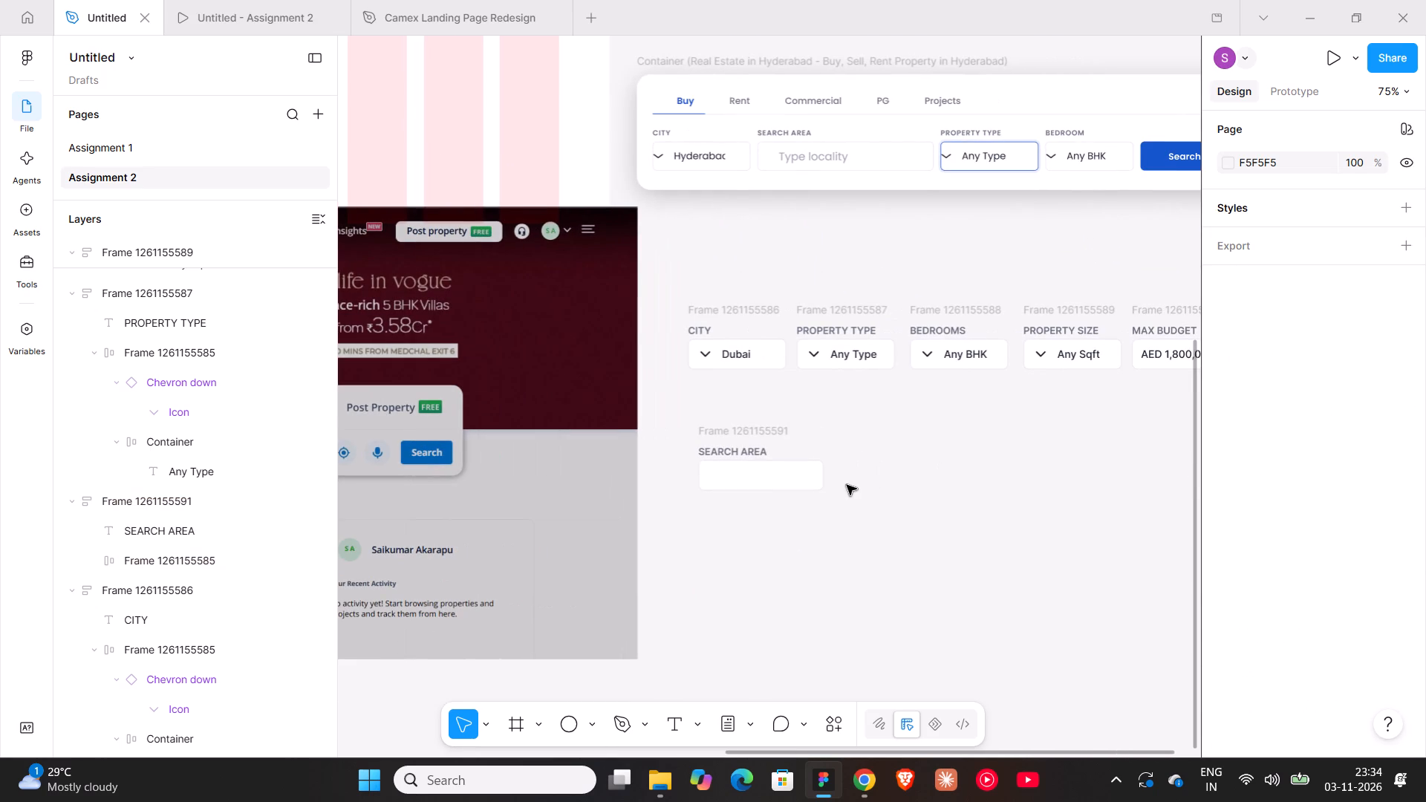
{"action": "left_click", "coordinate": [781, 484]}
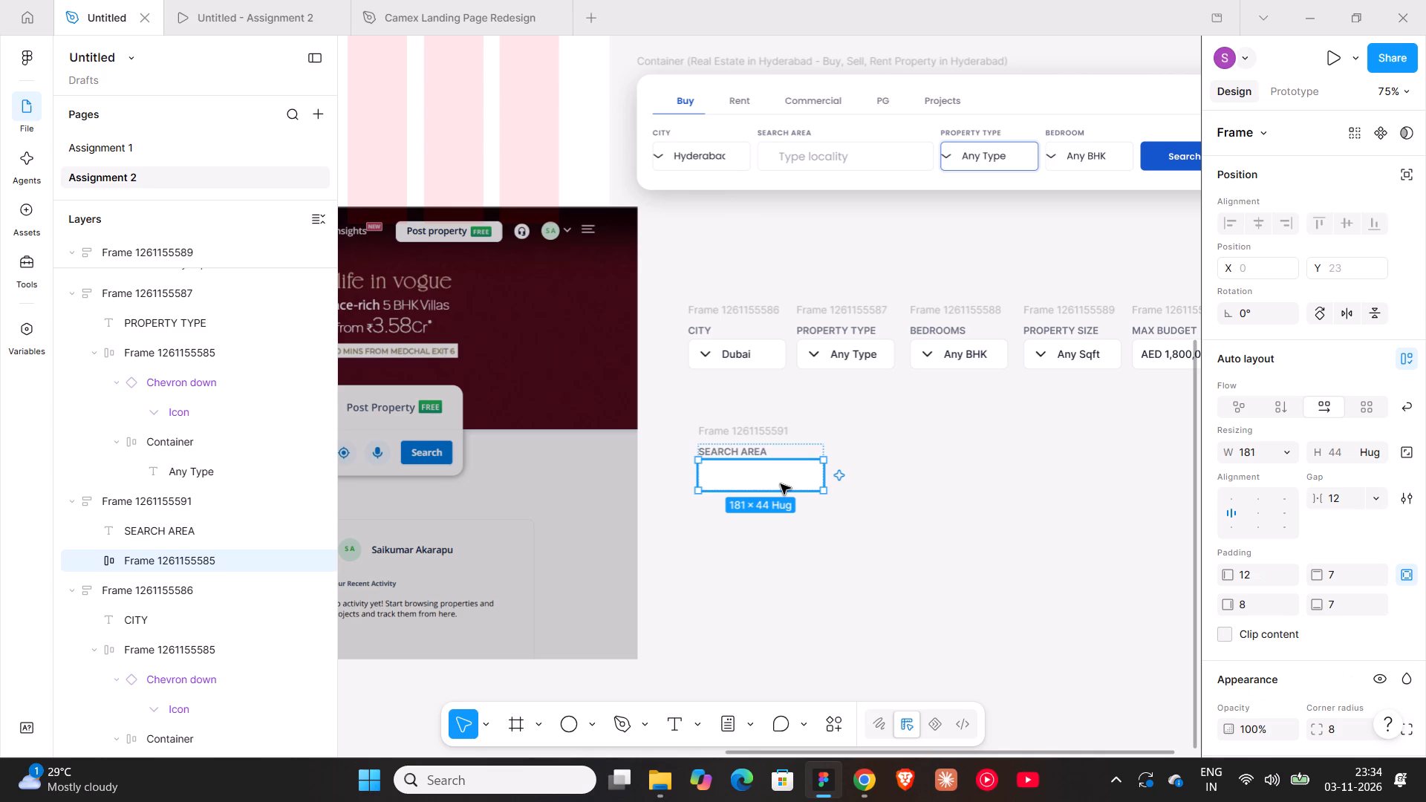
{"action": "key", "text": "t"}
{"action": "left_click", "coordinate": [885, 488]}
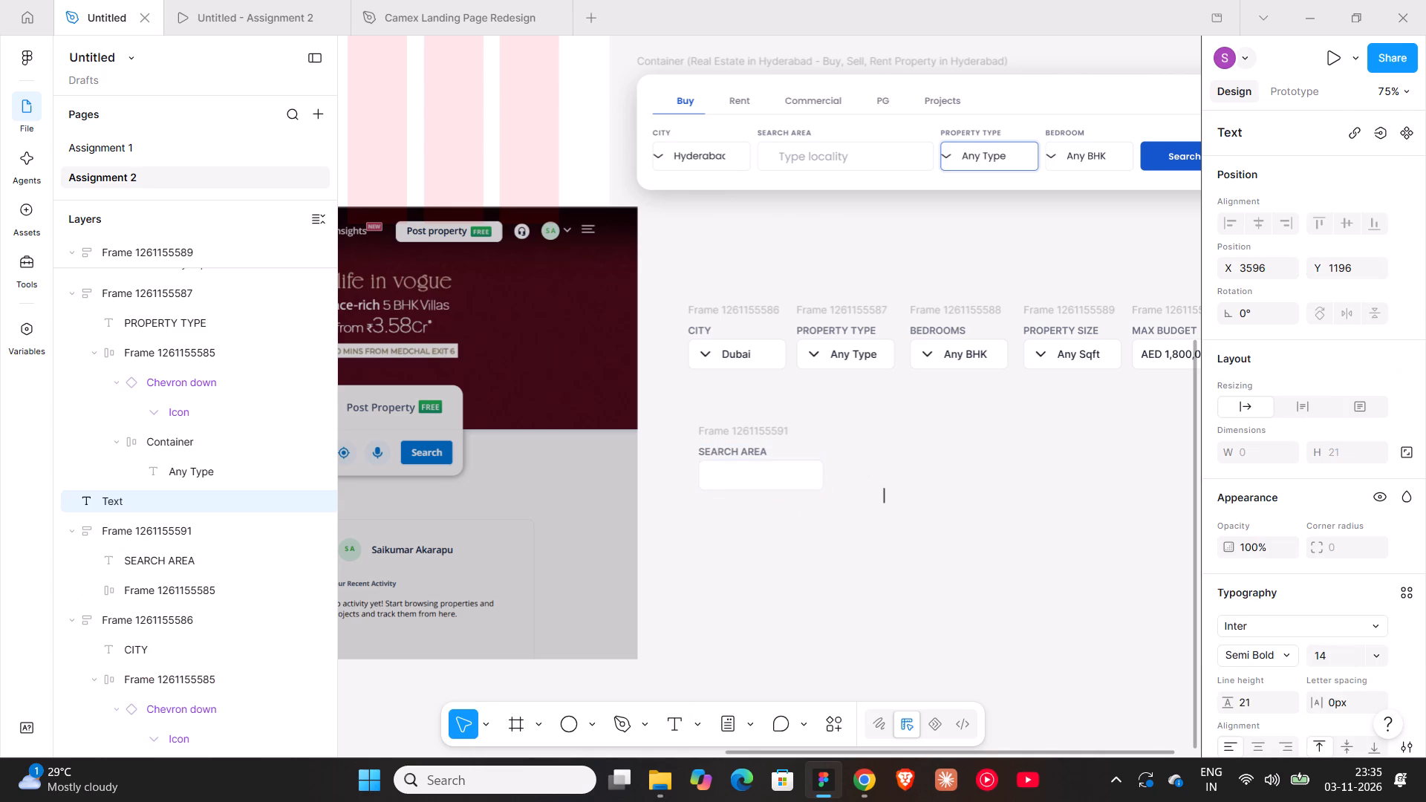
{"action": "key", "text": "shift+t"}
{"action": "key", "text": "y"}
{"action": "type", "text": "pe"}
{"action": "key", "text": "space"}
{"action": "type", "text": "community"}
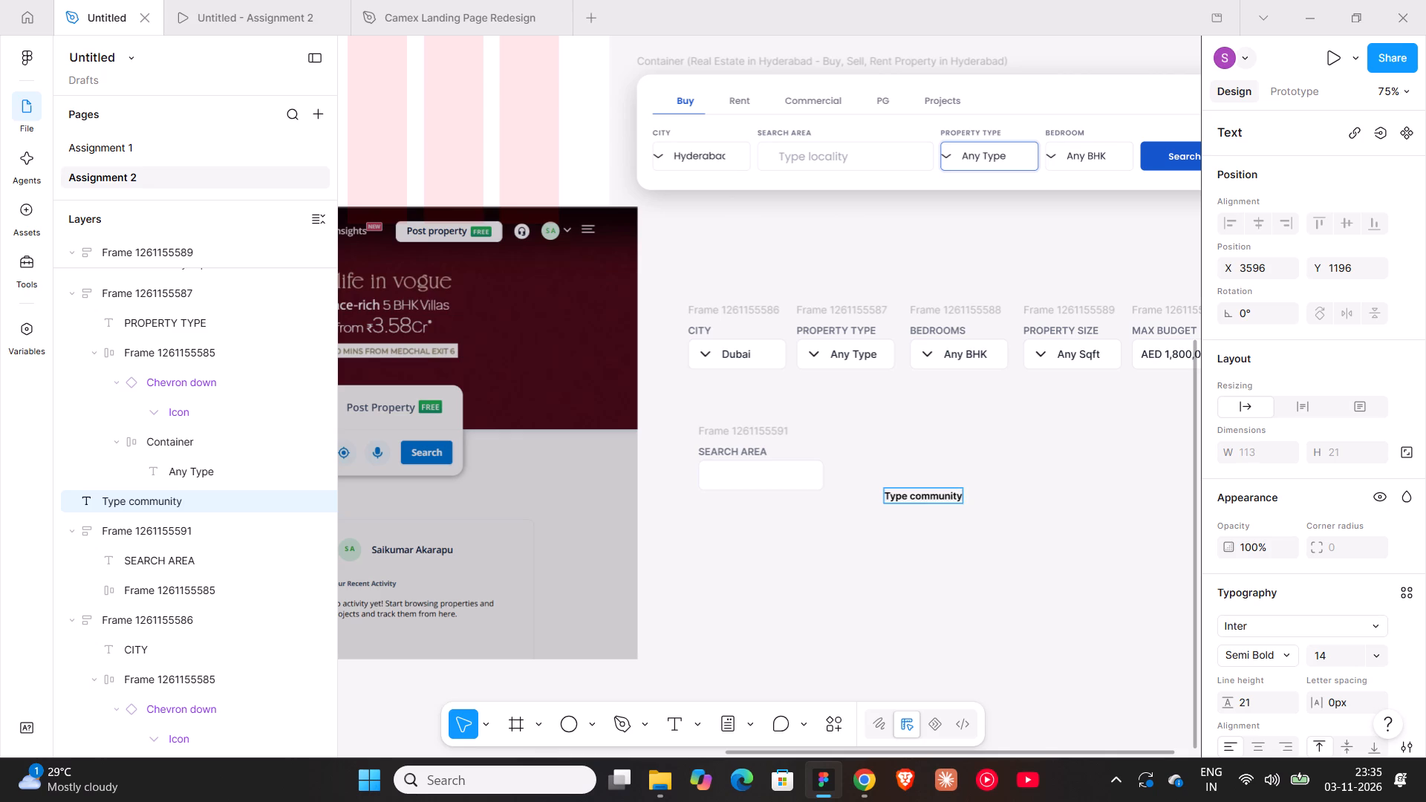
{"action": "left_click", "coordinate": [920, 445]}
Recolour the "Type community" text by sampling the grey of the reference form's "Type locality" placeholder.
{"action": "key", "text": "i"}
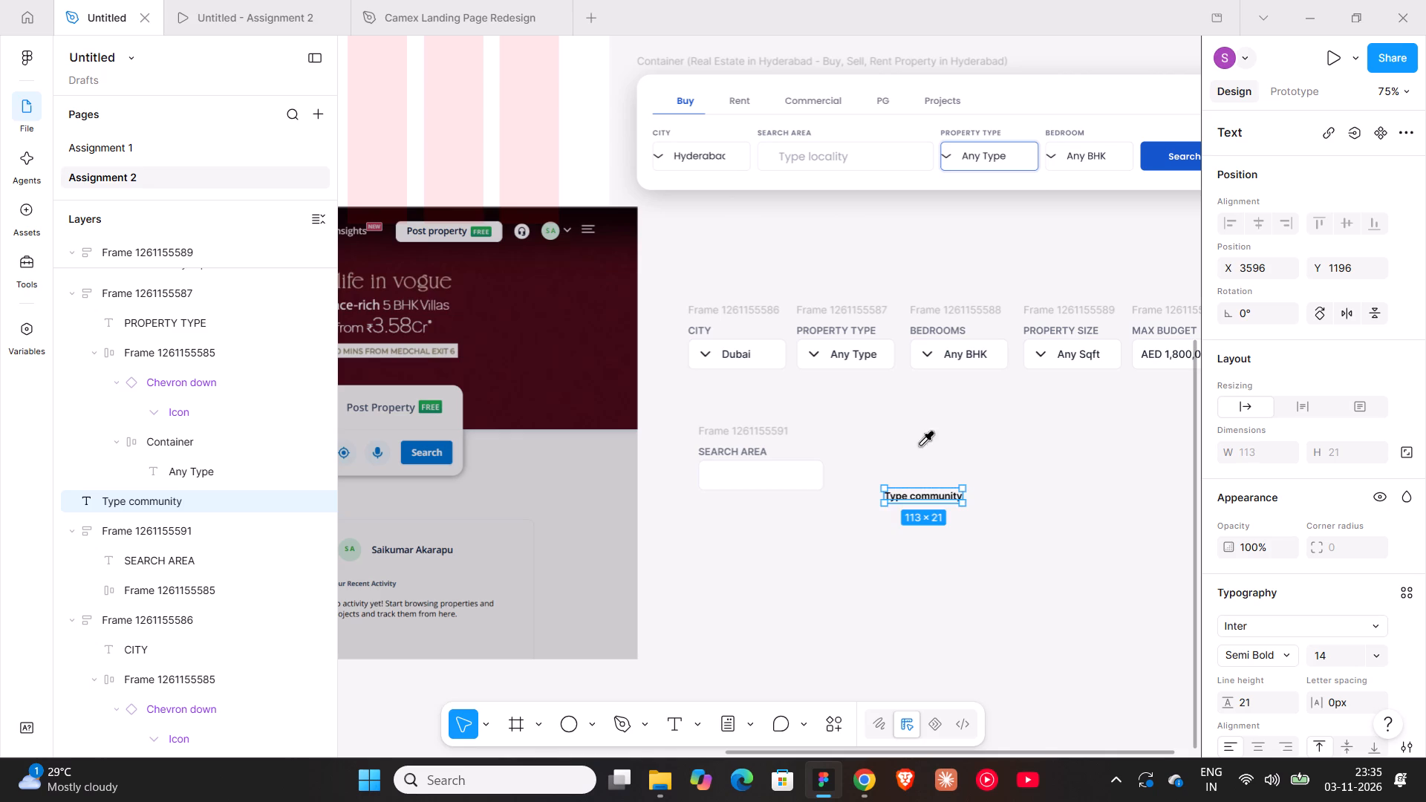
{"action": "scroll", "coordinate": [803, 170], "scroll_direction": "up", "scroll_amount": 20, "text": "ctrl"}
{"action": "scroll", "coordinate": [803, 170], "scroll_direction": "up", "scroll_amount": 11, "text": "ctrl"}
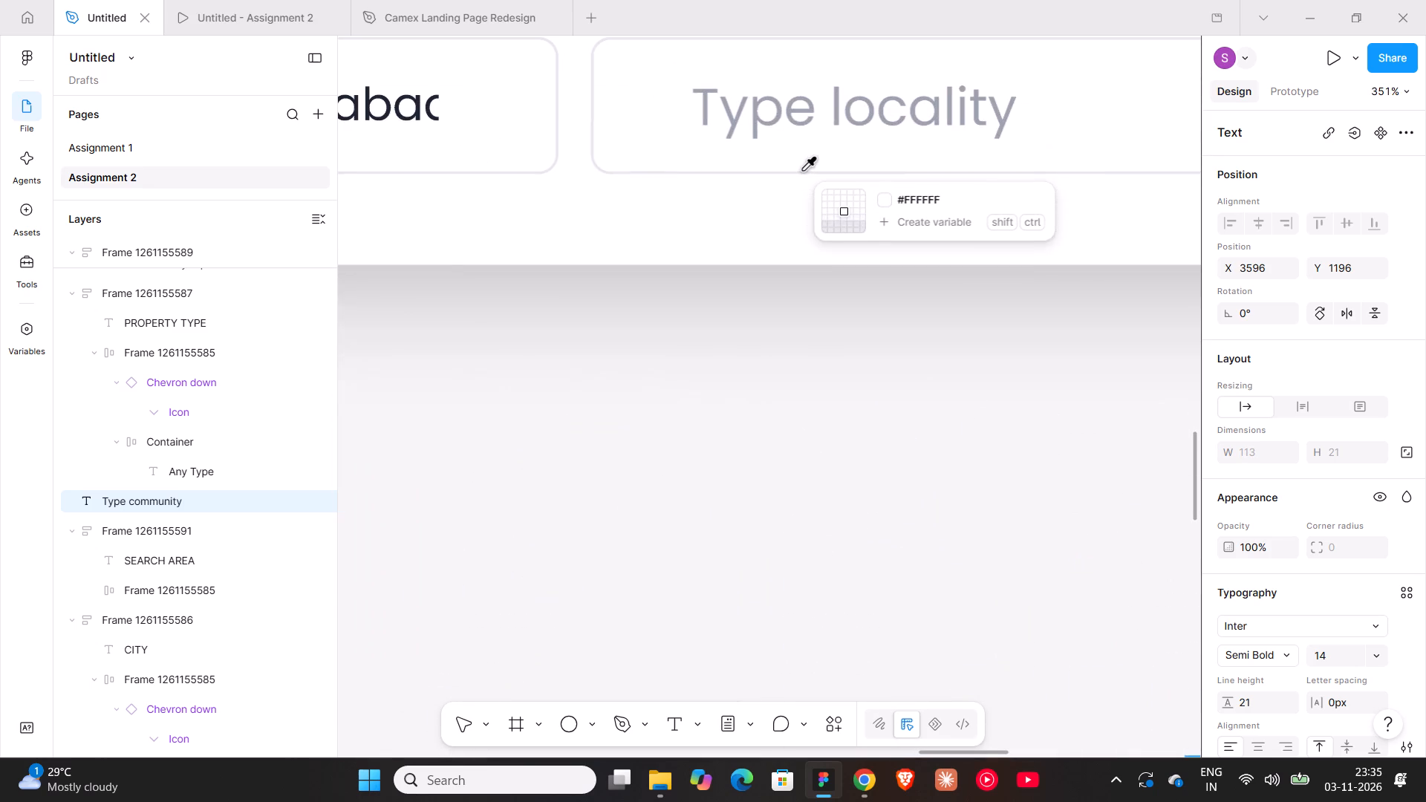
{"action": "left_click", "coordinate": [755, 113]}
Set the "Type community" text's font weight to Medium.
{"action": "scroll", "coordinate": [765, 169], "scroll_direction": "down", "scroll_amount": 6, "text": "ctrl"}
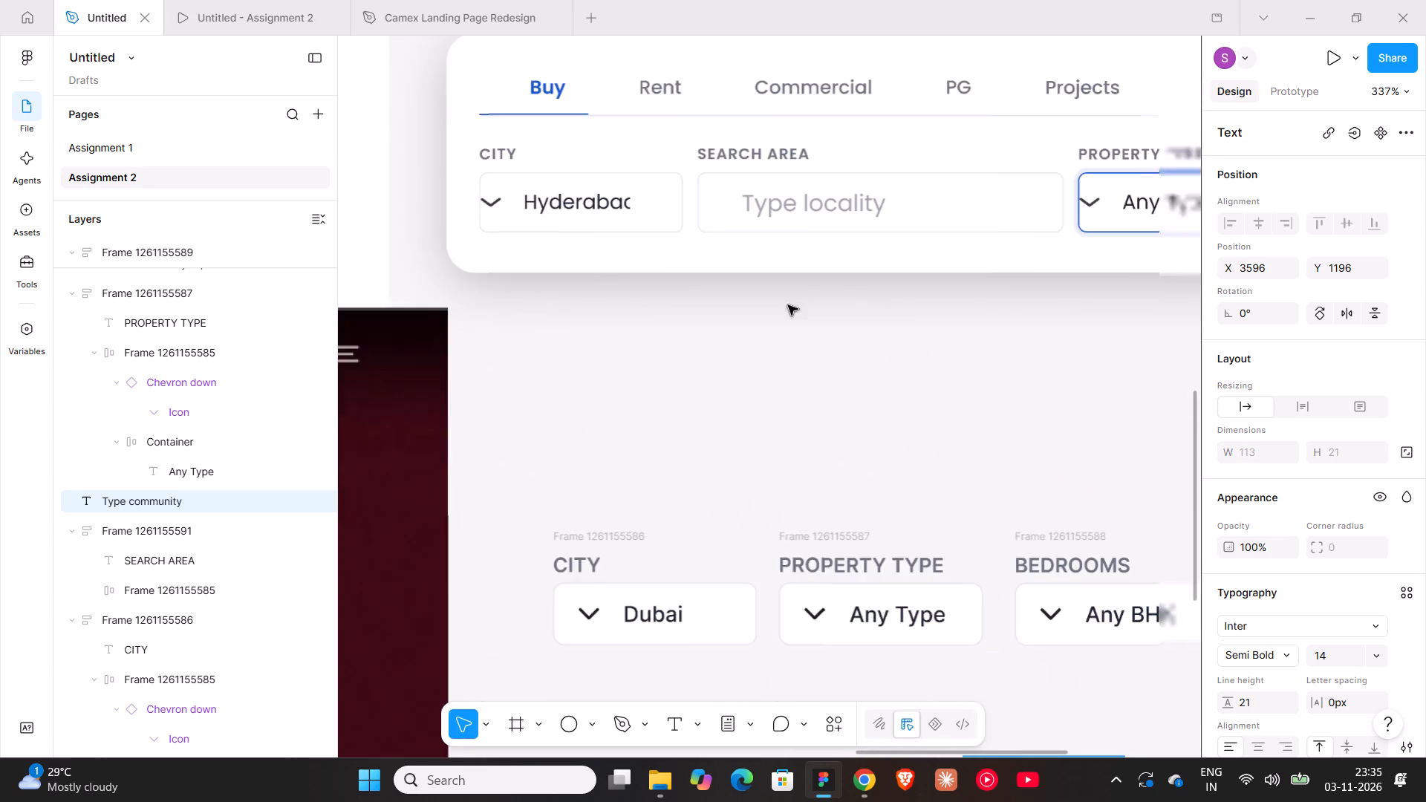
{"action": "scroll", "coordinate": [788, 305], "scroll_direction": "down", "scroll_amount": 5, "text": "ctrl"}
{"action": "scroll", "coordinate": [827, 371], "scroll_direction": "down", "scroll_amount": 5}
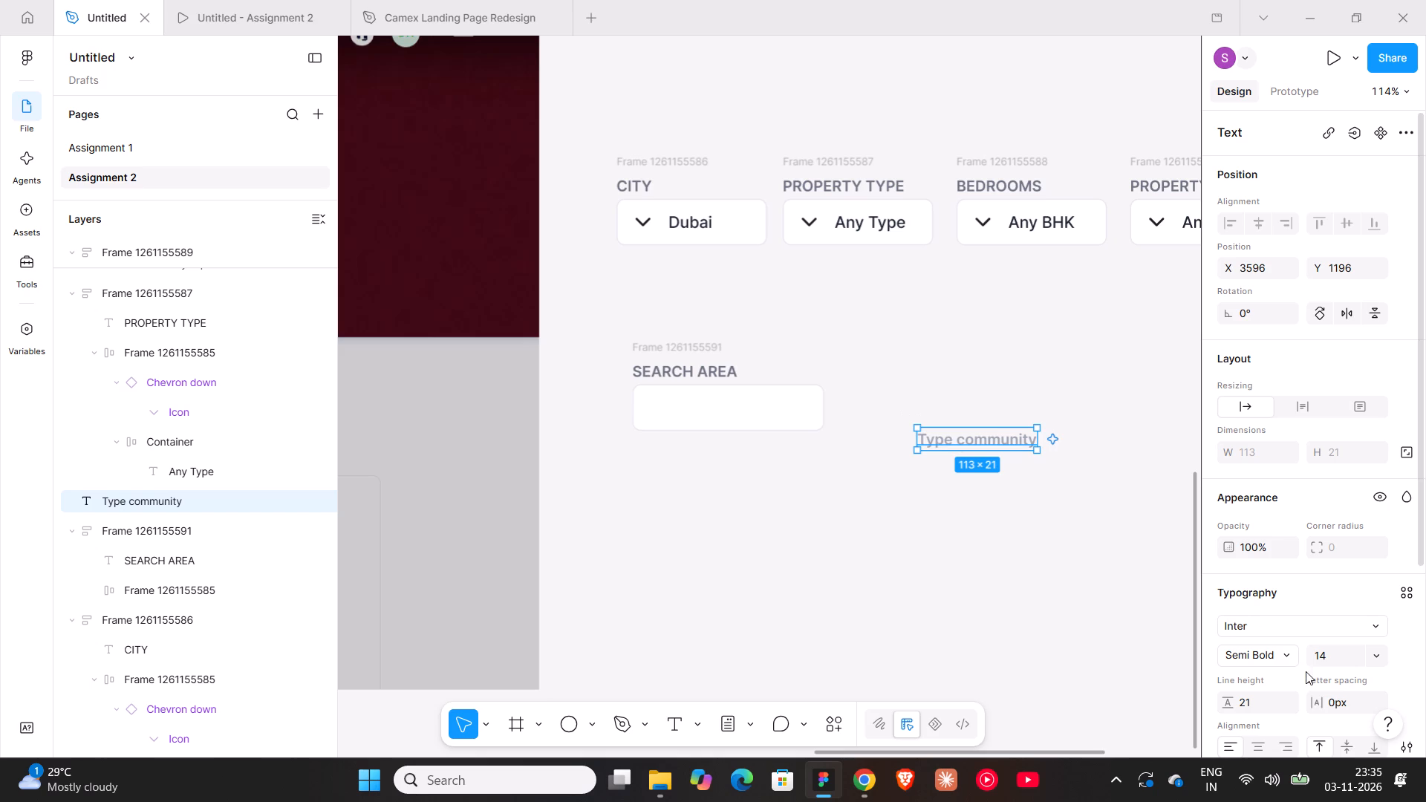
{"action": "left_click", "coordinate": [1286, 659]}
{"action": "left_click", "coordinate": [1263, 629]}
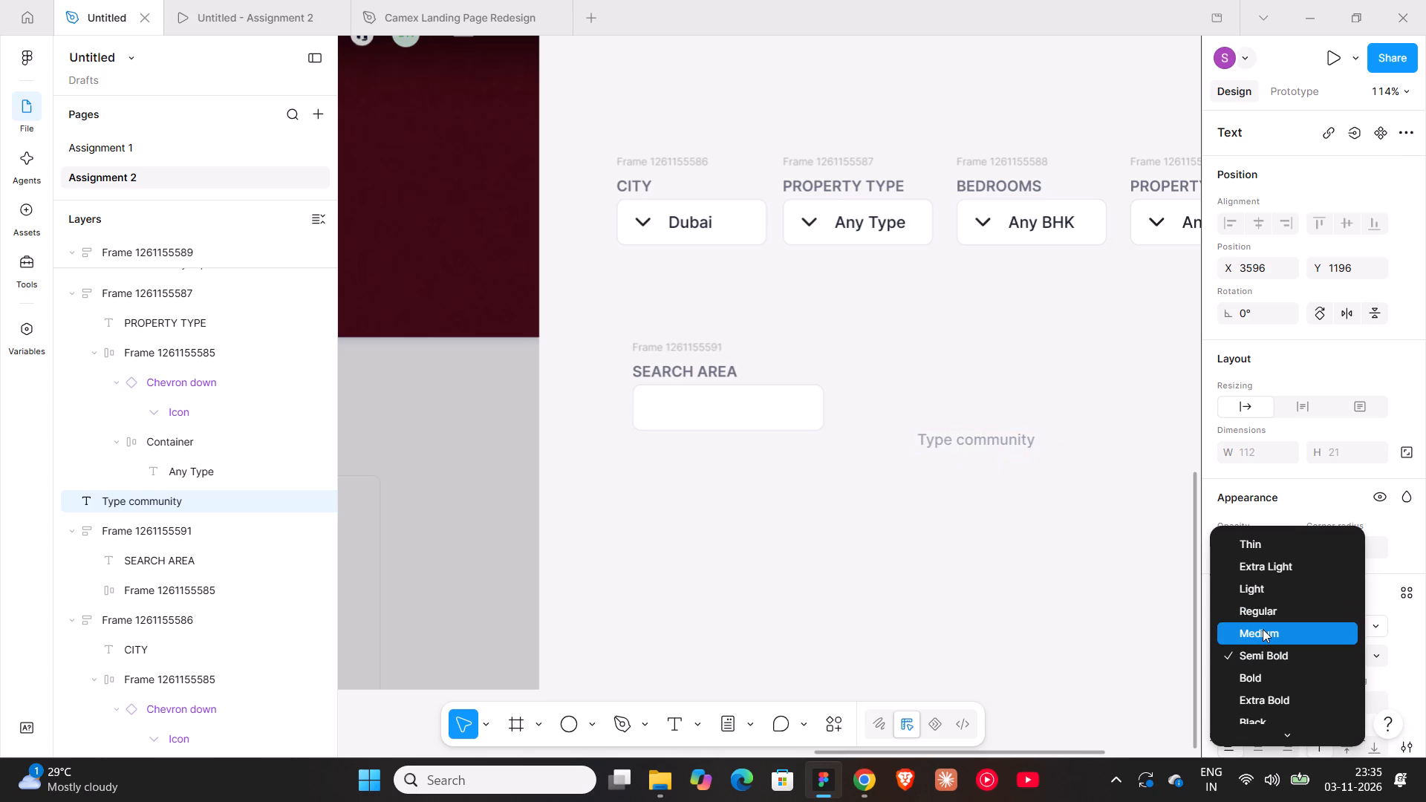
Move the "Type community" text into the SEARCH AREA field's empty input box as its placeholder.
{"action": "left_click_drag", "start_coordinate": [954, 440], "coordinate": [713, 407]}
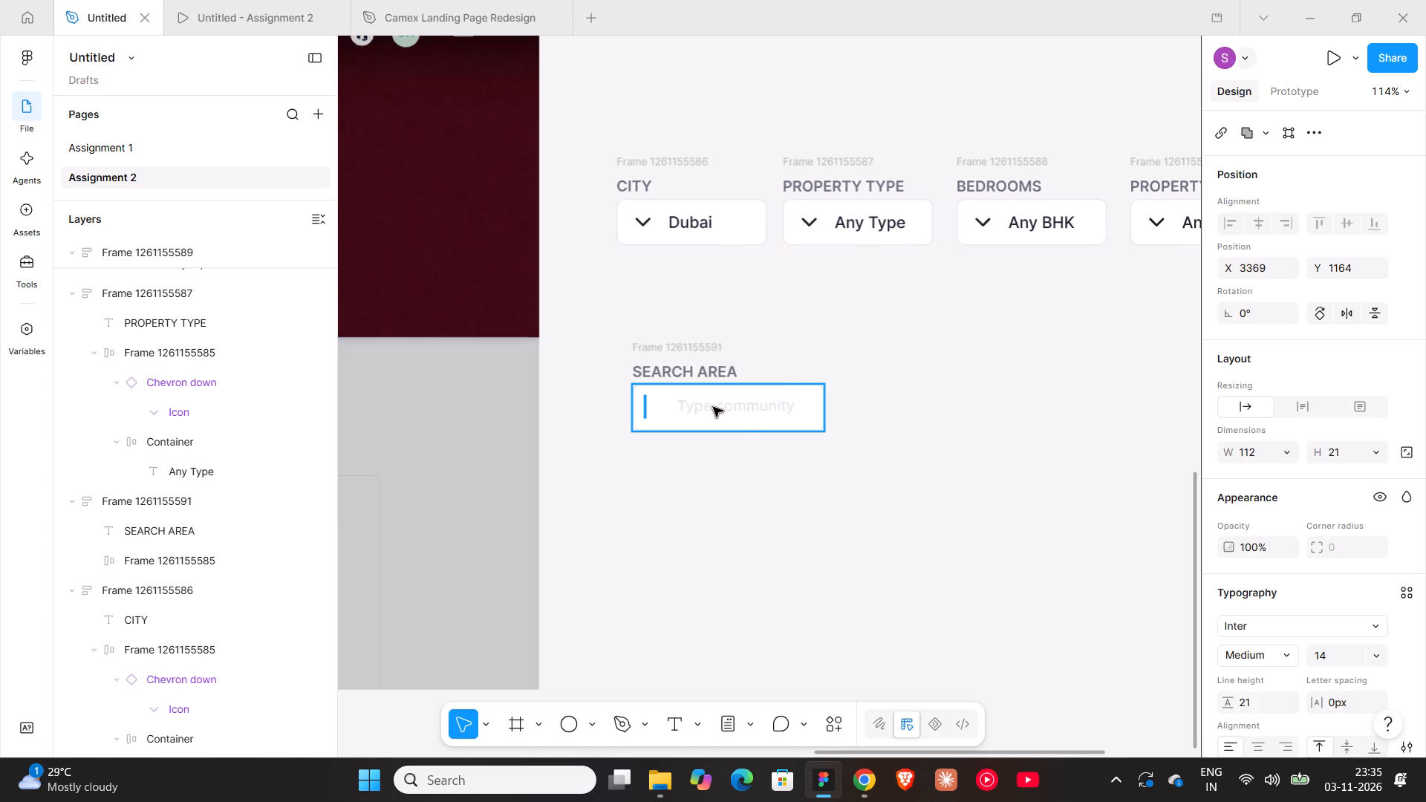
{"action": "left_click", "coordinate": [783, 492]}
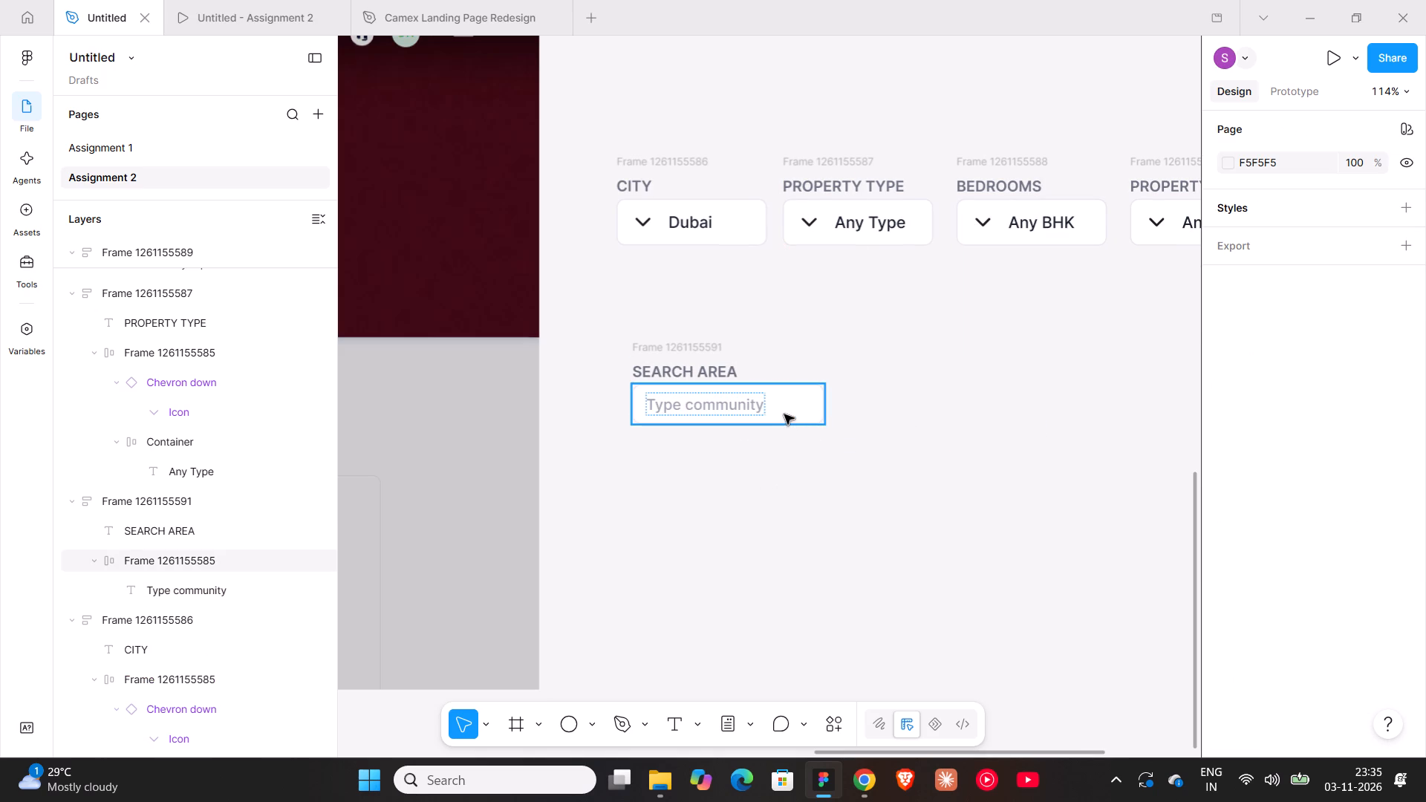
Set the SEARCH AREA input box's vertical padding to 10, using the CITY field's input box as the reference.
{"action": "left_click", "coordinate": [780, 395]}
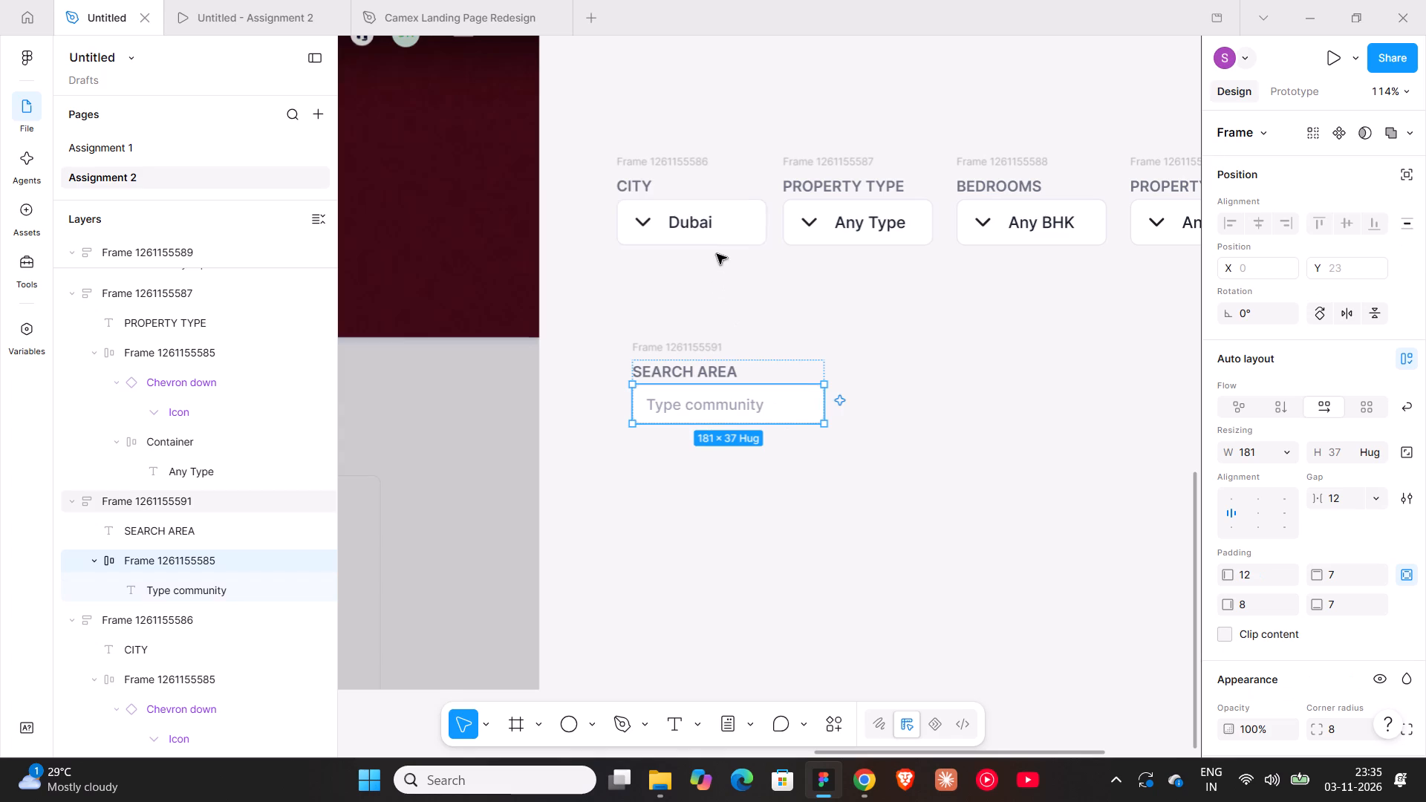
{"action": "left_click", "coordinate": [740, 234]}
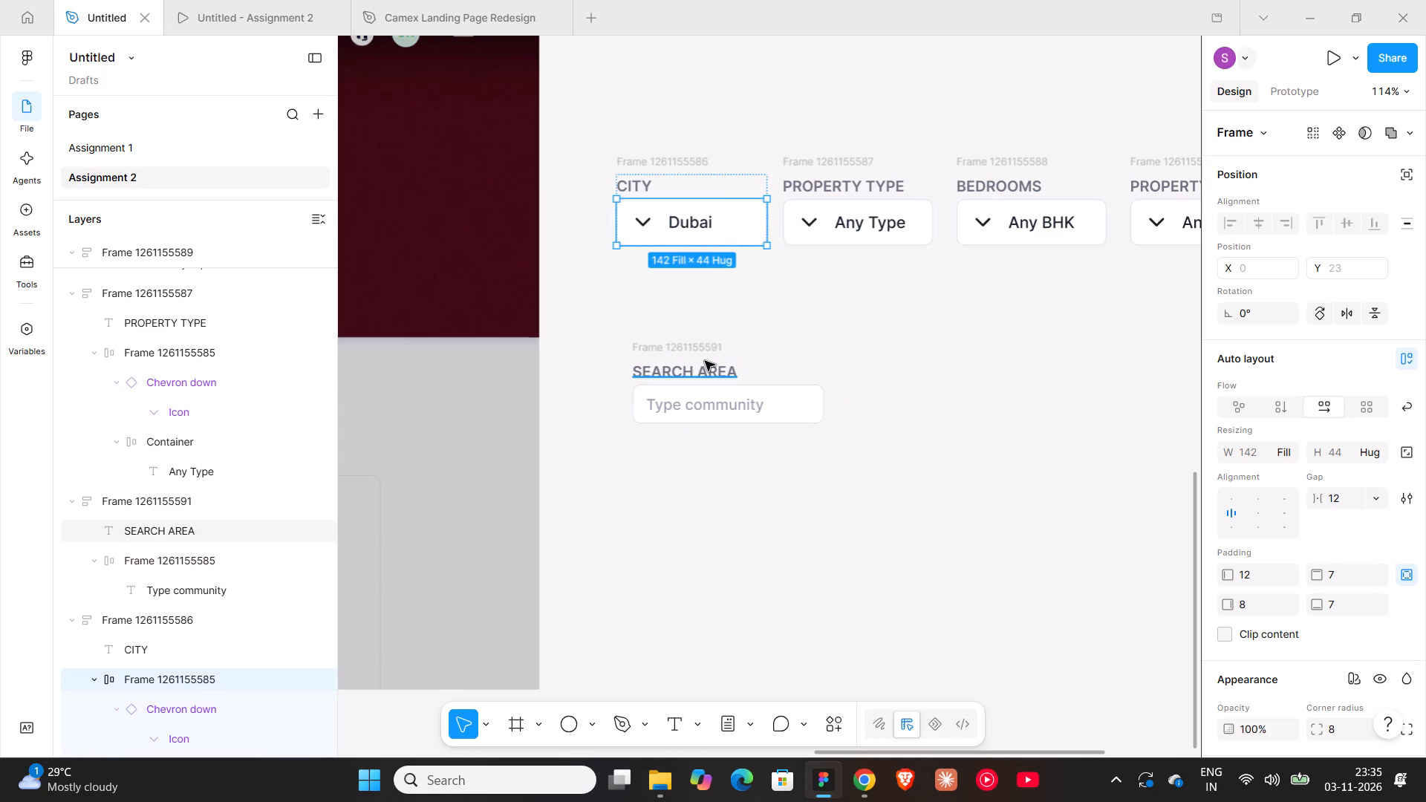
{"action": "left_click", "coordinate": [776, 395]}
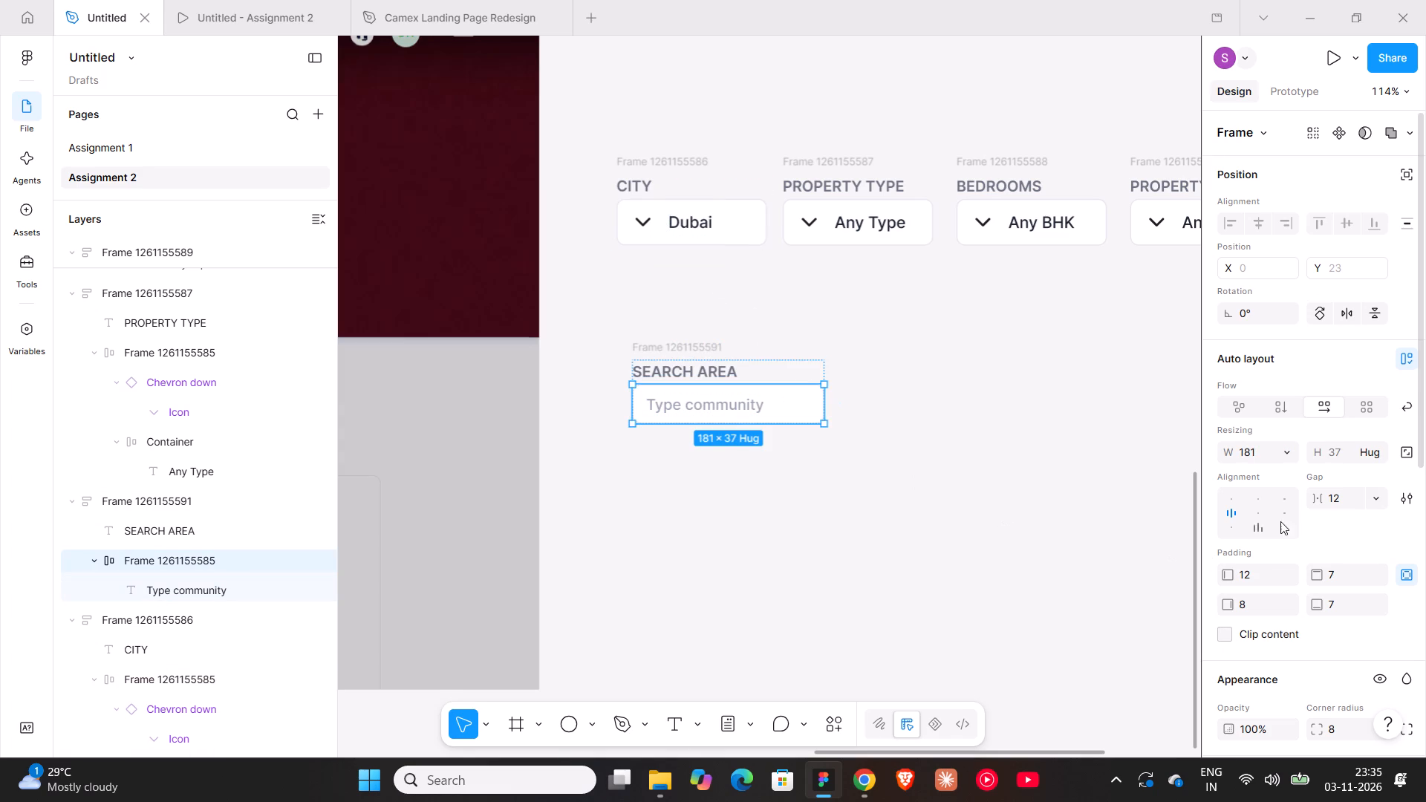
{"action": "left_click", "coordinate": [1398, 575]}
{"action": "left_click_drag", "start_coordinate": [1320, 579], "coordinate": [719, 395]}
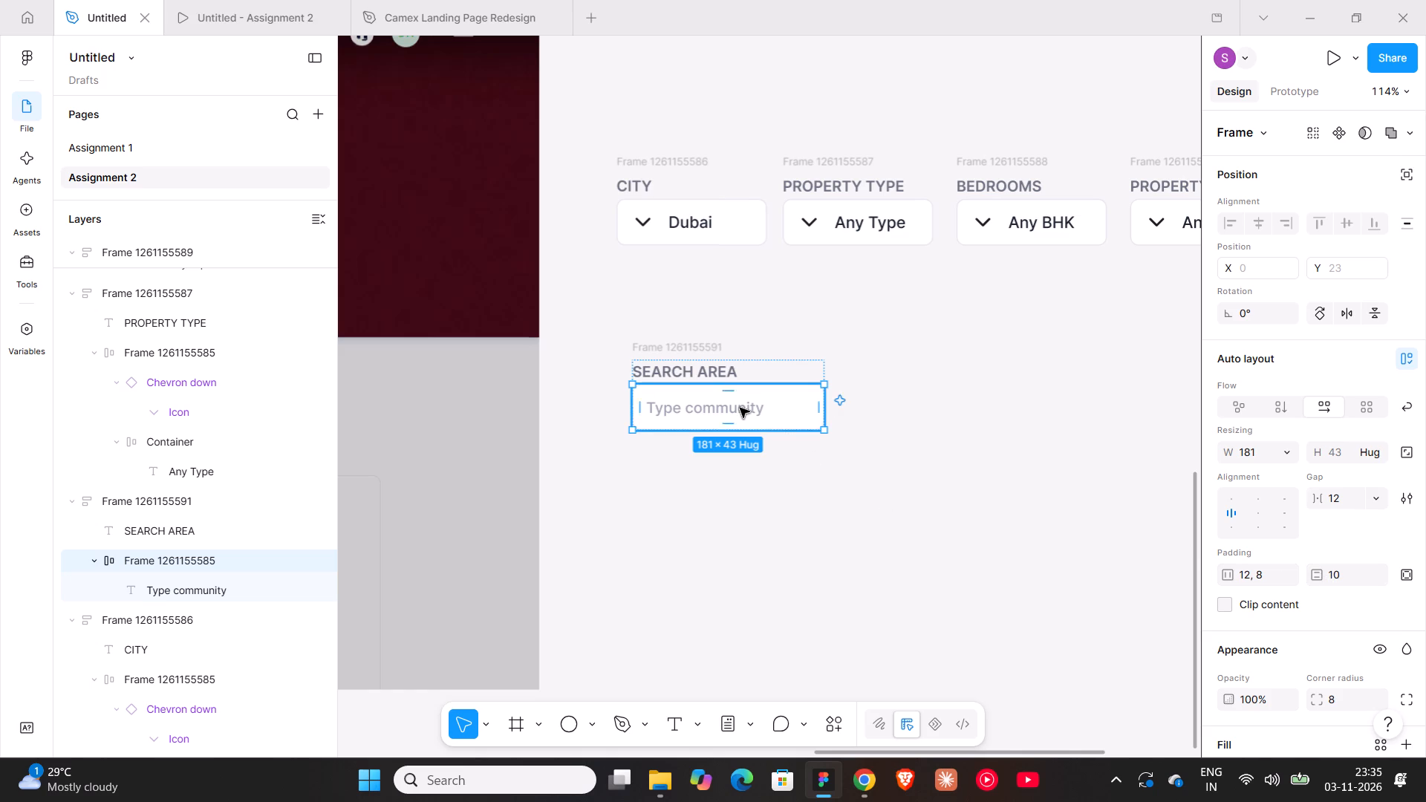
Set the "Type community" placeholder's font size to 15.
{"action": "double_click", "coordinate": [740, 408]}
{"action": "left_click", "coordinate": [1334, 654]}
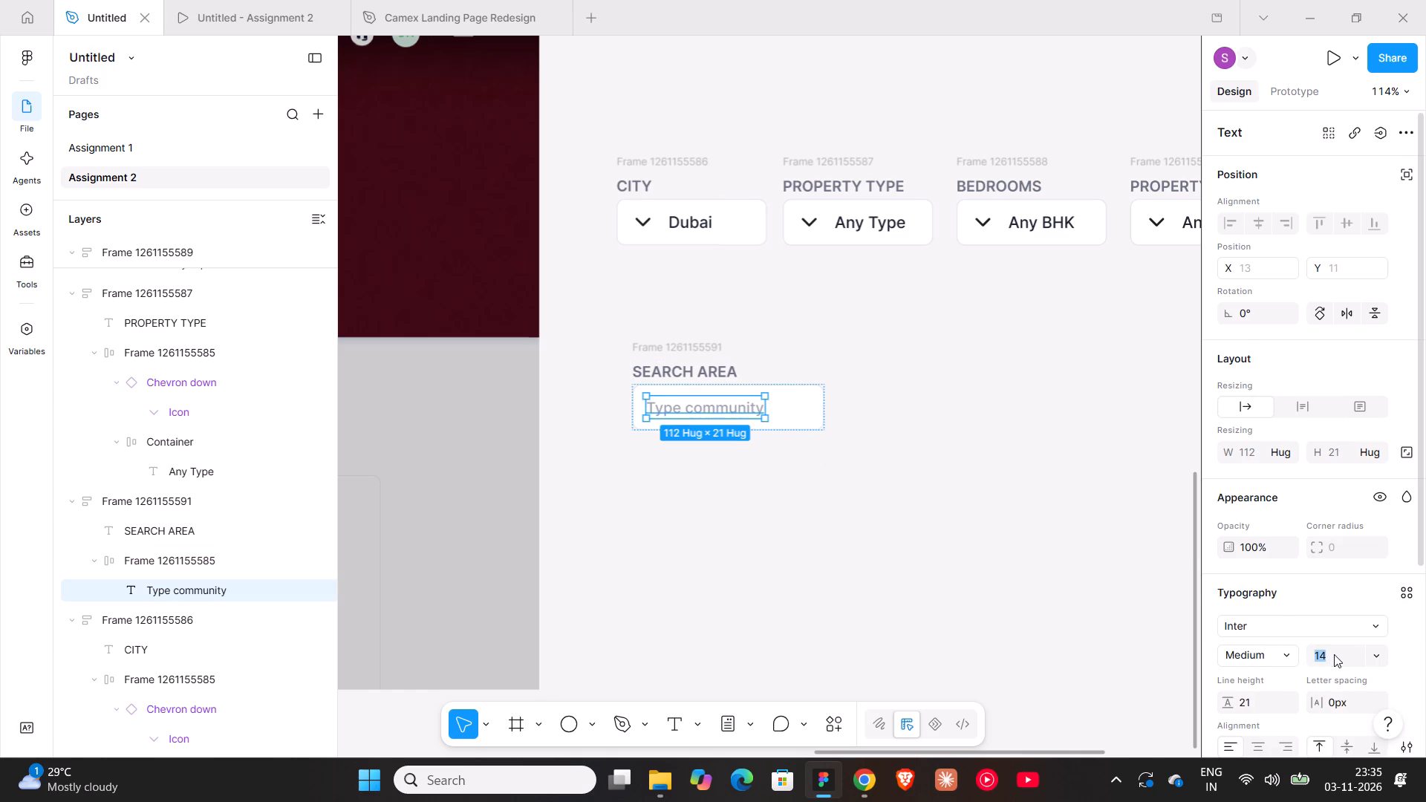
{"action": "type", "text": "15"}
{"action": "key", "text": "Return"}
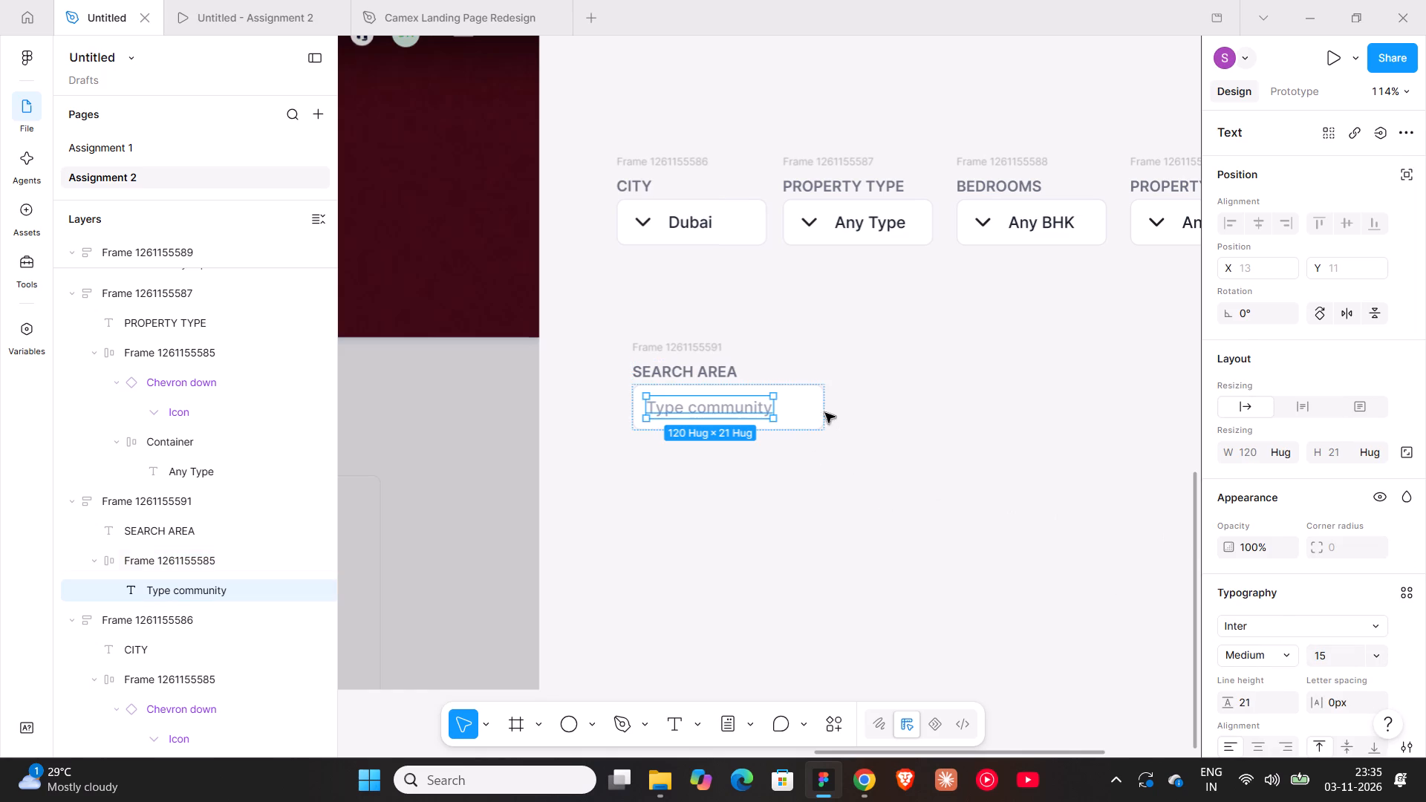
Change the "Type community" placeholder's font weight to Regular.
{"action": "left_click", "coordinate": [798, 394]}
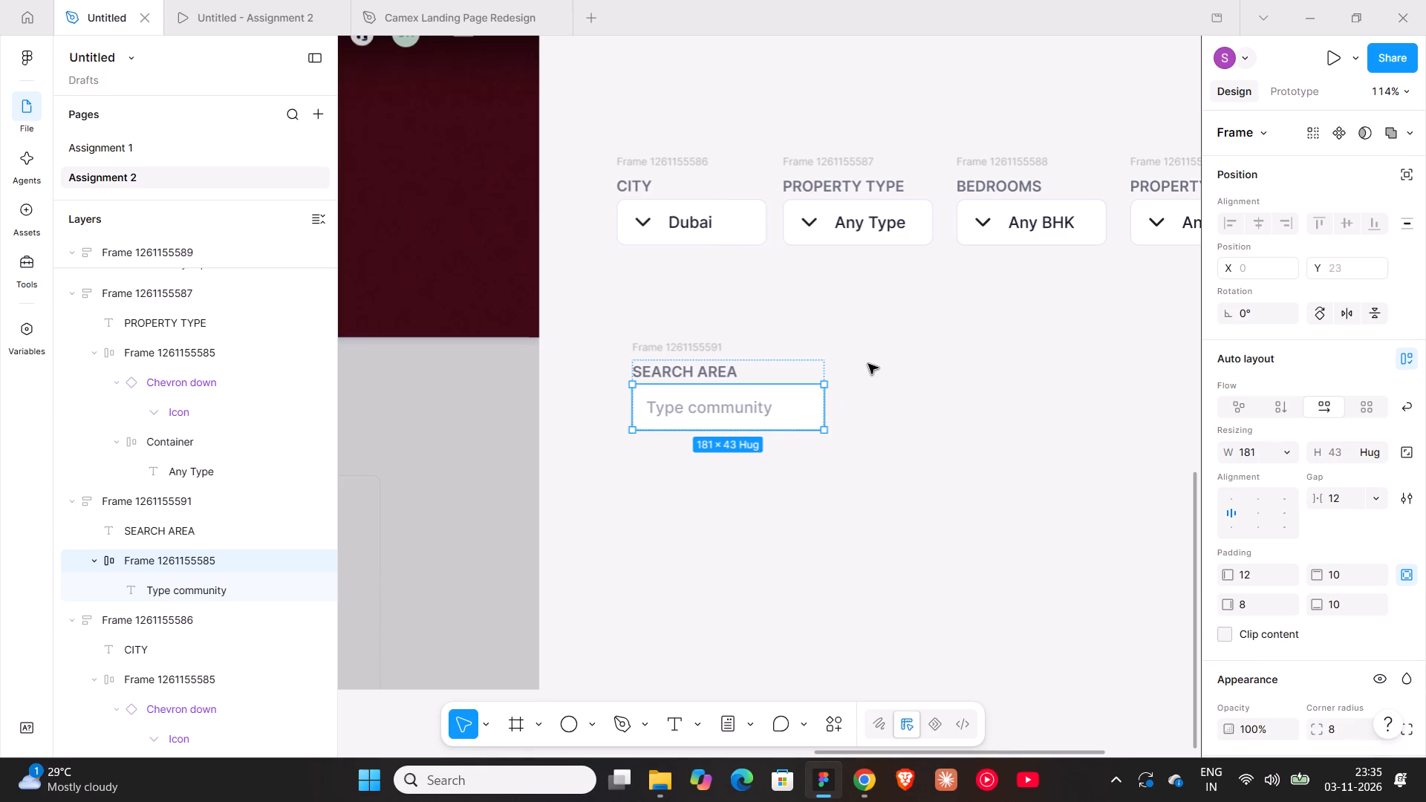
{"action": "scroll", "coordinate": [868, 364], "scroll_direction": "down", "scroll_amount": 2, "text": "ctrl"}
{"action": "scroll", "coordinate": [1219, 637], "scroll_direction": "down", "scroll_amount": 2}
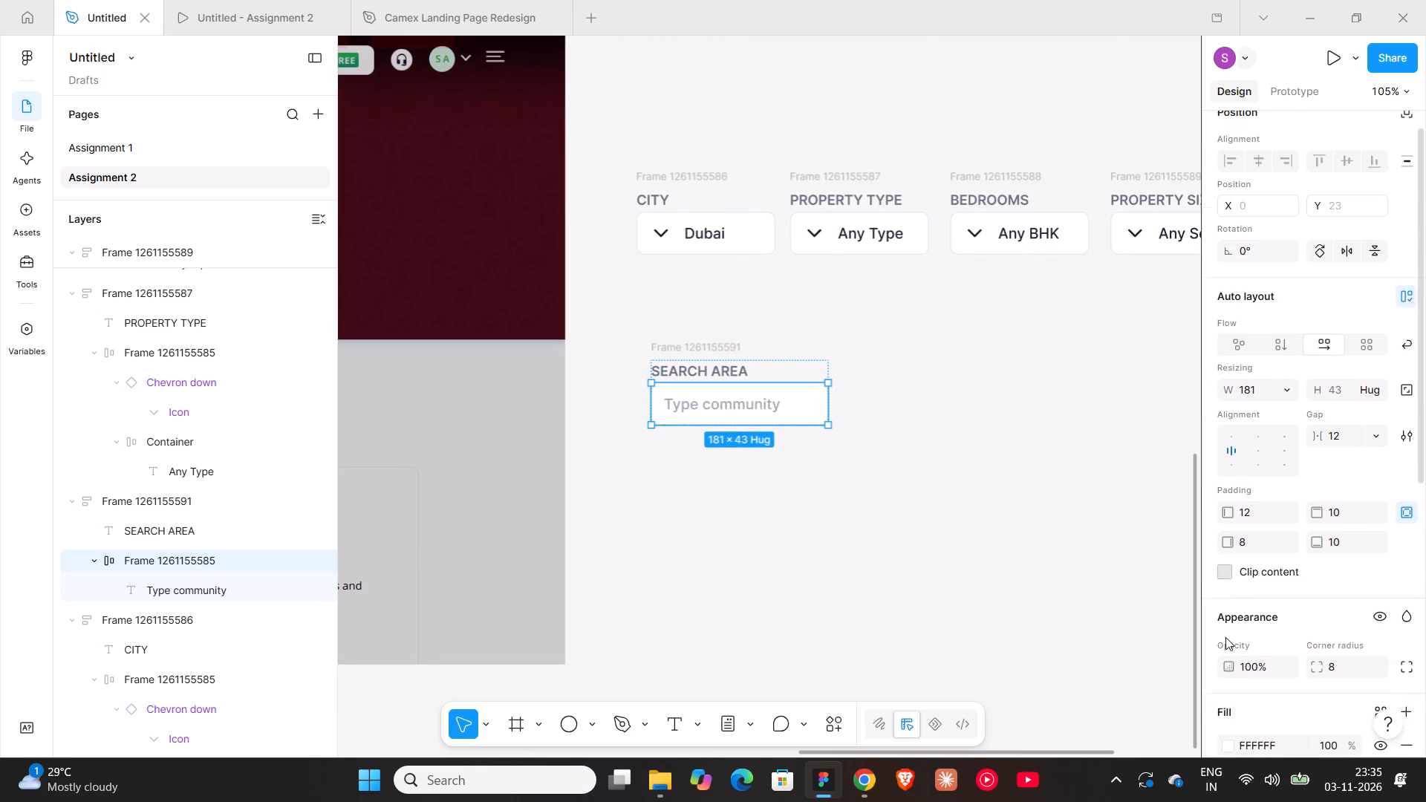
{"action": "scroll", "coordinate": [1251, 613], "scroll_direction": "down", "scroll_amount": 2}
{"action": "double_click", "coordinate": [764, 394]}
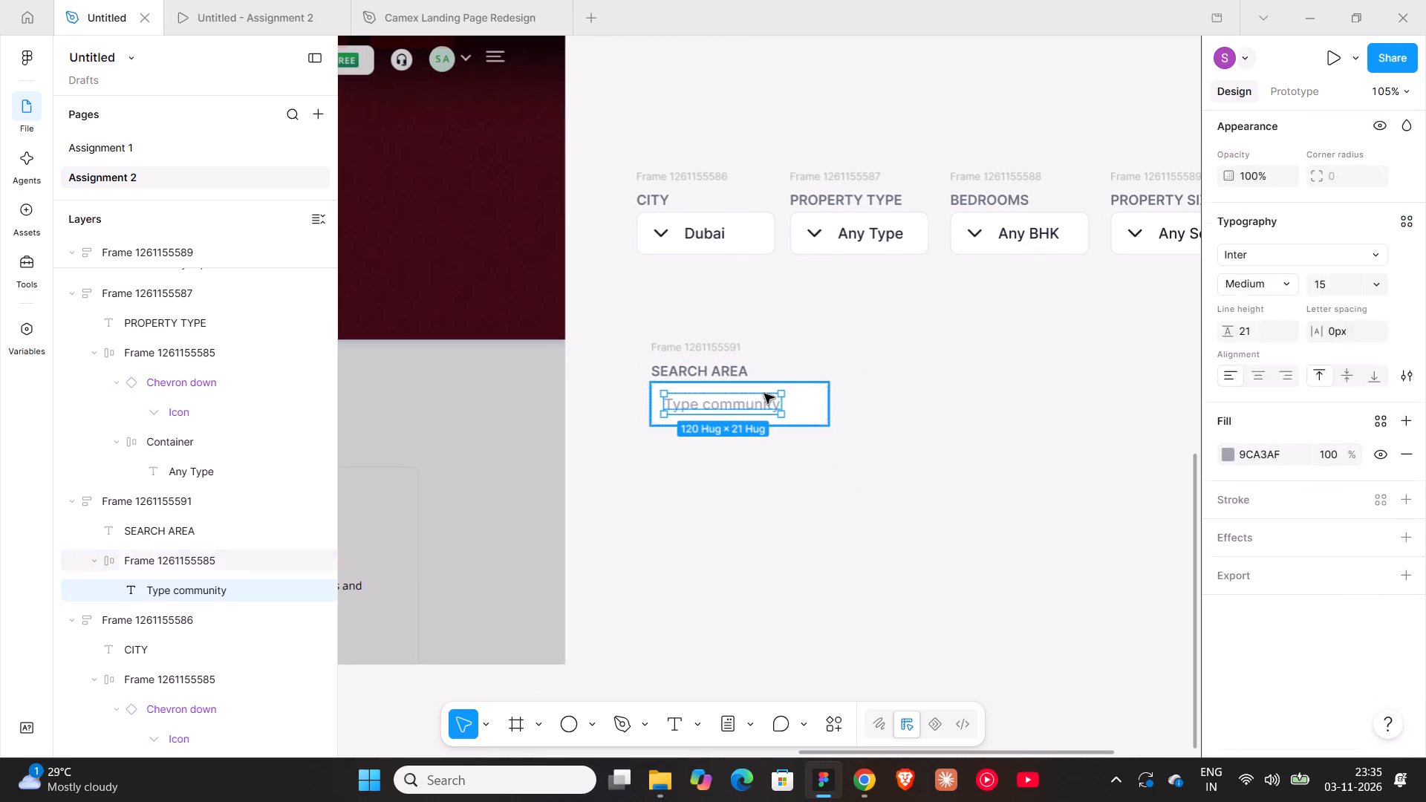
{"action": "left_click", "coordinate": [1284, 401]}
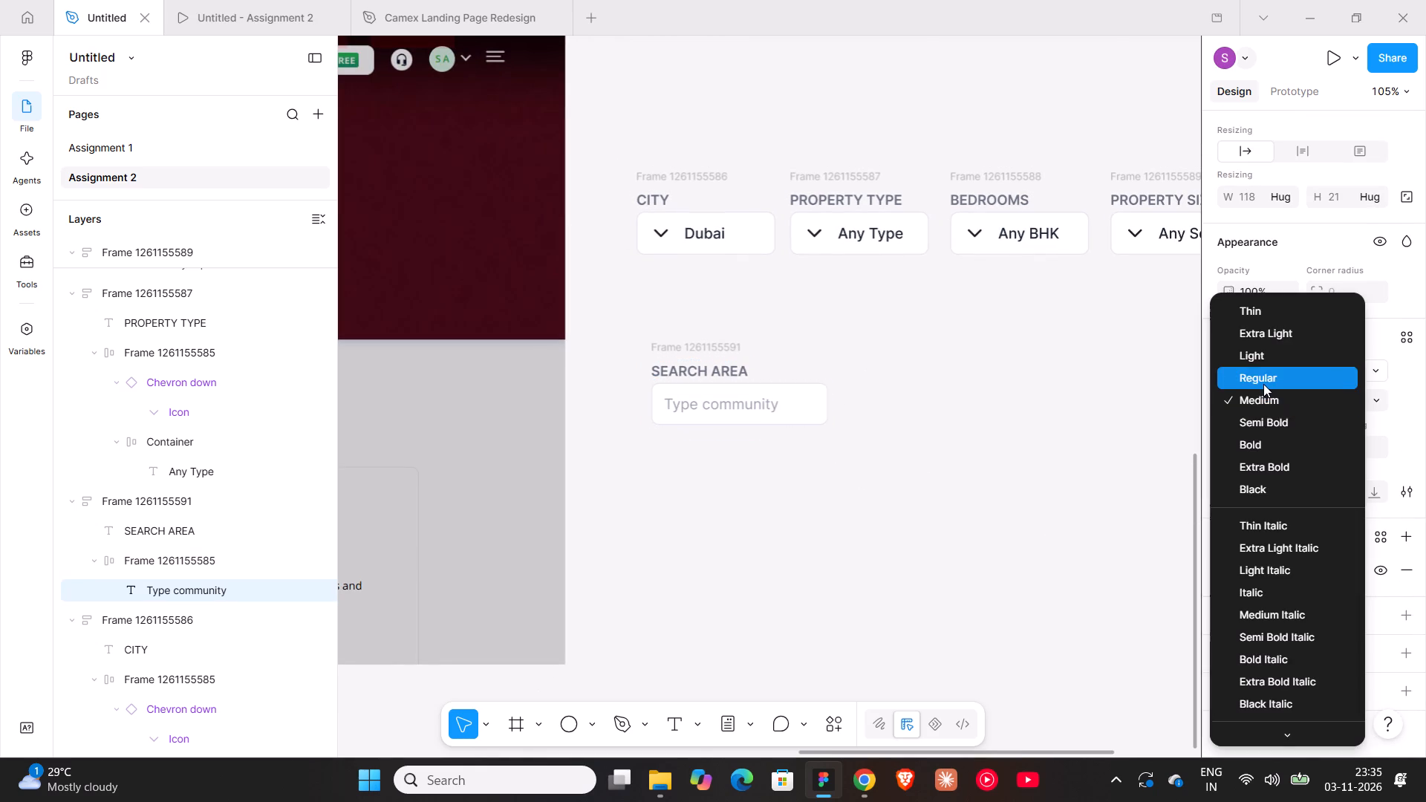
{"action": "left_click", "coordinate": [1263, 384]}
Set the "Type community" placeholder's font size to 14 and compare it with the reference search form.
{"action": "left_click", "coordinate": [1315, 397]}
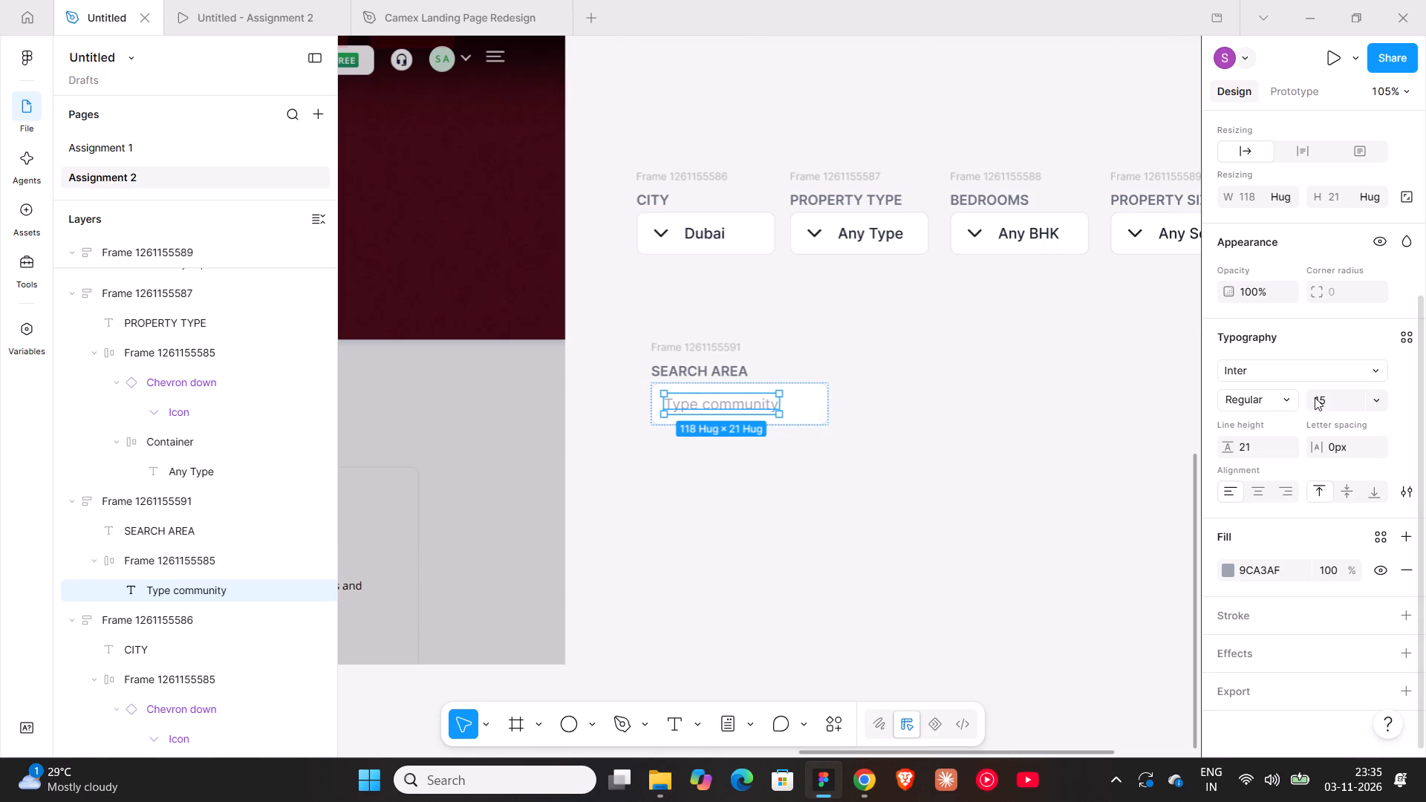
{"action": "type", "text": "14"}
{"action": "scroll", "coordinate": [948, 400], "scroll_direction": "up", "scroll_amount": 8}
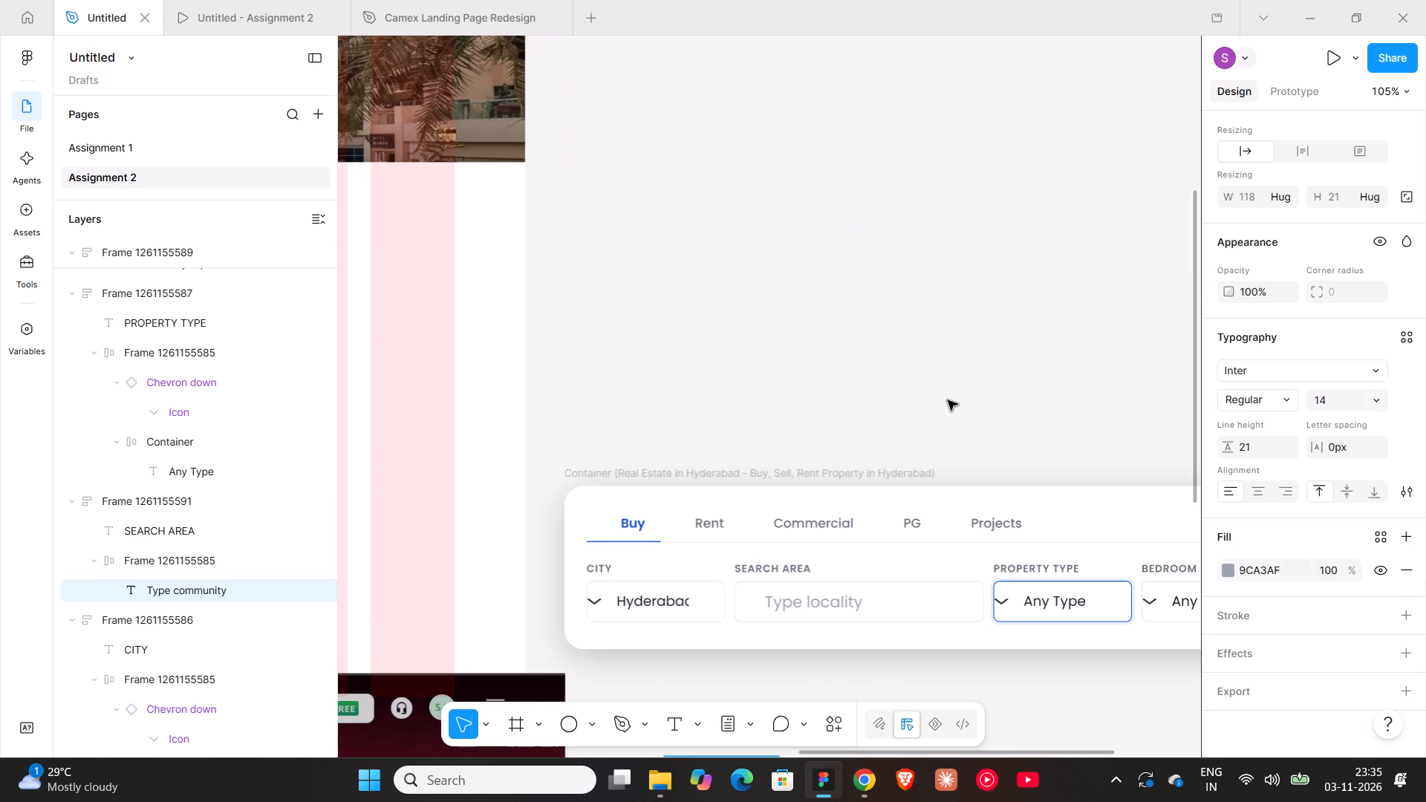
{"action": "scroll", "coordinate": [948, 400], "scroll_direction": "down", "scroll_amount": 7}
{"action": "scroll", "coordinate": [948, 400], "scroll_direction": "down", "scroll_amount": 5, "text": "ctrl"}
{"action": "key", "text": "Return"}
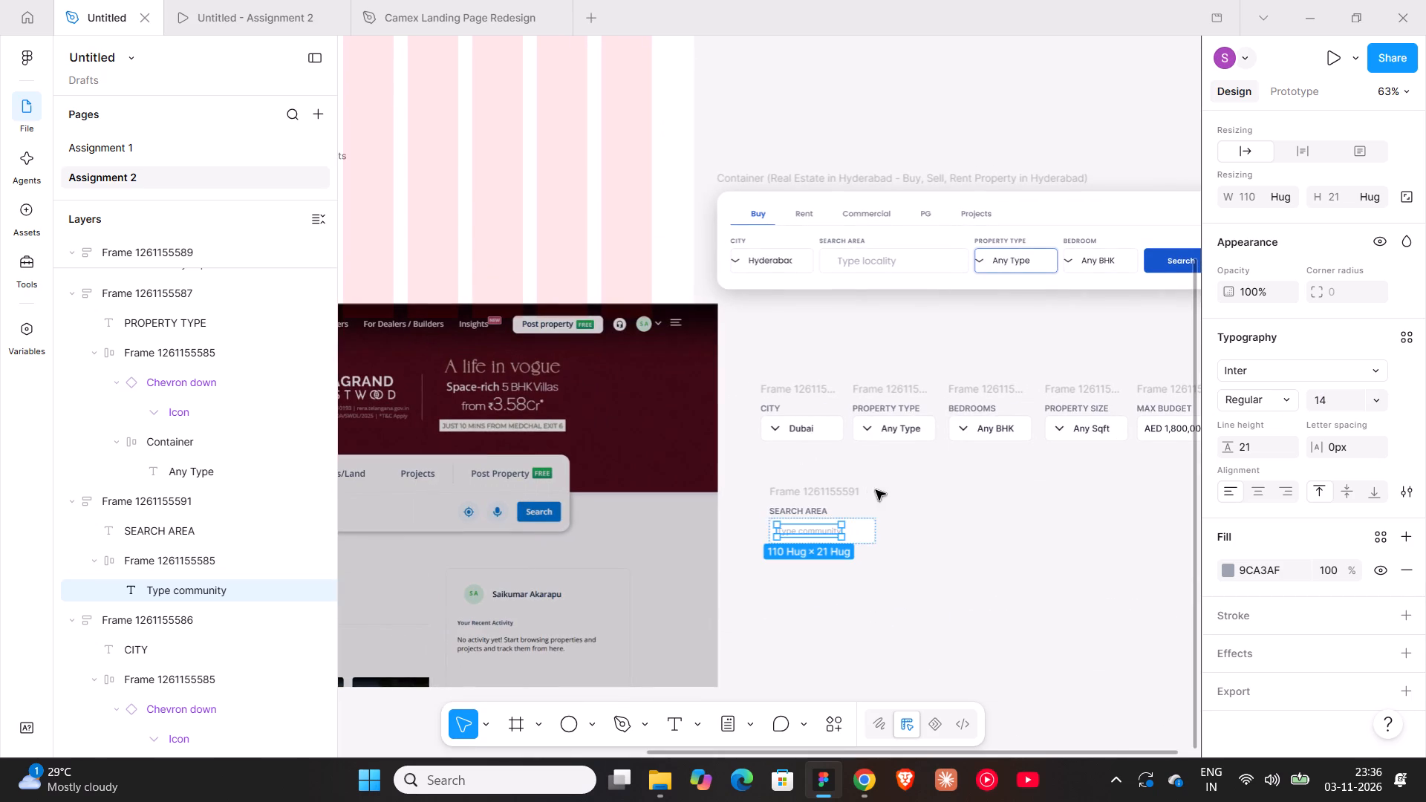
Set the "Type community" placeholder's font size to 16 and deselect it.
{"action": "left_click", "coordinate": [1335, 407]}
{"action": "type", "text": "16"}
{"action": "key", "text": "Return"}
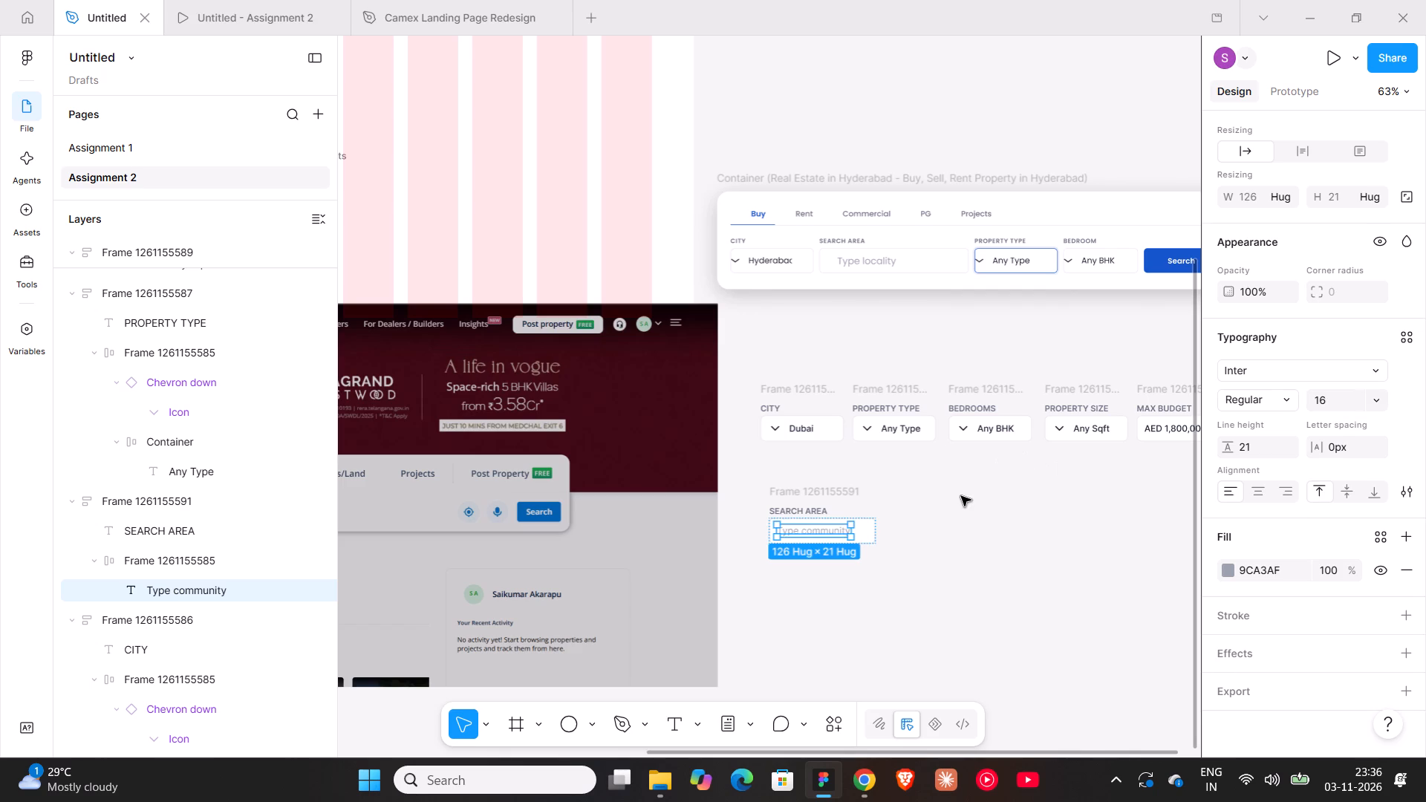
{"action": "left_click", "coordinate": [961, 496]}
Place the header's blue "Post property" button on the open canvas below the property fields, beside the SEARCH AREA field.
{"action": "scroll", "coordinate": [801, 492], "scroll_direction": "down", "scroll_amount": 3, "text": "ctrl"}
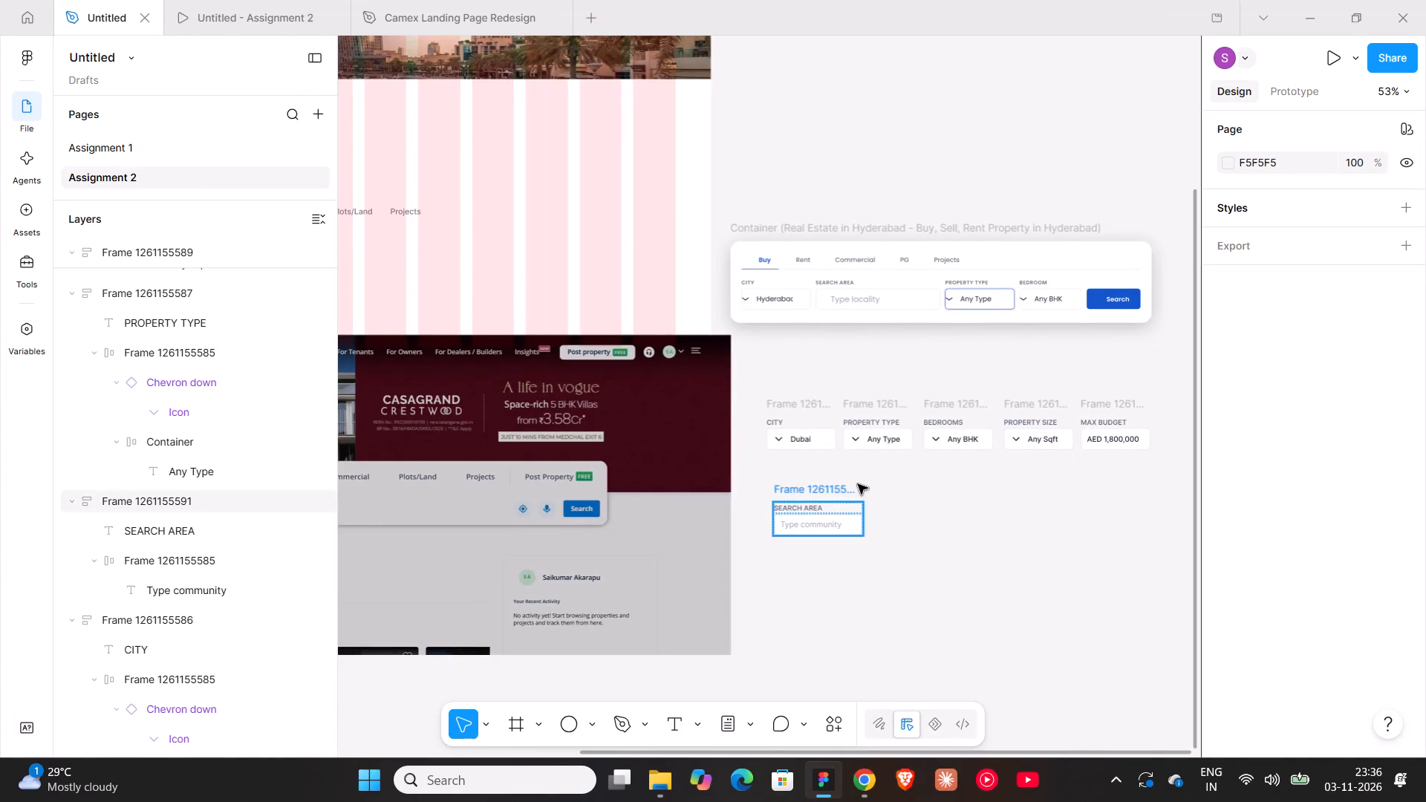
{"action": "scroll", "coordinate": [858, 484], "scroll_direction": "down", "scroll_amount": 6, "text": "ctrl"}
{"action": "double_click", "coordinate": [738, 212]}
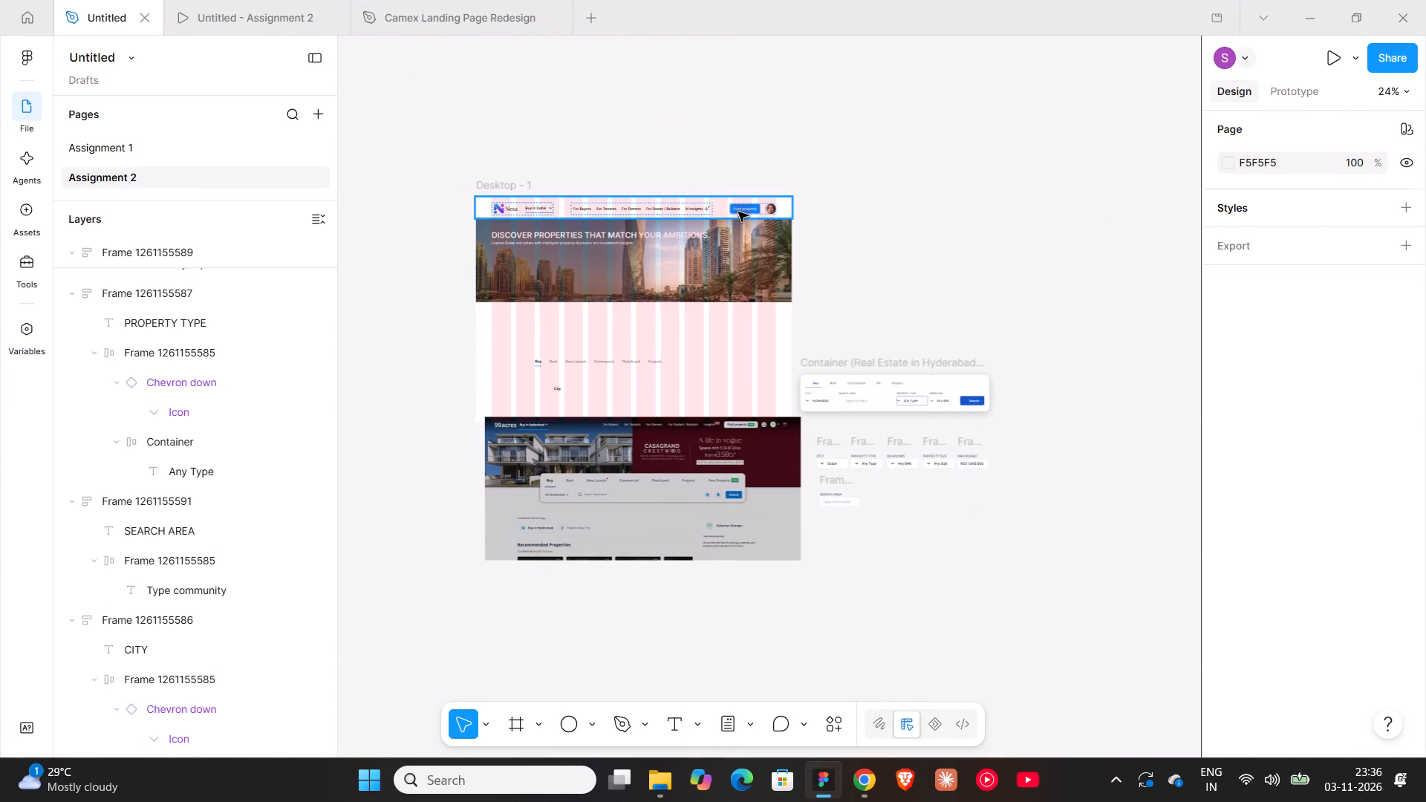
{"action": "double_click", "coordinate": [738, 212]}
{"action": "left_click_drag", "start_coordinate": [738, 212], "coordinate": [758, 236], "text": "alt"}
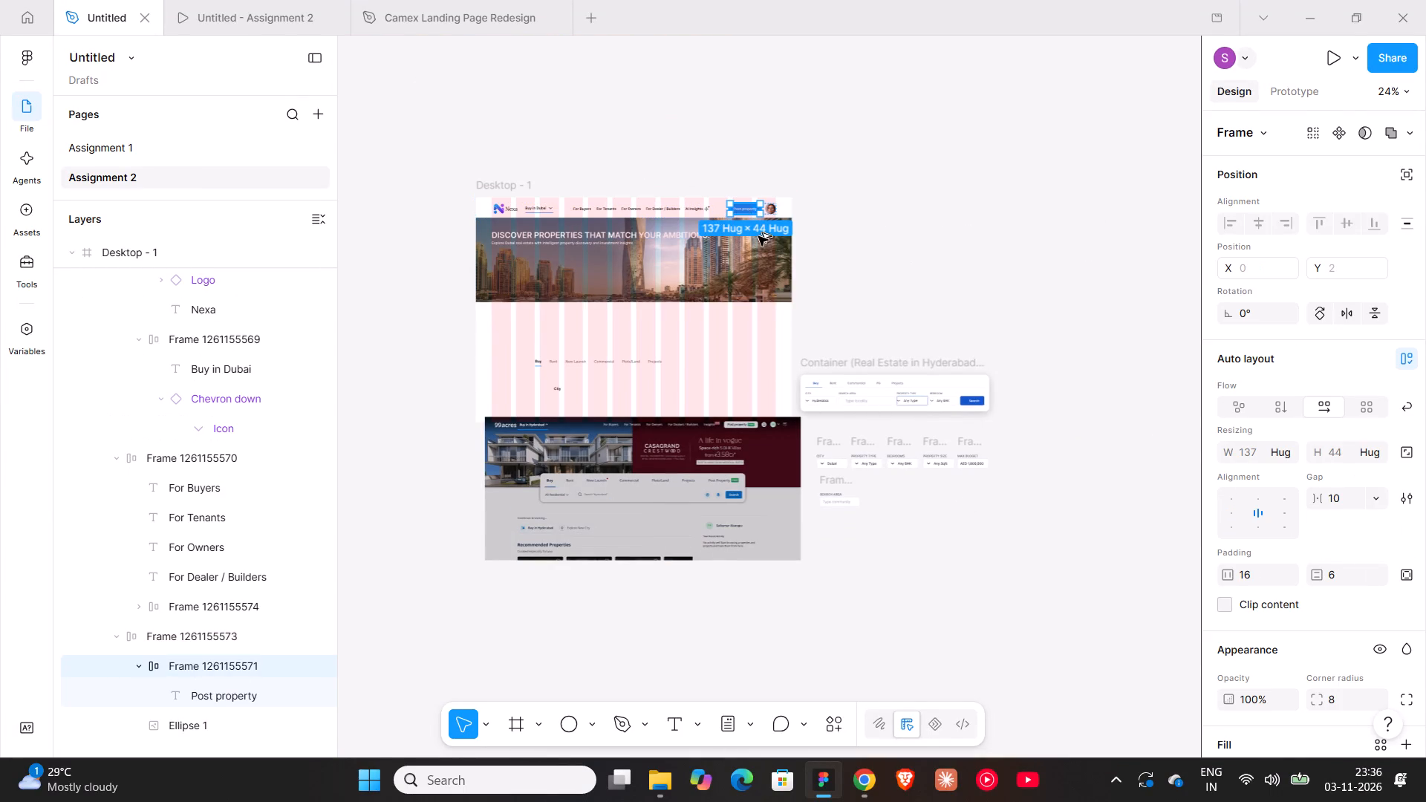
{"action": "left_click_drag", "start_coordinate": [758, 236], "coordinate": [914, 492], "text": "alt"}
{"action": "scroll", "coordinate": [914, 492], "scroll_direction": "up", "scroll_amount": 10, "text": "ctrl"}
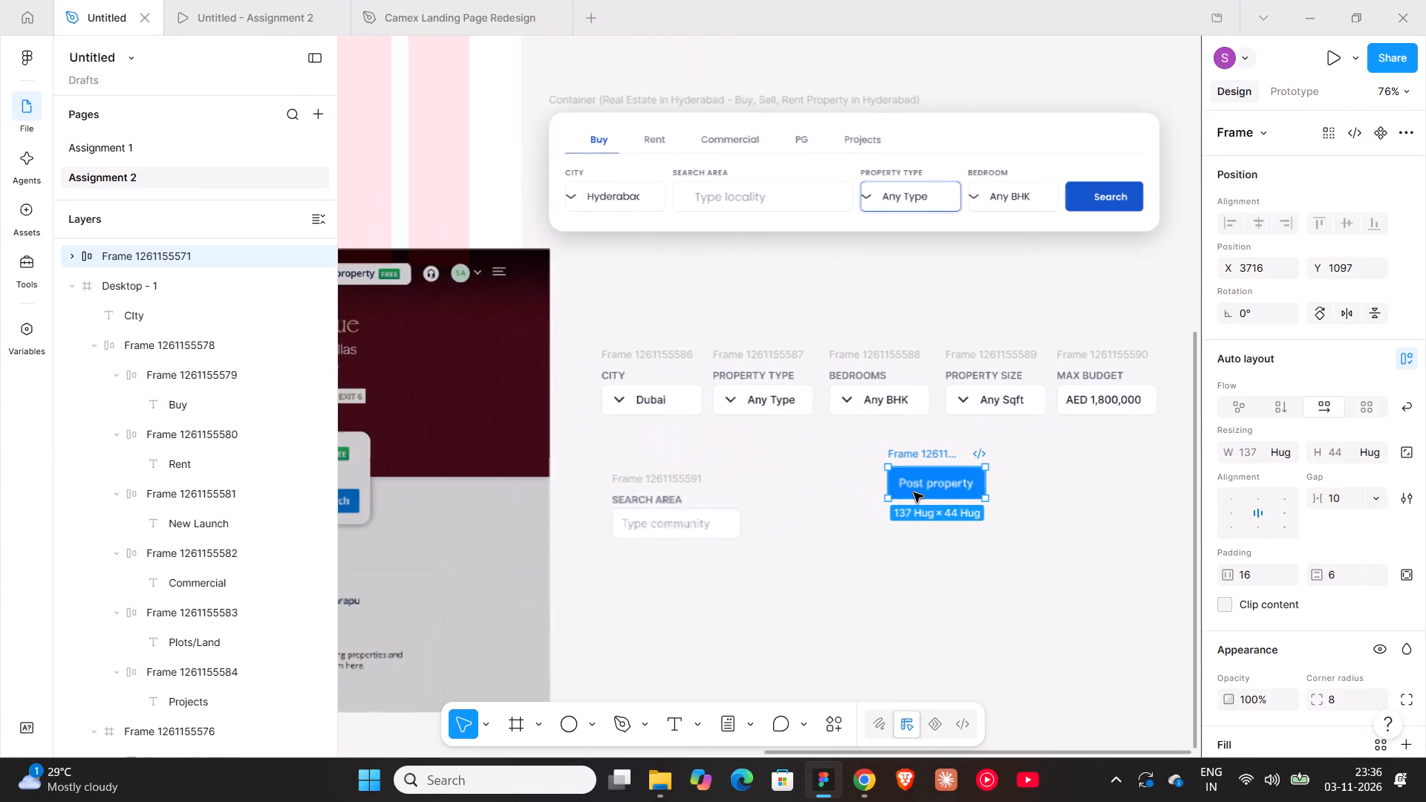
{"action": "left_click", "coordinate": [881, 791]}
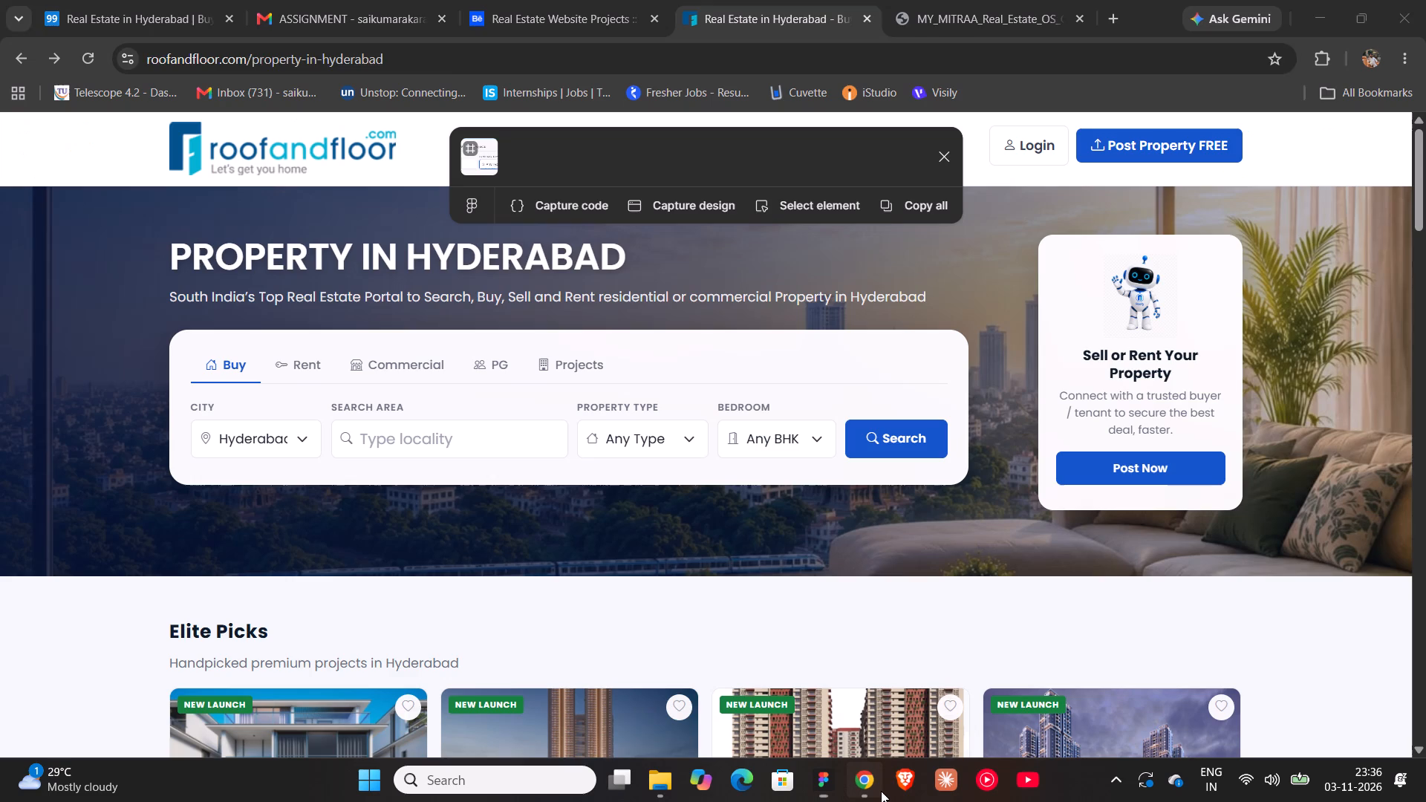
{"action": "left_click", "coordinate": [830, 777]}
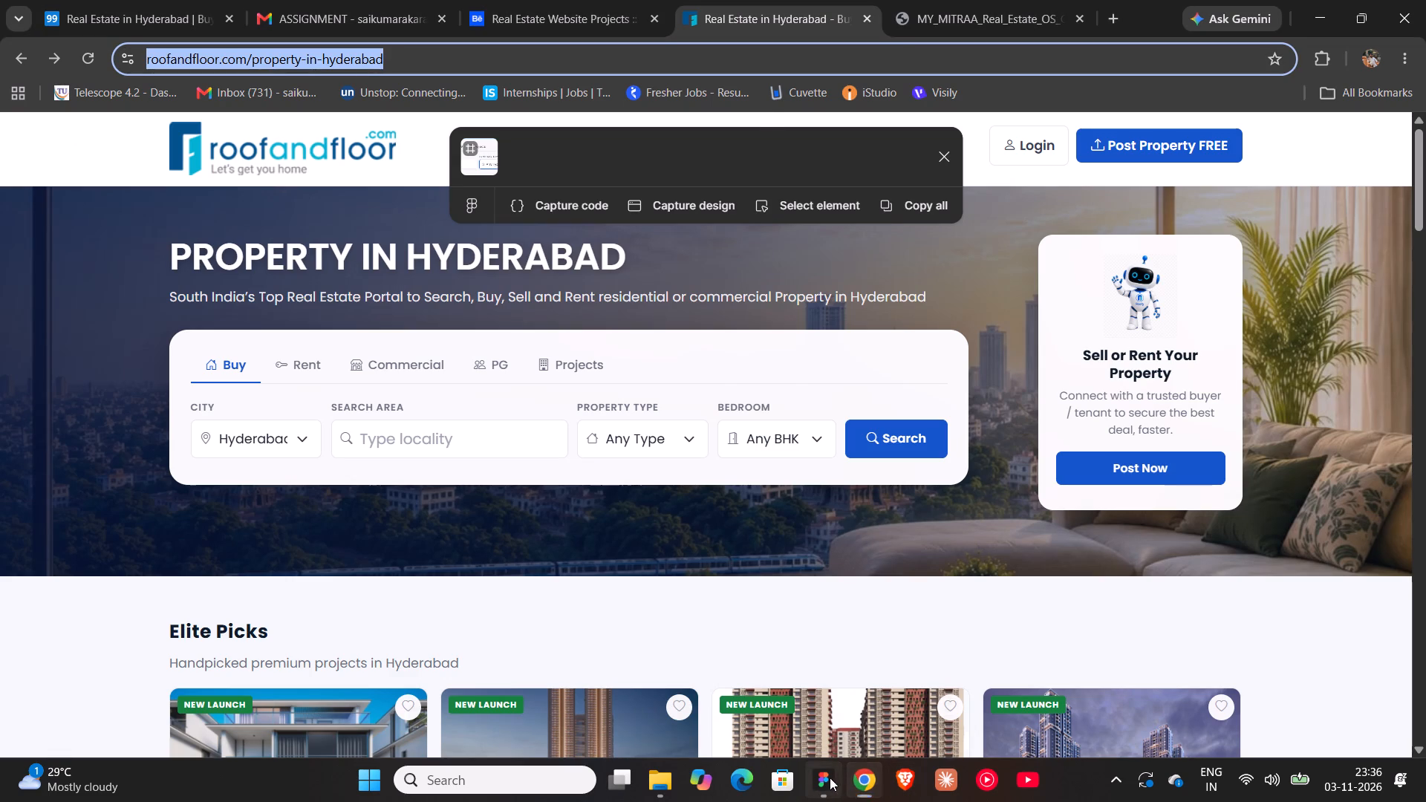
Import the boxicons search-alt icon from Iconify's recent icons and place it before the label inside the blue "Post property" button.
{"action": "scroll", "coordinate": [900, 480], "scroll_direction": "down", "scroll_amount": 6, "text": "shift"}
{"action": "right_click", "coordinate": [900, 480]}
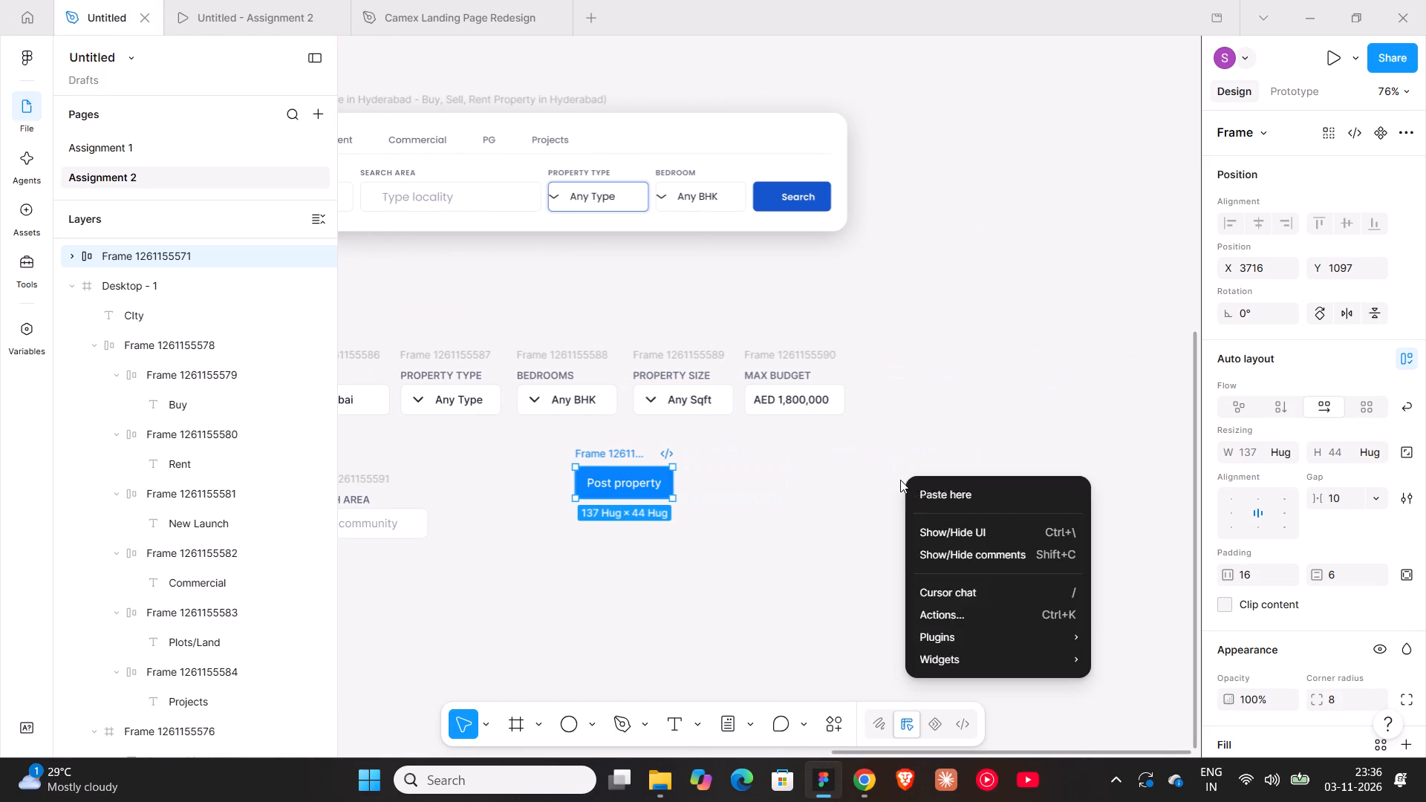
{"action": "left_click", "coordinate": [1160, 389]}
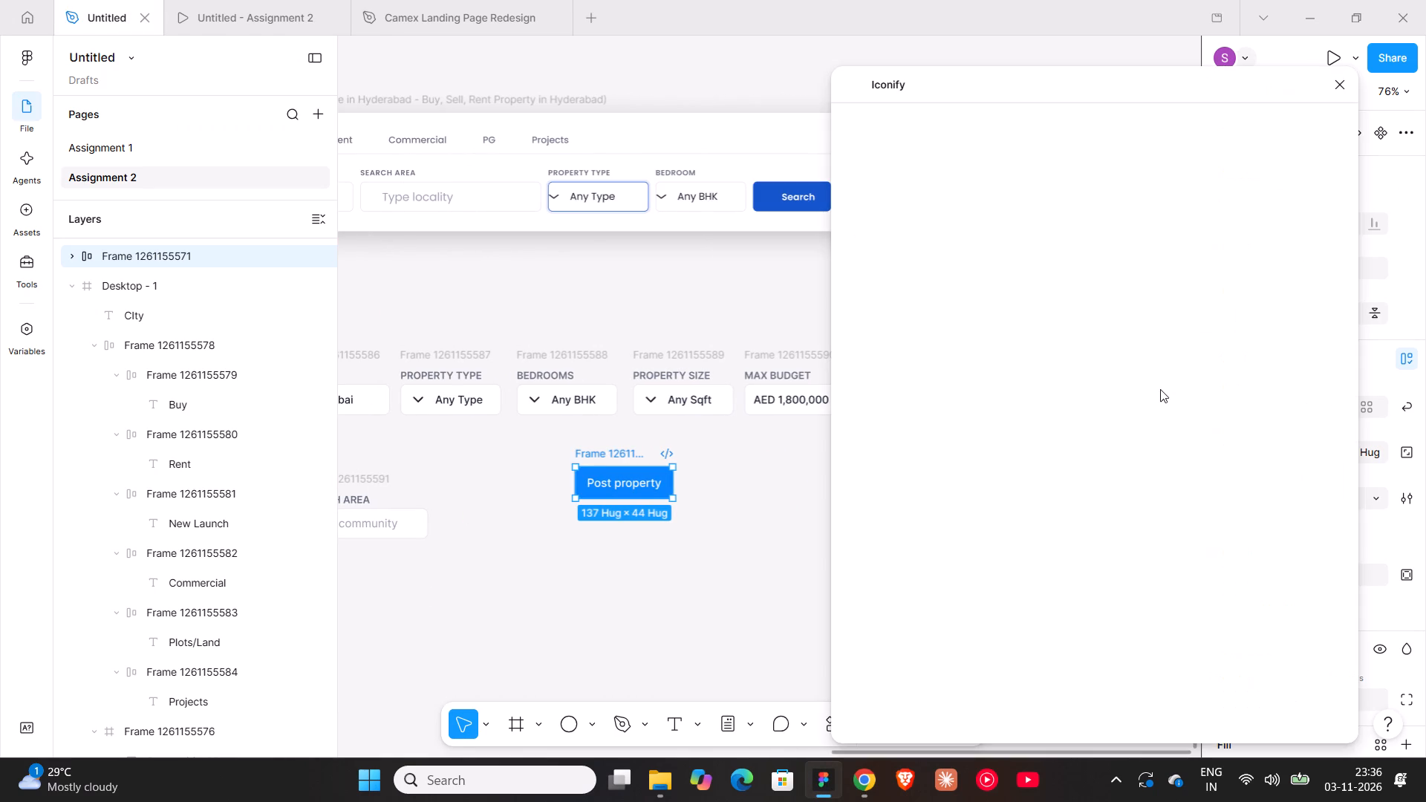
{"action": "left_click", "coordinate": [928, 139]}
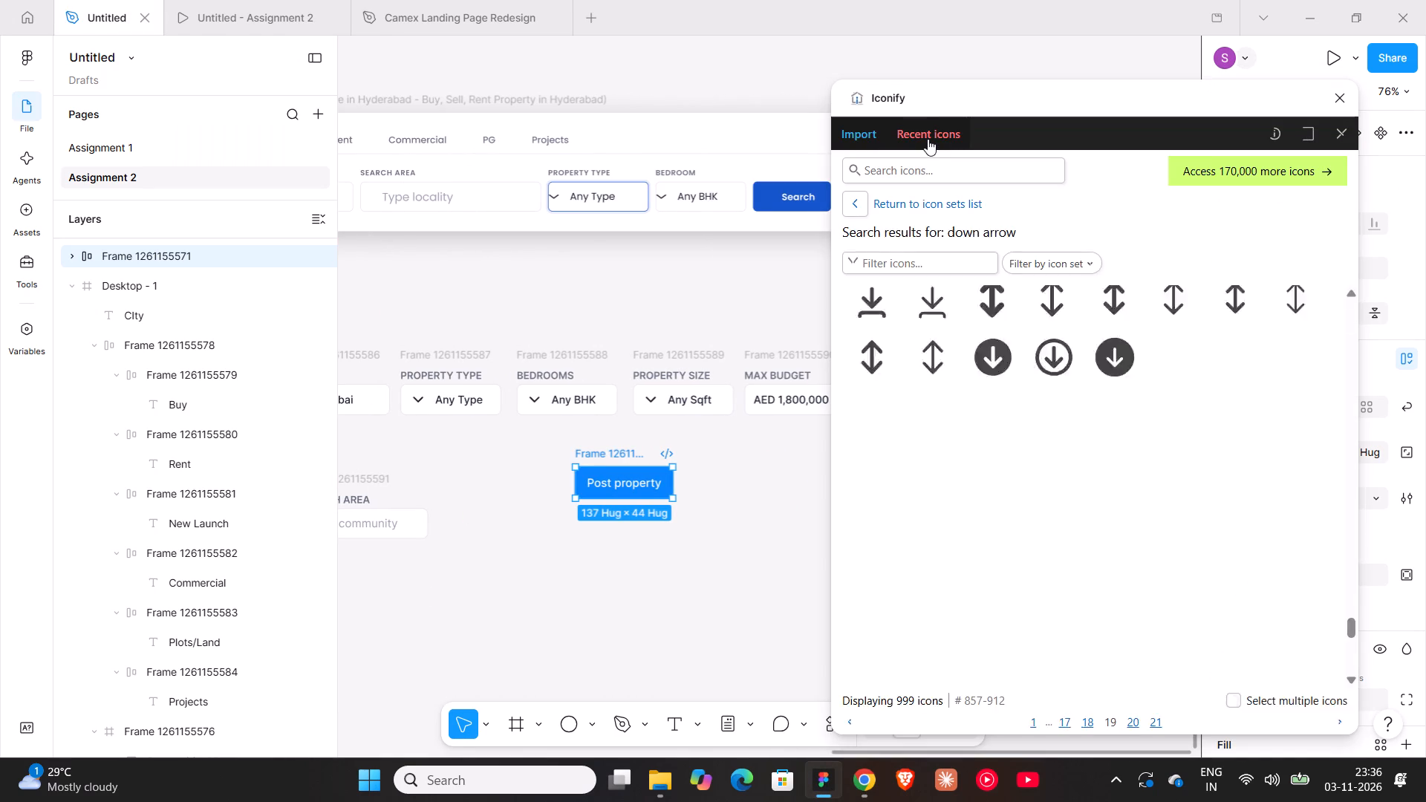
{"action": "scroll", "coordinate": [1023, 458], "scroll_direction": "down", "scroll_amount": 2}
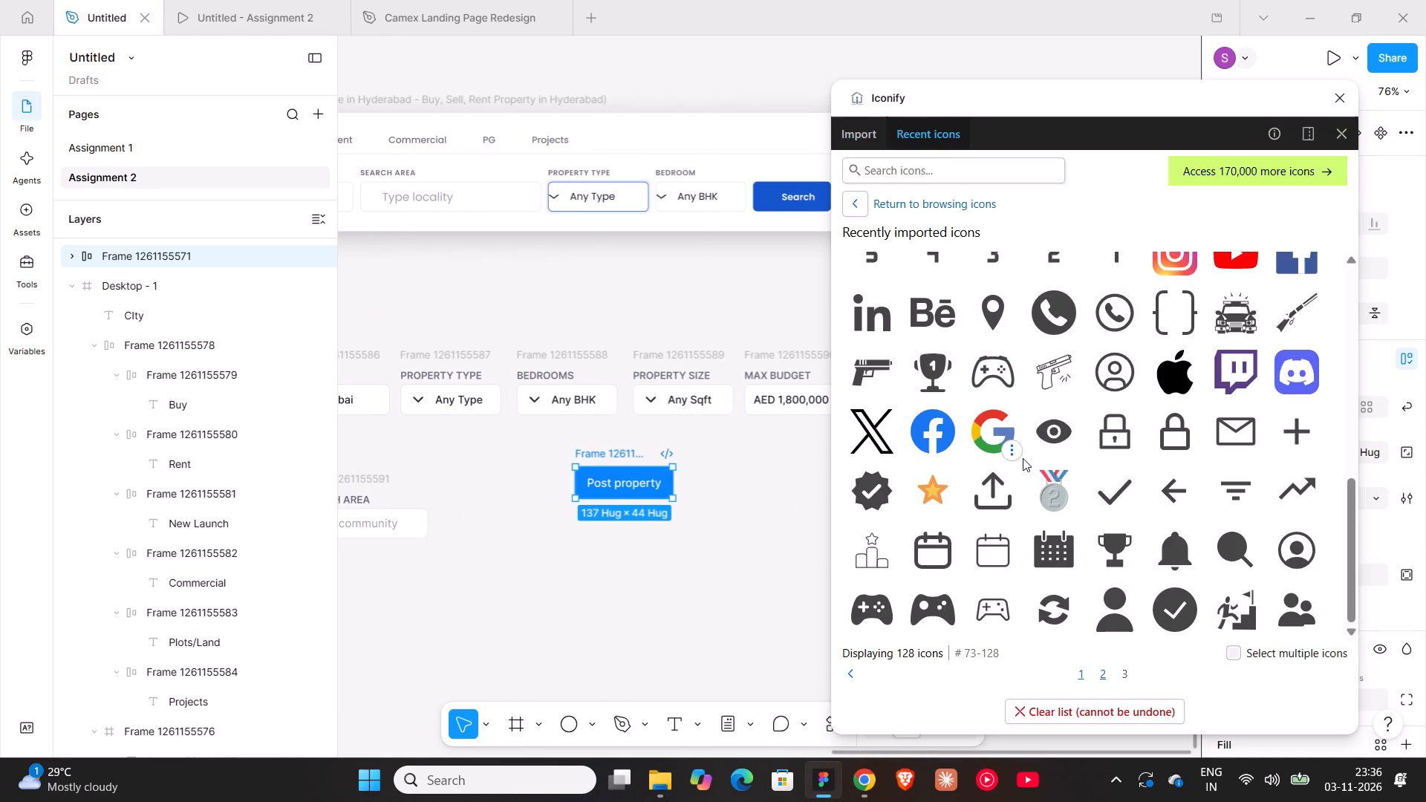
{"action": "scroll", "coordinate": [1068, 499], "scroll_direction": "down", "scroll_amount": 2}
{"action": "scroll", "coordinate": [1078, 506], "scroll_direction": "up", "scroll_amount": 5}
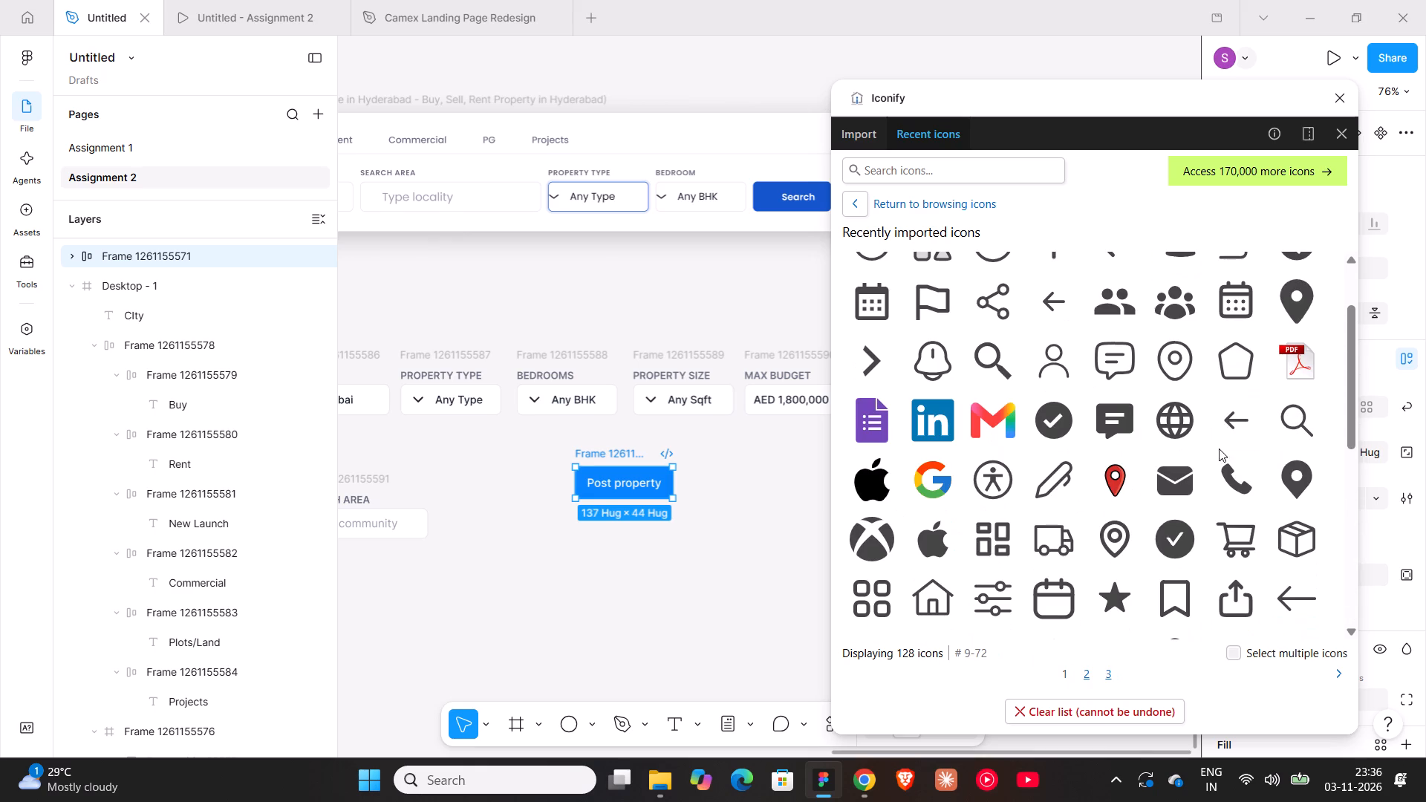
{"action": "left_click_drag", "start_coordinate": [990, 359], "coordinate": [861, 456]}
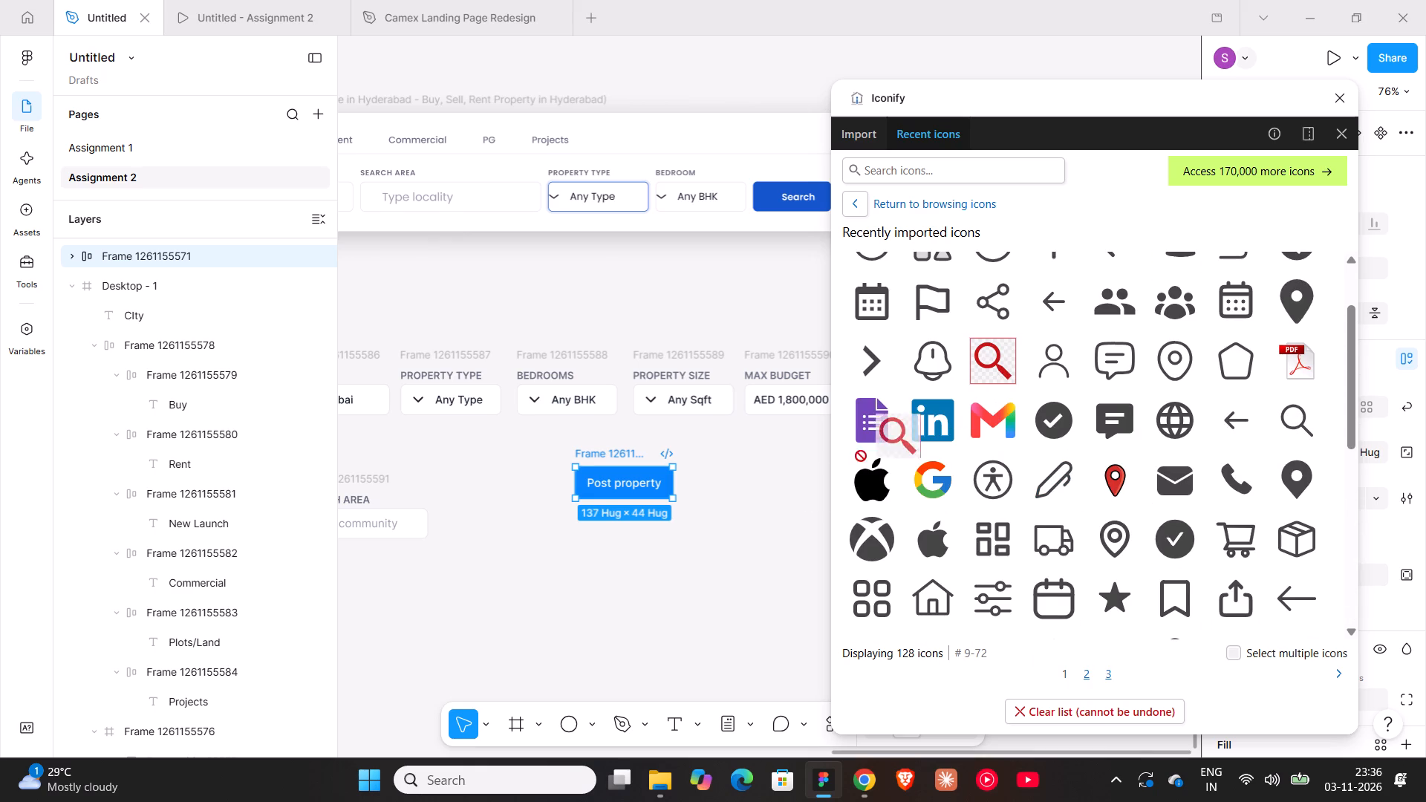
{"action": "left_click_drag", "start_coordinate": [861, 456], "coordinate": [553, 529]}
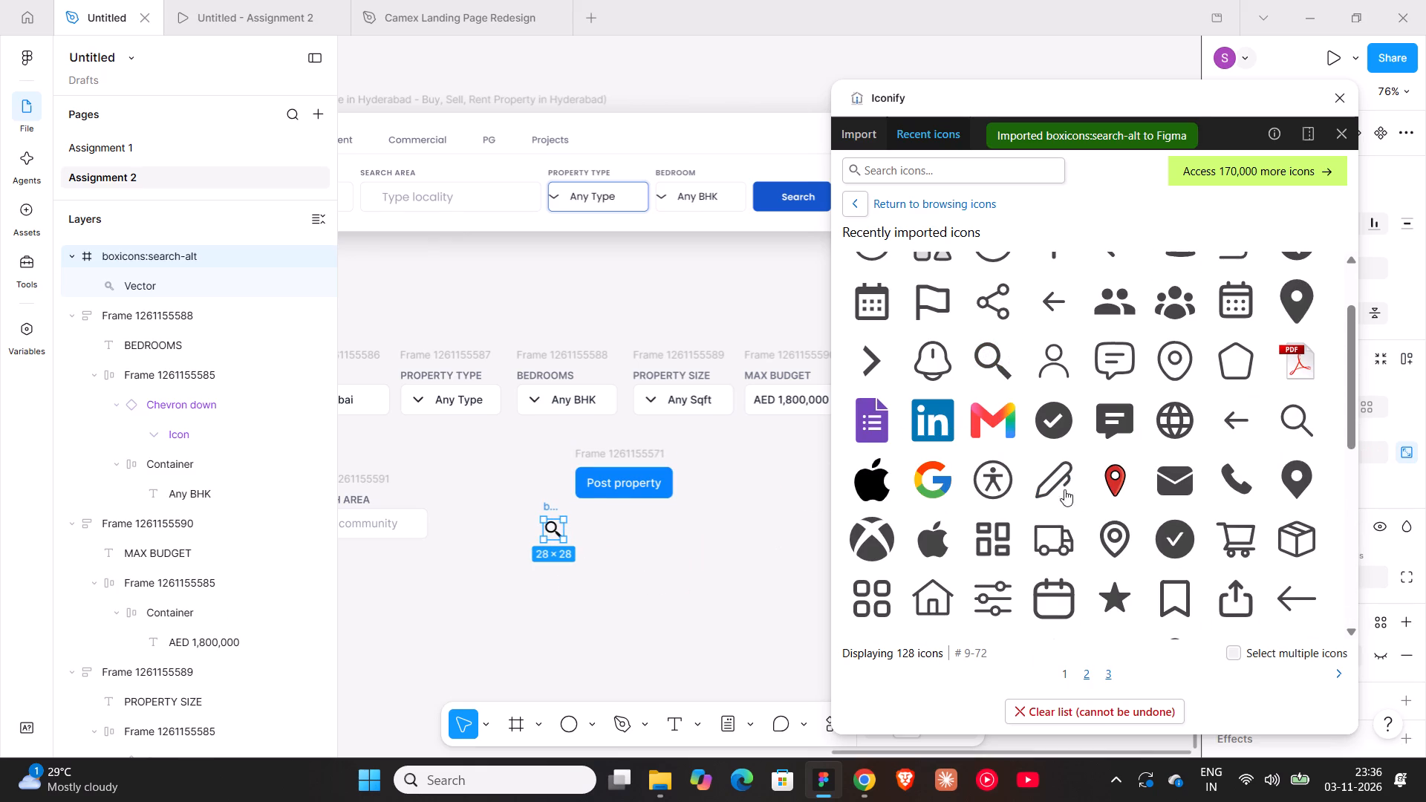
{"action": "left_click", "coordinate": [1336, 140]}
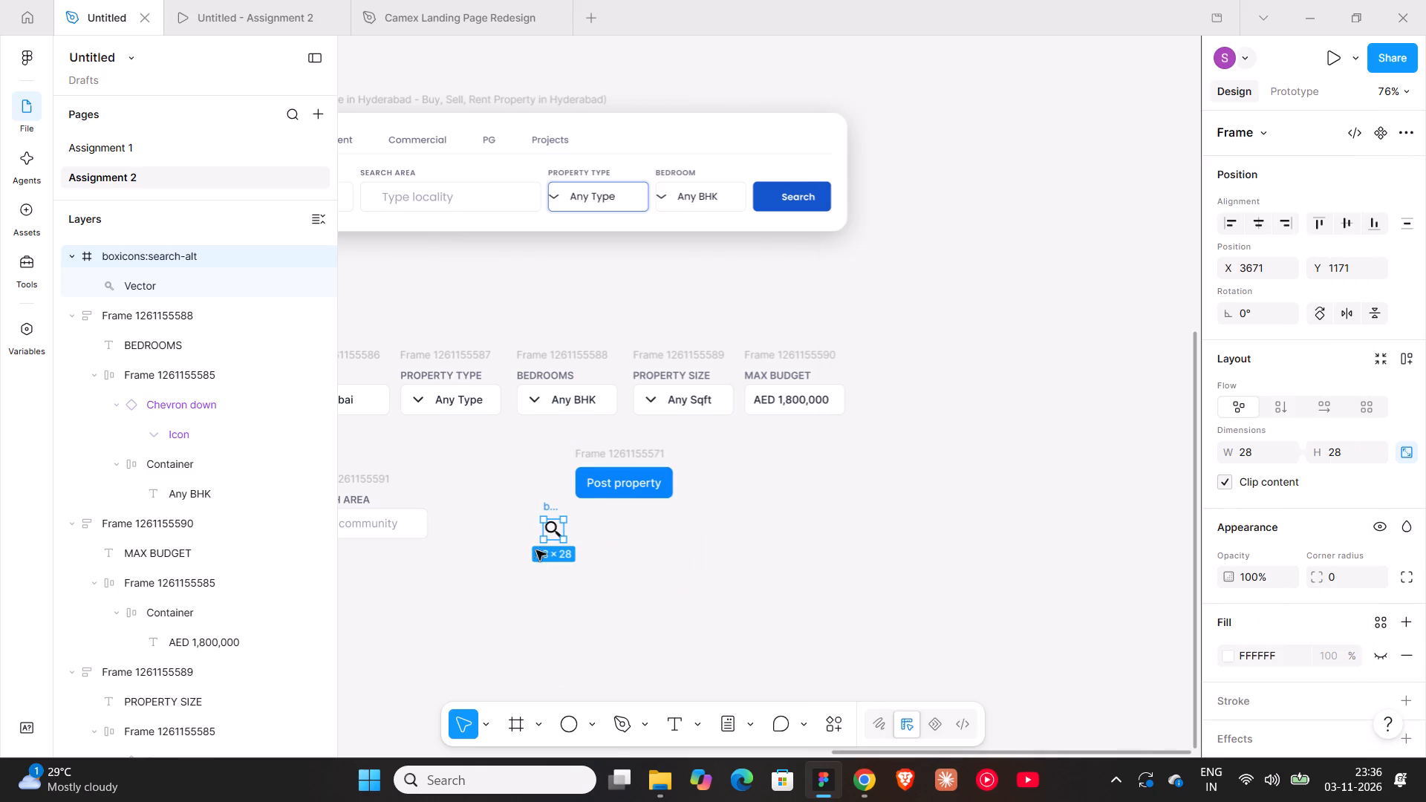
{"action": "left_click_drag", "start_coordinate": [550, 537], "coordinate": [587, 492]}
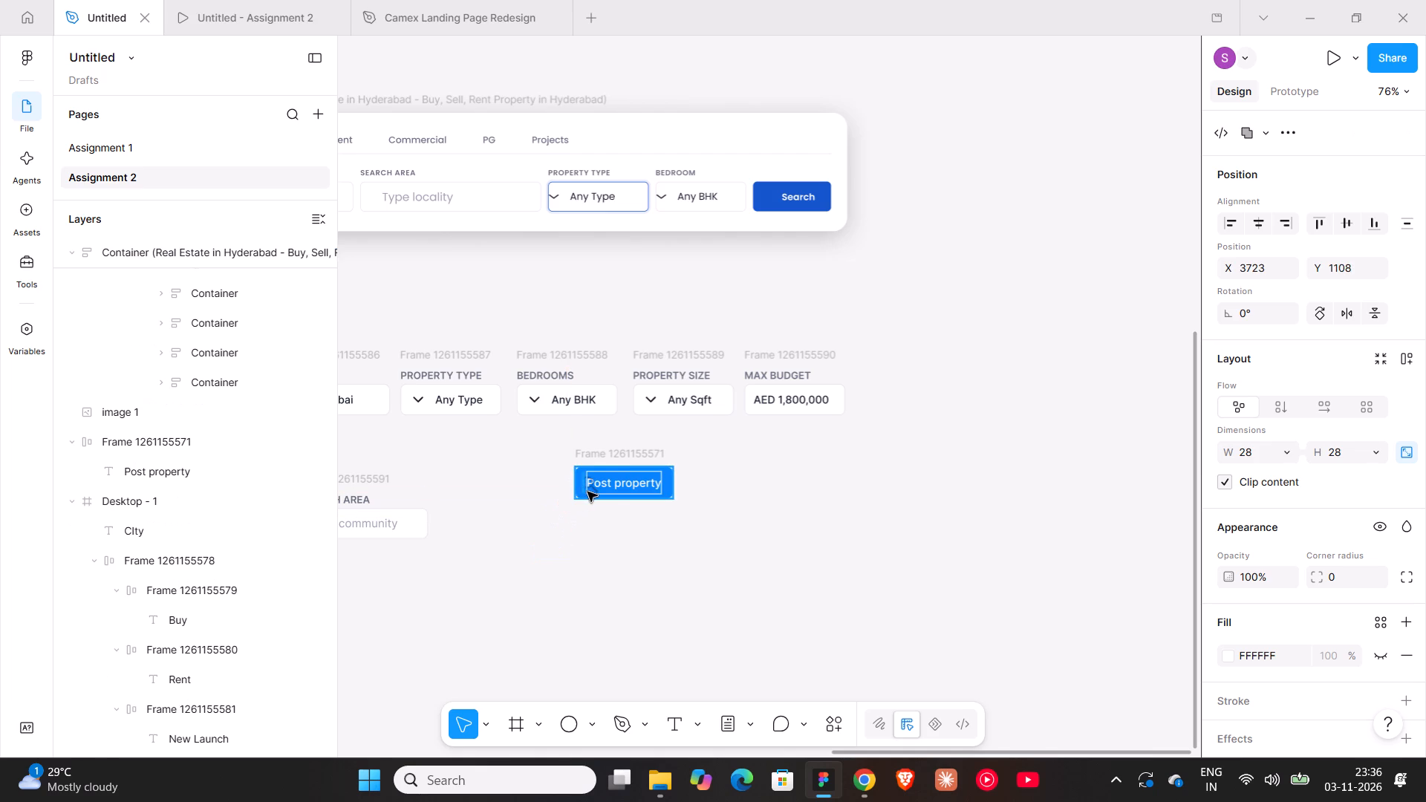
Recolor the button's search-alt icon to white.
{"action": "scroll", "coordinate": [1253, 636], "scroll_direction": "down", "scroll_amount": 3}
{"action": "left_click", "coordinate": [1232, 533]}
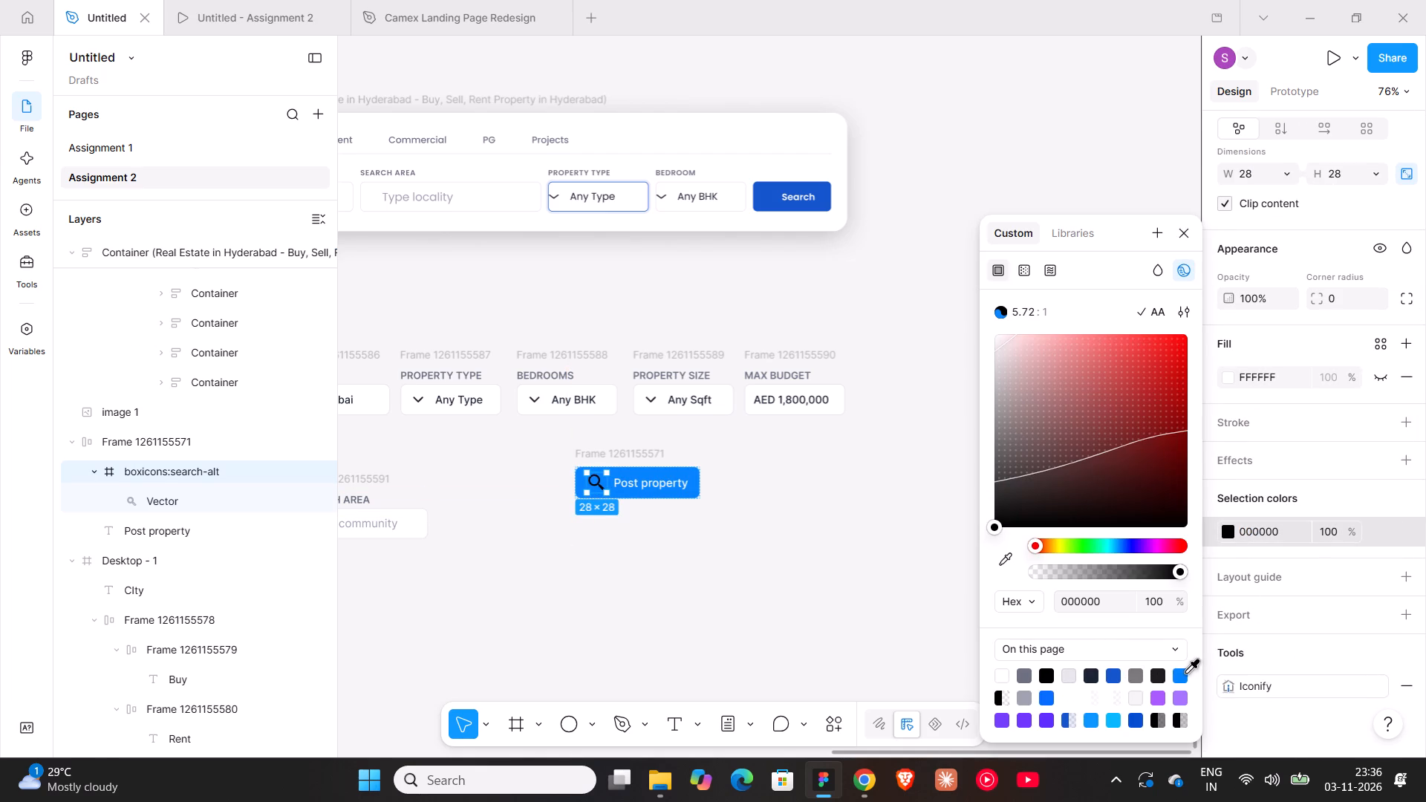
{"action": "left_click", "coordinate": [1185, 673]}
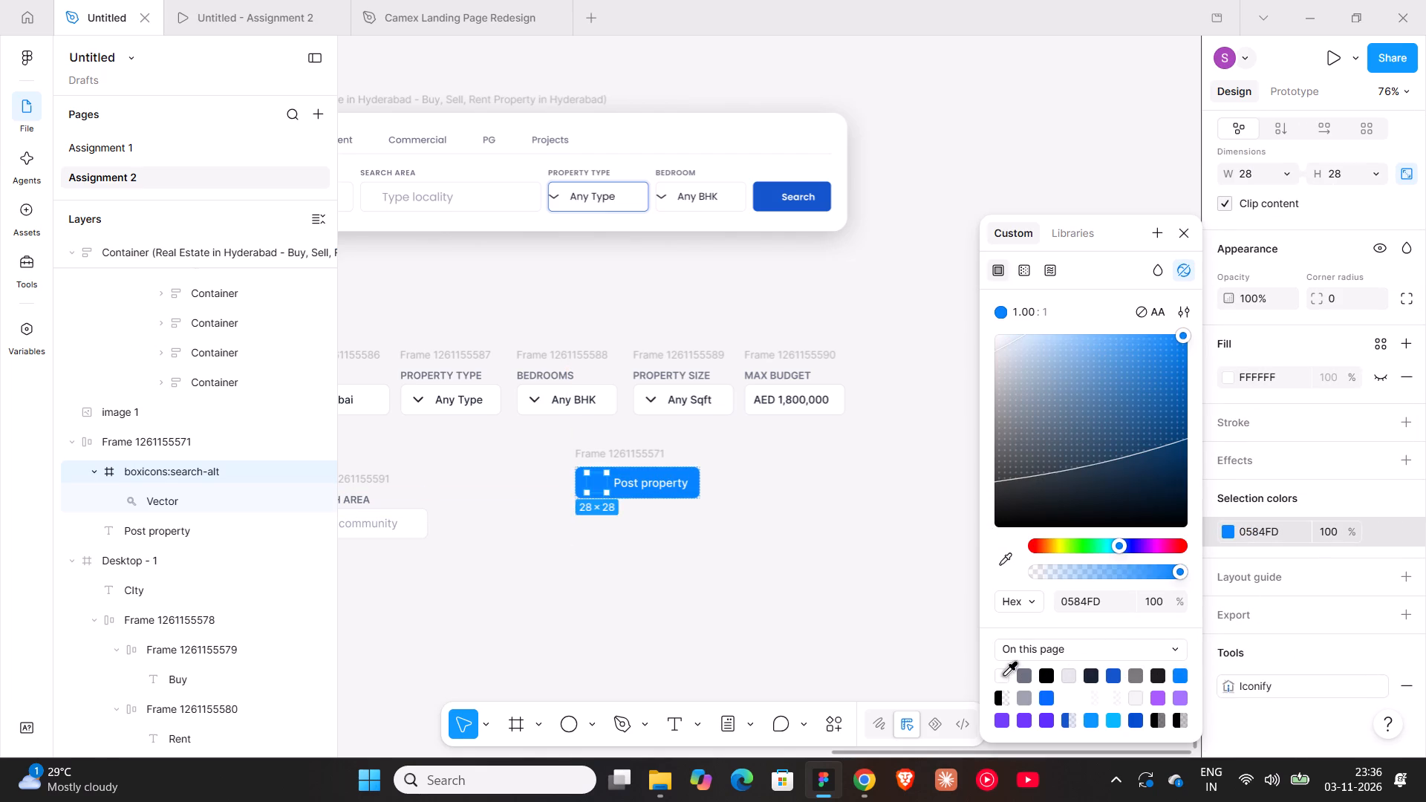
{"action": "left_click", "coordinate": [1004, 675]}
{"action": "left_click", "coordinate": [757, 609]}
Change the blue button's label to "Search".
{"action": "scroll", "coordinate": [622, 488], "scroll_direction": "up", "scroll_amount": 2, "text": "ctrl"}
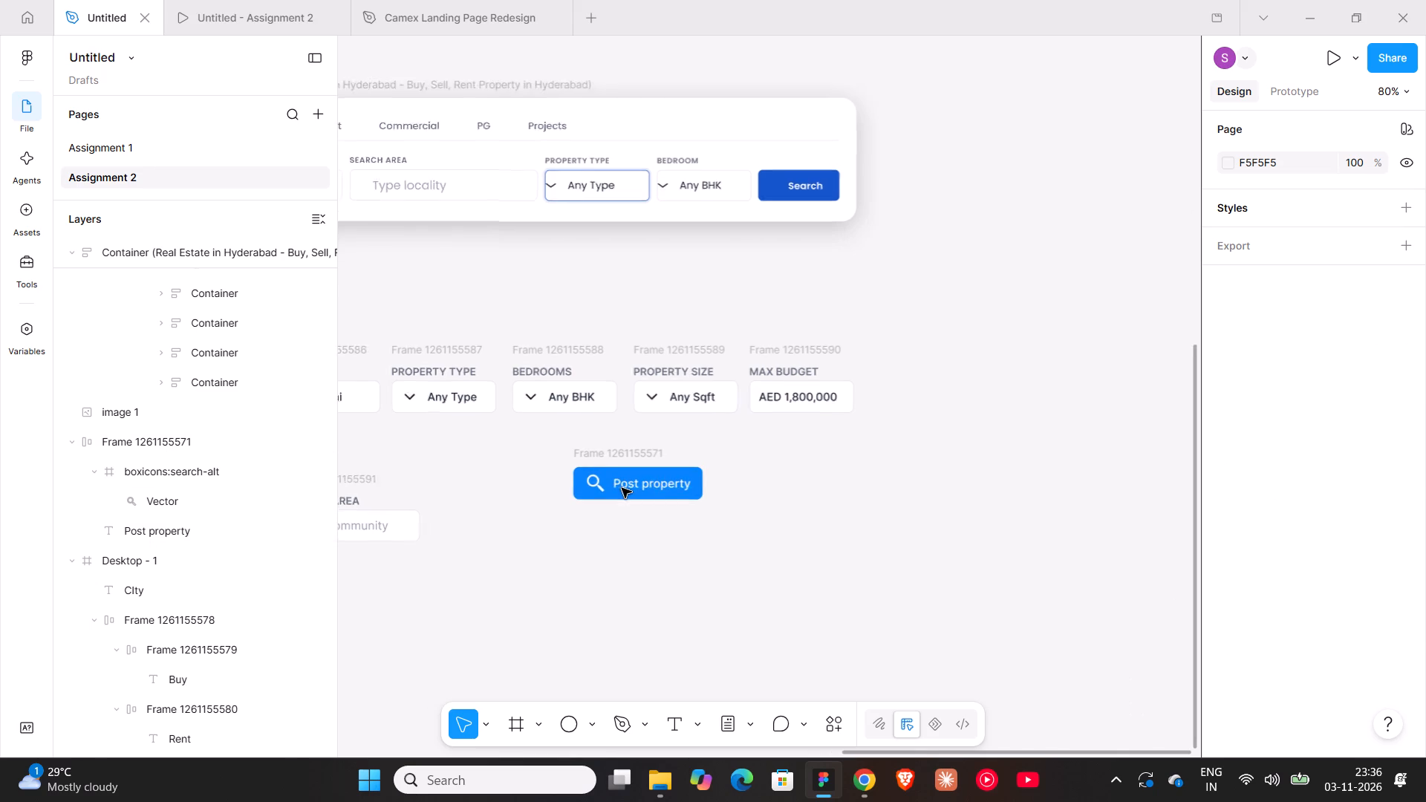
{"action": "scroll", "coordinate": [622, 488], "scroll_direction": "up", "scroll_amount": 2, "text": "ctrl"}
{"action": "triple_click", "coordinate": [631, 488]}
{"action": "type", "text": "Seatch"}
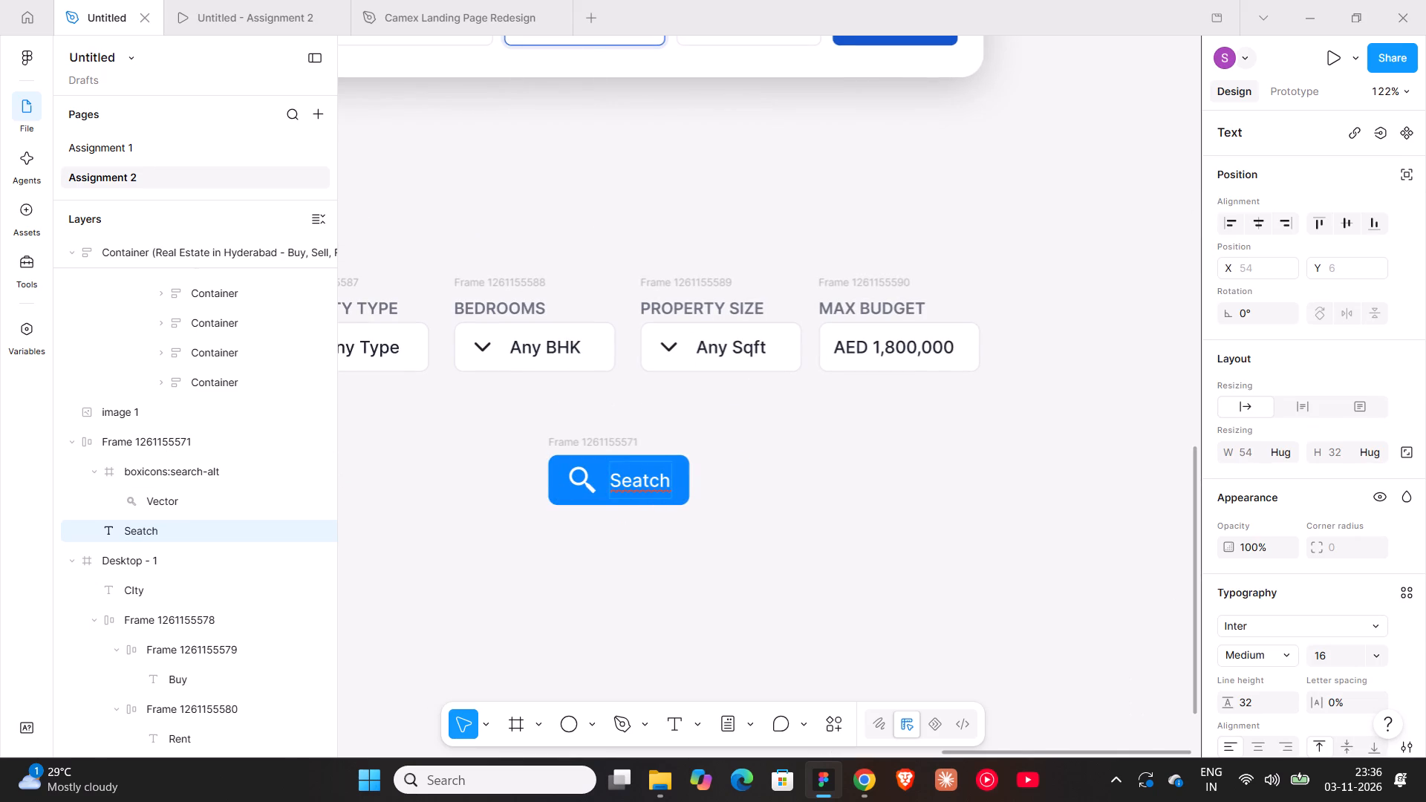
{"action": "key", "text": "BackSpace"}
{"action": "key", "text": "BackSpace"}
{"action": "key", "text": "BackSpace"}
{"action": "type", "text": "rch"}
{"action": "left_click", "coordinate": [771, 475]}
Set the "Search" button label's font weight to Semi Bold.
{"action": "left_click", "coordinate": [1283, 661]}
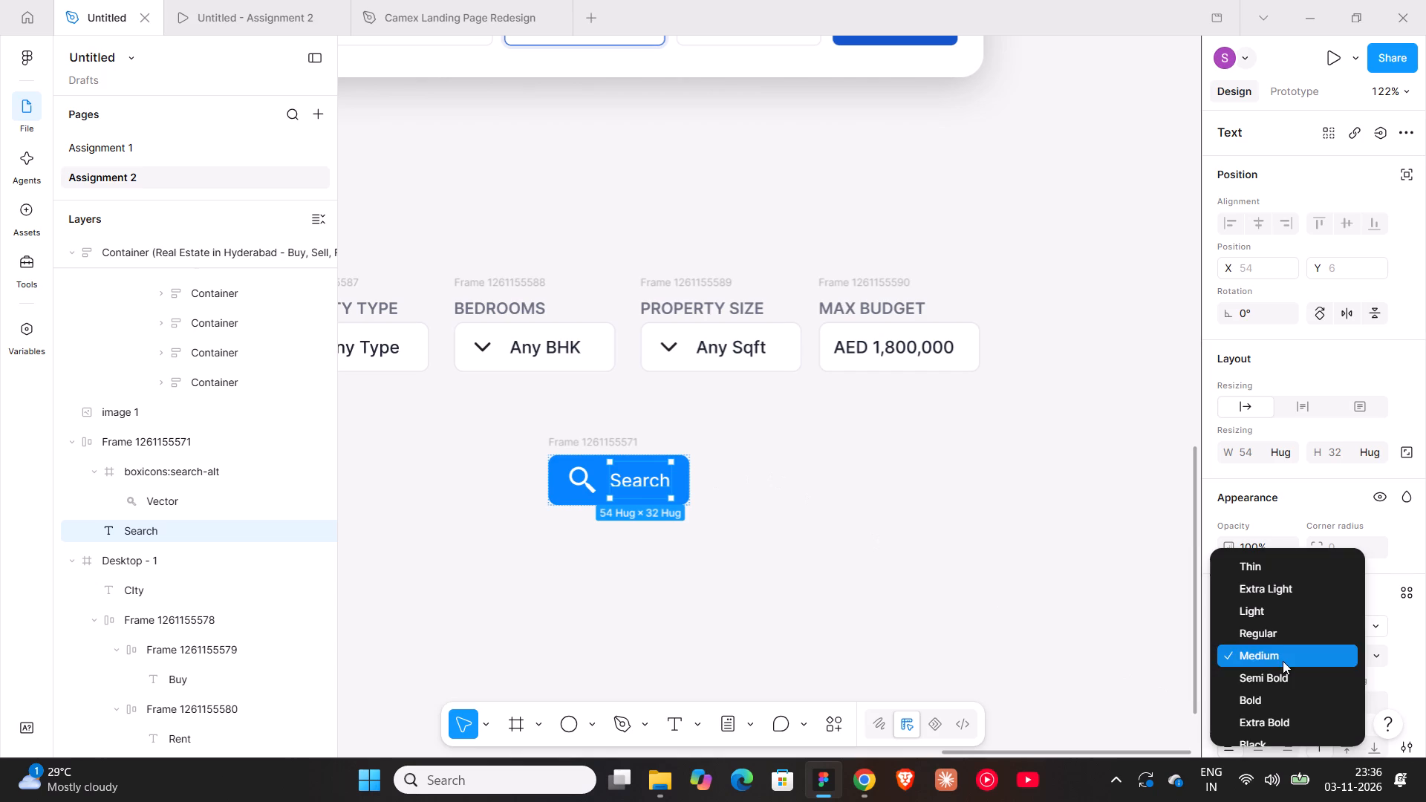
{"action": "left_click", "coordinate": [1280, 673]}
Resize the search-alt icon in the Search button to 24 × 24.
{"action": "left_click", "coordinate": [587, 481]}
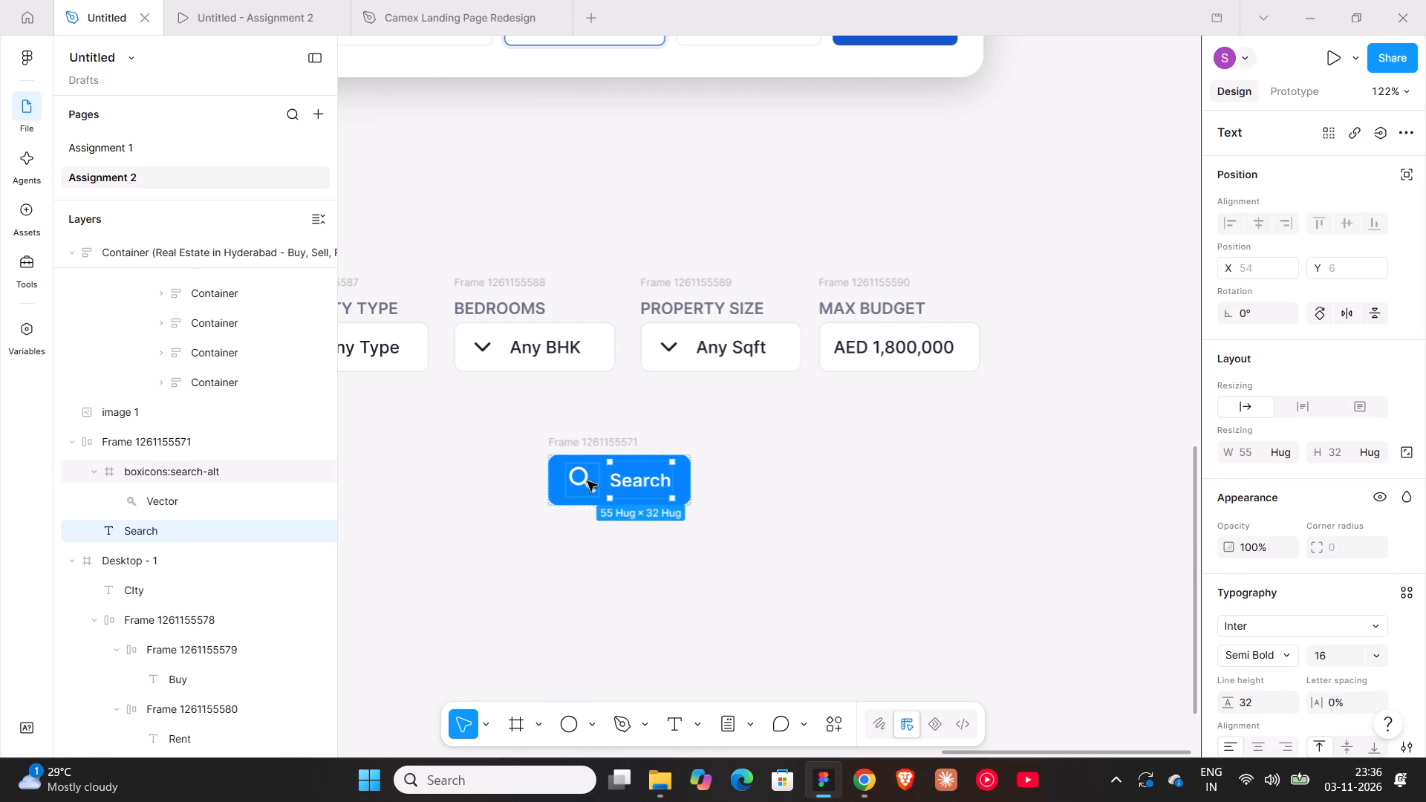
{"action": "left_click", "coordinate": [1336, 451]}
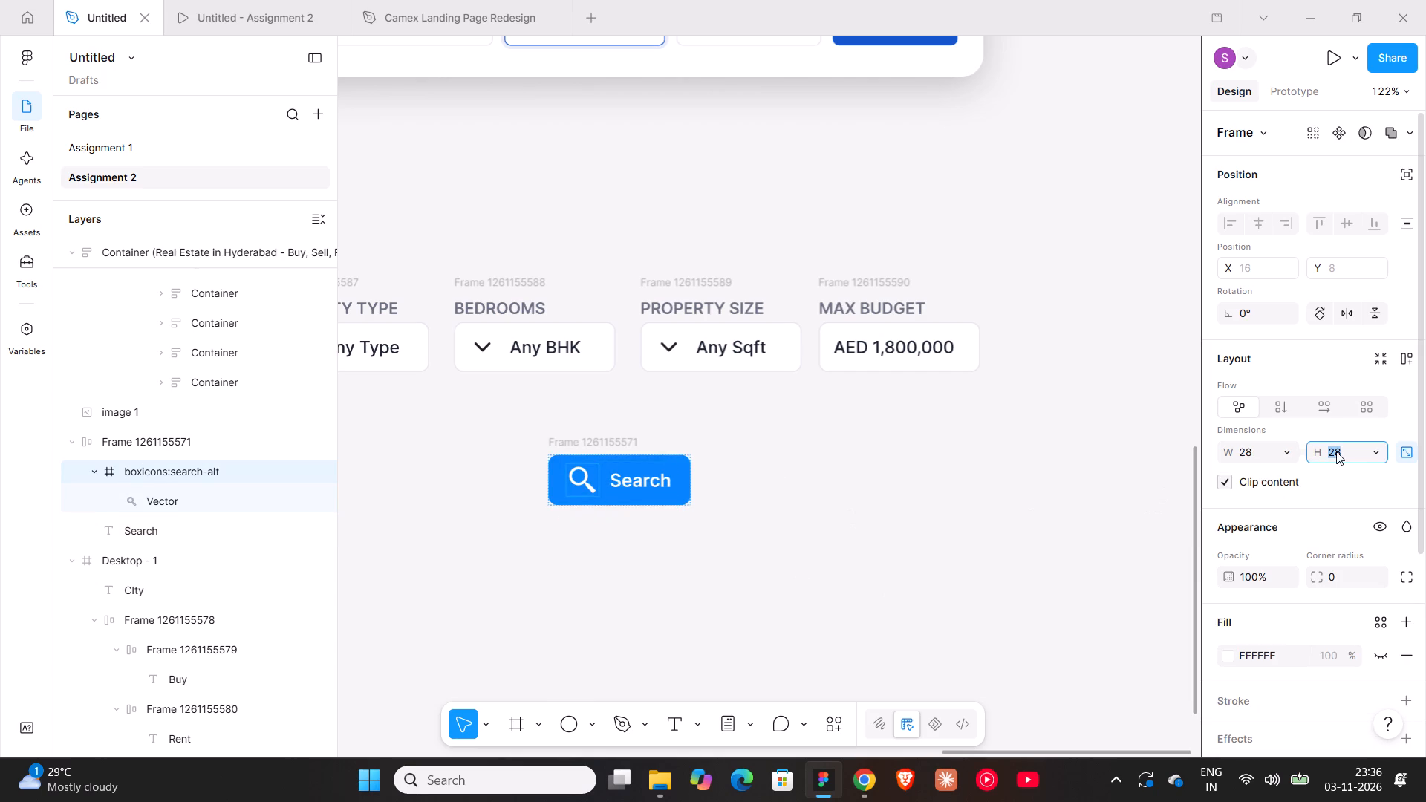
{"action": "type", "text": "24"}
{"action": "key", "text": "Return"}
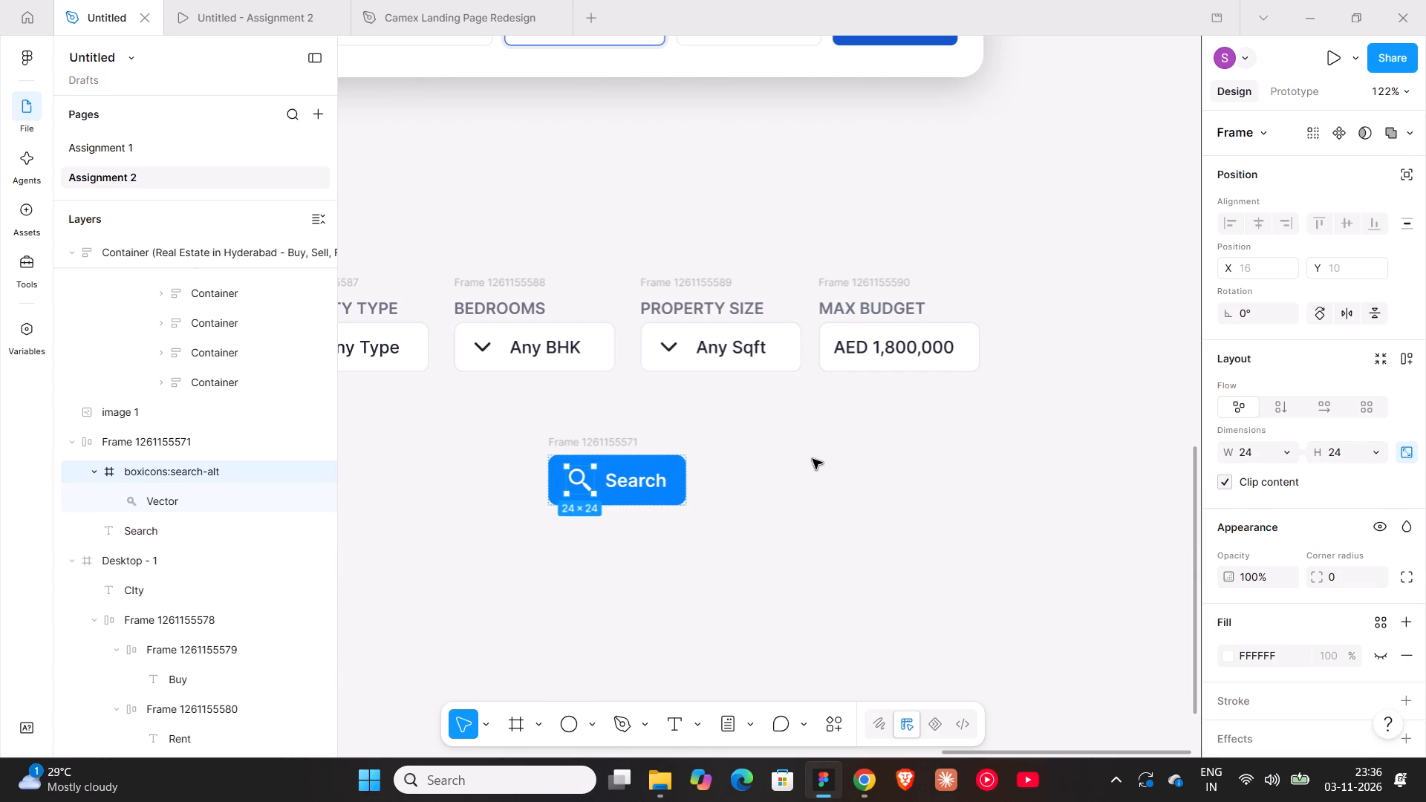
Import the basil search-outline icon from Iconify's recent icons onto the open canvas below the Search button.
{"action": "right_click", "coordinate": [812, 462]}
{"action": "left_click", "coordinate": [1095, 353]}
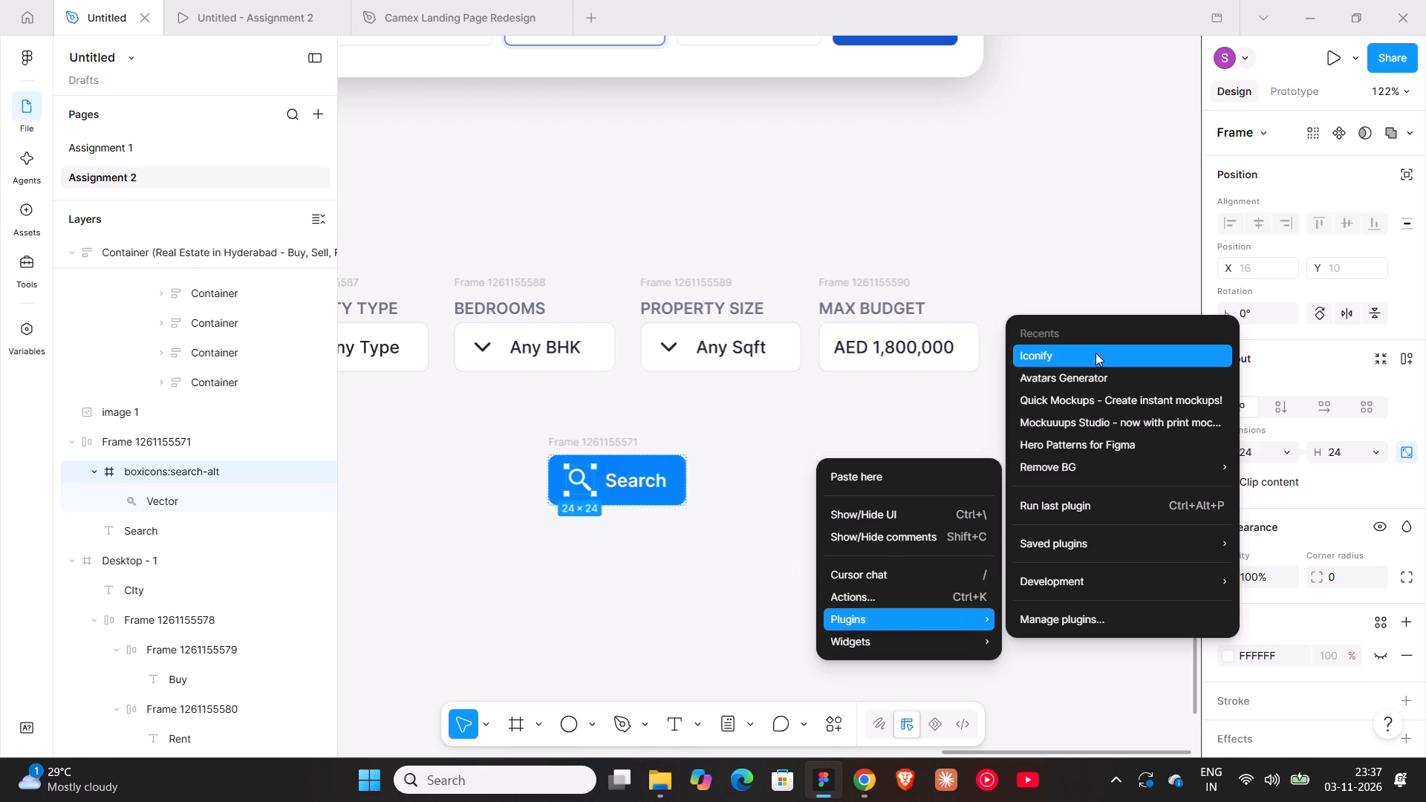
{"action": "left_click", "coordinate": [923, 137]}
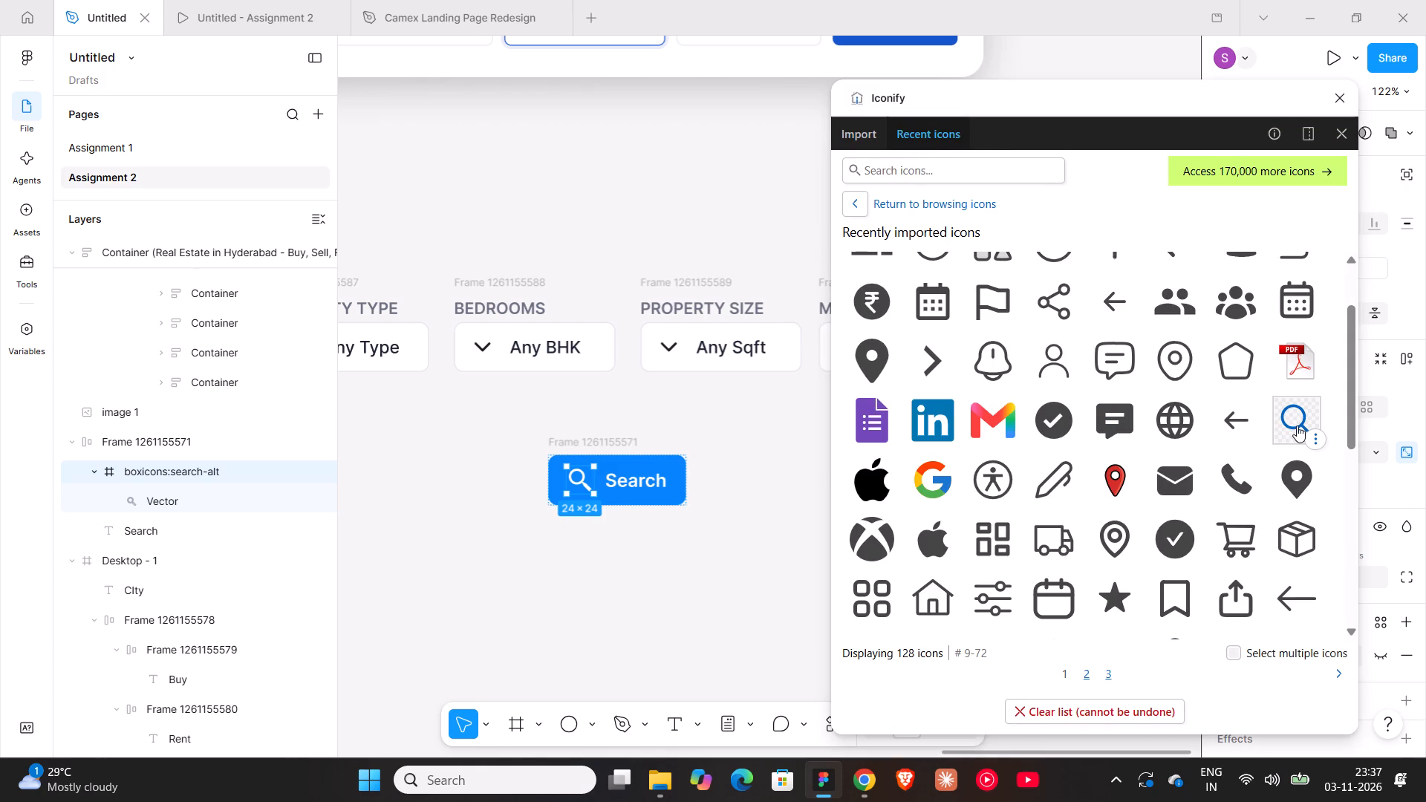
{"action": "left_click_drag", "start_coordinate": [1297, 426], "coordinate": [691, 552]}
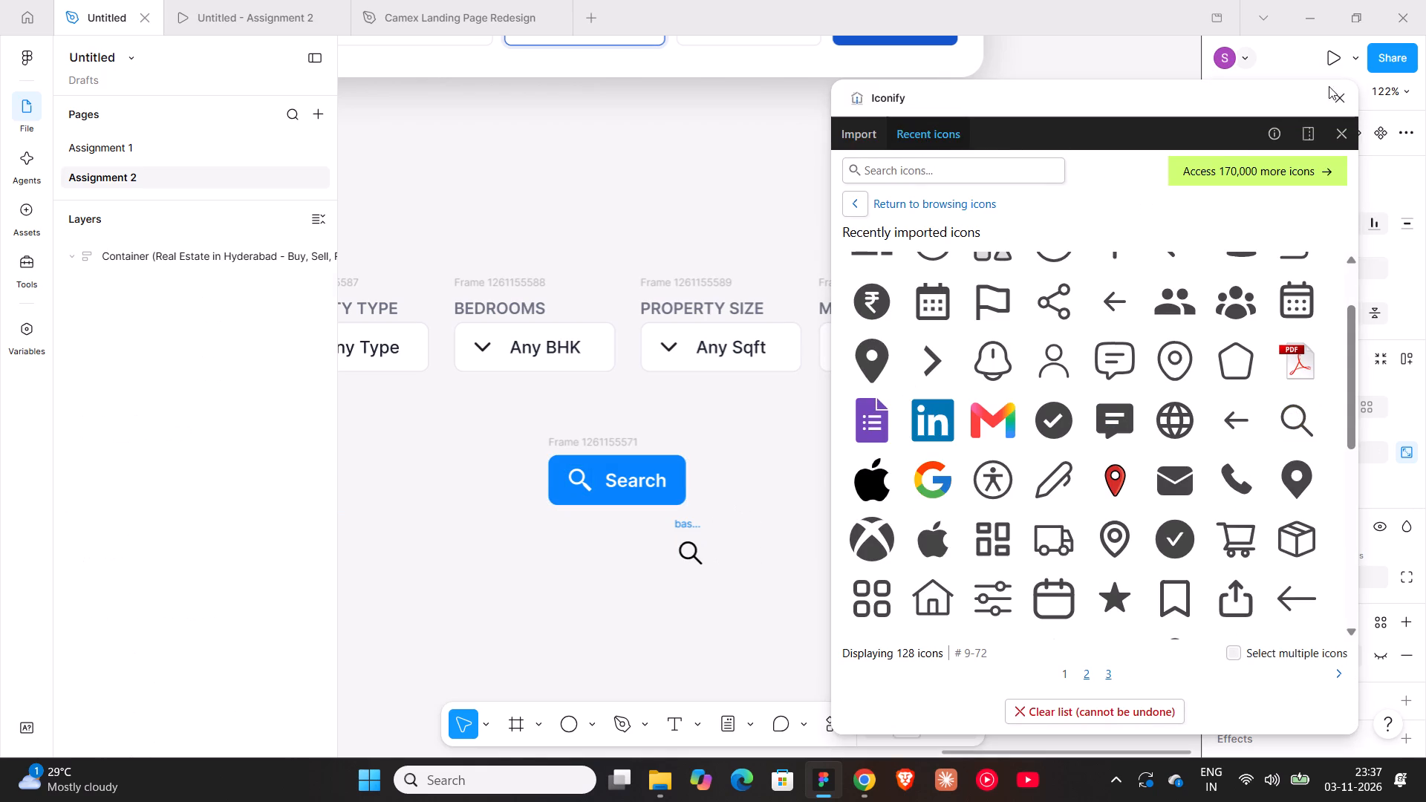
{"action": "left_click", "coordinate": [1347, 93]}
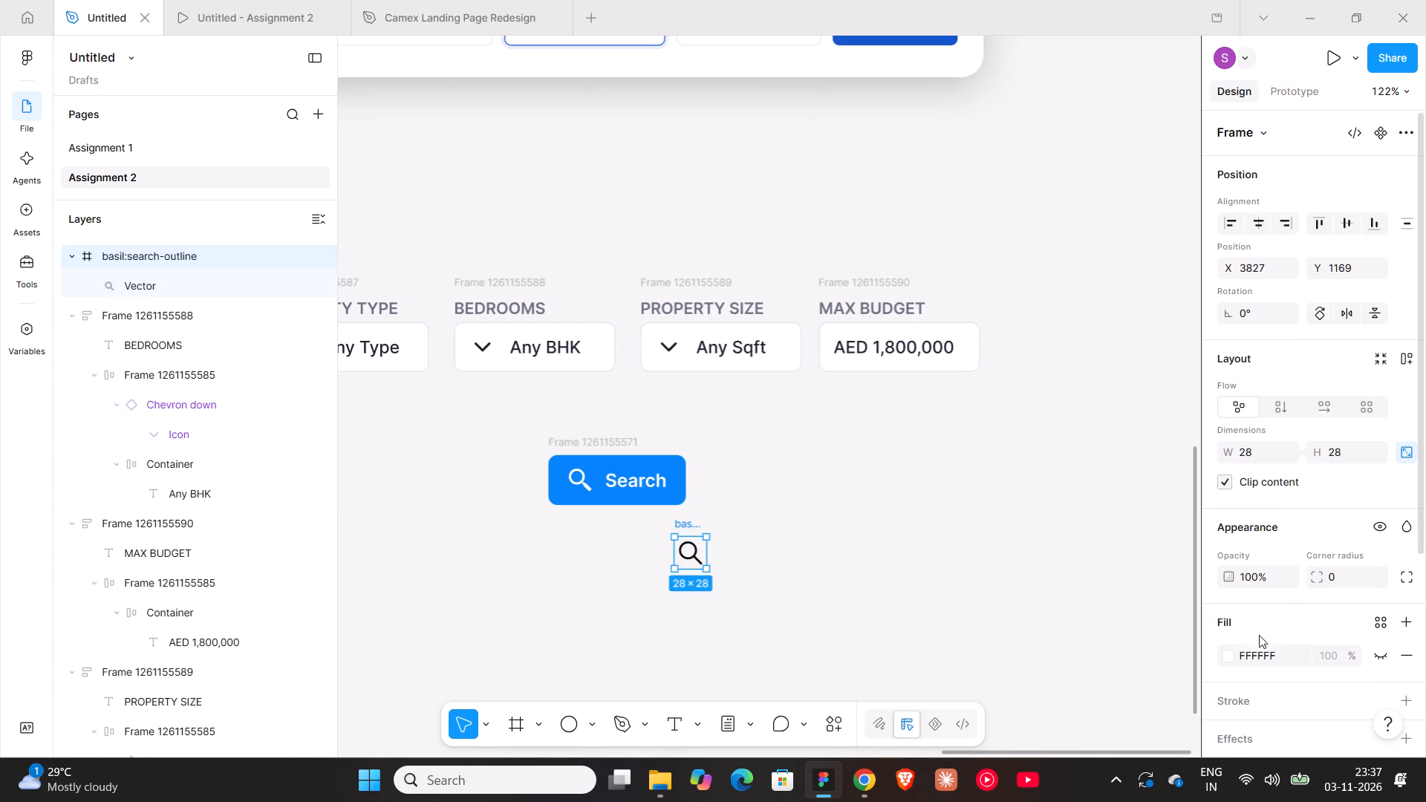
Set the basil search-outline icon's color to FFFFFF and its size to 24 × 24.
{"action": "scroll", "coordinate": [1247, 657], "scroll_direction": "down", "scroll_amount": 2}
{"action": "left_click", "coordinate": [1256, 638]}
{"action": "left_click", "coordinate": [1256, 630]}
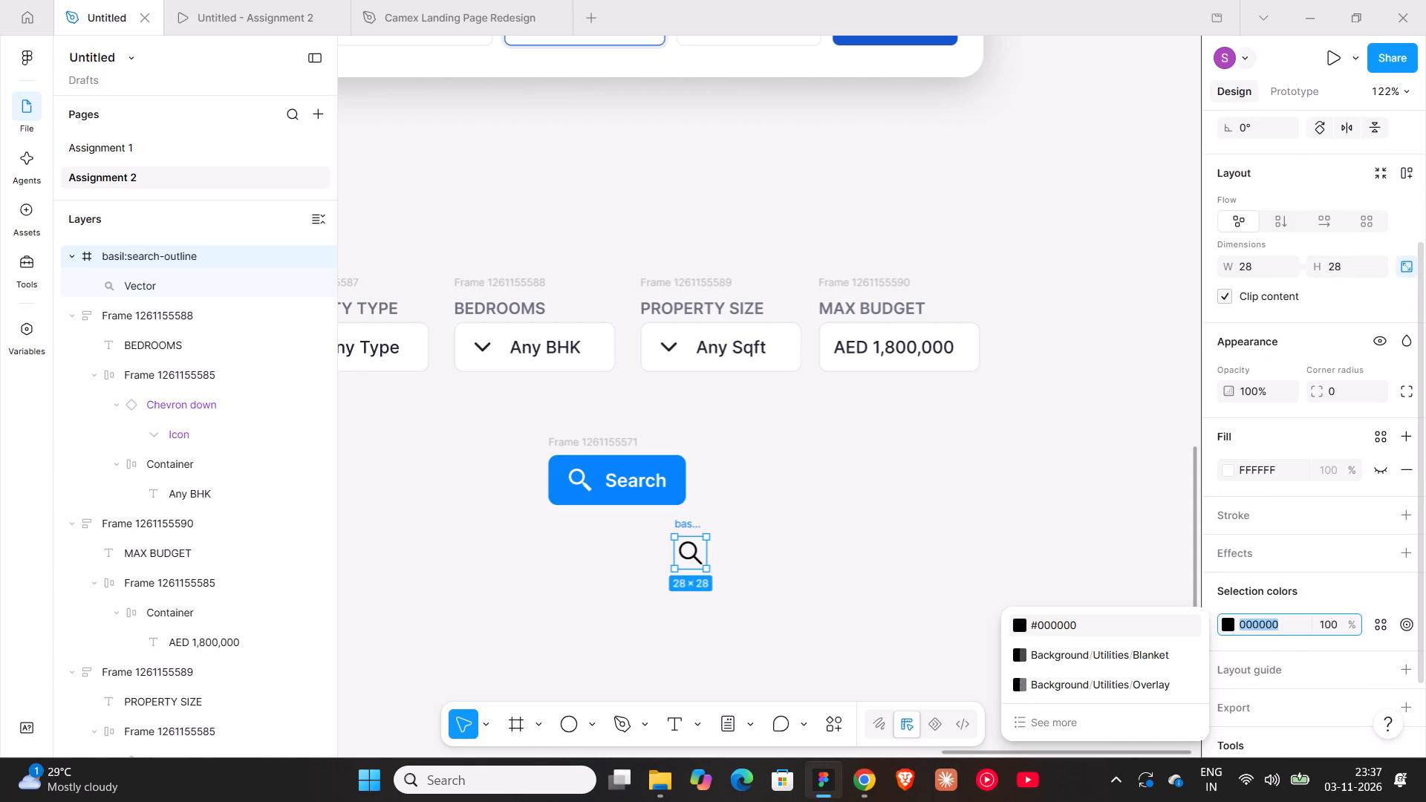
{"action": "key", "text": "f"}
{"action": "key", "text": "Return"}
{"action": "left_click_drag", "start_coordinate": [1325, 269], "coordinate": [713, 395]}
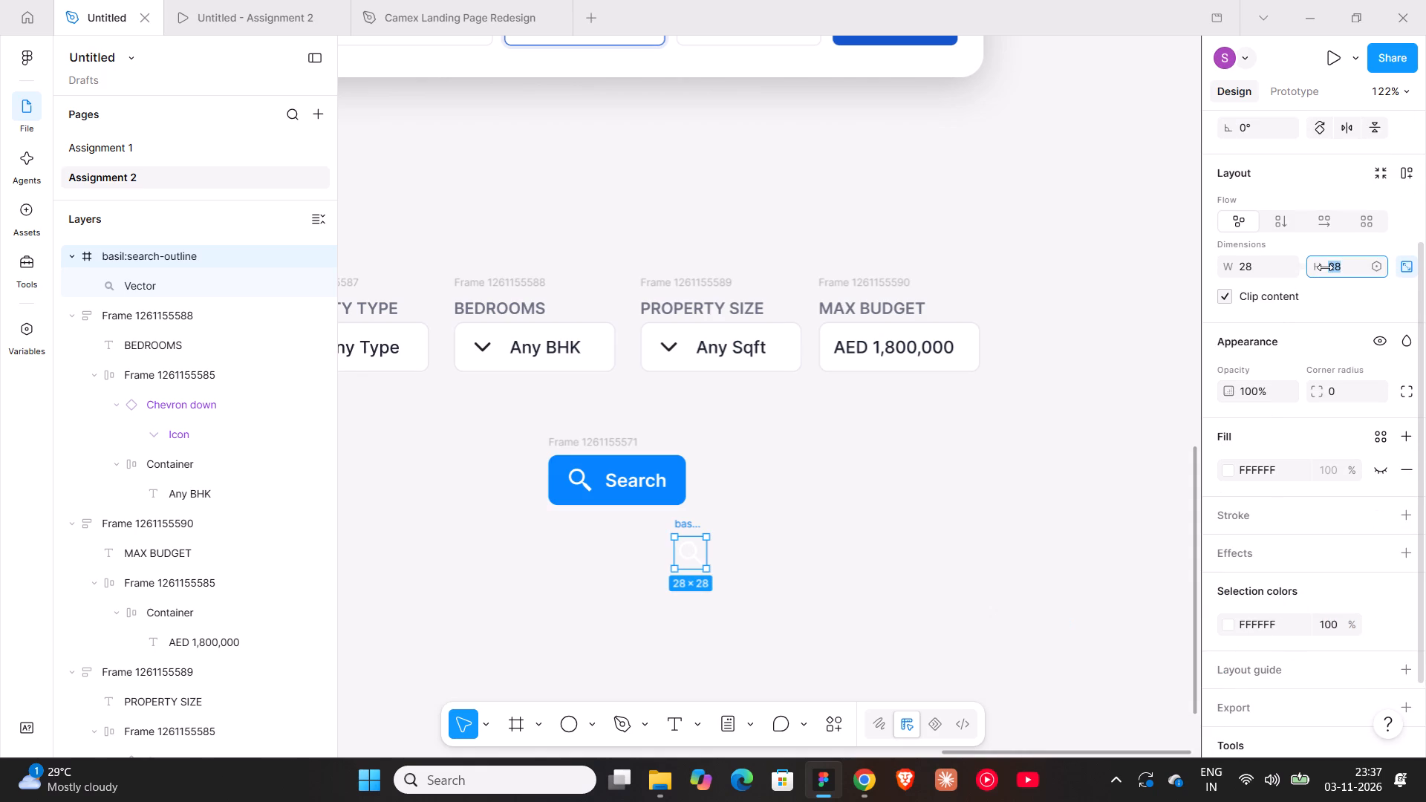
{"action": "type", "text": "24"}
{"action": "key", "text": "Return"}
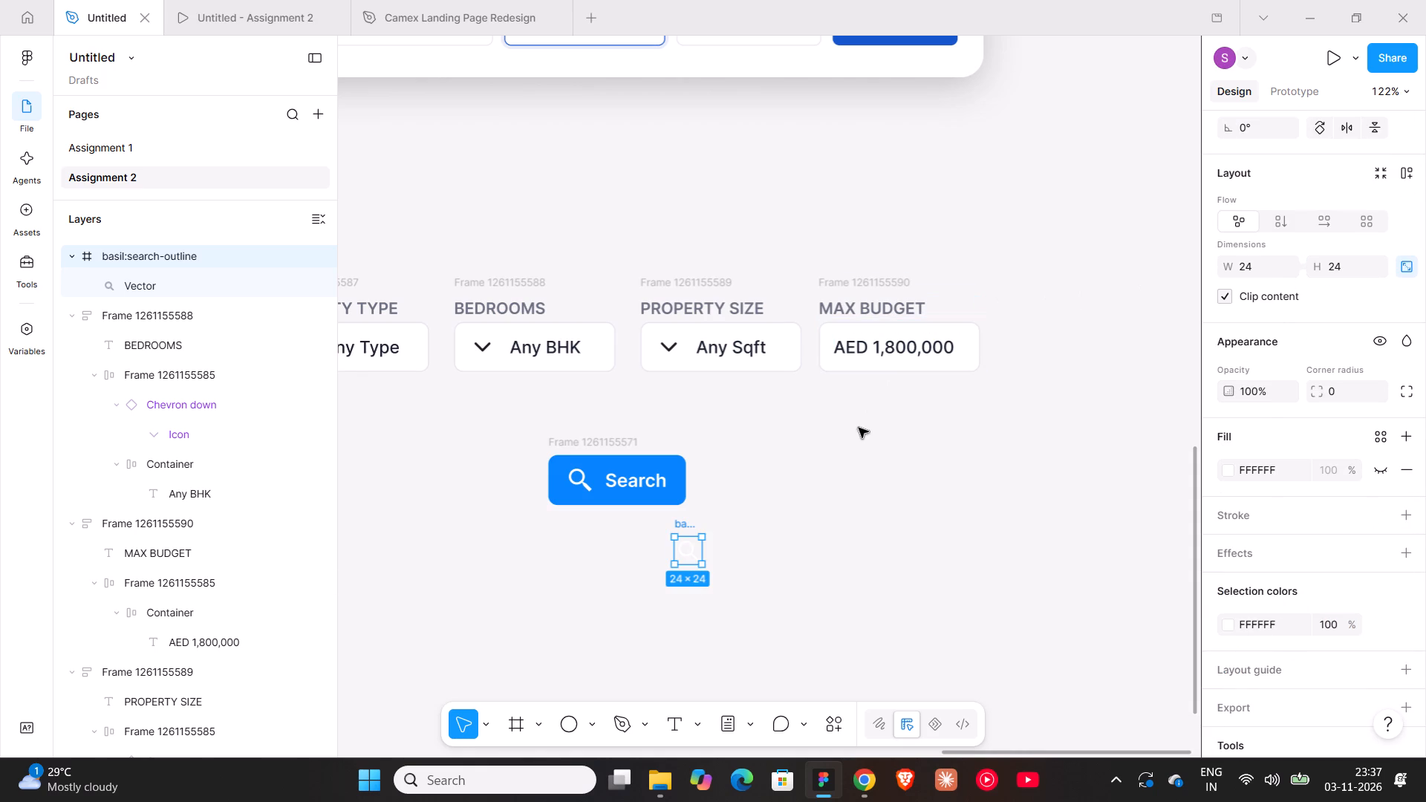
Replace the existing icon inside the Search button with the white basil search-outline icon.
{"action": "key", "text": "ctrl+x"}
{"action": "left_click", "coordinate": [585, 482]}
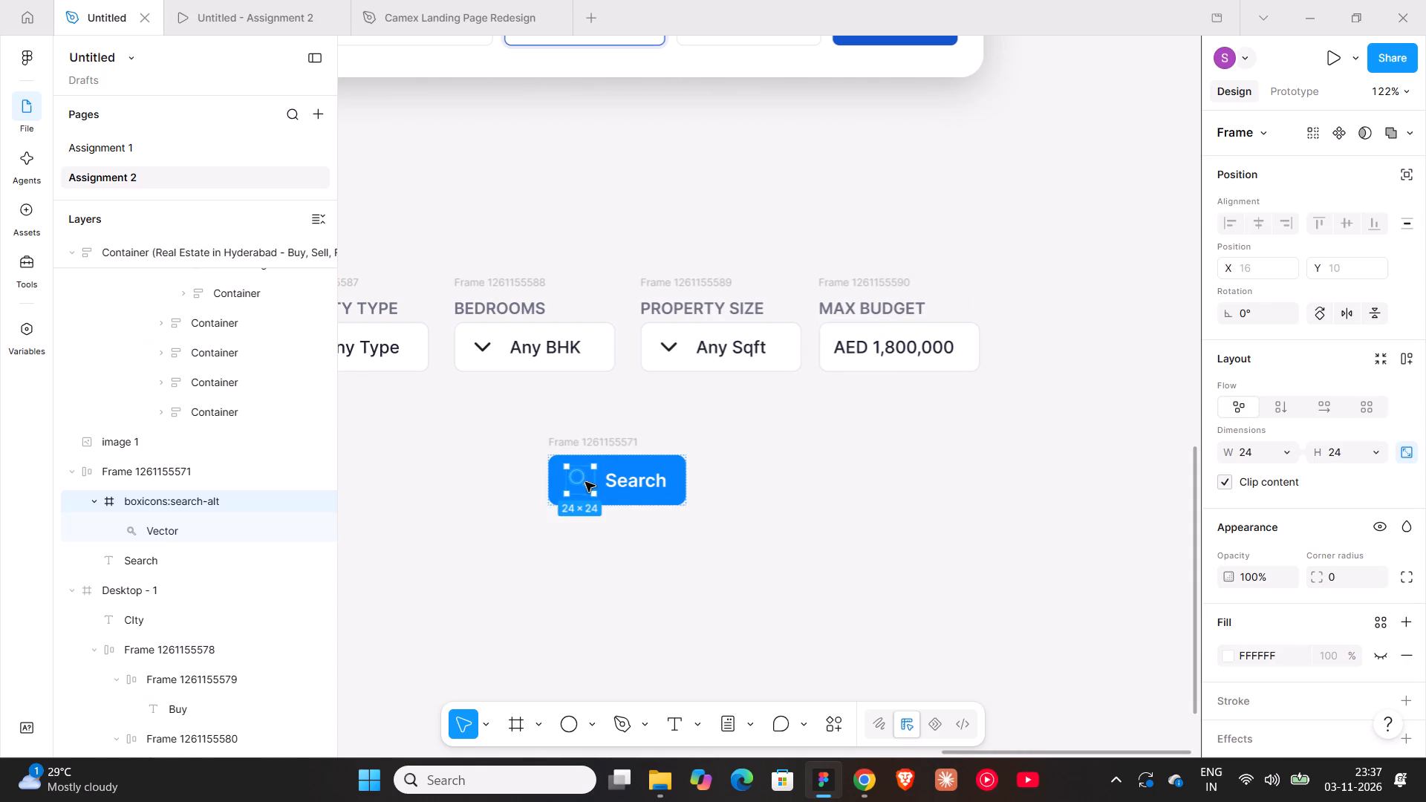
{"action": "key", "text": "ctrl+shift+r"}
{"action": "left_click", "coordinate": [772, 459]}
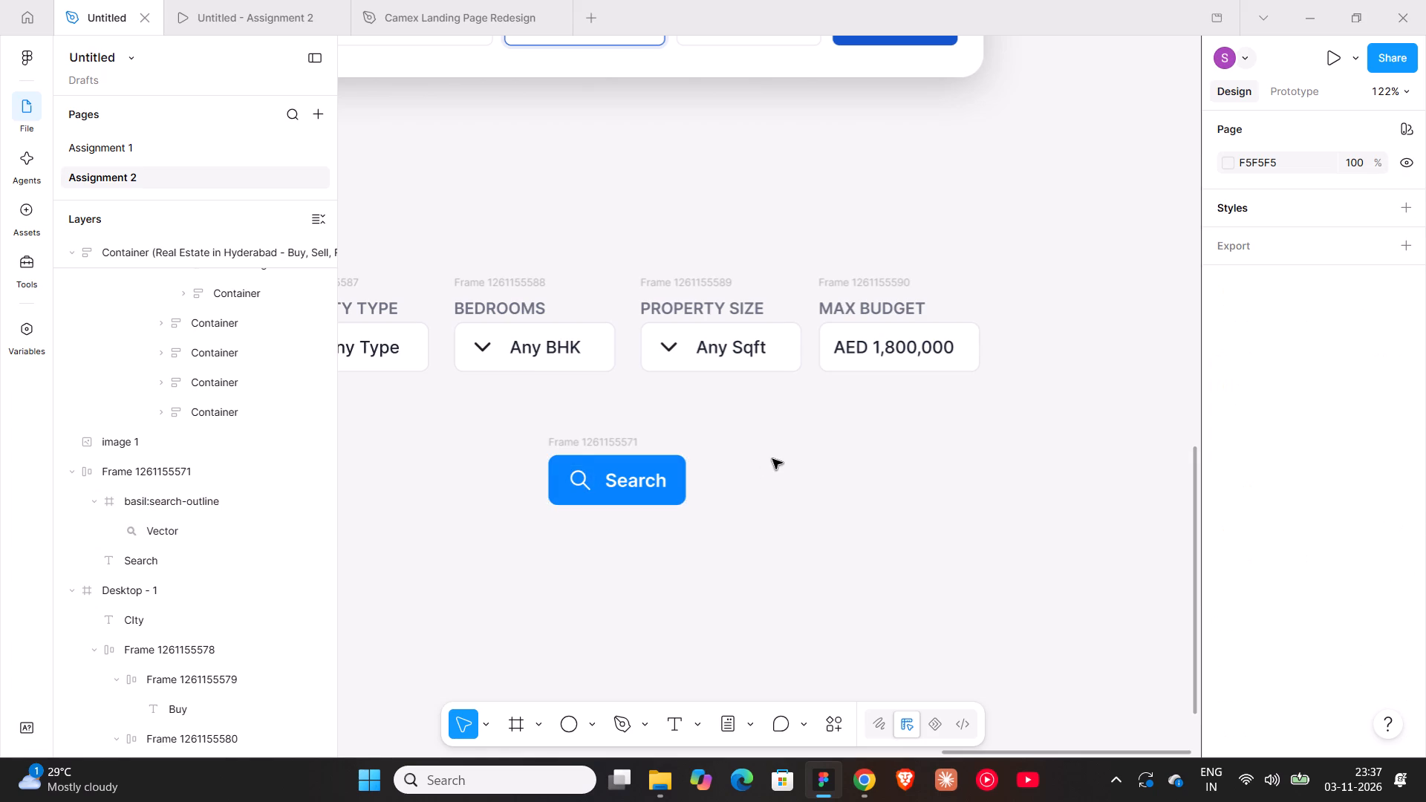
Move the reference search form farther up the canvas to make space above the property fields.
{"action": "scroll", "coordinate": [772, 459], "scroll_direction": "down", "scroll_amount": 10, "text": "ctrl"}
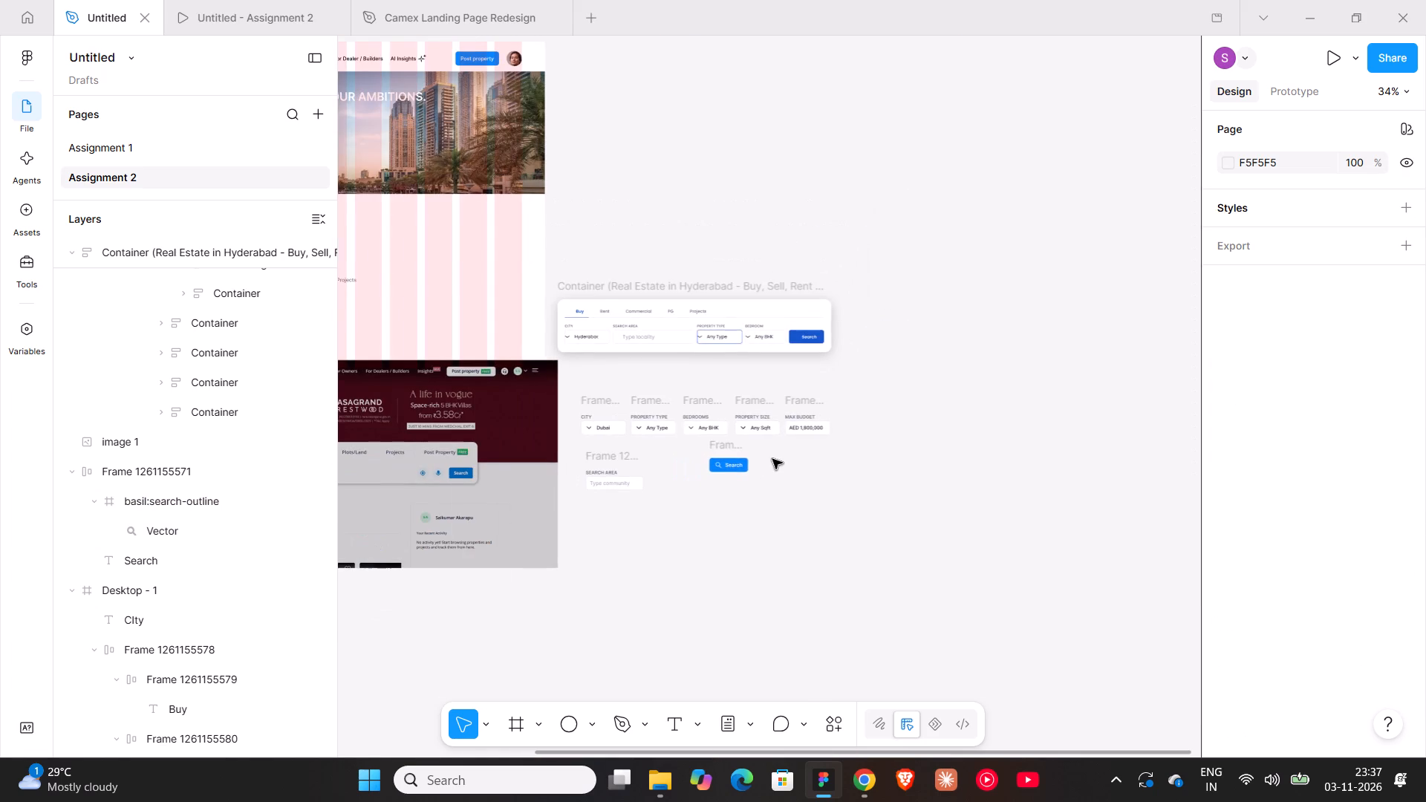
{"action": "scroll", "coordinate": [772, 459], "scroll_direction": "up", "scroll_amount": 1, "text": "shift"}
{"action": "left_click_drag", "start_coordinate": [703, 284], "coordinate": [830, 227]}
Move the Buy-to-Projects tab row out of the Desktop - 1 frame onto the canvas between the reference form and the property fields.
{"action": "scroll", "coordinate": [829, 229], "scroll_direction": "up", "scroll_amount": 5, "text": "shift"}
{"action": "left_click", "coordinate": [554, 279]}
{"action": "left_click_drag", "start_coordinate": [554, 279], "coordinate": [665, 306]}
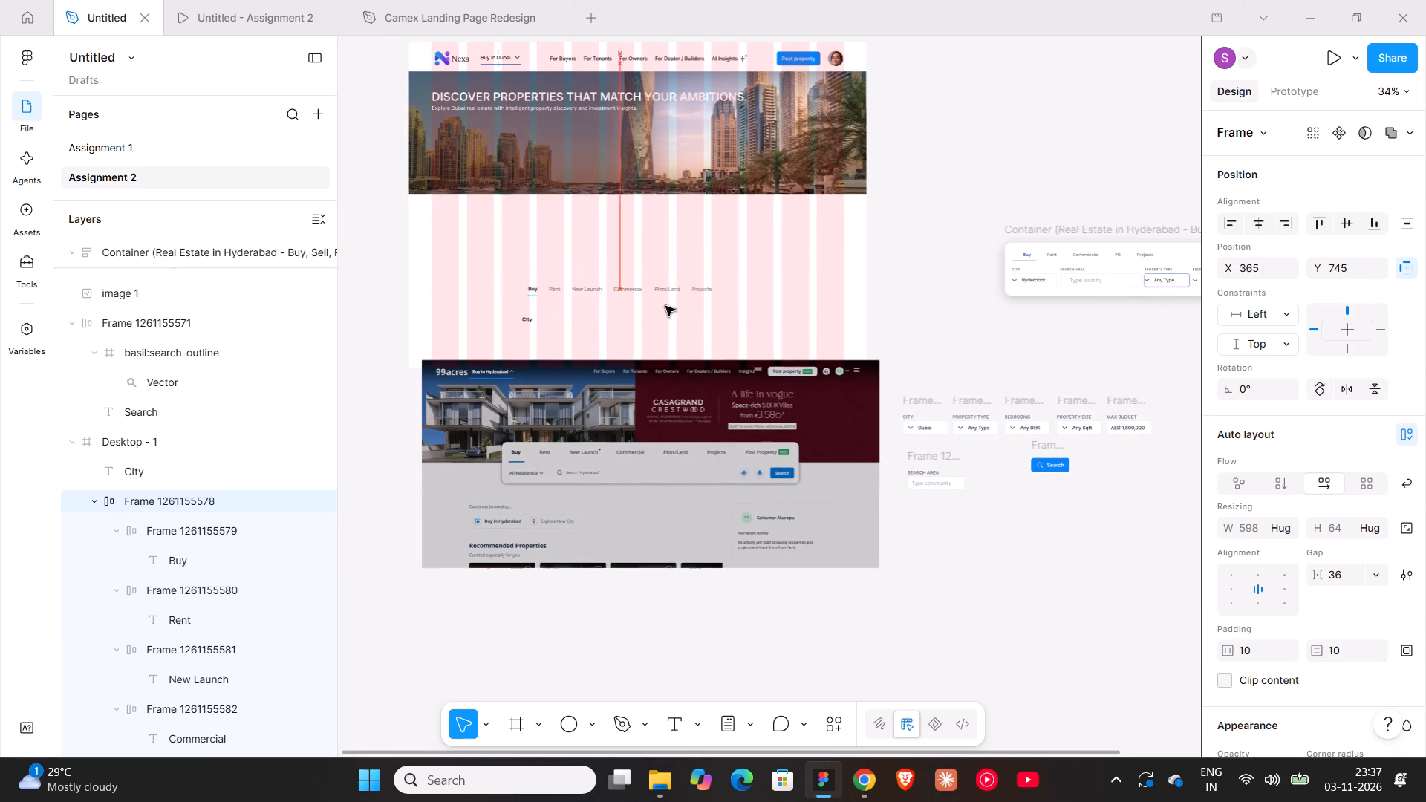
{"action": "left_click_drag", "start_coordinate": [665, 306], "coordinate": [1037, 353]}
Delete the New Launch, Commercial and Plots/Land tabs from the tab row.
{"action": "scroll", "coordinate": [1037, 375], "scroll_direction": "up", "scroll_amount": 1, "text": "shift"}
{"action": "scroll", "coordinate": [1037, 375], "scroll_direction": "down", "scroll_amount": 3, "text": "shift"}
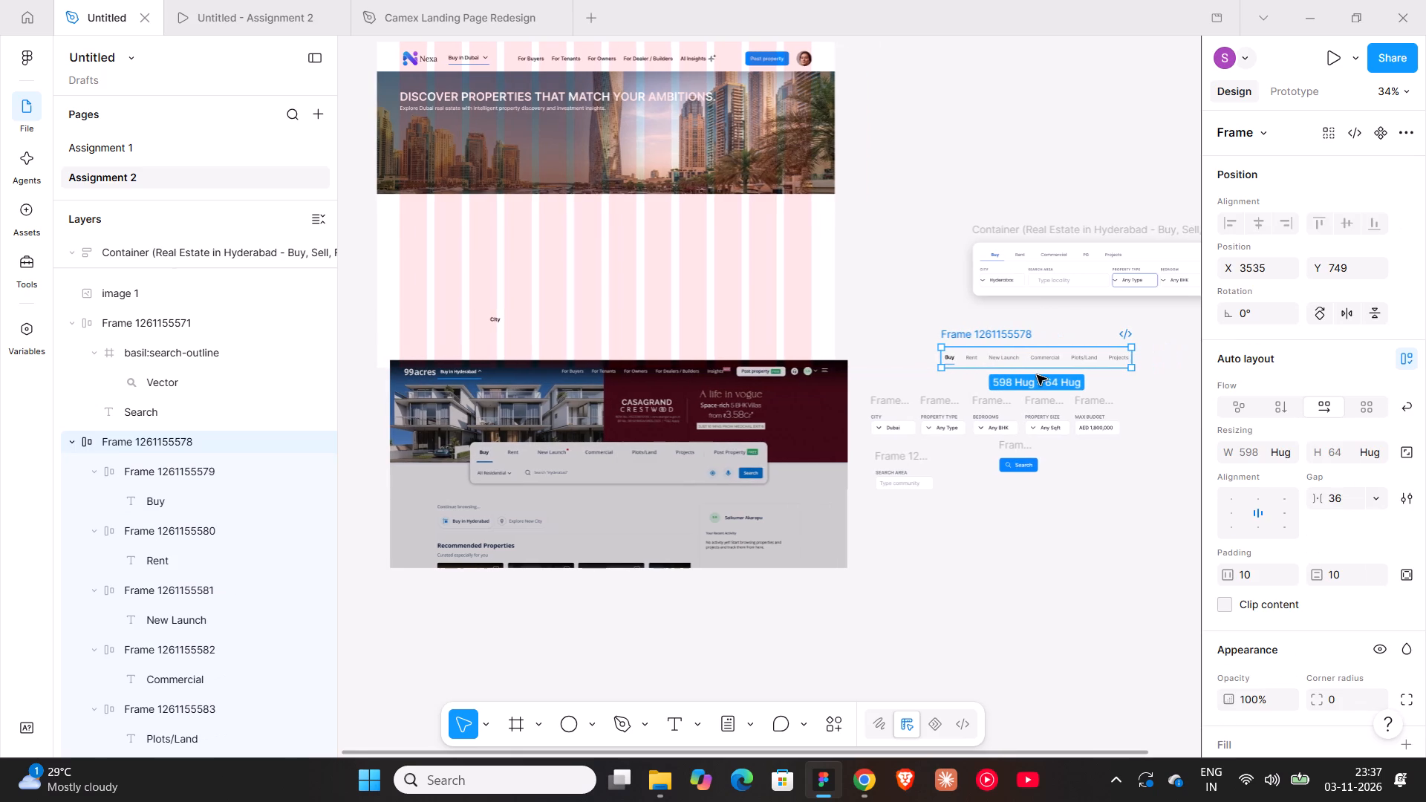
{"action": "scroll", "coordinate": [1037, 375], "scroll_direction": "down", "scroll_amount": 4, "text": "shift"}
{"action": "scroll", "coordinate": [970, 401], "scroll_direction": "down", "scroll_amount": 5, "text": "shift"}
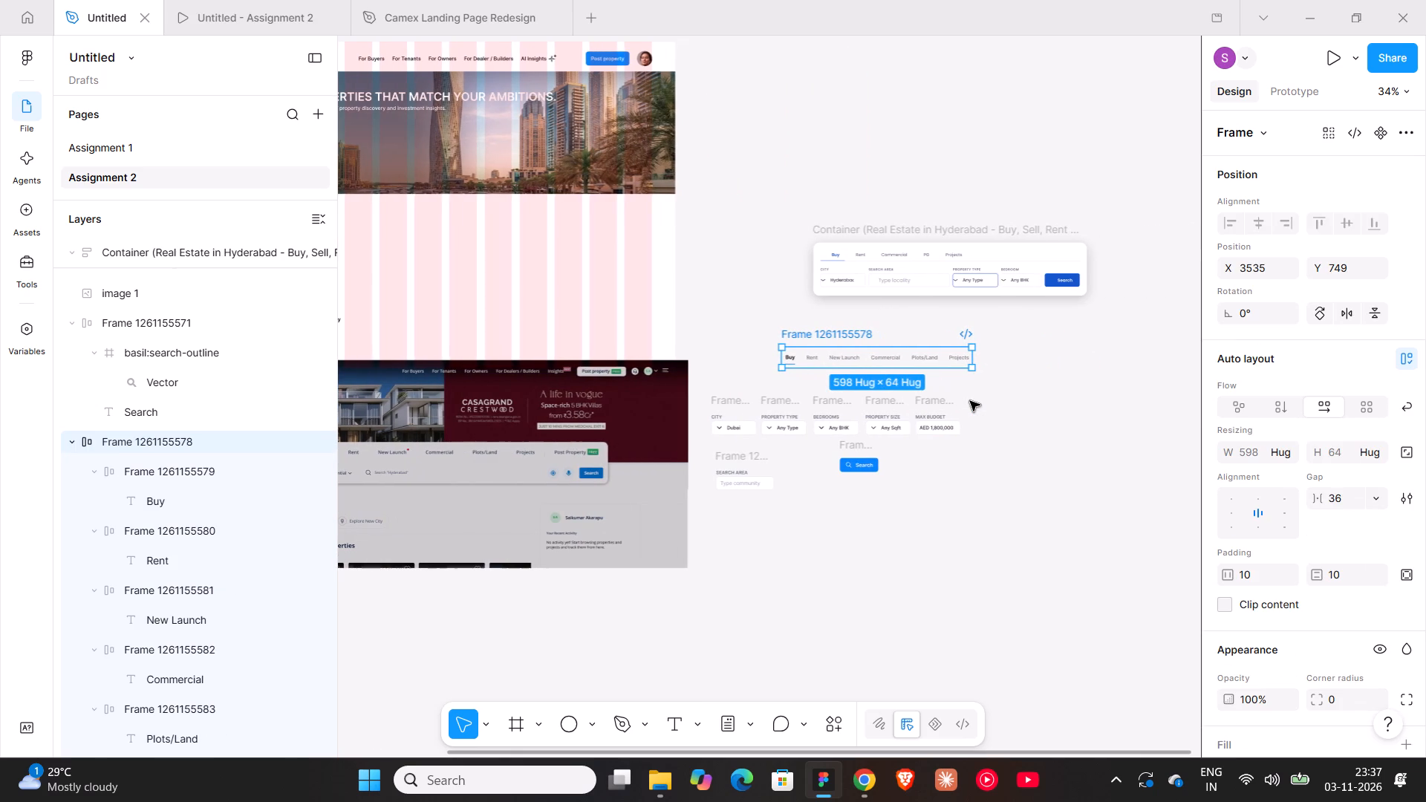
{"action": "scroll", "coordinate": [970, 401], "scroll_direction": "down", "scroll_amount": 3, "text": "shift"}
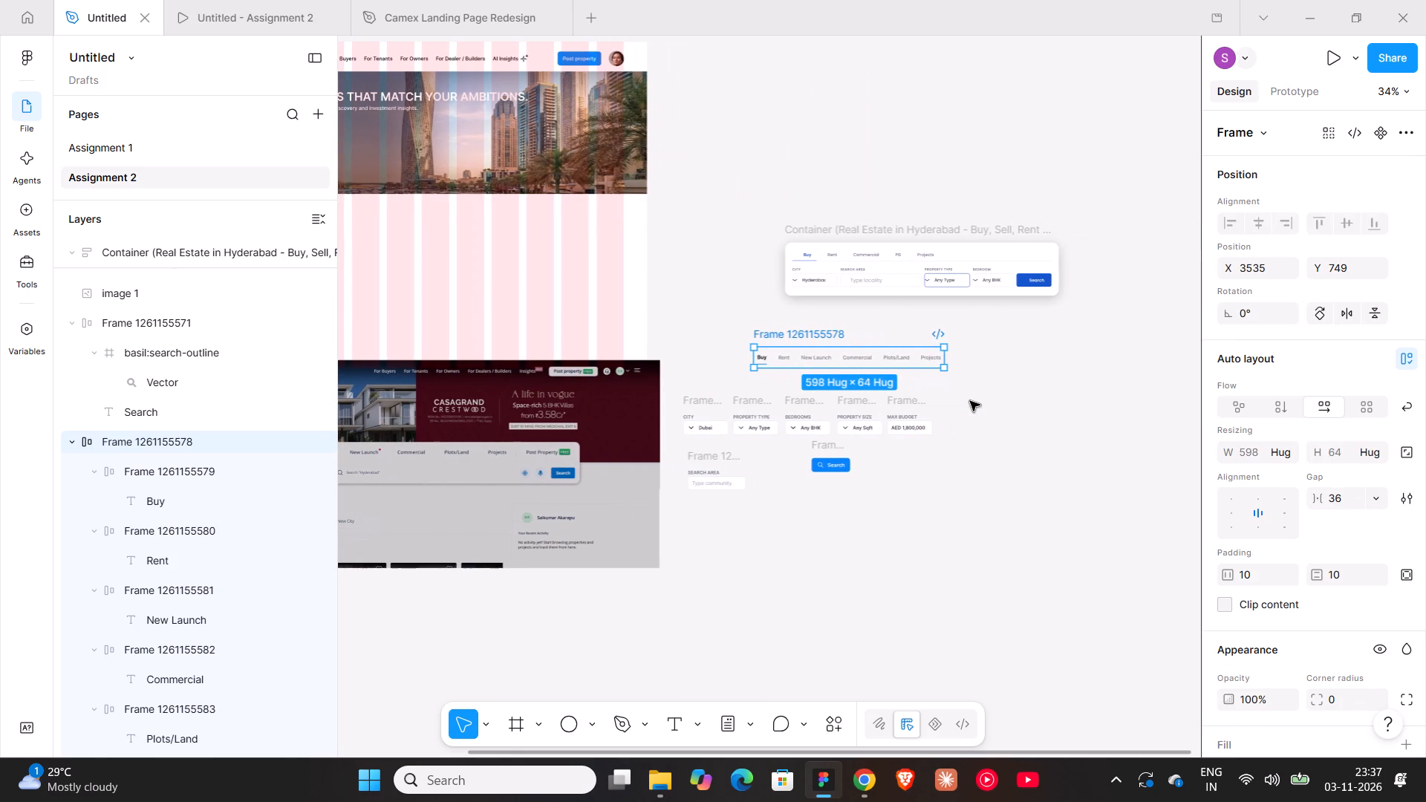
{"action": "scroll", "coordinate": [847, 360], "scroll_direction": "up", "scroll_amount": 5, "text": "ctrl"}
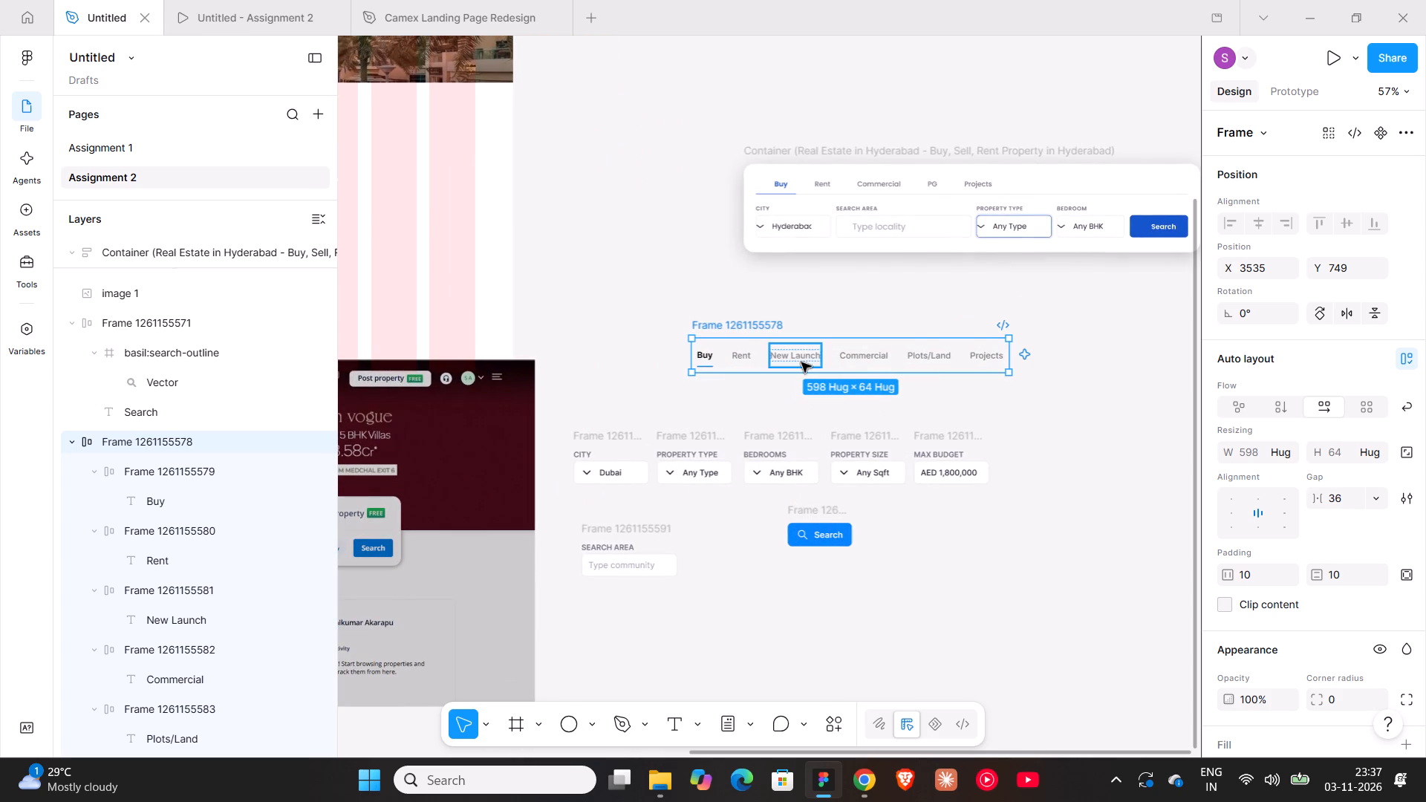
{"action": "left_click", "coordinate": [799, 361]}
{"action": "key", "text": "Delete"}
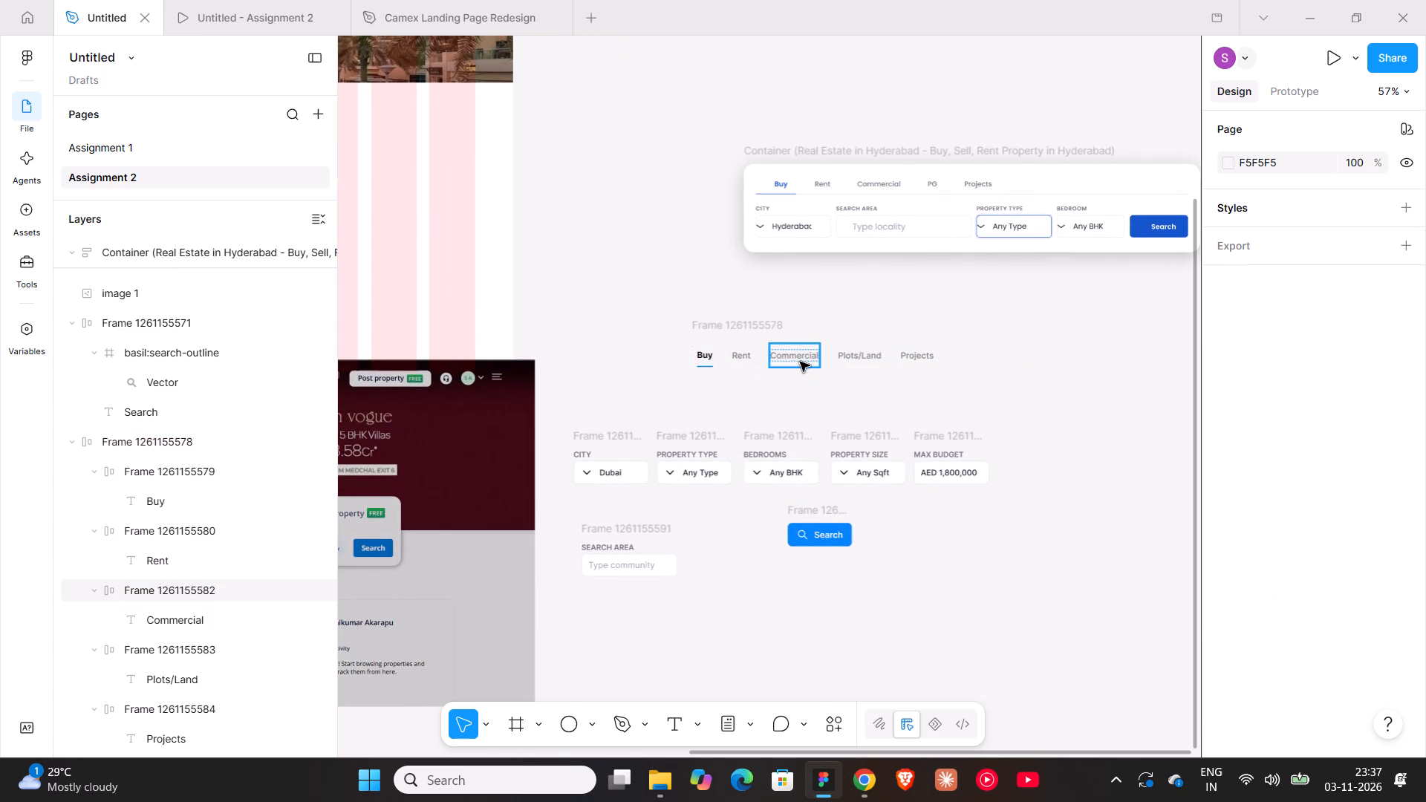
{"action": "left_click", "coordinate": [800, 362]}
{"action": "key", "text": "Delete"}
{"action": "left_click", "coordinate": [805, 362]}
{"action": "key", "text": "Delete"}
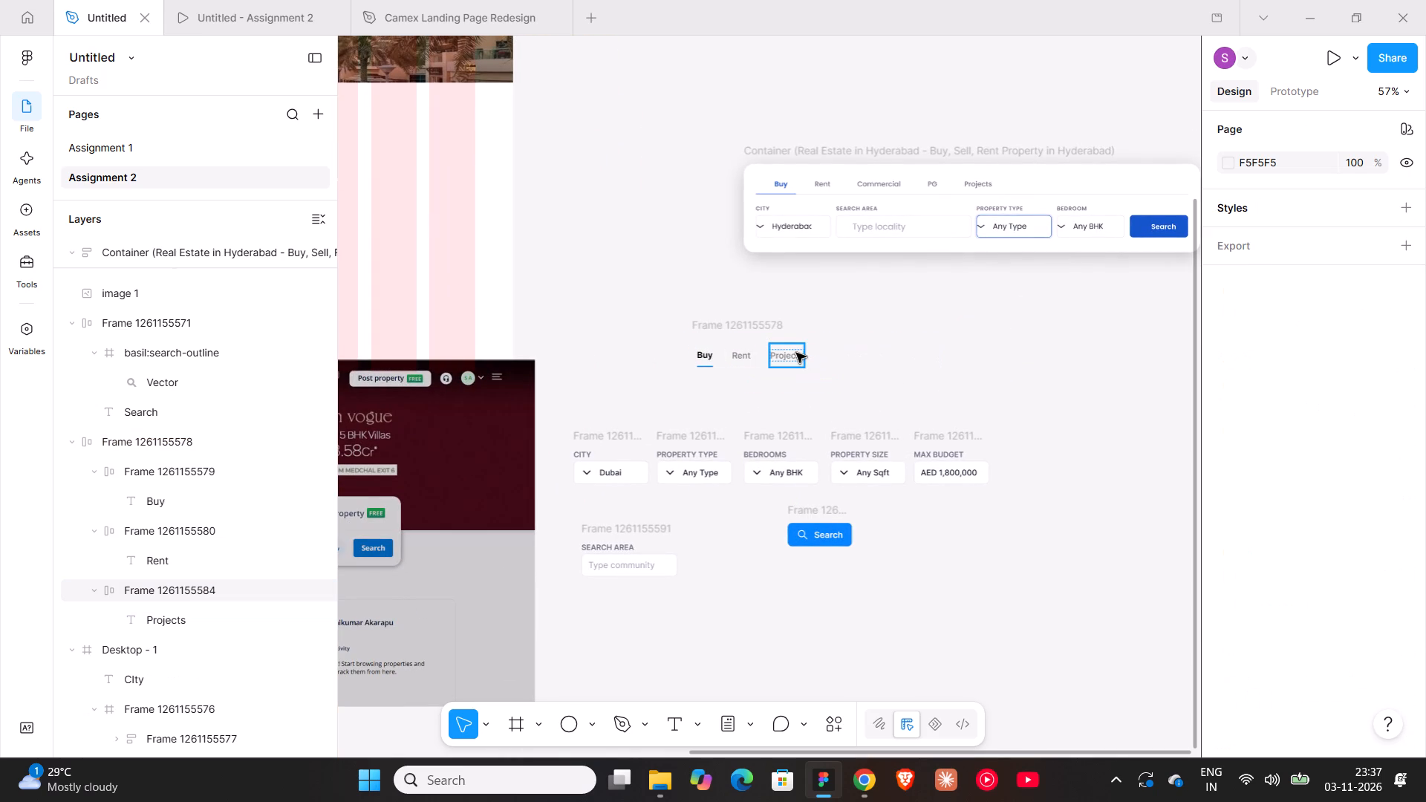
Delete the Projects tab from the tab row, leaving only Buy and Rent.
{"action": "left_click", "coordinate": [796, 353]}
{"action": "key", "text": "Delete"}
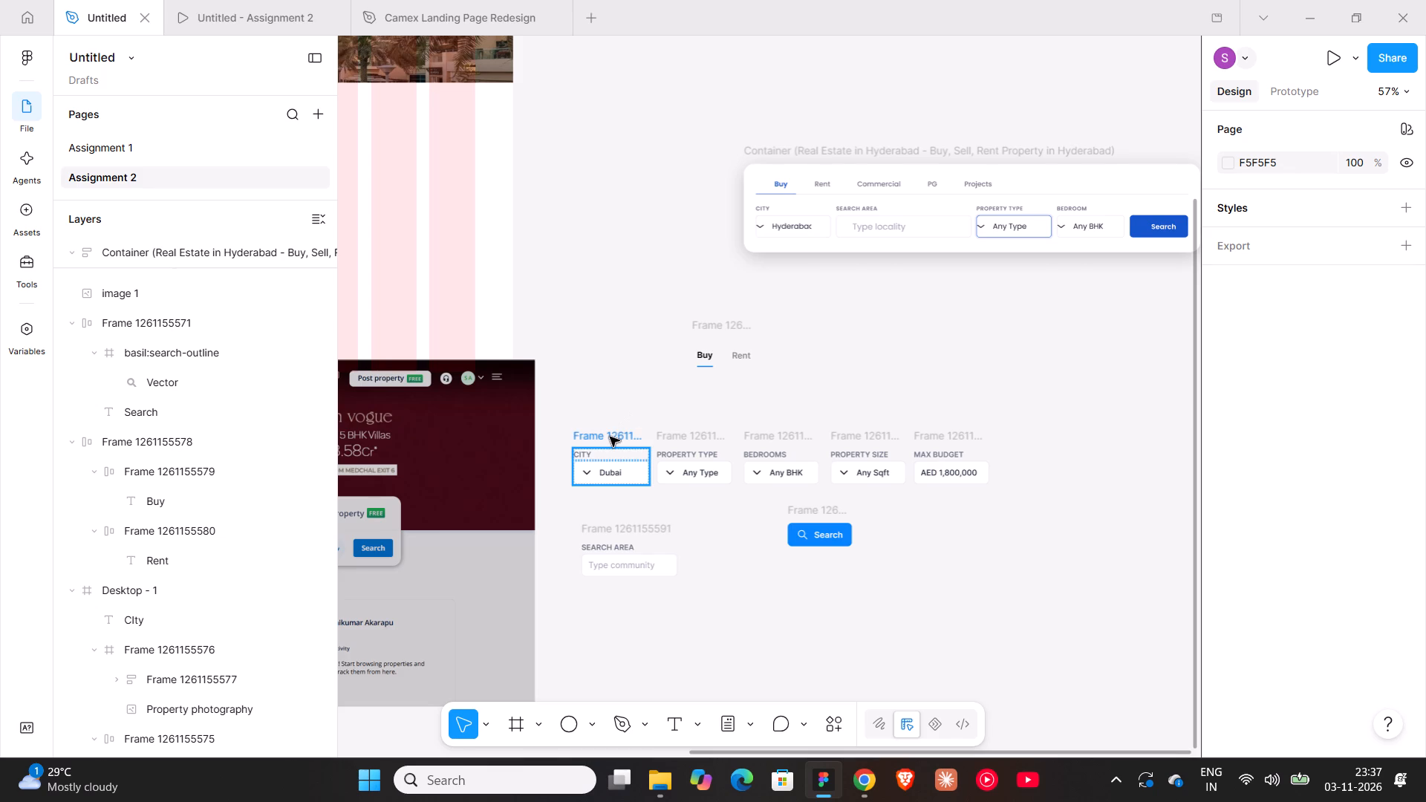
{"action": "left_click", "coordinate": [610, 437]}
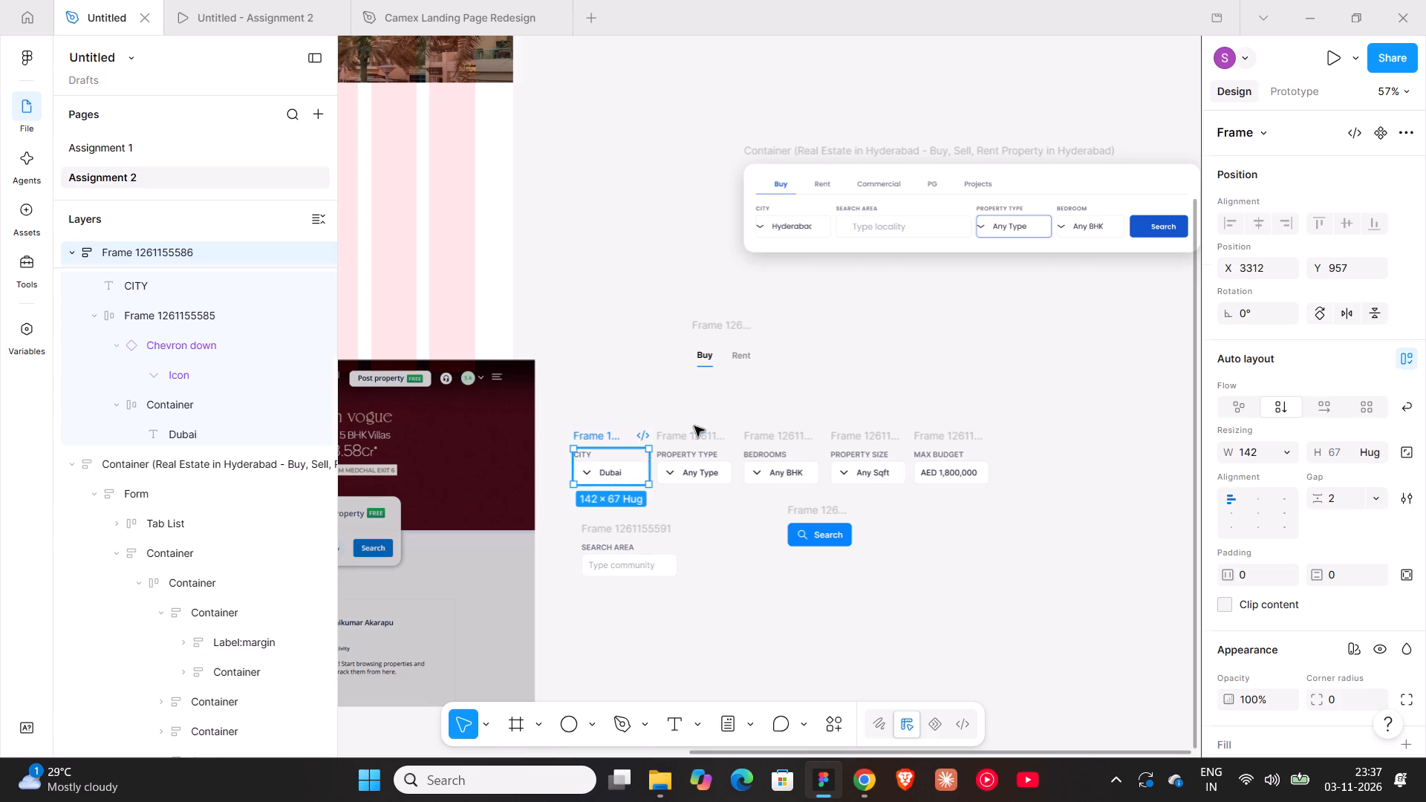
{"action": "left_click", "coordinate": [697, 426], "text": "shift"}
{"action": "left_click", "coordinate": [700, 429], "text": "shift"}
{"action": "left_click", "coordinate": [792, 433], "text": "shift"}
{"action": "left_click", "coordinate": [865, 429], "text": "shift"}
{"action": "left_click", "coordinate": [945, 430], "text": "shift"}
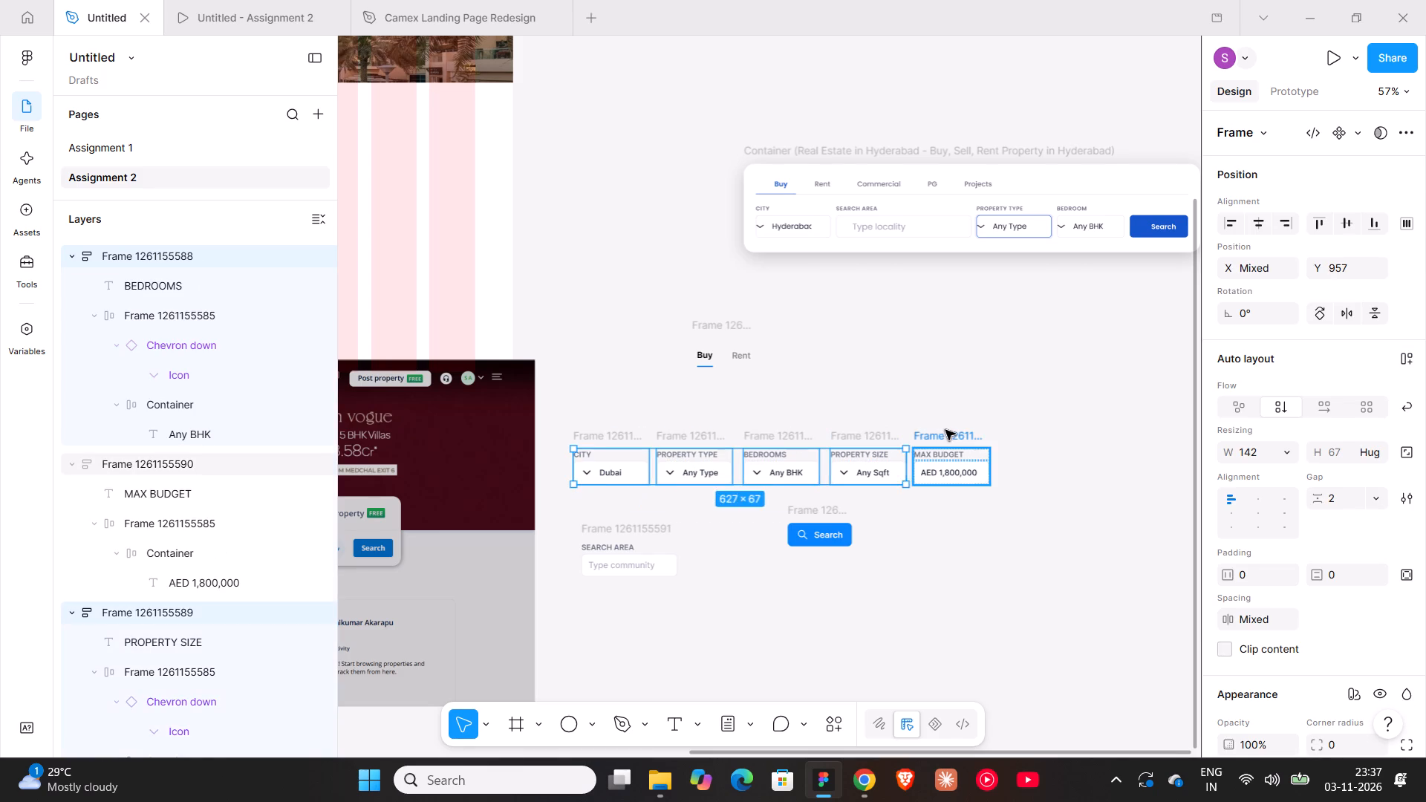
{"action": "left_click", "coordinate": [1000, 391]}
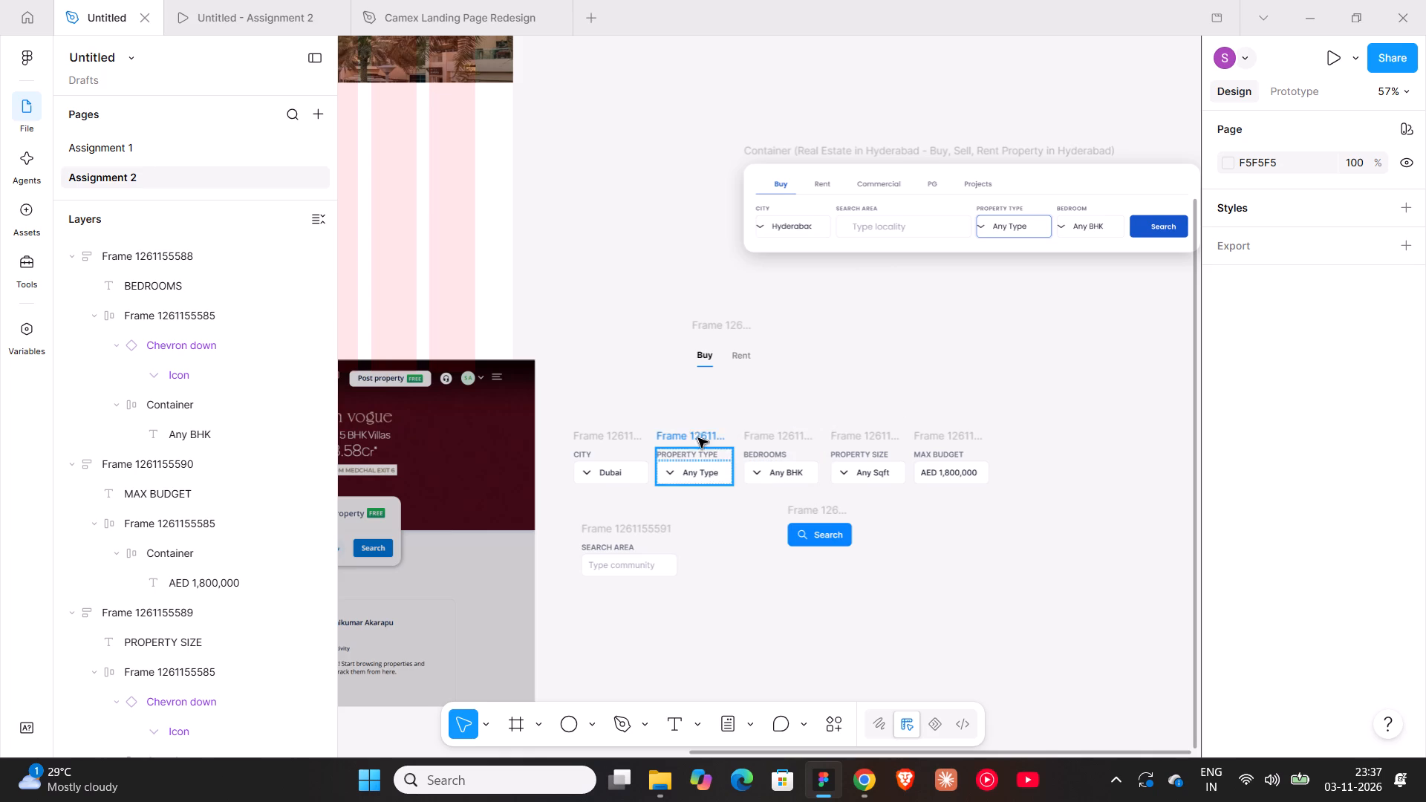
Shift the Property Type to Max Budget fields away from City and place the Search Area field beside City in the freed space.
{"action": "left_click_drag", "start_coordinate": [666, 417], "coordinate": [990, 517]}
{"action": "left_click_drag", "start_coordinate": [865, 469], "coordinate": [1053, 466]}
{"action": "left_click", "coordinate": [647, 525]}
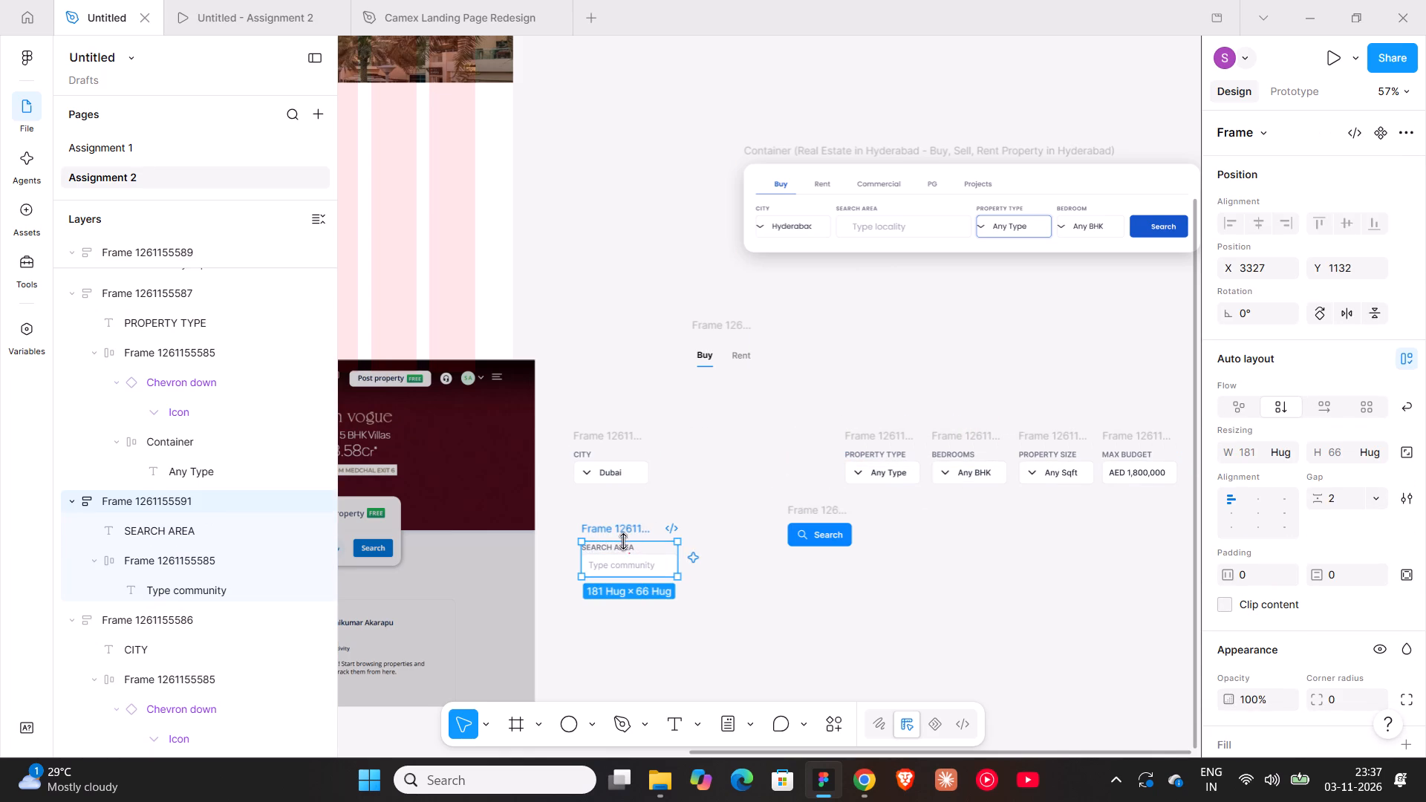
{"action": "left_click_drag", "start_coordinate": [626, 527], "coordinate": [707, 431]}
{"action": "scroll", "coordinate": [679, 437], "scroll_direction": "up", "scroll_amount": 8, "text": "ctrl"}
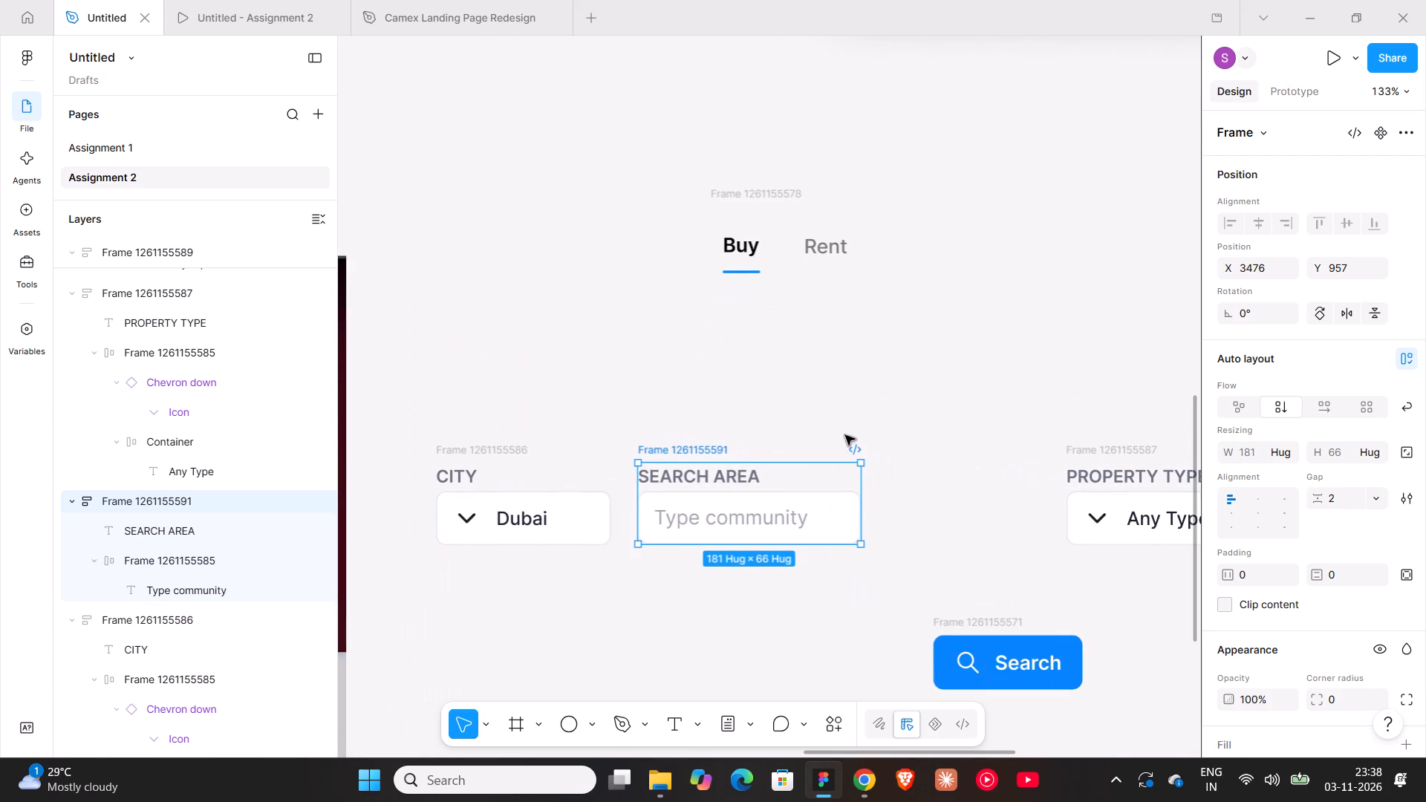
Combine the six fields from City to Max Budget into one horizontal auto layout frame.
{"action": "scroll", "coordinate": [861, 451], "scroll_direction": "down", "scroll_amount": 11, "text": "shift"}
{"action": "left_click_drag", "start_coordinate": [670, 418], "coordinate": [682, 417]}
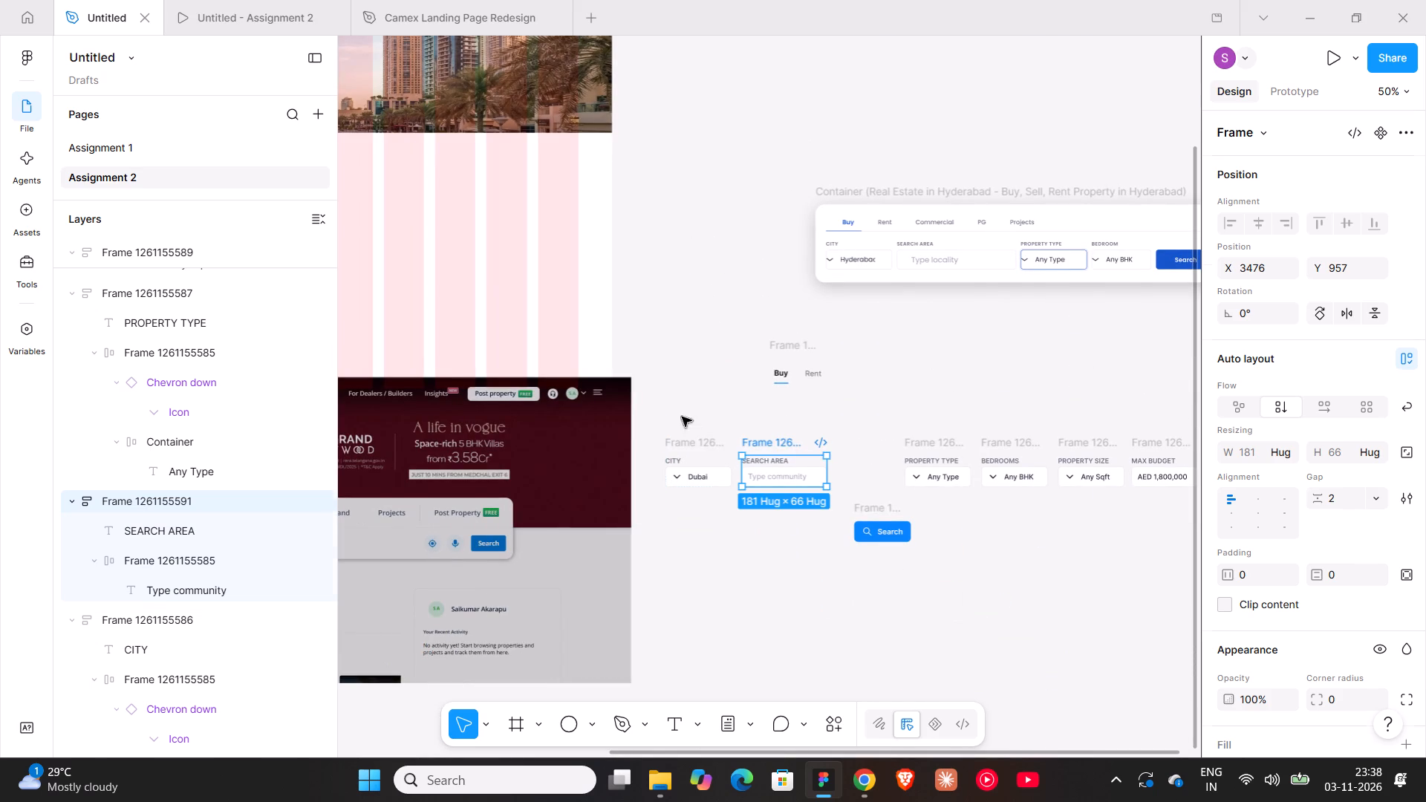
{"action": "left_click_drag", "start_coordinate": [682, 417], "coordinate": [1171, 503]}
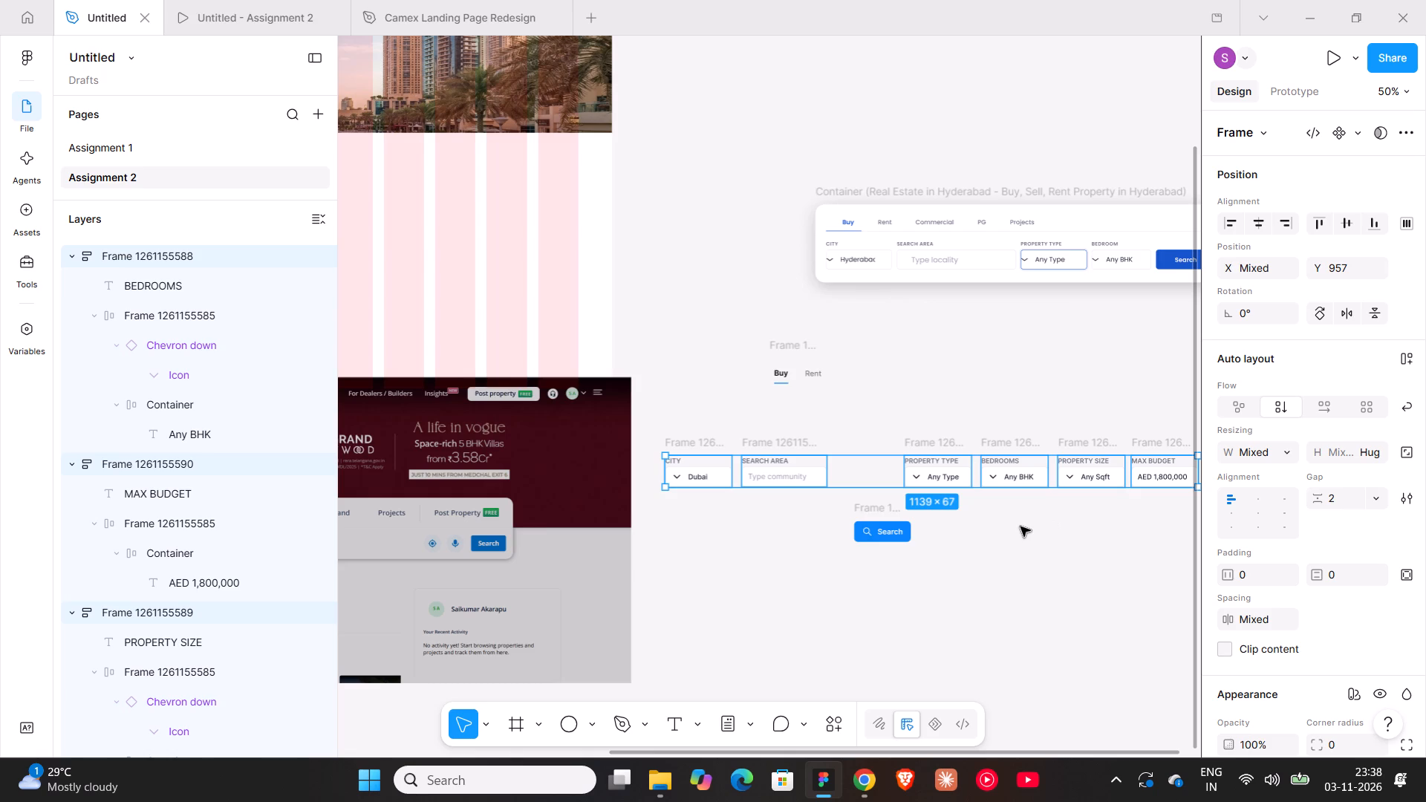
{"action": "key", "text": "shift+a"}
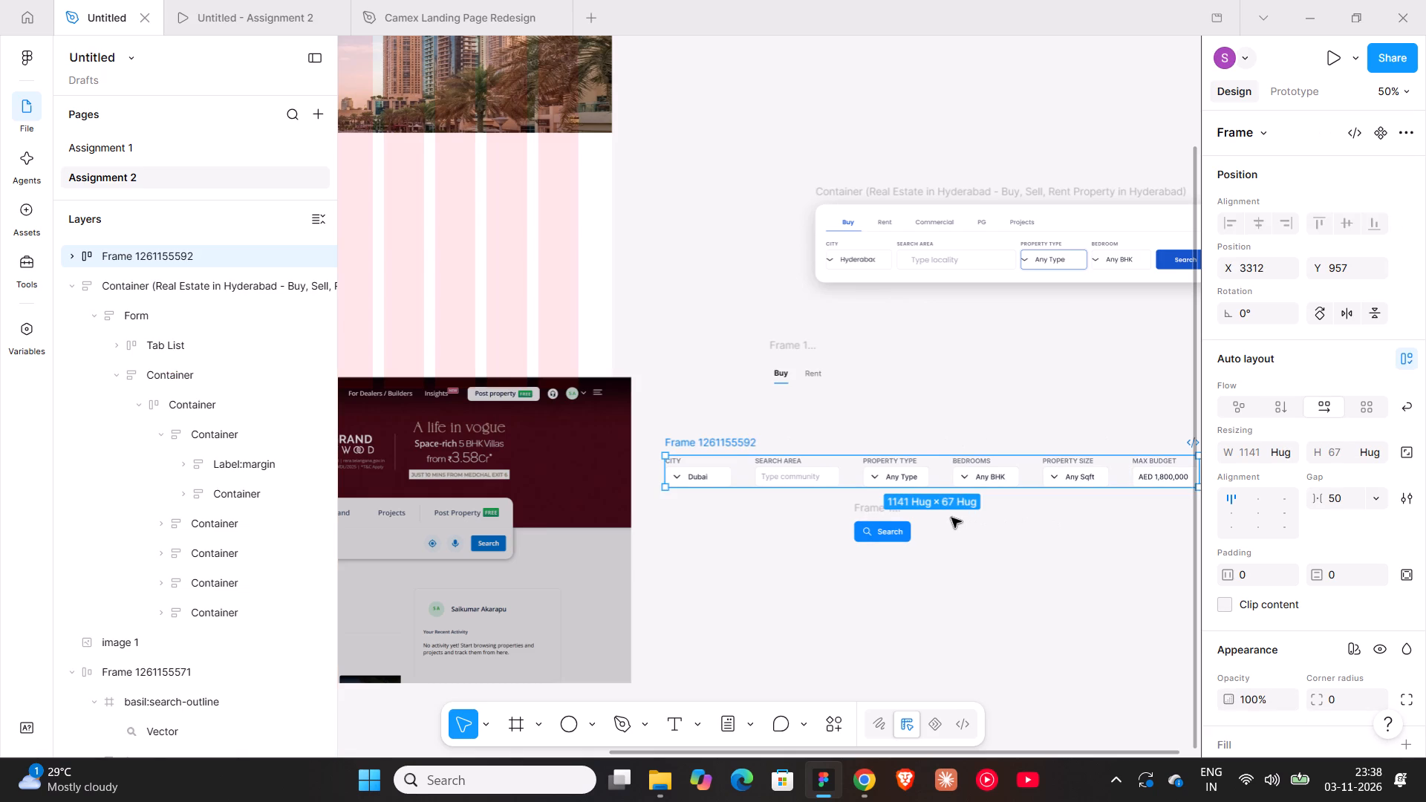
Set the field row's auto layout gap to 36, then reduce it to 24.
{"action": "scroll", "coordinate": [951, 518], "scroll_direction": "down", "scroll_amount": 4, "text": "shift"}
{"action": "left_click", "coordinate": [1339, 494]}
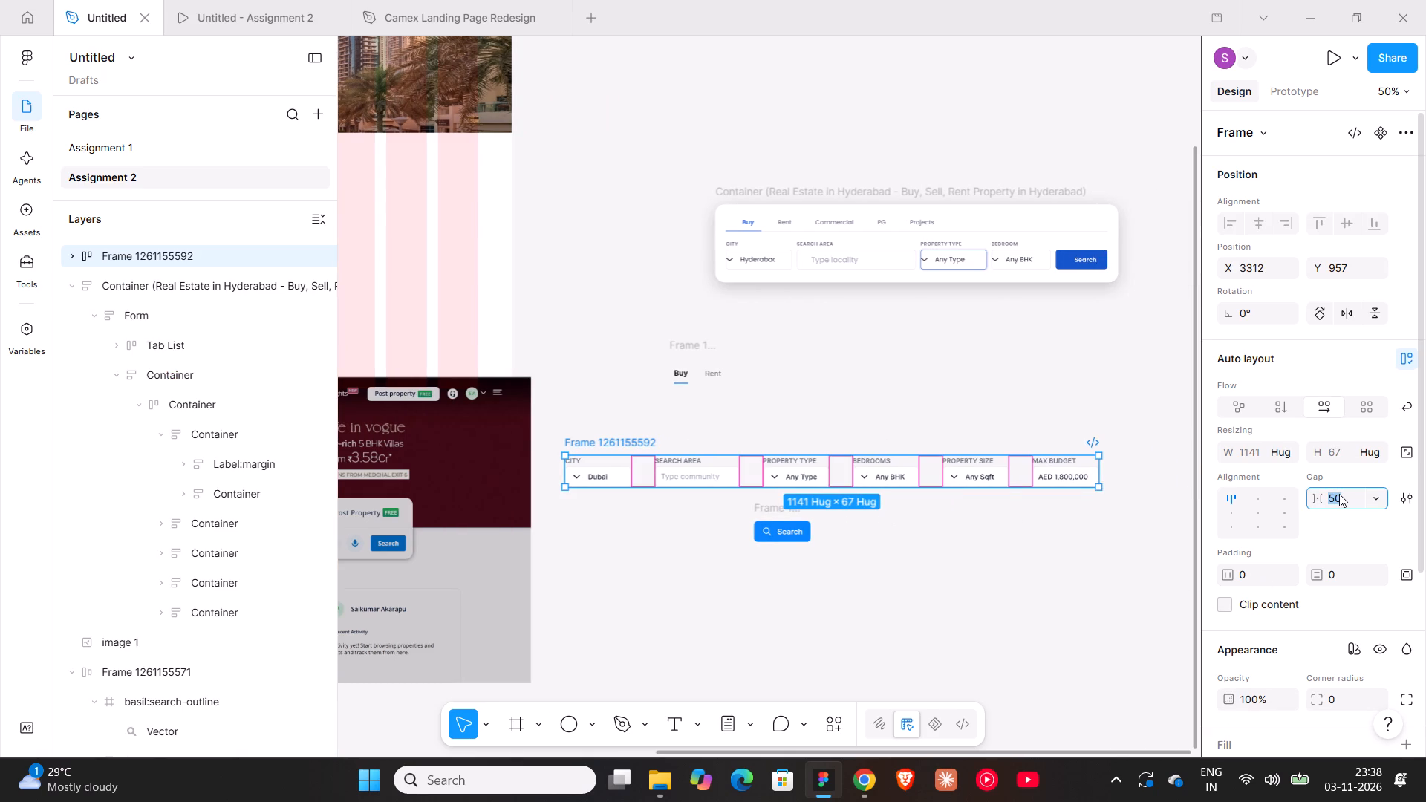
{"action": "type", "text": "36"}
{"action": "key", "text": "Return"}
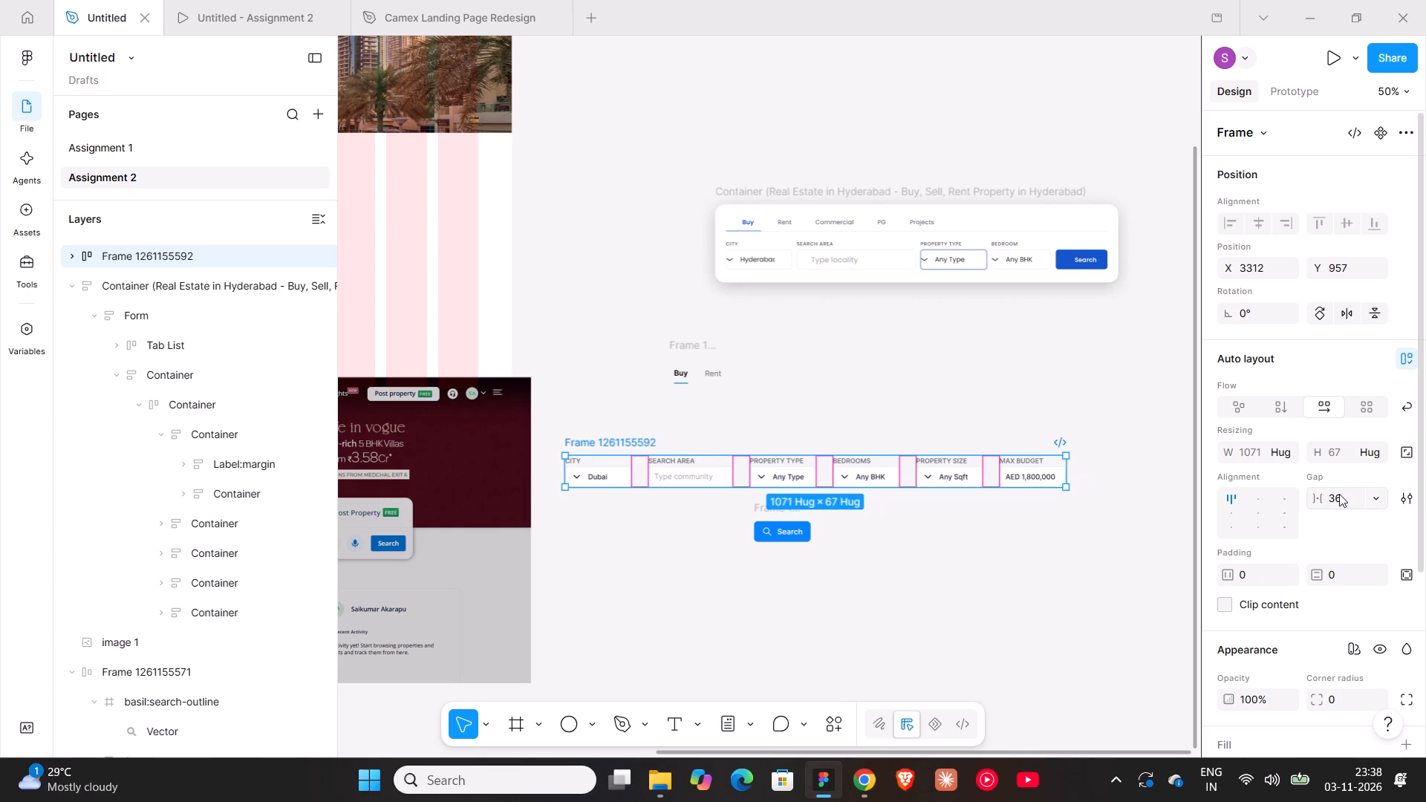
{"action": "left_click", "coordinate": [1335, 499]}
{"action": "type", "text": "24"}
{"action": "key", "text": "Return"}
{"action": "left_click", "coordinate": [912, 361]}
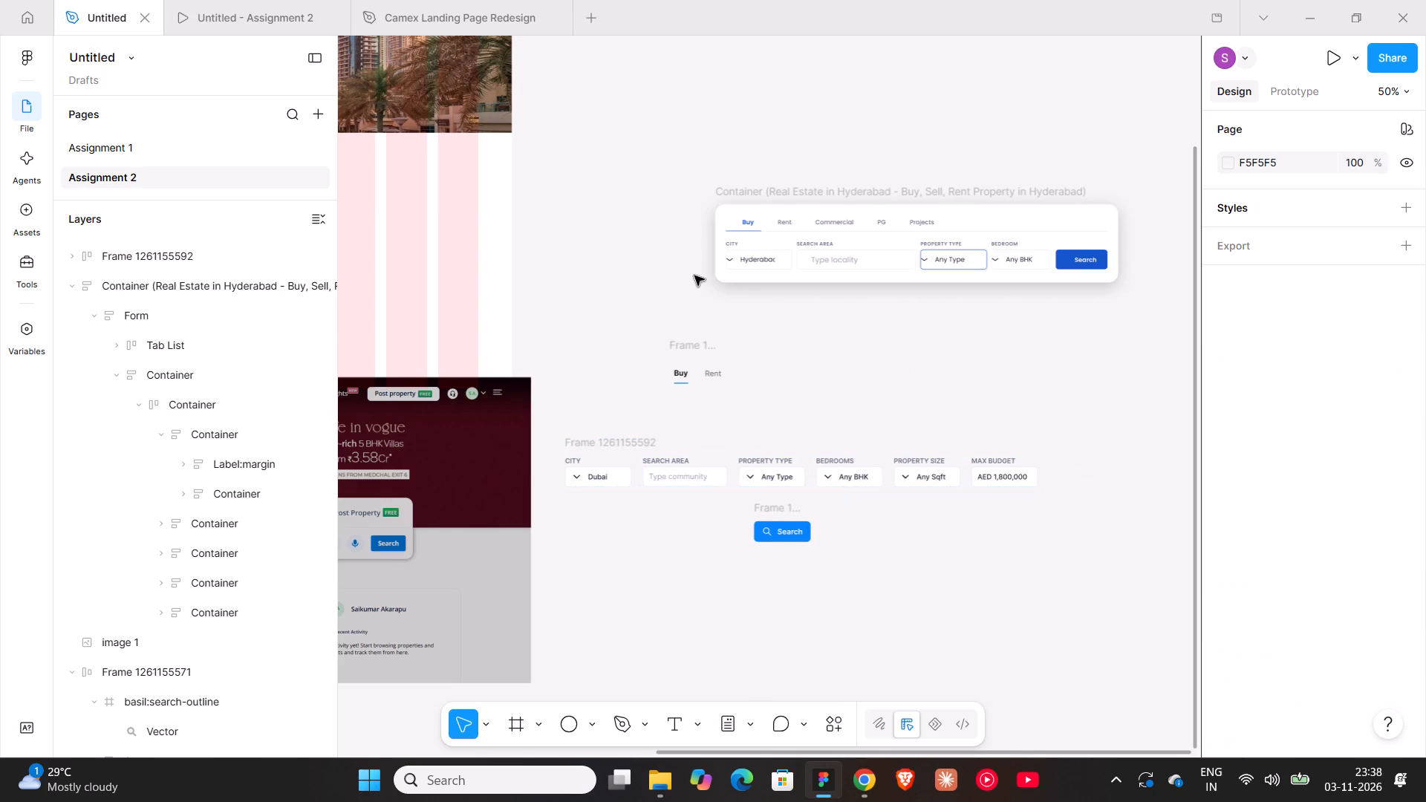
Move the Buy/Rent tab row directly above the City field, flush with the start of the field row.
{"action": "left_click", "coordinate": [694, 343]}
{"action": "left_click_drag", "start_coordinate": [683, 342], "coordinate": [613, 382]}
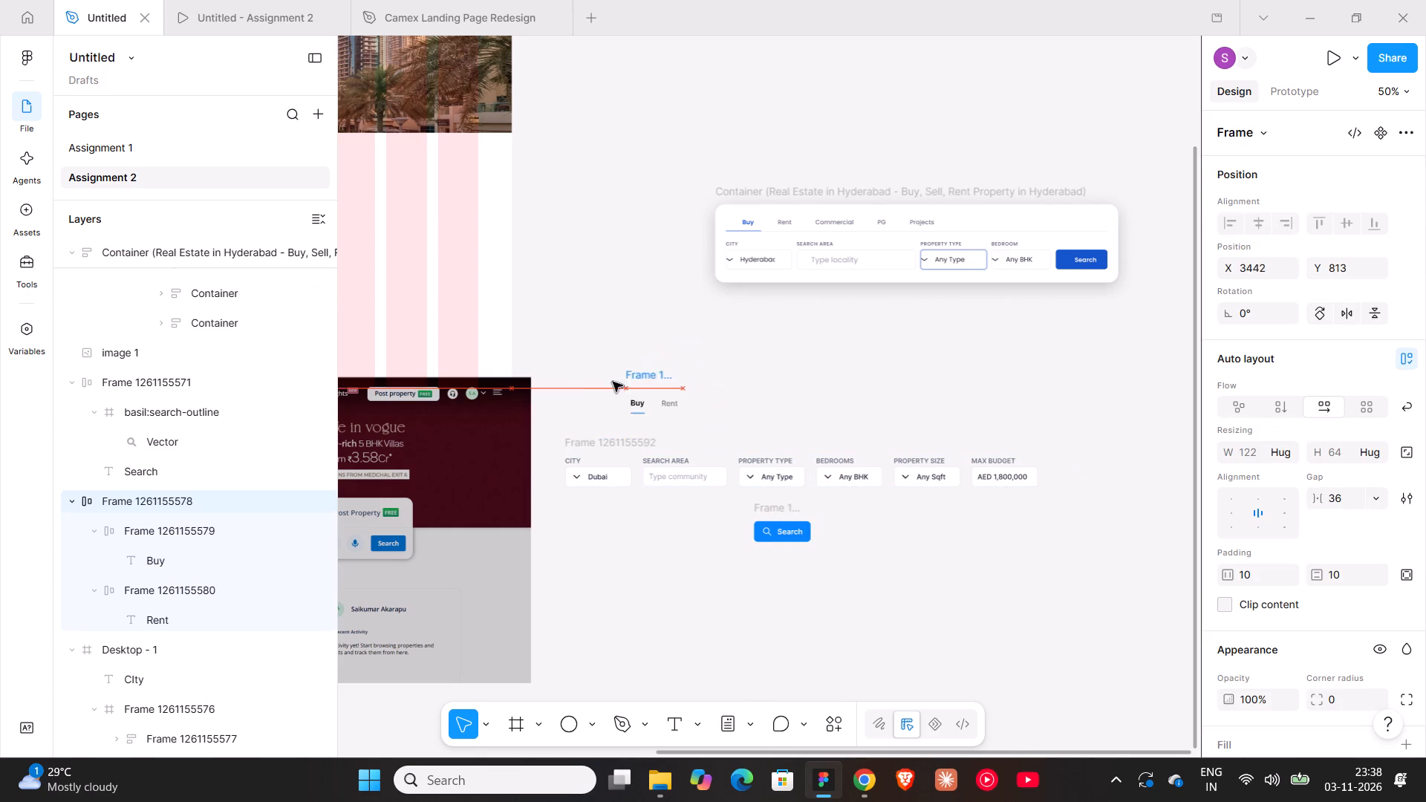
{"action": "left_click_drag", "start_coordinate": [613, 382], "coordinate": [582, 400]}
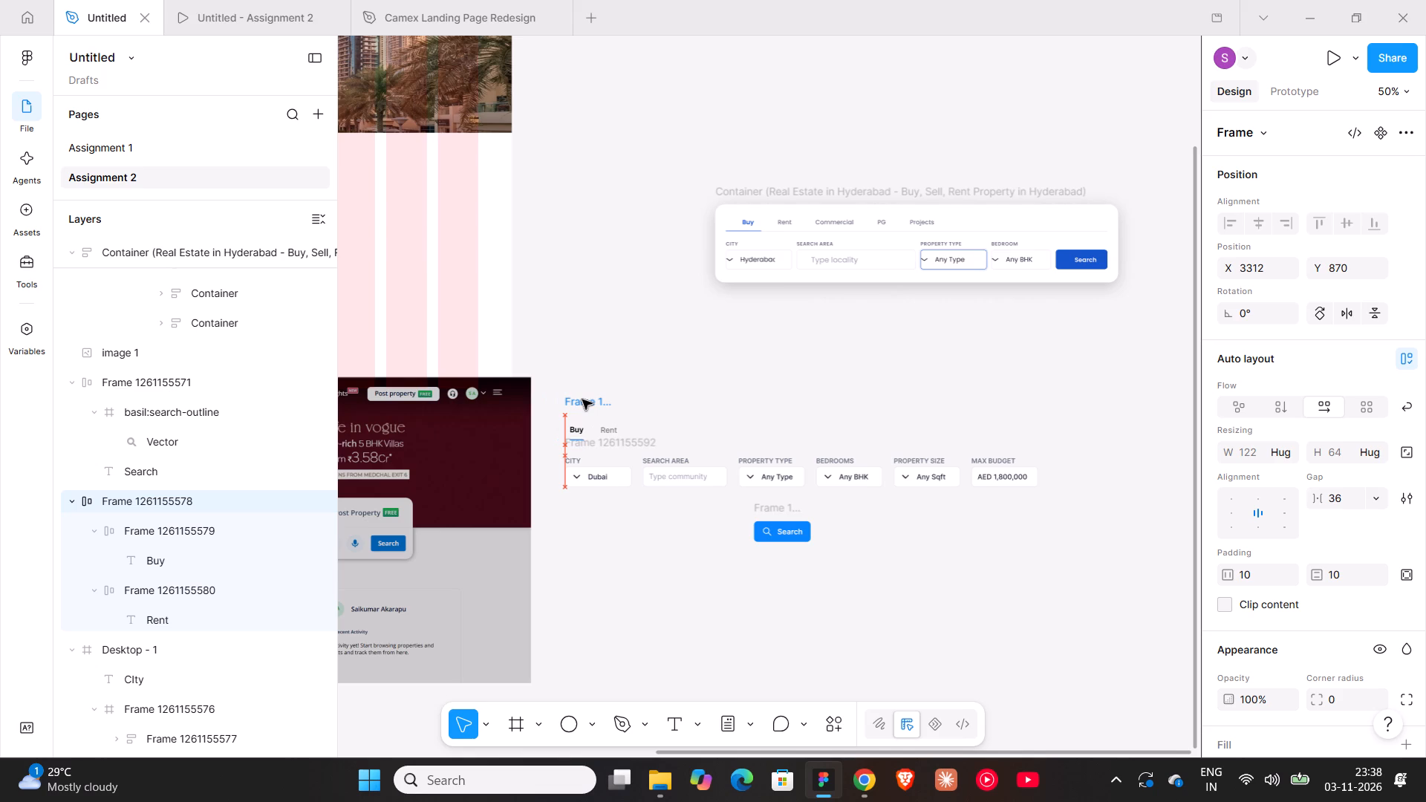
{"action": "left_click_drag", "start_coordinate": [582, 400], "coordinate": [582, 408]}
Move the blue Search button above the Max Budget field, with its outer edge flush with the end of the field row.
{"action": "left_click", "coordinate": [770, 510]}
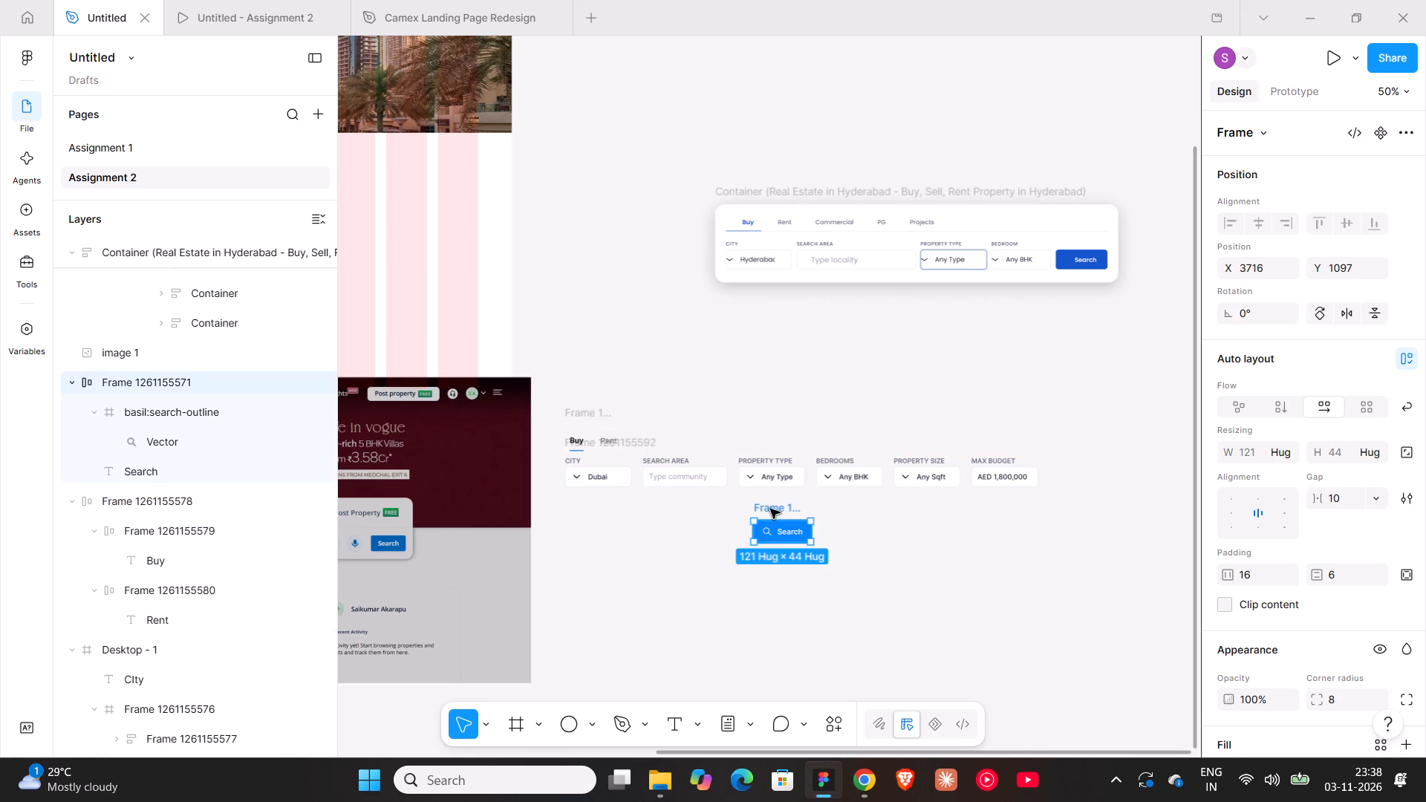
{"action": "left_click_drag", "start_coordinate": [770, 505], "coordinate": [997, 409]}
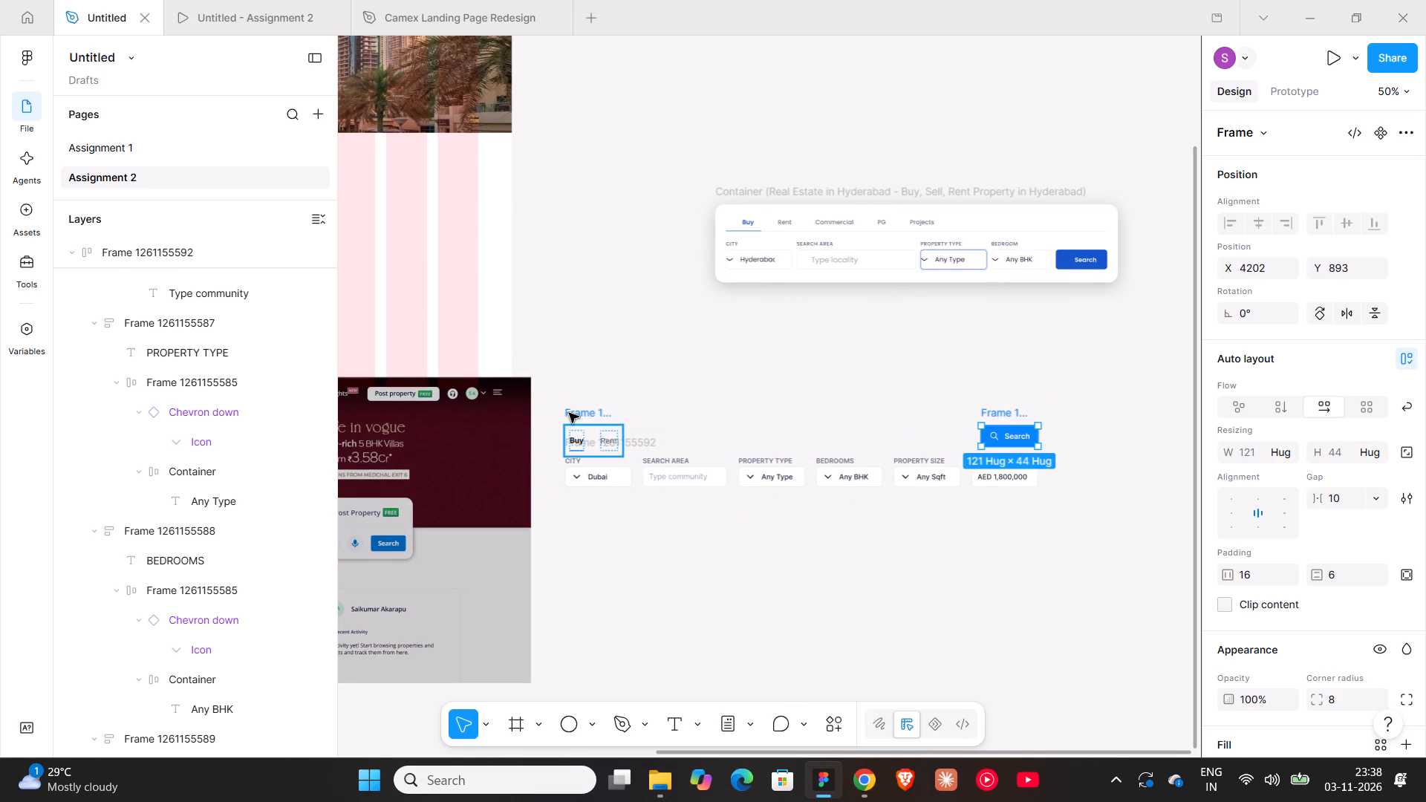
Align the vertical centres of the Buy/Rent tab row and the Search button and wrap both in an auto layout frame.
{"action": "left_click", "coordinate": [570, 413], "text": "shift"}
{"action": "left_click", "coordinate": [1349, 219]}
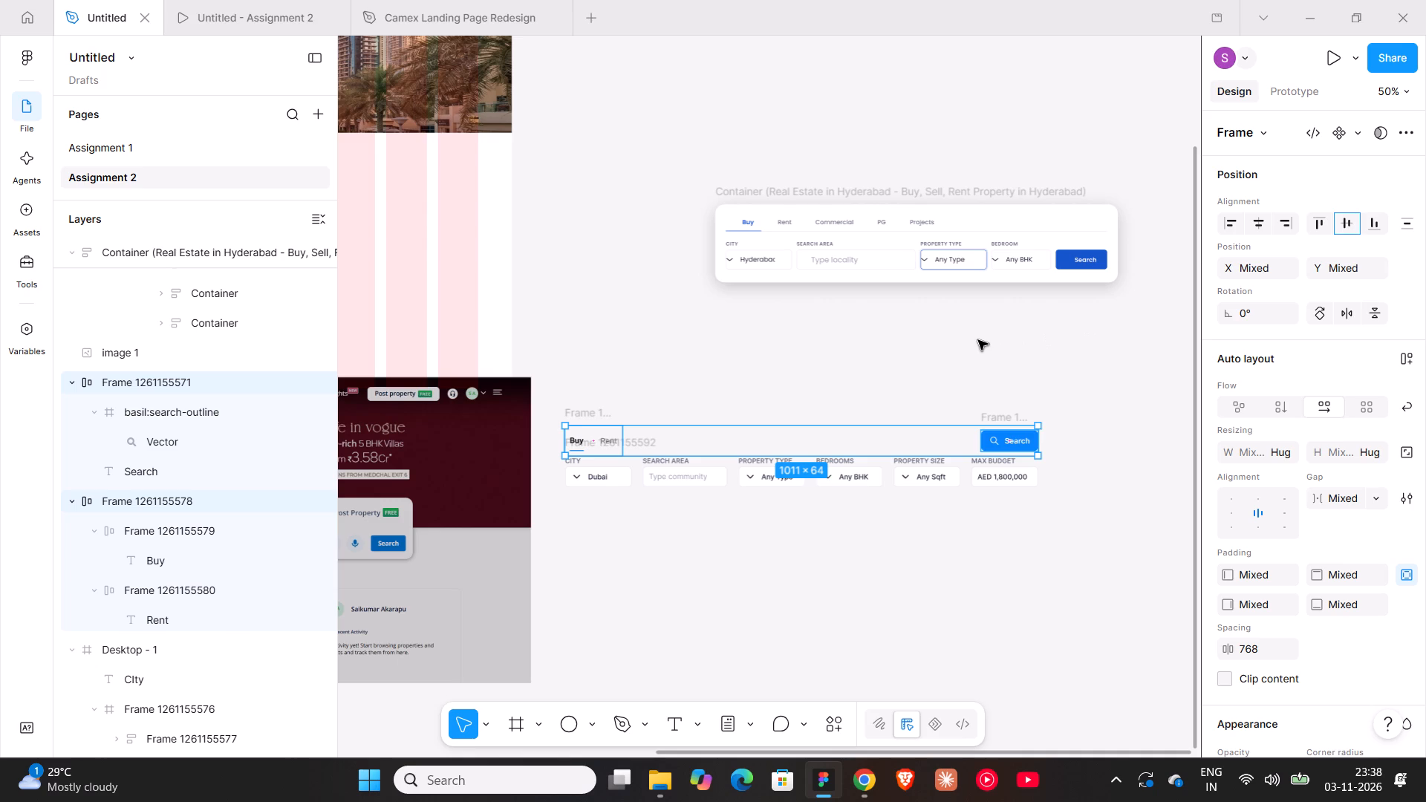
{"action": "key", "text": "shift+a"}
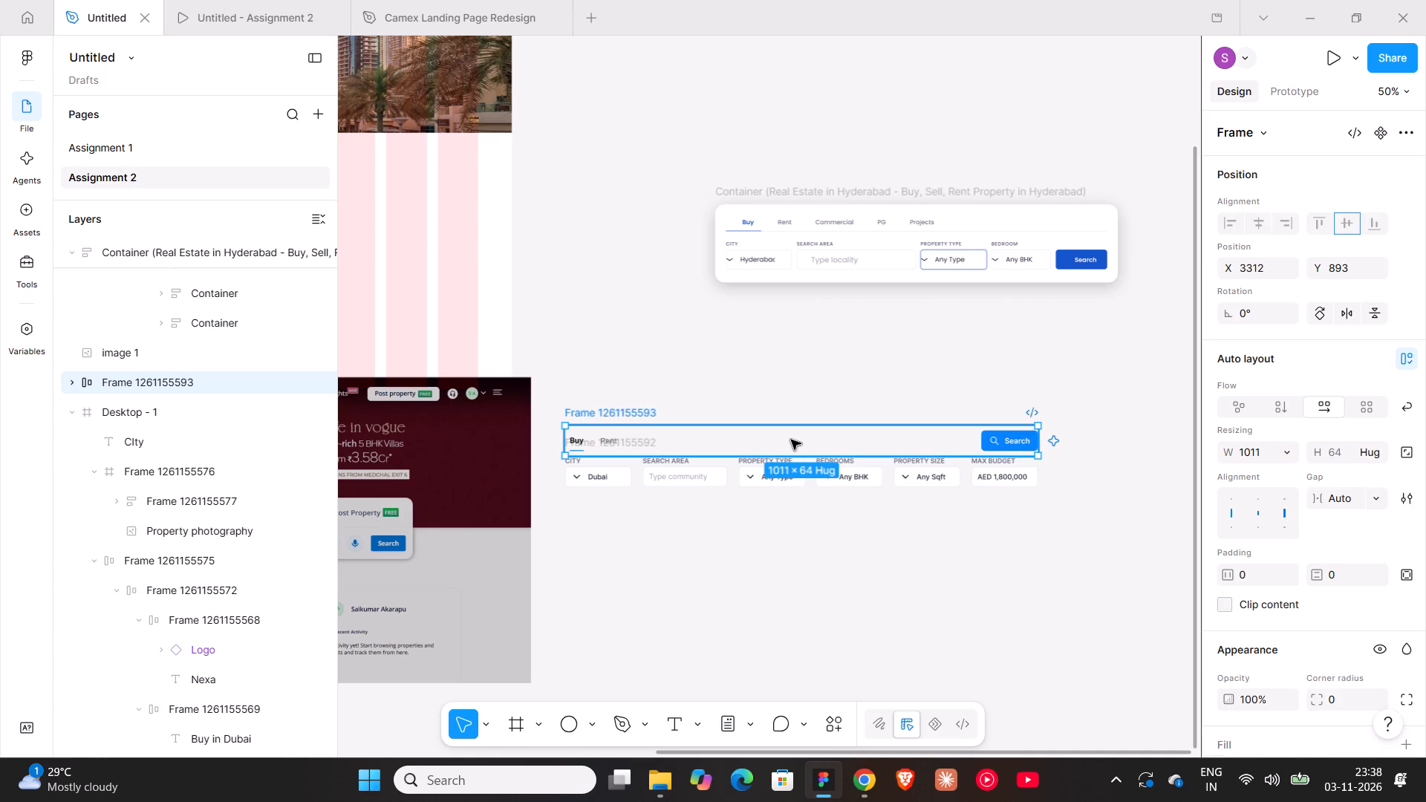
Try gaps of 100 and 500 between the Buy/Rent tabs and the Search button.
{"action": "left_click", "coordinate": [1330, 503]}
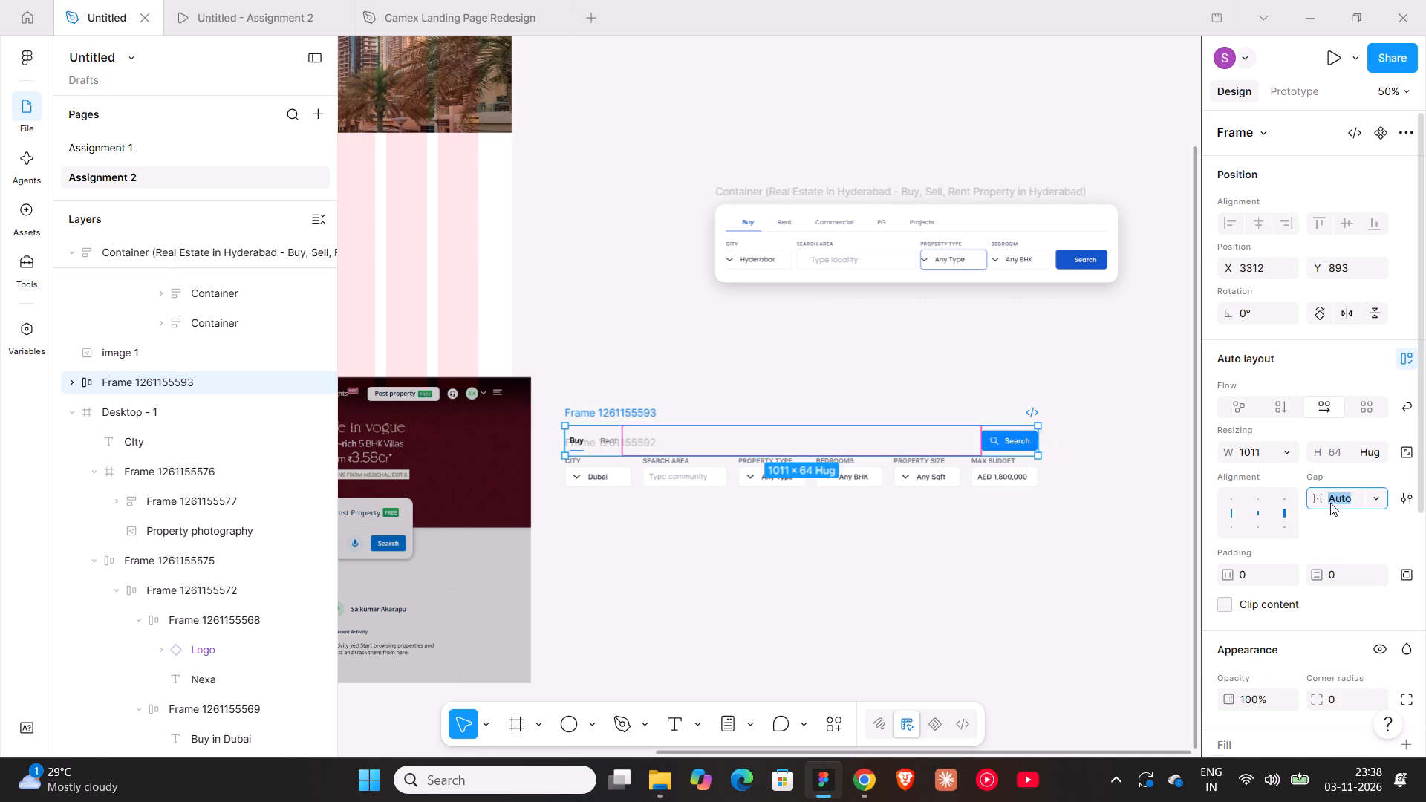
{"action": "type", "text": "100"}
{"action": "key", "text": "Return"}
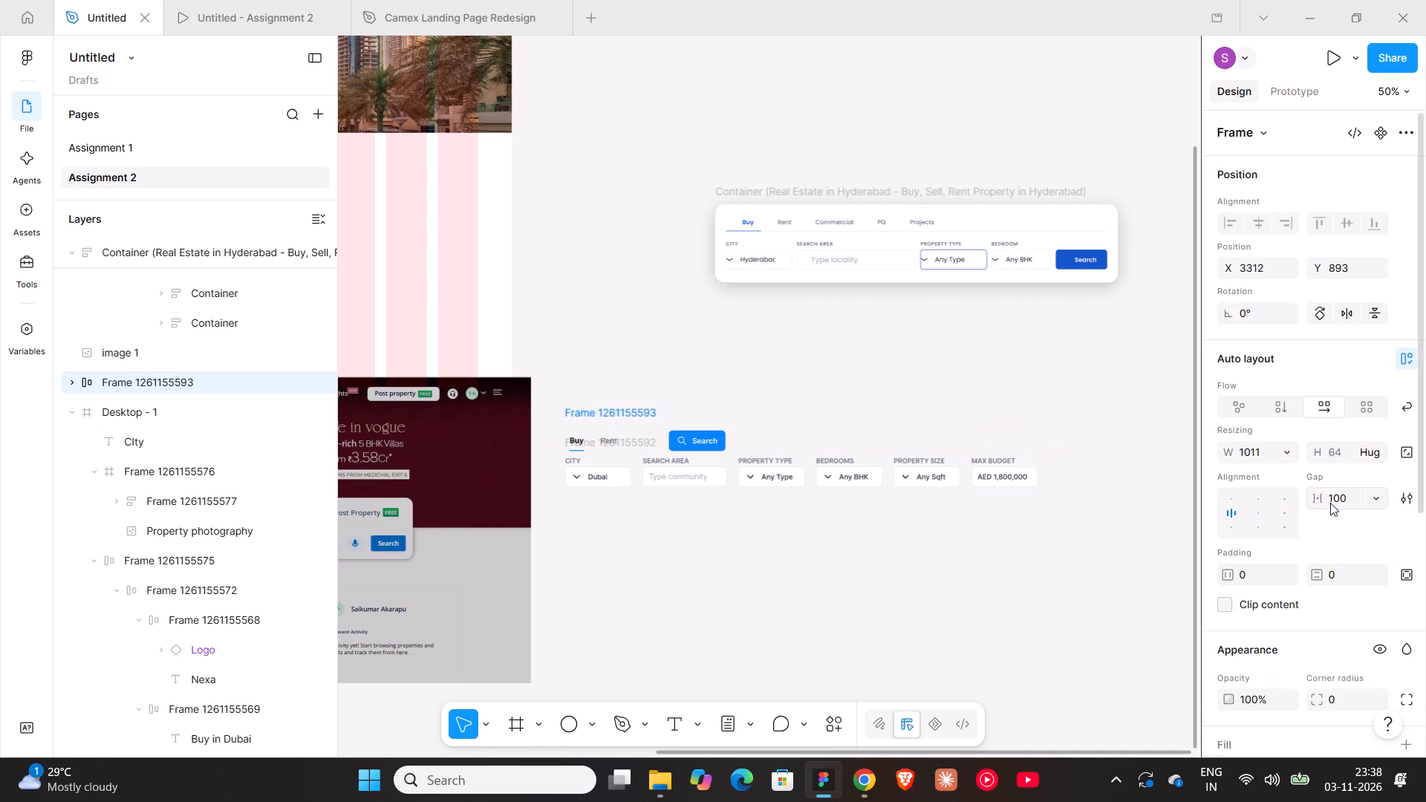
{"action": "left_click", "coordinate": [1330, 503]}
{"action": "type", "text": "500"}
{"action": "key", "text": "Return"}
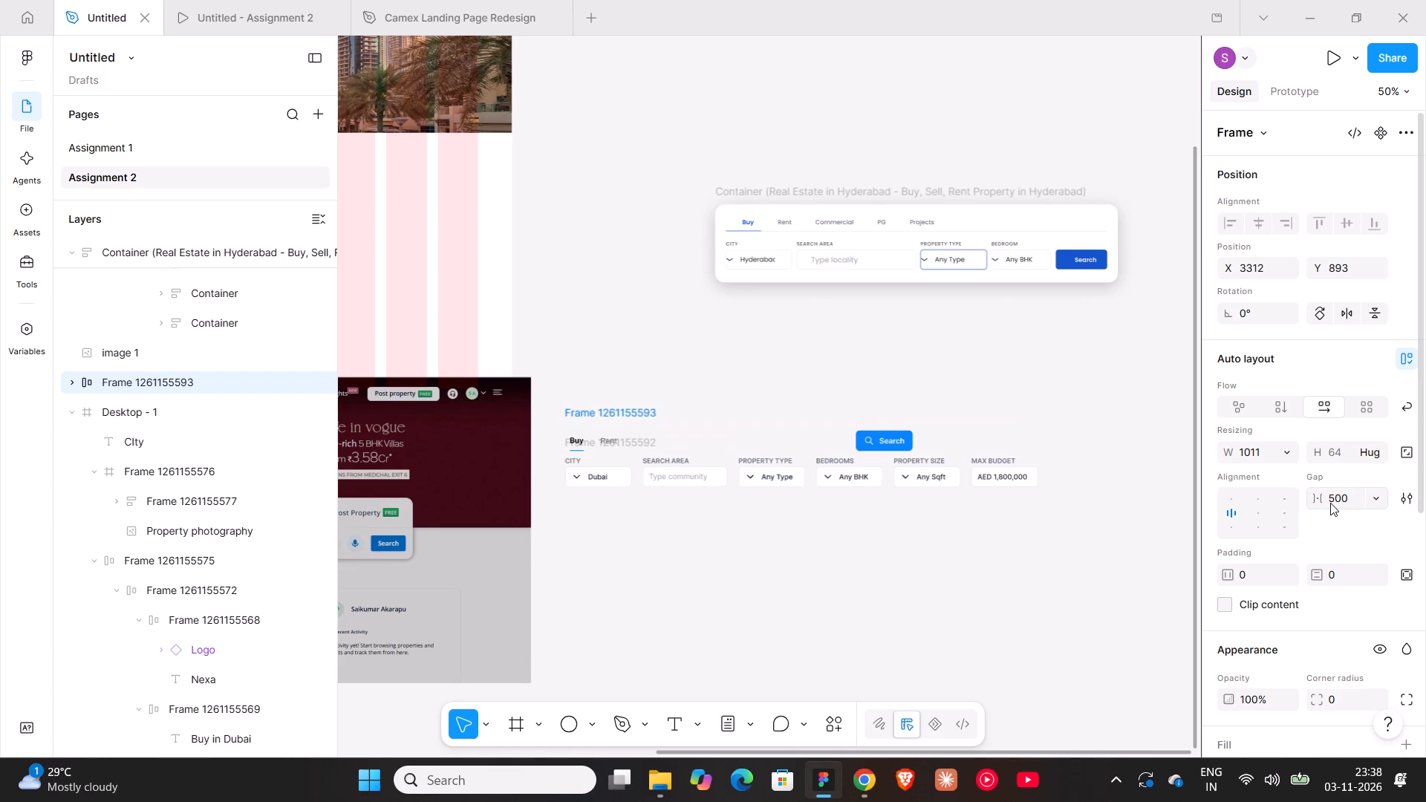
Make the tab-and-Search frame's width hug its contents.
{"action": "left_click", "coordinate": [1286, 454]}
{"action": "left_click", "coordinate": [1265, 467]}
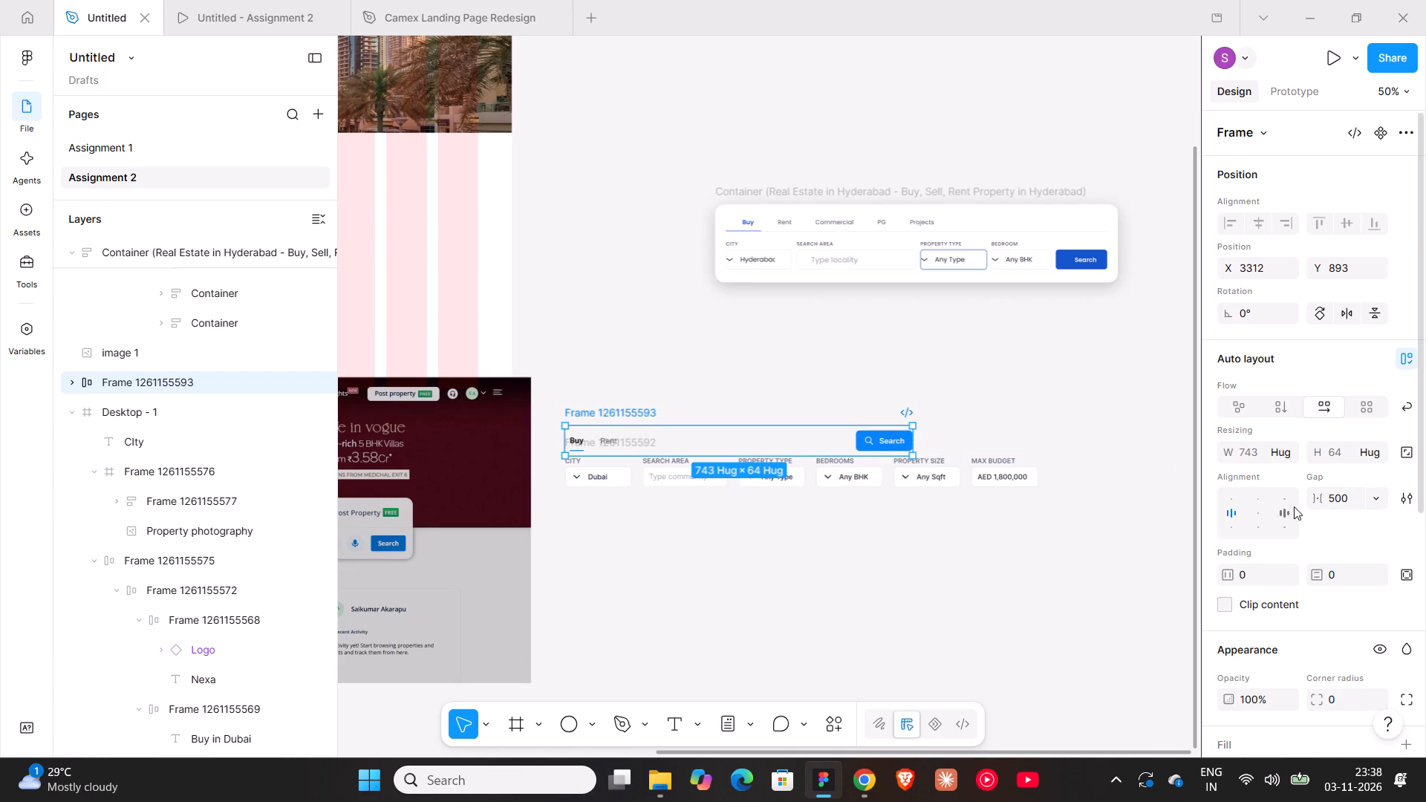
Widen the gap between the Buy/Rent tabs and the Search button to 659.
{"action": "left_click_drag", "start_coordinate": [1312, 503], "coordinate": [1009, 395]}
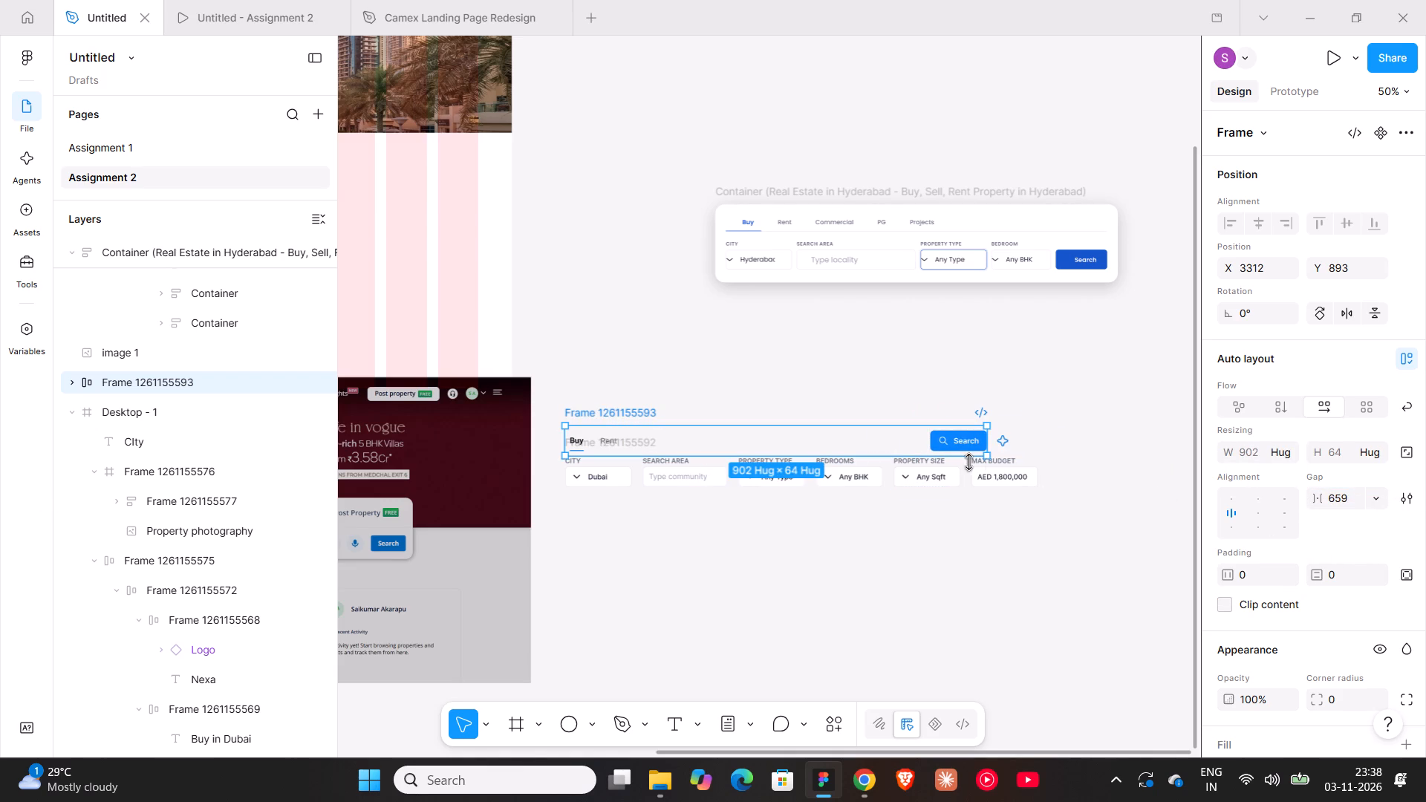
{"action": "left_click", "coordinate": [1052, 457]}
Wrap the six fields inside the field row in a nested horizontal auto layout frame.
{"action": "scroll", "coordinate": [642, 540], "scroll_direction": "up", "scroll_amount": 6, "text": "ctrl"}
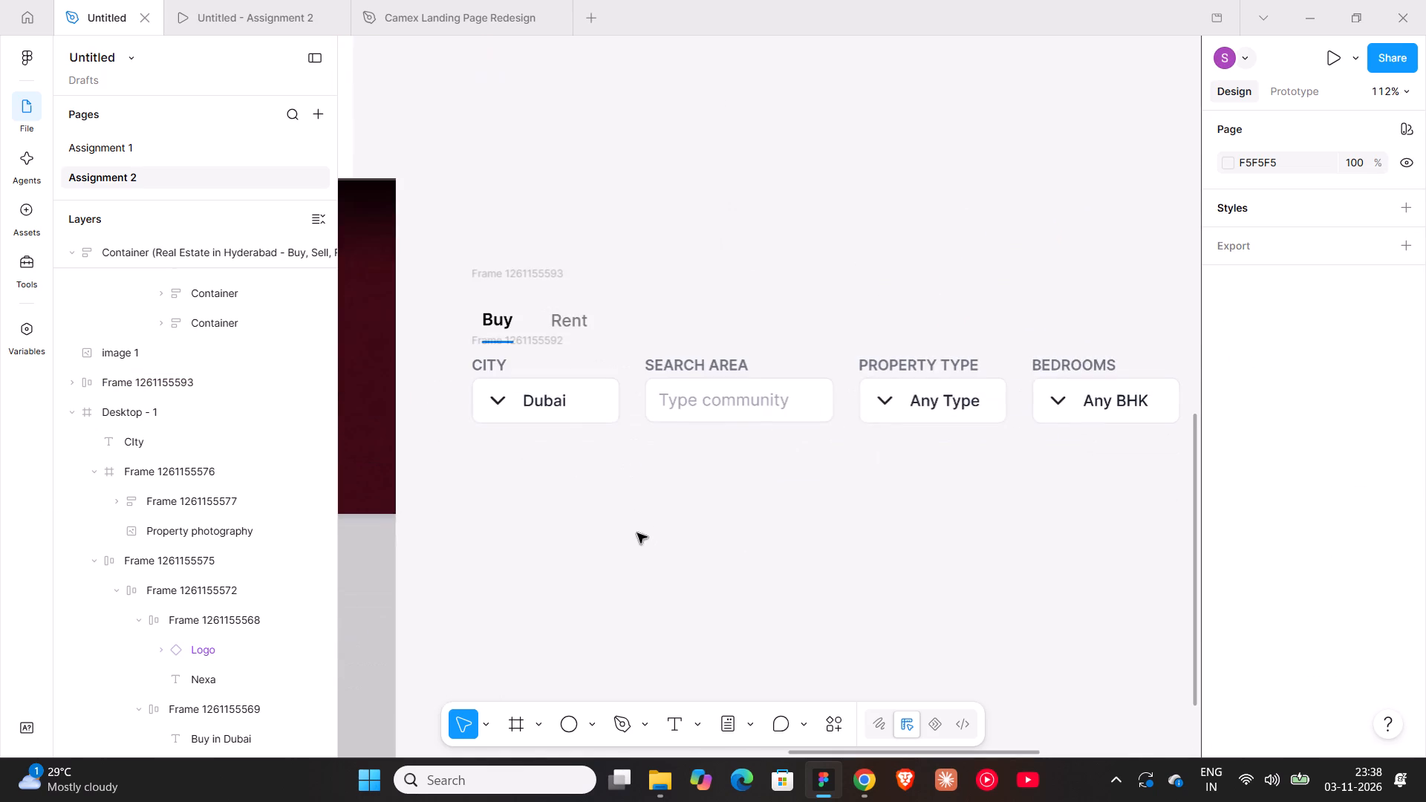
{"action": "scroll", "coordinate": [546, 491], "scroll_direction": "down", "scroll_amount": 6, "text": "ctrl"}
{"action": "scroll", "coordinate": [546, 493], "scroll_direction": "down", "scroll_amount": 2, "text": "shift"}
{"action": "left_click_drag", "start_coordinate": [518, 485], "coordinate": [808, 466]}
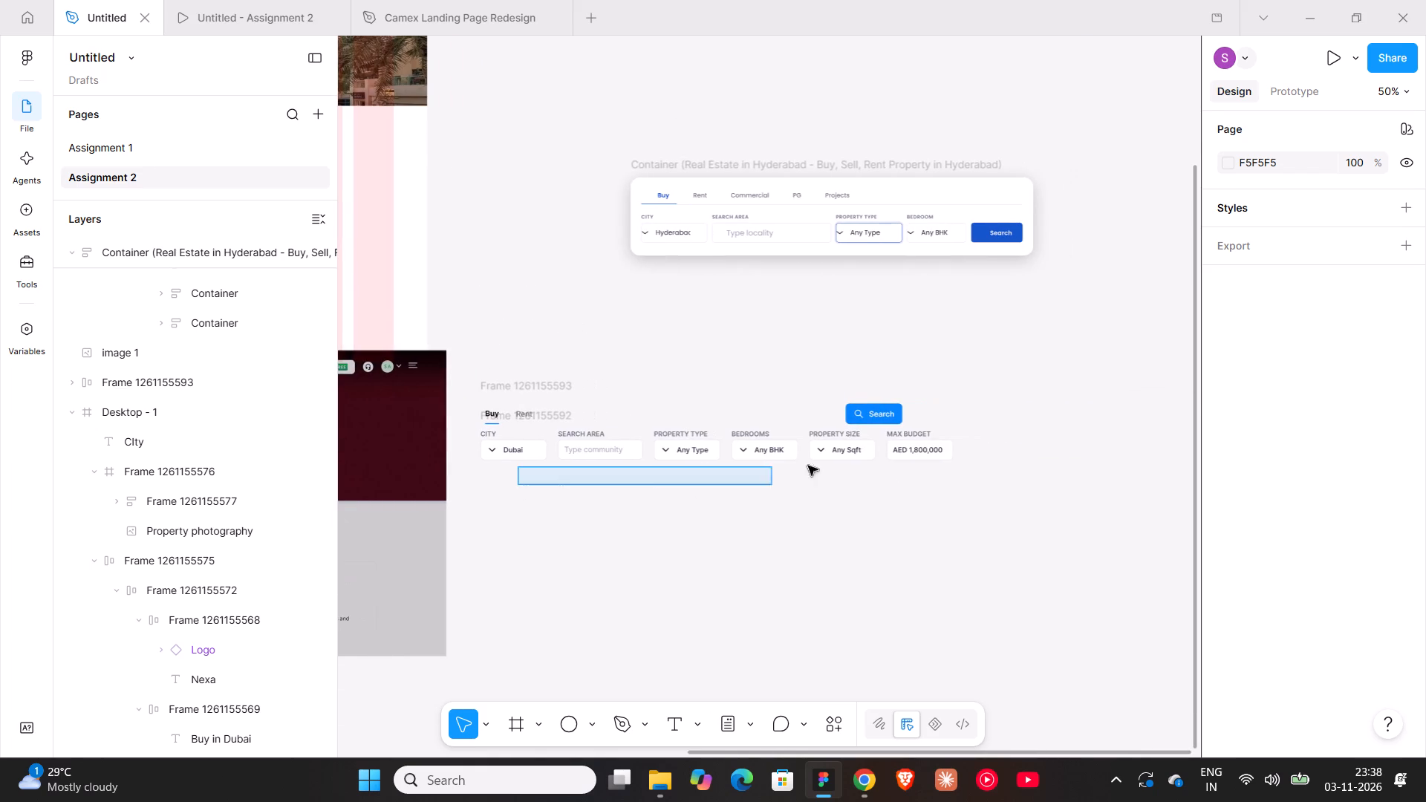
{"action": "left_click_drag", "start_coordinate": [808, 466], "coordinate": [945, 441]}
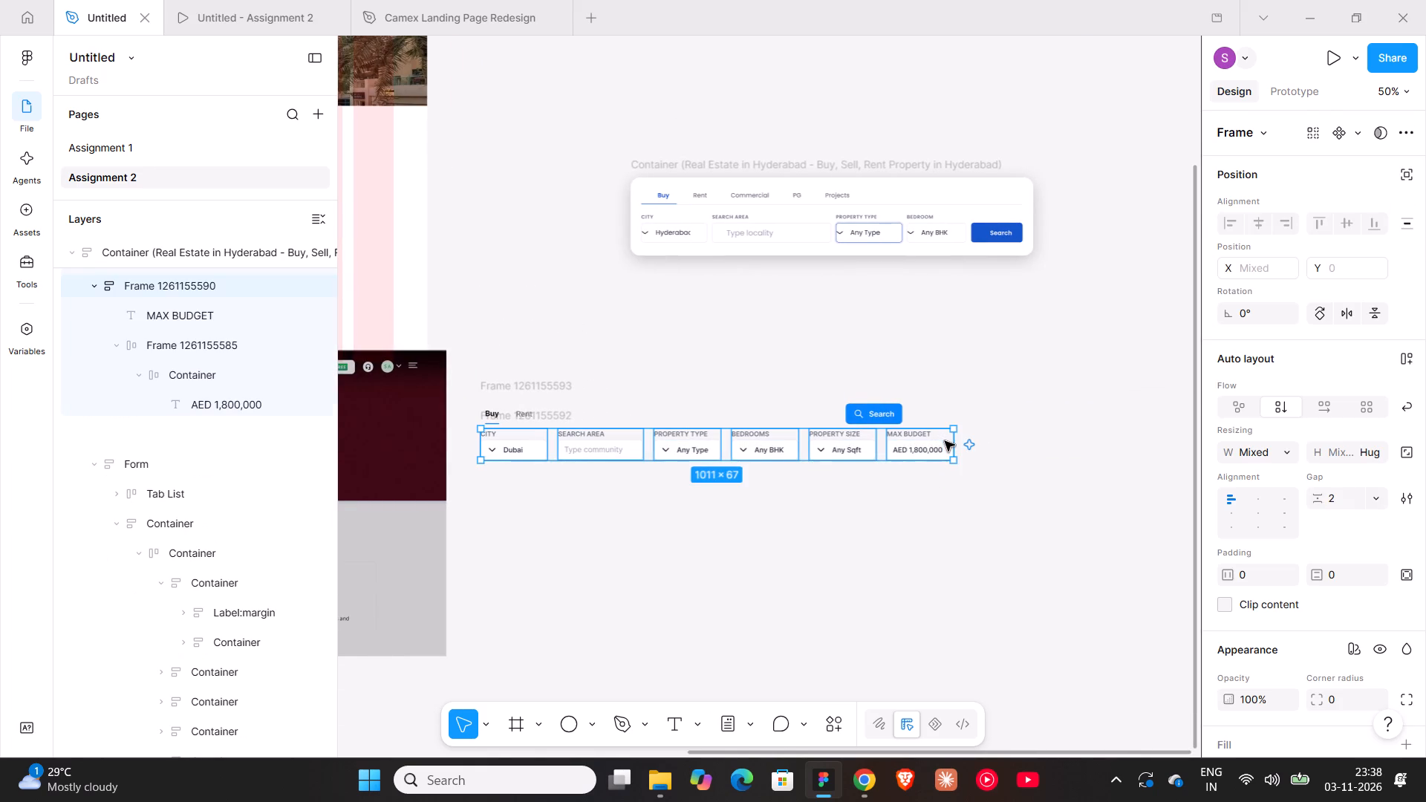
{"action": "key", "text": "shift+a"}
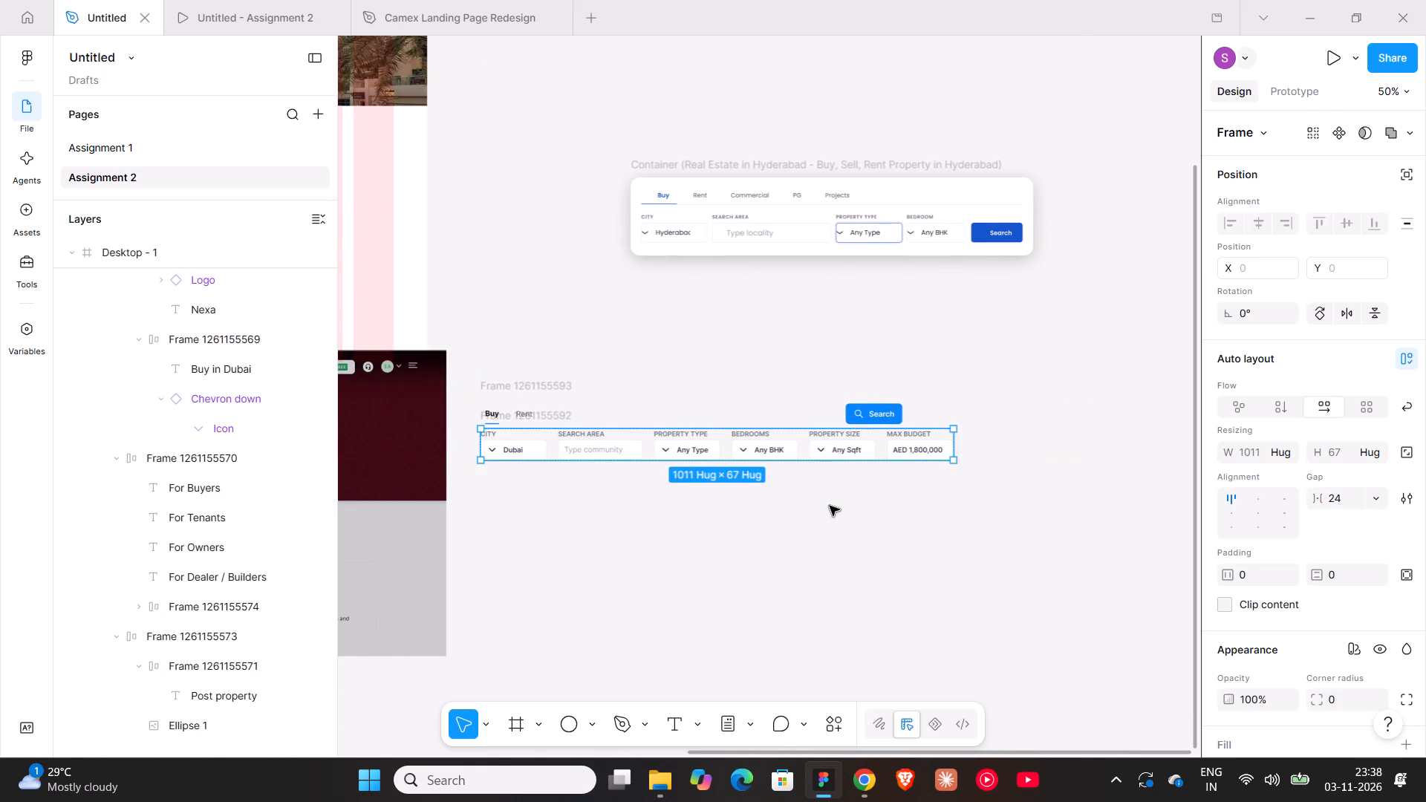
Adjust the gap between the Buy/Rent tabs and the Search button to 768, matching the width of the field row.
{"action": "left_click", "coordinate": [797, 411]}
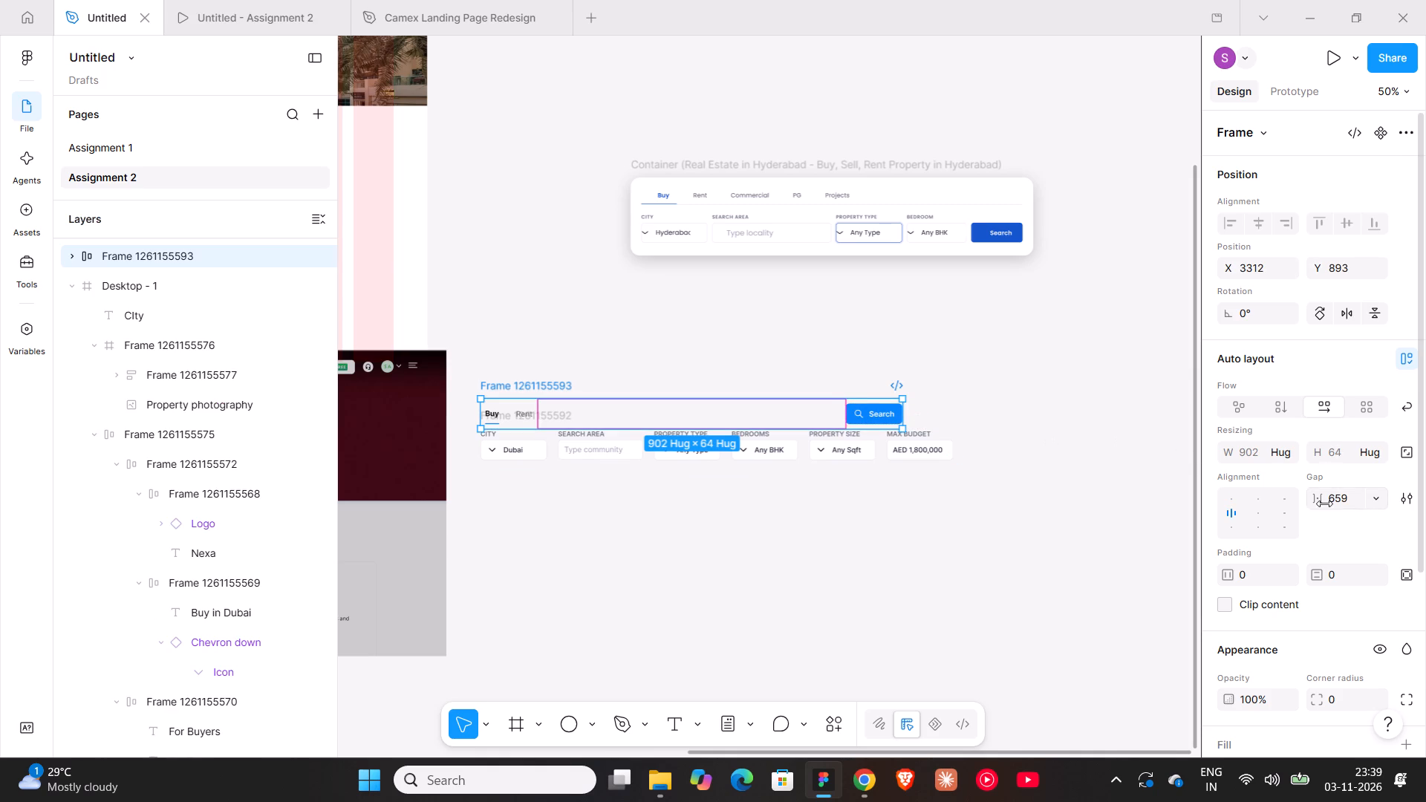
{"action": "left_click_drag", "start_coordinate": [1319, 504], "coordinate": [989, 400]}
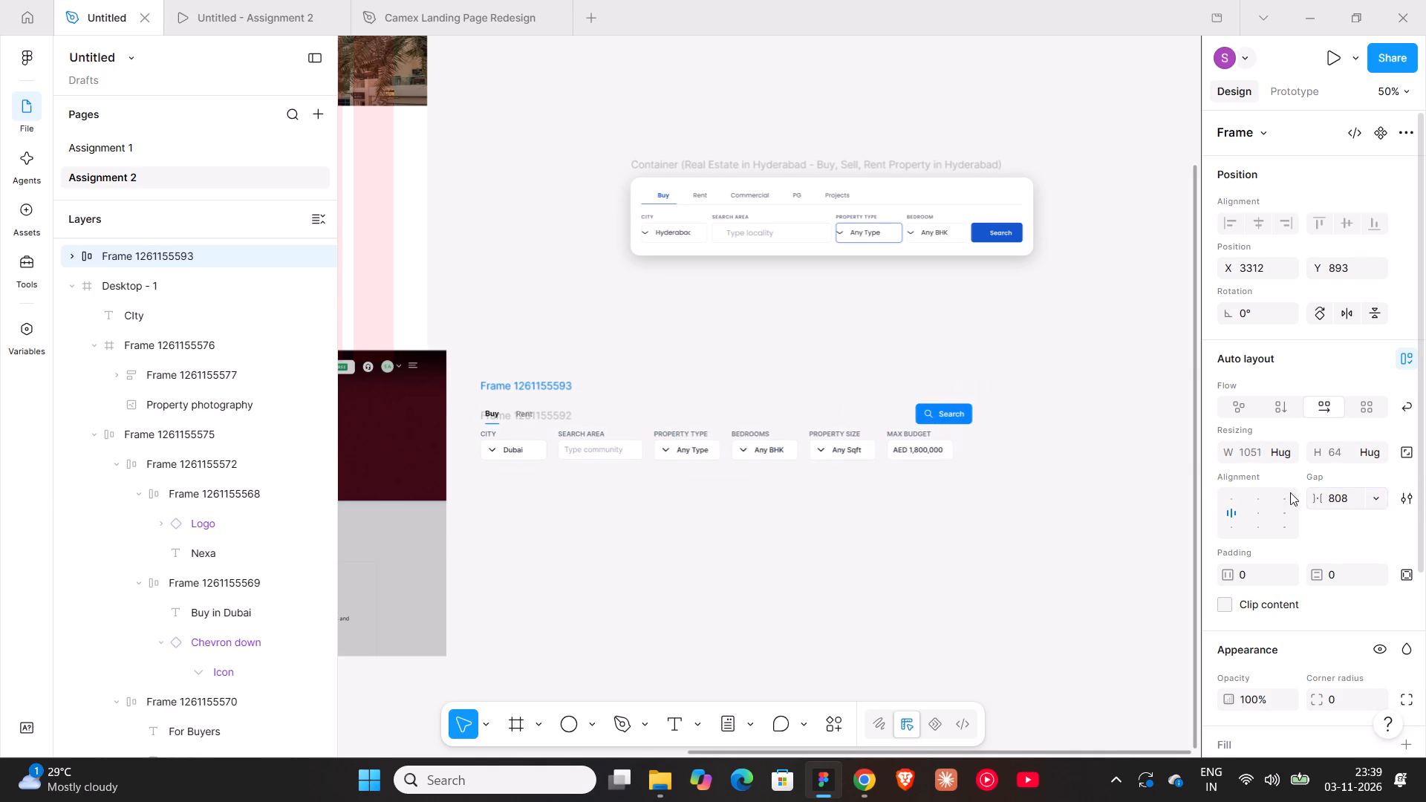
{"action": "left_click", "coordinate": [836, 442]}
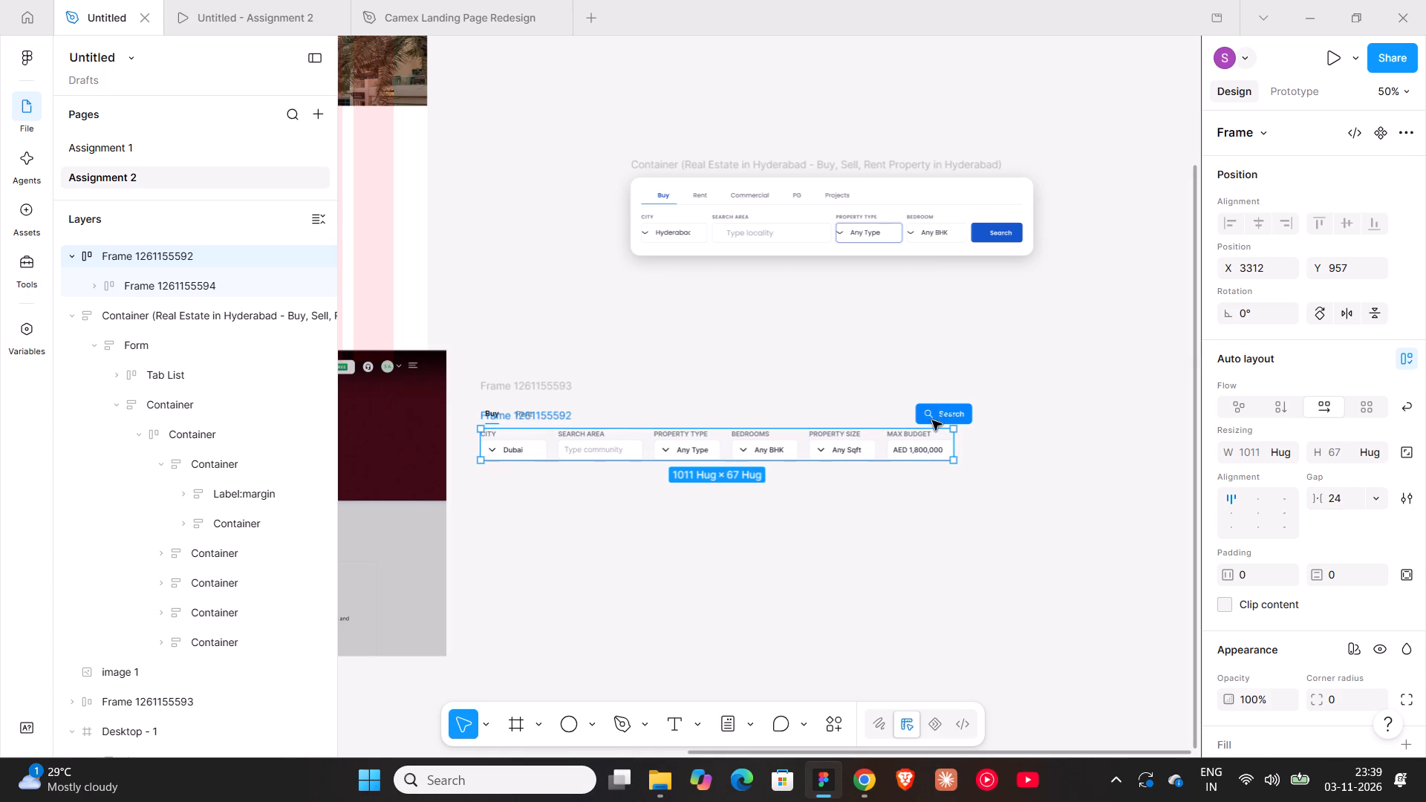
{"action": "left_click", "coordinate": [687, 406]}
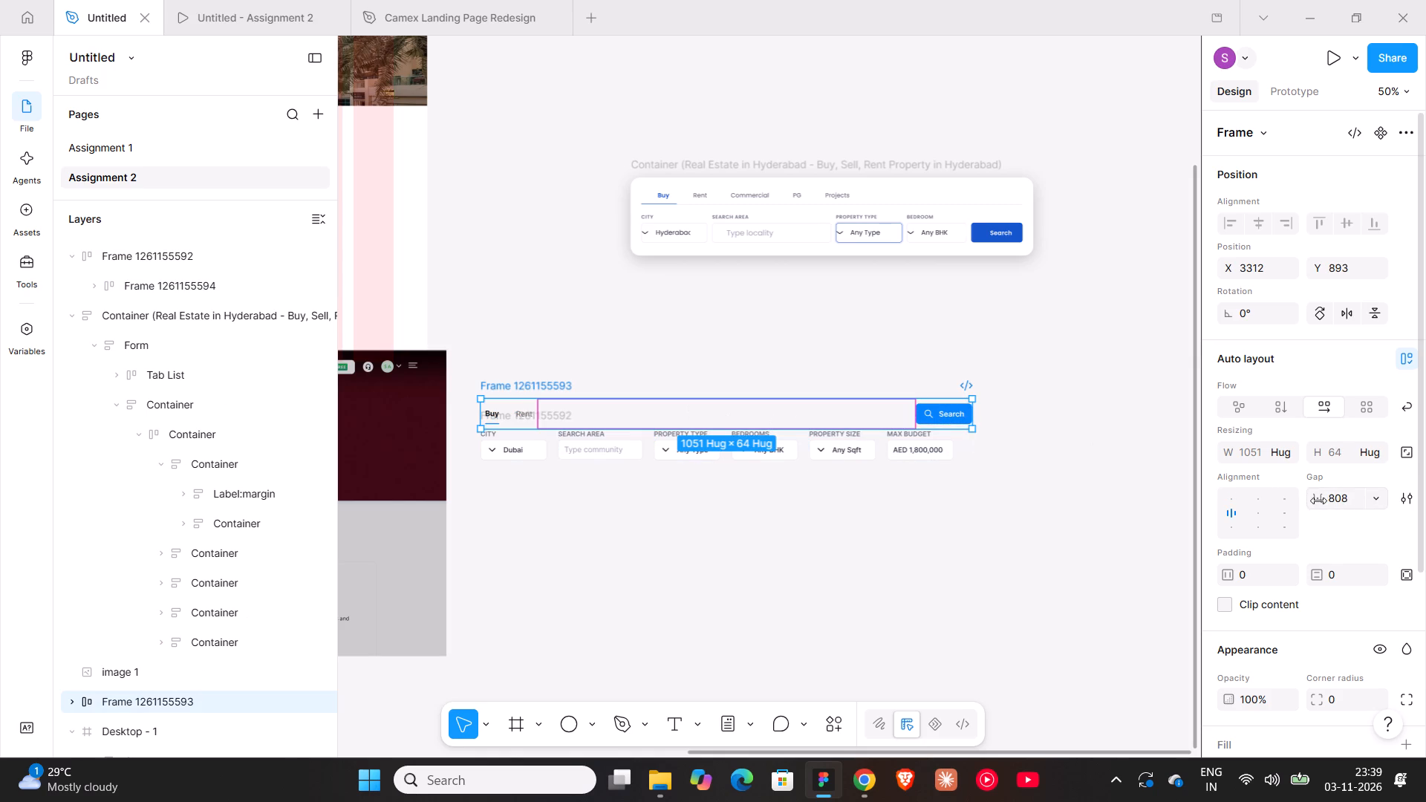
{"action": "left_click_drag", "start_coordinate": [1318, 501], "coordinate": [651, 395]}
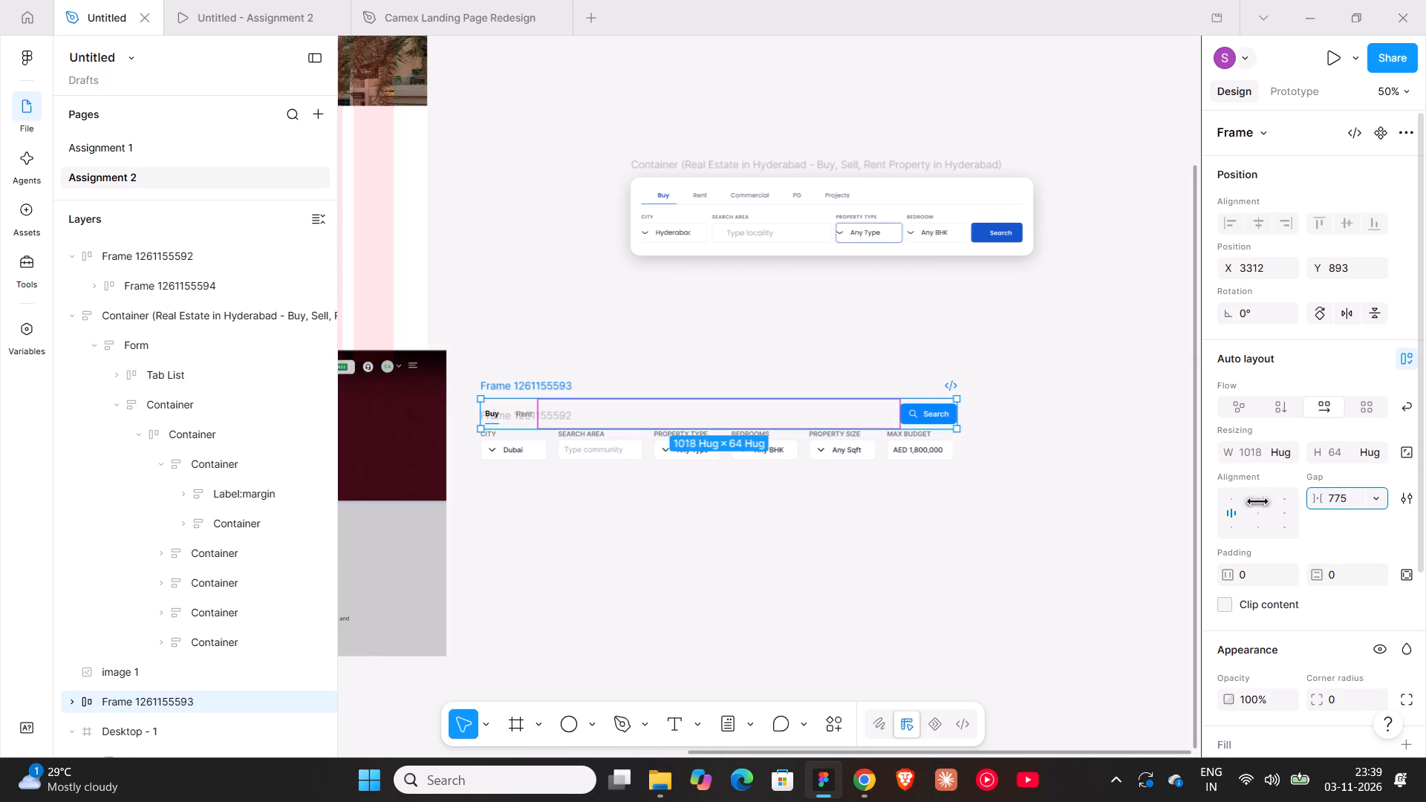
{"action": "left_click_drag", "start_coordinate": [651, 395], "coordinate": [640, 395]}
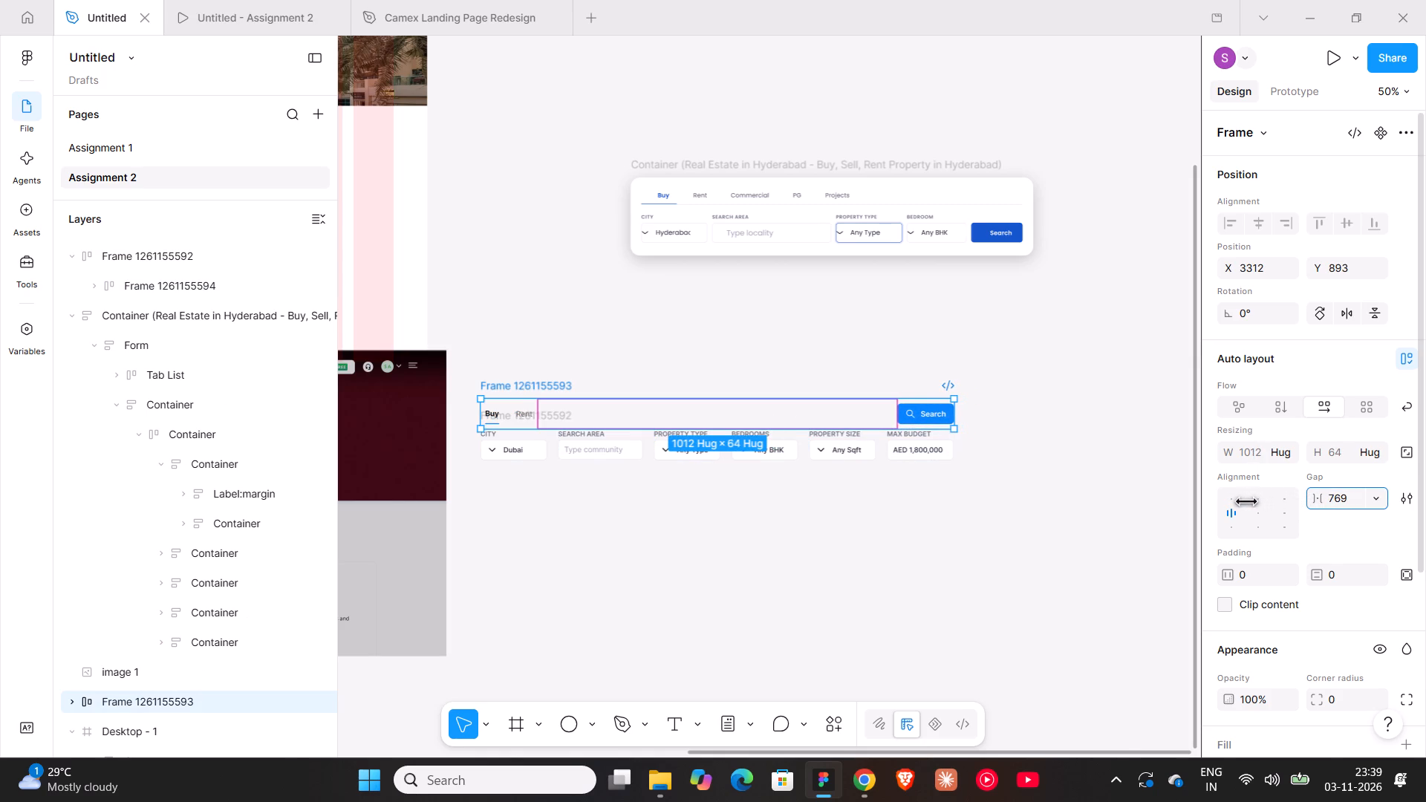
{"action": "left_click_drag", "start_coordinate": [640, 395], "coordinate": [638, 395]}
{"action": "left_click", "coordinate": [821, 531]}
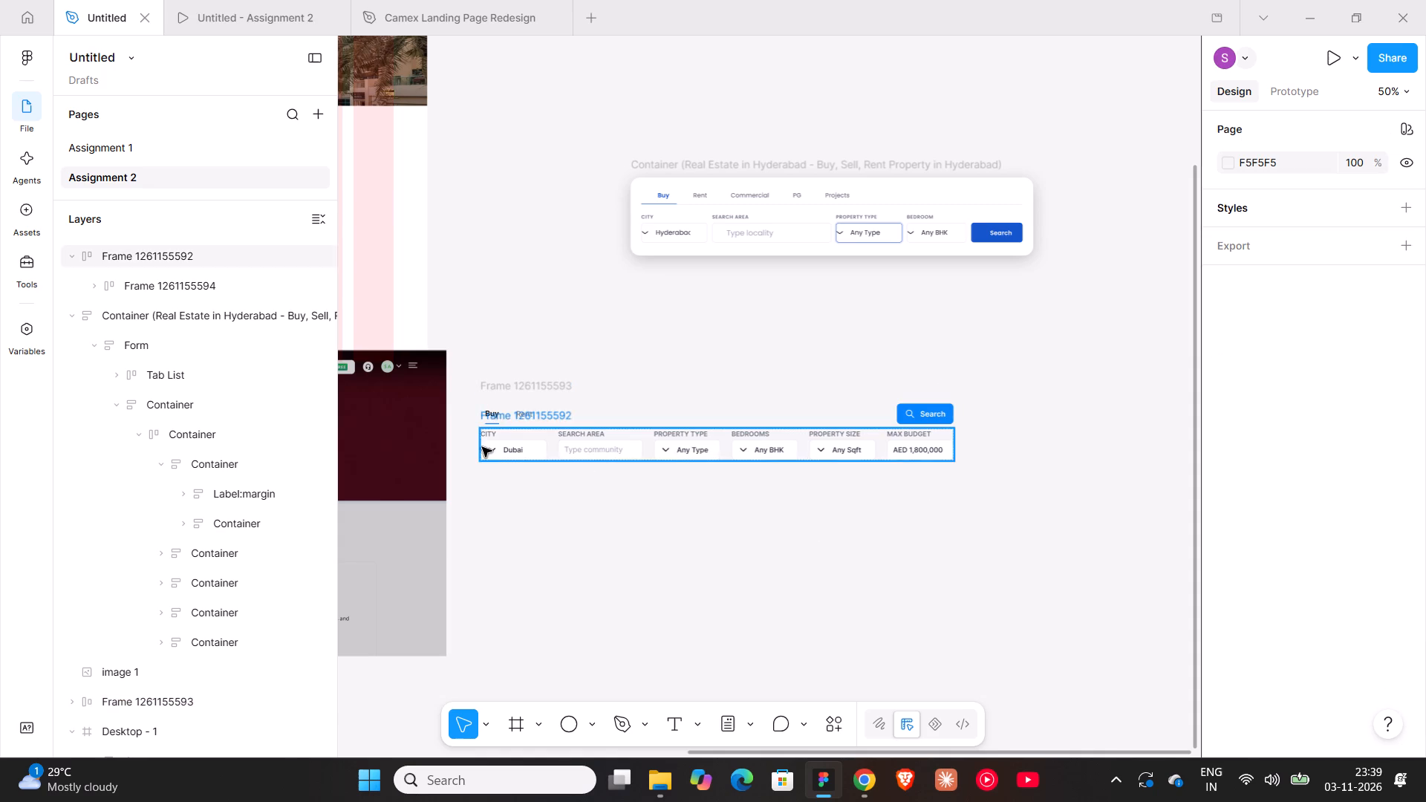
Wrap the tab-and-Search frame and the field row in one vertical auto layout frame with a gap of 12.
{"action": "left_click", "coordinate": [523, 385], "text": "shift"}
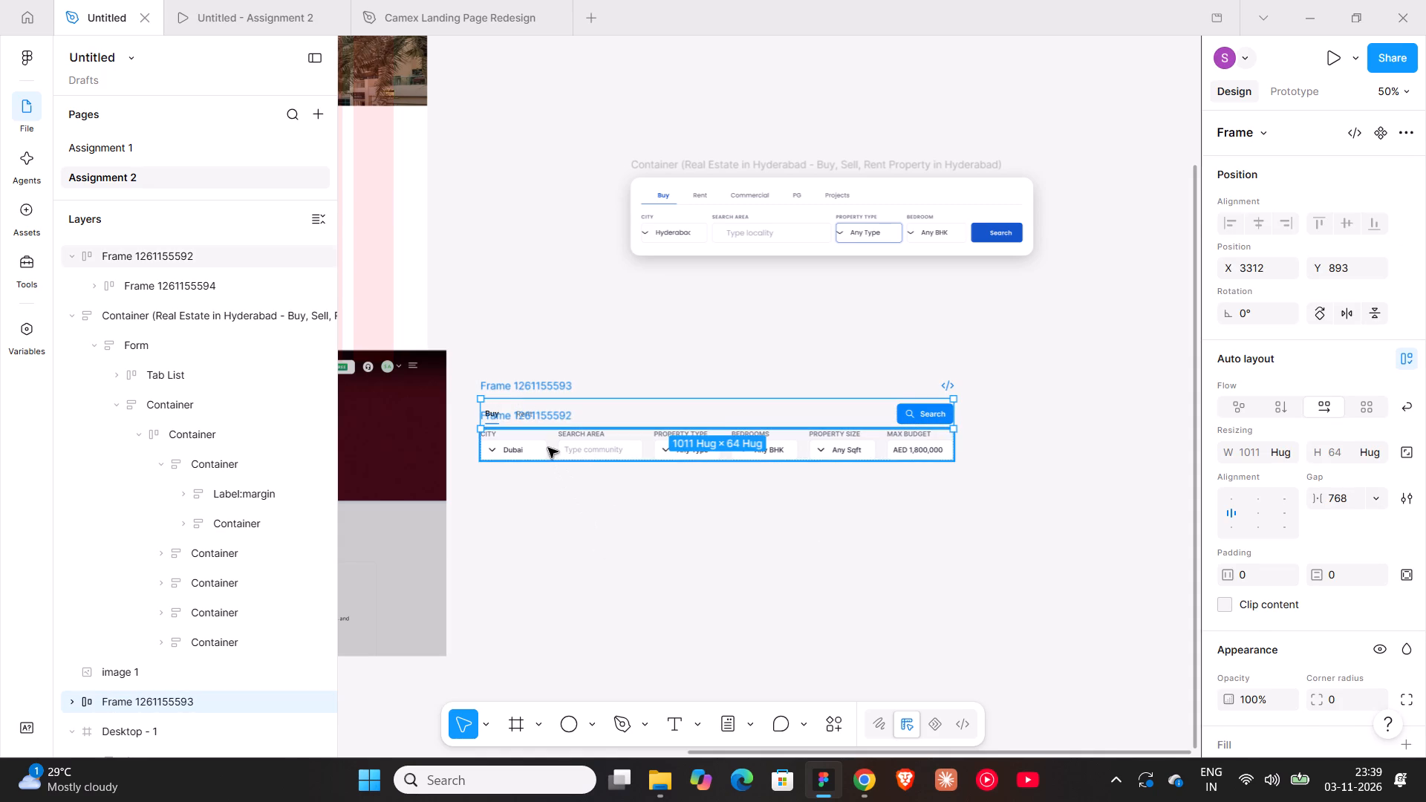
{"action": "left_click", "coordinate": [548, 448], "text": "shift"}
{"action": "key", "text": "shift+a"}
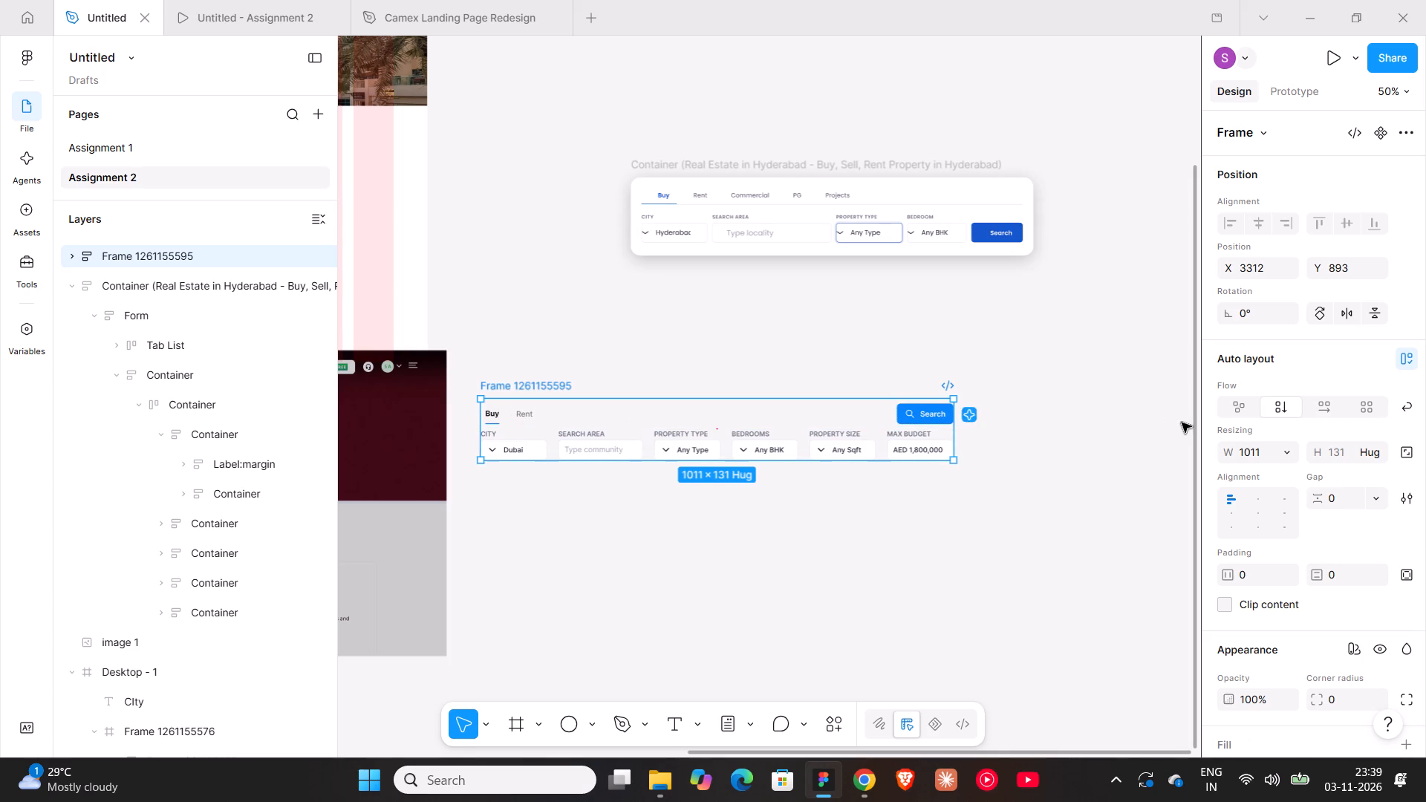
{"action": "left_click", "coordinate": [1351, 495]}
{"action": "key", "text": "6"}
{"action": "key", "text": "Return"}
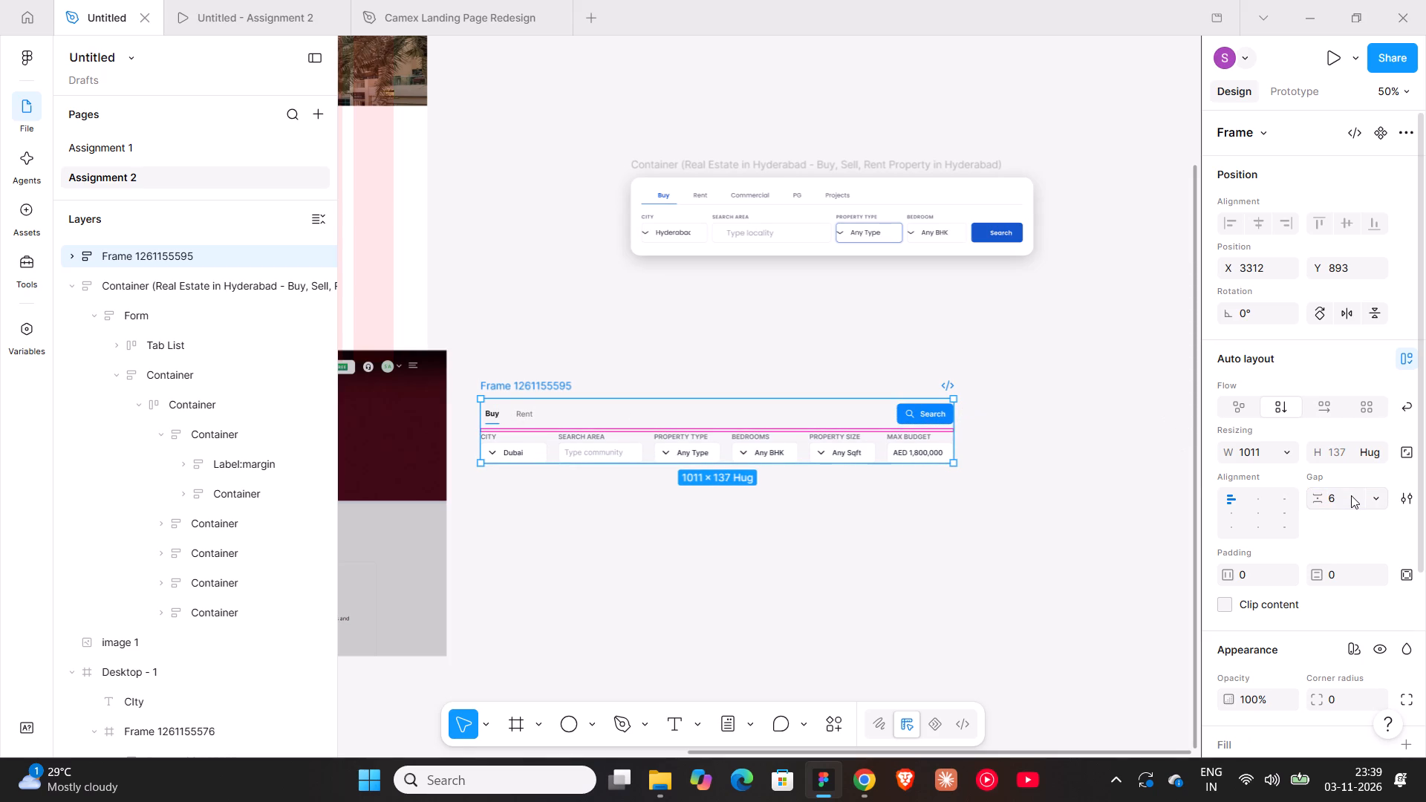
{"action": "left_click", "coordinate": [1351, 495]}
{"action": "type", "text": "12"}
{"action": "key", "text": "Return"}
Make the new vertical search frame's width hug its contents.
{"action": "scroll", "coordinate": [496, 420], "scroll_direction": "up", "scroll_amount": 2, "text": "ctrl"}
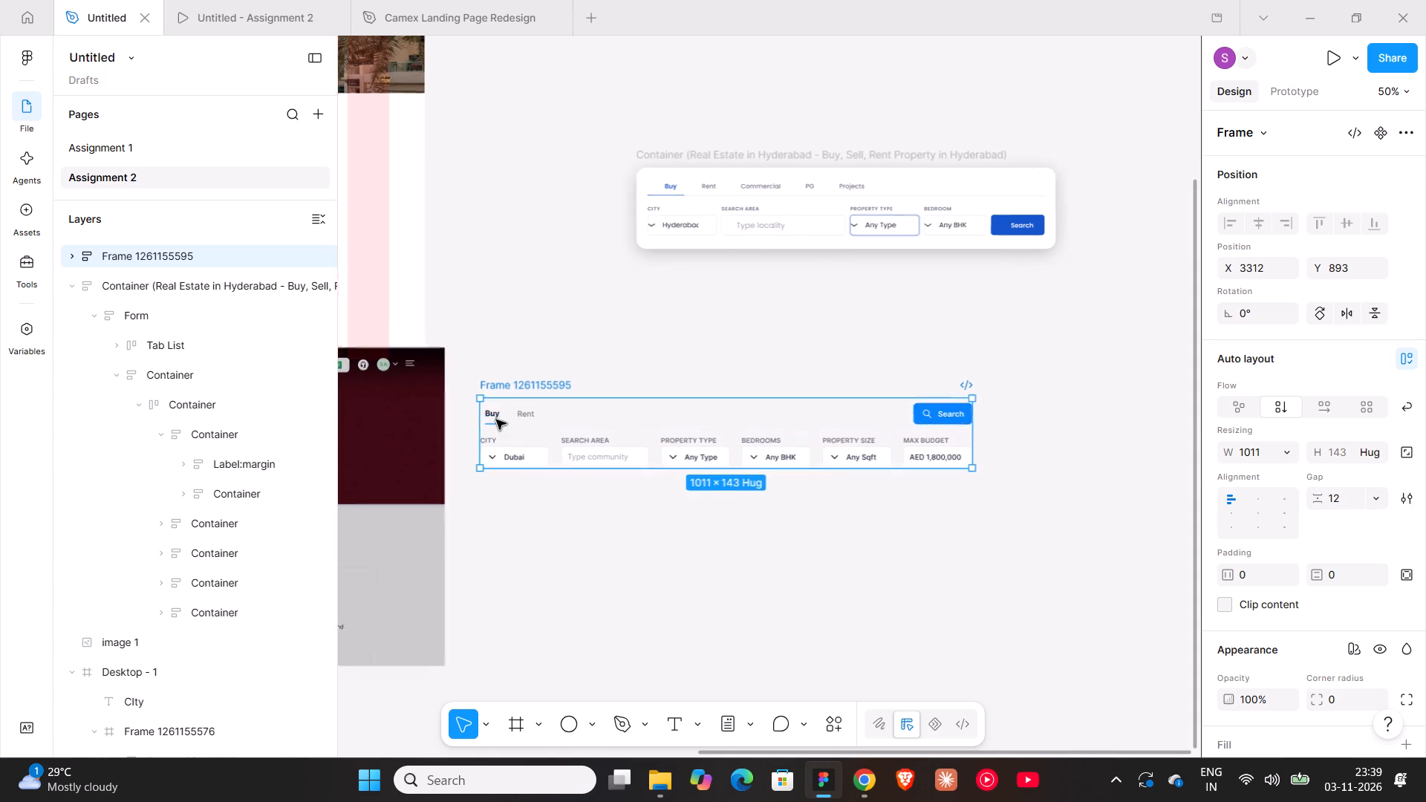
{"action": "scroll", "coordinate": [496, 420], "scroll_direction": "up", "scroll_amount": 7, "text": "ctrl"}
{"action": "scroll", "coordinate": [496, 420], "scroll_direction": "down", "scroll_amount": 17, "text": "ctrl"}
{"action": "scroll", "coordinate": [649, 505], "scroll_direction": "up", "scroll_amount": 5, "text": "shift"}
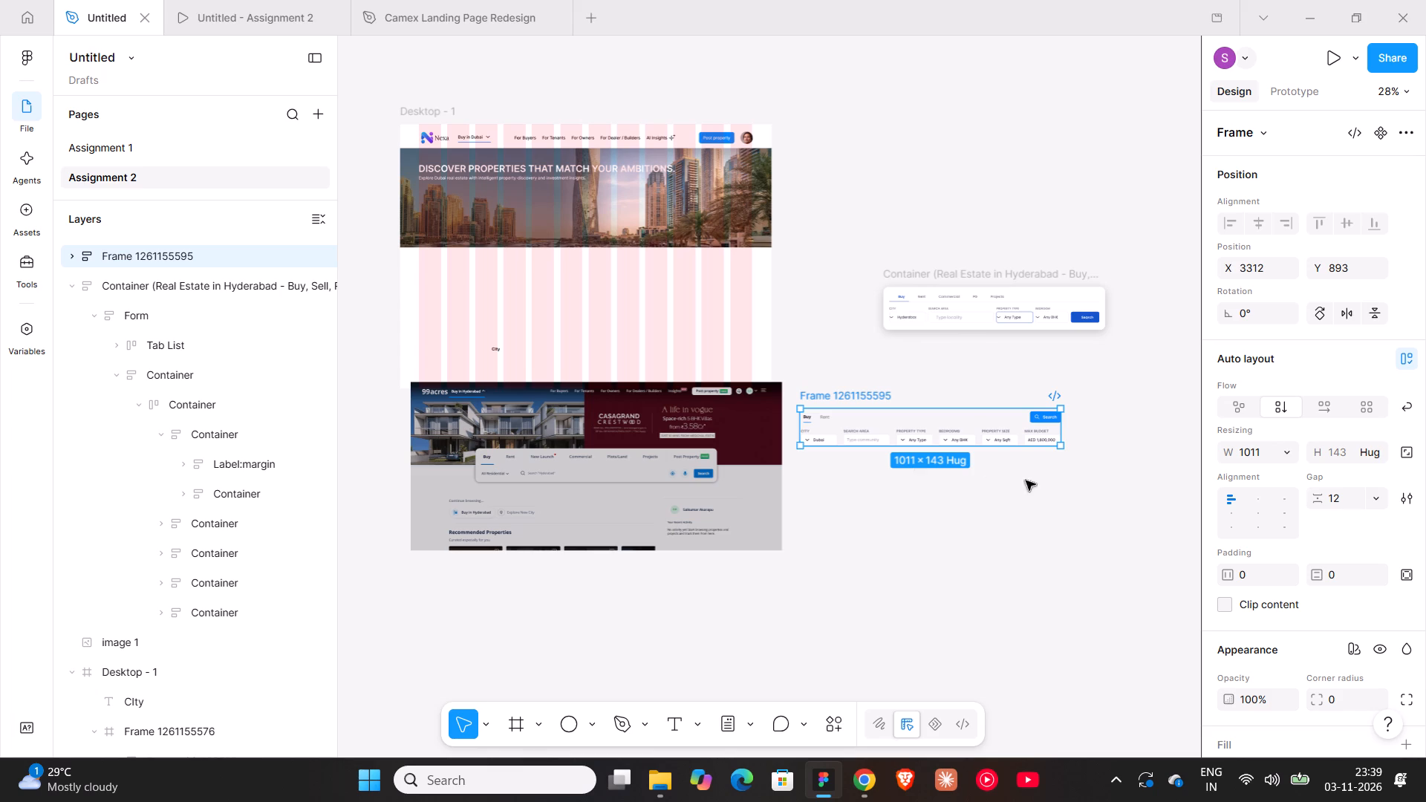
{"action": "left_click", "coordinate": [1292, 446]}
{"action": "left_click", "coordinate": [1271, 466]}
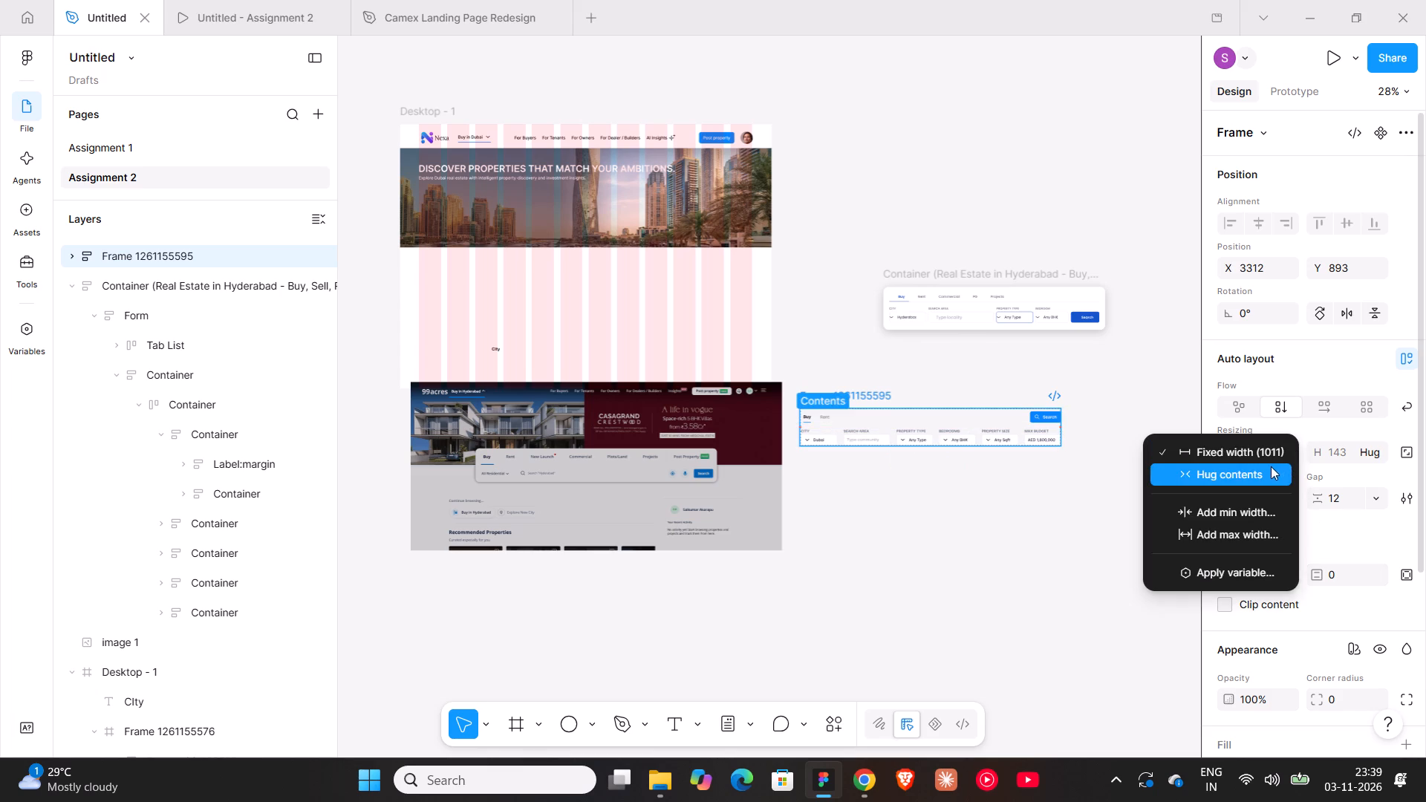
Set the search frame's padding to 24 vertically and 12 horizontally.
{"action": "left_click", "coordinate": [1339, 580]}
{"action": "key", "text": "8"}
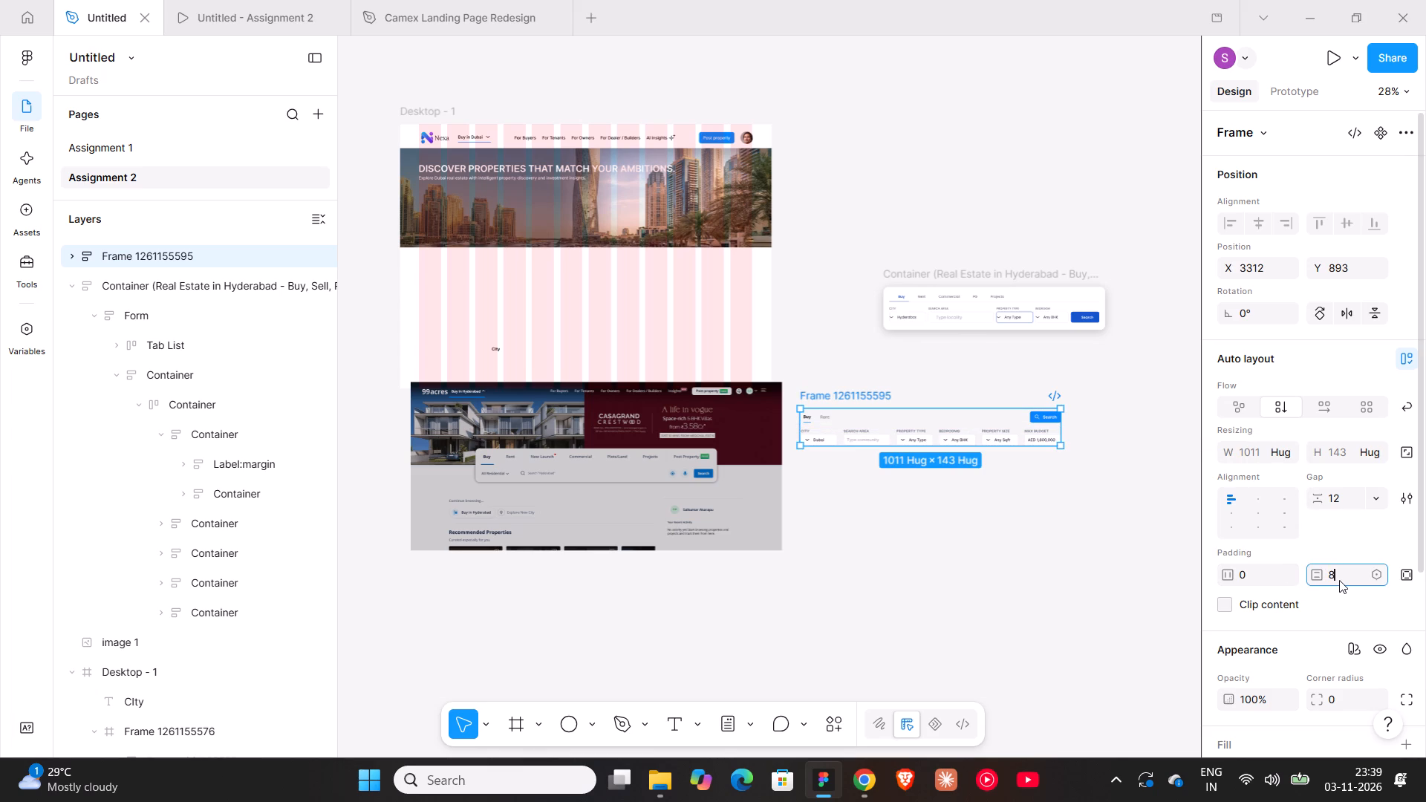
{"action": "key", "text": "Return"}
{"action": "left_click", "coordinate": [1339, 580]}
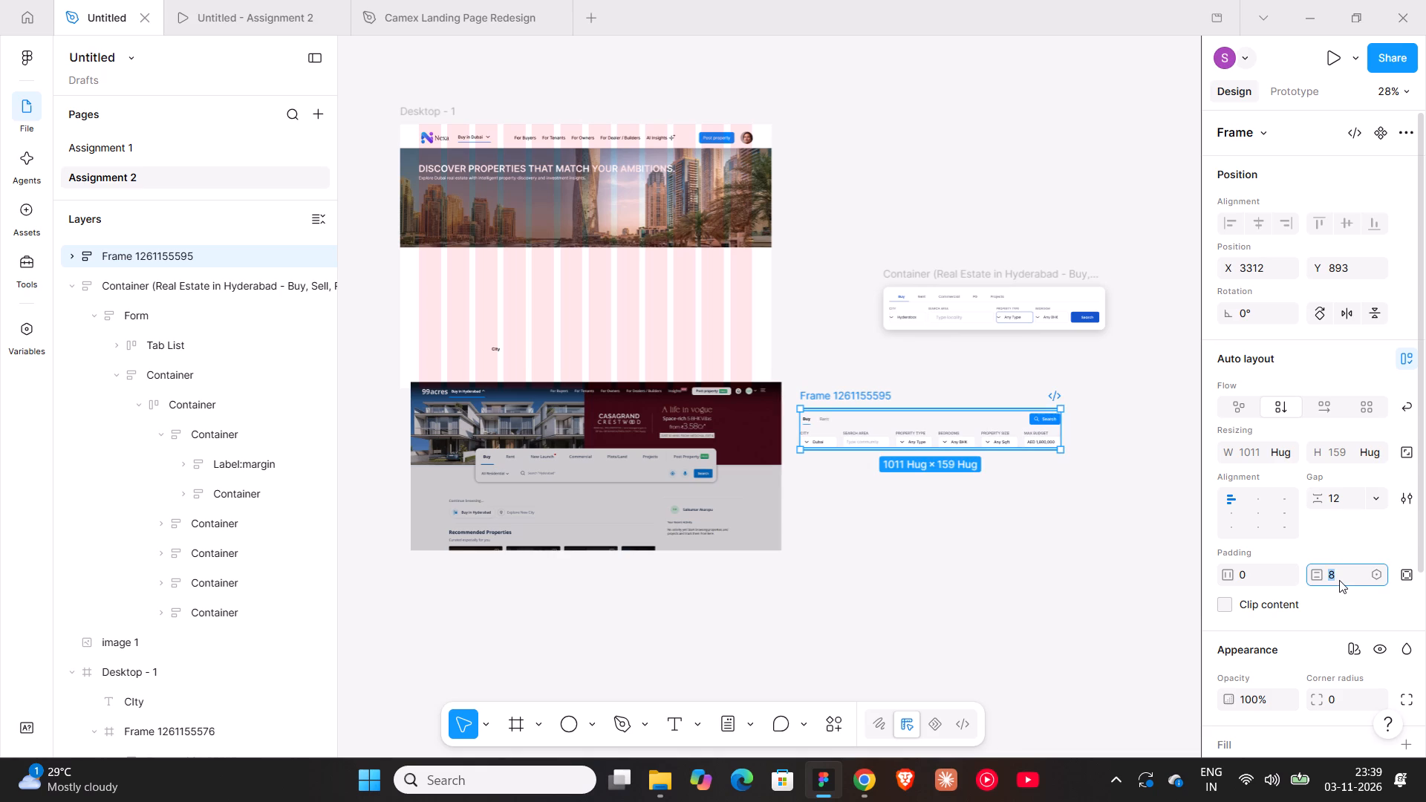
{"action": "type", "text": "16"}
{"action": "key", "text": "Return"}
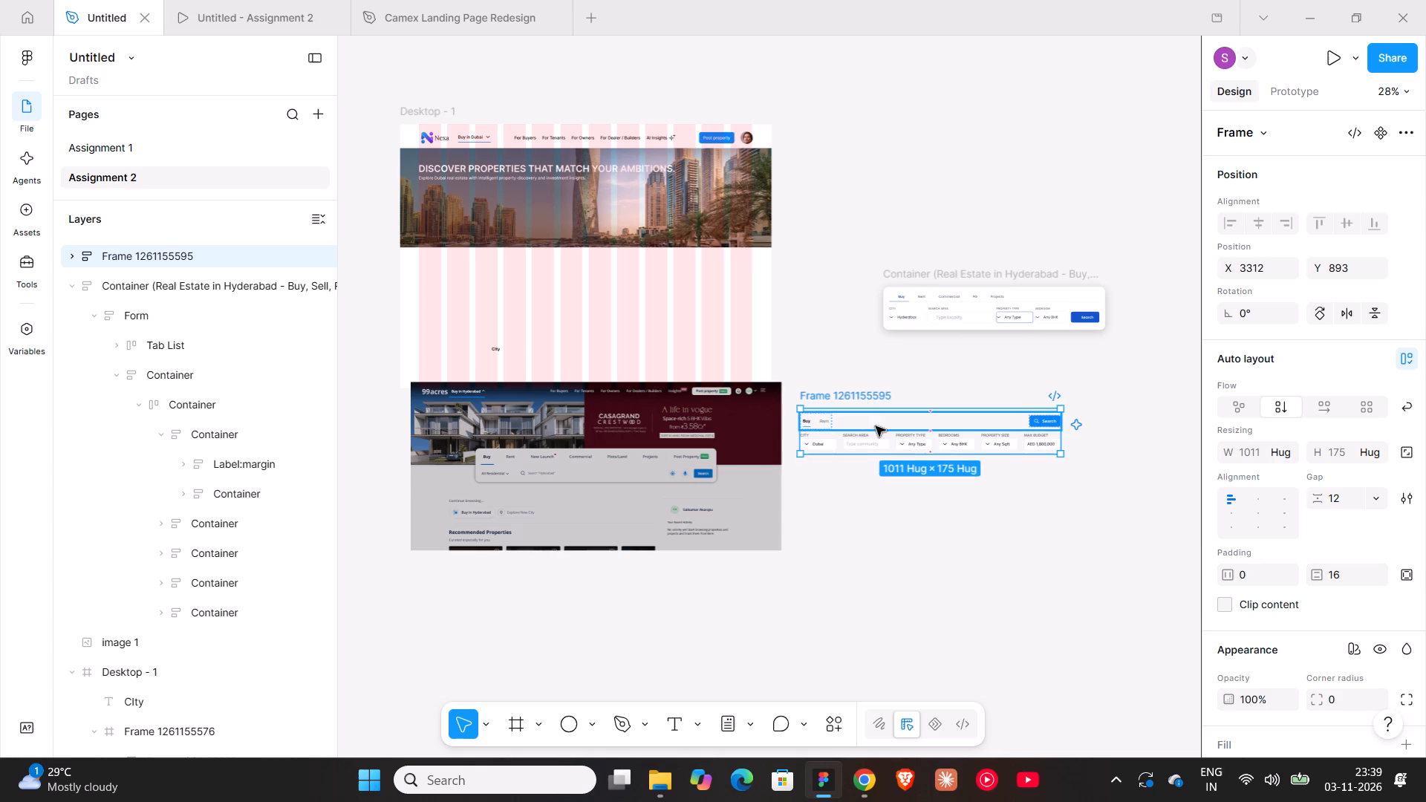
{"action": "left_click", "coordinate": [1350, 574]}
{"action": "type", "text": "24"}
{"action": "key", "text": "Return"}
{"action": "left_click", "coordinate": [1254, 577]}
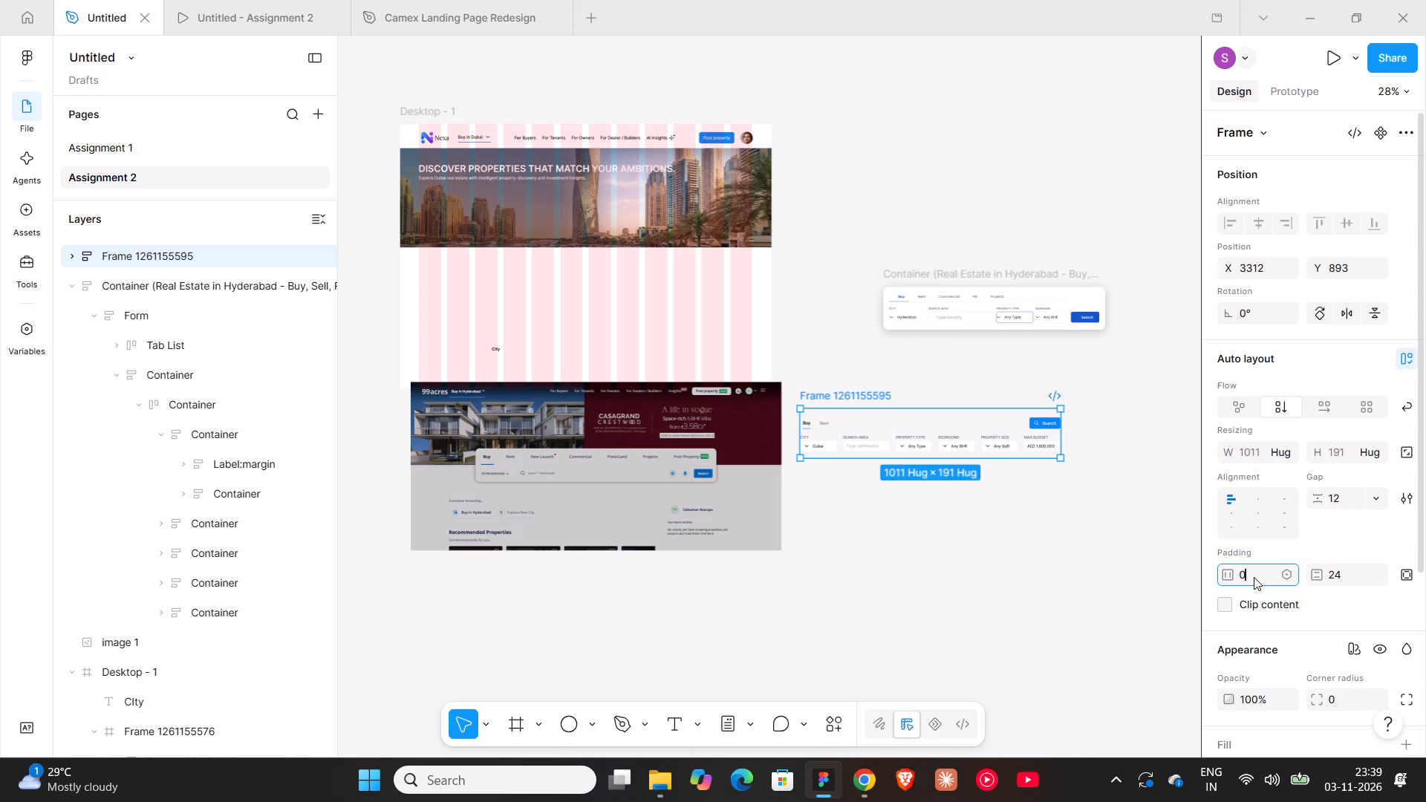
{"action": "type", "text": "12"}
{"action": "key", "text": "Return"}
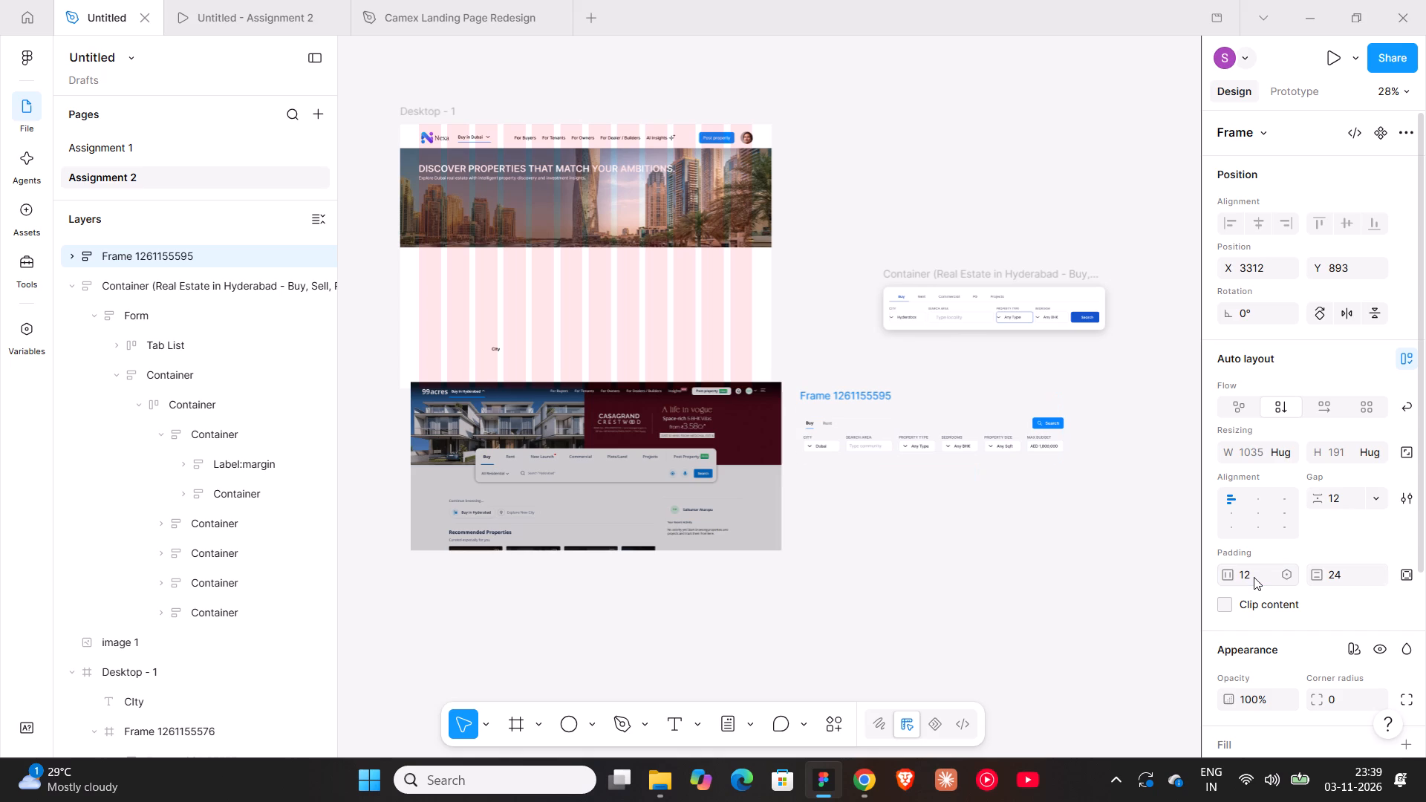
Add a white FFFFFF fill to the search frame.
{"action": "scroll", "coordinate": [1218, 577], "scroll_direction": "down", "scroll_amount": 2}
{"action": "left_click", "coordinate": [1403, 567]}
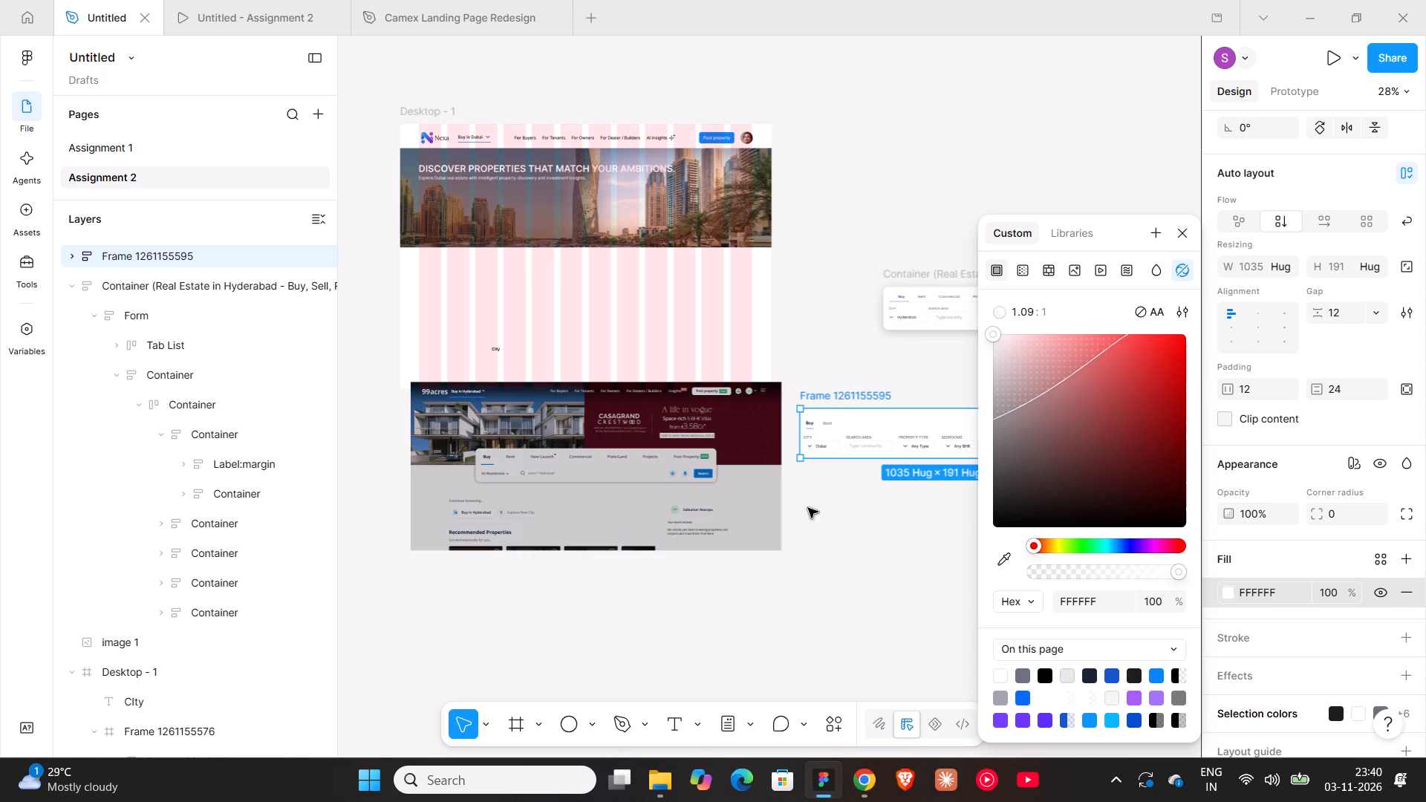
{"action": "left_click", "coordinate": [884, 376]}
Move the search frame onto the hero image below the headline, at about X 173, Y 150, and check it in the prototype preview.
{"action": "left_click_drag", "start_coordinate": [860, 390], "coordinate": [589, 276]}
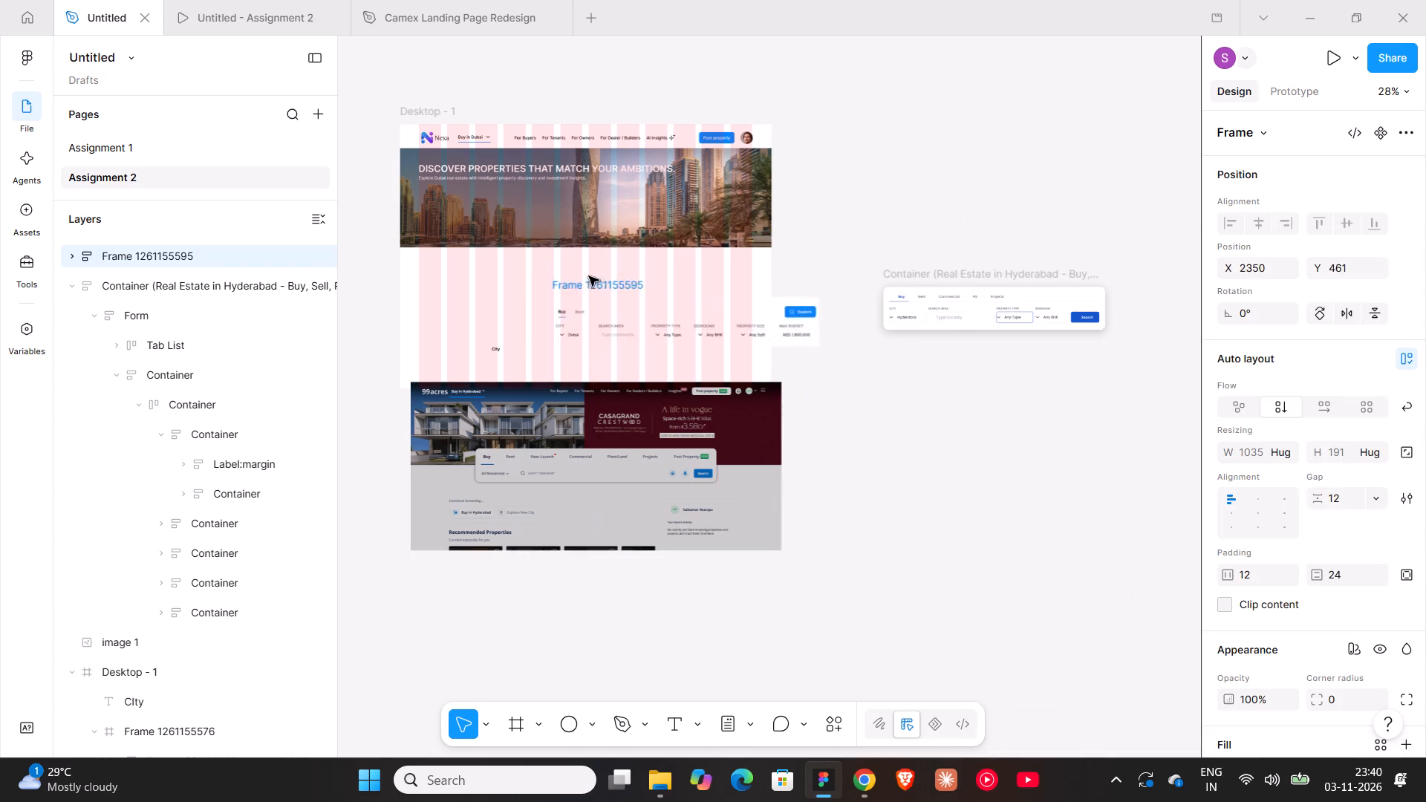
{"action": "left_click_drag", "start_coordinate": [589, 276], "coordinate": [512, 258]}
{"action": "scroll", "coordinate": [549, 270], "scroll_direction": "up", "scroll_amount": 5, "text": "shift"}
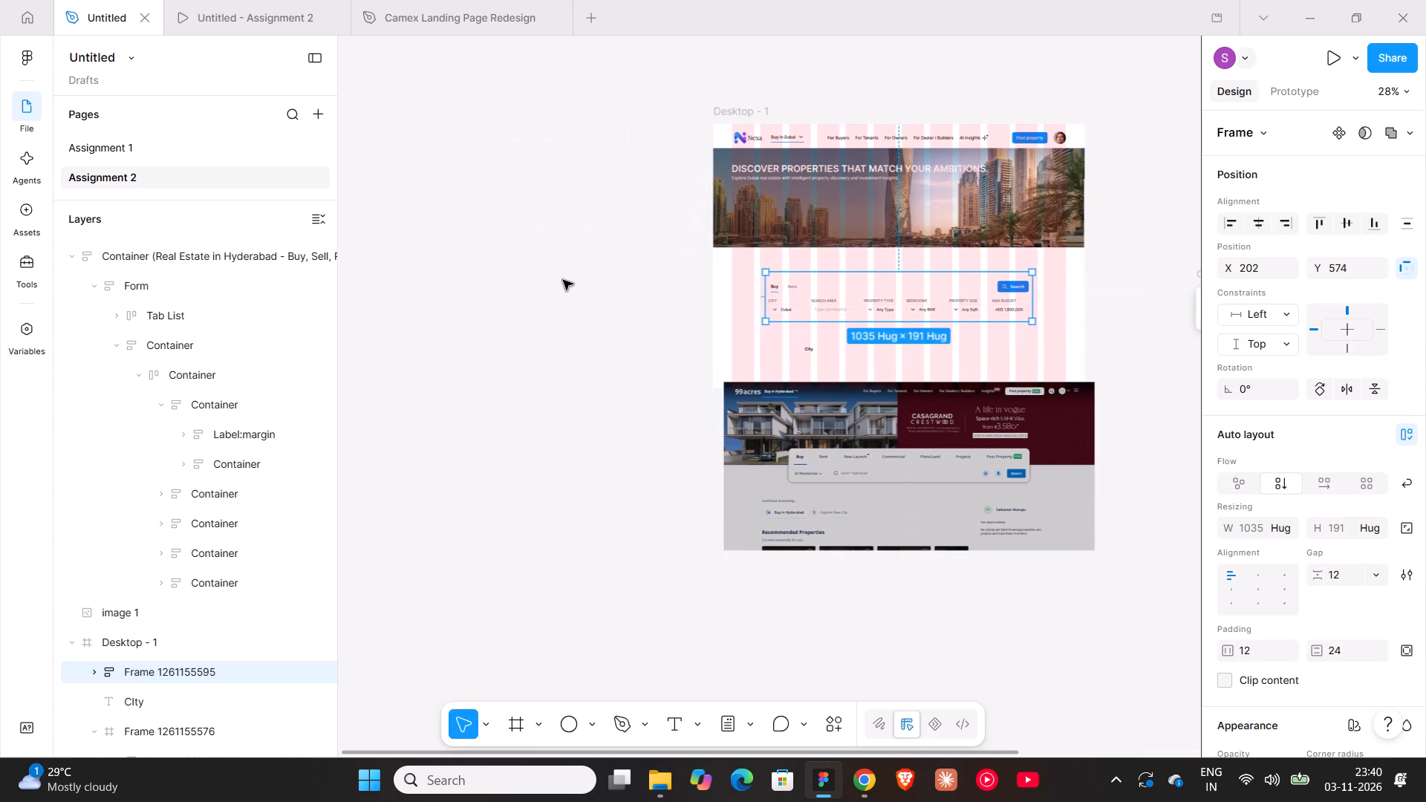
{"action": "scroll", "coordinate": [631, 317], "scroll_direction": "down", "scroll_amount": 2}
{"action": "scroll", "coordinate": [801, 455], "scroll_direction": "up", "scroll_amount": 5}
{"action": "scroll", "coordinate": [804, 466], "scroll_direction": "down", "scroll_amount": 3, "text": "shift"}
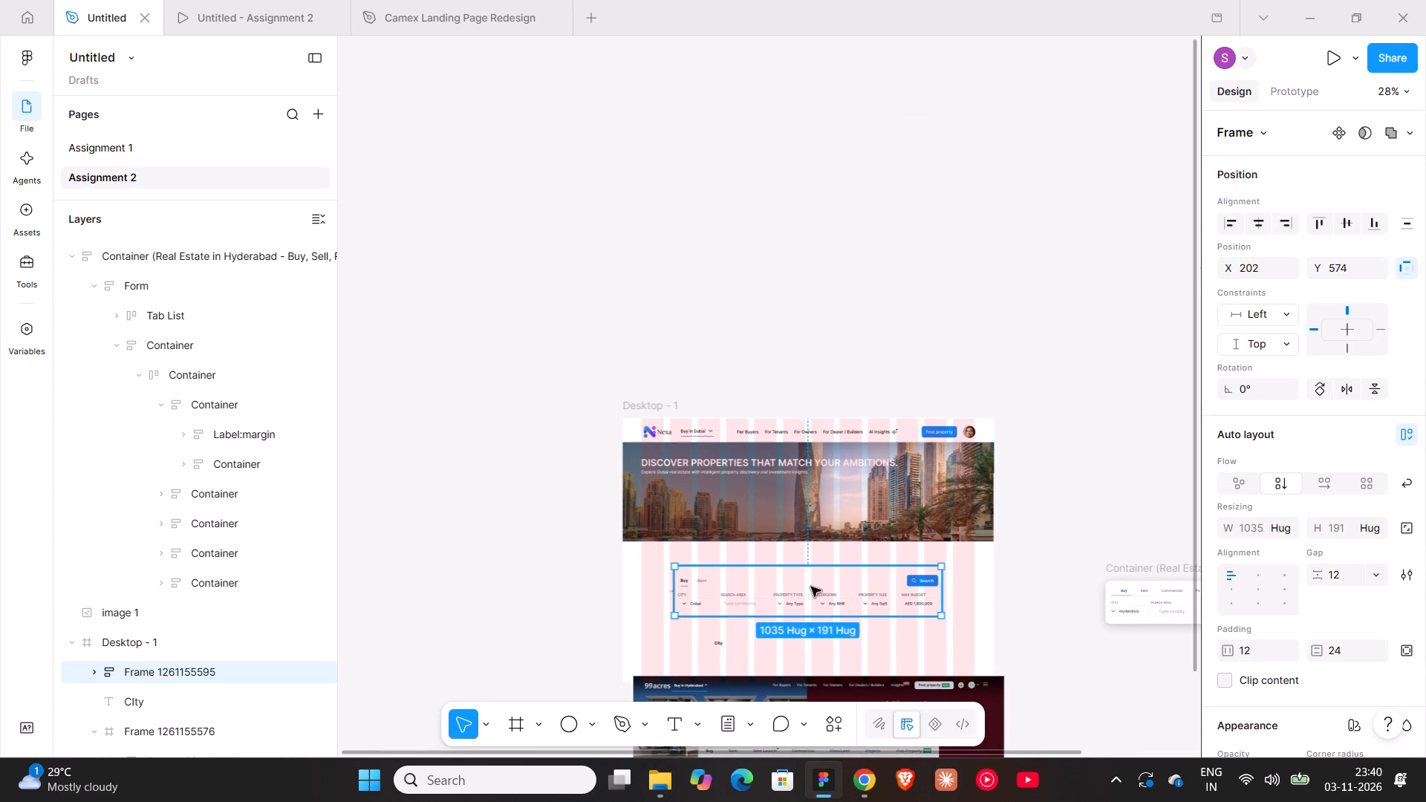
{"action": "left_click_drag", "start_coordinate": [811, 587], "coordinate": [805, 506]}
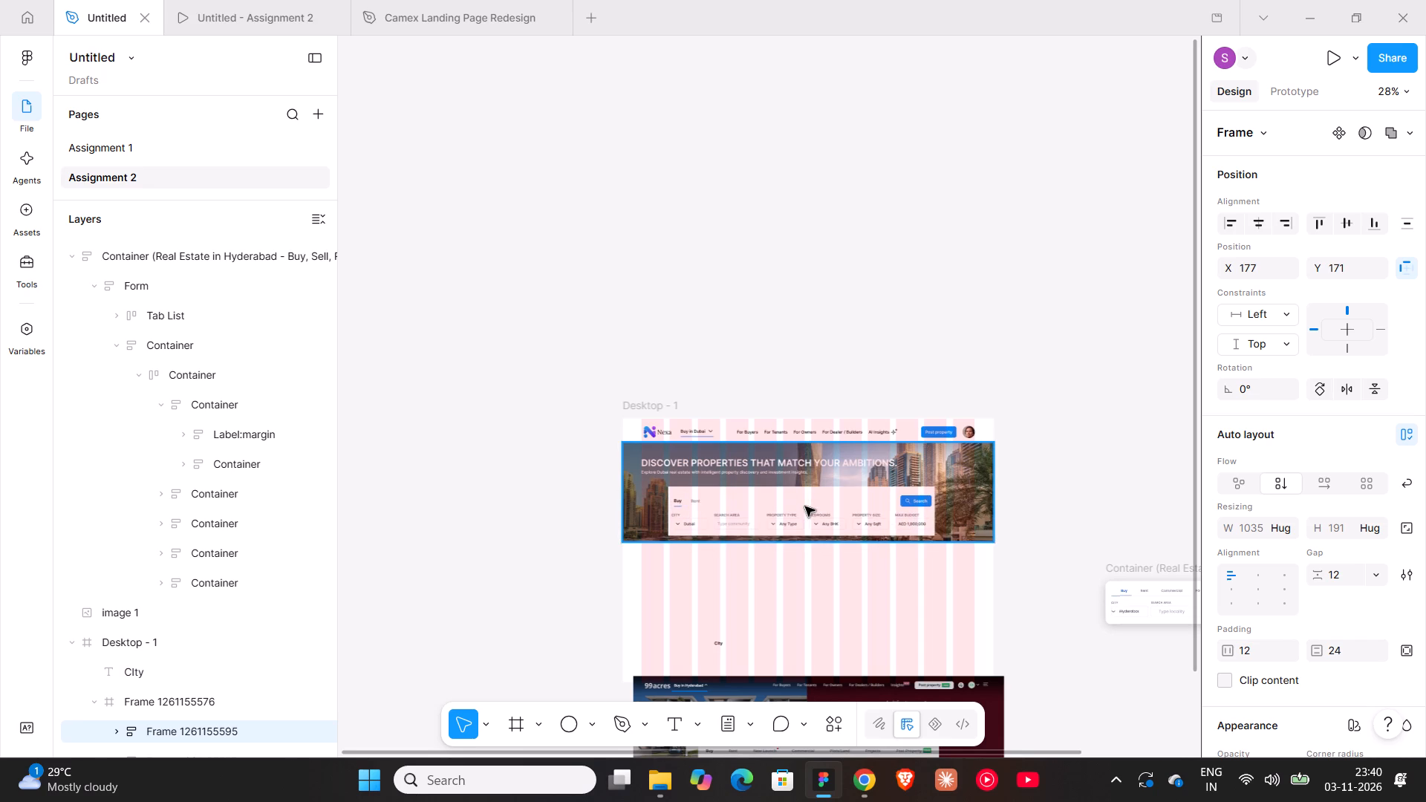
{"action": "left_click_drag", "start_coordinate": [805, 506], "coordinate": [804, 501]}
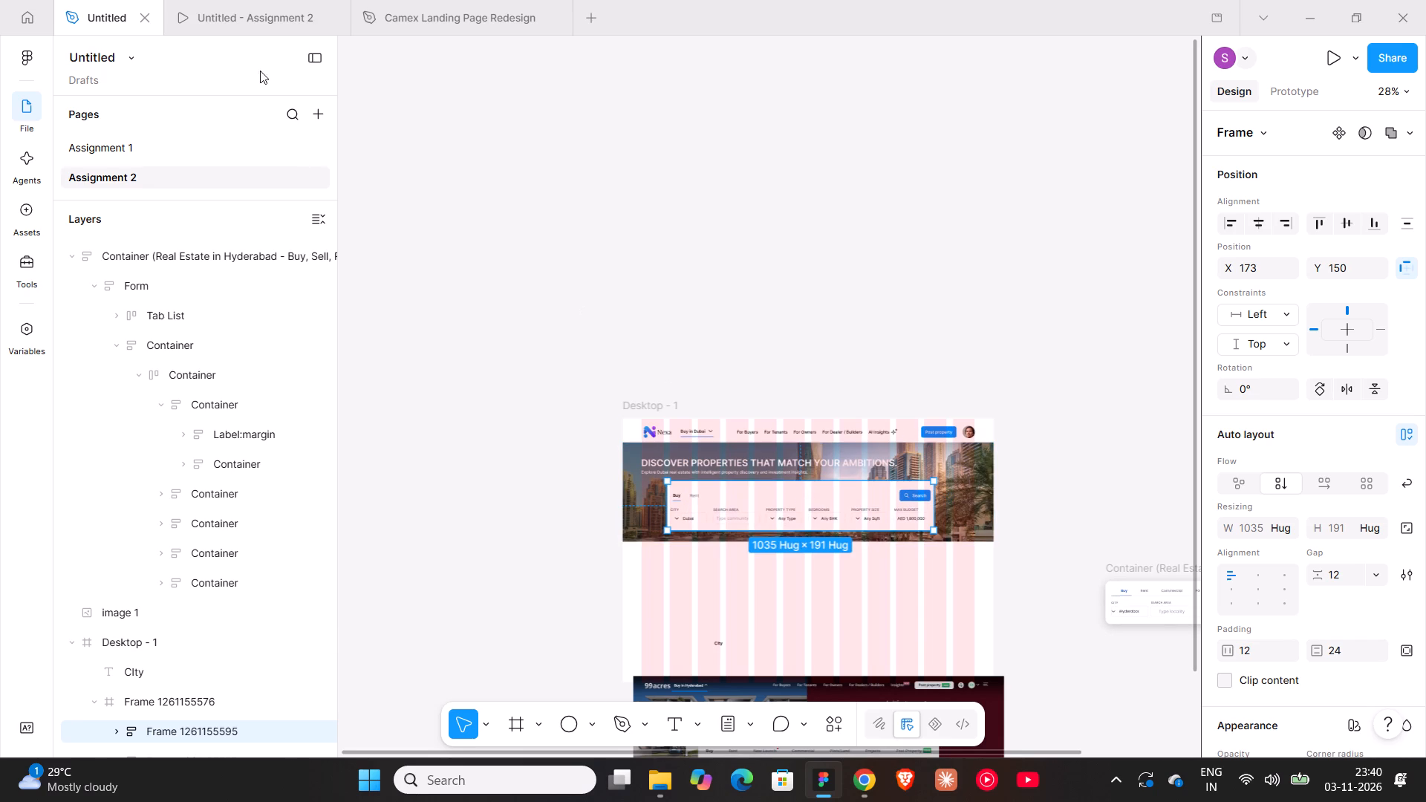
{"action": "left_click", "coordinate": [220, 15]}
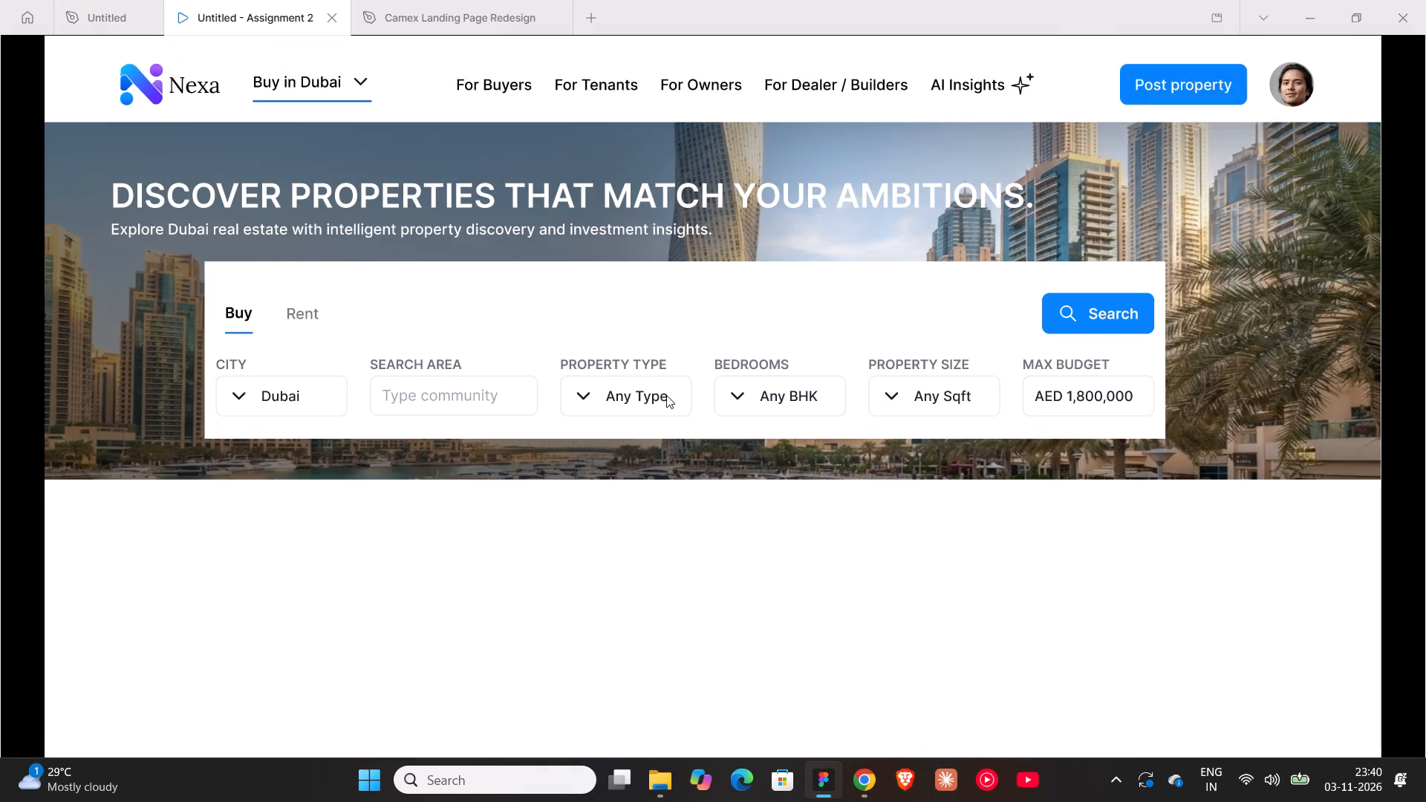
{"action": "left_click", "coordinate": [117, 30]}
Recolour the Buy tab text to 0584FD, copied from its underline stroke.
{"action": "scroll", "coordinate": [685, 505], "scroll_direction": "up", "scroll_amount": 19, "text": "ctrl"}
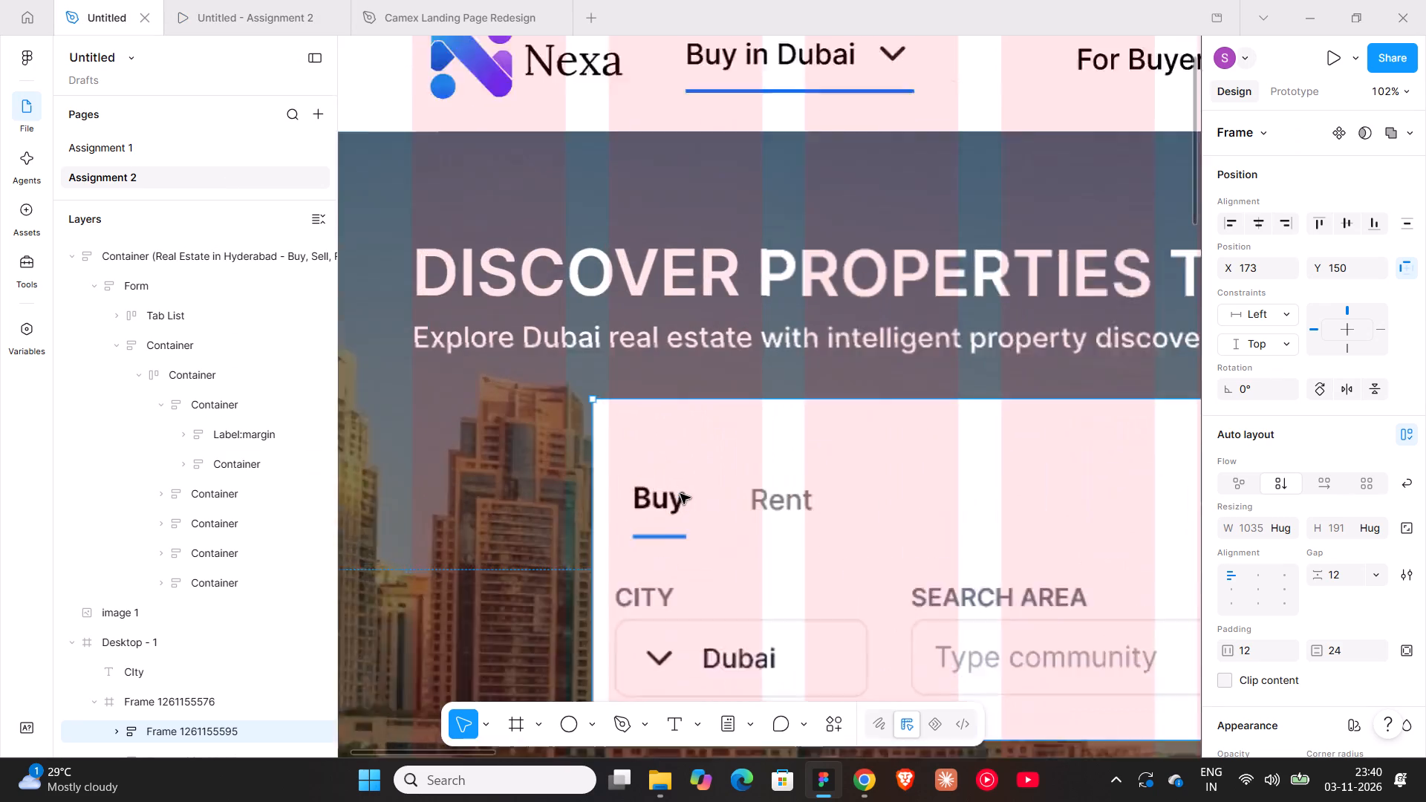
{"action": "scroll", "coordinate": [680, 493], "scroll_direction": "down", "scroll_amount": 8}
{"action": "triple_click", "coordinate": [664, 428]}
{"action": "left_click", "coordinate": [664, 428]}
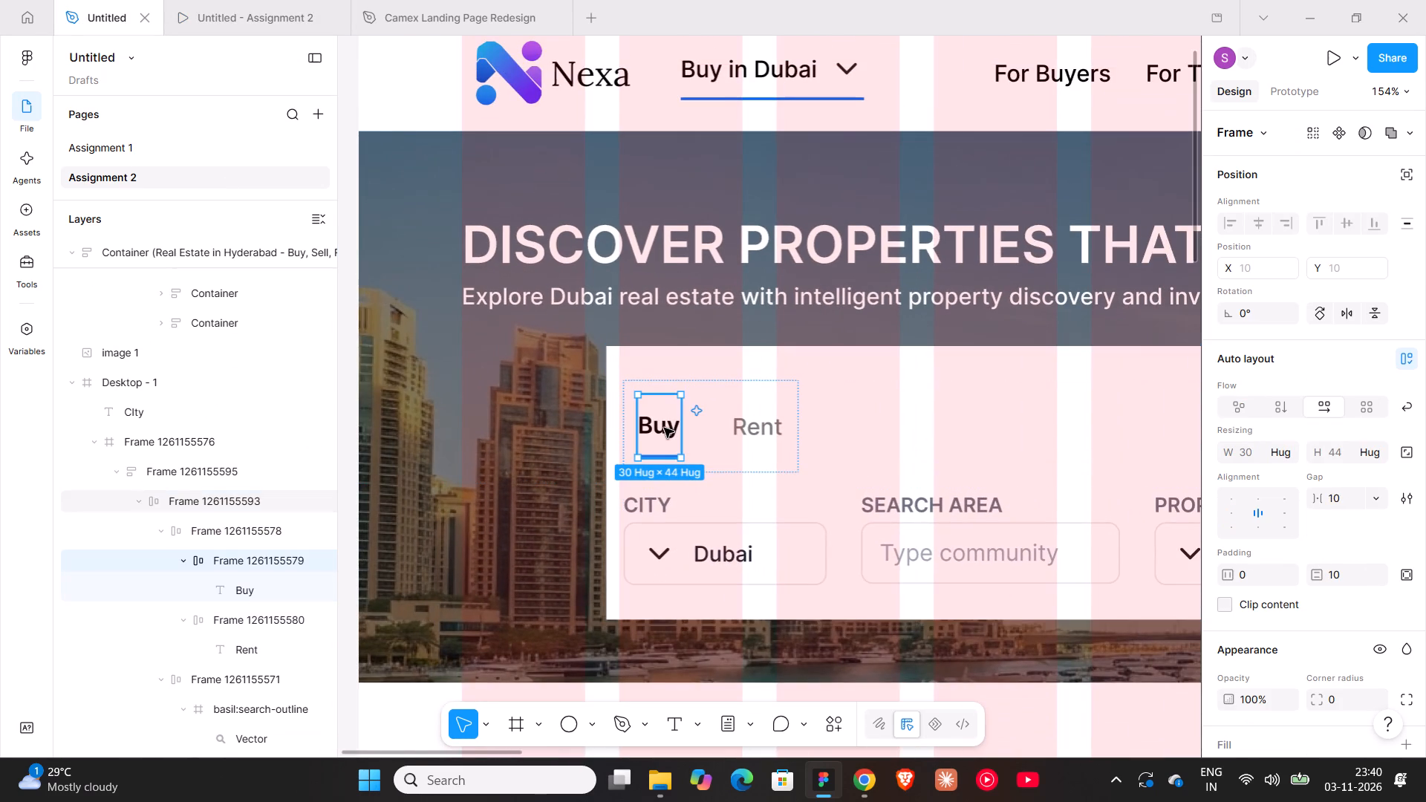
{"action": "scroll", "coordinate": [1354, 561], "scroll_direction": "down", "scroll_amount": 4}
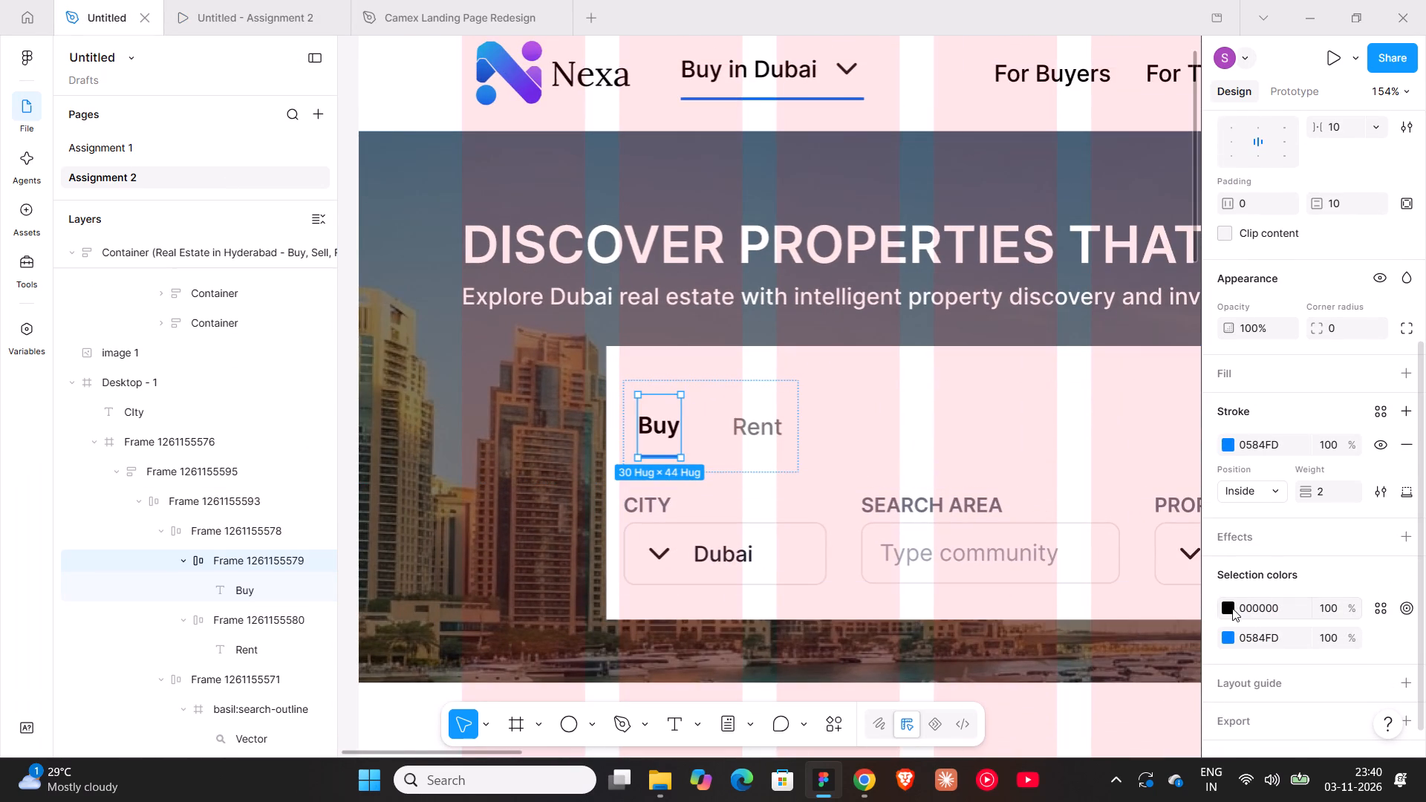
{"action": "left_click", "coordinate": [1260, 633]}
{"action": "key", "text": "ctrl+c"}
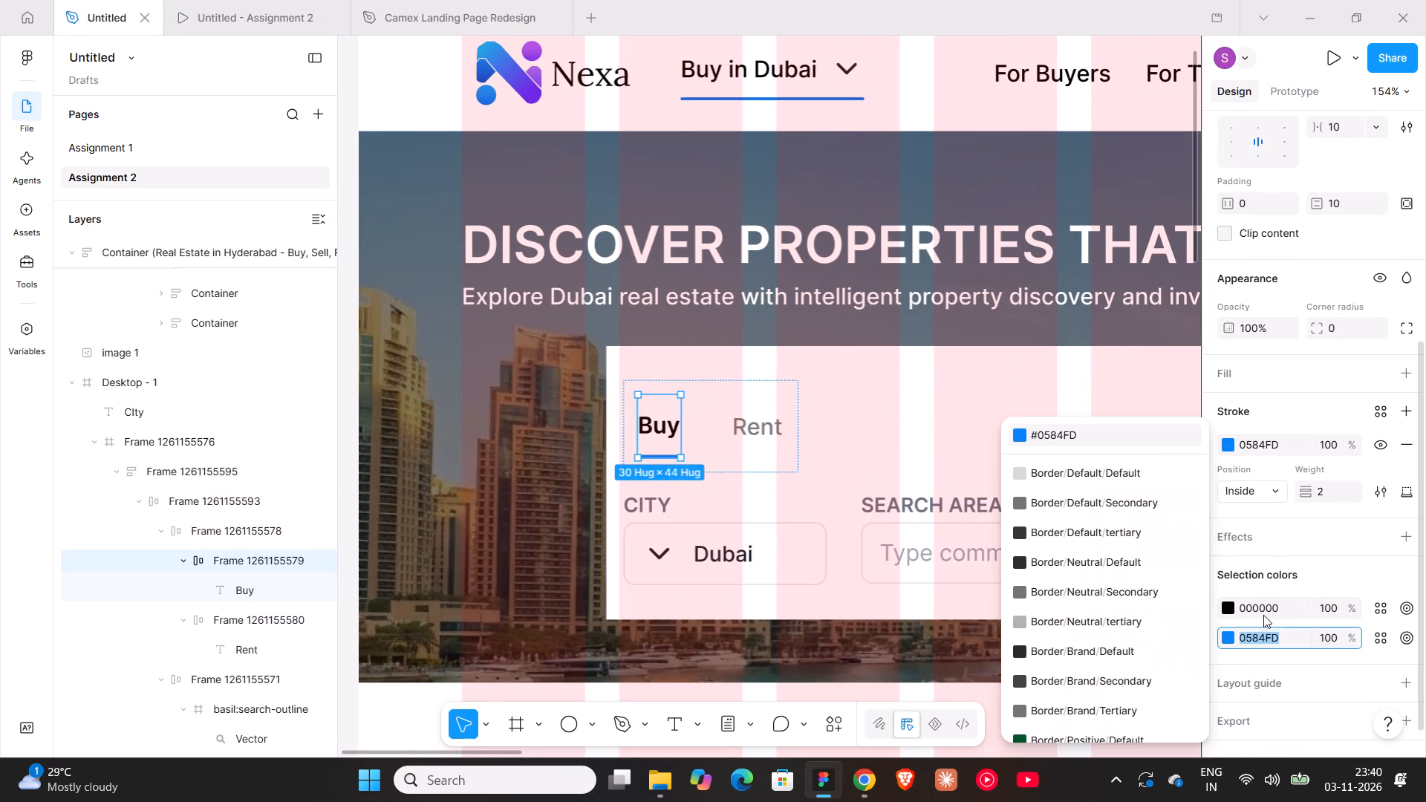
{"action": "left_click", "coordinate": [1263, 607]}
{"action": "key", "text": "ctrl+v"}
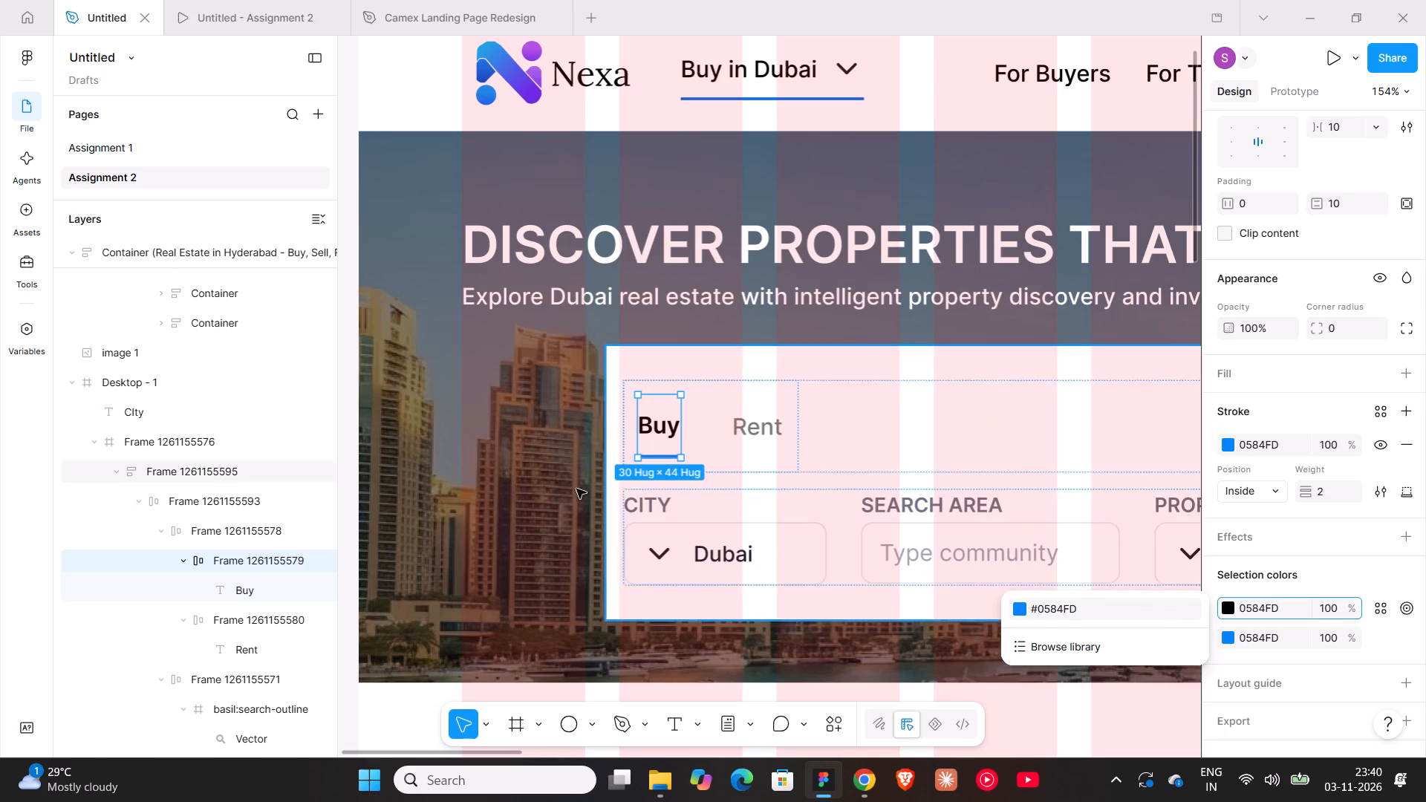
{"action": "left_click", "coordinate": [550, 476]}
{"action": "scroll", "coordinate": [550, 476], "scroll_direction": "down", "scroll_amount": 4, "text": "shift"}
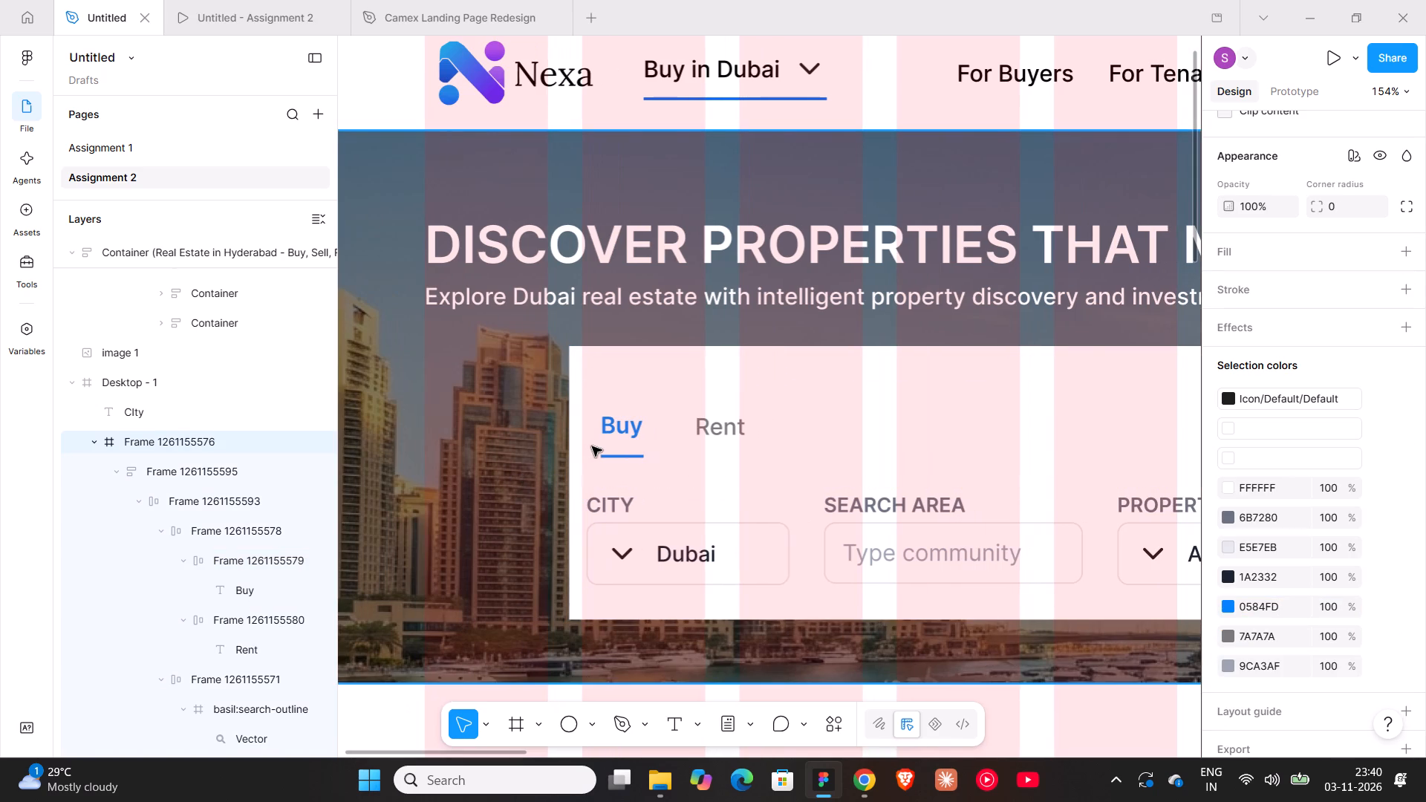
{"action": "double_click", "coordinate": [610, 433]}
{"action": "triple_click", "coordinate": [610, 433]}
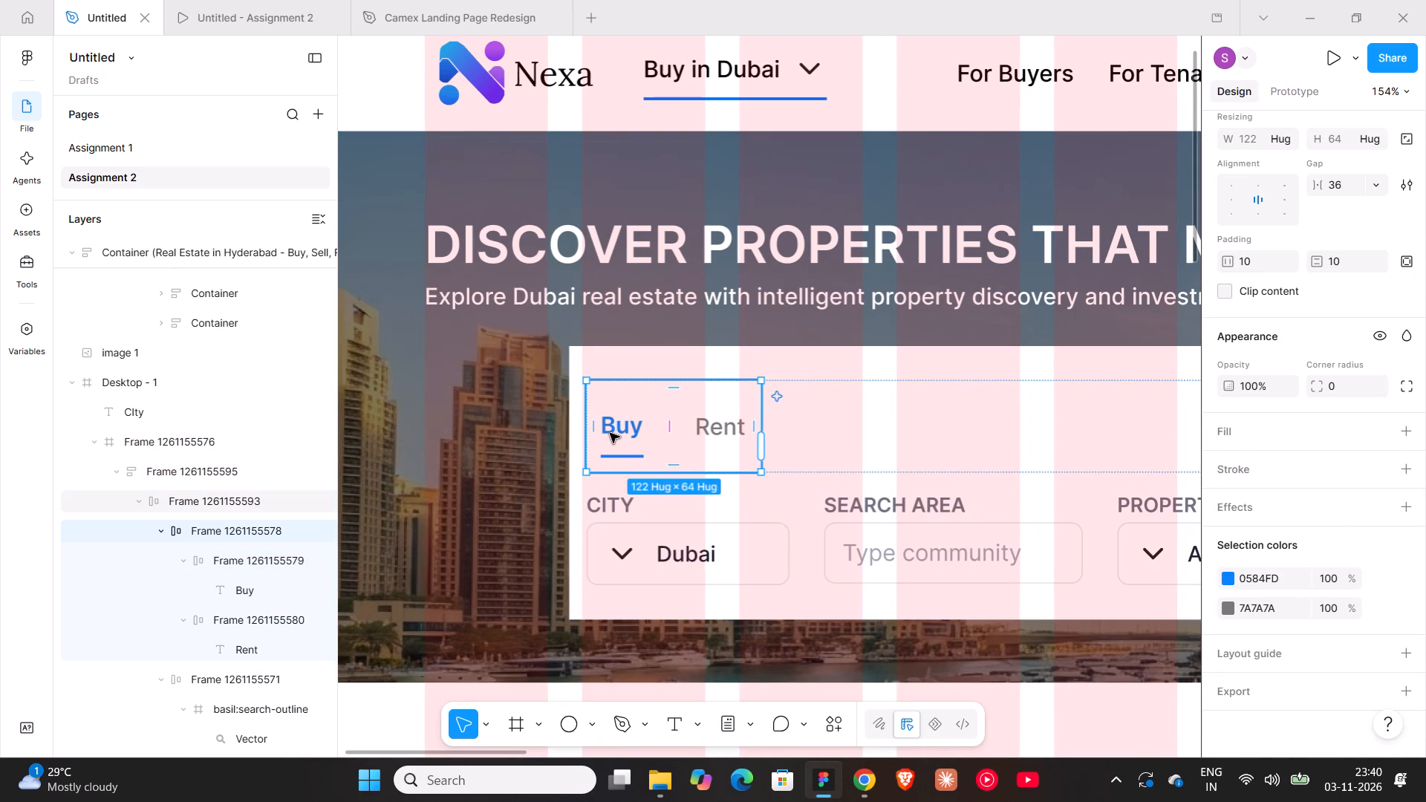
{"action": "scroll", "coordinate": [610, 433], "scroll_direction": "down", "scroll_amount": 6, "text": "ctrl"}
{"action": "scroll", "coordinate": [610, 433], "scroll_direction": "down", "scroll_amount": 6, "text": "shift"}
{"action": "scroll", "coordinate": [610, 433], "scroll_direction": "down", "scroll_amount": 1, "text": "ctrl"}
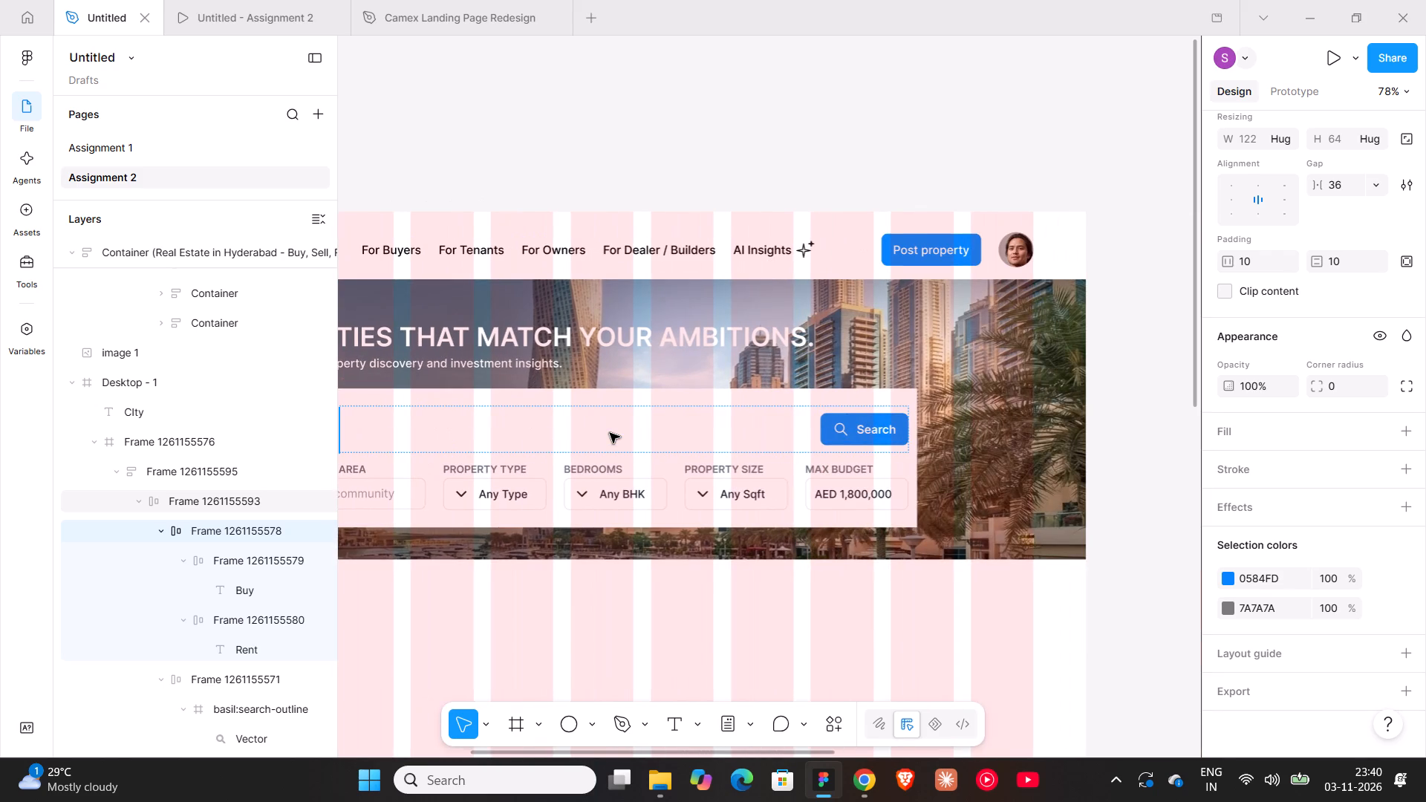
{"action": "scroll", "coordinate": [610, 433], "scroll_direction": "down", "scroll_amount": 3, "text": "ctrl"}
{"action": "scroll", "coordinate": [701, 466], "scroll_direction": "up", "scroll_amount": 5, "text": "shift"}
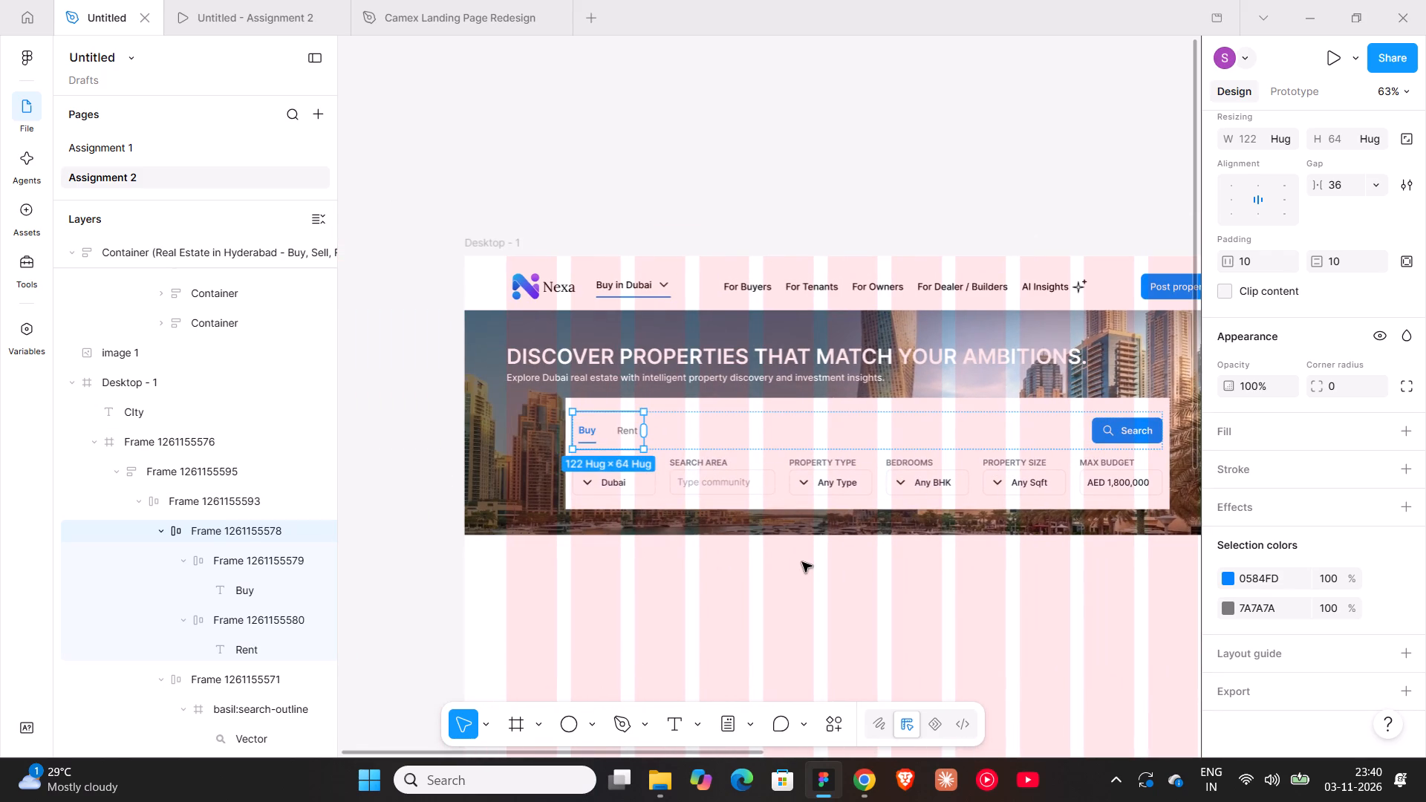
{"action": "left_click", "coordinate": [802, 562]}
Change the Bedrooms field text to Any 2BHK, checking the Assignment 3 brief in Chrome along the way.
{"action": "triple_click", "coordinate": [935, 480]}
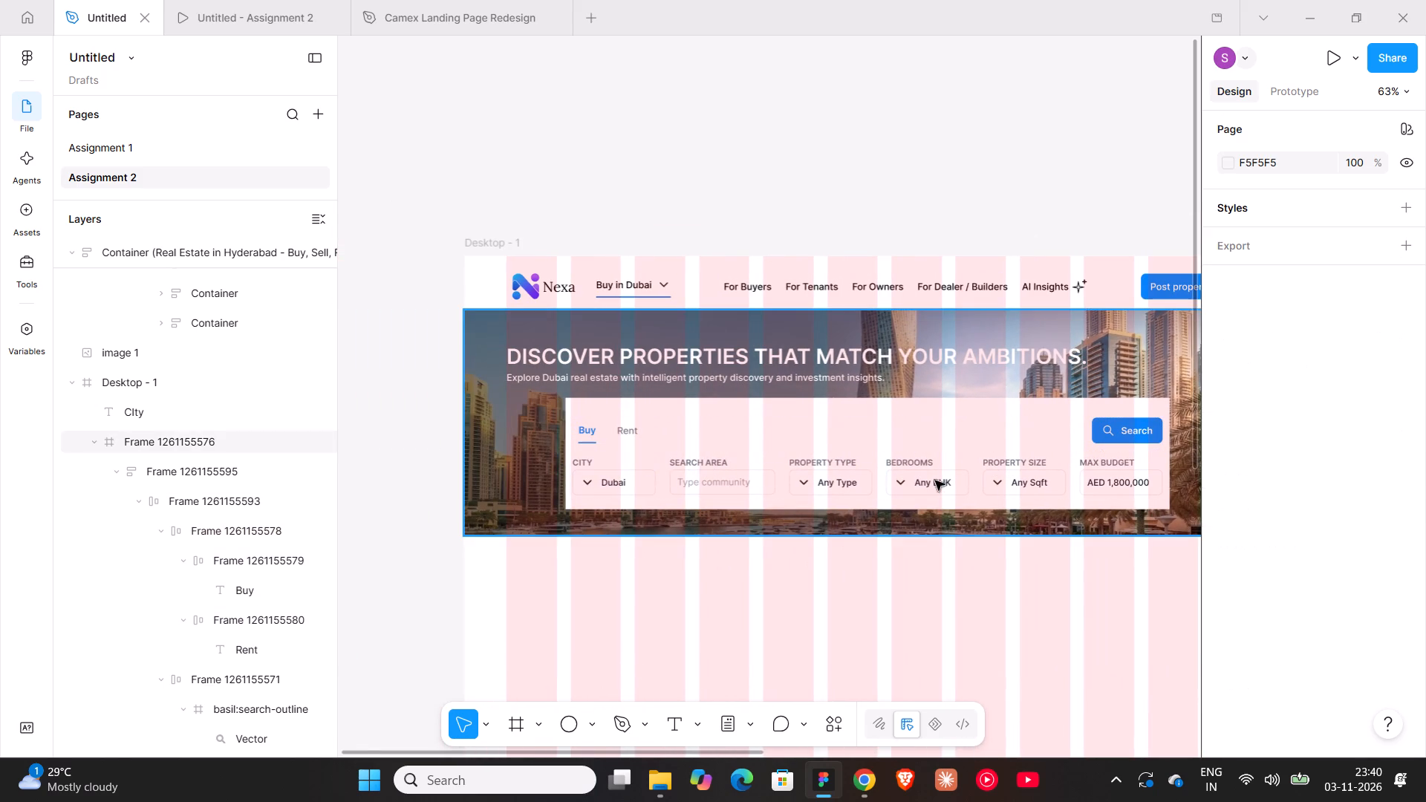
{"action": "triple_click", "coordinate": [935, 480]}
{"action": "triple_click", "coordinate": [935, 480]}
{"action": "left_click", "coordinate": [935, 480]}
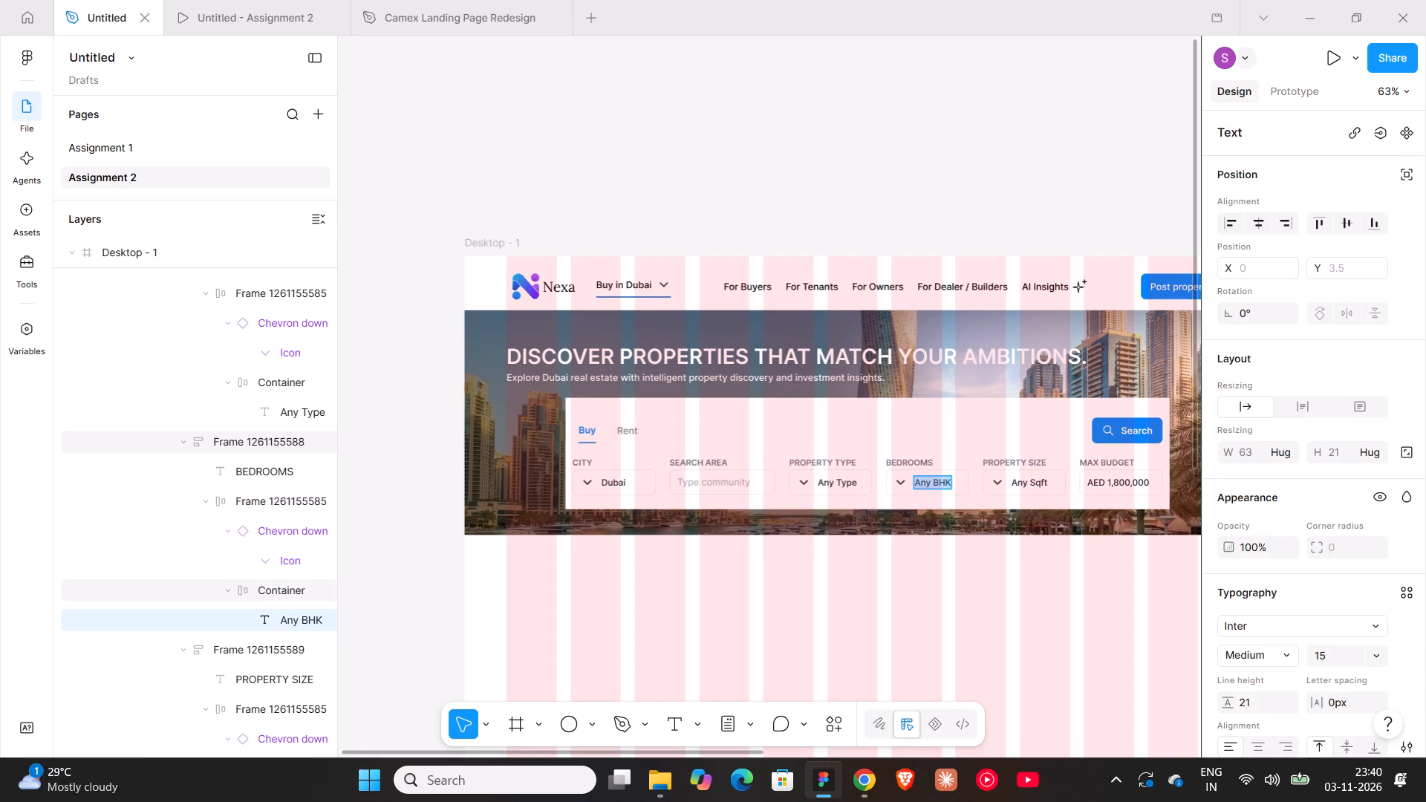
{"action": "scroll", "coordinate": [935, 480], "scroll_direction": "up", "scroll_amount": 8, "text": "ctrl"}
{"action": "left_click", "coordinate": [935, 480]}
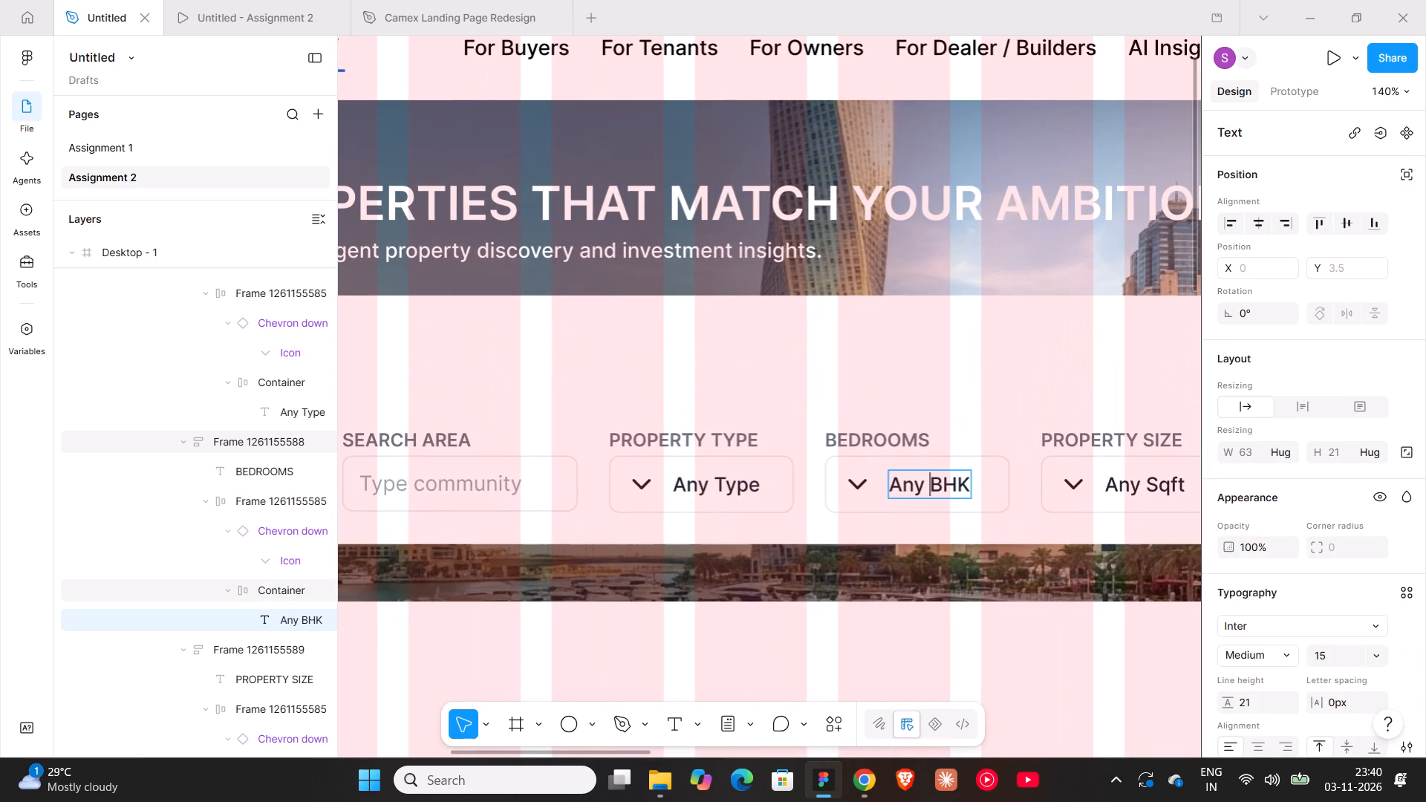
{"action": "key", "text": "2"}
{"action": "left_click", "coordinate": [873, 768]}
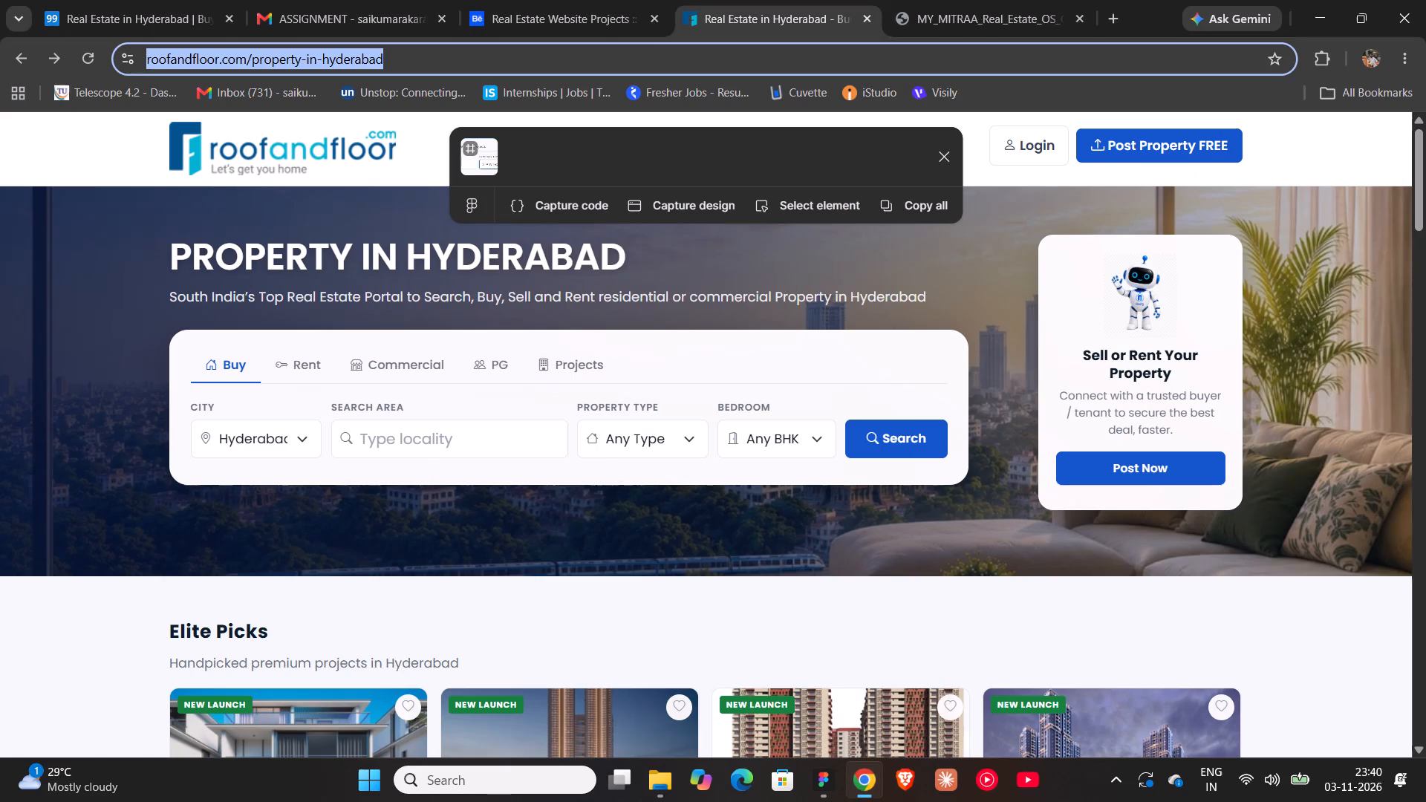
{"action": "left_click", "coordinate": [992, 0]}
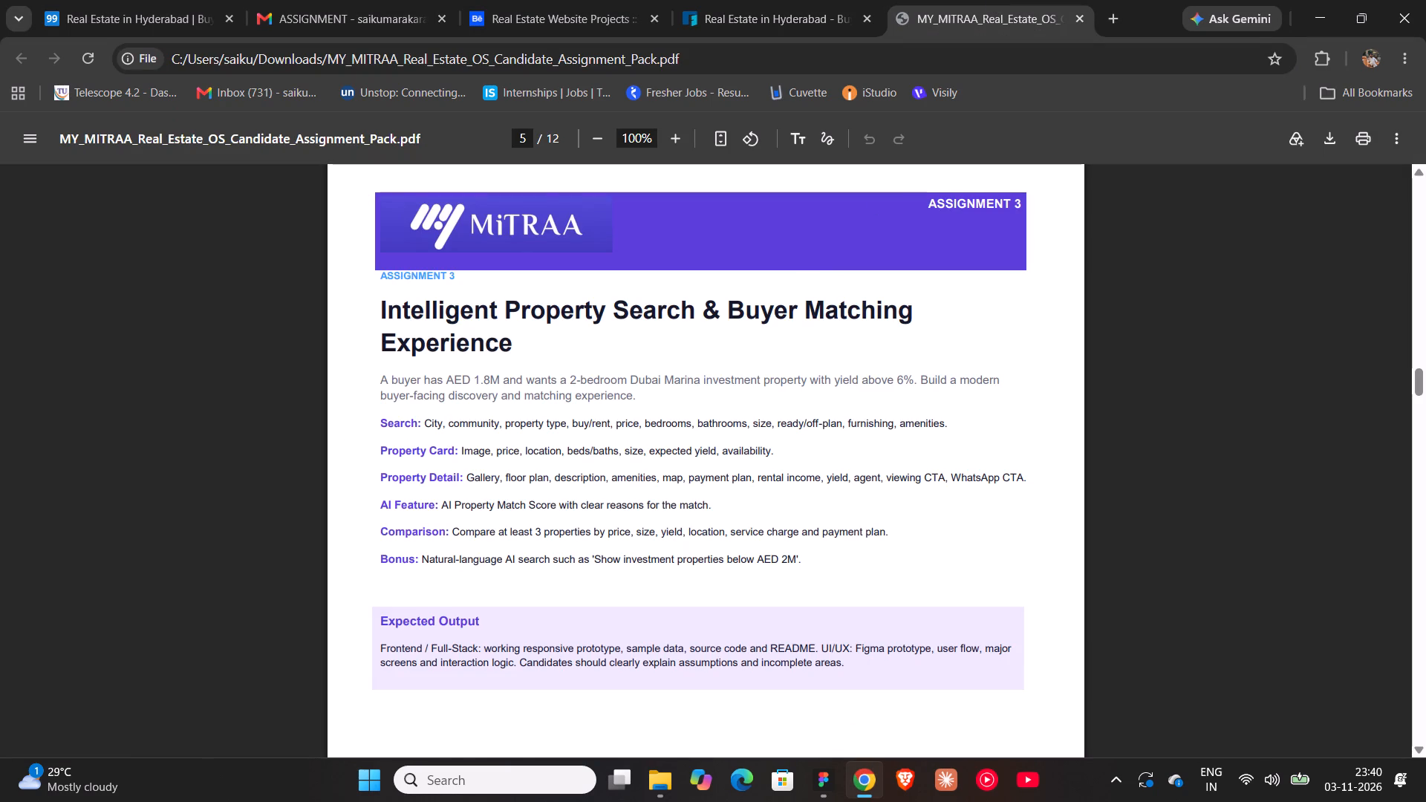
{"action": "left_click", "coordinate": [819, 773]}
{"action": "scroll", "coordinate": [735, 430], "scroll_direction": "down", "scroll_amount": 5, "text": "ctrl"}
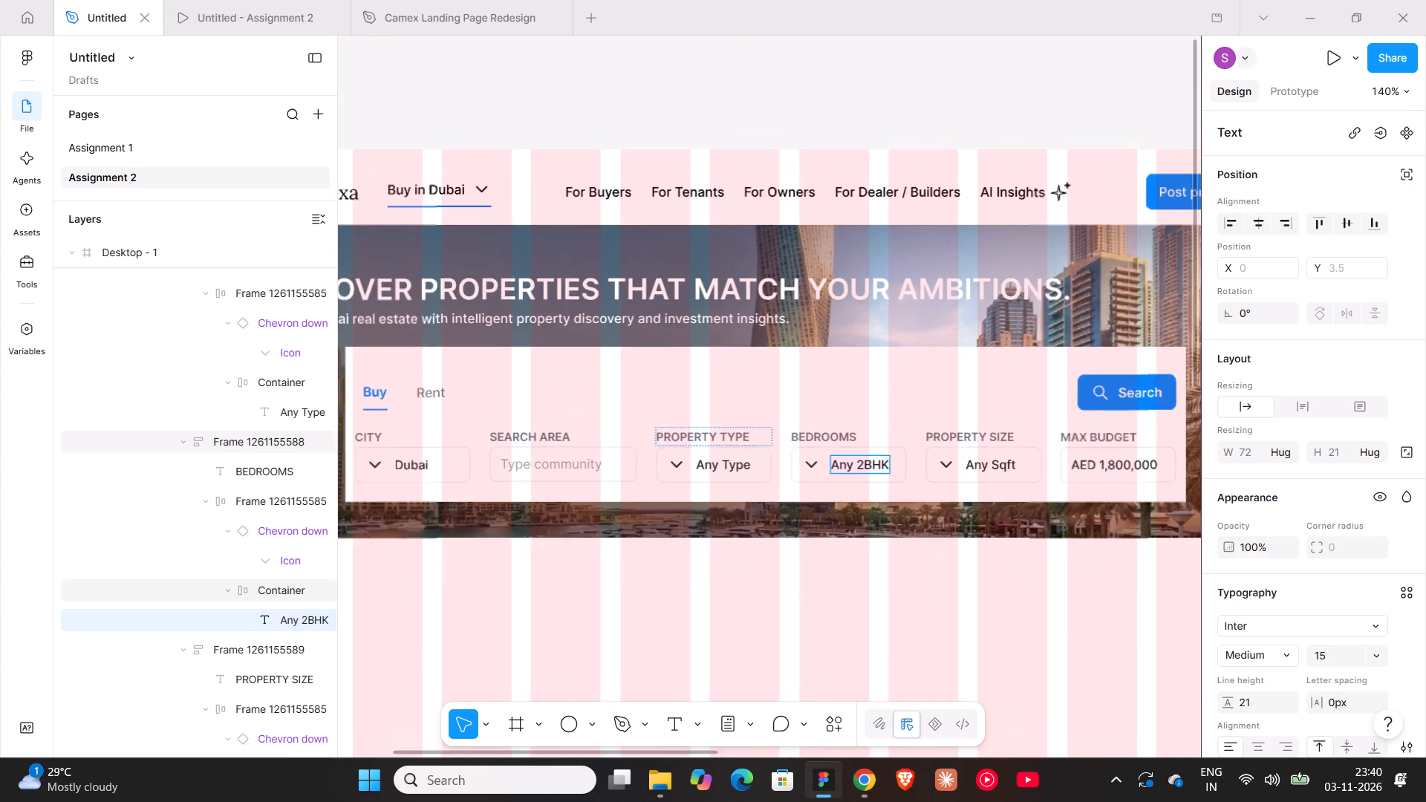
{"action": "left_click", "coordinate": [726, 538]}
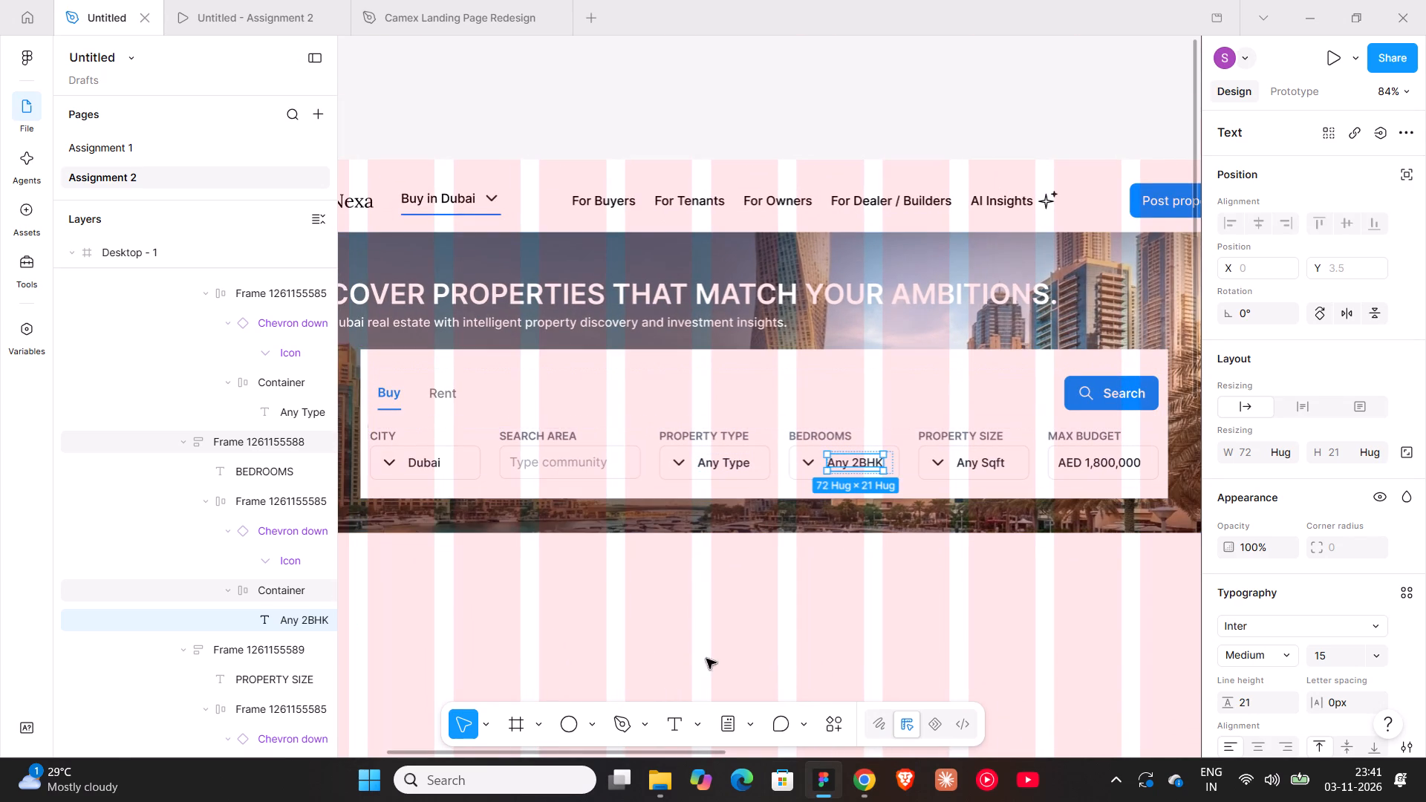
Replace the Search Area placeholder with Dubai Marina, copied from the Assignment 3 brief in Chrome.
{"action": "left_click", "coordinate": [850, 771]}
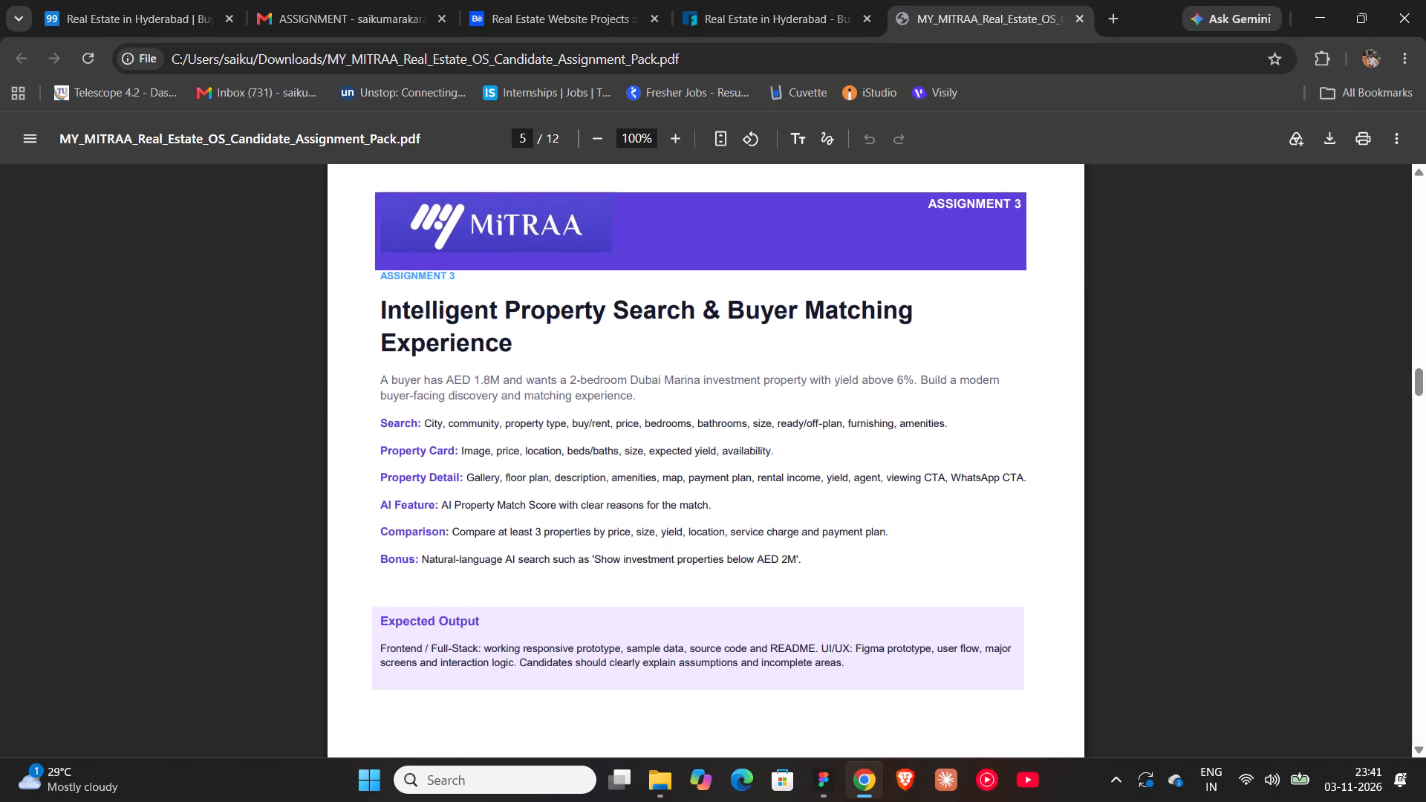
{"action": "left_click_drag", "start_coordinate": [631, 380], "coordinate": [697, 382]}
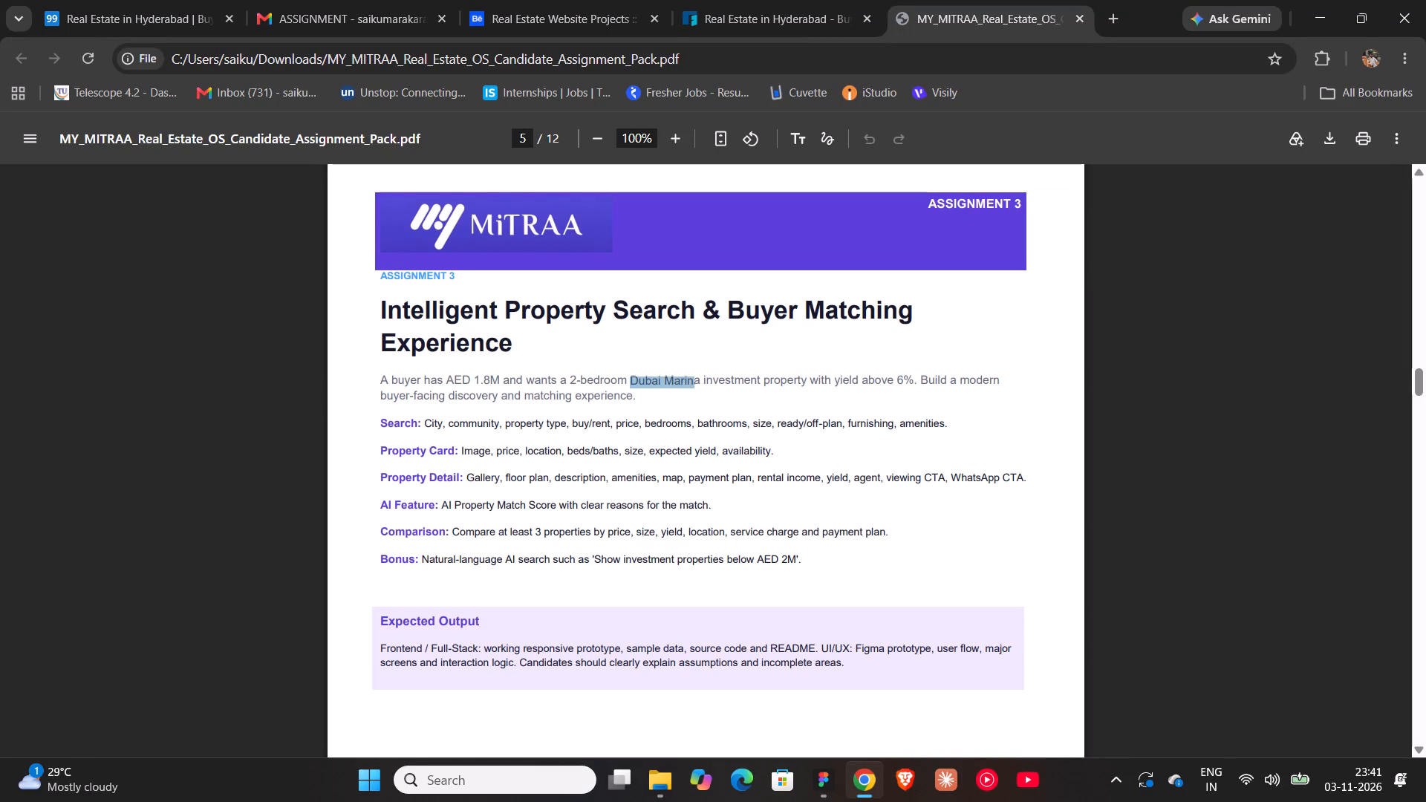
{"action": "left_click_drag", "start_coordinate": [697, 382], "coordinate": [698, 383]}
{"action": "key", "text": "ctrl+c"}
{"action": "left_click", "coordinate": [828, 777]}
{"action": "triple_click", "coordinate": [561, 465]}
{"action": "triple_click", "coordinate": [561, 465]}
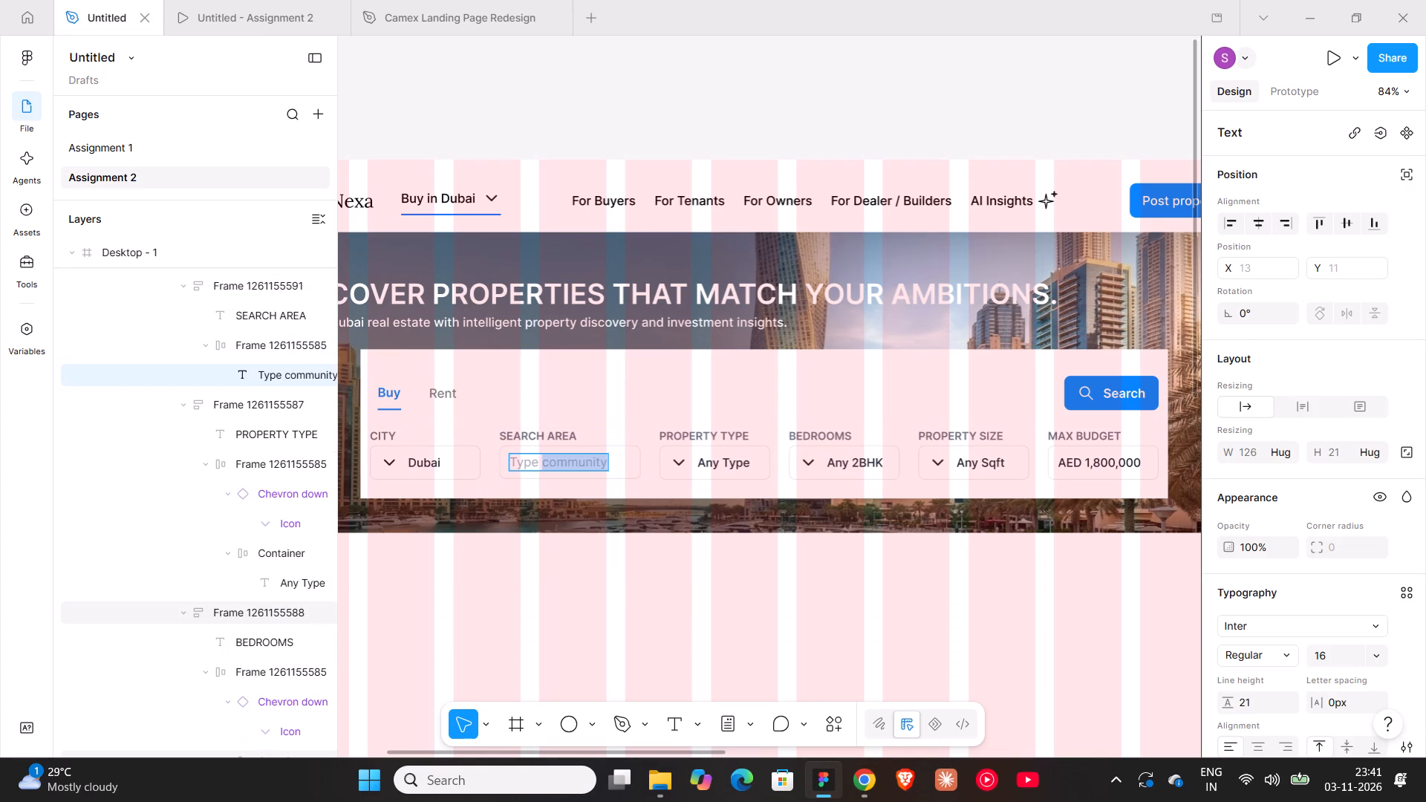
{"action": "double_click", "coordinate": [561, 465]}
{"action": "left_click", "coordinate": [561, 465]}
{"action": "key", "text": "ctrl+v"}
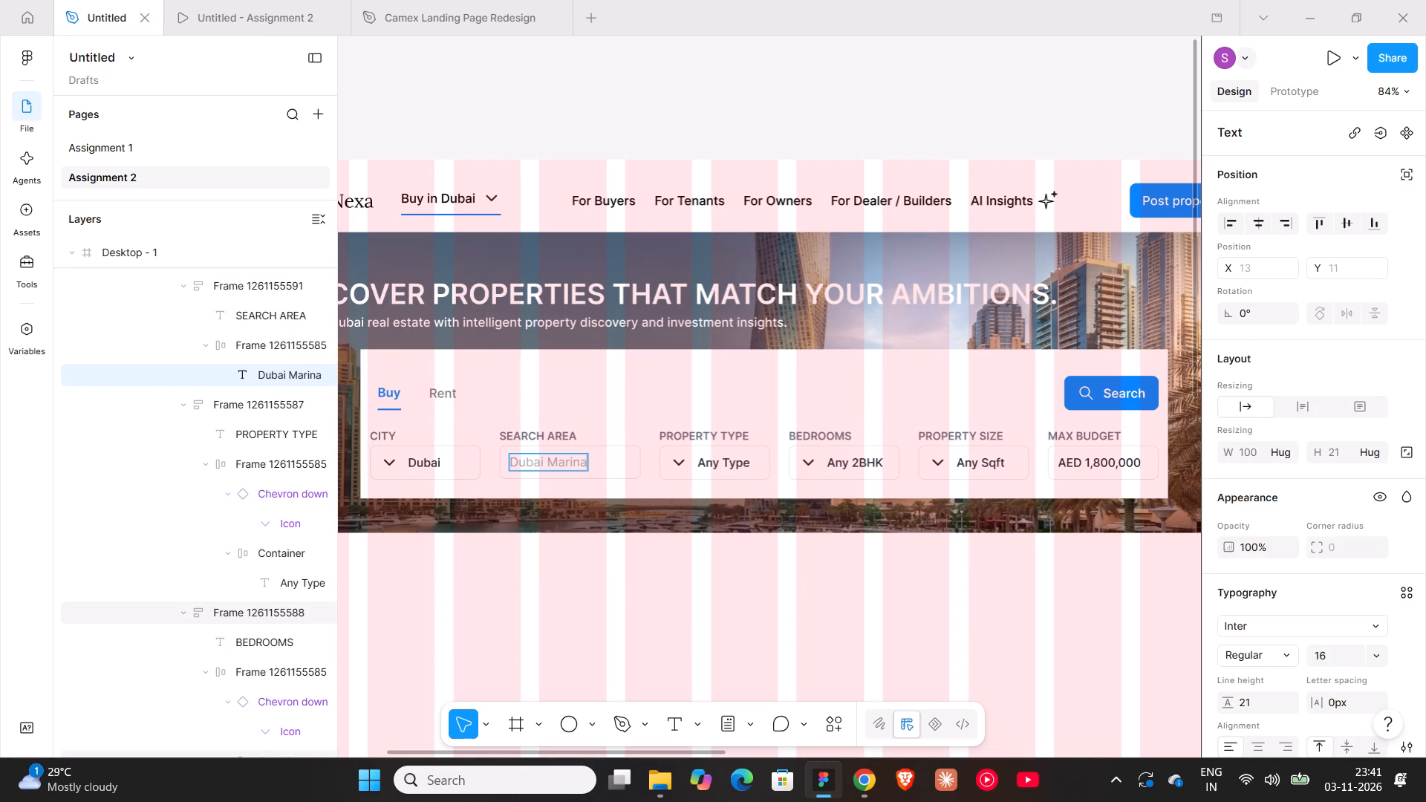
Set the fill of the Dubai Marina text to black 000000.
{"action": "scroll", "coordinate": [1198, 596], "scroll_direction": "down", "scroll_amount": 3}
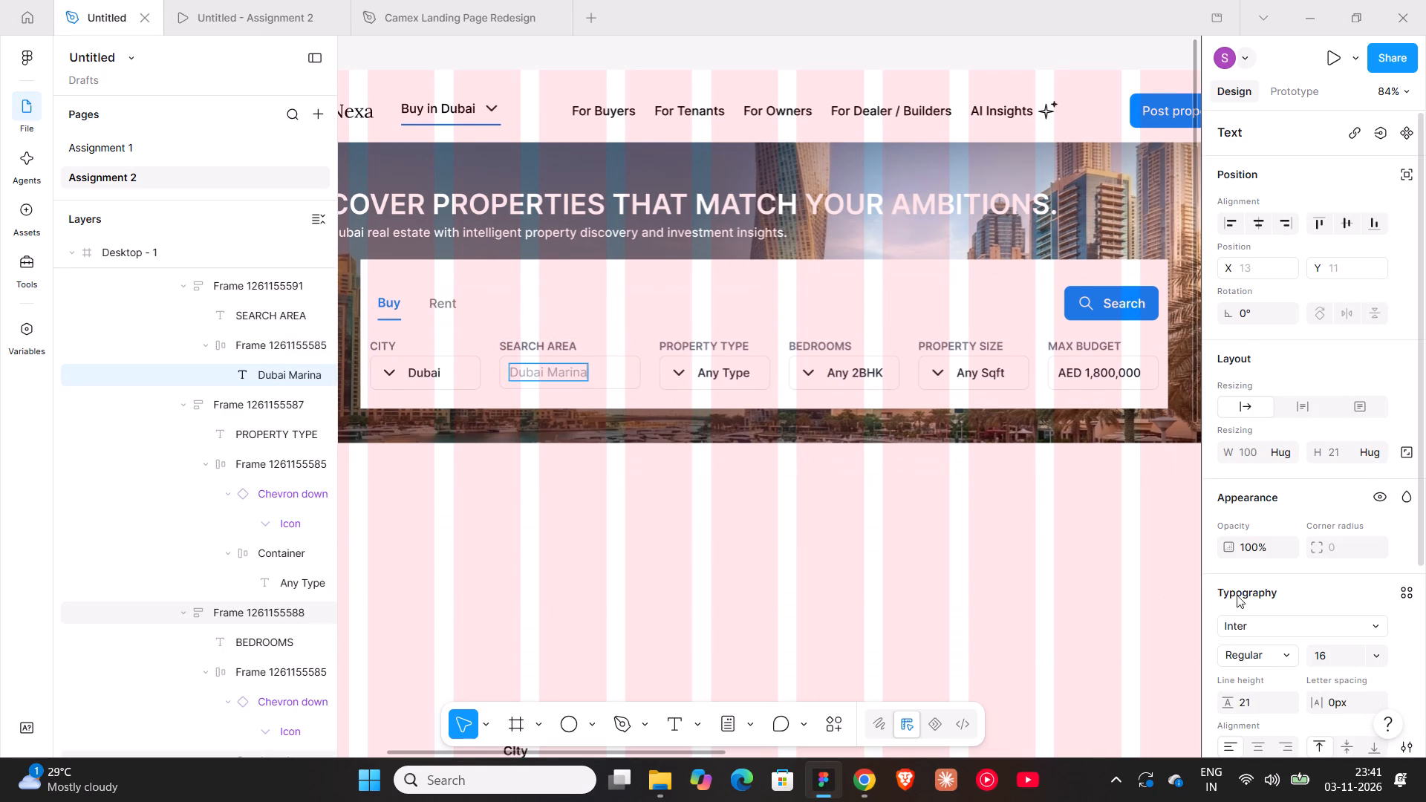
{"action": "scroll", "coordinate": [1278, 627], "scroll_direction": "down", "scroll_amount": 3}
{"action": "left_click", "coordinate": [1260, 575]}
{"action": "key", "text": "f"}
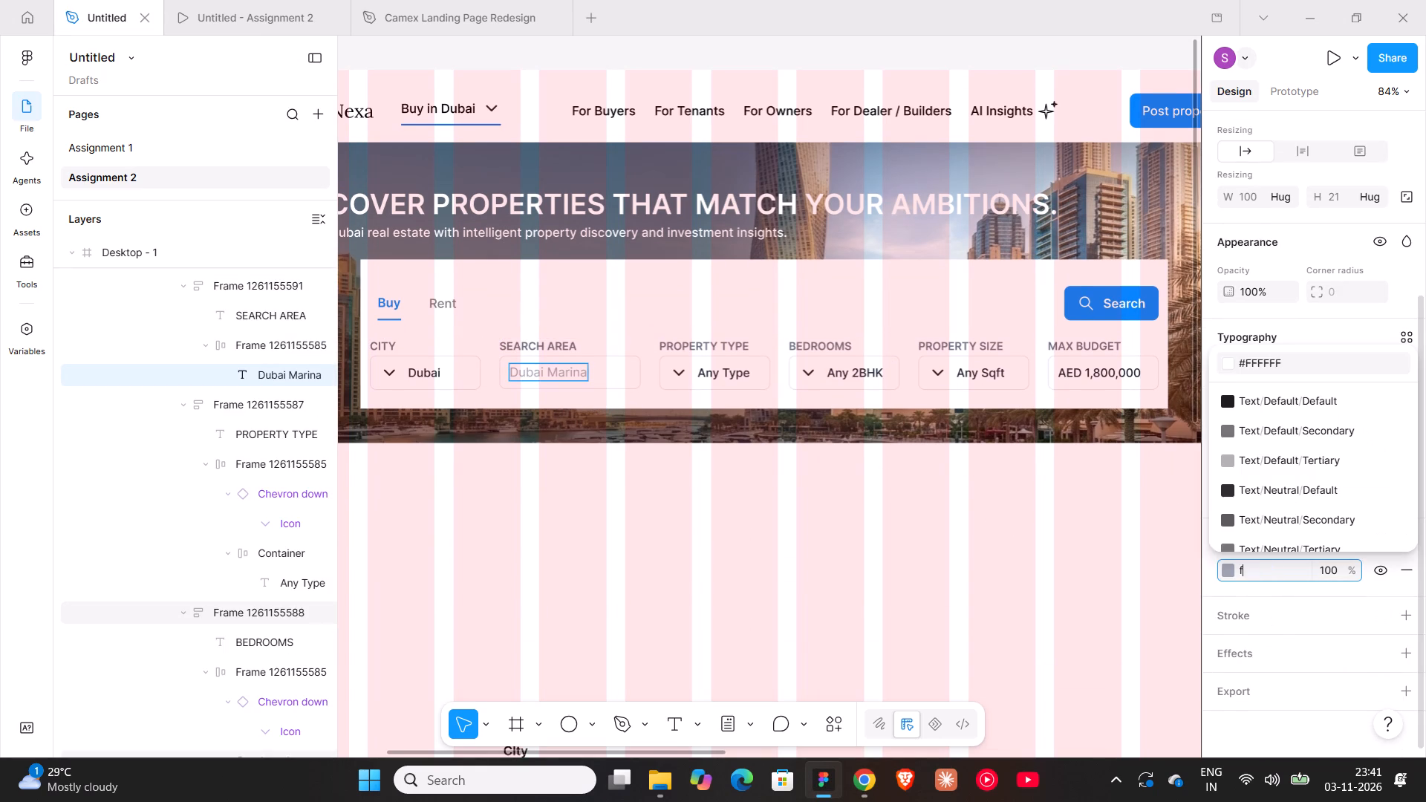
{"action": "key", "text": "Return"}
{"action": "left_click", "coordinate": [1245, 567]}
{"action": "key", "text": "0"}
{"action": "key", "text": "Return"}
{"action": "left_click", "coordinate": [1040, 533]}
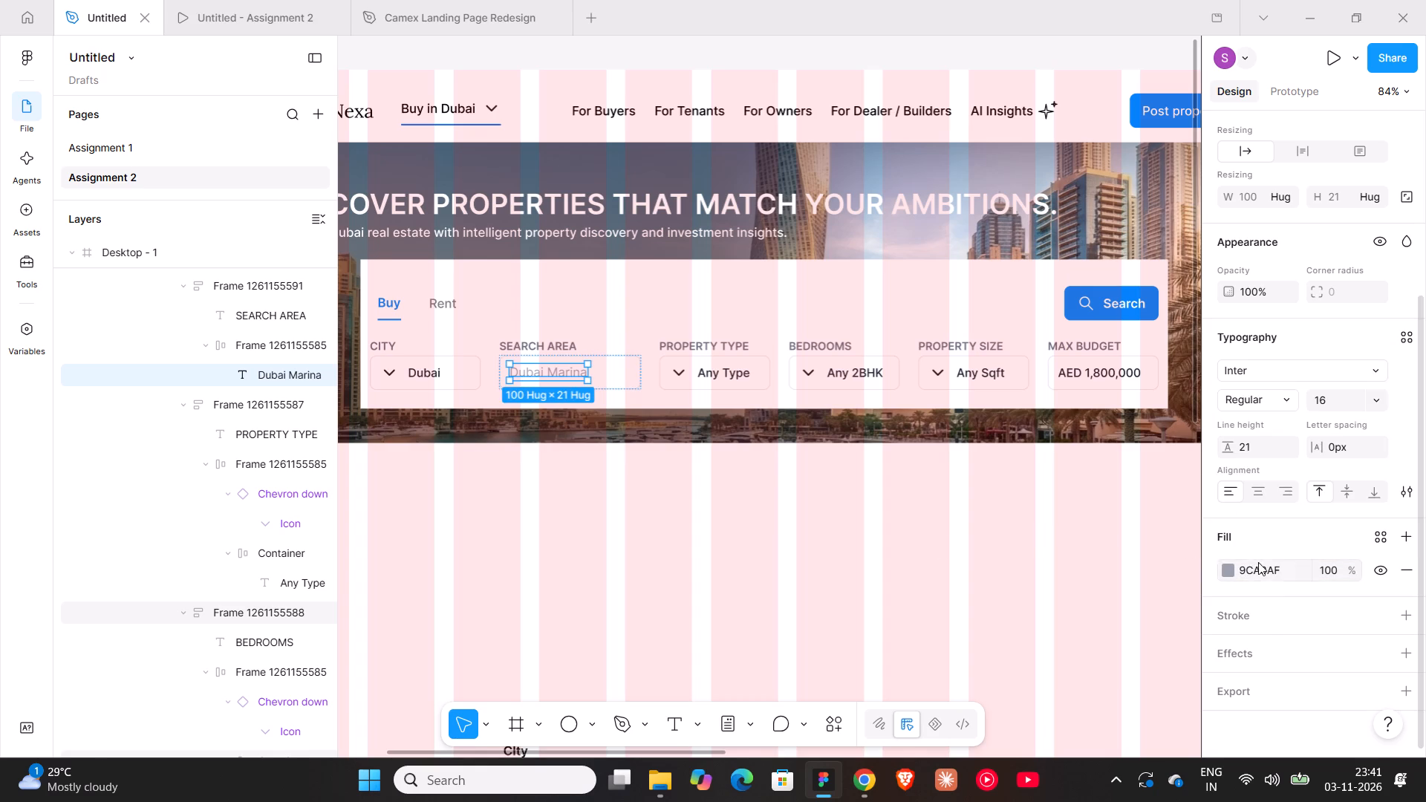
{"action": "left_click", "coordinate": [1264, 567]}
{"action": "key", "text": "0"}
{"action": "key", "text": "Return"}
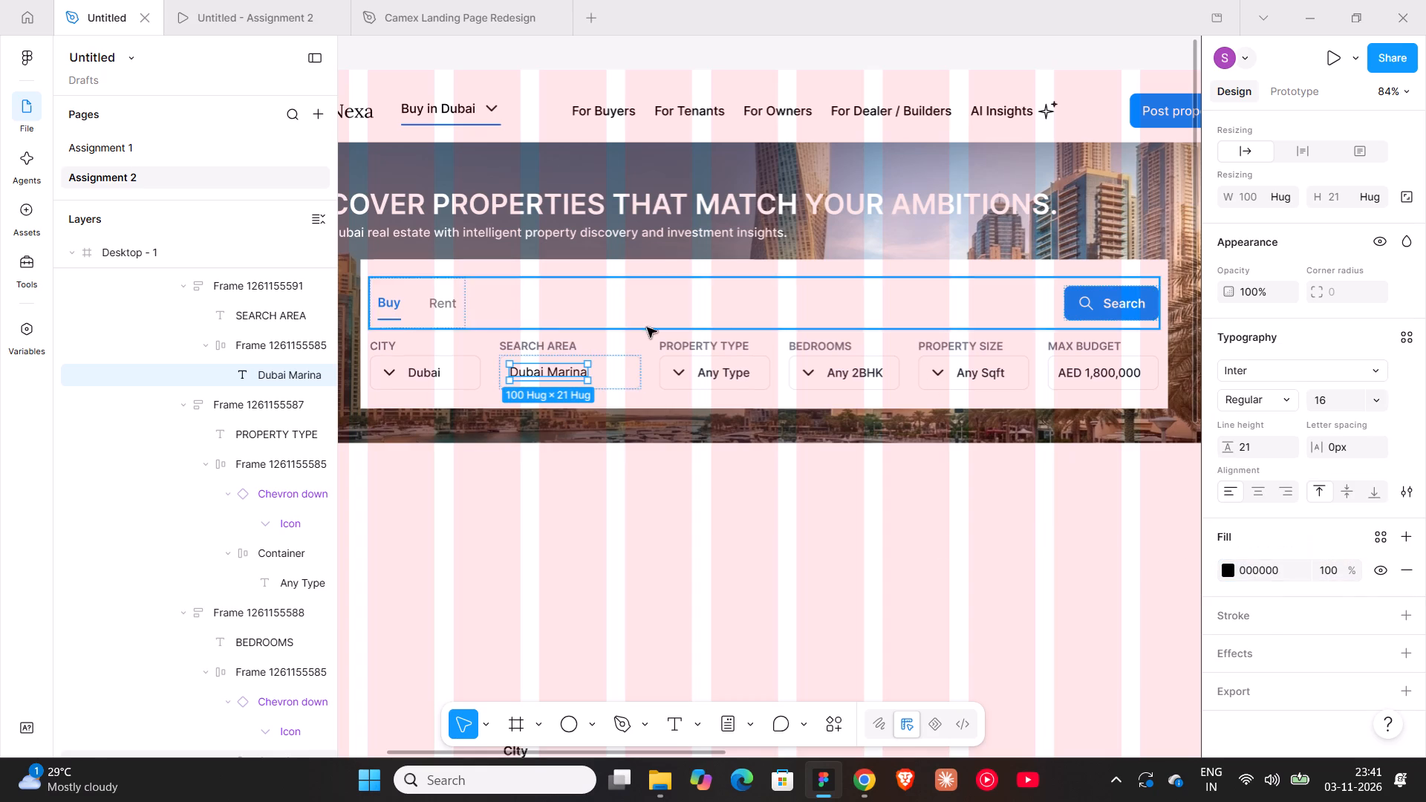
Match the Dubai Marina text to the Any Type text by setting it to Medium weight and size 15.
{"action": "triple_click", "coordinate": [709, 376]}
{"action": "double_click", "coordinate": [709, 376]}
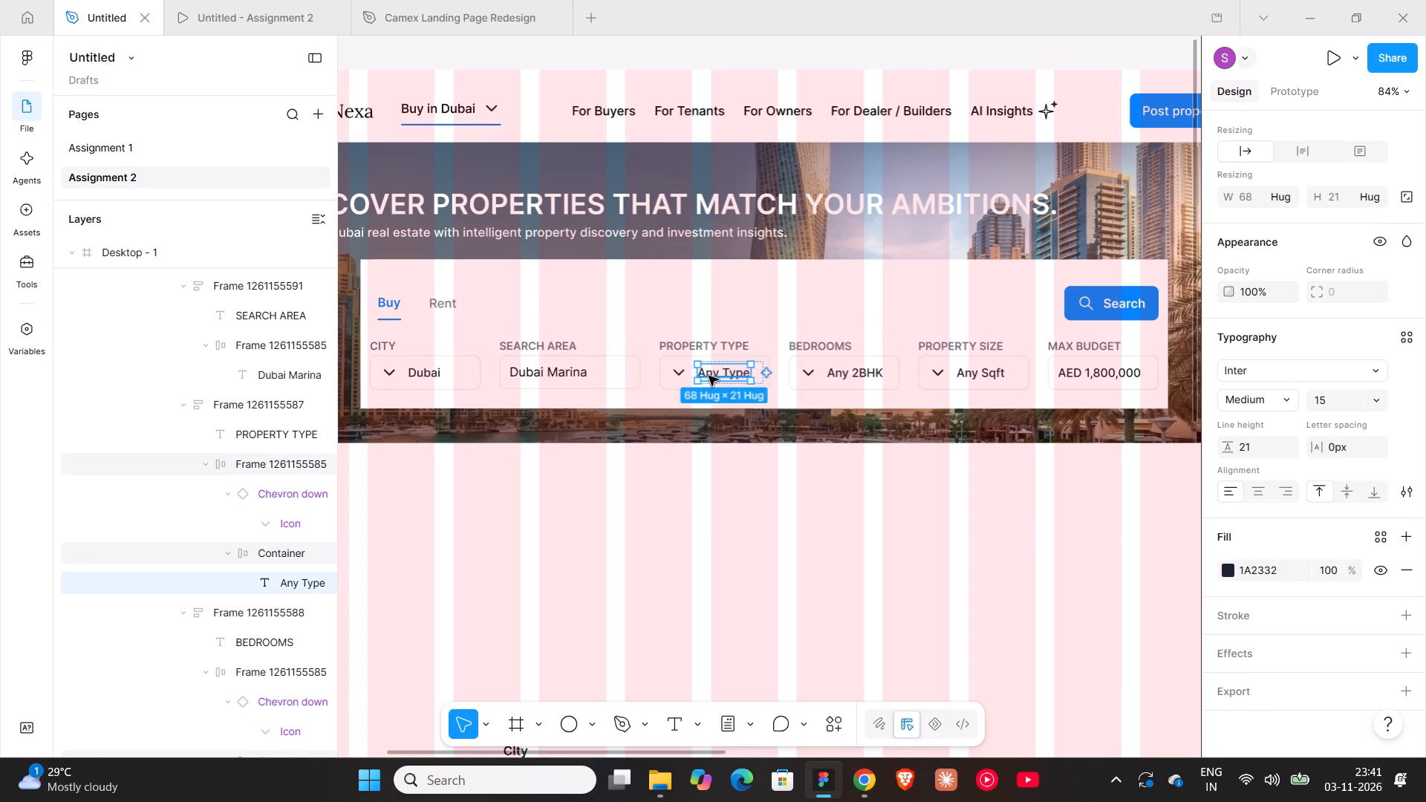
{"action": "left_click", "coordinate": [709, 376]}
{"action": "triple_click", "coordinate": [541, 371]}
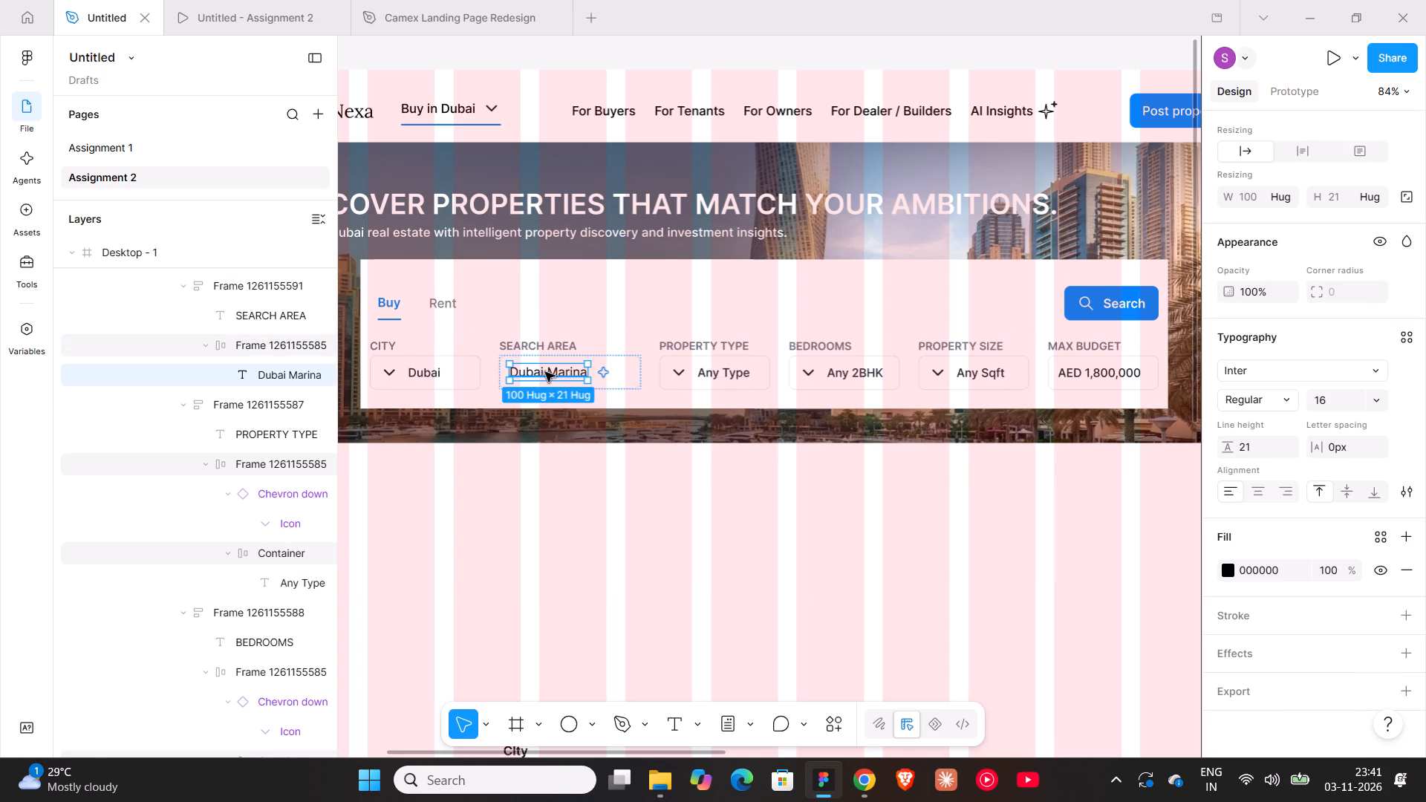
{"action": "left_click", "coordinate": [1295, 401]}
{"action": "left_click", "coordinate": [1274, 426]}
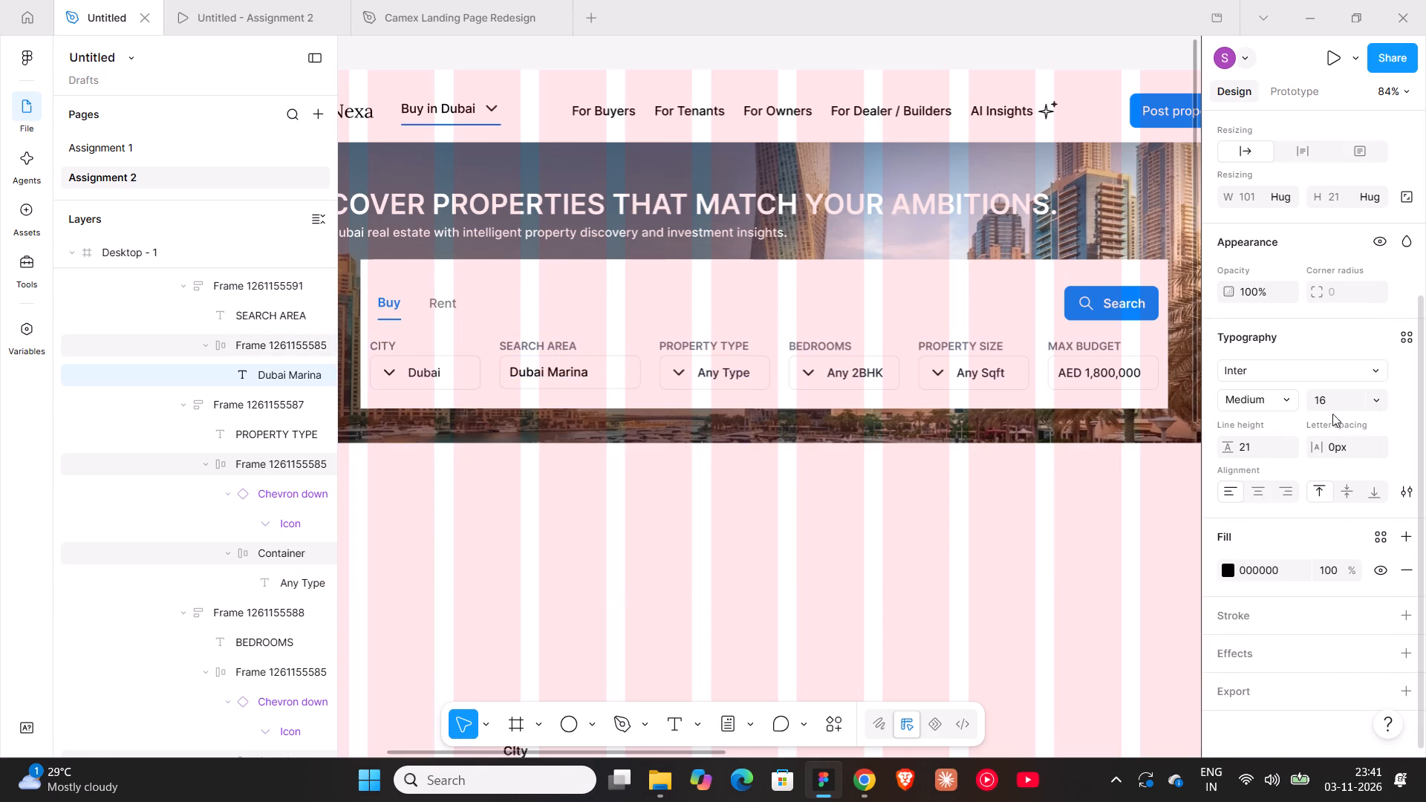
{"action": "left_click", "coordinate": [1330, 400]}
{"action": "type", "text": "15"}
{"action": "key", "text": "Return"}
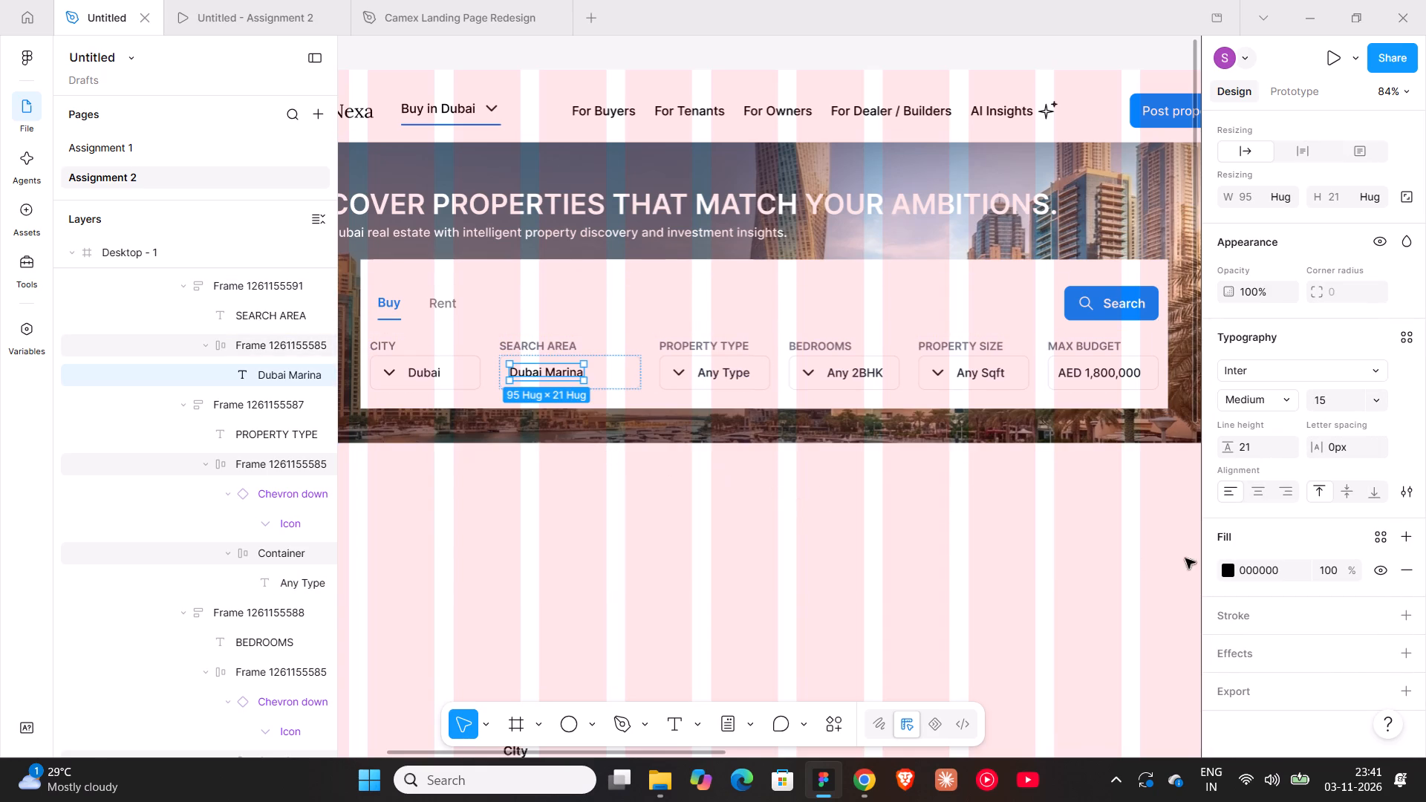
Recolour the Dubai Marina text to 1A2332, sampled from the Any Type text.
{"action": "left_click", "coordinate": [1227, 570]}
{"action": "left_click", "coordinate": [1011, 559]}
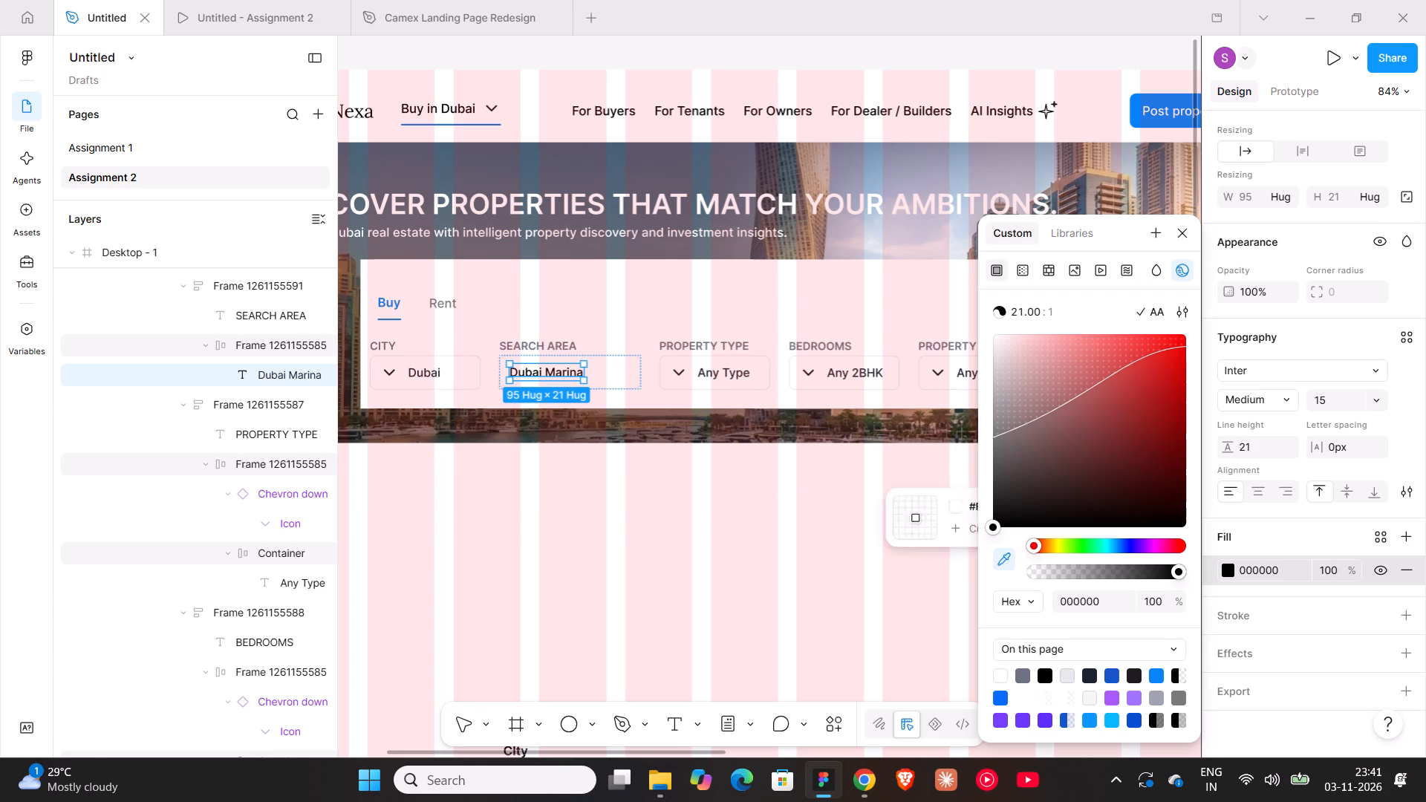
{"action": "scroll", "coordinate": [726, 382], "scroll_direction": "up", "scroll_amount": 20, "text": "ctrl"}
{"action": "scroll", "coordinate": [726, 382], "scroll_direction": "up", "scroll_amount": 16, "text": "ctrl"}
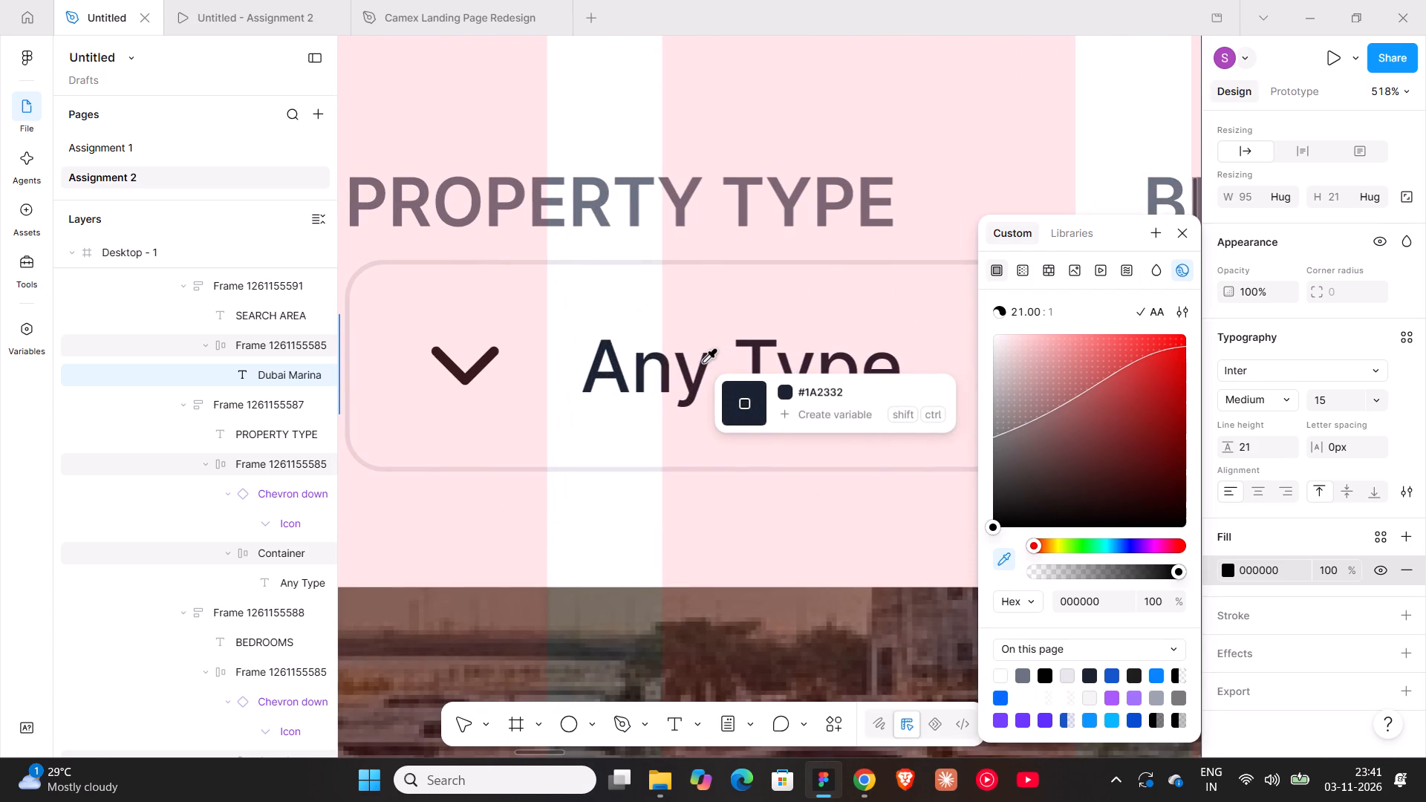
{"action": "left_click", "coordinate": [704, 362]}
{"action": "scroll", "coordinate": [704, 362], "scroll_direction": "down", "scroll_amount": 16, "text": "ctrl"}
{"action": "left_click", "coordinate": [645, 470]}
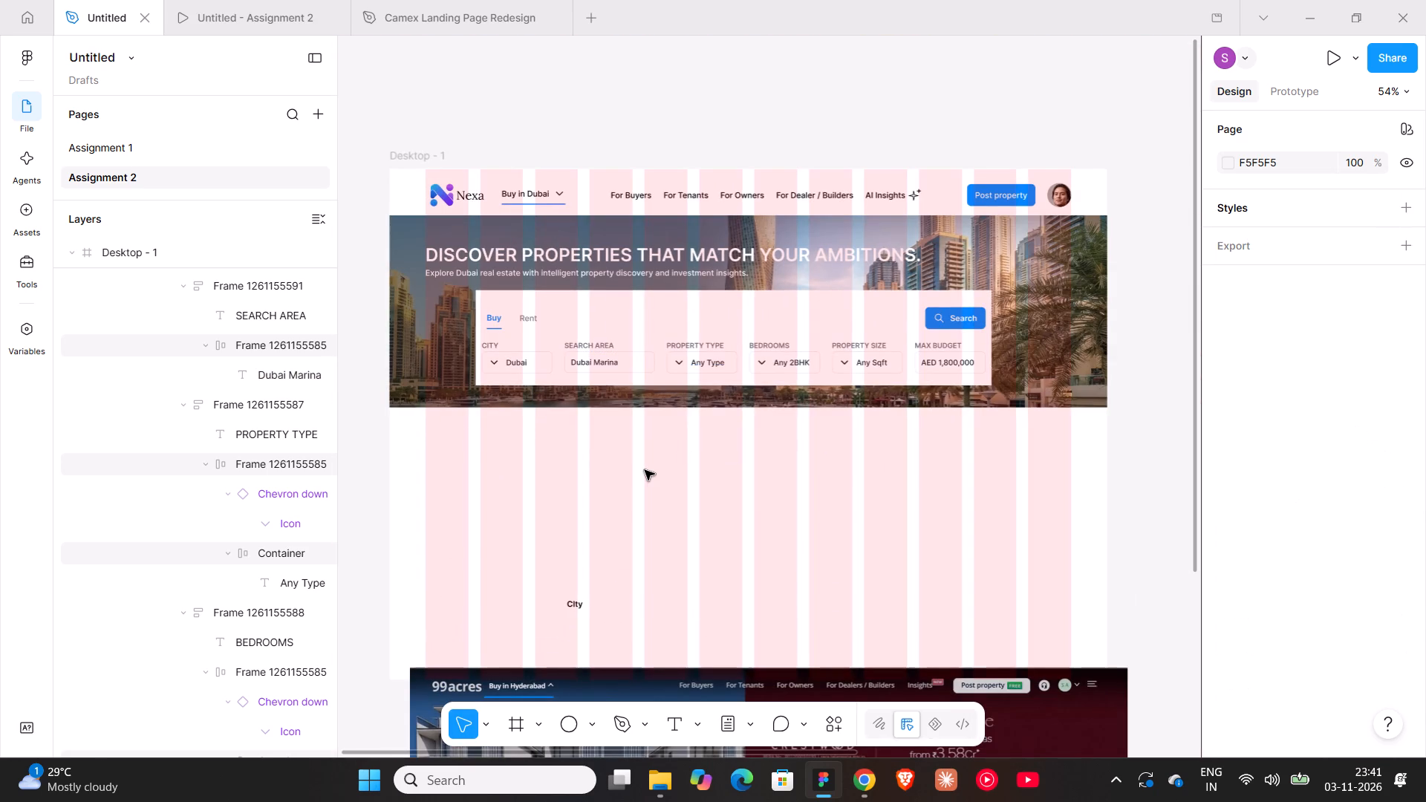
Round the search card's corners to a radius of 18 and check it in the prototype preview.
{"action": "scroll", "coordinate": [645, 470], "scroll_direction": "down", "scroll_amount": 3, "text": "shift"}
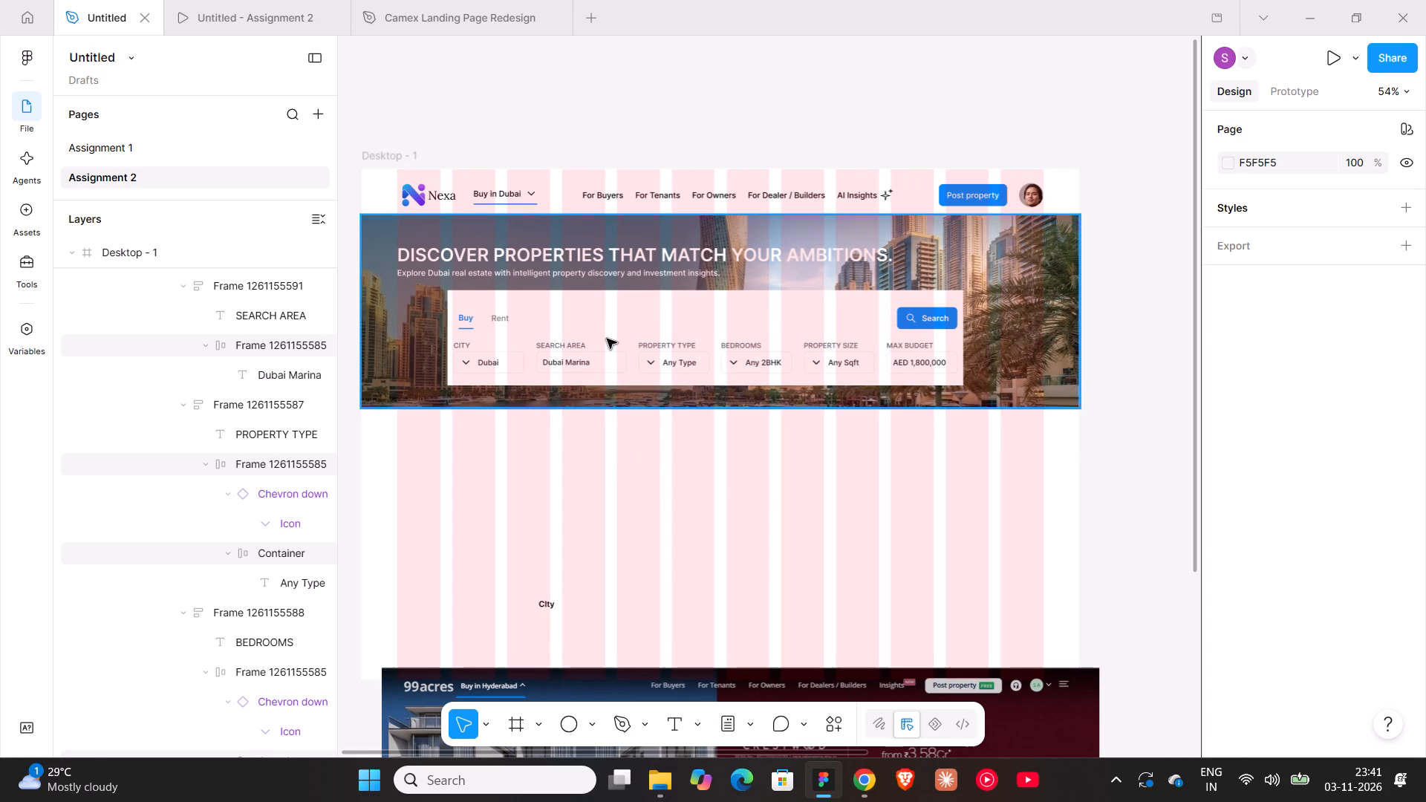
{"action": "double_click", "coordinate": [607, 329]}
{"action": "scroll", "coordinate": [1321, 626], "scroll_direction": "down", "scroll_amount": 2}
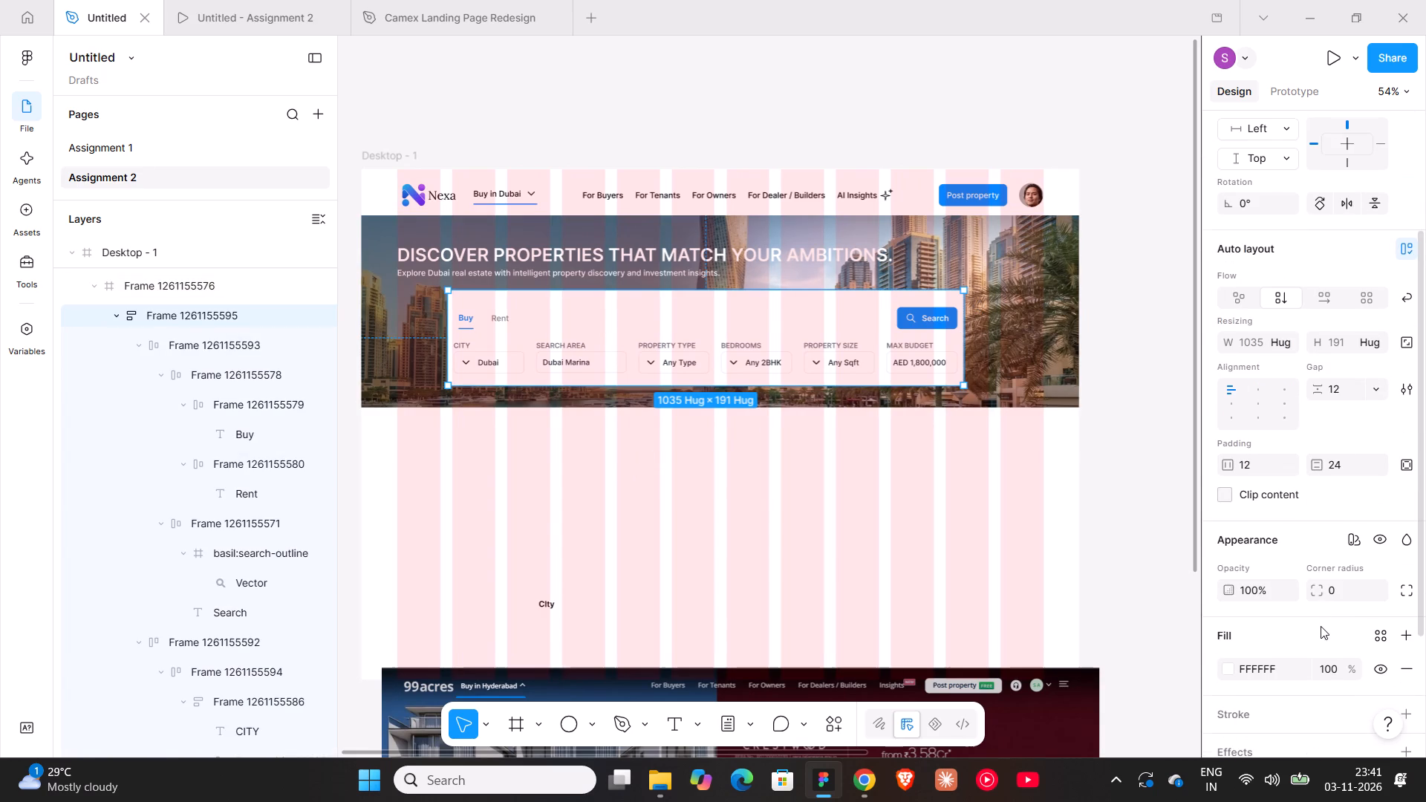
{"action": "left_click", "coordinate": [1333, 593]}
{"action": "type", "text": "18"}
{"action": "key", "text": "Return"}
{"action": "left_click", "coordinate": [974, 578]}
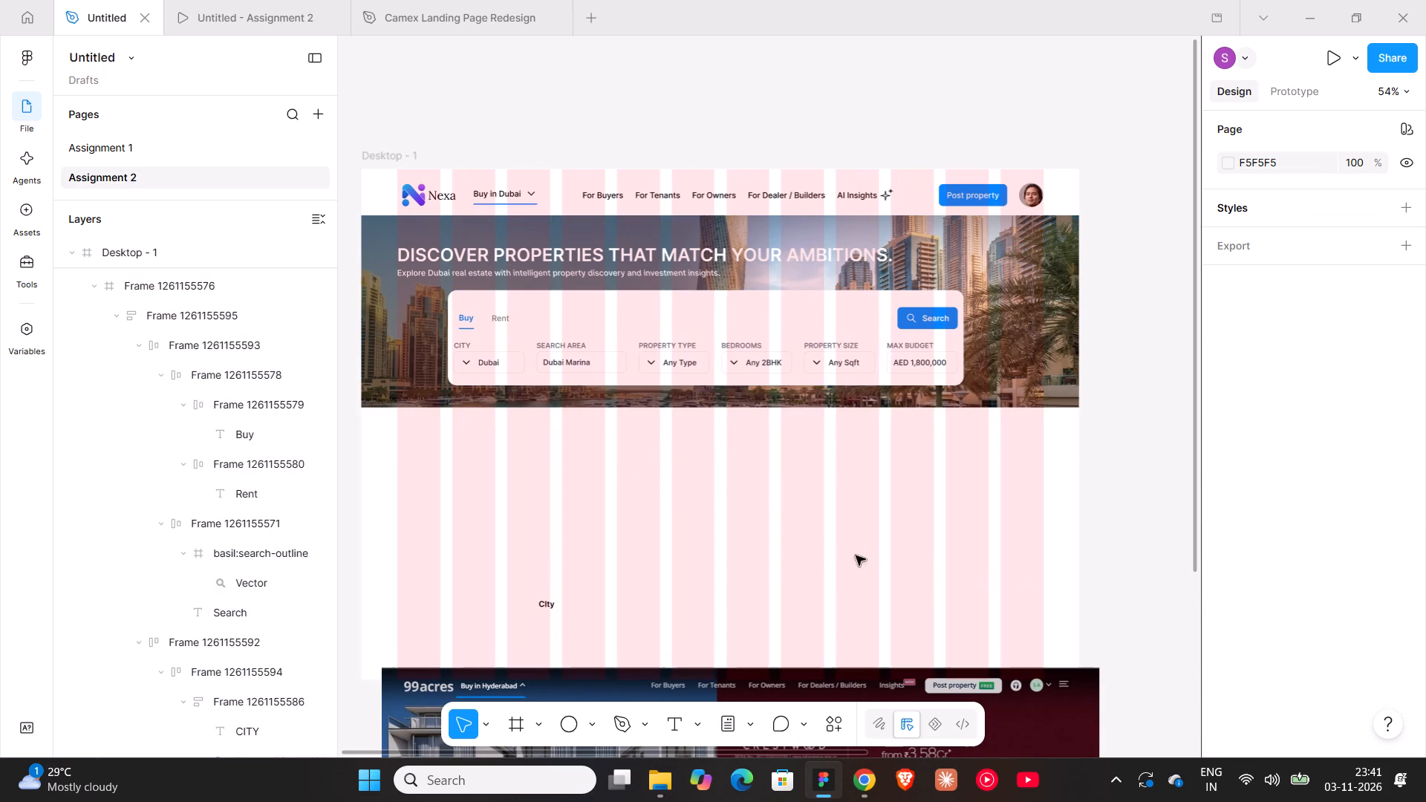
{"action": "left_click", "coordinate": [296, 0]}
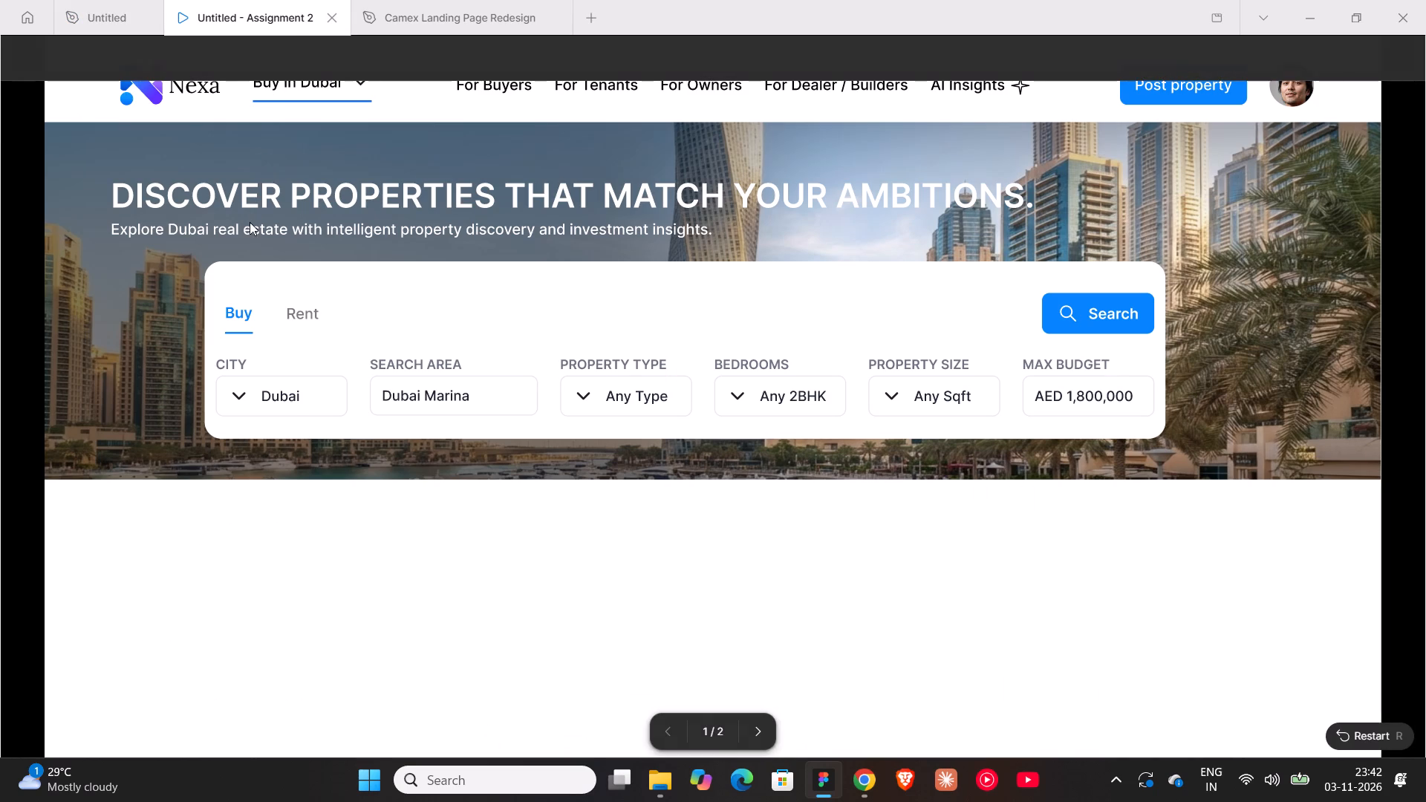
{"action": "left_click", "coordinate": [100, 0]}
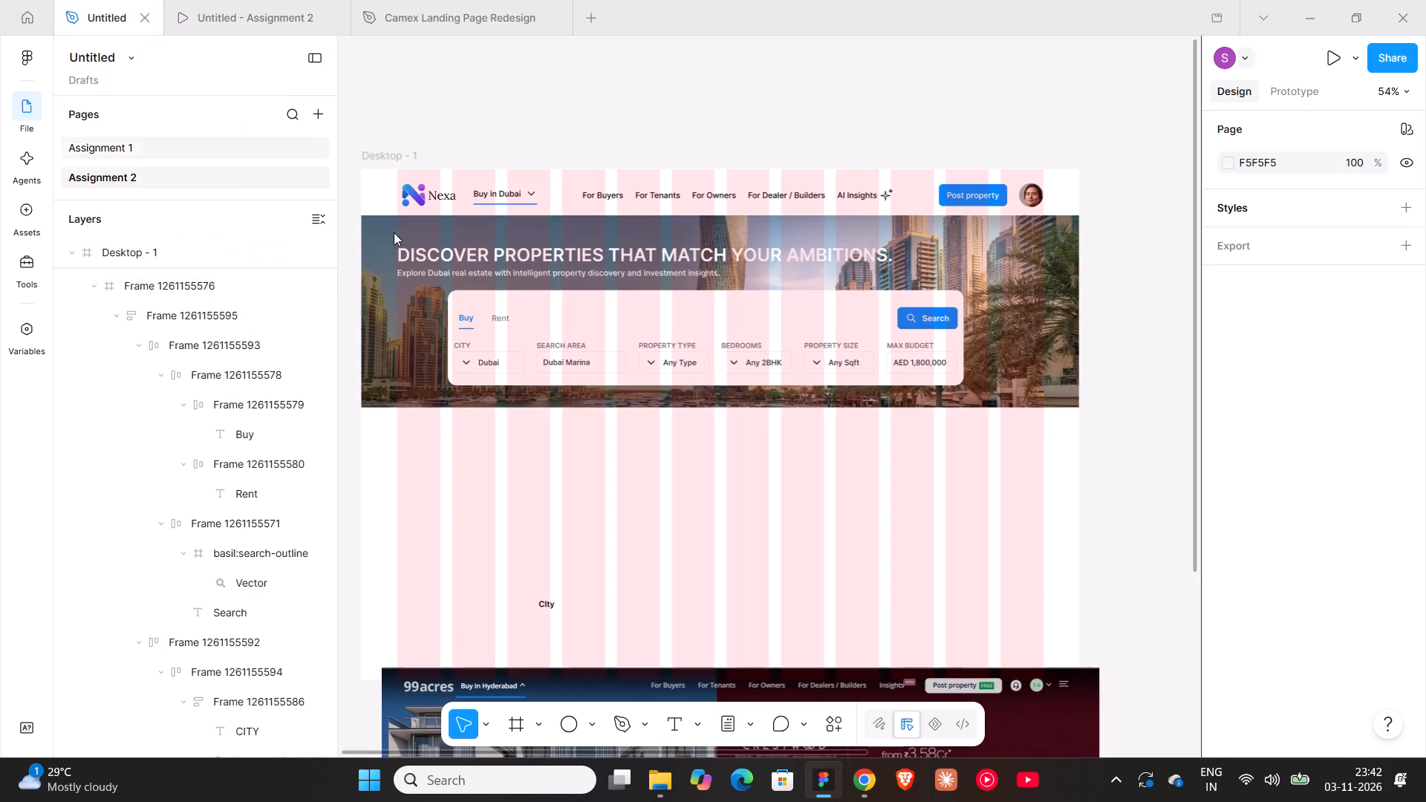
Centre the search card horizontally and move it down to overlap the hero image's lower edge, at about X 201, Y 416.
{"action": "double_click", "coordinate": [692, 311]}
{"action": "double_click", "coordinate": [726, 311]}
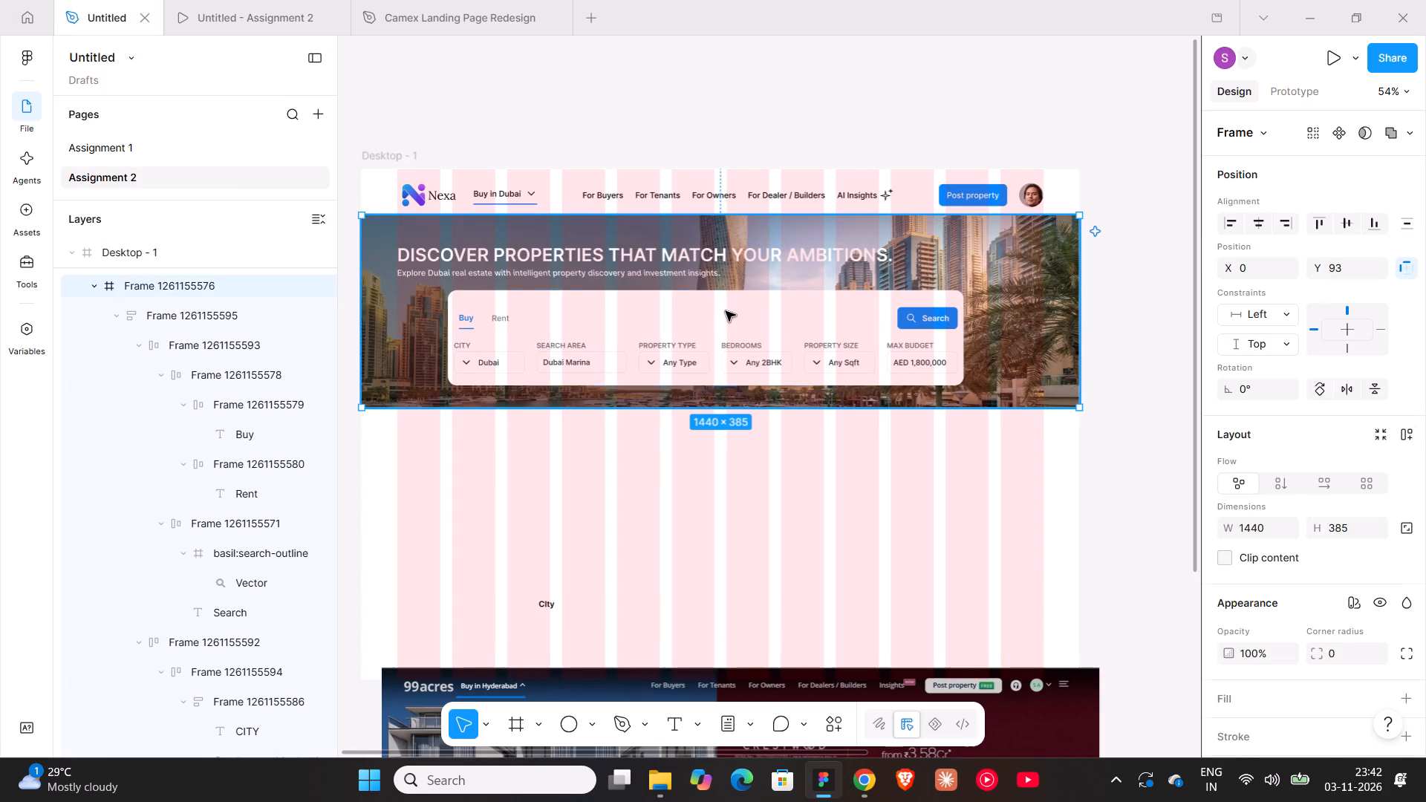
{"action": "left_click", "coordinate": [1267, 221]}
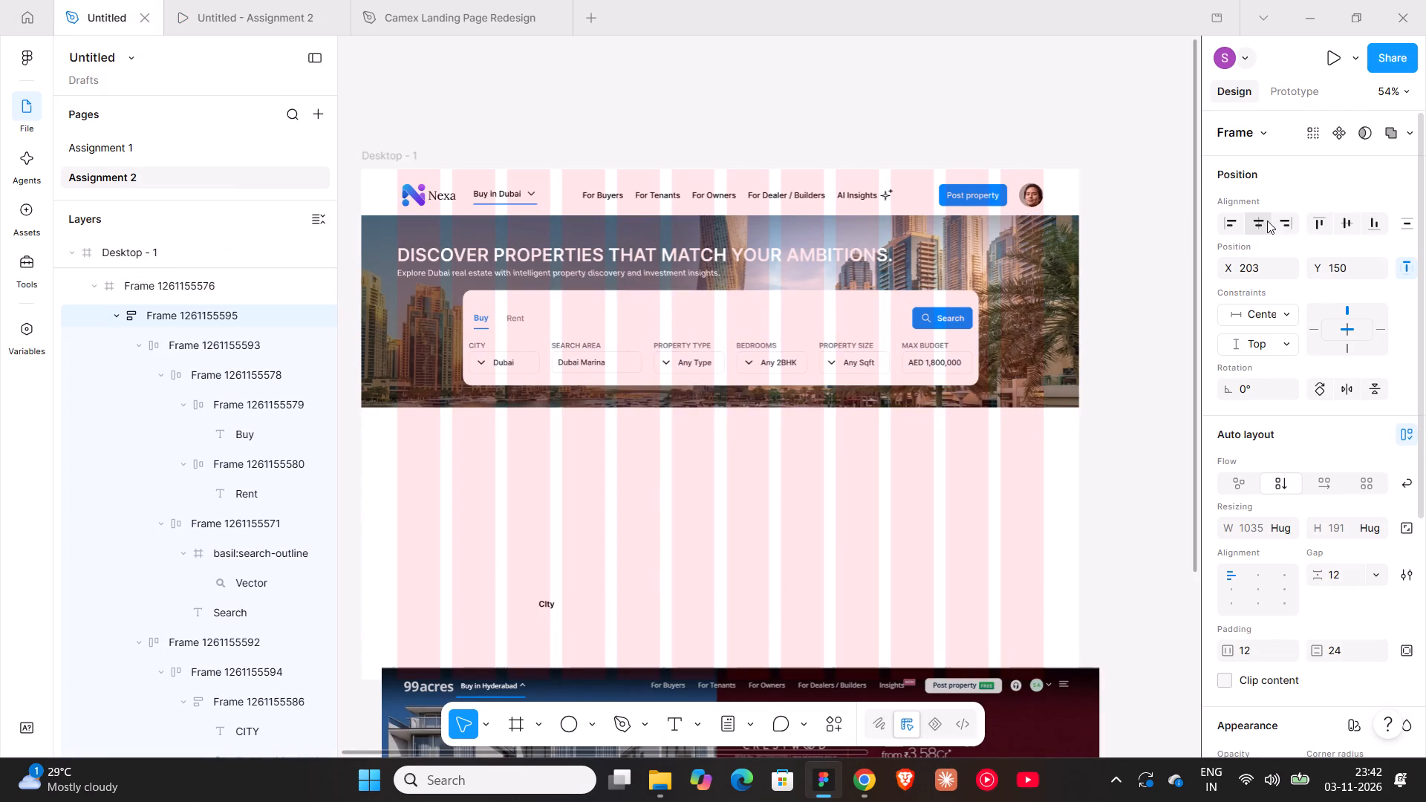
{"action": "left_click_drag", "start_coordinate": [708, 319], "coordinate": [708, 320]}
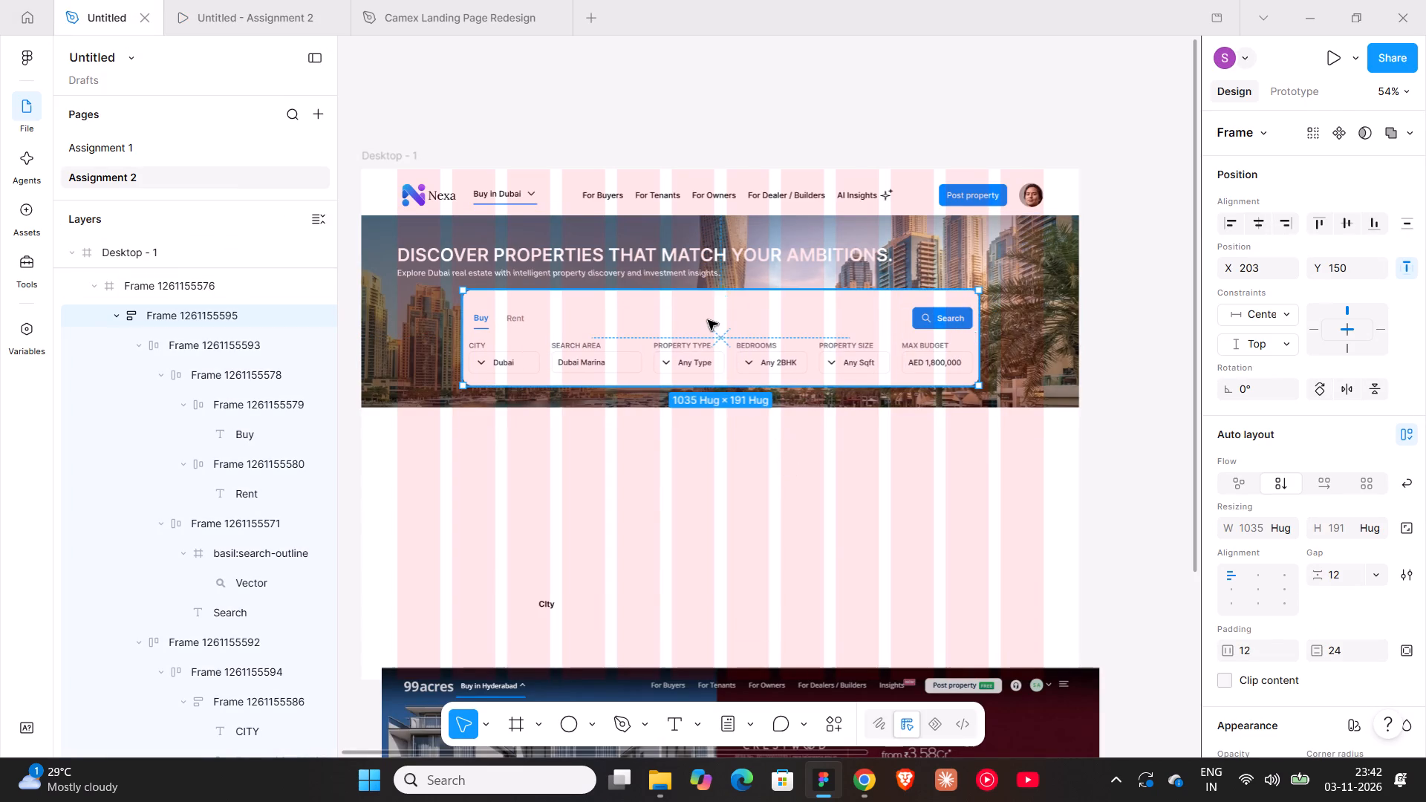
{"action": "left_click_drag", "start_coordinate": [708, 320], "coordinate": [712, 408]}
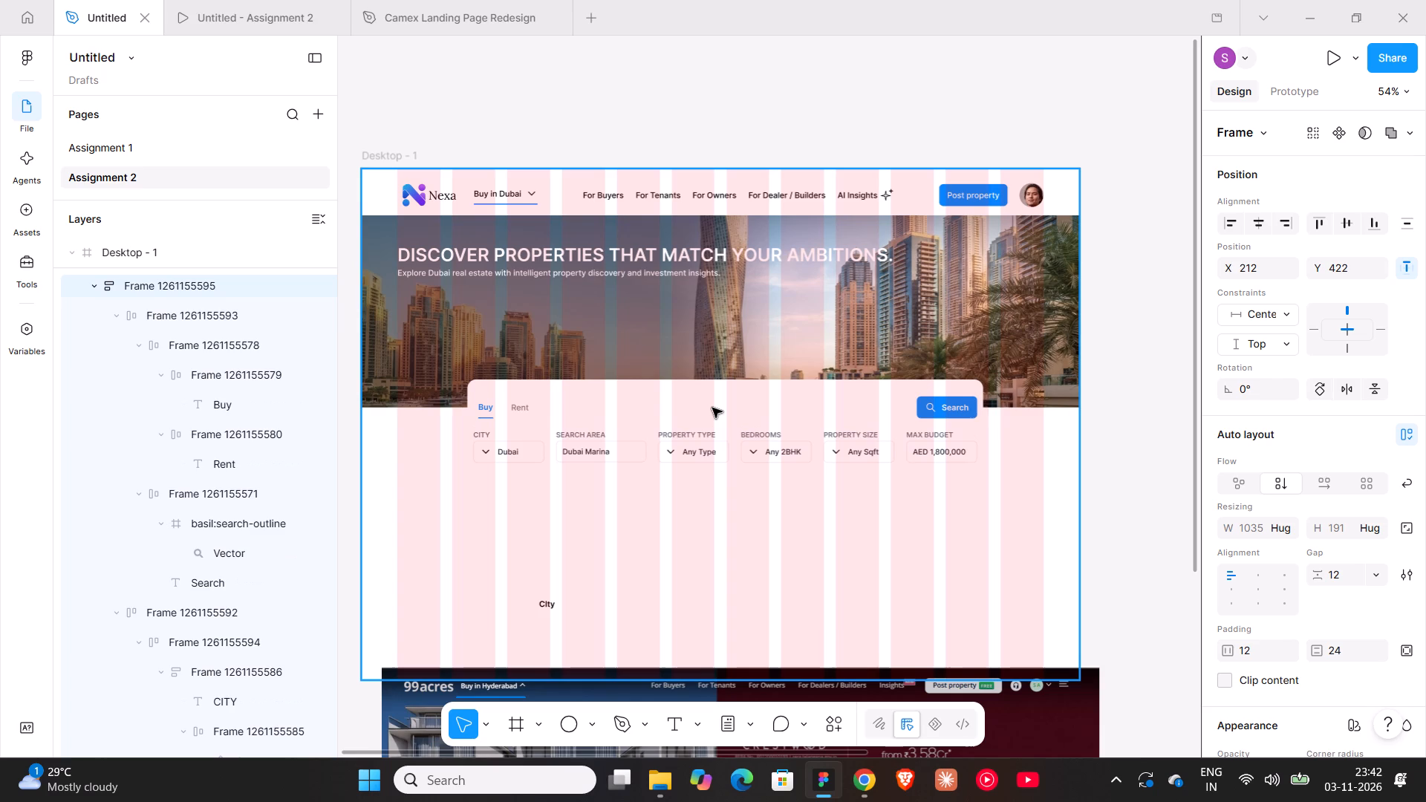
{"action": "left_click_drag", "start_coordinate": [712, 408], "coordinate": [708, 453]}
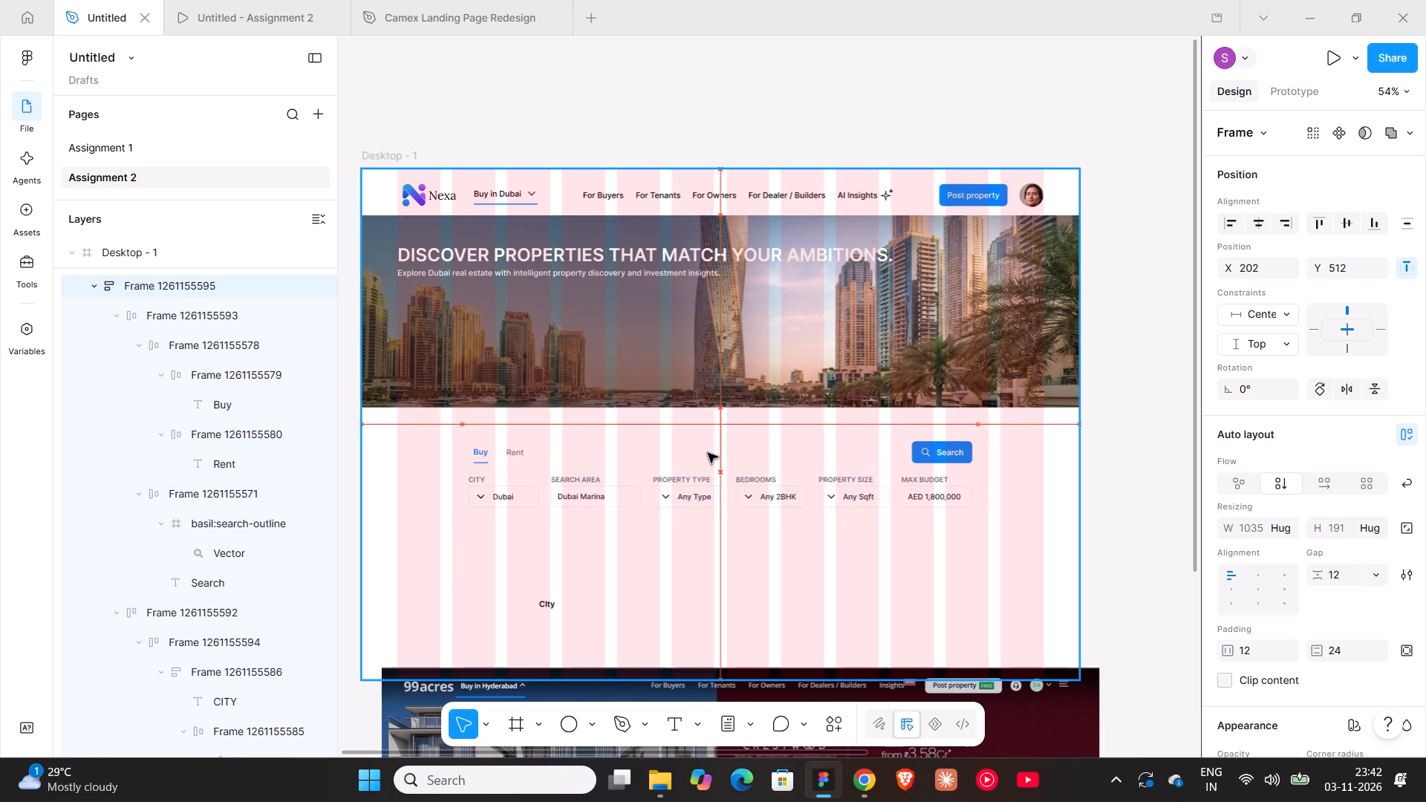
{"action": "left_click_drag", "start_coordinate": [708, 453], "coordinate": [705, 408]}
Add a drop shadow to the search card with Y 0, blur 17 and 12% opacity, and check it in the prototype preview.
{"action": "scroll", "coordinate": [1262, 456], "scroll_direction": "down", "scroll_amount": 2}
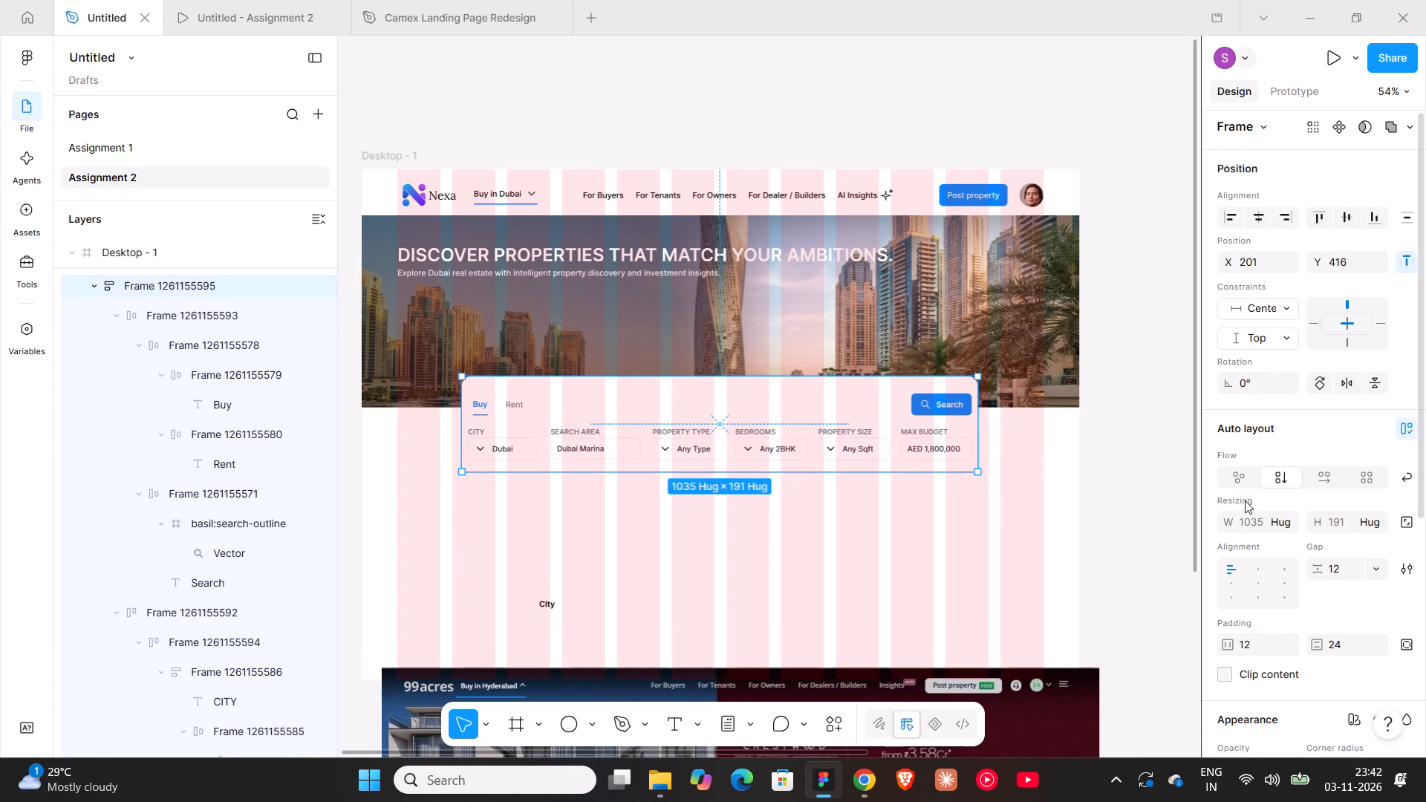
{"action": "scroll", "coordinate": [1245, 501], "scroll_direction": "down", "scroll_amount": 3}
{"action": "left_click", "coordinate": [1407, 579]}
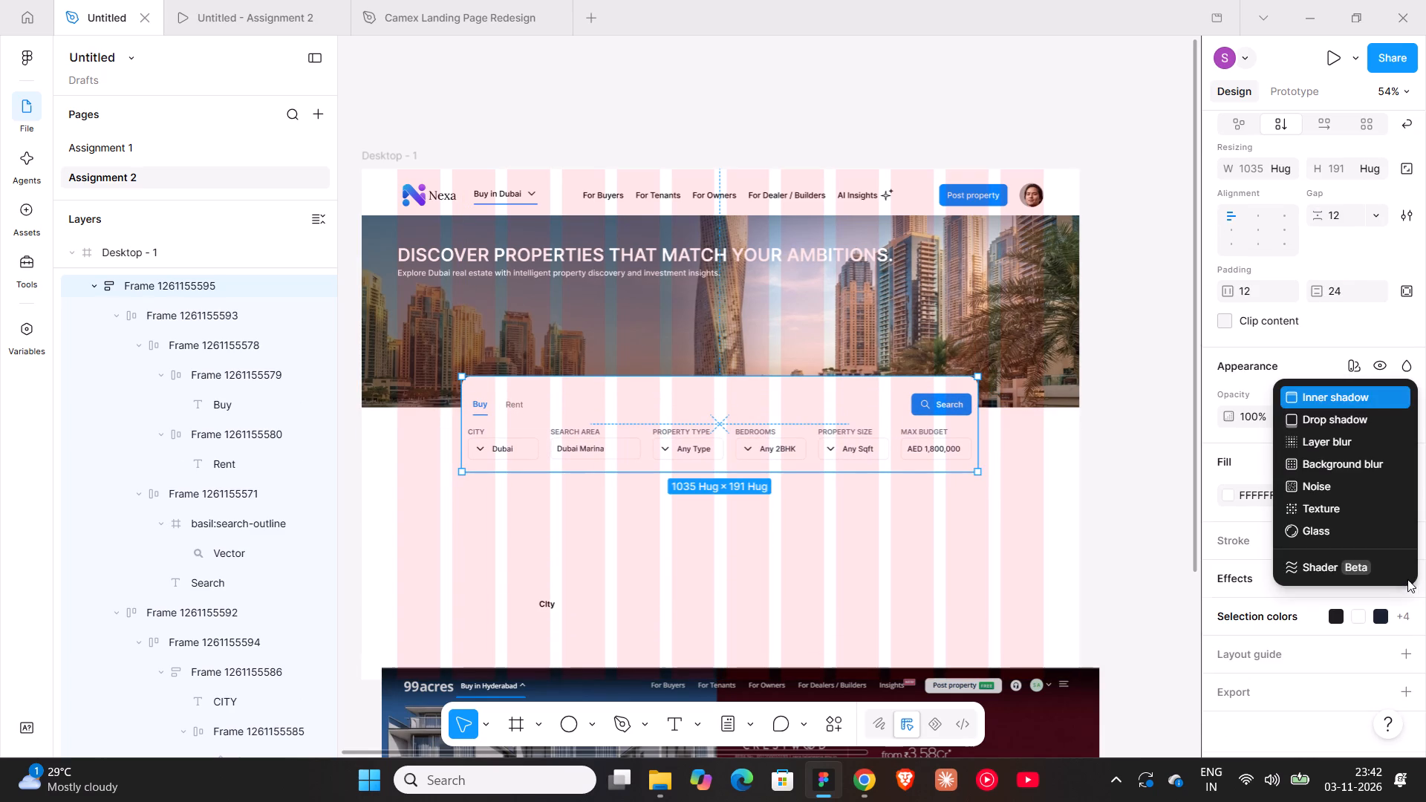
{"action": "left_click", "coordinate": [1335, 423]}
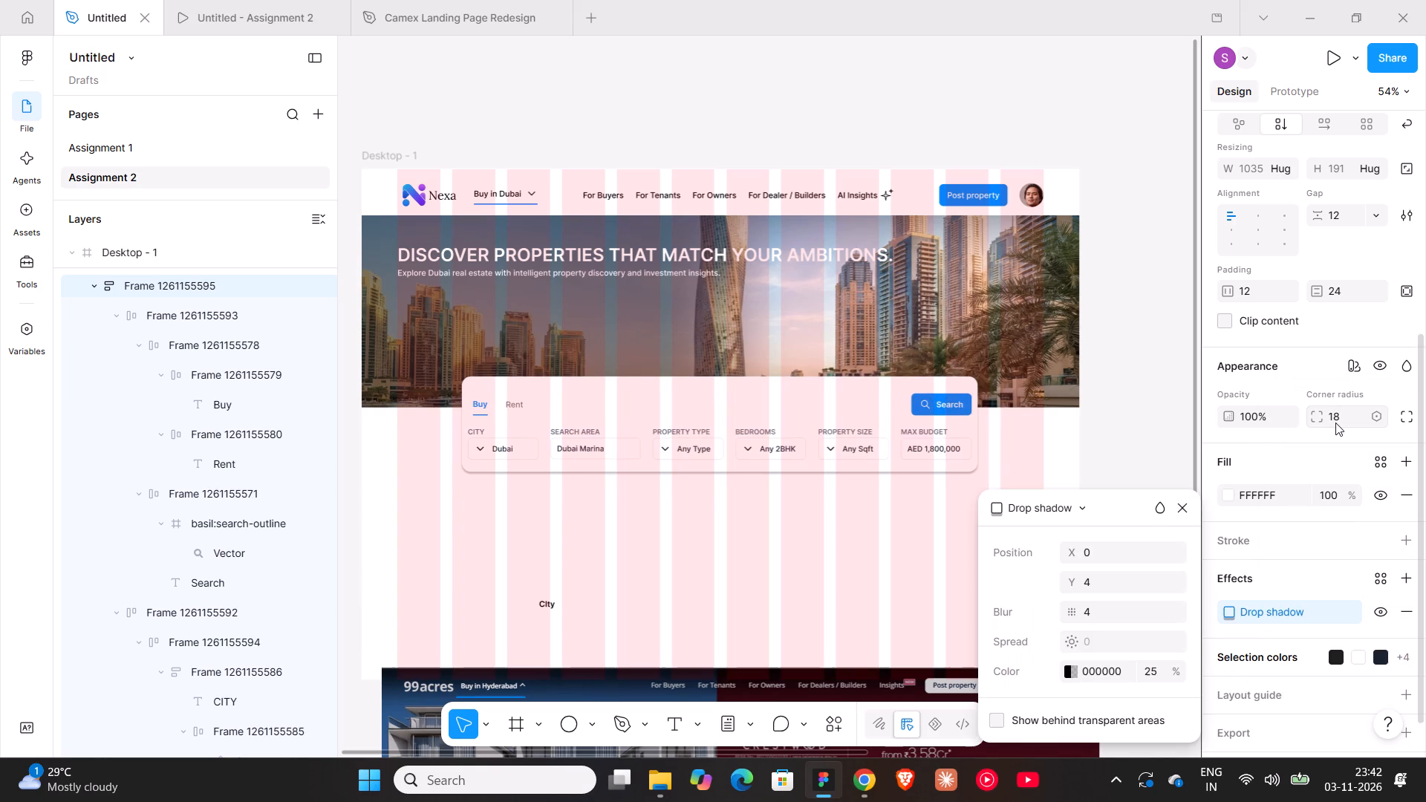
{"action": "left_click", "coordinate": [1114, 579]}
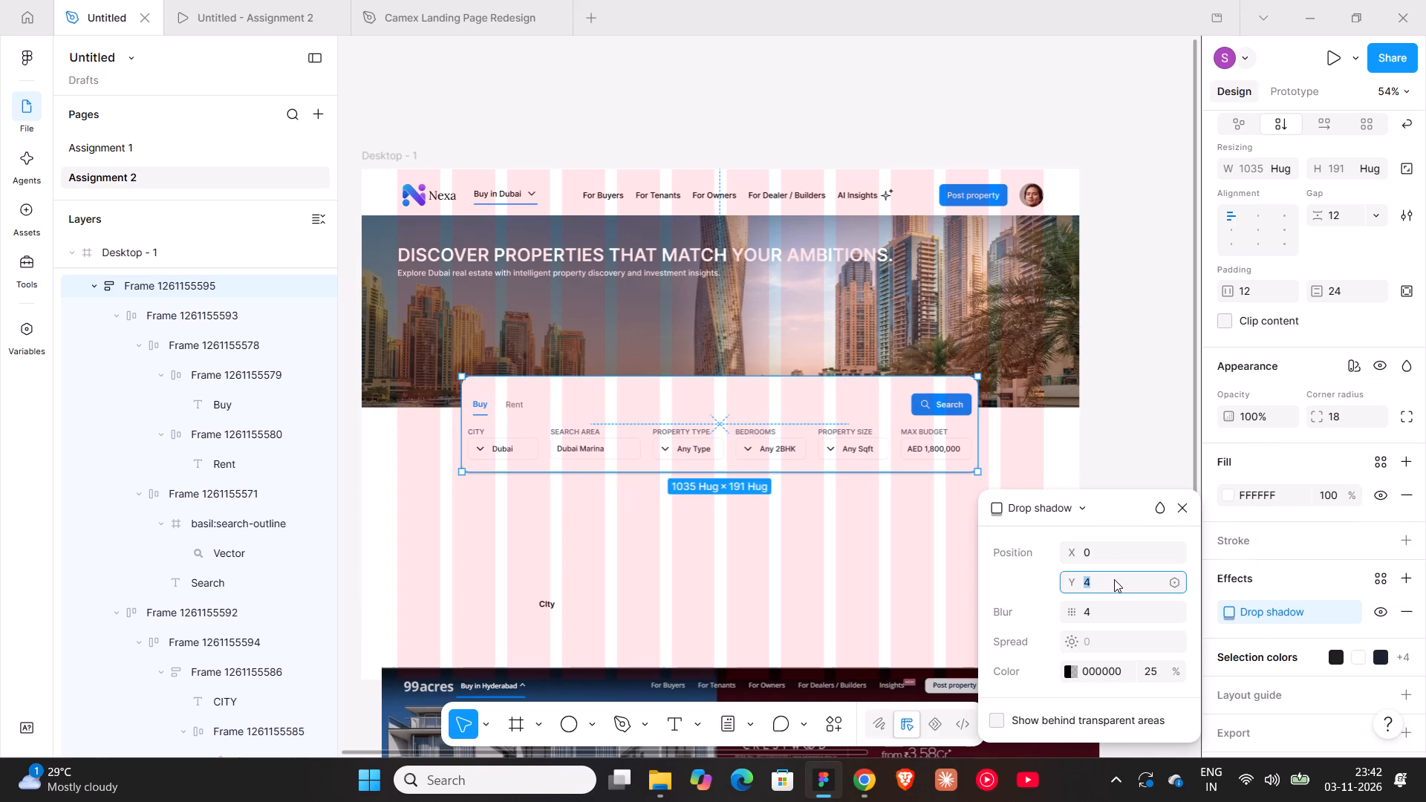
{"action": "key", "text": "0"}
{"action": "key", "text": "Return"}
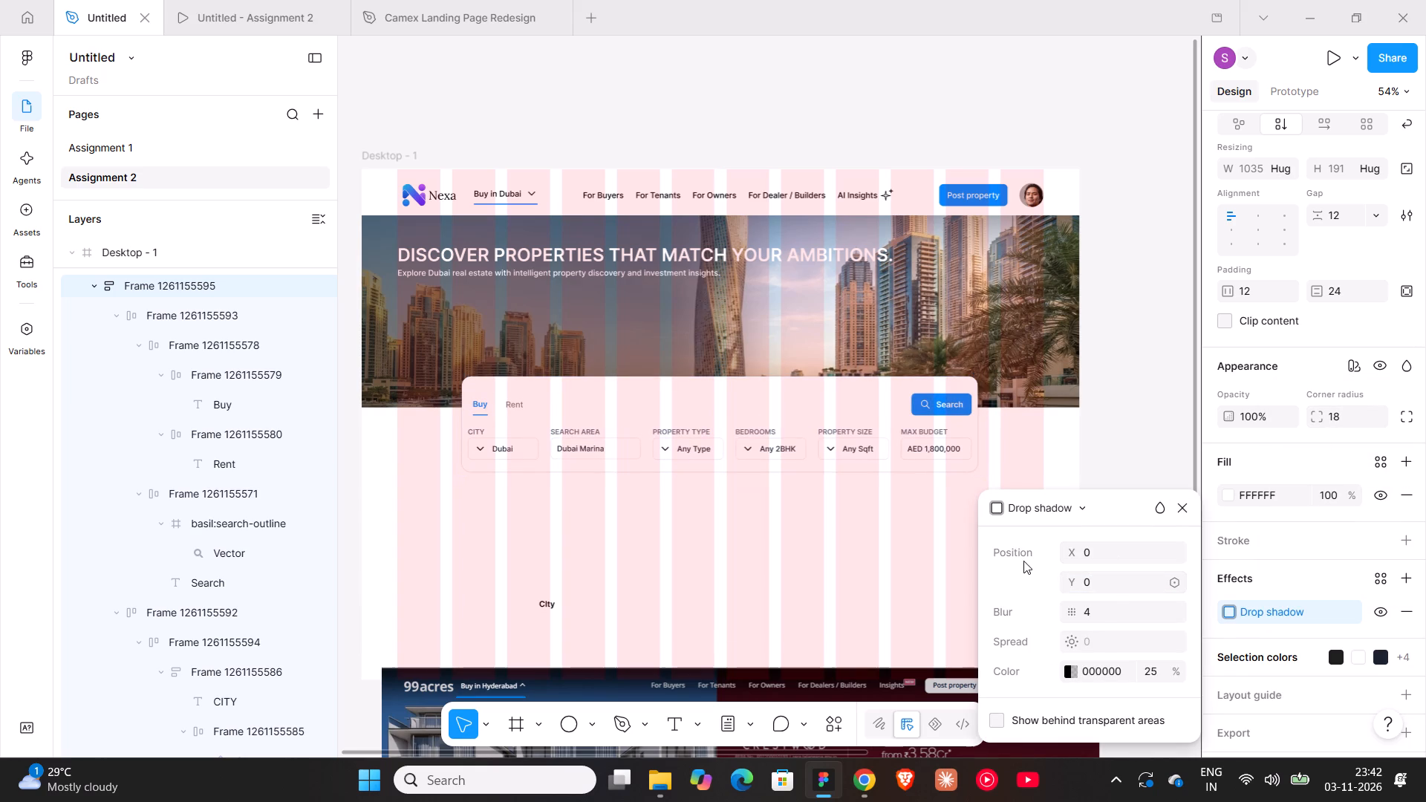
{"action": "left_click", "coordinate": [1152, 671]}
{"action": "type", "text": "12"}
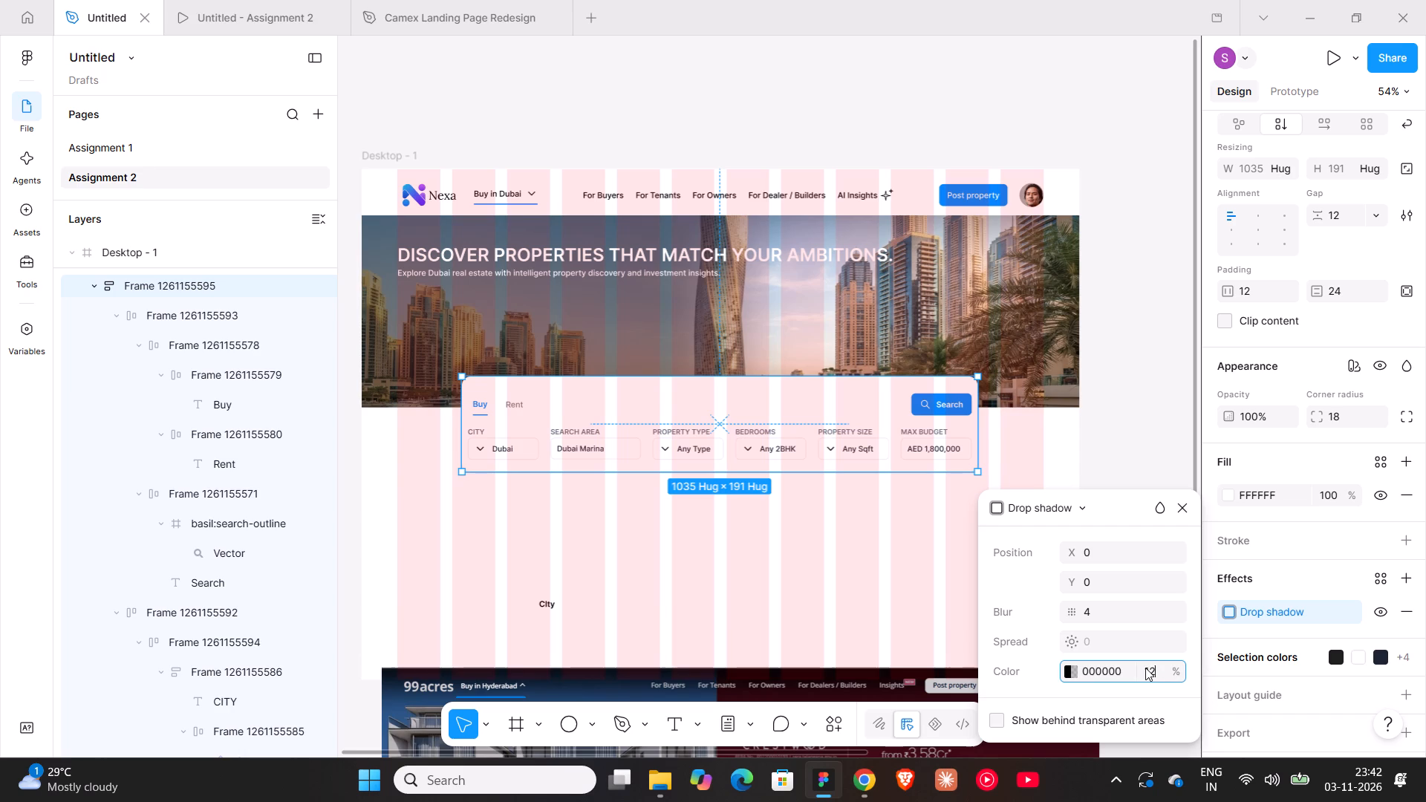
{"action": "key", "text": "Return"}
{"action": "left_click", "coordinate": [1099, 610]}
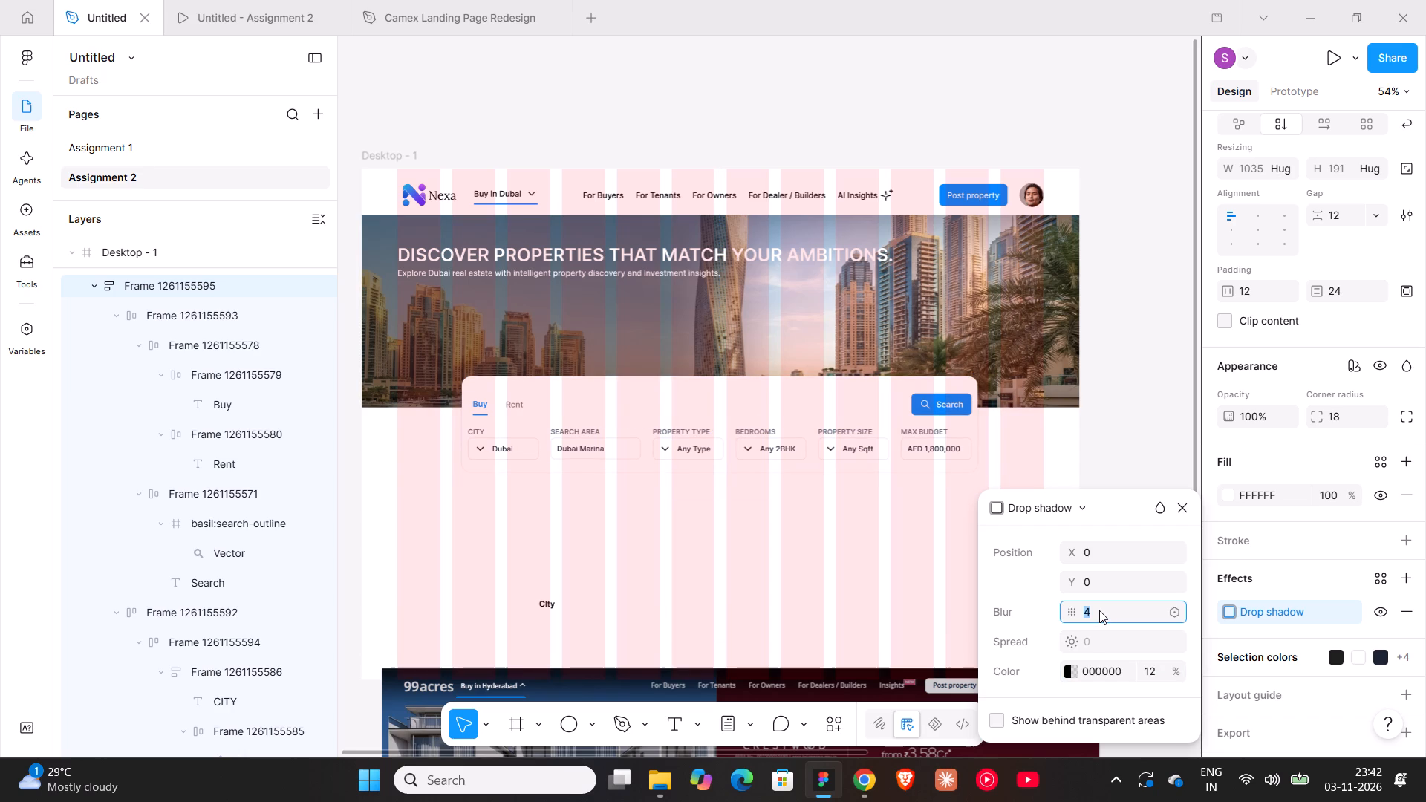
{"action": "key", "text": "1"}
{"action": "key", "text": "7"}
{"action": "key", "text": "Return"}
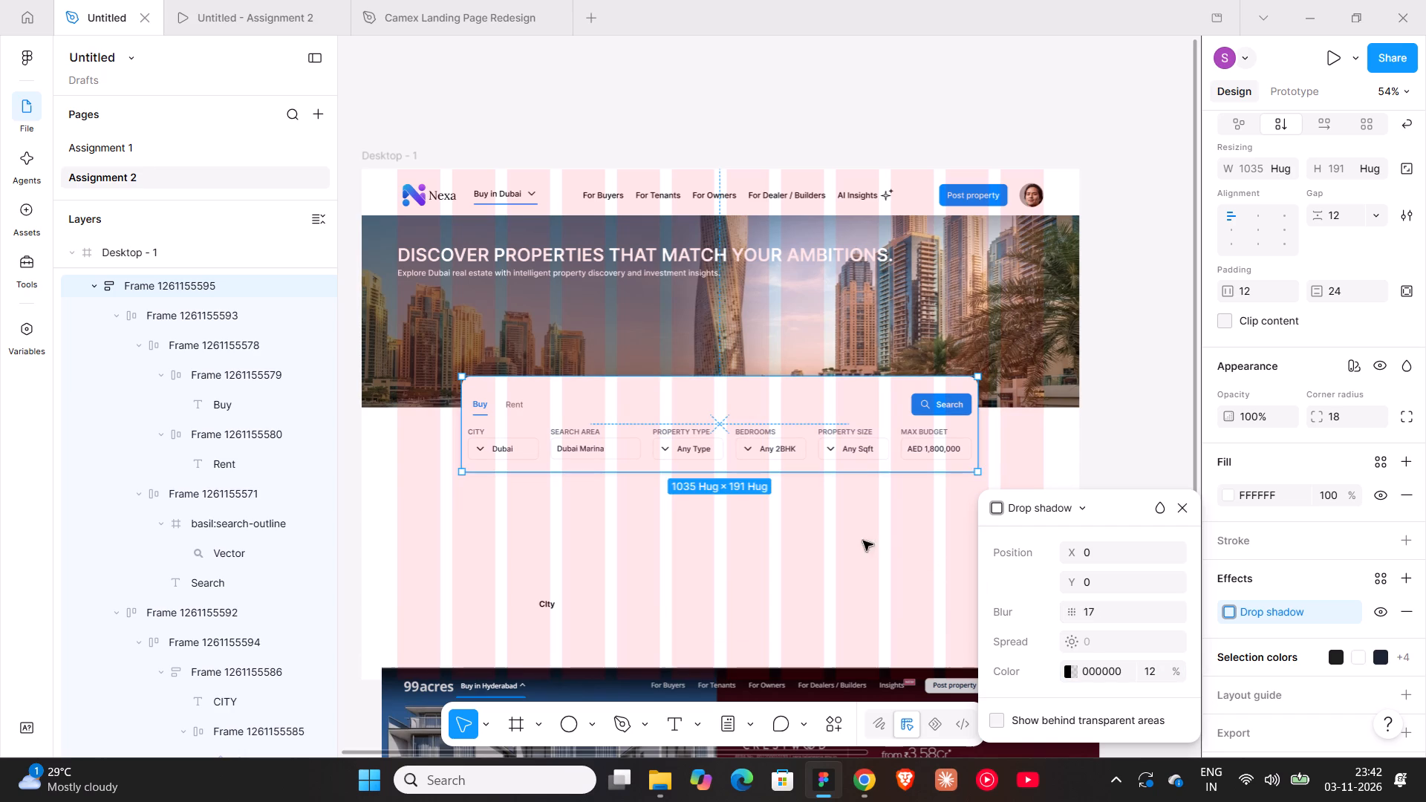
{"action": "left_click", "coordinate": [850, 539]}
{"action": "left_click", "coordinate": [218, 0]}
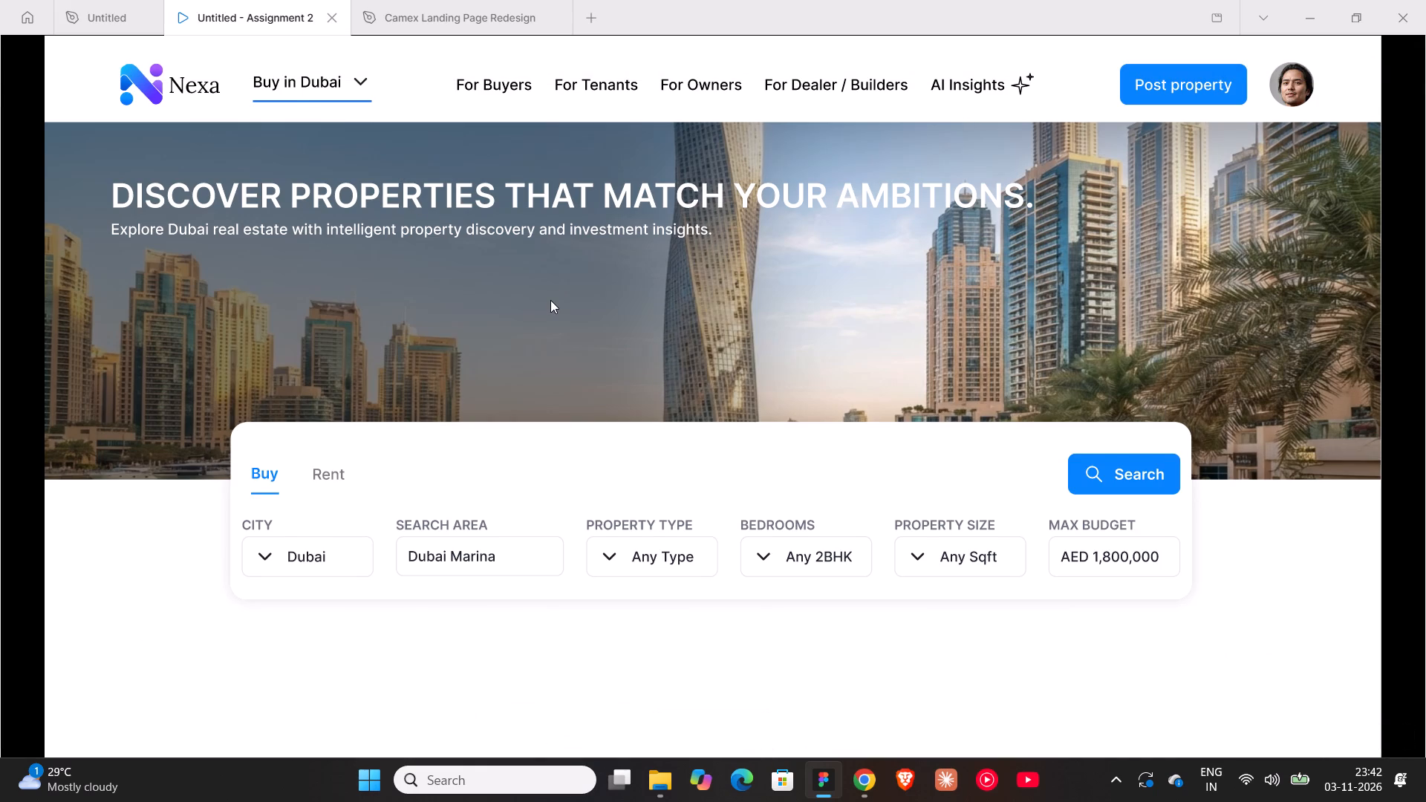
{"action": "scroll", "coordinate": [550, 300], "scroll_direction": "down", "scroll_amount": 4}
{"action": "left_click", "coordinate": [91, 0]}
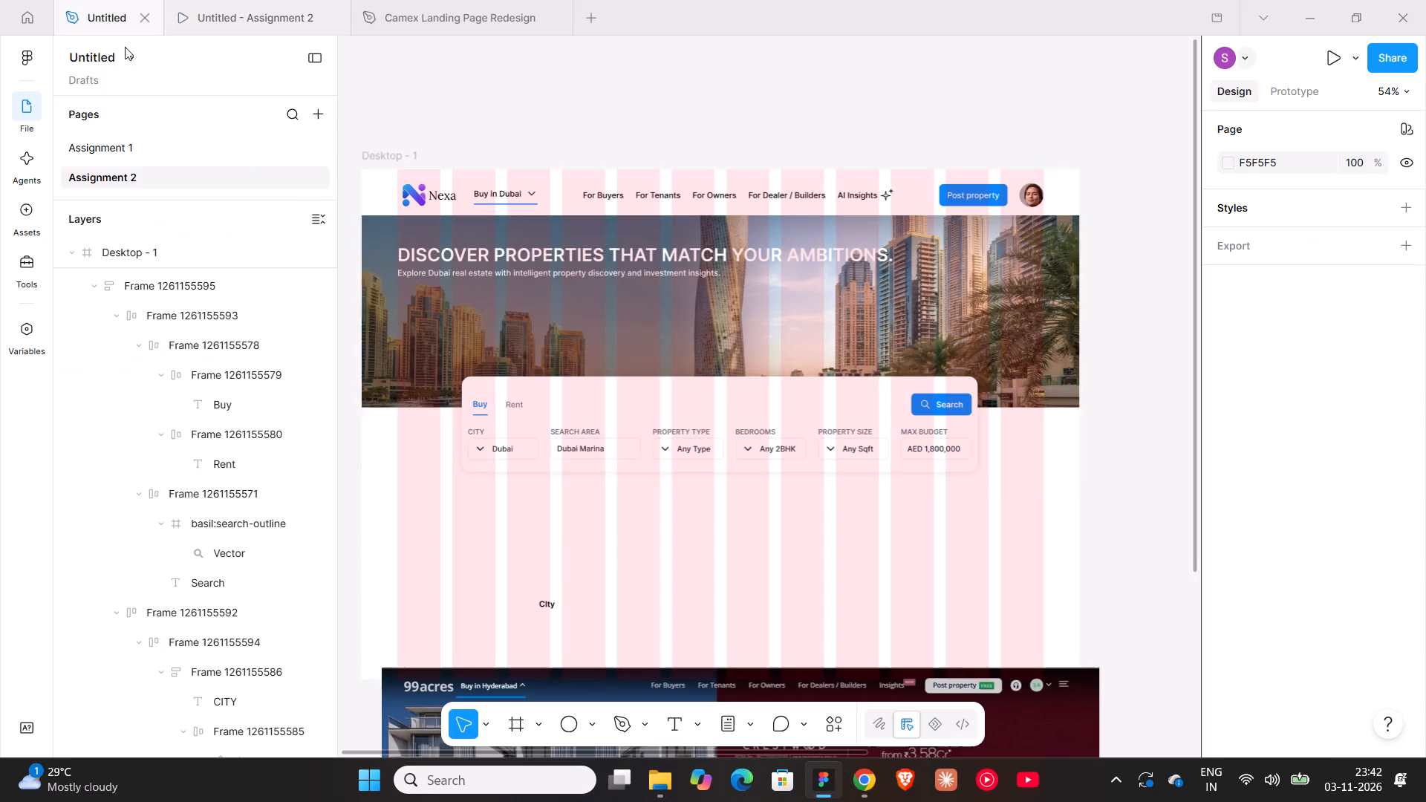
Delete the stray City text below the search card.
{"action": "left_click", "coordinate": [545, 610]}
{"action": "key", "text": "Delete"}
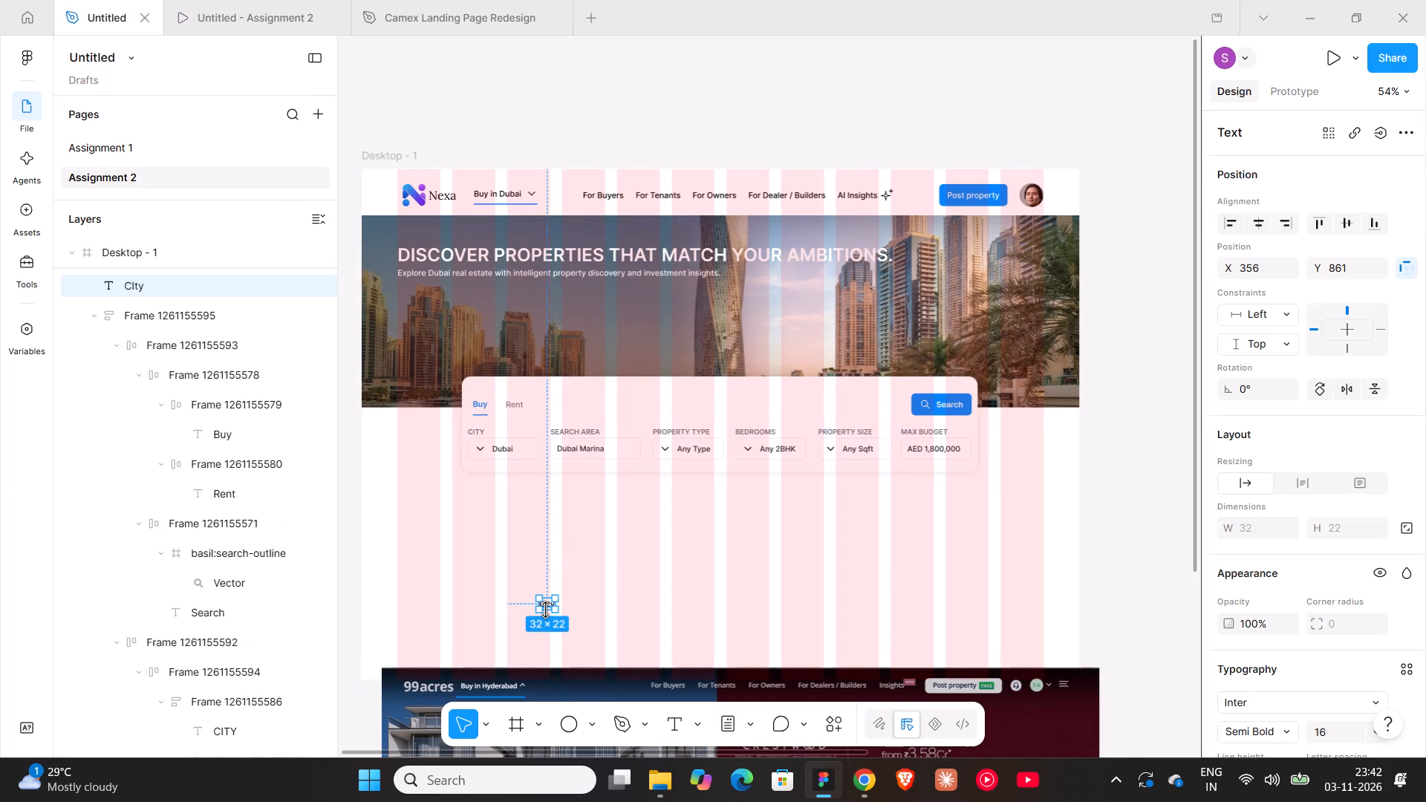
Review the assignment brief, the roofandfloor Hyderabad page and the Camex Landing Page Redesign file for hero and section ideas.
{"action": "scroll", "coordinate": [559, 519], "scroll_direction": "down", "scroll_amount": 6}
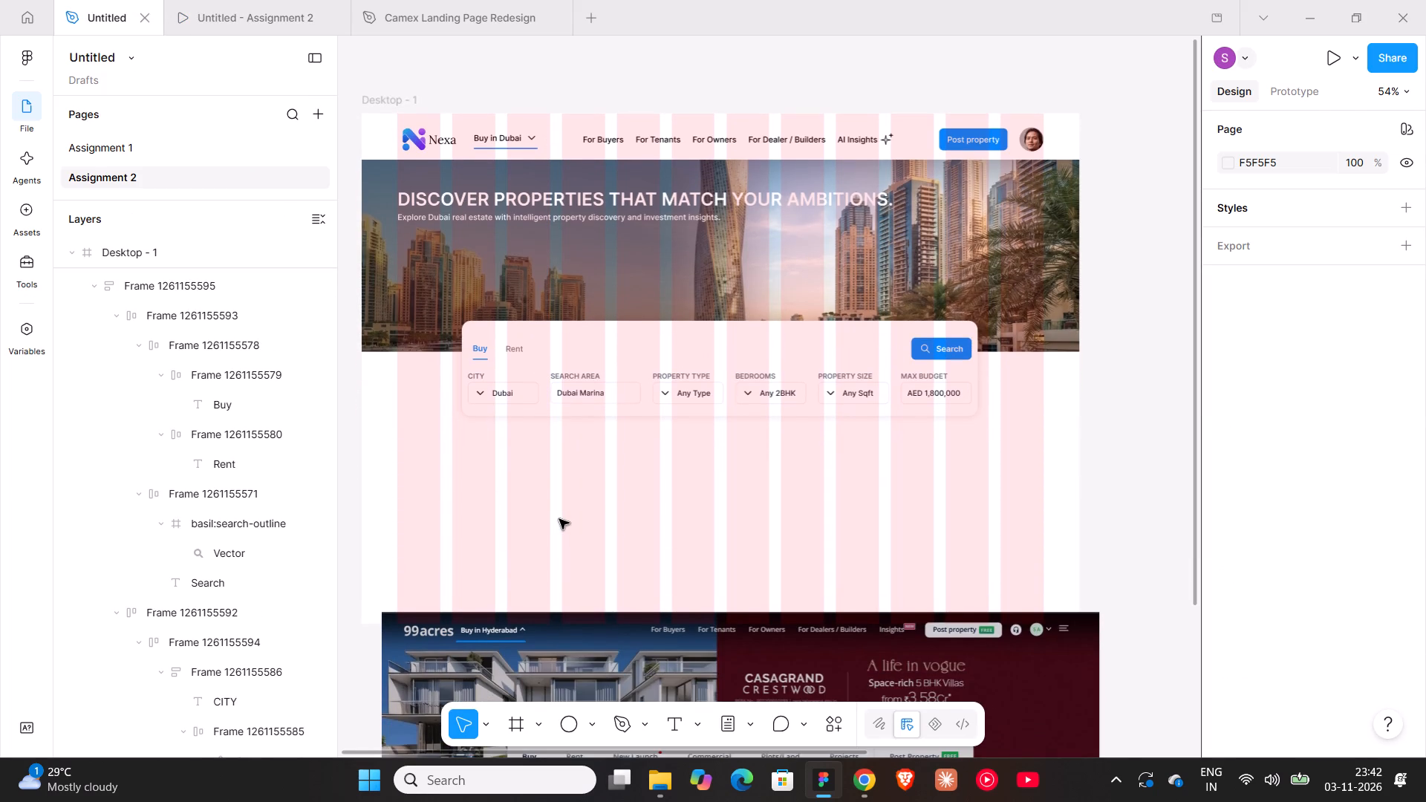
{"action": "left_click", "coordinate": [868, 791]}
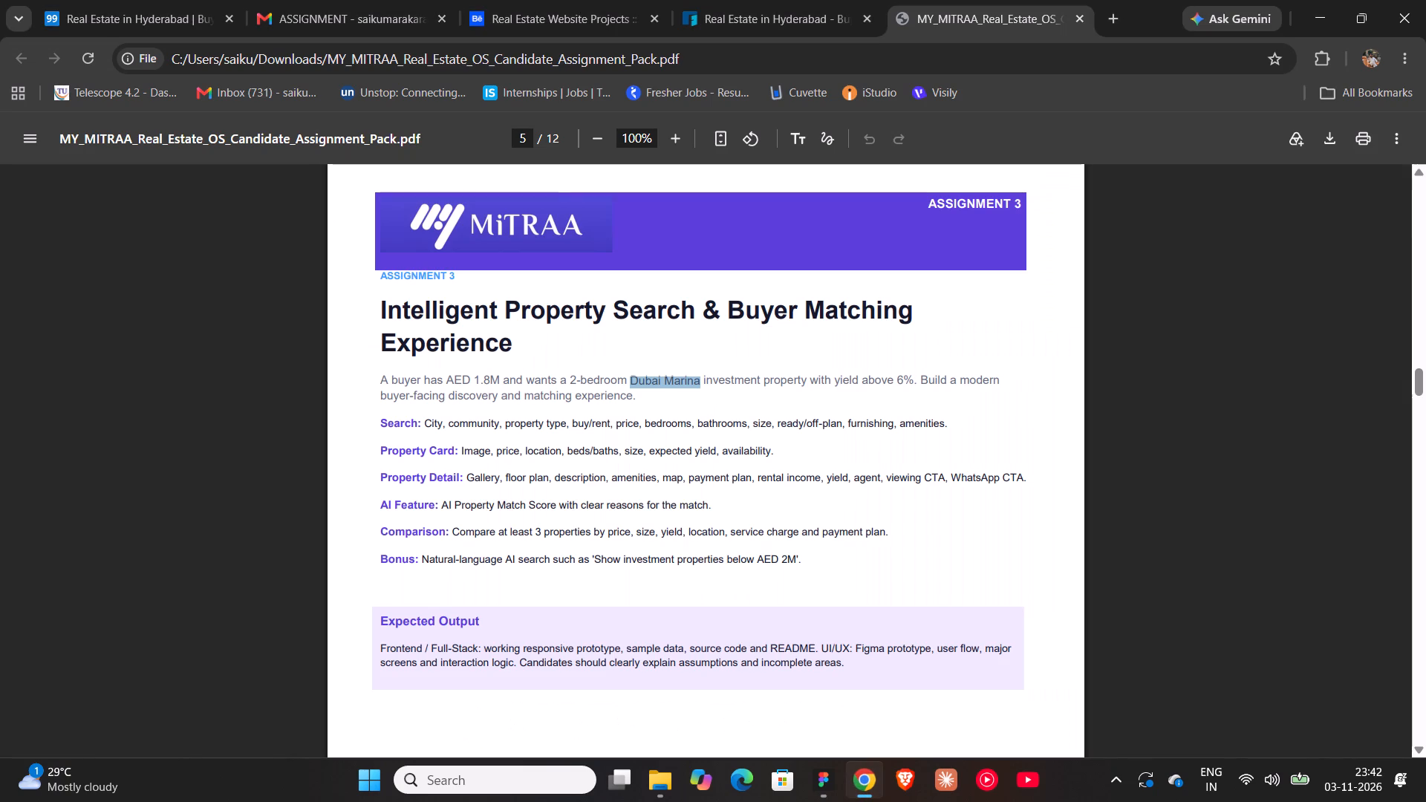
{"action": "left_click", "coordinate": [745, 0]}
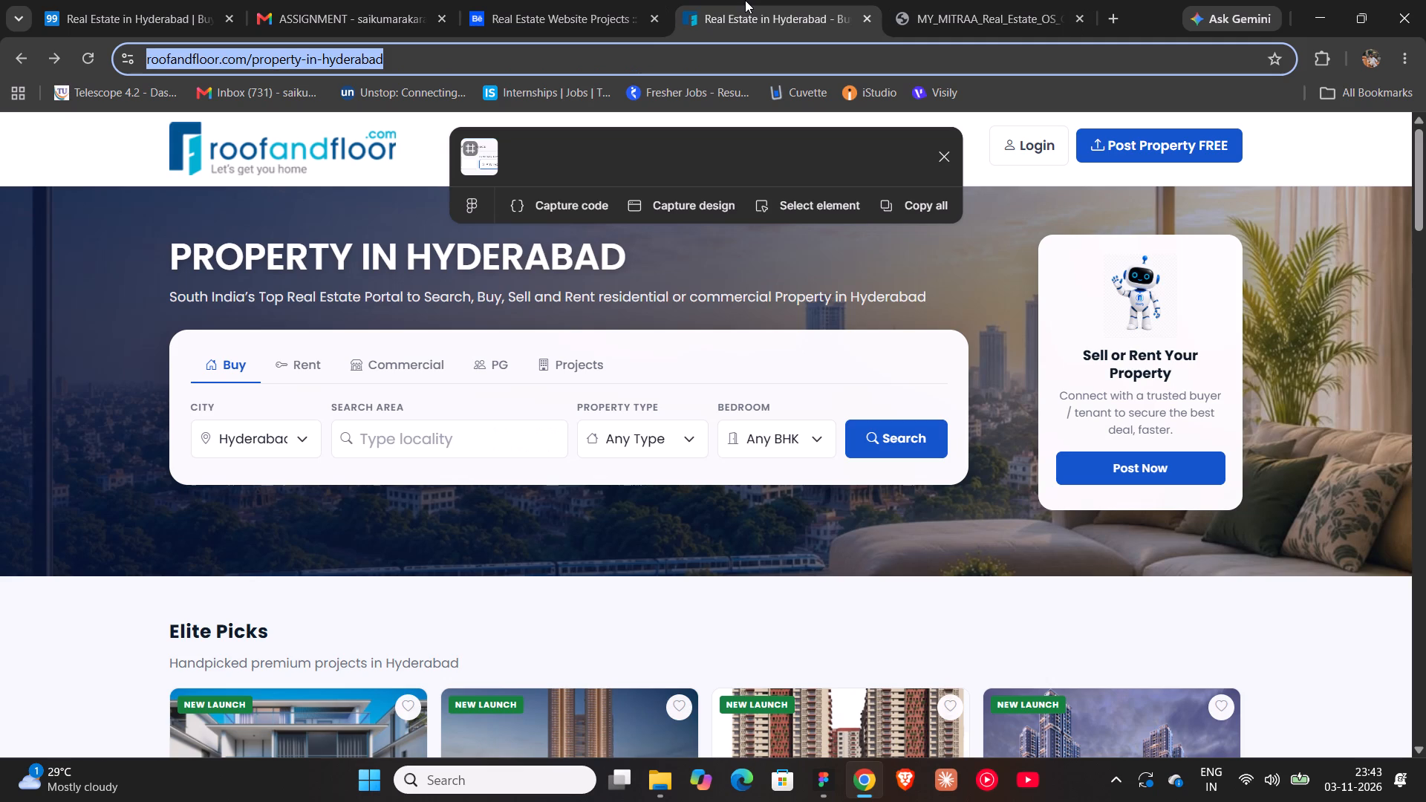
{"action": "scroll", "coordinate": [579, 467], "scroll_direction": "down", "scroll_amount": 4}
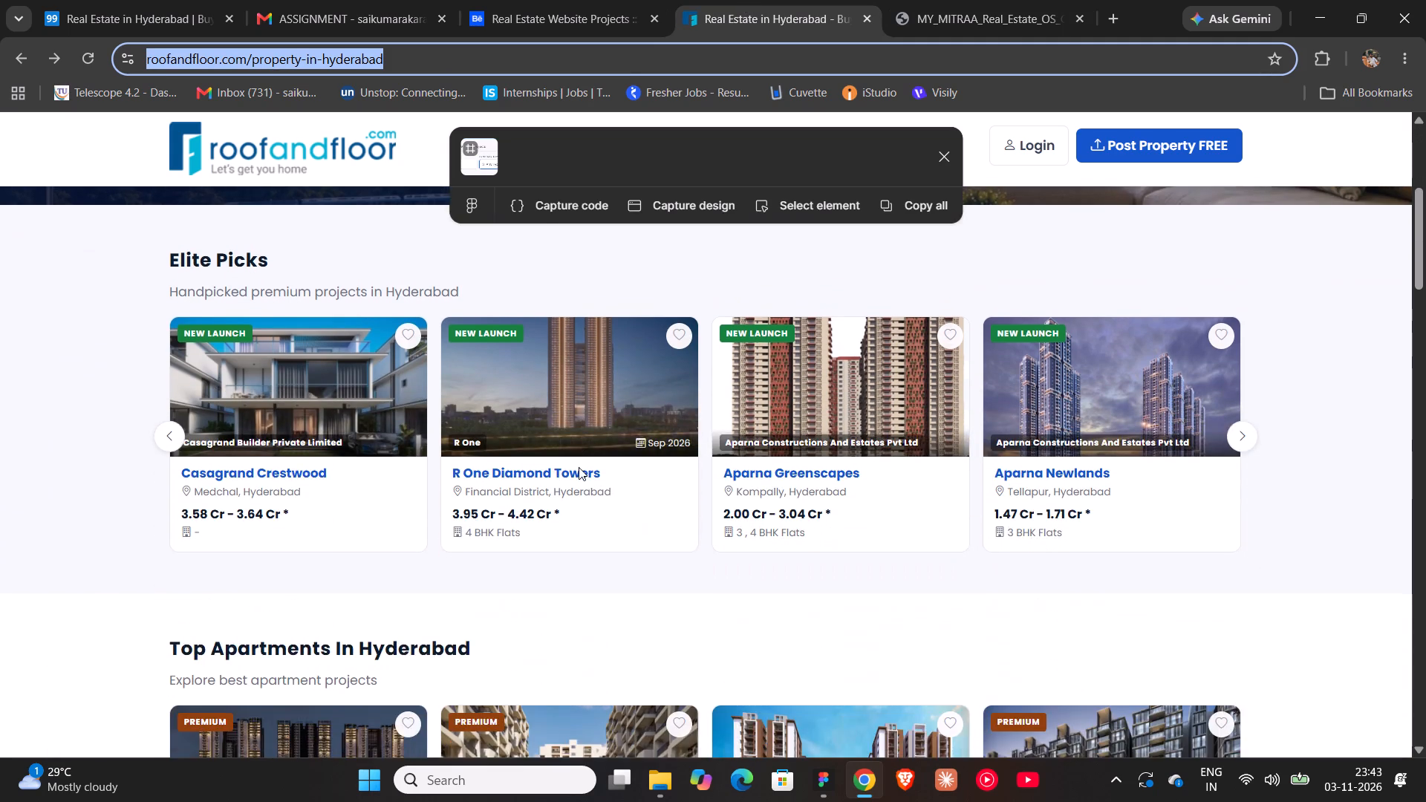
{"action": "scroll", "coordinate": [579, 467], "scroll_direction": "up", "scroll_amount": 2}
{"action": "left_click", "coordinate": [818, 799]}
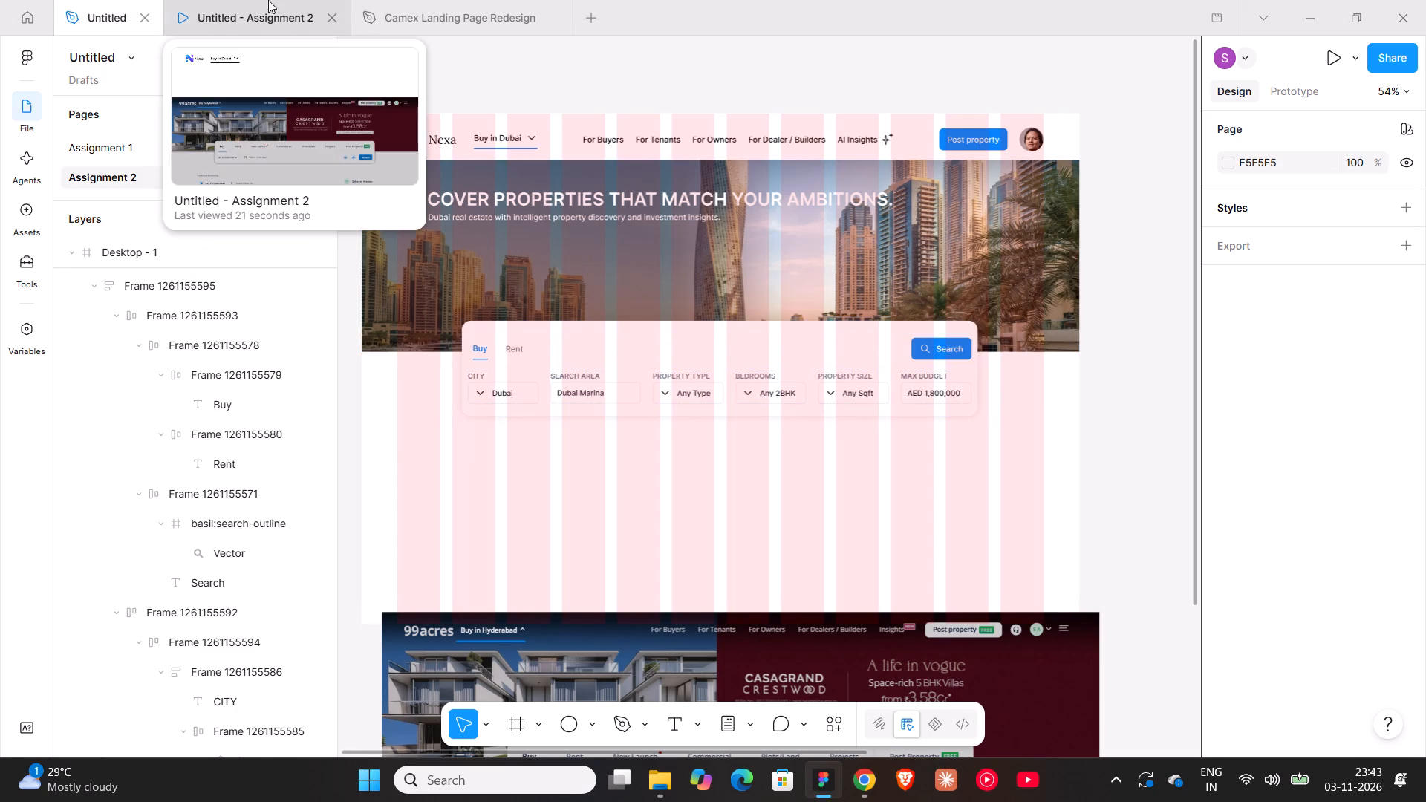
{"action": "left_click", "coordinate": [434, 0]}
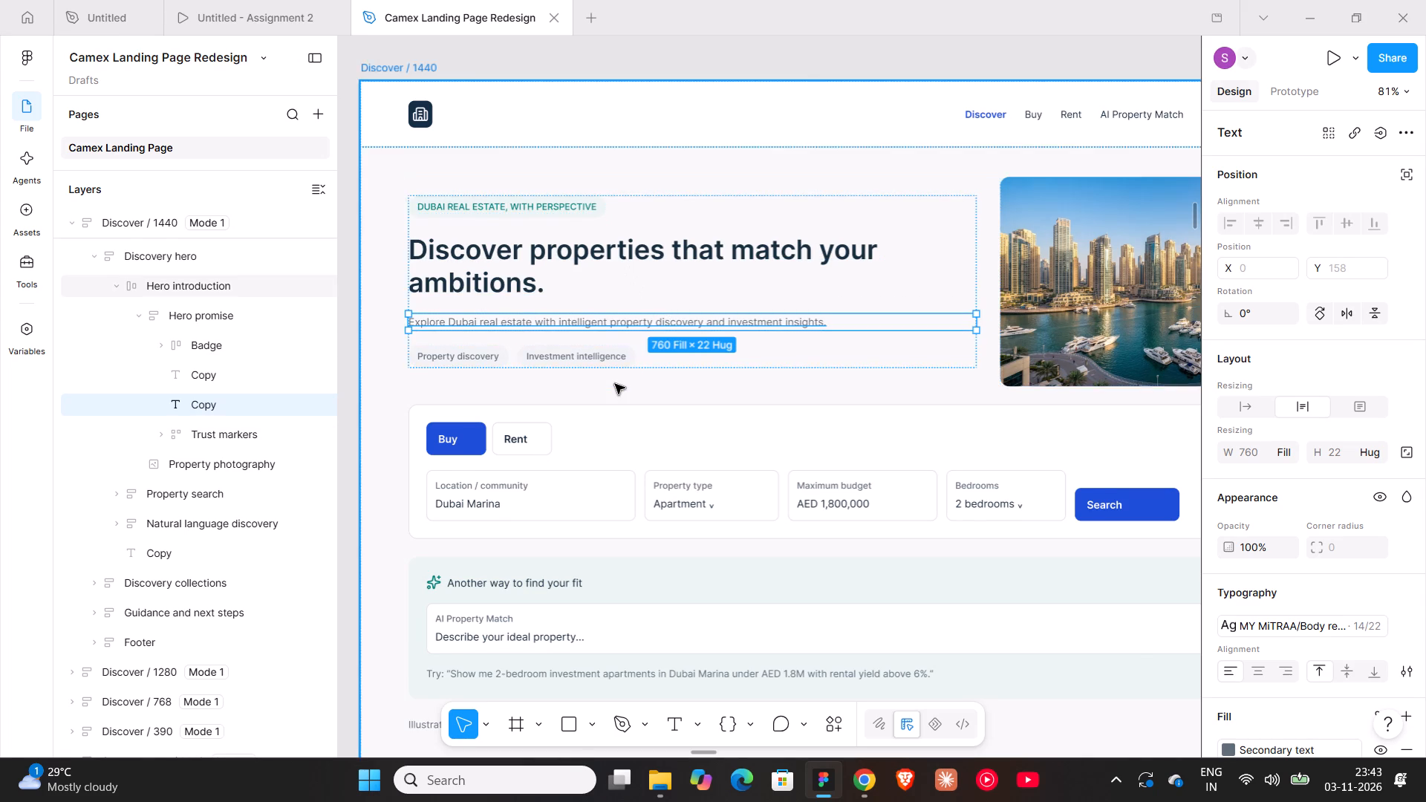
{"action": "scroll", "coordinate": [615, 384], "scroll_direction": "down", "scroll_amount": 3, "text": "ctrl"}
{"action": "scroll", "coordinate": [615, 384], "scroll_direction": "down", "scroll_amount": 6, "text": "shift"}
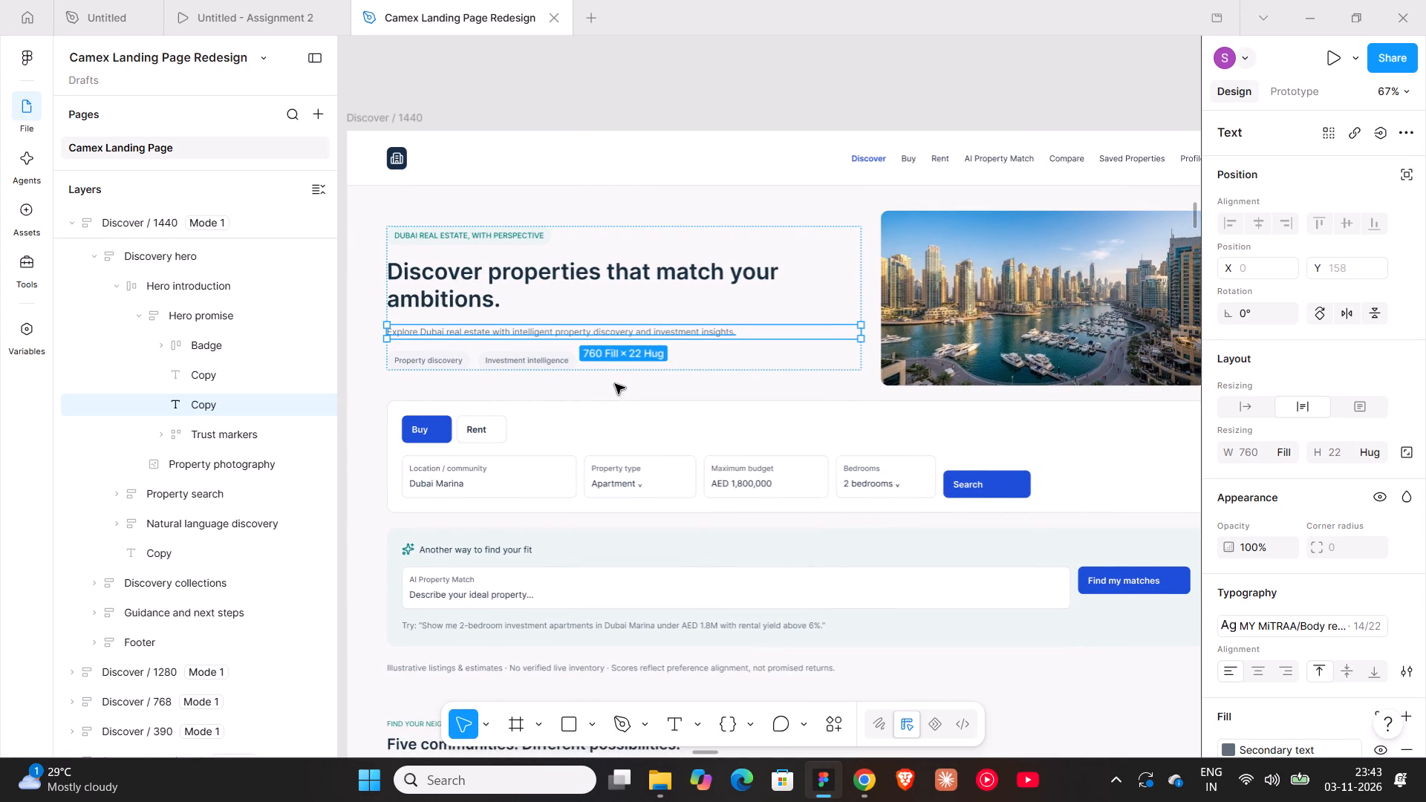
{"action": "scroll", "coordinate": [615, 384], "scroll_direction": "down", "scroll_amount": 5}
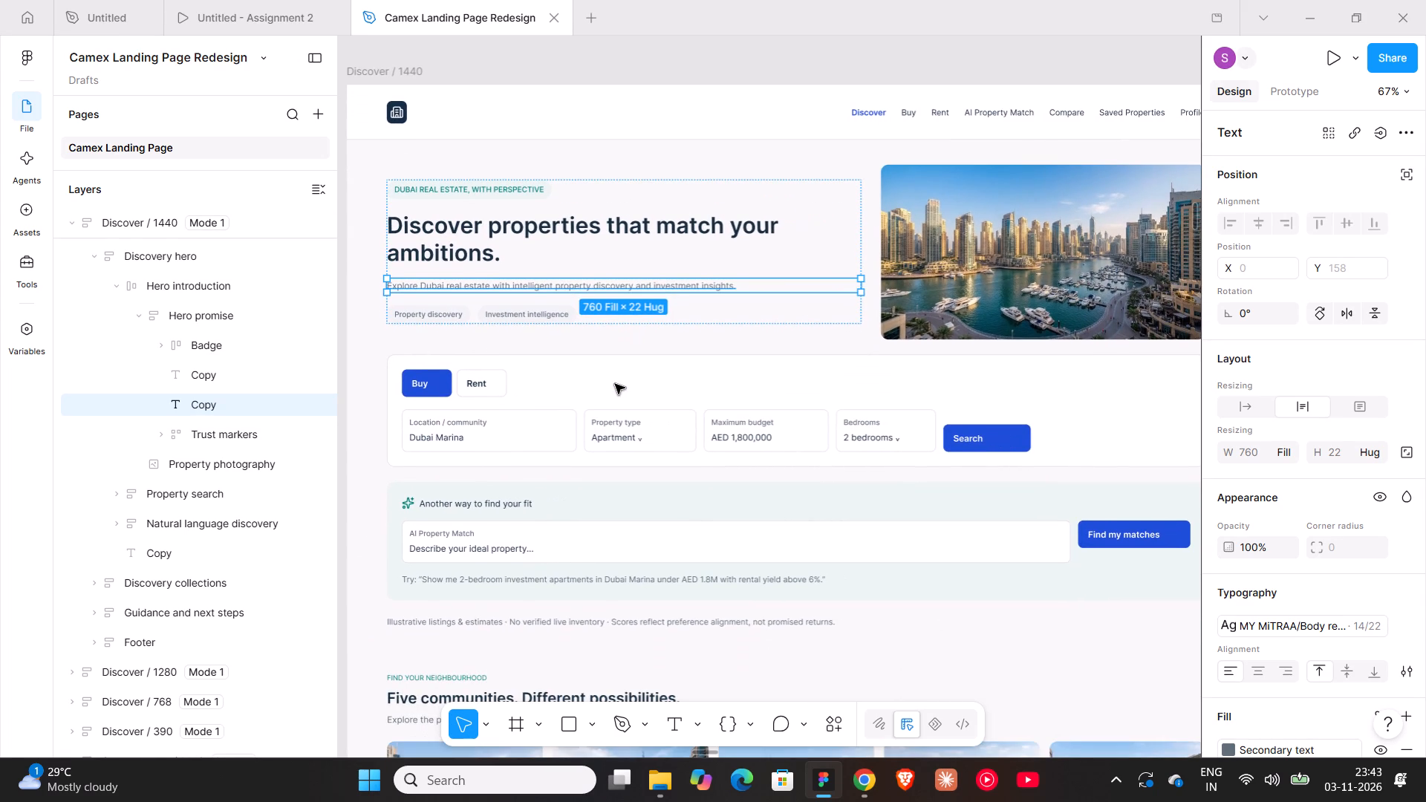
{"action": "left_click", "coordinate": [850, 773]}
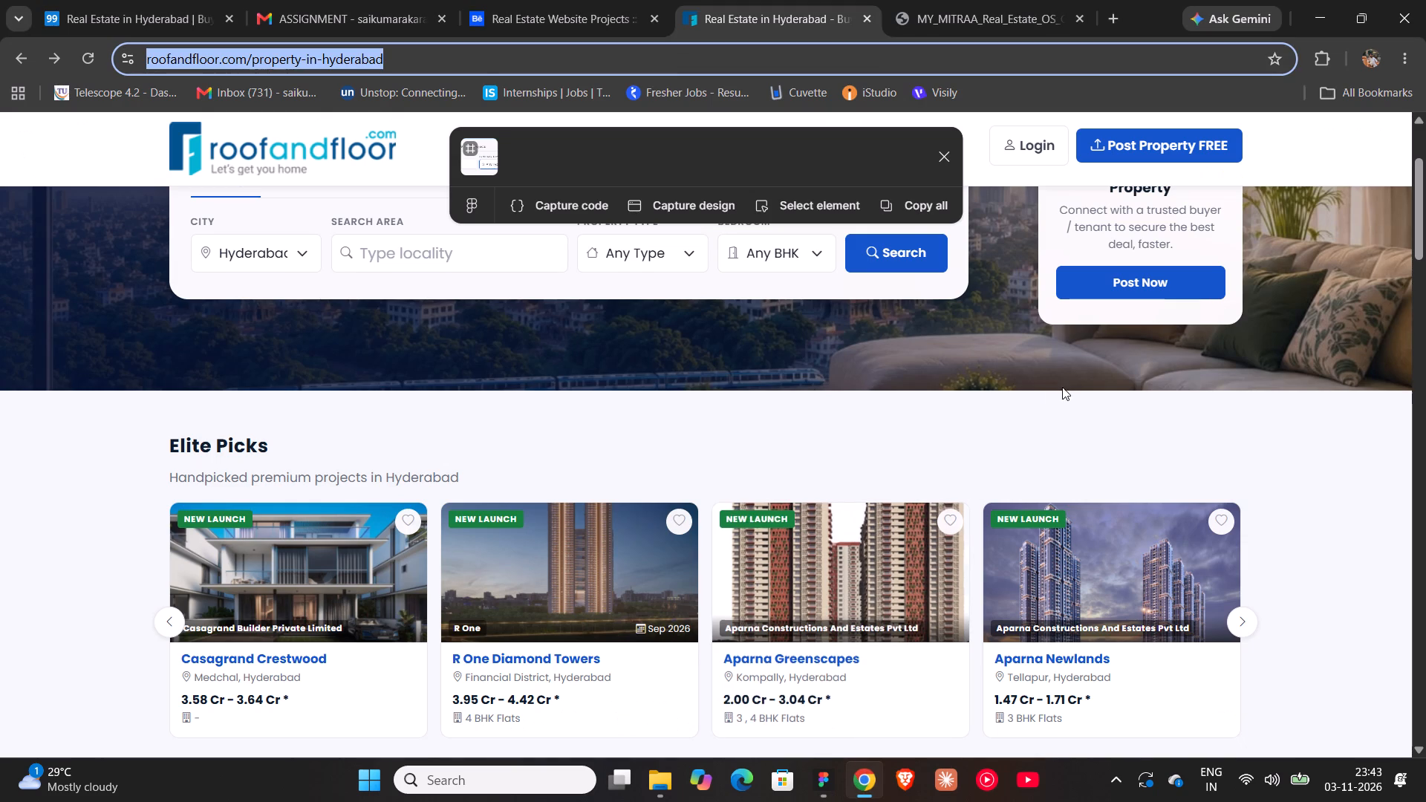
{"action": "scroll", "coordinate": [1062, 387], "scroll_direction": "up", "scroll_amount": 4}
{"action": "scroll", "coordinate": [1062, 387], "scroll_direction": "down", "scroll_amount": 3, "text": "shift"}
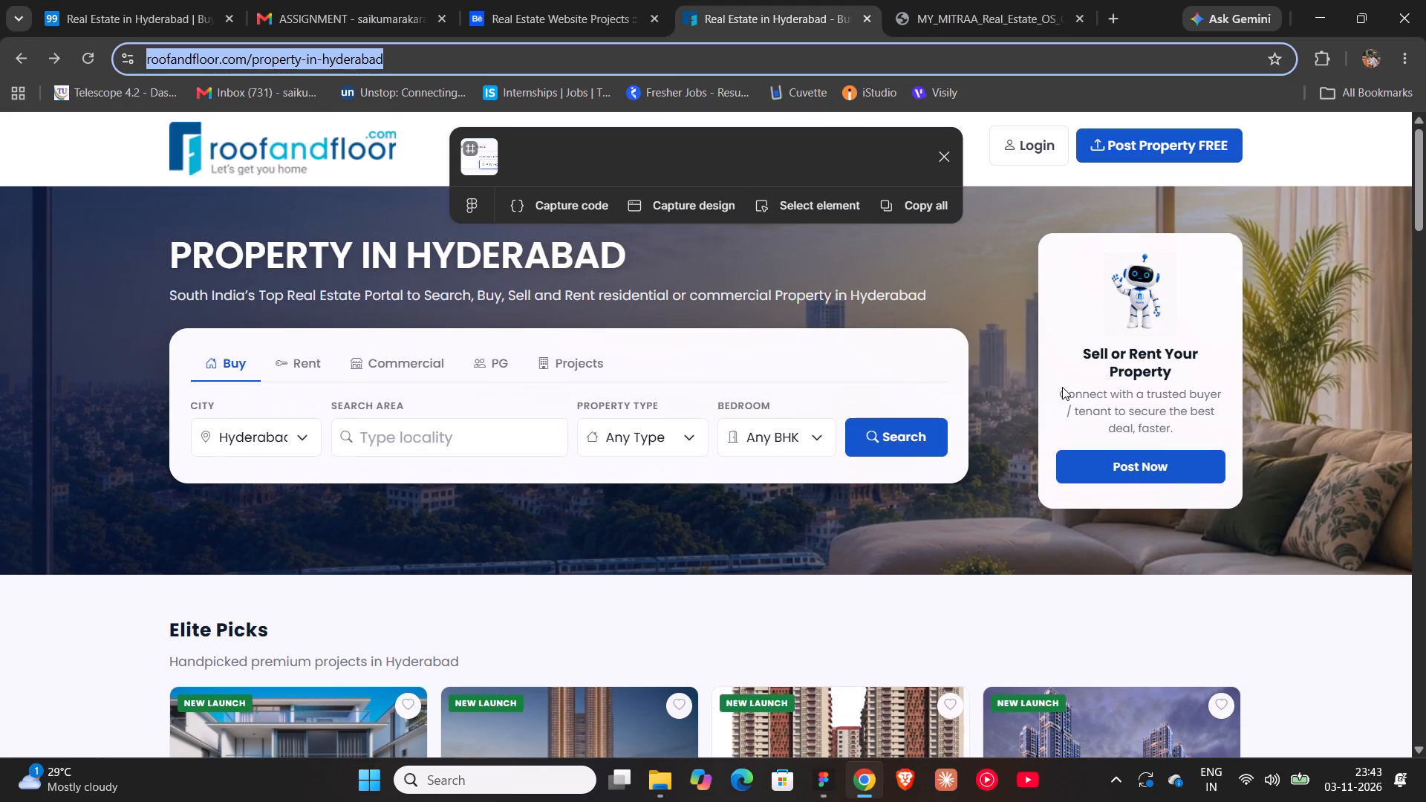
Capture the robot assistant image from the roofandfloor page's Sell or Rent Your Property card with the Figma browser extension.
{"action": "left_click", "coordinate": [1326, 56]}
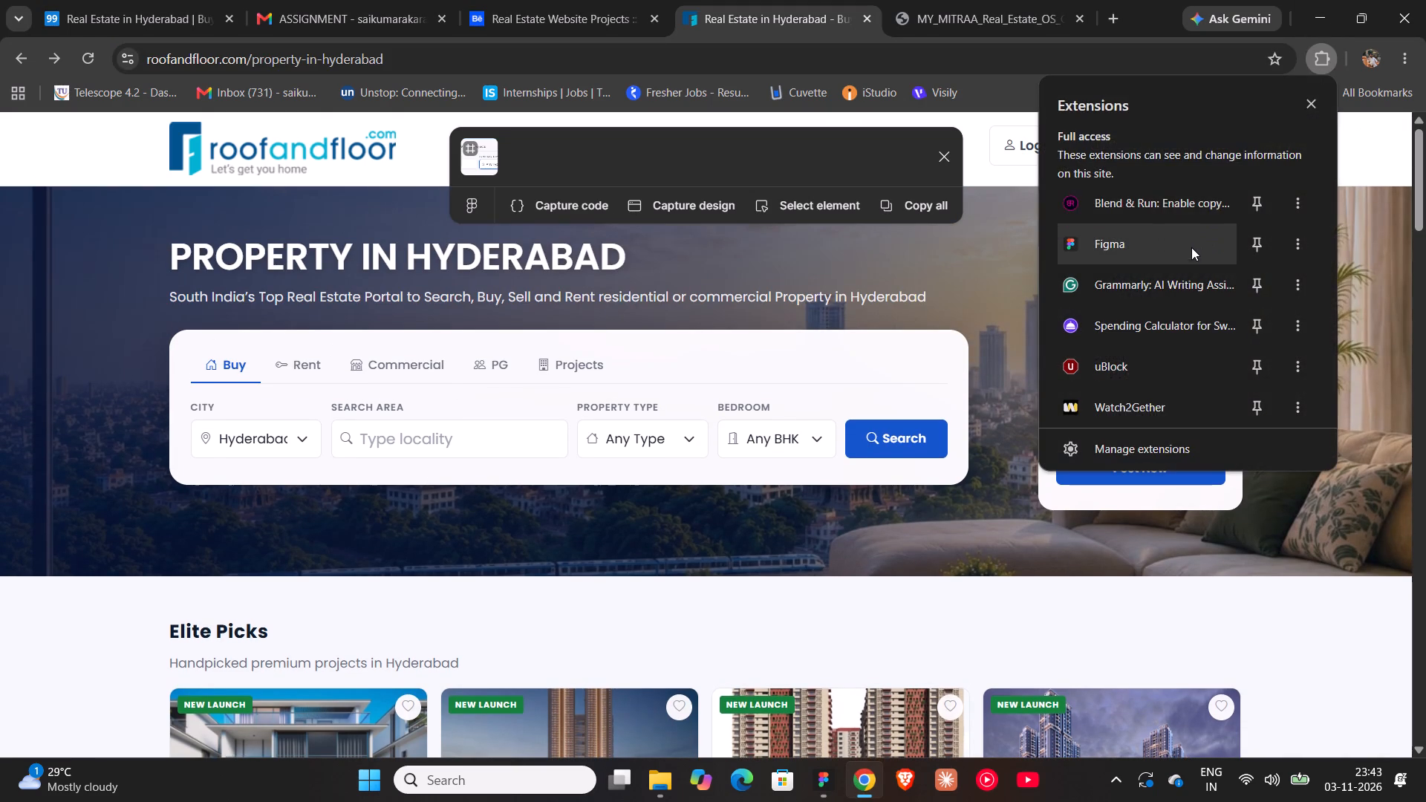
{"action": "left_click", "coordinate": [1188, 253]}
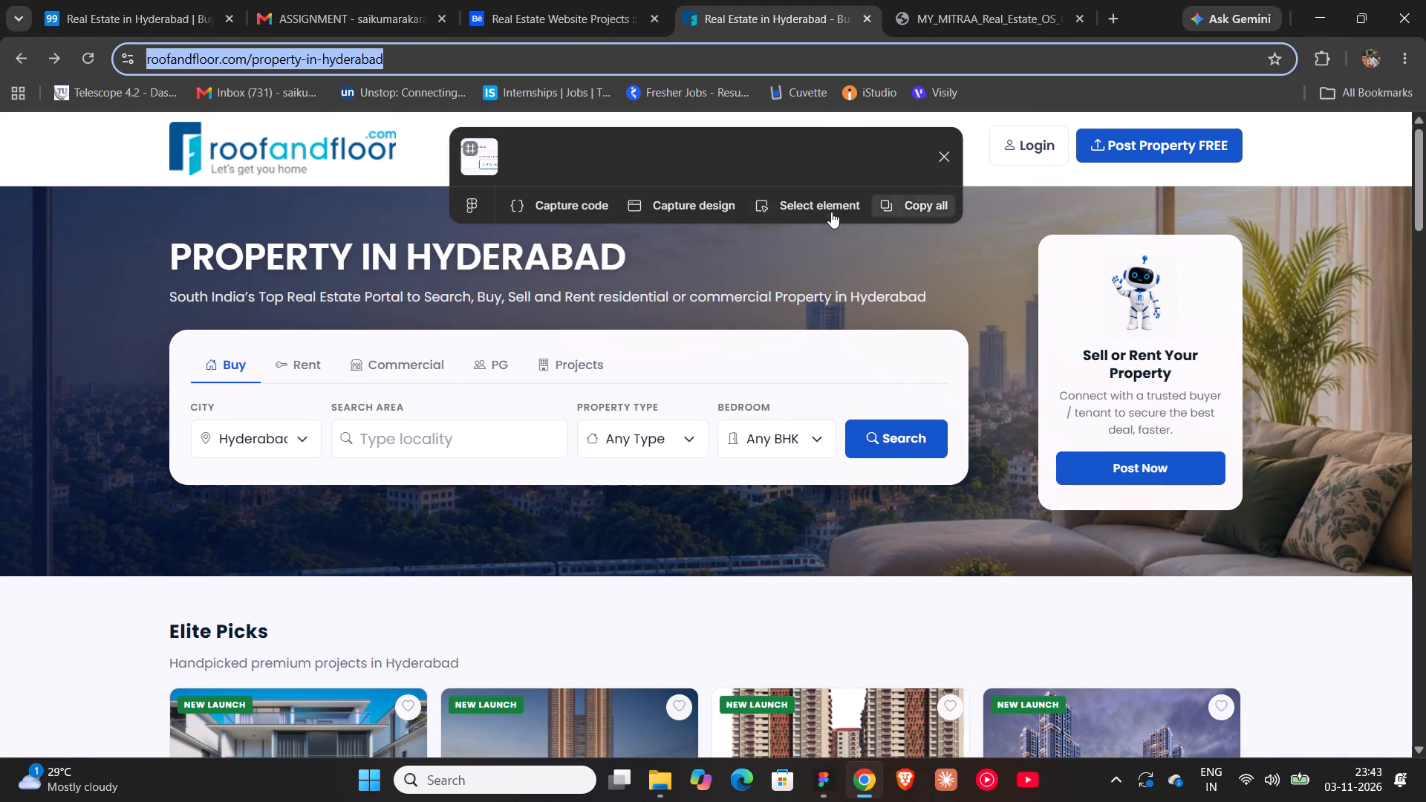
{"action": "left_click", "coordinate": [841, 214]}
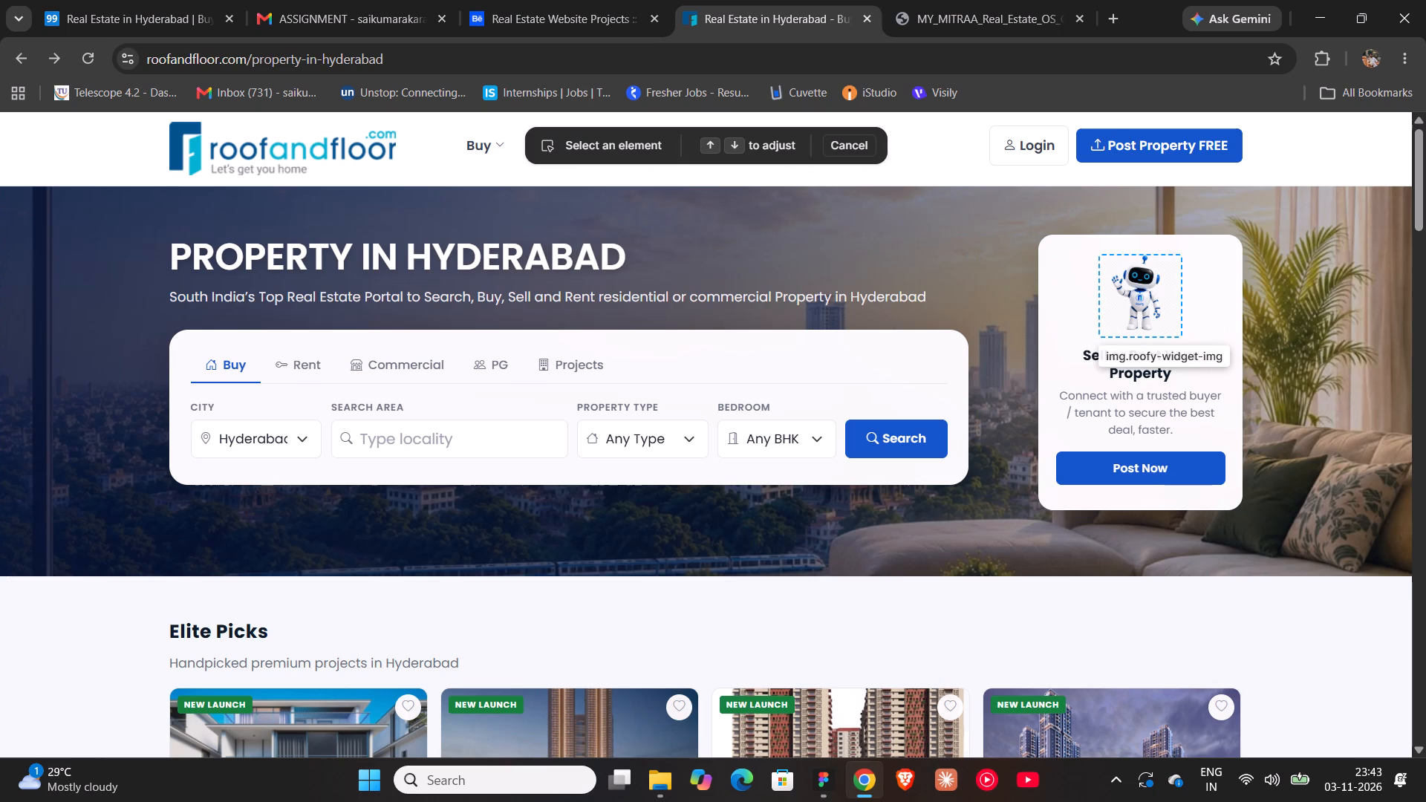
{"action": "left_click", "coordinate": [1156, 307]}
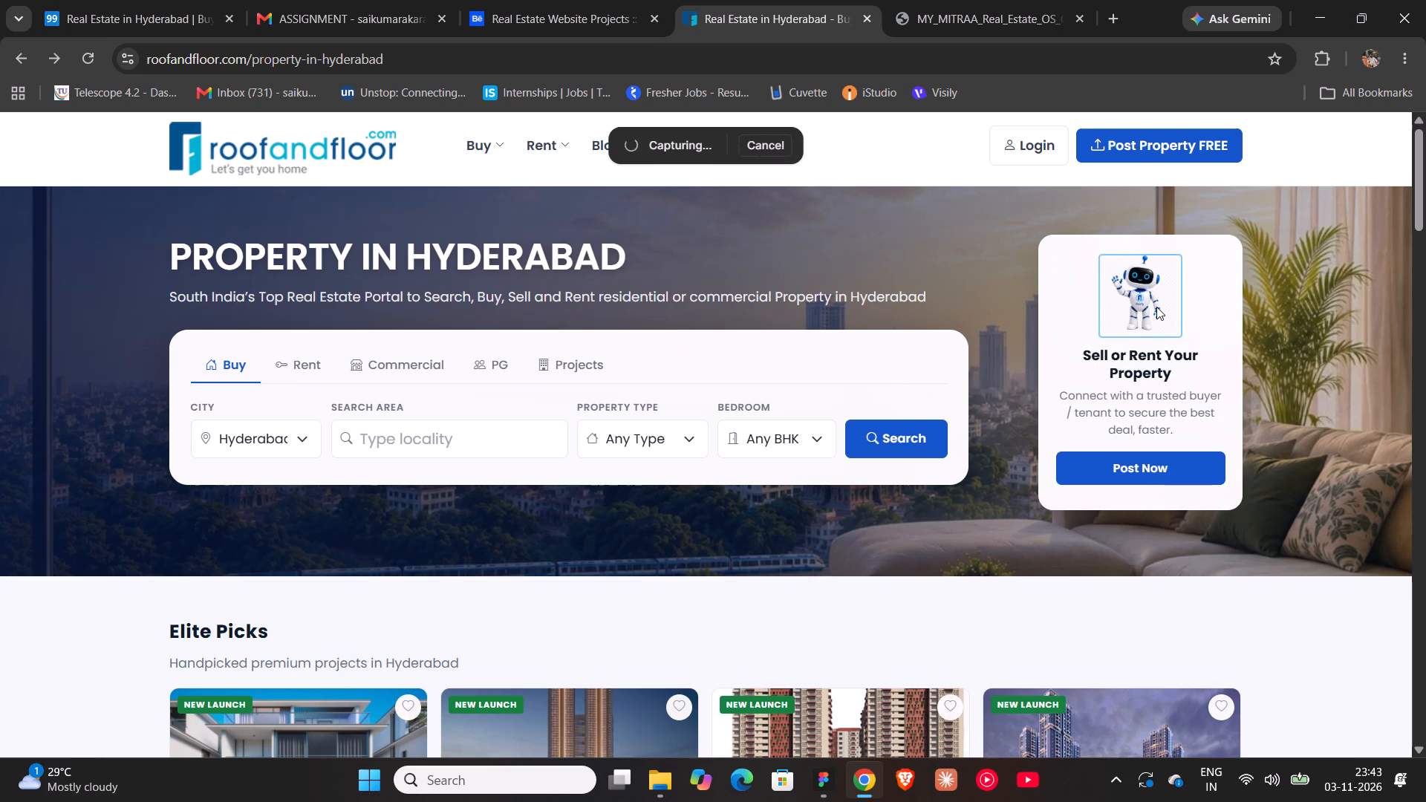
{"action": "left_click", "coordinate": [835, 769]}
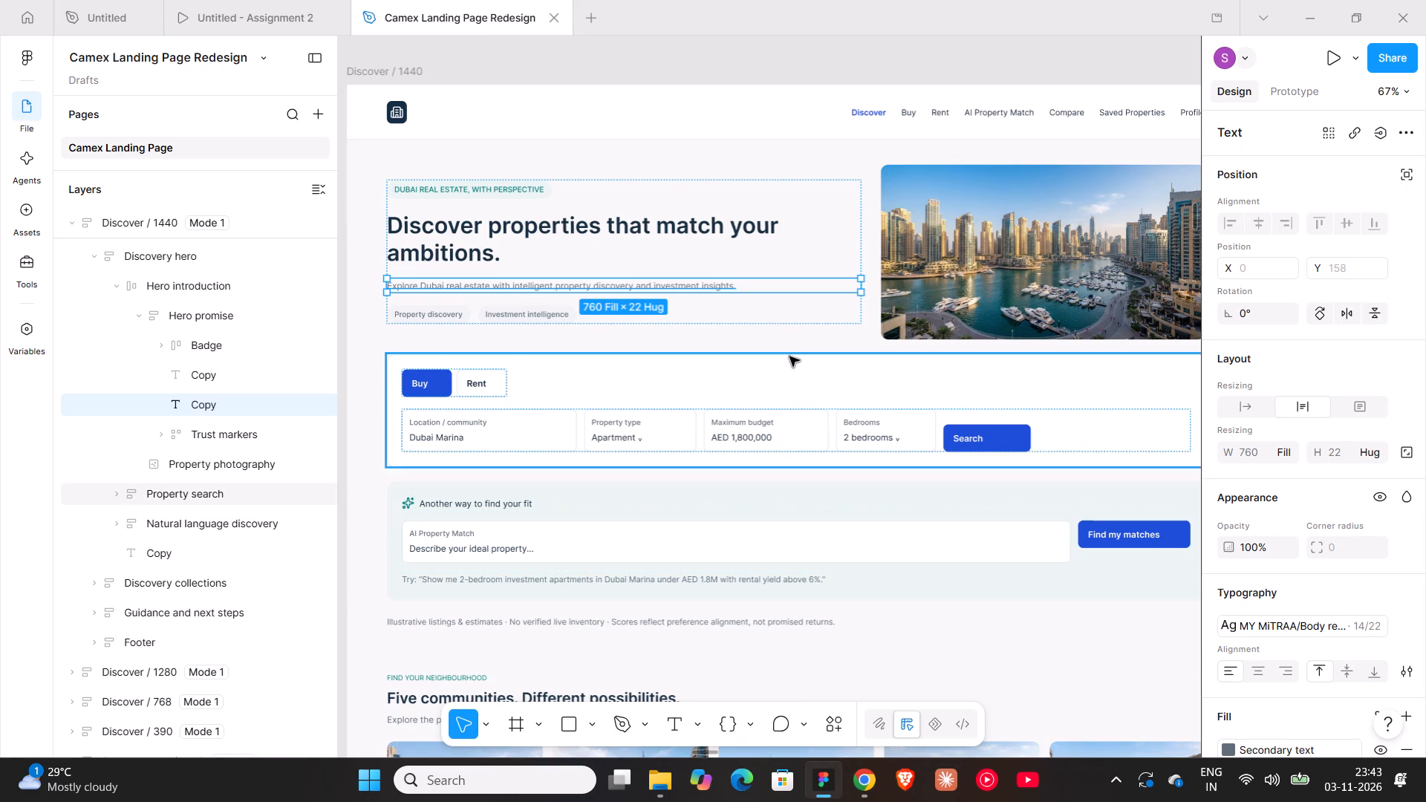
{"action": "left_click", "coordinate": [854, 777]}
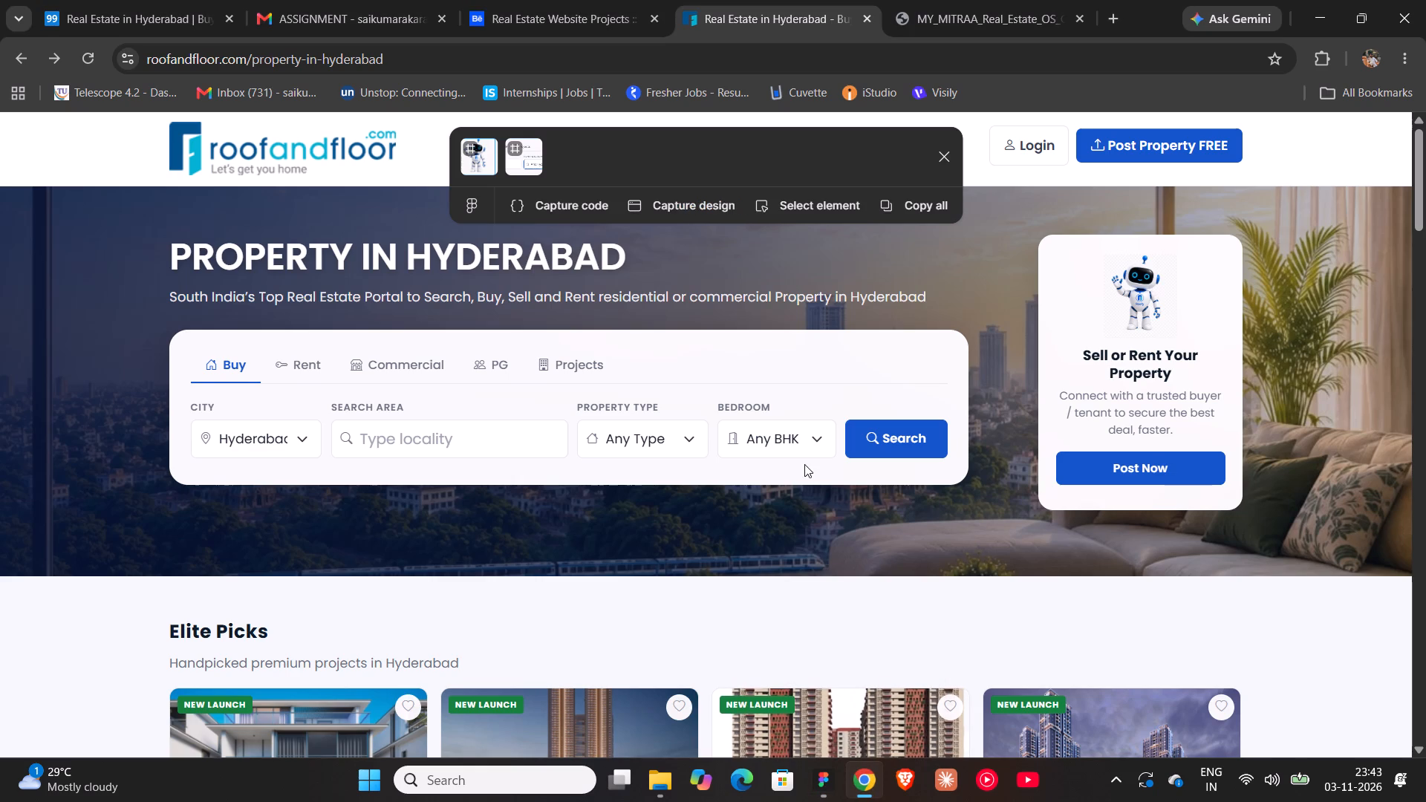
In Figma's Assignment 2 page, paste the captured robot image and place it beside the Desktop - 1 frame, at about X 3363, Y -44.
{"action": "left_click", "coordinate": [821, 782]}
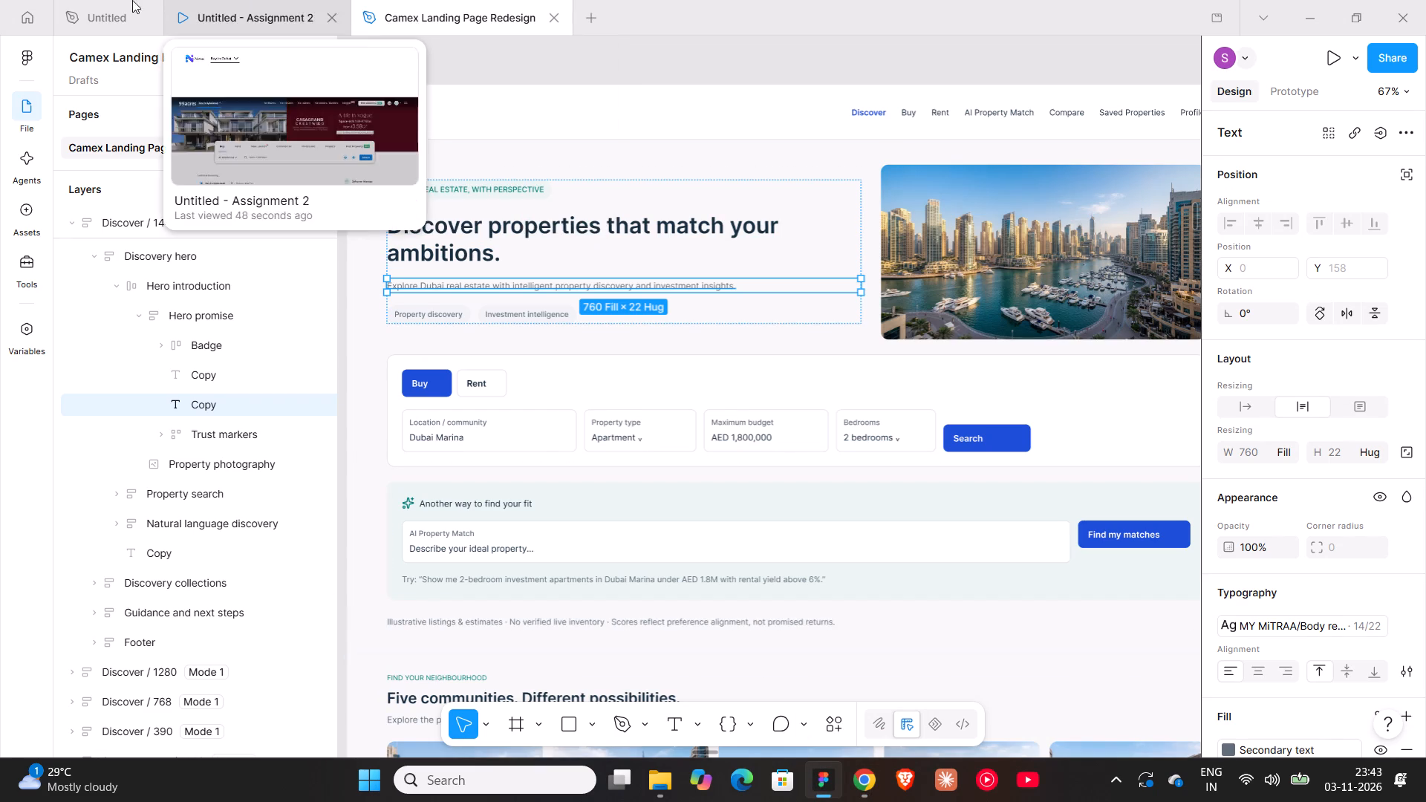
{"action": "left_click", "coordinate": [125, 0]}
{"action": "scroll", "coordinate": [704, 215], "scroll_direction": "down", "scroll_amount": 7, "text": "shift"}
{"action": "right_click", "coordinate": [652, 162]}
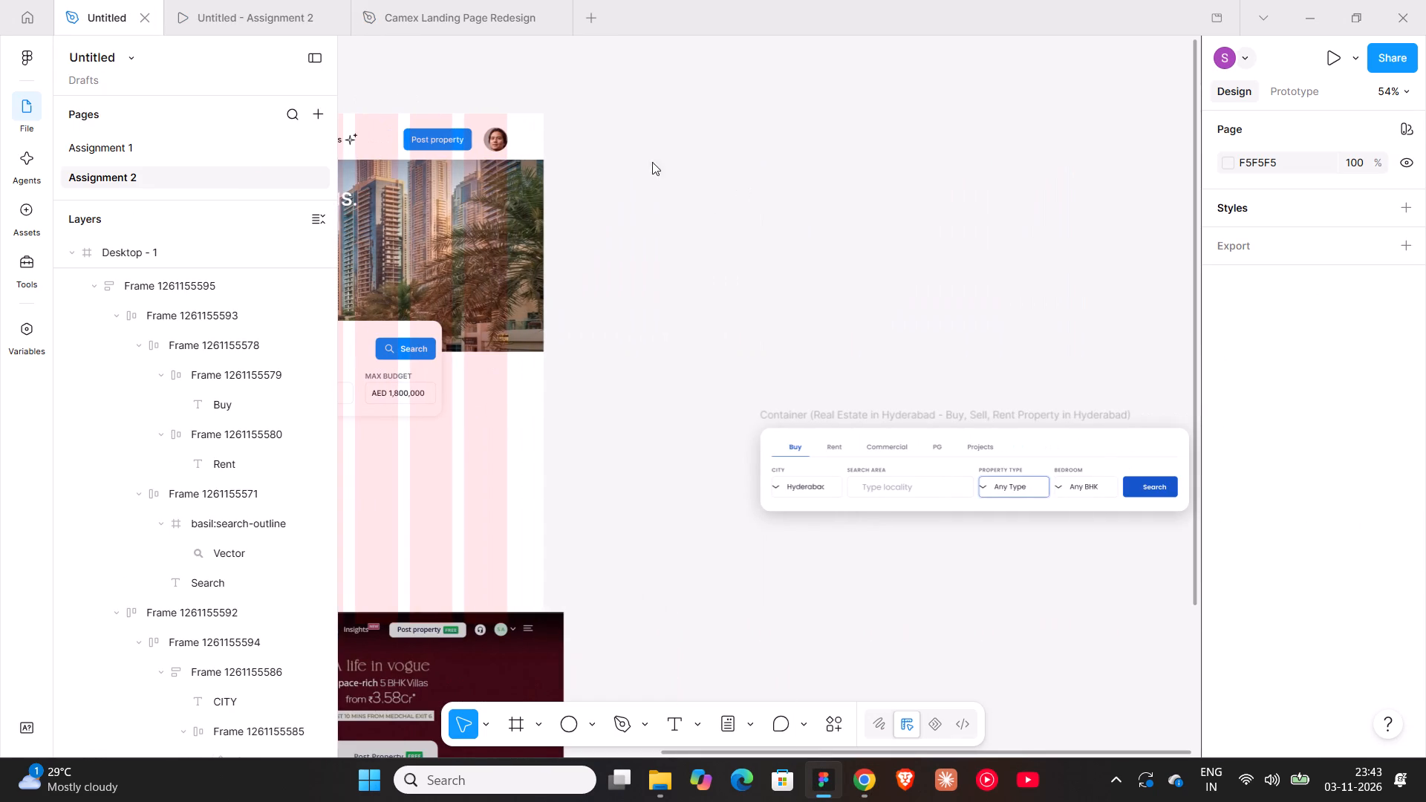
{"action": "left_click", "coordinate": [669, 175]}
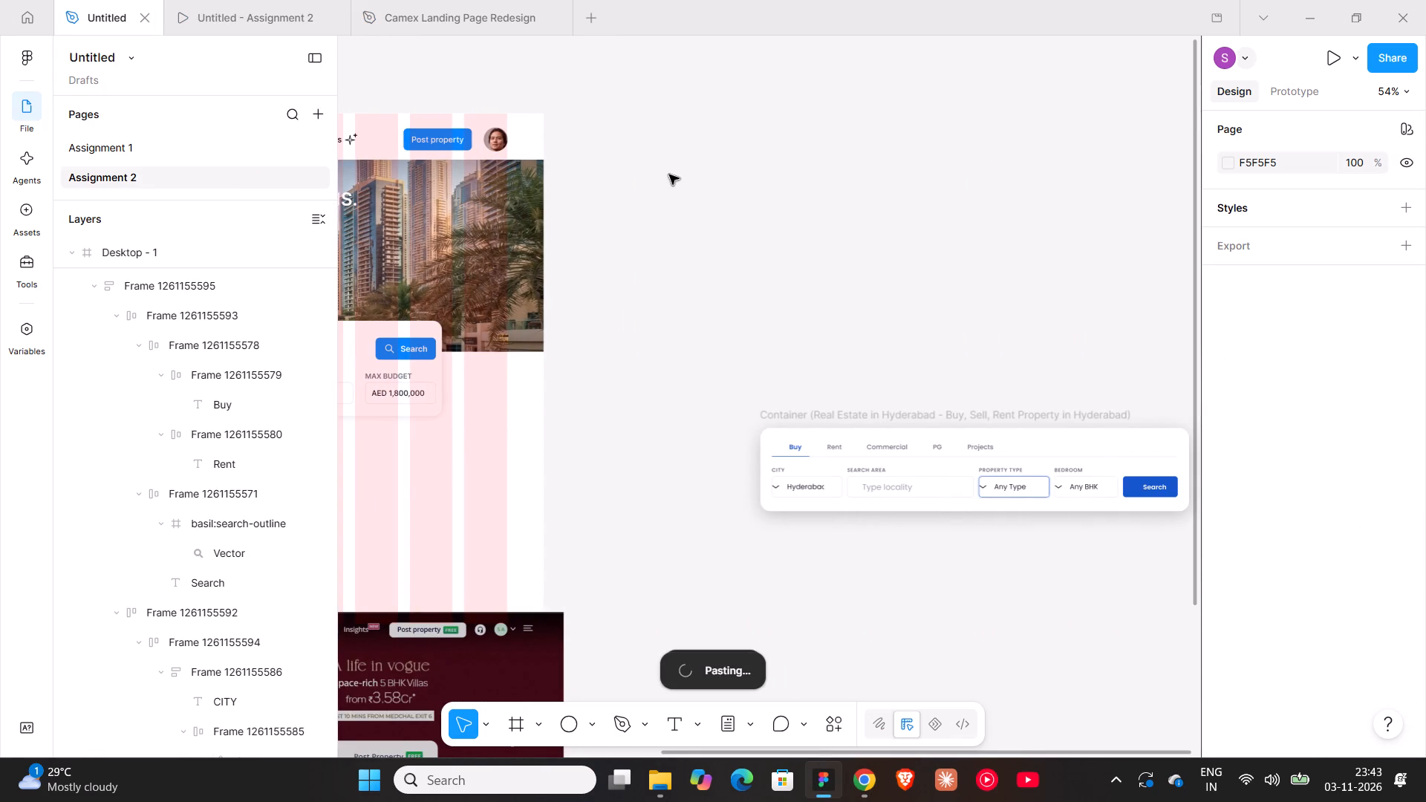
{"action": "scroll", "coordinate": [740, 335], "scroll_direction": "down", "scroll_amount": 8, "text": "ctrl"}
{"action": "scroll", "coordinate": [752, 334], "scroll_direction": "up", "scroll_amount": 2, "text": "shift"}
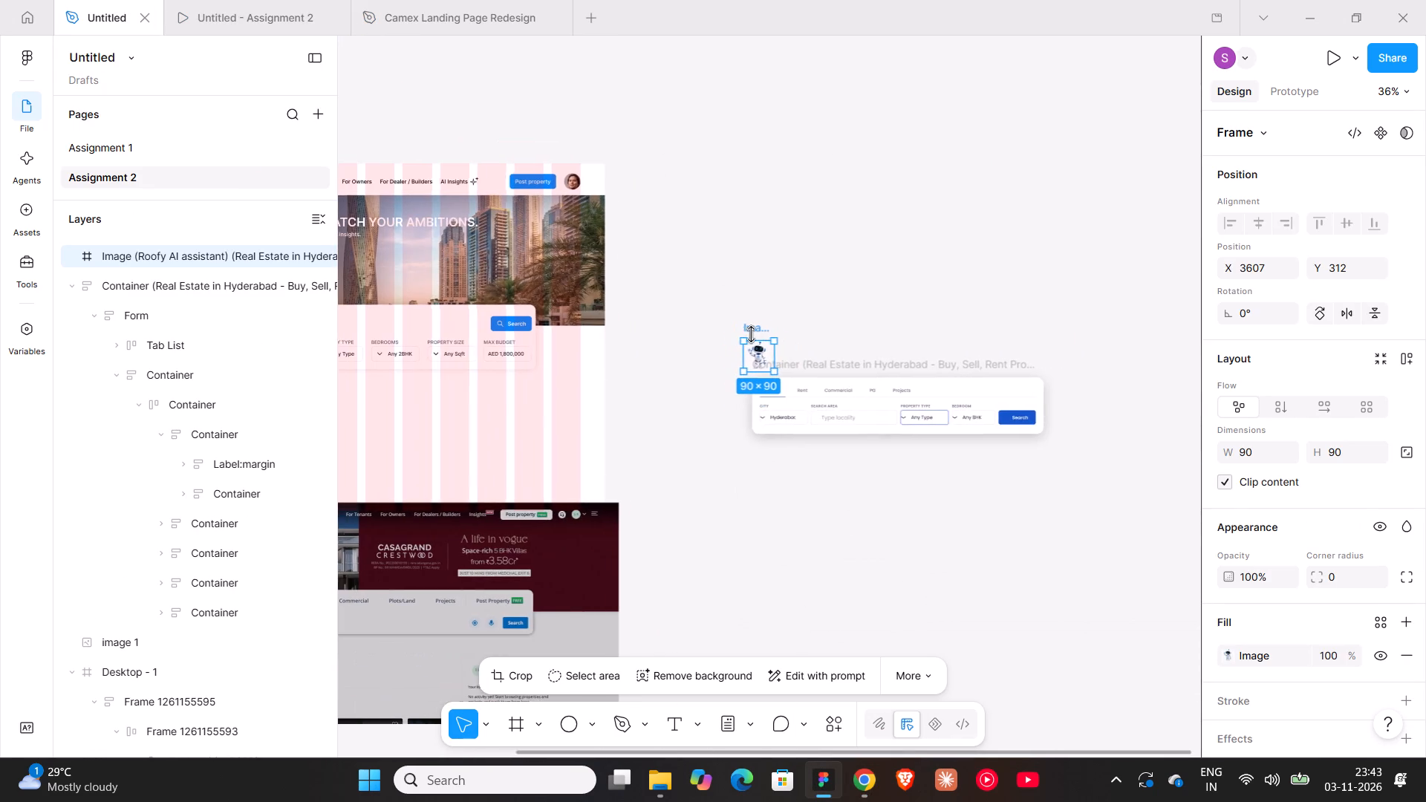
{"action": "scroll", "coordinate": [752, 334], "scroll_direction": "up", "scroll_amount": 1, "text": "shift"}
{"action": "left_click_drag", "start_coordinate": [792, 325], "coordinate": [710, 204]}
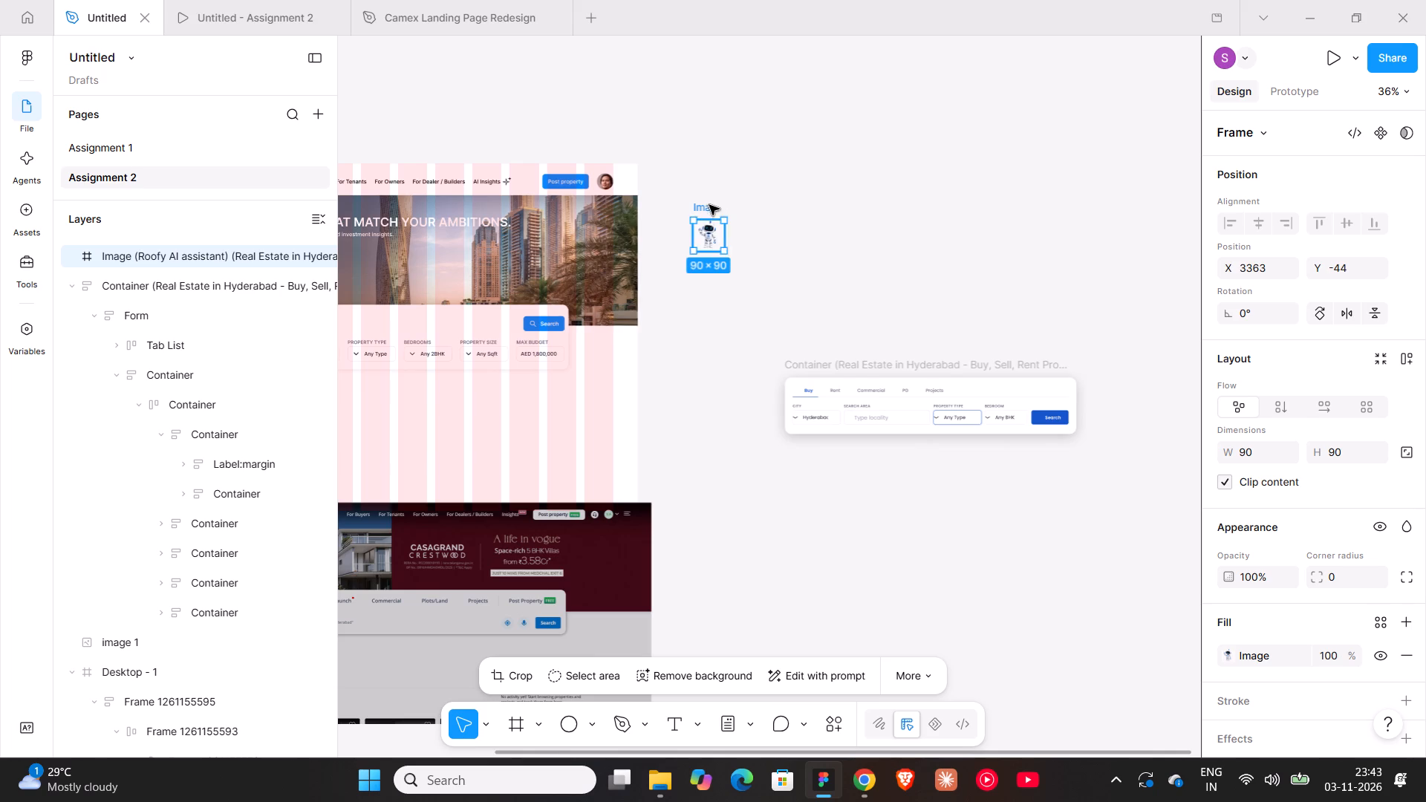
{"action": "scroll", "coordinate": [709, 221], "scroll_direction": "up", "scroll_amount": 7, "text": "ctrl"}
{"action": "scroll", "coordinate": [709, 222], "scroll_direction": "down", "scroll_amount": 3, "text": "ctrl"}
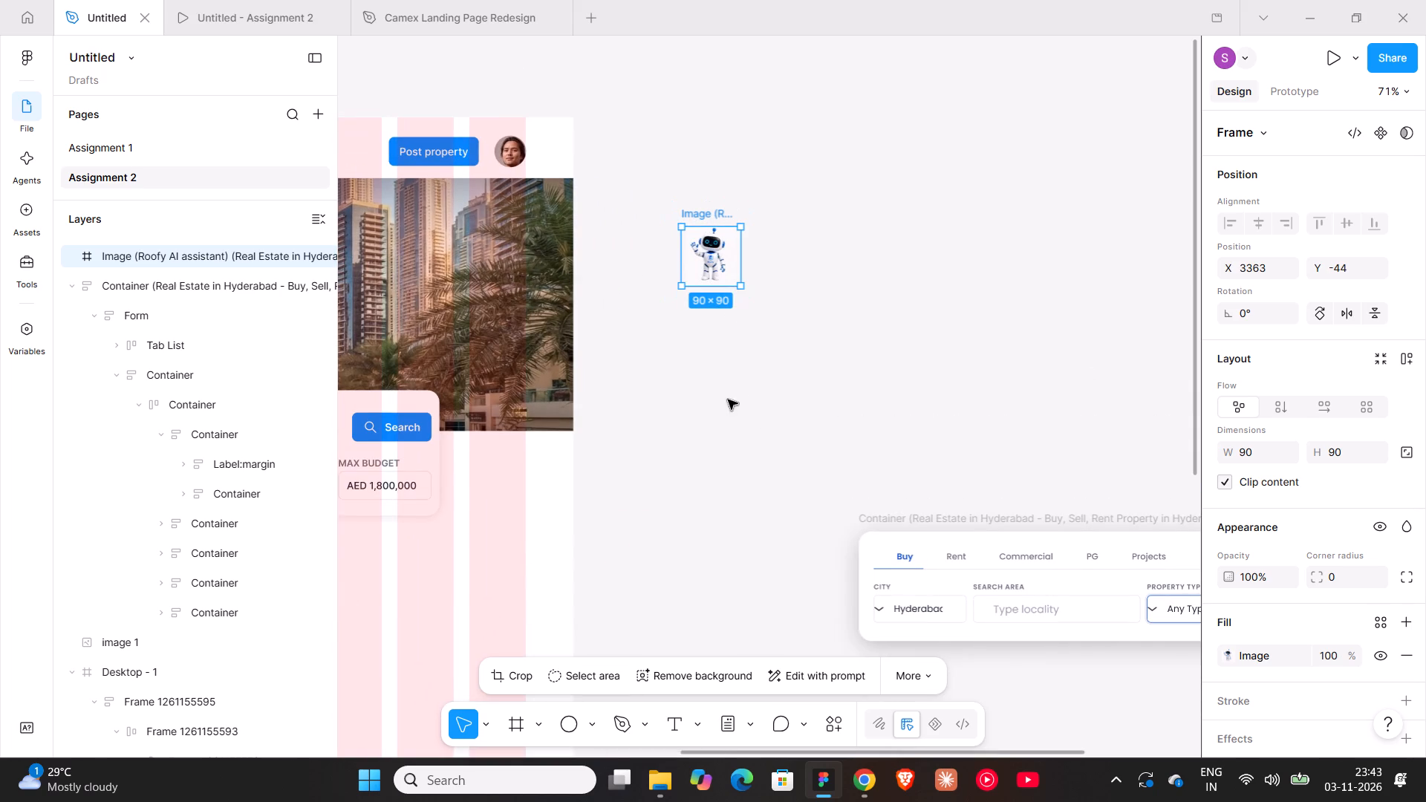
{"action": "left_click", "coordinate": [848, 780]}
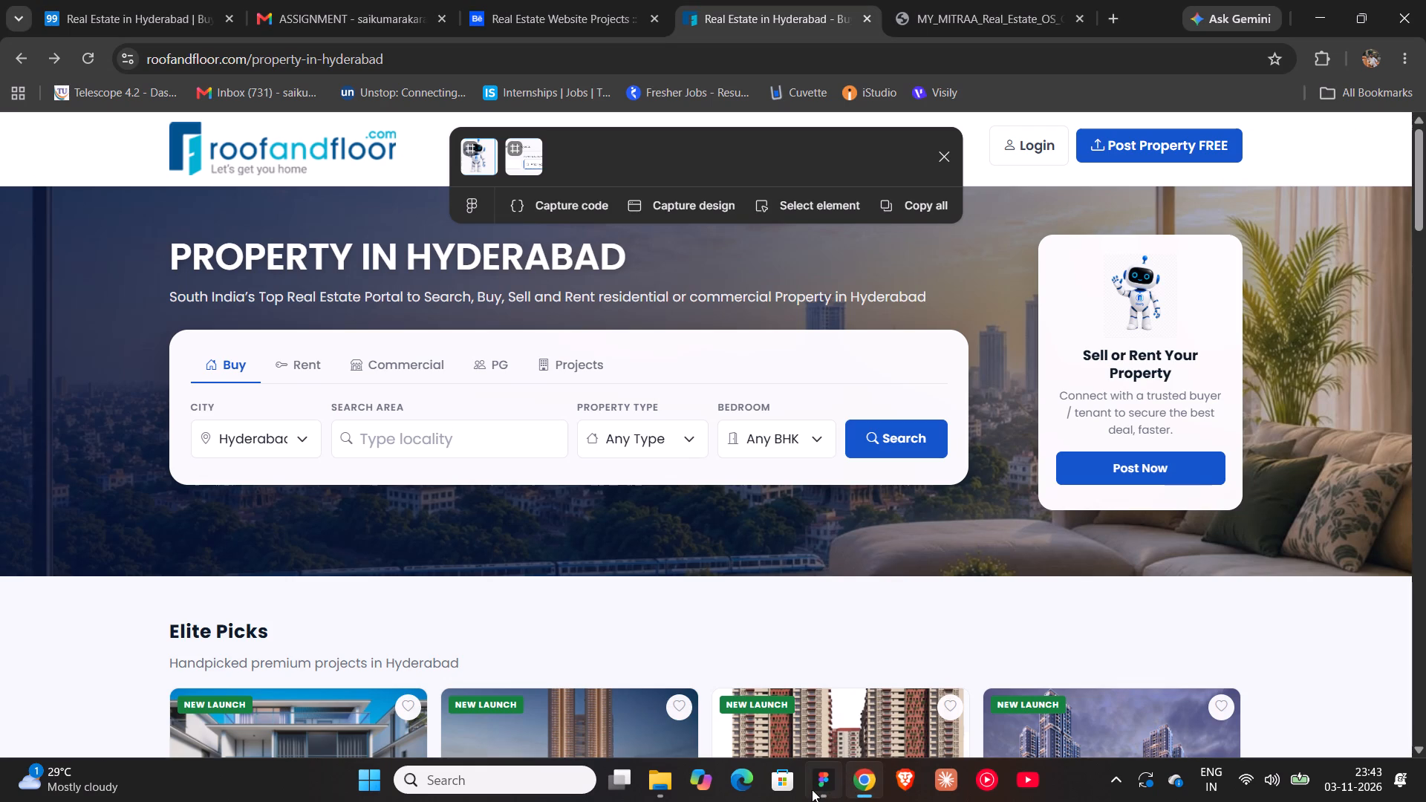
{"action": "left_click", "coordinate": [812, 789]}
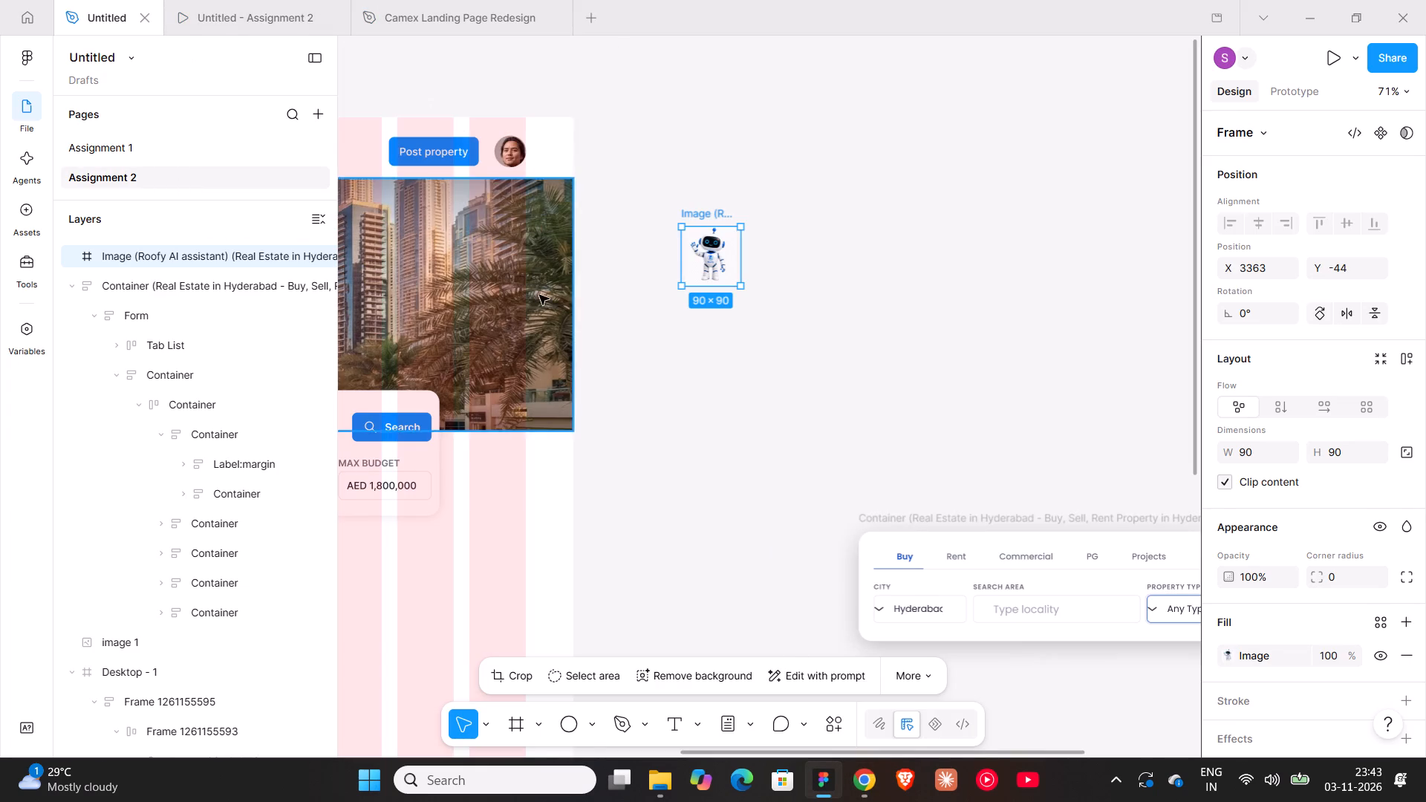
Review the Camex Landing Page Redesign's discovery sections and the roofandfloor Hyderabad page for AI assistant content to reuse.
{"action": "scroll", "coordinate": [539, 295], "scroll_direction": "down", "scroll_amount": 6, "text": "ctrl"}
{"action": "scroll", "coordinate": [541, 297], "scroll_direction": "up", "scroll_amount": 5, "text": "shift"}
{"action": "left_click", "coordinate": [491, 0]}
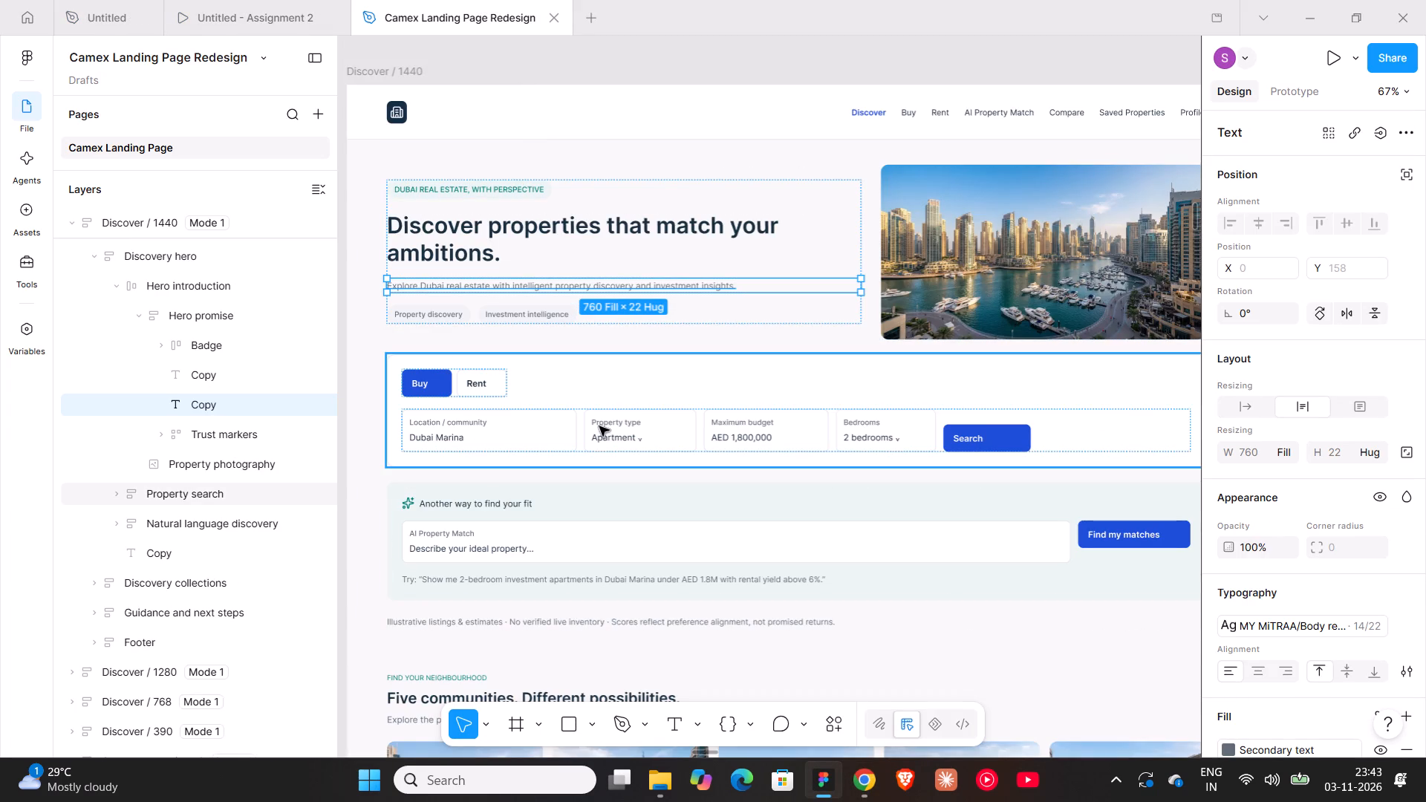
{"action": "scroll", "coordinate": [599, 426], "scroll_direction": "down", "scroll_amount": 4}
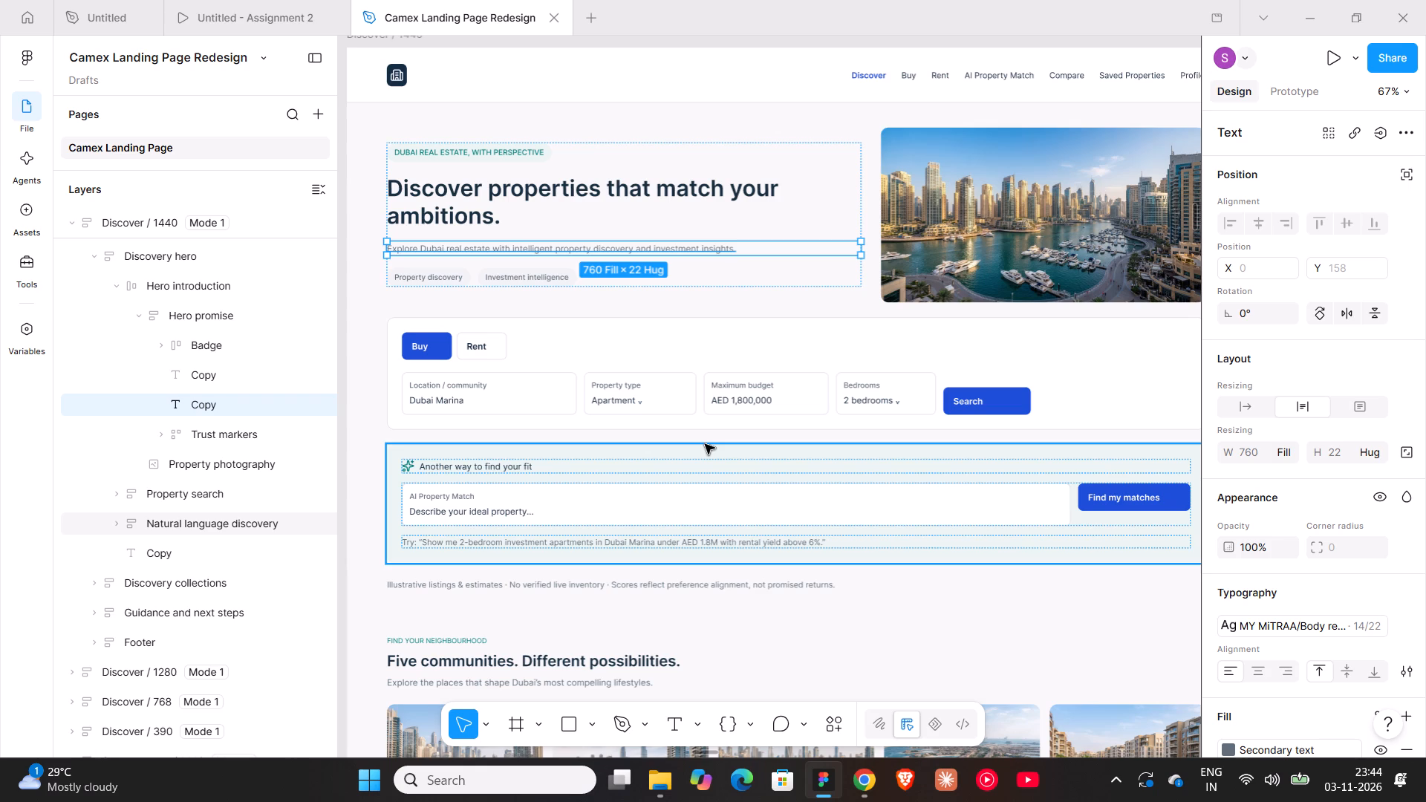
{"action": "left_click", "coordinate": [869, 782]}
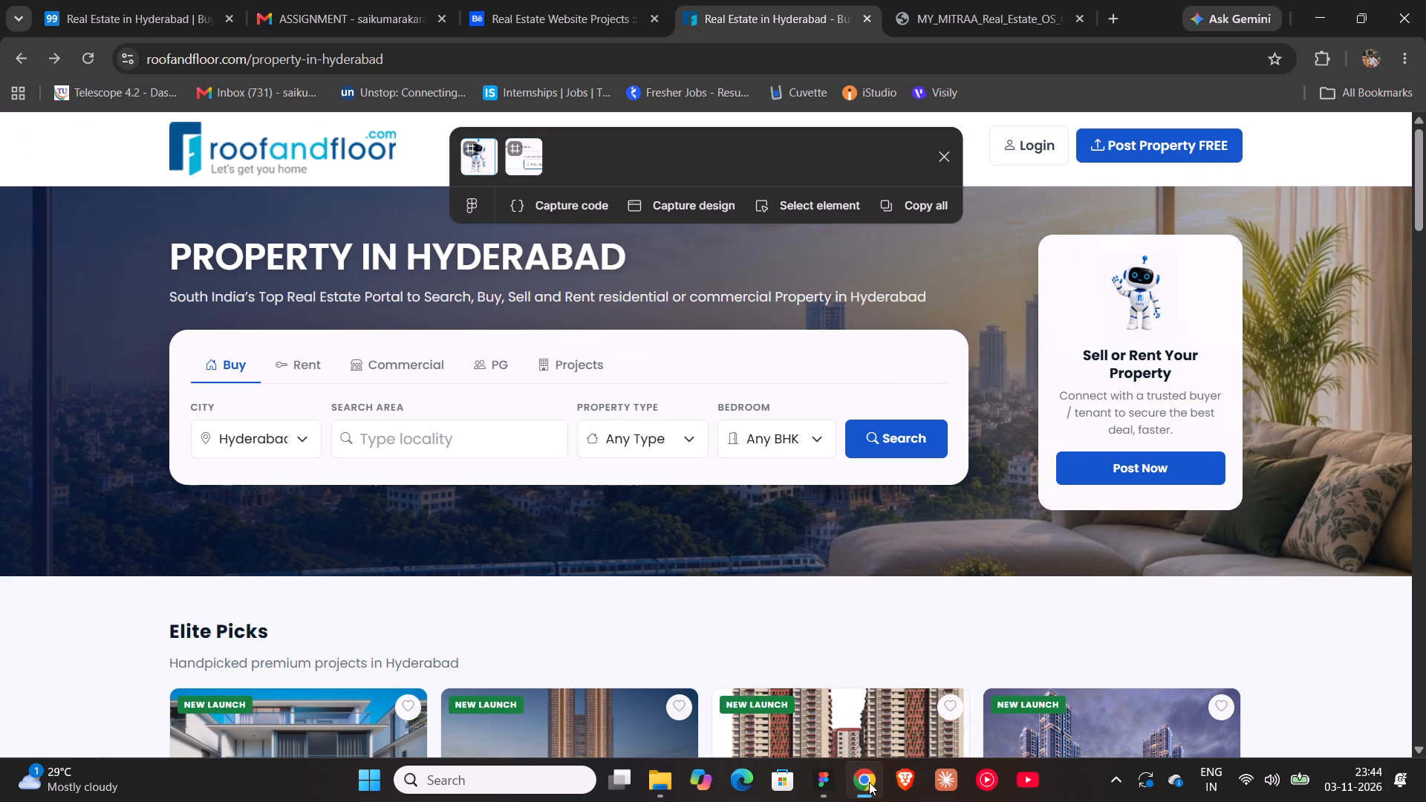
{"action": "left_click", "coordinate": [815, 772]}
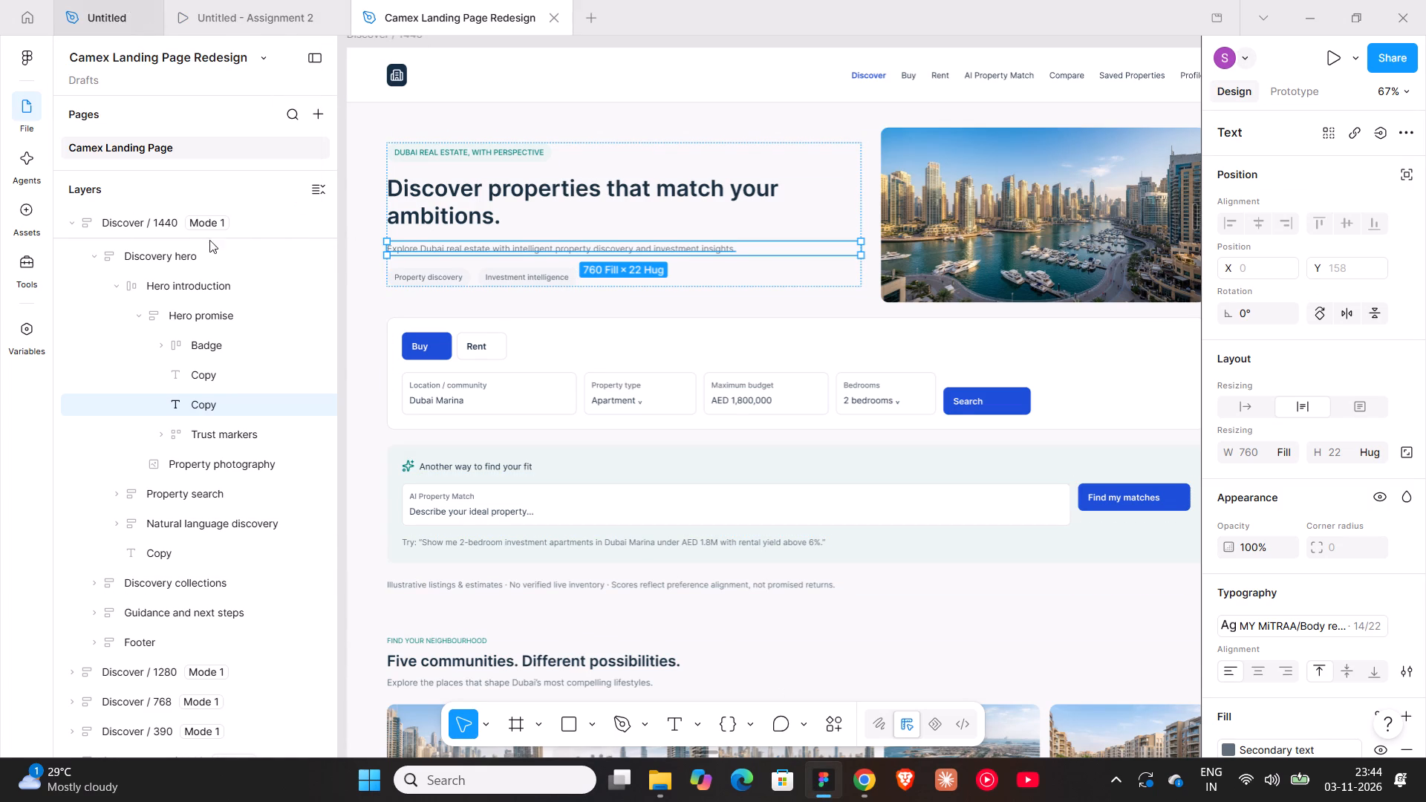
In the Camex file, move the "AI Property Match" and "Describe your ideal property..." texts onto the empty canvas above the Discover / 1440 frame.
{"action": "triple_click", "coordinate": [443, 491]}
{"action": "left_click", "coordinate": [444, 491]}
{"action": "scroll", "coordinate": [446, 498], "scroll_direction": "up", "scroll_amount": 3, "text": "ctrl"}
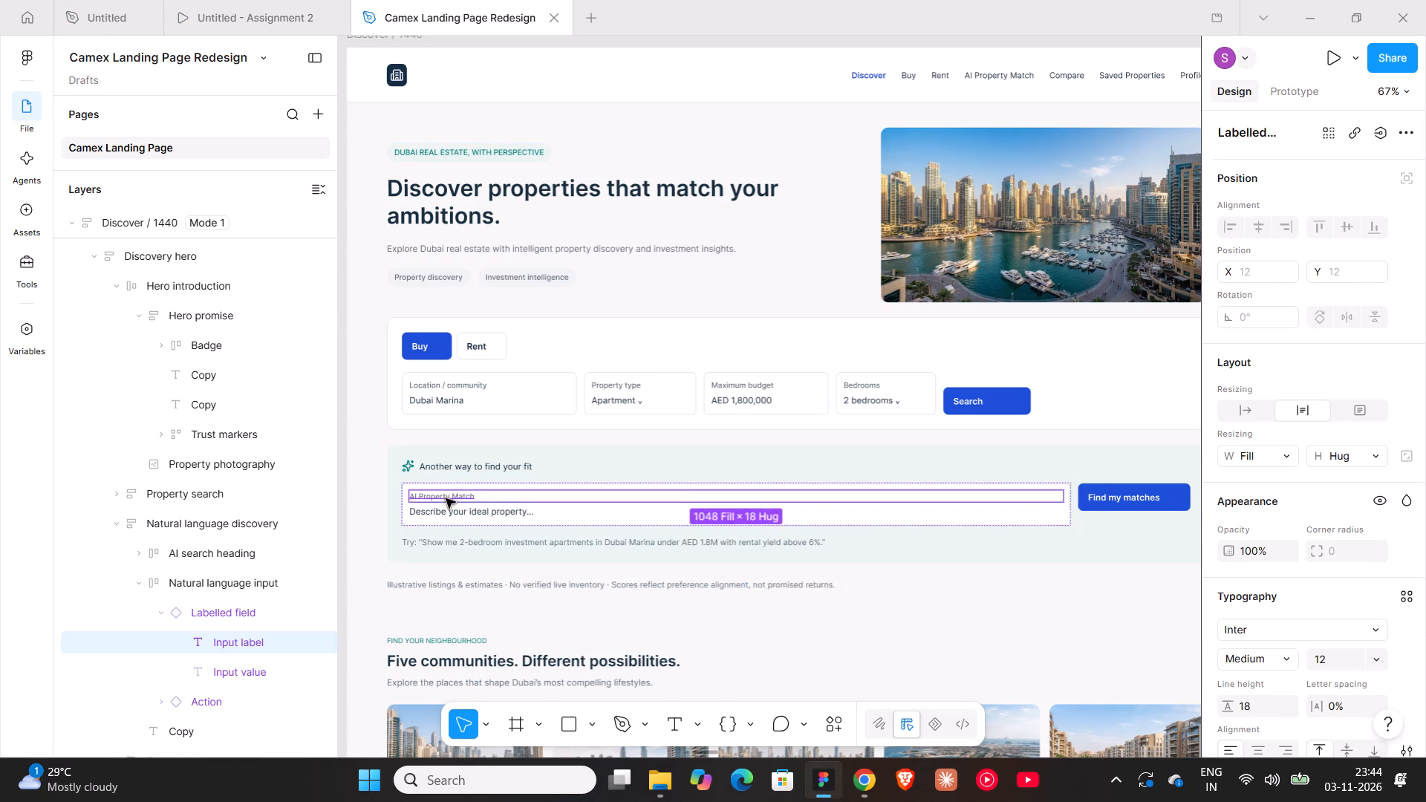
{"action": "scroll", "coordinate": [446, 498], "scroll_direction": "up", "scroll_amount": 2, "text": "ctrl"}
{"action": "left_click", "coordinate": [458, 516], "text": "shift"}
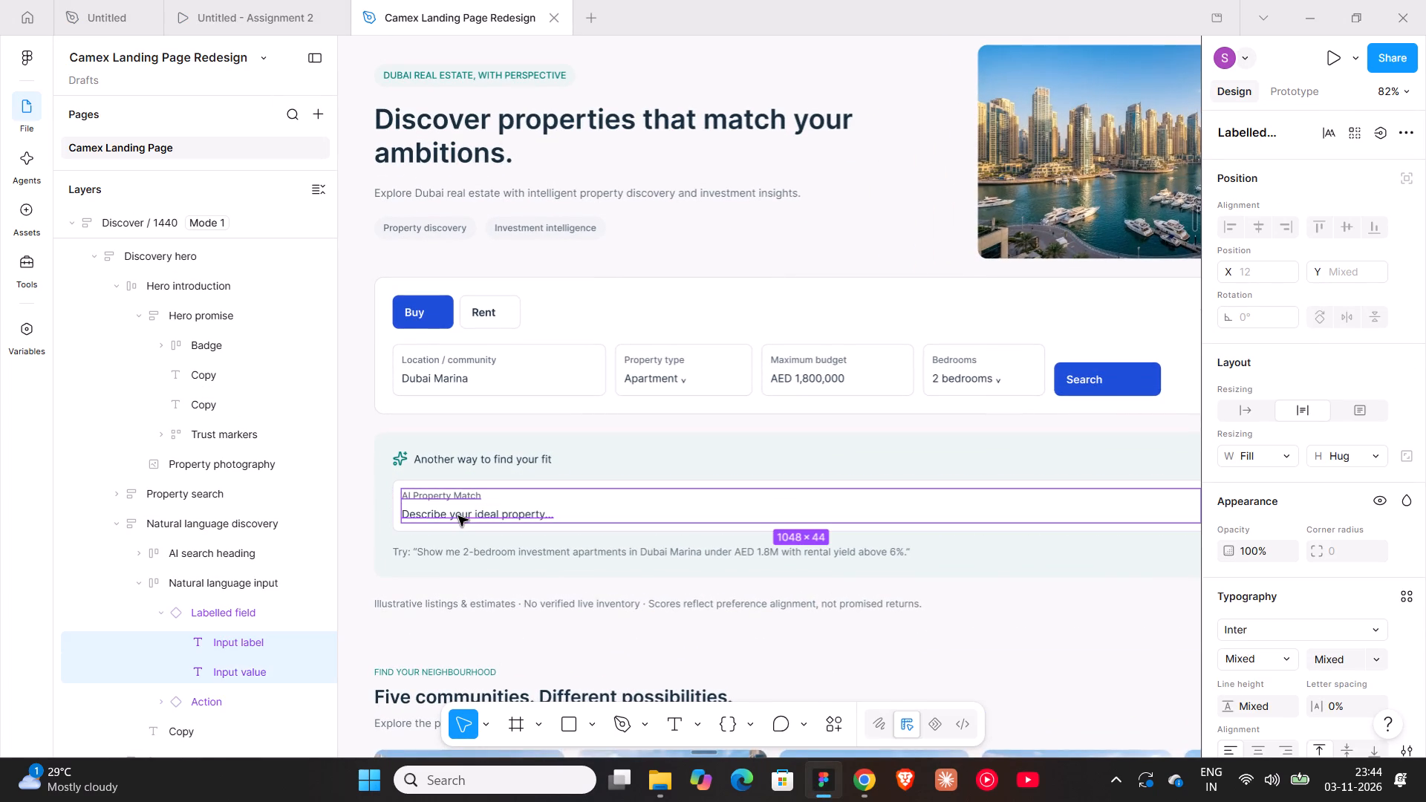
{"action": "scroll", "coordinate": [458, 516], "scroll_direction": "down", "scroll_amount": 7, "text": "ctrl"}
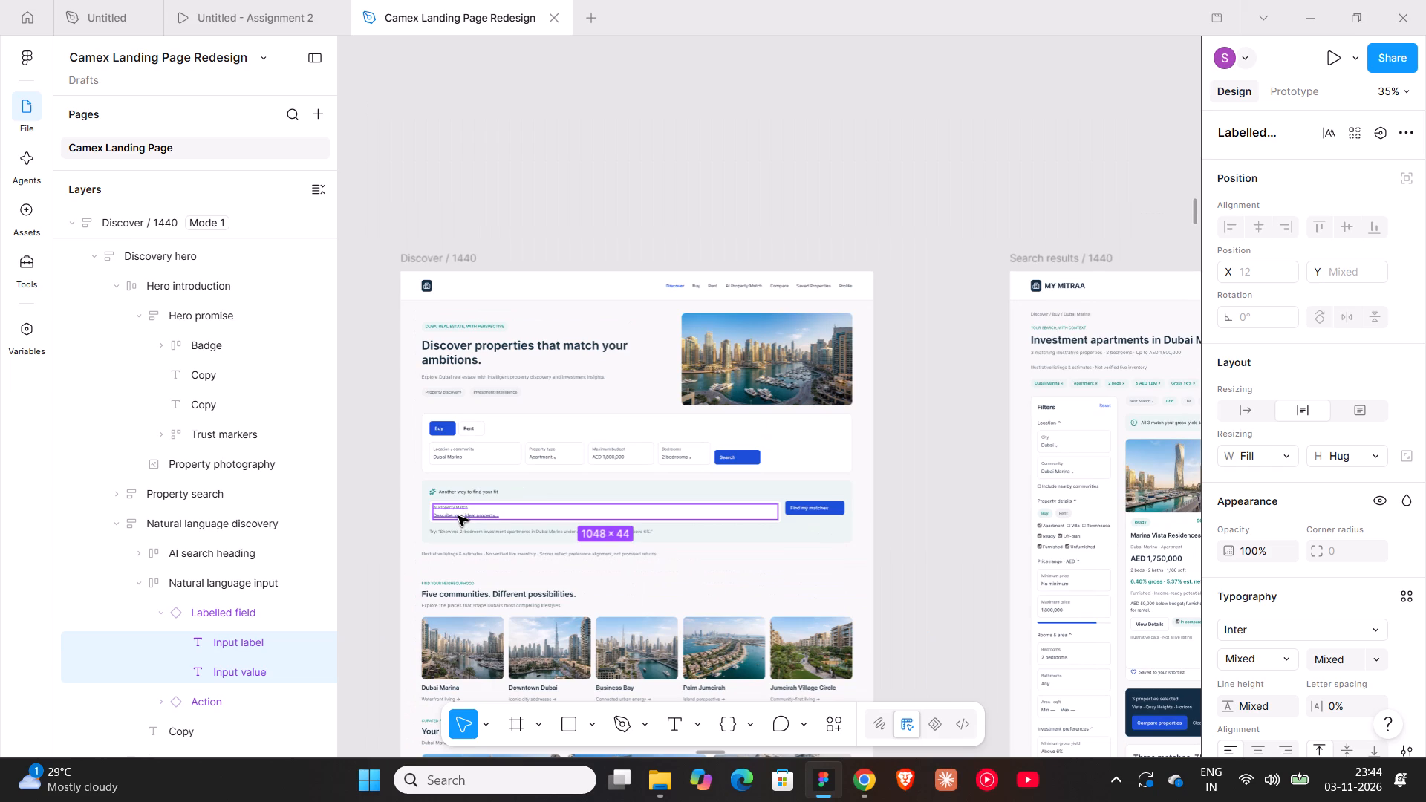
{"action": "left_click_drag", "start_coordinate": [458, 516], "coordinate": [614, 205], "text": "alt"}
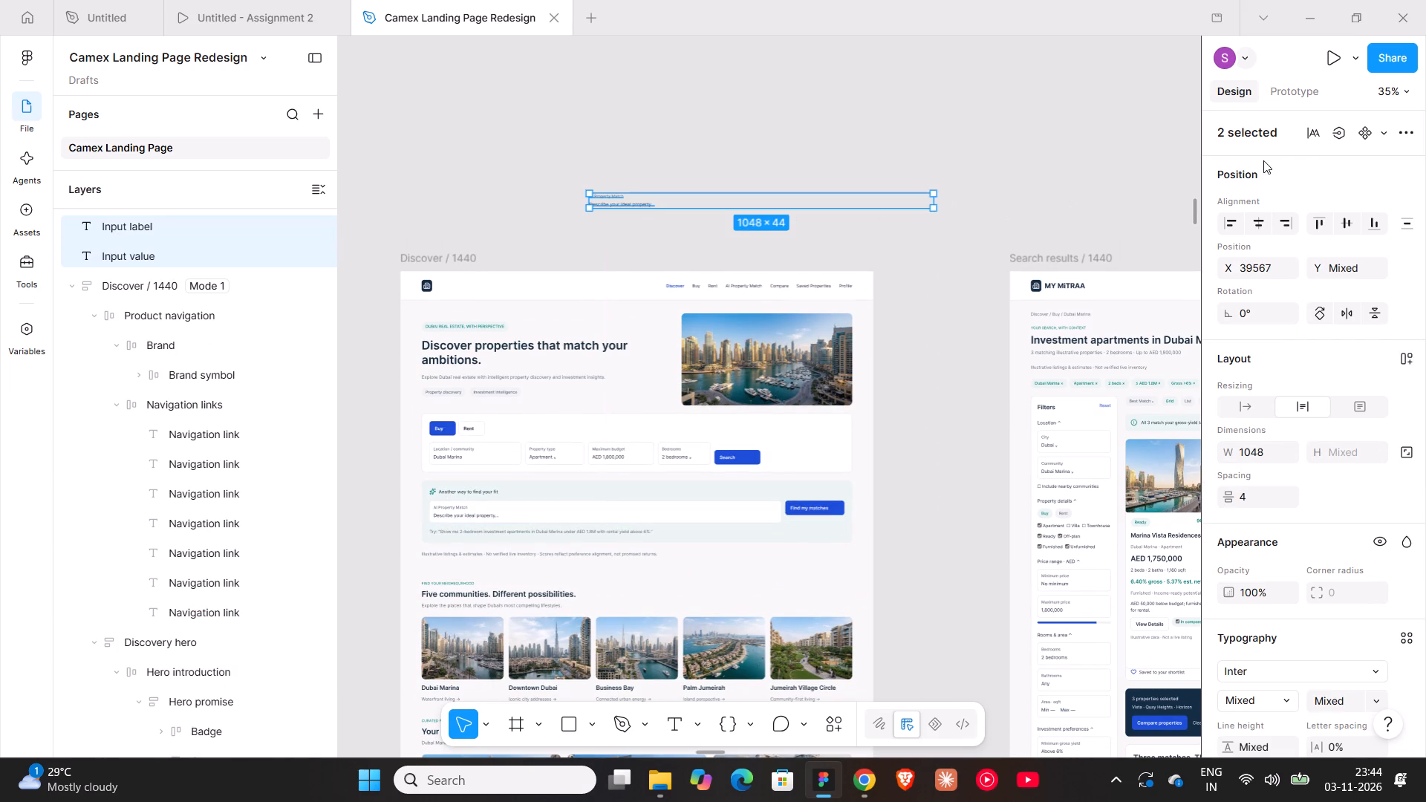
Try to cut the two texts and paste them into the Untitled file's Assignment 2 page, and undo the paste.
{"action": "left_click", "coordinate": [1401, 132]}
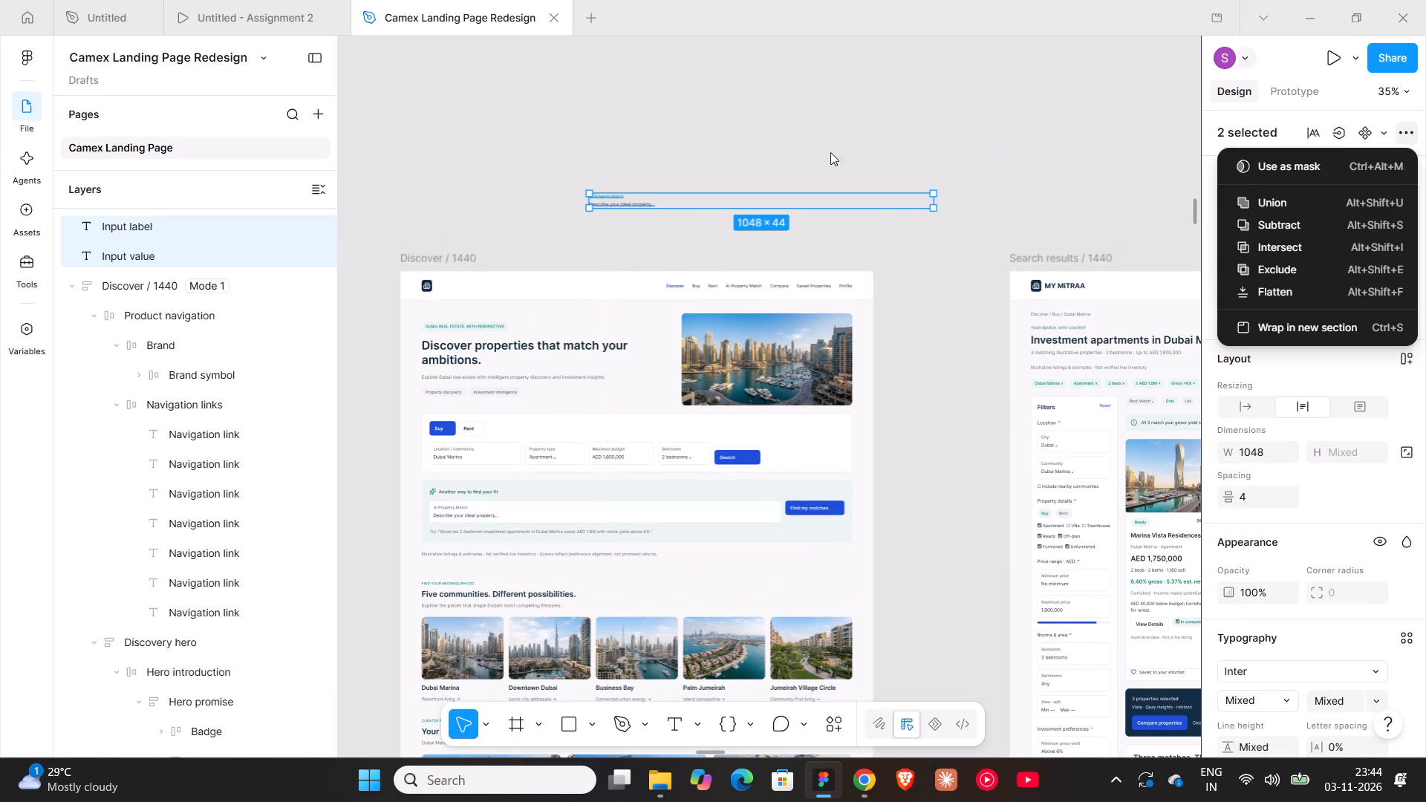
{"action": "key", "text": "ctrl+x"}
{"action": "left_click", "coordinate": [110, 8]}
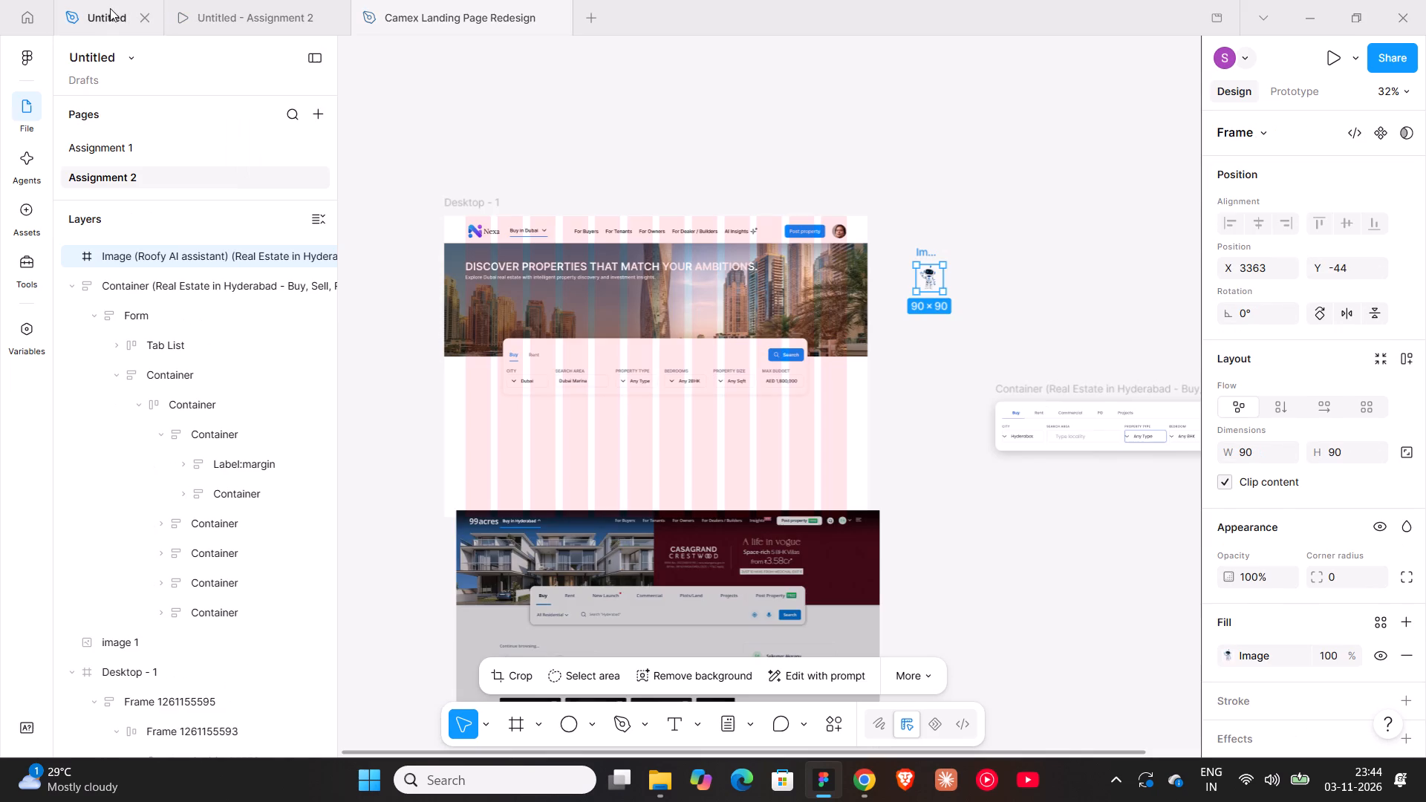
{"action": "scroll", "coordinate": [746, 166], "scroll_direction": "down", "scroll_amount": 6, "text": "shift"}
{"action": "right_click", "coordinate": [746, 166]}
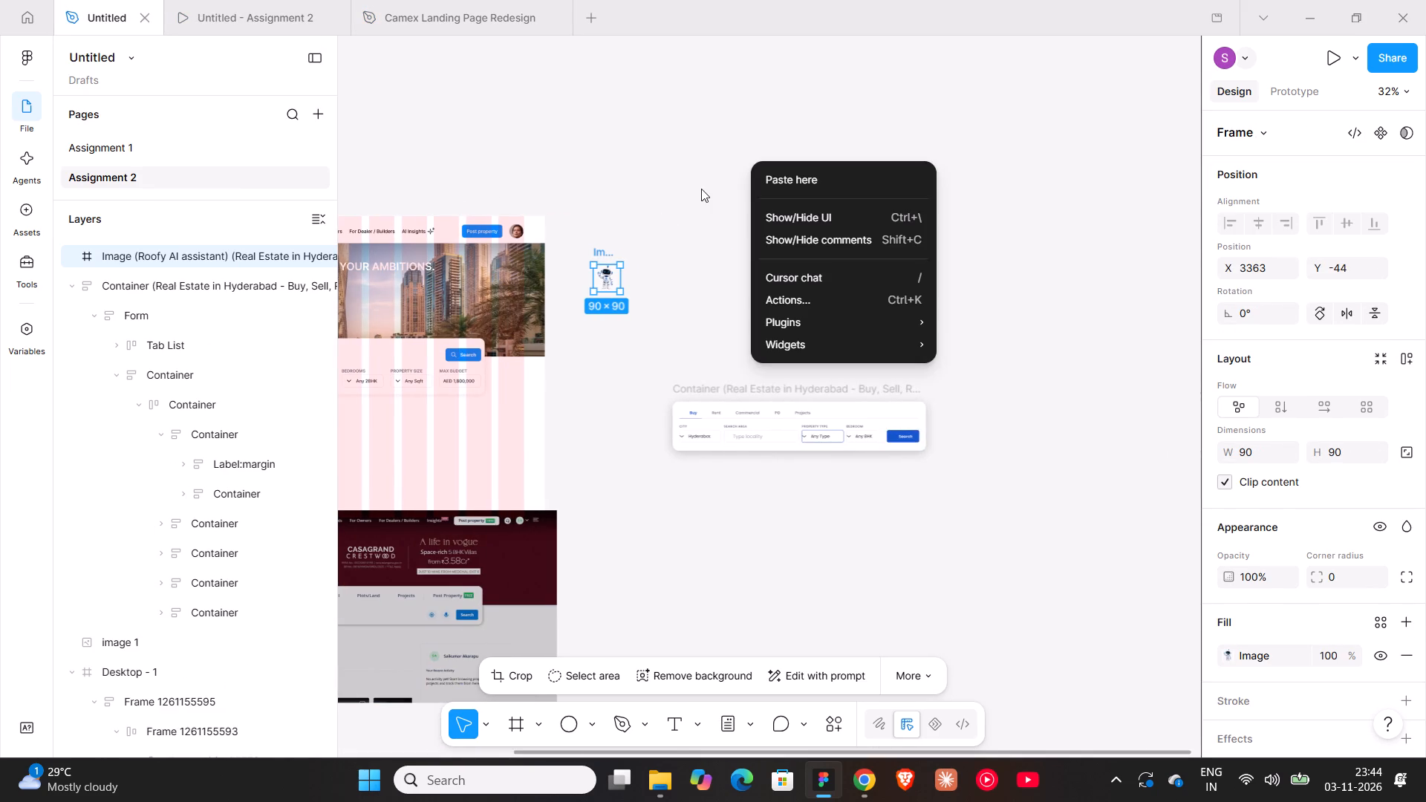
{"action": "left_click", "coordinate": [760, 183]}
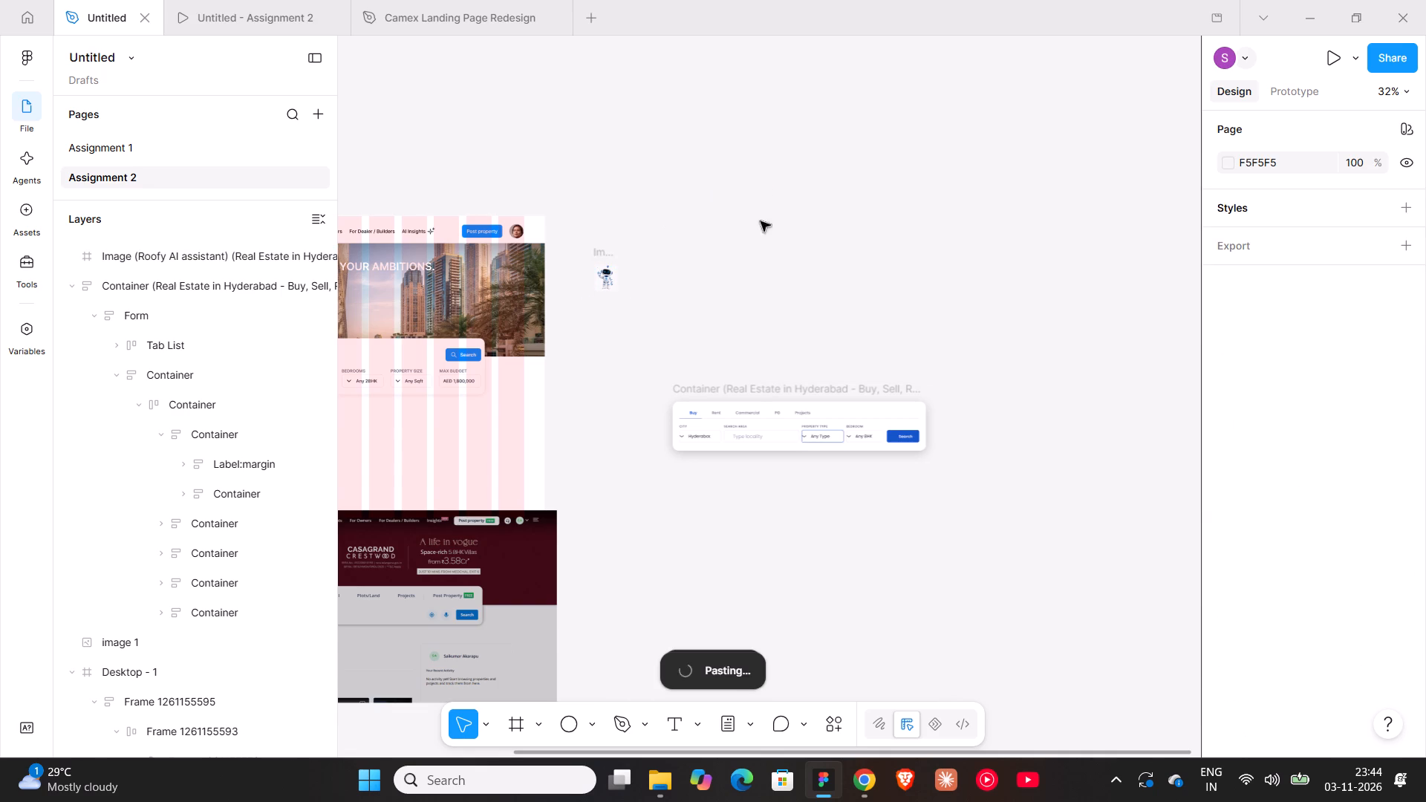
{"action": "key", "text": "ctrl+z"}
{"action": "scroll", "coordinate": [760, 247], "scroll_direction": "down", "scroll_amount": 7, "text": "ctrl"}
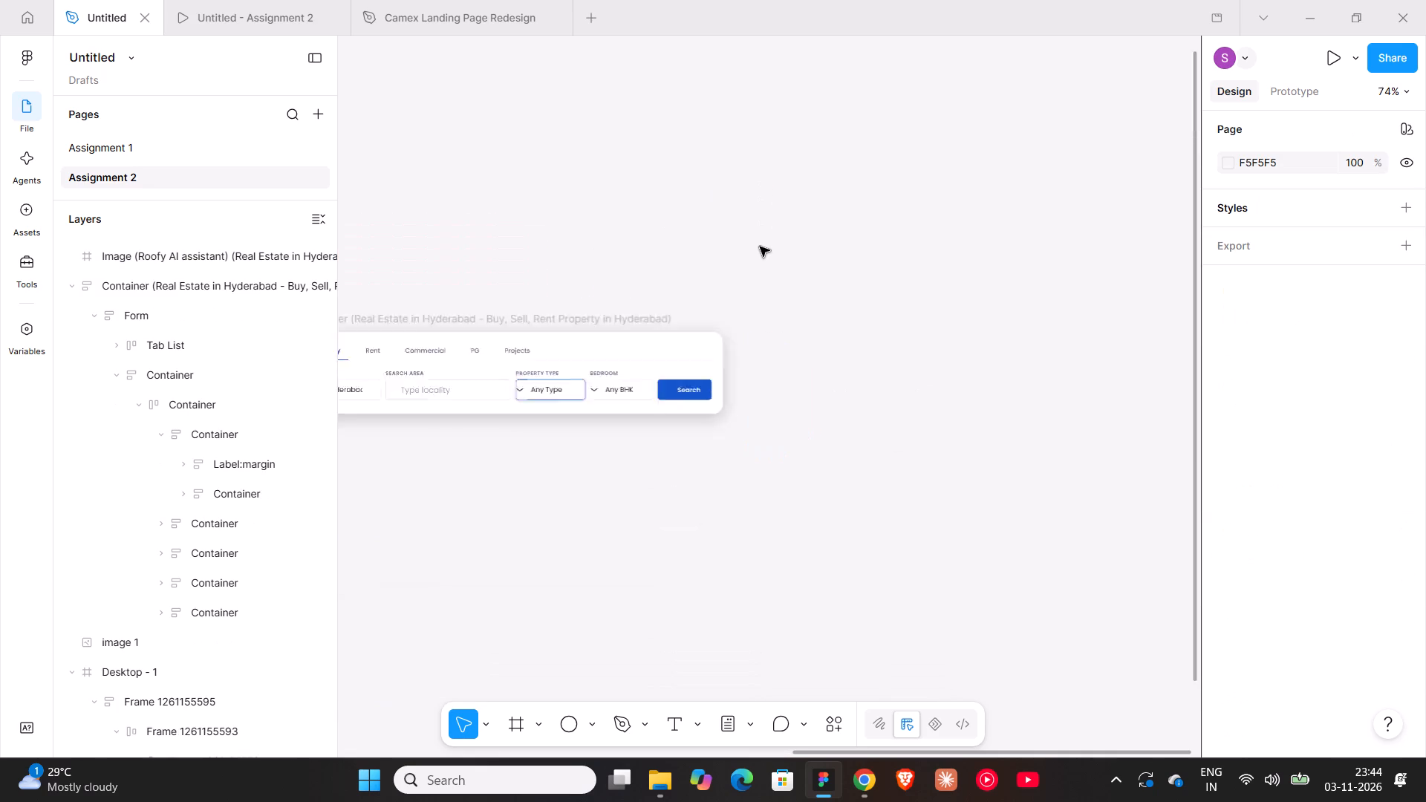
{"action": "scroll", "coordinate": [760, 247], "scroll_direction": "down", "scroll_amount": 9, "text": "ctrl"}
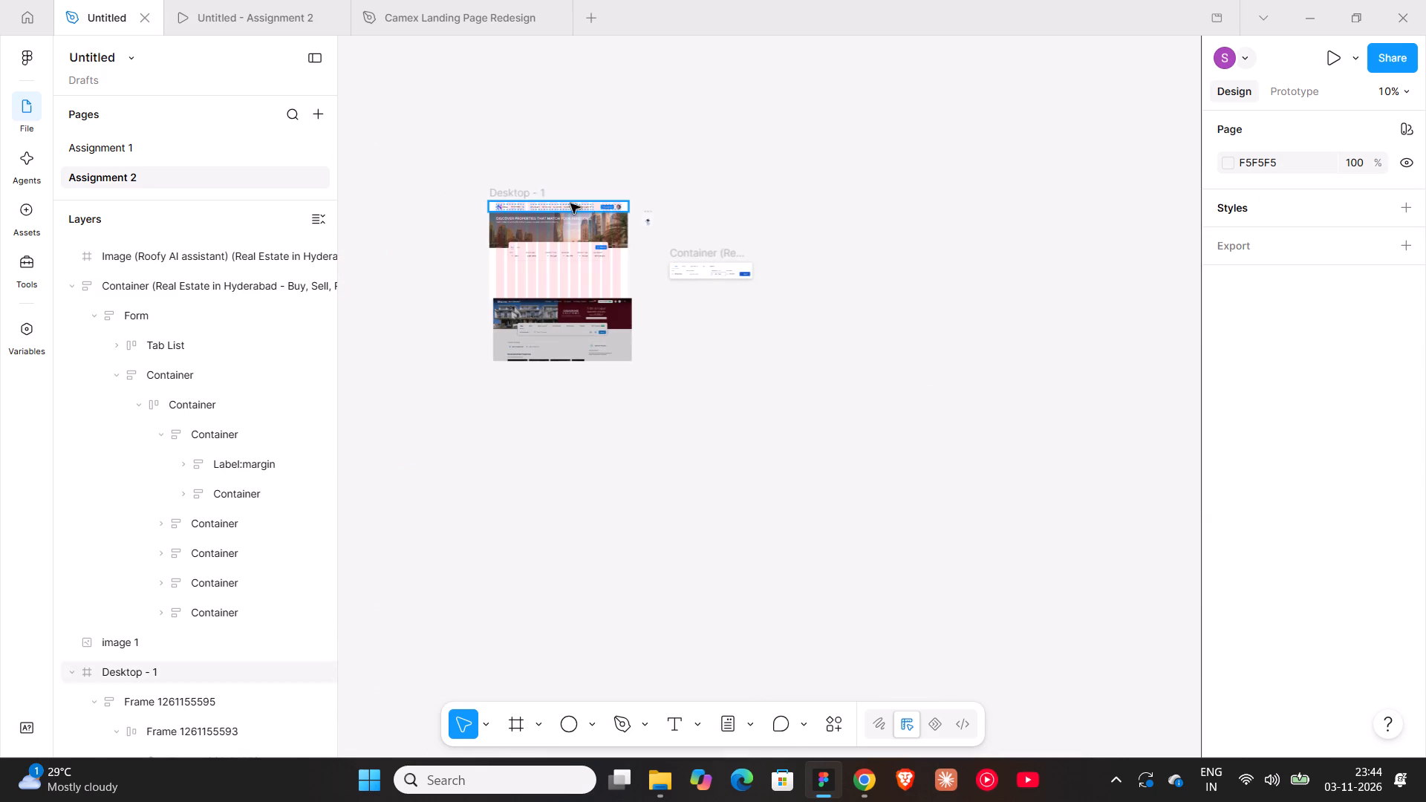
Copy the two Camex texts into the Assignment 2 page and place them below the robot image, aligned at X 3363.
{"action": "left_click", "coordinate": [413, 1]}
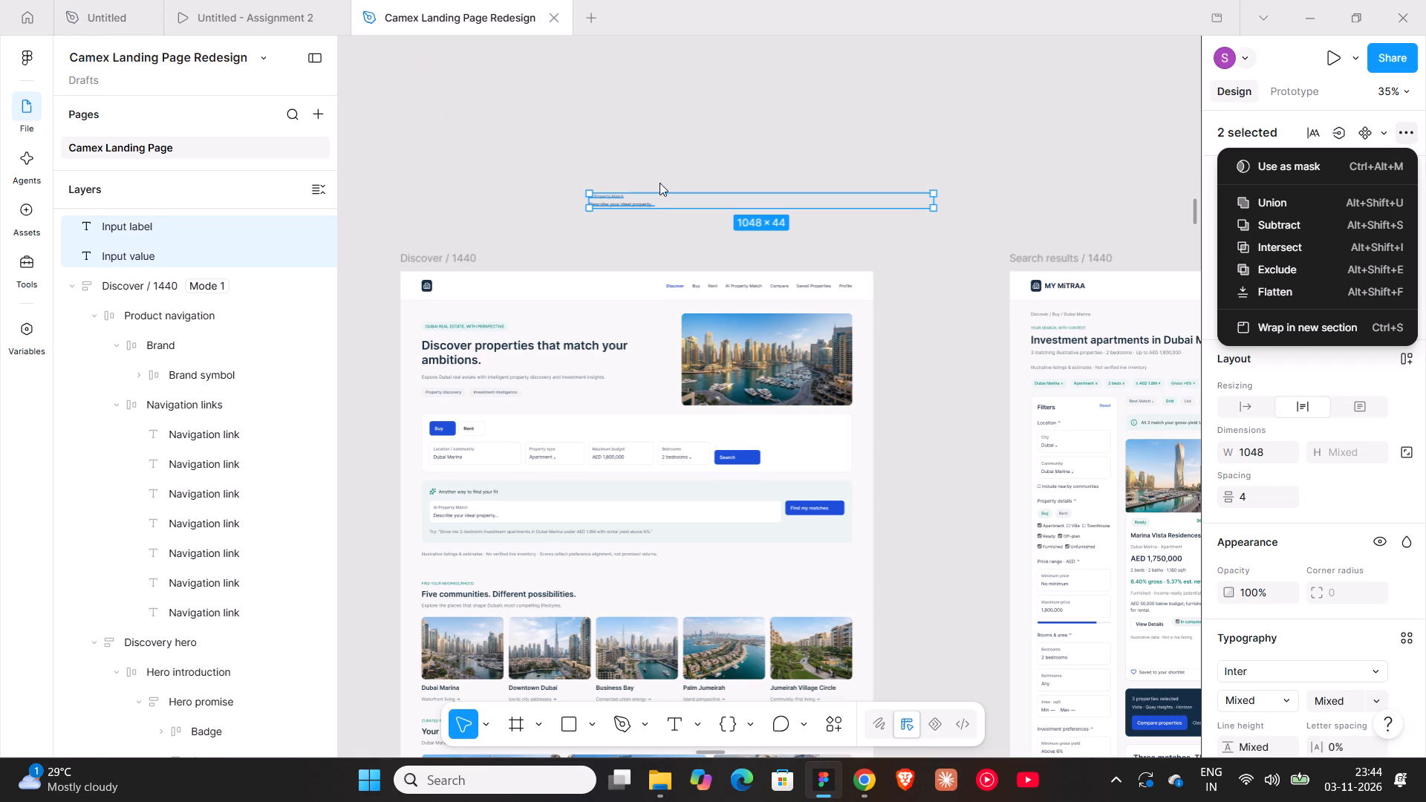
{"action": "key", "text": "ctrl+c"}
{"action": "right_click", "coordinate": [648, 202]}
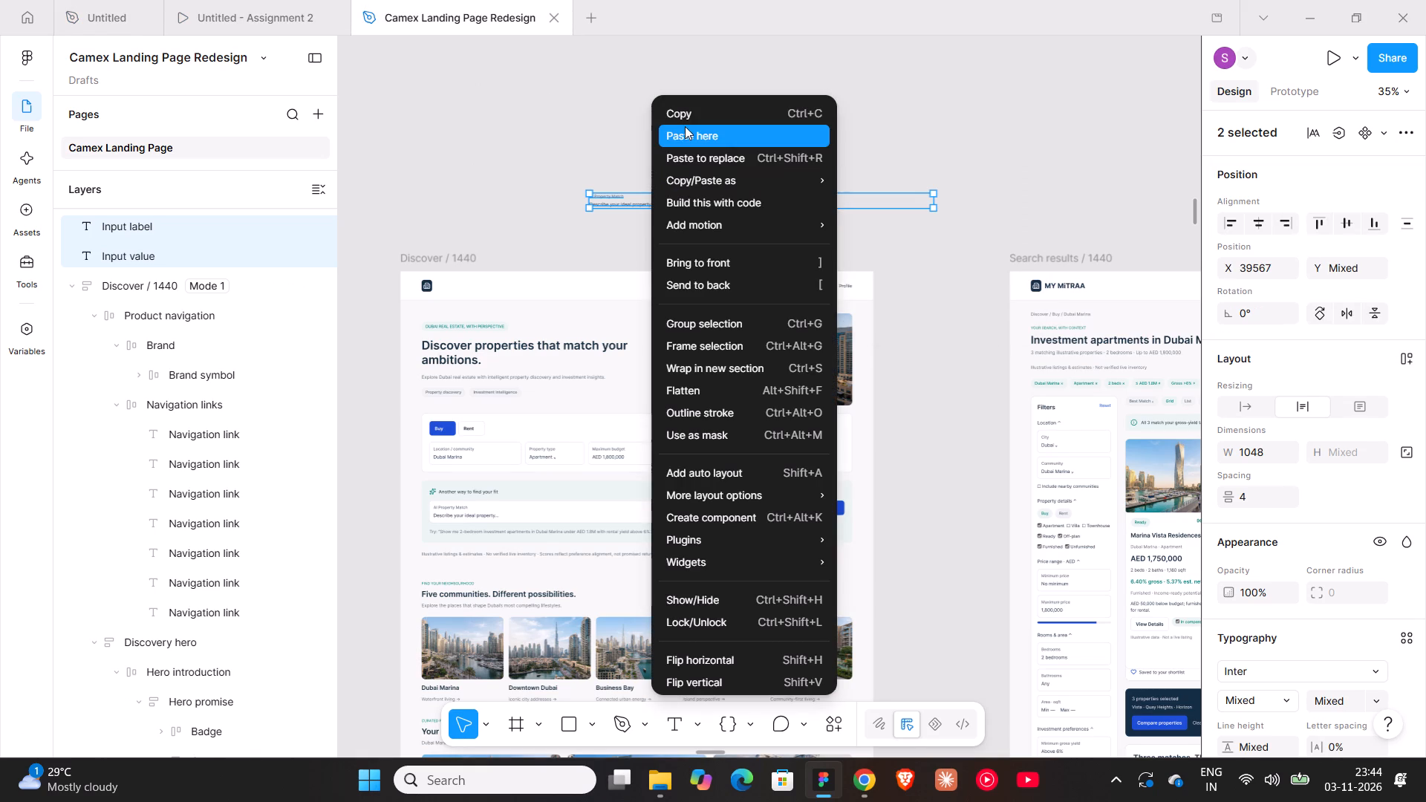
{"action": "left_click", "coordinate": [685, 119]}
{"action": "left_click", "coordinate": [120, 19]}
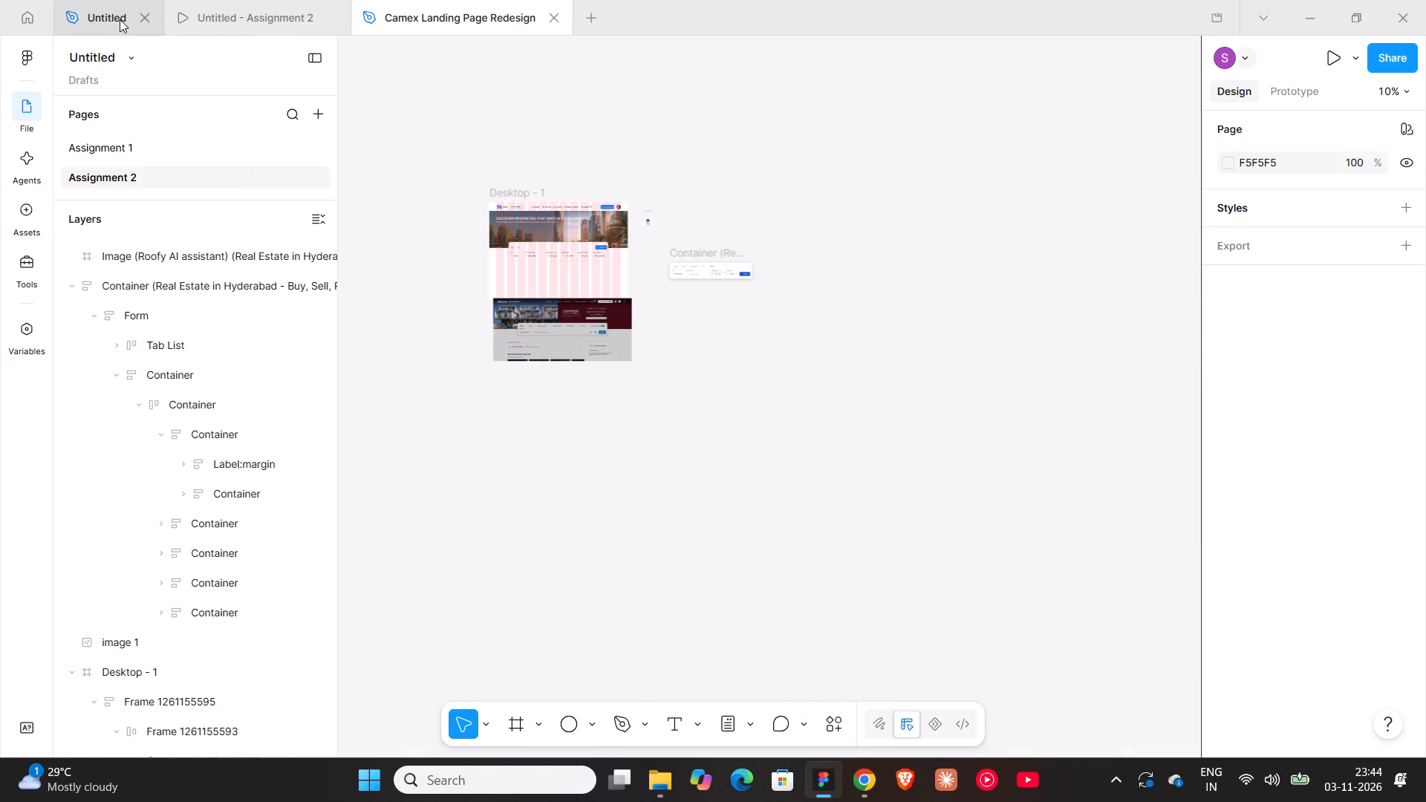
{"action": "scroll", "coordinate": [652, 232], "scroll_direction": "up", "scroll_amount": 10, "text": "ctrl"}
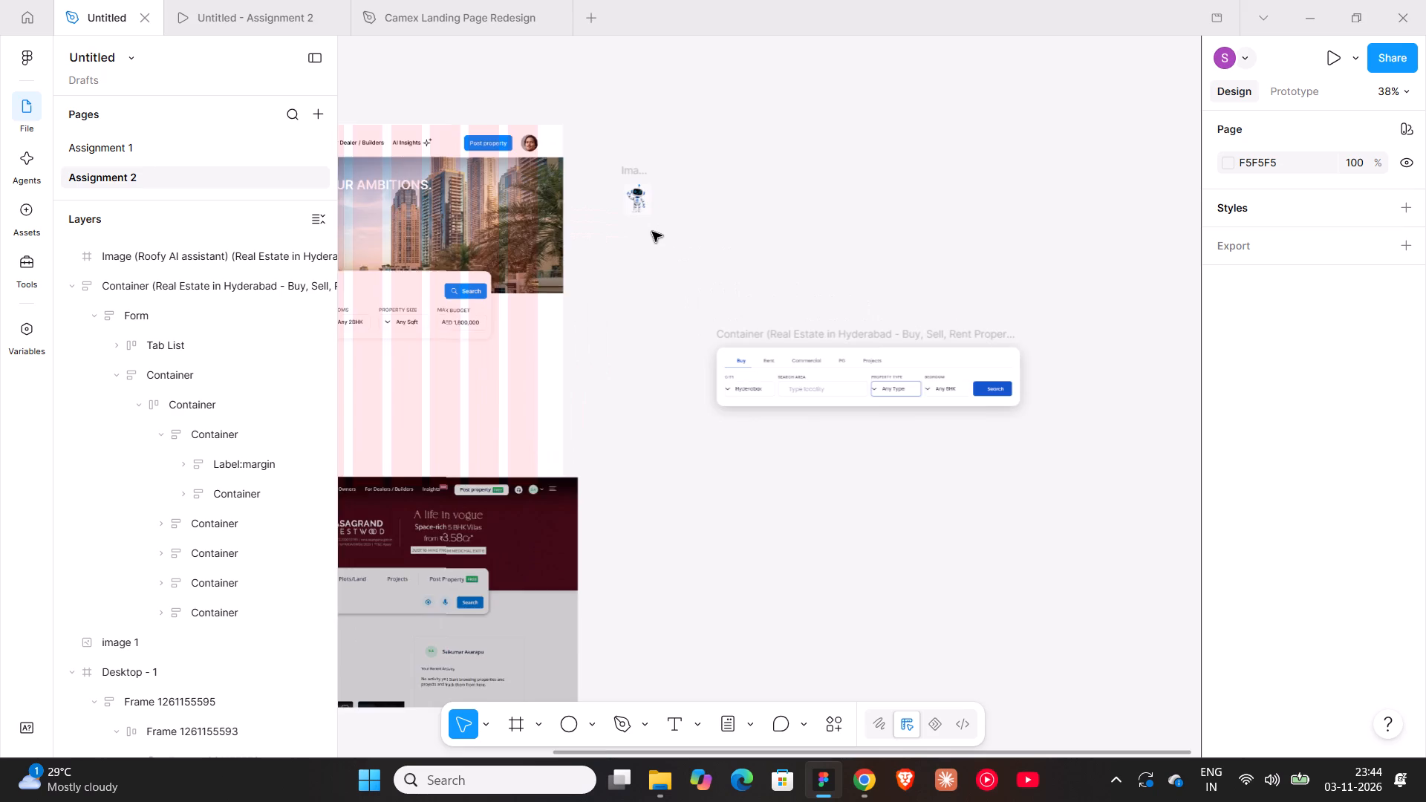
{"action": "scroll", "coordinate": [654, 229], "scroll_direction": "down", "scroll_amount": 12, "text": "shift"}
{"action": "right_click", "coordinate": [635, 174]}
{"action": "left_click", "coordinate": [651, 185]}
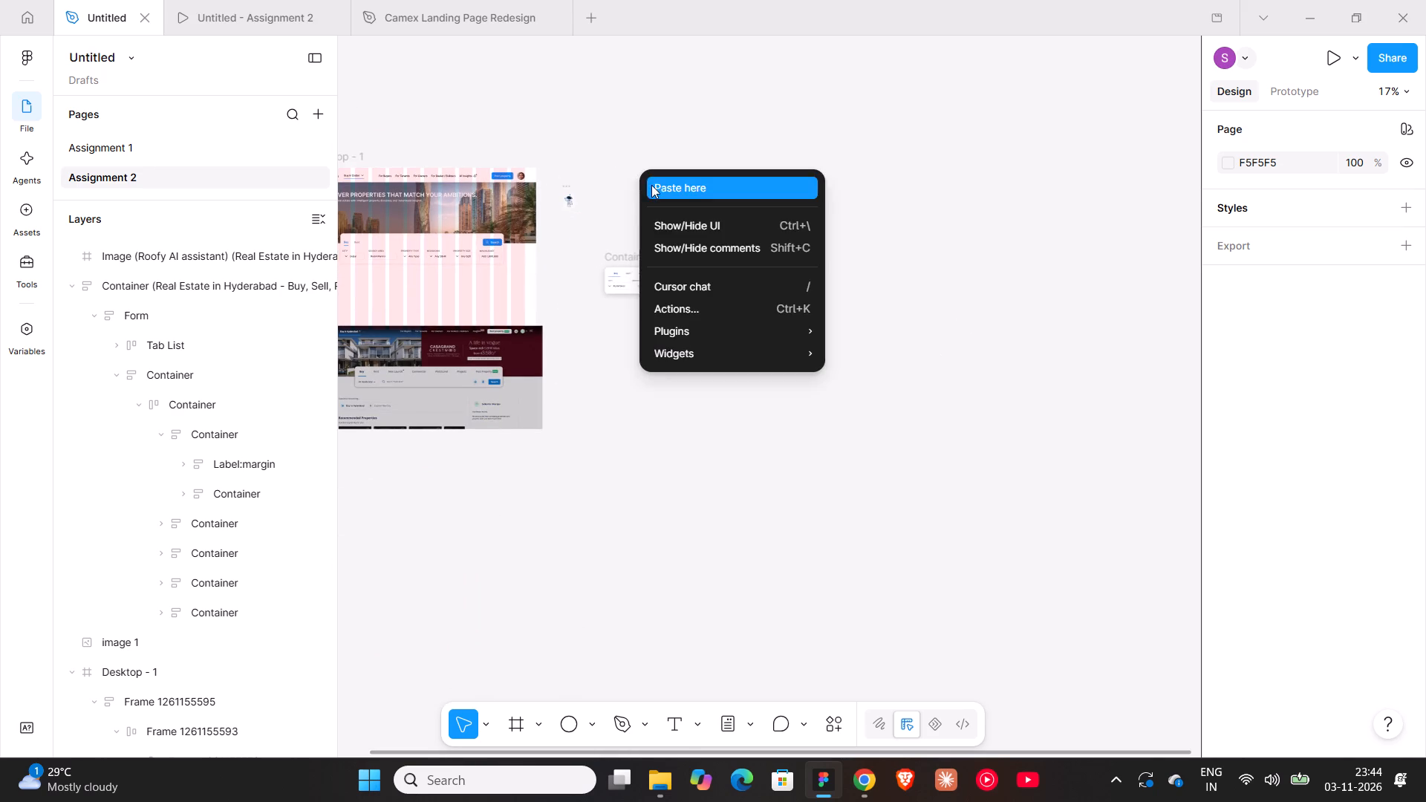
{"action": "left_click_drag", "start_coordinate": [674, 180], "coordinate": [616, 239]}
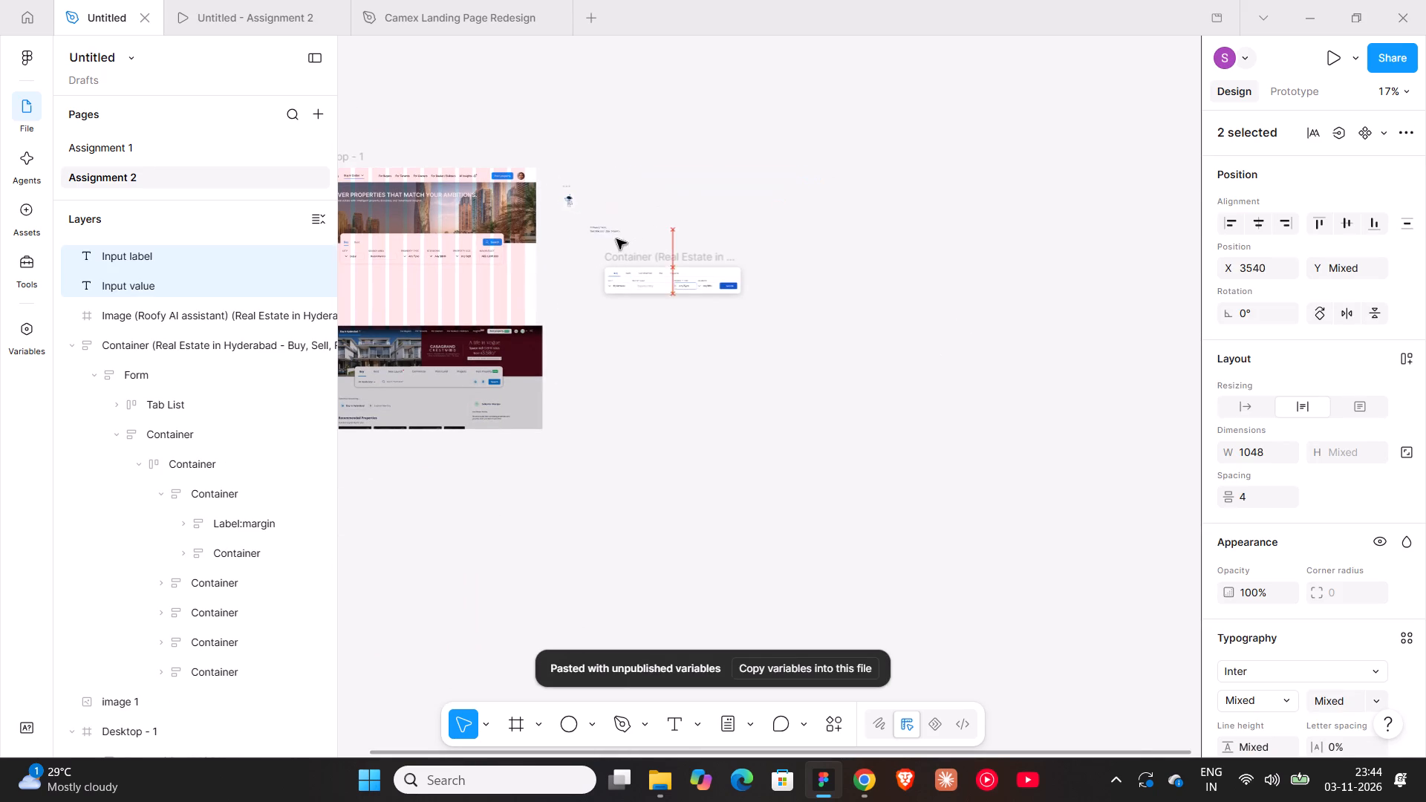
{"action": "left_click_drag", "start_coordinate": [616, 239], "coordinate": [602, 226]}
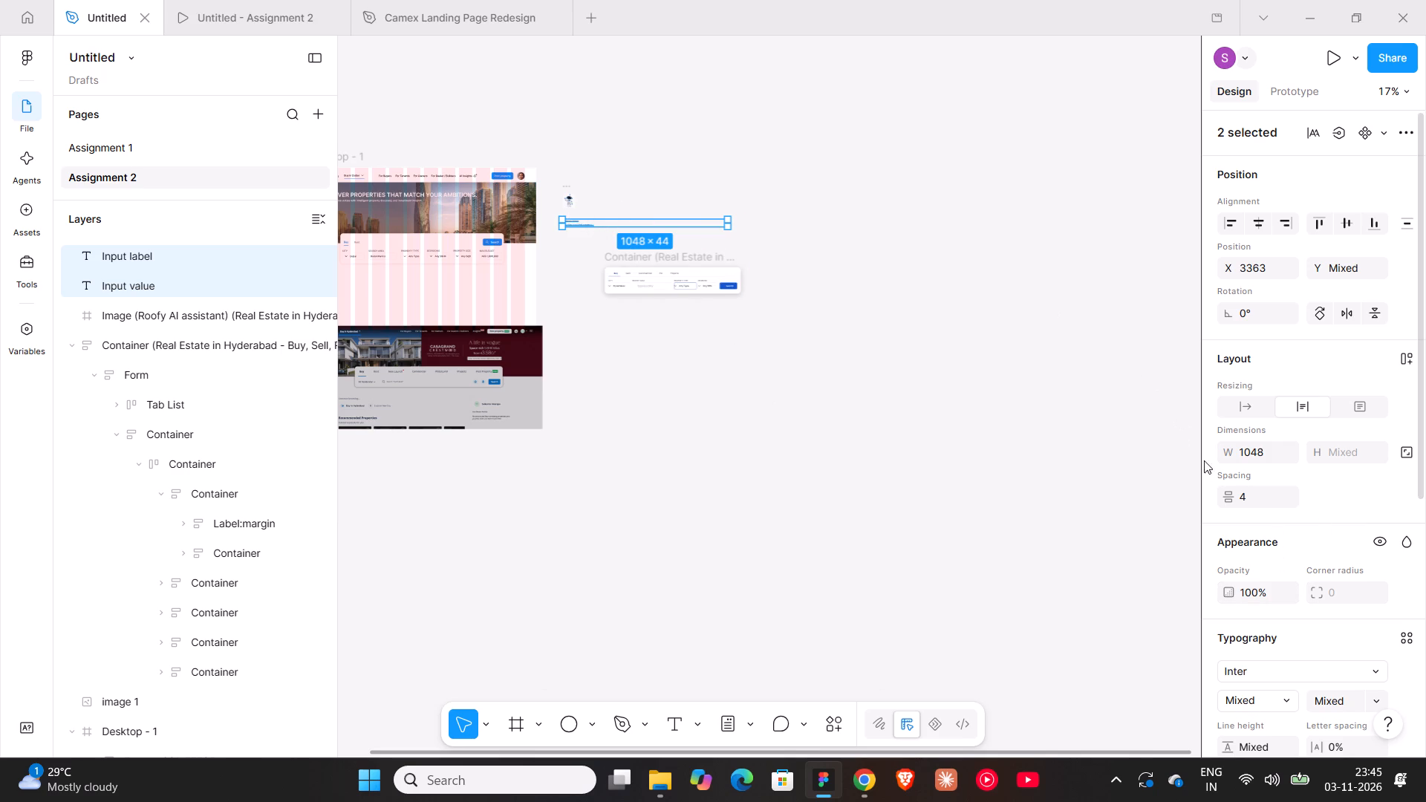
Narrow both pasted texts to a width of about 208, keeping "Describe your ideal property..." on one line.
{"action": "scroll", "coordinate": [609, 195], "scroll_direction": "up", "scroll_amount": 9, "text": "ctrl"}
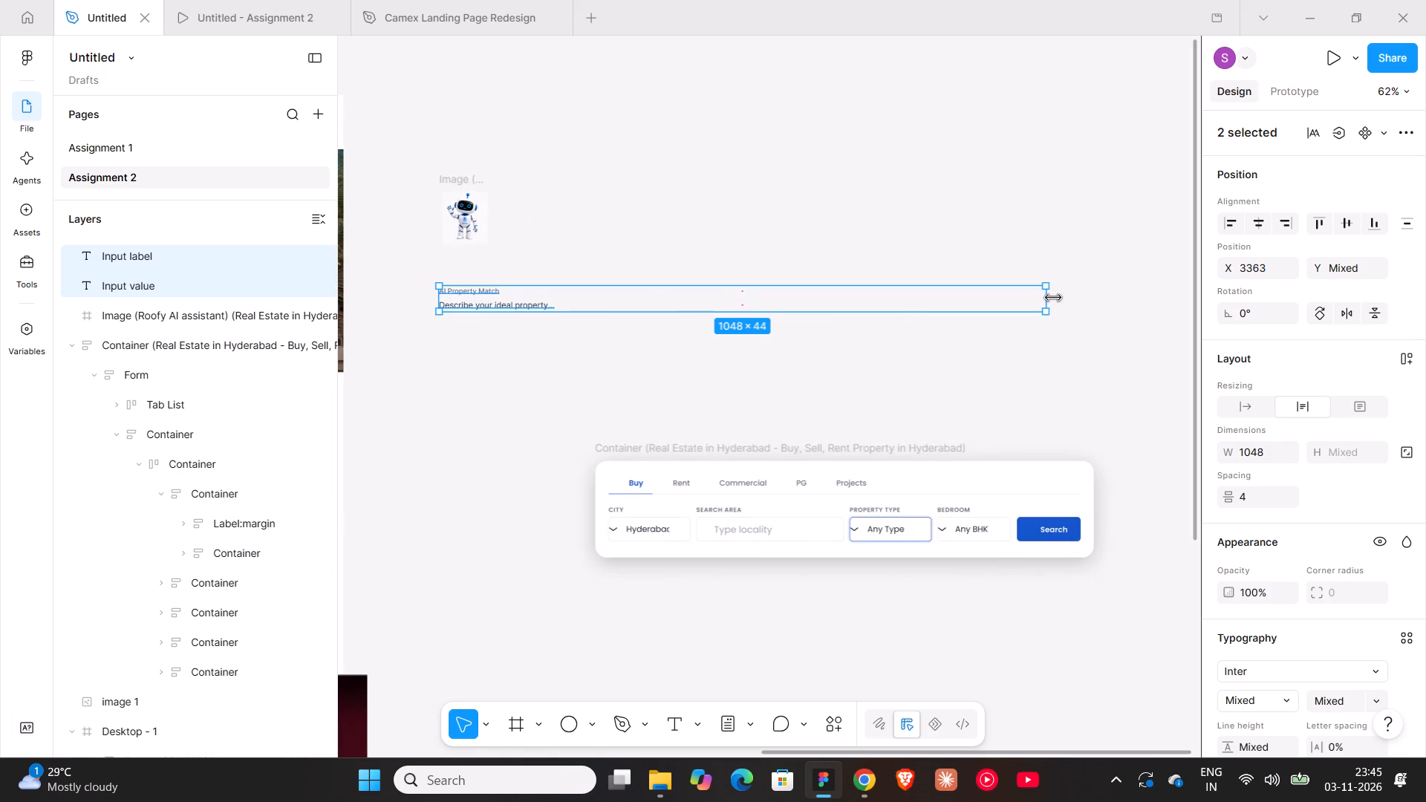
{"action": "left_click_drag", "start_coordinate": [1053, 298], "coordinate": [552, 305]}
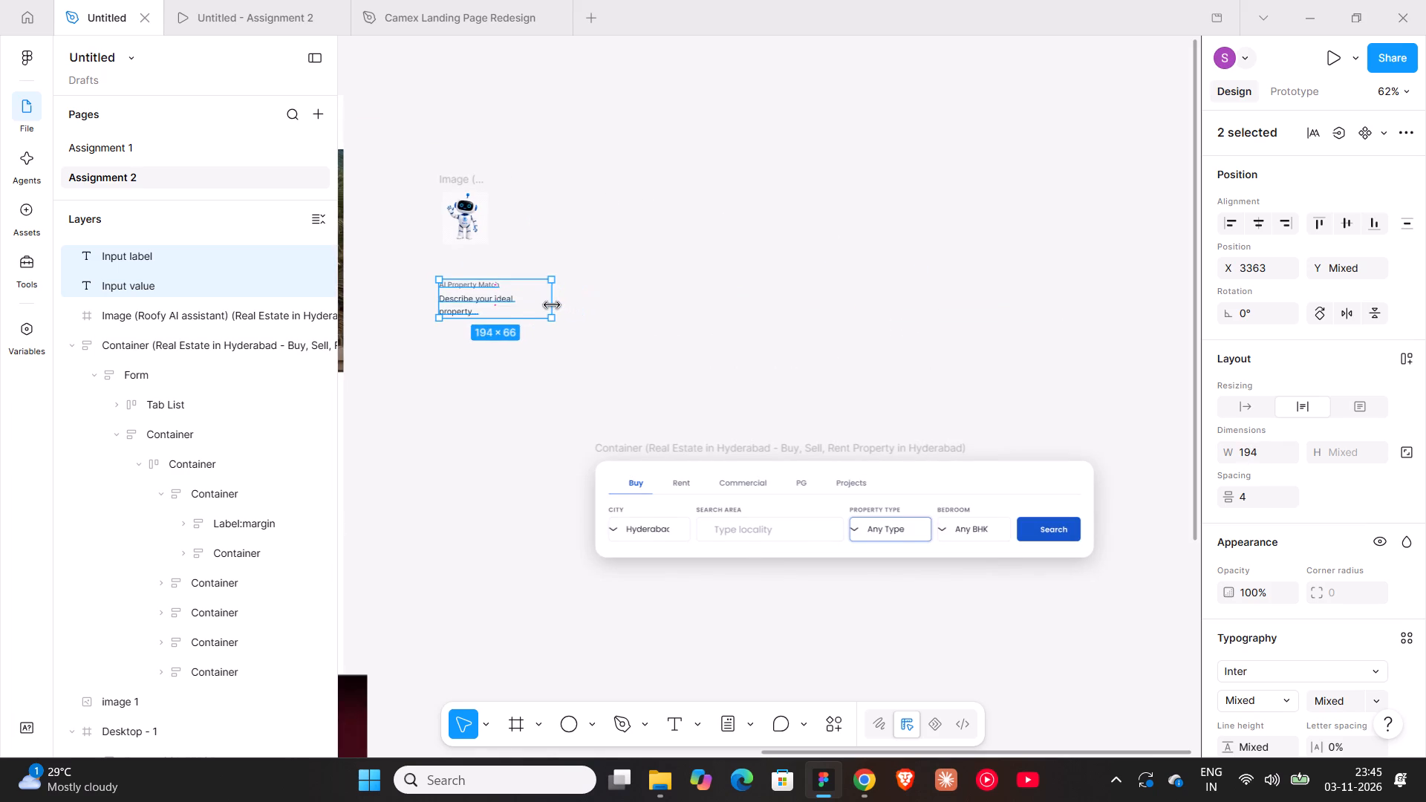
{"action": "left_click_drag", "start_coordinate": [552, 305], "coordinate": [560, 305]}
Set the "AI Property Match" label's font size to 13.
{"action": "left_click", "coordinate": [470, 291]}
{"action": "left_click", "coordinate": [470, 291]}
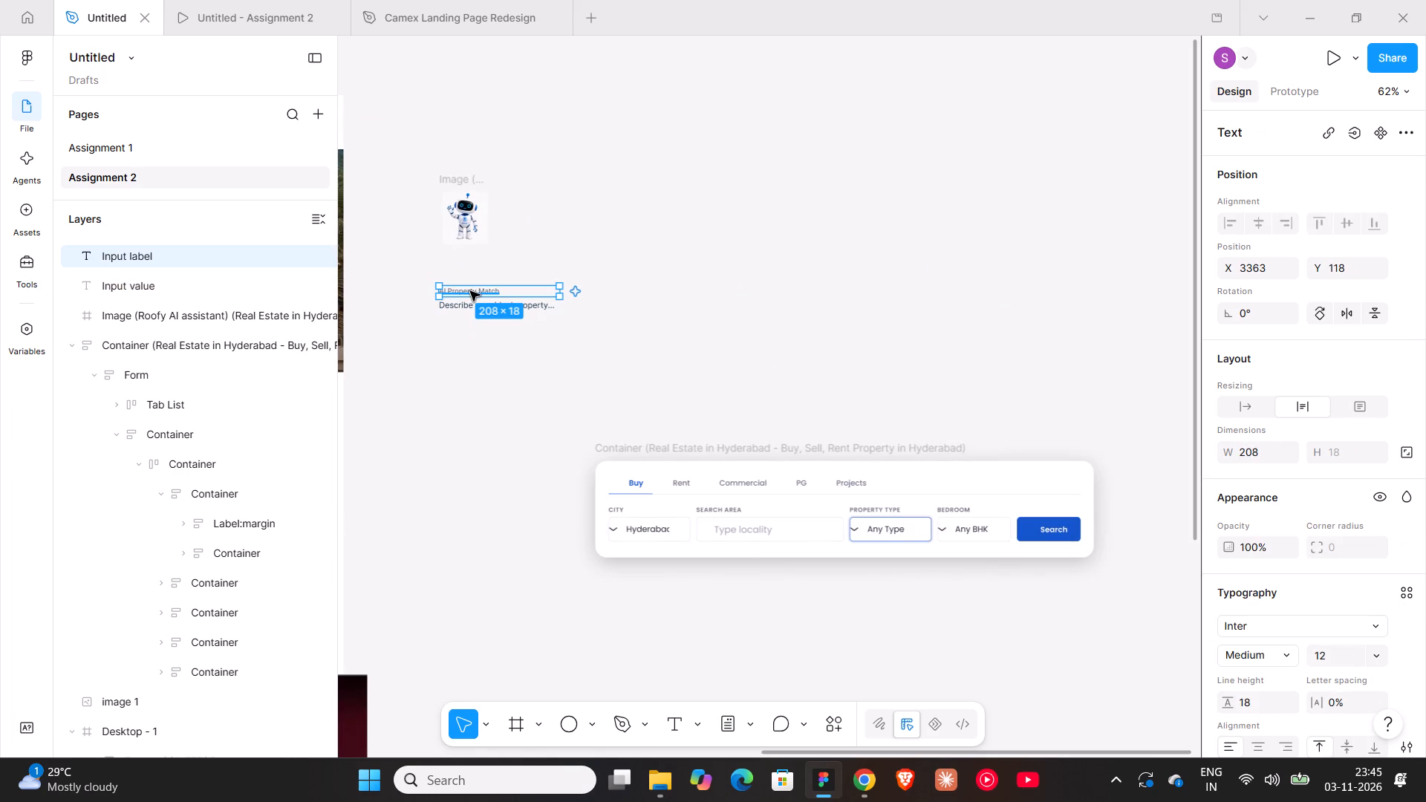
{"action": "left_click", "coordinate": [1324, 655]}
{"action": "type", "text": "13"}
{"action": "key", "text": "Return"}
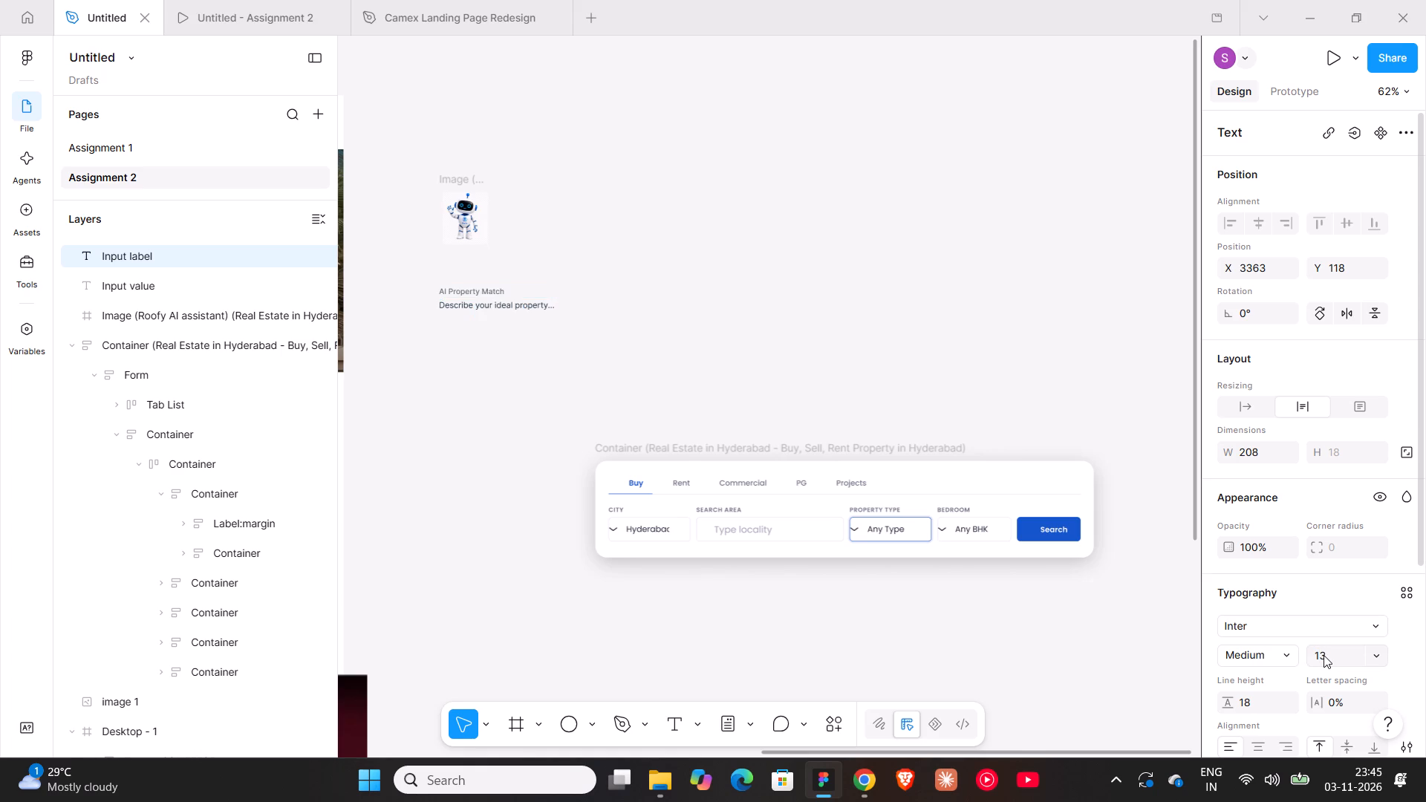
Set the font weight of the "Describe your ideal property..." text to Medium.
{"action": "scroll", "coordinate": [587, 352], "scroll_direction": "up", "scroll_amount": 3, "text": "shift"}
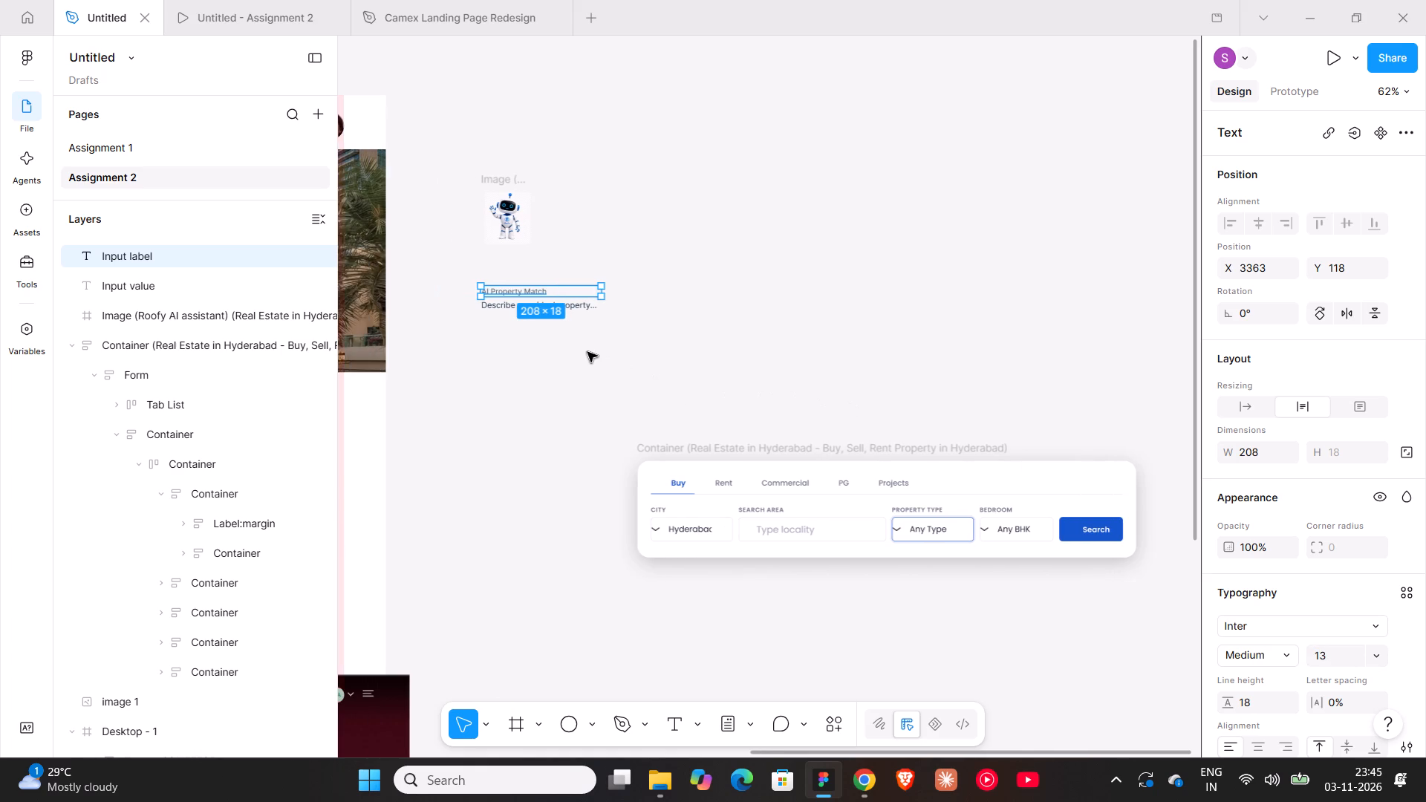
{"action": "scroll", "coordinate": [527, 289], "scroll_direction": "up", "scroll_amount": 8, "text": "ctrl"}
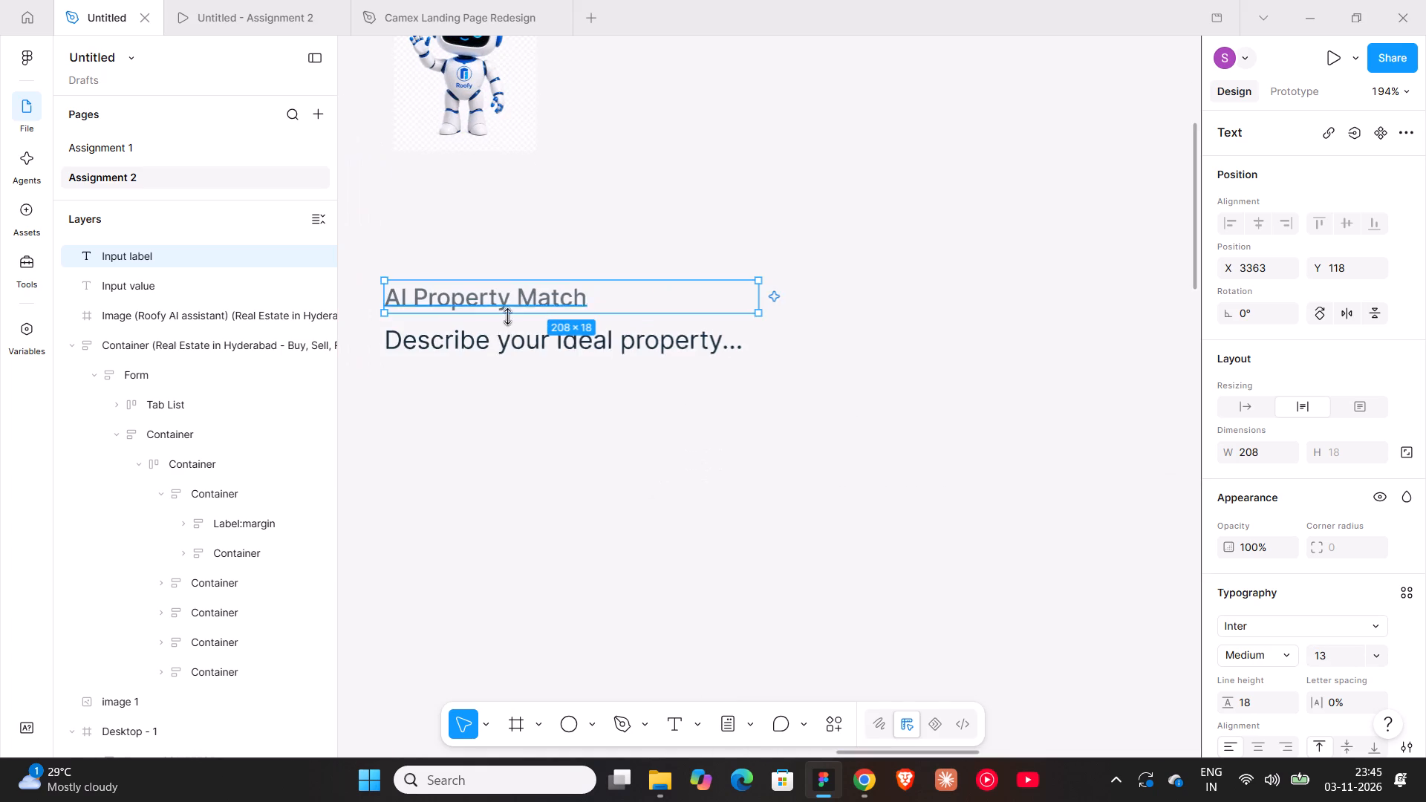
{"action": "left_click", "coordinate": [499, 334]}
{"action": "left_click", "coordinate": [1275, 660]}
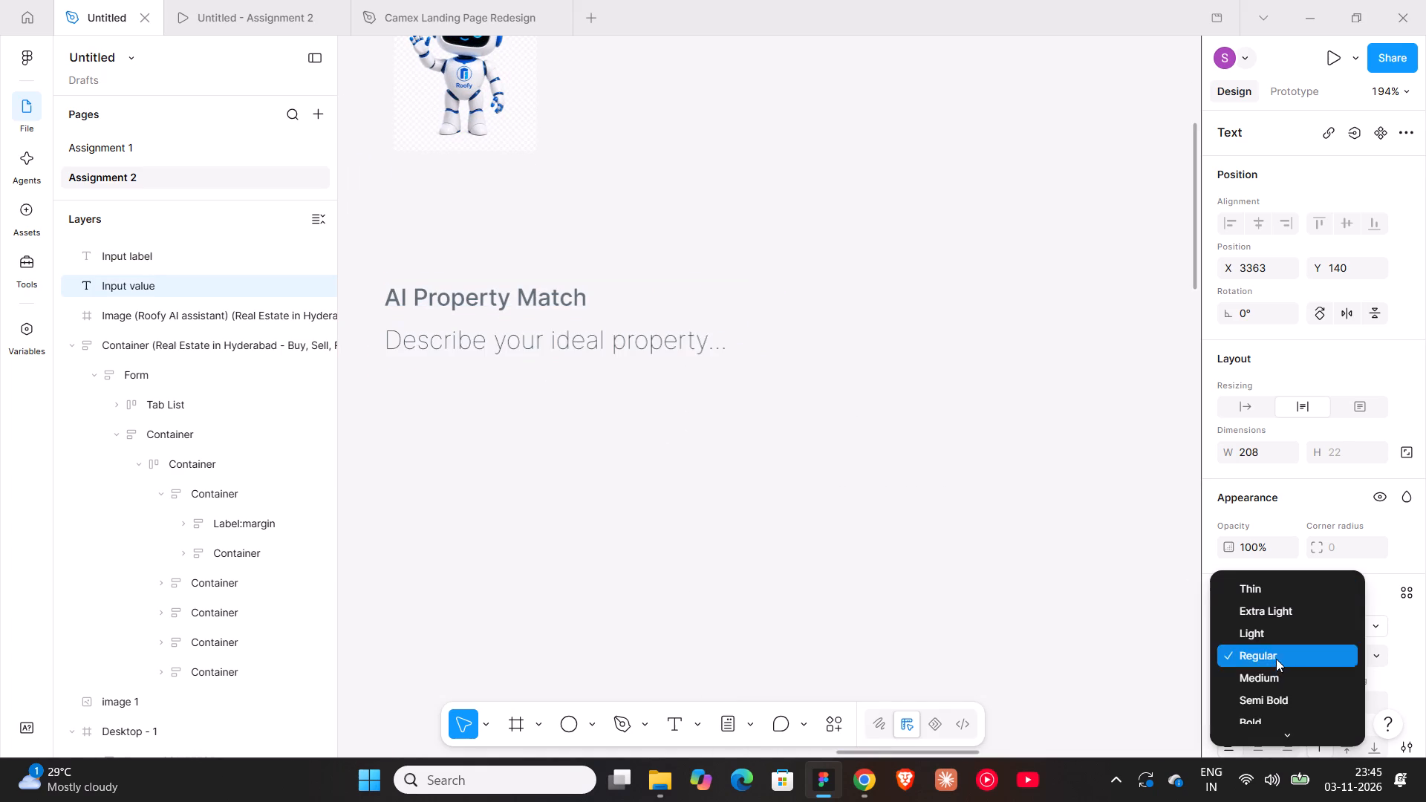
{"action": "left_click", "coordinate": [1272, 668]}
Wrap the "AI Property Match" and "Describe your ideal property..." texts together in an auto layout frame.
{"action": "scroll", "coordinate": [797, 333], "scroll_direction": "down", "scroll_amount": 8, "text": "ctrl"}
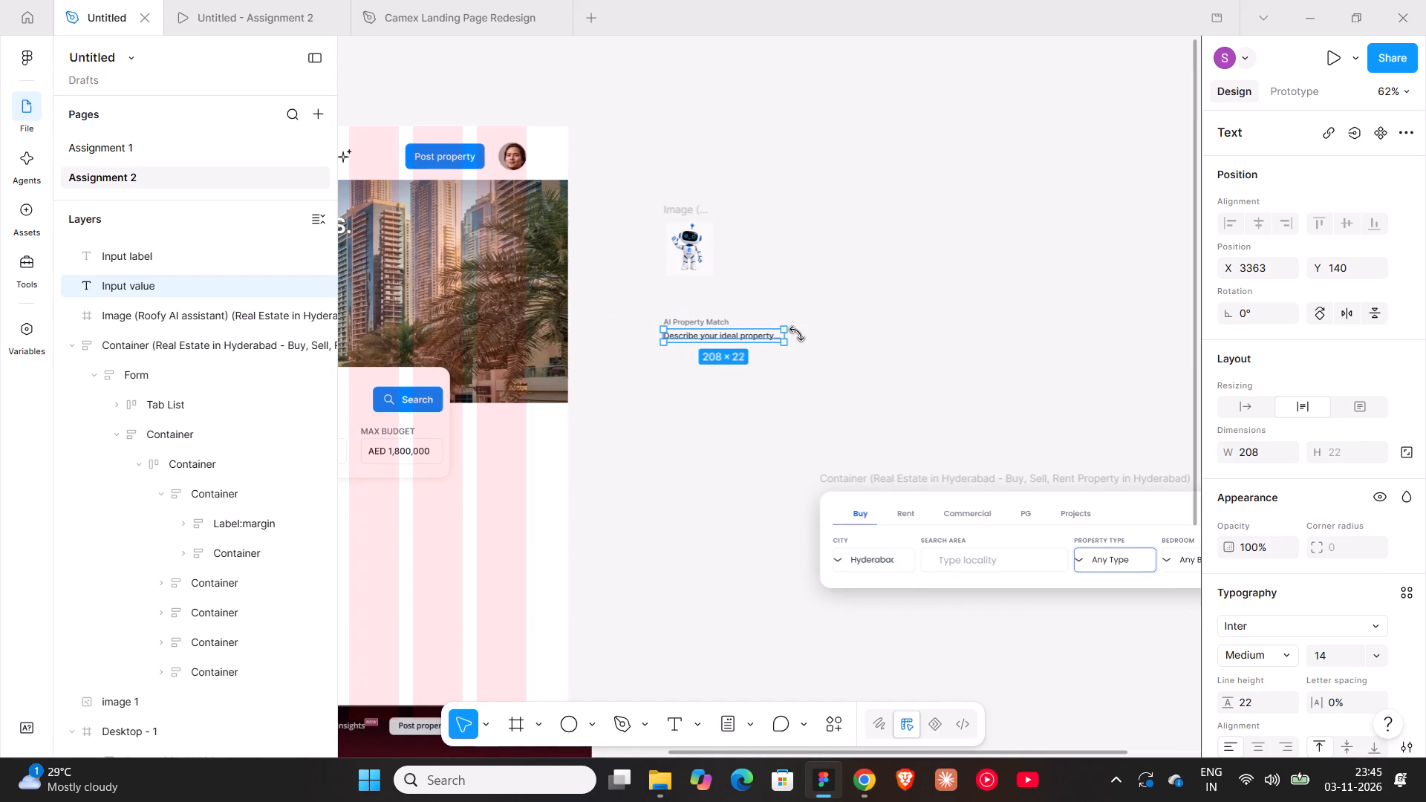
{"action": "left_click", "coordinate": [695, 313]}
{"action": "left_click", "coordinate": [704, 362]}
{"action": "left_click_drag", "start_coordinate": [680, 373], "coordinate": [703, 318]}
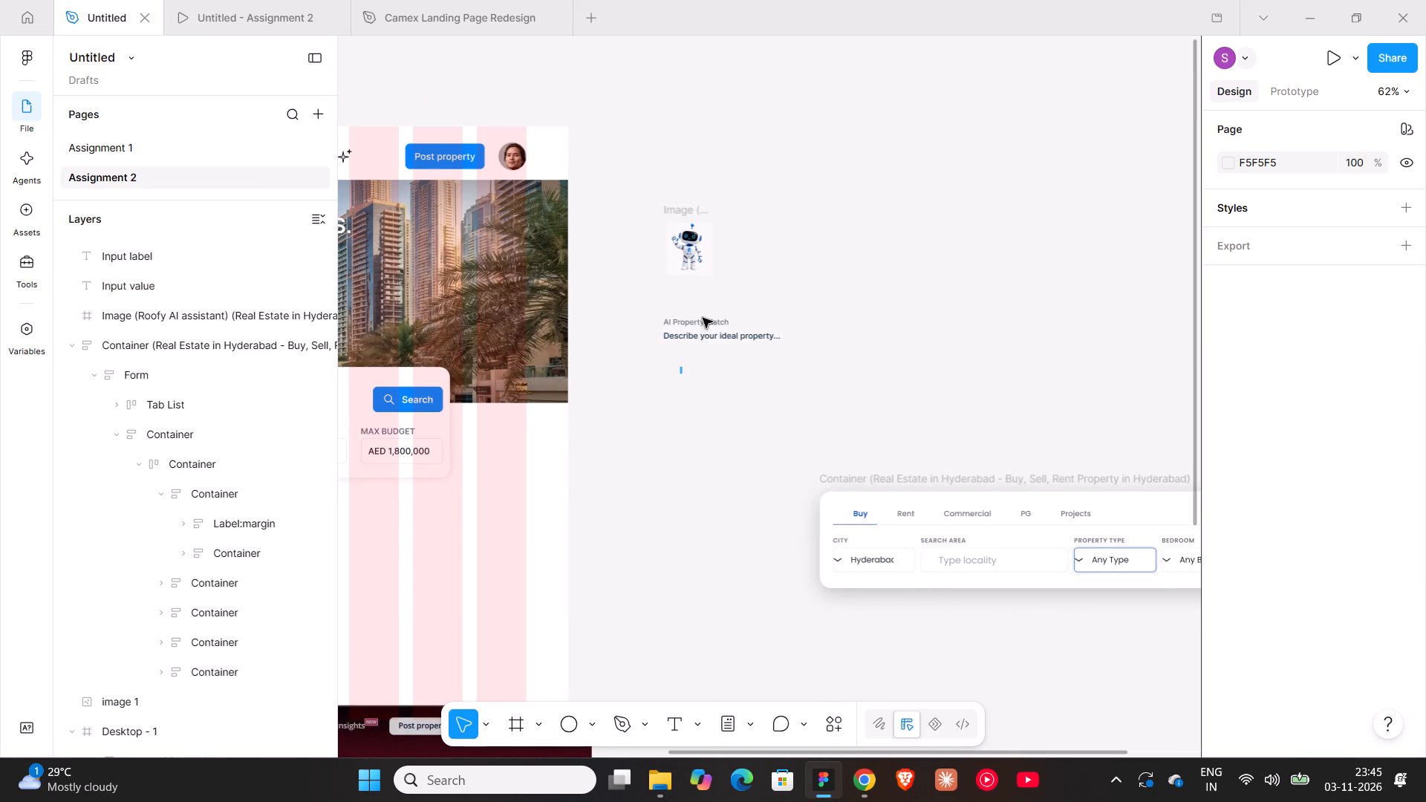
{"action": "left_click_drag", "start_coordinate": [703, 318], "coordinate": [714, 303]}
{"action": "key", "text": "shift+a"}
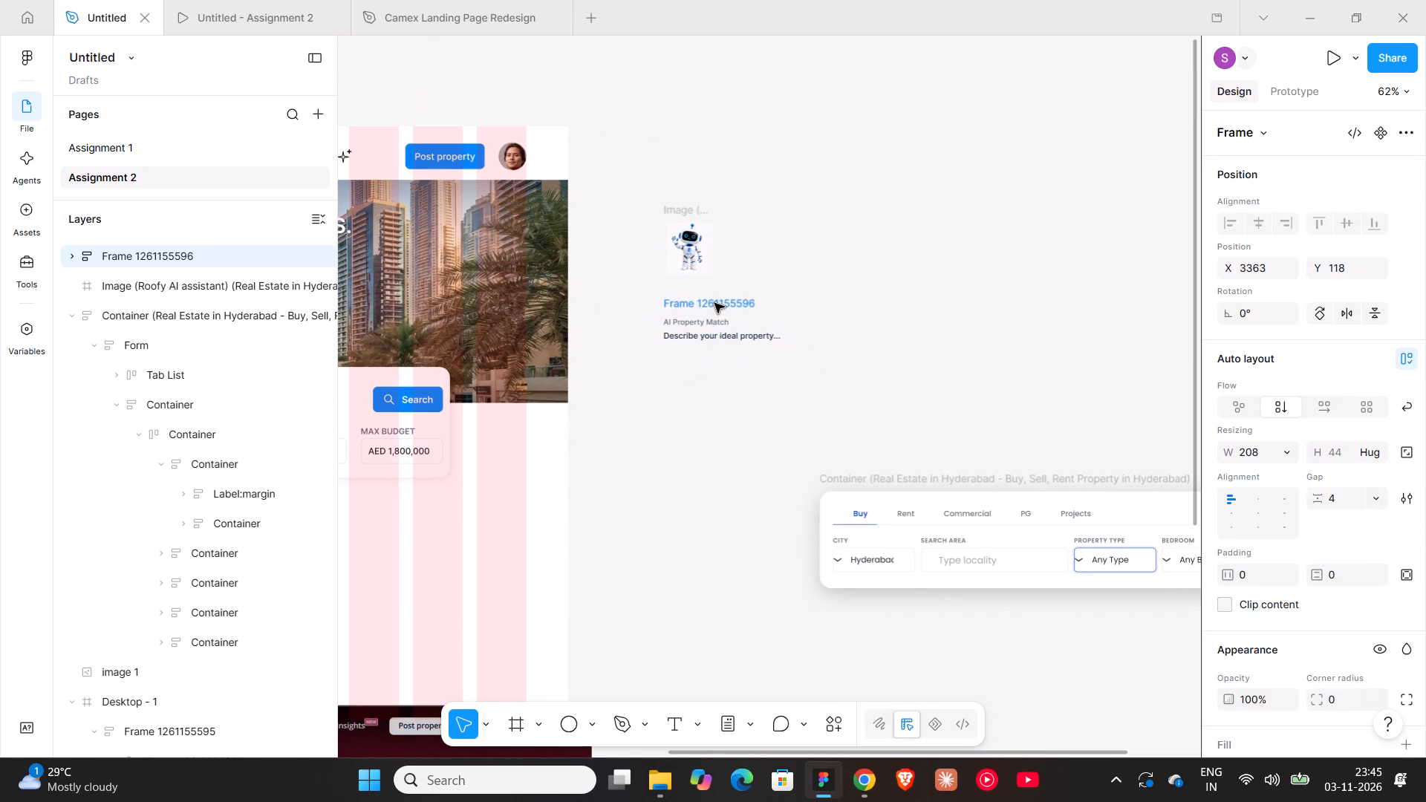
{"action": "left_click", "coordinate": [772, 258]}
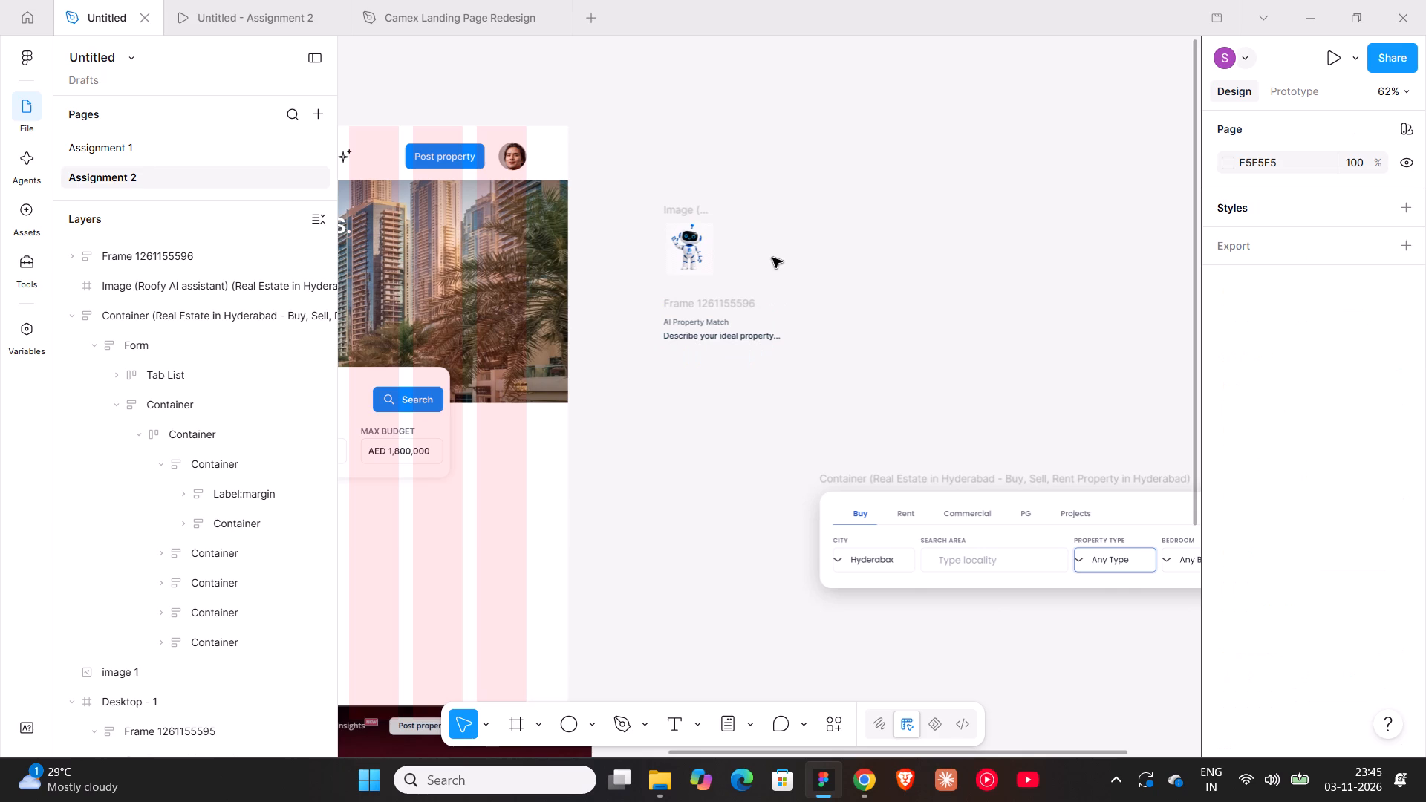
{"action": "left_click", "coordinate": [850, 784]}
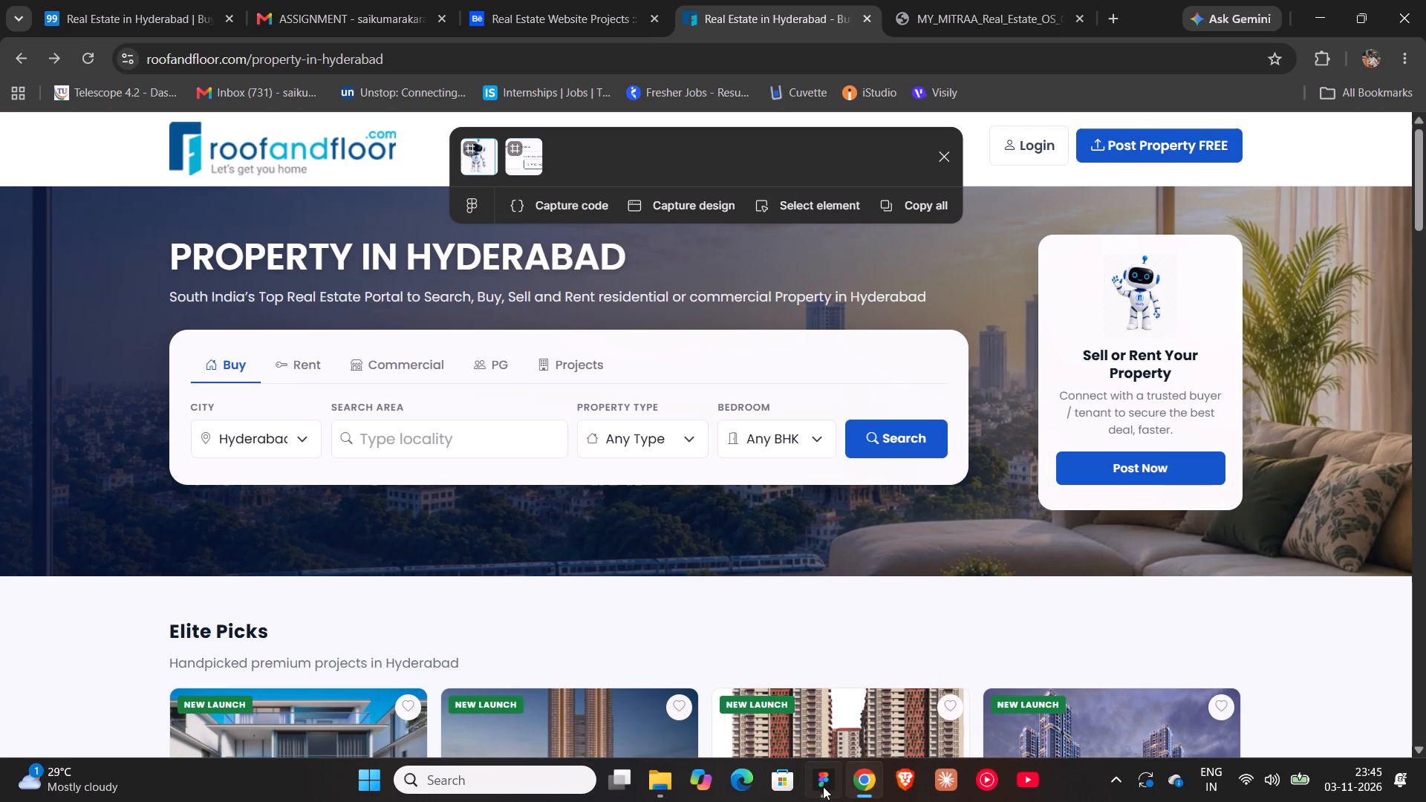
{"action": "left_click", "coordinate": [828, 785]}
Give the AI Property Match text frame 12 left padding and 40 right padding, with its width hugging the contents.
{"action": "left_click", "coordinate": [703, 303]}
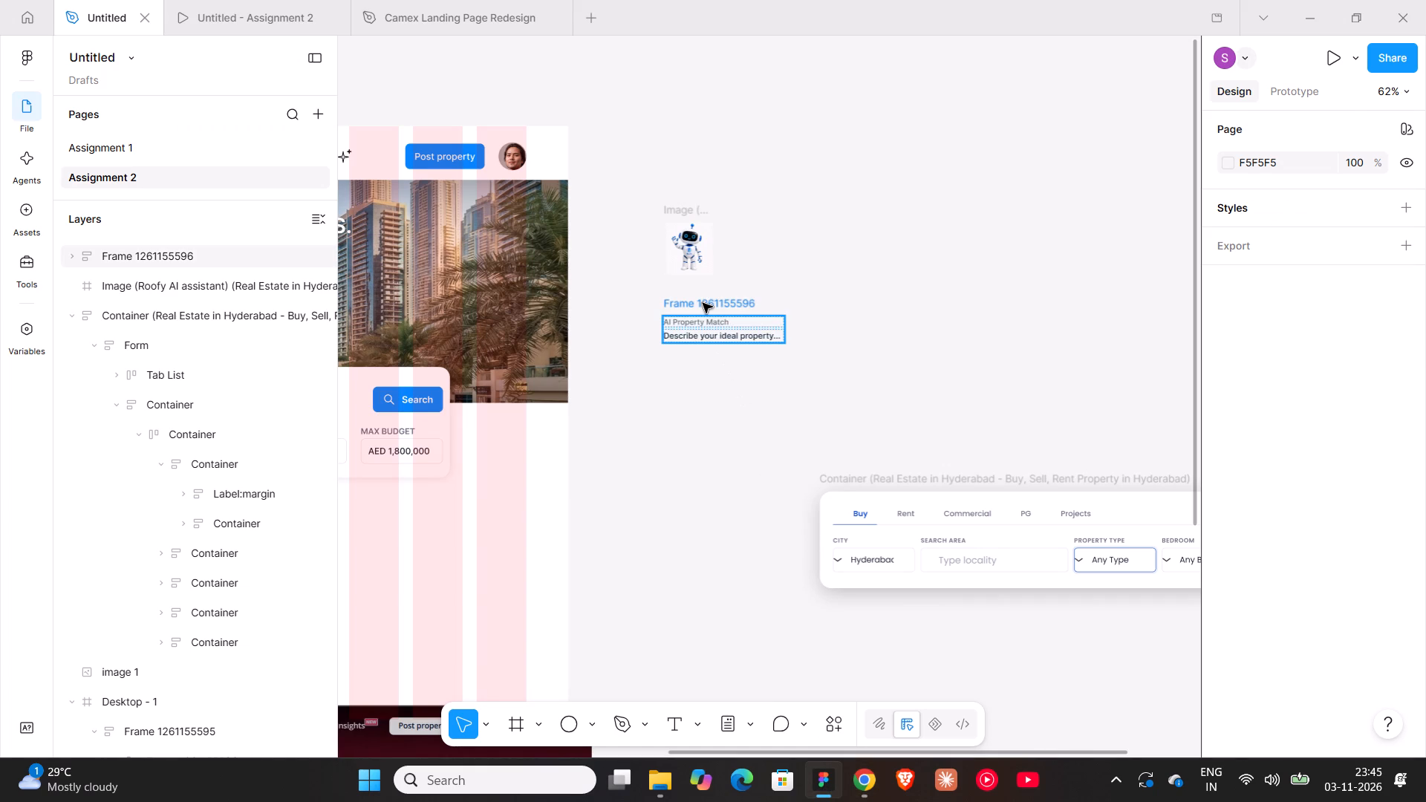
{"action": "scroll", "coordinate": [703, 303], "scroll_direction": "up", "scroll_amount": 7, "text": "ctrl"}
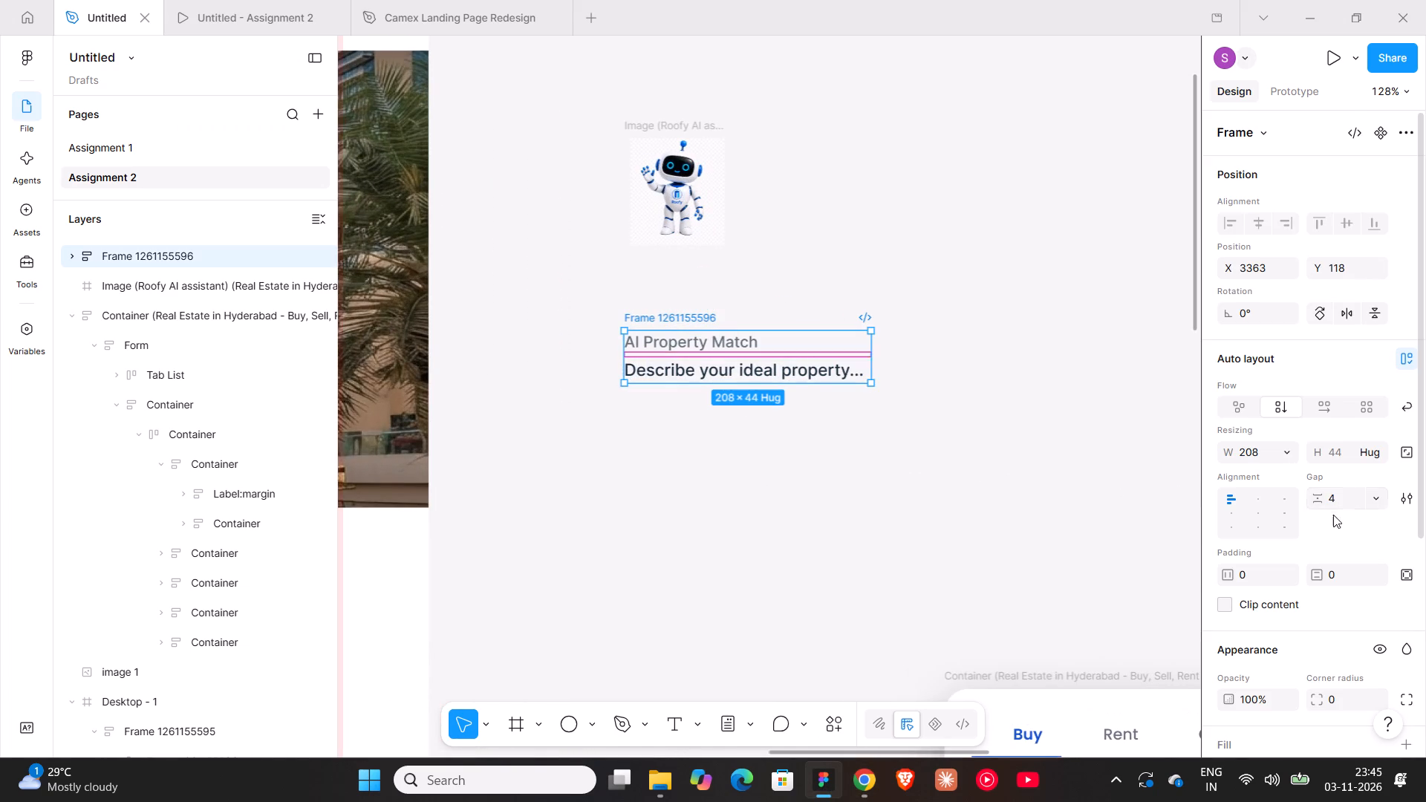
{"action": "scroll", "coordinate": [1298, 530], "scroll_direction": "down", "scroll_amount": 1}
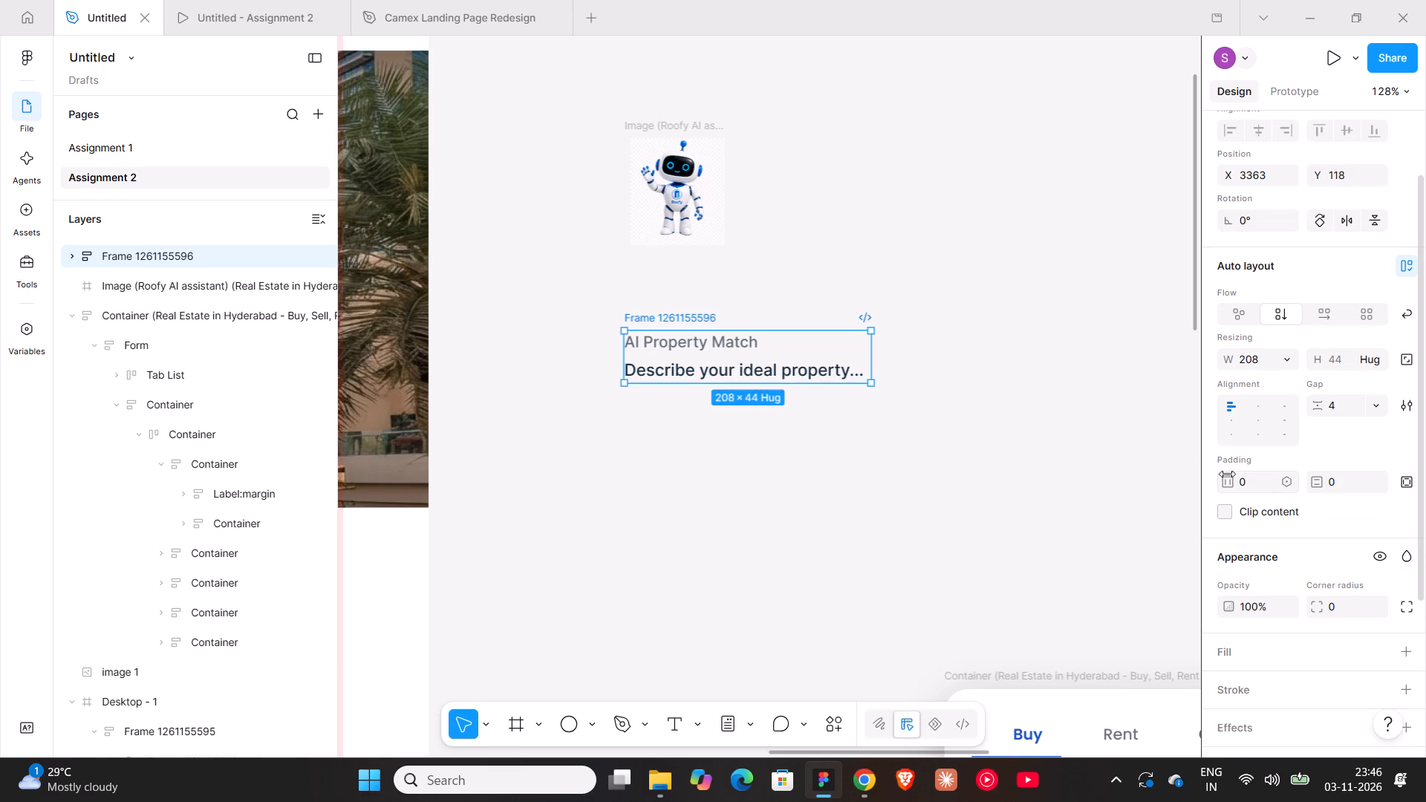
{"action": "left_click", "coordinate": [1400, 480]}
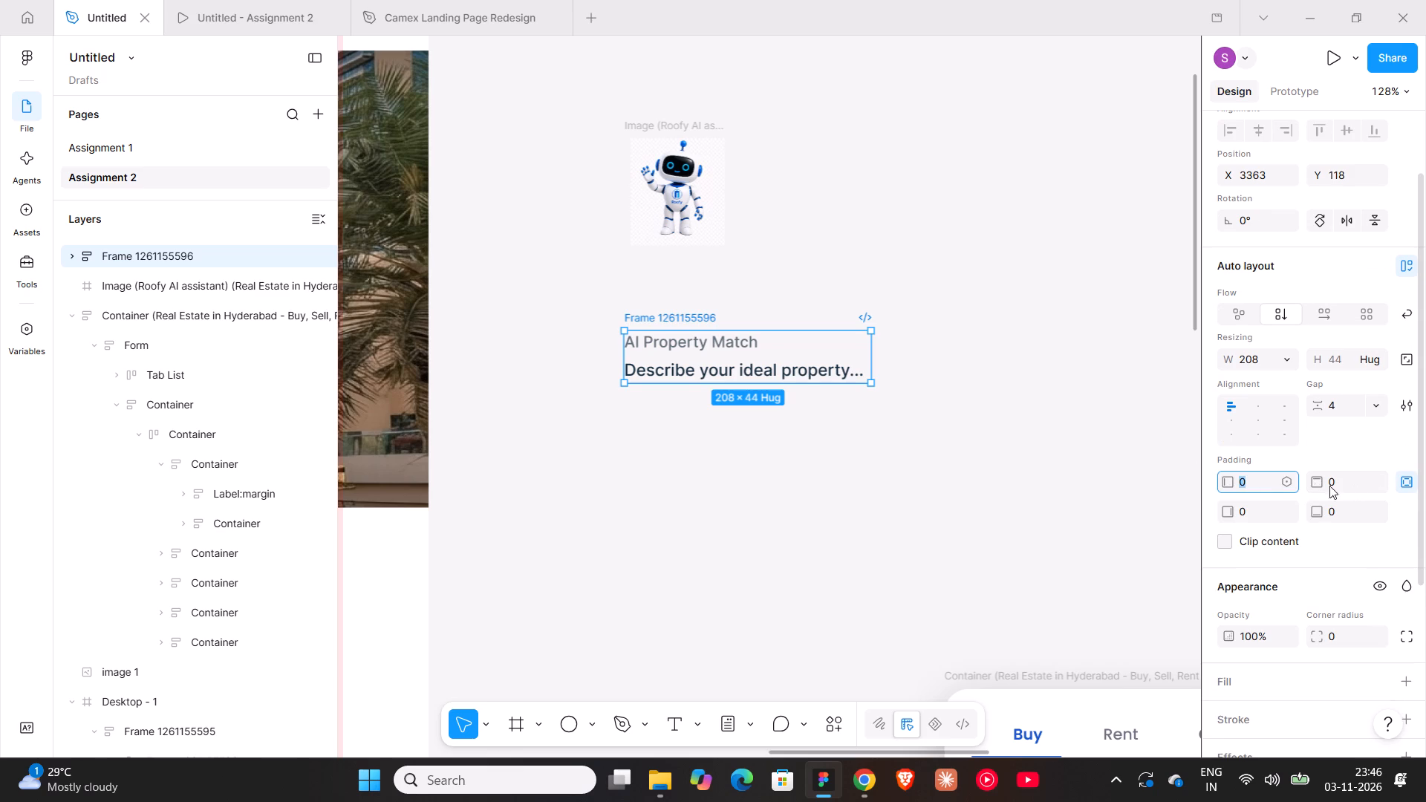
{"action": "type", "text": "12"}
{"action": "key", "text": "Return"}
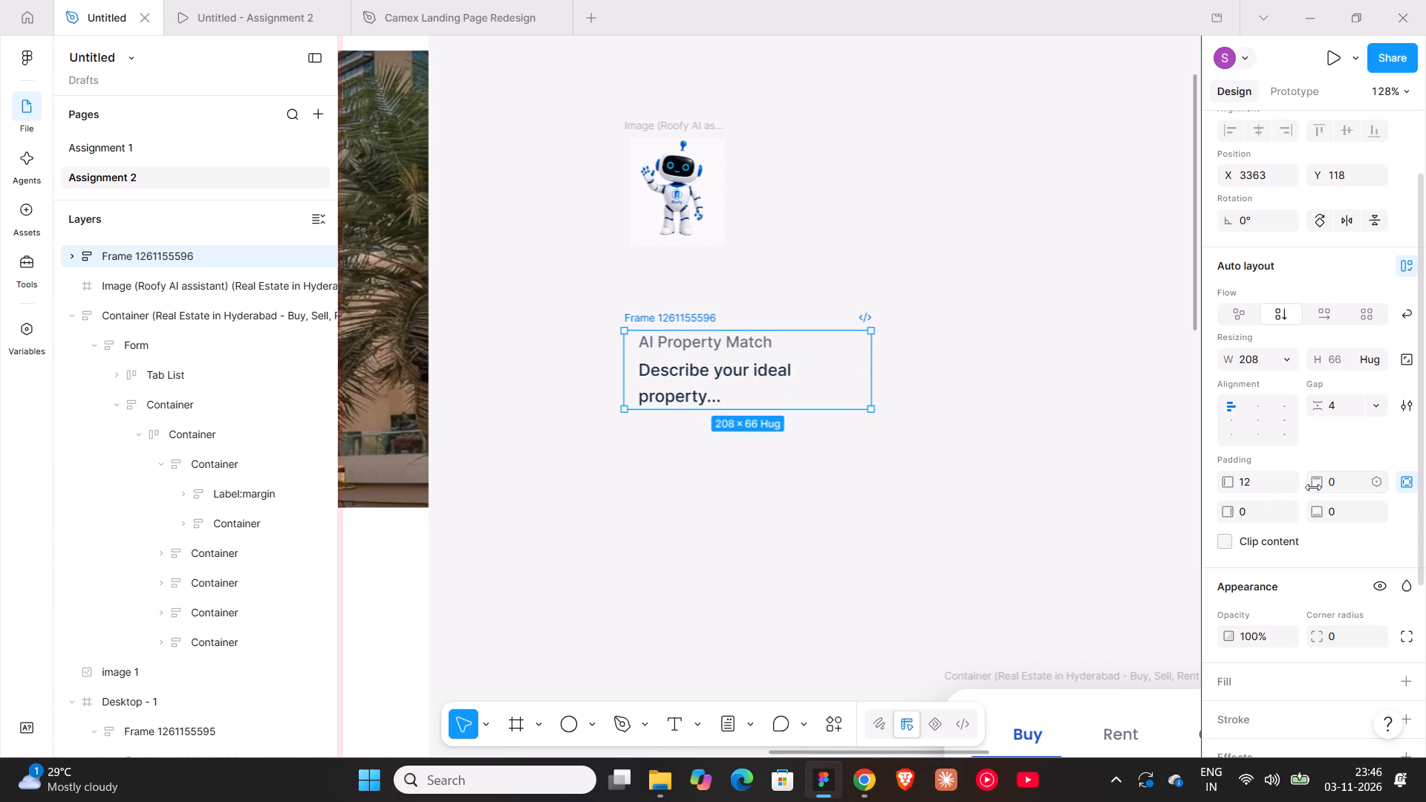
{"action": "left_click_drag", "start_coordinate": [1229, 516], "coordinate": [763, 402]}
{"action": "left_click", "coordinate": [1283, 353]}
{"action": "left_click", "coordinate": [1266, 381]}
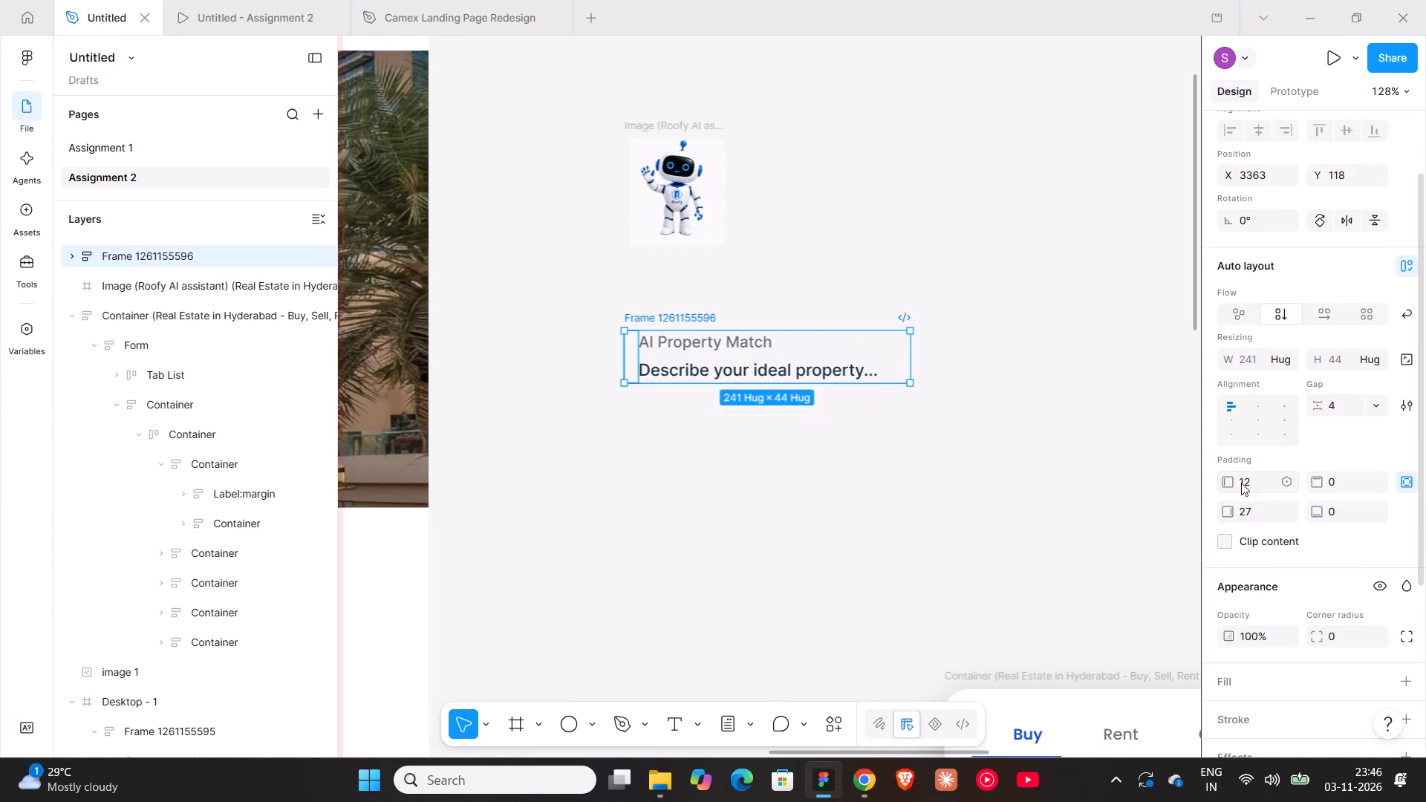
{"action": "left_click_drag", "start_coordinate": [1230, 520], "coordinate": [724, 395]}
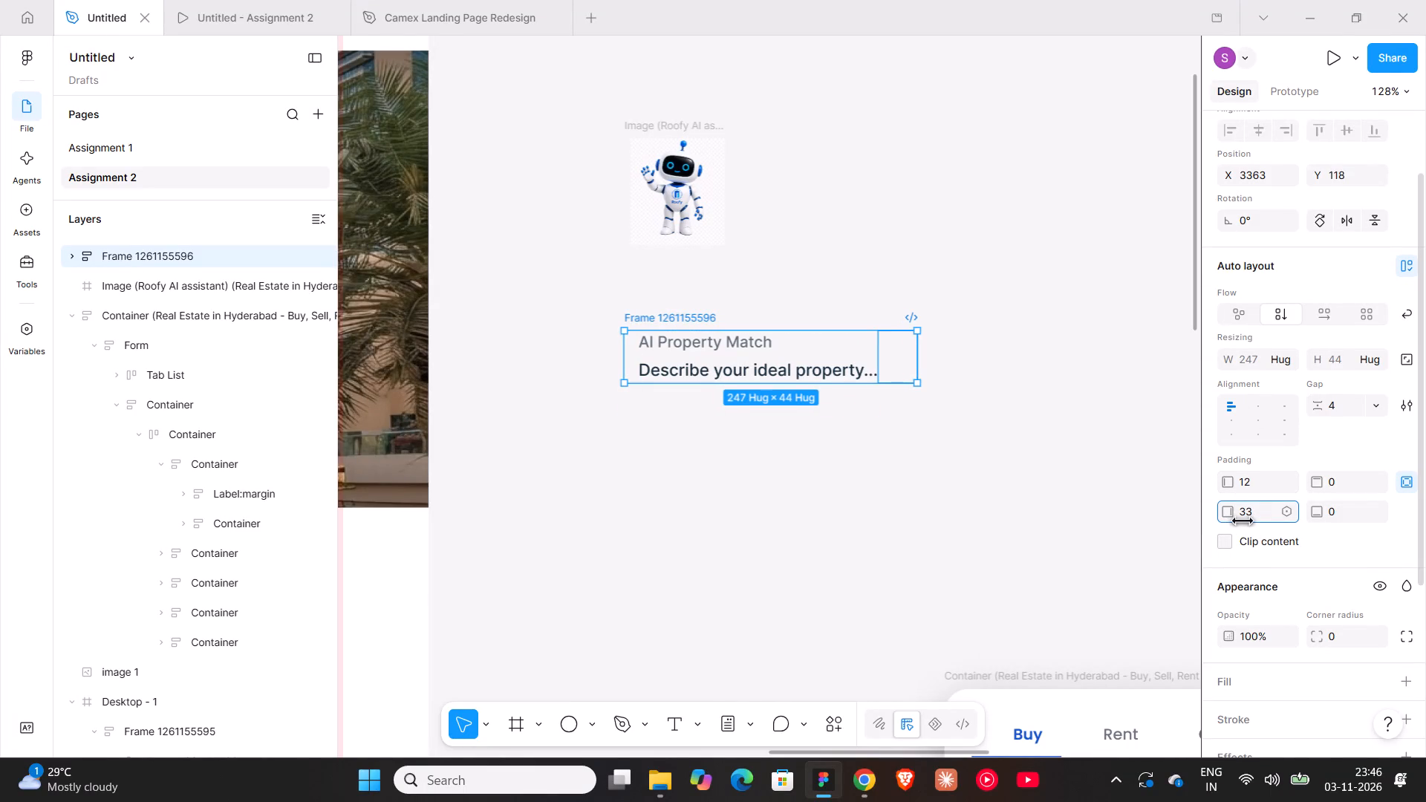
{"action": "left_click_drag", "start_coordinate": [724, 395], "coordinate": [737, 397]}
Set the AI Property Match frame's vertical padding to 8.
{"action": "left_click", "coordinate": [1406, 480]}
{"action": "left_click", "coordinate": [1349, 482]}
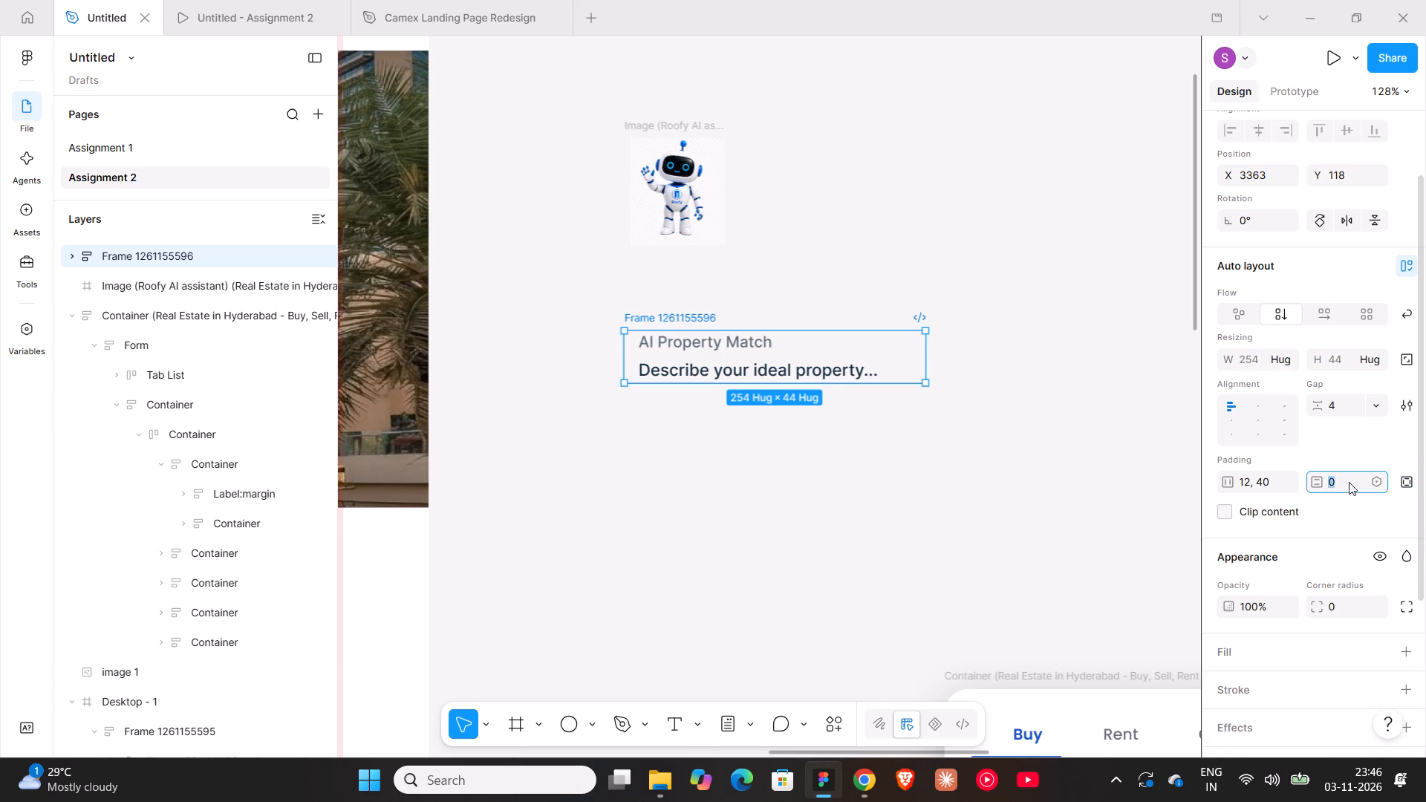
{"action": "key", "text": "8"}
{"action": "key", "text": "Return"}
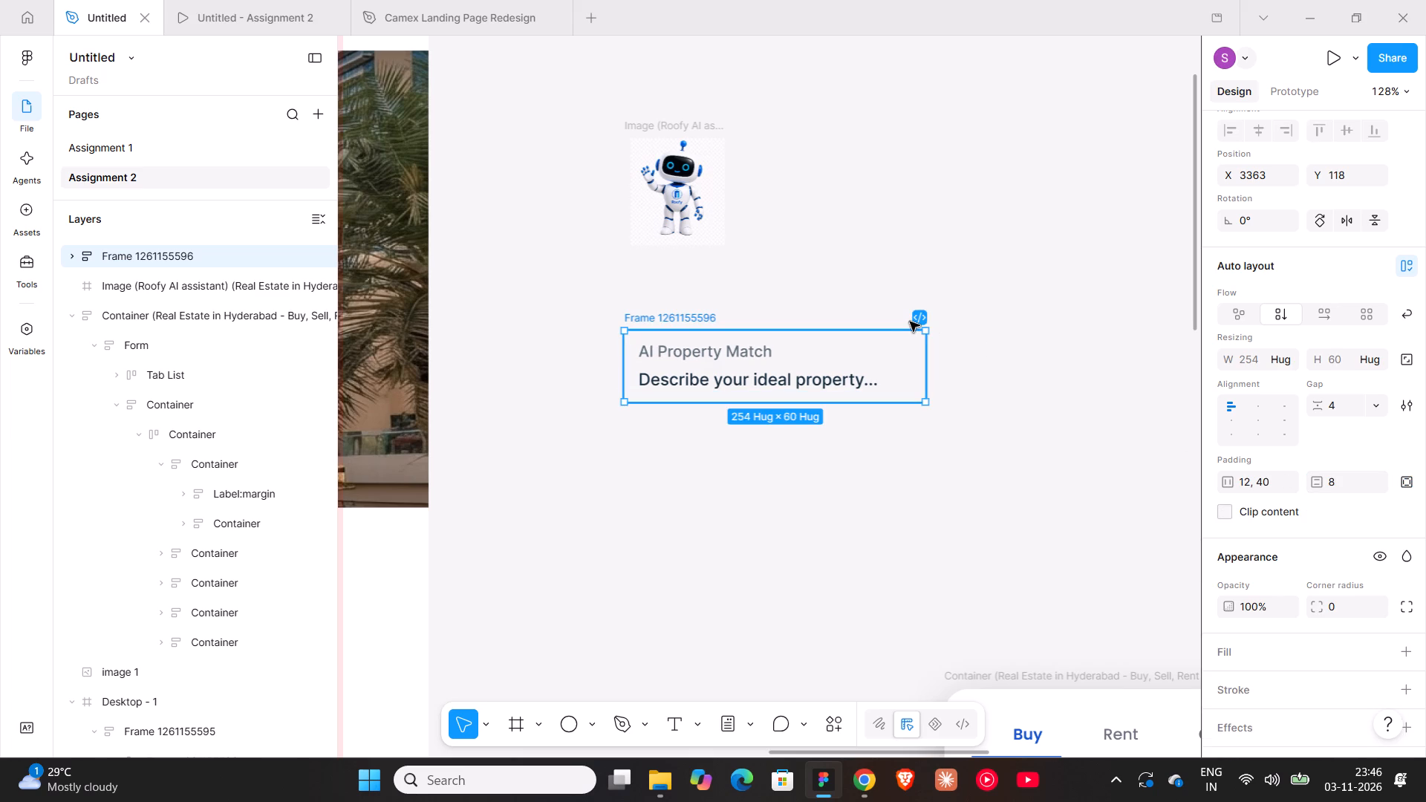
Add a stroke to the AI Property Match frame and set its corner radius to 8.
{"action": "scroll", "coordinate": [1303, 477], "scroll_direction": "down", "scroll_amount": 3}
{"action": "left_click", "coordinate": [1403, 475]}
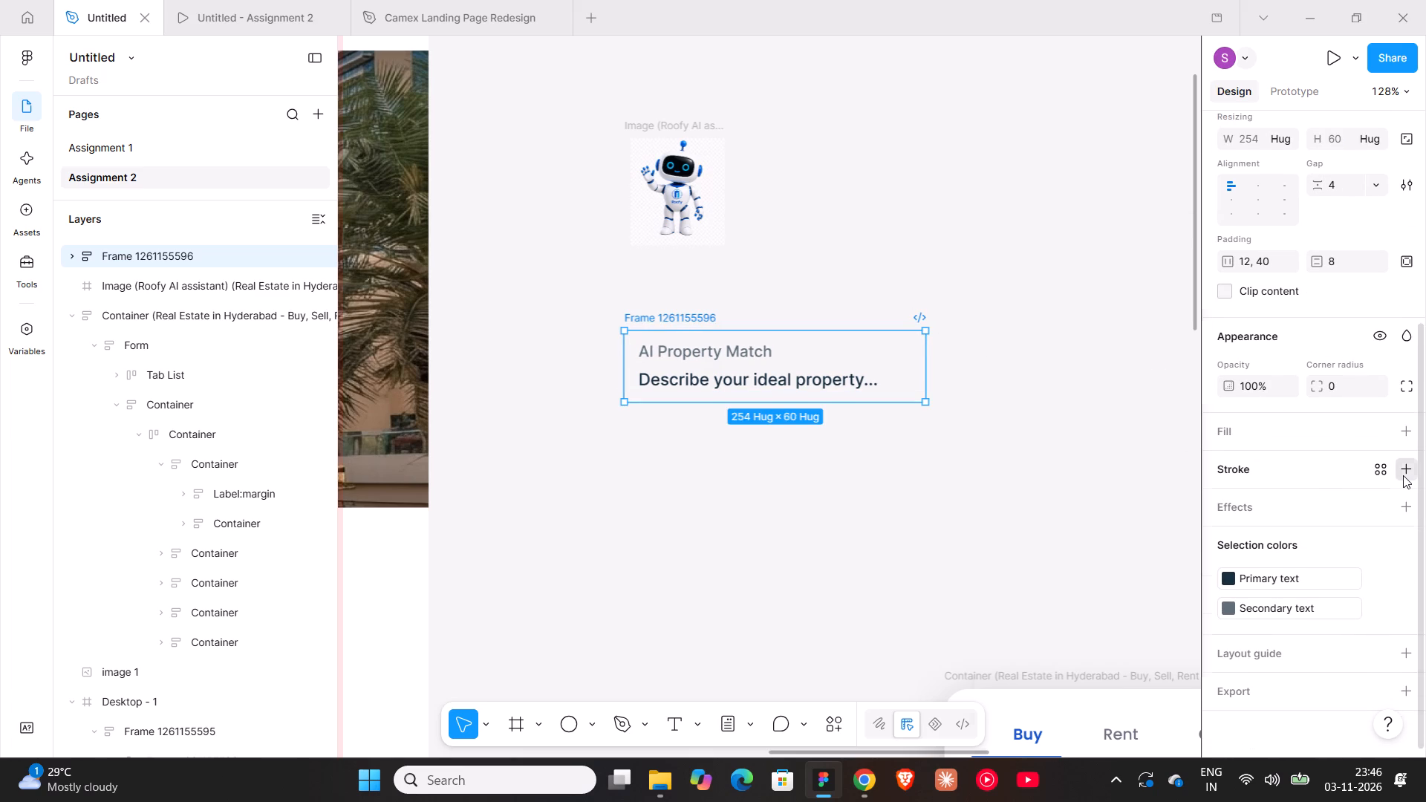
{"action": "left_click", "coordinate": [1346, 385]}
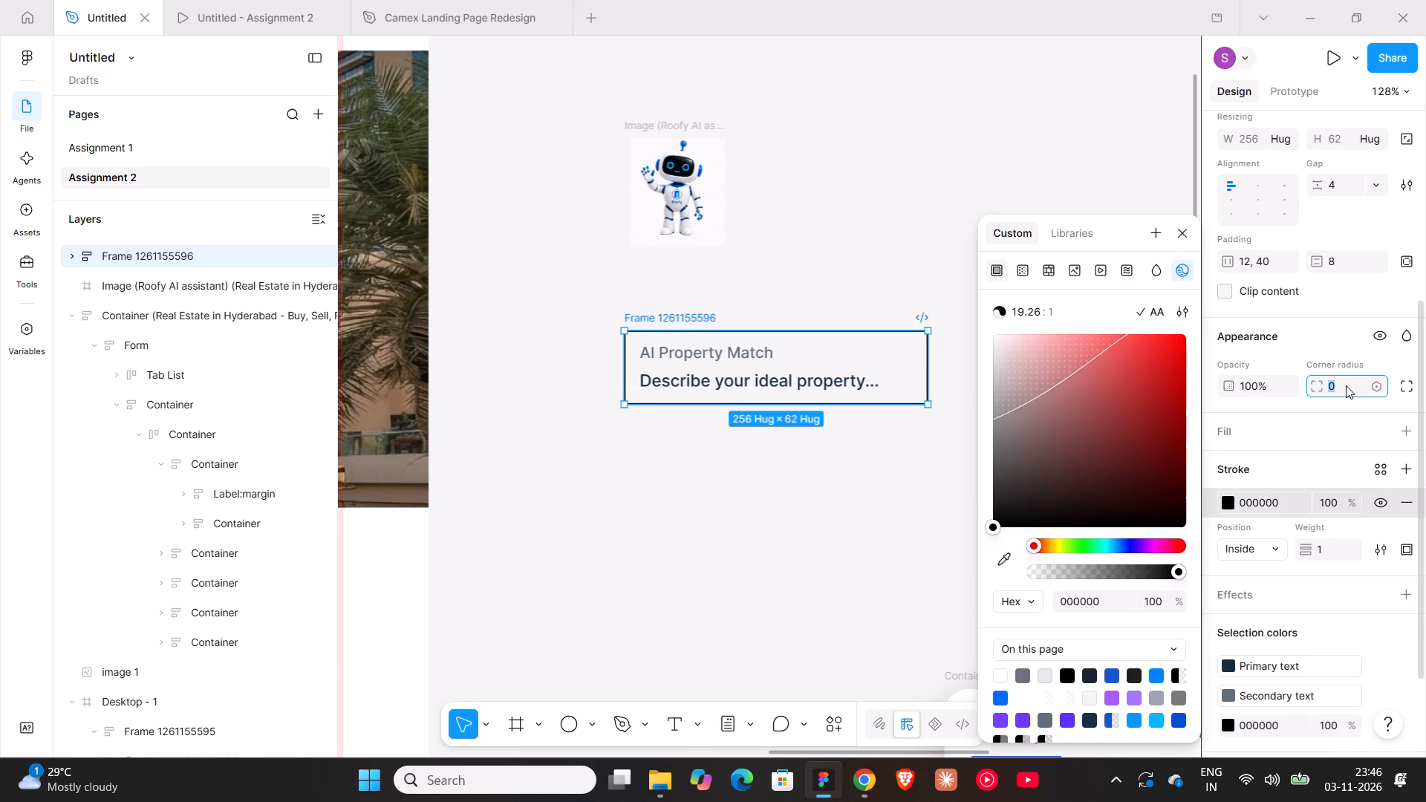
{"action": "key", "text": "8"}
{"action": "key", "text": "Return"}
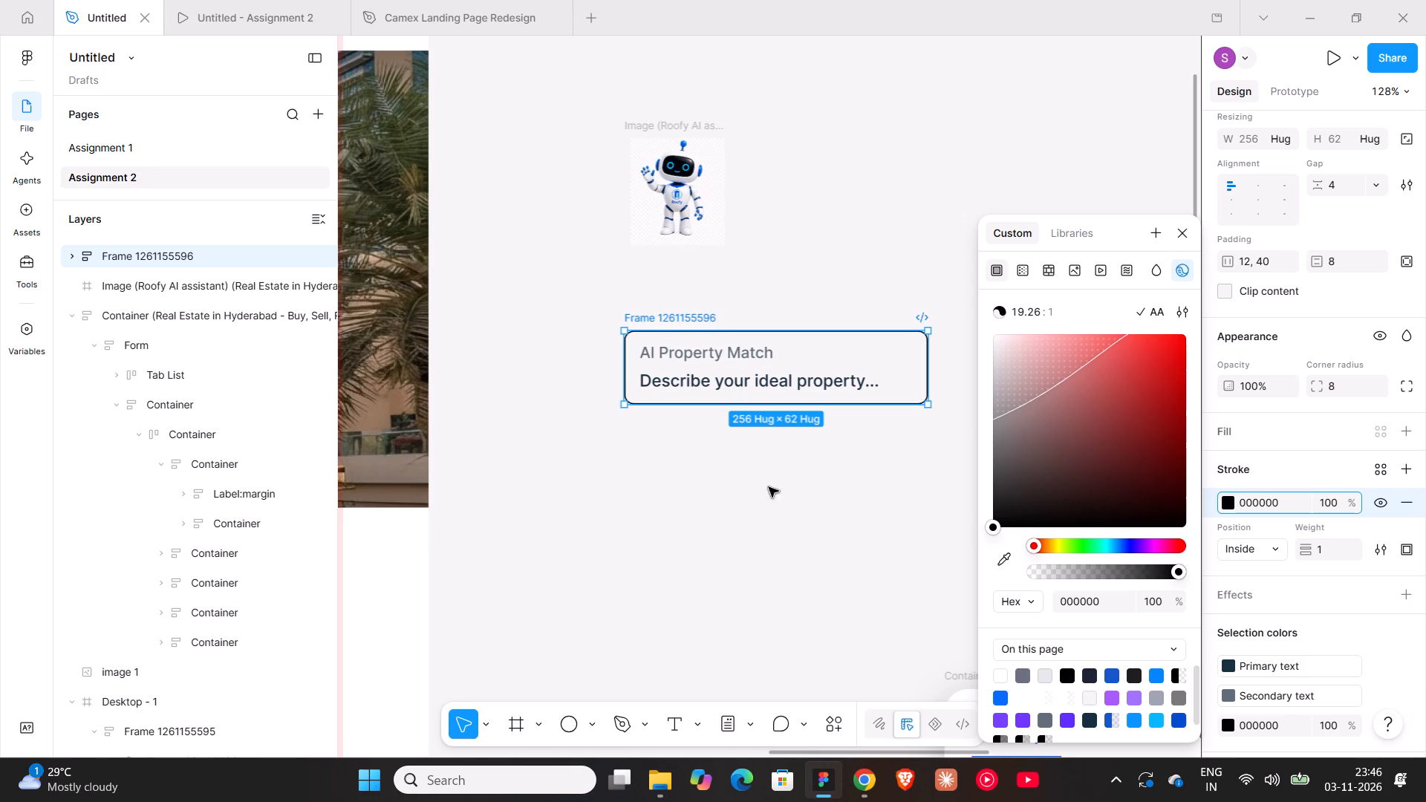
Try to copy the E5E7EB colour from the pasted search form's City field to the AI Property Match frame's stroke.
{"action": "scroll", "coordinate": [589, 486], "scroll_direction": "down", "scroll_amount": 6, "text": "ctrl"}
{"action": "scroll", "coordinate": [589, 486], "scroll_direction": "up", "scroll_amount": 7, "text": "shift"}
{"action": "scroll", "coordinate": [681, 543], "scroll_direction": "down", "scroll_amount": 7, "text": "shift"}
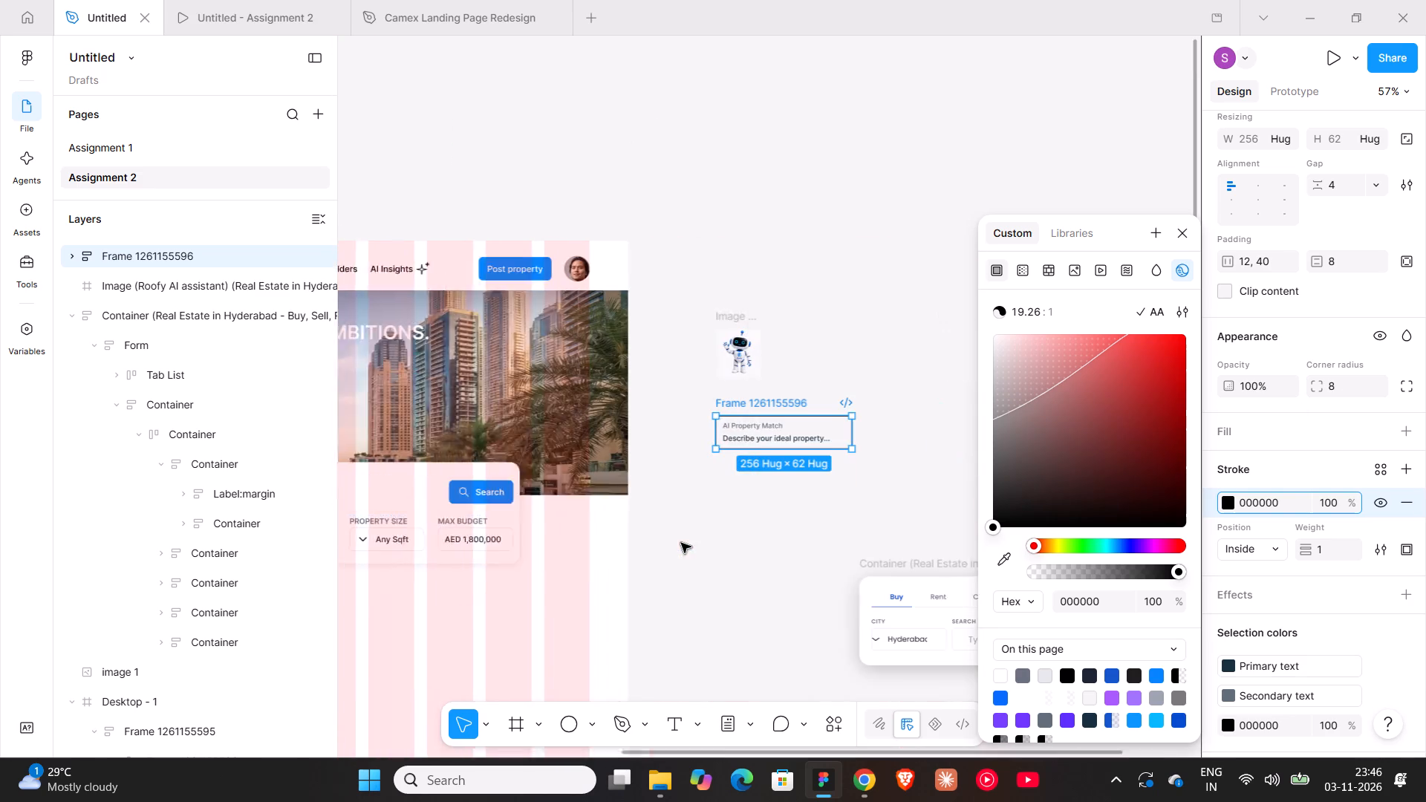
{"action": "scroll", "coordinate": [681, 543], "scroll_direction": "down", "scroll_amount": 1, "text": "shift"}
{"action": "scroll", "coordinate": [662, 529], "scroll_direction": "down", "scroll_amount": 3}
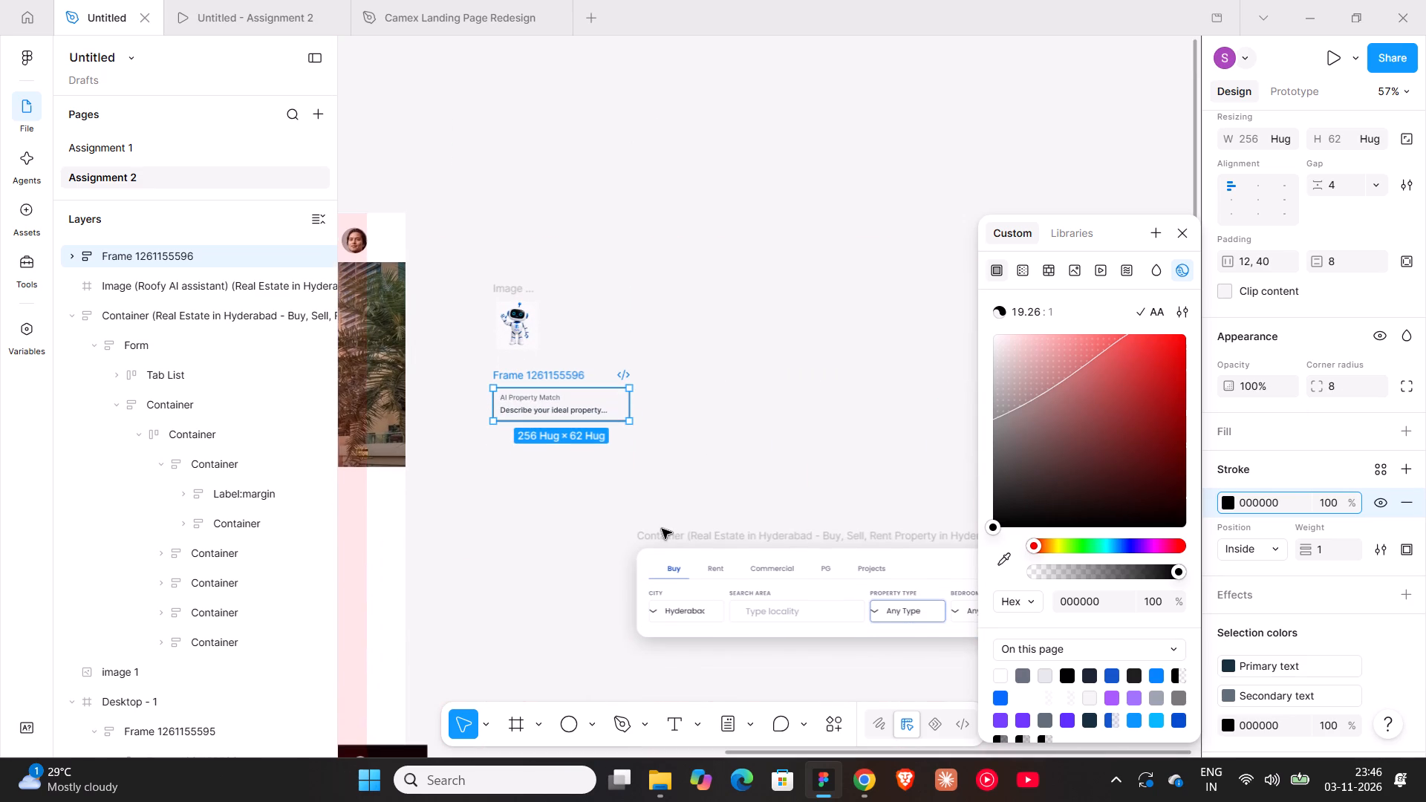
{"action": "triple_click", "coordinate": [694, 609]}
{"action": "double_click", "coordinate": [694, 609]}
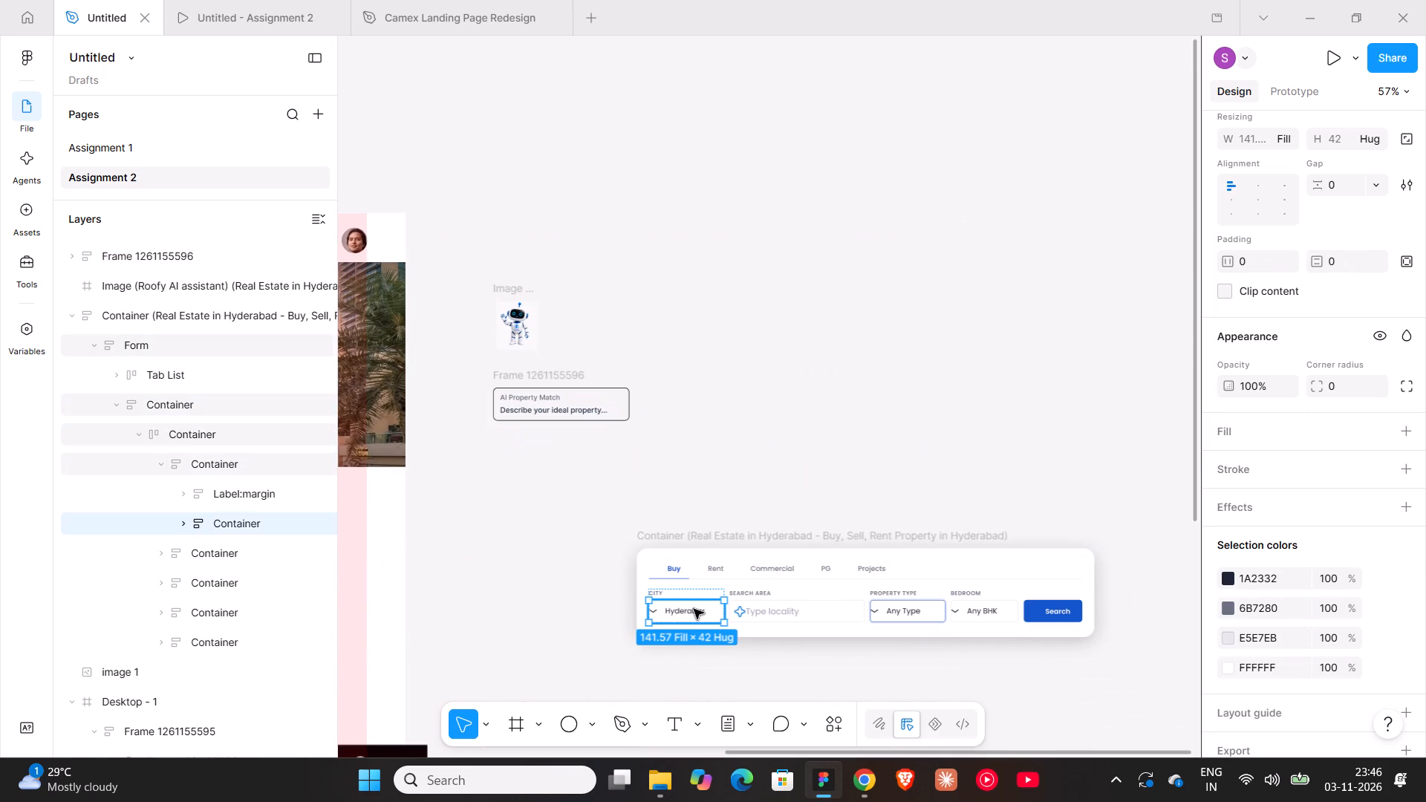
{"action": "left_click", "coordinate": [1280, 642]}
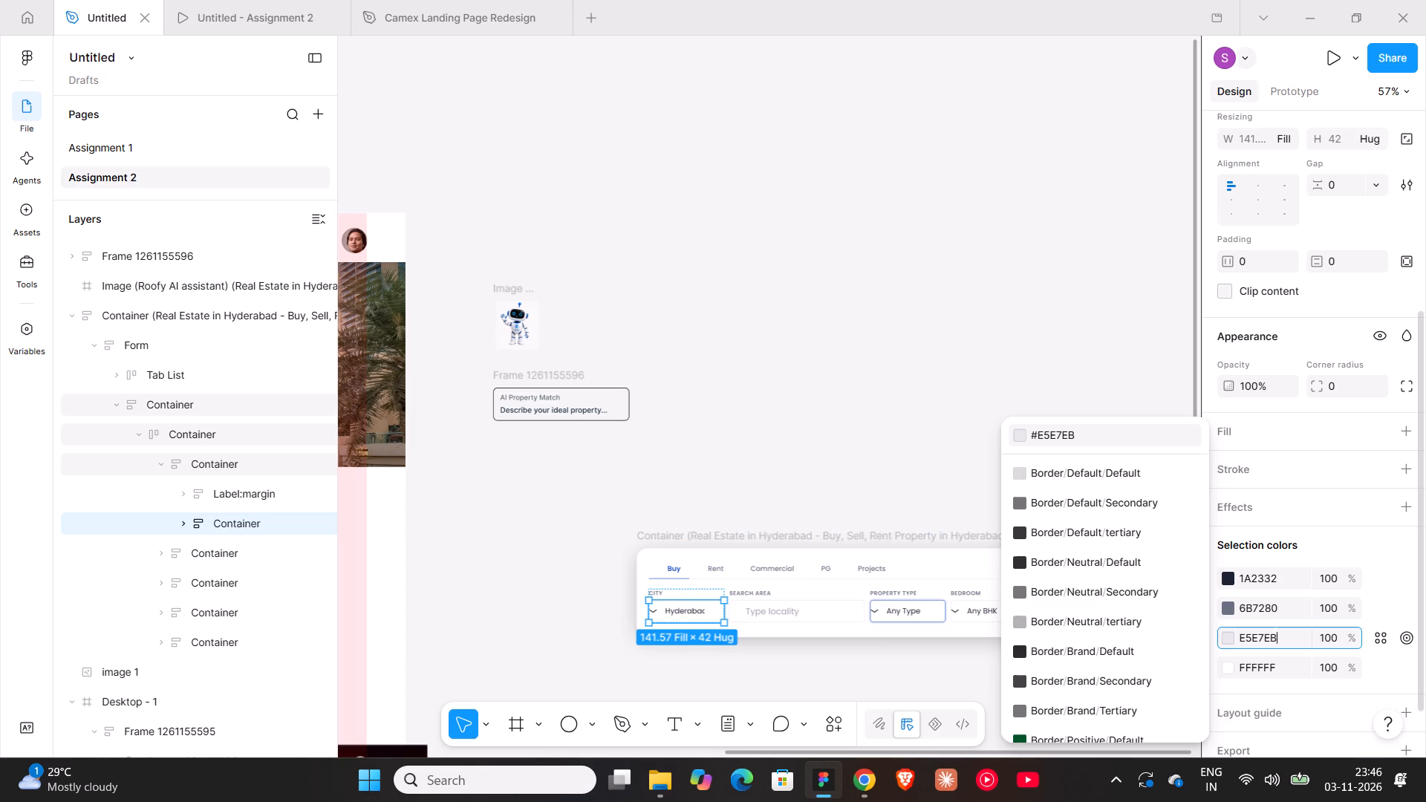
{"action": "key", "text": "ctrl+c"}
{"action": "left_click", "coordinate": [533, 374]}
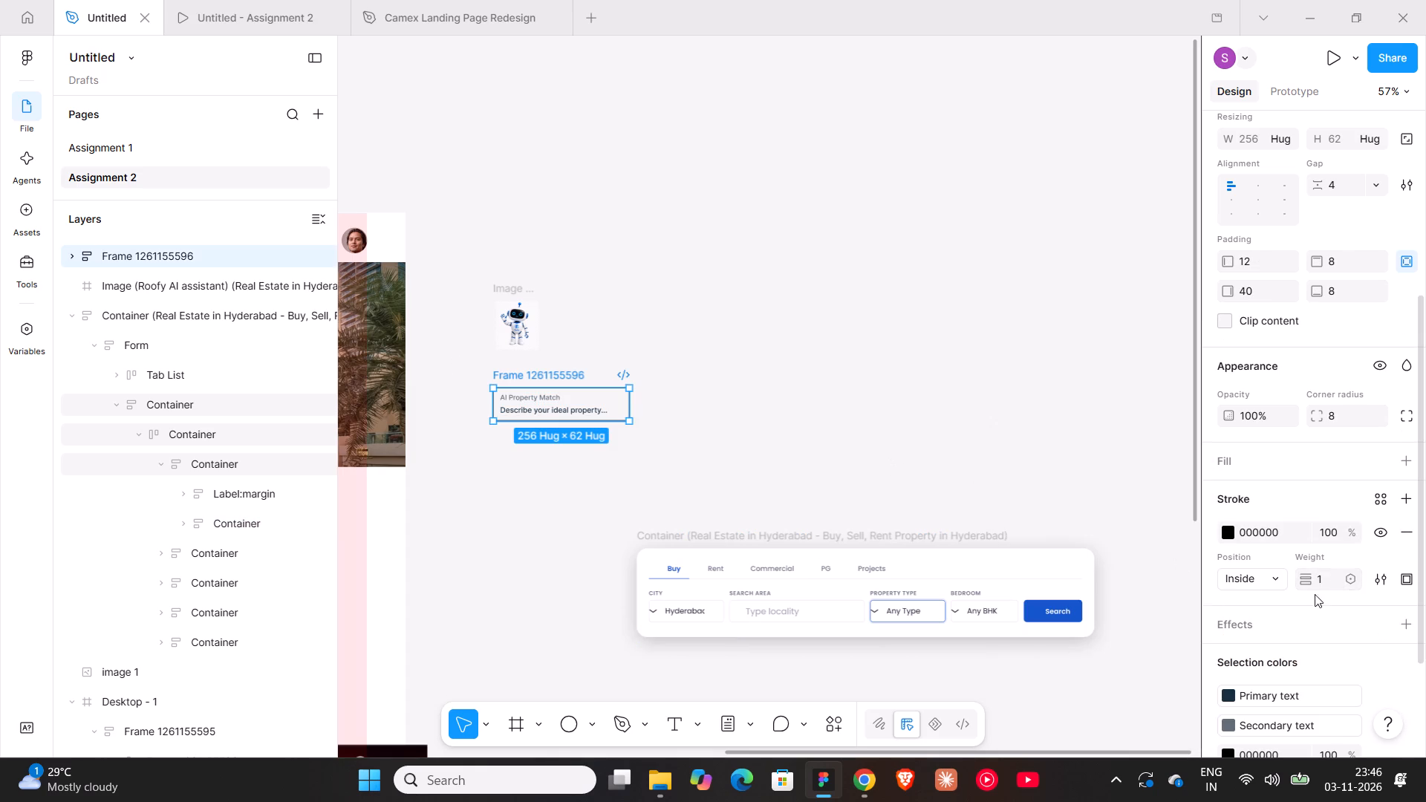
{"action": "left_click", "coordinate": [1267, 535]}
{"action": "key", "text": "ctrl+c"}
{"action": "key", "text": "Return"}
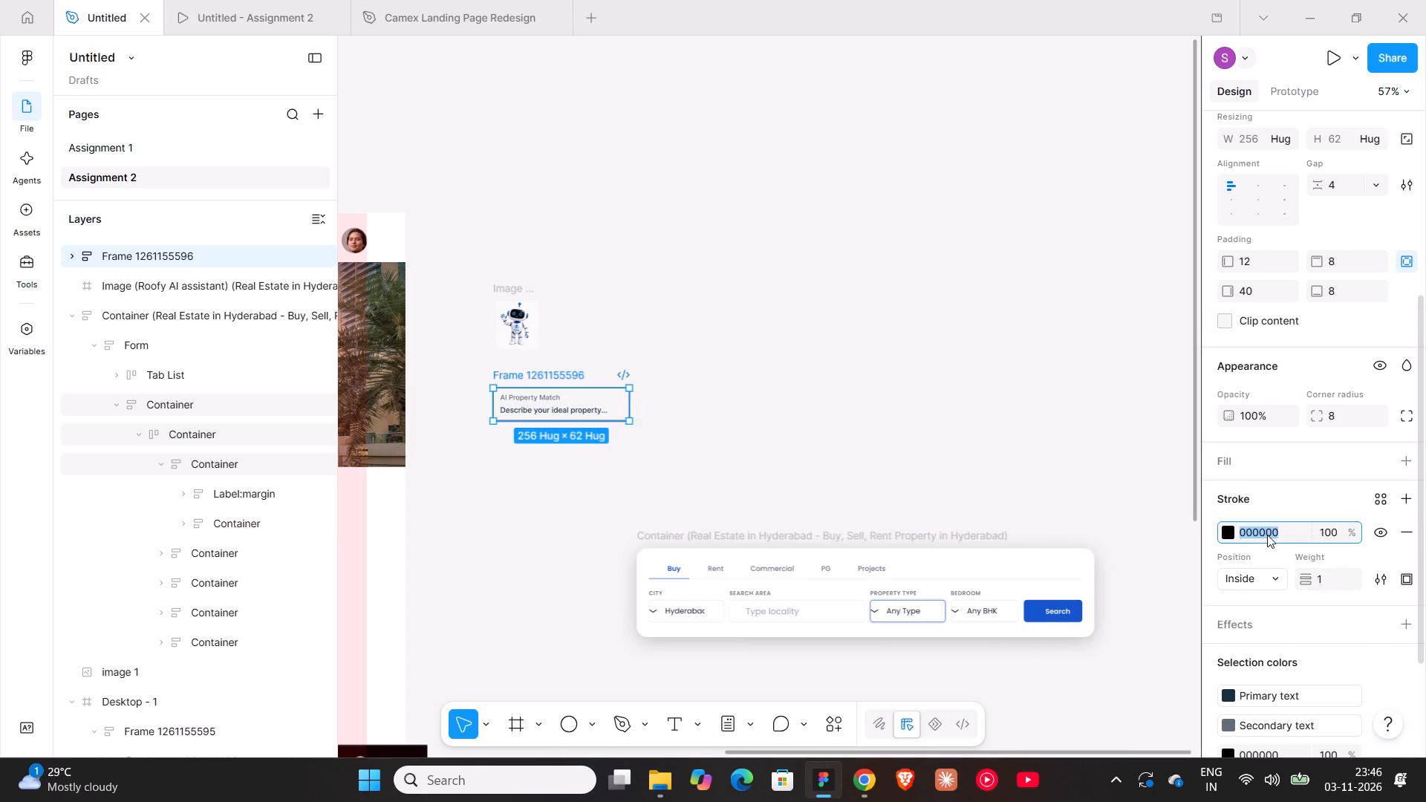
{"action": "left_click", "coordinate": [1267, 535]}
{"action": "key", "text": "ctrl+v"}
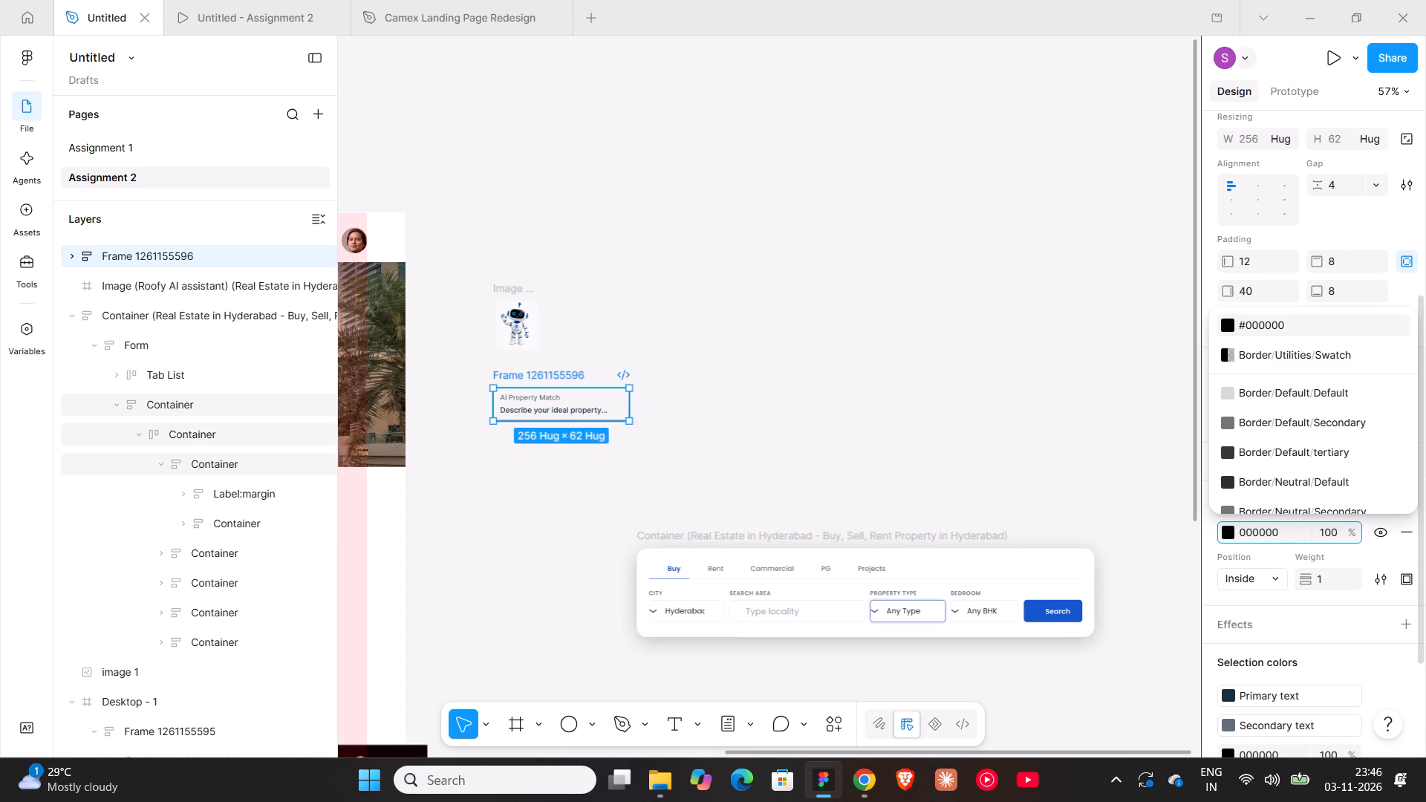
Copy the E5E7EB colour from the pasted search form's City field and apply it to the AI Property Match frame's stroke.
{"action": "triple_click", "coordinate": [686, 601]}
{"action": "double_click", "coordinate": [686, 601]}
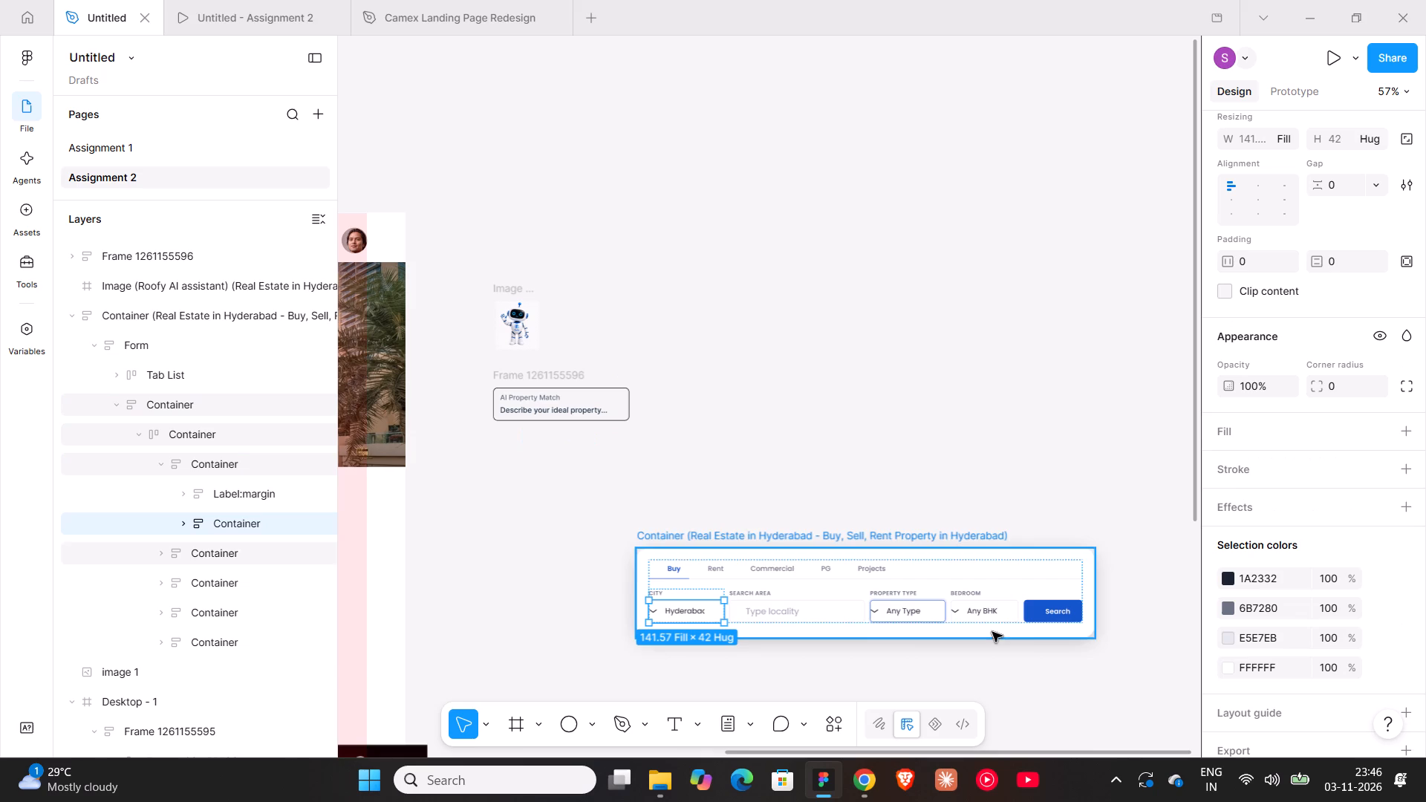
{"action": "double_click", "coordinate": [1263, 638]}
{"action": "key", "text": "ctrl+c"}
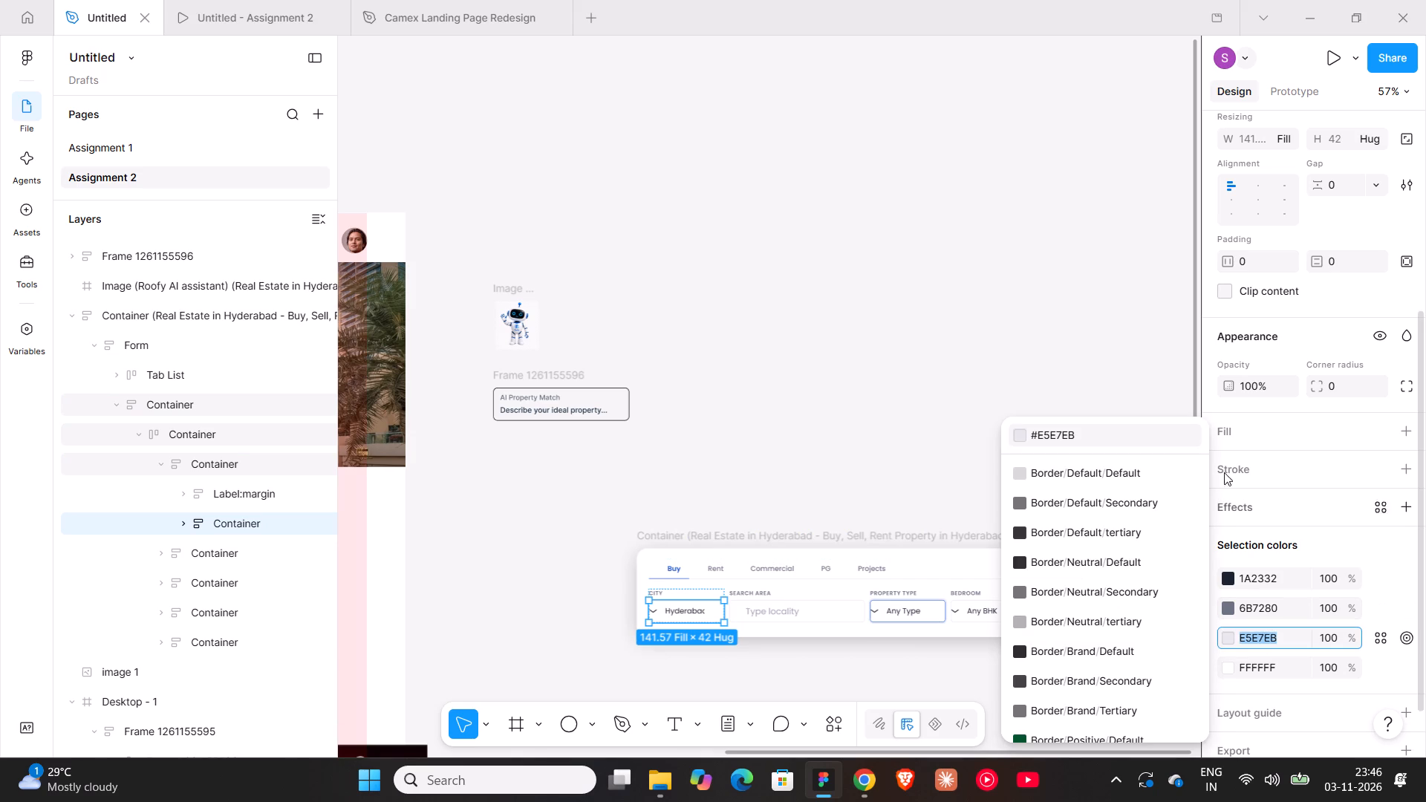
{"action": "left_click", "coordinate": [572, 407]}
{"action": "left_click", "coordinate": [538, 368]}
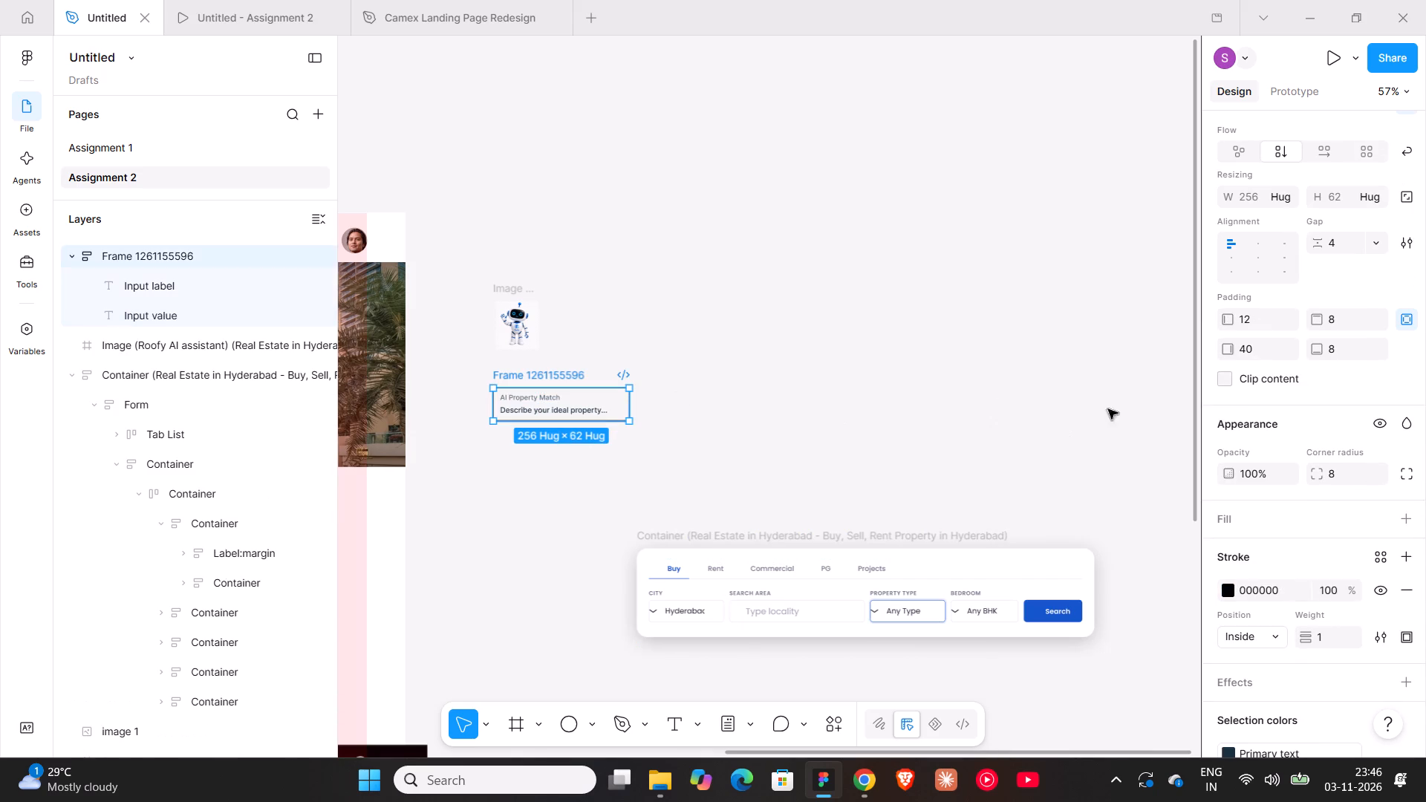
{"action": "left_click", "coordinate": [1266, 588]}
{"action": "key", "text": "ctrl+v"}
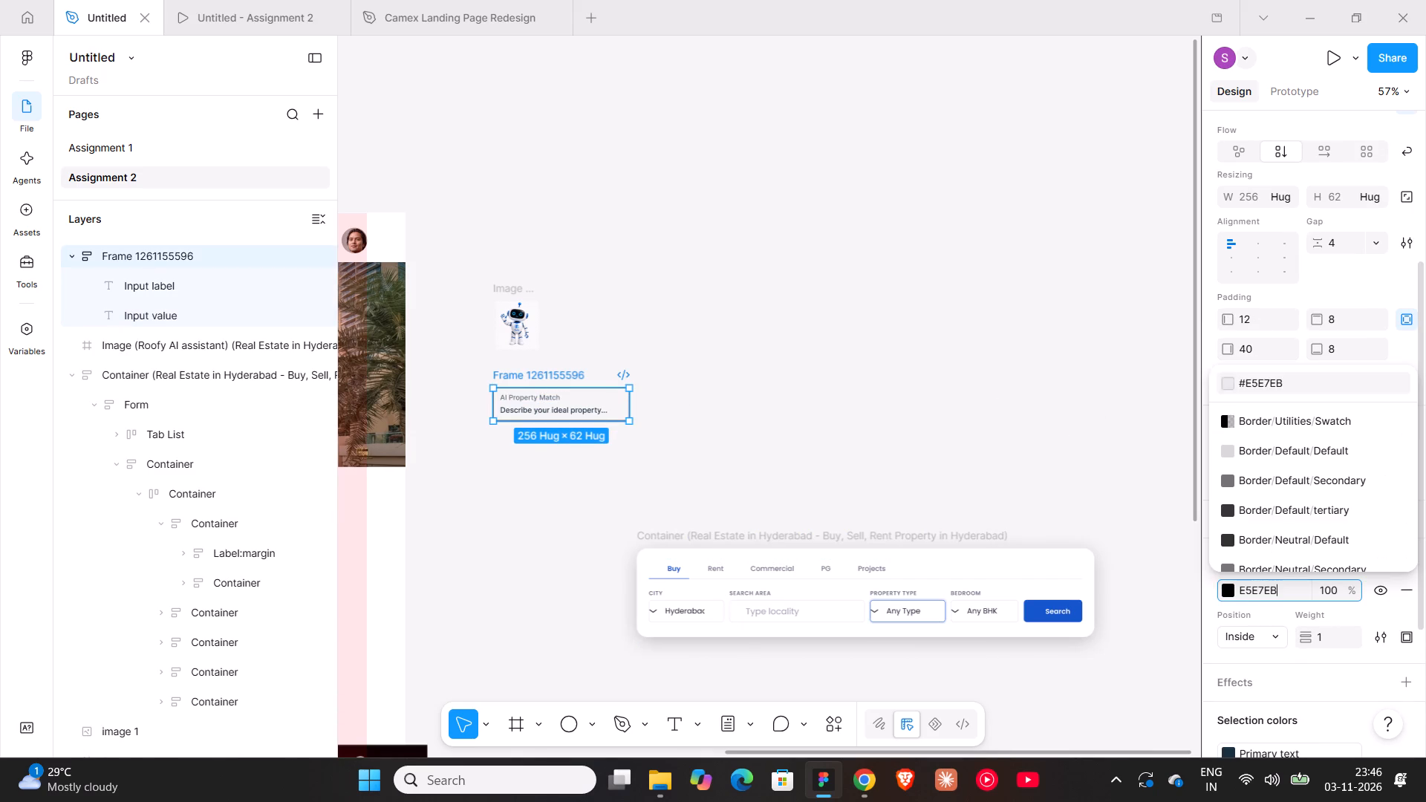
{"action": "key", "text": "ctrl+Return"}
{"action": "left_click", "coordinate": [792, 368]}
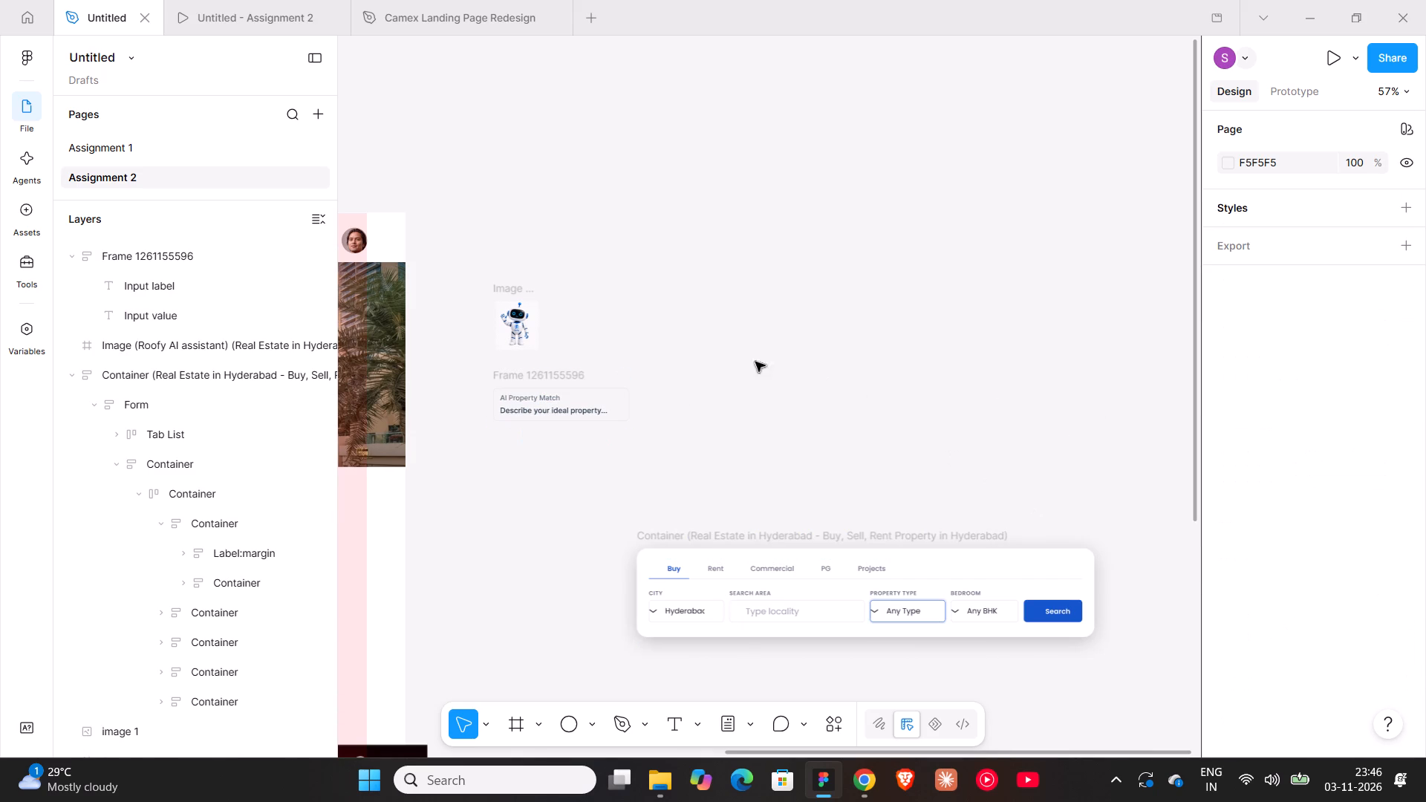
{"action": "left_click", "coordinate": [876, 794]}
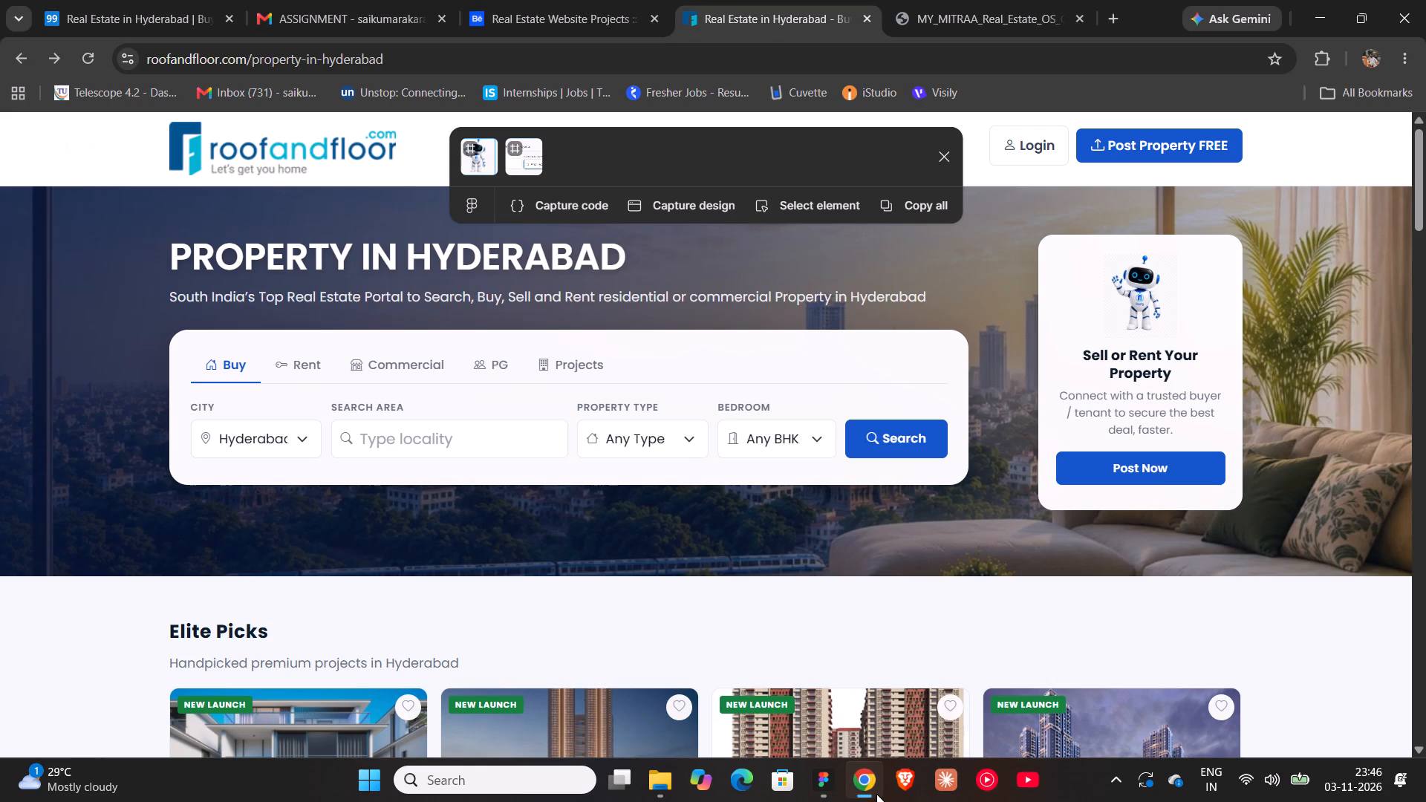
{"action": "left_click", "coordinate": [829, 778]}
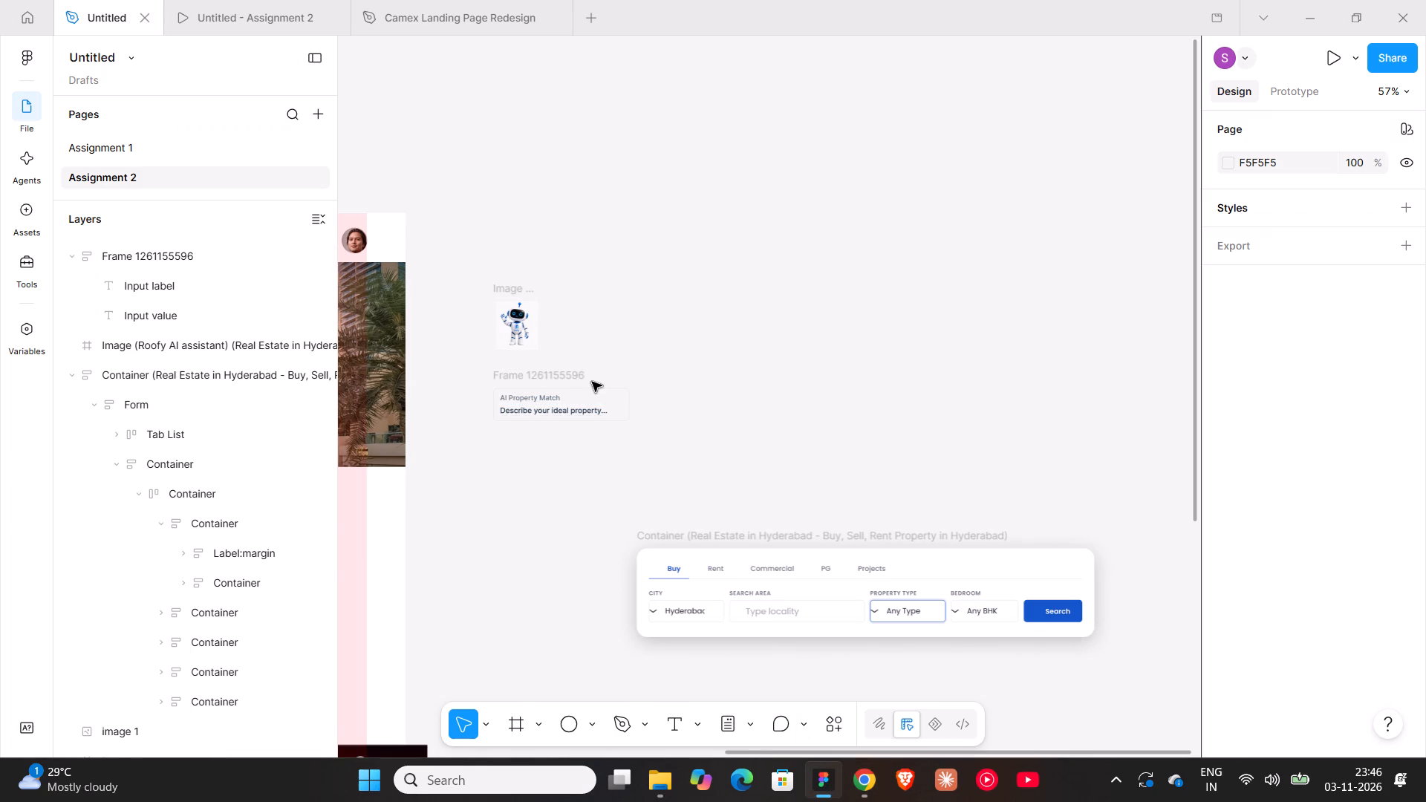
Duplicate the hero form's blue Search button and place the copy beside the AI Property Match frame, at about X 3722, Y 118.
{"action": "scroll", "coordinate": [592, 382], "scroll_direction": "up", "scroll_amount": 6, "text": "shift"}
{"action": "triple_click", "coordinate": [575, 466]}
{"action": "left_click", "coordinate": [575, 466]}
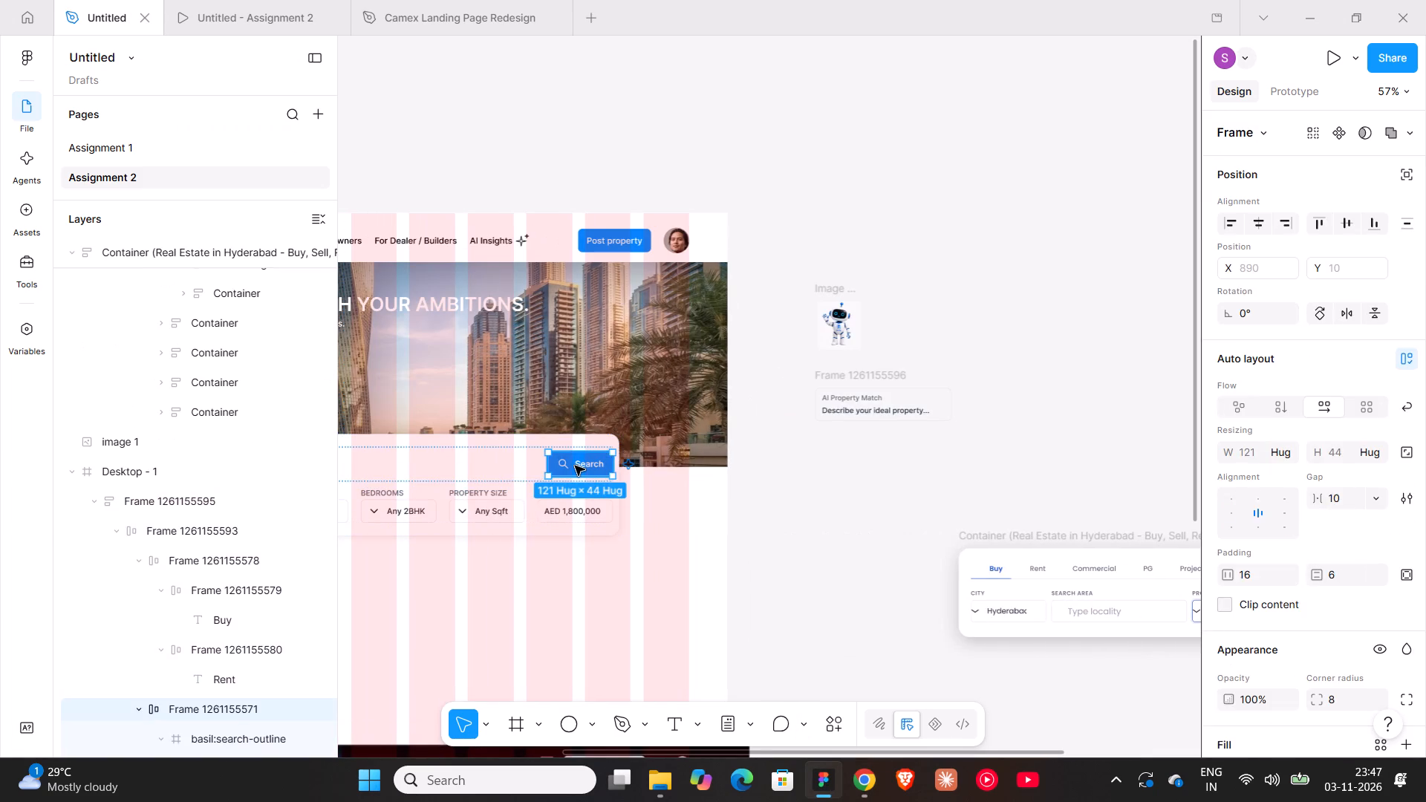
{"action": "left_click", "coordinate": [810, 490]}
{"action": "triple_click", "coordinate": [576, 460]}
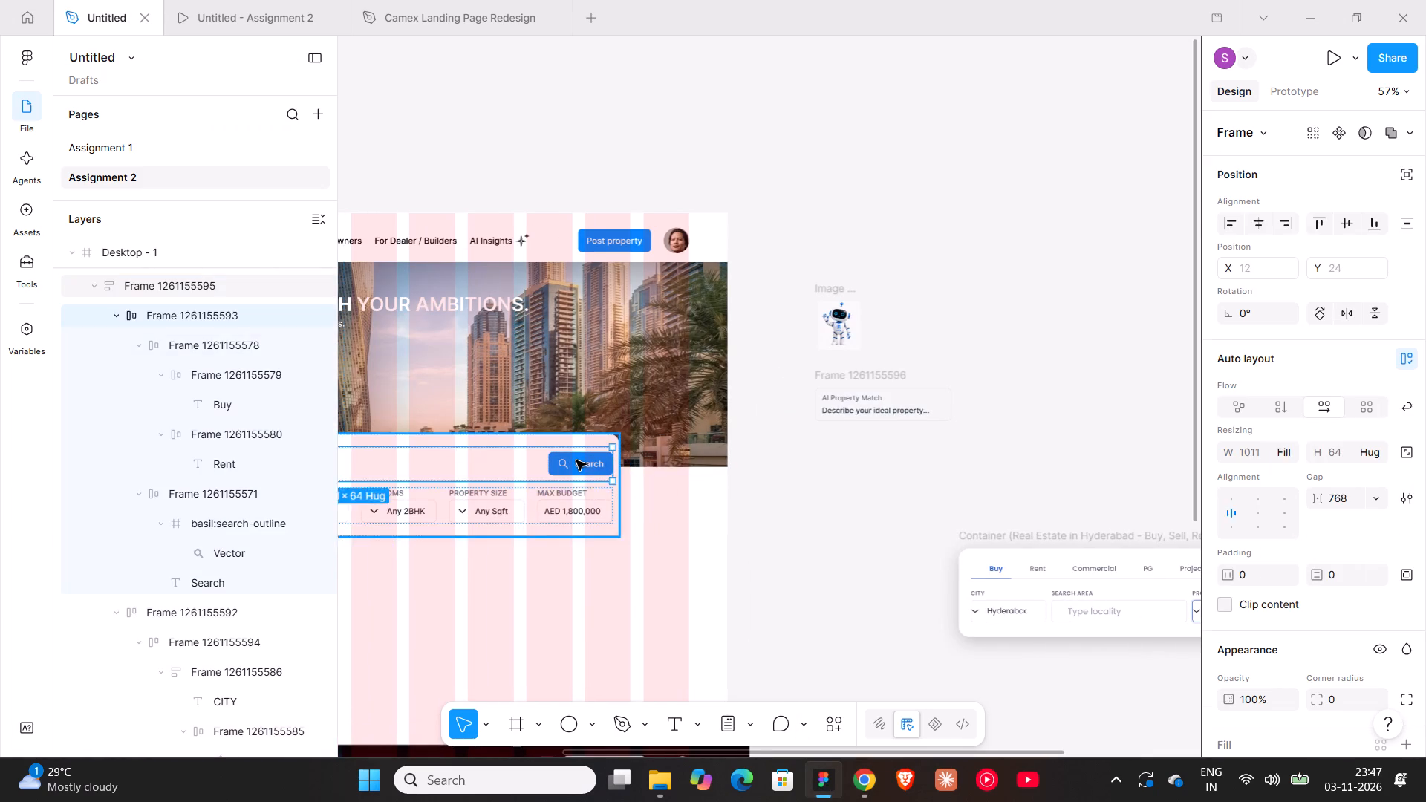
{"action": "left_click_drag", "start_coordinate": [576, 460], "coordinate": [996, 404], "text": "alt"}
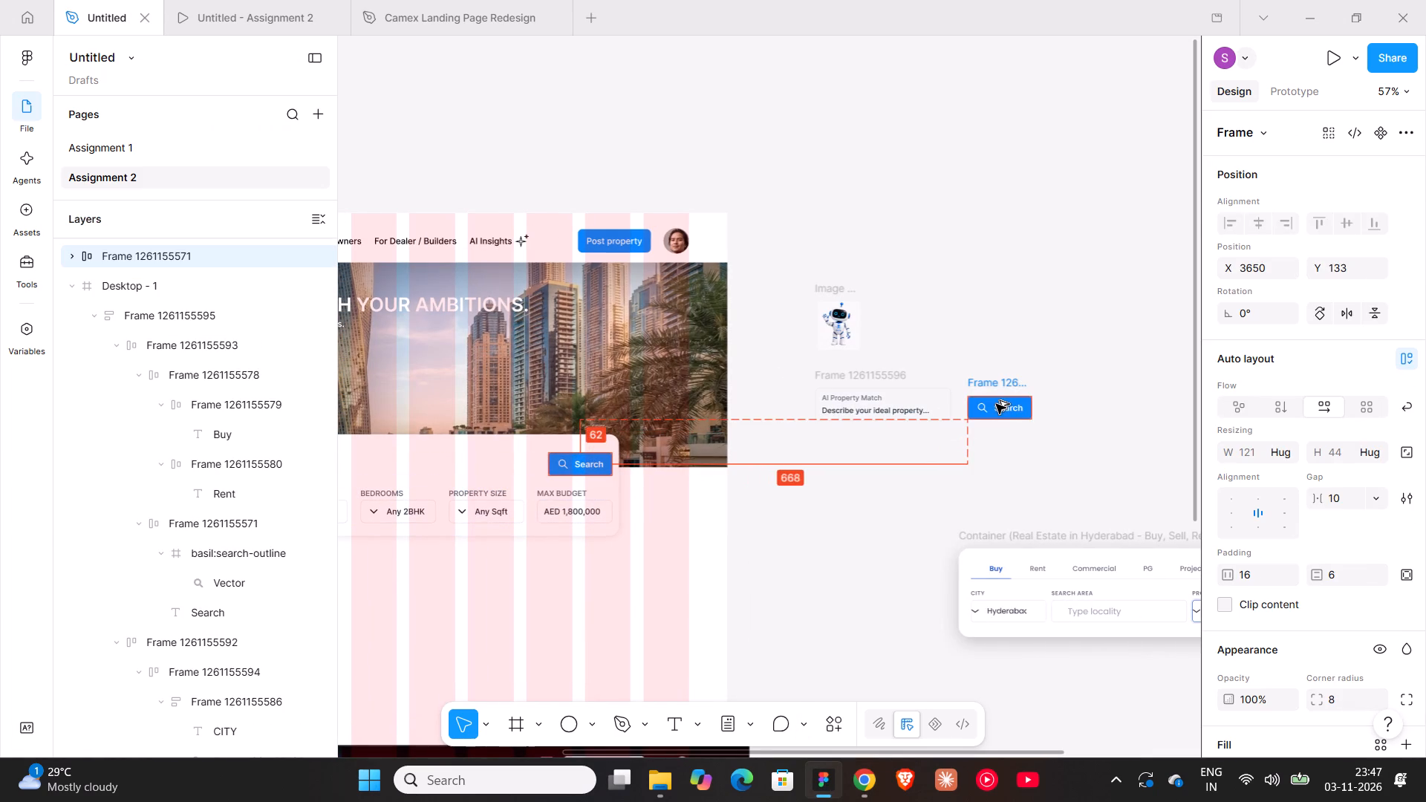
{"action": "left_click_drag", "start_coordinate": [996, 404], "coordinate": [997, 397], "text": "alt"}
{"action": "scroll", "coordinate": [988, 405], "scroll_direction": "up", "scroll_amount": 6, "text": "ctrl"}
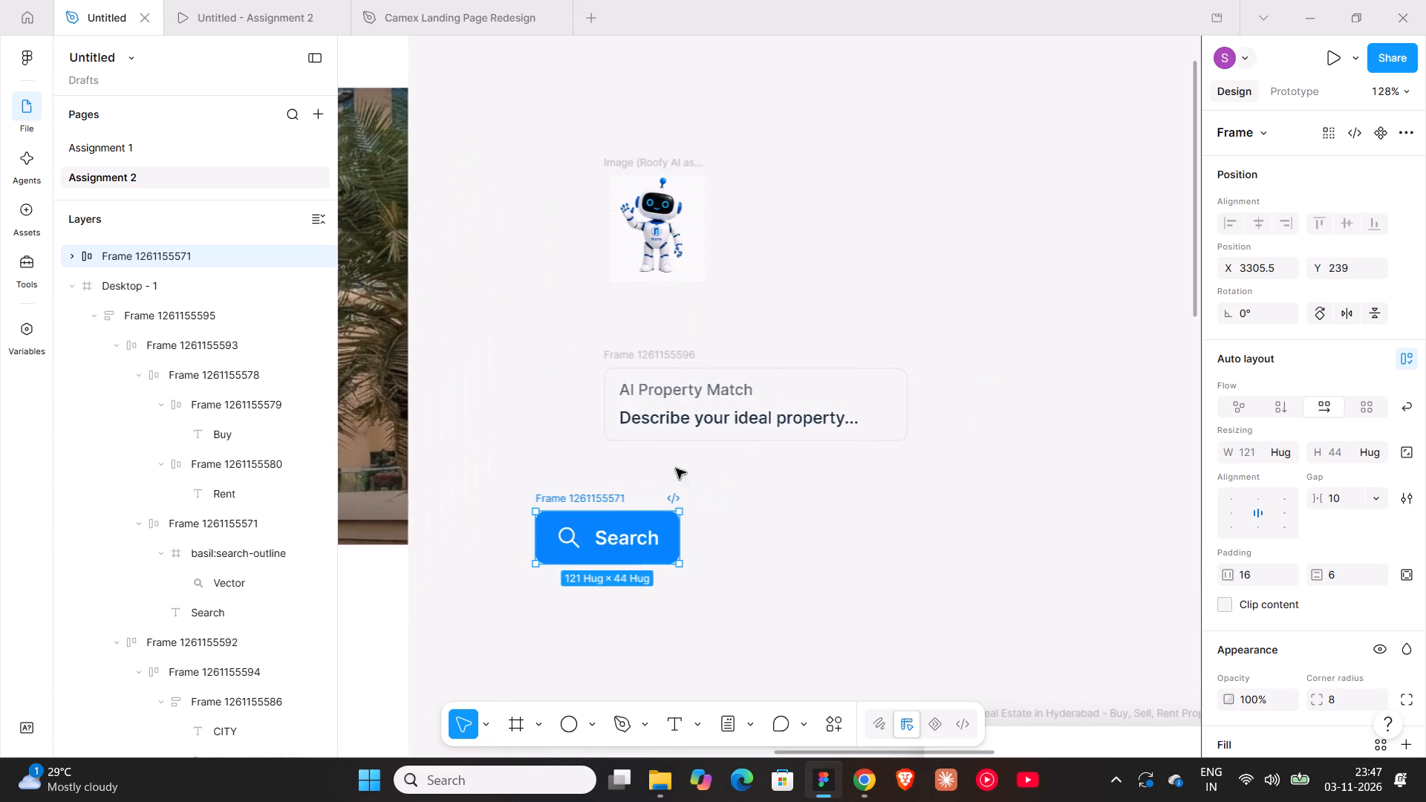
{"action": "left_click_drag", "start_coordinate": [573, 499], "coordinate": [985, 359]}
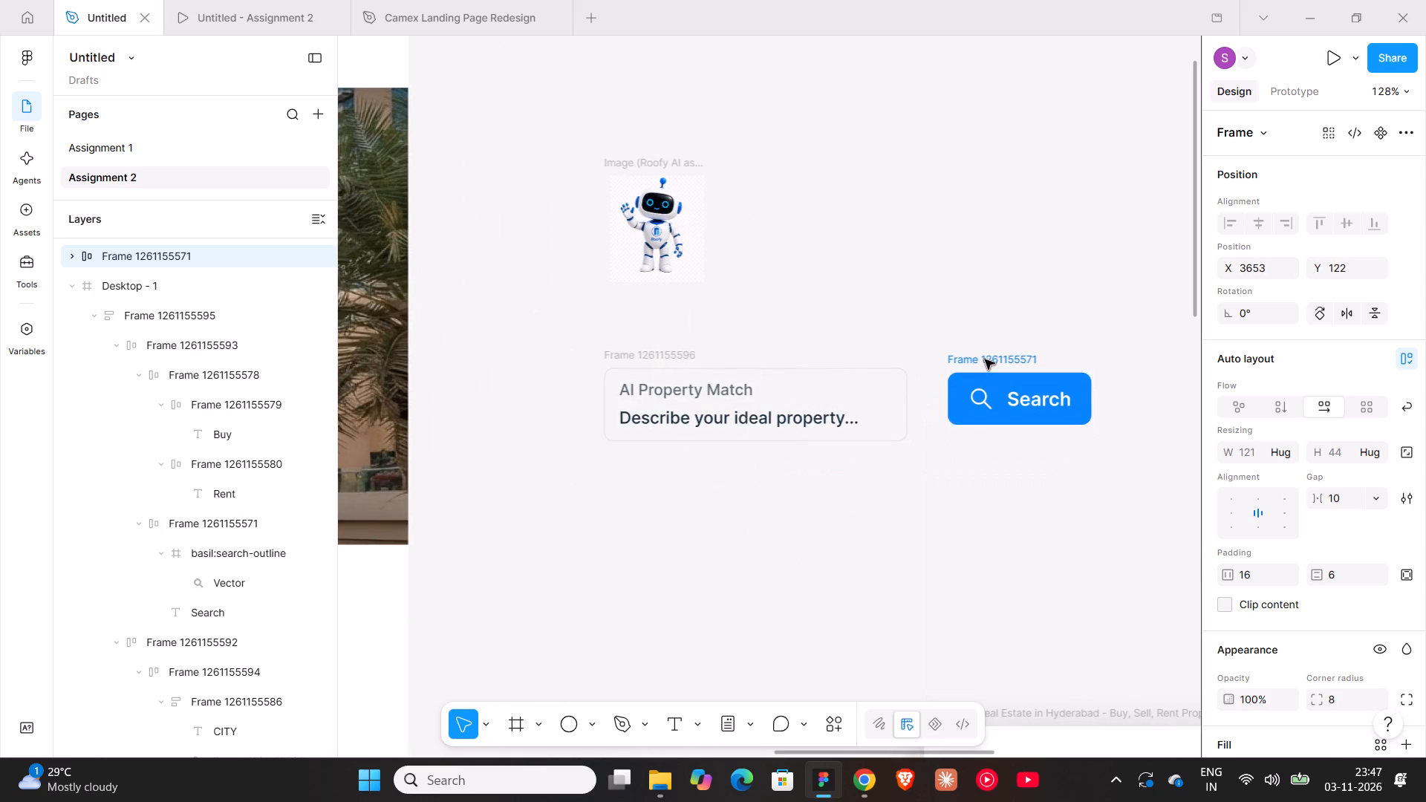
{"action": "left_click_drag", "start_coordinate": [985, 359], "coordinate": [1067, 352]}
{"action": "scroll", "coordinate": [968, 371], "scroll_direction": "down", "scroll_amount": 5, "text": "ctrl"}
{"action": "scroll", "coordinate": [968, 371], "scroll_direction": "down", "scroll_amount": 4, "text": "shift"}
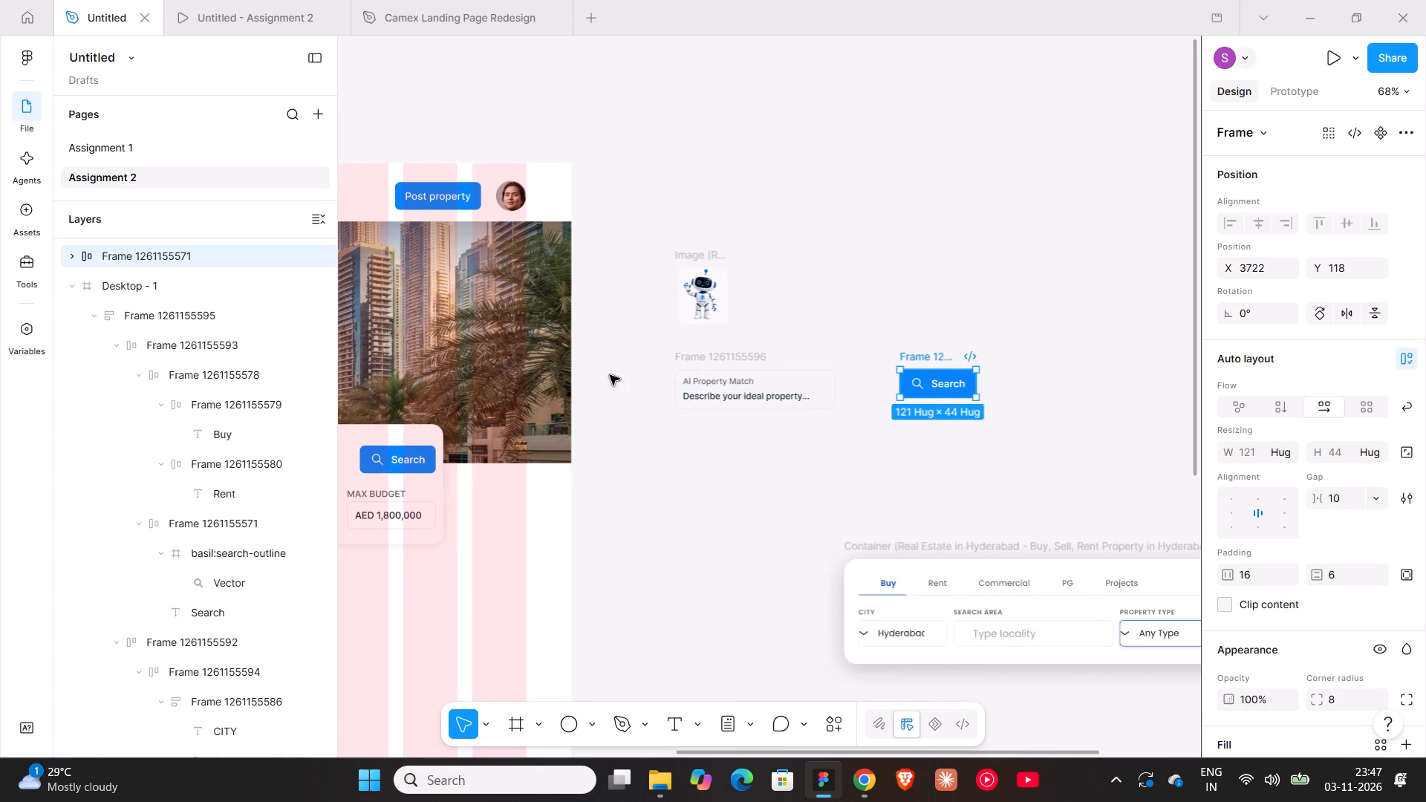
{"action": "scroll", "coordinate": [697, 375], "scroll_direction": "down", "scroll_amount": 4, "text": "shift"}
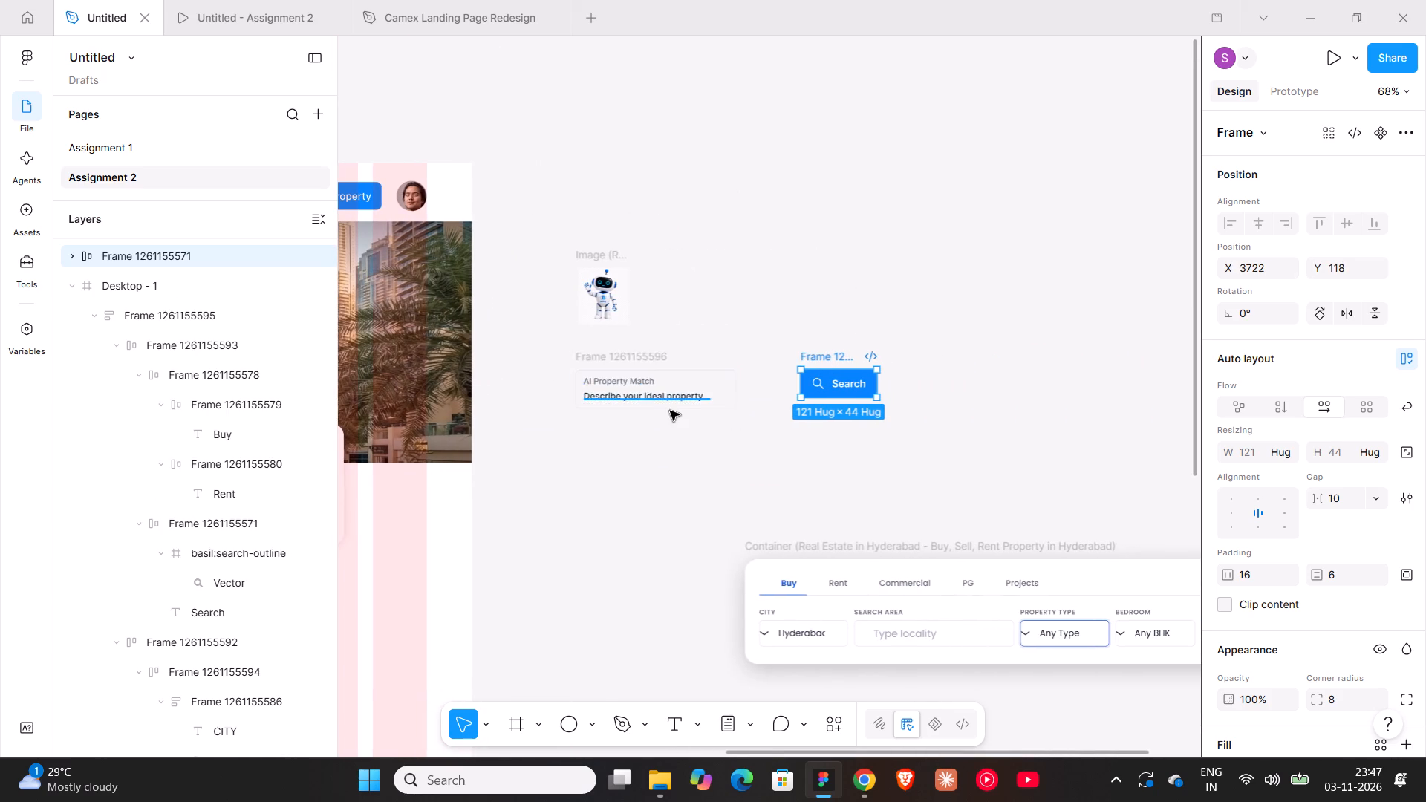
Duplicate the hero form's SEARCH AREA field and place the copy below the AI Property Match frame, at about X 3362, Y 220.
{"action": "scroll", "coordinate": [694, 437], "scroll_direction": "up", "scroll_amount": 5, "text": "shift"}
{"action": "scroll", "coordinate": [694, 437], "scroll_direction": "down", "scroll_amount": 5}
{"action": "scroll", "coordinate": [694, 437], "scroll_direction": "up", "scroll_amount": 3, "text": "shift"}
{"action": "scroll", "coordinate": [521, 460], "scroll_direction": "up", "scroll_amount": 3, "text": "shift"}
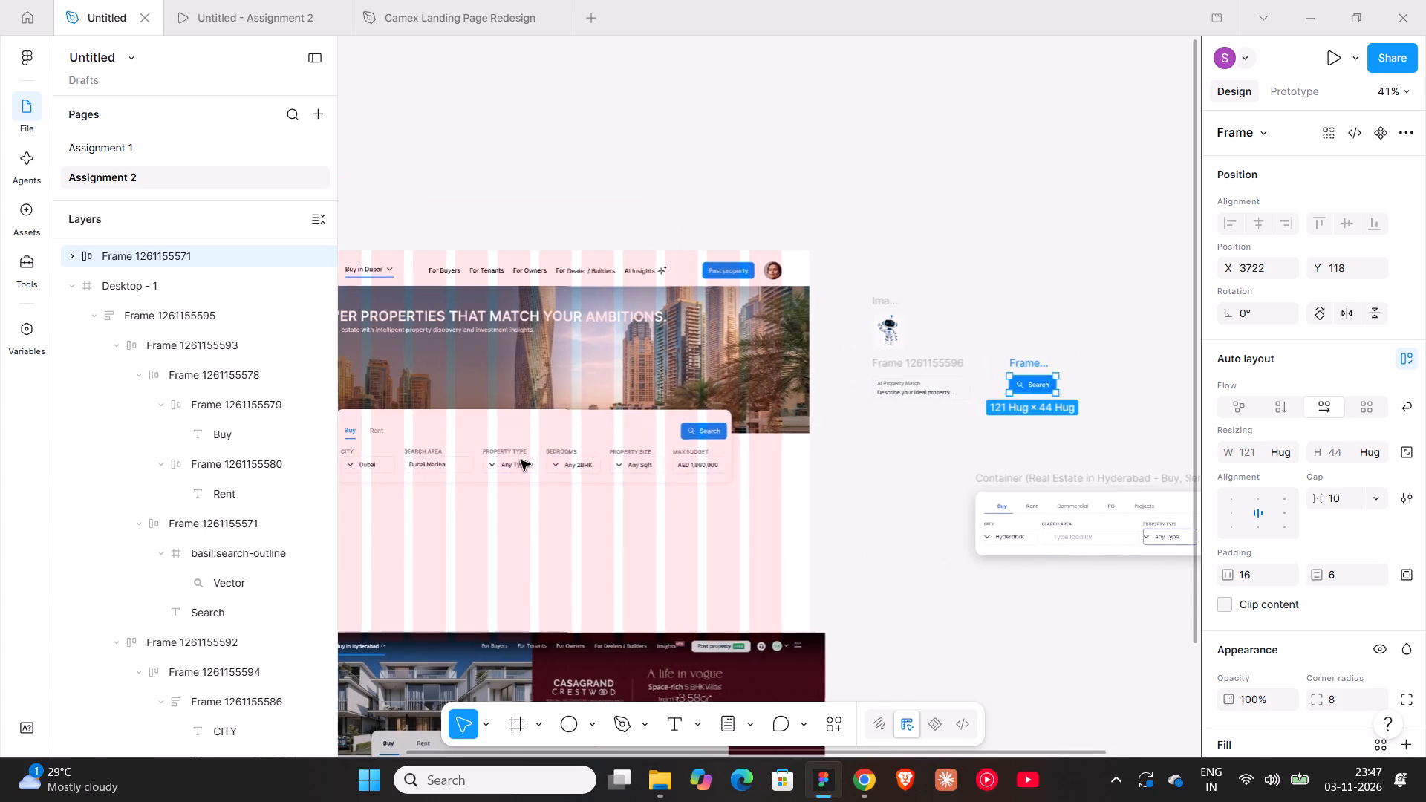
{"action": "triple_click", "coordinate": [511, 466]}
{"action": "double_click", "coordinate": [507, 464]}
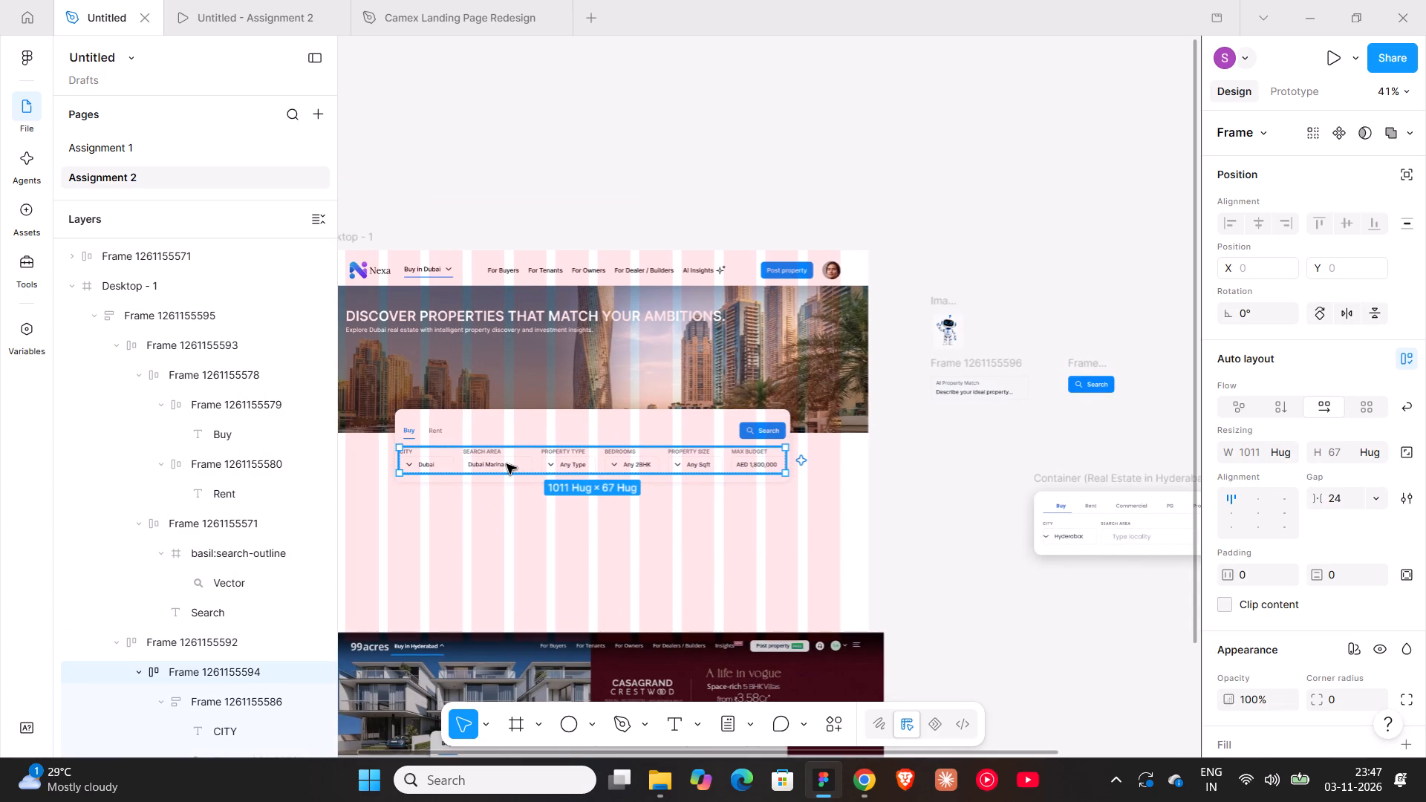
{"action": "left_click_drag", "start_coordinate": [507, 464], "coordinate": [975, 429], "text": "alt"}
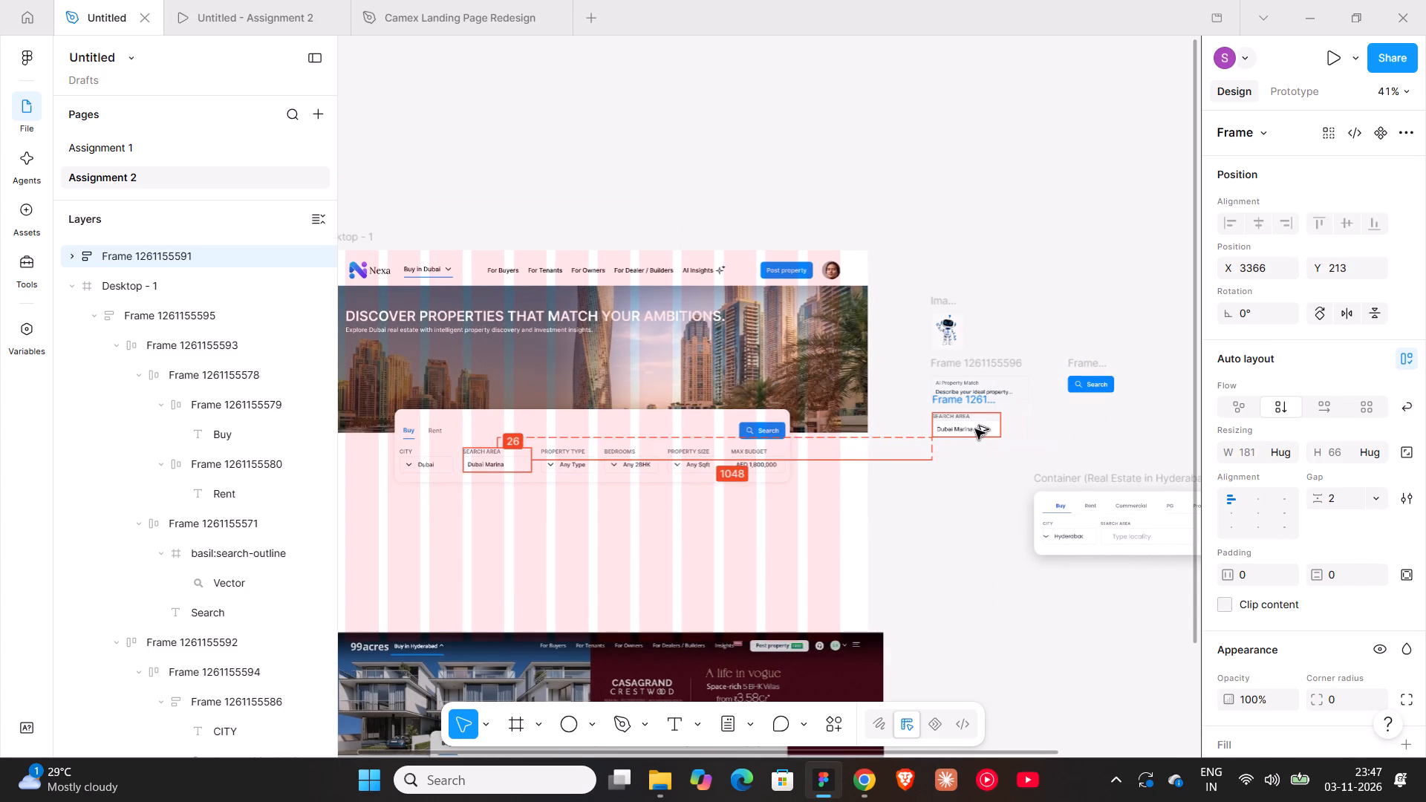
{"action": "left_click_drag", "start_coordinate": [975, 429], "coordinate": [974, 429], "text": "alt"}
{"action": "left_click_drag", "start_coordinate": [540, 461], "coordinate": [1010, 442]}
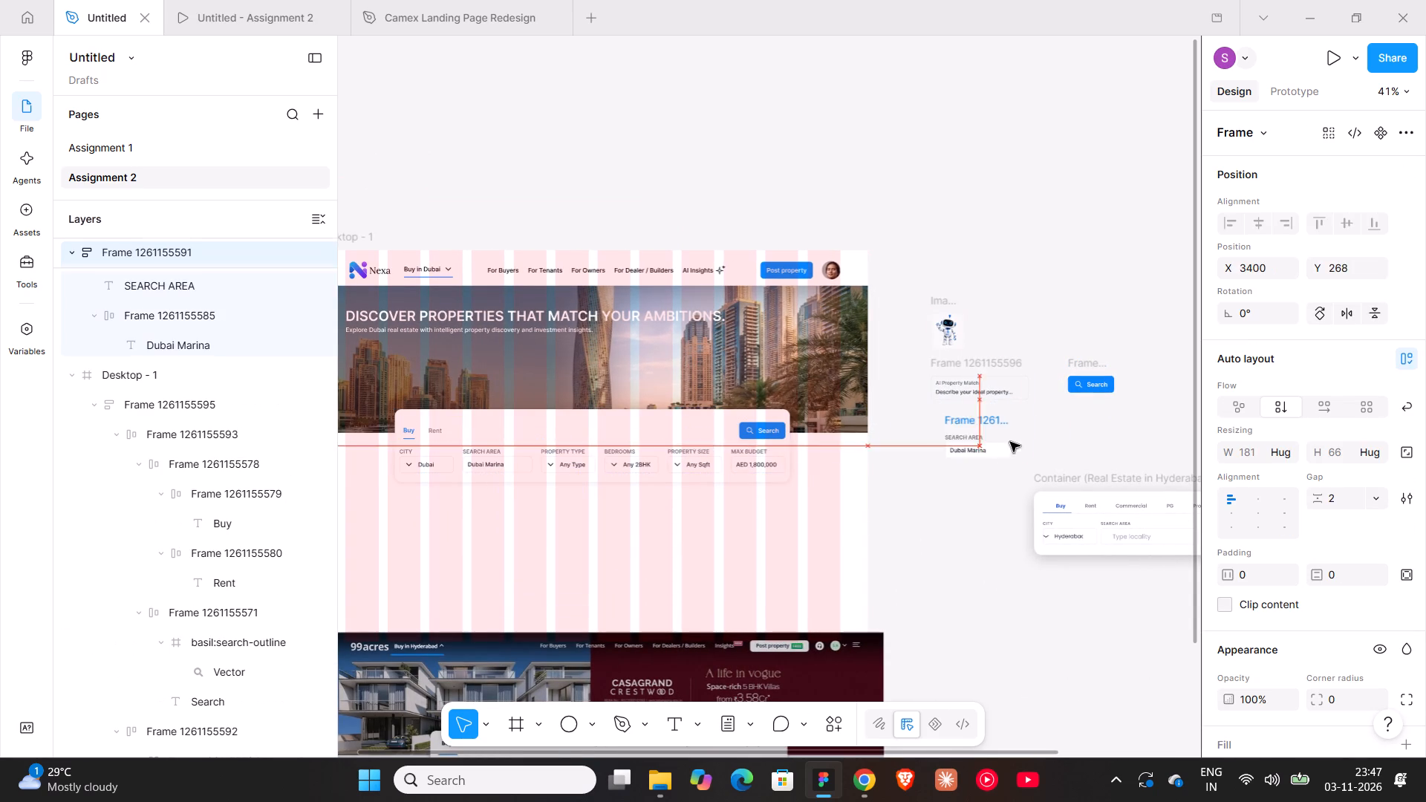
{"action": "left_click_drag", "start_coordinate": [1010, 442], "coordinate": [966, 429]}
Change the copied field's SEARCH AREA label to "AI PROPERTY SEARCH".
{"action": "scroll", "coordinate": [966, 429], "scroll_direction": "up", "scroll_amount": 11, "text": "ctrl"}
{"action": "scroll", "coordinate": [966, 429], "scroll_direction": "down", "scroll_amount": 4, "text": "shift"}
{"action": "scroll", "coordinate": [890, 420], "scroll_direction": "down", "scroll_amount": 2, "text": "shift"}
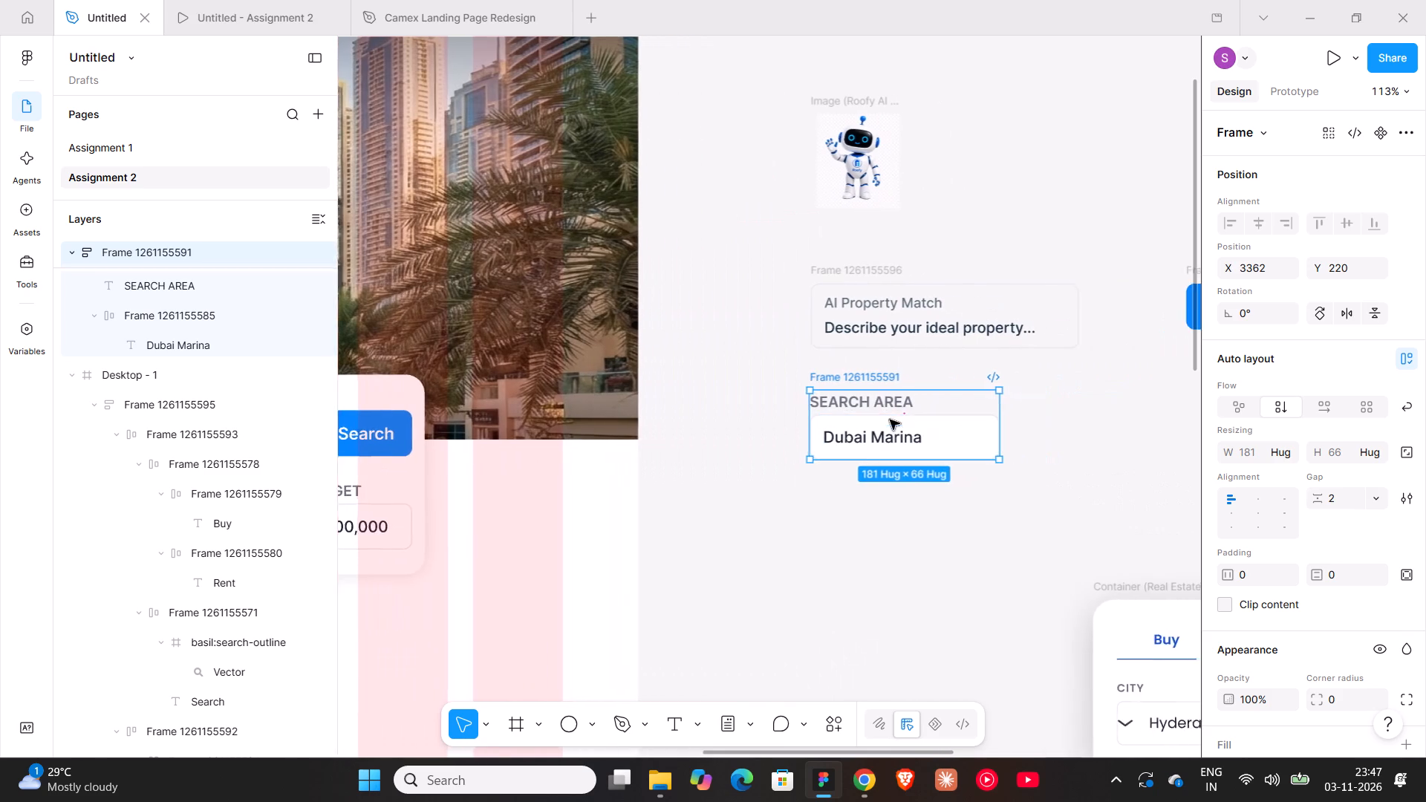
{"action": "scroll", "coordinate": [890, 420], "scroll_direction": "down", "scroll_amount": 2, "text": "shift"}
{"action": "triple_click", "coordinate": [681, 404]}
{"action": "type", "text": "AI PROPERTY SEARCH"}
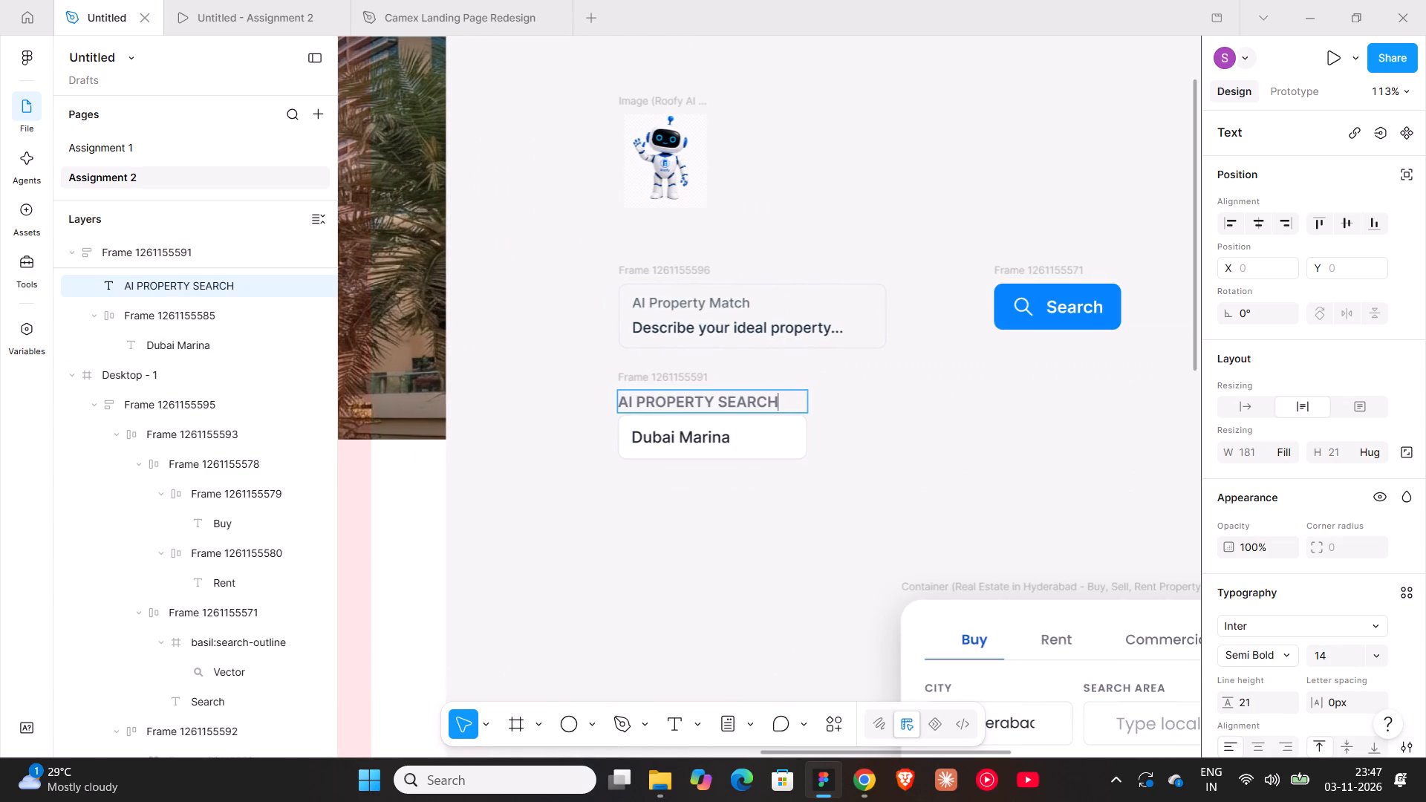
Replace the copied field's "Dubai Marina" text with "Describe your ideal property..." copied from the AI Property Match frame.
{"action": "triple_click", "coordinate": [744, 317]}
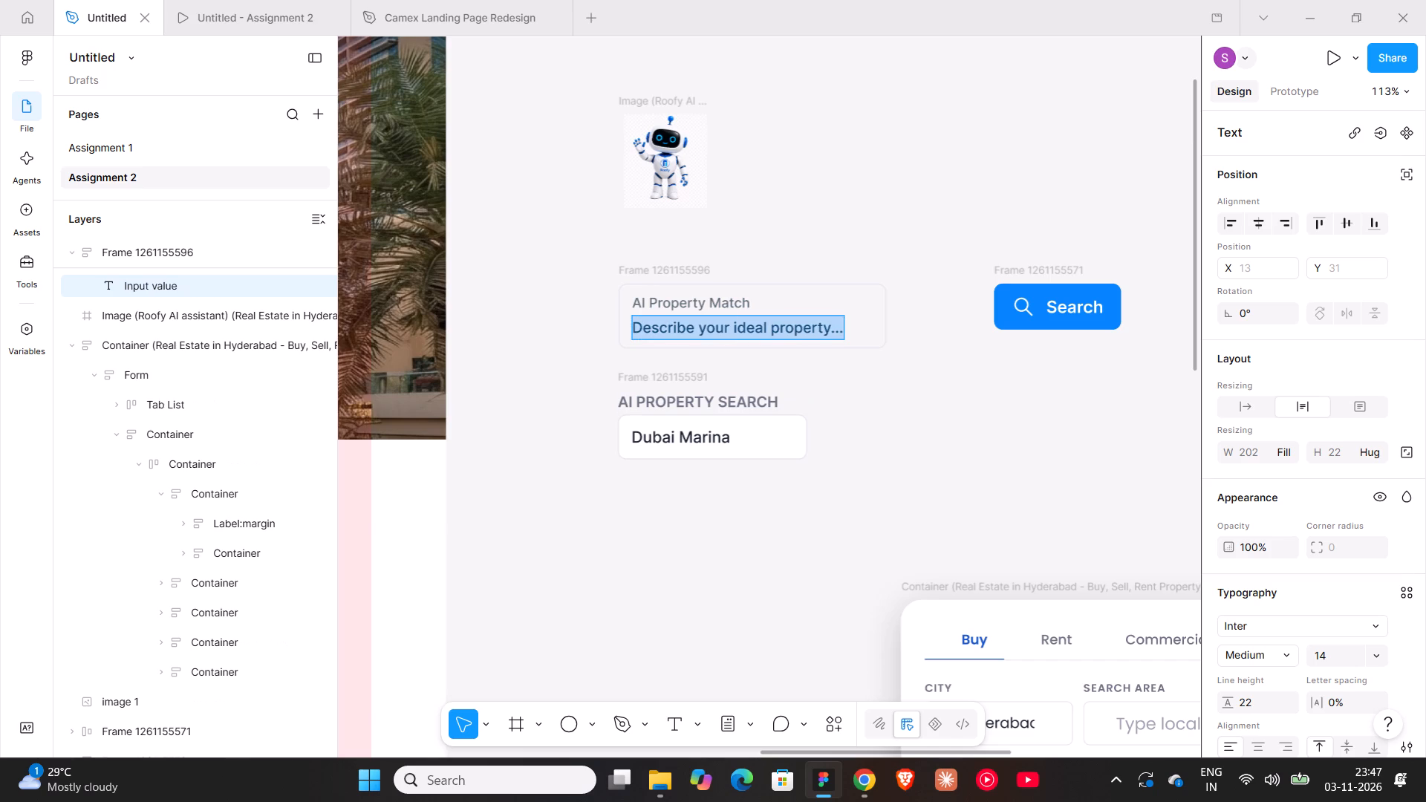
{"action": "key", "text": "ctrl+c"}
{"action": "double_click", "coordinate": [708, 446]}
{"action": "triple_click", "coordinate": [708, 446], "text": "ctrl"}
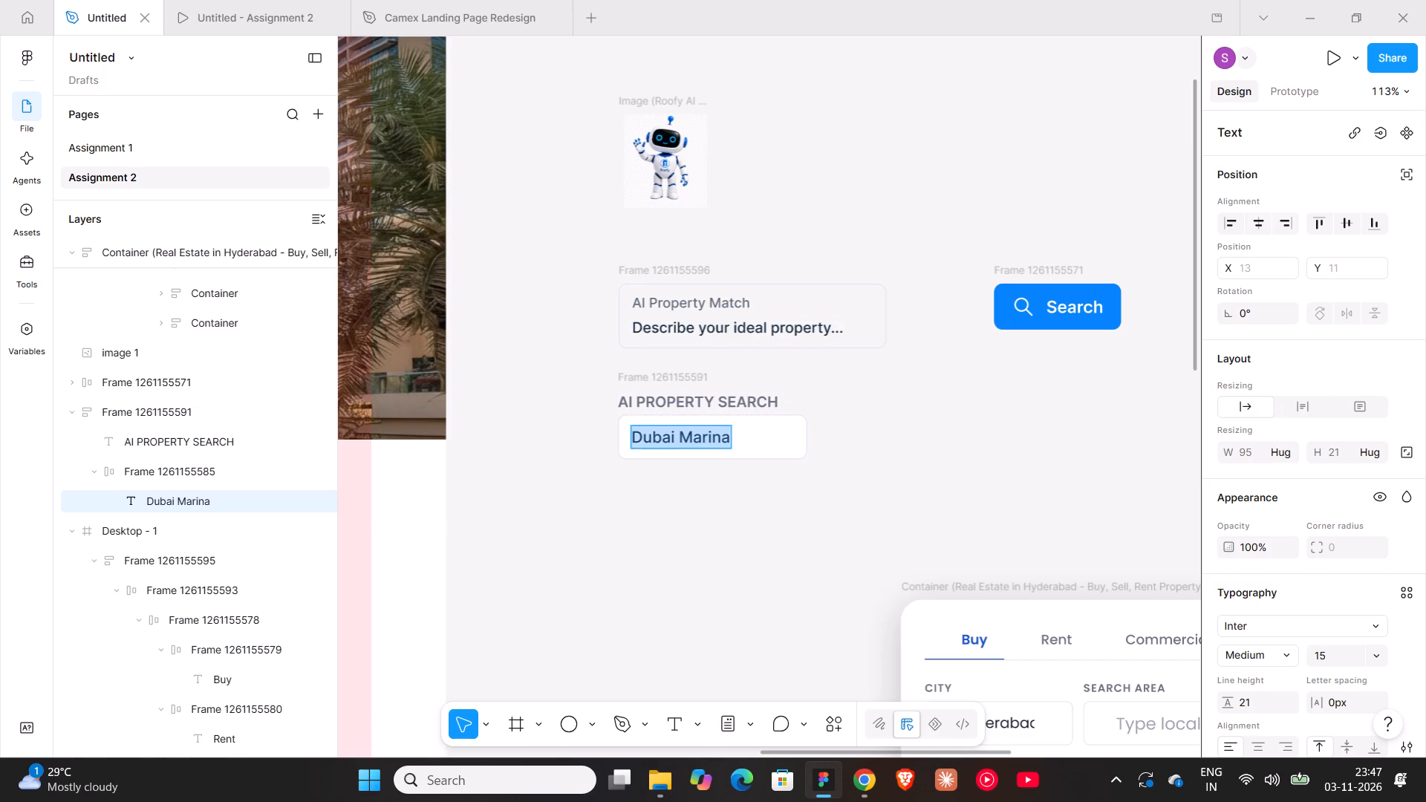
{"action": "double_click", "coordinate": [708, 446], "text": "ctrl"}
{"action": "key", "text": "ctrl+v"}
{"action": "left_click", "coordinate": [738, 512]}
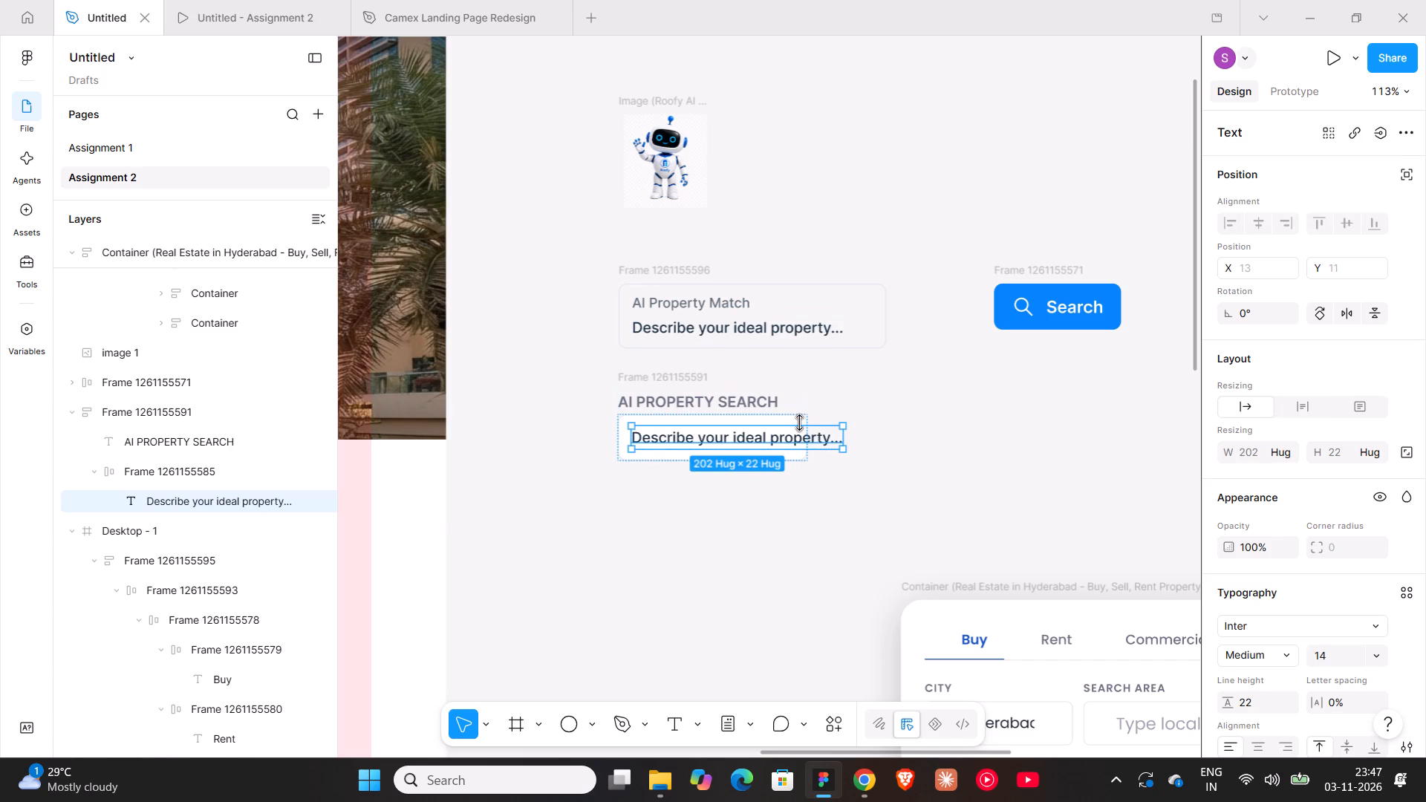
Set the white input box under AI PROPERTY SEARCH to hug its contents horizontally, with a right padding of 191.
{"action": "left_click", "coordinate": [798, 414]}
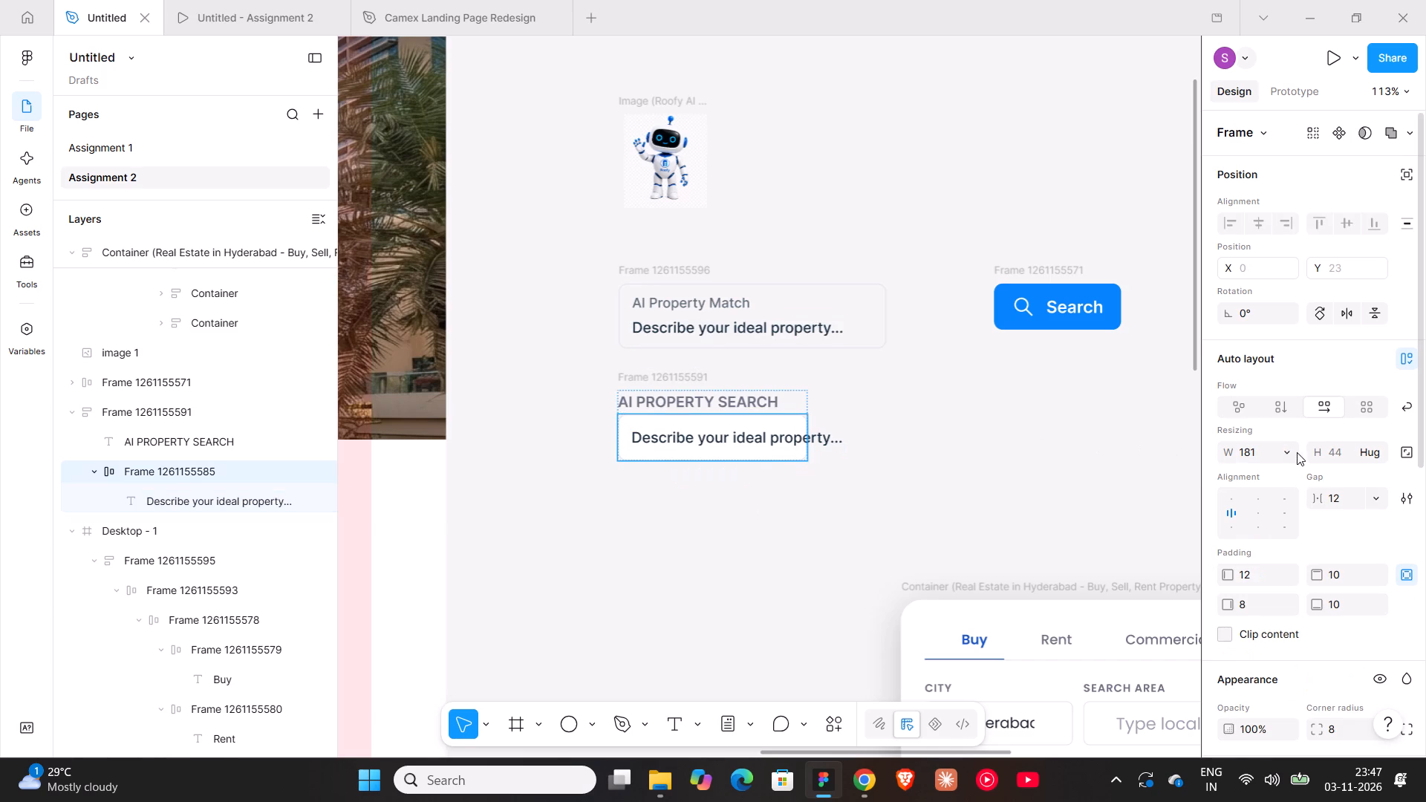
{"action": "left_click", "coordinate": [1292, 449]}
{"action": "left_click", "coordinate": [1265, 469]}
{"action": "left_click", "coordinate": [920, 457]}
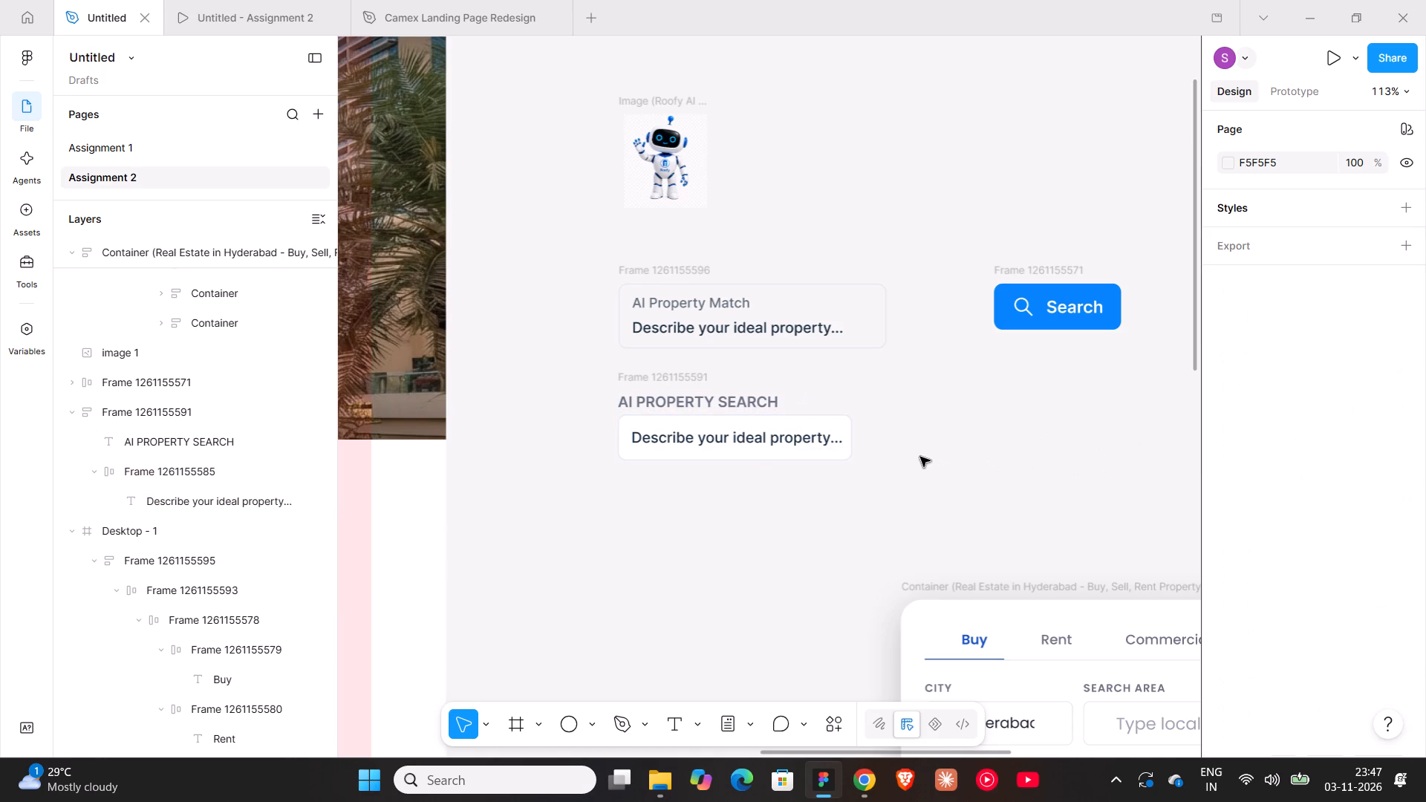
{"action": "left_click", "coordinate": [850, 426]}
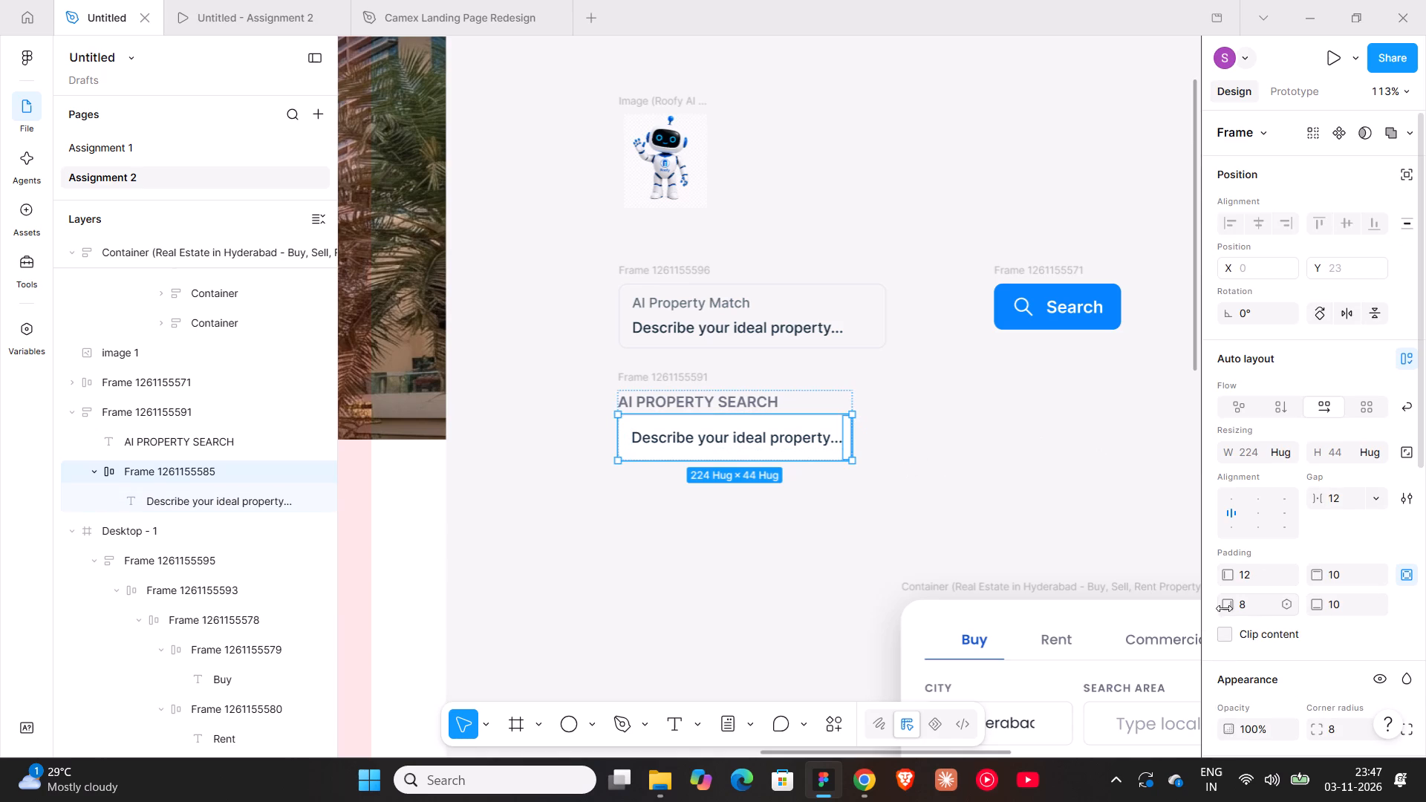
{"action": "left_click_drag", "start_coordinate": [1222, 605], "coordinate": [1052, 374]}
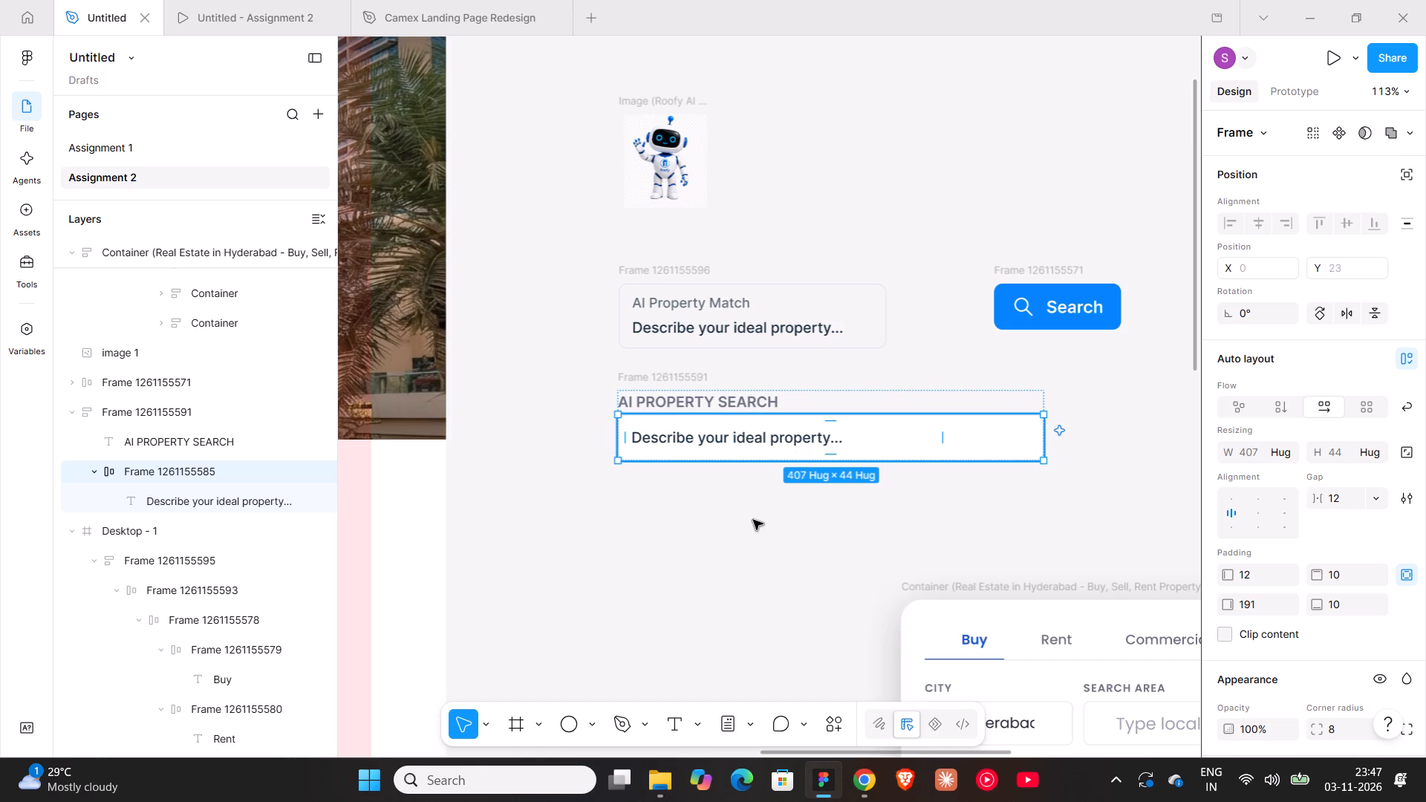
{"action": "left_click", "coordinate": [752, 521]}
Move the loose blue Search button beside the AI PROPERTY SEARCH field, at about X 3795, Y 238.
{"action": "scroll", "coordinate": [882, 397], "scroll_direction": "down", "scroll_amount": 4, "text": "shift"}
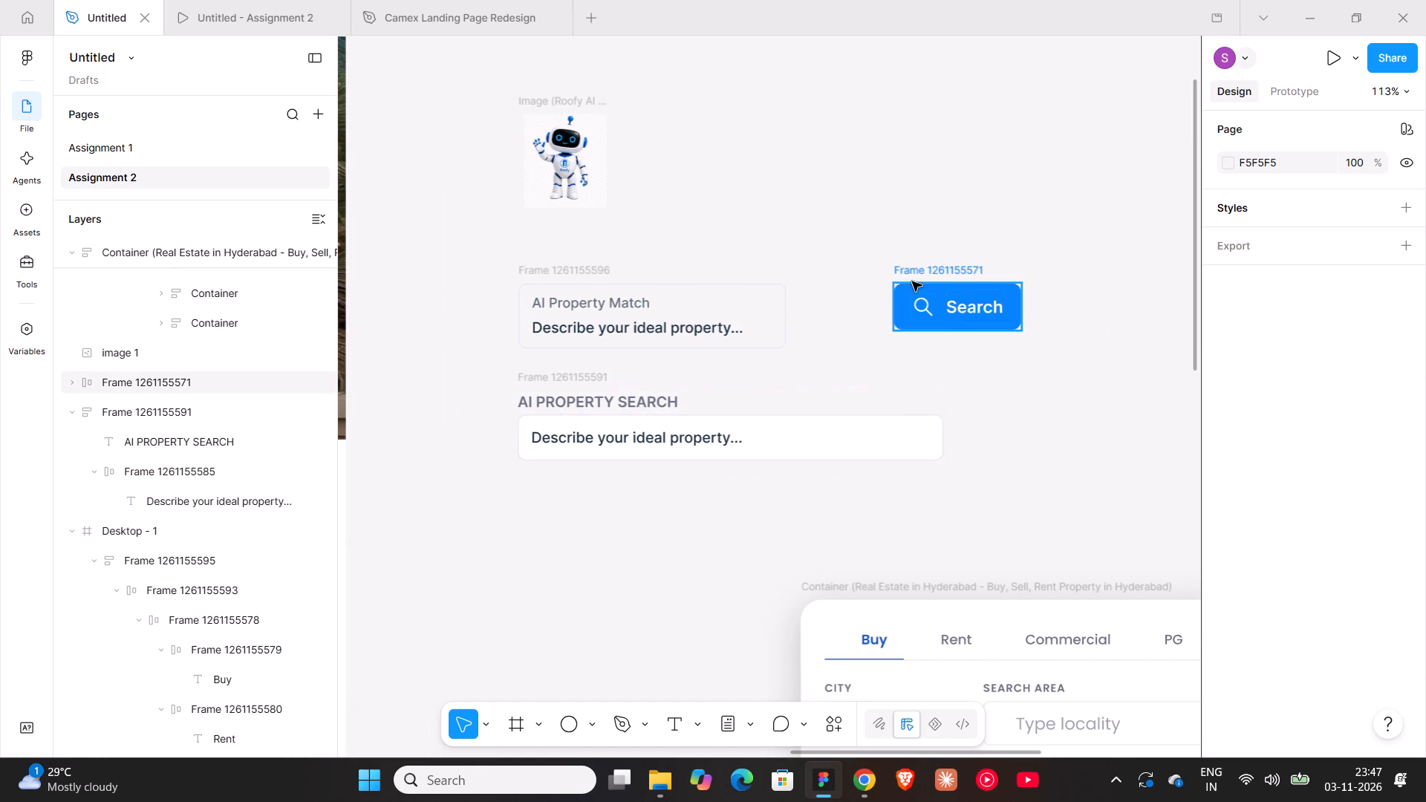
{"action": "left_click_drag", "start_coordinate": [918, 272], "coordinate": [996, 403]}
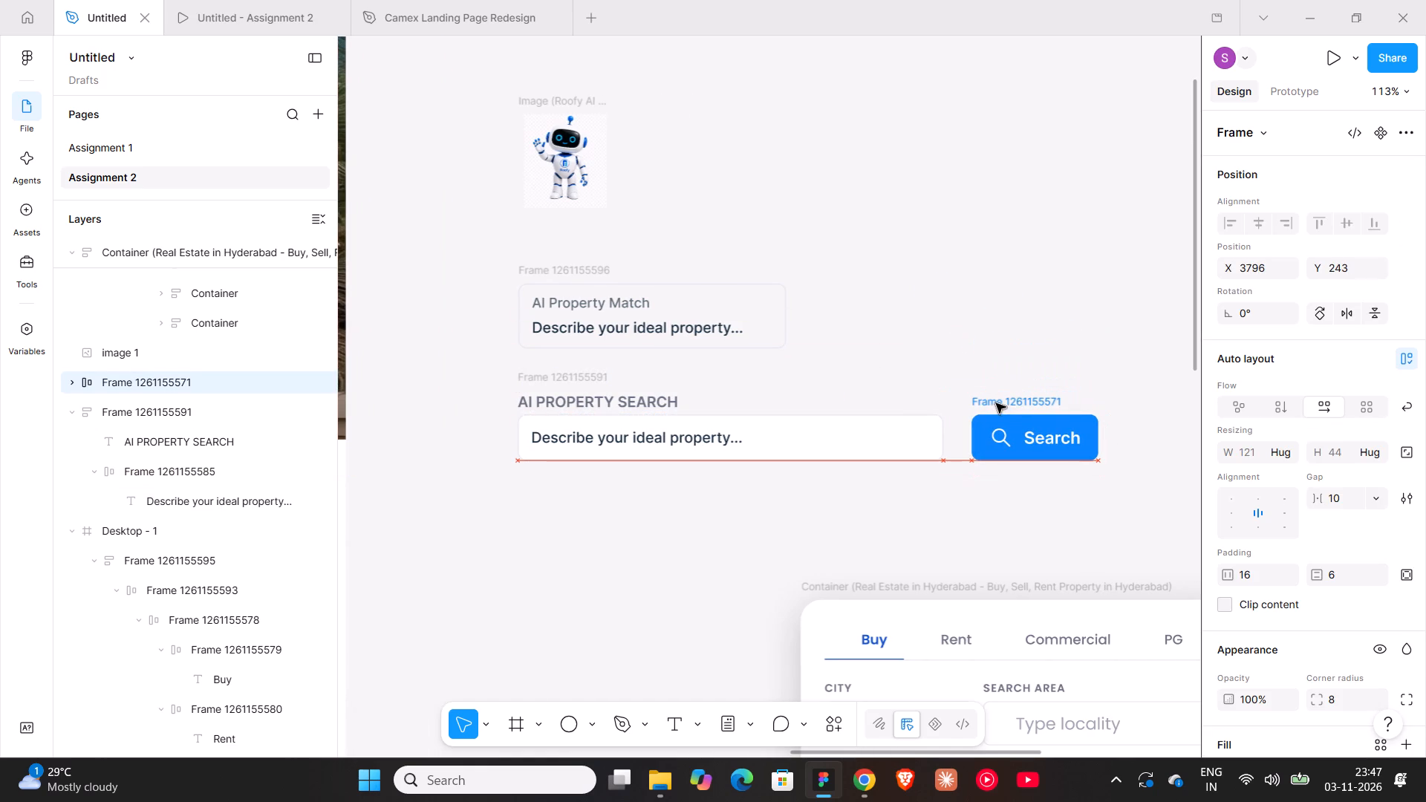
{"action": "left_click_drag", "start_coordinate": [996, 403], "coordinate": [994, 397]}
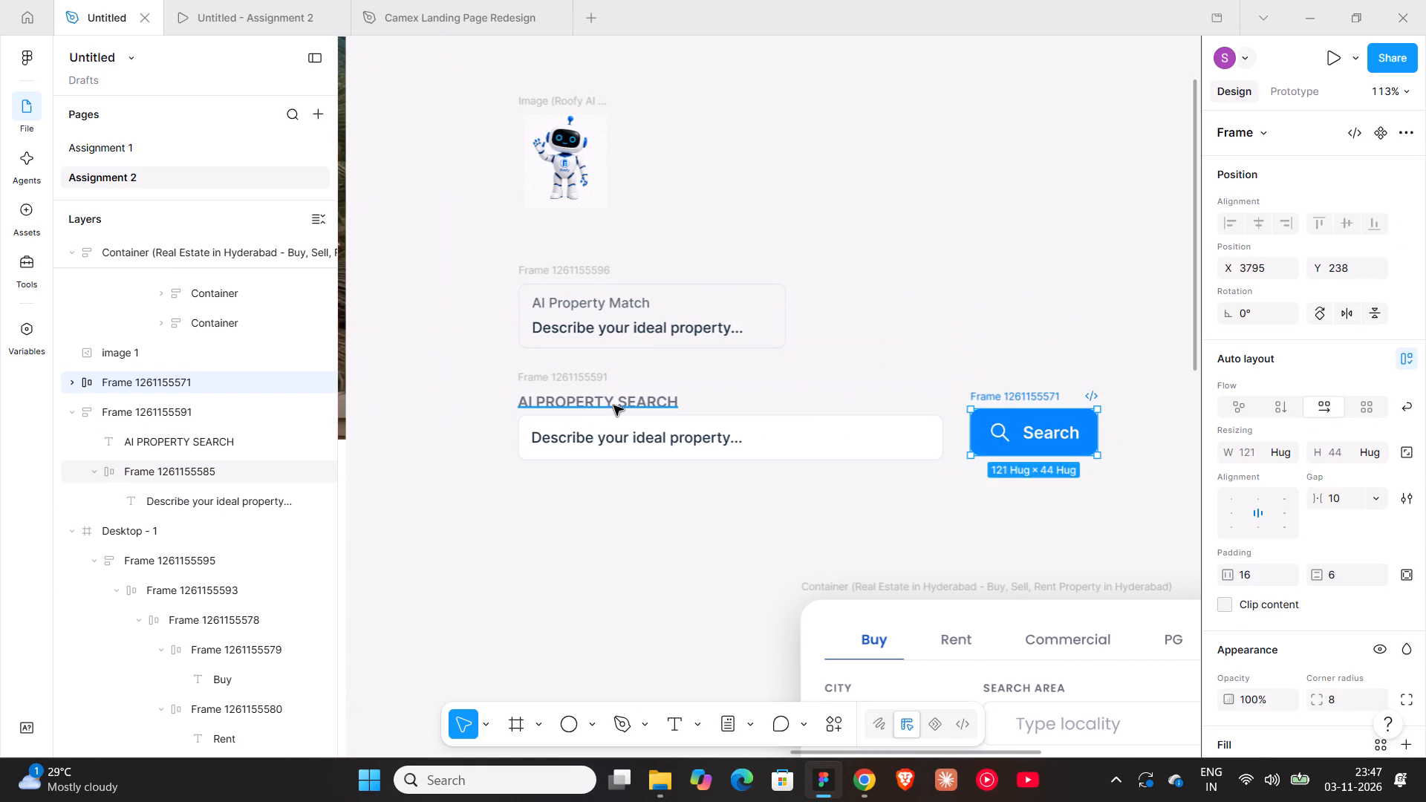
Bottom-align the AI PROPERTY SEARCH field with the Search button and wrap both in a horizontal auto layout frame.
{"action": "left_click", "coordinate": [613, 405], "text": "shift"}
{"action": "left_click", "coordinate": [976, 383]}
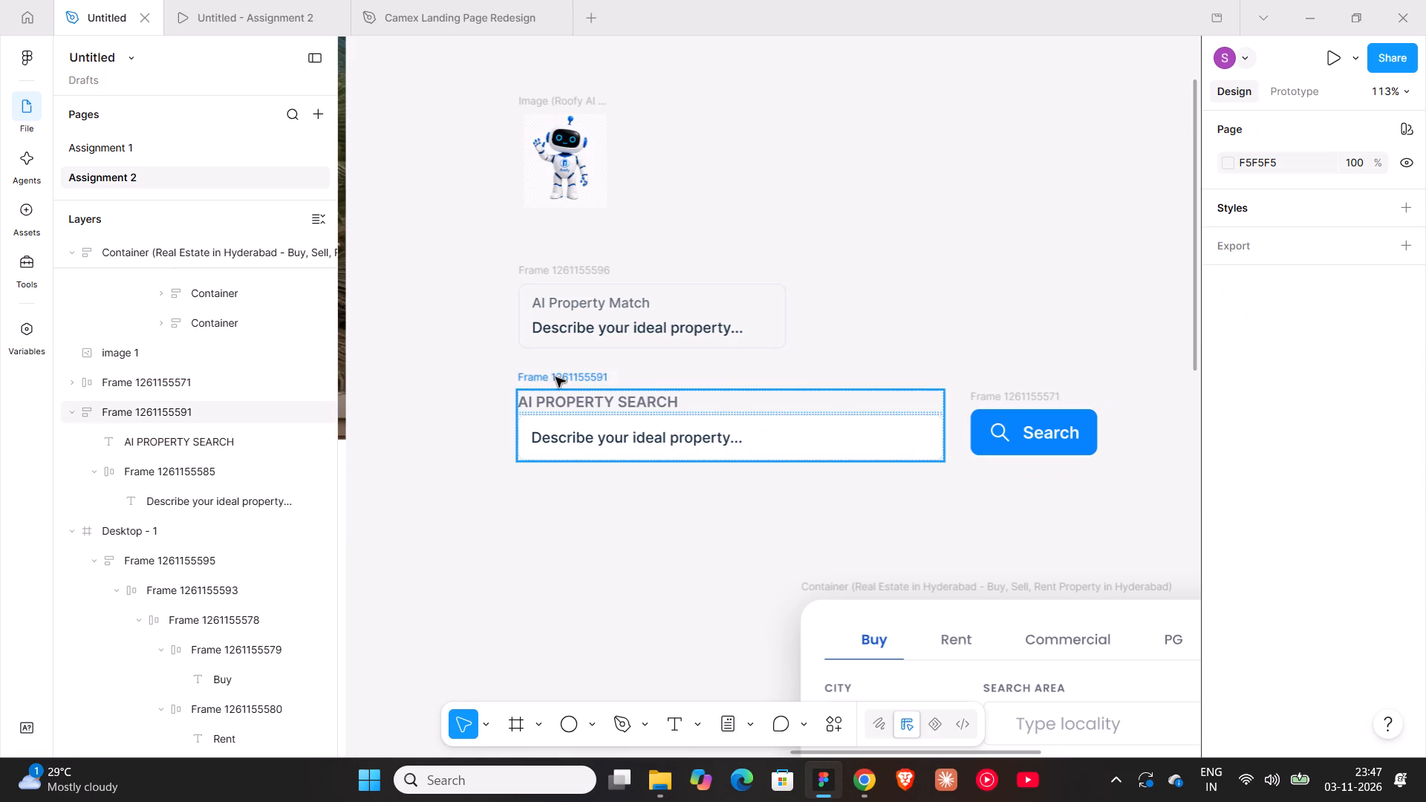
{"action": "left_click", "coordinate": [556, 377]}
{"action": "left_click", "coordinate": [976, 397], "text": "shift"}
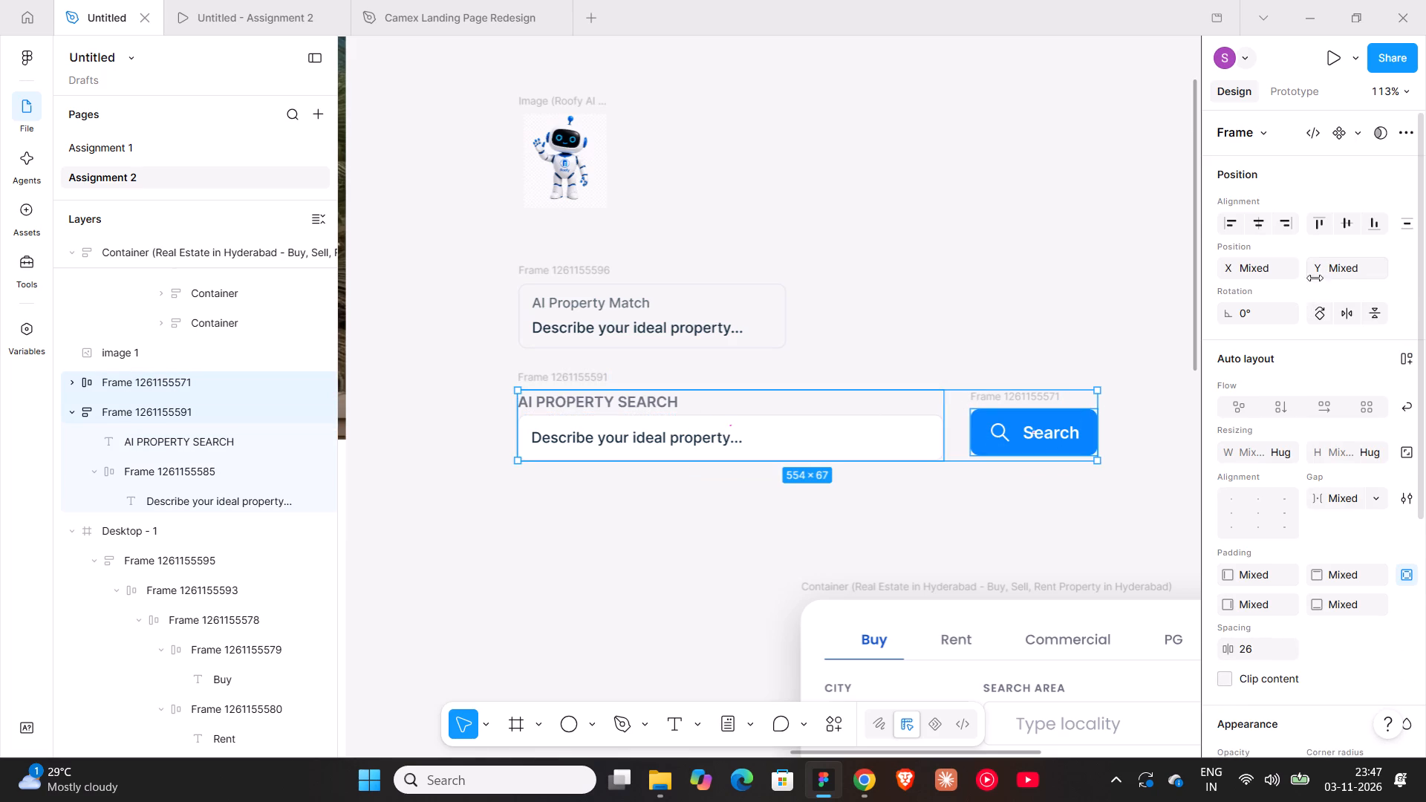
{"action": "left_click", "coordinate": [1373, 230]}
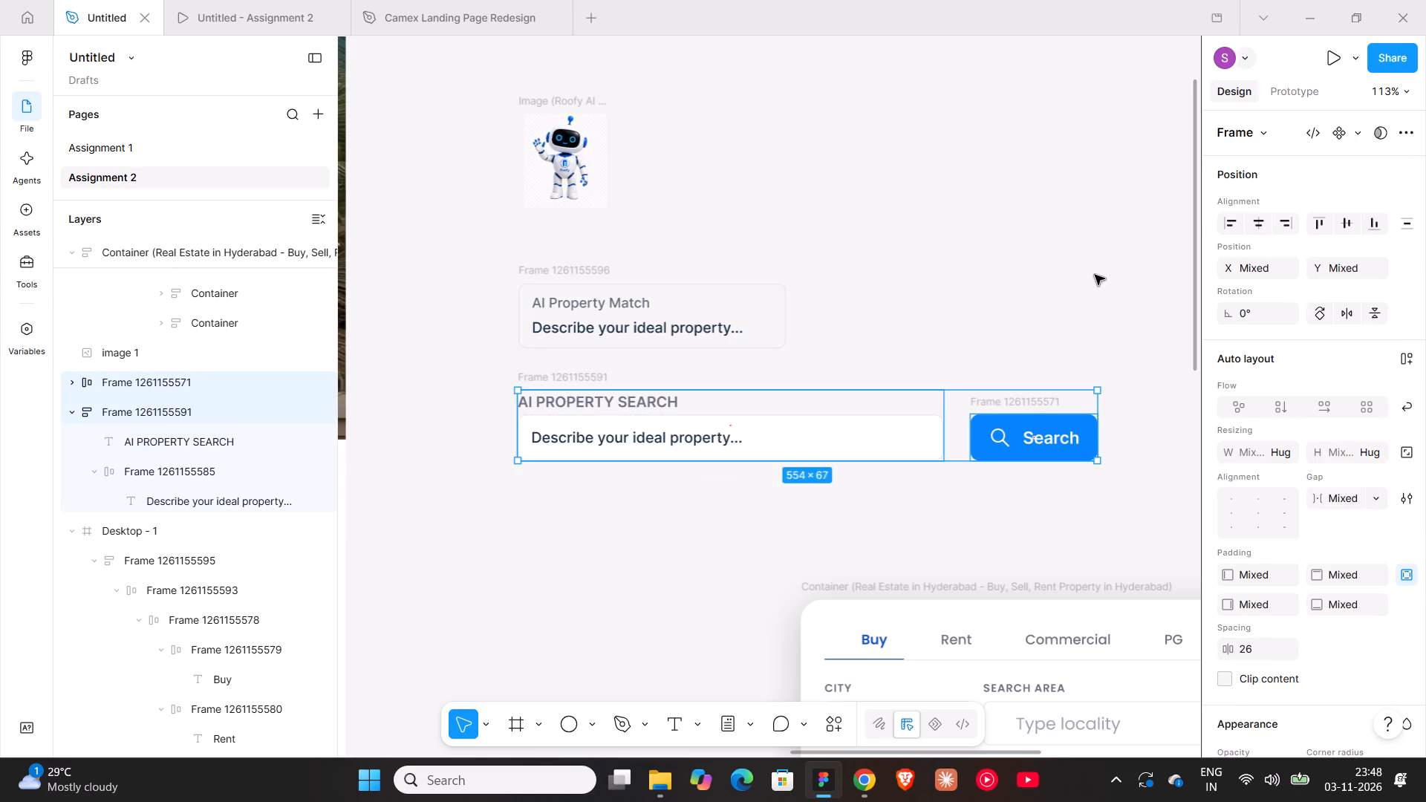
{"action": "key", "text": "shift+a"}
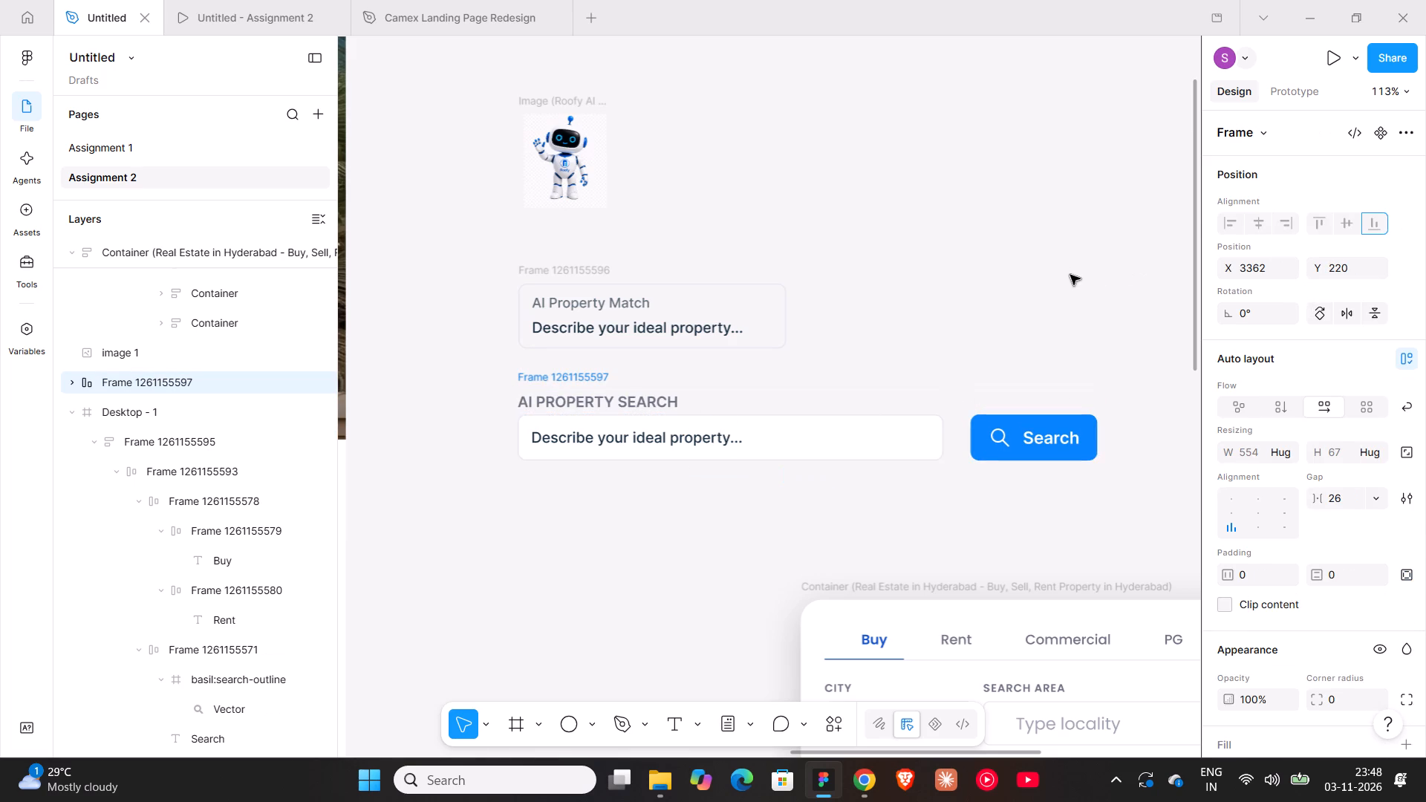
{"action": "left_click", "coordinate": [852, 296]}
{"action": "left_click", "coordinate": [593, 273]}
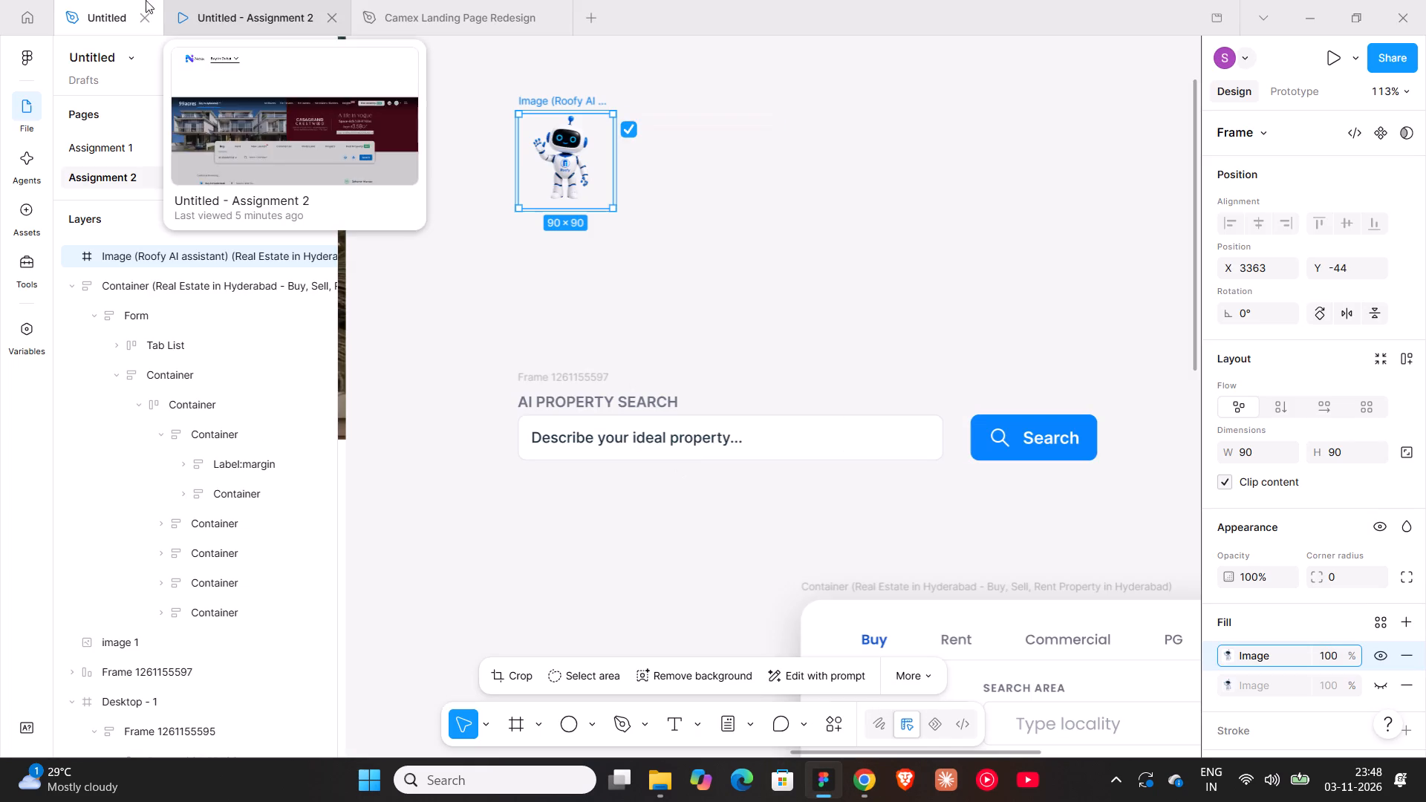
{"action": "left_click", "coordinate": [417, 0]}
{"action": "scroll", "coordinate": [448, 515], "scroll_direction": "up", "scroll_amount": 8, "text": "ctrl"}
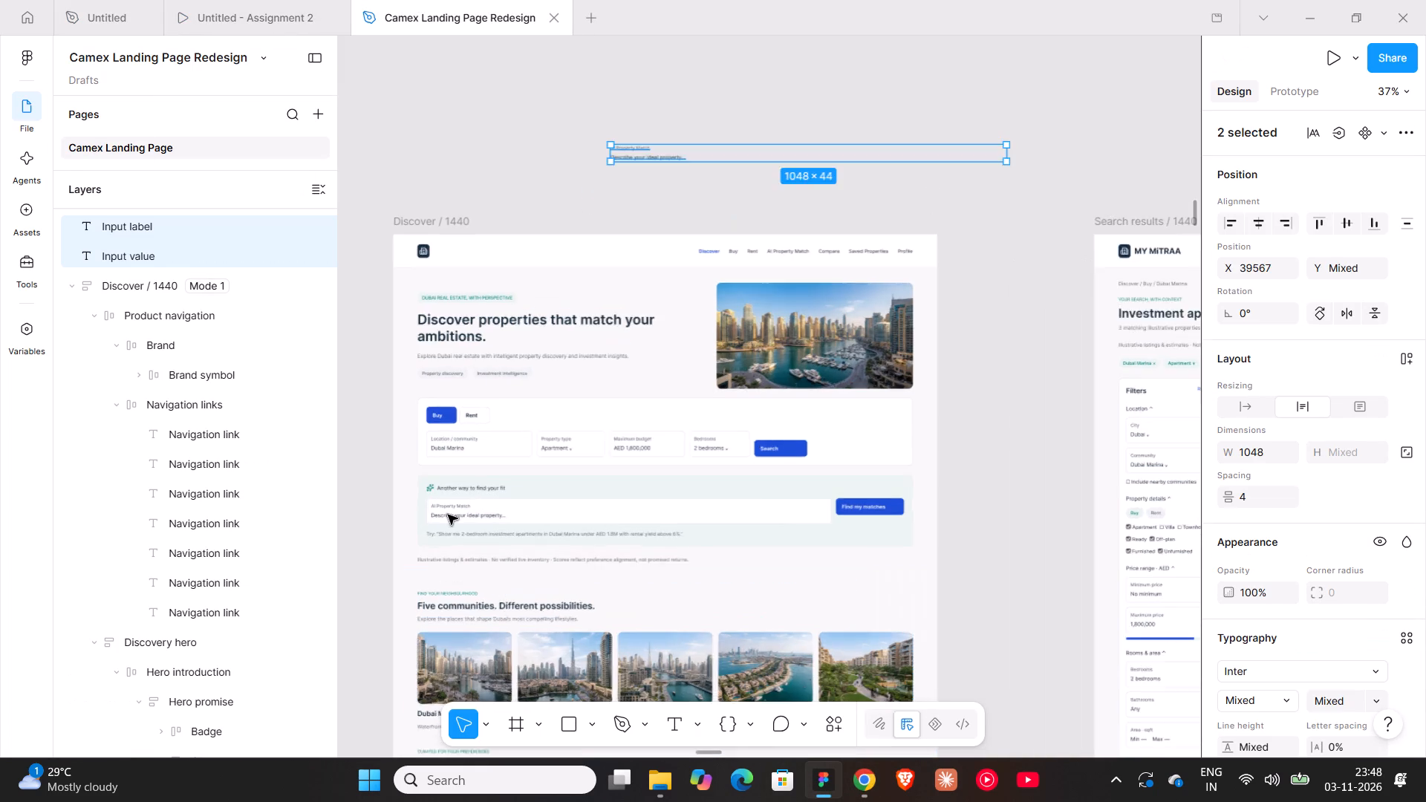
{"action": "scroll", "coordinate": [448, 515], "scroll_direction": "up", "scroll_amount": 11, "text": "ctrl"}
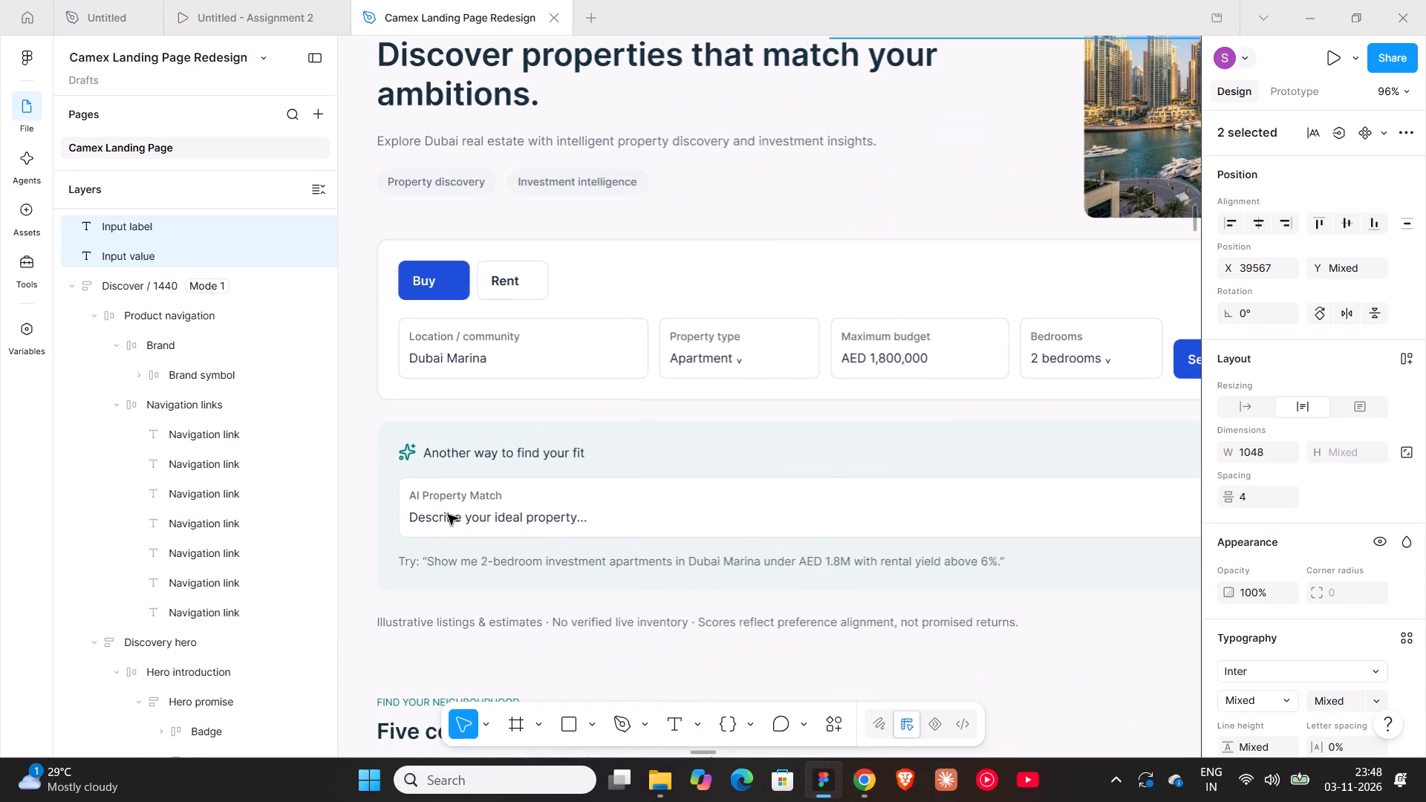
{"action": "scroll", "coordinate": [448, 515], "scroll_direction": "down", "scroll_amount": 8, "text": "ctrl"}
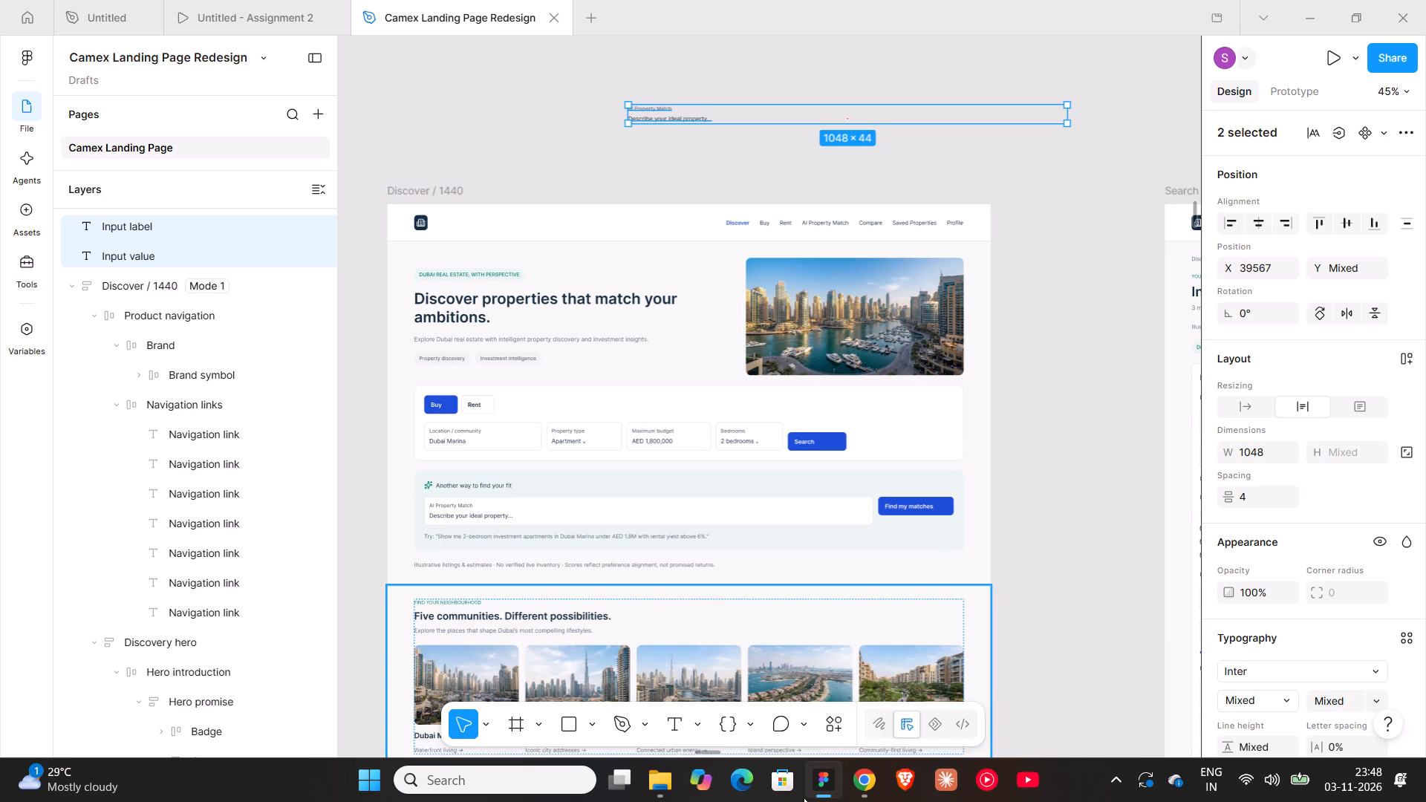
{"action": "left_click", "coordinate": [135, 0]}
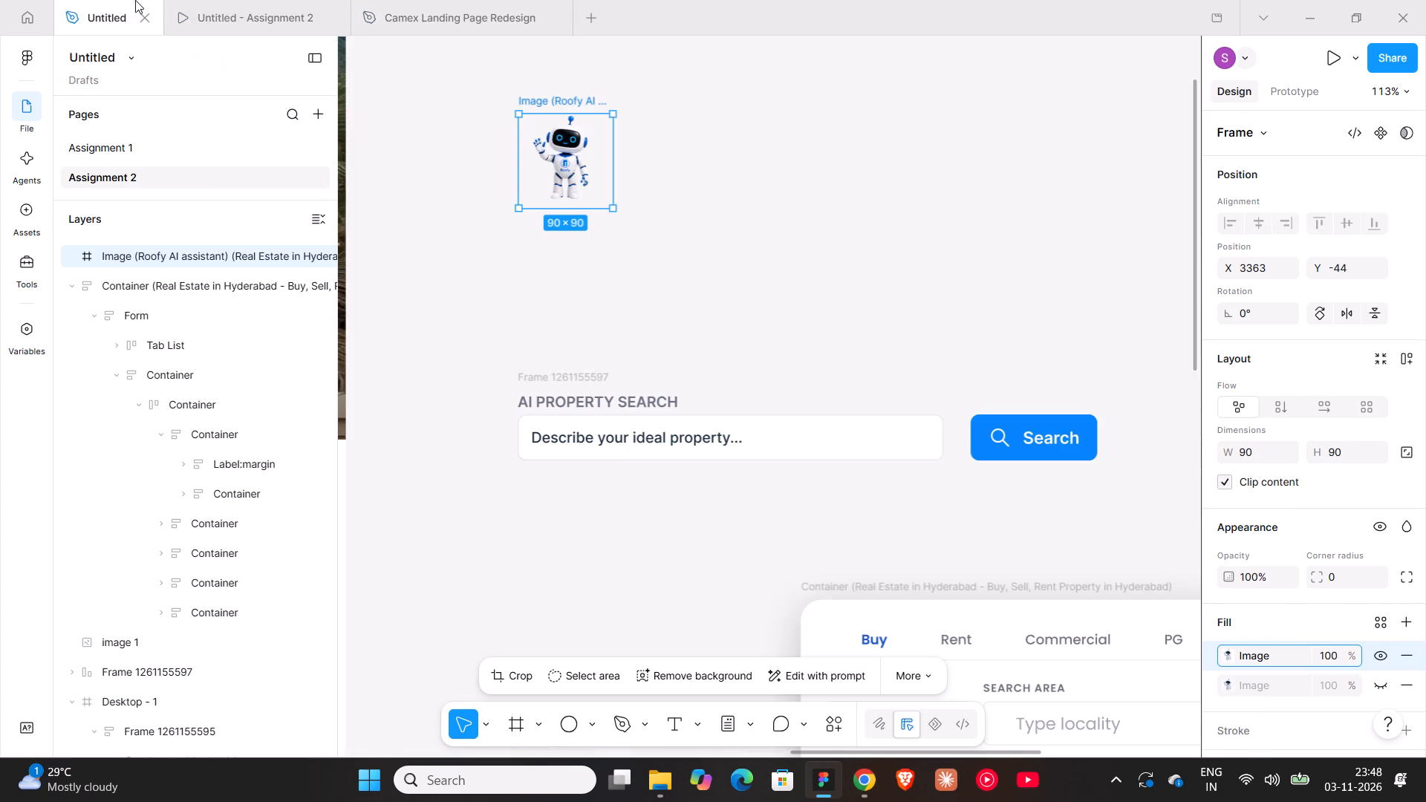
Add a NEXA AI text label between the robot image and the AI PROPERTY SEARCH row.
{"action": "key", "text": "t"}
{"action": "left_click", "coordinate": [593, 321]}
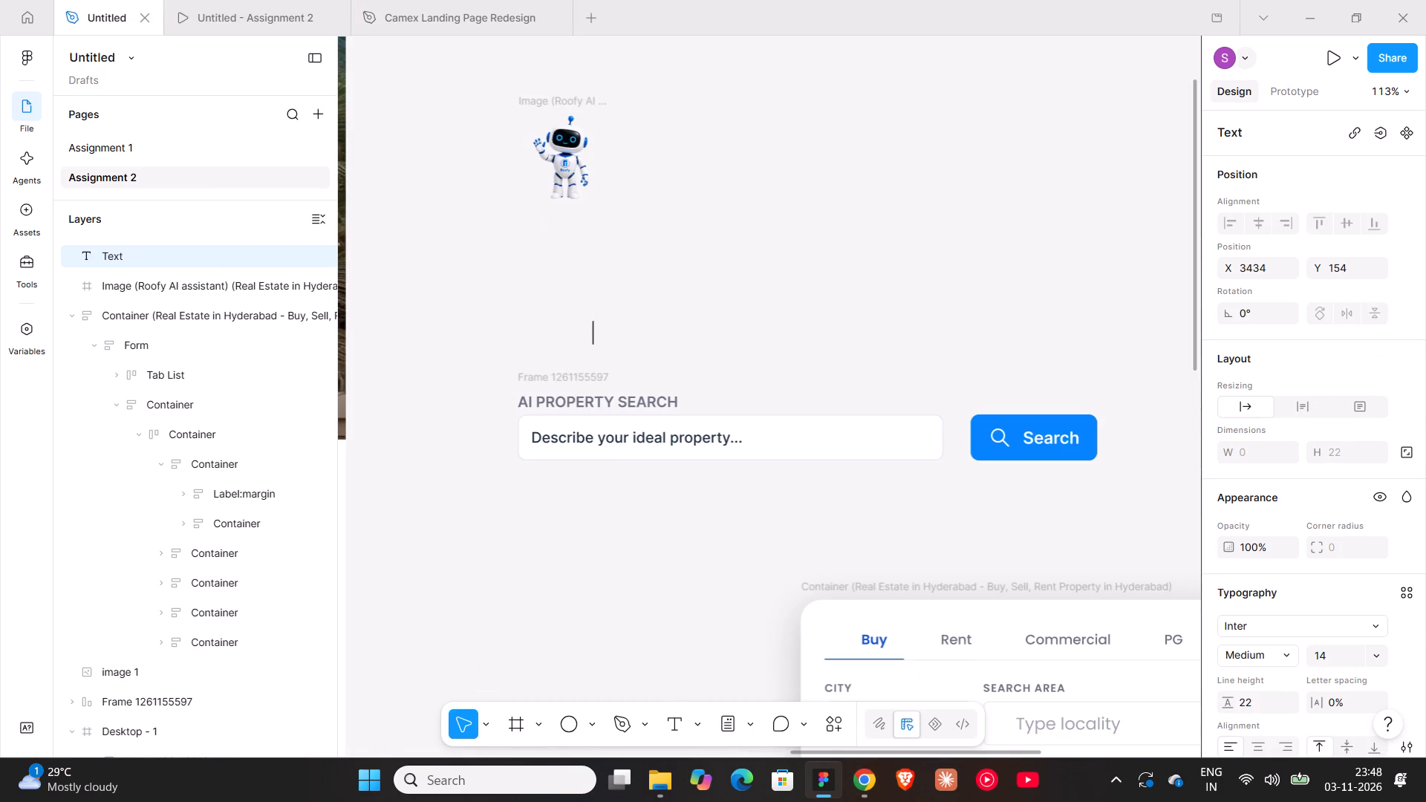
{"action": "type", "text": "USE"}
{"action": "key", "text": "BackSpace"}
{"action": "key", "text": "BackSpace"}
{"action": "key", "text": "BackSpace"}
{"action": "key", "text": "BackSpace"}
{"action": "type", "text": "NEXA"}
{"action": "key", "text": "space"}
{"action": "type", "text": "AI"}
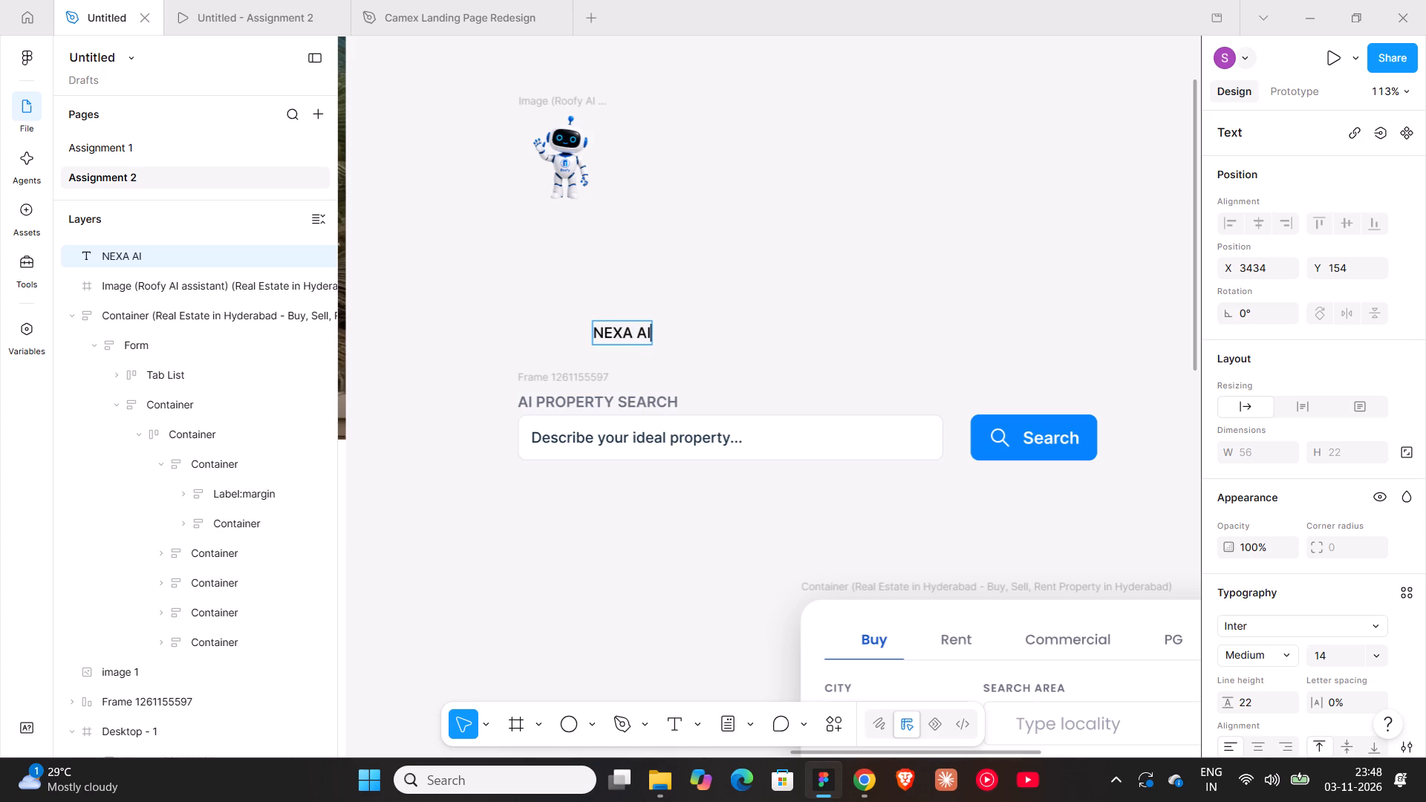
{"action": "key", "text": "Return"}
{"action": "key", "text": "BackSpace"}
{"action": "left_click", "coordinate": [661, 305]}
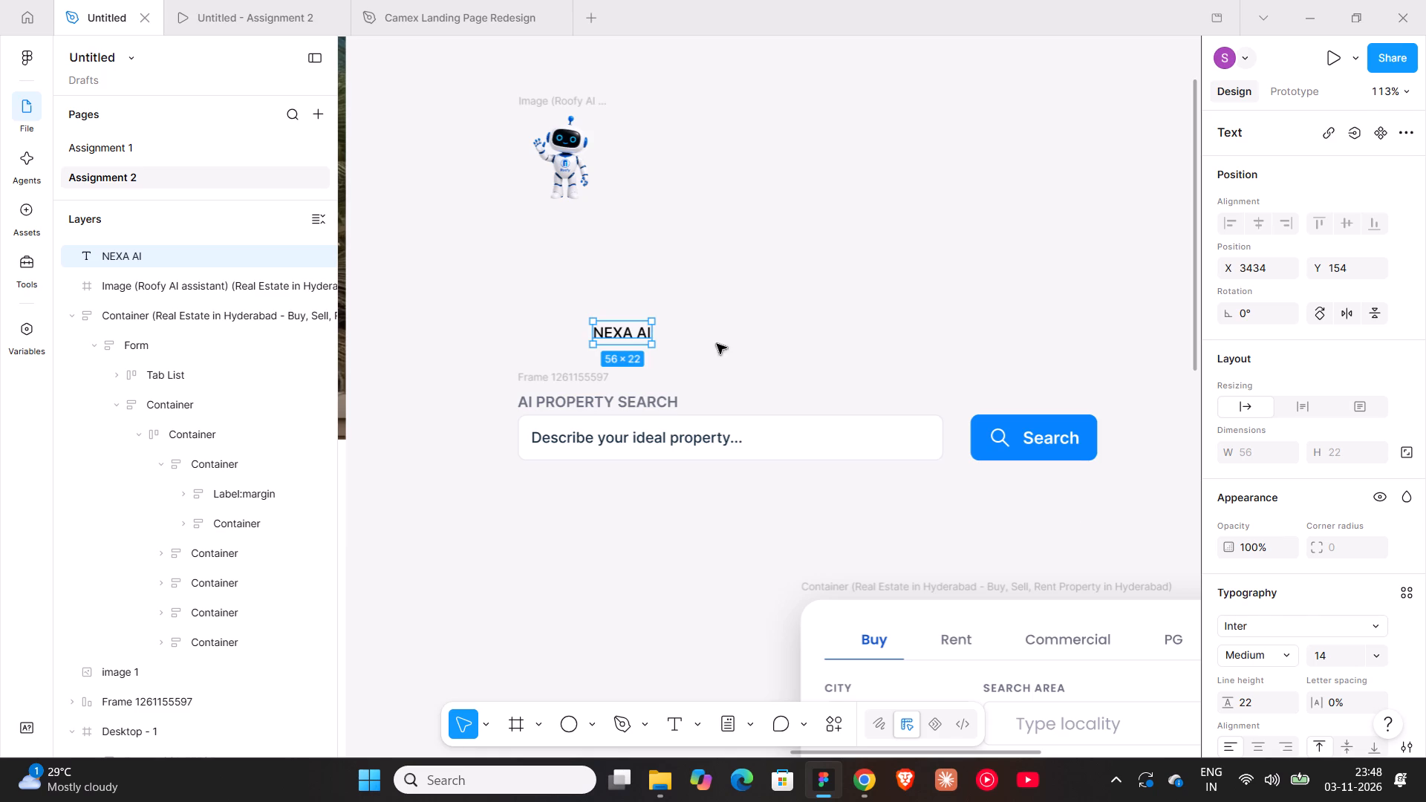
Set the NEXA AI text to size 18 and Semi Bold weight.
{"action": "scroll", "coordinate": [1378, 679], "scroll_direction": "down", "scroll_amount": 1}
{"action": "left_click", "coordinate": [1332, 565]}
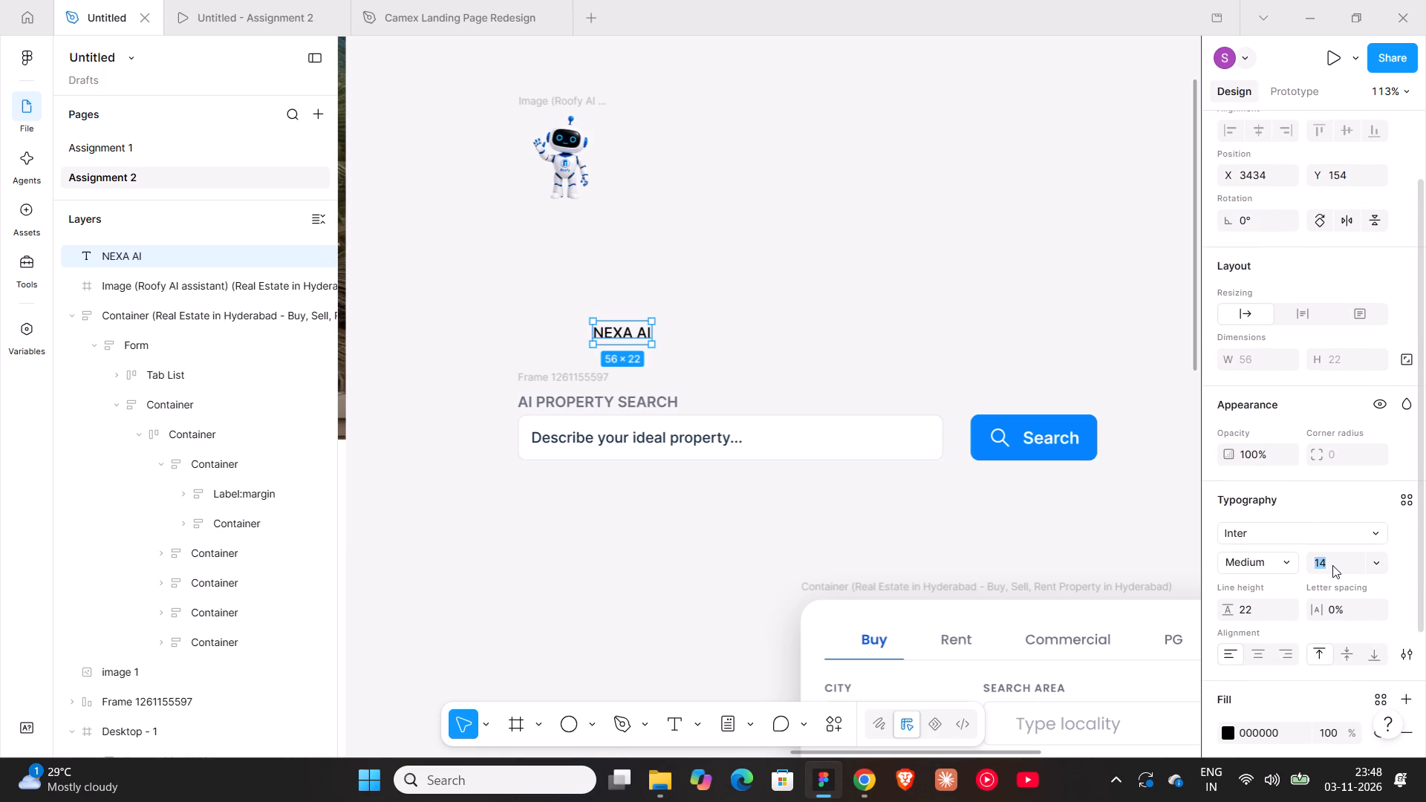
{"action": "type", "text": "18"}
{"action": "key", "text": "Return"}
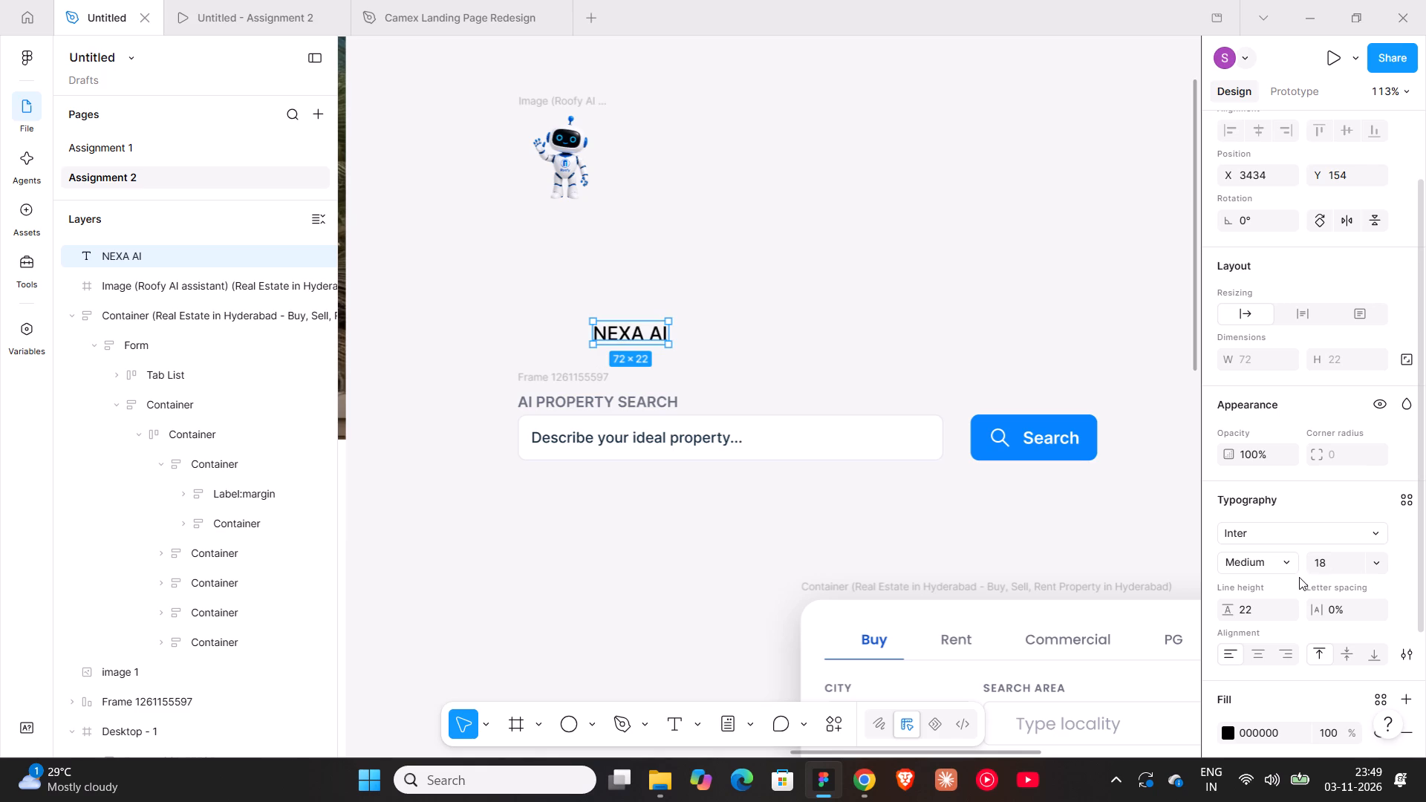
{"action": "left_click", "coordinate": [1285, 564]}
{"action": "left_click", "coordinate": [1277, 590]}
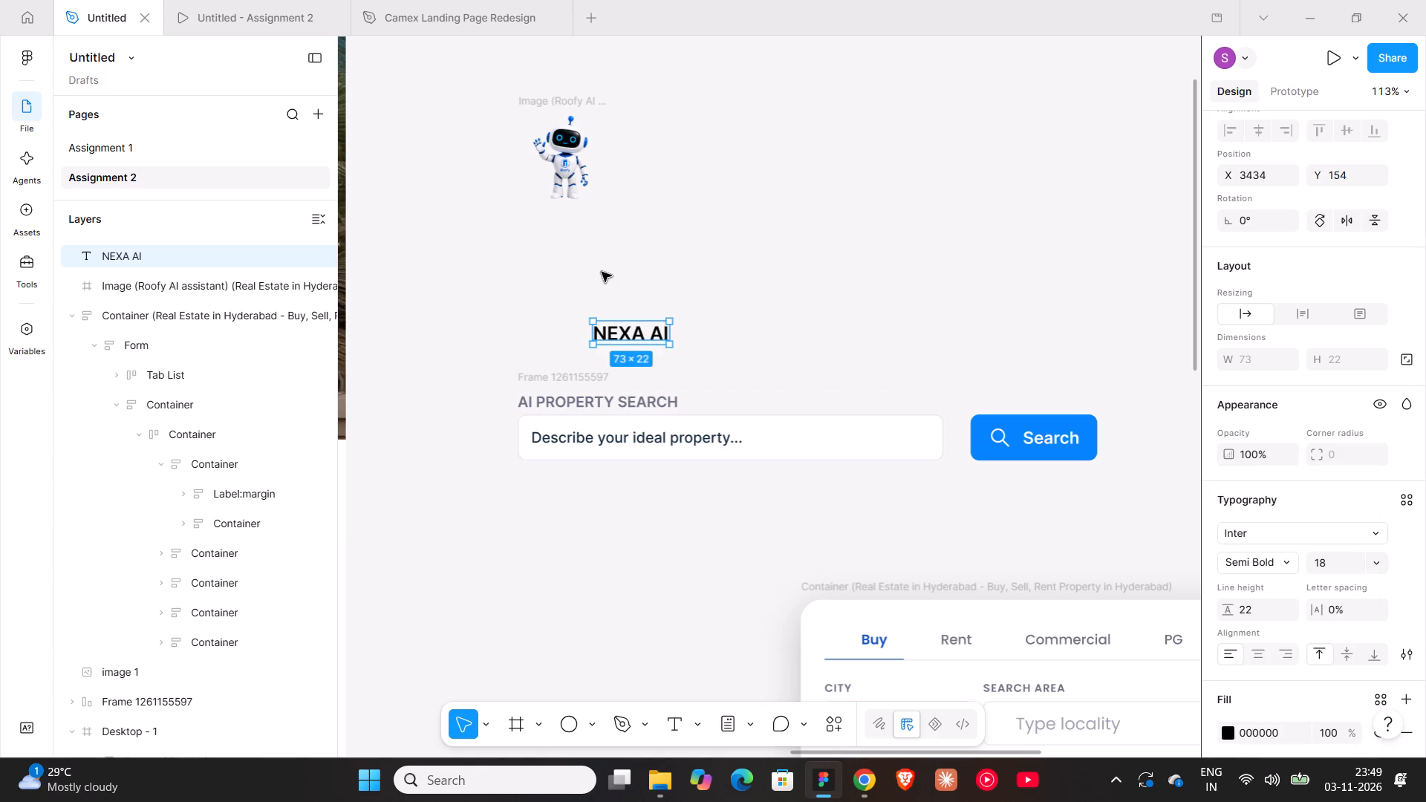
{"action": "left_click", "coordinate": [602, 271]}
Move the robot image centred directly above the NEXA AI text and wrap both in a vertical auto layout frame.
{"action": "left_click_drag", "start_coordinate": [561, 93], "coordinate": [626, 171]}
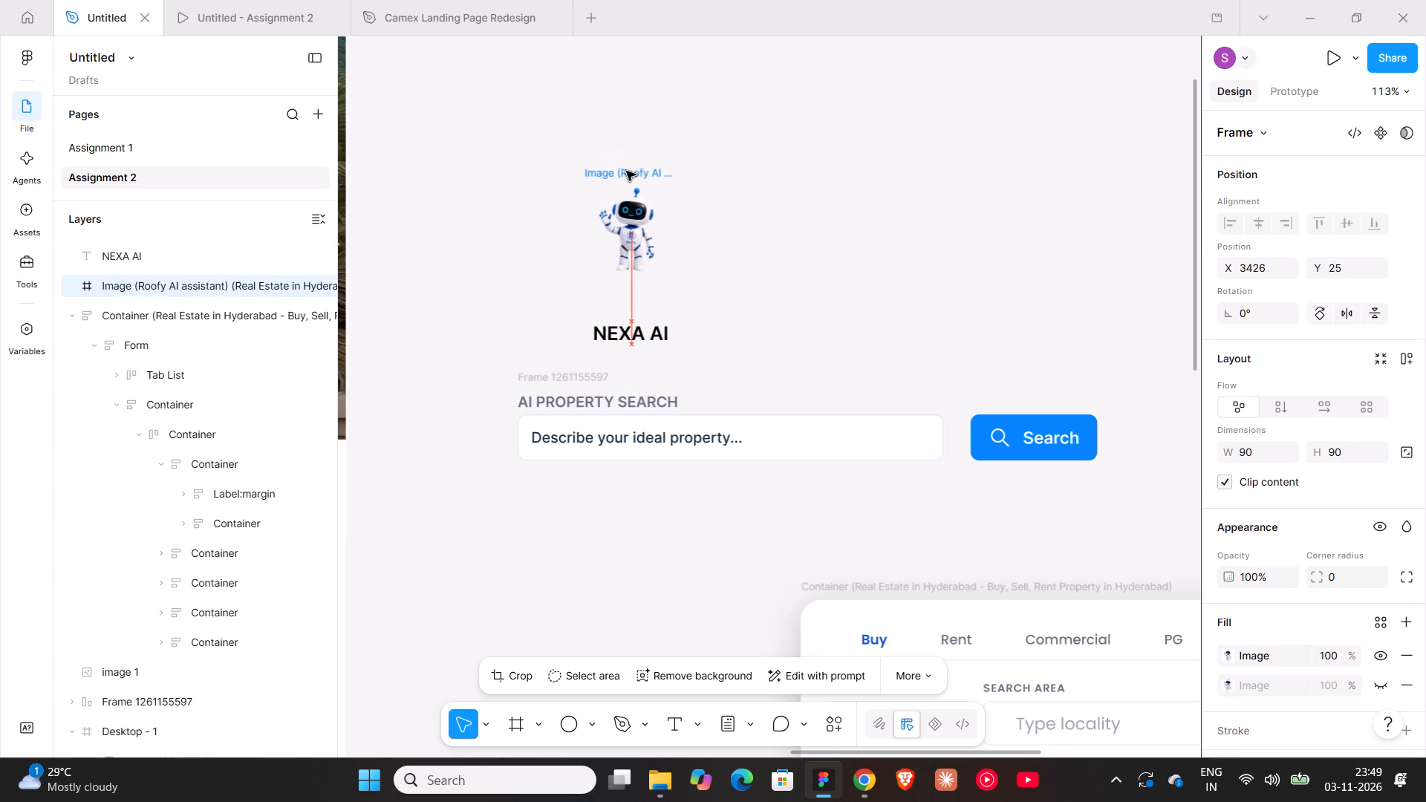
{"action": "left_click_drag", "start_coordinate": [626, 171], "coordinate": [631, 207]}
{"action": "left_click", "coordinate": [630, 336], "text": "shift"}
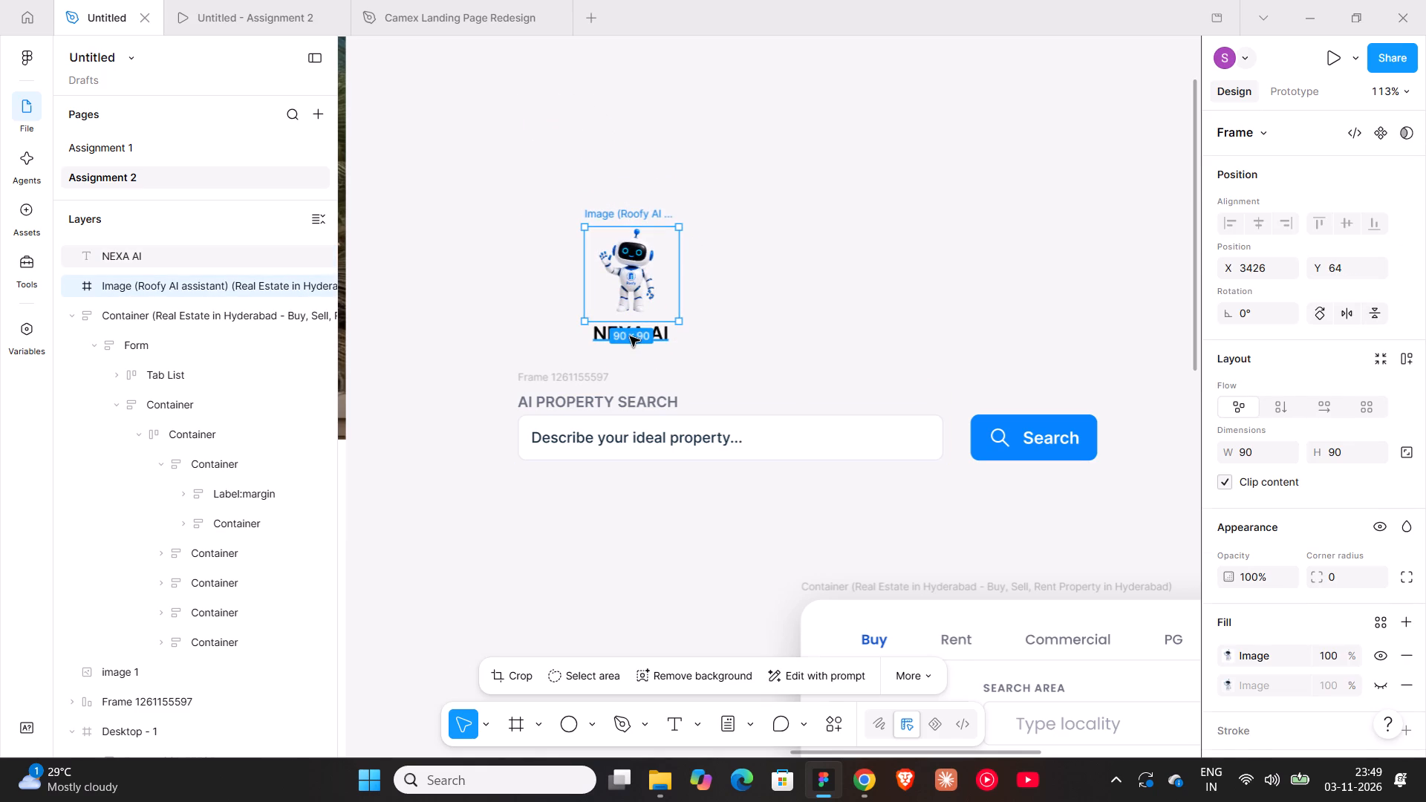
{"action": "key", "text": "shift+a"}
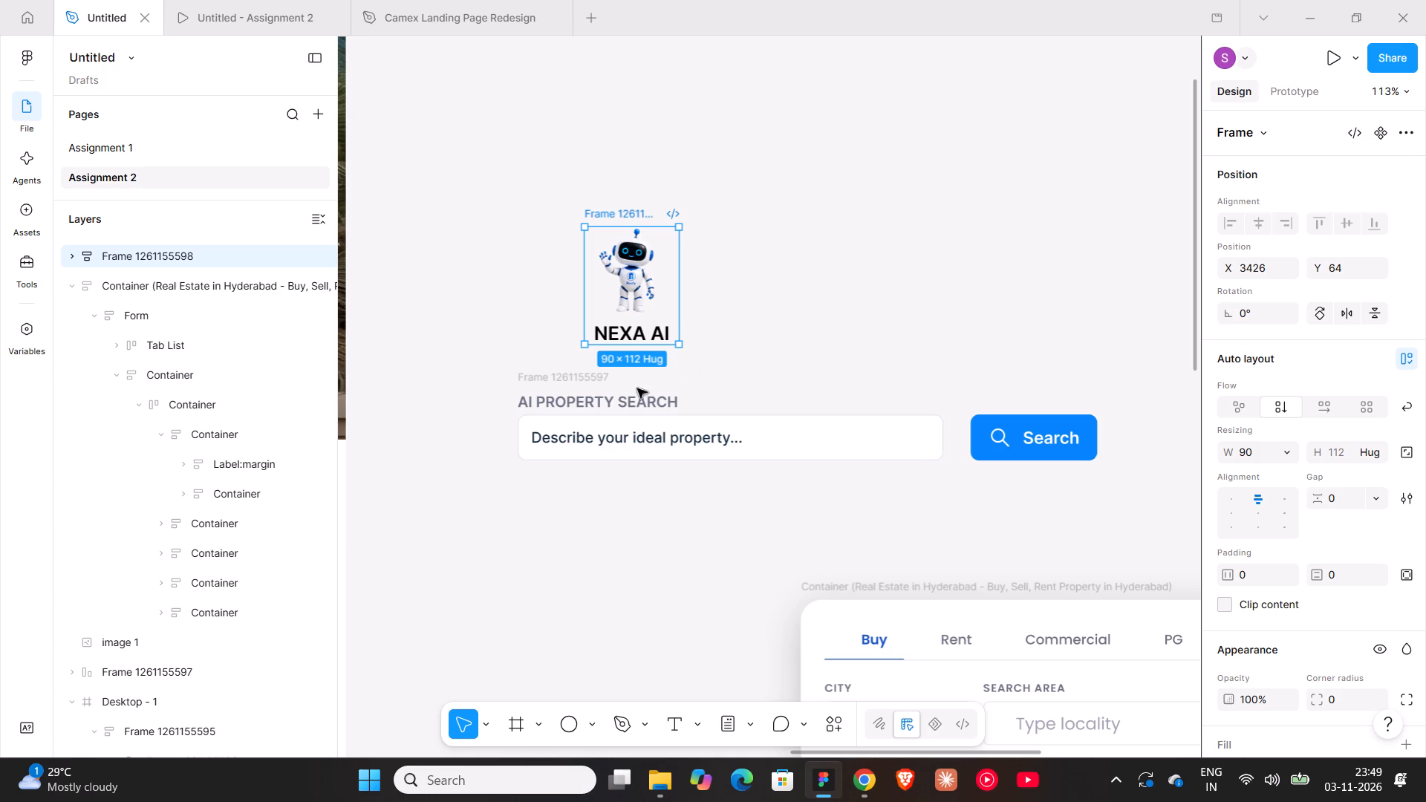
Centre the robot and NEXA AI frame horizontally over the search row and wrap both in a vertical auto layout with a gap of 16.
{"action": "left_click", "coordinate": [593, 385], "text": "shift"}
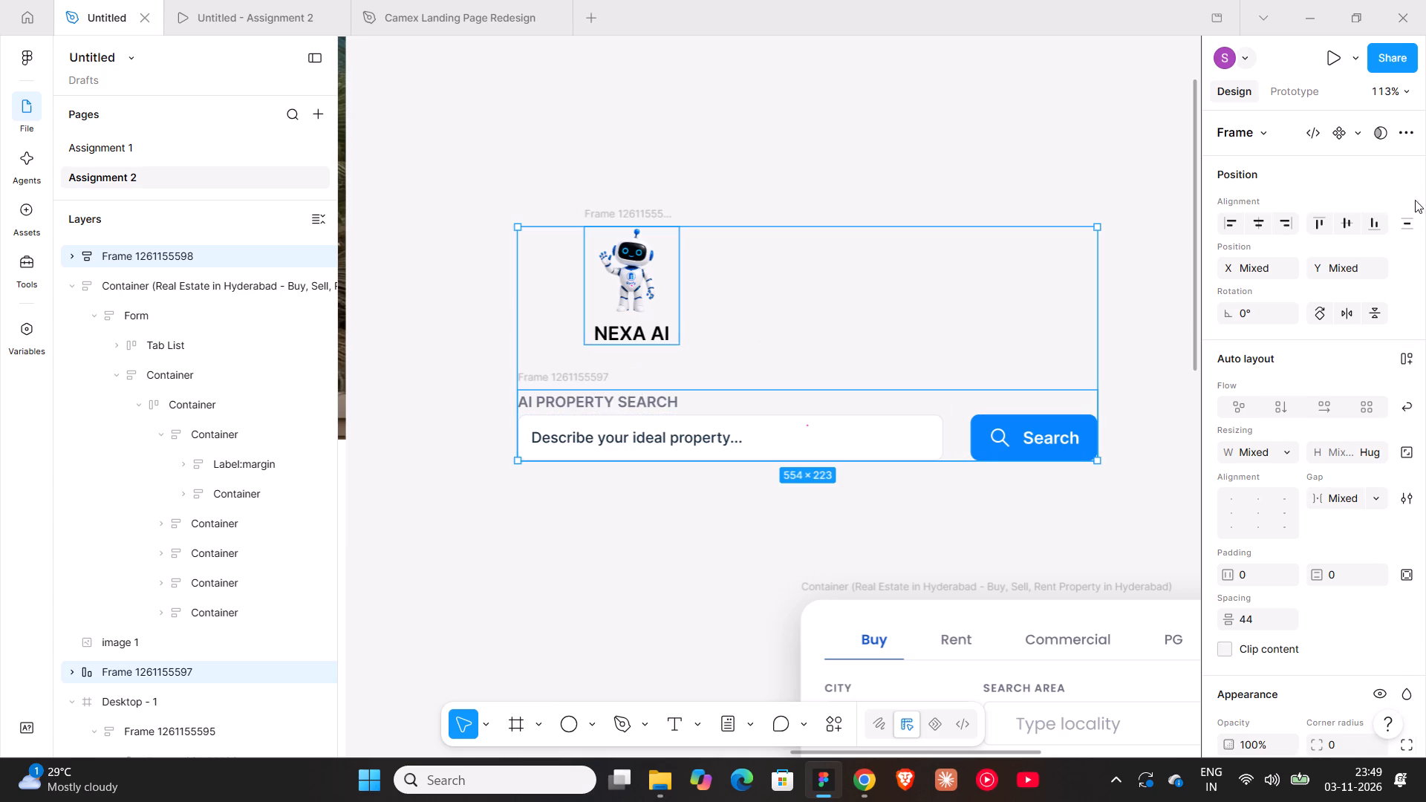
{"action": "left_click", "coordinate": [1255, 221]}
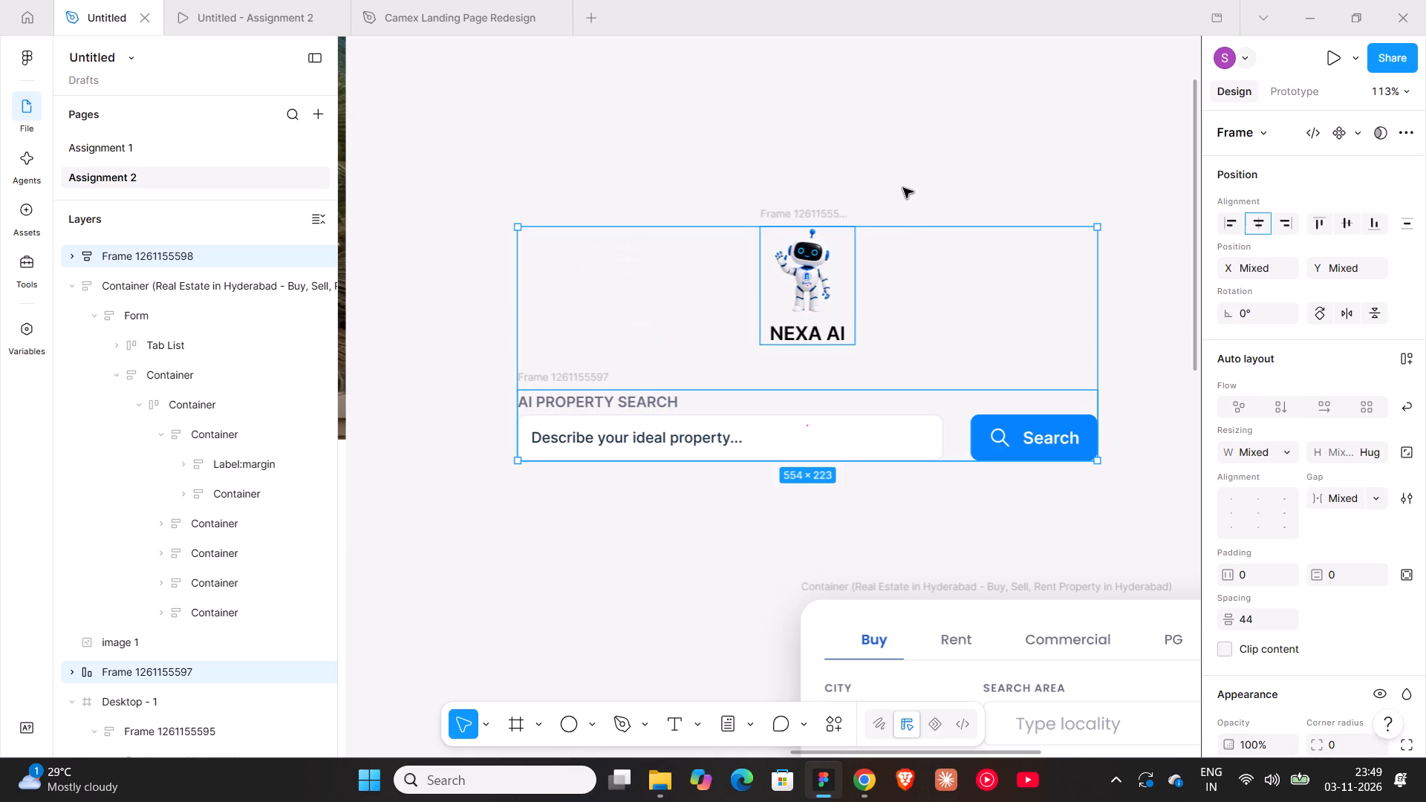
{"action": "key", "text": "shift+a"}
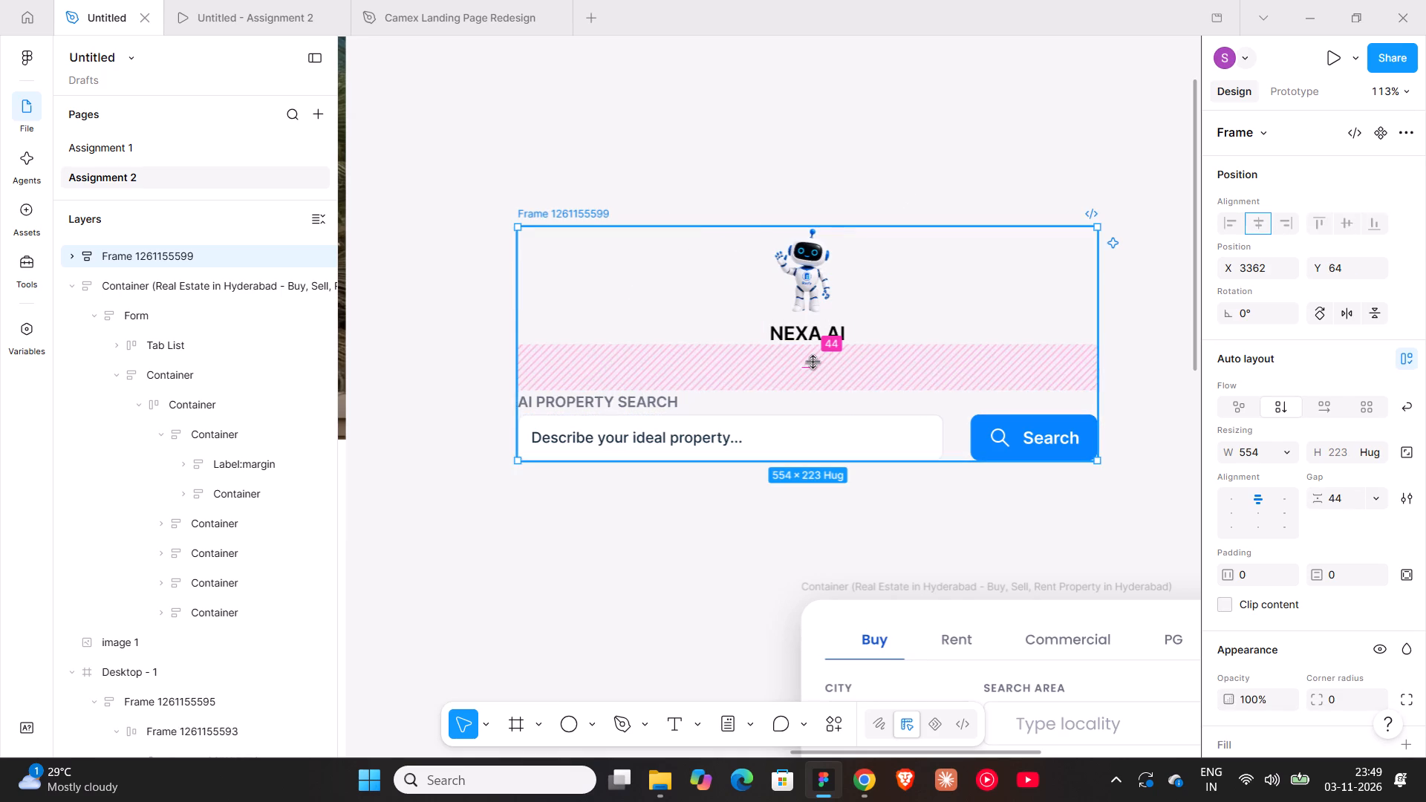
{"action": "left_click", "coordinate": [813, 362]}
{"action": "type", "text": "16"}
{"action": "key", "text": "Return"}
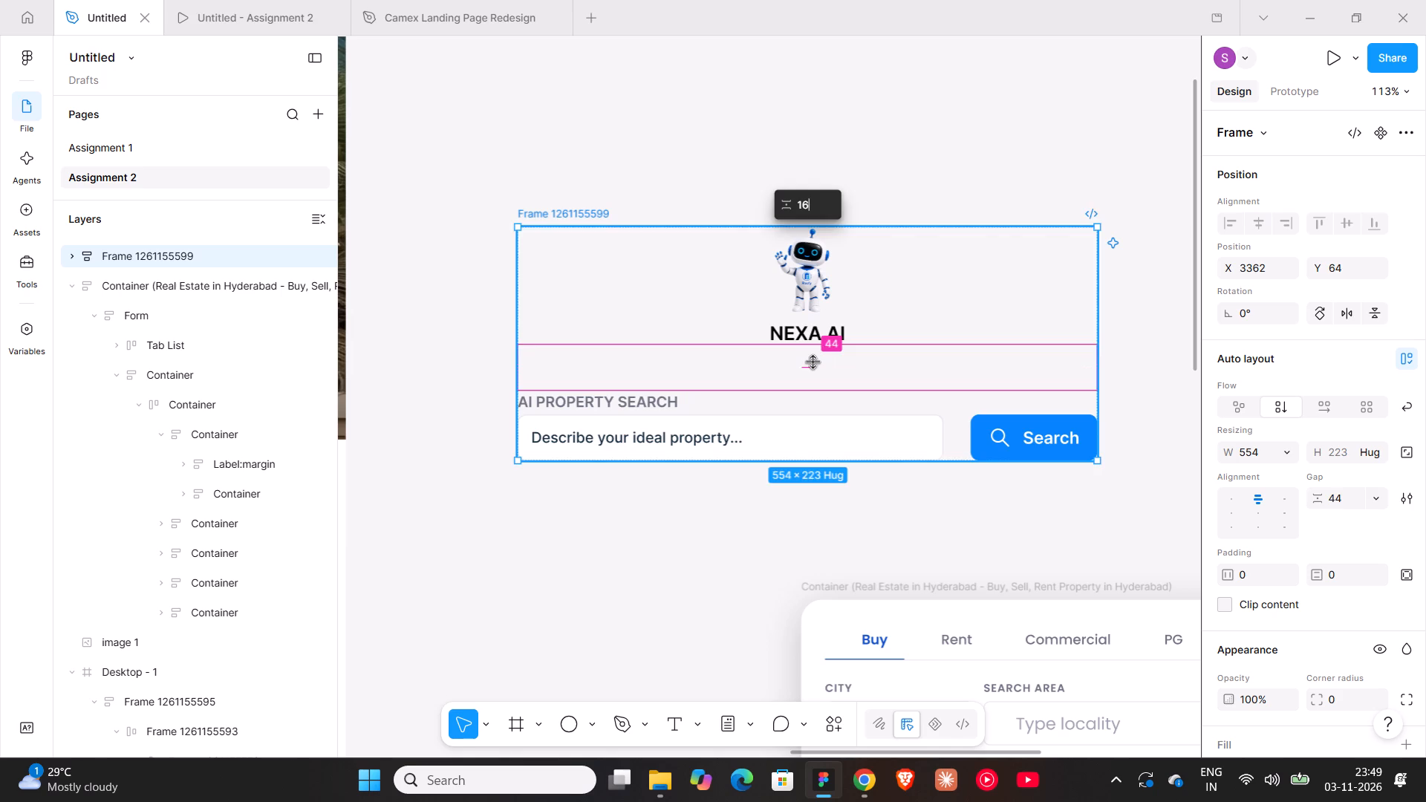
Set the combined NEXA AI frame's width to hug contents, with horizontal and vertical padding of 16.
{"action": "scroll", "coordinate": [856, 182], "scroll_direction": "down", "scroll_amount": 6, "text": "ctrl"}
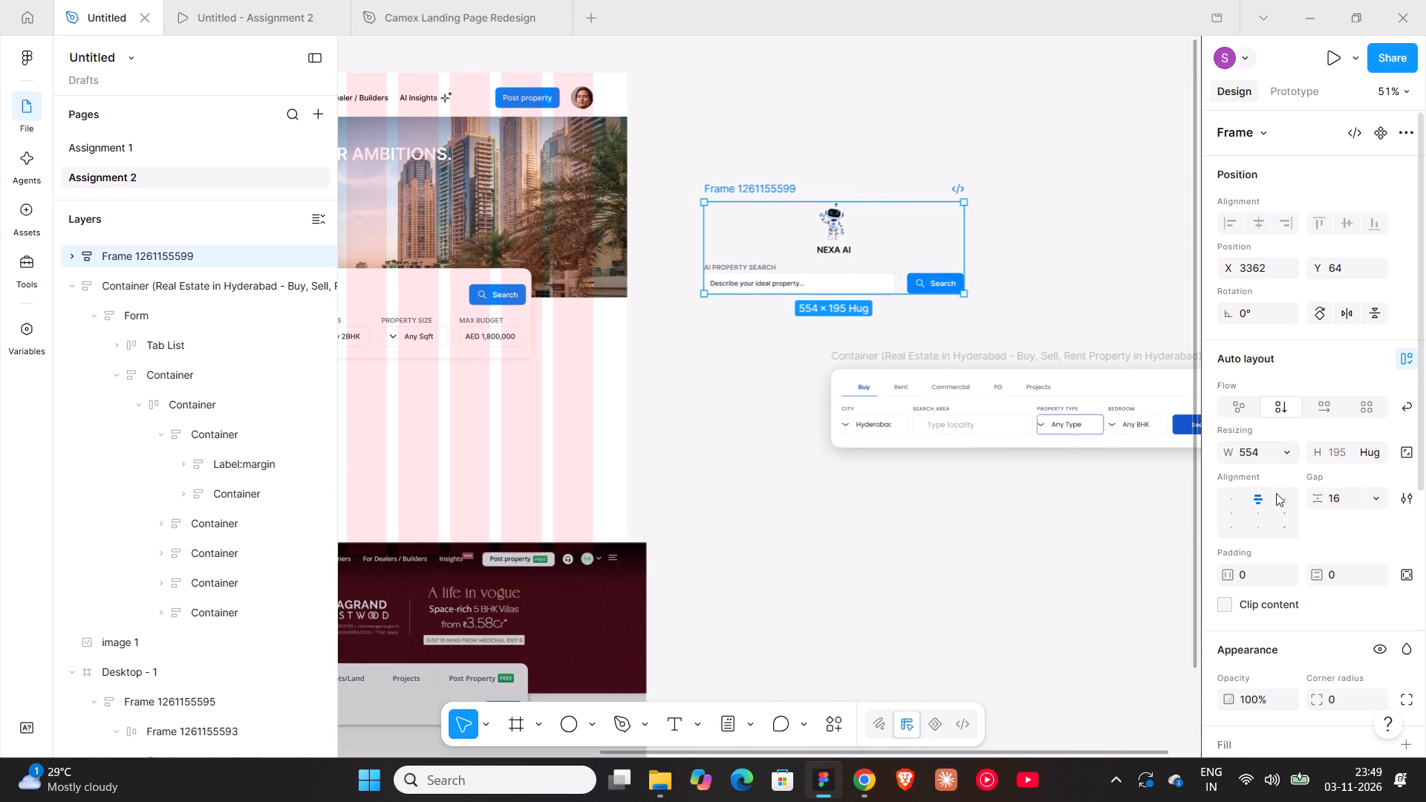
{"action": "left_click", "coordinate": [1289, 452]}
{"action": "left_click", "coordinate": [1262, 477]}
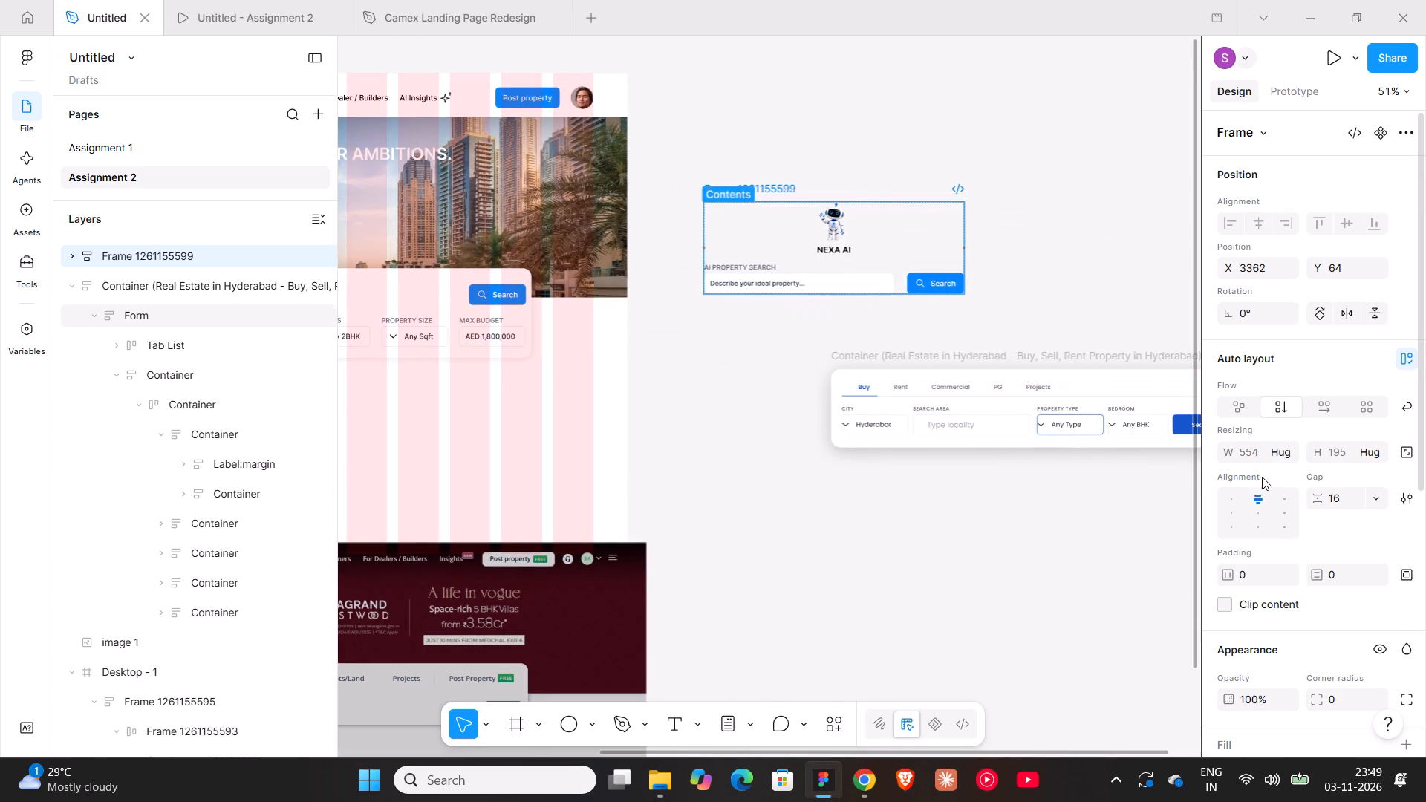
{"action": "left_click", "coordinate": [1254, 573]}
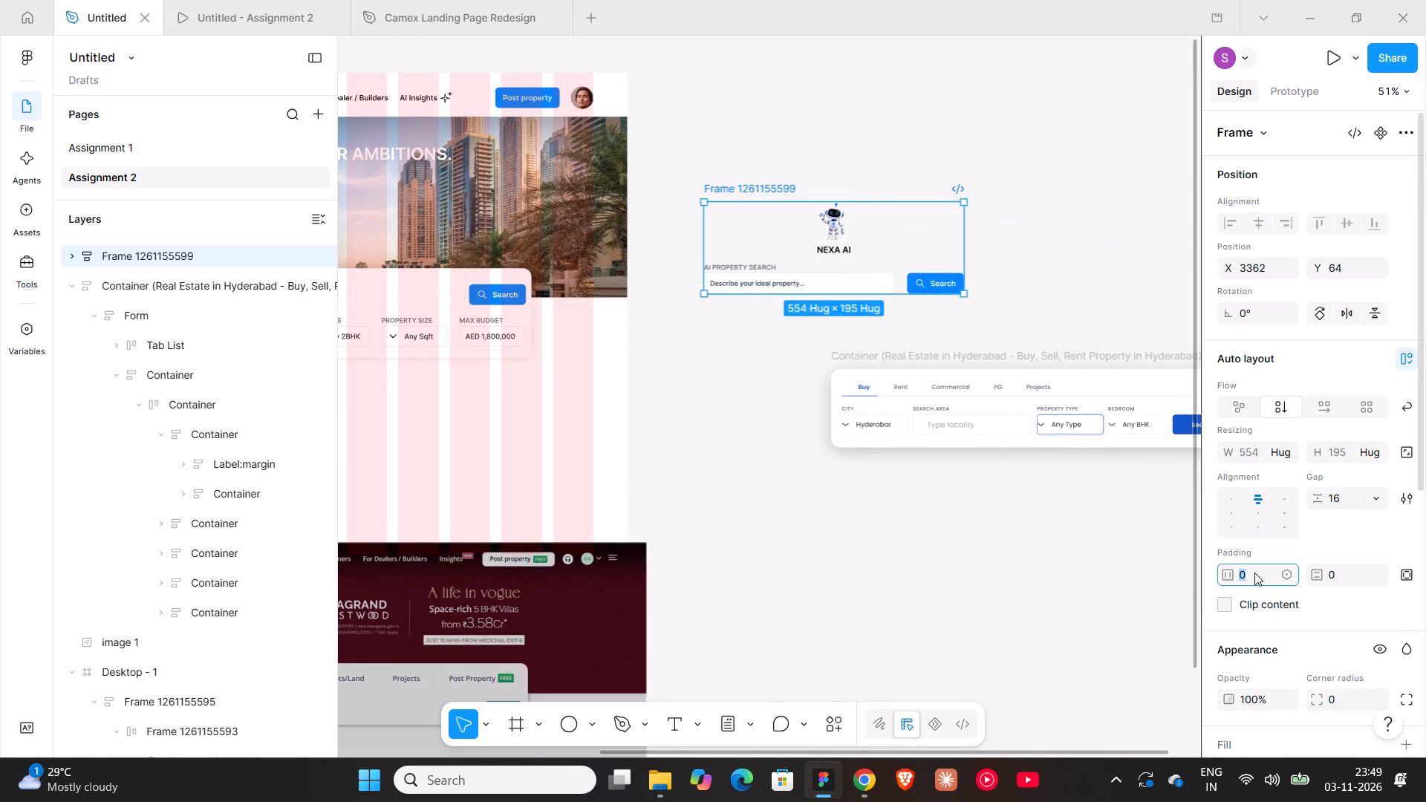
{"action": "type", "text": "16"}
{"action": "key", "text": "Return"}
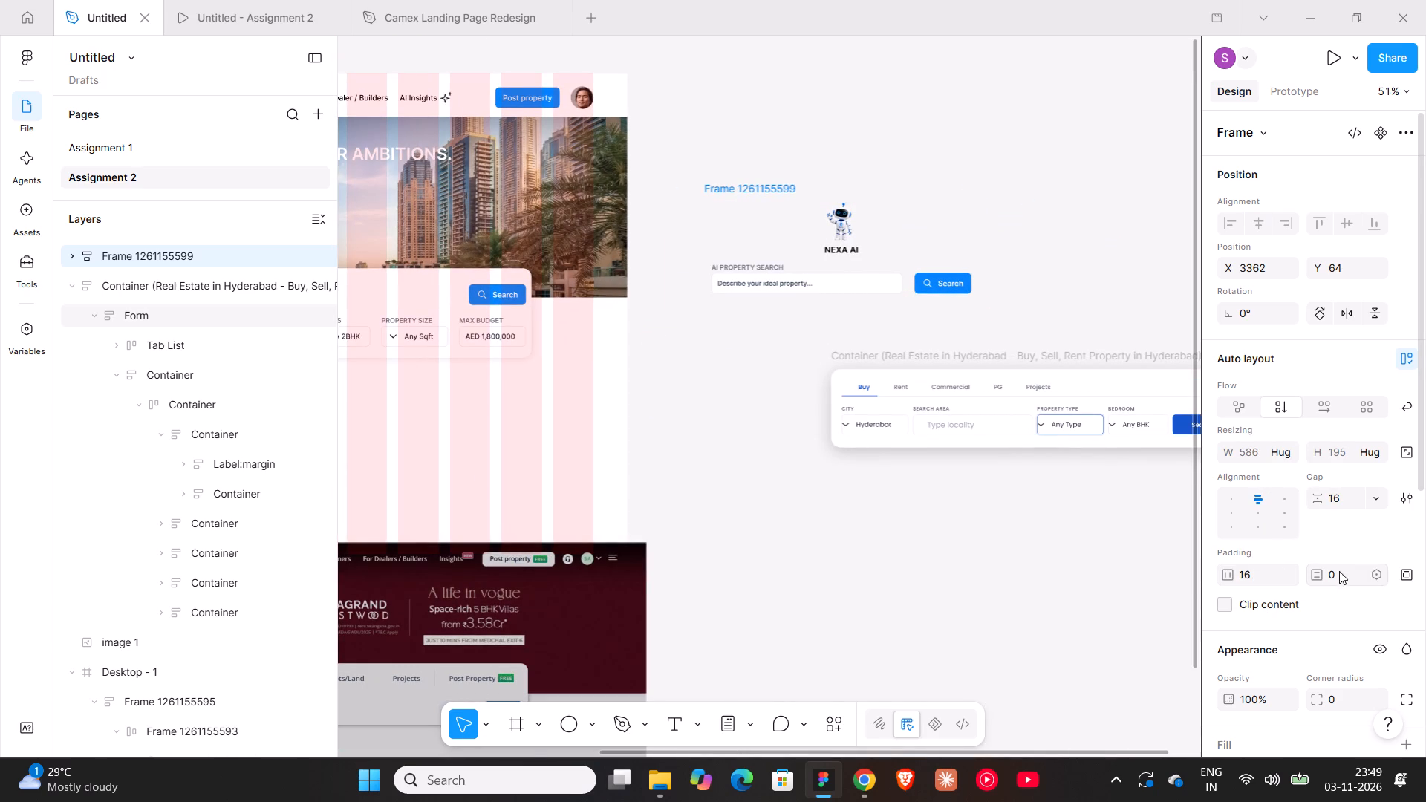
{"action": "left_click", "coordinate": [1339, 576]}
{"action": "type", "text": "16"}
{"action": "key", "text": "Return"}
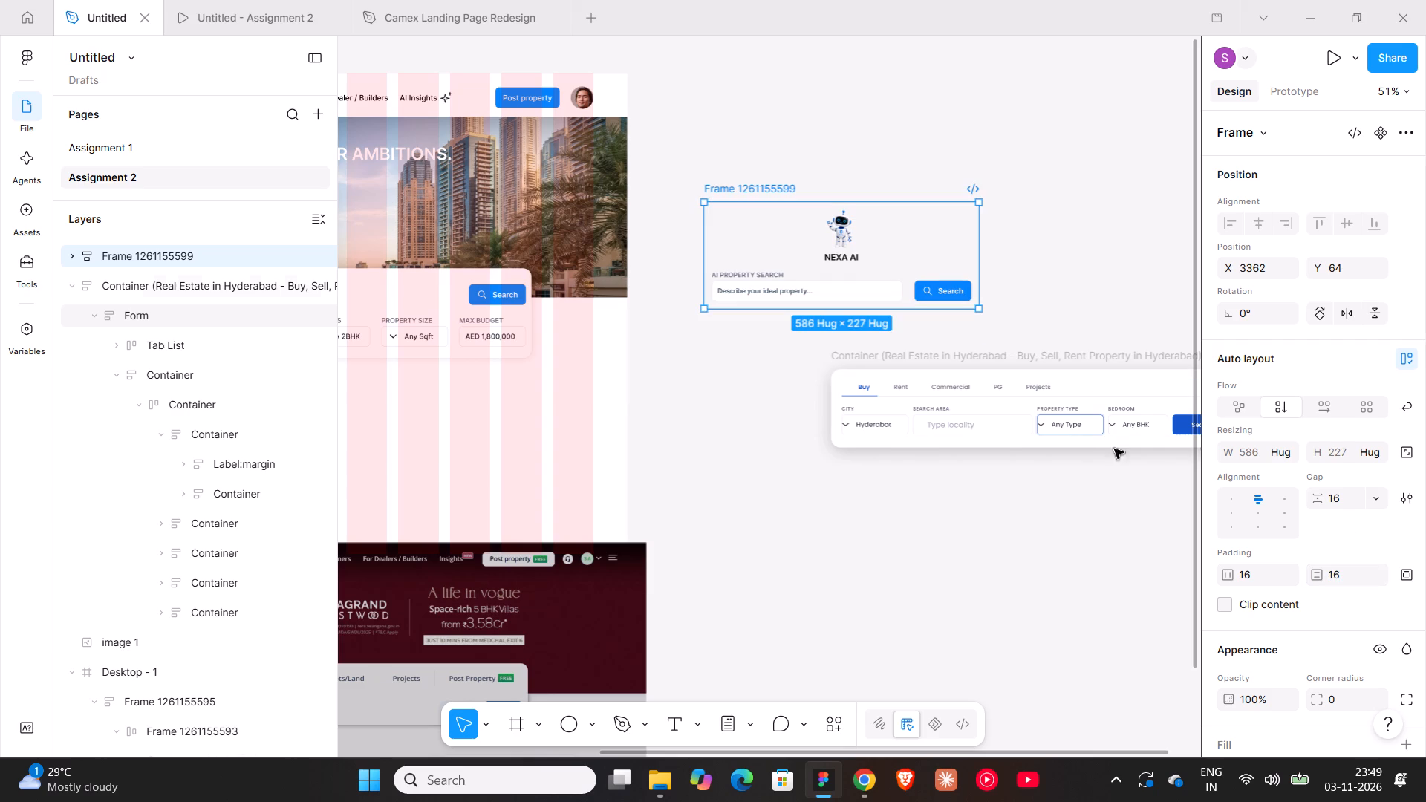
Give the outer NEXA AI frame a white FFFFFF fill and a corner radius of 18.
{"action": "scroll", "coordinate": [1263, 592], "scroll_direction": "down", "scroll_amount": 2}
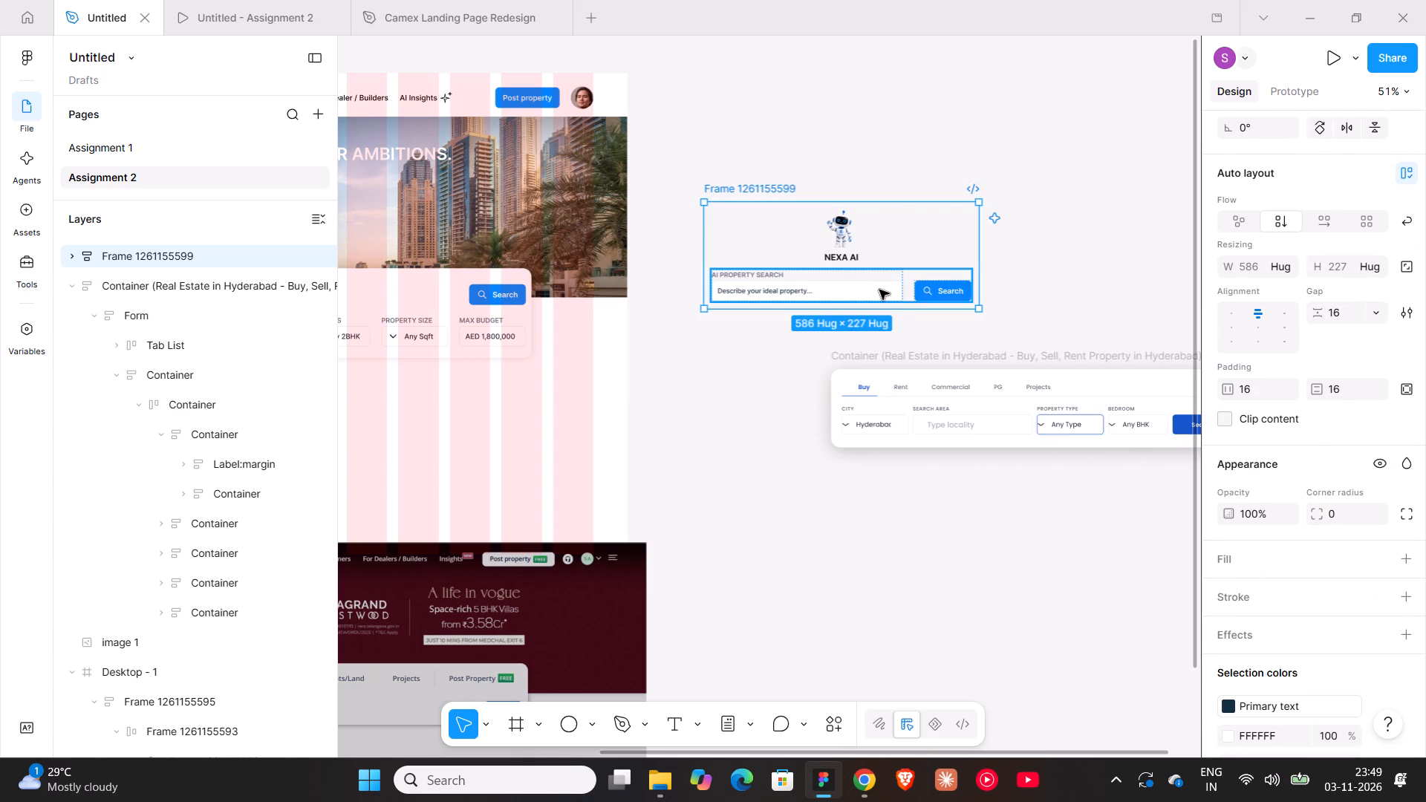
{"action": "left_click", "coordinate": [879, 290]}
{"action": "double_click", "coordinate": [879, 290]}
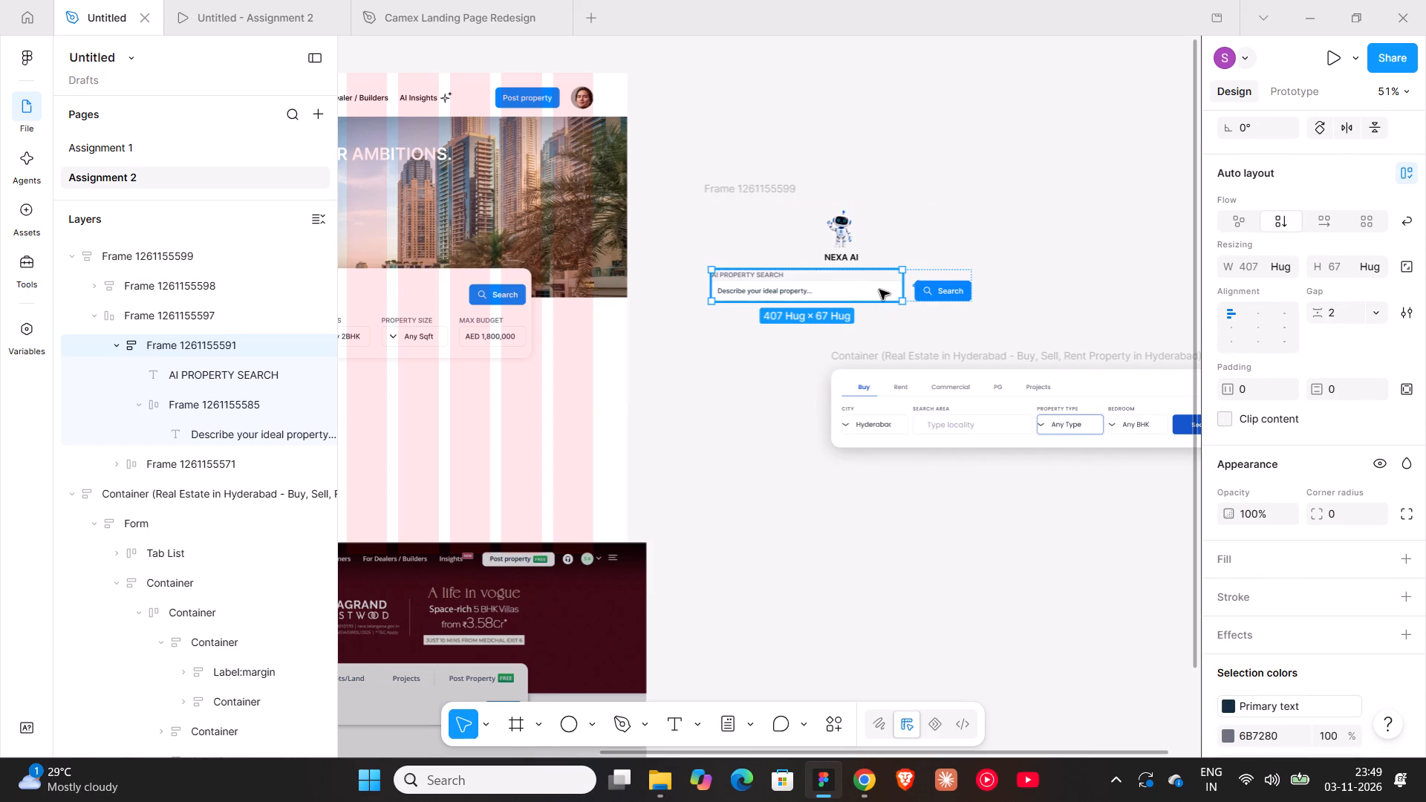
{"action": "double_click", "coordinate": [879, 290]}
{"action": "left_click", "coordinate": [1028, 288]}
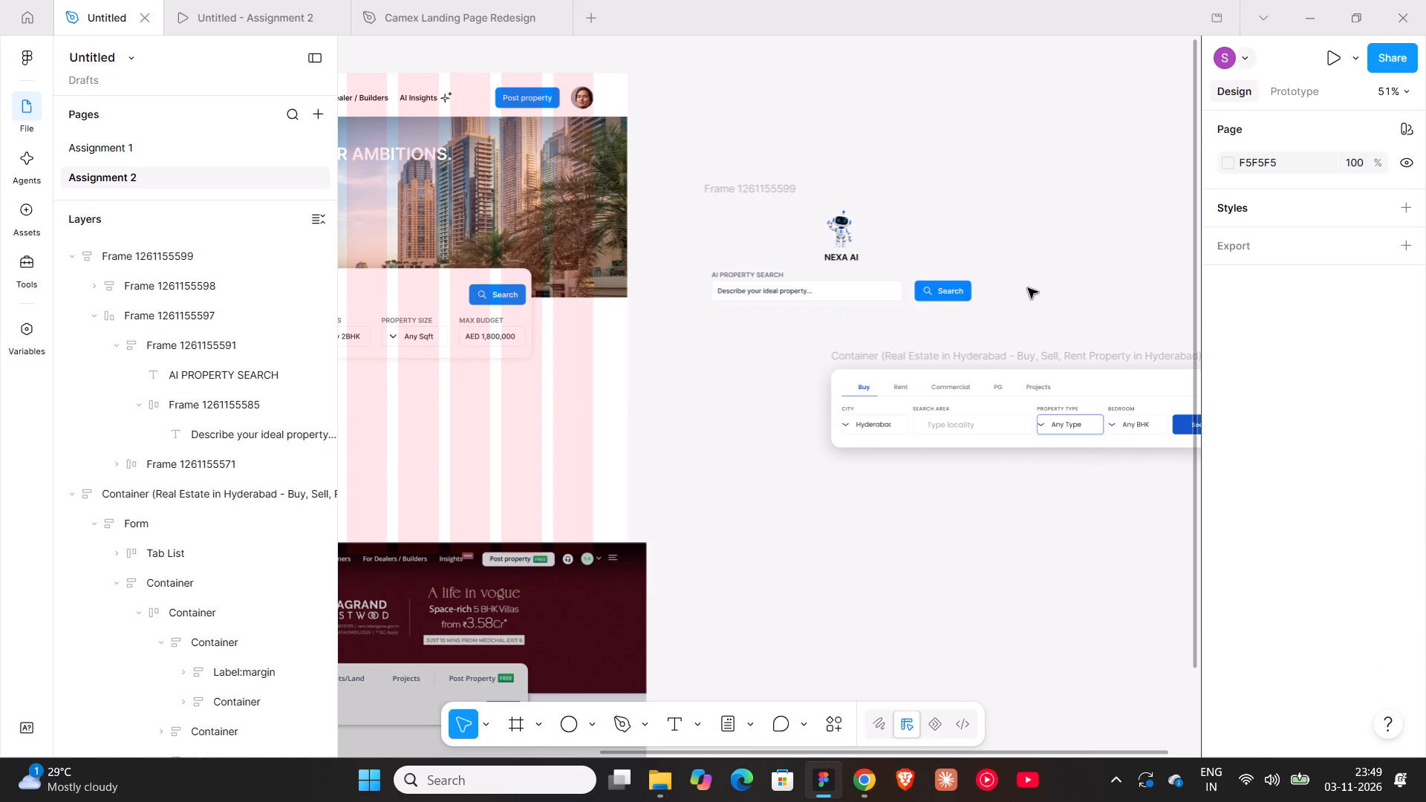
{"action": "left_click", "coordinate": [764, 186]}
{"action": "scroll", "coordinate": [1303, 516], "scroll_direction": "down", "scroll_amount": 2}
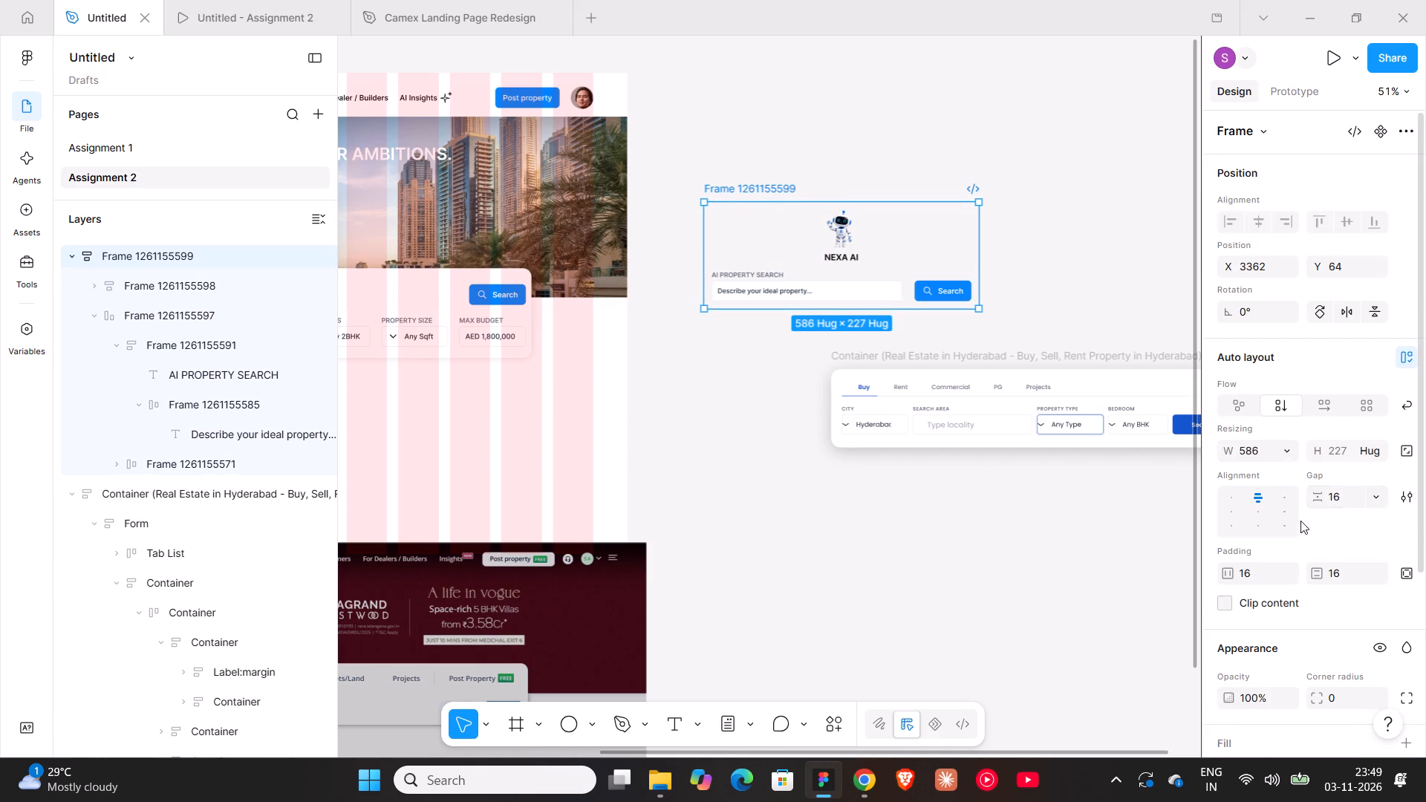
{"action": "scroll", "coordinate": [1300, 521], "scroll_direction": "down", "scroll_amount": 1}
{"action": "left_click", "coordinate": [1398, 496]}
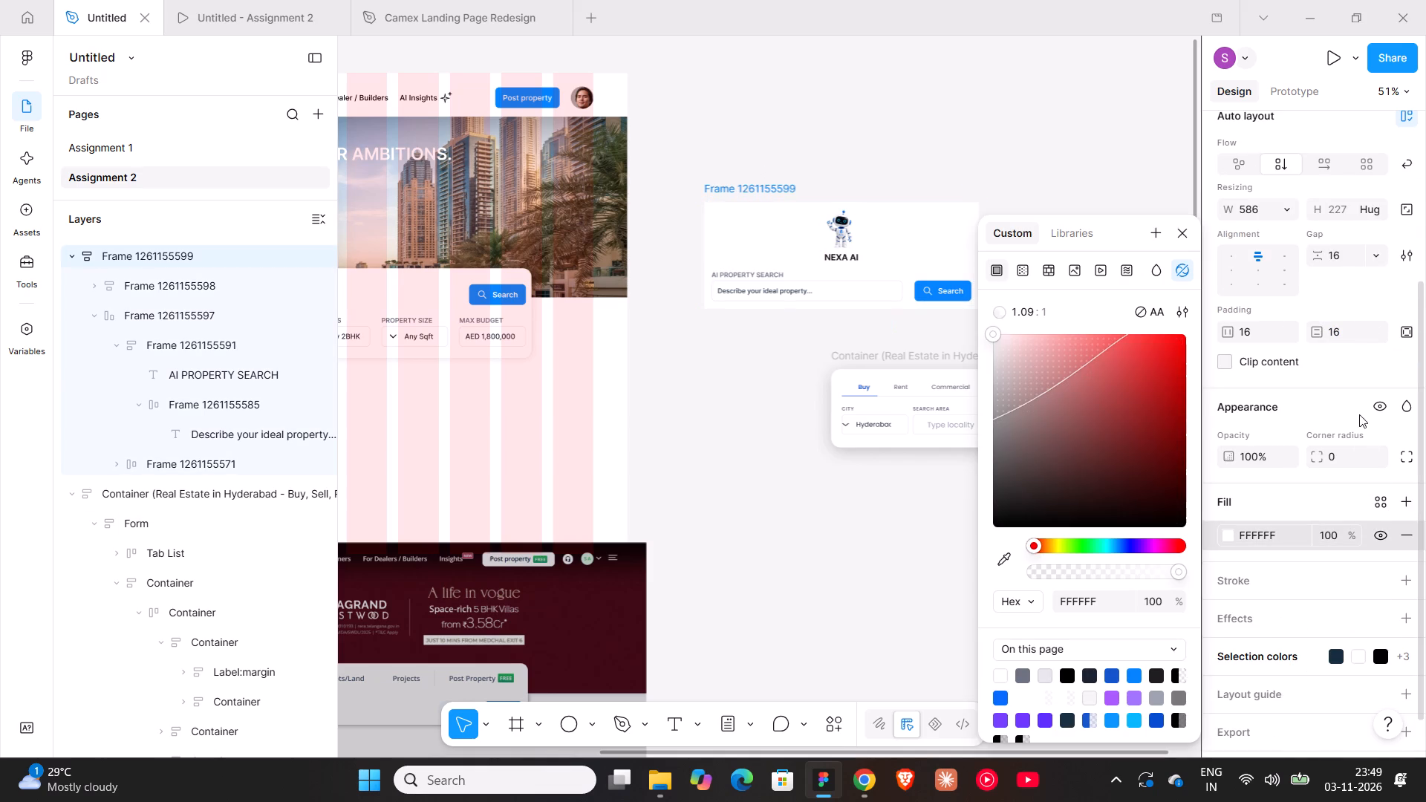
{"action": "left_click", "coordinate": [1335, 457]}
{"action": "type", "text": "18"}
{"action": "key", "text": "Return"}
Add a stroke to the outer NEXA AI frame using the E5E7EB stroke colour copied from the property description field.
{"action": "left_click", "coordinate": [1264, 533]}
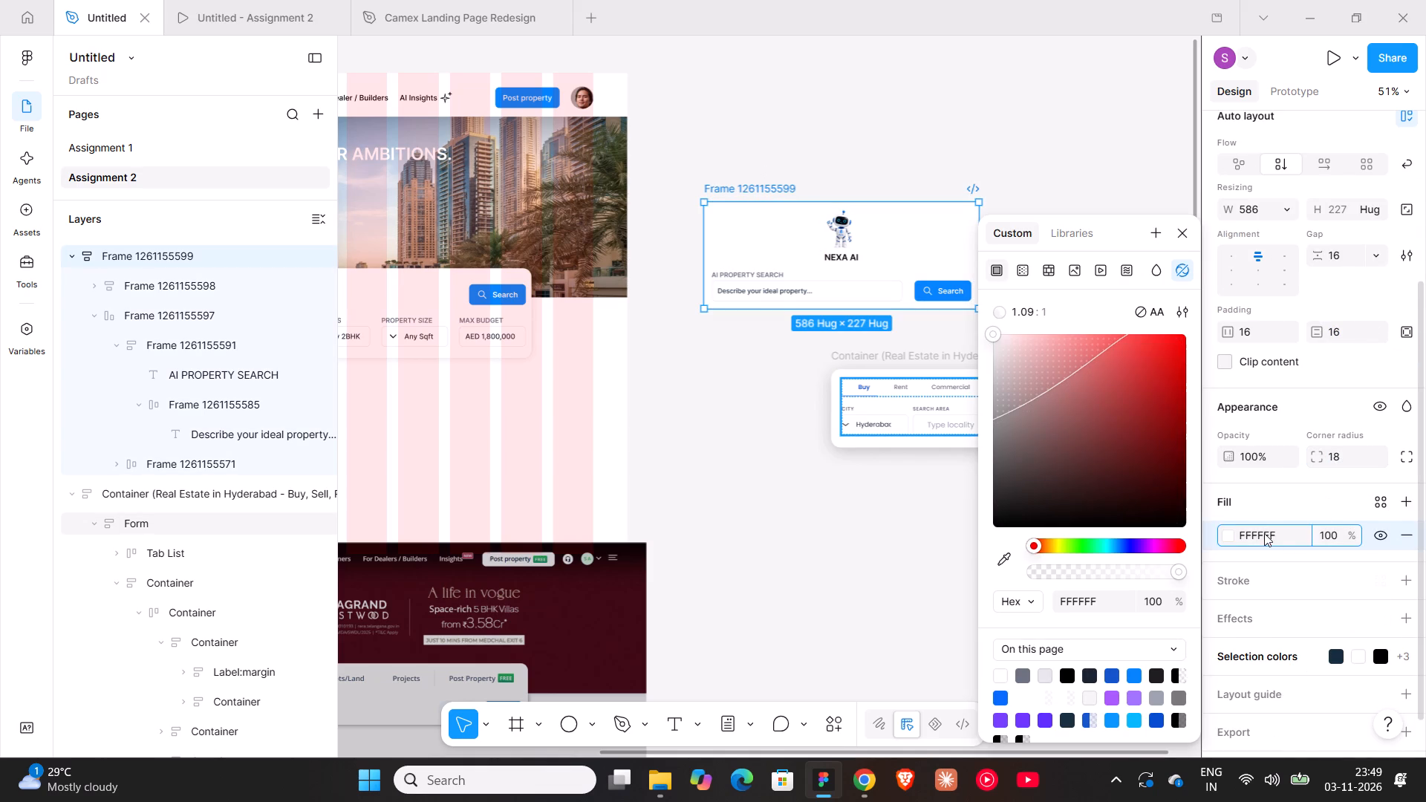
{"action": "key", "text": "ctrl+c"}
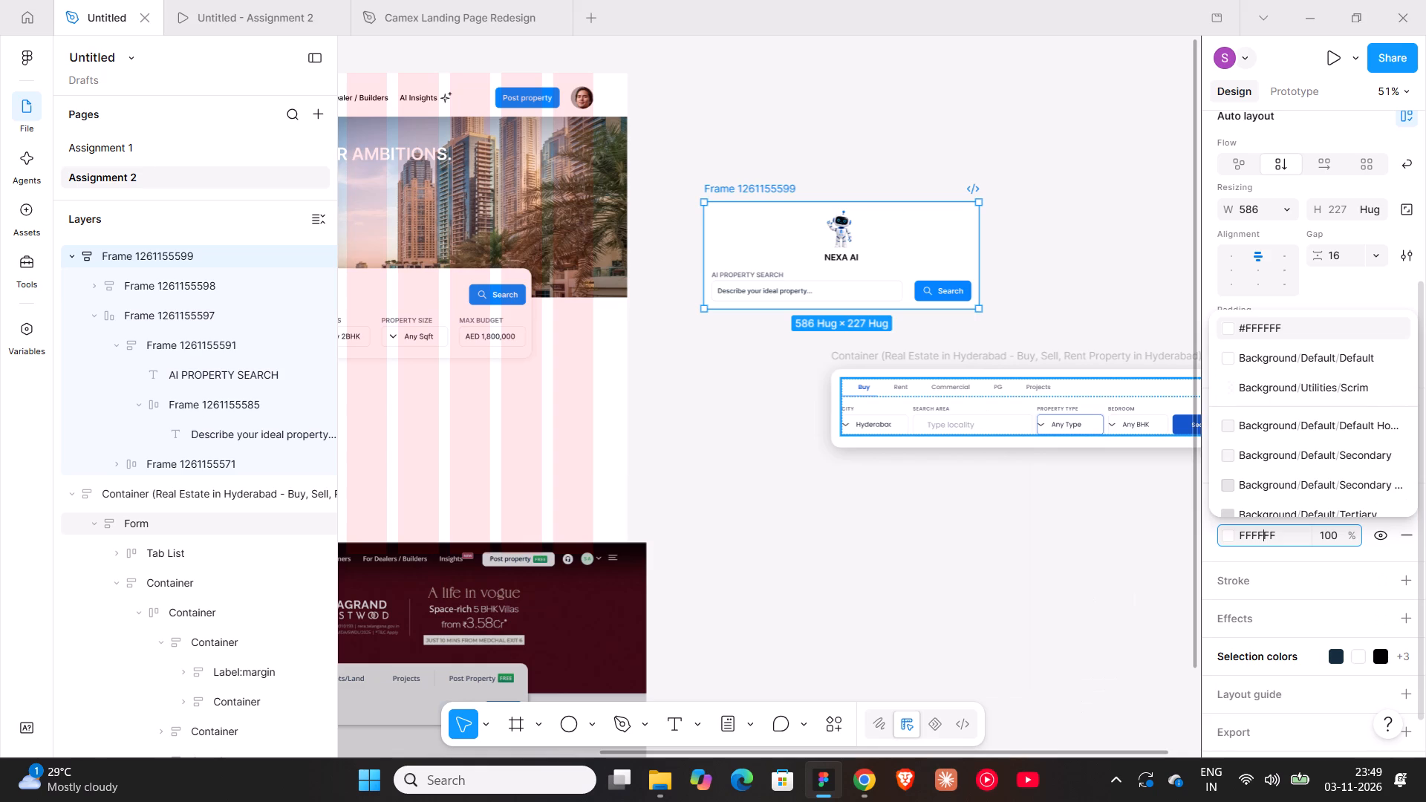
{"action": "triple_click", "coordinate": [864, 296]}
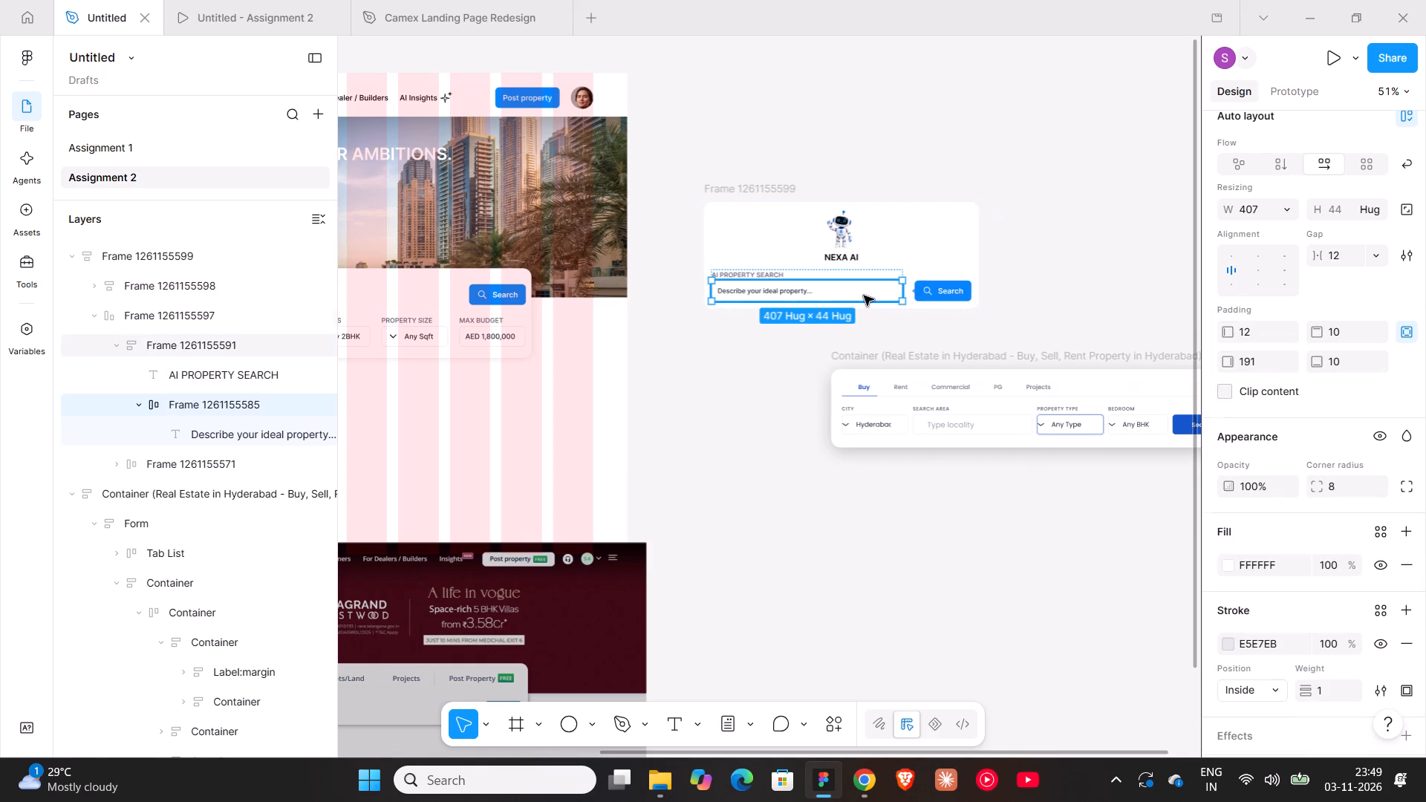
{"action": "left_click", "coordinate": [1271, 642]}
{"action": "key", "text": "ctrl+c"}
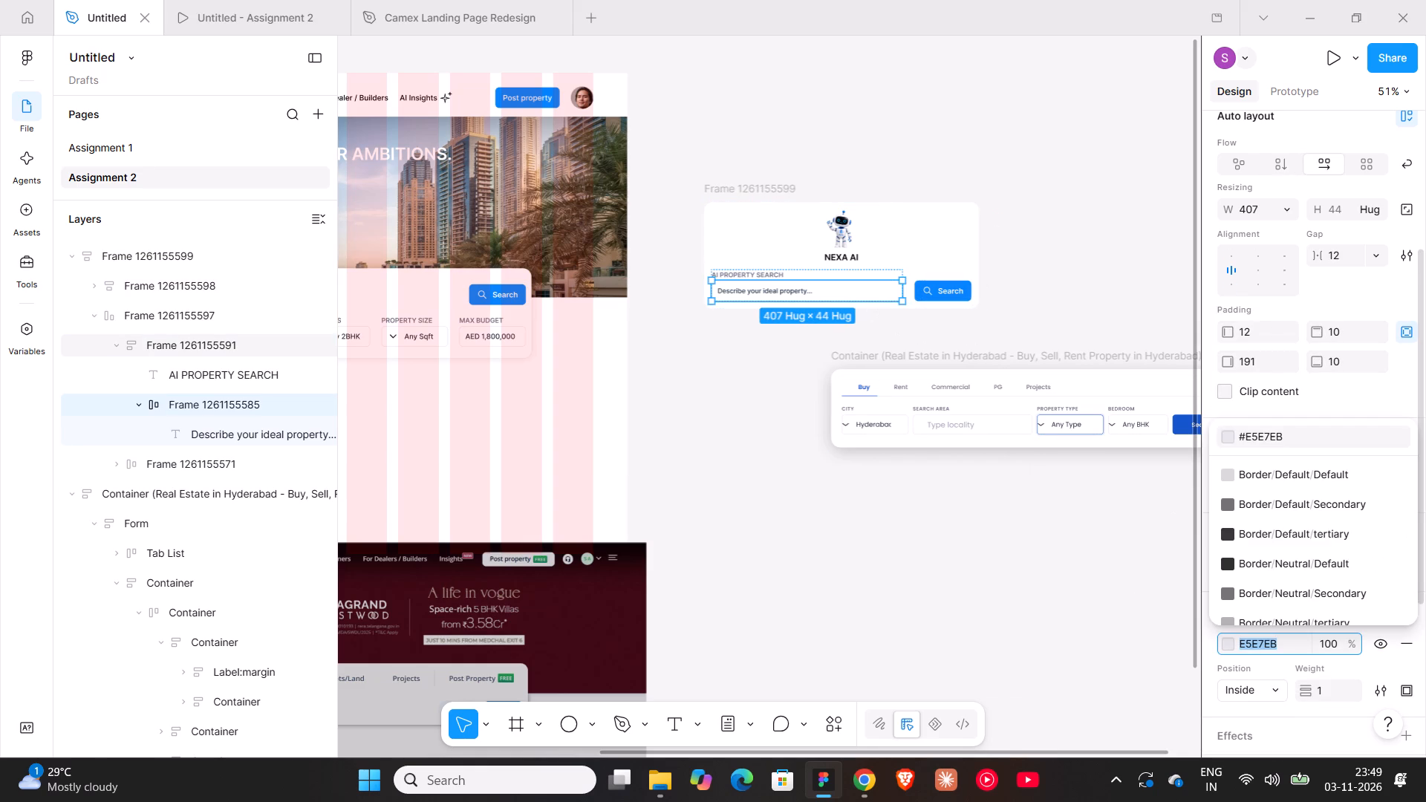
{"action": "left_click", "coordinate": [791, 186]}
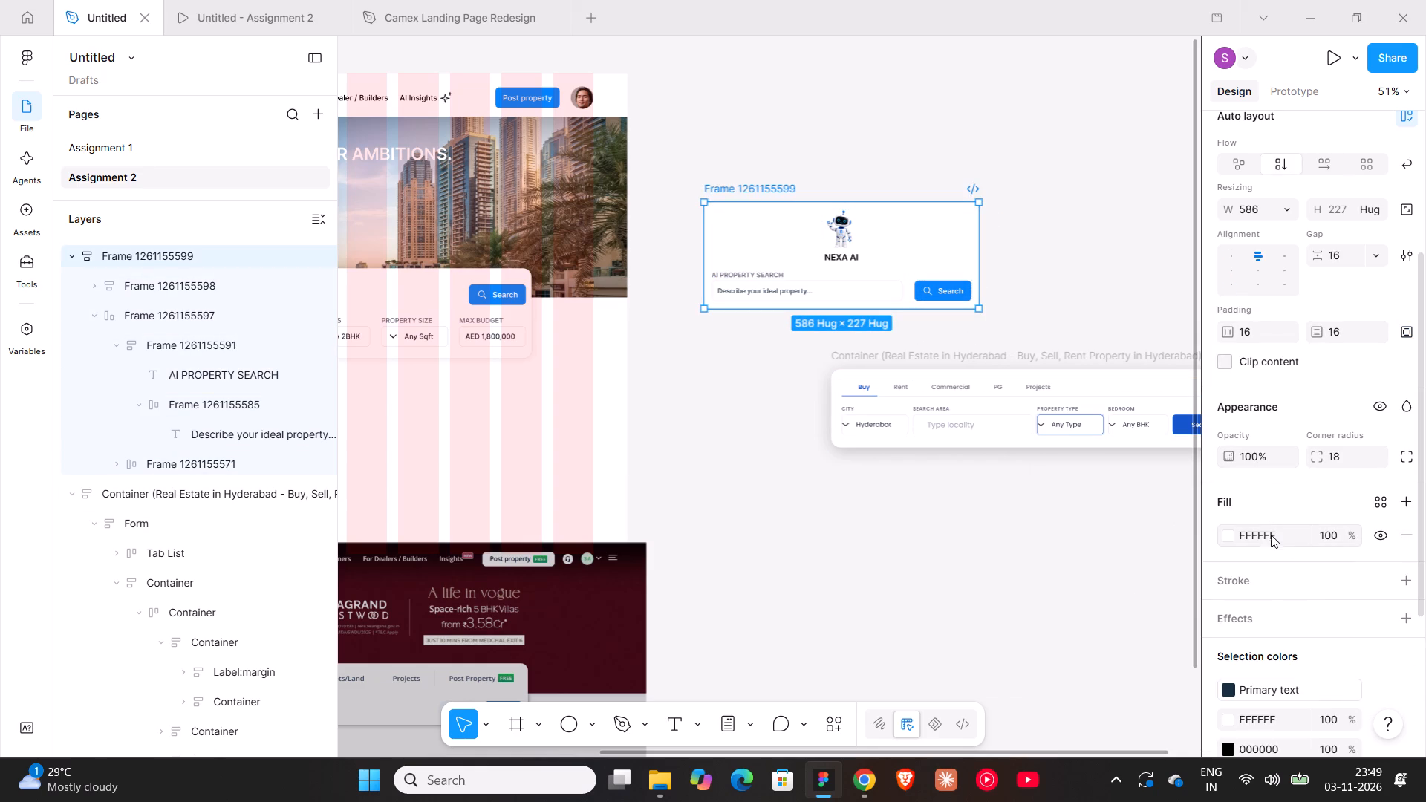
{"action": "scroll", "coordinate": [1271, 603], "scroll_direction": "down", "scroll_amount": 1}
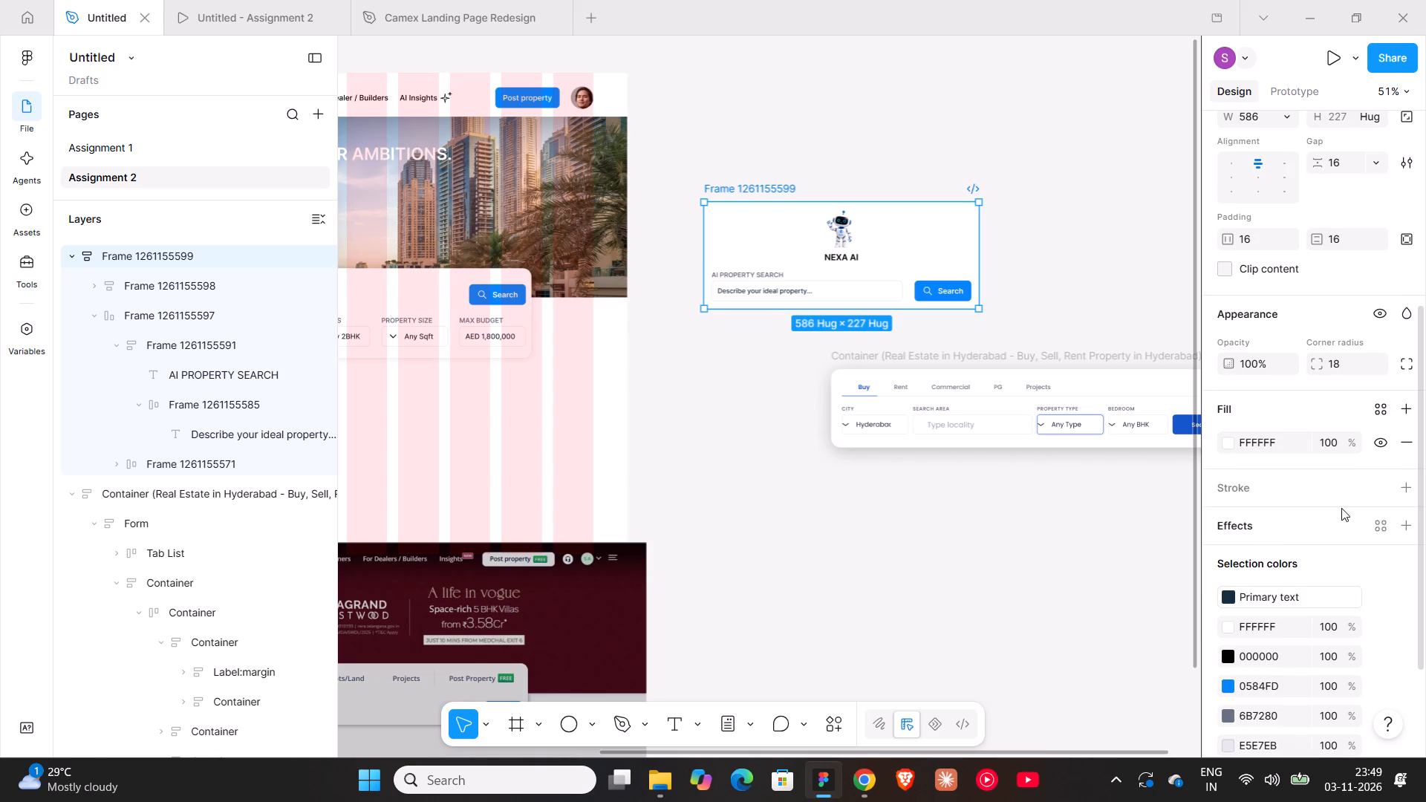
{"action": "left_click", "coordinate": [1403, 487]}
{"action": "left_click", "coordinate": [1257, 523]}
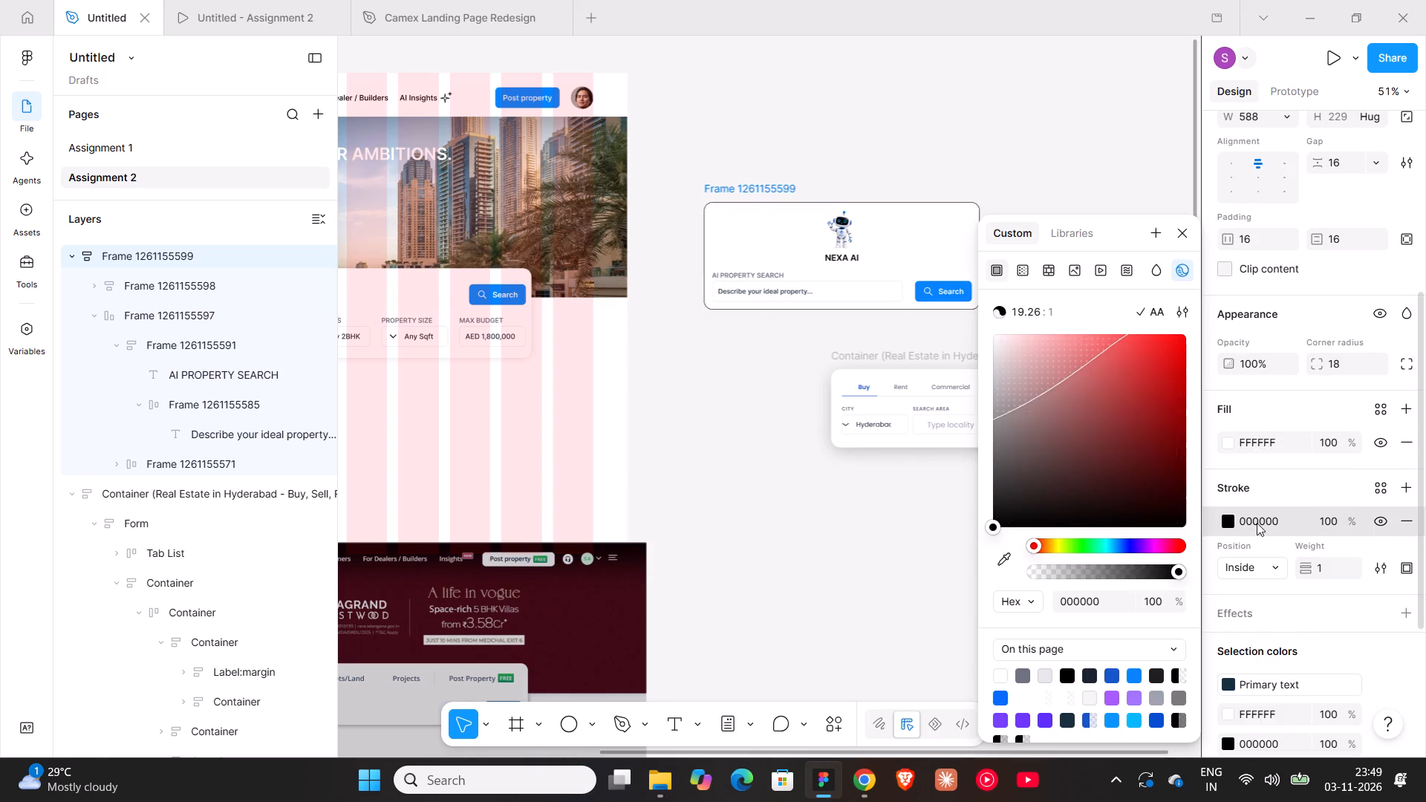
{"action": "key", "text": "ctrl+v"}
{"action": "left_click", "coordinate": [1087, 284]}
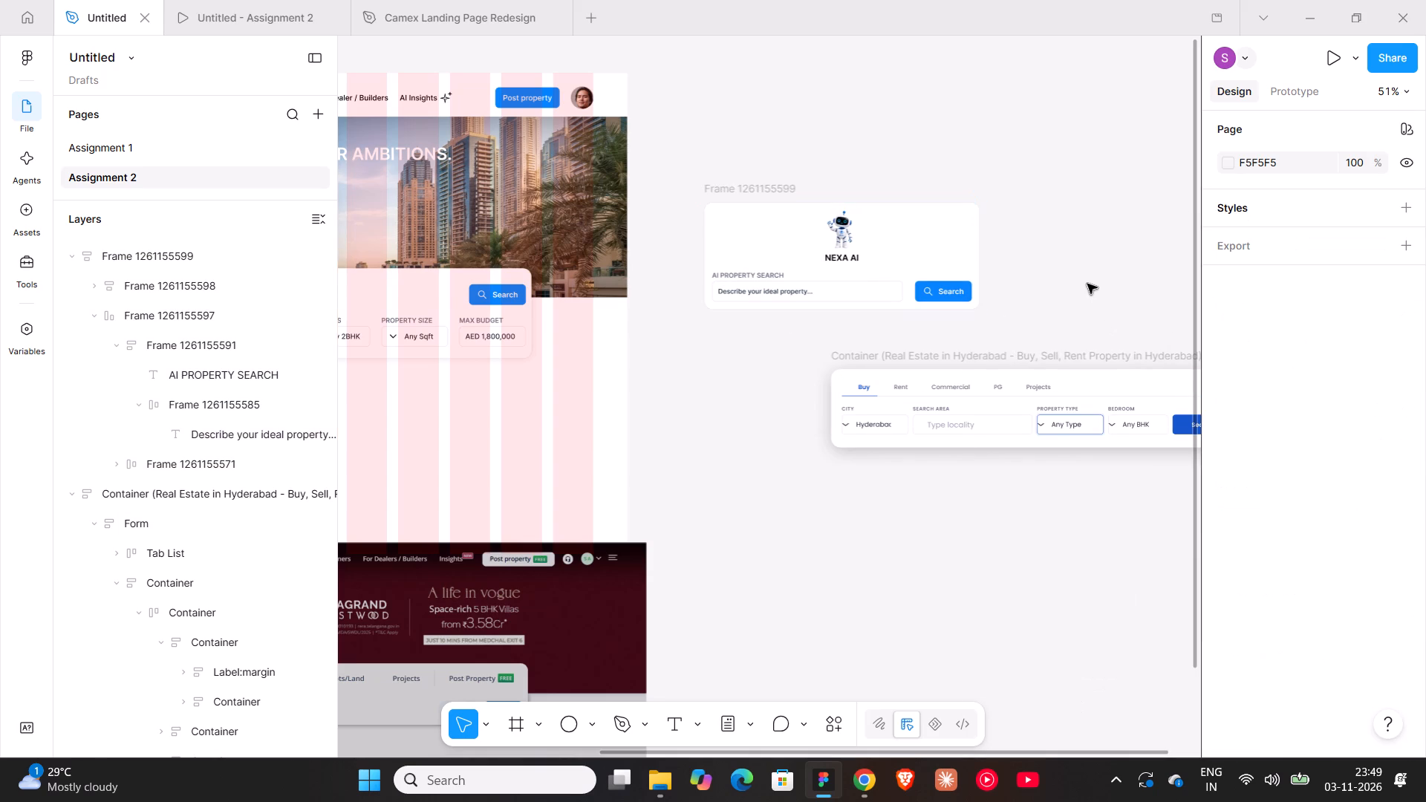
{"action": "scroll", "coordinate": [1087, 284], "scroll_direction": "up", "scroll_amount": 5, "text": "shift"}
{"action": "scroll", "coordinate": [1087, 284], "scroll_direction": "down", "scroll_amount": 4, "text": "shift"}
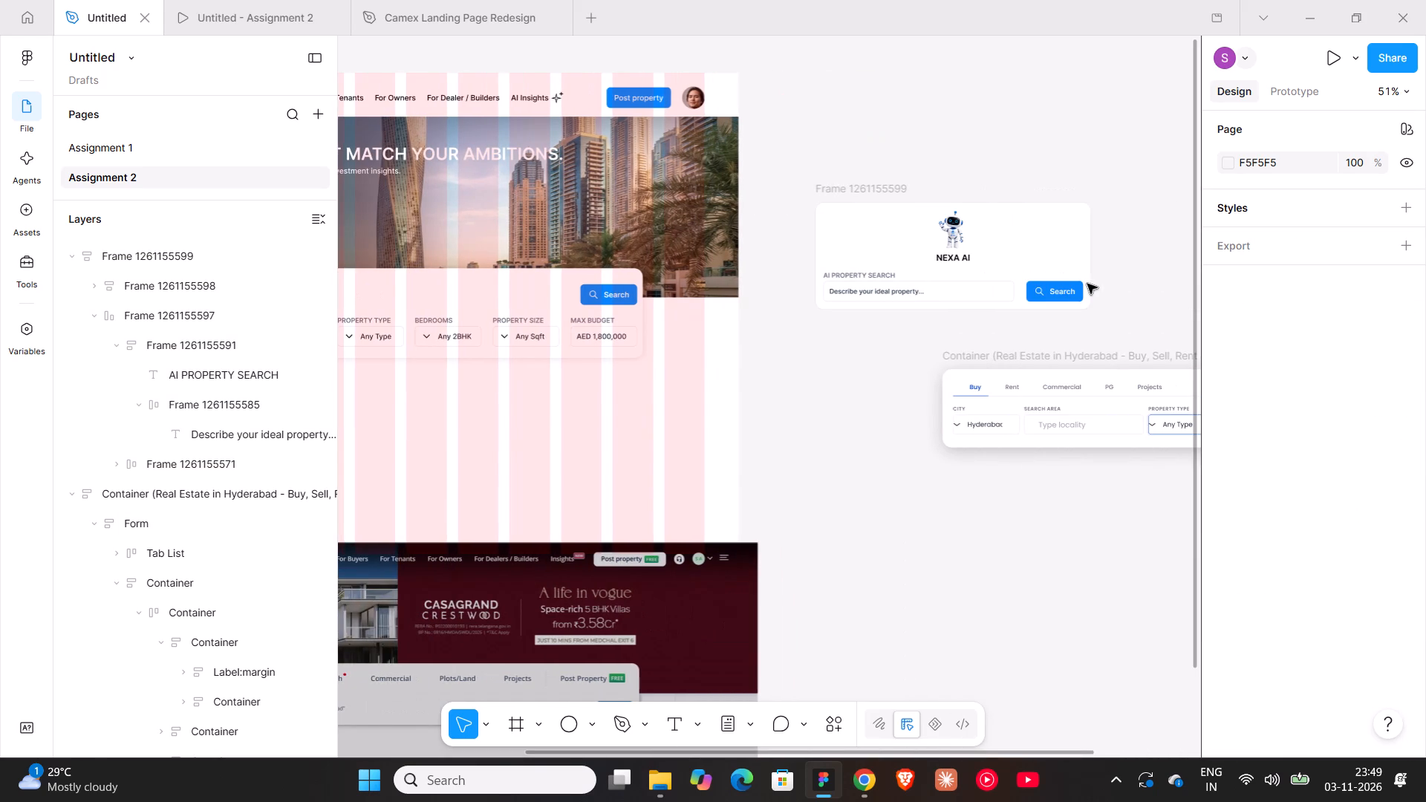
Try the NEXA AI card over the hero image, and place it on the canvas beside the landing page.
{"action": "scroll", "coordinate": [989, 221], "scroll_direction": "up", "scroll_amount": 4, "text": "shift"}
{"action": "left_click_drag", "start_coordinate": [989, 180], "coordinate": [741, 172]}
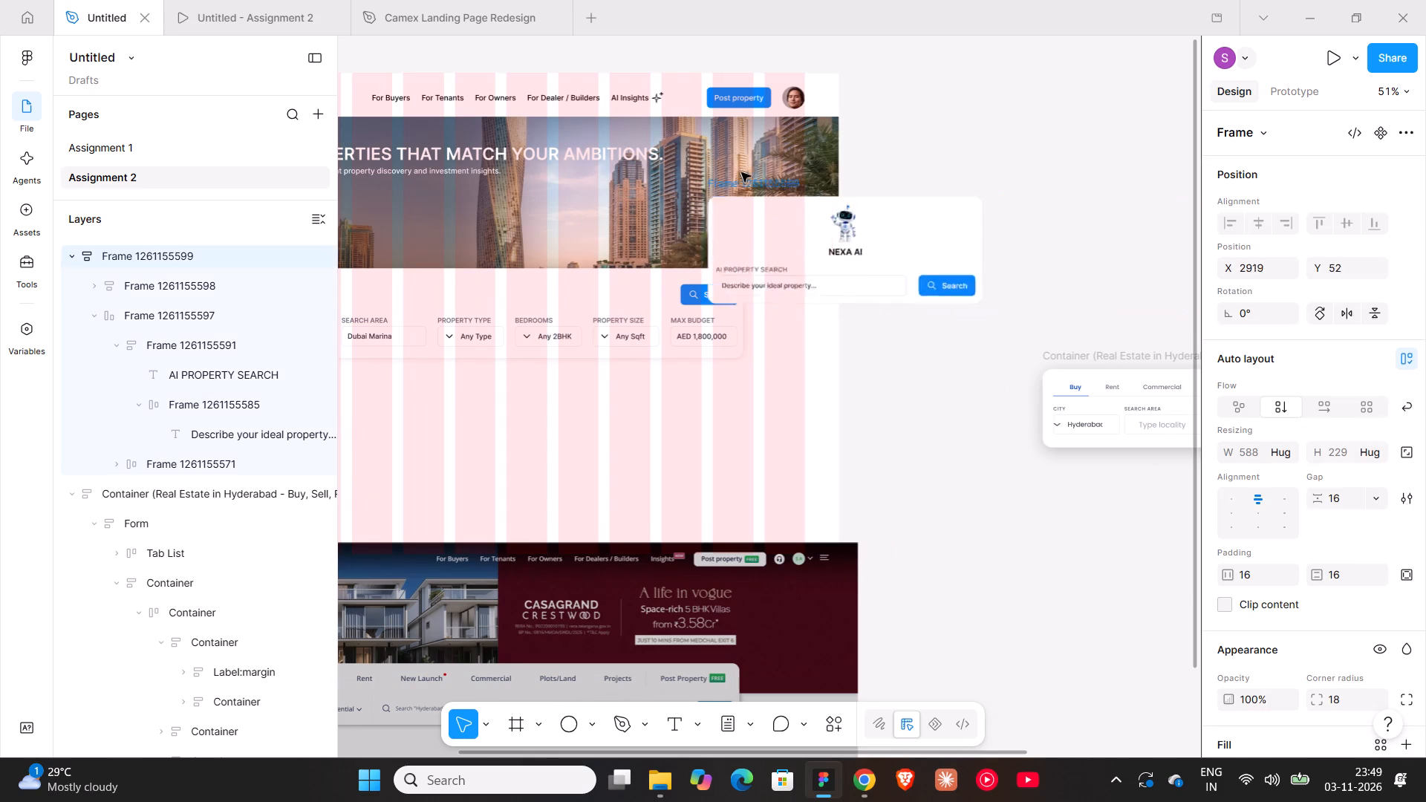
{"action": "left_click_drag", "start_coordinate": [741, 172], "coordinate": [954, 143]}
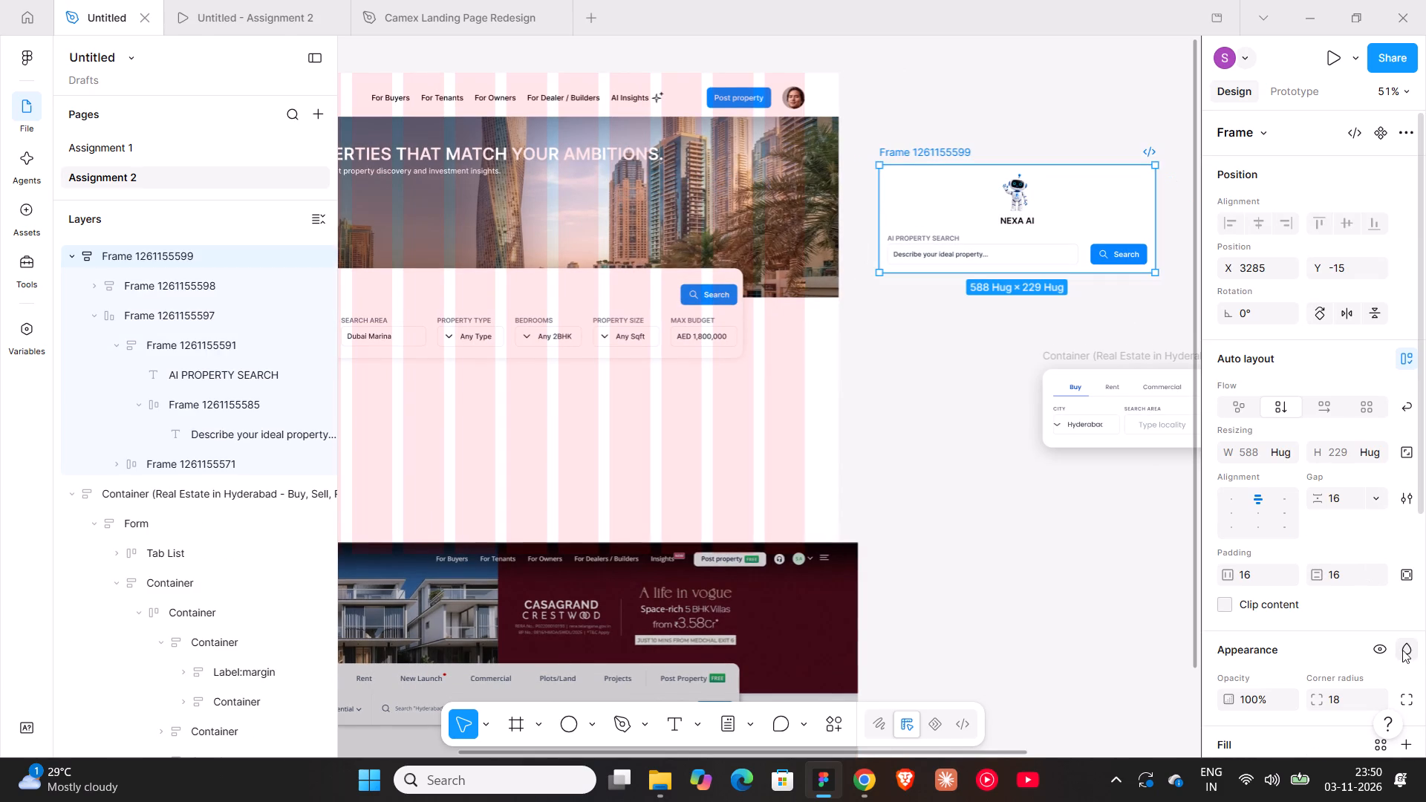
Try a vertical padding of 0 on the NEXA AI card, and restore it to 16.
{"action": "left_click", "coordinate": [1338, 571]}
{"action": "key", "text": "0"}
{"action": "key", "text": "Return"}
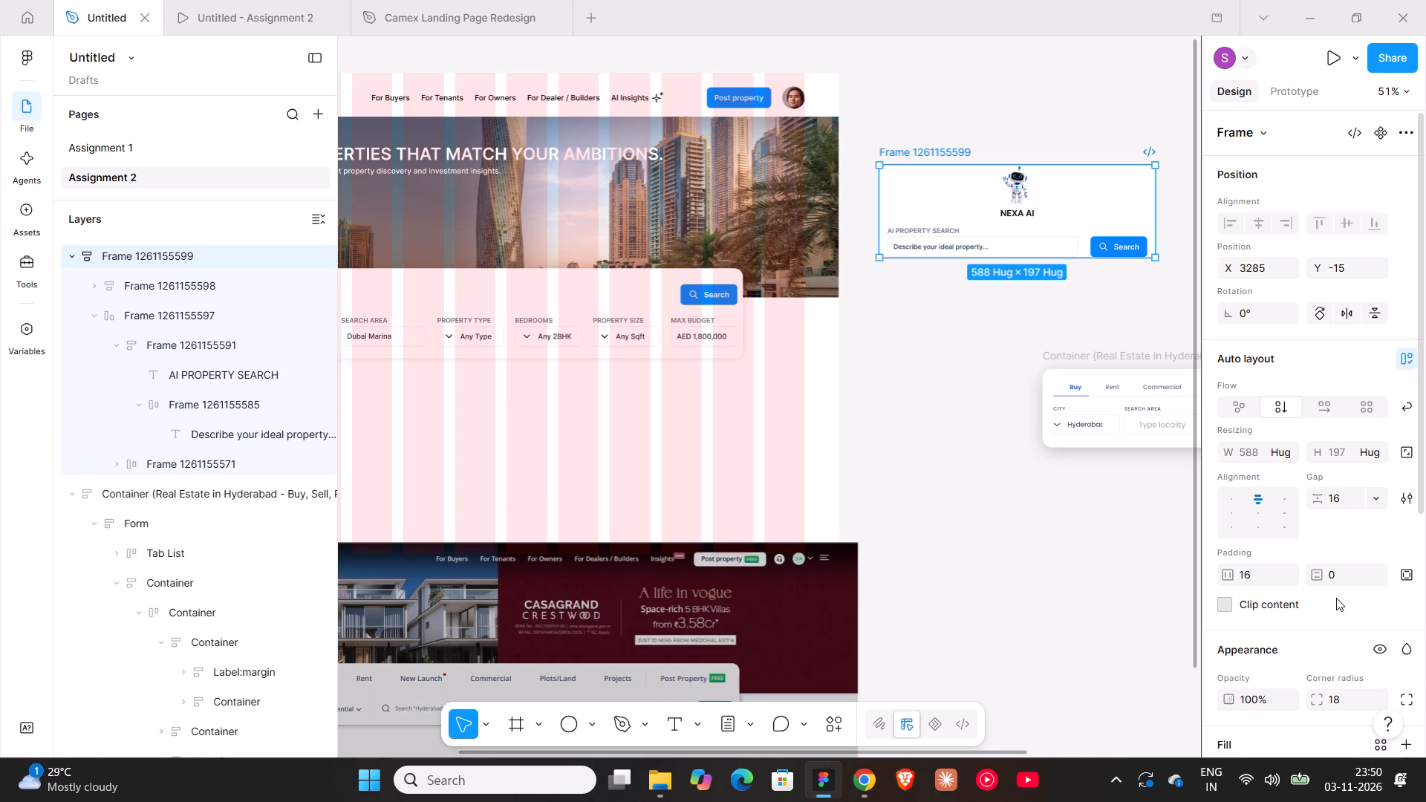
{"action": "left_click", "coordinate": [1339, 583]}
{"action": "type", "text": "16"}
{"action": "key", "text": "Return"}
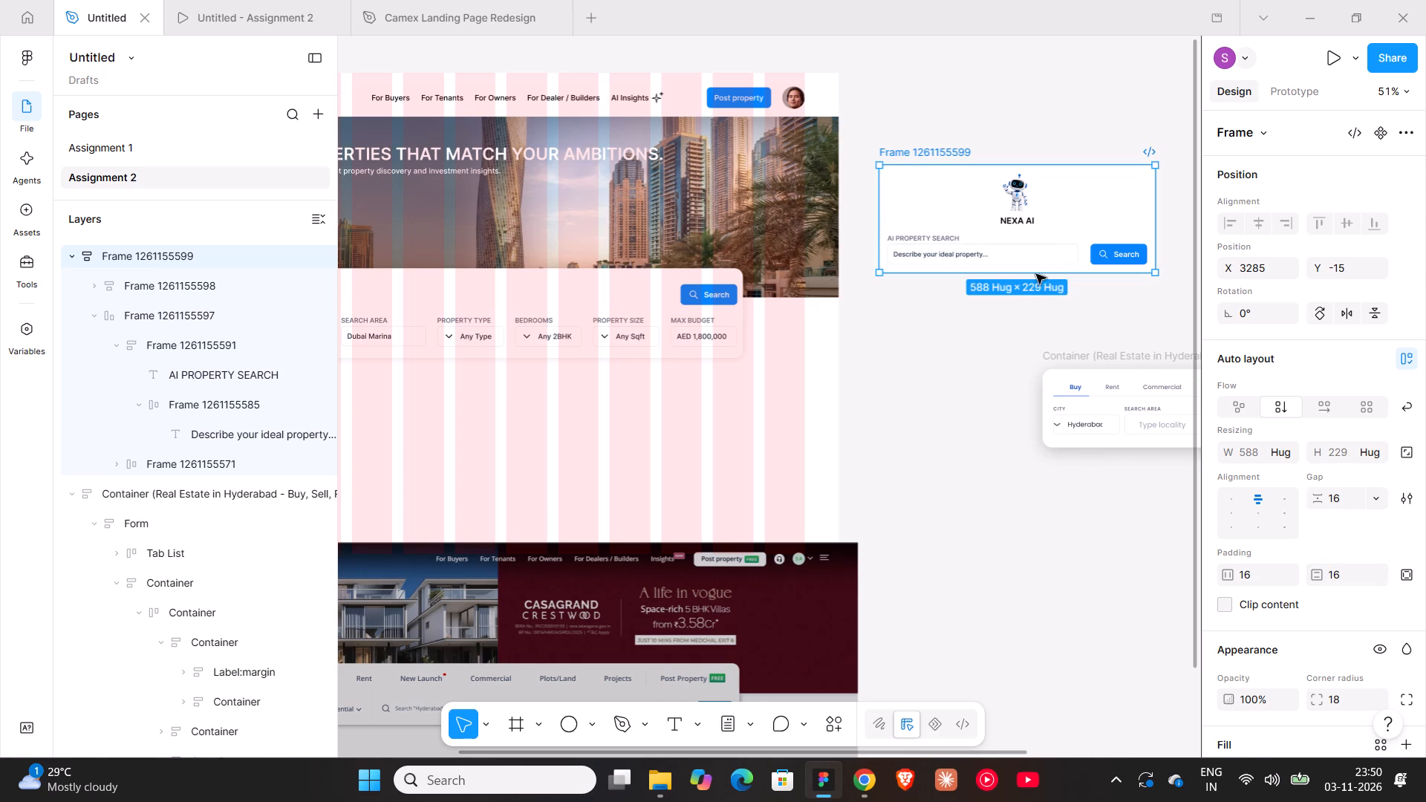
Narrow the property description field around its placeholder text so the NEXA AI card is about 408 wide.
{"action": "double_click", "coordinate": [1041, 255]}
{"action": "left_click", "coordinate": [1041, 255]}
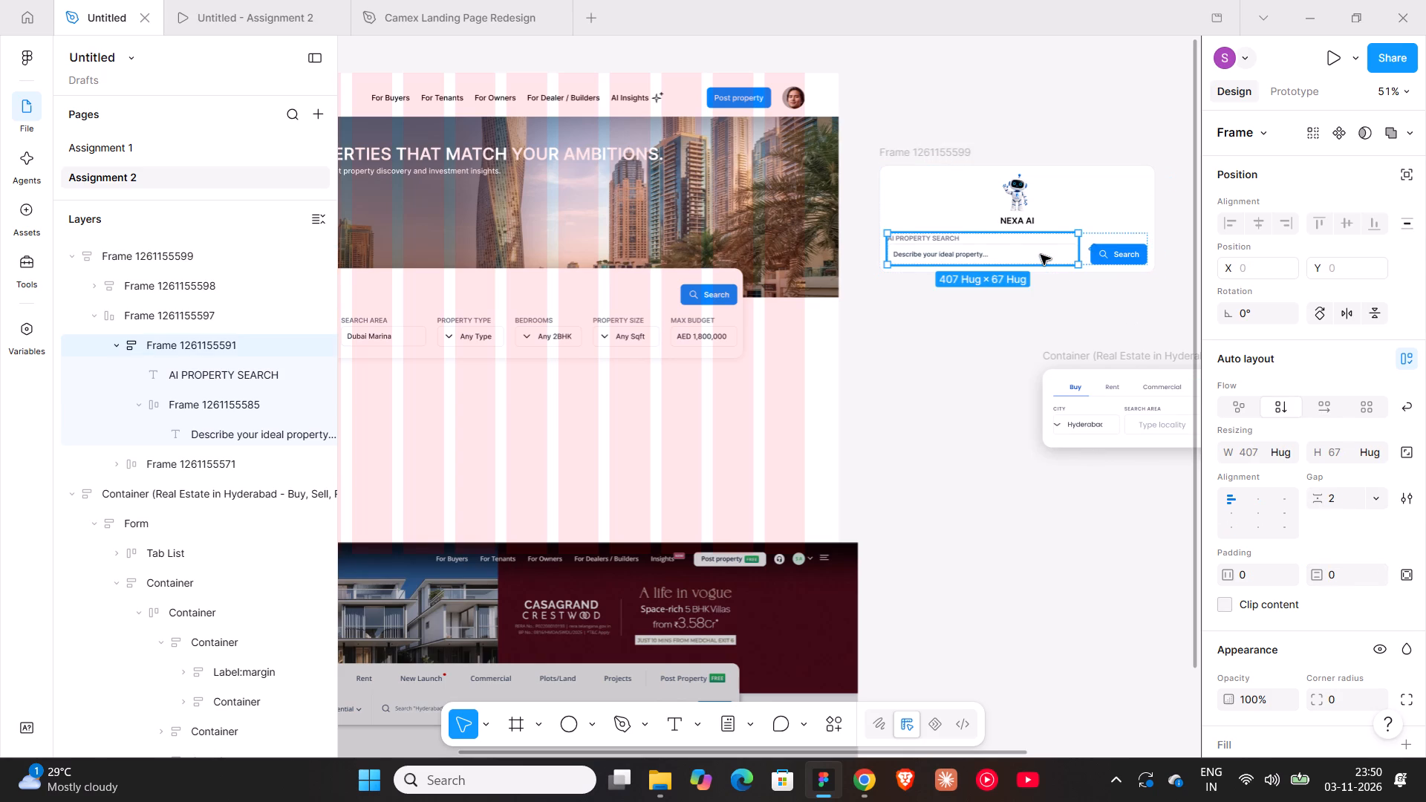
{"action": "scroll", "coordinate": [1041, 255], "scroll_direction": "up", "scroll_amount": 8, "text": "ctrl"}
{"action": "scroll", "coordinate": [1041, 255], "scroll_direction": "down", "scroll_amount": 2, "text": "shift"}
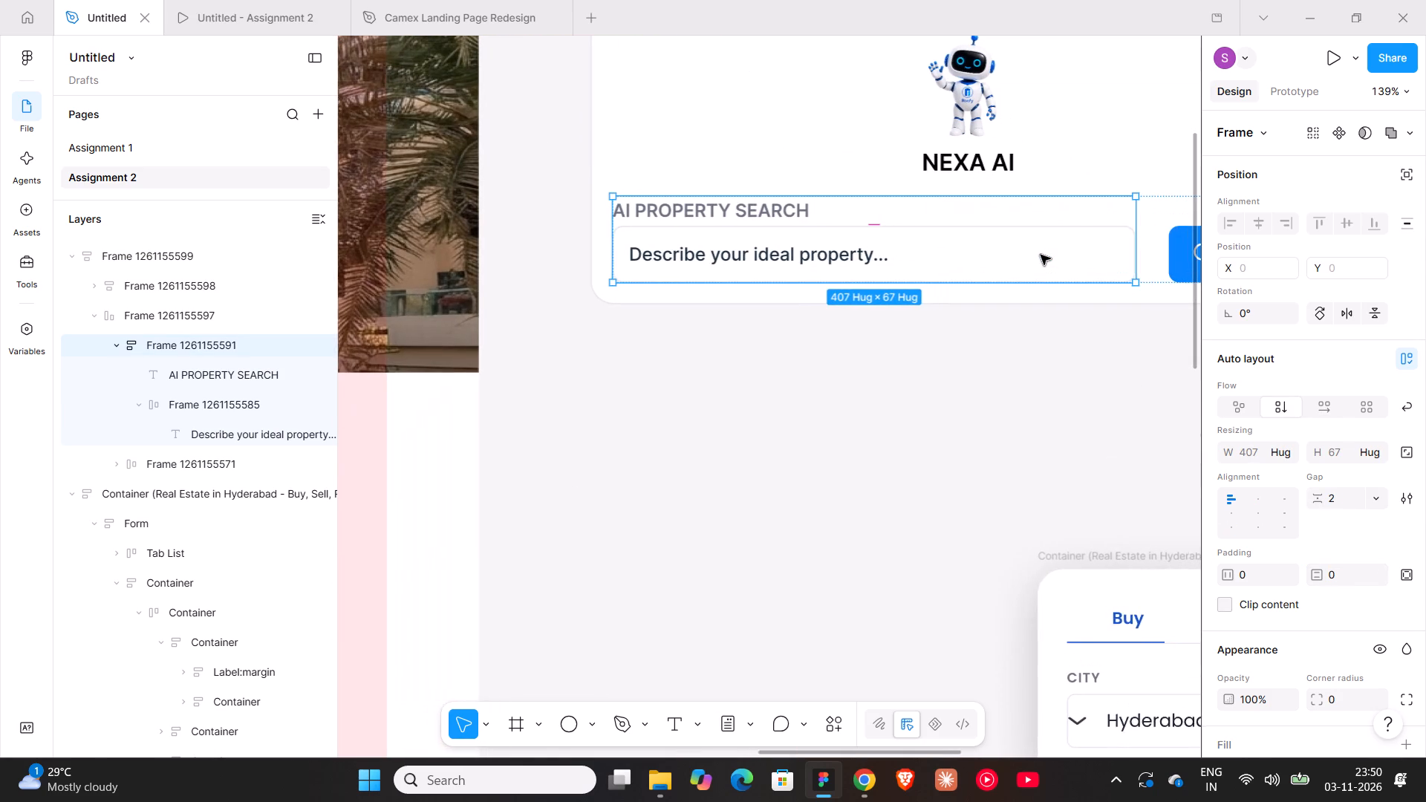
{"action": "left_click_drag", "start_coordinate": [1110, 251], "coordinate": [1058, 243]}
{"action": "key", "text": "ctrl+z"}
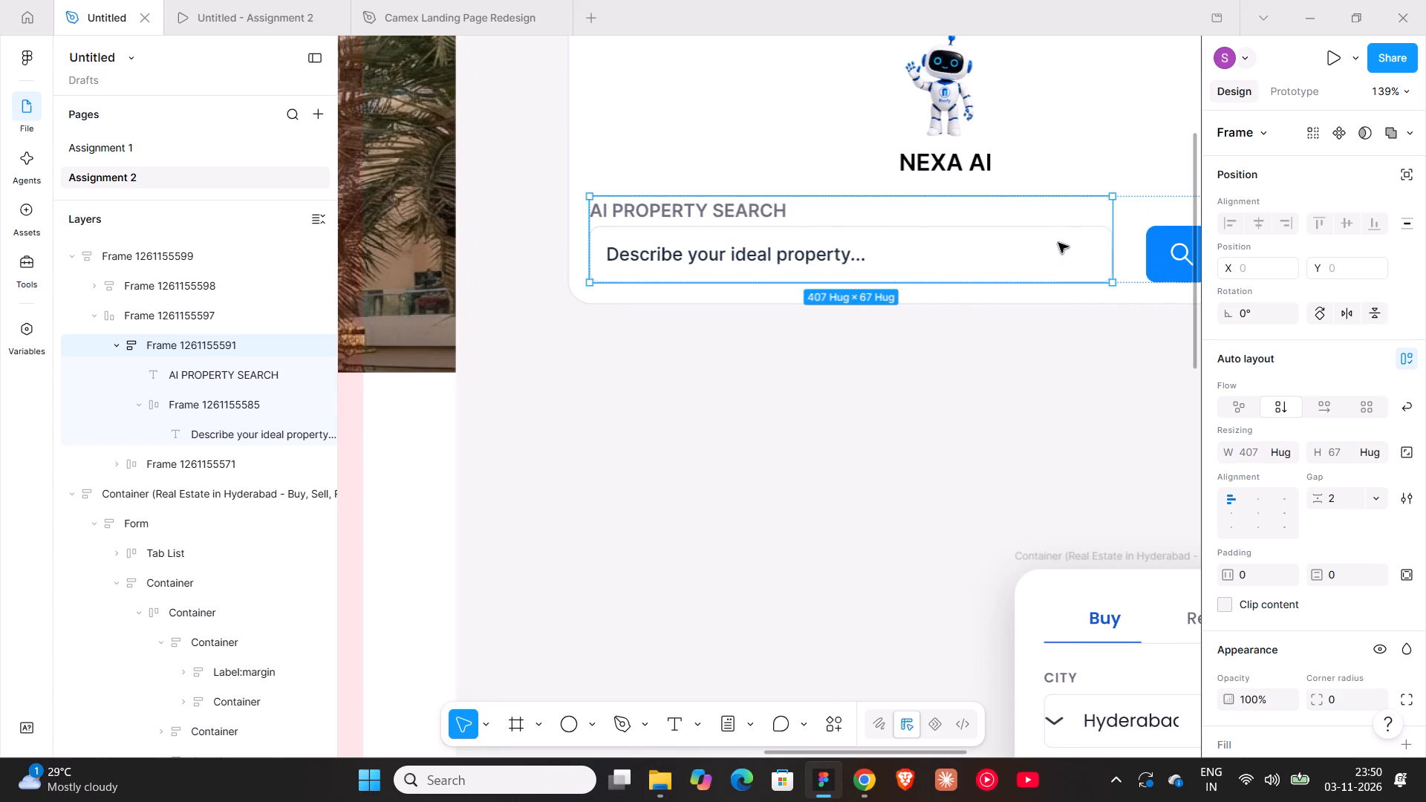
{"action": "double_click", "coordinate": [1059, 243]}
{"action": "left_click_drag", "start_coordinate": [1107, 252], "coordinate": [1061, 253]}
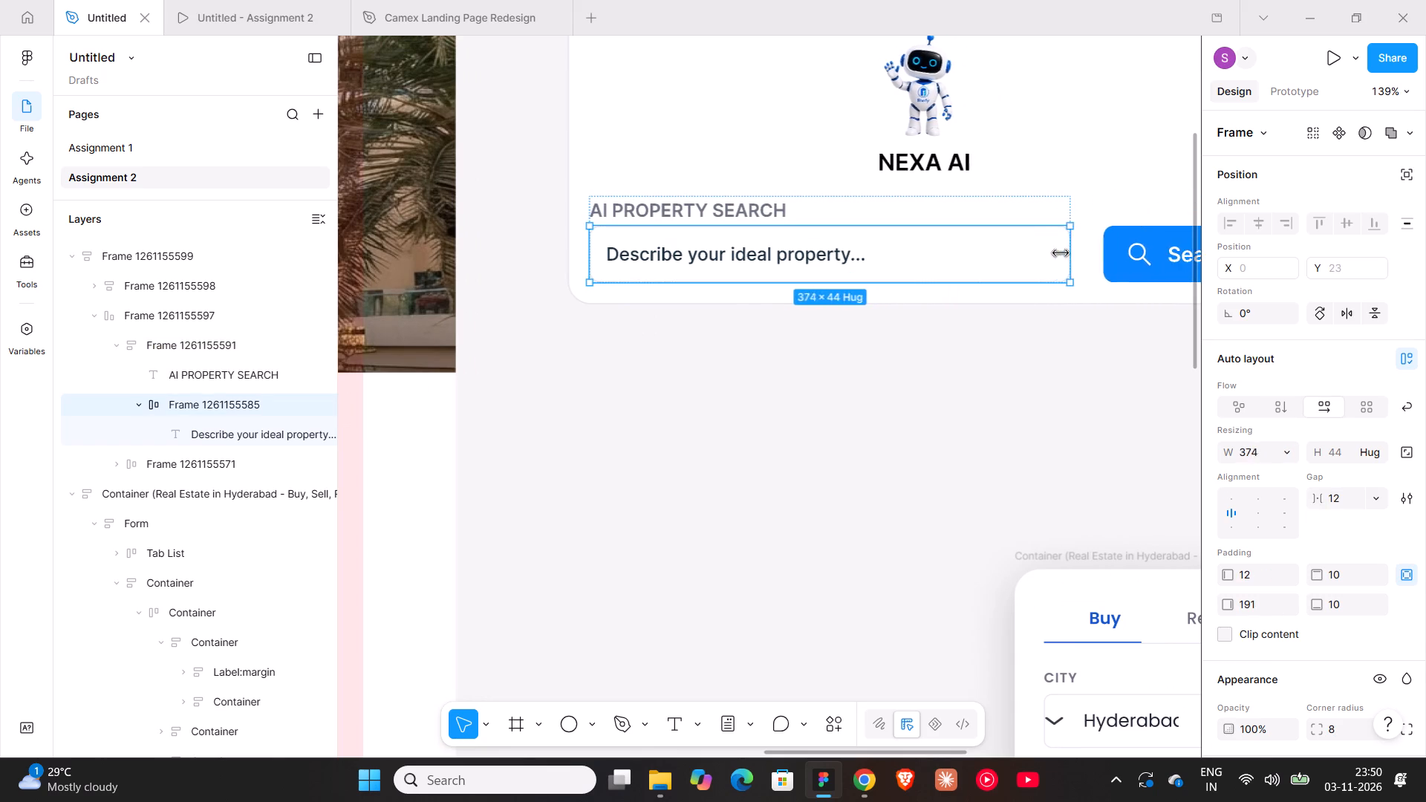
{"action": "left_click_drag", "start_coordinate": [1061, 253], "coordinate": [888, 267]}
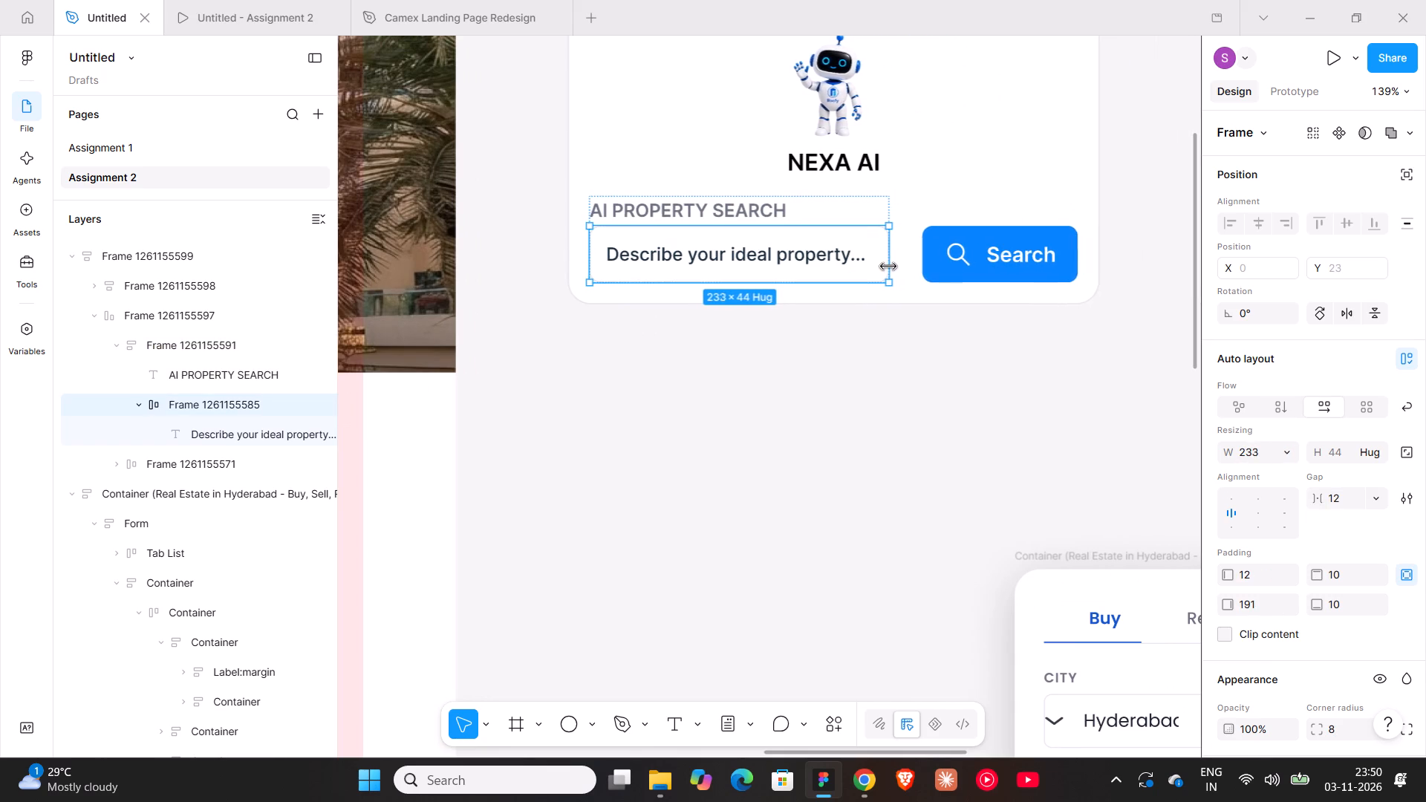
{"action": "left_click_drag", "start_coordinate": [888, 267], "coordinate": [882, 268]}
{"action": "left_click", "coordinate": [862, 357]}
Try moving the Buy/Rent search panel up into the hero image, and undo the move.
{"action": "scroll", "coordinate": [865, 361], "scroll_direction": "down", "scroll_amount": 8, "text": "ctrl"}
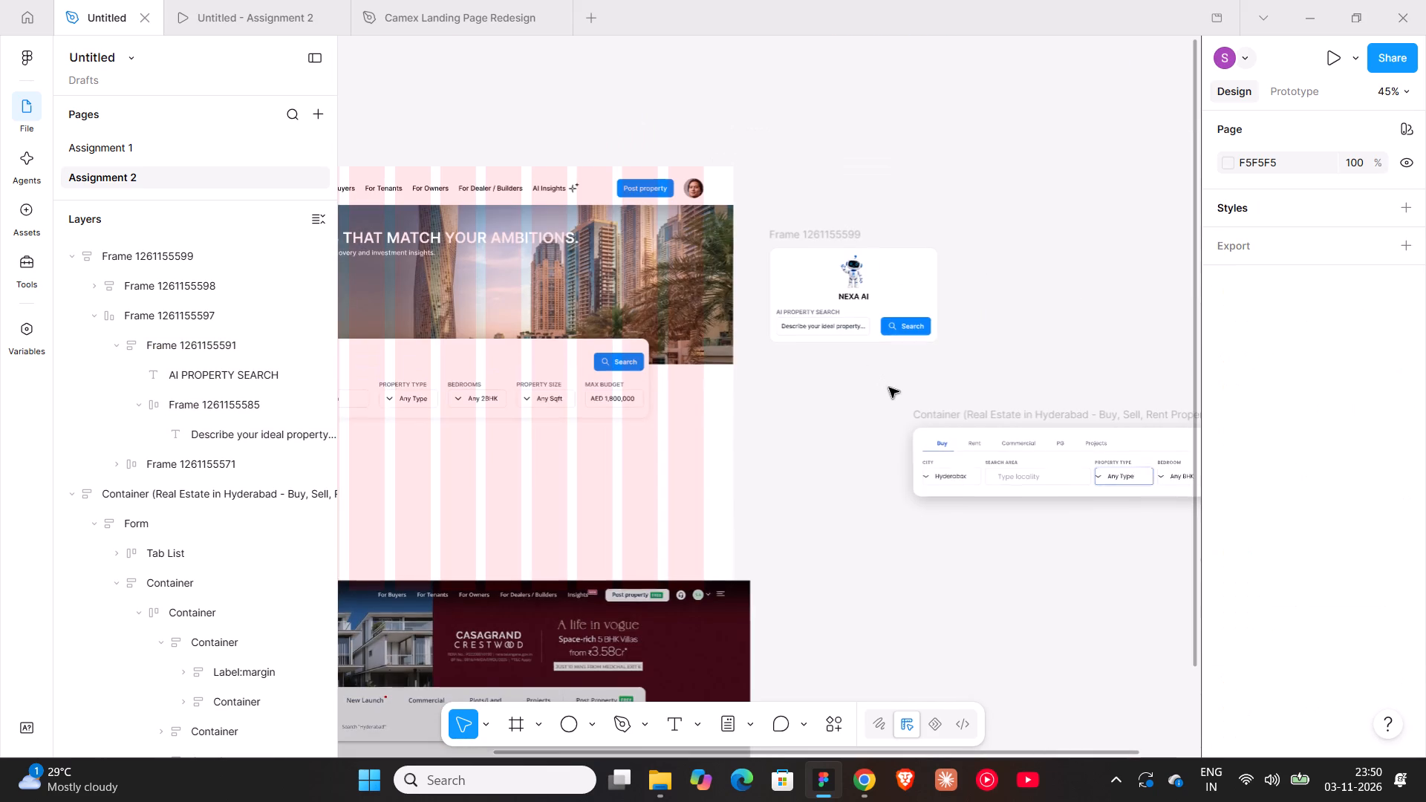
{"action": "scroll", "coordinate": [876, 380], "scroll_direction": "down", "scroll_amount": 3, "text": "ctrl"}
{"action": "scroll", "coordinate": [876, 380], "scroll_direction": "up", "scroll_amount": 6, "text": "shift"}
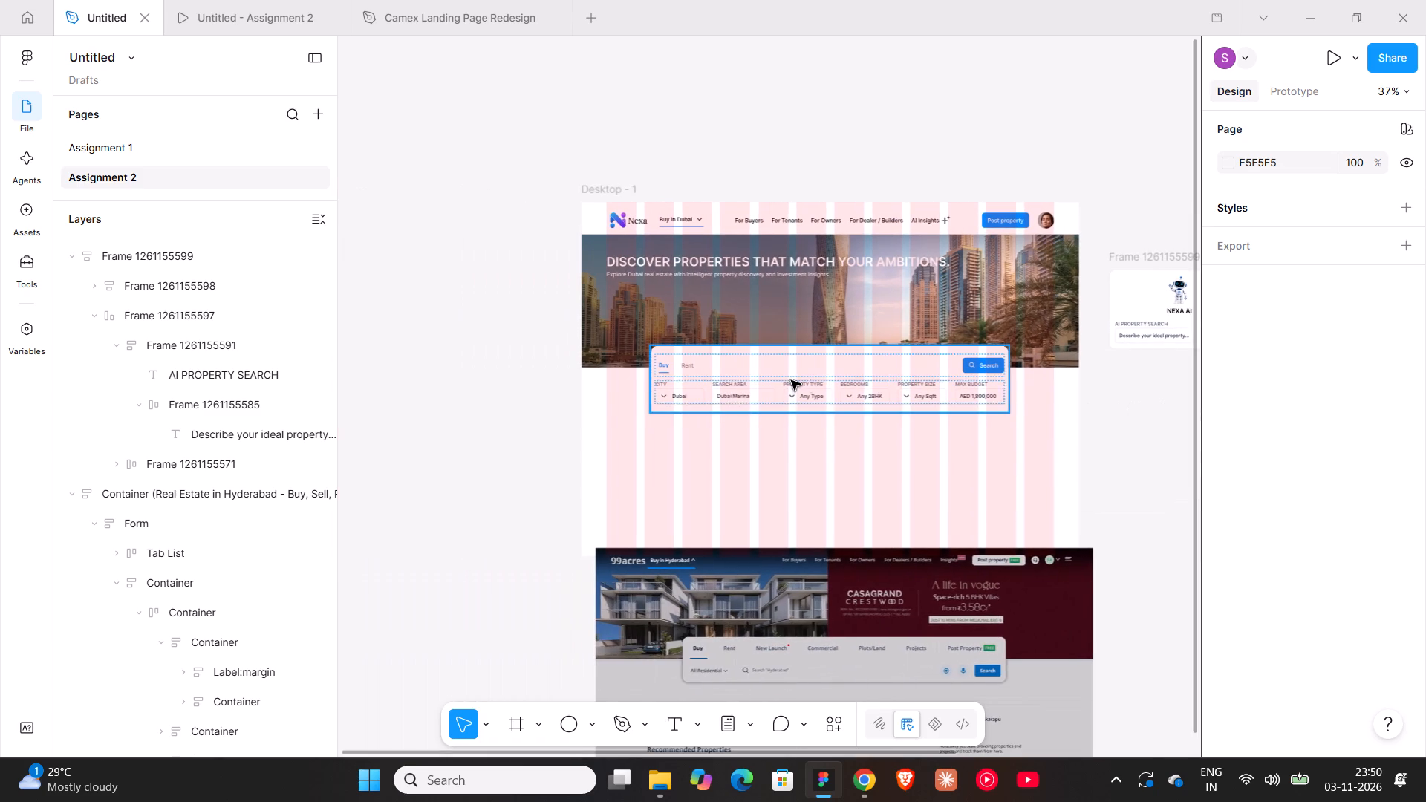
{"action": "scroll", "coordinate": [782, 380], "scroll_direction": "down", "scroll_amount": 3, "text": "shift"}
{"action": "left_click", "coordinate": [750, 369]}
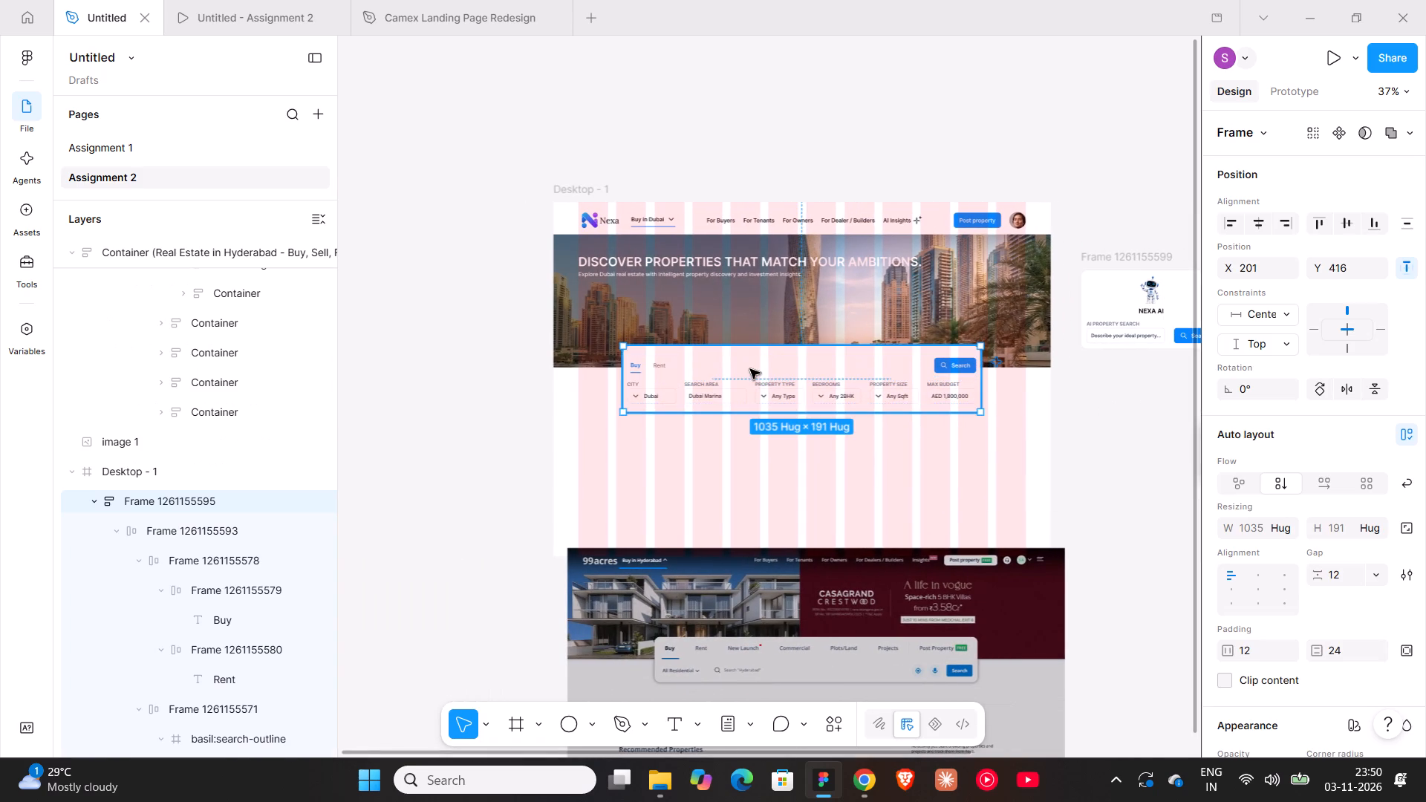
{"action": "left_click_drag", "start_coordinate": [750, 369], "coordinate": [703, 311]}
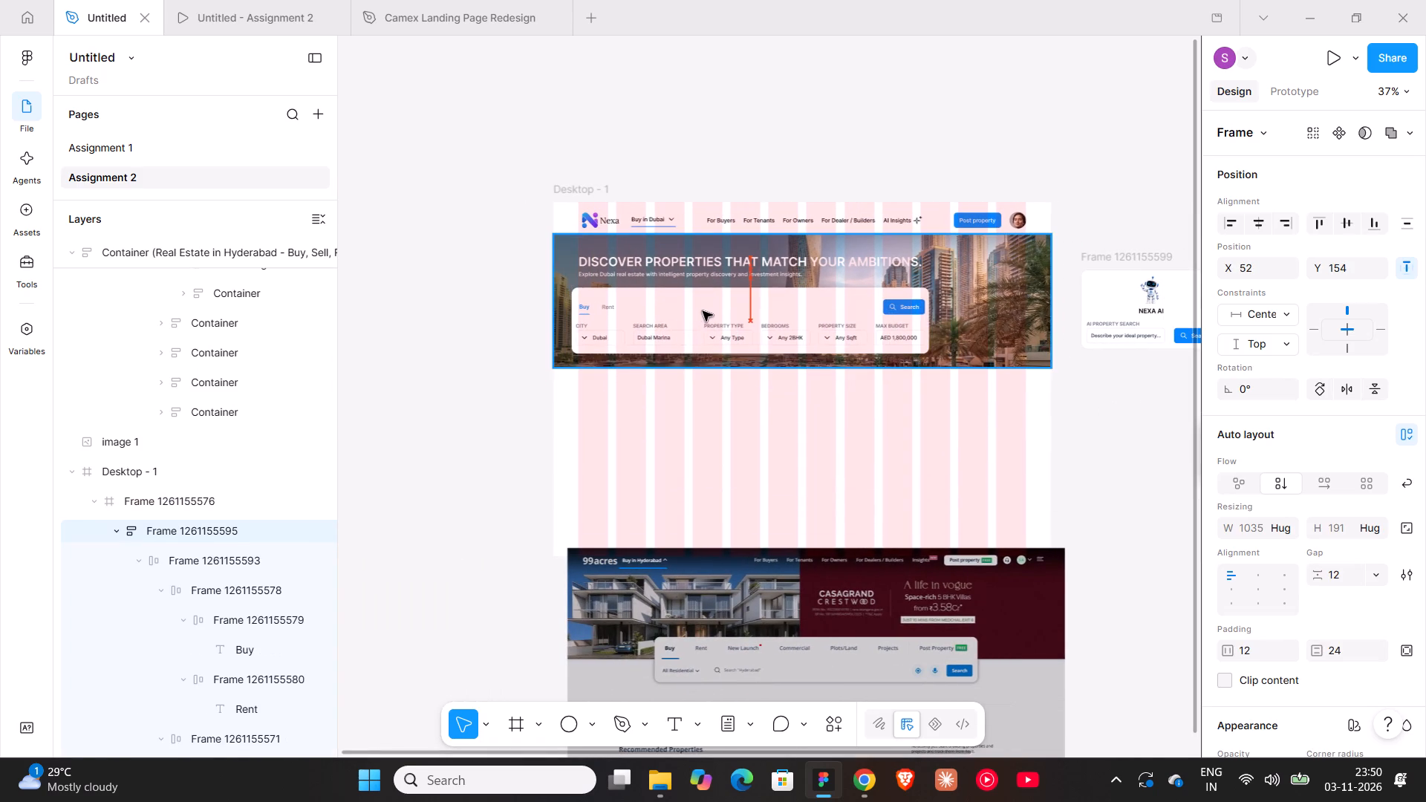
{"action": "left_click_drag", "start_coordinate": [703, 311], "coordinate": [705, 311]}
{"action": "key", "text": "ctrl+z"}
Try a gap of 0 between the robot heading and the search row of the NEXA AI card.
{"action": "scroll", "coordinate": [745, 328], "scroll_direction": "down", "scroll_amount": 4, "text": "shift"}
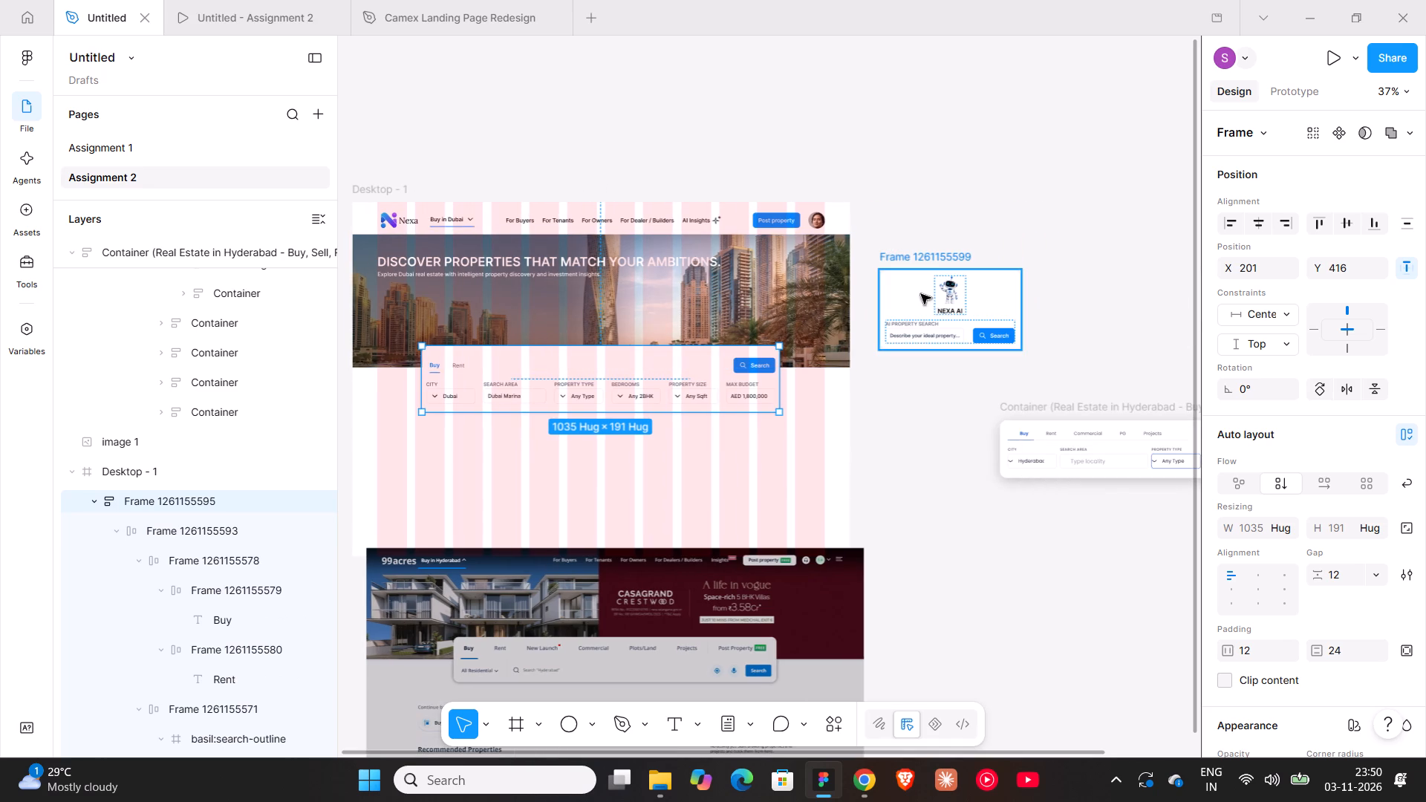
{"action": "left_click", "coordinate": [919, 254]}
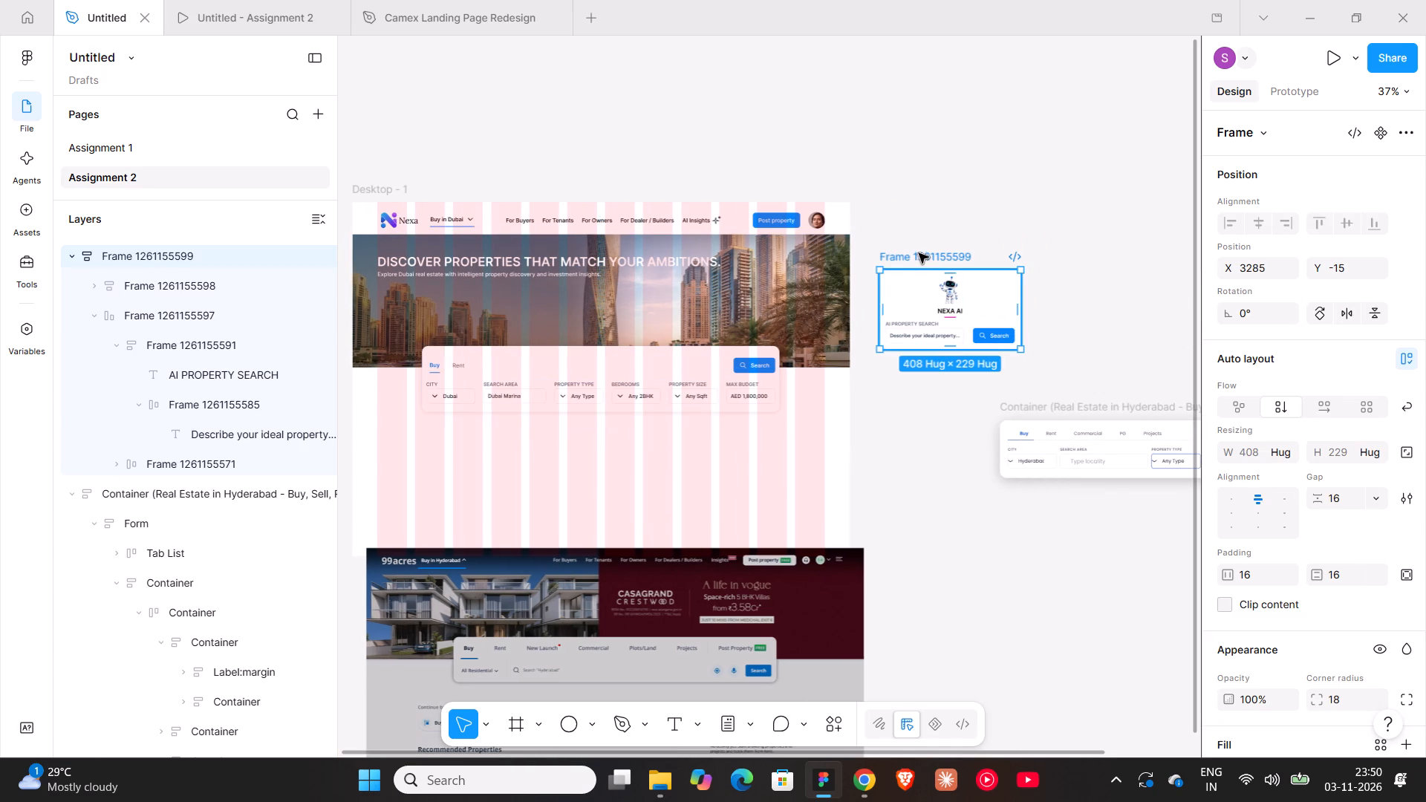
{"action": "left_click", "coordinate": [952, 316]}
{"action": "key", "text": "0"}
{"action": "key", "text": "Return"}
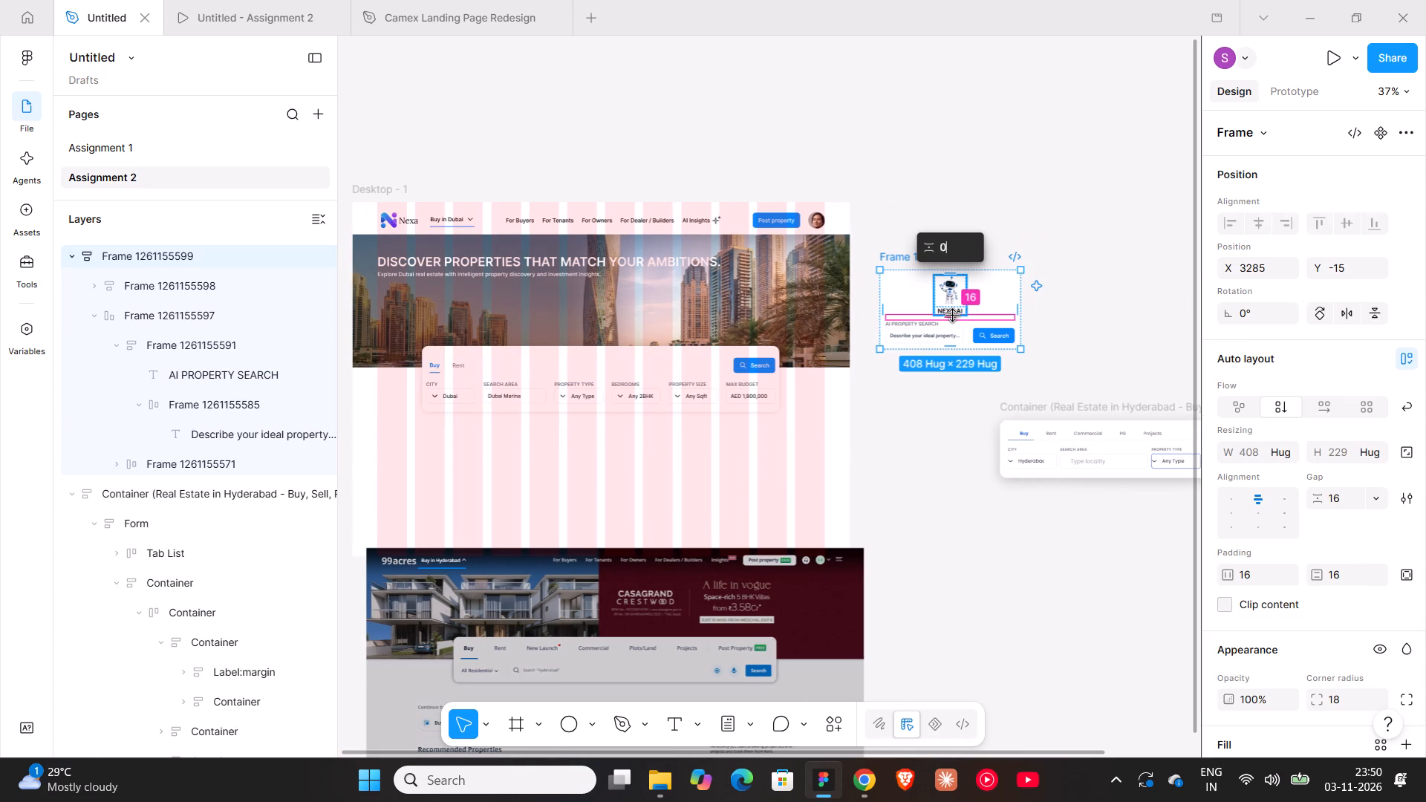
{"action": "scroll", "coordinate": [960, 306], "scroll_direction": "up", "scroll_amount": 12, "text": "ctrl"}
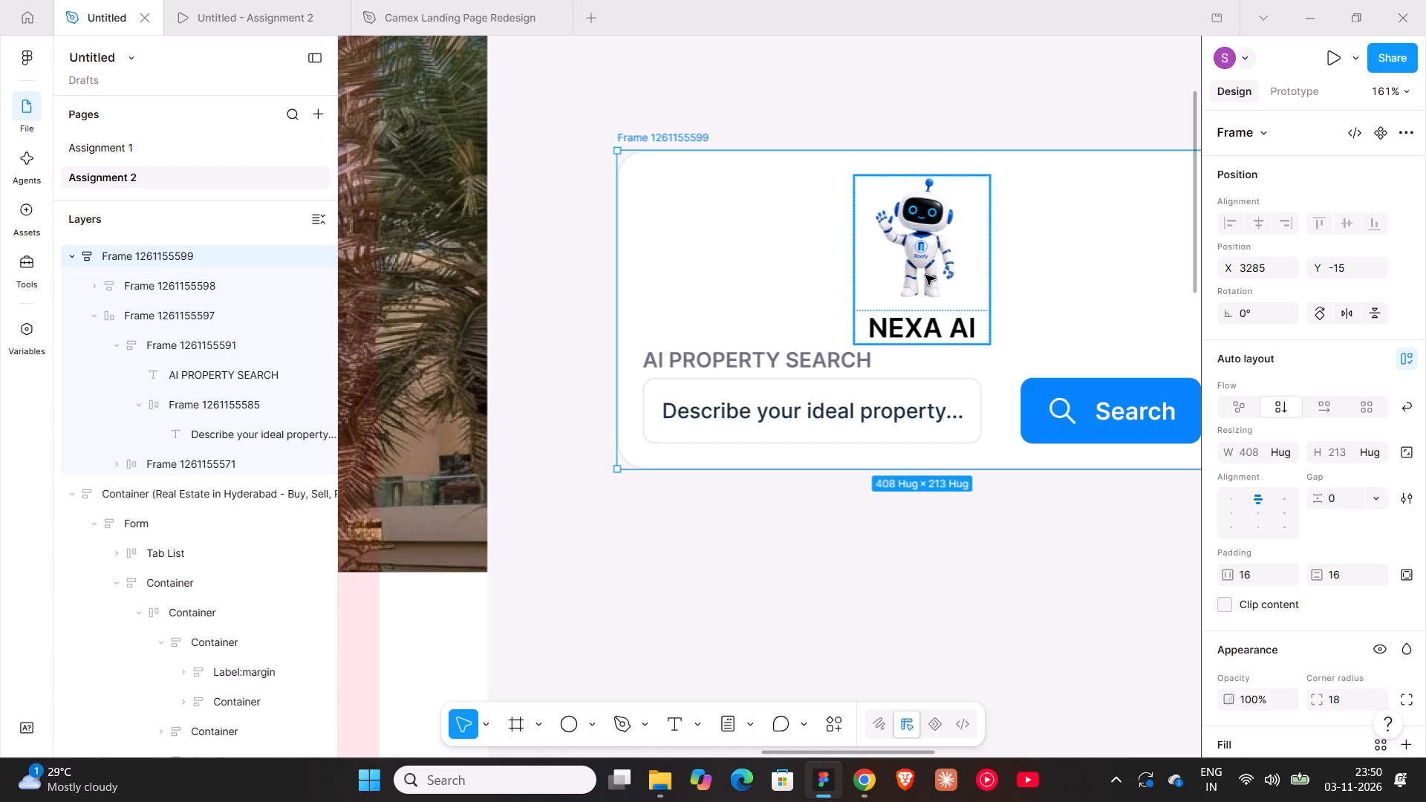
Set the NEXA AI card's vertical auto layout gap to 10.
{"action": "left_click", "coordinate": [925, 275]}
{"action": "left_click", "coordinate": [1059, 321]}
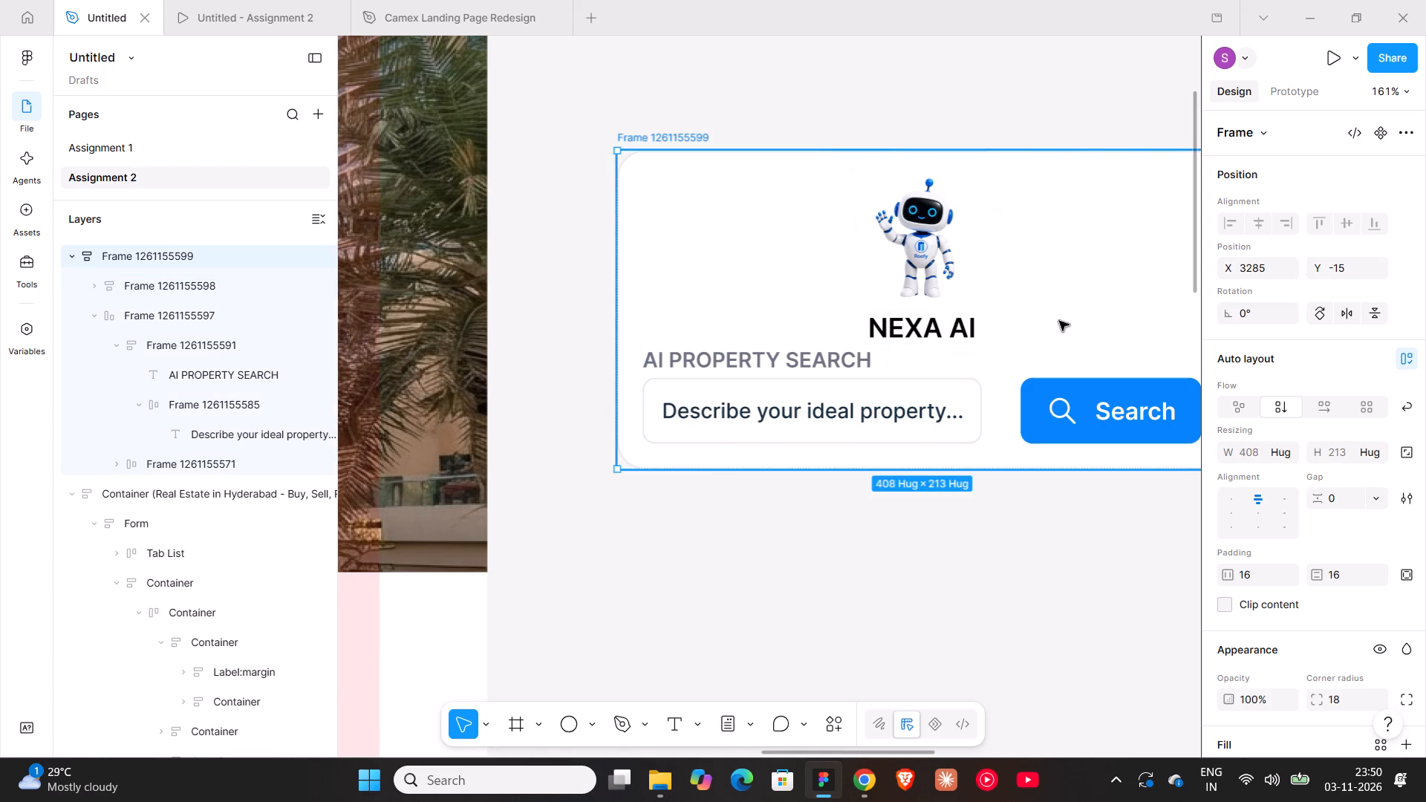
{"action": "left_click", "coordinate": [1340, 501]}
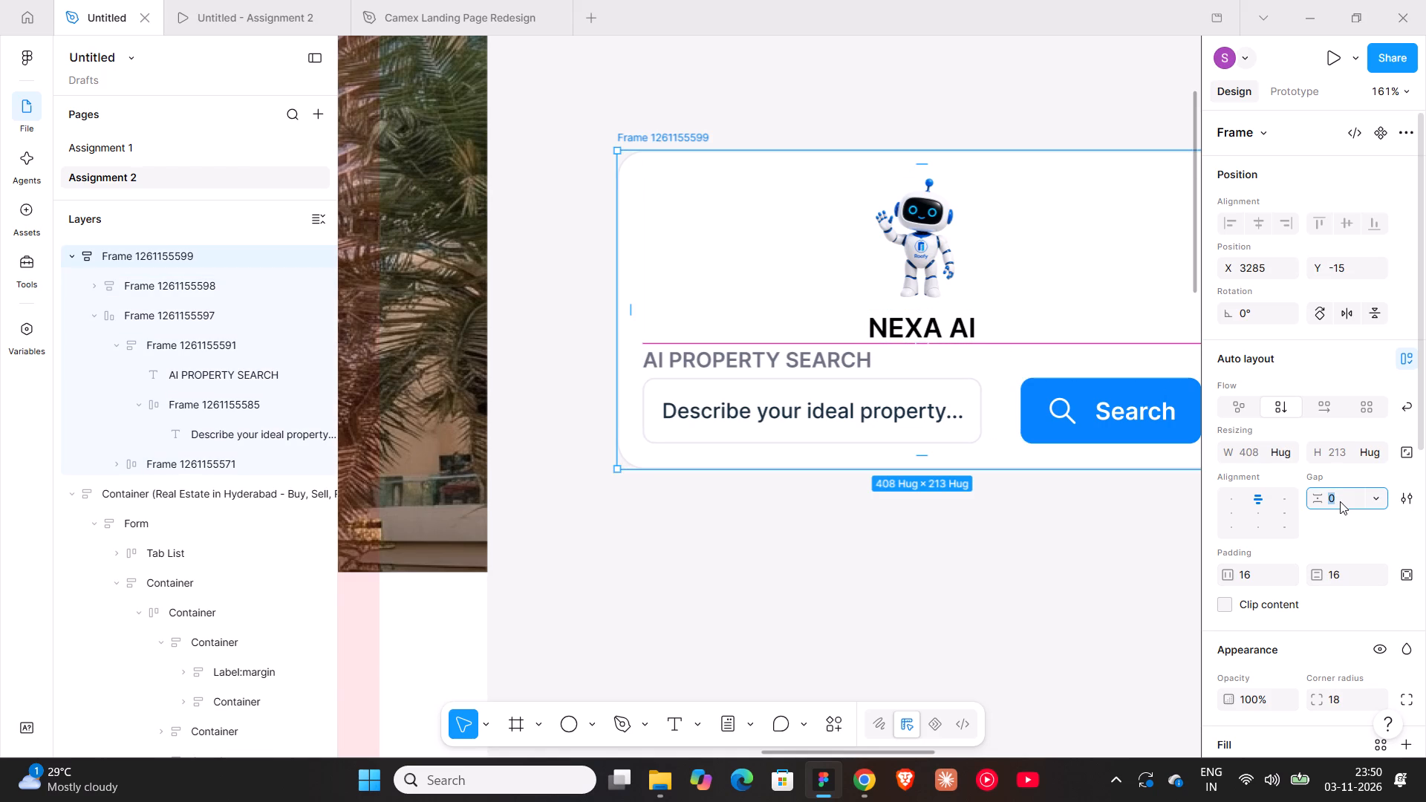
{"action": "type", "text": "10"}
{"action": "key", "text": "Return"}
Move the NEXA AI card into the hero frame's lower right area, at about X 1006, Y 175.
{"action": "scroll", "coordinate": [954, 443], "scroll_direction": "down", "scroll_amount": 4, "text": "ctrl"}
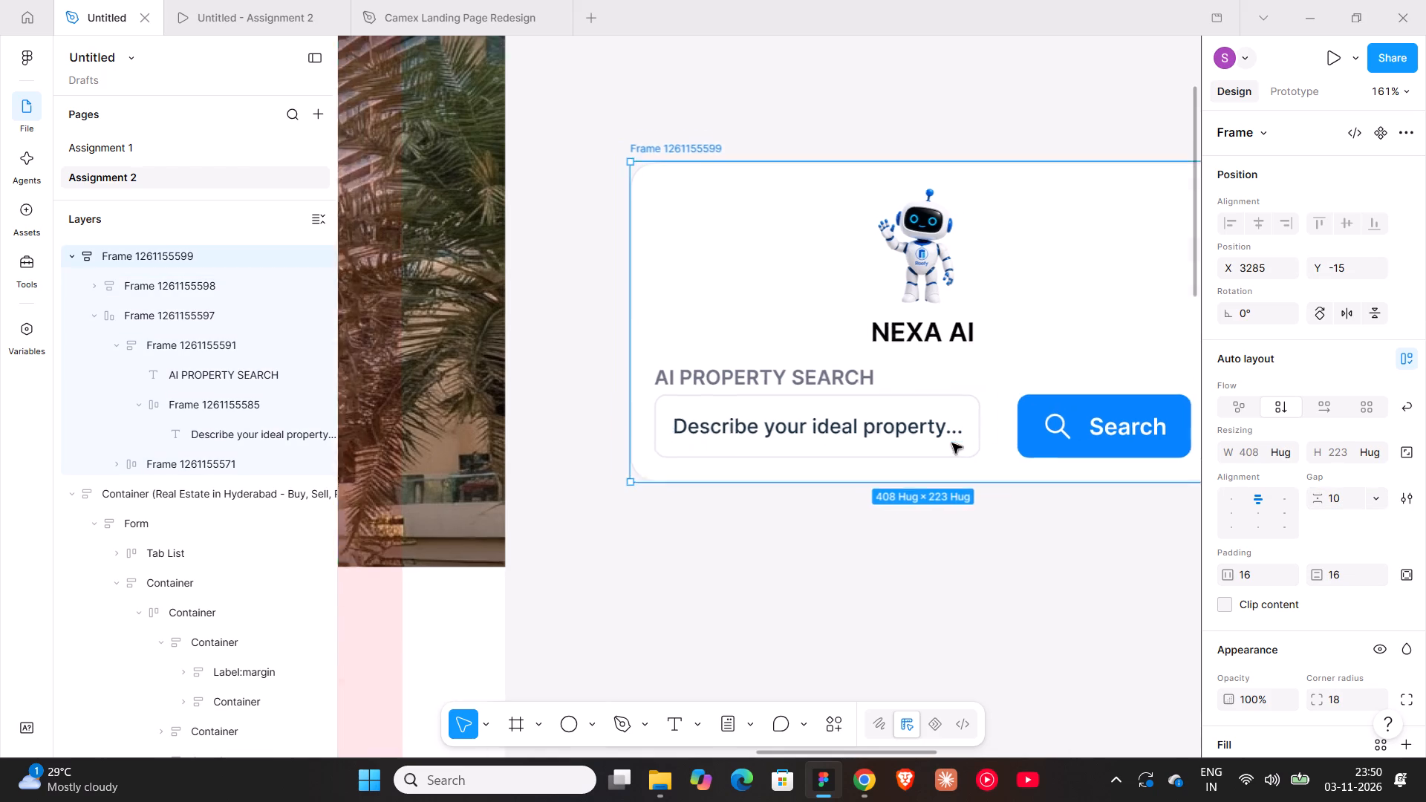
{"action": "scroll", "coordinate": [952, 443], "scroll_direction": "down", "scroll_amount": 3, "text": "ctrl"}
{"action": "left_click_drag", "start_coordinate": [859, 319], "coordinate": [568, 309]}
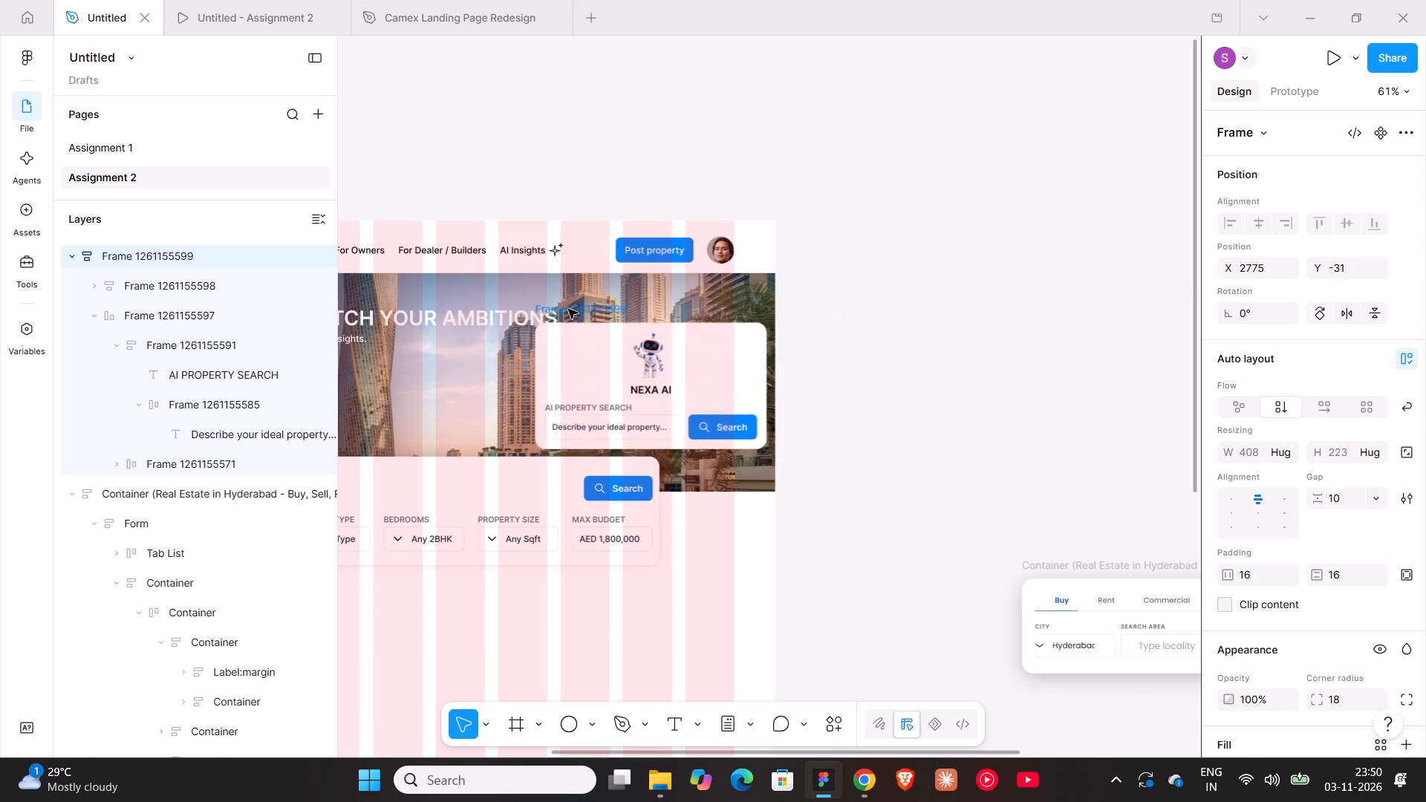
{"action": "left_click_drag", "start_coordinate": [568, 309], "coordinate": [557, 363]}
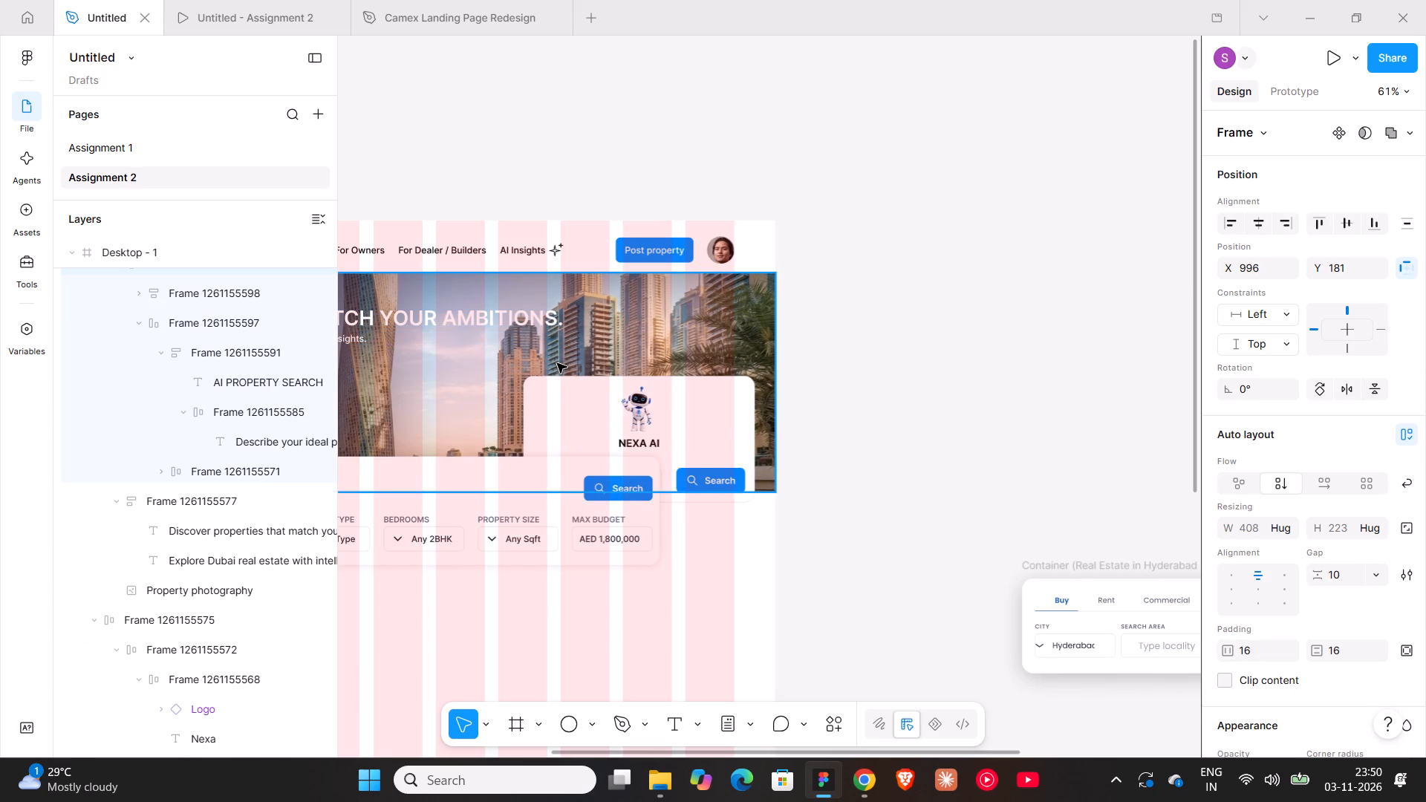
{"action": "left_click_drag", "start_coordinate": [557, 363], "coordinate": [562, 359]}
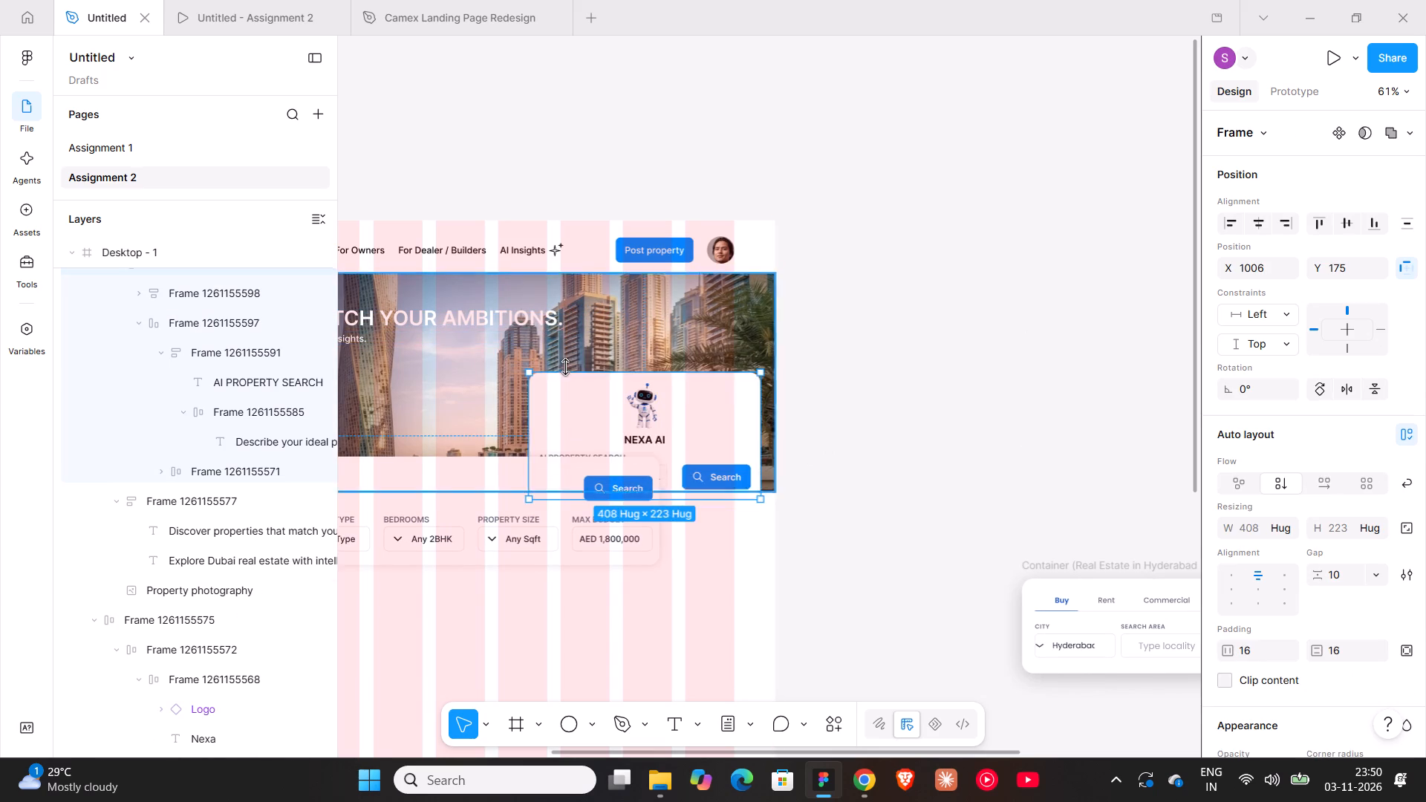
Move the hero heading and subtitle group up by 20 to Y 46.
{"action": "scroll", "coordinate": [566, 368], "scroll_direction": "up", "scroll_amount": 7, "text": "ctrl"}
{"action": "scroll", "coordinate": [566, 368], "scroll_direction": "down", "scroll_amount": 7, "text": "ctrl"}
{"action": "scroll", "coordinate": [566, 368], "scroll_direction": "up", "scroll_amount": 6, "text": "shift"}
{"action": "left_click", "coordinate": [604, 319]}
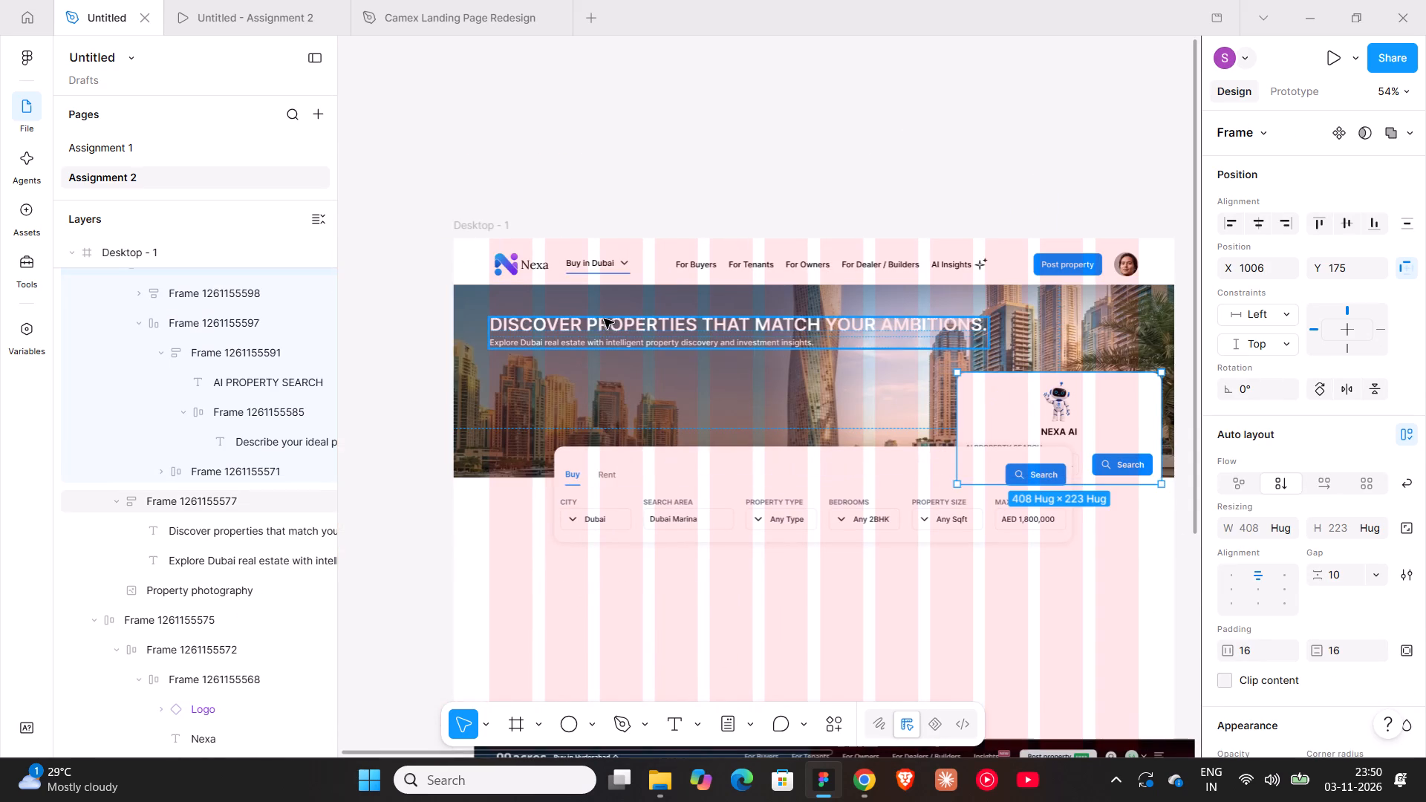
{"action": "key", "text": "shift+Up"}
{"action": "key", "text": "shift+Up"}
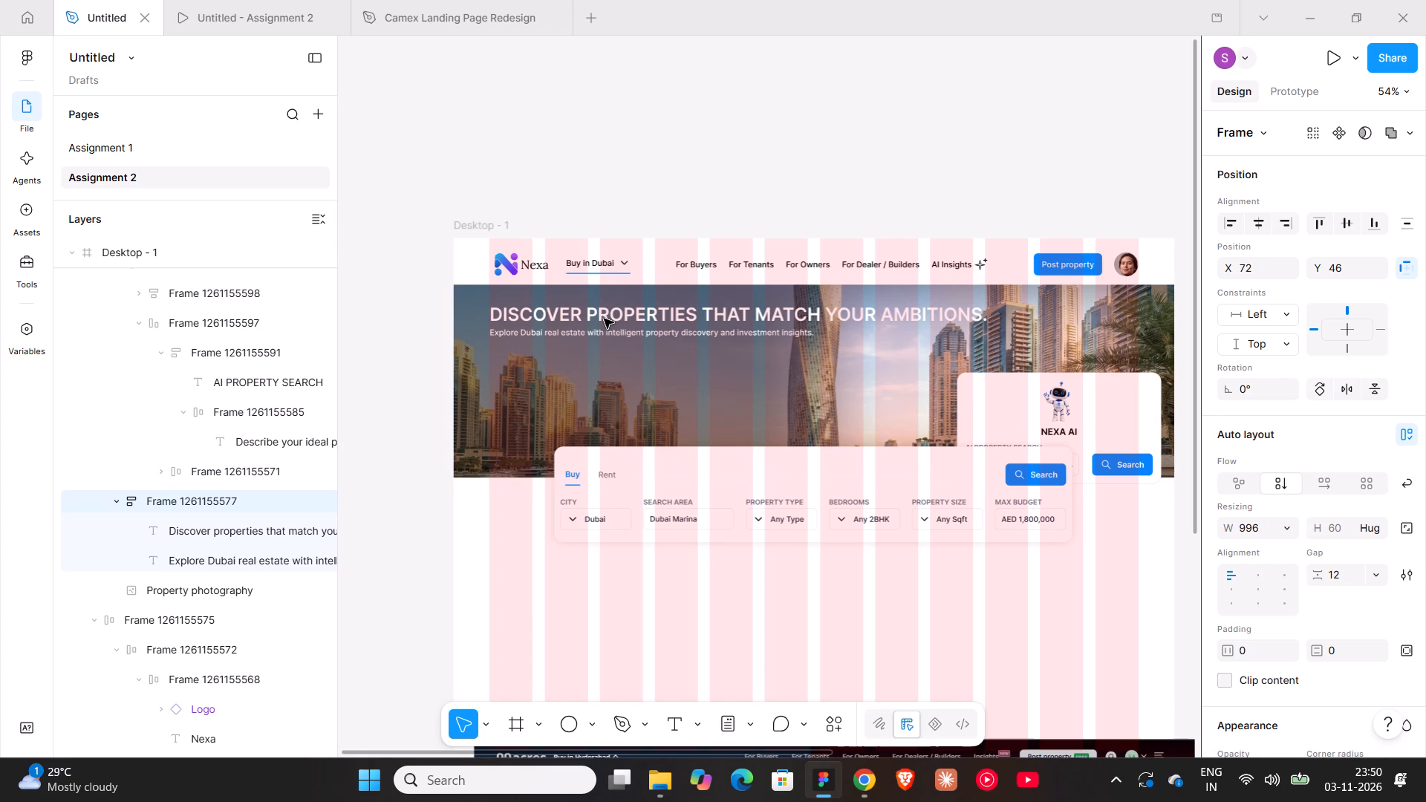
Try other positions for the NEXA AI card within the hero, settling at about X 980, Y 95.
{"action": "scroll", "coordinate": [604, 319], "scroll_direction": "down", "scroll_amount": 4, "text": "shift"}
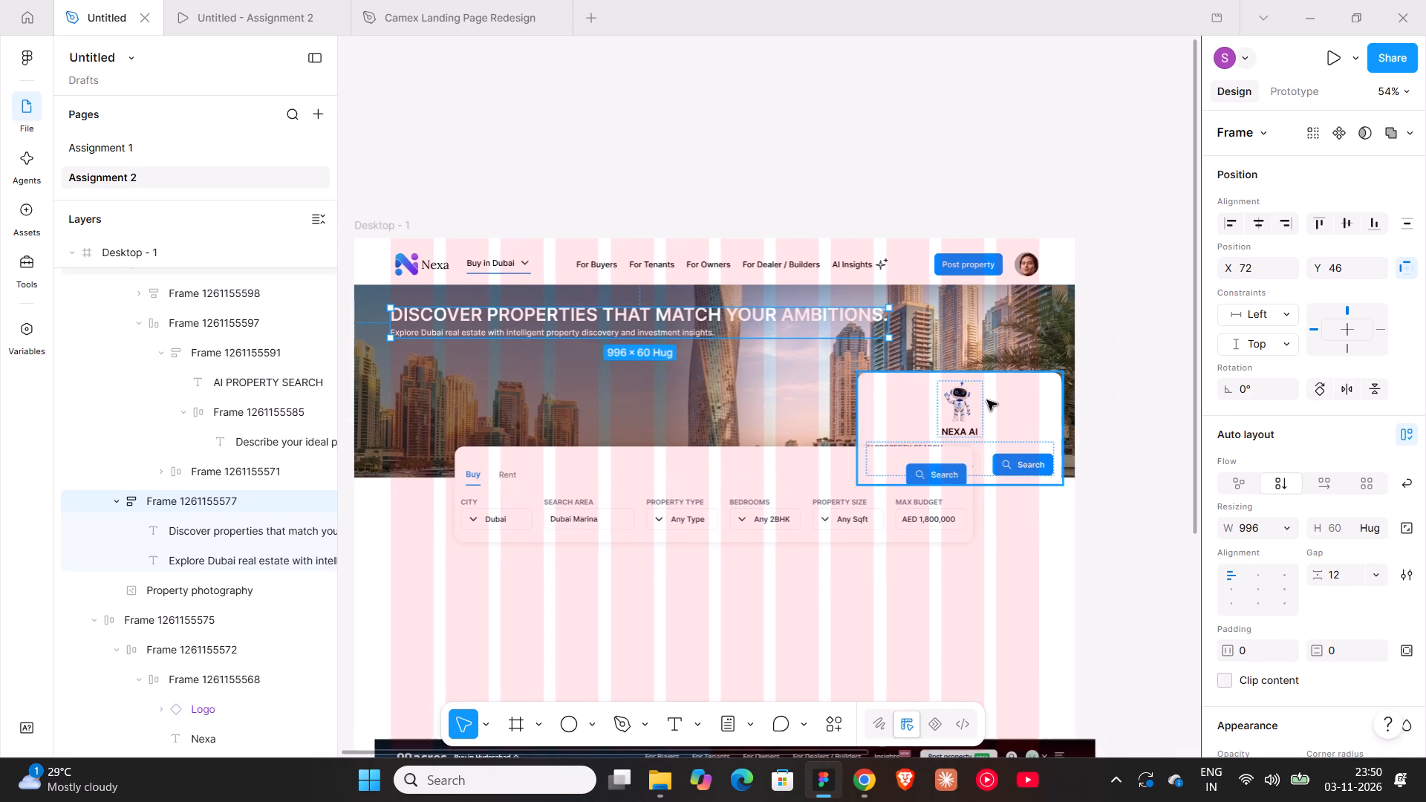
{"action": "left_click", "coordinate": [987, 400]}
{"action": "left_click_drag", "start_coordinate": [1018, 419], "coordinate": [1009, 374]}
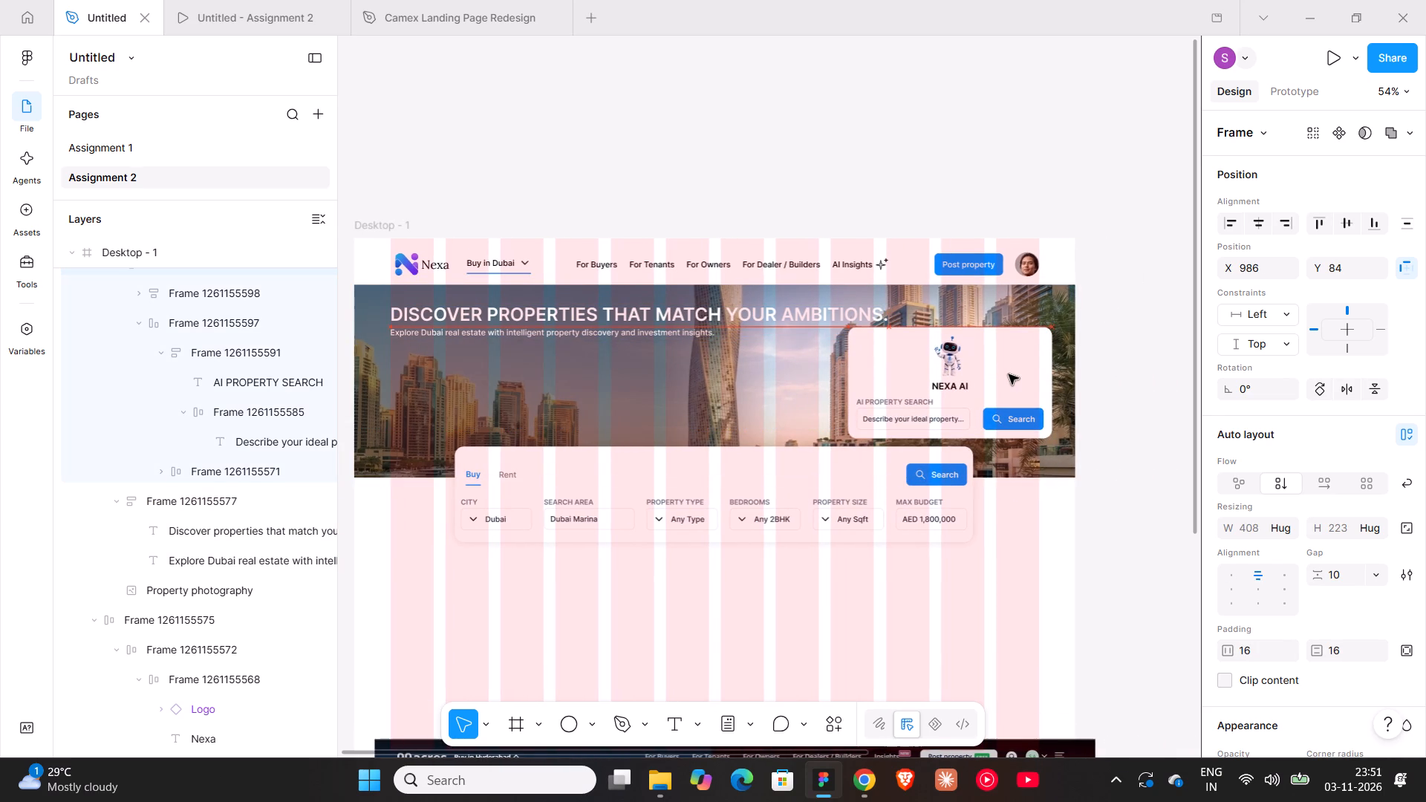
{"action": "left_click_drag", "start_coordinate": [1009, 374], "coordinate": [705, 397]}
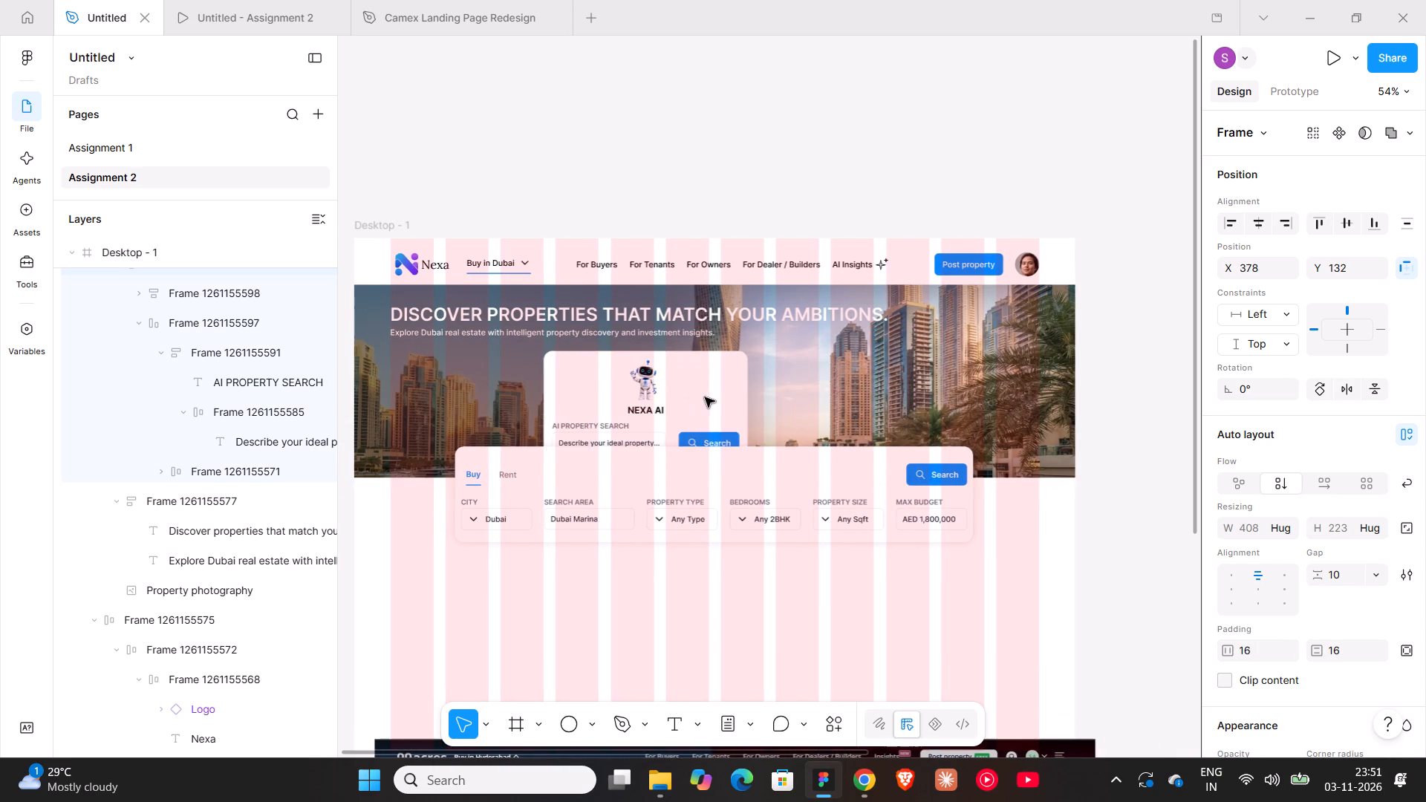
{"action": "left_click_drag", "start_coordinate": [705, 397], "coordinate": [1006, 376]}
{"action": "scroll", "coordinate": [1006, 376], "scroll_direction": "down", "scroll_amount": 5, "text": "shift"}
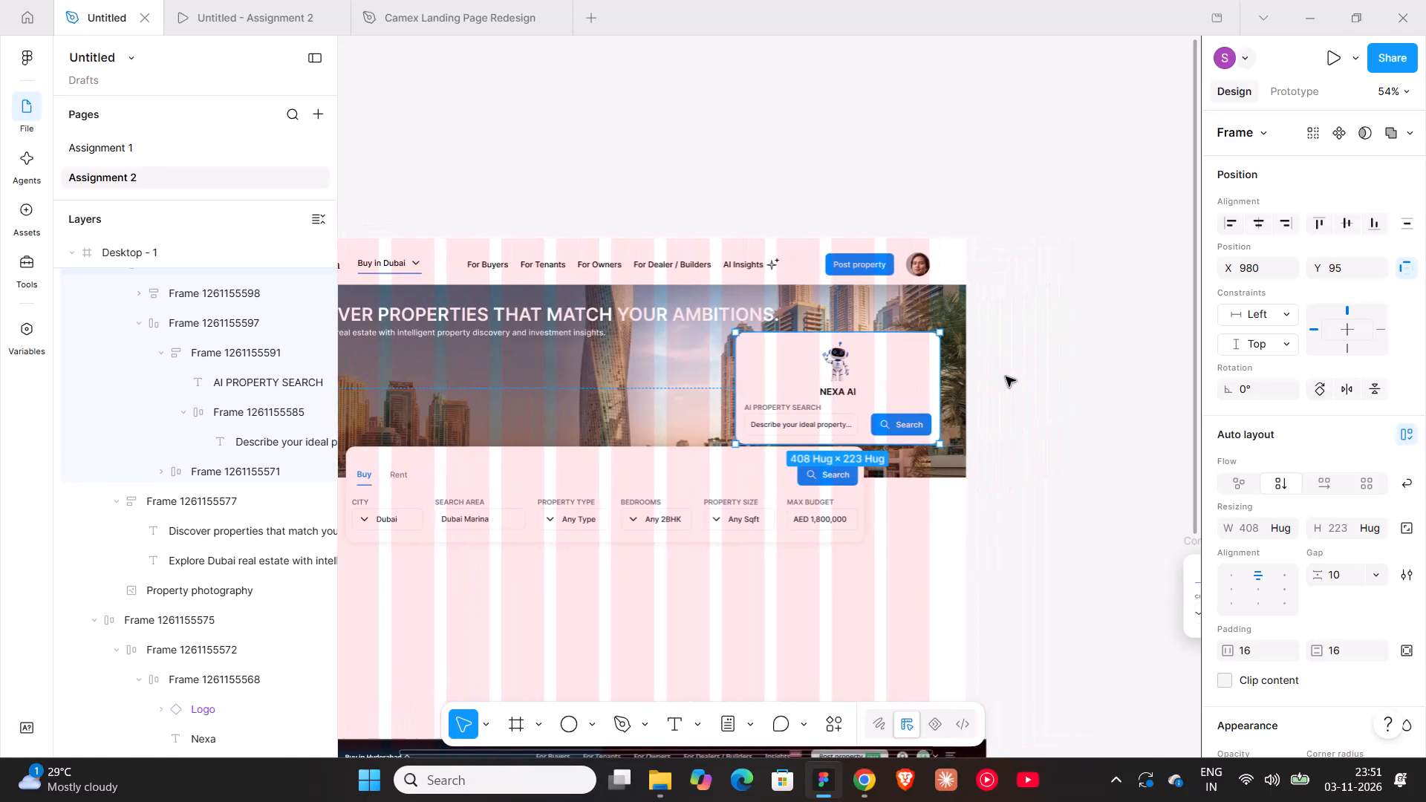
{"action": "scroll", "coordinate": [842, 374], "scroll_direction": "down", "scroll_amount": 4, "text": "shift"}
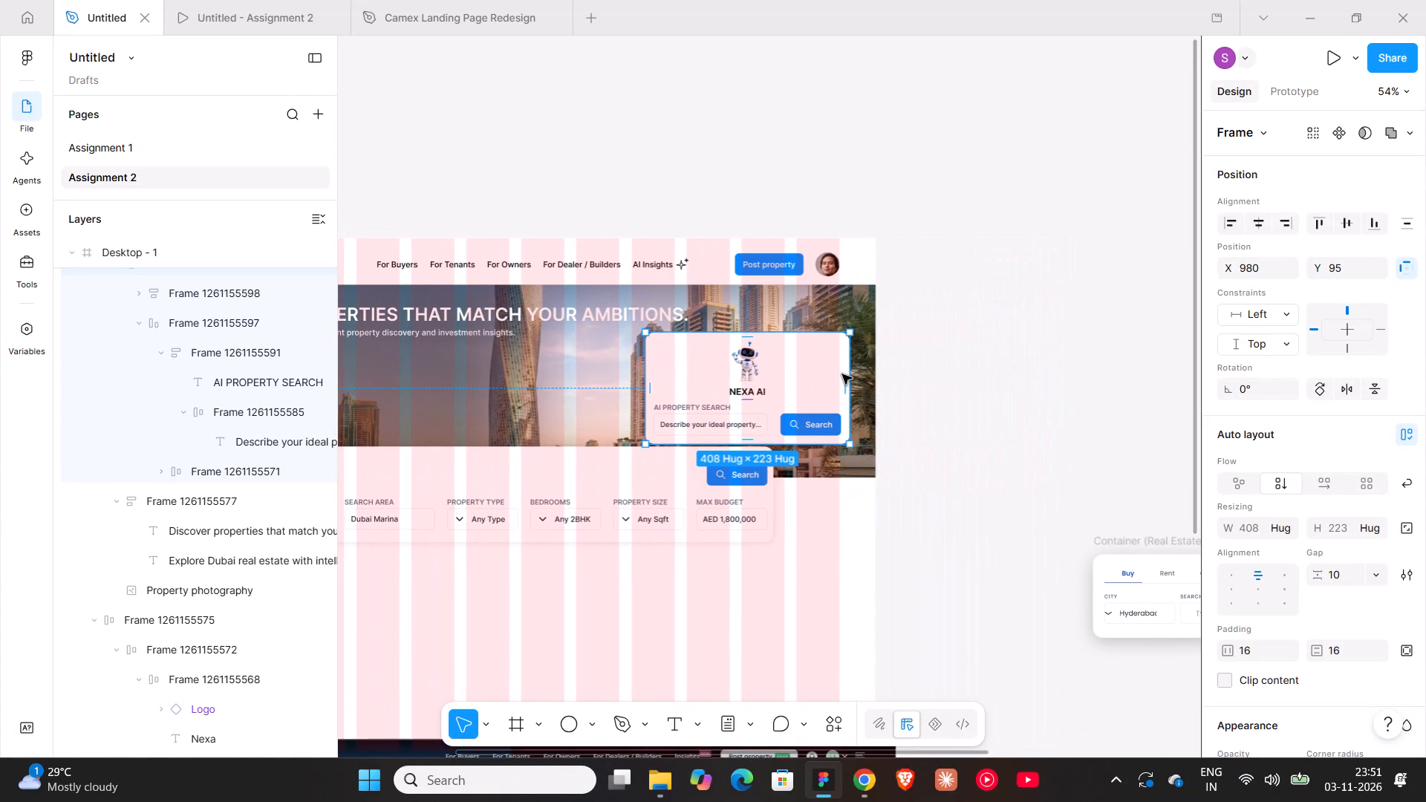
Move the NEXA AI card out of the hero onto the empty canvas, at about X 3346, Y -67.
{"action": "left_click_drag", "start_coordinate": [693, 391], "coordinate": [1081, 353]}
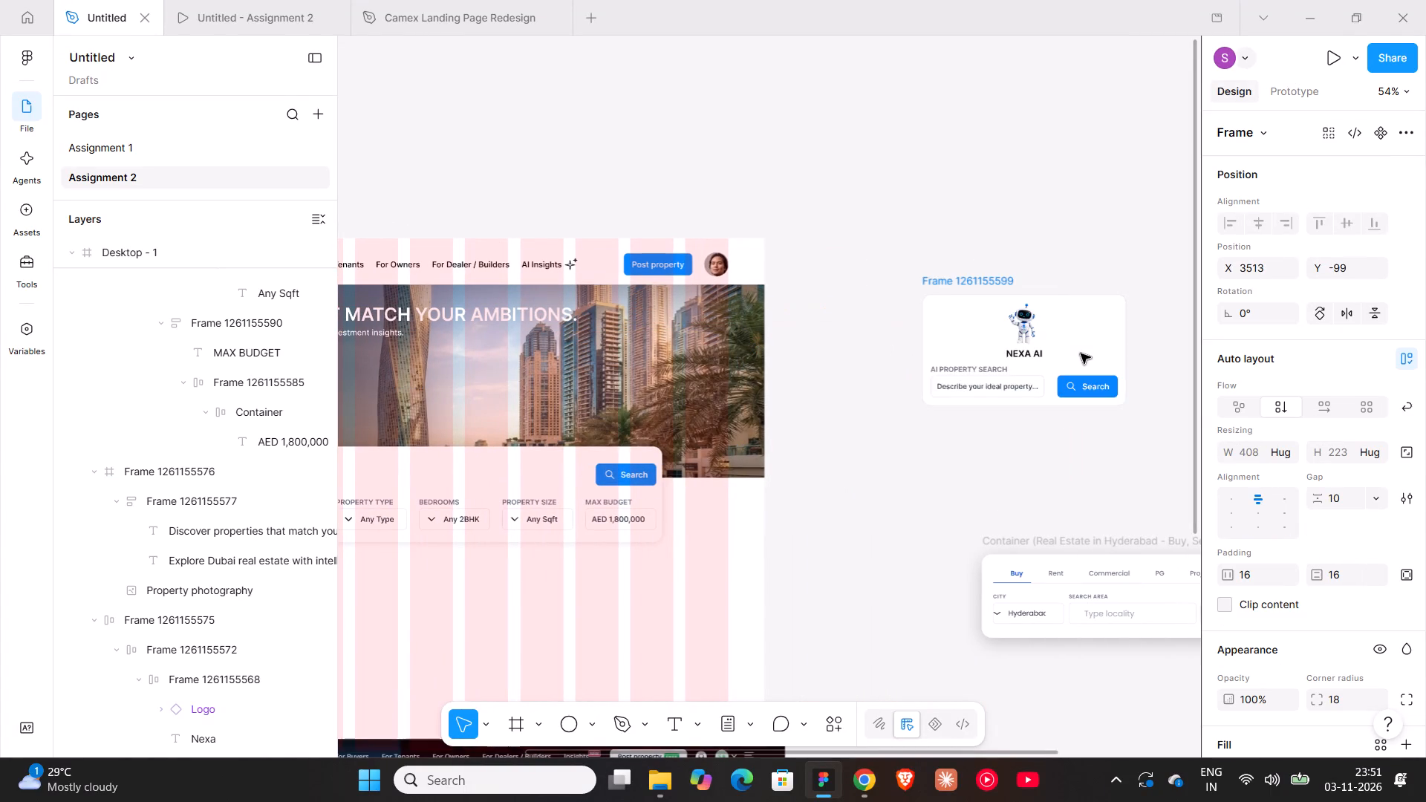
{"action": "left_click_drag", "start_coordinate": [1081, 353], "coordinate": [997, 370]}
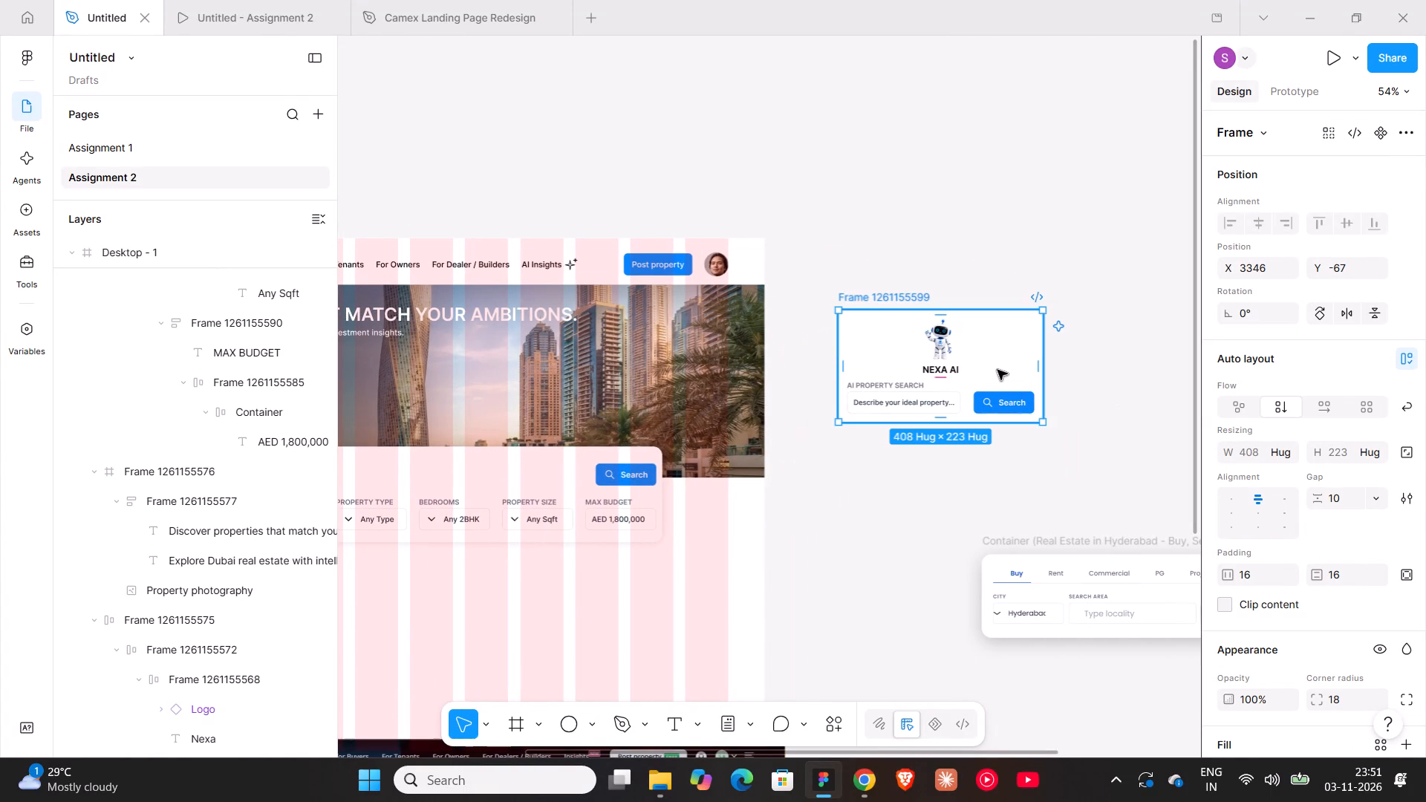
Move the AI property search row and the robot group out of the NEXA AI card, placing them side by side on the canvas.
{"action": "scroll", "coordinate": [919, 339], "scroll_direction": "down", "scroll_amount": 4, "text": "shift"}
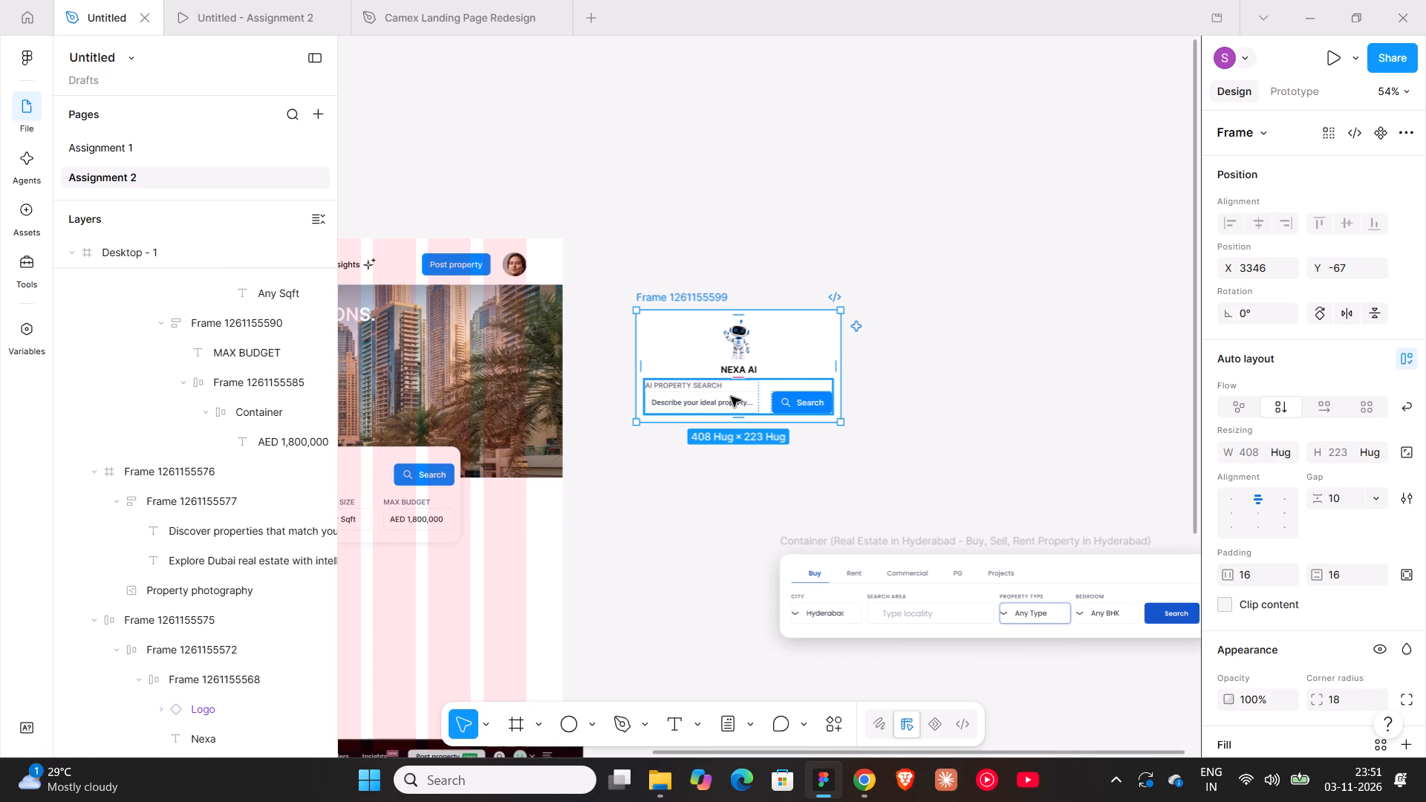
{"action": "left_click", "coordinate": [731, 397]}
{"action": "left_click_drag", "start_coordinate": [806, 387], "coordinate": [1032, 322]}
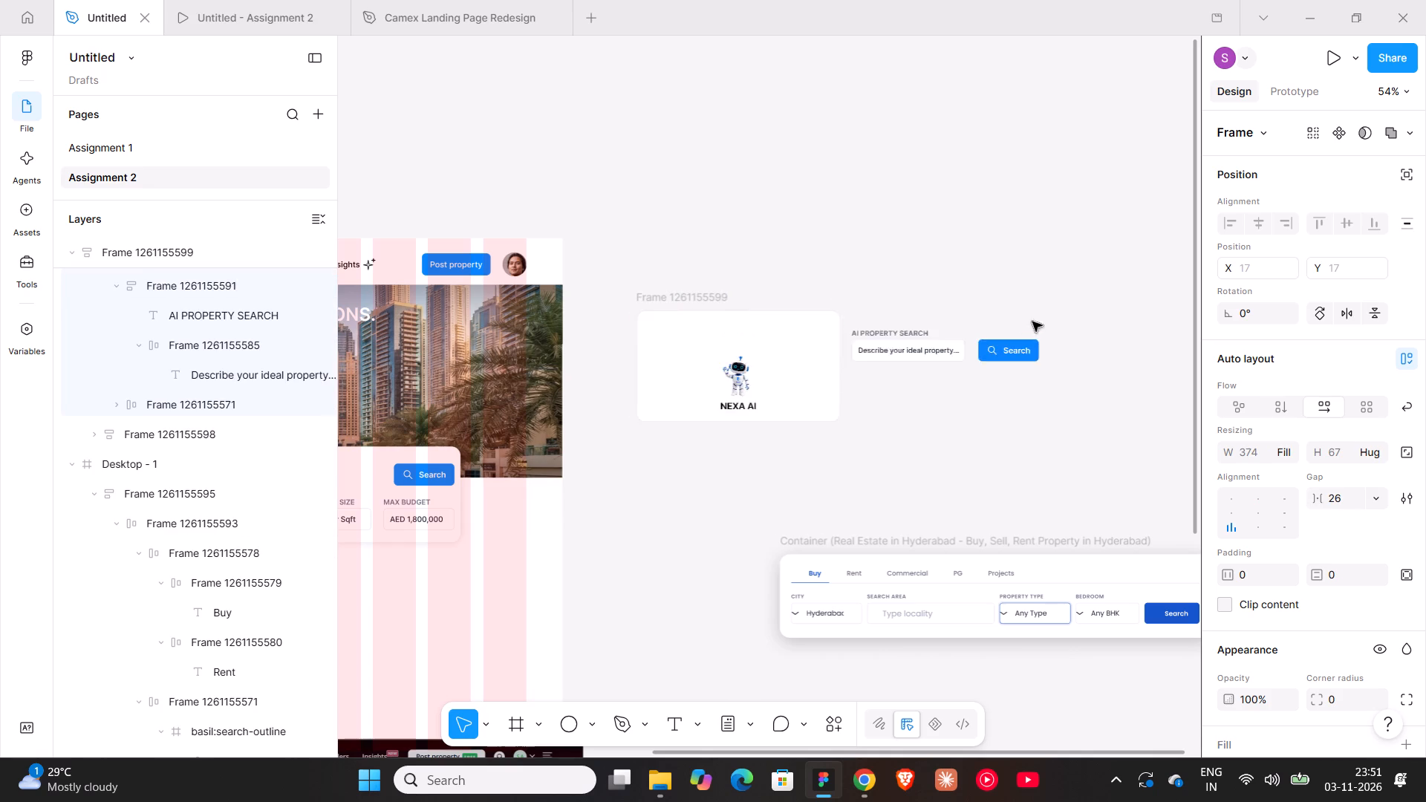
{"action": "left_click_drag", "start_coordinate": [1032, 322], "coordinate": [1062, 302]}
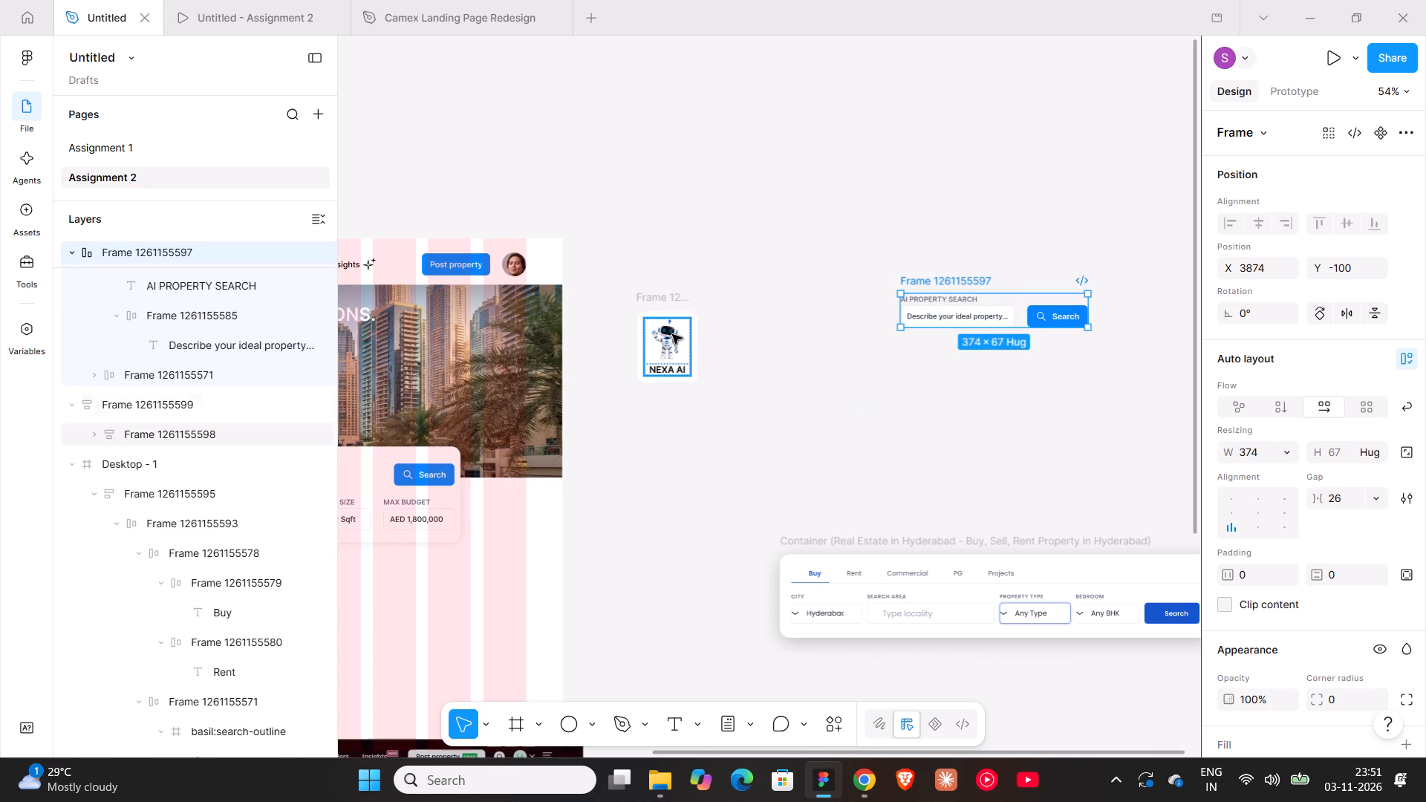
{"action": "left_click", "coordinate": [672, 342]}
{"action": "left_click_drag", "start_coordinate": [668, 348], "coordinate": [870, 313]}
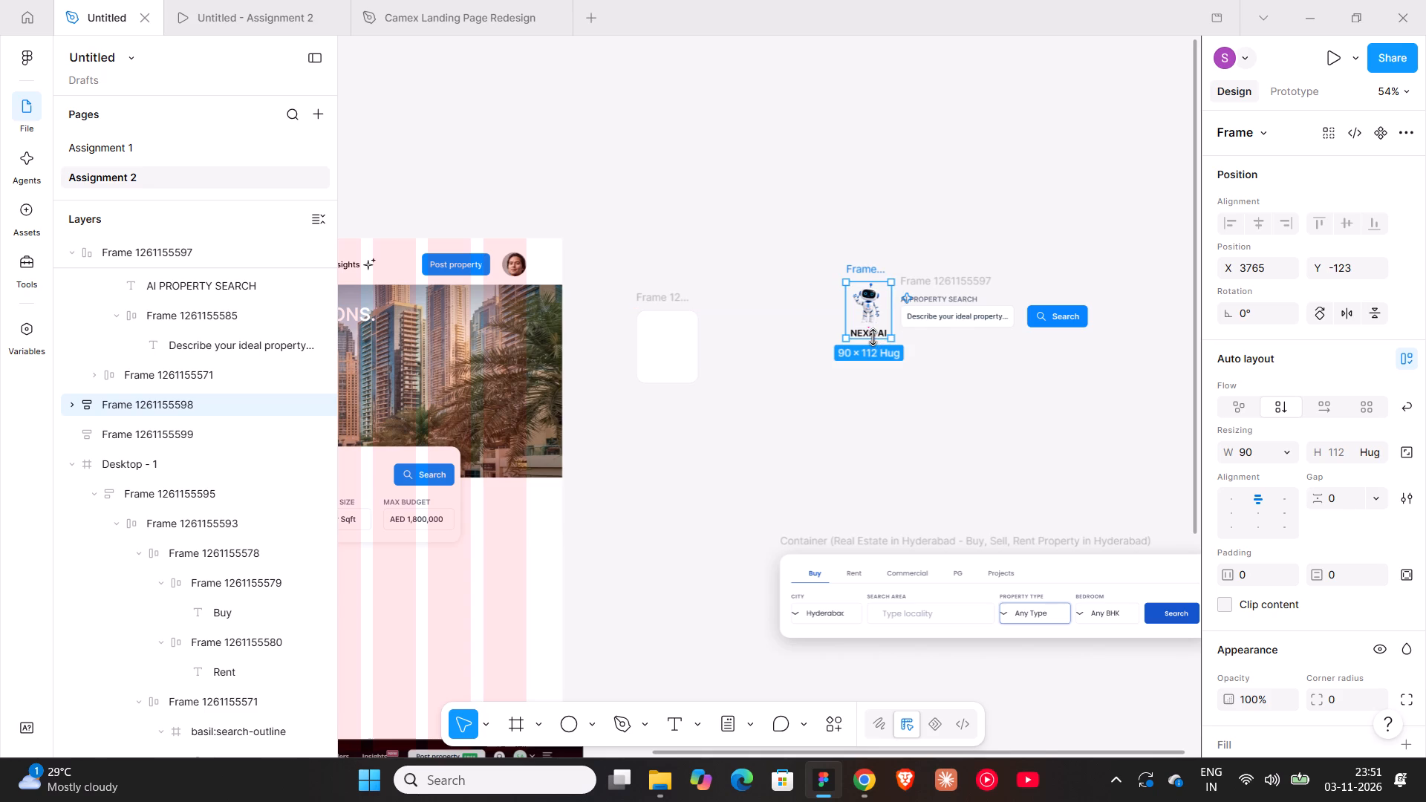
Delete the NEXA AI text beneath the robot image.
{"action": "scroll", "coordinate": [873, 337], "scroll_direction": "up", "scroll_amount": 9, "text": "ctrl"}
{"action": "left_click", "coordinate": [890, 322]}
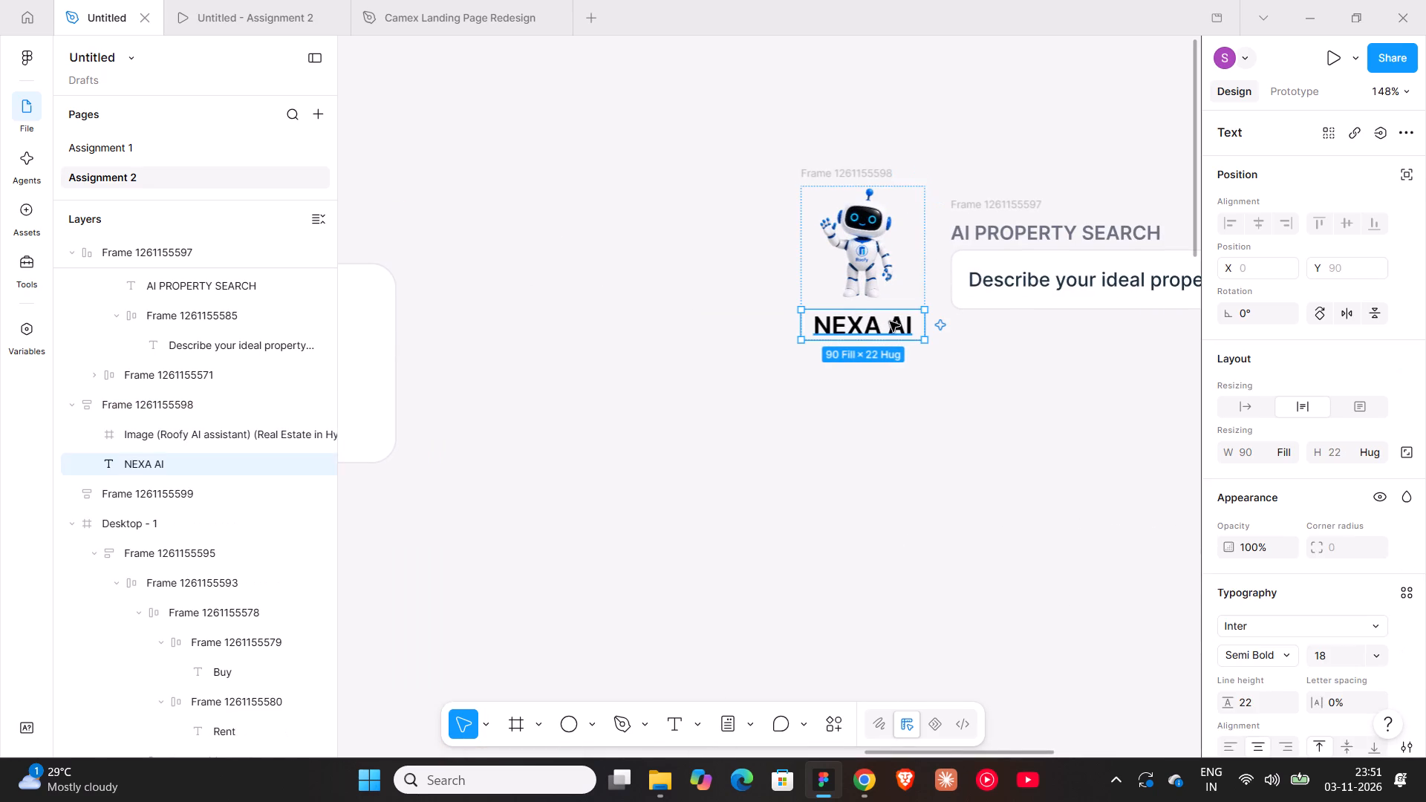
{"action": "key", "text": "Delete"}
Align the robot frame and the search row on their vertical centers and wrap them in a horizontal auto layout frame.
{"action": "scroll", "coordinate": [890, 322], "scroll_direction": "down", "scroll_amount": 4, "text": "ctrl"}
{"action": "left_click_drag", "start_coordinate": [874, 218], "coordinate": [874, 224]}
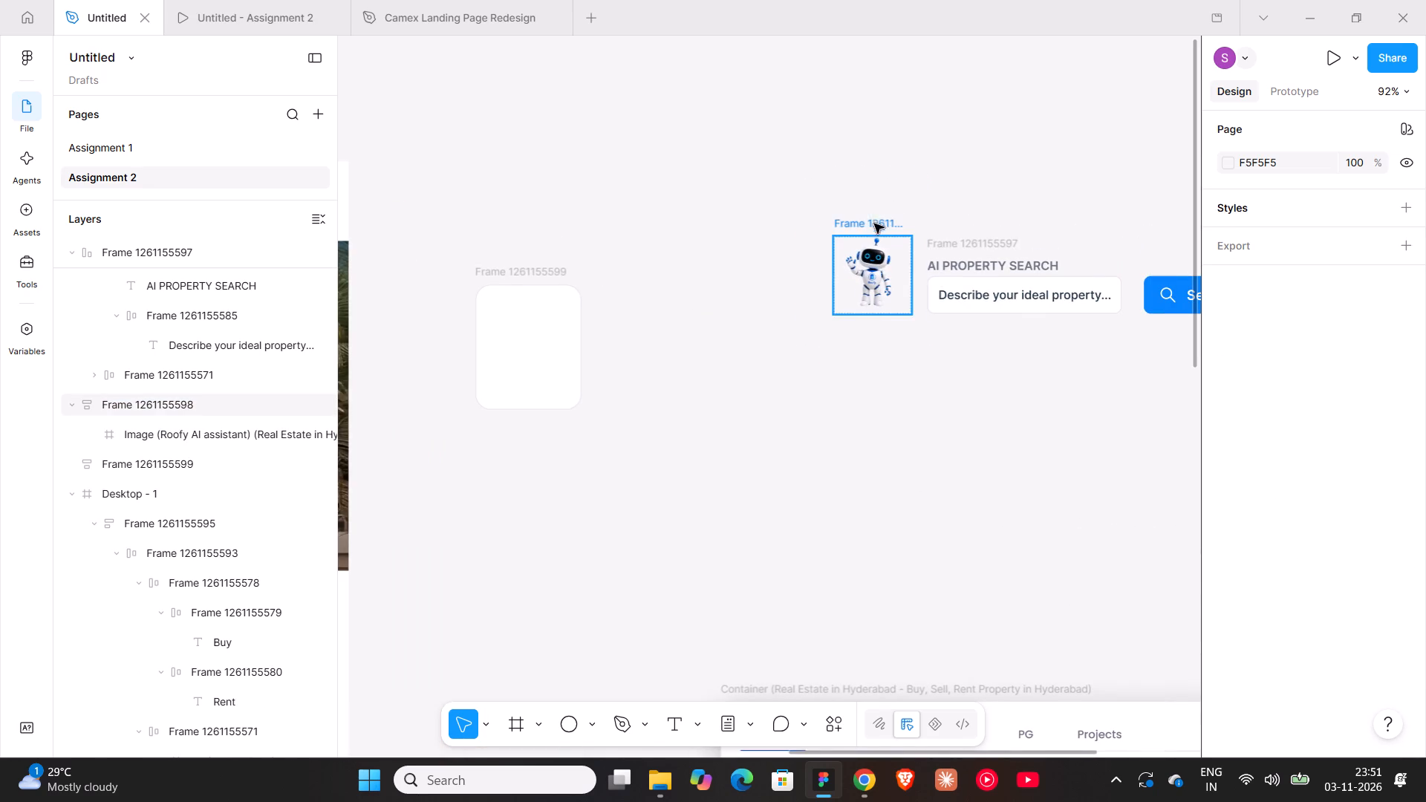
{"action": "left_click_drag", "start_coordinate": [874, 224], "coordinate": [867, 235]}
{"action": "left_click", "coordinate": [953, 258], "text": "shift"}
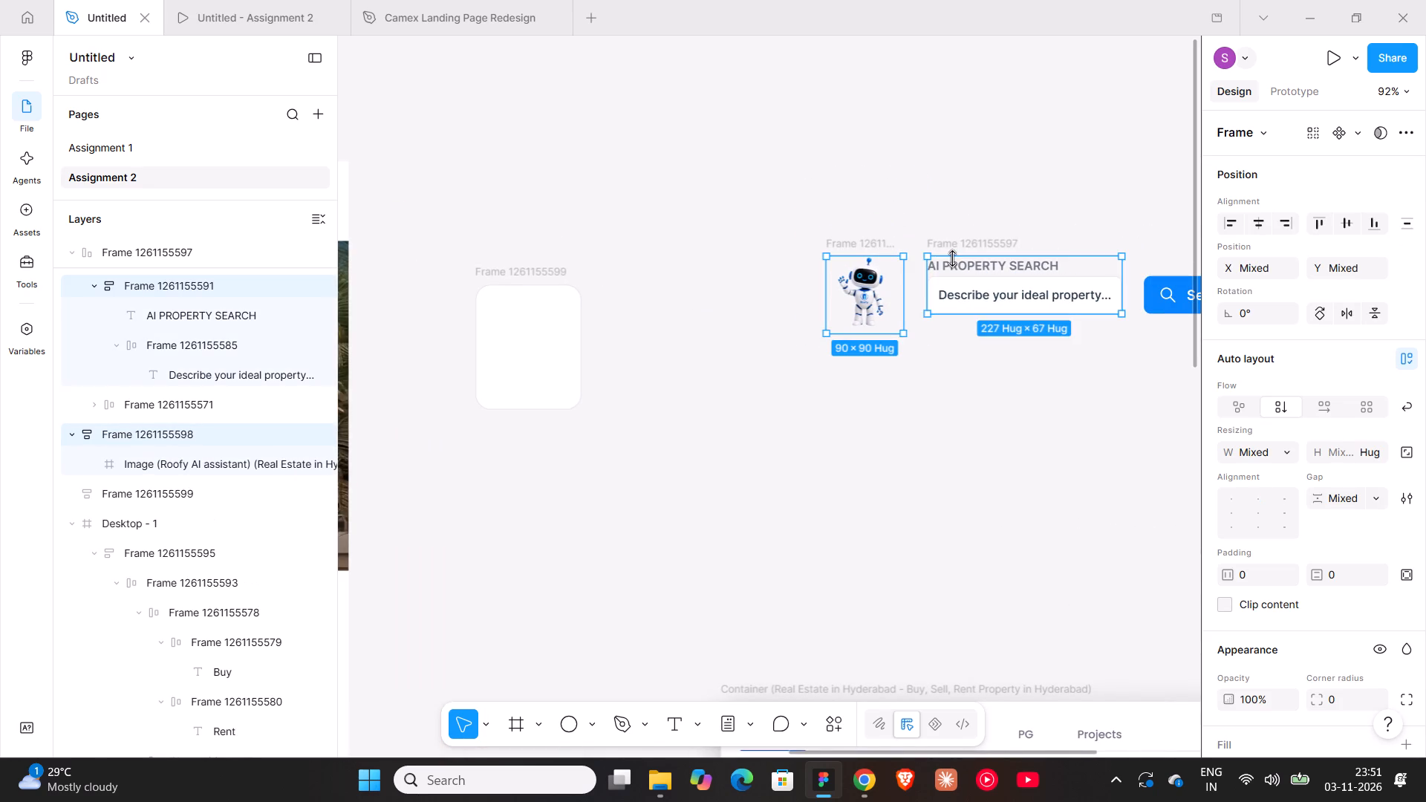
{"action": "left_click", "coordinate": [1000, 217]}
{"action": "left_click", "coordinate": [984, 241]}
{"action": "left_click", "coordinate": [882, 241], "text": "shift"}
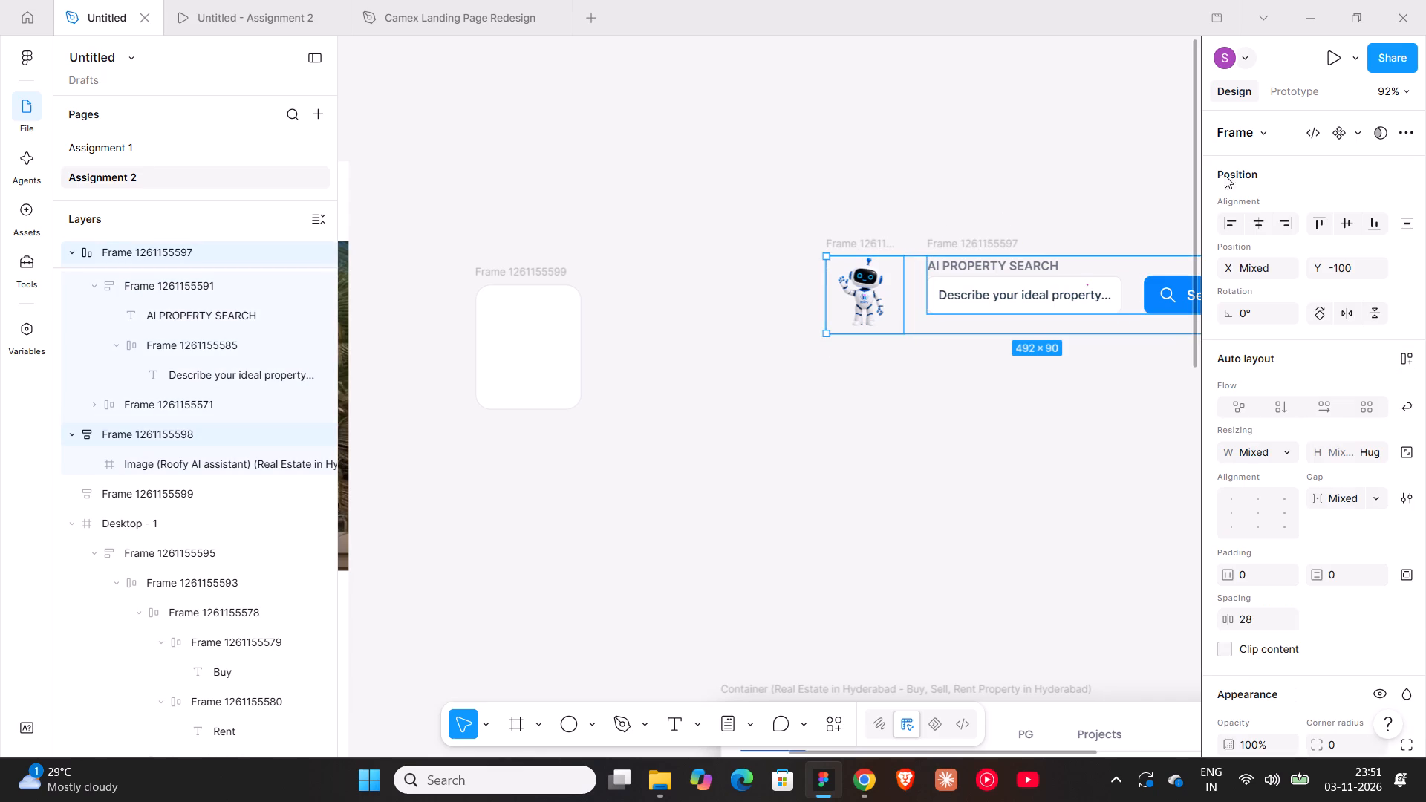
{"action": "left_click", "coordinate": [1335, 213]}
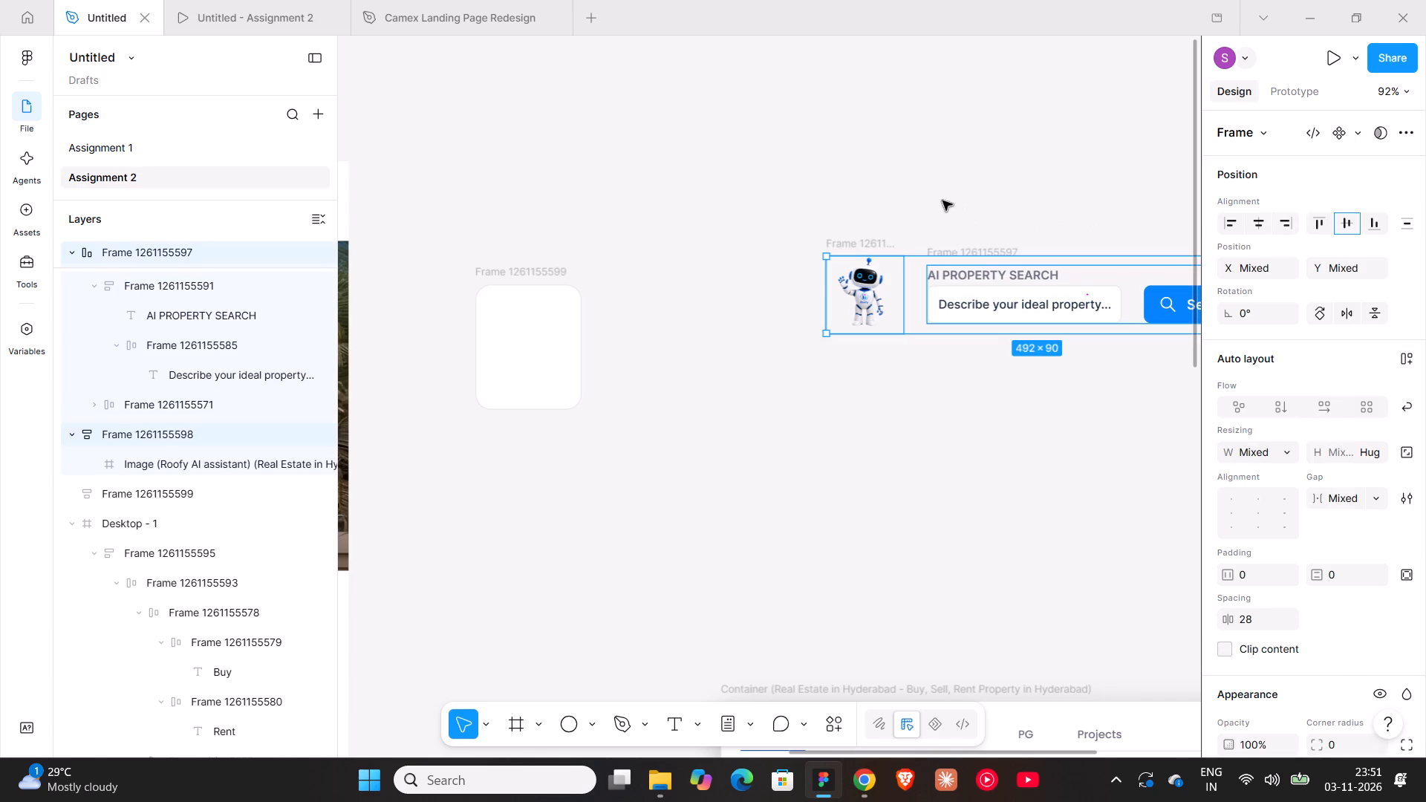
{"action": "key", "text": "shift+a"}
Set the new search card's padding to 16 horizontal and 8 vertical.
{"action": "scroll", "coordinate": [917, 215], "scroll_direction": "down", "scroll_amount": 5, "text": "shift"}
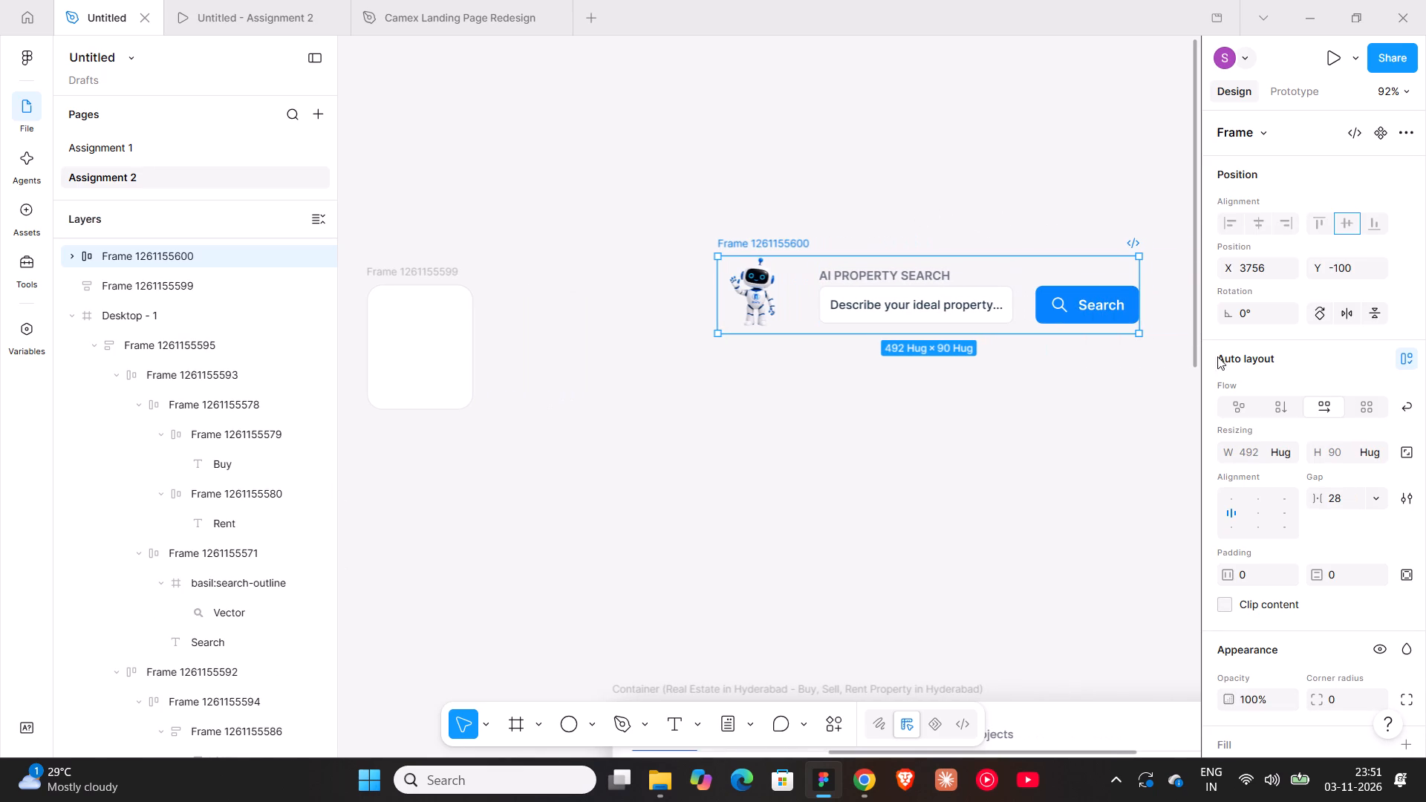
{"action": "left_click", "coordinate": [1253, 573]}
{"action": "type", "text": "16"}
{"action": "key", "text": "Return"}
{"action": "left_click", "coordinate": [1341, 580]}
{"action": "type", "text": "16"}
{"action": "key", "text": "Return"}
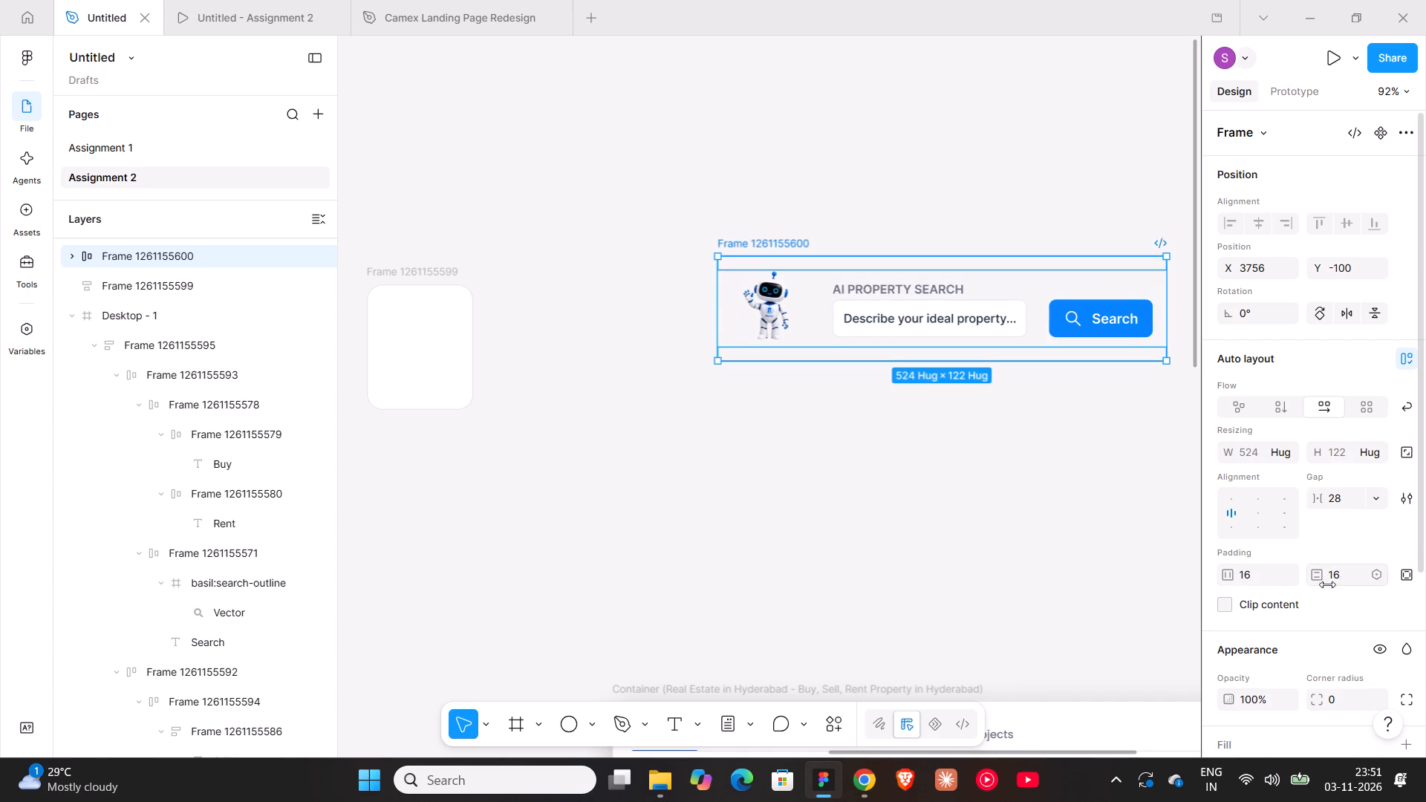
{"action": "left_click", "coordinate": [1333, 574]}
{"action": "key", "text": "8"}
{"action": "key", "text": "Return"}
Give the new search card a corner radius of 18 and a white FFFFFF fill.
{"action": "scroll", "coordinate": [1333, 574], "scroll_direction": "down", "scroll_amount": 2}
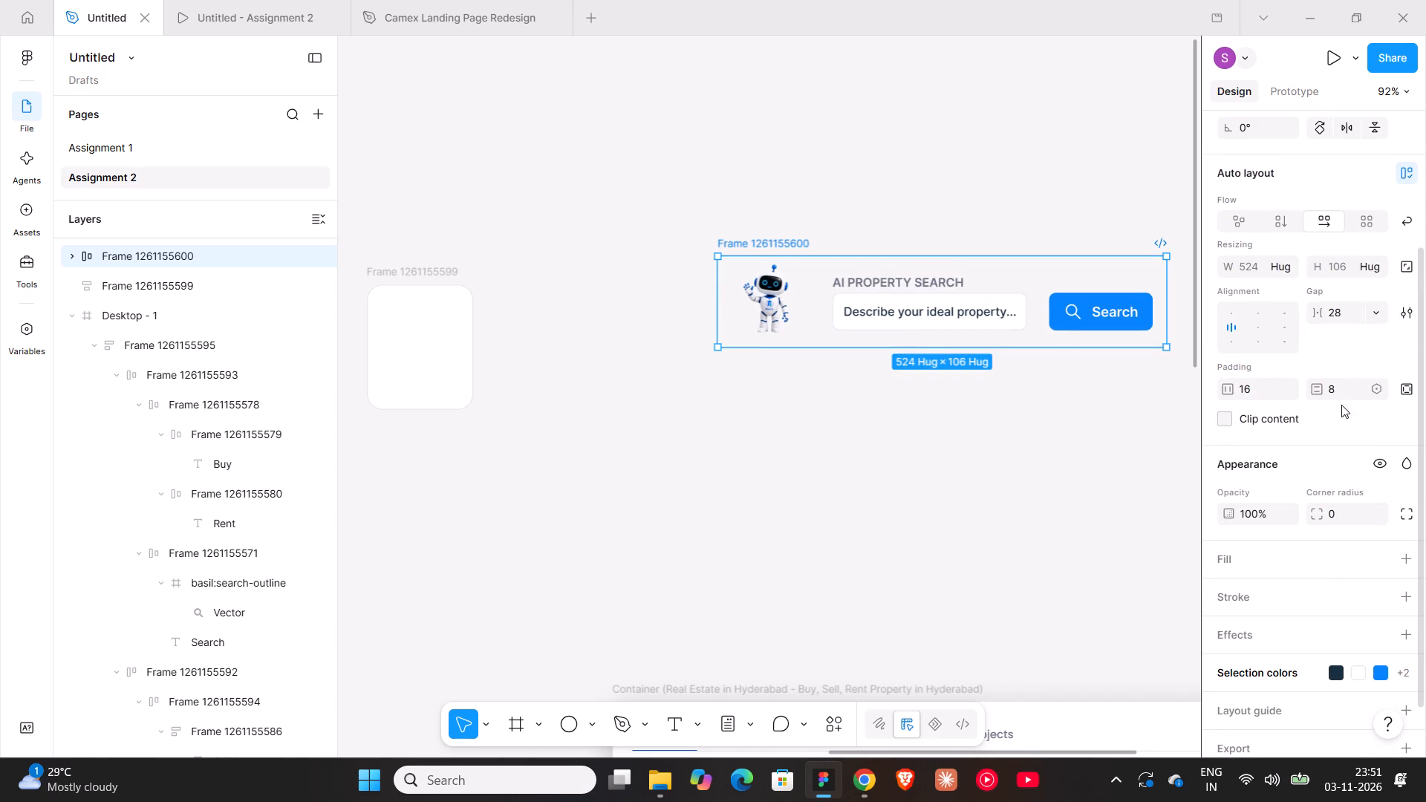
{"action": "left_click", "coordinate": [1347, 528]}
{"action": "left_click", "coordinate": [1342, 512]}
{"action": "type", "text": "18"}
{"action": "left_click", "coordinate": [1403, 562]}
{"action": "left_click", "coordinate": [683, 531]}
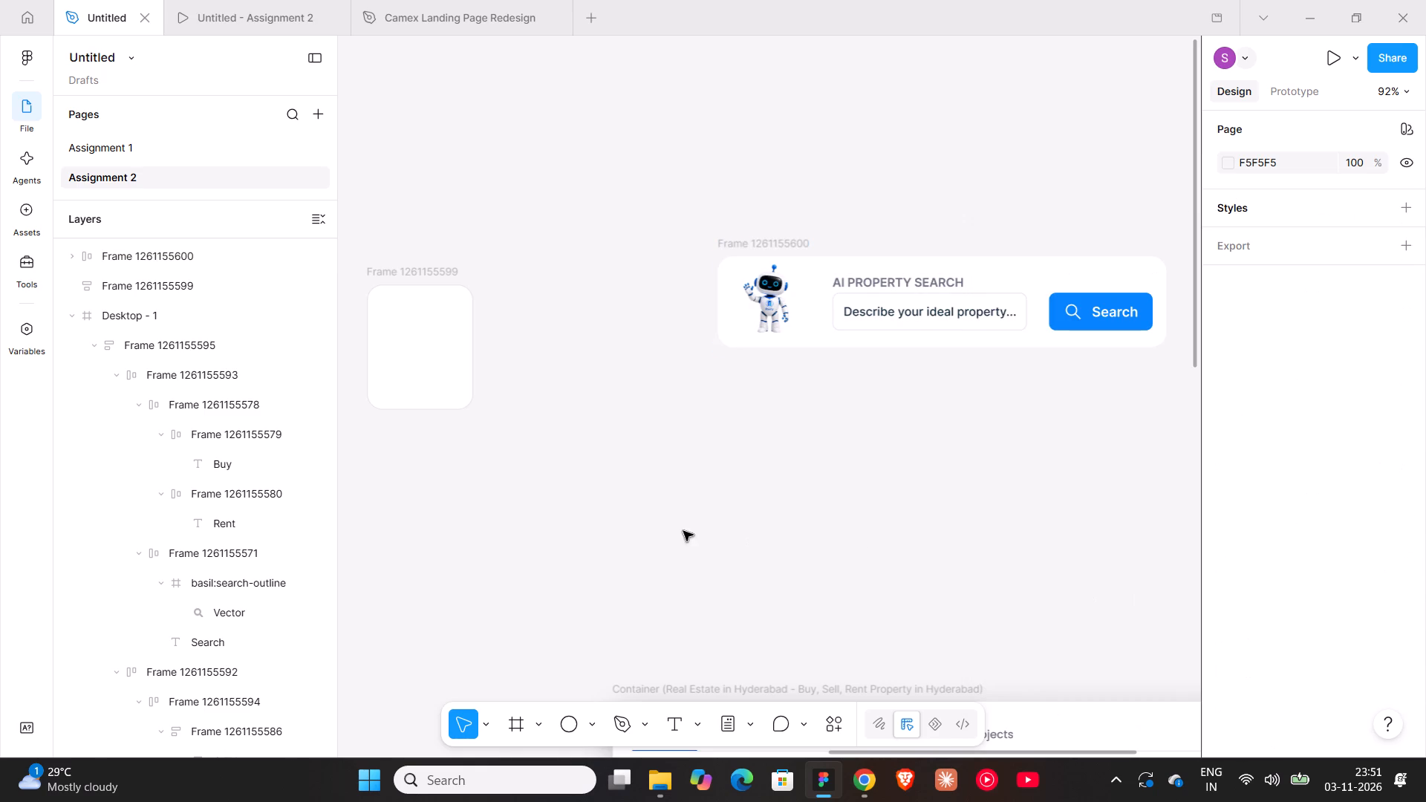
Copy the emptied old card's stroke color E5E7EB and apply it as a 1-weight inside stroke on the new search card.
{"action": "left_click", "coordinate": [450, 336]}
{"action": "scroll", "coordinate": [1317, 653], "scroll_direction": "down", "scroll_amount": 3}
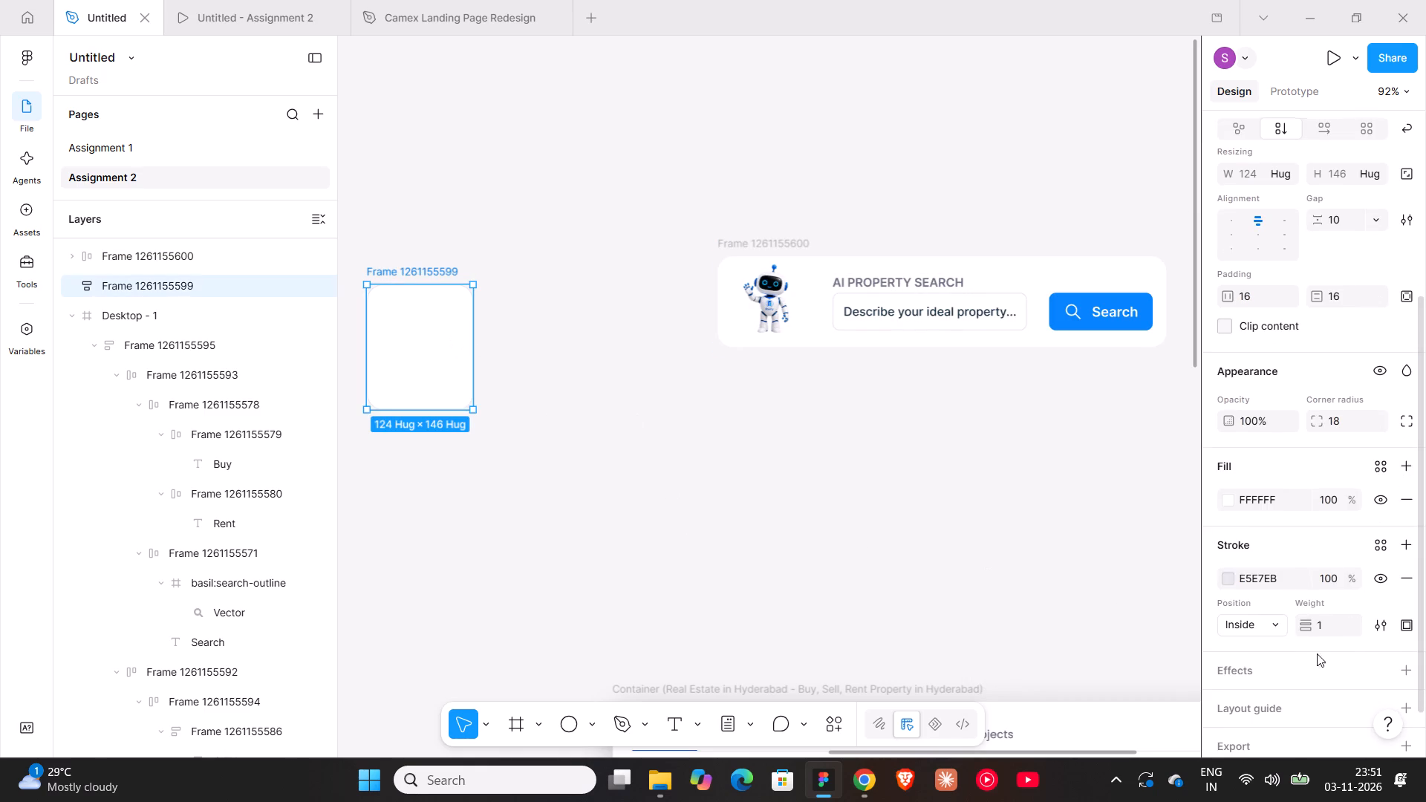
{"action": "left_click", "coordinate": [1269, 579]}
{"action": "key", "text": "ctrl+c"}
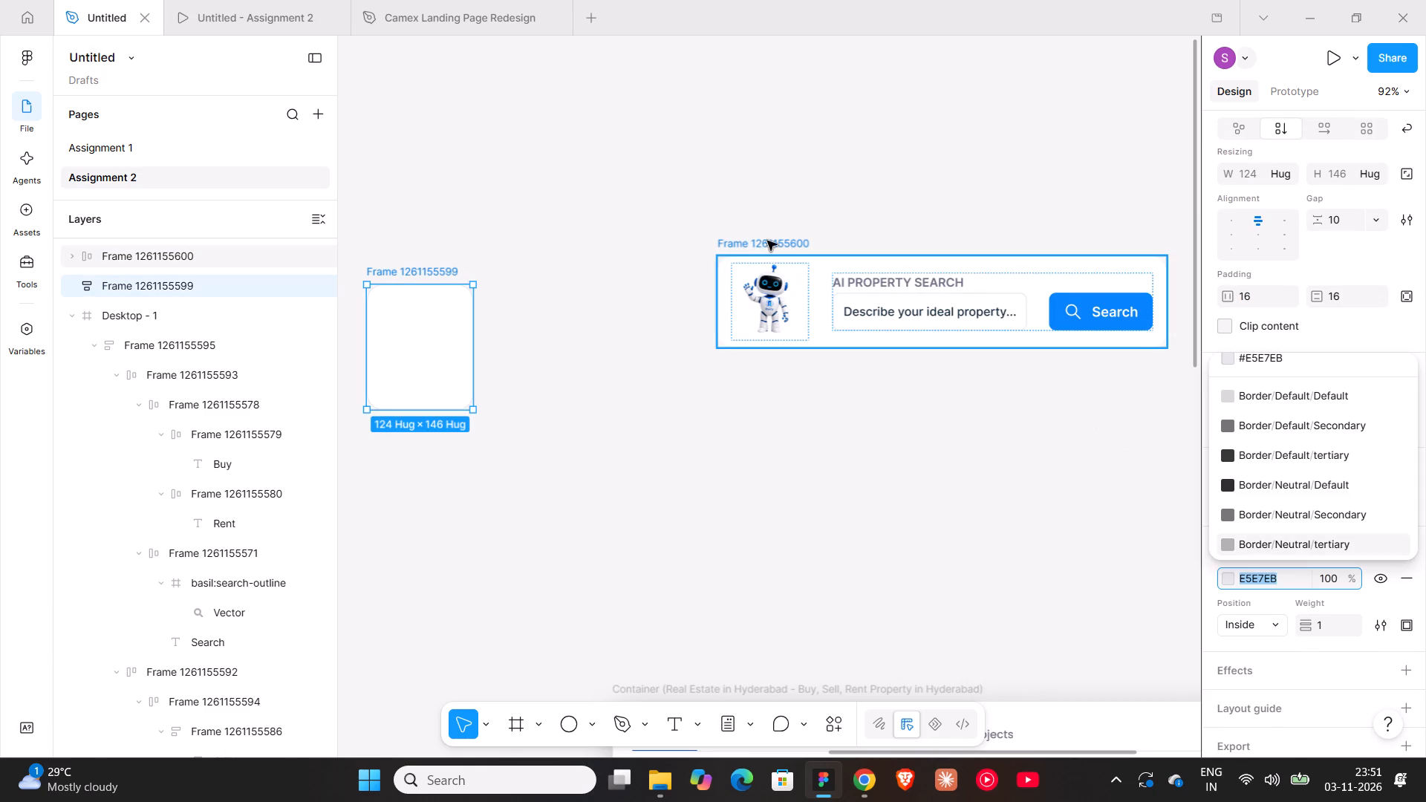
{"action": "left_click", "coordinate": [767, 241]}
{"action": "scroll", "coordinate": [1384, 542], "scroll_direction": "down", "scroll_amount": 3}
{"action": "left_click", "coordinate": [1399, 543]}
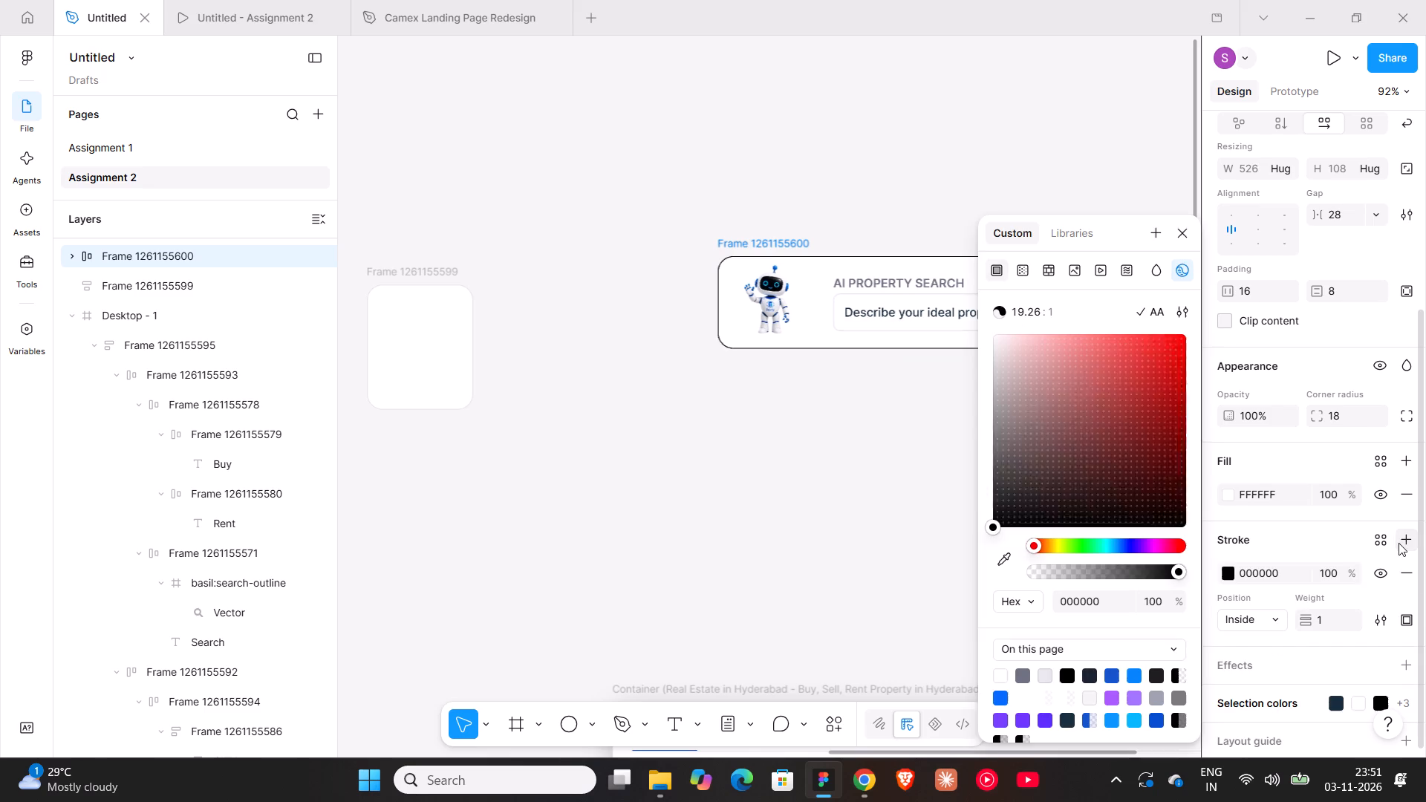
{"action": "left_click", "coordinate": [1254, 566]}
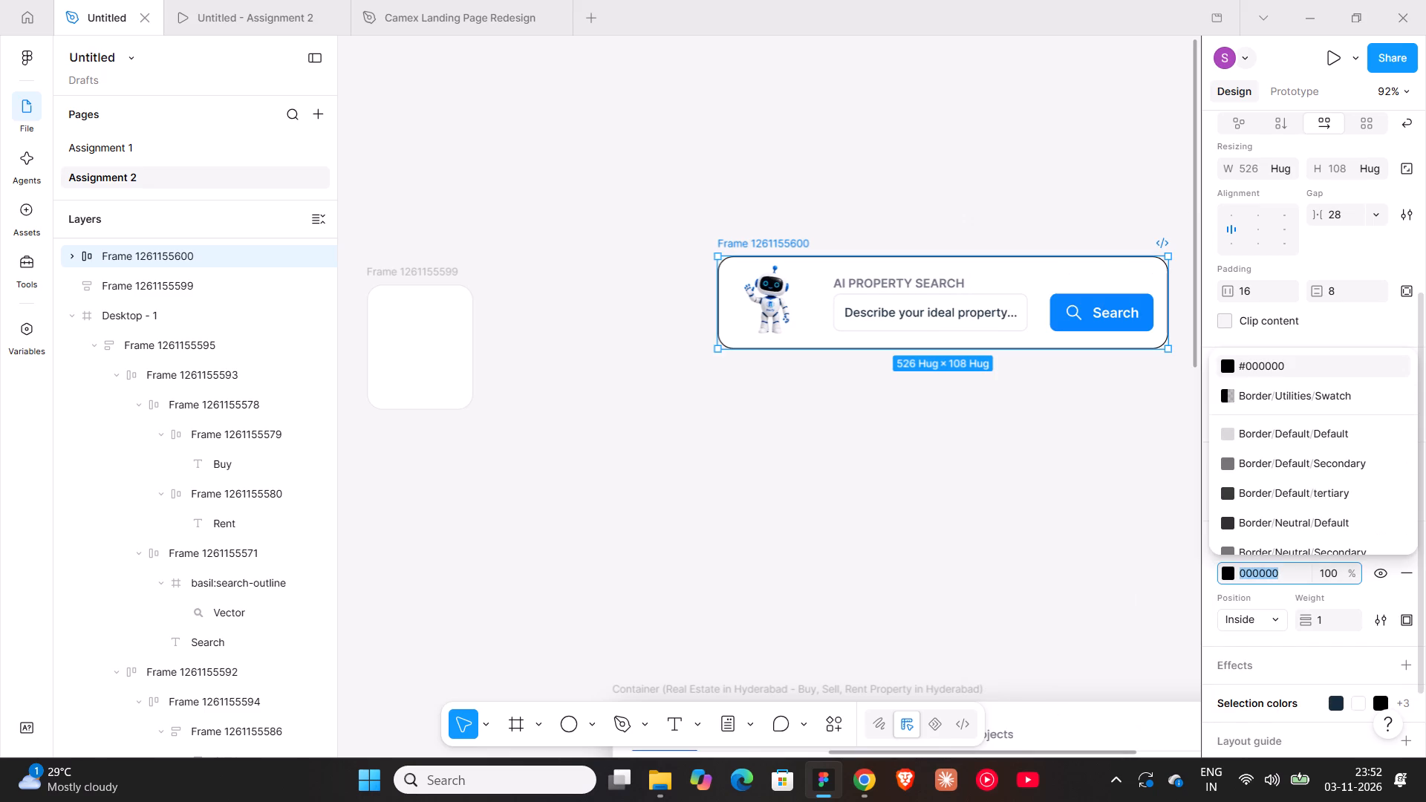
{"action": "key", "text": "ctrl+v"}
{"action": "left_click", "coordinate": [960, 567]}
Move the new AI search card into the hero frame, on the image's right side, at about X 846, Y 139.
{"action": "scroll", "coordinate": [960, 567], "scroll_direction": "down", "scroll_amount": 8, "text": "ctrl"}
{"action": "scroll", "coordinate": [960, 567], "scroll_direction": "up", "scroll_amount": 4, "text": "shift"}
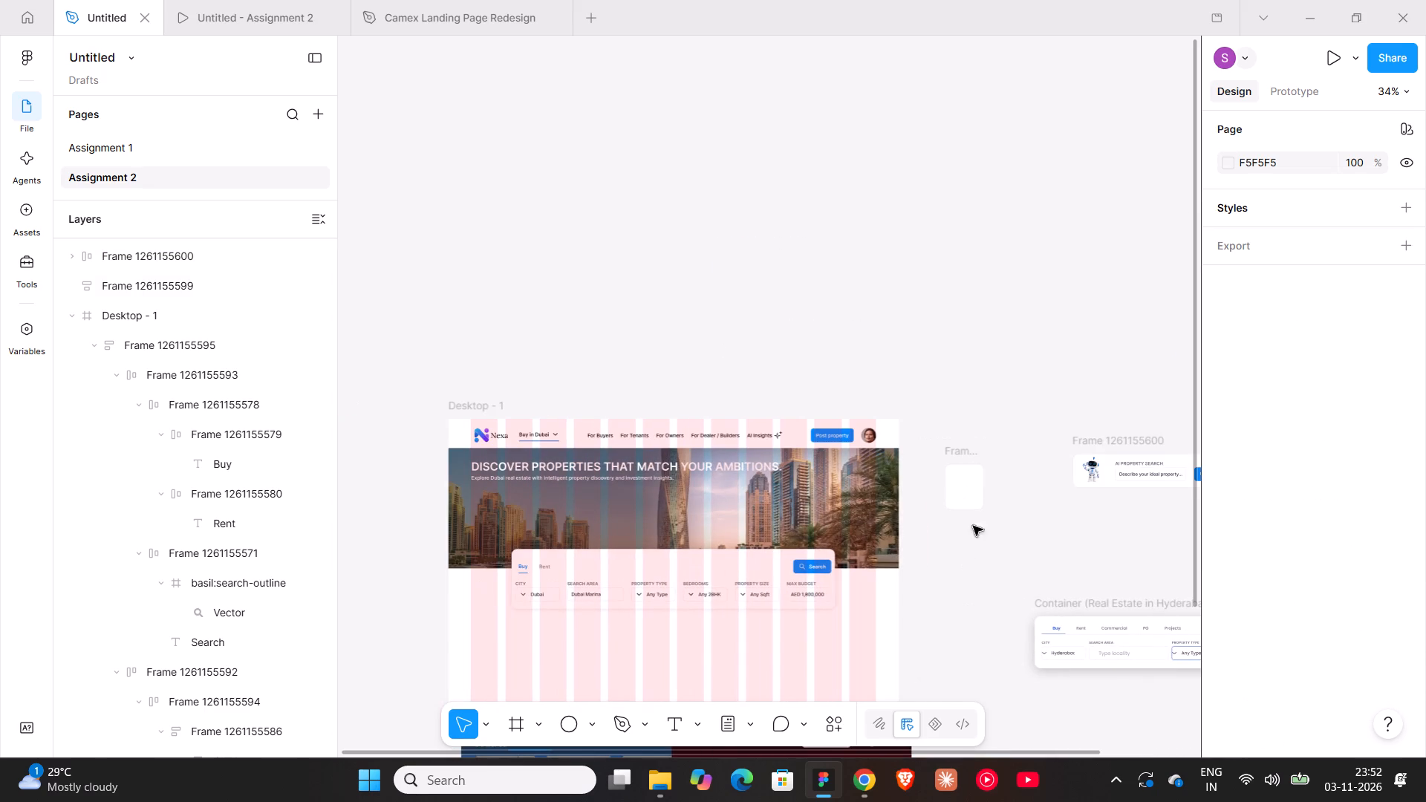
{"action": "scroll", "coordinate": [1086, 460], "scroll_direction": "down", "scroll_amount": 4, "text": "shift"}
{"action": "left_click_drag", "start_coordinate": [954, 437], "coordinate": [811, 449]}
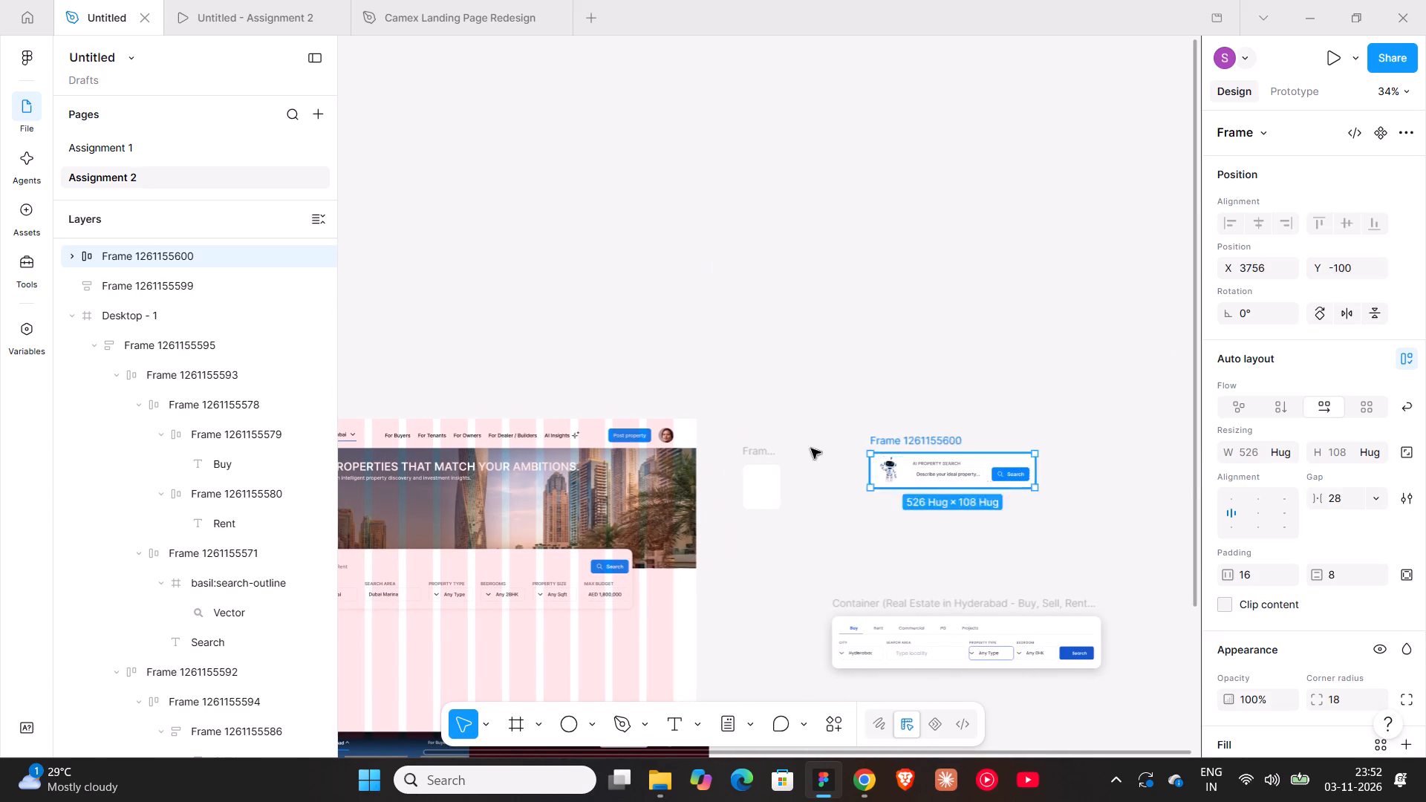
{"action": "left_click_drag", "start_coordinate": [811, 449], "coordinate": [599, 479]}
{"action": "scroll", "coordinate": [599, 479], "scroll_direction": "up", "scroll_amount": 9, "text": "ctrl"}
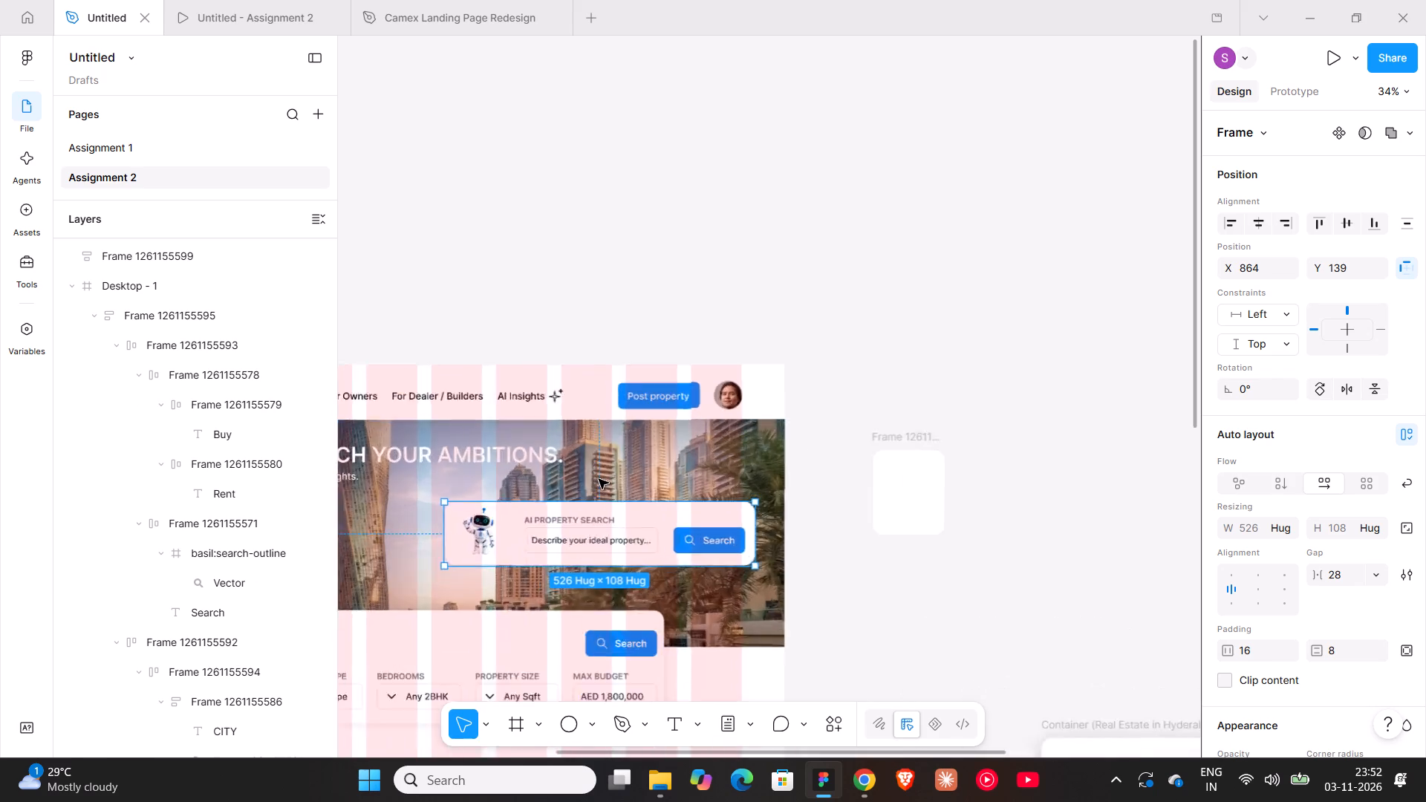
{"action": "scroll", "coordinate": [697, 515], "scroll_direction": "up", "scroll_amount": 4, "text": "shift"}
{"action": "scroll", "coordinate": [698, 515], "scroll_direction": "down", "scroll_amount": 5}
{"action": "scroll", "coordinate": [698, 515], "scroll_direction": "down", "scroll_amount": 4, "text": "ctrl"}
{"action": "scroll", "coordinate": [742, 496], "scroll_direction": "down", "scroll_amount": 3}
{"action": "scroll", "coordinate": [742, 496], "scroll_direction": "up", "scroll_amount": 4, "text": "shift"}
{"action": "scroll", "coordinate": [742, 496], "scroll_direction": "down", "scroll_amount": 4, "text": "shift"}
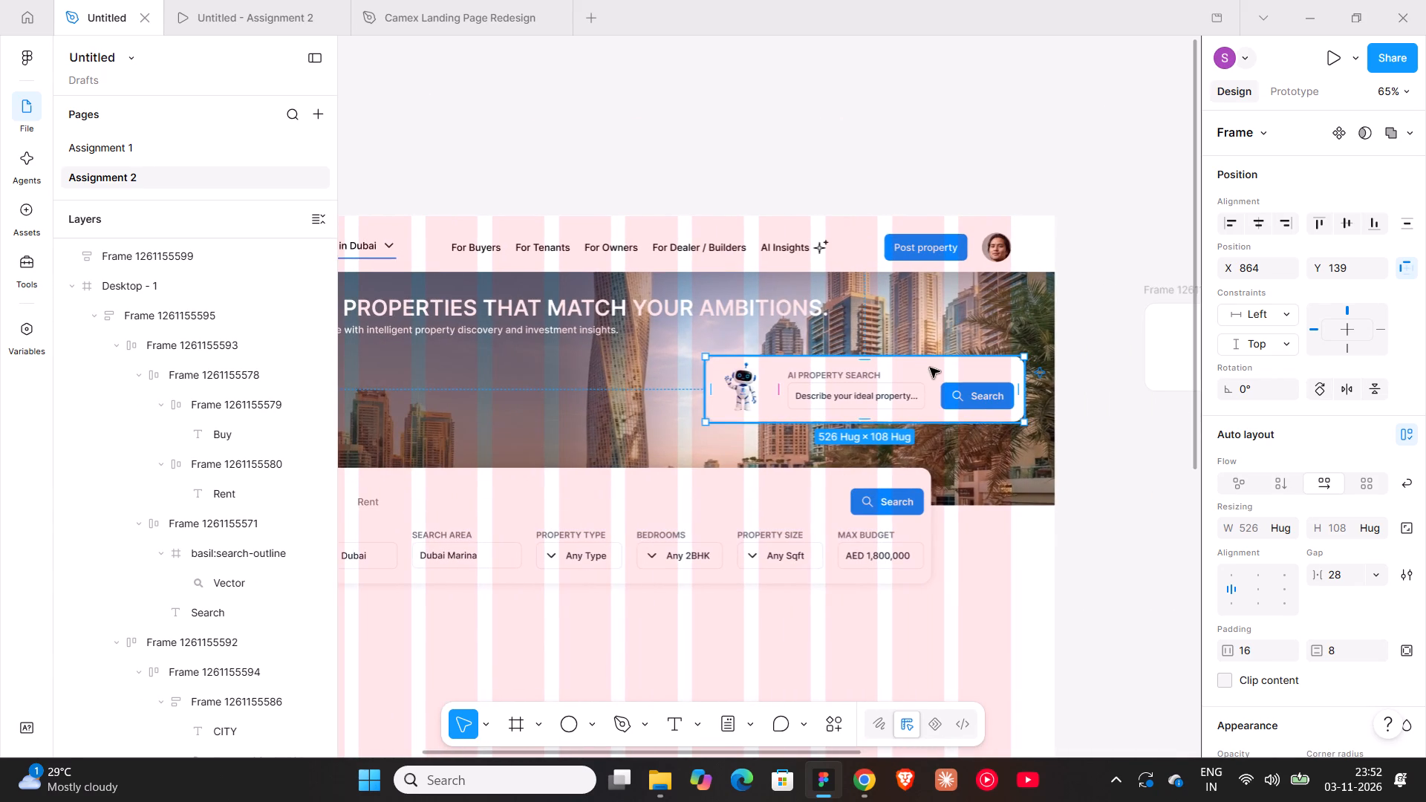
{"action": "left_click_drag", "start_coordinate": [929, 367], "coordinate": [915, 367]}
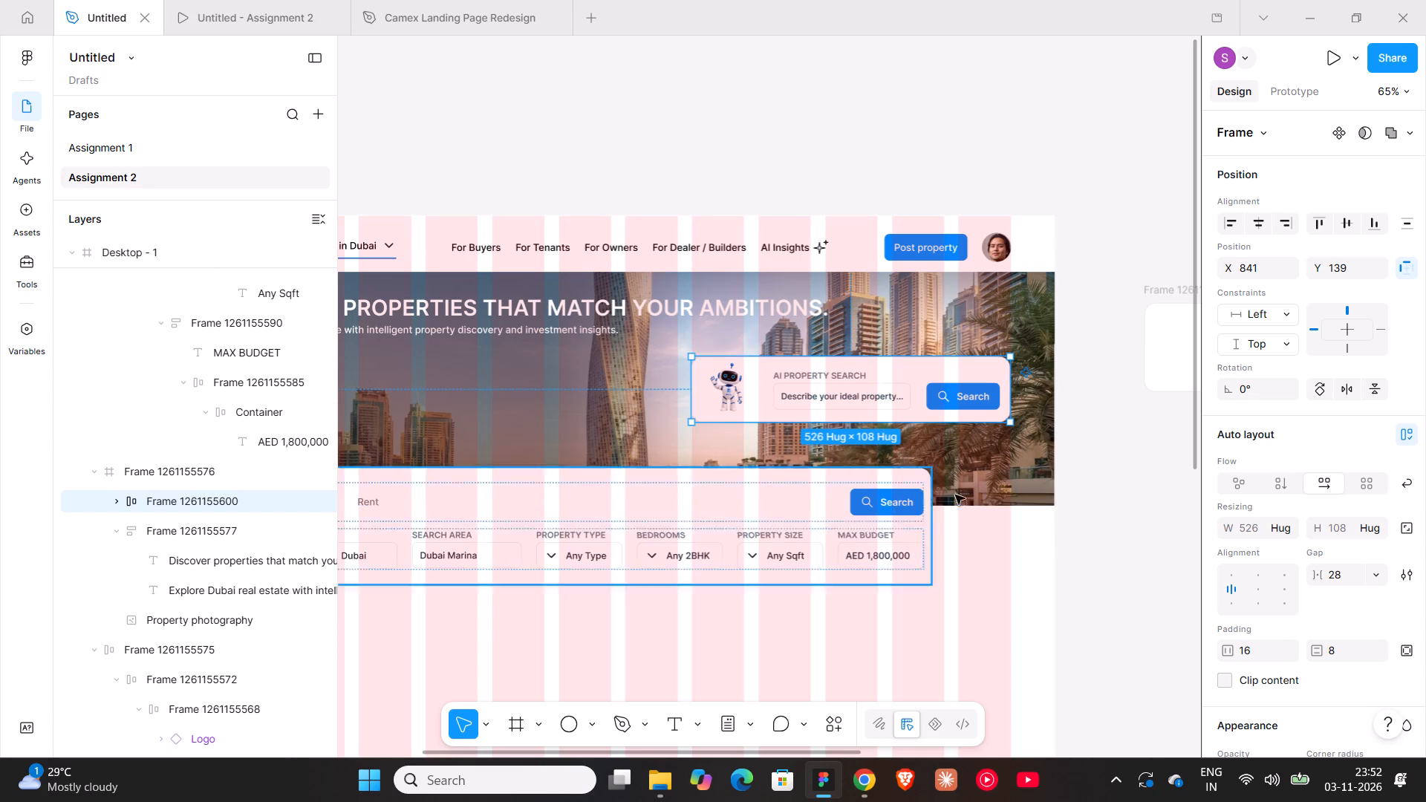
{"action": "left_click", "coordinate": [983, 408]}
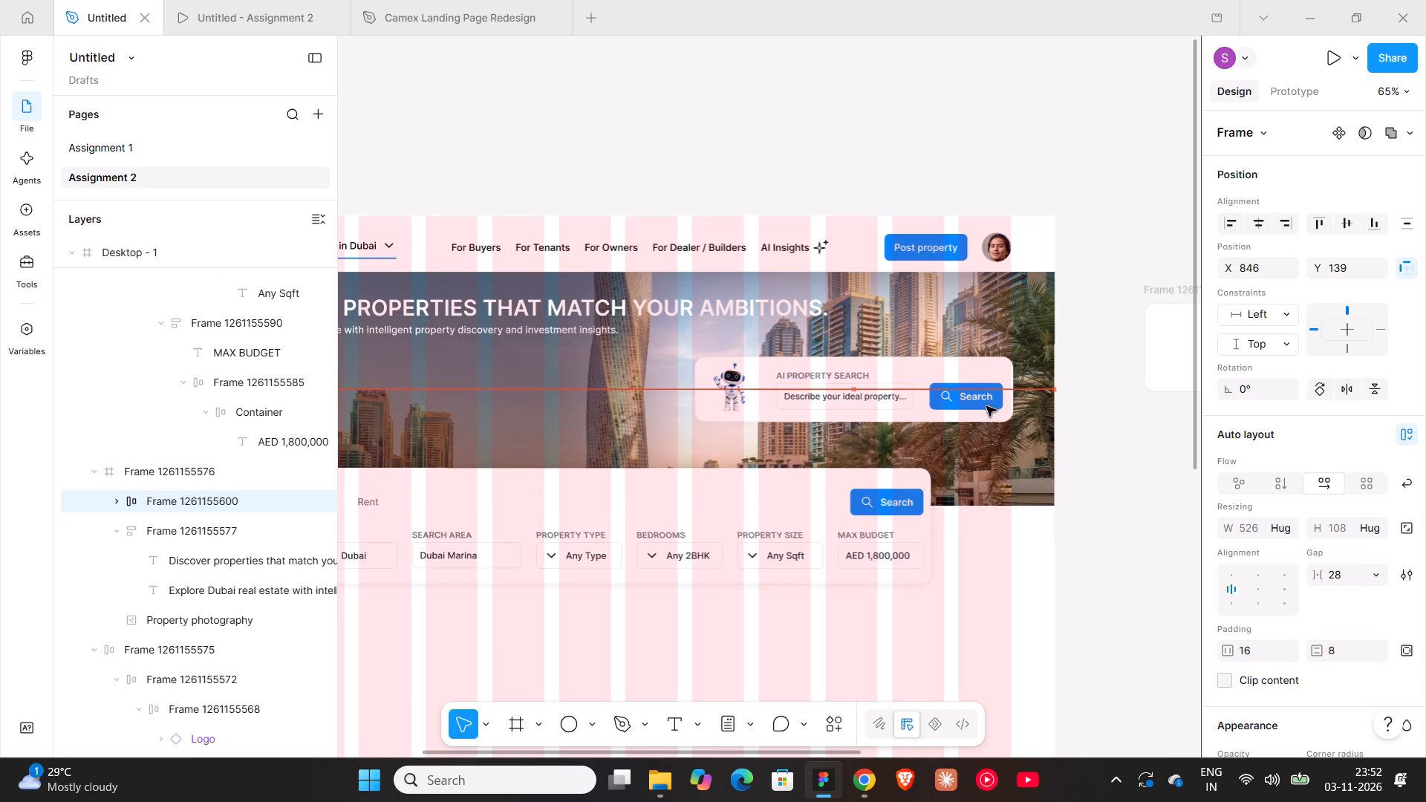
{"action": "scroll", "coordinate": [986, 406], "scroll_direction": "down", "scroll_amount": 6, "text": "ctrl"}
{"action": "scroll", "coordinate": [986, 406], "scroll_direction": "down", "scroll_amount": 2, "text": "shift"}
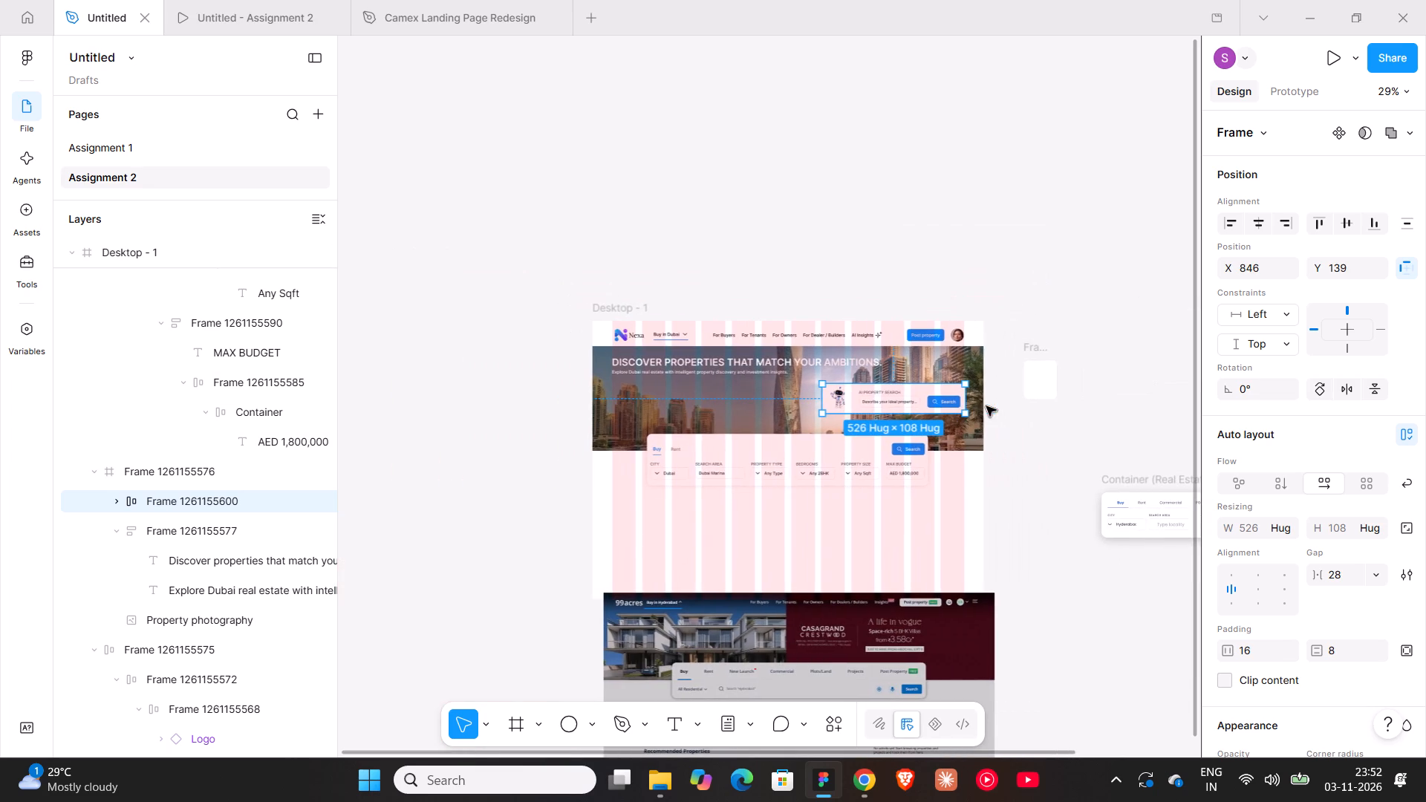
{"action": "left_click", "coordinate": [1038, 298]}
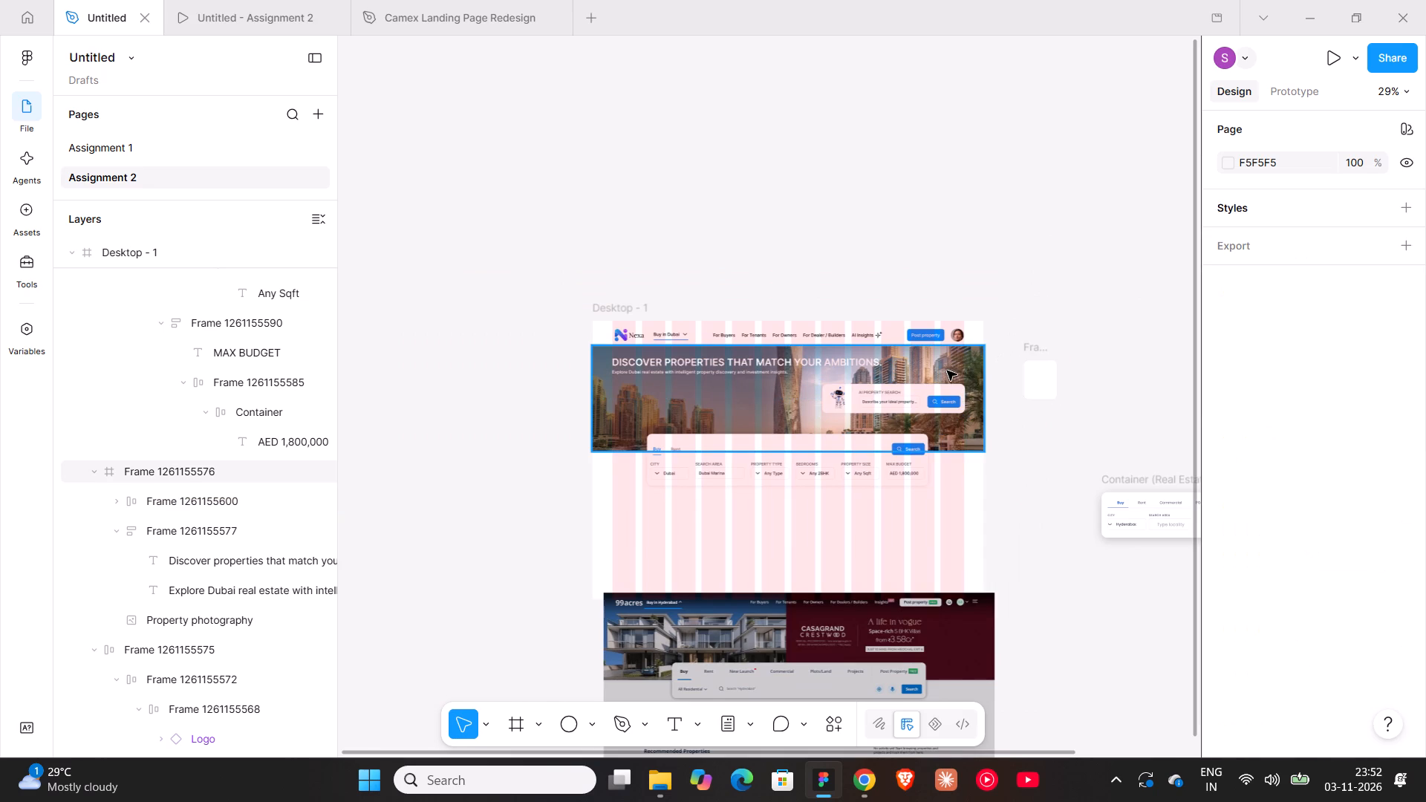
Shift the AI search card to X 842 so its right edge lines up with the last layout grid column.
{"action": "scroll", "coordinate": [947, 371], "scroll_direction": "up", "scroll_amount": 16, "text": "ctrl"}
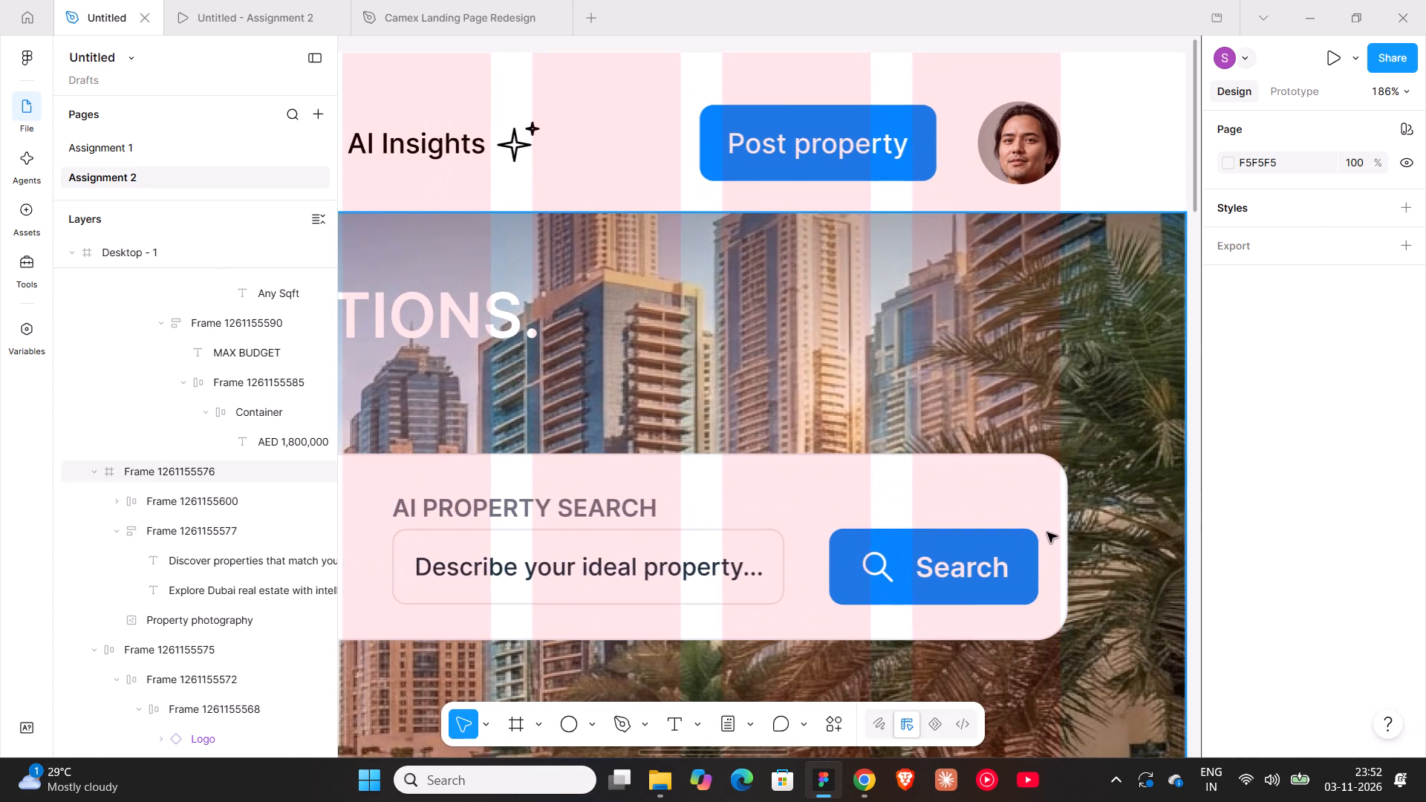
{"action": "left_click", "coordinate": [1047, 532]}
{"action": "scroll", "coordinate": [1047, 532], "scroll_direction": "up", "scroll_amount": 8, "text": "ctrl"}
{"action": "left_click", "coordinate": [1066, 504]}
{"action": "left_click", "coordinate": [1066, 504]}
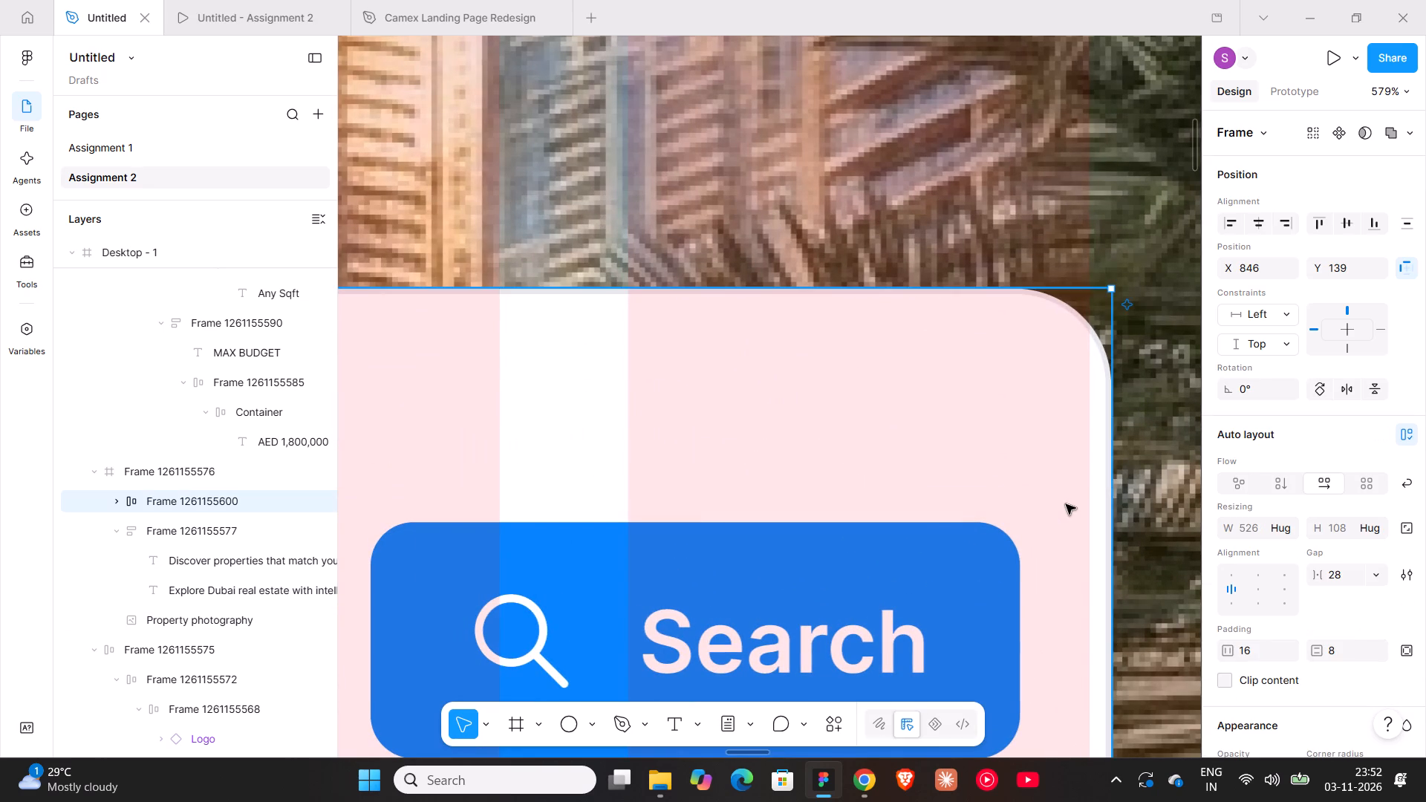
{"action": "left_click_drag", "start_coordinate": [1066, 504], "coordinate": [1044, 502]}
{"action": "scroll", "coordinate": [1044, 502], "scroll_direction": "down", "scroll_amount": 9, "text": "ctrl"}
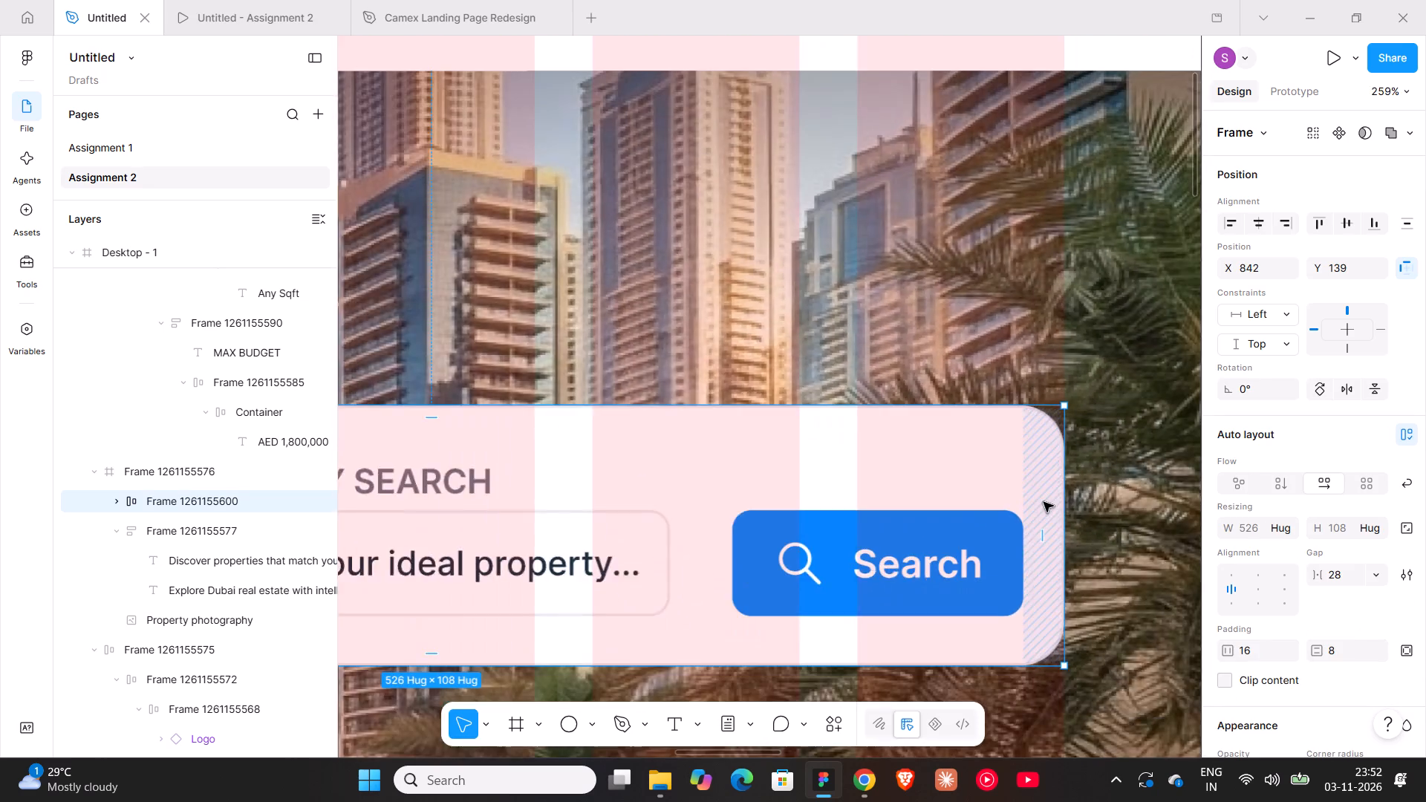
Check the hero with the AI search card in the Assignment 2 prototype preview, and return to the design file.
{"action": "scroll", "coordinate": [1044, 502], "scroll_direction": "down", "scroll_amount": 20, "text": "ctrl"}
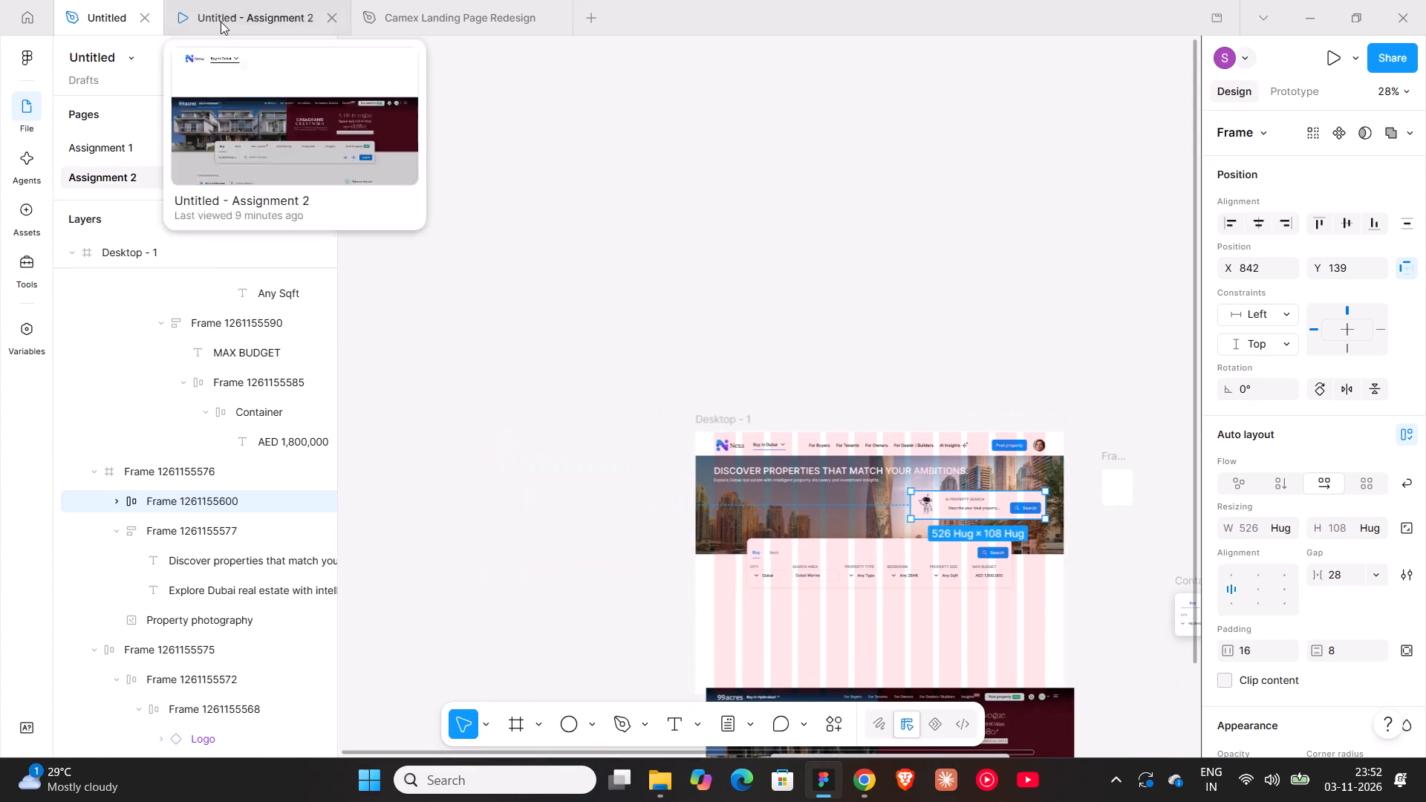
{"action": "left_click", "coordinate": [221, 22]}
{"action": "scroll", "coordinate": [552, 410], "scroll_direction": "up", "scroll_amount": 7}
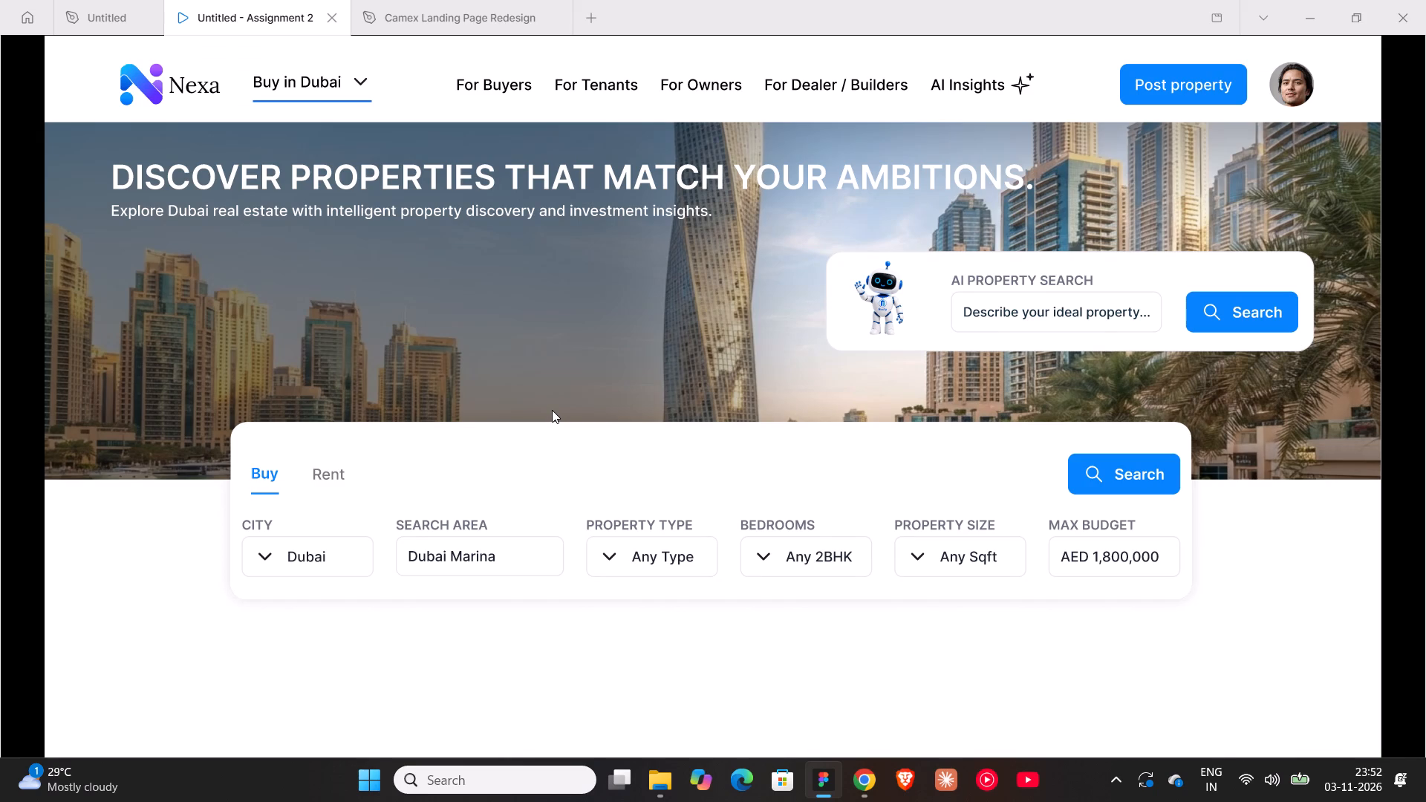
{"action": "left_click", "coordinate": [99, 25]}
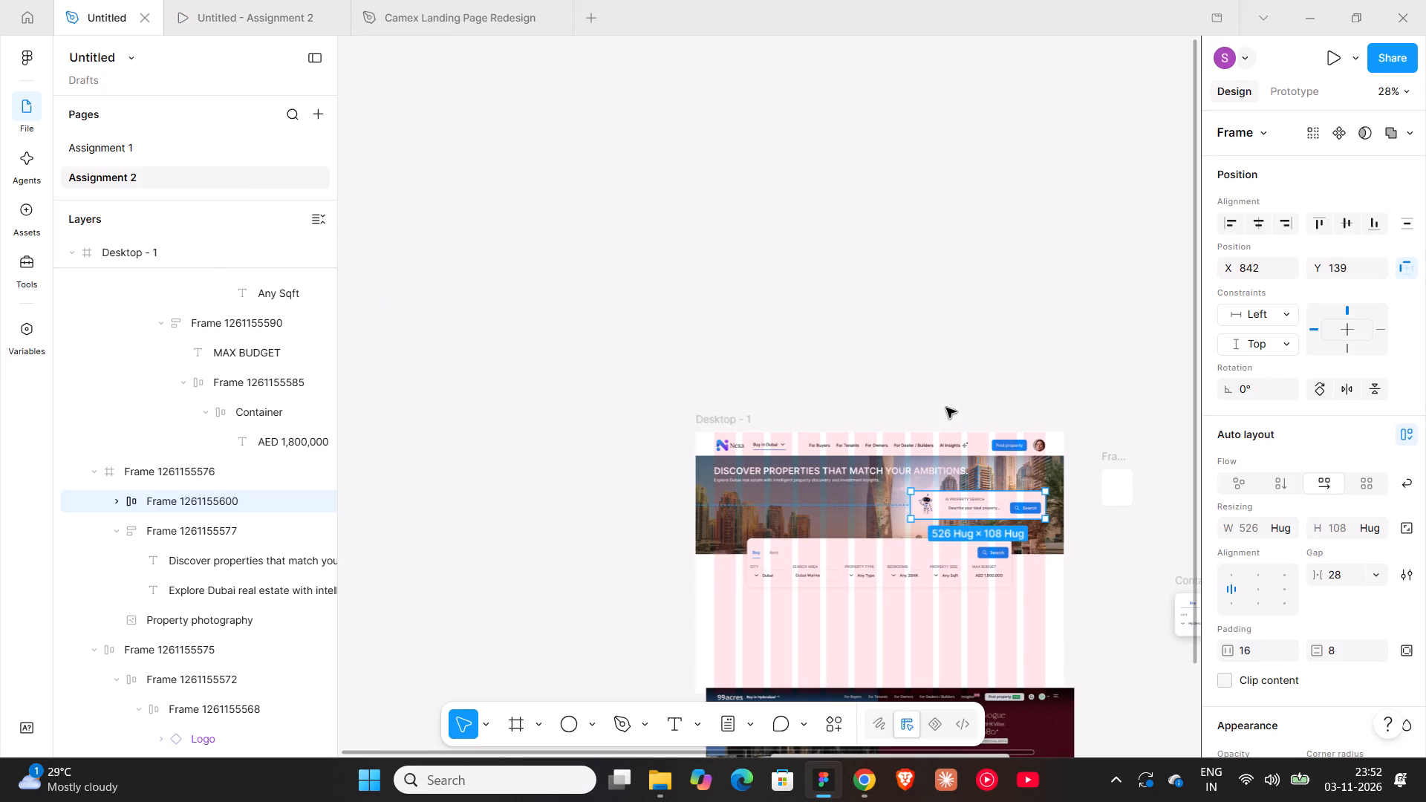
Move the AI search card out of the hero onto the empty canvas beside Desktop - 1, at about X 3703, Y -113.
{"action": "scroll", "coordinate": [948, 414], "scroll_direction": "down", "scroll_amount": 5}
{"action": "scroll", "coordinate": [948, 414], "scroll_direction": "down", "scroll_amount": 6, "text": "shift"}
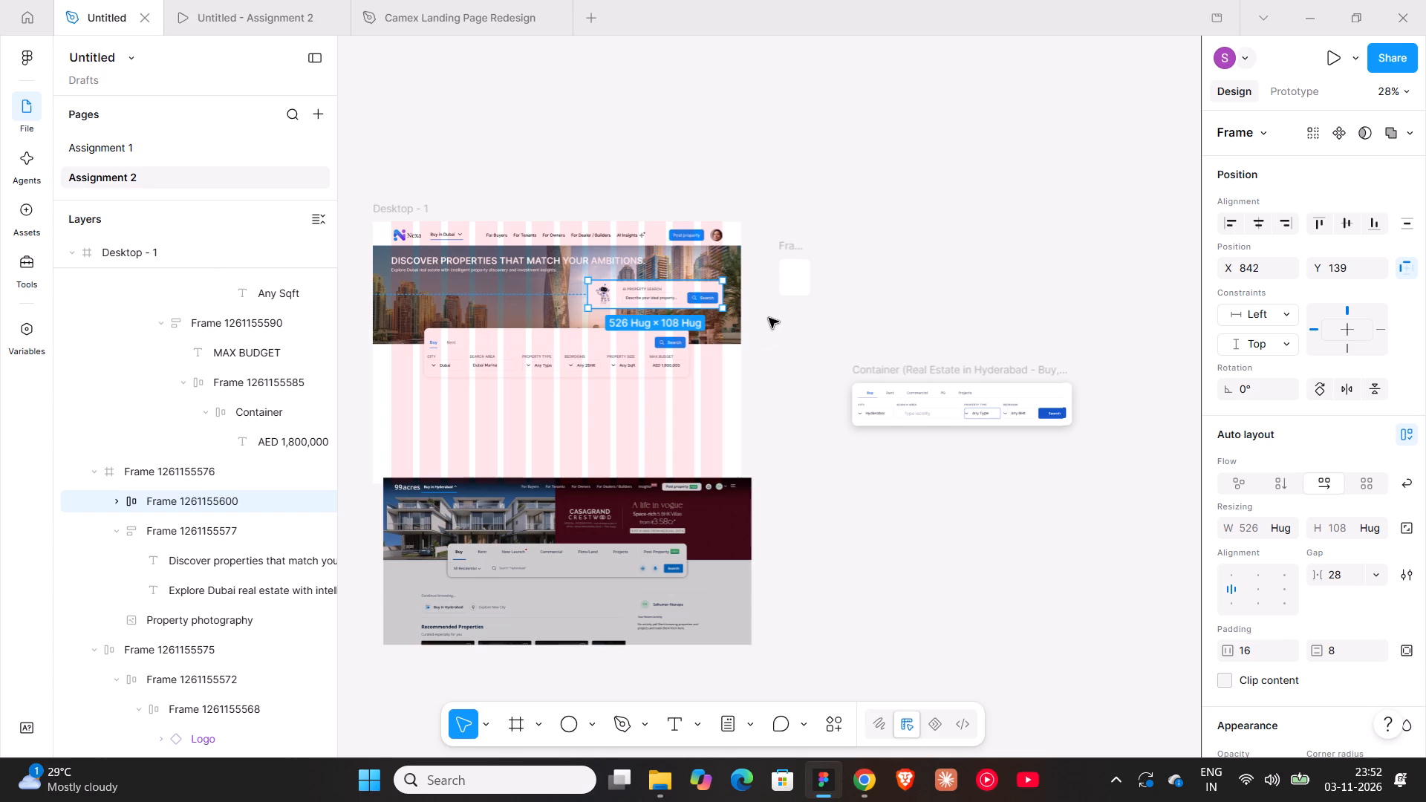
{"action": "left_click_drag", "start_coordinate": [662, 291], "coordinate": [709, 307]}
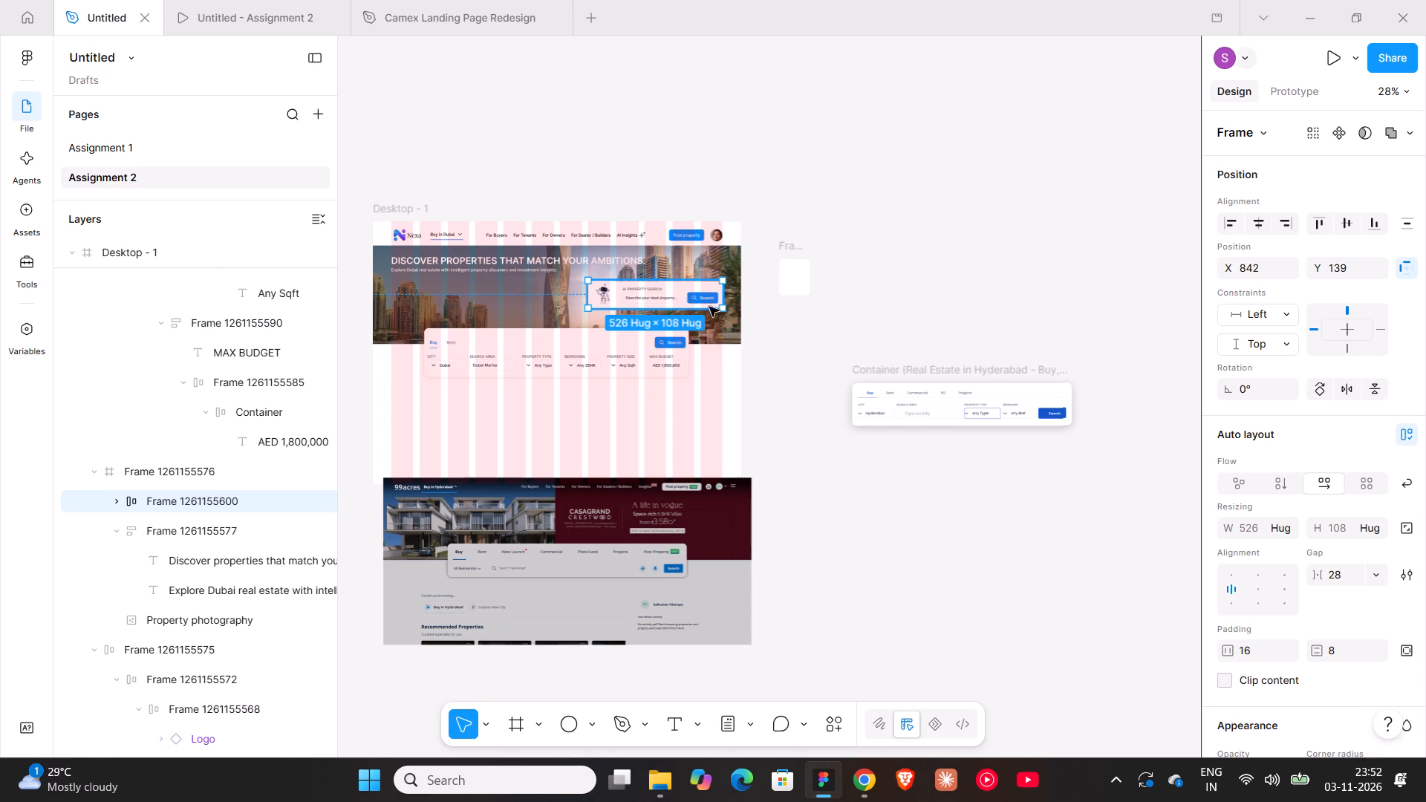
{"action": "left_click_drag", "start_coordinate": [709, 307], "coordinate": [944, 258]}
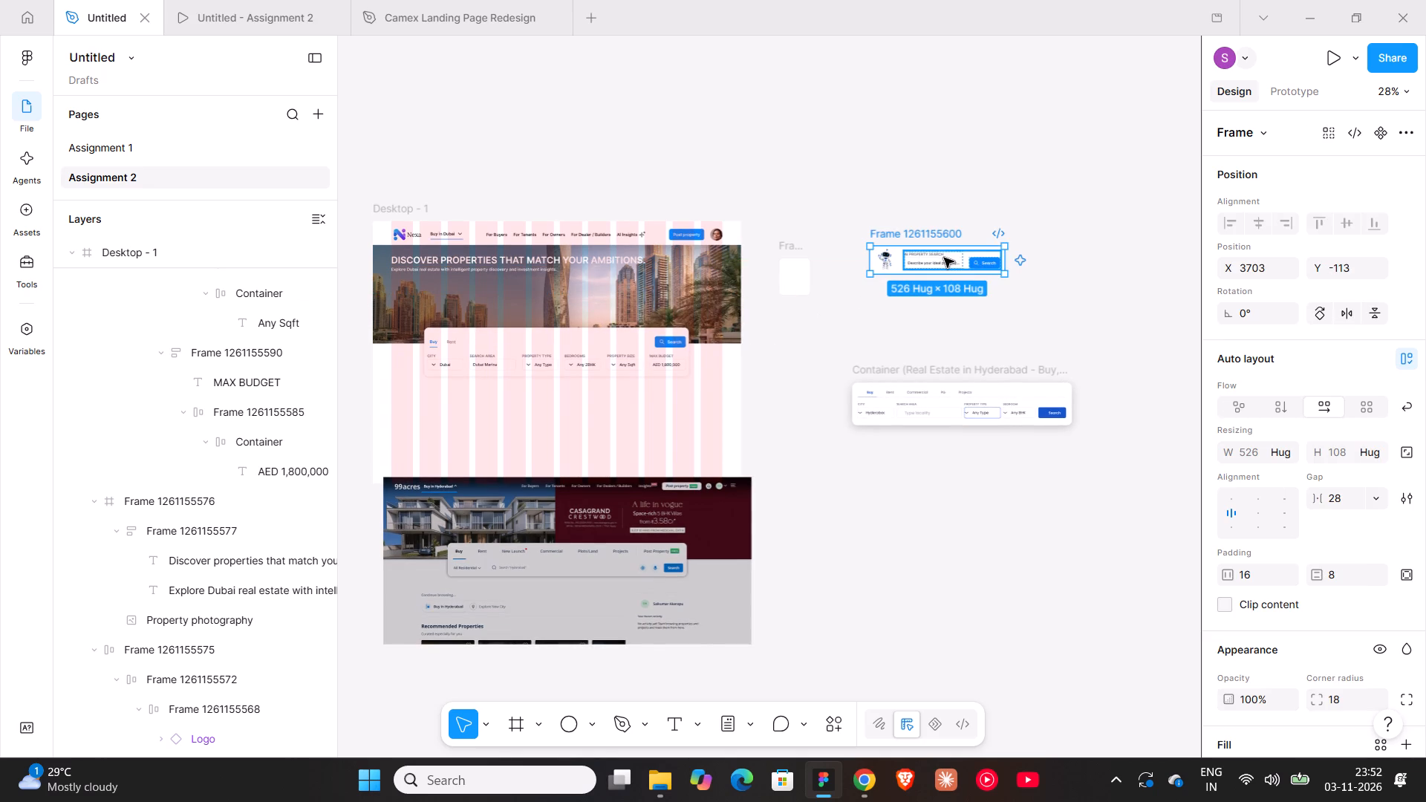
Place a copy of the search card's robot image frame inside the emptied old card.
{"action": "scroll", "coordinate": [944, 258], "scroll_direction": "down", "scroll_amount": 5, "text": "shift"}
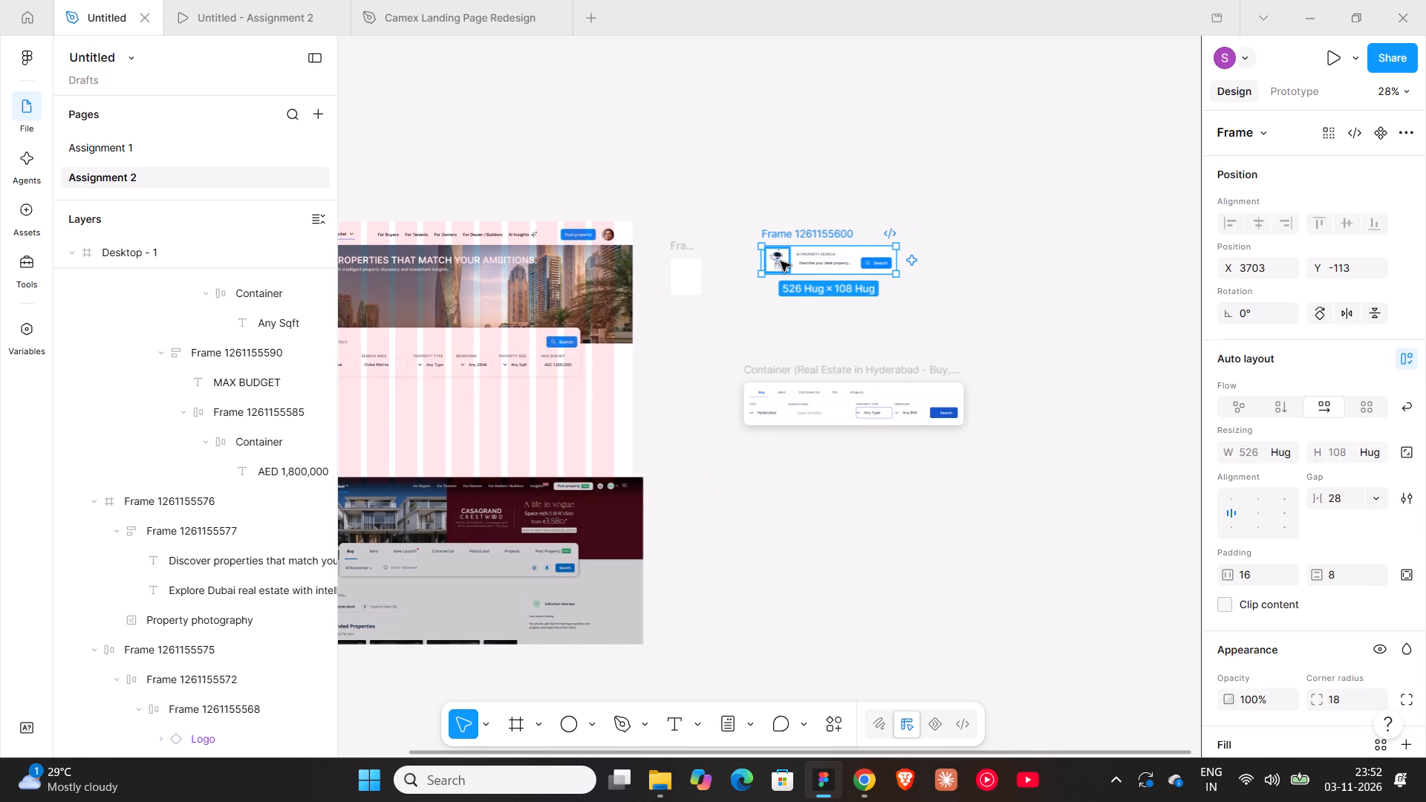
{"action": "left_click", "coordinate": [781, 261]}
{"action": "scroll", "coordinate": [781, 261], "scroll_direction": "up", "scroll_amount": 10, "text": "ctrl"}
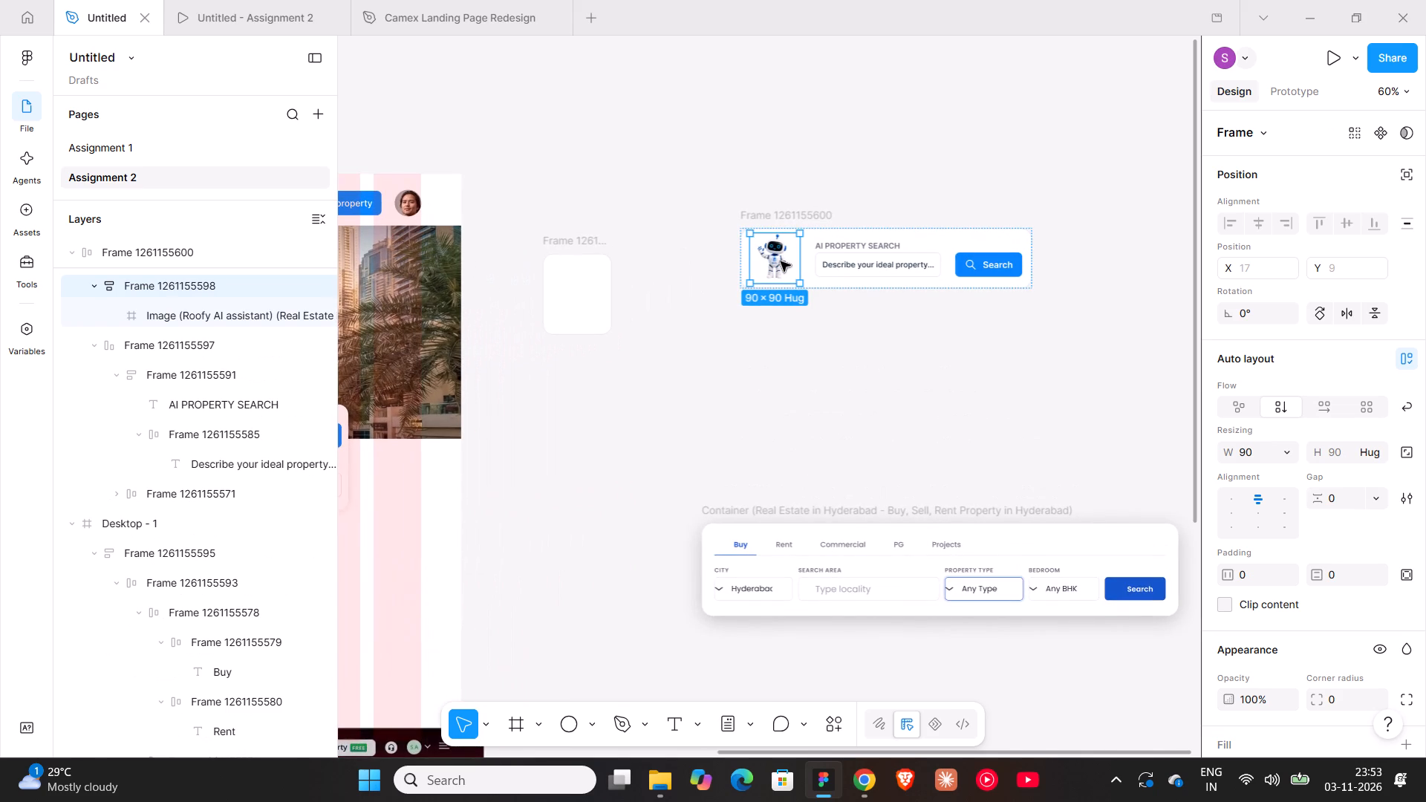
{"action": "left_click_drag", "start_coordinate": [781, 261], "coordinate": [592, 305], "text": "alt"}
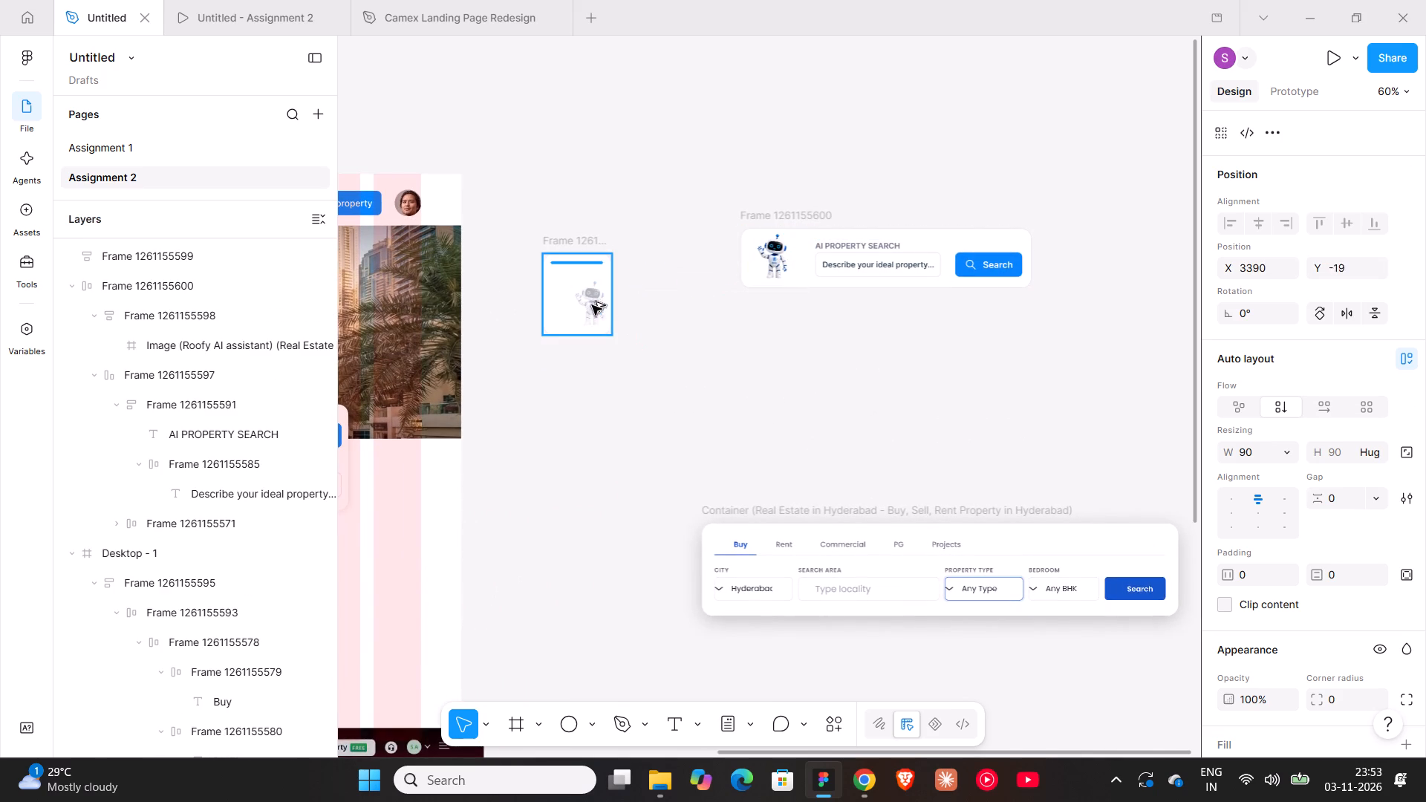
{"action": "left_click_drag", "start_coordinate": [592, 305], "coordinate": [587, 301], "text": "alt"}
Set the old card's corner radius to 100 so it forms a circle around the robot.
{"action": "left_click", "coordinate": [579, 246]}
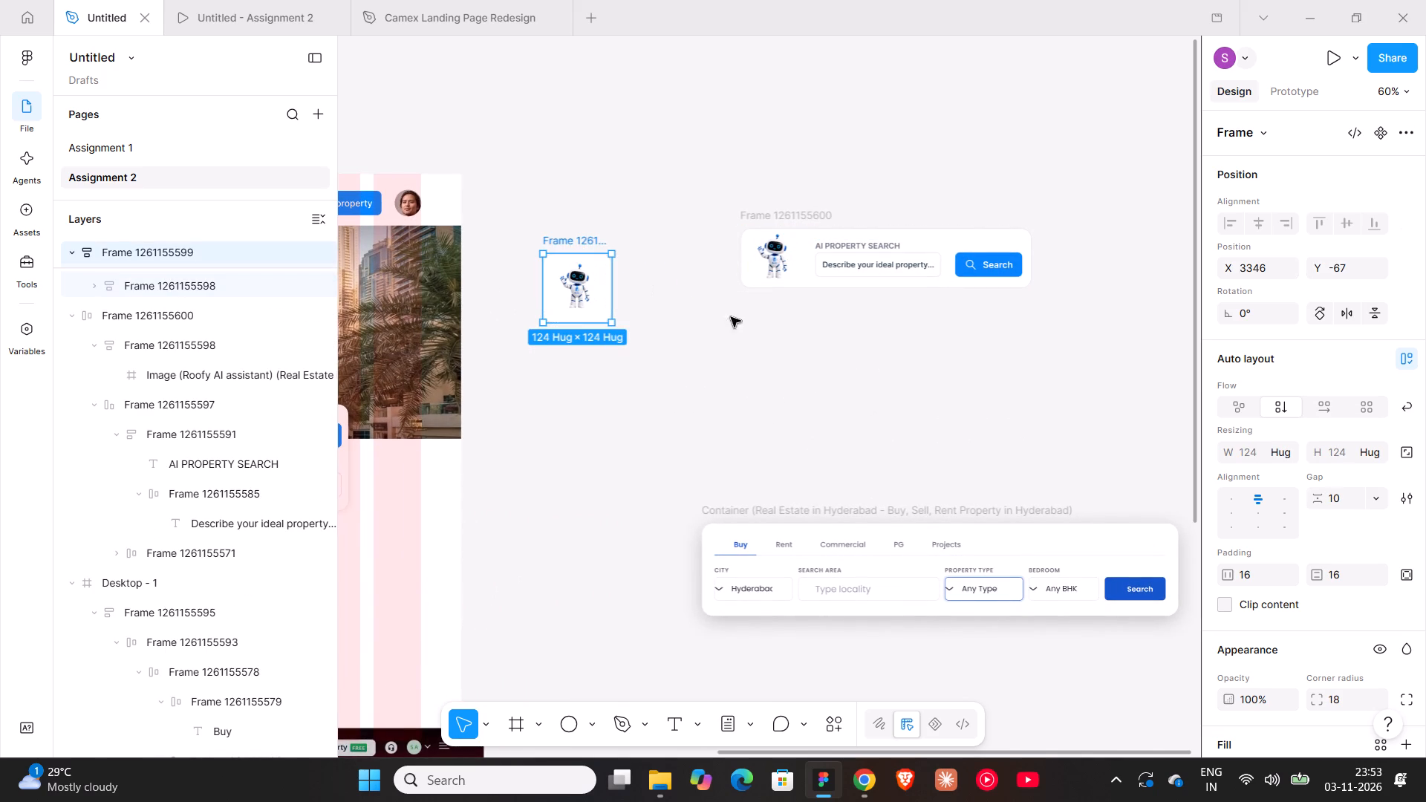
{"action": "left_click", "coordinate": [1347, 700]}
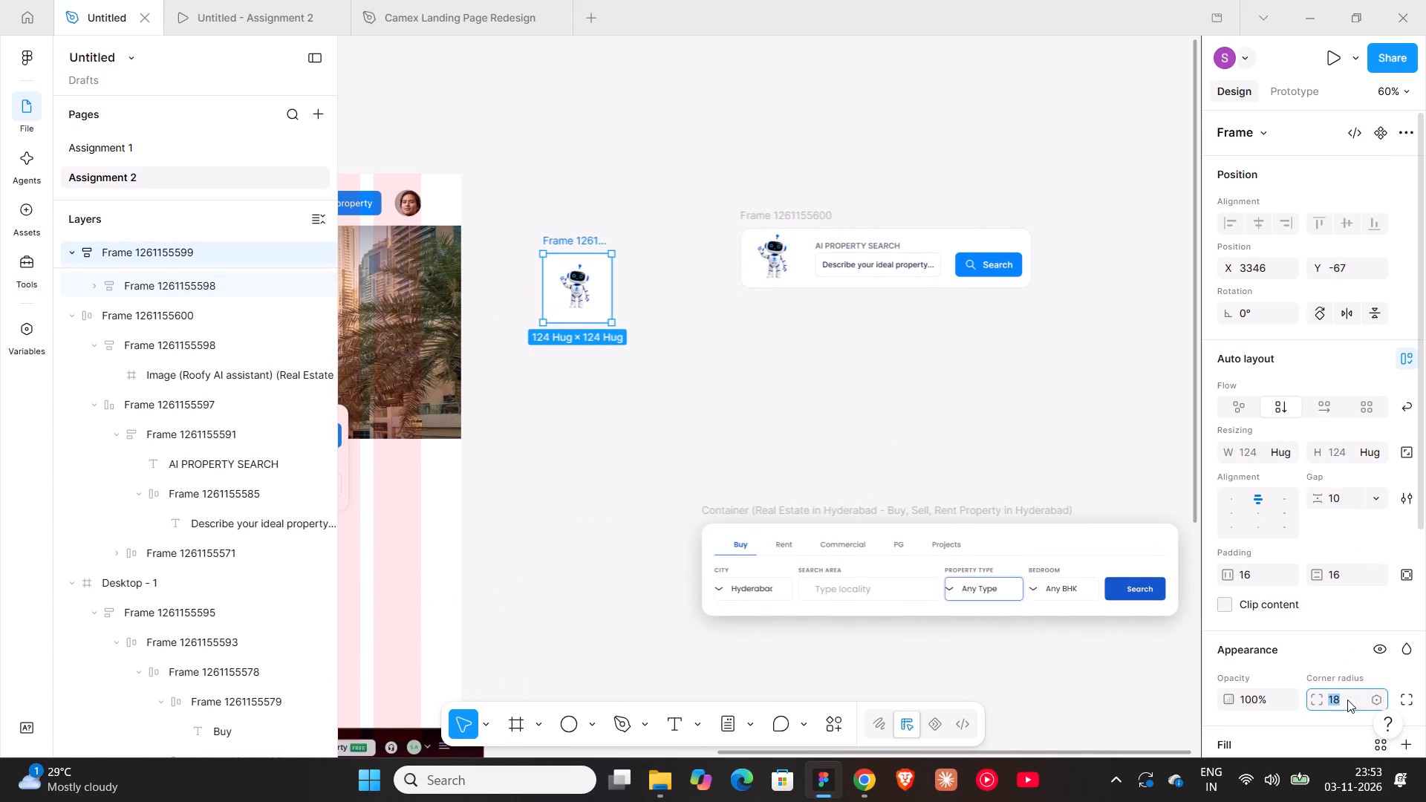
{"action": "type", "text": "100"}
{"action": "key", "text": "Return"}
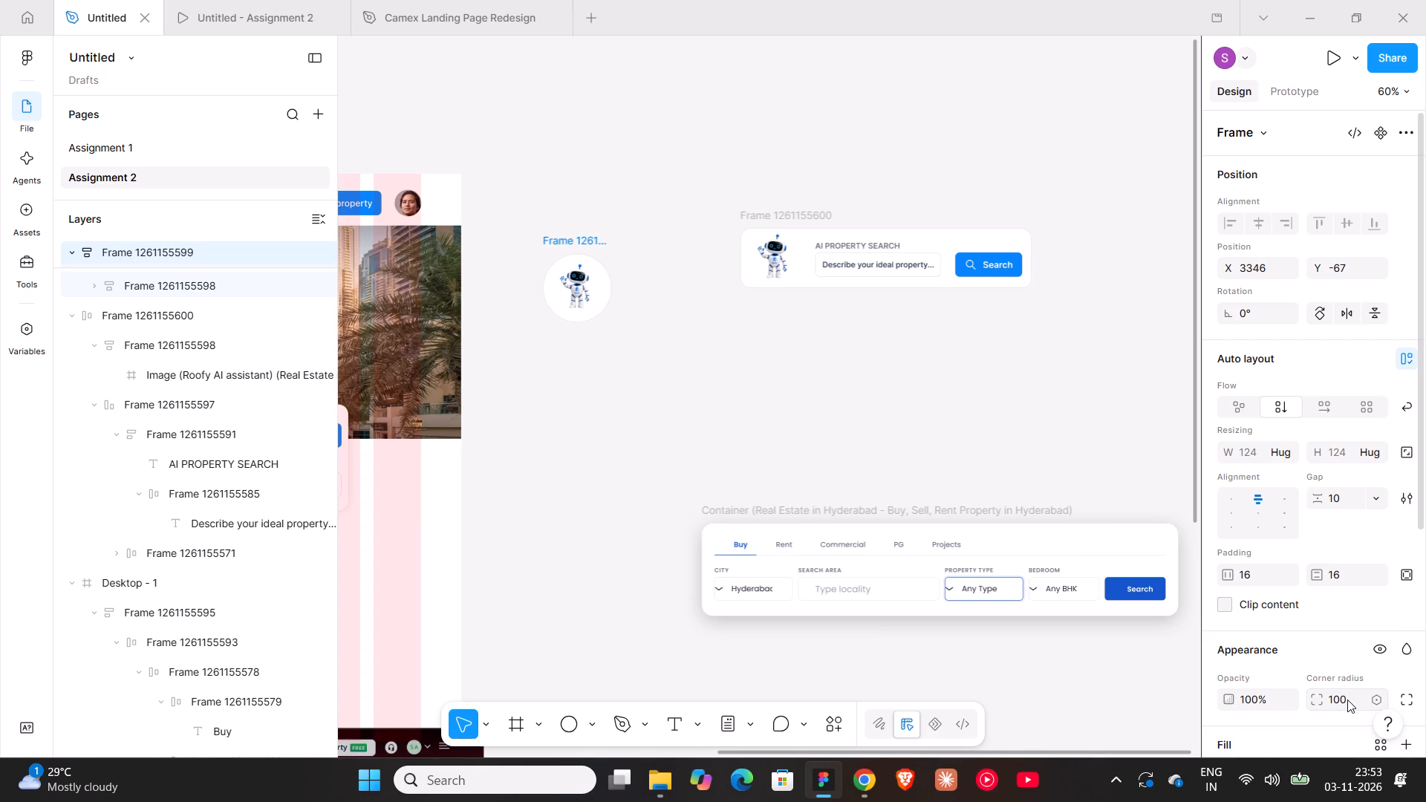
Lock the aspect ratio of the robot's inner frame and set its height to 100.
{"action": "left_click", "coordinate": [587, 241]}
{"action": "left_click", "coordinate": [569, 290]}
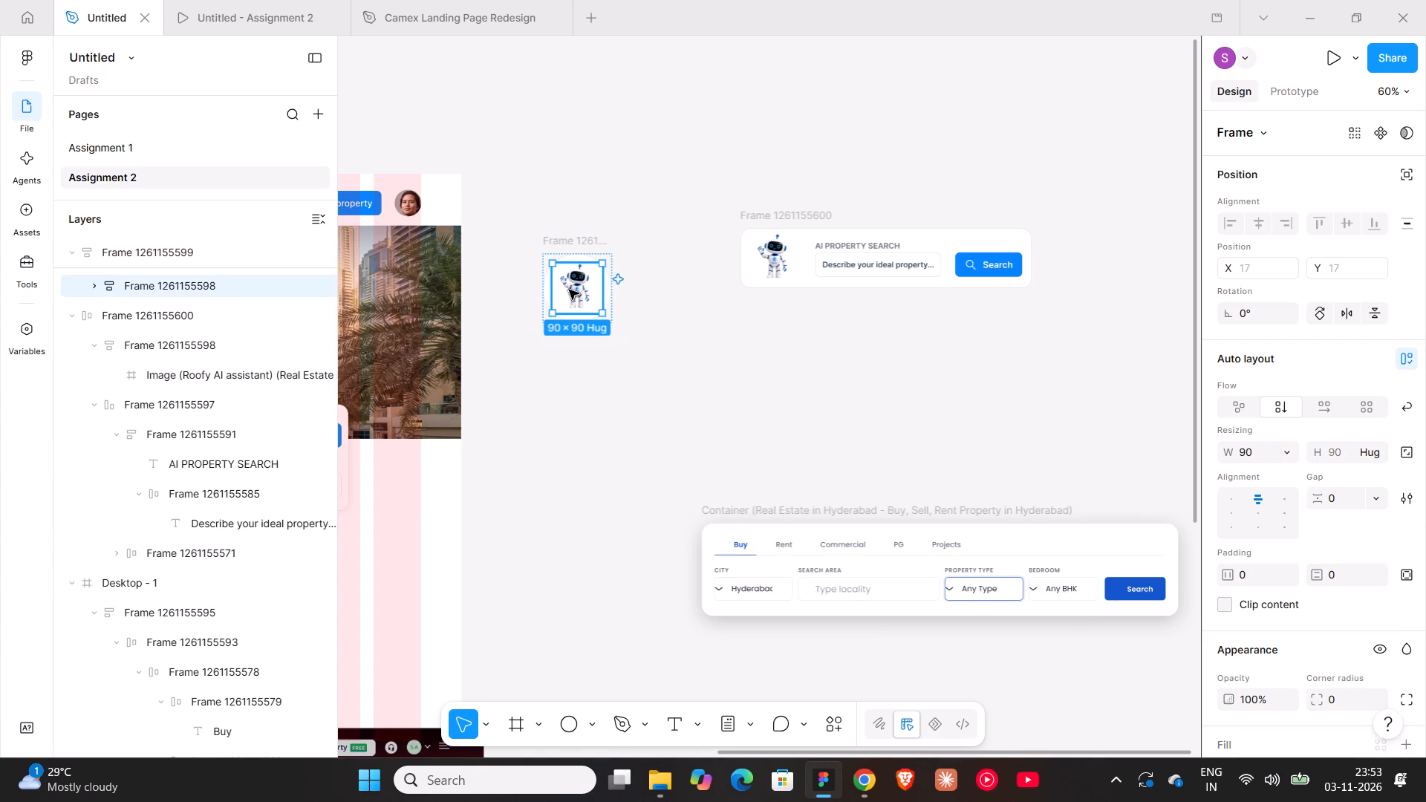
{"action": "left_click", "coordinate": [579, 244]}
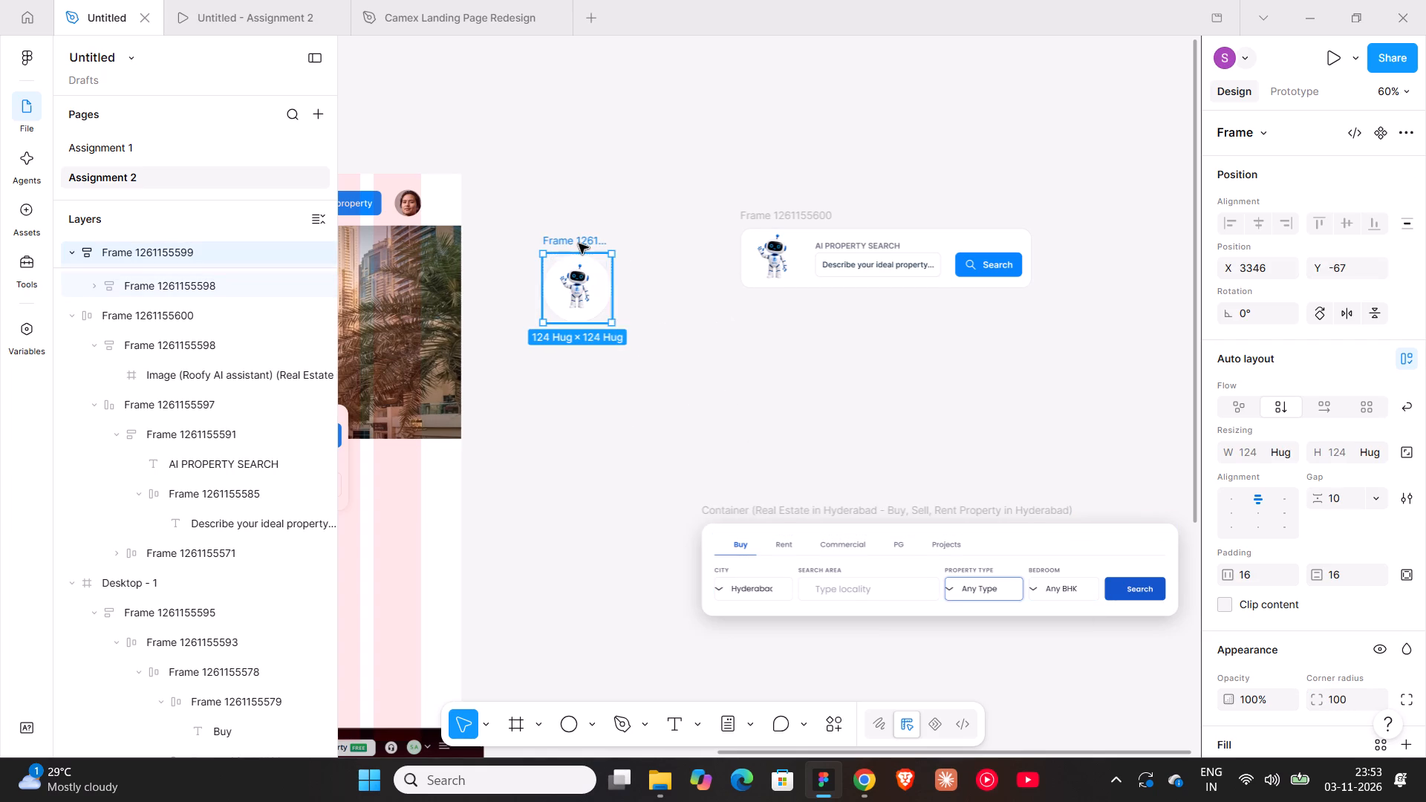
{"action": "left_click", "coordinate": [576, 288]}
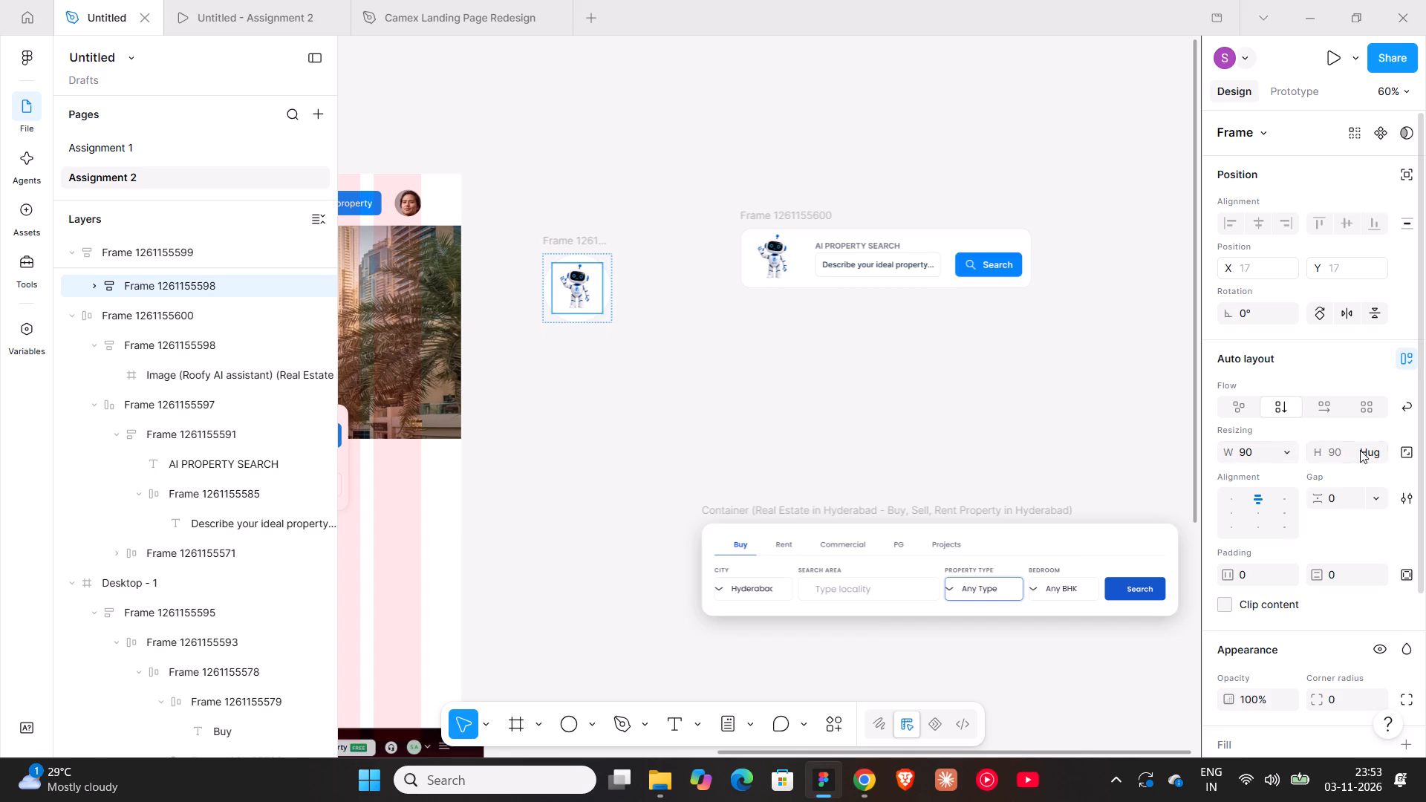
{"action": "left_click", "coordinate": [1405, 451]}
{"action": "left_click", "coordinate": [1338, 451]}
{"action": "type", "text": "100"}
{"action": "key", "text": "Return"}
{"action": "left_click", "coordinate": [723, 413]}
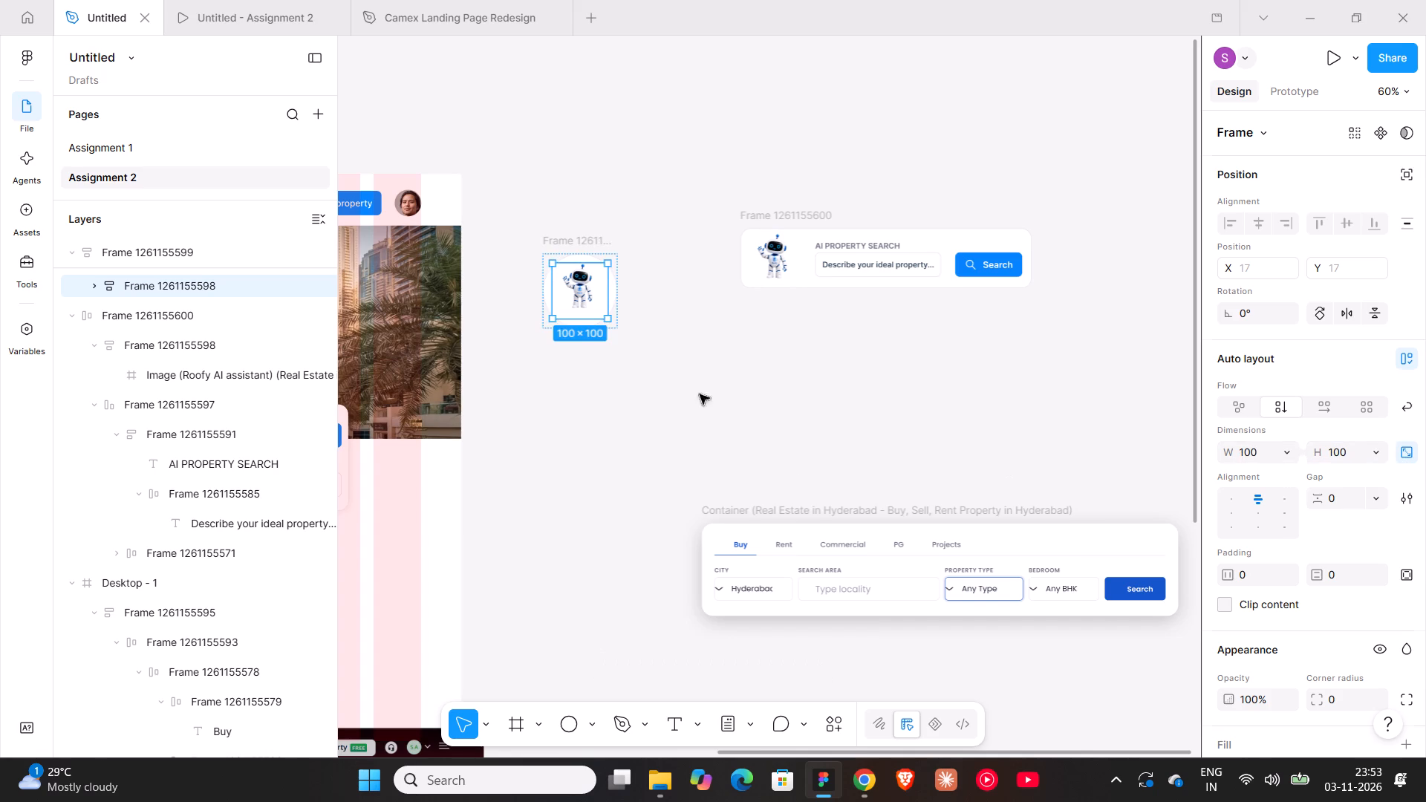
Scale the whole circular robot badge proportionally to a width of 100.
{"action": "left_click", "coordinate": [579, 247]}
{"action": "key", "text": "k"}
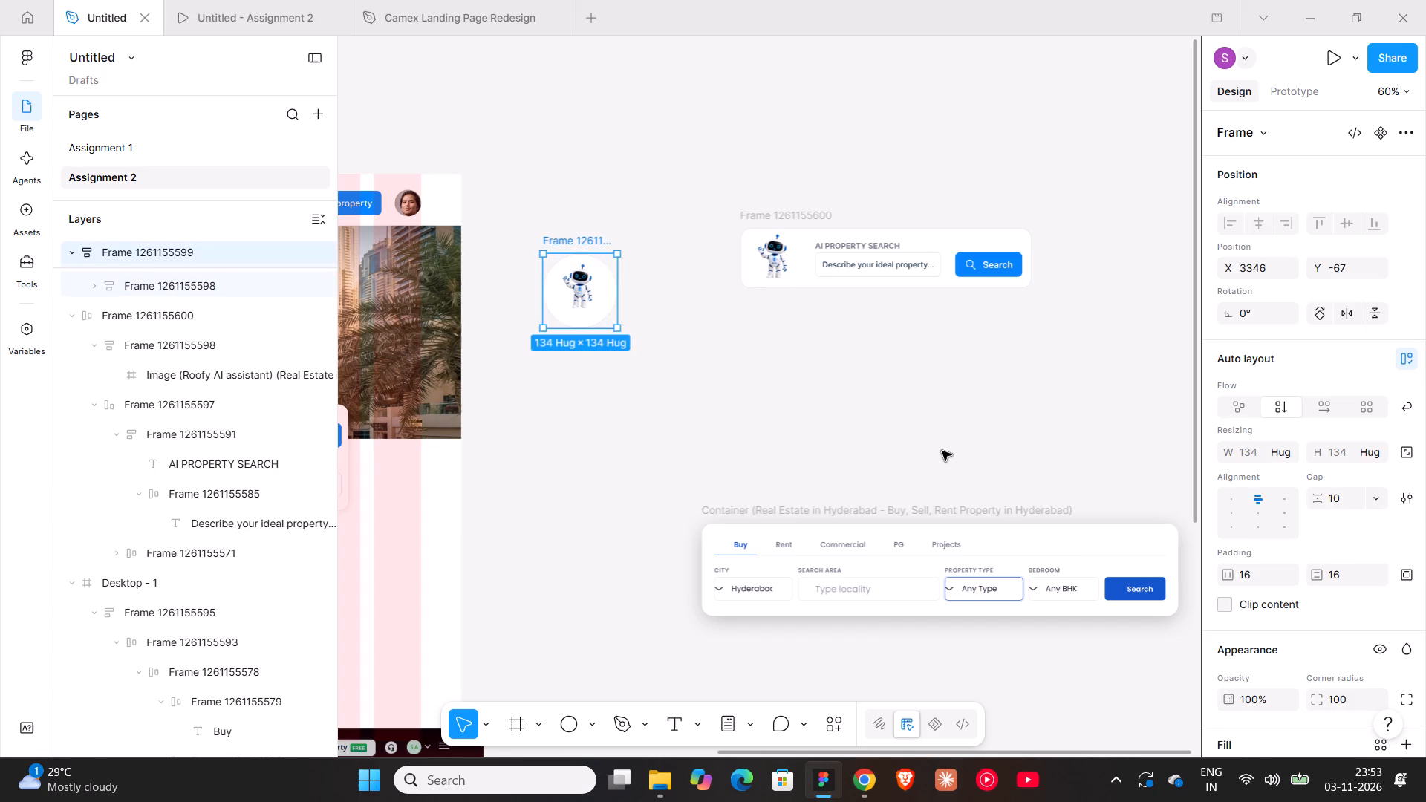
{"action": "left_click", "coordinate": [1409, 542]}
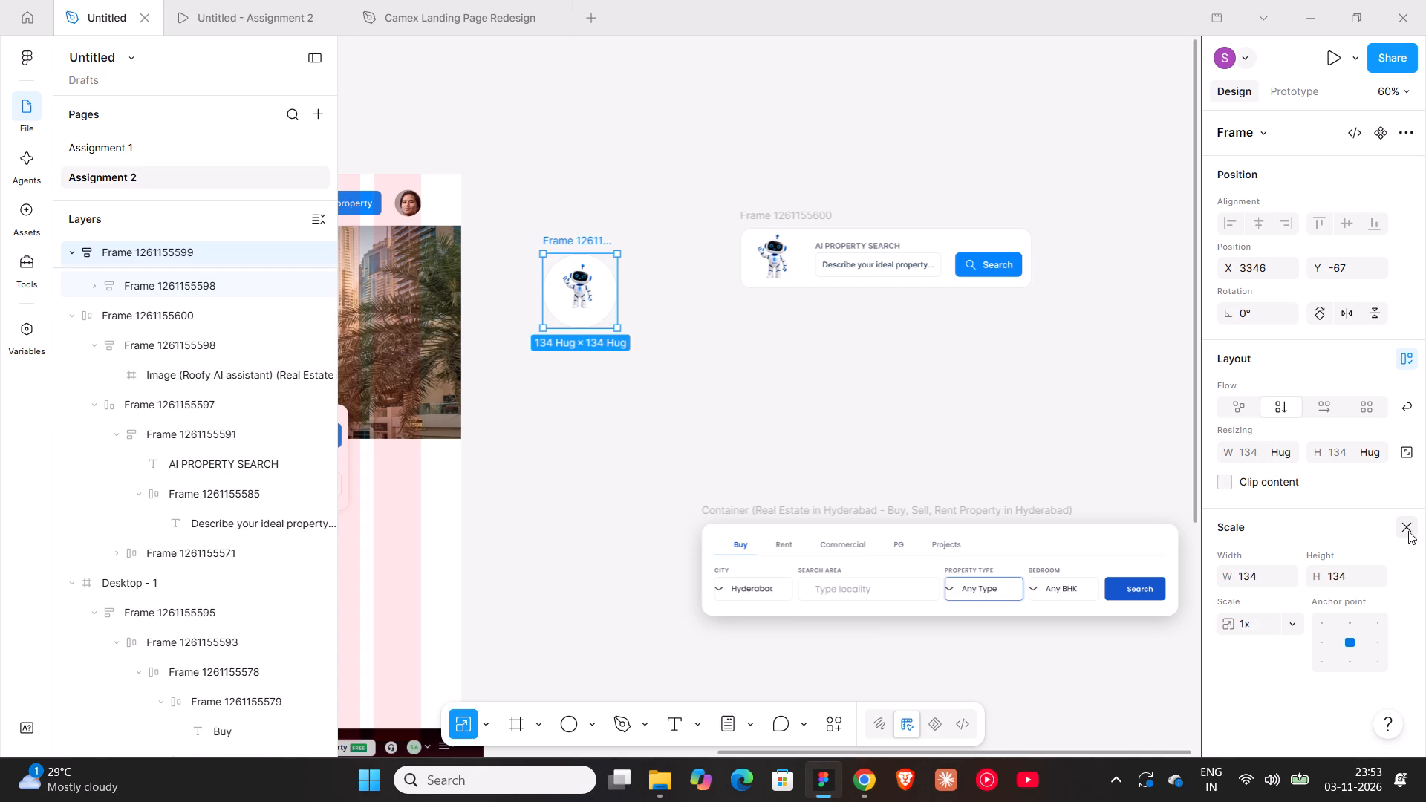
{"action": "left_click", "coordinate": [1408, 531]}
{"action": "scroll", "coordinate": [1288, 633], "scroll_direction": "down", "scroll_amount": 1}
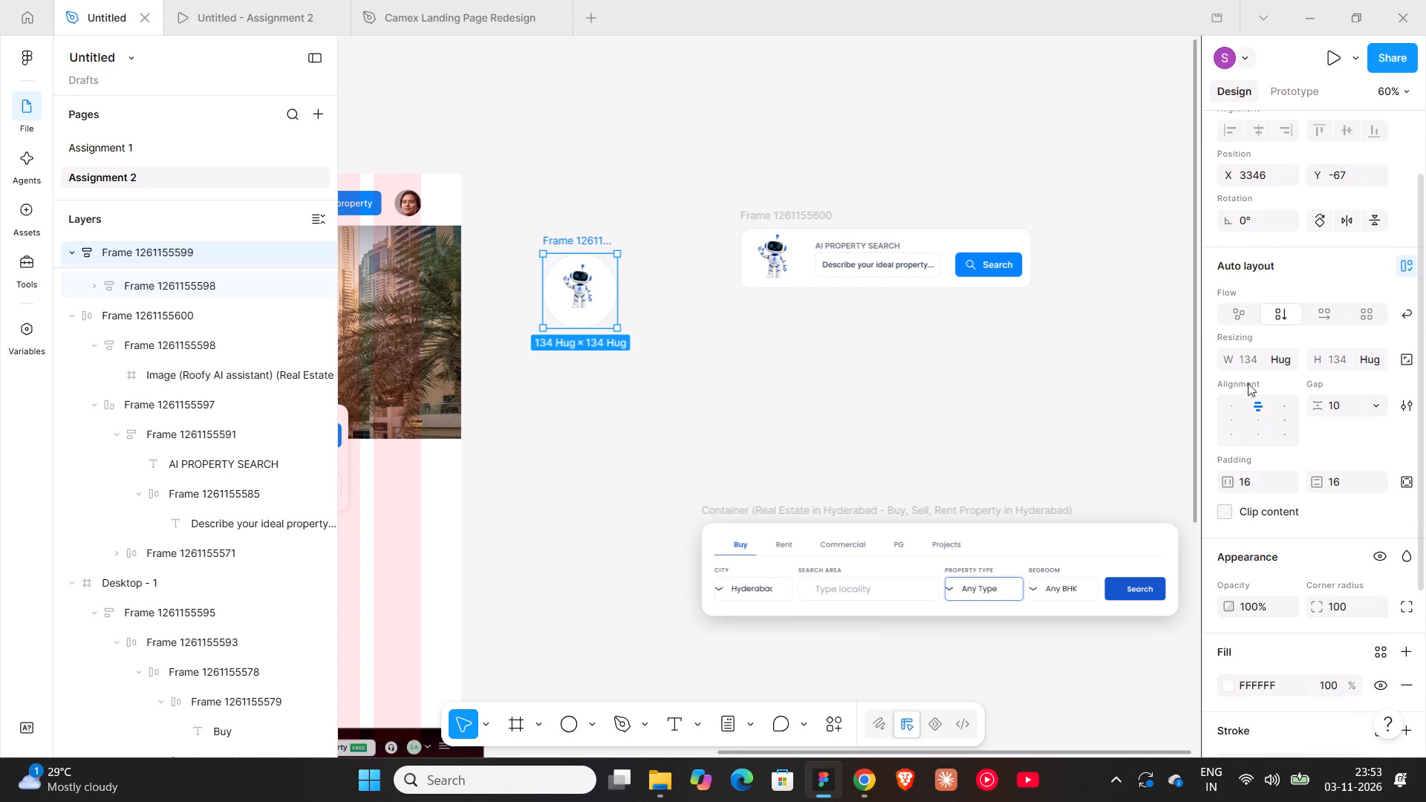
{"action": "scroll", "coordinate": [1333, 610], "scroll_direction": "down", "scroll_amount": 1}
{"action": "key", "text": "k"}
{"action": "left_click", "coordinate": [1255, 402]}
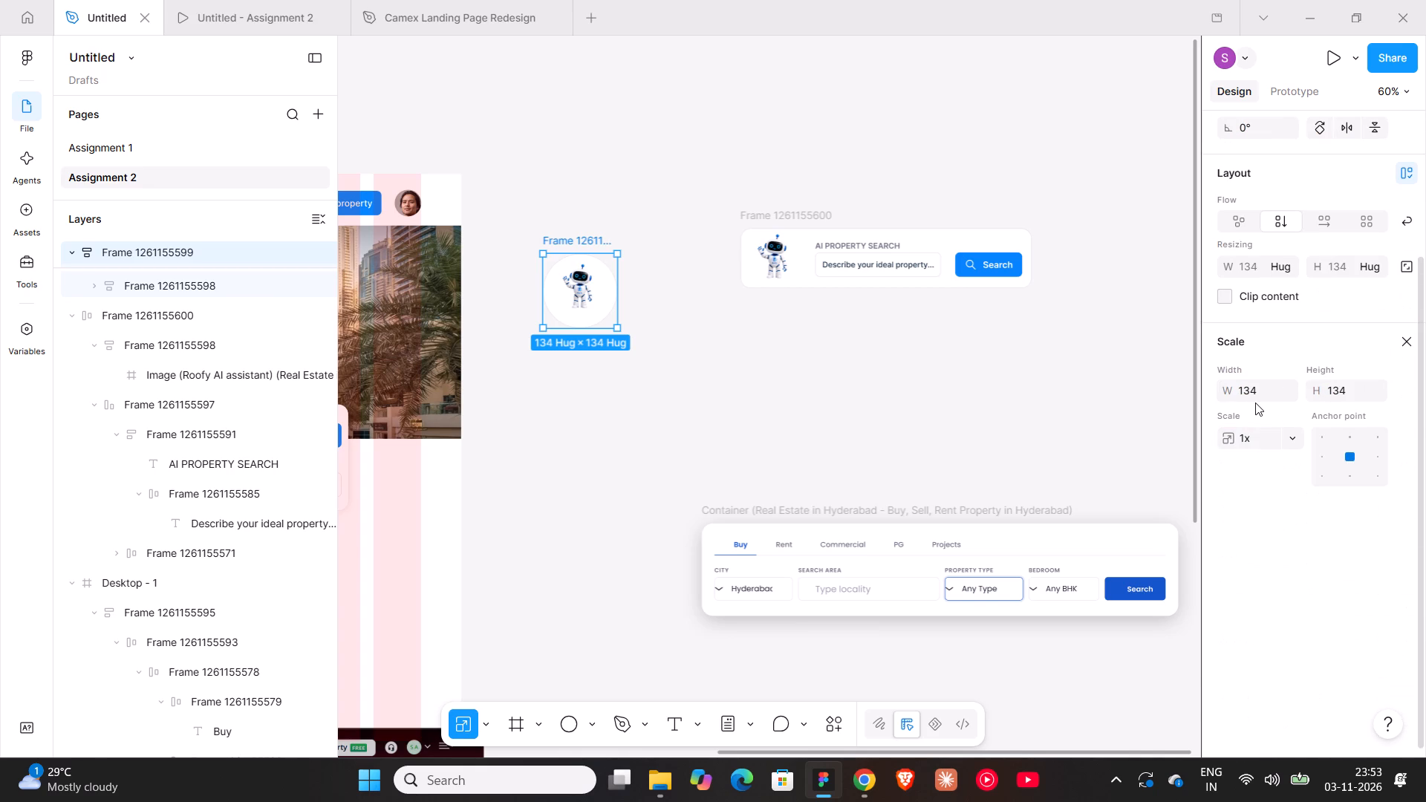
{"action": "left_click", "coordinate": [1252, 397]}
{"action": "type", "text": "100"}
{"action": "key", "text": "Return"}
Scale up the robot image inside the circular badge to about 96 × 86, anchored at its top edge.
{"action": "scroll", "coordinate": [686, 419], "scroll_direction": "down", "scroll_amount": 4, "text": "ctrl"}
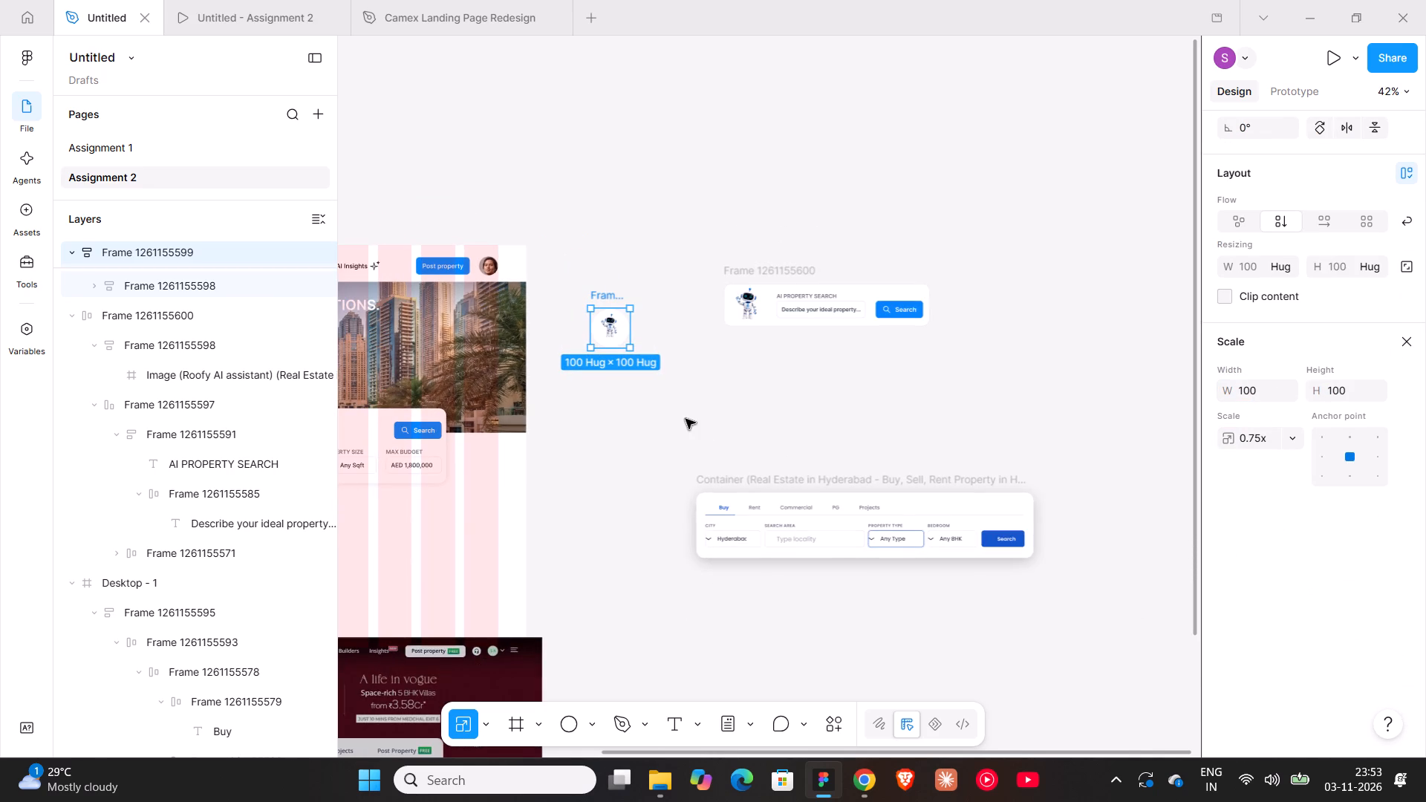
{"action": "double_click", "coordinate": [608, 327]}
{"action": "scroll", "coordinate": [608, 327], "scroll_direction": "up", "scroll_amount": 11, "text": "ctrl"}
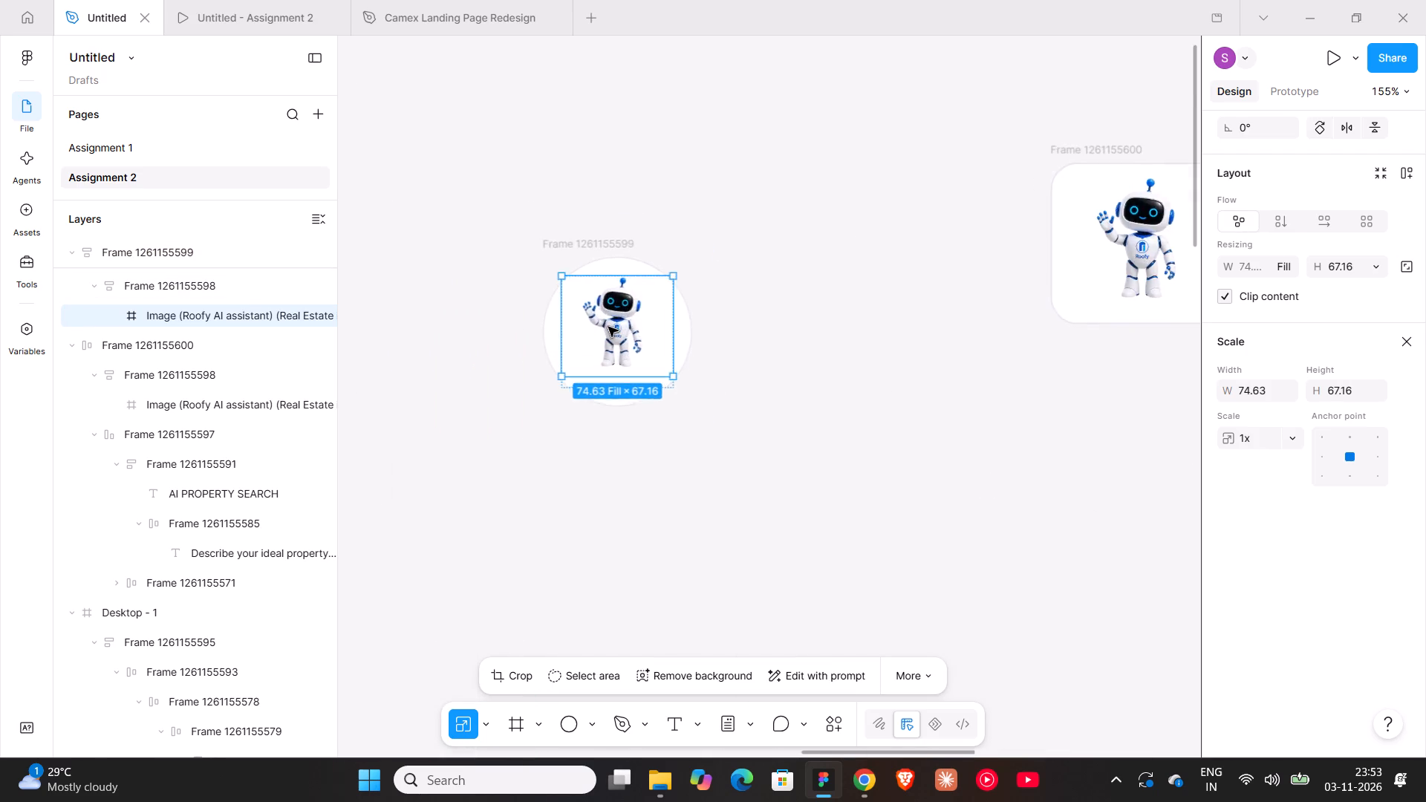
{"action": "scroll", "coordinate": [608, 327], "scroll_direction": "up", "scroll_amount": 5, "text": "ctrl"}
{"action": "left_click_drag", "start_coordinate": [694, 452], "coordinate": [694, 471]}
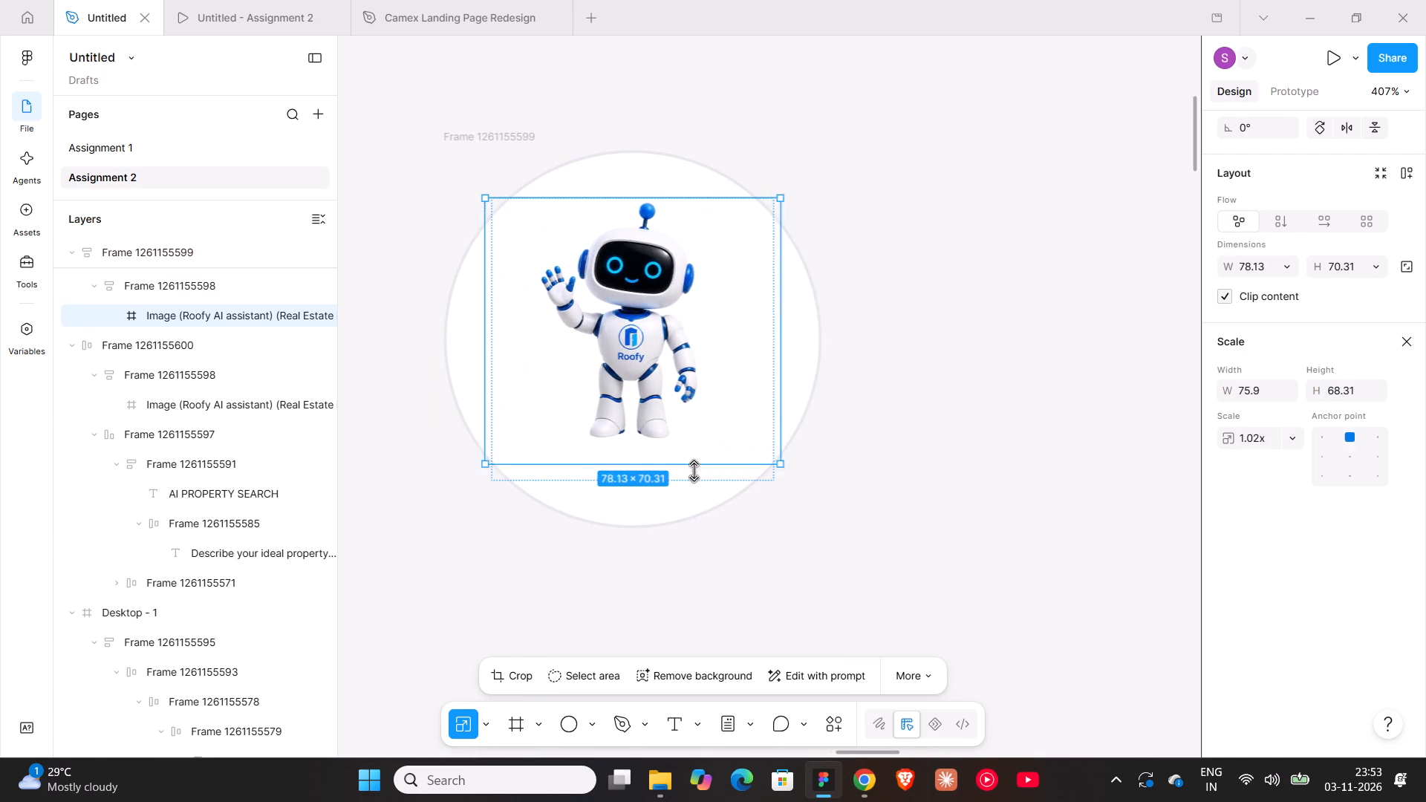
{"action": "left_click_drag", "start_coordinate": [694, 471], "coordinate": [712, 523]}
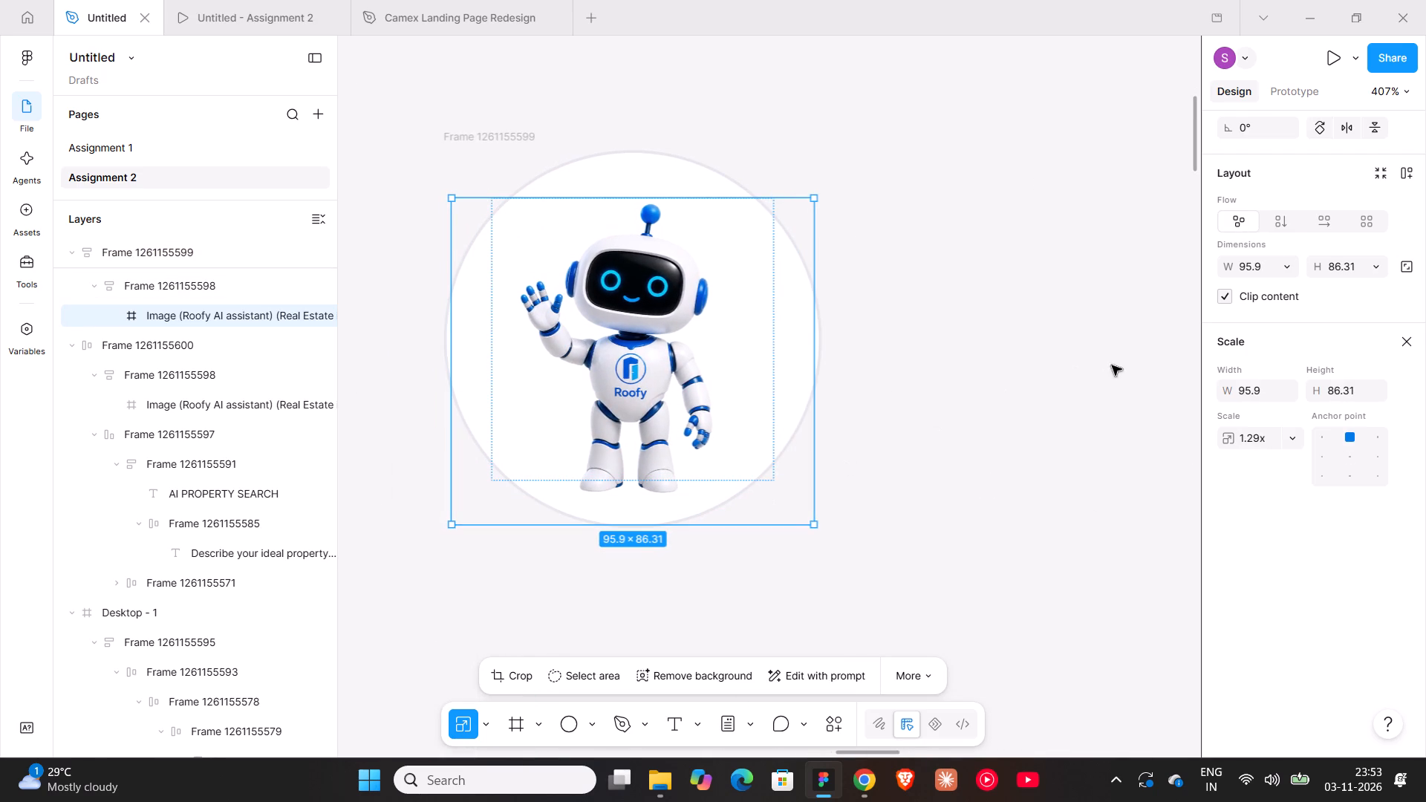
{"action": "scroll", "coordinate": [1296, 347], "scroll_direction": "up", "scroll_amount": 7}
{"action": "left_click", "coordinate": [1026, 247]}
{"action": "left_click", "coordinate": [642, 323]}
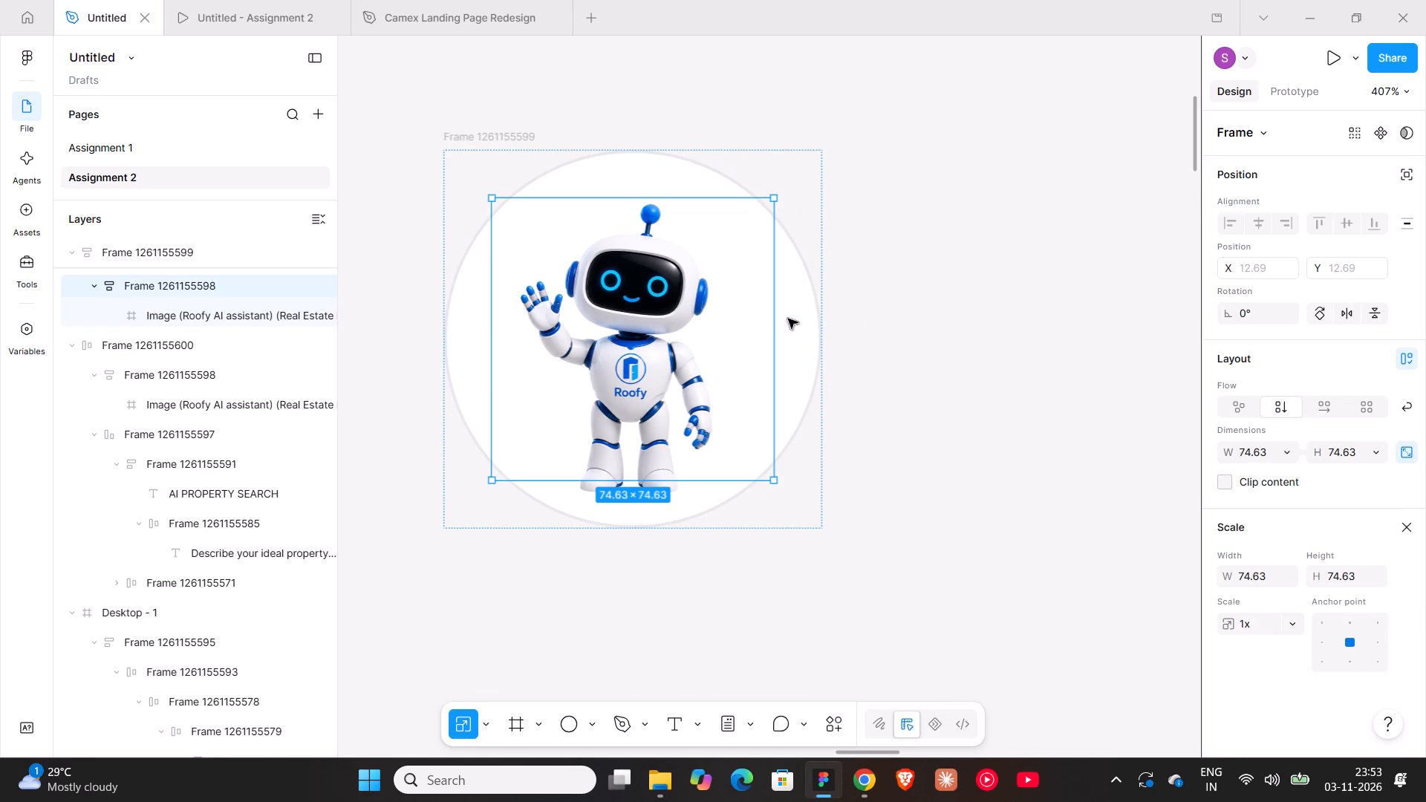
{"action": "left_click", "coordinate": [809, 307]}
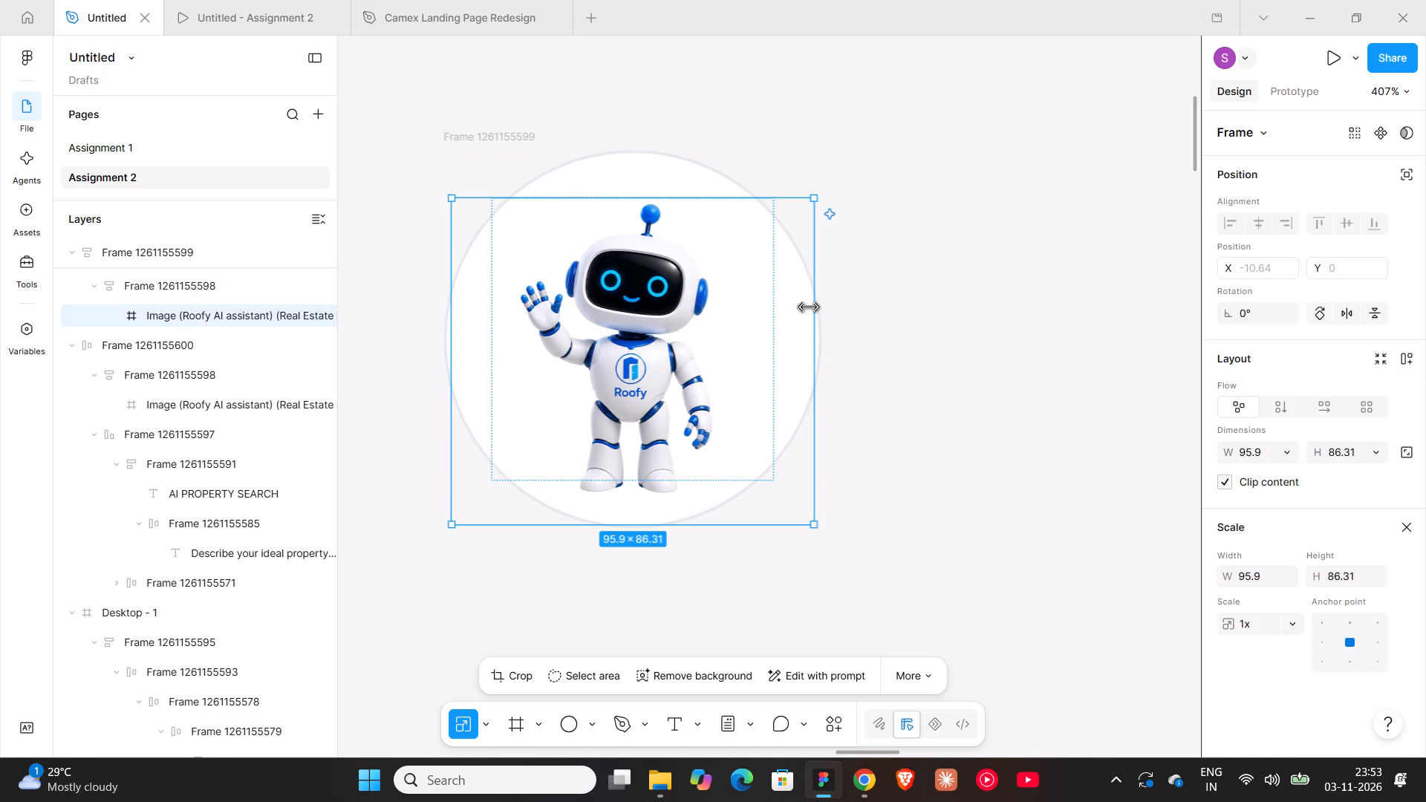
{"action": "left_click", "coordinate": [988, 252]}
{"action": "scroll", "coordinate": [988, 252], "scroll_direction": "down", "scroll_amount": 7, "text": "ctrl"}
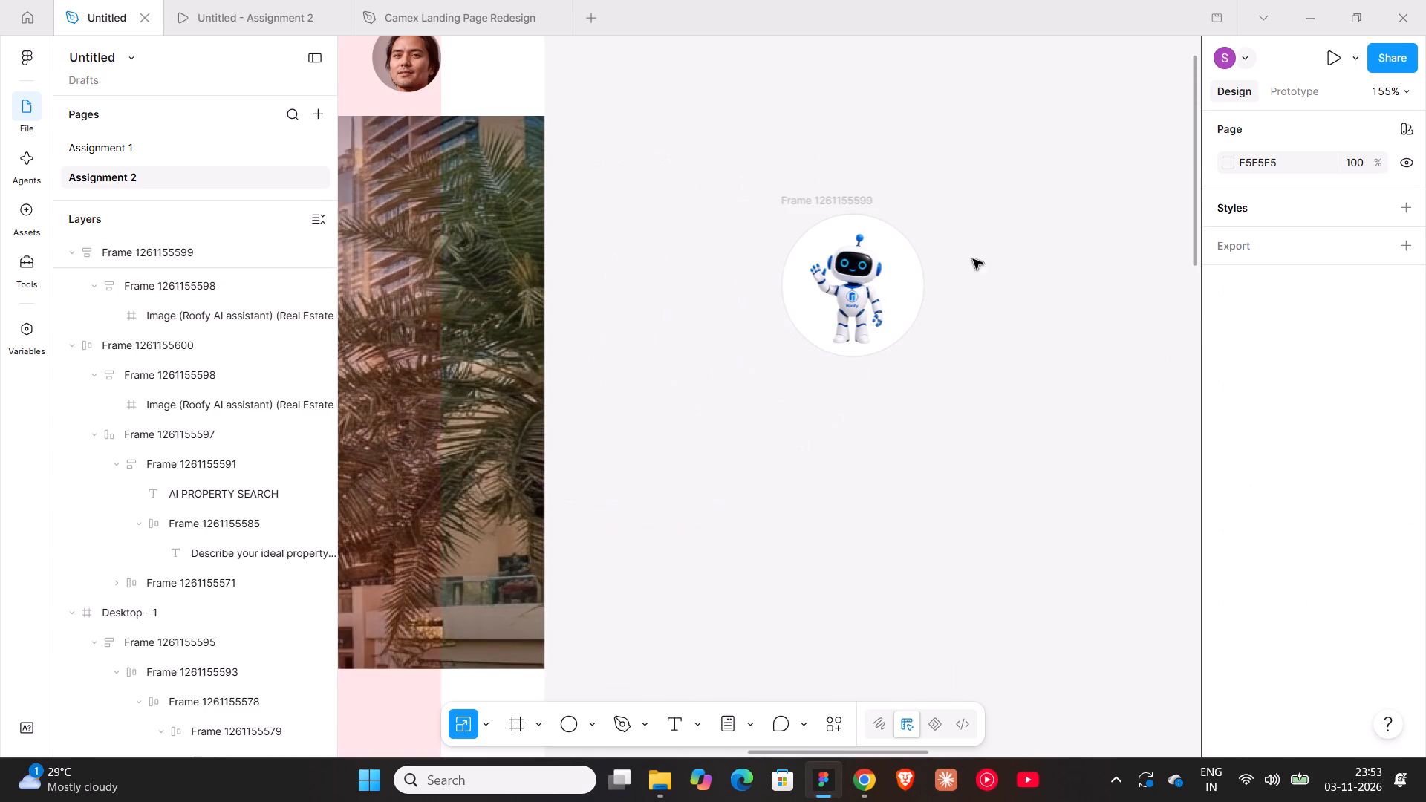
Add a drop shadow to the circular robot badge with a Y offset of 0.
{"action": "left_click", "coordinate": [850, 194]}
{"action": "scroll", "coordinate": [1290, 410], "scroll_direction": "down", "scroll_amount": 1}
{"action": "left_click", "coordinate": [1399, 522]}
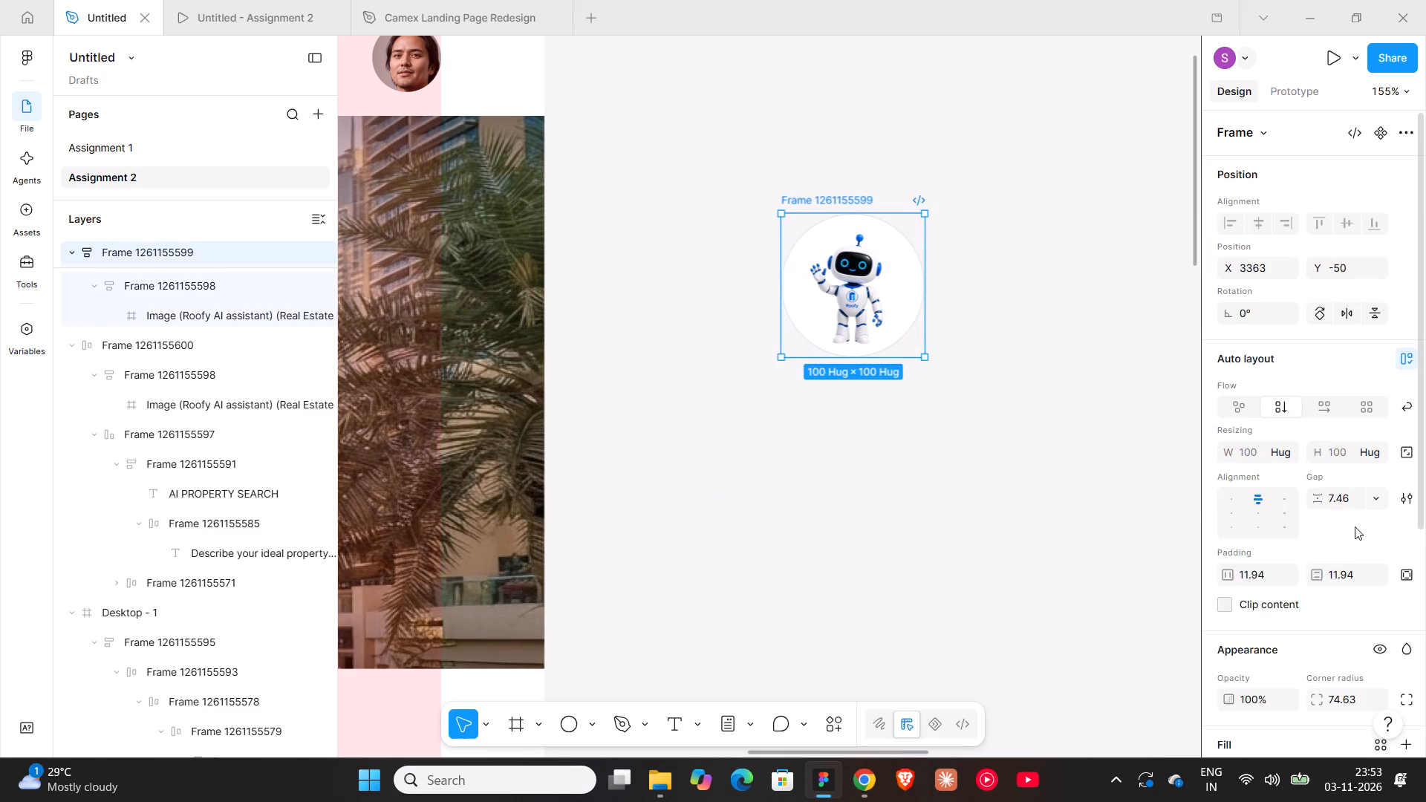
{"action": "scroll", "coordinate": [1355, 526], "scroll_direction": "down", "scroll_amount": 5}
{"action": "left_click", "coordinate": [1409, 608]}
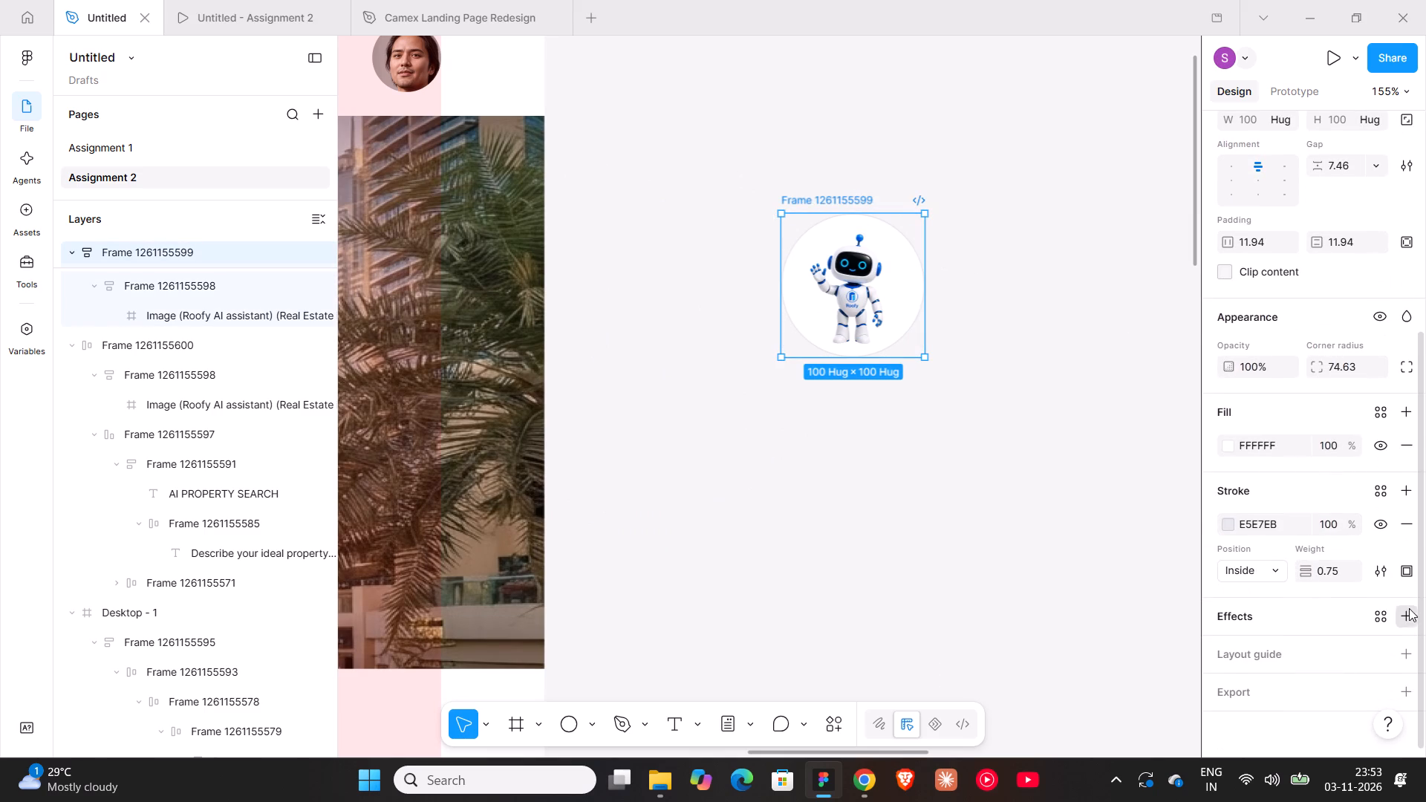
{"action": "left_click", "coordinate": [1342, 455]}
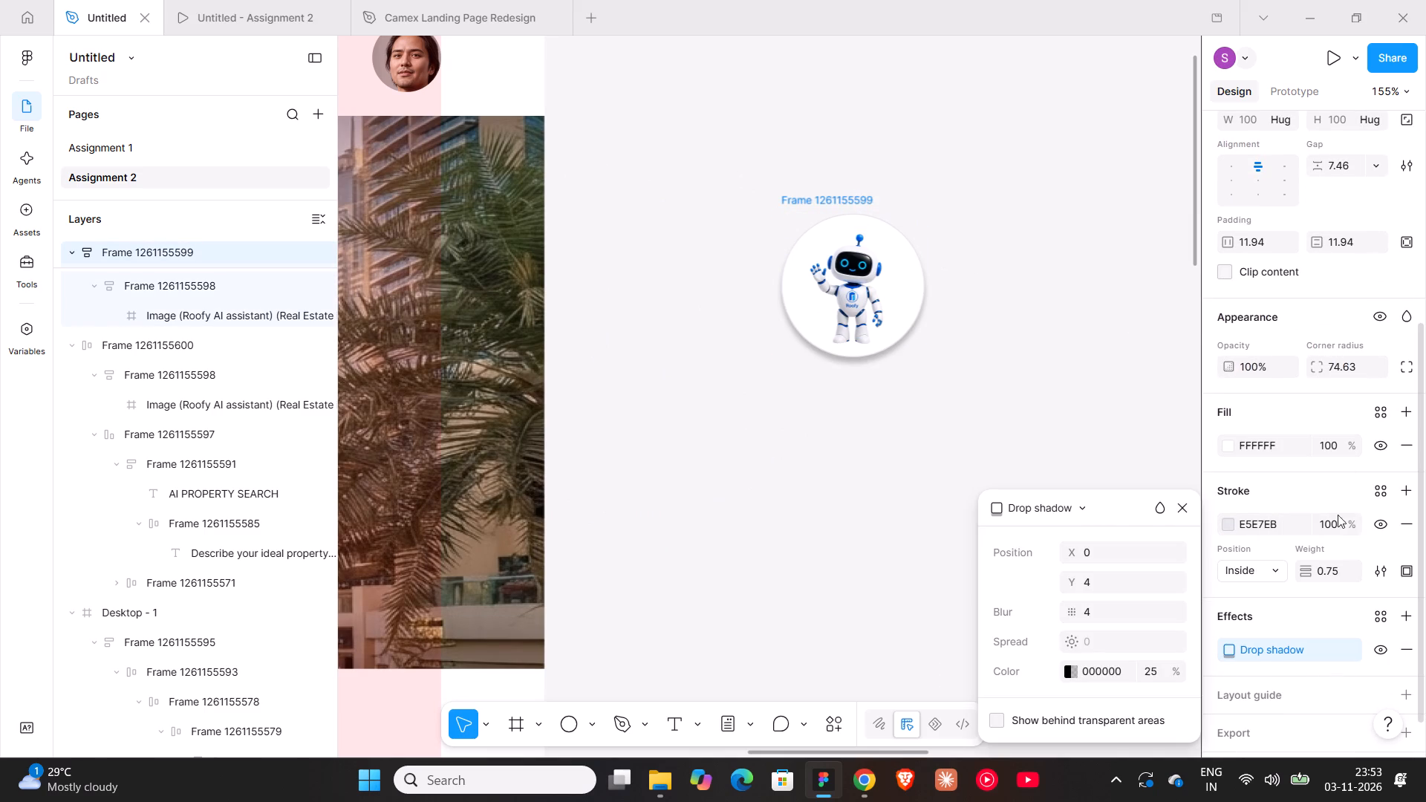
{"action": "left_click", "coordinate": [1118, 587]}
{"action": "key", "text": "0"}
{"action": "key", "text": "Return"}
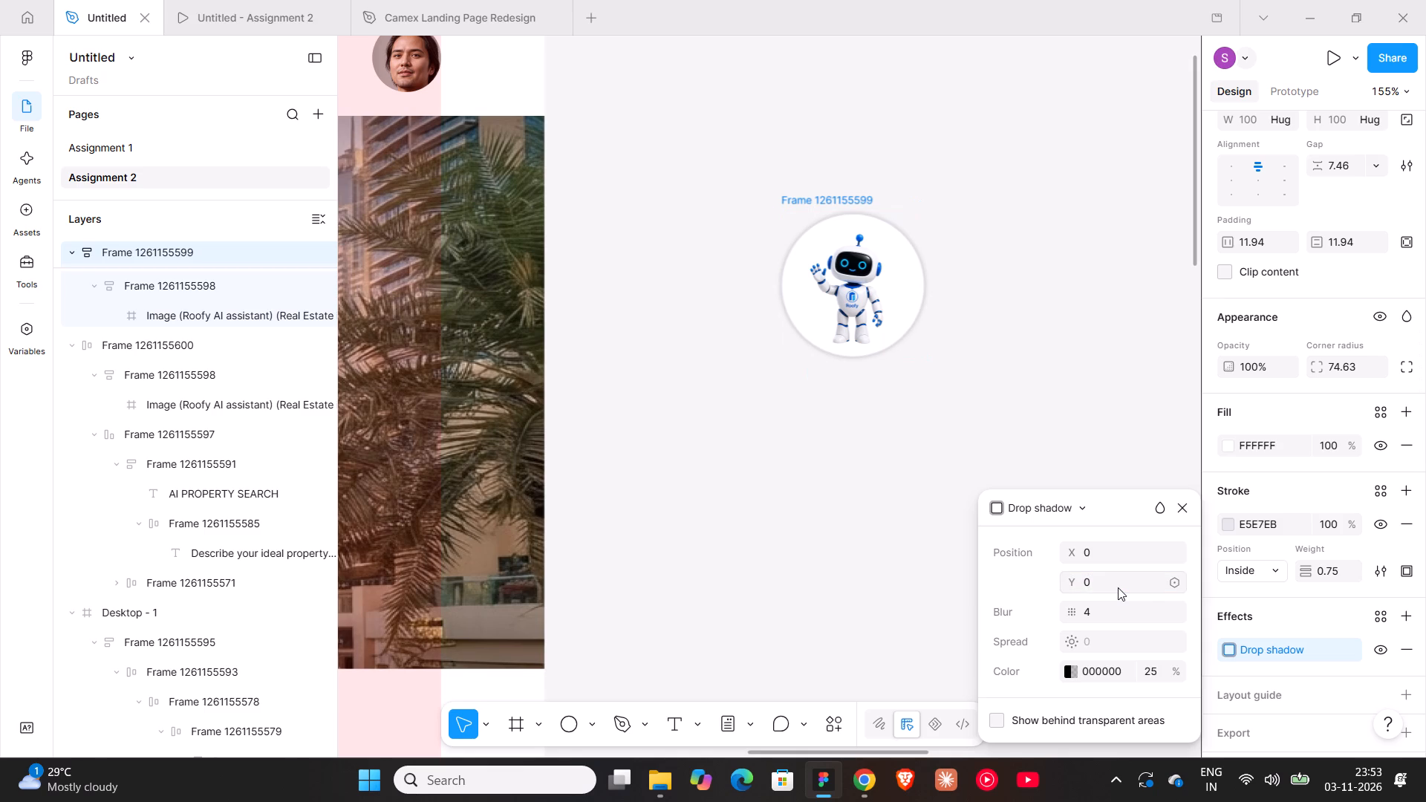
Set the badge's drop shadow blur to 17 and its colour opacity to 10%.
{"action": "left_click_drag", "start_coordinate": [1074, 621], "coordinate": [722, 395]}
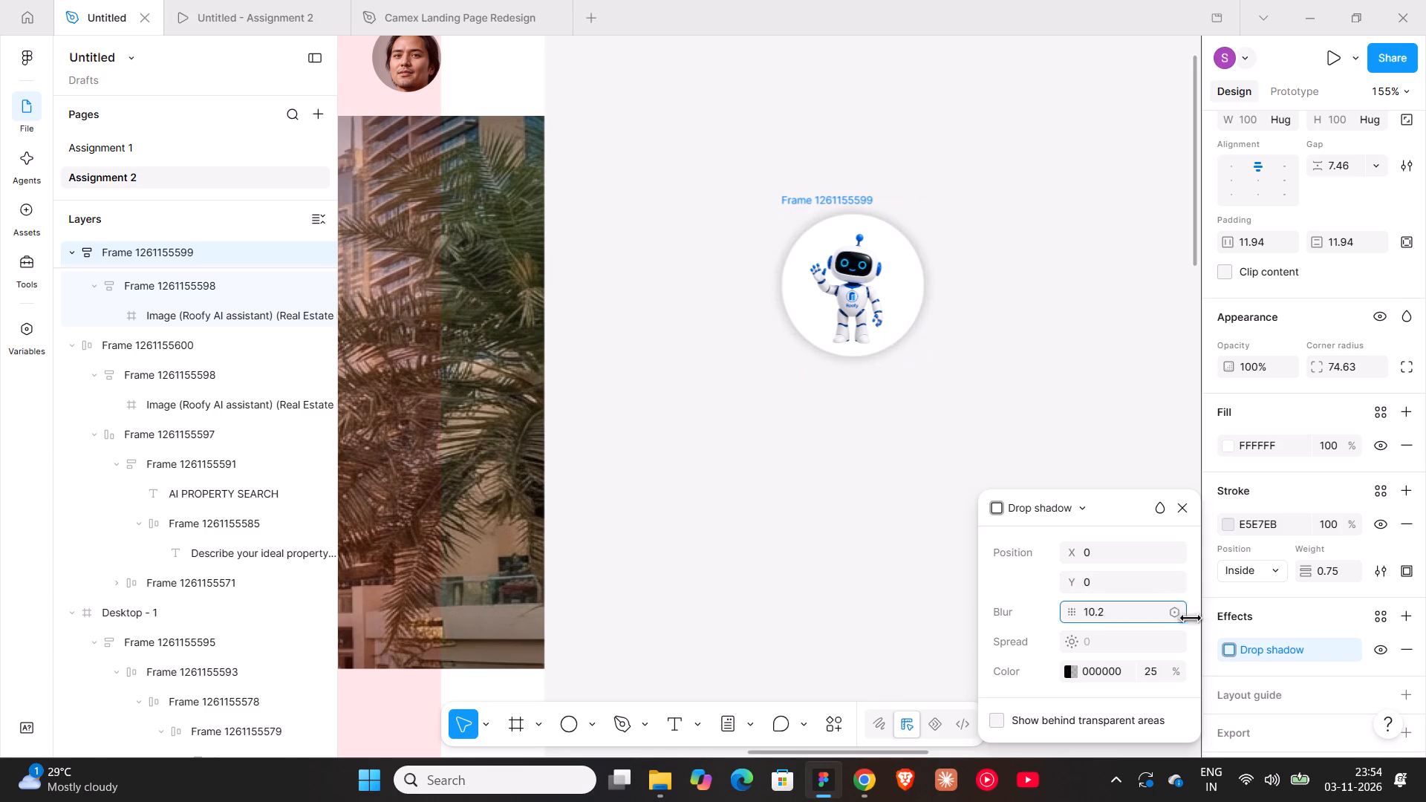
{"action": "left_click_drag", "start_coordinate": [722, 395], "coordinate": [766, 392]}
{"action": "left_click", "coordinate": [1104, 619]}
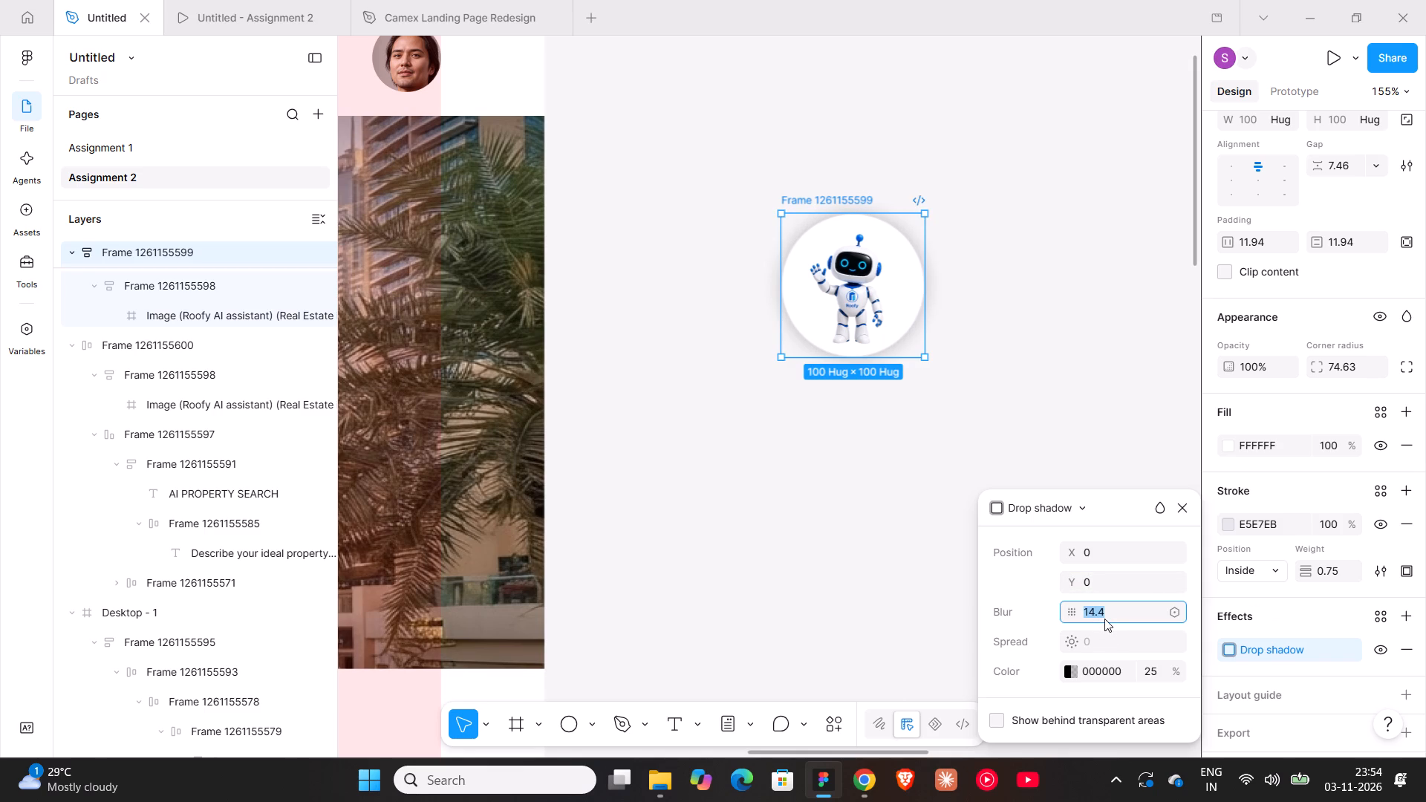
{"action": "type", "text": "17"}
{"action": "key", "text": "Return"}
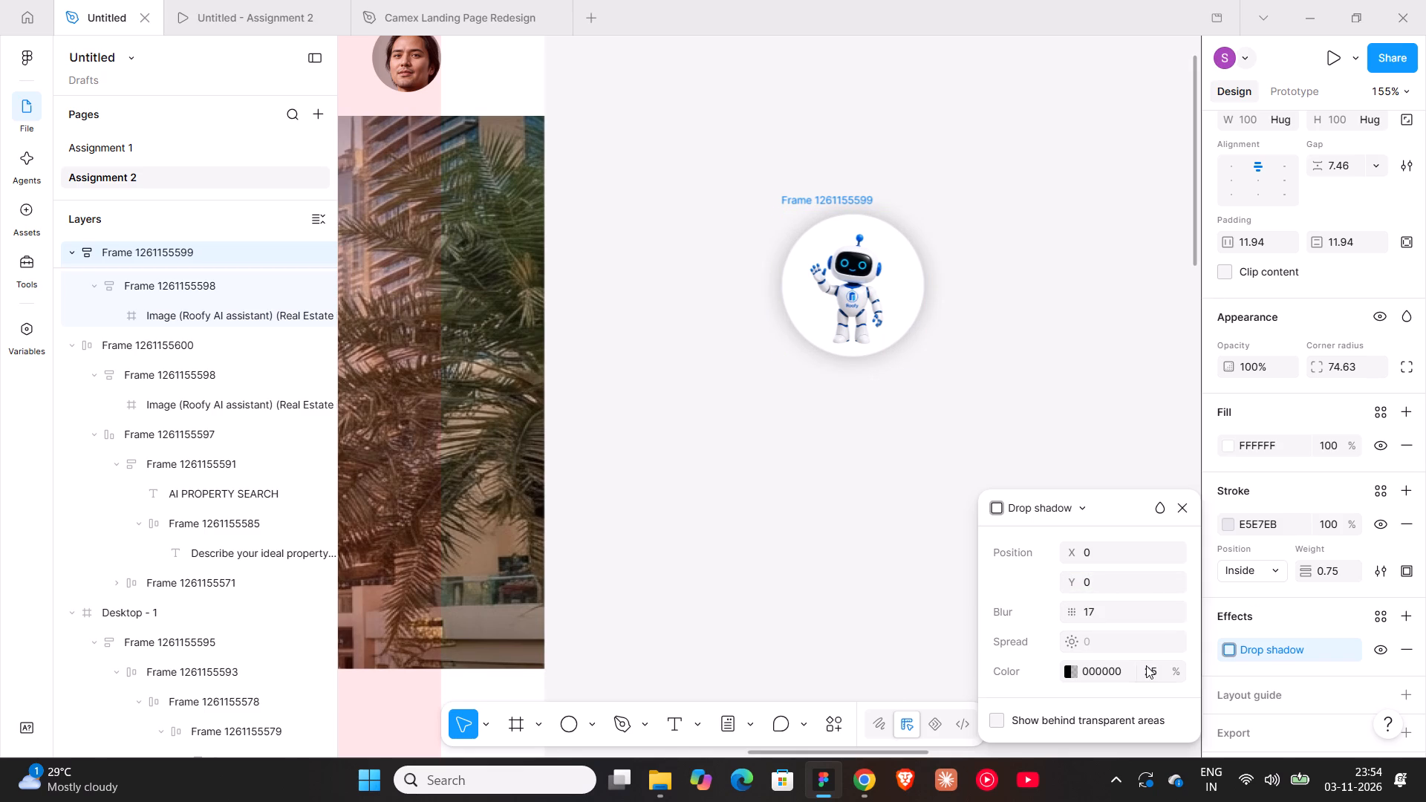
{"action": "left_click", "coordinate": [1146, 665]}
{"action": "type", "text": "10"}
{"action": "key", "text": "Return"}
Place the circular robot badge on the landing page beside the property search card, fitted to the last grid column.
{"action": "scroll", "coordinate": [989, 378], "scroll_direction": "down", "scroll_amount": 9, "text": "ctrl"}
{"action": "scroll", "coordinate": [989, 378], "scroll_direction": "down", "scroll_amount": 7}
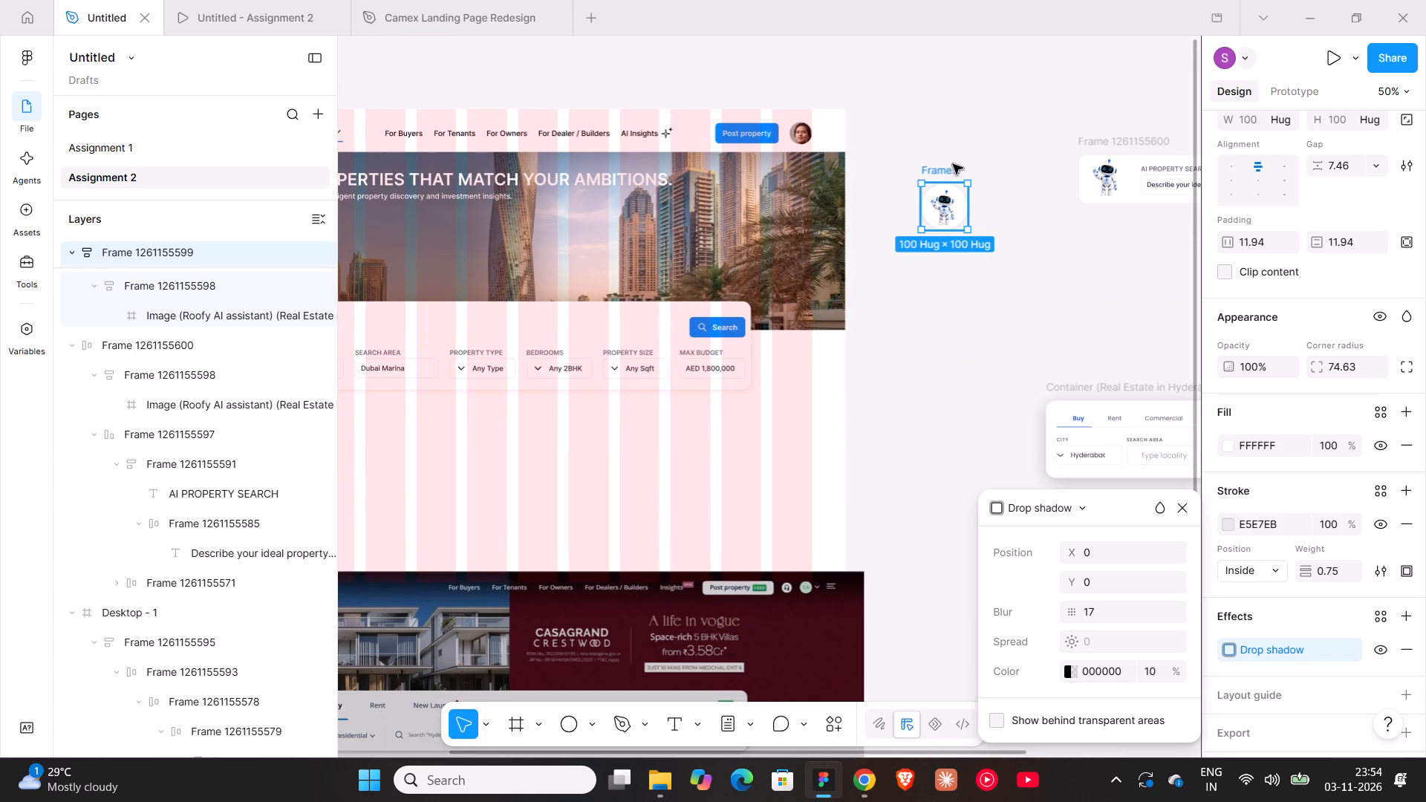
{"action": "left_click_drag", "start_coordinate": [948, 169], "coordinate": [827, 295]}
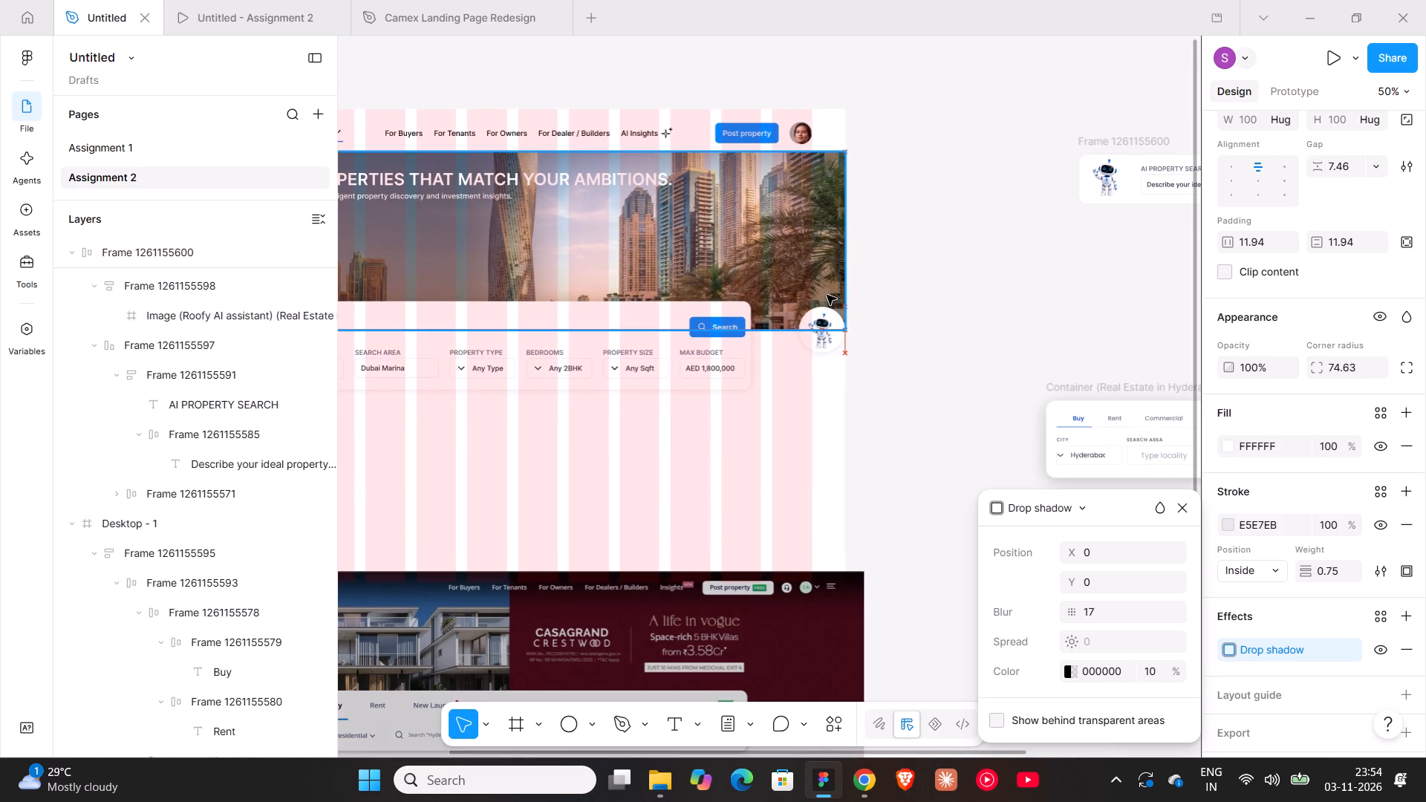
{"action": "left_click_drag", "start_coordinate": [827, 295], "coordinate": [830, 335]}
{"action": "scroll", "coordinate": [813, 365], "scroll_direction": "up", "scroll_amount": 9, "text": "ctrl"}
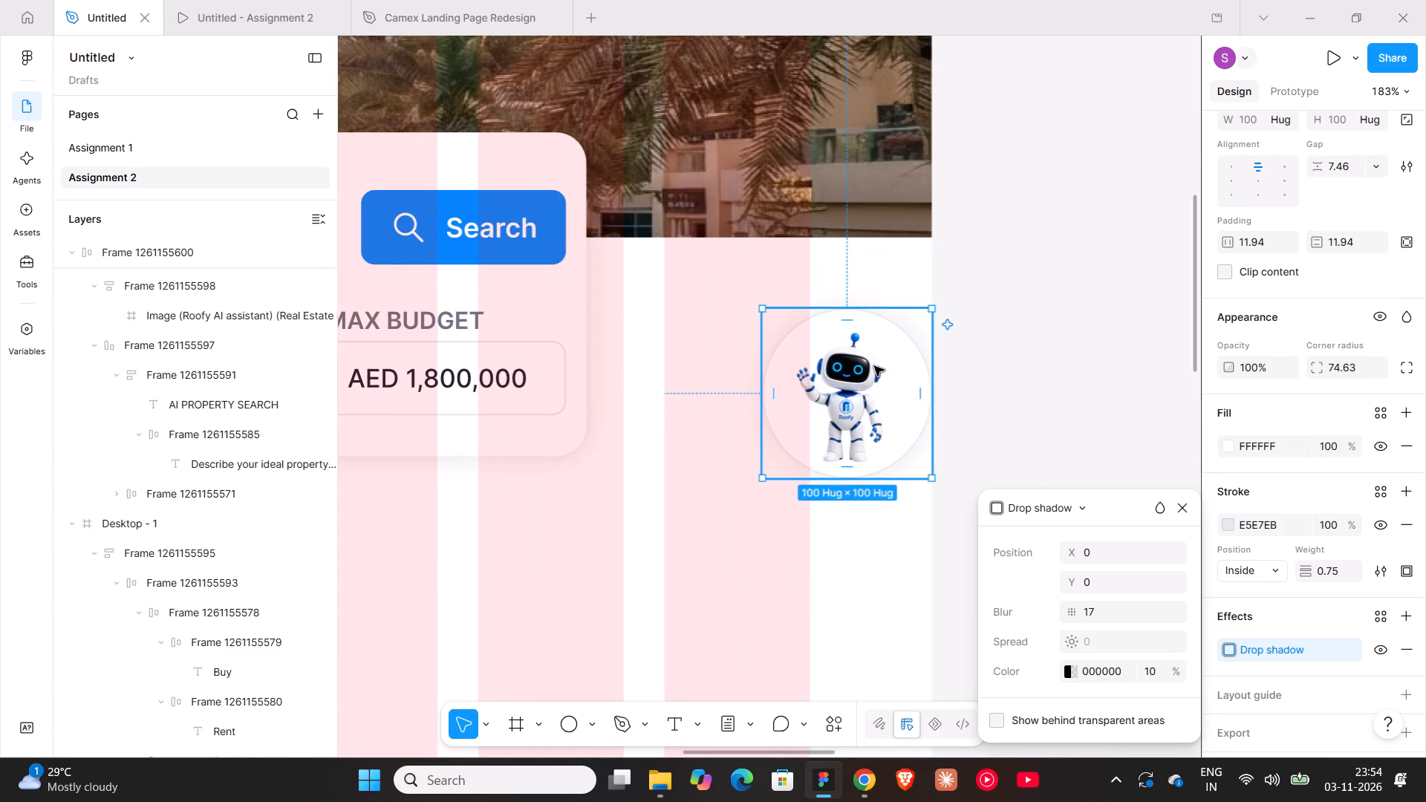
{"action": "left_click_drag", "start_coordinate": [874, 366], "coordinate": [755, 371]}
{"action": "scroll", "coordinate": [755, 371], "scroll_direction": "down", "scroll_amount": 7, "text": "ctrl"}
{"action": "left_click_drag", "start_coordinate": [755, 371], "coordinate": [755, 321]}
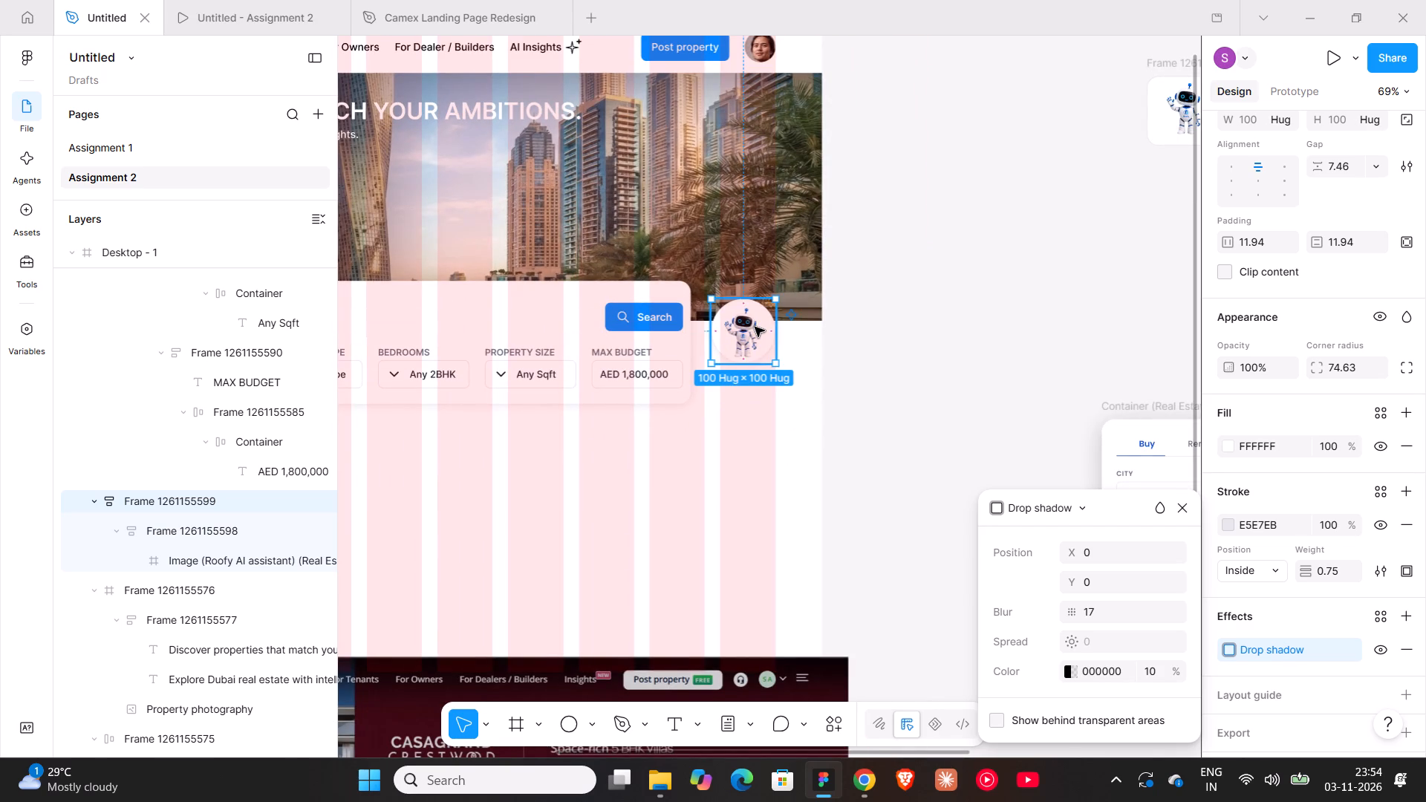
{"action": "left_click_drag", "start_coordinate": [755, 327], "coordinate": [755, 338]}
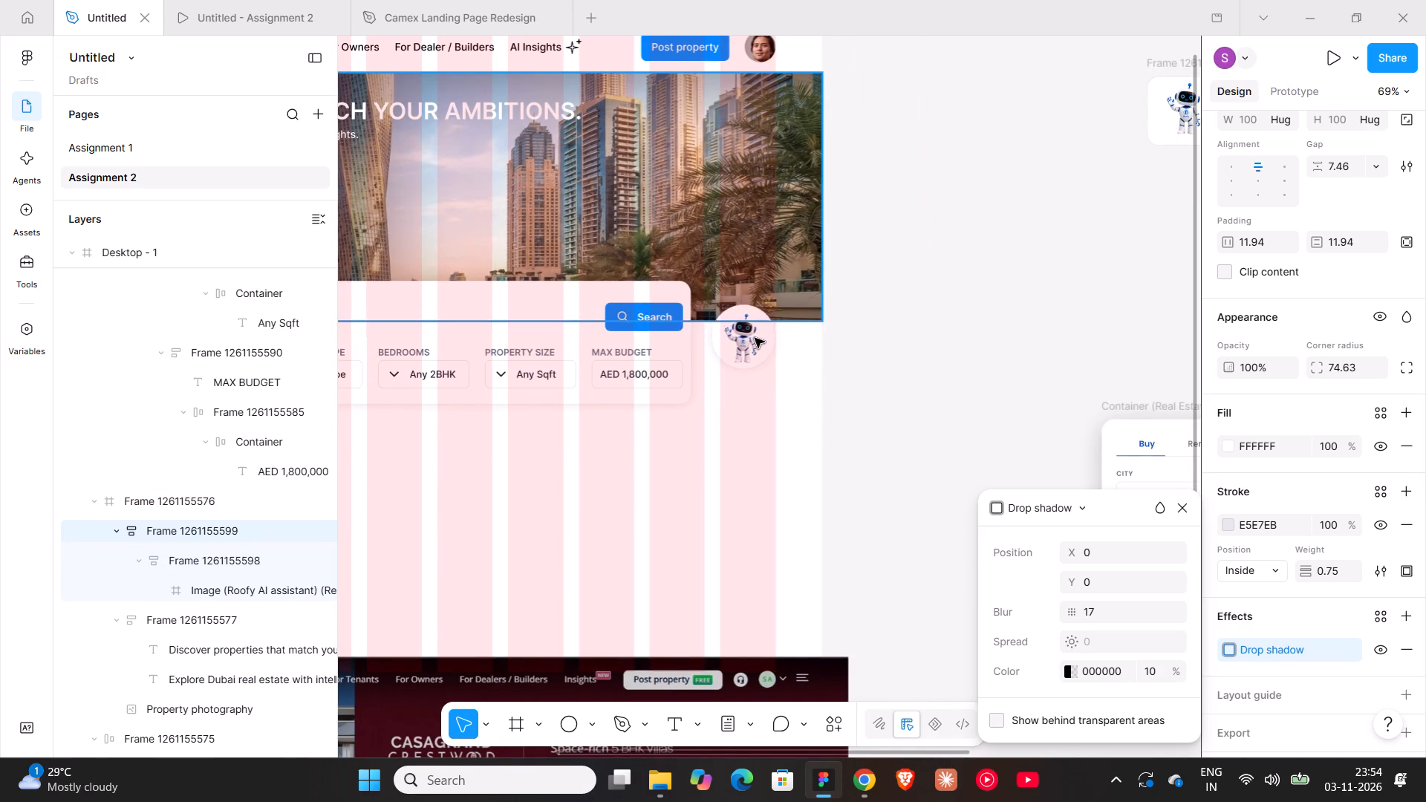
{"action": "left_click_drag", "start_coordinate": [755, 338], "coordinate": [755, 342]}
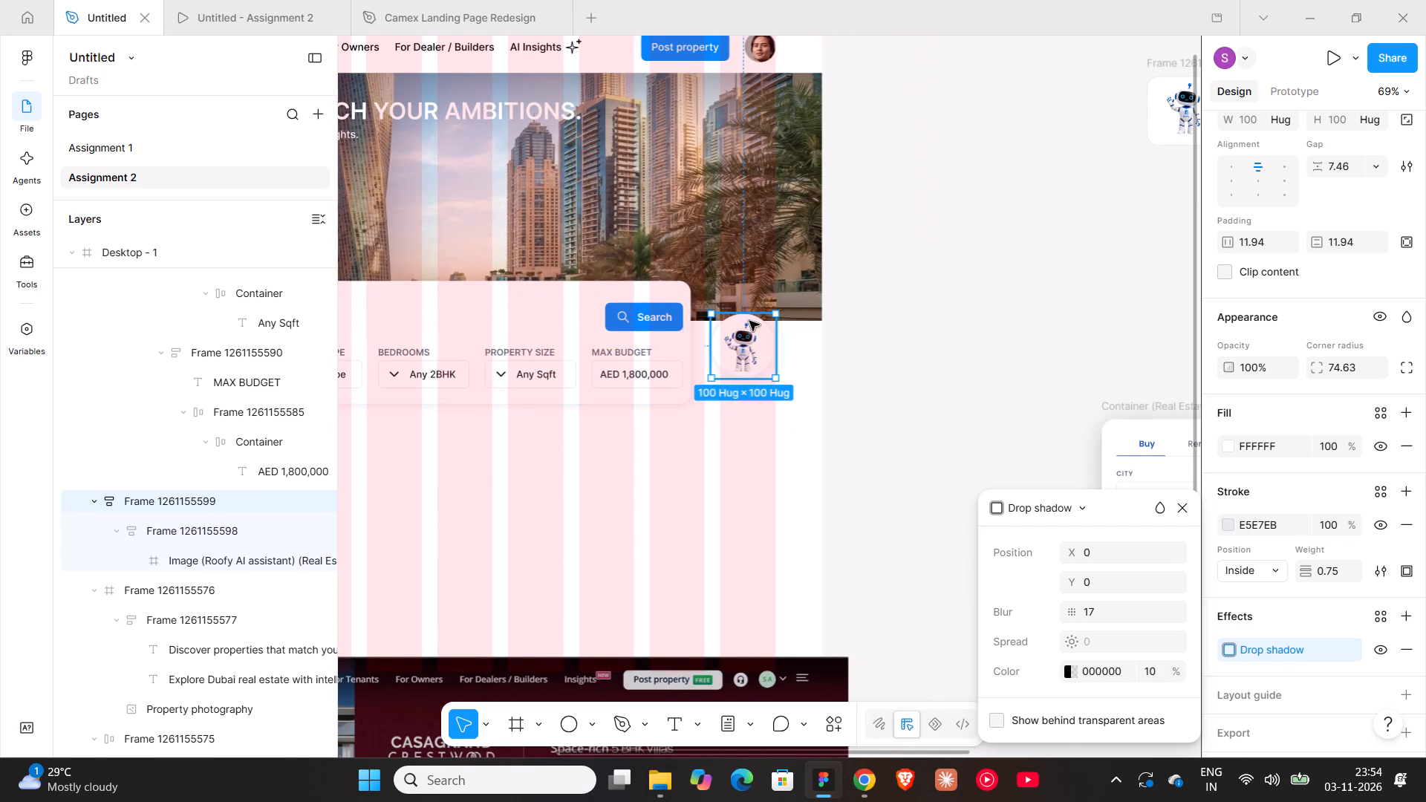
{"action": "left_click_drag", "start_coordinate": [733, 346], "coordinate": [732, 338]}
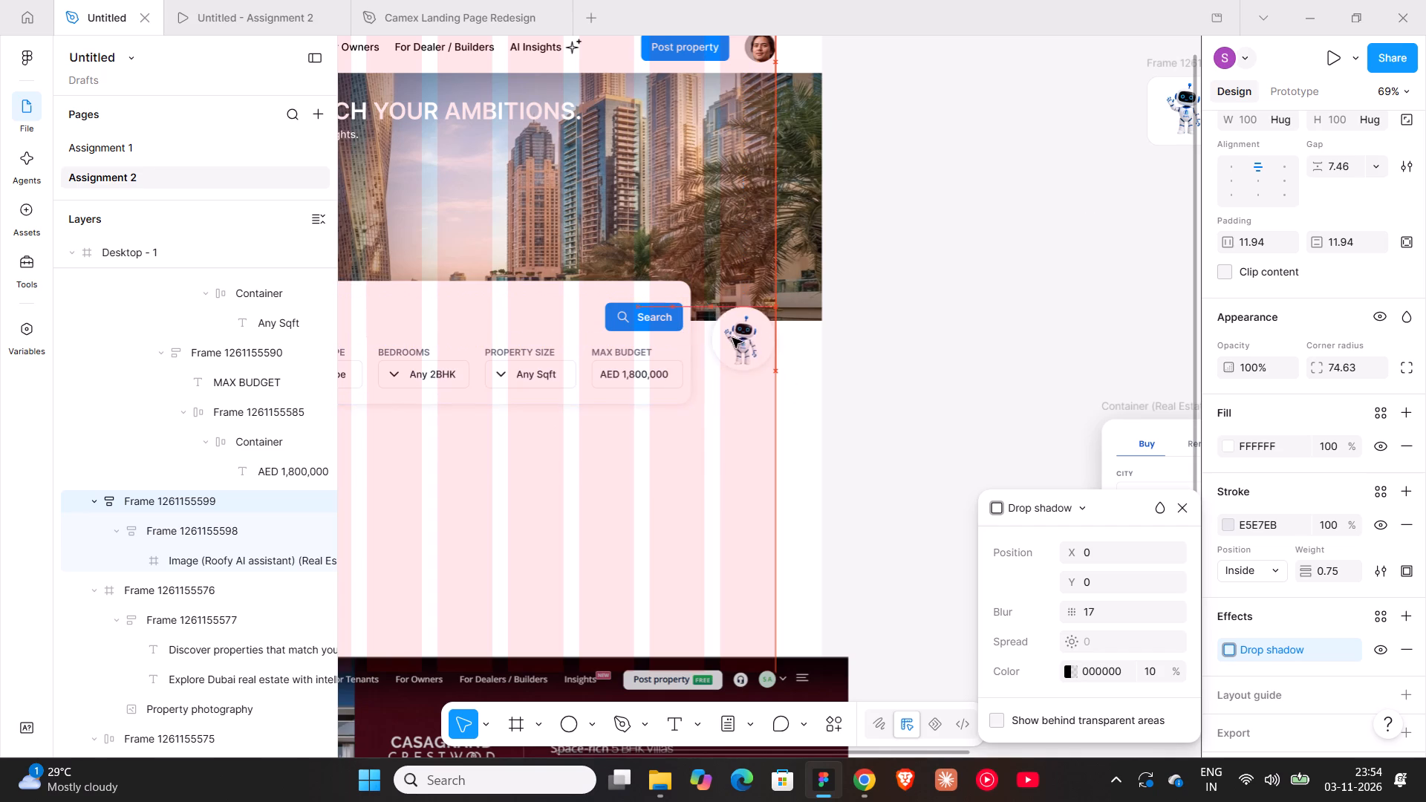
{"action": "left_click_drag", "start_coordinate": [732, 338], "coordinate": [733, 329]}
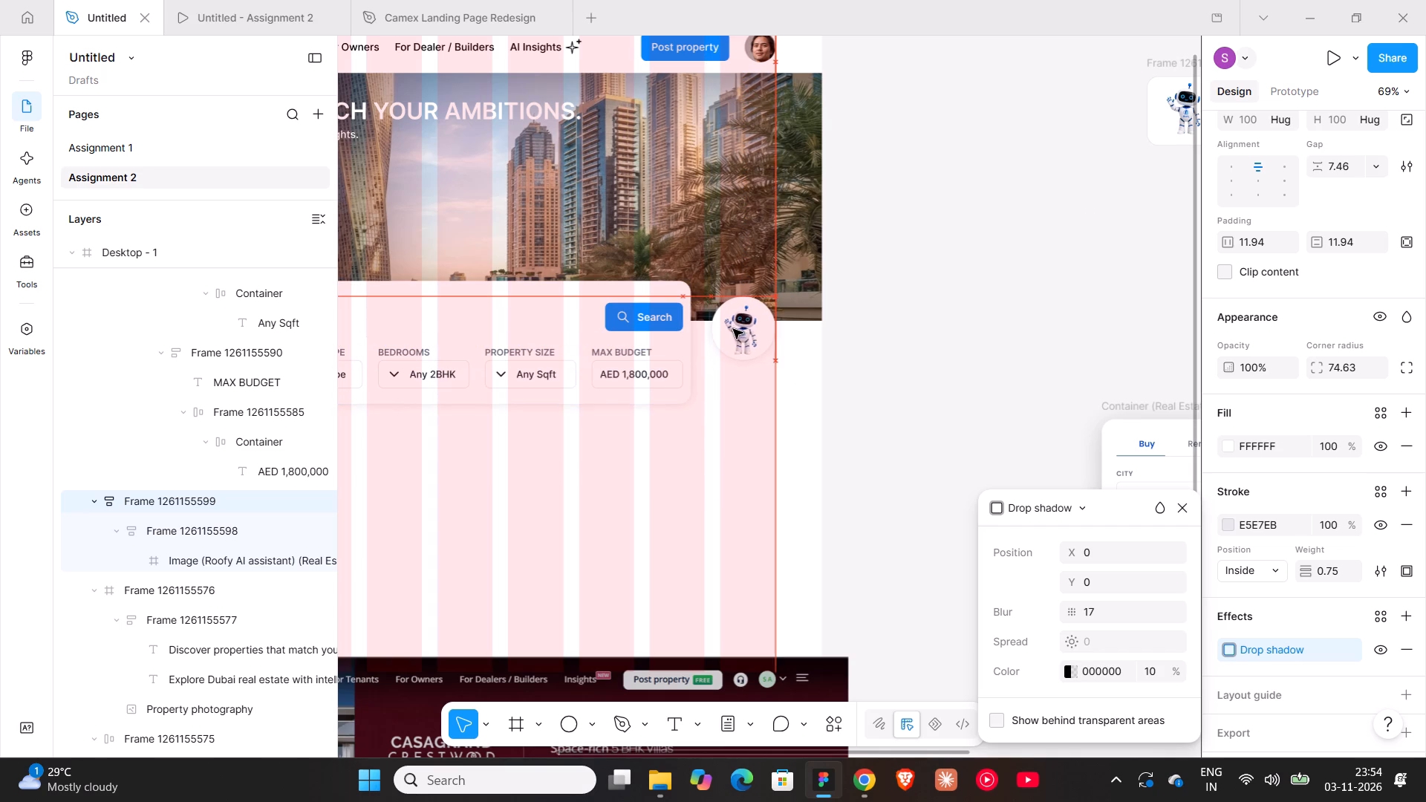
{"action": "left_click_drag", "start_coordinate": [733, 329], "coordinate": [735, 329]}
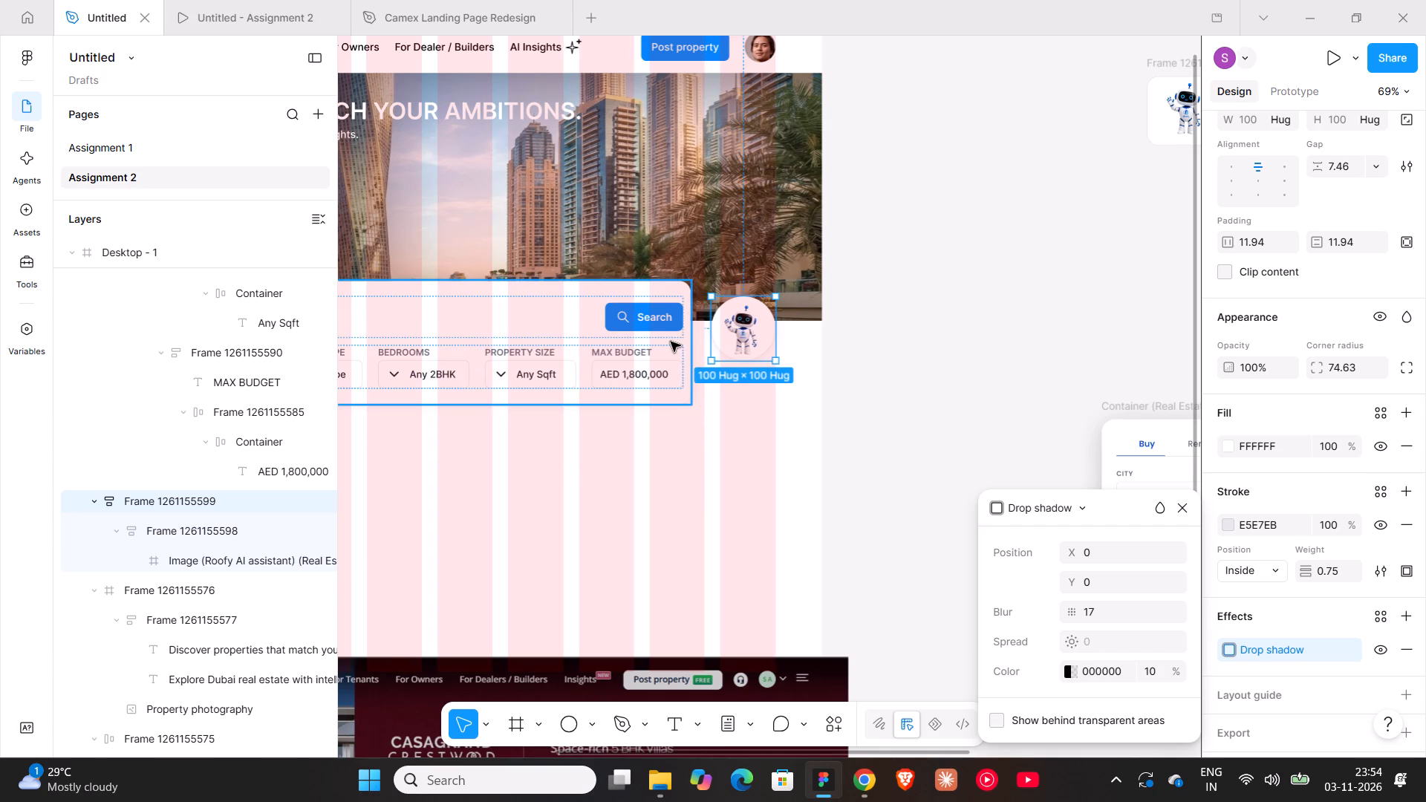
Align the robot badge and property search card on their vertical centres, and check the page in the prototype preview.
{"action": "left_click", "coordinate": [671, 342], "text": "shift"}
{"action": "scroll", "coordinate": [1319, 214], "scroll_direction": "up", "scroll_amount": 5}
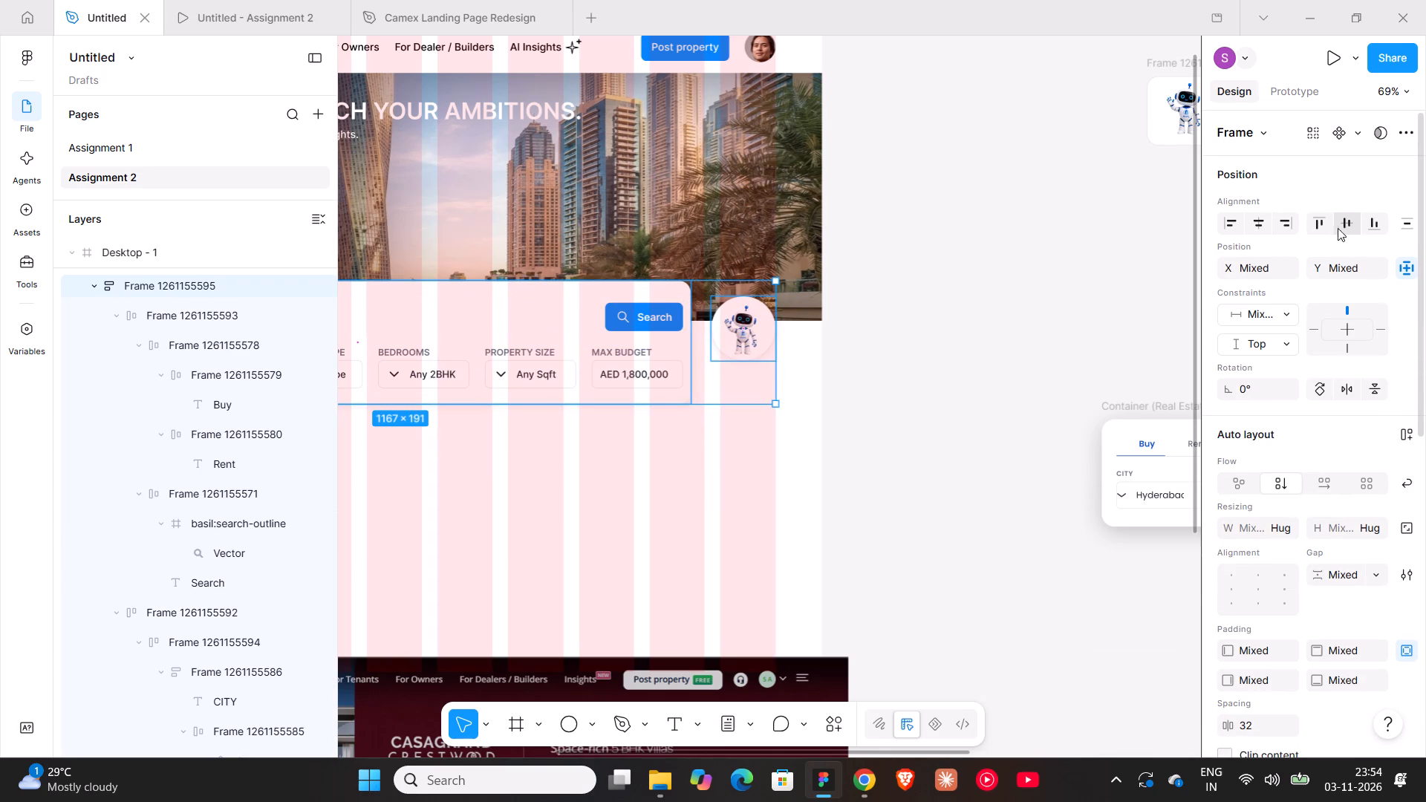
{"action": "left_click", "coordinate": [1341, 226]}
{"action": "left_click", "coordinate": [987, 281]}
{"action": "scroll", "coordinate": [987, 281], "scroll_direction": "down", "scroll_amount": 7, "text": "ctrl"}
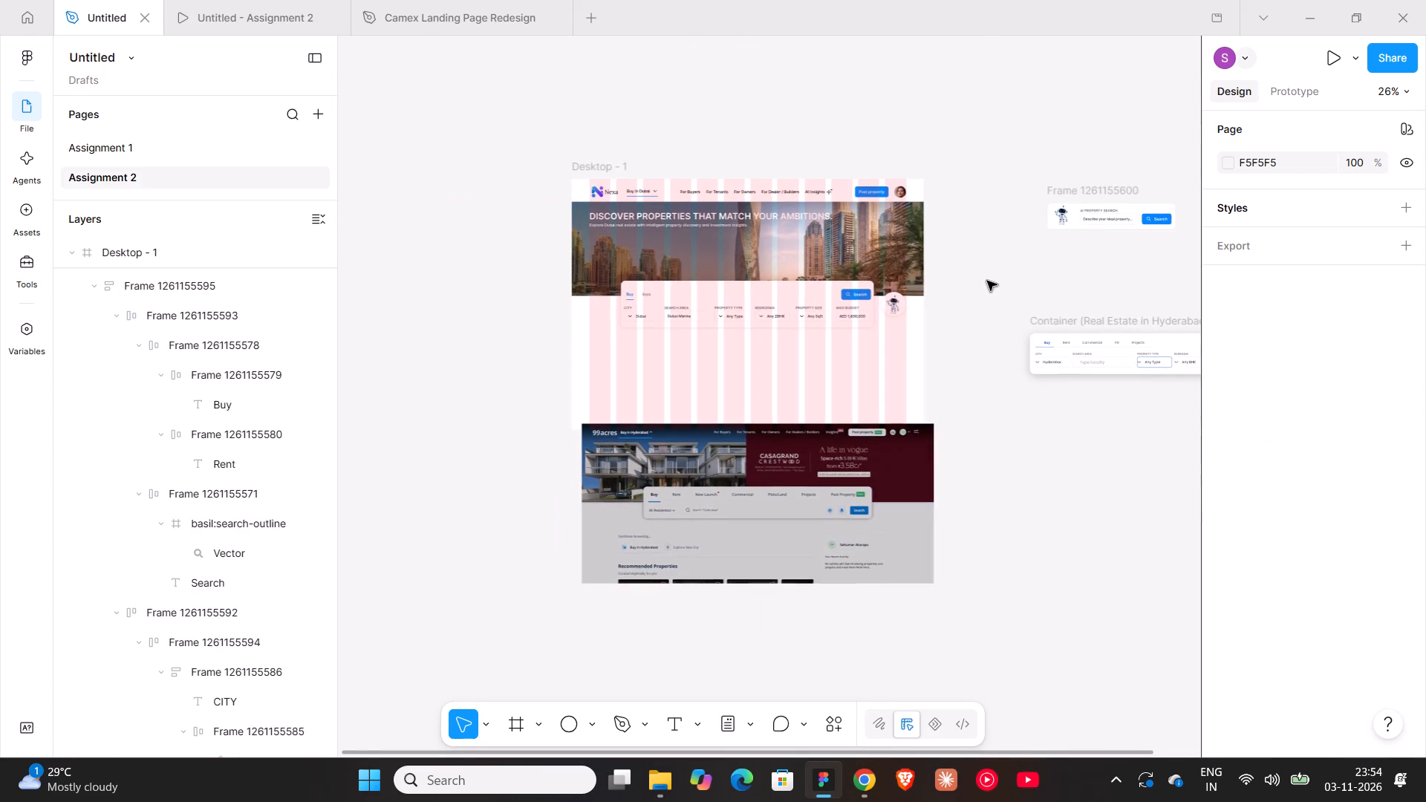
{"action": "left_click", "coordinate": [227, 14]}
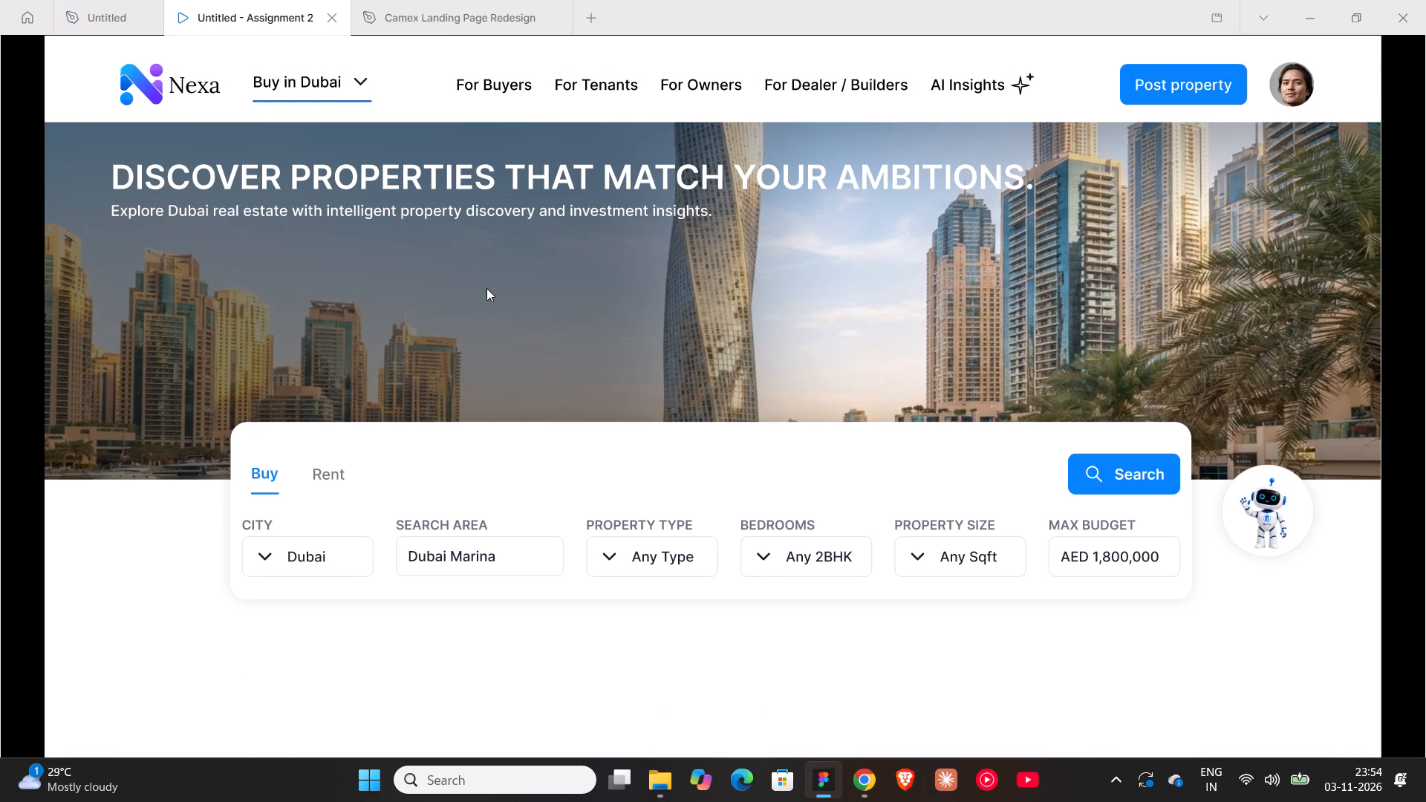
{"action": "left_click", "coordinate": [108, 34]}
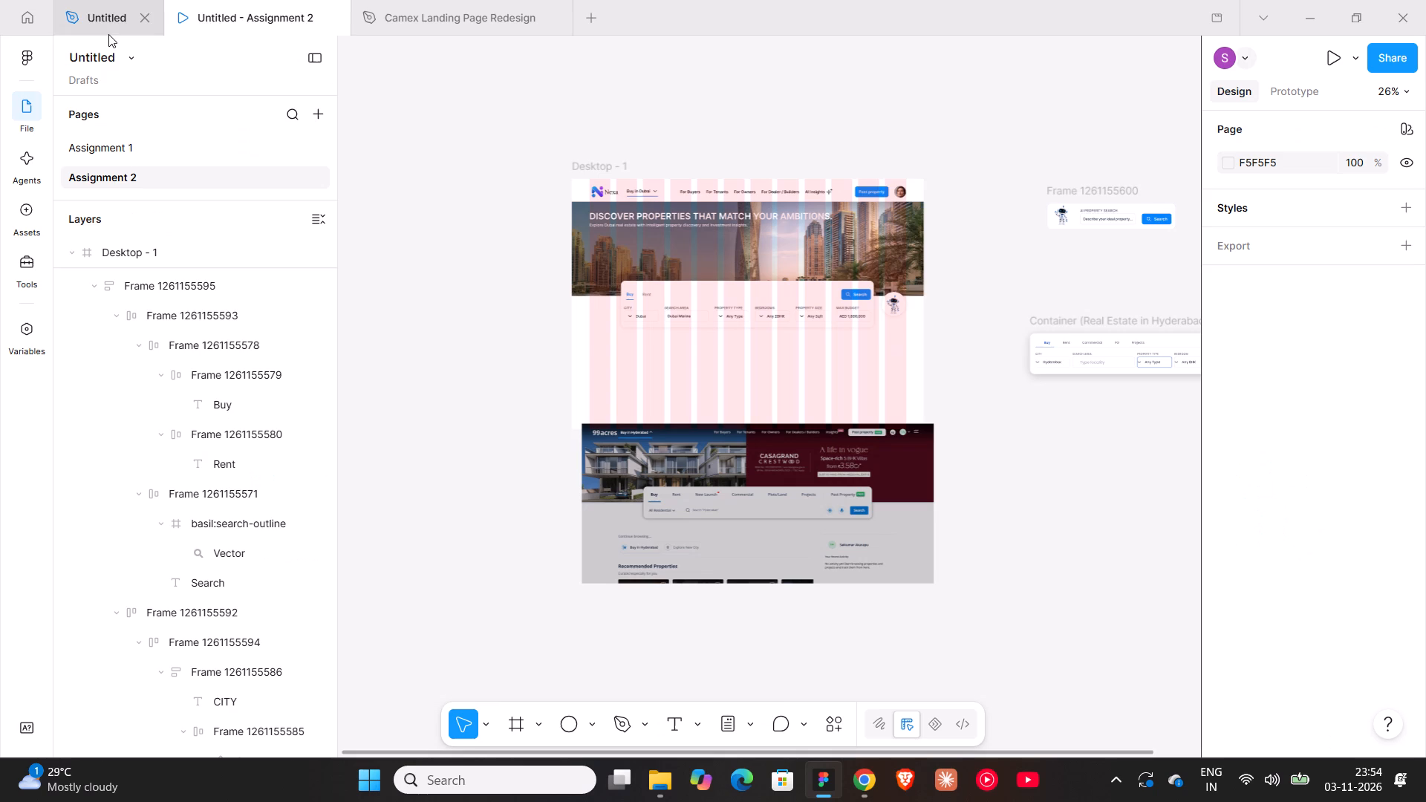
Move the circular robot badge off the landing page to just left of the standalone AI property search card.
{"action": "scroll", "coordinate": [468, 291], "scroll_direction": "down", "scroll_amount": 6, "text": "shift"}
{"action": "scroll", "coordinate": [542, 190], "scroll_direction": "down", "scroll_amount": 2, "text": "shift"}
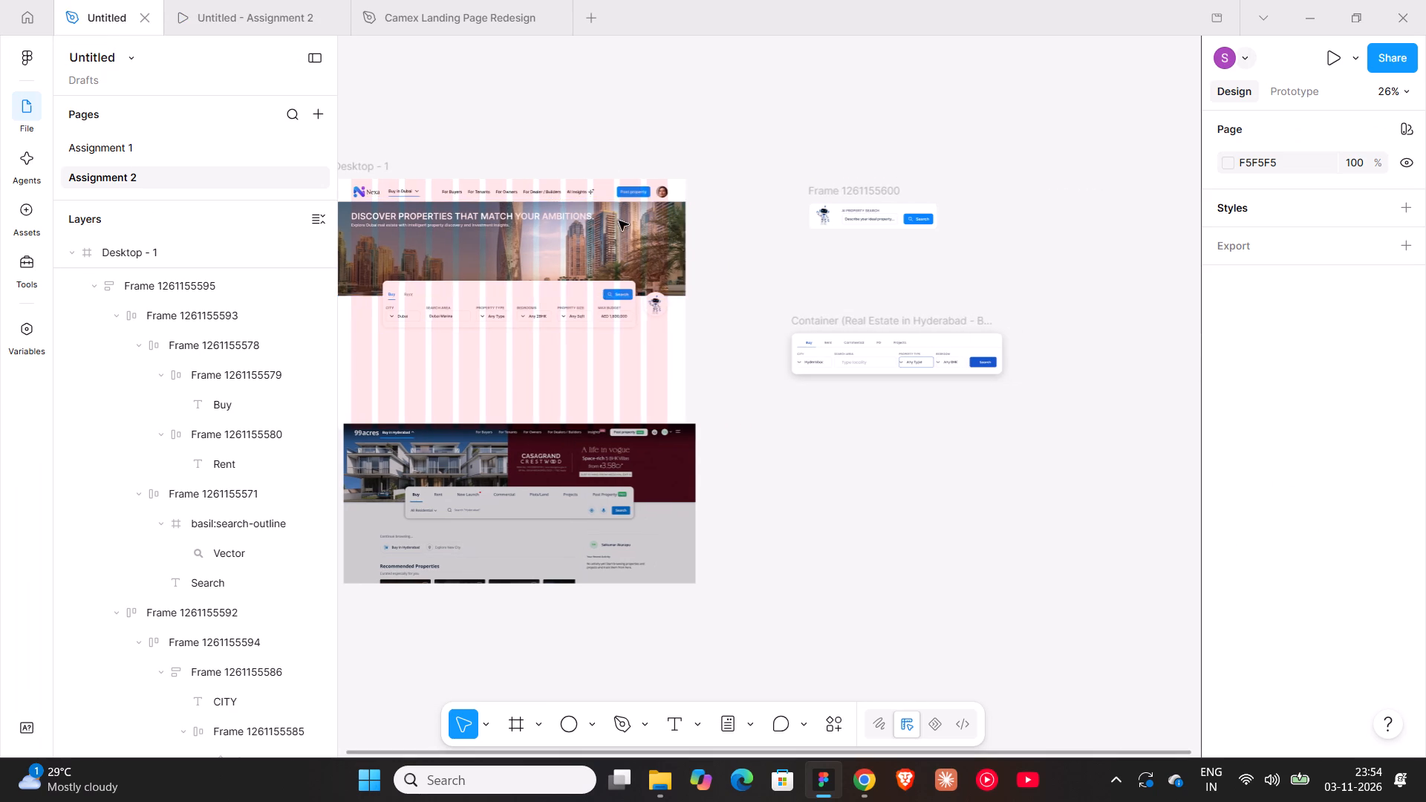
{"action": "scroll", "coordinate": [806, 237], "scroll_direction": "down", "scroll_amount": 2, "text": "shift"}
{"action": "left_click_drag", "start_coordinate": [626, 299], "coordinate": [877, 264]}
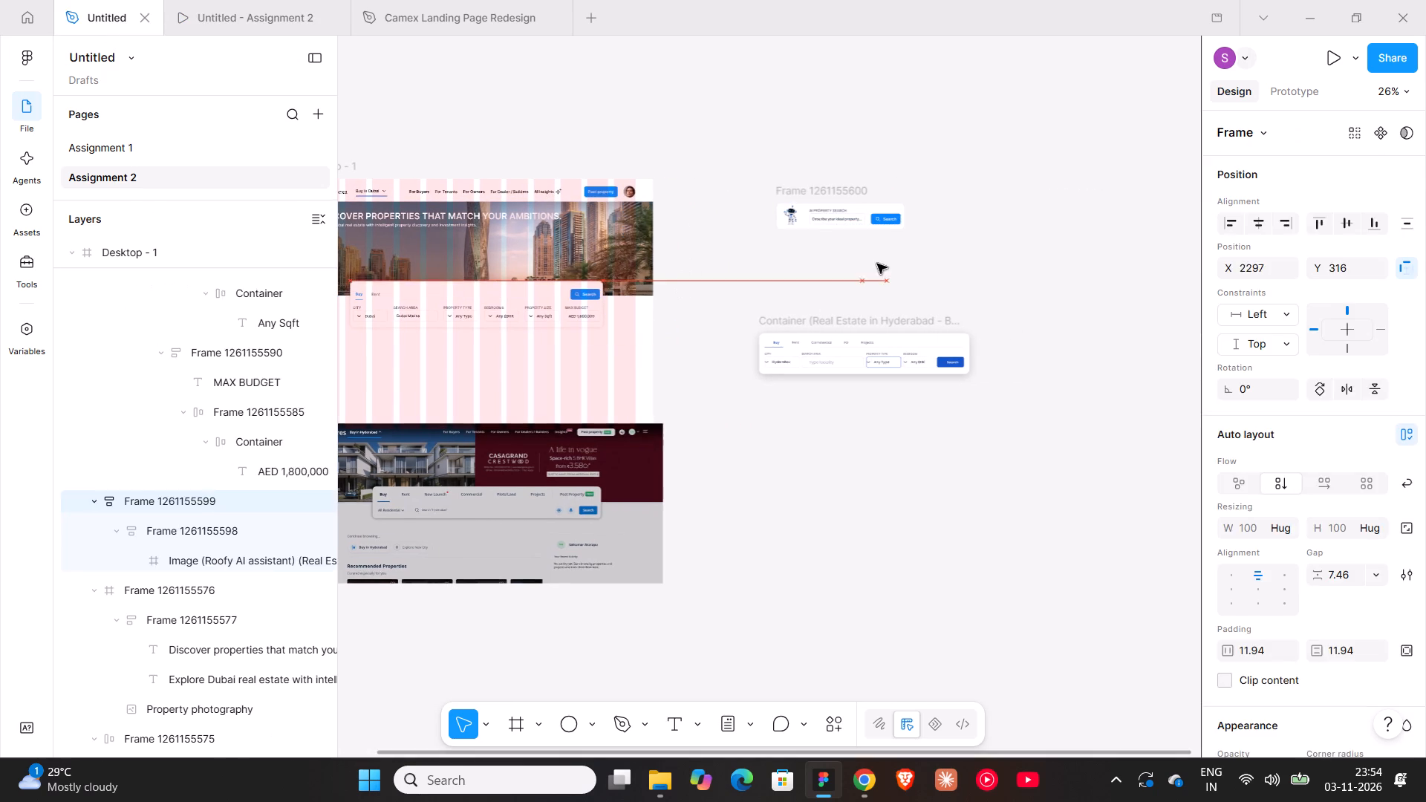
{"action": "left_click_drag", "start_coordinate": [877, 264], "coordinate": [928, 244]}
{"action": "scroll", "coordinate": [795, 255], "scroll_direction": "up", "scroll_amount": 3}
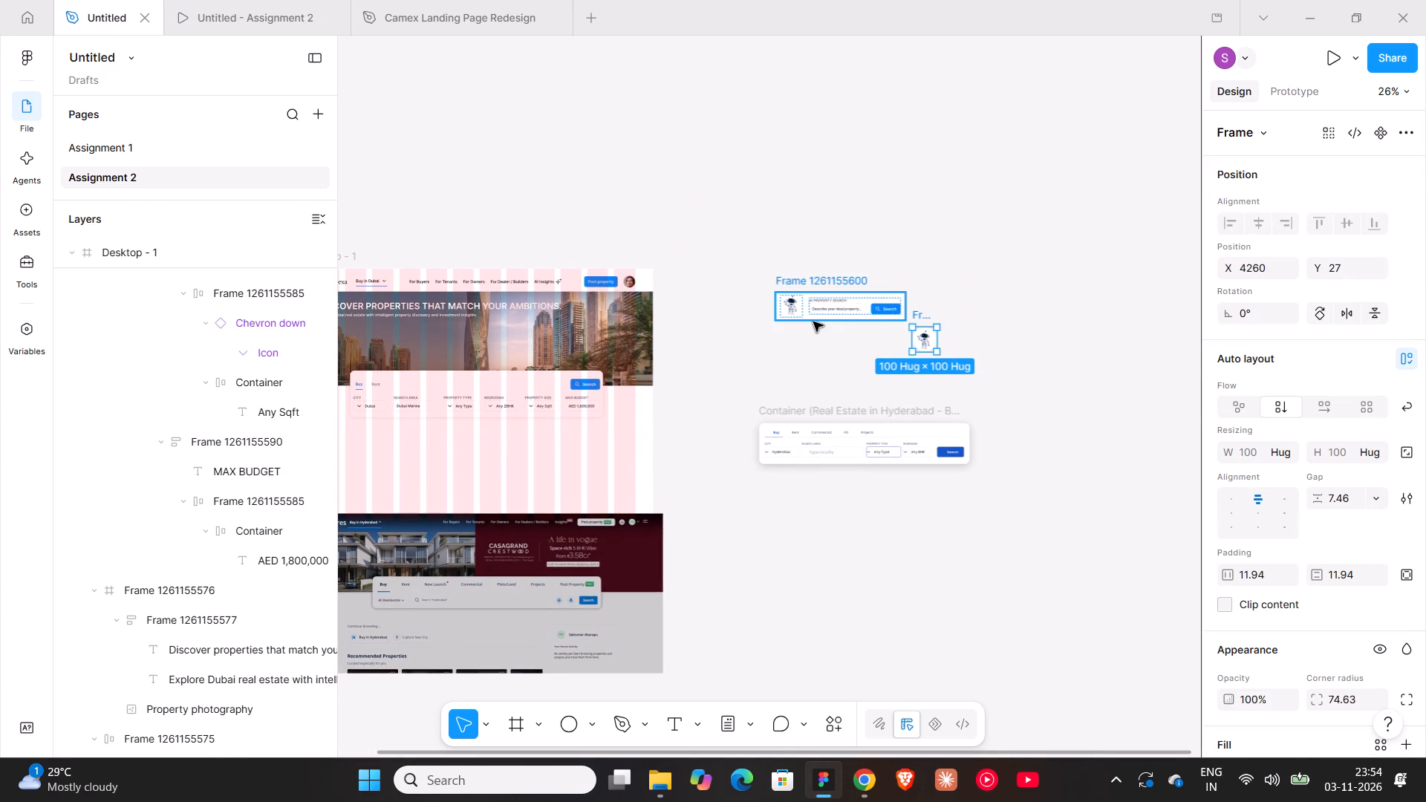
{"action": "scroll", "coordinate": [813, 322], "scroll_direction": "up", "scroll_amount": 9, "text": "ctrl"}
{"action": "scroll", "coordinate": [813, 322], "scroll_direction": "down", "scroll_amount": 4, "text": "shift"}
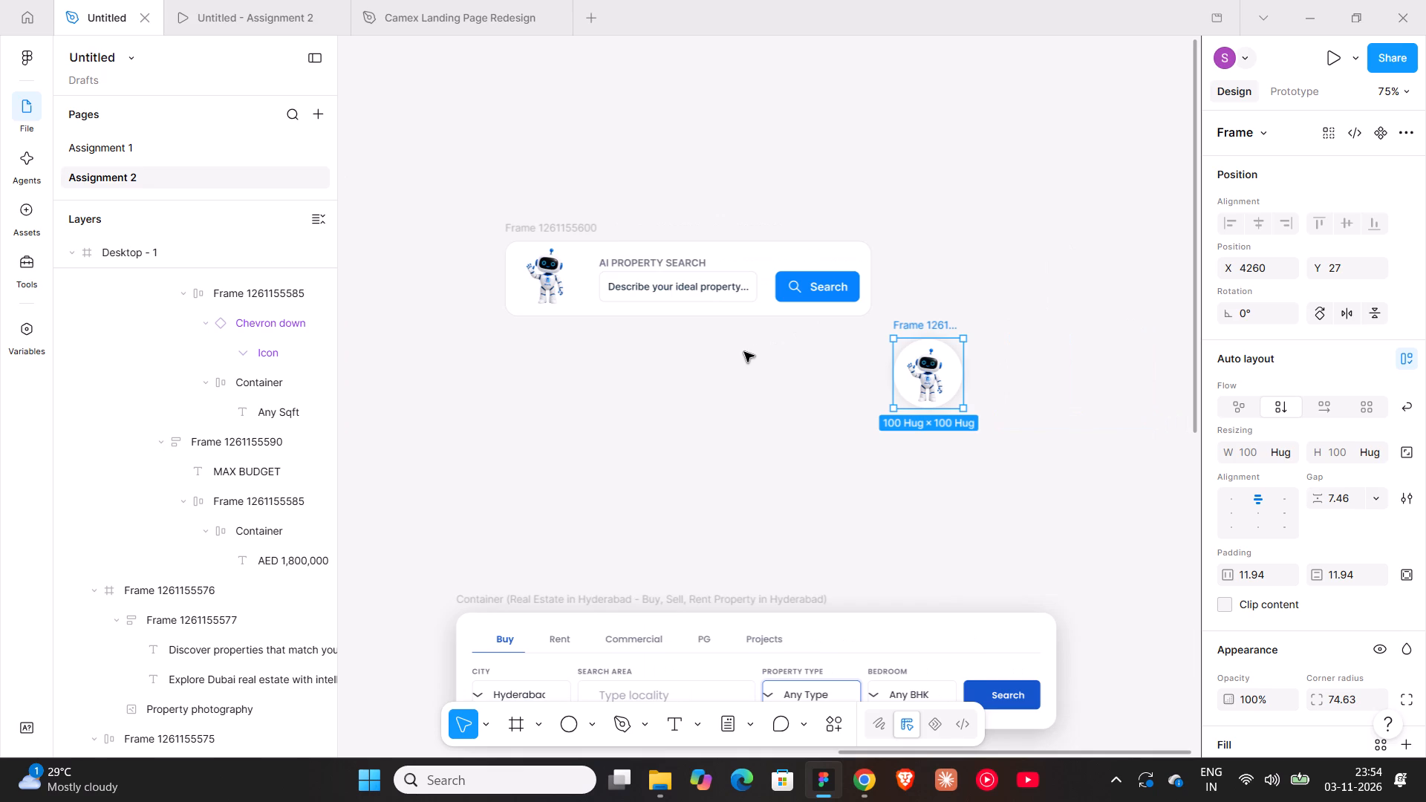
{"action": "left_click_drag", "start_coordinate": [931, 319], "coordinate": [472, 348]}
{"action": "scroll", "coordinate": [571, 356], "scroll_direction": "up", "scroll_amount": 5, "text": "shift"}
{"action": "scroll", "coordinate": [665, 359], "scroll_direction": "up", "scroll_amount": 4, "text": "shift"}
{"action": "left_click_drag", "start_coordinate": [725, 353], "coordinate": [706, 297]}
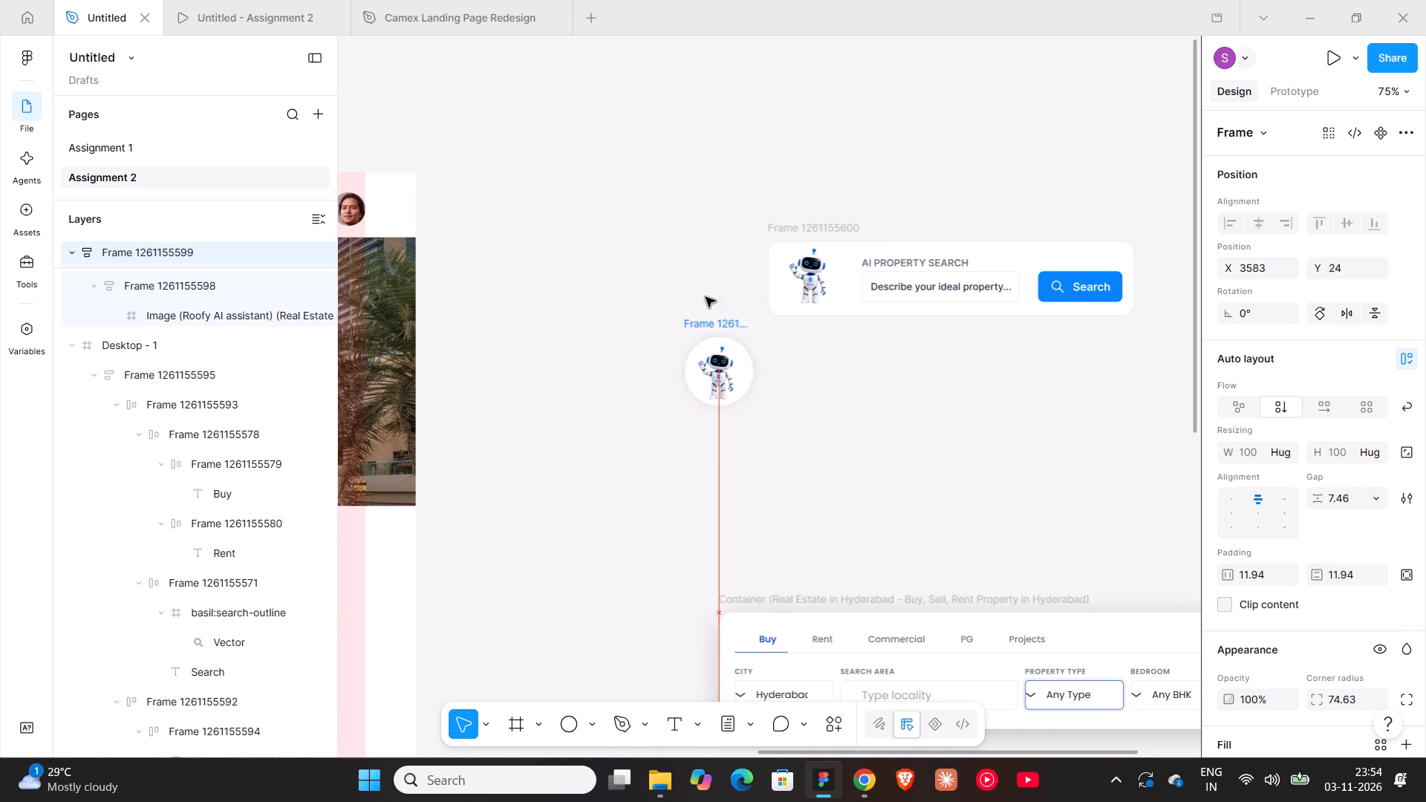
{"action": "left_click_drag", "start_coordinate": [706, 297], "coordinate": [692, 231]}
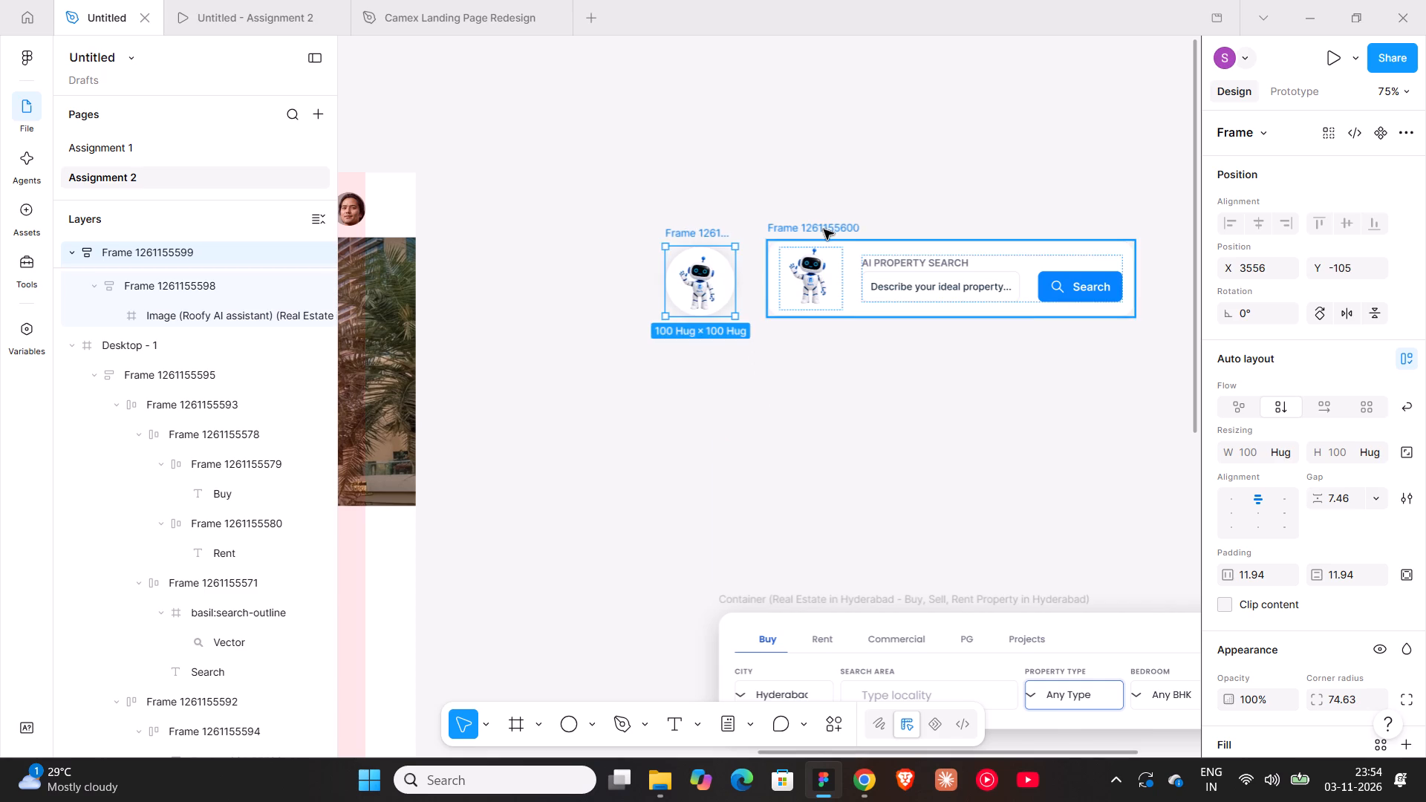
Combine the circular robot badge and the AI property search card into one component set.
{"action": "left_click", "coordinate": [824, 229], "text": "shift"}
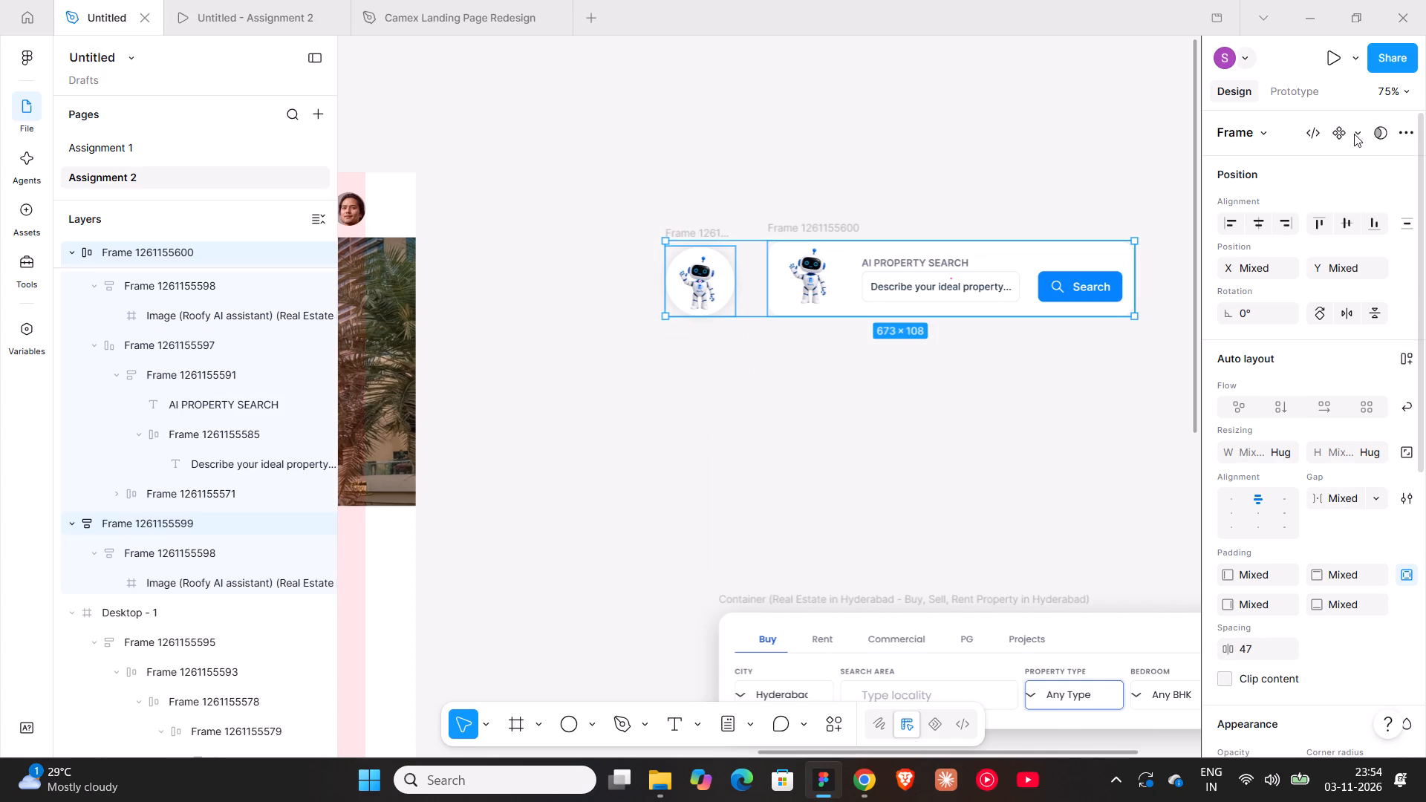
{"action": "left_click", "coordinate": [1357, 135]}
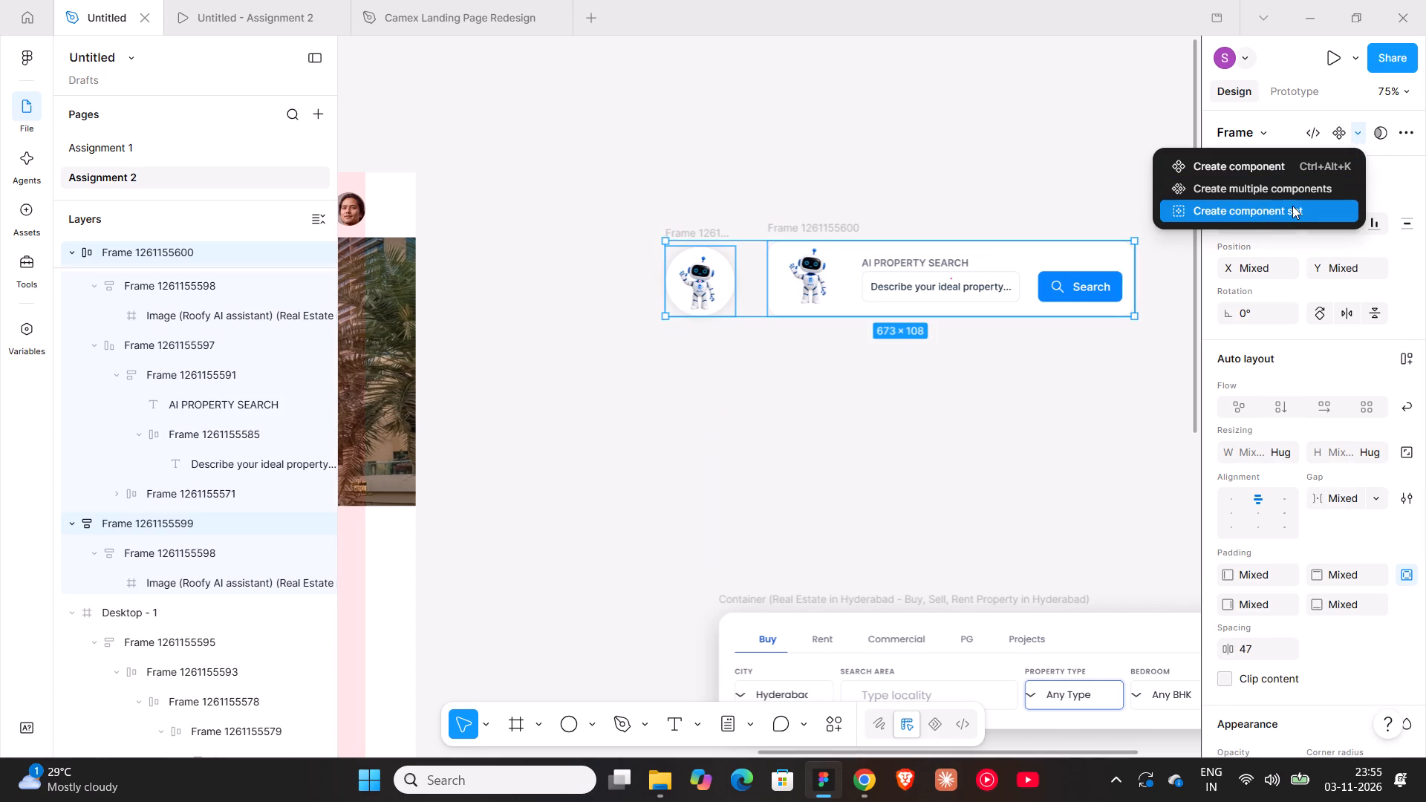
{"action": "left_click", "coordinate": [1292, 206]}
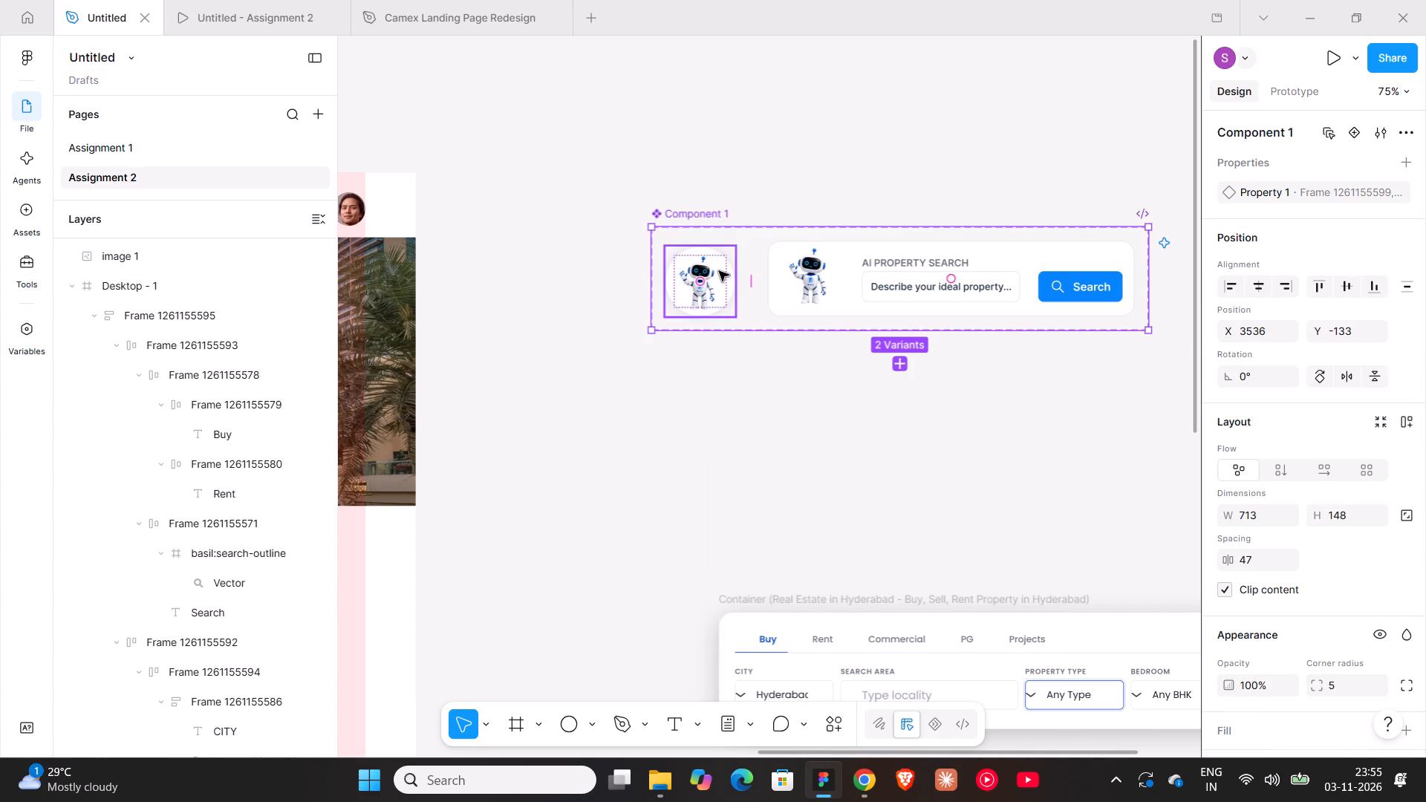
Add an On click prototype interaction that changes the badge variant to the AI property search card variant.
{"action": "left_click", "coordinate": [1297, 88]}
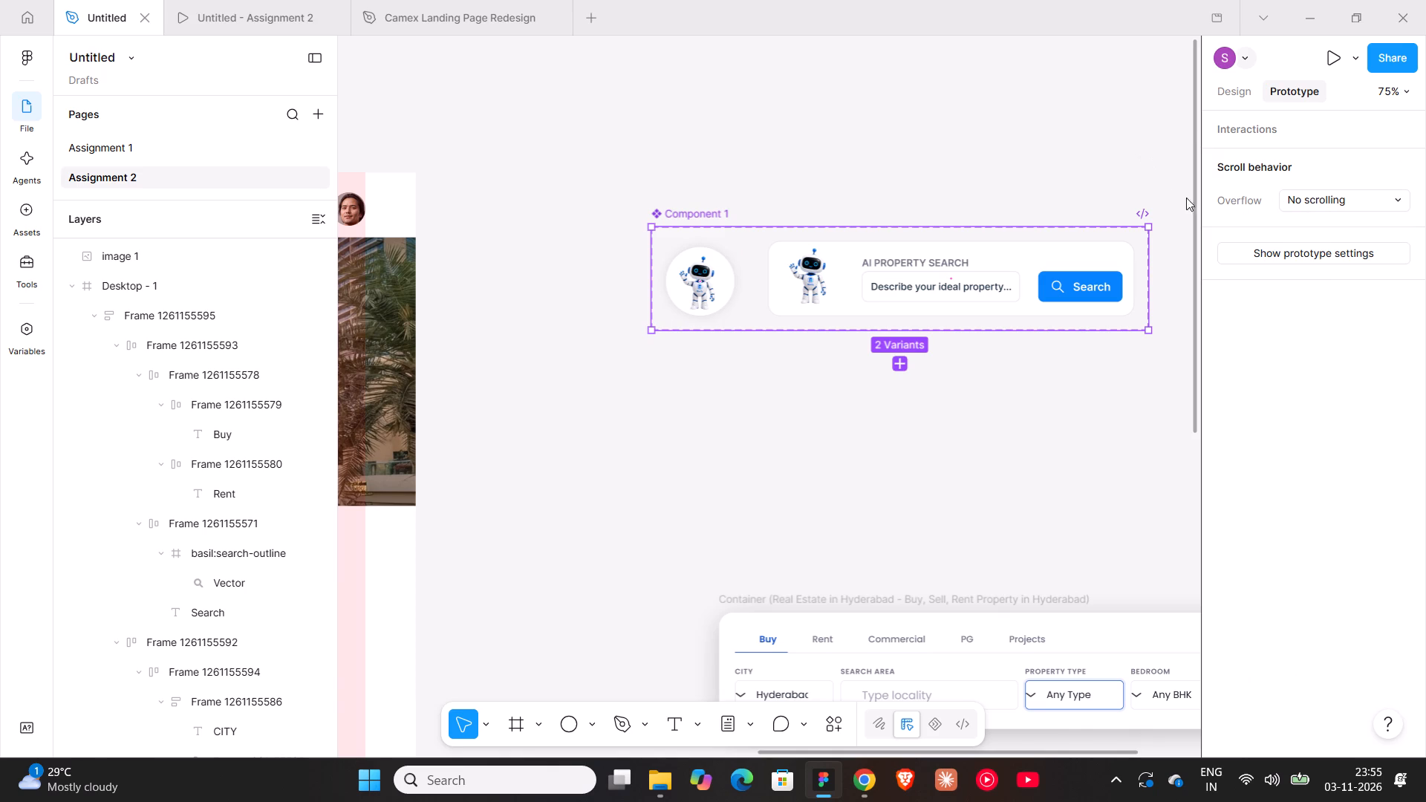
{"action": "left_click", "coordinate": [731, 267]}
{"action": "left_click_drag", "start_coordinate": [736, 281], "coordinate": [798, 270]}
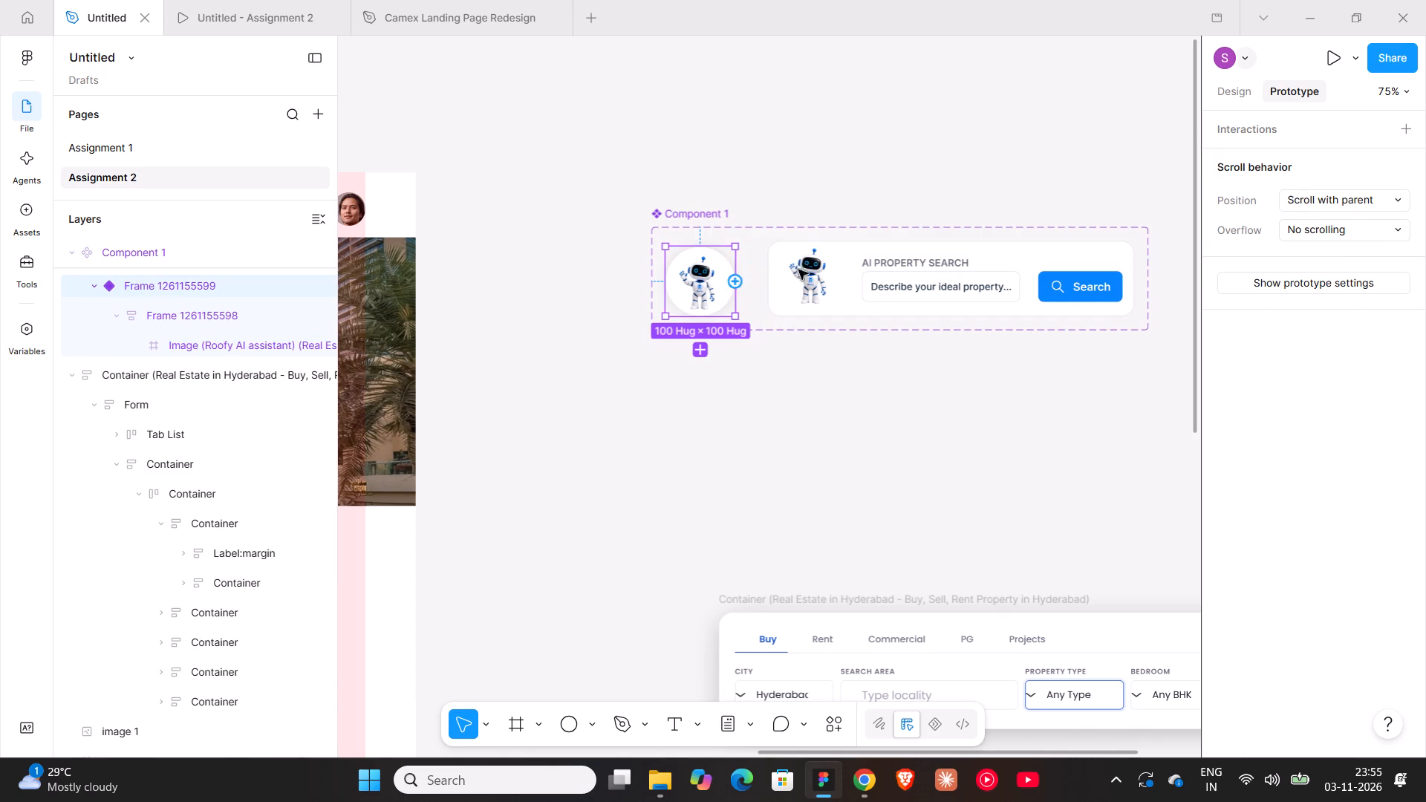
{"action": "left_click_drag", "start_coordinate": [798, 270], "coordinate": [806, 270]}
{"action": "left_click", "coordinate": [819, 355]}
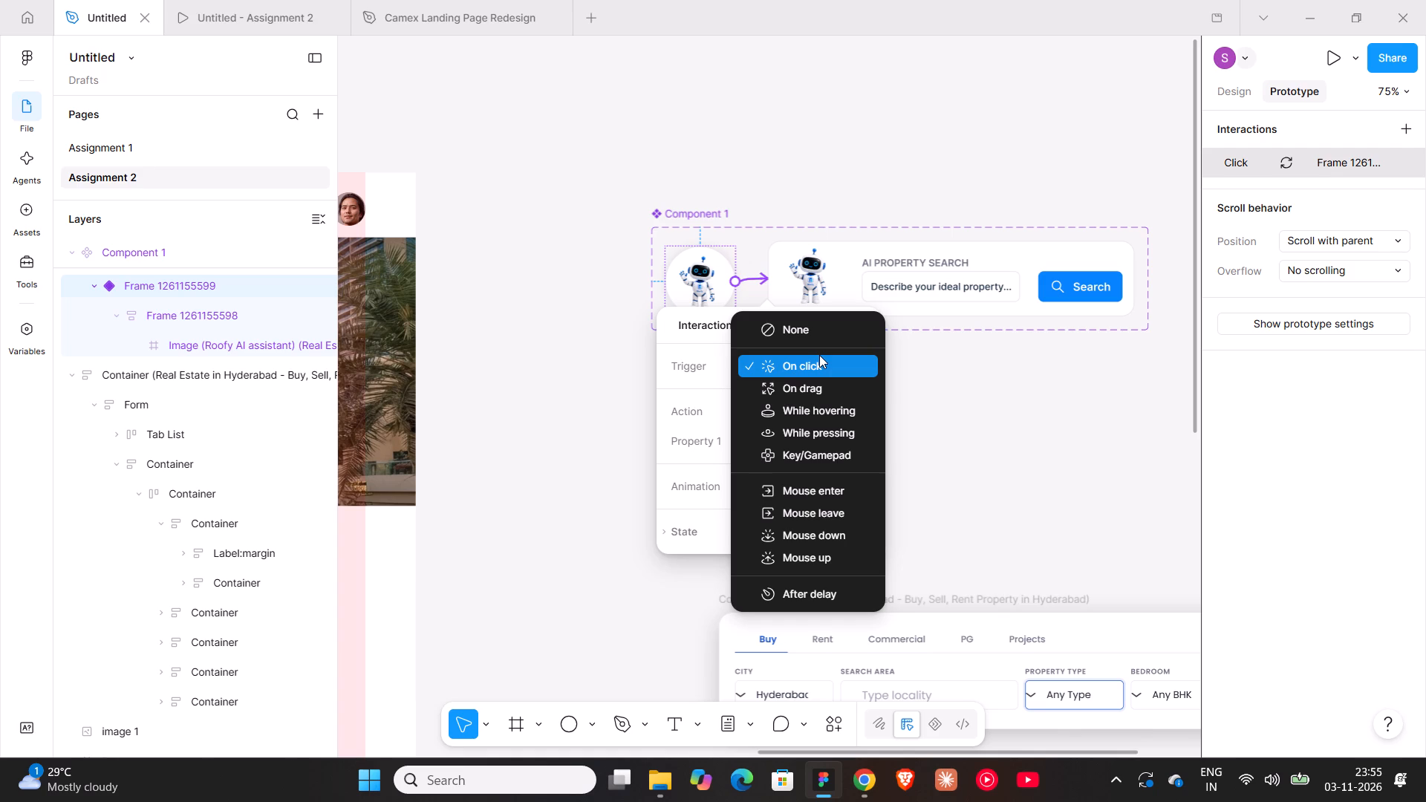
{"action": "left_click", "coordinate": [945, 359]}
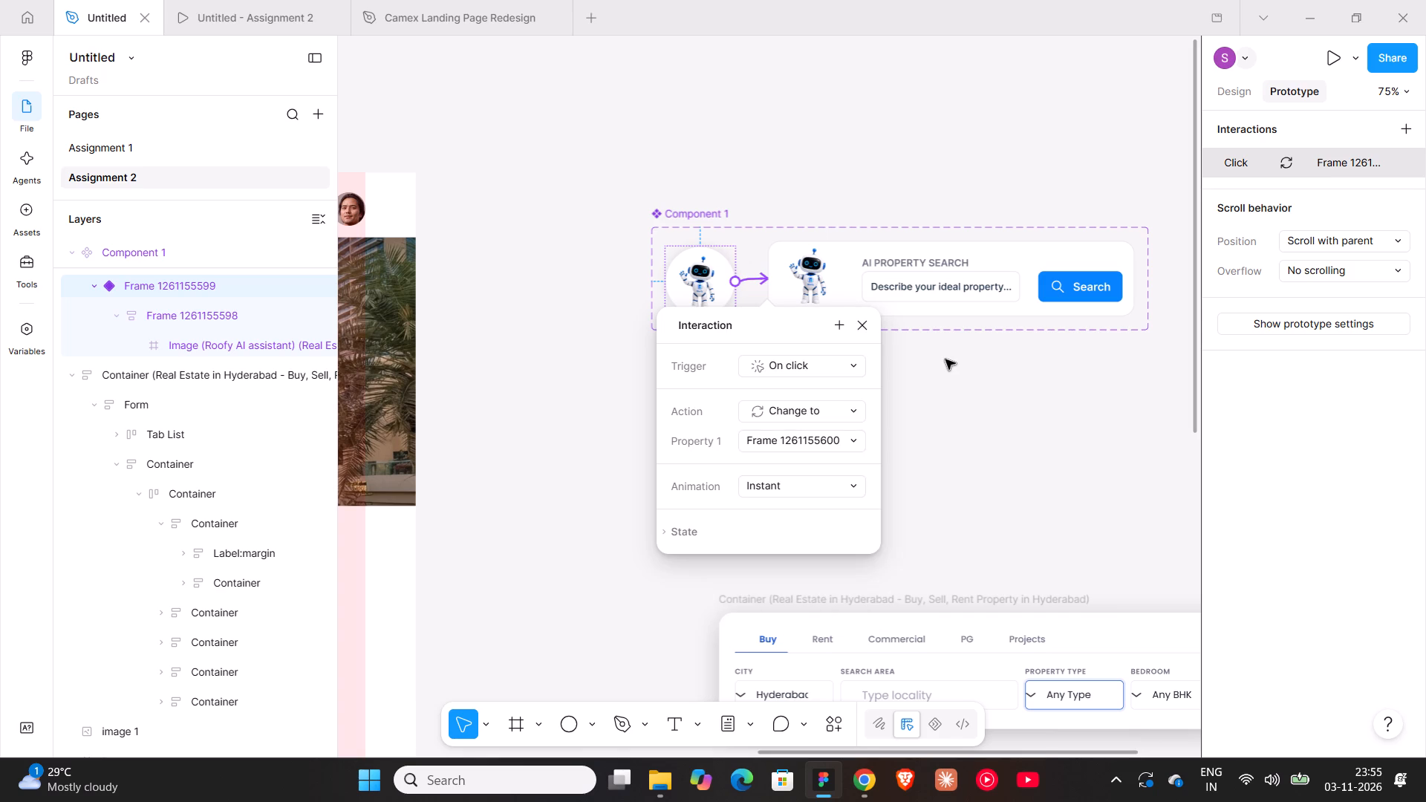
Add a Mouse leave interaction that changes the AI property search card variant back to the badge, using Smart animate.
{"action": "left_click", "coordinate": [836, 273]}
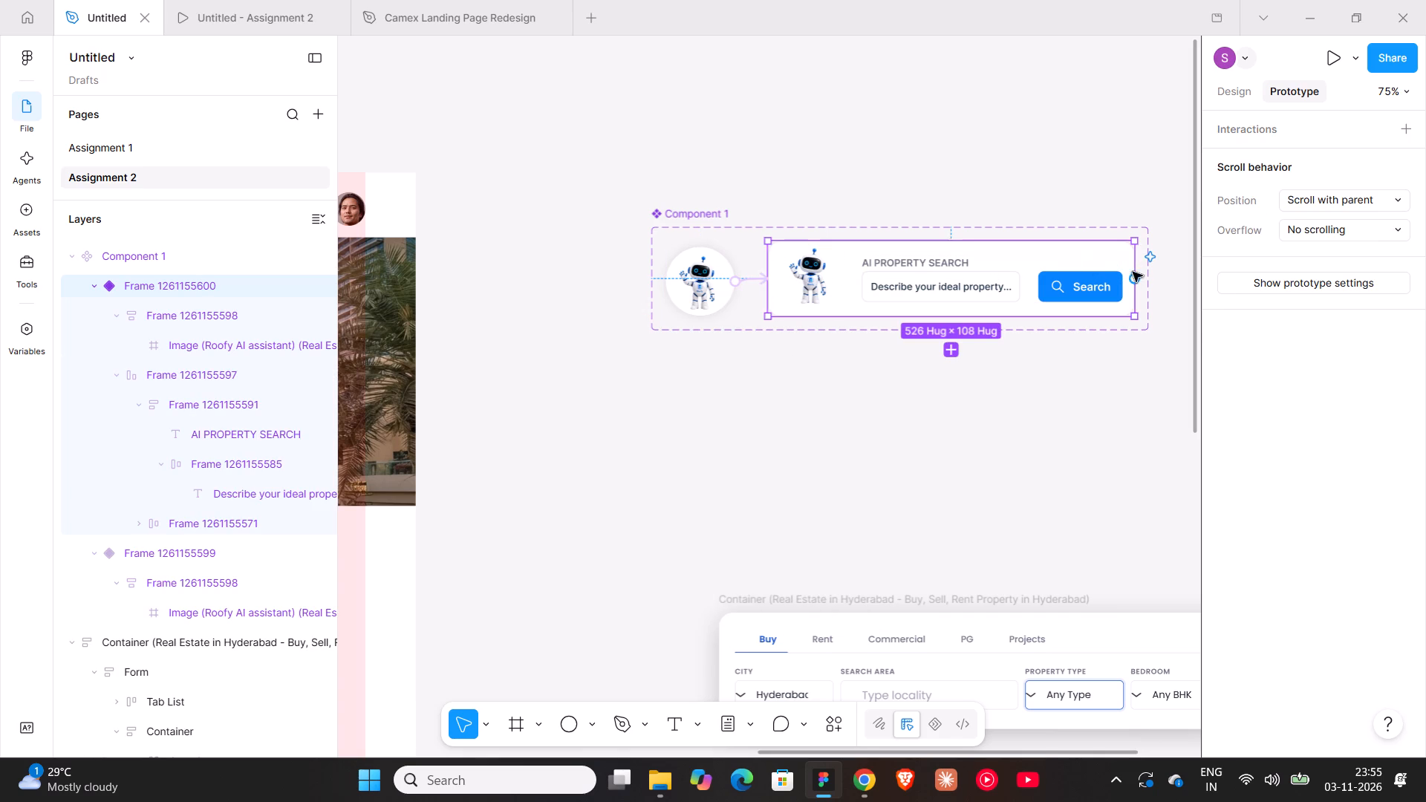
{"action": "left_click_drag", "start_coordinate": [1135, 279], "coordinate": [717, 272]}
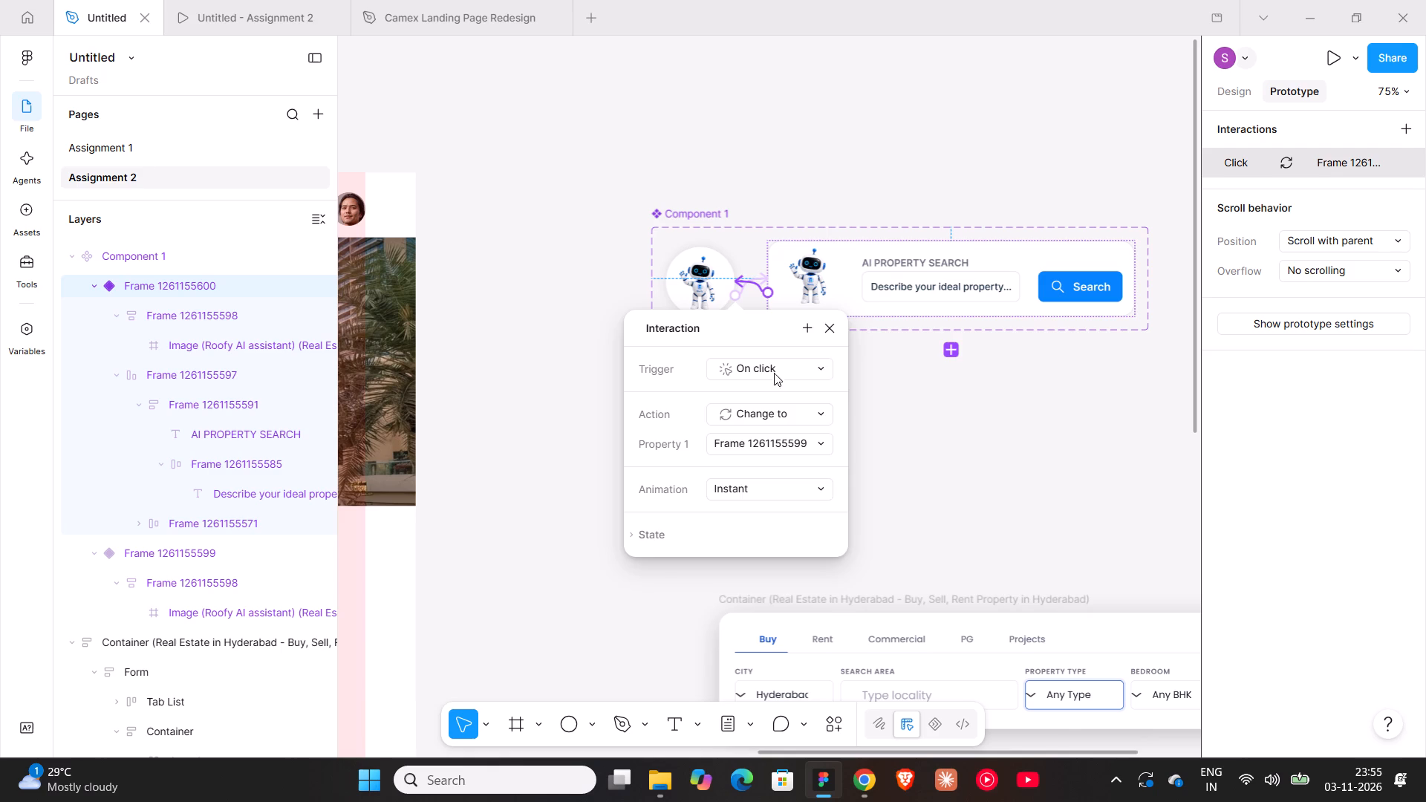
{"action": "left_click", "coordinate": [778, 366]}
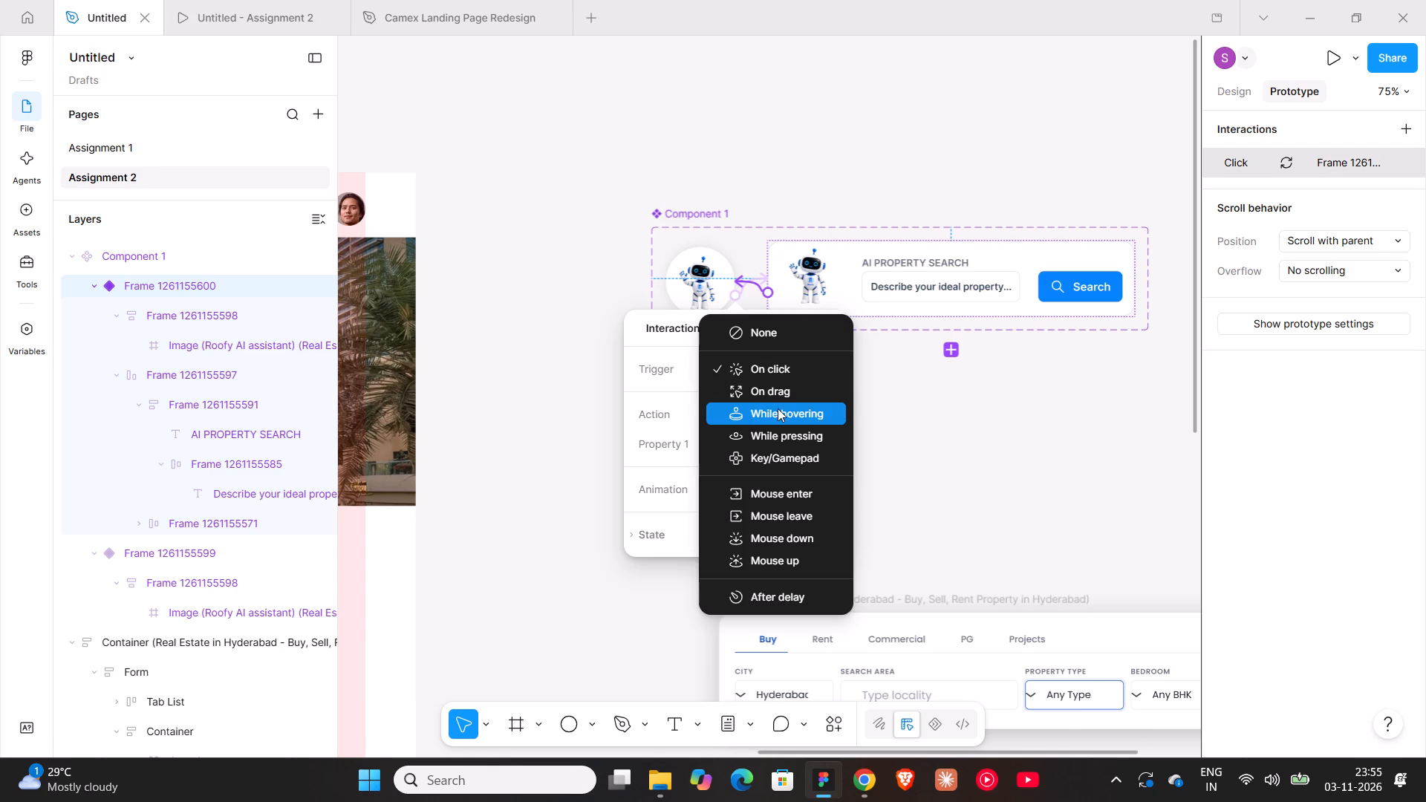
{"action": "left_click", "coordinate": [787, 506]}
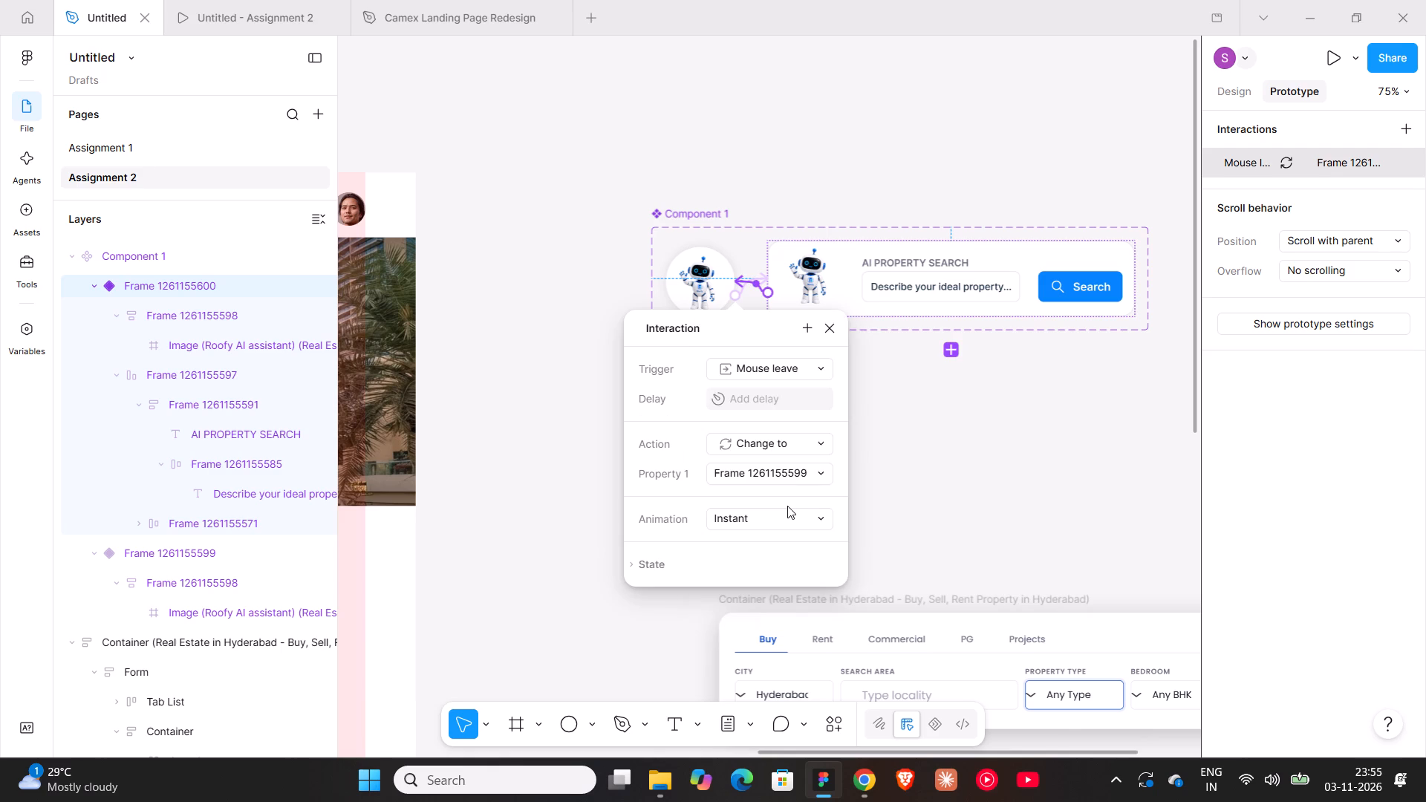
{"action": "left_click", "coordinate": [779, 518]}
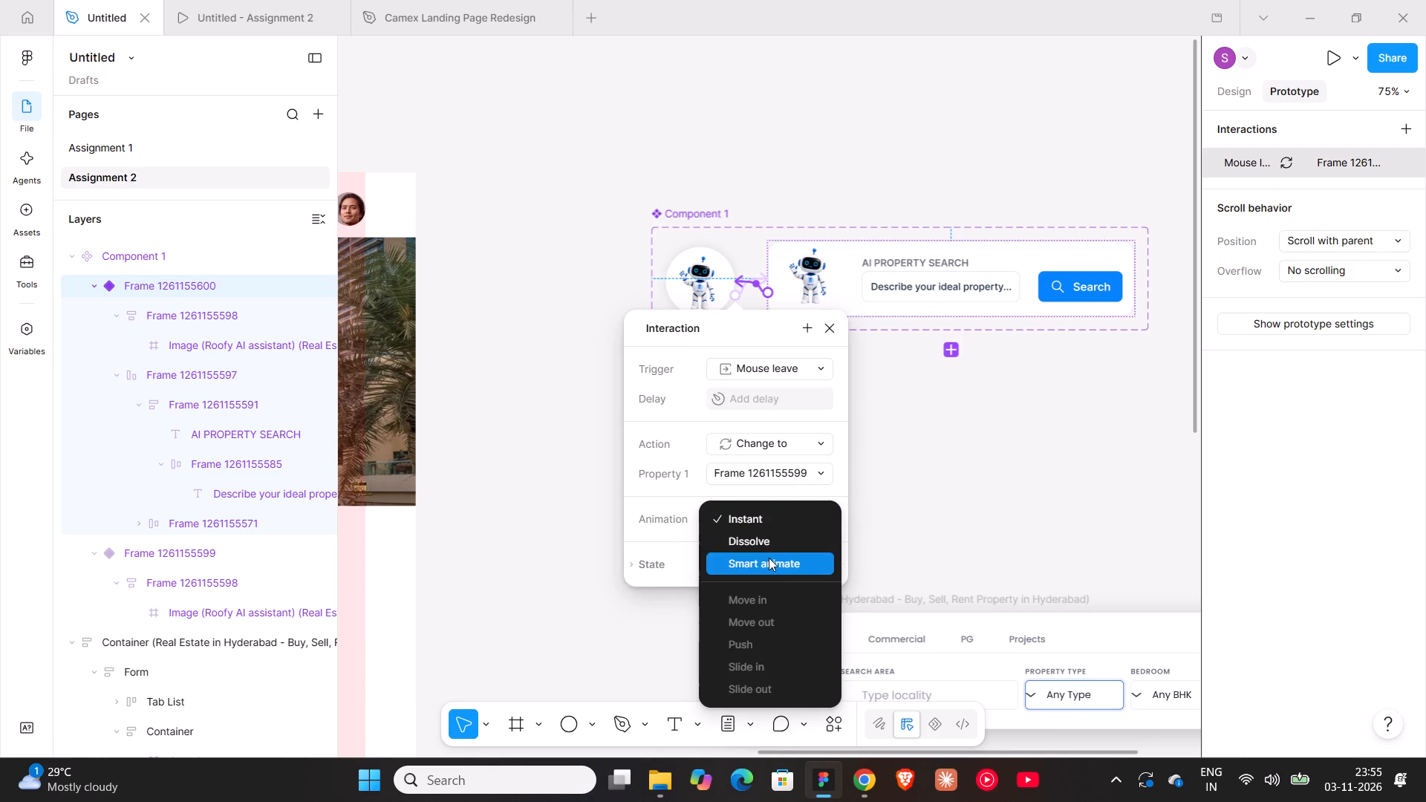
{"action": "left_click", "coordinate": [769, 558]}
Set the animation of the badge variant's On click interaction to Smart animate.
{"action": "scroll", "coordinate": [761, 275], "scroll_direction": "up", "scroll_amount": 8, "text": "ctrl"}
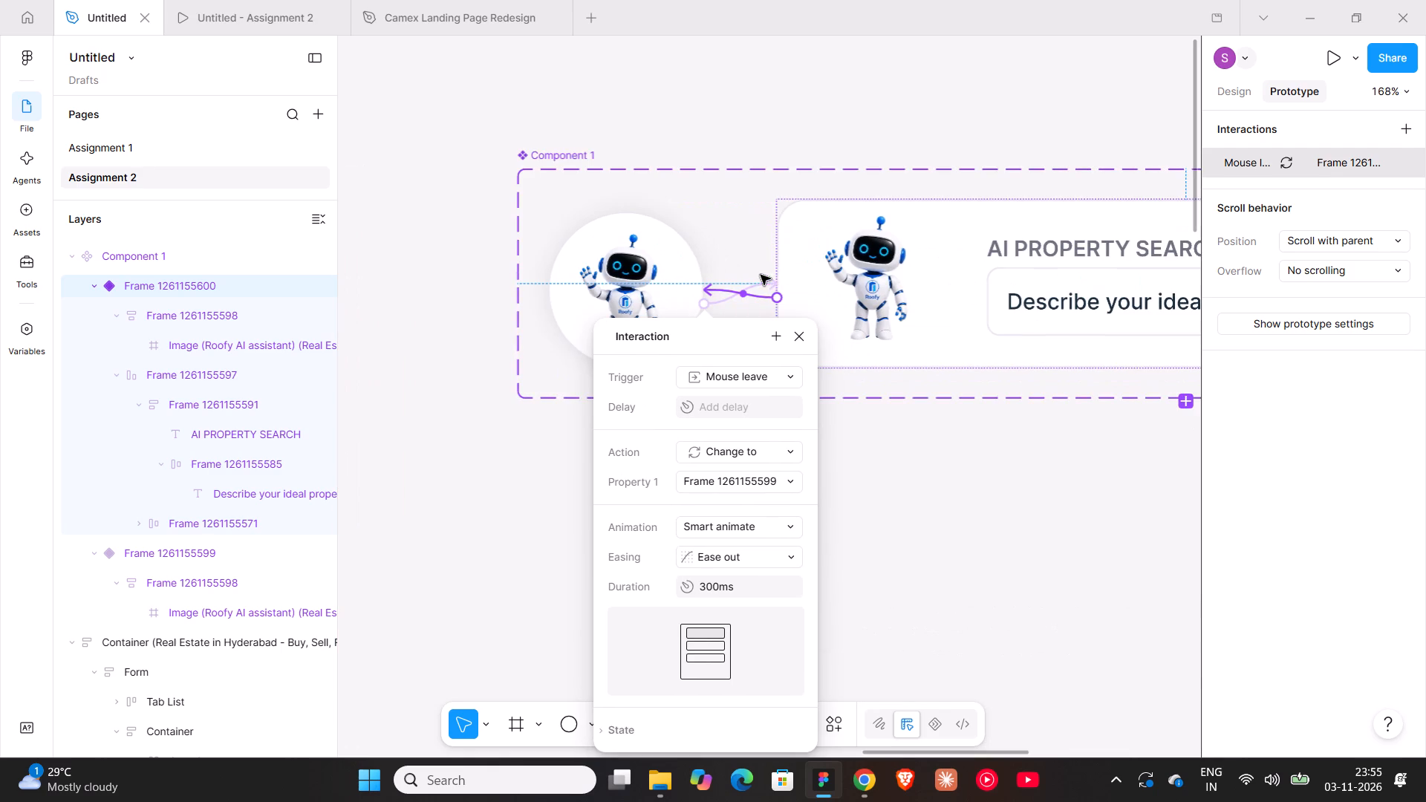
{"action": "left_click", "coordinate": [767, 284]}
{"action": "left_click", "coordinate": [781, 483]}
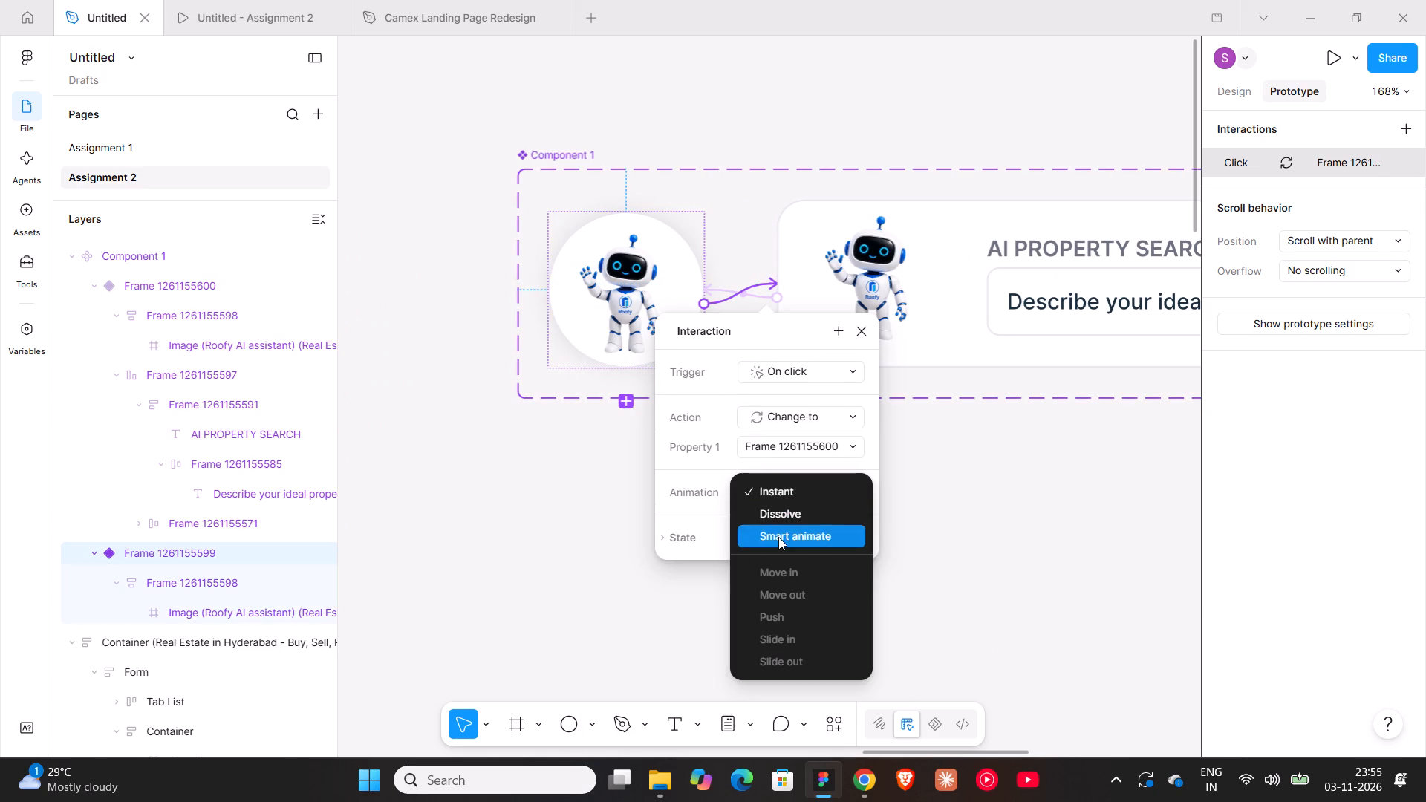
{"action": "left_click", "coordinate": [778, 537]}
{"action": "left_click", "coordinate": [927, 521]}
Place an instance of the badge variant in the Desktop - 1 frame beside the property search bar, at X 1296, Y 507.
{"action": "scroll", "coordinate": [850, 457], "scroll_direction": "down", "scroll_amount": 10, "text": "ctrl"}
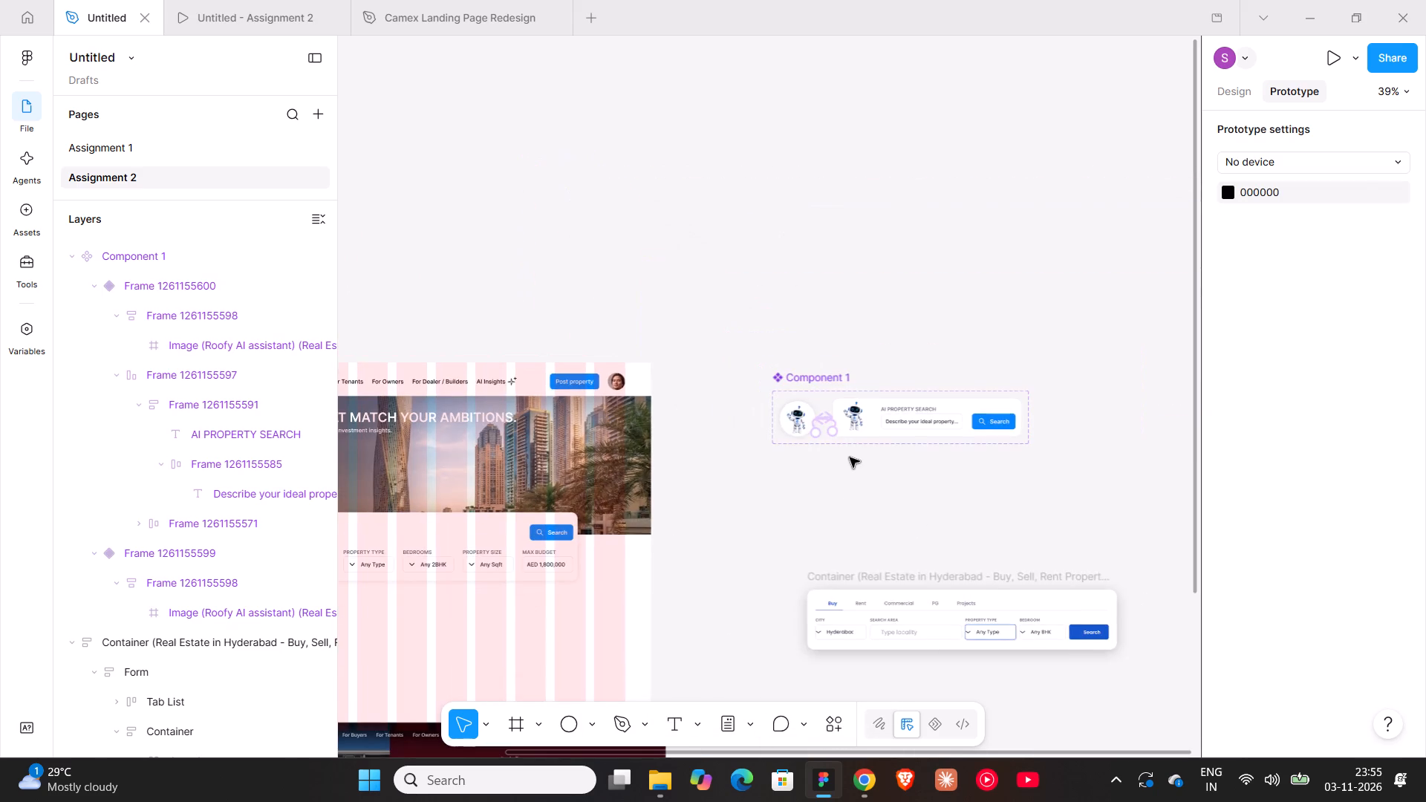
{"action": "scroll", "coordinate": [850, 457], "scroll_direction": "down", "scroll_amount": 5}
{"action": "scroll", "coordinate": [872, 362], "scroll_direction": "up", "scroll_amount": 8, "text": "shift"}
{"action": "left_click", "coordinate": [988, 299]}
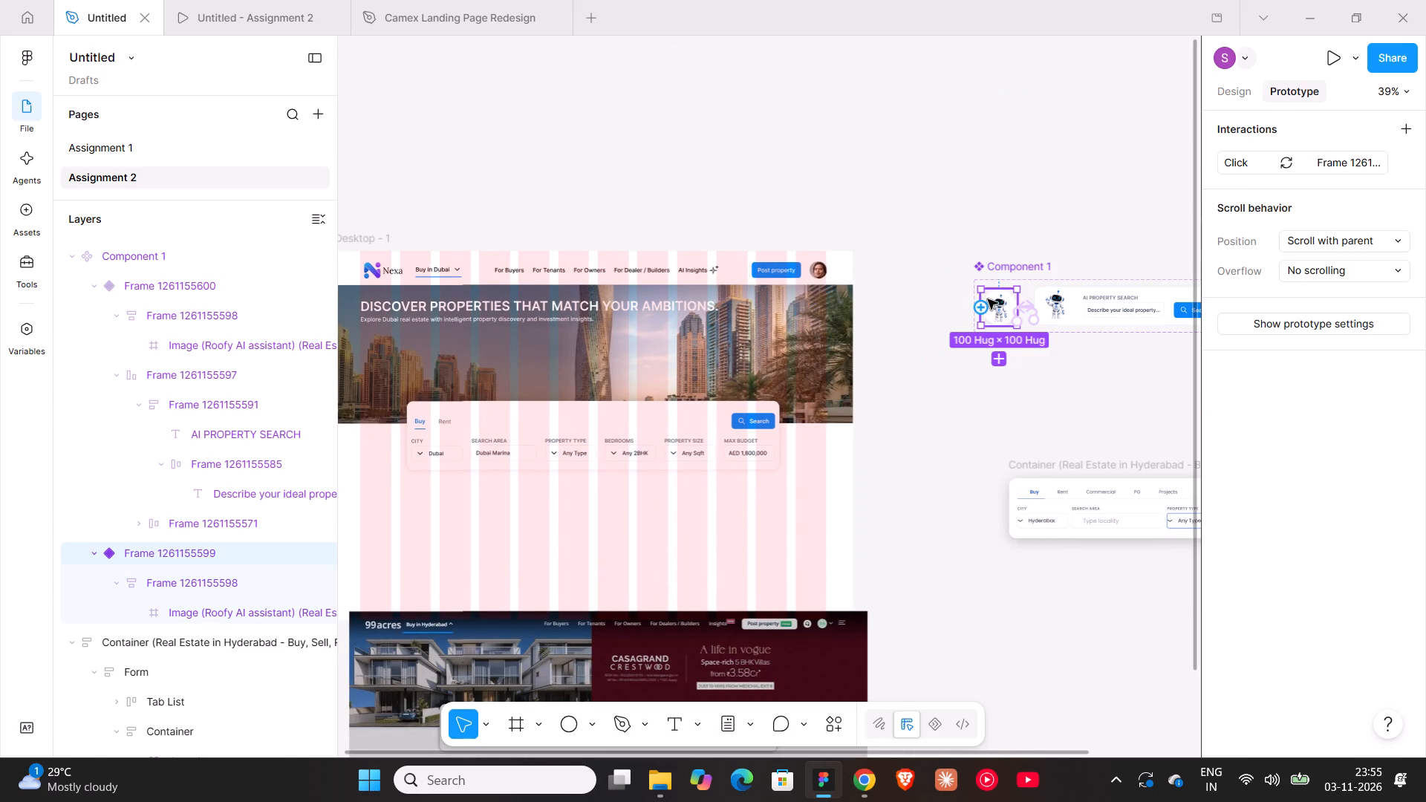
{"action": "left_click", "coordinate": [1258, 88]}
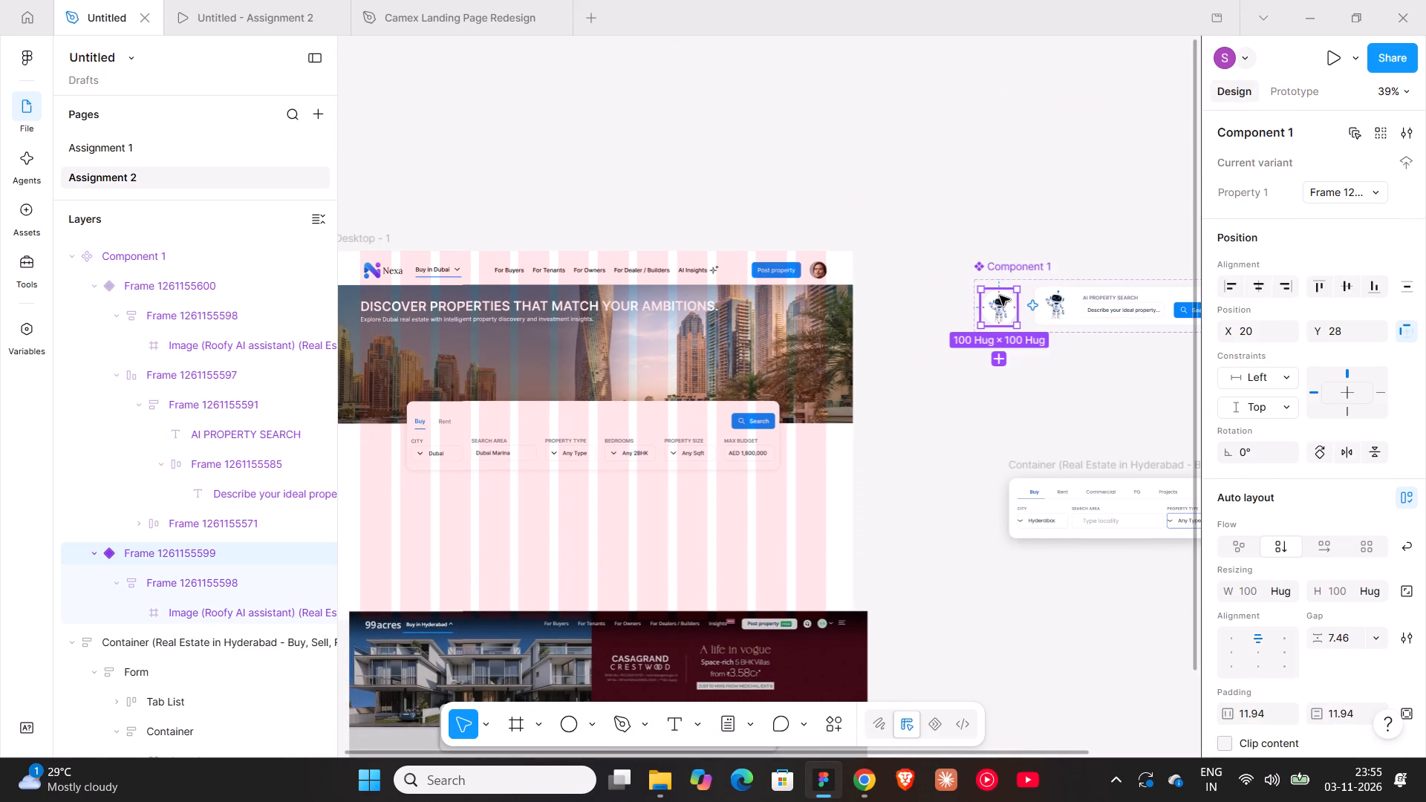
{"action": "left_click_drag", "start_coordinate": [1000, 296], "coordinate": [820, 439], "text": "alt"}
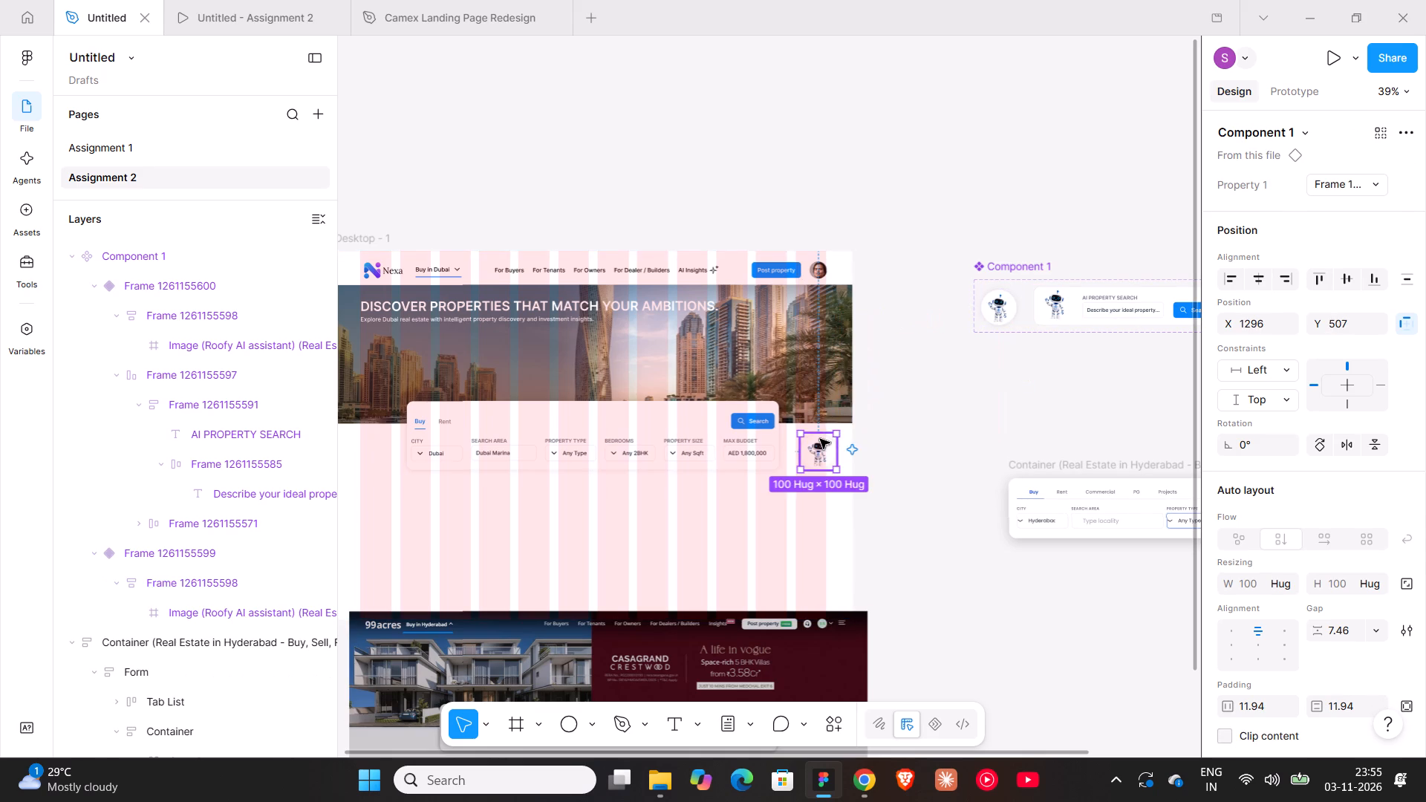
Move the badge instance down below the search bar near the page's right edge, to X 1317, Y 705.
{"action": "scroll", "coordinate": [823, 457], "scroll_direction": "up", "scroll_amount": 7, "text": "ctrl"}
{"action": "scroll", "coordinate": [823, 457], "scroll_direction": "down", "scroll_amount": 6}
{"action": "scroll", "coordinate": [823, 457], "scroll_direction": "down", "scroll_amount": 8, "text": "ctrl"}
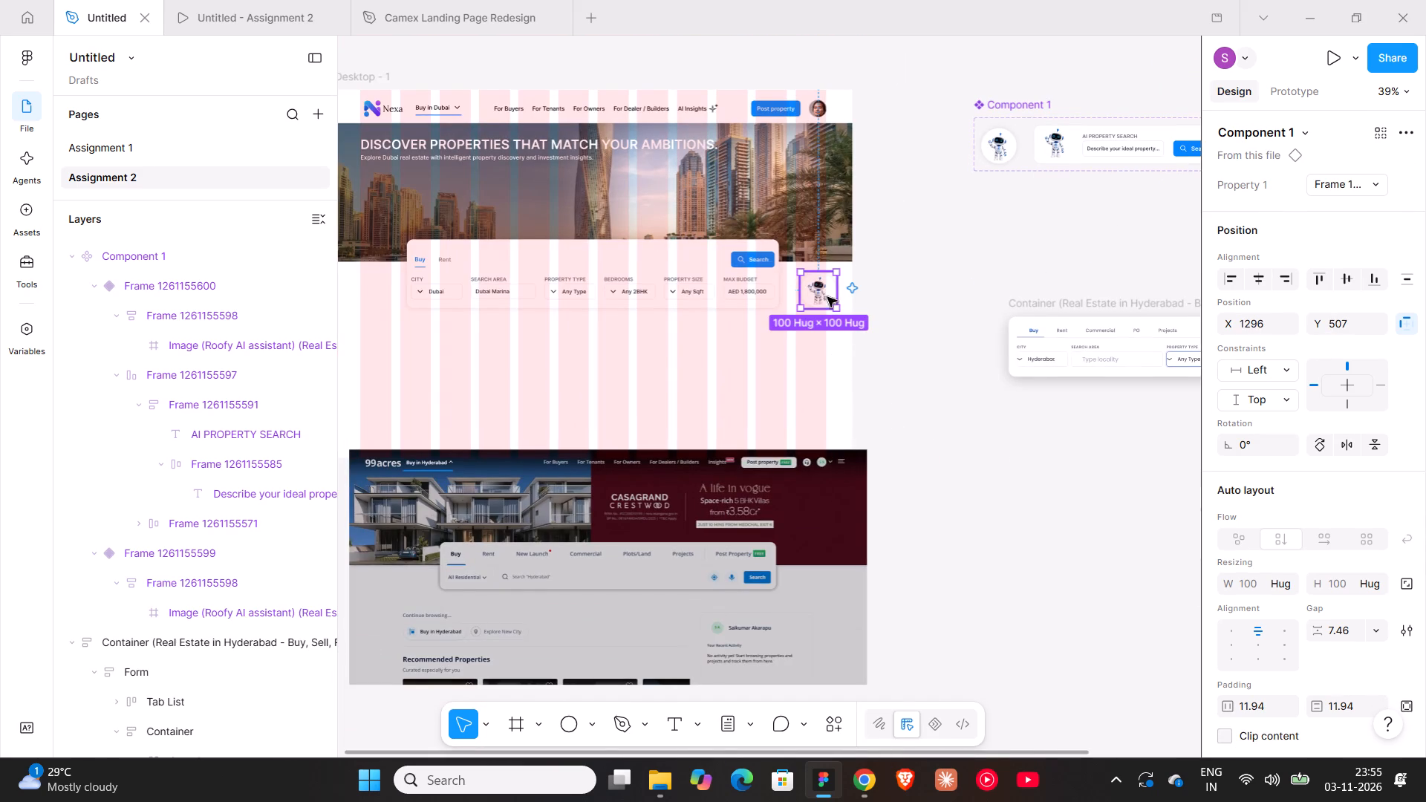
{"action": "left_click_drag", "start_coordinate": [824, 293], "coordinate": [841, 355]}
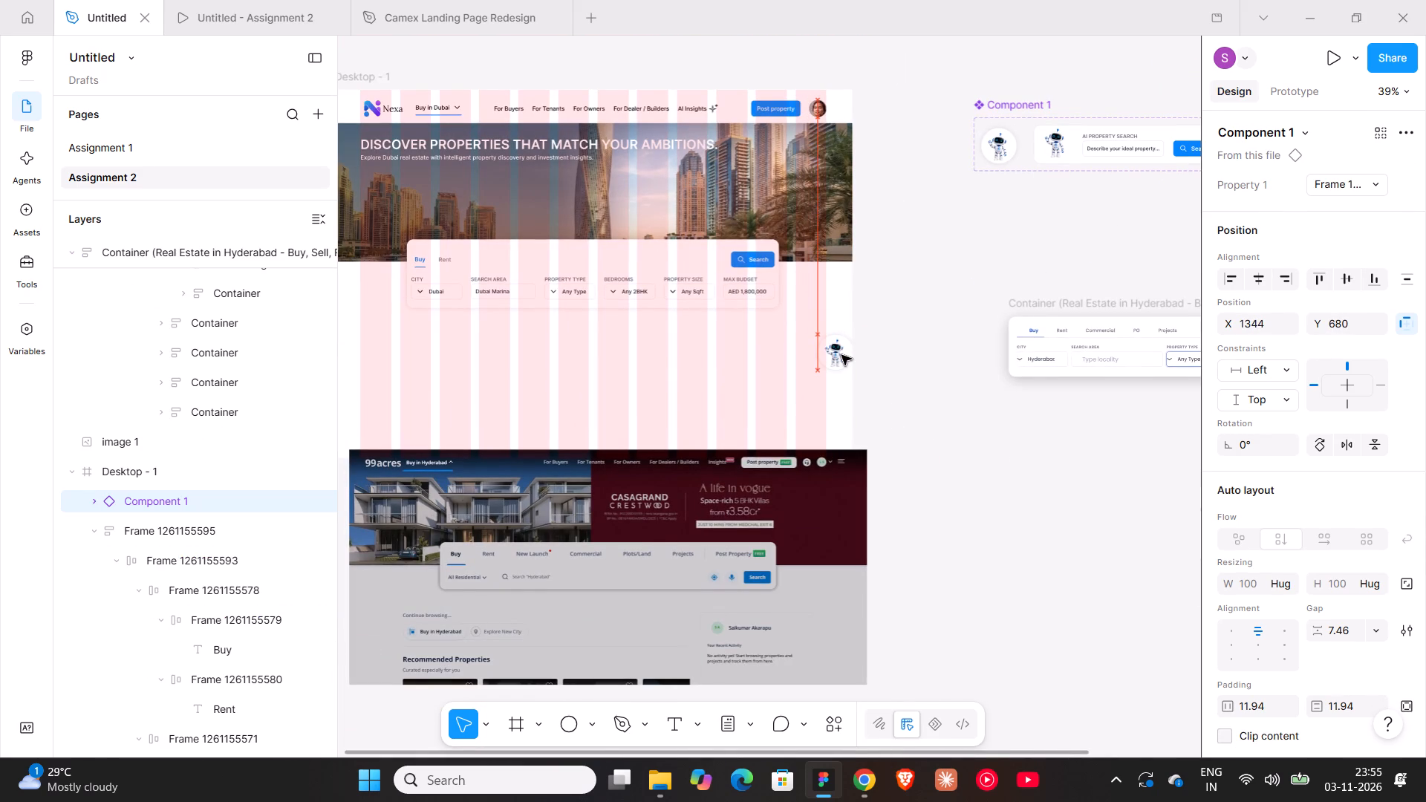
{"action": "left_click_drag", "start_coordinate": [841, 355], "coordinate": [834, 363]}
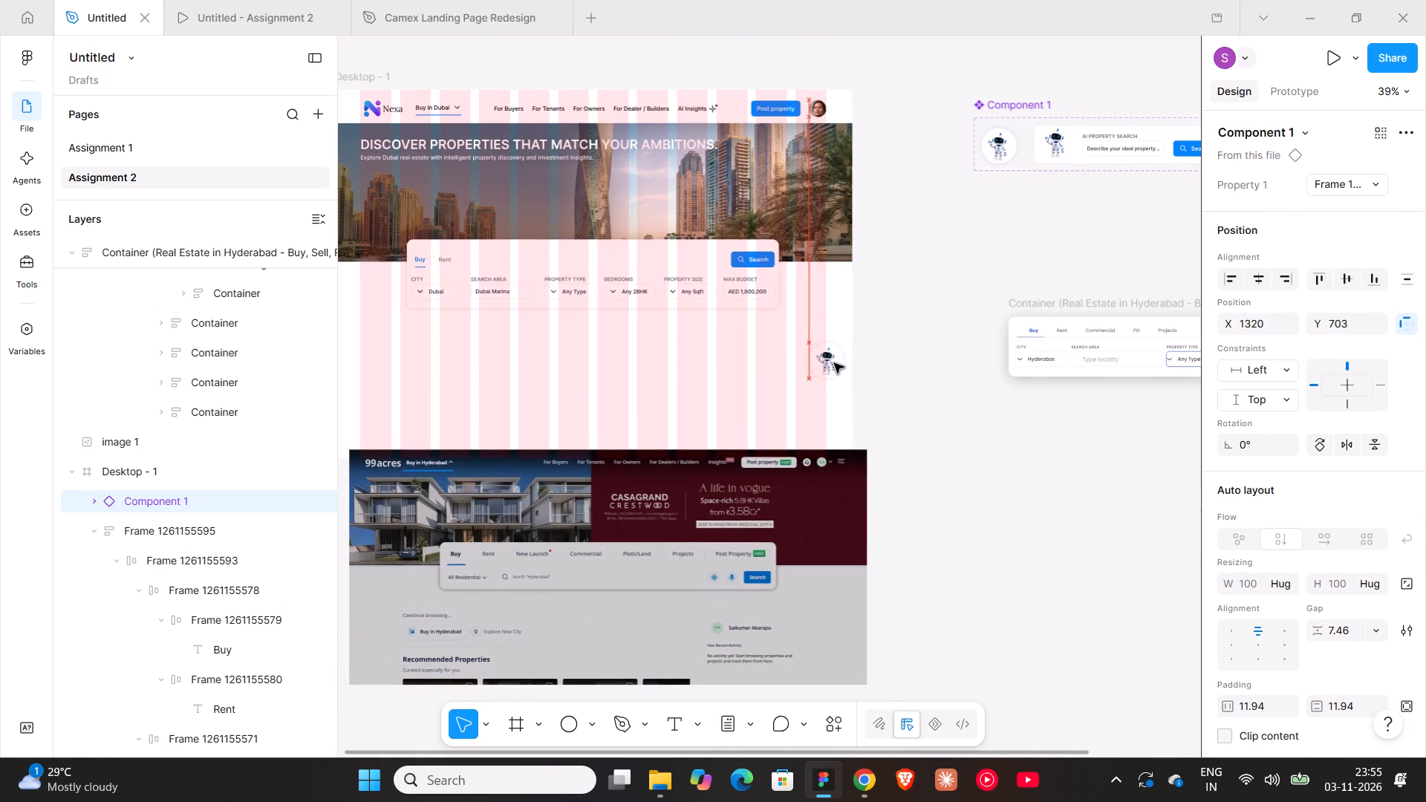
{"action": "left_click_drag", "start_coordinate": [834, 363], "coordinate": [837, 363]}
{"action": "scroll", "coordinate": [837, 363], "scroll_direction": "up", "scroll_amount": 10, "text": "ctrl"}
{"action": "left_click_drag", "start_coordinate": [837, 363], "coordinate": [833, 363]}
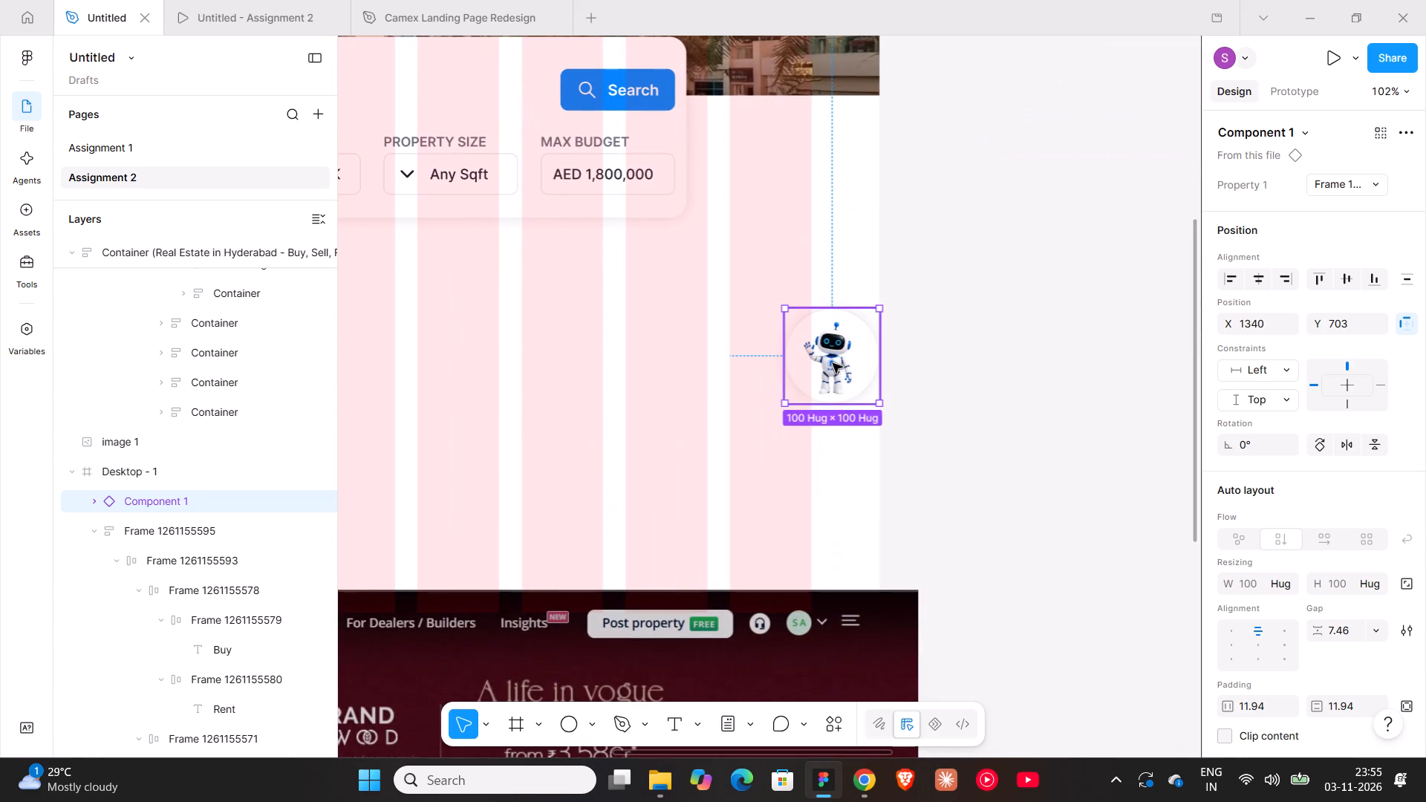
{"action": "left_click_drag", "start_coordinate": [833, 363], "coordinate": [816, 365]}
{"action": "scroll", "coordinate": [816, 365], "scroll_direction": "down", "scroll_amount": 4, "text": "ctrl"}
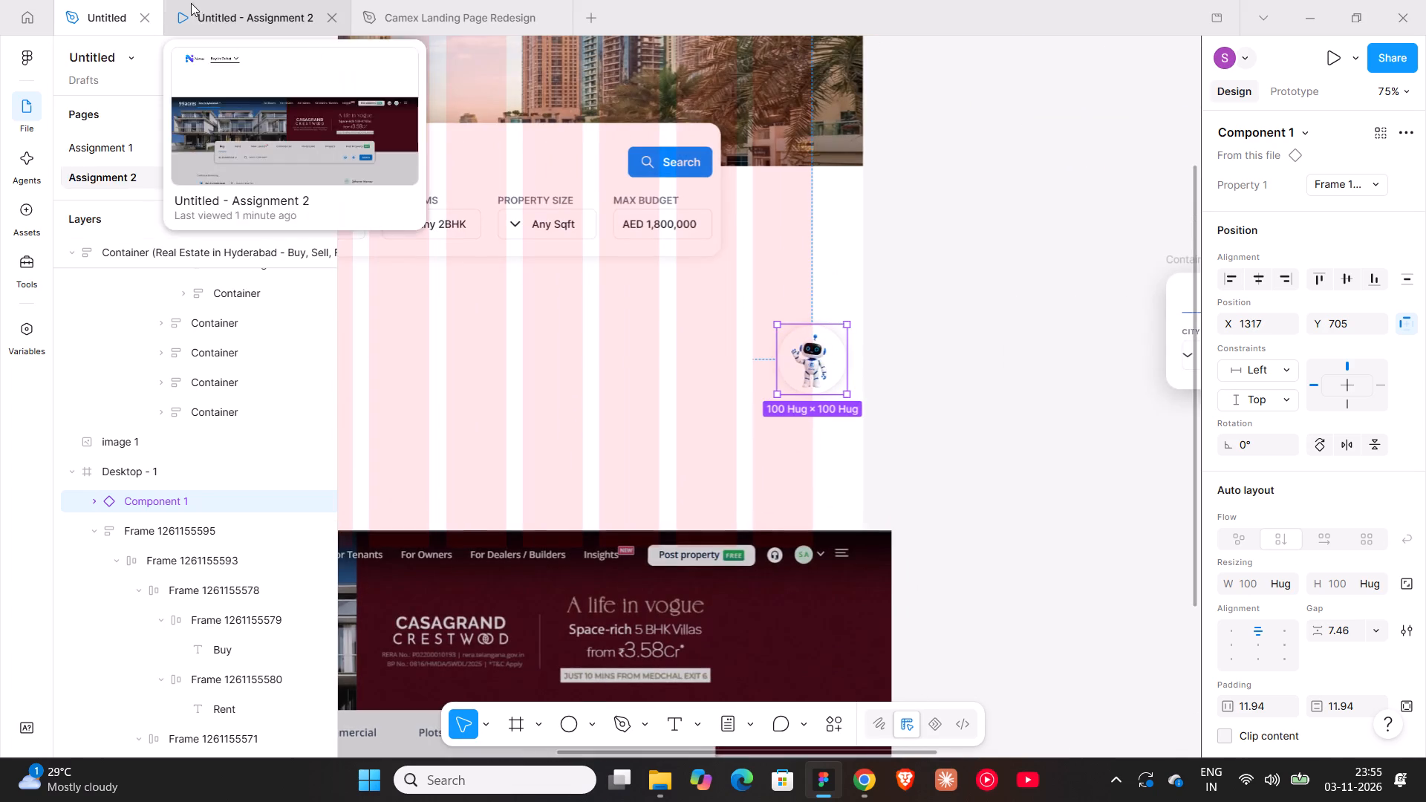
Test the robot badge's click interaction in the prototype preview, and return to the design file.
{"action": "left_click", "coordinate": [201, 9]}
{"action": "scroll", "coordinate": [1058, 365], "scroll_direction": "down", "scroll_amount": 5}
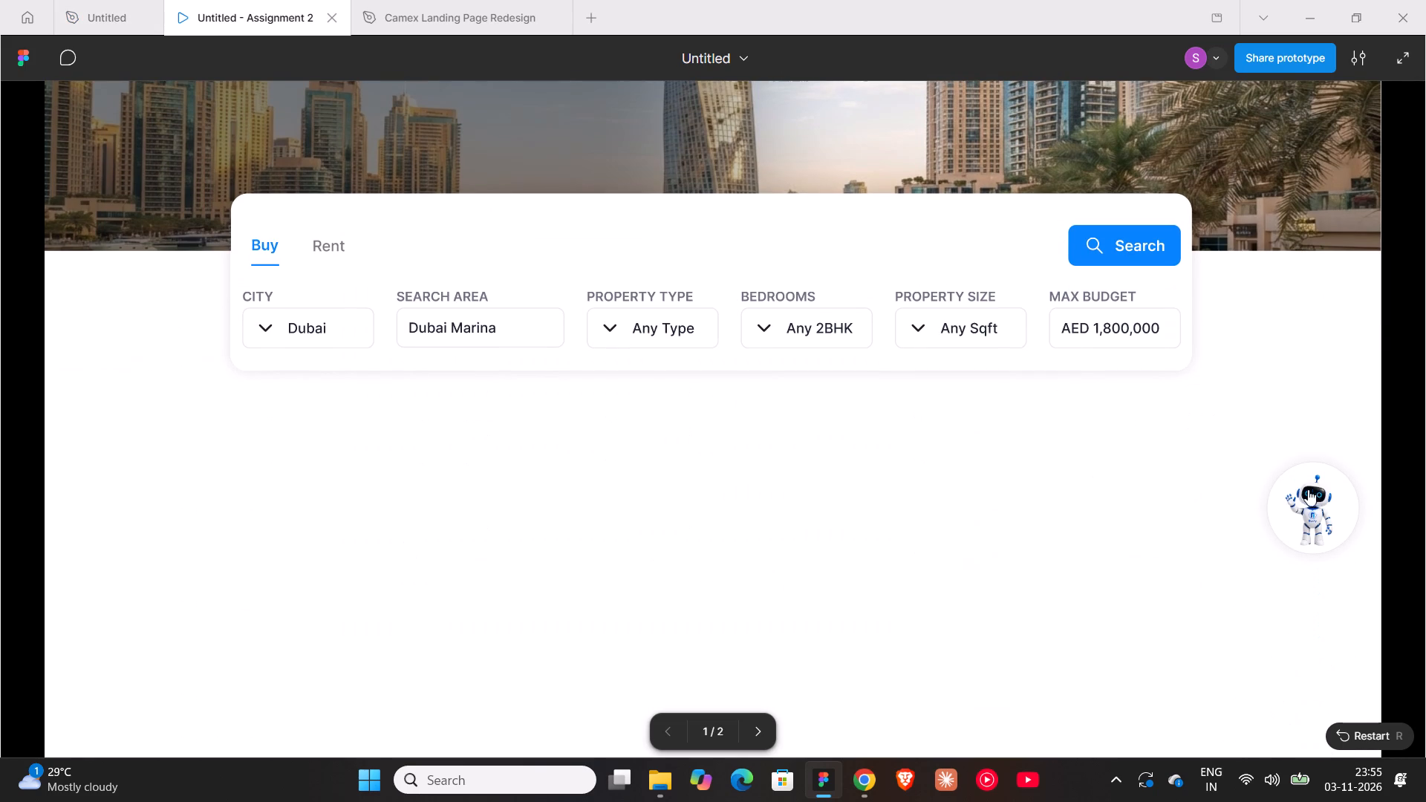
{"action": "left_click", "coordinate": [1304, 509]}
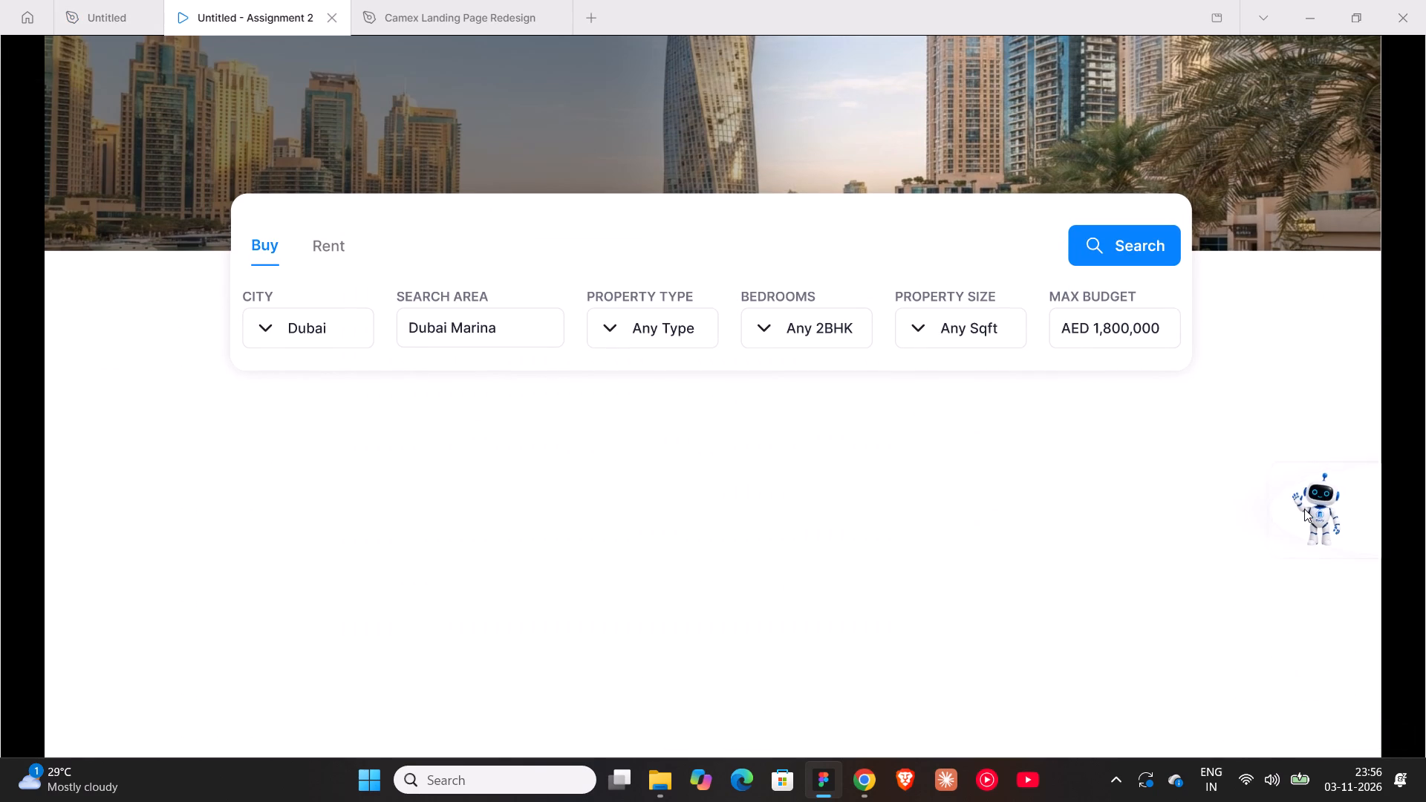
{"action": "left_click", "coordinate": [1304, 509]}
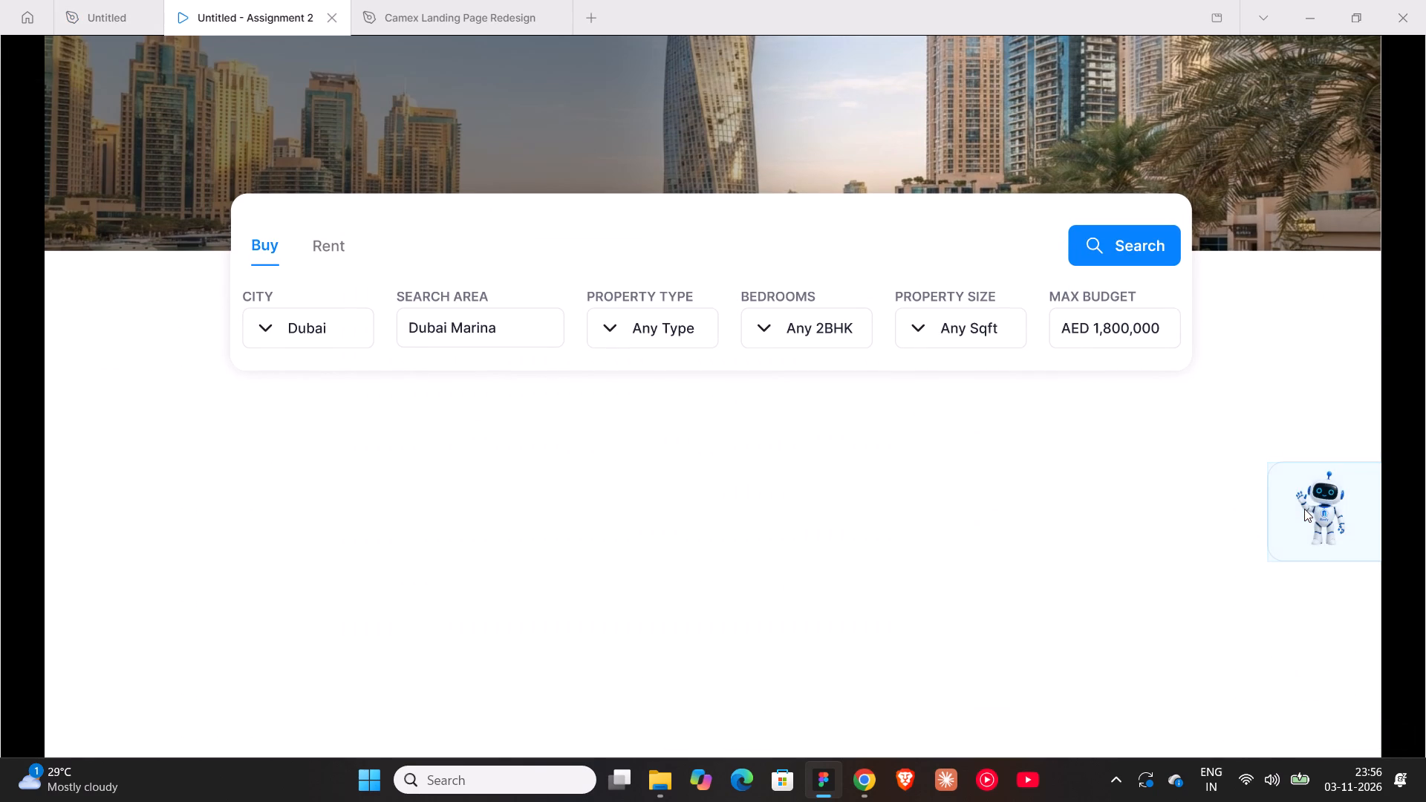
{"action": "left_click", "coordinate": [89, 19]}
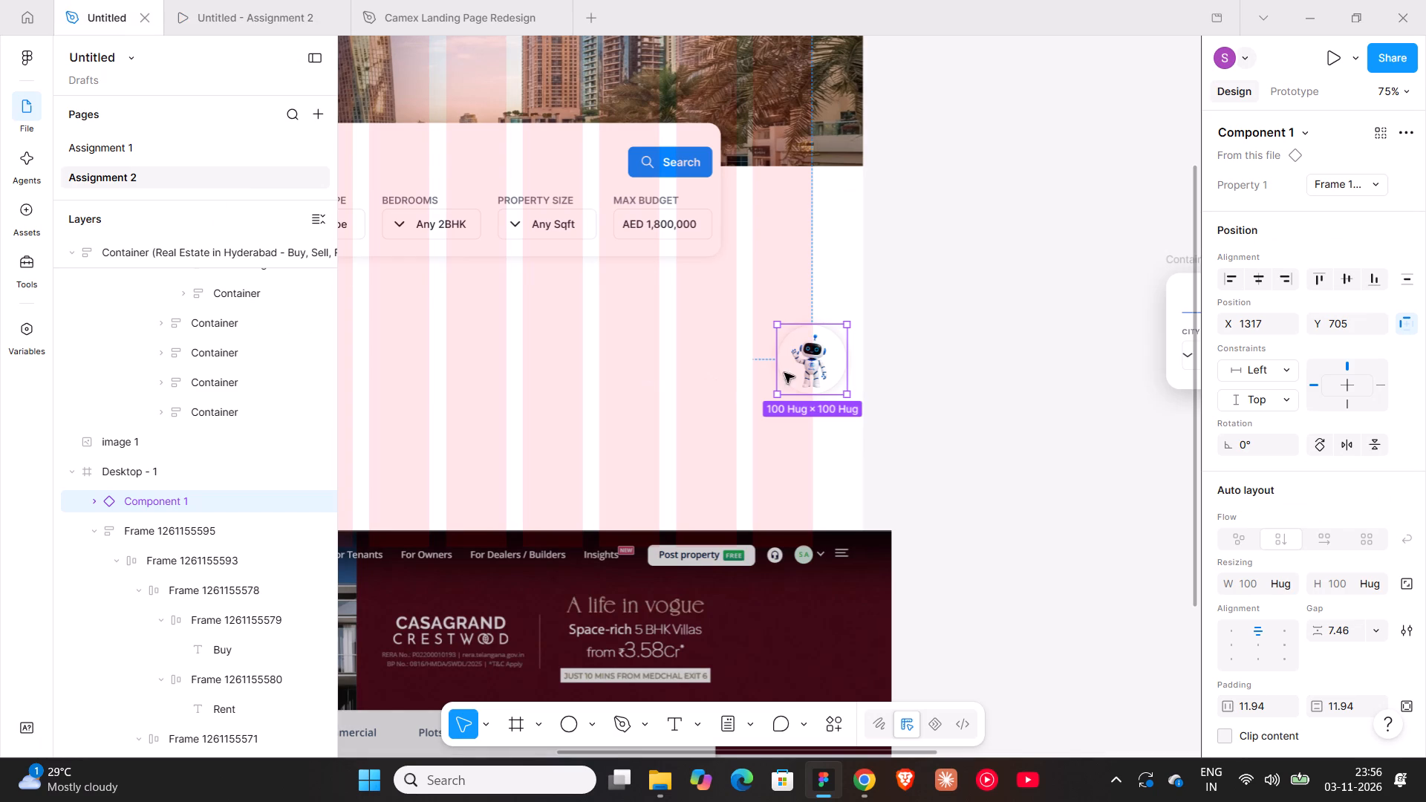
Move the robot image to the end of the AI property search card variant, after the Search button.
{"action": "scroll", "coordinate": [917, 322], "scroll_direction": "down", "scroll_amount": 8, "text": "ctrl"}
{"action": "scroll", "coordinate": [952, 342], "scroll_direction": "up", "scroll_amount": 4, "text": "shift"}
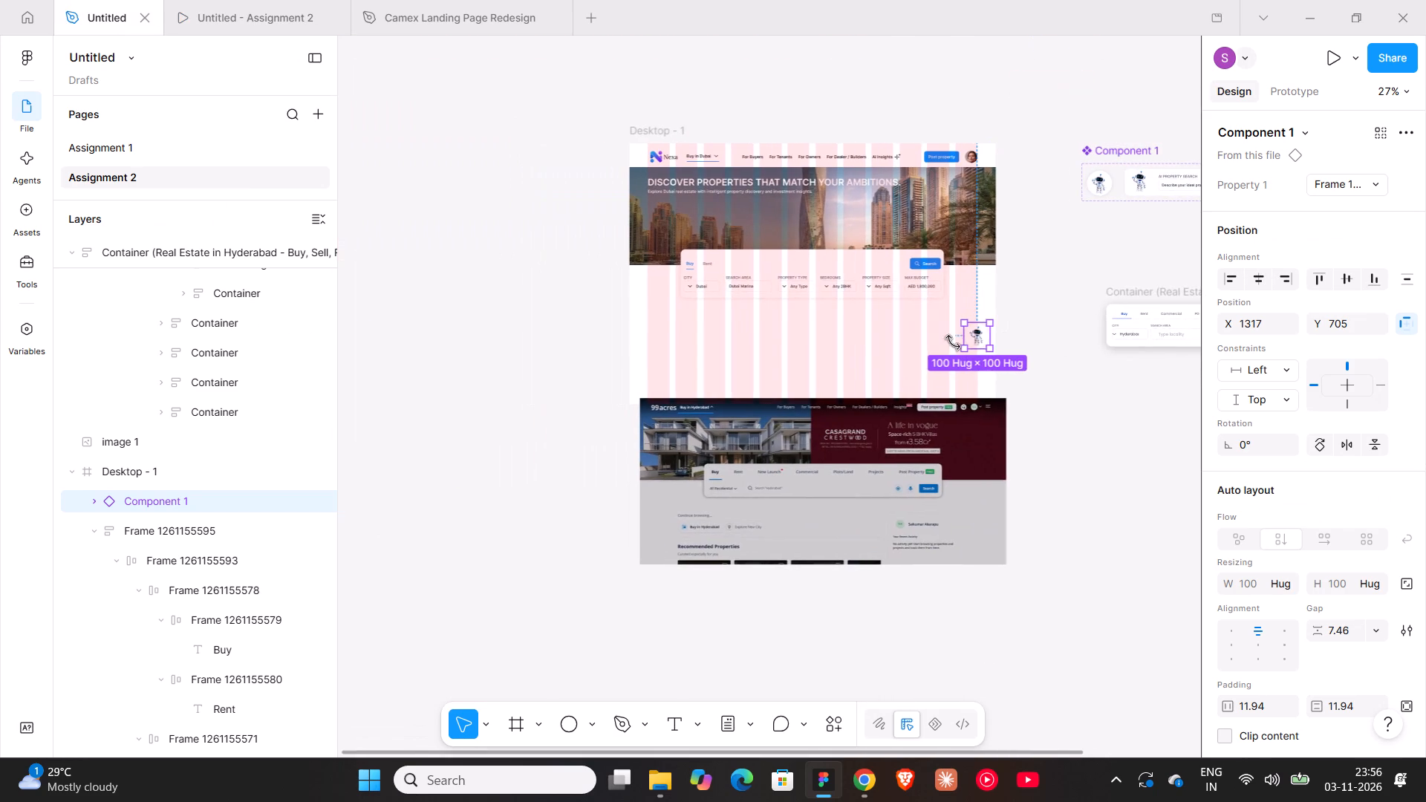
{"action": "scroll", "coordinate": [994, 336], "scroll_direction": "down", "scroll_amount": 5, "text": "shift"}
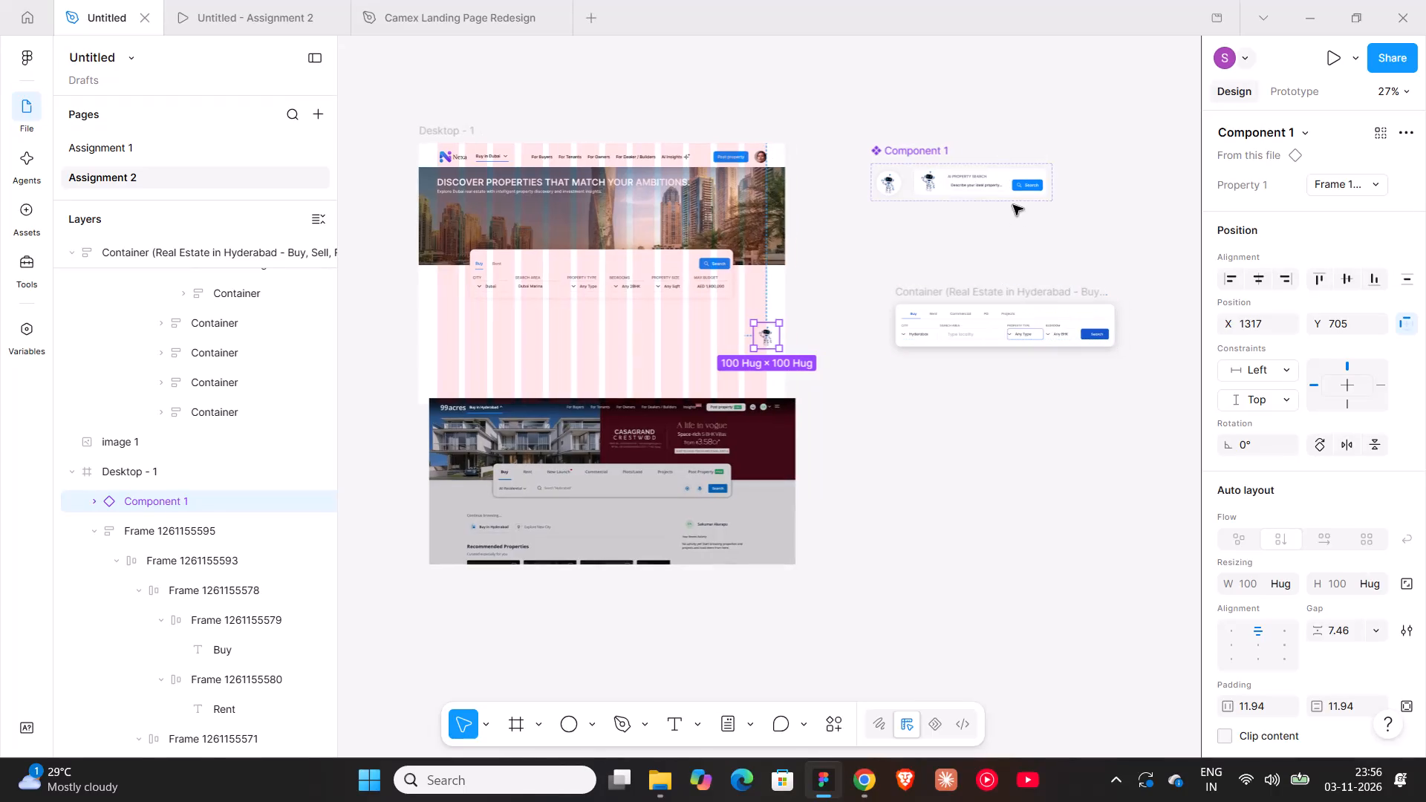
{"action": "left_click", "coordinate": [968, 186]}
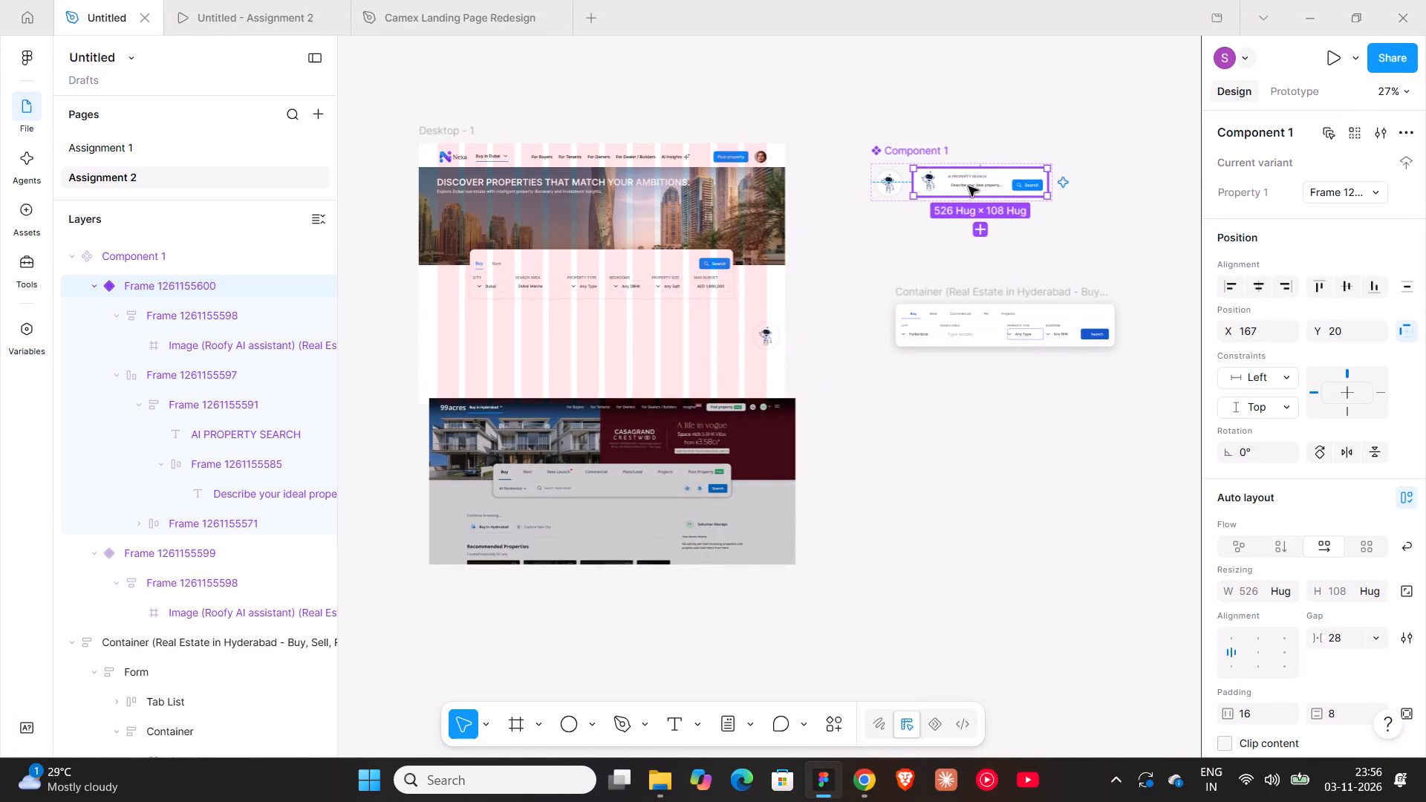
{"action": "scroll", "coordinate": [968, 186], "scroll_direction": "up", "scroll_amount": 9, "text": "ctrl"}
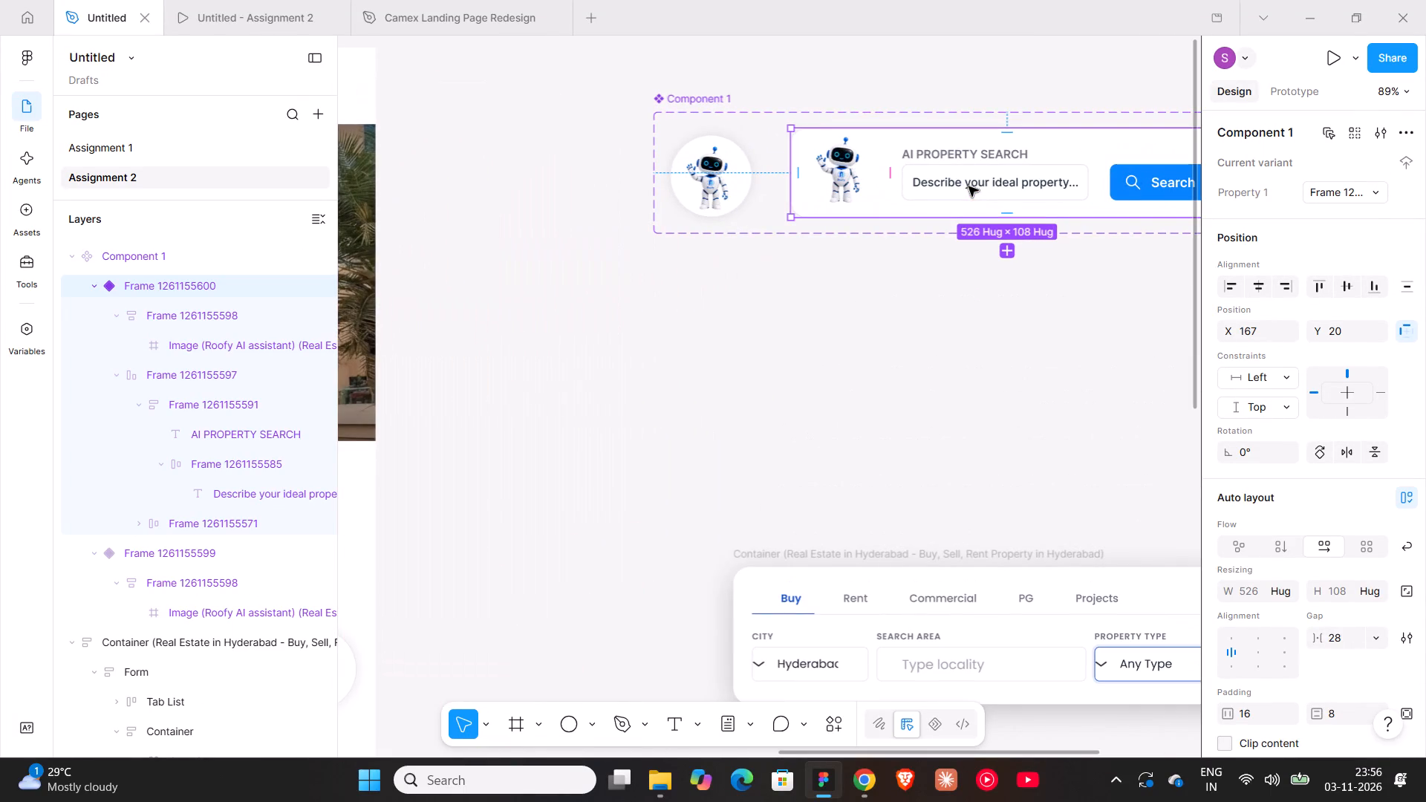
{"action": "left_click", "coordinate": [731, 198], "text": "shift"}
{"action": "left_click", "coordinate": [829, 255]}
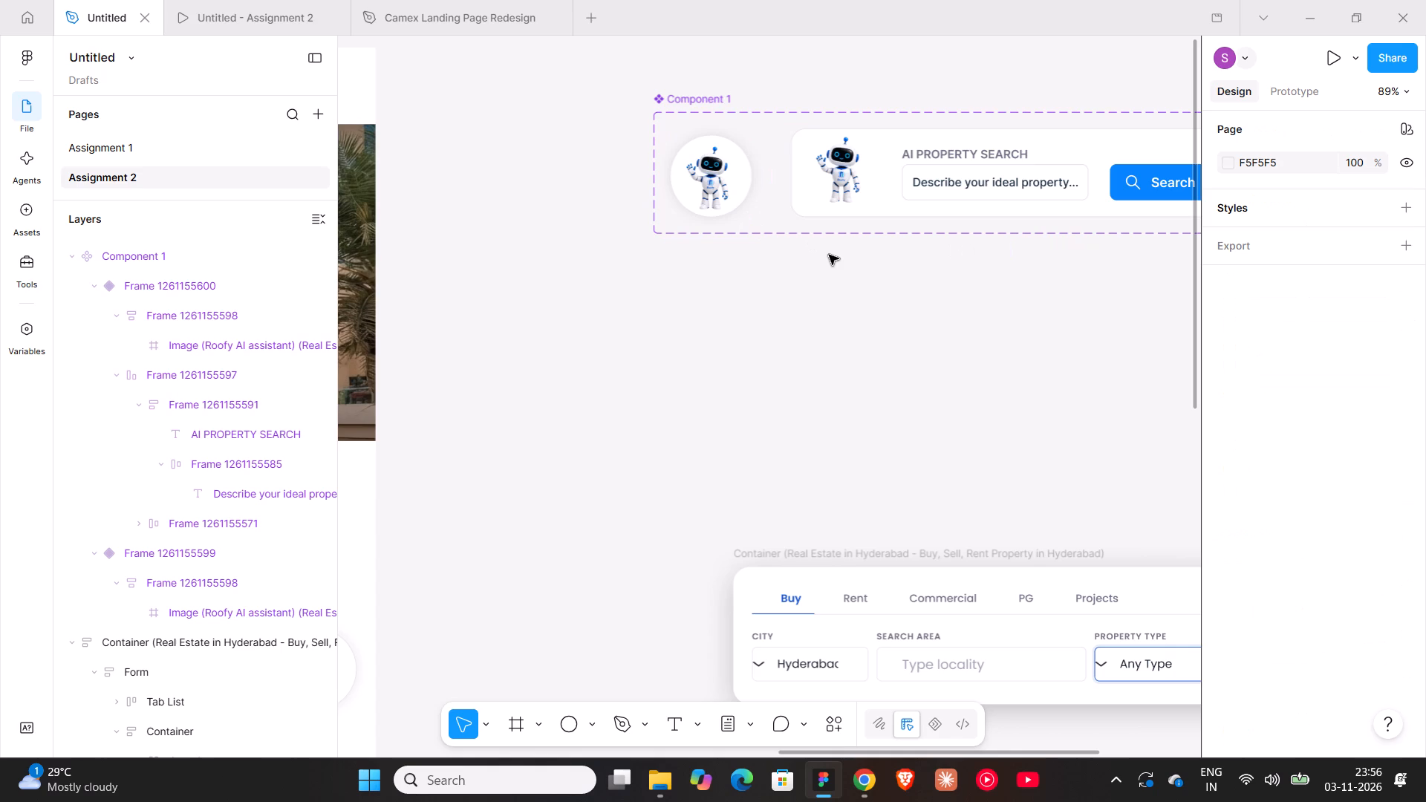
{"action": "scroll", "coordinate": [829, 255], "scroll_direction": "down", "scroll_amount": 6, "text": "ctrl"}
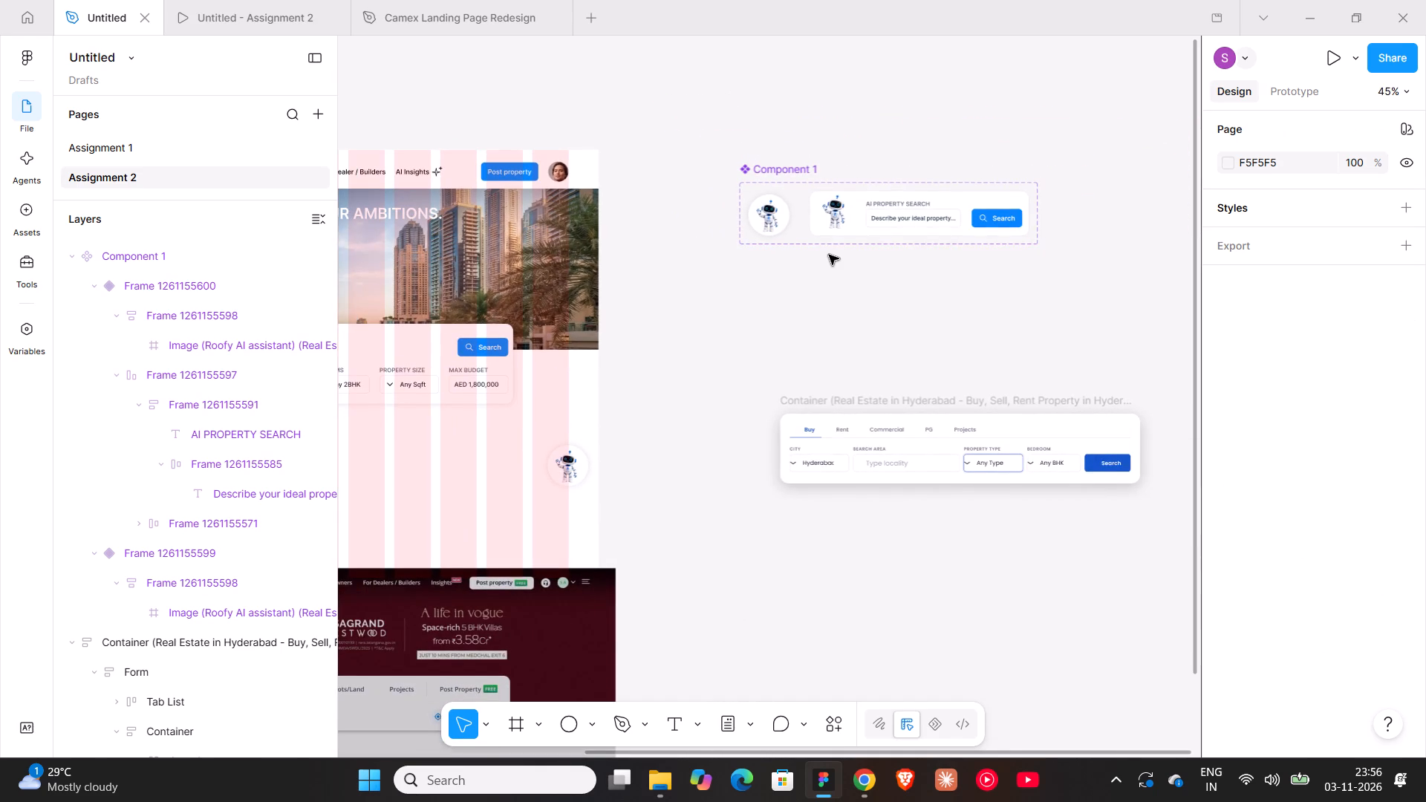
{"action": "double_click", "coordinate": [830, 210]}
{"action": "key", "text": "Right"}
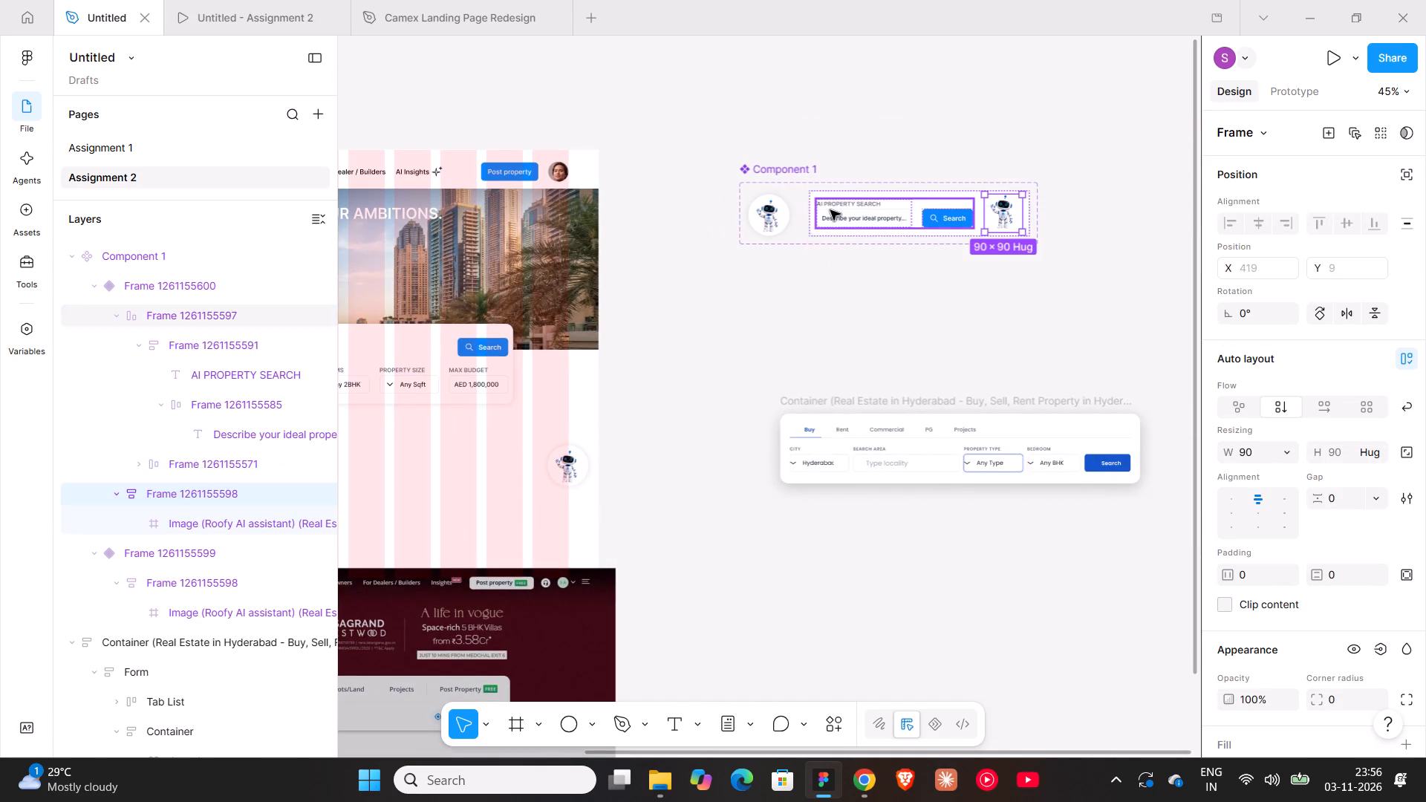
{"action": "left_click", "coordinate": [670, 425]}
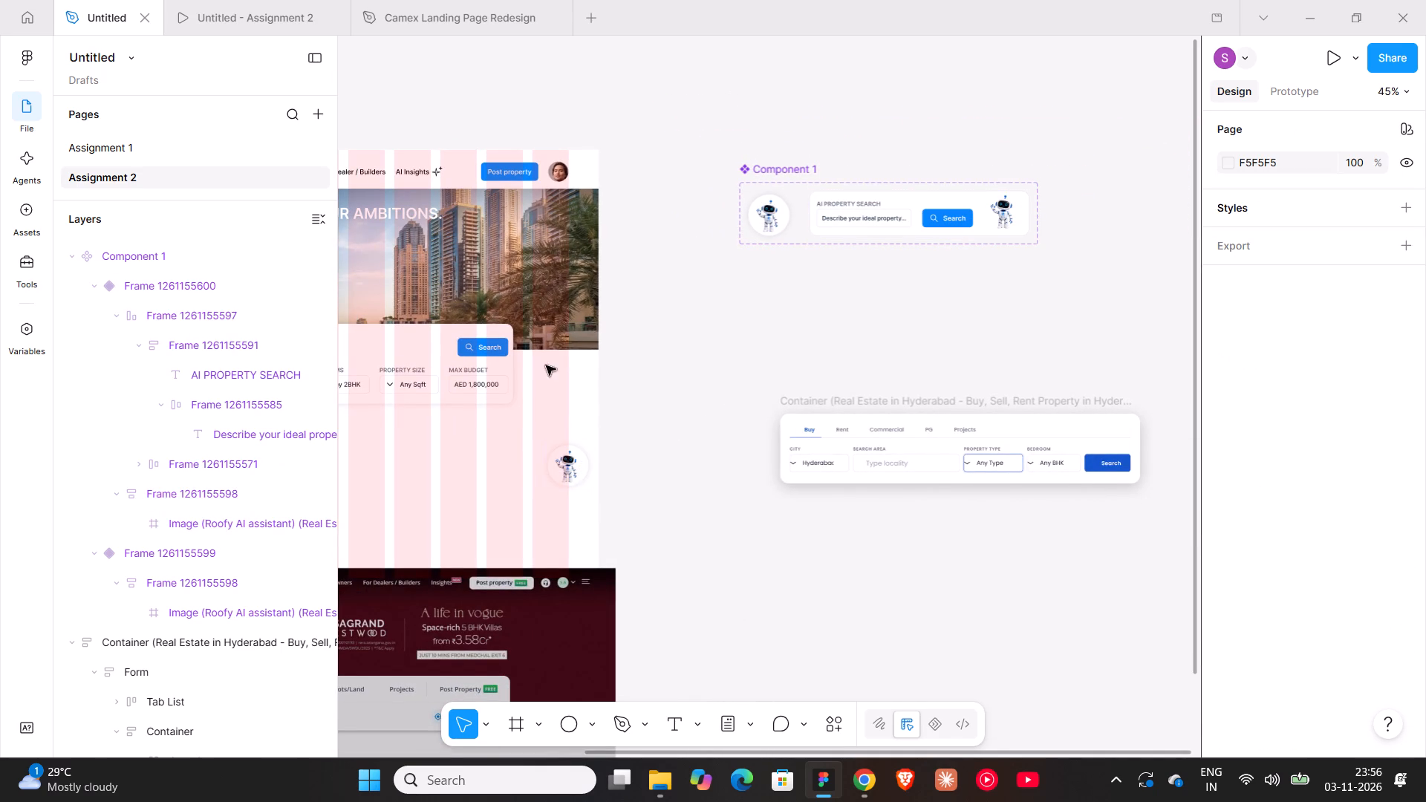
Test the badge's expansion into the reordered card in the prototype preview, and return to the design file.
{"action": "left_click", "coordinate": [283, 12]}
{"action": "left_click", "coordinate": [1329, 508]}
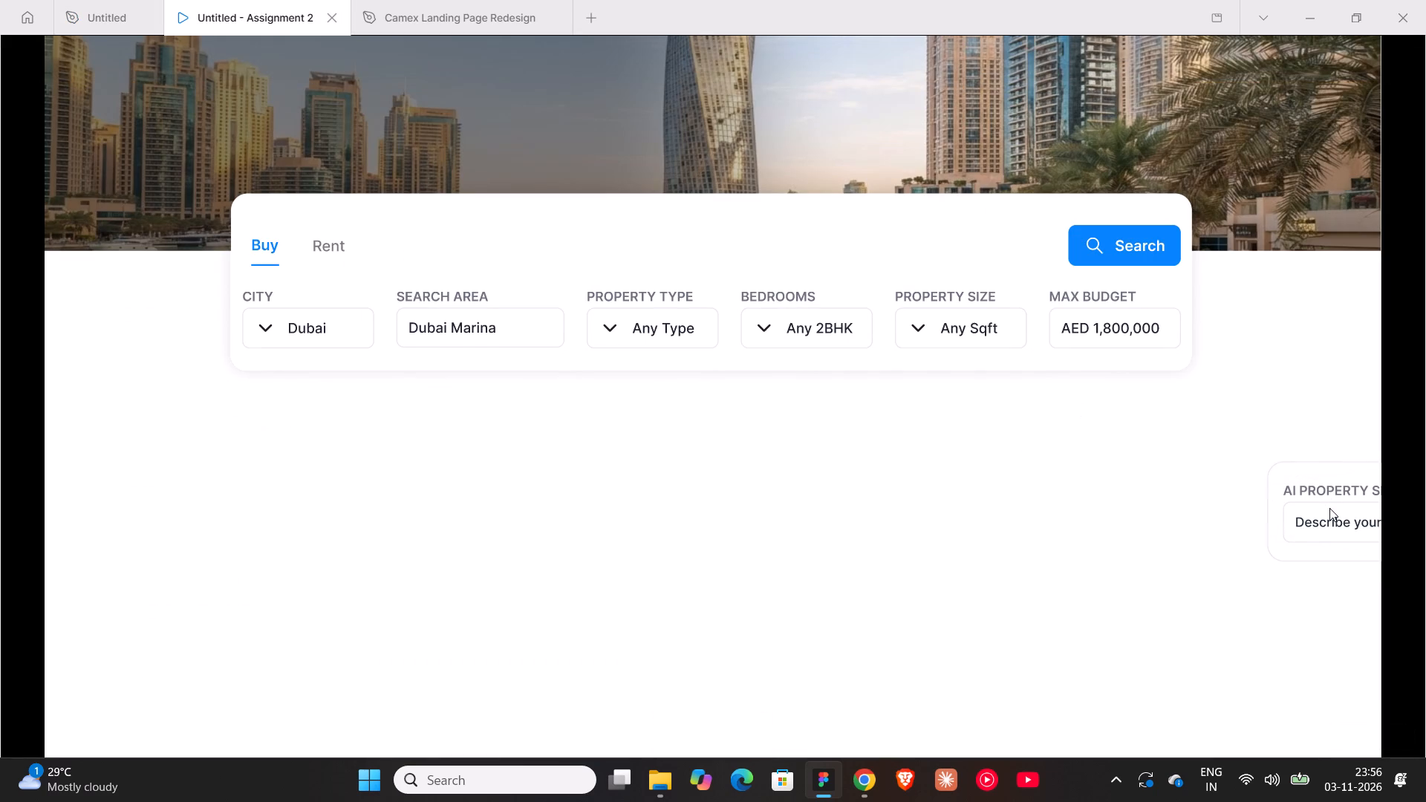
{"action": "left_click", "coordinate": [1329, 508]}
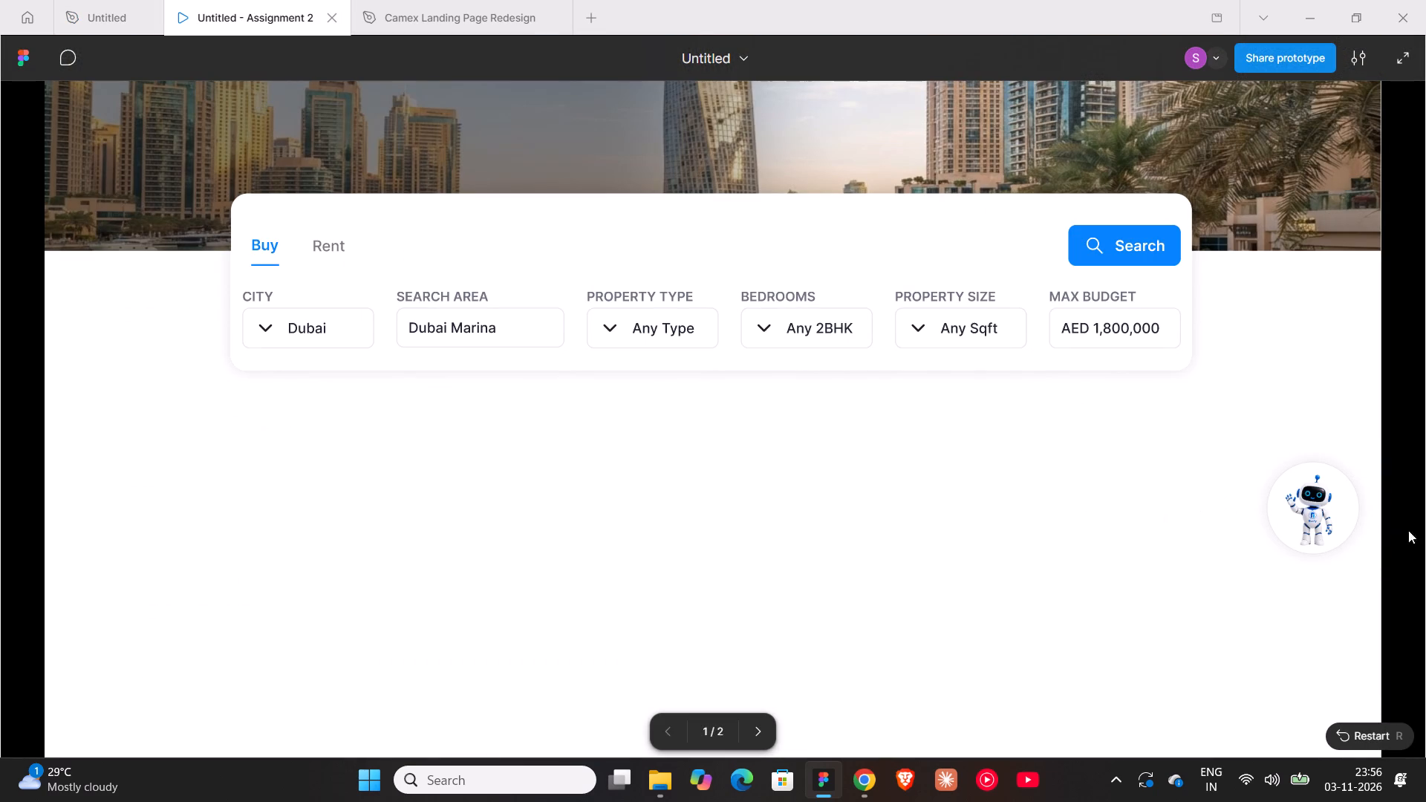
{"action": "left_click", "coordinate": [1311, 512]}
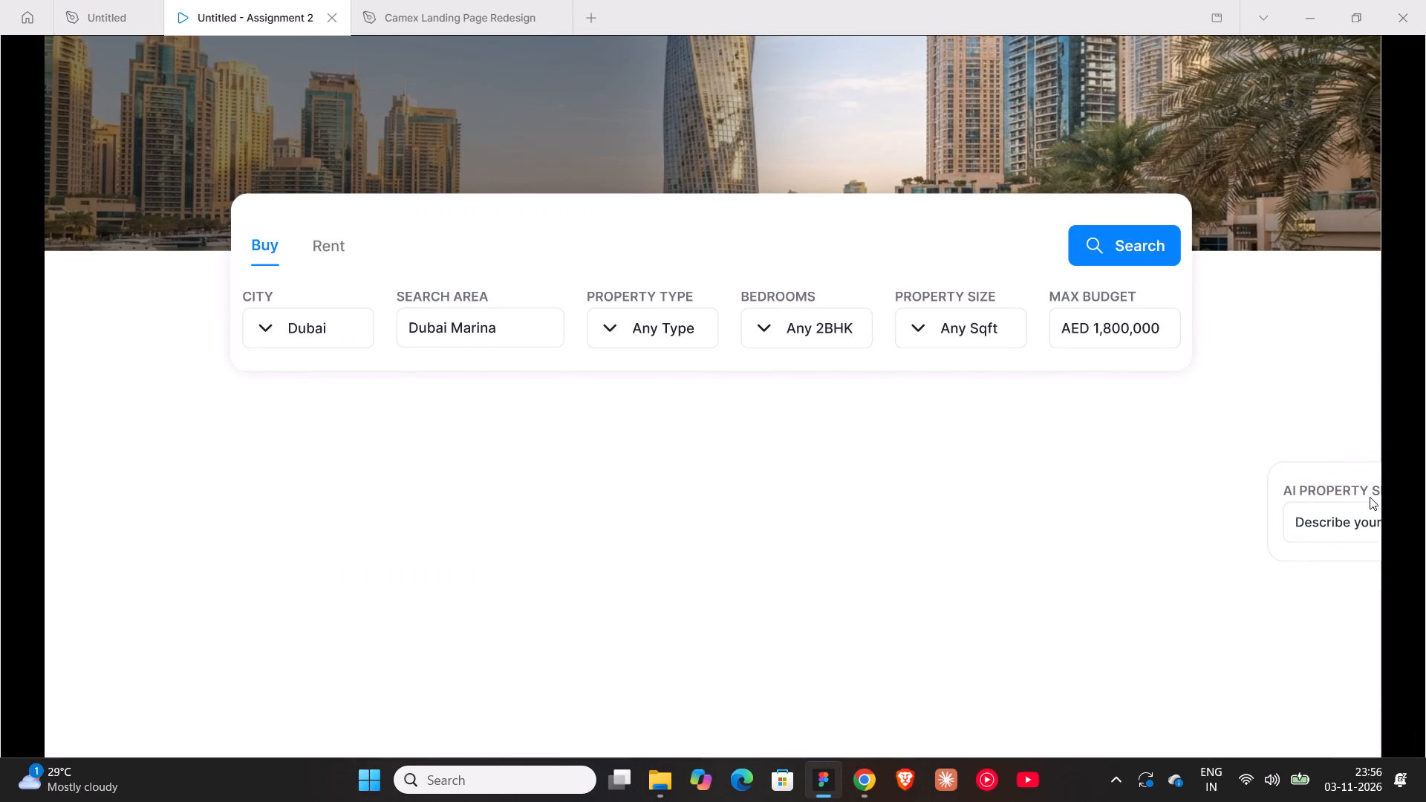
{"action": "left_click", "coordinate": [1354, 519]}
{"action": "left_click", "coordinate": [89, 26]}
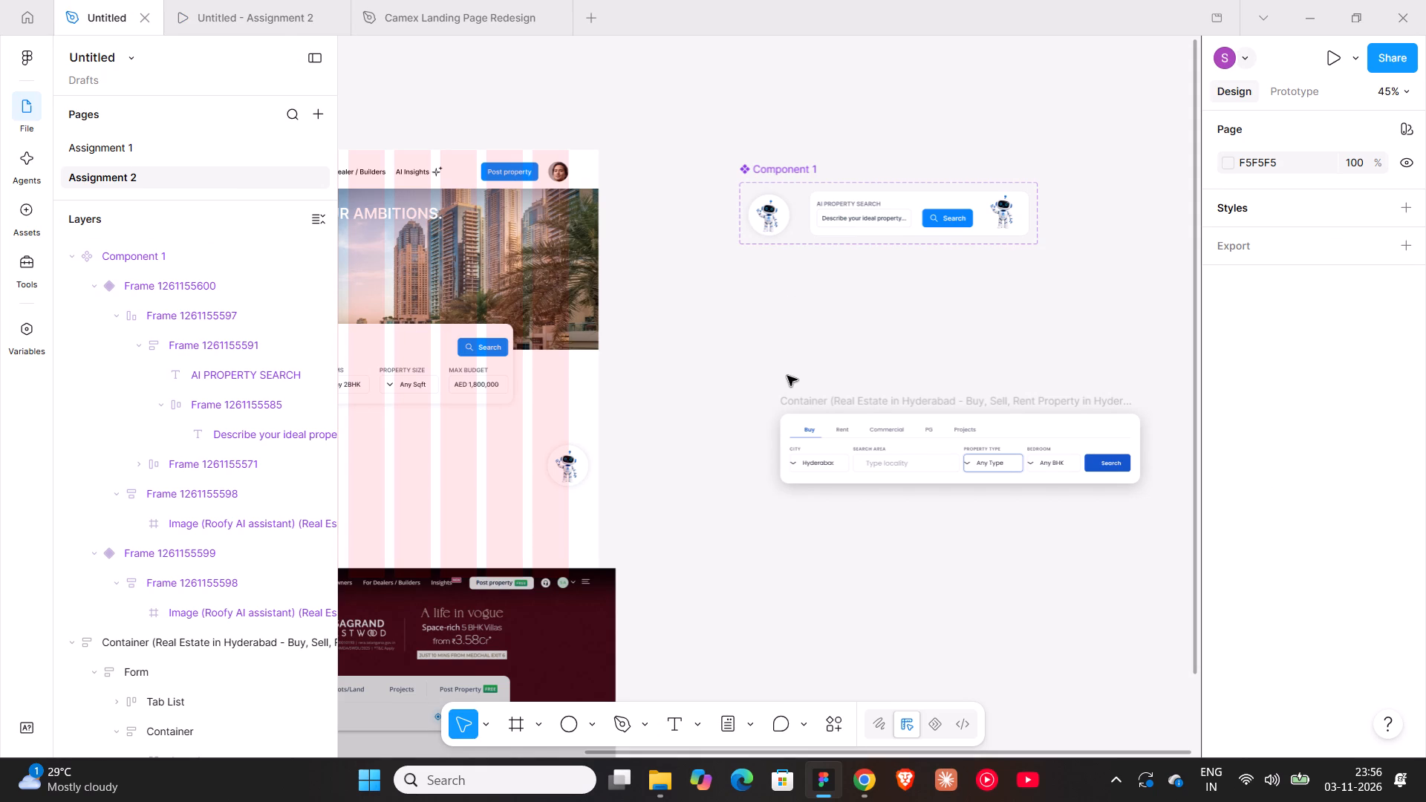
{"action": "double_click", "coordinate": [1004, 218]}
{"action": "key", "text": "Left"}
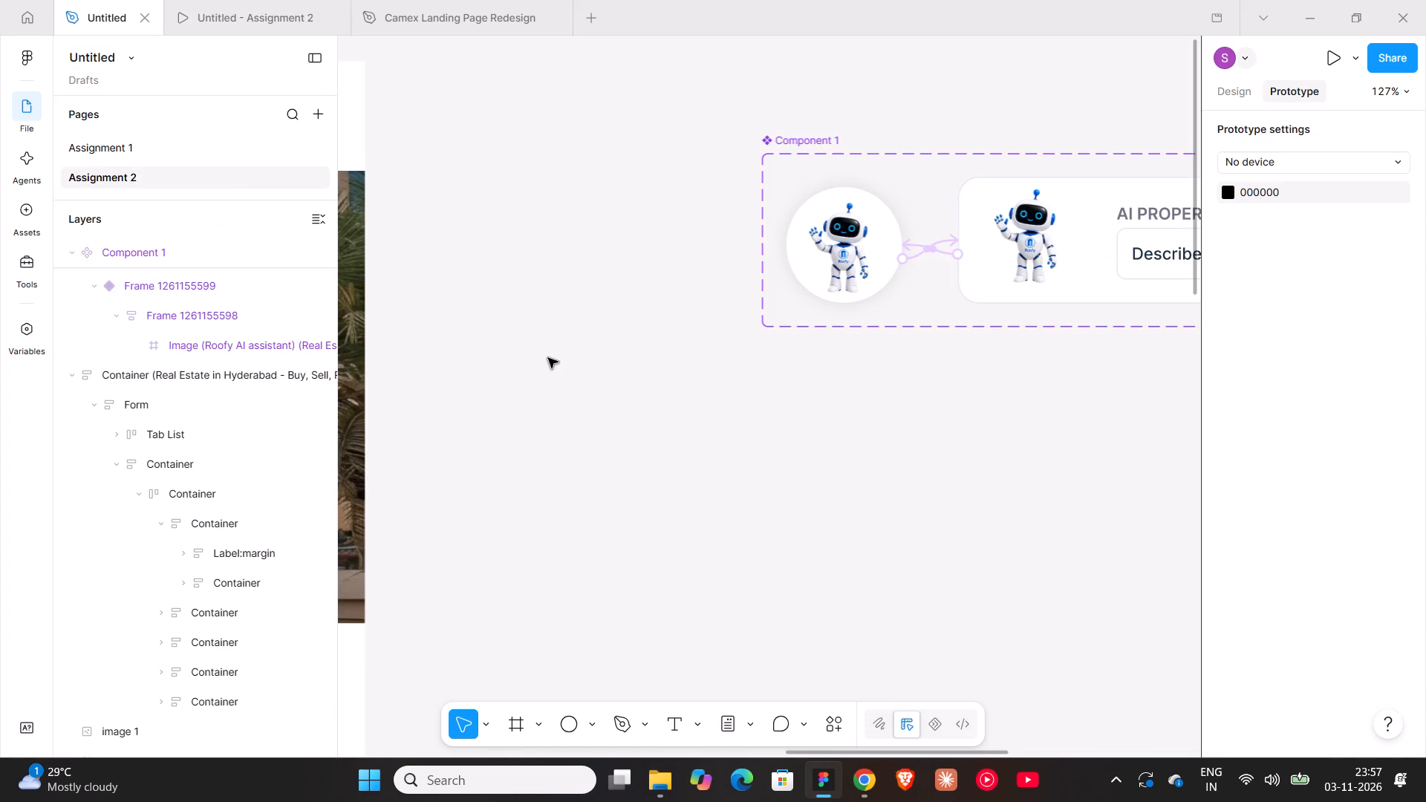
Delete the 99acres reference screenshot below the Desktop - 1 frame, and return to the design properties.
{"action": "scroll", "coordinate": [548, 358], "scroll_direction": "down", "scroll_amount": 8, "text": "ctrl"}
{"action": "scroll", "coordinate": [632, 430], "scroll_direction": "up", "scroll_amount": 7, "text": "shift"}
{"action": "scroll", "coordinate": [632, 430], "scroll_direction": "down", "scroll_amount": 5}
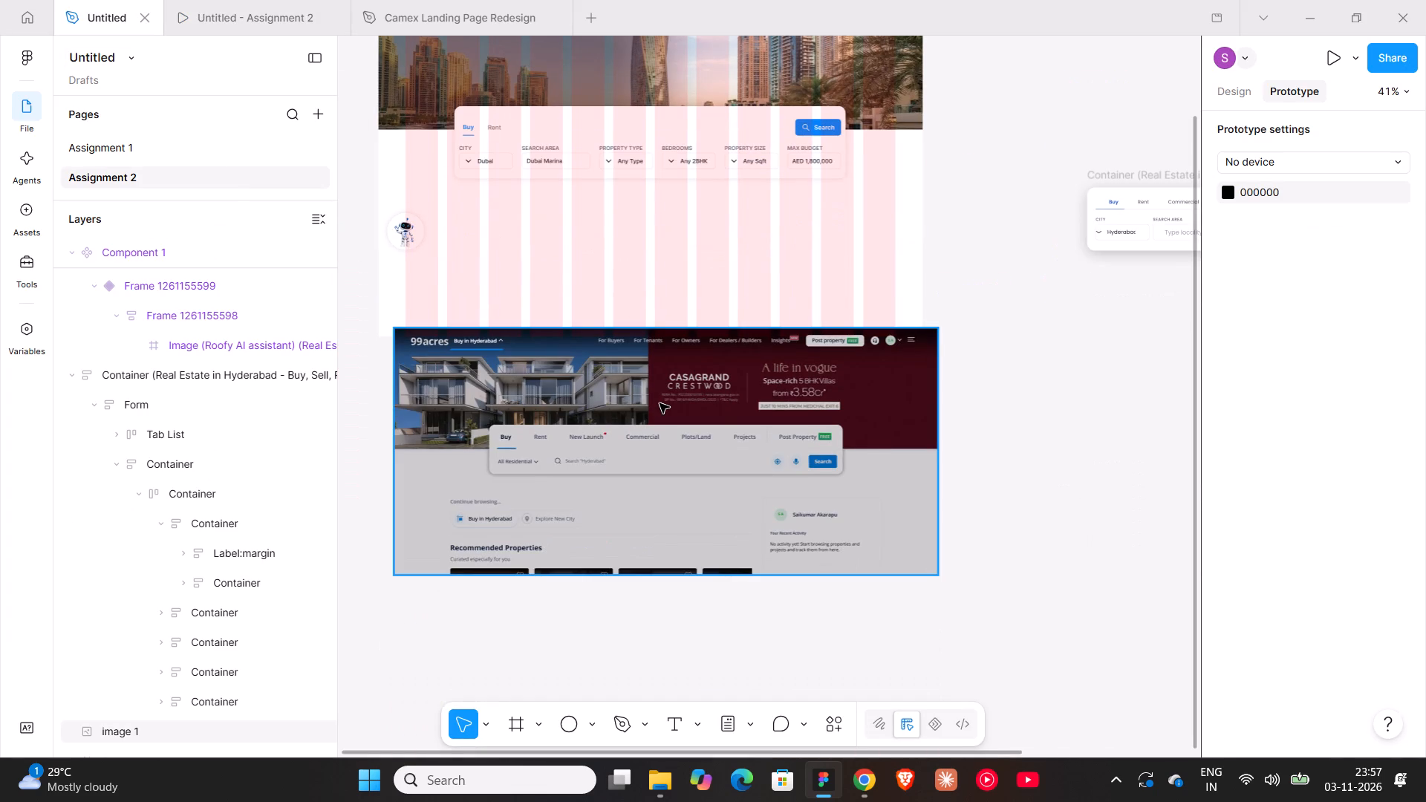
{"action": "left_click", "coordinate": [660, 403]}
{"action": "key", "text": "Delete"}
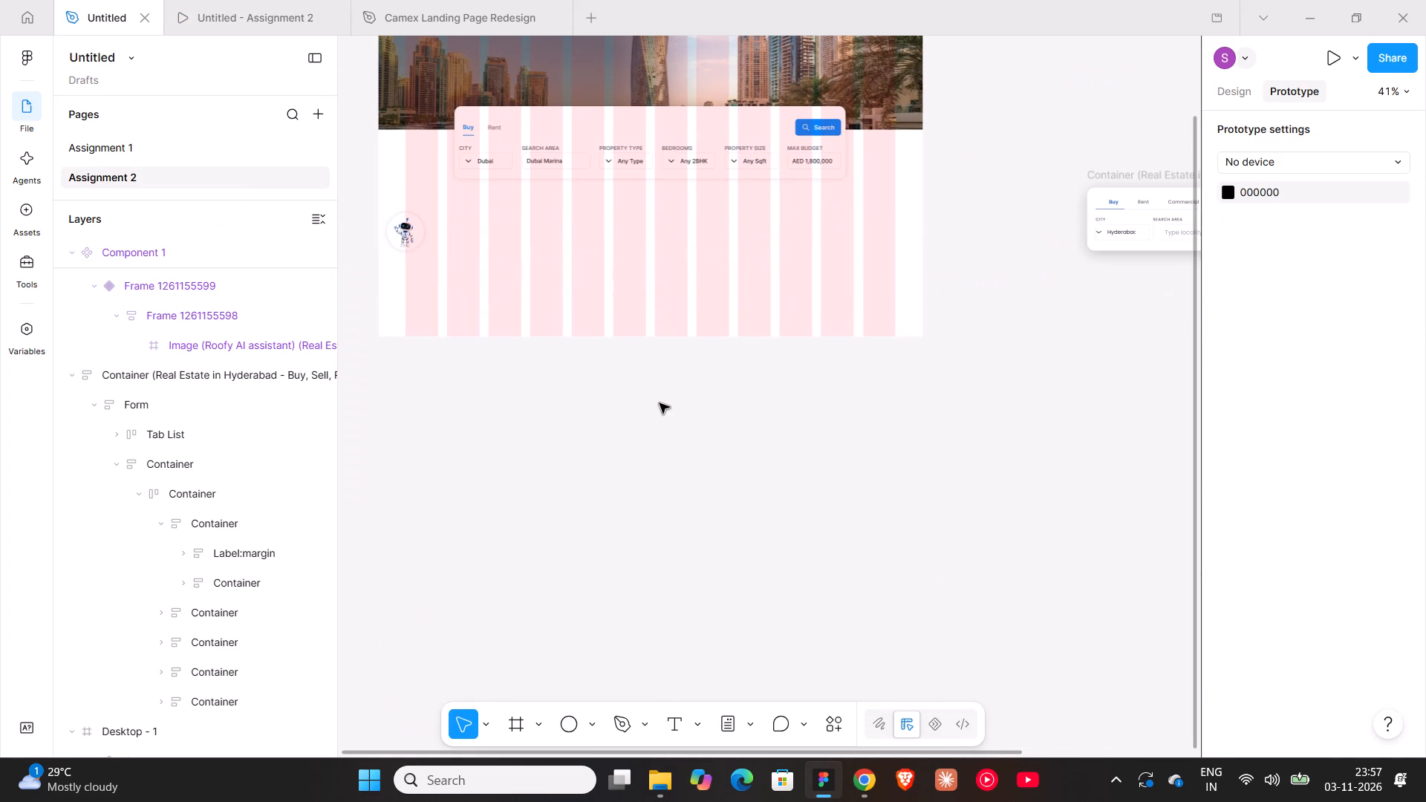
{"action": "scroll", "coordinate": [660, 403], "scroll_direction": "up", "scroll_amount": 4}
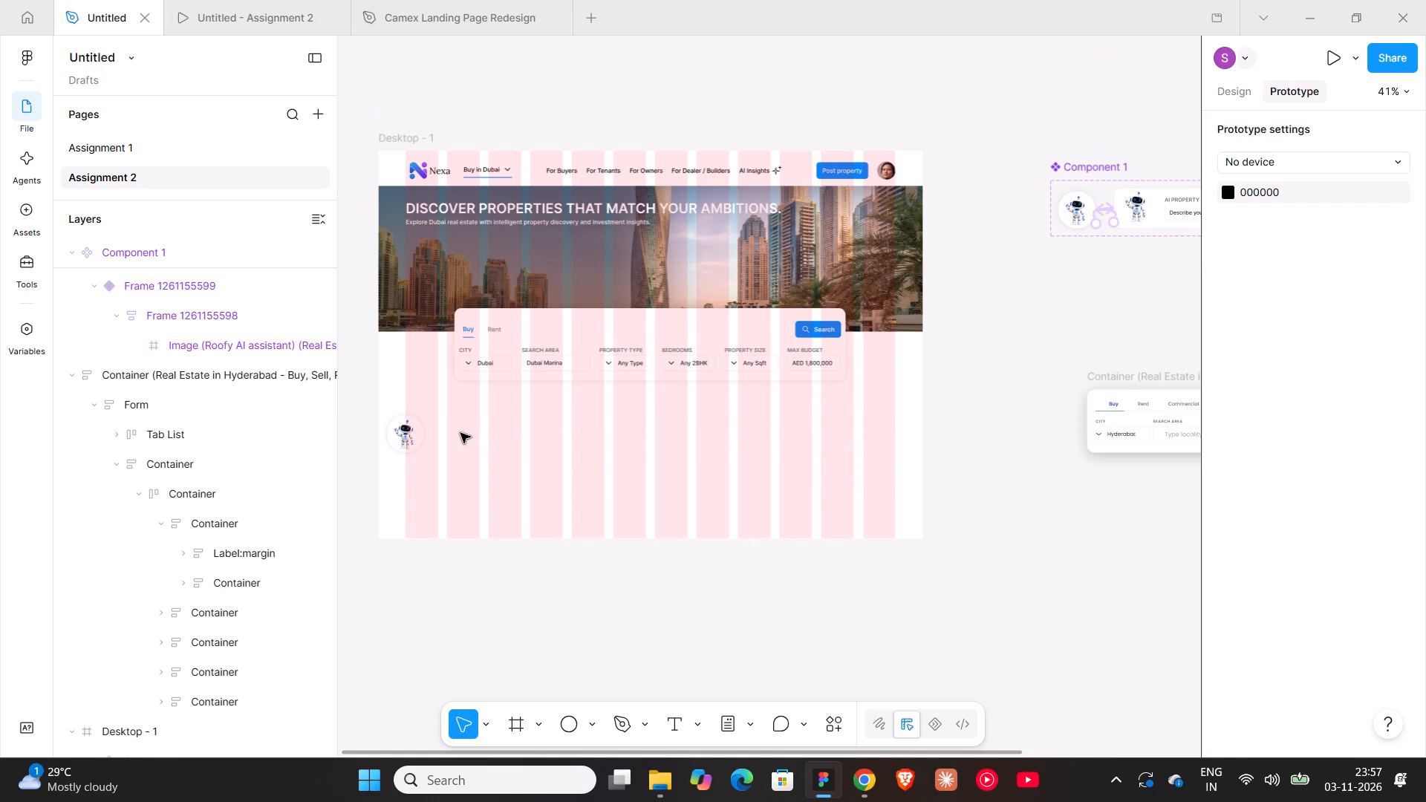
{"action": "left_click", "coordinate": [1222, 91]}
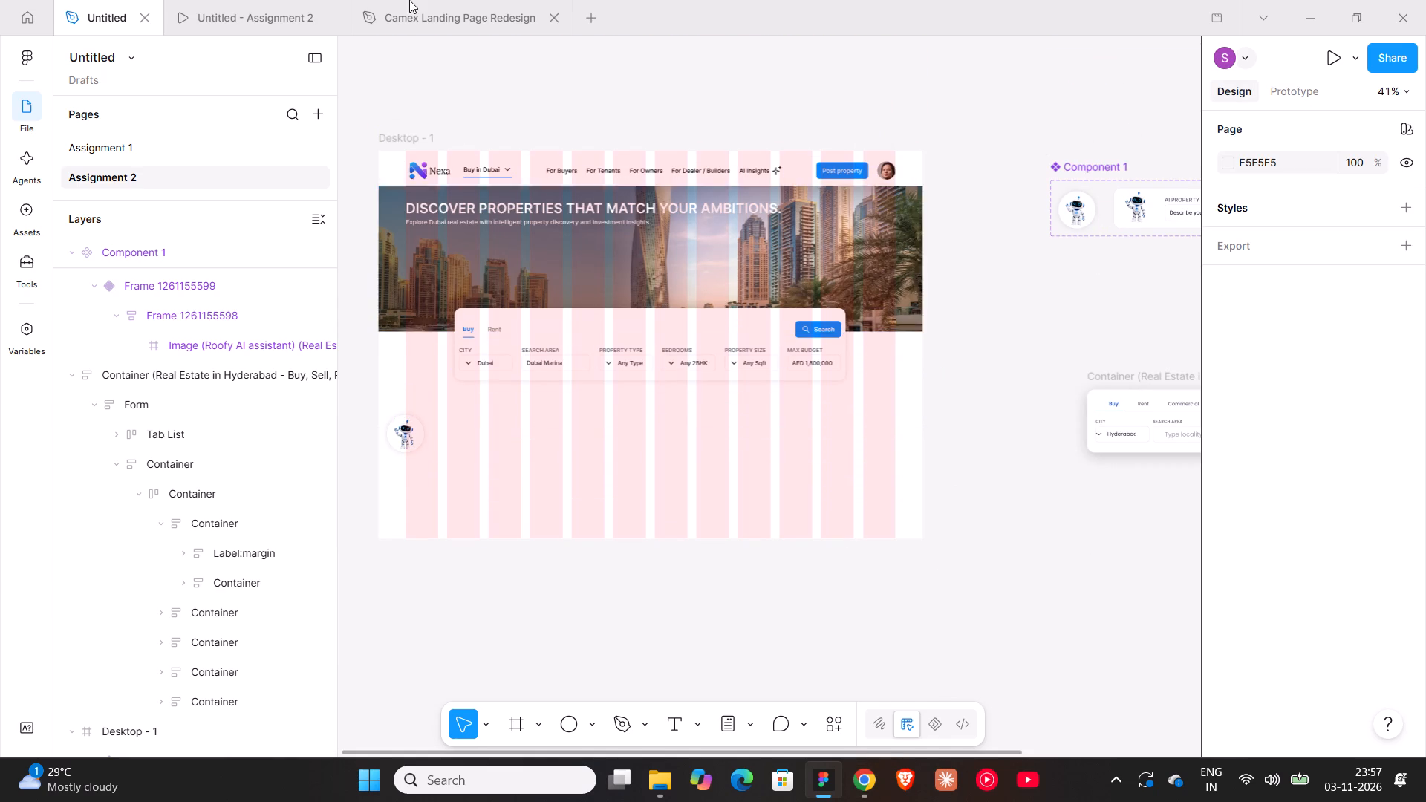
Examine the sections below the hero in the Camex Landing Page Redesign file, and select the Popular locations section.
{"action": "left_click", "coordinate": [409, 0]}
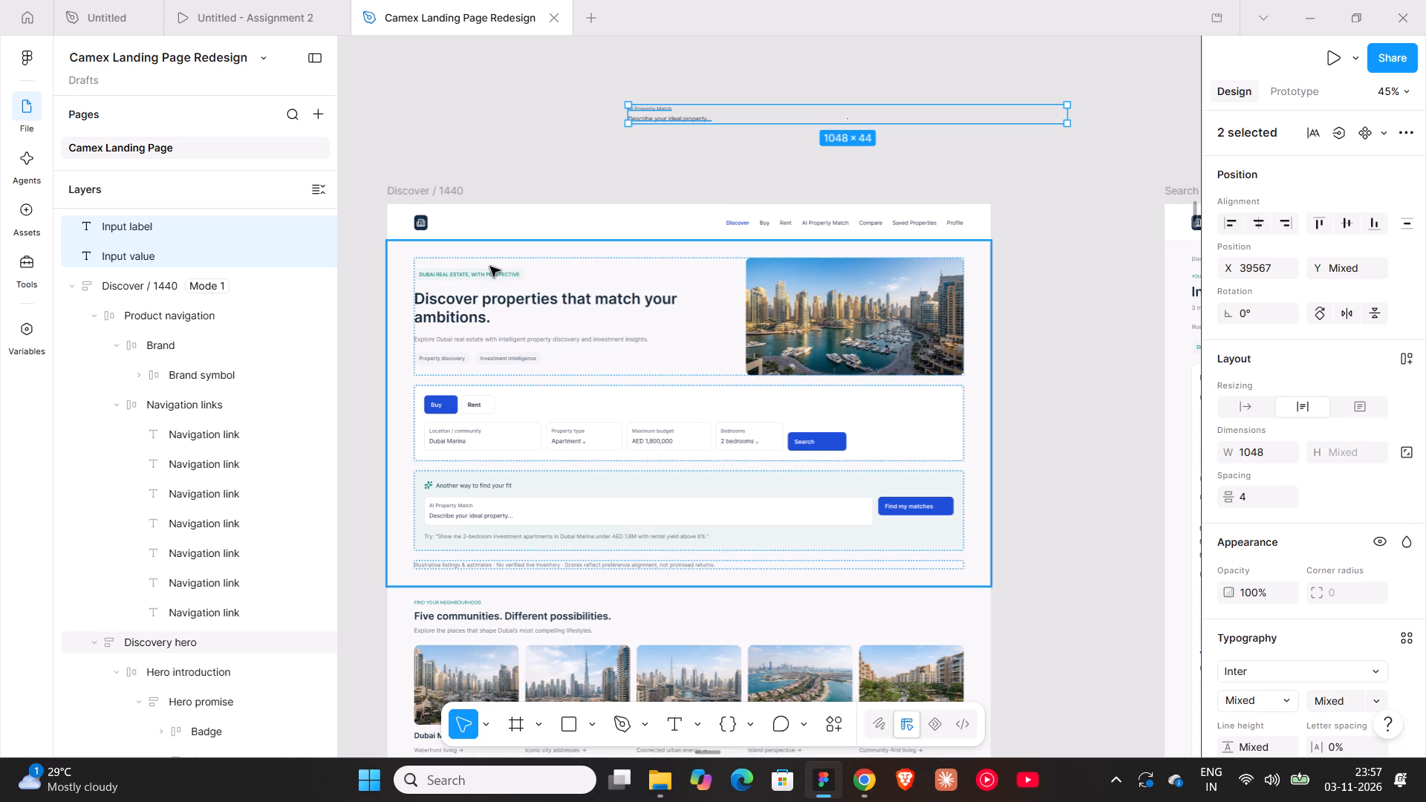
{"action": "scroll", "coordinate": [490, 267], "scroll_direction": "down", "scroll_amount": 8}
{"action": "scroll", "coordinate": [462, 489], "scroll_direction": "up", "scroll_amount": 3, "text": "ctrl"}
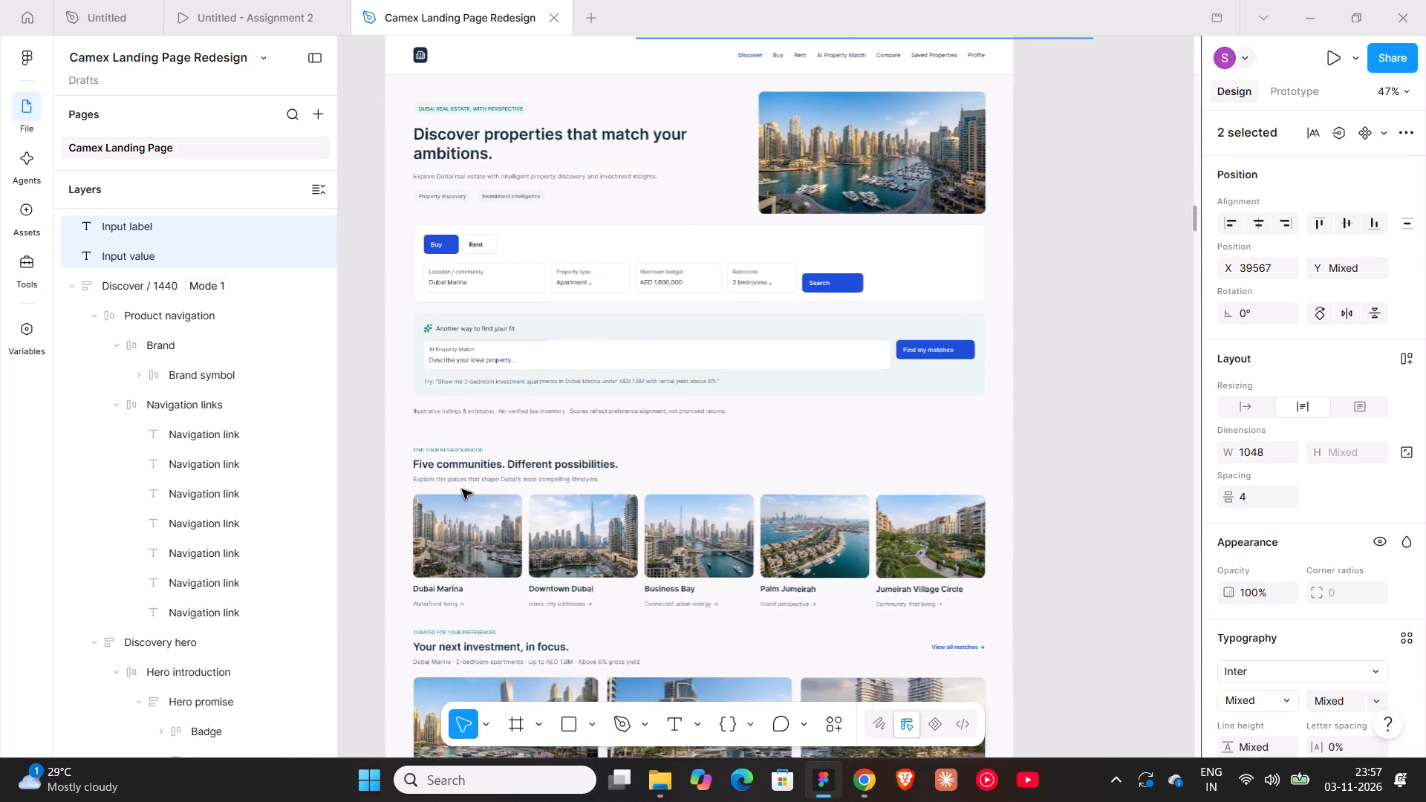
{"action": "scroll", "coordinate": [462, 489], "scroll_direction": "up", "scroll_amount": 4, "text": "ctrl"}
{"action": "scroll", "coordinate": [462, 489], "scroll_direction": "down", "scroll_amount": 4, "text": "ctrl"}
{"action": "scroll", "coordinate": [462, 489], "scroll_direction": "down", "scroll_amount": 4}
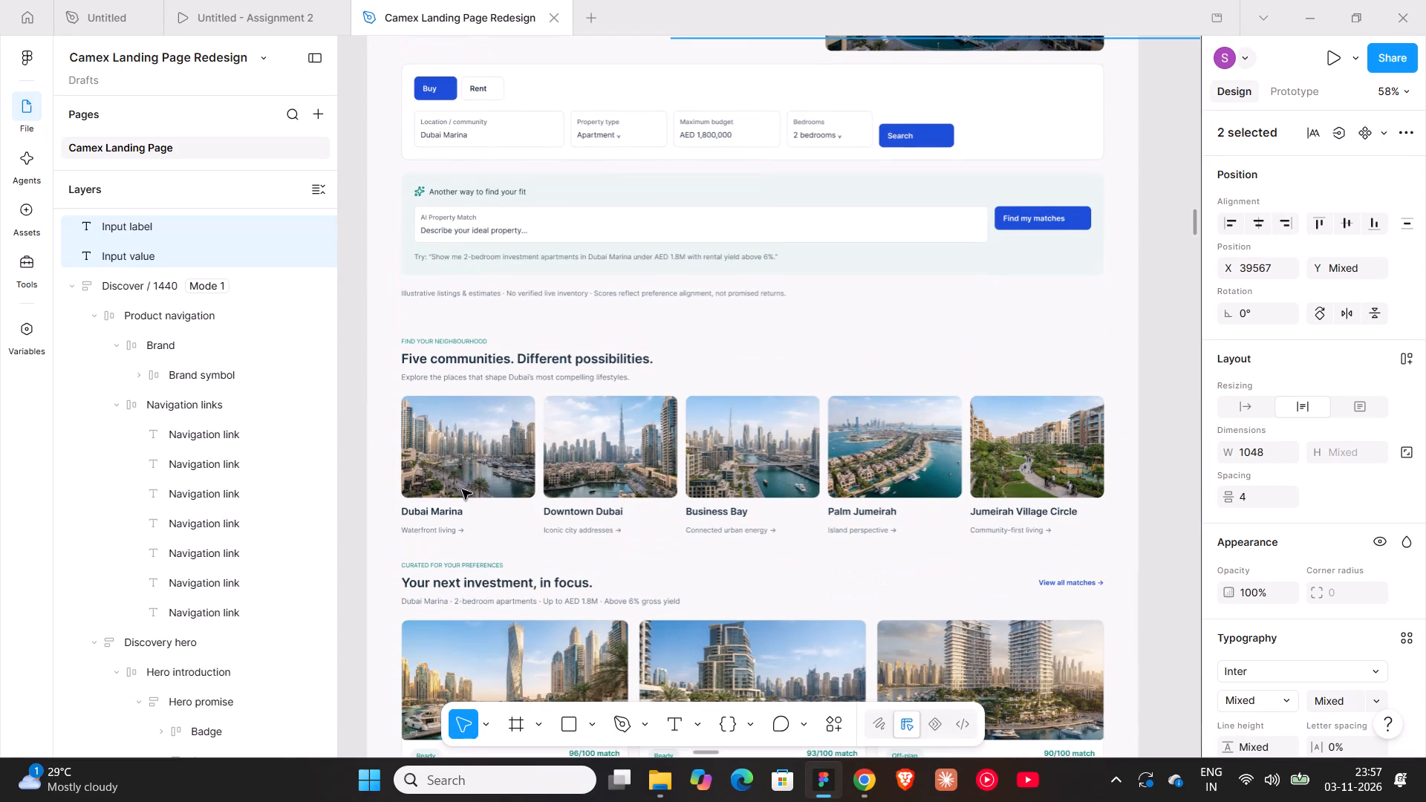
{"action": "scroll", "coordinate": [462, 489], "scroll_direction": "down", "scroll_amount": 6}
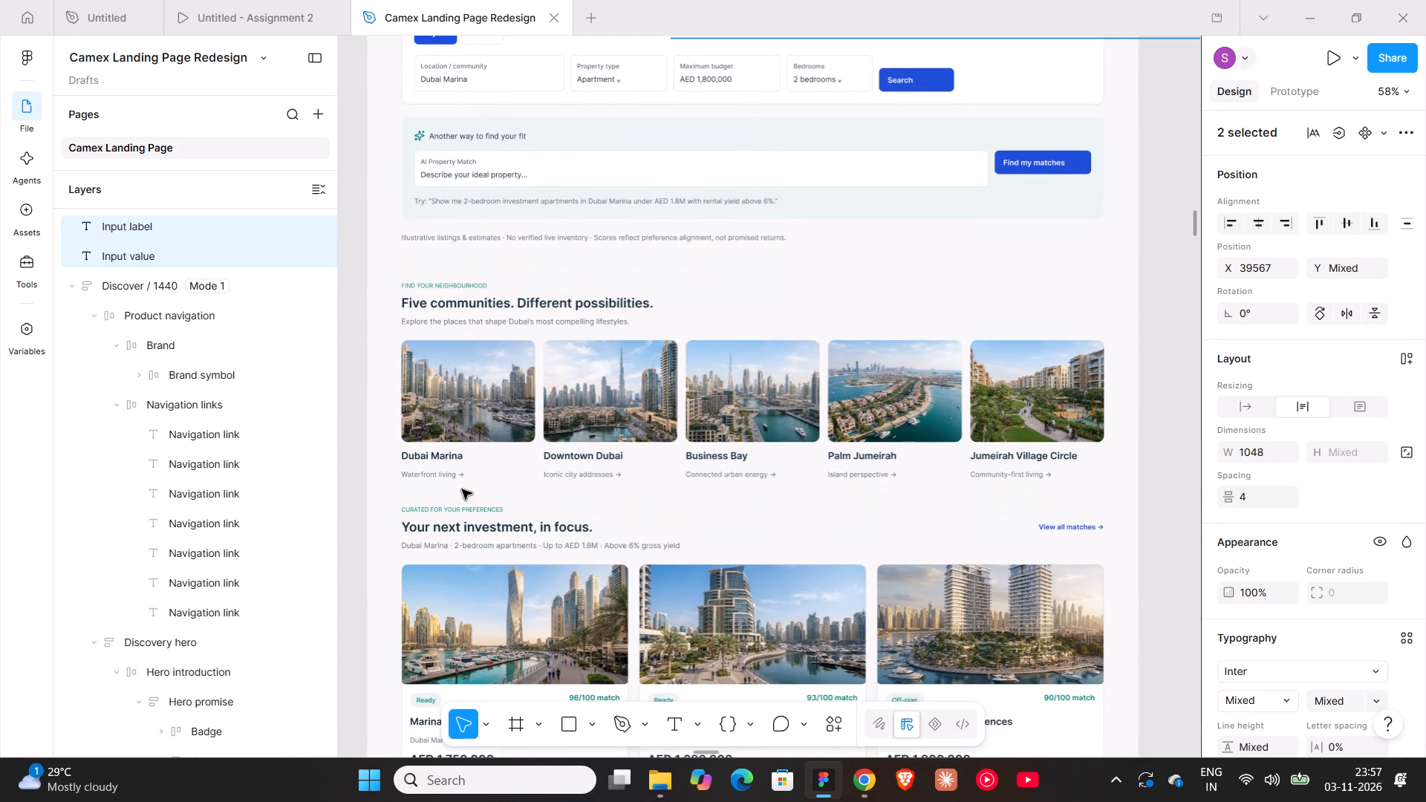
{"action": "triple_click", "coordinate": [471, 408]}
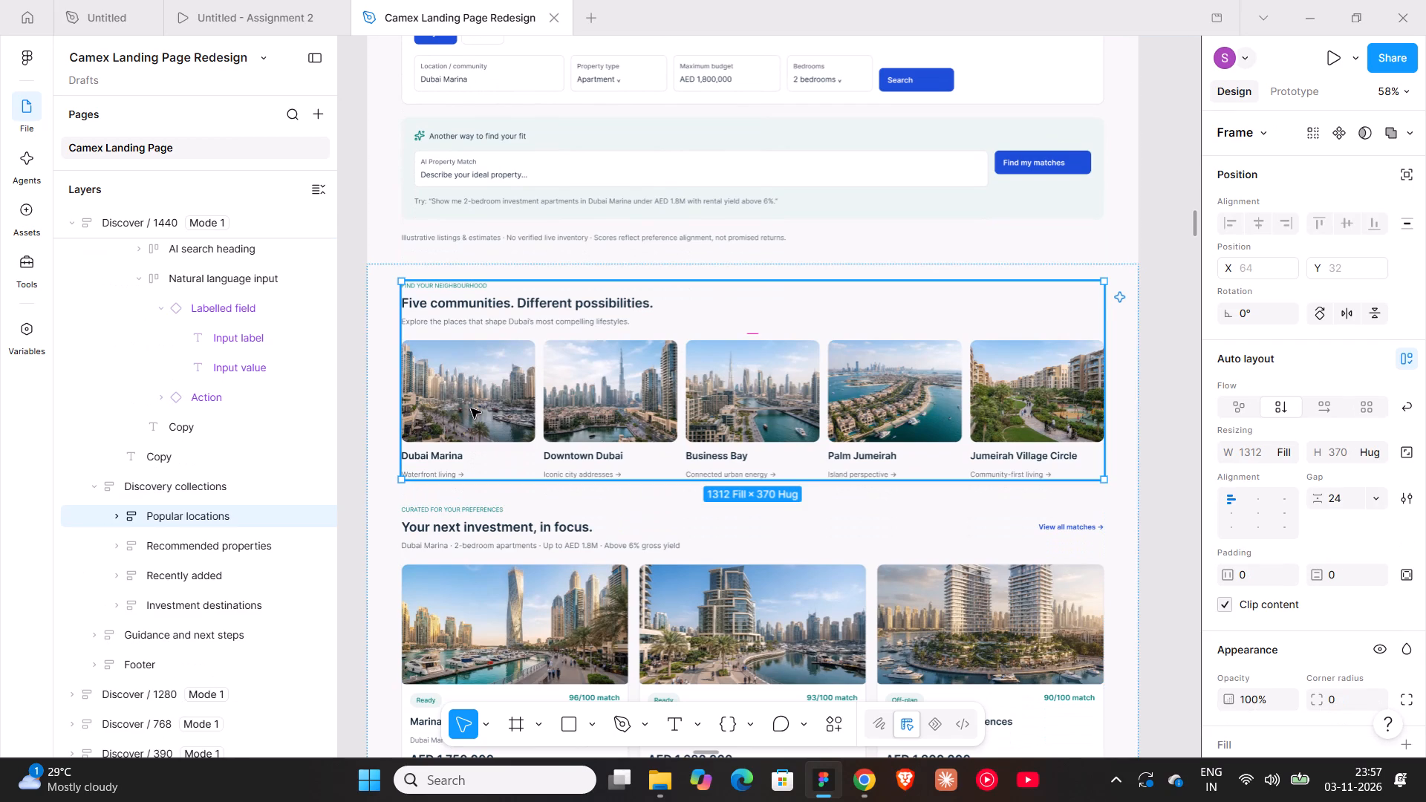
Switch to Chrome and compare the Elite Picks property cards on roofandfloor with the Assignment 3 brief's requirements.
{"action": "left_click", "coordinate": [877, 788]}
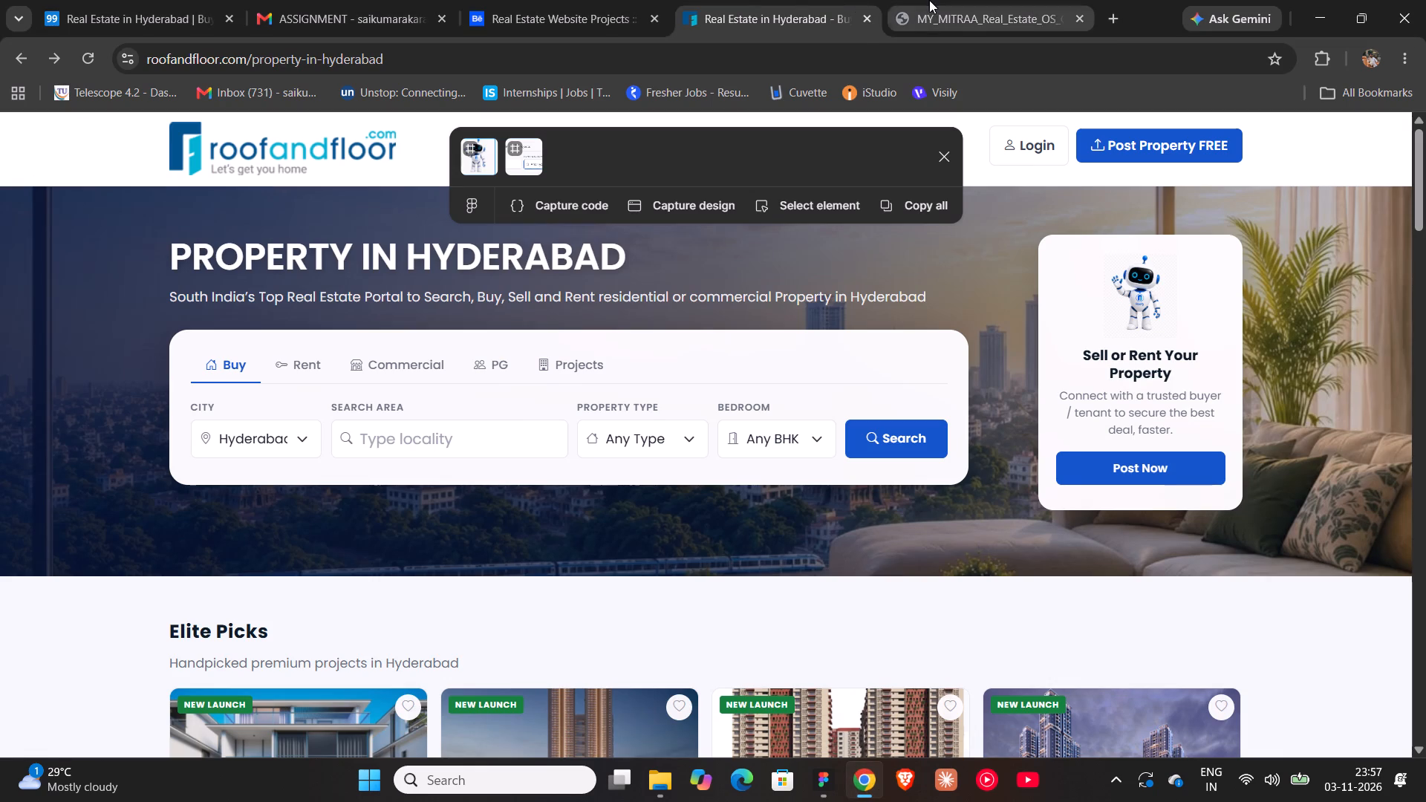
{"action": "left_click", "coordinate": [929, 0]}
{"action": "left_click", "coordinate": [801, 0]}
{"action": "scroll", "coordinate": [524, 425], "scroll_direction": "down", "scroll_amount": 4}
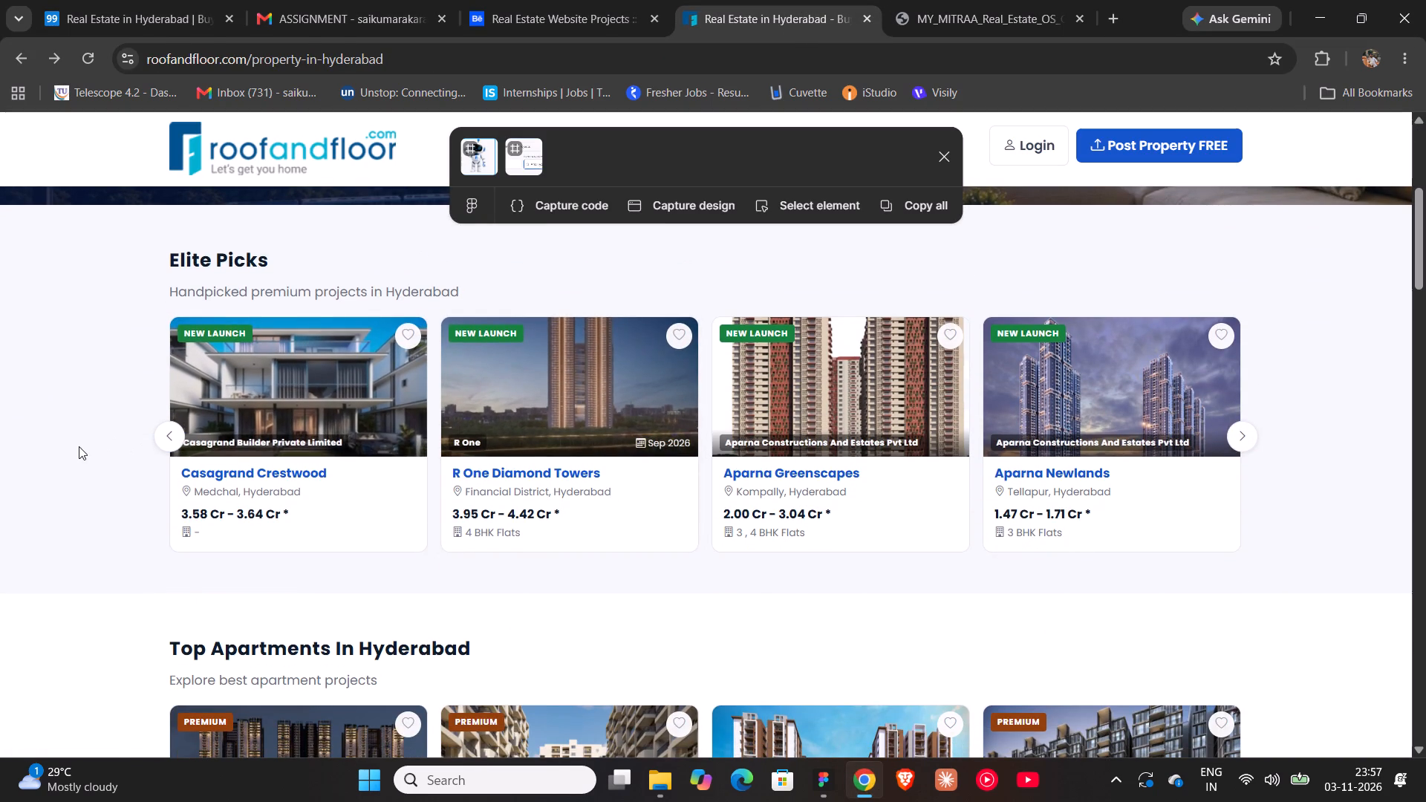
{"action": "left_click", "coordinate": [180, 435]}
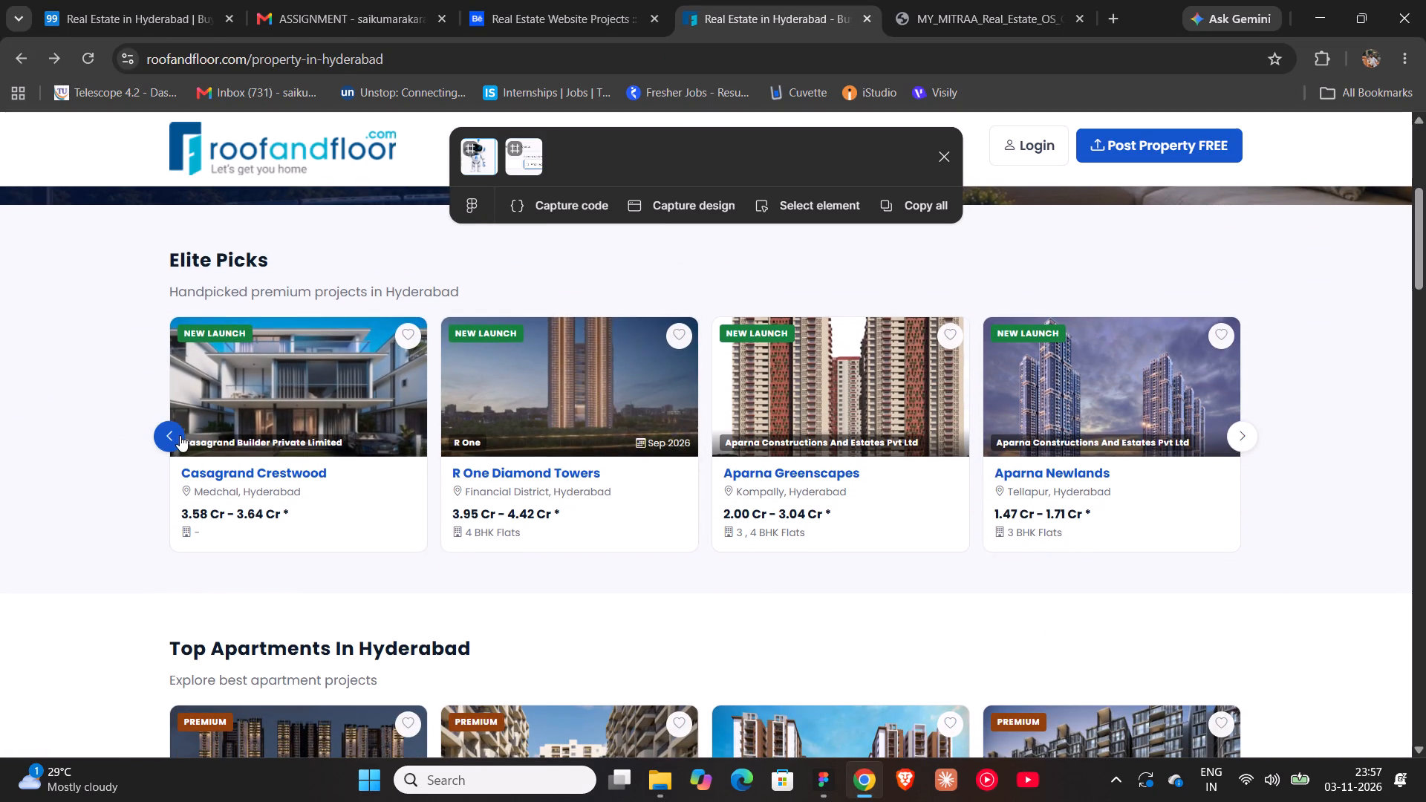
{"action": "left_click", "coordinate": [1254, 440]}
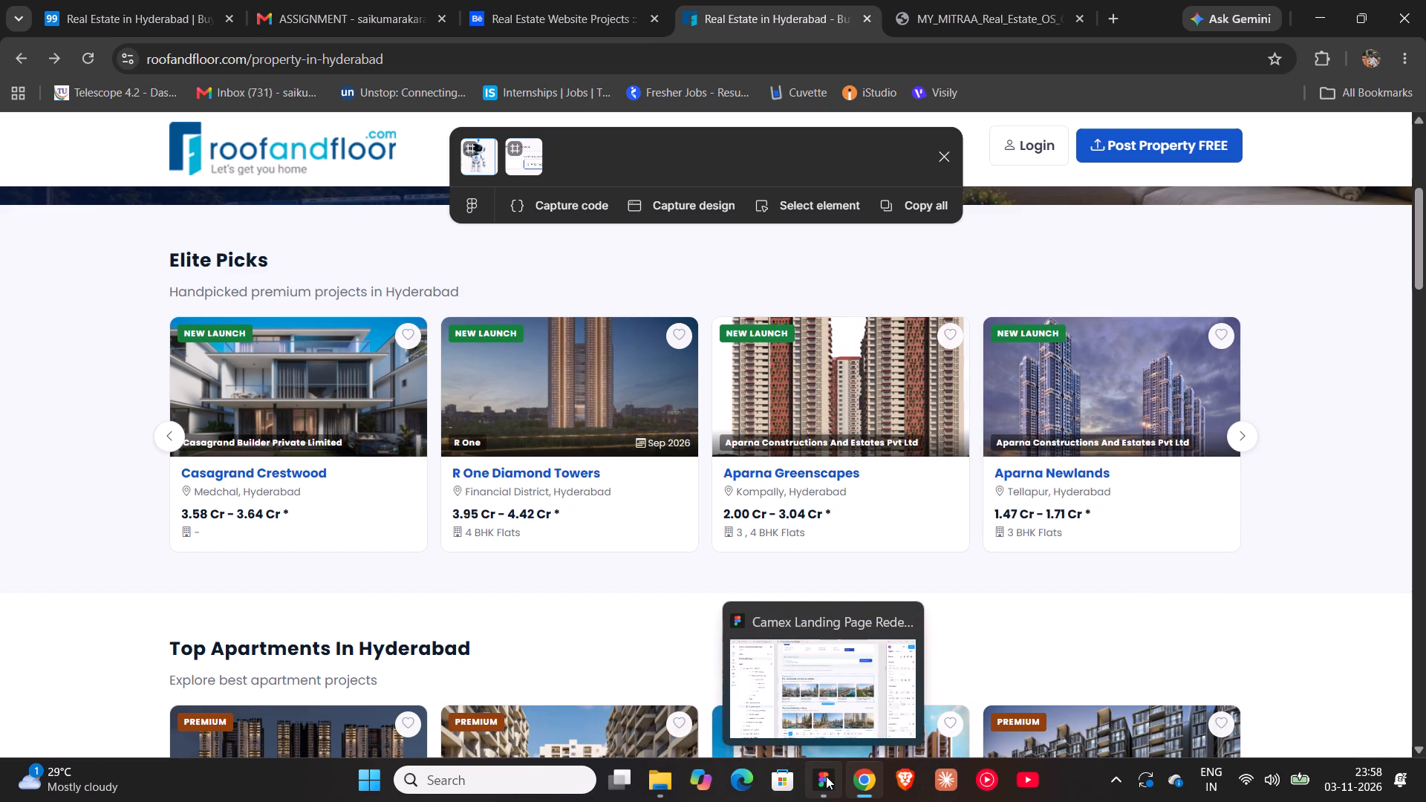
{"action": "left_click", "coordinate": [977, 0]}
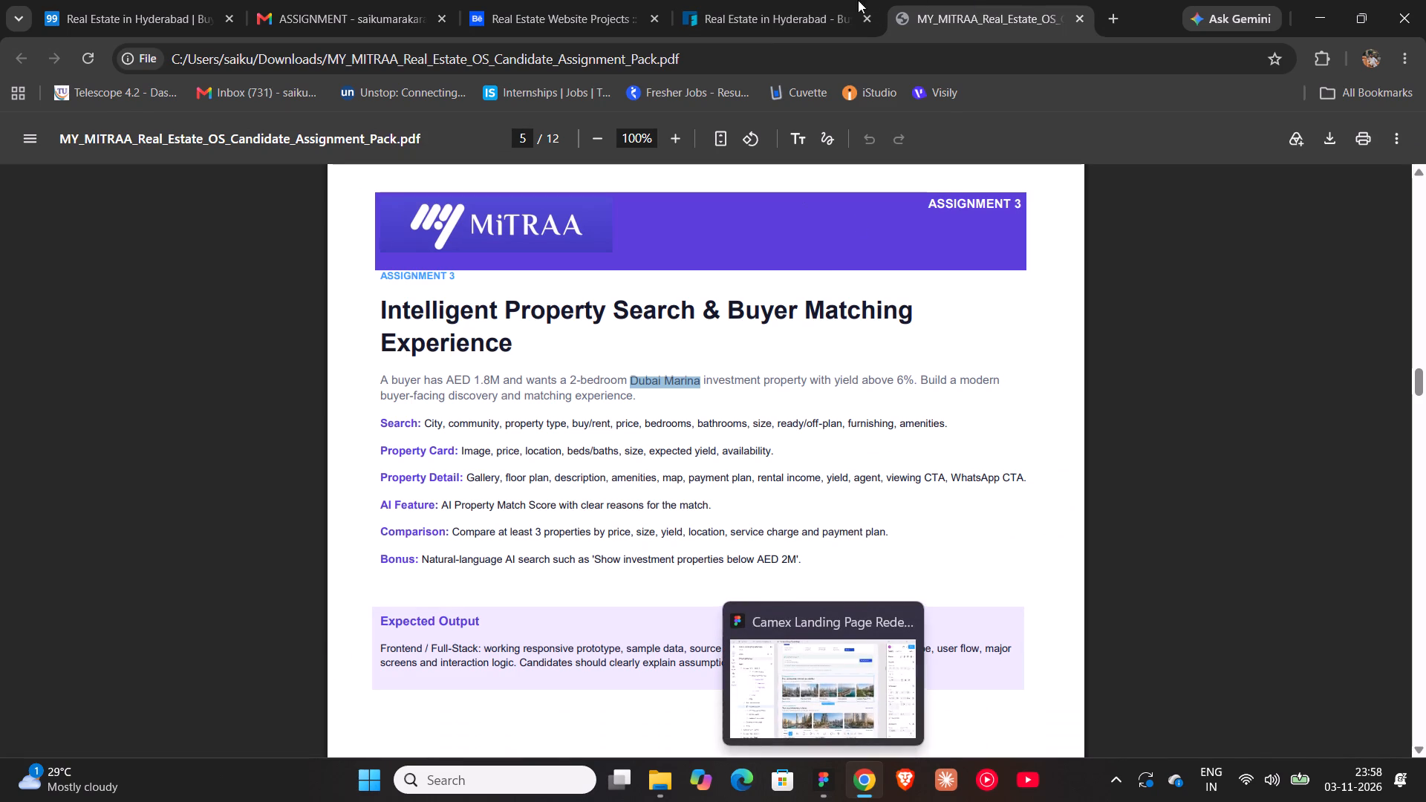
{"action": "left_click", "coordinate": [813, 0]}
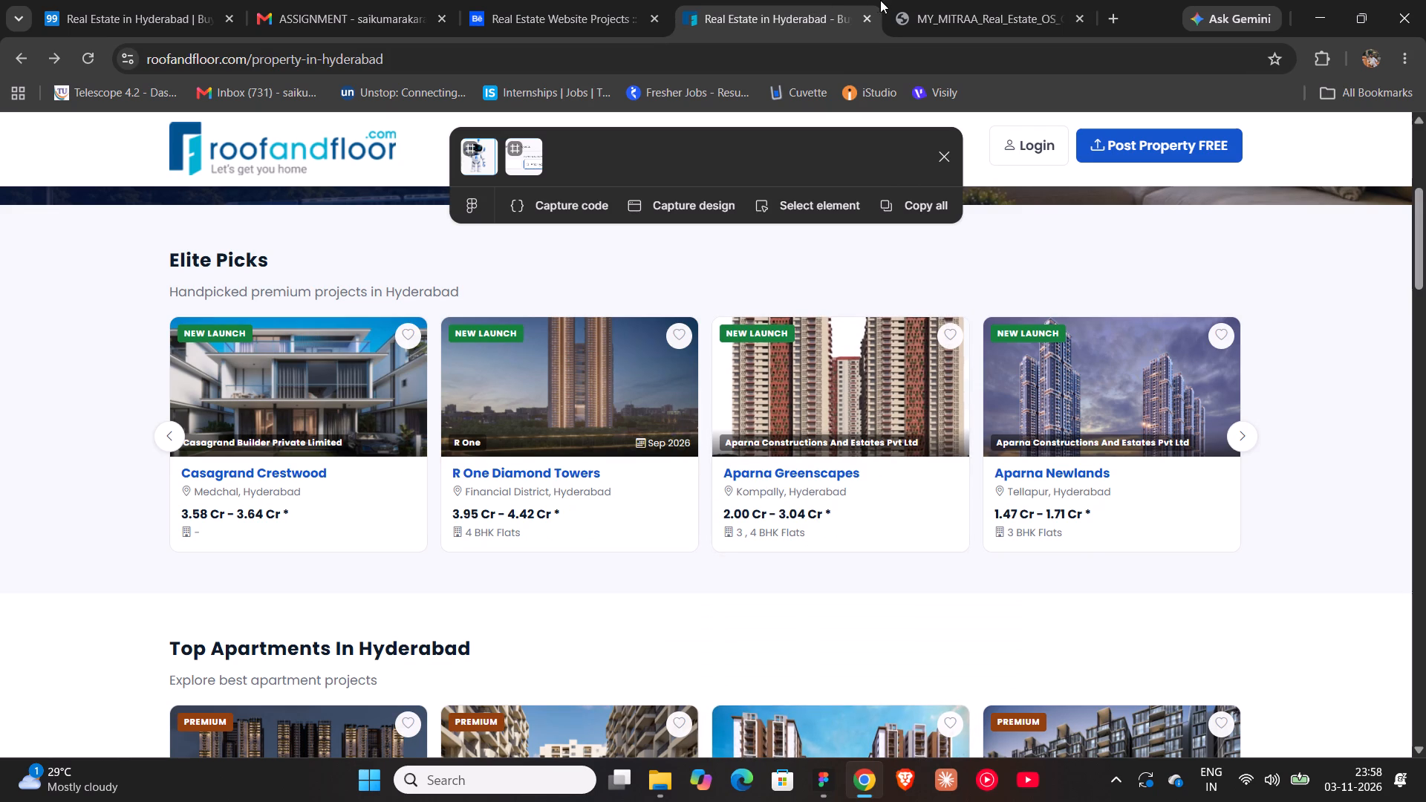
{"action": "left_click", "coordinate": [905, 0]}
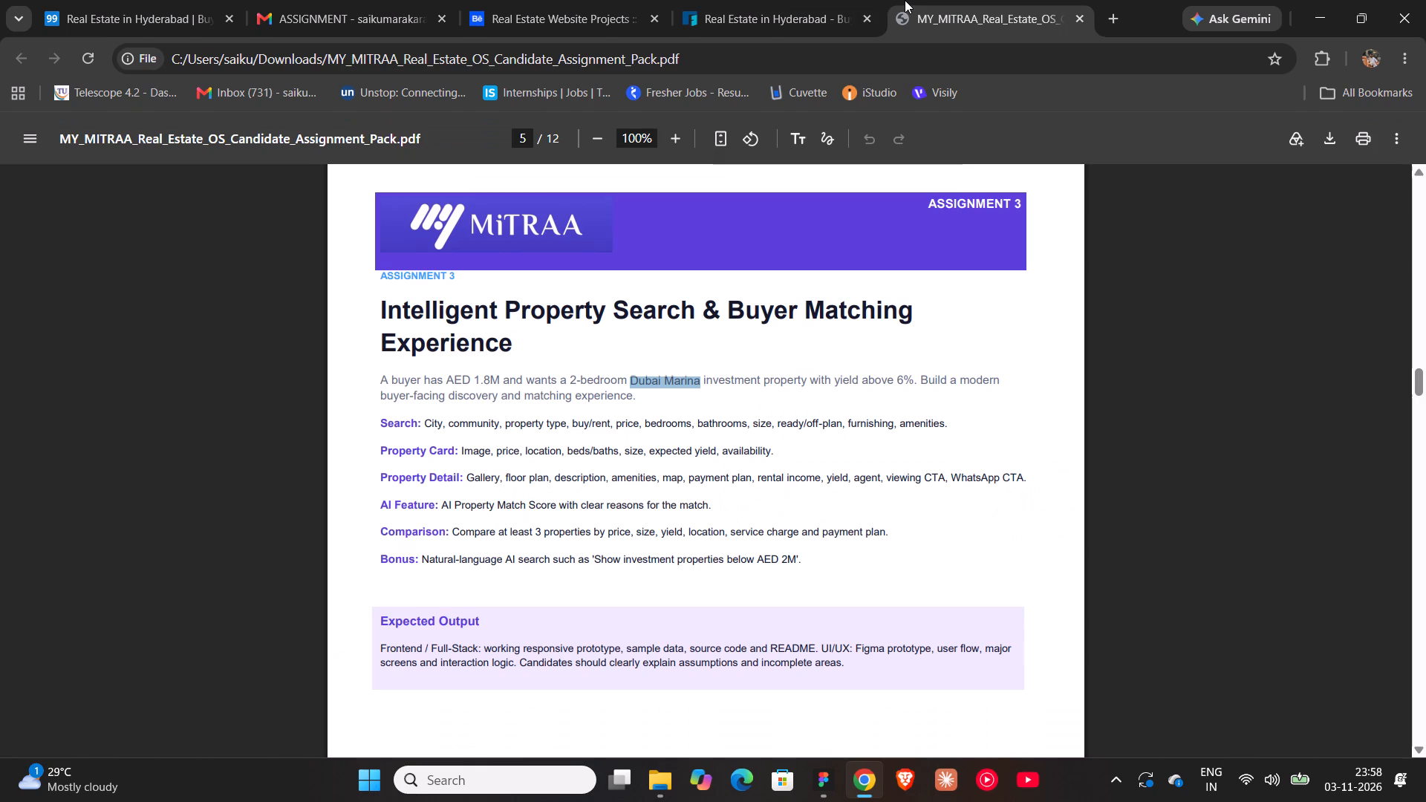
Search Google in a new browser tab for "yield in property".
{"action": "left_click", "coordinate": [1107, 20]}
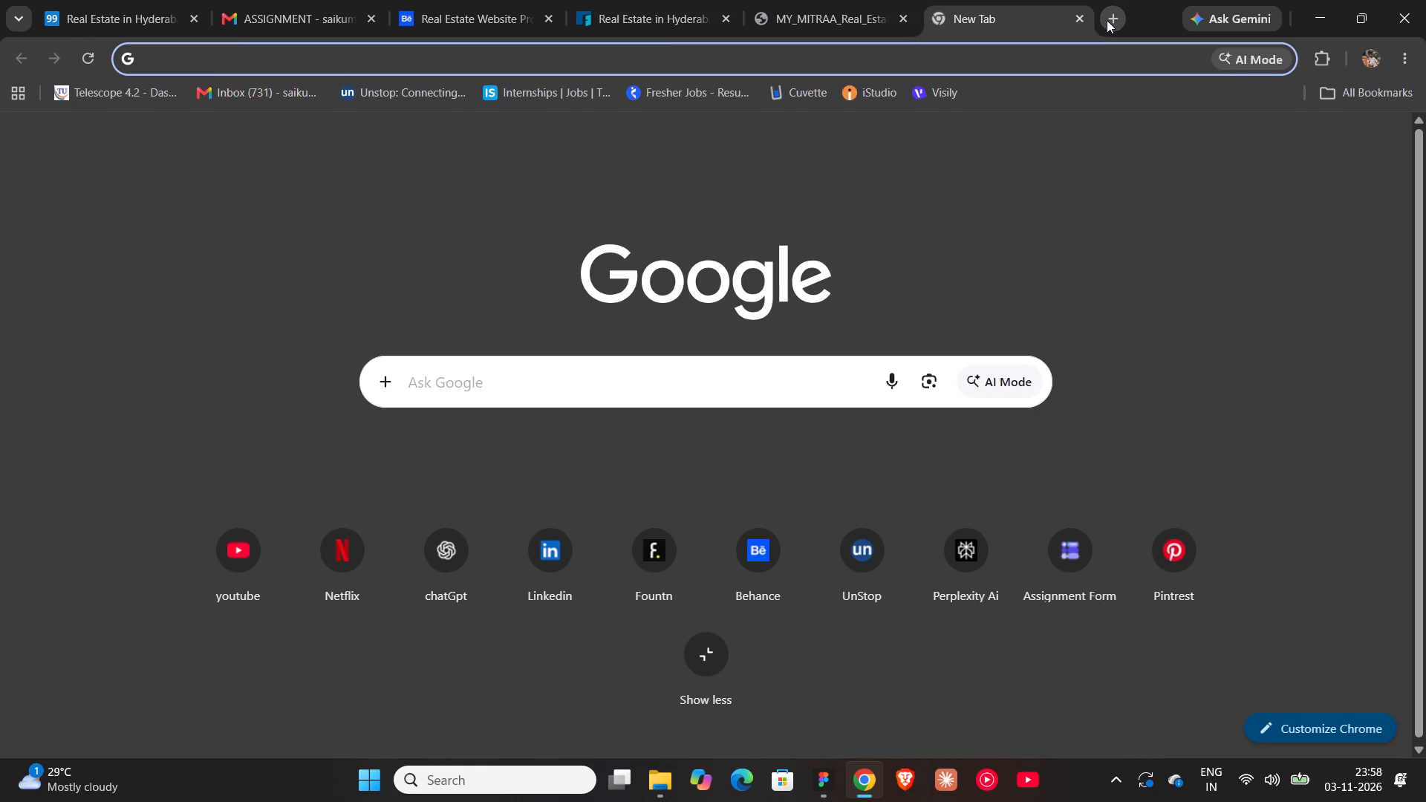
{"action": "type", "text": "yeild"}
{"action": "key", "text": "space"}
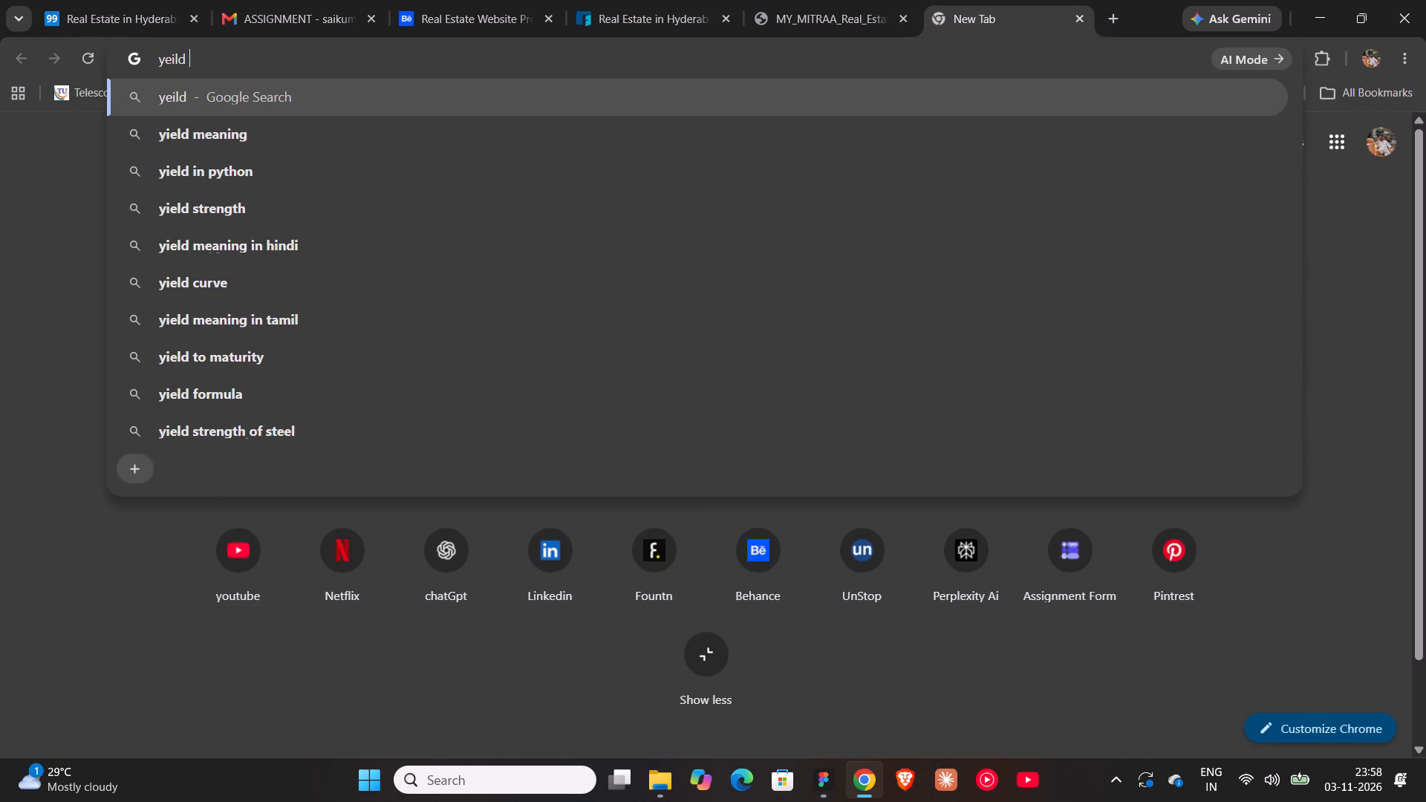
{"action": "type", "text": "in"}
{"action": "key", "text": "space"}
{"action": "type", "text": "pro"}
{"action": "key", "text": "e"}
{"action": "key", "text": "BackSpace"}
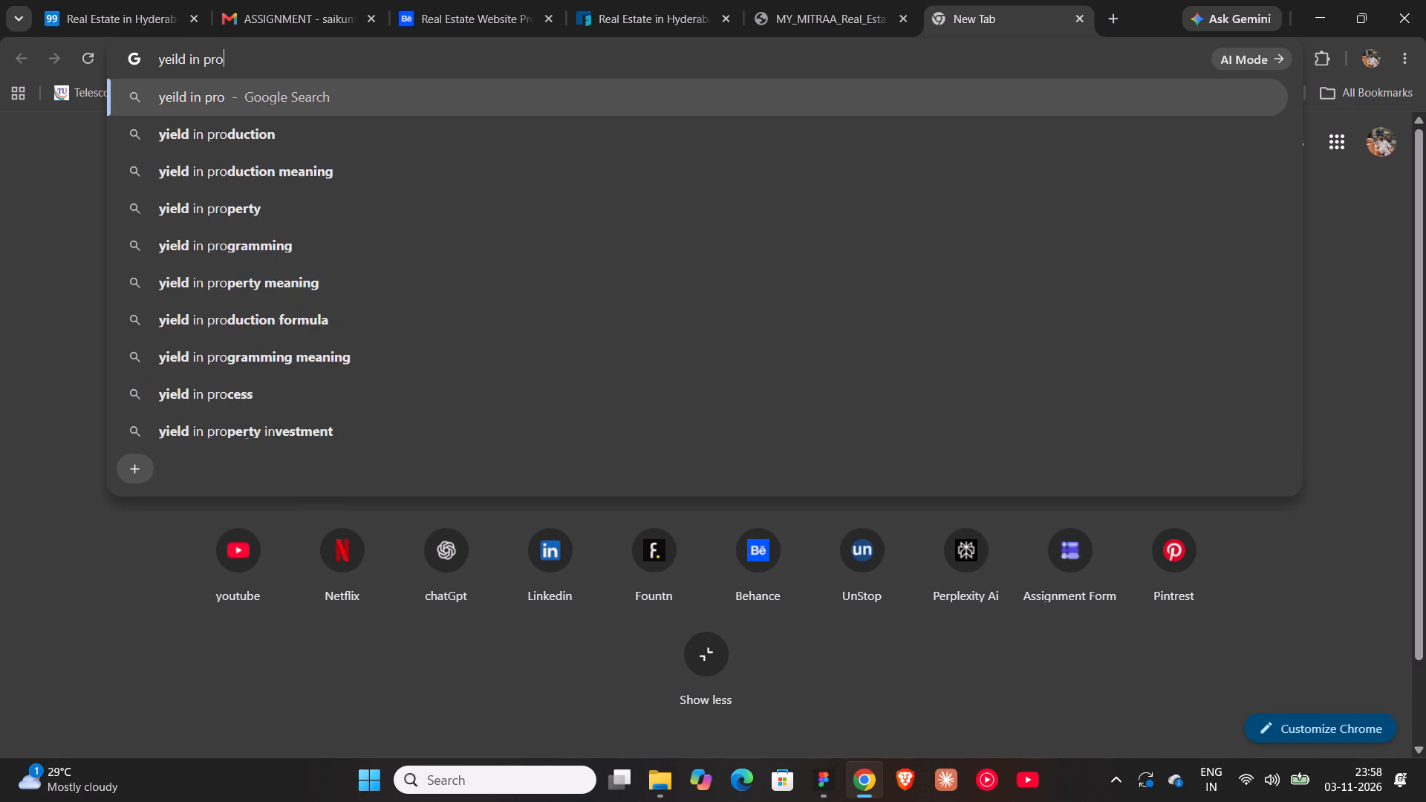
{"action": "key", "text": "o"}
{"action": "key", "text": "BackSpace"}
{"action": "type", "text": "per"}
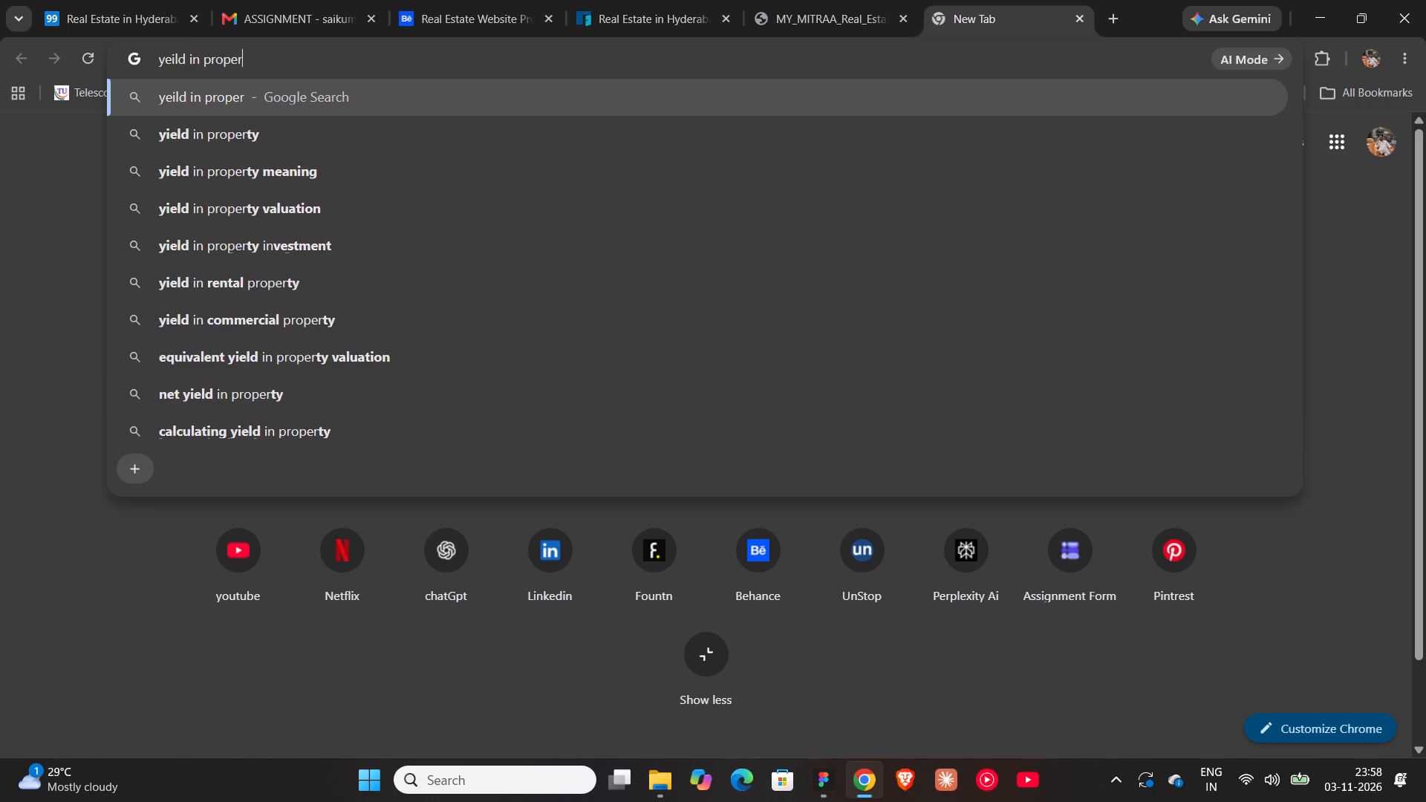
{"action": "left_click", "coordinate": [371, 147]}
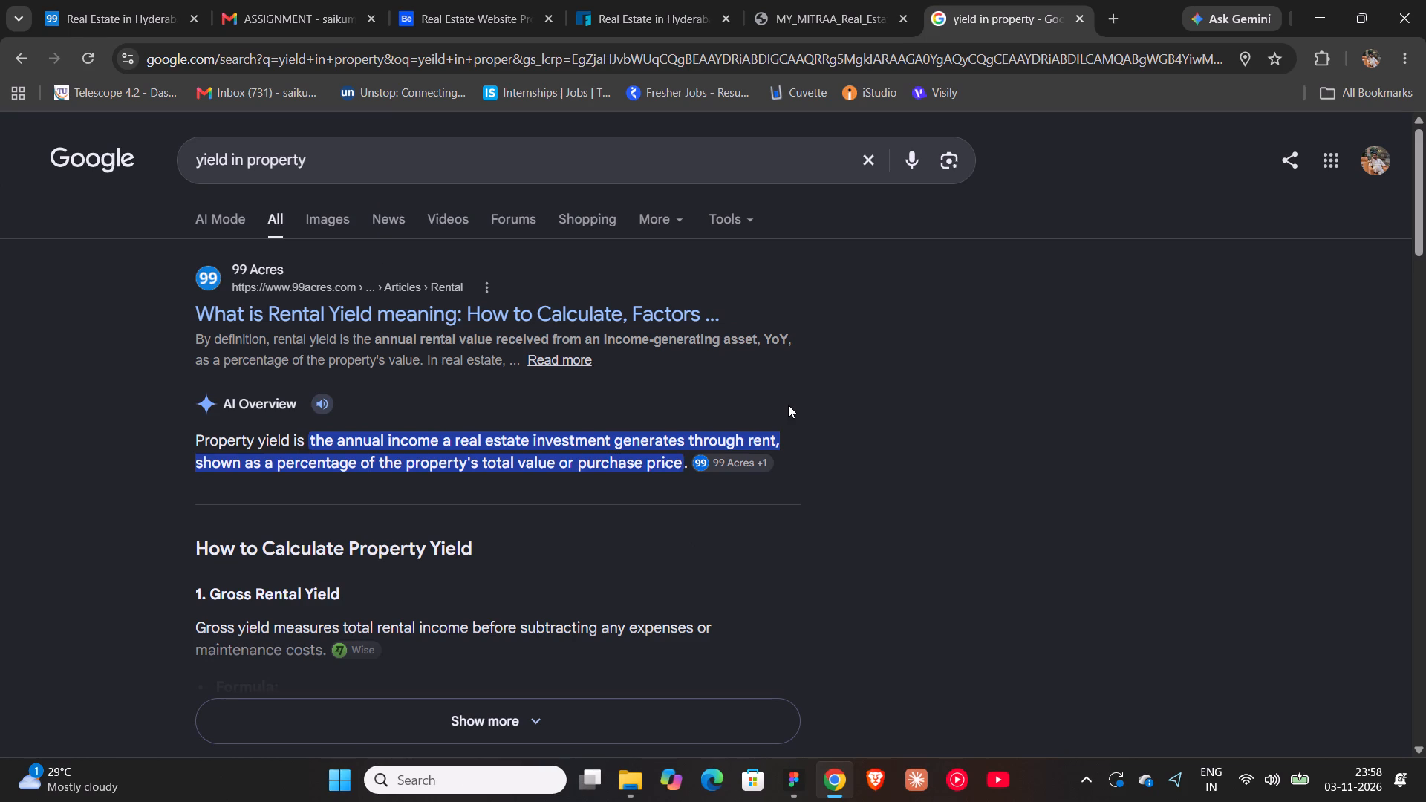
Expand the AI overview and read how property yield is calculated and what yields are typical.
{"action": "scroll", "coordinate": [643, 543], "scroll_direction": "down", "scroll_amount": 1}
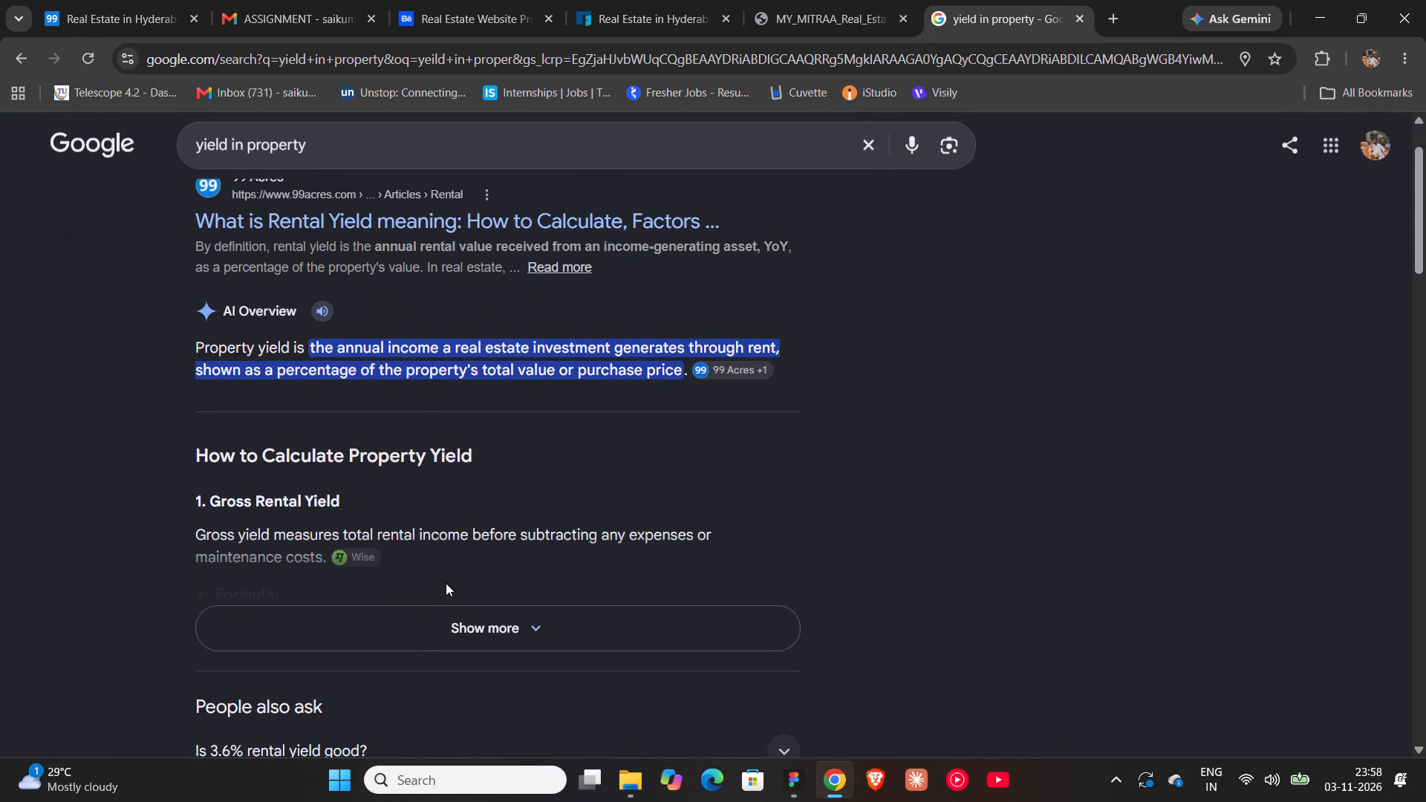
{"action": "left_click", "coordinate": [418, 633]}
{"action": "scroll", "coordinate": [402, 555], "scroll_direction": "down", "scroll_amount": 2}
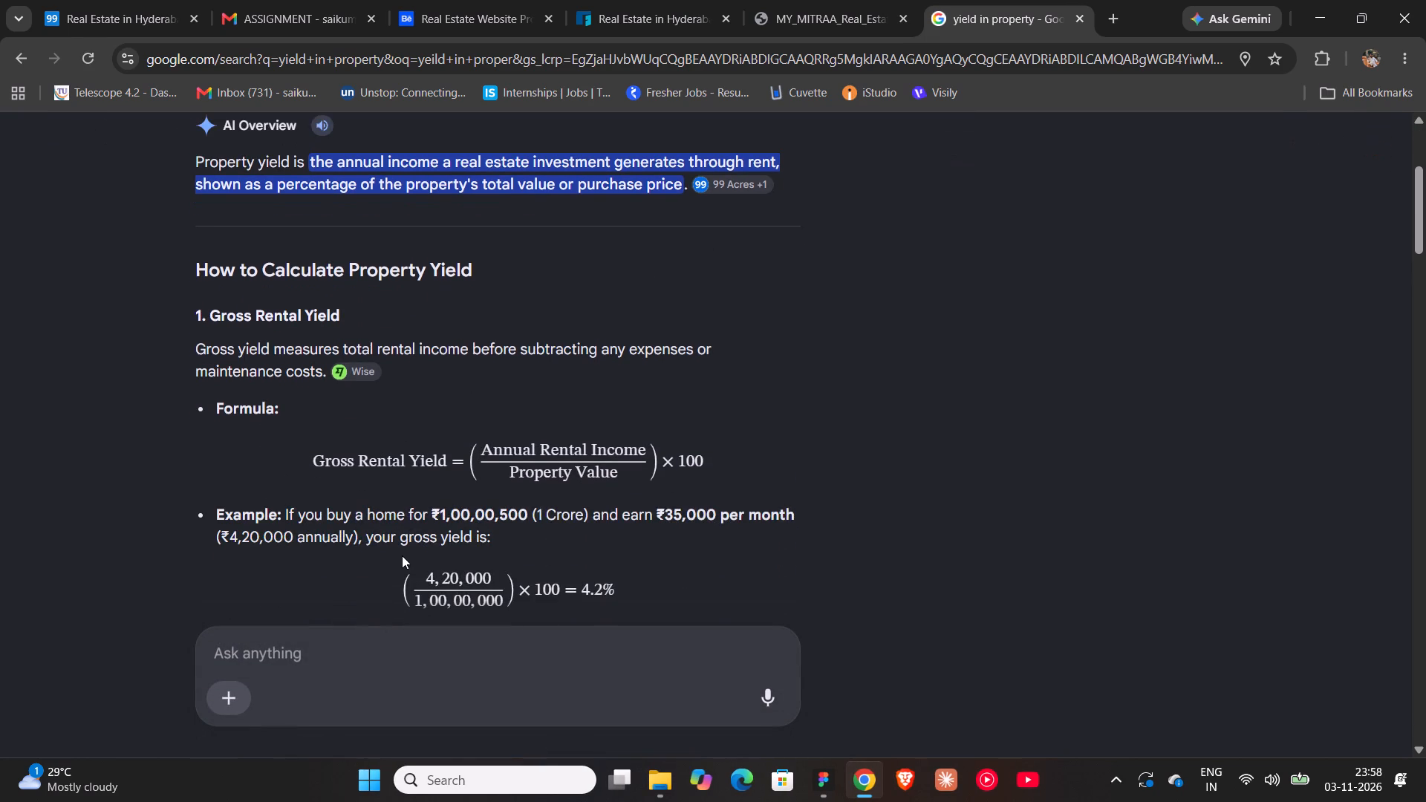
{"action": "scroll", "coordinate": [402, 555], "scroll_direction": "down", "scroll_amount": 2}
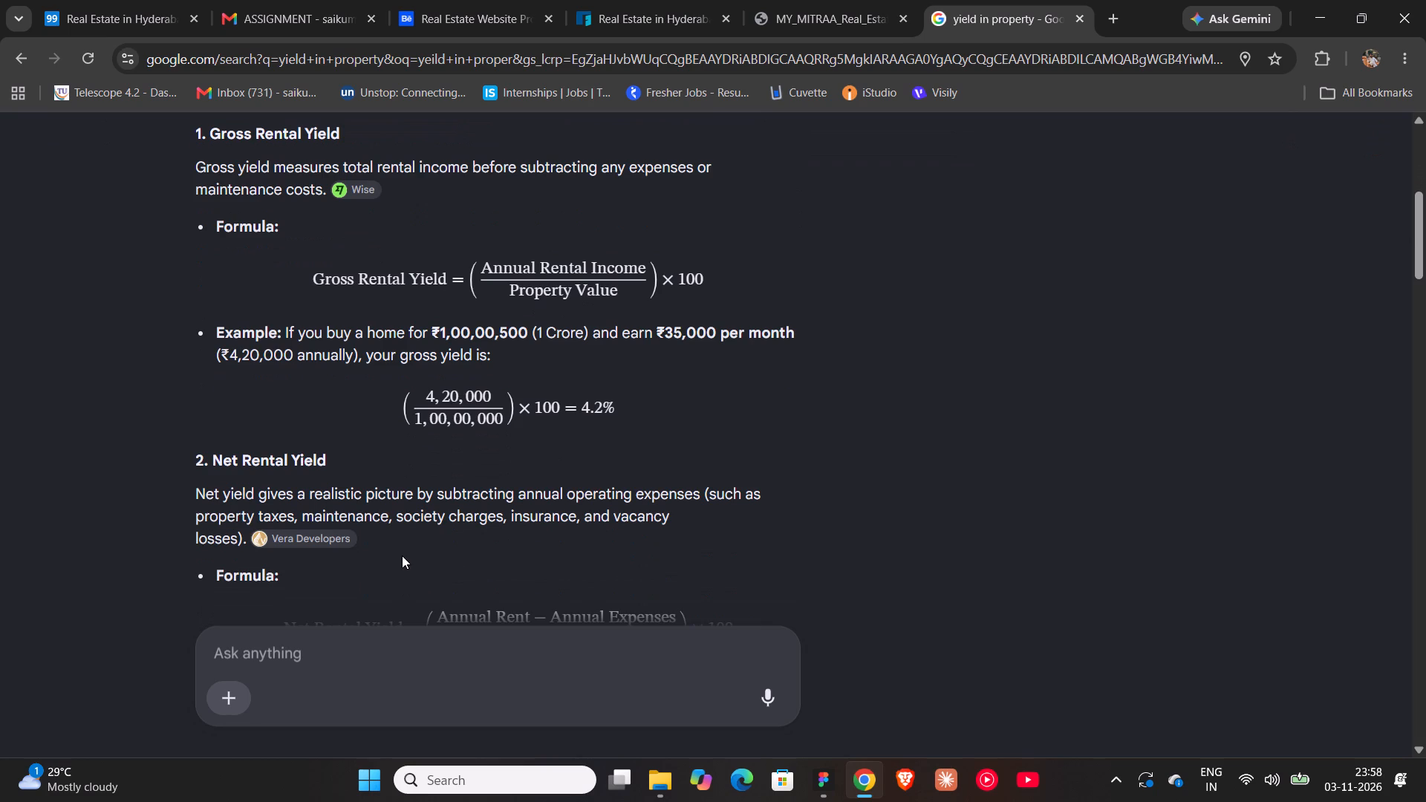
{"action": "scroll", "coordinate": [402, 555], "scroll_direction": "down", "scroll_amount": 2}
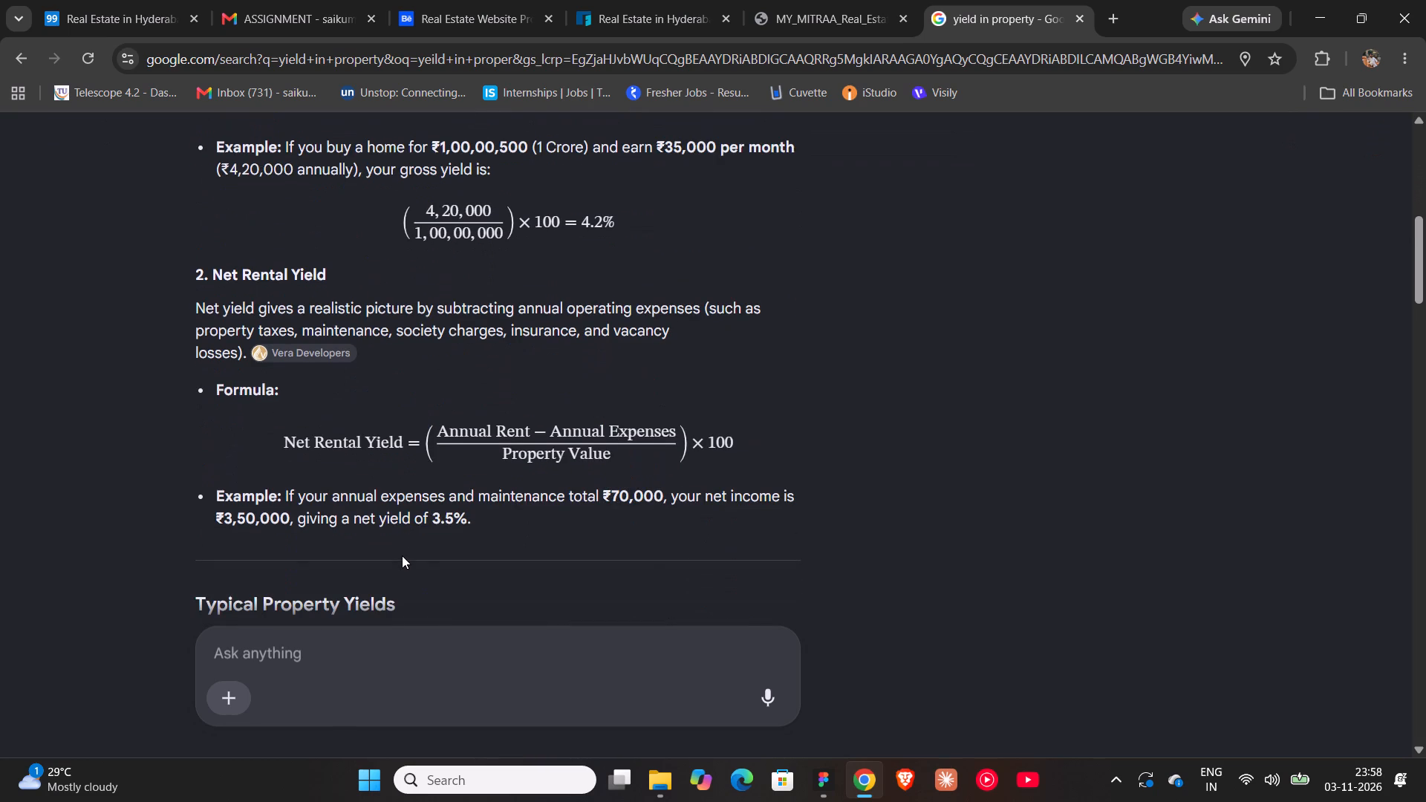
{"action": "scroll", "coordinate": [402, 555], "scroll_direction": "down", "scroll_amount": 1}
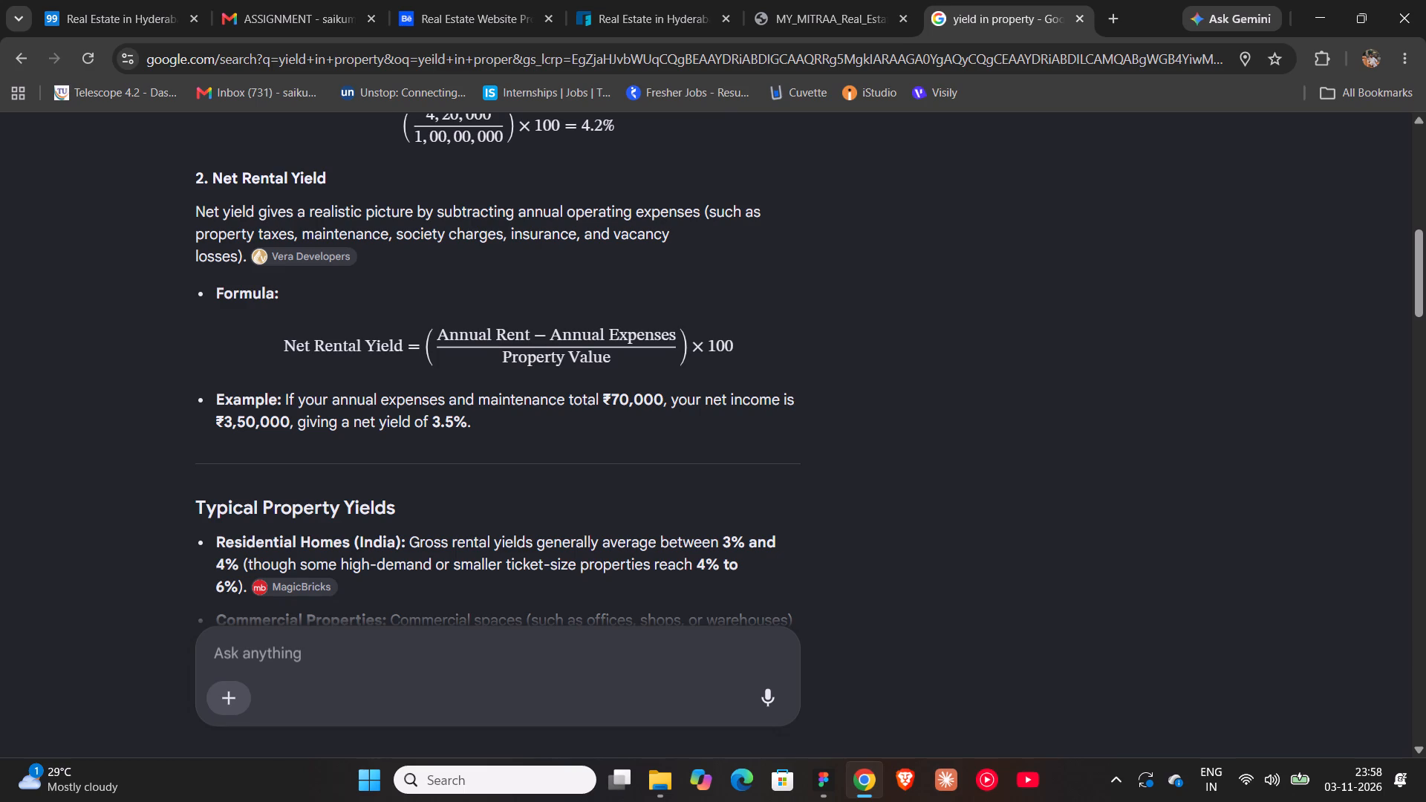
Reread the Assignment 3 brief's property card requirements, and switch back to the Camex Landing Page Redesign file in Figma.
{"action": "left_click", "coordinate": [833, 0]}
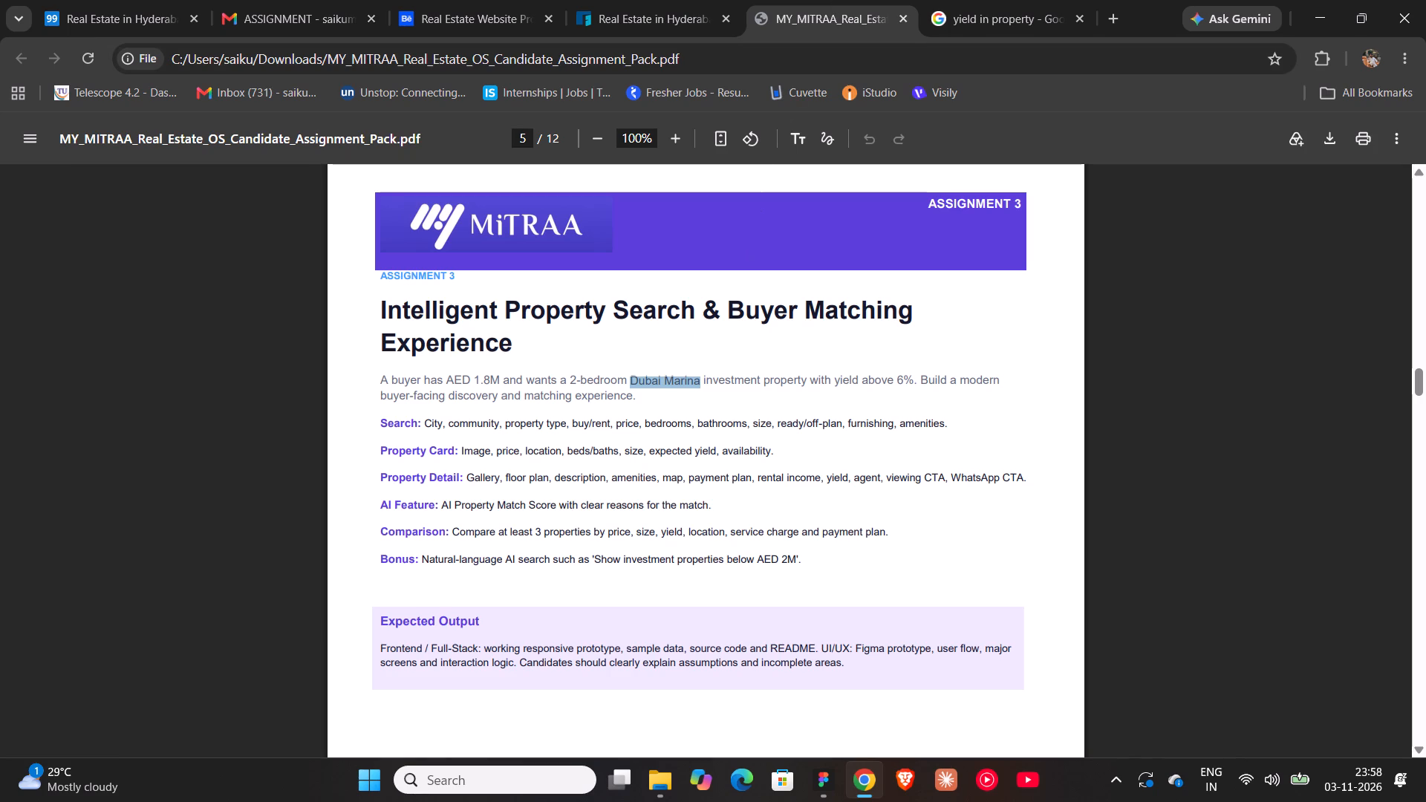
{"action": "left_click", "coordinate": [704, 412]}
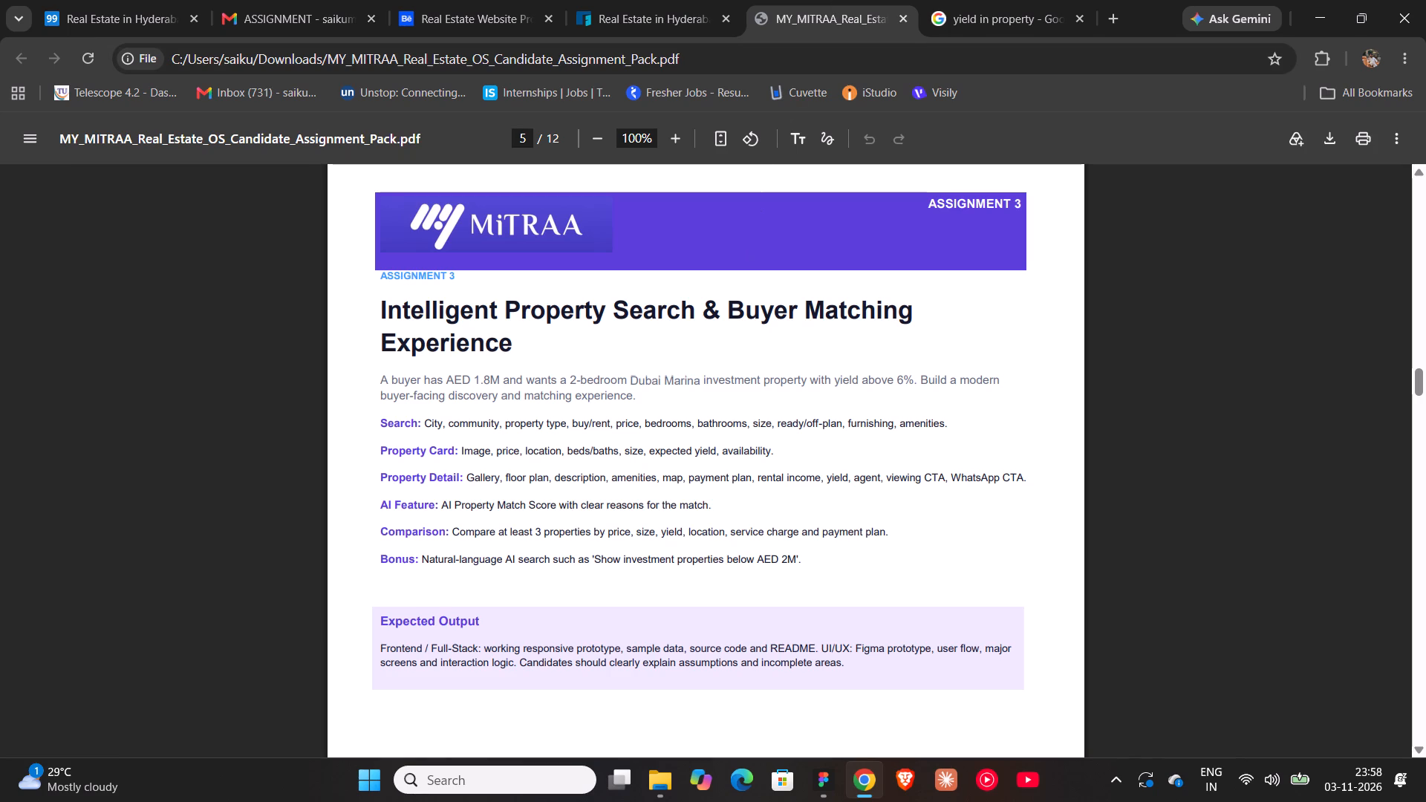
{"action": "left_click", "coordinate": [832, 783]}
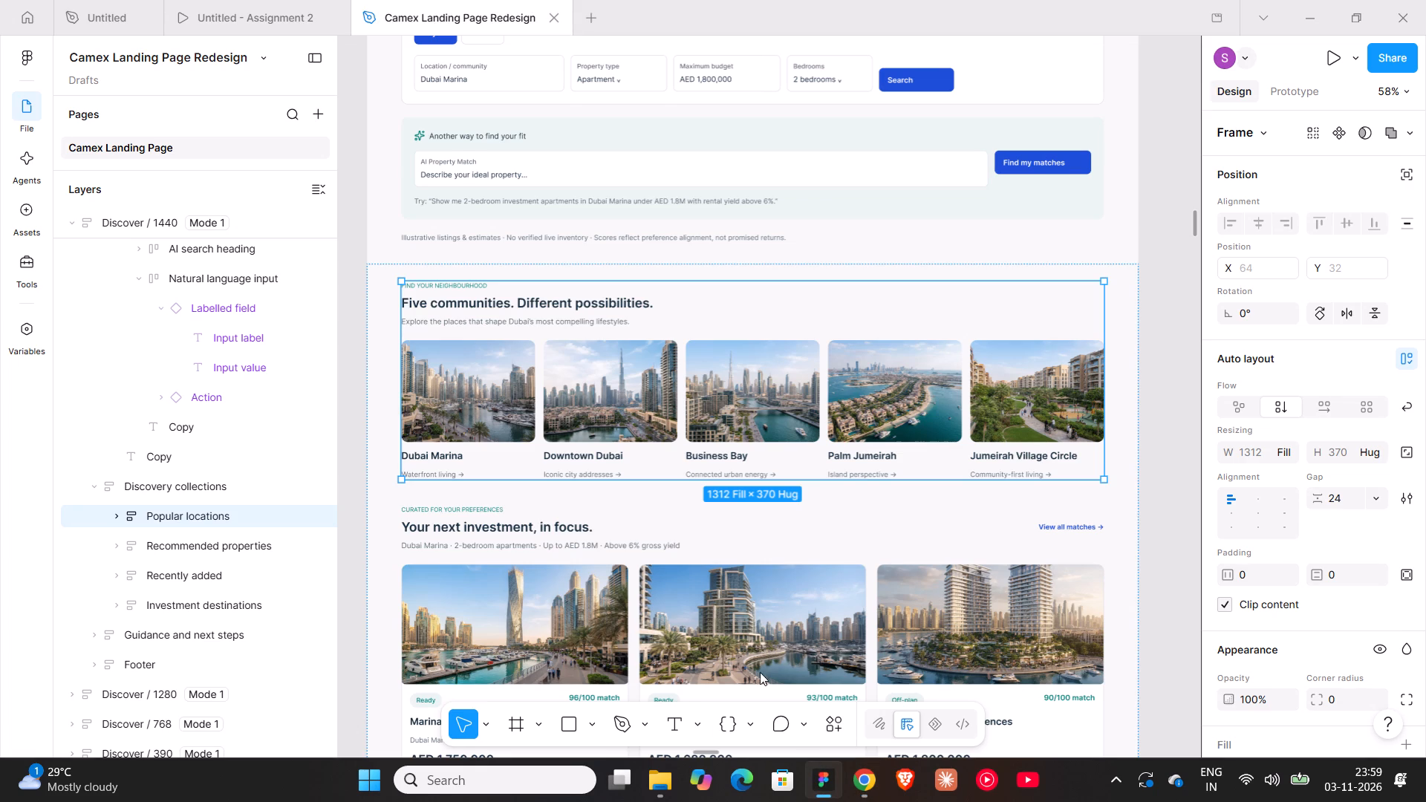
Examine the recommended property cards under "Your next investment, in focus." in the Discover / 1440 frame, selecting the Marina Vista Residences card.
{"action": "scroll", "coordinate": [718, 635], "scroll_direction": "down", "scroll_amount": 3}
{"action": "scroll", "coordinate": [578, 558], "scroll_direction": "down", "scroll_amount": 7}
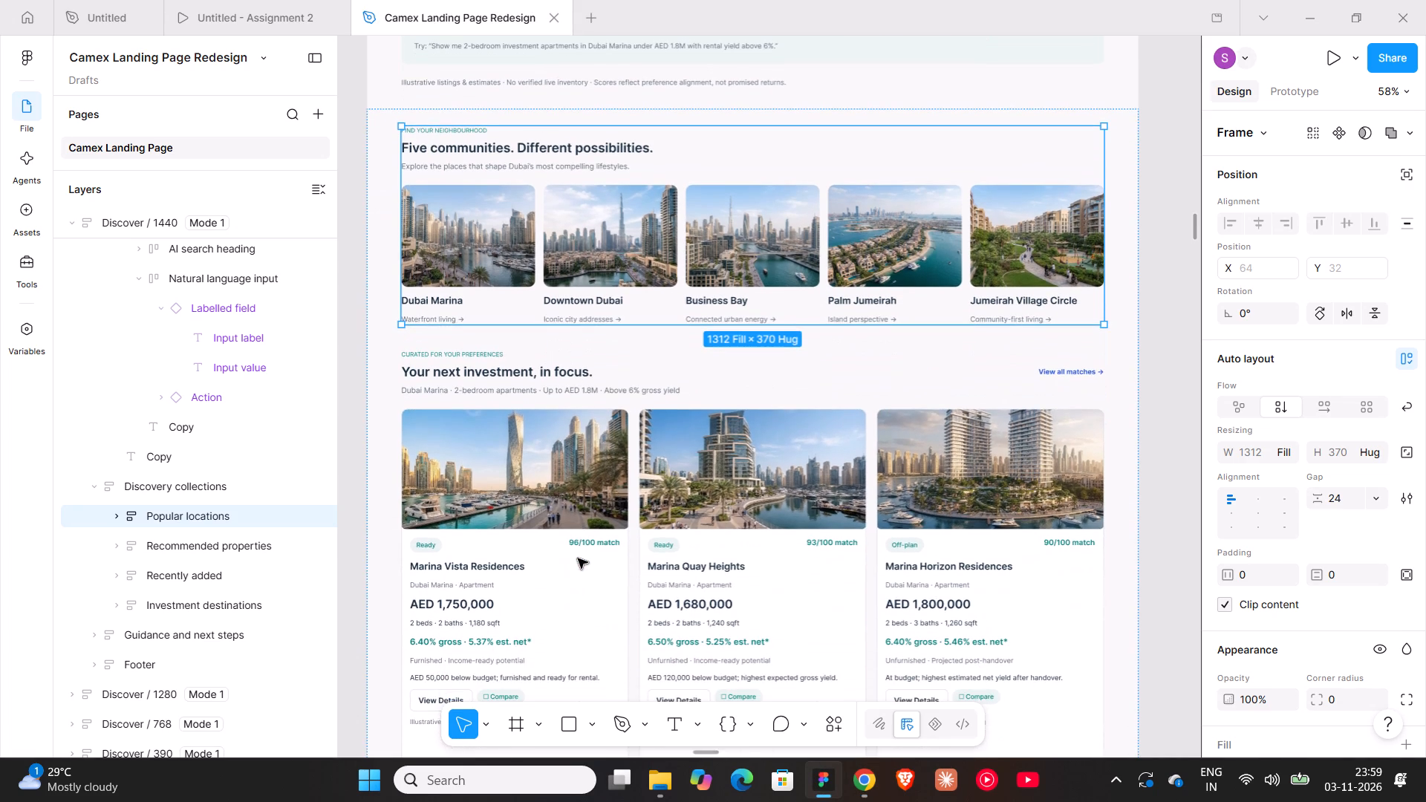
{"action": "scroll", "coordinate": [578, 558], "scroll_direction": "down", "scroll_amount": 8}
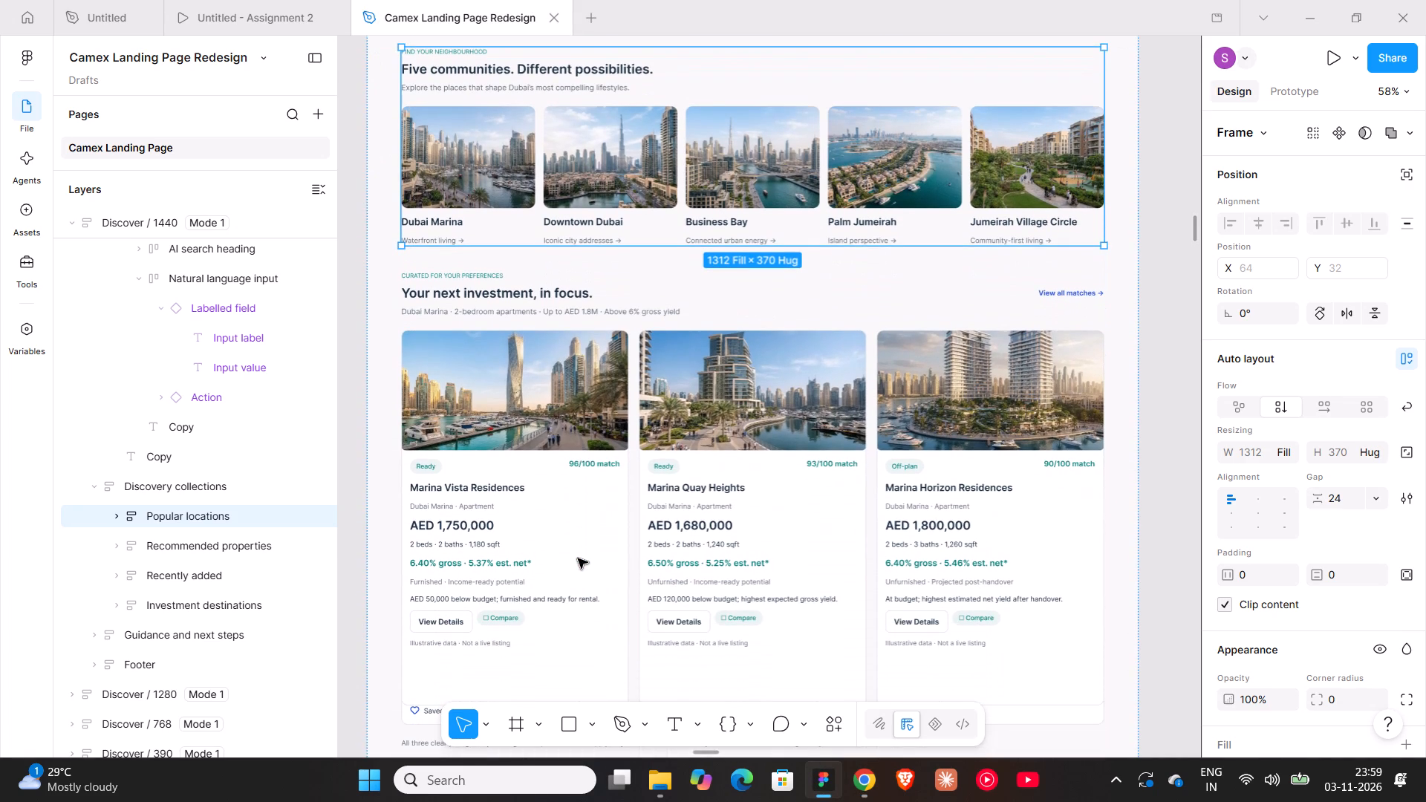
{"action": "scroll", "coordinate": [578, 558], "scroll_direction": "down", "scroll_amount": 3}
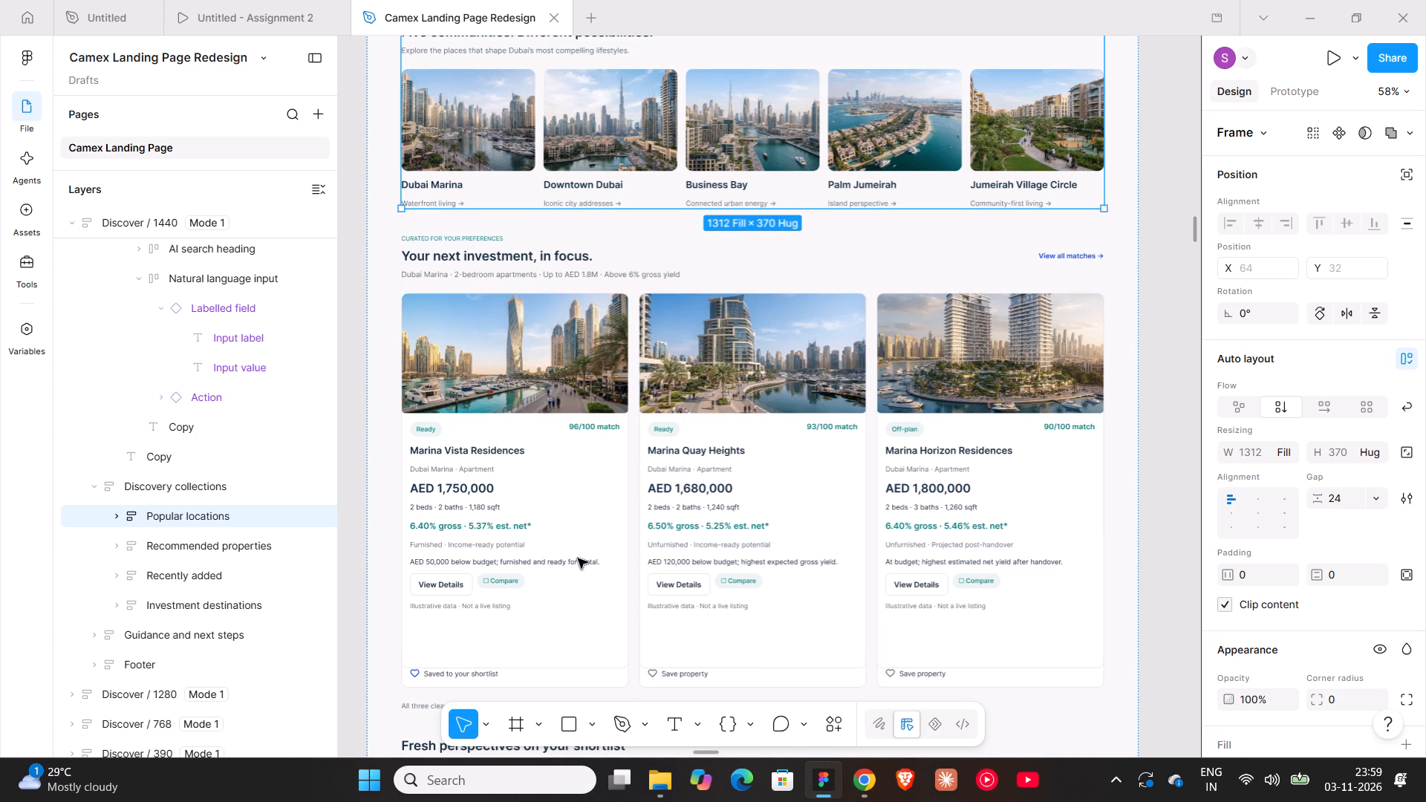
{"action": "triple_click", "coordinate": [487, 460]}
{"action": "left_click", "coordinate": [487, 460]}
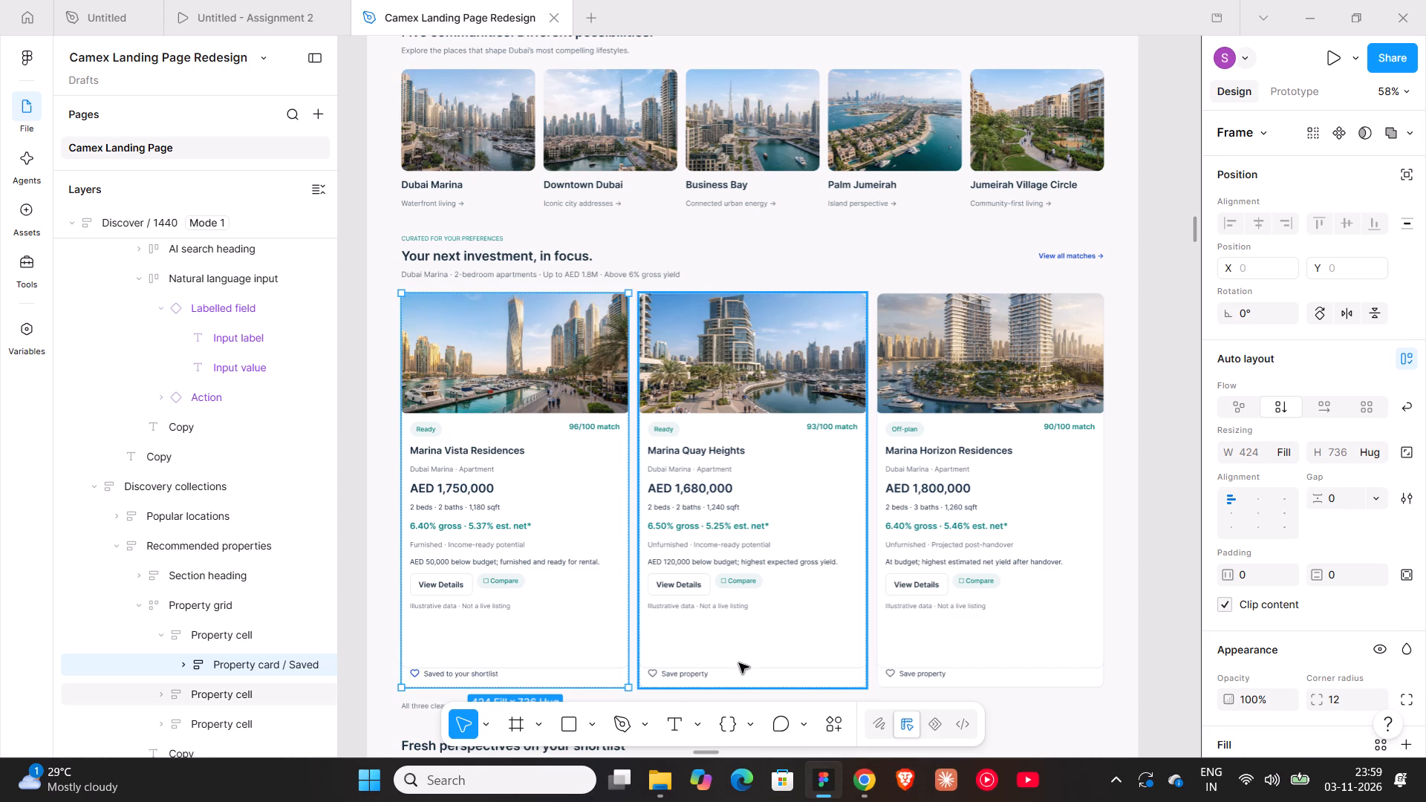
Switch to Chrome and review the Elite Picks property cards on the roofandfloor Hyderabad page.
{"action": "left_click", "coordinate": [871, 783]}
{"action": "left_click", "coordinate": [920, 0]}
{"action": "left_click", "coordinate": [975, 0]}
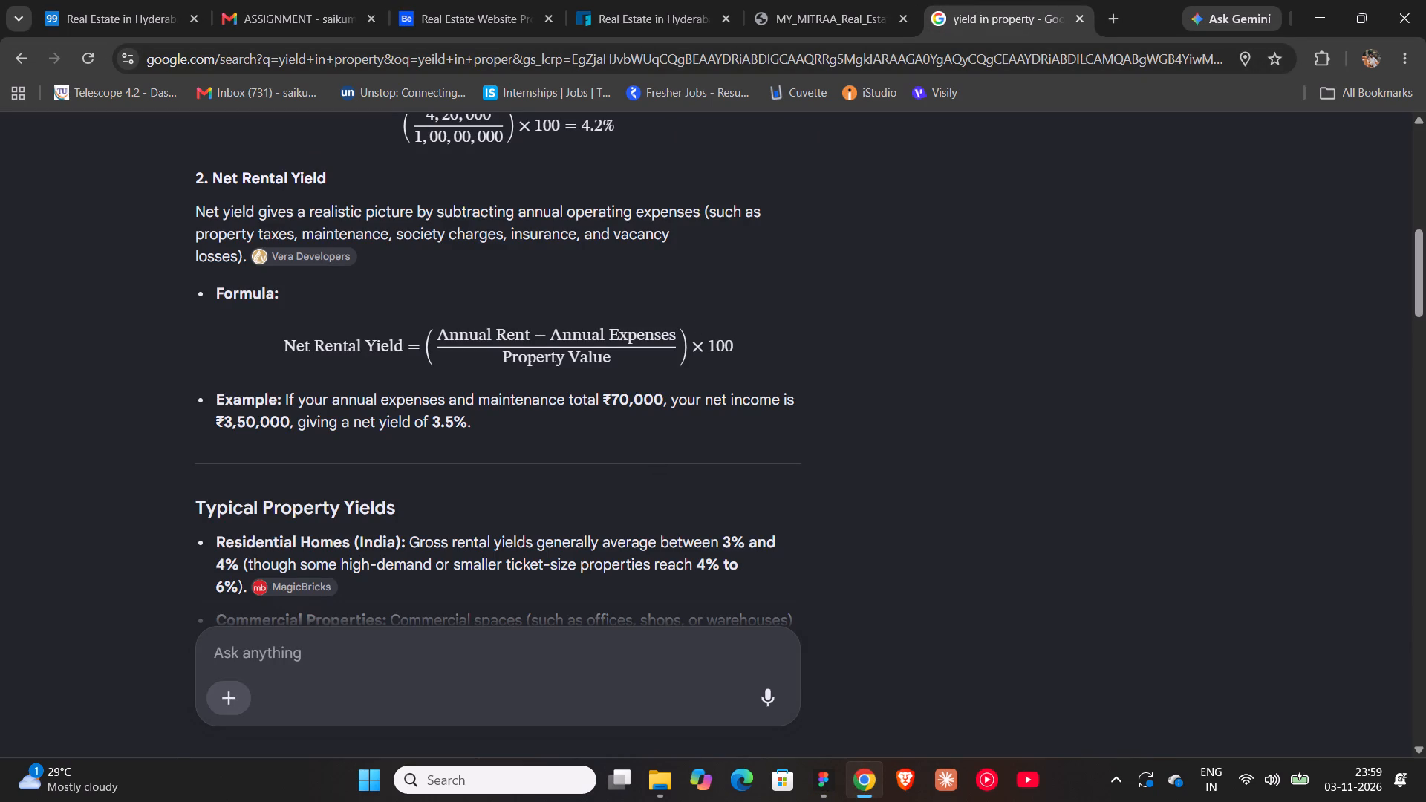
{"action": "left_click", "coordinate": [589, 0]}
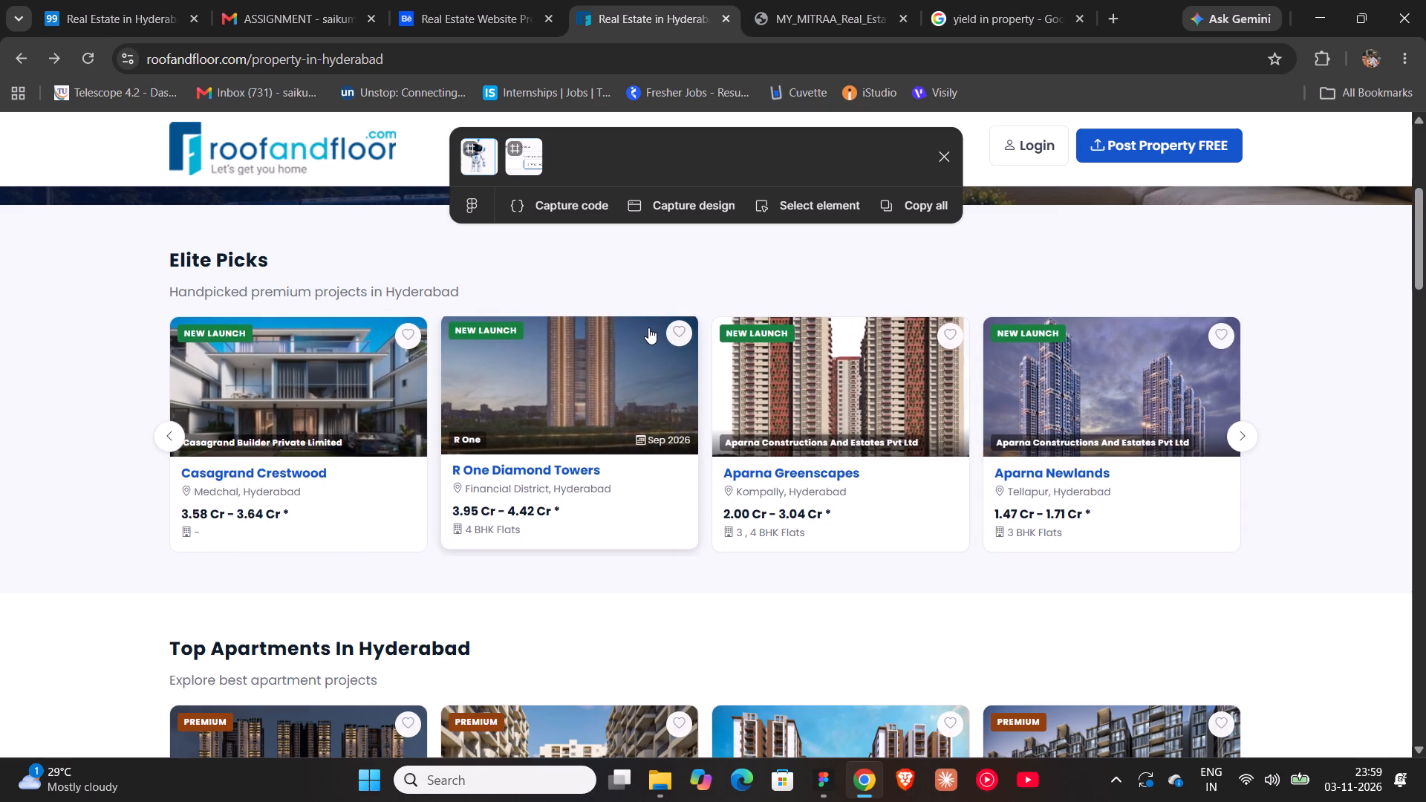
Return to the Camex Landing Page Redesign in Figma and examine its recommended property cards again, selecting the Marina Quay Heights cell.
{"action": "left_click", "coordinate": [810, 780]}
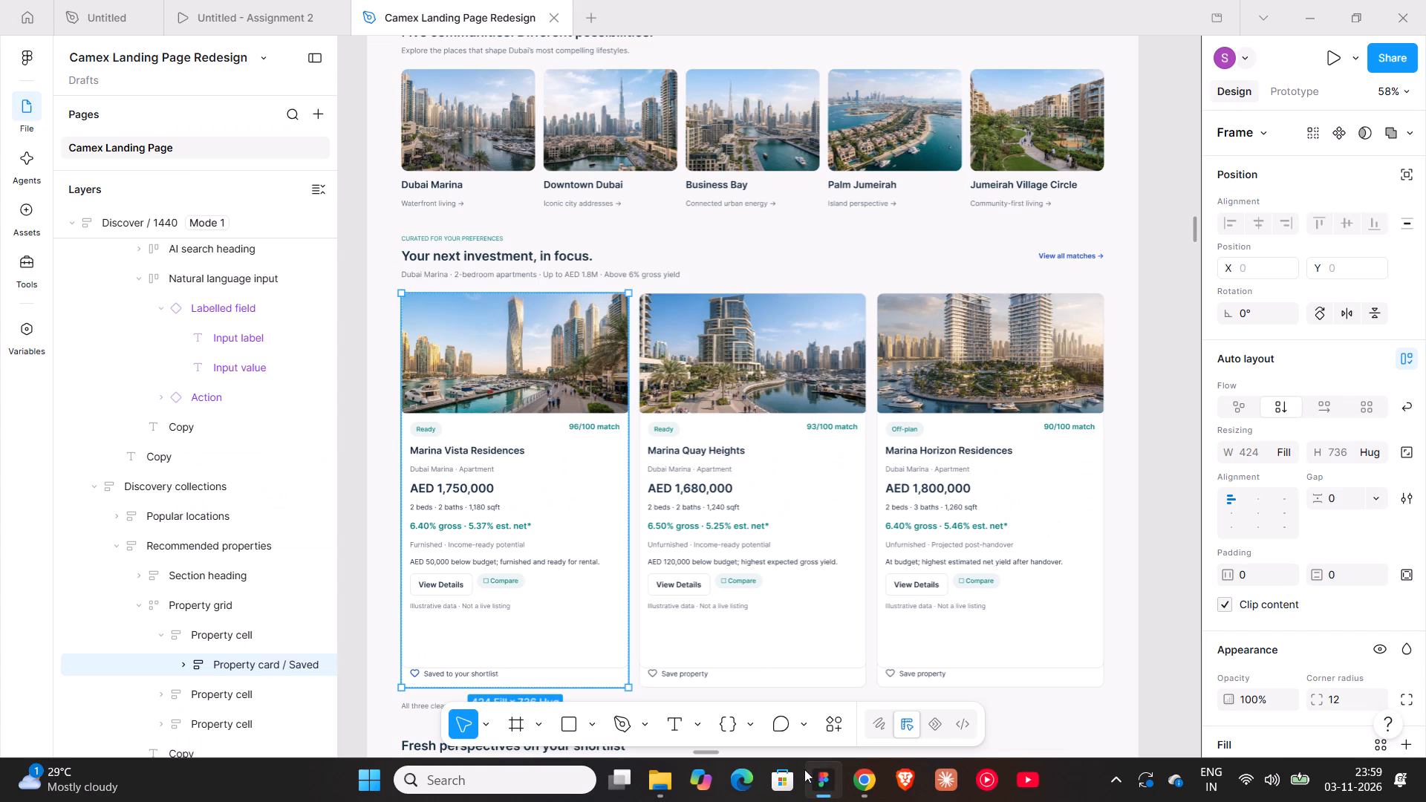
{"action": "scroll", "coordinate": [703, 395], "scroll_direction": "down", "scroll_amount": 6, "text": "ctrl"}
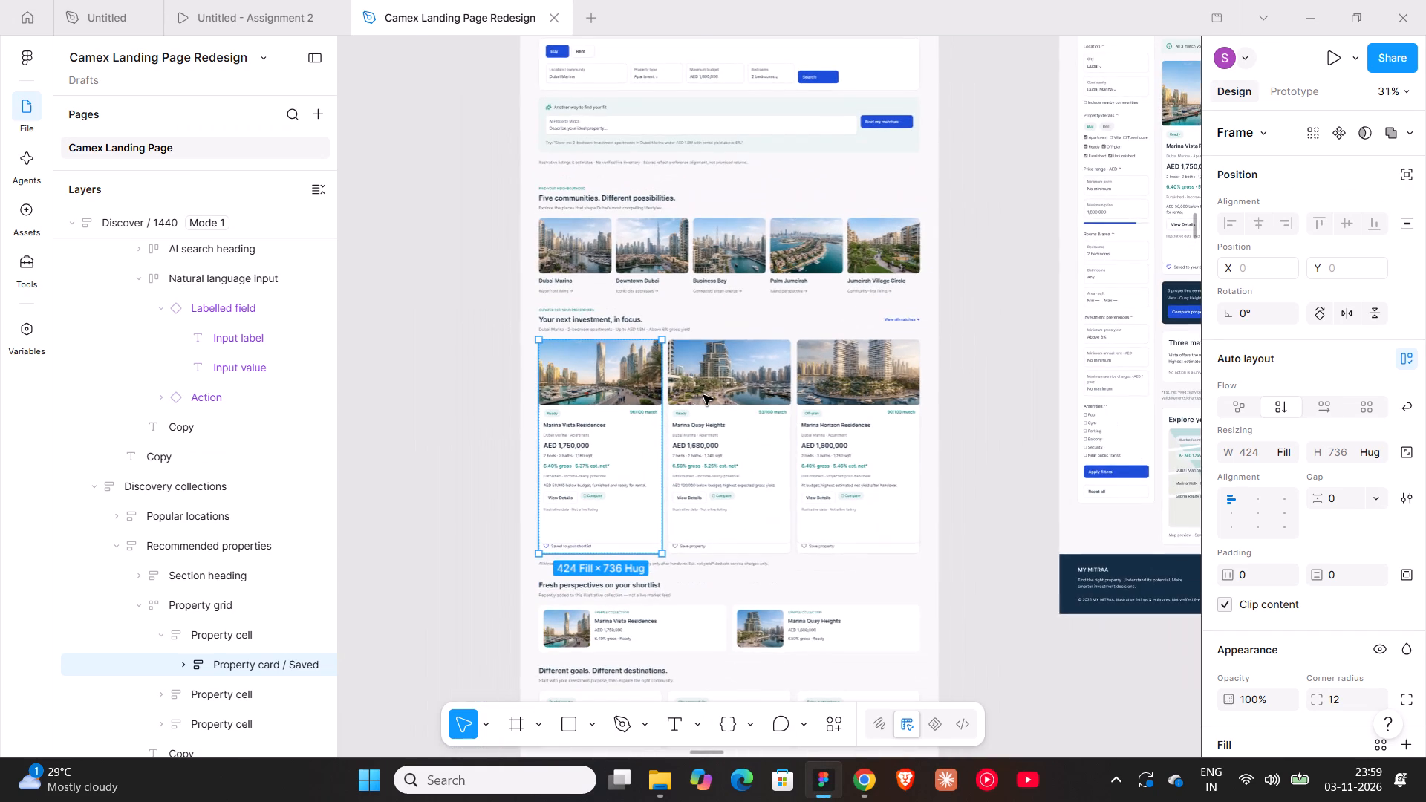
{"action": "scroll", "coordinate": [703, 395], "scroll_direction": "down", "scroll_amount": 6, "text": "shift"}
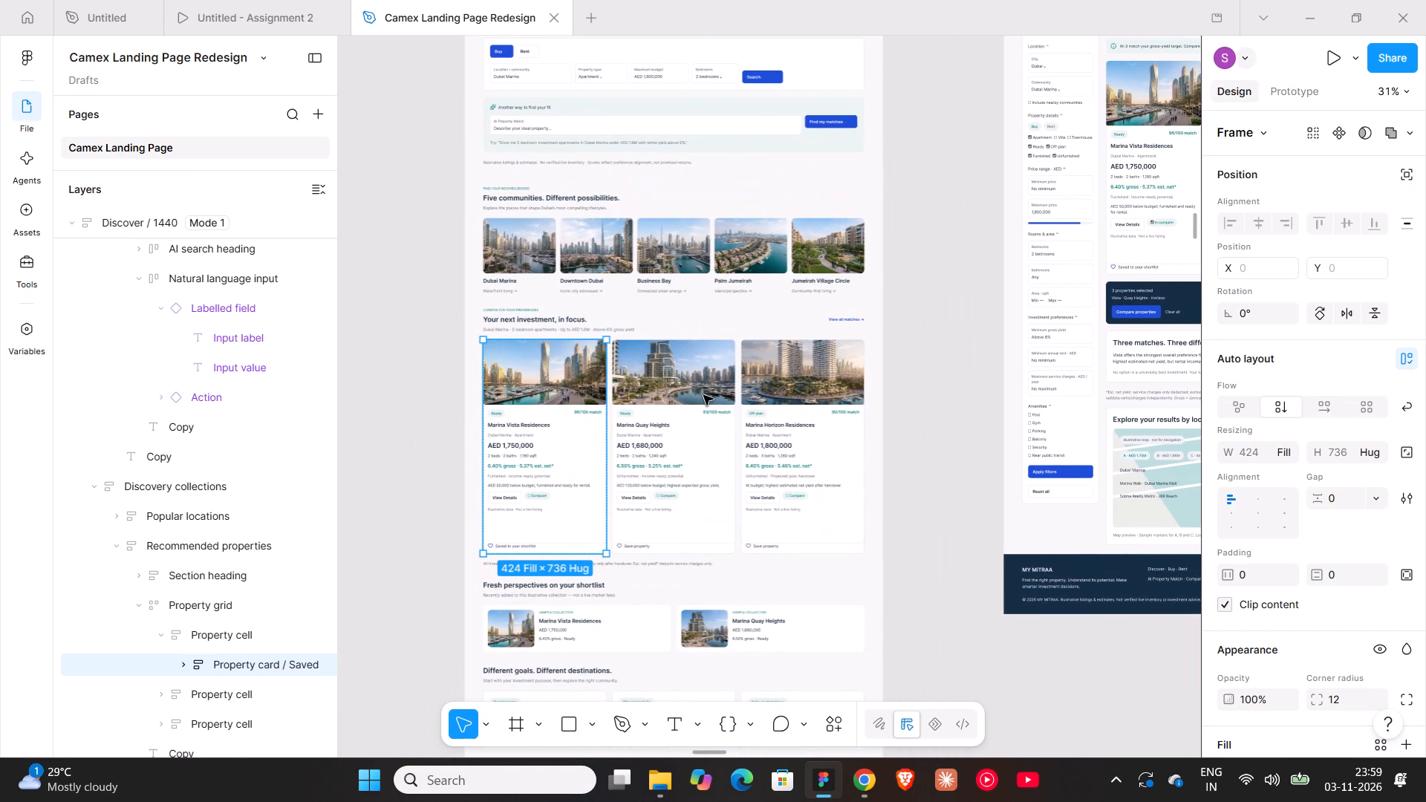
{"action": "scroll", "coordinate": [685, 367], "scroll_direction": "up", "scroll_amount": 7, "text": "ctrl"}
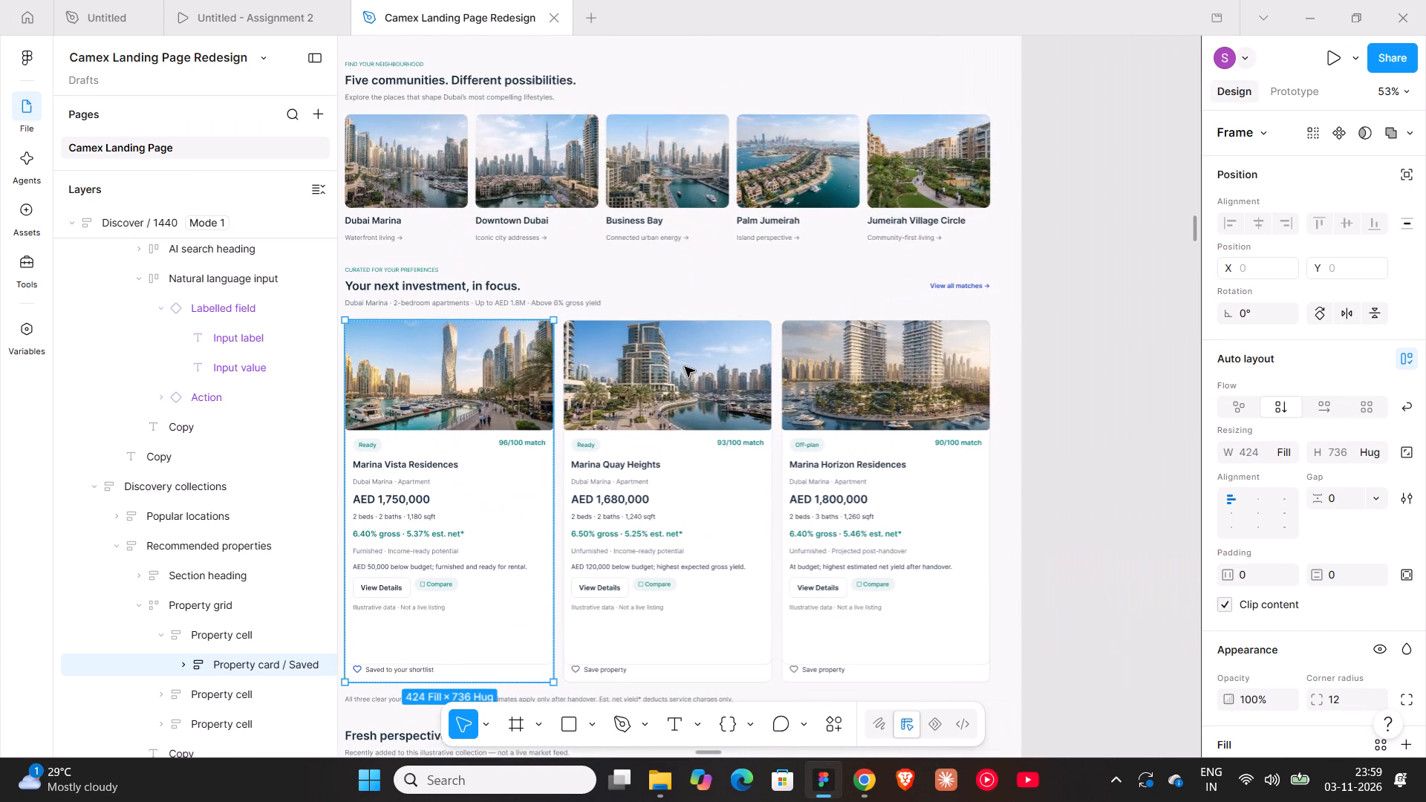
{"action": "left_click", "coordinate": [697, 476]}
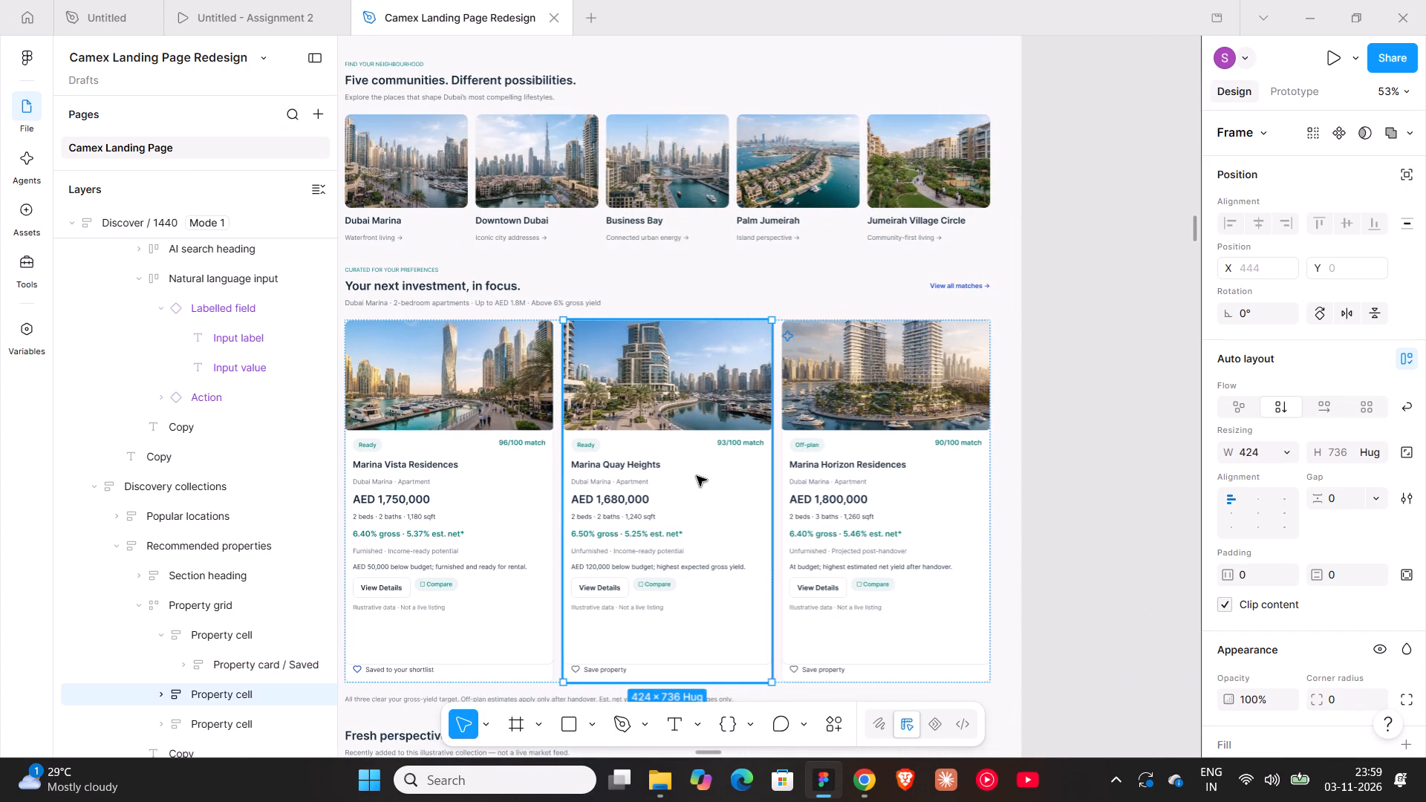
{"action": "scroll", "coordinate": [697, 476], "scroll_direction": "down", "scroll_amount": 8, "text": "ctrl"}
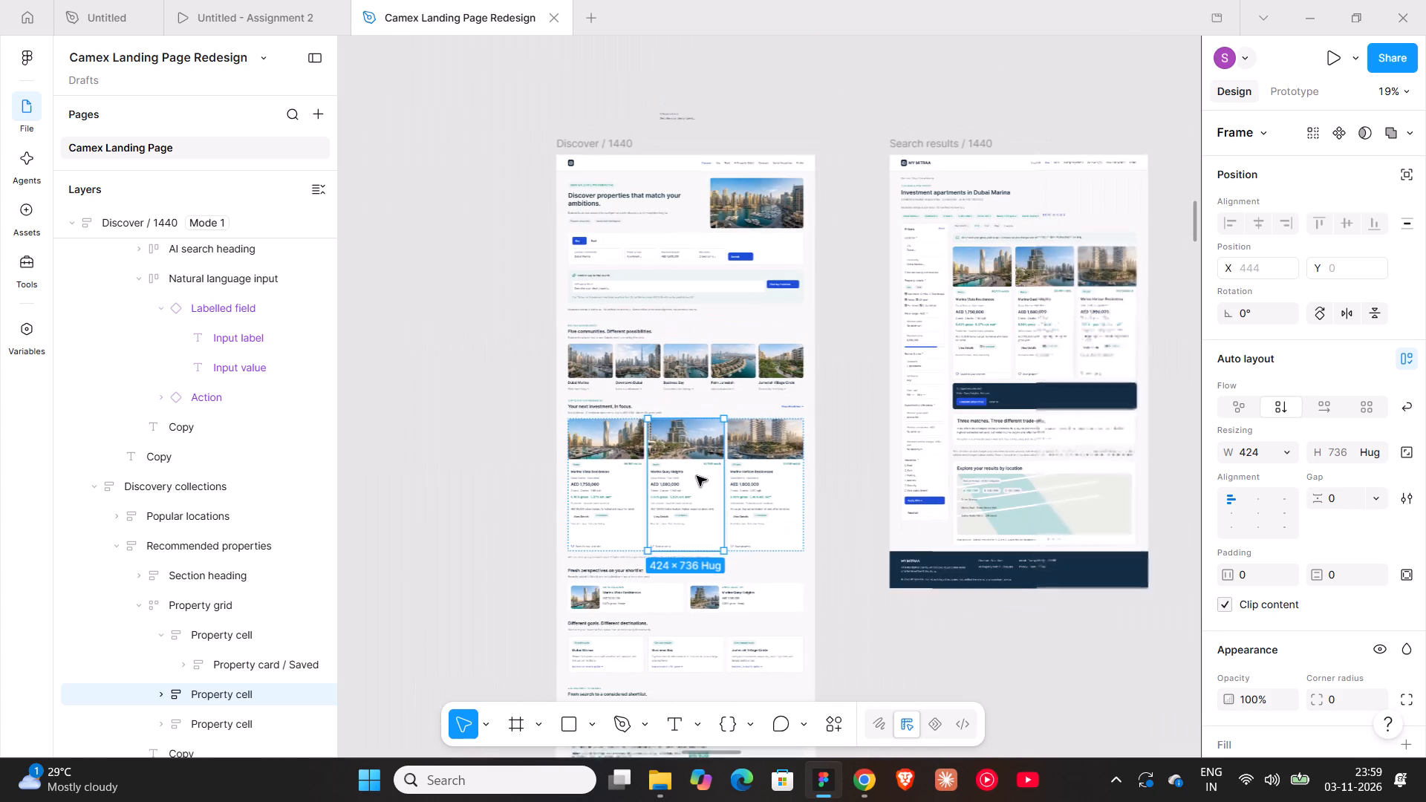
Copy the Marina Quay Heights property cell and paste it onto the Assignment 2 page of the Untitled file, in the empty canvas.
{"action": "key", "text": "ctrl+c"}
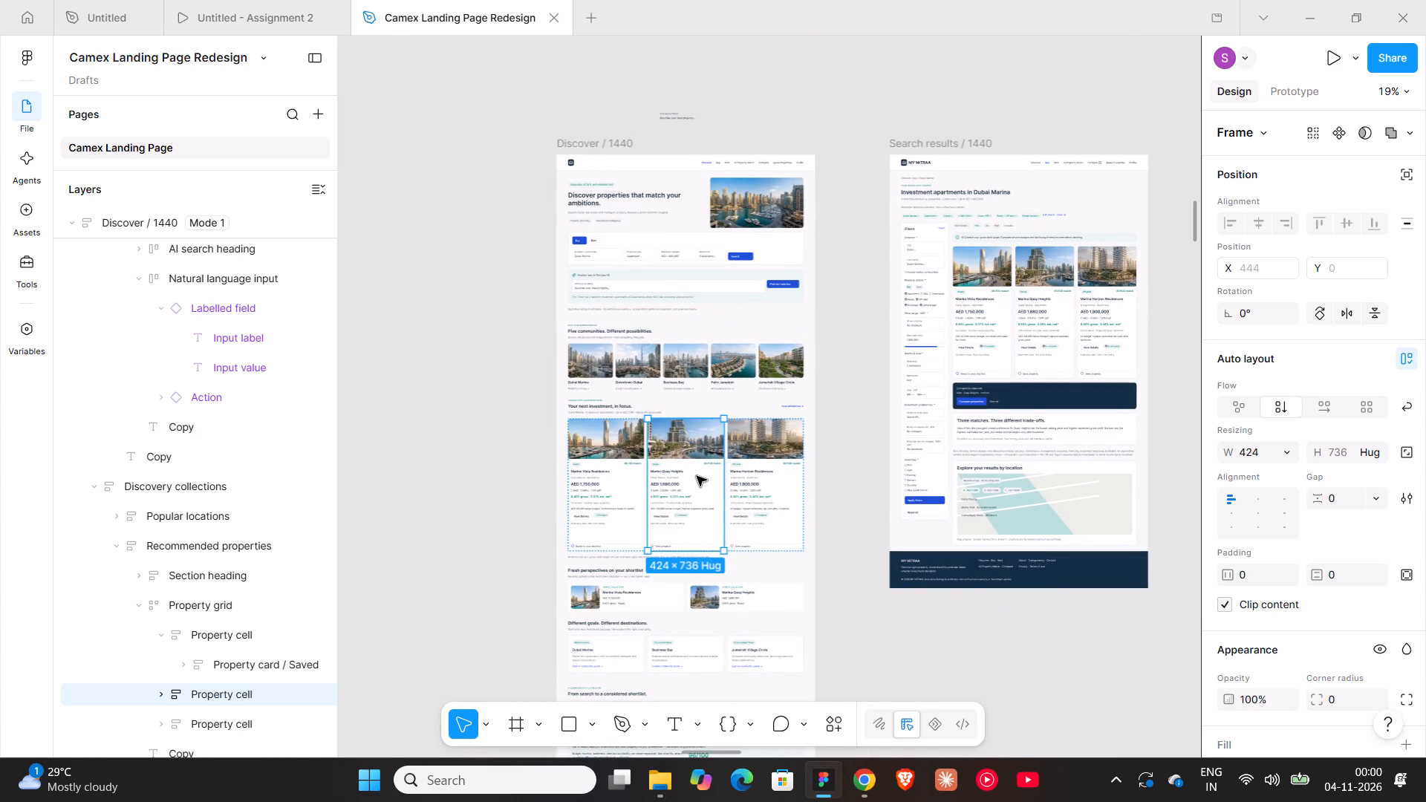
{"action": "left_click", "coordinate": [93, 32]}
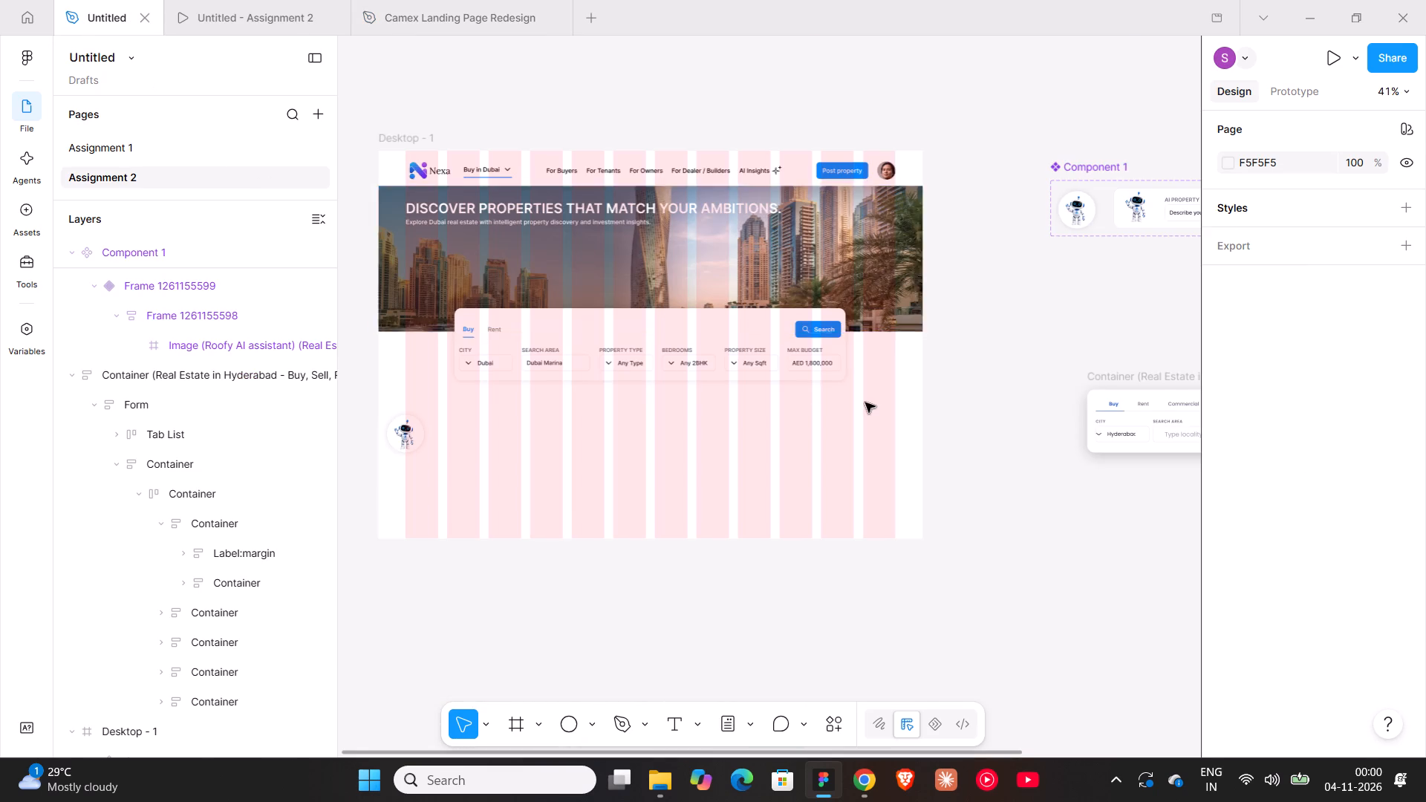
{"action": "scroll", "coordinate": [865, 402], "scroll_direction": "down", "scroll_amount": 11}
{"action": "scroll", "coordinate": [862, 270], "scroll_direction": "down", "scroll_amount": 13, "text": "shift"}
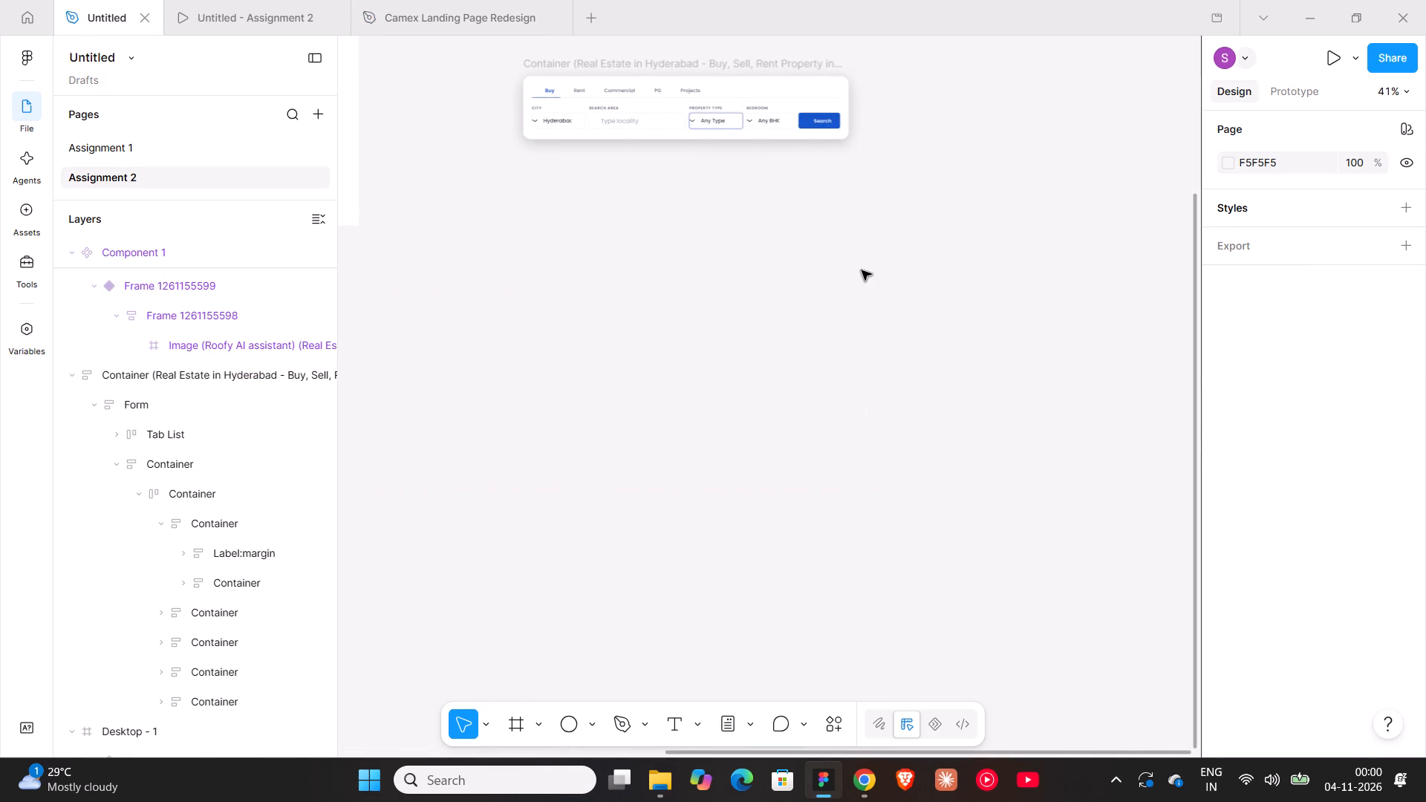
{"action": "right_click", "coordinate": [680, 263]}
{"action": "left_click", "coordinate": [697, 276]}
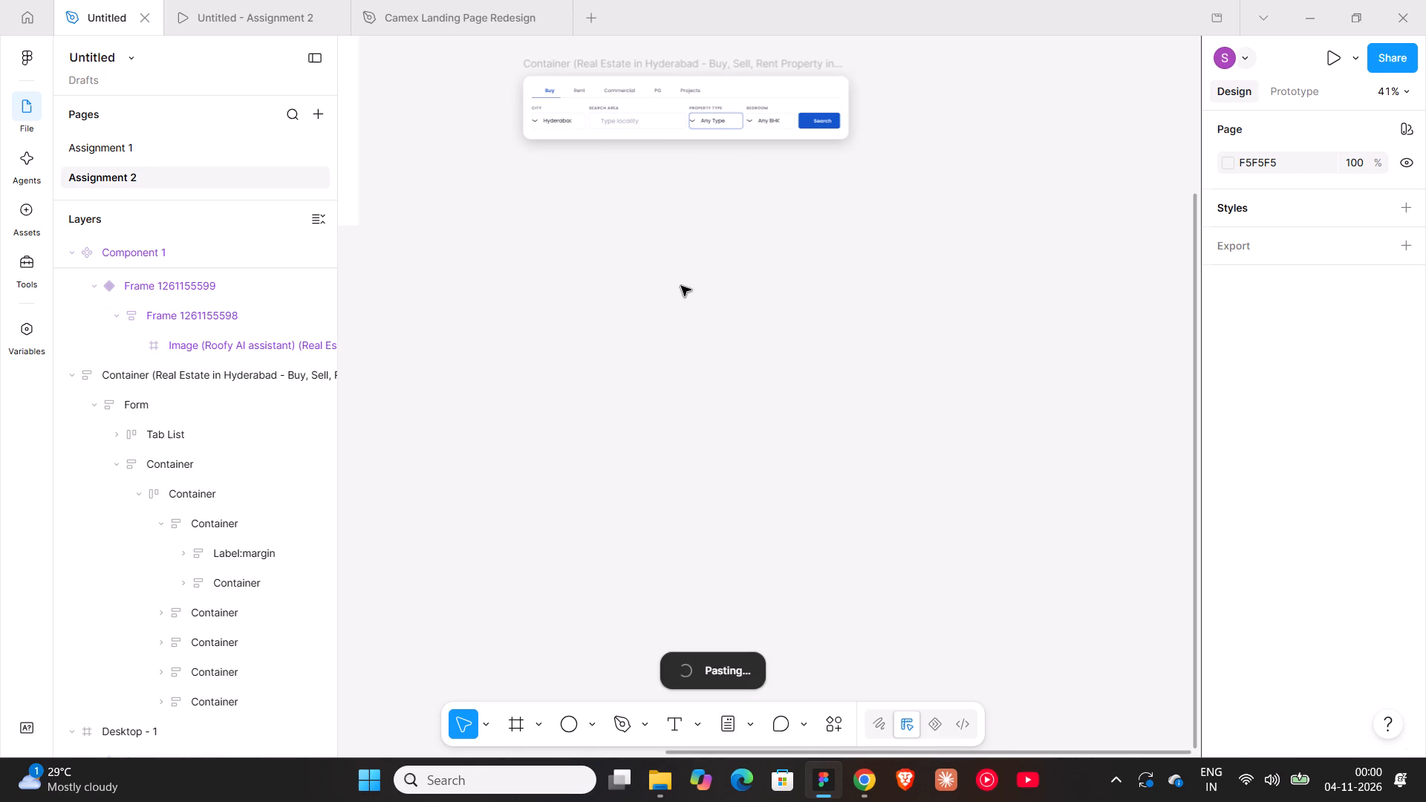
{"action": "scroll", "coordinate": [691, 366], "scroll_direction": "up", "scroll_amount": 8, "text": "ctrl"}
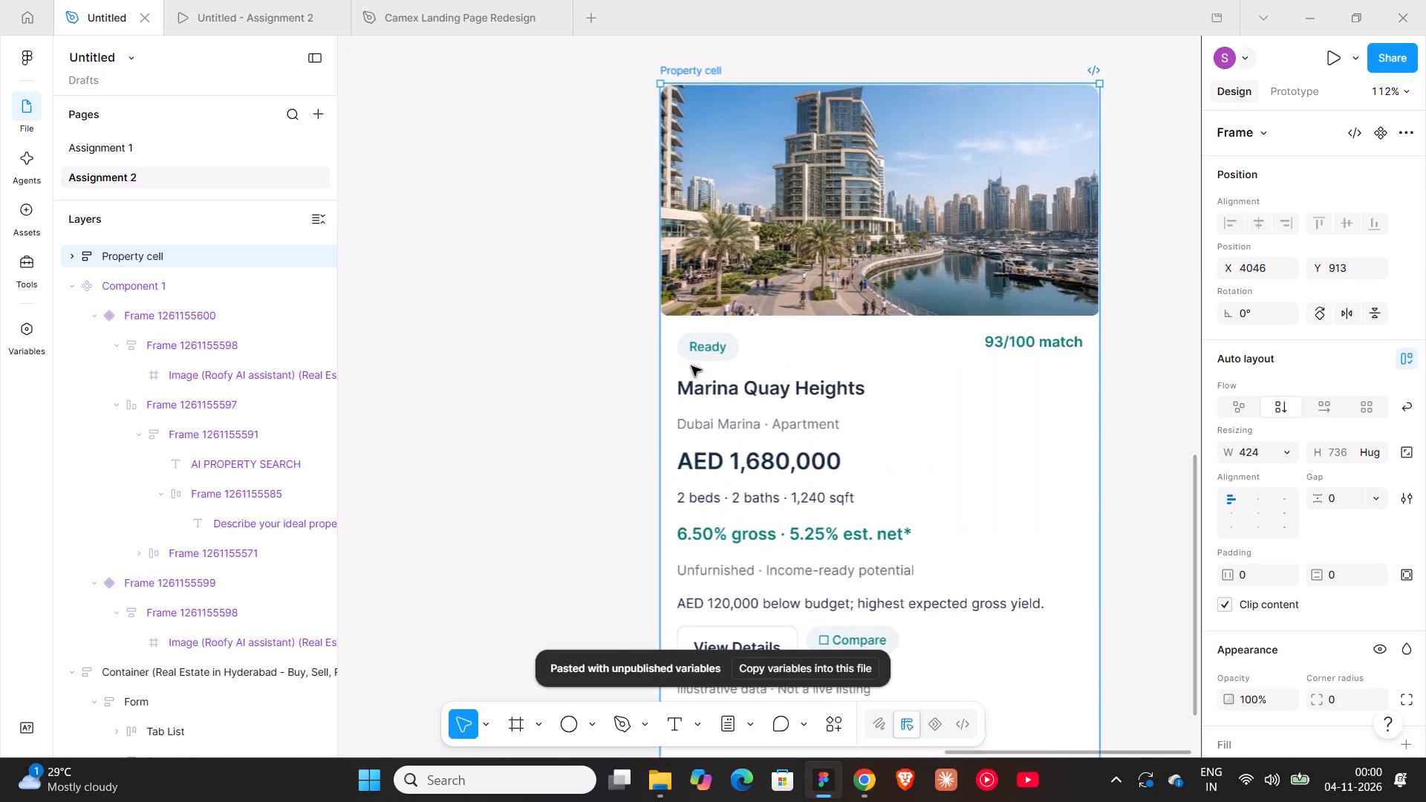
{"action": "scroll", "coordinate": [691, 366], "scroll_direction": "down", "scroll_amount": 5, "text": "shift"}
Detach the Property listing instance inside the pasted Marina Quay Heights property cell.
{"action": "triple_click", "coordinate": [611, 353]}
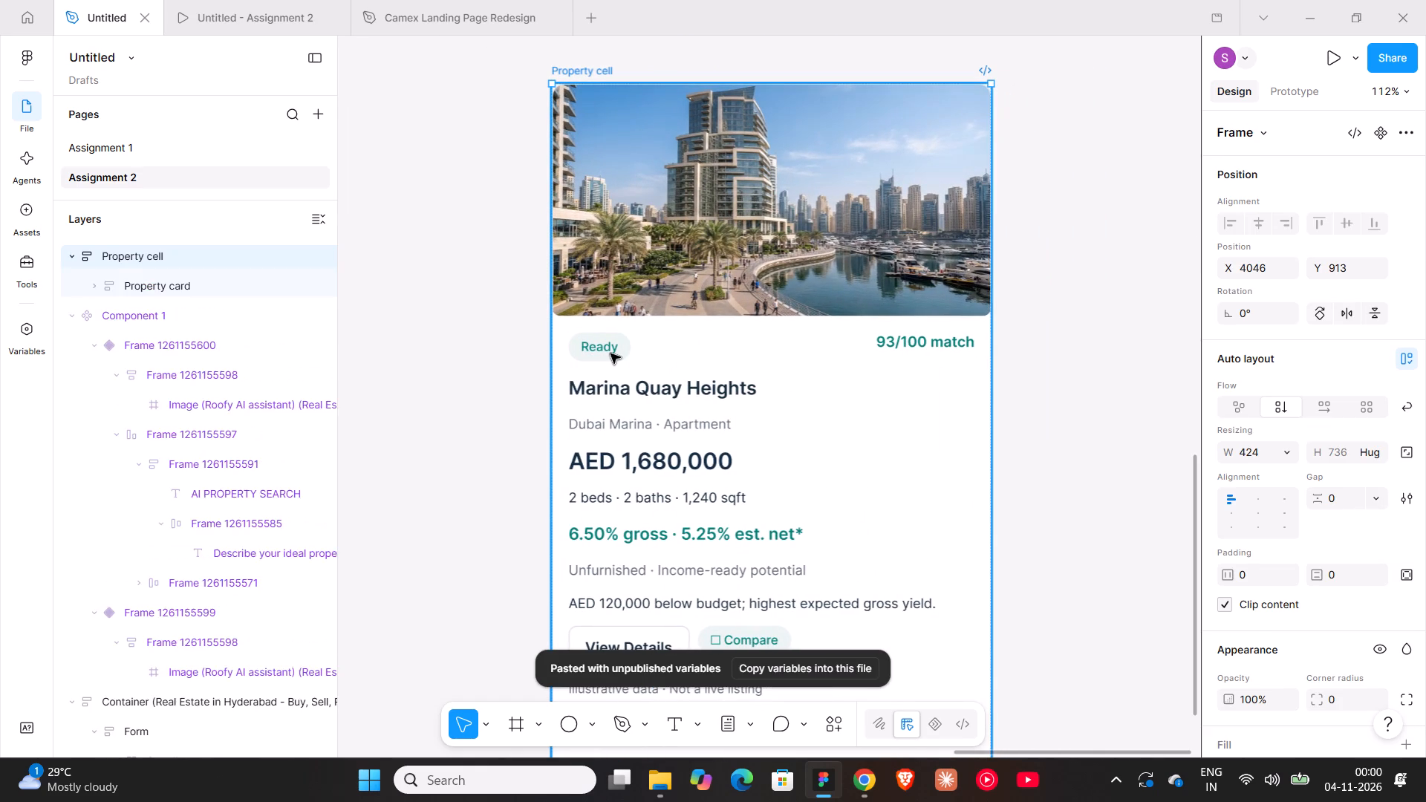
{"action": "double_click", "coordinate": [611, 353]}
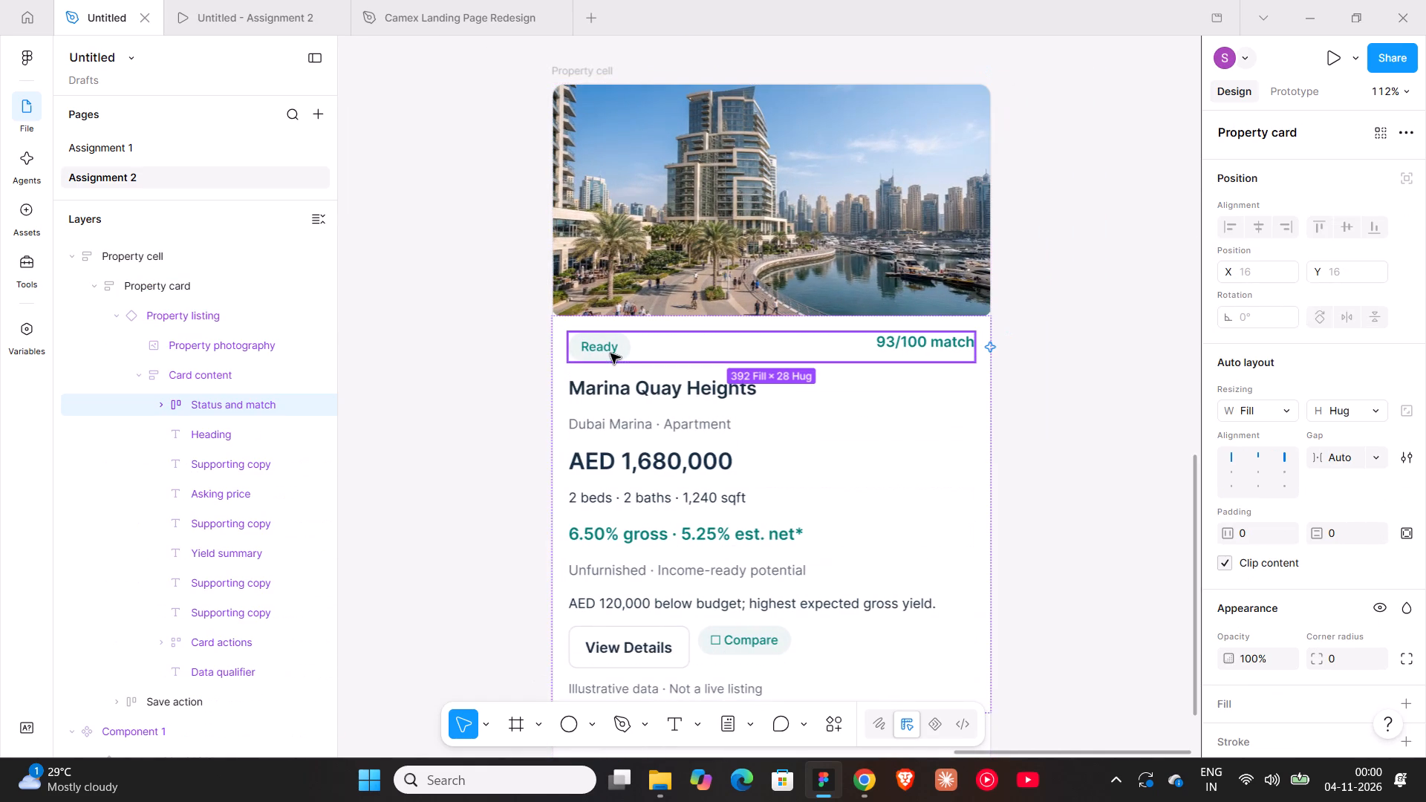
{"action": "left_click", "coordinate": [614, 71]}
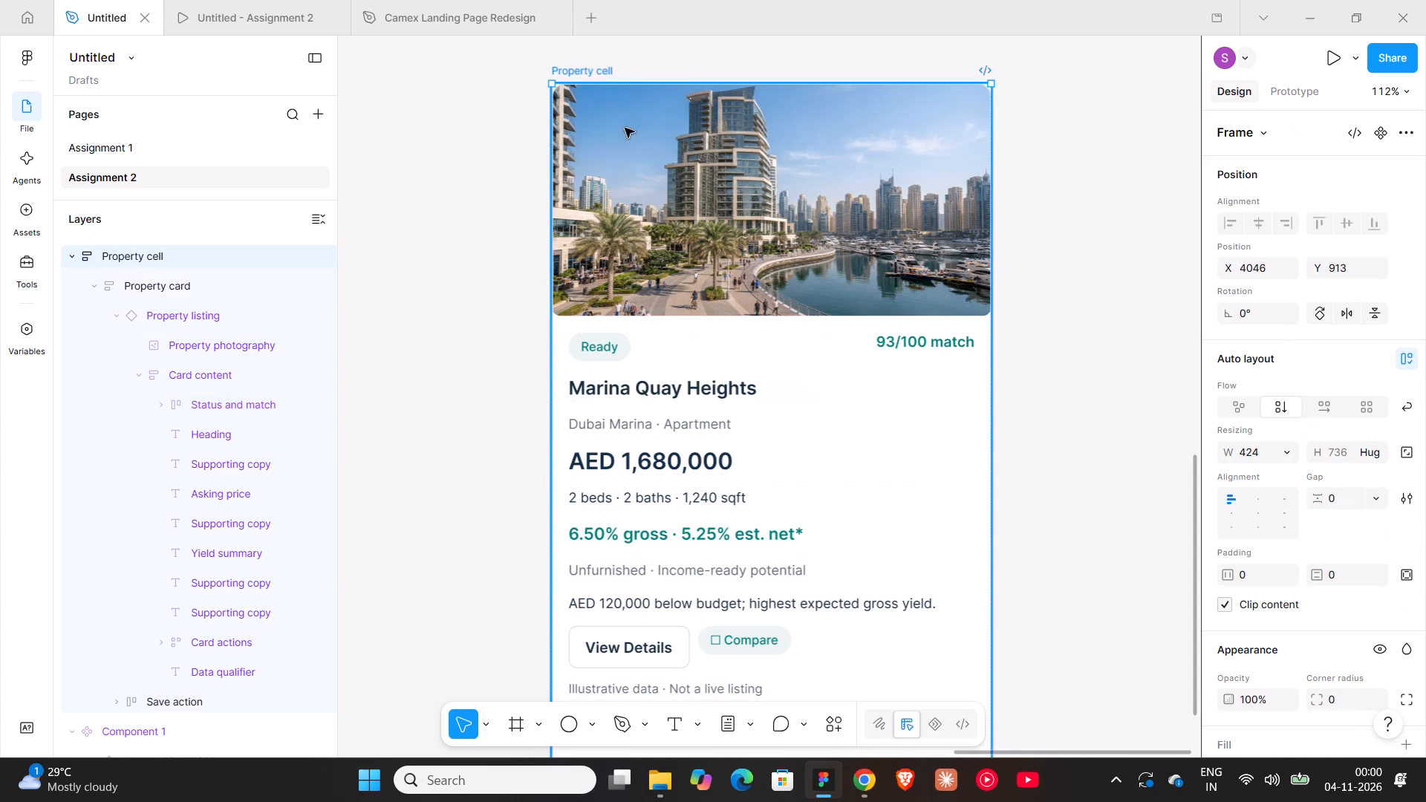
{"action": "double_click", "coordinate": [631, 145]}
{"action": "right_click", "coordinate": [631, 145]}
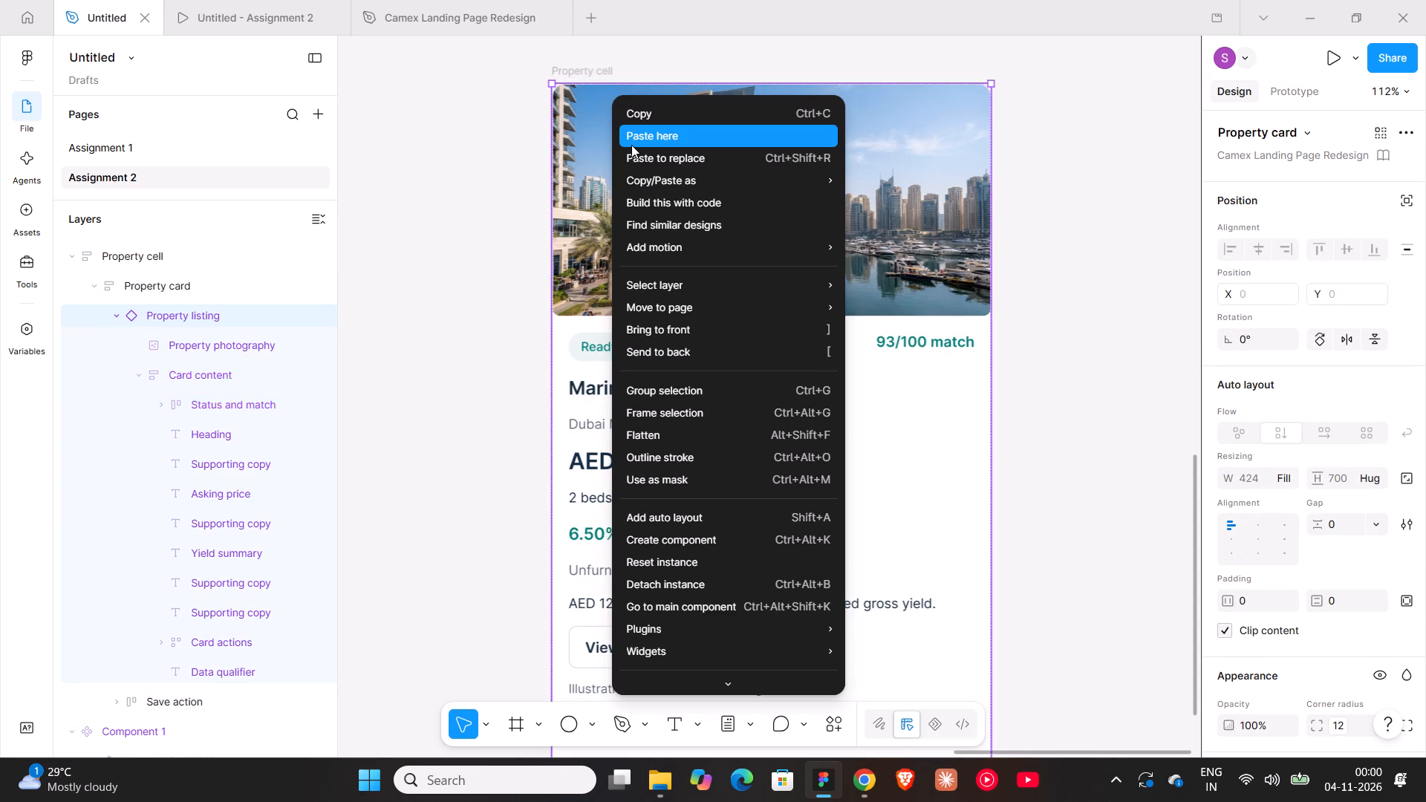
{"action": "left_click", "coordinate": [674, 587]}
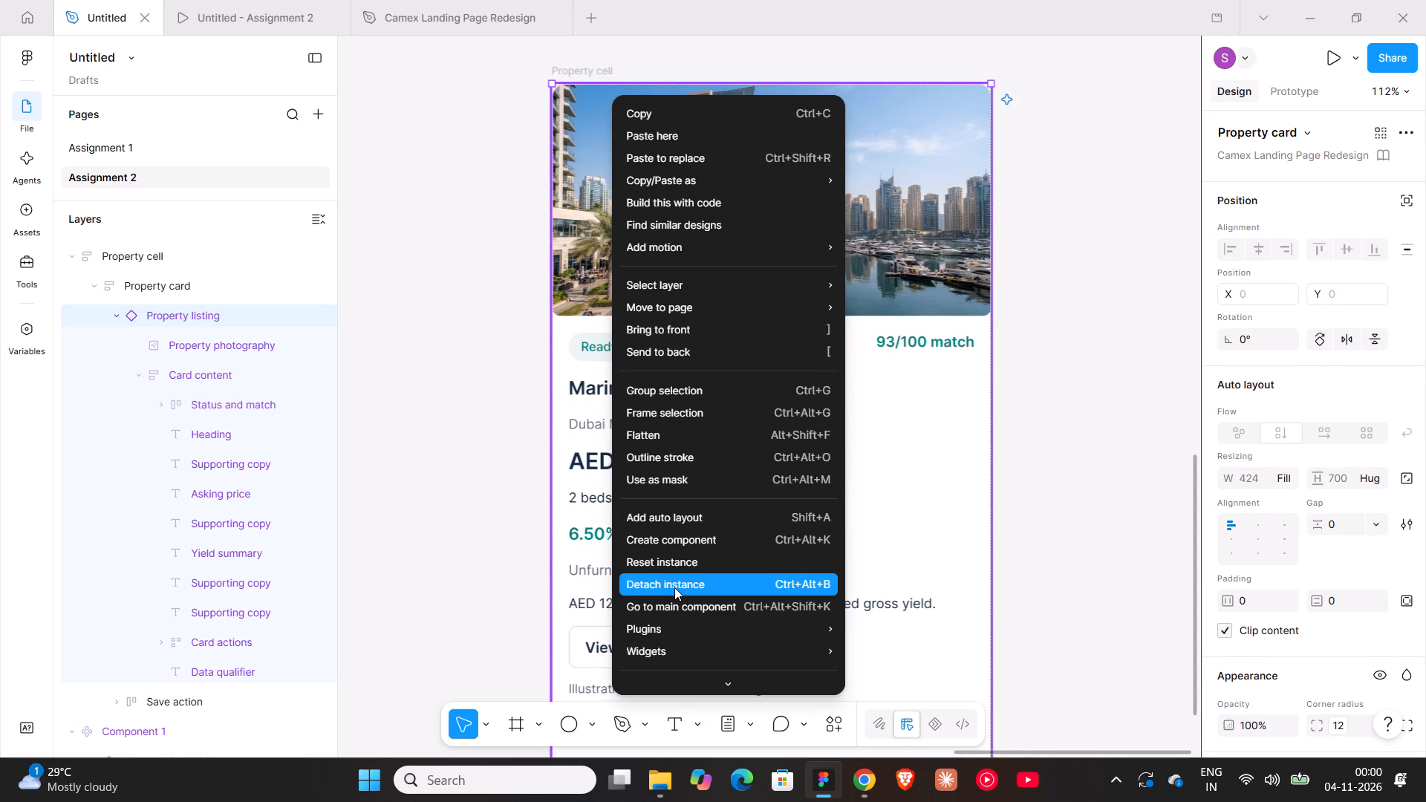
Set the font size of the Ready badge's label on the property card to 14.
{"action": "double_click", "coordinate": [623, 424]}
{"action": "double_click", "coordinate": [623, 424]}
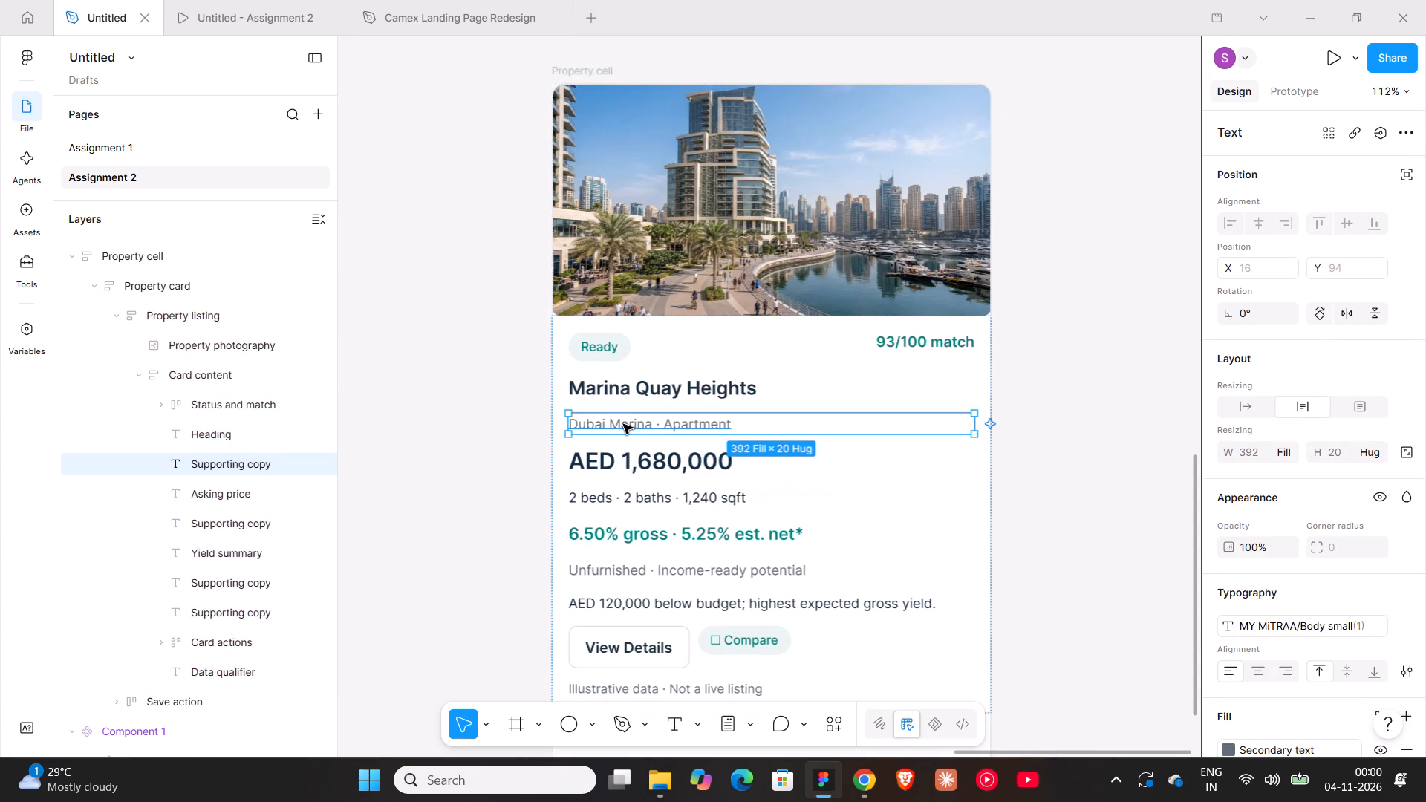
{"action": "triple_click", "coordinate": [599, 346]}
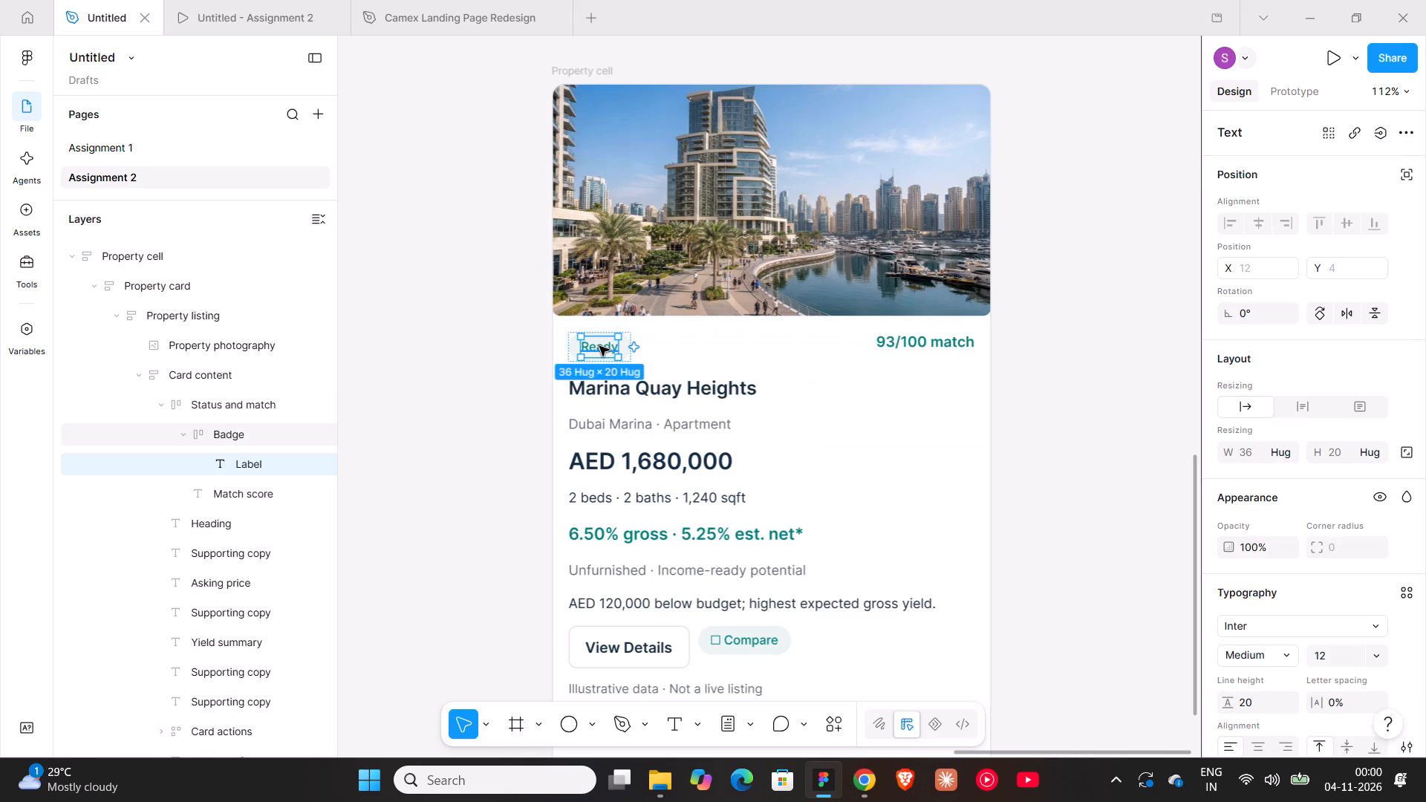
{"action": "left_click", "coordinate": [1285, 651]}
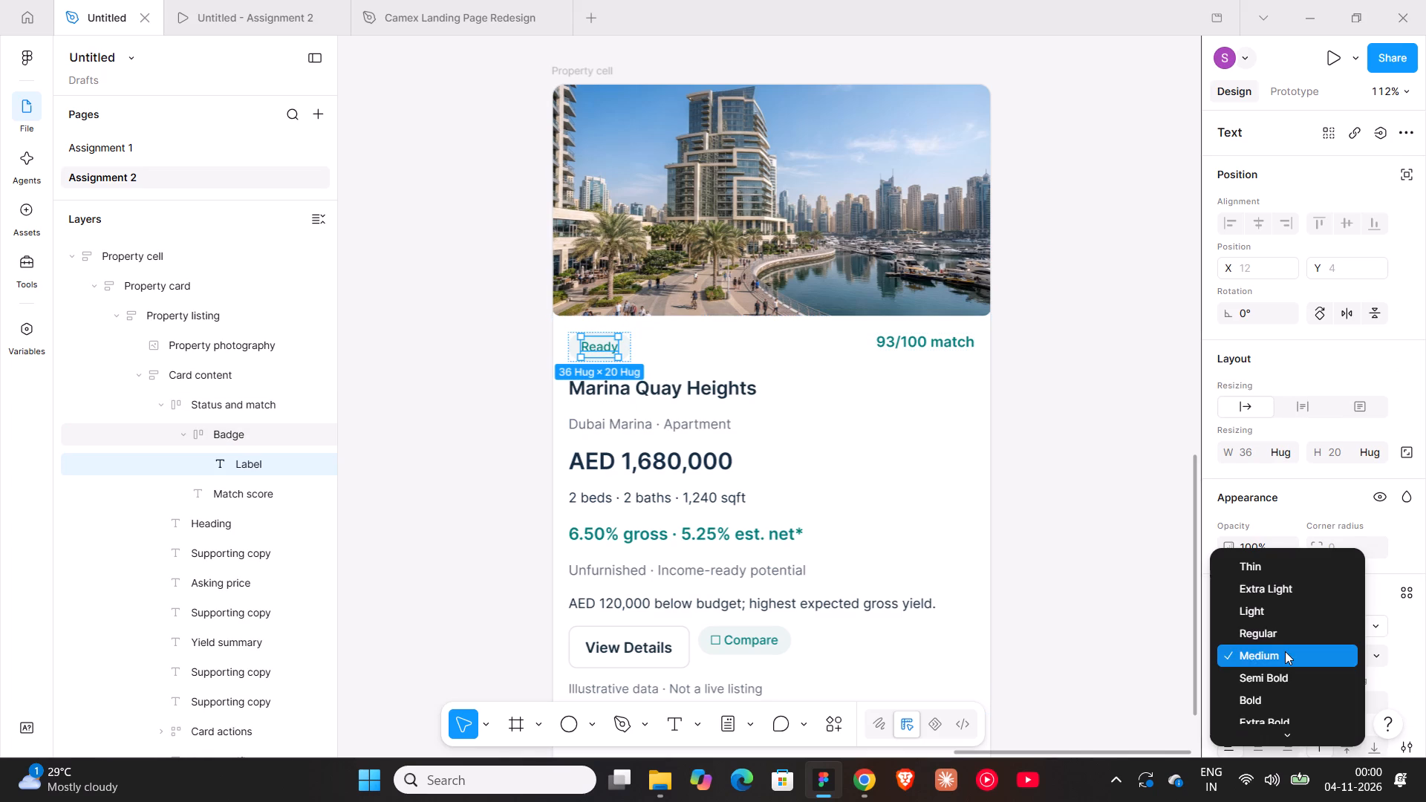
{"action": "left_click", "coordinate": [1156, 653]}
{"action": "left_click", "coordinate": [1349, 657]}
{"action": "type", "text": "14"}
{"action": "key", "text": "Return"}
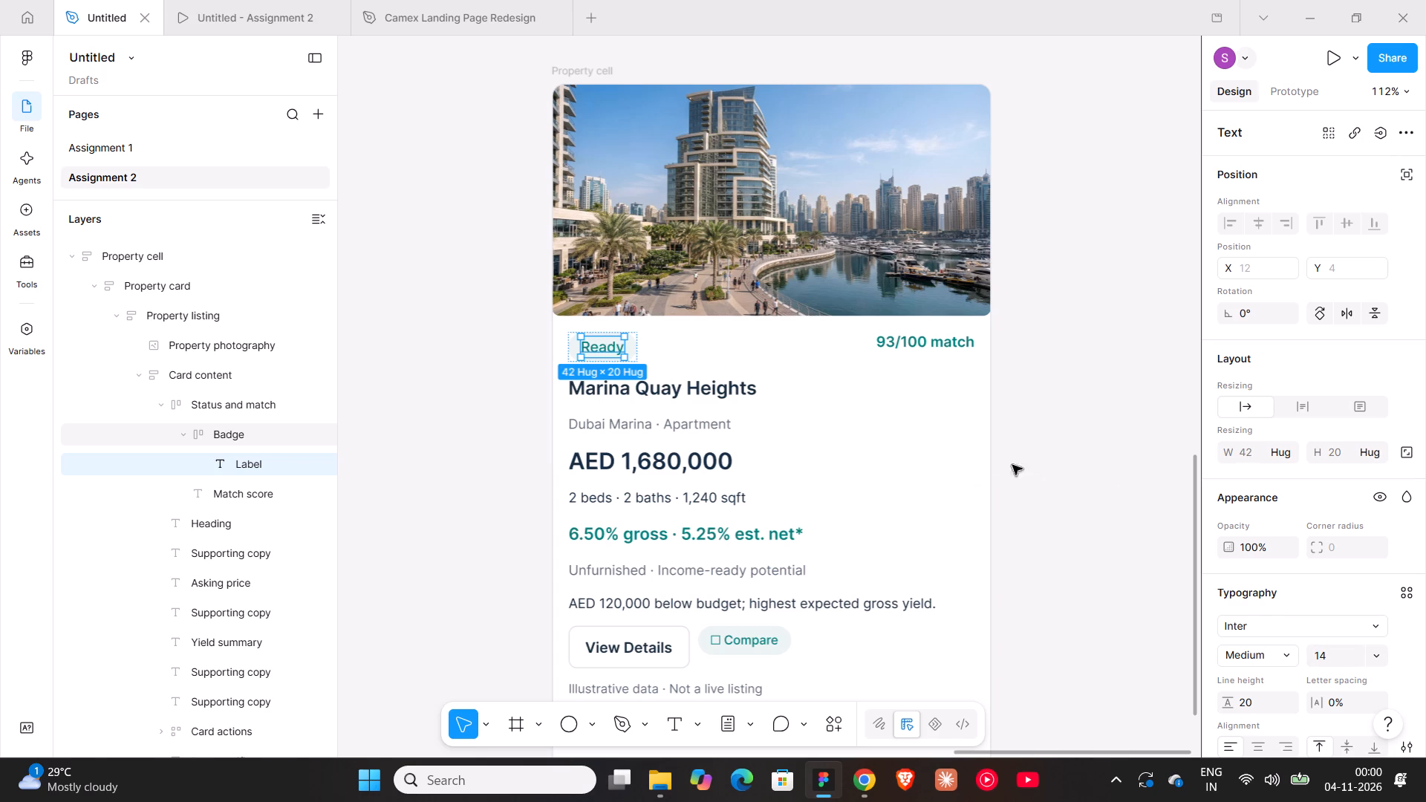
{"action": "left_click", "coordinate": [1075, 429]}
Detach the Ready badge's Accent colour, recolour it with page blue 0584FD, and correct it for AA contrast to 006CD4.
{"action": "triple_click", "coordinate": [638, 342]}
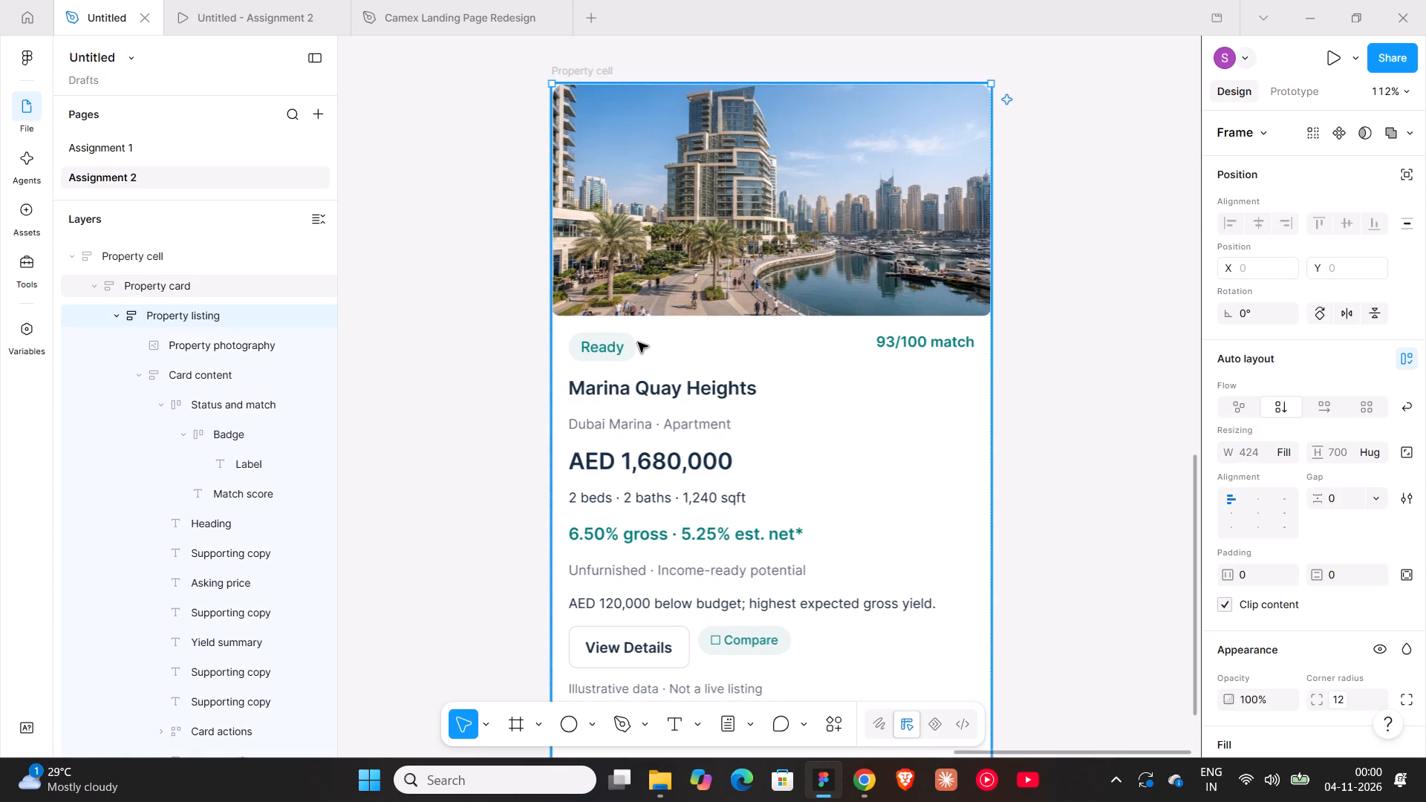
{"action": "double_click", "coordinate": [610, 345]}
{"action": "double_click", "coordinate": [610, 345]}
{"action": "scroll", "coordinate": [1243, 510], "scroll_direction": "down", "scroll_amount": 2}
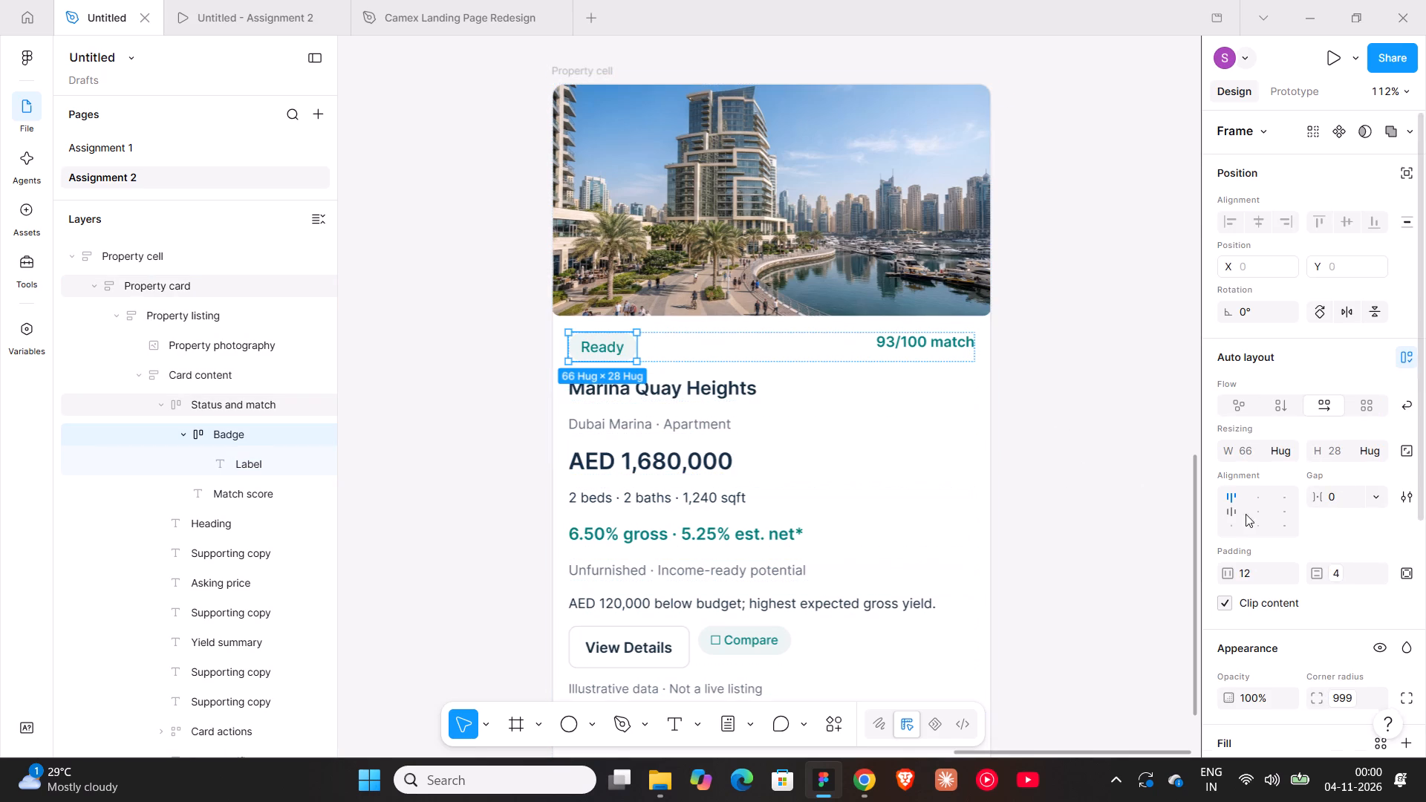
{"action": "scroll", "coordinate": [1246, 514], "scroll_direction": "down", "scroll_amount": 1}
{"action": "left_click", "coordinate": [1230, 651]}
{"action": "left_click", "coordinate": [1372, 656]}
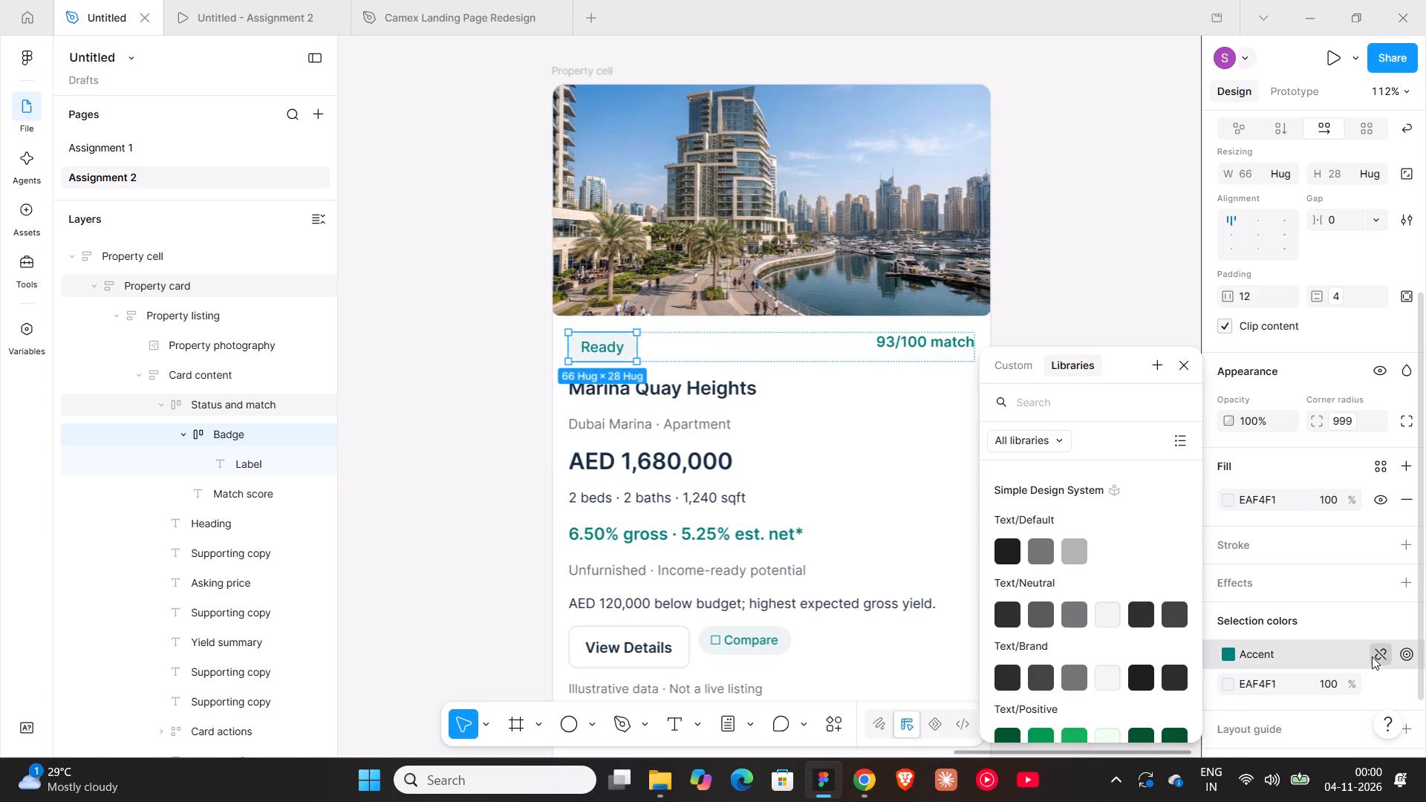
{"action": "left_click", "coordinate": [1228, 657]}
{"action": "left_click", "coordinate": [1228, 657]}
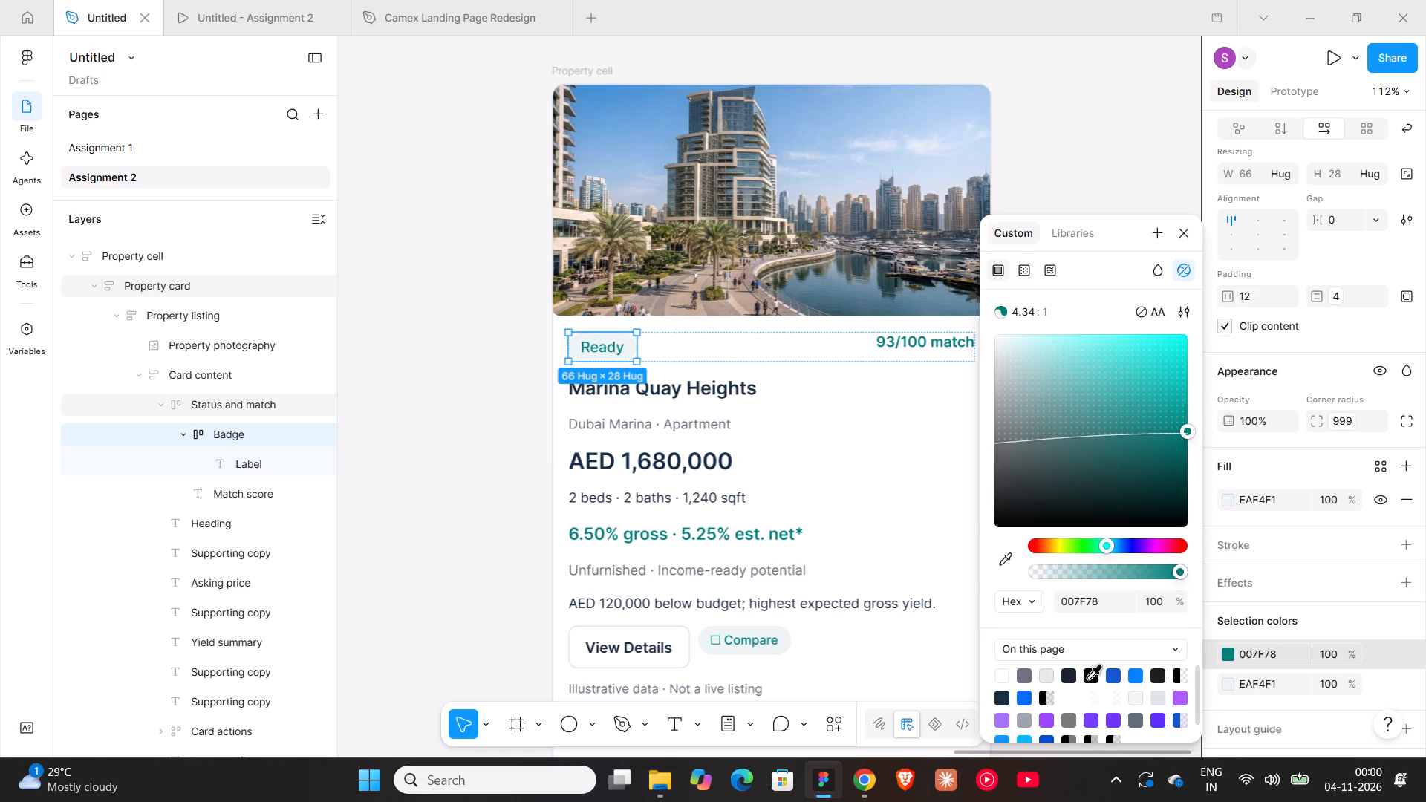
{"action": "left_click", "coordinate": [1136, 679]}
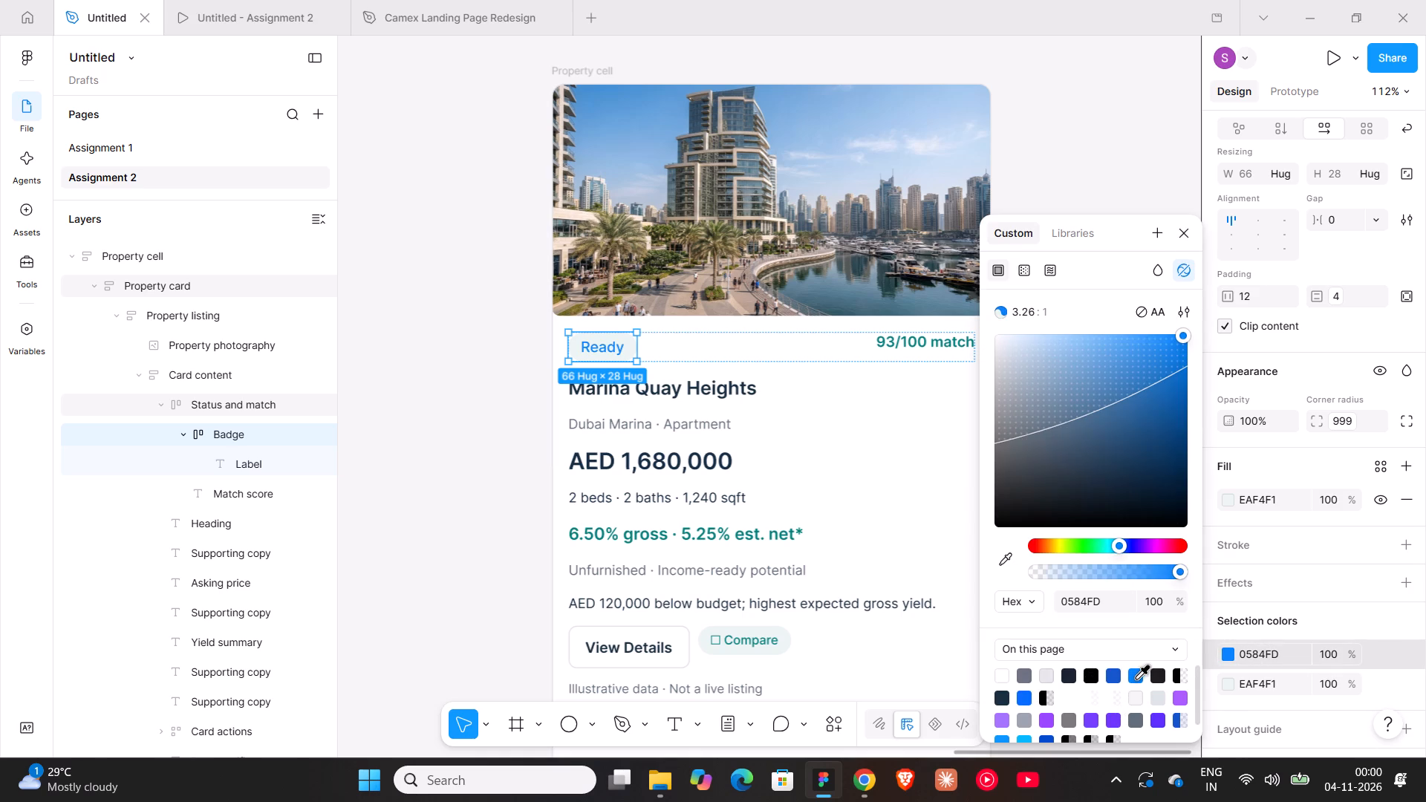
{"action": "left_click", "coordinate": [1150, 304]}
{"action": "left_click", "coordinate": [628, 345]}
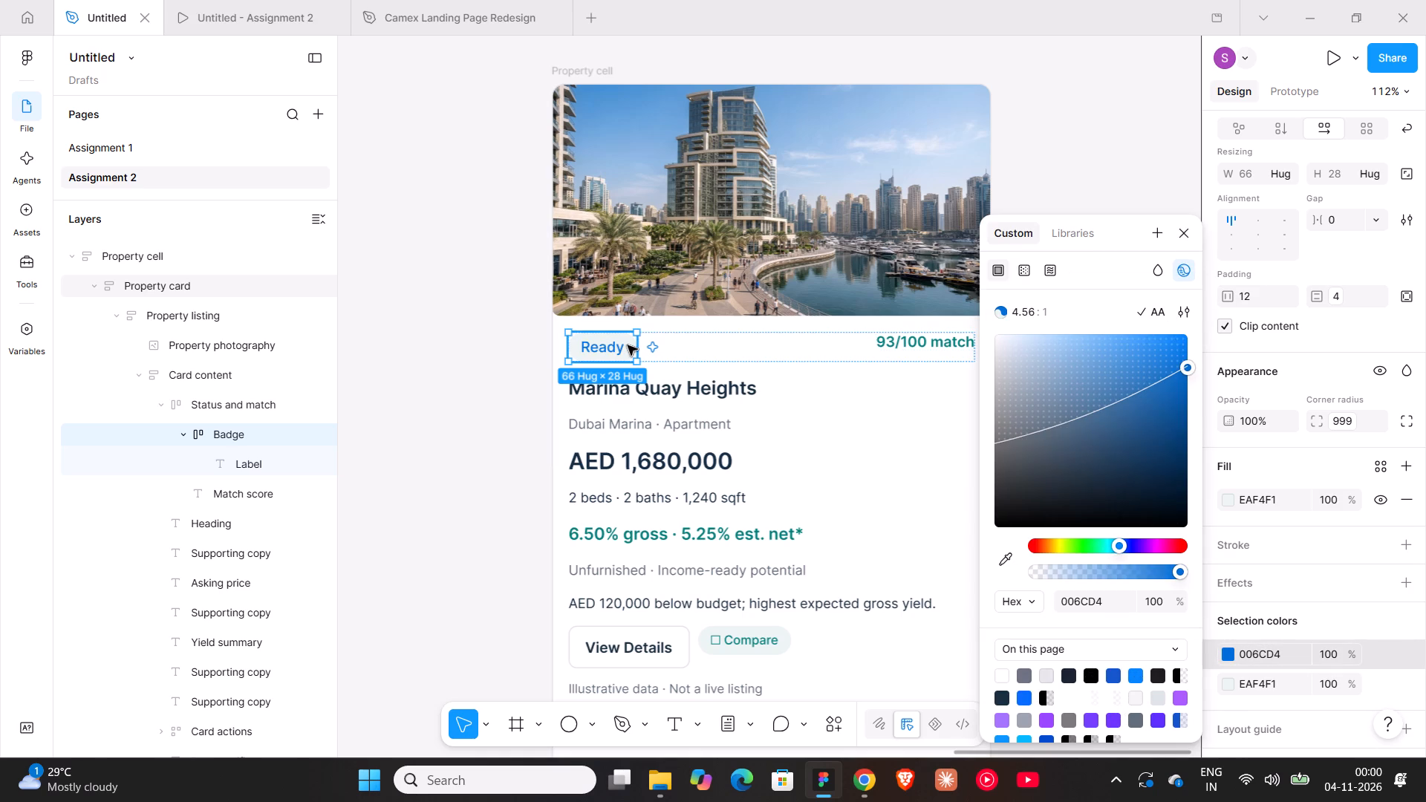
Change the fill of the card's 93/100 match text to the page blue 0584FD.
{"action": "left_click", "coordinate": [939, 340]}
{"action": "left_click", "coordinate": [1349, 564]}
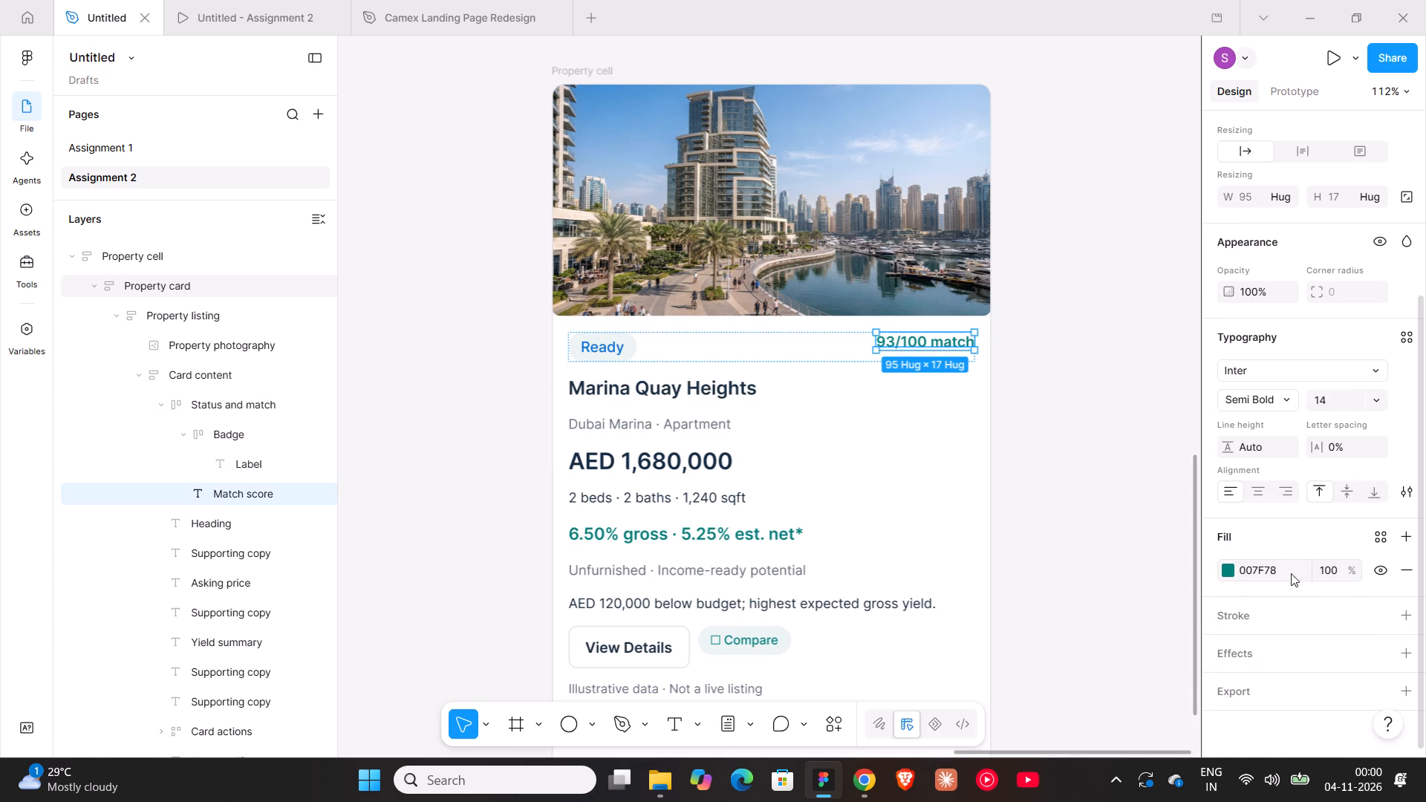
{"action": "left_click", "coordinate": [1234, 571]}
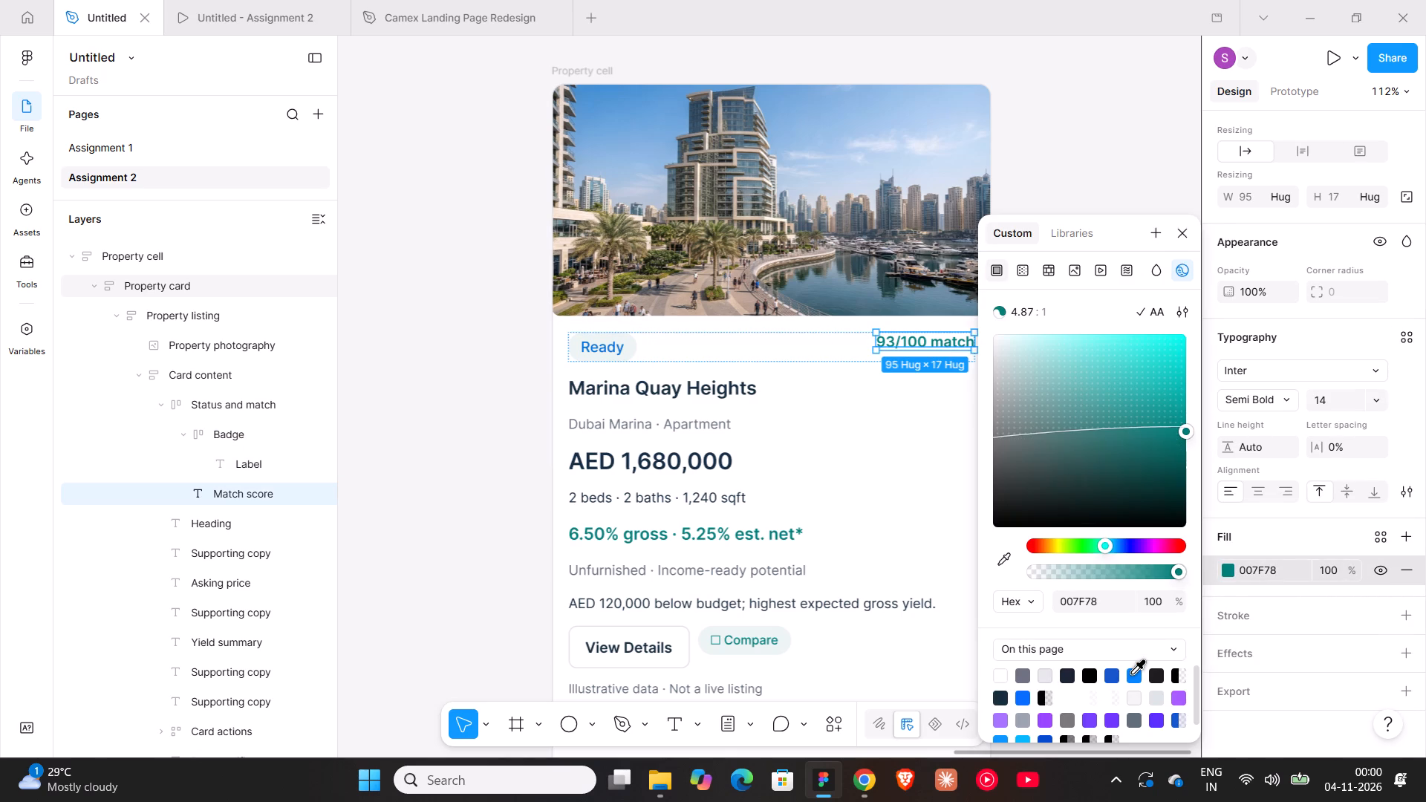
{"action": "left_click", "coordinate": [1132, 674]}
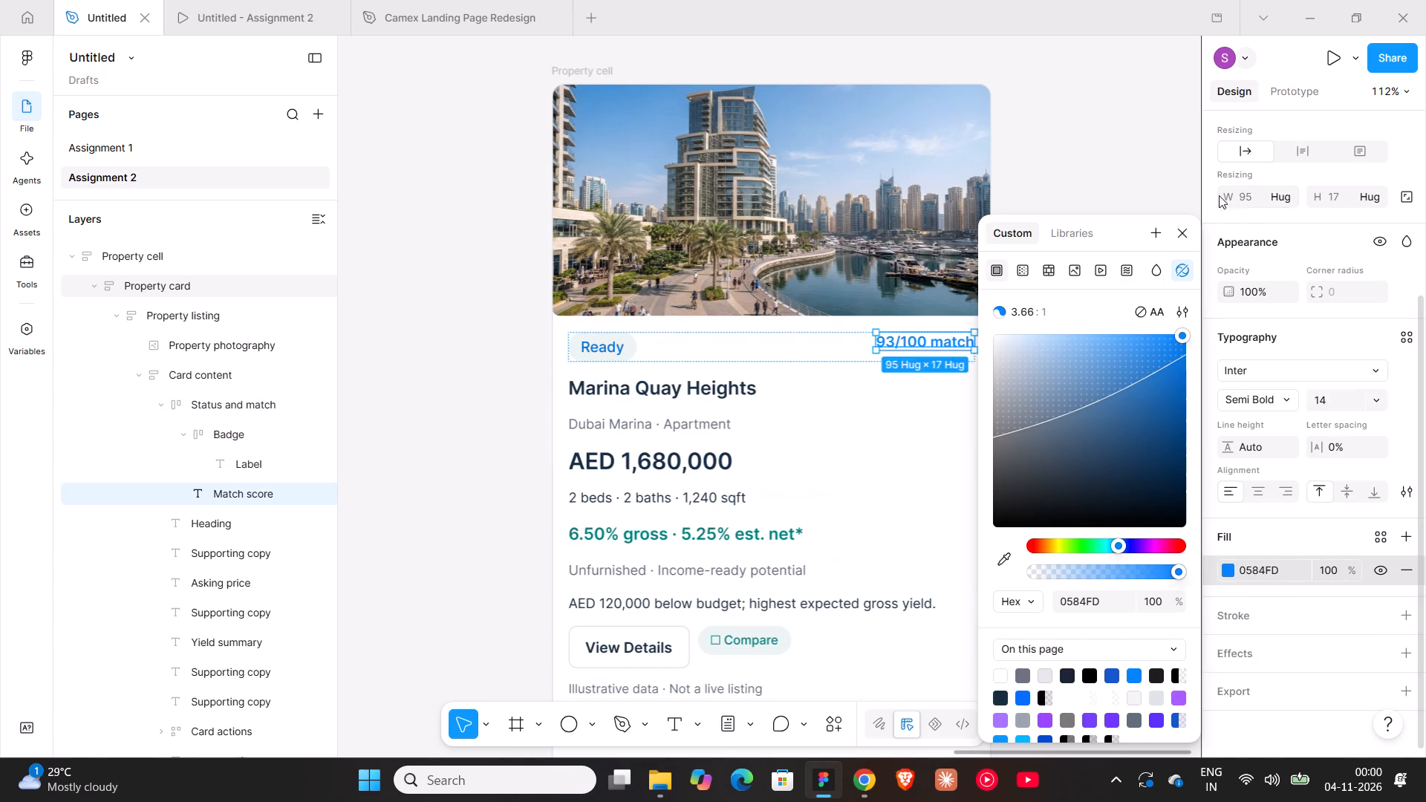
{"action": "scroll", "coordinate": [1298, 184], "scroll_direction": "up", "scroll_amount": 5}
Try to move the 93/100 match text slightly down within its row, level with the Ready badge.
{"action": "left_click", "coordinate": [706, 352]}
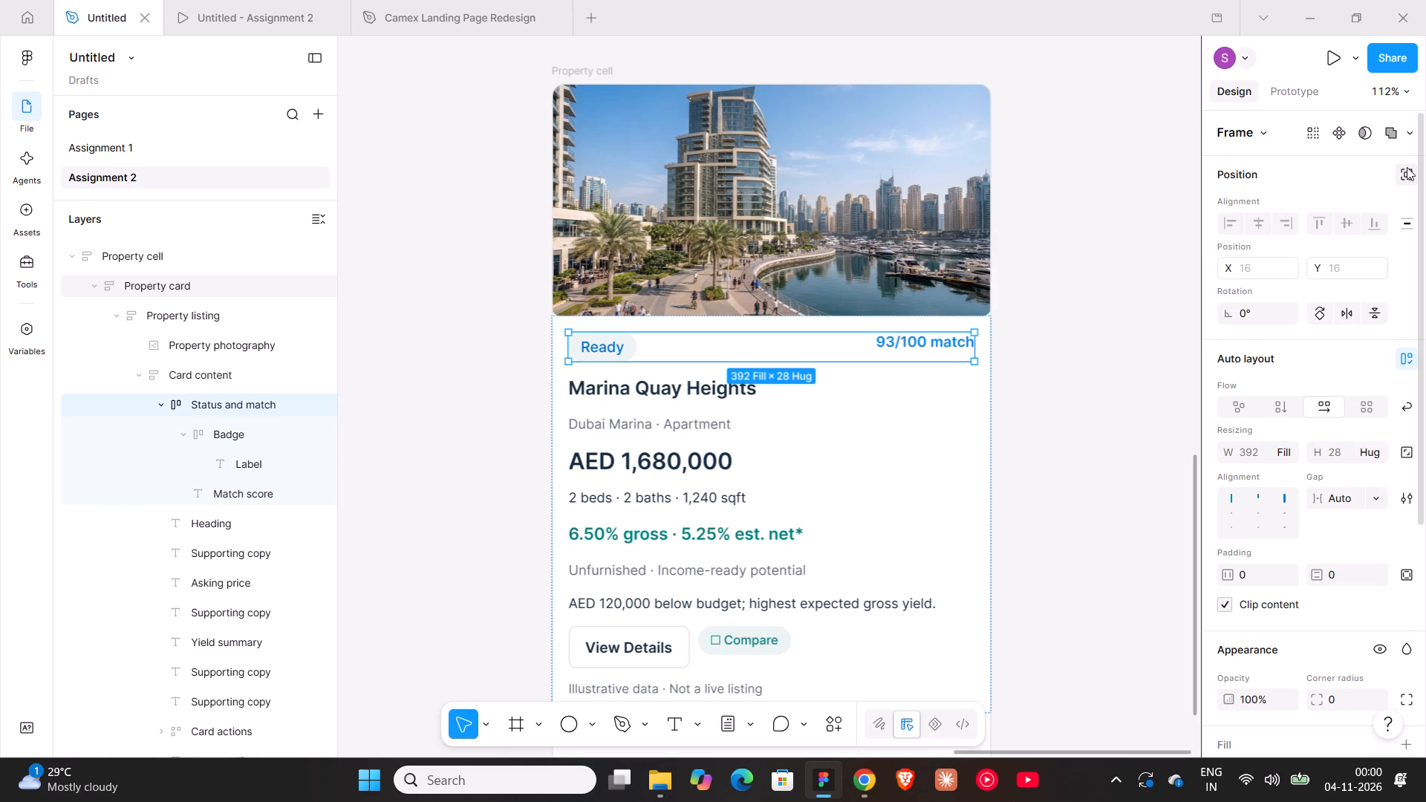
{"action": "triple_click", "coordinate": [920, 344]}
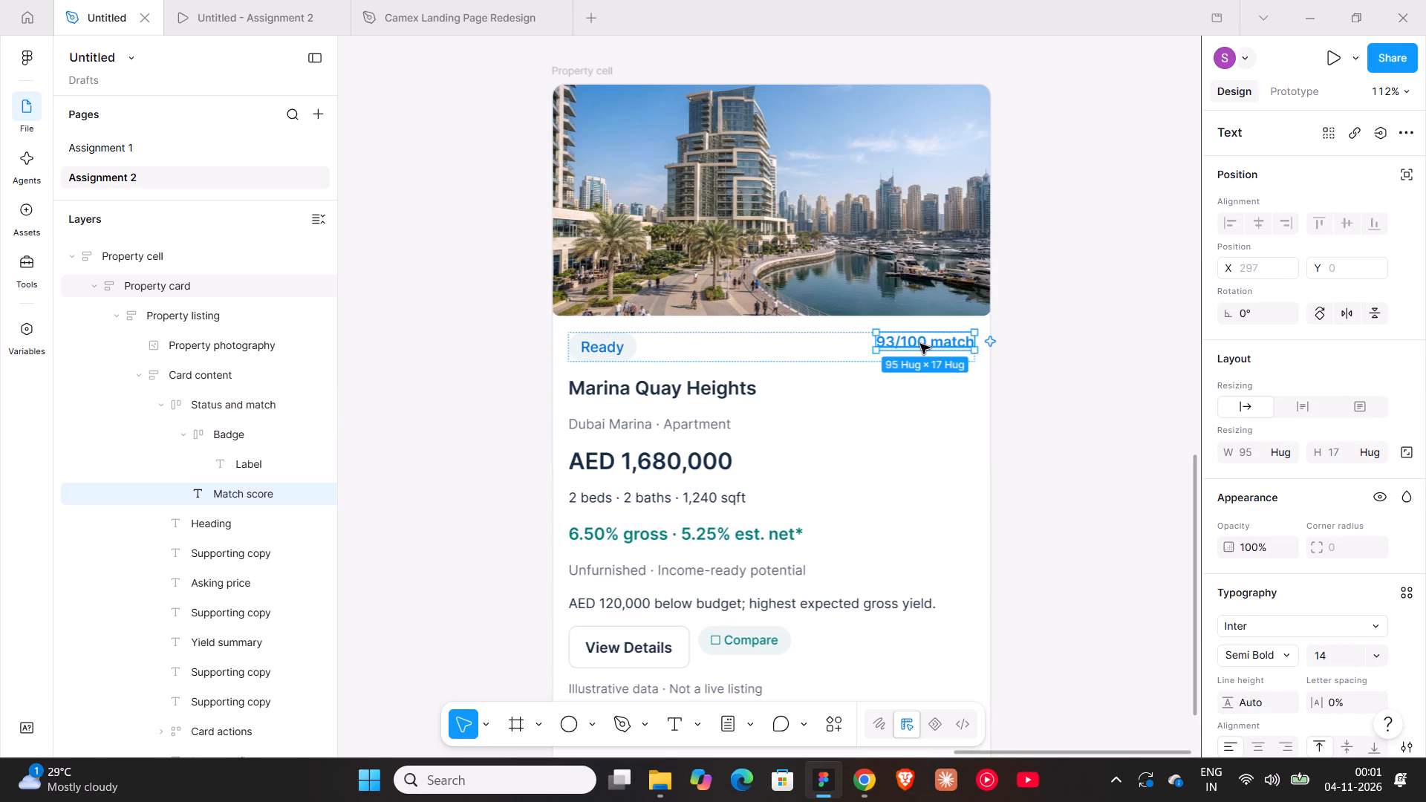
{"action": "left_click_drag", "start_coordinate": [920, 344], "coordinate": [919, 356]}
Move the Status and match row out of the property card onto the empty canvas beside it.
{"action": "scroll", "coordinate": [850, 353], "scroll_direction": "down", "scroll_amount": 3, "text": "ctrl"}
{"action": "left_click", "coordinate": [784, 353]}
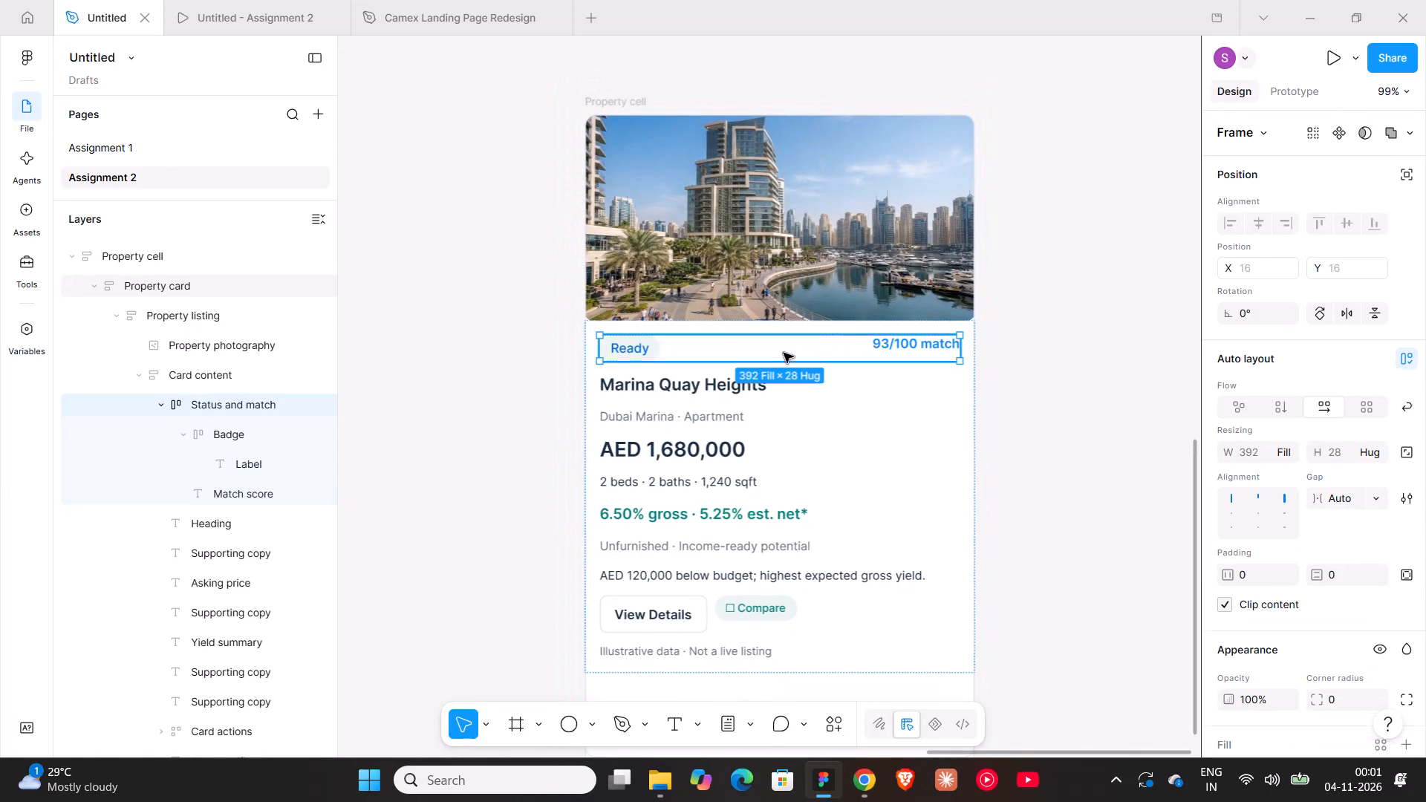
{"action": "left_click_drag", "start_coordinate": [781, 353], "coordinate": [1174, 333]}
{"action": "scroll", "coordinate": [1087, 335], "scroll_direction": "down", "scroll_amount": 3, "text": "shift"}
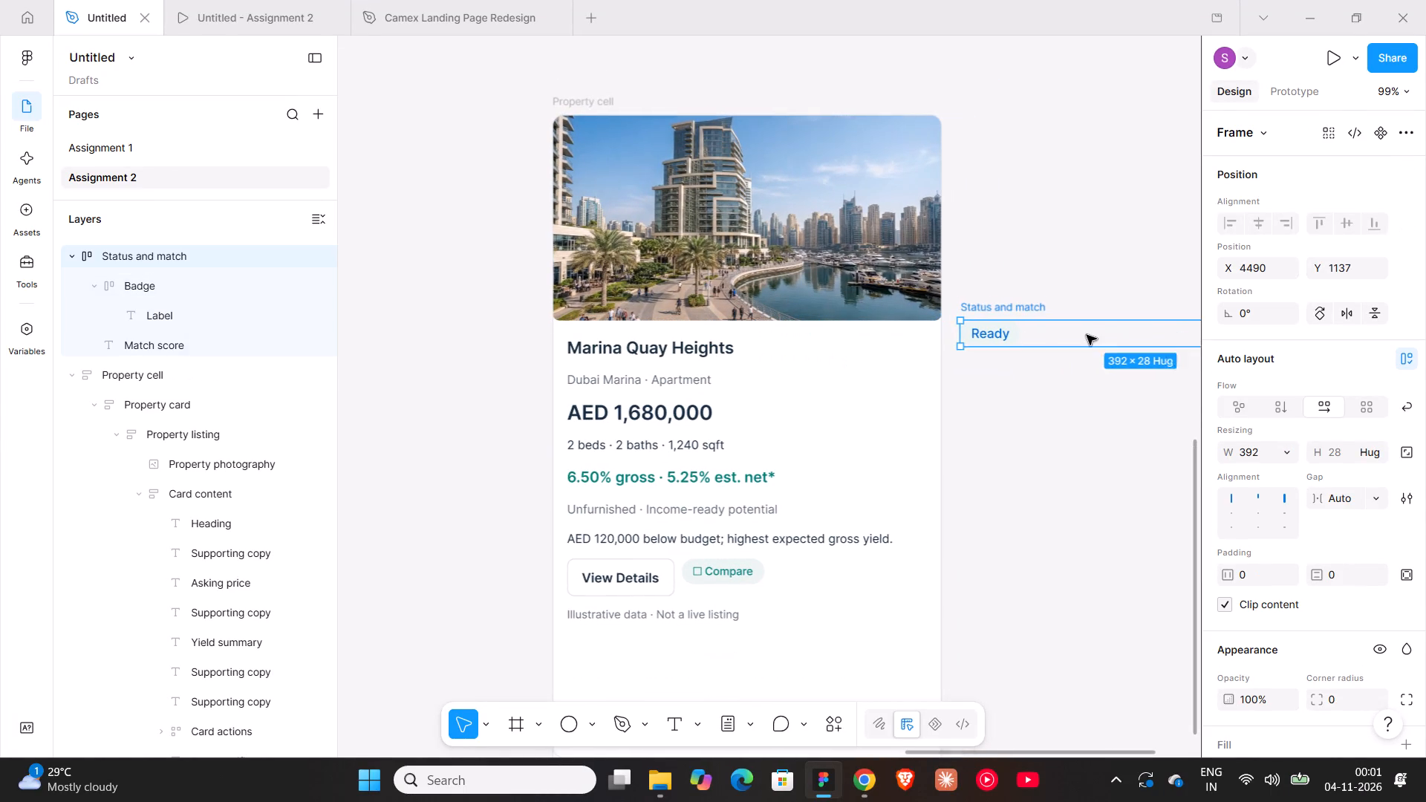
{"action": "scroll", "coordinate": [1087, 335], "scroll_direction": "down", "scroll_amount": 2, "text": "shift"}
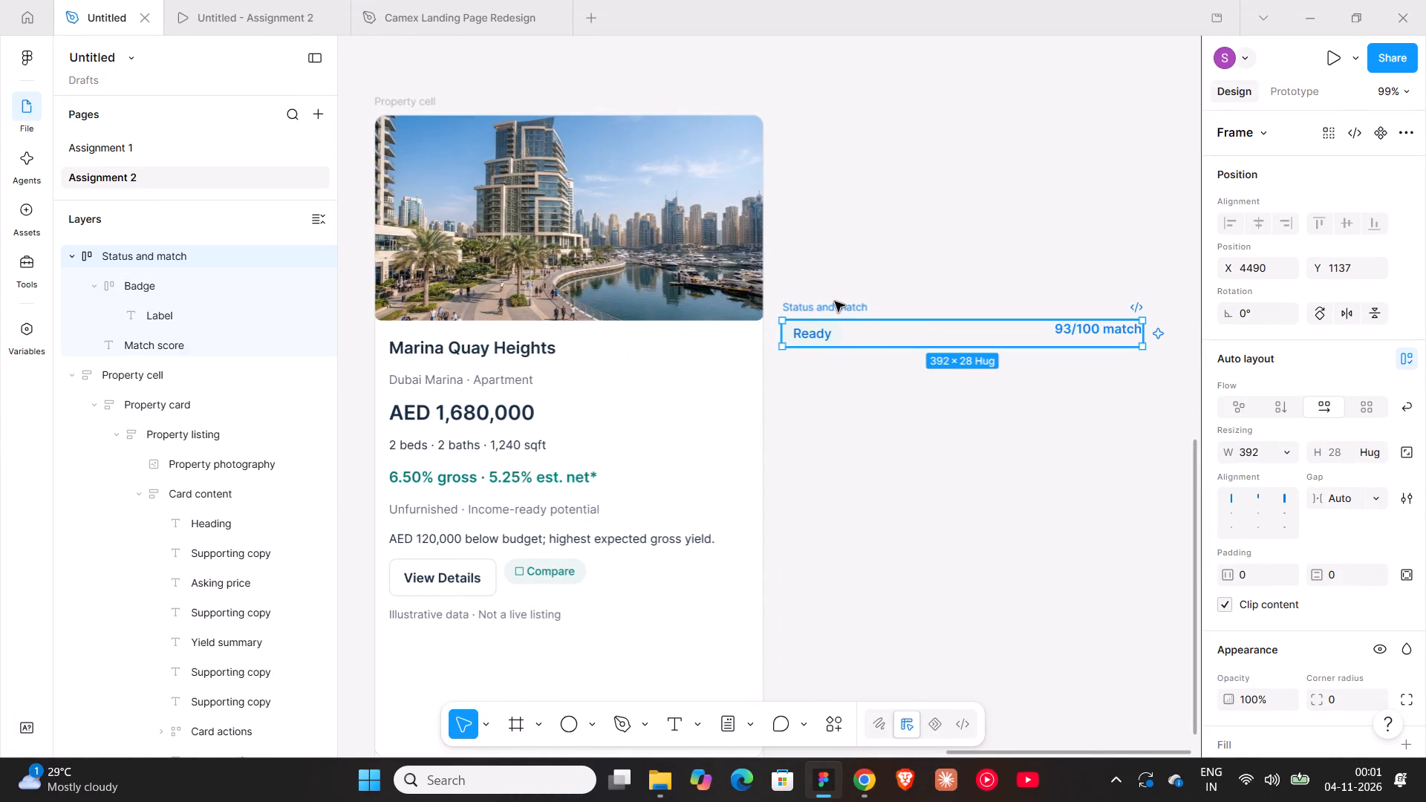
Pull the Ready badge and the 93/100 match text out of the Status and match frame, placing them side by side below it.
{"action": "left_click", "coordinate": [811, 333]}
{"action": "left_click_drag", "start_coordinate": [811, 333], "coordinate": [815, 408]}
{"action": "left_click", "coordinate": [818, 336]}
{"action": "left_click_drag", "start_coordinate": [818, 332], "coordinate": [958, 411]}
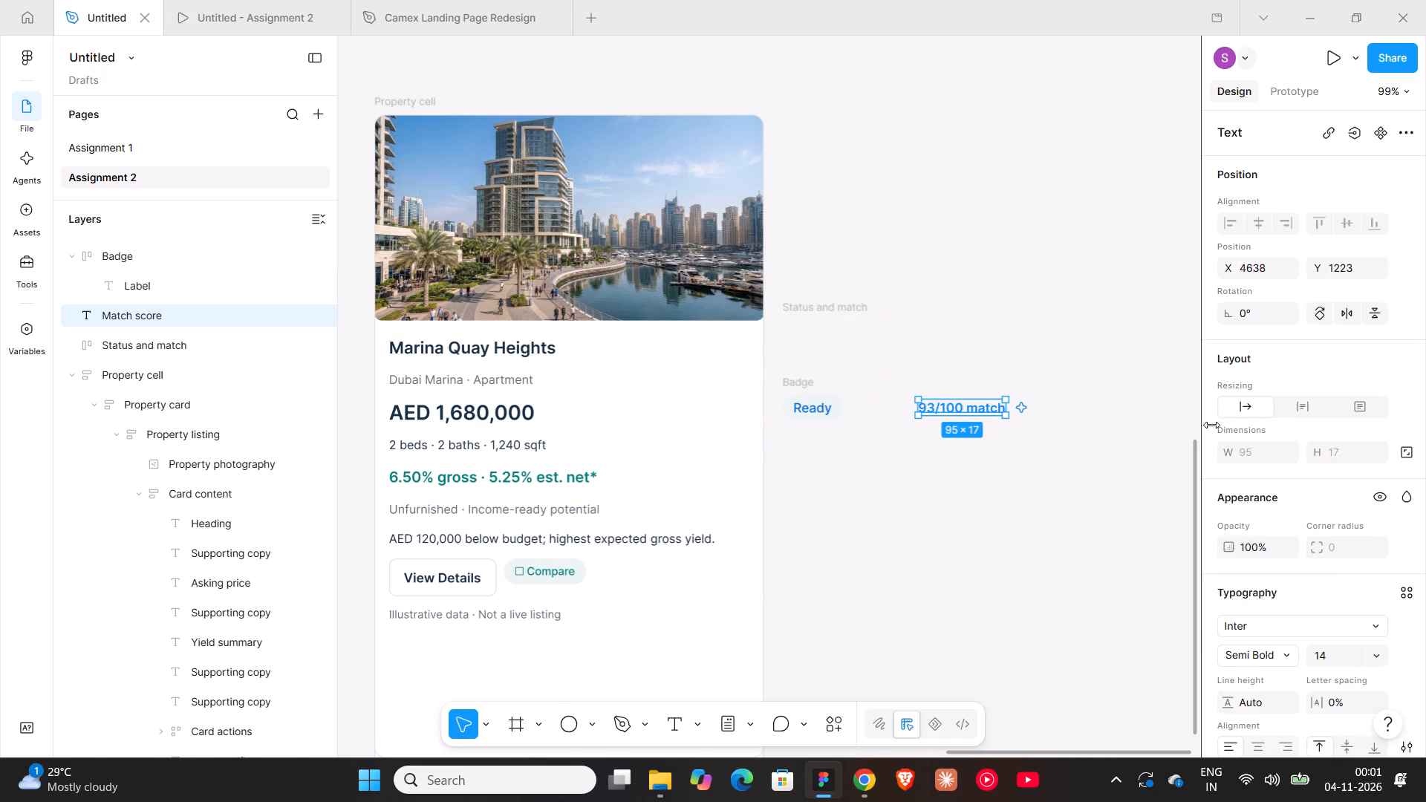
Recolour the separated Ready badge's label with a blue from the page's colours.
{"action": "scroll", "coordinate": [1300, 587], "scroll_direction": "down", "scroll_amount": 3}
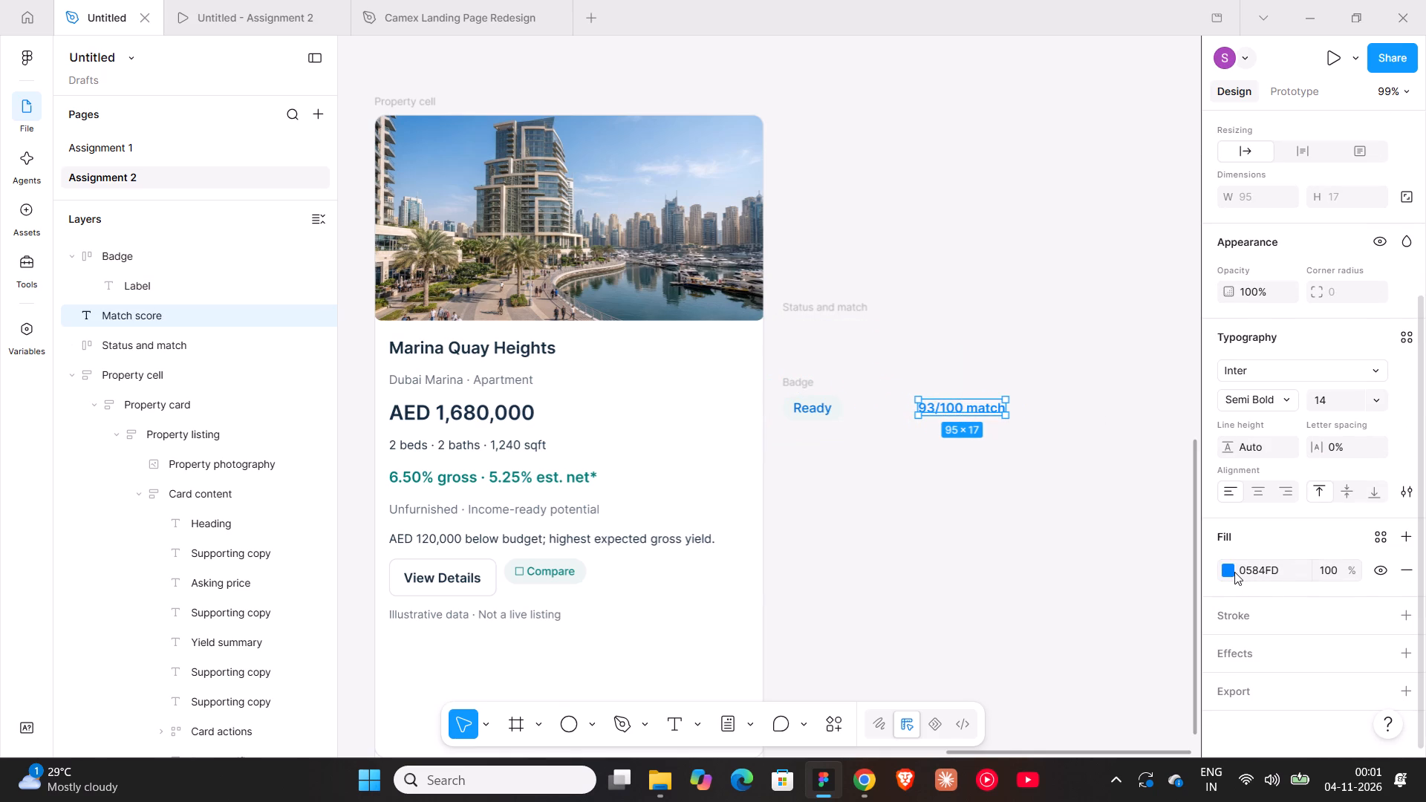
{"action": "left_click", "coordinate": [810, 414]}
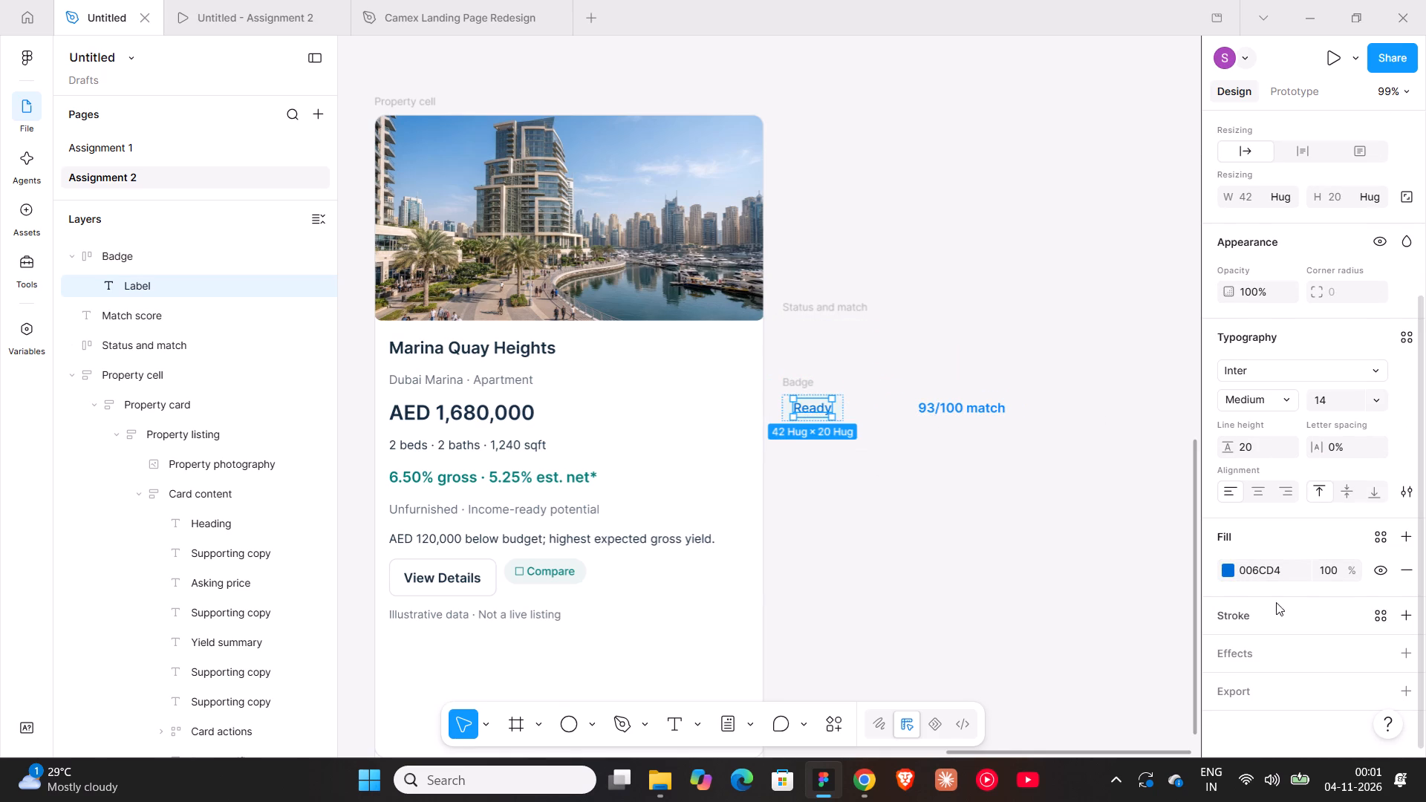
{"action": "left_click", "coordinate": [1221, 570]}
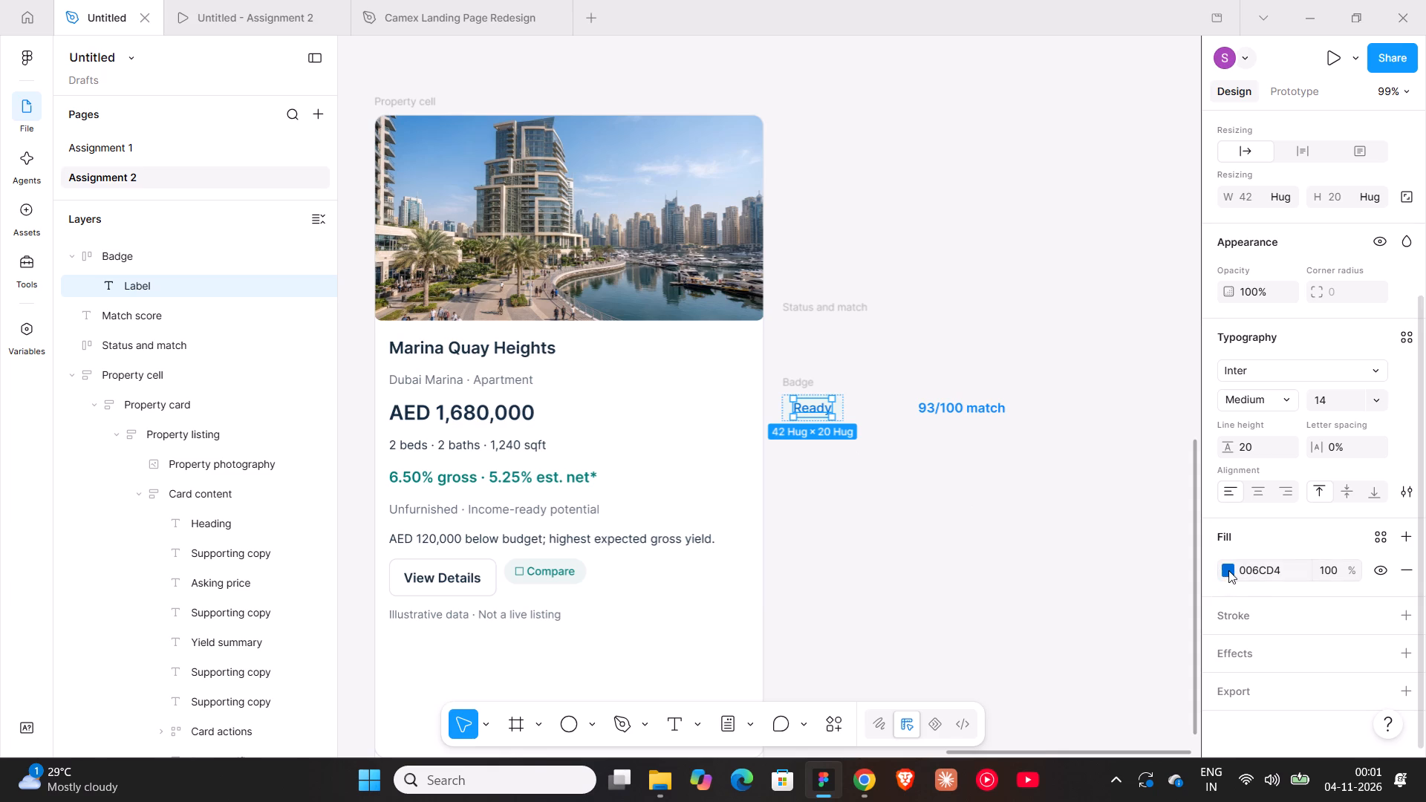
{"action": "left_click", "coordinate": [1228, 570]}
{"action": "left_click", "coordinate": [1112, 679]}
{"action": "left_click", "coordinate": [932, 548]}
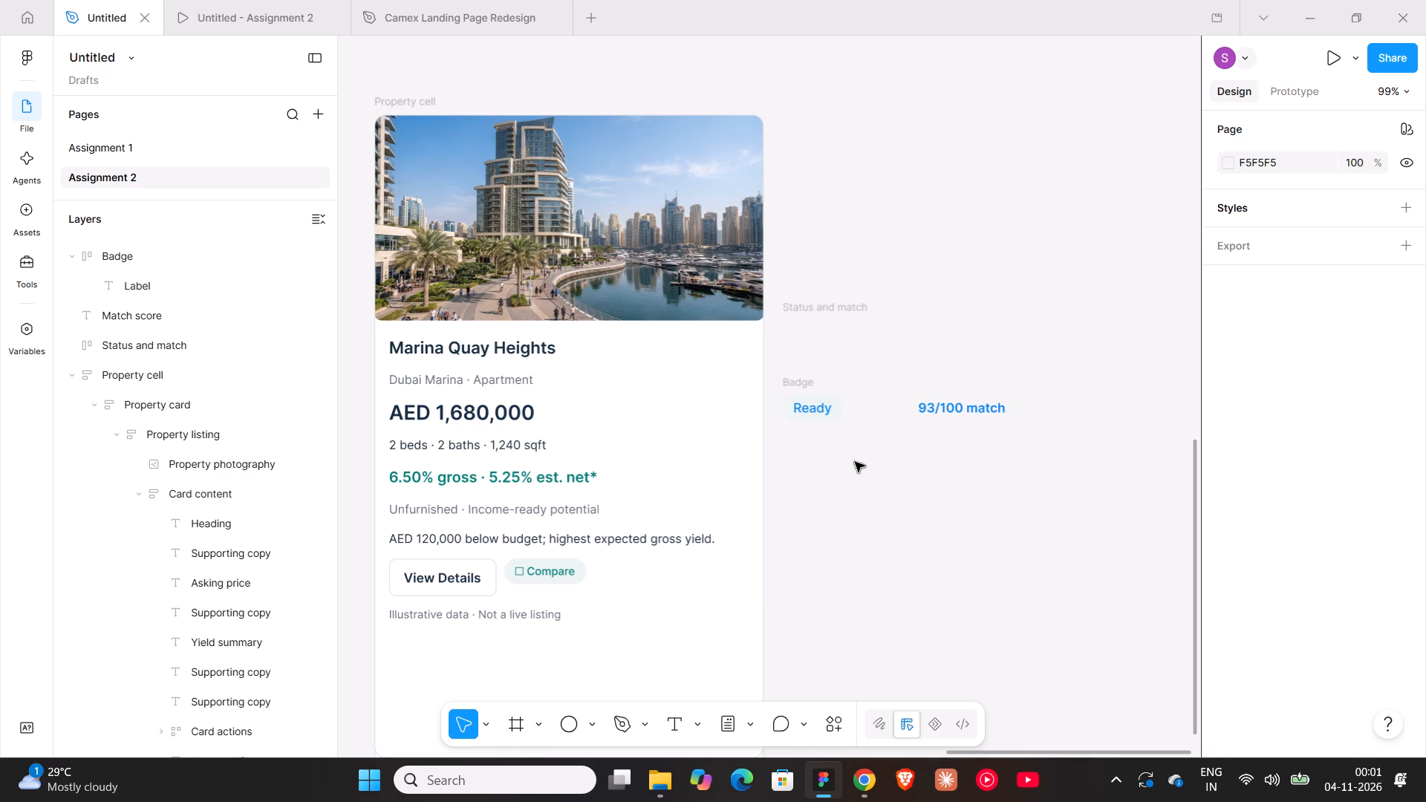
Change the separated match text beside the Ready badge to read 93/100 AI Match.
{"action": "scroll", "coordinate": [855, 462], "scroll_direction": "down", "scroll_amount": 6, "text": "ctrl"}
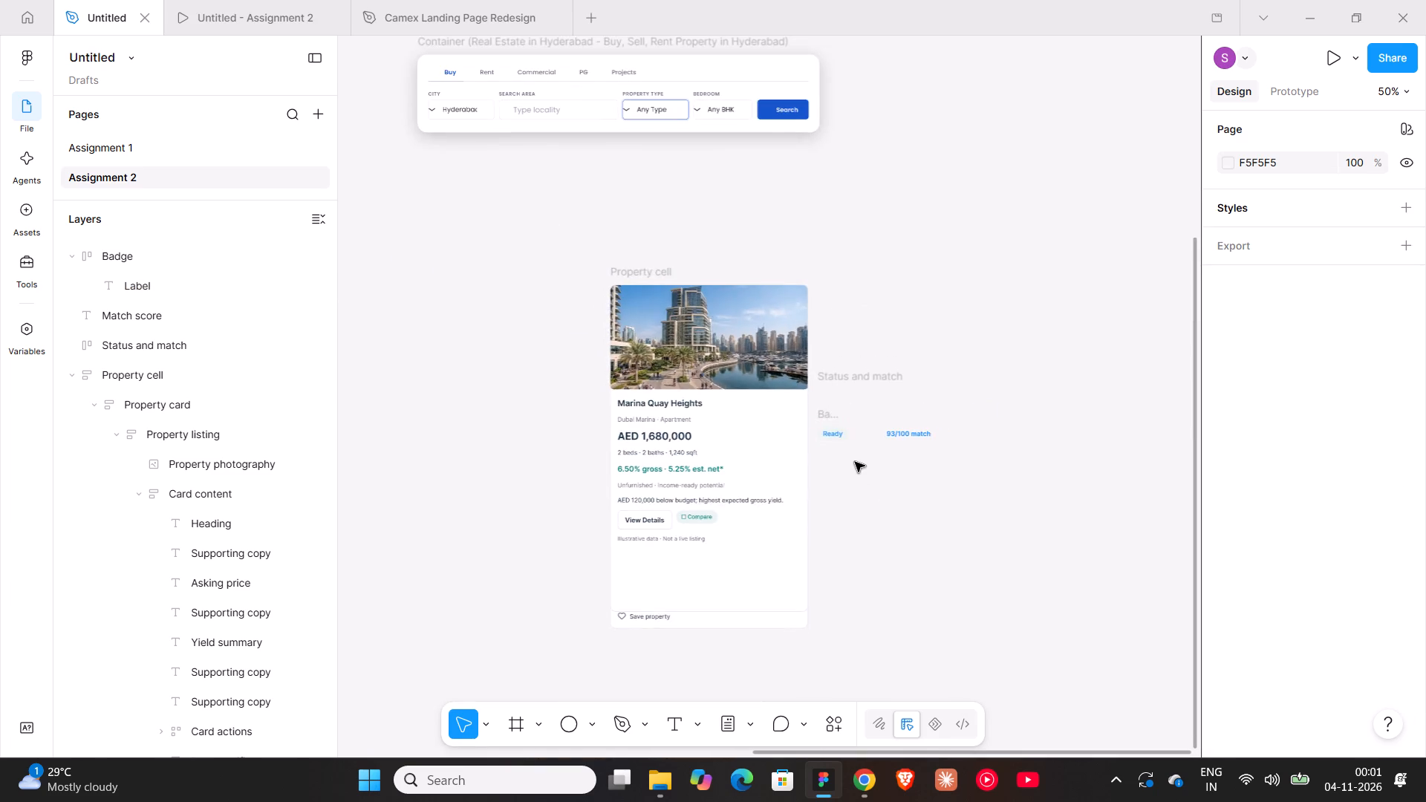
{"action": "scroll", "coordinate": [838, 436], "scroll_direction": "up", "scroll_amount": 8, "text": "ctrl"}
{"action": "scroll", "coordinate": [959, 427], "scroll_direction": "down", "scroll_amount": 2, "text": "shift"}
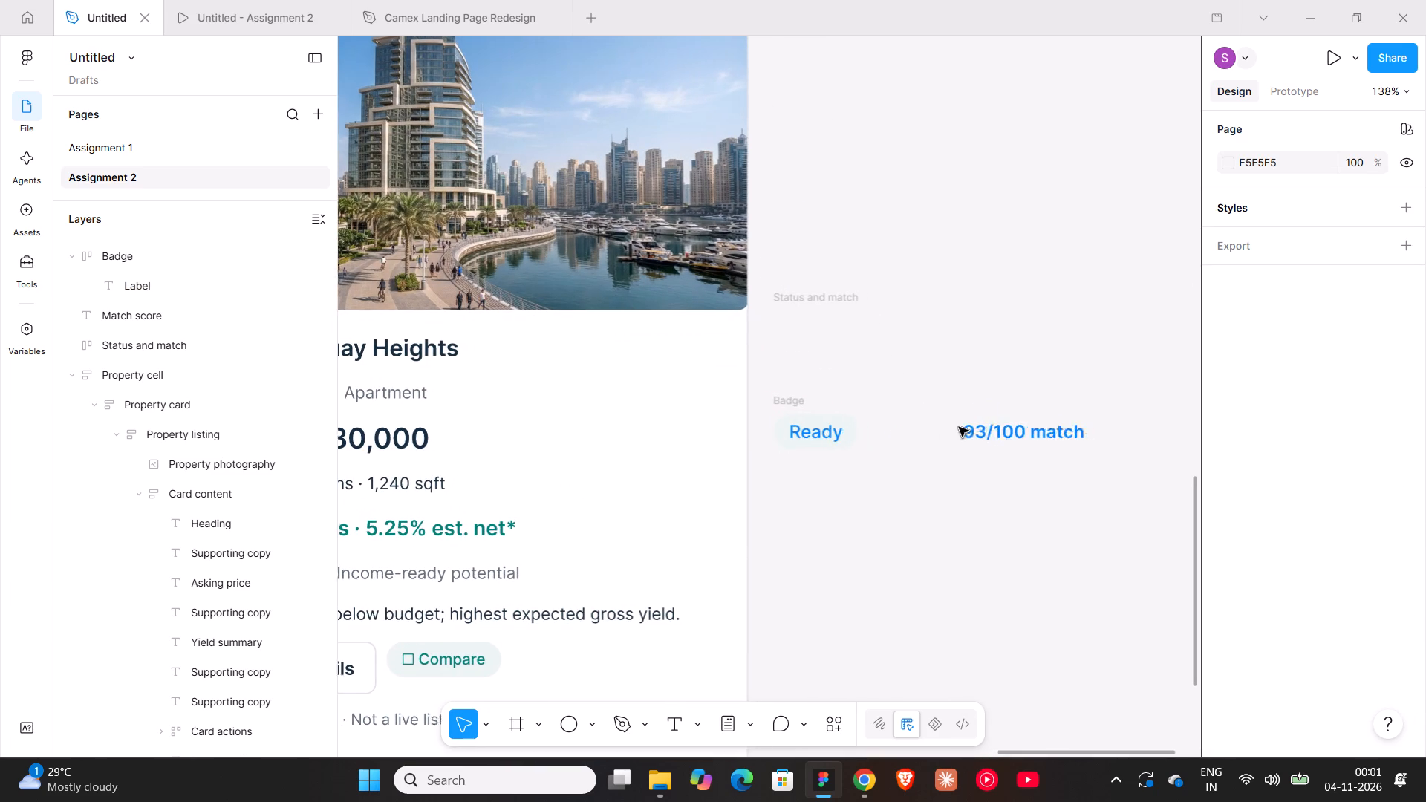
{"action": "scroll", "coordinate": [959, 427], "scroll_direction": "down", "scroll_amount": 1, "text": "shift"}
{"action": "double_click", "coordinate": [969, 431]}
{"action": "left_click", "coordinate": [963, 432]}
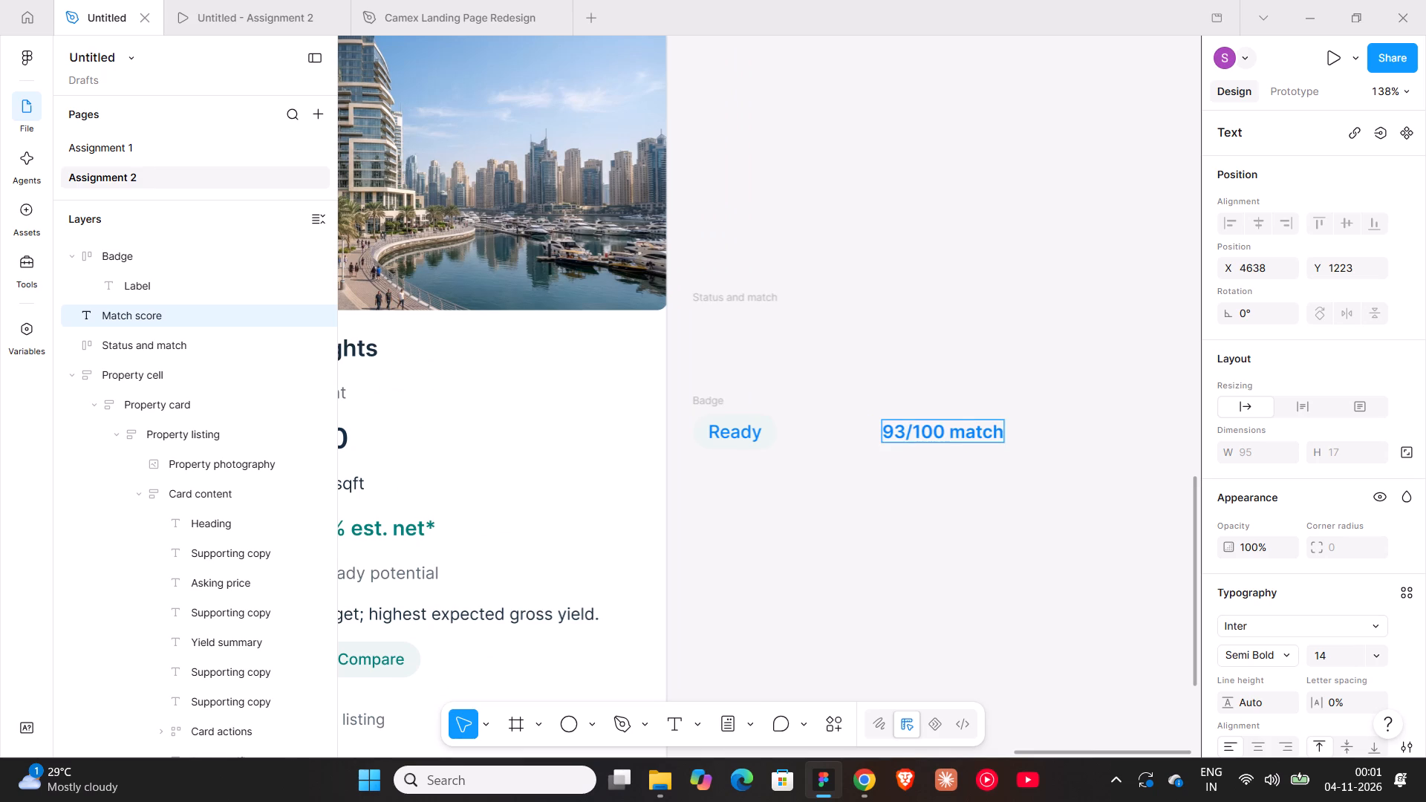
{"action": "key", "text": "BackSpace"}
{"action": "key", "text": "shift+m"}
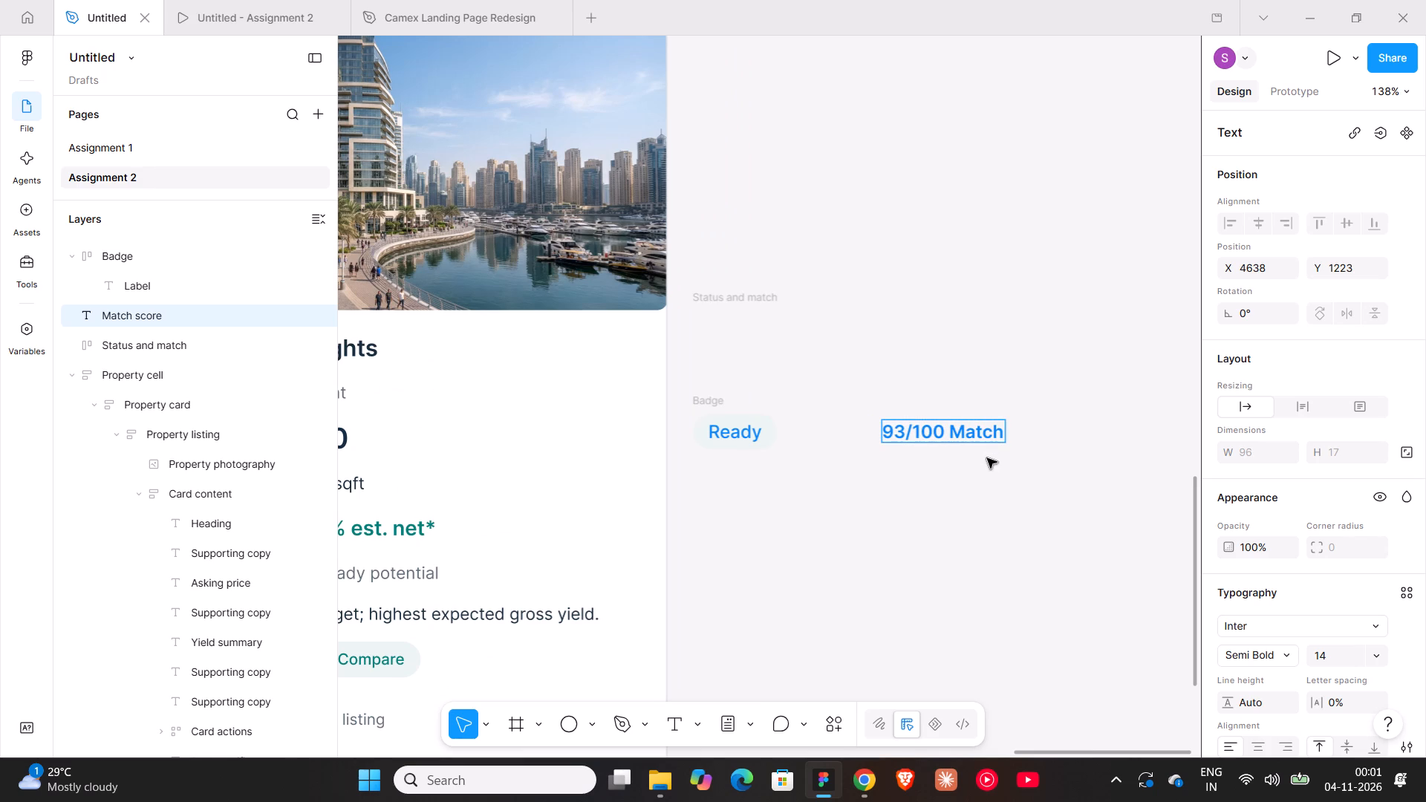
{"action": "left_click", "coordinate": [954, 431]}
{"action": "key", "text": "space"}
{"action": "type", "text": "AI"}
{"action": "key", "text": "space"}
{"action": "left_click", "coordinate": [1015, 466]}
Resize the sparkle icon next to AI Insights in the Desktop - 1 header to 24 × 24.
{"action": "scroll", "coordinate": [1015, 466], "scroll_direction": "down", "scroll_amount": 9, "text": "ctrl"}
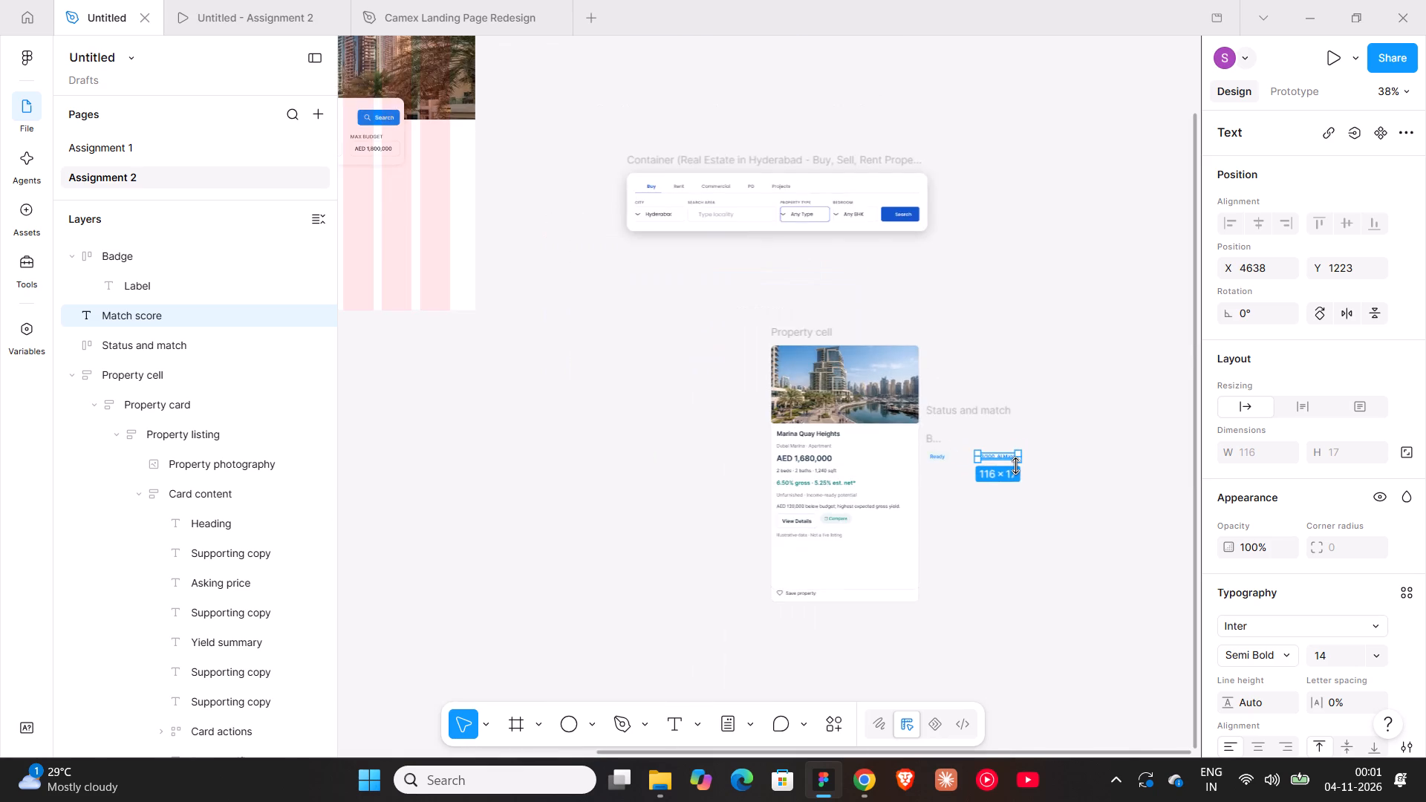
{"action": "scroll", "coordinate": [1015, 466], "scroll_direction": "down", "scroll_amount": 6, "text": "ctrl"}
{"action": "scroll", "coordinate": [891, 341], "scroll_direction": "down", "scroll_amount": 1}
{"action": "scroll", "coordinate": [781, 267], "scroll_direction": "up", "scroll_amount": 1, "text": "ctrl"}
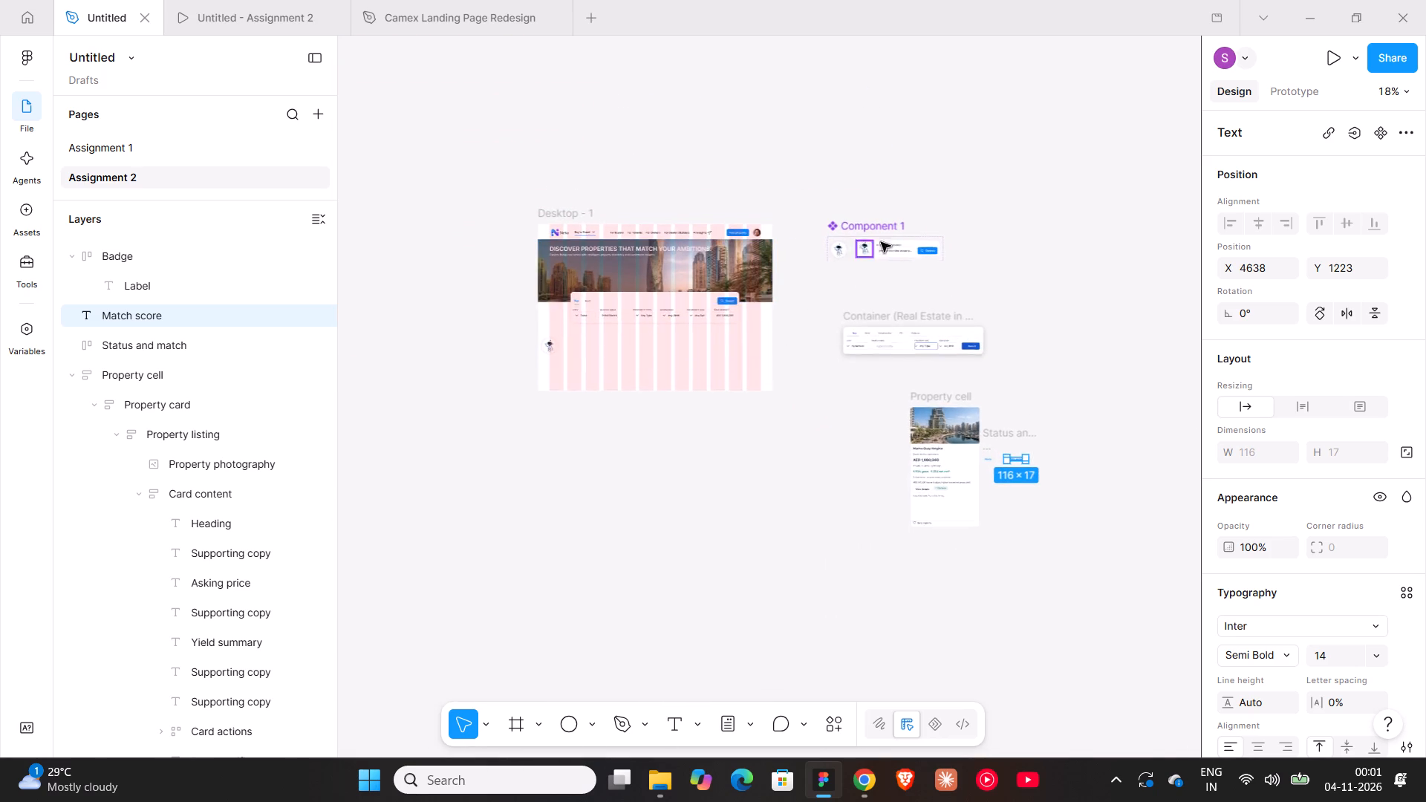
{"action": "scroll", "coordinate": [894, 237], "scroll_direction": "up", "scroll_amount": 8, "text": "ctrl"}
{"action": "scroll", "coordinate": [913, 456], "scroll_direction": "down", "scroll_amount": 5, "text": "ctrl"}
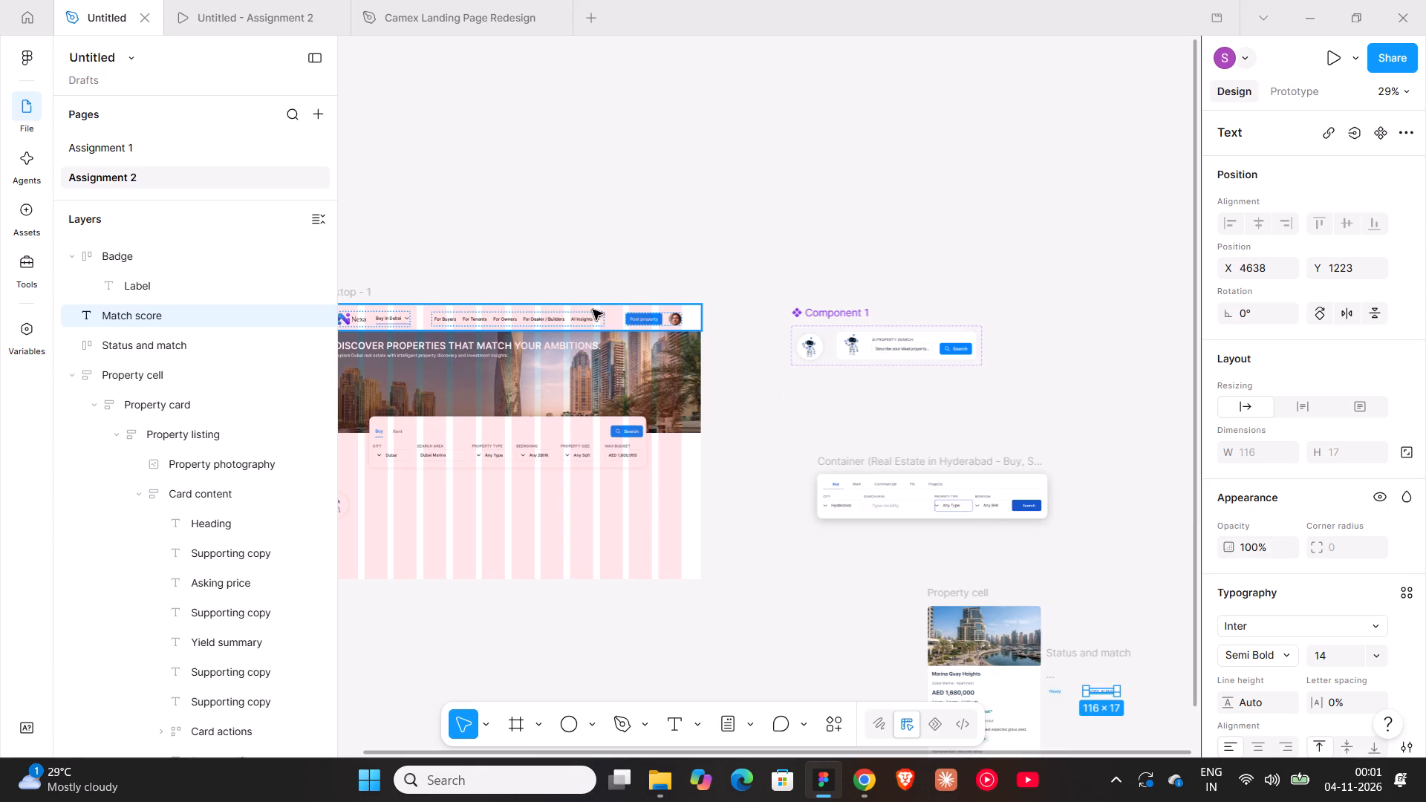
{"action": "scroll", "coordinate": [593, 310], "scroll_direction": "up", "scroll_amount": 17, "text": "ctrl"}
{"action": "triple_click", "coordinate": [607, 356]}
{"action": "double_click", "coordinate": [607, 356]}
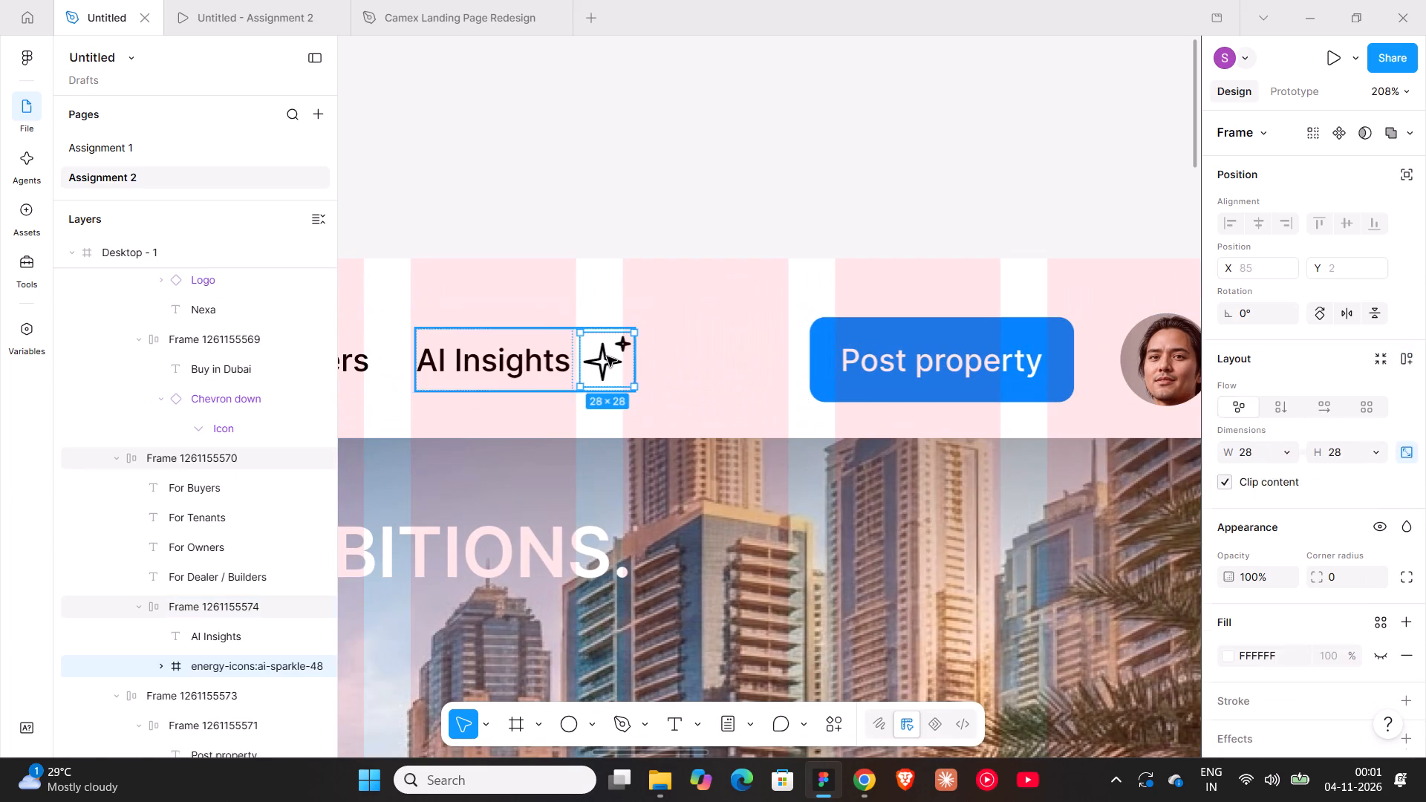
{"action": "left_click", "coordinate": [680, 224]}
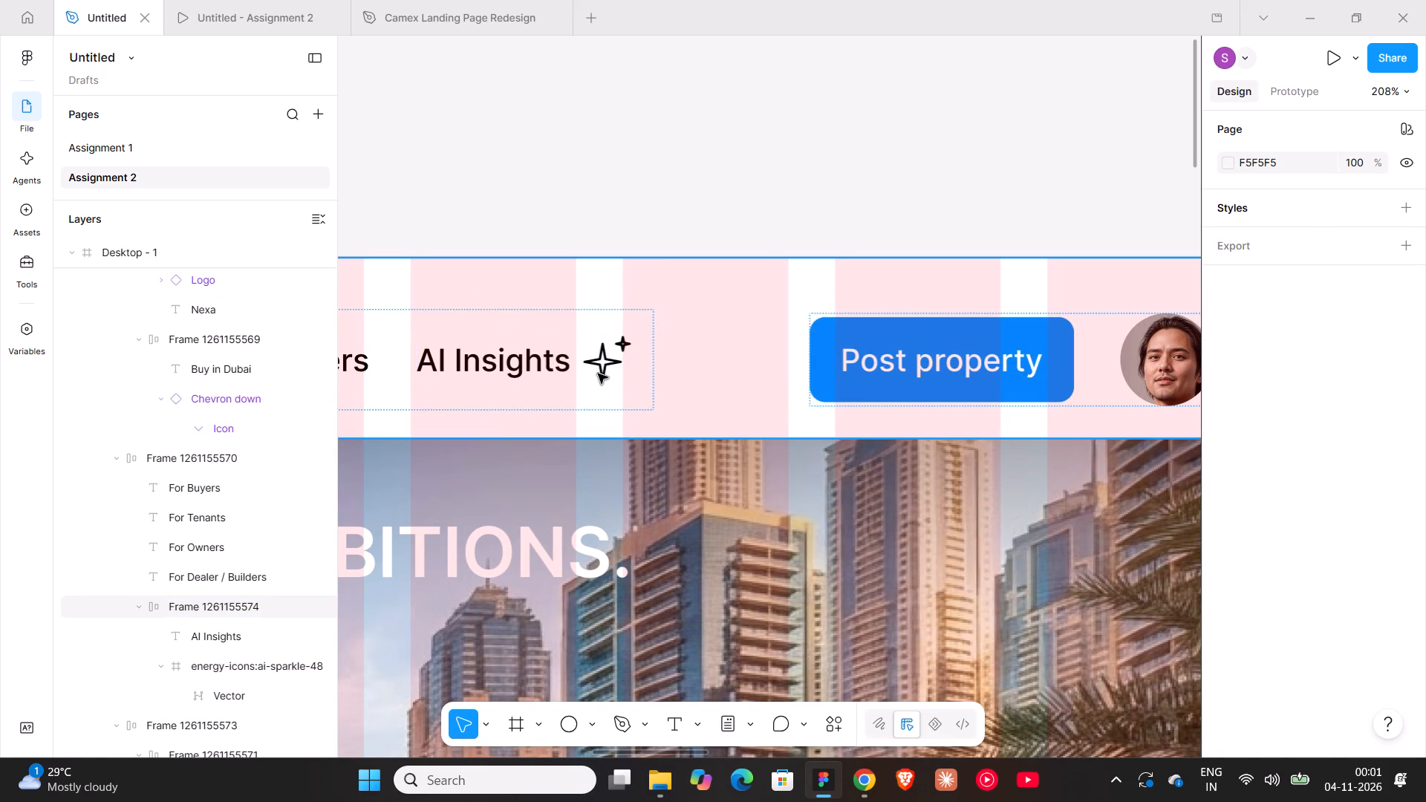
{"action": "triple_click", "coordinate": [598, 374]}
{"action": "double_click", "coordinate": [598, 374]}
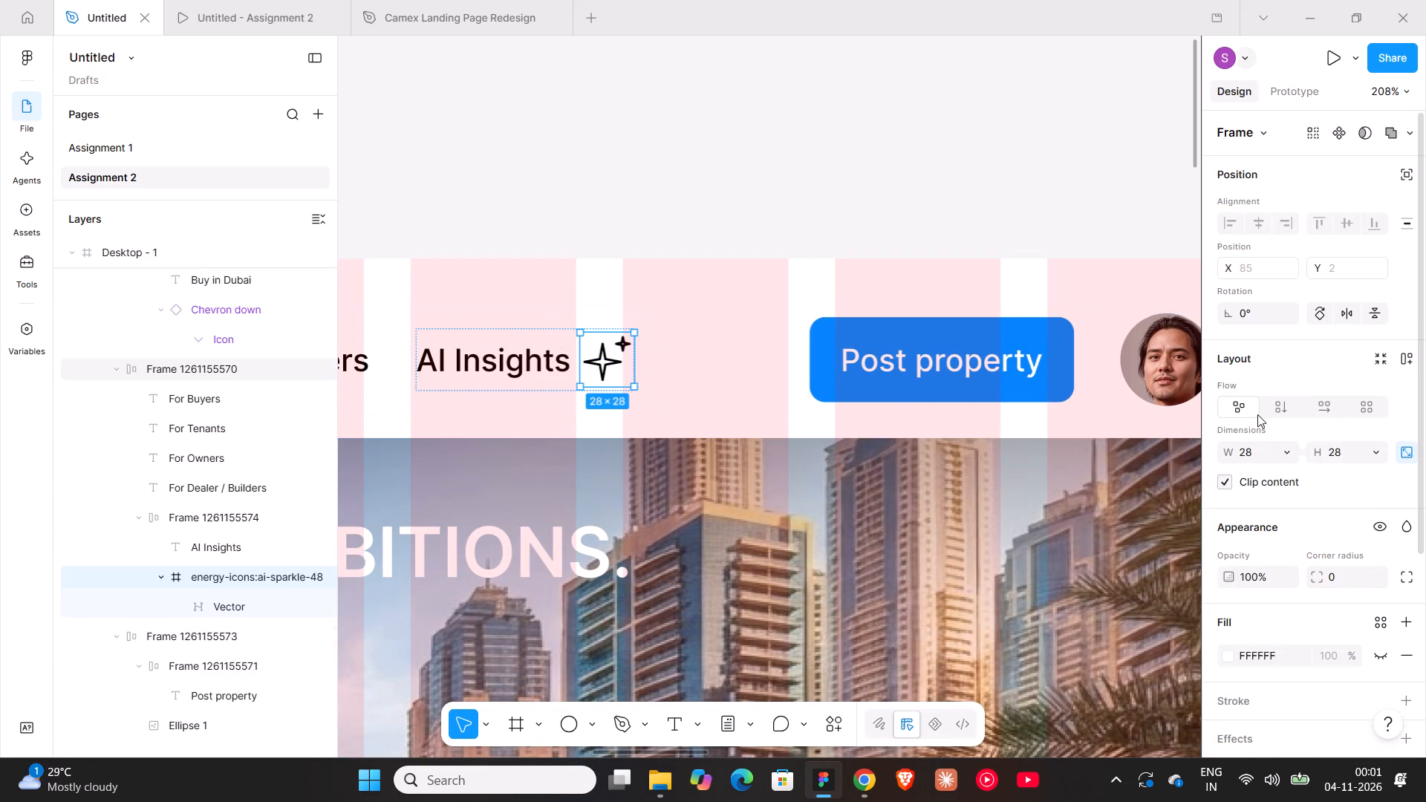
{"action": "left_click", "coordinate": [1266, 443]}
{"action": "type", "text": "24"}
{"action": "key", "text": "Return"}
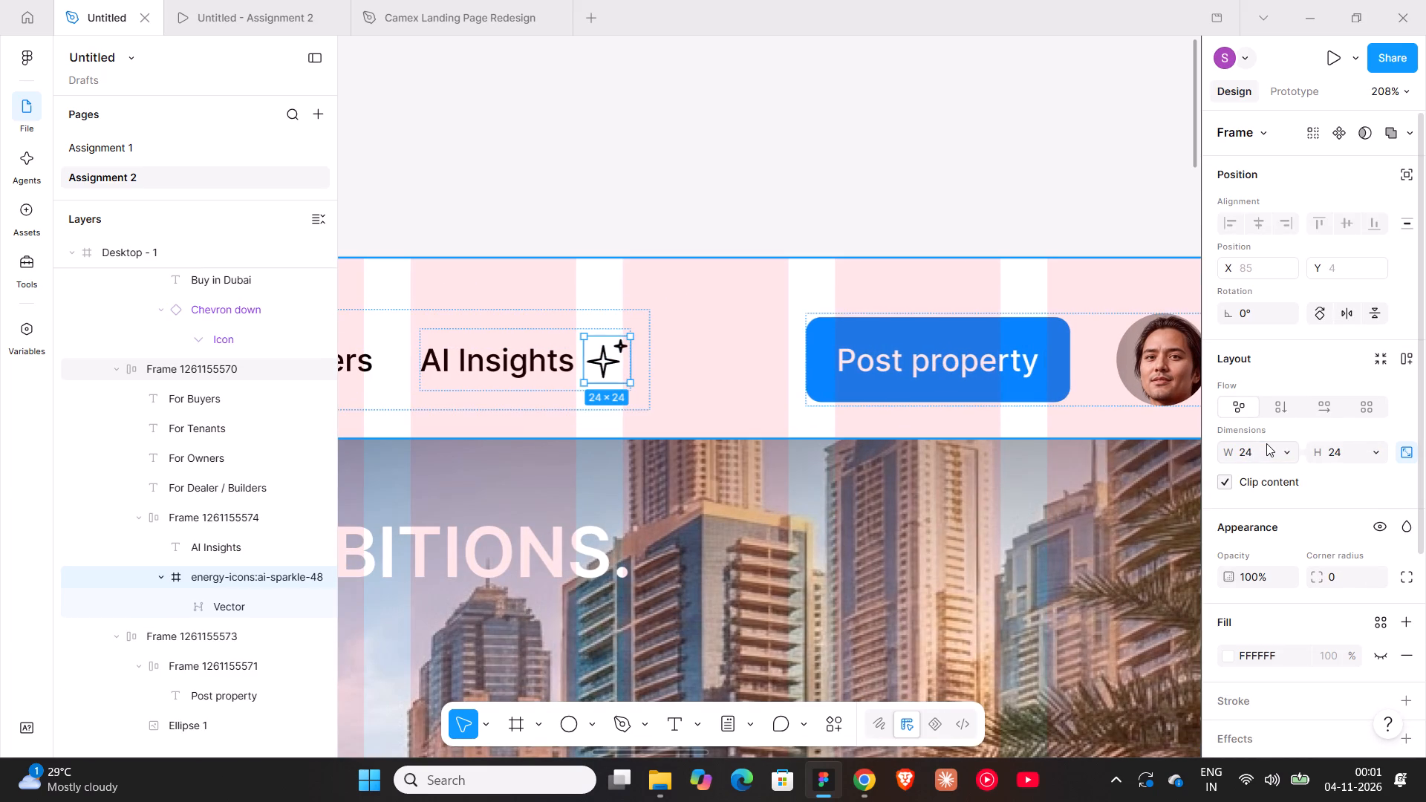
Copy the header's sparkle icon onto the canvas beside the property card, placing it just after the 93/100 AI Match text.
{"action": "key", "text": "ctrl+c"}
{"action": "scroll", "coordinate": [1115, 447], "scroll_direction": "down", "scroll_amount": 9, "text": "ctrl"}
{"action": "scroll", "coordinate": [979, 486], "scroll_direction": "down", "scroll_amount": 2, "text": "shift"}
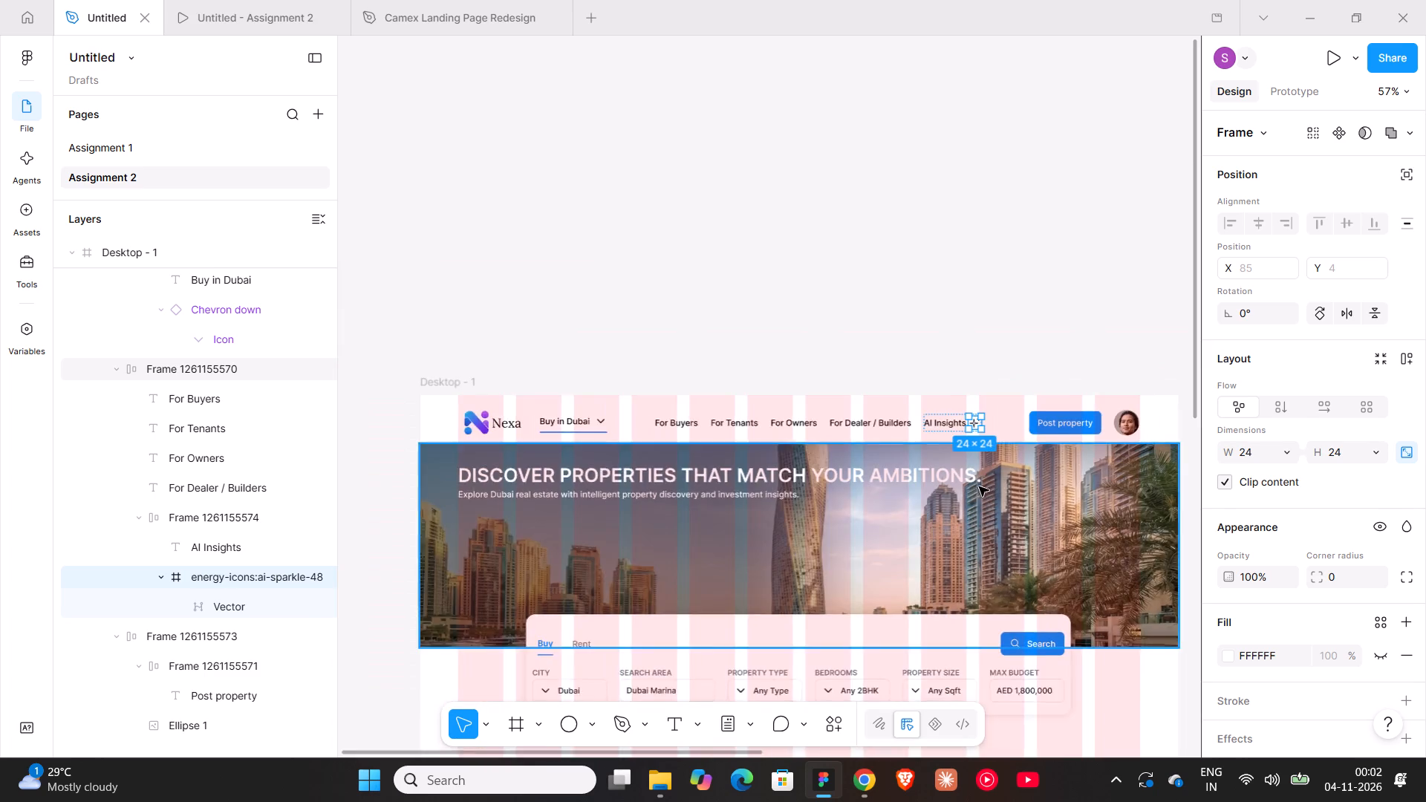
{"action": "scroll", "coordinate": [979, 486], "scroll_direction": "down", "scroll_amount": 20, "text": "shift"}
{"action": "scroll", "coordinate": [979, 486], "scroll_direction": "down", "scroll_amount": 1, "text": "shift"}
{"action": "scroll", "coordinate": [914, 444], "scroll_direction": "down", "scroll_amount": 4}
{"action": "scroll", "coordinate": [914, 444], "scroll_direction": "down", "scroll_amount": 1, "text": "shift"}
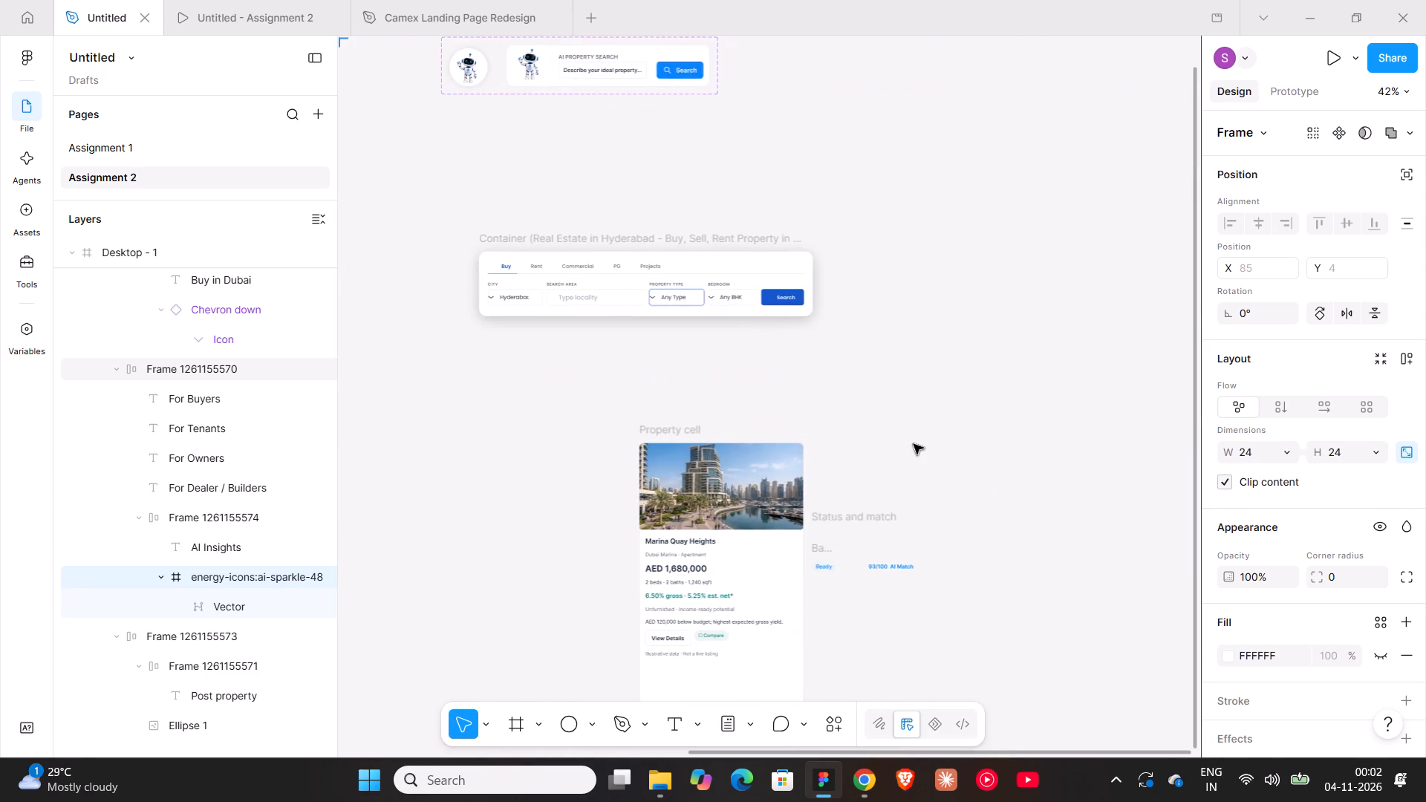
{"action": "scroll", "coordinate": [914, 444], "scroll_direction": "down", "scroll_amount": 4, "text": "shift"}
{"action": "scroll", "coordinate": [914, 444], "scroll_direction": "down", "scroll_amount": 3, "text": "ctrl"}
{"action": "scroll", "coordinate": [914, 444], "scroll_direction": "up", "scroll_amount": 9, "text": "ctrl"}
{"action": "scroll", "coordinate": [914, 444], "scroll_direction": "down", "scroll_amount": 5, "text": "shift"}
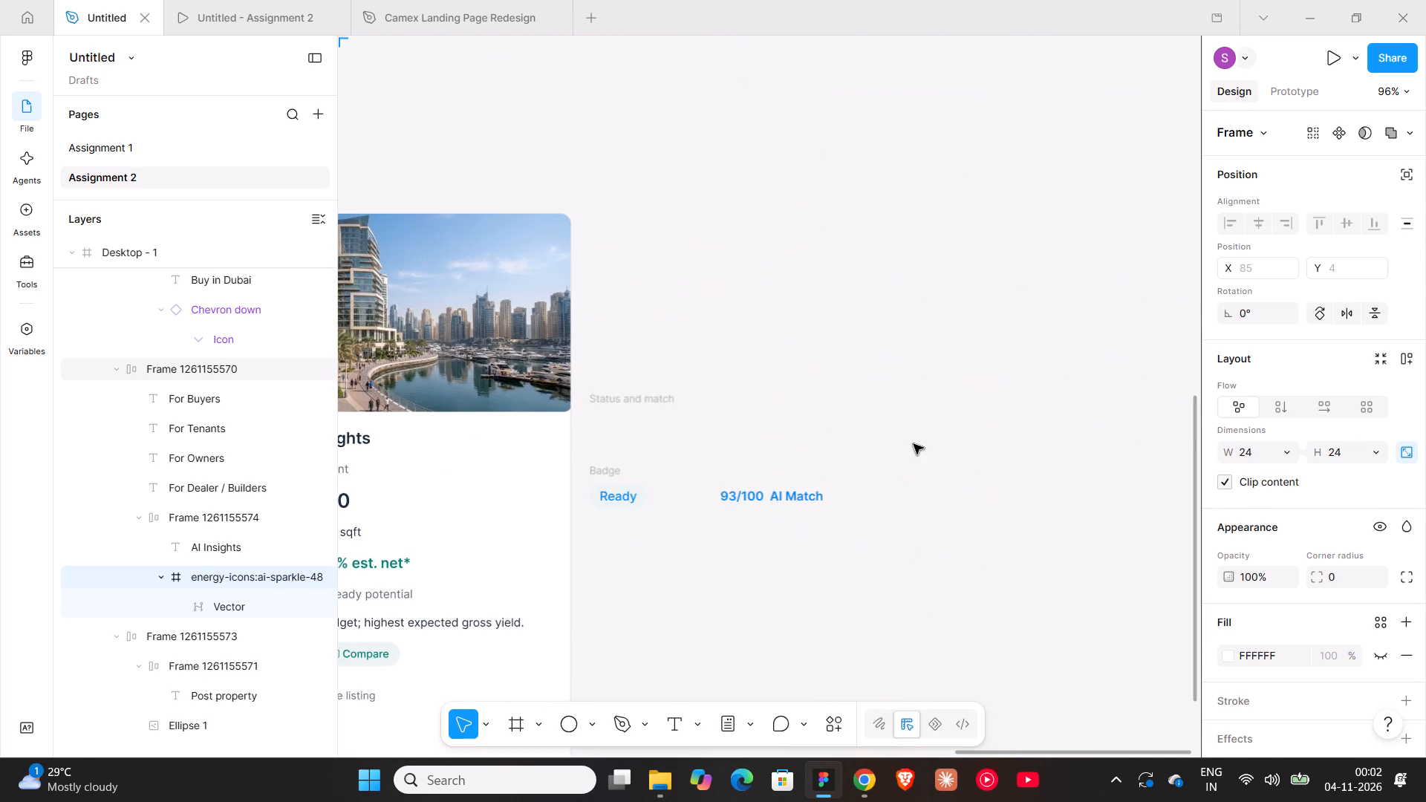
{"action": "scroll", "coordinate": [914, 444], "scroll_direction": "down", "scroll_amount": 2, "text": "shift"}
{"action": "right_click", "coordinate": [852, 345]}
{"action": "left_click", "coordinate": [871, 356]}
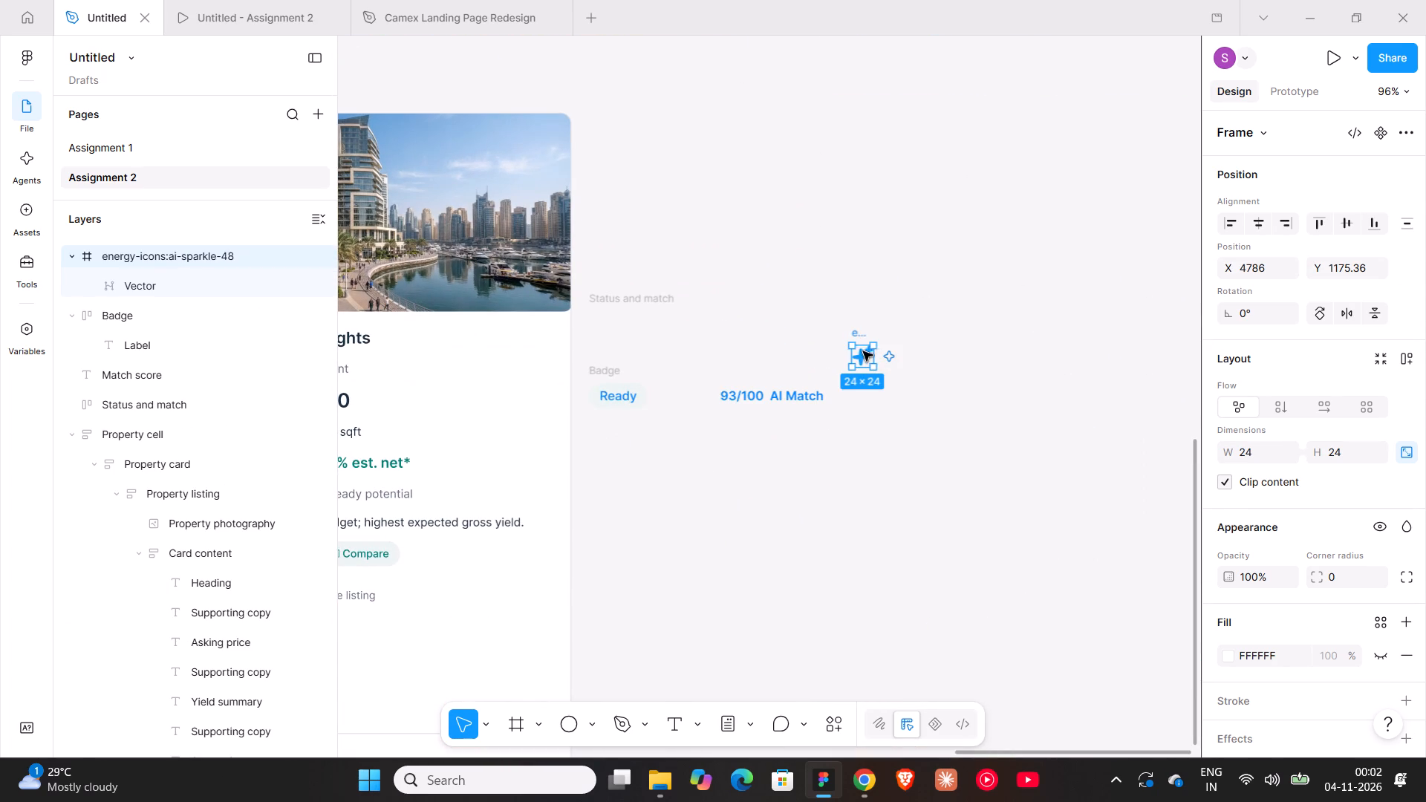
{"action": "left_click_drag", "start_coordinate": [859, 330], "coordinate": [850, 365]}
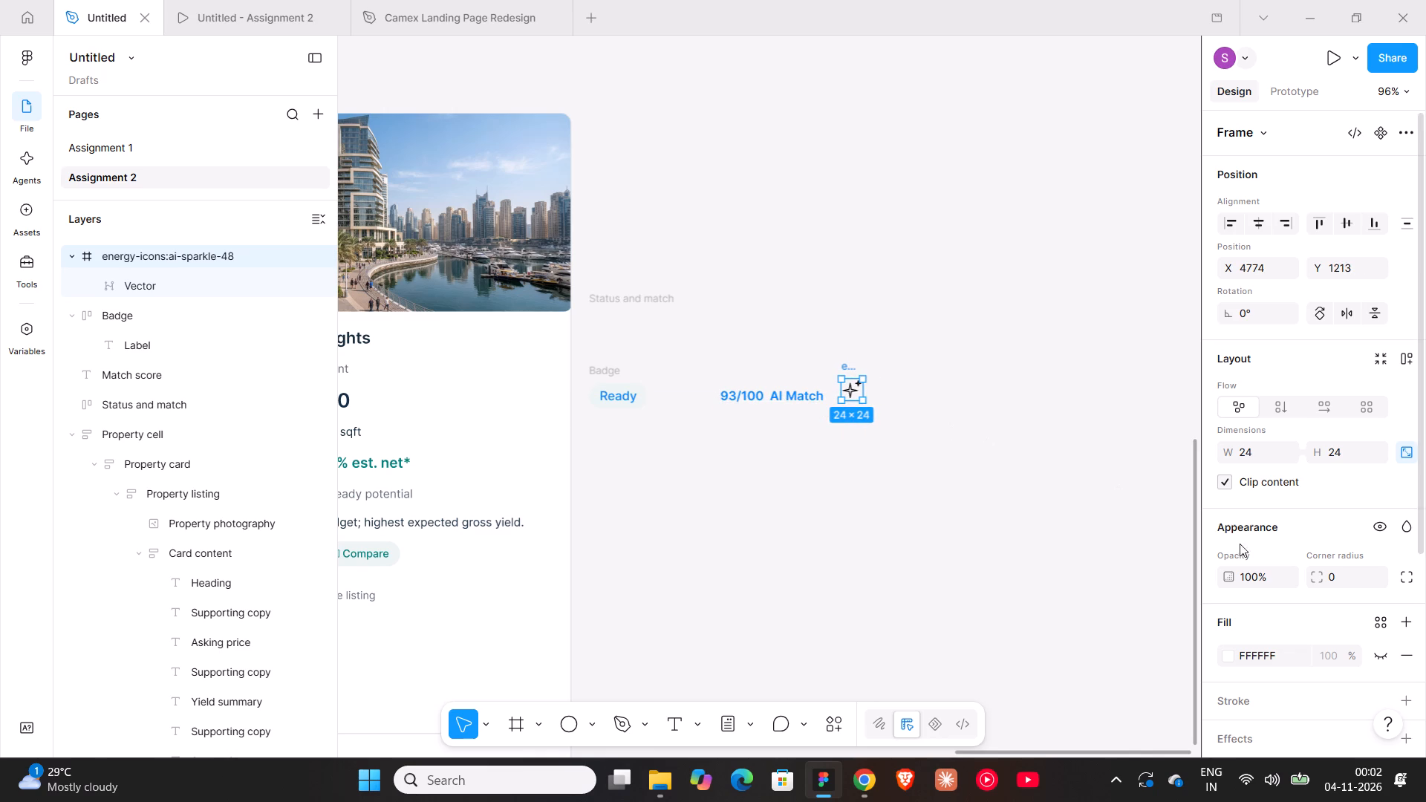
Recolour the copied sparkle icon from black to the bright blue among the page's colours.
{"action": "scroll", "coordinate": [1247, 551], "scroll_direction": "down", "scroll_amount": 3}
{"action": "left_click", "coordinate": [1231, 536]}
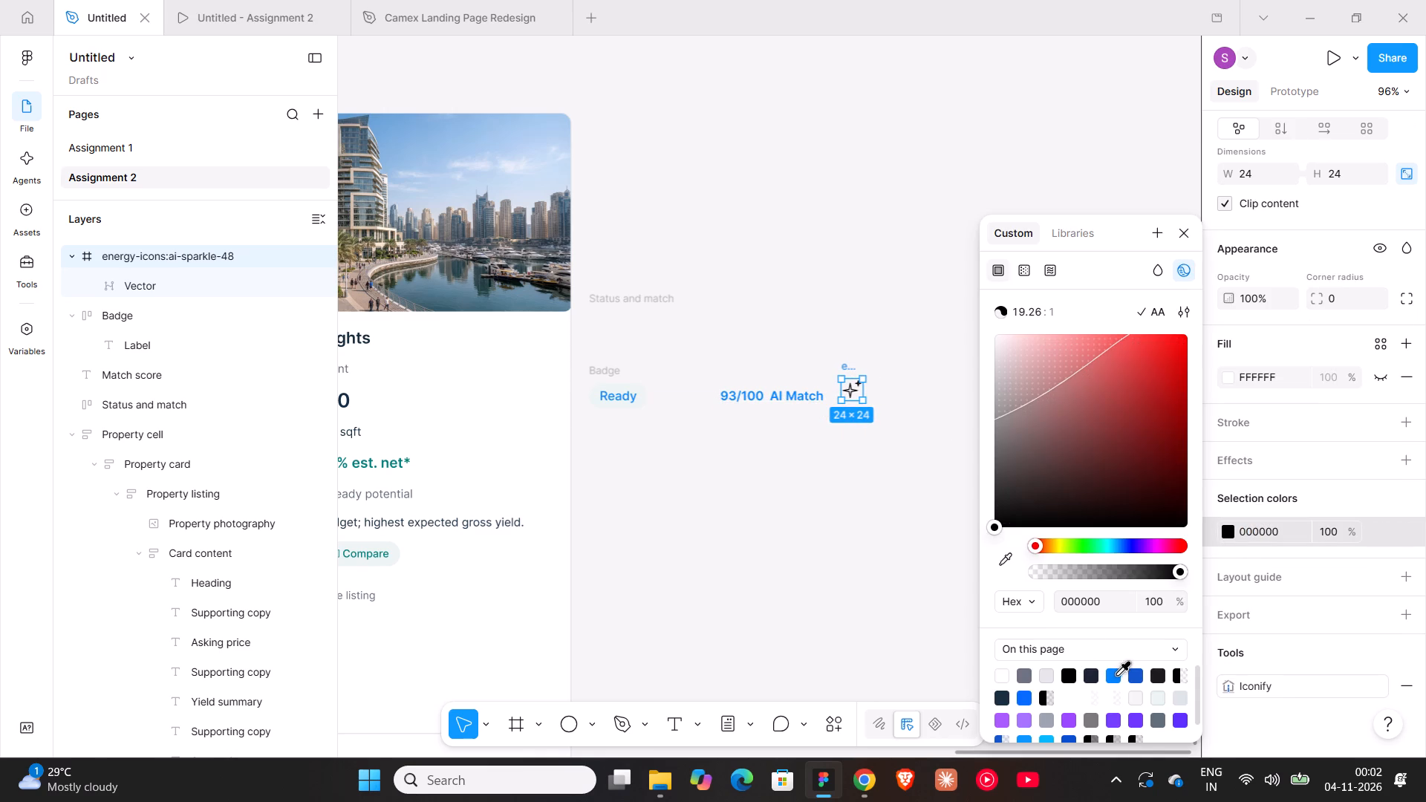
{"action": "left_click", "coordinate": [1116, 673]}
{"action": "left_click", "coordinate": [920, 529]}
Move the sparkle icon to about 12 px after the AI Match text and wrap both in a horizontal auto layout frame.
{"action": "scroll", "coordinate": [856, 378], "scroll_direction": "up", "scroll_amount": 7, "text": "ctrl"}
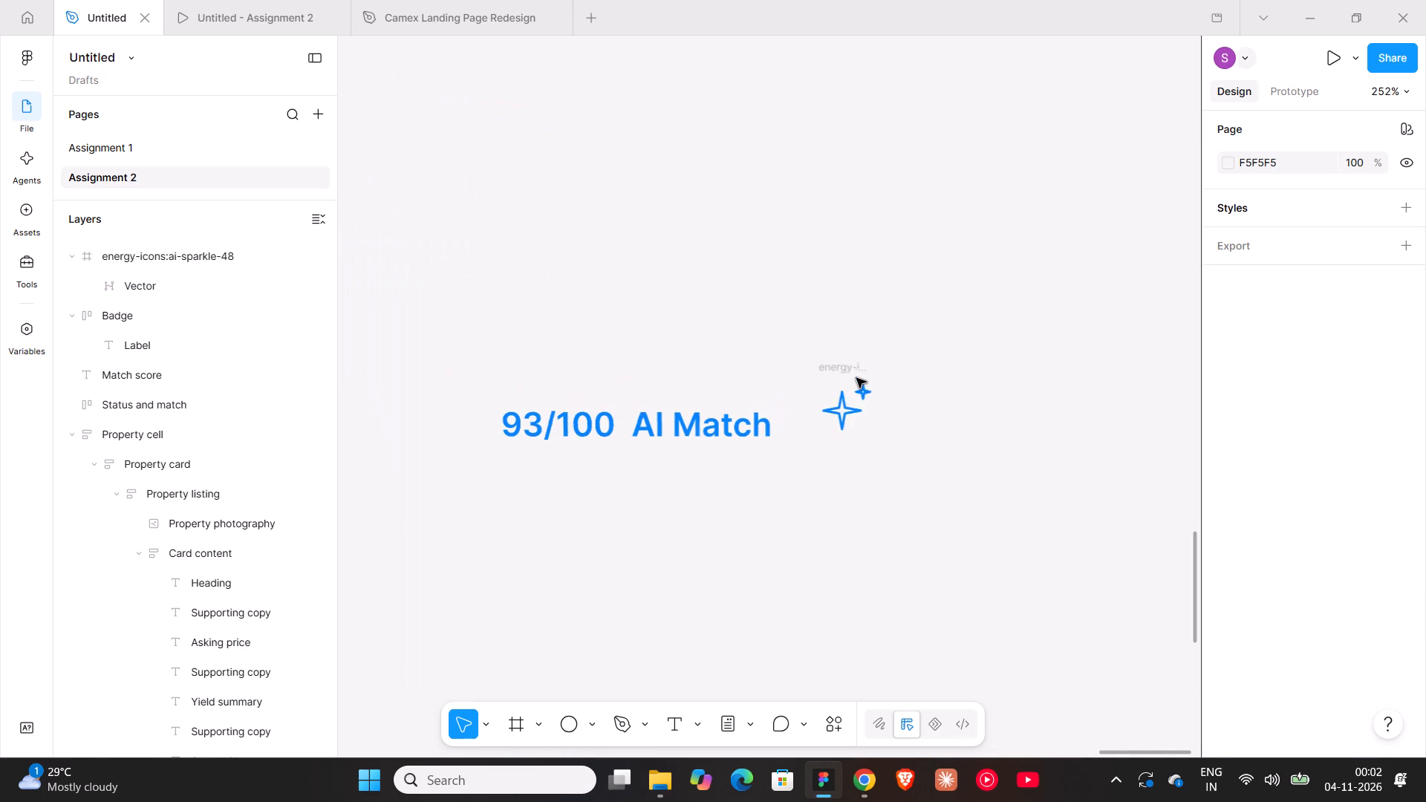
{"action": "left_click_drag", "start_coordinate": [844, 368], "coordinate": [827, 385]}
{"action": "left_click", "coordinate": [712, 413], "text": "shift"}
{"action": "key", "text": "shift+a"}
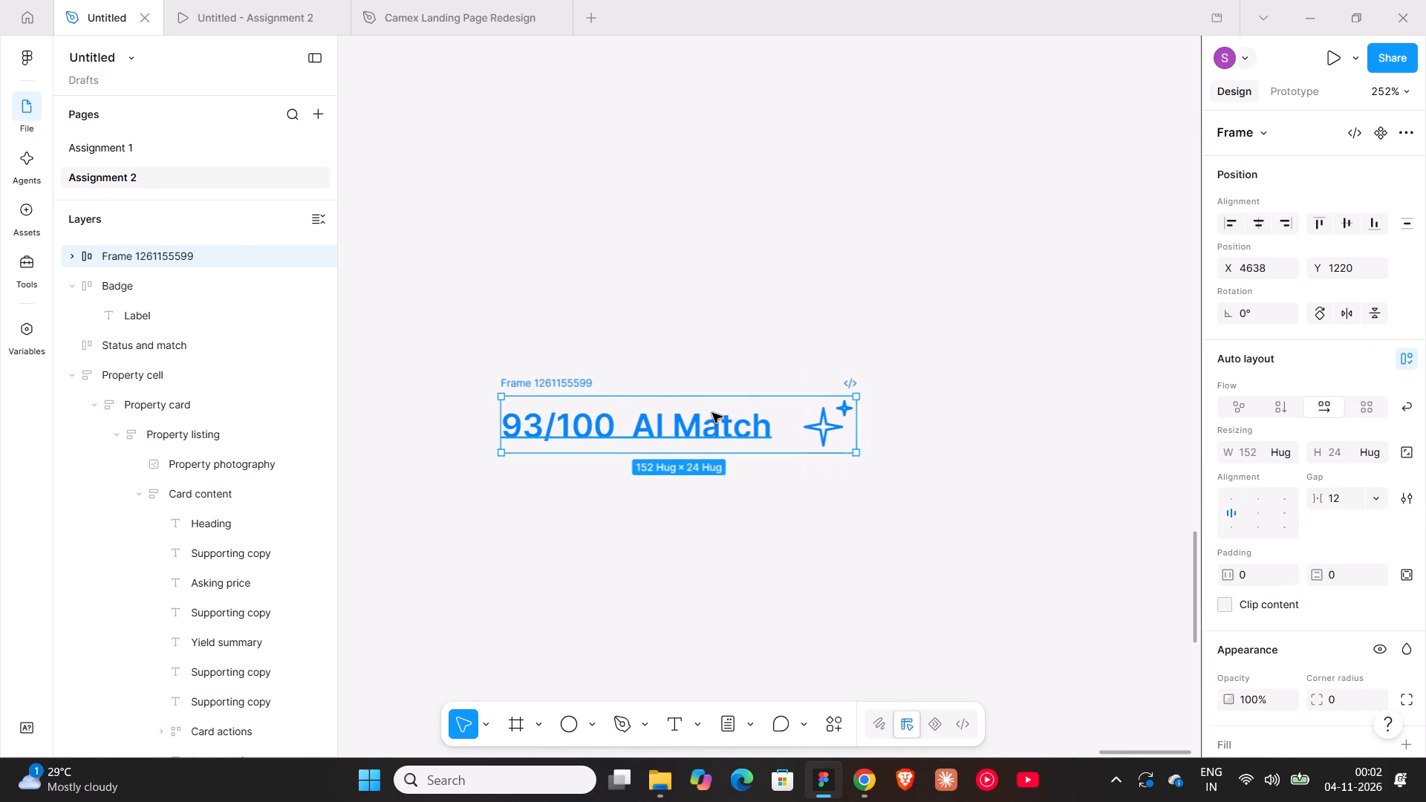
Examine the styling of the landing page's Search button and the text settings of the AI Match and Ready labels.
{"action": "scroll", "coordinate": [712, 413], "scroll_direction": "down", "scroll_amount": 2, "text": "shift"}
{"action": "scroll", "coordinate": [712, 413], "scroll_direction": "down", "scroll_amount": 17, "text": "ctrl"}
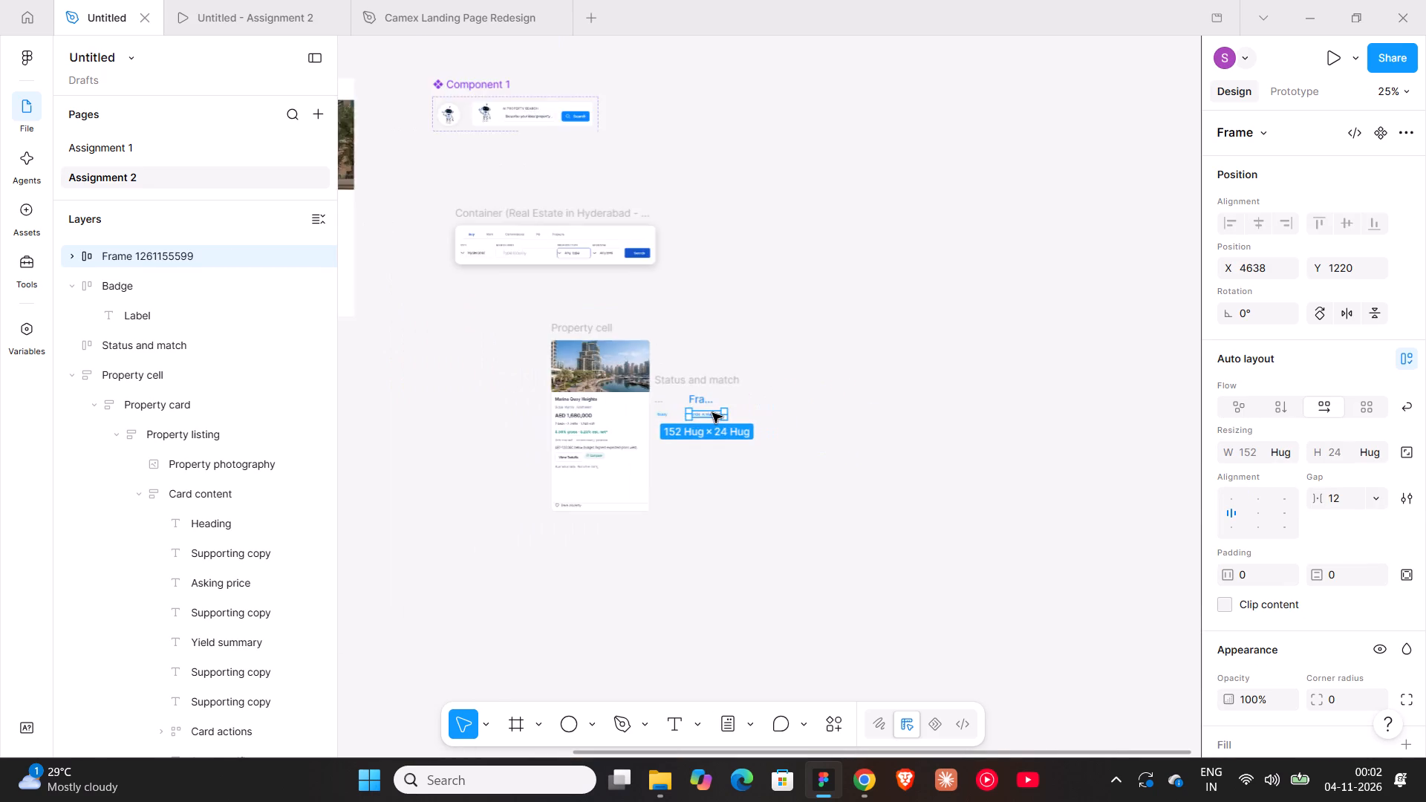
{"action": "scroll", "coordinate": [712, 413], "scroll_direction": "up", "scroll_amount": 8, "text": "shift"}
{"action": "scroll", "coordinate": [712, 413], "scroll_direction": "down", "scroll_amount": 7, "text": "shift"}
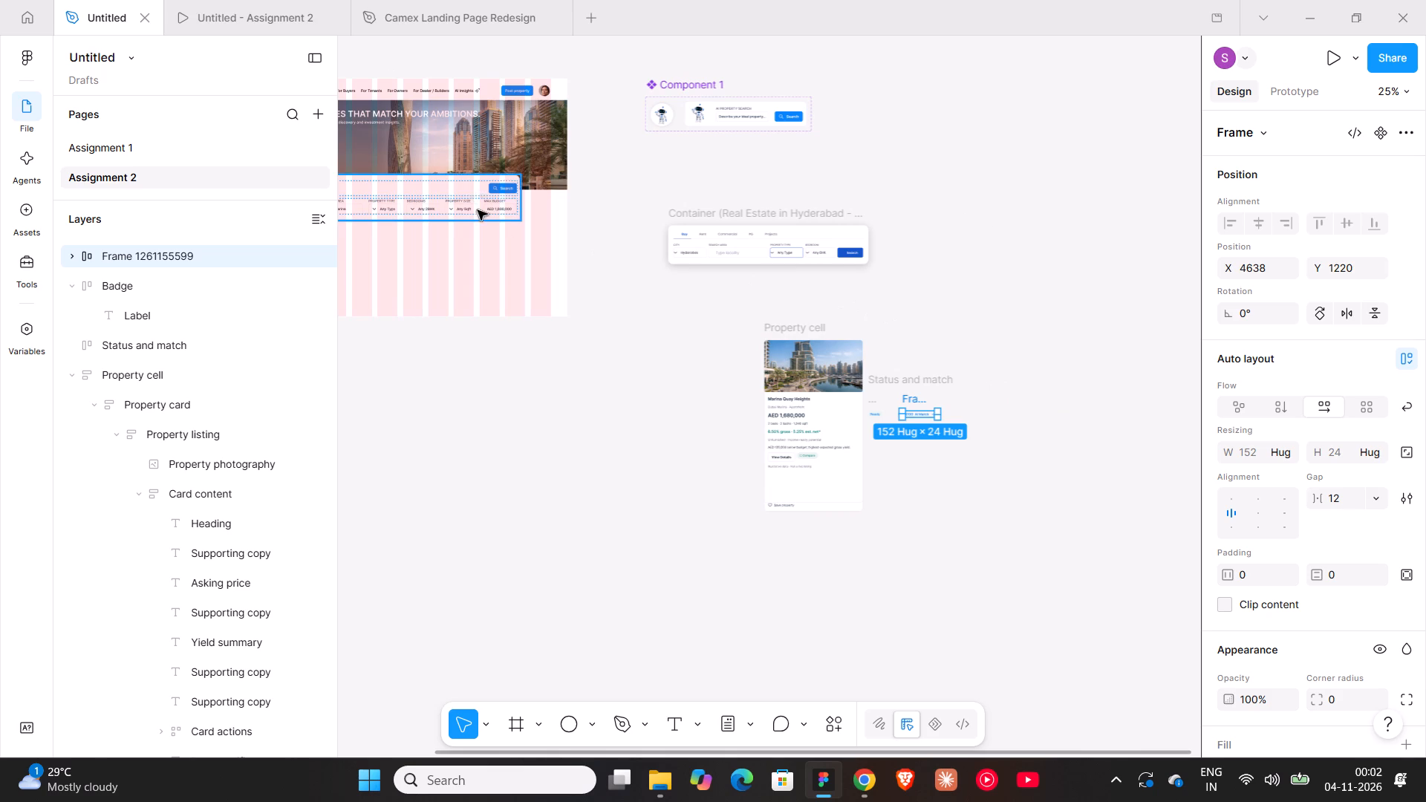
{"action": "triple_click", "coordinate": [507, 186]}
{"action": "double_click", "coordinate": [507, 186]}
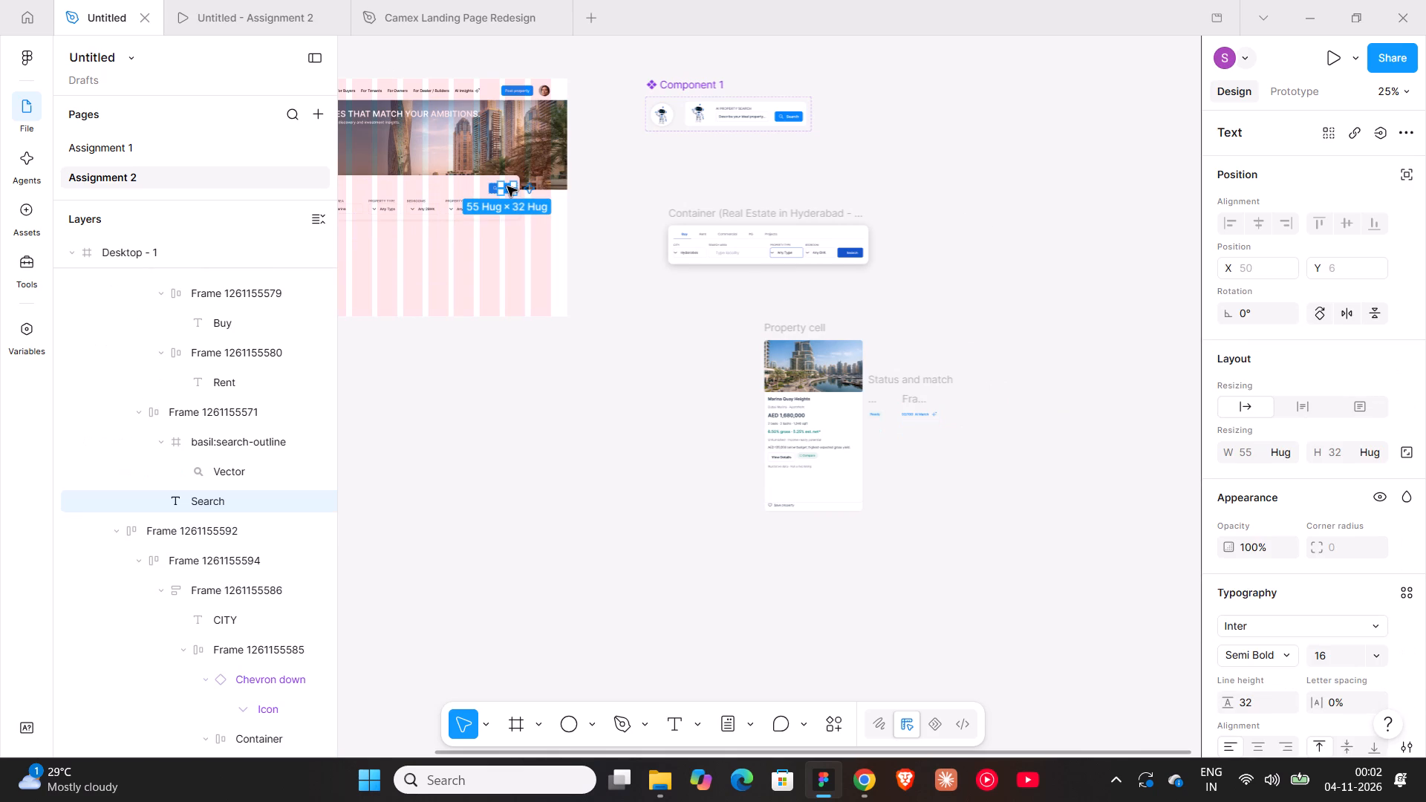
{"action": "scroll", "coordinate": [1186, 344], "scroll_direction": "down", "scroll_amount": 9}
{"action": "scroll", "coordinate": [599, 371], "scroll_direction": "up", "scroll_amount": 2}
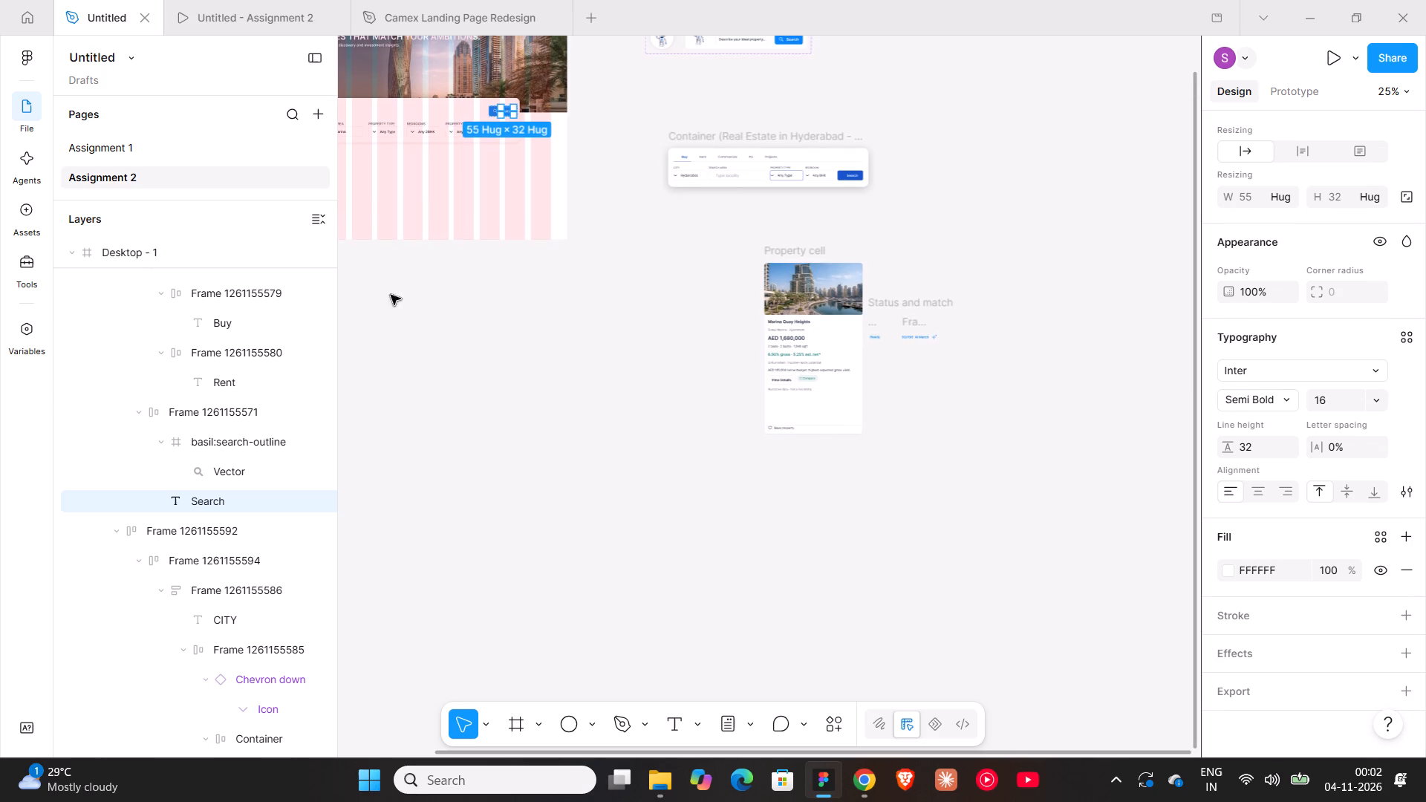
{"action": "scroll", "coordinate": [488, 110], "scroll_direction": "up", "scroll_amount": 8, "text": "shift"}
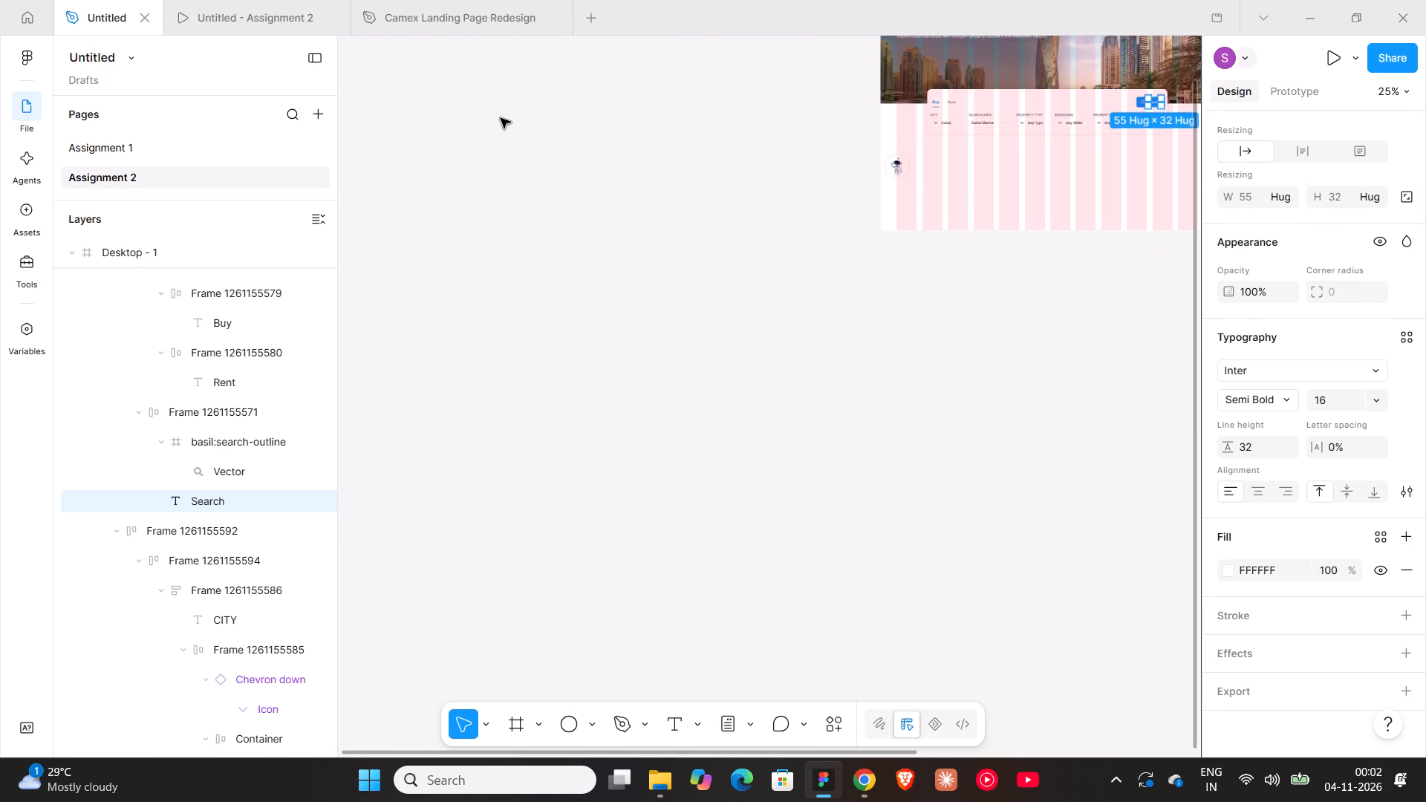
{"action": "scroll", "coordinate": [501, 118], "scroll_direction": "down", "scroll_amount": 11}
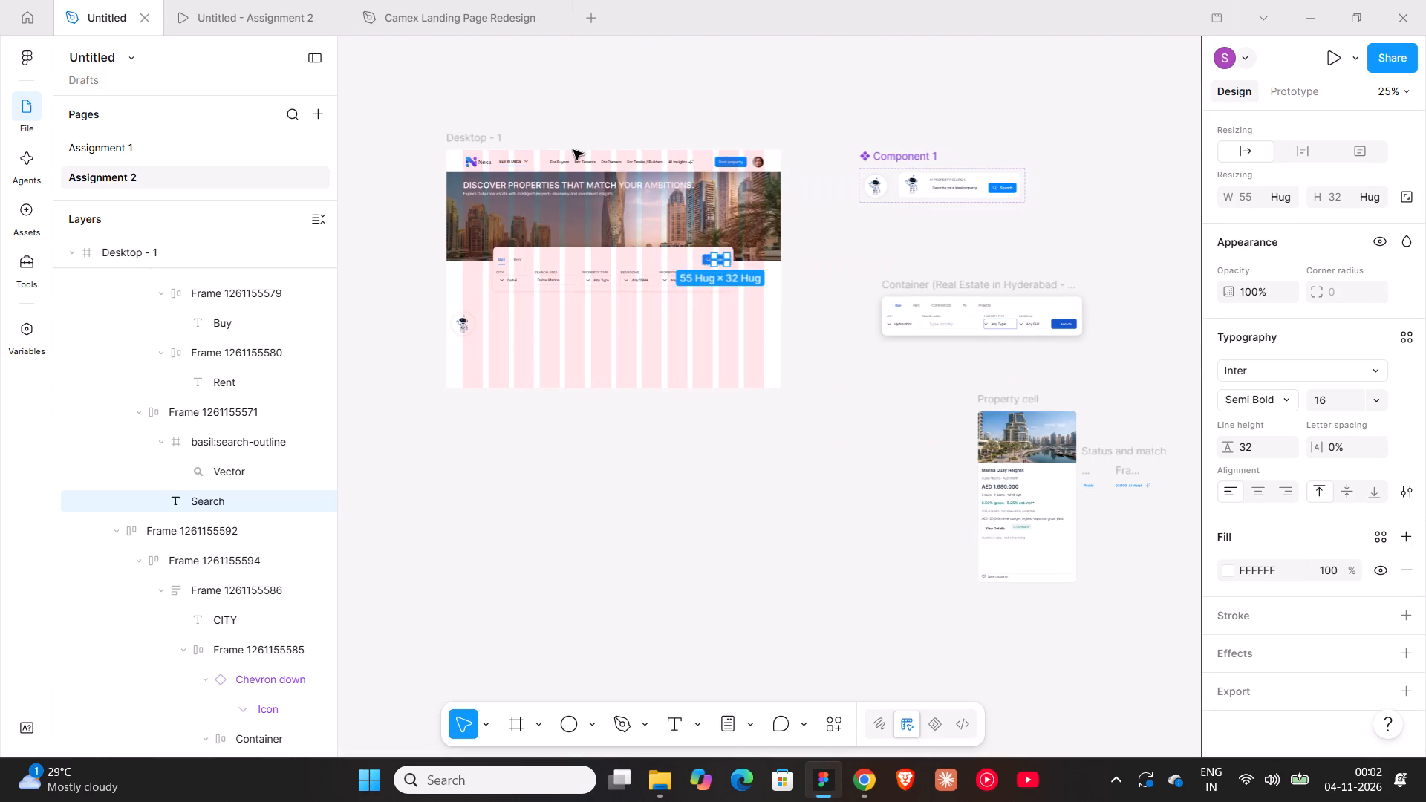
{"action": "scroll", "coordinate": [705, 255], "scroll_direction": "up", "scroll_amount": 6, "text": "ctrl"}
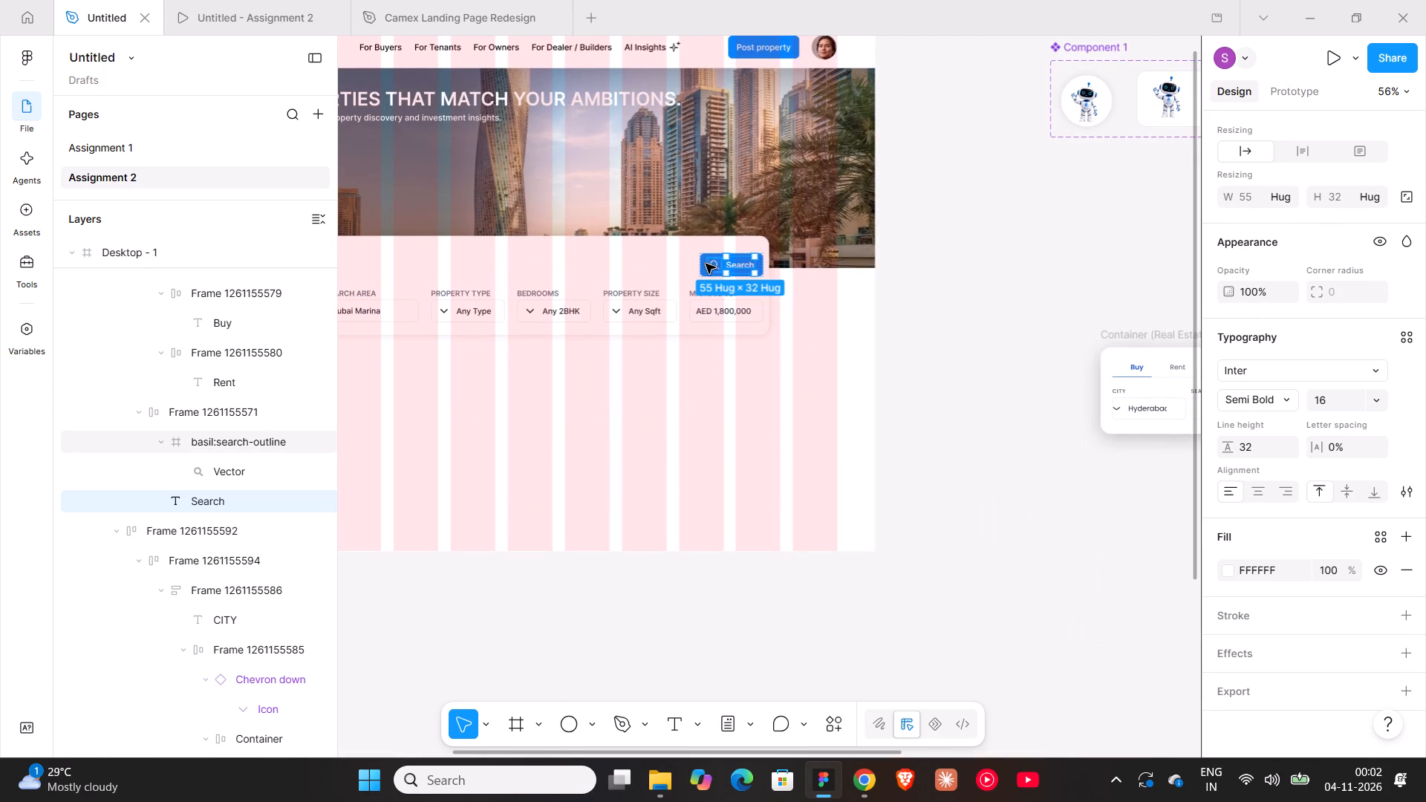
{"action": "scroll", "coordinate": [706, 264], "scroll_direction": "up", "scroll_amount": 8, "text": "ctrl"}
{"action": "left_click", "coordinate": [703, 264]}
{"action": "scroll", "coordinate": [1147, 351], "scroll_direction": "down", "scroll_amount": 4, "text": "ctrl"}
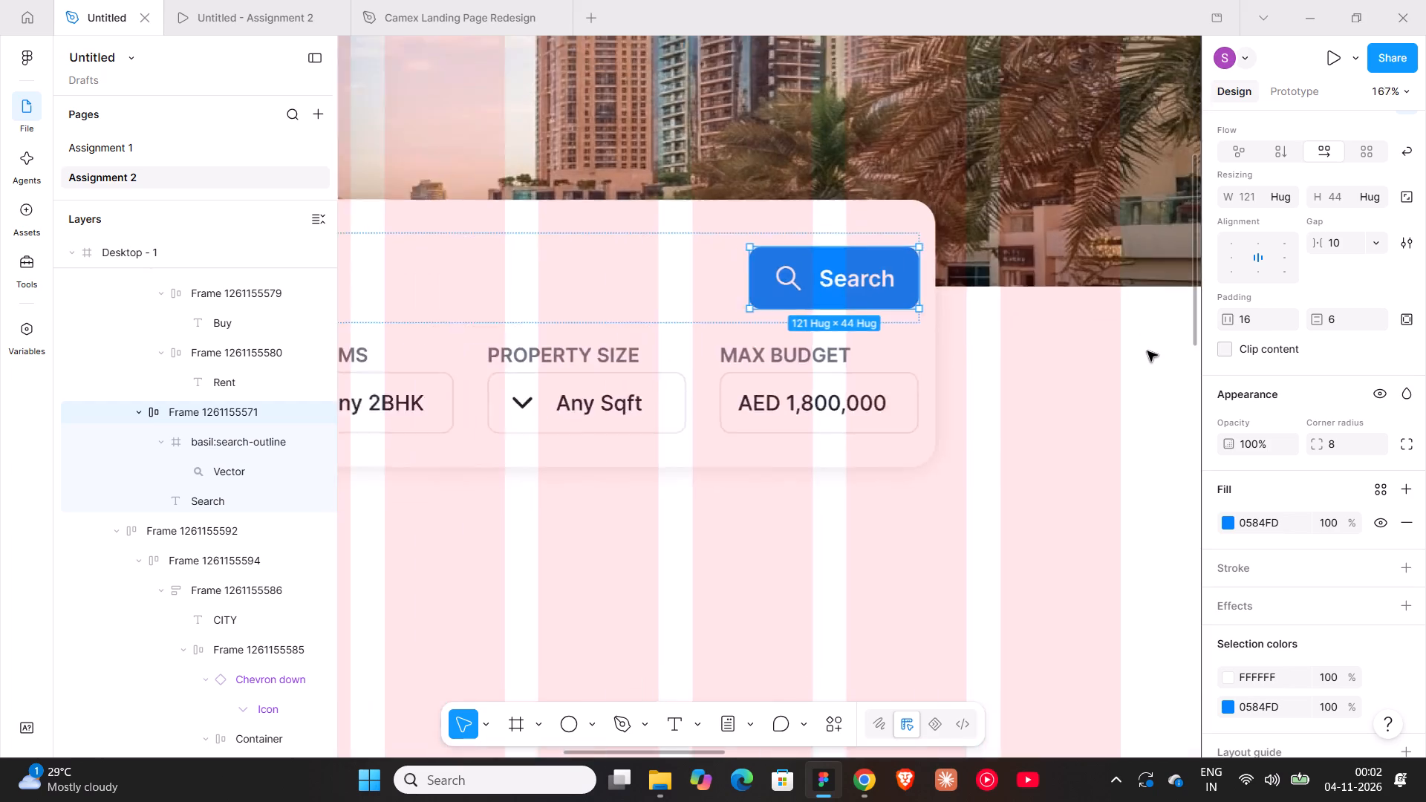
{"action": "scroll", "coordinate": [1147, 351], "scroll_direction": "down", "scroll_amount": 2, "text": "ctrl"}
{"action": "scroll", "coordinate": [1135, 370], "scroll_direction": "down", "scroll_amount": 20, "text": "shift"}
{"action": "scroll", "coordinate": [1135, 370], "scroll_direction": "down", "scroll_amount": 4, "text": "shift"}
{"action": "scroll", "coordinate": [888, 454], "scroll_direction": "down", "scroll_amount": 5}
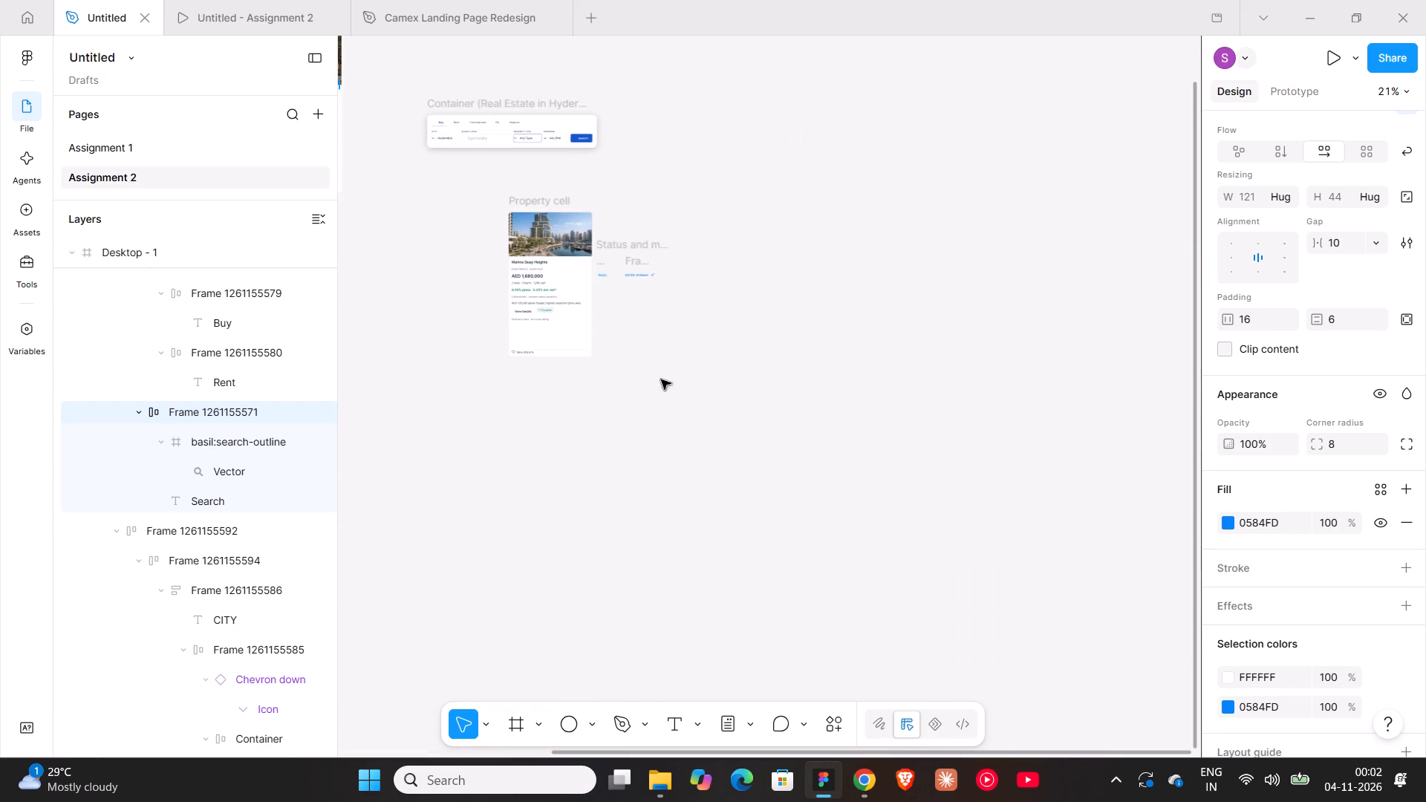
{"action": "scroll", "coordinate": [657, 262], "scroll_direction": "up", "scroll_amount": 17, "text": "ctrl"}
{"action": "left_click", "coordinate": [682, 321]}
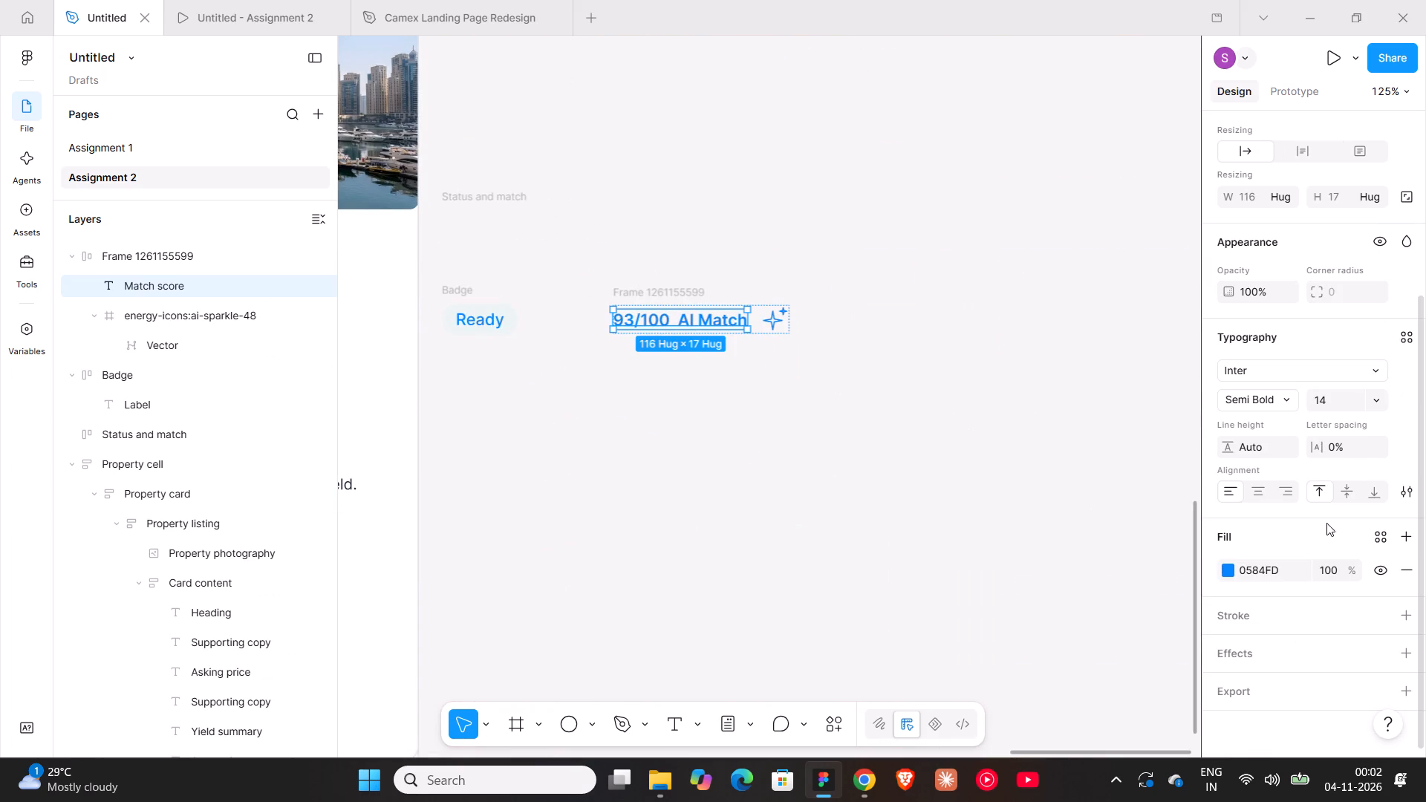
{"action": "double_click", "coordinate": [472, 317]}
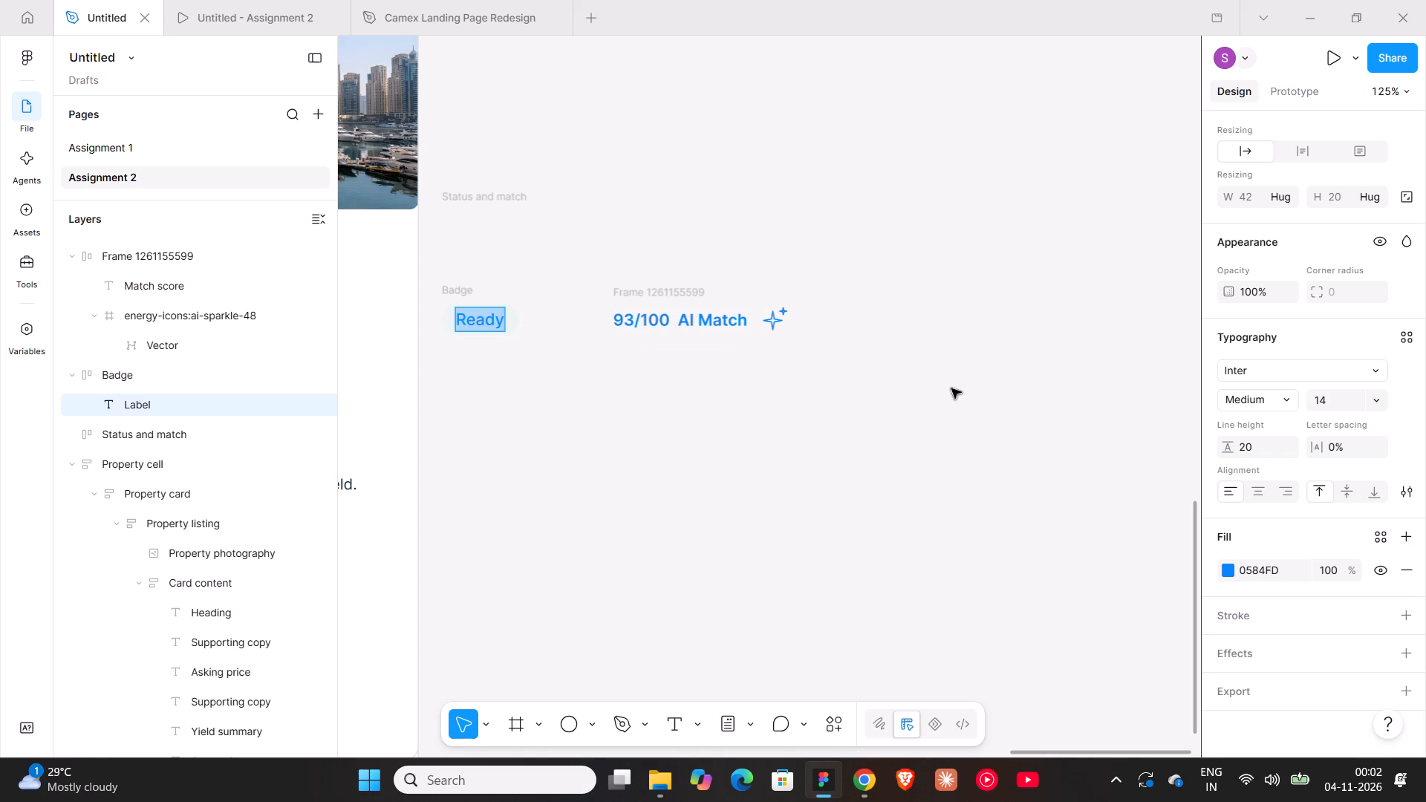
{"action": "left_click", "coordinate": [951, 388]}
Align the Ready badge and the AI Match frame on their vertical centres and wrap both in a horizontal auto layout frame.
{"action": "scroll", "coordinate": [951, 388], "scroll_direction": "down", "scroll_amount": 4, "text": "ctrl"}
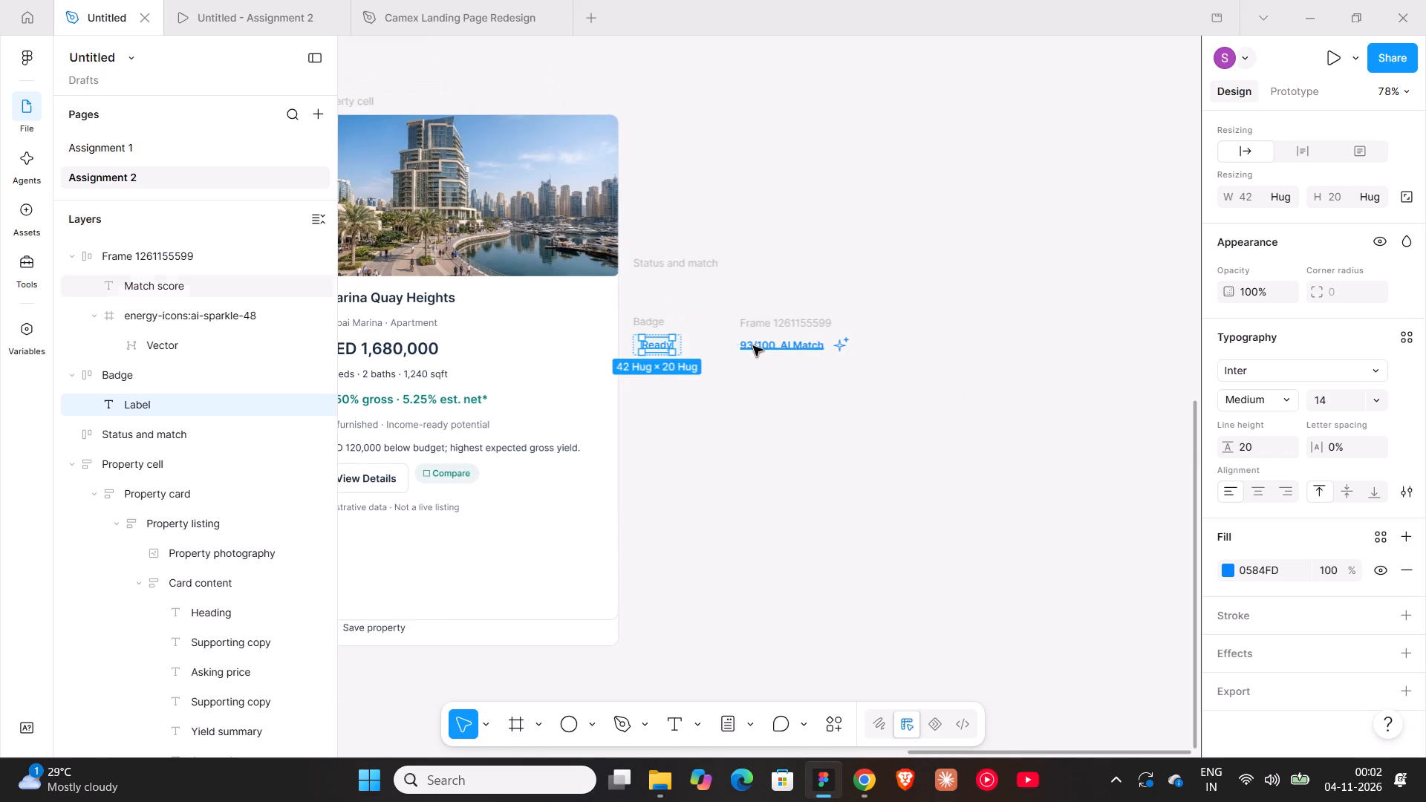
{"action": "left_click", "coordinate": [674, 270]}
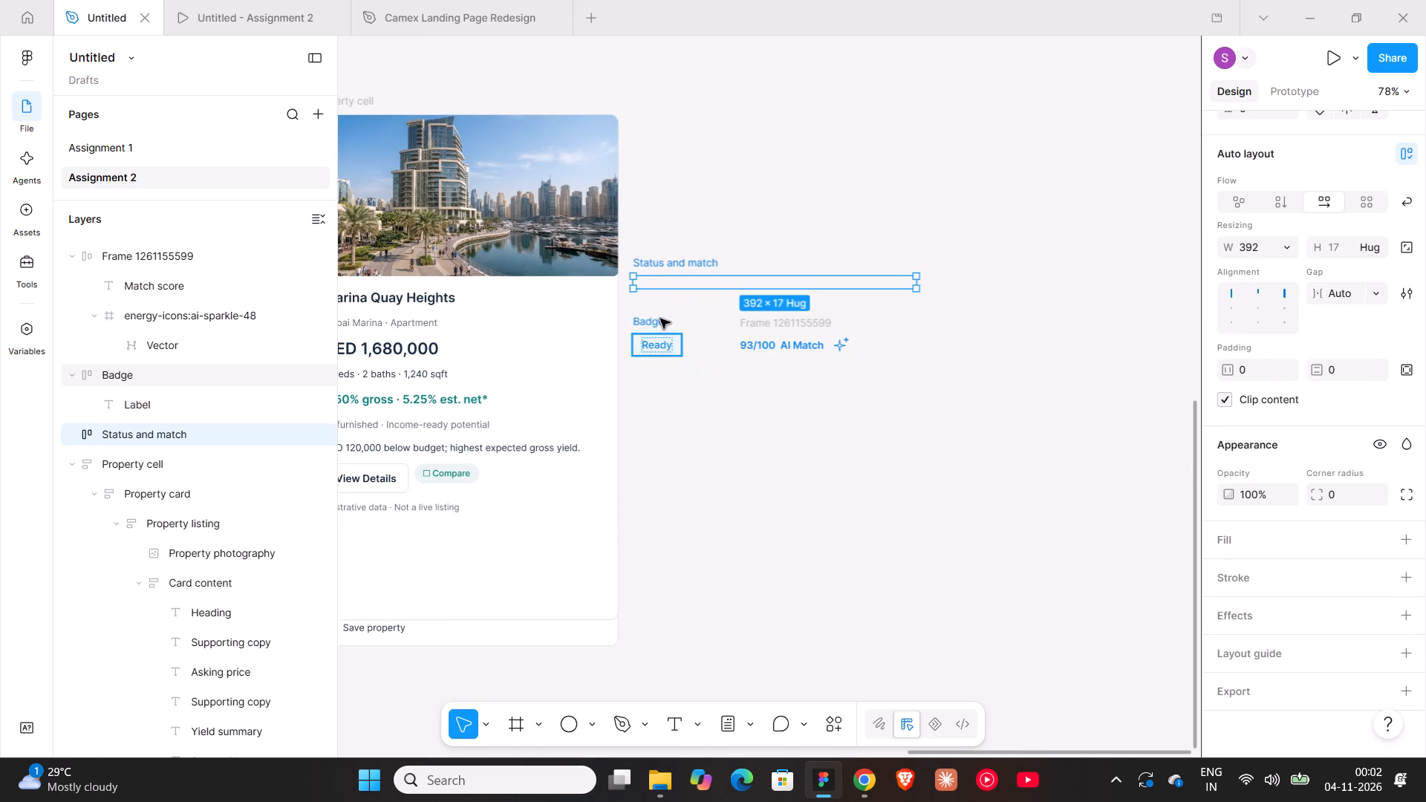
{"action": "left_click", "coordinate": [657, 321], "text": "shift"}
{"action": "left_click", "coordinate": [787, 322], "text": "shift"}
{"action": "left_click_drag", "start_coordinate": [865, 443], "coordinate": [853, 434]}
{"action": "left_click", "coordinate": [642, 317], "text": "shift"}
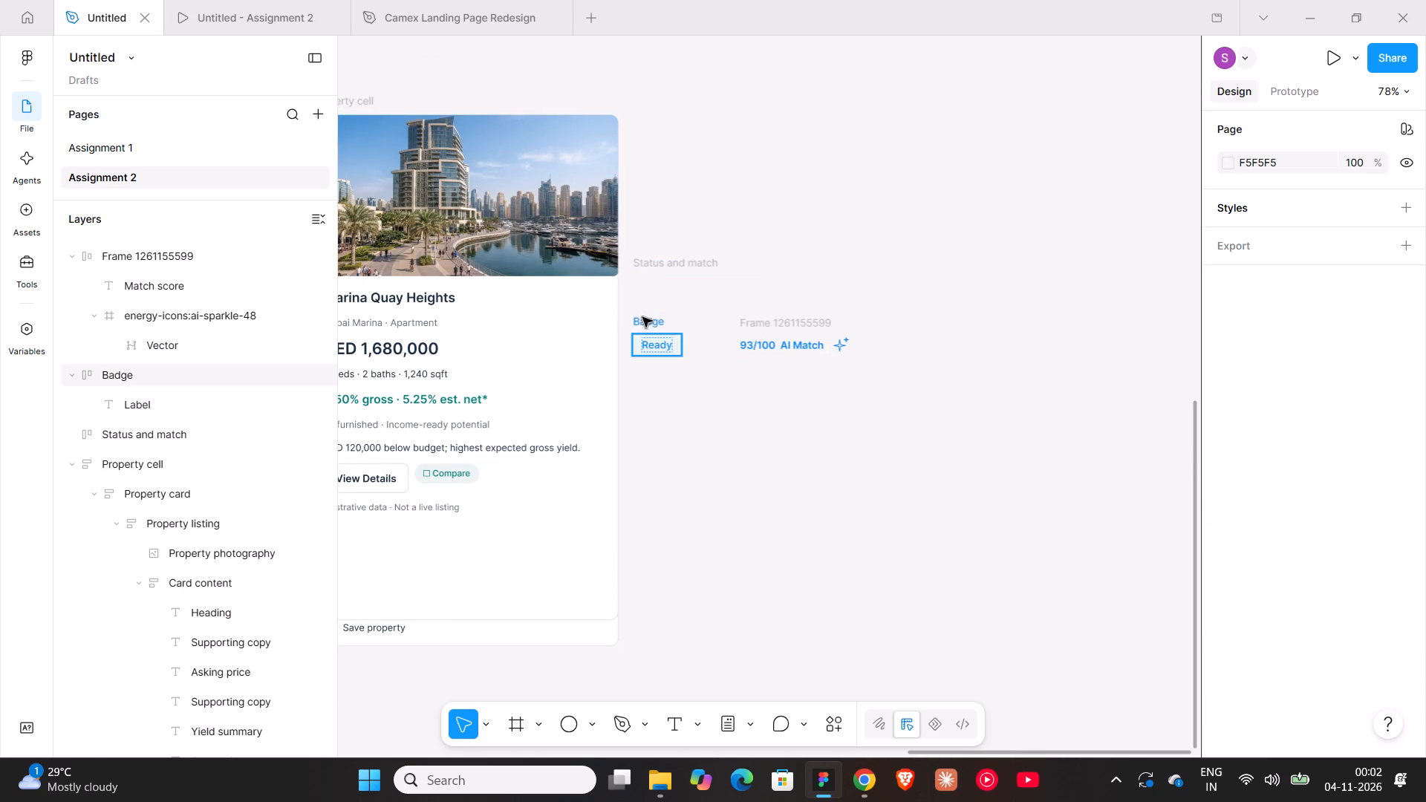
{"action": "left_click", "coordinate": [763, 317], "text": "shift"}
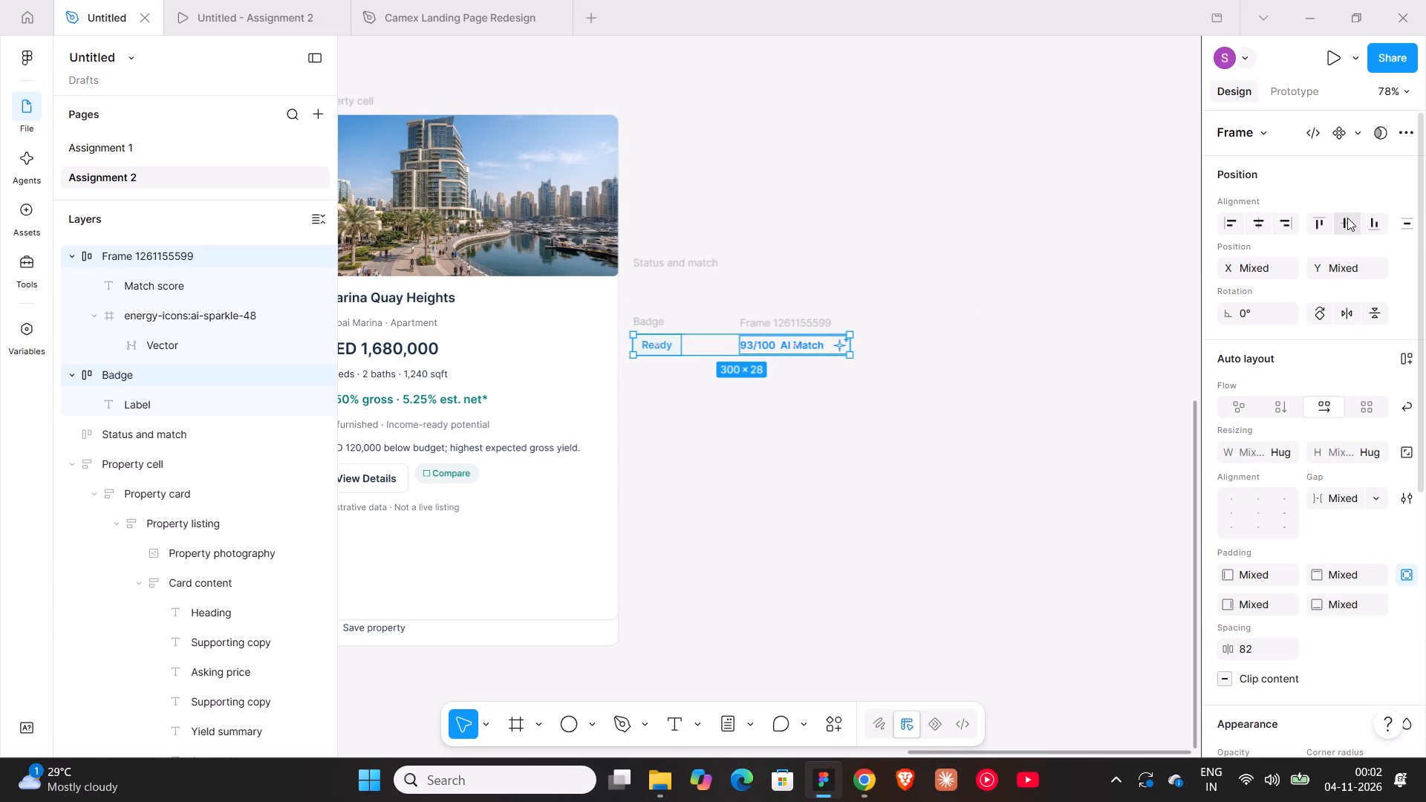
{"action": "left_click", "coordinate": [1347, 218]}
{"action": "key", "text": "shift+a"}
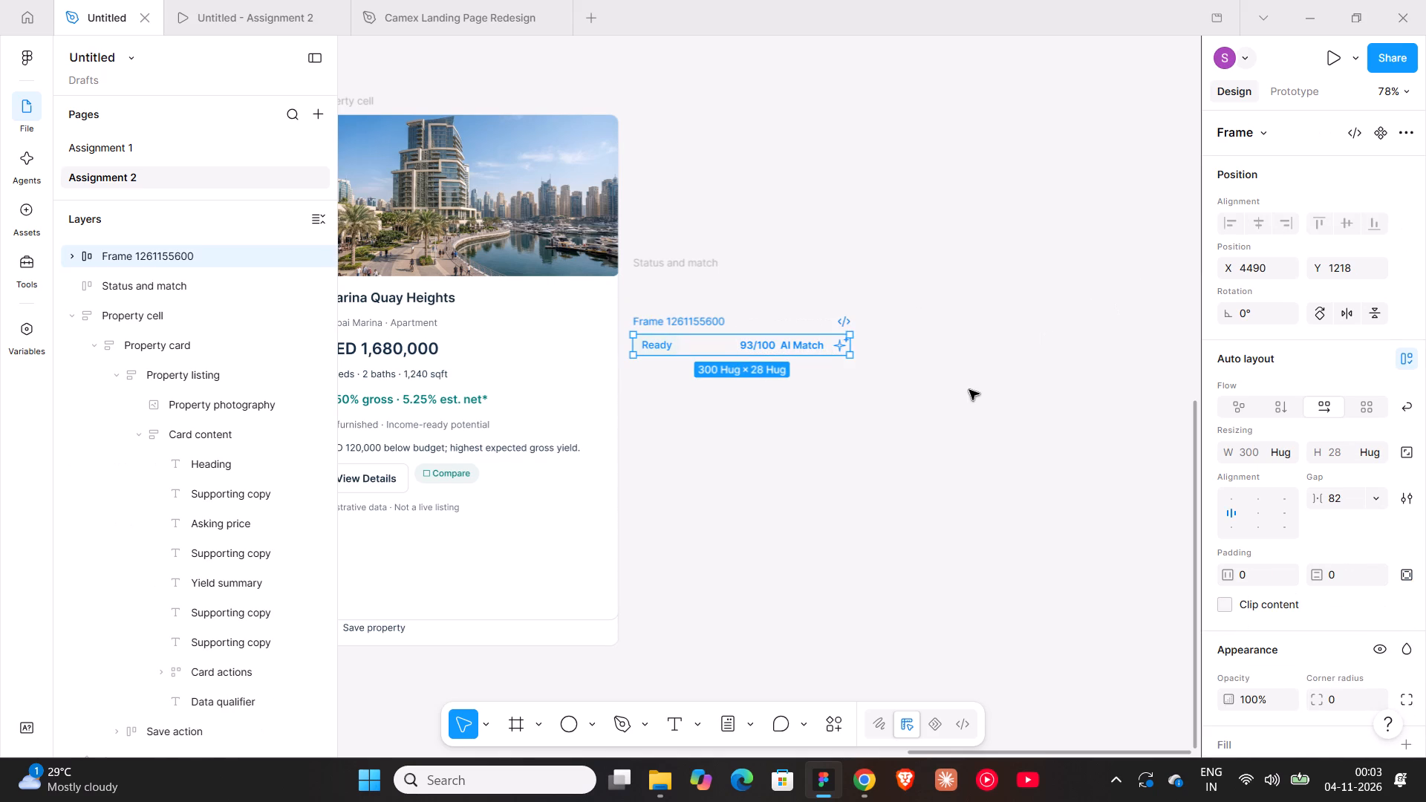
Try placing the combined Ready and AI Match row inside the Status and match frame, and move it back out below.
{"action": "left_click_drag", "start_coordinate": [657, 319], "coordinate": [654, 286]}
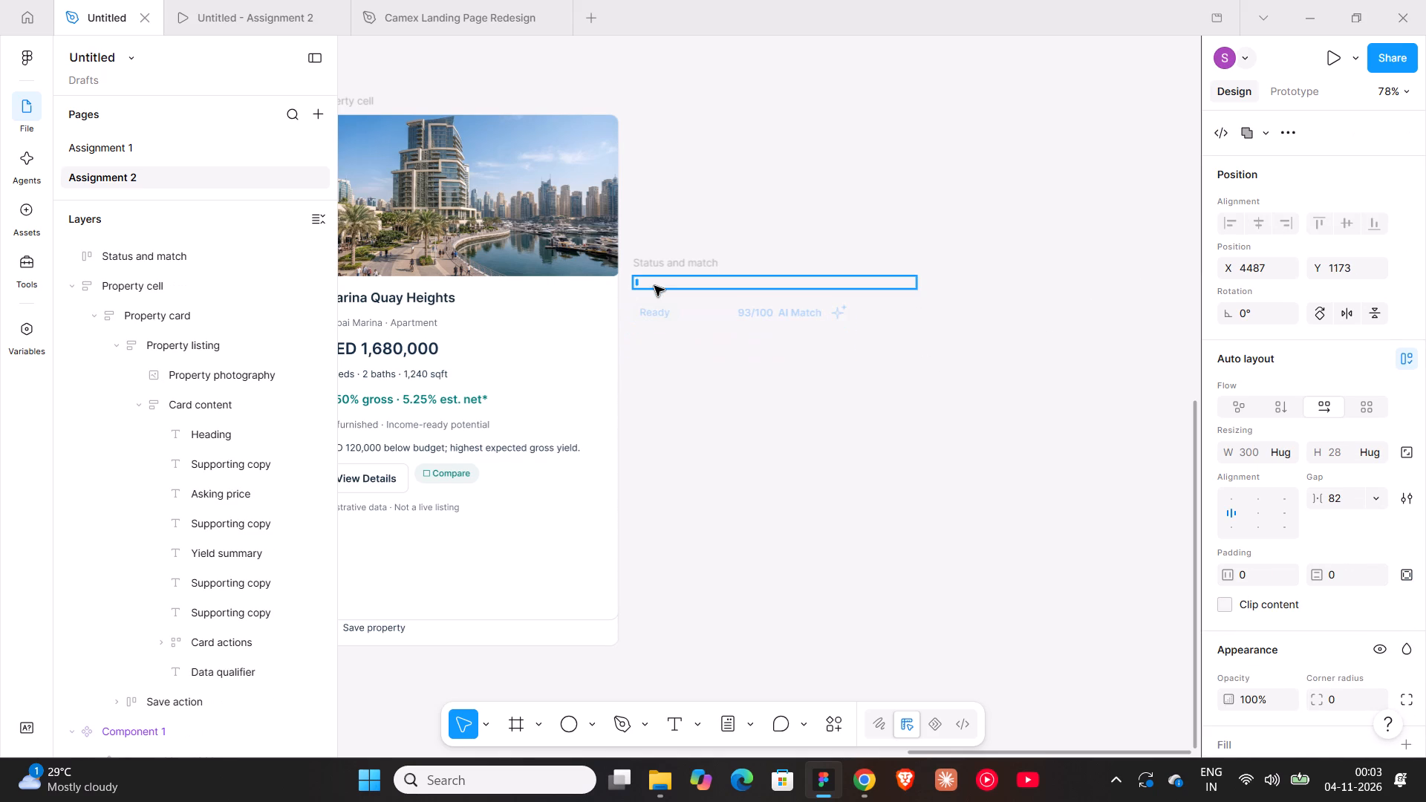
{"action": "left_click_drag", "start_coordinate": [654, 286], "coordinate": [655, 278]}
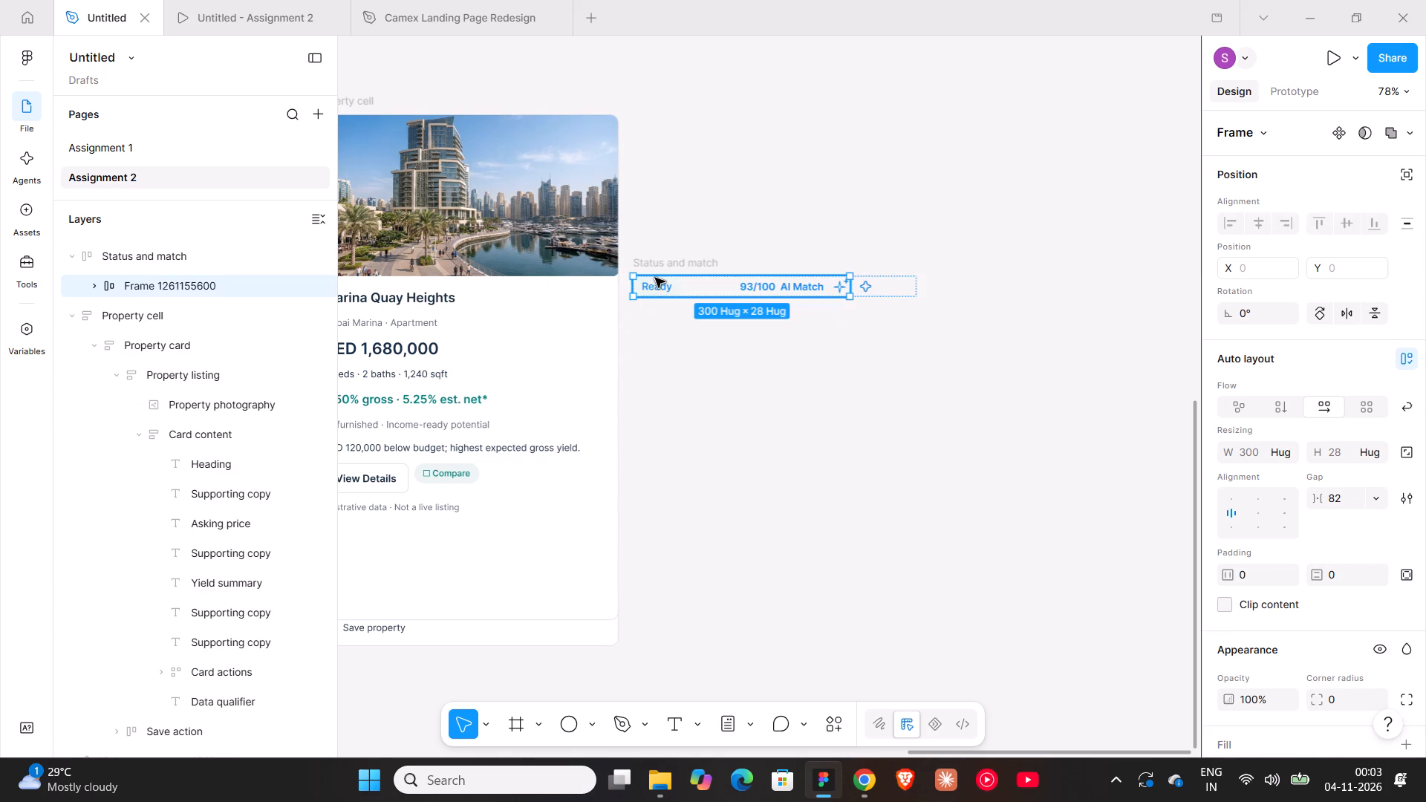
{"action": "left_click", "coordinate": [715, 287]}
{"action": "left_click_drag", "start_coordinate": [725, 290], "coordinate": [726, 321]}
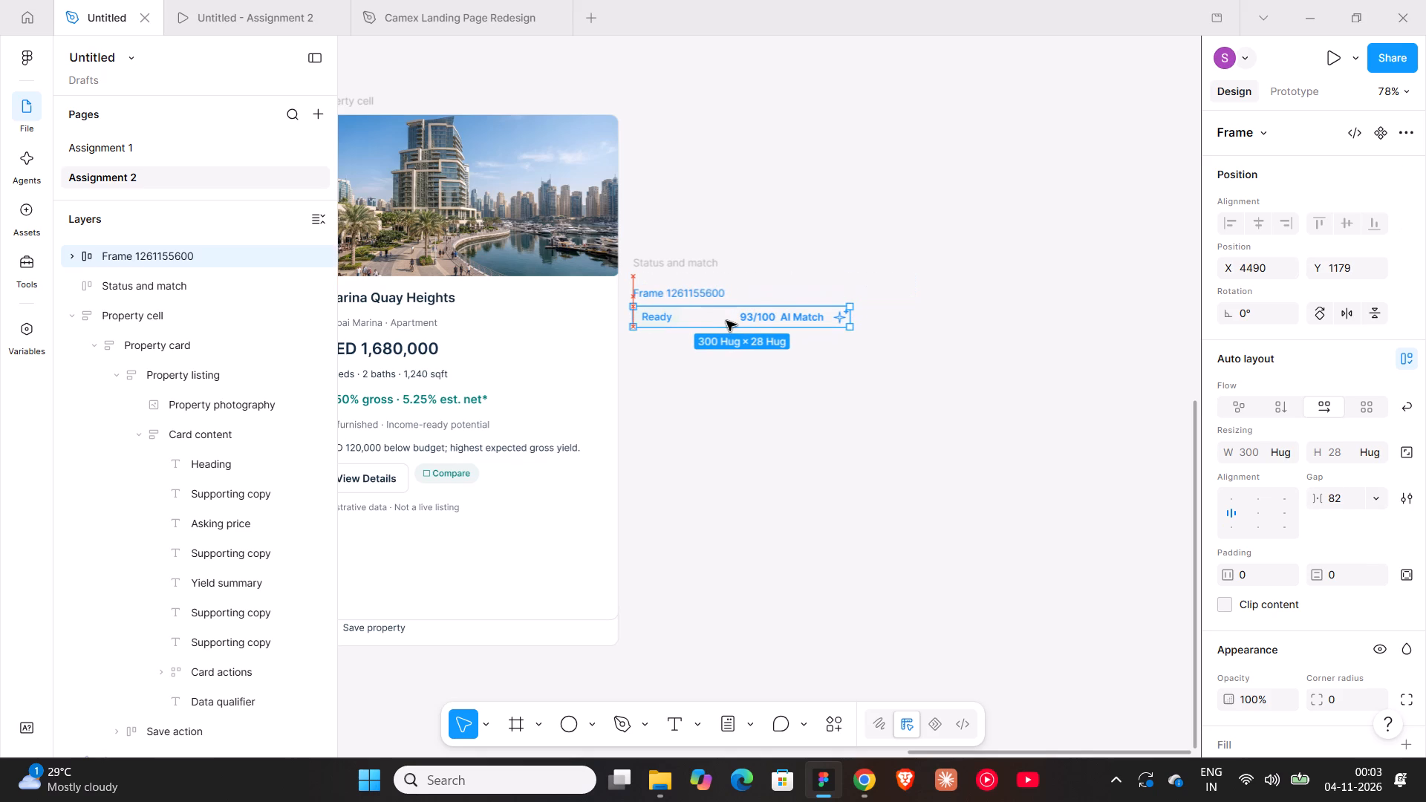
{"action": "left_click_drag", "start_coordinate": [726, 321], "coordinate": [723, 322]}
Widen the gap between the Ready badge and the AI Match group to 174, matching the Status and match frame's 392 width.
{"action": "left_click_drag", "start_coordinate": [1318, 495], "coordinate": [822, 414]}
{"action": "left_click", "coordinate": [724, 262]}
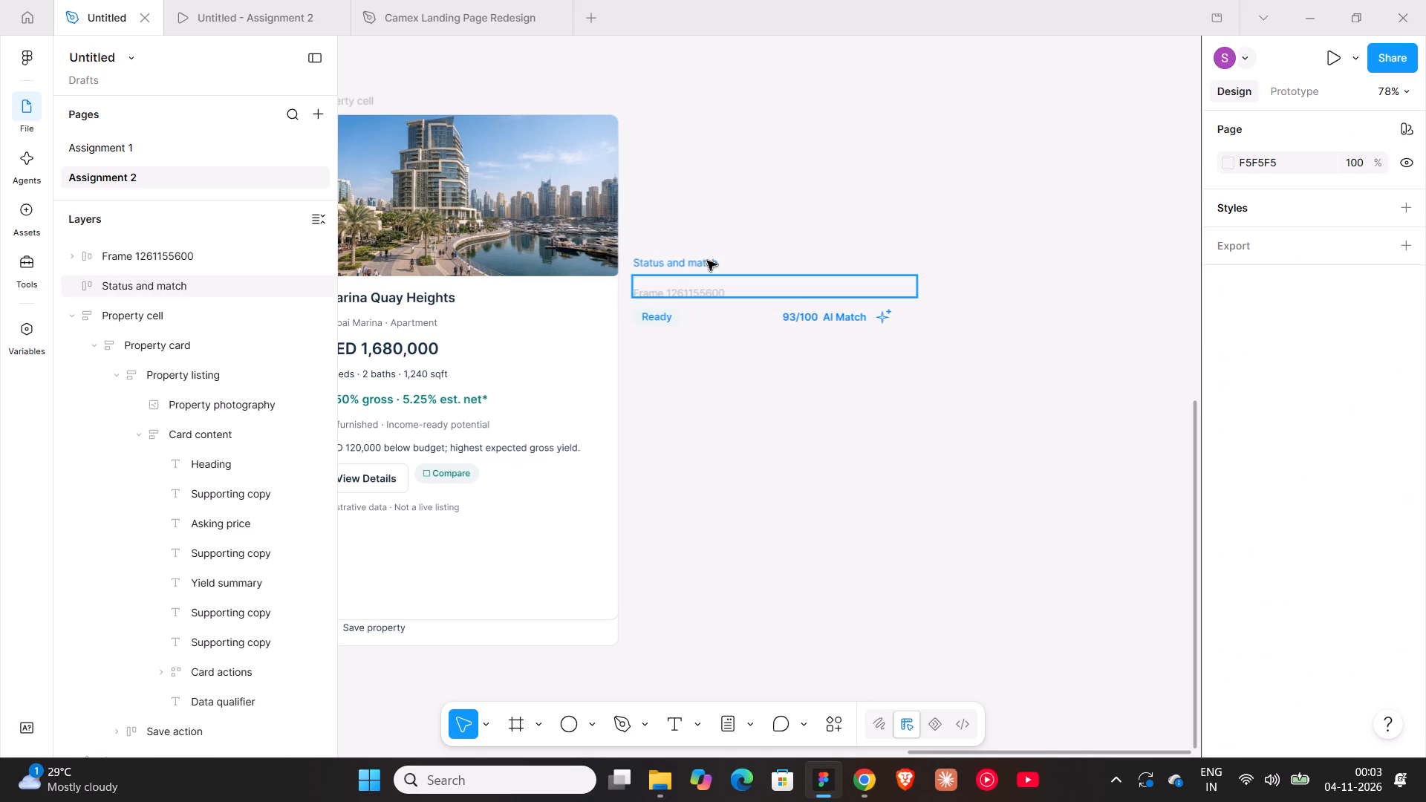
{"action": "left_click", "coordinate": [703, 261]}
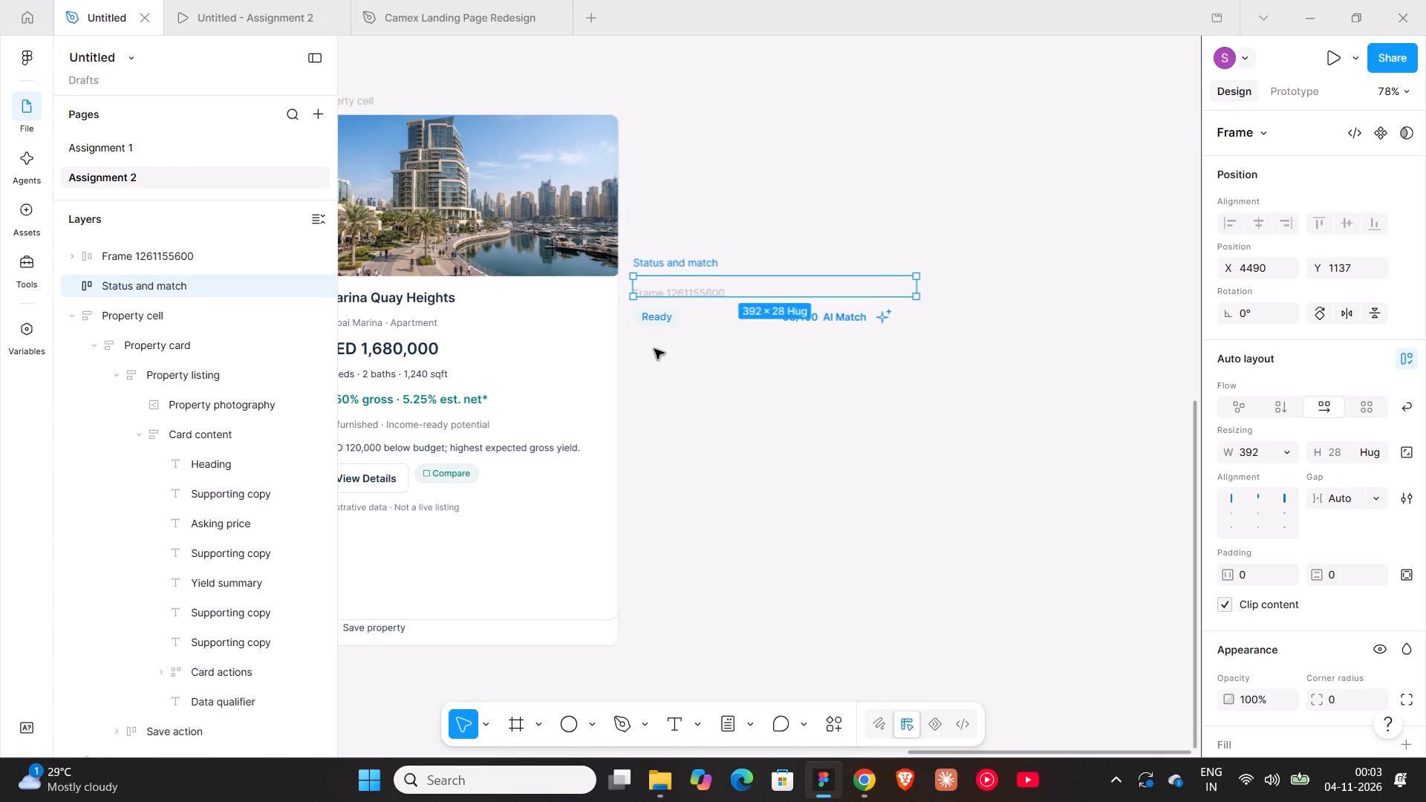
{"action": "left_click", "coordinate": [660, 342]}
{"action": "left_click", "coordinate": [667, 296]}
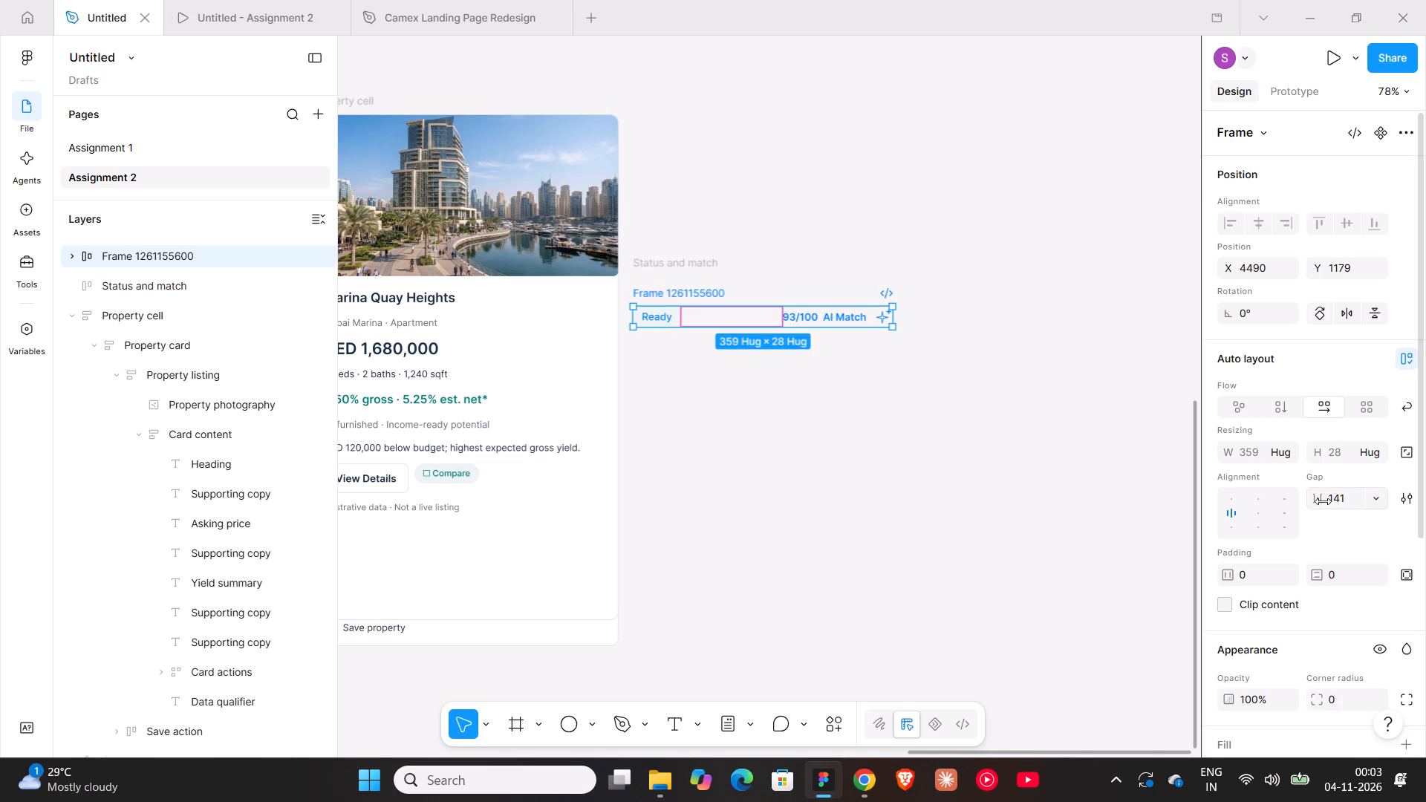
{"action": "left_click_drag", "start_coordinate": [1320, 498], "coordinate": [774, 411]}
{"action": "left_click", "coordinate": [910, 417]}
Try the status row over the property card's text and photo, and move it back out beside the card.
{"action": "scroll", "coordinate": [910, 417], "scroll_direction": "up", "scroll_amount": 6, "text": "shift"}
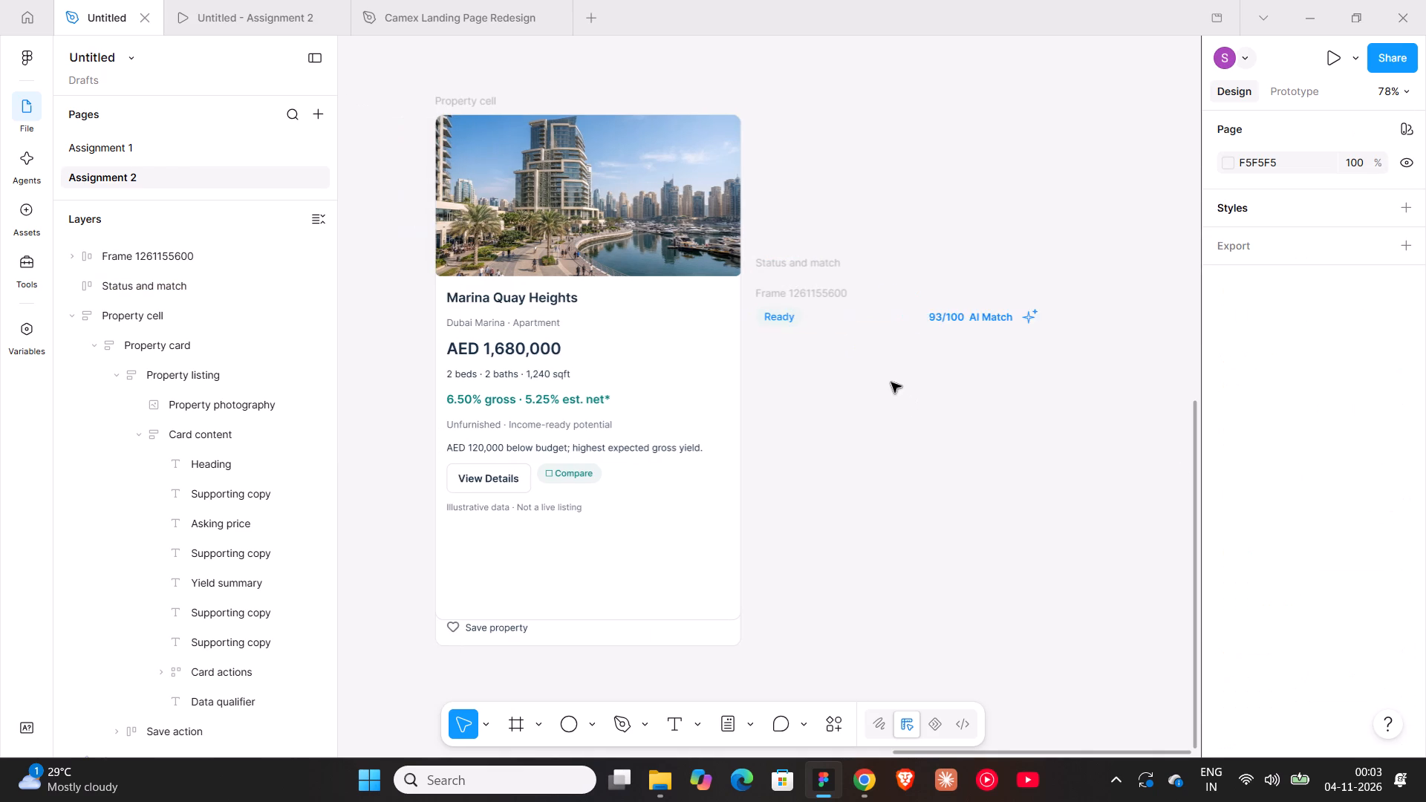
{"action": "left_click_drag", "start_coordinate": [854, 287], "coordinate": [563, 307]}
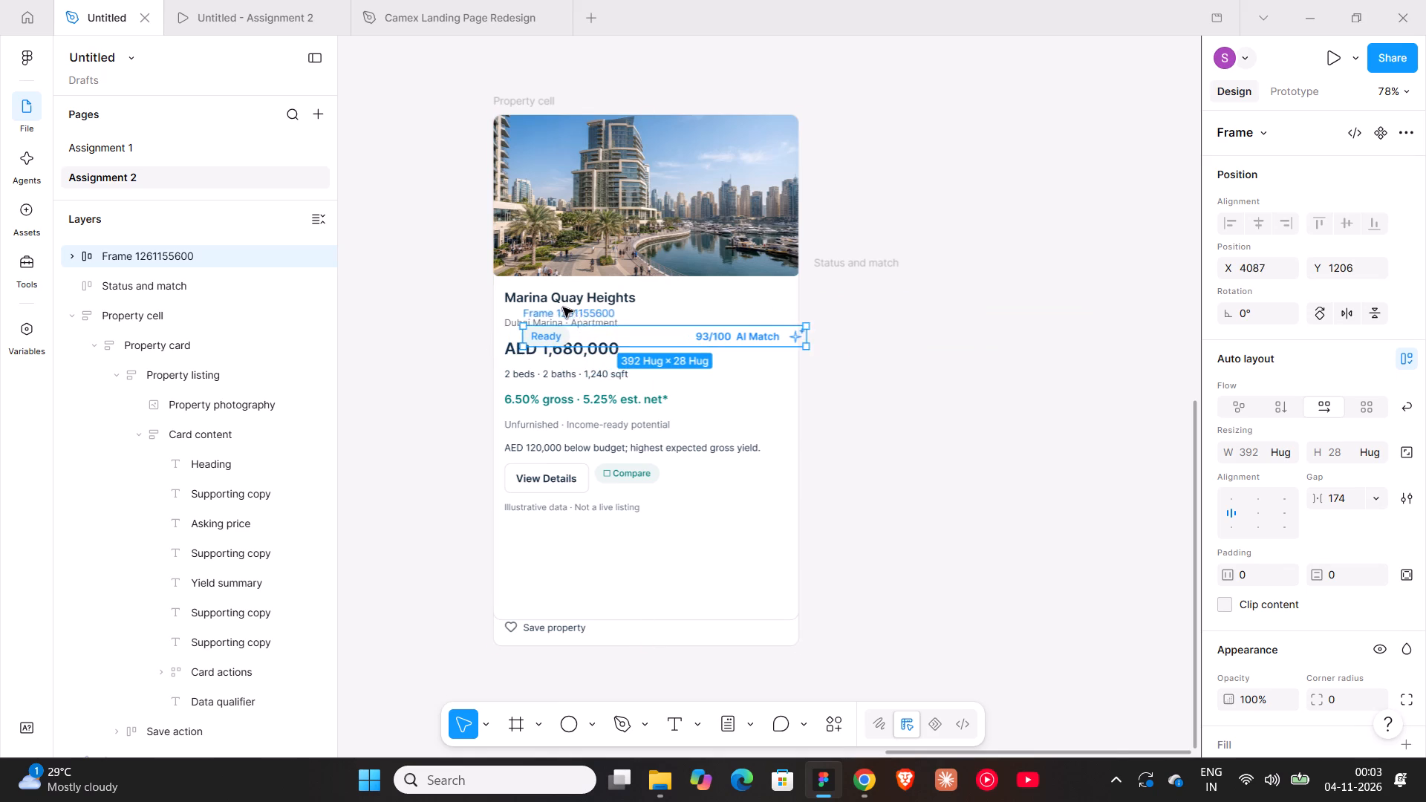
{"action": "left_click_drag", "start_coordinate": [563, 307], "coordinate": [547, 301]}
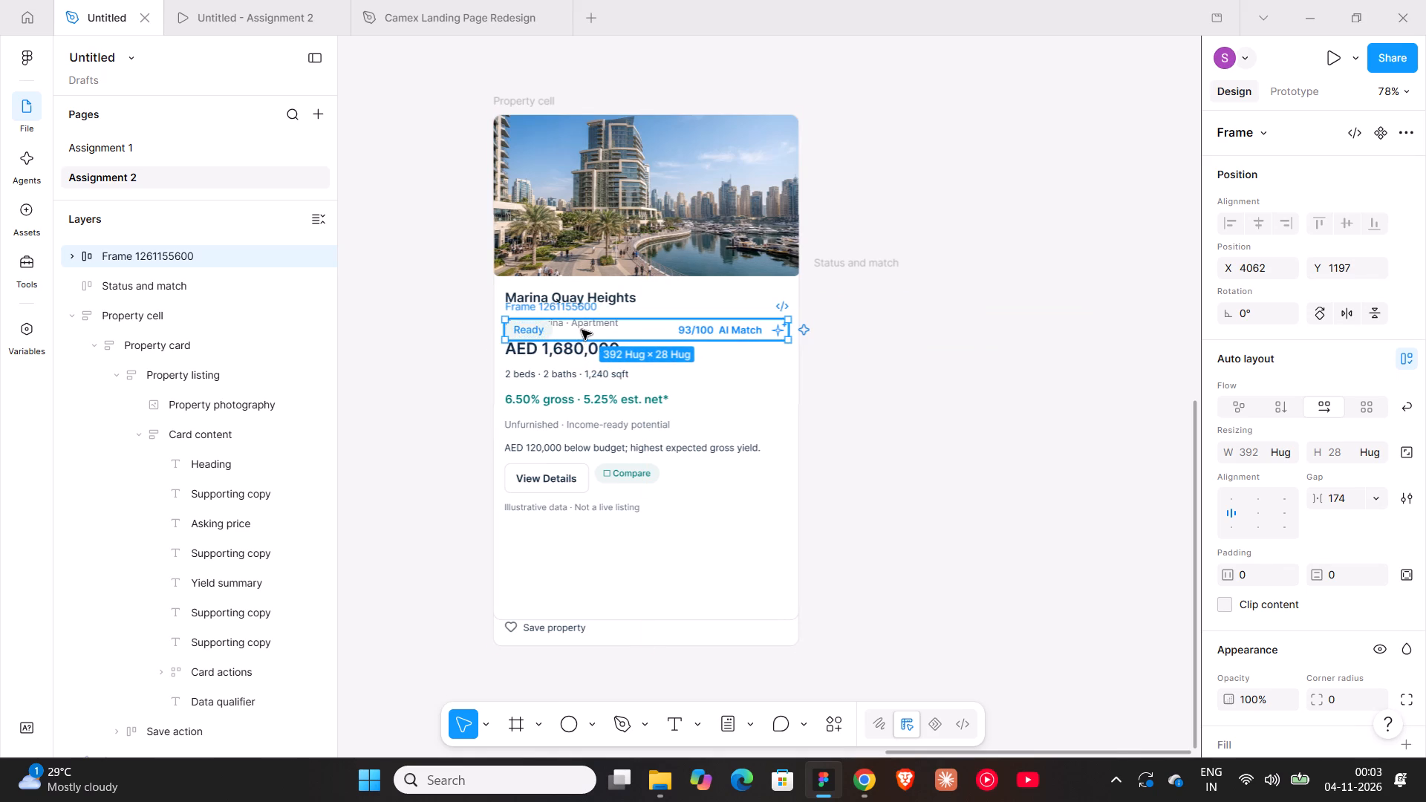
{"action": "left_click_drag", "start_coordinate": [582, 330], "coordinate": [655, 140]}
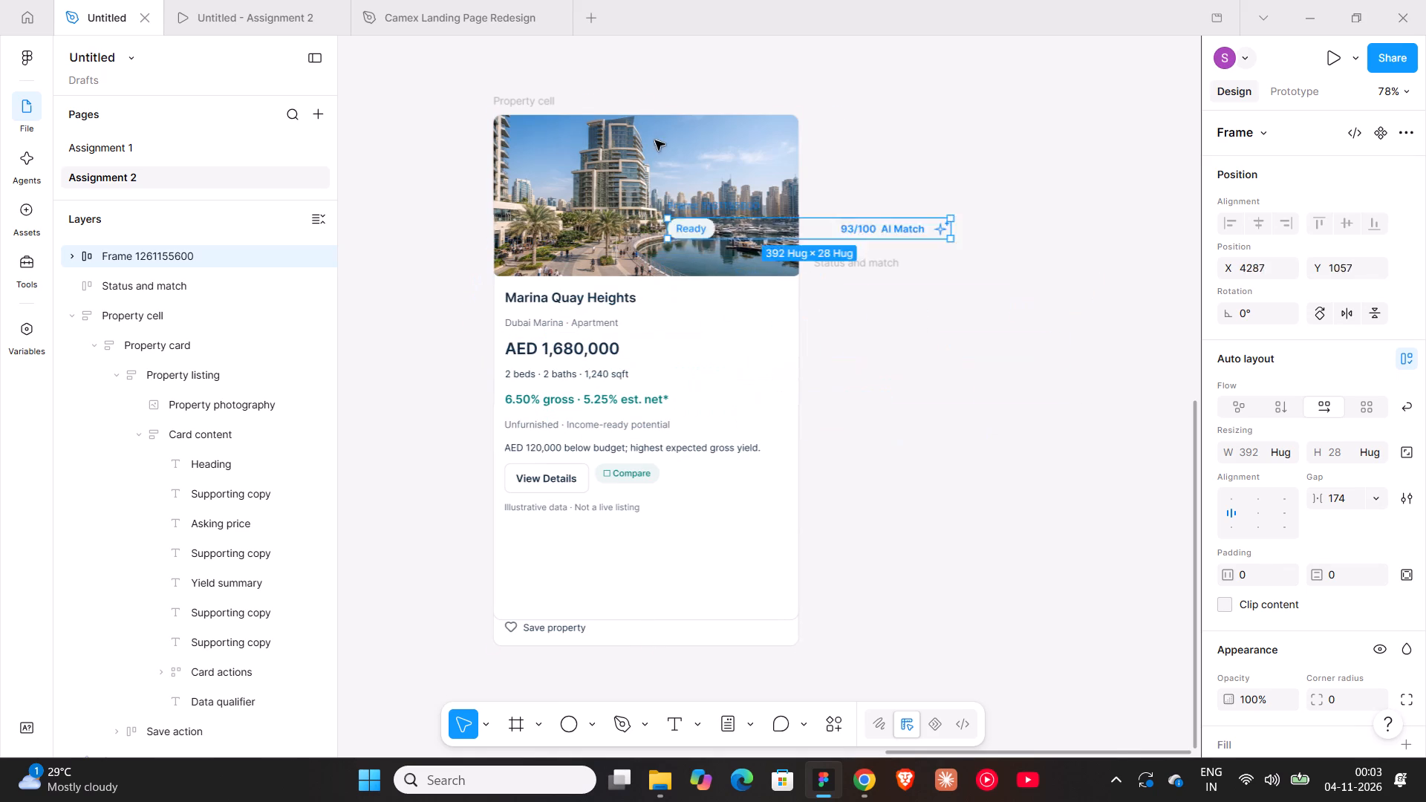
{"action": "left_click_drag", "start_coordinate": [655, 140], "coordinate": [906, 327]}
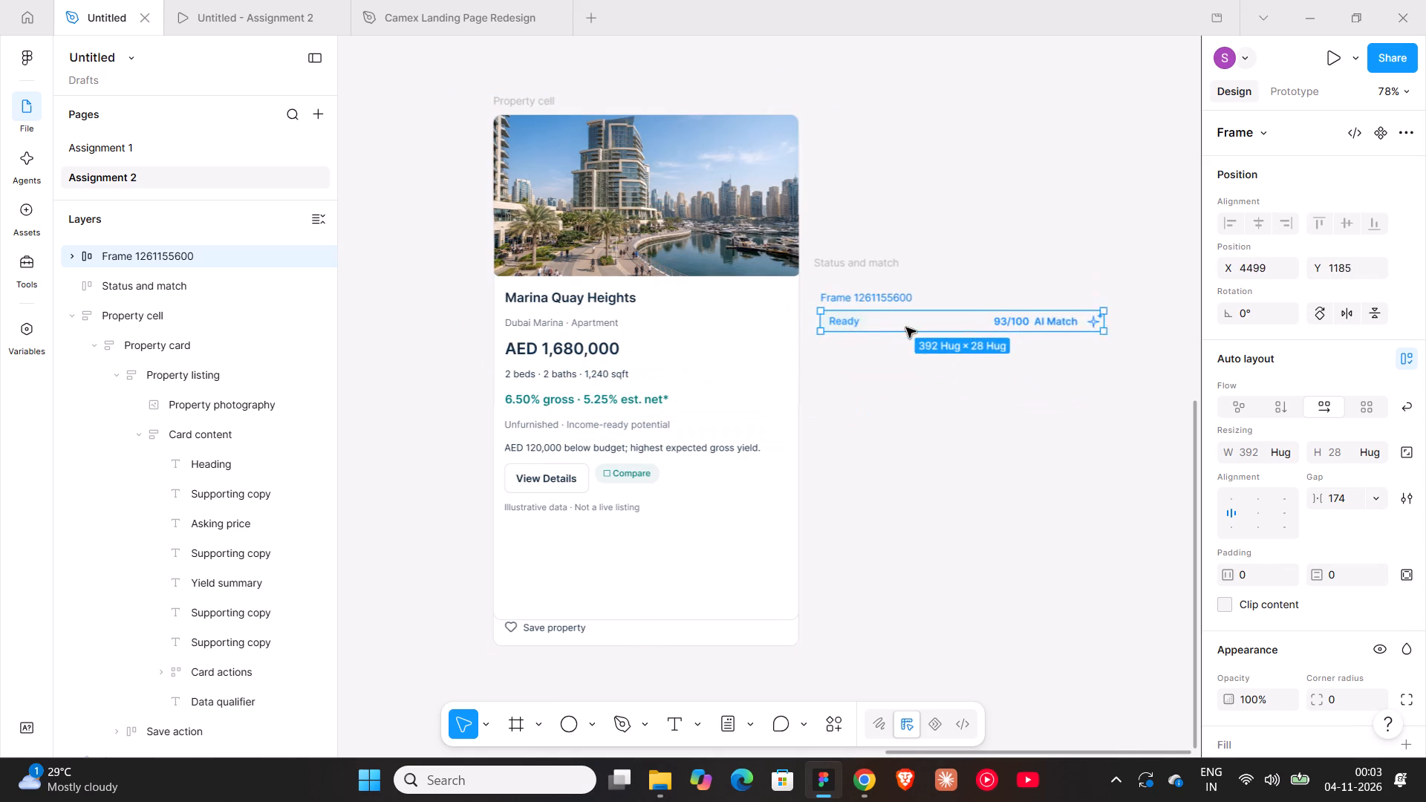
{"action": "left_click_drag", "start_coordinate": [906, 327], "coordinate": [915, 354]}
Delete the empty Status and match frame beside the property card.
{"action": "left_click", "coordinate": [876, 263]}
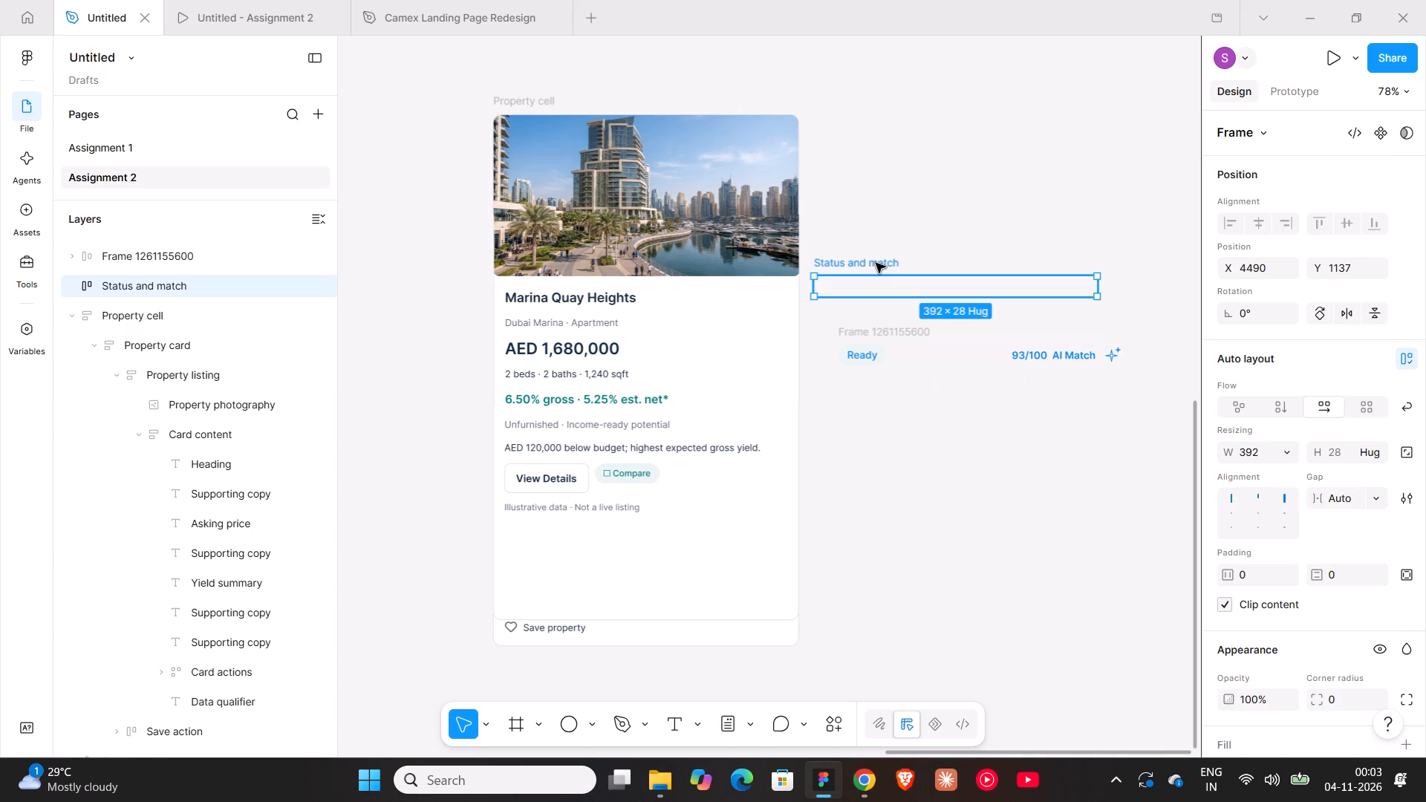
{"action": "key", "text": "Delete"}
Detach the text style from the Marina Quay Heights heading and set its font size to 20.
{"action": "triple_click", "coordinate": [564, 299]}
{"action": "triple_click", "coordinate": [564, 299]}
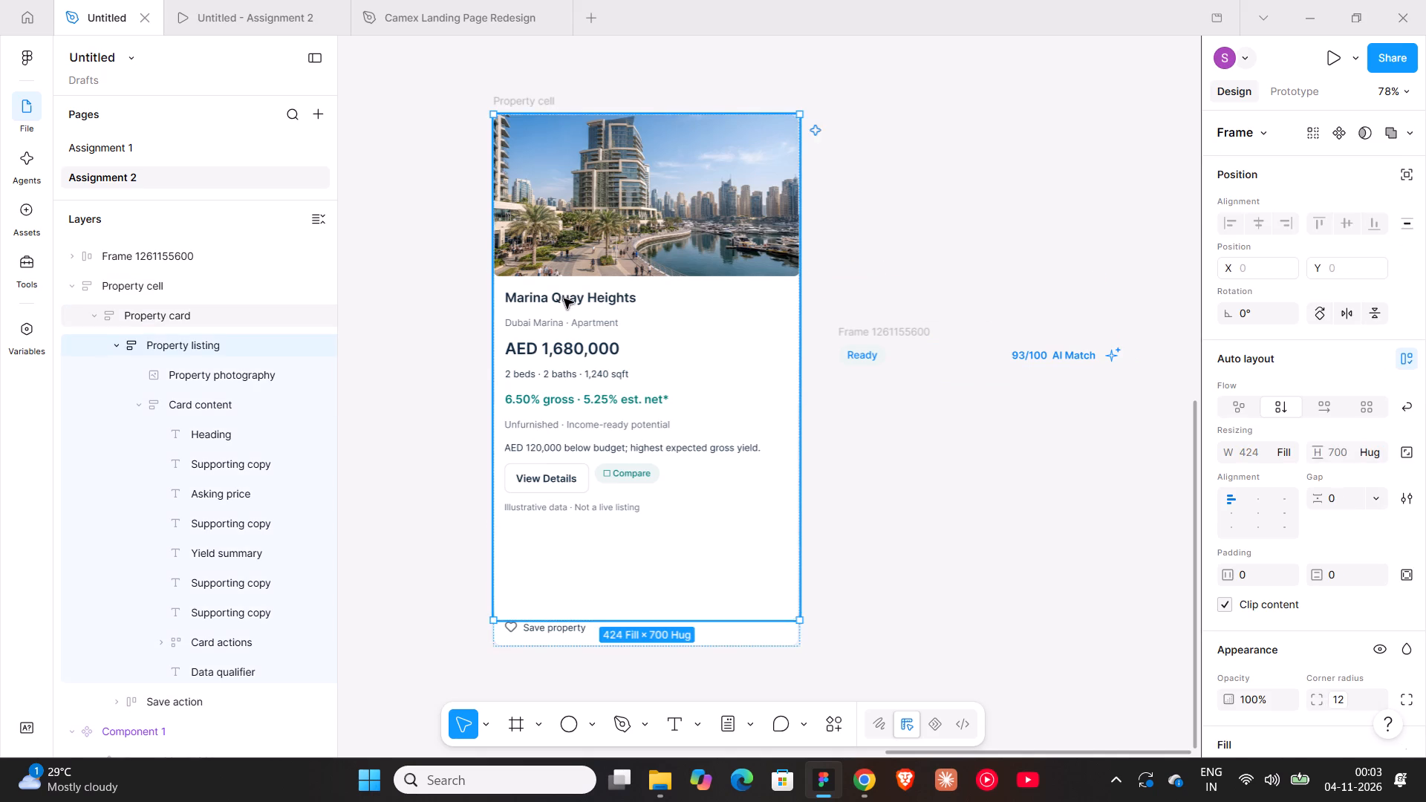
{"action": "left_click", "coordinate": [989, 453]}
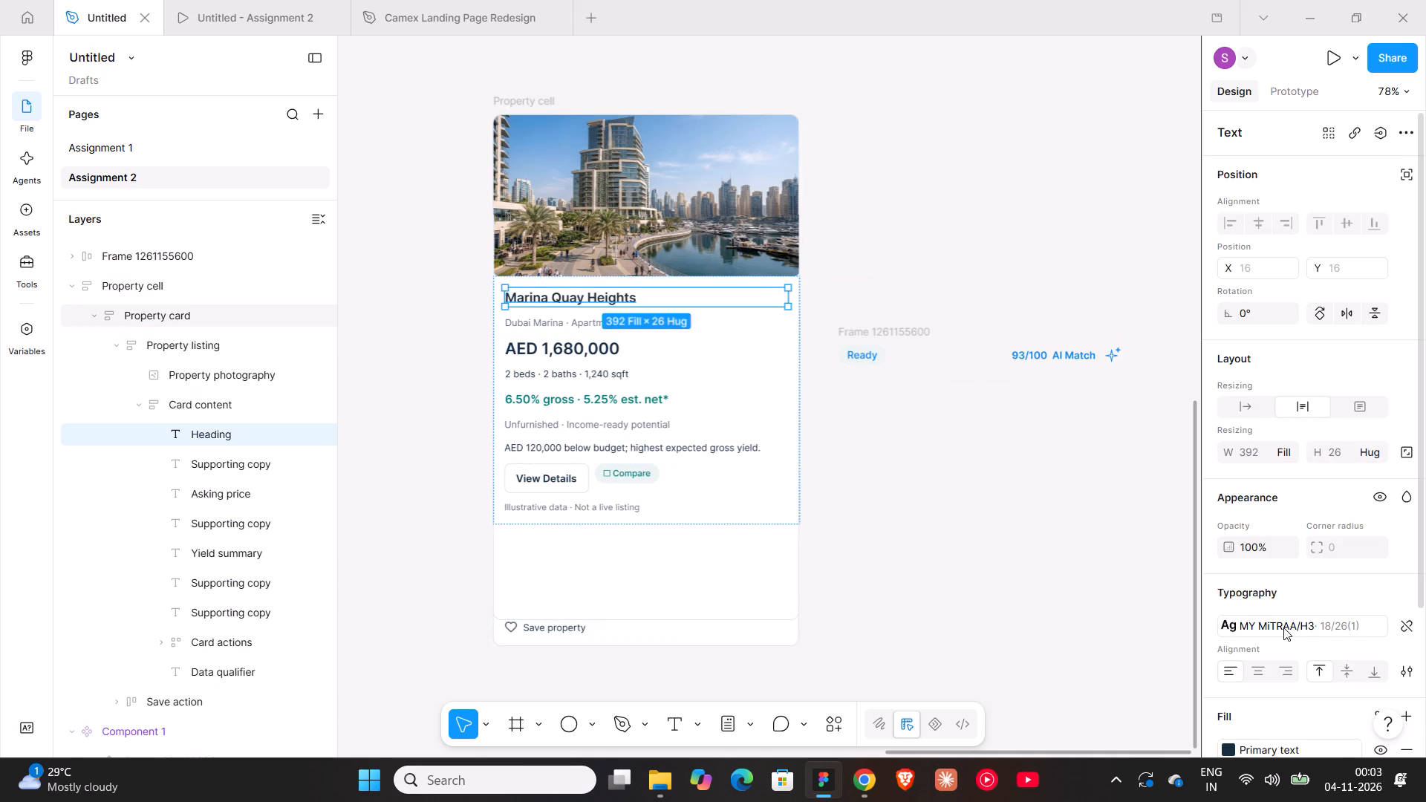
{"action": "left_click", "coordinate": [1403, 620]}
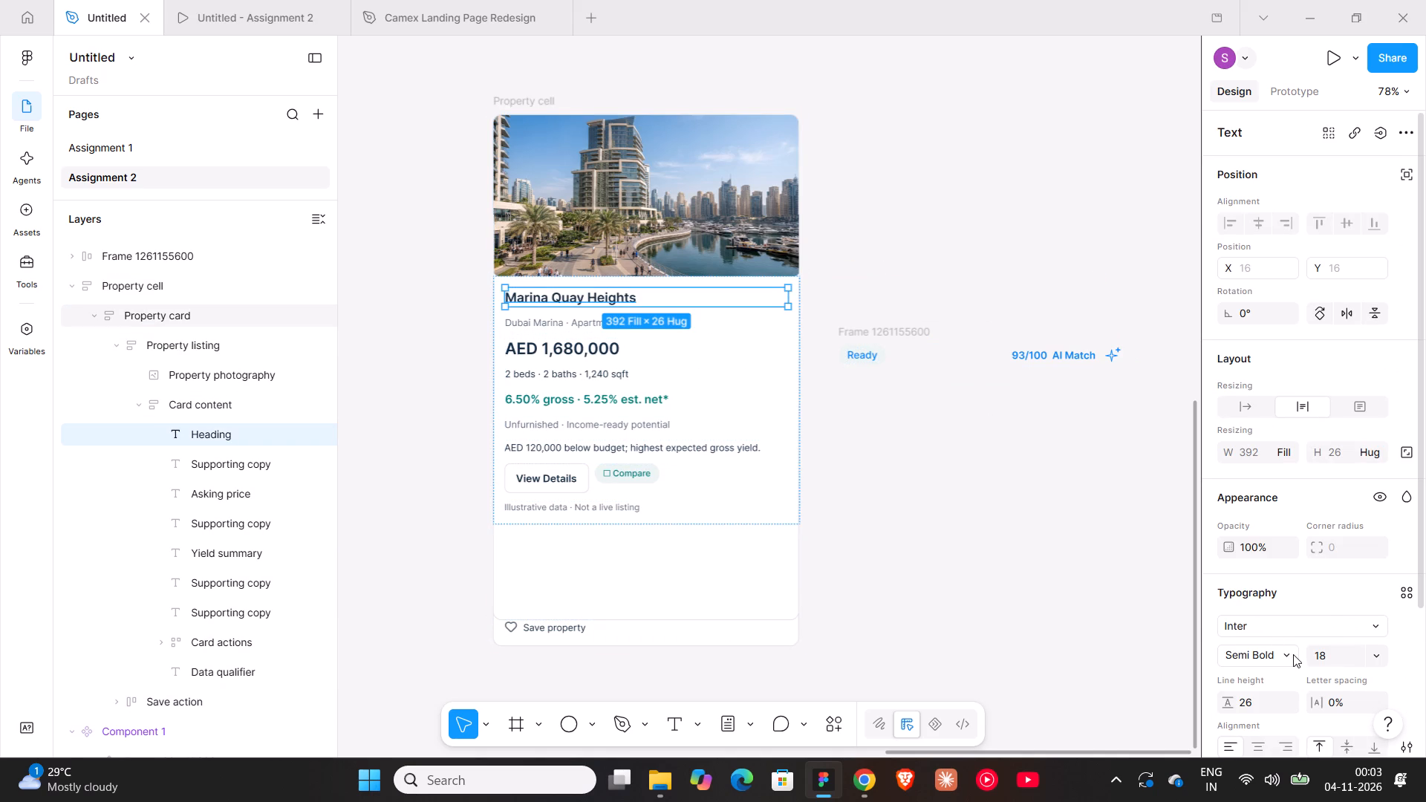
{"action": "left_click", "coordinate": [1338, 656]}
{"action": "type", "text": "20"}
{"action": "key", "text": "Return"}
{"action": "left_click", "coordinate": [930, 552]}
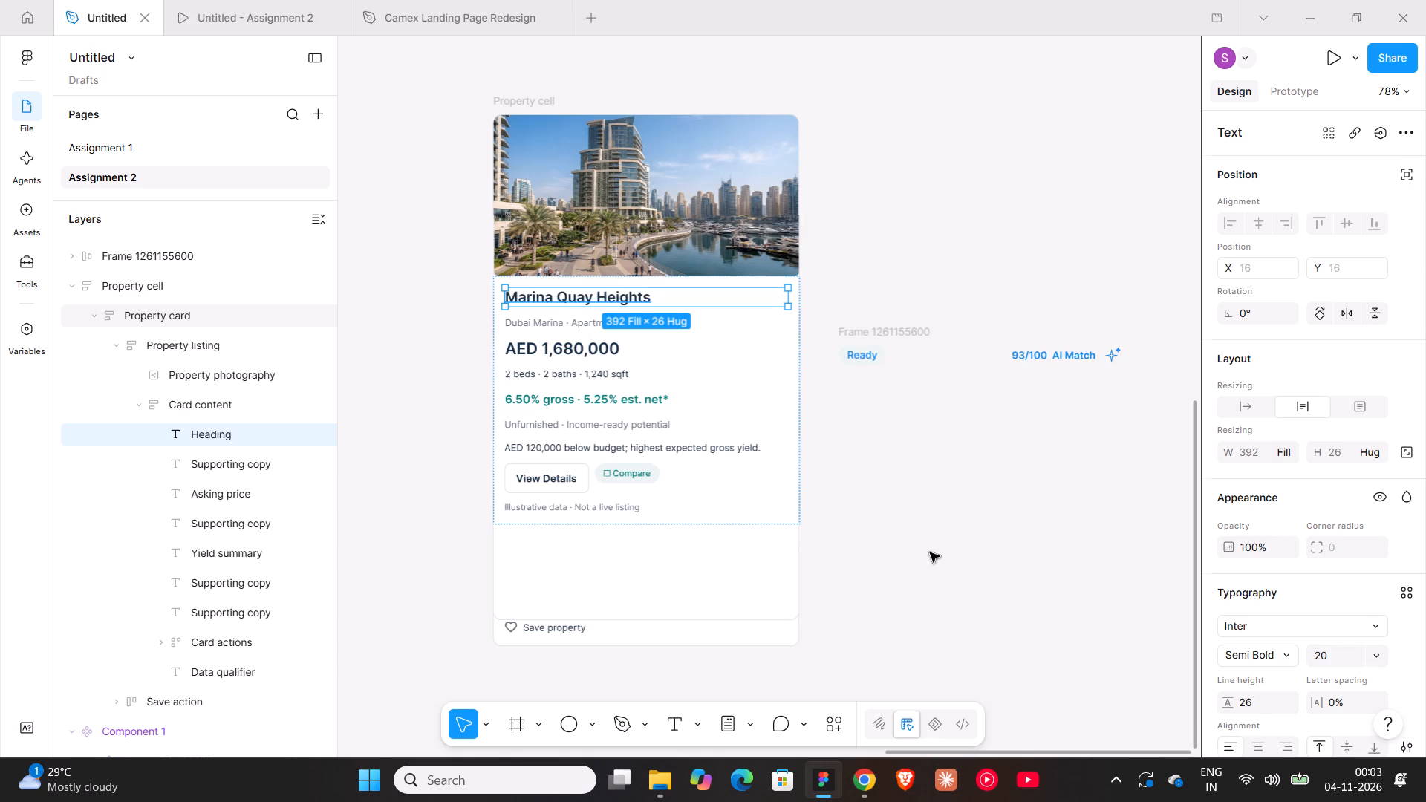
Detach the text style from the Dubai Marina · Apartment line and set it to size 14, Medium weight.
{"action": "triple_click", "coordinate": [563, 322]}
{"action": "triple_click", "coordinate": [563, 322]}
{"action": "left_click", "coordinate": [563, 322]}
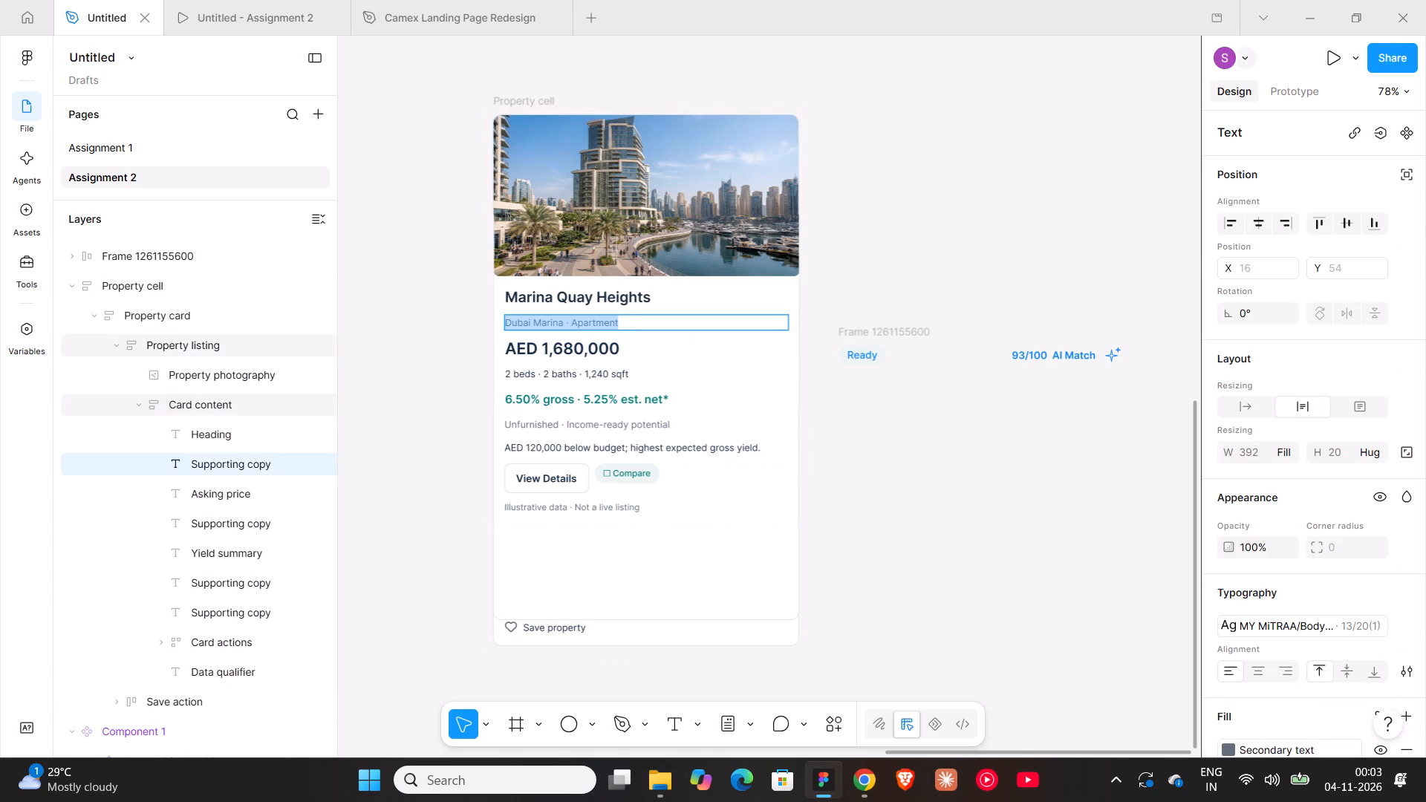
{"action": "left_click", "coordinate": [958, 473]}
{"action": "left_click", "coordinate": [1407, 624]}
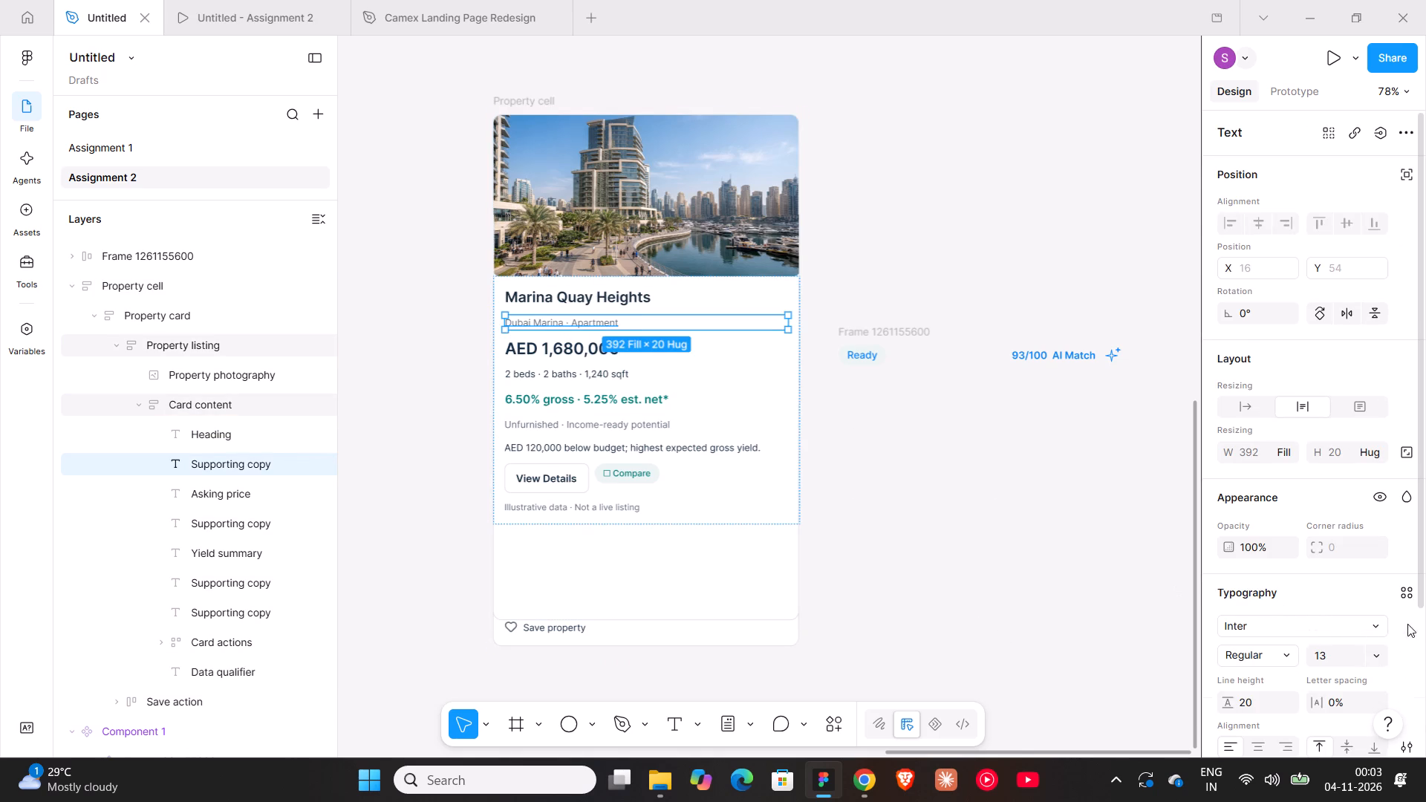
{"action": "left_click", "coordinate": [1329, 651]}
{"action": "type", "text": "14"}
{"action": "key", "text": "Return"}
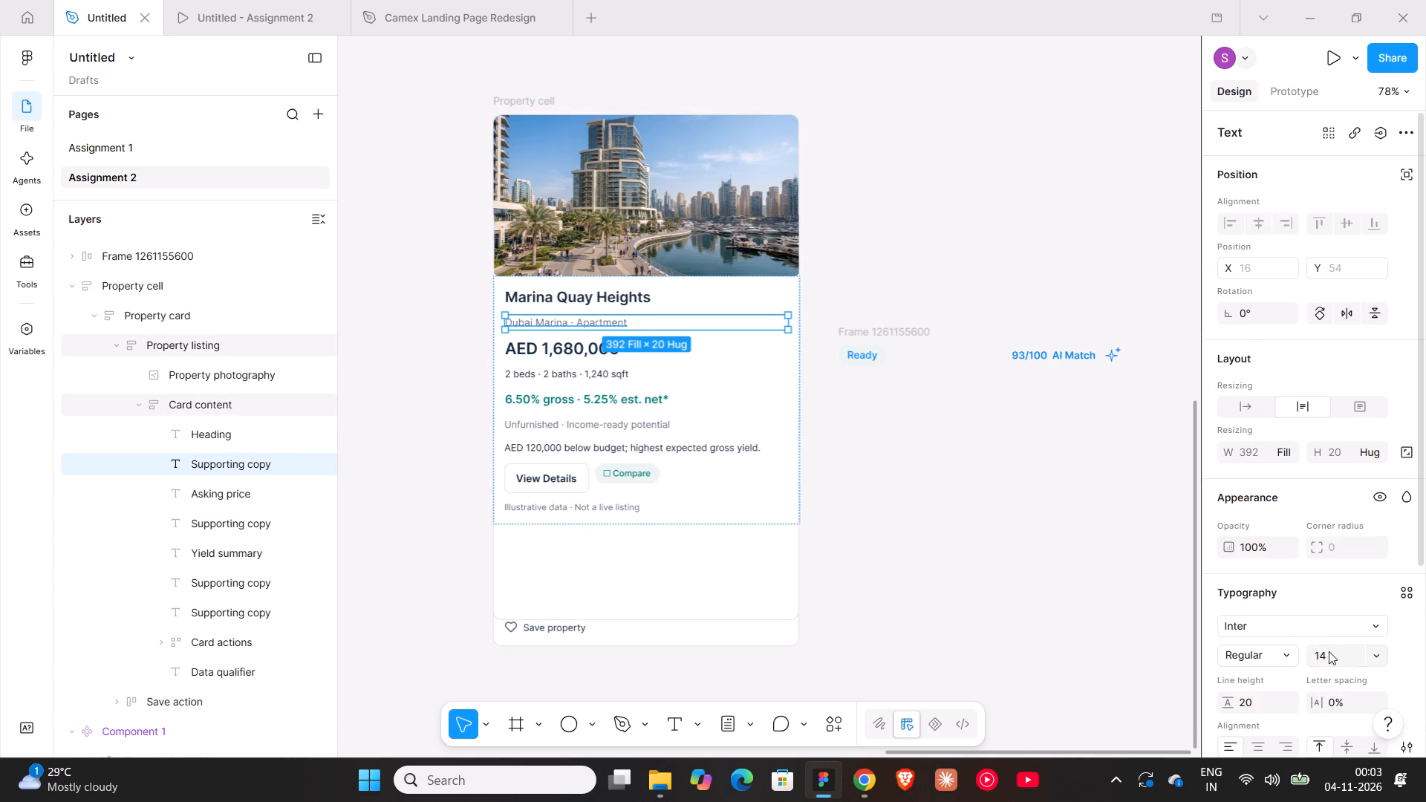
{"action": "left_click", "coordinate": [1273, 655]}
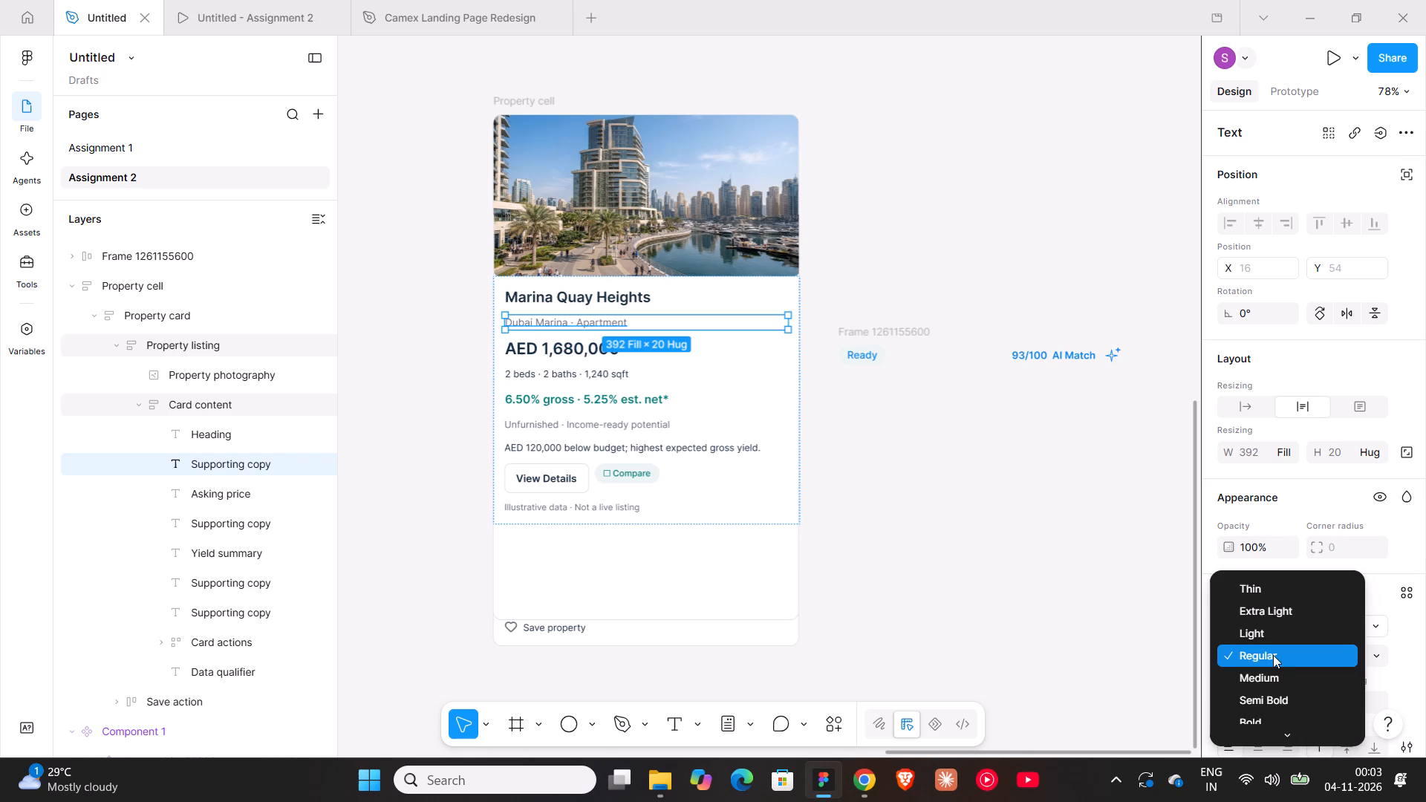
{"action": "left_click", "coordinate": [1277, 678]}
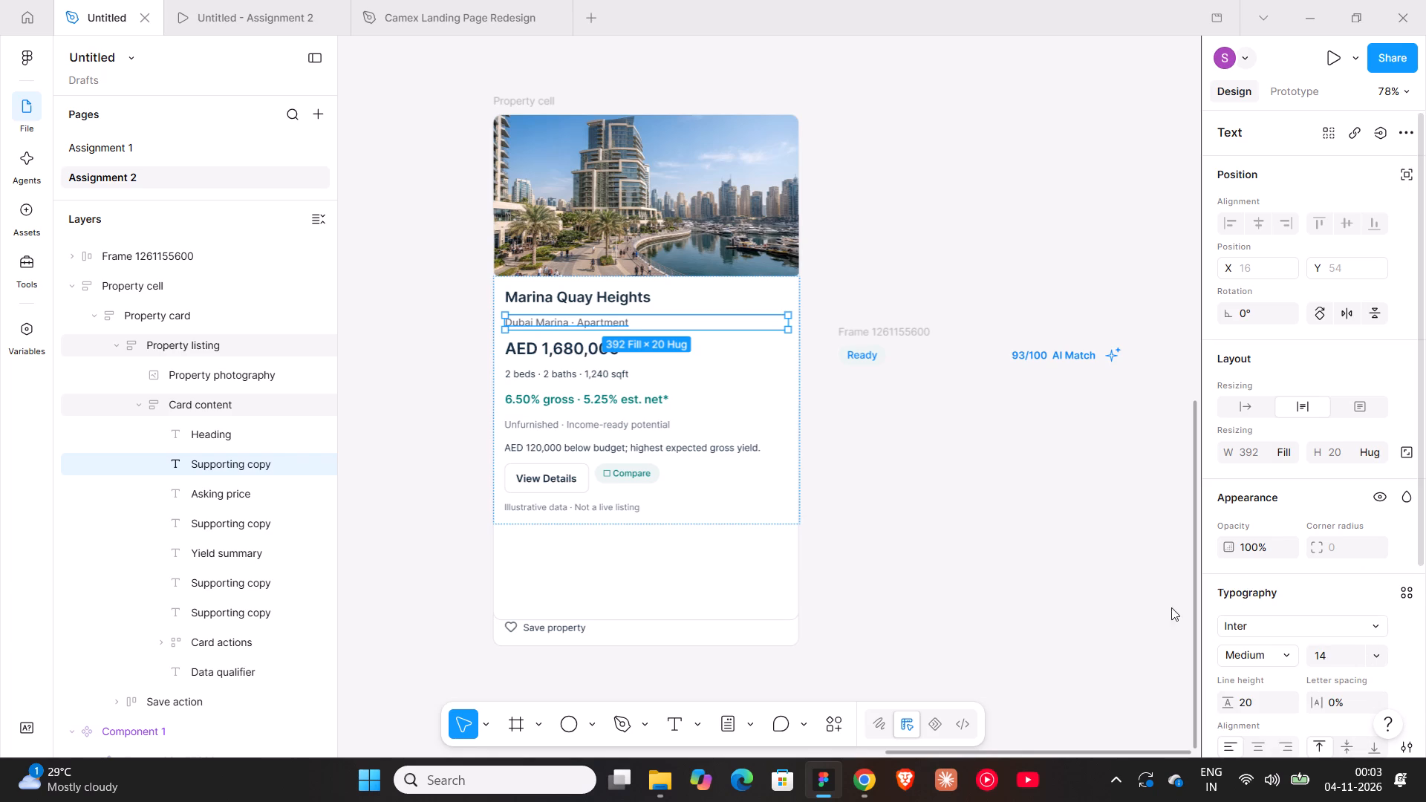
{"action": "left_click", "coordinate": [1042, 518]}
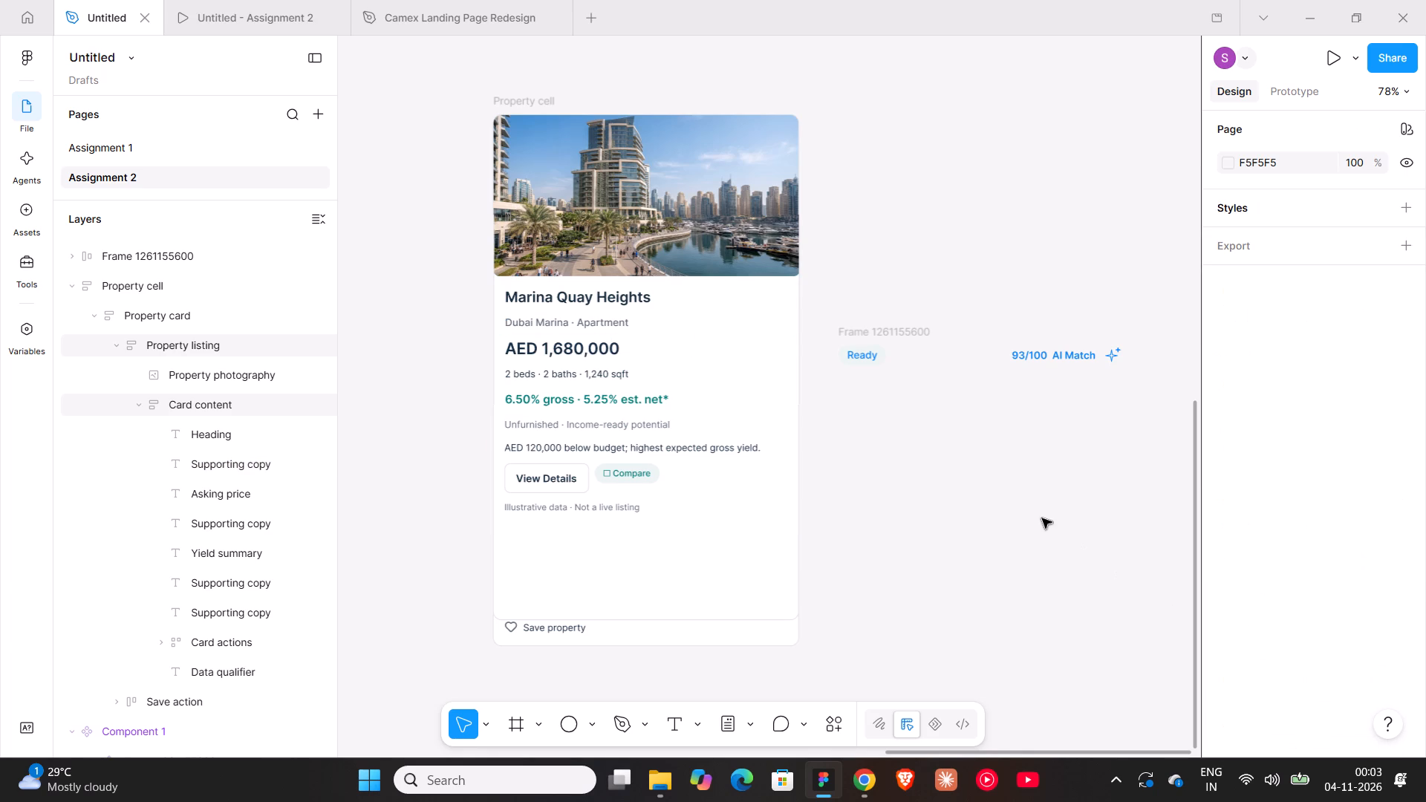
Detach the text style from the beds, baths and sqft line and set it to size 14, Medium weight.
{"action": "triple_click", "coordinate": [576, 374]}
{"action": "triple_click", "coordinate": [576, 374]}
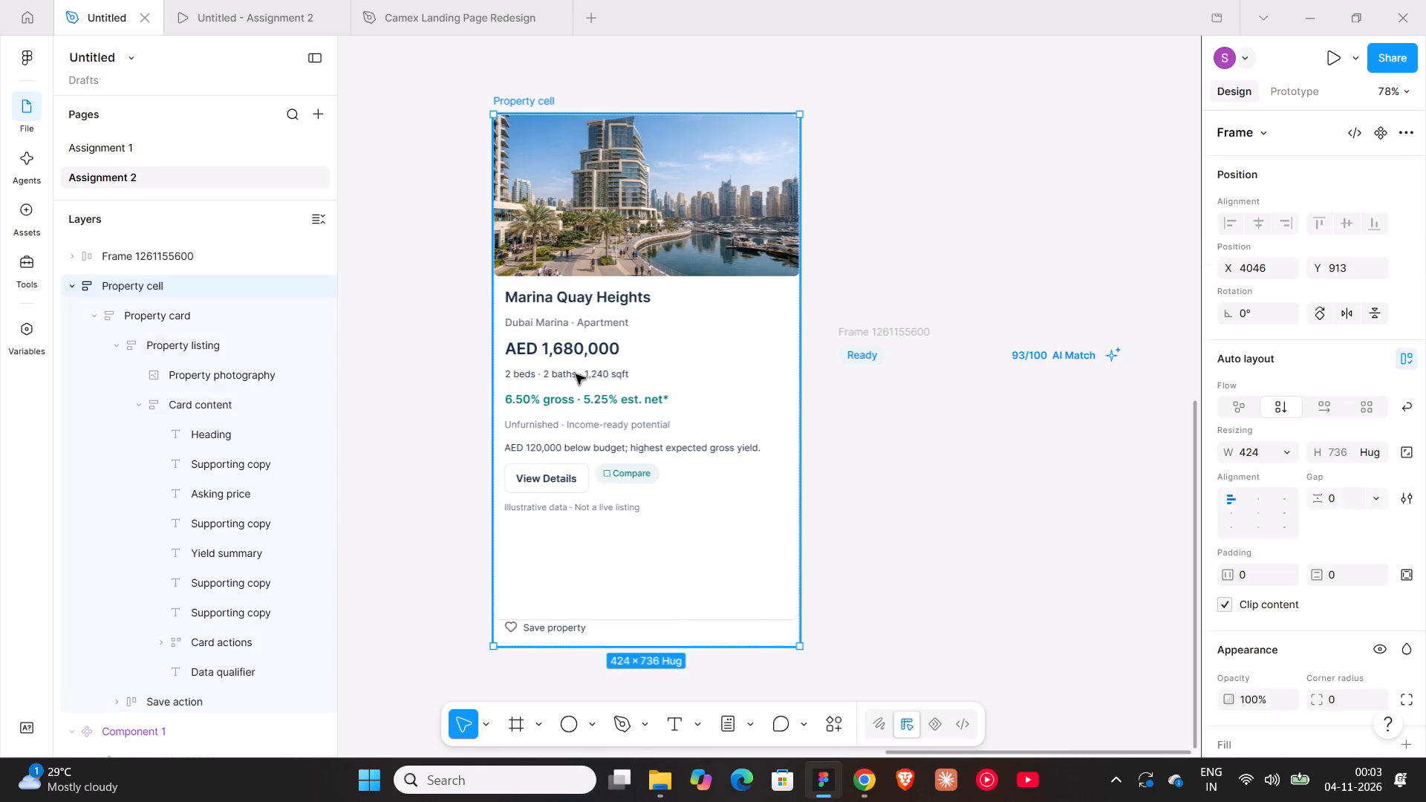
{"action": "left_click", "coordinate": [576, 374]}
{"action": "left_click", "coordinate": [929, 451]}
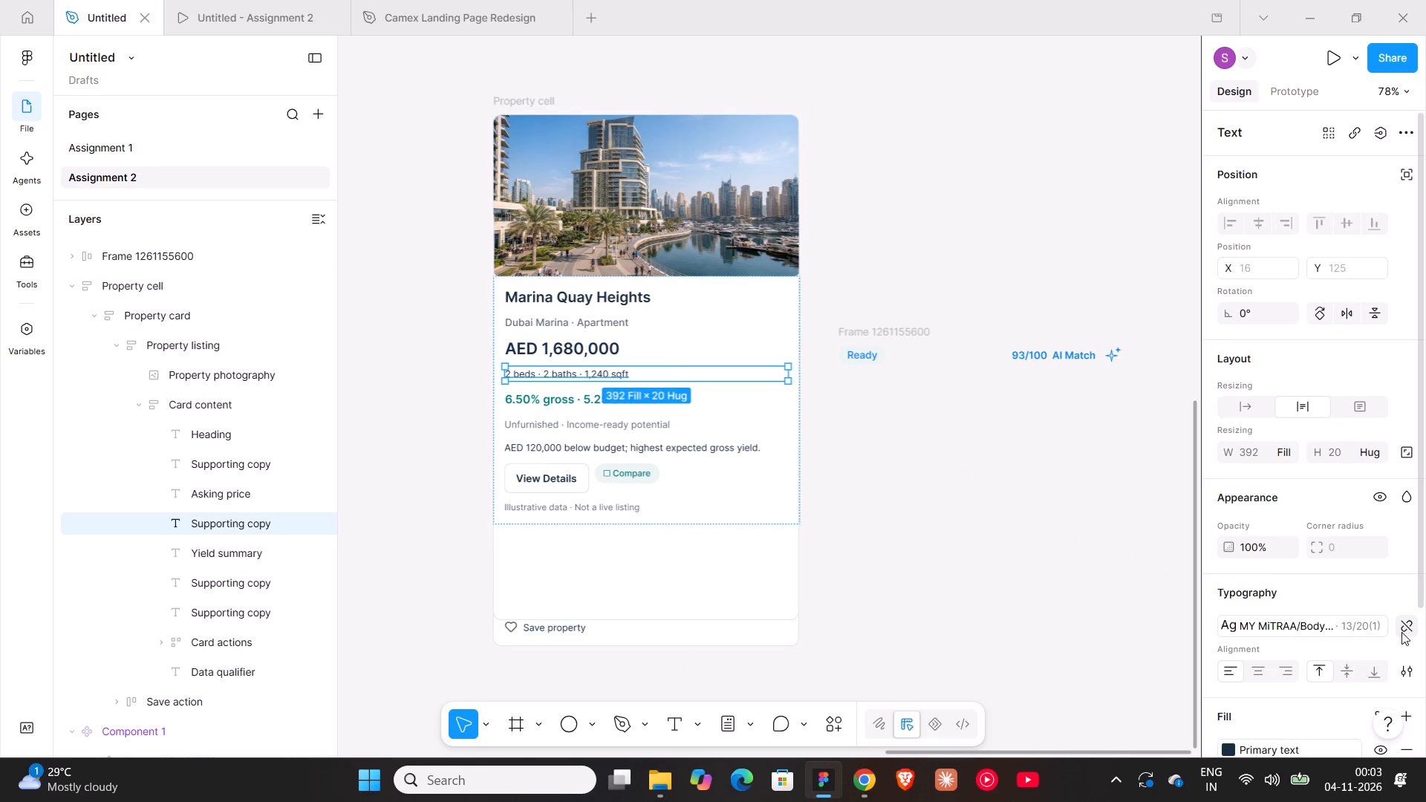
{"action": "left_click", "coordinate": [1401, 629]}
{"action": "left_click", "coordinate": [1338, 656]}
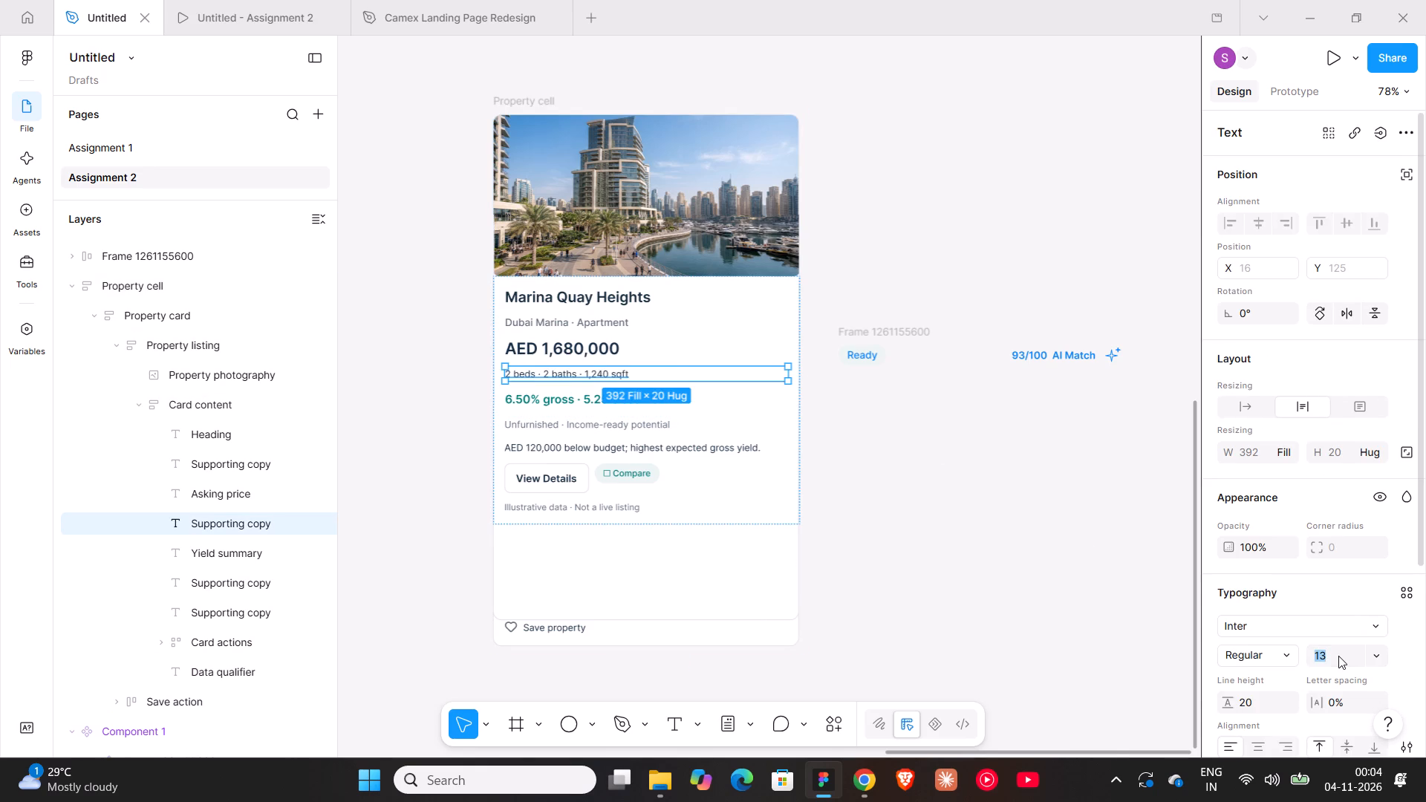
{"action": "type", "text": "14"}
{"action": "key", "text": "Return"}
{"action": "left_click", "coordinate": [1270, 663]}
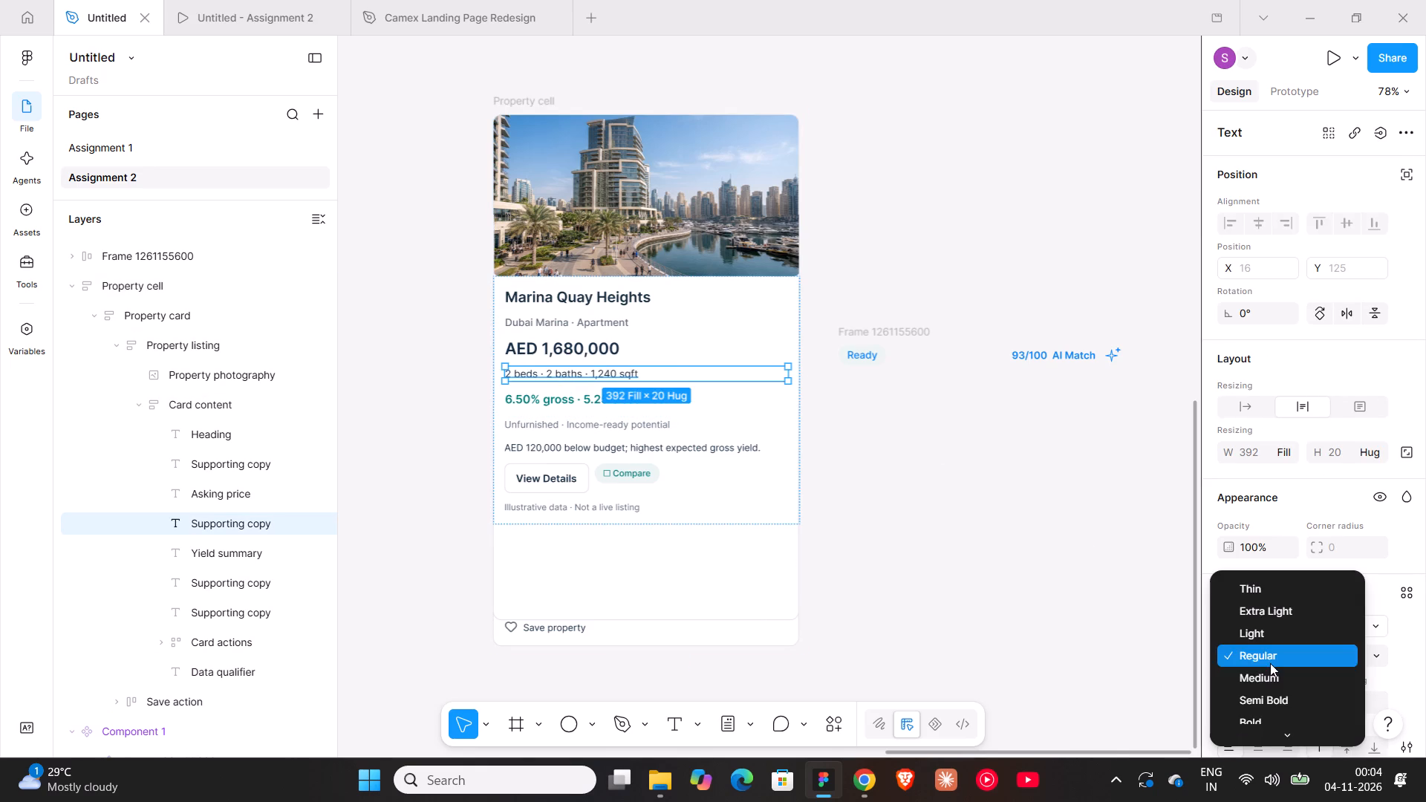
{"action": "left_click", "coordinate": [1274, 674]}
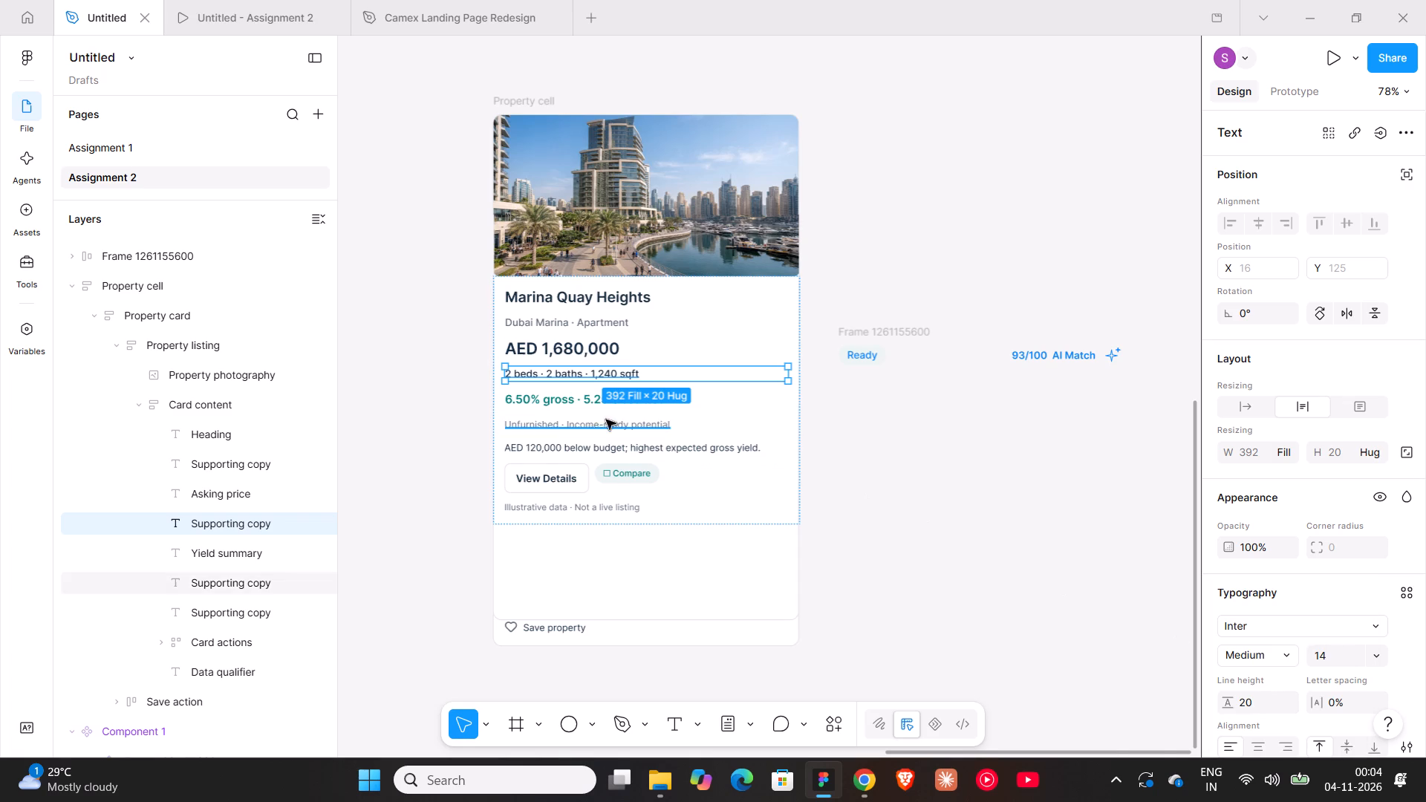
Detach the color style from the 6.50% gross yield line and recolor it blue 0584FD.
{"action": "left_click", "coordinate": [561, 405]}
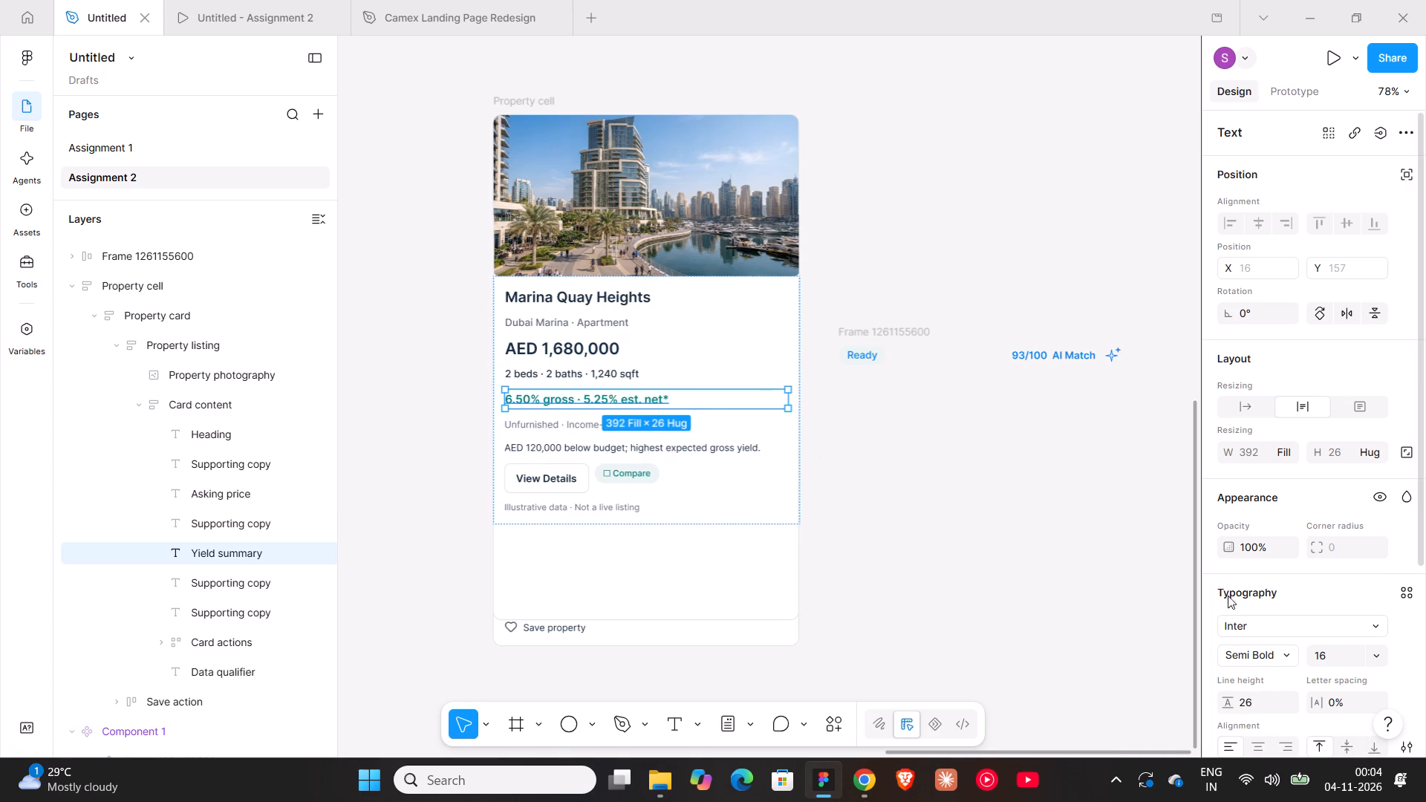
{"action": "scroll", "coordinate": [1244, 604], "scroll_direction": "down", "scroll_amount": 2}
{"action": "left_click", "coordinate": [1346, 641]}
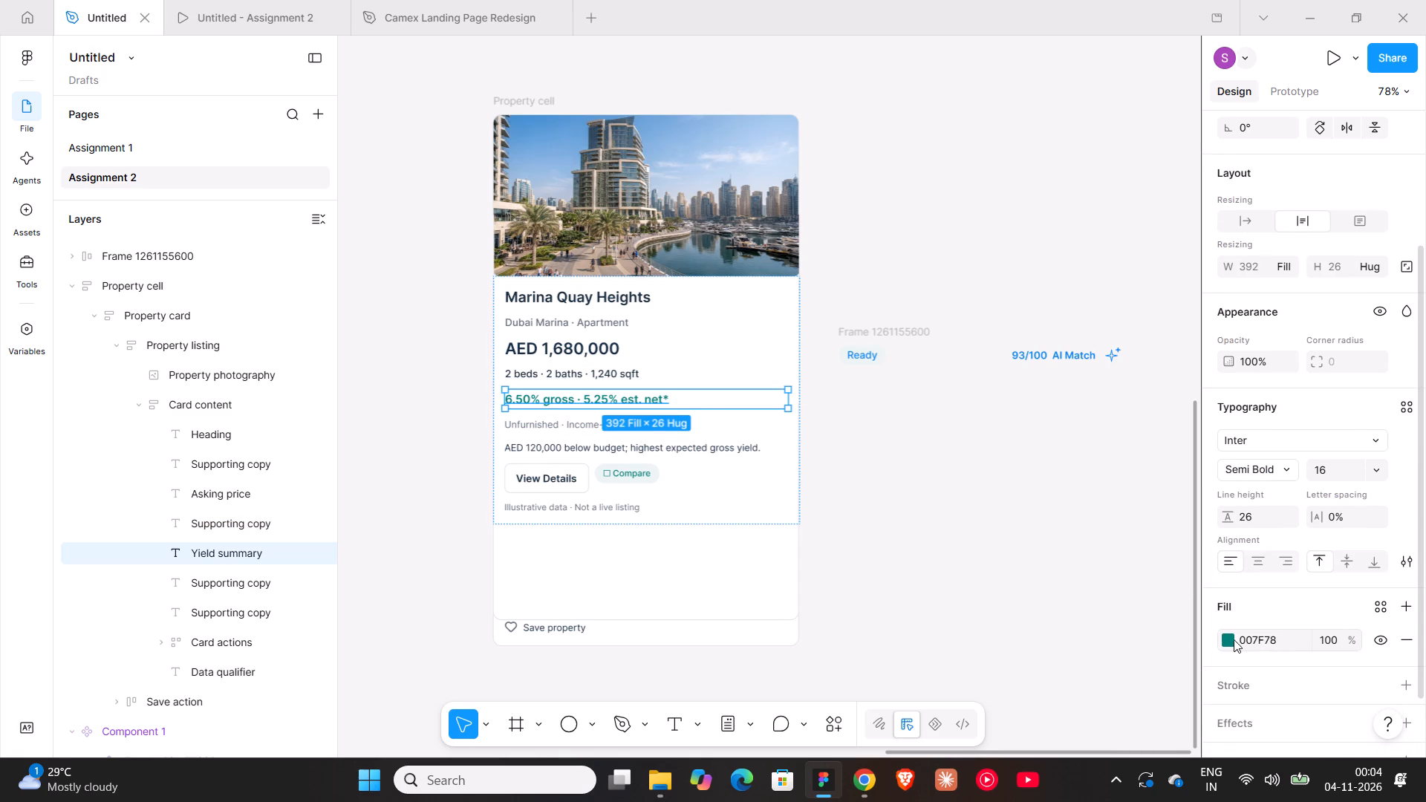
{"action": "left_click", "coordinate": [1231, 639]}
{"action": "left_click", "coordinate": [1096, 674]}
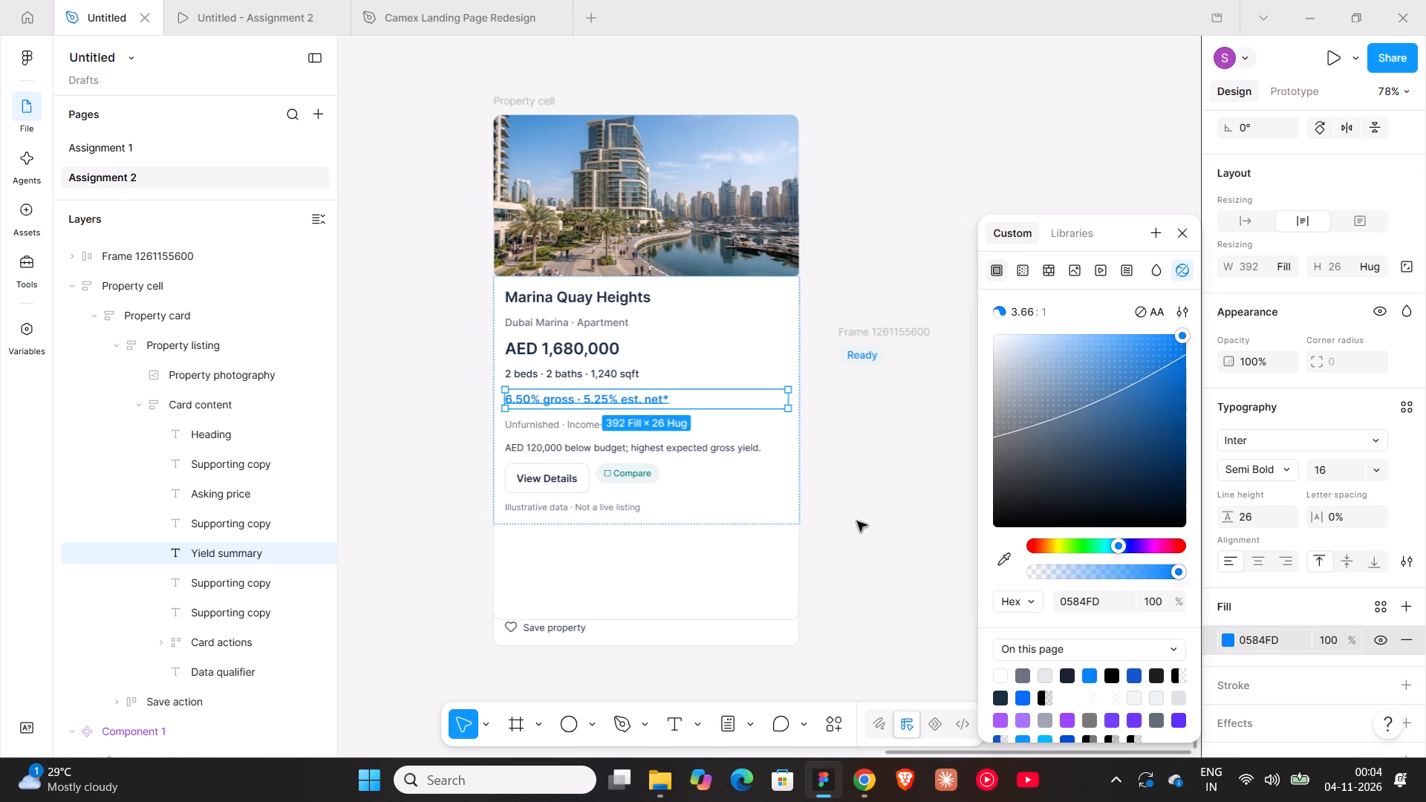
{"action": "left_click", "coordinate": [857, 521]}
Detach the text style from the Unfurnished · Income-ready potential line and set its font size to 15.
{"action": "triple_click", "coordinate": [556, 426]}
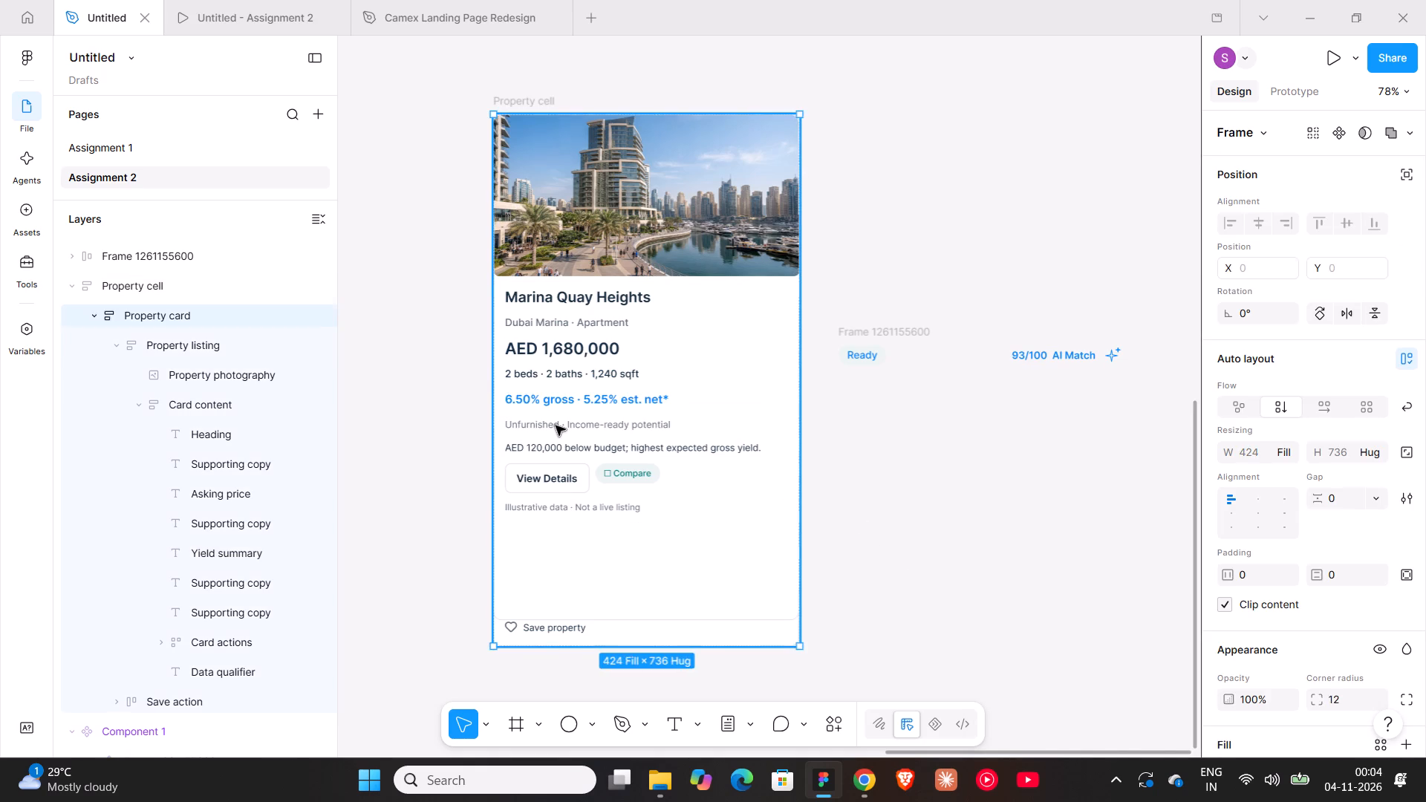
{"action": "triple_click", "coordinate": [556, 426]}
{"action": "left_click", "coordinate": [556, 426]}
{"action": "left_click", "coordinate": [992, 457]}
{"action": "scroll", "coordinate": [1295, 652], "scroll_direction": "down", "scroll_amount": 1}
{"action": "left_click", "coordinate": [1396, 532]}
{"action": "left_click", "coordinate": [1326, 561]}
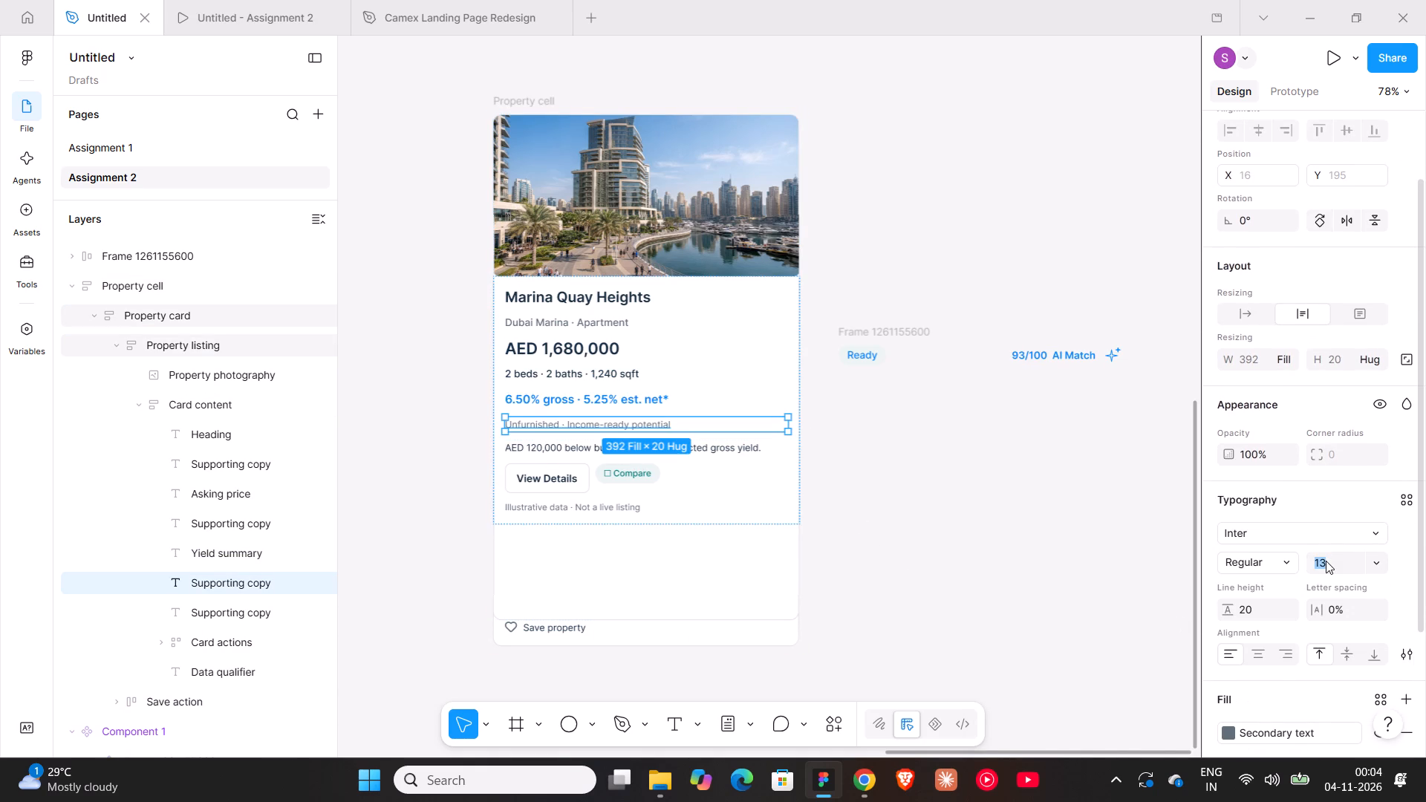
{"action": "type", "text": "15"}
{"action": "key", "text": "Return"}
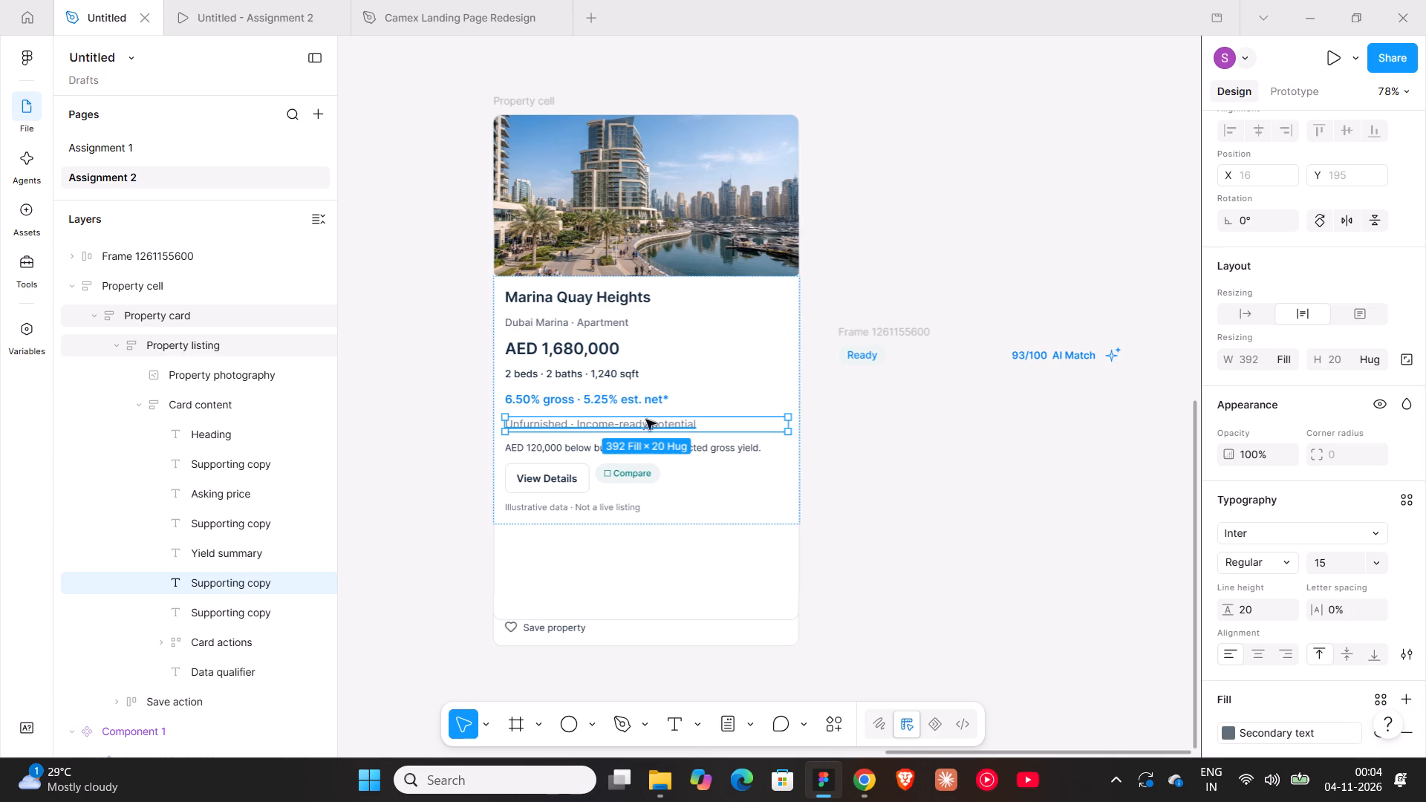
Detach the text style from the AED 120,000 below budget line and set its font size to 14.
{"action": "left_click", "coordinate": [515, 456]}
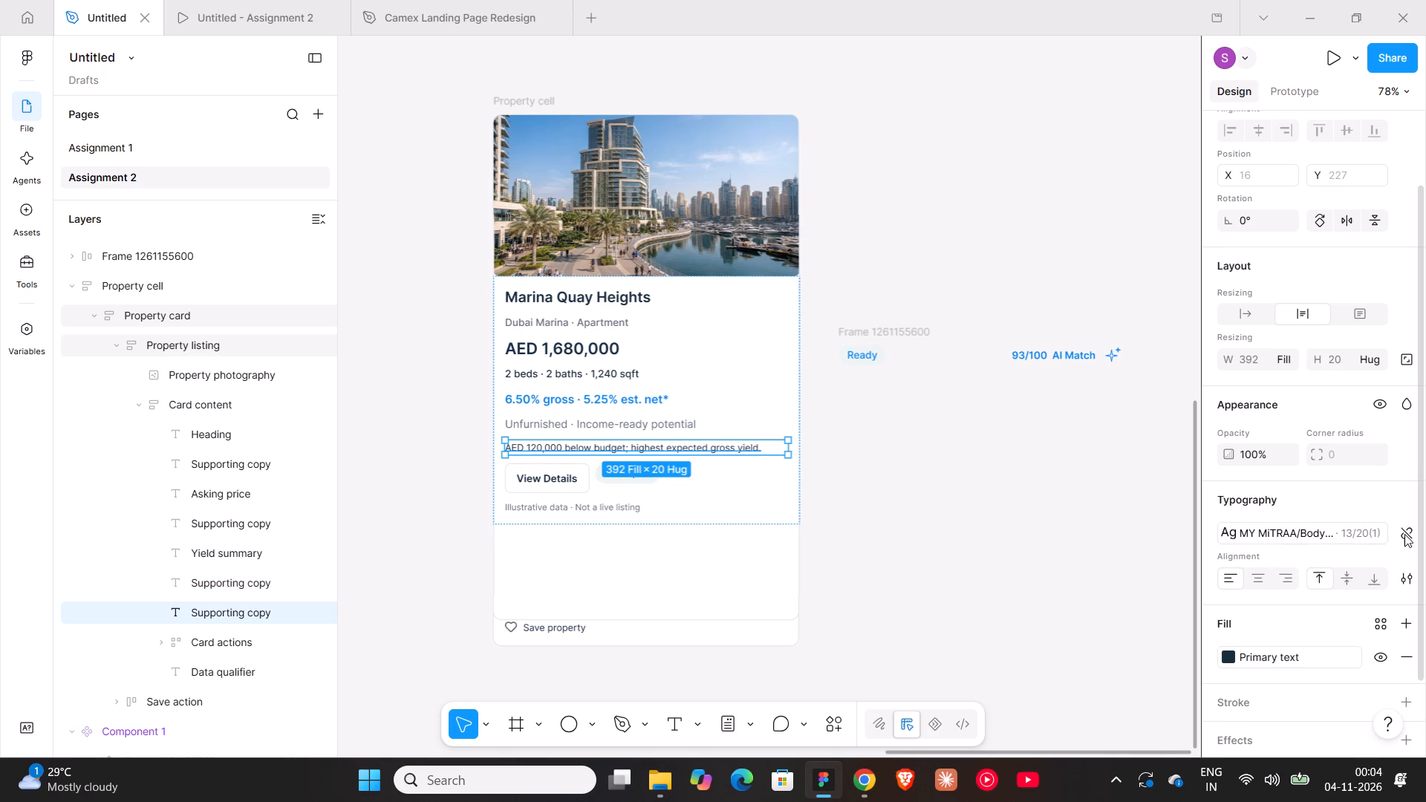
{"action": "left_click", "coordinate": [1409, 533]}
{"action": "left_click", "coordinate": [1341, 565]}
{"action": "type", "text": "14"}
{"action": "key", "text": "Return"}
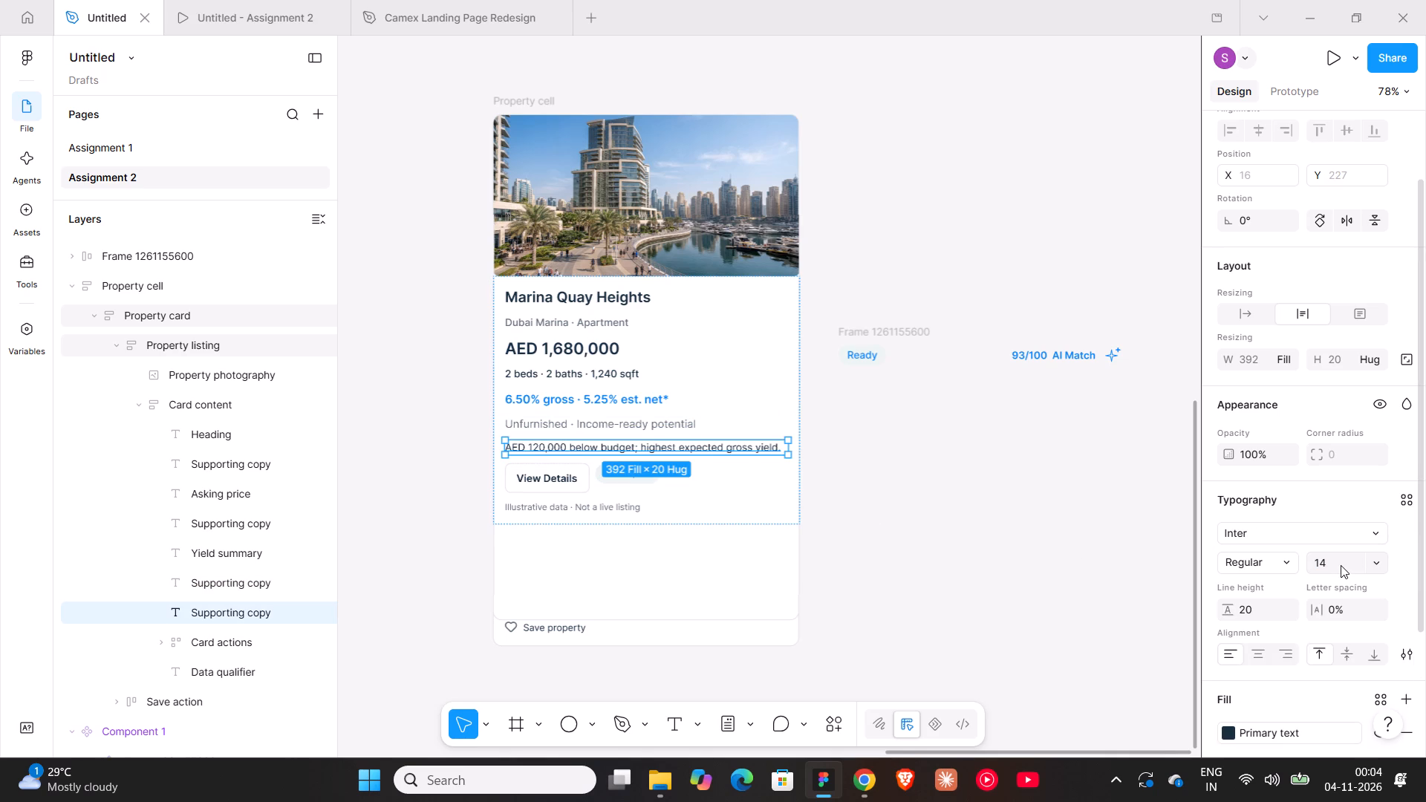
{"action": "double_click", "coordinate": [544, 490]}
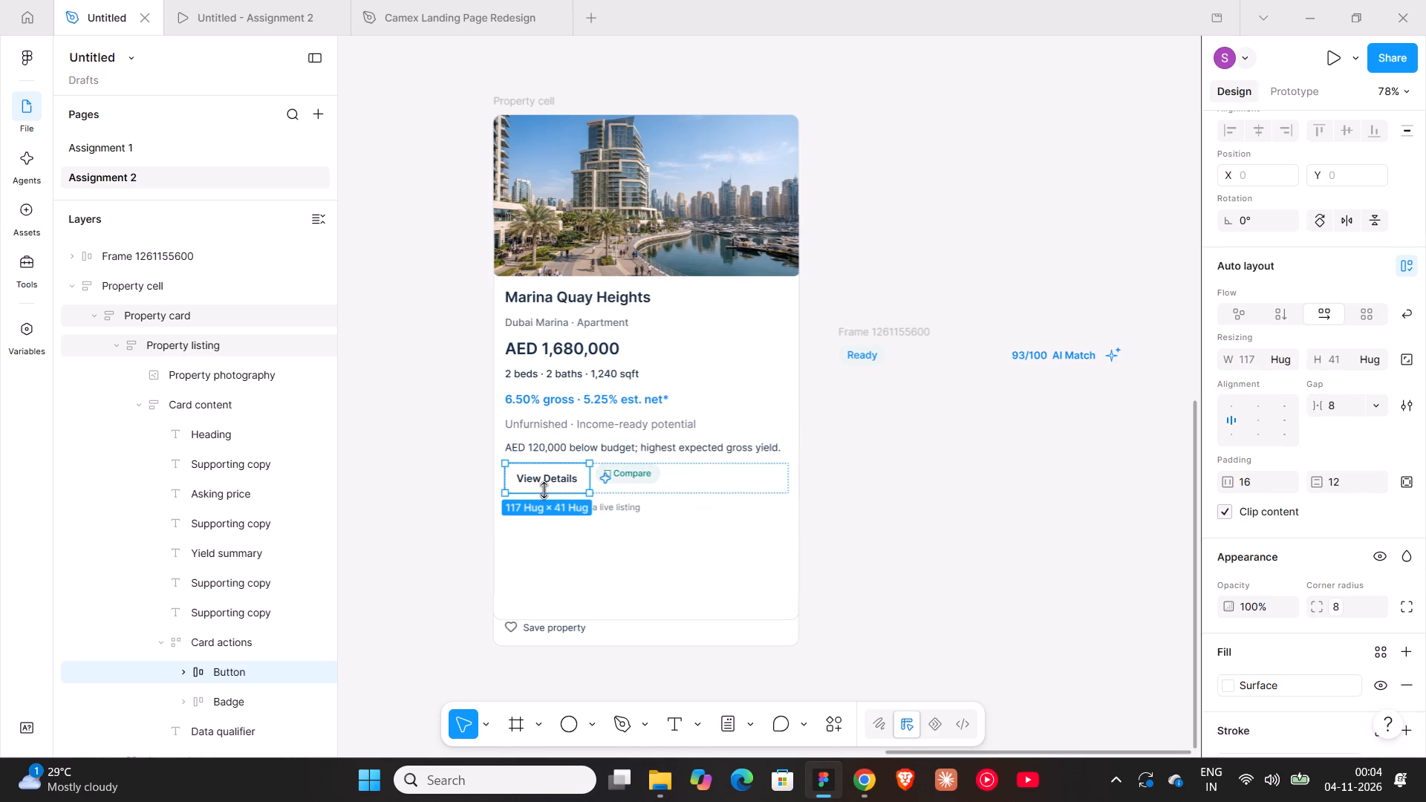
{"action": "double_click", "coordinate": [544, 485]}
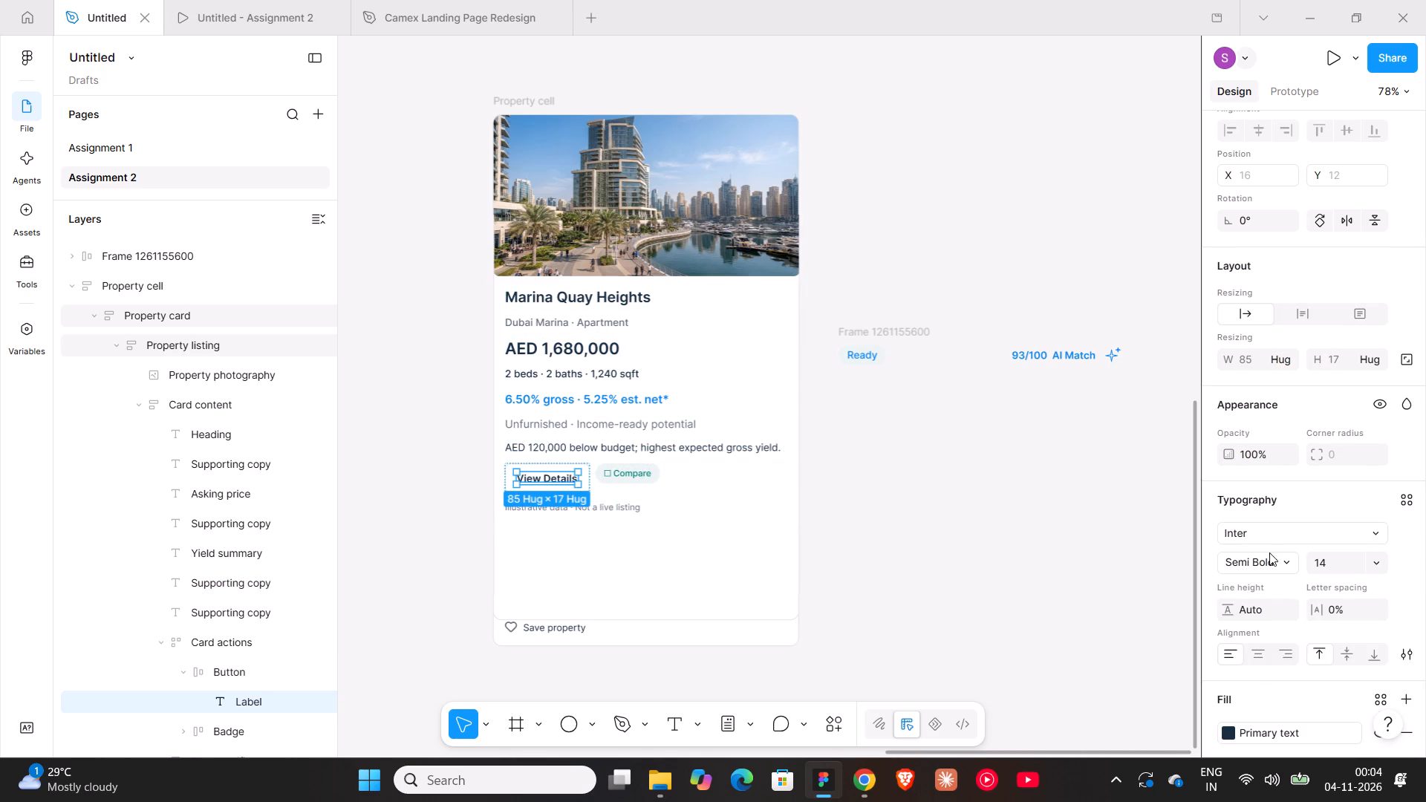
Set the font size of the Compare badge's label to 16.
{"action": "left_click", "coordinate": [633, 476]}
{"action": "scroll", "coordinate": [633, 476], "scroll_direction": "up", "scroll_amount": 3, "text": "ctrl"}
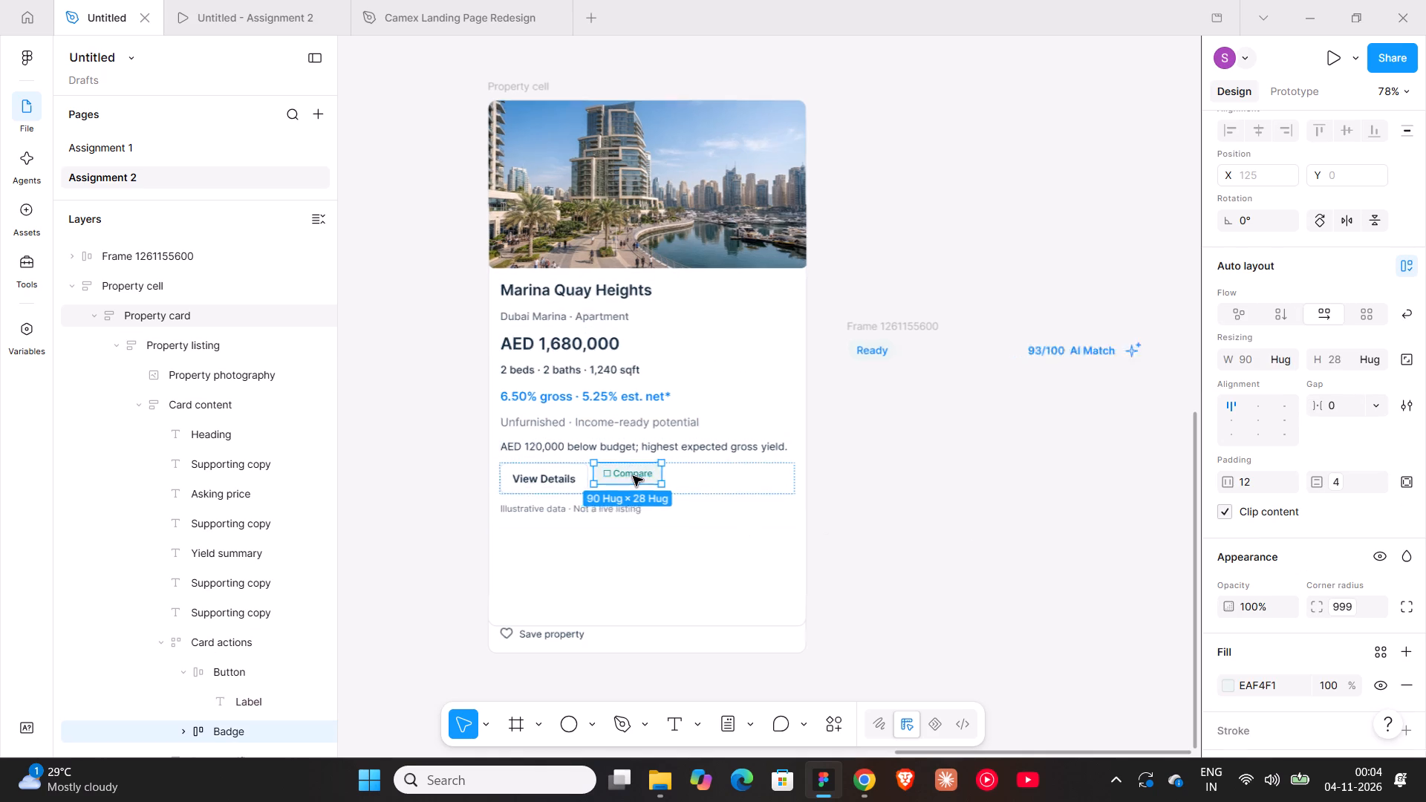
{"action": "scroll", "coordinate": [633, 476], "scroll_direction": "up", "scroll_amount": 6, "text": "ctrl"}
{"action": "double_click", "coordinate": [674, 465]}
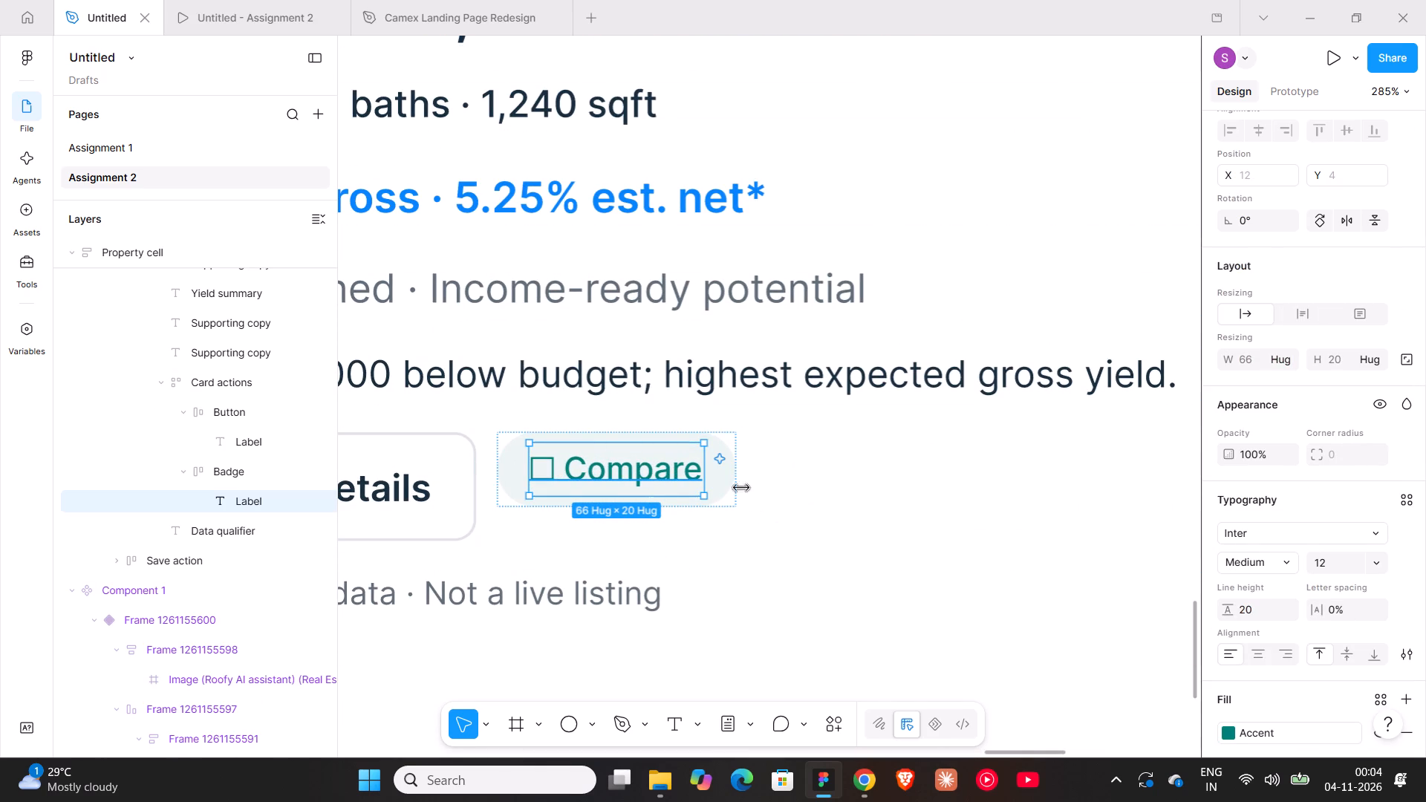
{"action": "left_click", "coordinate": [1328, 563]}
{"action": "type", "text": "16"}
{"action": "key", "text": "Return"}
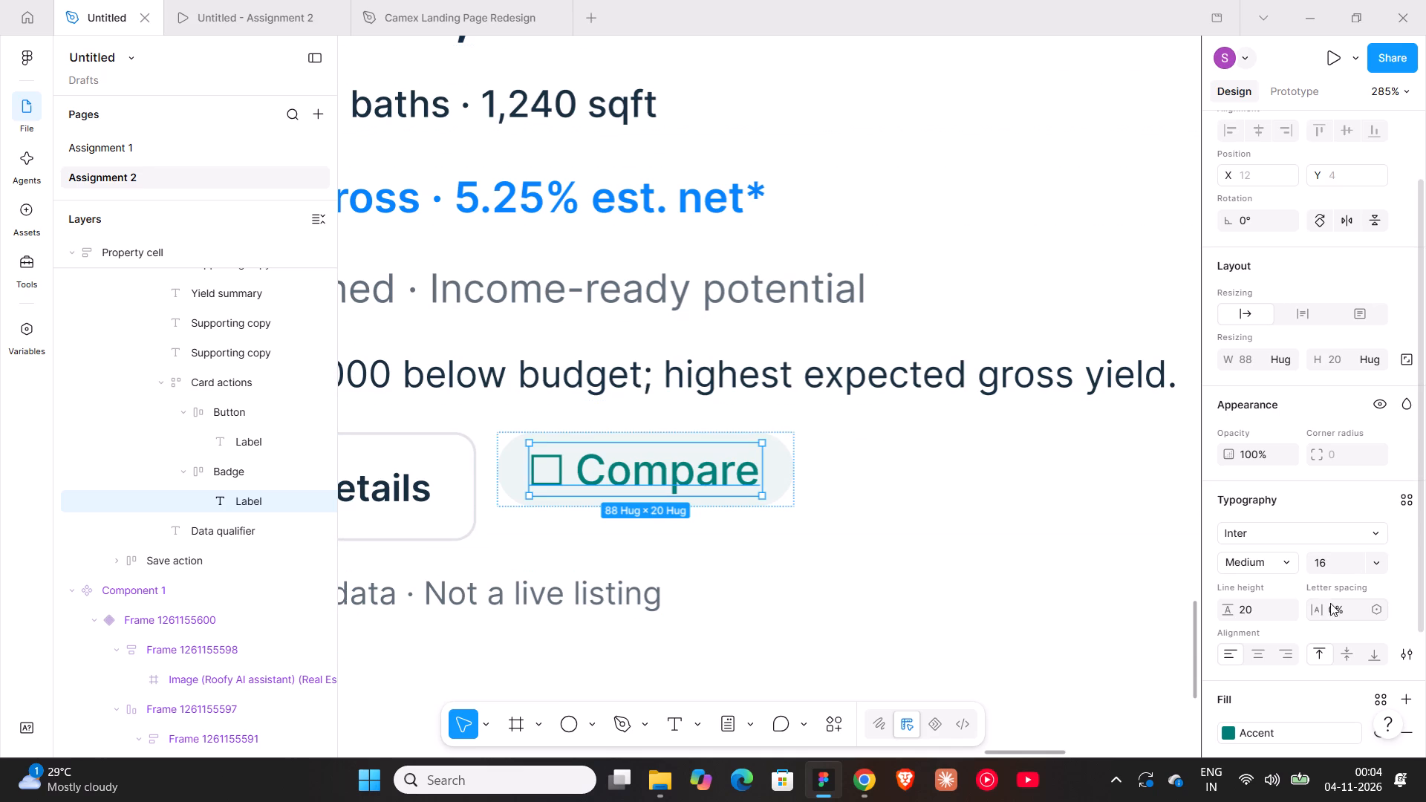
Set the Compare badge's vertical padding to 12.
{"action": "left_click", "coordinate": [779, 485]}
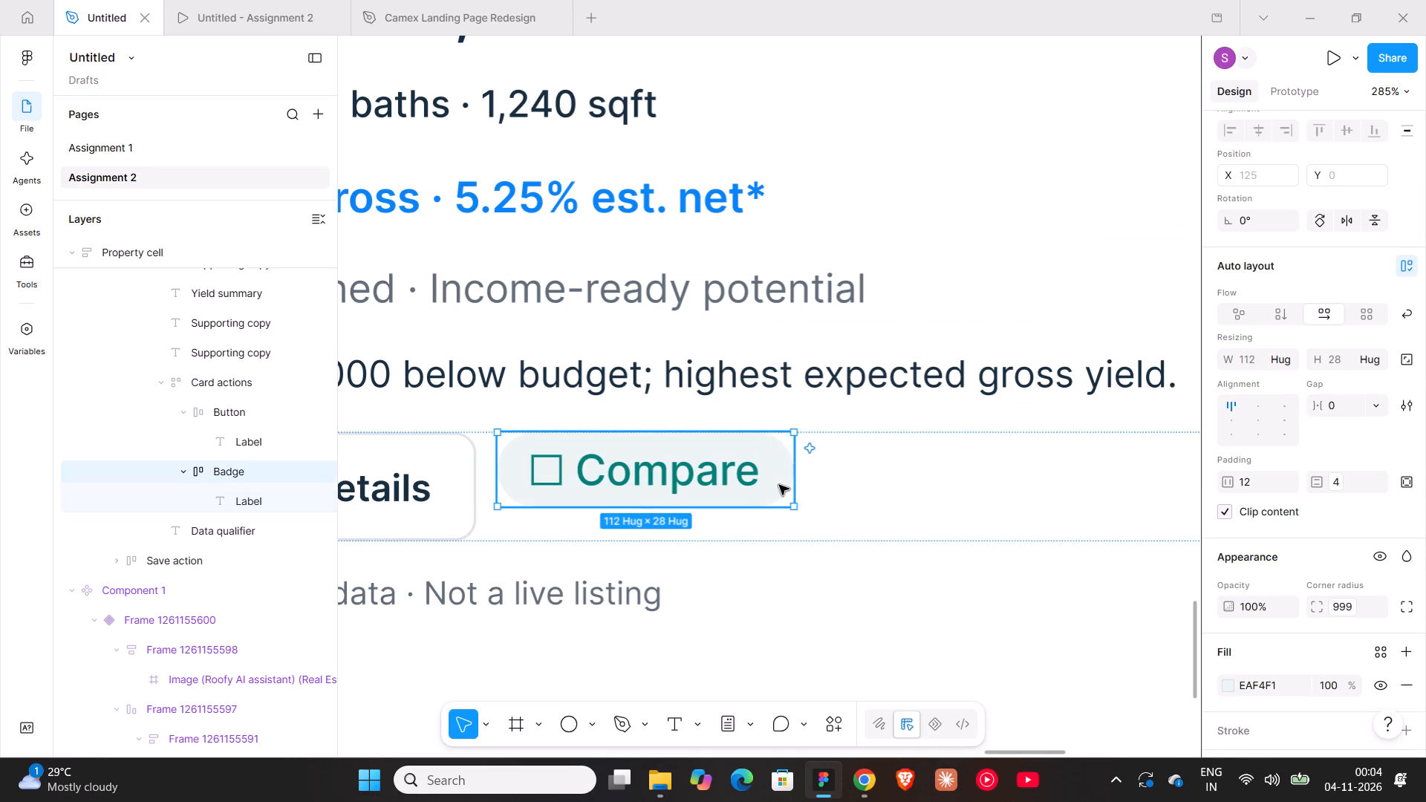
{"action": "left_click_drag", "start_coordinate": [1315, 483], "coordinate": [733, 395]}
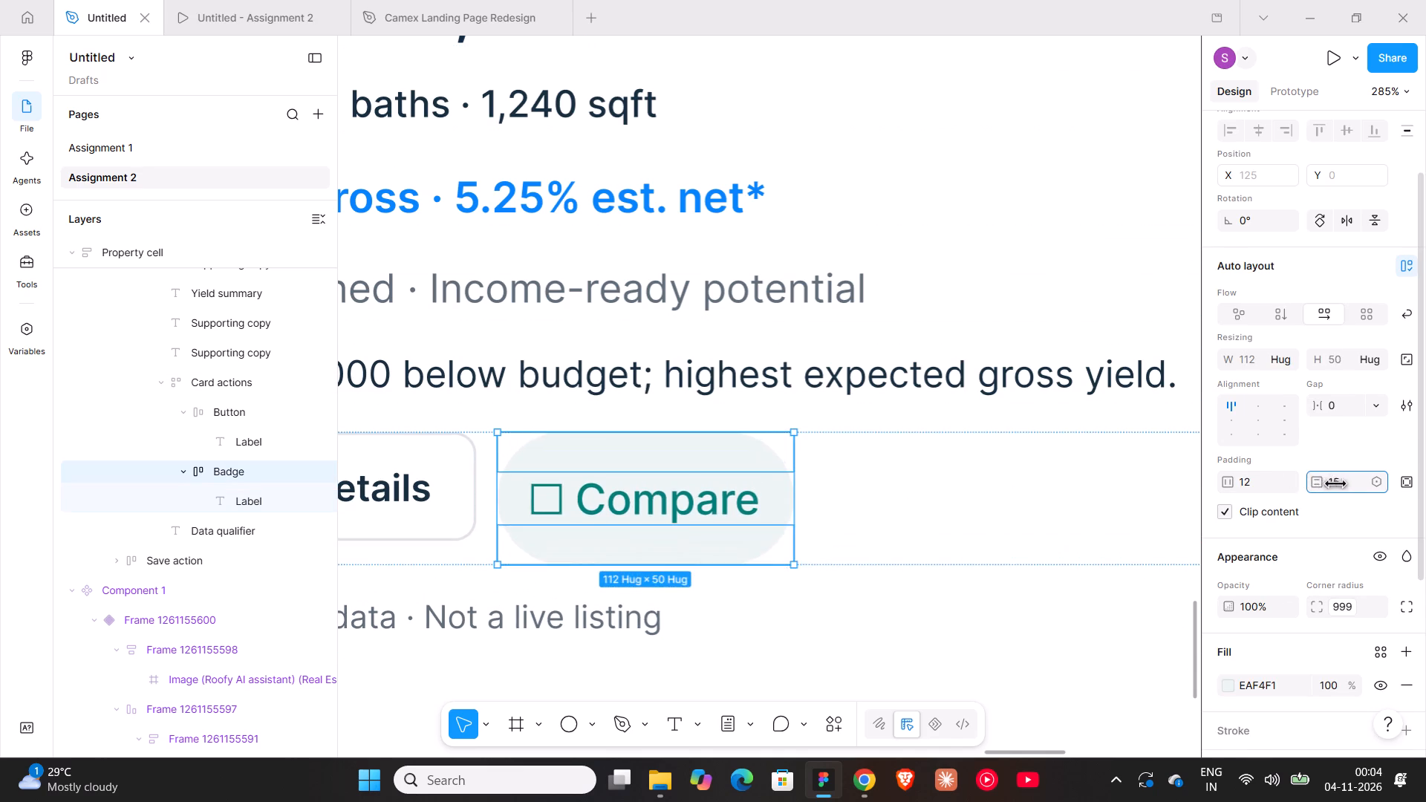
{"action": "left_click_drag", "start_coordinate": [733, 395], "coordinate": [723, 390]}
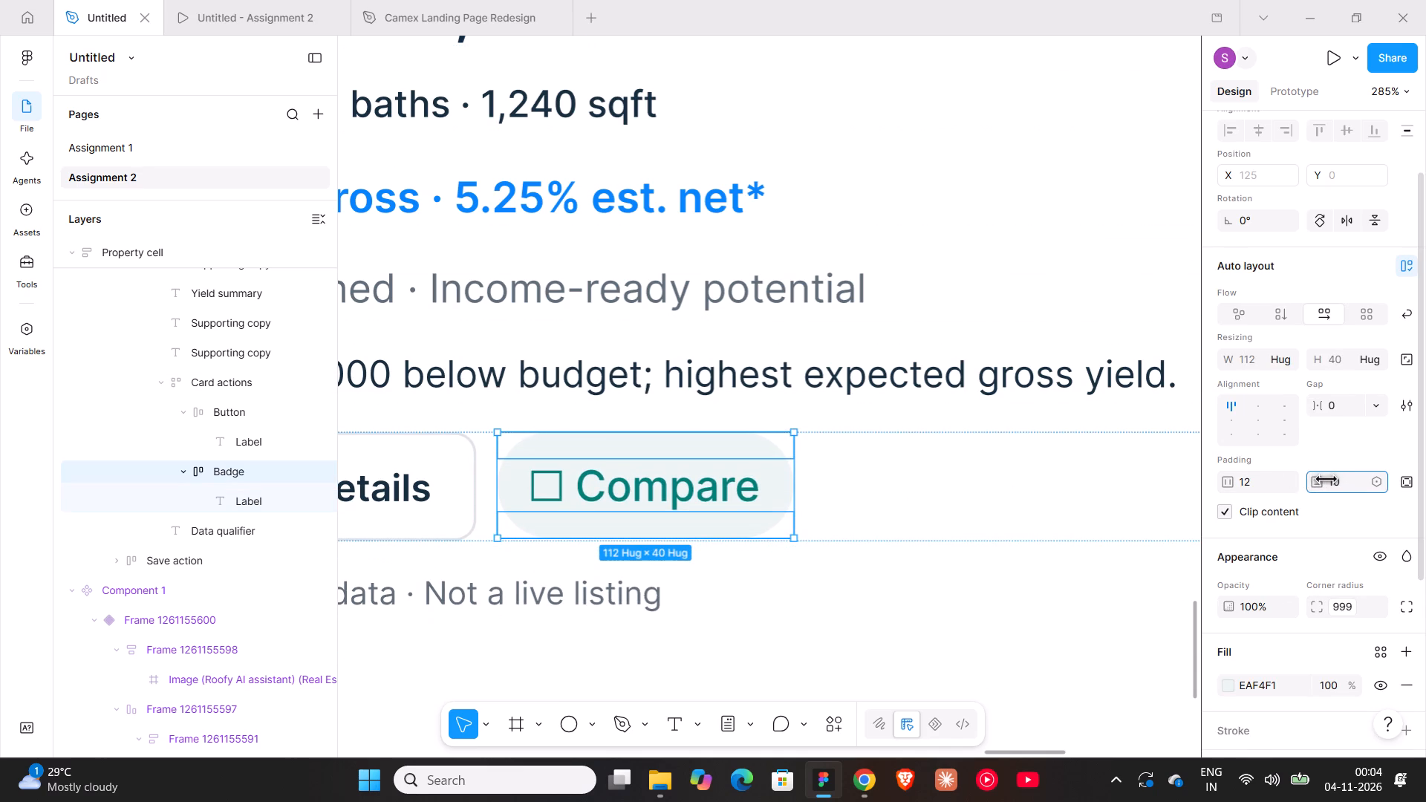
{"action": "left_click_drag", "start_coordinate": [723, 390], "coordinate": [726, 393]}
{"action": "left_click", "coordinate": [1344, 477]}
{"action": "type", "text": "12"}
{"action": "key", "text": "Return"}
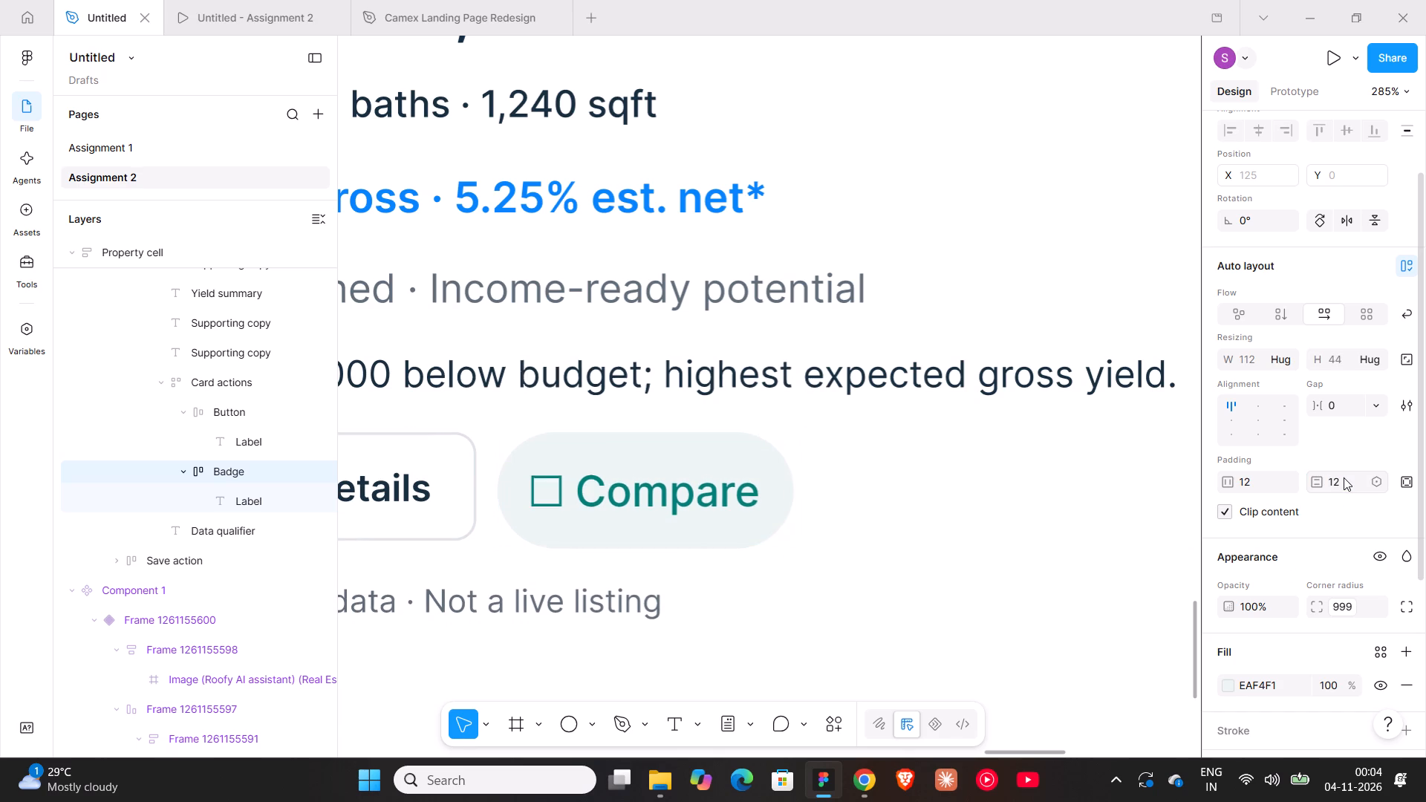
Remove the checkbox symbol and its space from the badge label so it reads only Compare.
{"action": "triple_click", "coordinate": [552, 491]}
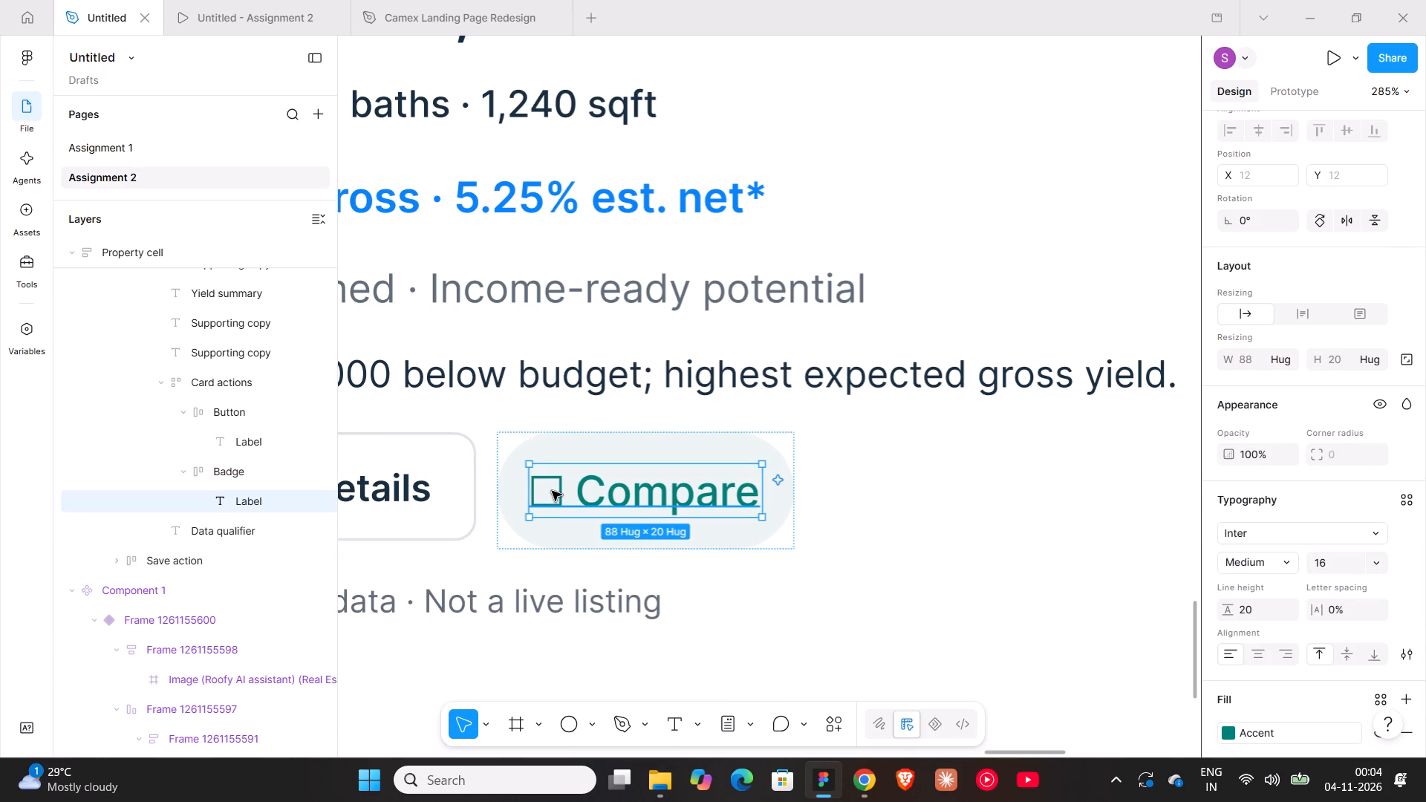
{"action": "double_click", "coordinate": [552, 491]}
{"action": "left_click", "coordinate": [580, 495]}
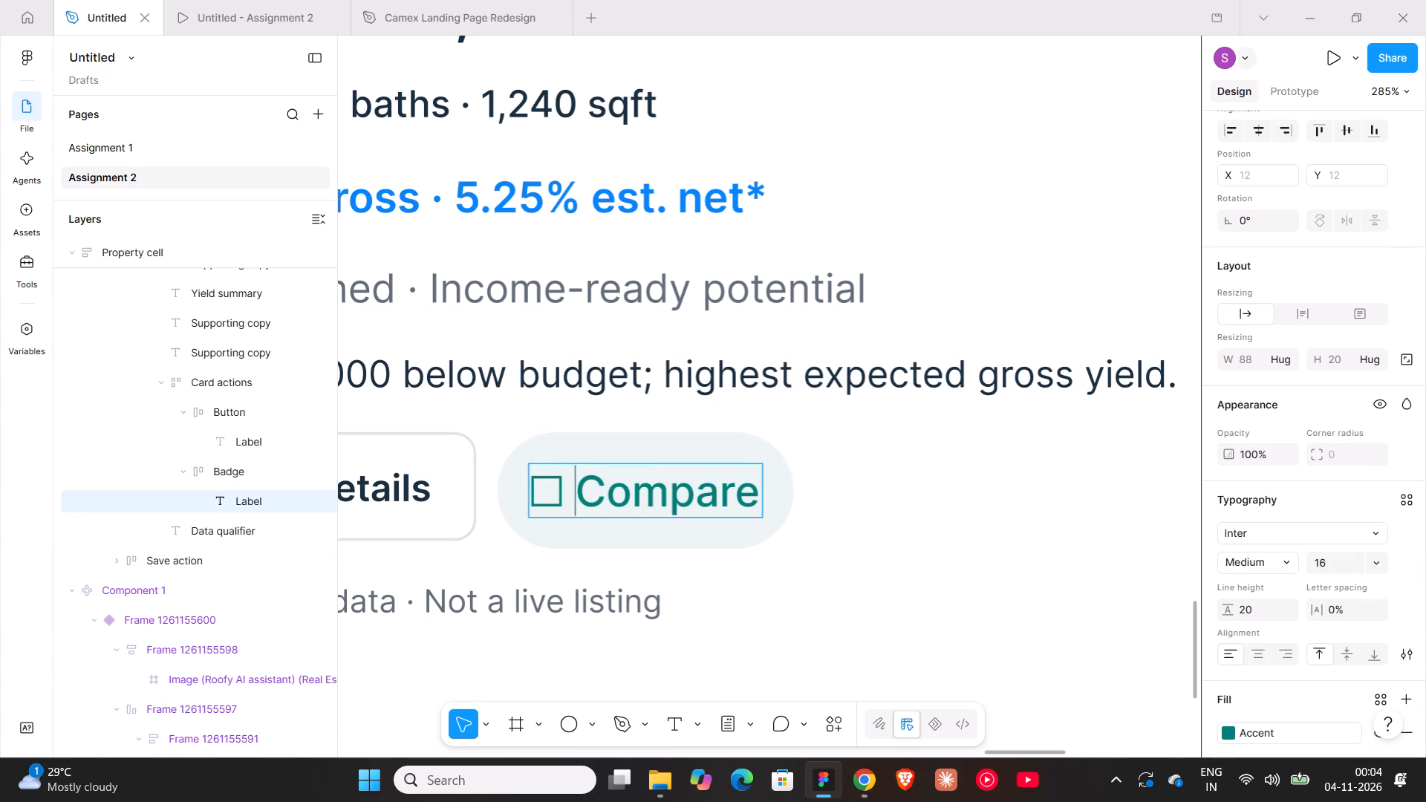
{"action": "key", "text": "BackSpace"}
{"action": "key", "text": "BackSpace"}
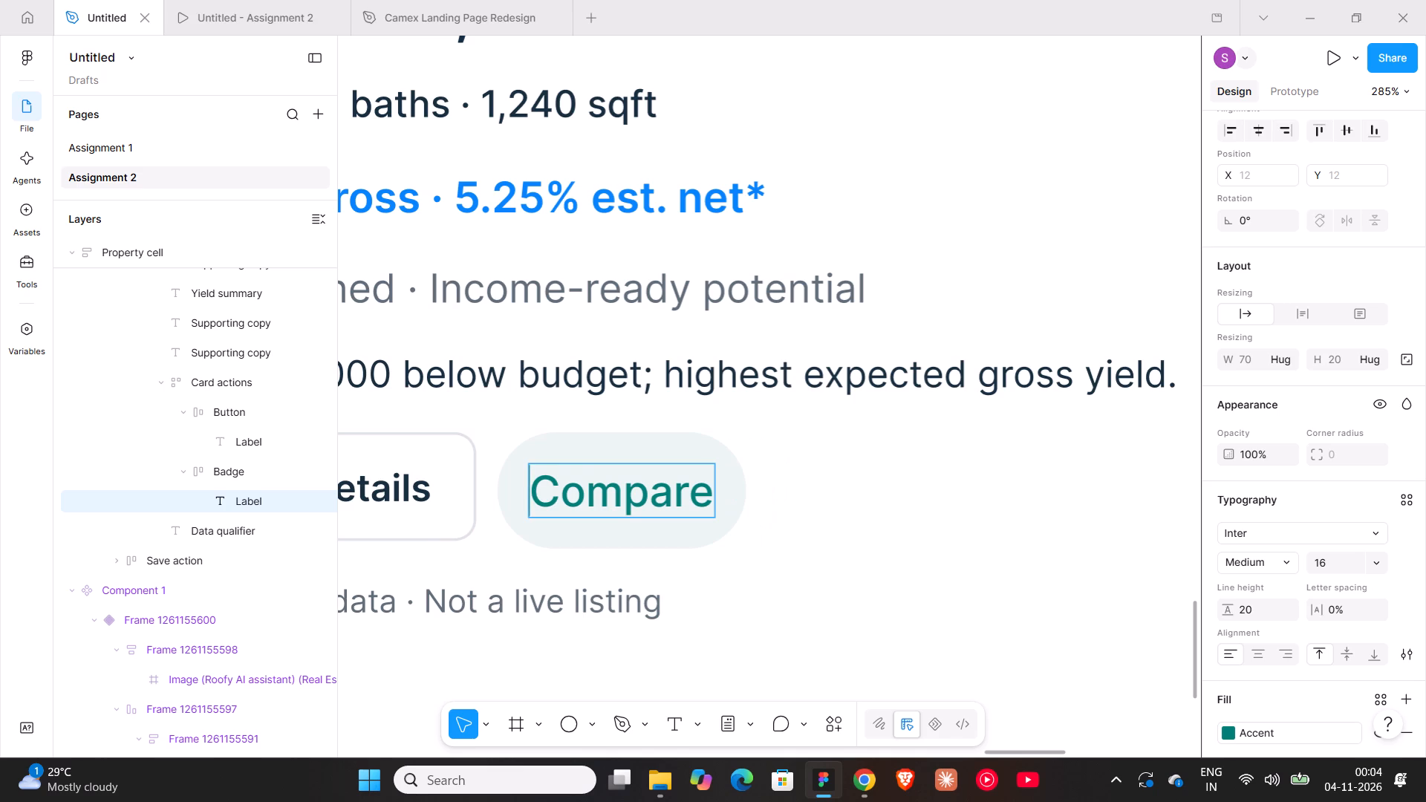
{"action": "left_click", "coordinate": [734, 480]}
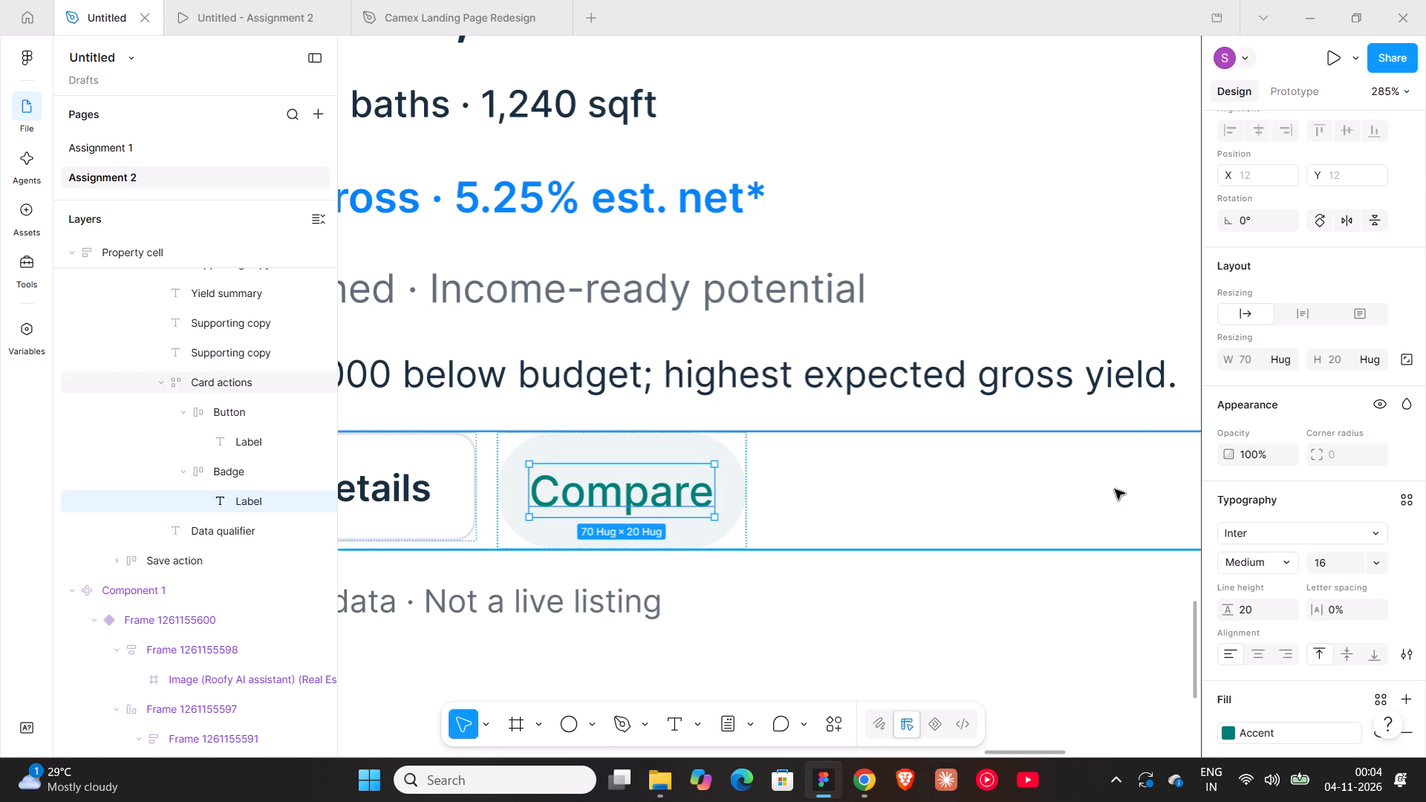
Set the Compare badge's horizontal padding to 22 and its vertical padding to 10.
{"action": "left_click", "coordinate": [834, 498]}
{"action": "double_click", "coordinate": [735, 492]}
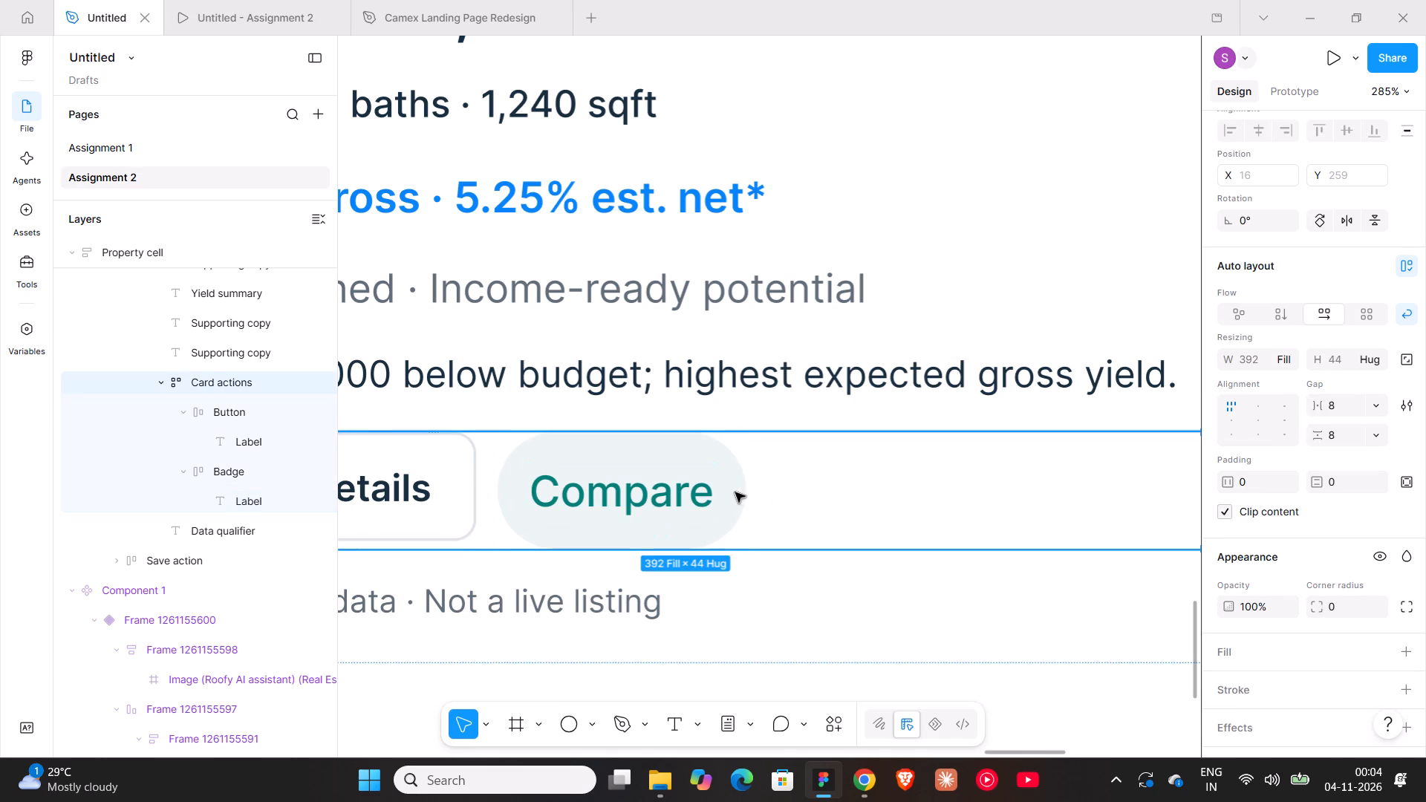
{"action": "left_click_drag", "start_coordinate": [1234, 482], "coordinate": [731, 395]}
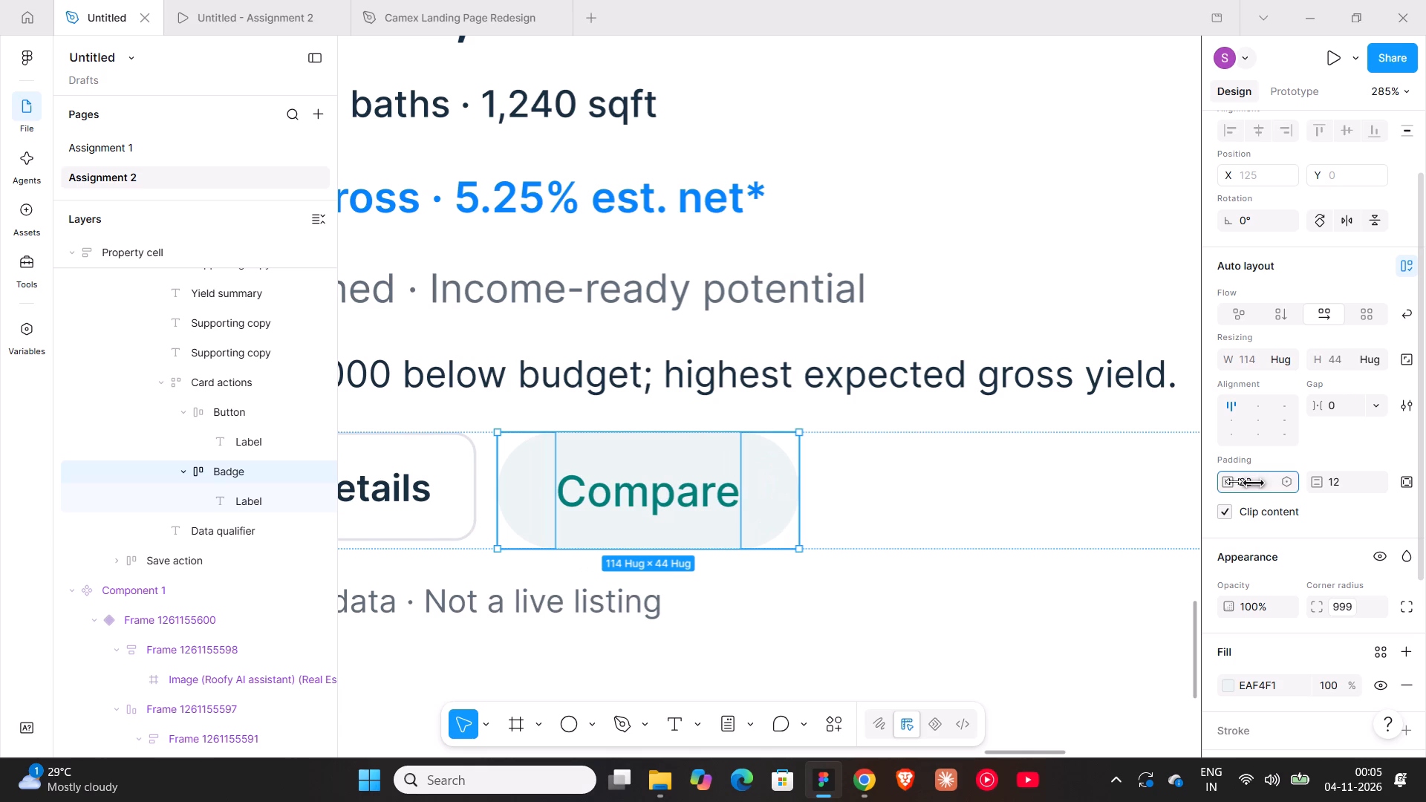
{"action": "left_click_drag", "start_coordinate": [1324, 481], "coordinate": [713, 395]}
{"action": "left_click", "coordinate": [1333, 482]}
{"action": "type", "text": "11"}
{"action": "key", "text": "Return"}
{"action": "left_click", "coordinate": [1333, 482]}
{"action": "type", "text": "10"}
{"action": "key", "text": "Return"}
Detach the color style from the Compare badge's teal label and recolor the text blue 0584FD.
{"action": "scroll", "coordinate": [750, 495], "scroll_direction": "down", "scroll_amount": 8, "text": "ctrl"}
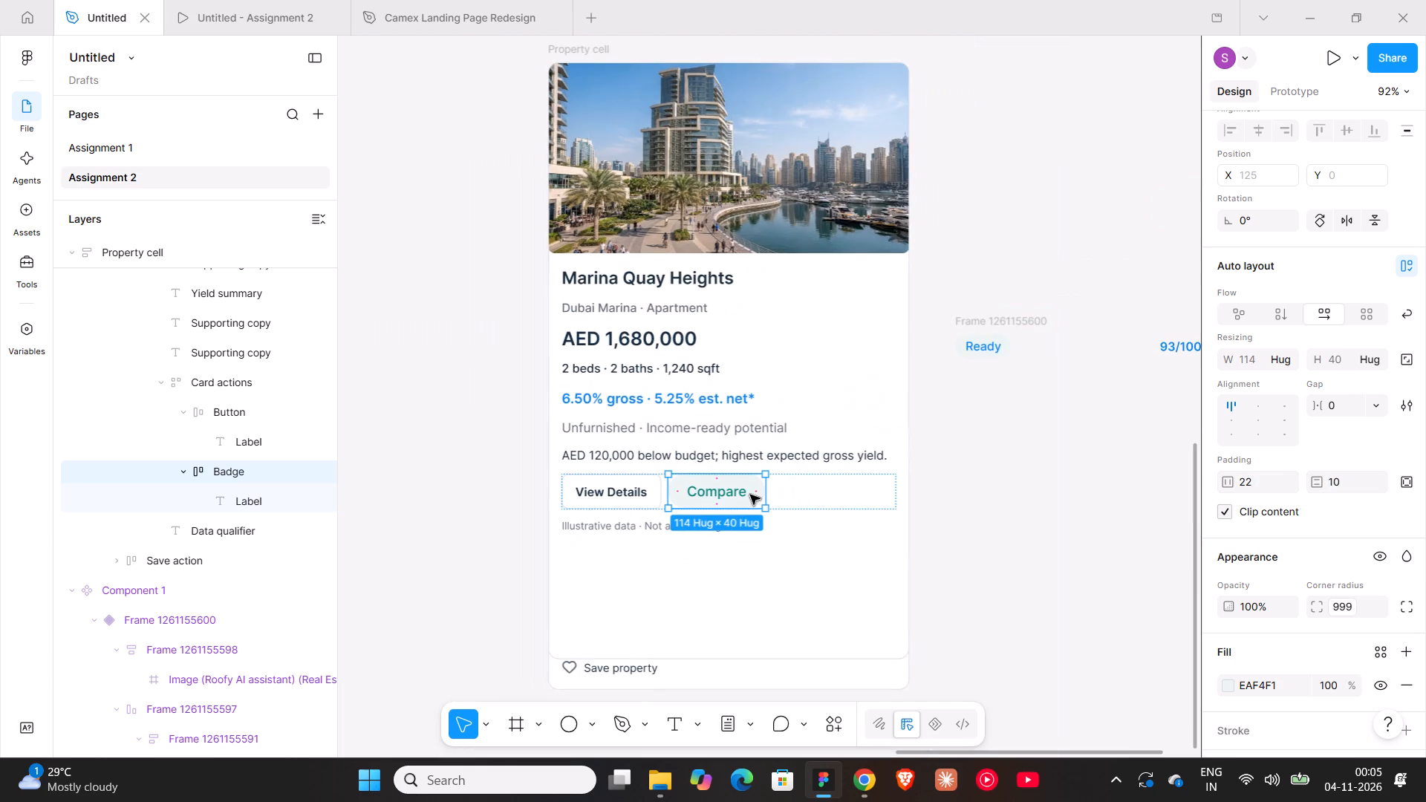
{"action": "scroll", "coordinate": [1249, 547], "scroll_direction": "down", "scroll_amount": 4}
{"action": "left_click", "coordinate": [1378, 584]}
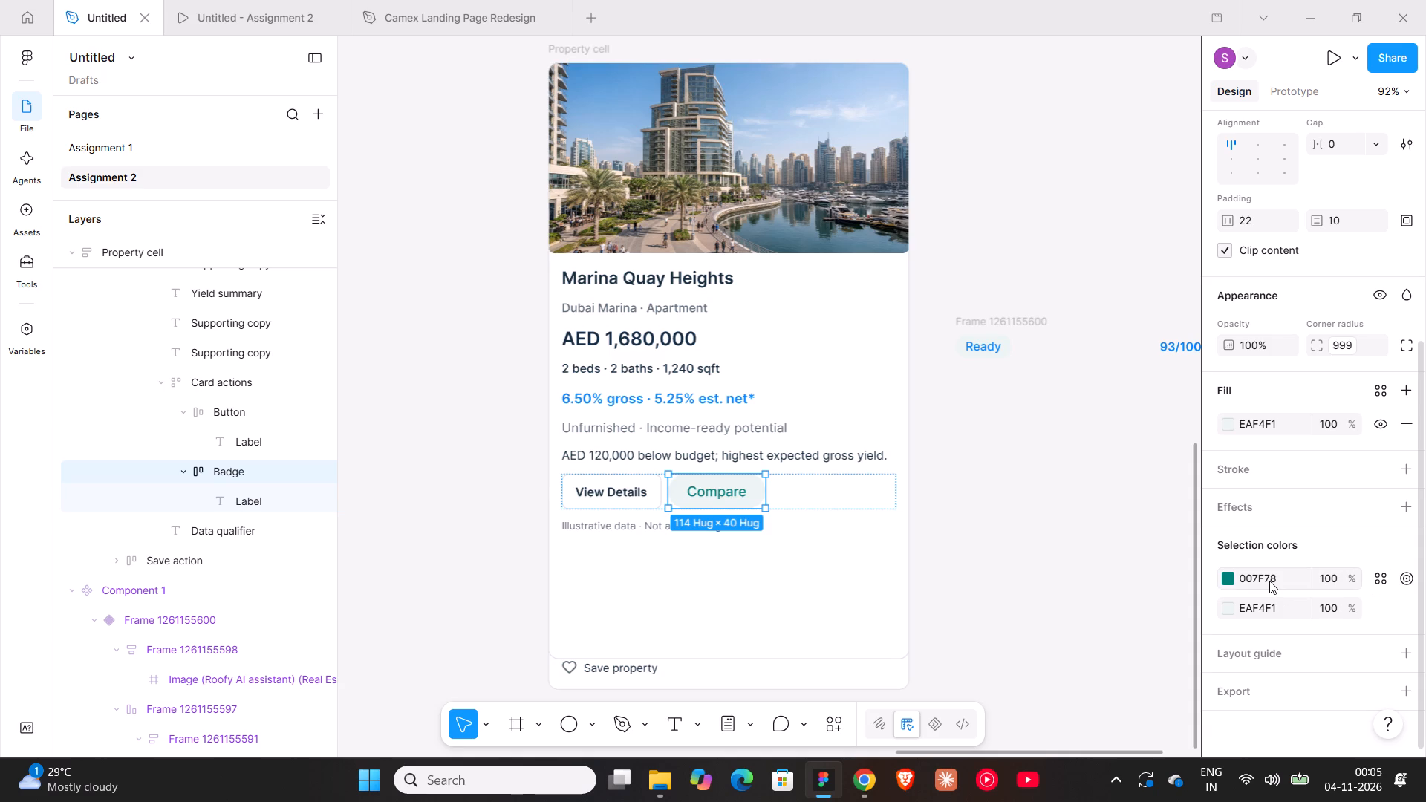
{"action": "left_click", "coordinate": [1226, 576]}
{"action": "left_click", "coordinate": [1090, 671]}
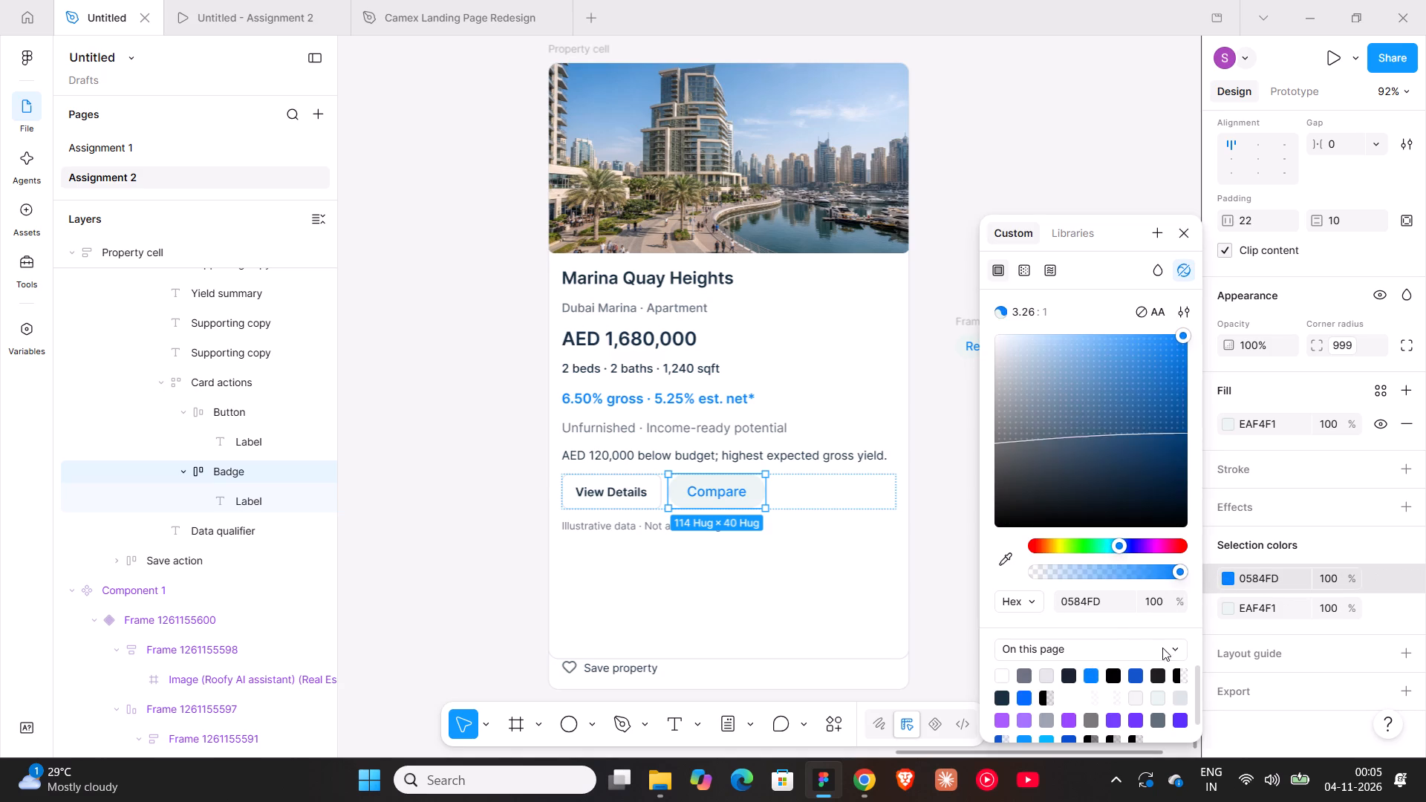
Change the Compare badge's EAF4F1 background fill to light blue DEEFFF, starting from the page's blue 0584FD.
{"action": "left_click", "coordinate": [1231, 607]}
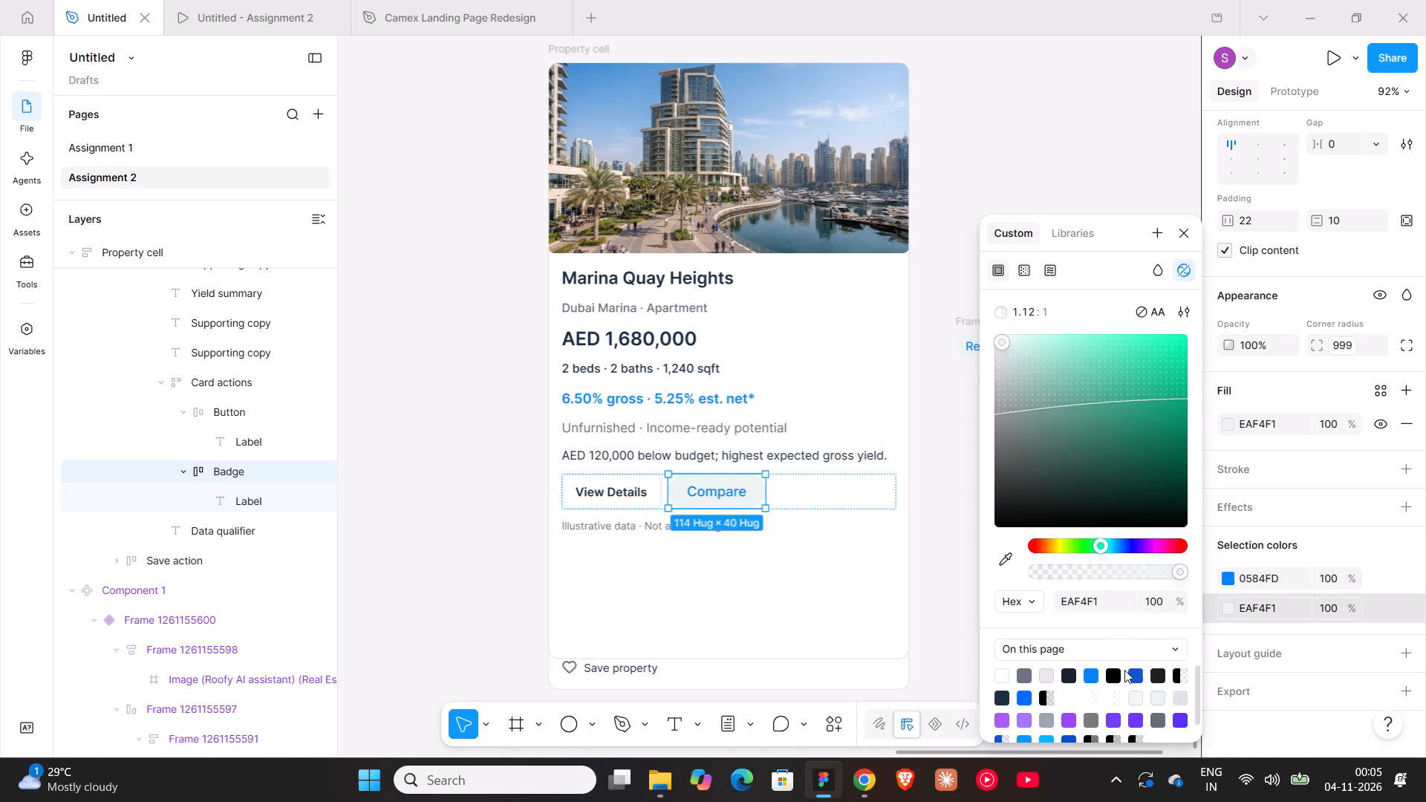
{"action": "left_click", "coordinate": [1272, 606]}
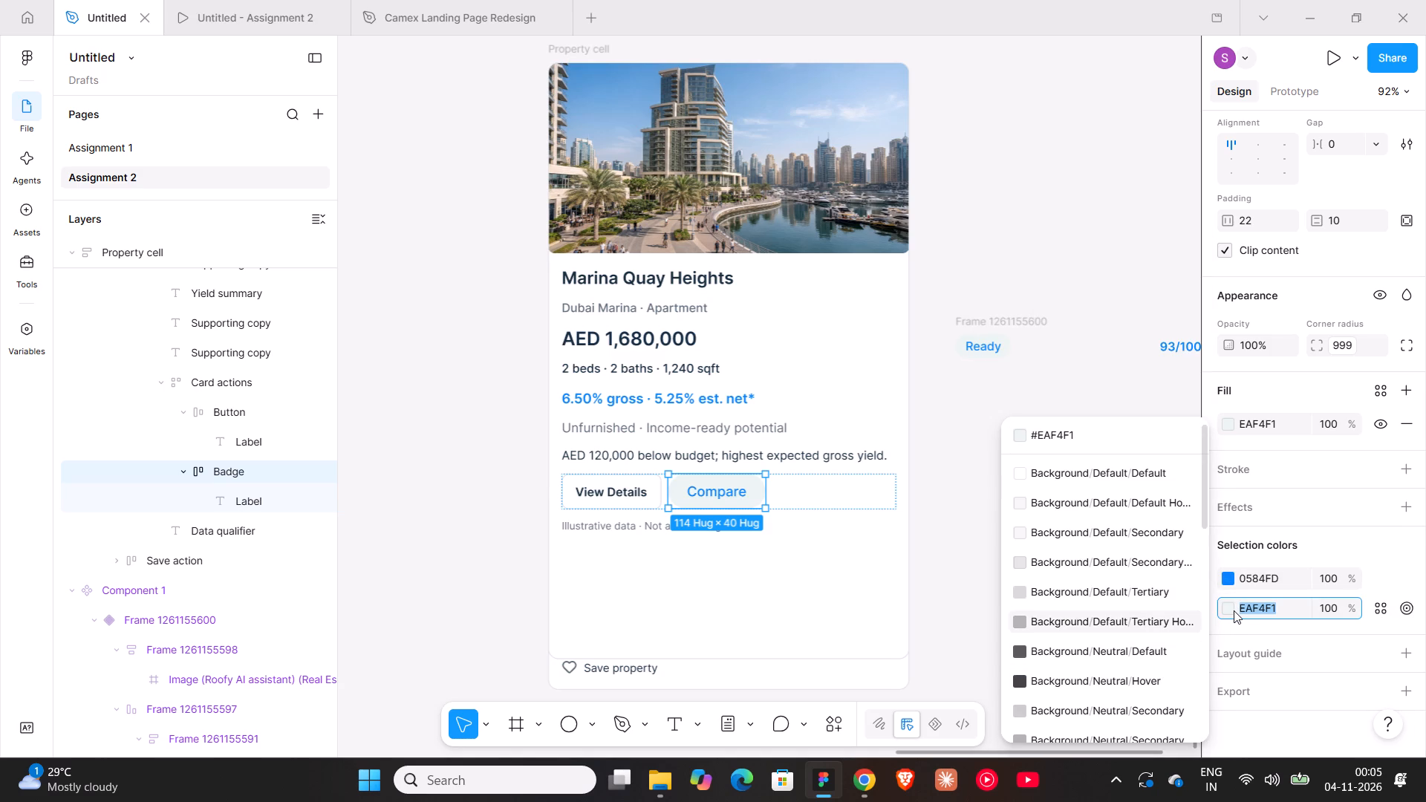
{"action": "left_click", "coordinate": [1230, 609]}
{"action": "left_click", "coordinate": [1095, 677]}
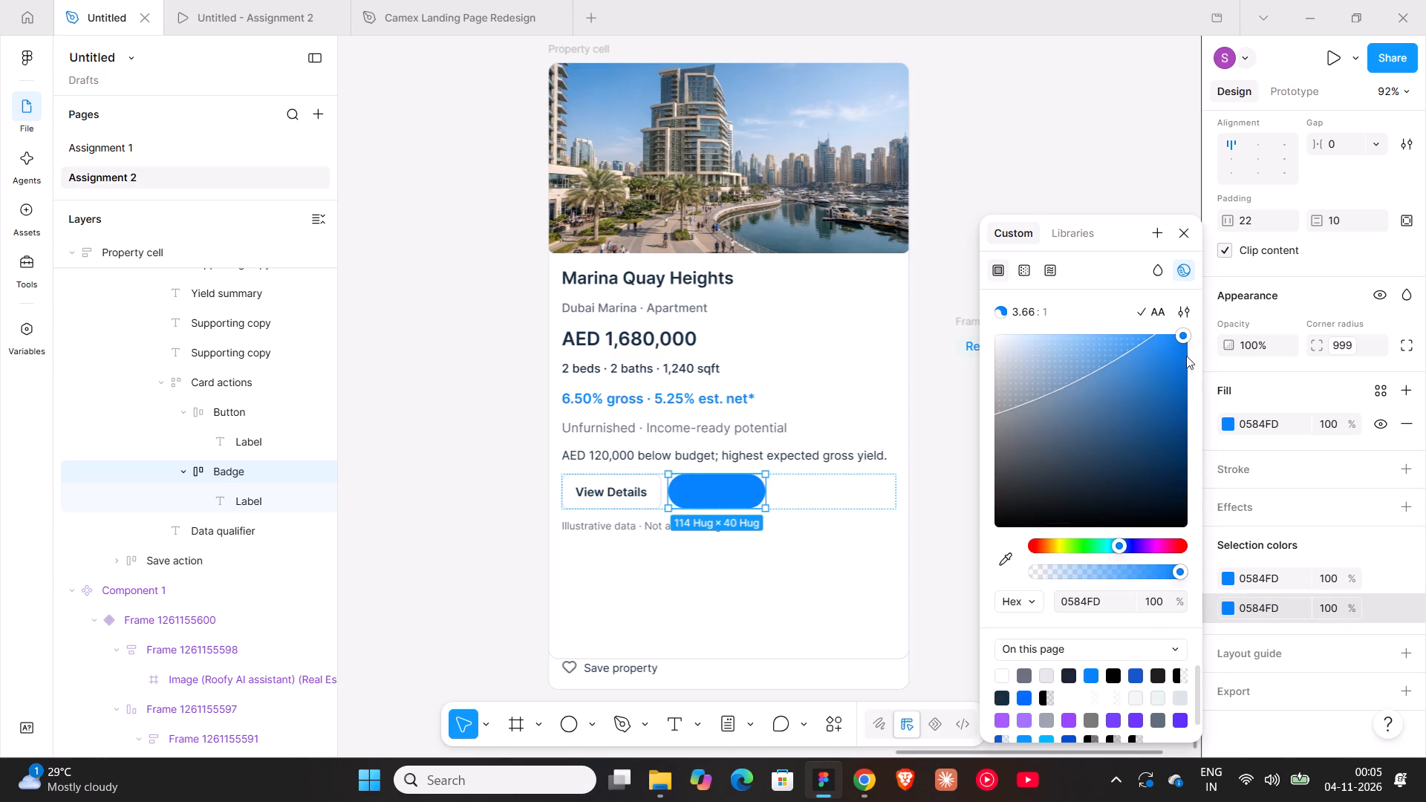
{"action": "left_click_drag", "start_coordinate": [1181, 333], "coordinate": [1020, 328]}
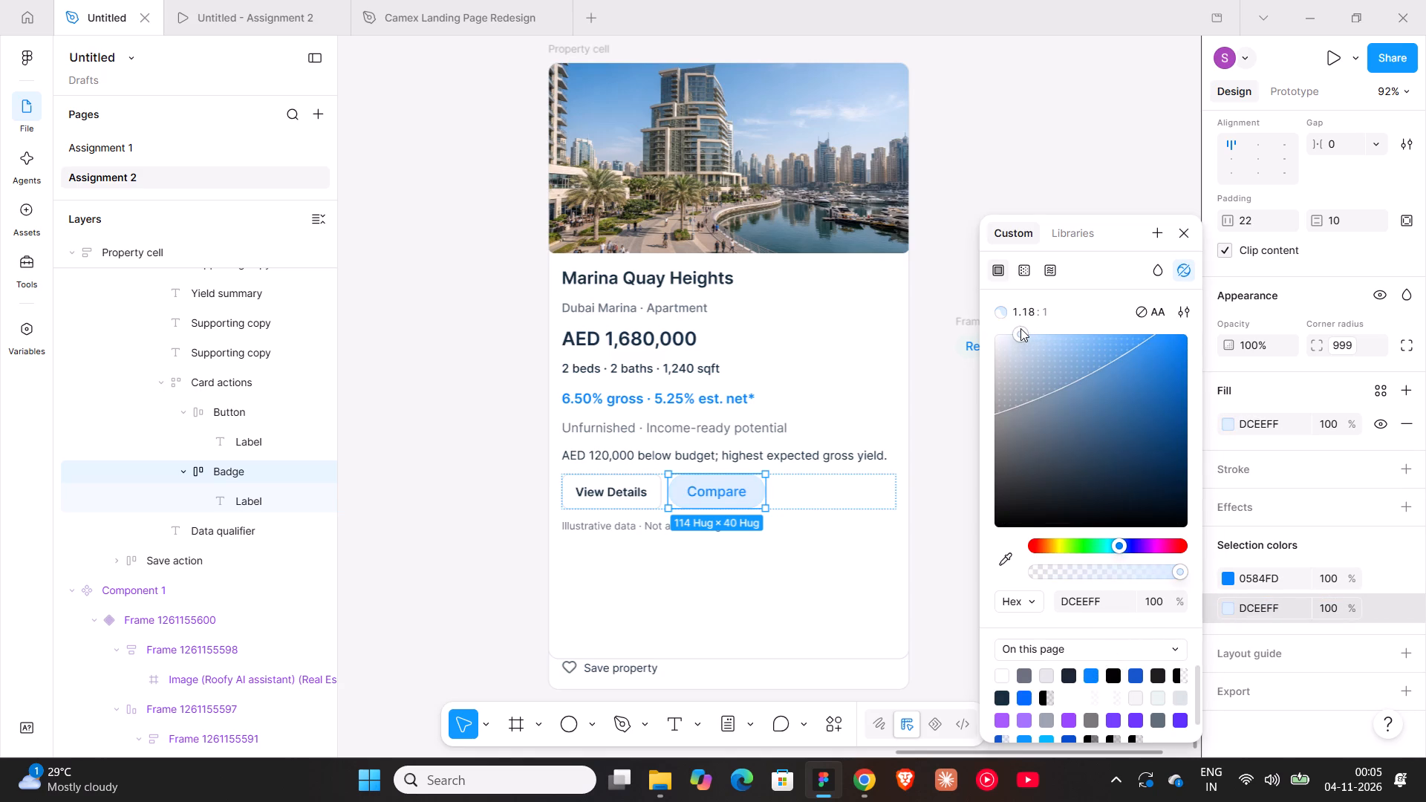
{"action": "left_click_drag", "start_coordinate": [1020, 328], "coordinate": [1019, 327]}
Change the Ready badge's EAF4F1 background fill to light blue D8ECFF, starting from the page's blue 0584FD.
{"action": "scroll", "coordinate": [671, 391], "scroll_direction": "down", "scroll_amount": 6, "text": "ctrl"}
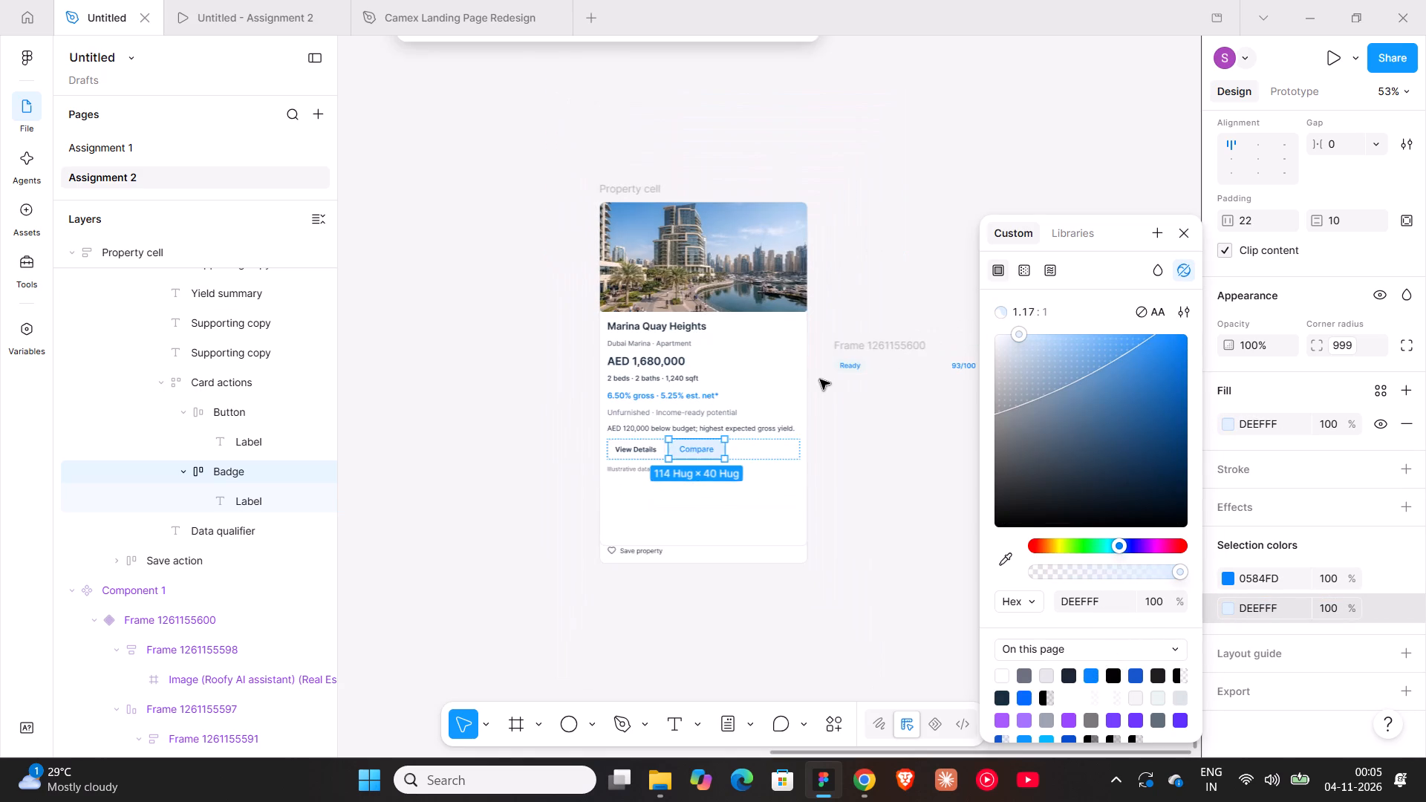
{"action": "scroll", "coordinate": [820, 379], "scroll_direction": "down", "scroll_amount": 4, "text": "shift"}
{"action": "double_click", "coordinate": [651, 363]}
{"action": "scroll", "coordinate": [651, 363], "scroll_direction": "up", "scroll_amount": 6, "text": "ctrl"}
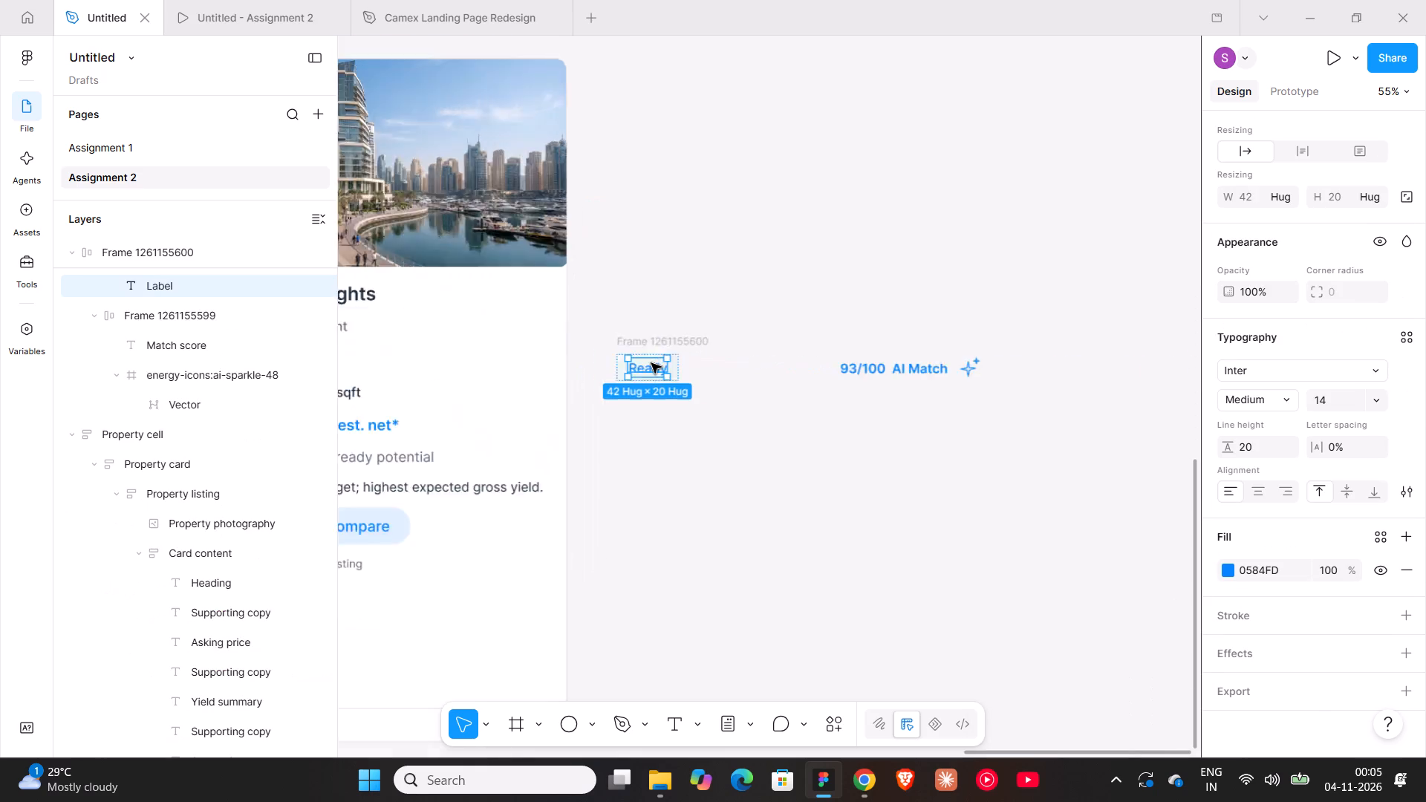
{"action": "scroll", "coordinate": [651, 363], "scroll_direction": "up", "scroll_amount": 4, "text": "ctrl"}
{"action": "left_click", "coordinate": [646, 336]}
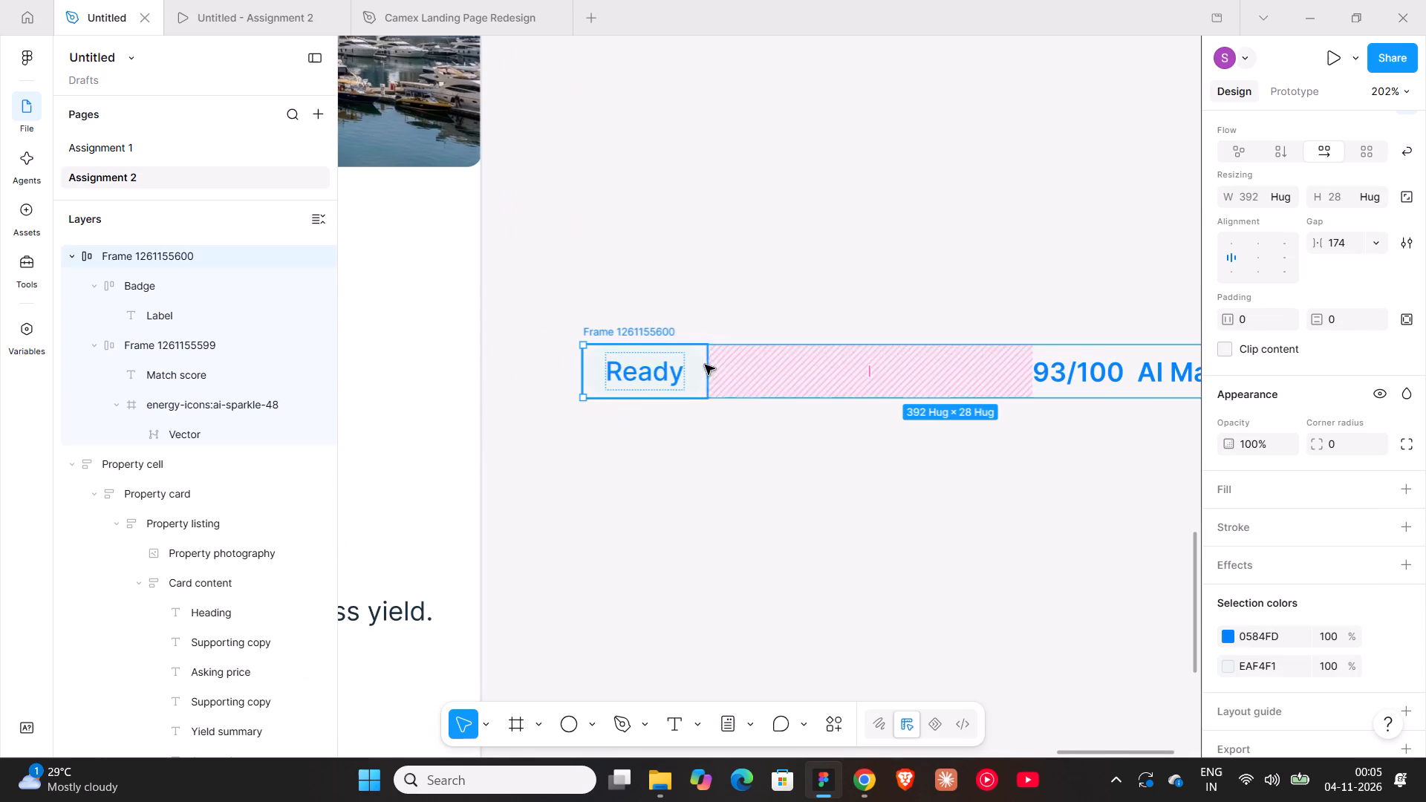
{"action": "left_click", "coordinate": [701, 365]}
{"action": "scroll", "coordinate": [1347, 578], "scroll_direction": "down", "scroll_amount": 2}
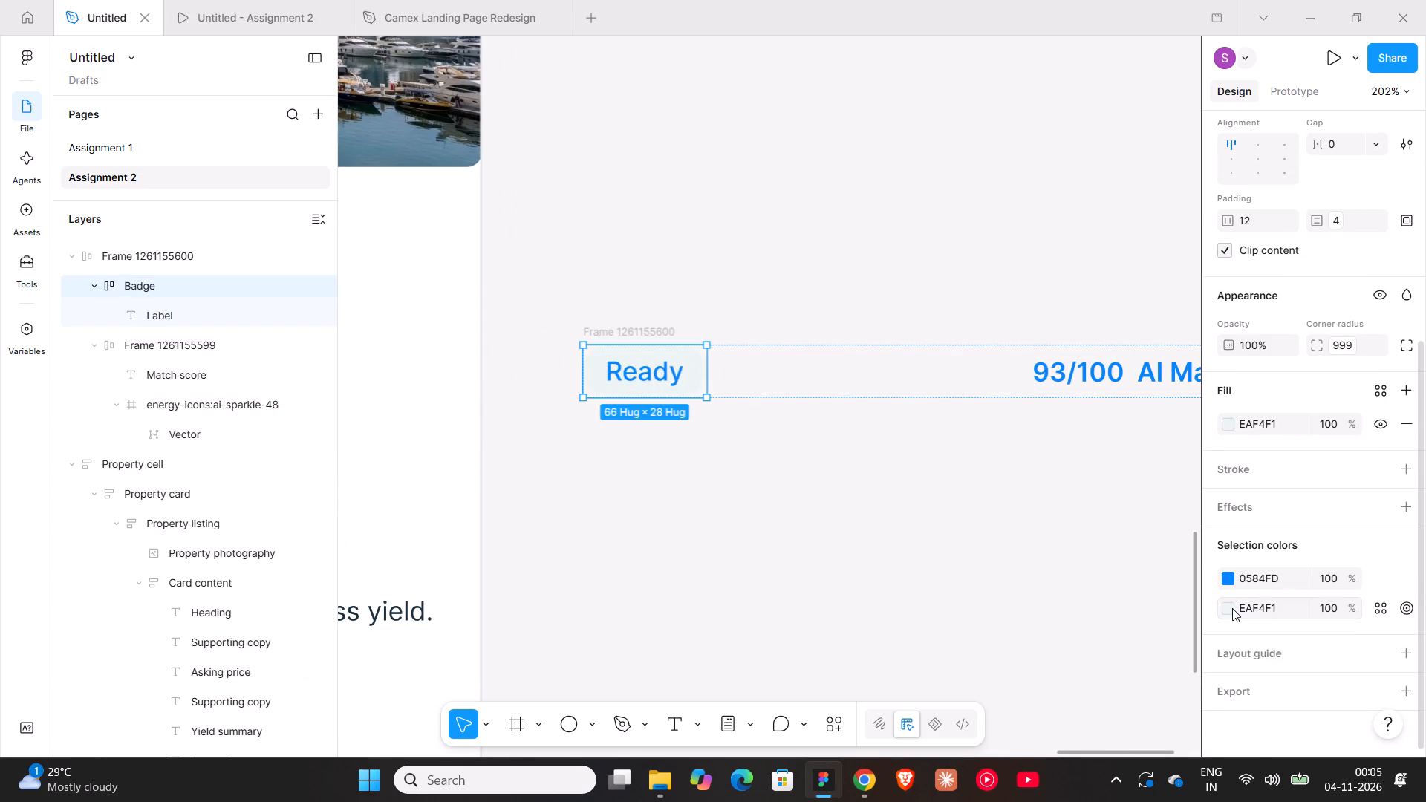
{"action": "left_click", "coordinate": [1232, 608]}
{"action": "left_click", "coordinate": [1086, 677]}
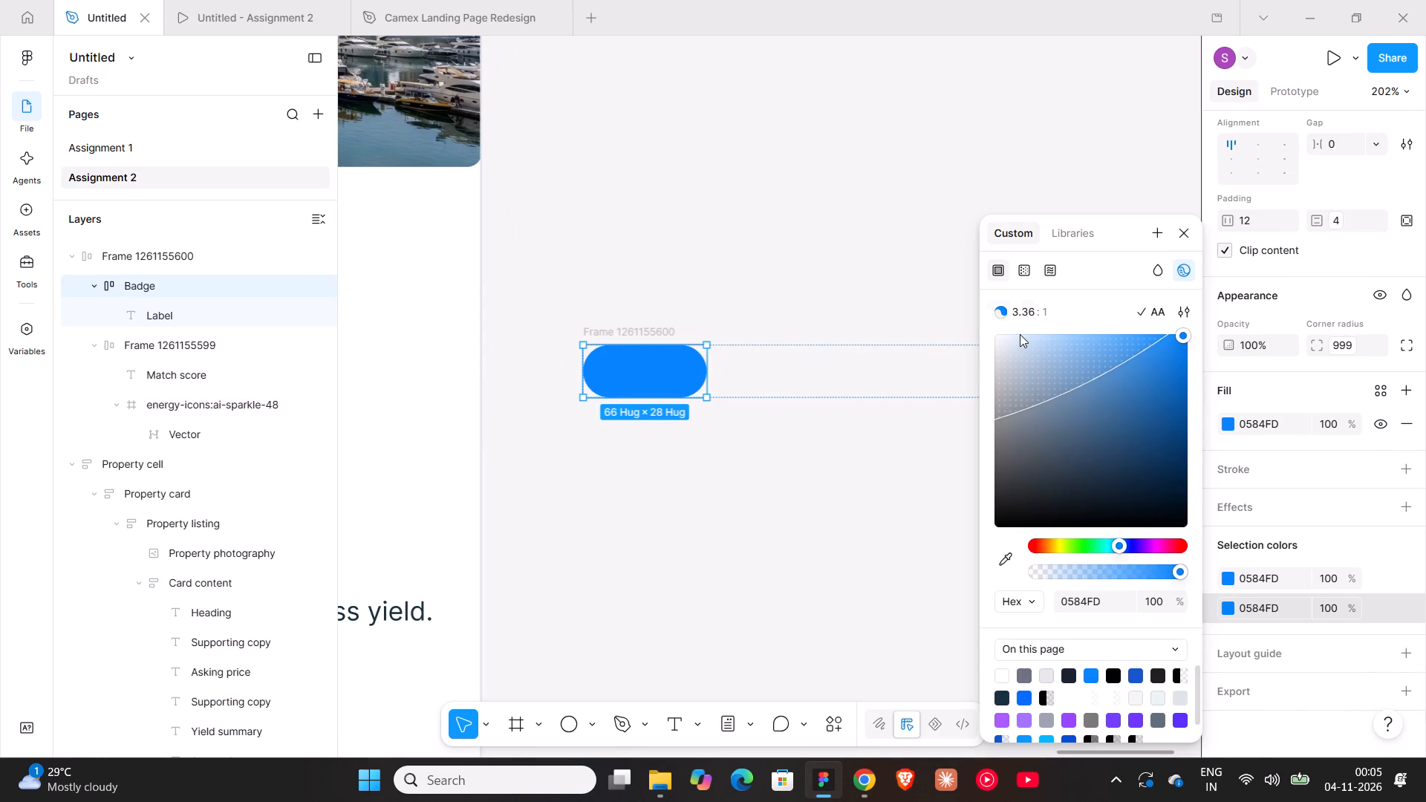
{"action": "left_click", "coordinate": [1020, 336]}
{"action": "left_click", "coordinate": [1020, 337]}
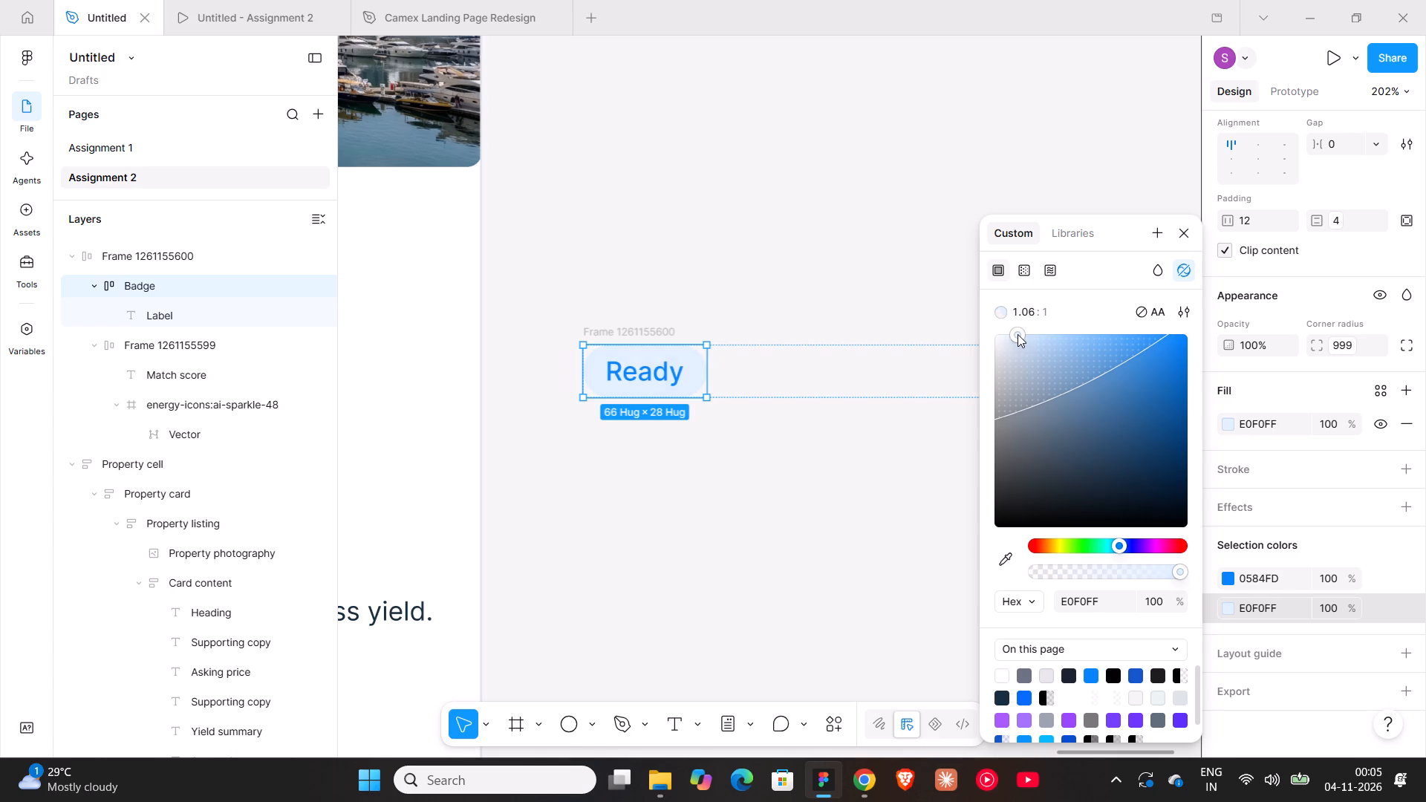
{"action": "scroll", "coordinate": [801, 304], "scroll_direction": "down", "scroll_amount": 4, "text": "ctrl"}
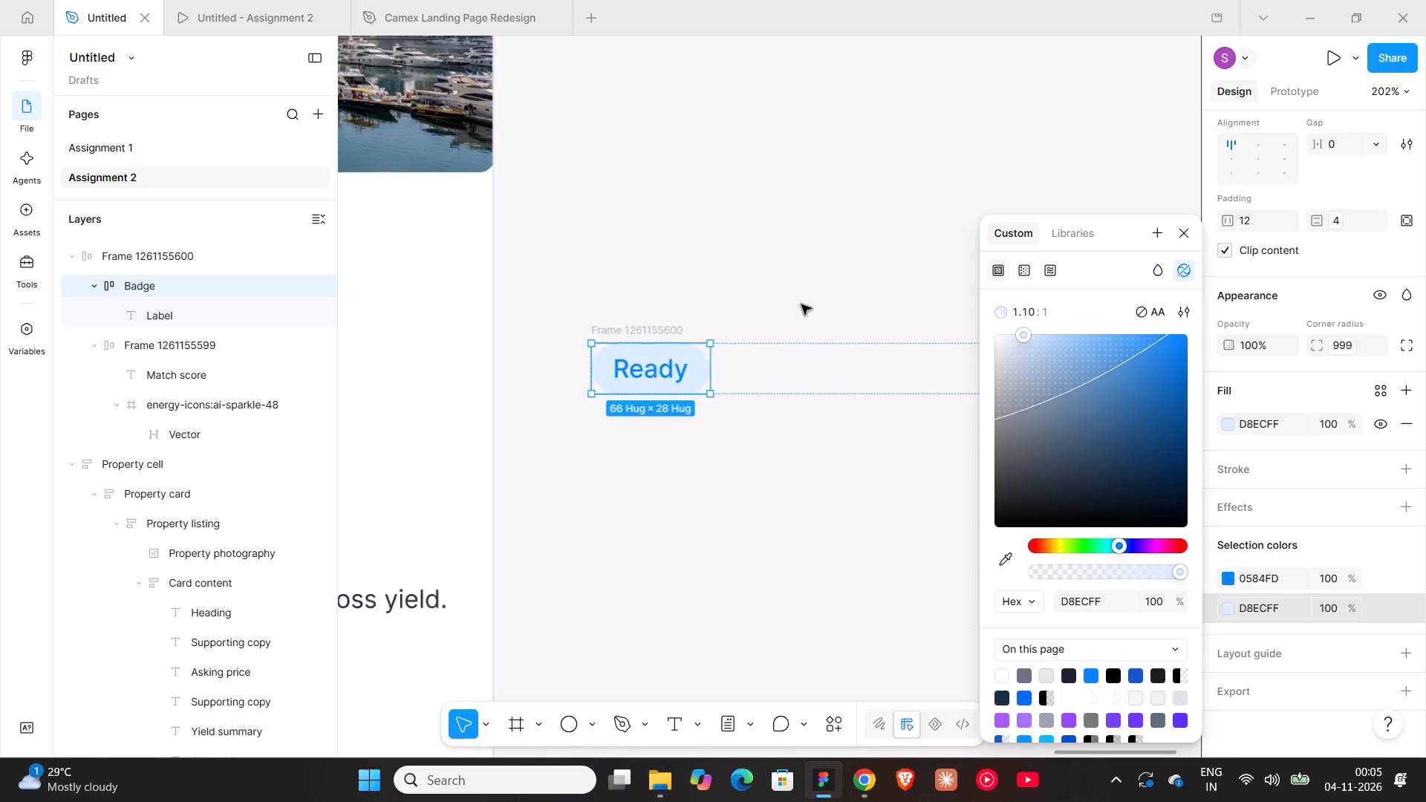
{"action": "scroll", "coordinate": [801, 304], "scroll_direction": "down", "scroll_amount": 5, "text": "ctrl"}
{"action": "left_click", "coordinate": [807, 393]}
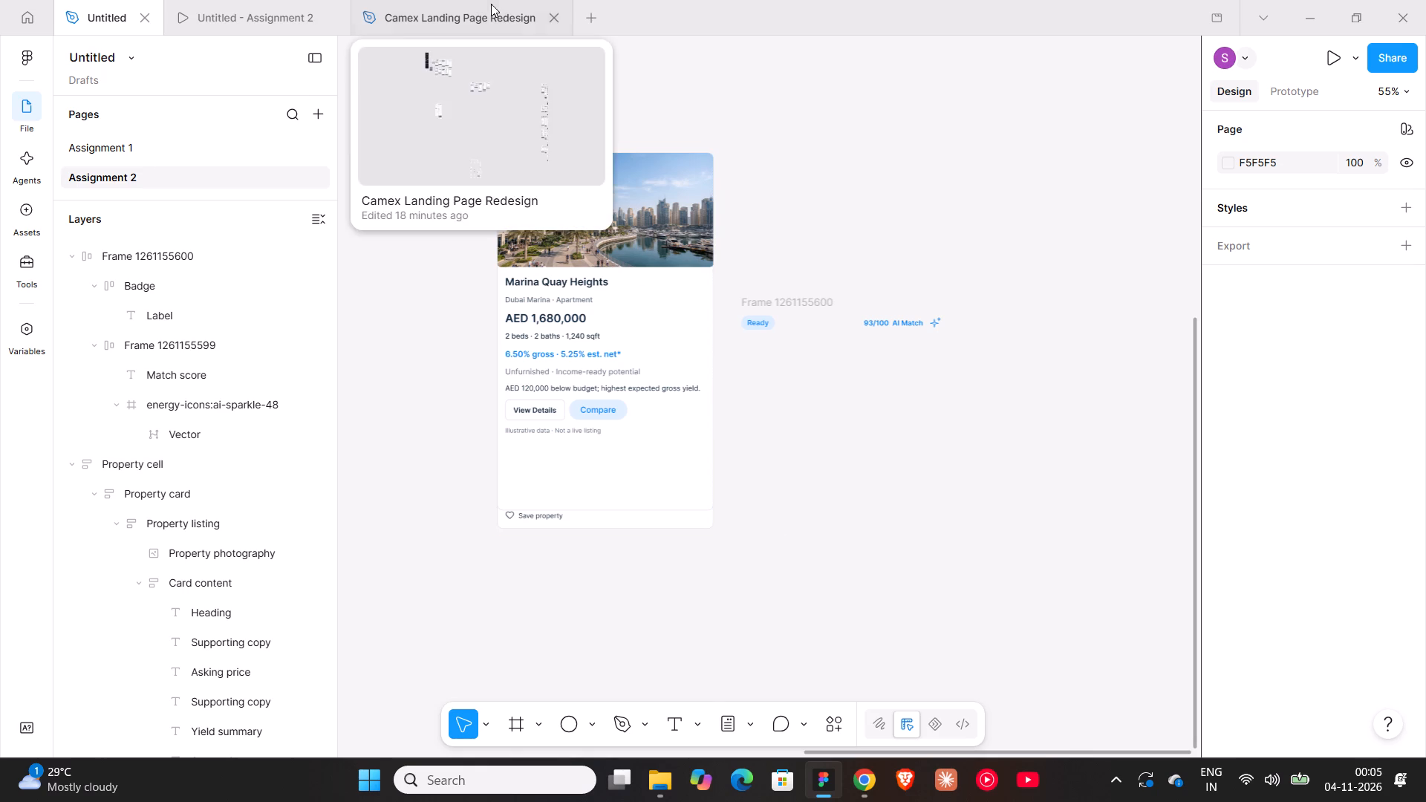
Examine the property cards in the Camex Landing Page Redesign file and on the roofandfloor site in Chrome, returning to the Untitled file.
{"action": "left_click", "coordinate": [417, 27]}
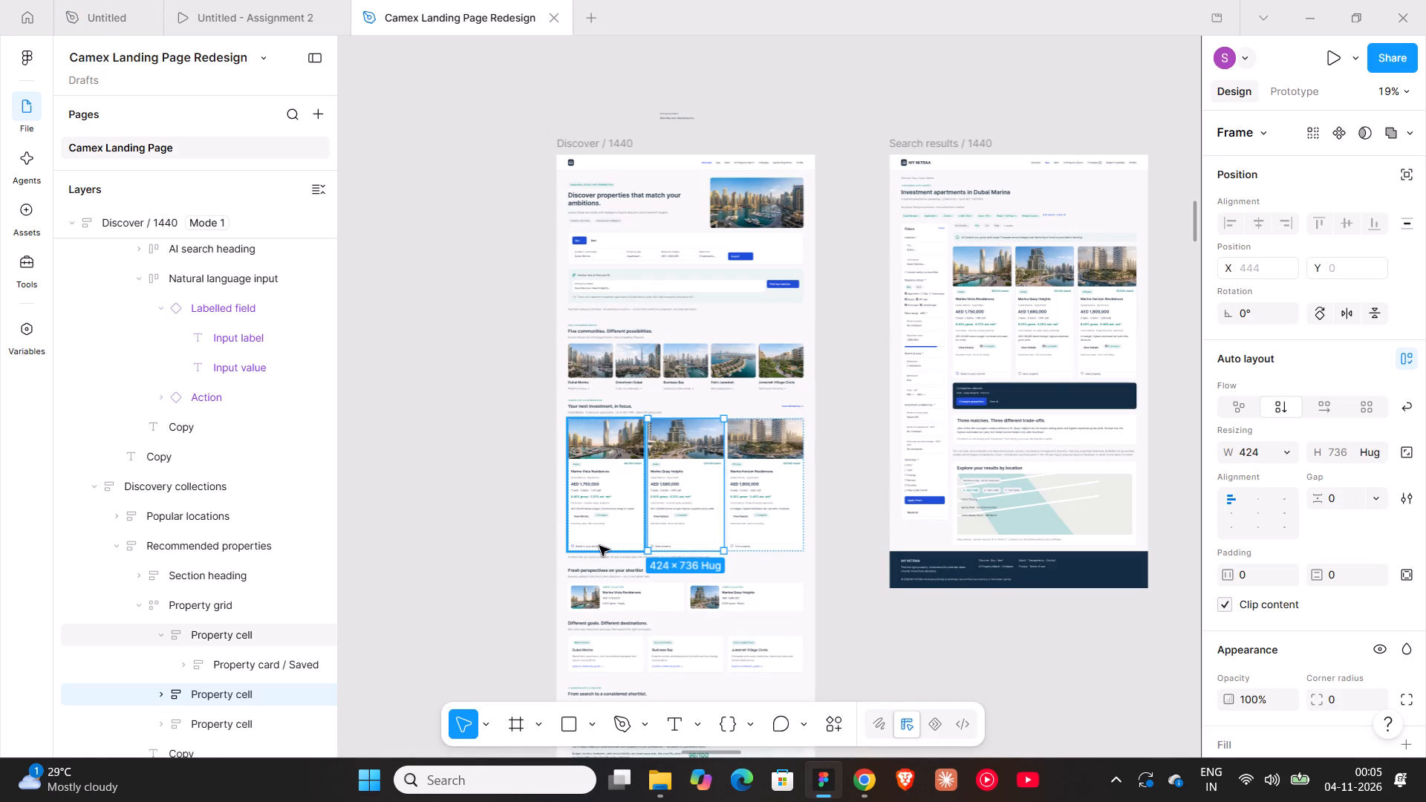
{"action": "left_click", "coordinate": [858, 784]}
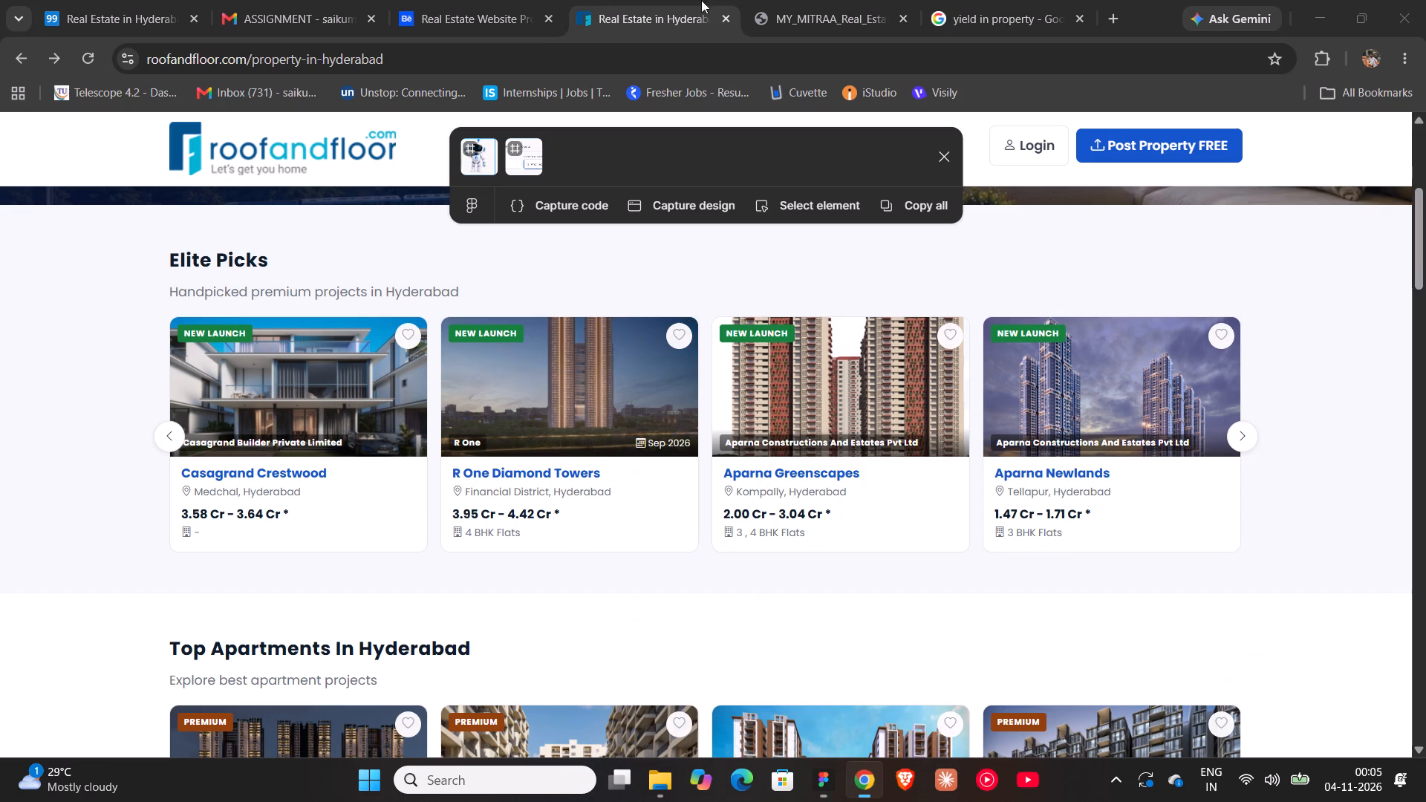
{"action": "scroll", "coordinate": [434, 405], "scroll_direction": "down", "scroll_amount": 6}
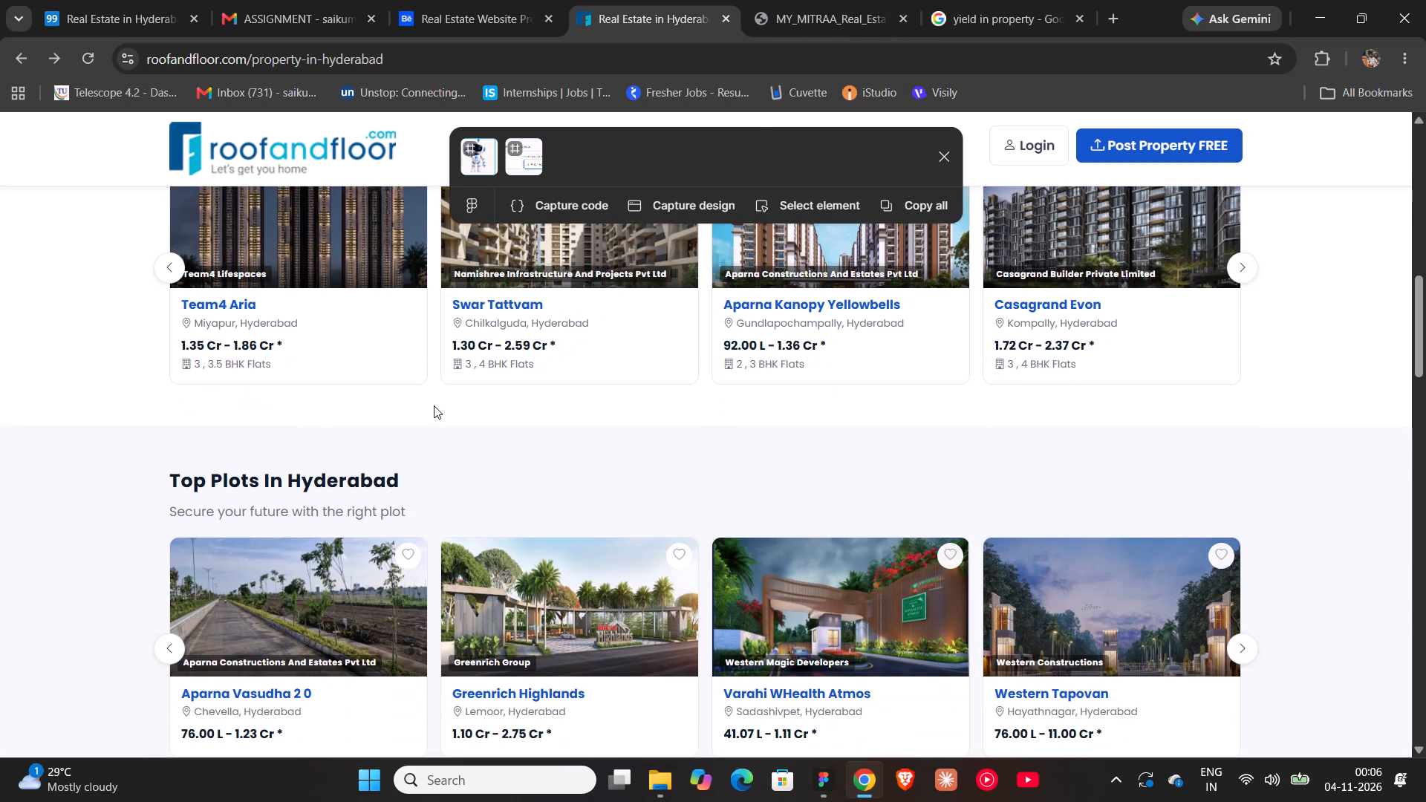
{"action": "scroll", "coordinate": [434, 405], "scroll_direction": "down", "scroll_amount": 4}
{"action": "scroll", "coordinate": [434, 405], "scroll_direction": "up", "scroll_amount": 7}
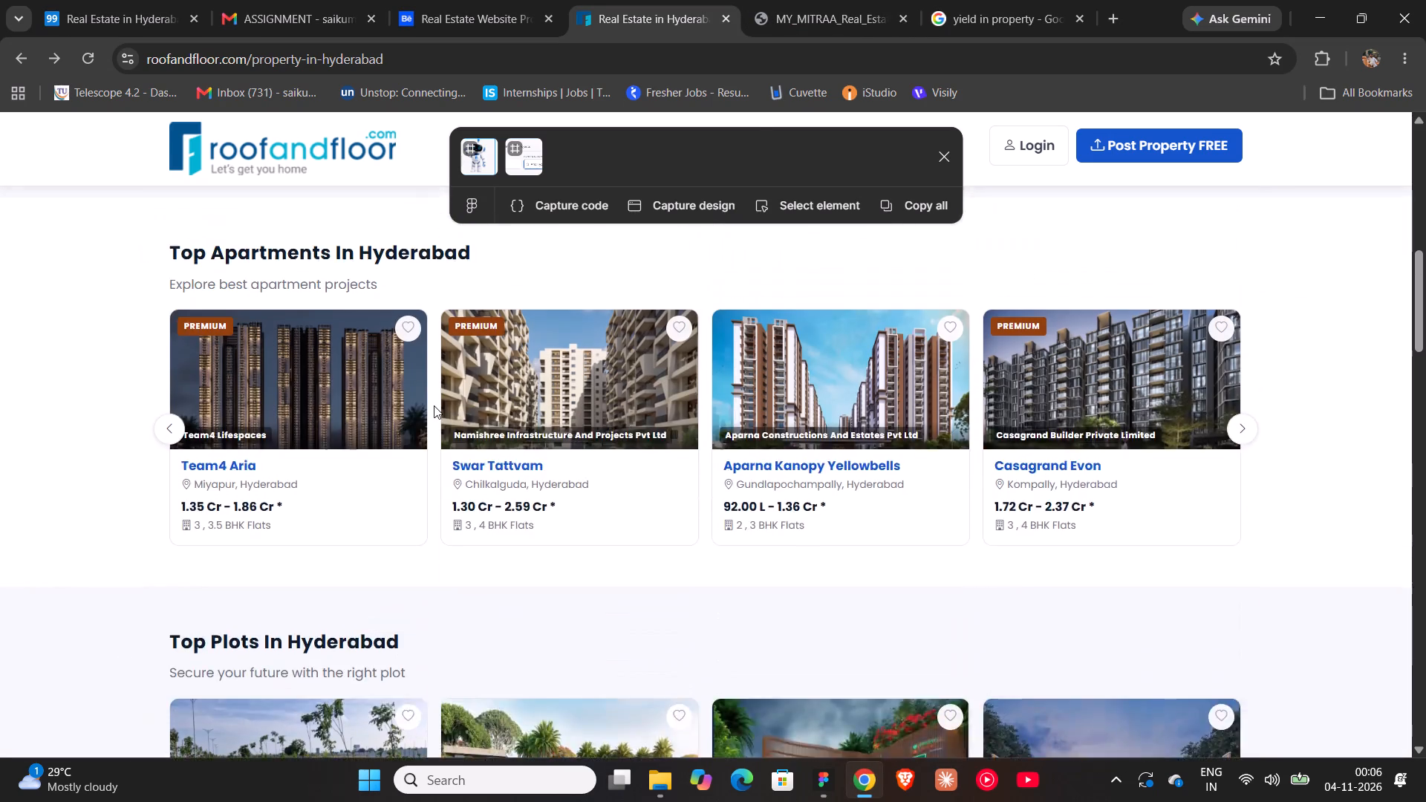
{"action": "scroll", "coordinate": [434, 405], "scroll_direction": "up", "scroll_amount": 2}
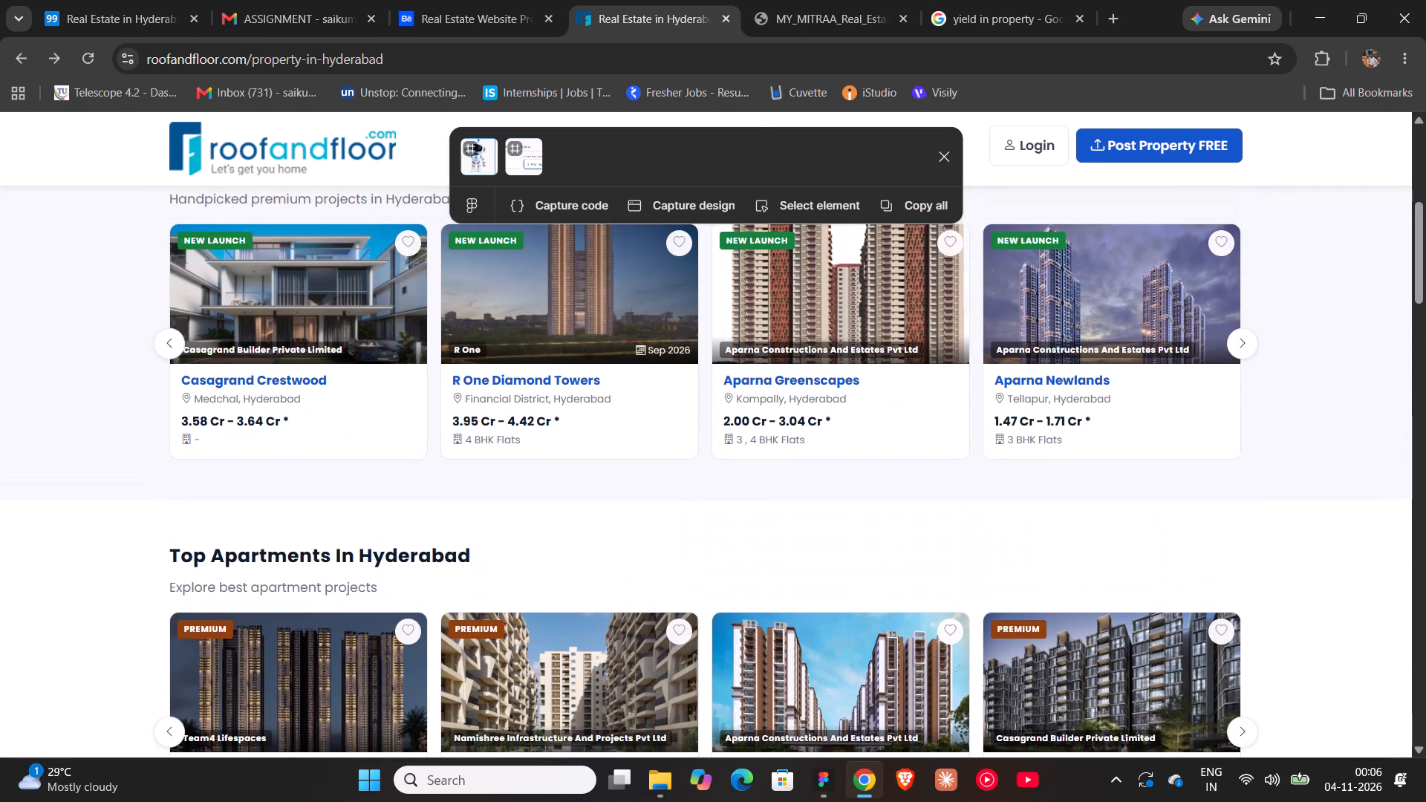
{"action": "left_click", "coordinate": [810, 787]}
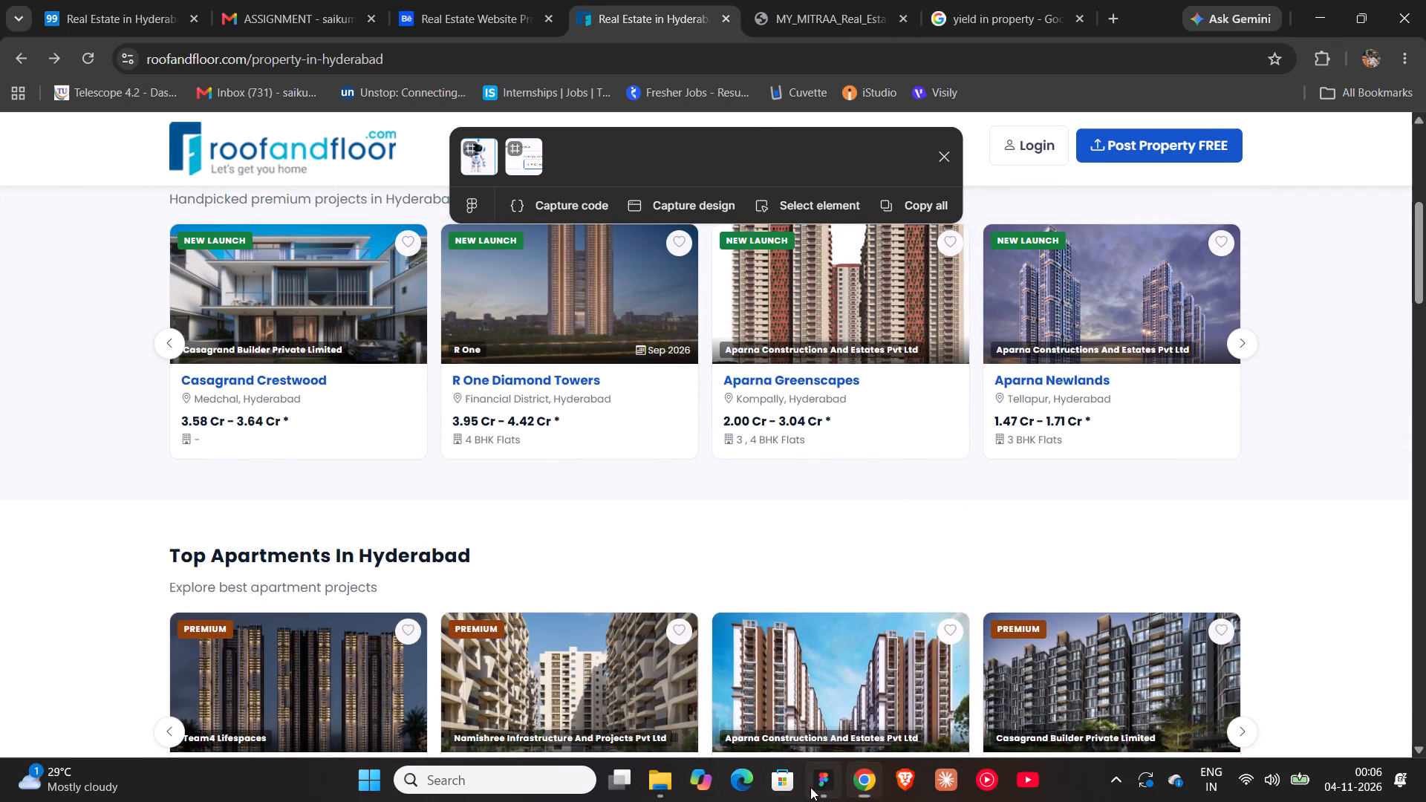
{"action": "scroll", "coordinate": [689, 388], "scroll_direction": "down", "scroll_amount": 4}
{"action": "scroll", "coordinate": [689, 388], "scroll_direction": "up", "scroll_amount": 7}
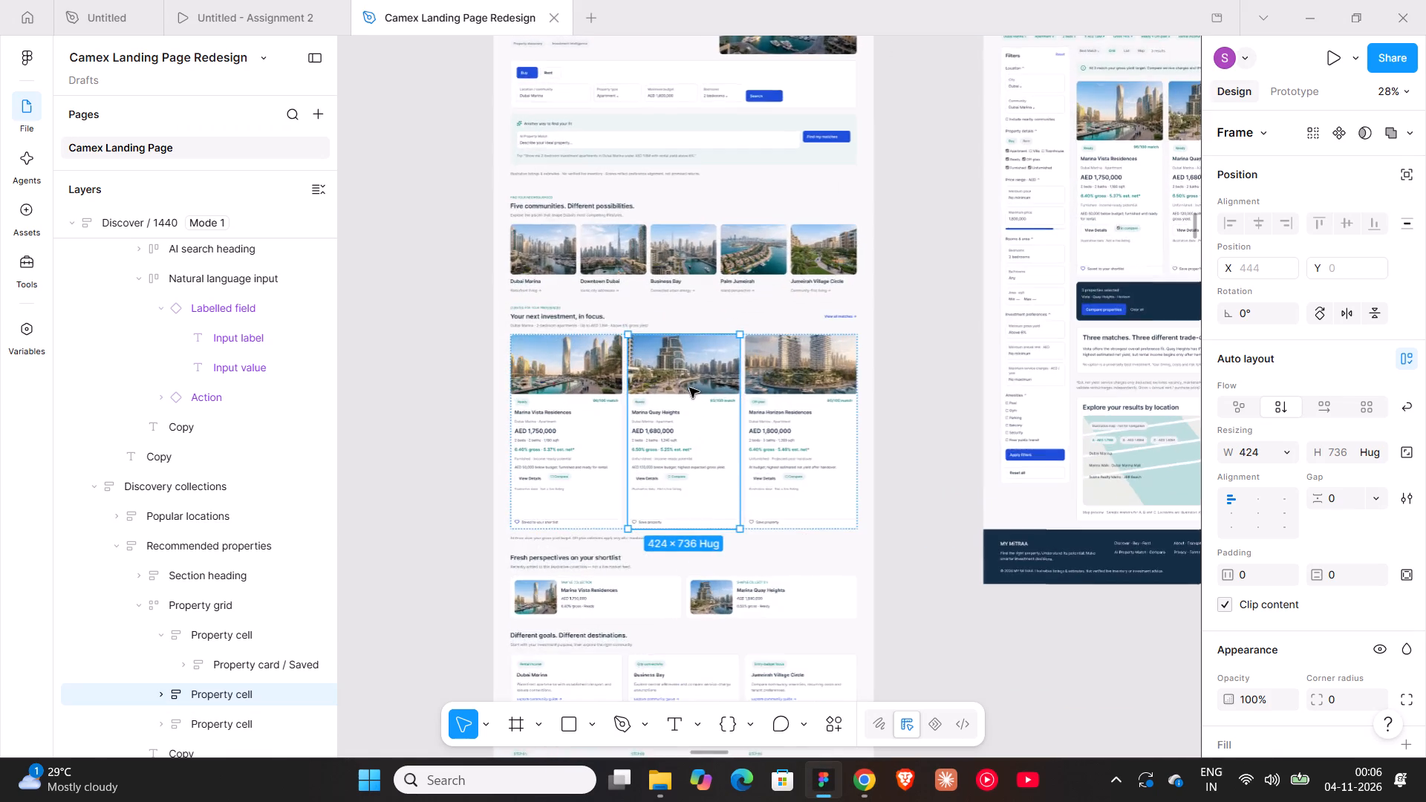
{"action": "scroll", "coordinate": [689, 388], "scroll_direction": "down", "scroll_amount": 9, "text": "ctrl"}
{"action": "left_click", "coordinate": [85, 22]}
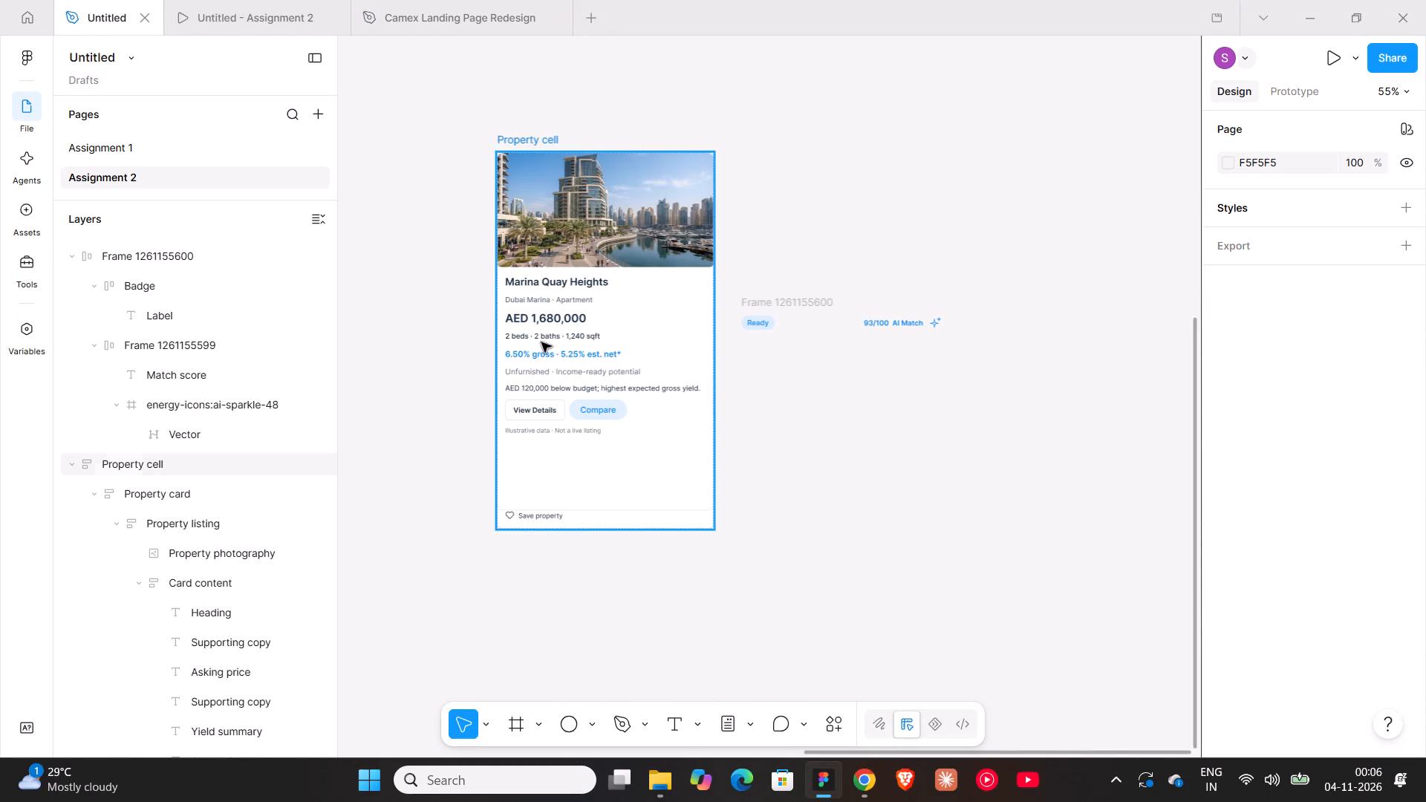
Move the Marina Quay Heights heading and Dubai Marina · Apartment line out of the card onto the canvas, with the AI Match row above them.
{"action": "triple_click", "coordinate": [549, 279]}
{"action": "left_click", "coordinate": [549, 279]}
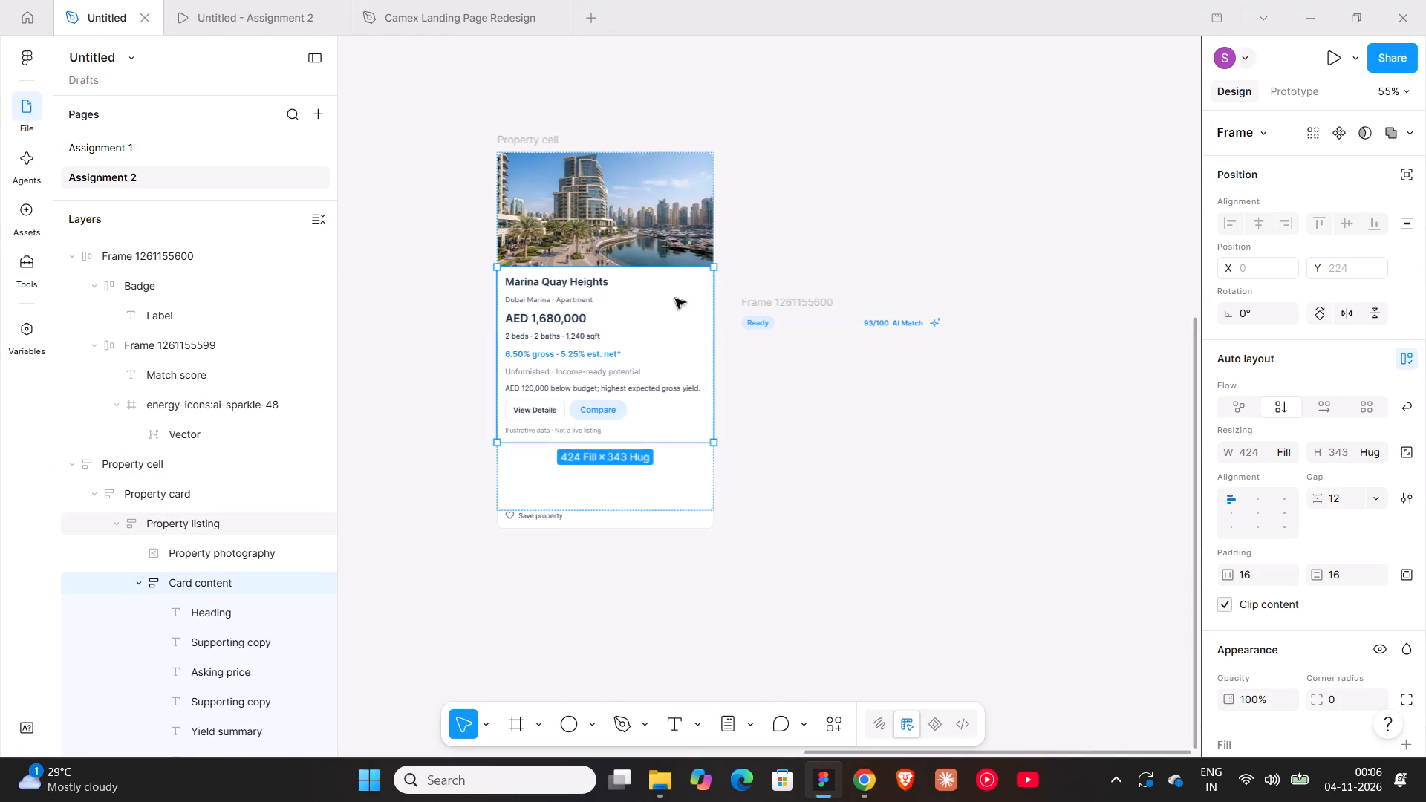
{"action": "double_click", "coordinate": [563, 282]}
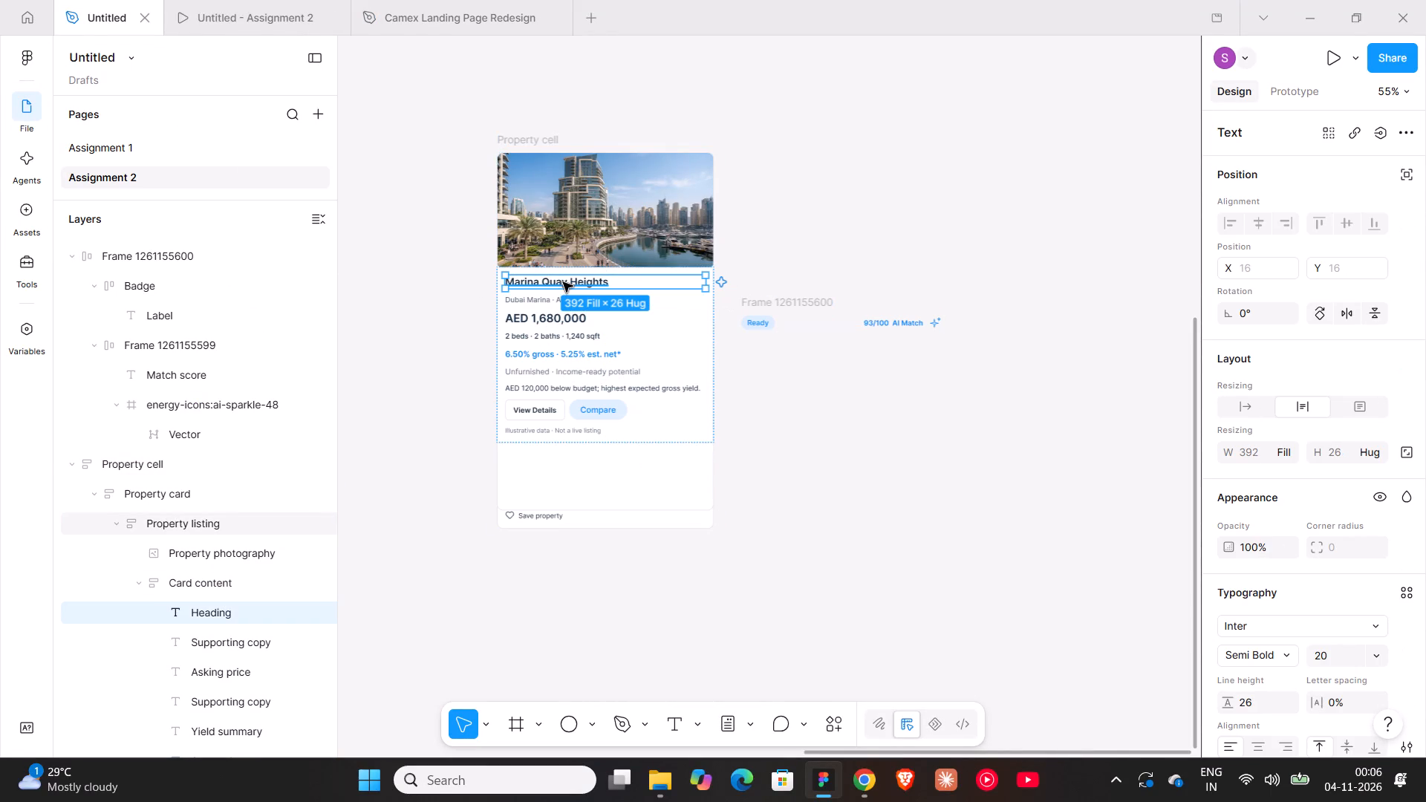
{"action": "left_click_drag", "start_coordinate": [563, 282], "coordinate": [819, 260]}
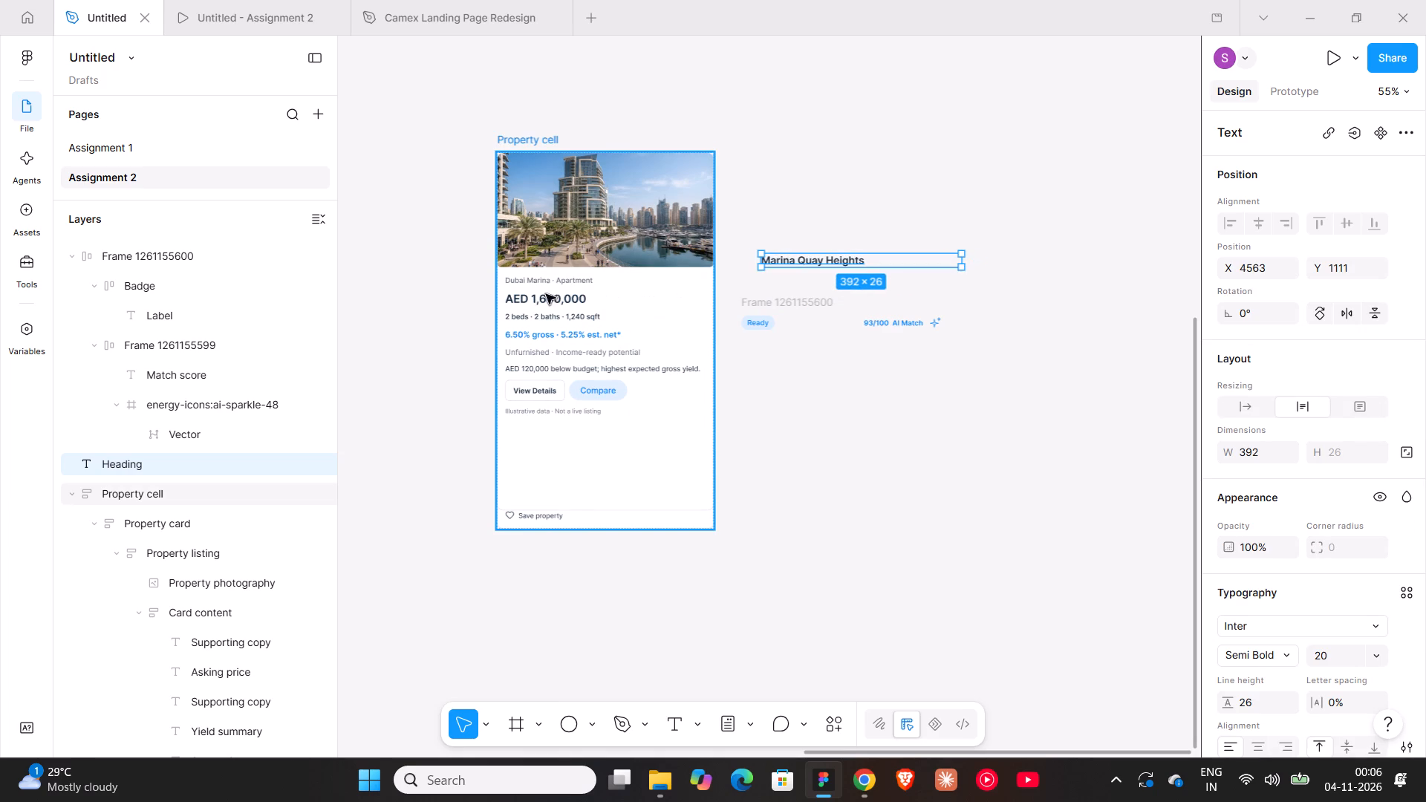
{"action": "triple_click", "coordinate": [542, 287]}
{"action": "left_click", "coordinate": [542, 287]}
{"action": "triple_click", "coordinate": [542, 283]}
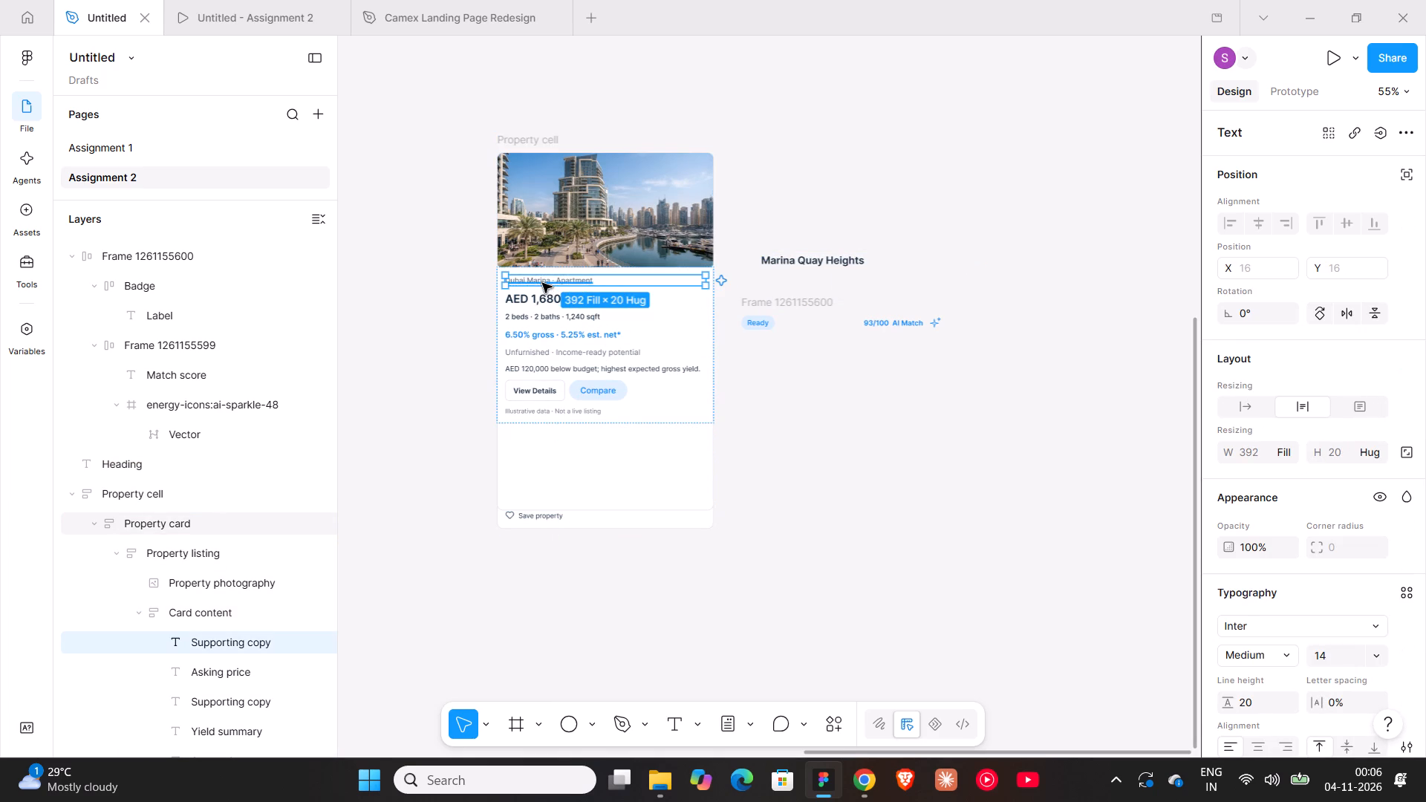
{"action": "left_click_drag", "start_coordinate": [542, 283], "coordinate": [801, 281]}
{"action": "left_click_drag", "start_coordinate": [770, 304], "coordinate": [795, 201]}
Delete the Ready badge from the AI Match status row.
{"action": "scroll", "coordinate": [815, 238], "scroll_direction": "up", "scroll_amount": 5, "text": "ctrl"}
{"action": "scroll", "coordinate": [815, 238], "scroll_direction": "down", "scroll_amount": 2, "text": "ctrl"}
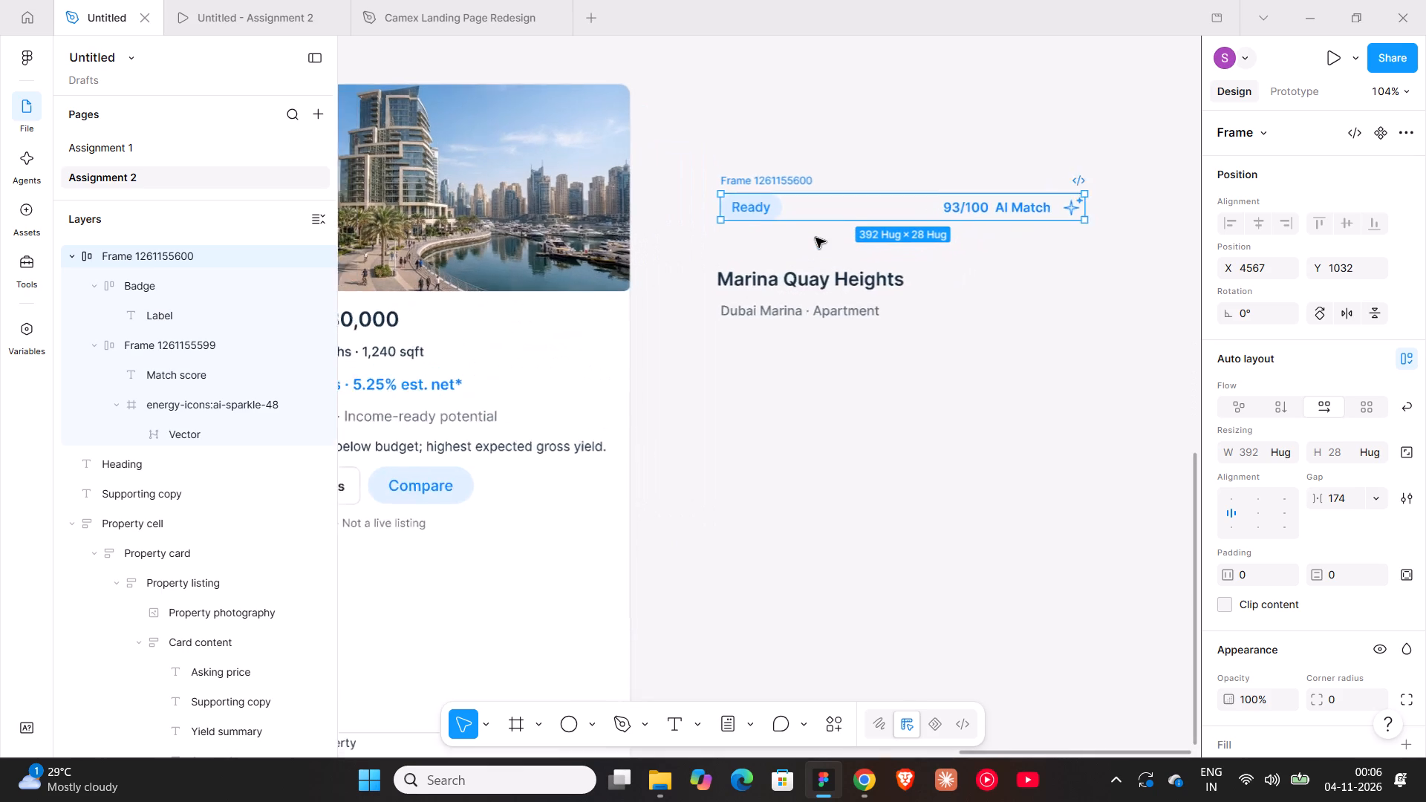
{"action": "scroll", "coordinate": [815, 238], "scroll_direction": "down", "scroll_amount": 2, "text": "ctrl"}
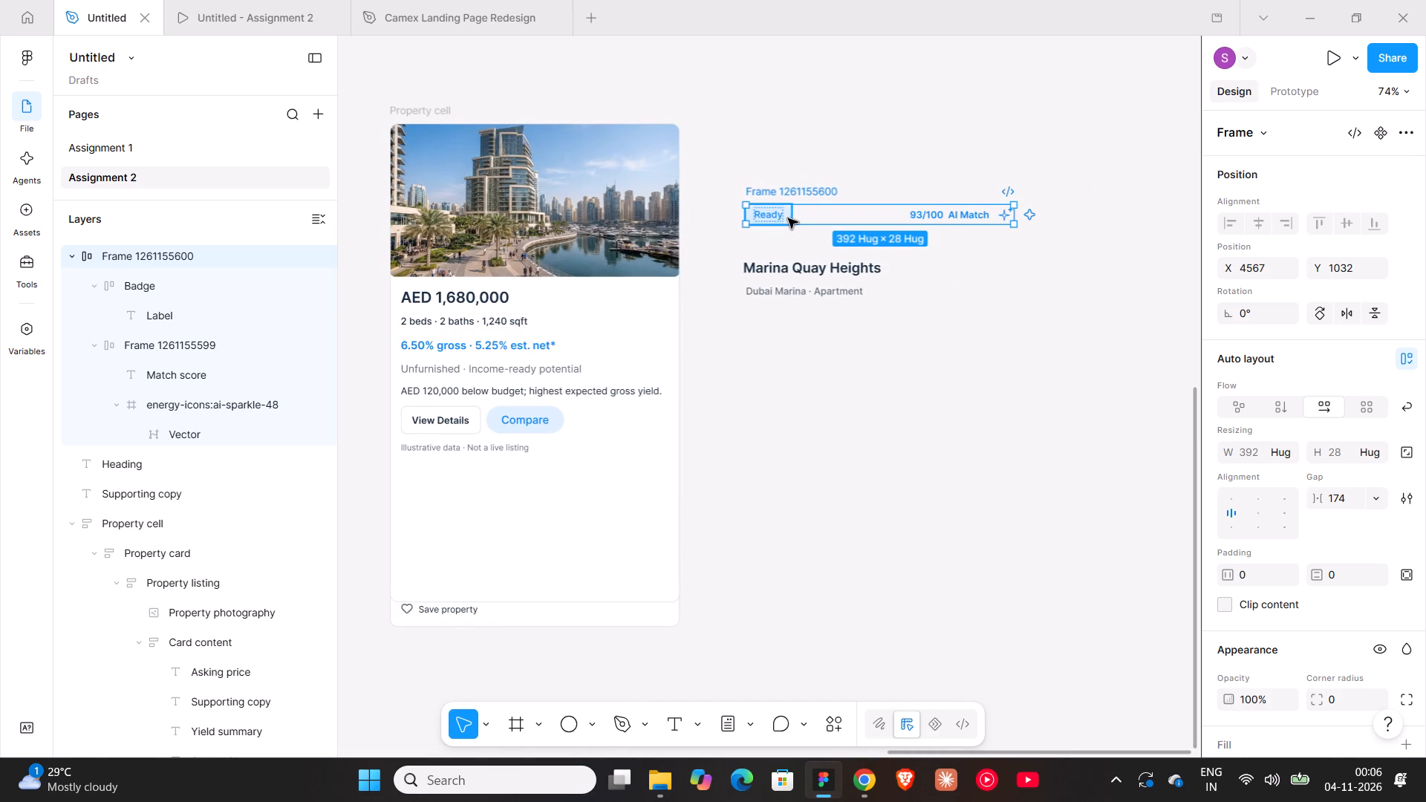
{"action": "left_click", "coordinate": [788, 218]}
{"action": "key", "text": "Delete"}
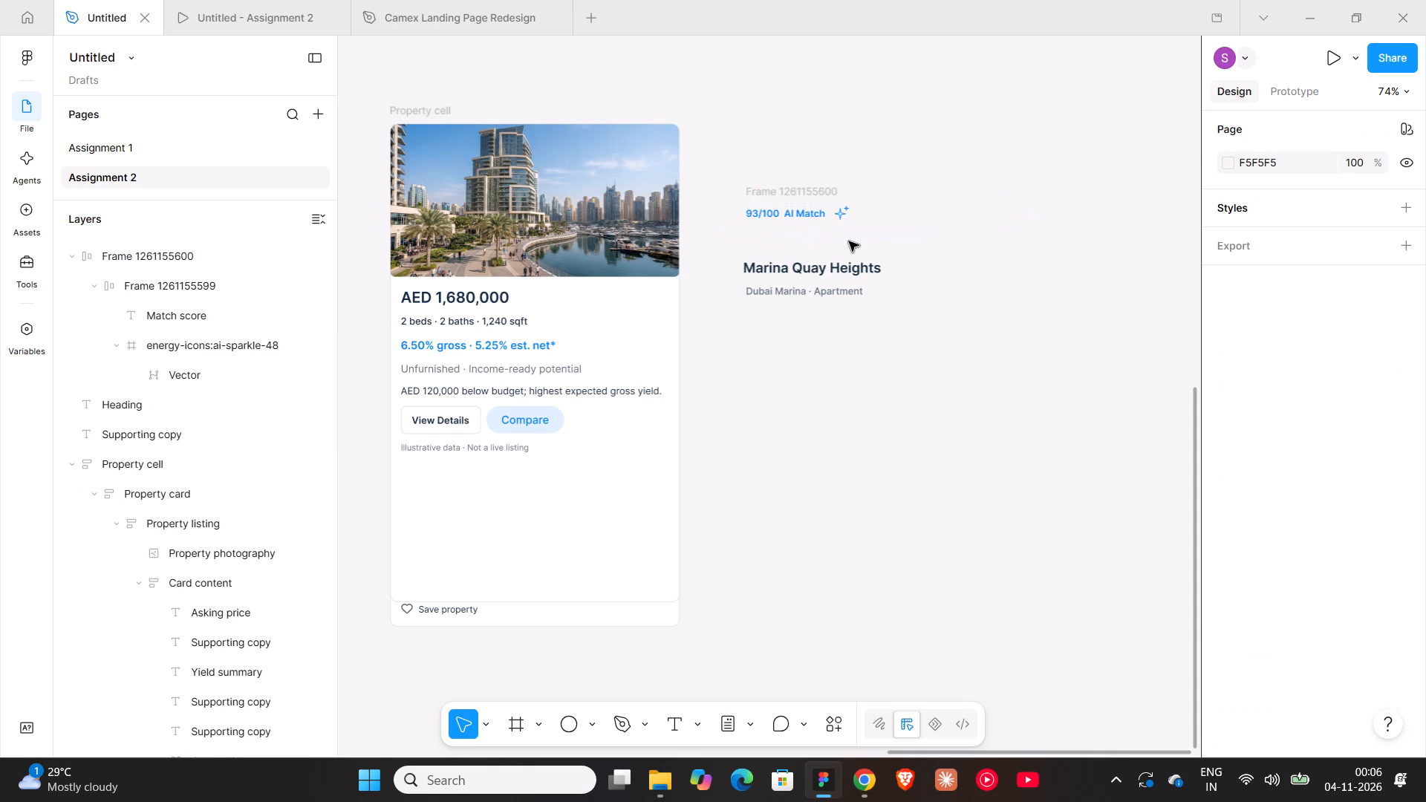
Place the 93/100 AI Match frame to the right of the Marina Quay Heights heading.
{"action": "left_click_drag", "start_coordinate": [823, 189], "coordinate": [1015, 239]}
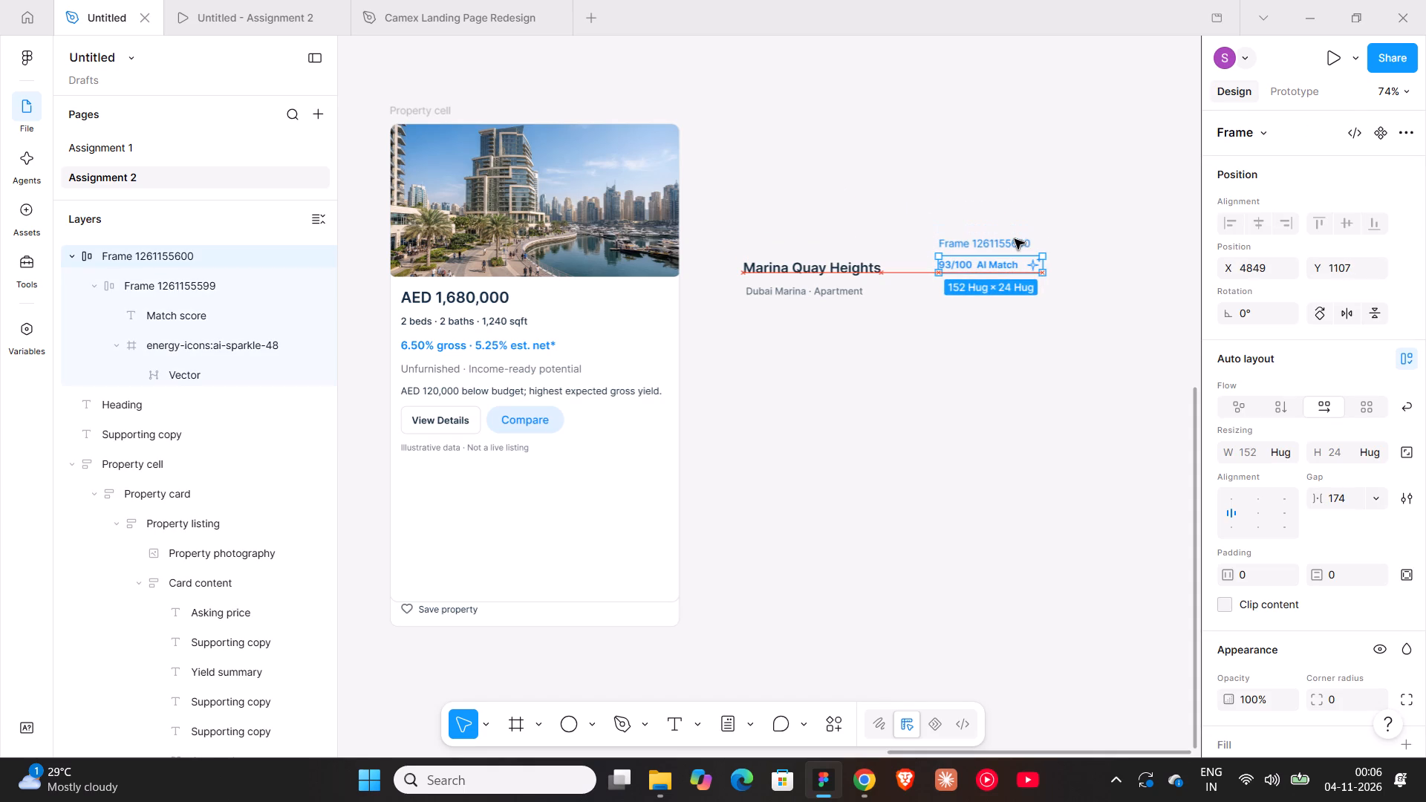
{"action": "left_click_drag", "start_coordinate": [1015, 239], "coordinate": [1020, 241]}
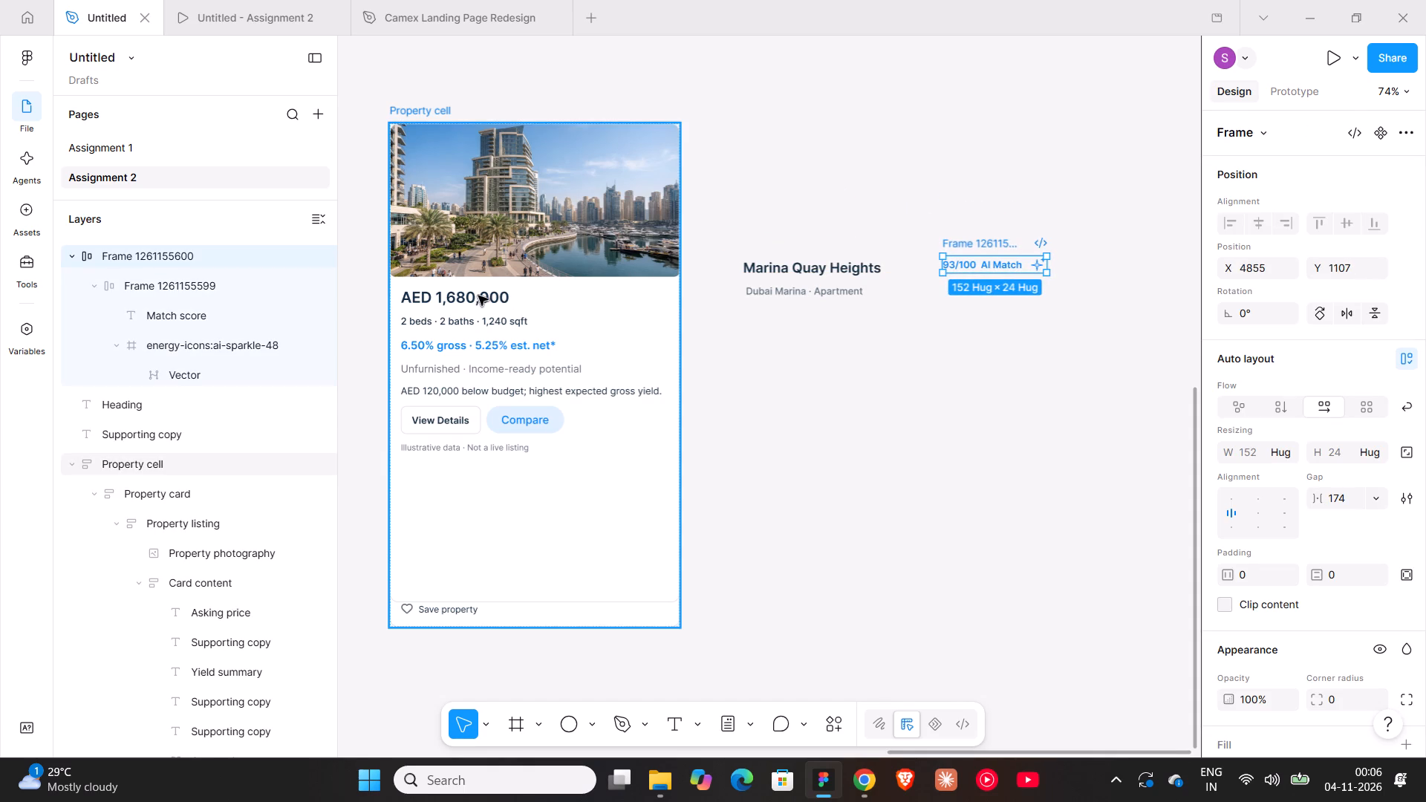
Move the price, beds, yield, furnishing and budget lines plus the action buttons out of the card, beneath the Dubai Marina · Apartment line.
{"action": "triple_click", "coordinate": [478, 296]}
{"action": "triple_click", "coordinate": [478, 296]}
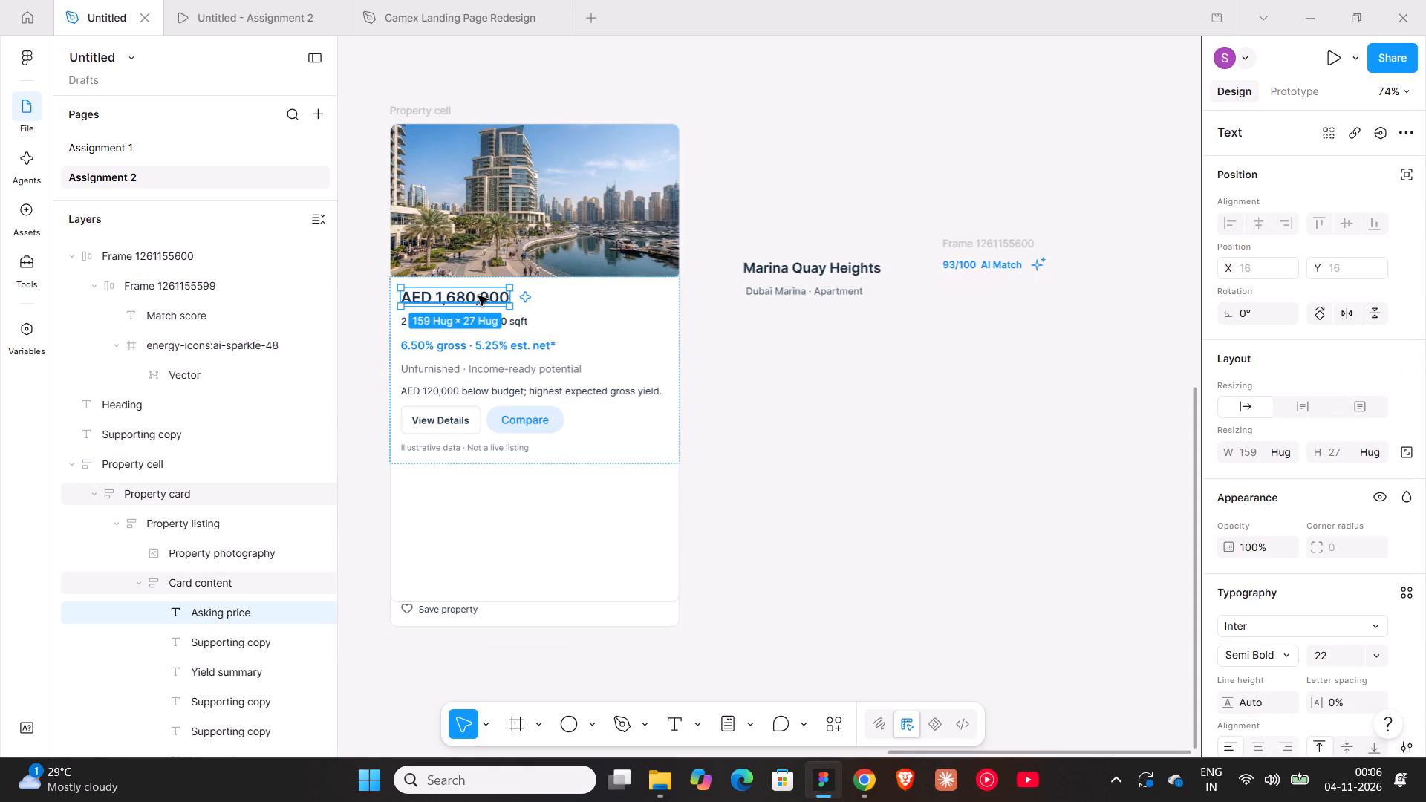
{"action": "left_click", "coordinate": [501, 322], "text": "shift"}
{"action": "left_click", "coordinate": [494, 339], "text": "shift"}
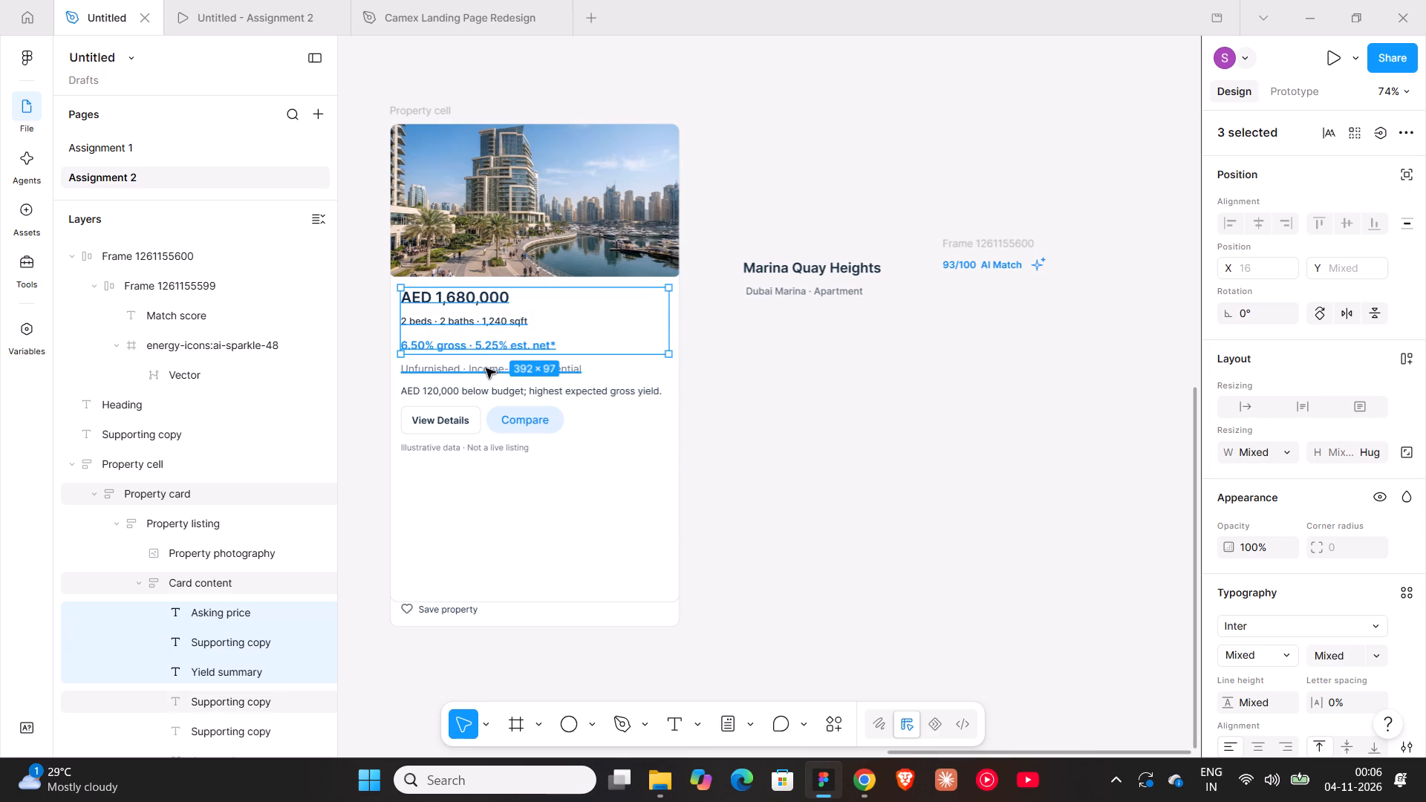
{"action": "left_click", "coordinate": [485, 371], "text": "shift"}
{"action": "left_click", "coordinate": [481, 391], "text": "shift"}
{"action": "left_click", "coordinate": [476, 411], "text": "shift"}
{"action": "left_click_drag", "start_coordinate": [513, 365], "coordinate": [735, 382]}
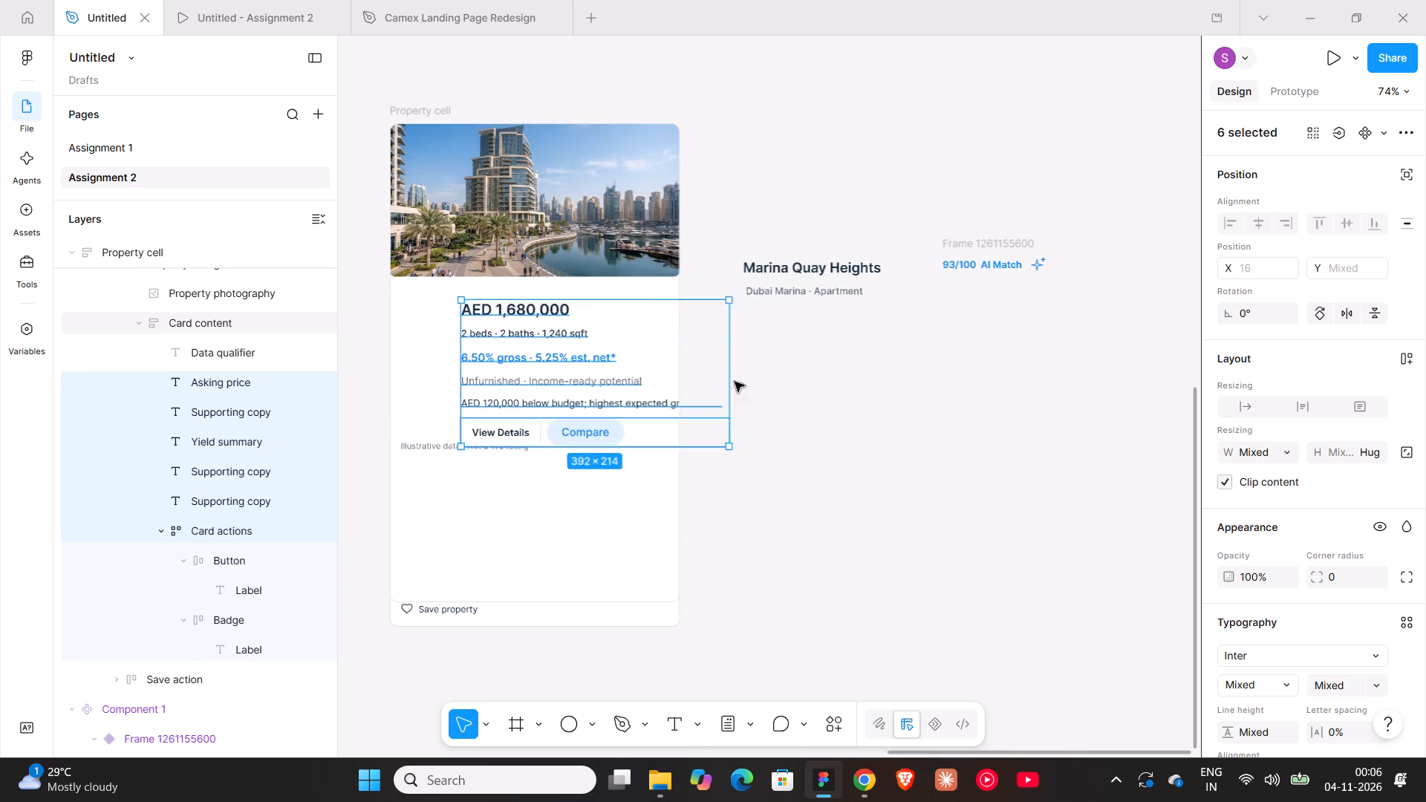
{"action": "left_click_drag", "start_coordinate": [735, 382], "coordinate": [857, 386]}
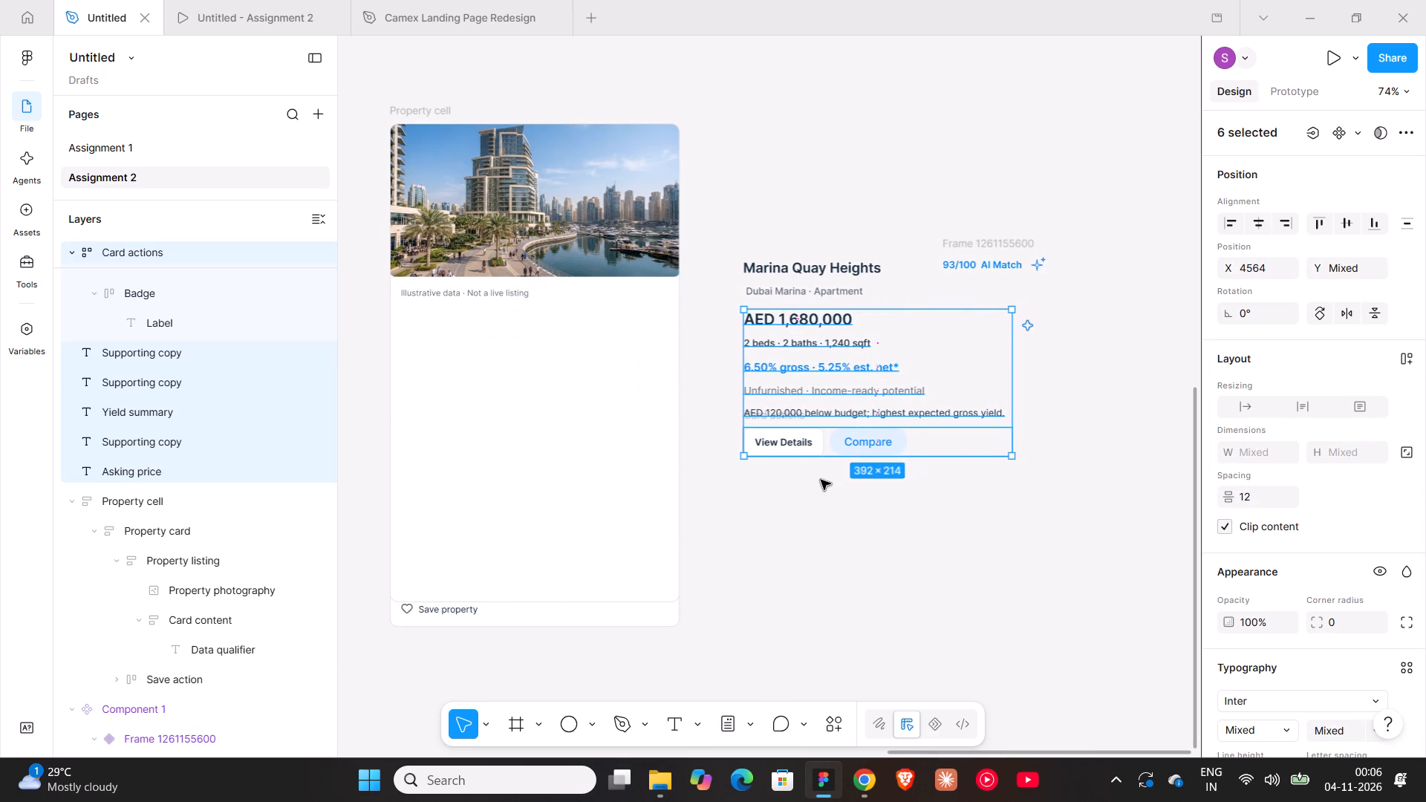
{"action": "left_click", "coordinate": [821, 480]}
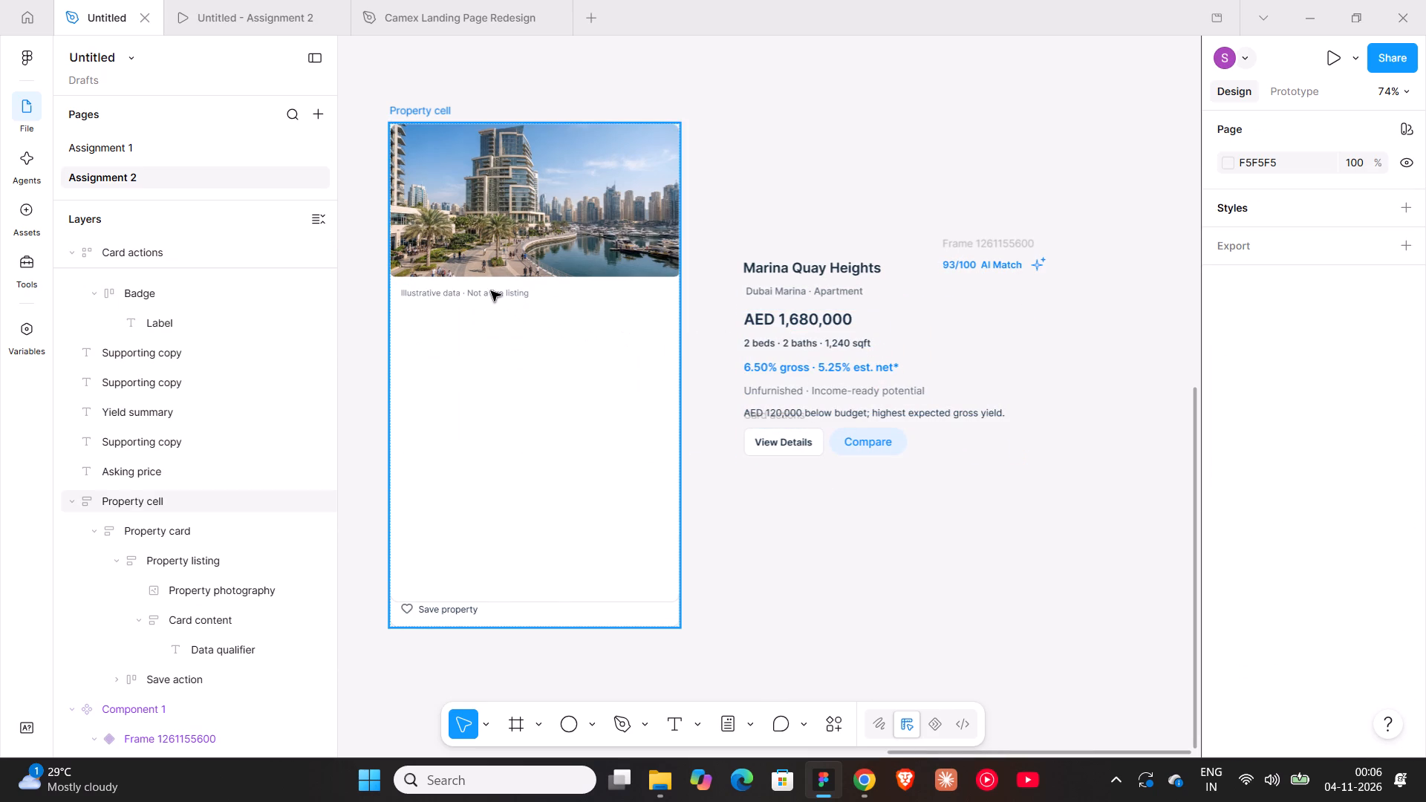
Delete the text Illustrative data · Not a live listing from the property card.
{"action": "triple_click", "coordinate": [489, 290]}
{"action": "triple_click", "coordinate": [489, 290]}
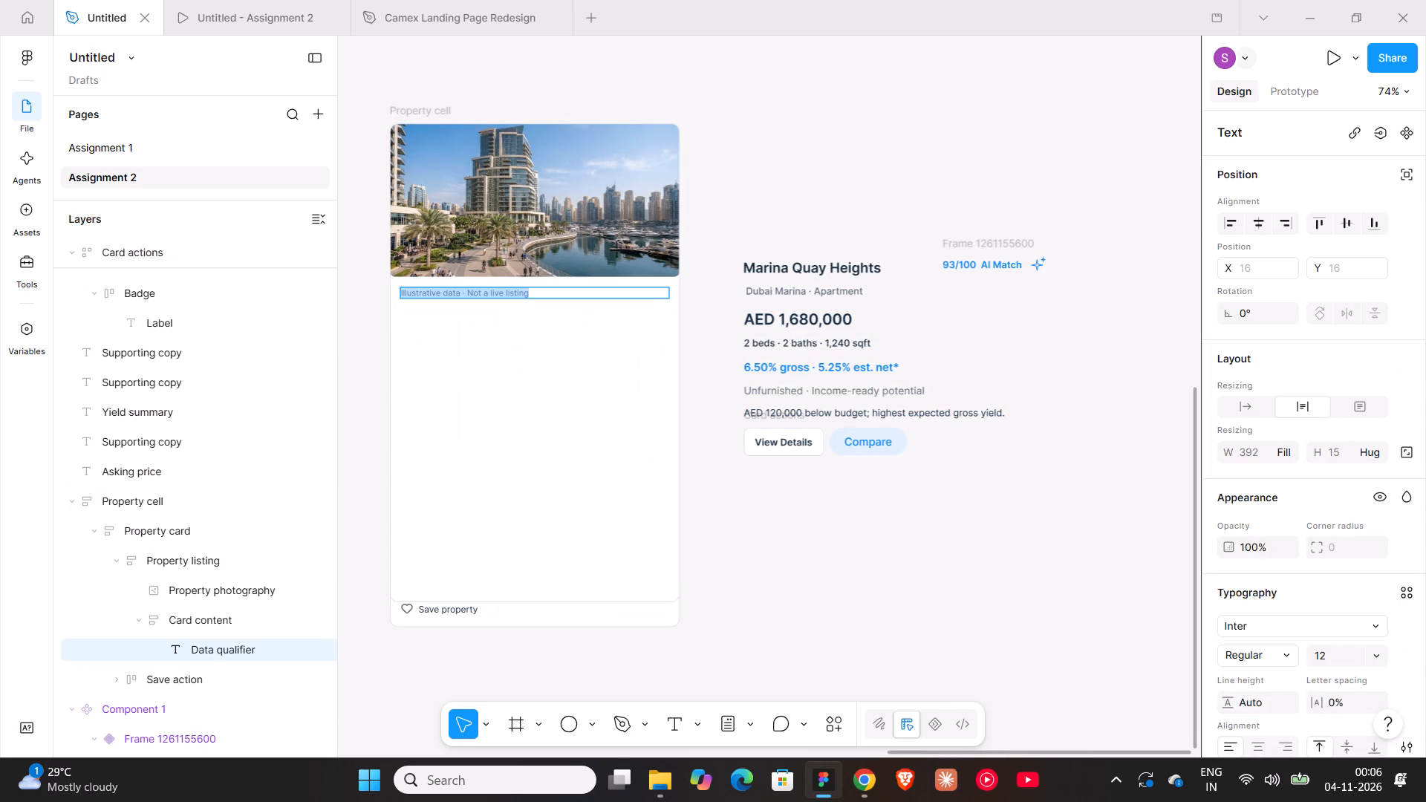
{"action": "left_click", "coordinate": [539, 351]}
{"action": "key", "text": "Delete"}
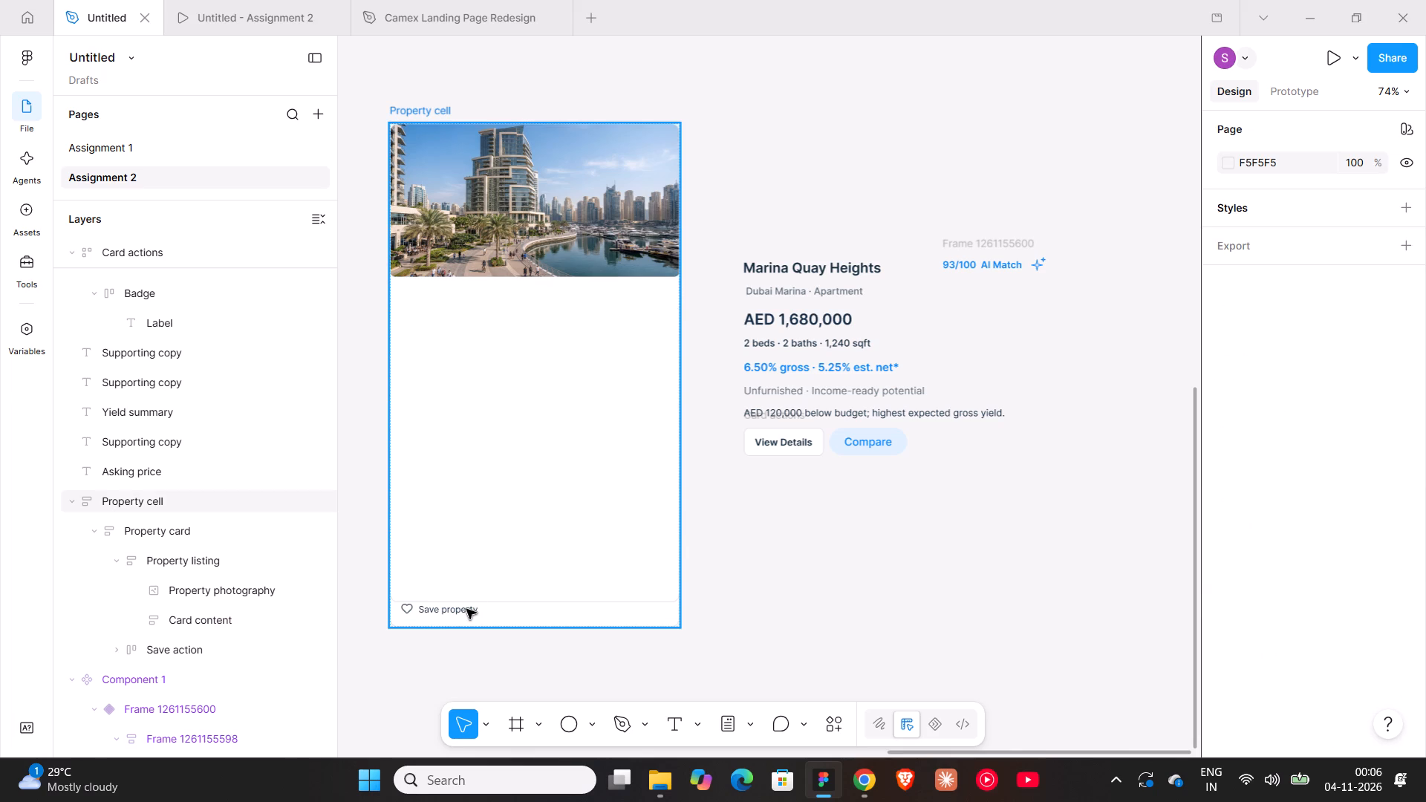
{"action": "left_click", "coordinate": [466, 609]}
{"action": "left_click", "coordinate": [466, 609]}
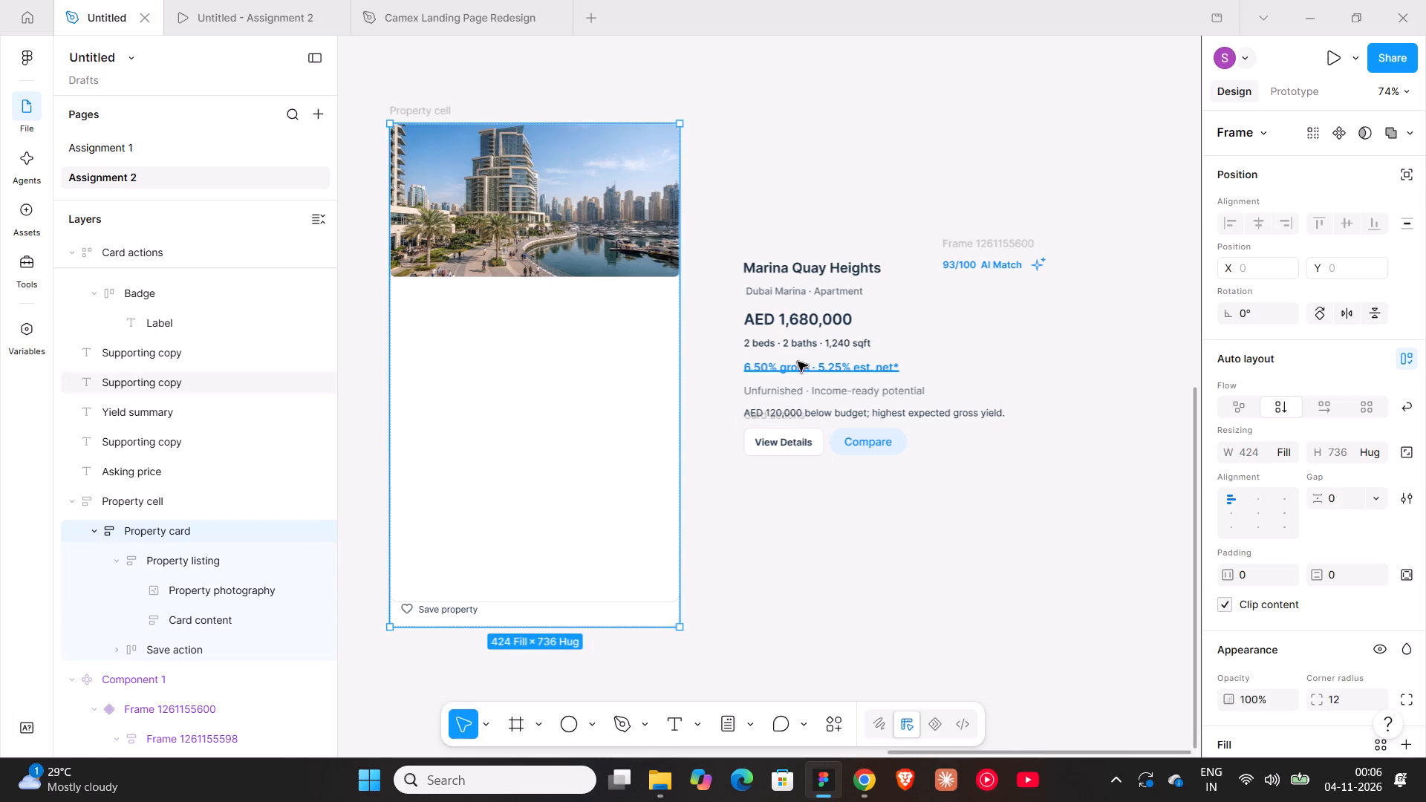
Cut "· Apartment" out of the Dubai Marina · Apartment line and set the remaining text to auto width.
{"action": "left_click", "coordinate": [789, 298]}
{"action": "scroll", "coordinate": [813, 290], "scroll_direction": "up", "scroll_amount": 7, "text": "ctrl"}
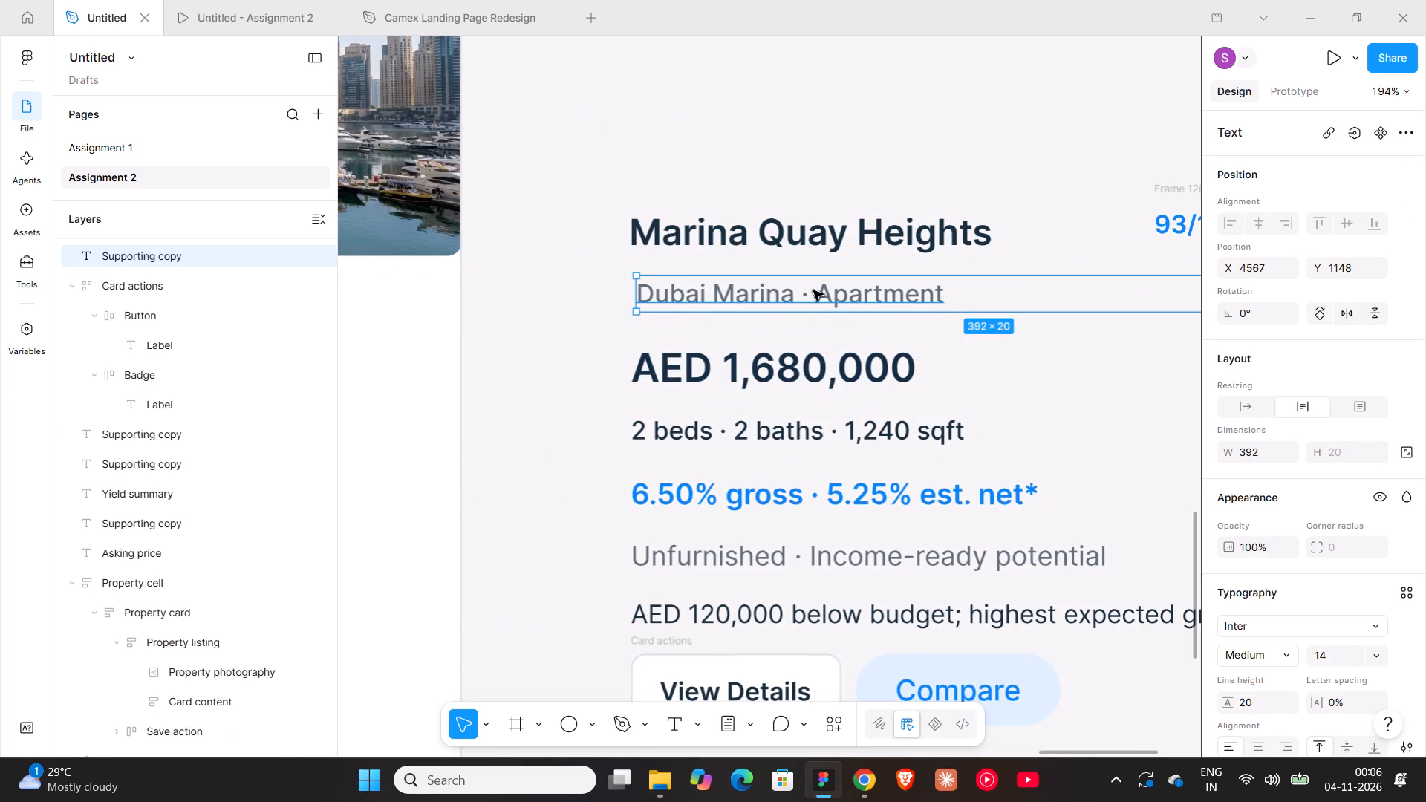
{"action": "double_click", "coordinate": [813, 290]}
{"action": "left_click", "coordinate": [812, 287]}
{"action": "left_click_drag", "start_coordinate": [803, 286], "coordinate": [968, 308]}
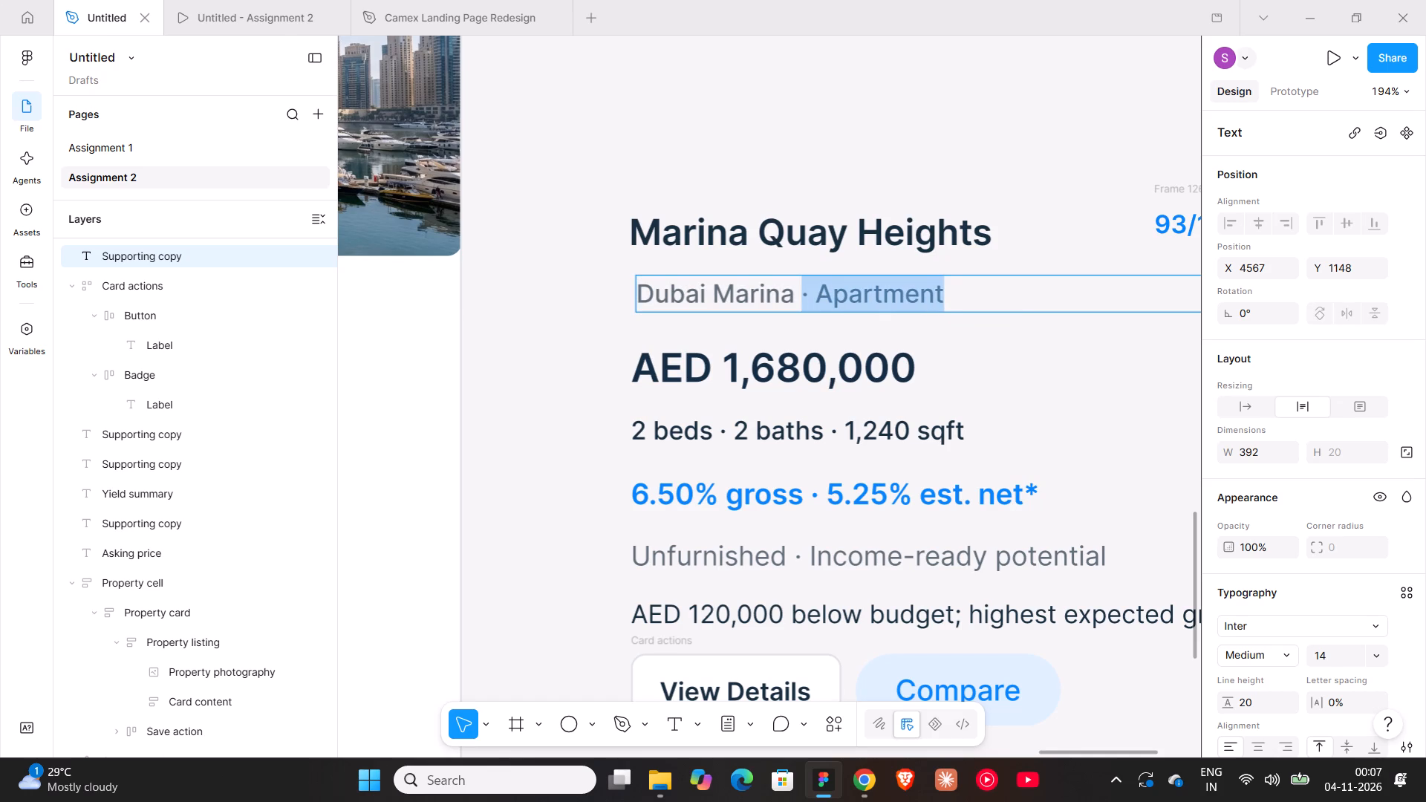
{"action": "key", "text": "ctrl+x"}
{"action": "left_click", "coordinate": [572, 313]}
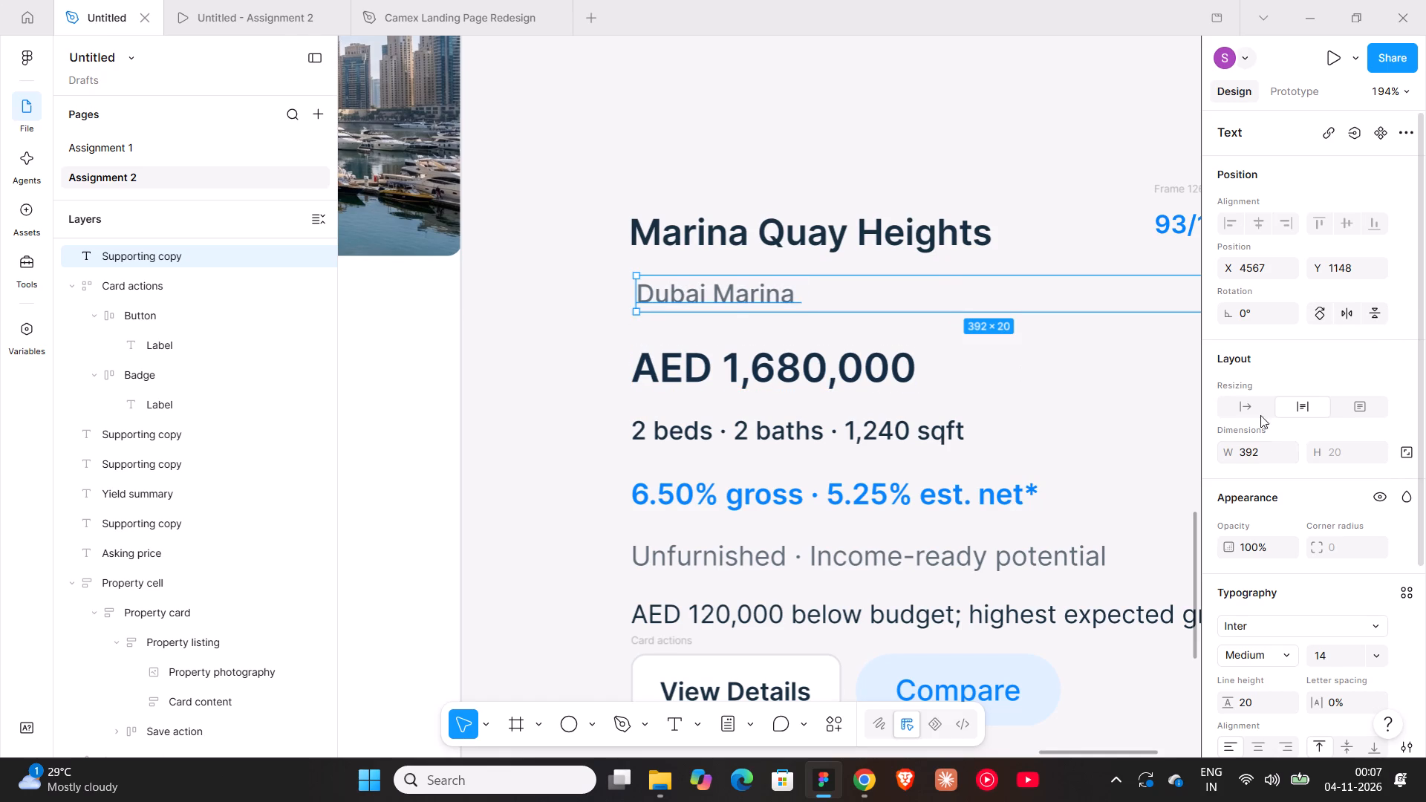
{"action": "left_click", "coordinate": [1257, 408]}
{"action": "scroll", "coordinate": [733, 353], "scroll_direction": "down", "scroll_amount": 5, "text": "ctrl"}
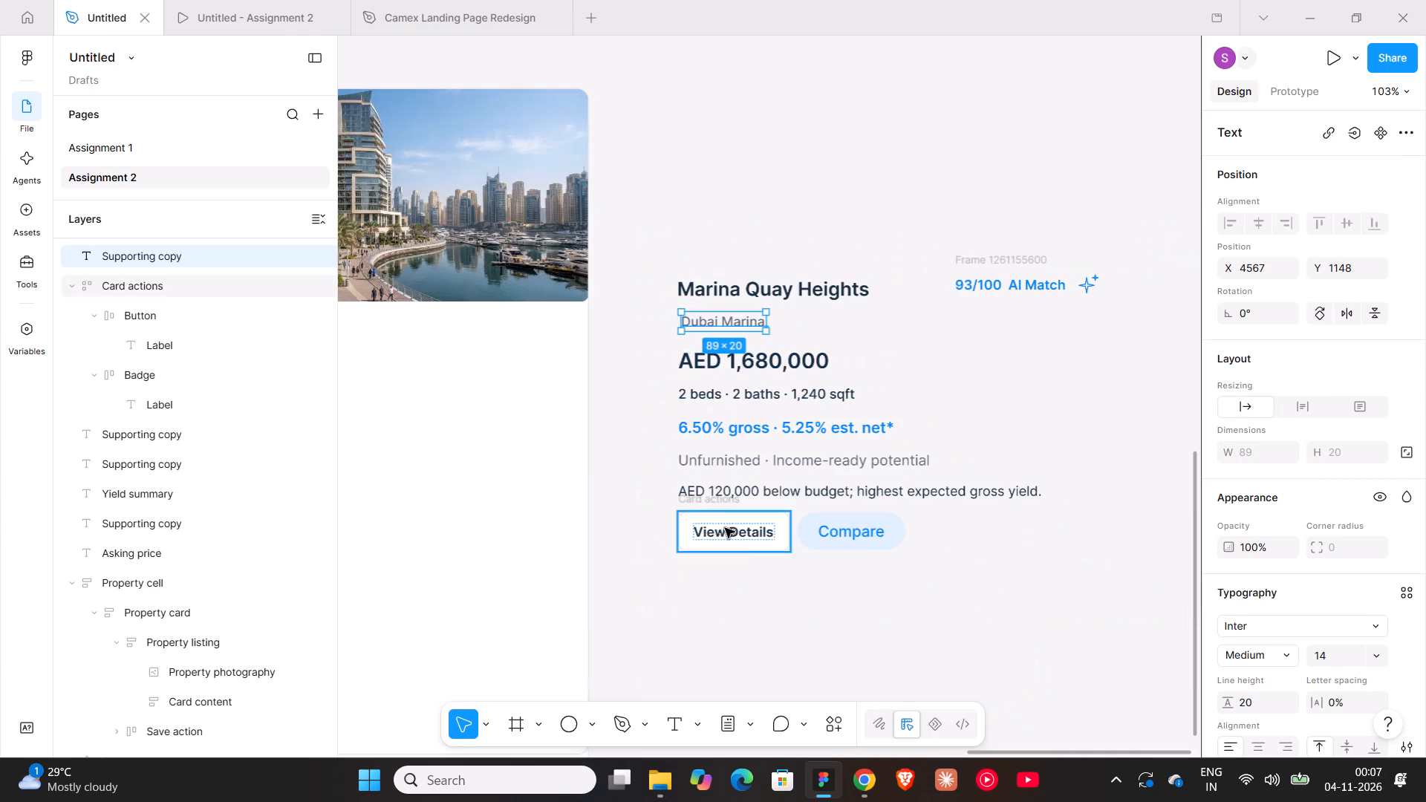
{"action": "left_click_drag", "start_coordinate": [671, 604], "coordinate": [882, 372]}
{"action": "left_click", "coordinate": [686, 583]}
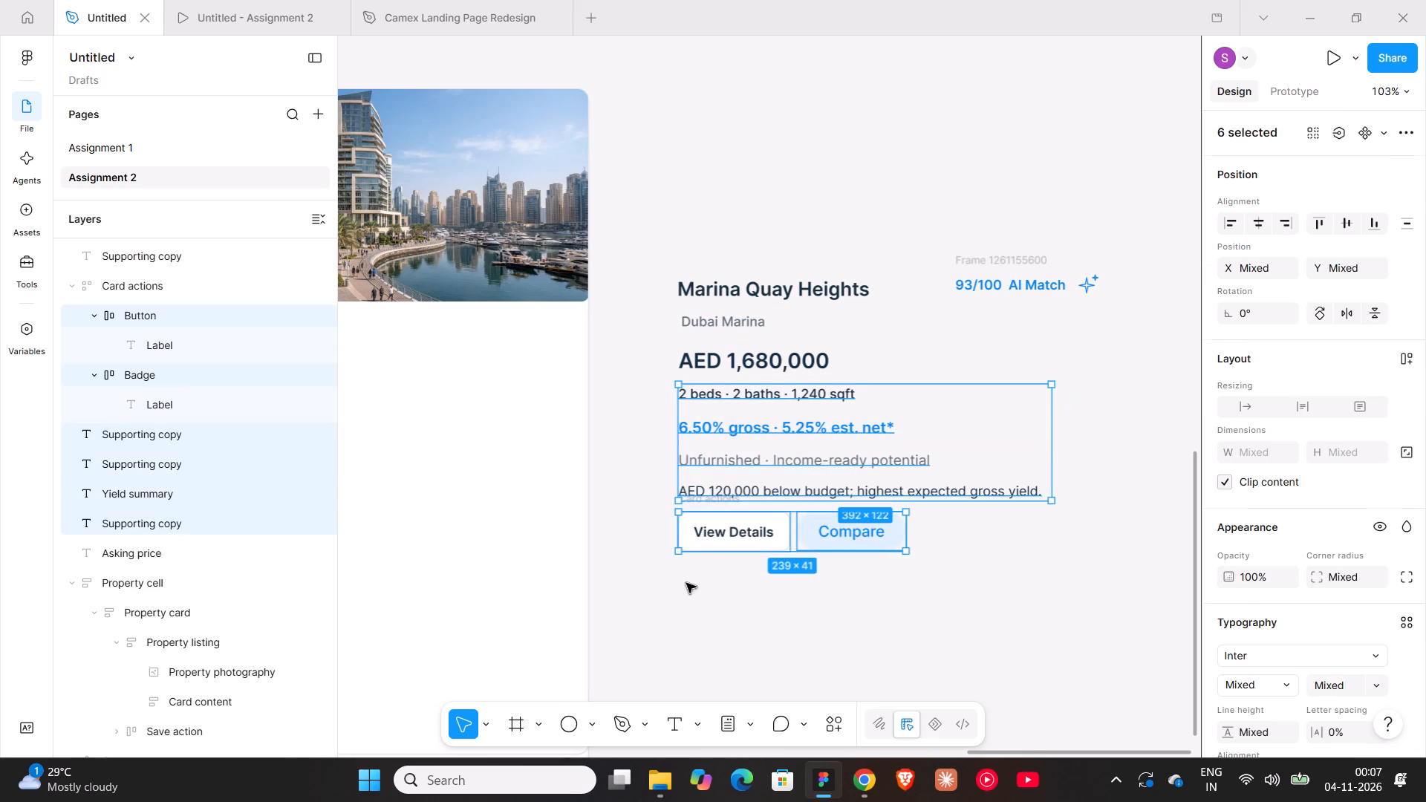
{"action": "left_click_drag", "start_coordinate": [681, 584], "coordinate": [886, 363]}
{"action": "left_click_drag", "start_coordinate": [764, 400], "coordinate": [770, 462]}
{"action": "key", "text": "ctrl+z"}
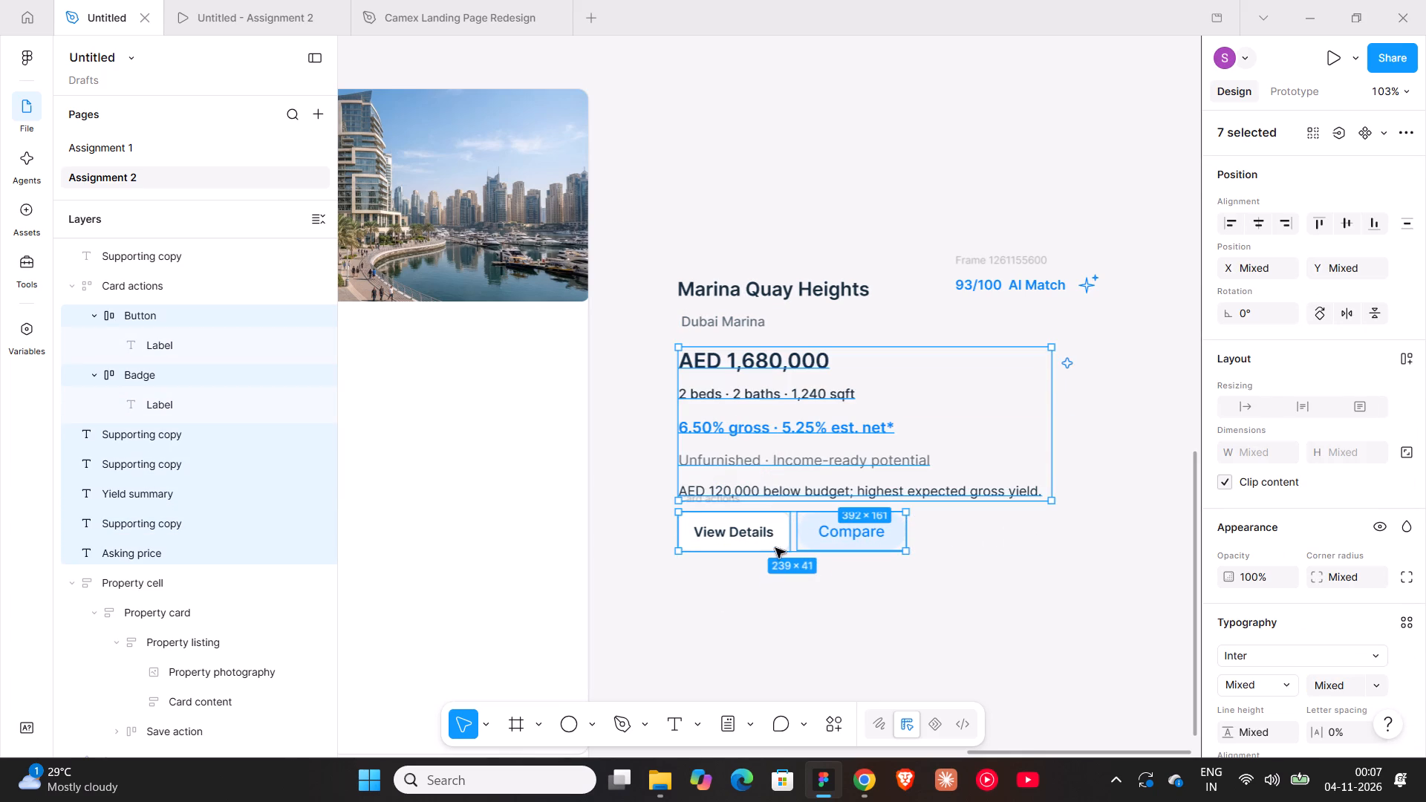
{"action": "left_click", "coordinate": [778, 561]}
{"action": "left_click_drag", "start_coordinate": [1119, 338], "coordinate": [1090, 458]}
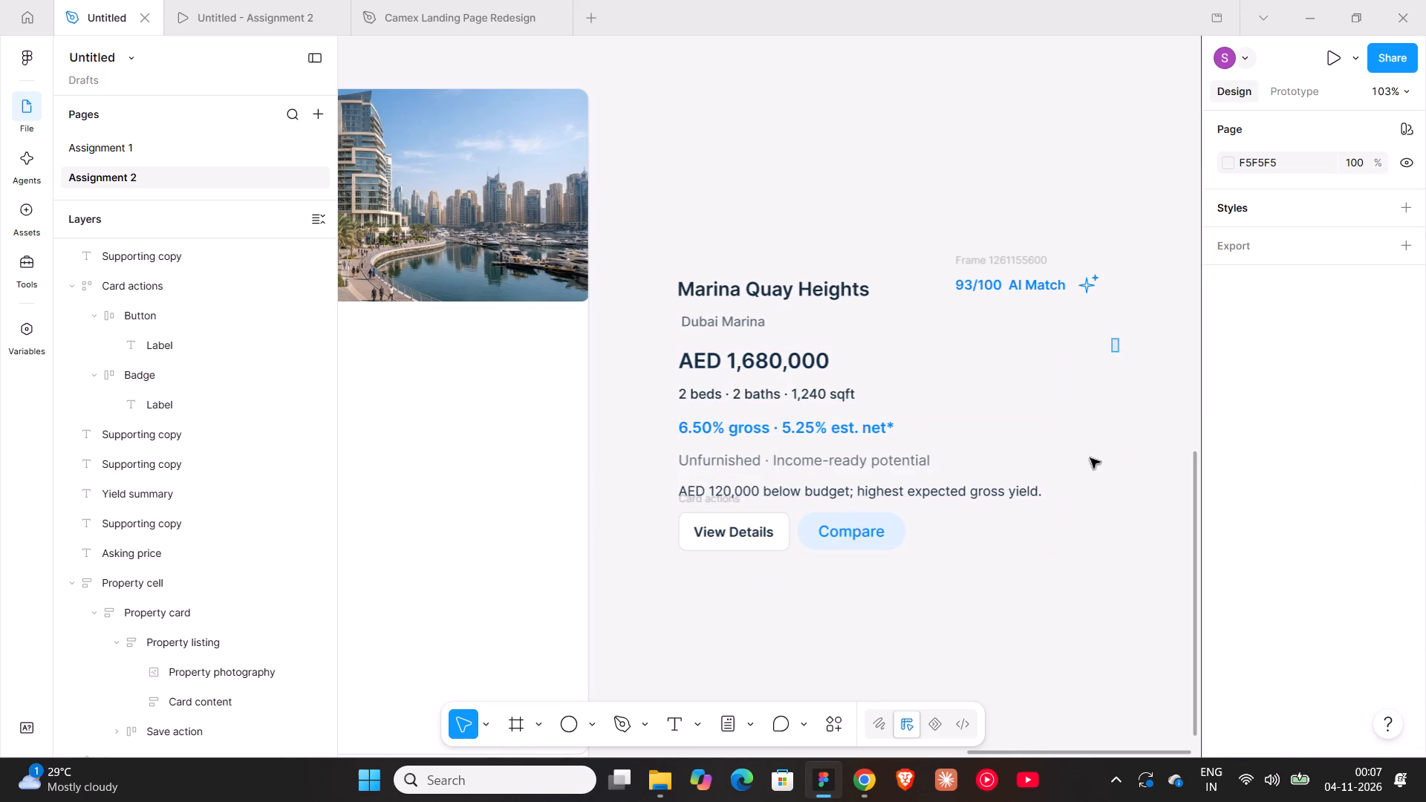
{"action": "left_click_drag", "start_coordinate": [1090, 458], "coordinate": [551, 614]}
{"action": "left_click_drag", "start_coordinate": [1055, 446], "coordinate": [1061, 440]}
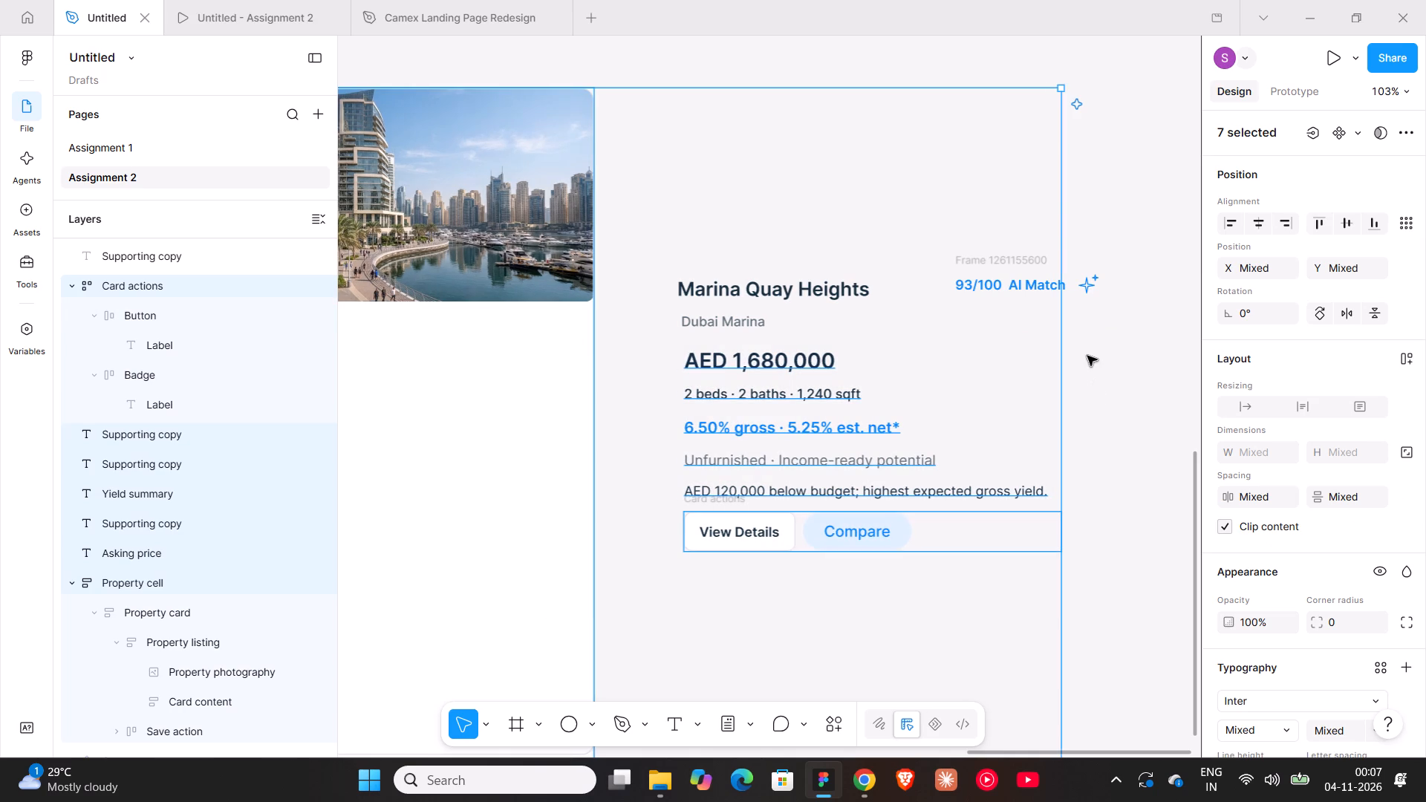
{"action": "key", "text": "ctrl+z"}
Move the price, beds, yield, furnishing and budget lines plus the action buttons down, leaving a gap beneath Dubai Marina.
{"action": "left_click", "coordinate": [1087, 356]}
{"action": "left_click_drag", "start_coordinate": [1072, 339], "coordinate": [653, 628]}
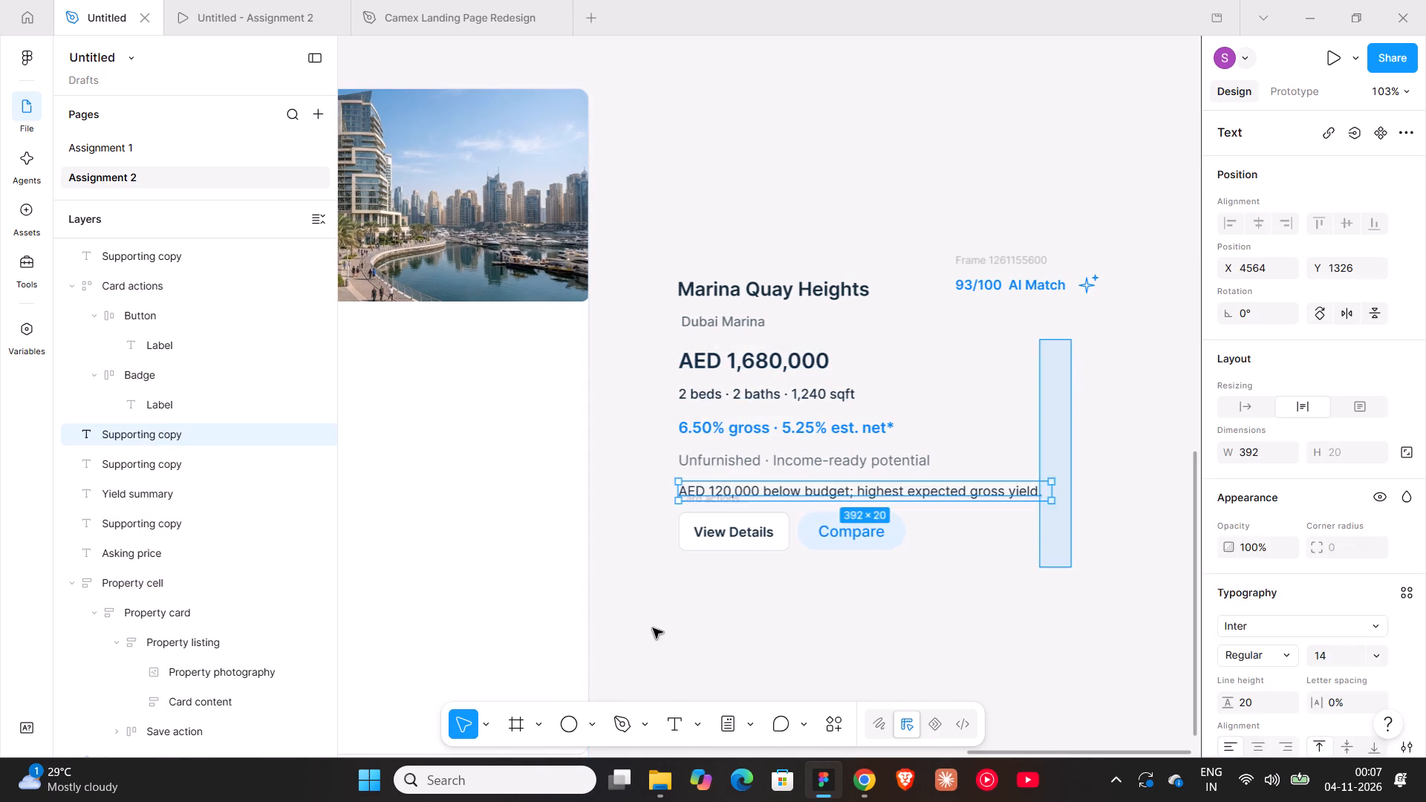
{"action": "left_click_drag", "start_coordinate": [653, 628], "coordinate": [656, 624]}
{"action": "left_click_drag", "start_coordinate": [780, 456], "coordinate": [773, 588]}
Paste "· Apartment" as a separate text beneath Dubai Marina and set it to auto width.
{"action": "right_click", "coordinate": [741, 389]}
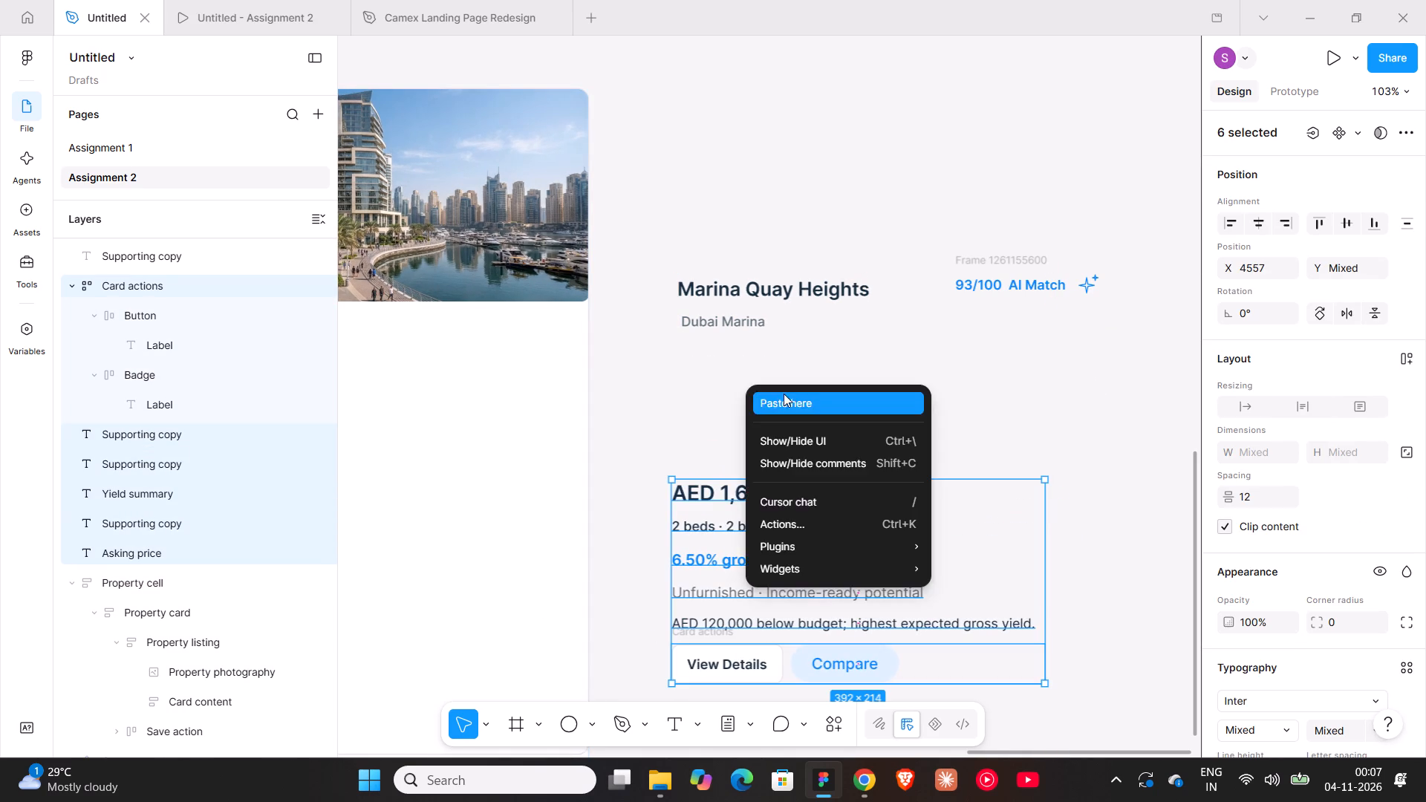
{"action": "left_click", "coordinate": [786, 395]}
{"action": "left_click_drag", "start_coordinate": [793, 399], "coordinate": [743, 376]}
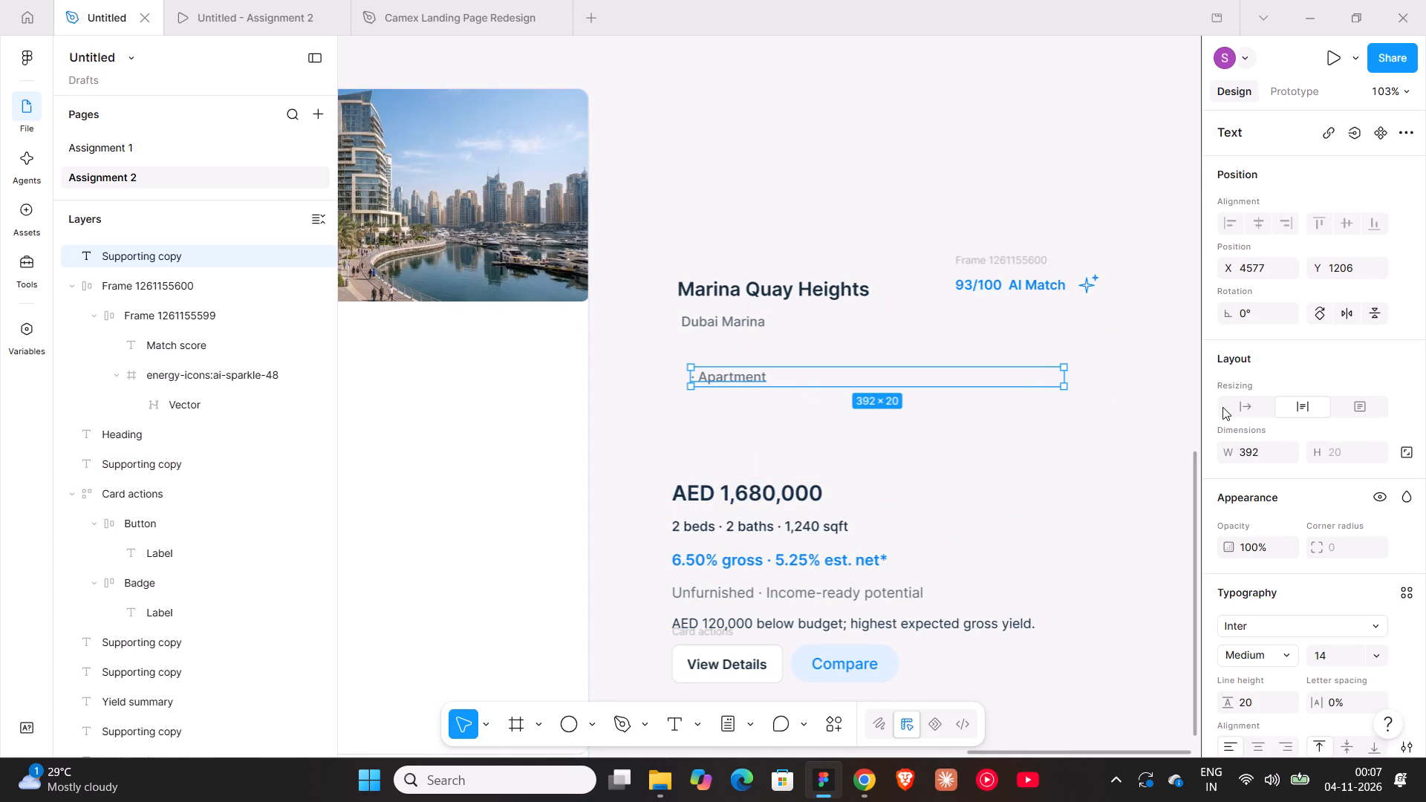
{"action": "left_click", "coordinate": [1230, 407]}
{"action": "left_click", "coordinate": [931, 203]}
Search the Iconify plugin for location and place the akar-icons:location pin beside the Dubai Marina text.
{"action": "right_click", "coordinate": [868, 150]}
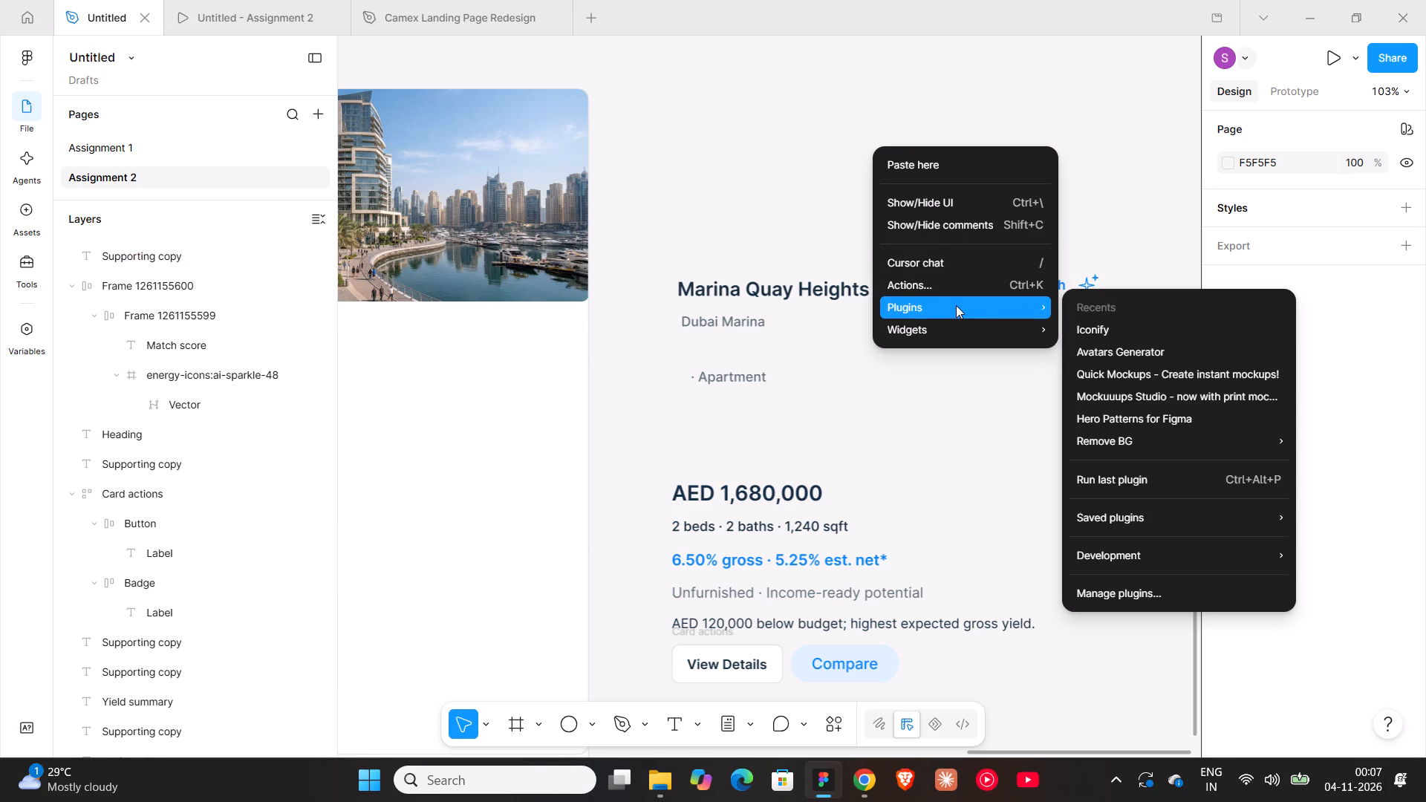
{"action": "left_click", "coordinate": [1095, 332]}
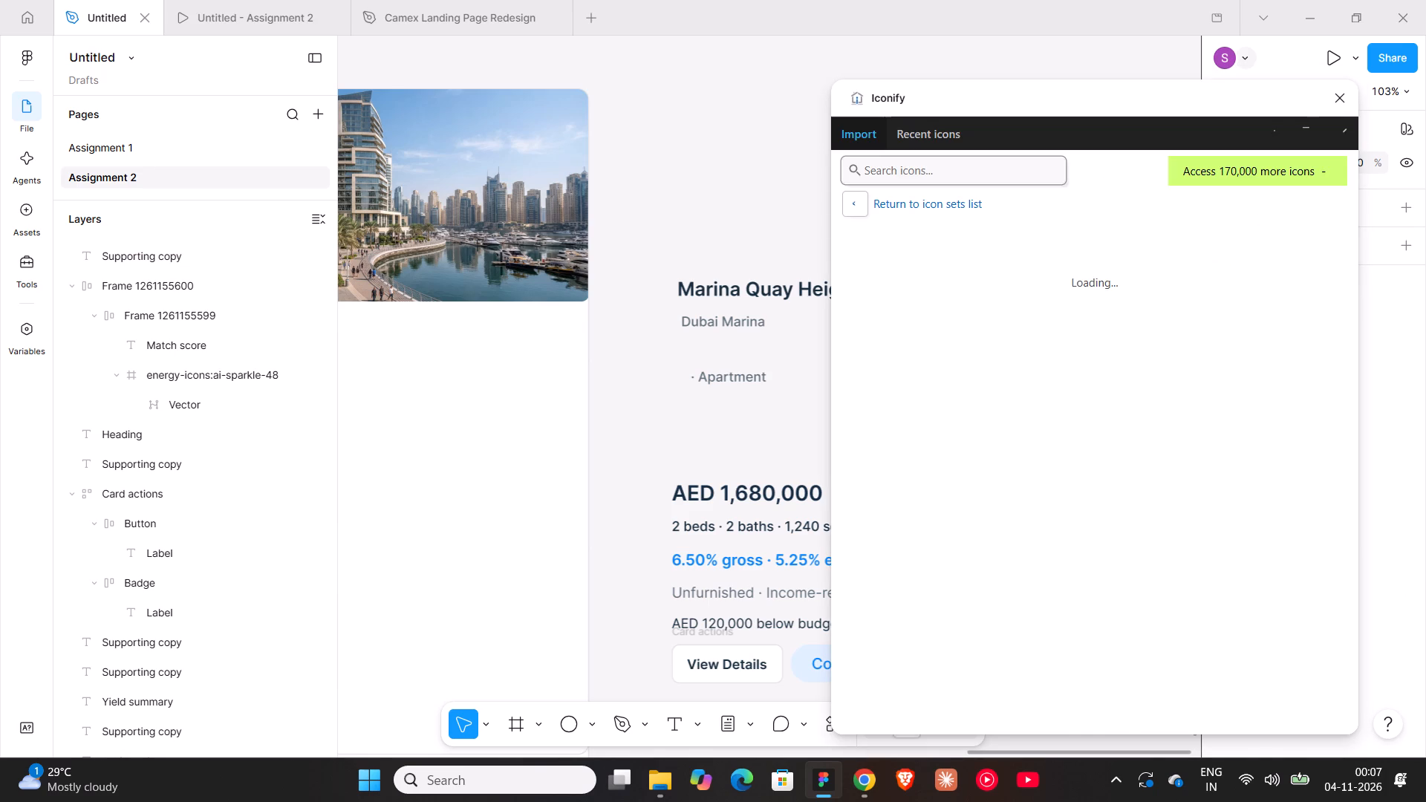
{"action": "left_click", "coordinate": [923, 179]}
{"action": "type", "text": "location"}
{"action": "key", "text": "Return"}
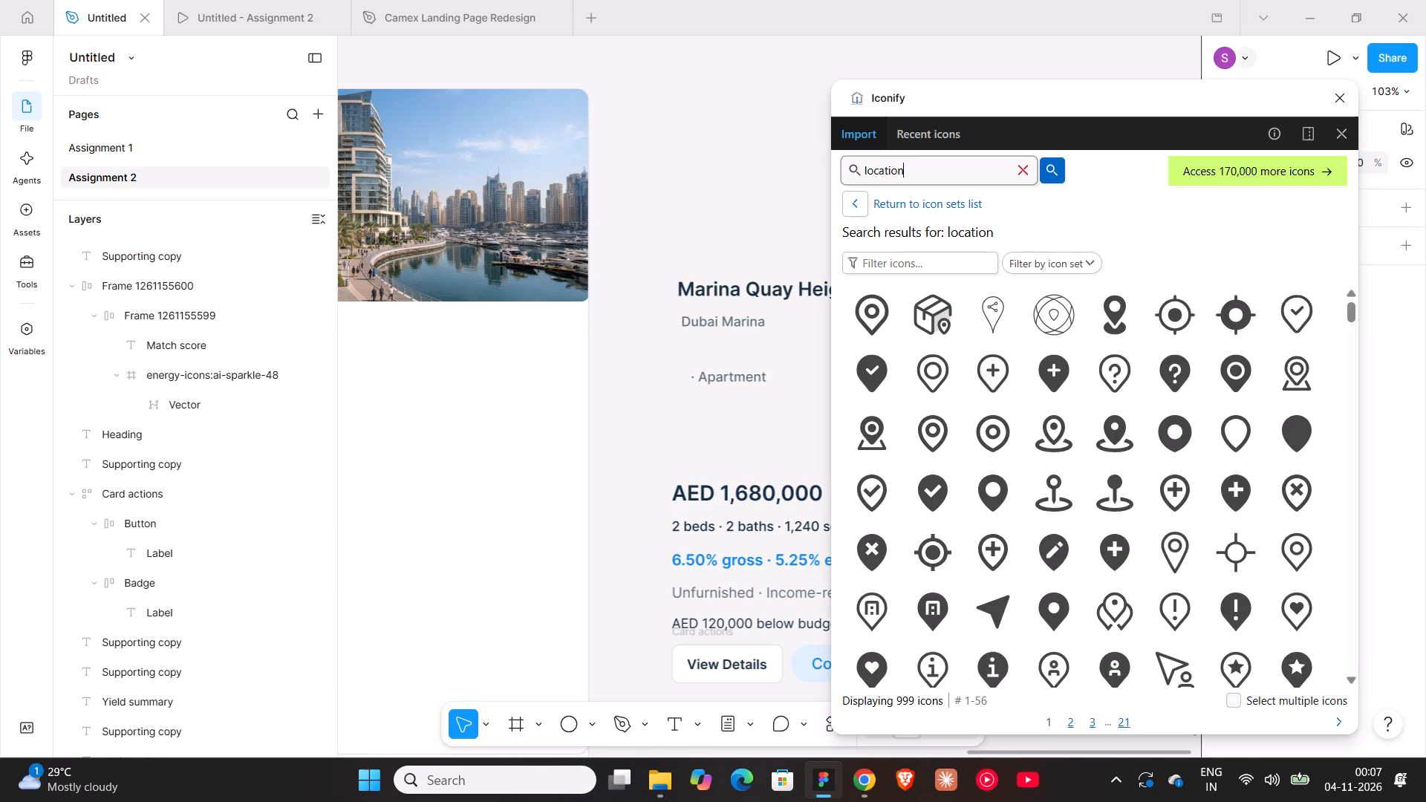
{"action": "left_click_drag", "start_coordinate": [884, 309], "coordinate": [654, 333]}
Search Iconify for building and place the bi:building icon beside the Apartment text.
{"action": "left_click", "coordinate": [1015, 172]}
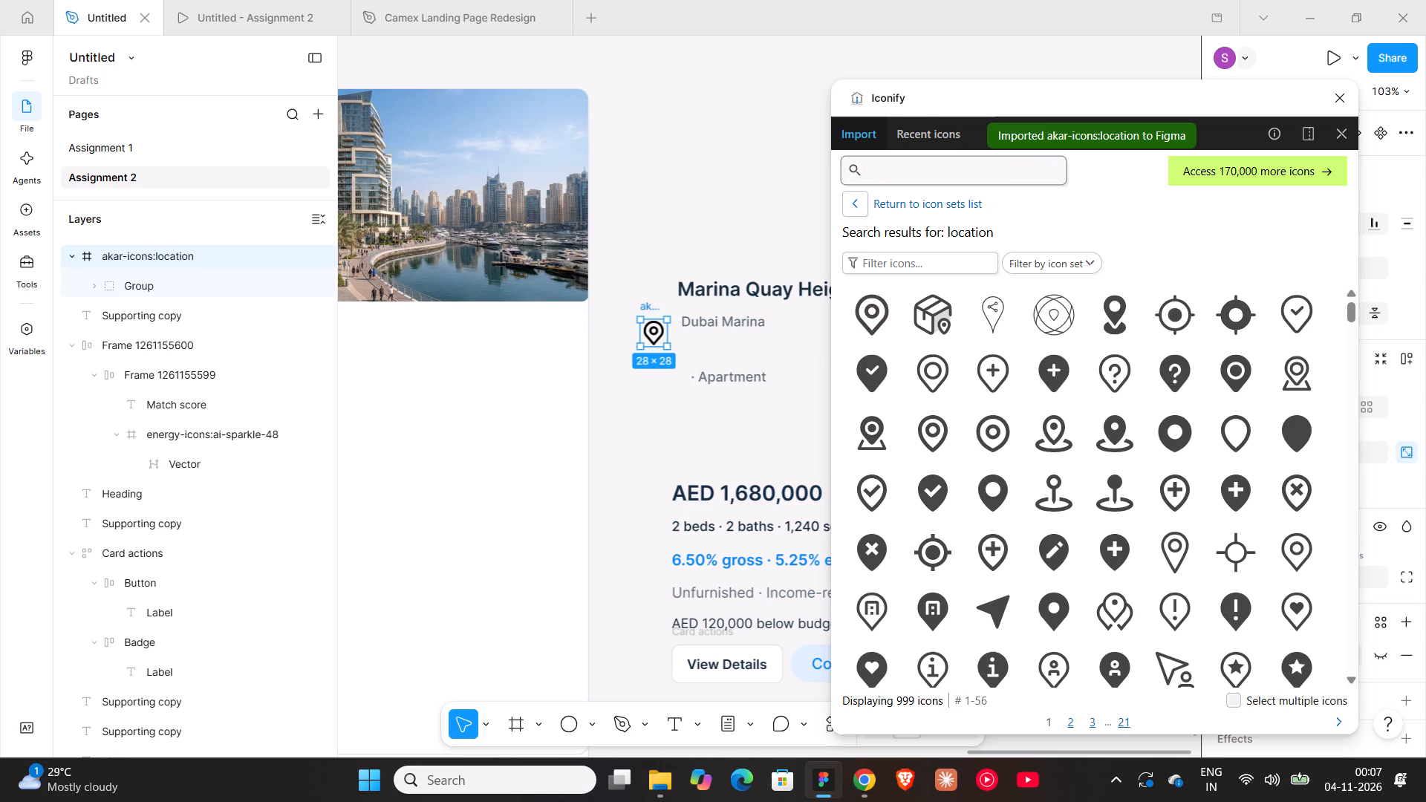
{"action": "type", "text": "building"}
{"action": "key", "text": "Return"}
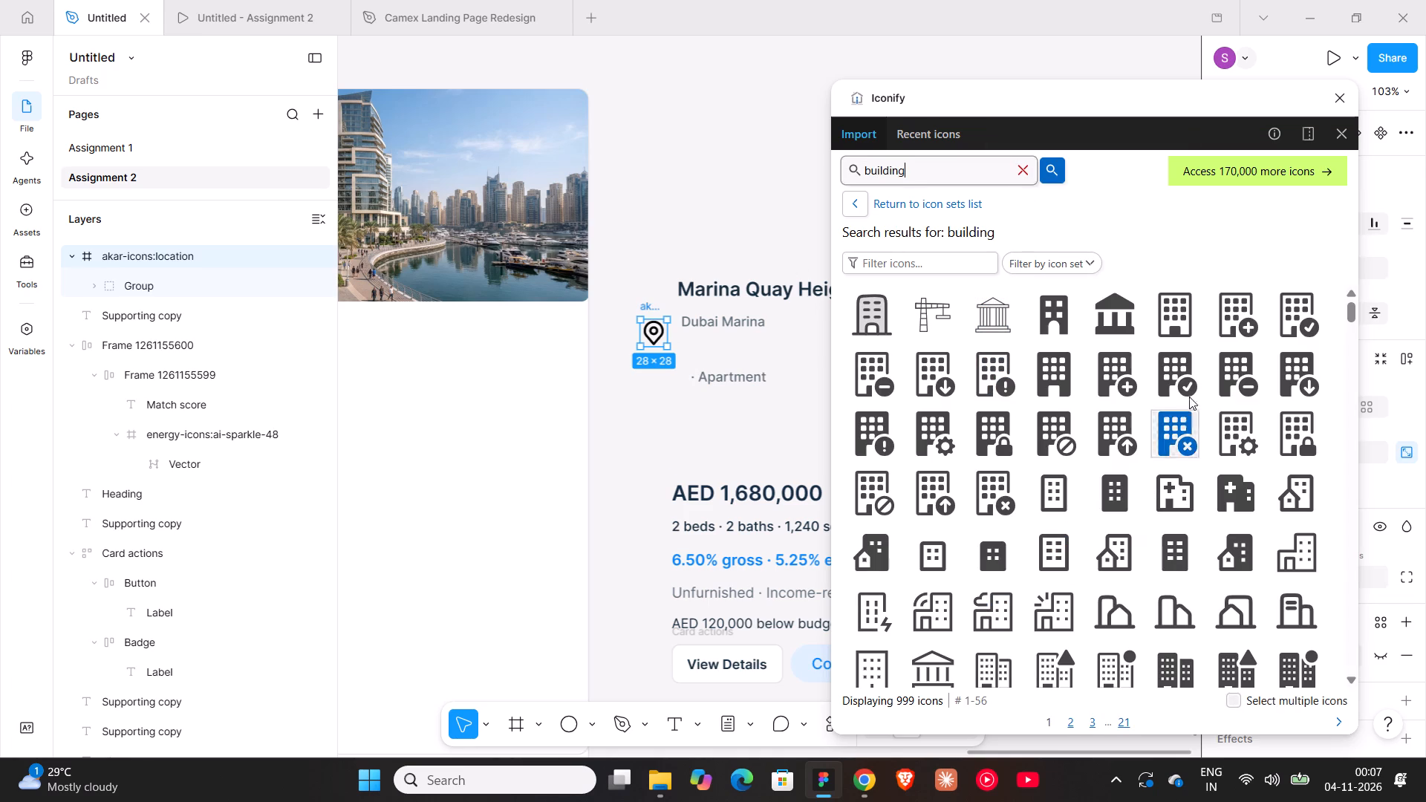
{"action": "left_click_drag", "start_coordinate": [1162, 309], "coordinate": [648, 386]}
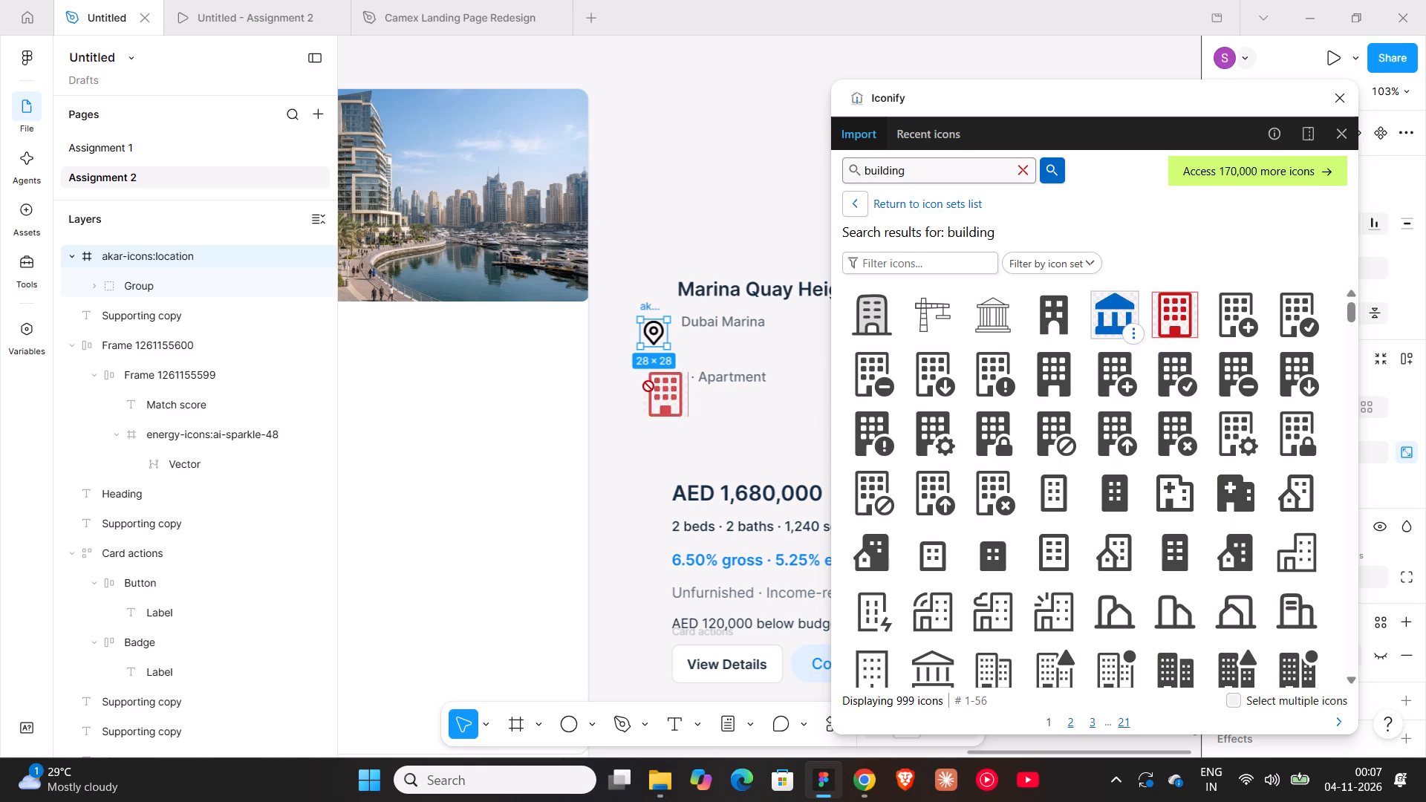
{"action": "left_click_drag", "start_coordinate": [648, 386], "coordinate": [646, 385]}
Search Iconify for beds, refine the search to bed, and place the boxicons:bed icon just above the price.
{"action": "left_click", "coordinate": [1029, 164]}
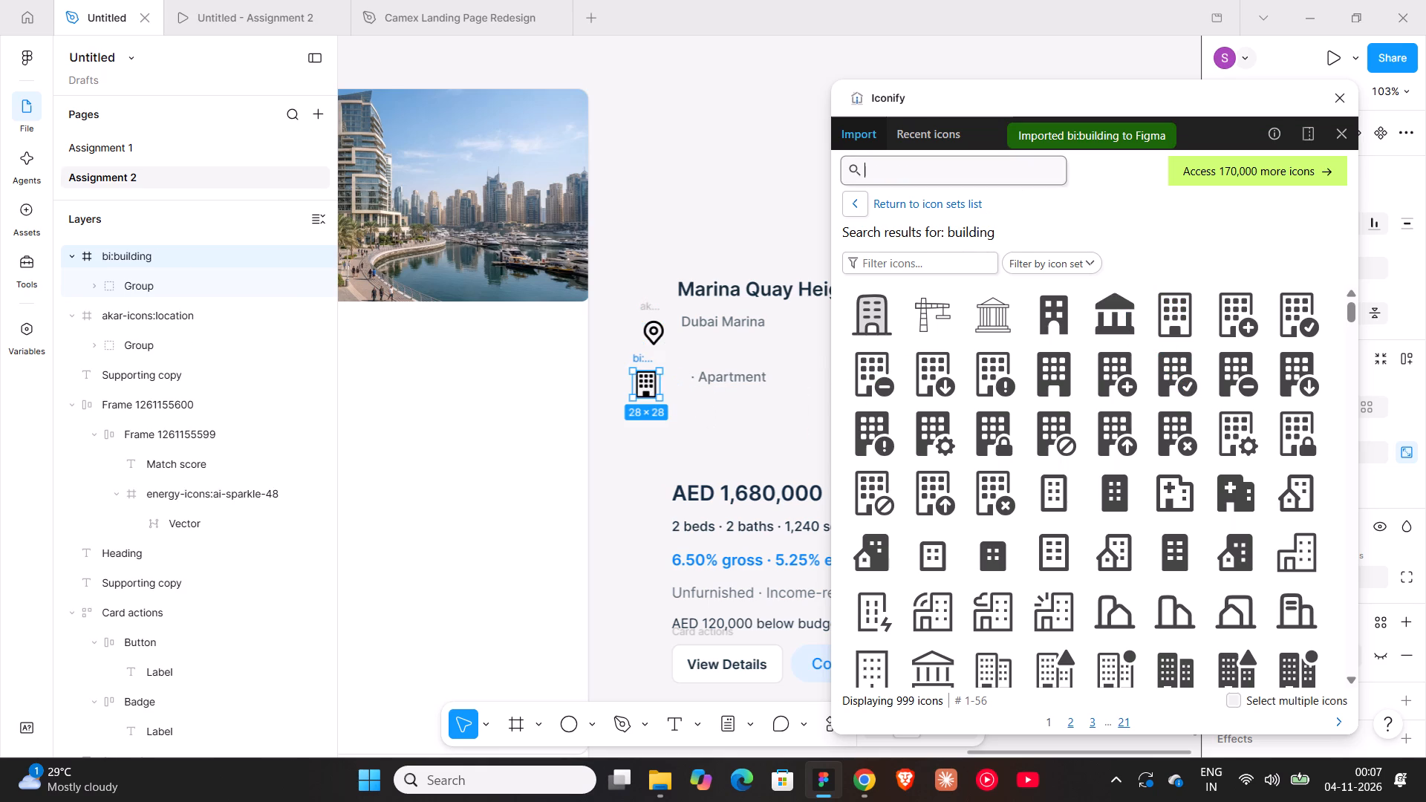
{"action": "type", "text": "beds"}
{"action": "key", "text": "Return"}
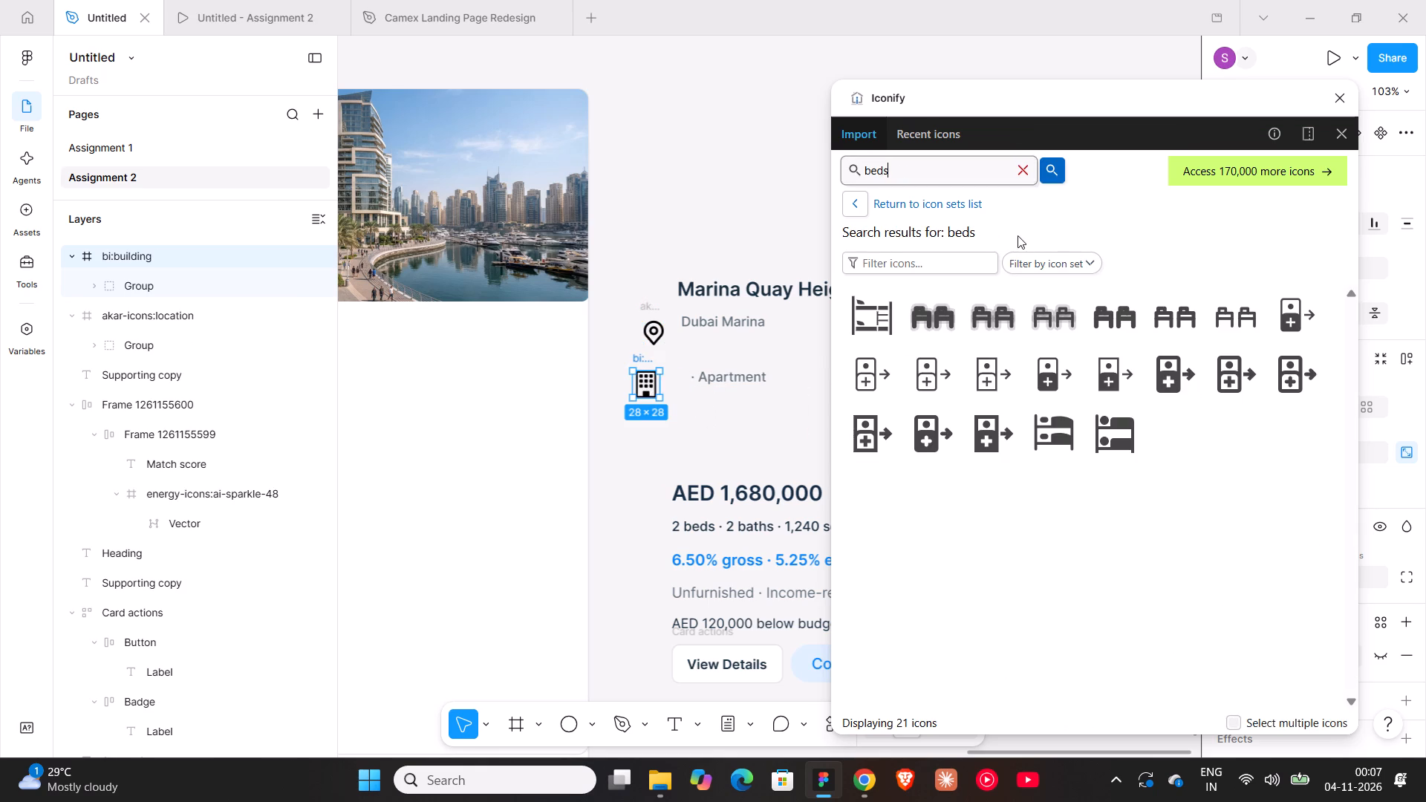
{"action": "key", "text": "BackSpace"}
{"action": "key", "text": "Return"}
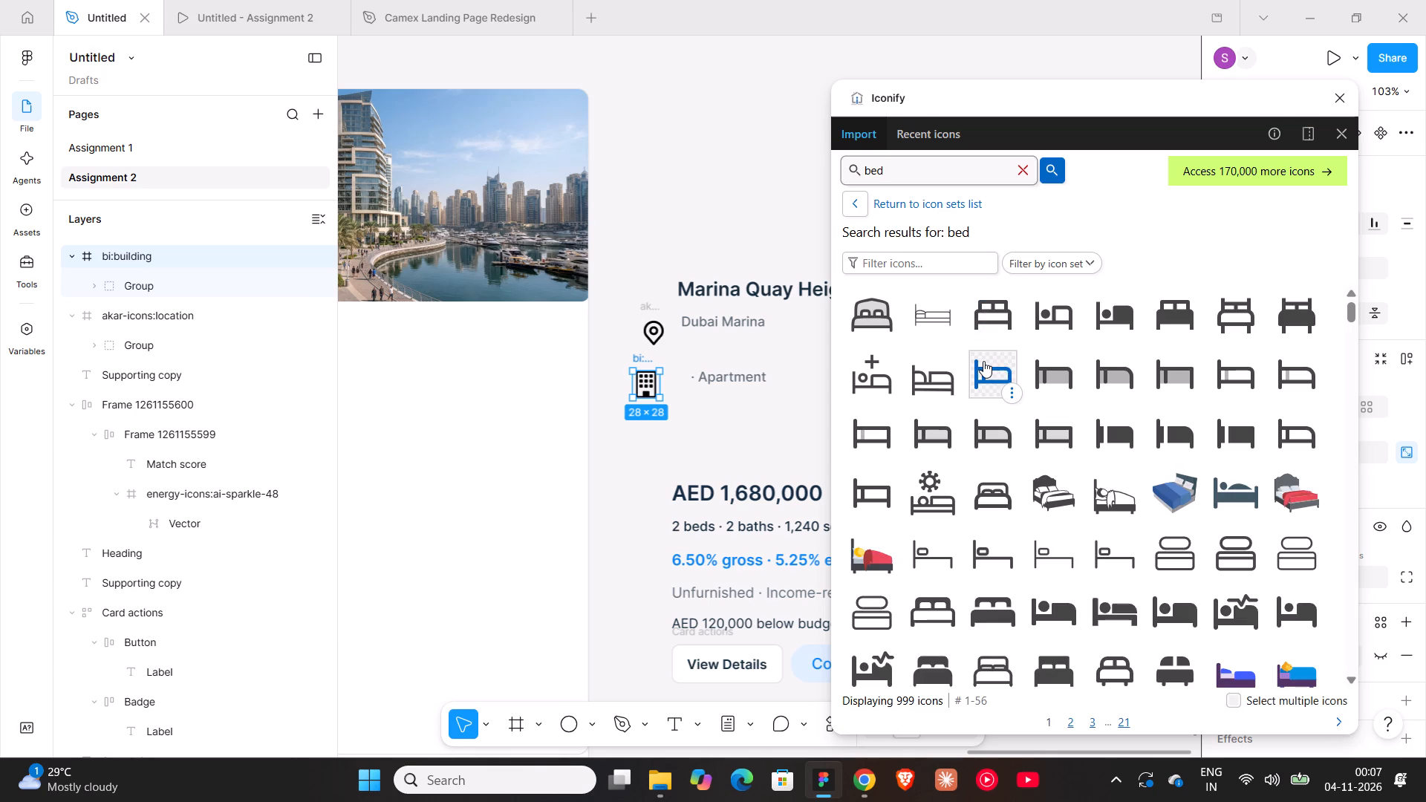
{"action": "scroll", "coordinate": [983, 361], "scroll_direction": "down", "scroll_amount": 1}
{"action": "scroll", "coordinate": [983, 361], "scroll_direction": "up", "scroll_amount": 1}
{"action": "left_click_drag", "start_coordinate": [989, 314], "coordinate": [635, 438]}
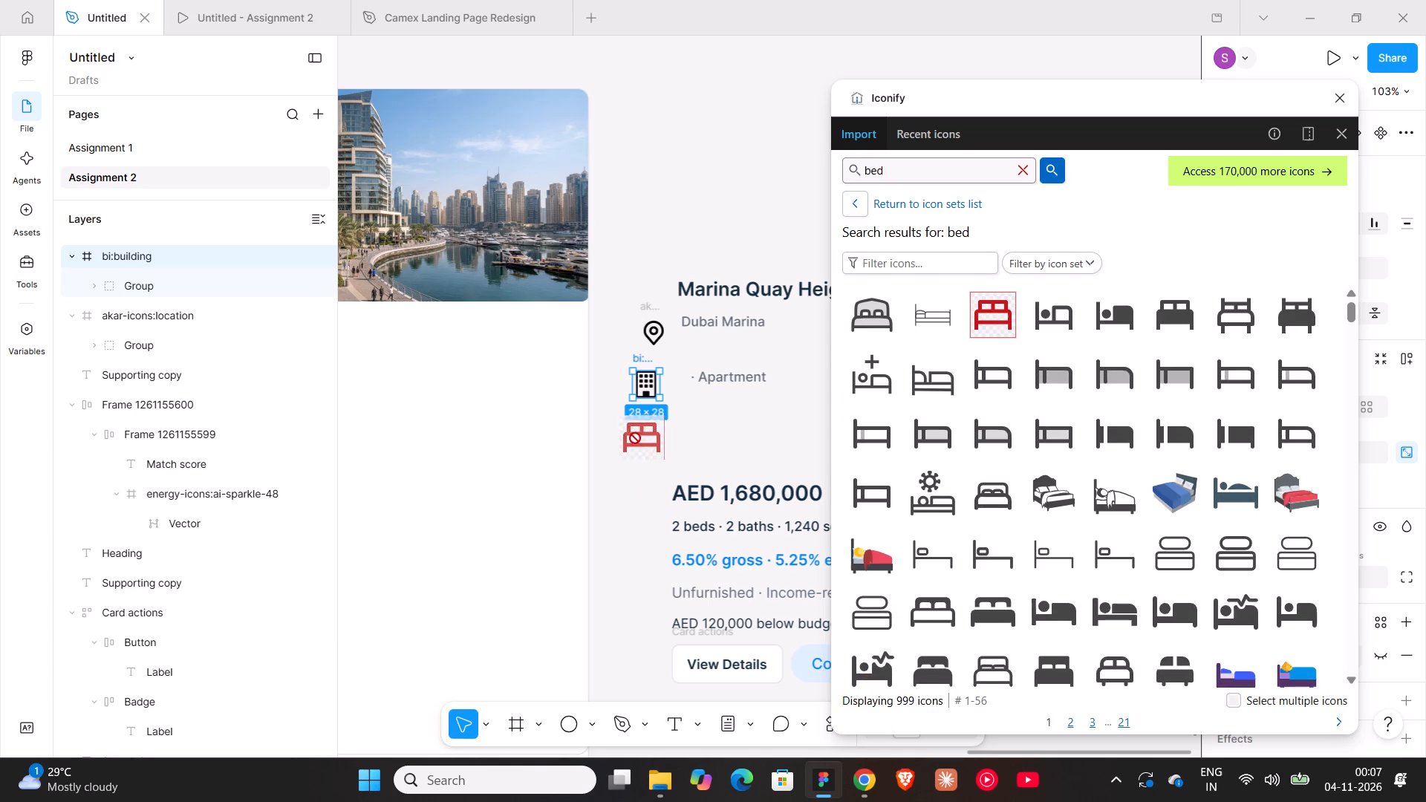
{"action": "left_click_drag", "start_coordinate": [635, 438], "coordinate": [633, 458]}
Search Iconify for bath, place the boxicons:bath icon beside the bed icon, and close the plugin.
{"action": "left_click", "coordinate": [1025, 168]}
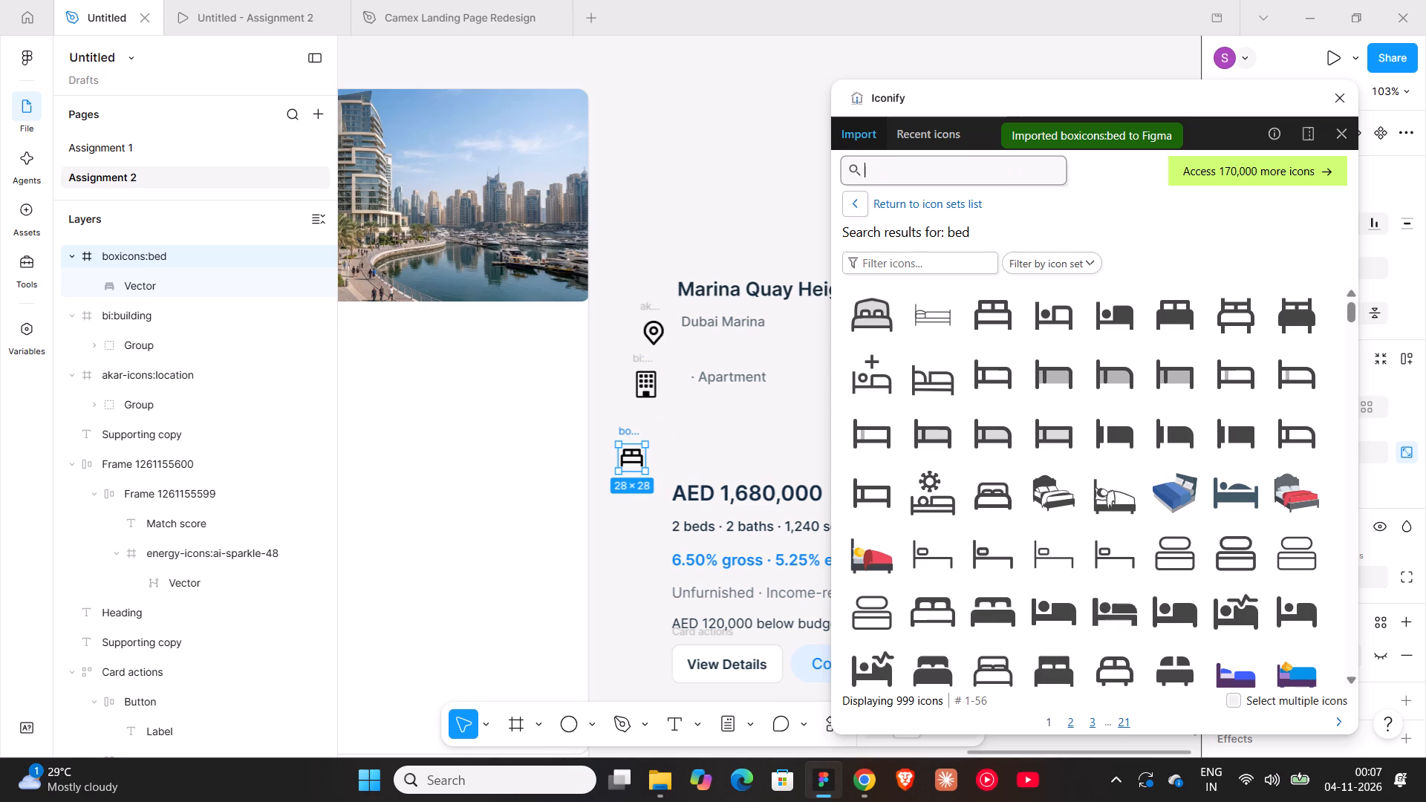
{"action": "type", "text": "bath"}
{"action": "key", "text": "Return"}
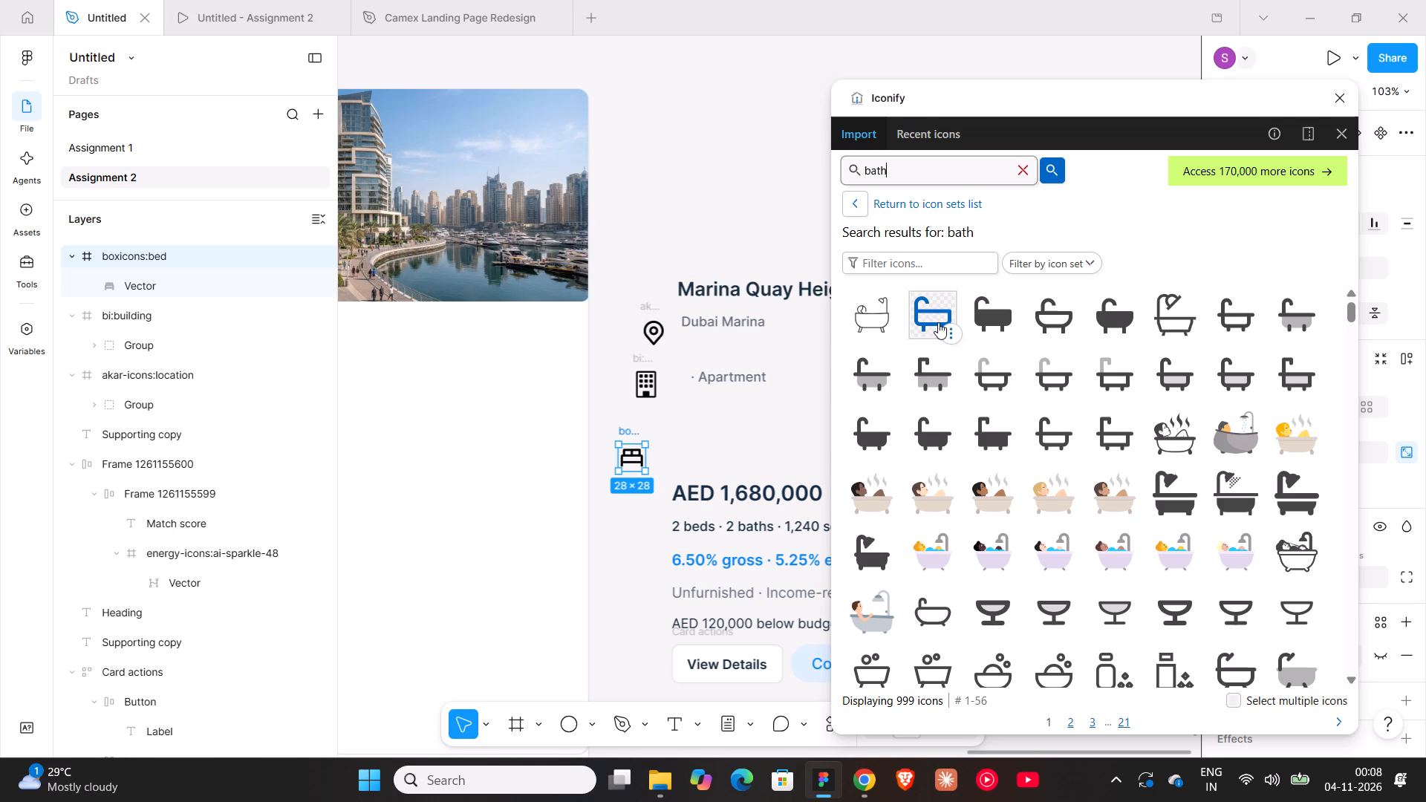
{"action": "left_click_drag", "start_coordinate": [938, 321], "coordinate": [728, 446]}
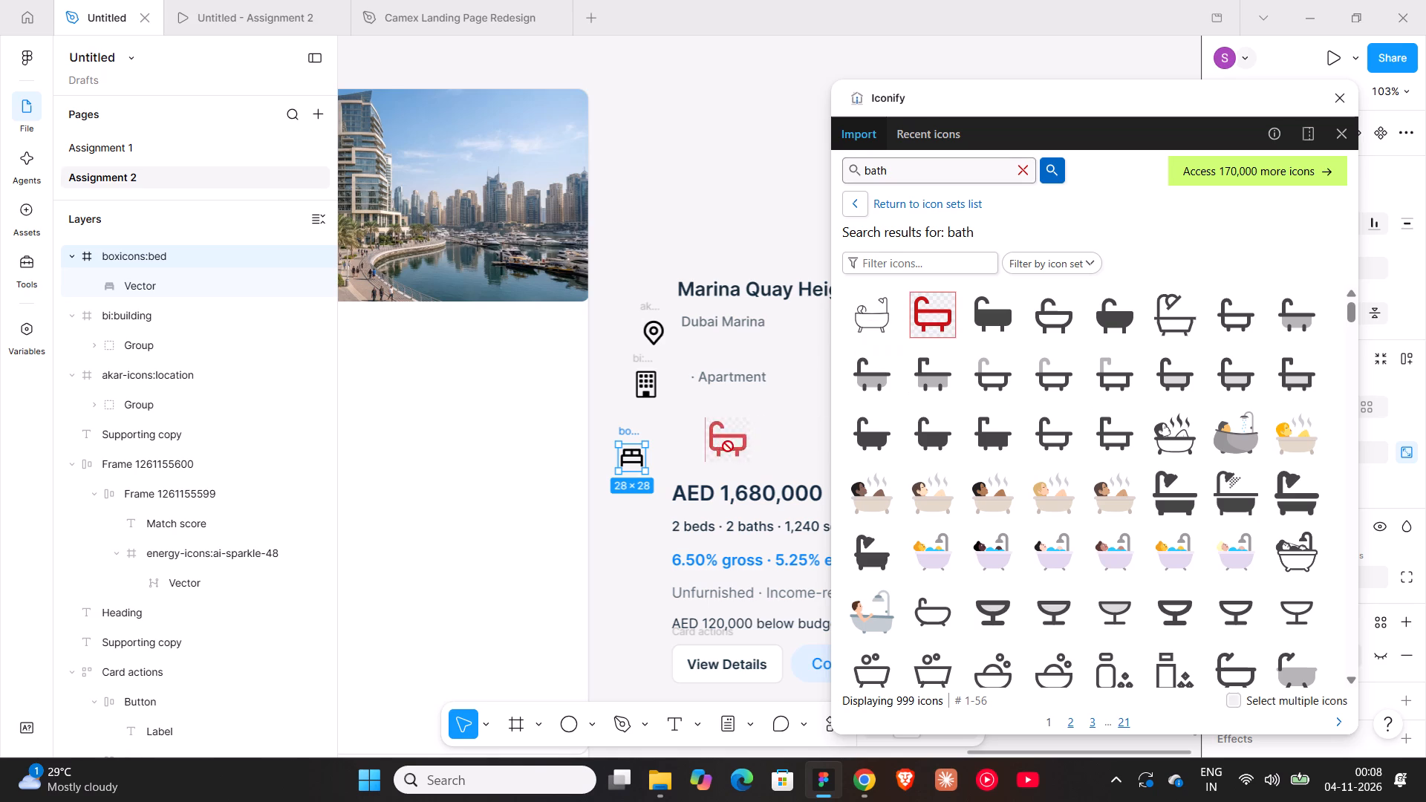
{"action": "left_click_drag", "start_coordinate": [728, 446], "coordinate": [694, 458]}
{"action": "scroll", "coordinate": [753, 393], "scroll_direction": "down", "scroll_amount": 3, "text": "shift"}
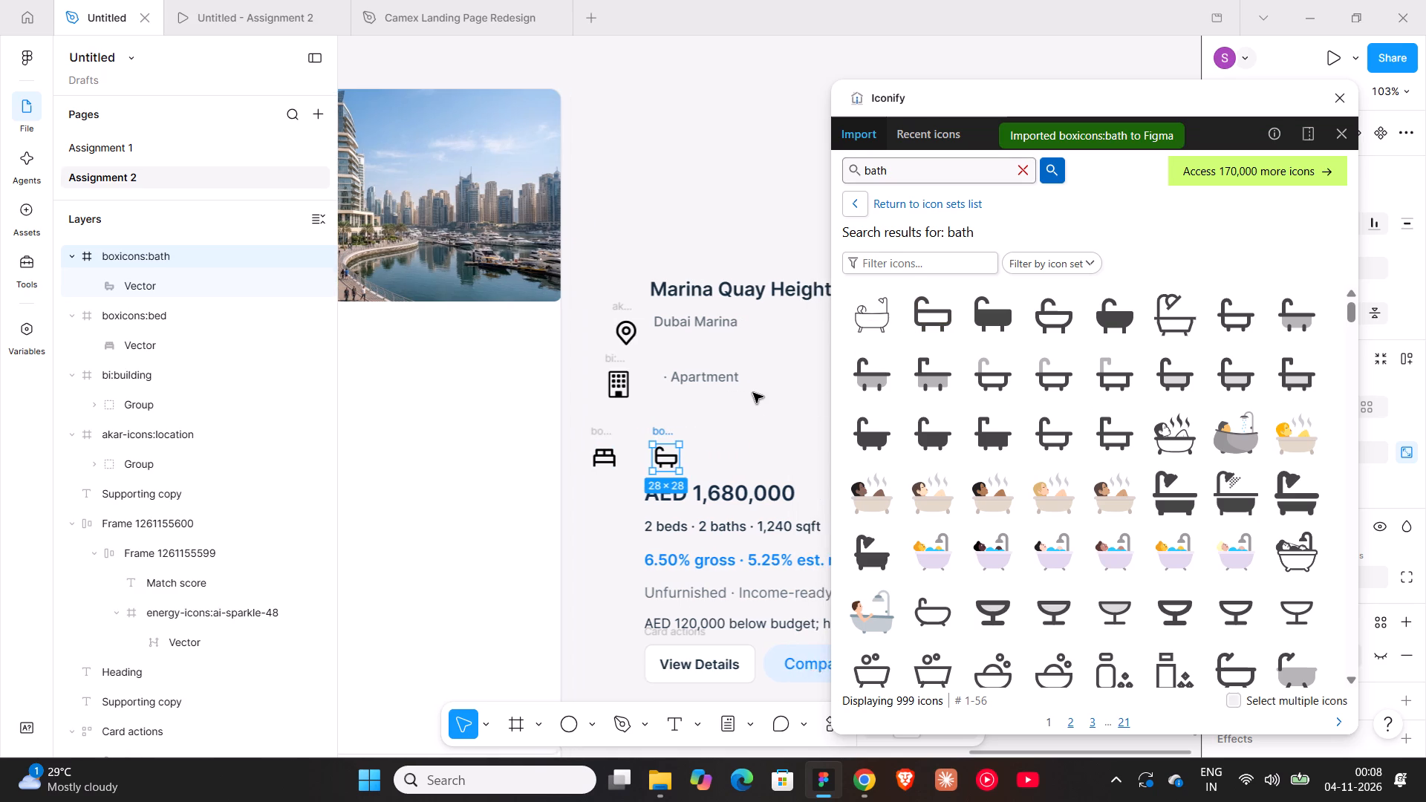
{"action": "scroll", "coordinate": [753, 393], "scroll_direction": "down", "scroll_amount": 7, "text": "shift"}
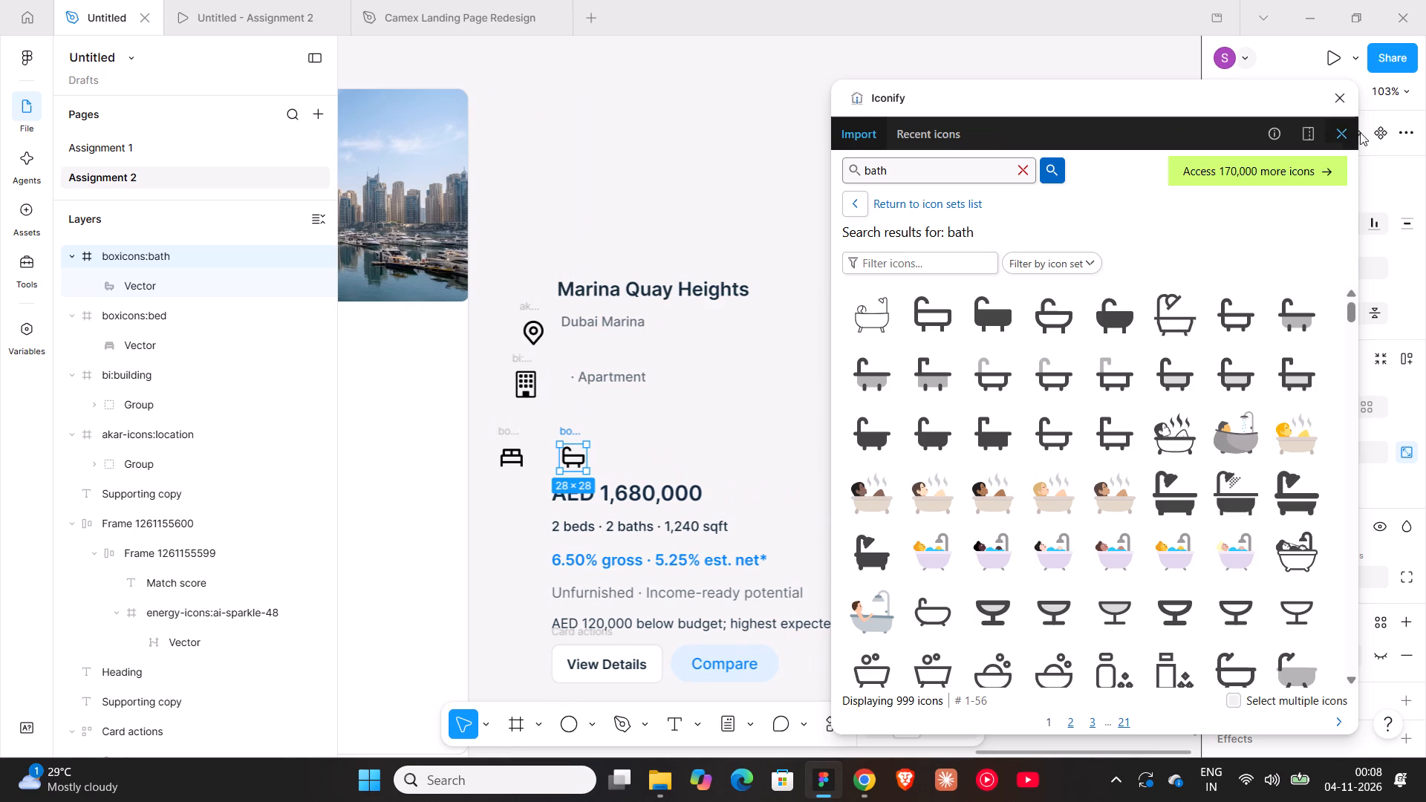
{"action": "left_click", "coordinate": [1344, 98]}
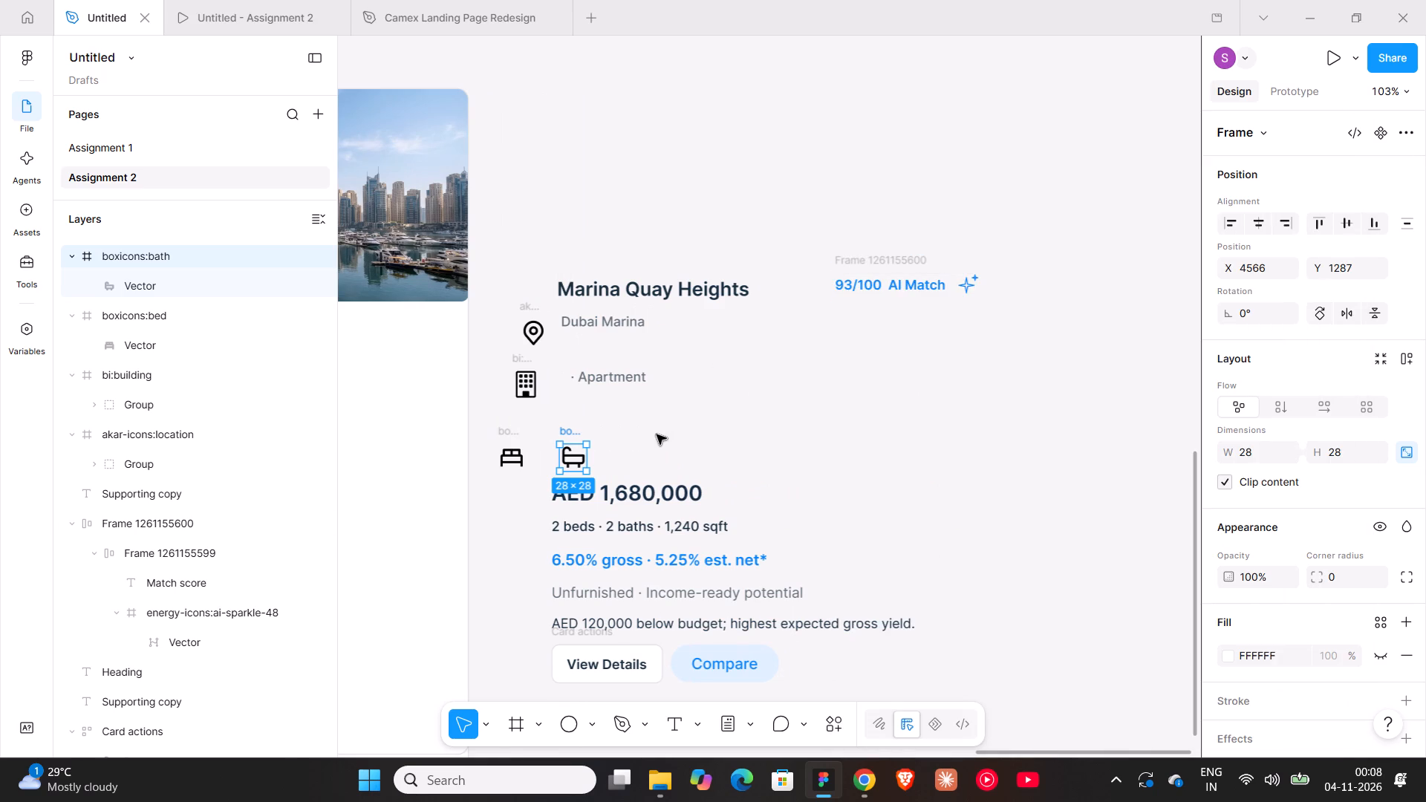
Resize the bath icon to 24 × 24.
{"action": "scroll", "coordinate": [657, 434], "scroll_direction": "down", "scroll_amount": 2}
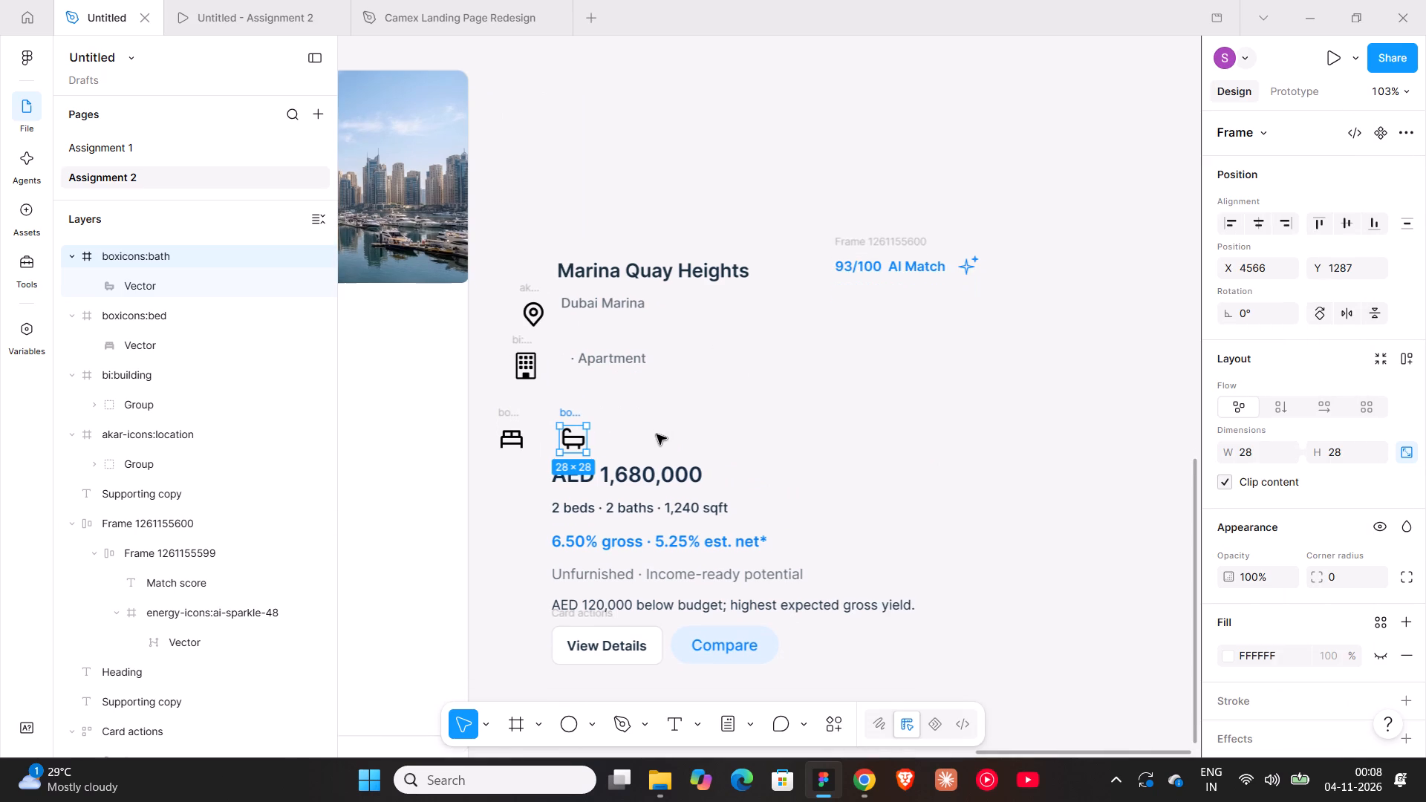
{"action": "scroll", "coordinate": [657, 434], "scroll_direction": "up", "scroll_amount": 1}
{"action": "scroll", "coordinate": [657, 434], "scroll_direction": "down", "scroll_amount": 1}
{"action": "left_click", "coordinate": [1352, 453]}
{"action": "type", "text": "24"}
{"action": "key", "text": "Return"}
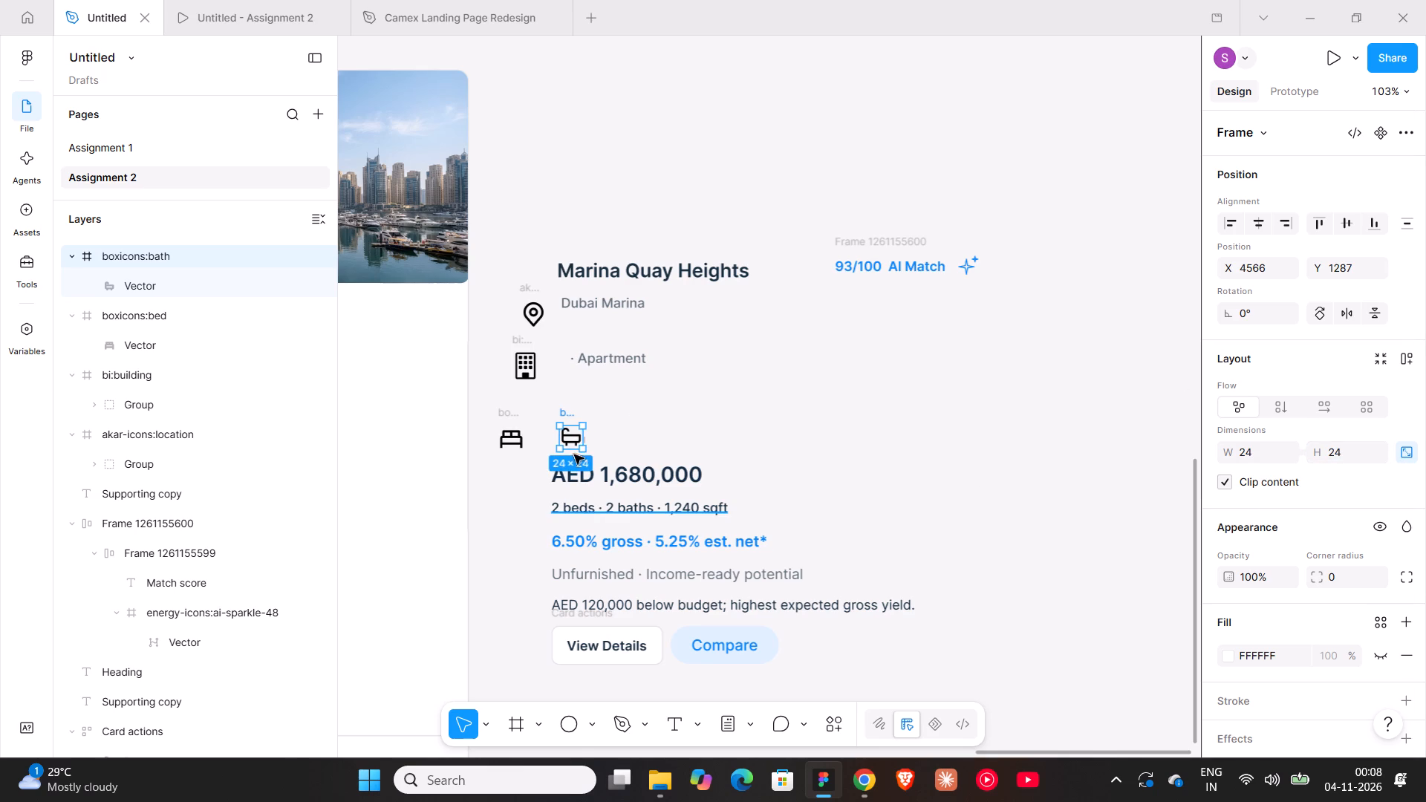
Delete the space between the dot and the word Apartment in the separate property-type text.
{"action": "double_click", "coordinate": [572, 359]}
{"action": "left_click", "coordinate": [576, 359]}
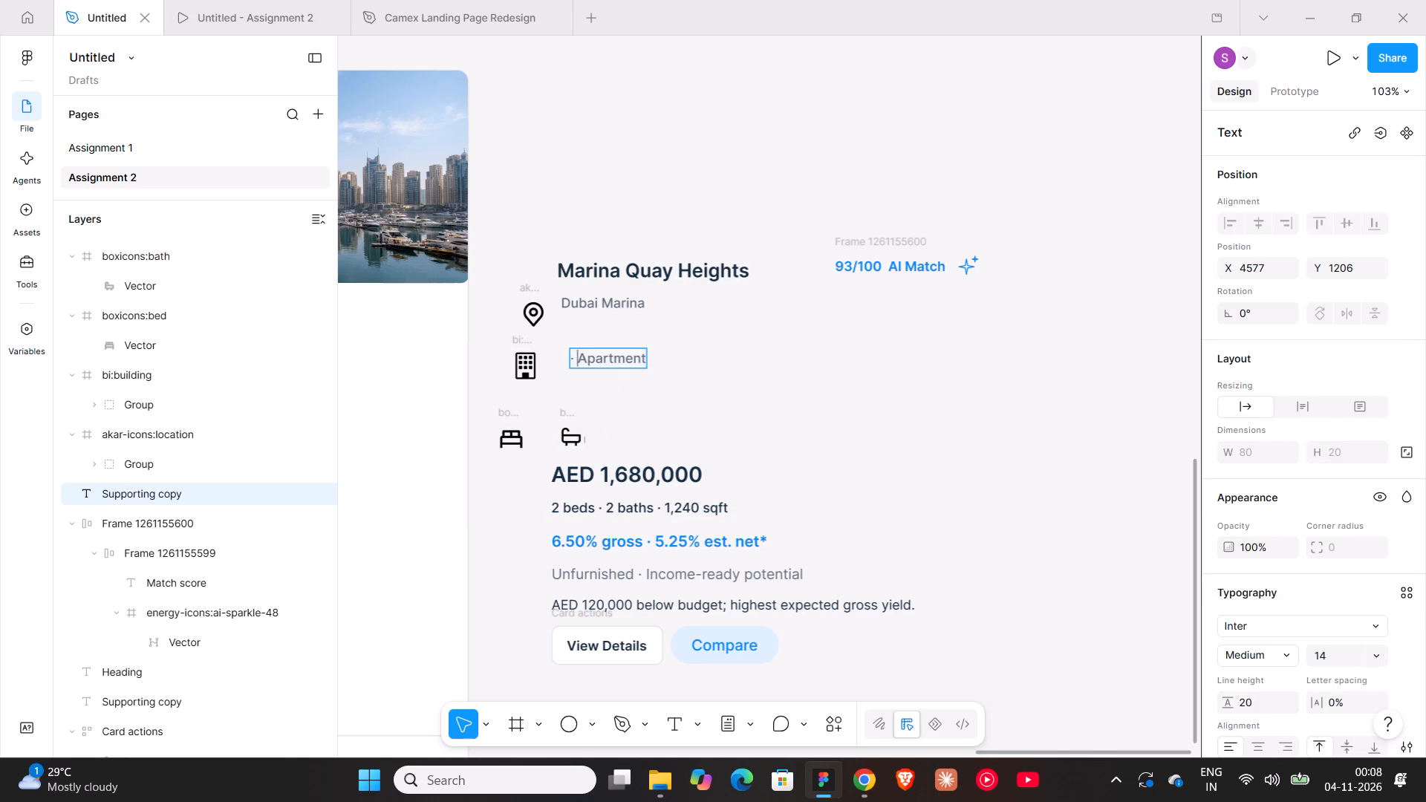
{"action": "key", "text": "BackSpace"}
{"action": "left_click", "coordinate": [526, 342]}
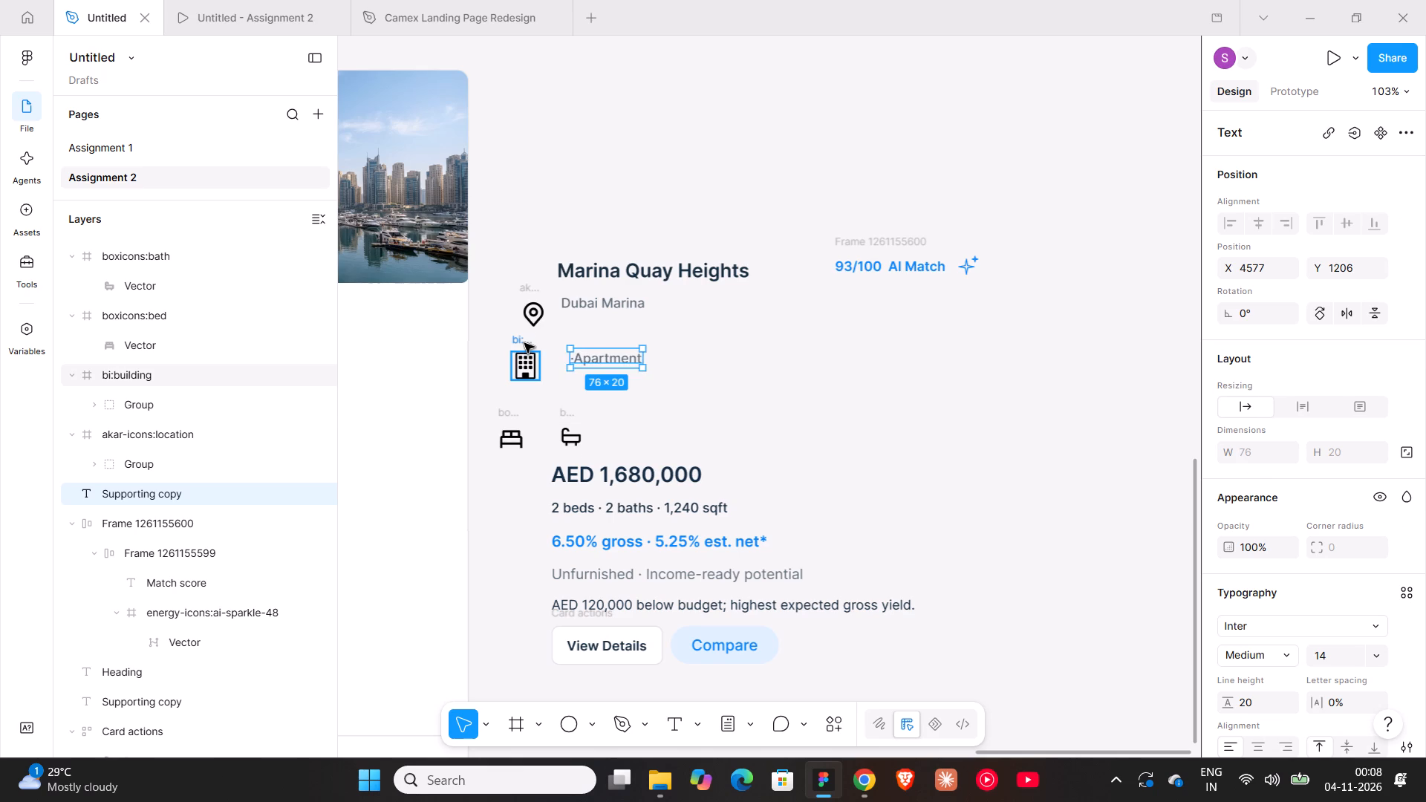
Resize the building icon to 22 × 22.
{"action": "left_click", "coordinate": [524, 343]}
{"action": "left_click", "coordinate": [1341, 455]}
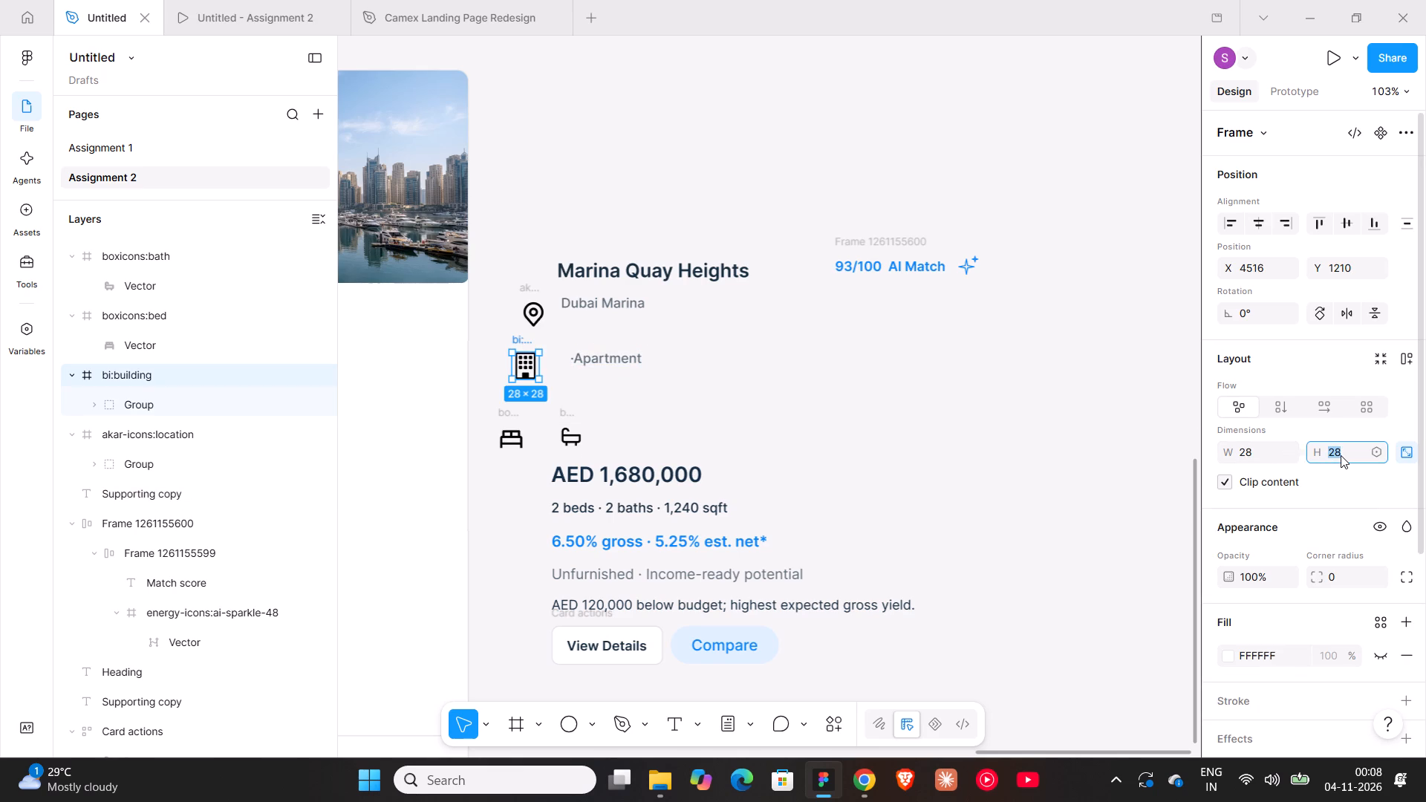
{"action": "type", "text": "22"}
{"action": "key", "text": "Return"}
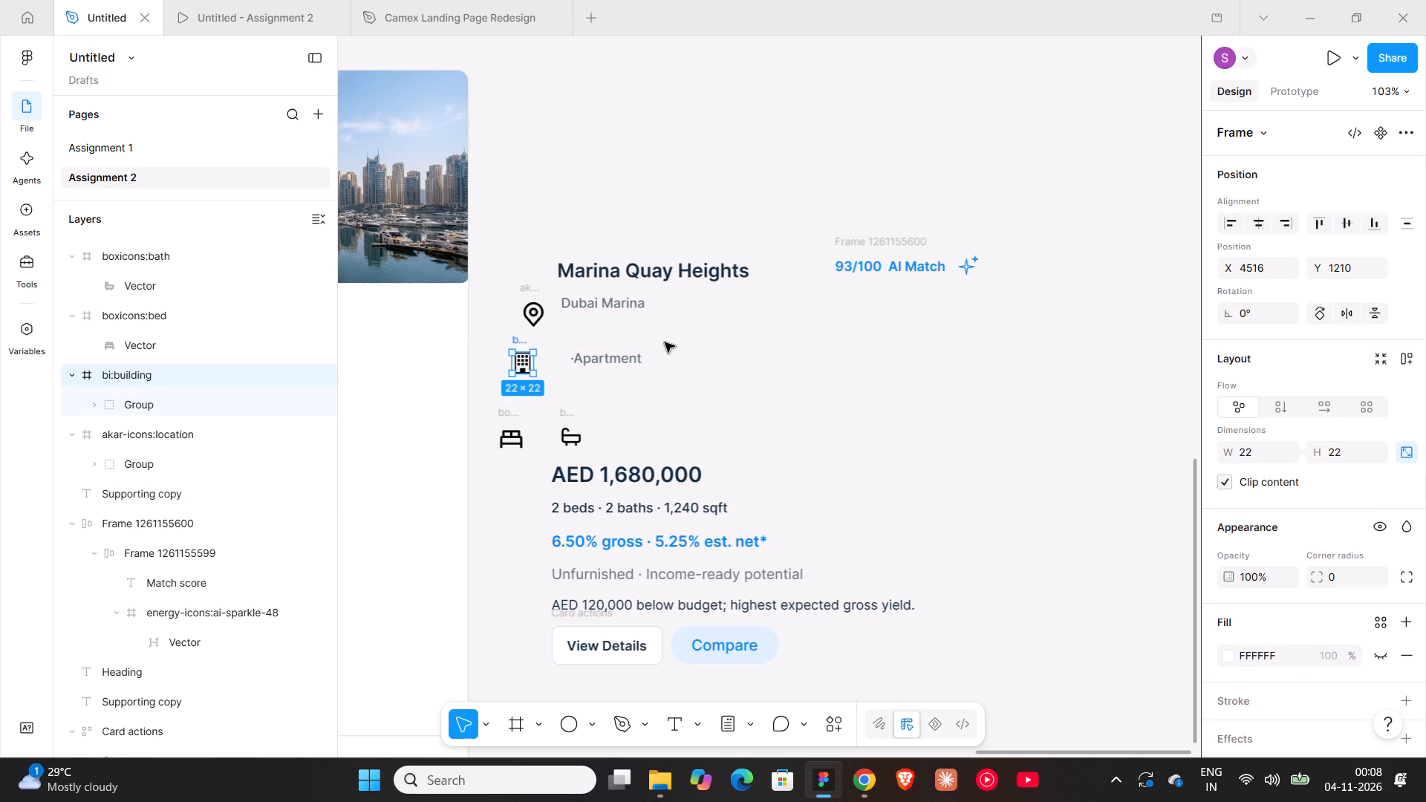
Vertically centre the building icon with the Apartment text and wrap both in a horizontal auto layout with gap 6.
{"action": "left_click", "coordinate": [593, 358], "text": "shift"}
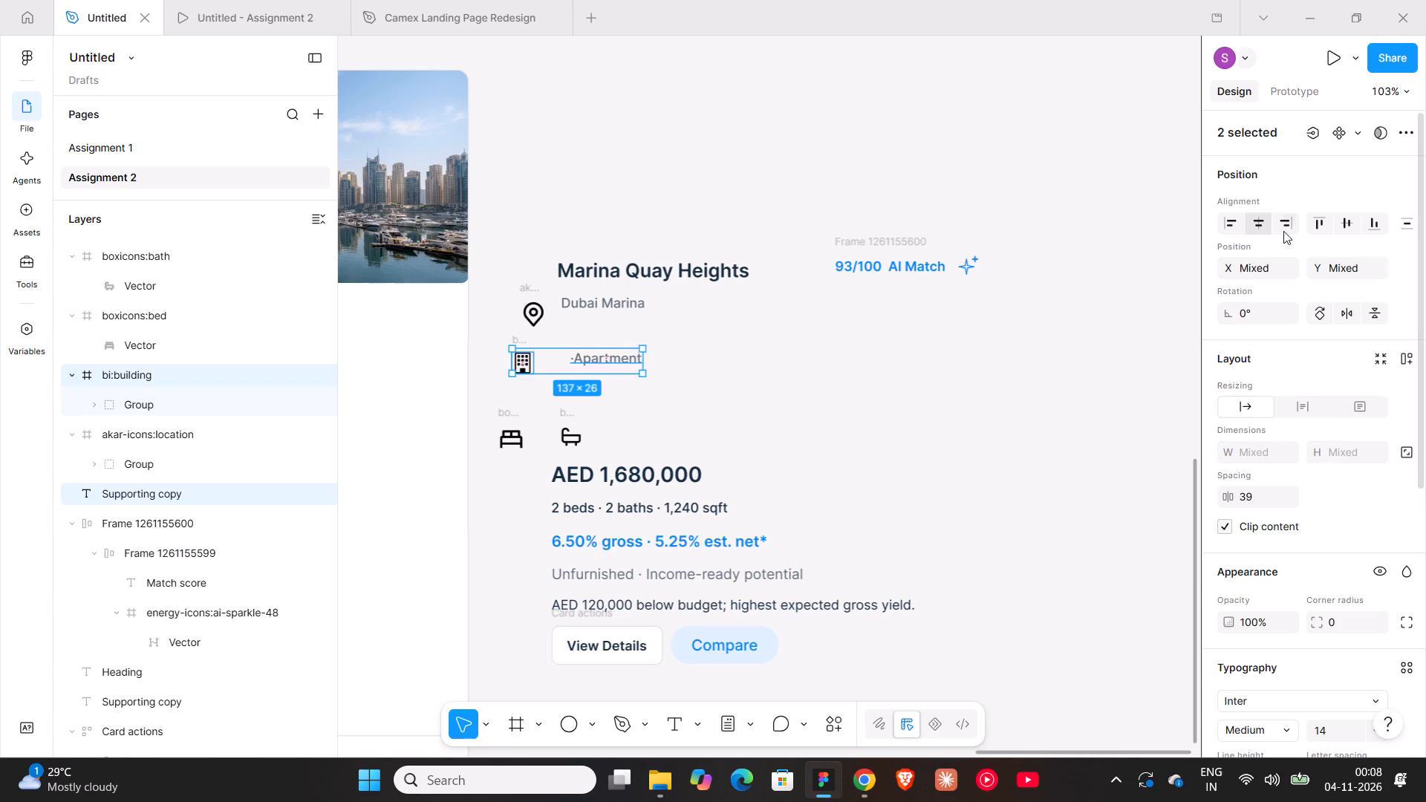
{"action": "left_click", "coordinate": [1353, 224]}
{"action": "key", "text": "shift+a"}
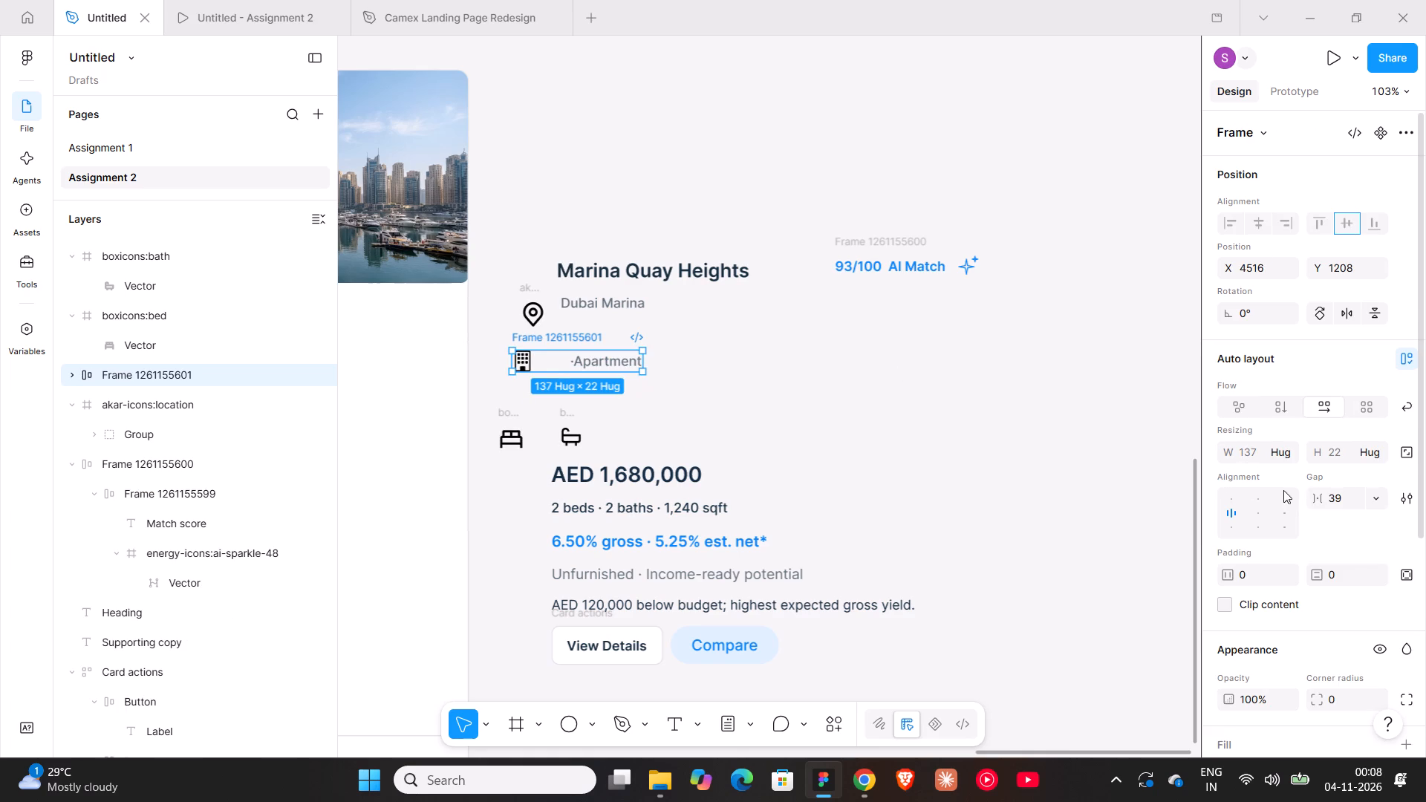
{"action": "left_click", "coordinate": [1348, 498]}
{"action": "key", "text": "6"}
{"action": "key", "text": "Return"}
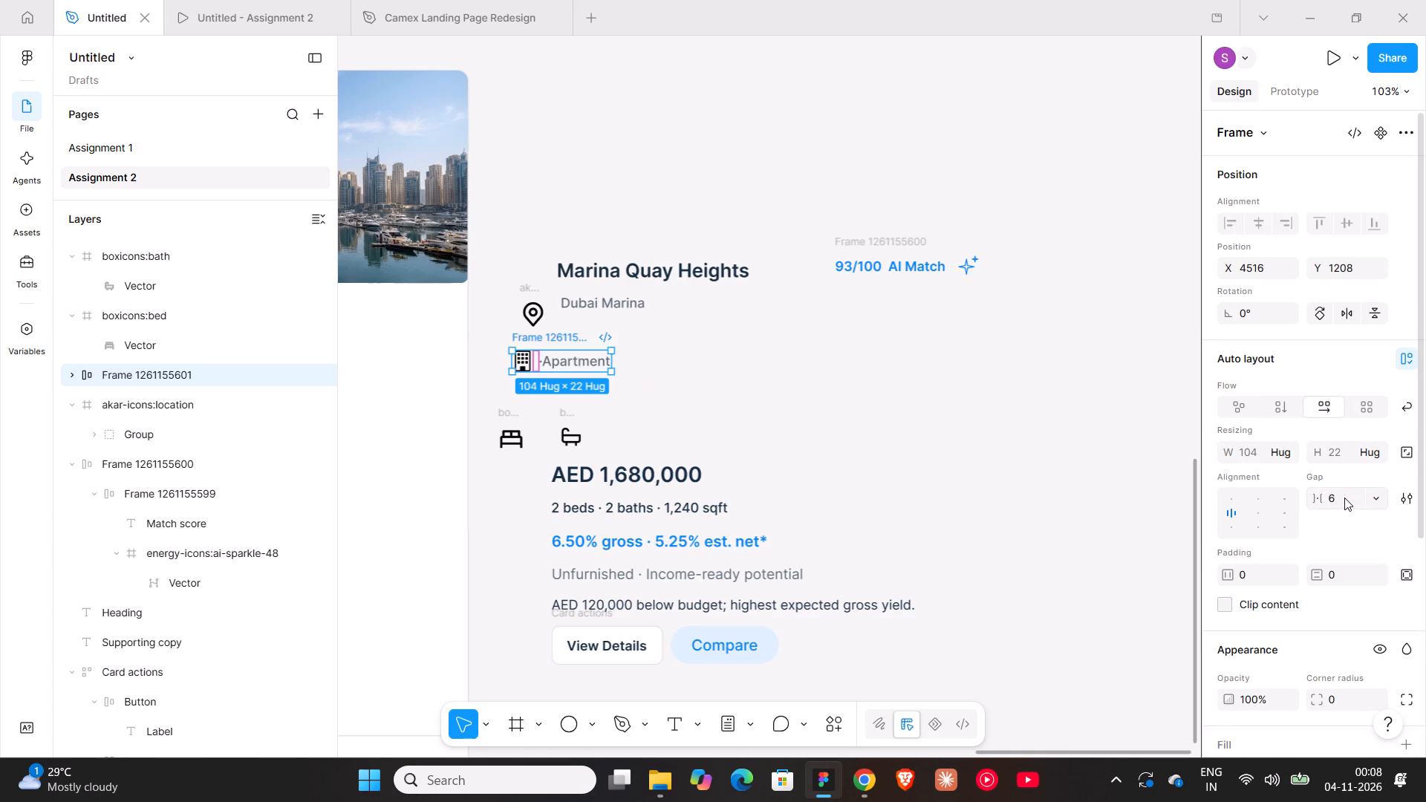
Resize the location icon to 22 × 22.
{"action": "left_click", "coordinate": [527, 288]}
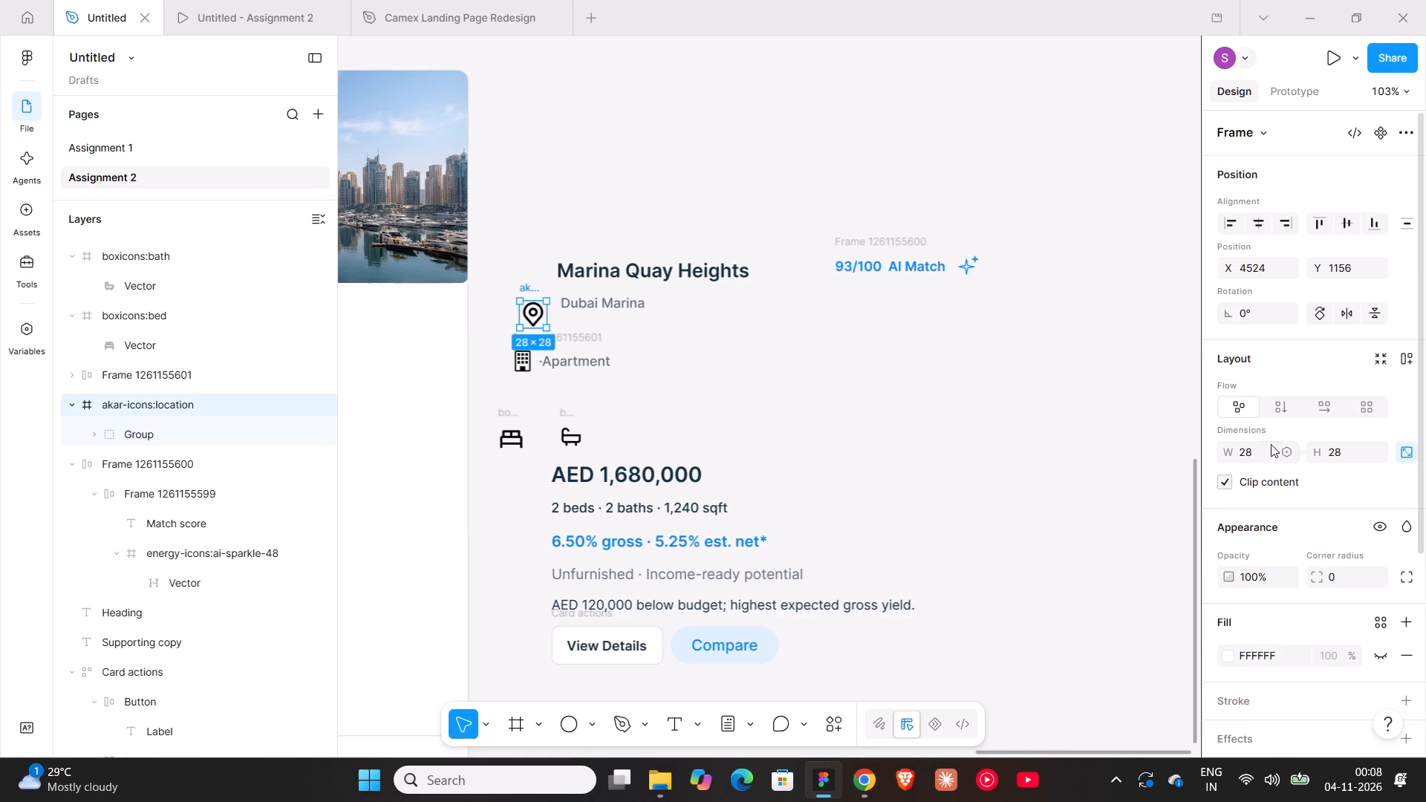
{"action": "left_click", "coordinate": [1361, 457]}
{"action": "type", "text": "22"}
{"action": "key", "text": "Return"}
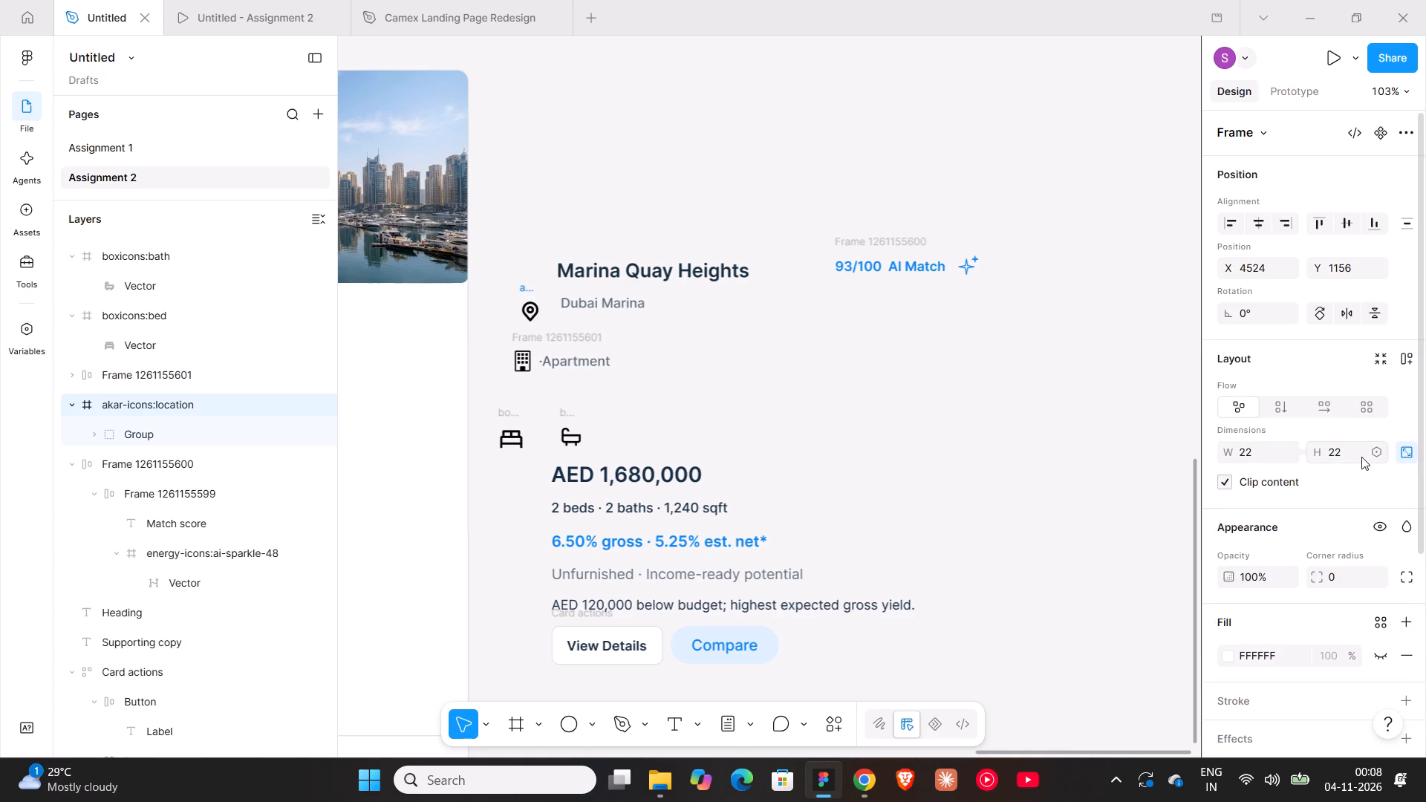
Set the stroke weight of both the pin outline and the inner circle of the location icon to 2.
{"action": "double_click", "coordinate": [534, 310]}
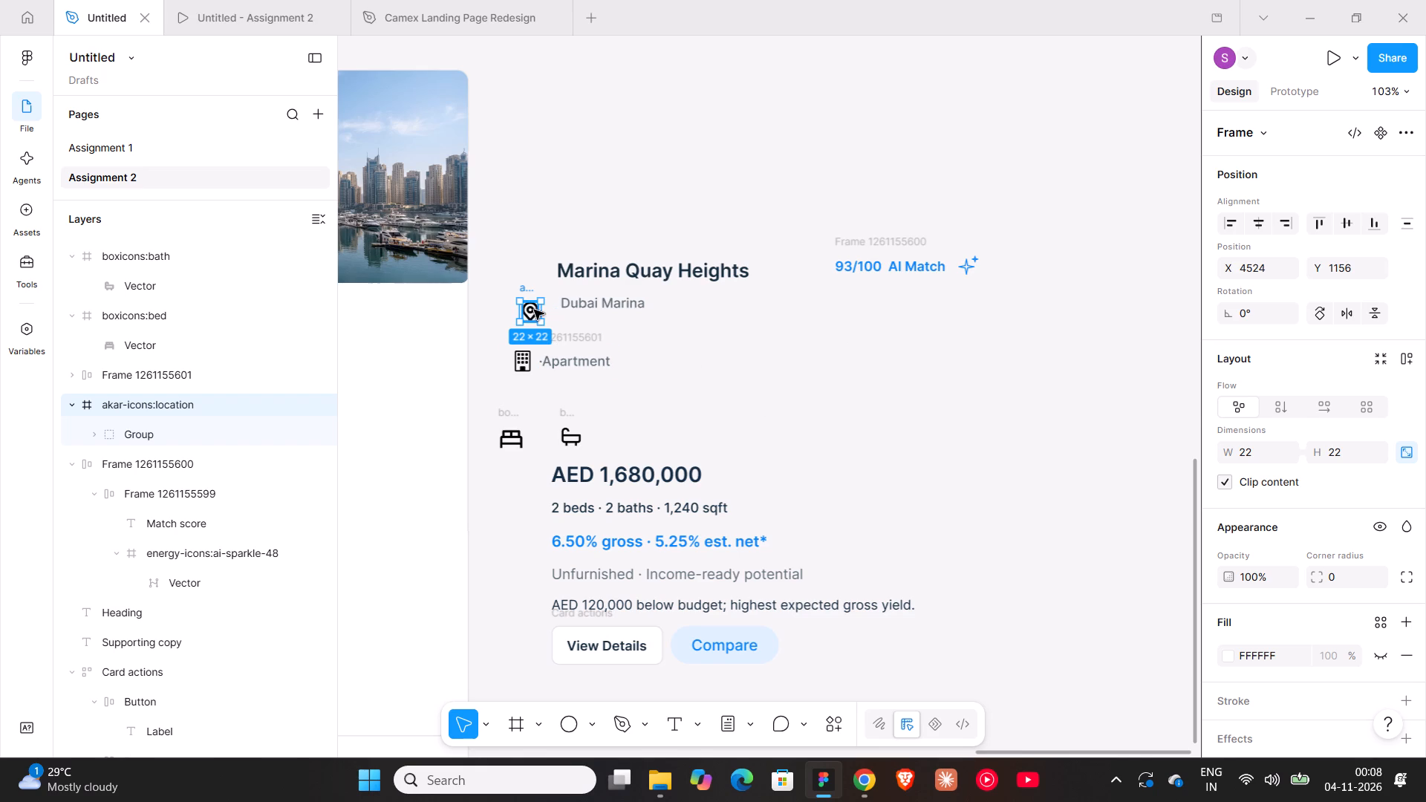
{"action": "scroll", "coordinate": [1289, 574], "scroll_direction": "down", "scroll_amount": 1}
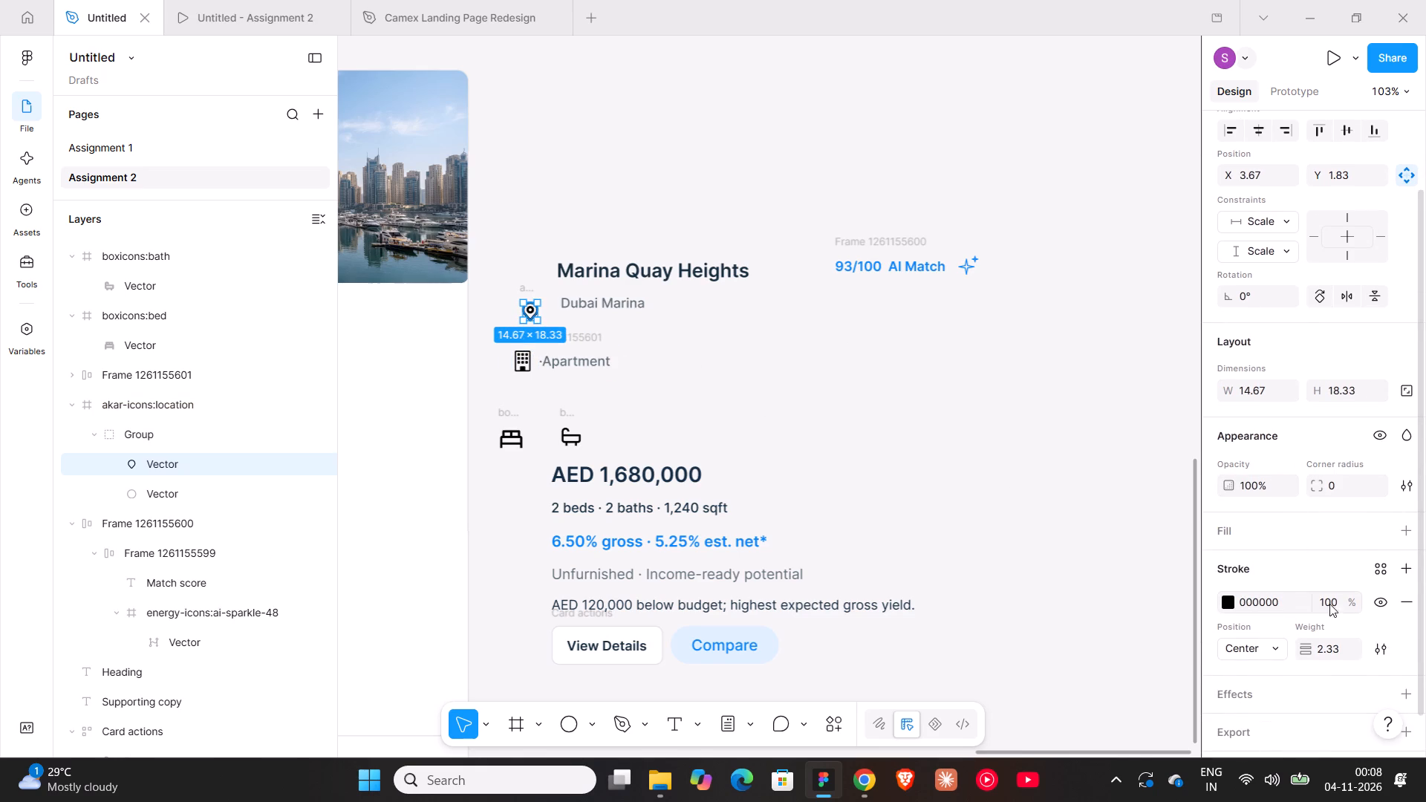
{"action": "left_click", "coordinate": [1335, 656]}
{"action": "type", "text": "1.5"}
{"action": "key", "text": "Return"}
{"action": "left_click", "coordinate": [1329, 652]}
{"action": "key", "text": "2"}
{"action": "key", "text": "Return"}
{"action": "scroll", "coordinate": [544, 310], "scroll_direction": "up", "scroll_amount": 3, "text": "ctrl"}
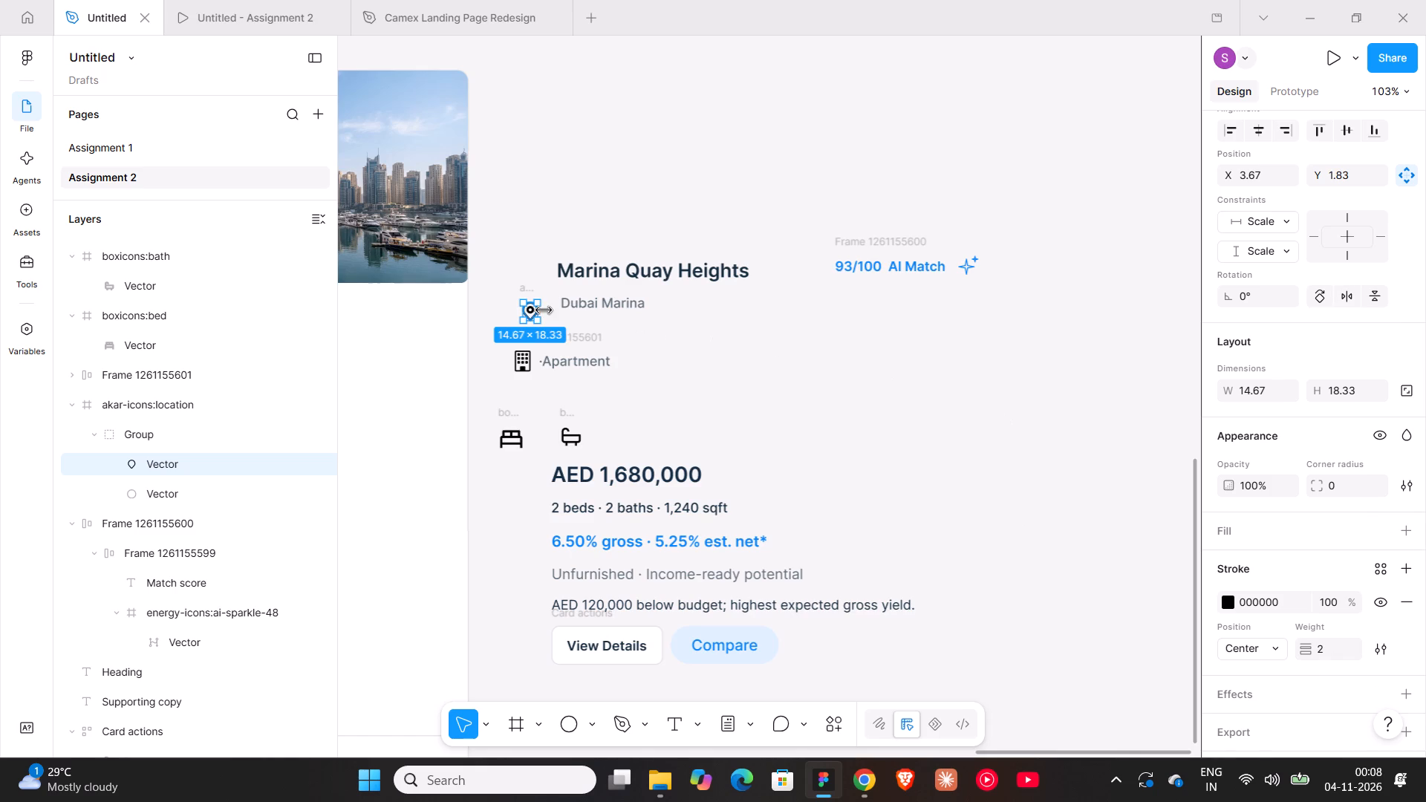
{"action": "scroll", "coordinate": [544, 310], "scroll_direction": "up", "scroll_amount": 8, "text": "ctrl"}
{"action": "left_click", "coordinate": [475, 301]}
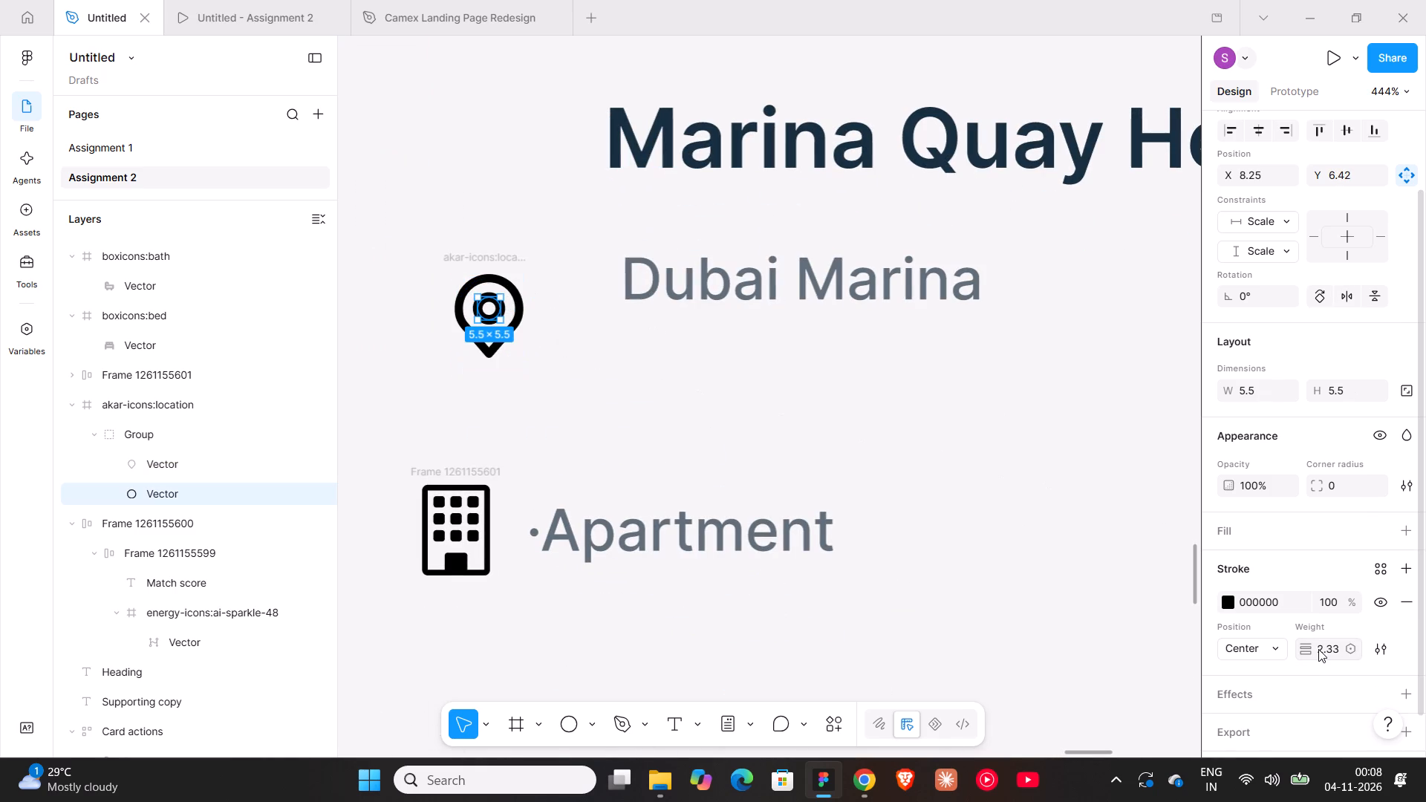
{"action": "left_click", "coordinate": [1318, 649]}
{"action": "key", "text": "2"}
{"action": "key", "text": "Return"}
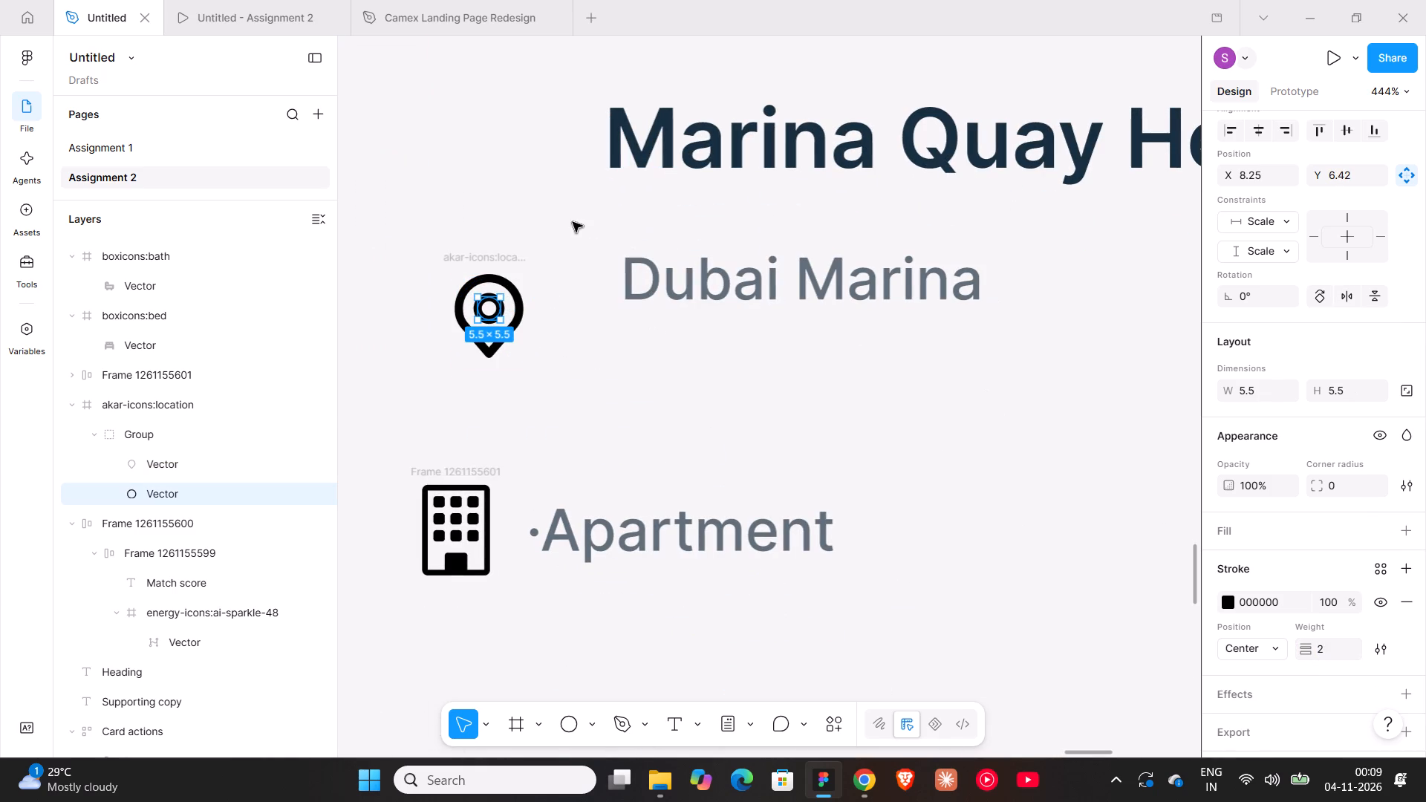
Vertically centre the location icon with the Dubai Marina text and wrap both in a horizontal auto layout with gap 6.
{"action": "left_click", "coordinate": [464, 261]}
{"action": "scroll", "coordinate": [464, 261], "scroll_direction": "down", "scroll_amount": 6, "text": "ctrl"}
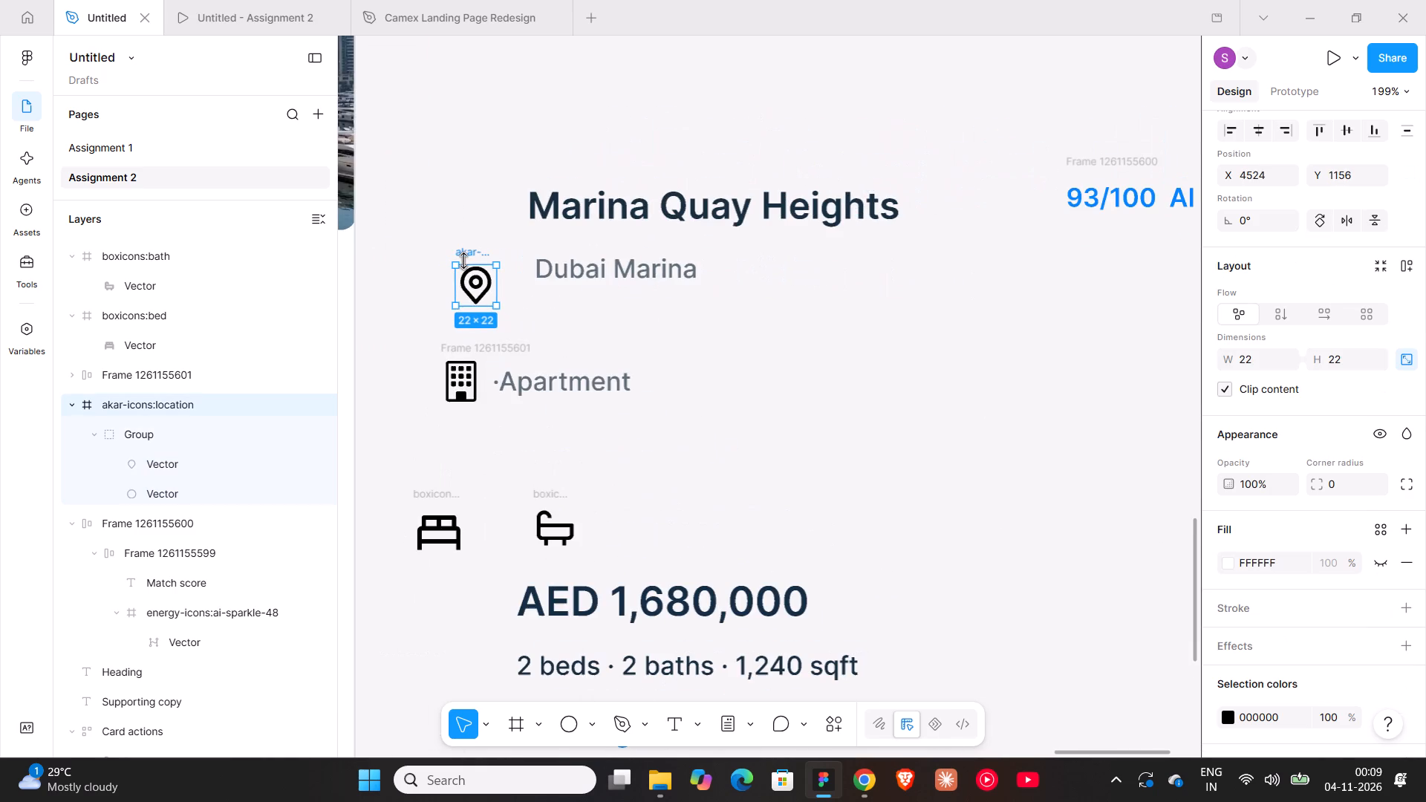
{"action": "left_click", "coordinate": [597, 259], "text": "shift"}
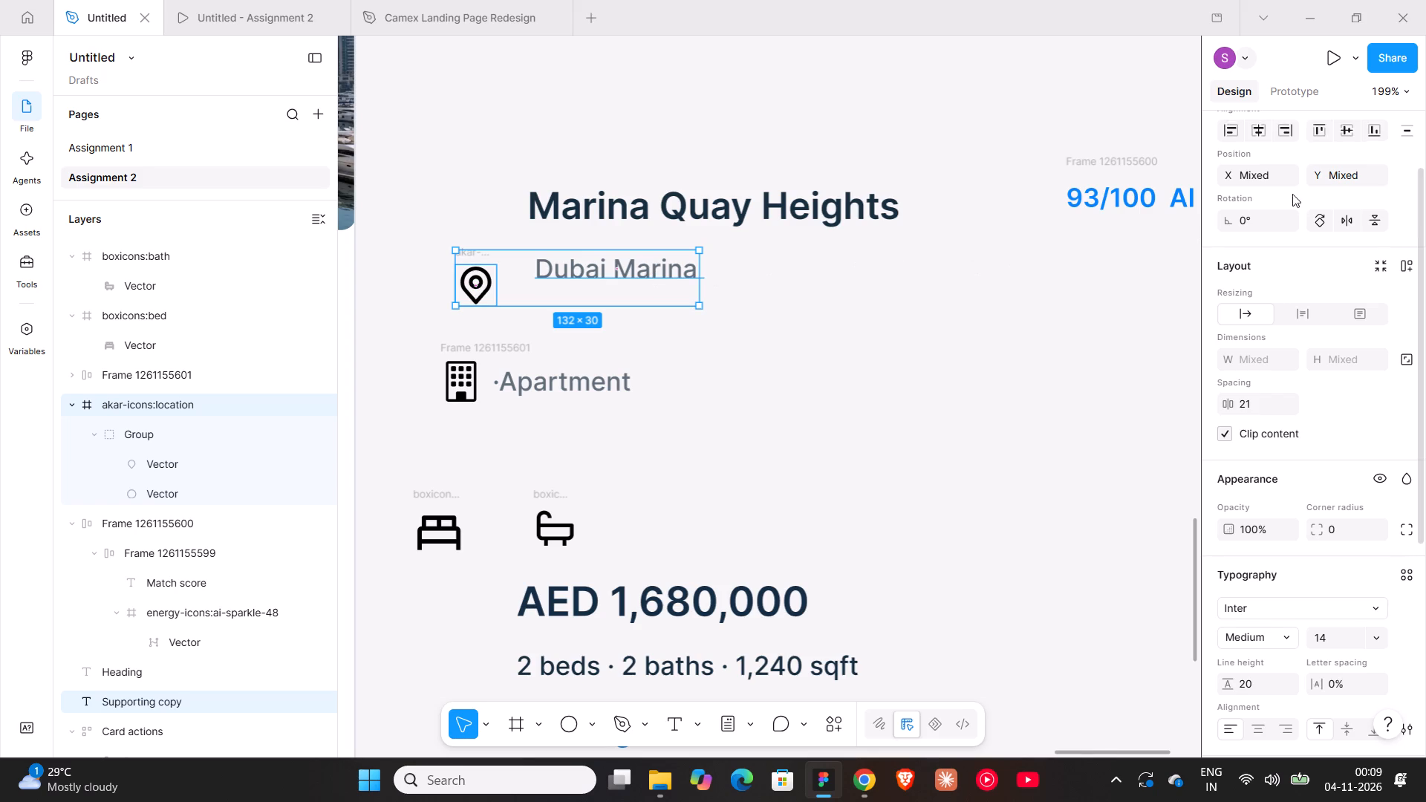
{"action": "scroll", "coordinate": [1344, 267], "scroll_direction": "up", "scroll_amount": 6}
{"action": "left_click", "coordinate": [1350, 225]}
{"action": "key", "text": "shift+a"}
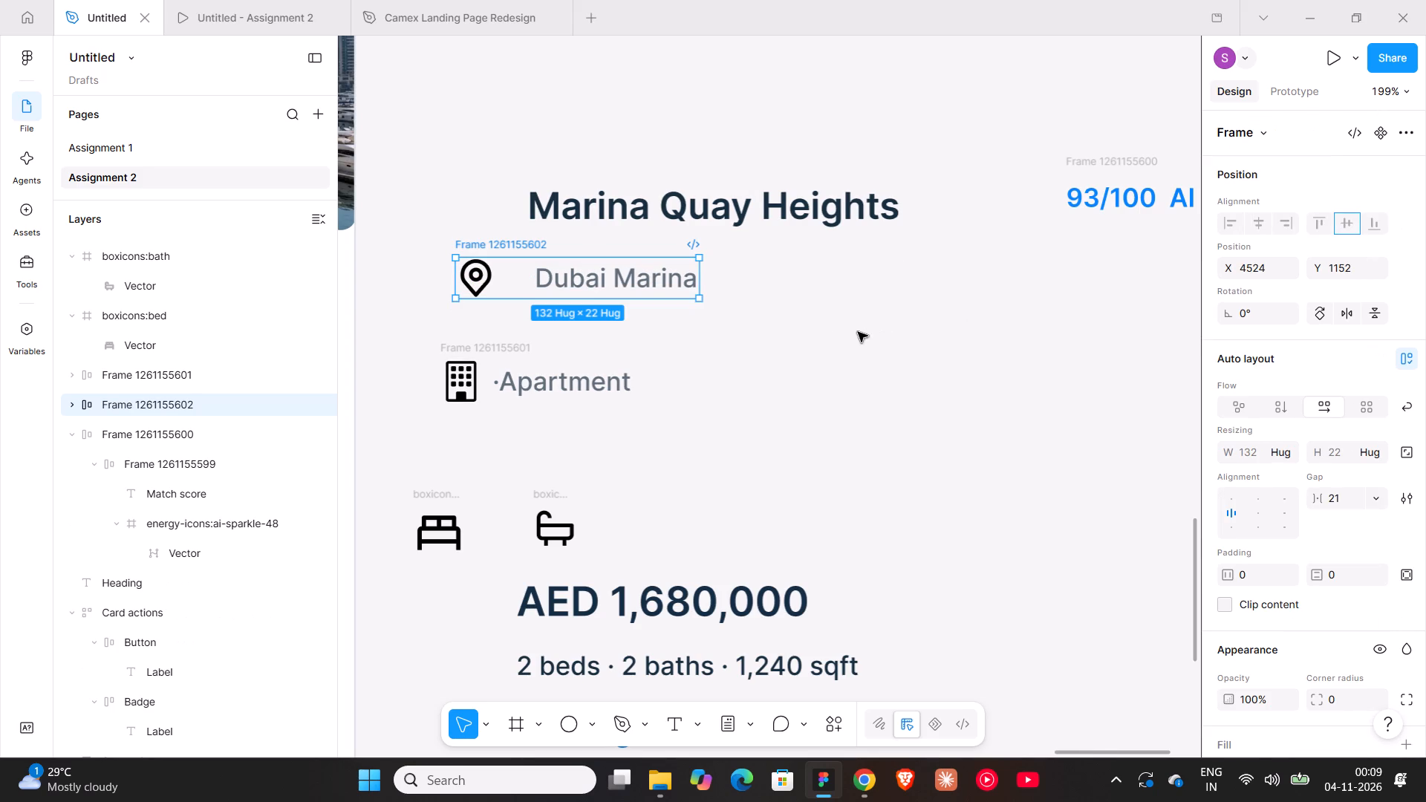
{"action": "left_click", "coordinate": [1340, 498]}
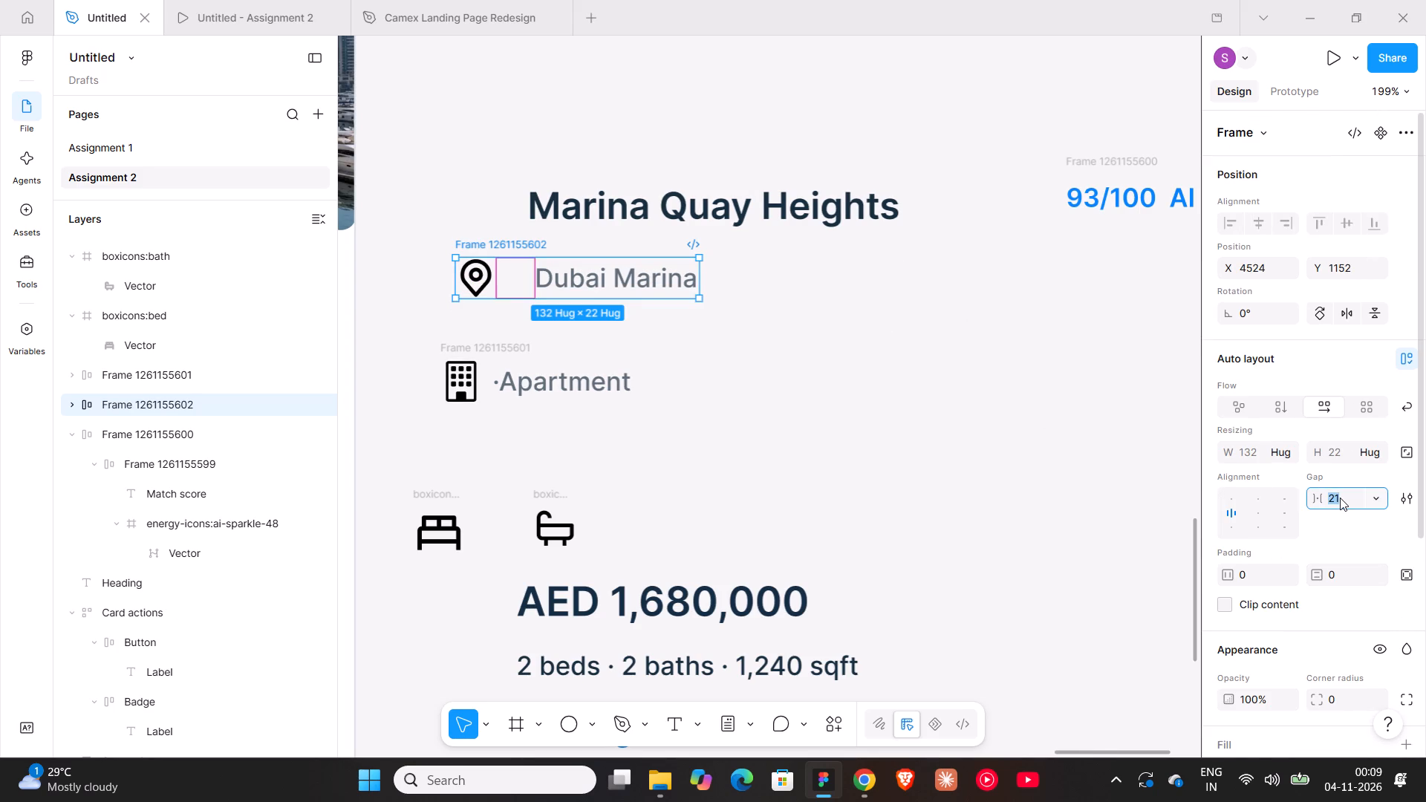
{"action": "key", "text": "6"}
{"action": "key", "text": "Return"}
Move the Dubai Marina row directly beneath the Marina Quay Heights heading, at about X 4563, Y 1151.
{"action": "left_click_drag", "start_coordinate": [529, 238], "coordinate": [556, 241]}
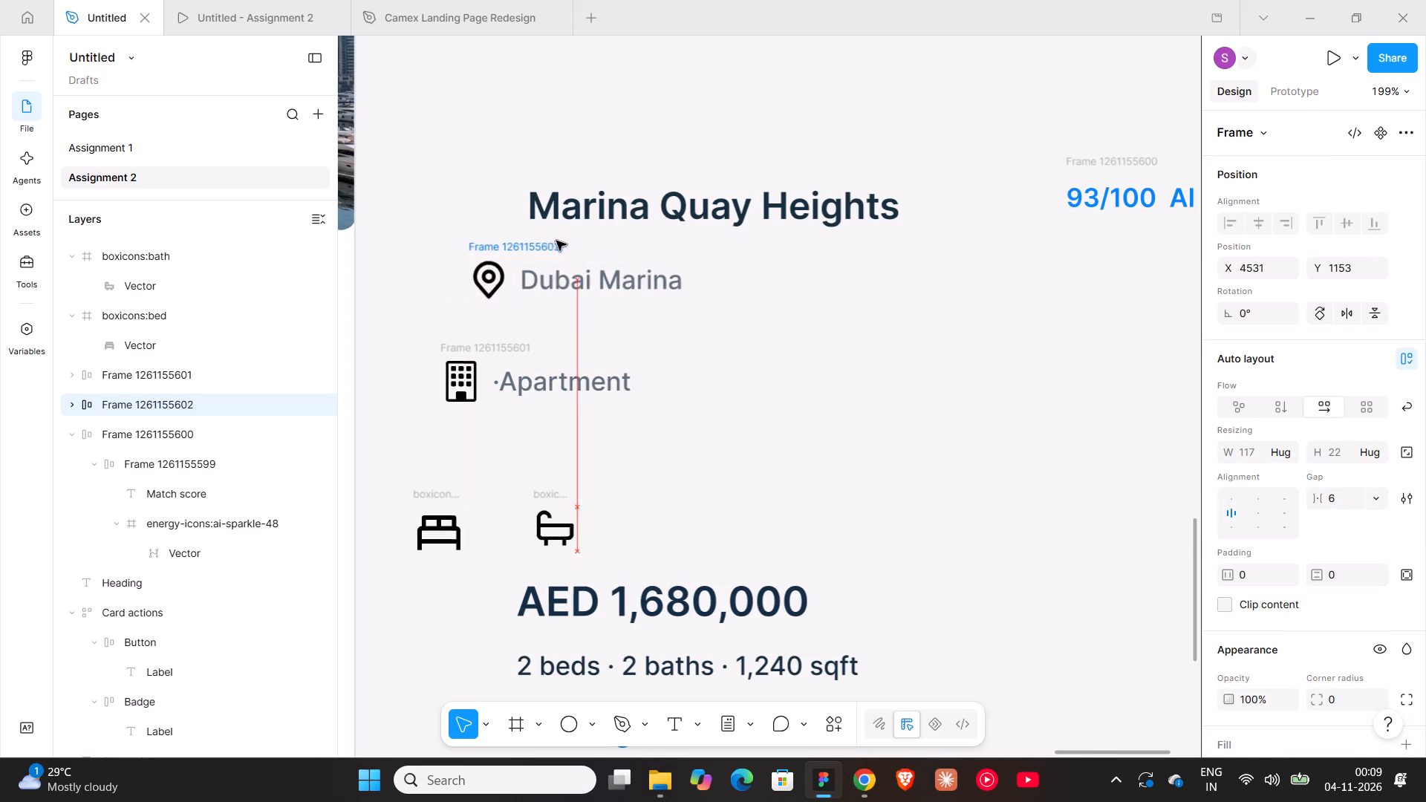
{"action": "left_click_drag", "start_coordinate": [556, 241], "coordinate": [596, 237]}
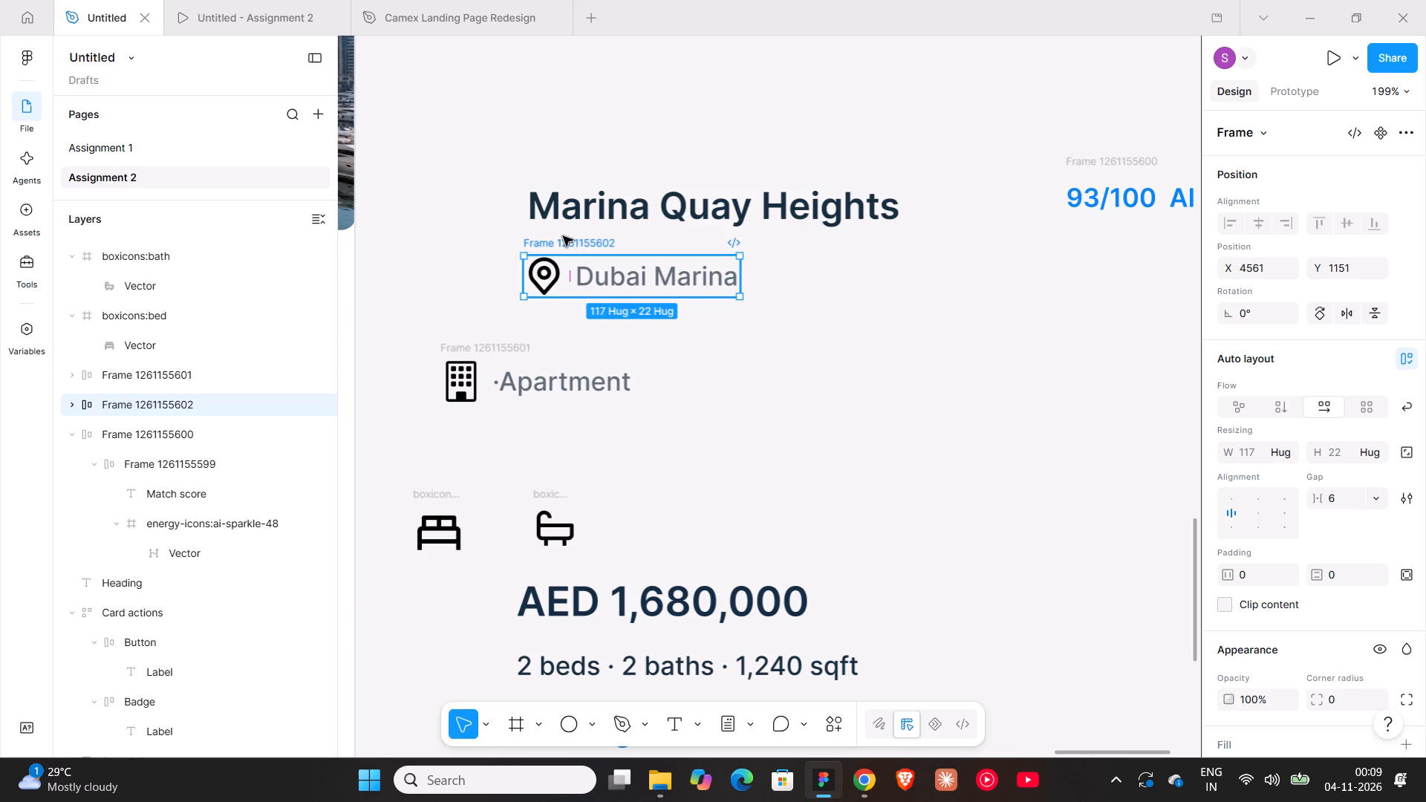
{"action": "left_click", "coordinate": [563, 236]}
Place the Apartment row beside the Dubai Marina row and combine the two rows in a horizontal auto layout with gap 12.
{"action": "left_click_drag", "start_coordinate": [462, 346], "coordinate": [553, 322]}
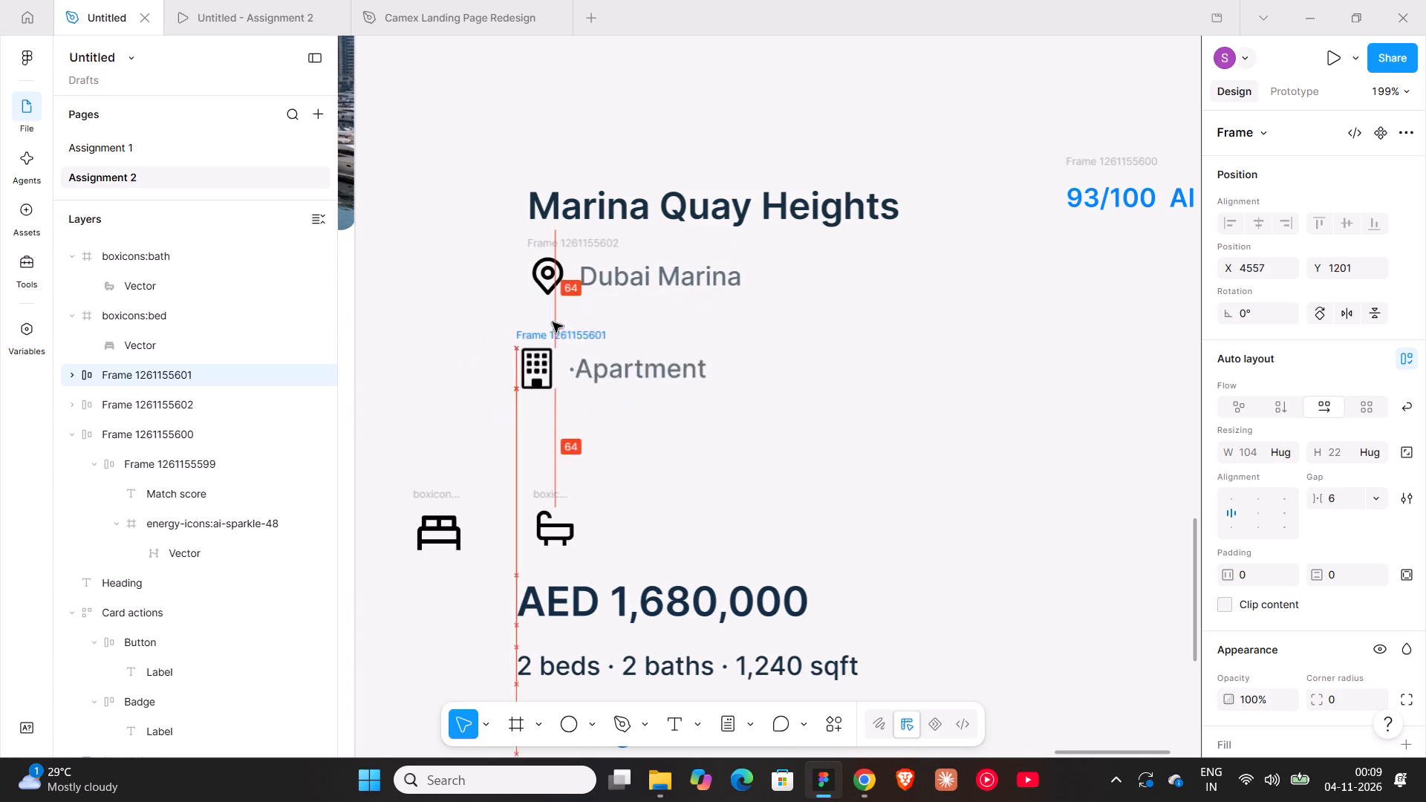
{"action": "left_click_drag", "start_coordinate": [553, 322], "coordinate": [793, 273]}
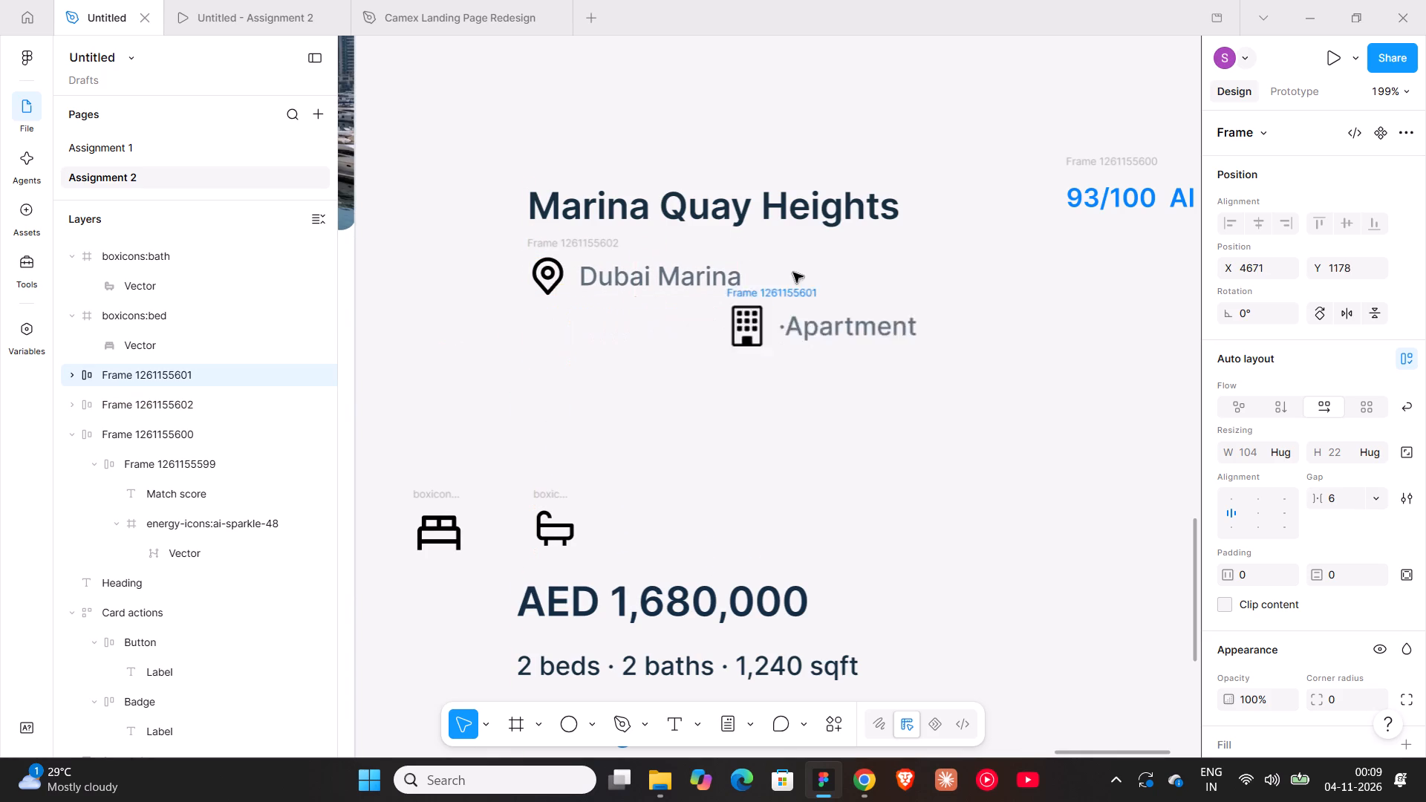
{"action": "left_click_drag", "start_coordinate": [793, 273], "coordinate": [787, 238]}
{"action": "left_click", "coordinate": [607, 238], "text": "shift"}
{"action": "key", "text": "shift+a"}
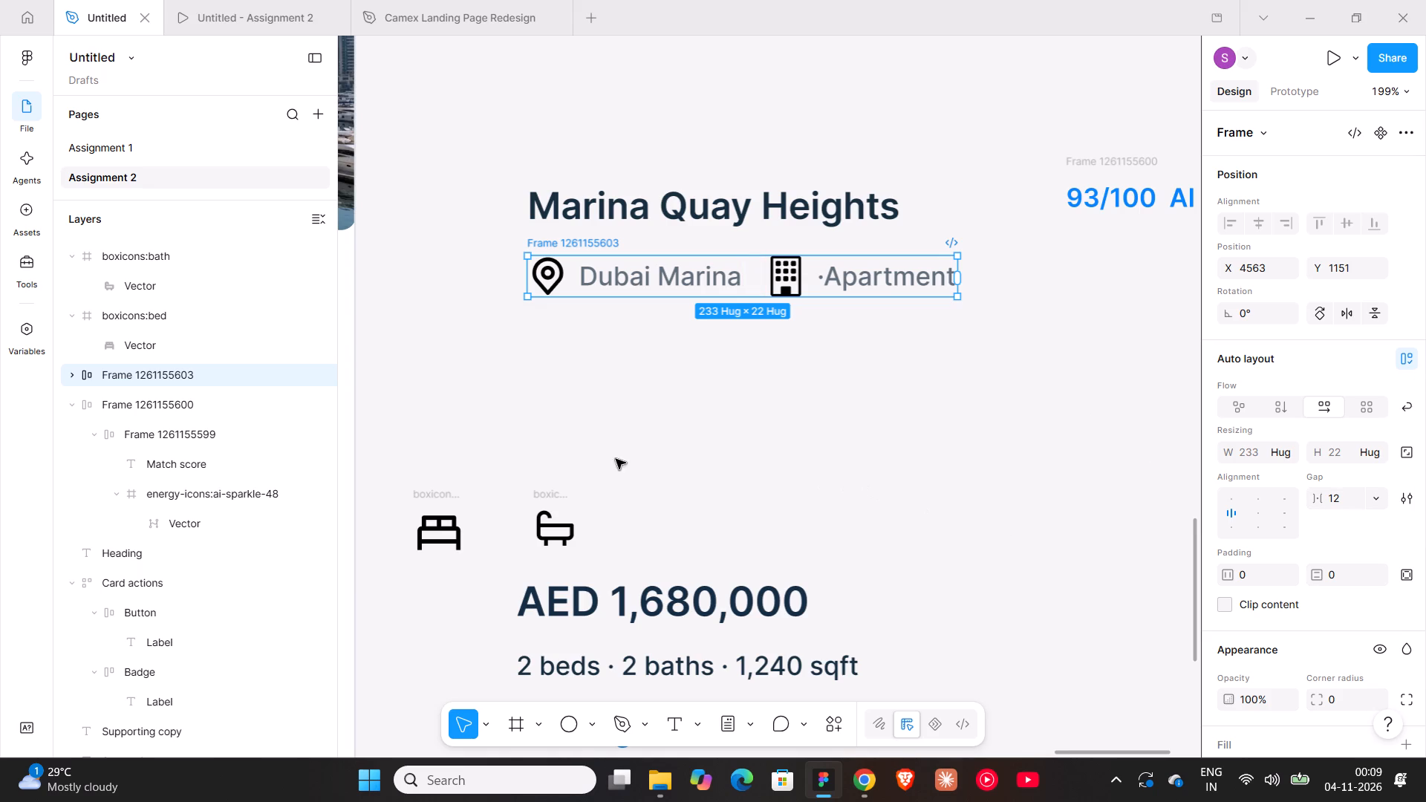
Resize the bed and bath icons together to 22 × 22.
{"action": "scroll", "coordinate": [506, 501], "scroll_direction": "down", "scroll_amount": 3}
{"action": "left_click", "coordinate": [548, 400]}
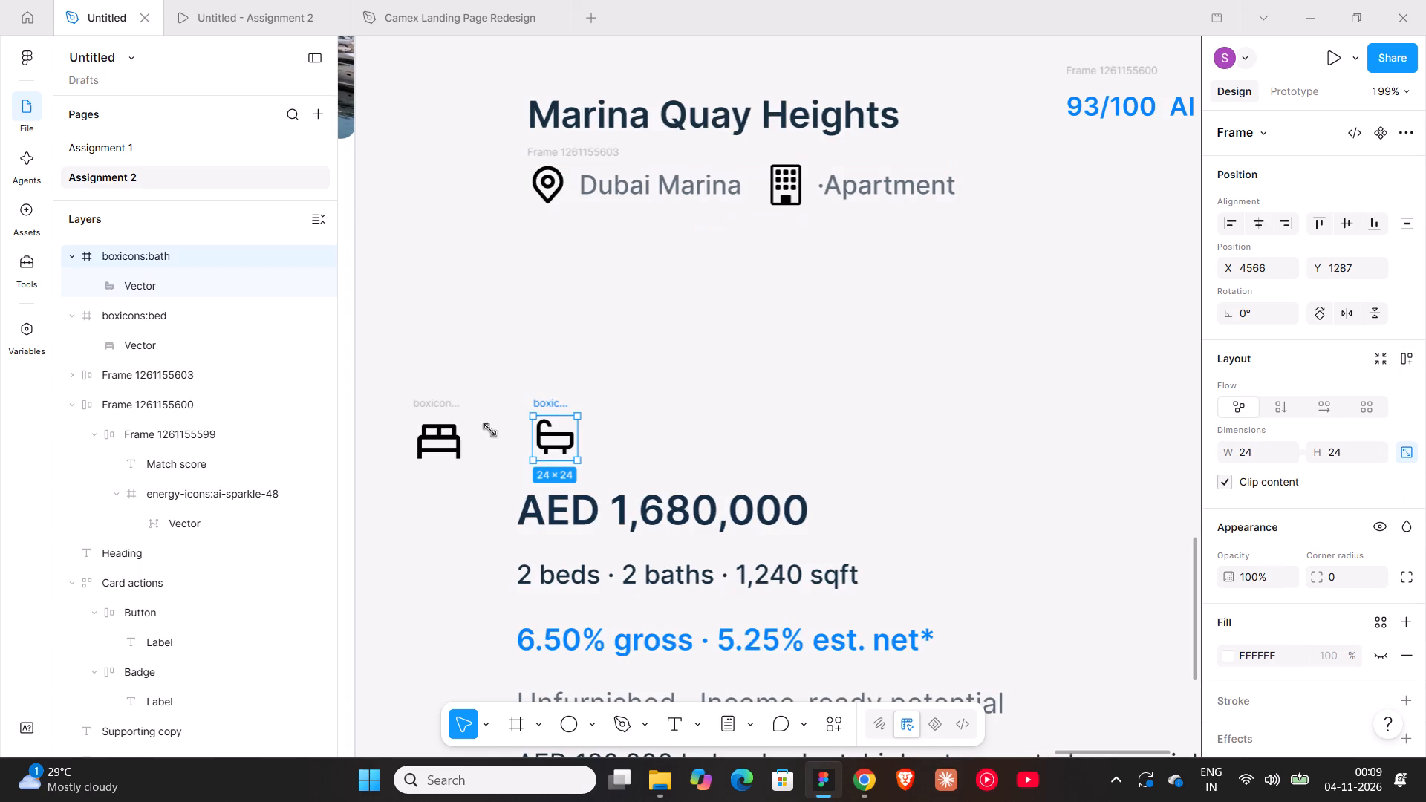
{"action": "left_click", "coordinate": [444, 409], "text": "shift"}
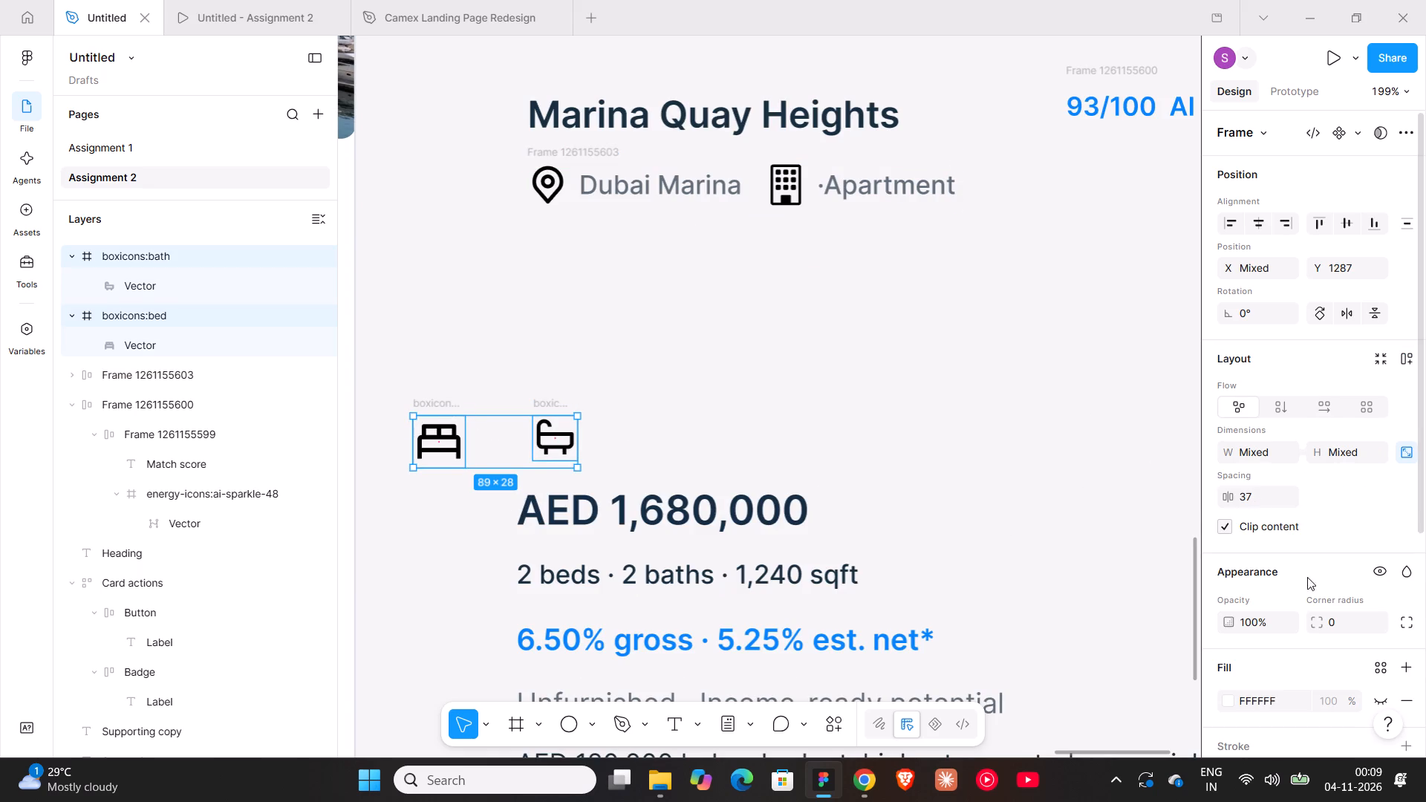
{"action": "scroll", "coordinate": [1314, 614], "scroll_direction": "down", "scroll_amount": 7}
{"action": "scroll", "coordinate": [1298, 564], "scroll_direction": "up", "scroll_amount": 7}
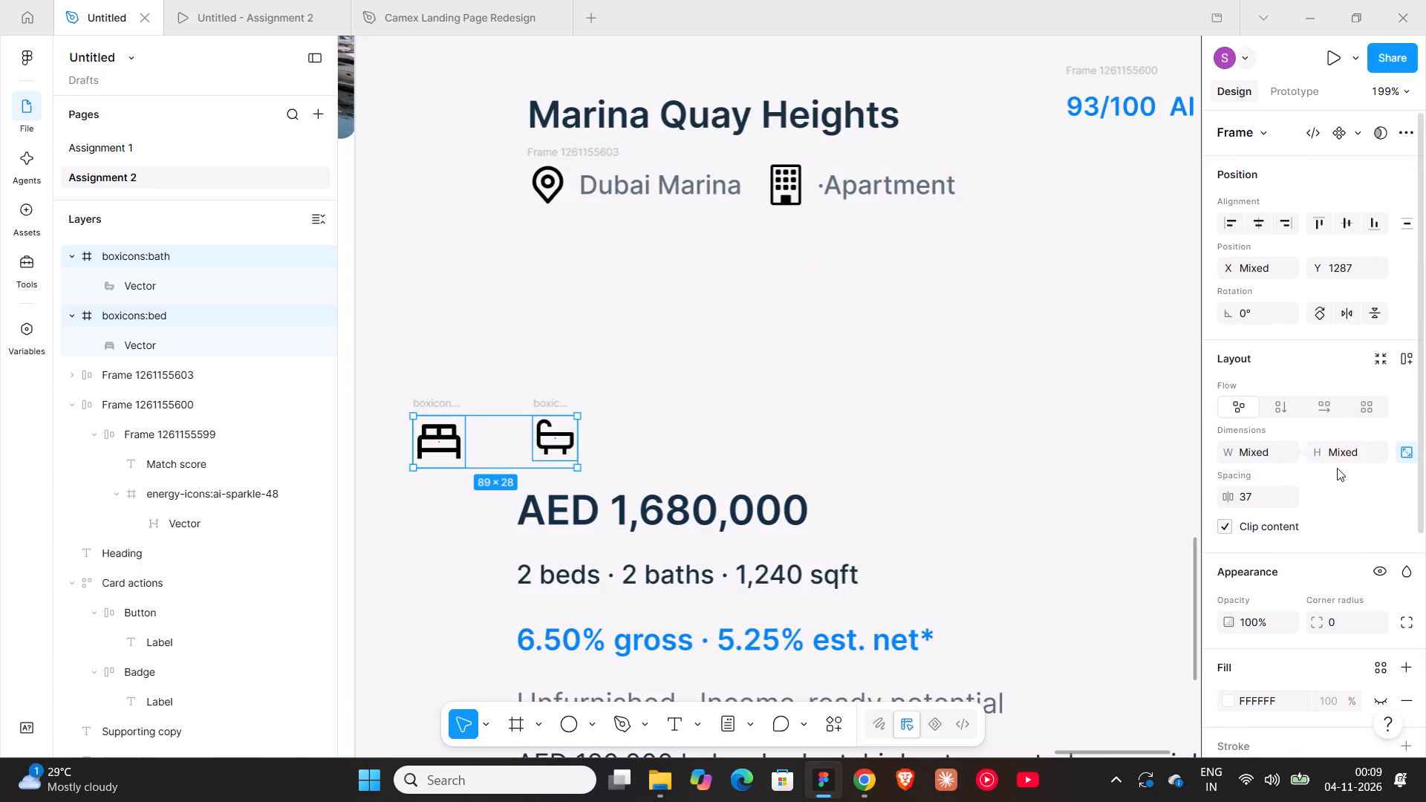
{"action": "left_click", "coordinate": [1346, 453]}
{"action": "type", "text": "22"}
{"action": "key", "text": "Return"}
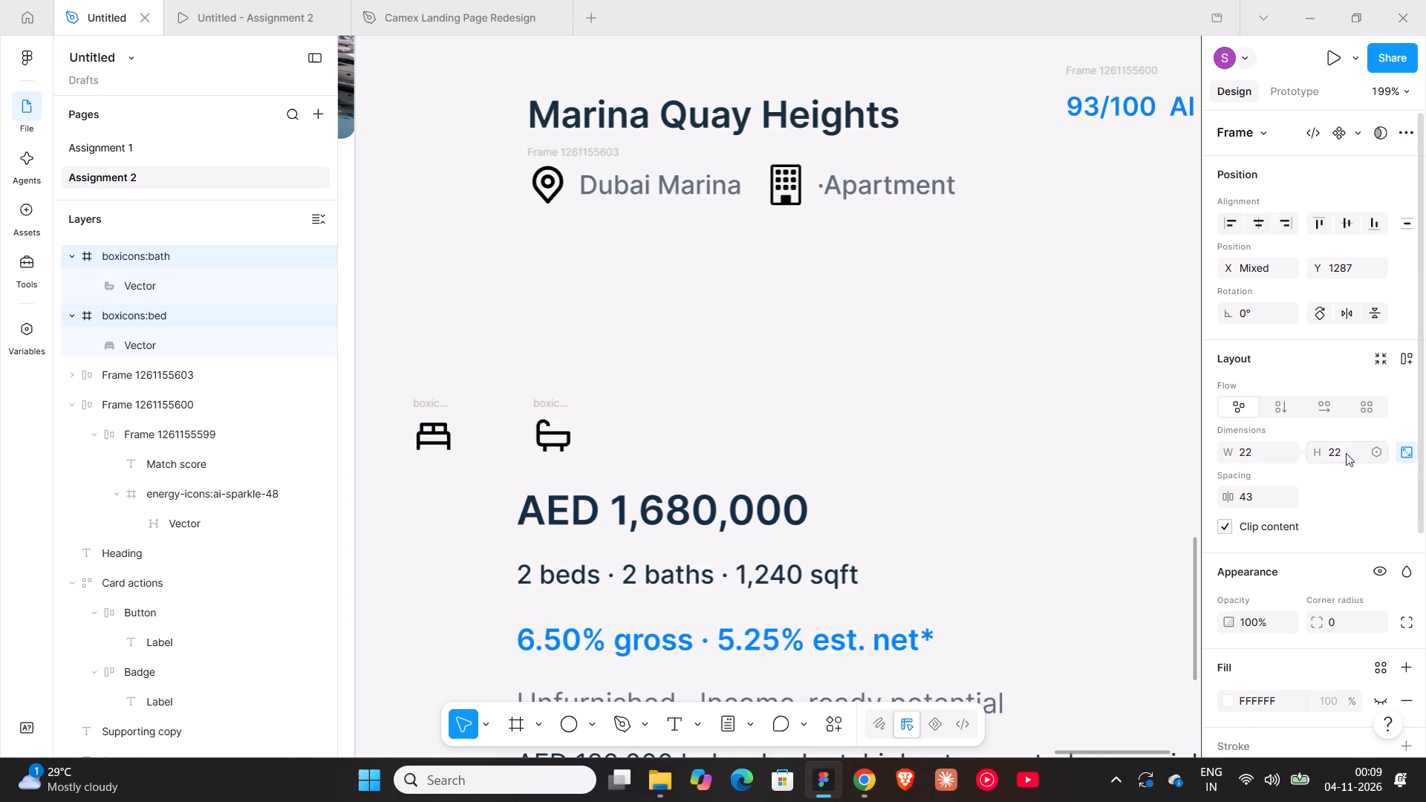
{"action": "left_click", "coordinate": [593, 305]}
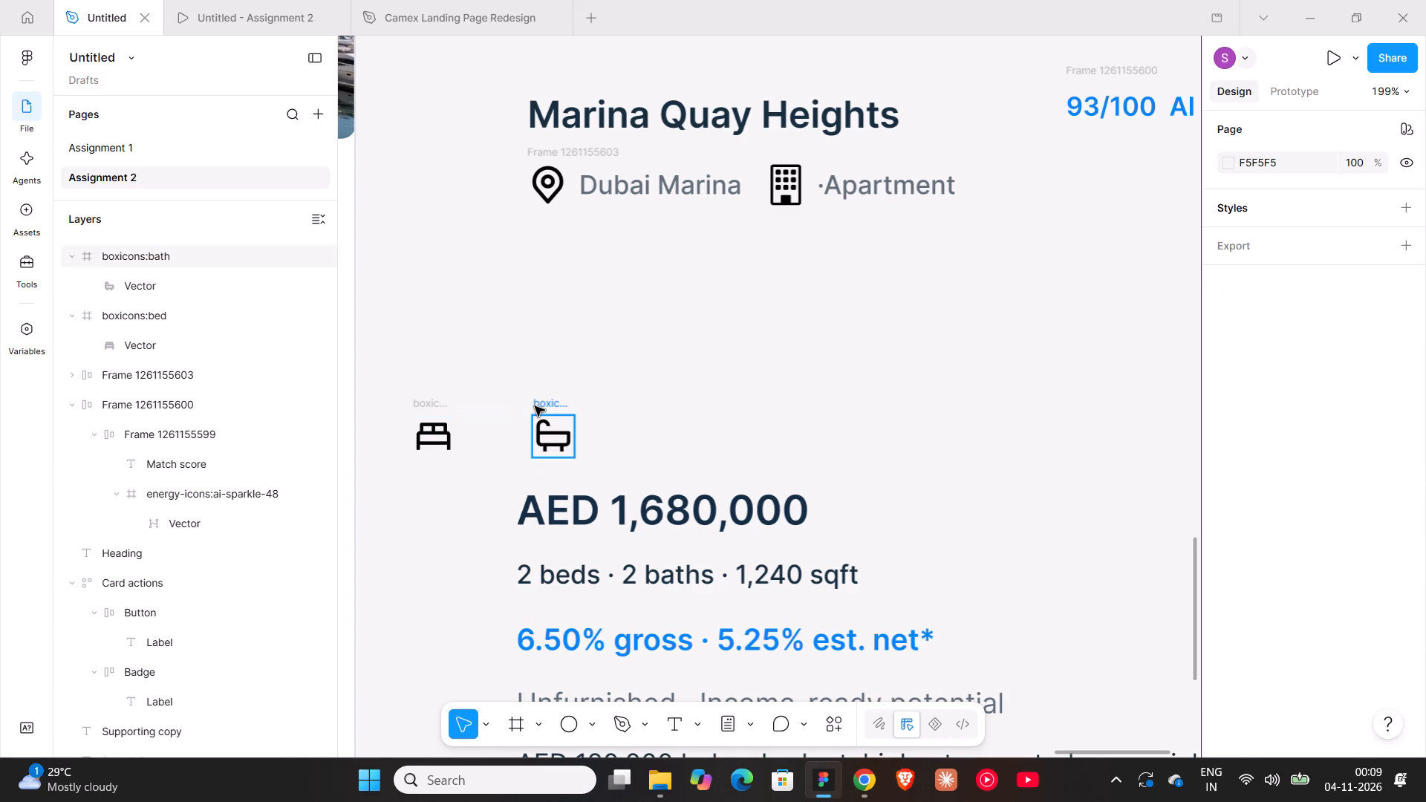
Cut "2 beds" out of the "2 beds · 2 baths · 1,240 sqft" text.
{"action": "double_click", "coordinate": [596, 569]}
{"action": "left_click", "coordinate": [602, 576]}
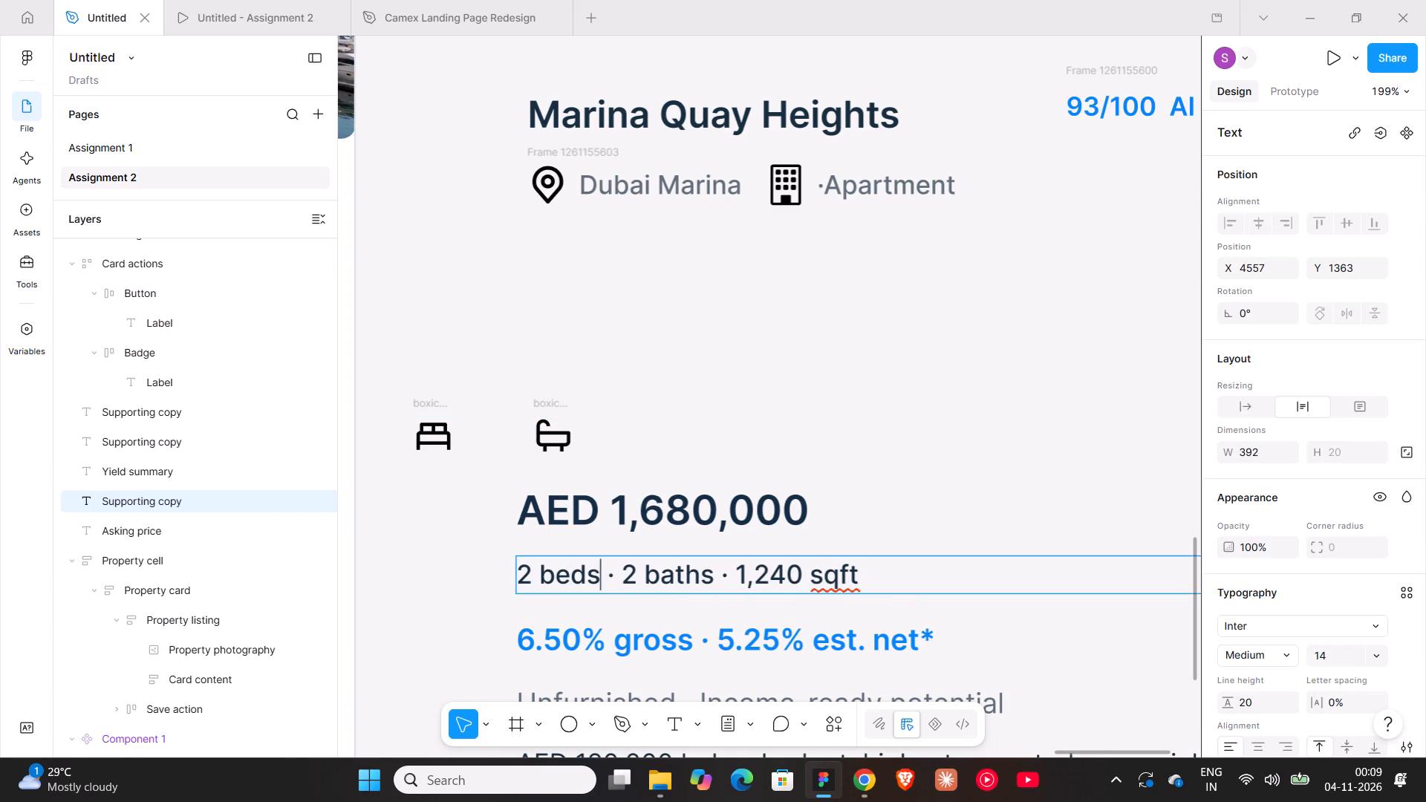
{"action": "left_click_drag", "start_coordinate": [602, 576], "coordinate": [479, 576]}
{"action": "key", "text": "ctrl+x"}
{"action": "left_click", "coordinate": [587, 366]}
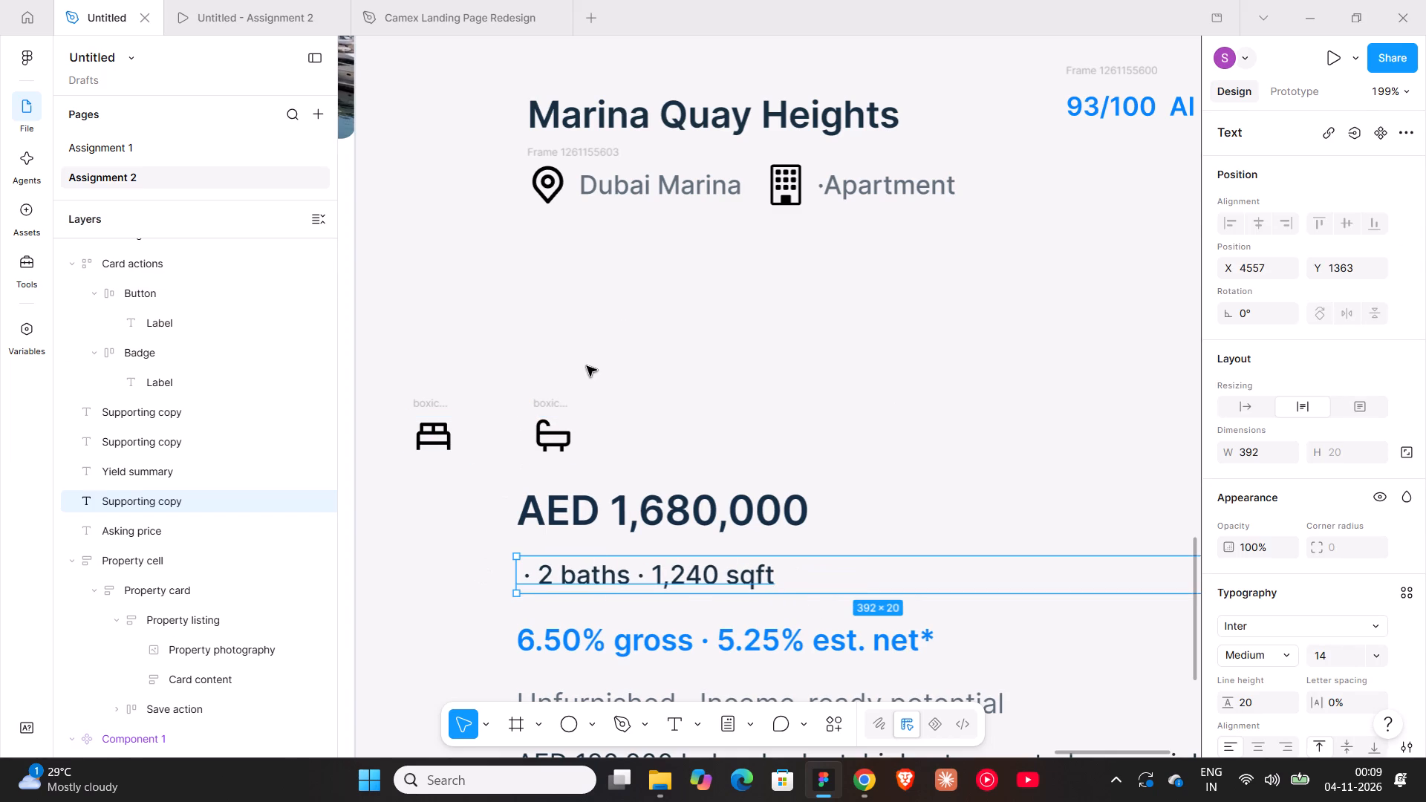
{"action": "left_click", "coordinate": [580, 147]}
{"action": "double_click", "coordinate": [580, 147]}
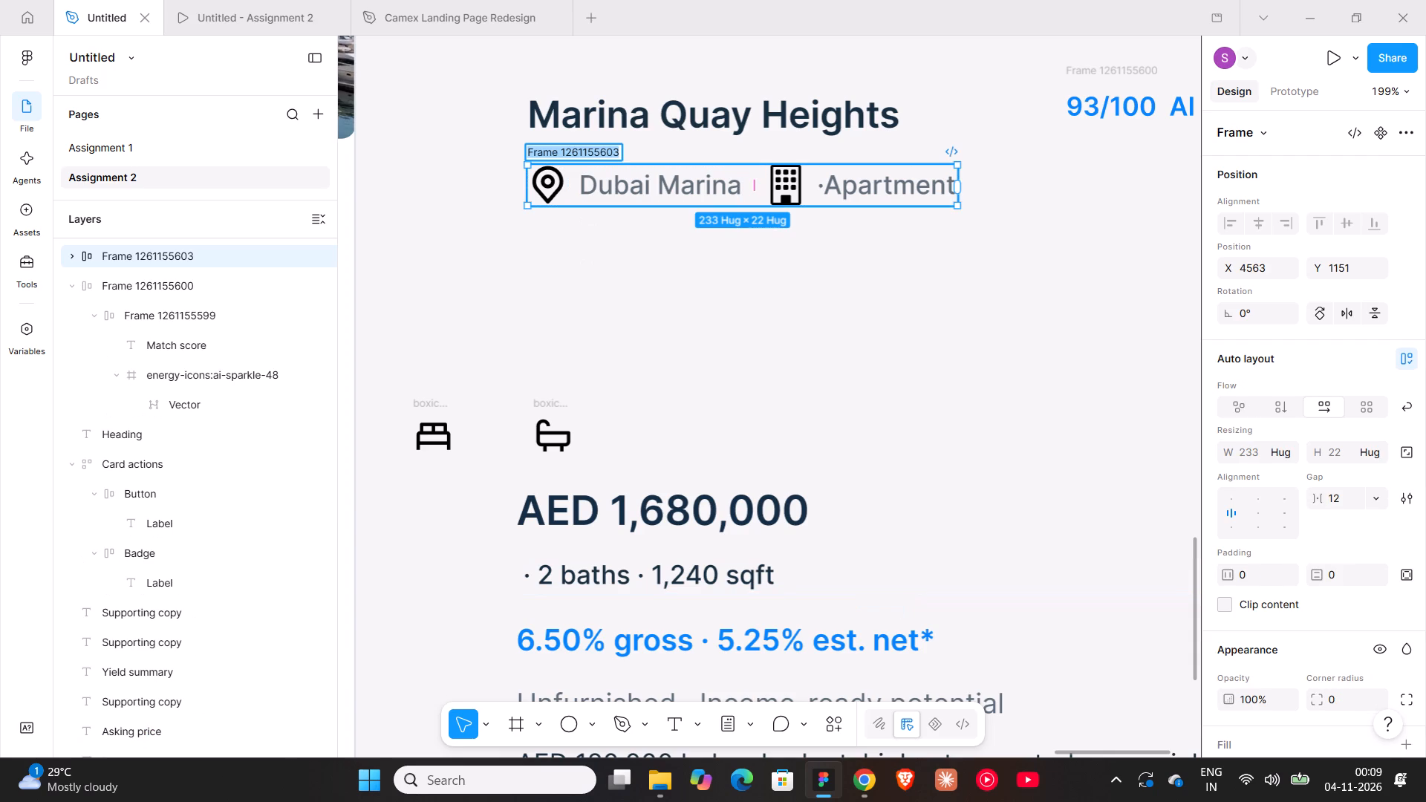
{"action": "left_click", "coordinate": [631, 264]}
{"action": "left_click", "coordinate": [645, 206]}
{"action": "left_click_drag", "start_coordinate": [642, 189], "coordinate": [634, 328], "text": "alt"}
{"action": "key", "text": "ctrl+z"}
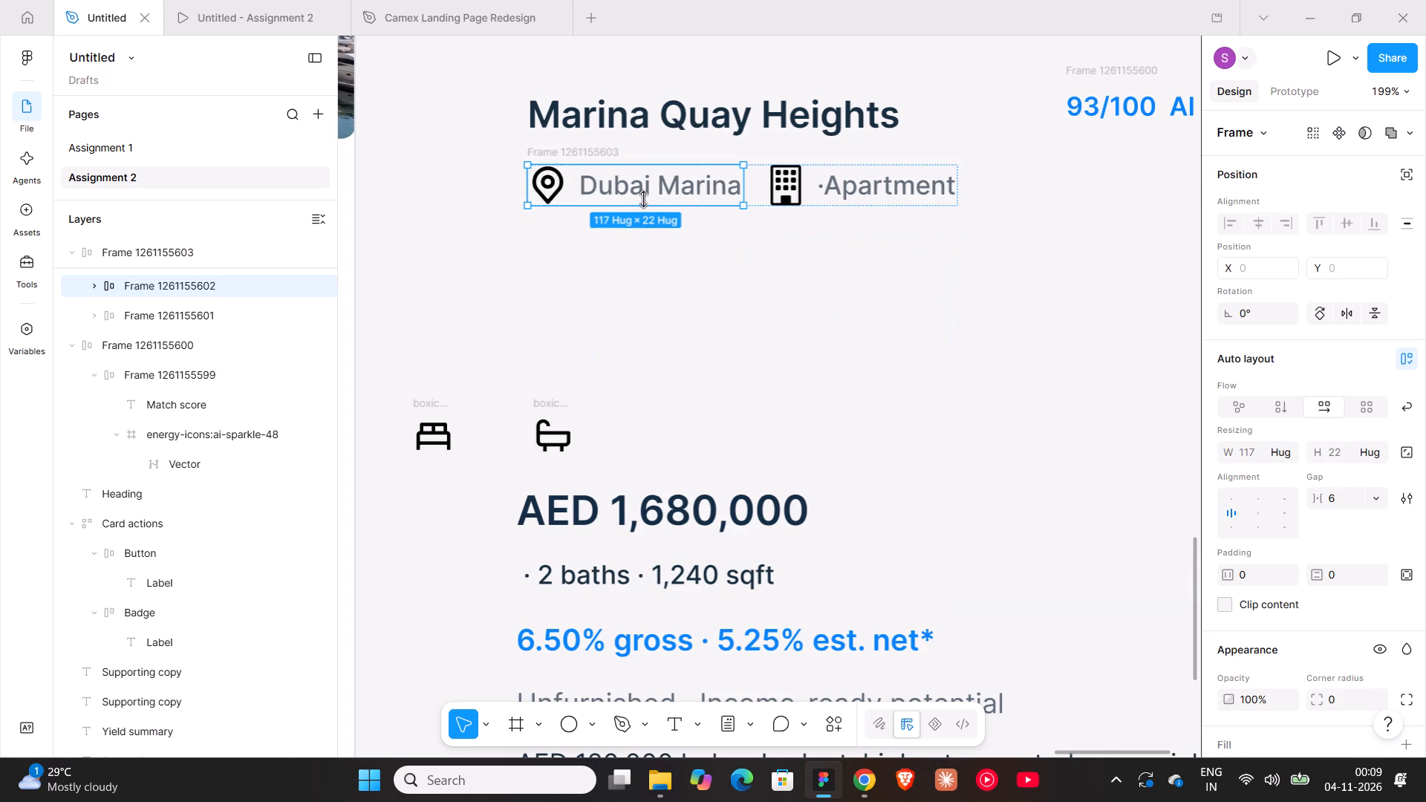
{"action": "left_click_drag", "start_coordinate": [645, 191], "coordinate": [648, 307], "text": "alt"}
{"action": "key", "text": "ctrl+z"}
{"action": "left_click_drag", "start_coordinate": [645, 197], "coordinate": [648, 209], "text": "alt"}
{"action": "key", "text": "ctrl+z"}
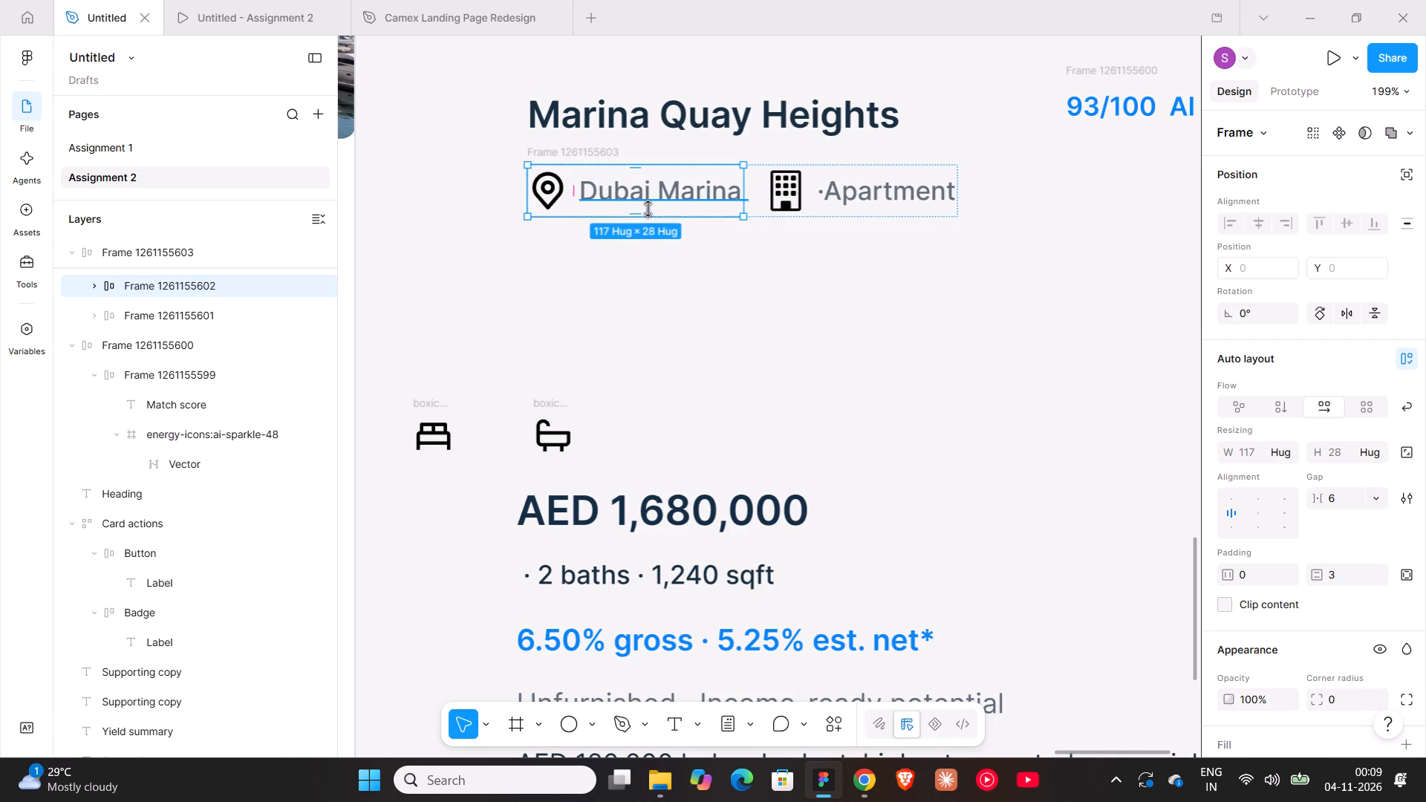
Duplicate the Dubai Marina icon-and-text row to about 41 px below the original.
{"action": "left_click", "coordinate": [648, 183]}
{"action": "left_click", "coordinate": [648, 183]}
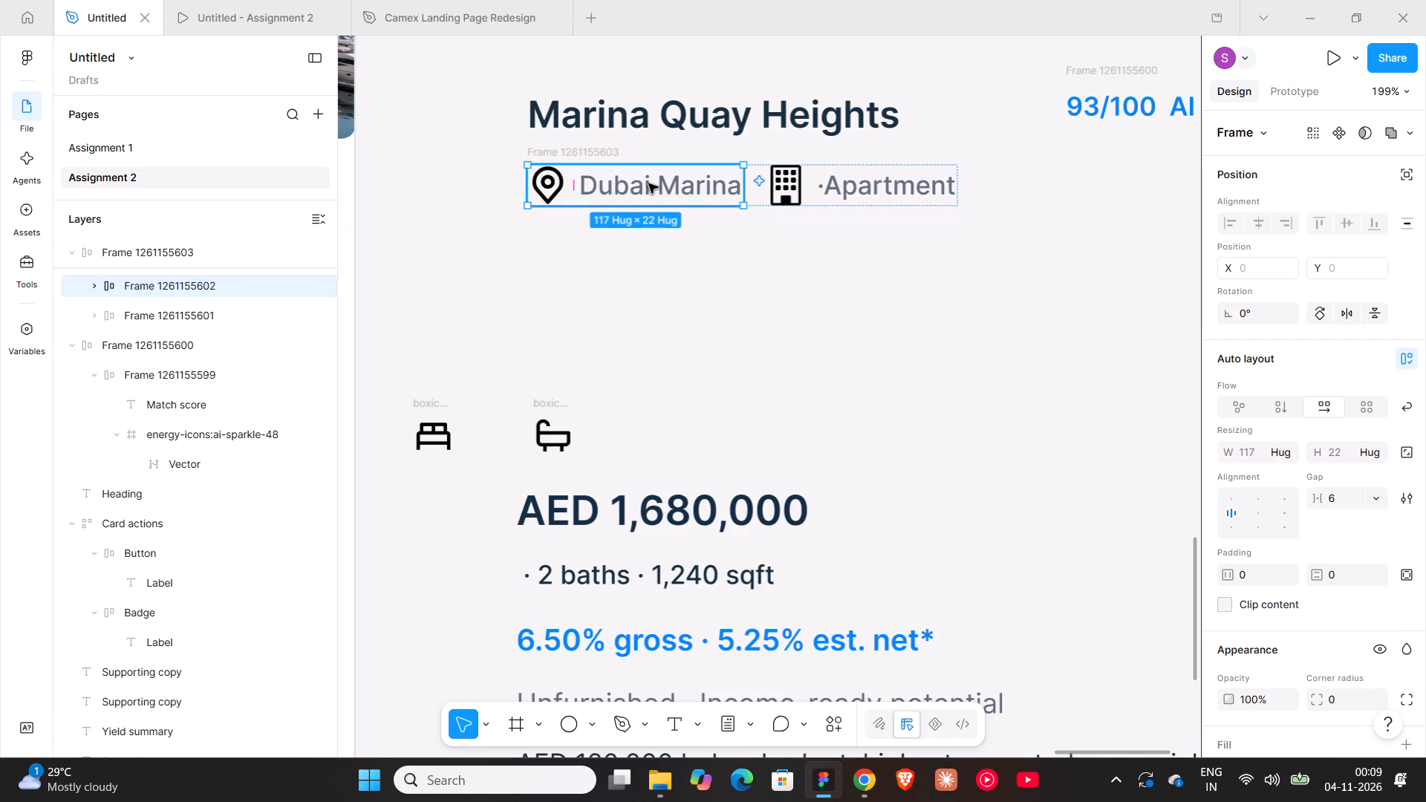
{"action": "left_click_drag", "start_coordinate": [648, 183], "coordinate": [647, 298], "text": "alt"}
Replace the text in the duplicated Dubai Marina row with "2 Beds".
{"action": "triple_click", "coordinate": [647, 298]}
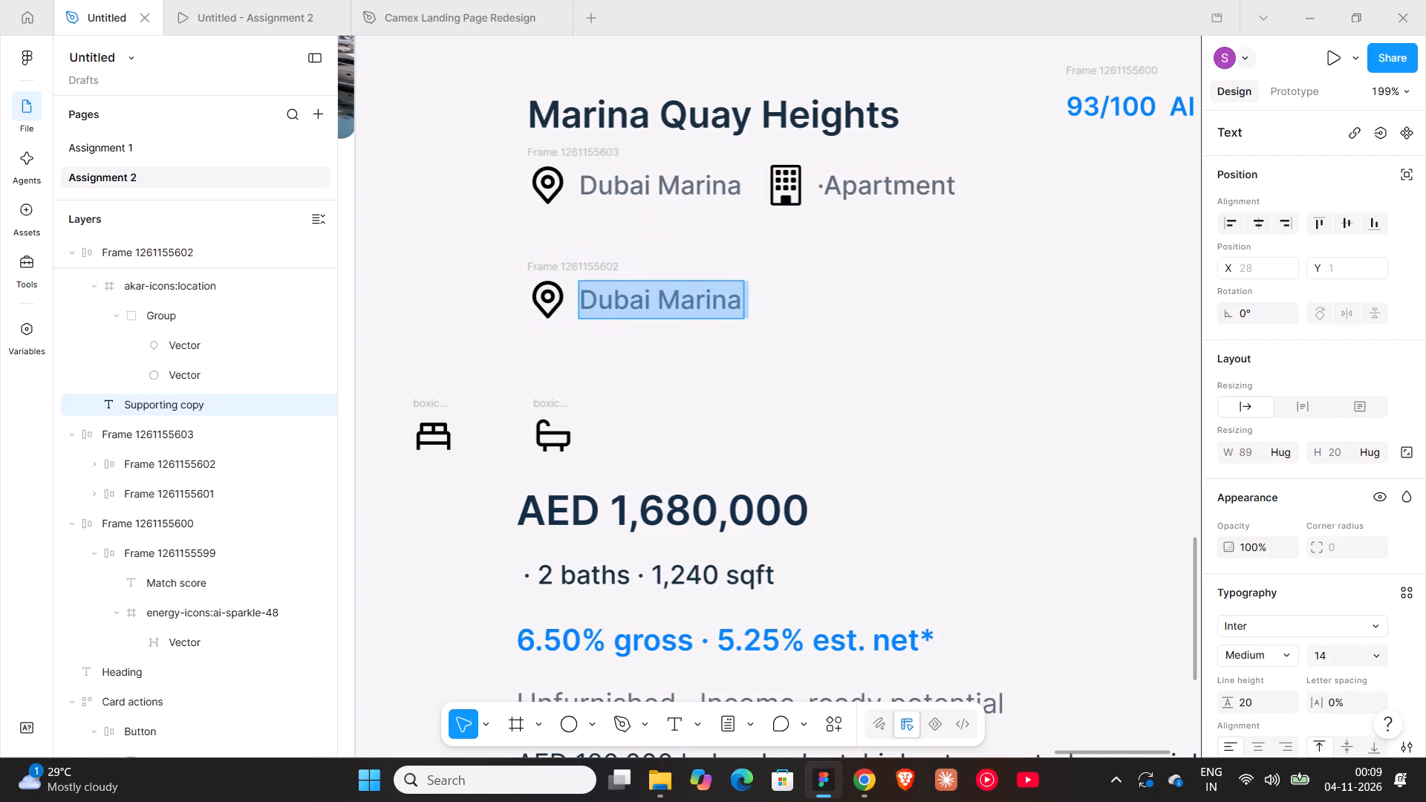
{"action": "key", "text": "ctrl+c"}
{"action": "key", "text": "Down"}
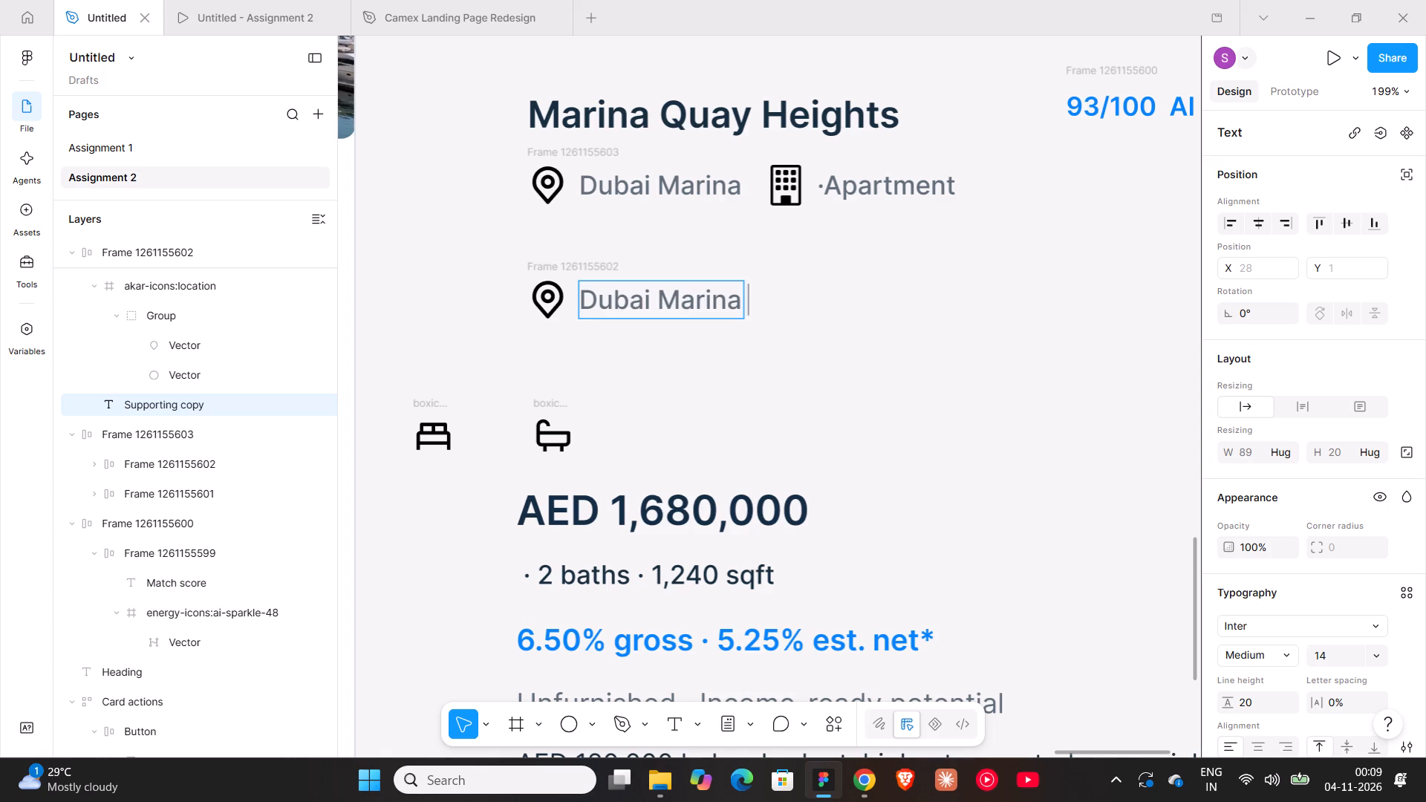
{"action": "key", "text": "ctrl+z"}
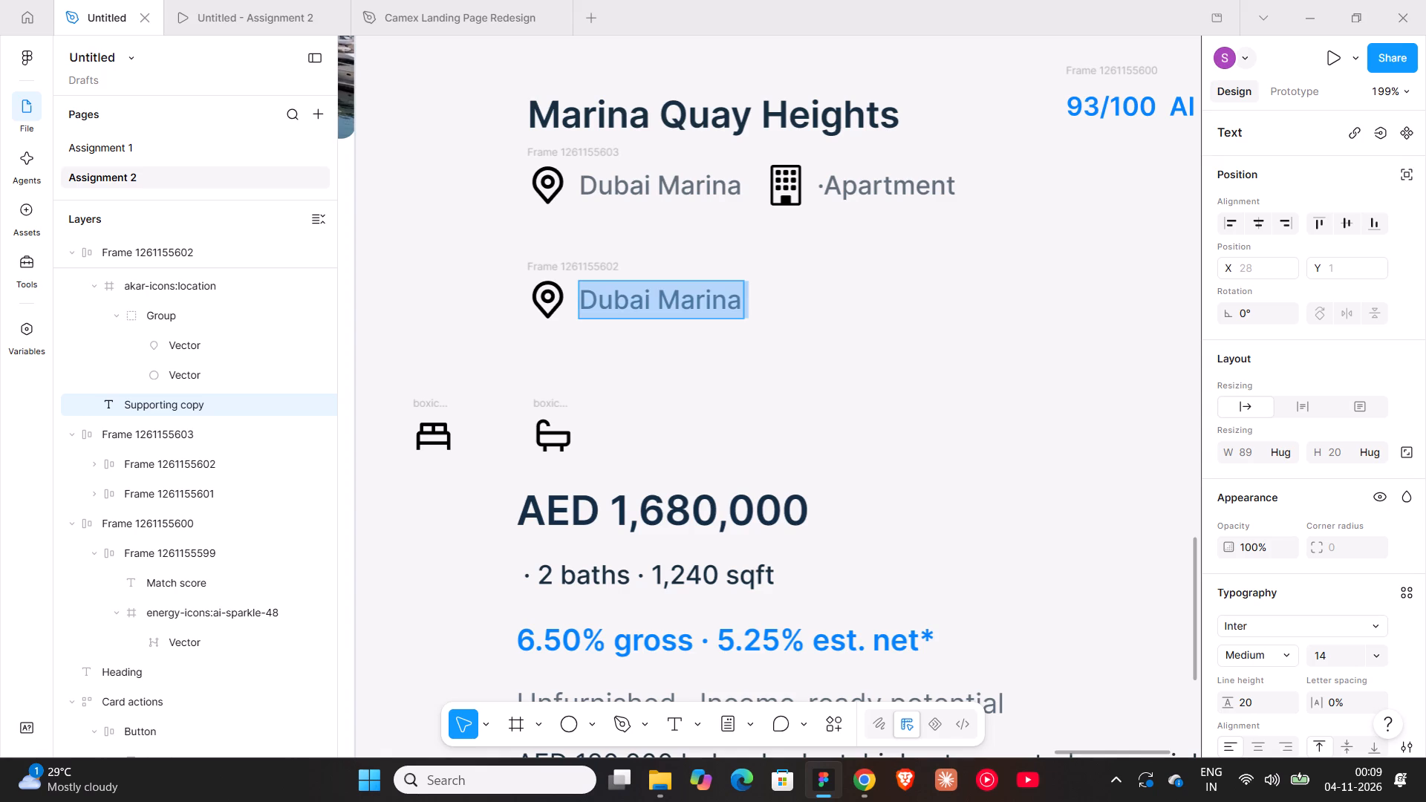
{"action": "key", "text": "2"}
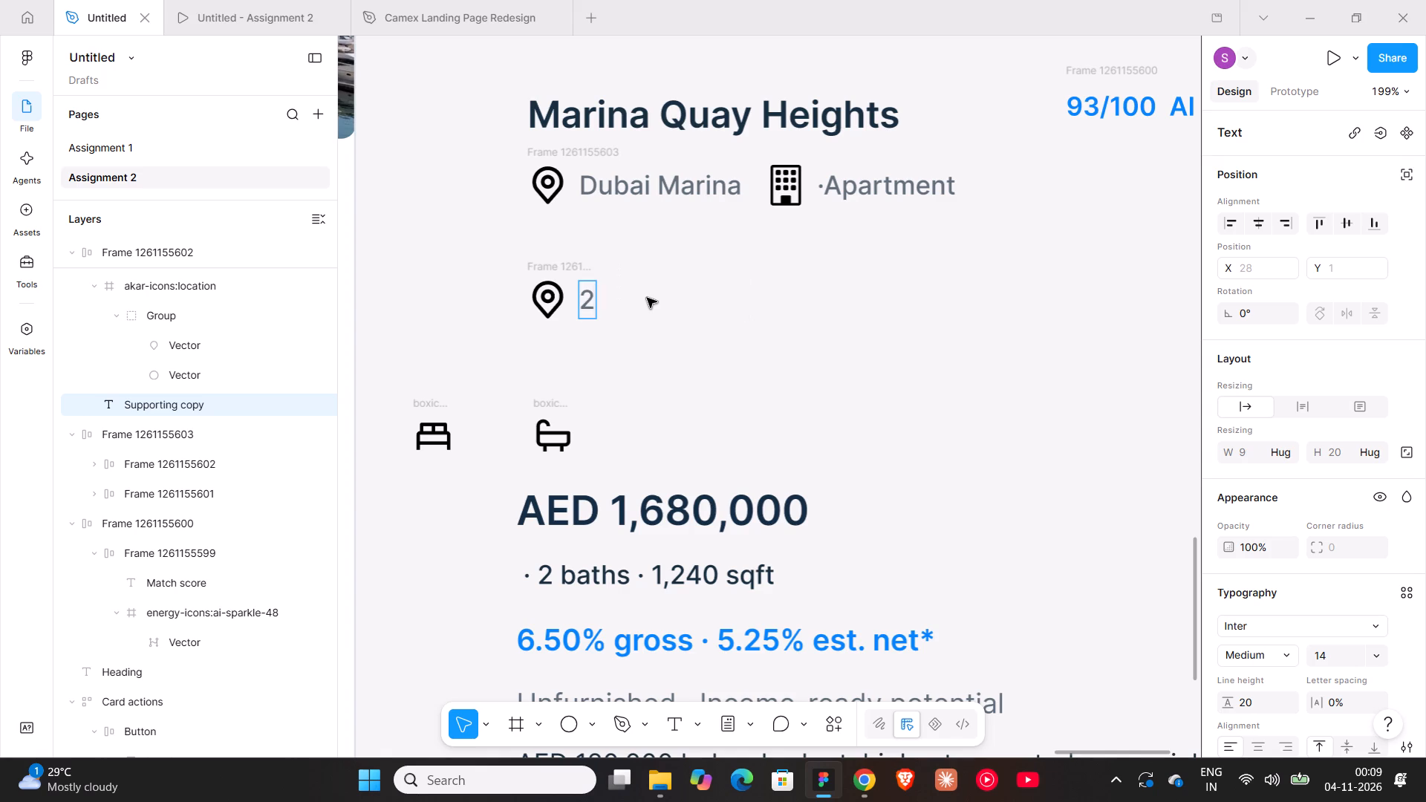
{"action": "key", "text": "space"}
{"action": "type", "text": "Beds"}
{"action": "left_click", "coordinate": [645, 305]}
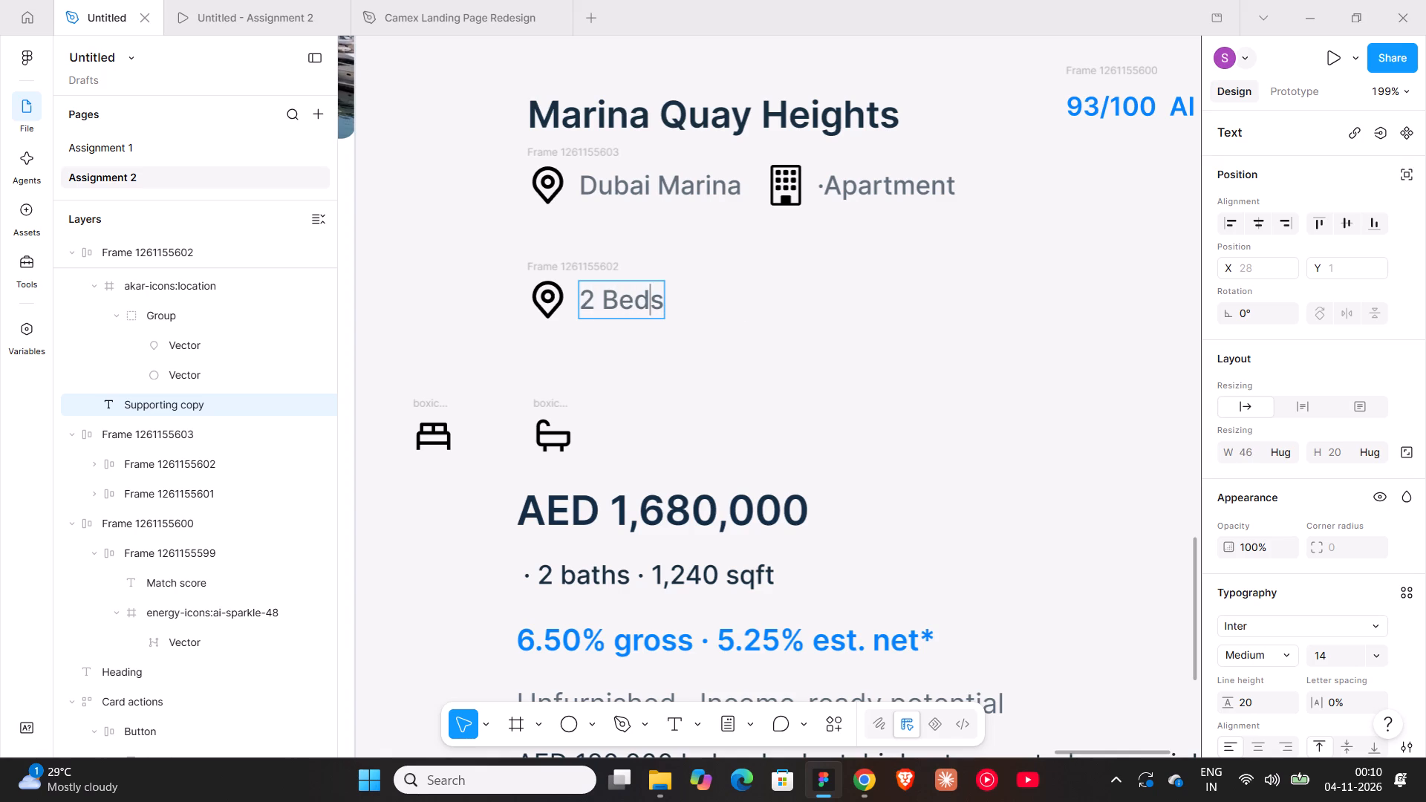
Cut the standalone bath icon and swap it in for the location icon in the "2 Beds" row.
{"action": "left_click", "coordinate": [556, 405]}
{"action": "left_click", "coordinate": [556, 405]}
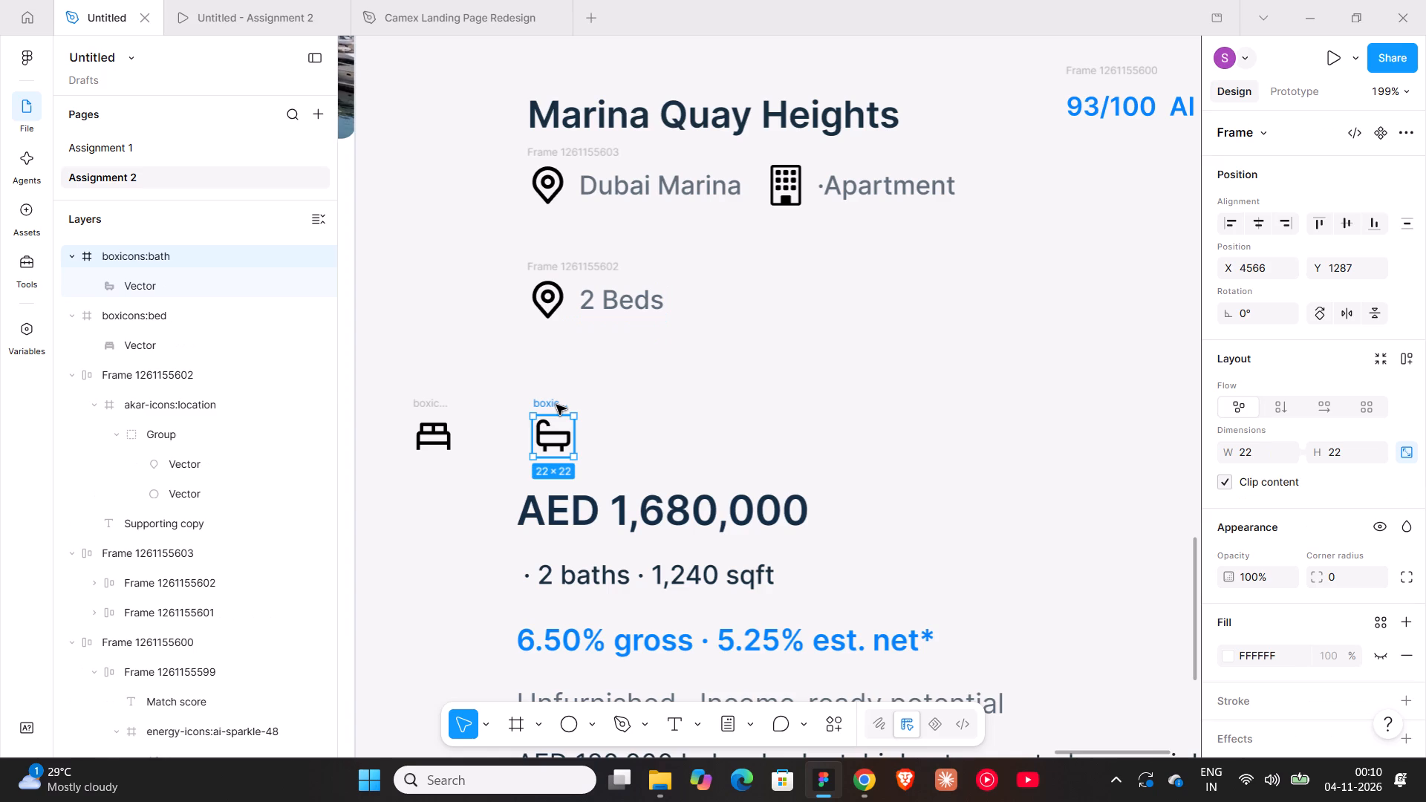
{"action": "key", "text": "ctrl+x"}
{"action": "left_click", "coordinate": [541, 294]}
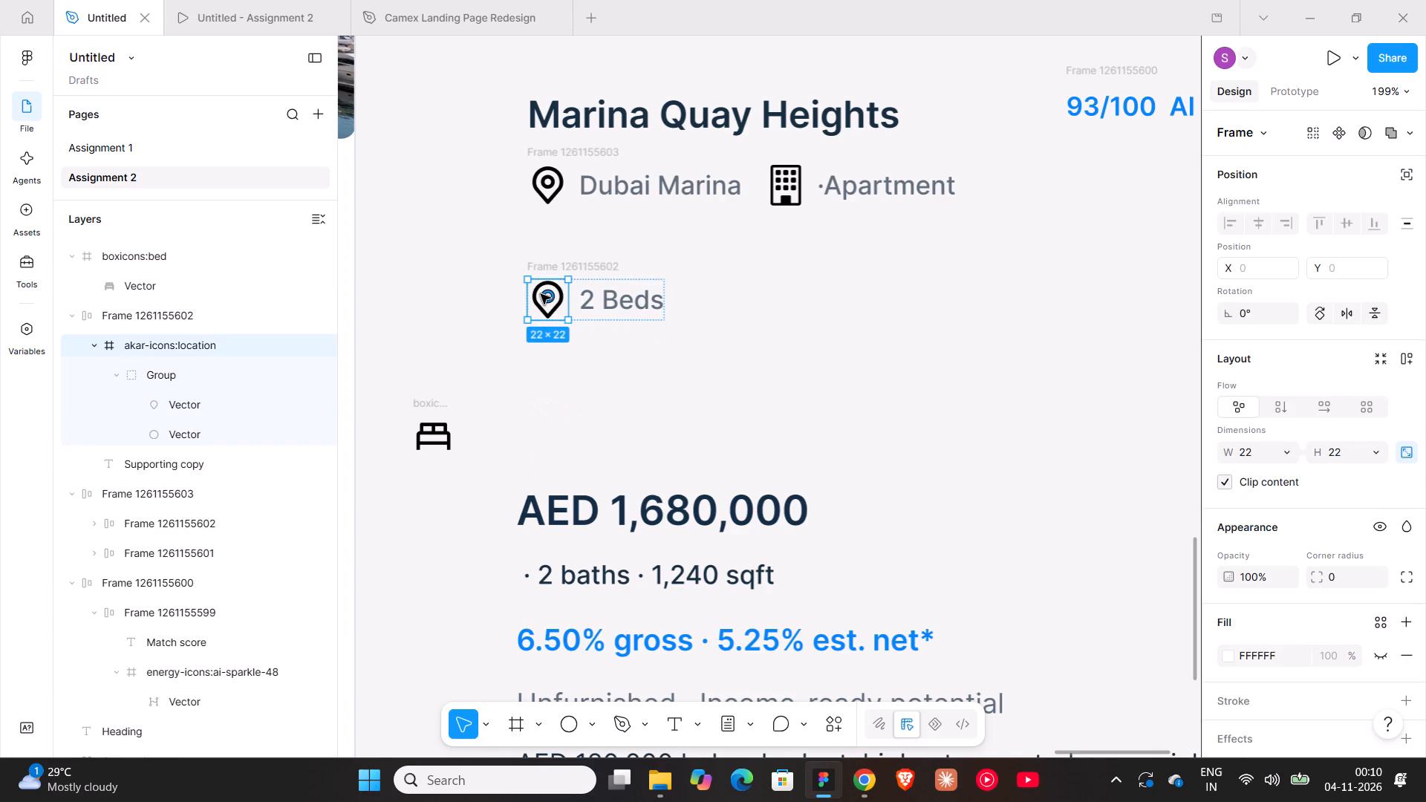
{"action": "key", "text": "ctrl+shift+r"}
{"action": "left_click", "coordinate": [653, 366]}
{"action": "left_click", "coordinate": [579, 269]}
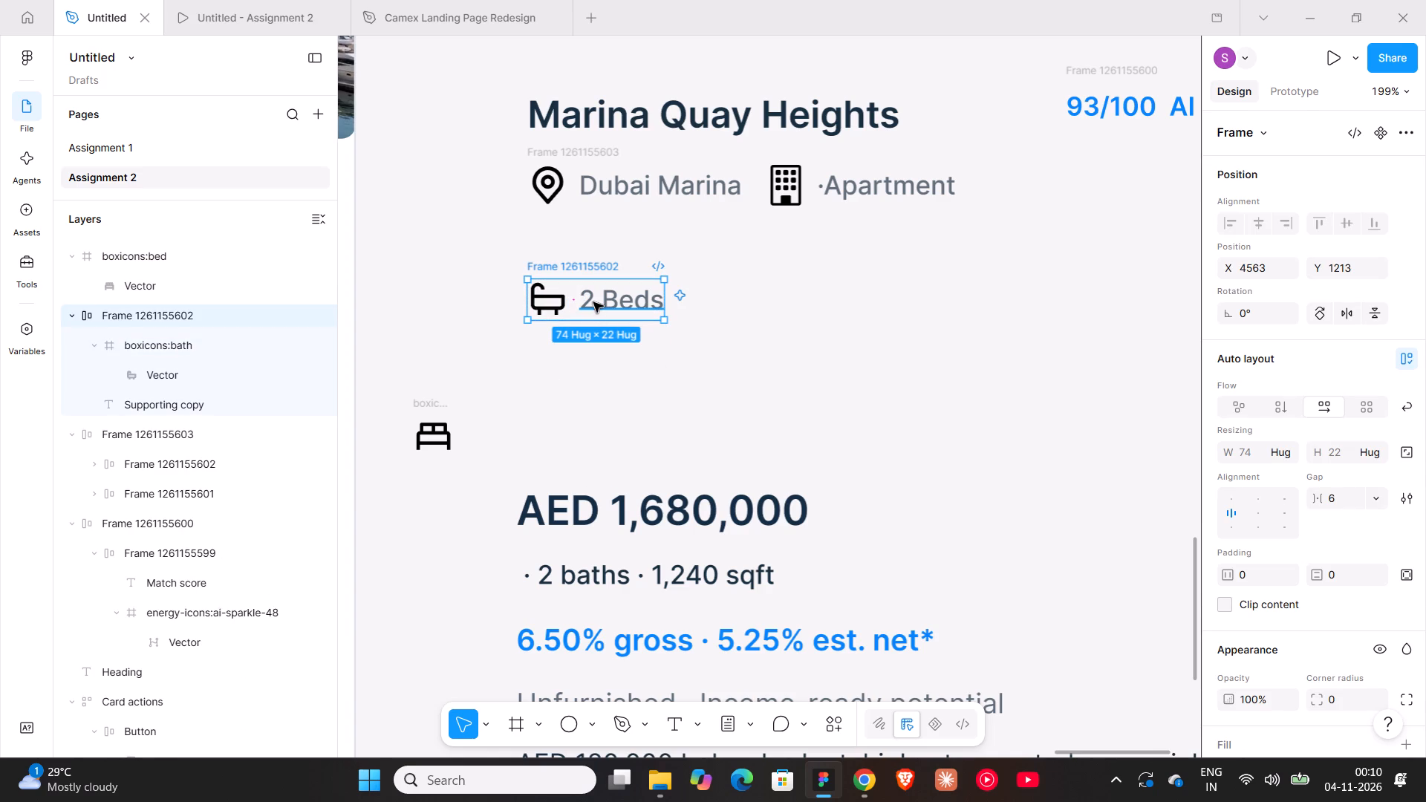
Recolour the location and building icons to #5F6E78, sampled from the Dubai Marina text.
{"action": "left_click", "coordinate": [614, 198]}
{"action": "left_click", "coordinate": [614, 198]}
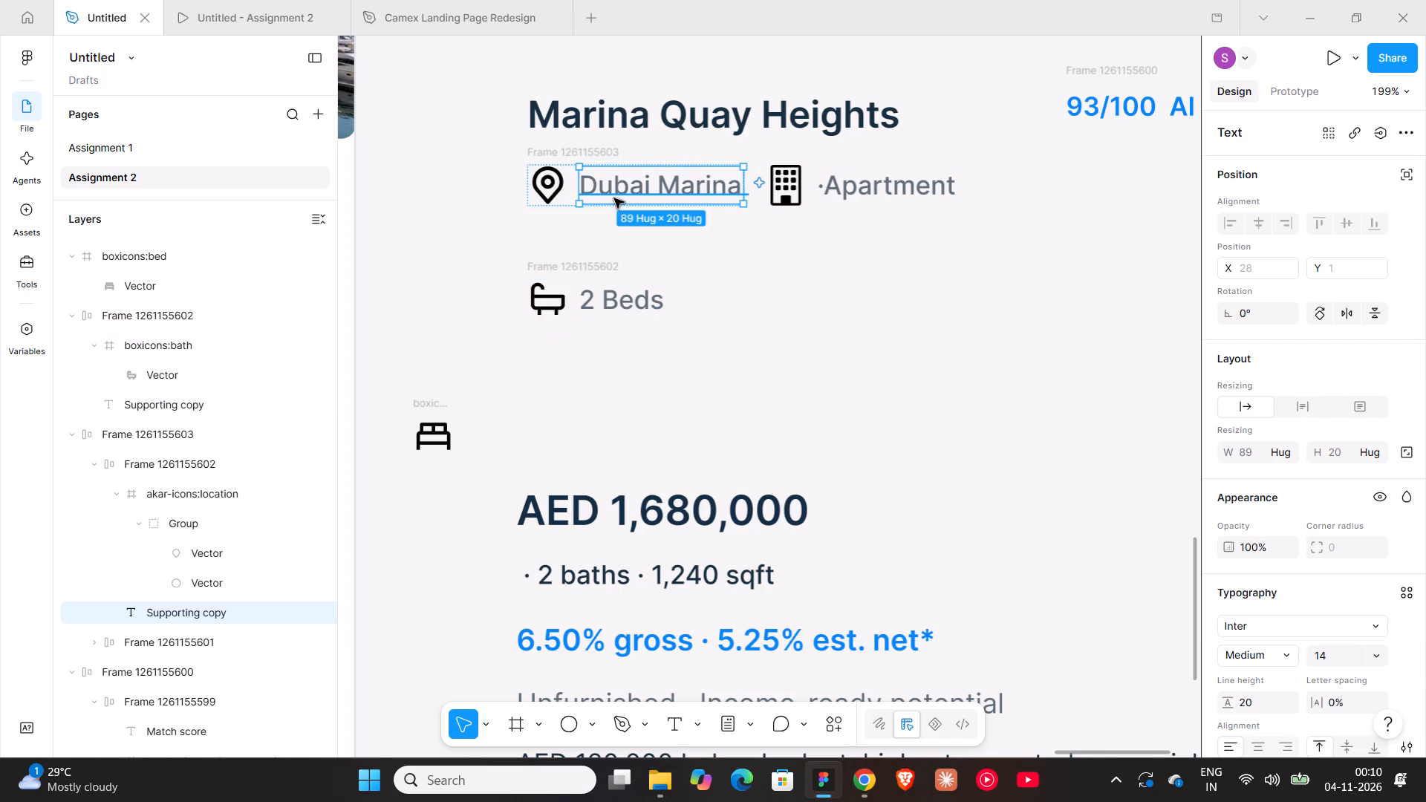
{"action": "left_click", "coordinate": [564, 188]}
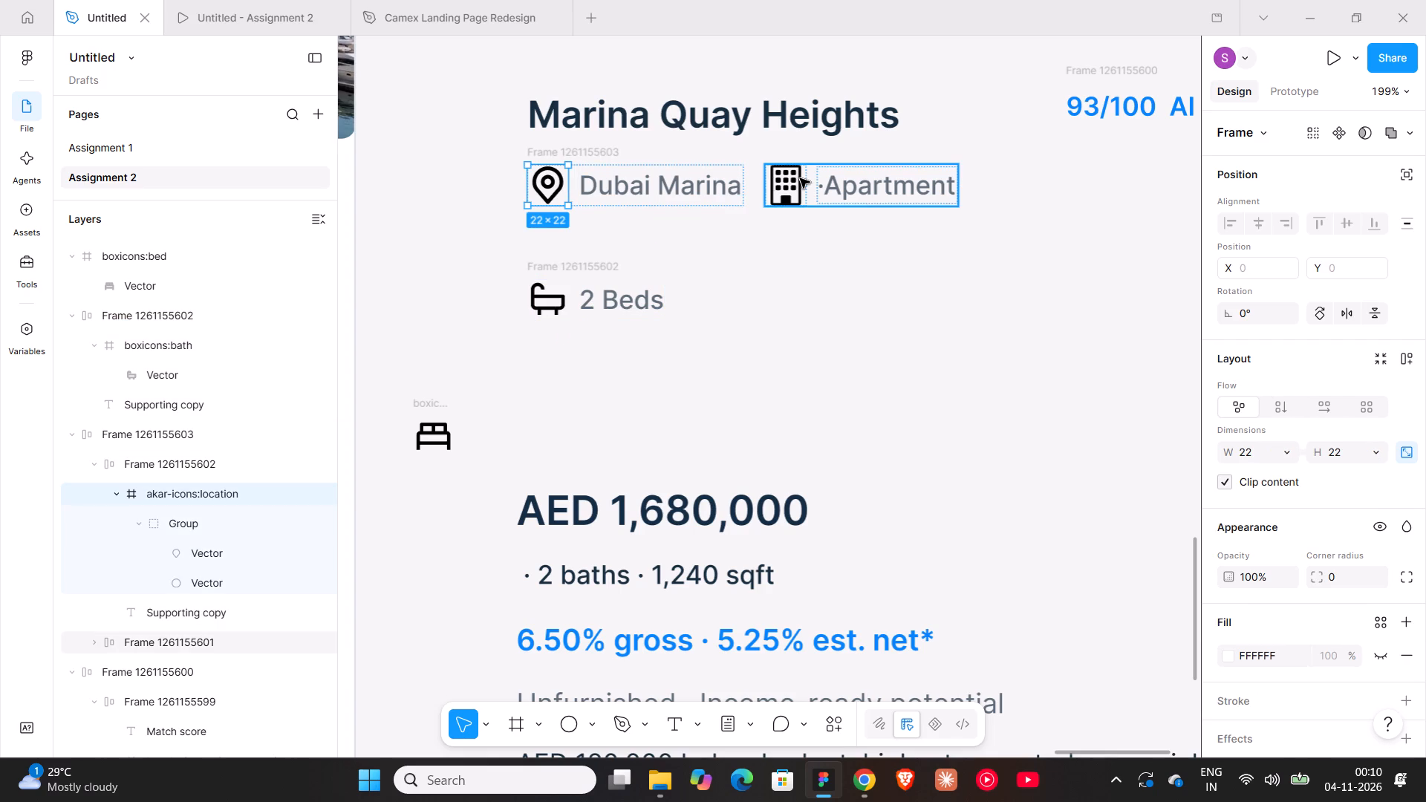
{"action": "double_click", "coordinate": [800, 178], "text": "shift"}
{"action": "scroll", "coordinate": [1243, 490], "scroll_direction": "down", "scroll_amount": 5}
{"action": "left_click", "coordinate": [1230, 525], "text": "shift"}
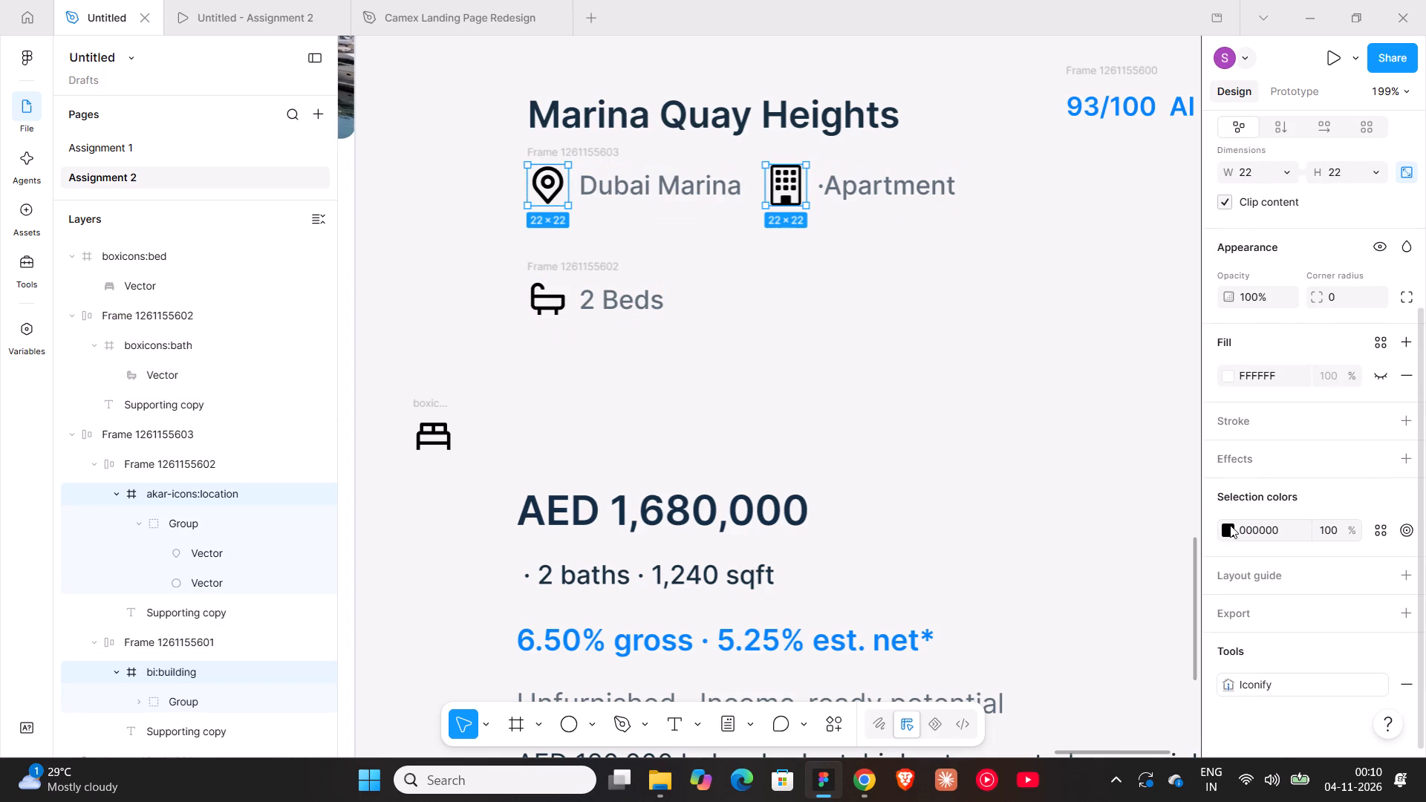
{"action": "left_click", "coordinate": [1003, 561]}
{"action": "scroll", "coordinate": [581, 229], "scroll_direction": "up", "scroll_amount": 8, "text": "ctrl"}
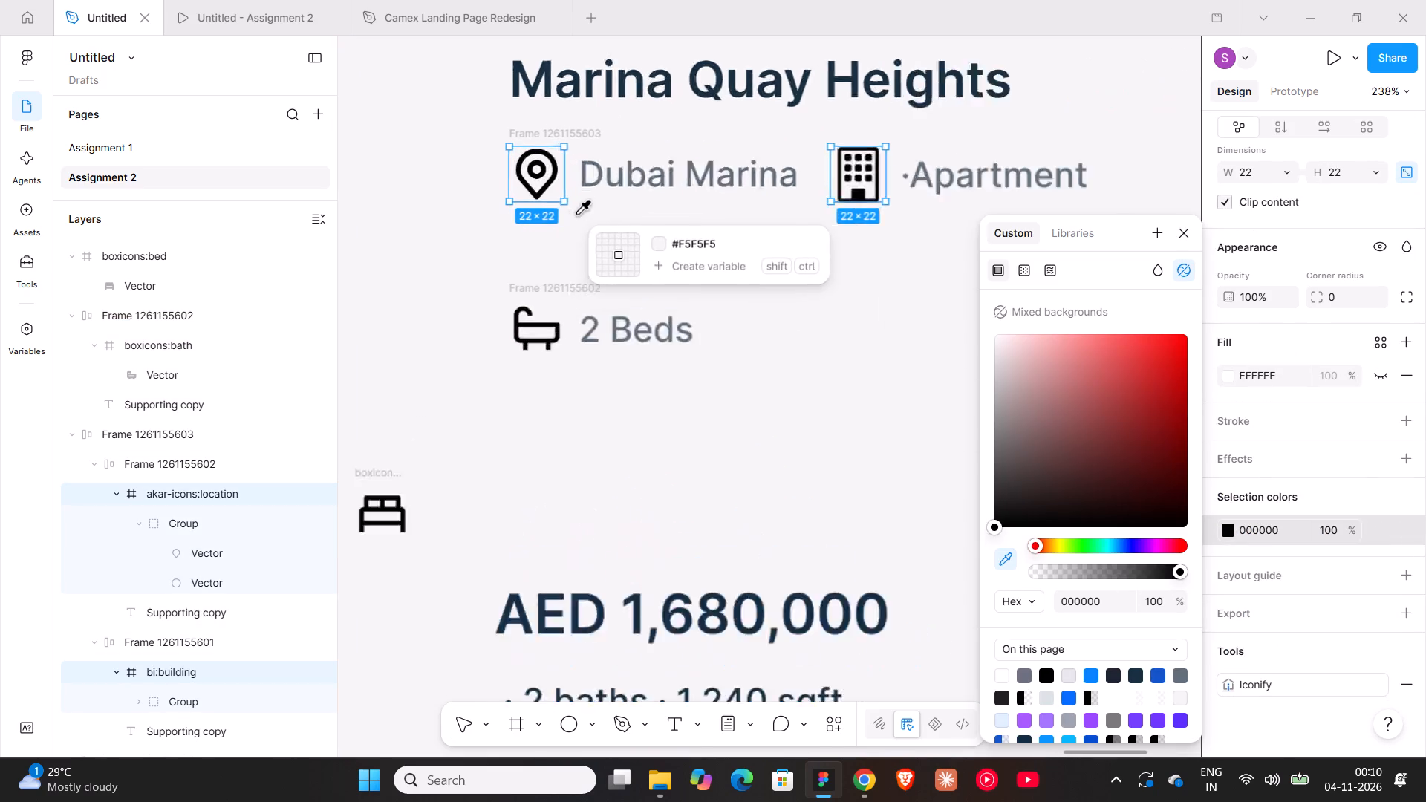
{"action": "left_click", "coordinate": [585, 153]}
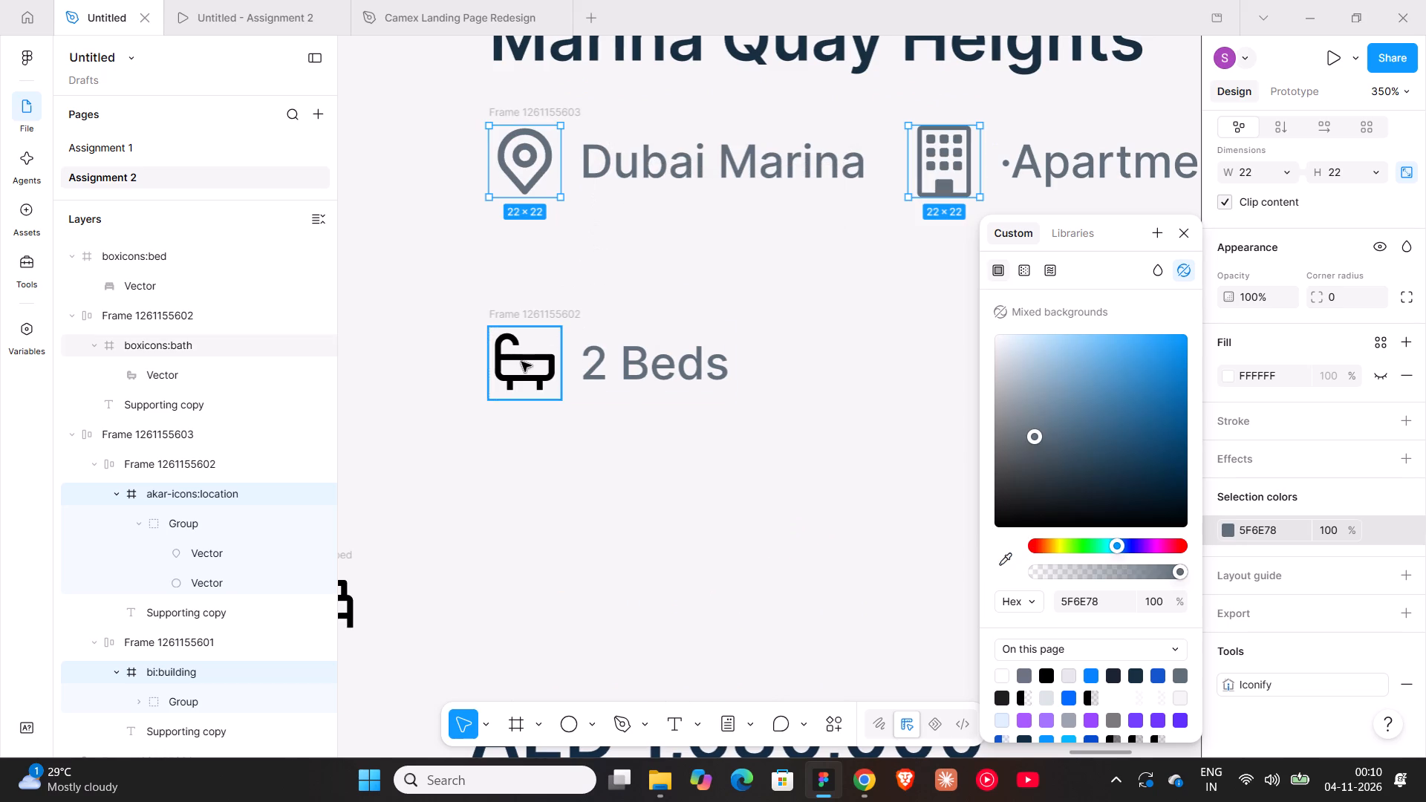
Recolour the bath and bed icons together to the grey #6B7280.
{"action": "left_click", "coordinate": [549, 368]}
{"action": "scroll", "coordinate": [549, 368], "scroll_direction": "down", "scroll_amount": 4, "text": "ctrl"}
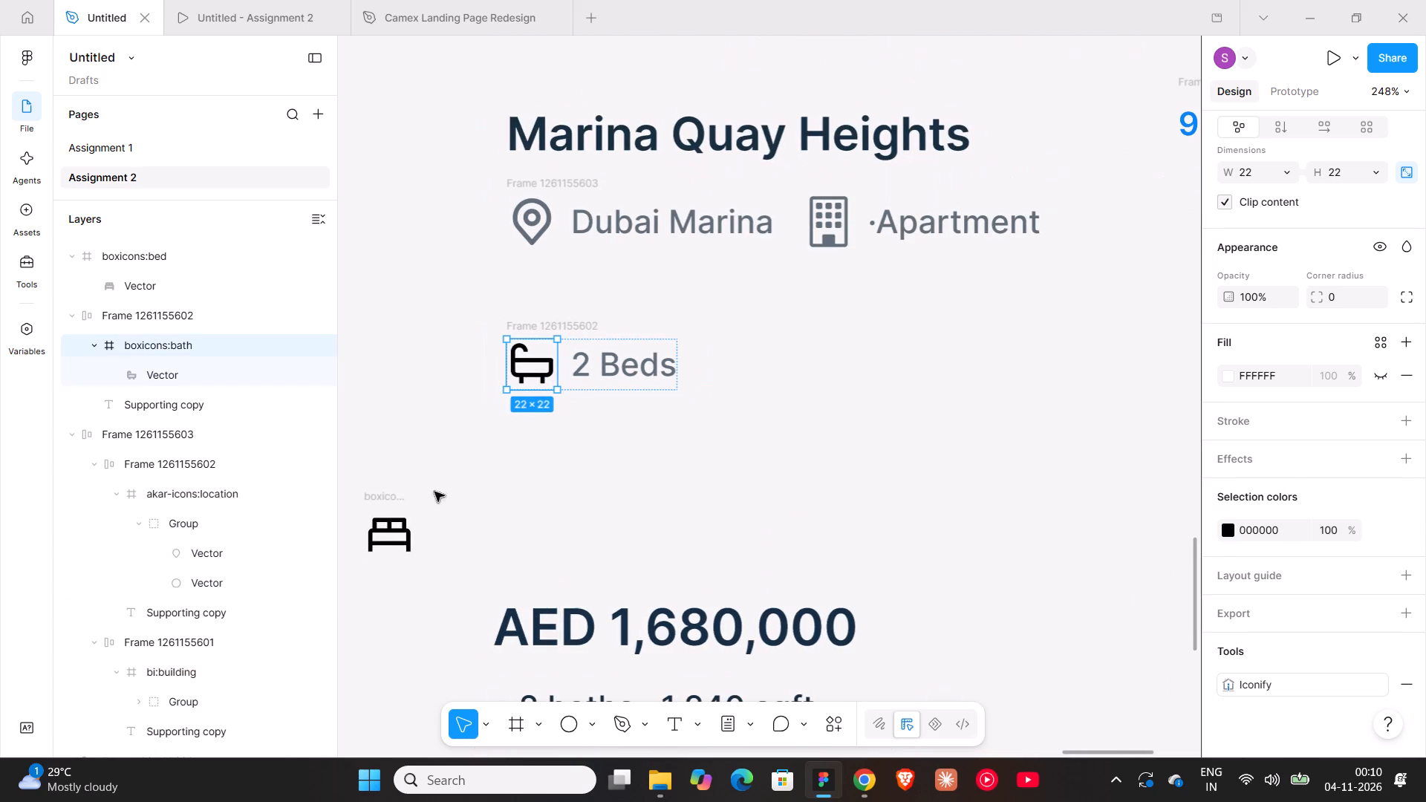
{"action": "left_click", "coordinate": [388, 543], "text": "shift"}
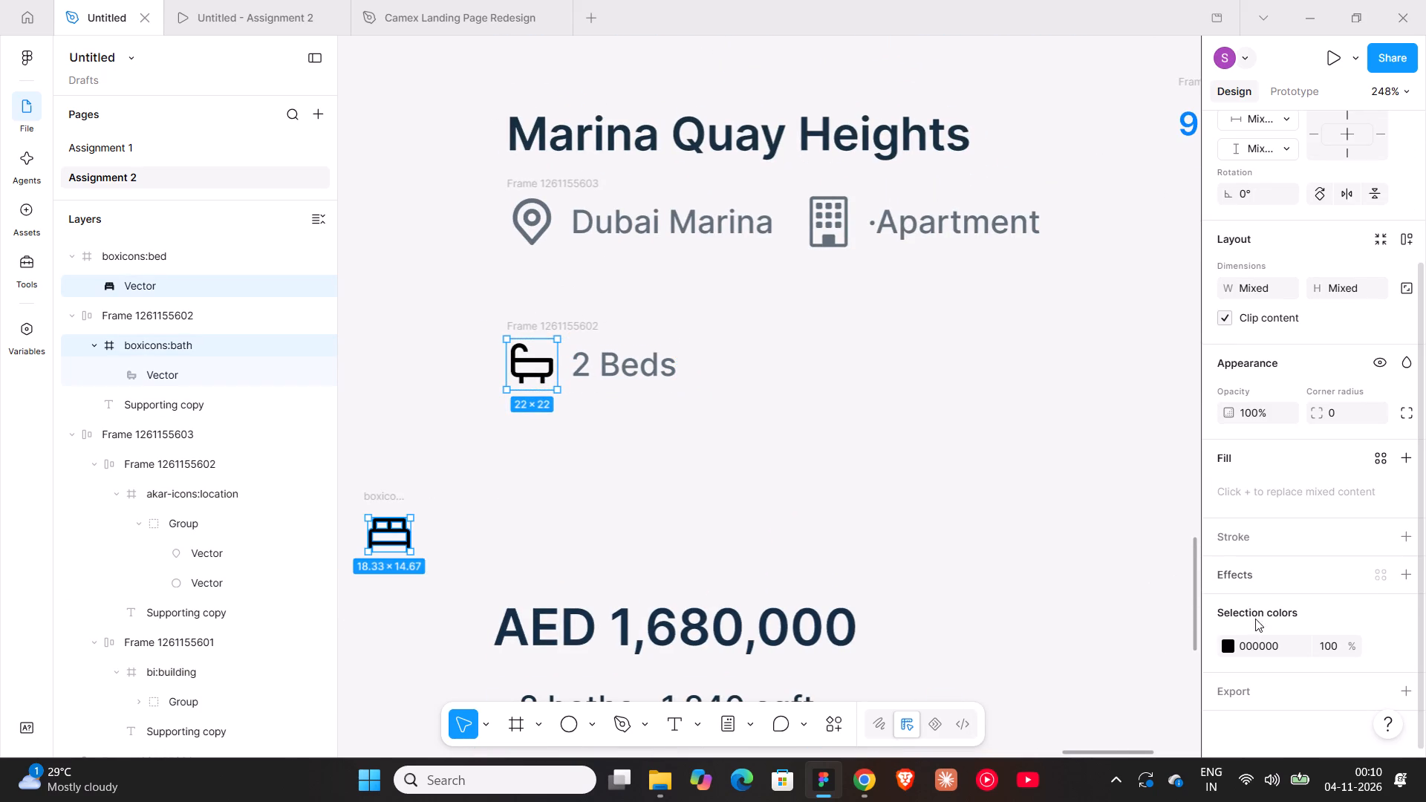
{"action": "left_click", "coordinate": [1232, 645]}
{"action": "left_click", "coordinate": [1022, 679]}
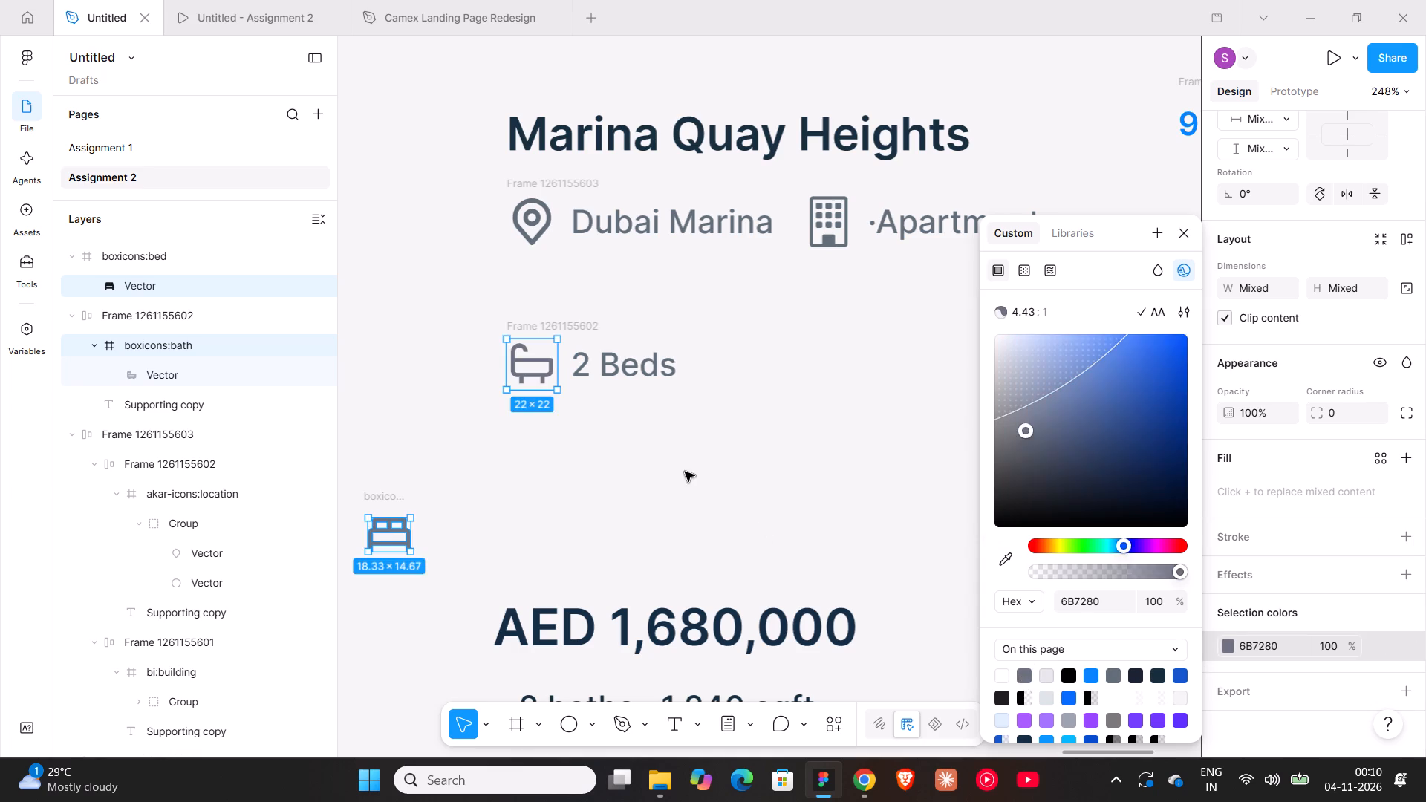
{"action": "left_click", "coordinate": [683, 470]}
Duplicate the "2 Beds" icon-and-text row about 36 px below the original.
{"action": "left_click", "coordinate": [555, 327]}
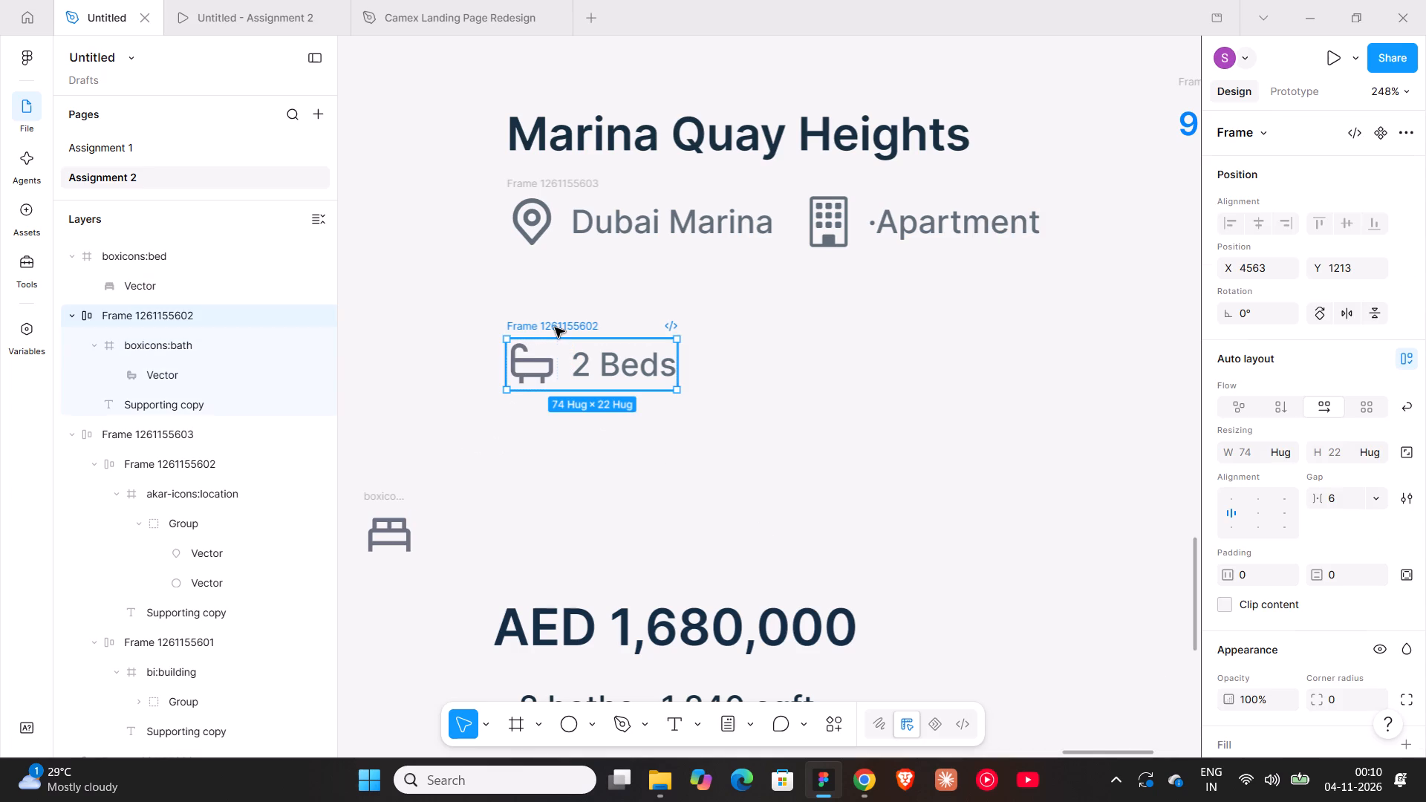
{"action": "left_click_drag", "start_coordinate": [555, 327], "coordinate": [554, 411], "text": "alt"}
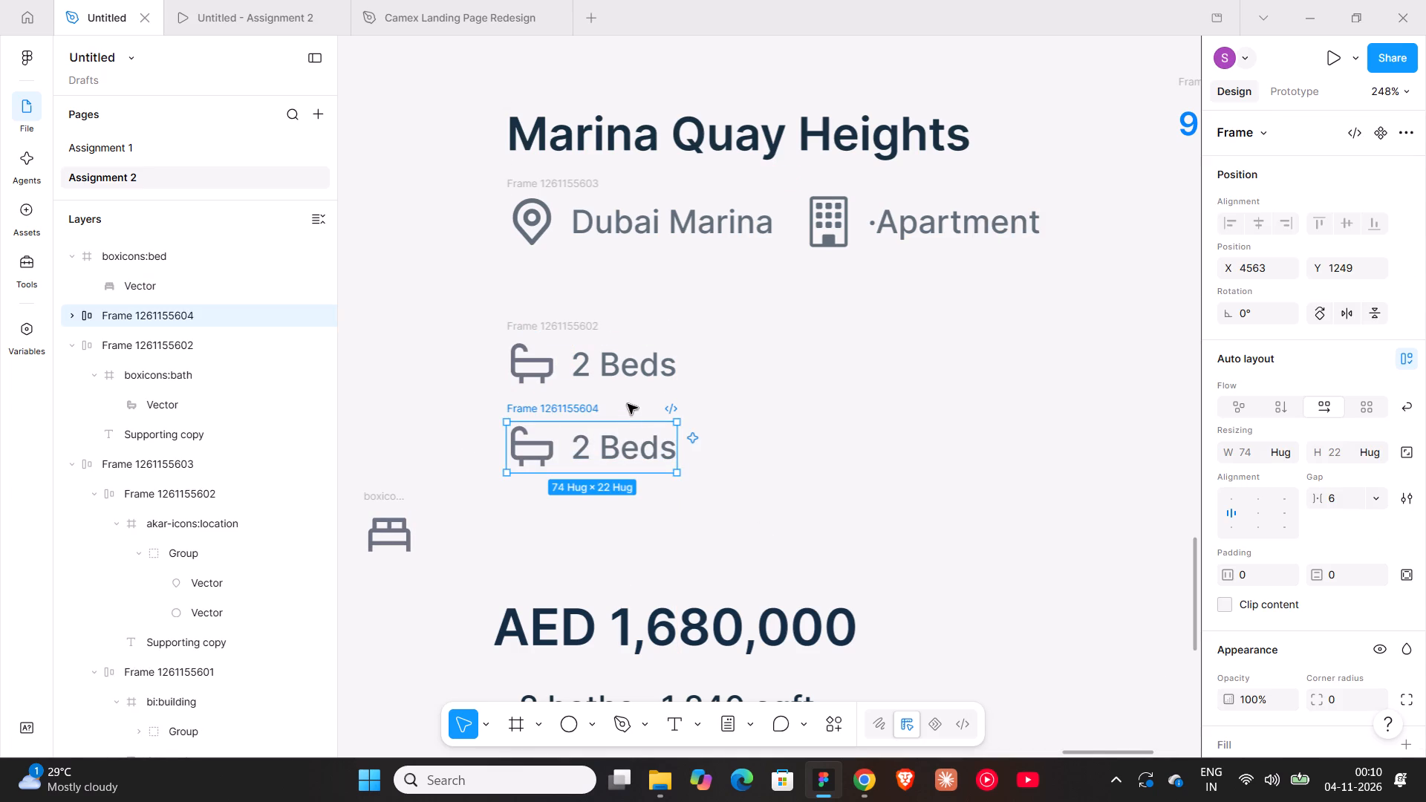
Change the text of the upper "2 Beds" row to "2 Baths".
{"action": "left_click", "coordinate": [604, 372]}
{"action": "left_click", "coordinate": [604, 372]}
{"action": "left_click", "coordinate": [626, 369]}
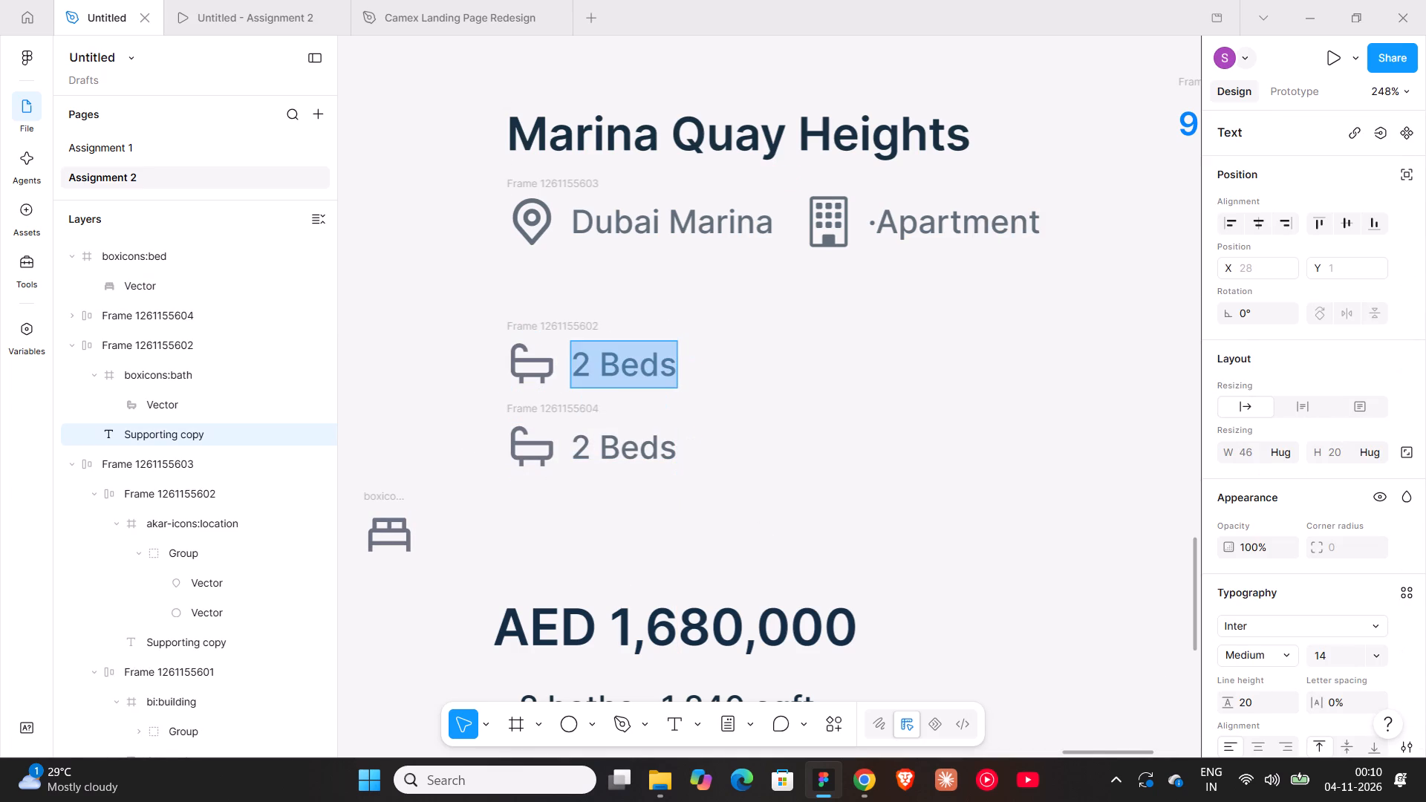
{"action": "left_click", "coordinate": [655, 365]}
{"action": "key", "text": "BackSpace"}
{"action": "key", "text": "BackSpace"}
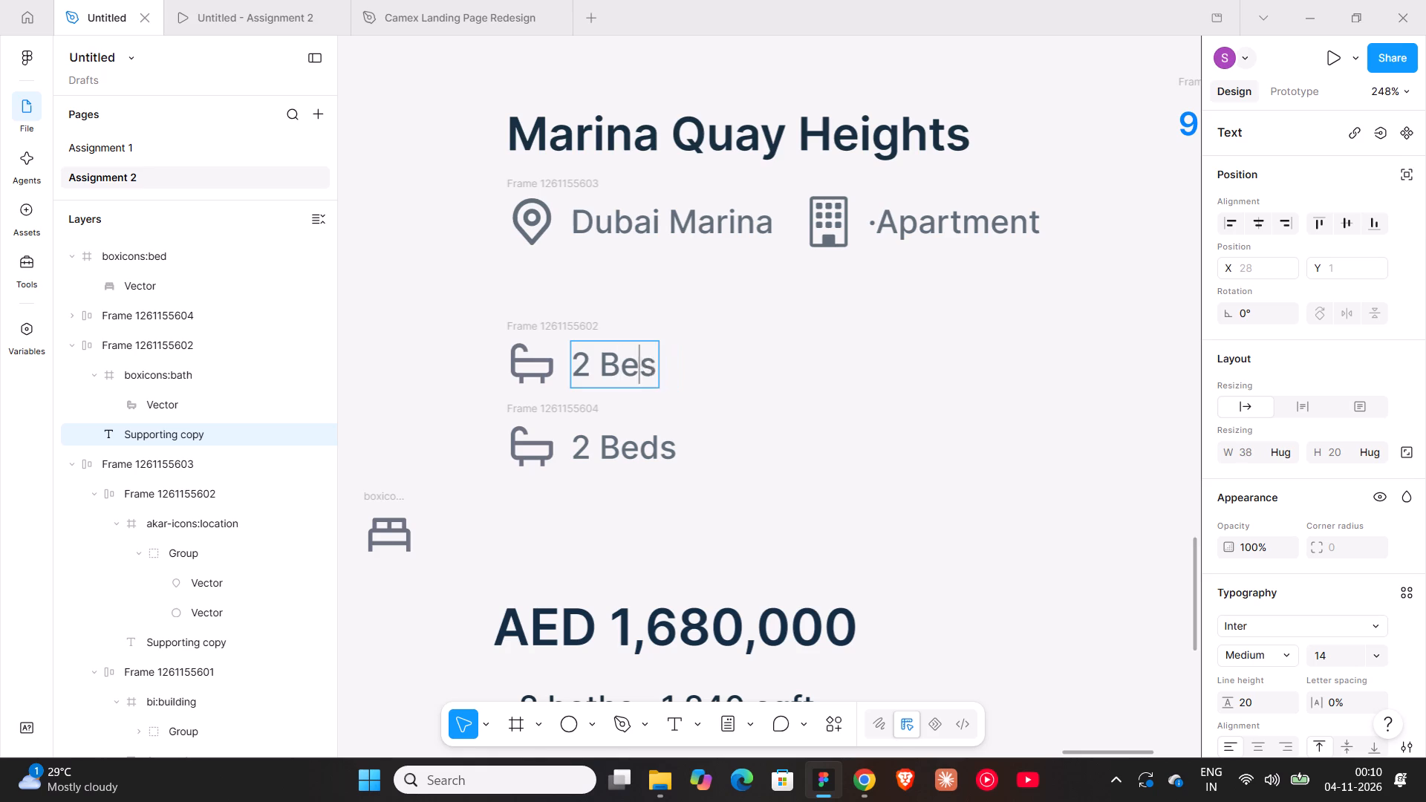
{"action": "type", "text": "ath"}
{"action": "left_click", "coordinate": [738, 473]}
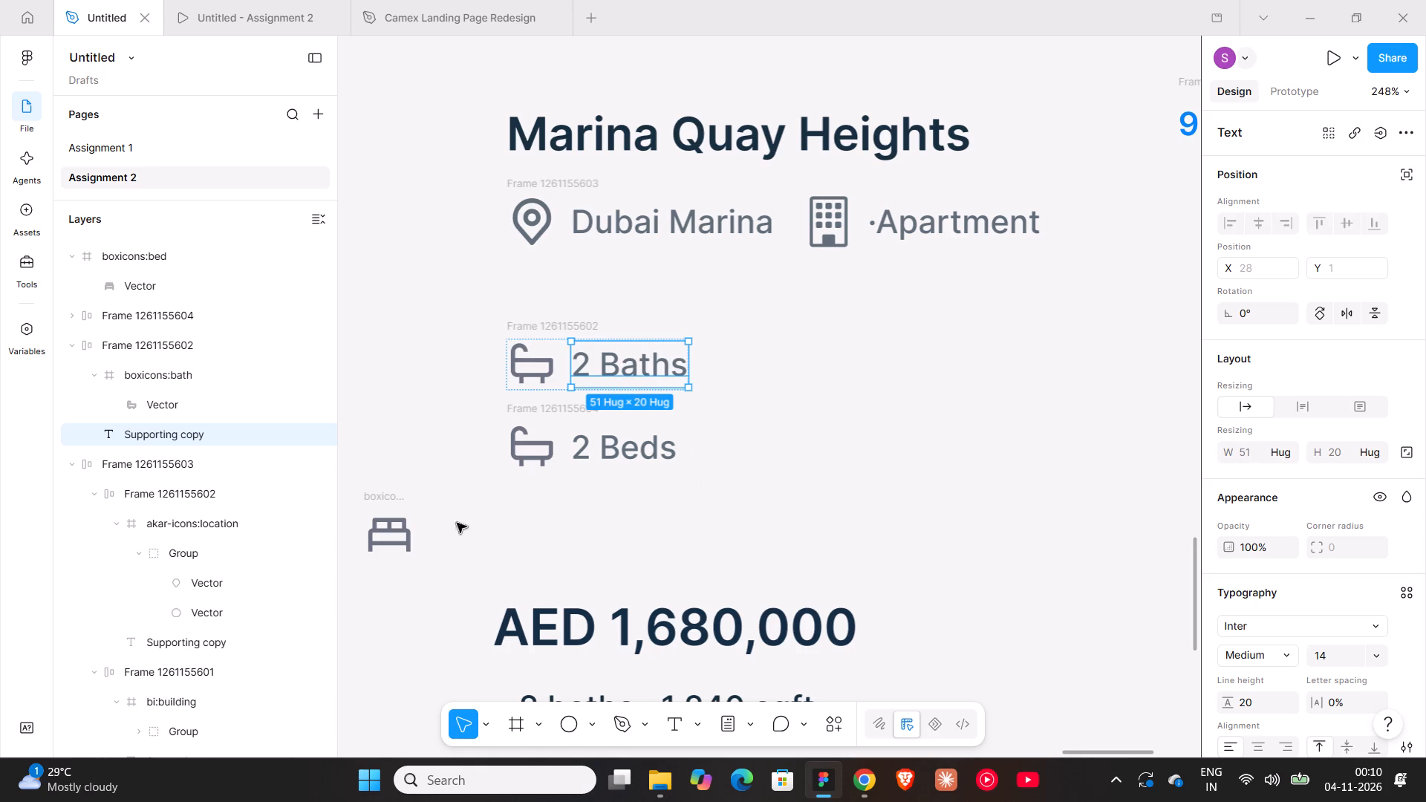
Cut the standalone bed icon and swap it in for the bath icon in the "2 Beds" row.
{"action": "left_click", "coordinate": [368, 503]}
{"action": "key", "text": "ctrl+x"}
{"action": "left_click", "coordinate": [521, 440]}
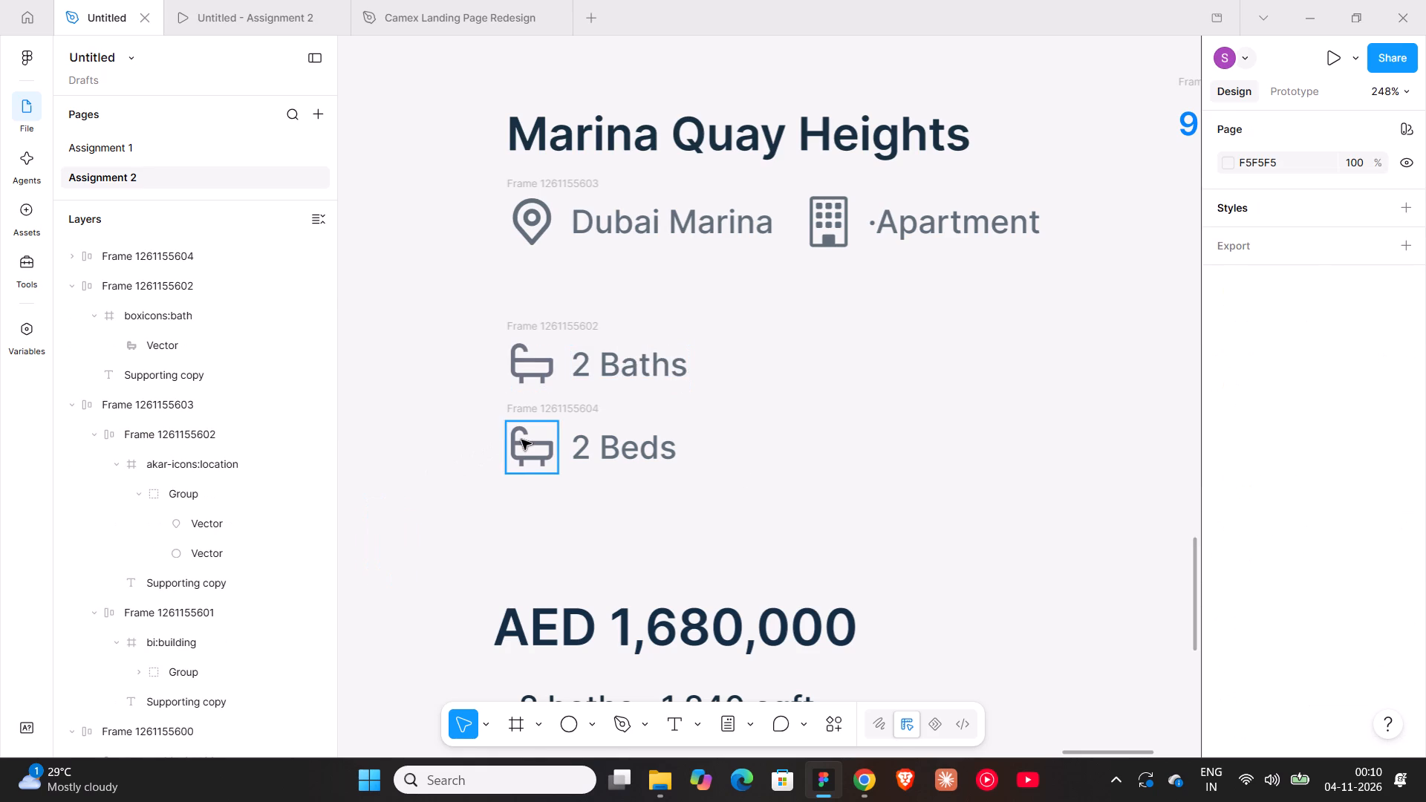
{"action": "key", "text": "ctrl+shift+r"}
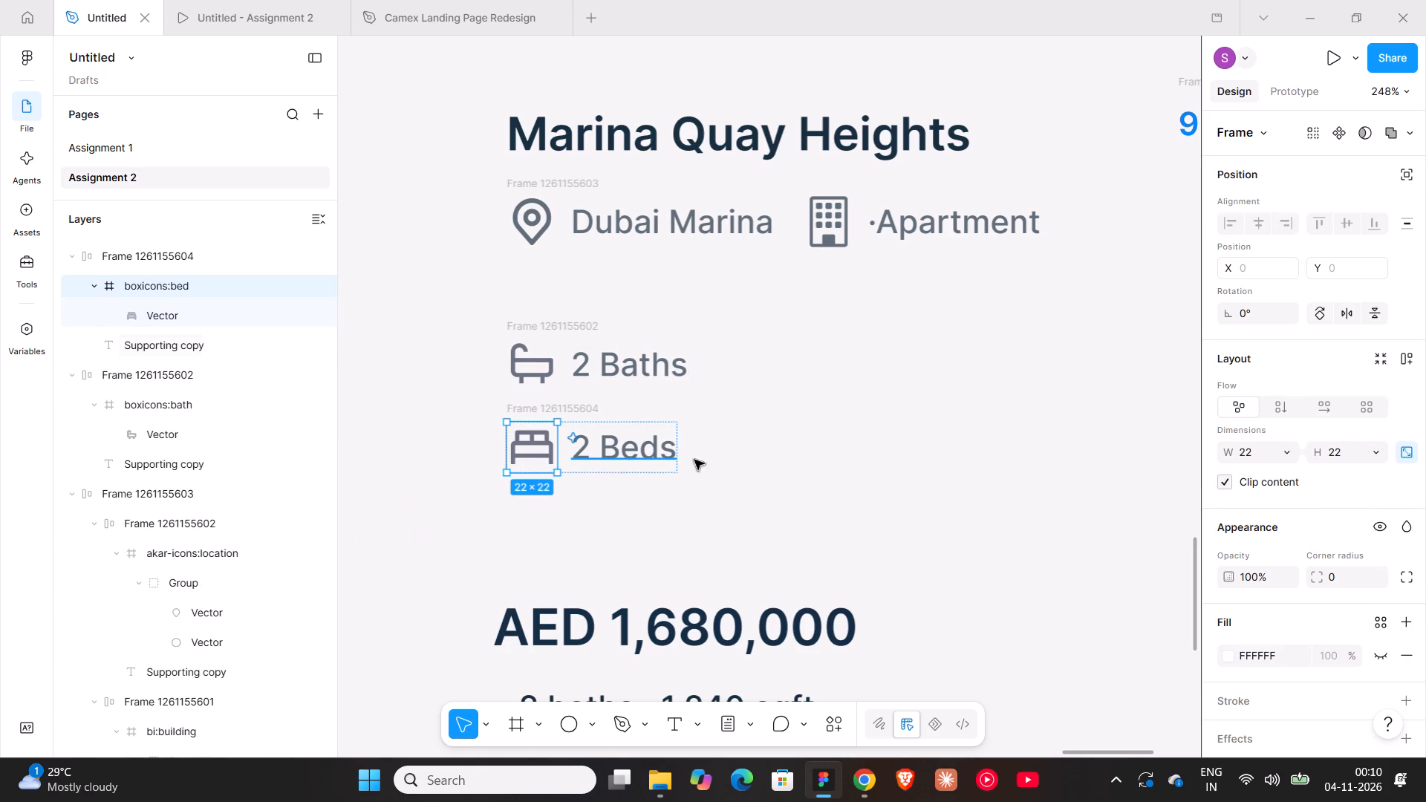
{"action": "left_click", "coordinate": [853, 420]}
Place the "2 Beds" row beside the "2 Baths" row and combine both in a horizontal auto layout with gap 12.
{"action": "scroll", "coordinate": [853, 420], "scroll_direction": "down", "scroll_amount": 4}
{"action": "scroll", "coordinate": [789, 332], "scroll_direction": "down", "scroll_amount": 5, "text": "ctrl"}
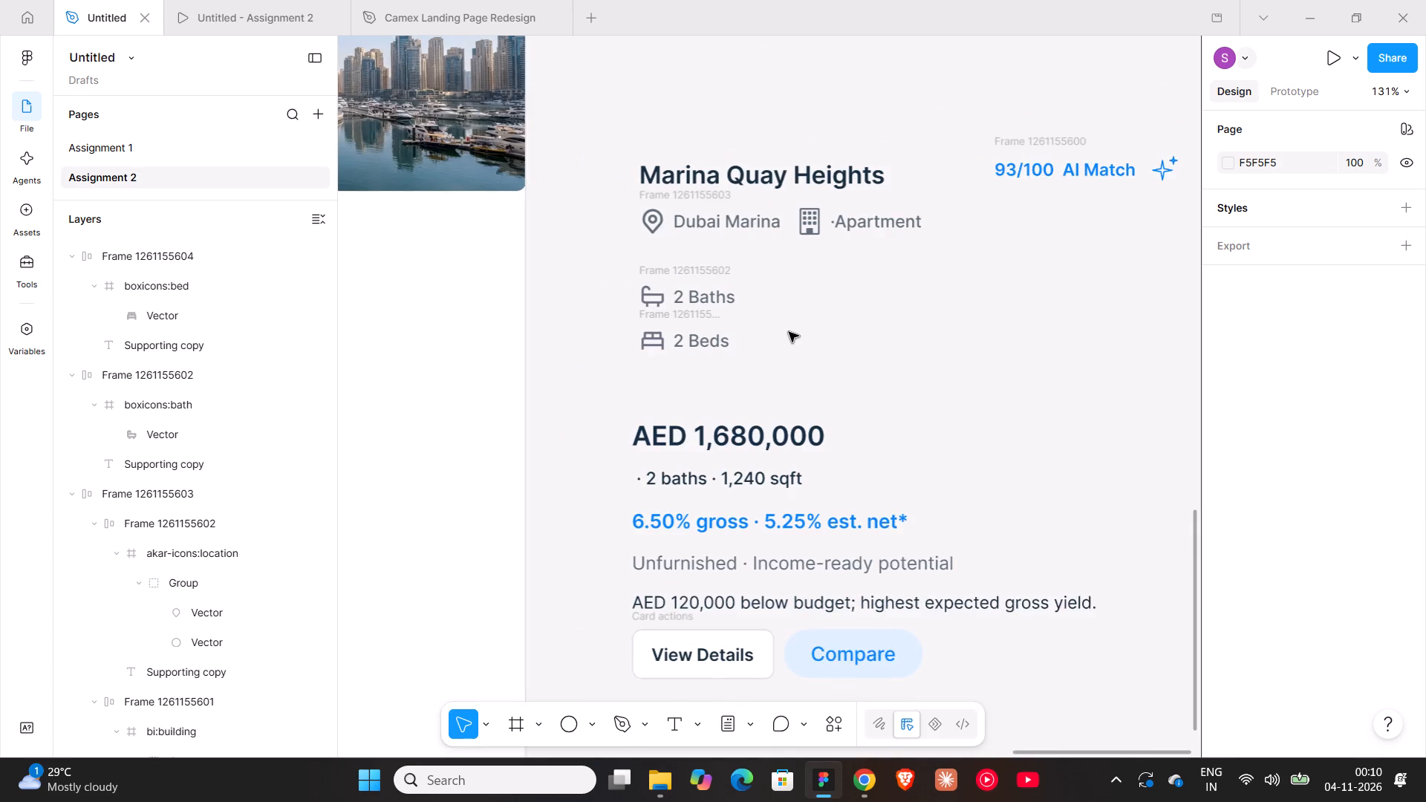
{"action": "scroll", "coordinate": [789, 332], "scroll_direction": "down", "scroll_amount": 3, "text": "shift"}
{"action": "left_click", "coordinate": [746, 300]}
{"action": "left_click_drag", "start_coordinate": [599, 316], "coordinate": [706, 276]}
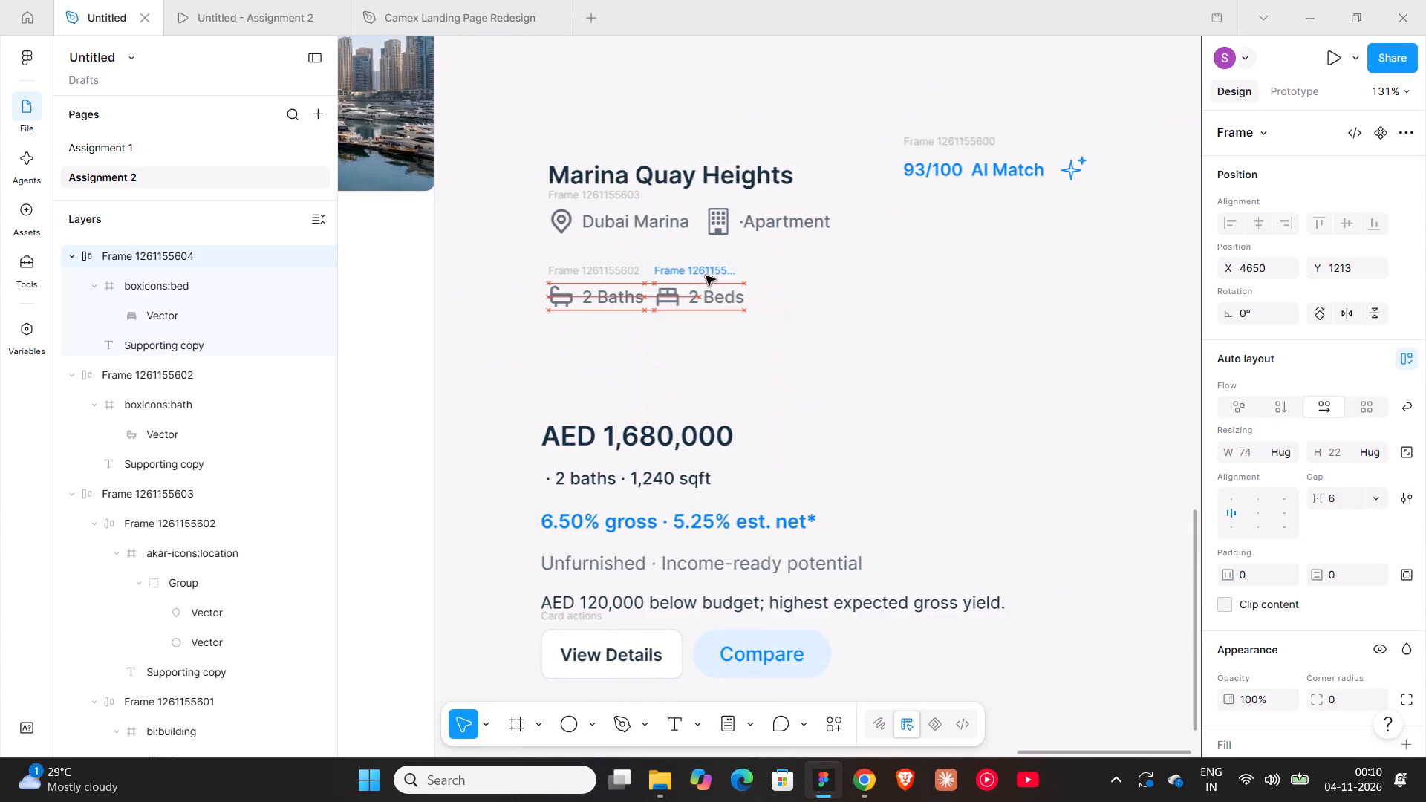
{"action": "left_click_drag", "start_coordinate": [706, 276], "coordinate": [705, 273]}
{"action": "left_click", "coordinate": [623, 267], "text": "shift"}
{"action": "key", "text": "shift+a"}
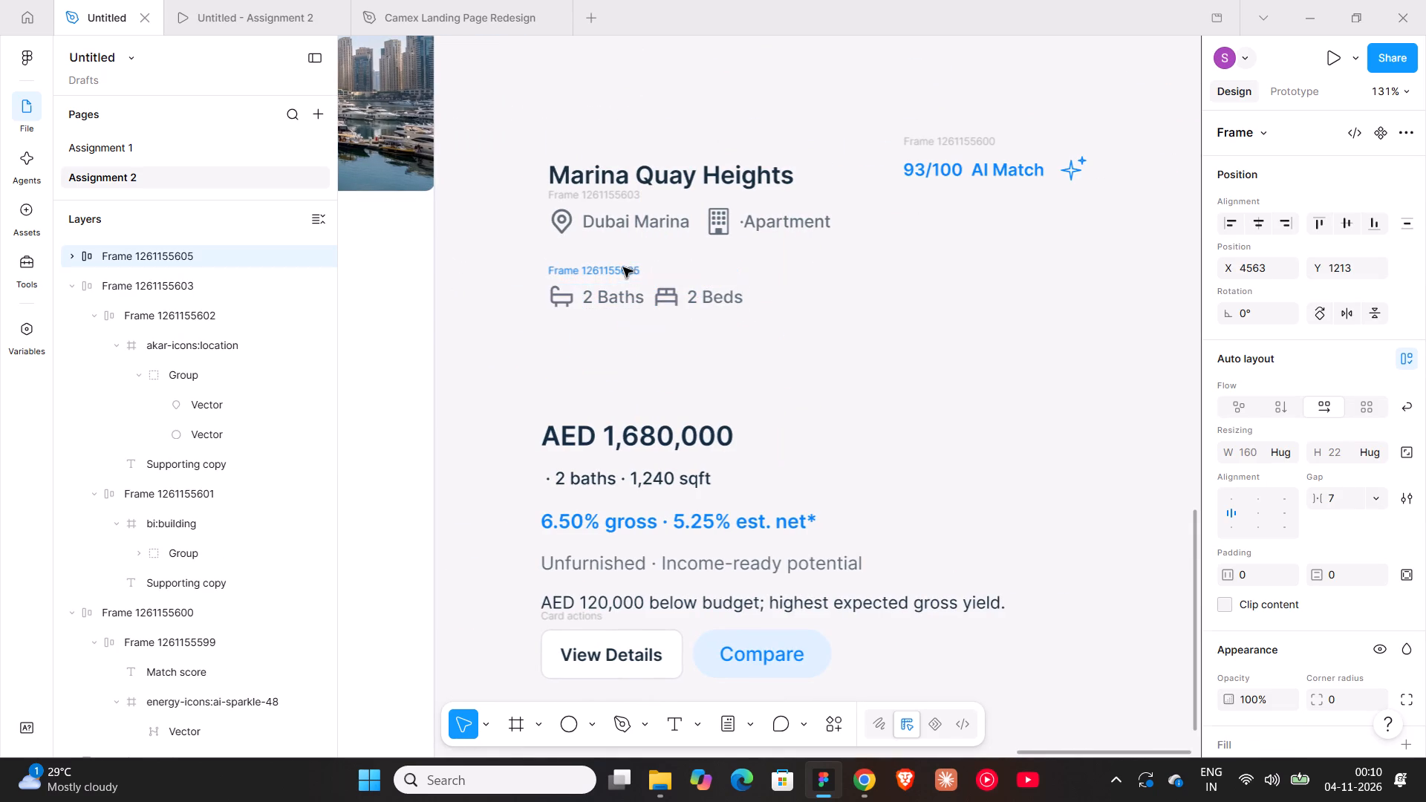
{"action": "left_click", "coordinate": [1332, 502]}
{"action": "type", "text": "12"}
{"action": "key", "text": "Return"}
Trim the "· 2 baths · 1,240 sqft" text to "1,240 sqft" and set its resizing to auto width.
{"action": "double_click", "coordinate": [610, 479]}
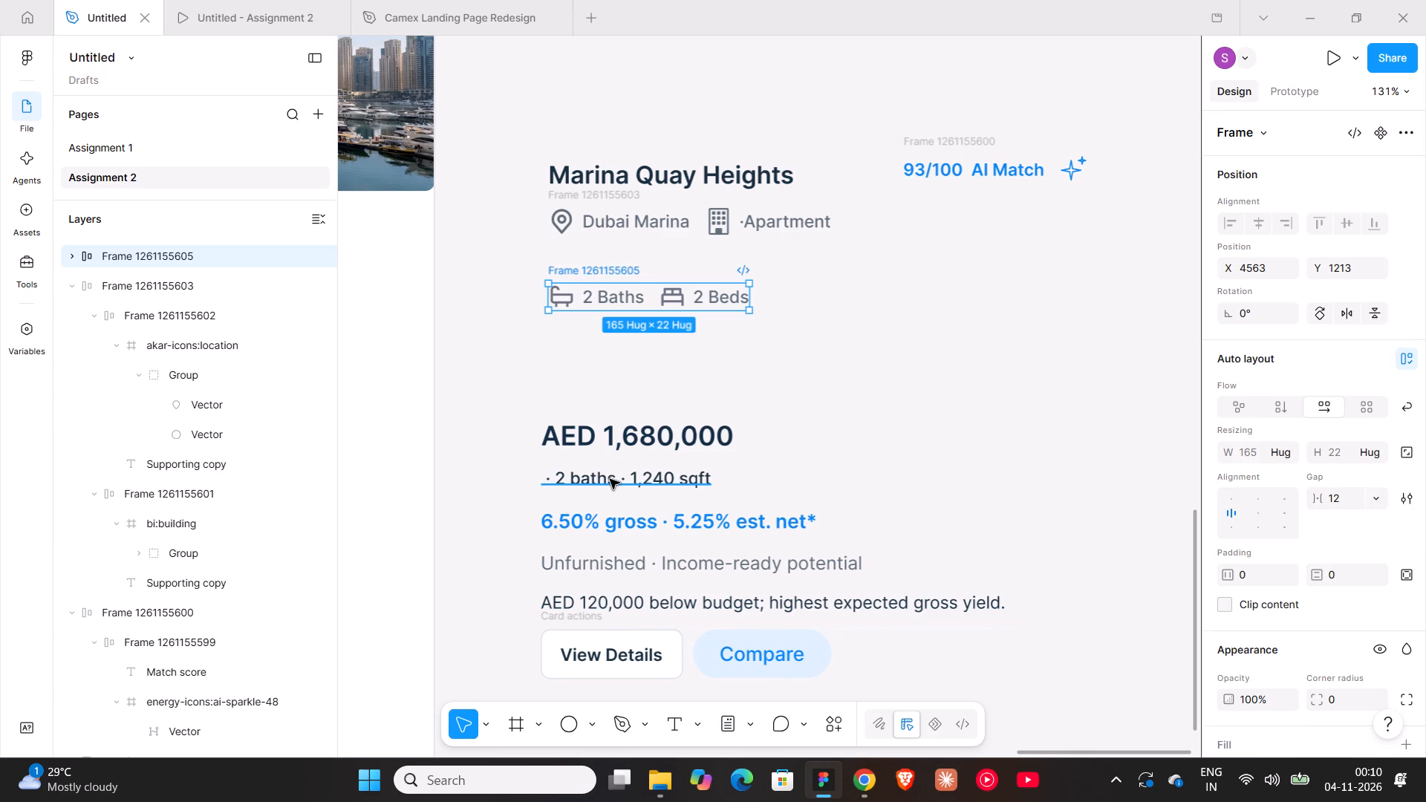
{"action": "left_click", "coordinate": [629, 483]}
{"action": "key", "text": "BackSpace"}
{"action": "key", "text": "BackSpace"}
{"action": "key", "text": "BackSpace"}
{"action": "key", "text": "BackSpace"}
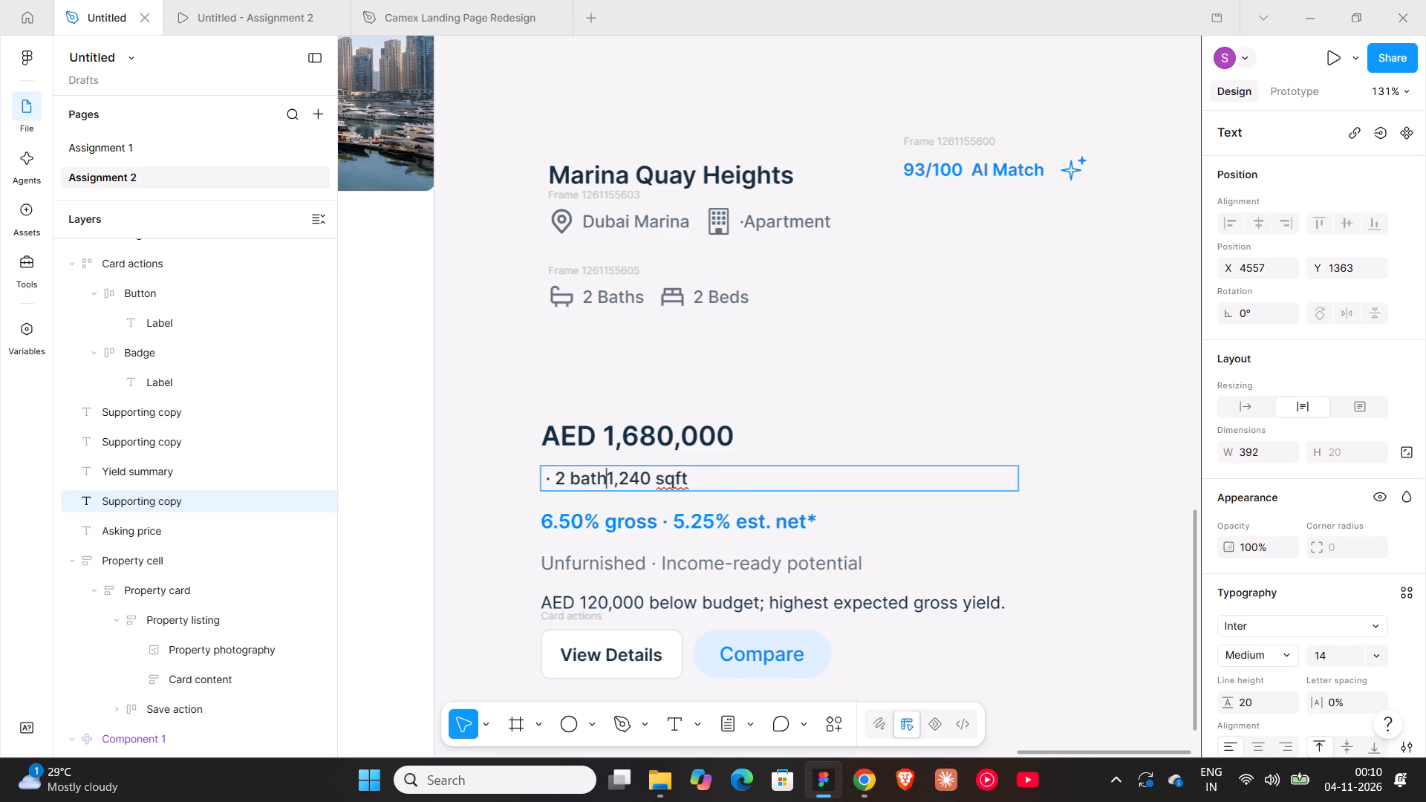
{"action": "key", "text": "BackSpace"}
{"action": "key", "text": "BackSpace"}
{"action": "key", "text": "BackSpace"}
{"action": "key", "text": "BackSpace"}
{"action": "key", "text": "BackSpace"}
{"action": "key", "text": "BackSpace"}
{"action": "key", "text": "BackSpace"}
{"action": "key", "text": "BackSpace"}
{"action": "key", "text": "BackSpace"}
{"action": "key", "text": "BackSpace"}
{"action": "key", "text": "BackSpace"}
{"action": "key", "text": "BackSpace"}
{"action": "key", "text": "BackSpace"}
{"action": "key", "text": "BackSpace"}
{"action": "key", "text": "BackSpace"}
{"action": "key", "text": "BackSpace"}
{"action": "key", "text": "BackSpace"}
{"action": "key", "text": "BackSpace"}
{"action": "key", "text": "BackSpace"}
{"action": "left_click", "coordinate": [955, 379]}
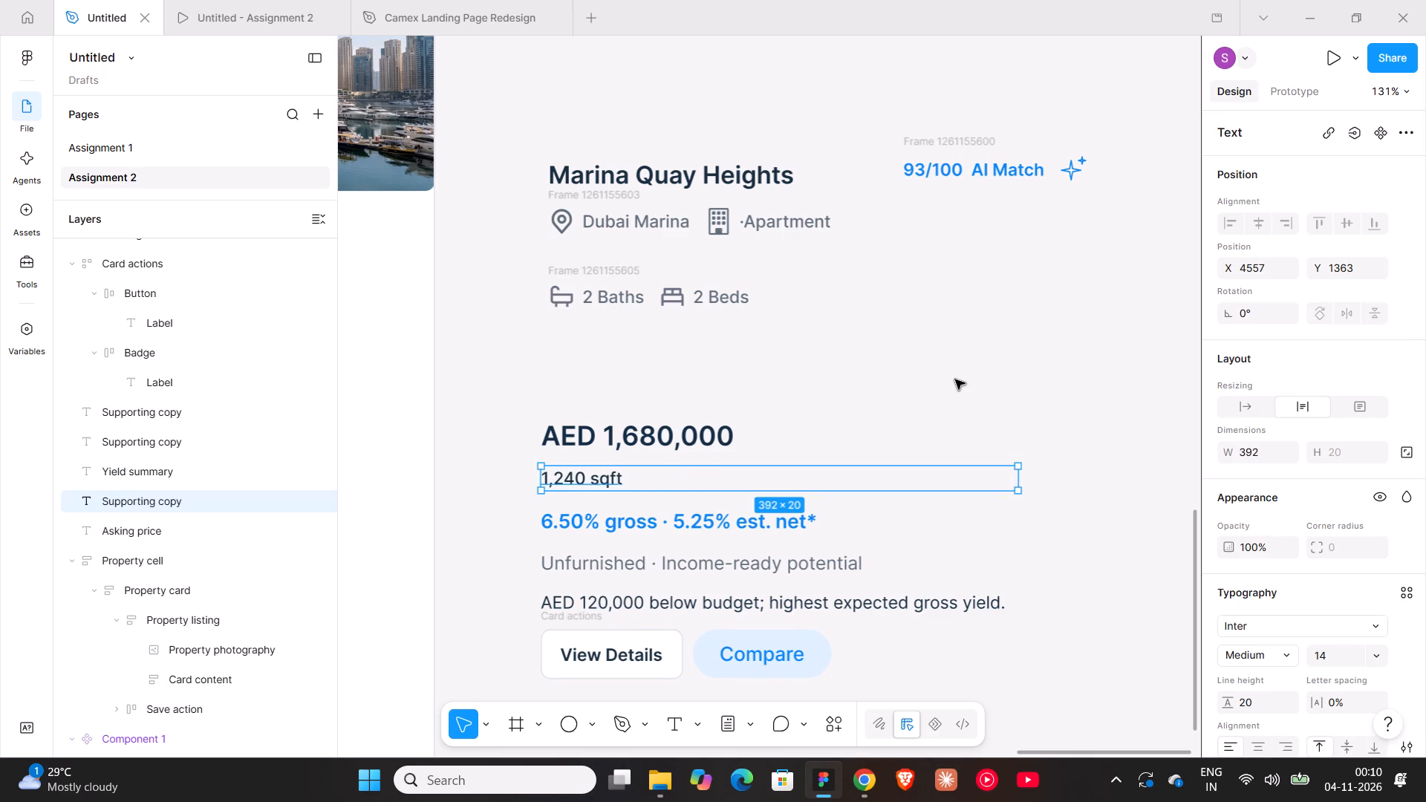
{"action": "left_click", "coordinate": [1251, 399]}
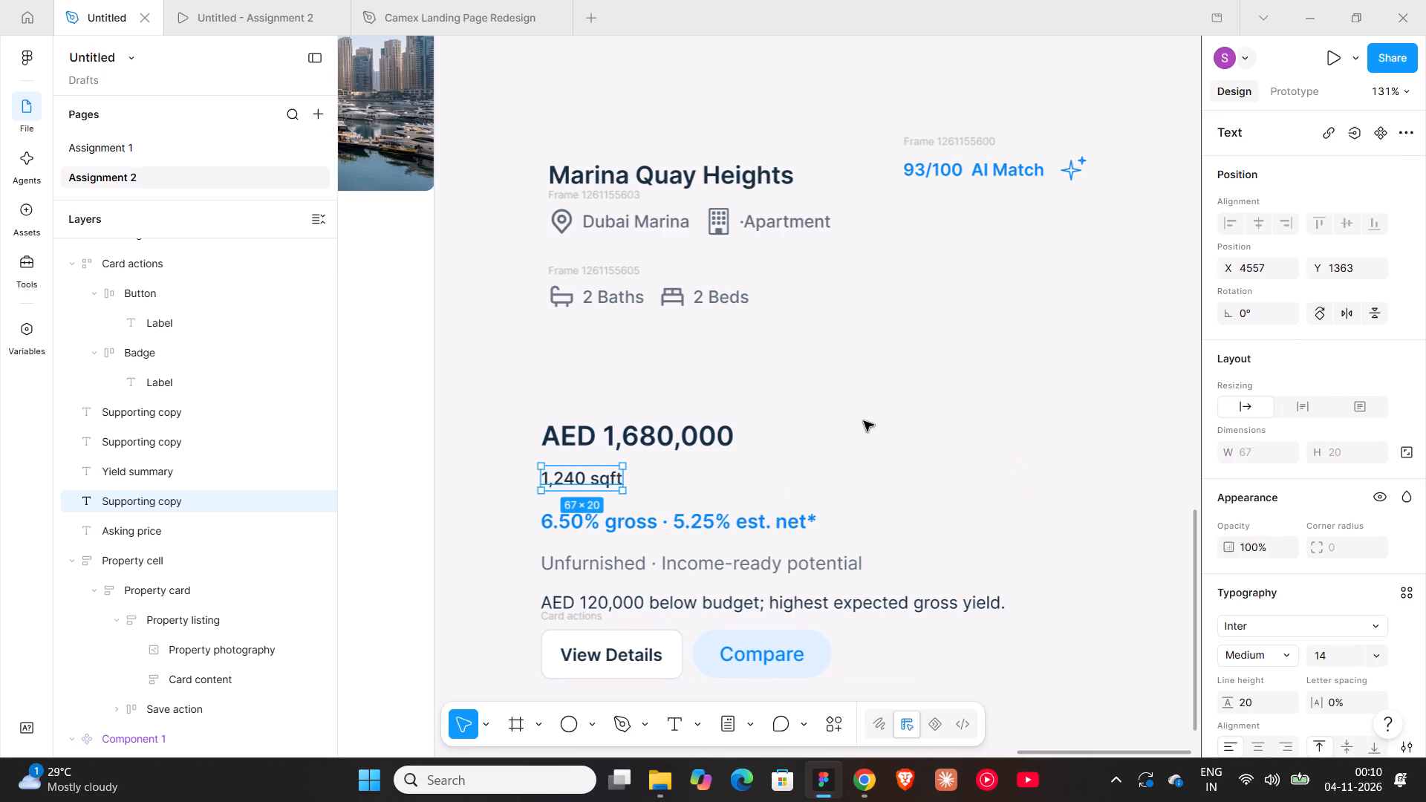
{"action": "left_click", "coordinate": [864, 421]}
Search the Iconify plugin for "area" and browse the results for an icon suited to the floor area.
{"action": "right_click", "coordinate": [864, 420]}
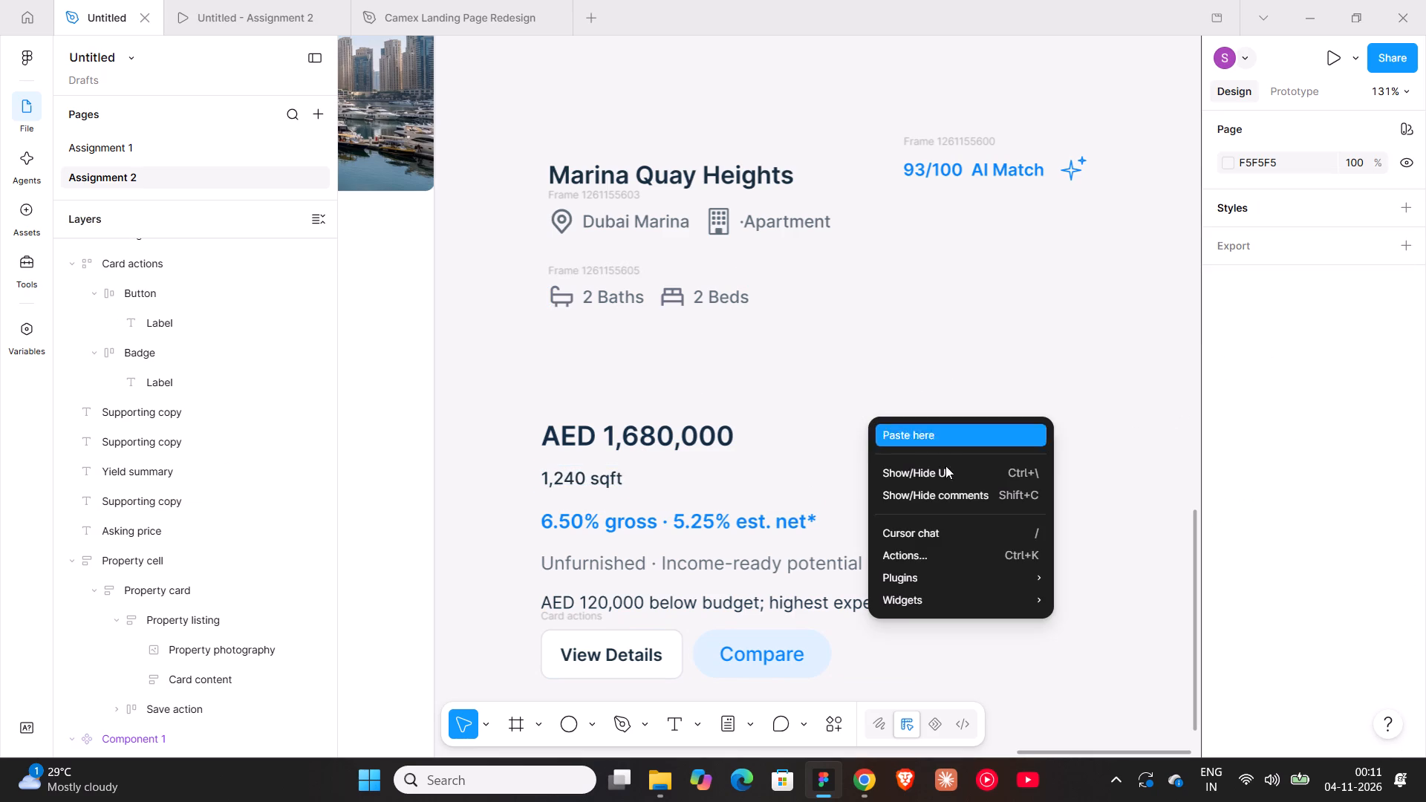
{"action": "left_click", "coordinate": [1132, 322]}
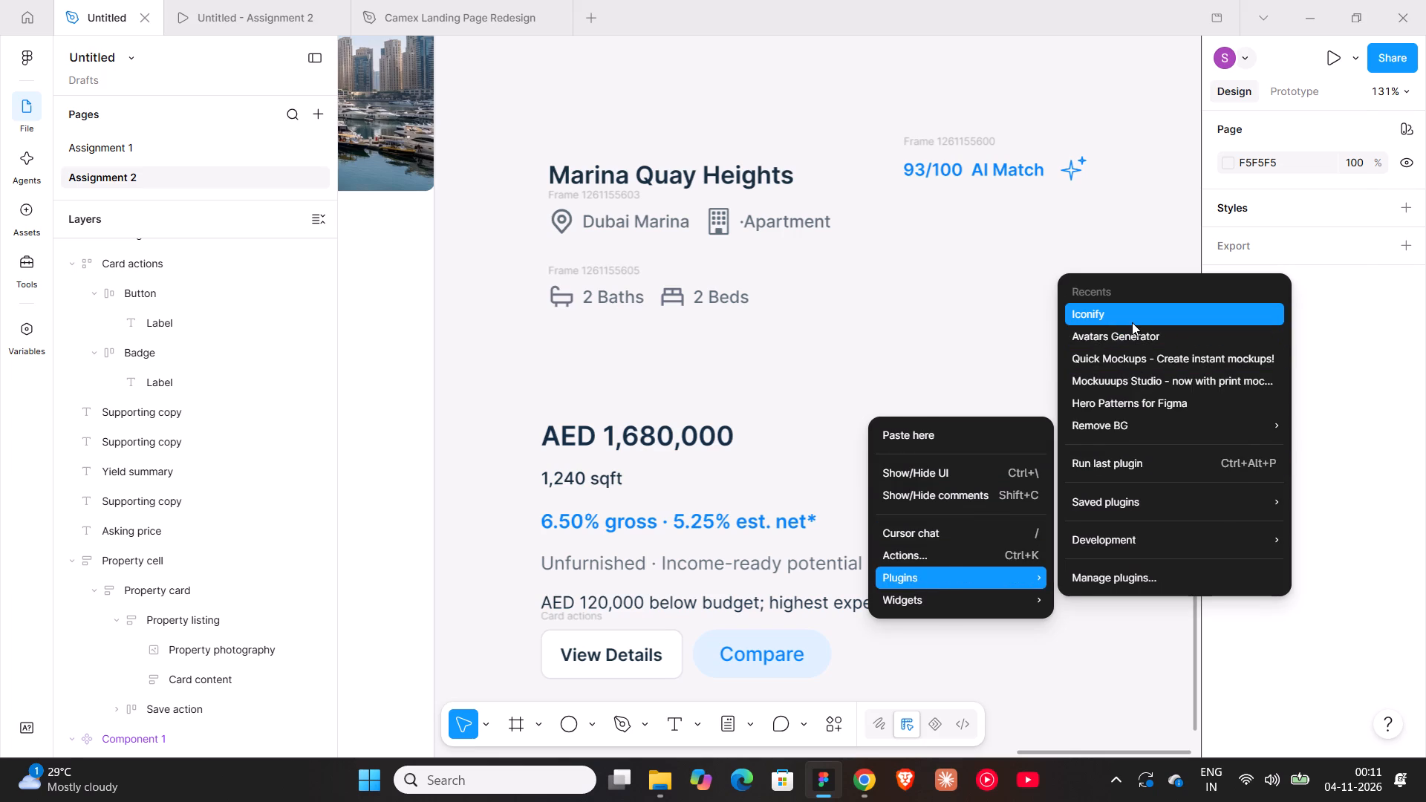
{"action": "left_click", "coordinate": [945, 179]}
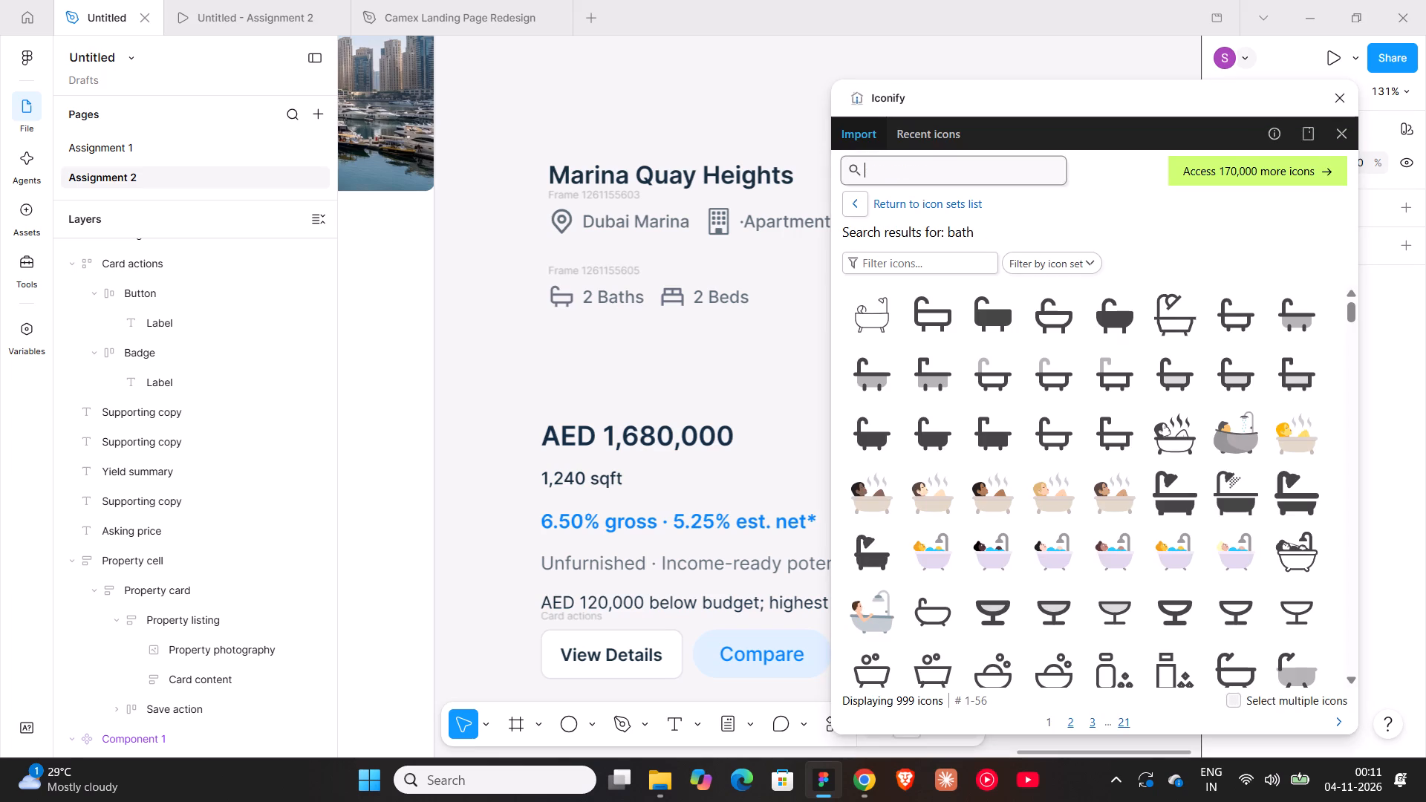
{"action": "type", "text": "area"}
{"action": "key", "text": "Return"}
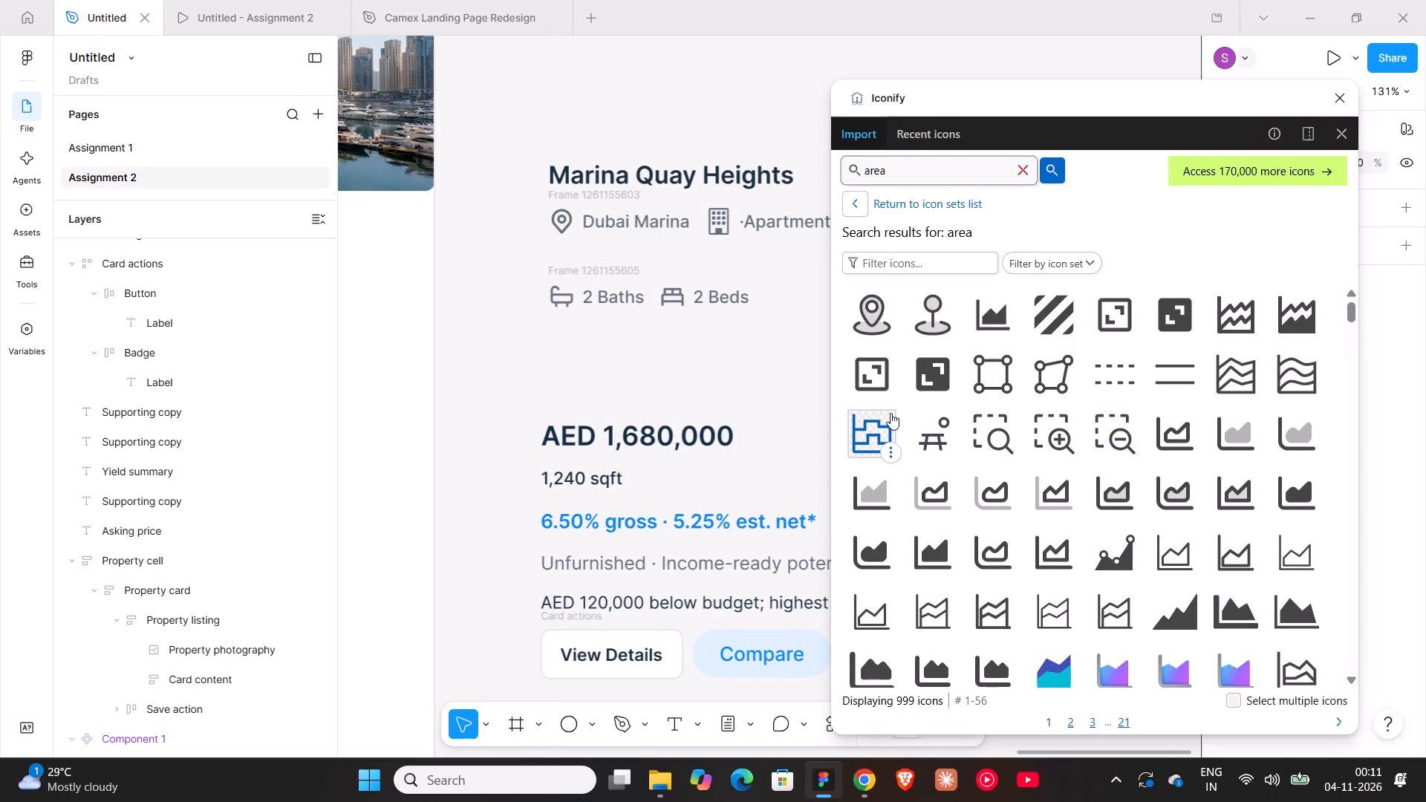
{"action": "scroll", "coordinate": [891, 413], "scroll_direction": "down", "scroll_amount": 5}
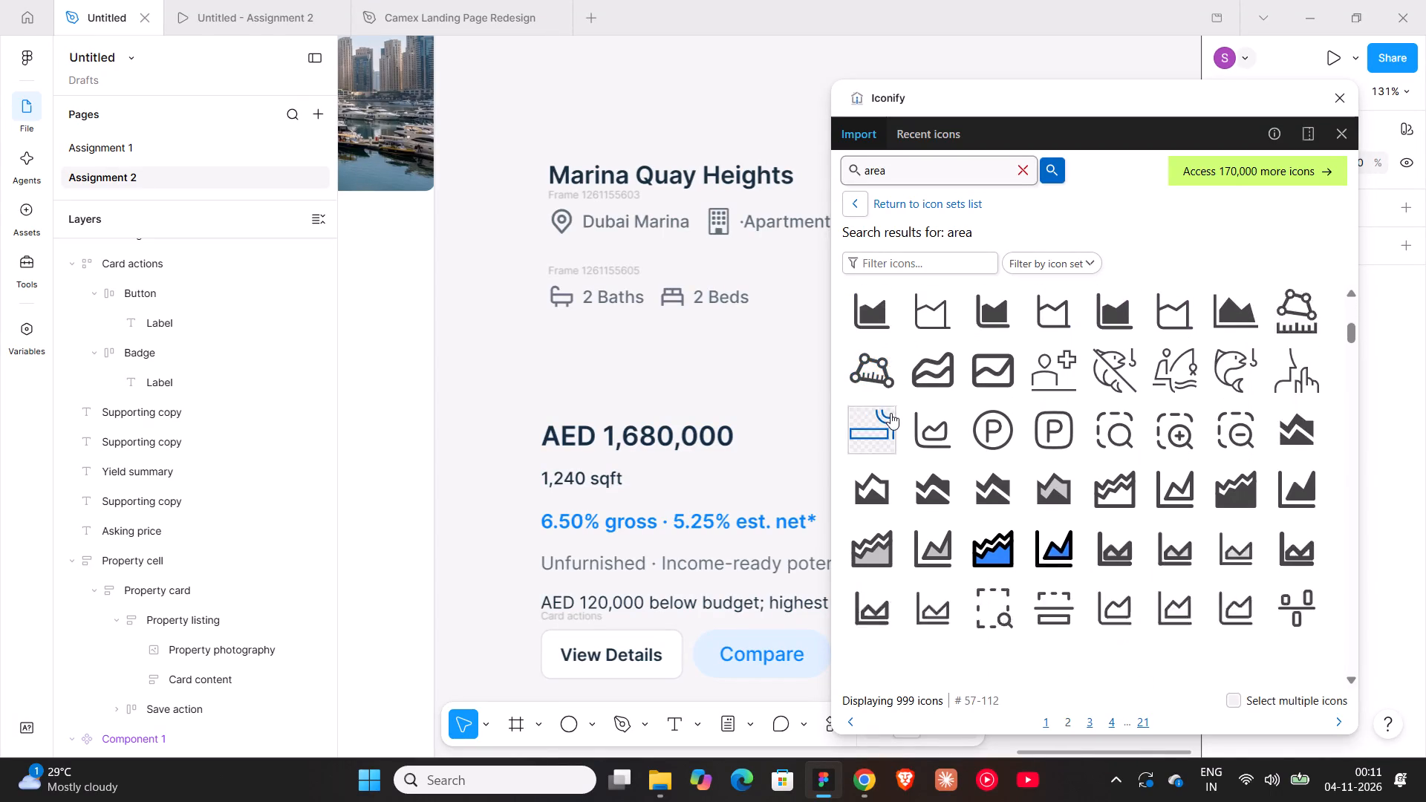
{"action": "scroll", "coordinate": [891, 413], "scroll_direction": "down", "scroll_amount": 3}
{"action": "scroll", "coordinate": [891, 413], "scroll_direction": "up", "scroll_amount": 1}
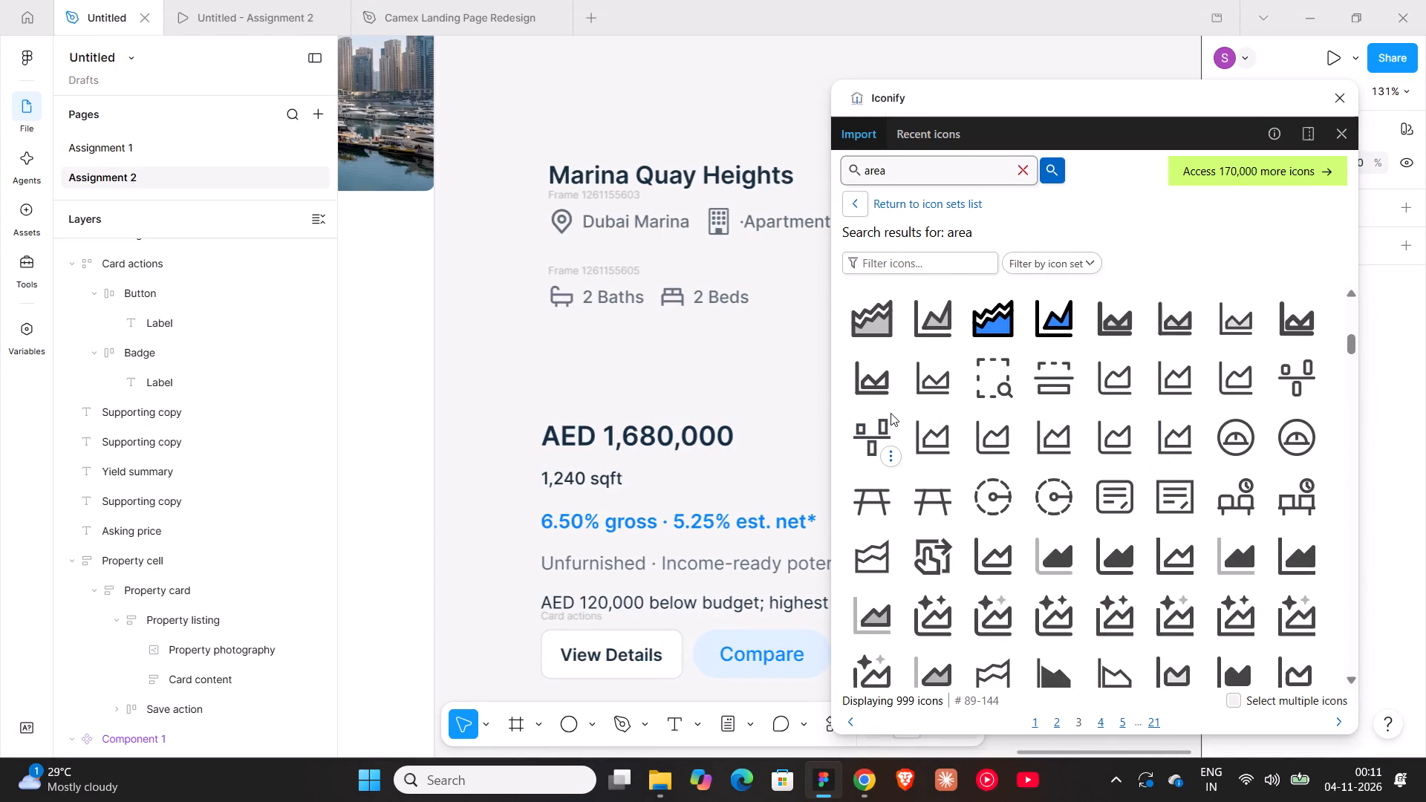
{"action": "scroll", "coordinate": [891, 413], "scroll_direction": "down", "scroll_amount": 3}
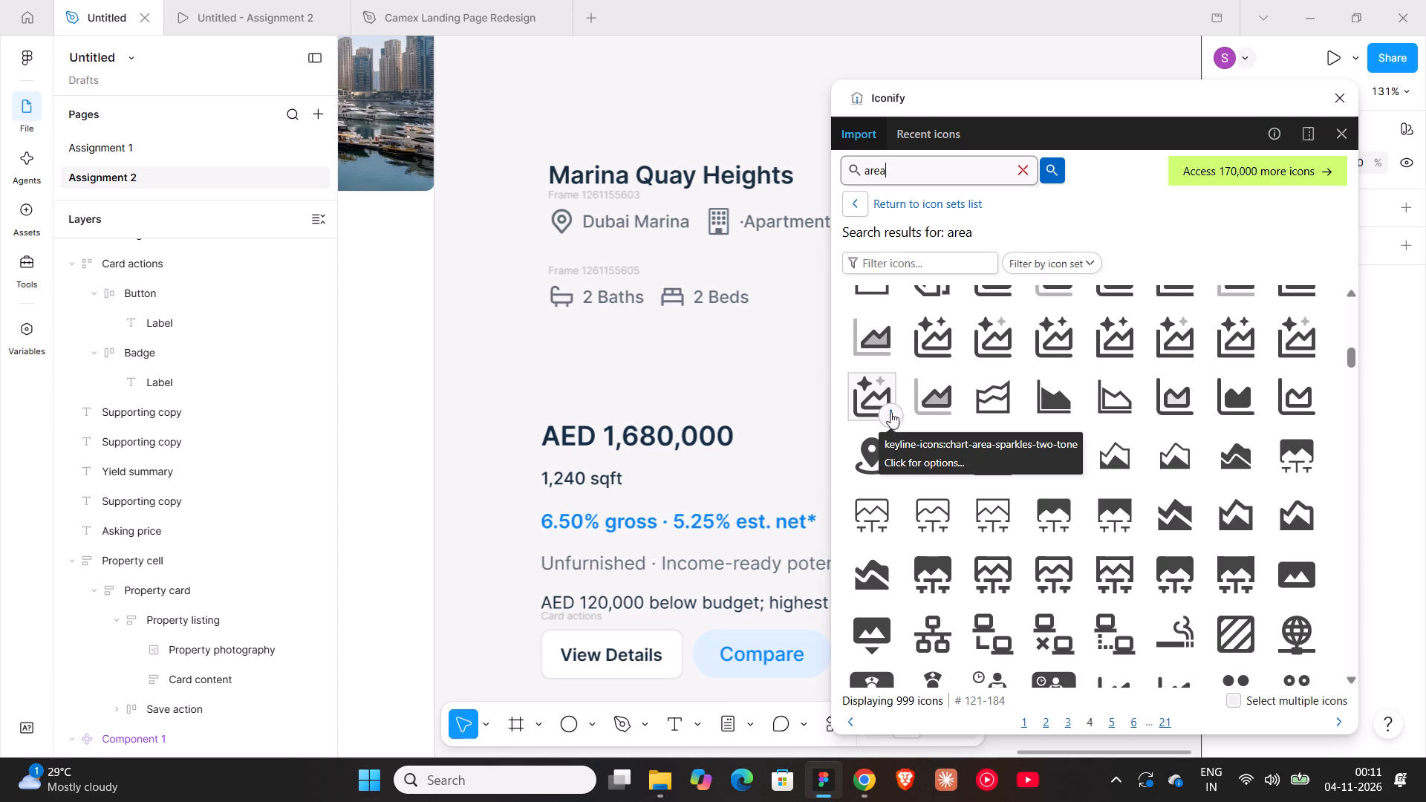
Search Iconify for "size" and place the outlined slide-size icon above the AED 1,680,000 price, then close the plugin.
{"action": "key", "text": "BackSpace"}
{"action": "key", "text": "BackSpace"}
{"action": "key", "text": "BackSpace"}
{"action": "key", "text": "BackSpace"}
{"action": "type", "text": "size"}
{"action": "key", "text": "Return"}
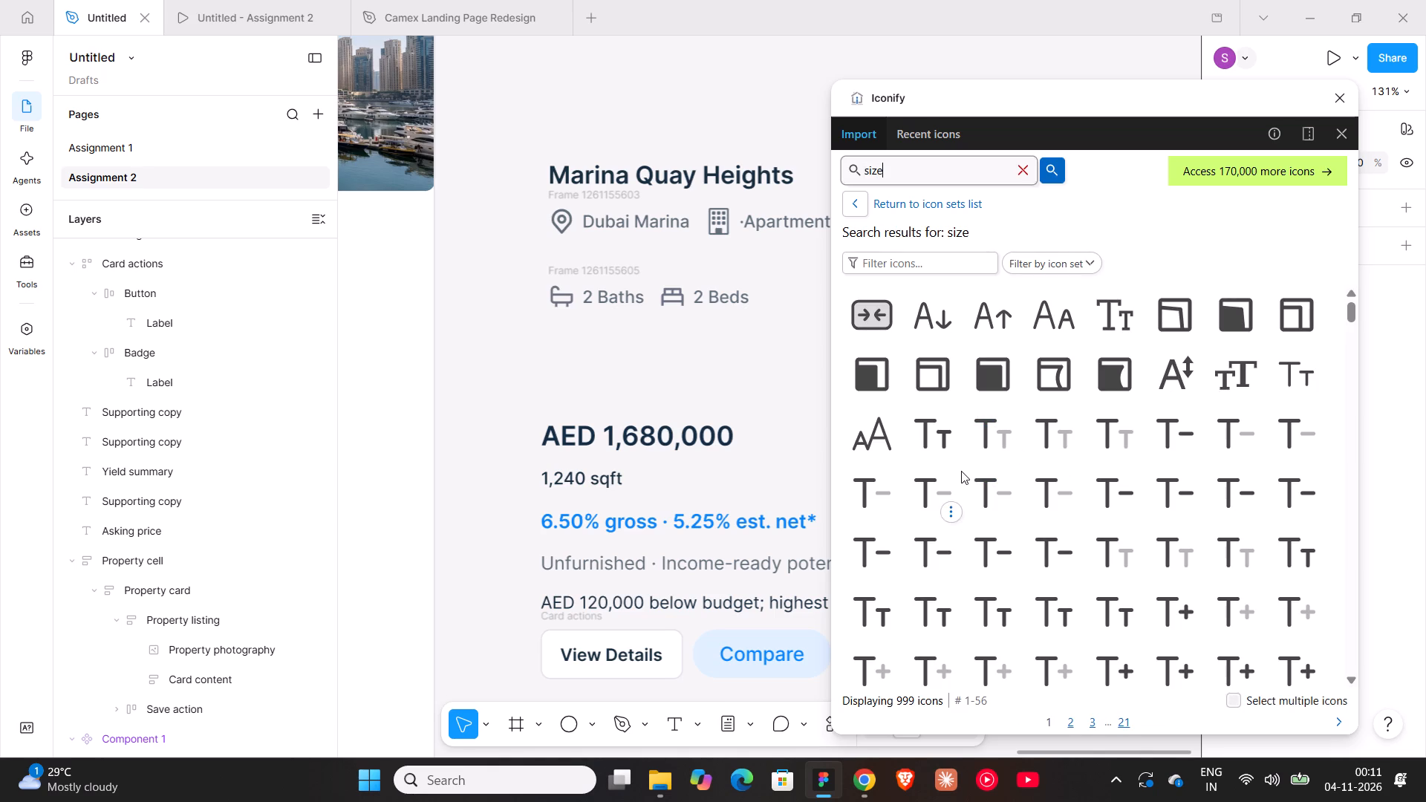
{"action": "scroll", "coordinate": [960, 451], "scroll_direction": "down", "scroll_amount": 4}
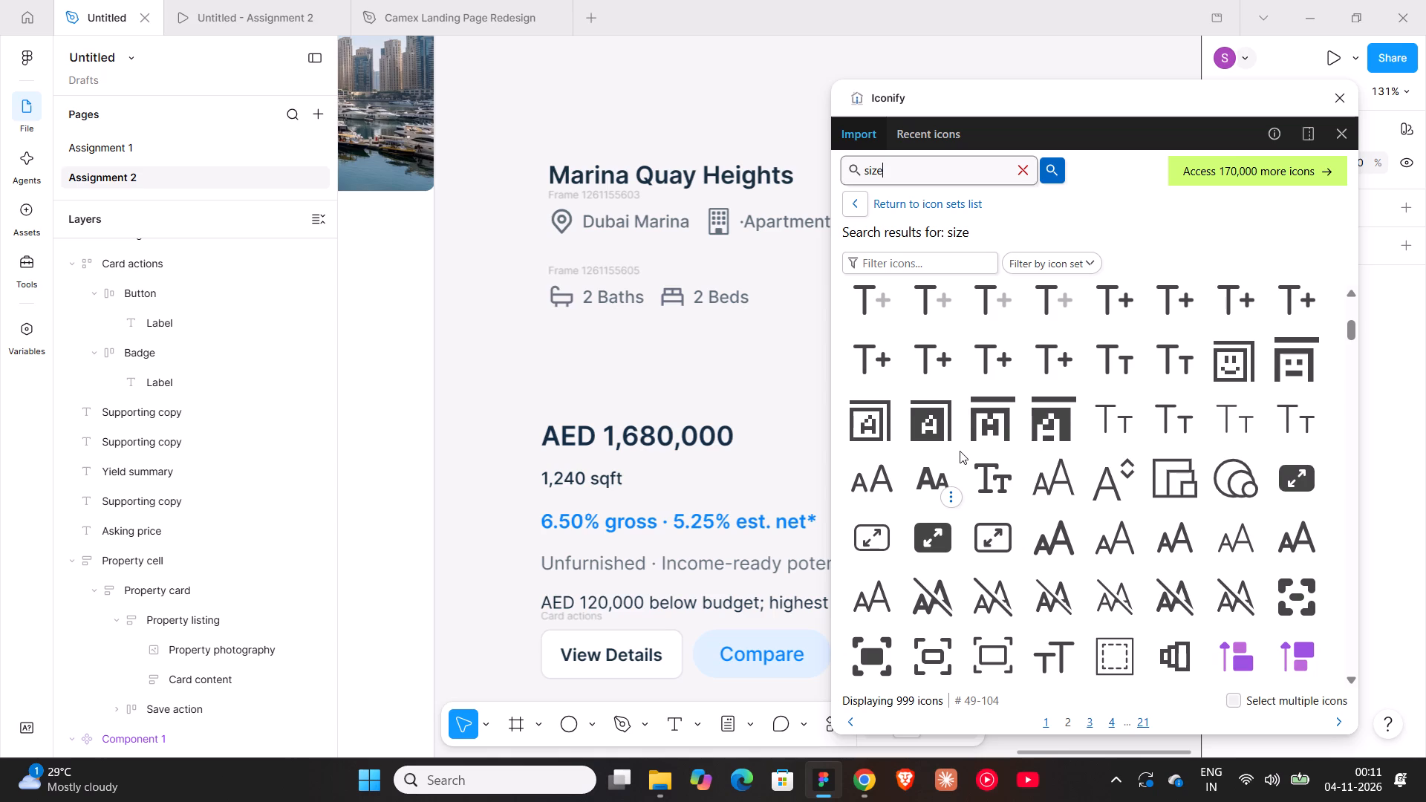
{"action": "scroll", "coordinate": [960, 451], "scroll_direction": "down", "scroll_amount": 1}
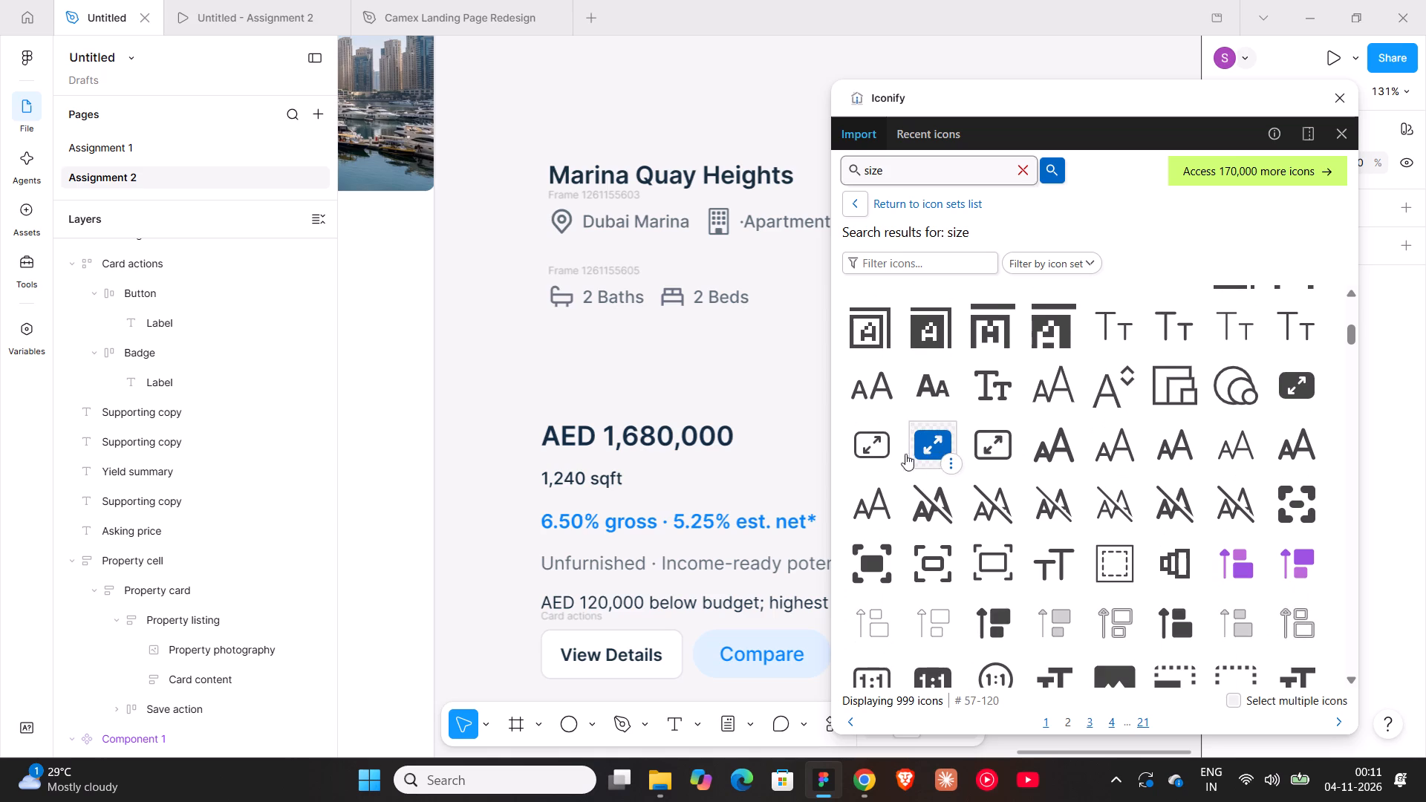
{"action": "left_click_drag", "start_coordinate": [876, 450], "coordinate": [612, 391]}
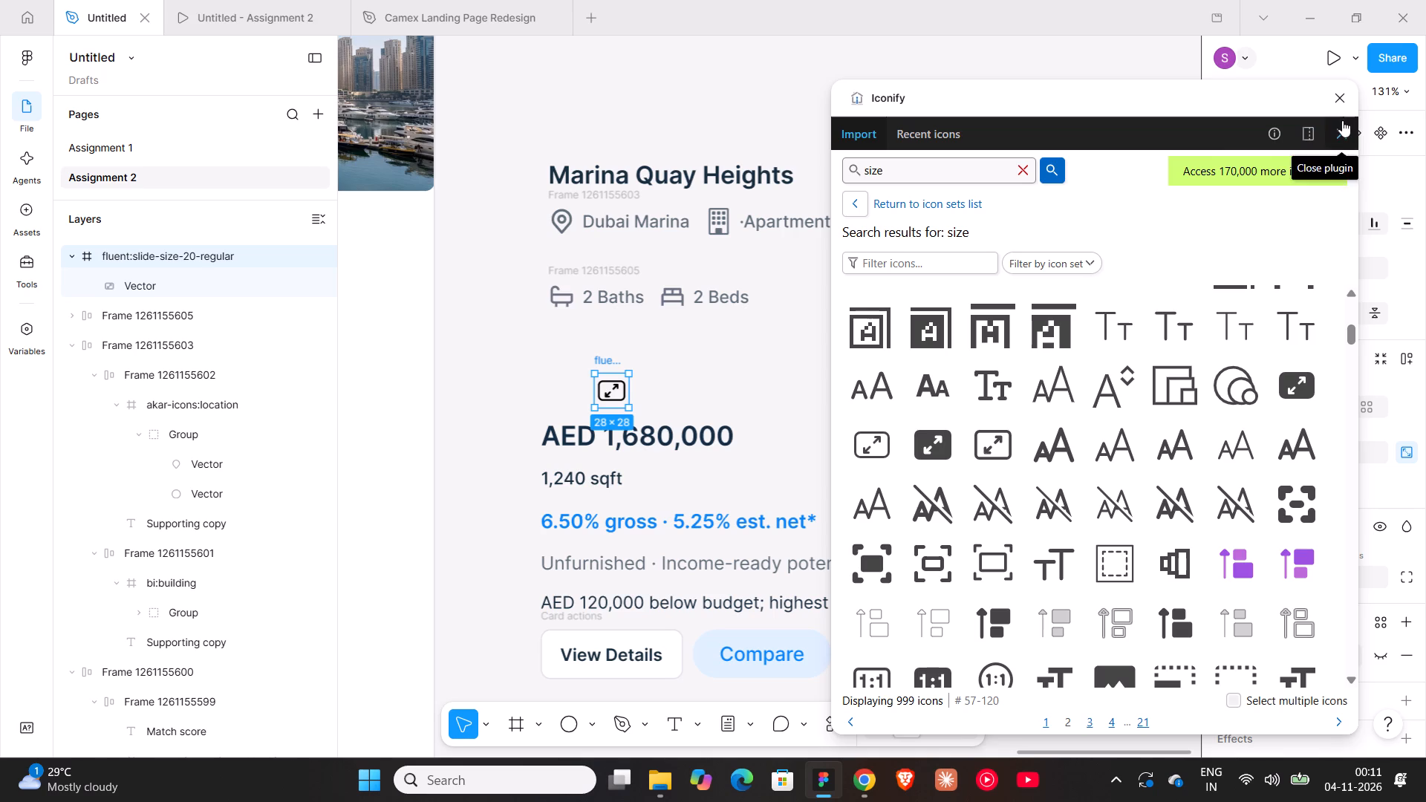
{"action": "left_click", "coordinate": [1337, 93]}
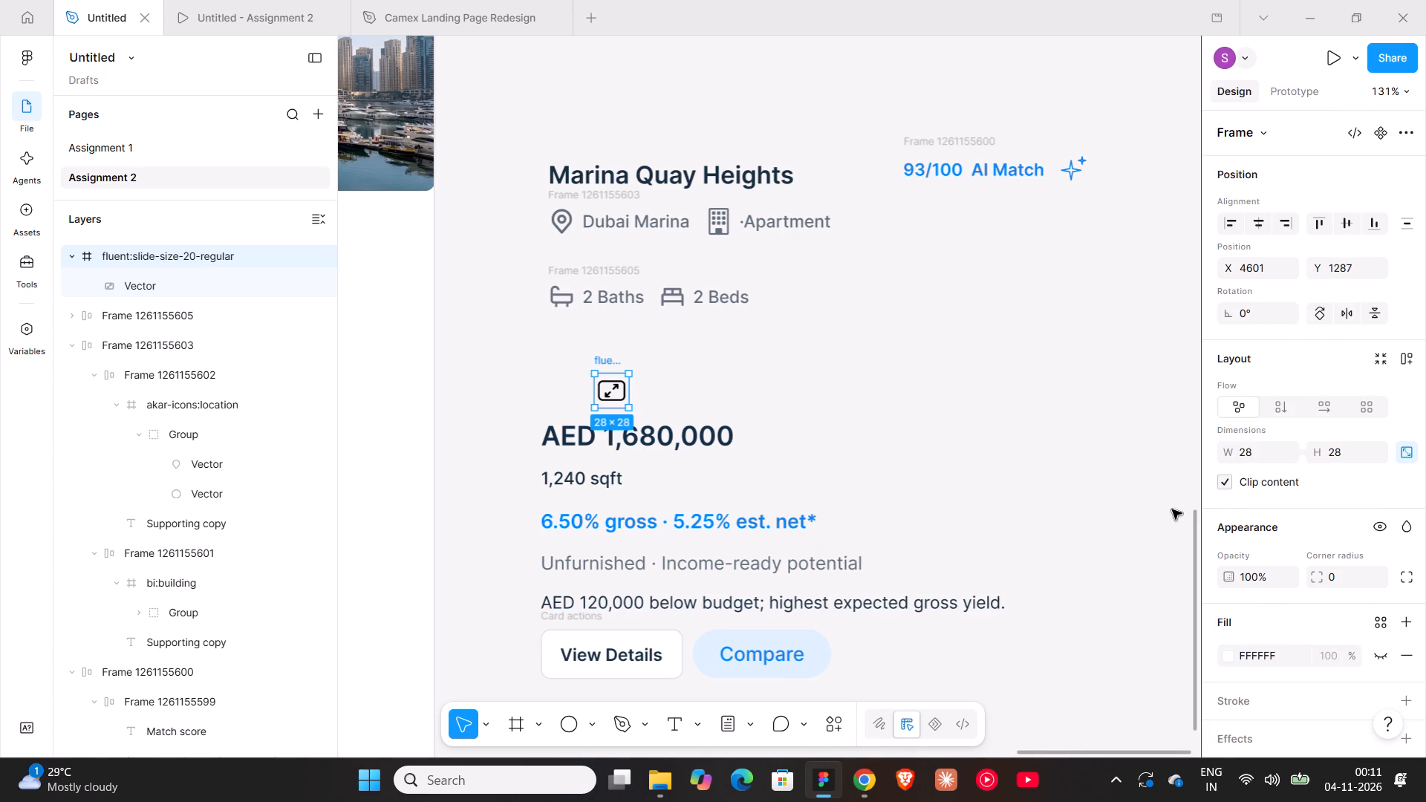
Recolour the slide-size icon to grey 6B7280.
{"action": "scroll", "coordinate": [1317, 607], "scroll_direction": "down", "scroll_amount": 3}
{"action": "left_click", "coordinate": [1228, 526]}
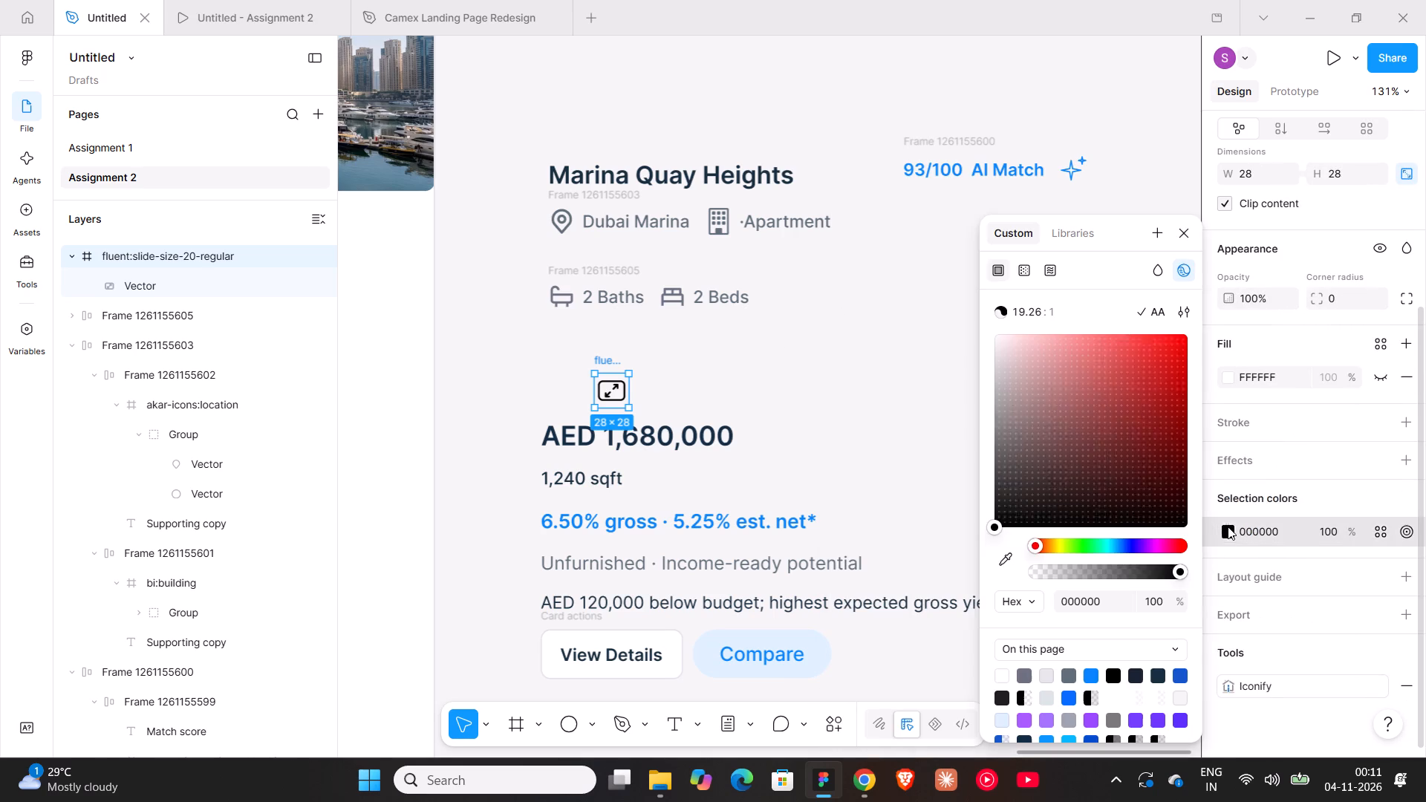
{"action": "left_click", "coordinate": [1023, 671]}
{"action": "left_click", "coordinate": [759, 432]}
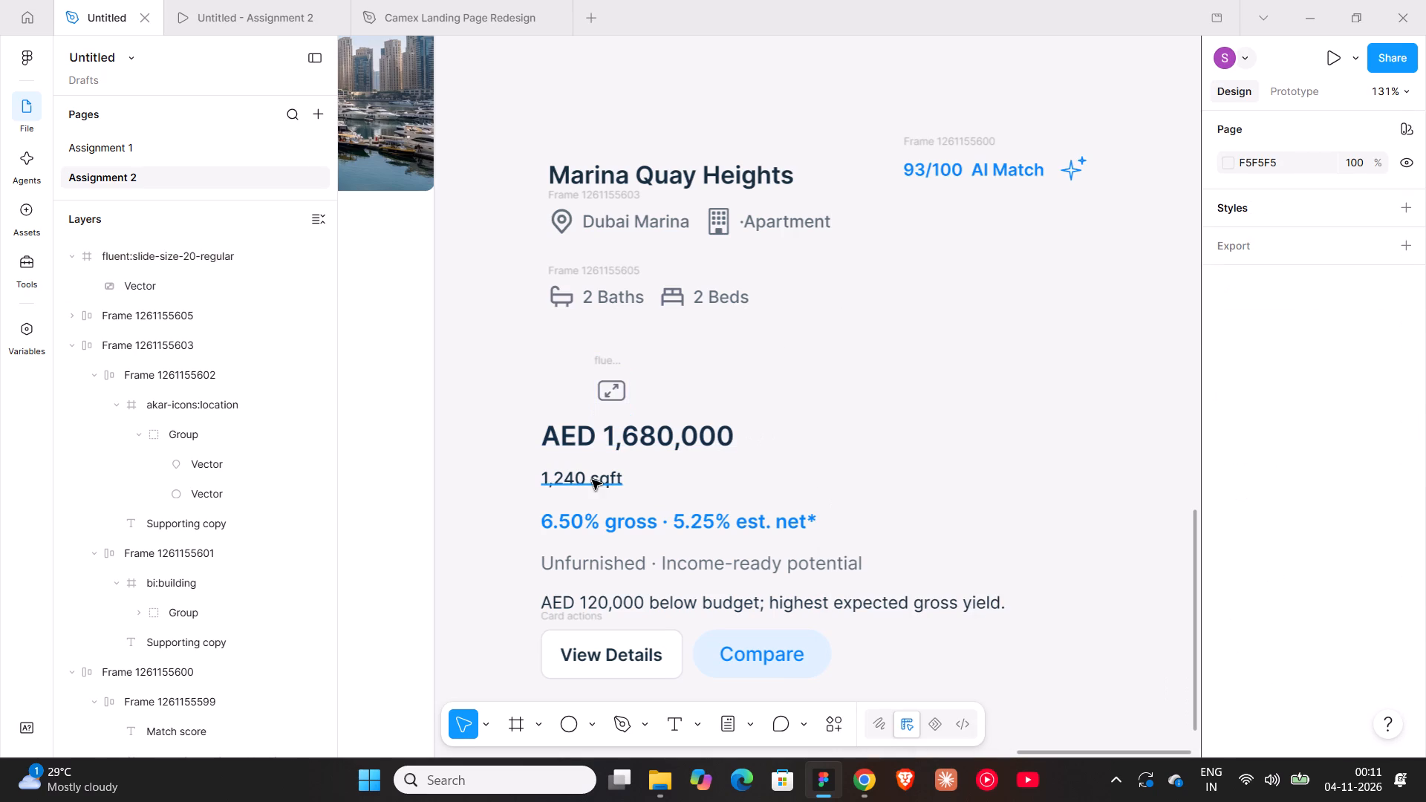
Move the "1,240 sqft" text beside the size icon, align their vertical centres, and combine both in a horizontal auto layout with gap 6.
{"action": "left_click", "coordinate": [592, 480]}
{"action": "left_click_drag", "start_coordinate": [586, 477], "coordinate": [687, 388]}
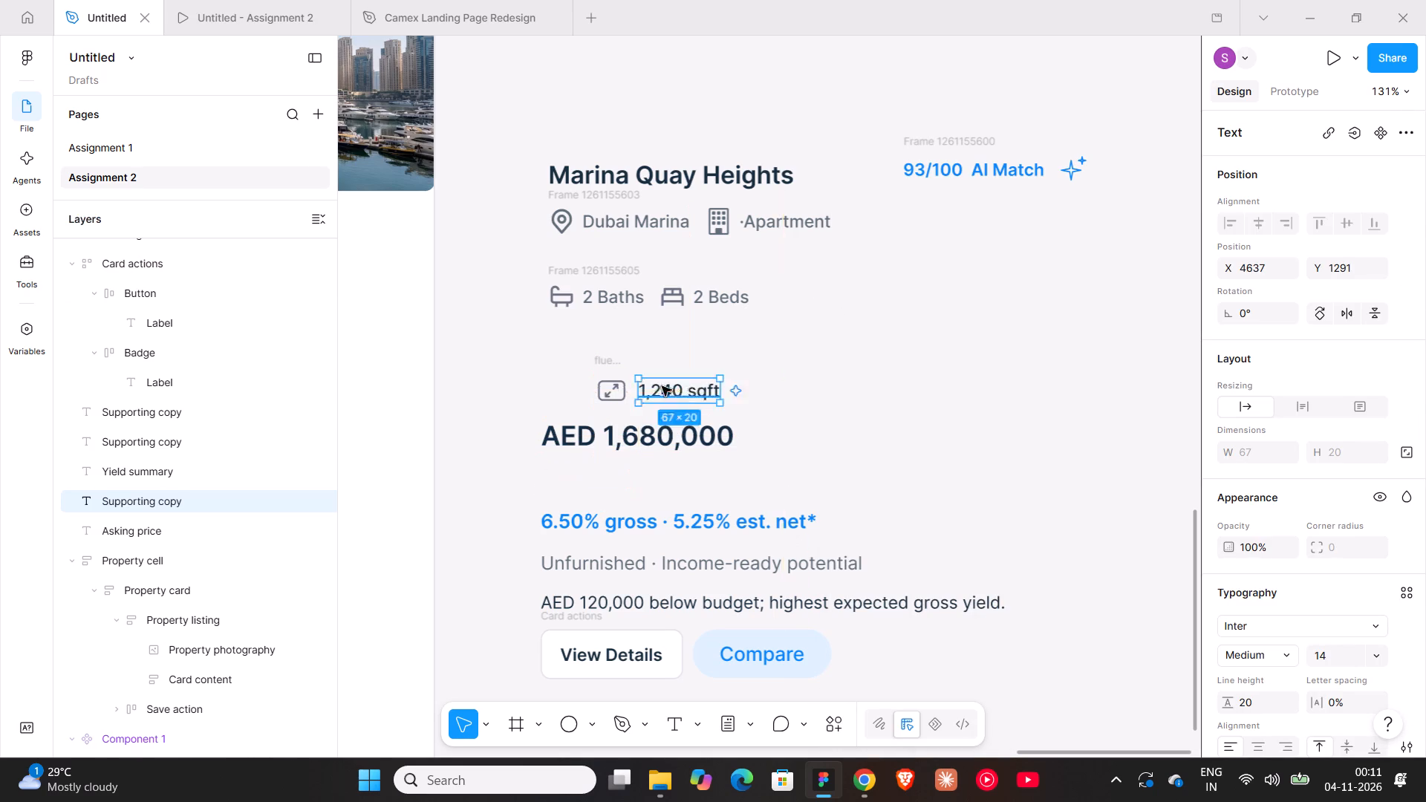
{"action": "left_click", "coordinate": [618, 362], "text": "shift"}
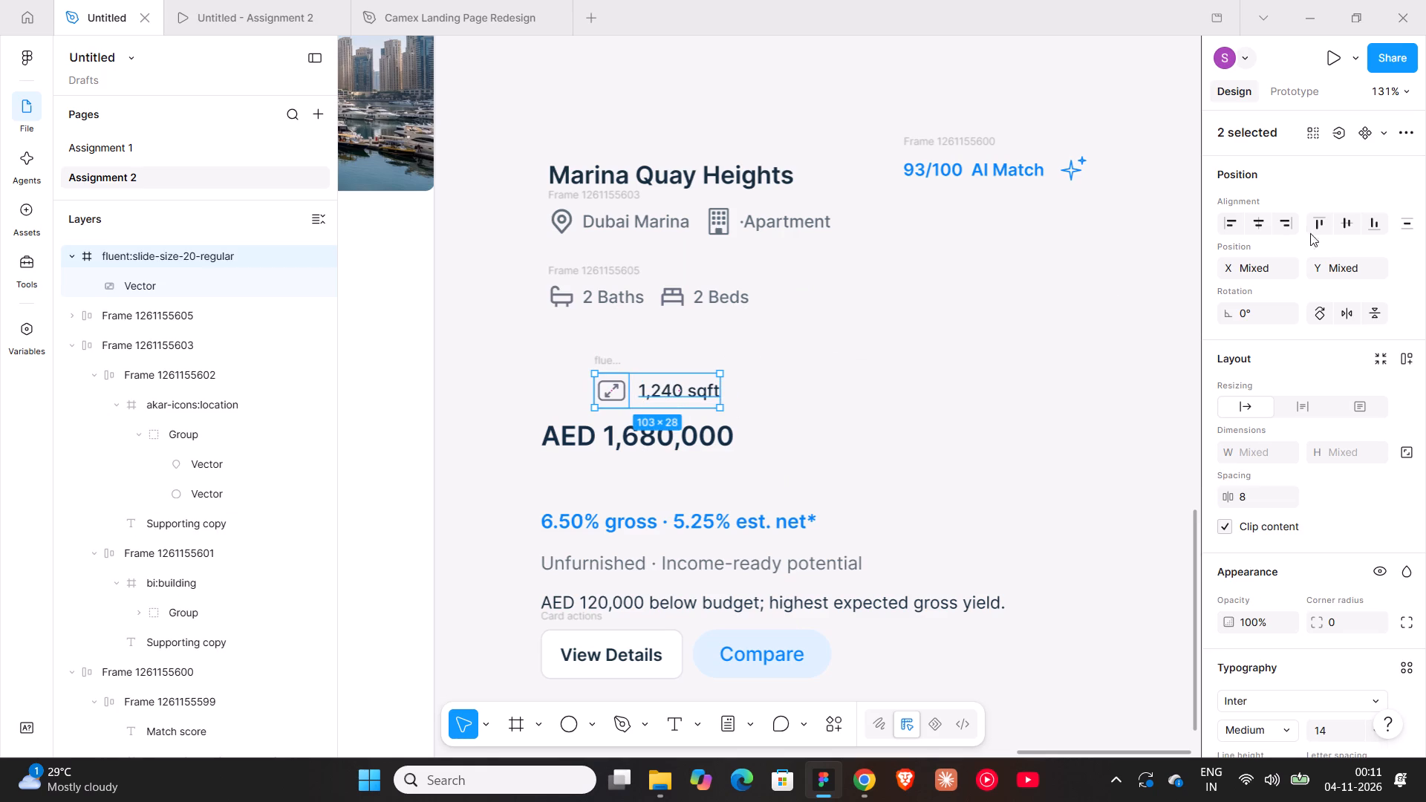
{"action": "left_click", "coordinate": [1342, 223]}
{"action": "key", "text": "shift+a"}
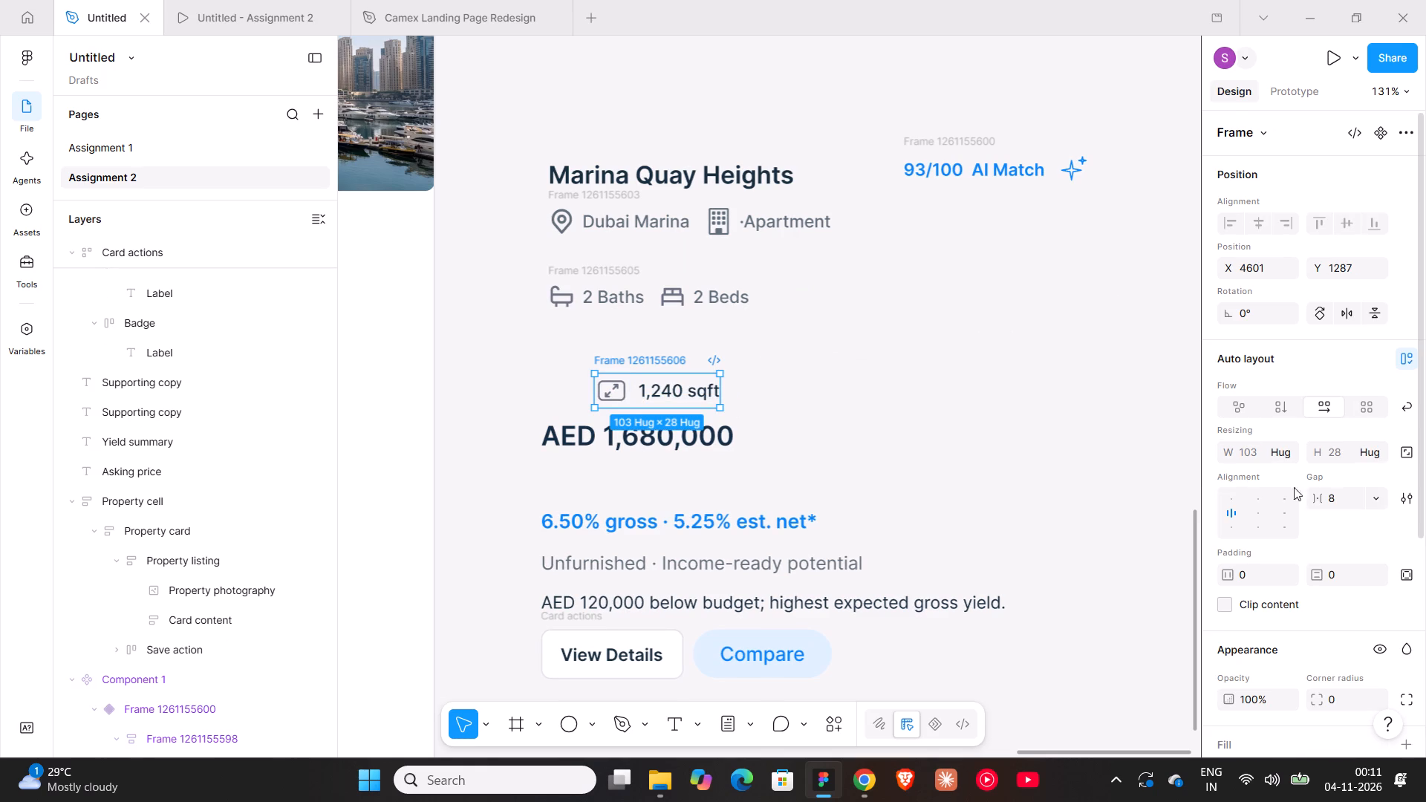
{"action": "left_click", "coordinate": [1335, 501]}
{"action": "key", "text": "6"}
{"action": "key", "text": "Return"}
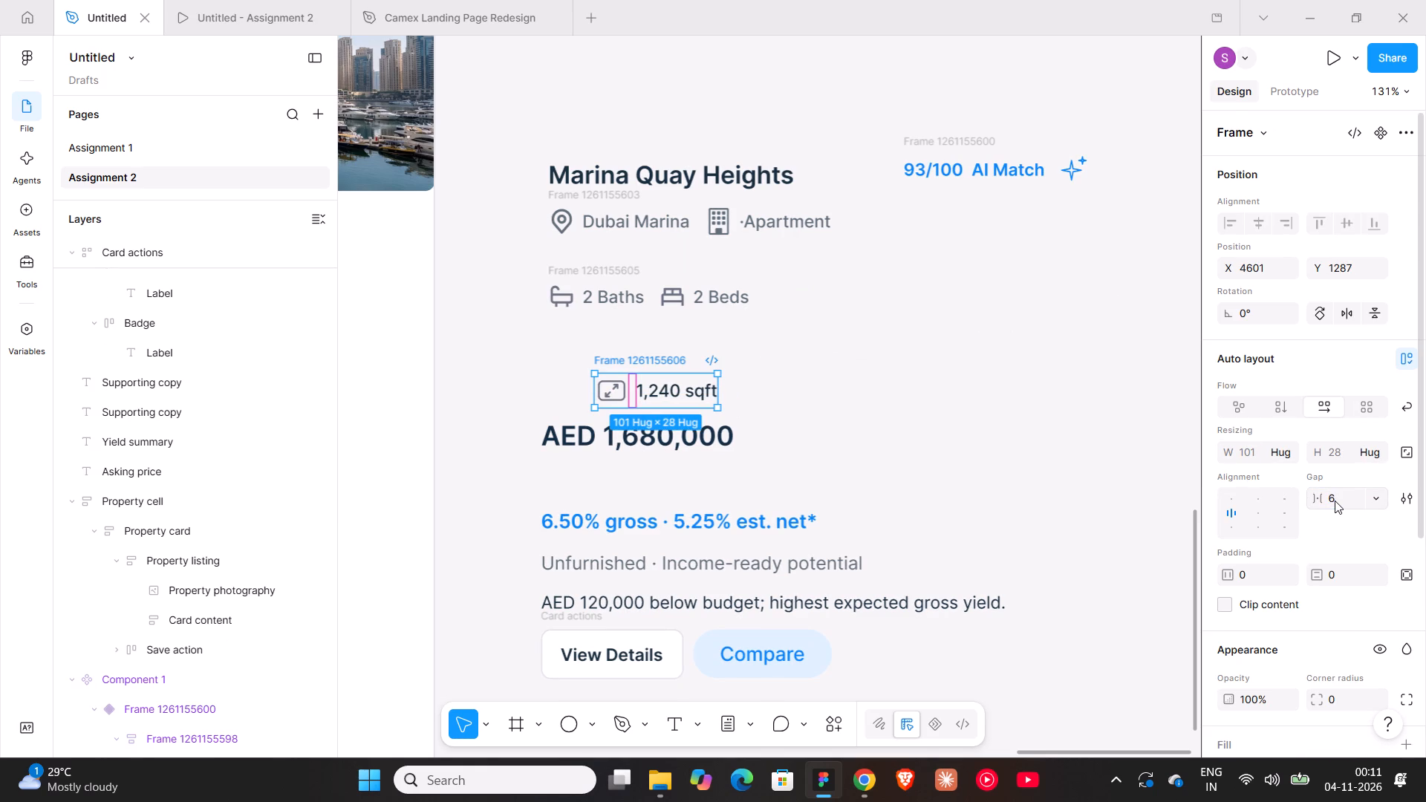
Detach the "1,240 sqft" text from its Primary text colour and apply its 172E40 colour to the size icon.
{"action": "left_click", "coordinate": [652, 392]}
{"action": "scroll", "coordinate": [1249, 526], "scroll_direction": "down", "scroll_amount": 4}
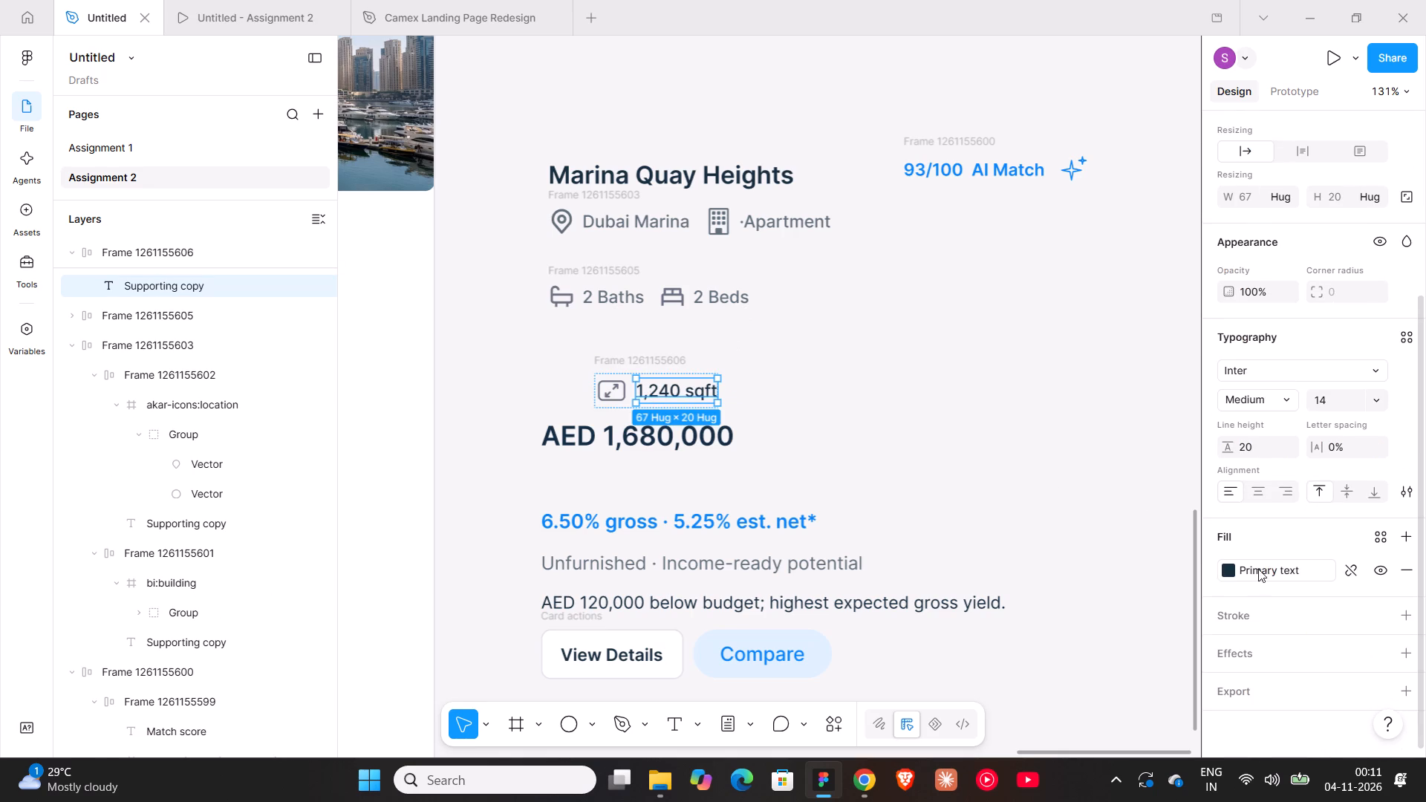
{"action": "left_click", "coordinate": [1351, 568]}
{"action": "left_click", "coordinate": [1248, 570]}
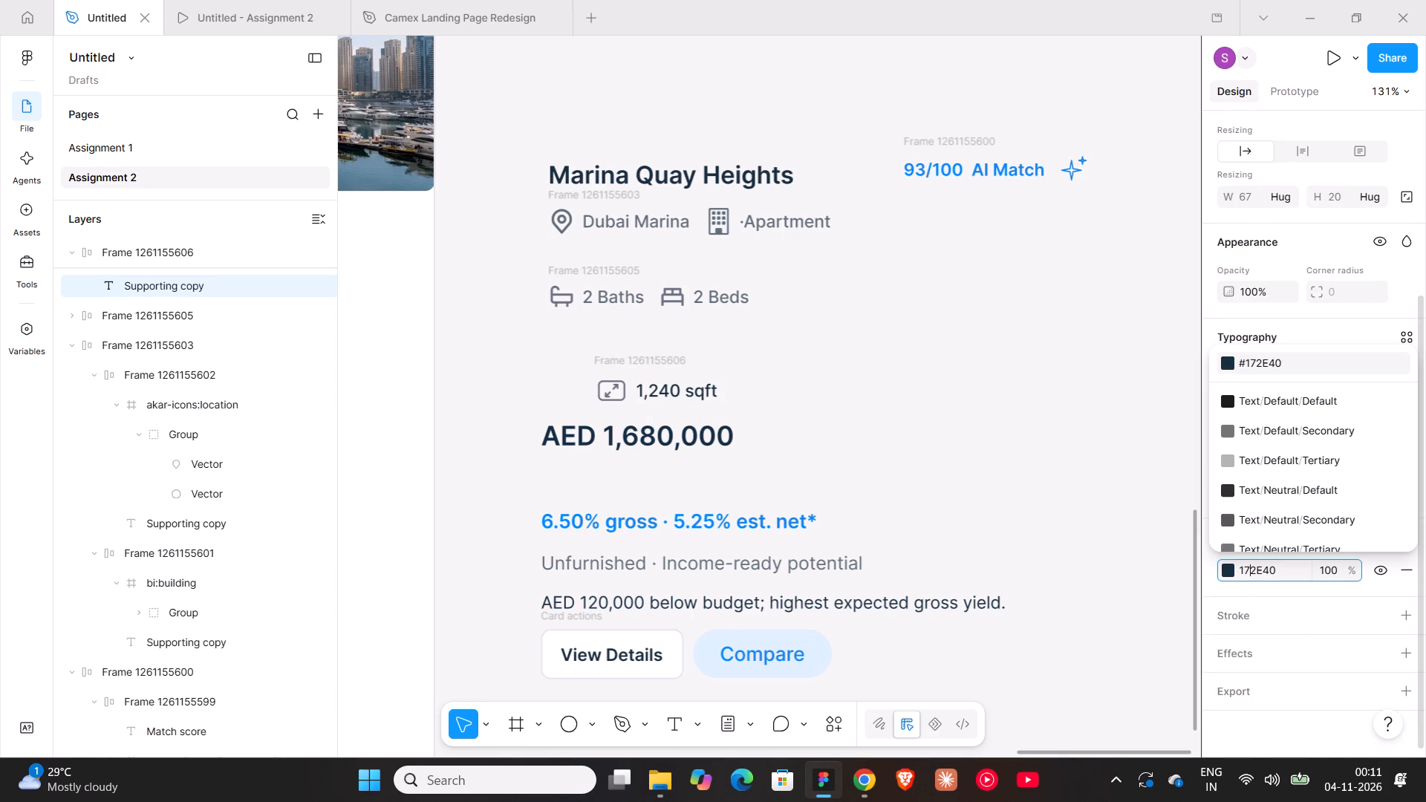
{"action": "key", "text": "ctrl+c"}
{"action": "left_click", "coordinate": [618, 394]}
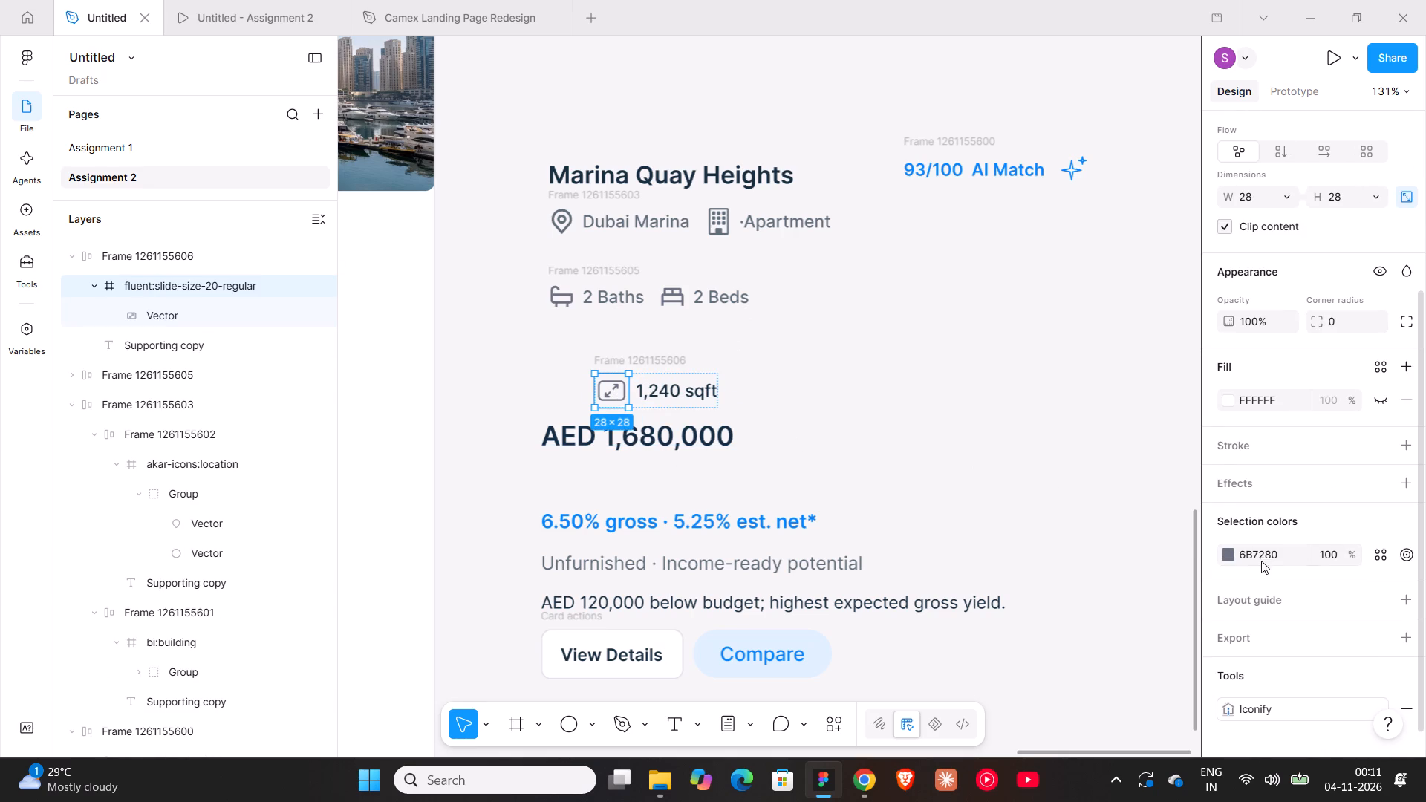
{"action": "left_click", "coordinate": [1259, 553]}
{"action": "key", "text": "ctrl+v"}
{"action": "left_click", "coordinate": [823, 368]}
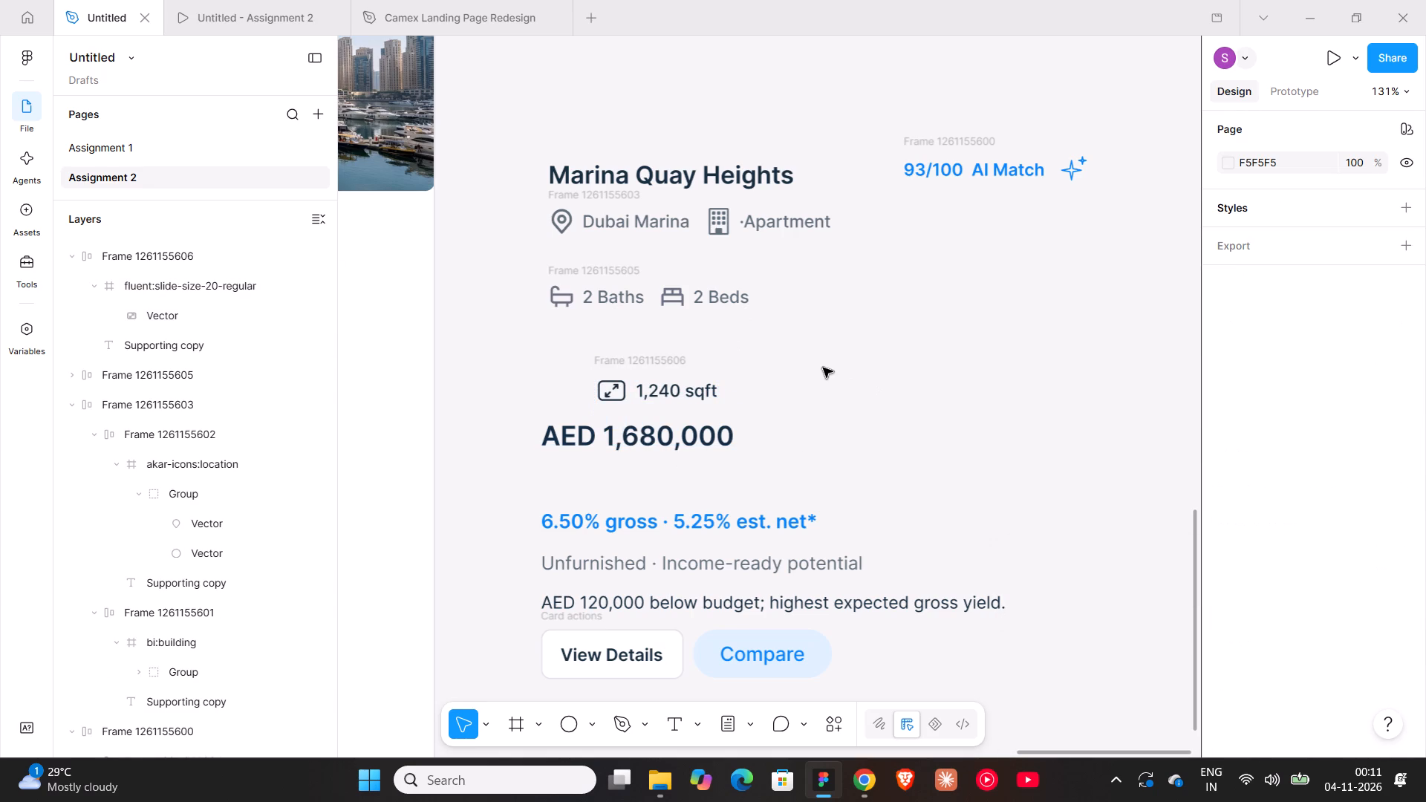
Reposition the "1,240 sqft" row at about X 4633, Y 1281, above the asking price.
{"action": "left_click_drag", "start_coordinate": [639, 358], "coordinate": [617, 348]}
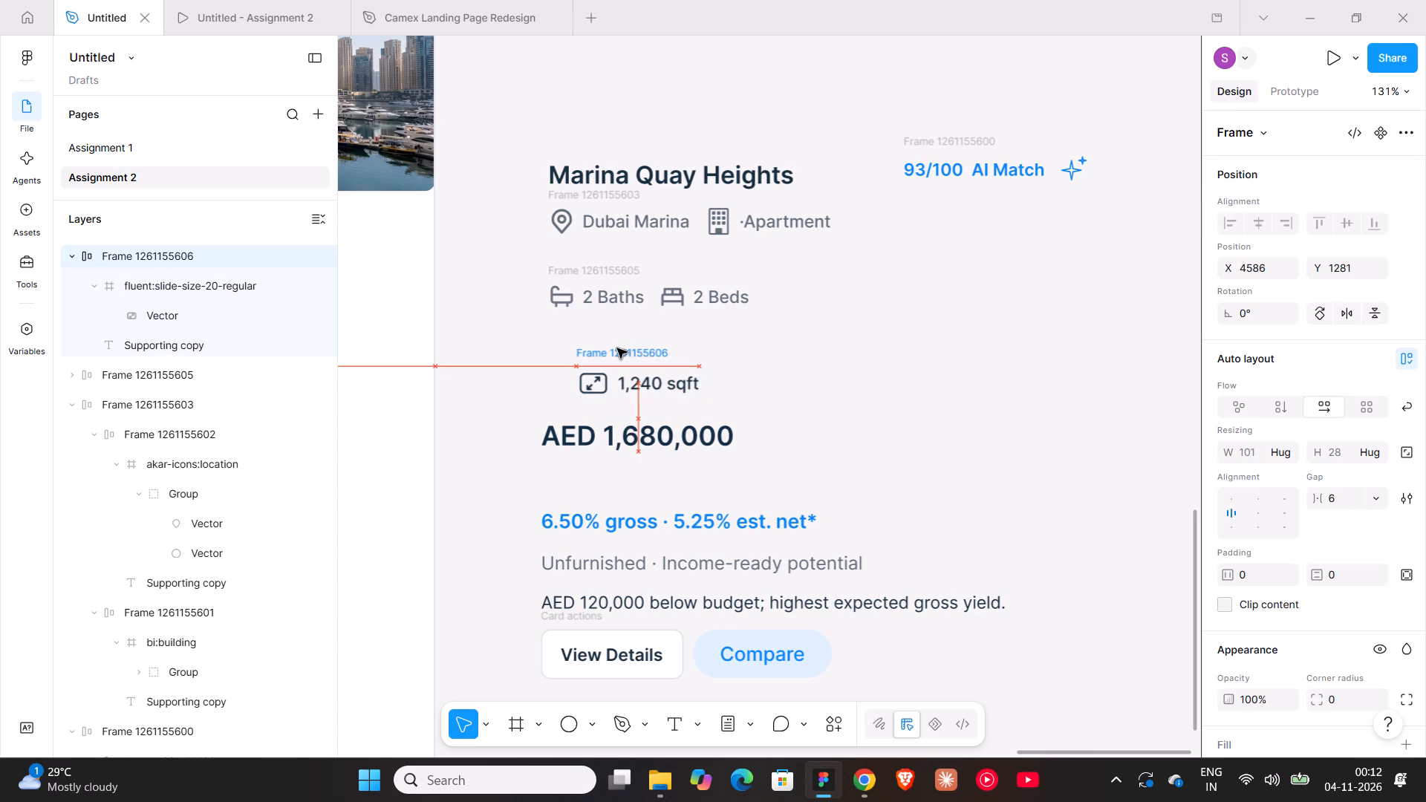
{"action": "left_click_drag", "start_coordinate": [617, 348], "coordinate": [677, 347]}
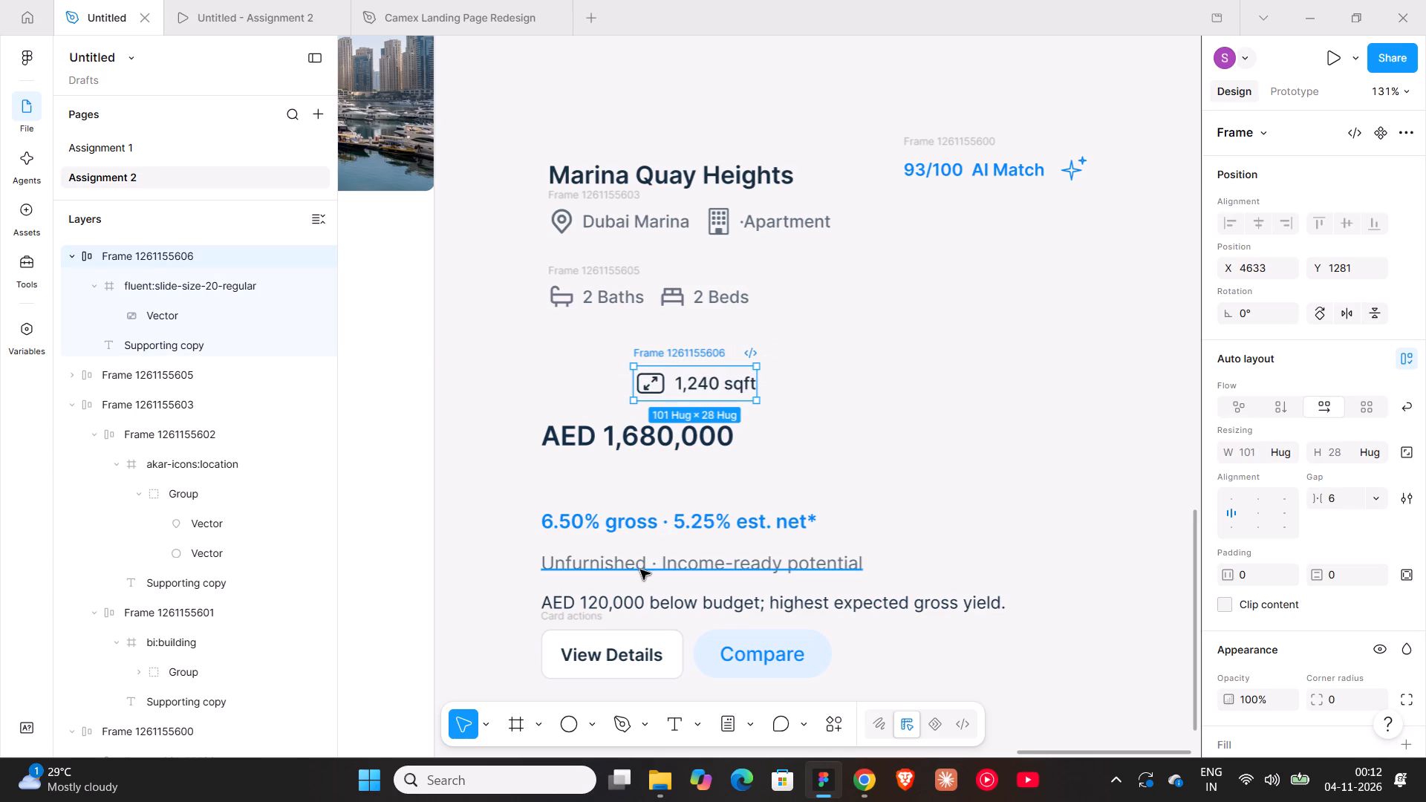
Set the "Unfurnished · Income-ready potential" text to auto width and Medium weight.
{"action": "left_click", "coordinate": [640, 570]}
{"action": "double_click", "coordinate": [640, 570]}
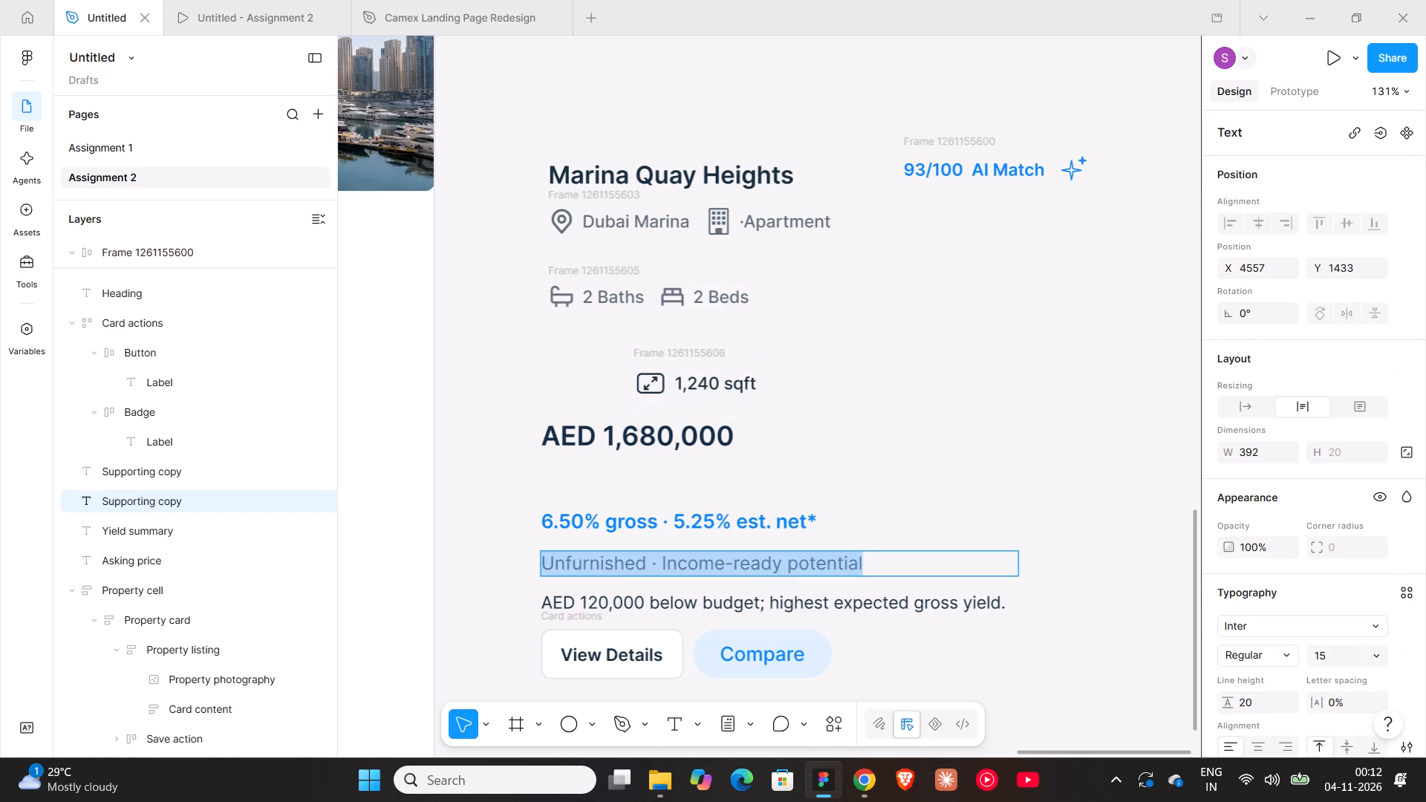
{"action": "left_click", "coordinate": [649, 571]}
{"action": "left_click", "coordinate": [928, 521]}
{"action": "left_click", "coordinate": [893, 571]}
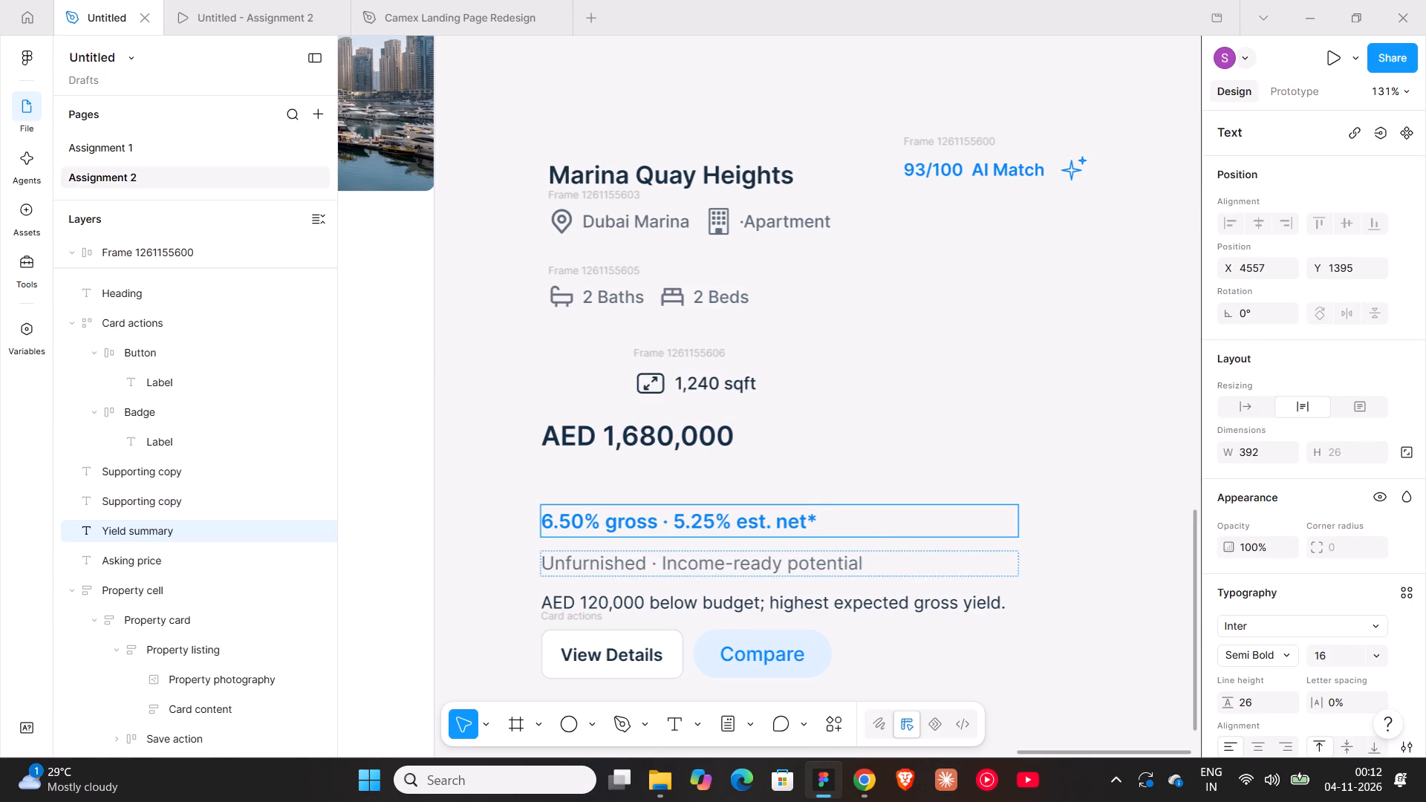
{"action": "left_click", "coordinate": [1047, 546]}
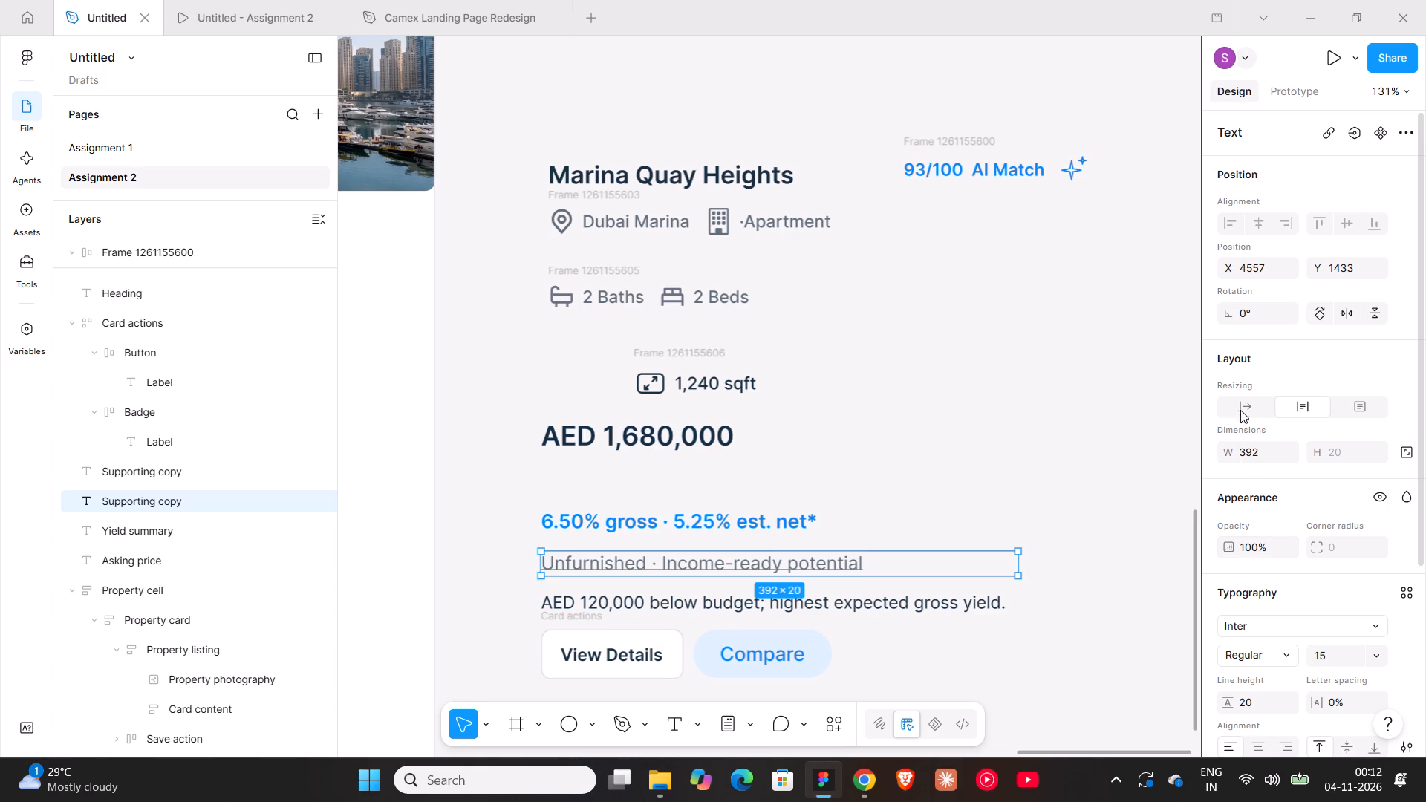
{"action": "left_click", "coordinate": [1243, 397]}
{"action": "scroll", "coordinate": [1240, 528], "scroll_direction": "down", "scroll_amount": 2}
{"action": "left_click", "coordinate": [1290, 476]}
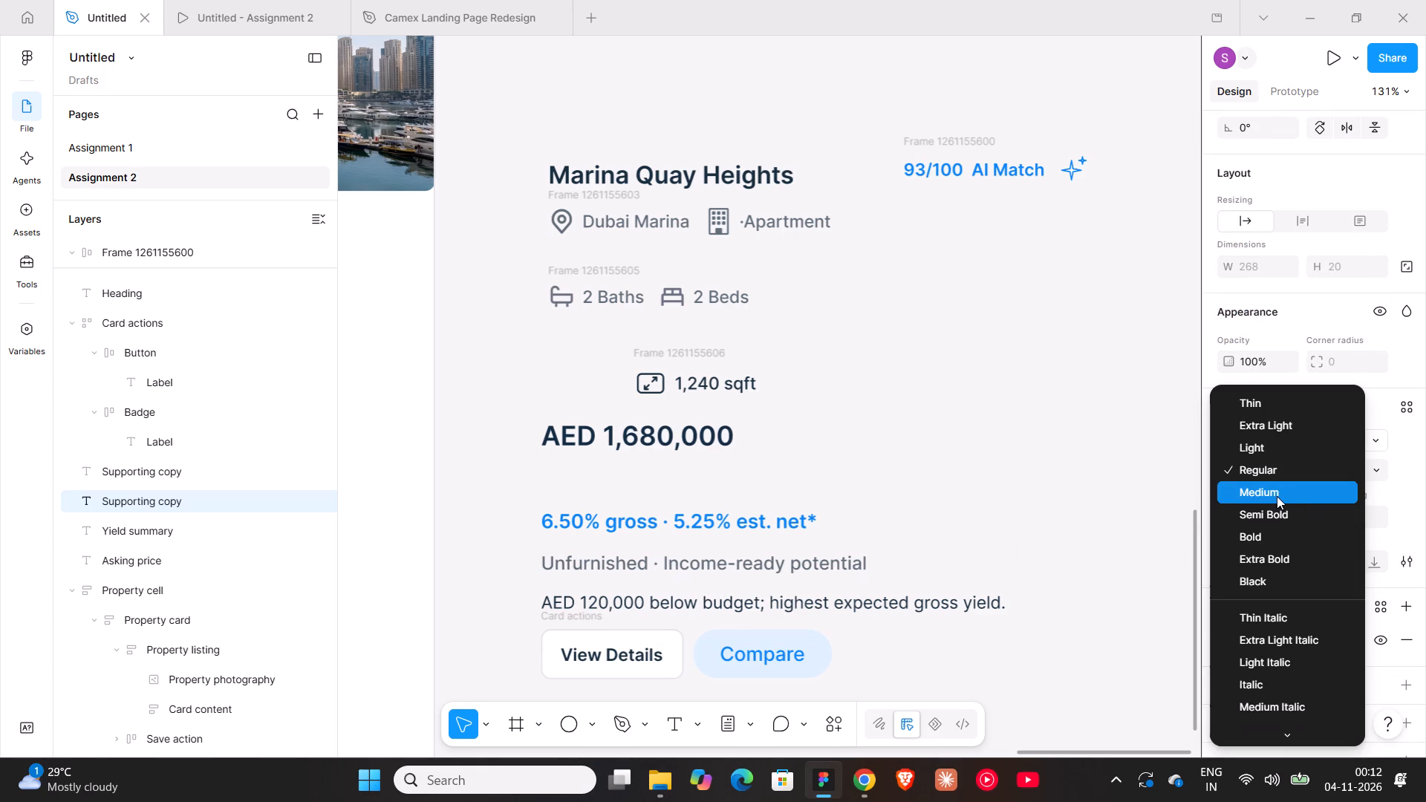
{"action": "left_click", "coordinate": [1277, 496]}
Set the "AED 120,000 below budget; highest expected gross yield." text to Semi Bold.
{"action": "scroll", "coordinate": [944, 497], "scroll_direction": "down", "scroll_amount": 3}
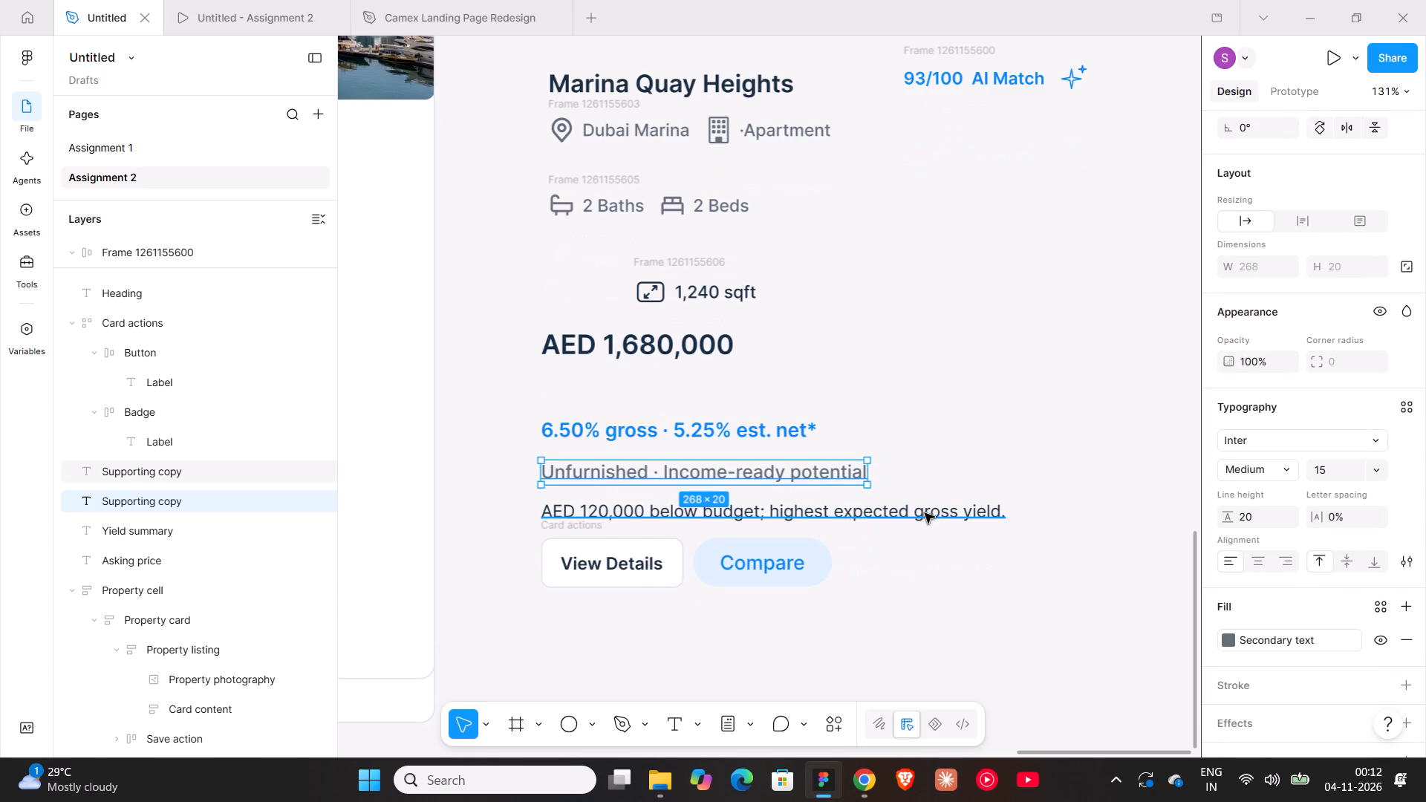
{"action": "left_click", "coordinate": [925, 513]}
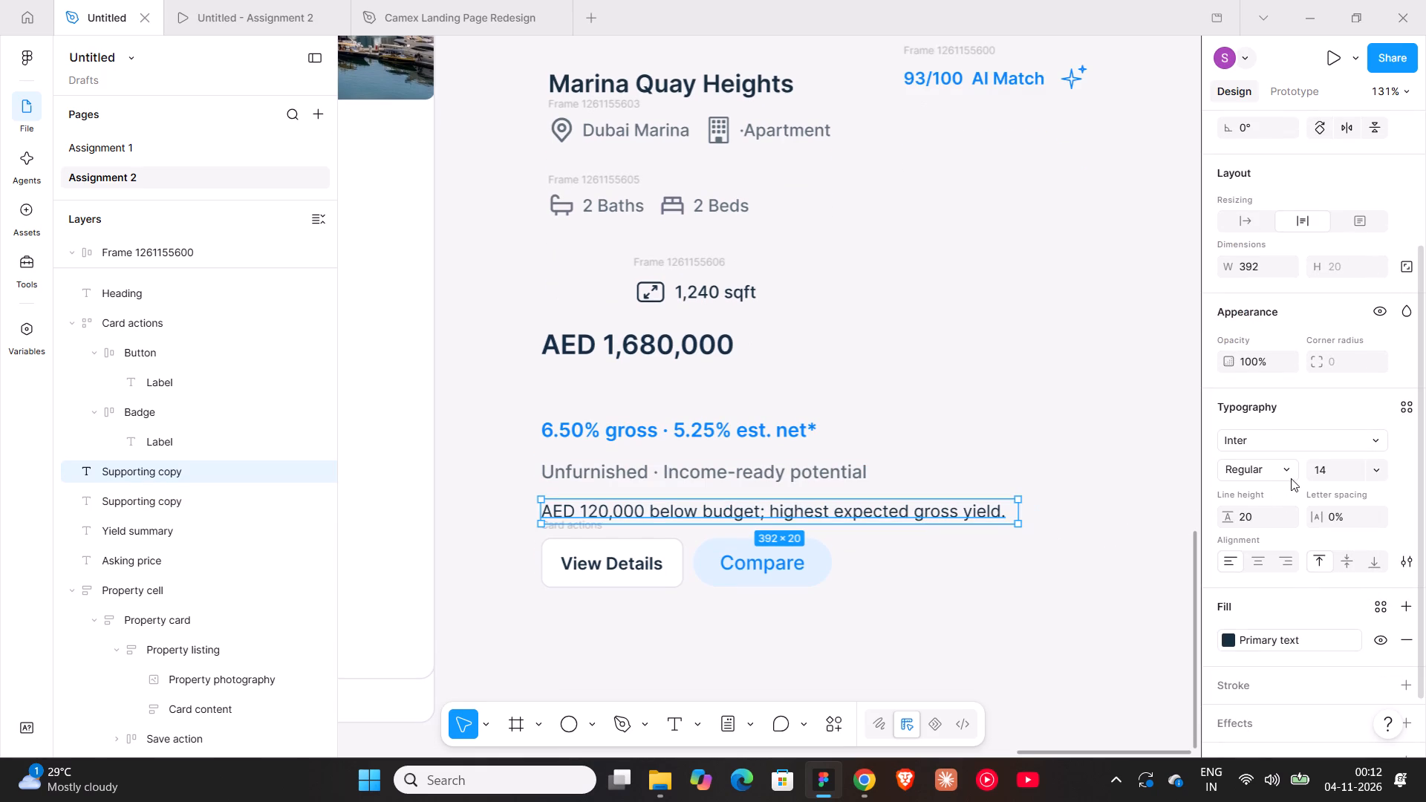
{"action": "left_click", "coordinate": [1288, 471]}
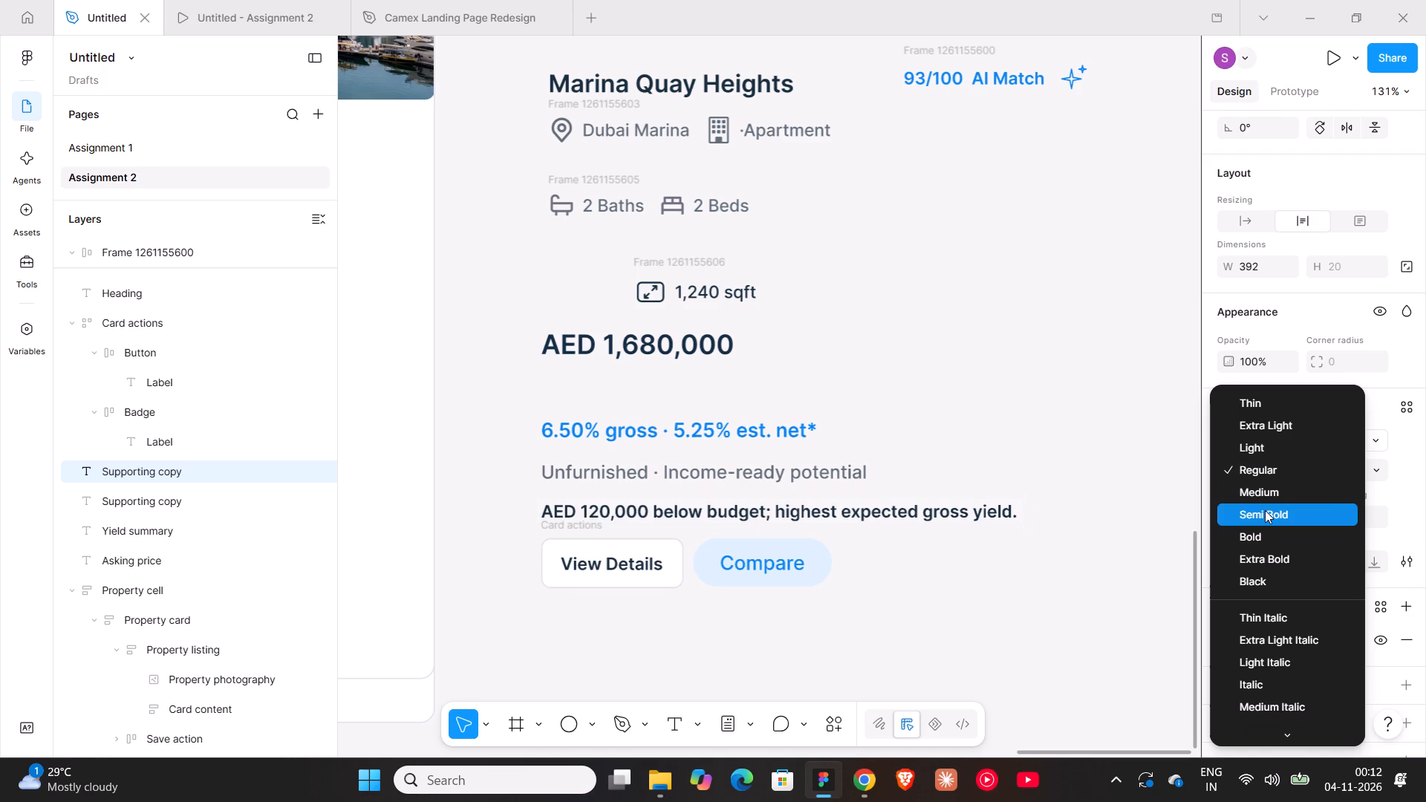
{"action": "left_click", "coordinate": [1265, 510]}
{"action": "left_click", "coordinate": [912, 424]}
Move the "Marina Quay Heights" heading up to about Y 1099 and set its resizing to auto width.
{"action": "scroll", "coordinate": [912, 424], "scroll_direction": "down", "scroll_amount": 5, "text": "ctrl"}
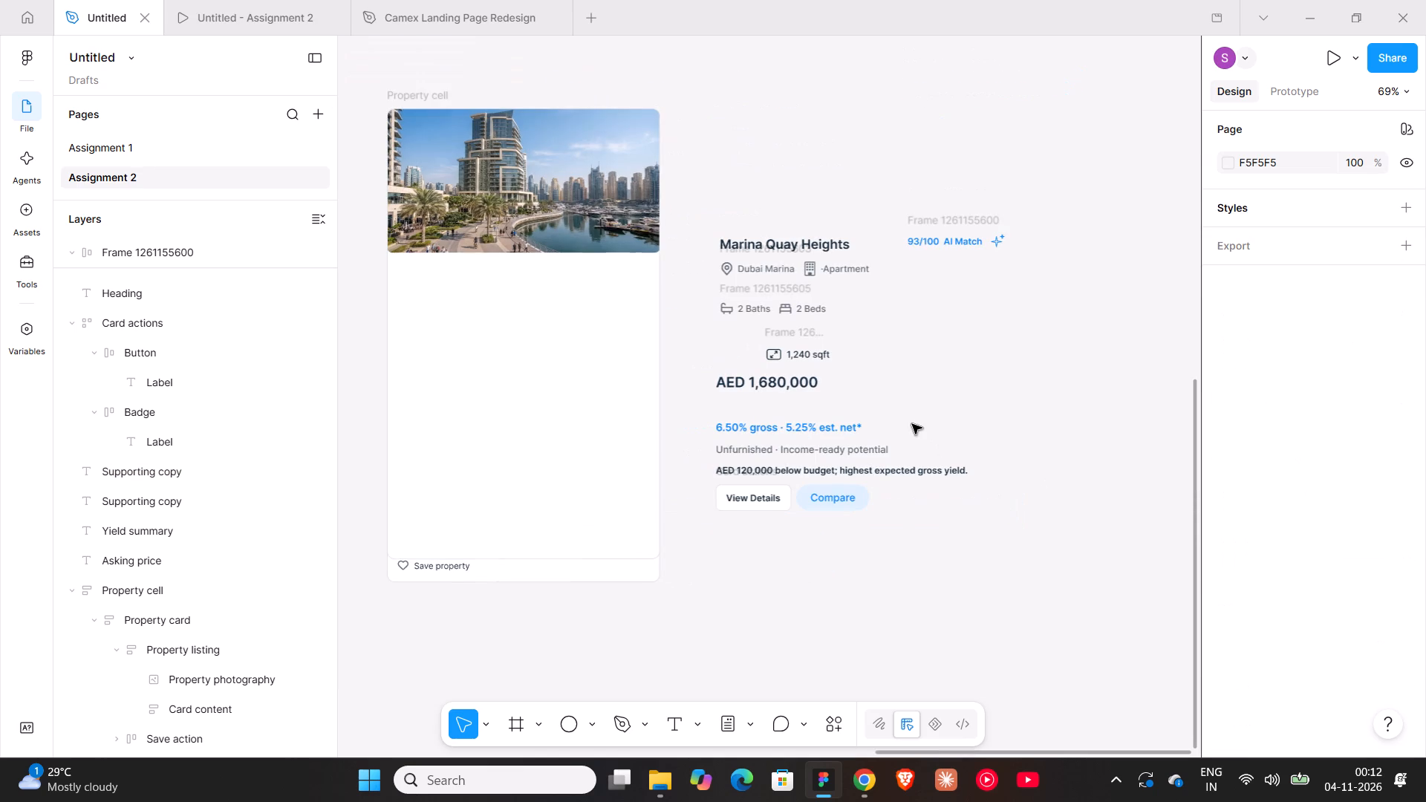
{"action": "left_click", "coordinate": [822, 237]}
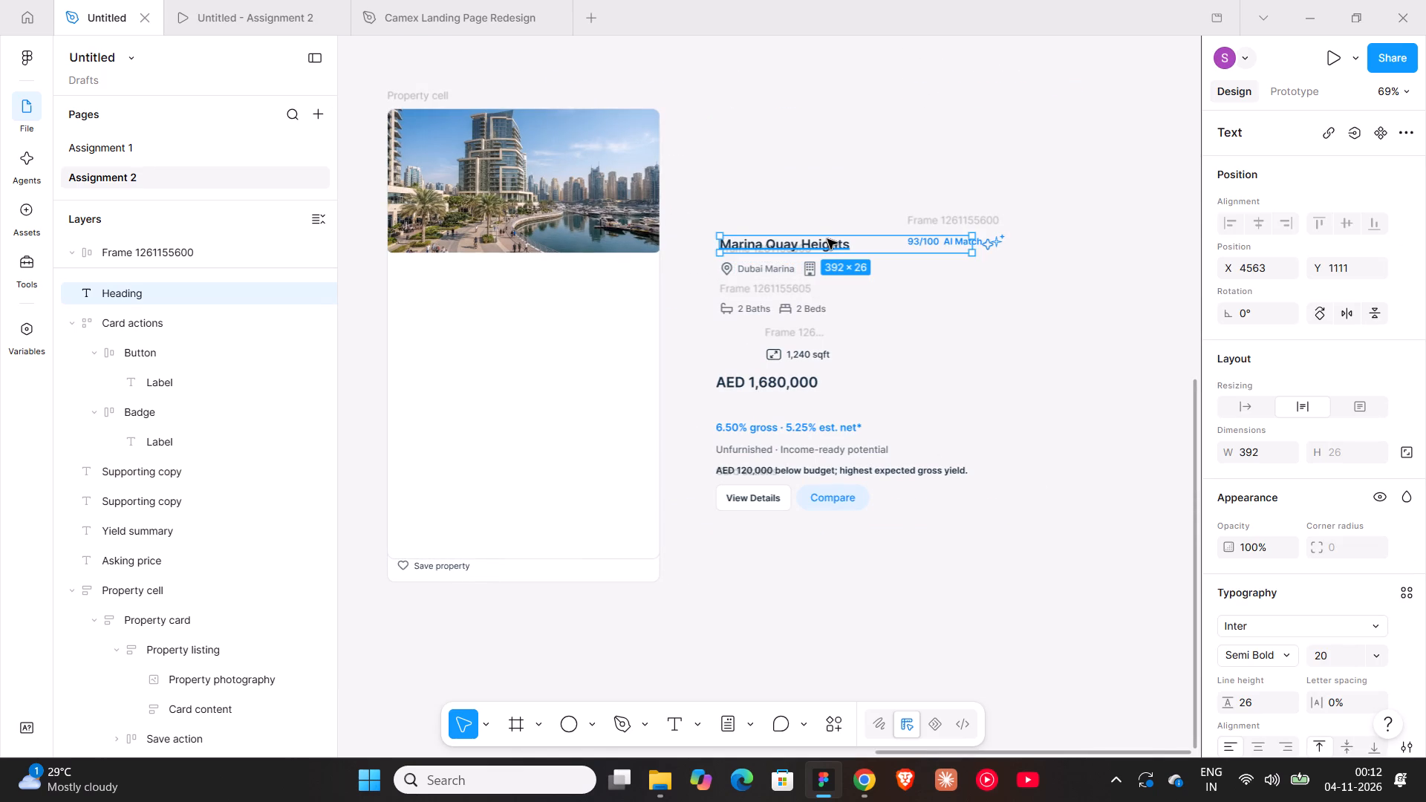
{"action": "left_click_drag", "start_coordinate": [827, 239], "coordinate": [826, 230]}
{"action": "left_click", "coordinate": [1235, 405]}
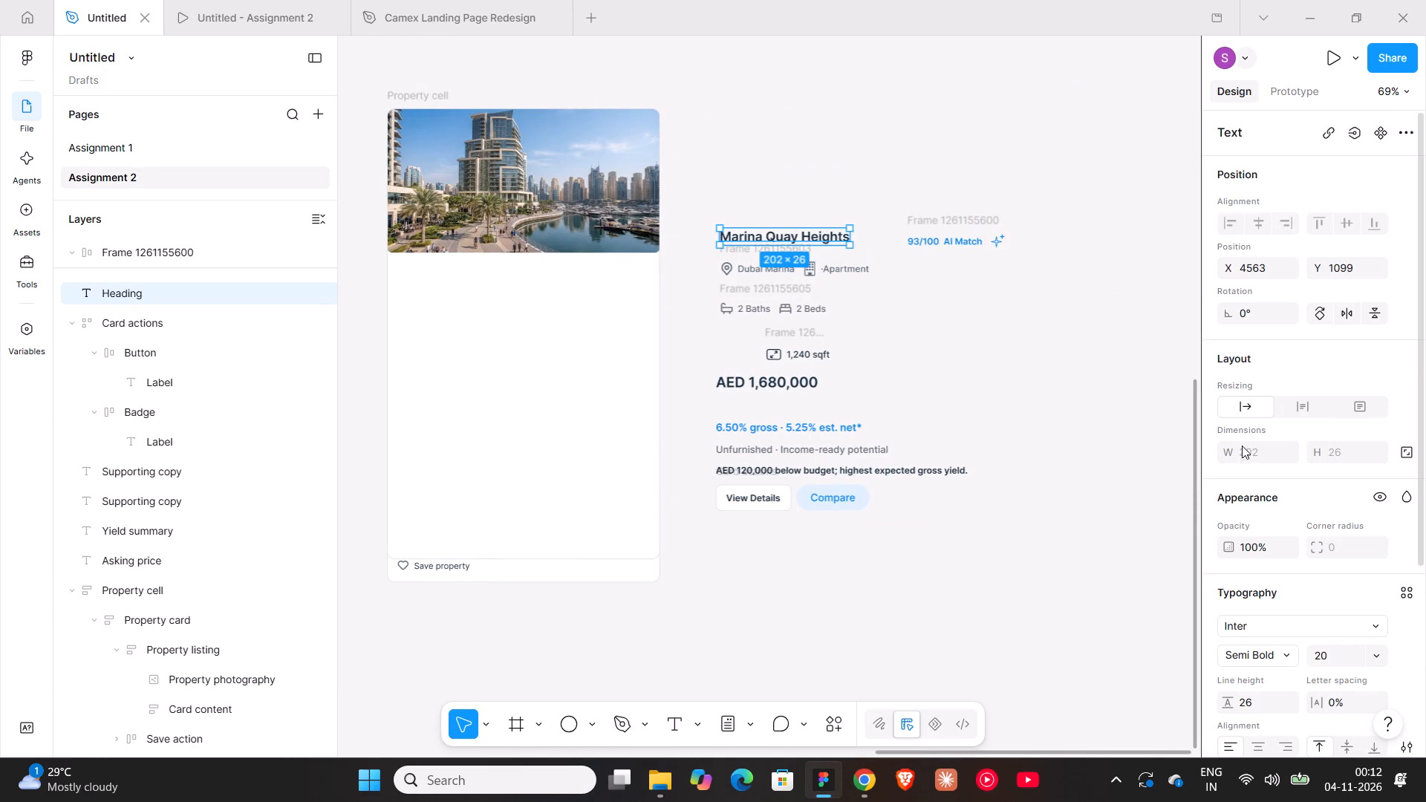
Combine the "Marina Quay Heights" heading and the "93/100 AI Match" row into one vertically centred horizontal auto layout.
{"action": "left_click", "coordinate": [938, 219], "text": "shift"}
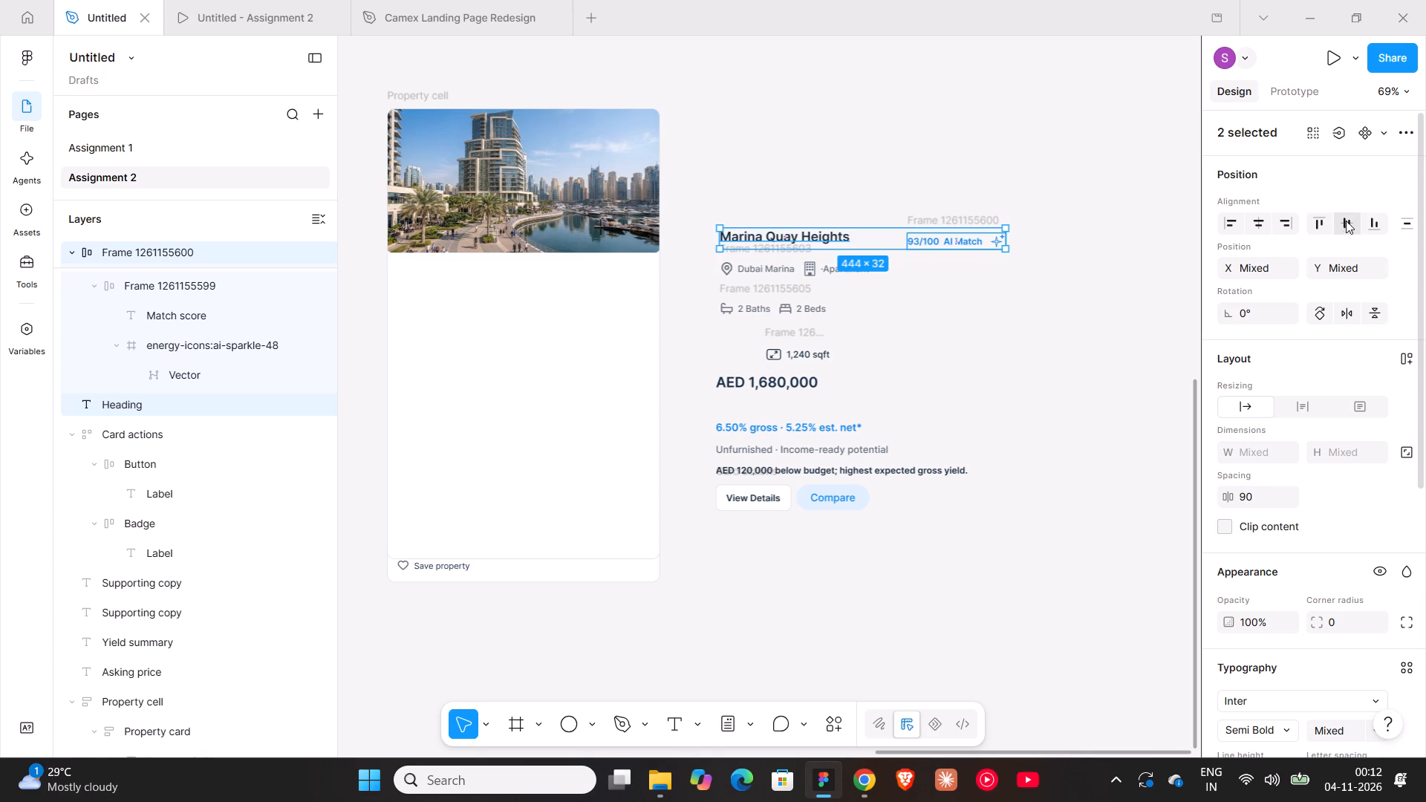
{"action": "left_click", "coordinate": [1348, 219]}
{"action": "key", "text": "shift+a"}
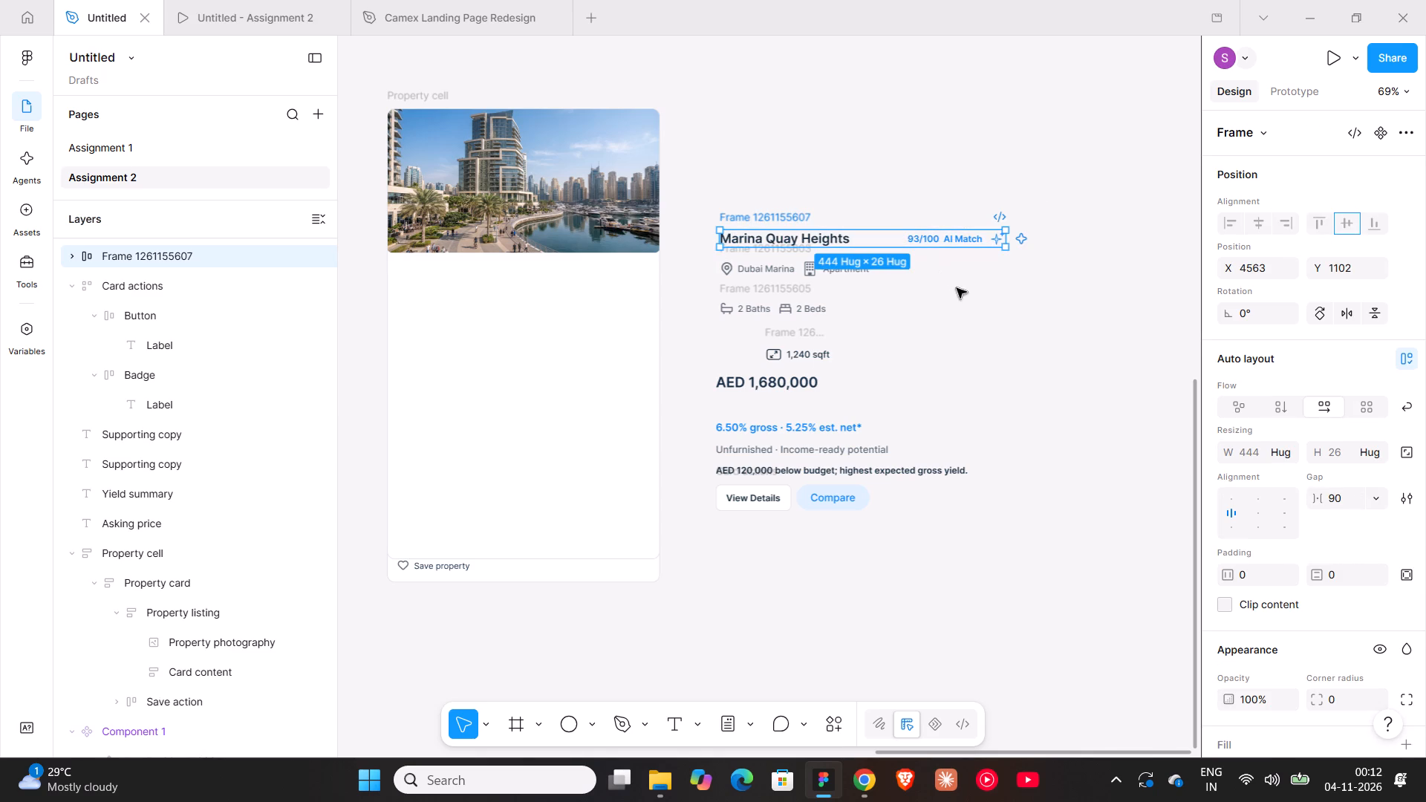
Set the gap between the heading and the AI match score to 70, after trying 80.
{"action": "left_click", "coordinate": [549, 293]}
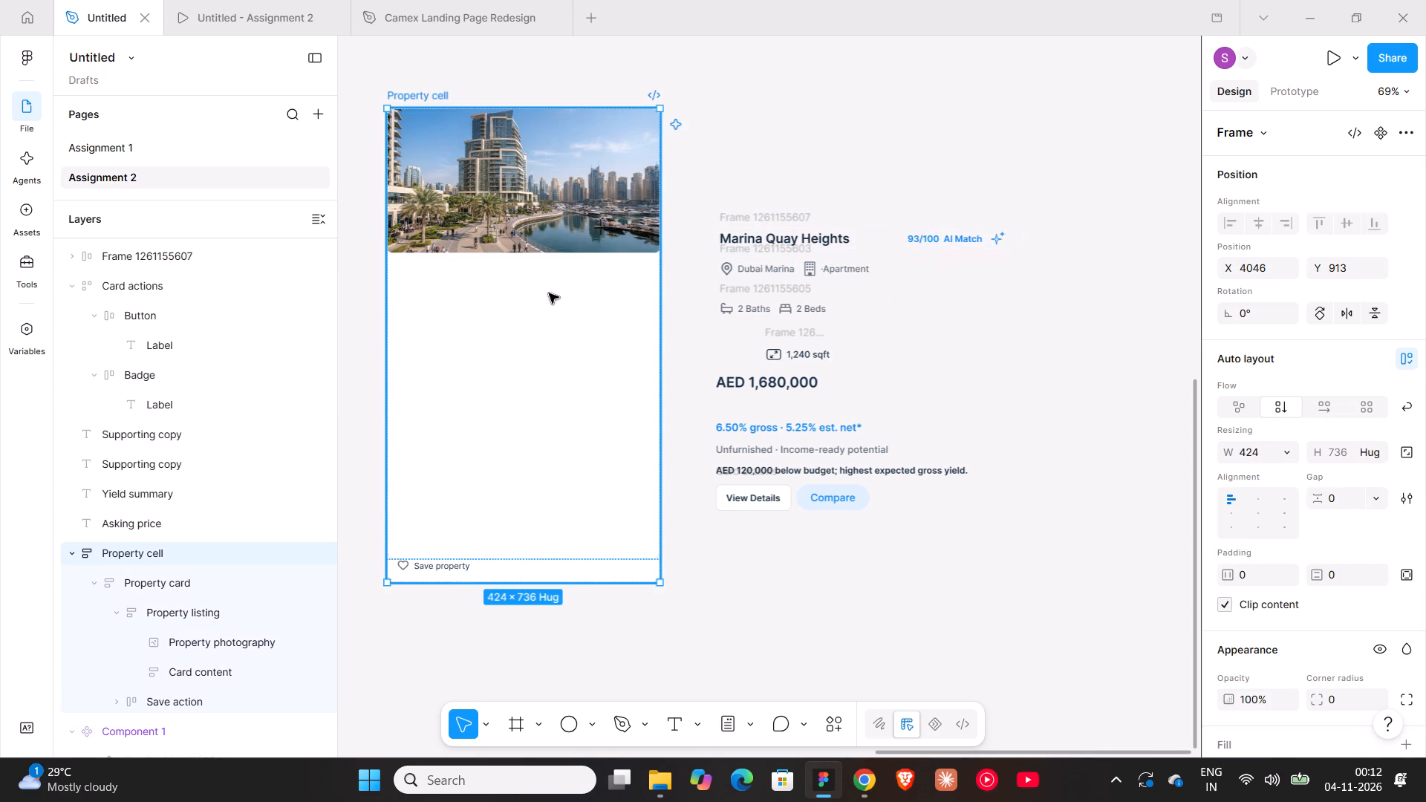
{"action": "left_click", "coordinate": [764, 212]}
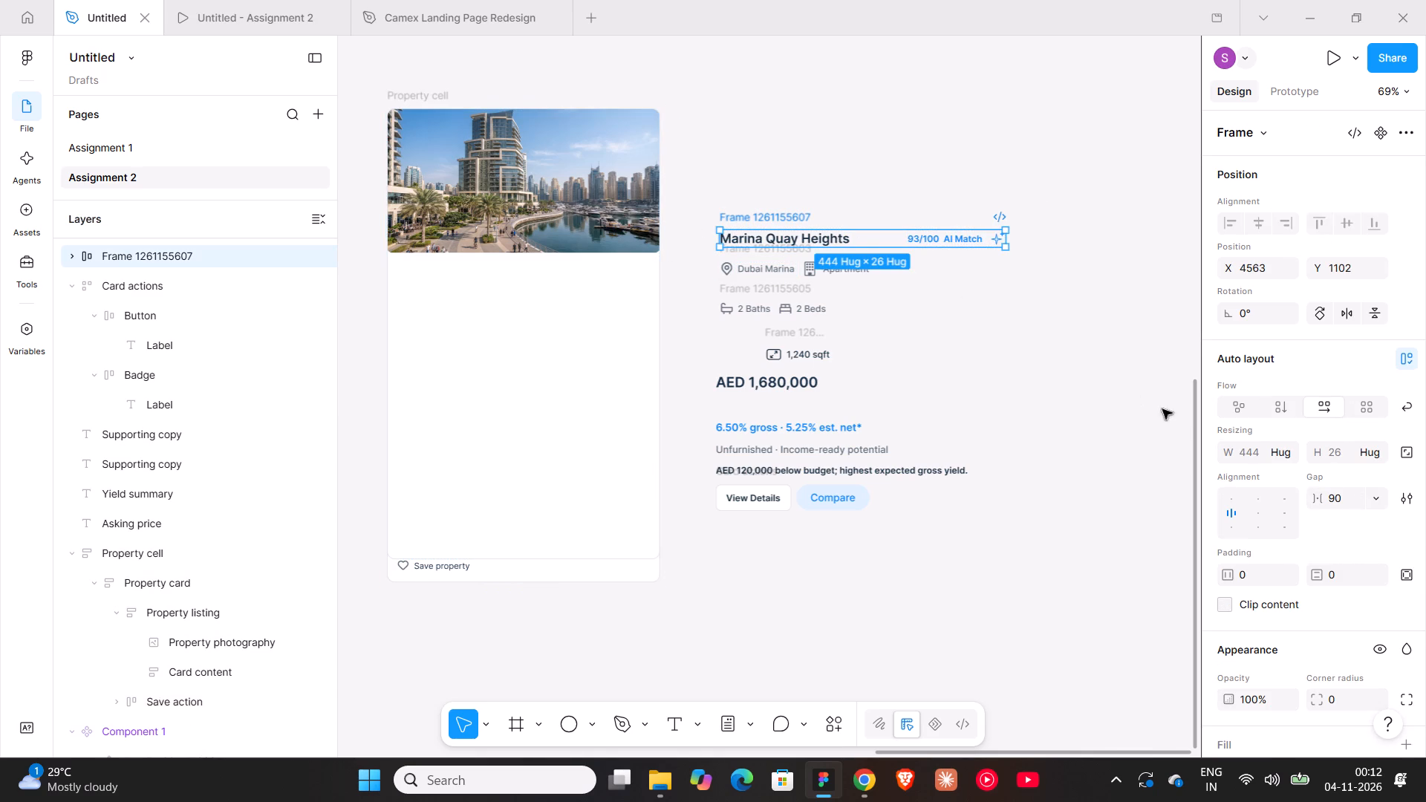
{"action": "left_click", "coordinate": [1335, 495]}
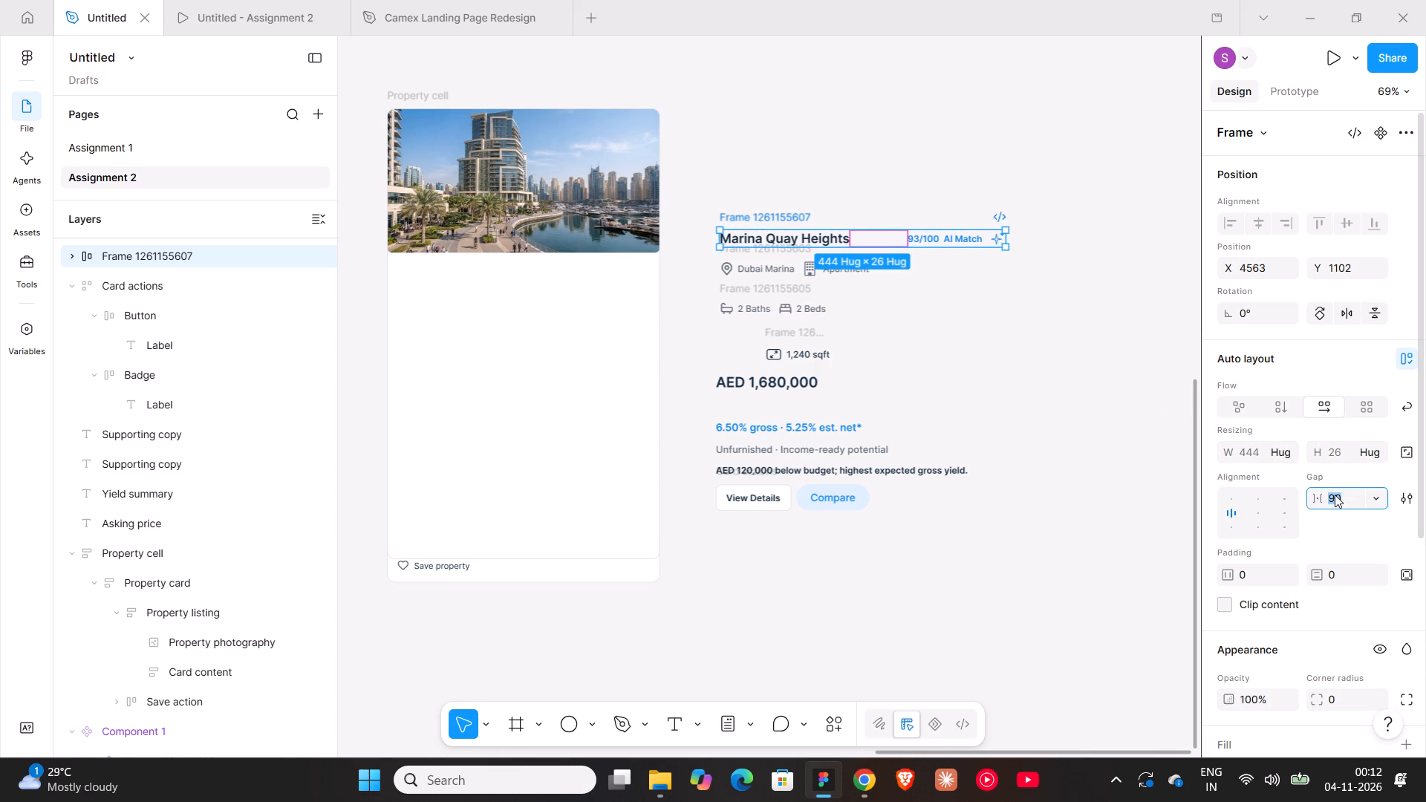
{"action": "type", "text": "80"}
{"action": "key", "text": "Return"}
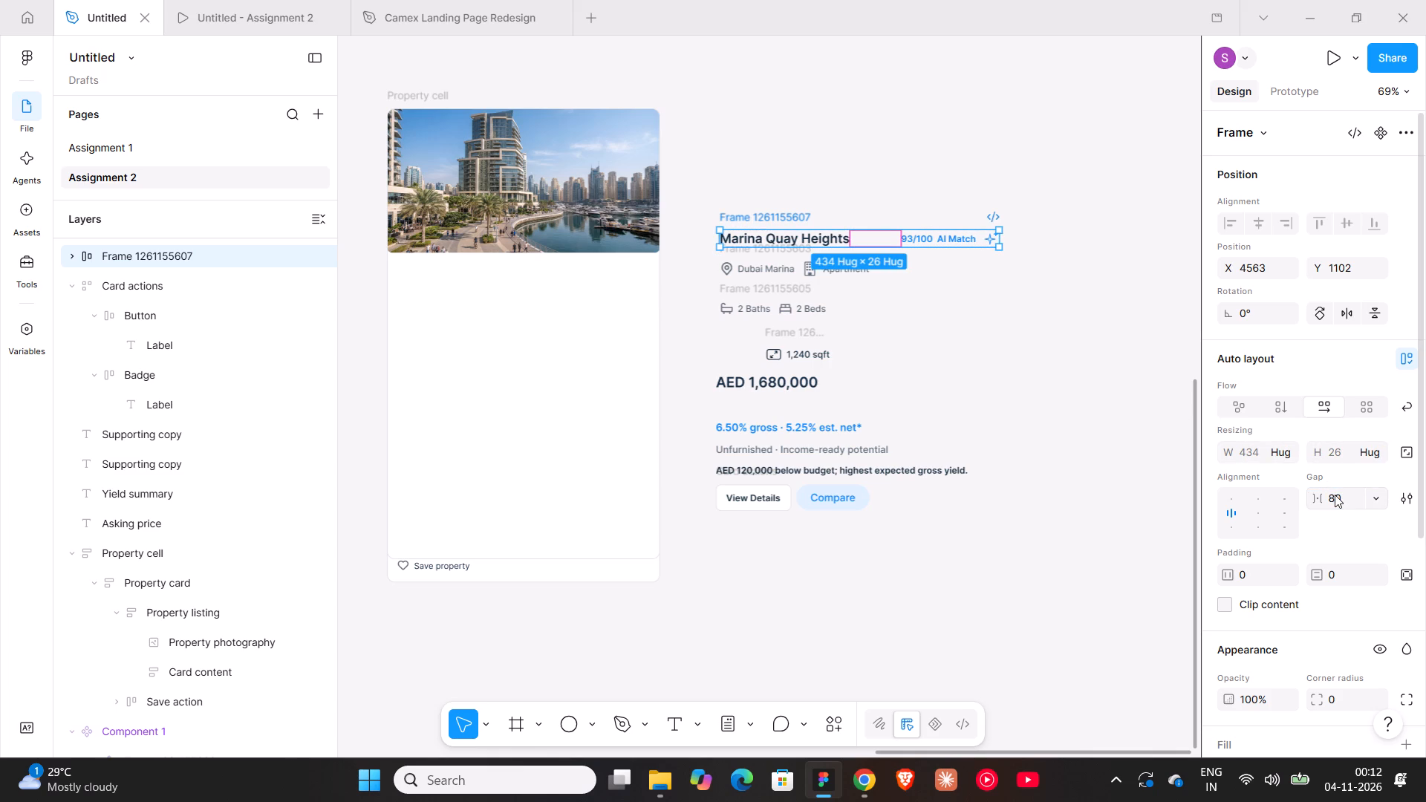
{"action": "left_click", "coordinate": [1335, 495]}
{"action": "type", "text": "70"}
{"action": "key", "text": "Return"}
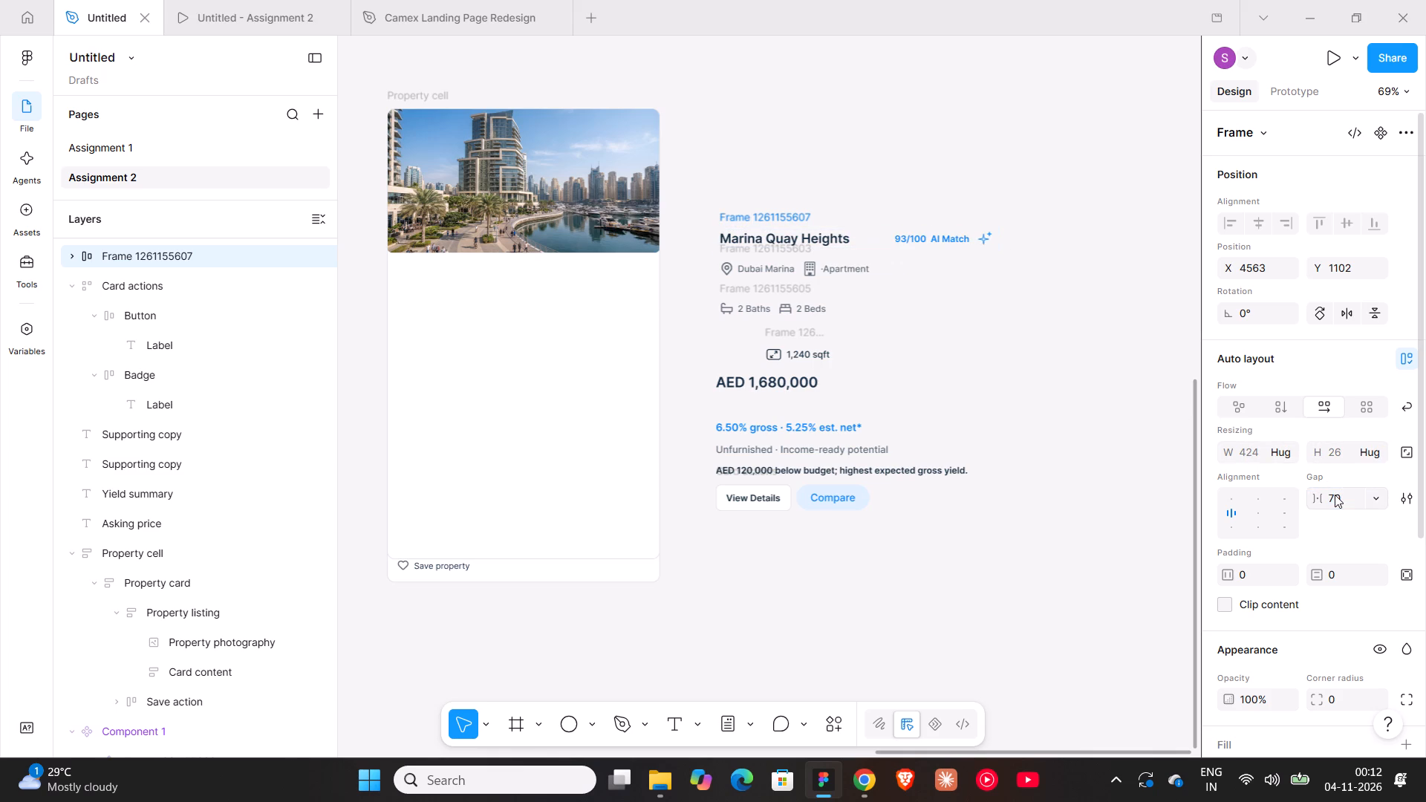
Move the "Dubai Marina · Apartment" row up to about Y 1141, just below the heading row.
{"action": "left_click", "coordinate": [951, 339]}
{"action": "scroll", "coordinate": [782, 251], "scroll_direction": "up", "scroll_amount": 6, "text": "ctrl"}
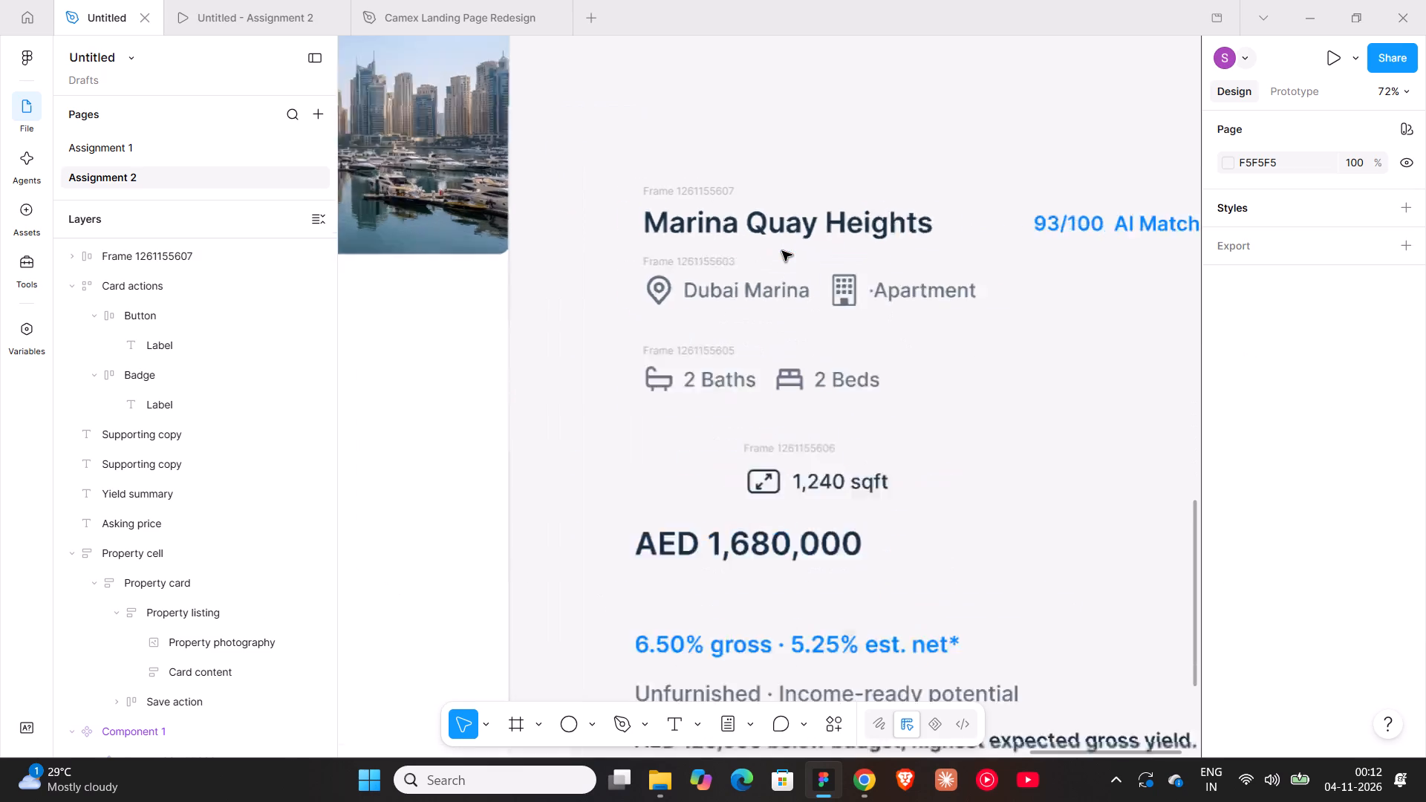
{"action": "scroll", "coordinate": [782, 251], "scroll_direction": "up", "scroll_amount": 1, "text": "ctrl"}
{"action": "left_click", "coordinate": [688, 261]}
{"action": "left_click_drag", "start_coordinate": [688, 261], "coordinate": [688, 244]}
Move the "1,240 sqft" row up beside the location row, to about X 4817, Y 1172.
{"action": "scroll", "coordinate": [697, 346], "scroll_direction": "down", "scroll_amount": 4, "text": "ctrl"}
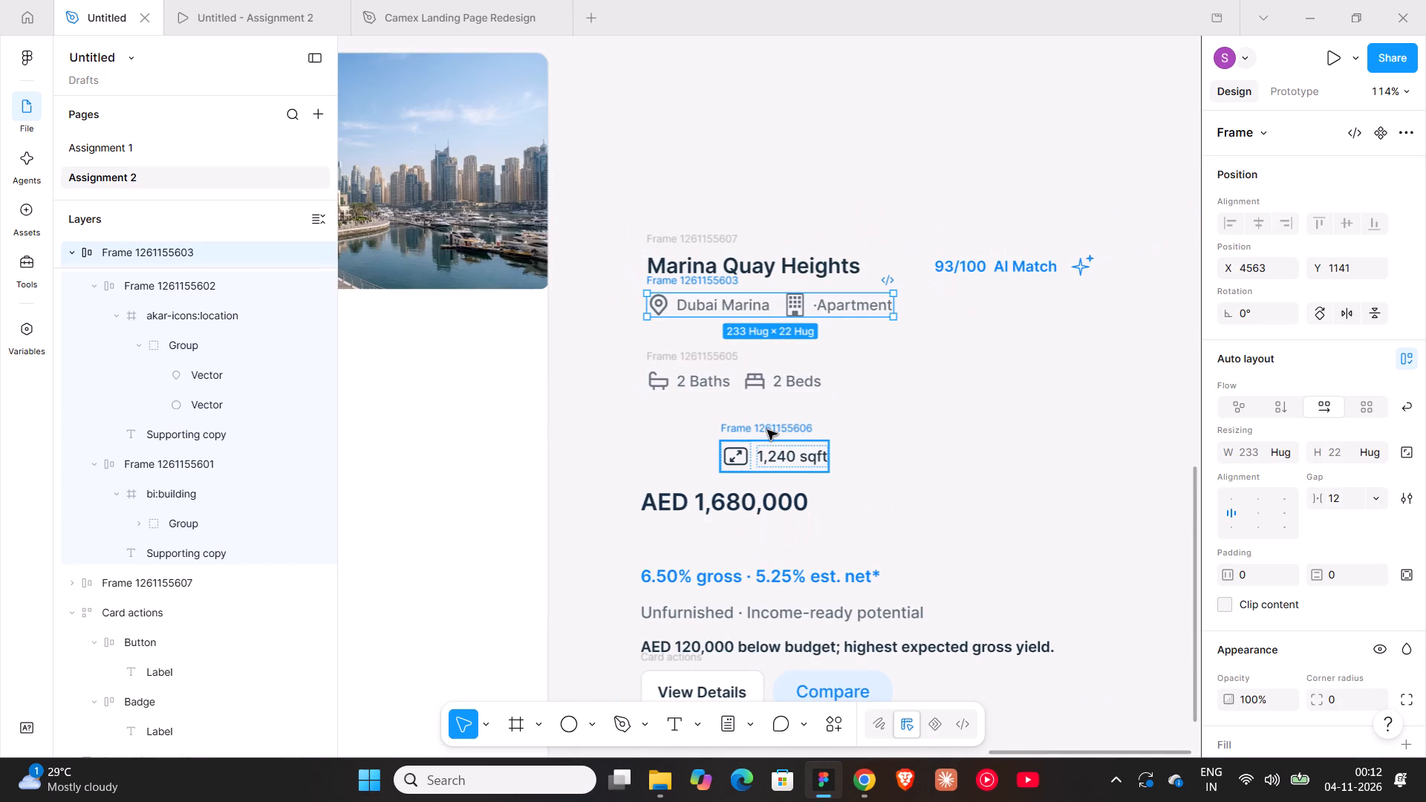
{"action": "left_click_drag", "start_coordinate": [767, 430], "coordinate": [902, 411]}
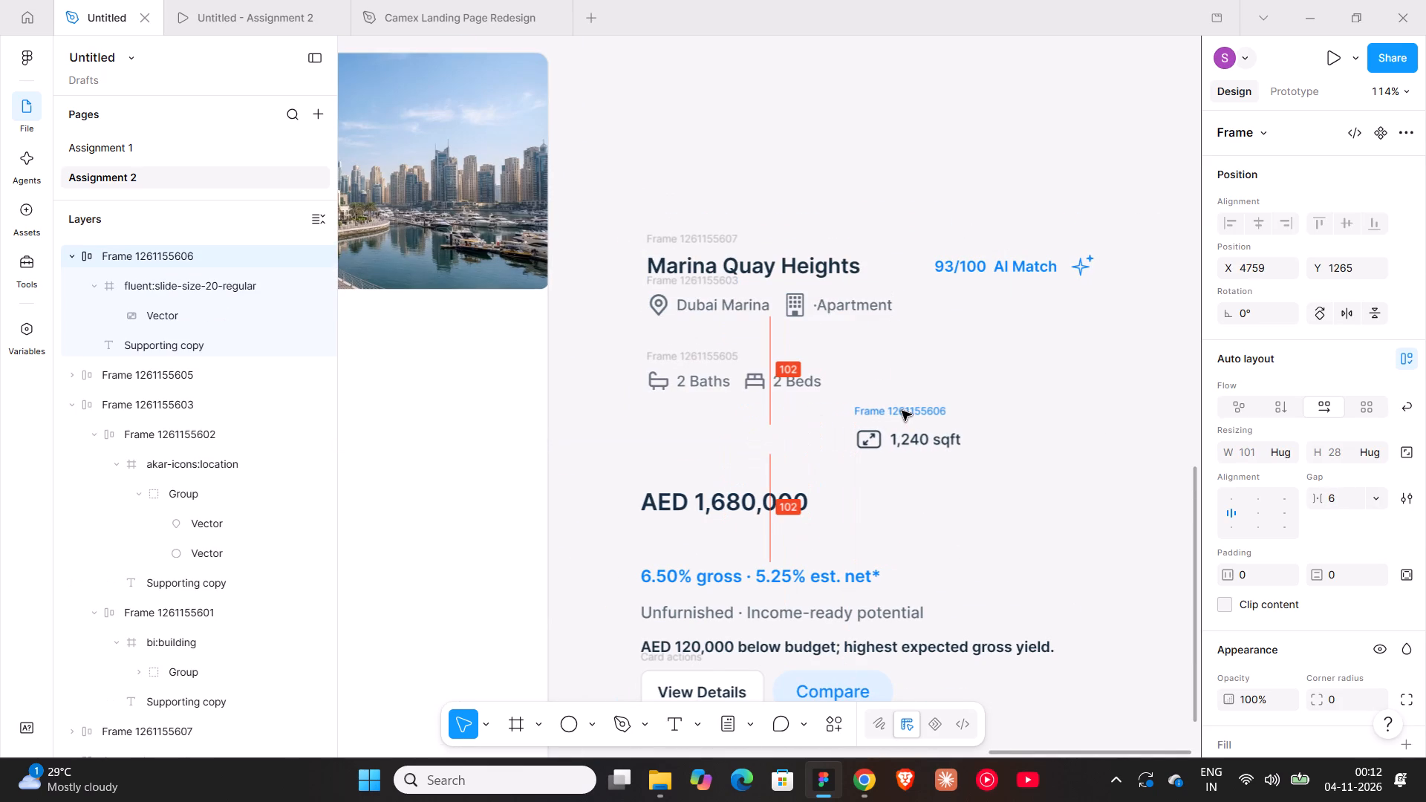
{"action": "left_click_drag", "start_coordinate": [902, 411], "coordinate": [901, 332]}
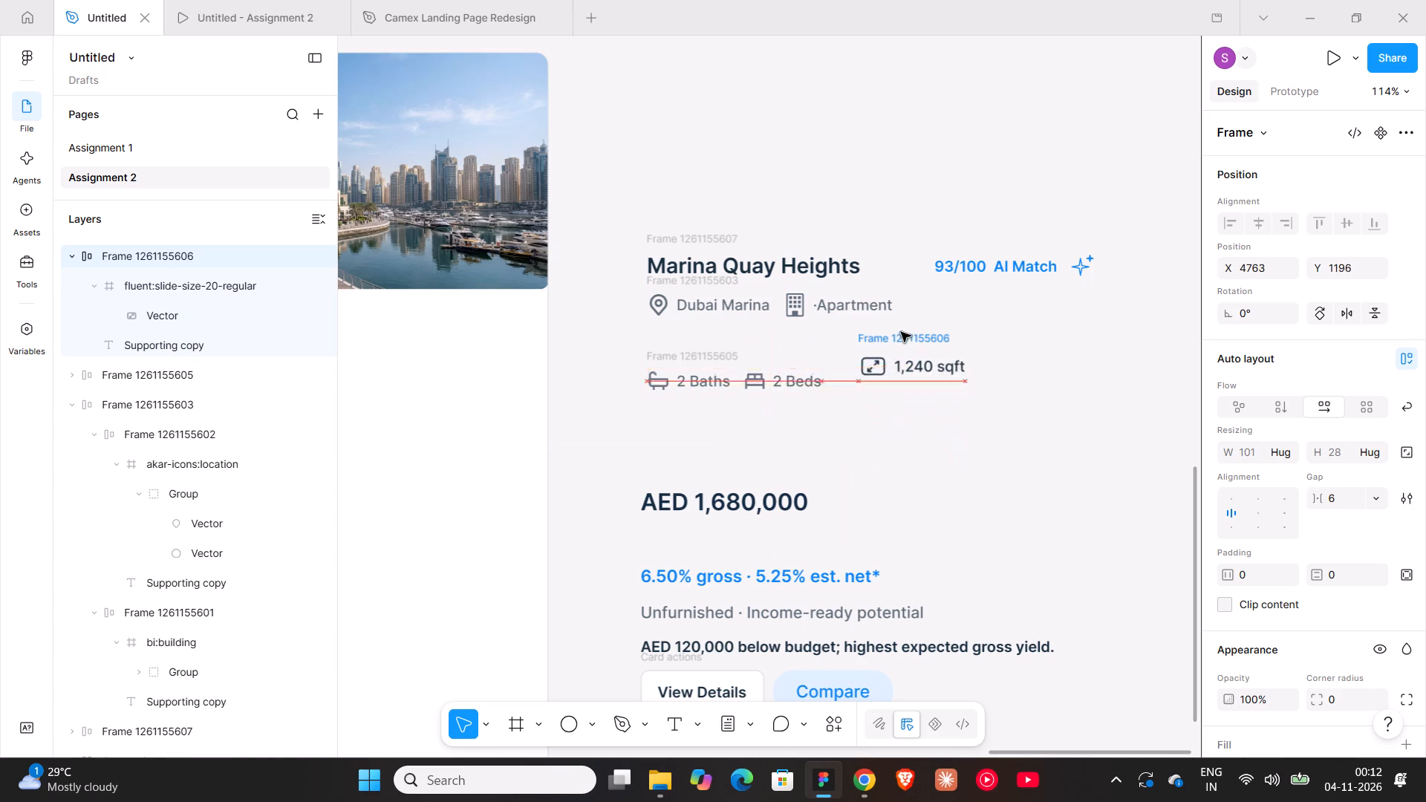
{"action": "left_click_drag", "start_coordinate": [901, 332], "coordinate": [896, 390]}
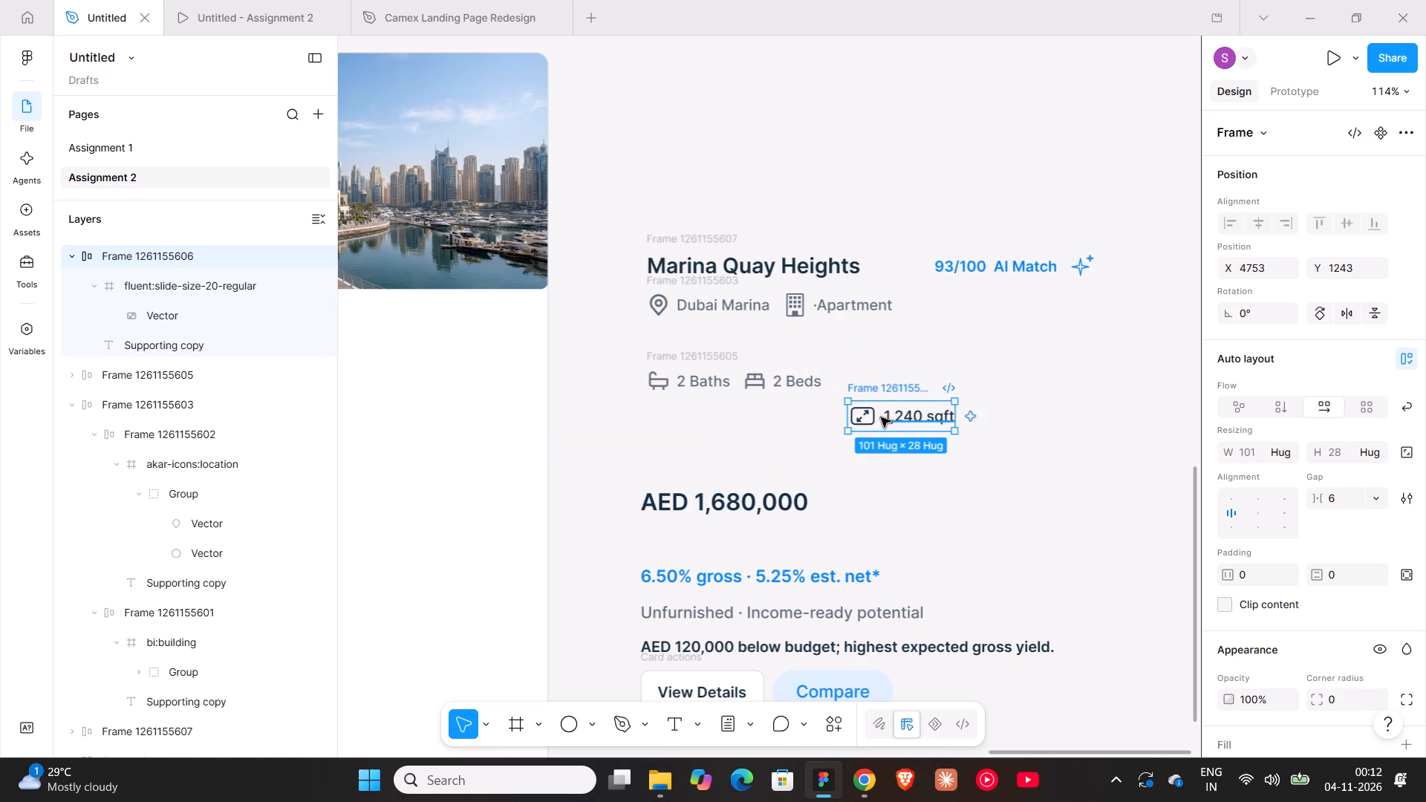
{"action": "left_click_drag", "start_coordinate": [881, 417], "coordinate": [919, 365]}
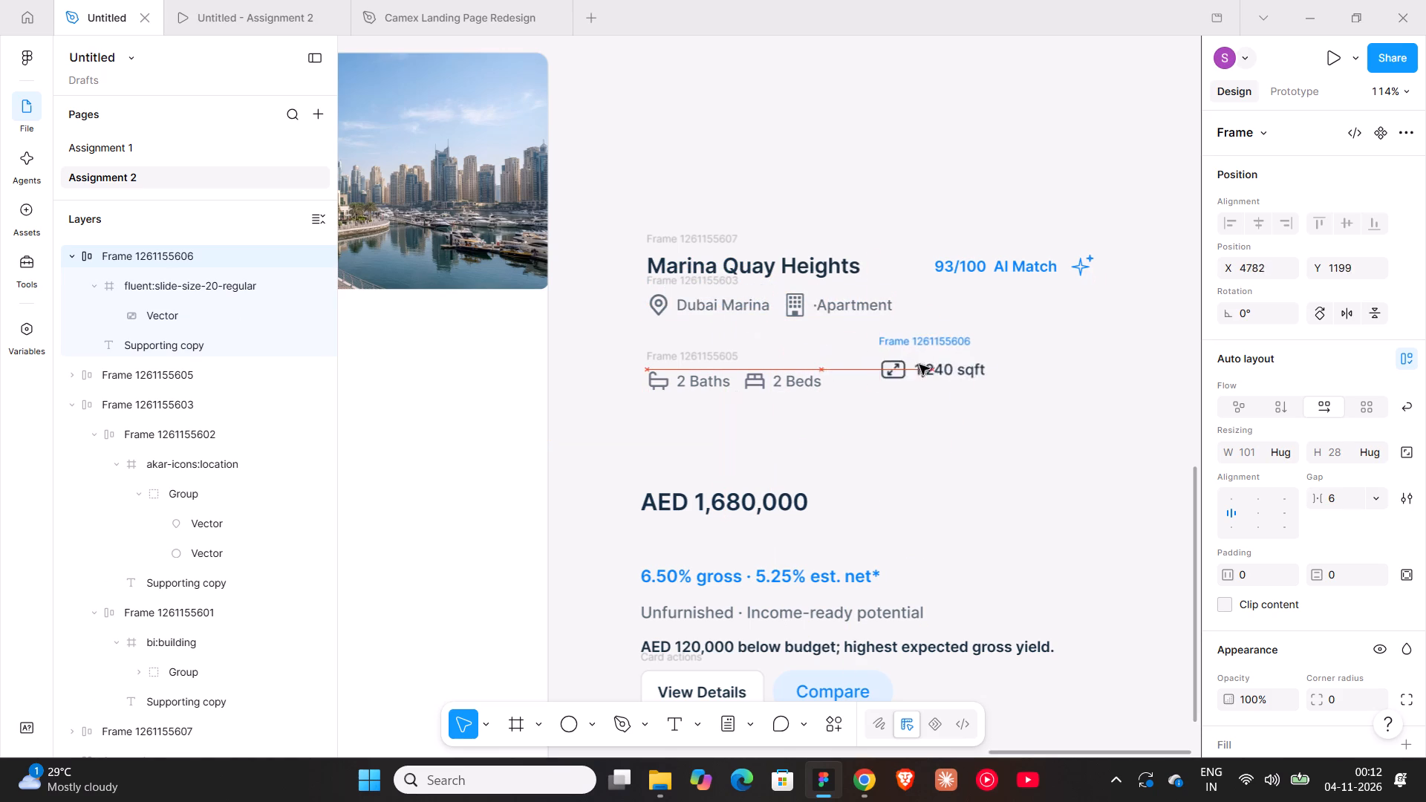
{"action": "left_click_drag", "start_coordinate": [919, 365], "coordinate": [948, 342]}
Nest the "1,240 sqft" frame inside the location row's auto layout as the last item, after "Apartment".
{"action": "left_click", "coordinate": [703, 275]}
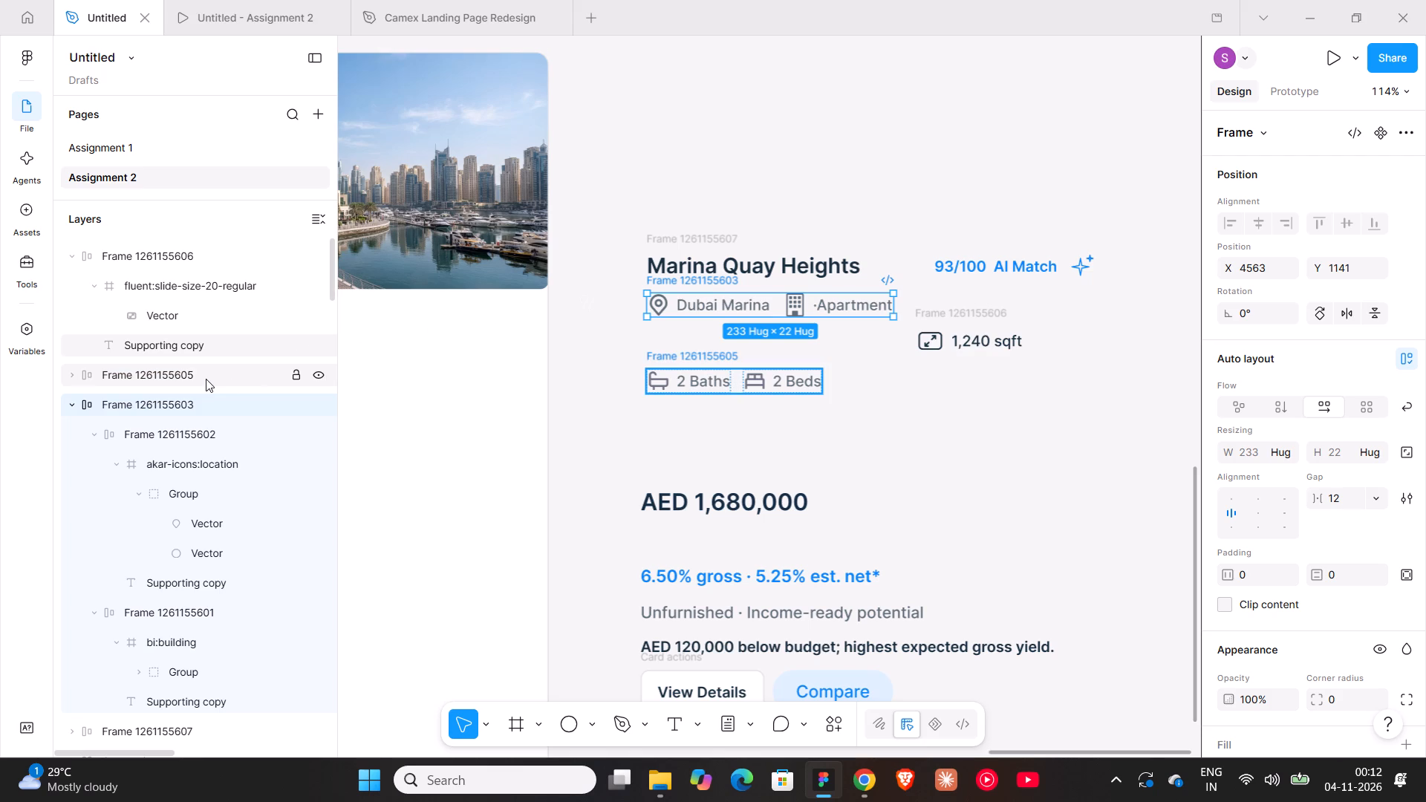
{"action": "left_click", "coordinate": [73, 397]}
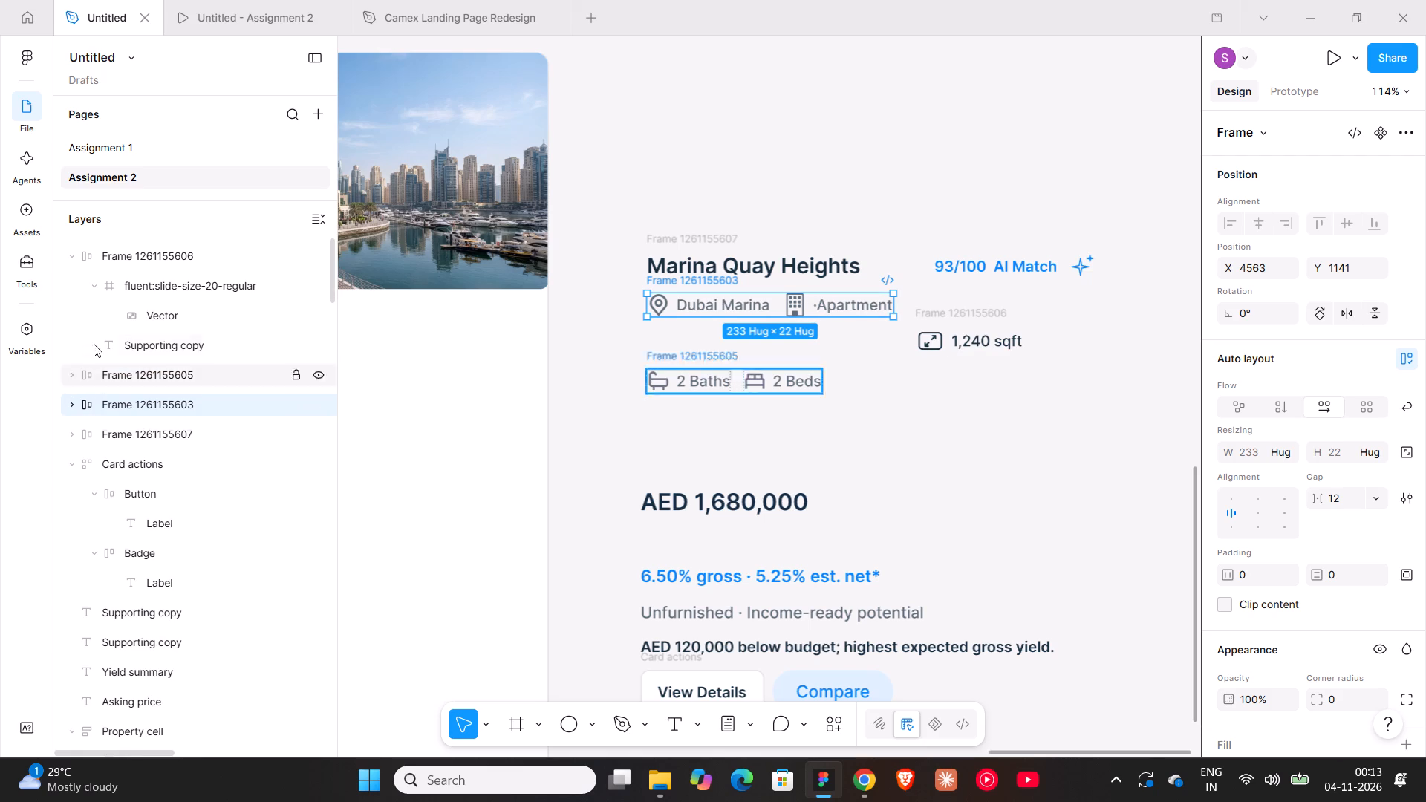
{"action": "left_click", "coordinate": [99, 281]}
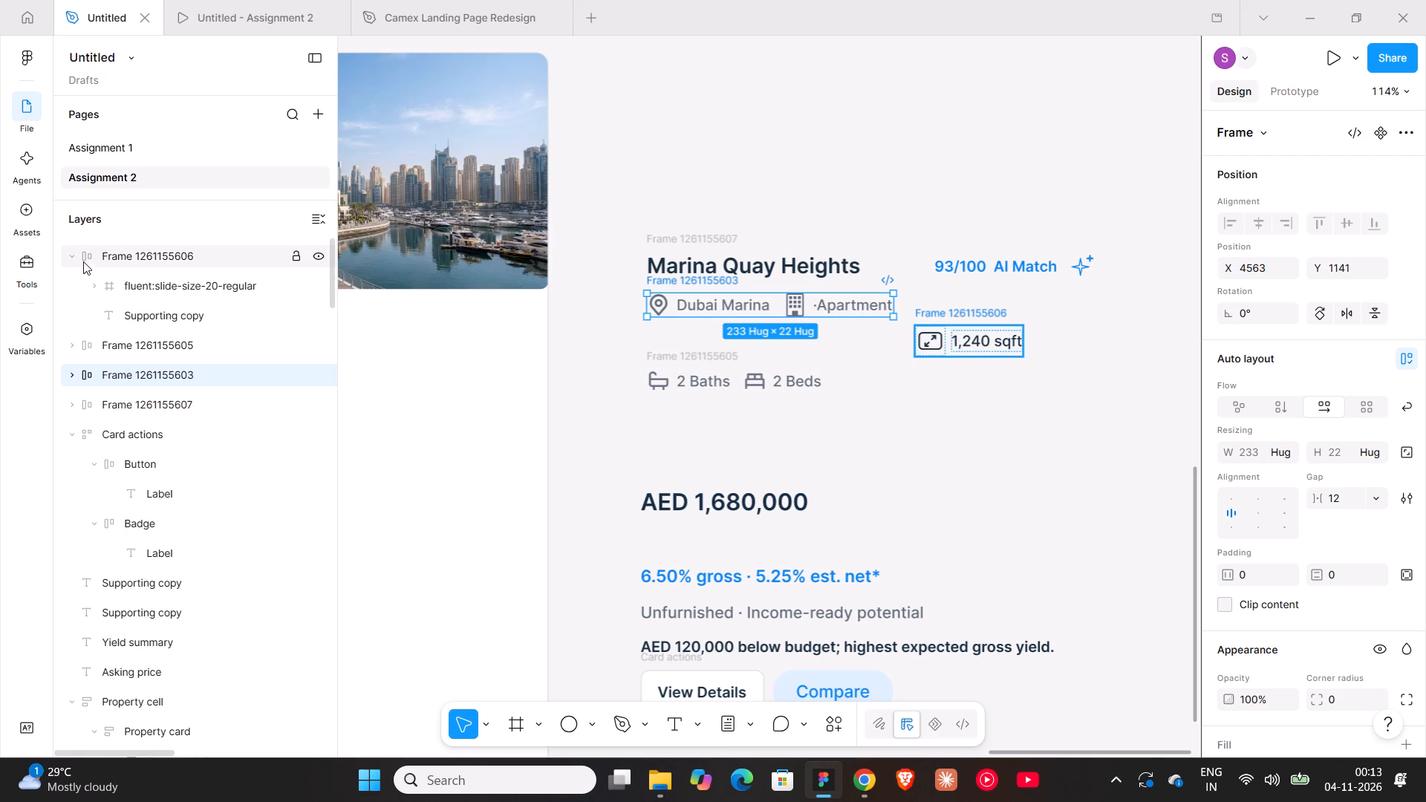
{"action": "left_click", "coordinate": [76, 257]}
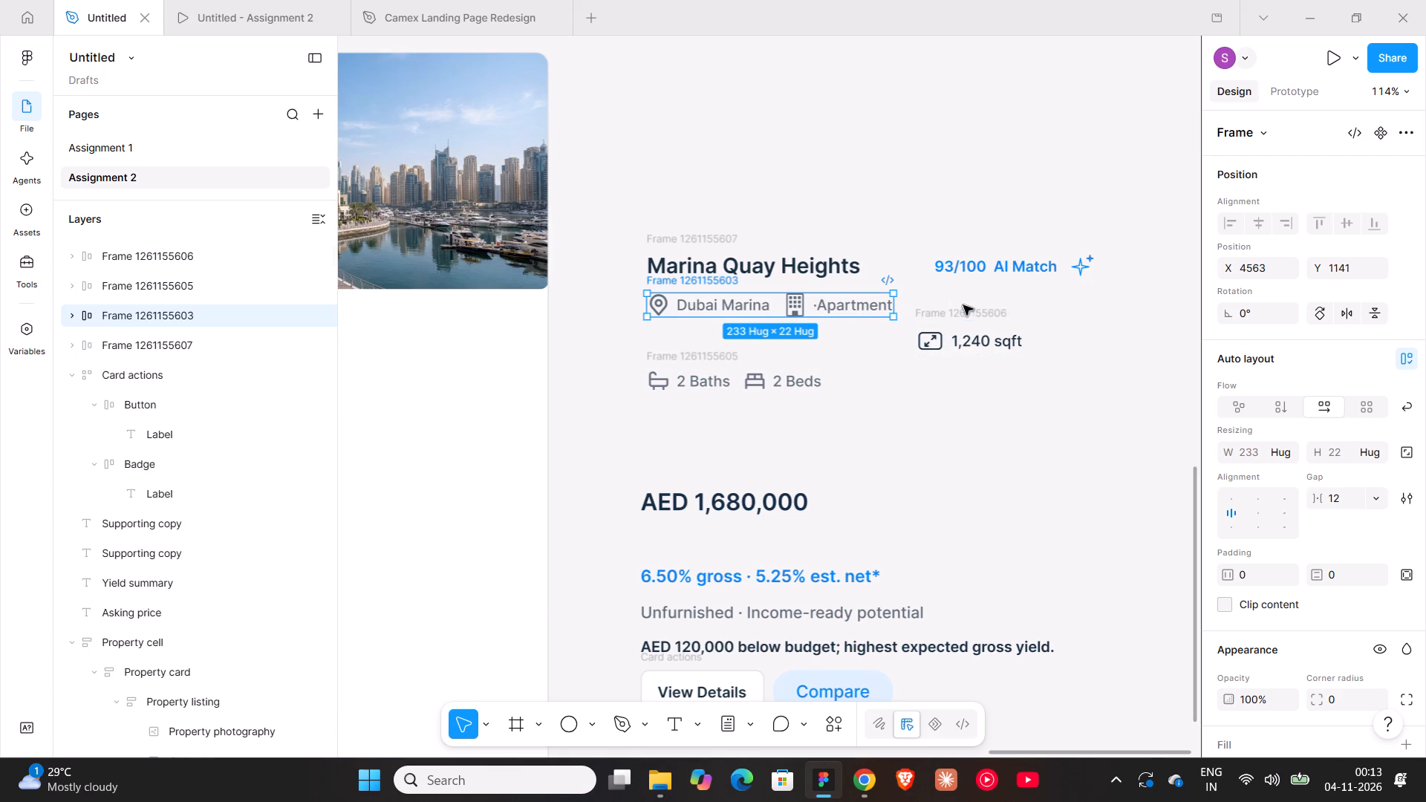
{"action": "left_click", "coordinate": [963, 309]}
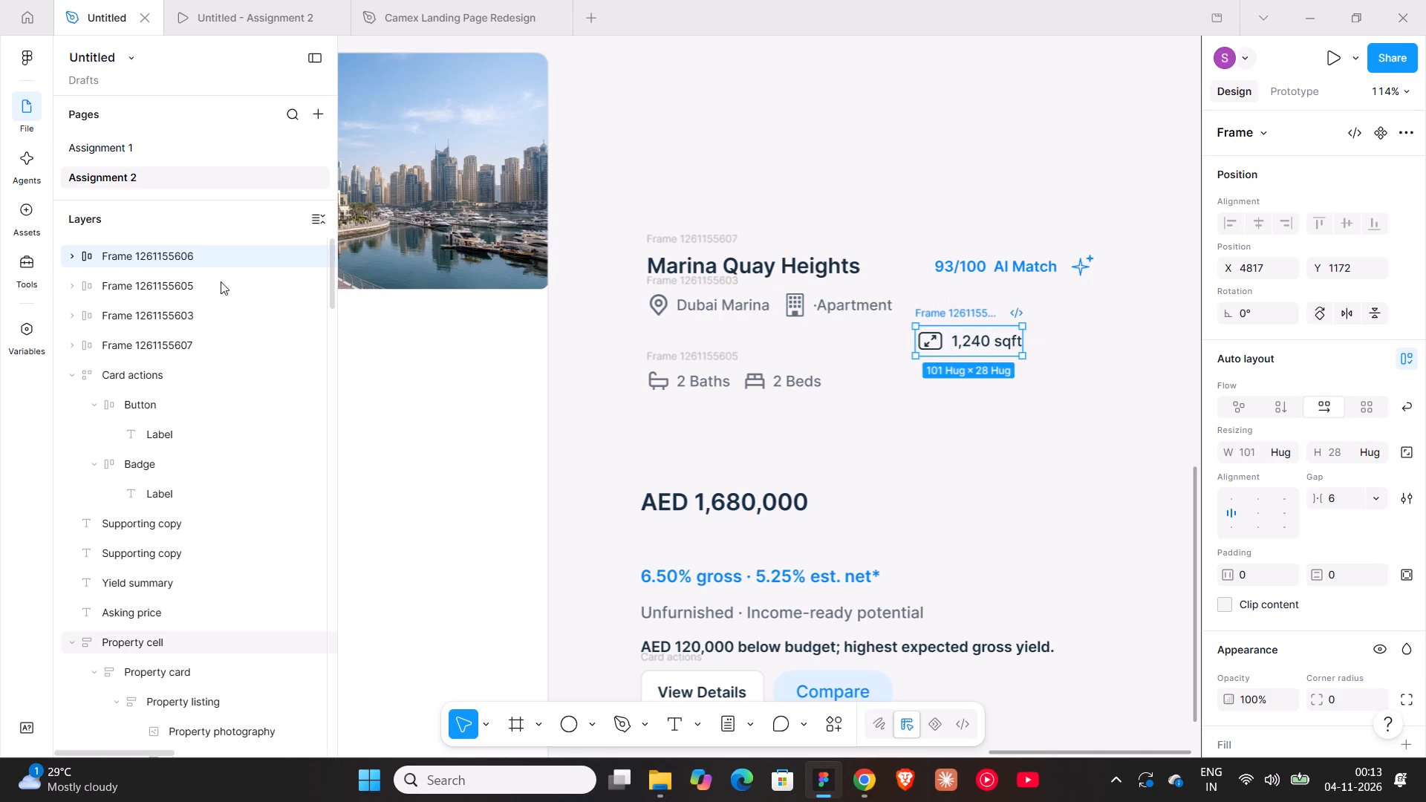
{"action": "left_click_drag", "start_coordinate": [102, 259], "coordinate": [133, 314]}
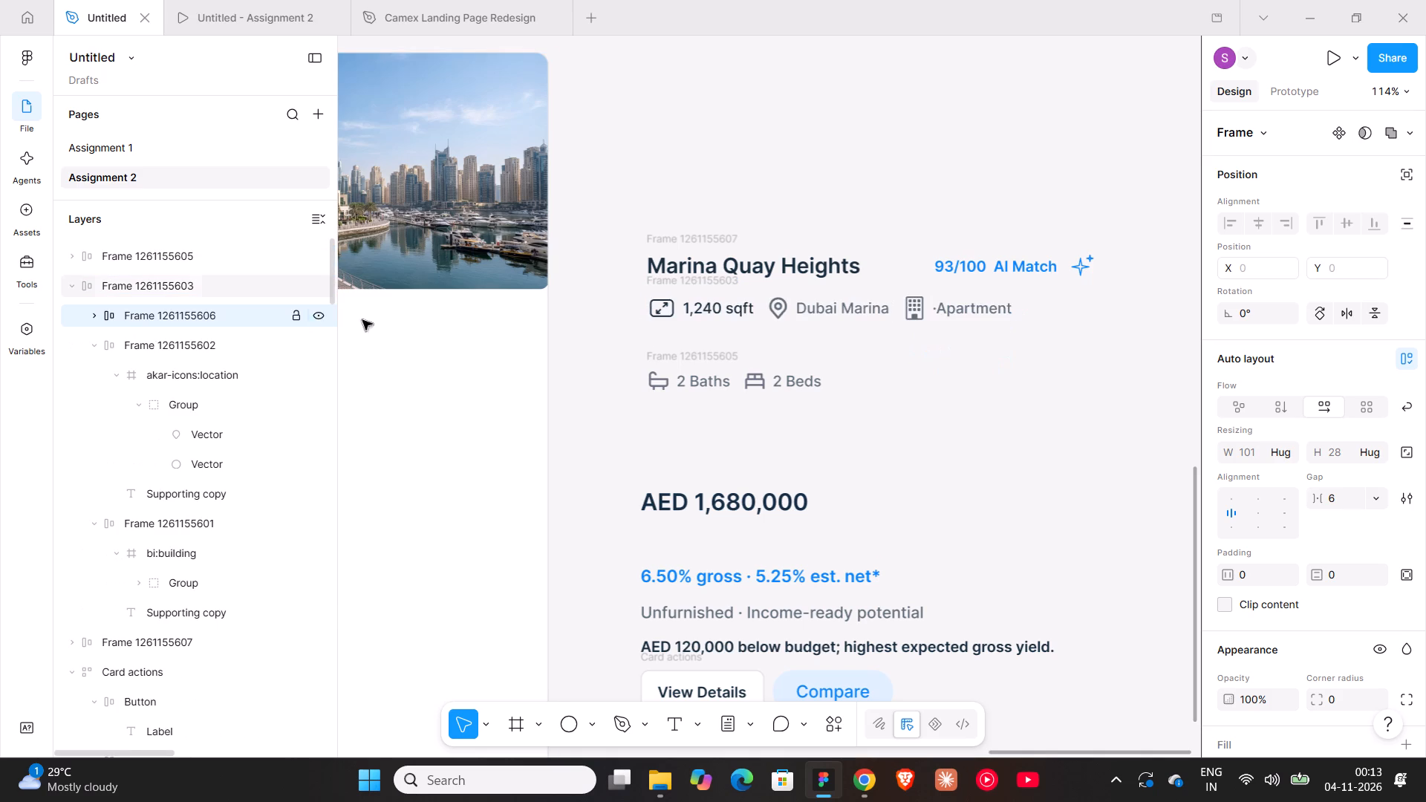
{"action": "key", "text": "Right"}
{"action": "key", "text": "Right"}
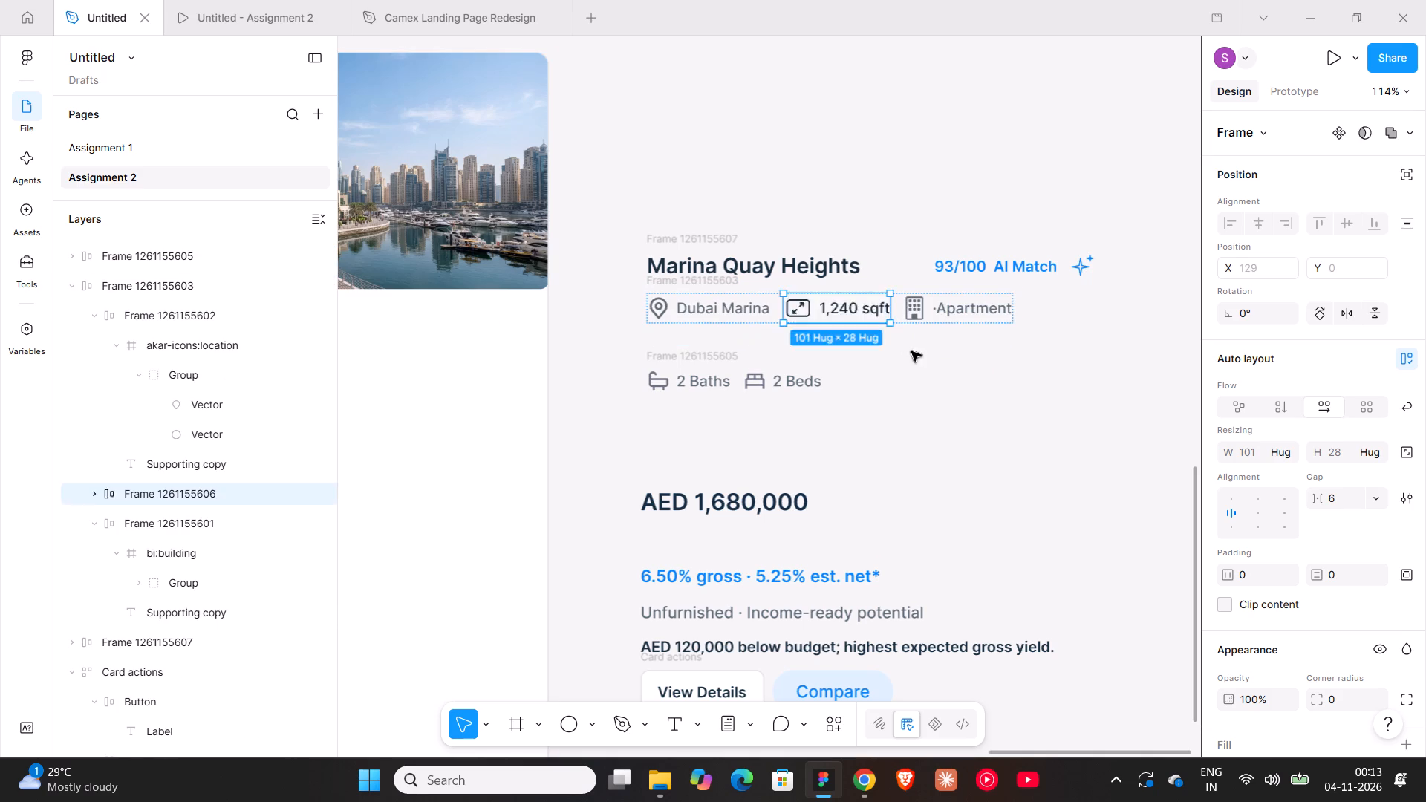
{"action": "left_click", "coordinate": [911, 351]}
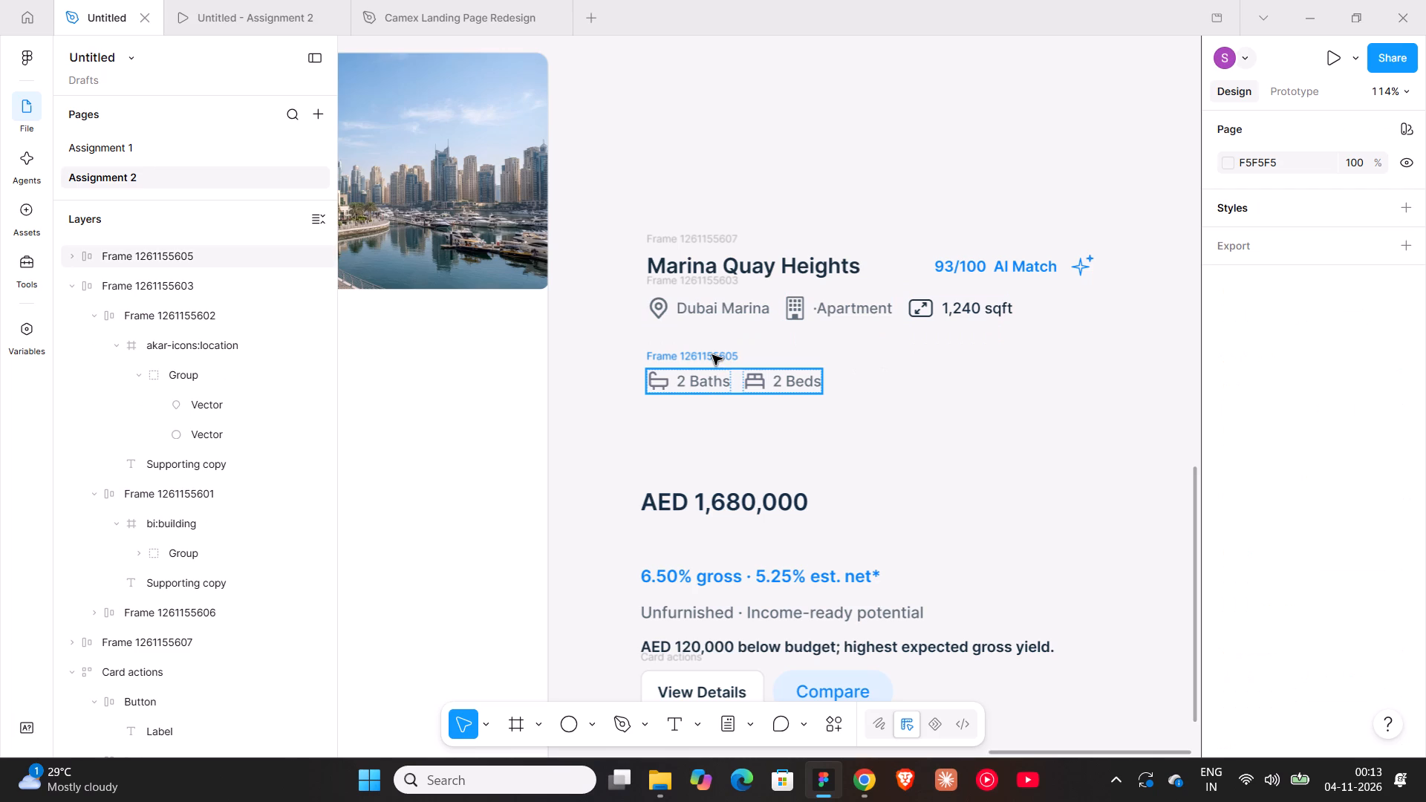
Clear the baths and beds row aside and move "AED 1,680,000" directly below the location row at X 4563.
{"action": "left_click_drag", "start_coordinate": [712, 355], "coordinate": [951, 440]}
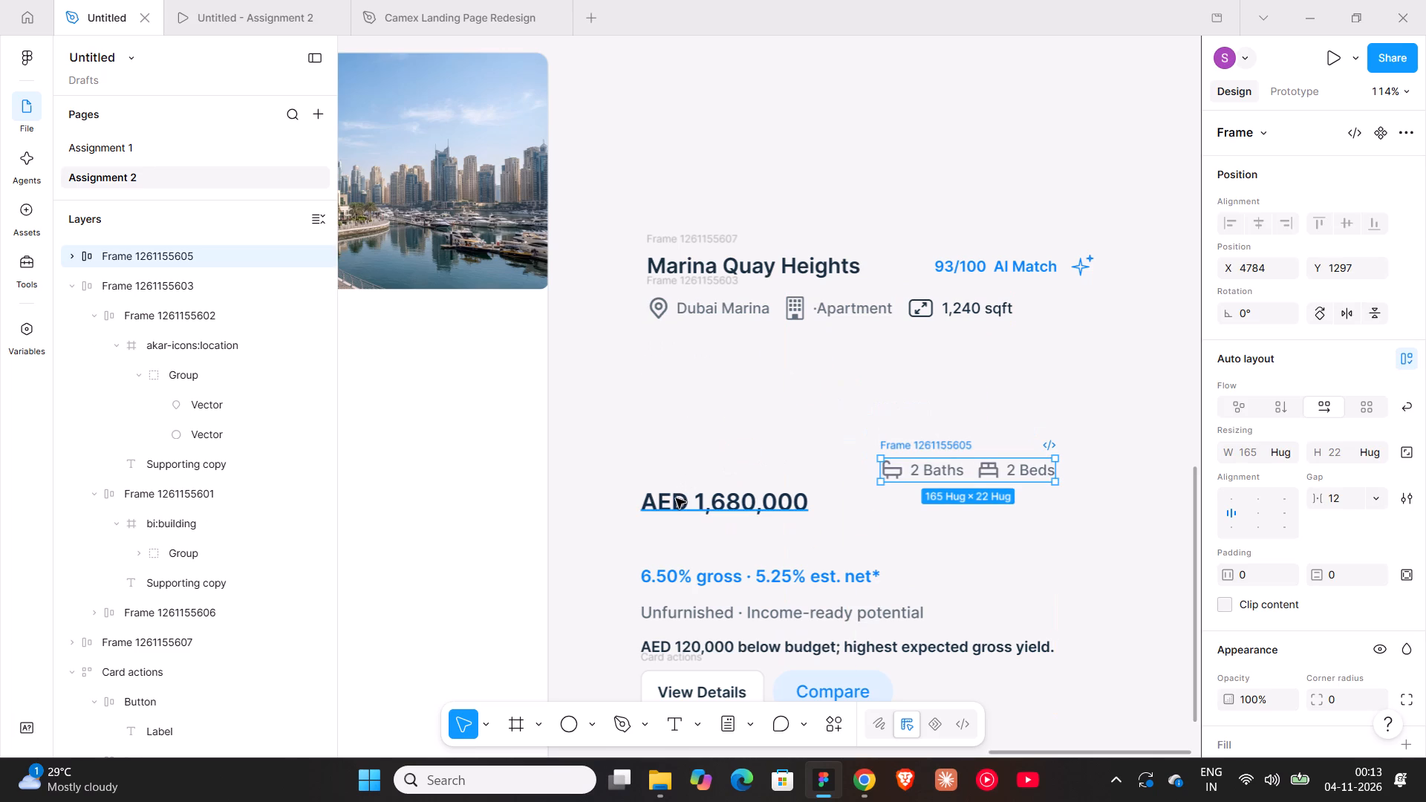
{"action": "left_click", "coordinate": [676, 498]}
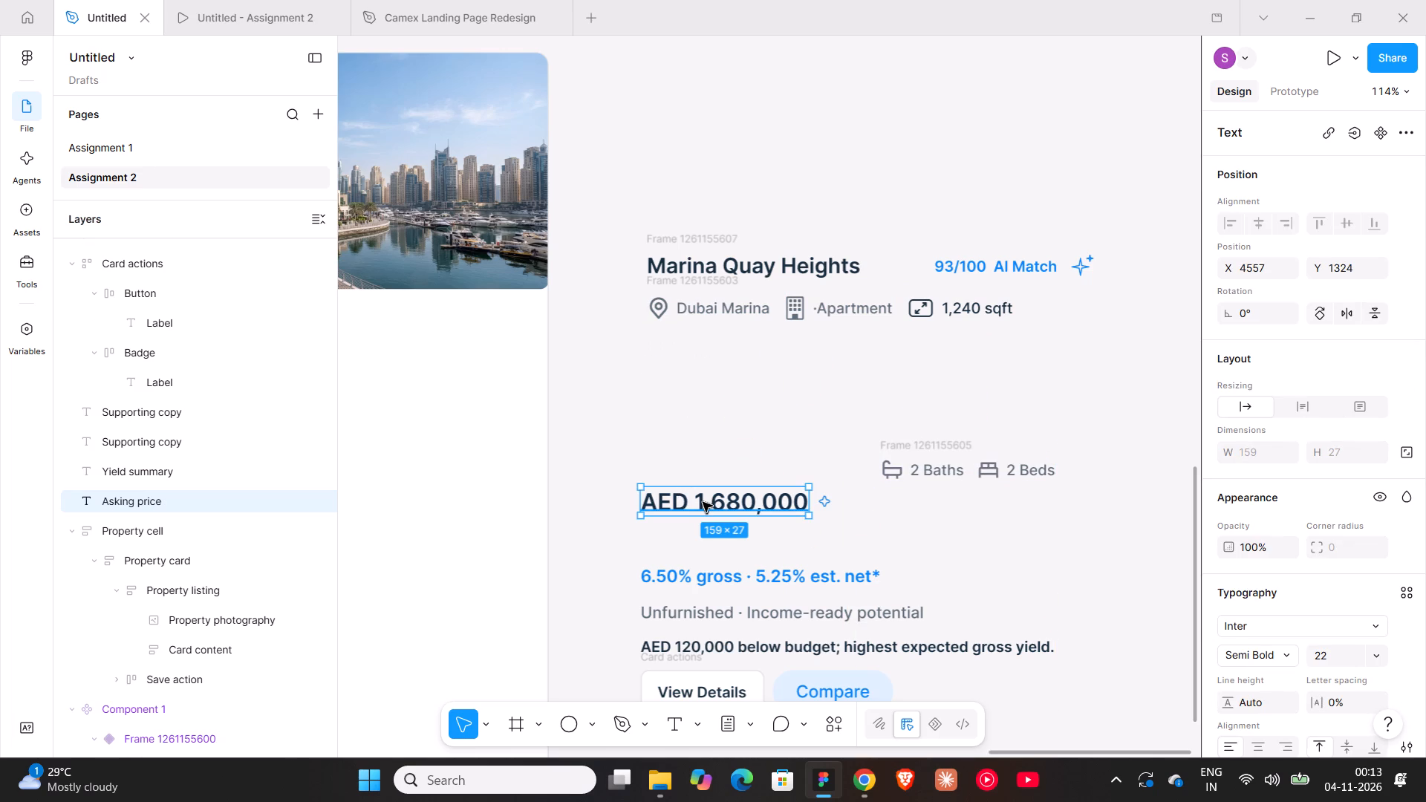
{"action": "left_click_drag", "start_coordinate": [703, 502], "coordinate": [713, 345]}
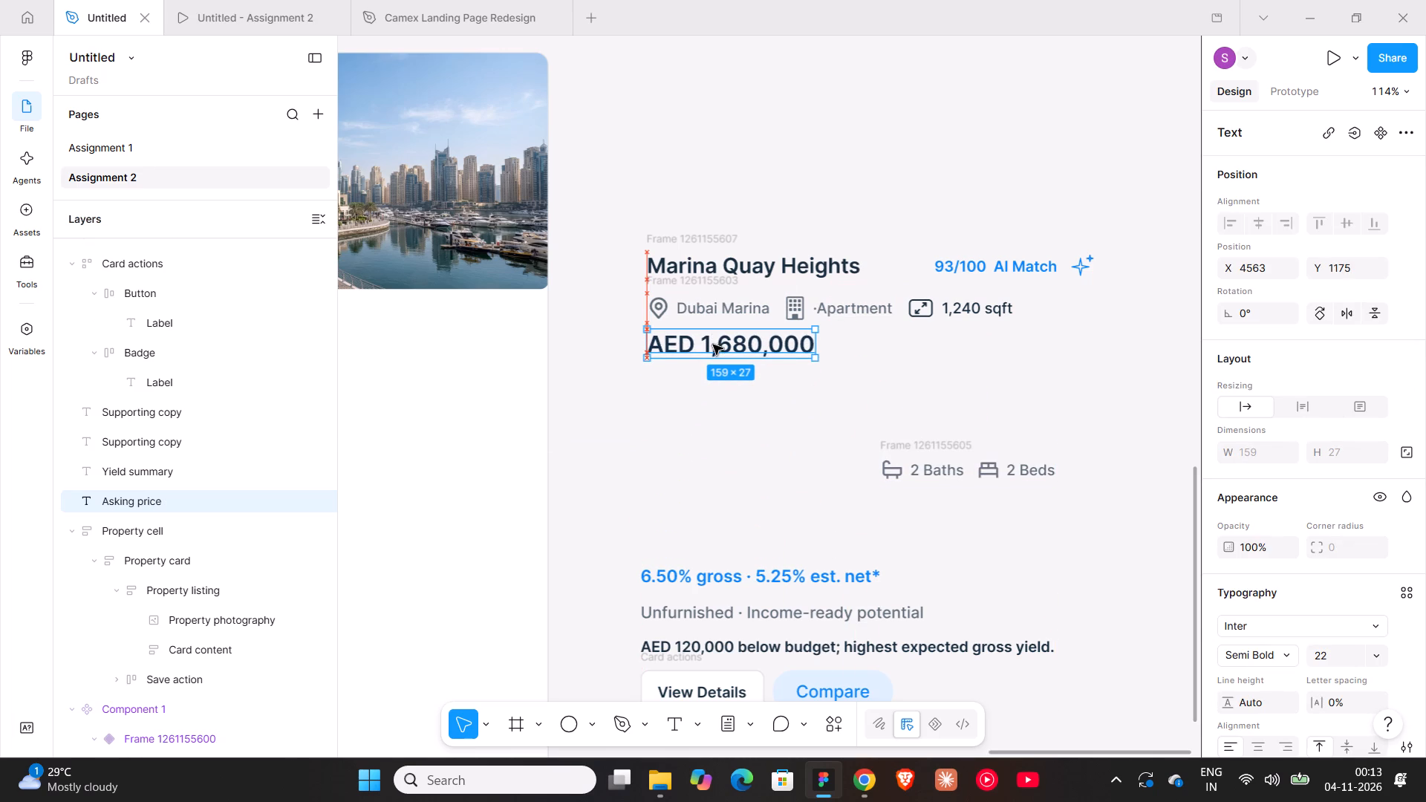
{"action": "left_click_drag", "start_coordinate": [713, 345], "coordinate": [713, 348]}
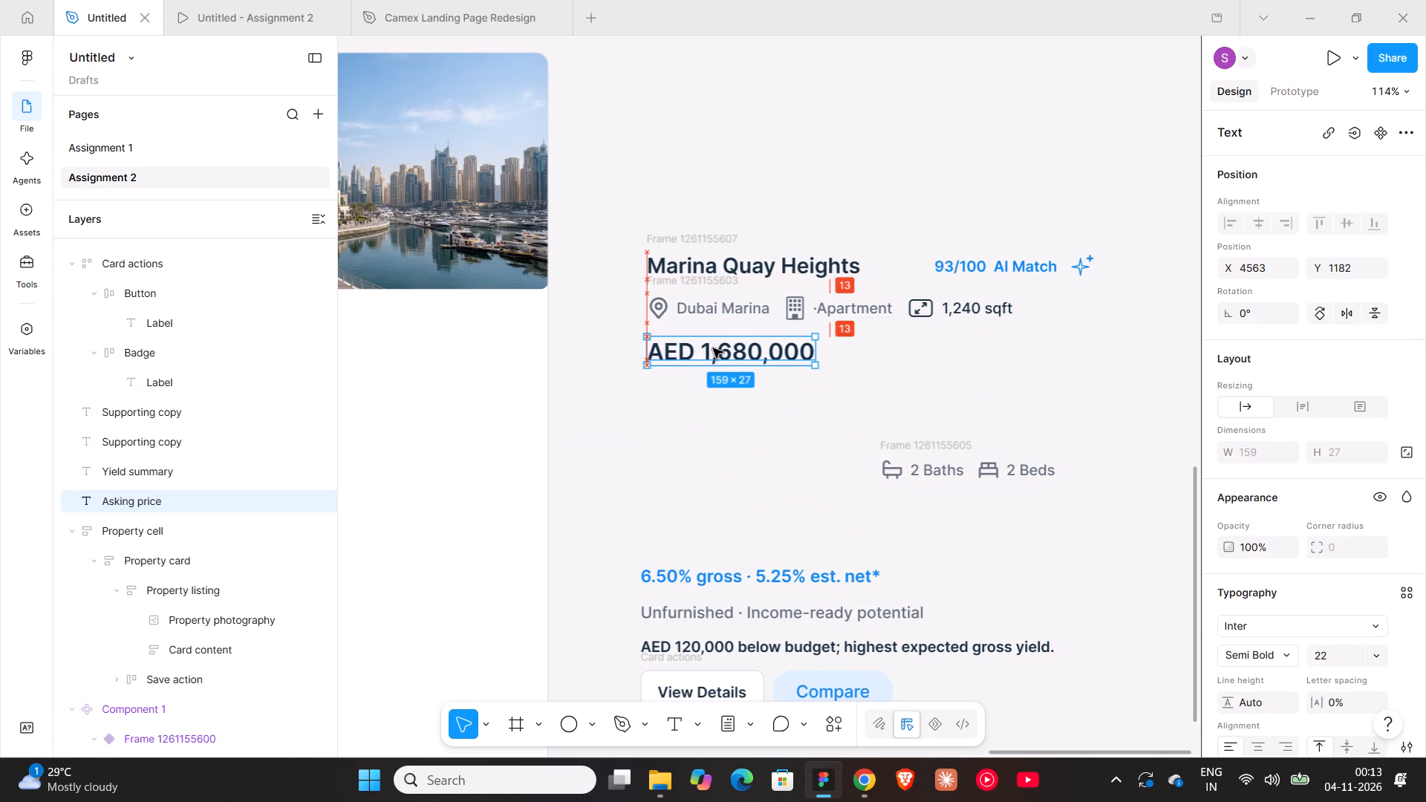
{"action": "left_click_drag", "start_coordinate": [713, 348], "coordinate": [712, 347]}
Place the "2 Baths, 2 Beds" row directly below the asking price, left-aligned at X 4563.
{"action": "left_click", "coordinate": [934, 446]}
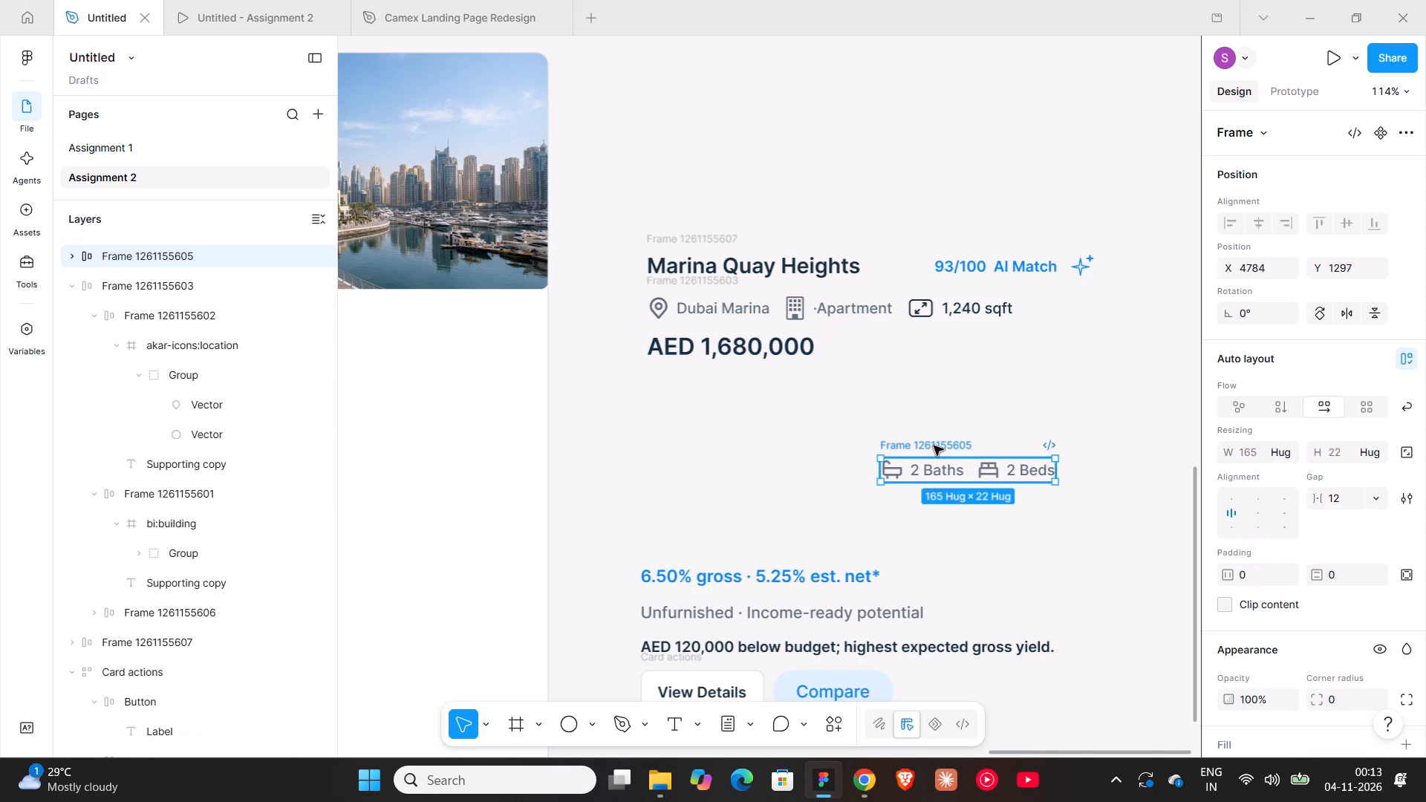
{"action": "left_click_drag", "start_coordinate": [934, 446], "coordinate": [704, 369]}
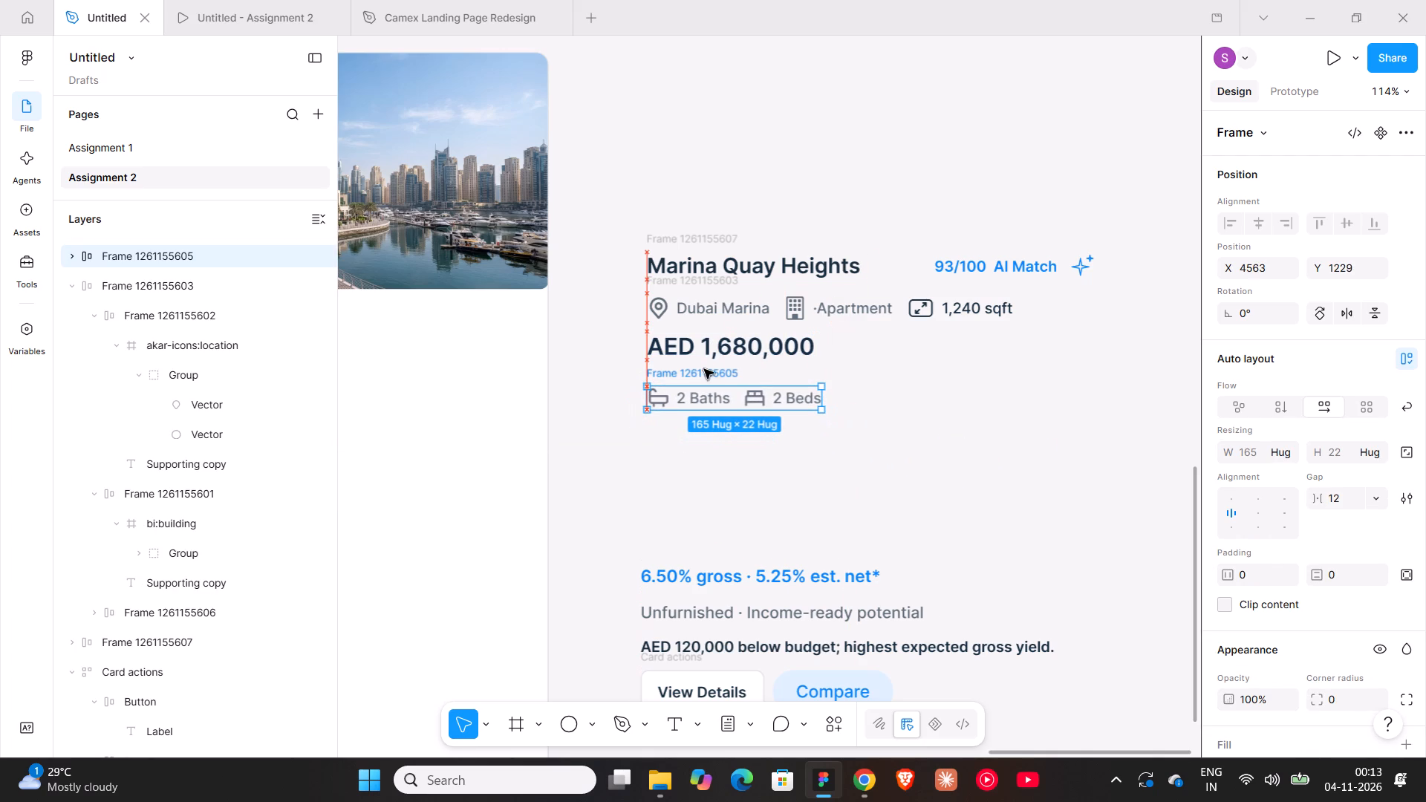
{"action": "left_click_drag", "start_coordinate": [704, 369], "coordinate": [704, 368]}
Set the "6.50% gross · 5.25% est. net*" text to auto width.
{"action": "scroll", "coordinate": [720, 504], "scroll_direction": "down", "scroll_amount": 2}
{"action": "left_click", "coordinate": [725, 561]}
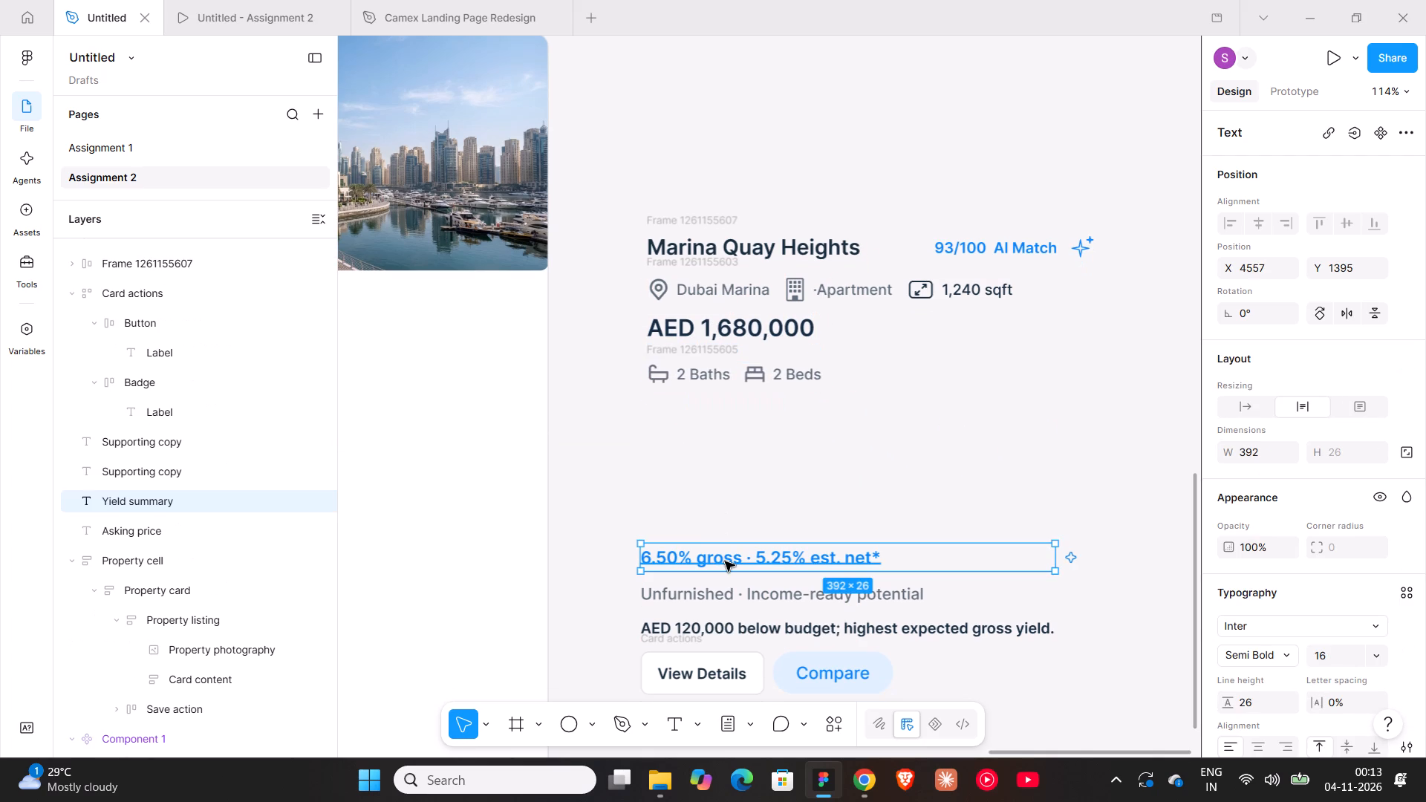
{"action": "left_click", "coordinate": [1242, 406]}
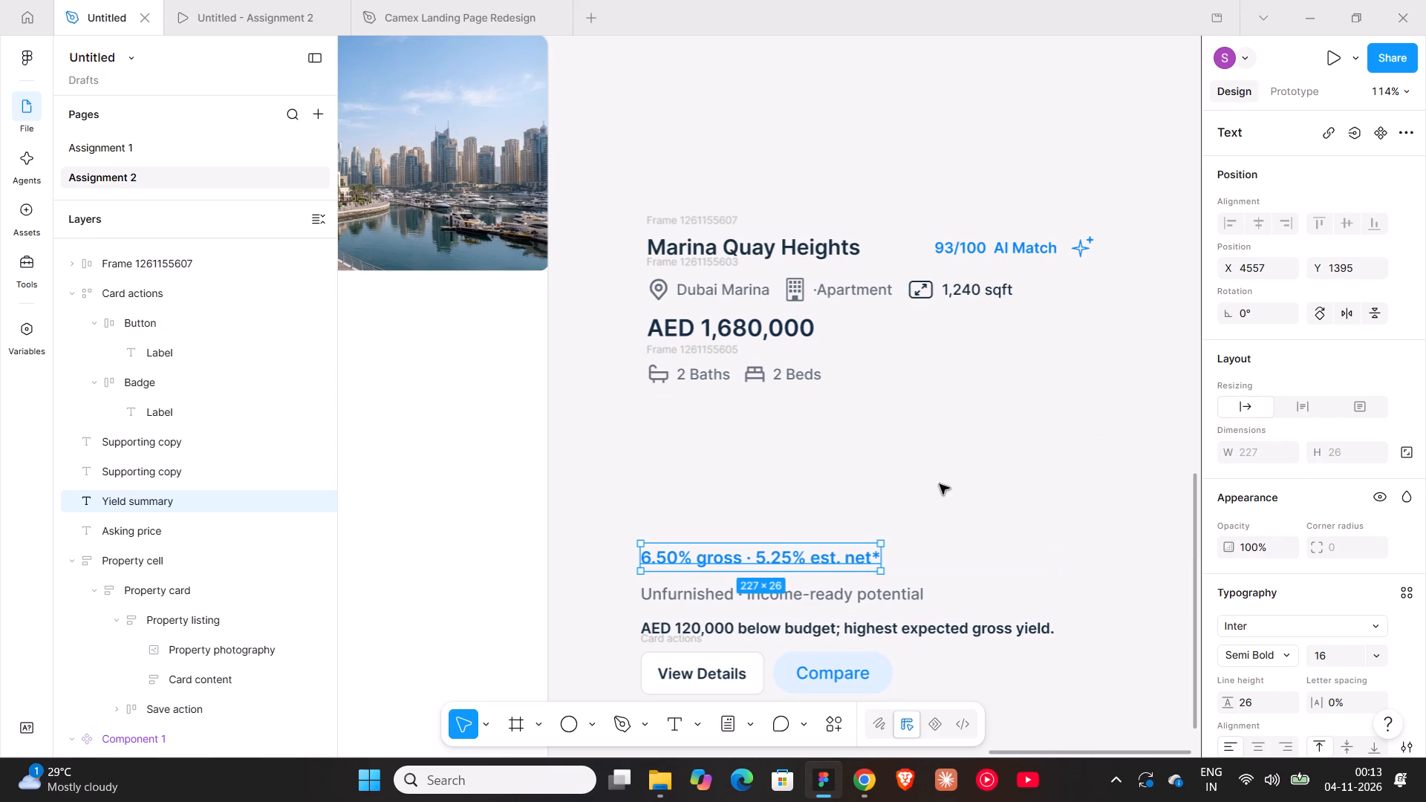
Wrap the yield summary text in a frame and move it below the baths and beds row, to about Y 1266.
{"action": "right_click", "coordinate": [816, 558]}
{"action": "left_click", "coordinate": [867, 389]}
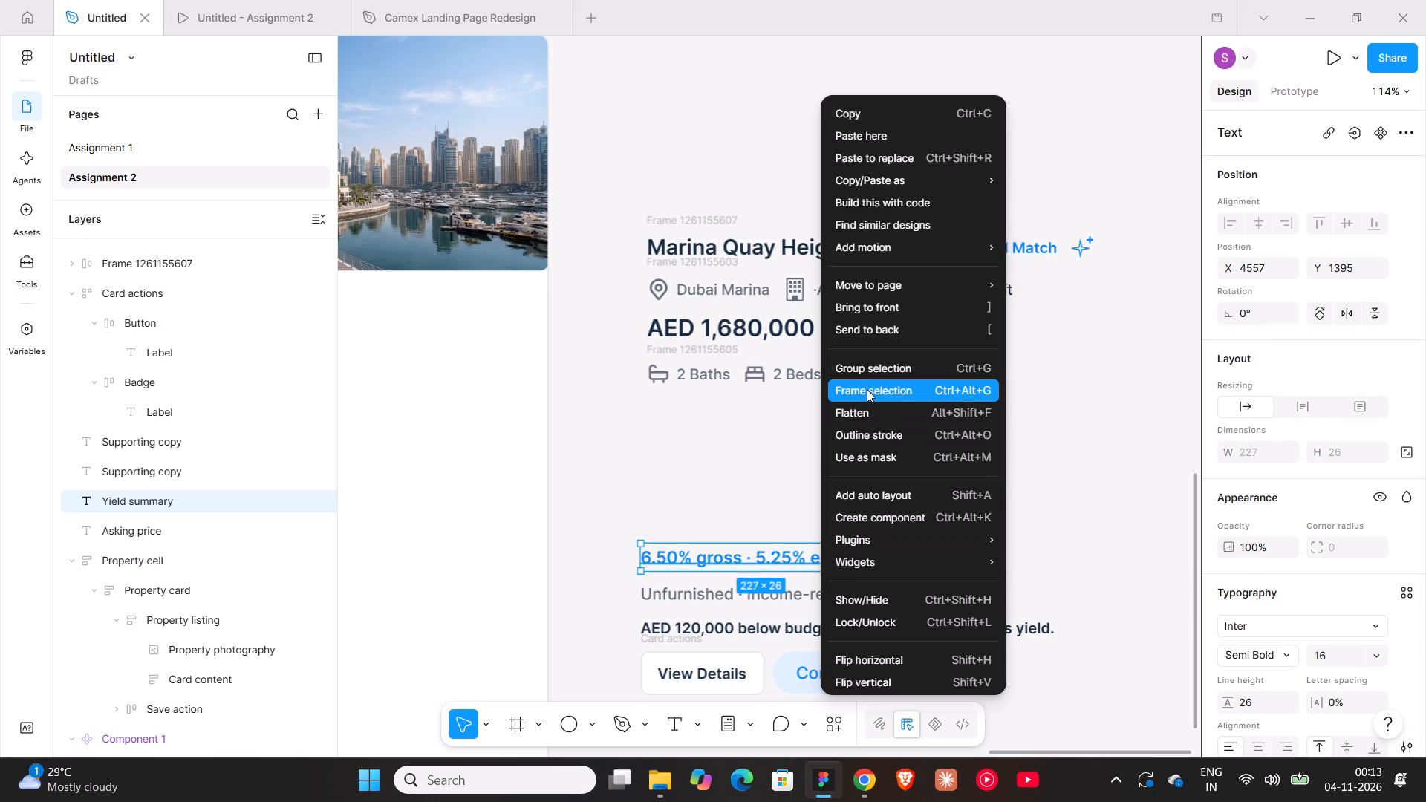
{"action": "left_click_drag", "start_coordinate": [703, 526], "coordinate": [702, 402]}
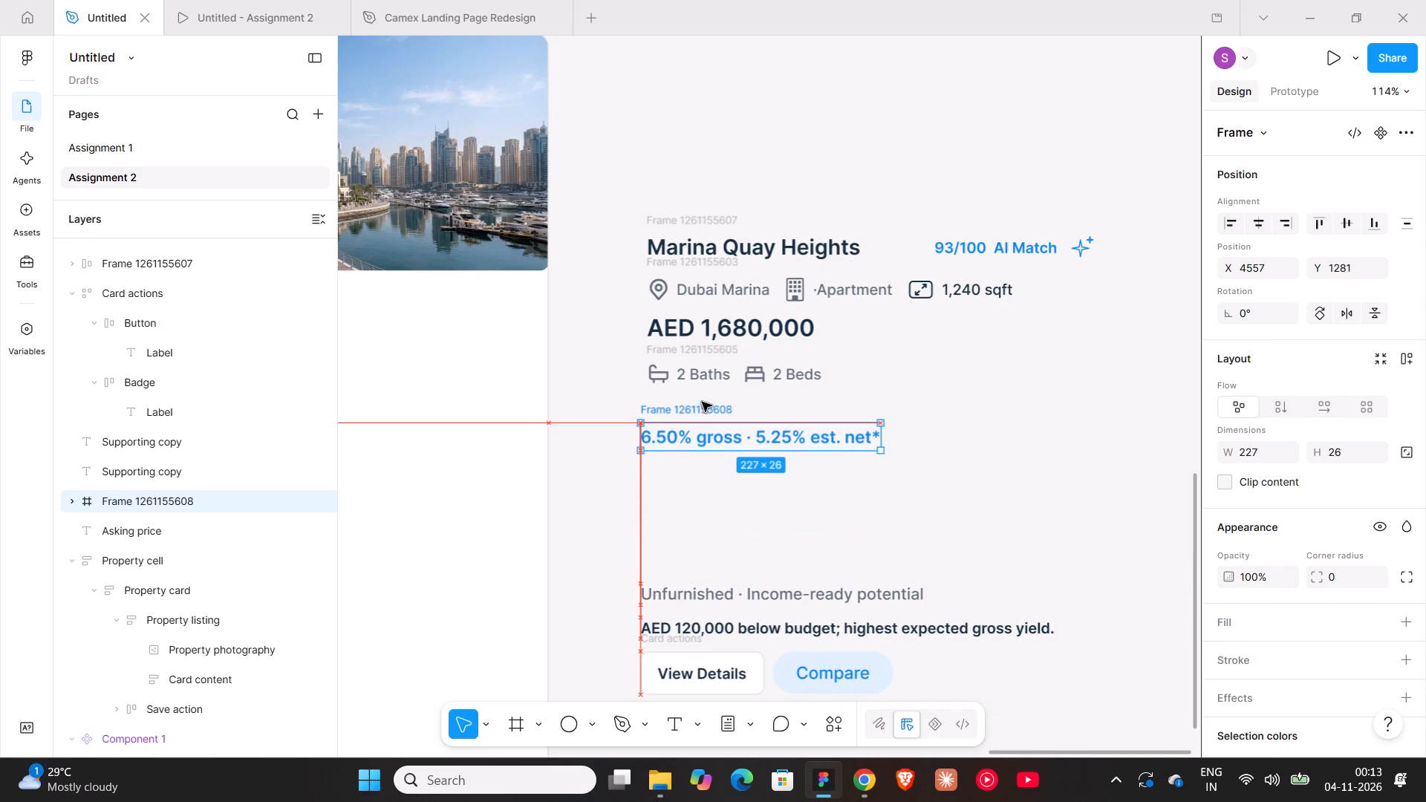
{"action": "left_click_drag", "start_coordinate": [702, 402], "coordinate": [703, 387]}
Wrap the "Unfurnished · Income-ready potential" text in a frame and move it up just below the yield summary.
{"action": "scroll", "coordinate": [704, 495], "scroll_direction": "down", "scroll_amount": 2}
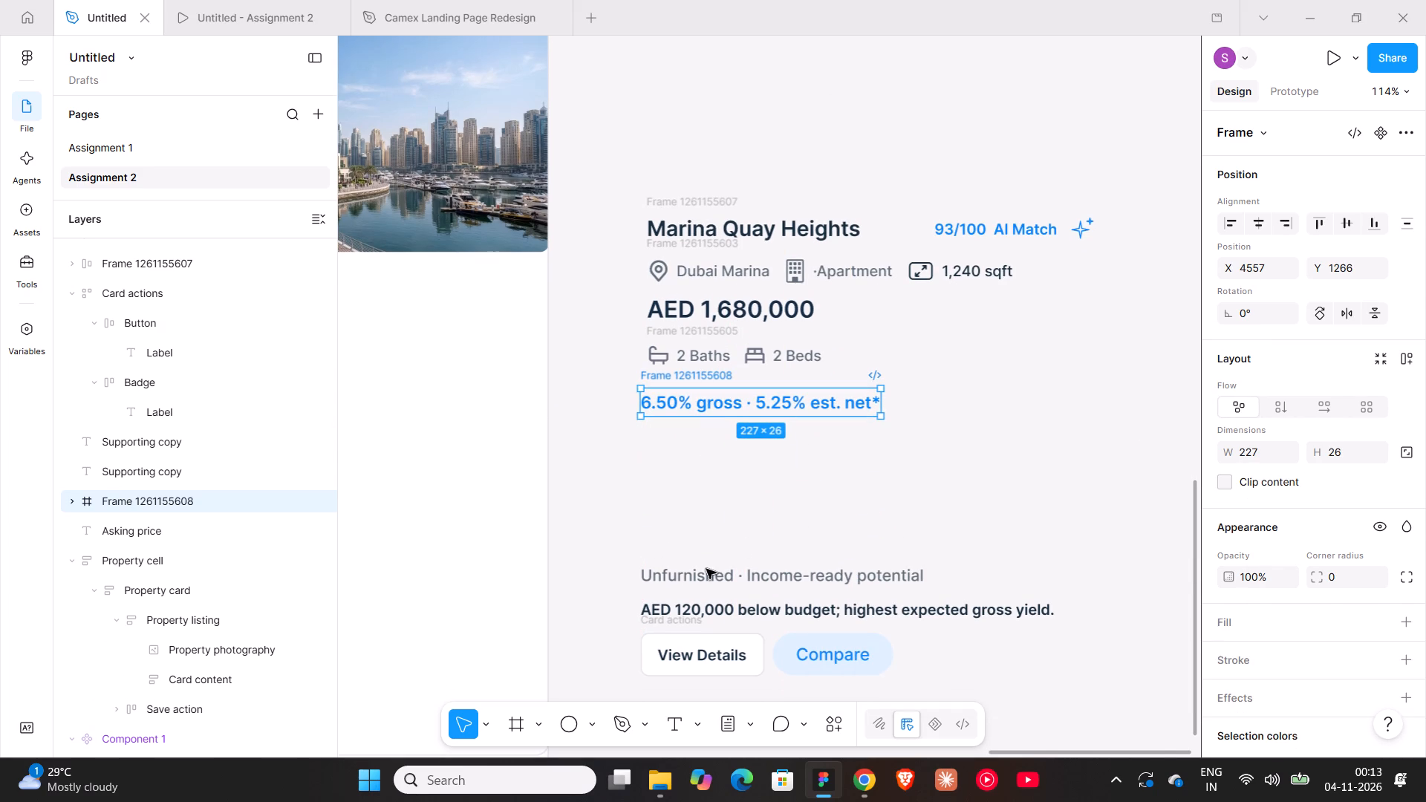
{"action": "left_click", "coordinate": [707, 576]}
{"action": "right_click", "coordinate": [708, 577]}
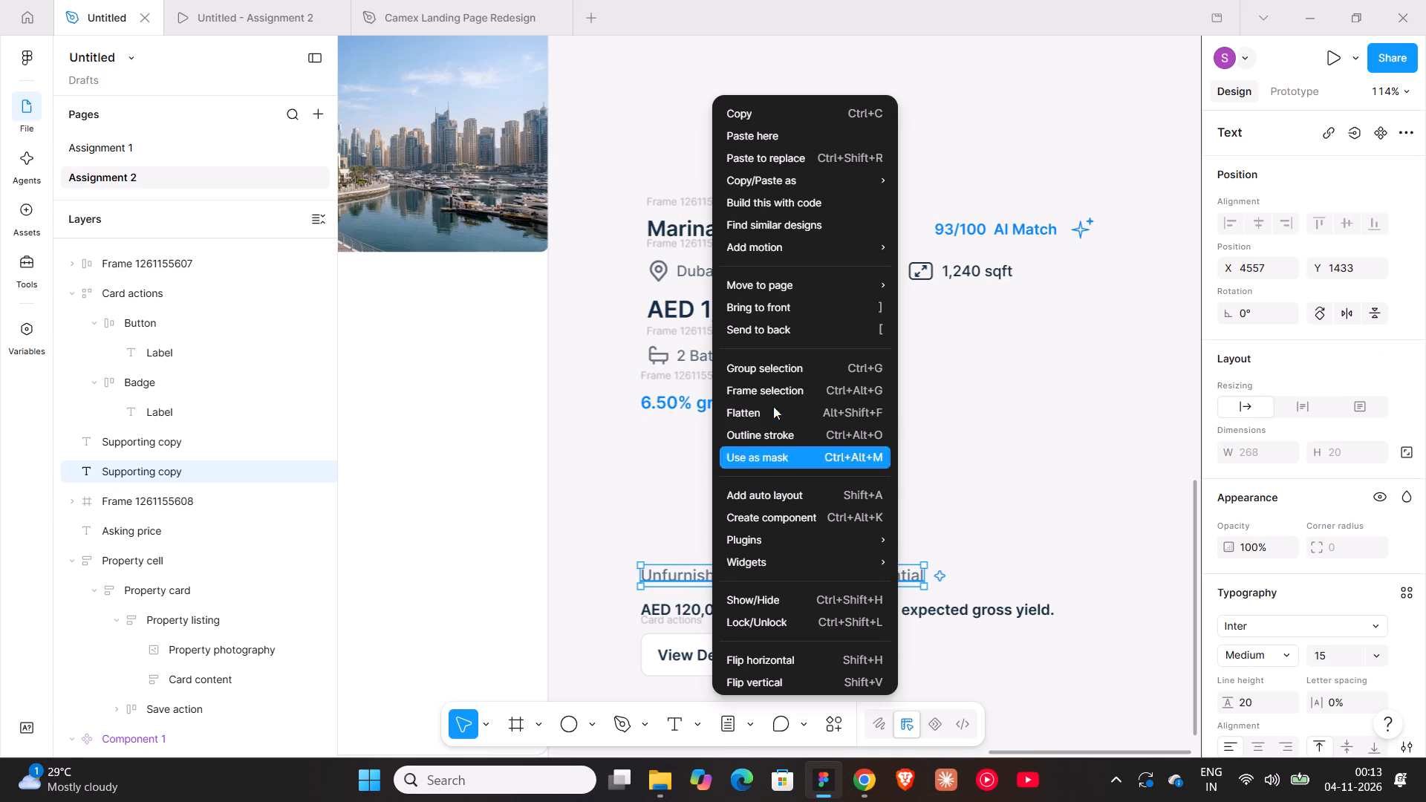
{"action": "left_click", "coordinate": [775, 395]}
{"action": "left_click_drag", "start_coordinate": [714, 574], "coordinate": [718, 426]}
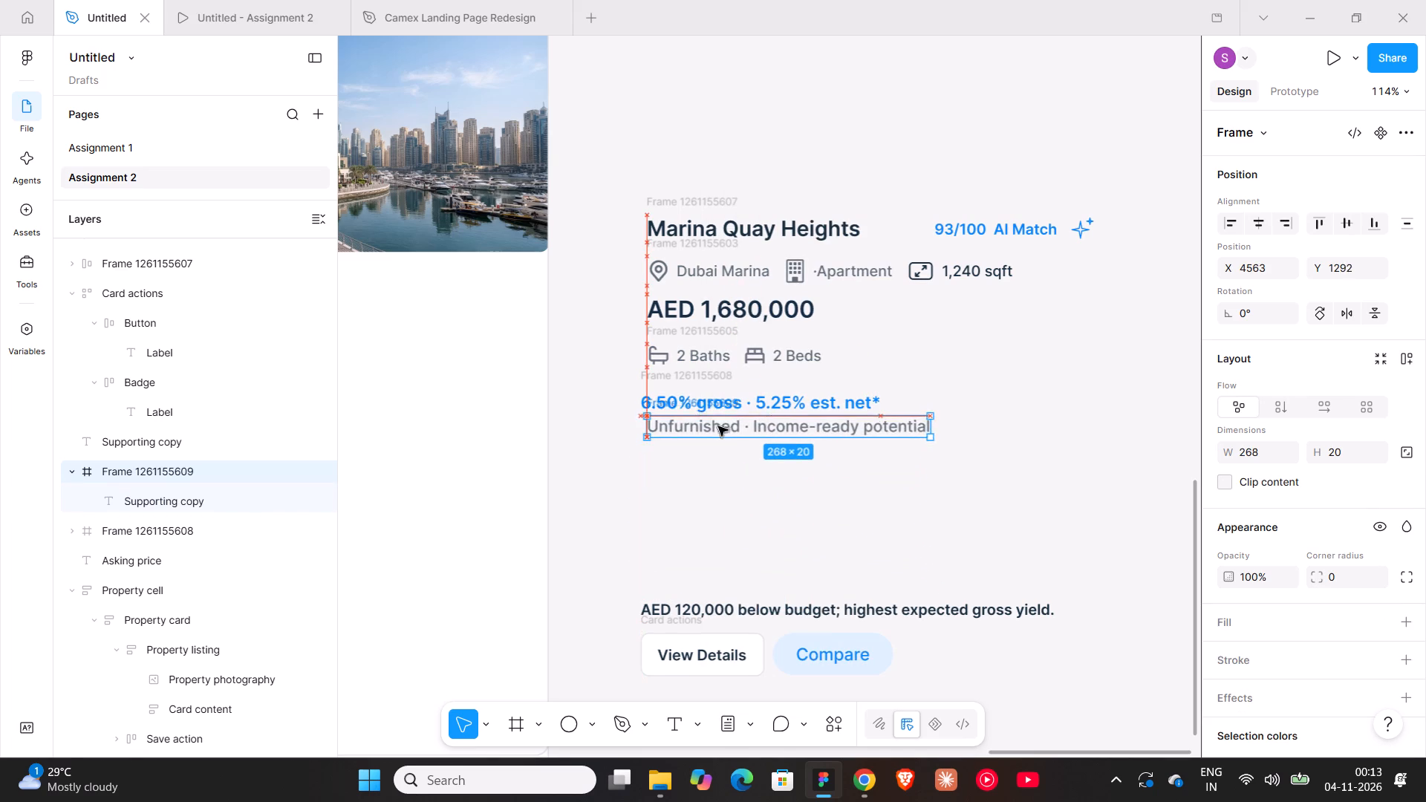
{"action": "left_click_drag", "start_coordinate": [718, 426], "coordinate": [713, 434]}
Switch to Chrome and check the Assignment 3 property card requirements in the assignment pack PDF.
{"action": "left_click", "coordinate": [866, 776]}
{"action": "left_click", "coordinate": [787, 30]}
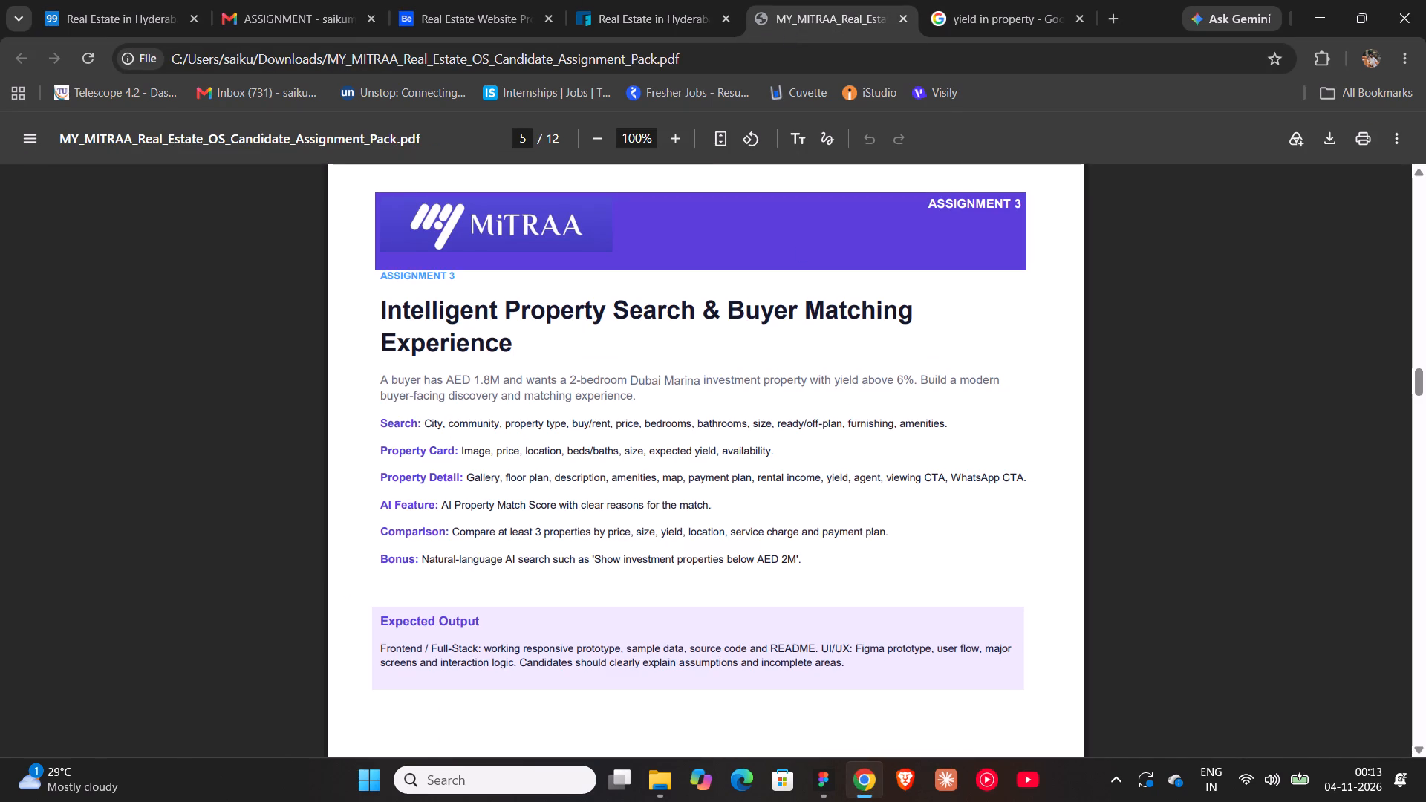
Switch back to Figma and the property card design.
{"action": "left_click", "coordinate": [840, 789]}
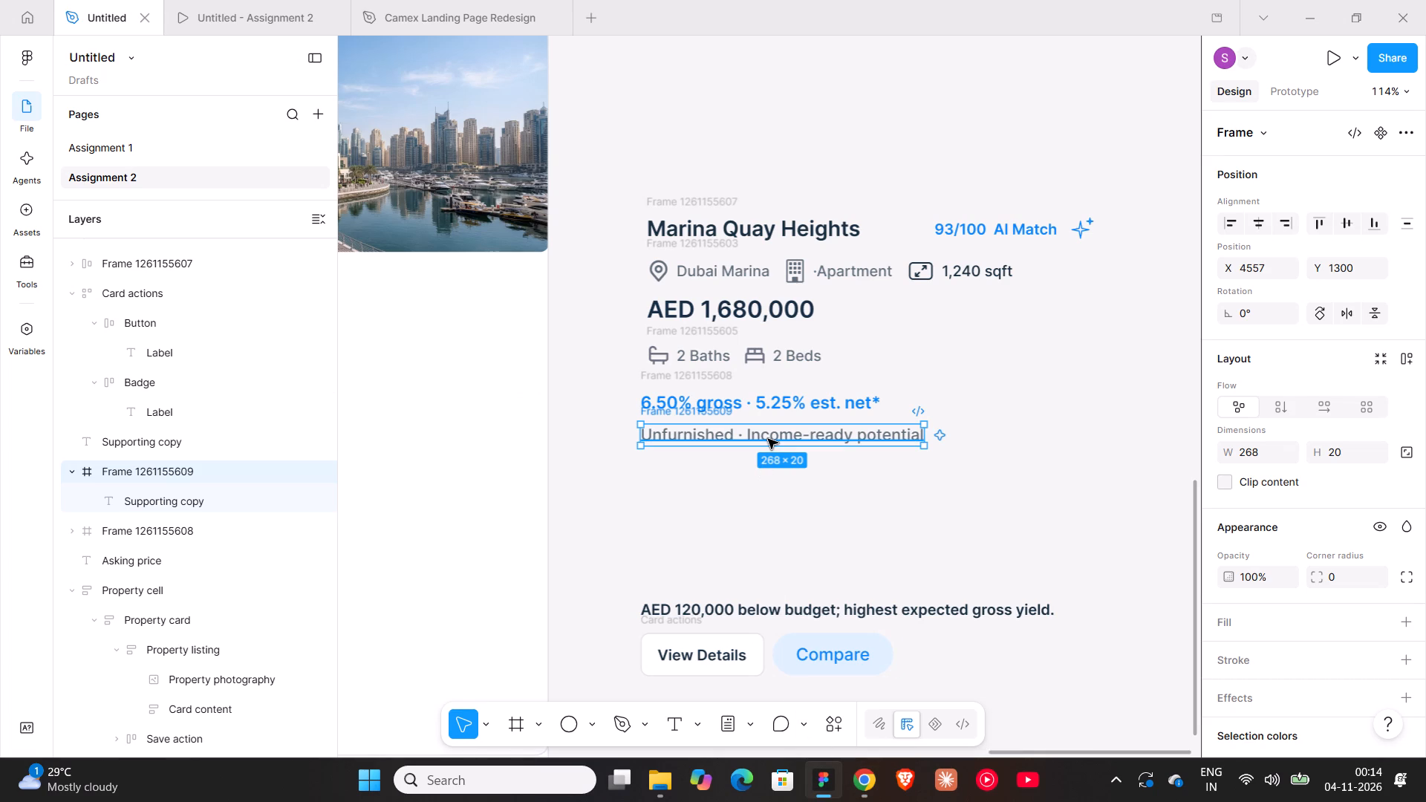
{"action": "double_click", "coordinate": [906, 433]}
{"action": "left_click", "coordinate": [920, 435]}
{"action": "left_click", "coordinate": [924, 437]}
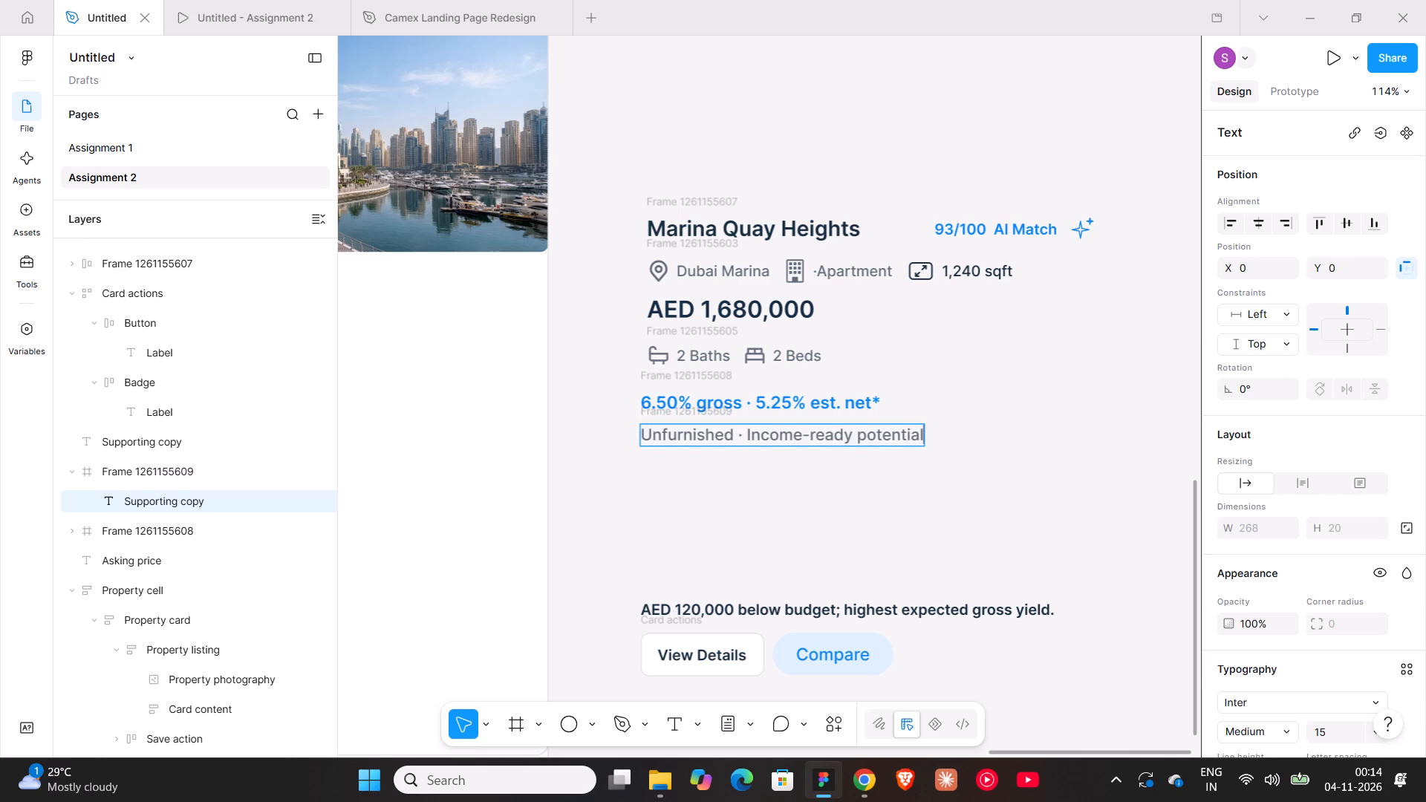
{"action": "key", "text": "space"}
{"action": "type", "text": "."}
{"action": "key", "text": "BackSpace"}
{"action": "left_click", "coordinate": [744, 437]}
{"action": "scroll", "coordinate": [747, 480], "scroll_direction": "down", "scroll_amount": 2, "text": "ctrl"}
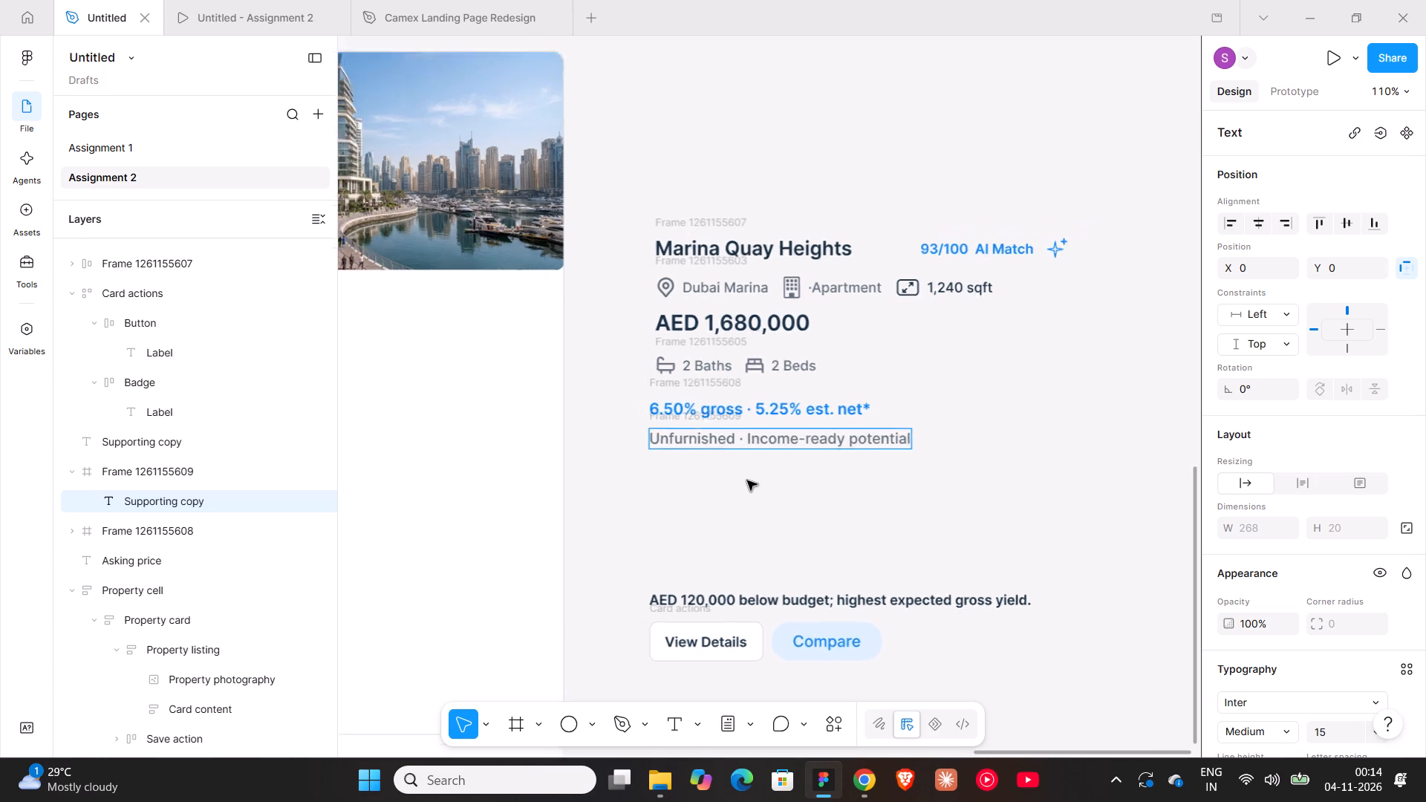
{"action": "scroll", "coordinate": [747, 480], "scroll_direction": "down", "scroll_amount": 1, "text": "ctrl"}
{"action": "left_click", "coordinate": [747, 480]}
Wrap the "AED 120,000 below budget; highest expected gross yield." text in a frame and move it up just below the furnishing line.
{"action": "left_click", "coordinate": [733, 601]}
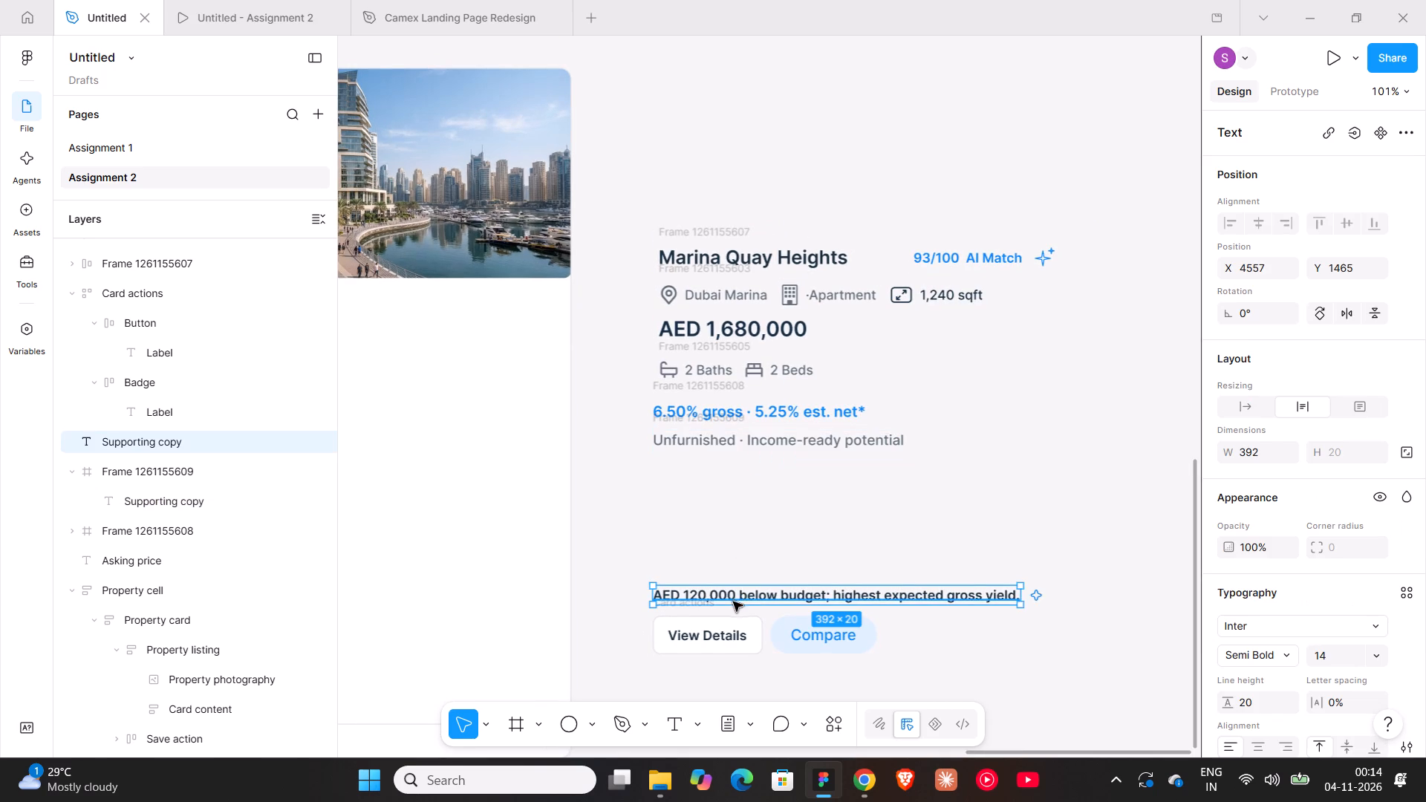
{"action": "left_click_drag", "start_coordinate": [733, 598], "coordinate": [732, 529]}
{"action": "right_click", "coordinate": [732, 529]}
{"action": "left_click", "coordinate": [792, 414]}
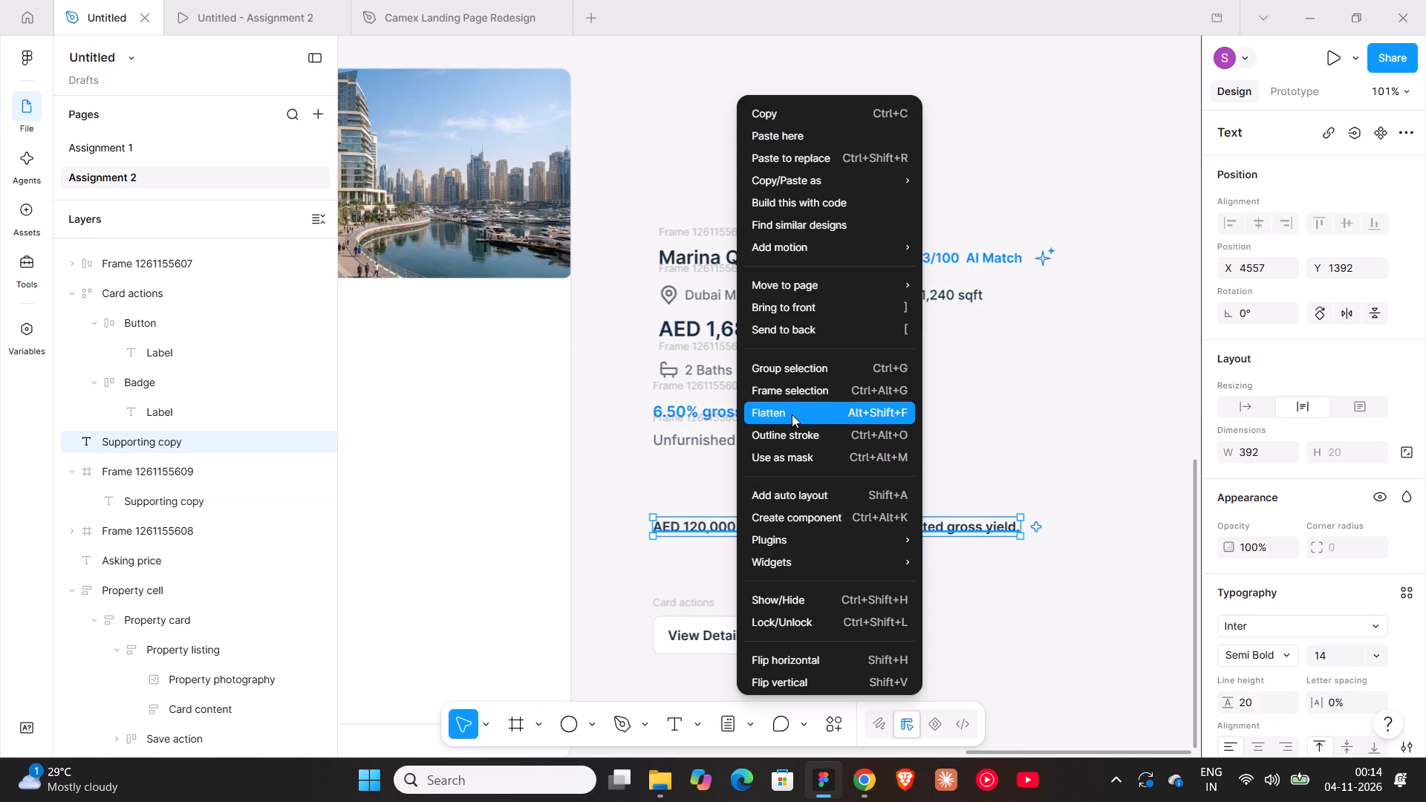
{"action": "key", "text": "ctrl+z"}
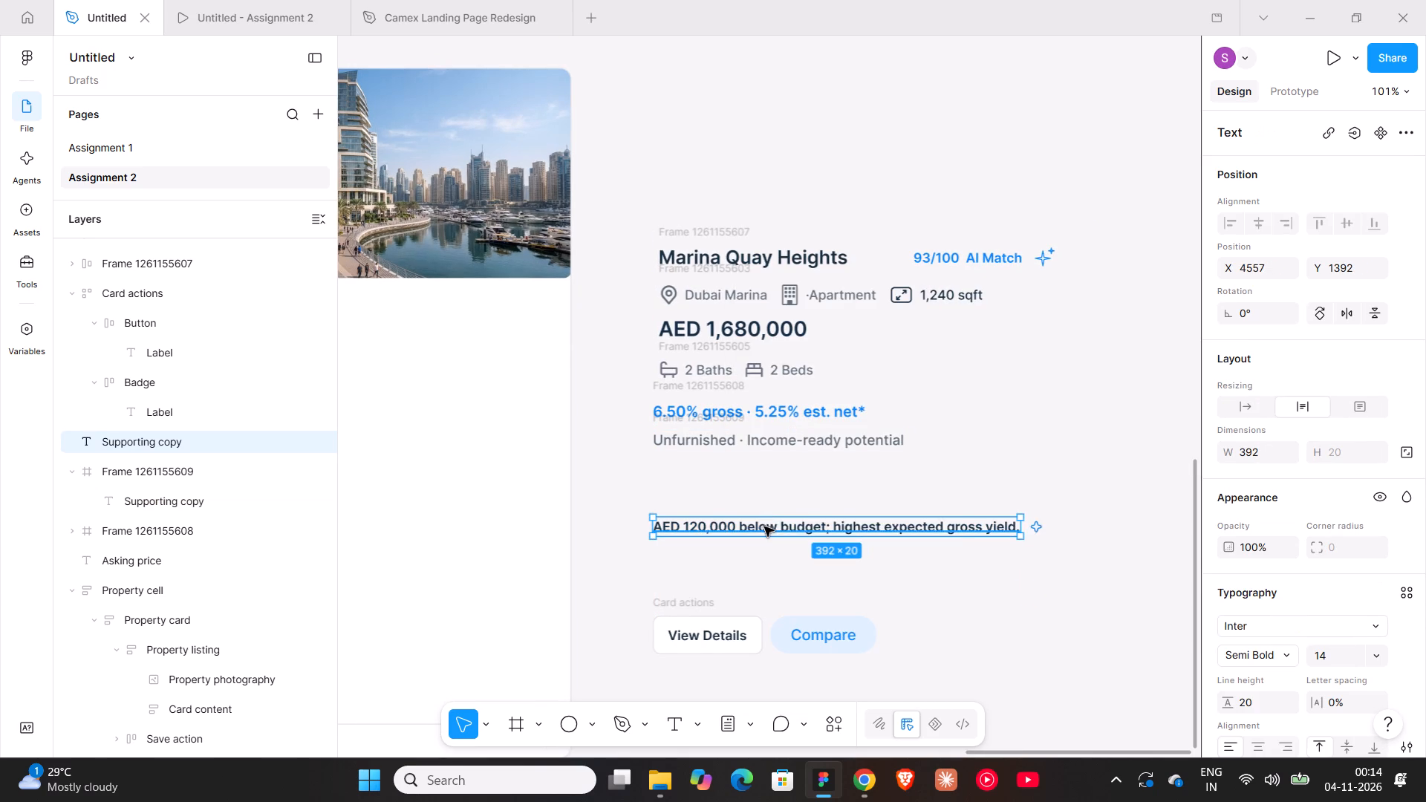
{"action": "right_click", "coordinate": [764, 526]}
{"action": "left_click", "coordinate": [809, 390]}
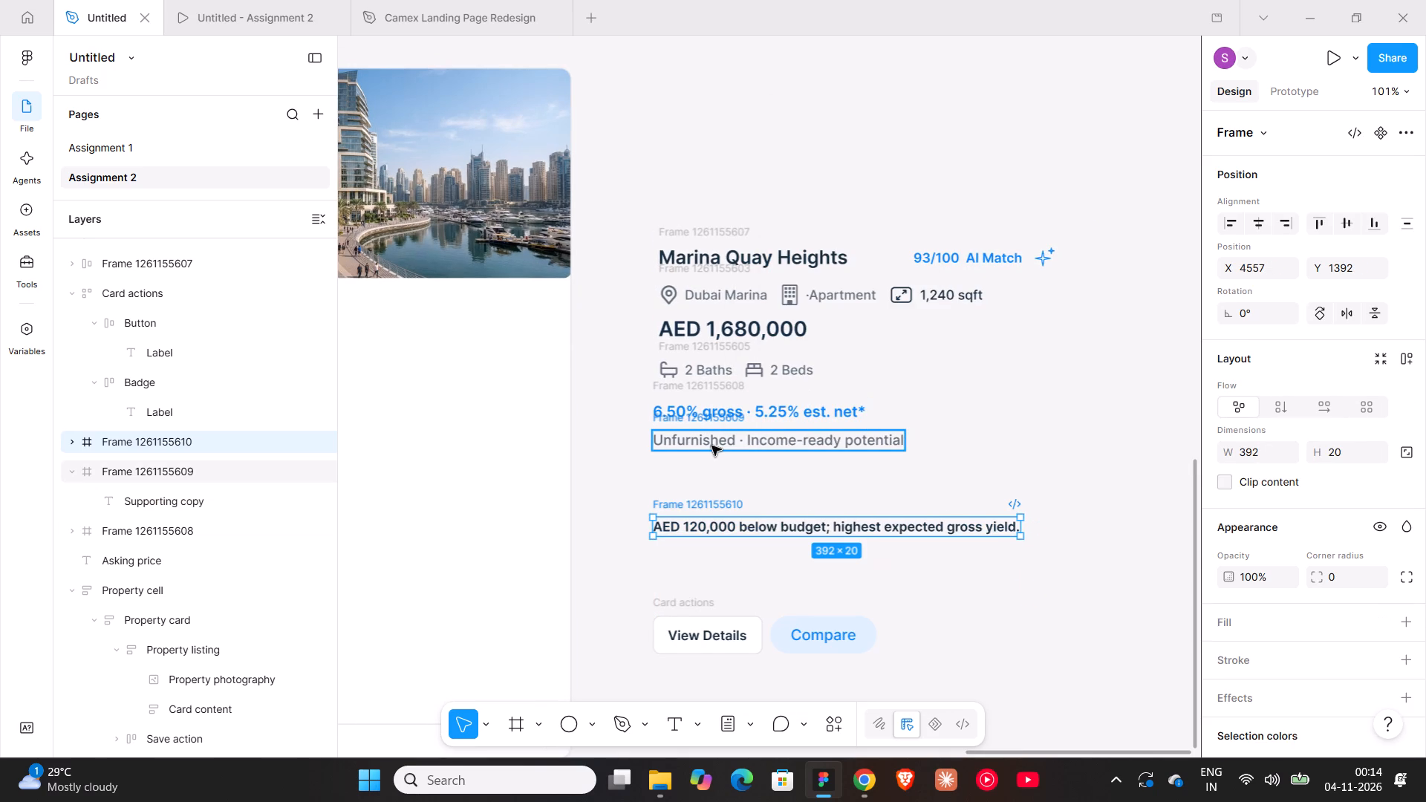
{"action": "left_click_drag", "start_coordinate": [699, 506], "coordinate": [700, 454]}
Set the Card actions frame's width to hug its contents and its horizontal gap to 30.
{"action": "left_click", "coordinate": [697, 596]}
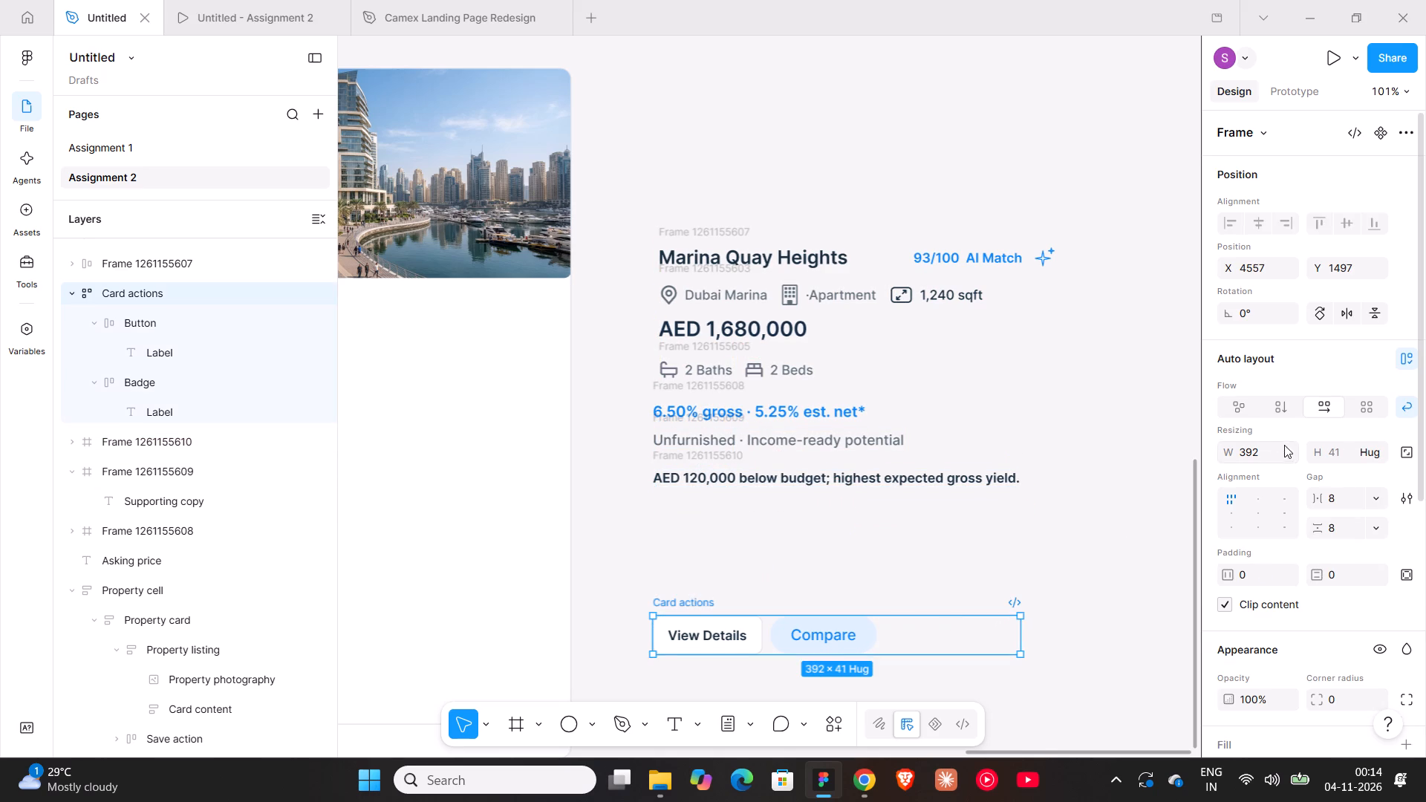
{"action": "left_click", "coordinate": [1288, 446]}
{"action": "left_click", "coordinate": [1246, 470]}
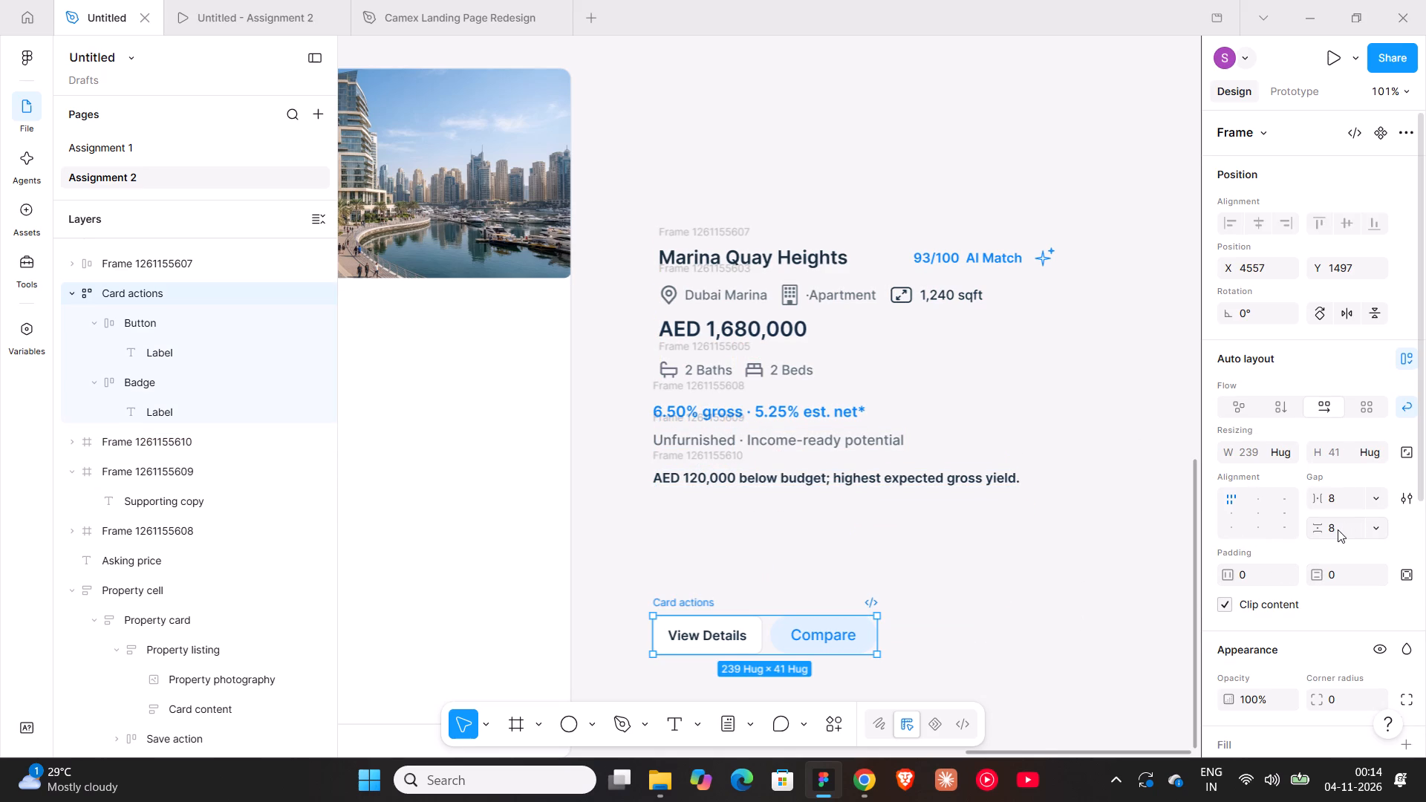
{"action": "left_click_drag", "start_coordinate": [1317, 505], "coordinate": [716, 394]}
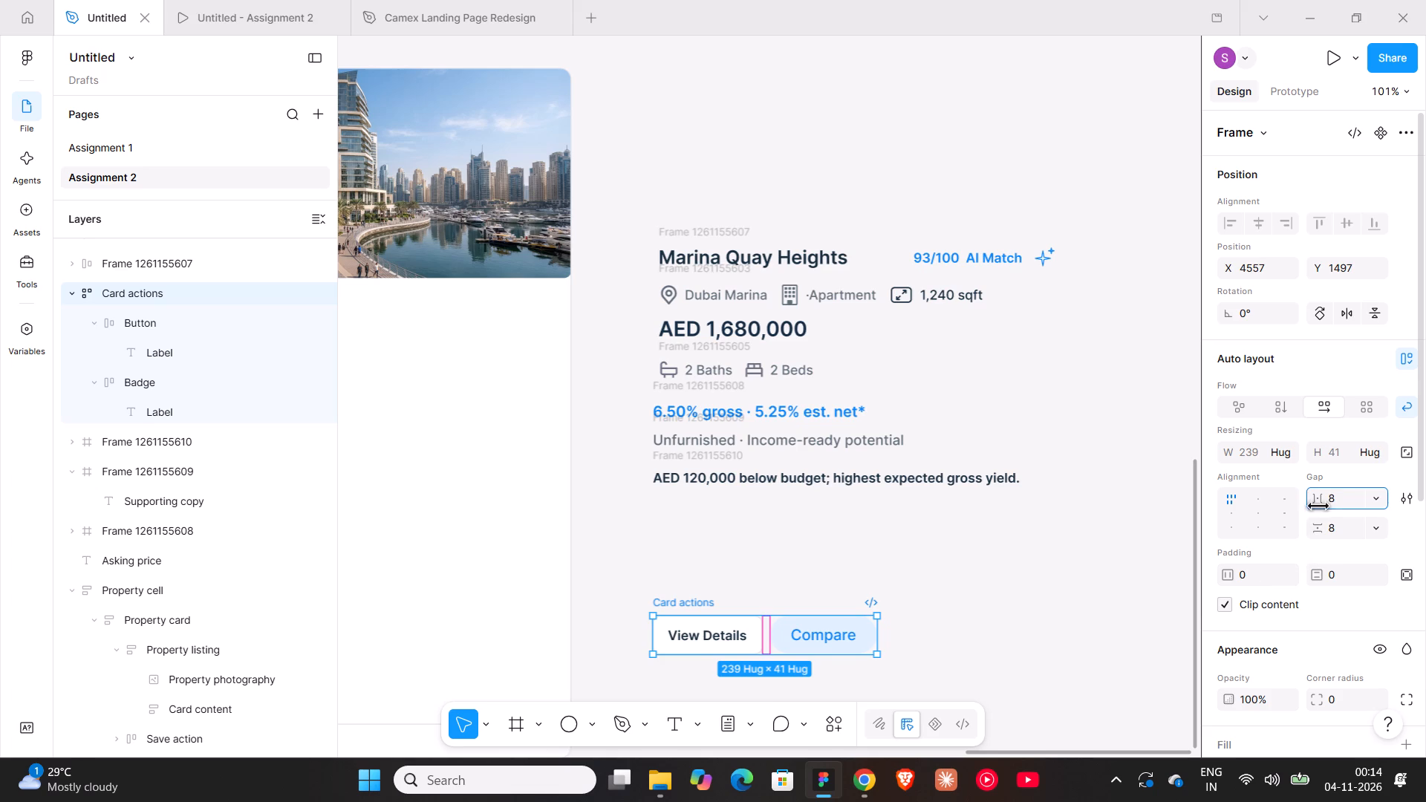
{"action": "left_click_drag", "start_coordinate": [716, 394], "coordinate": [753, 394]}
Combine all Marina Quay Heights detail rows, from the title through the budget note, into one vertical auto layout frame.
{"action": "scroll", "coordinate": [1006, 521], "scroll_direction": "down", "scroll_amount": 2, "text": "ctrl"}
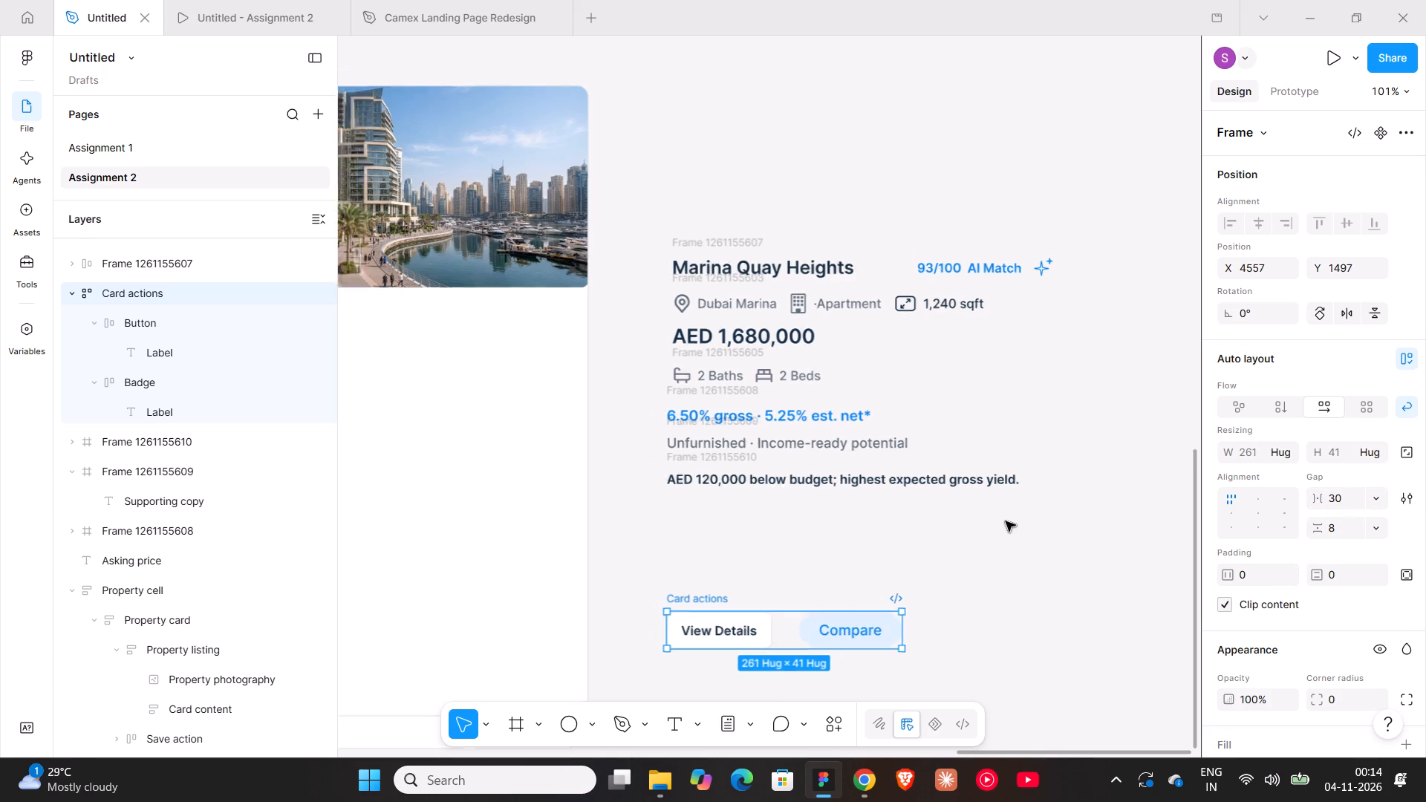
{"action": "scroll", "coordinate": [1006, 521], "scroll_direction": "down", "scroll_amount": 2, "text": "ctrl"}
{"action": "left_click_drag", "start_coordinate": [777, 524], "coordinate": [1045, 349]}
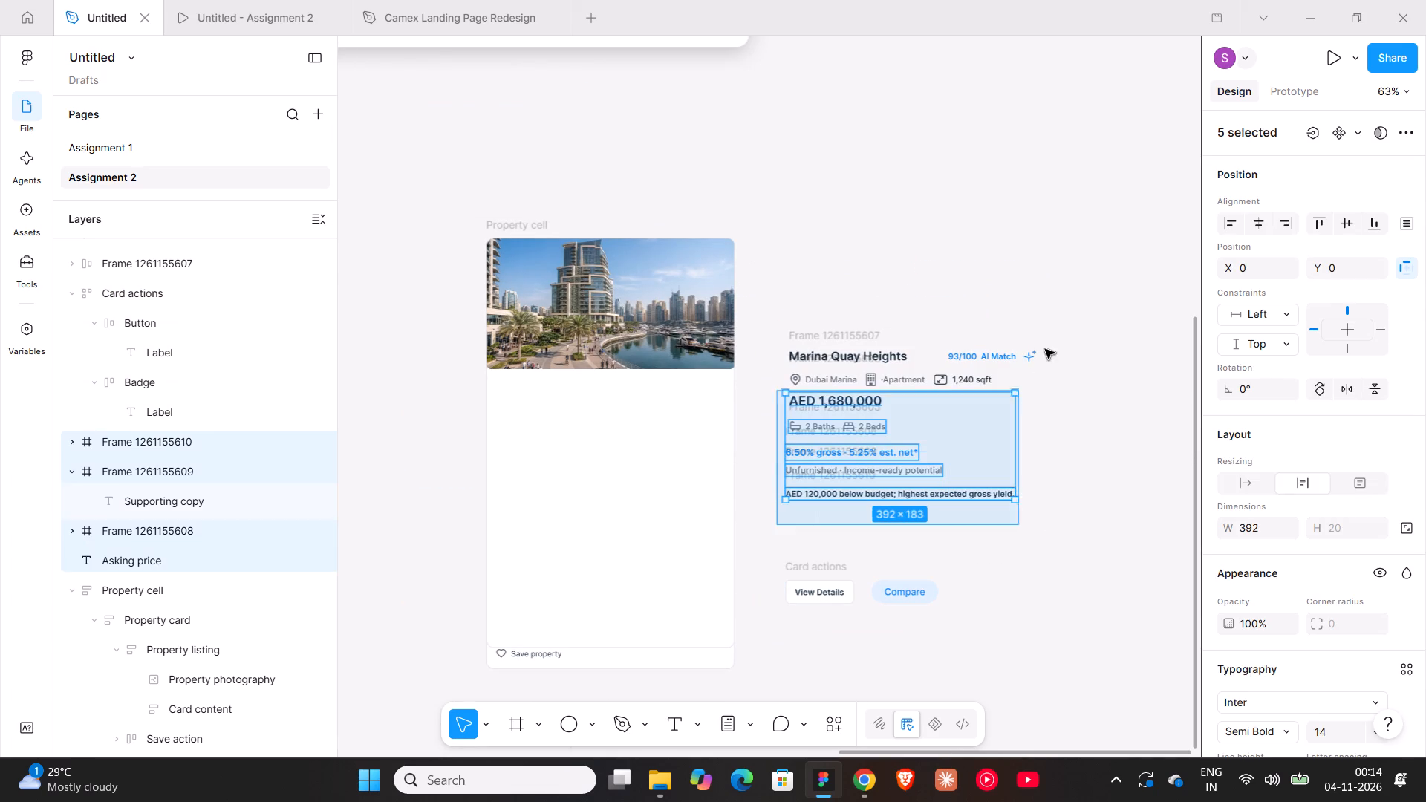
{"action": "left_click_drag", "start_coordinate": [1045, 349], "coordinate": [1064, 294]}
{"action": "key", "text": "shift+a"}
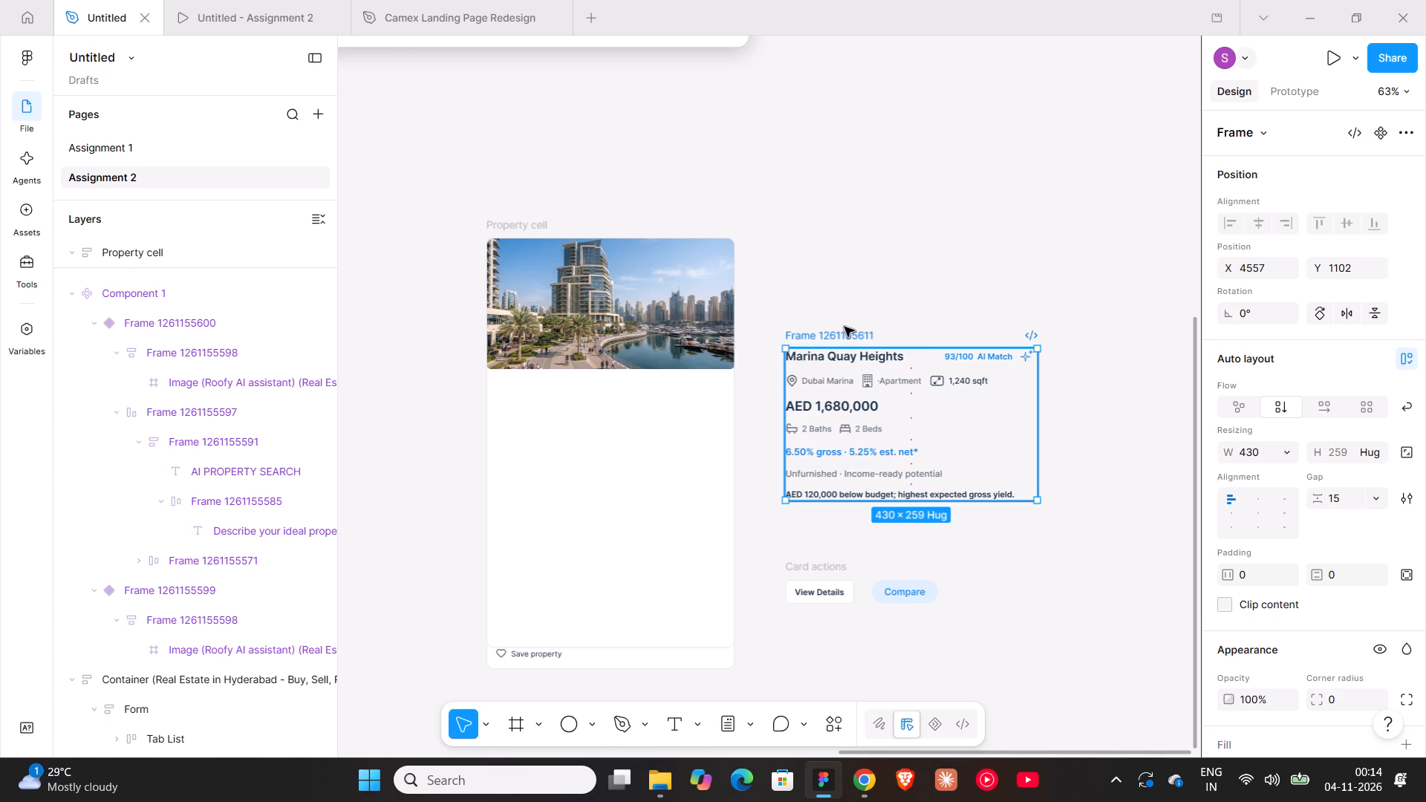
Place a copy of the property photo above the Marina Quay Heights details, at about X 4550, Y 843.
{"action": "double_click", "coordinate": [642, 313]}
{"action": "double_click", "coordinate": [642, 313]}
{"action": "double_click", "coordinate": [642, 313]}
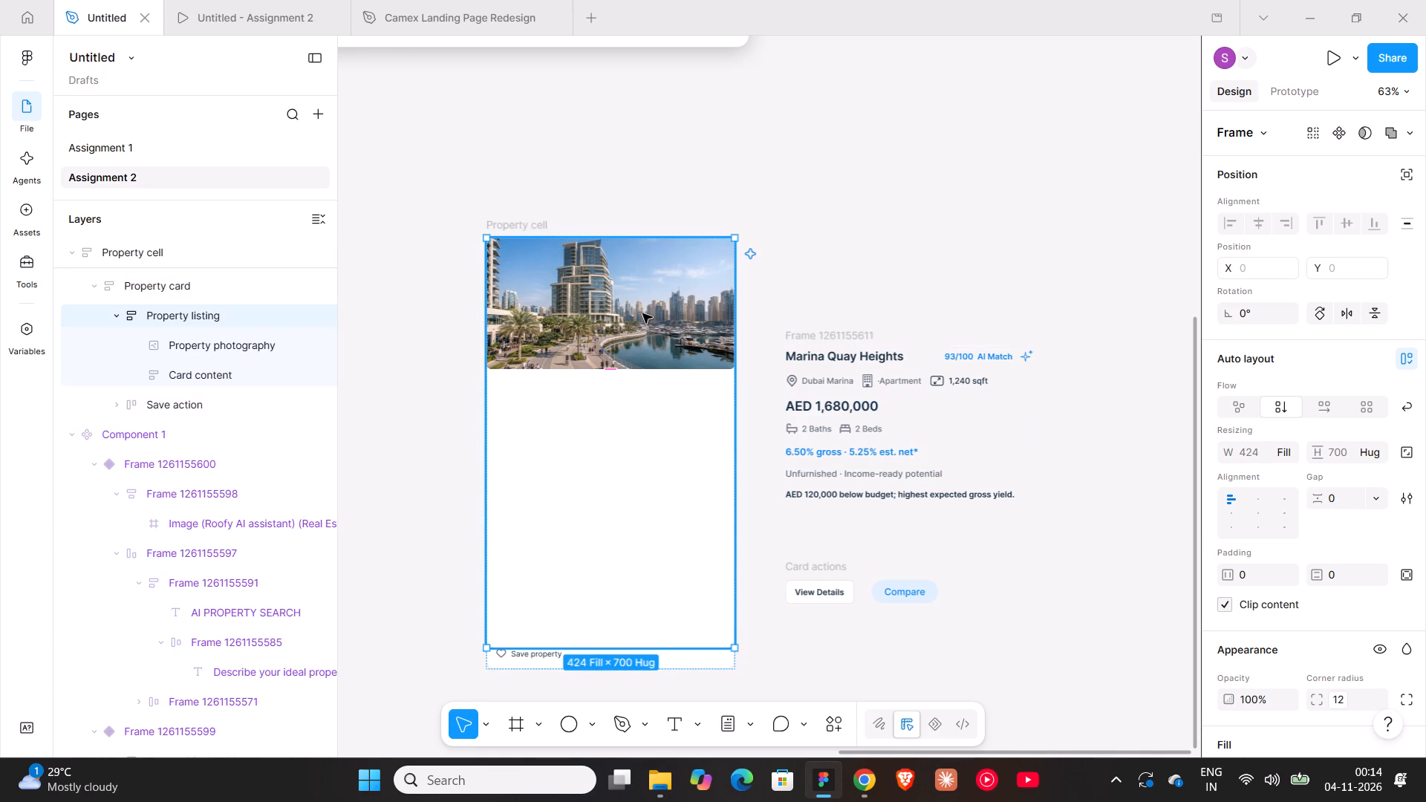
{"action": "left_click_drag", "start_coordinate": [642, 313], "coordinate": [939, 275], "text": "alt"}
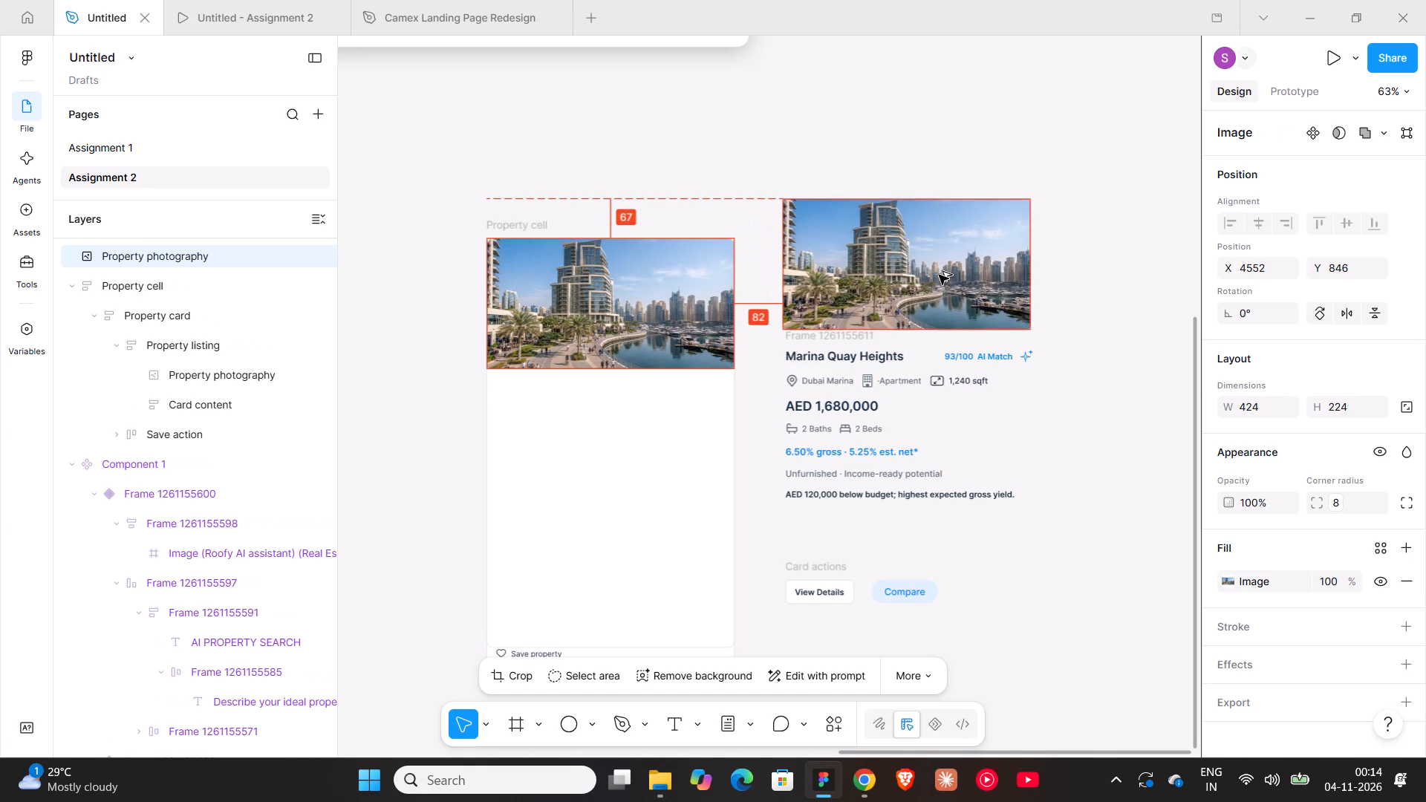
{"action": "left_click_drag", "start_coordinate": [939, 275], "coordinate": [938, 273], "text": "alt"}
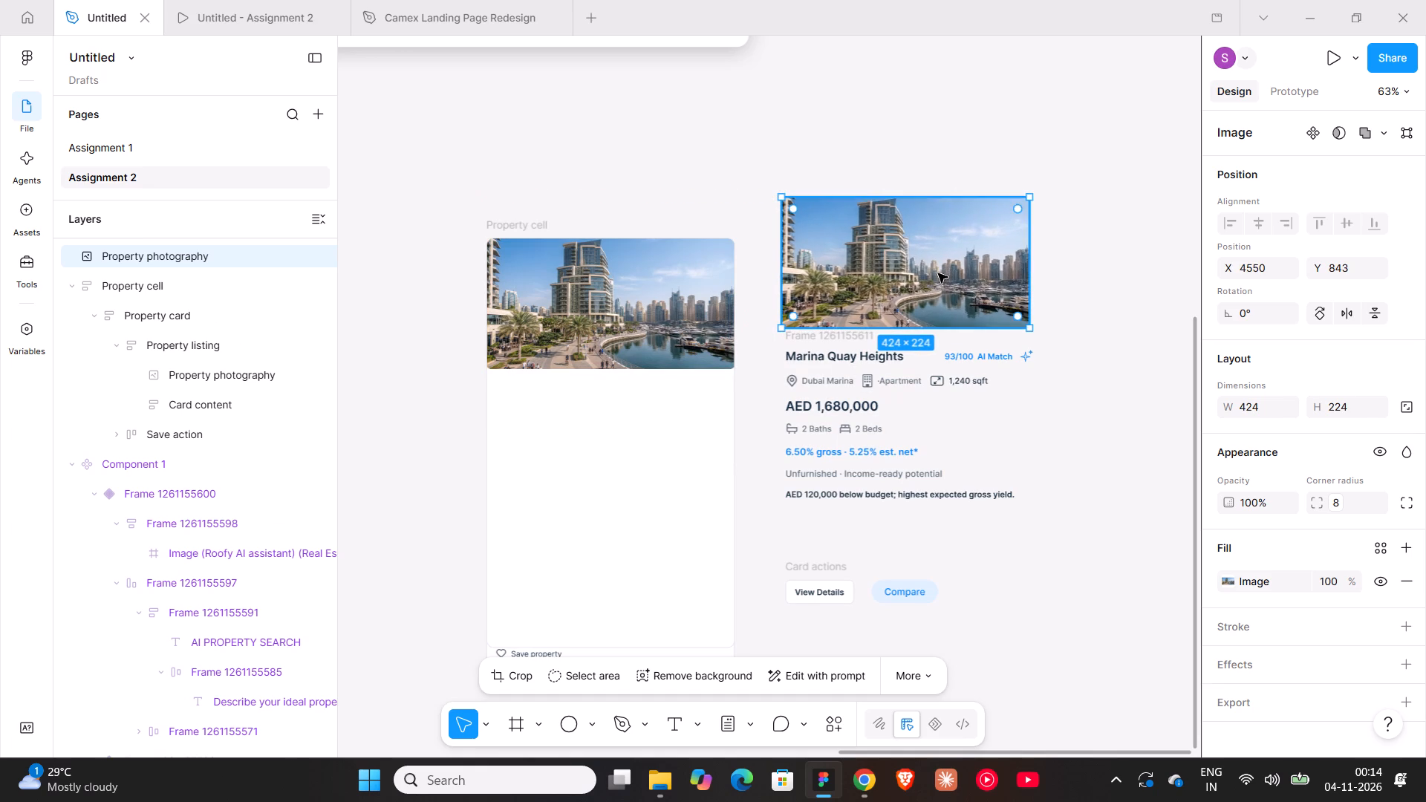
Examine the corner radius settings of the View Details and Compare buttons.
{"action": "scroll", "coordinate": [1038, 375], "scroll_direction": "down", "scroll_amount": 3, "text": "shift"}
{"action": "scroll", "coordinate": [1038, 375], "scroll_direction": "down", "scroll_amount": 1}
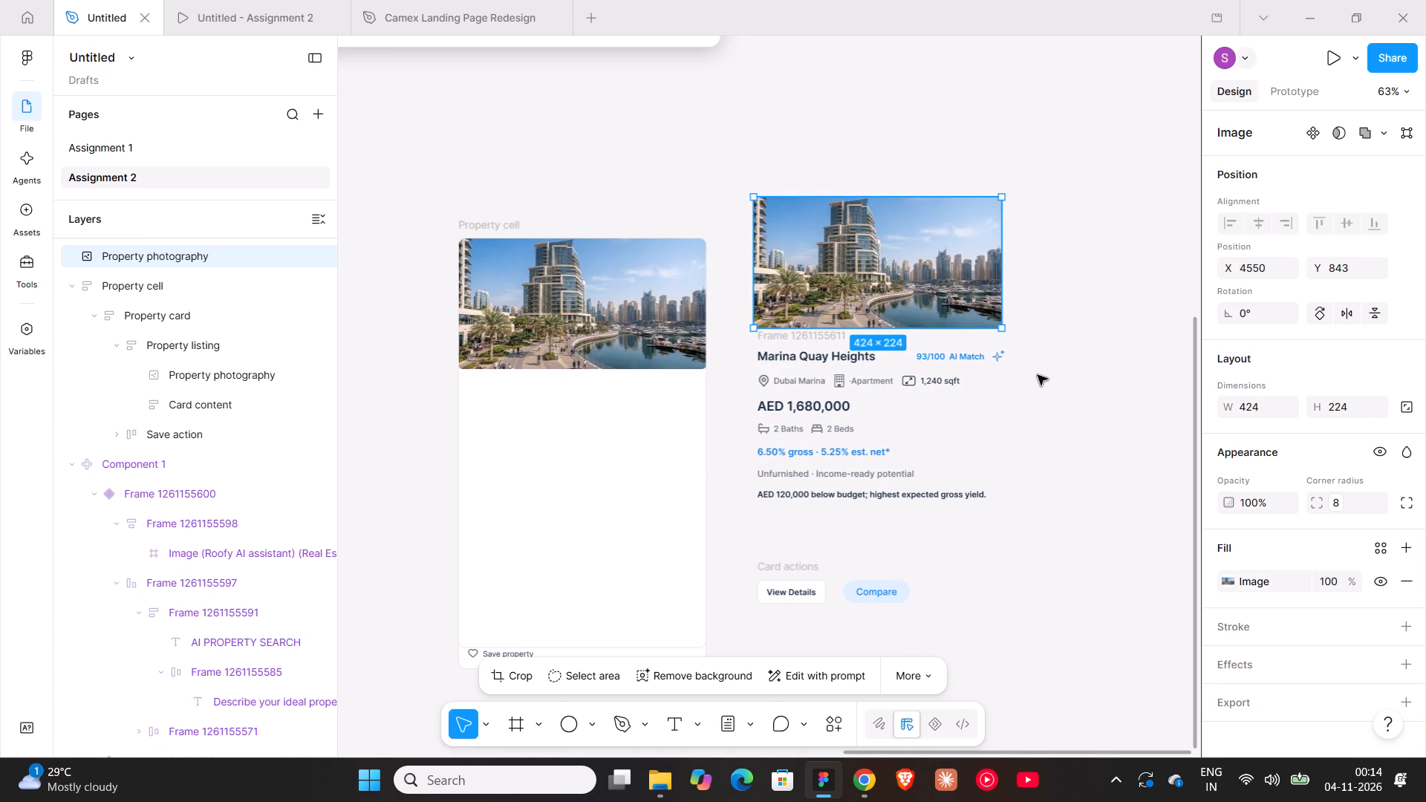
{"action": "scroll", "coordinate": [1038, 375], "scroll_direction": "down", "scroll_amount": 2}
{"action": "left_click", "coordinate": [814, 541]}
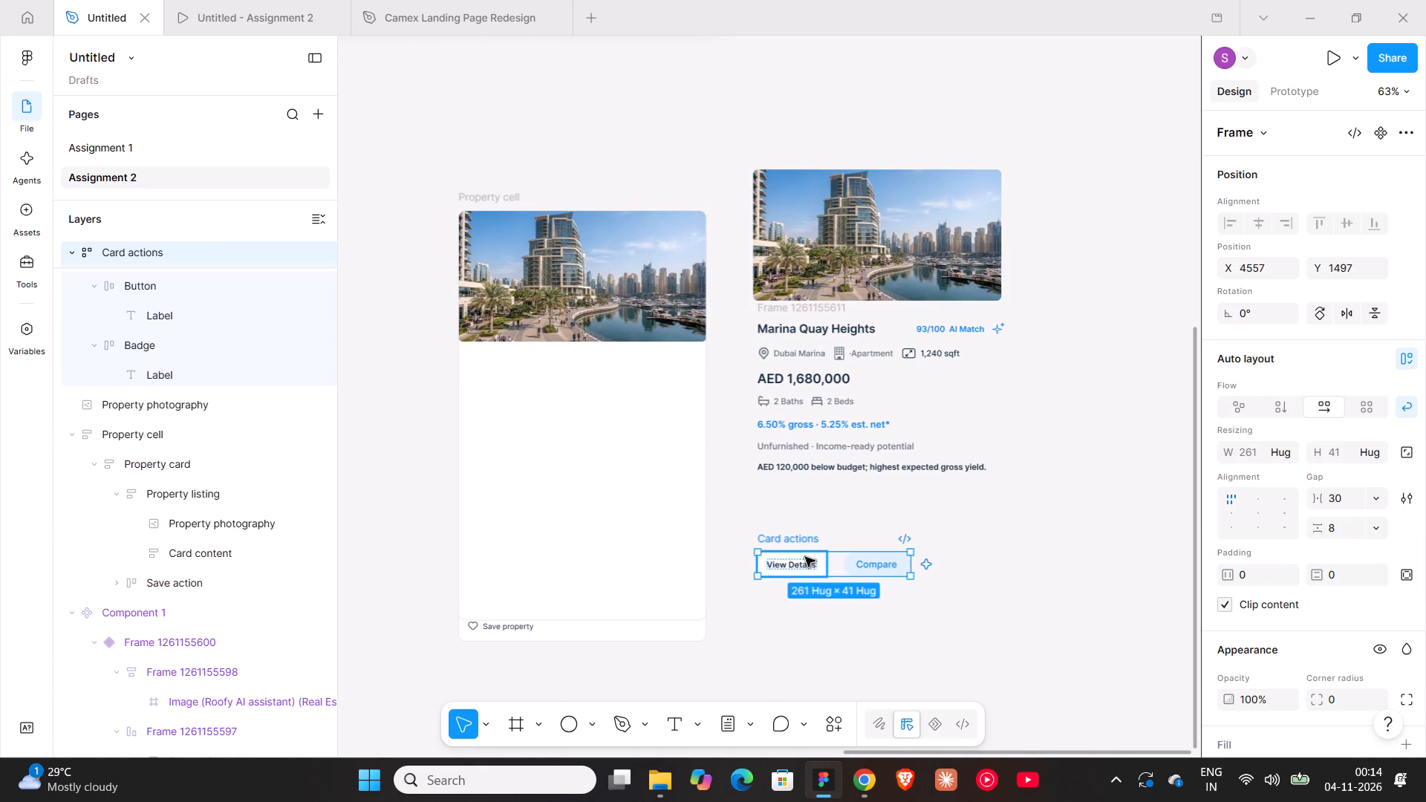
{"action": "left_click", "coordinate": [805, 557]}
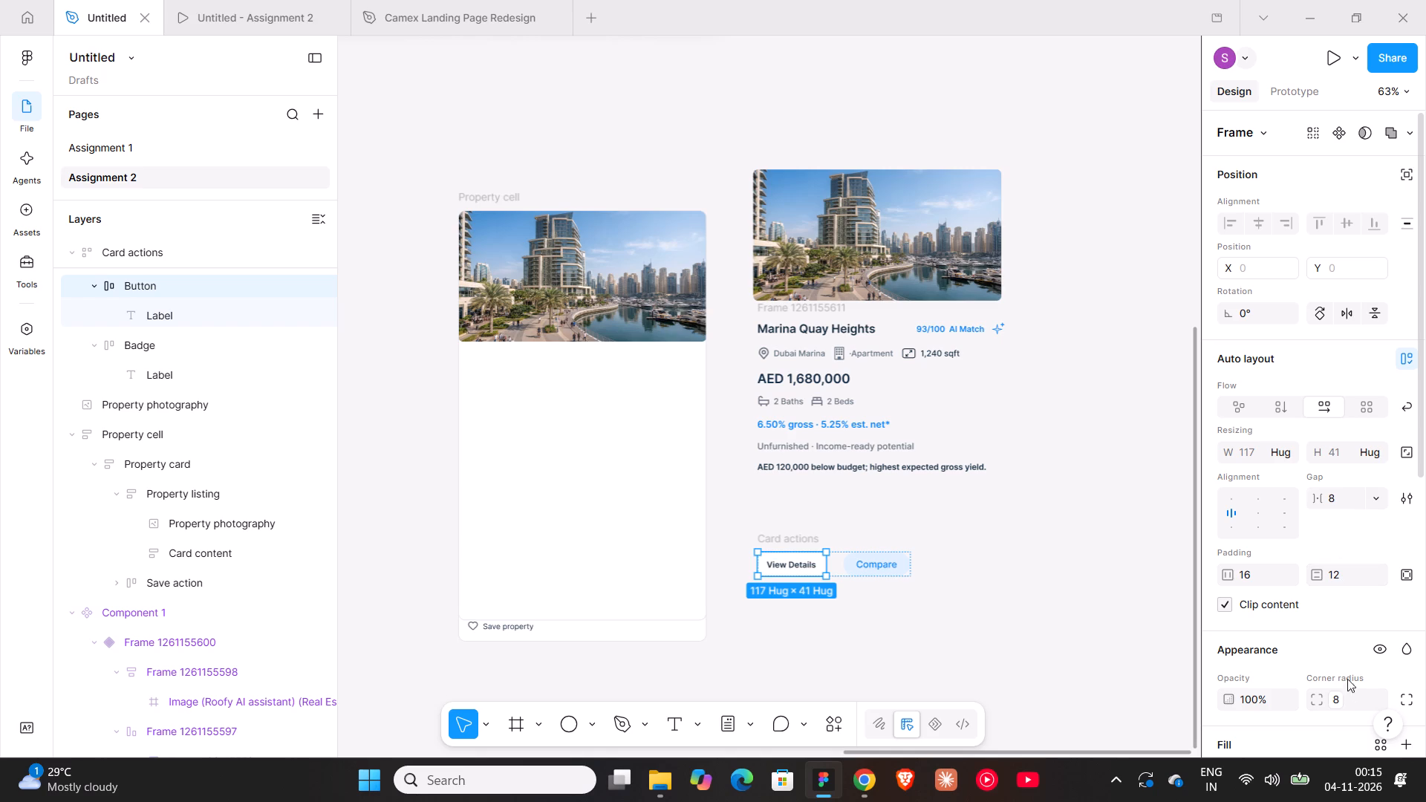
{"action": "left_click", "coordinate": [1375, 698]}
{"action": "left_click", "coordinate": [899, 570]}
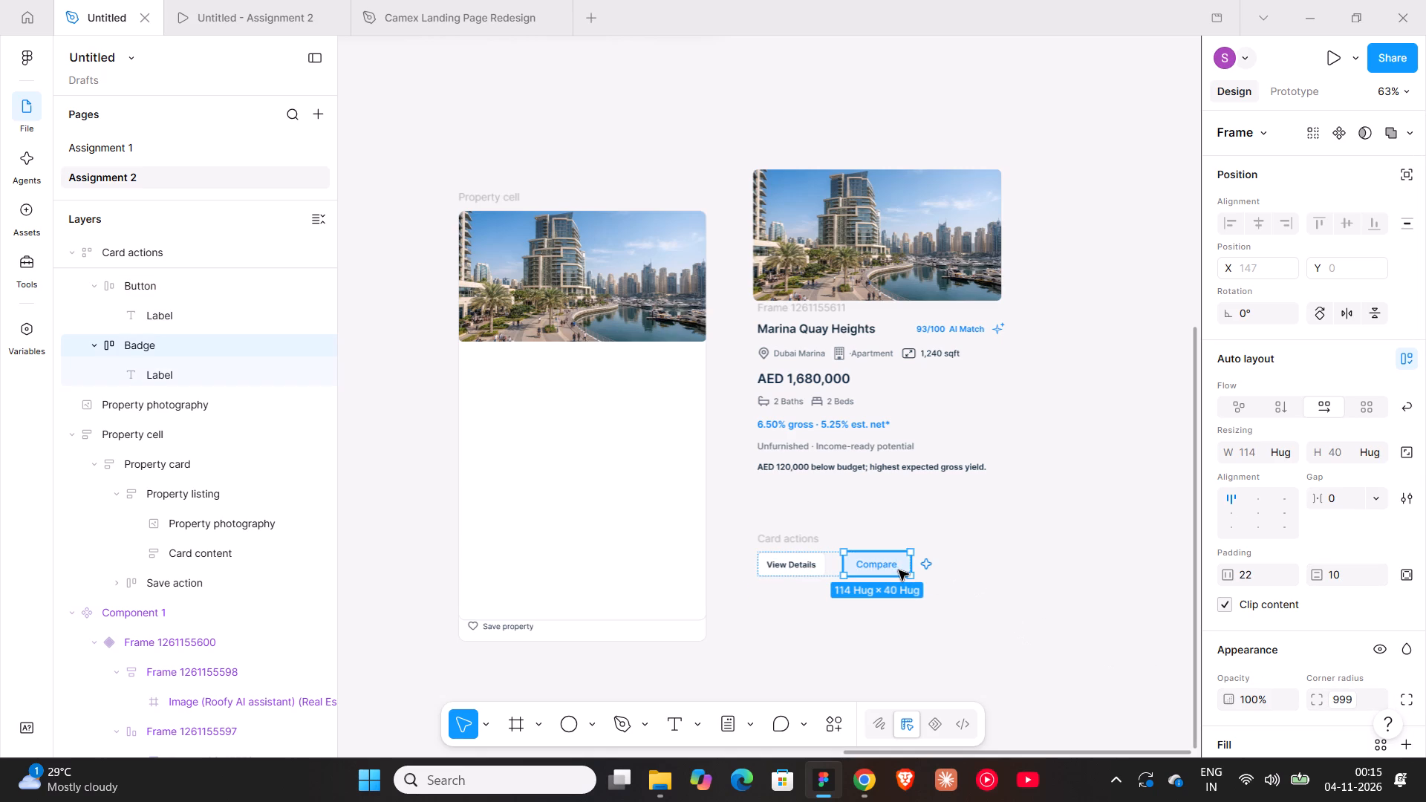
{"action": "left_click", "coordinate": [1338, 705]}
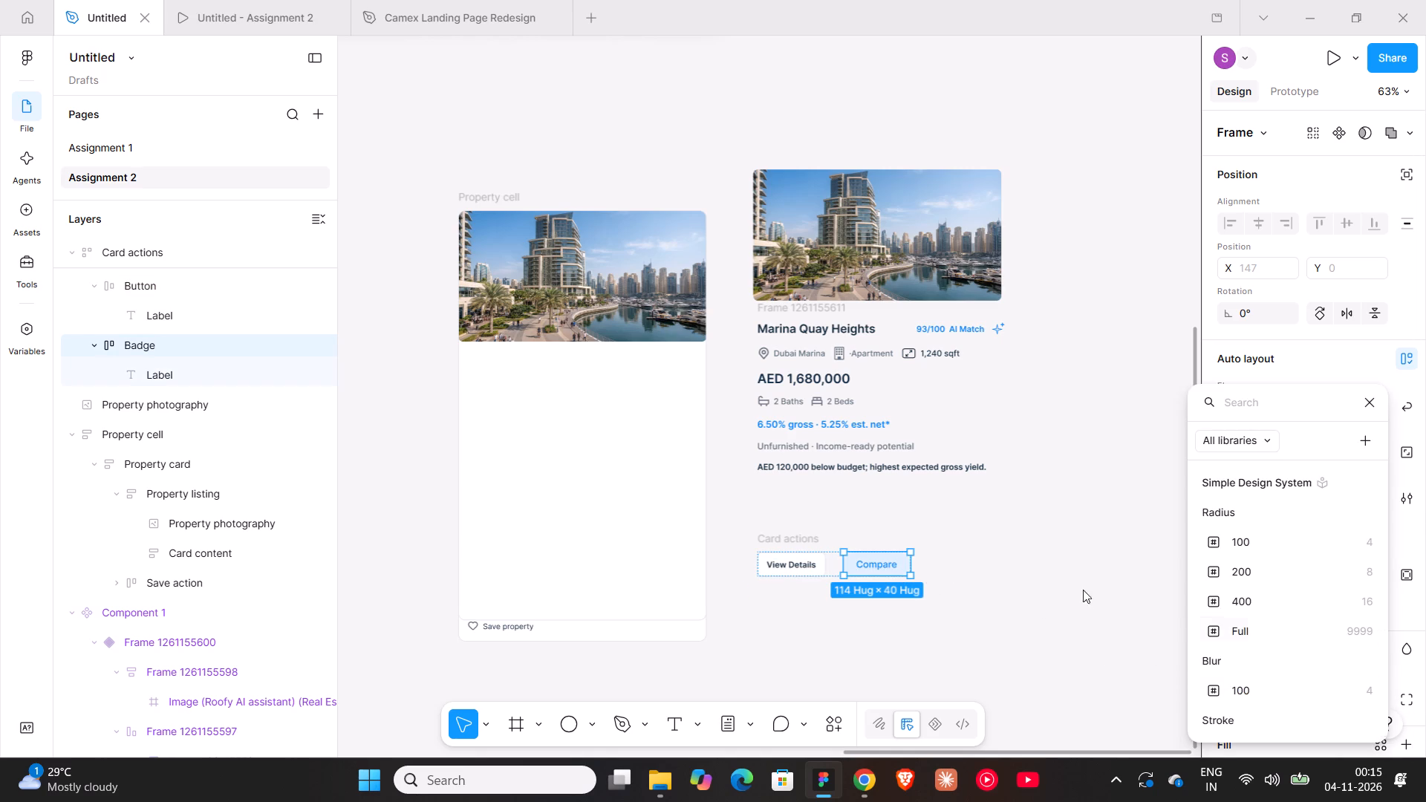
{"action": "left_click", "coordinate": [1083, 590]}
{"action": "left_click", "coordinate": [1114, 599]}
Move the Card actions row up just below the budget note, left-aligned with the details at X 4557, Y 1396.
{"action": "left_click", "coordinate": [801, 535]}
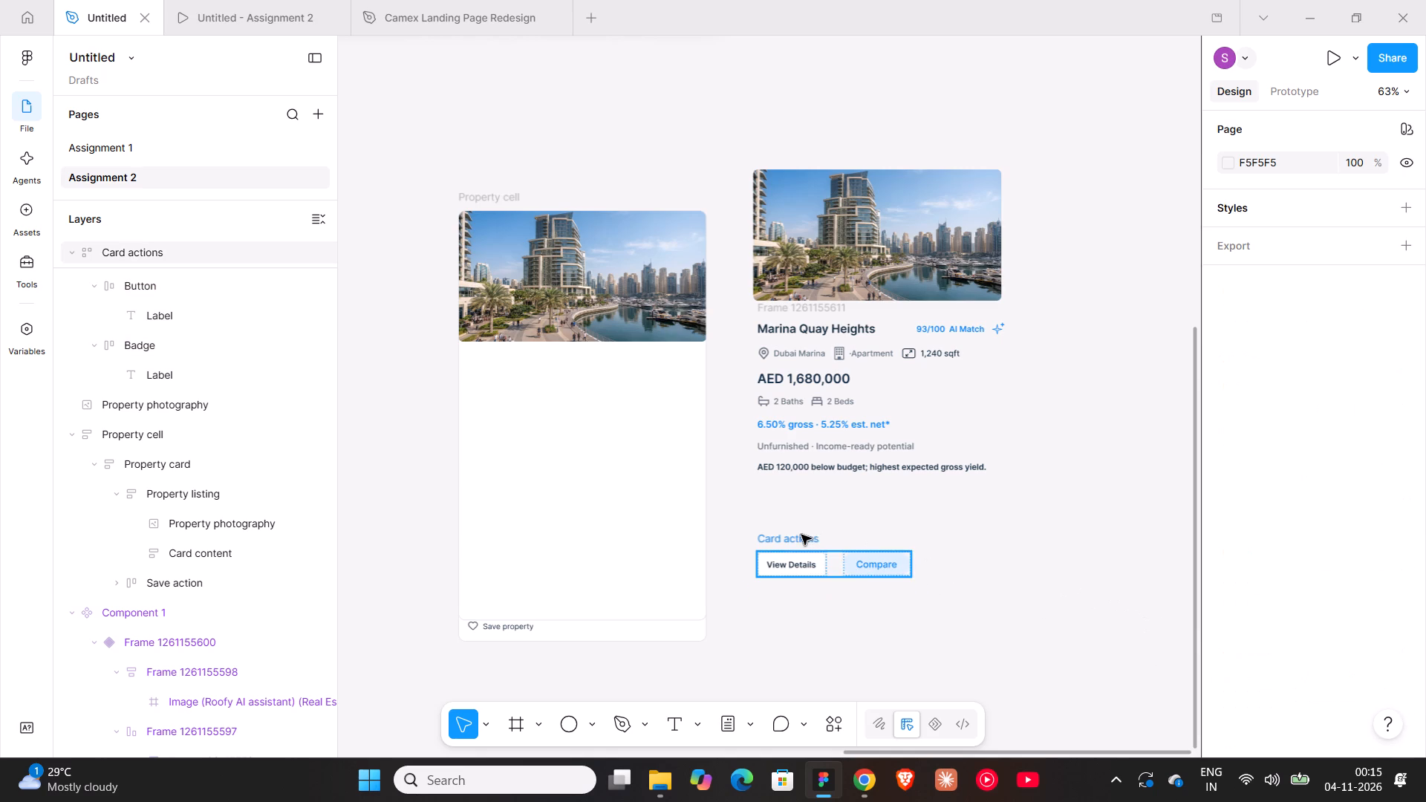
{"action": "left_click_drag", "start_coordinate": [801, 535], "coordinate": [817, 479]}
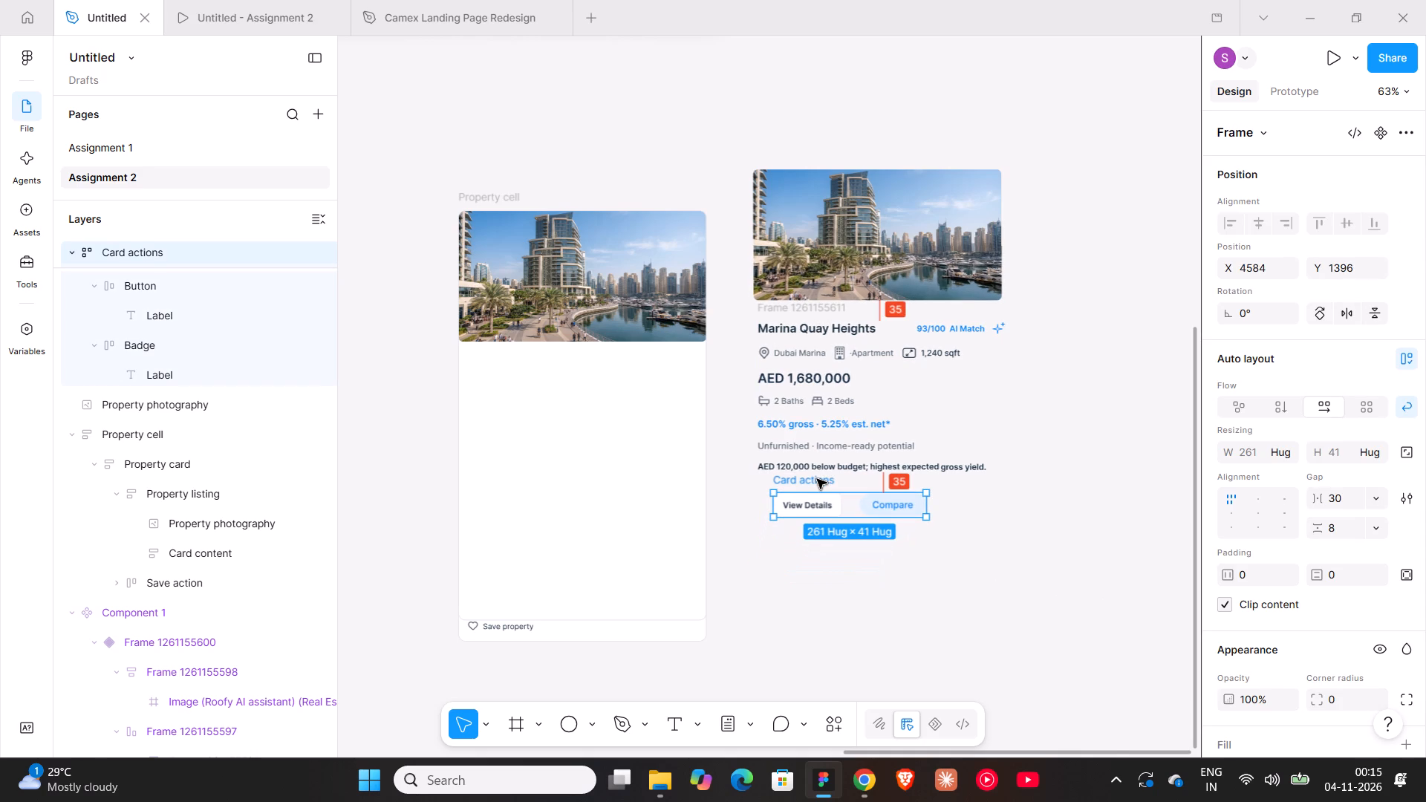
{"action": "left_click_drag", "start_coordinate": [817, 479], "coordinate": [805, 486]}
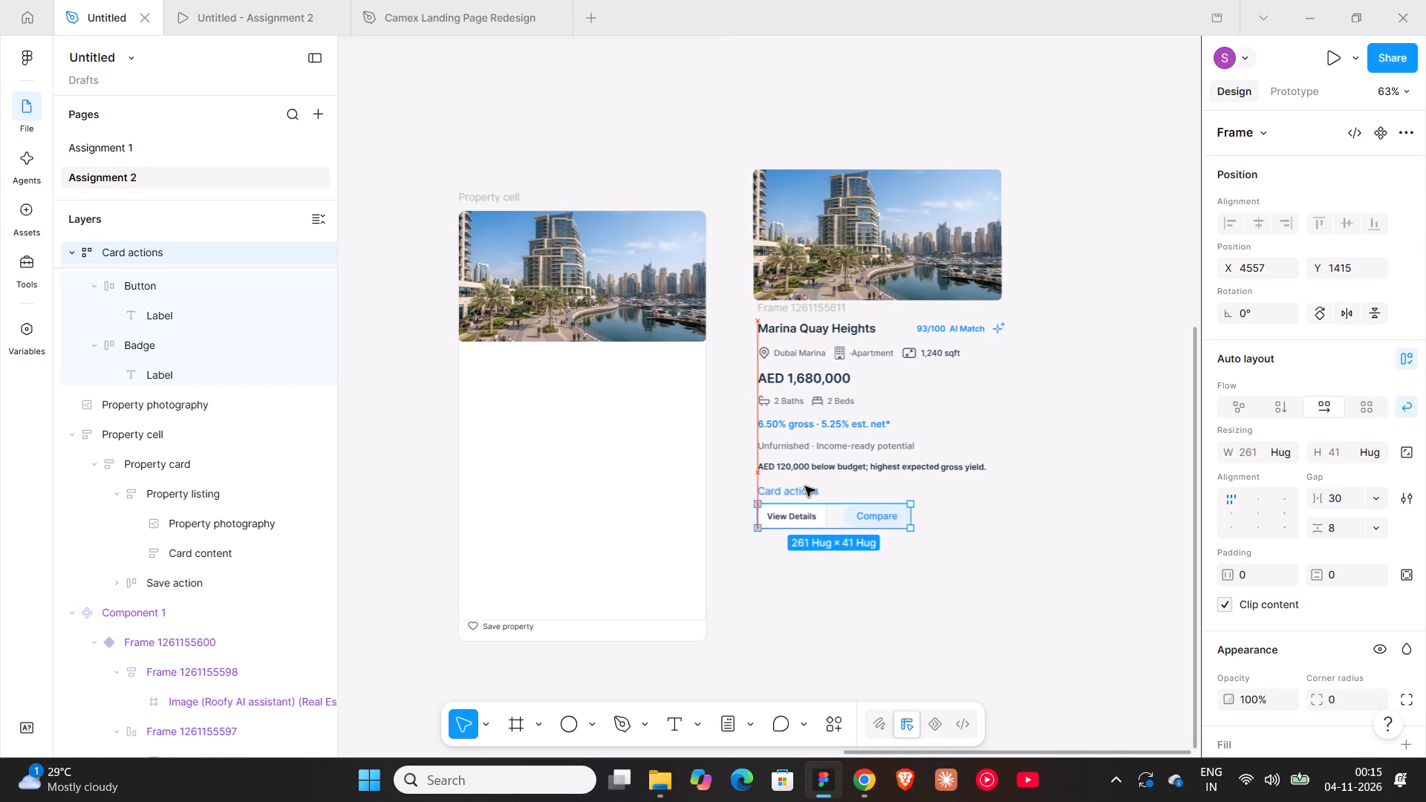
{"action": "left_click_drag", "start_coordinate": [805, 486], "coordinate": [805, 480]}
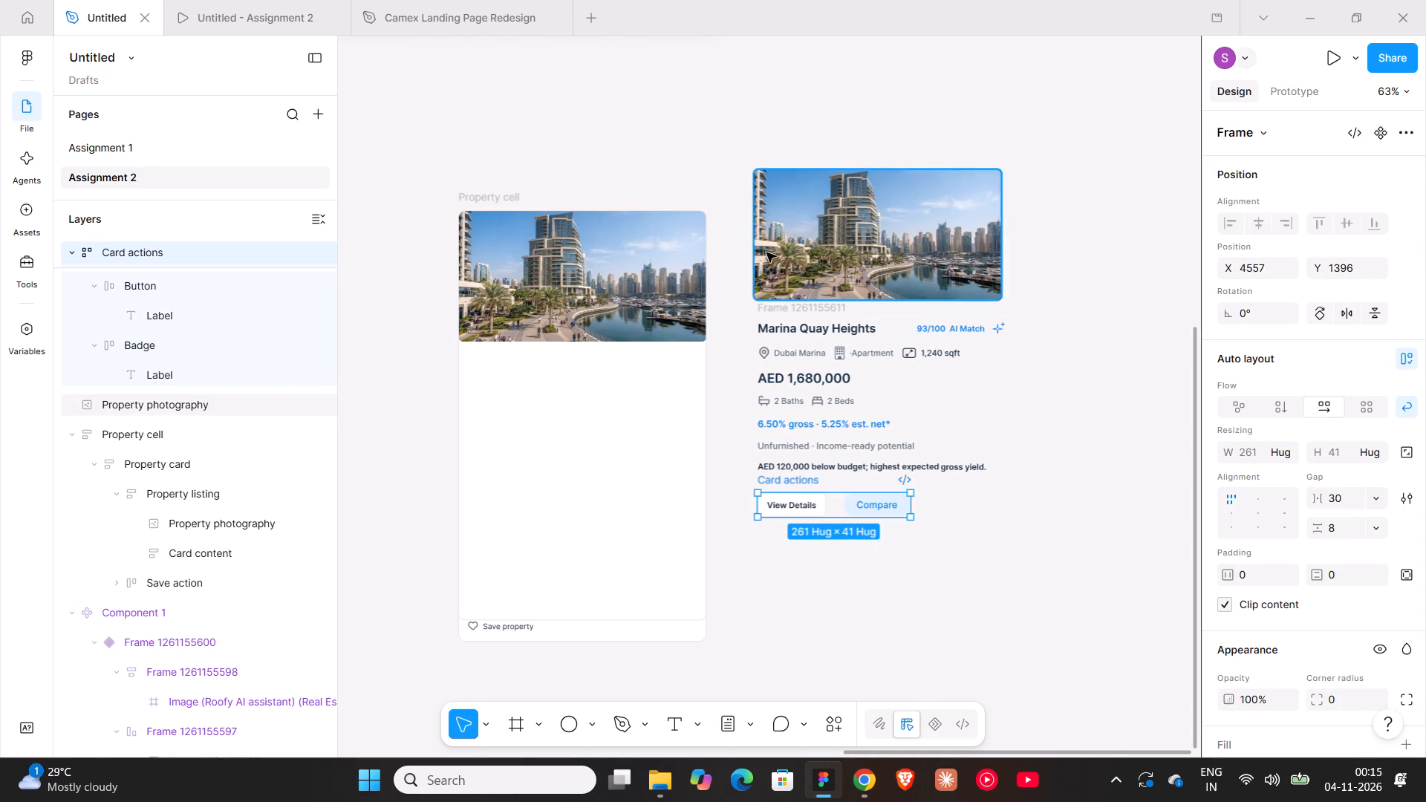
{"action": "left_click", "coordinate": [738, 158]}
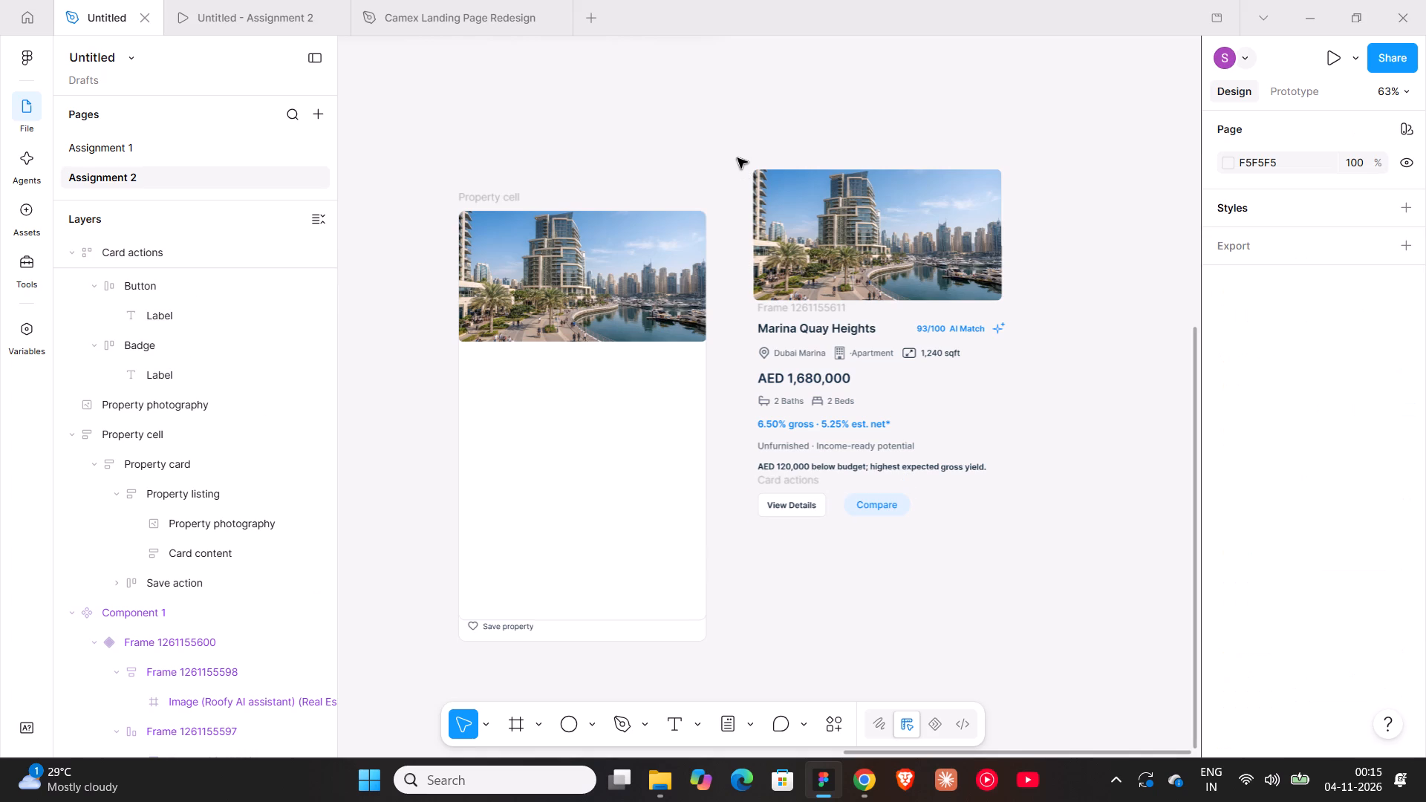
Duplicate the Compare badge outside the card and change the copy's label to "Ready to Move".
{"action": "left_click", "coordinate": [891, 500]}
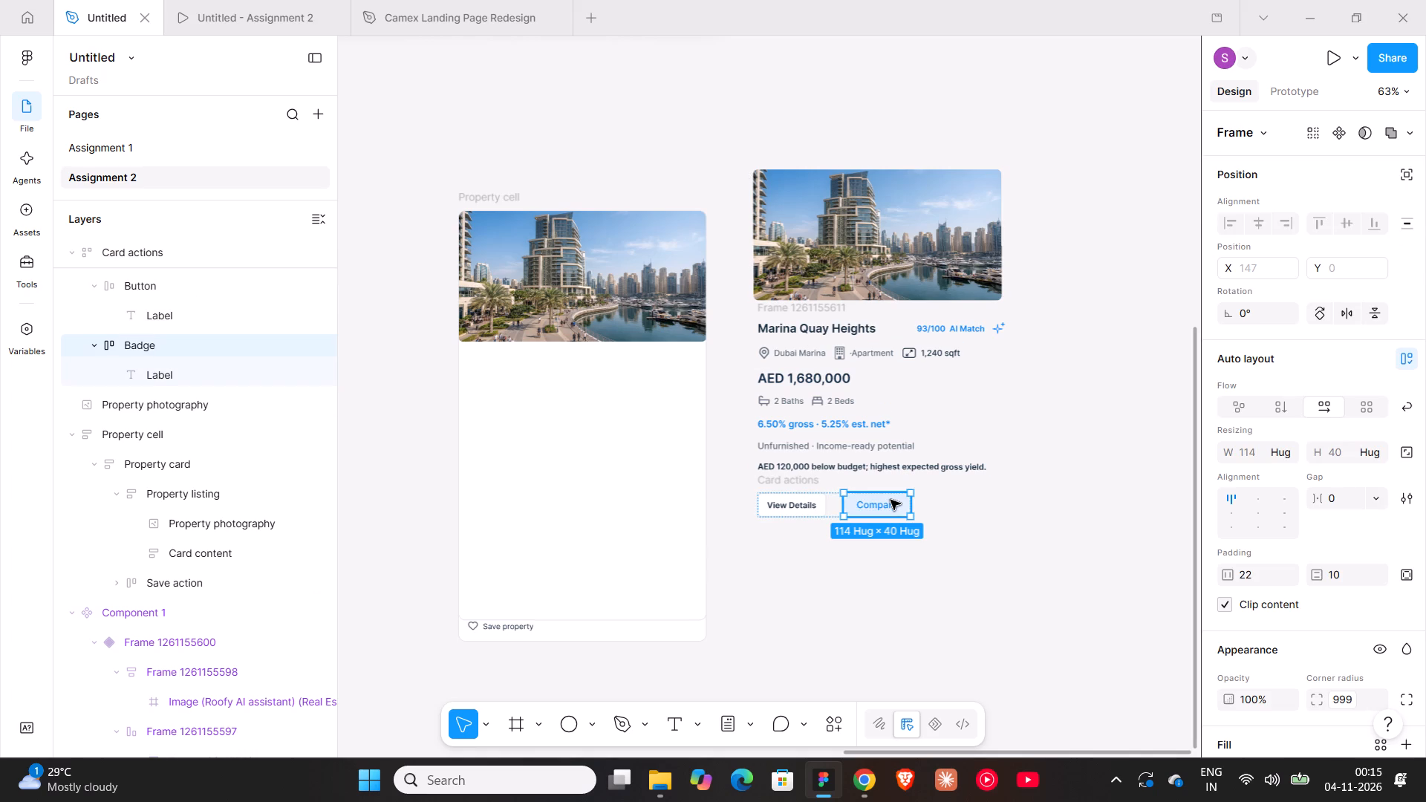
{"action": "left_click_drag", "start_coordinate": [891, 500], "coordinate": [1061, 550], "text": "alt"}
{"action": "double_click", "coordinate": [1049, 555]}
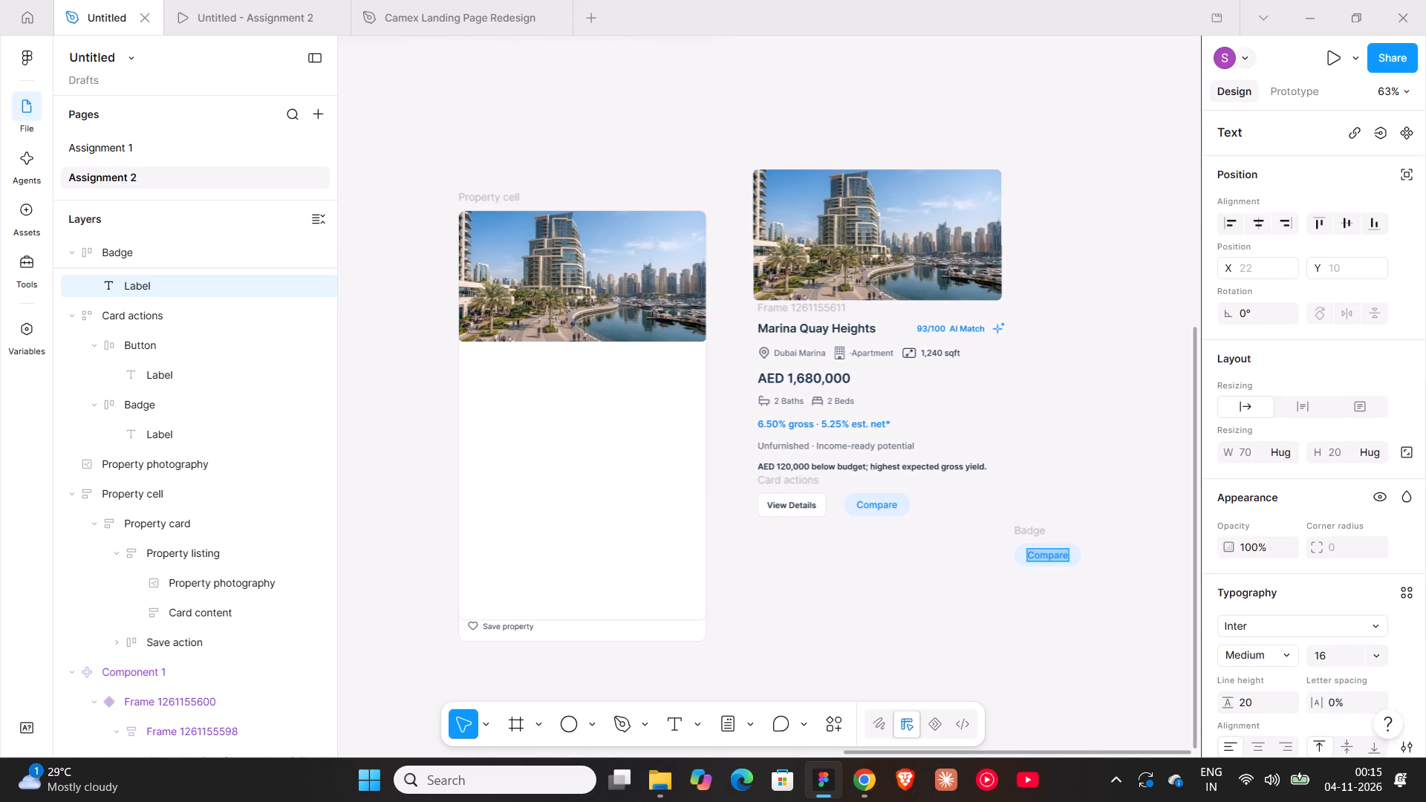
{"action": "type", "text": "REady"}
{"action": "key", "text": "space"}
{"action": "key", "text": "BackSpace"}
{"action": "key", "text": "BackSpace"}
{"action": "key", "text": "BackSpace"}
{"action": "key", "text": "BackSpace"}
{"action": "key", "text": "BackSpace"}
{"action": "type", "text": "eady to Move"}
{"action": "left_click", "coordinate": [1102, 598]}
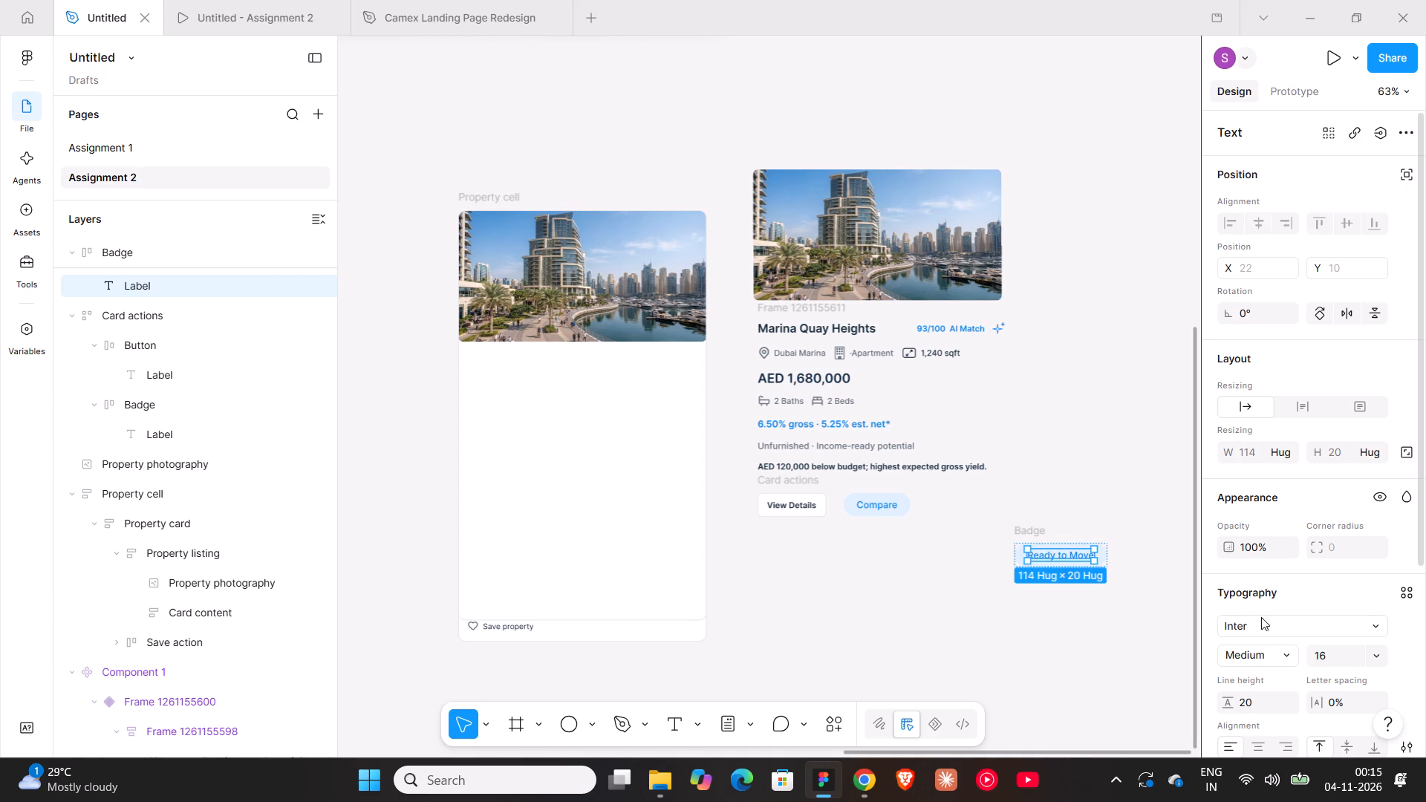
Set the "Ready to Move" label's font weight to Semi Bold.
{"action": "left_click", "coordinate": [1292, 647]}
{"action": "left_click", "coordinate": [1280, 674]}
{"action": "left_click", "coordinate": [1063, 647]}
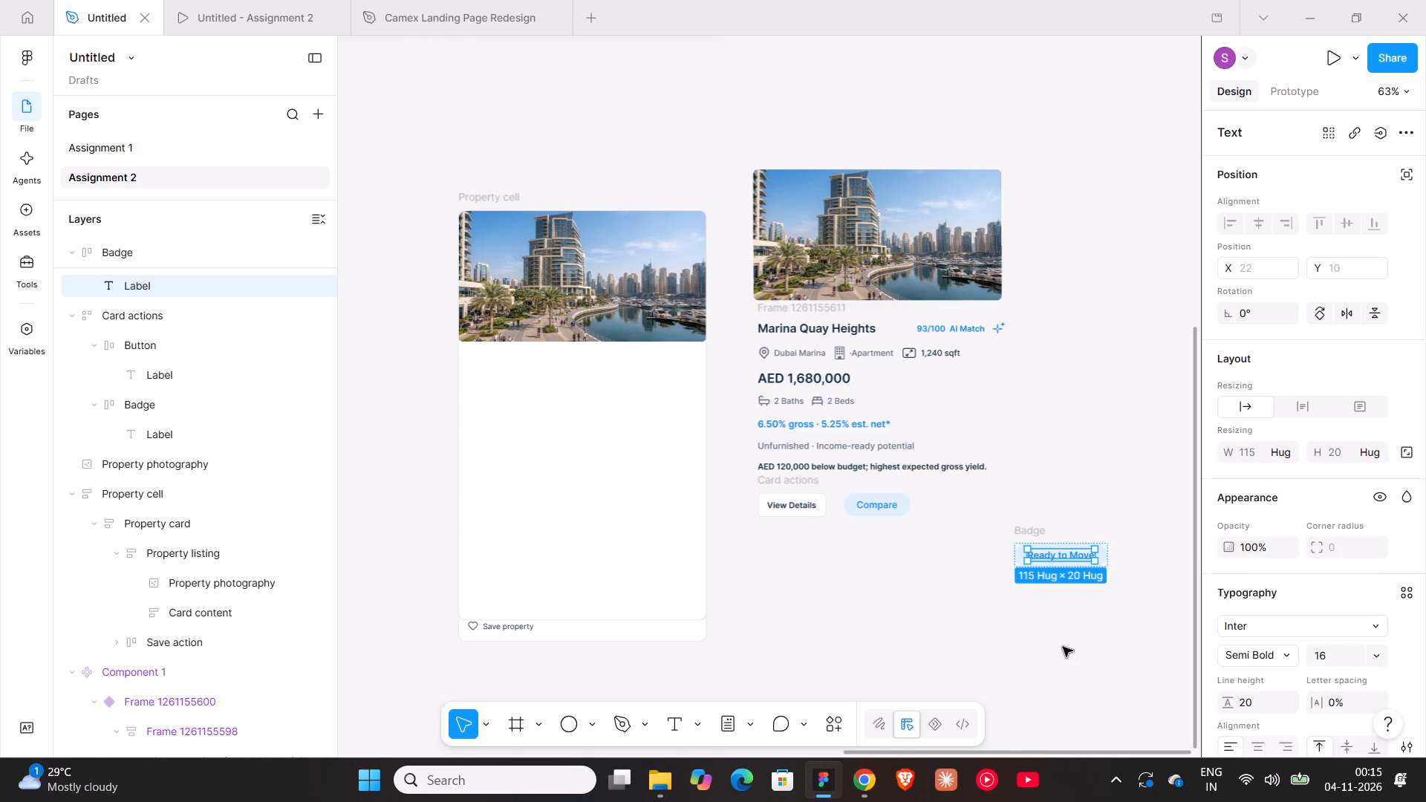
Place the "Ready to Move" badge over the upper-left part of the copied property photo, at about X 4603, Y 913.
{"action": "left_click_drag", "start_coordinate": [1036, 525], "coordinate": [805, 189]}
{"action": "scroll", "coordinate": [819, 202], "scroll_direction": "up", "scroll_amount": 8, "text": "ctrl"}
{"action": "scroll", "coordinate": [827, 223], "scroll_direction": "down", "scroll_amount": 5, "text": "ctrl"}
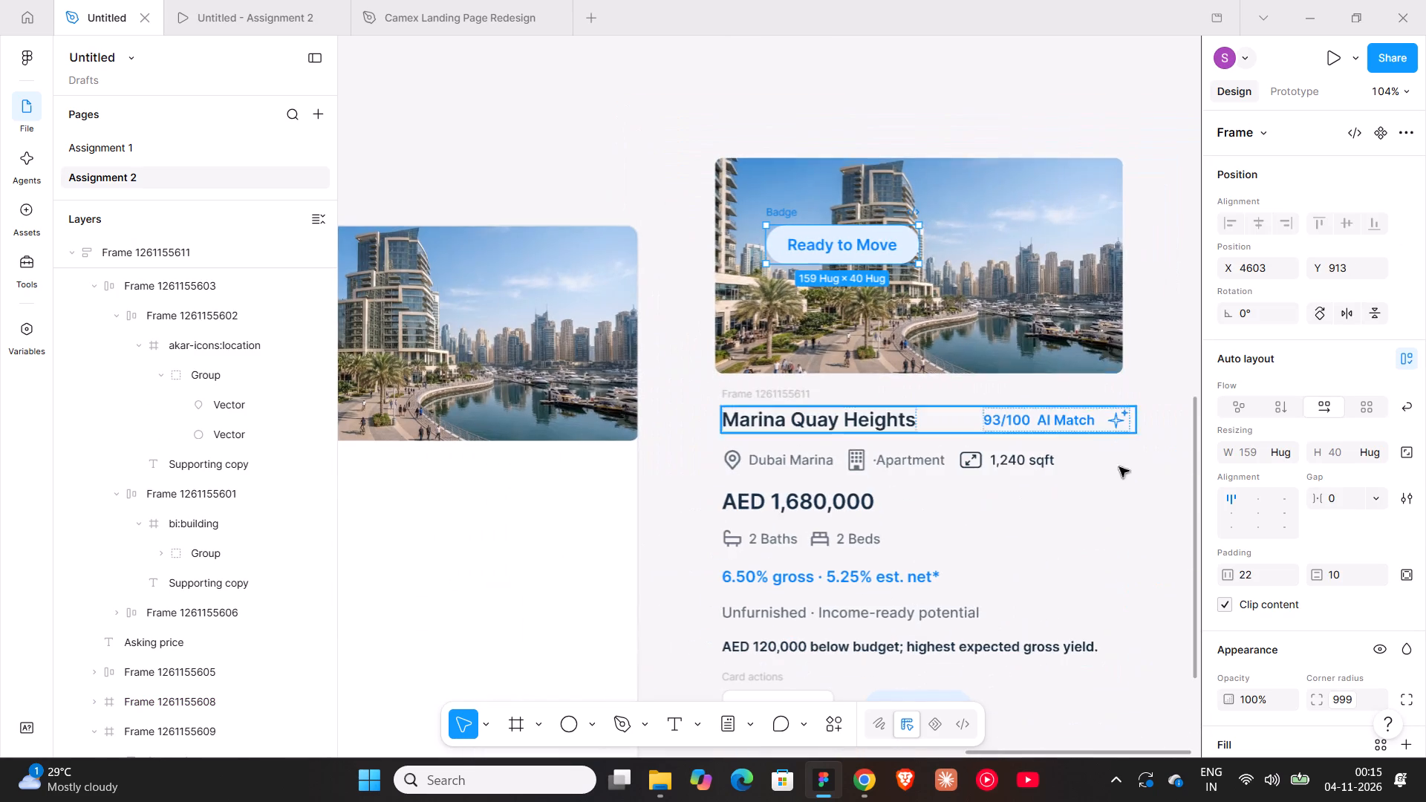
Set the "Ready to Move" label's font size to 14.
{"action": "left_click", "coordinate": [882, 242]}
{"action": "scroll", "coordinate": [1309, 665], "scroll_direction": "down", "scroll_amount": 1}
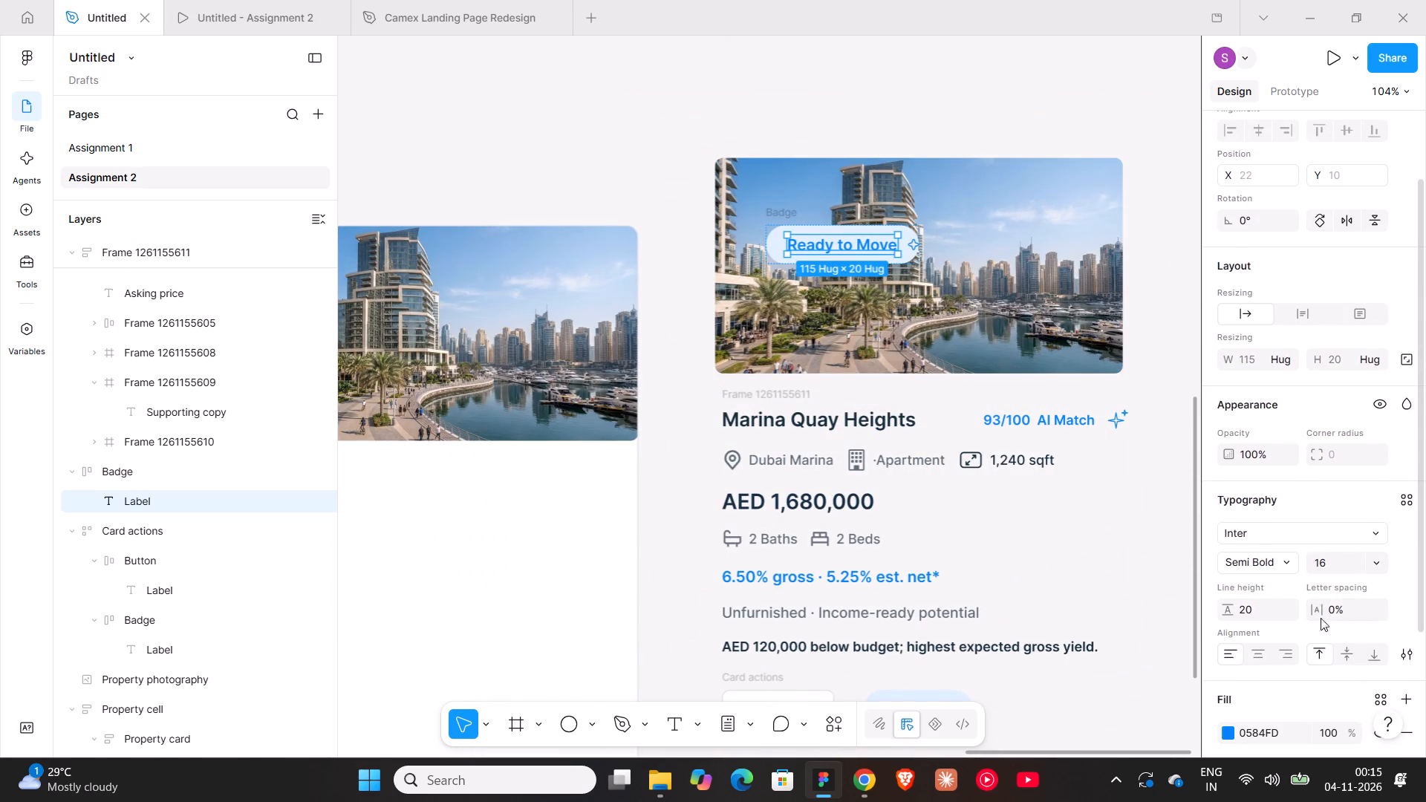
{"action": "left_click", "coordinate": [1326, 565]}
{"action": "type", "text": "14"}
{"action": "key", "text": "Return"}
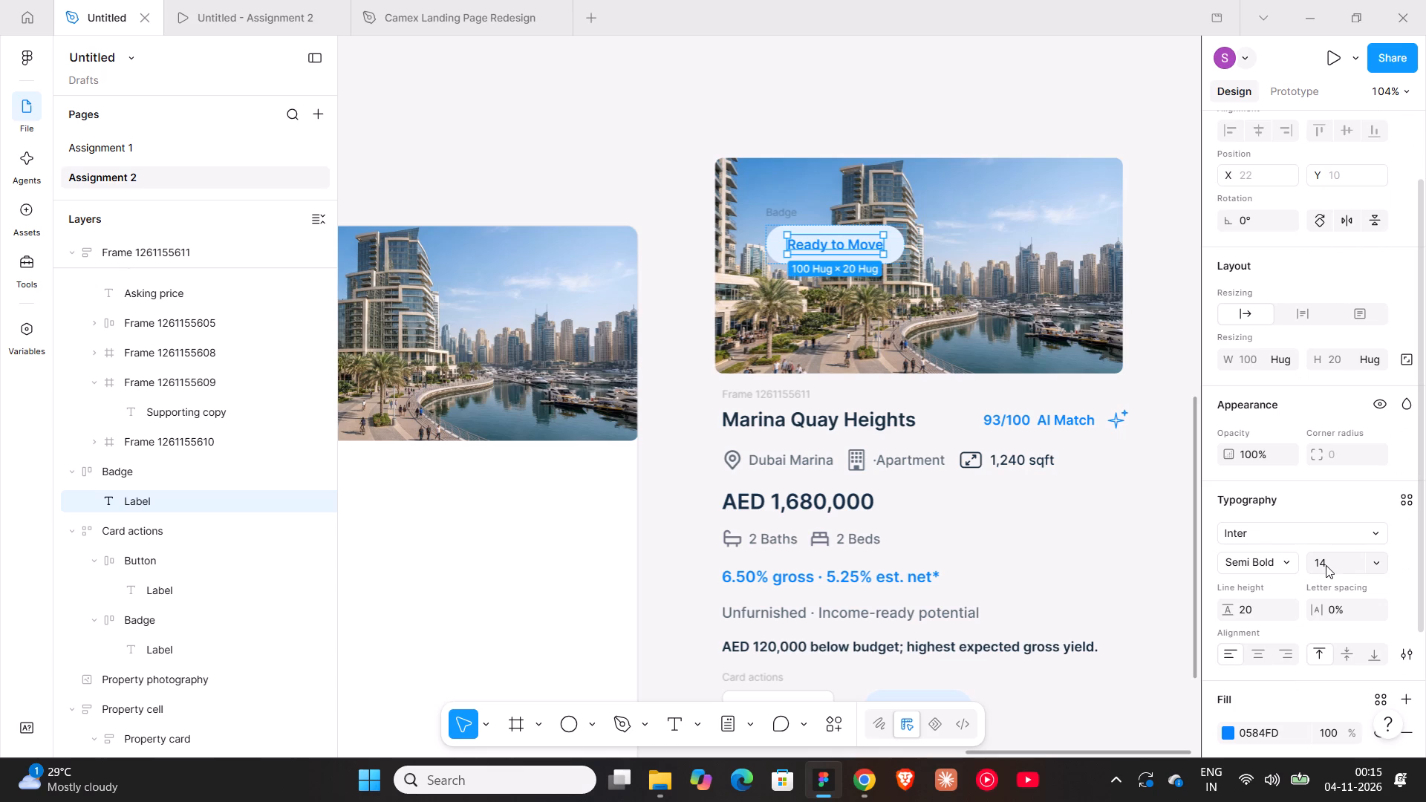
{"action": "left_click", "coordinate": [863, 88]}
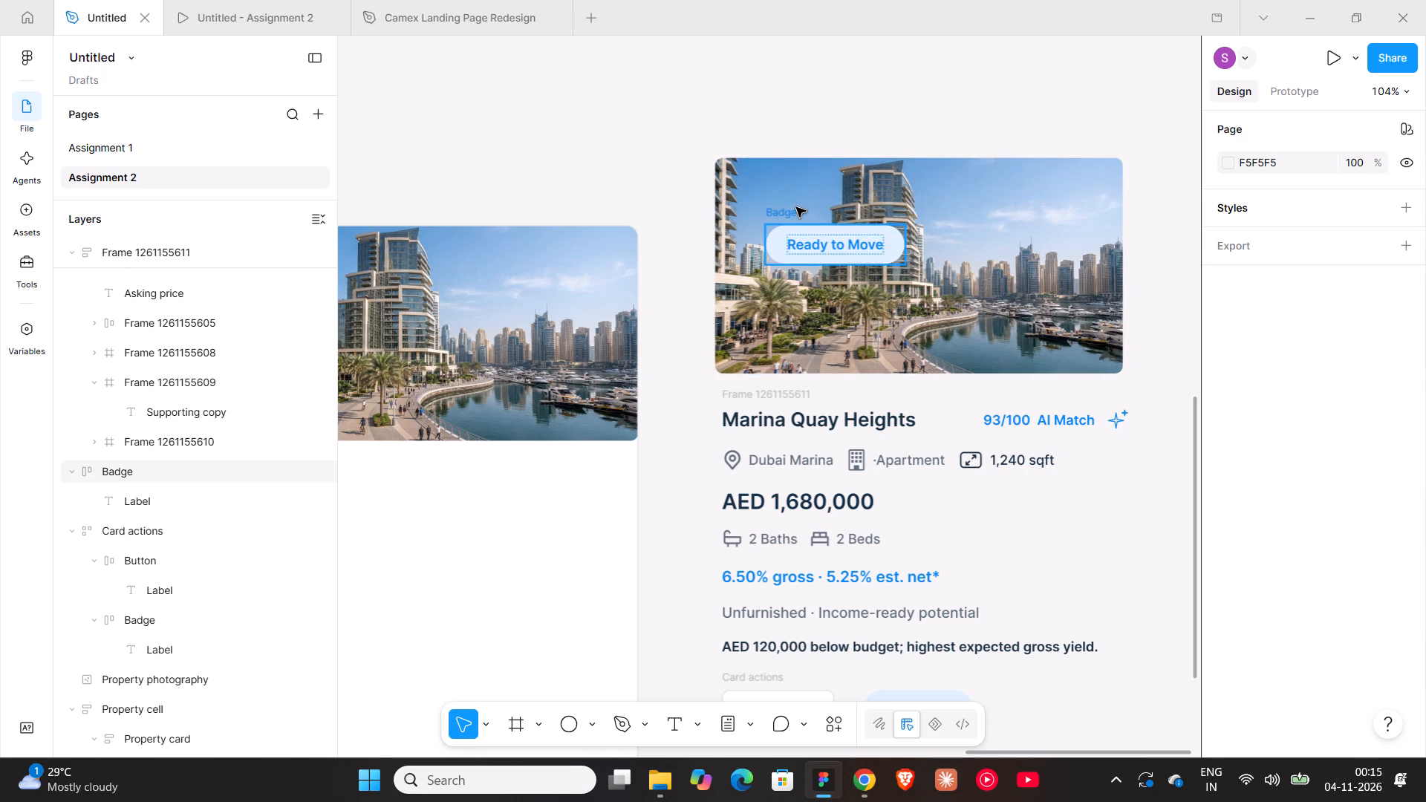
Set the "Ready to Move" badge's padding to 16 horizontal and 8 vertical.
{"action": "left_click", "coordinate": [796, 207]}
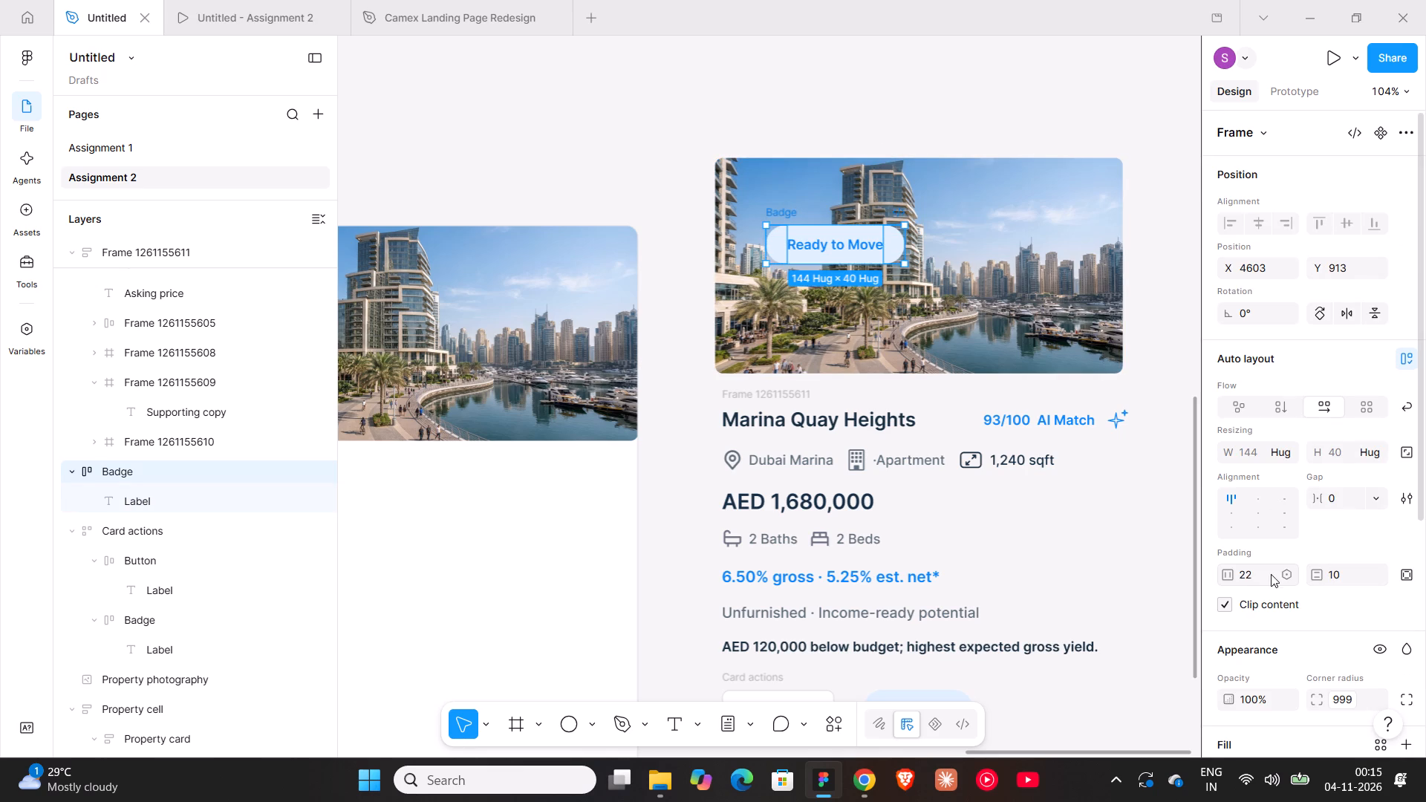
{"action": "left_click", "coordinate": [1250, 577]}
{"action": "type", "text": "12"}
{"action": "key", "text": "Return"}
{"action": "left_click", "coordinate": [1250, 577]}
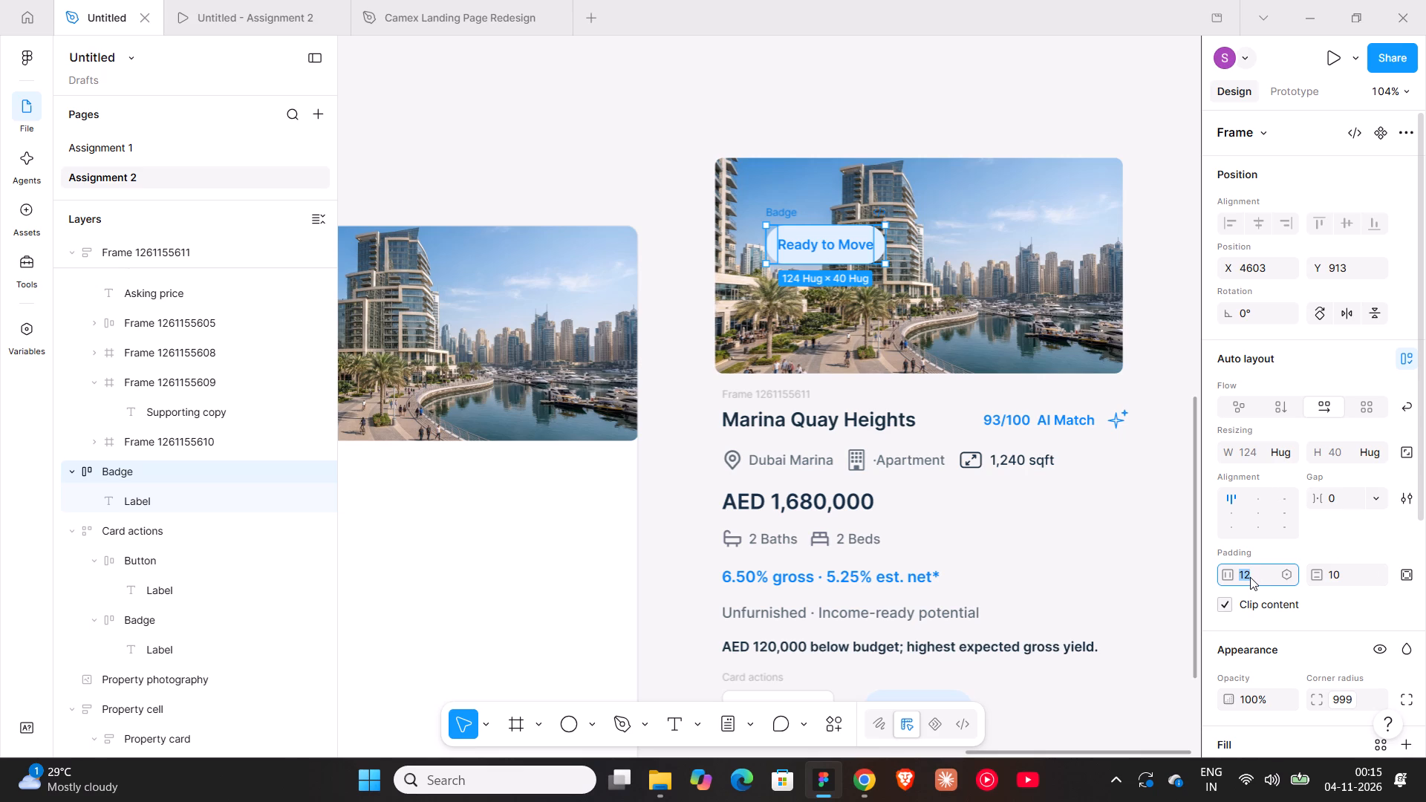
{"action": "type", "text": "16"}
{"action": "key", "text": "Return"}
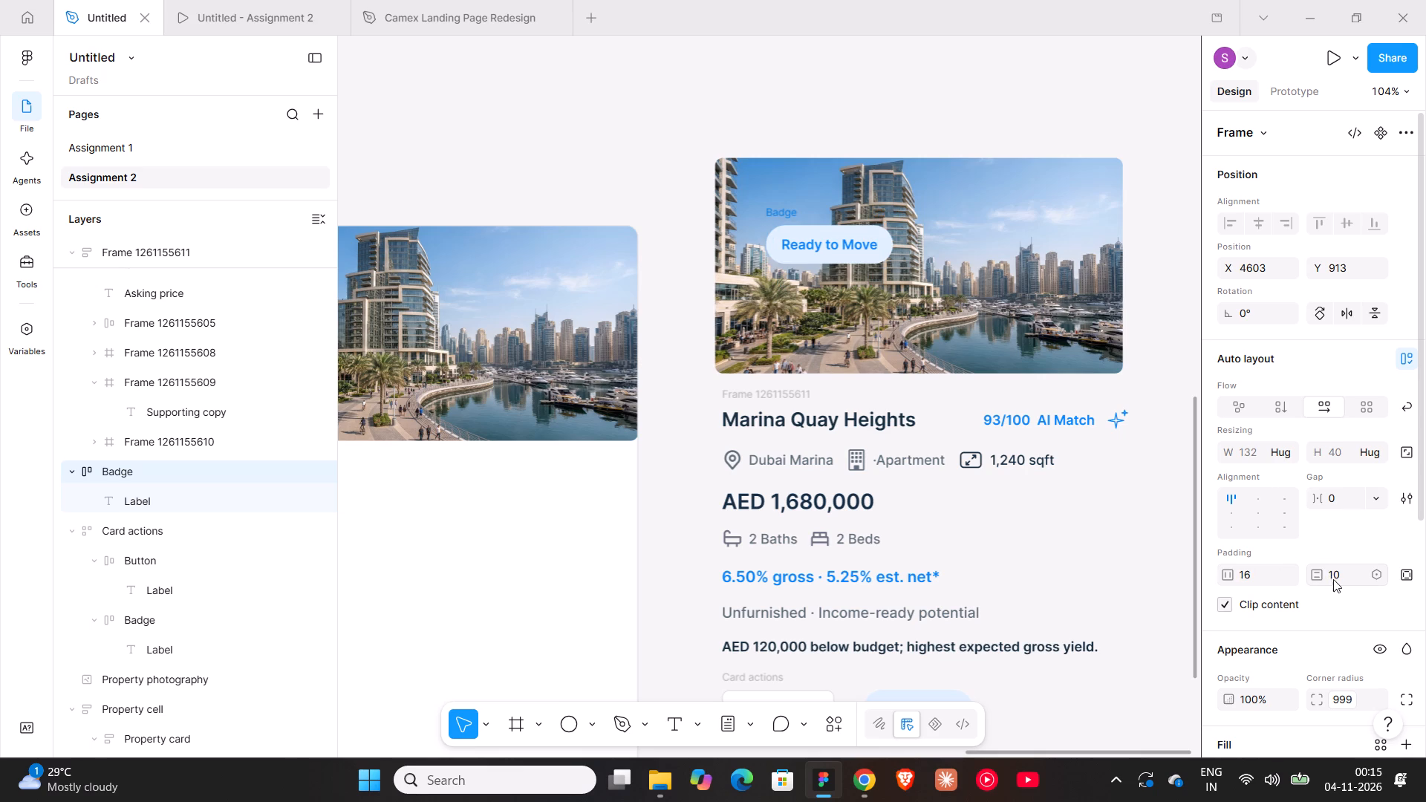
{"action": "left_click", "coordinate": [1335, 579]}
{"action": "key", "text": "8"}
{"action": "key", "text": "Return"}
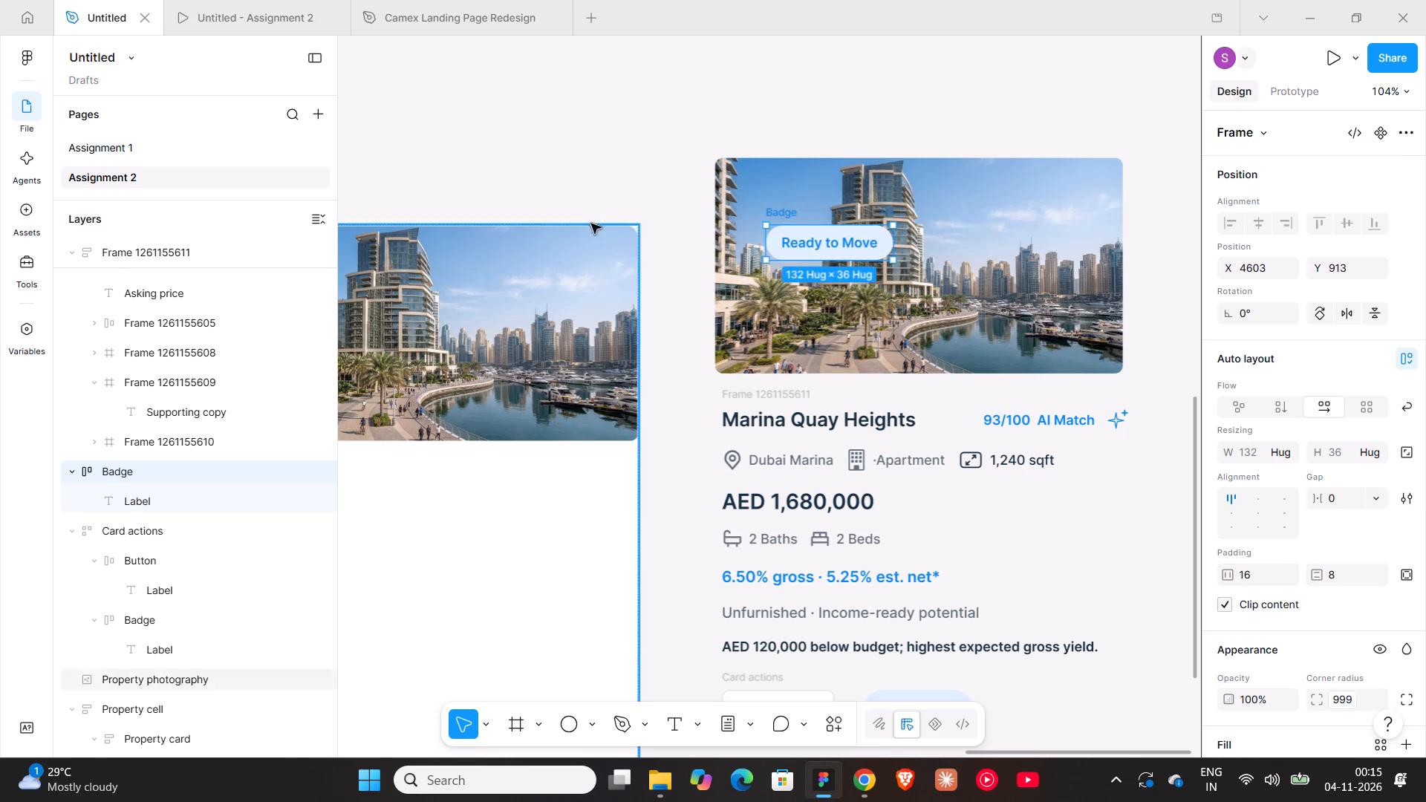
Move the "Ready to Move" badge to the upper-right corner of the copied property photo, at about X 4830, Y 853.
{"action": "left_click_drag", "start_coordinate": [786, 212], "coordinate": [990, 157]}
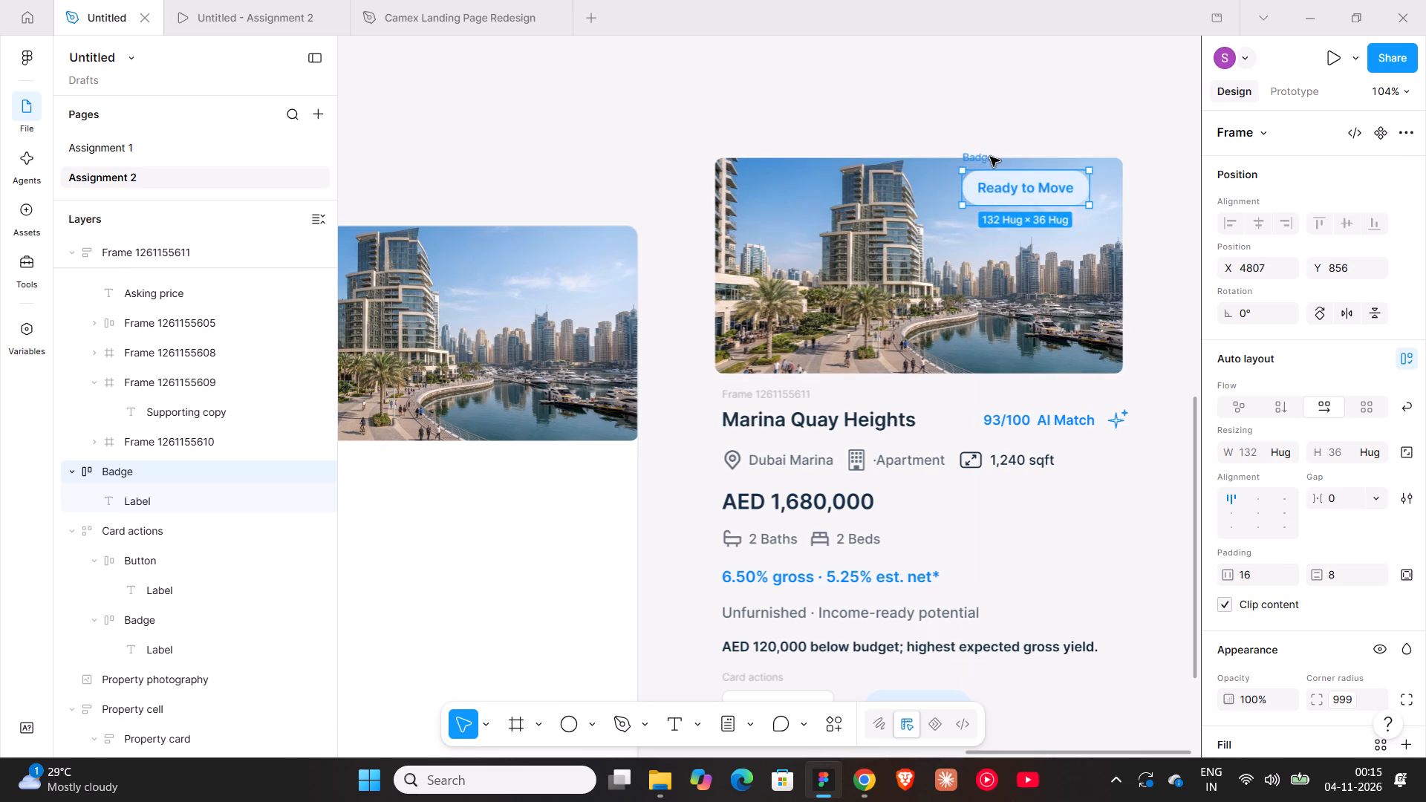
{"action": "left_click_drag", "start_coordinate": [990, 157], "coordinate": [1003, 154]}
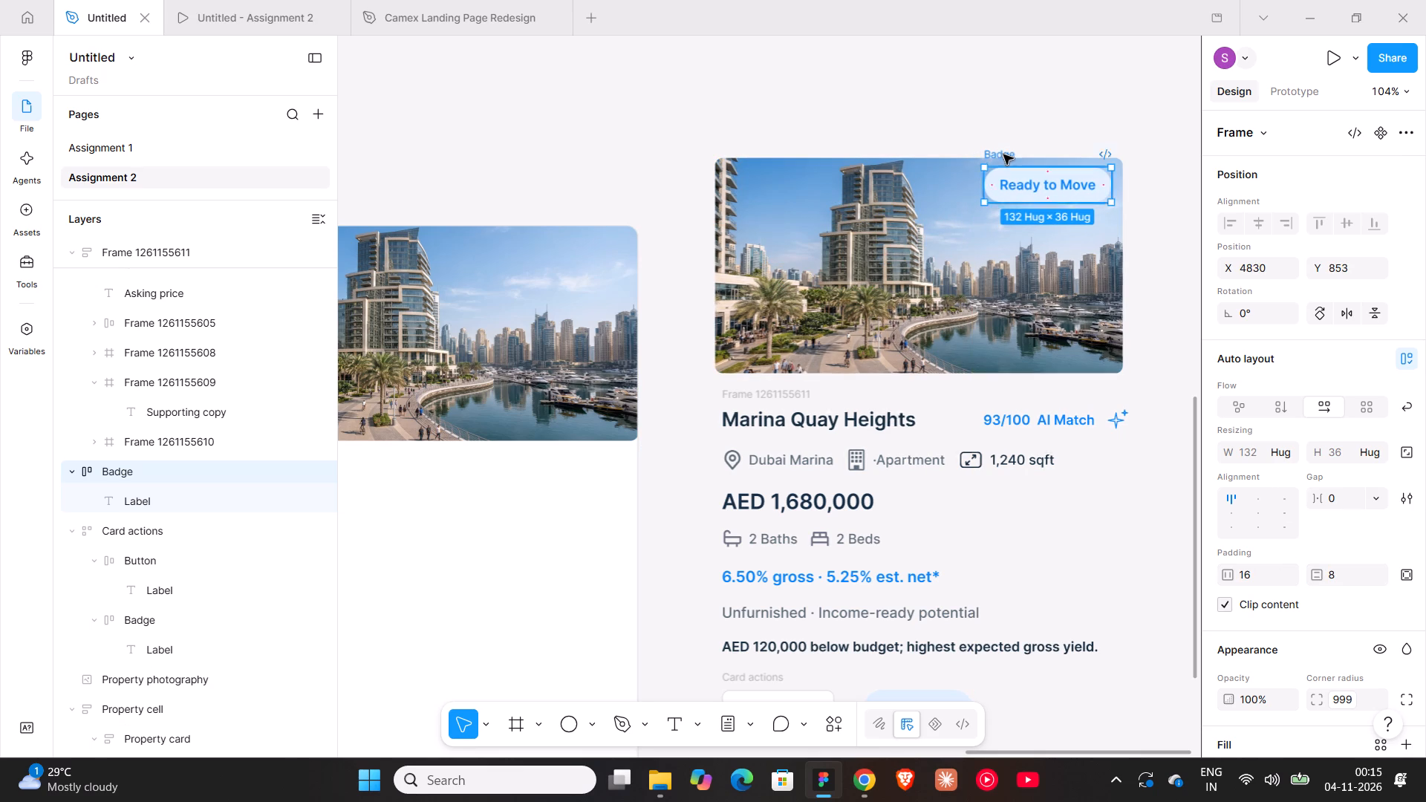
Wrap the copied property photo in its own frame.
{"action": "left_click", "coordinate": [857, 225]}
{"action": "right_click", "coordinate": [857, 225]}
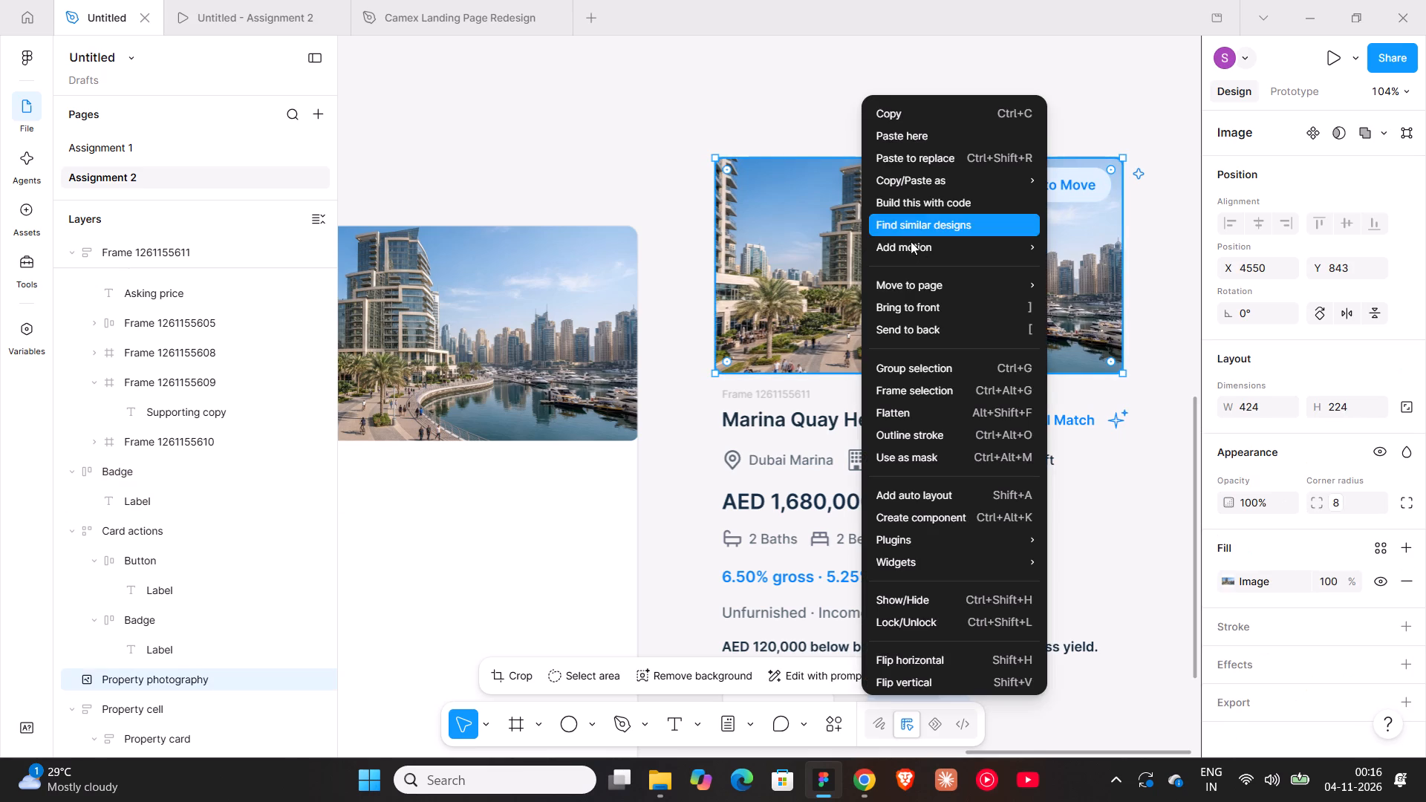
{"action": "left_click", "coordinate": [923, 390]}
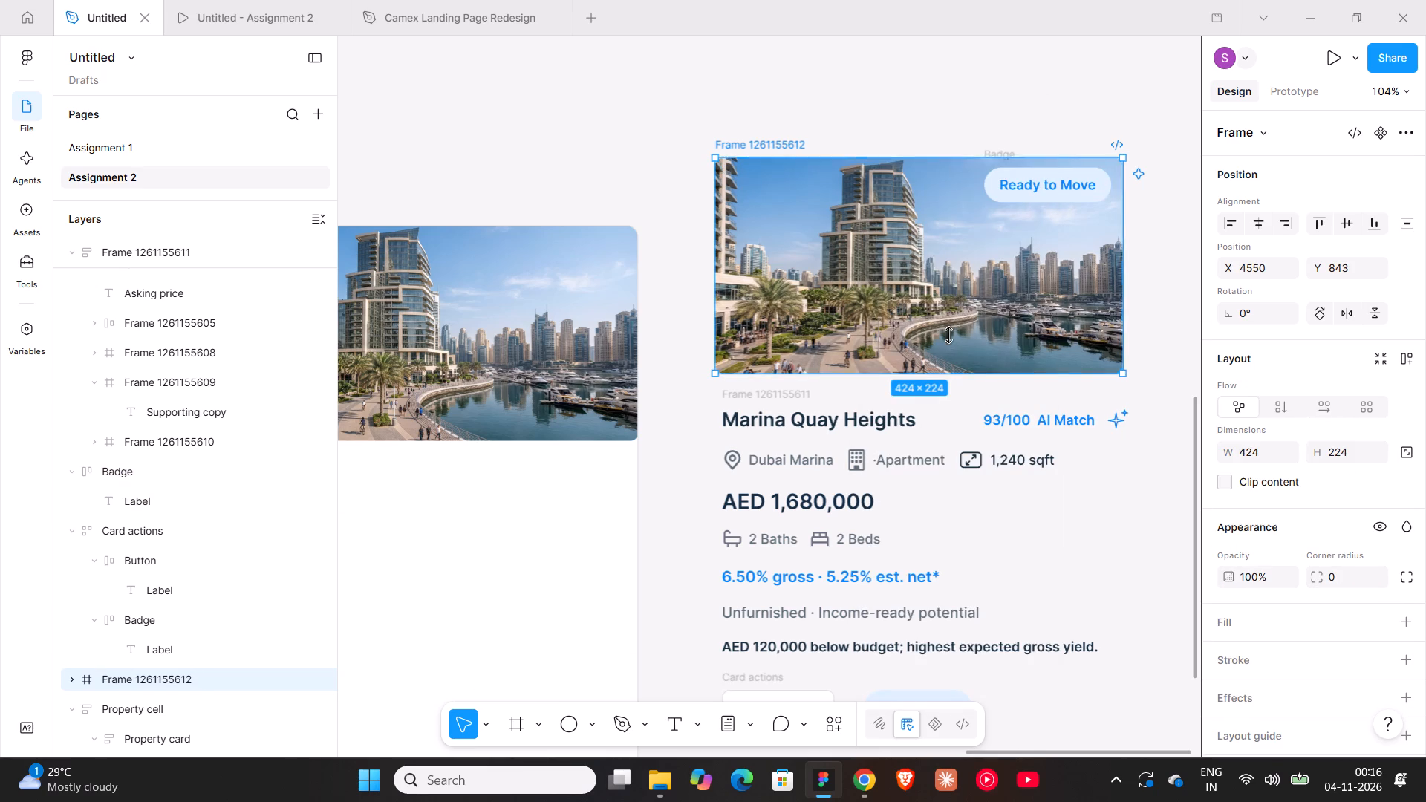
Nest the "Ready to Move" badge inside the photo's frame, near the photo's upper-right corner at about X 280.
{"action": "left_click", "coordinate": [1008, 166]}
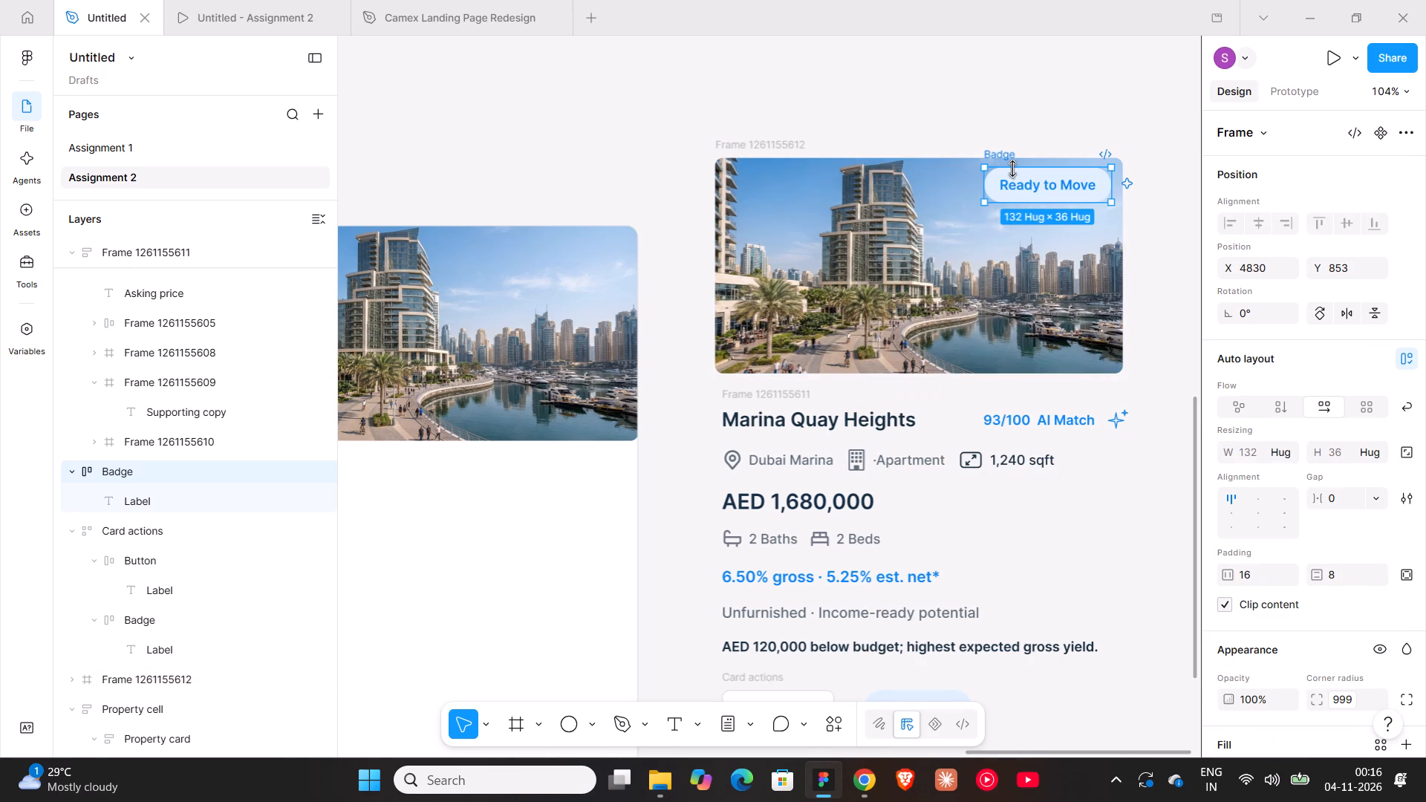
{"action": "left_click_drag", "start_coordinate": [1016, 173], "coordinate": [1030, 78]}
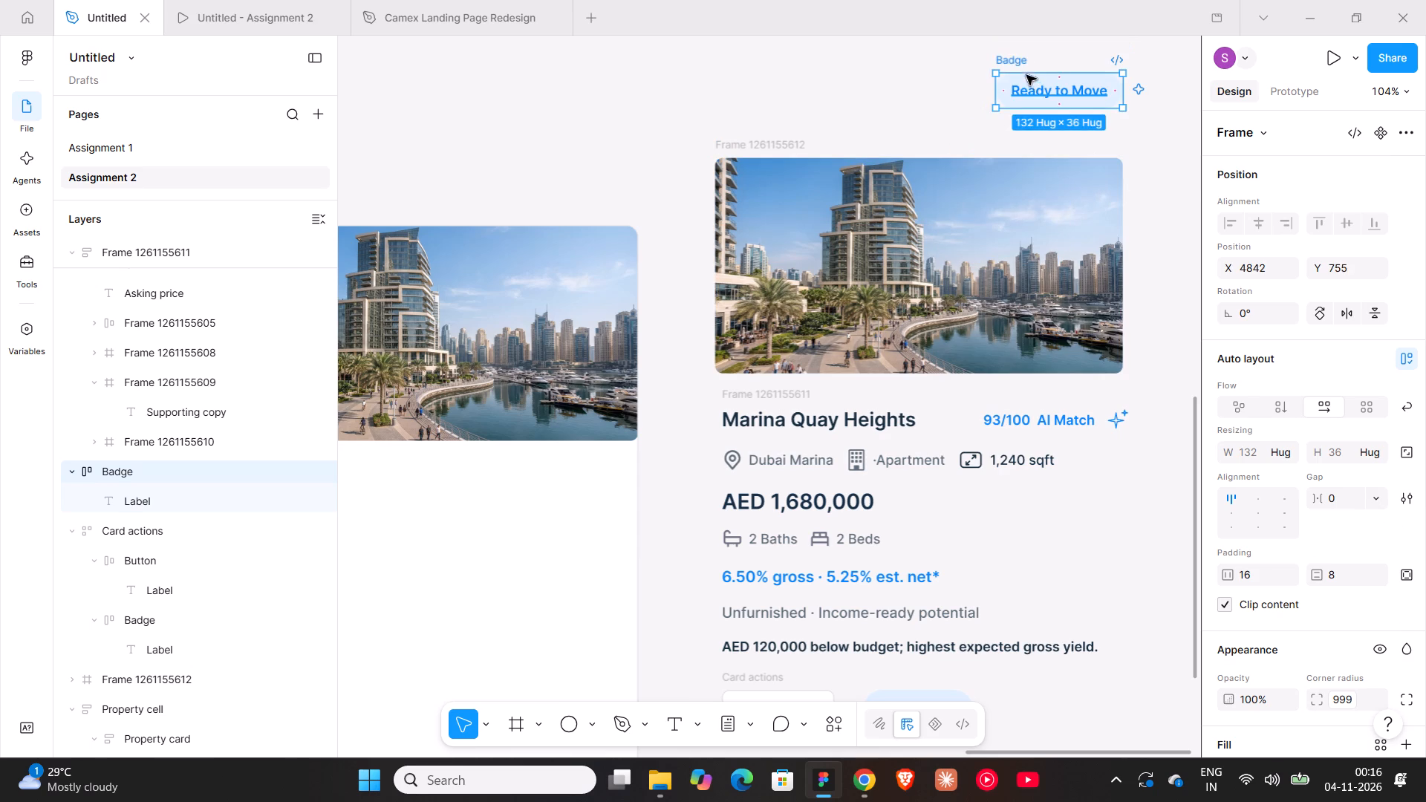
{"action": "left_click", "coordinate": [1018, 47]}
{"action": "left_click", "coordinate": [1045, 54]}
{"action": "left_click", "coordinate": [1021, 56]}
{"action": "left_click_drag", "start_coordinate": [1020, 58], "coordinate": [992, 203]}
{"action": "left_click", "coordinate": [992, 204]}
{"action": "left_click_drag", "start_coordinate": [1036, 84], "coordinate": [1012, 186]}
{"action": "key", "text": "ctrl+z"}
{"action": "left_click", "coordinate": [1155, 99]}
{"action": "left_click", "coordinate": [1124, 96]}
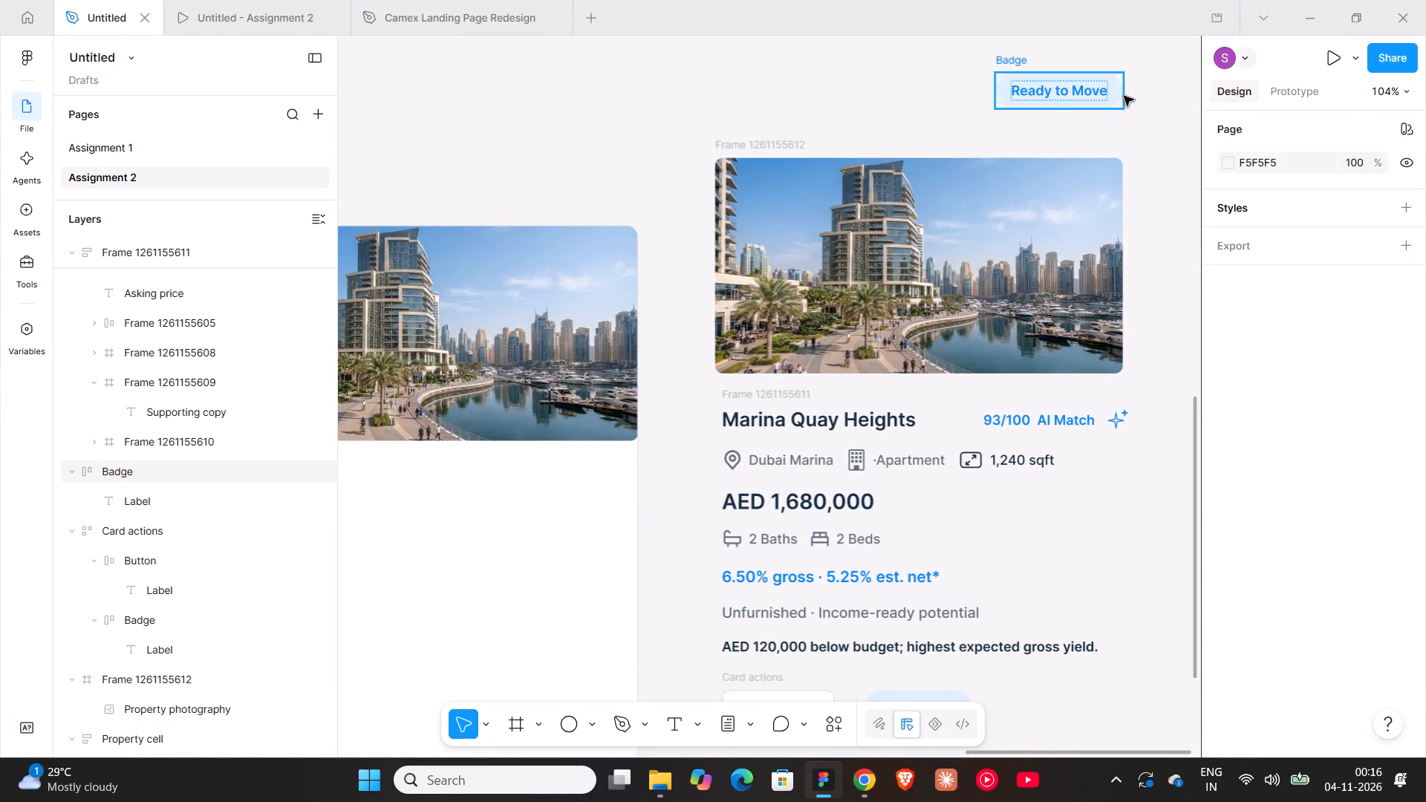
{"action": "left_click_drag", "start_coordinate": [1114, 88], "coordinate": [1074, 224]}
{"action": "left_click_drag", "start_coordinate": [1062, 218], "coordinate": [1090, 180]}
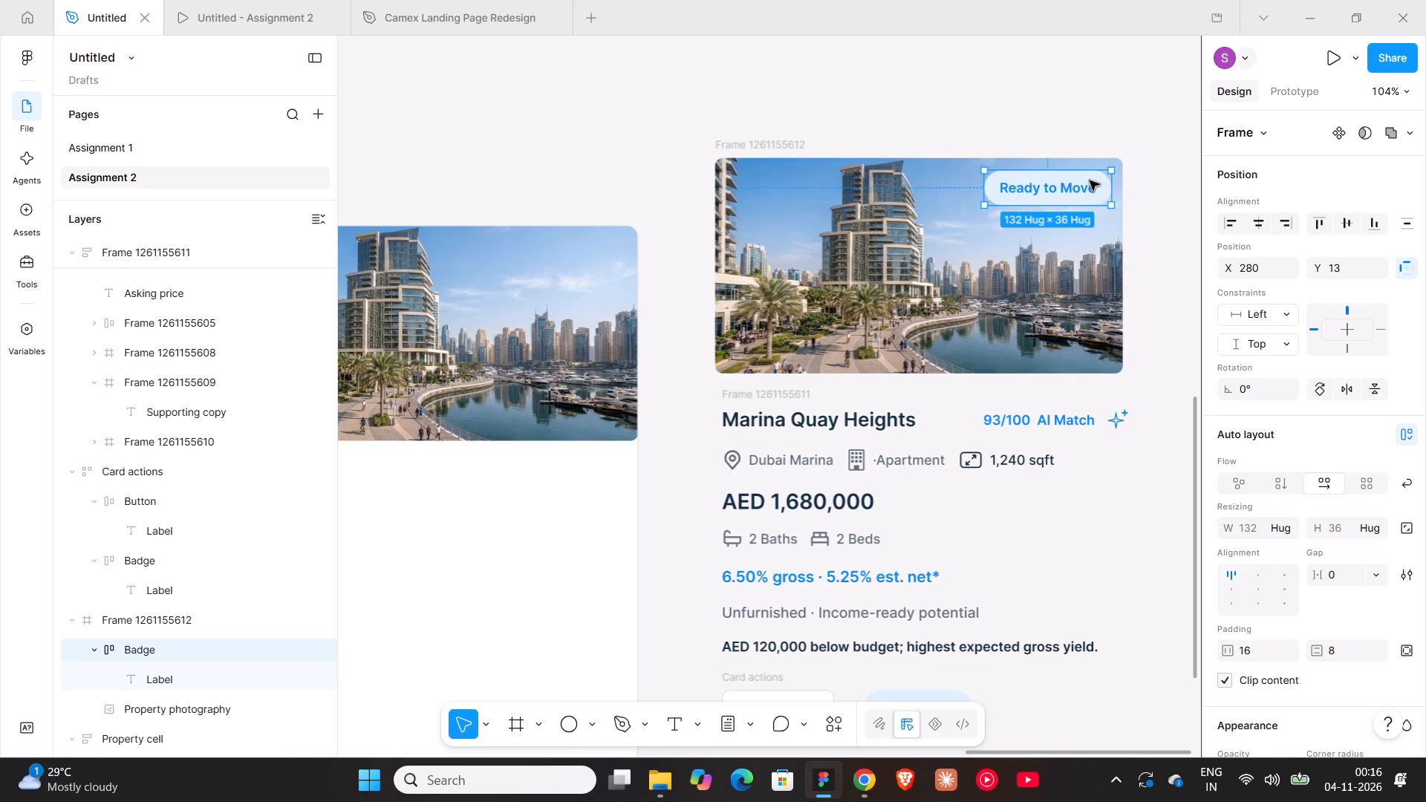
{"action": "left_click_drag", "start_coordinate": [1090, 180], "coordinate": [1090, 177]}
{"action": "left_click", "coordinate": [1071, 102]}
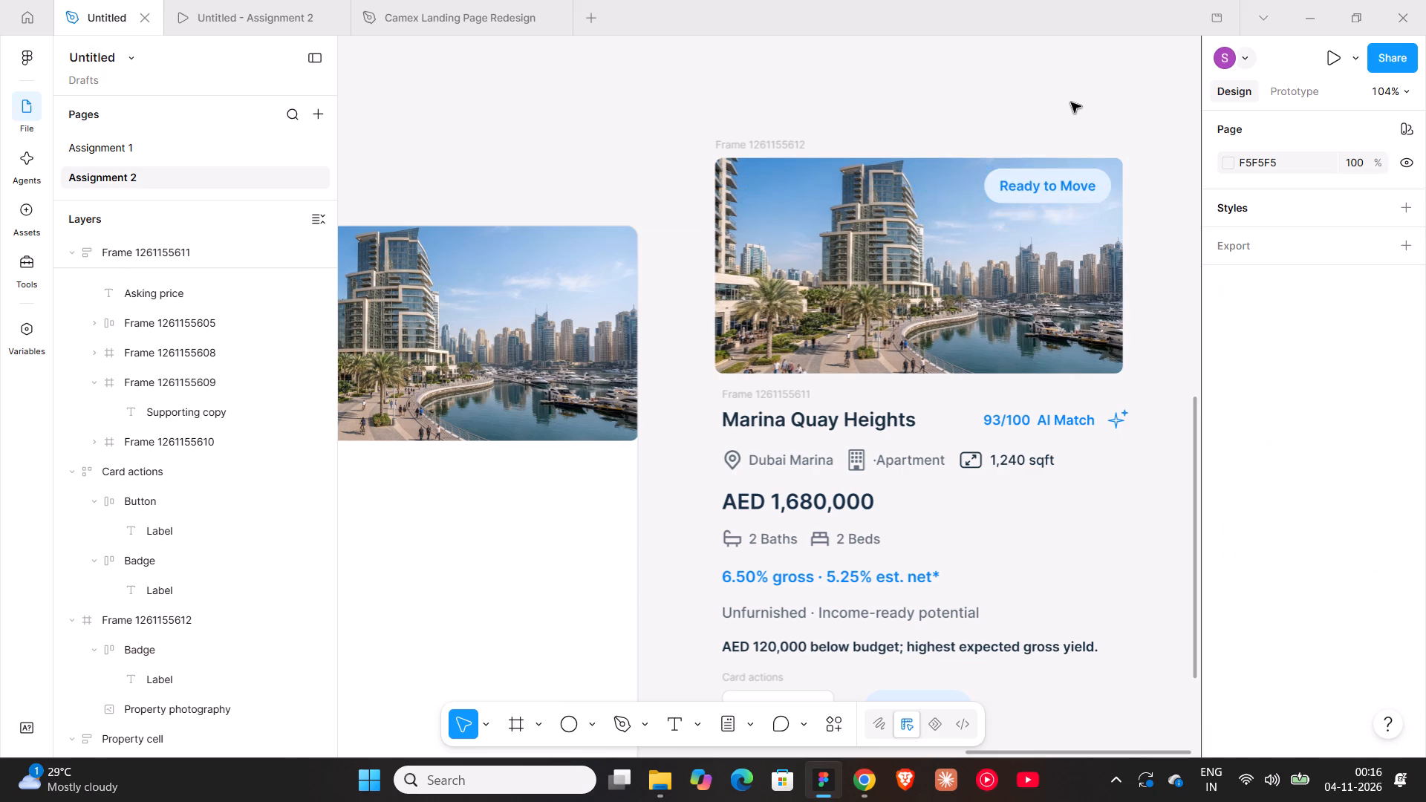
Combine the photo frame, property details and Card actions row into one vertical auto layout frame.
{"action": "scroll", "coordinate": [1071, 102], "scroll_direction": "down", "scroll_amount": 6, "text": "ctrl"}
{"action": "scroll", "coordinate": [1071, 102], "scroll_direction": "down", "scroll_amount": 3, "text": "shift"}
{"action": "scroll", "coordinate": [1041, 265], "scroll_direction": "up", "scroll_amount": 2}
{"action": "scroll", "coordinate": [1041, 265], "scroll_direction": "down", "scroll_amount": 3, "text": "shift"}
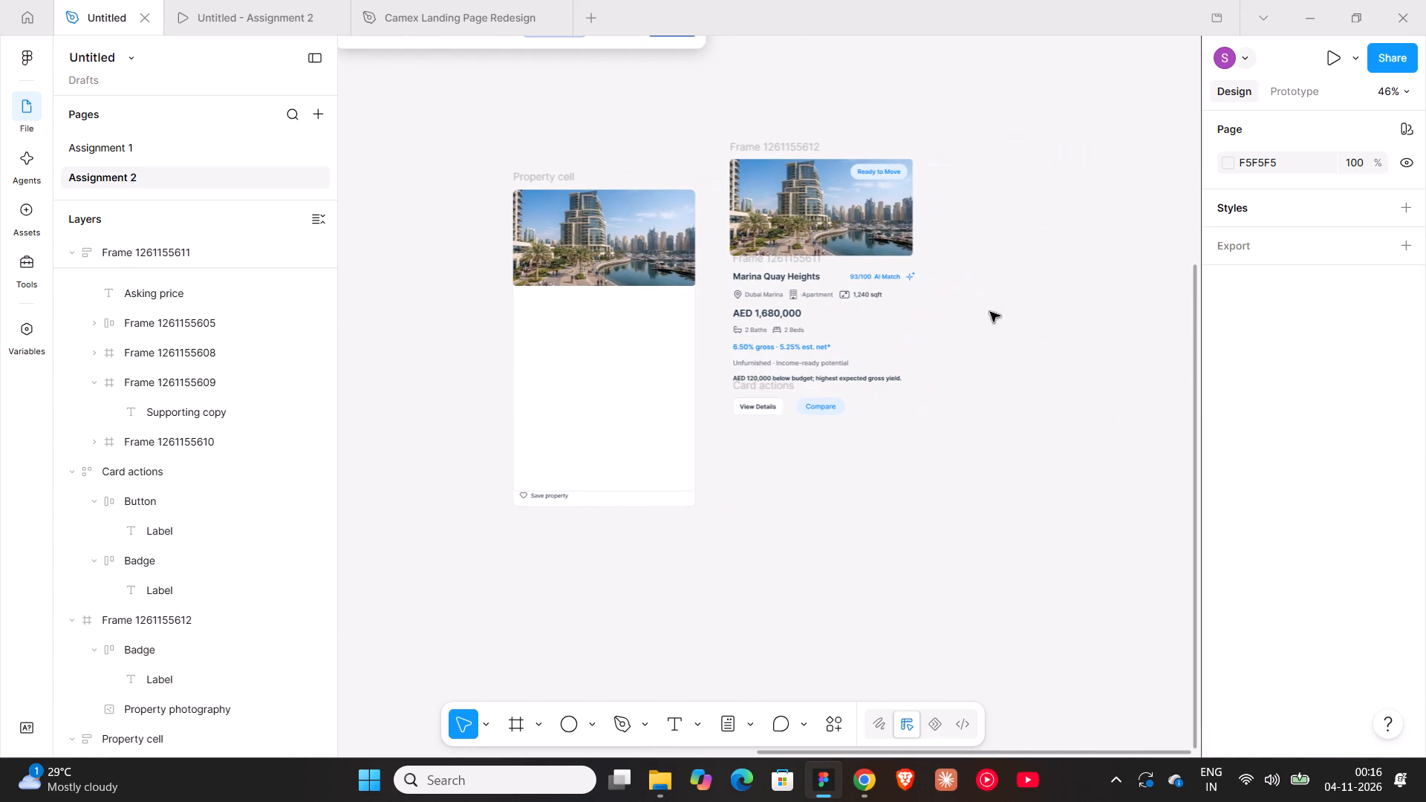
{"action": "left_click_drag", "start_coordinate": [714, 131], "coordinate": [983, 440]}
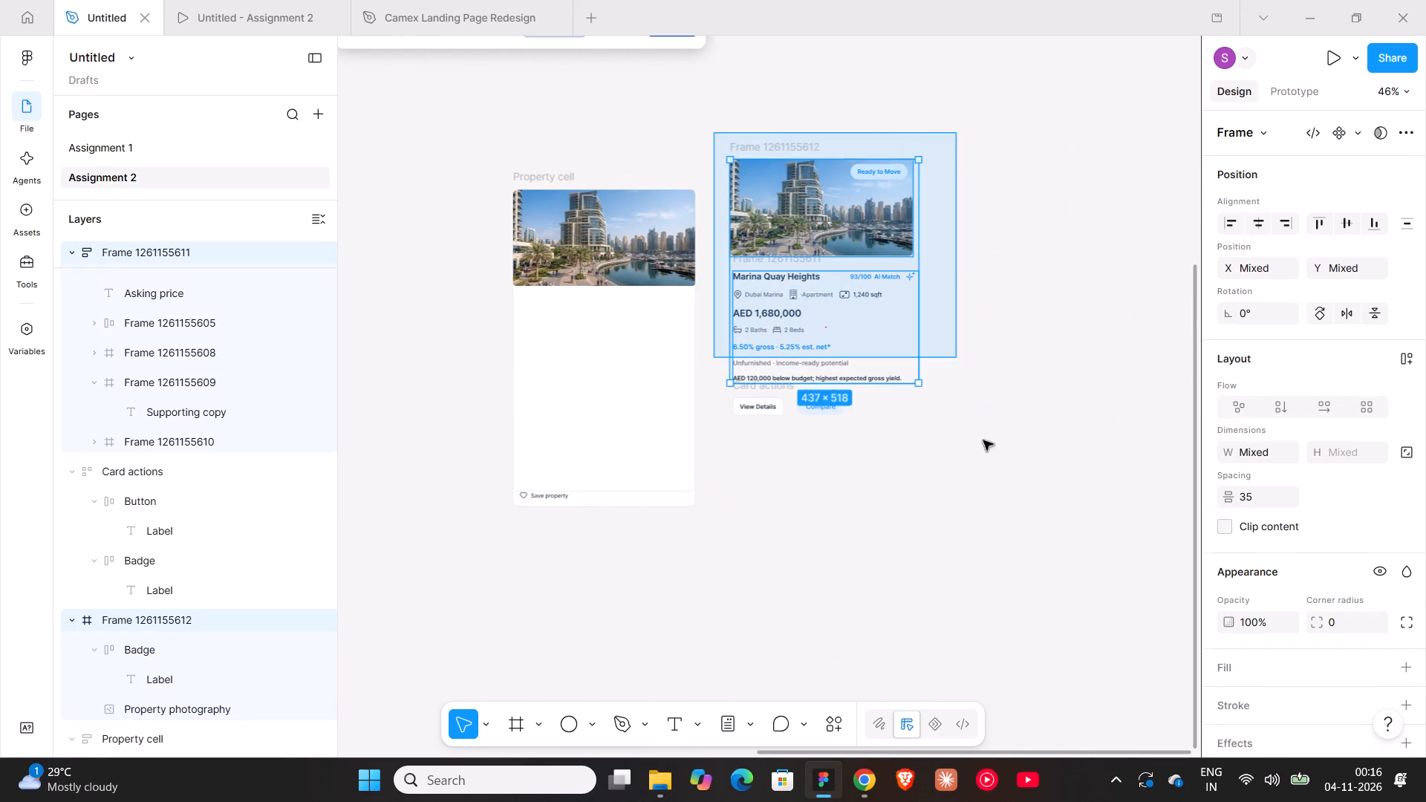
{"action": "left_click_drag", "start_coordinate": [983, 440], "coordinate": [999, 492]}
{"action": "key", "text": "shift+a"}
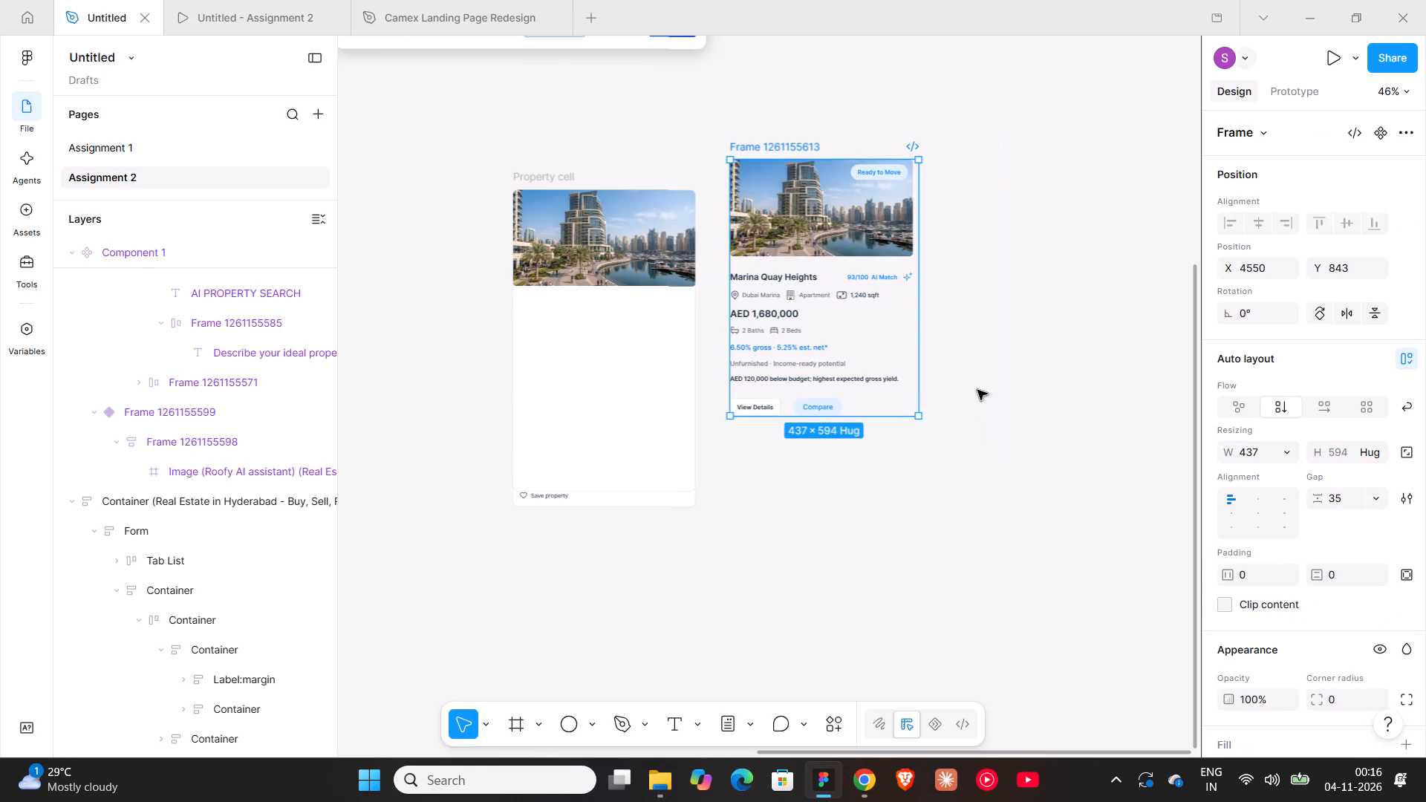
{"action": "key", "text": "ctrl+z"}
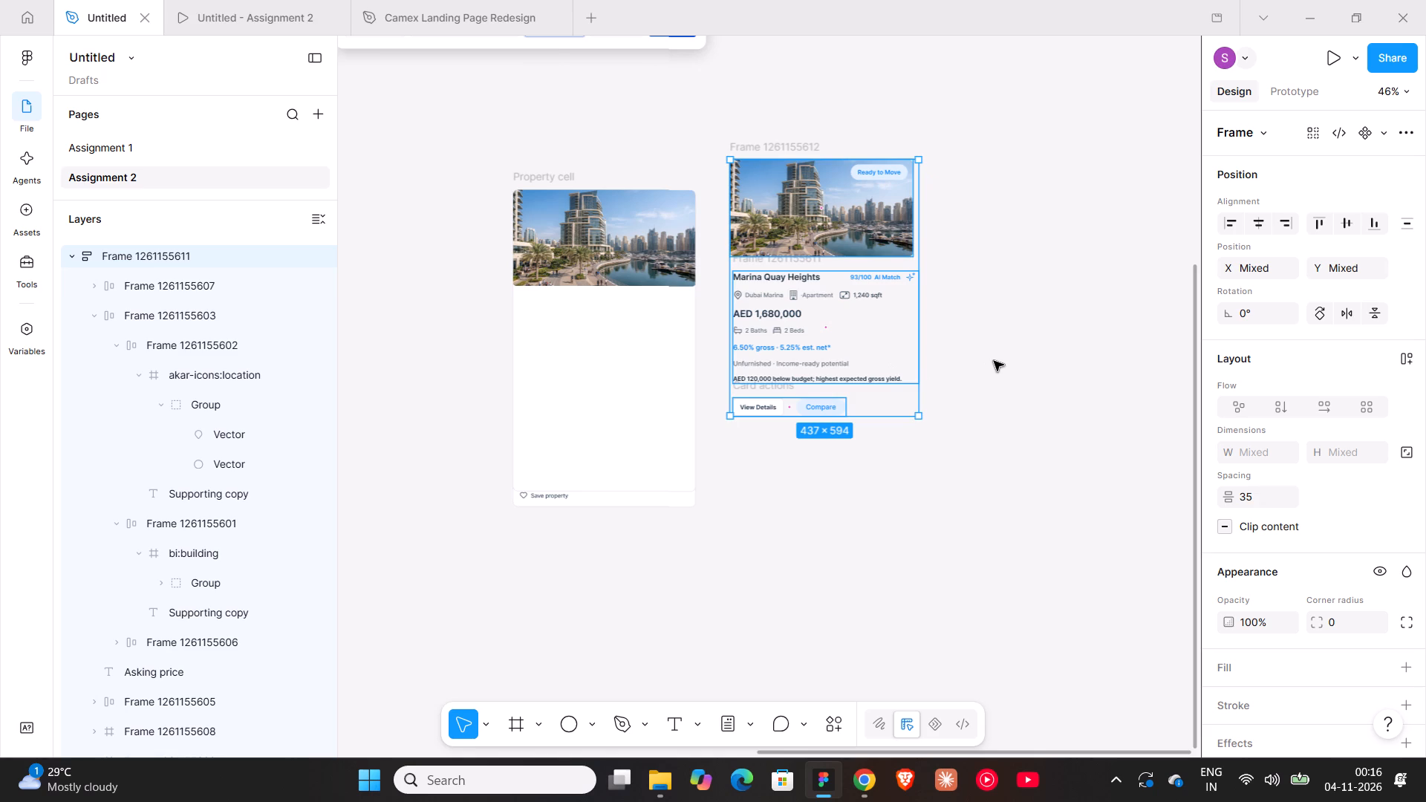
{"action": "key", "text": "shift+a"}
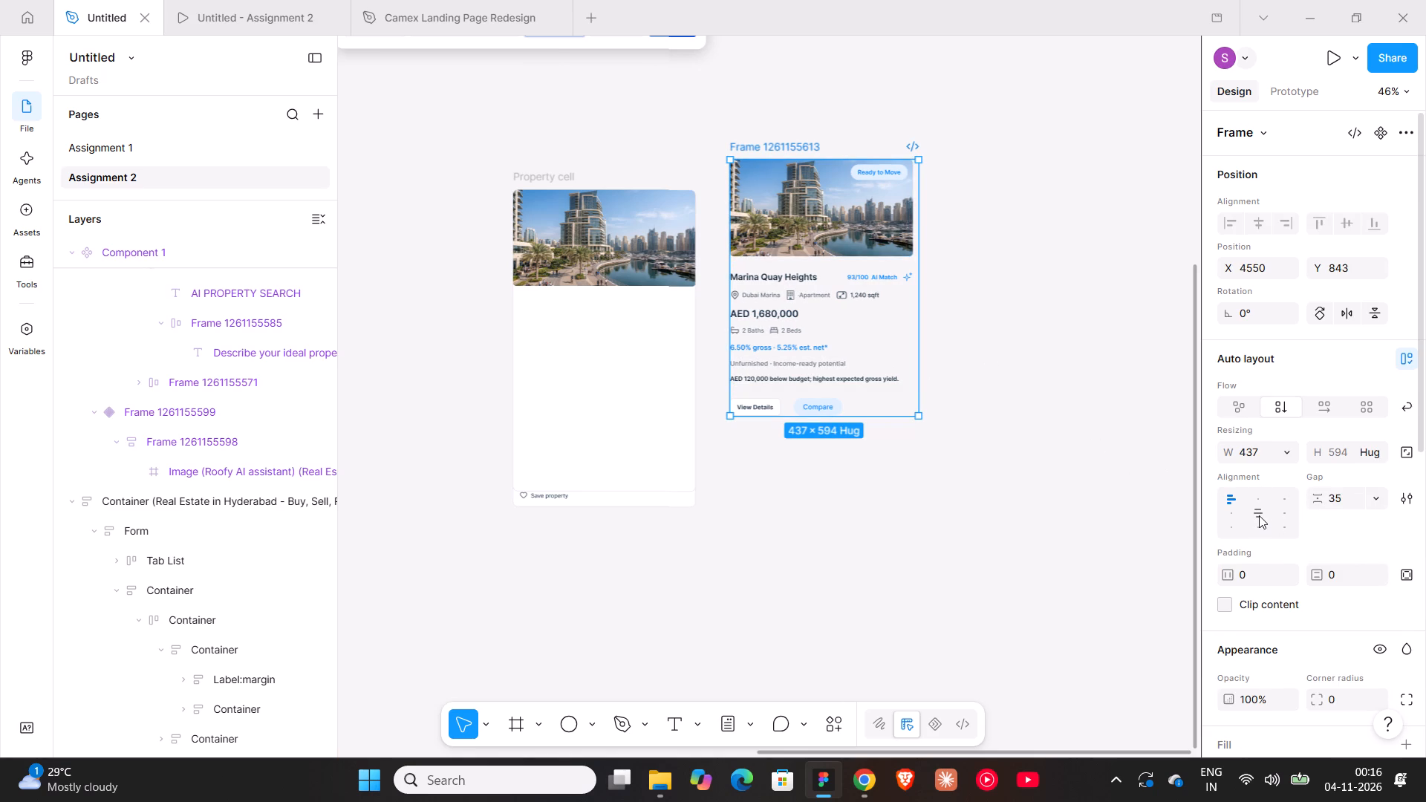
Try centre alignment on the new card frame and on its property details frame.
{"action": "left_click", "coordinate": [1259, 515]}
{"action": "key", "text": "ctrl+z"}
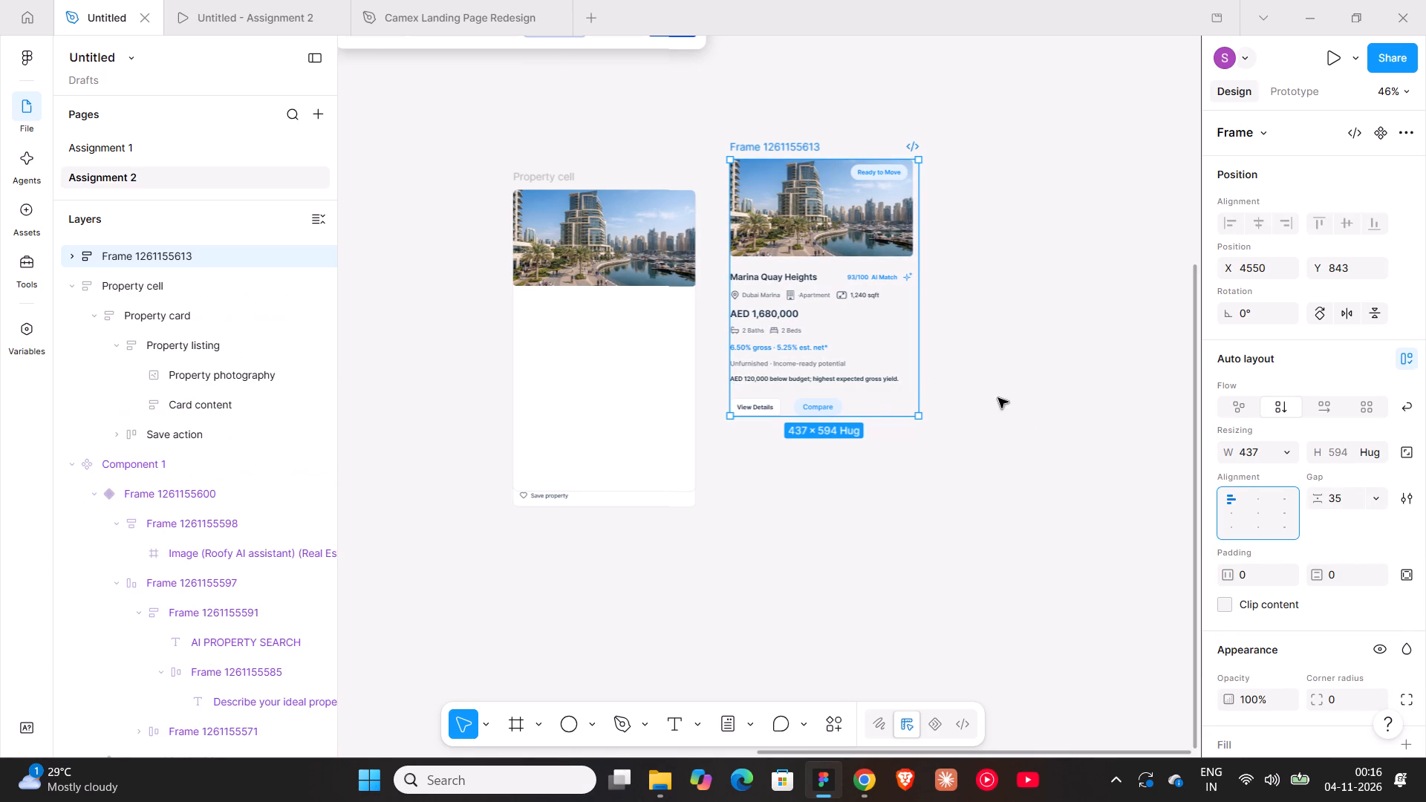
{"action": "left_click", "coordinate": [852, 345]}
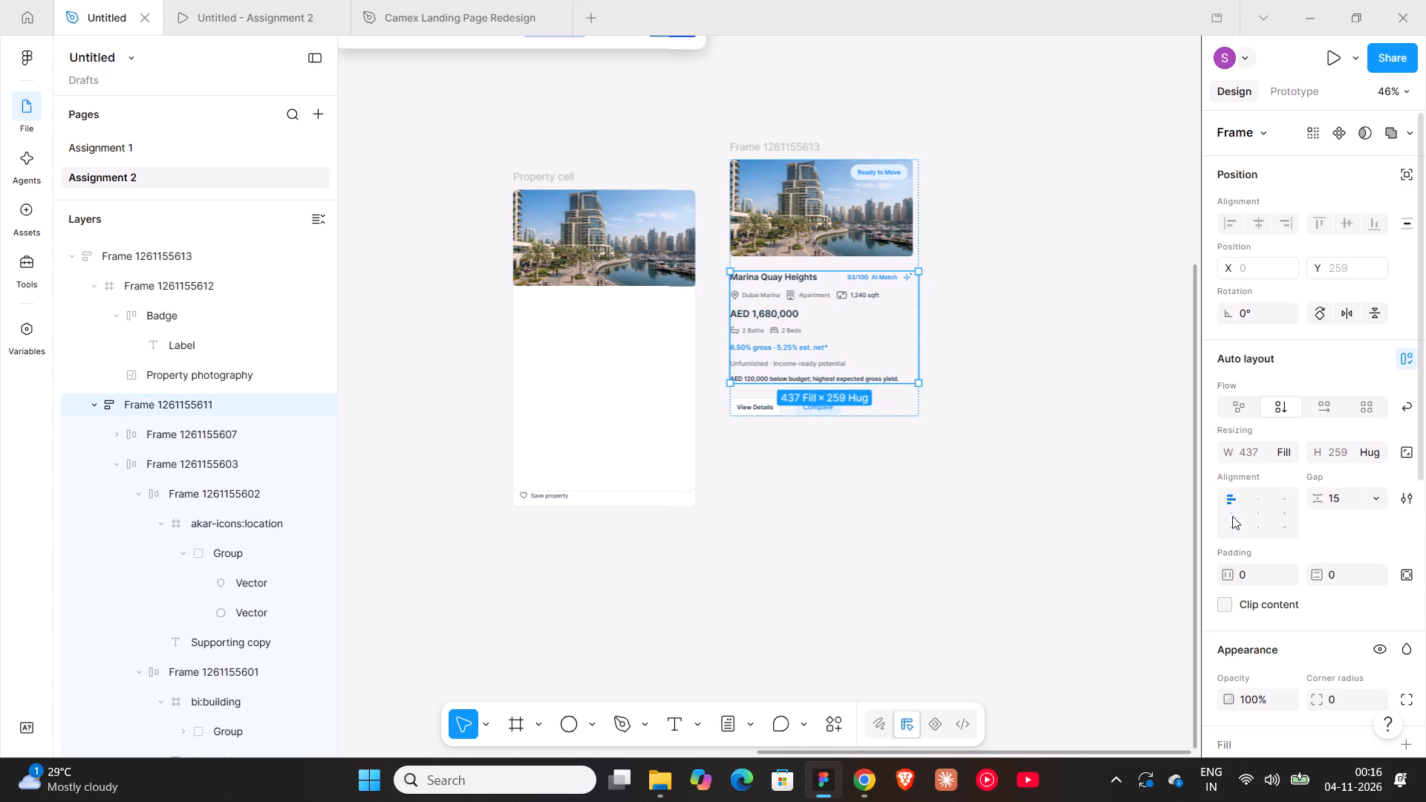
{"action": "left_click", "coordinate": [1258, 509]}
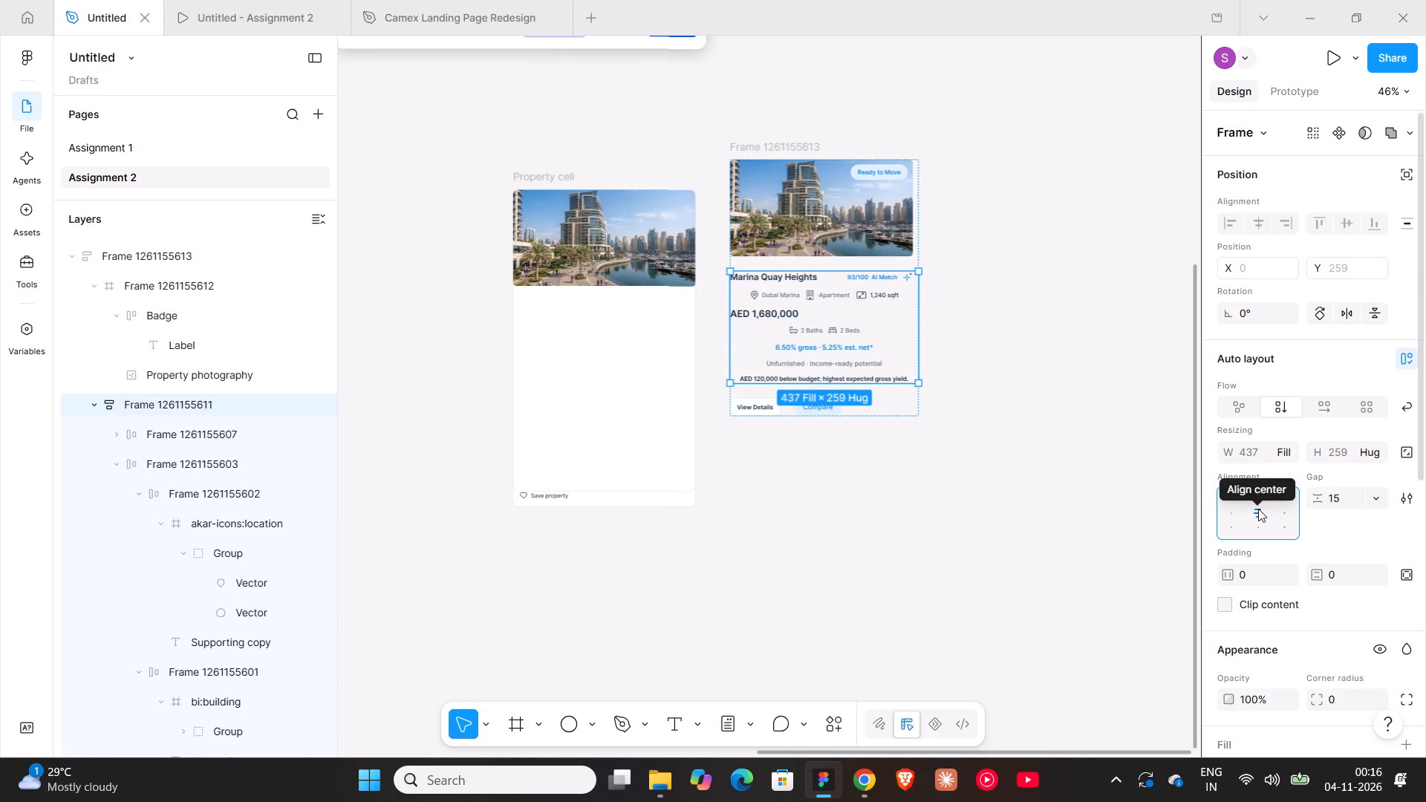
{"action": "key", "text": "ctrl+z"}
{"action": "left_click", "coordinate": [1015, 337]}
Widen the property photo and its frame to 437, matching the card frame's width.
{"action": "scroll", "coordinate": [977, 346], "scroll_direction": "up", "scroll_amount": 5}
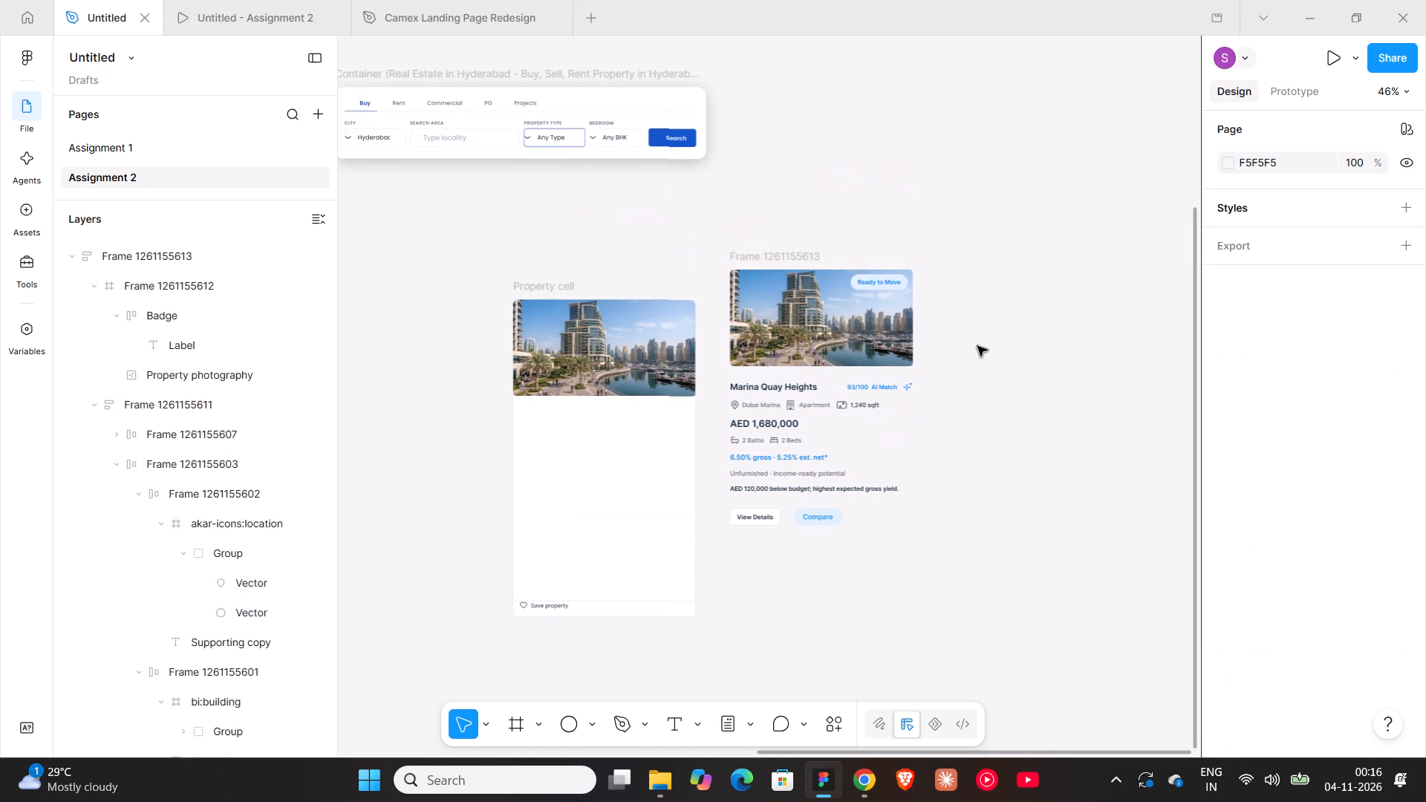
{"action": "left_click", "coordinate": [875, 311]}
{"action": "scroll", "coordinate": [930, 305], "scroll_direction": "up", "scroll_amount": 4, "text": "ctrl"}
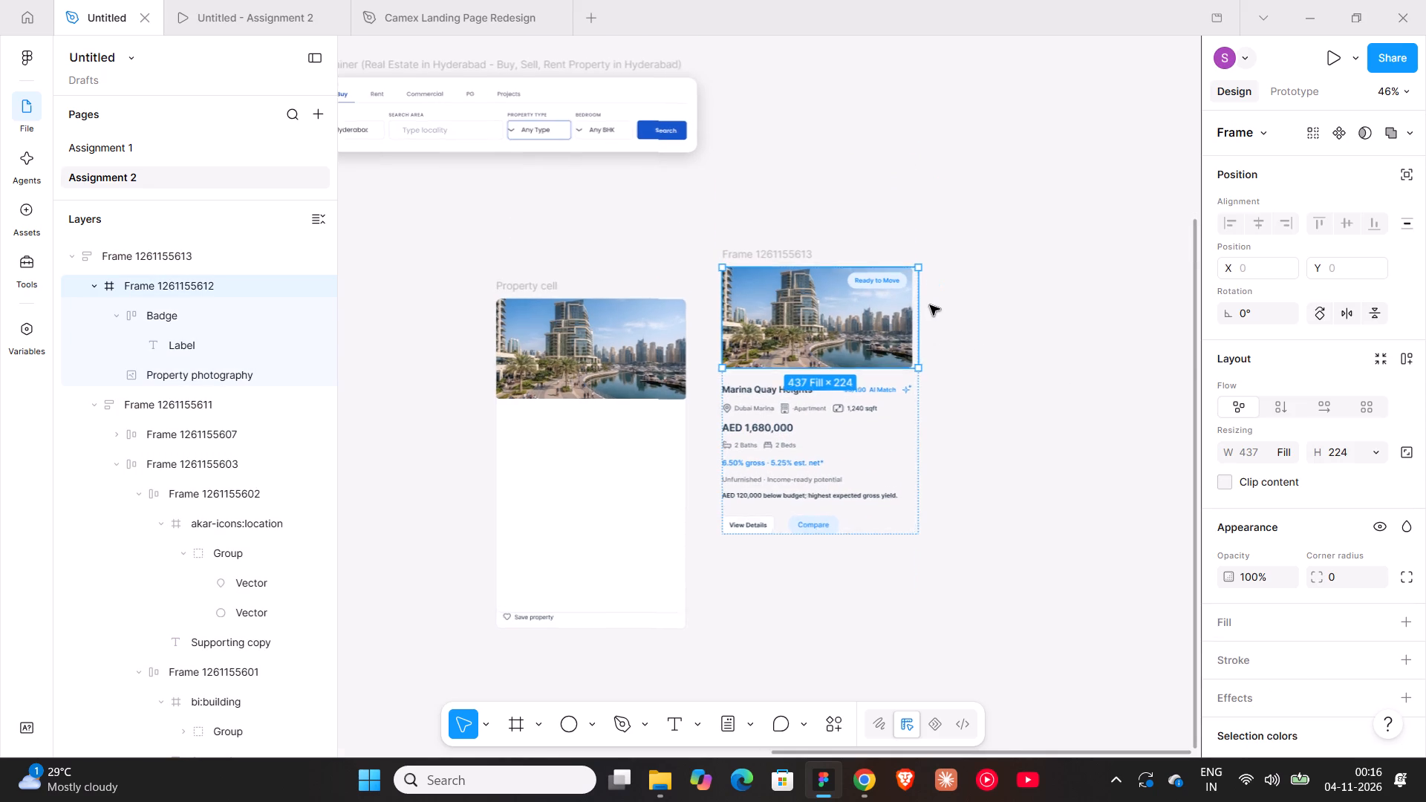
{"action": "scroll", "coordinate": [930, 305], "scroll_direction": "up", "scroll_amount": 4, "text": "ctrl"}
{"action": "left_click_drag", "start_coordinate": [896, 330], "coordinate": [882, 330]}
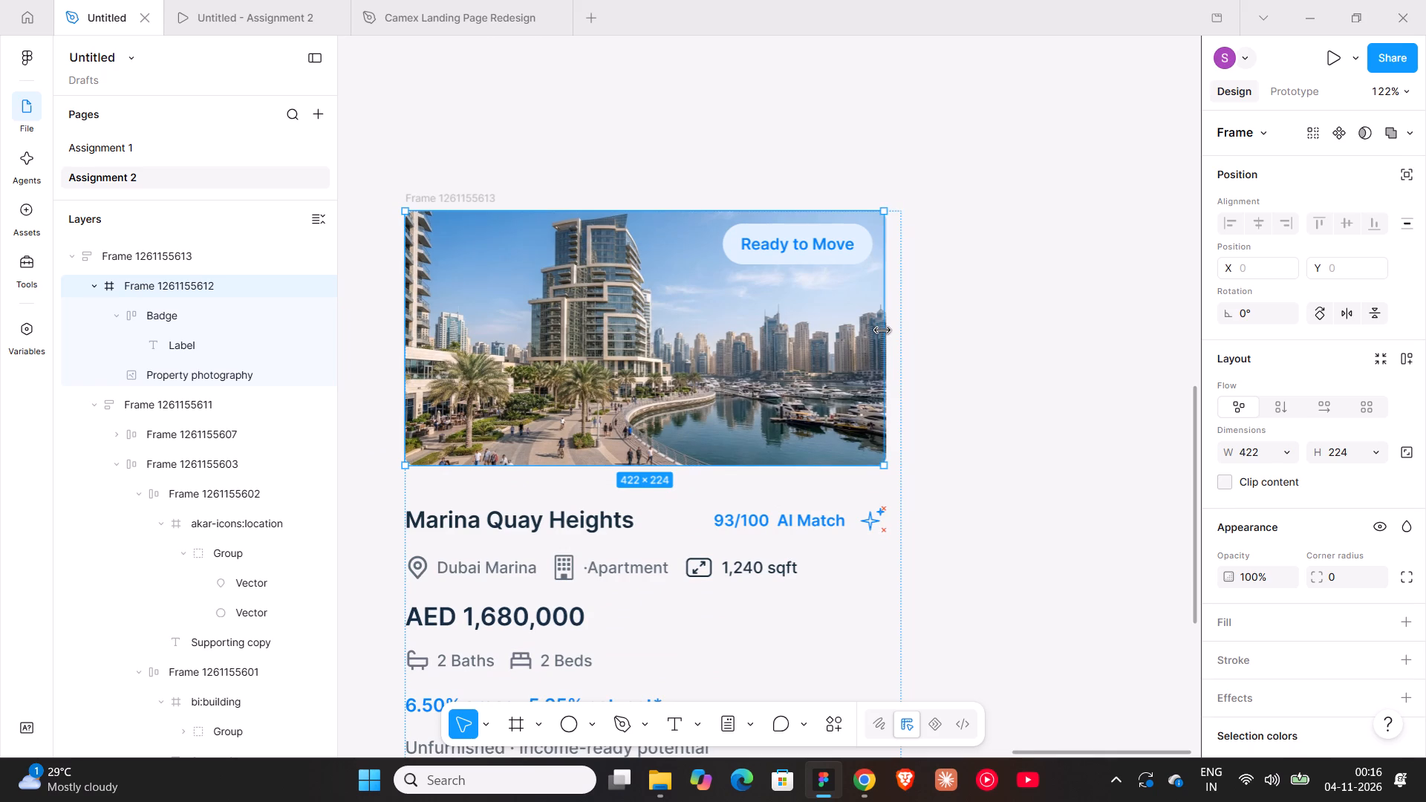
{"action": "left_click_drag", "start_coordinate": [882, 330], "coordinate": [902, 345]}
{"action": "double_click", "coordinate": [876, 323]}
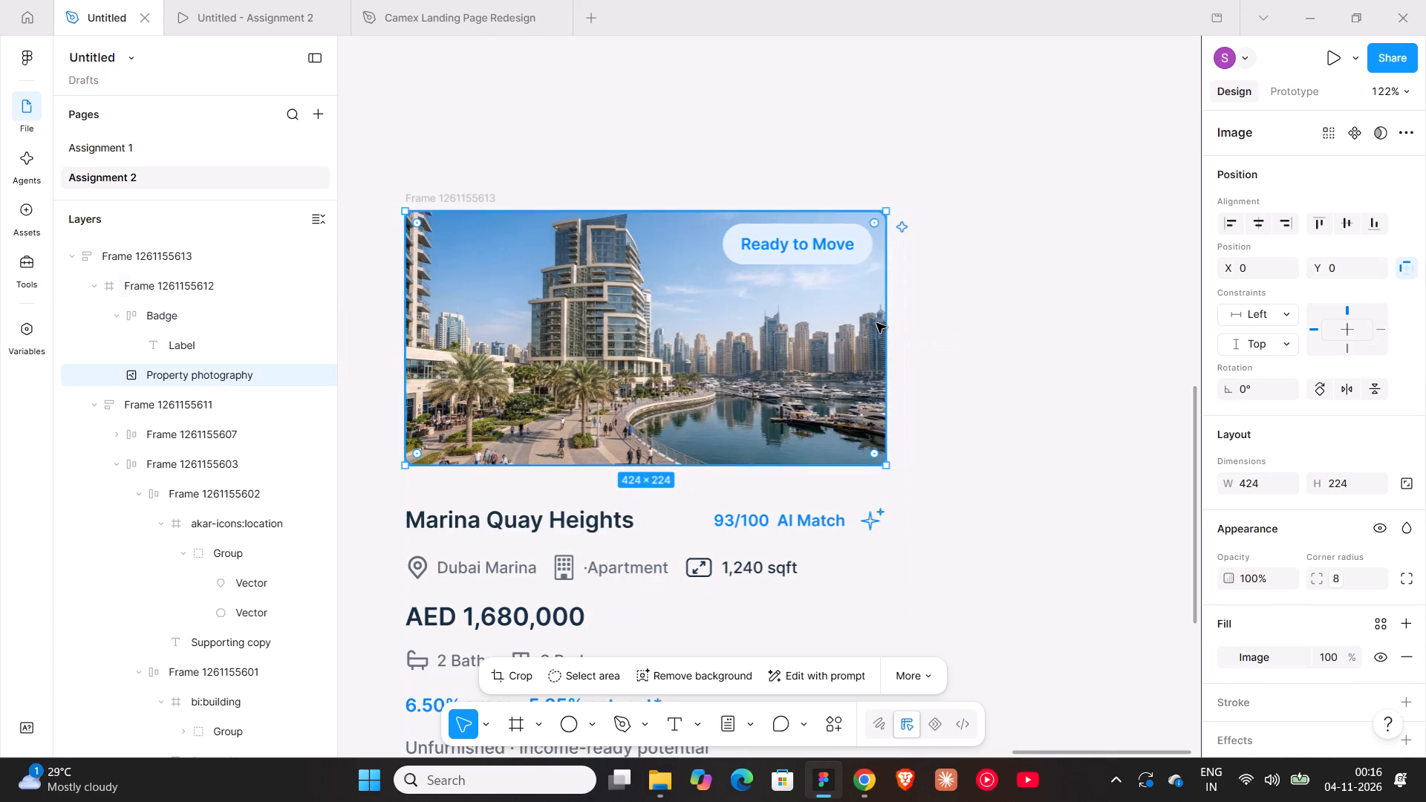
{"action": "left_click_drag", "start_coordinate": [889, 333], "coordinate": [900, 339]}
{"action": "left_click", "coordinate": [946, 309]}
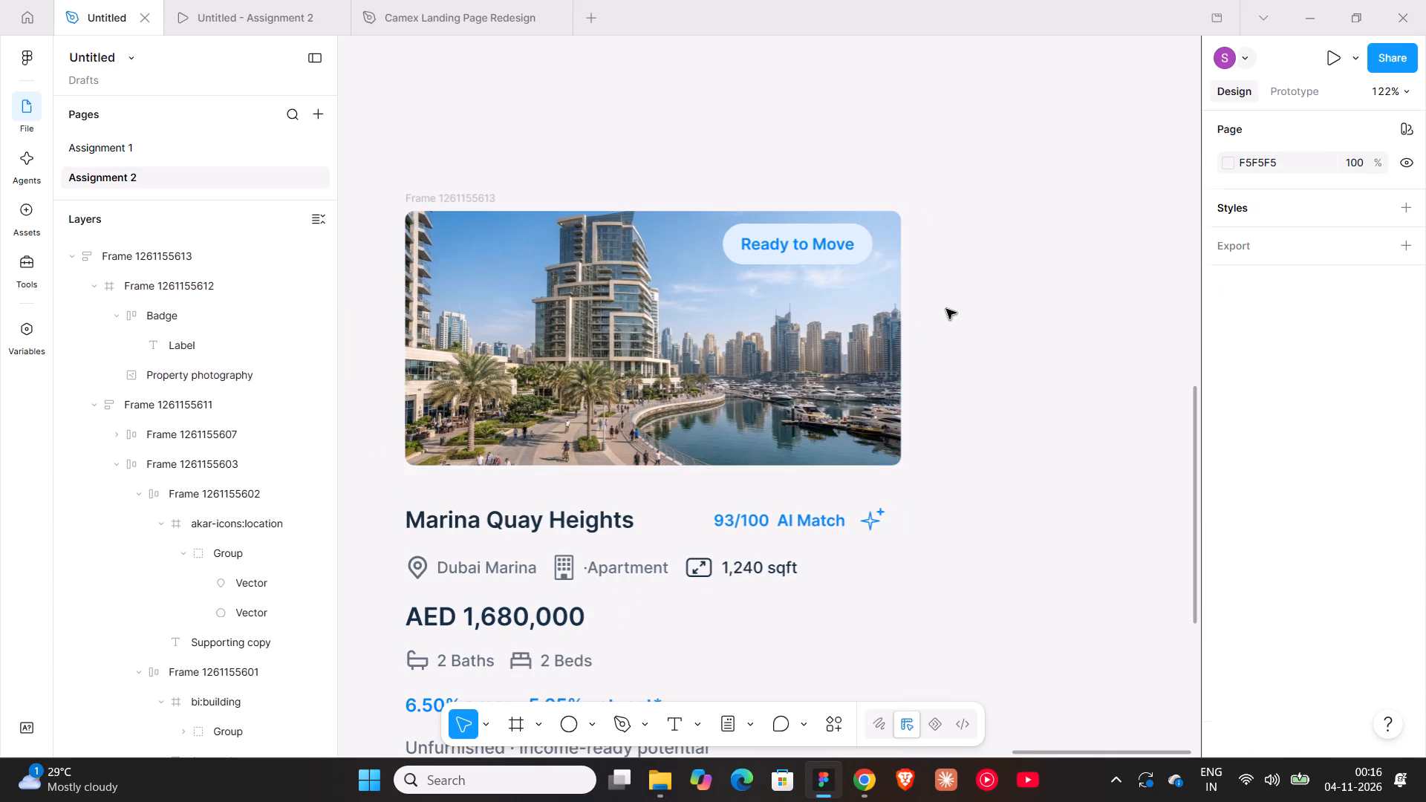
Move the "Ready to Move" badge further into the widened photo's upper-right corner, at about Y 8.
{"action": "double_click", "coordinate": [859, 246]}
{"action": "left_click_drag", "start_coordinate": [836, 244], "coordinate": [861, 241]}
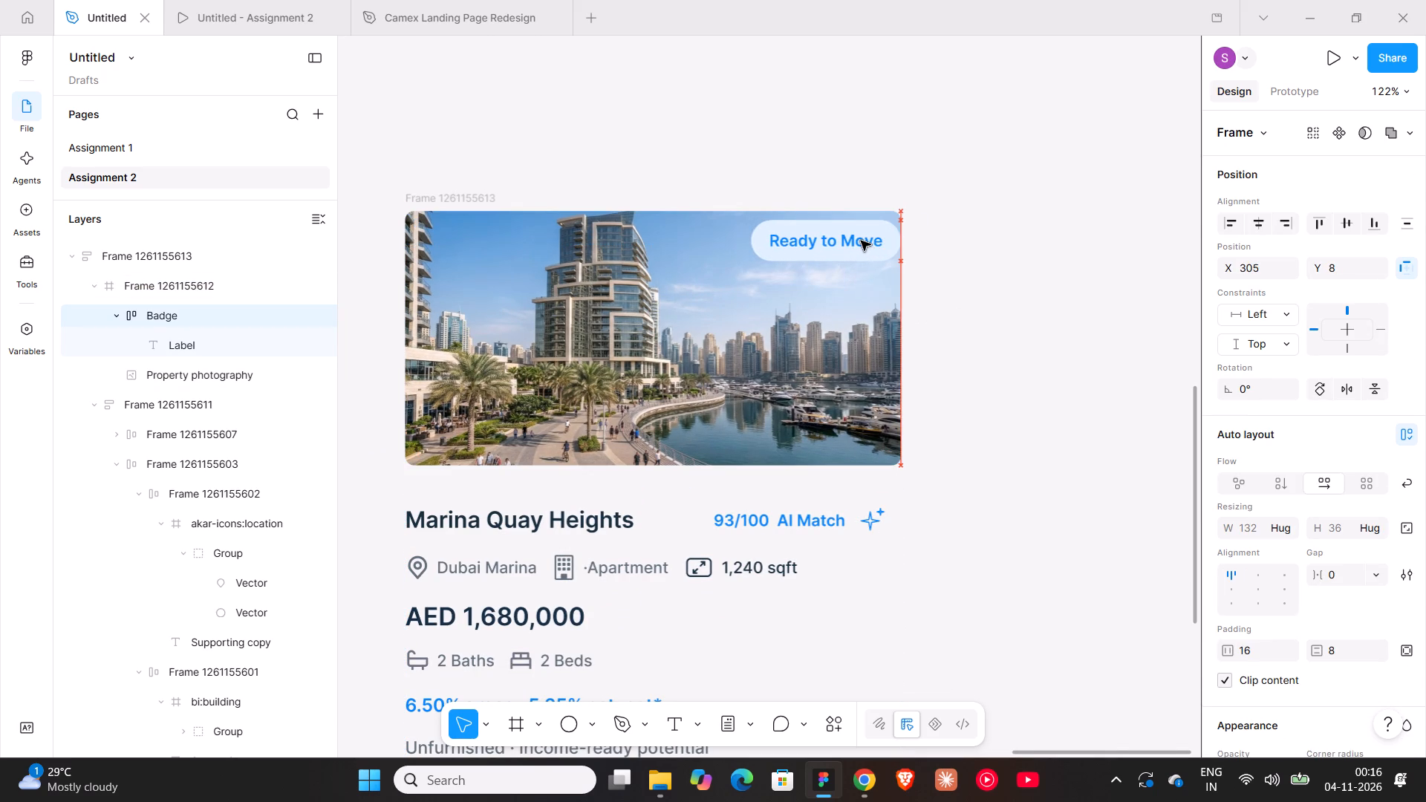
{"action": "left_click_drag", "start_coordinate": [861, 241], "coordinate": [856, 241]}
Set the card frame's width to hug its contents.
{"action": "scroll", "coordinate": [934, 241], "scroll_direction": "down", "scroll_amount": 6, "text": "ctrl"}
{"action": "left_click", "coordinate": [772, 215]}
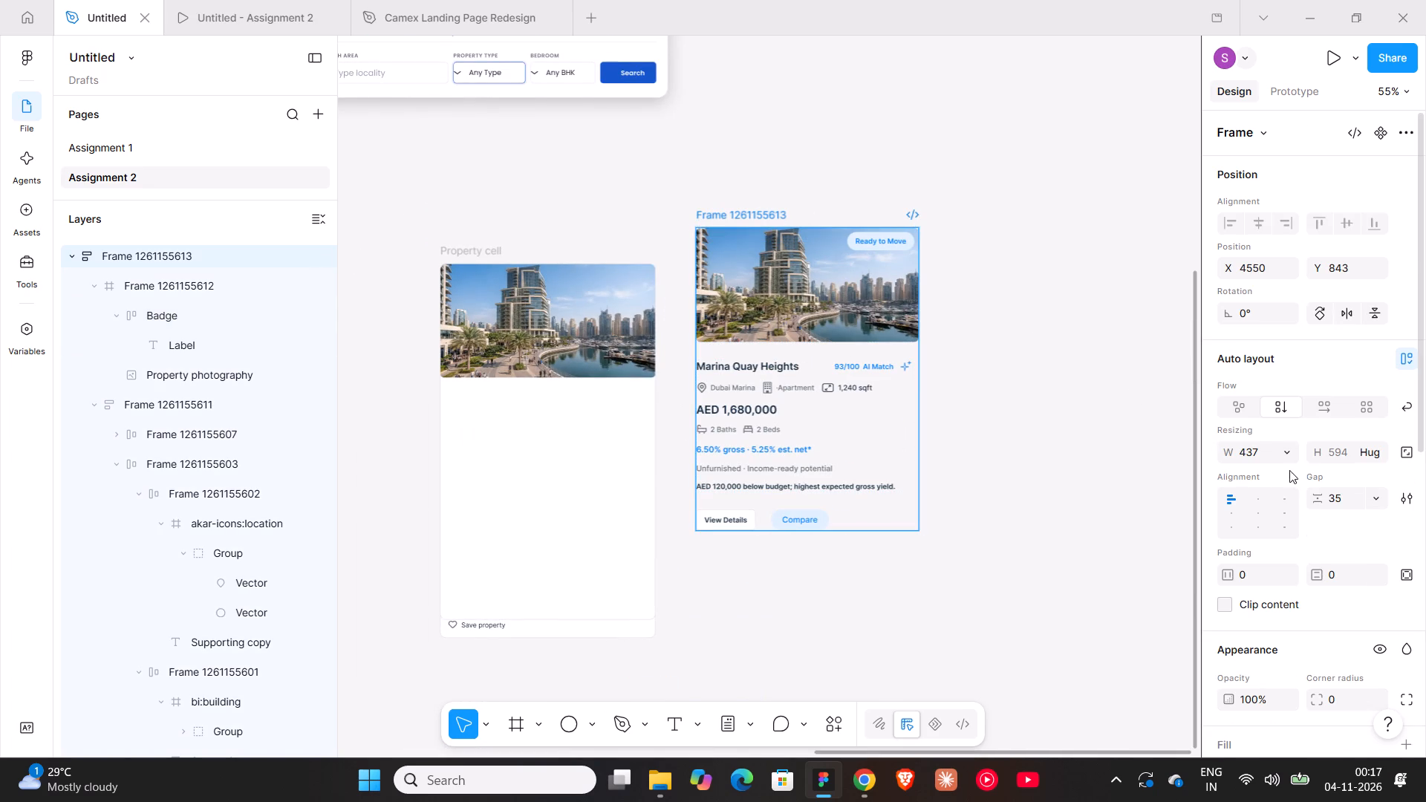
{"action": "left_click", "coordinate": [1290, 455]}
{"action": "left_click", "coordinate": [1249, 470]}
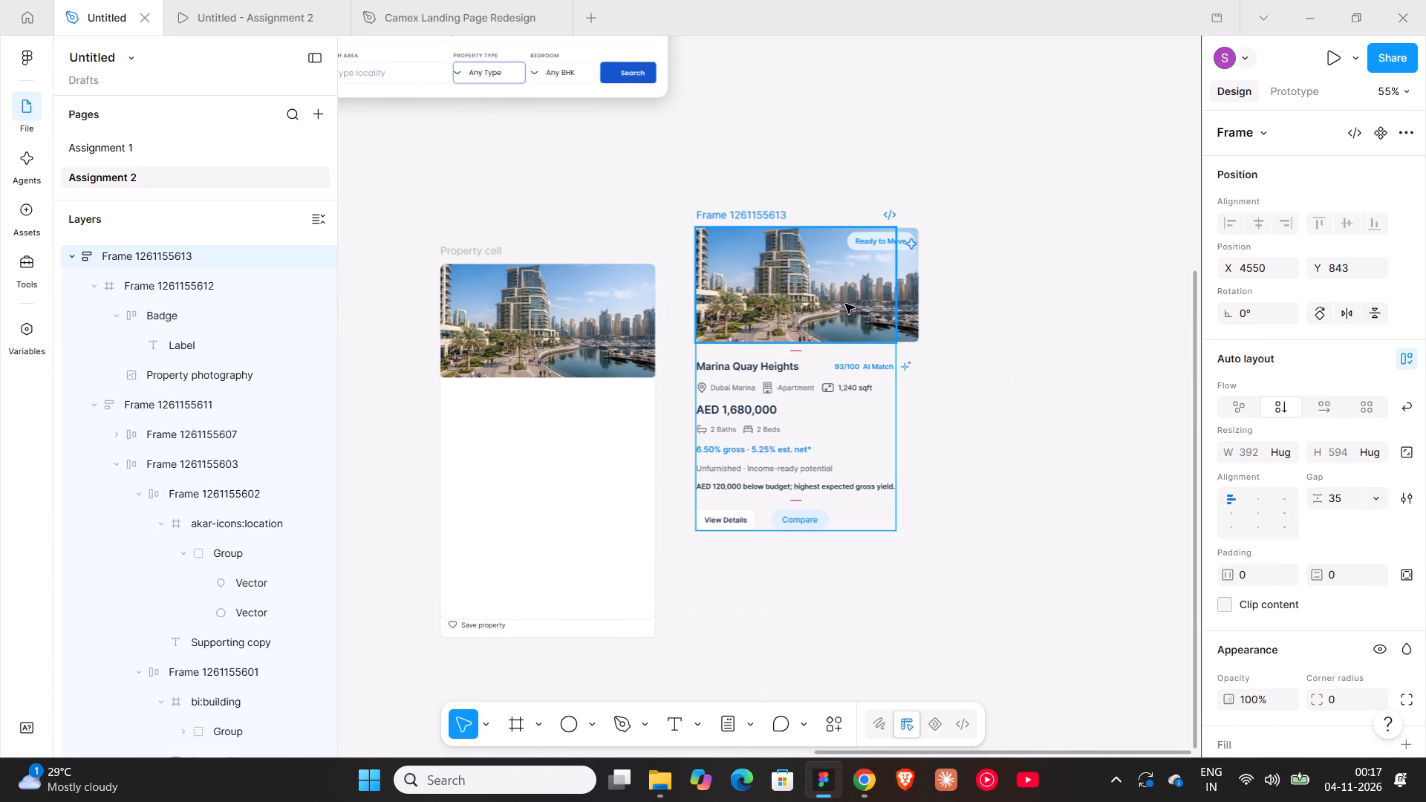
{"action": "left_click_drag", "start_coordinate": [1230, 575], "coordinate": [747, 397]}
{"action": "key", "text": "ctrl+z"}
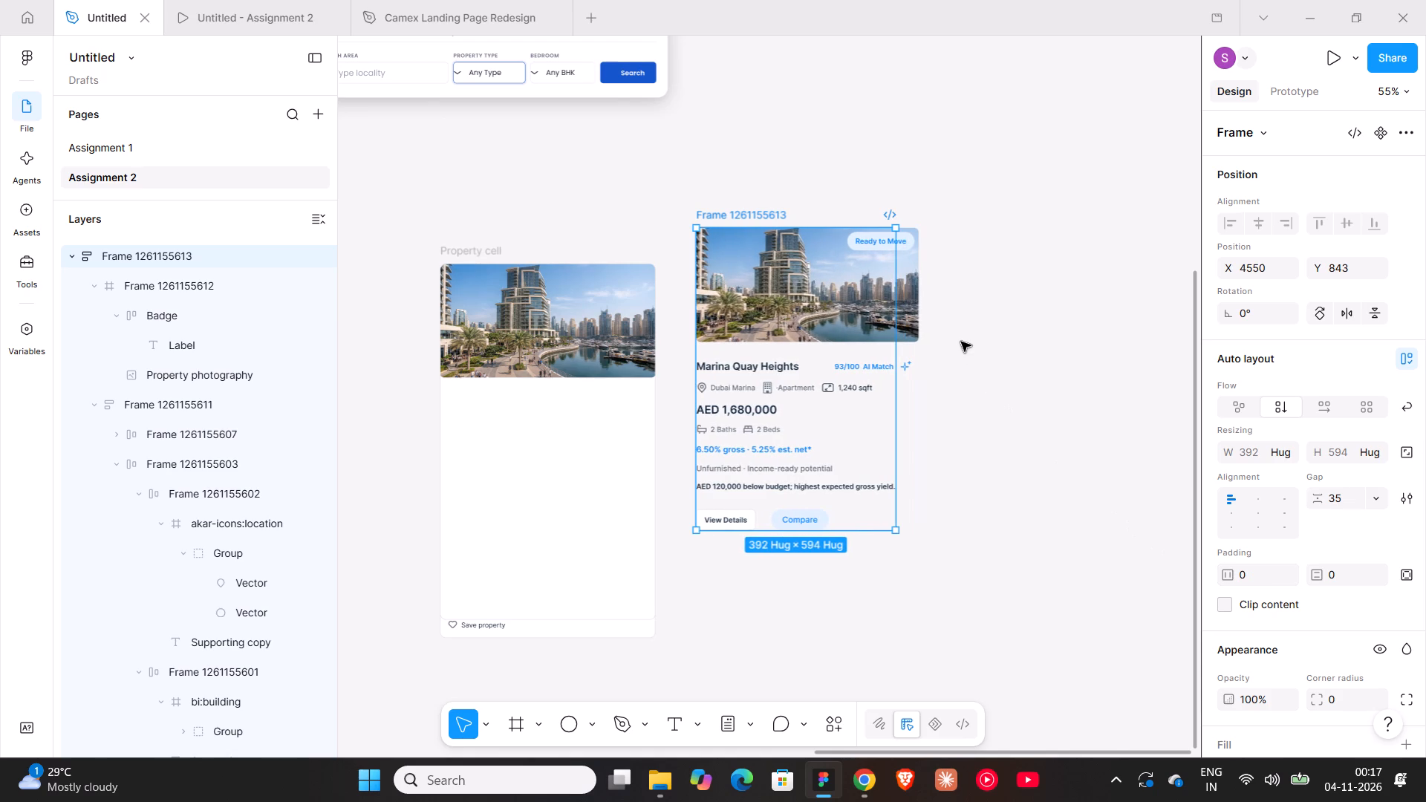
Wrap the Property photography image inside its frame in an auto layout frame.
{"action": "left_click", "coordinate": [916, 292]}
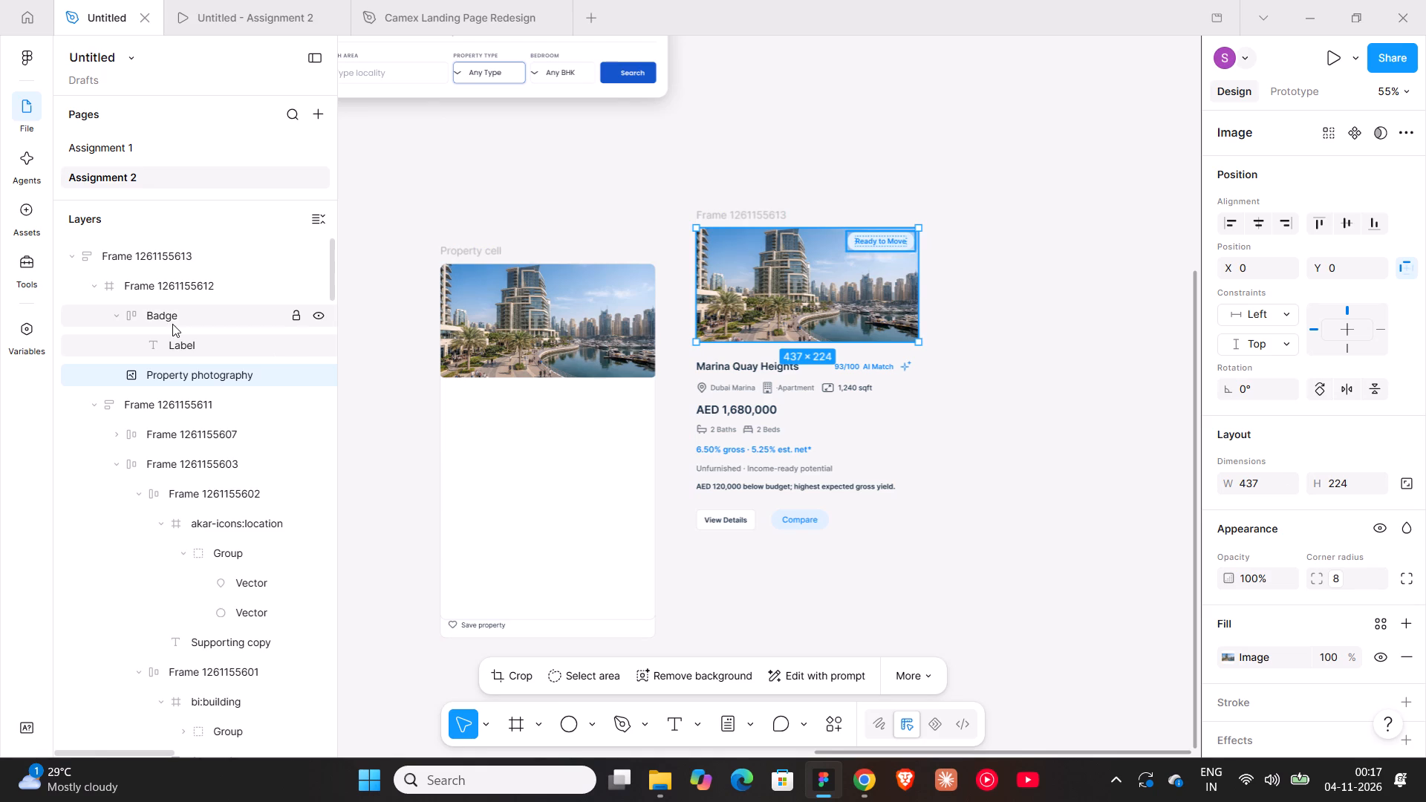
{"action": "left_click", "coordinate": [161, 376]}
{"action": "key", "text": "shift+a"}
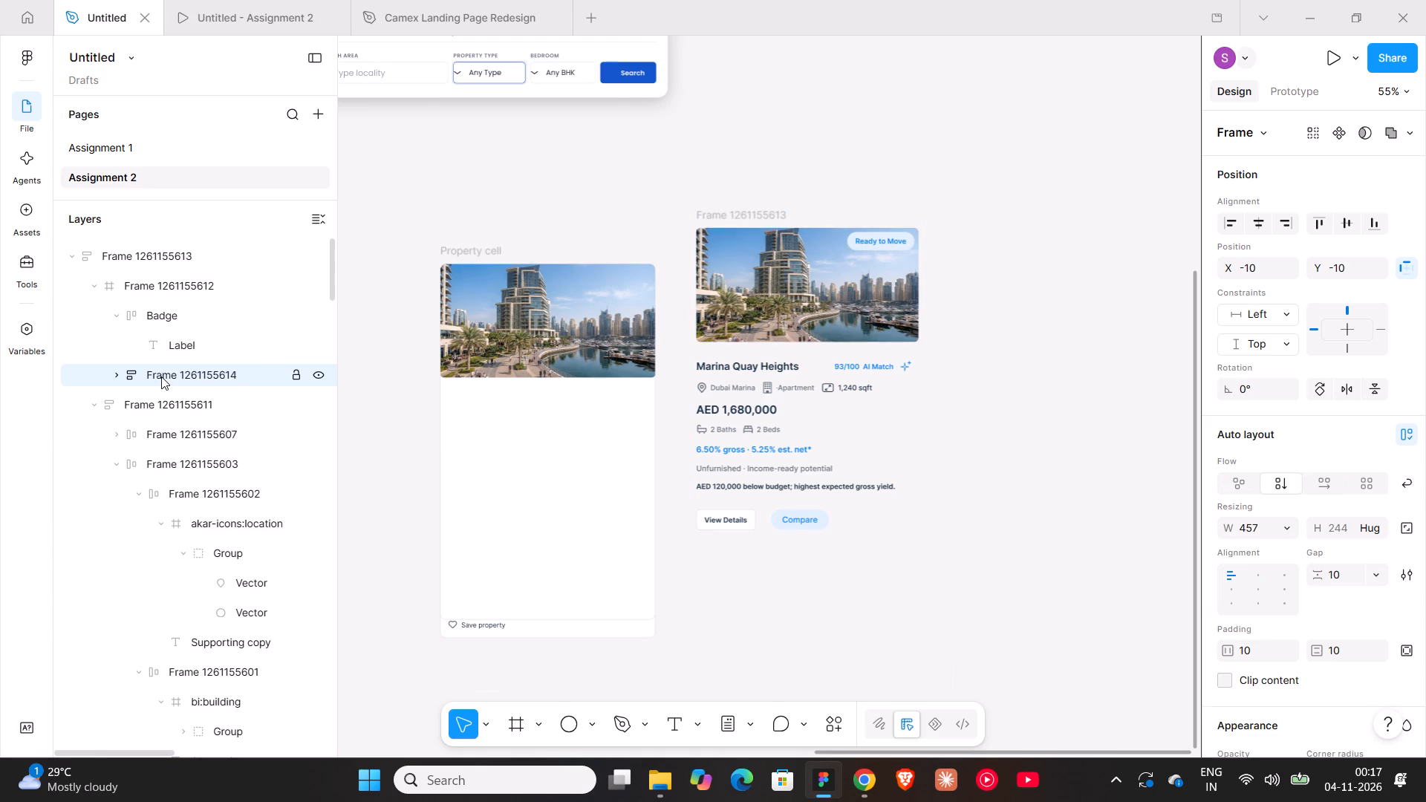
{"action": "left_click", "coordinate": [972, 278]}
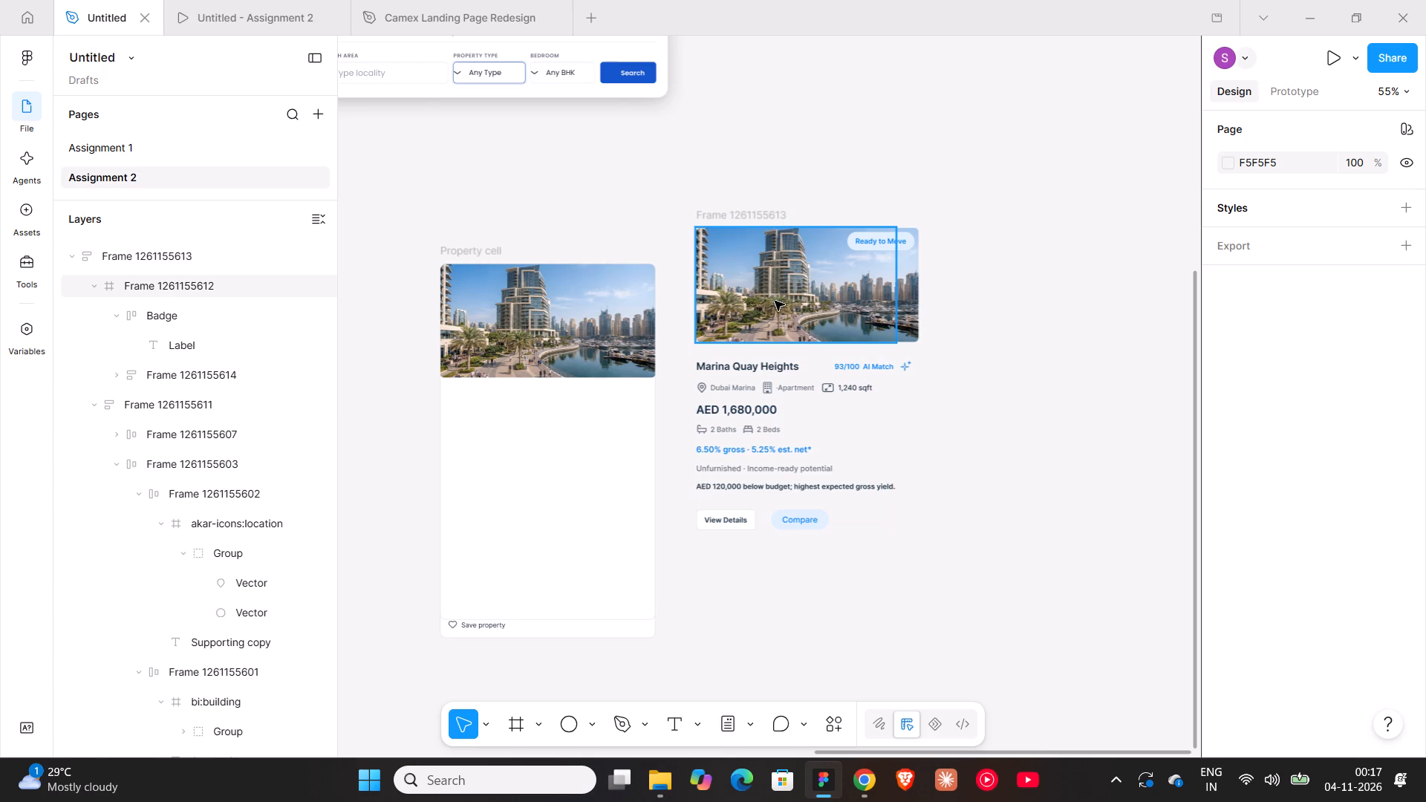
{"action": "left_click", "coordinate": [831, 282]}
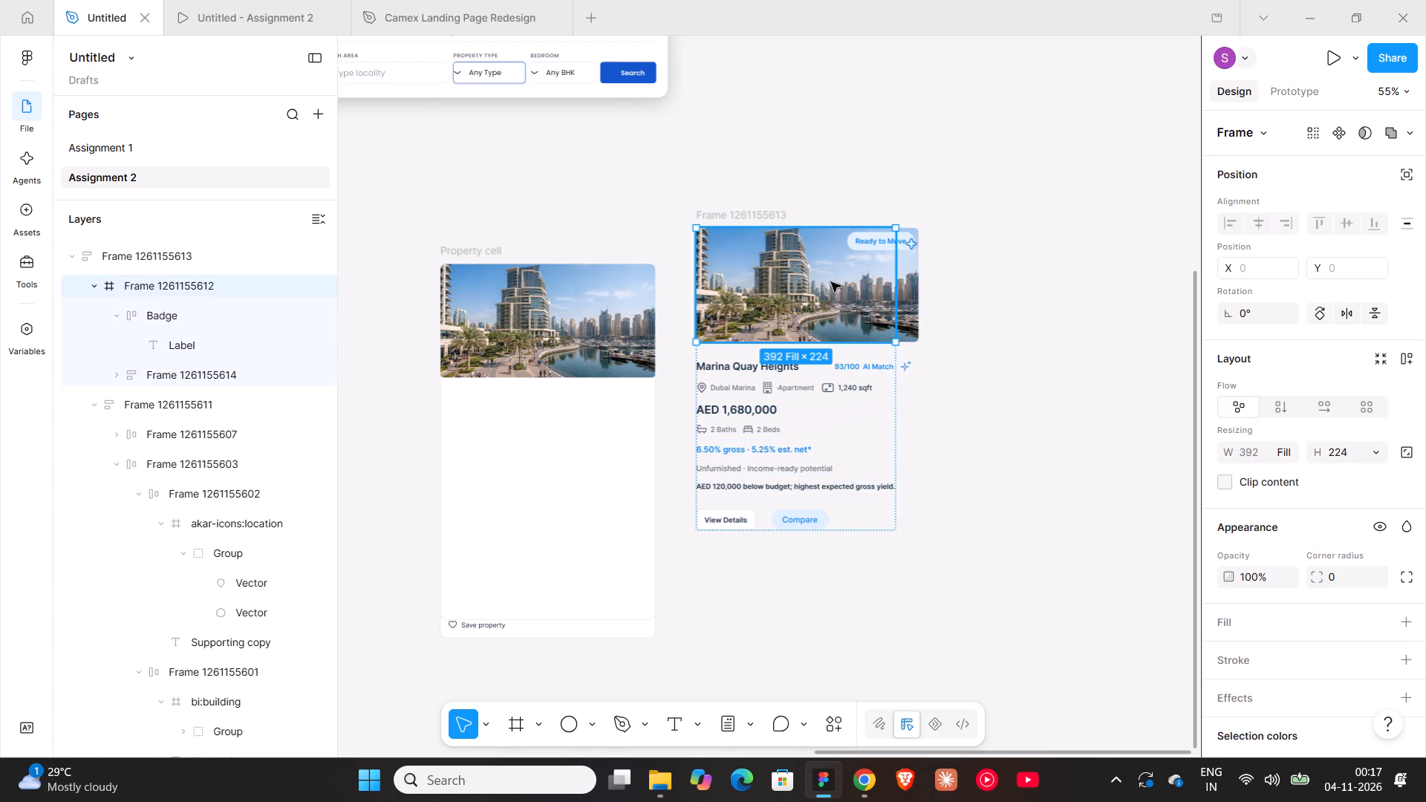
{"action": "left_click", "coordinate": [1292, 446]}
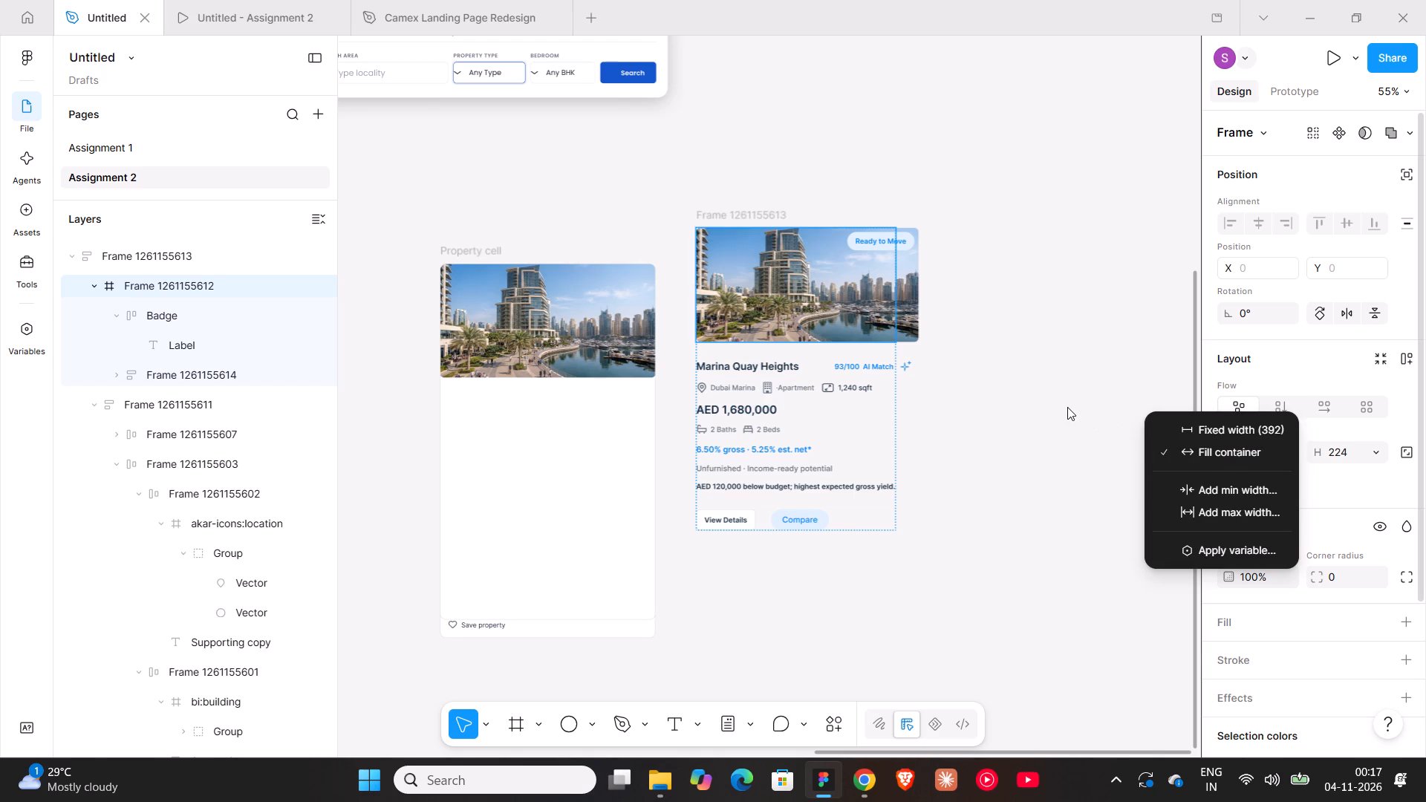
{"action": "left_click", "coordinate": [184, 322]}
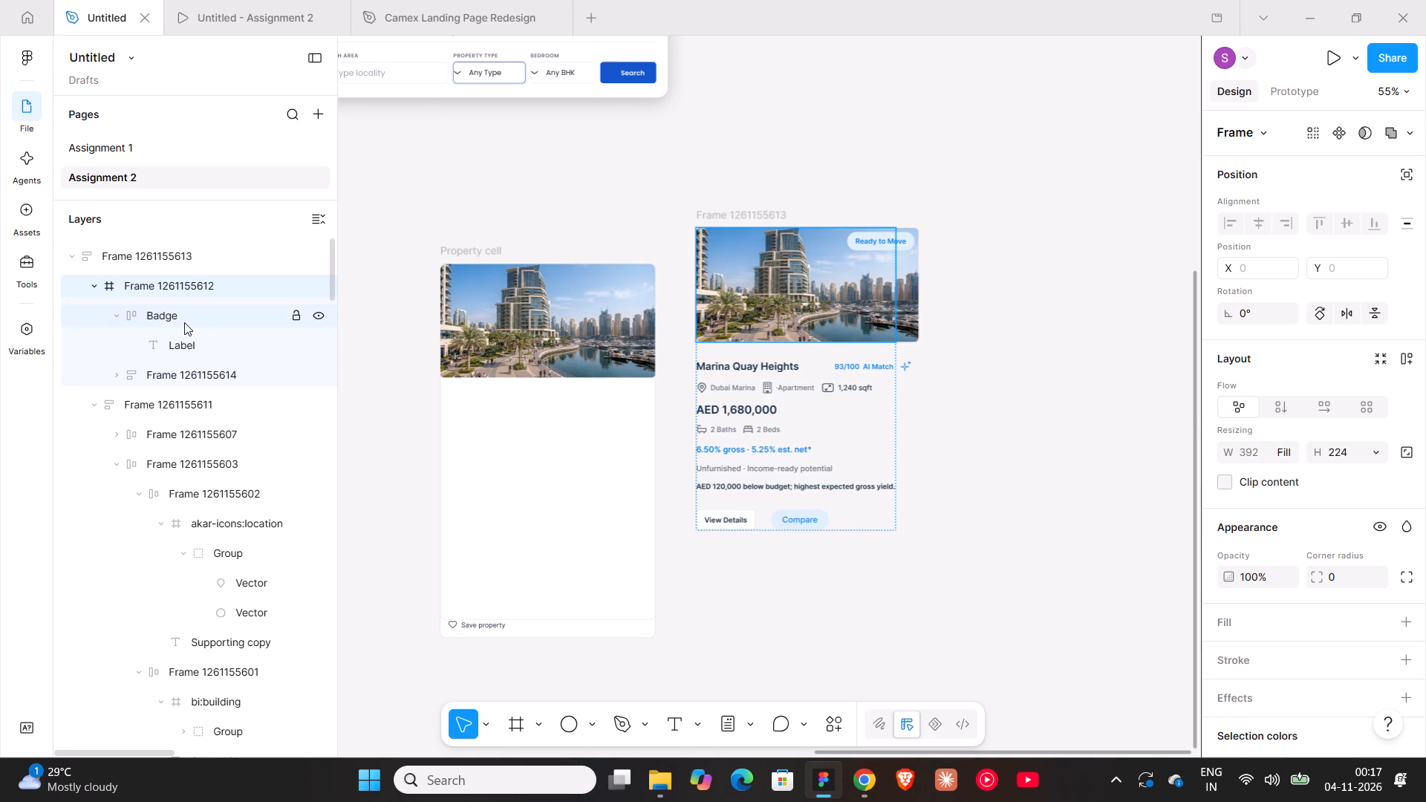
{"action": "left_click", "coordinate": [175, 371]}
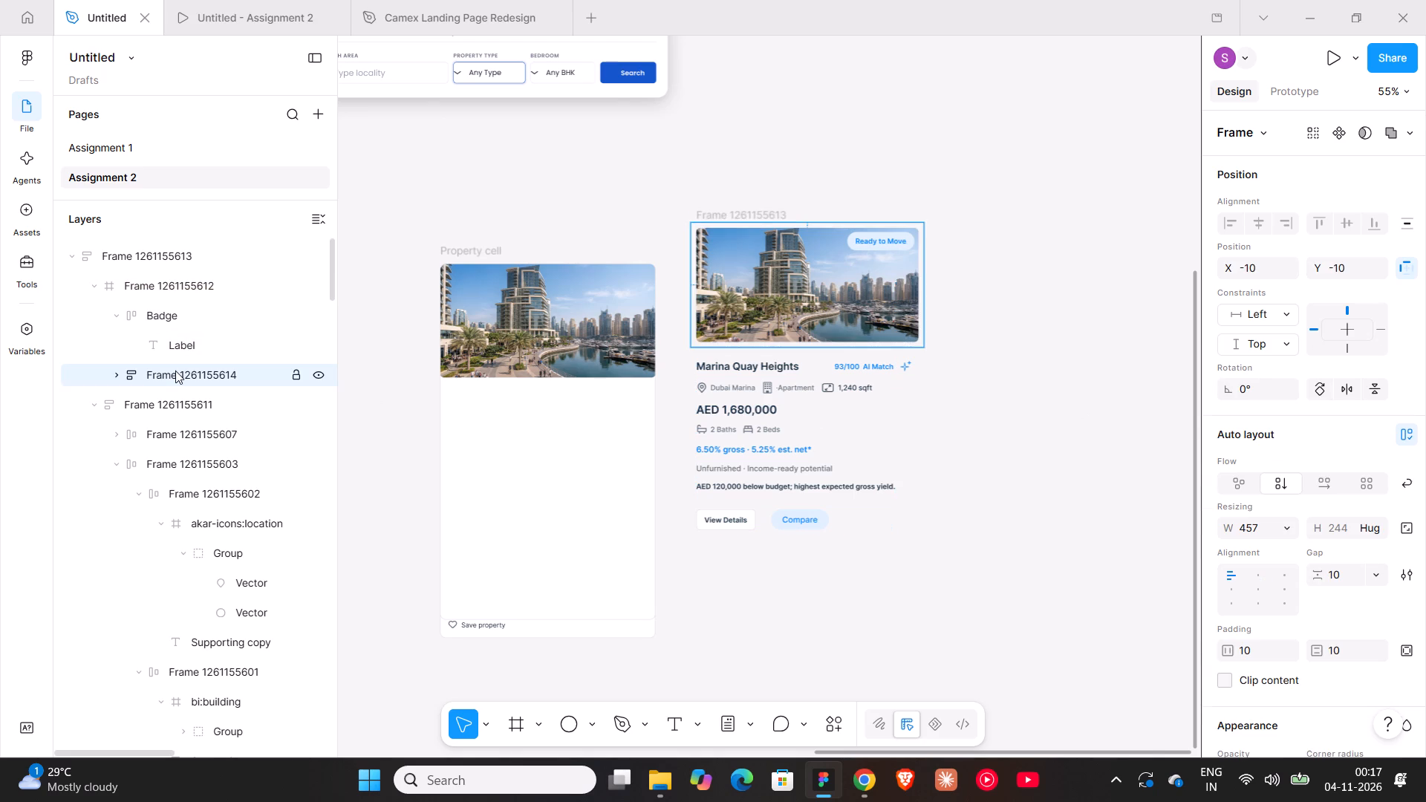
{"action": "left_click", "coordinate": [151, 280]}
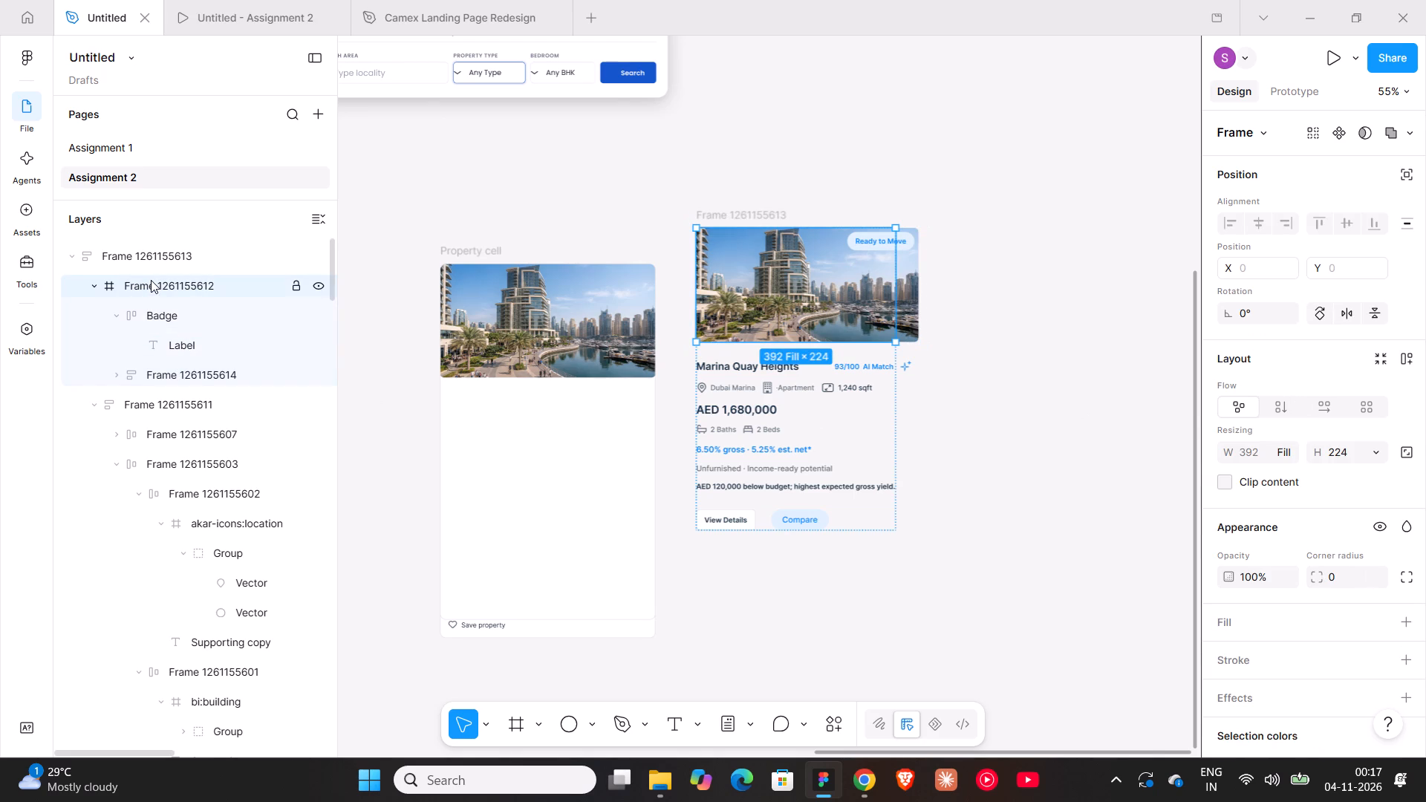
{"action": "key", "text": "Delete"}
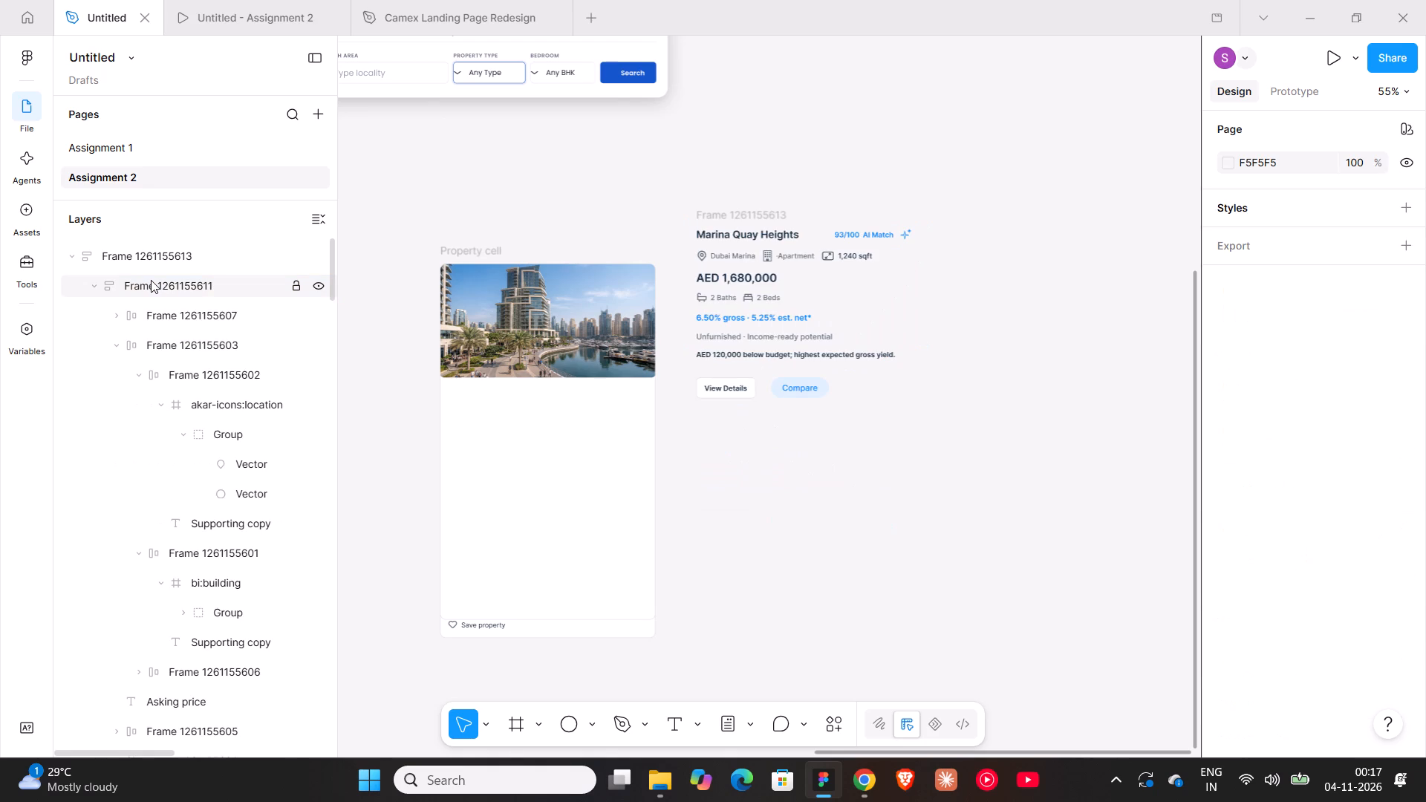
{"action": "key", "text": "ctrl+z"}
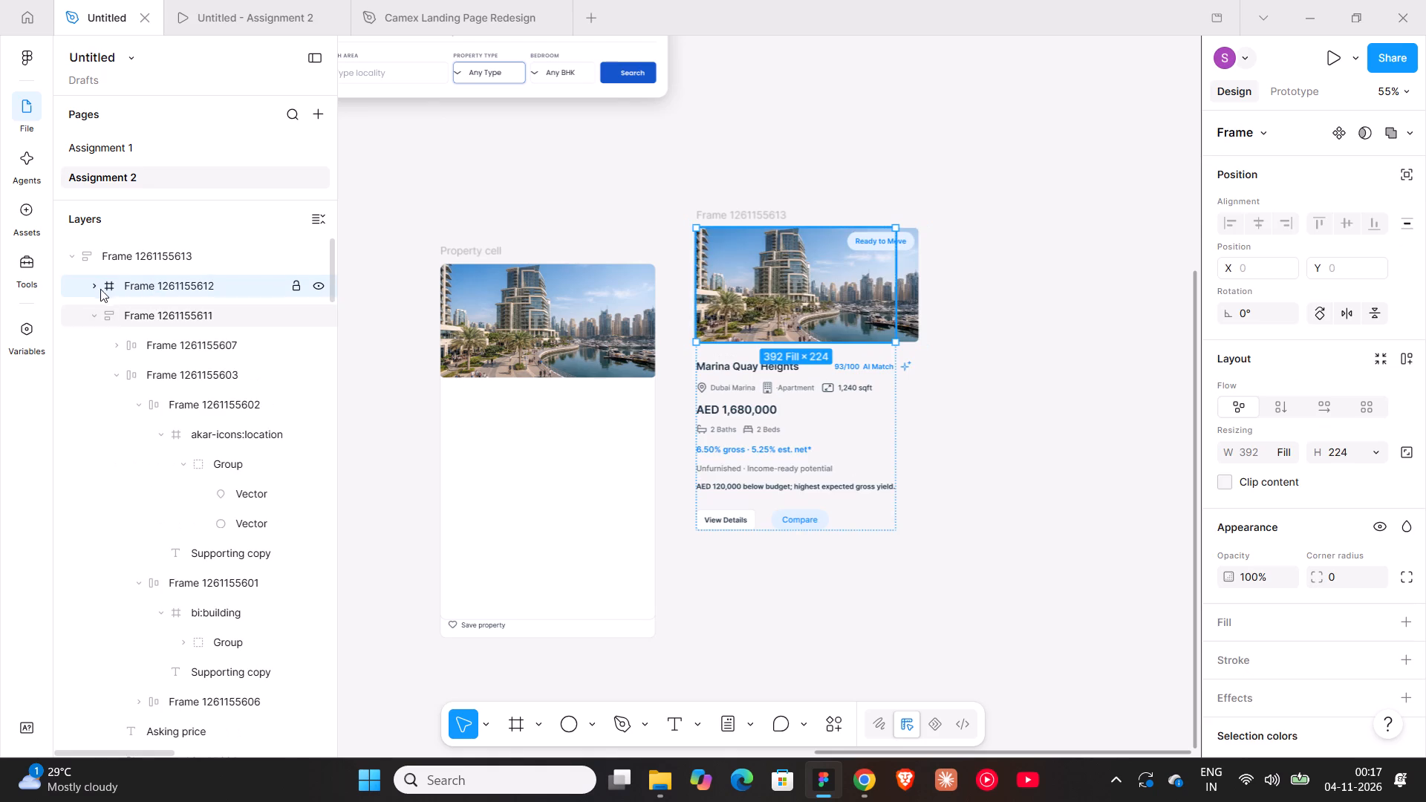
{"action": "left_click", "coordinate": [92, 287]}
{"action": "left_click", "coordinate": [148, 340]}
{"action": "left_click", "coordinate": [149, 322], "text": "shift"}
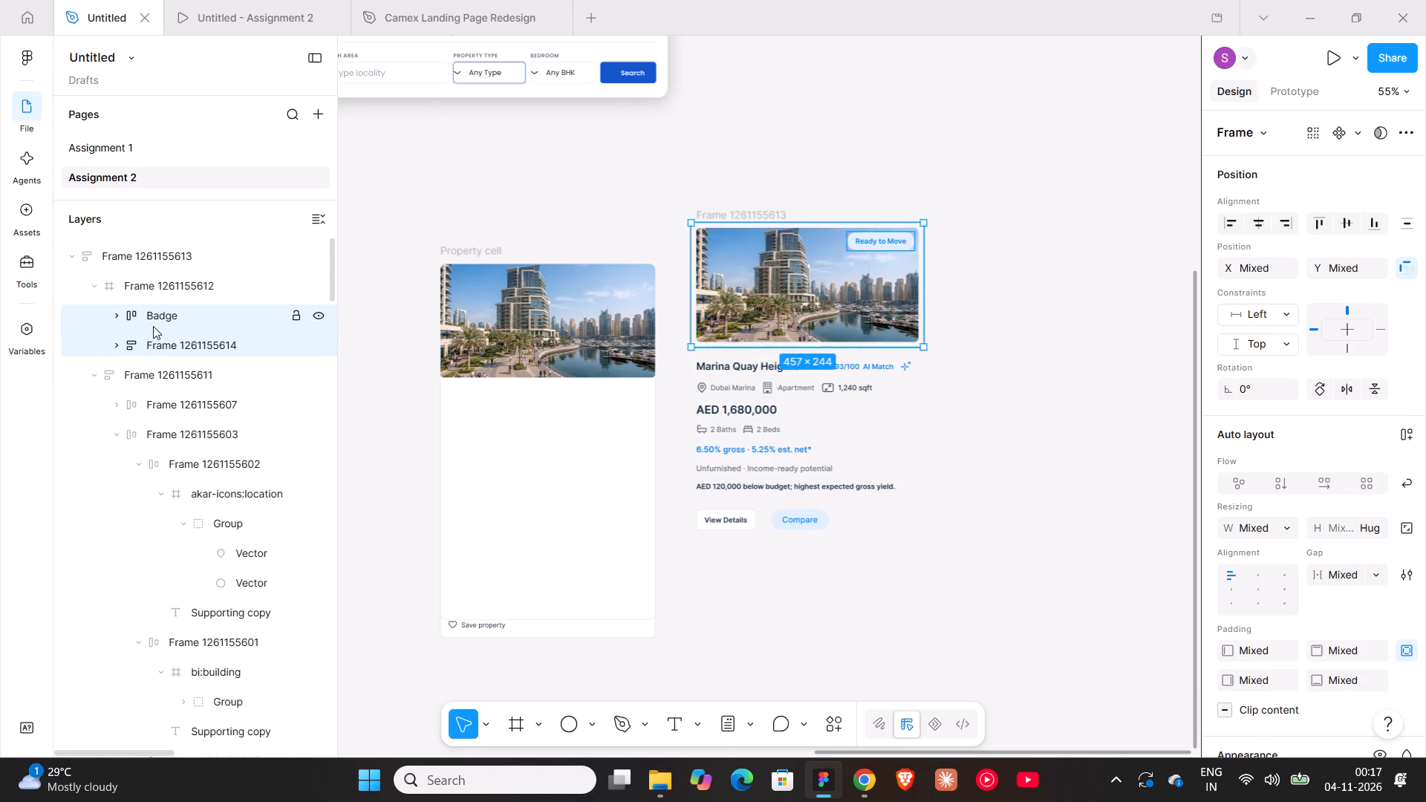
{"action": "left_click_drag", "start_coordinate": [154, 331], "coordinate": [143, 275]}
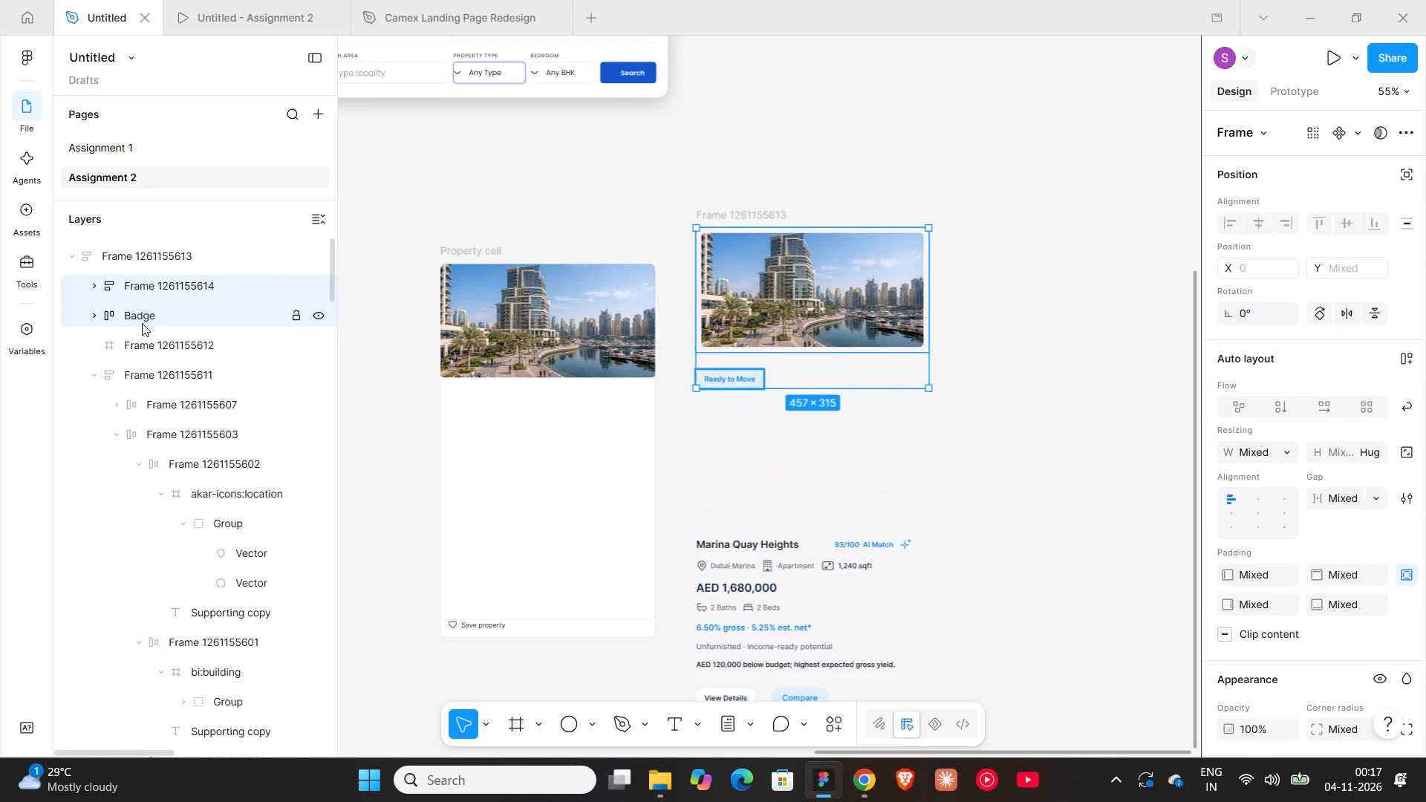
{"action": "left_click", "coordinate": [141, 340]}
{"action": "key", "text": "Delete"}
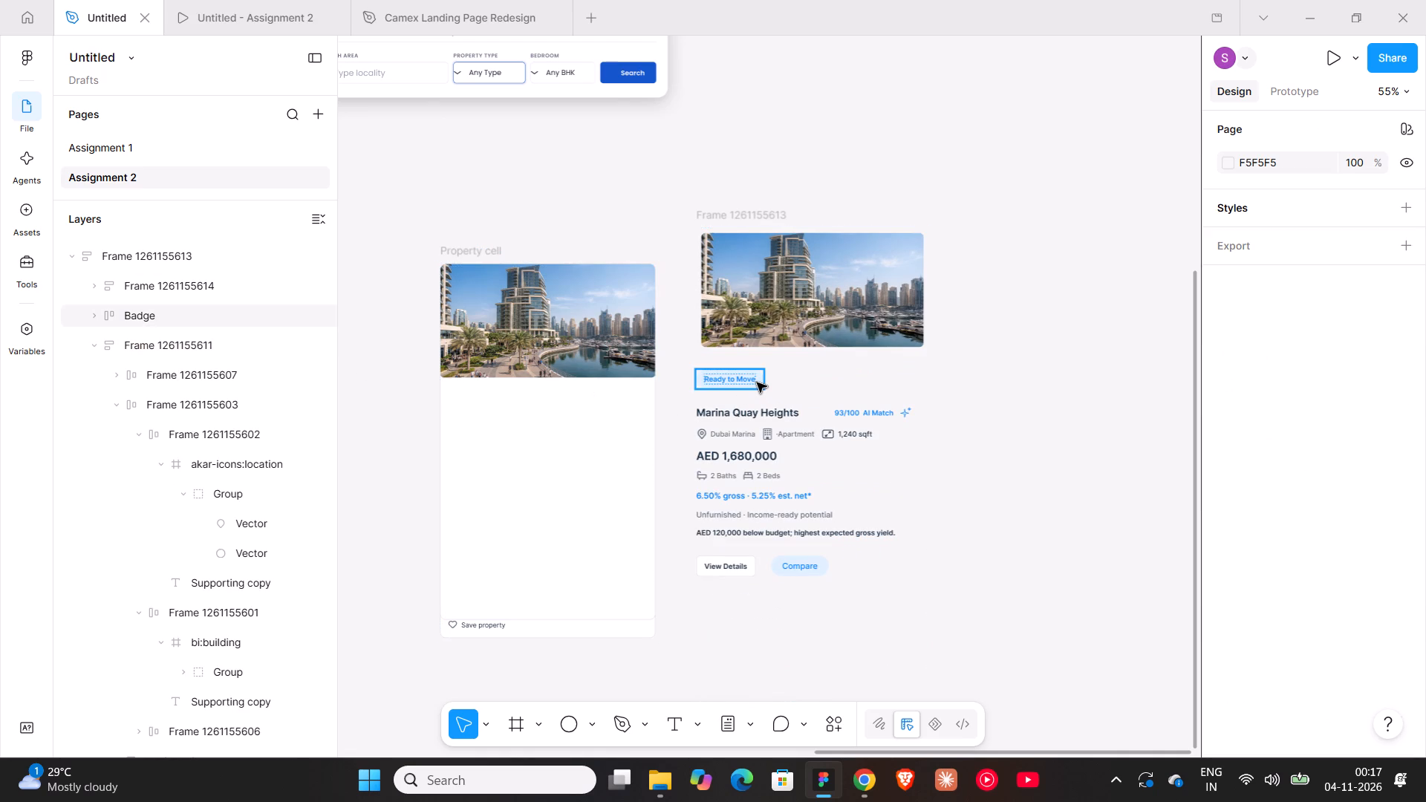
Move the photo frame out of the card onto empty canvas beside it, at about X 5086, Y 843.
{"action": "left_click", "coordinate": [780, 356]}
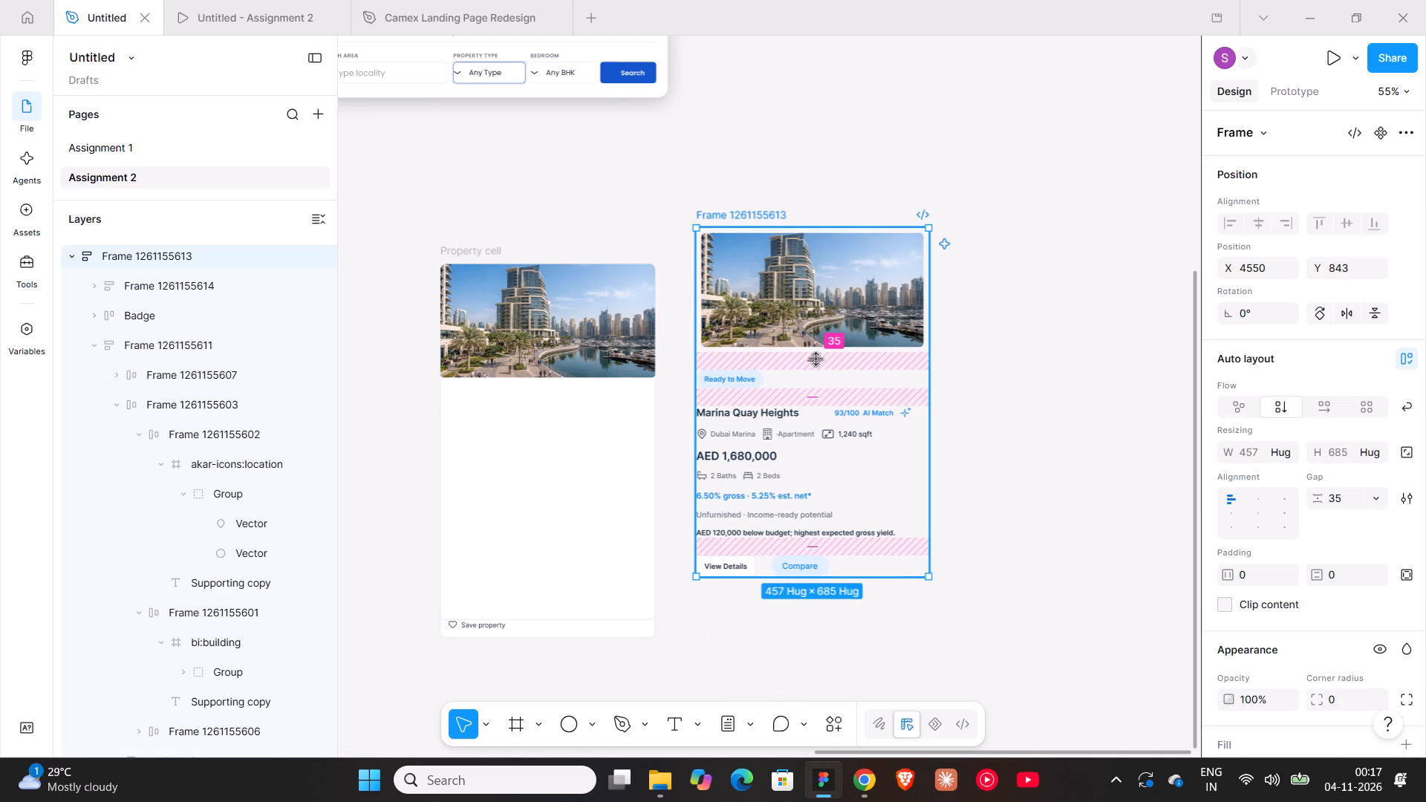
{"action": "left_click", "coordinate": [824, 319]}
{"action": "left_click_drag", "start_coordinate": [801, 295], "coordinate": [1008, 291]}
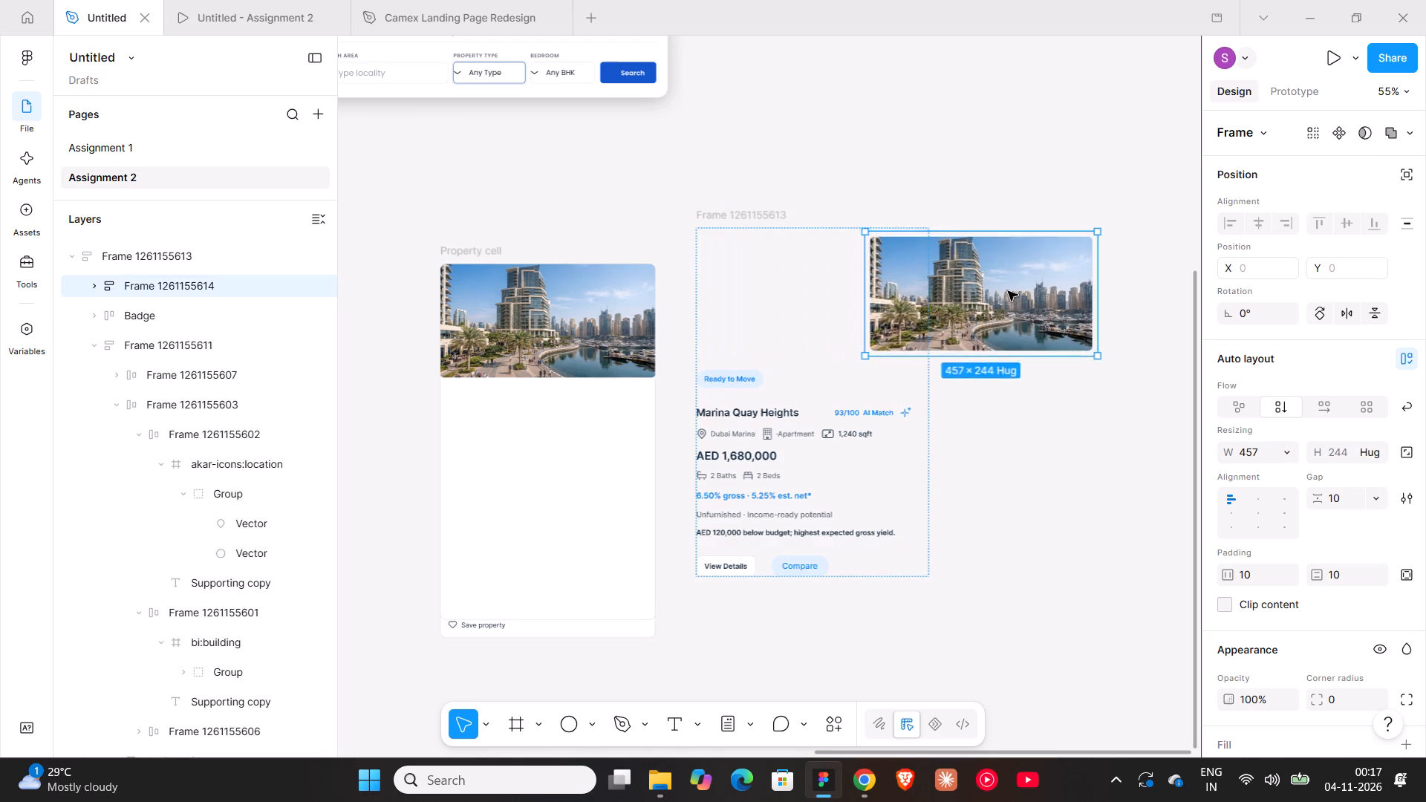
{"action": "left_click_drag", "start_coordinate": [1008, 291], "coordinate": [1074, 296]}
Add a white fill to the detached photo frame.
{"action": "scroll", "coordinate": [1359, 611], "scroll_direction": "down", "scroll_amount": 2}
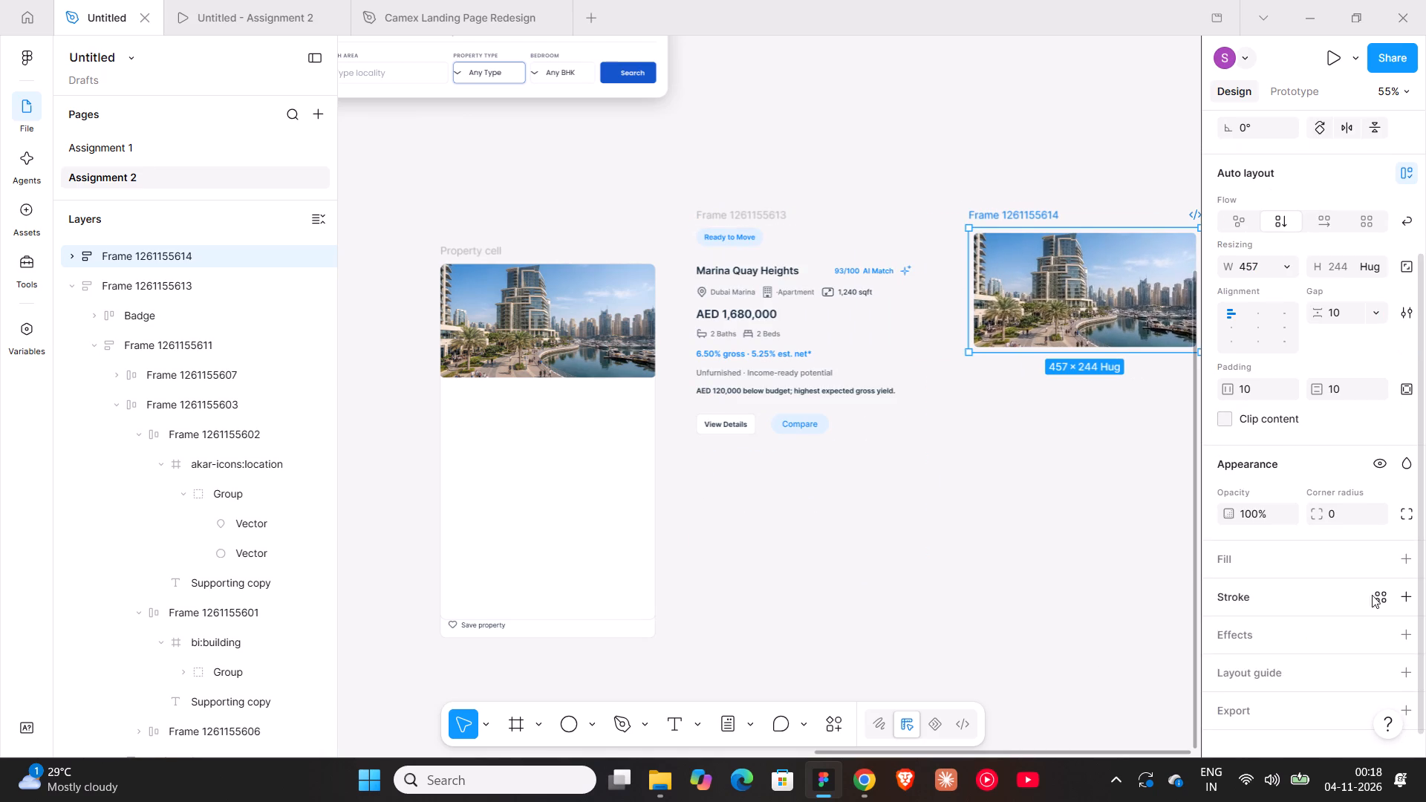
{"action": "left_click", "coordinate": [1407, 558]}
{"action": "scroll", "coordinate": [890, 424], "scroll_direction": "down", "scroll_amount": 4, "text": "shift"}
{"action": "left_click", "coordinate": [867, 189]}
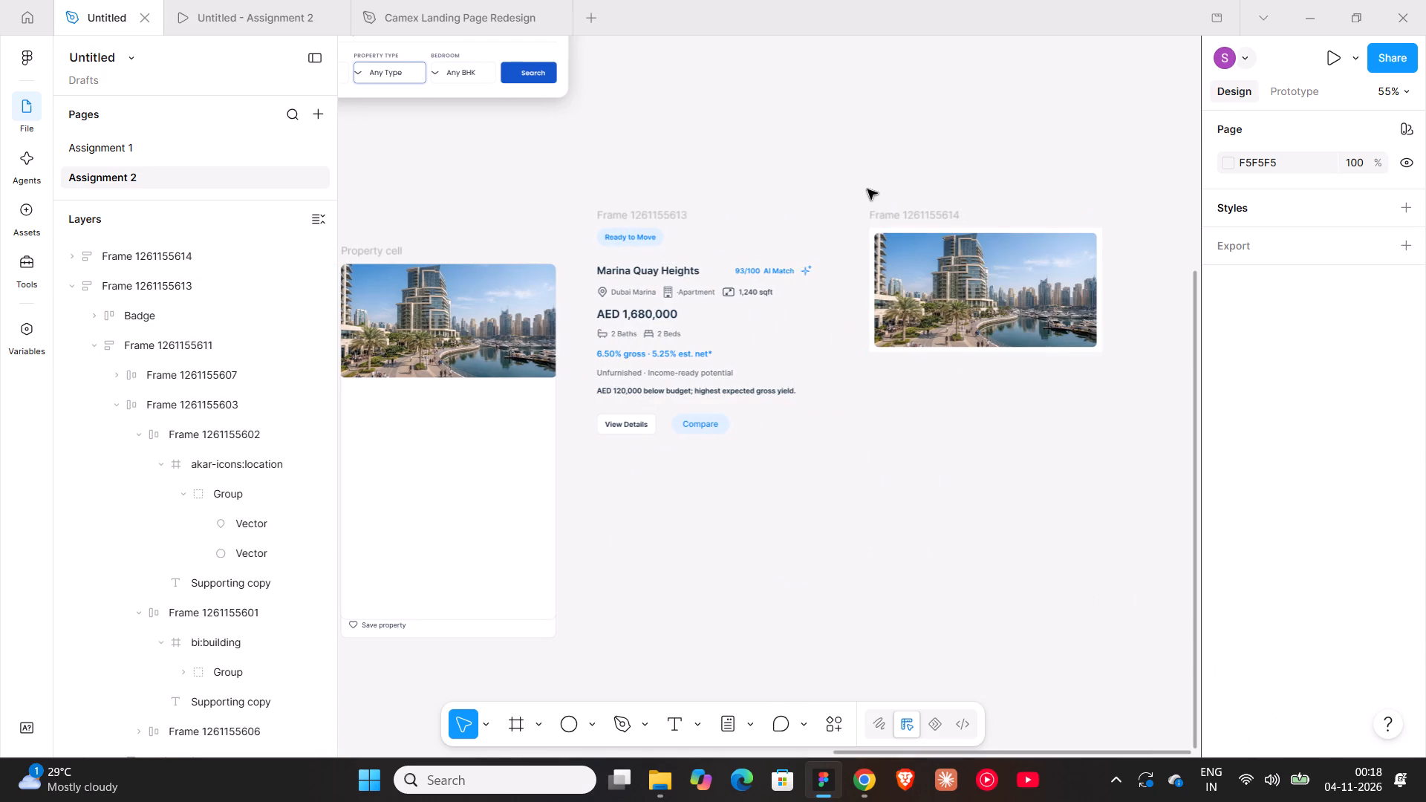
Move the "Ready to Move" badge out of the card to below the photo, flush with its left edge at X 5086, Y 1103.
{"action": "left_click", "coordinate": [639, 236]}
{"action": "left_click_drag", "start_coordinate": [639, 236], "coordinate": [891, 370]}
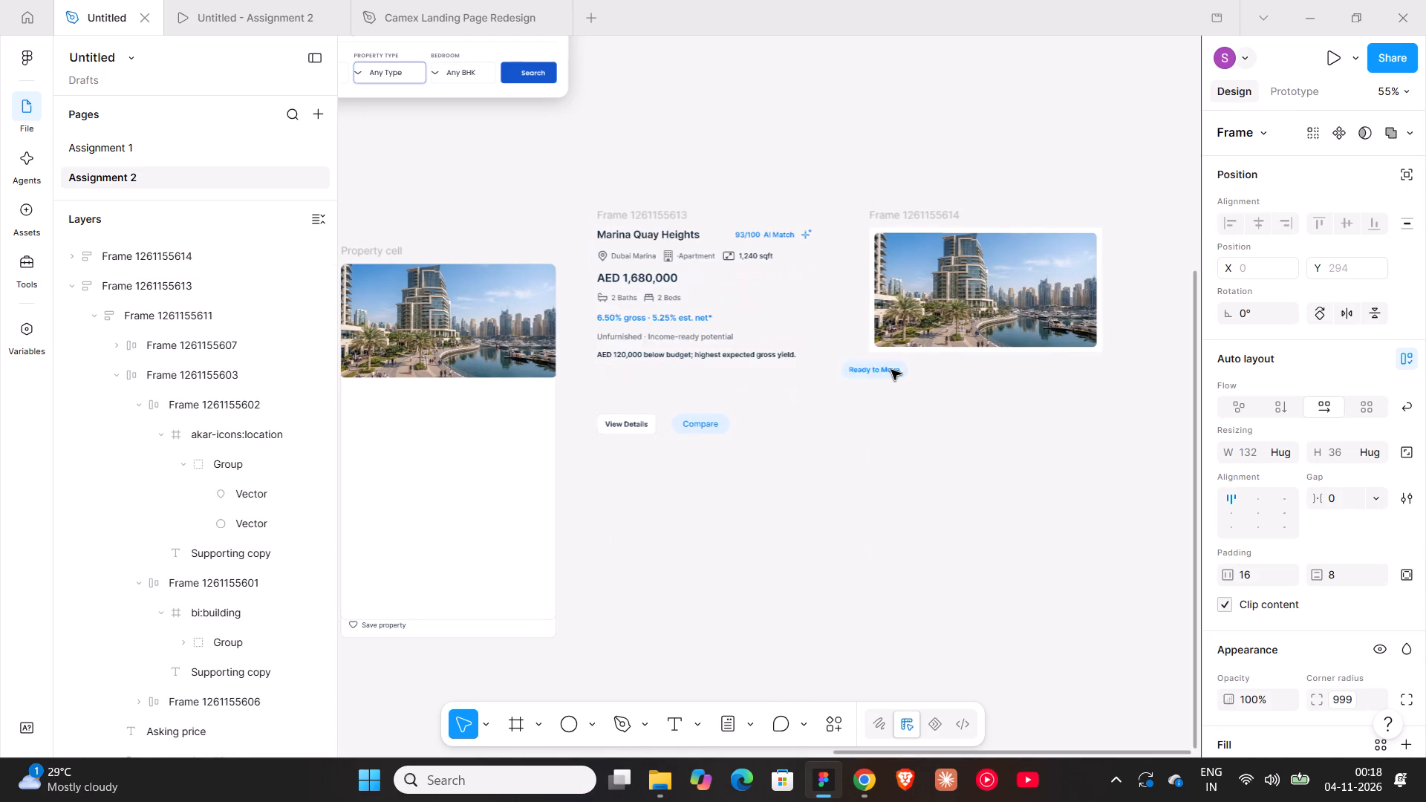
{"action": "left_click_drag", "start_coordinate": [891, 370], "coordinate": [914, 370]}
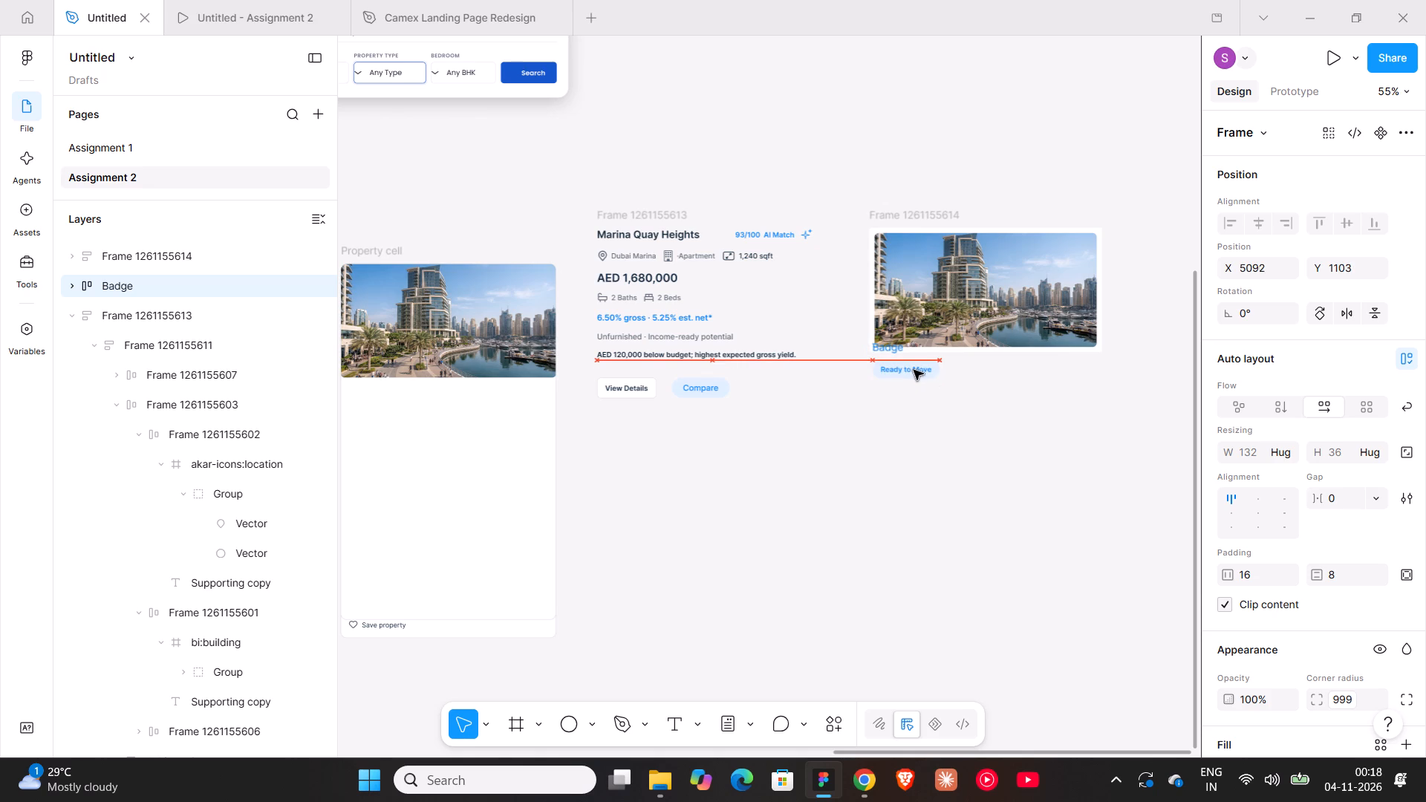
{"action": "left_click_drag", "start_coordinate": [914, 370], "coordinate": [912, 368]}
{"action": "scroll", "coordinate": [912, 368], "scroll_direction": "down", "scroll_amount": 7, "text": "shift"}
{"action": "scroll", "coordinate": [853, 388], "scroll_direction": "up", "scroll_amount": 7, "text": "ctrl"}
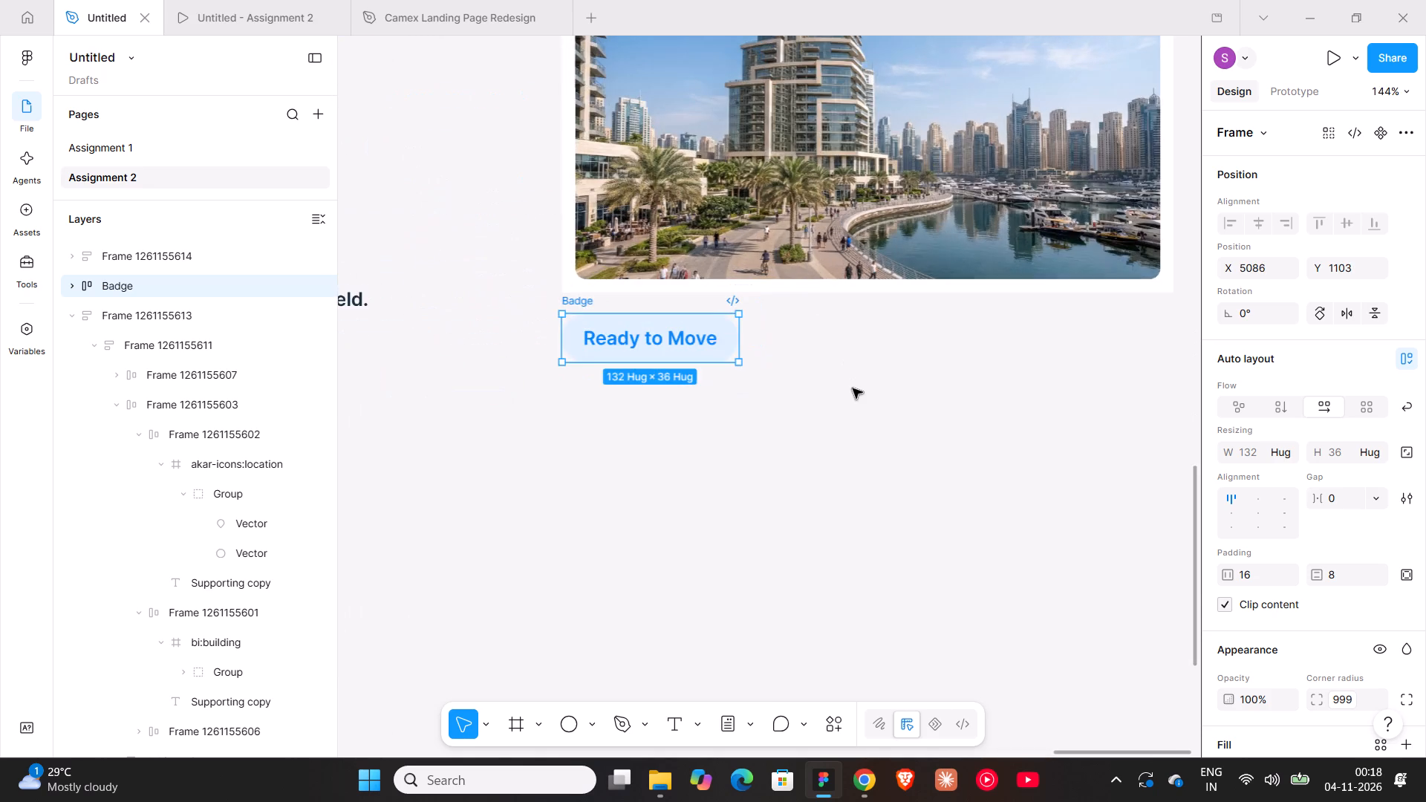
{"action": "scroll", "coordinate": [853, 388], "scroll_direction": "down", "scroll_amount": 5, "text": "ctrl"}
{"action": "scroll", "coordinate": [853, 388], "scroll_direction": "down", "scroll_amount": 4, "text": "shift"}
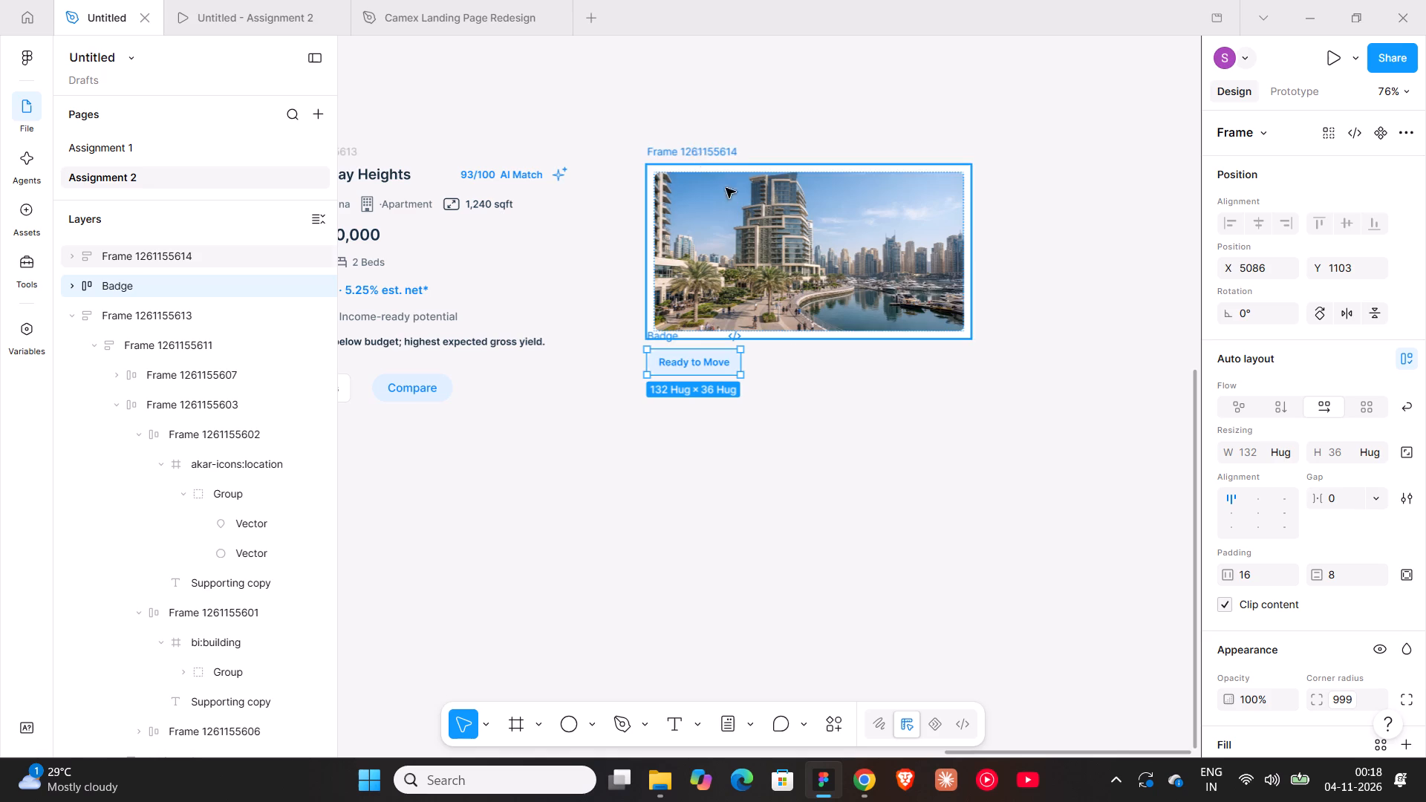
Set the photo frame's horizontal and vertical padding to 0.
{"action": "left_click", "coordinate": [1257, 573]}
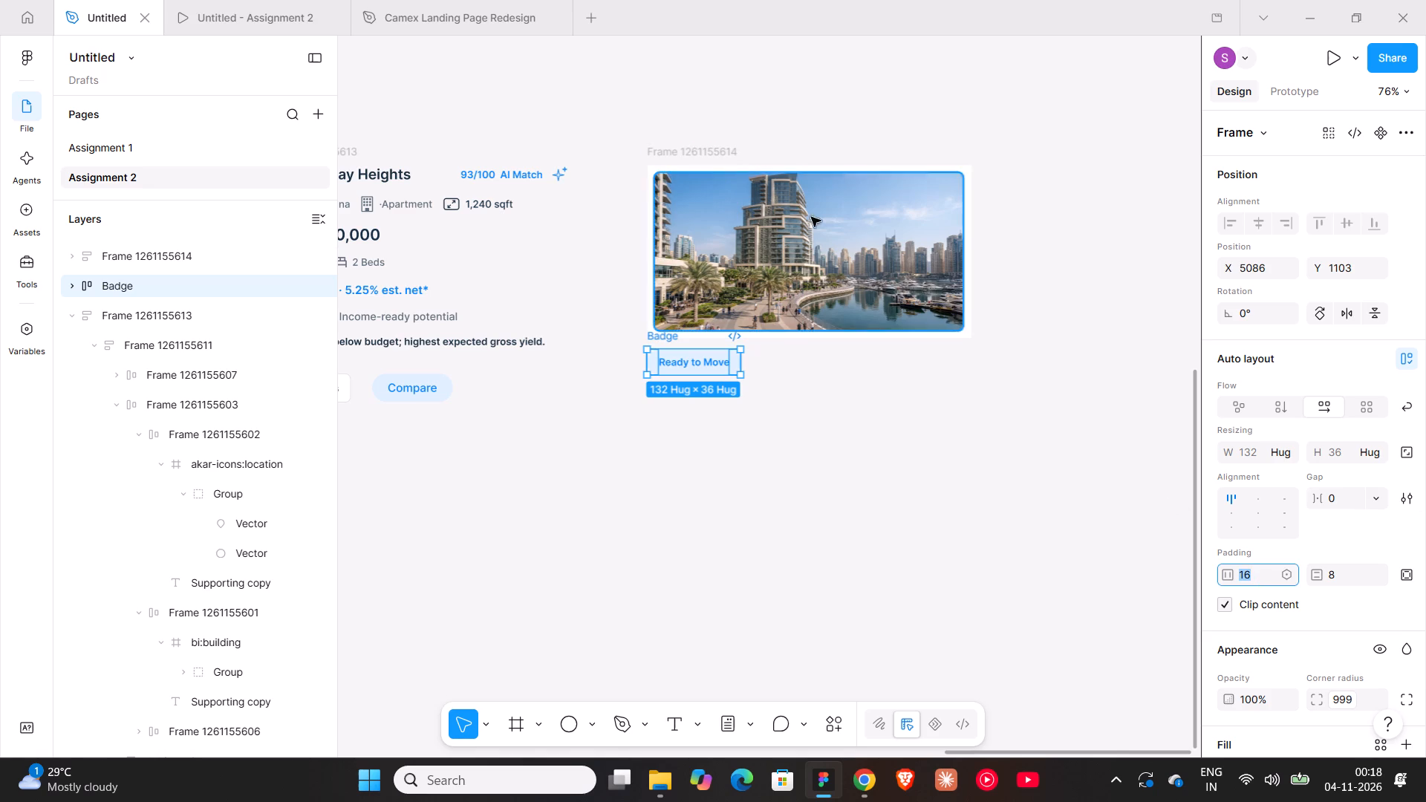
{"action": "left_click", "coordinate": [708, 147]}
{"action": "left_click", "coordinate": [1263, 572]}
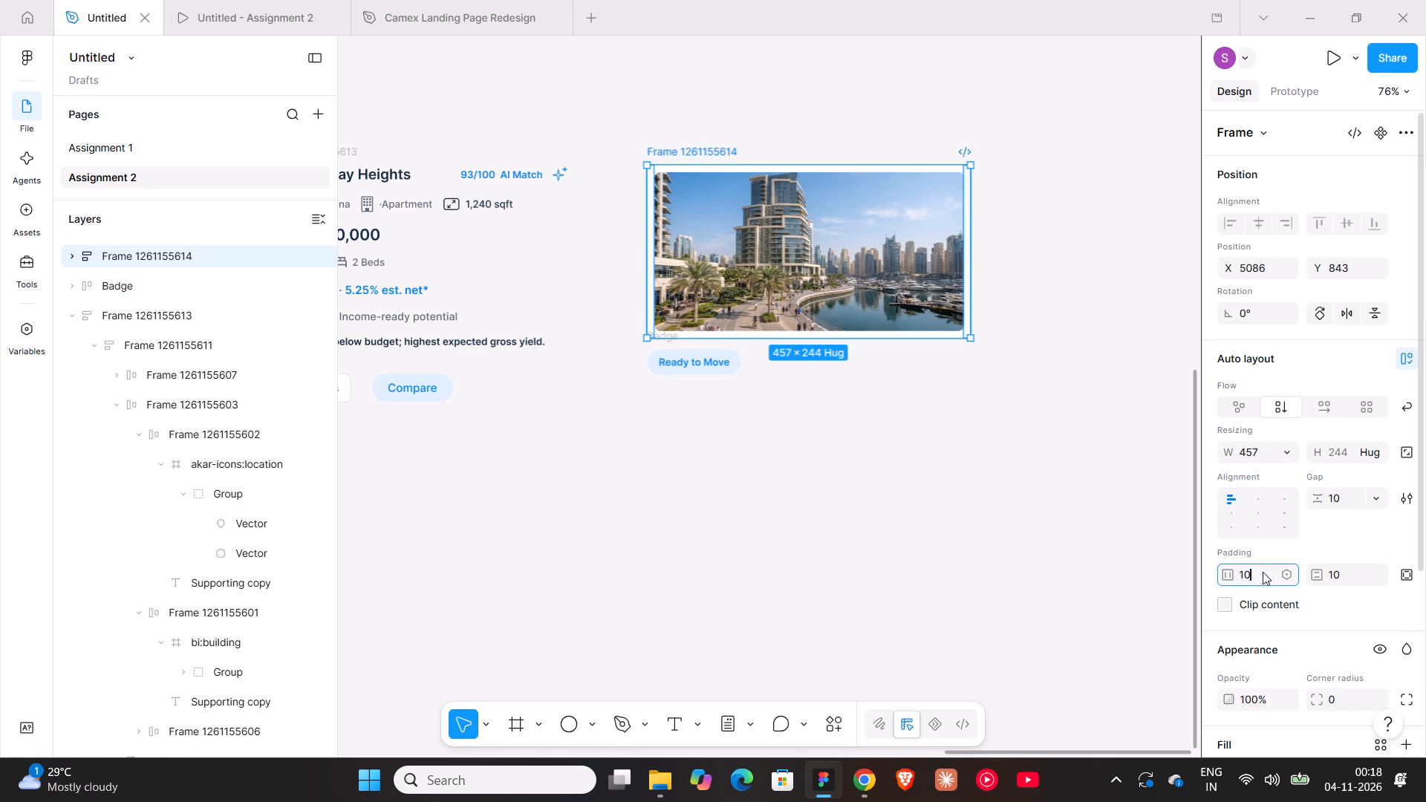
{"action": "key", "text": "0"}
{"action": "key", "text": "Return"}
{"action": "left_click", "coordinate": [1336, 576]}
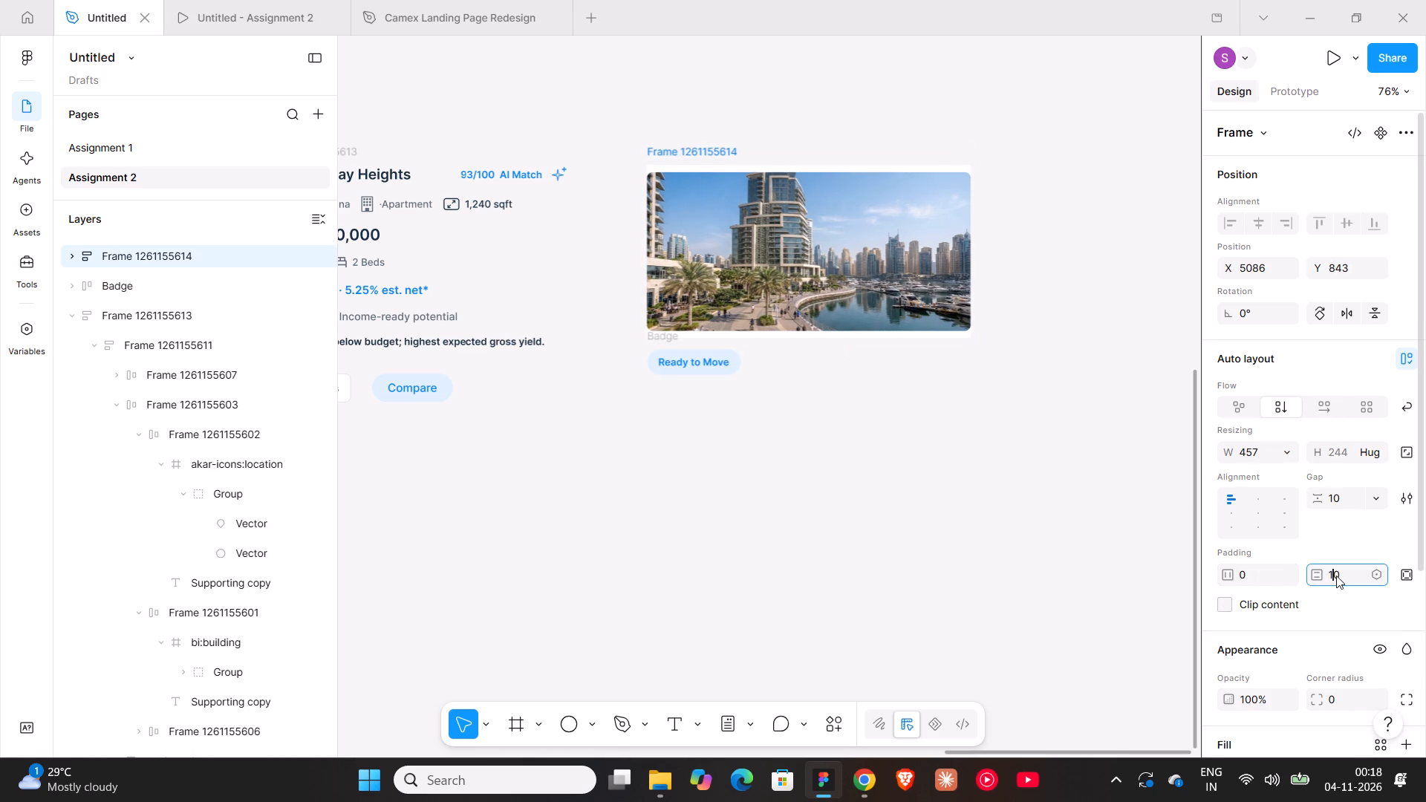
{"action": "key", "text": "0"}
{"action": "key", "text": "Return"}
{"action": "left_click", "coordinate": [905, 411]}
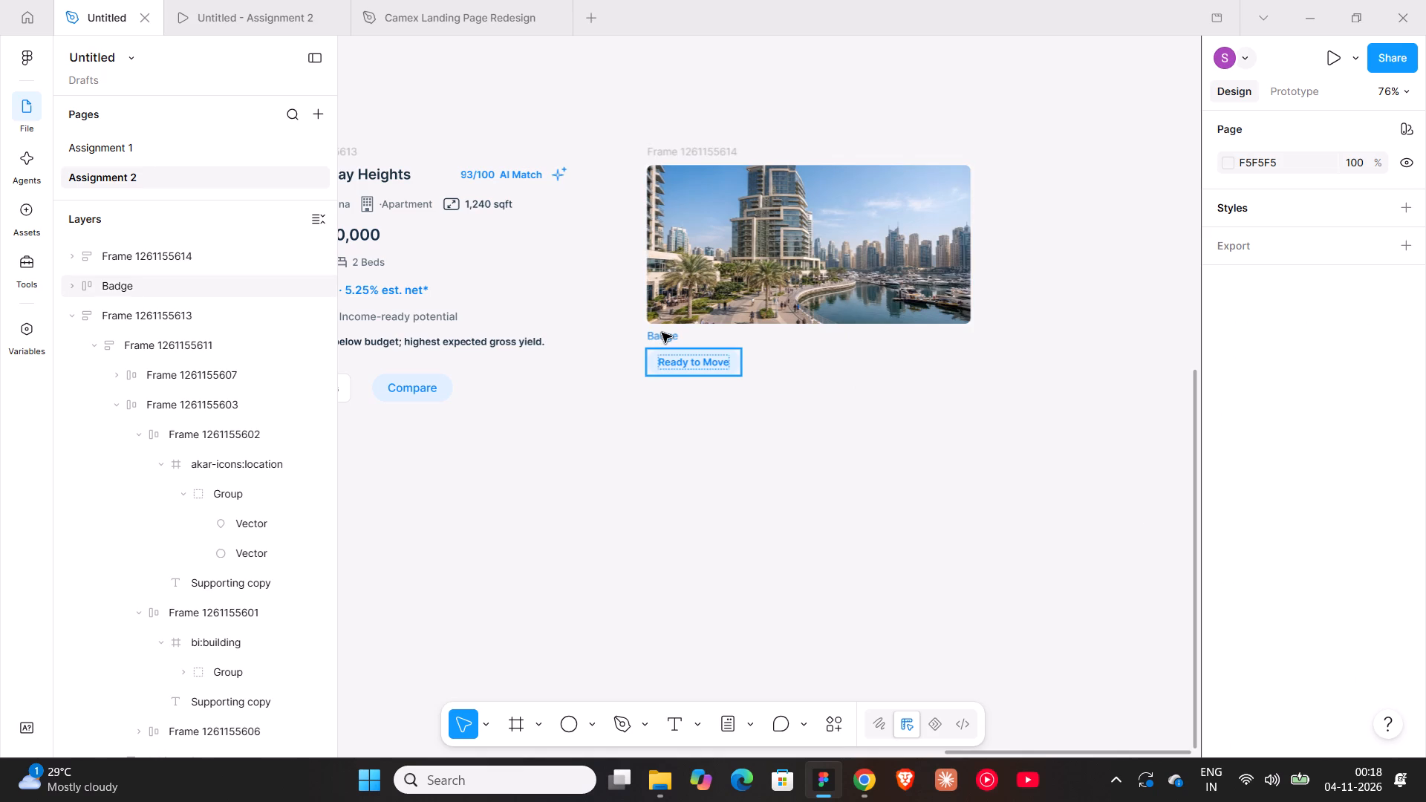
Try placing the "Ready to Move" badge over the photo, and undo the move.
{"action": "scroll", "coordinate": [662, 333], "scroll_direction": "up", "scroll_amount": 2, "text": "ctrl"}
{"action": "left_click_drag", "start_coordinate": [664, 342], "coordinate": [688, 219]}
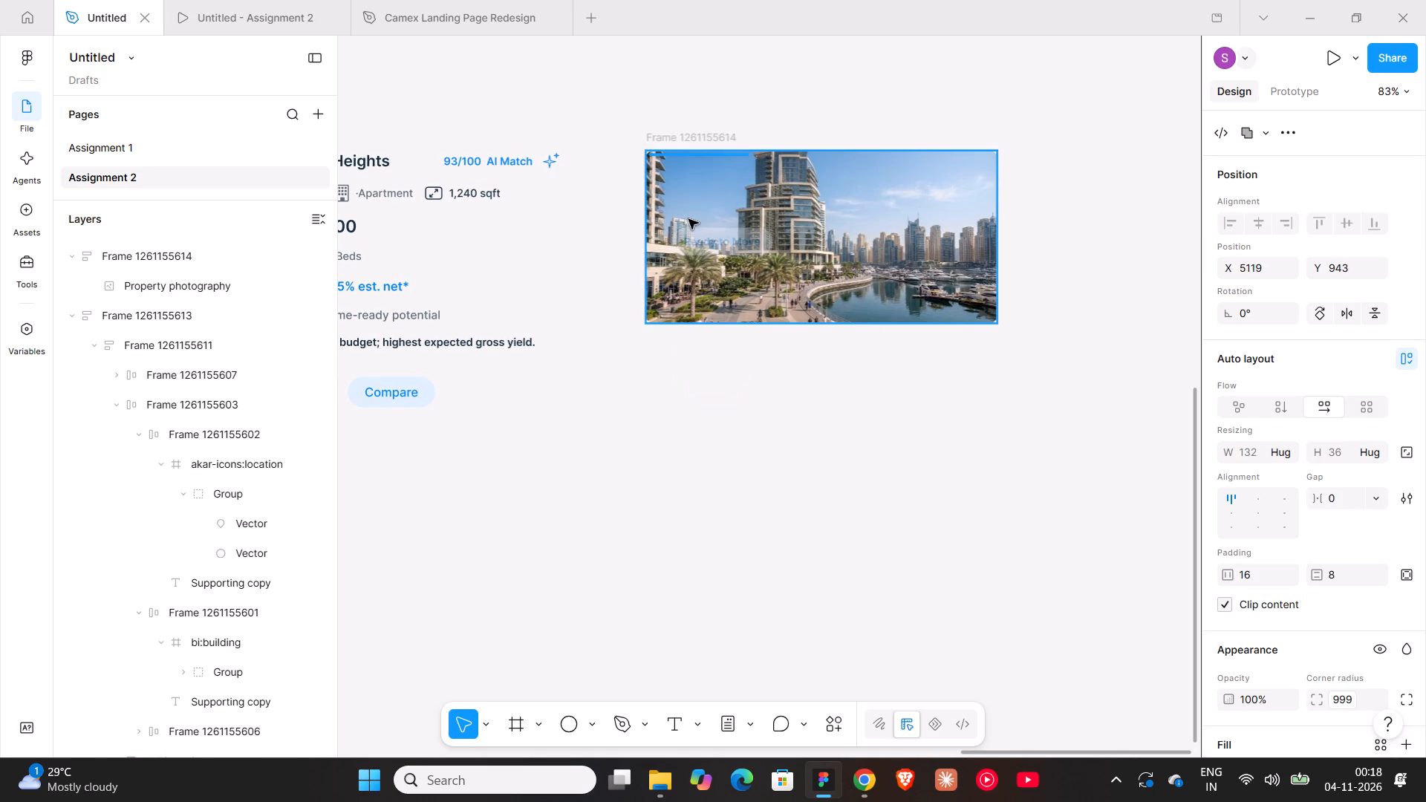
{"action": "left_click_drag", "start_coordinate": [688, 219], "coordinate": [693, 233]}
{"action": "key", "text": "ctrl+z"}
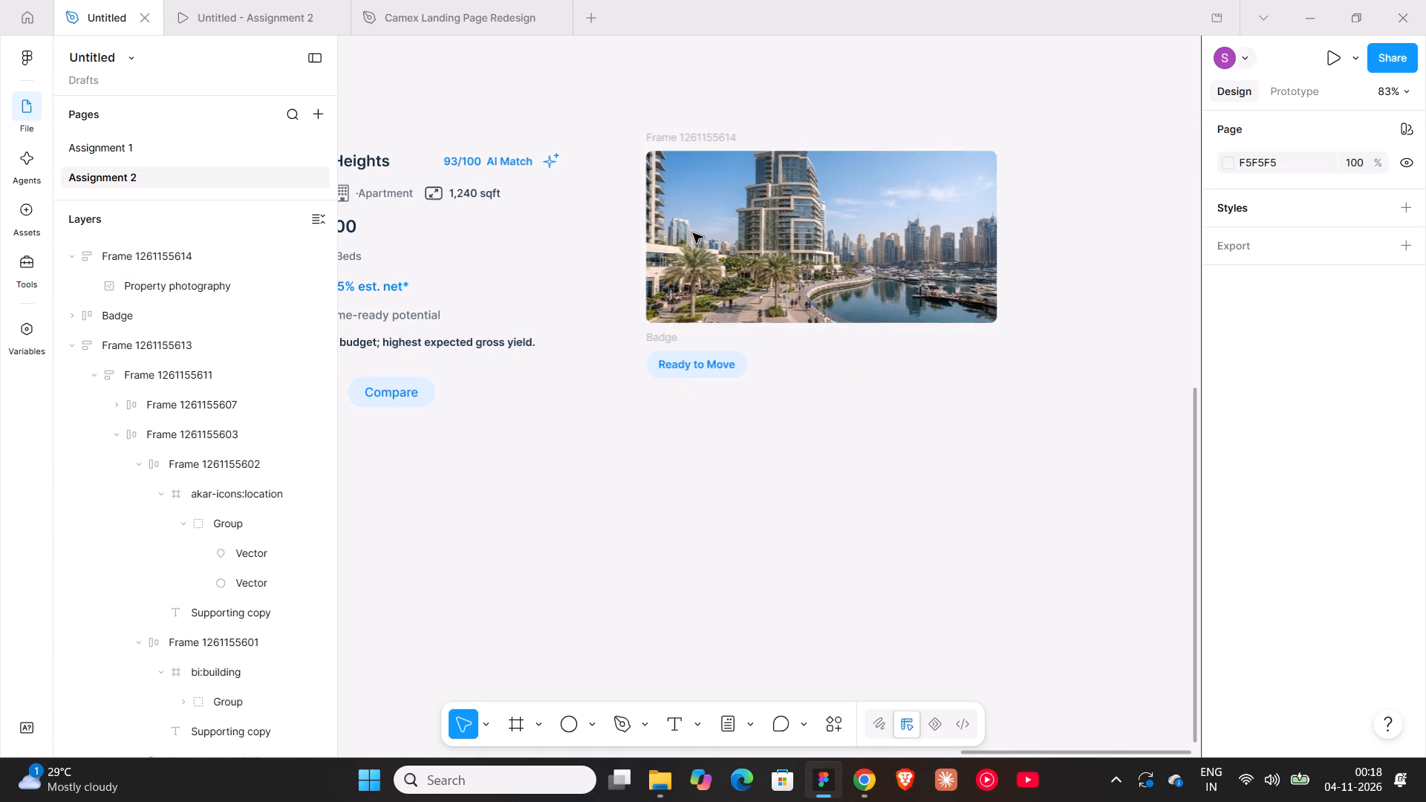
Move the "Ready to Move" badge closer beneath the photo, to Y 1093.
{"action": "left_click_drag", "start_coordinate": [677, 340], "coordinate": [674, 333]}
Move the Marina Quay Heights details frame out of the card to below the badge, at about X 5087, Y 1155.
{"action": "scroll", "coordinate": [674, 333], "scroll_direction": "down", "scroll_amount": 4, "text": "ctrl"}
{"action": "left_click", "coordinate": [486, 271]}
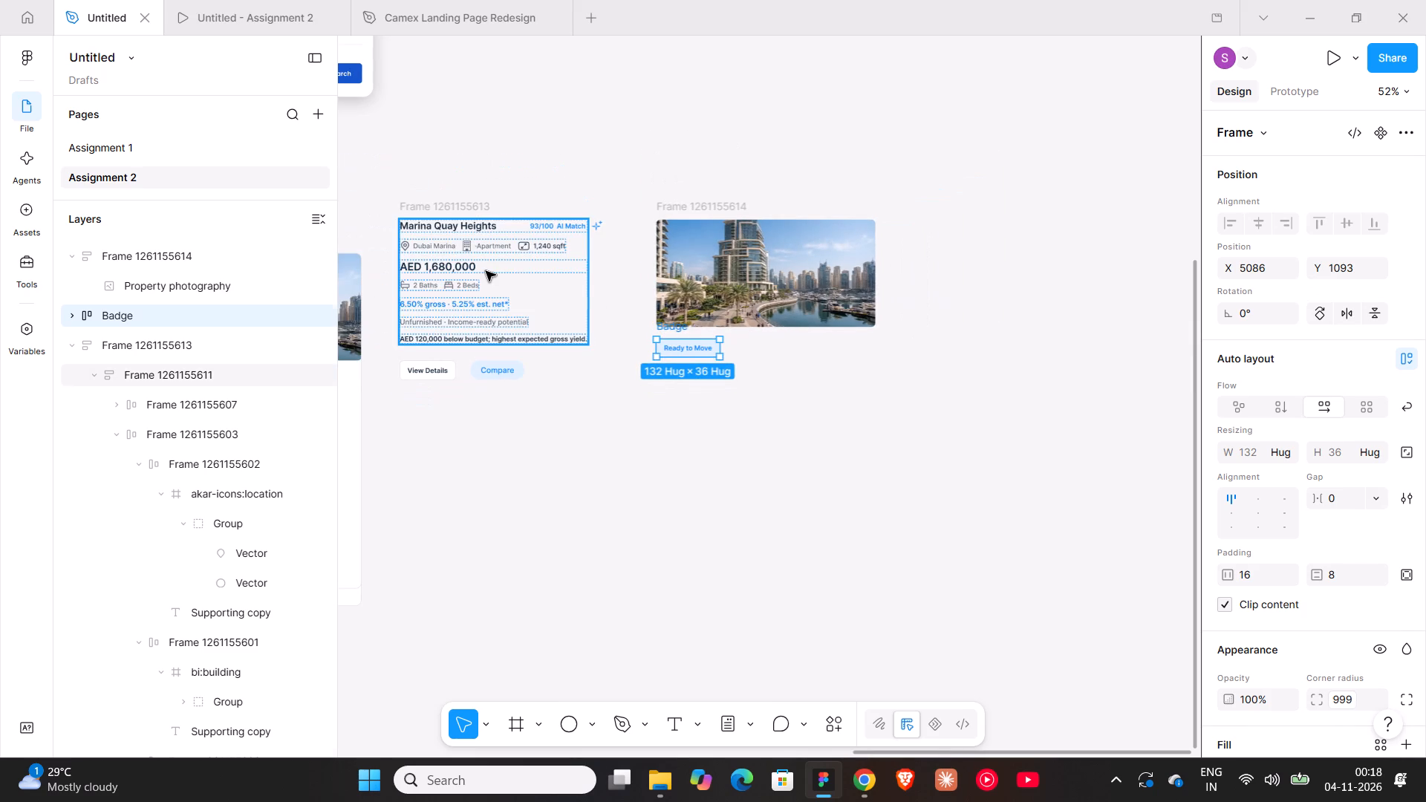
{"action": "left_click_drag", "start_coordinate": [482, 264], "coordinate": [736, 422]}
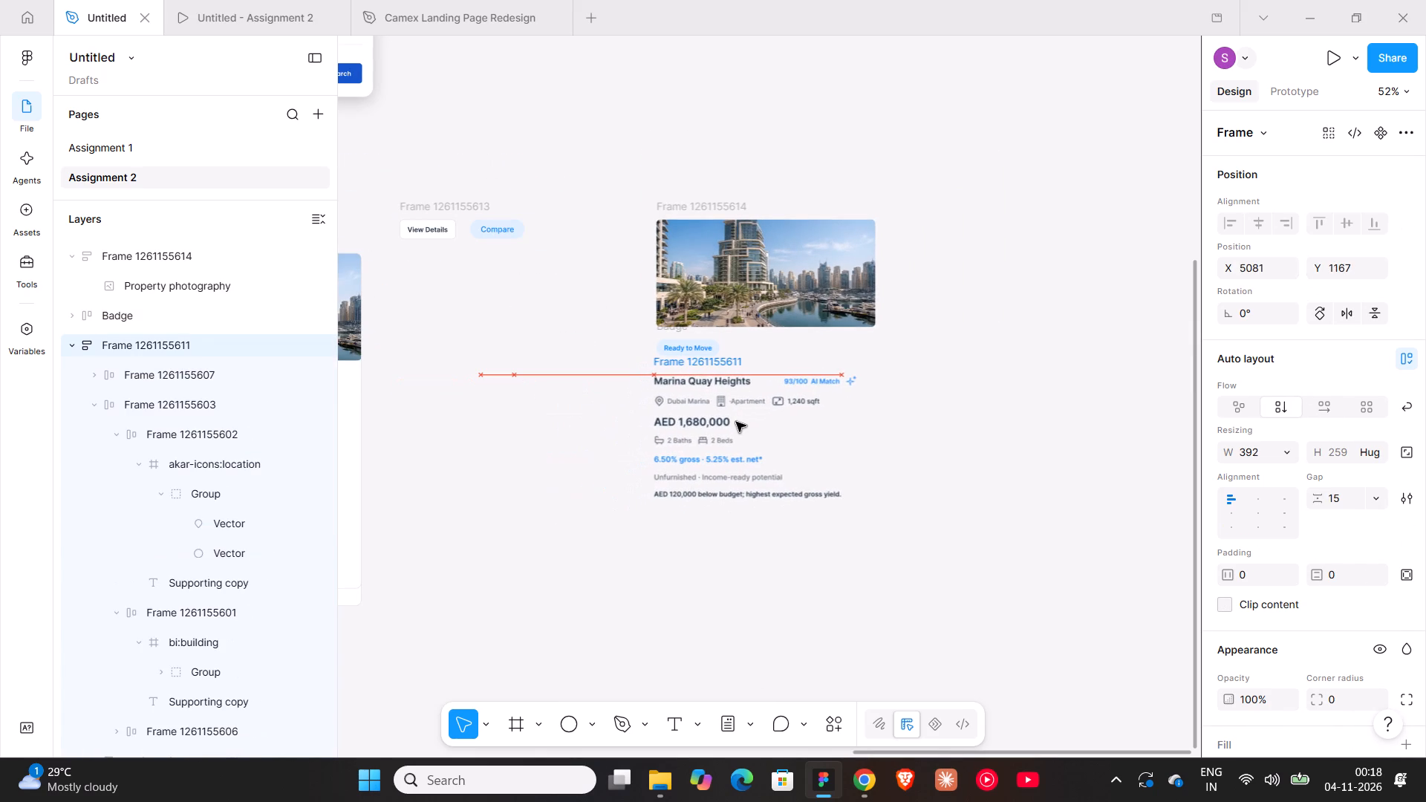
{"action": "left_click_drag", "start_coordinate": [736, 422], "coordinate": [739, 413]}
Wrap the badge and the property details in a vertical auto layout frame with a gap of 16.
{"action": "scroll", "coordinate": [712, 445], "scroll_direction": "up", "scroll_amount": 4, "text": "ctrl"}
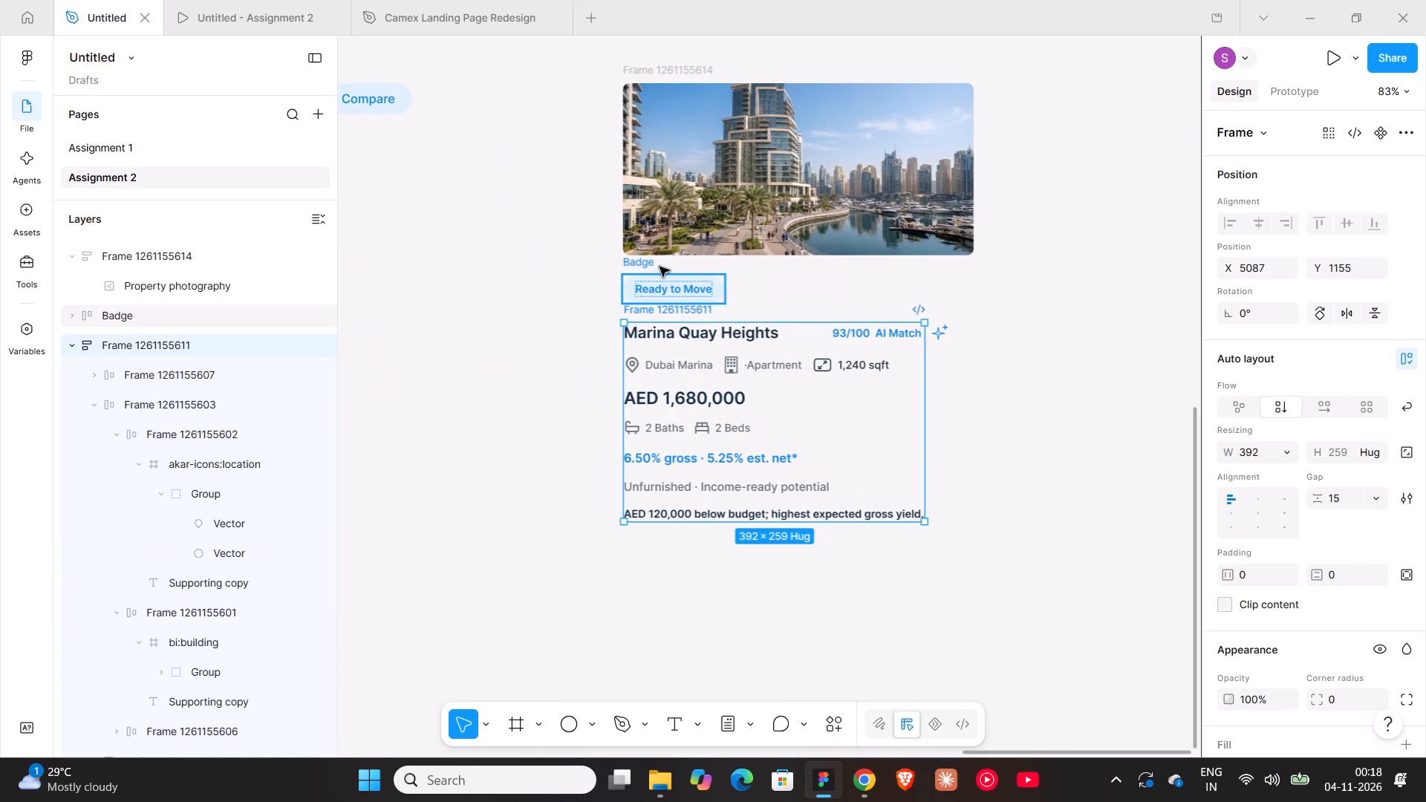
{"action": "left_click", "coordinate": [652, 261], "text": "shift"}
{"action": "key", "text": "shift+a"}
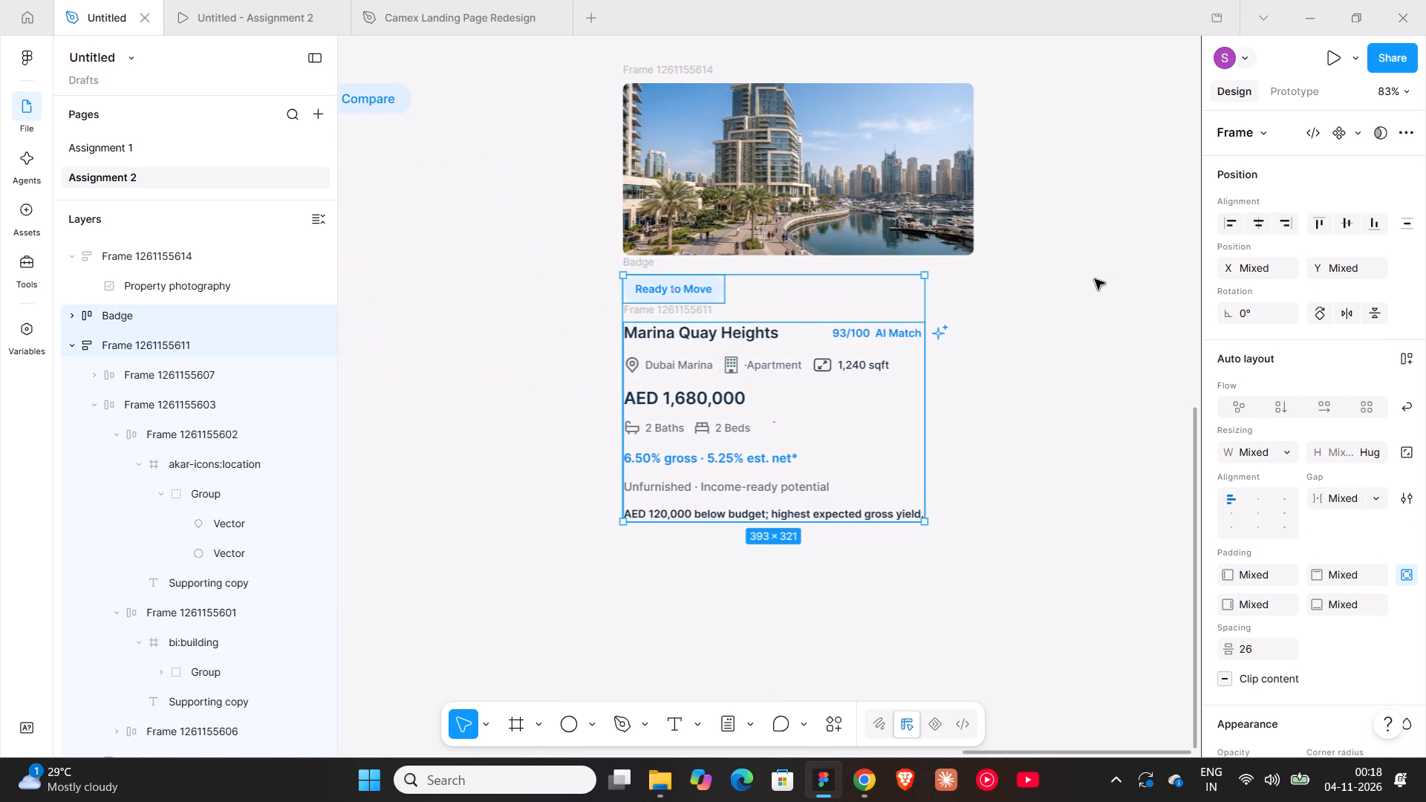
{"action": "left_click", "coordinate": [1342, 503]}
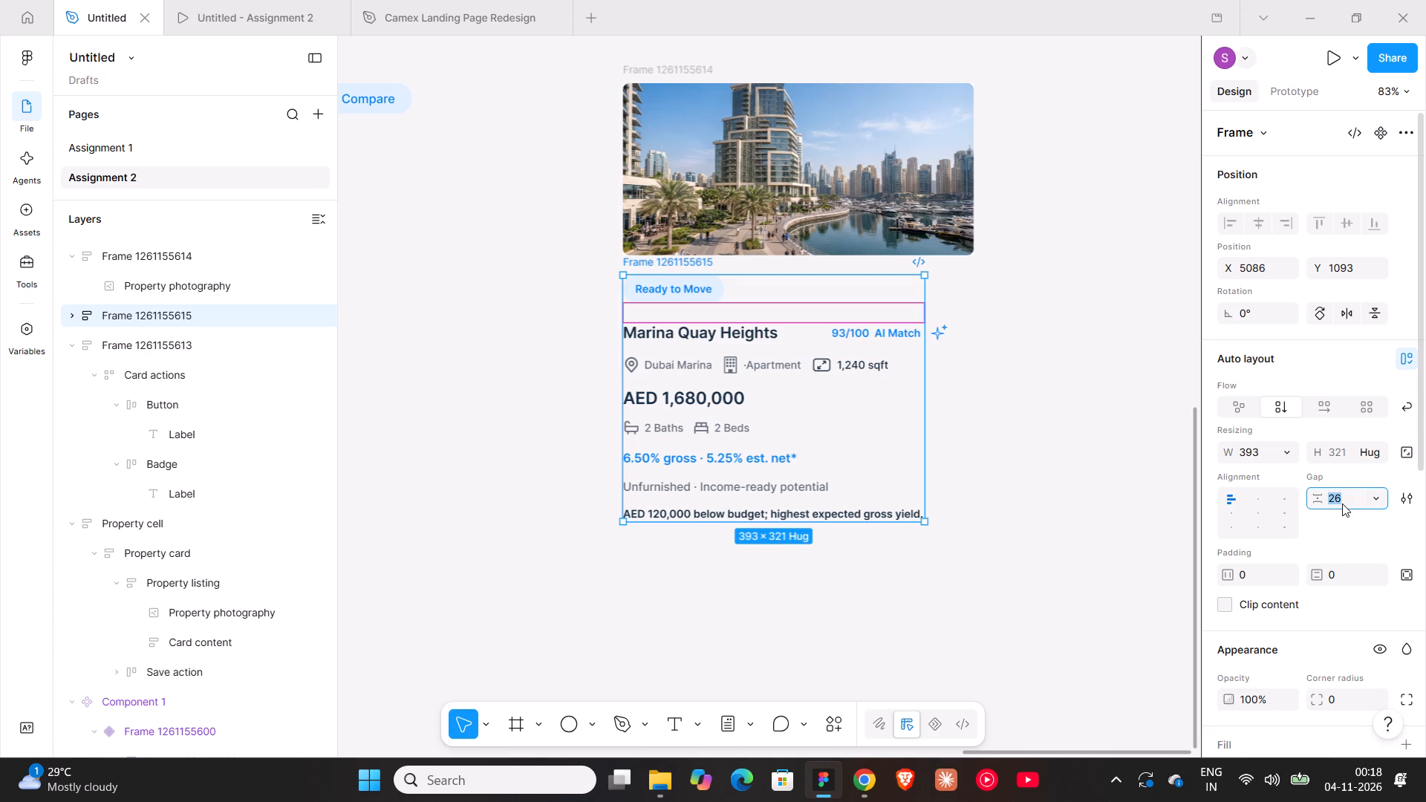
{"action": "type", "text": "16"}
{"action": "key", "text": "Return"}
{"action": "left_click", "coordinate": [1081, 362]}
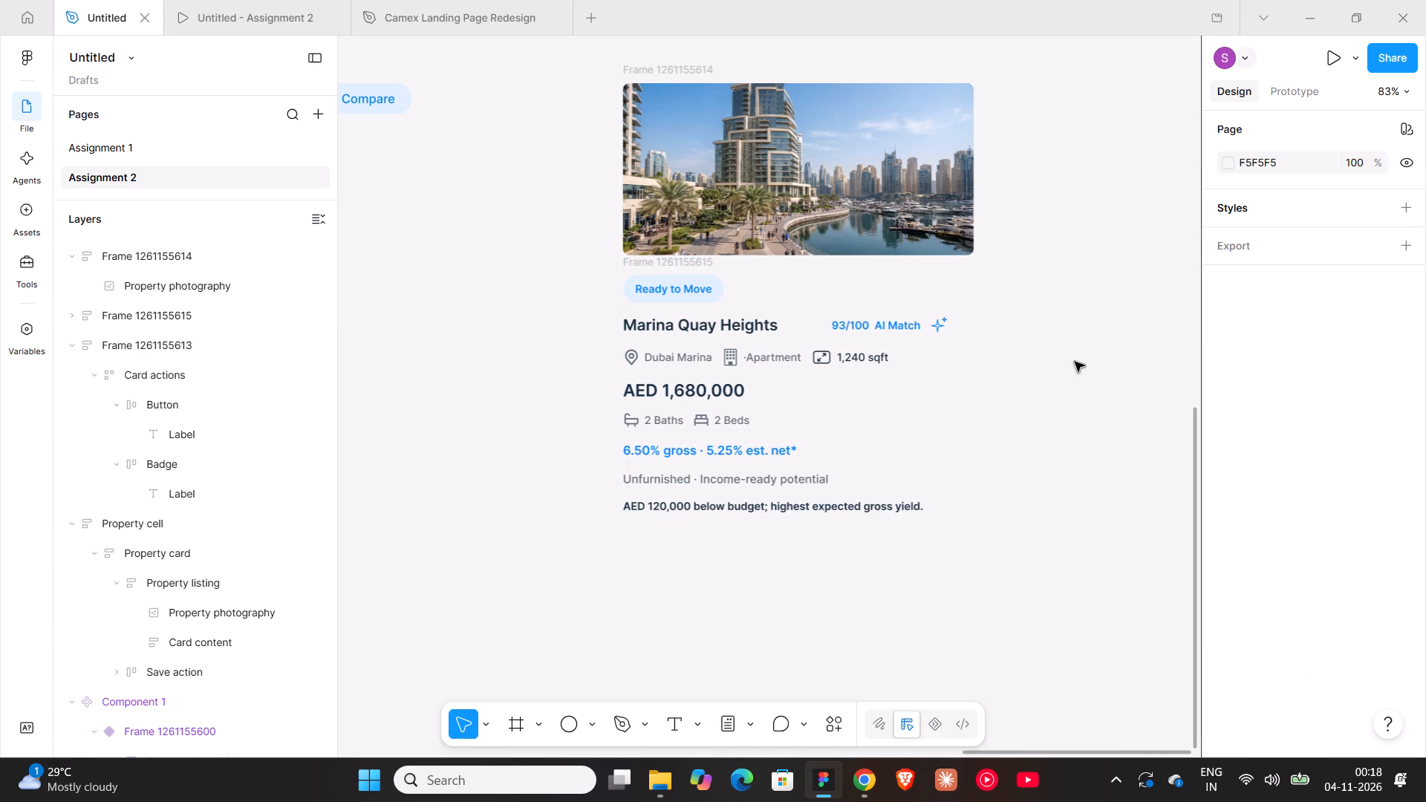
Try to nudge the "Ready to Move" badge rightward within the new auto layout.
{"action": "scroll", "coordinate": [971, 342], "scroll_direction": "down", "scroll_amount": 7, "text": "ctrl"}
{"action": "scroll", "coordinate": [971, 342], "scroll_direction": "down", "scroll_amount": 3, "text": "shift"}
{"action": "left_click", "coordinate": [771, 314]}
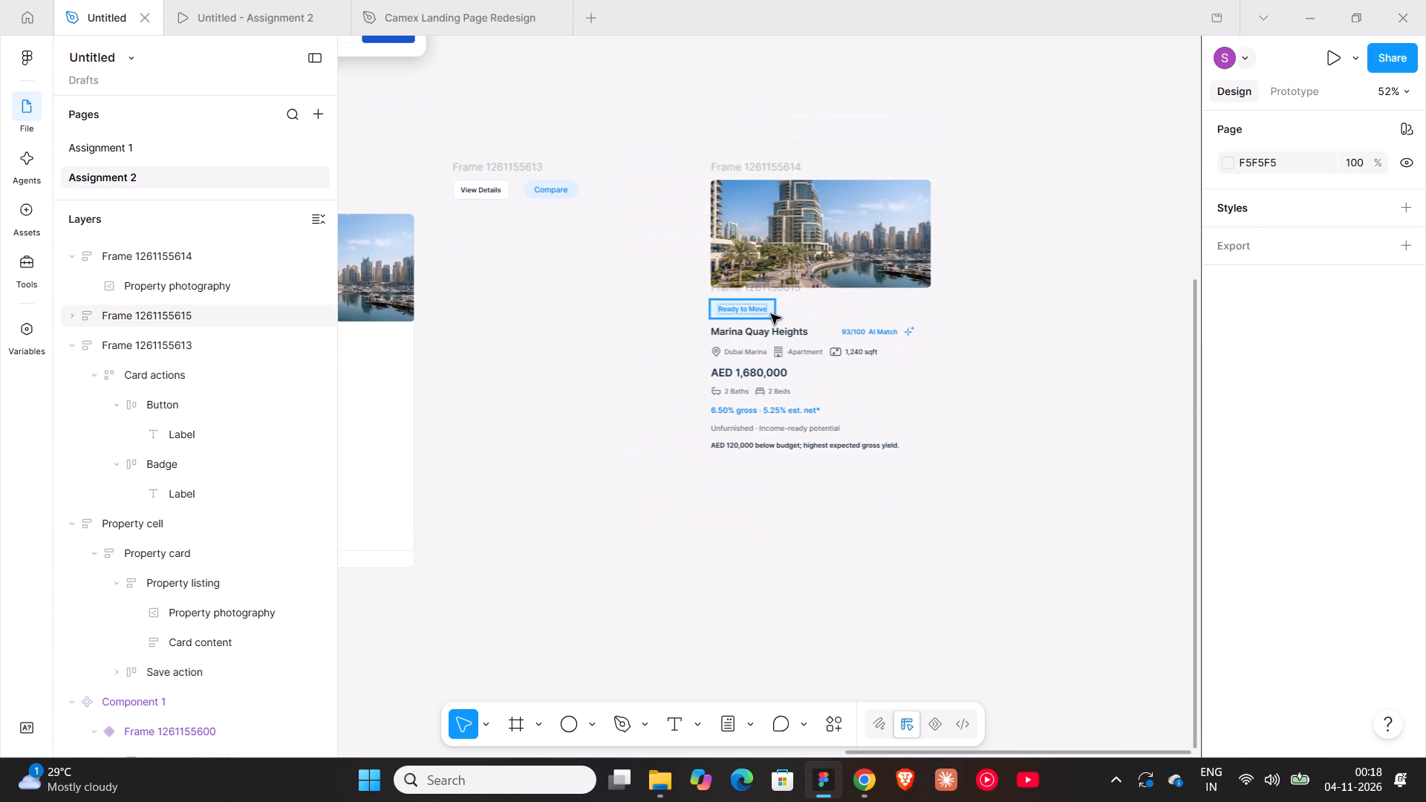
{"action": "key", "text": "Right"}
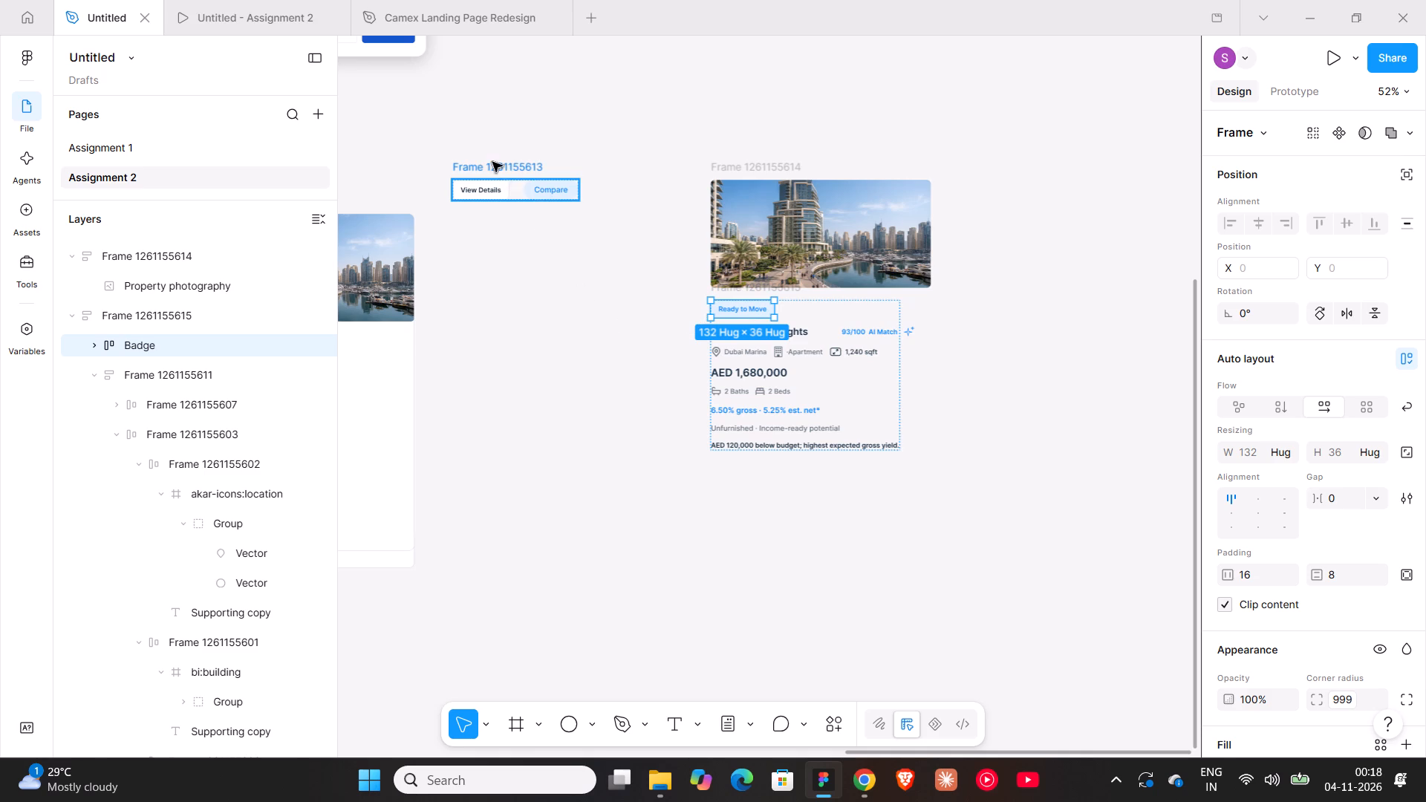
Move the frame with the View Details and Compare actions into the new auto layout, below the property details.
{"action": "left_click_drag", "start_coordinate": [493, 163], "coordinate": [763, 463]}
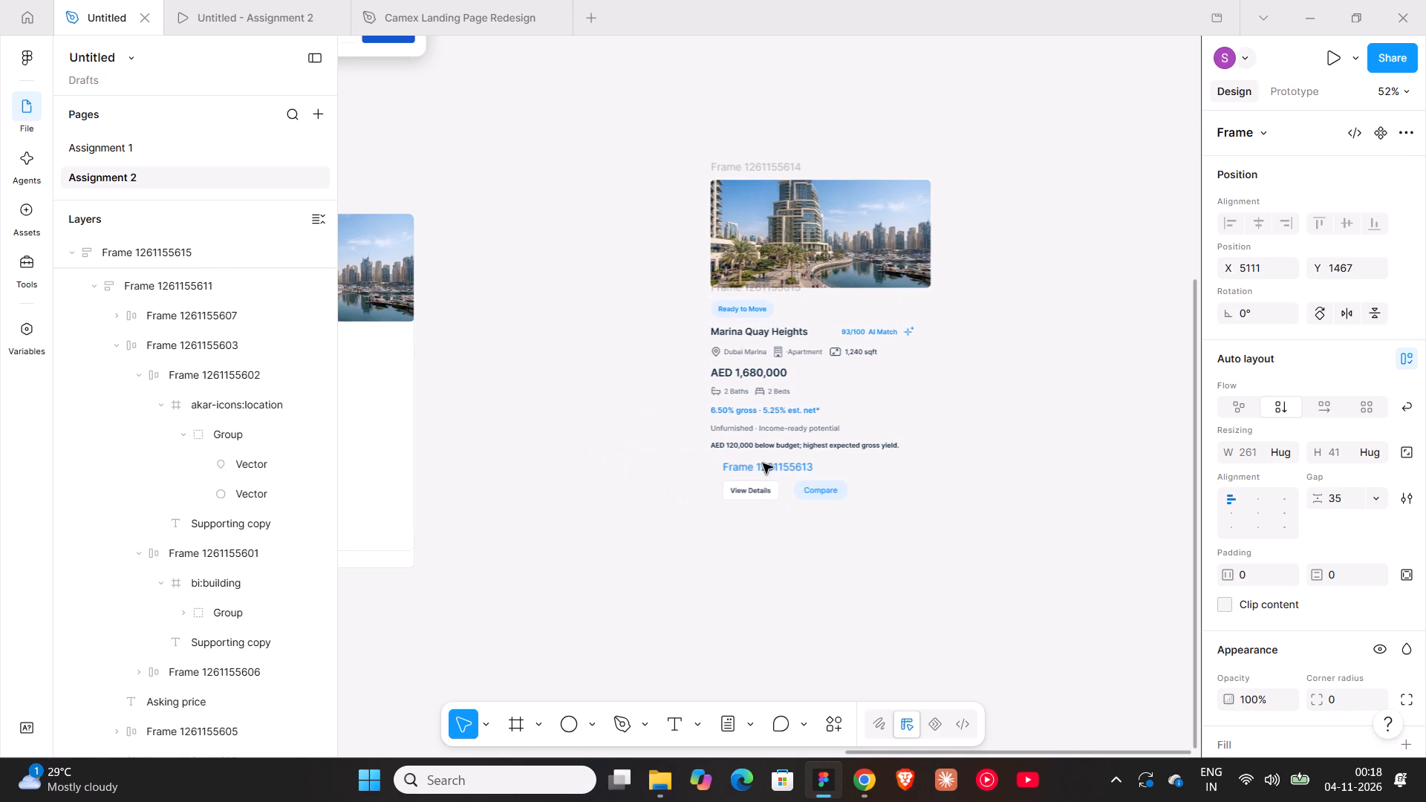
{"action": "left_click_drag", "start_coordinate": [763, 463], "coordinate": [758, 443]}
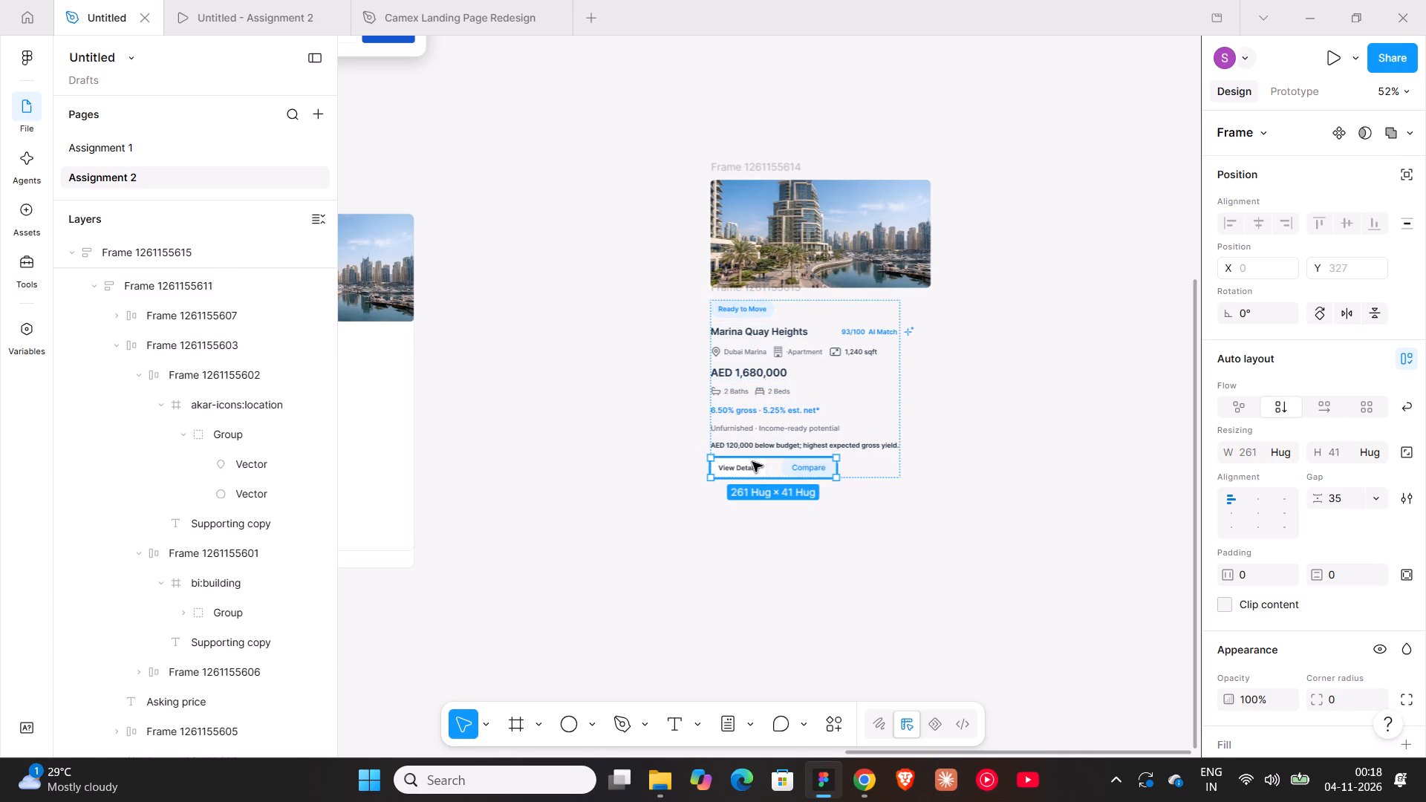
Undo moving the View Details and Compare frame into the auto layout, and place it separately just below the property details.
{"action": "key", "text": "ctrl+z"}
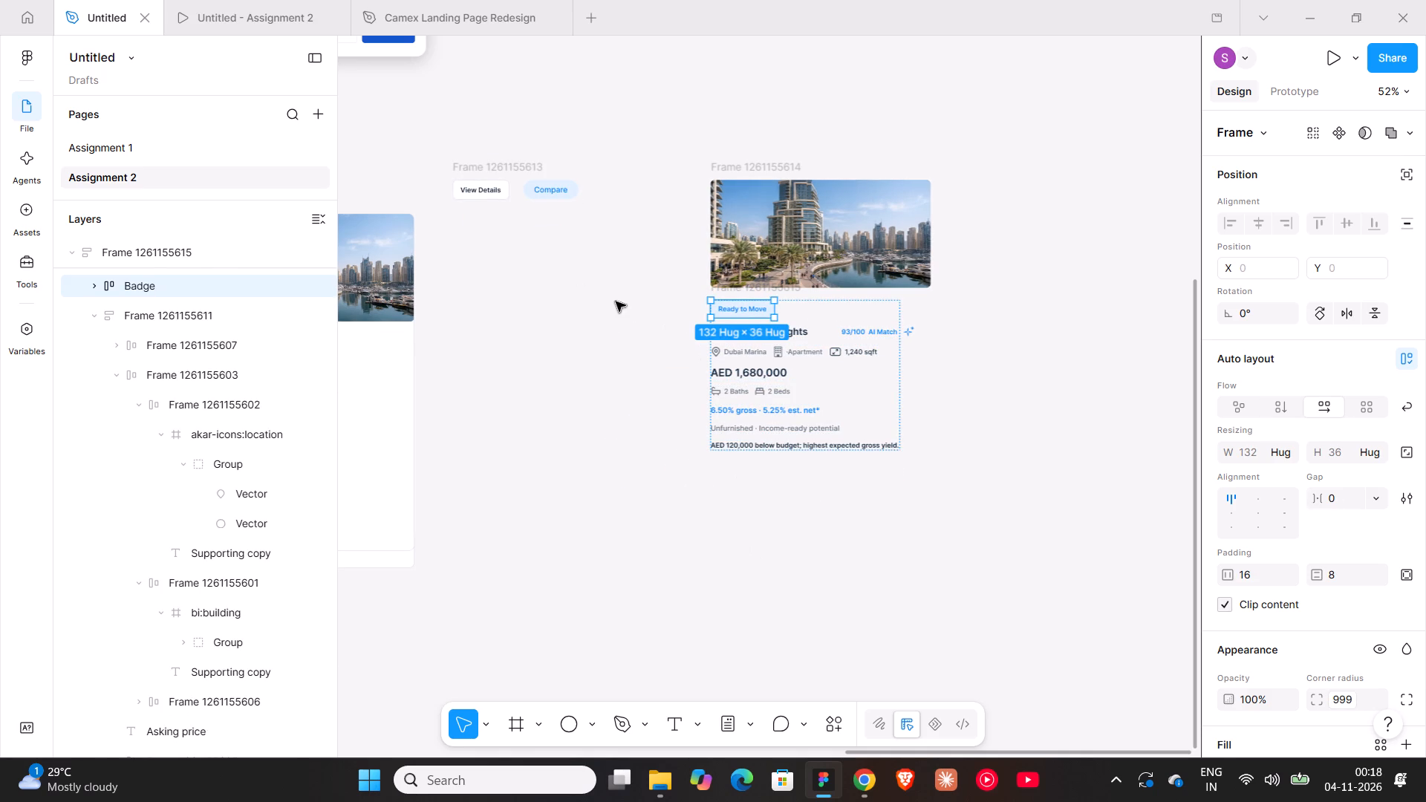
{"action": "left_click_drag", "start_coordinate": [502, 163], "coordinate": [761, 463]}
Wrap the badge-and-details frame and the actions frame in a vertical auto layout with a gap of 24.
{"action": "left_click", "coordinate": [738, 292]}
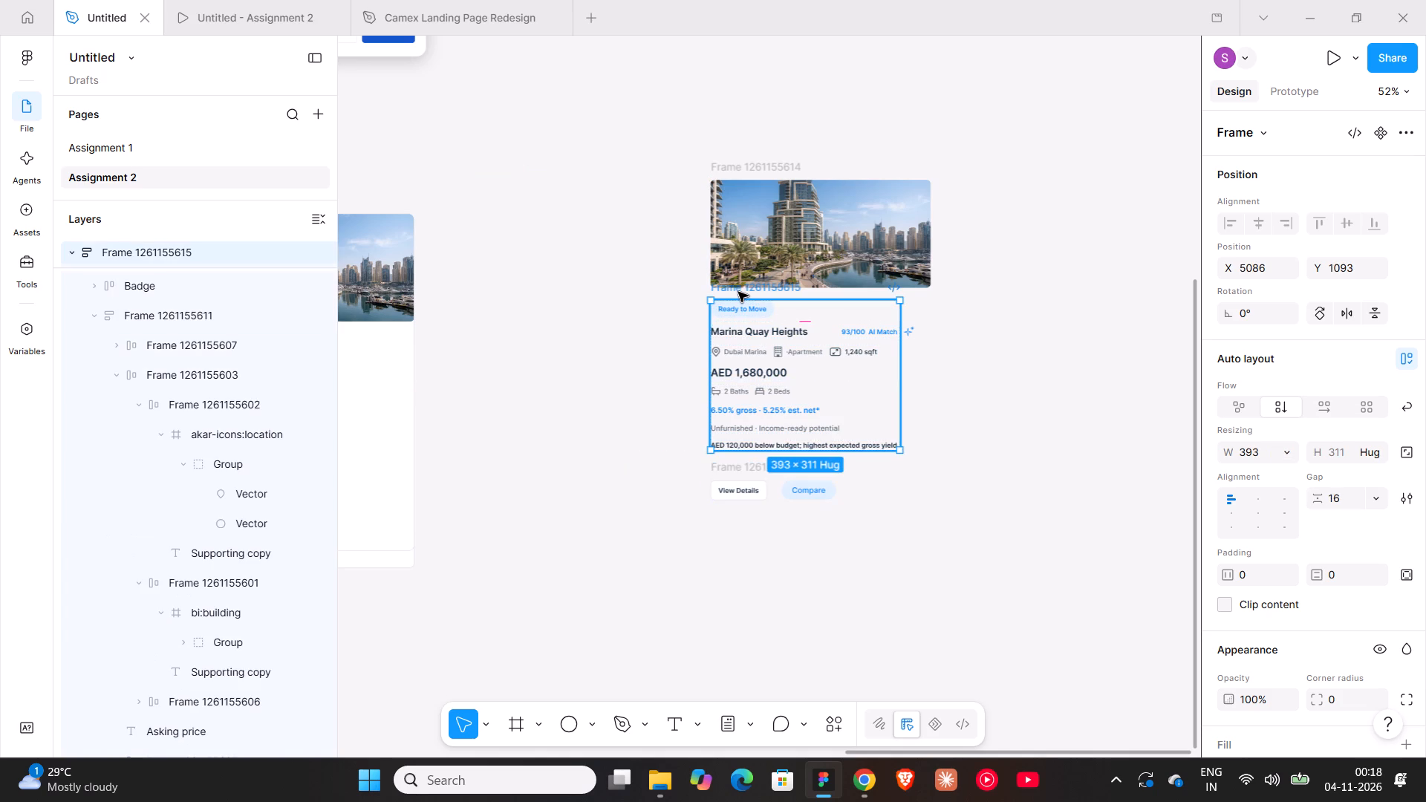
{"action": "left_click", "coordinate": [740, 476], "text": "shift"}
{"action": "key", "text": "shift+a"}
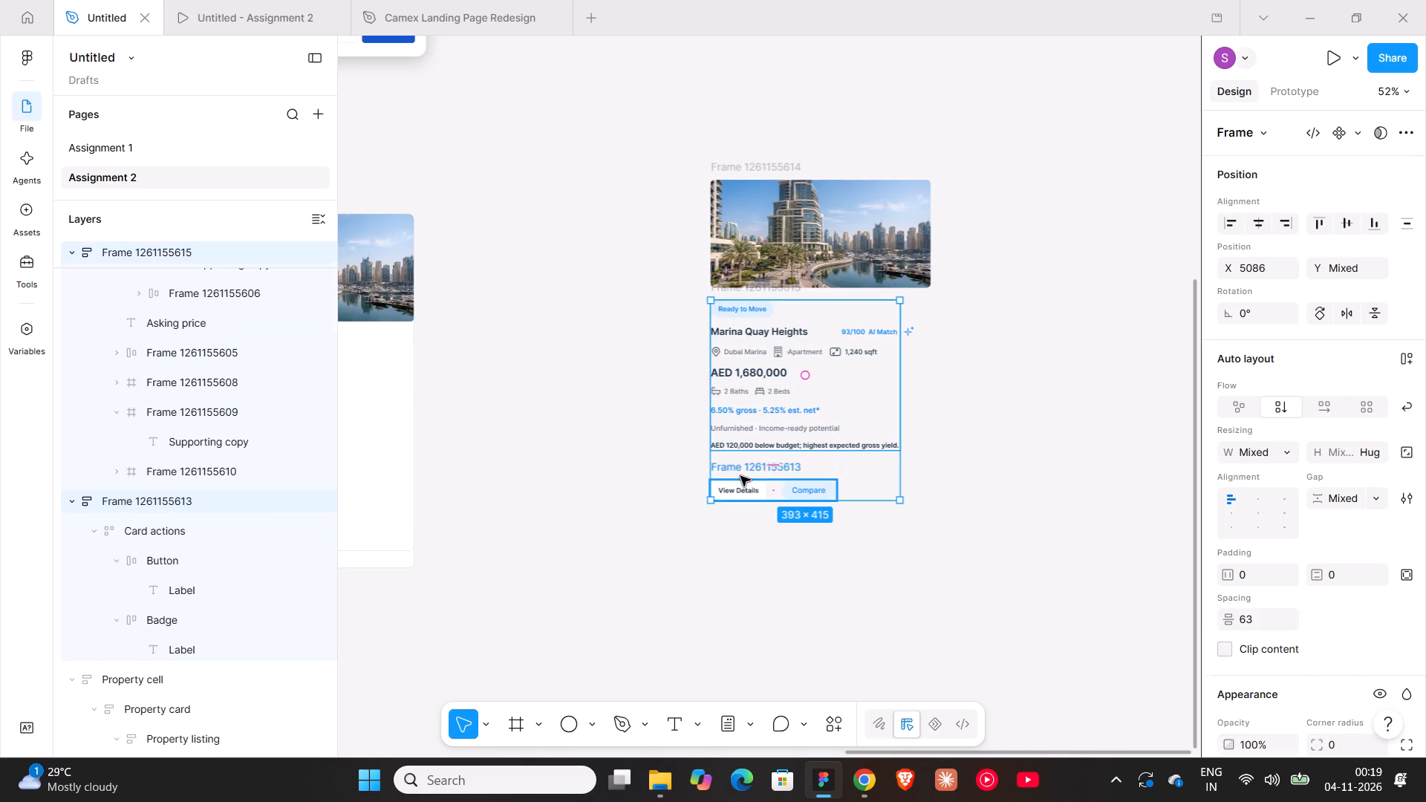
{"action": "left_click", "coordinate": [1347, 498]}
{"action": "type", "text": "24"}
{"action": "key", "text": "Return"}
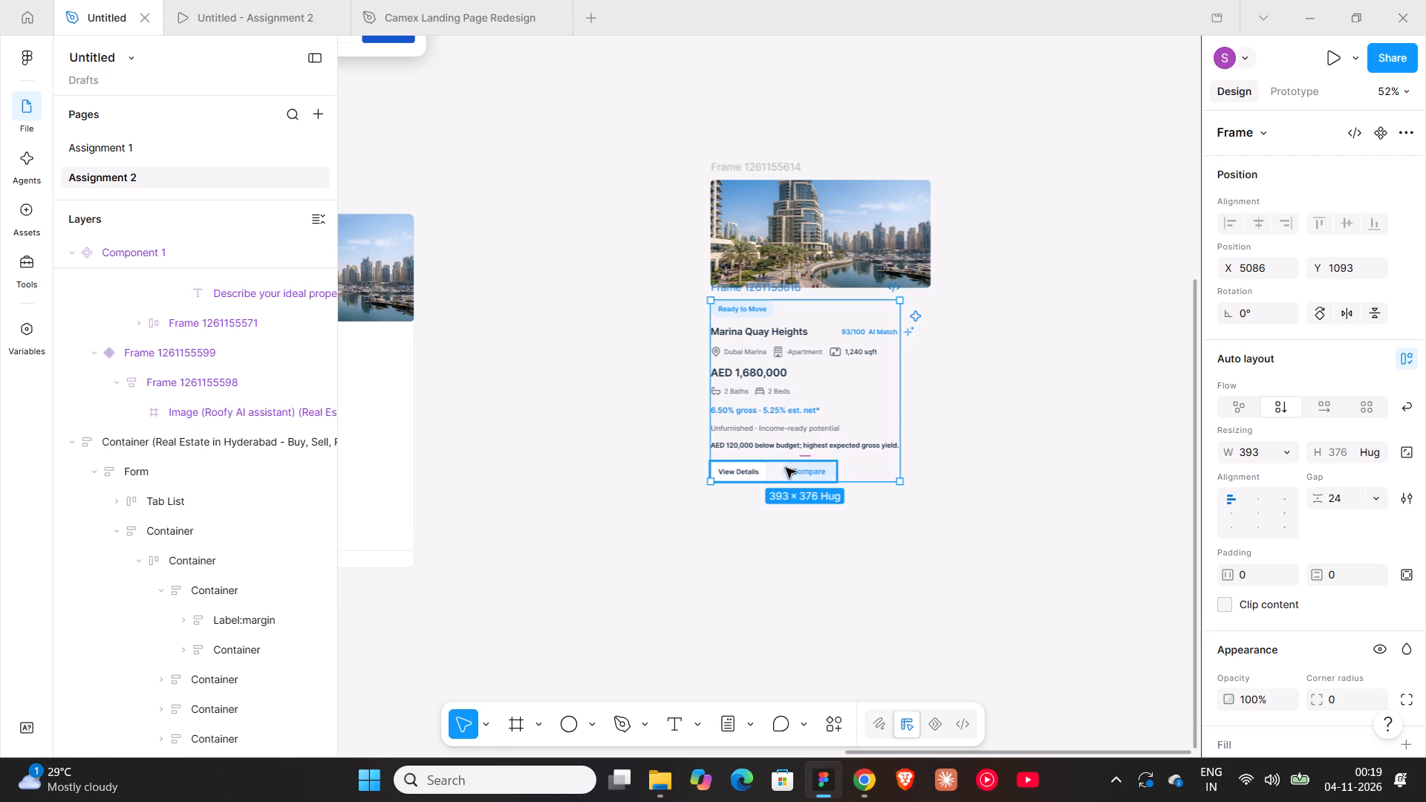
Set the horizontal gap between the View Details and Compare buttons to 24.
{"action": "left_click", "coordinate": [786, 468]}
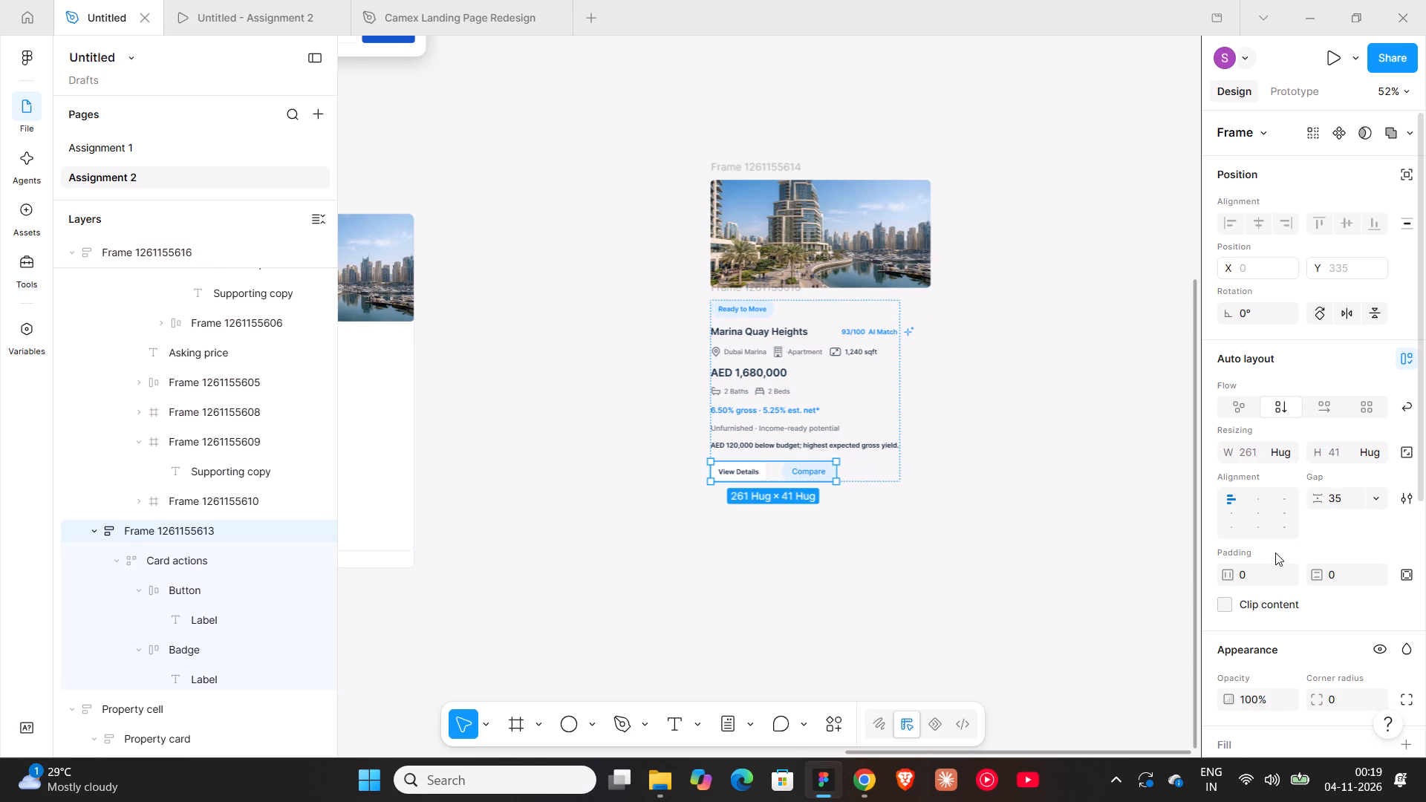
{"action": "double_click", "coordinate": [775, 472]}
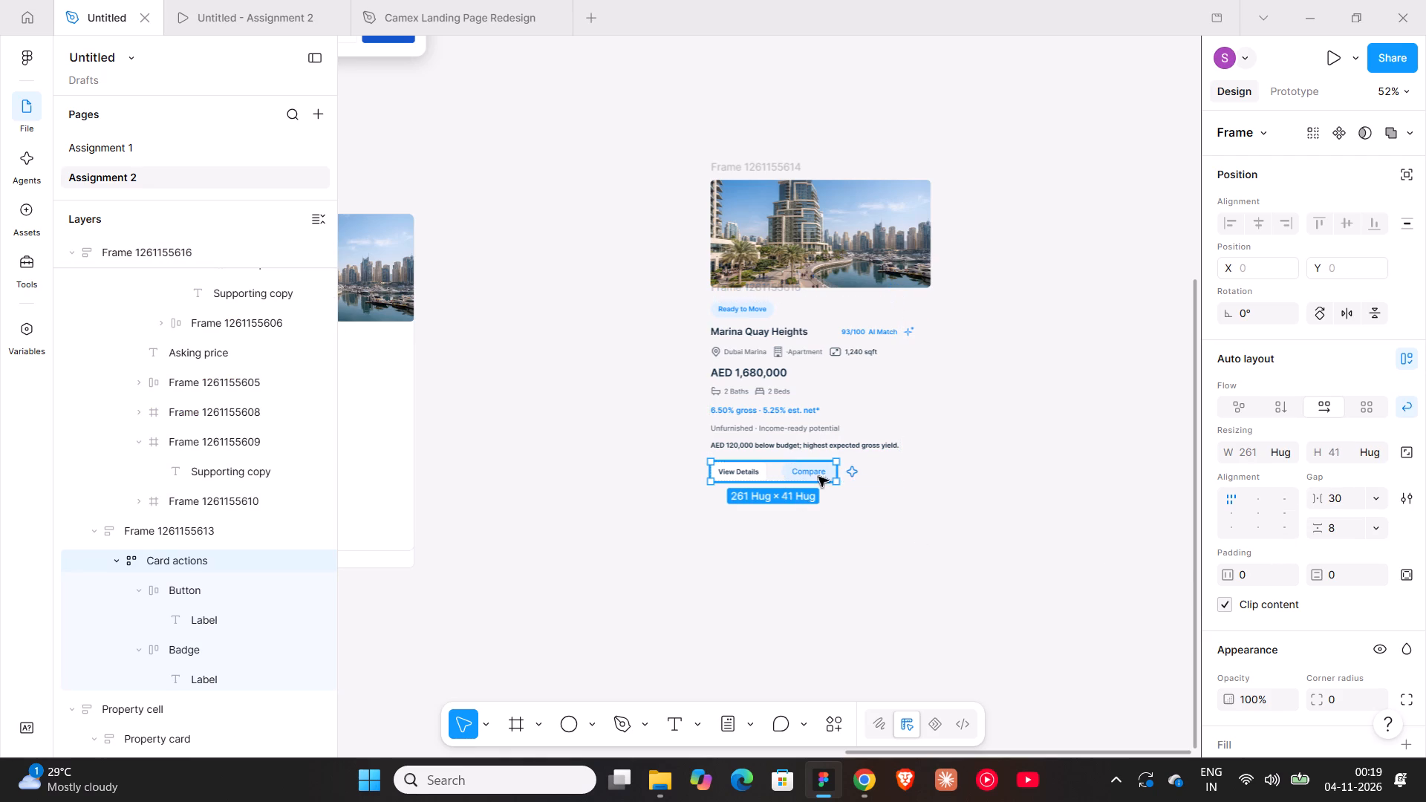
{"action": "left_click_drag", "start_coordinate": [1321, 501], "coordinate": [850, 410]}
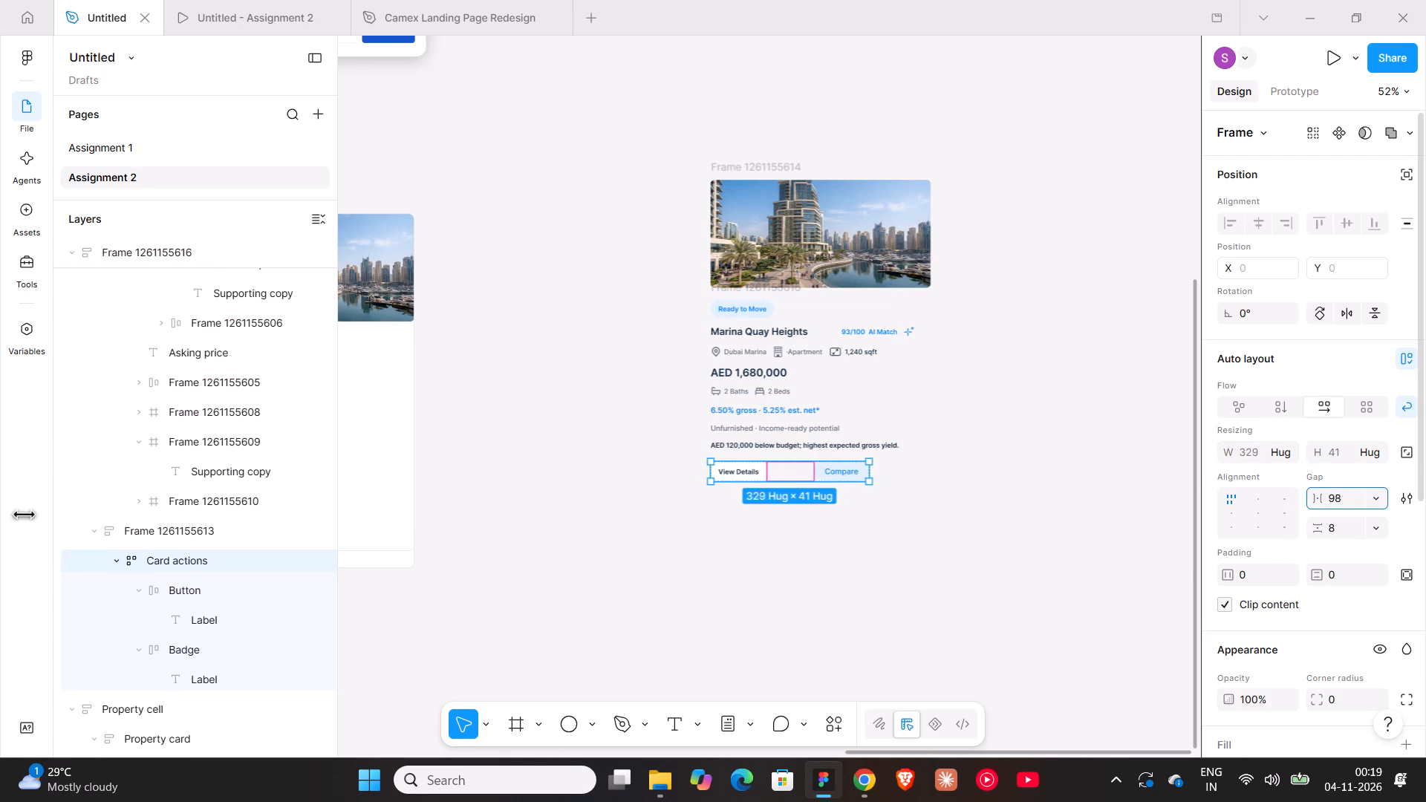
{"action": "left_click_drag", "start_coordinate": [850, 410], "coordinate": [917, 433]}
{"action": "key", "text": "ctrl+z"}
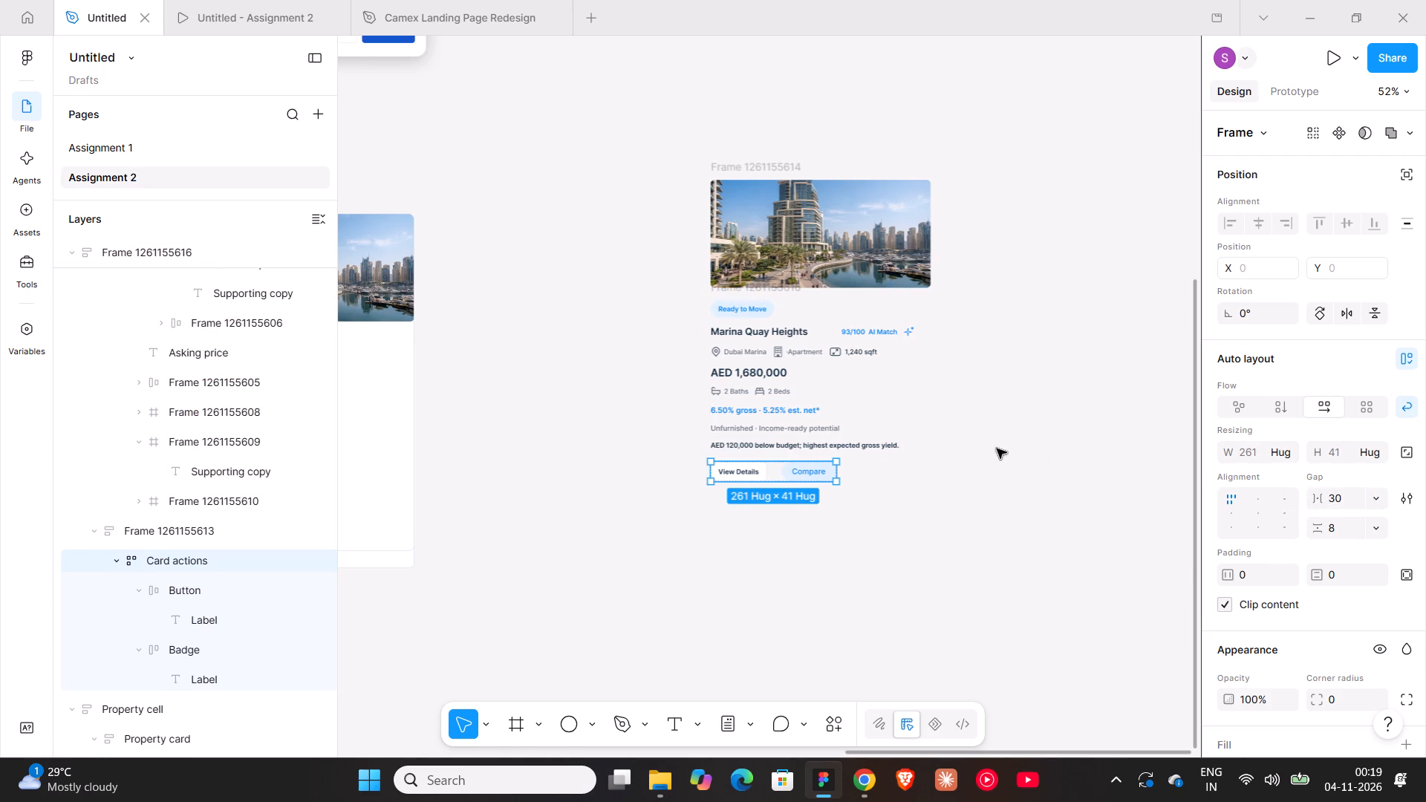
{"action": "left_click", "coordinate": [1339, 498]}
{"action": "type", "text": "24"}
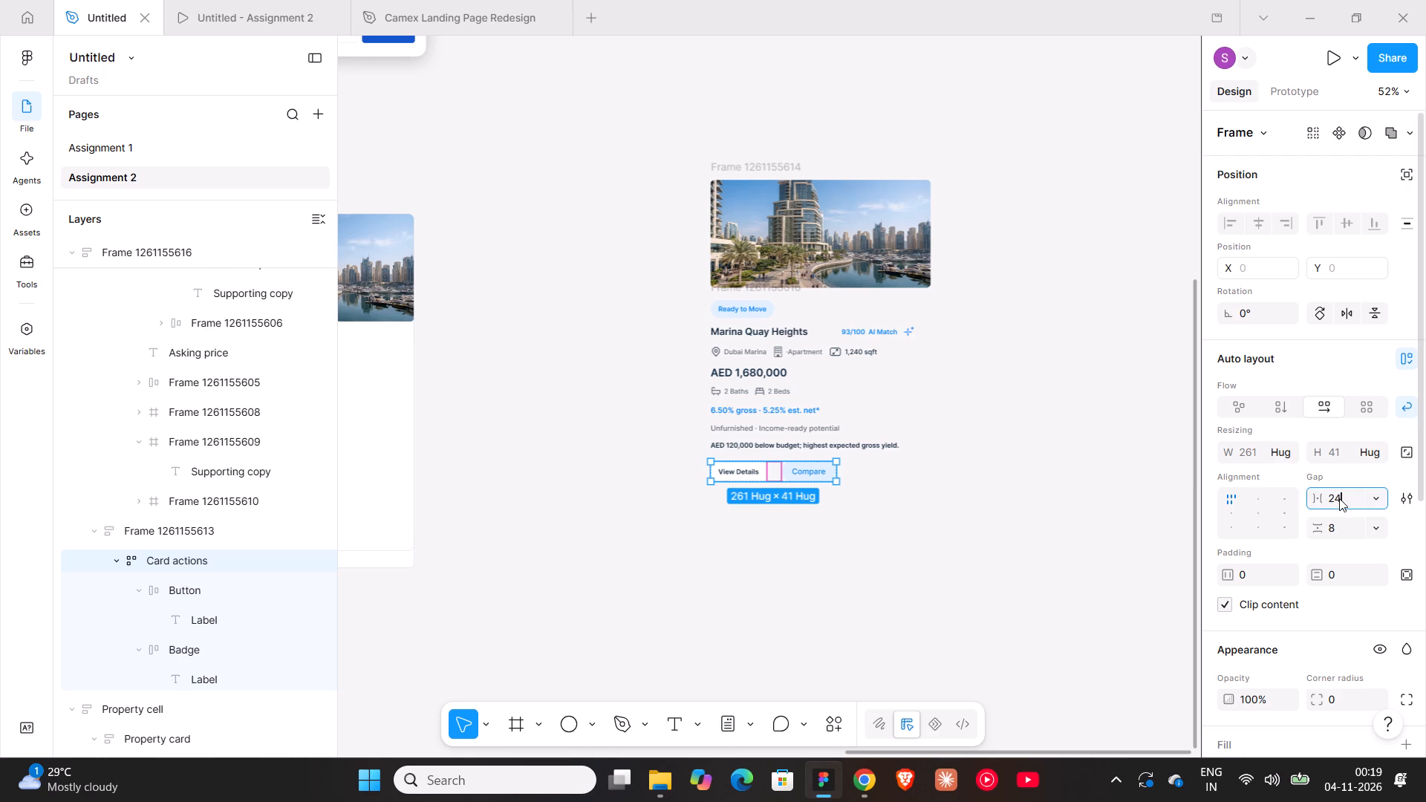
{"action": "key", "text": "Return"}
{"action": "left_click", "coordinate": [902, 505]}
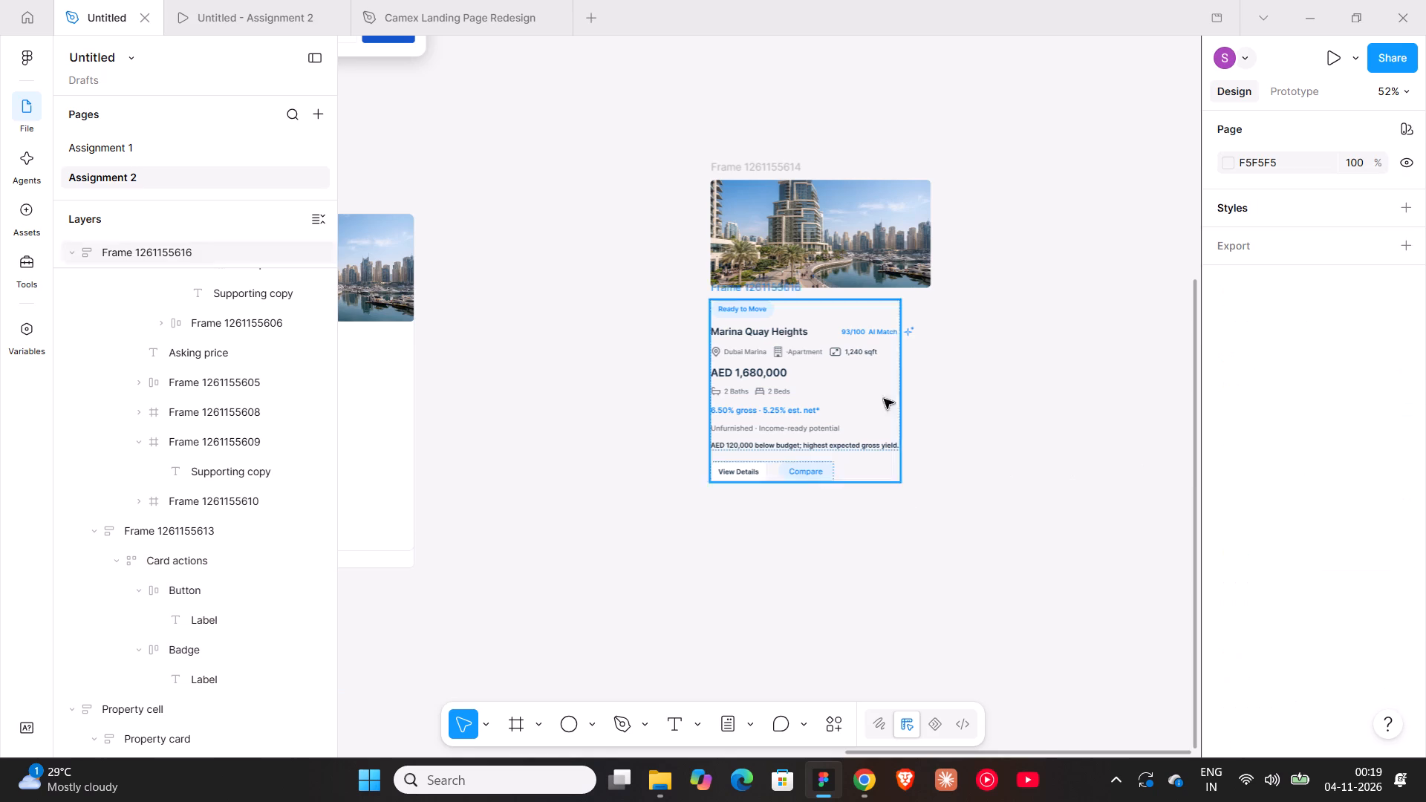
Wrap the property photo frame and the content frame below it in one vertical auto layout whose width hugs its contents.
{"action": "left_click", "coordinate": [763, 166], "text": "shift"}
{"action": "left_click", "coordinate": [719, 153]}
{"action": "left_click_drag", "start_coordinate": [684, 131], "coordinate": [938, 374]}
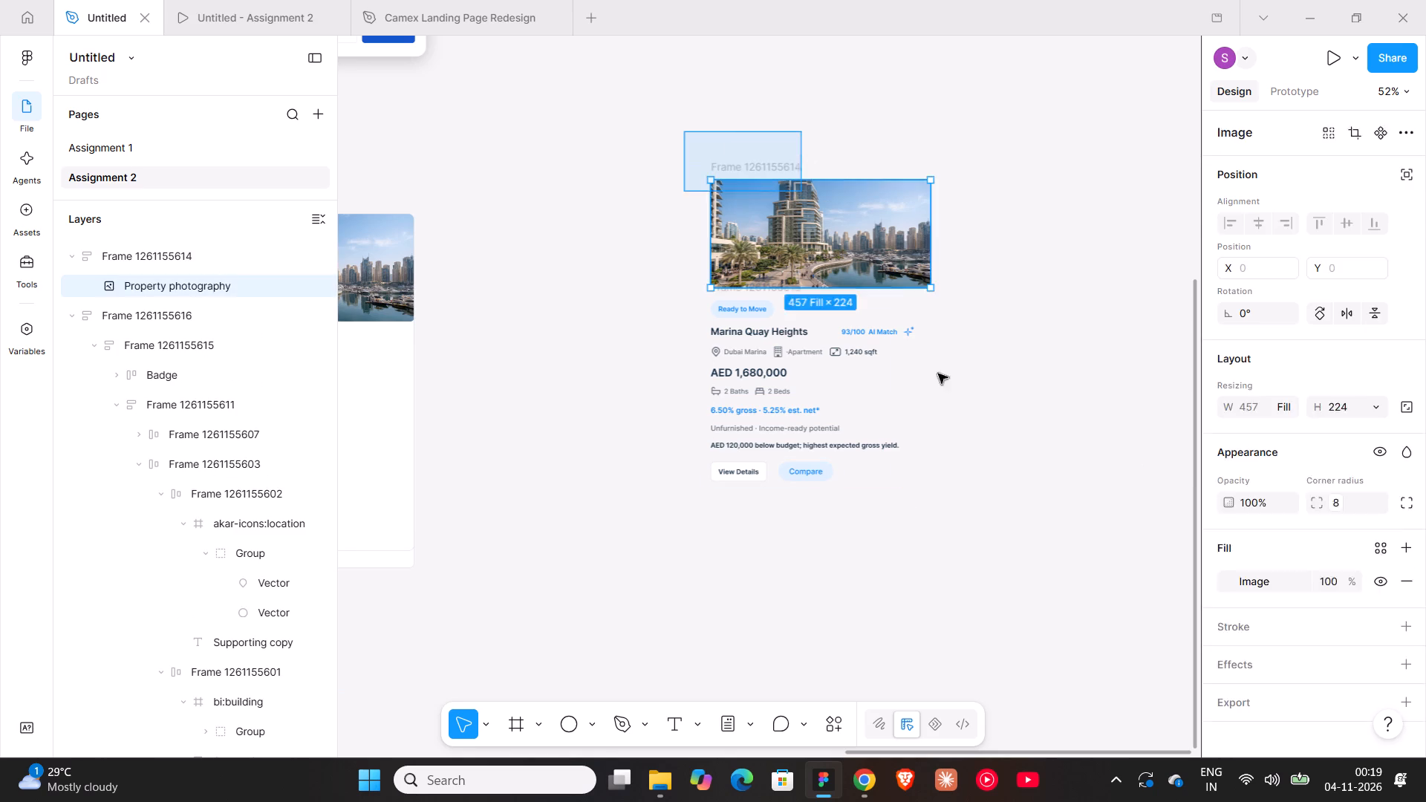
{"action": "left_click_drag", "start_coordinate": [938, 374], "coordinate": [1007, 606]}
{"action": "key", "text": "shift+a"}
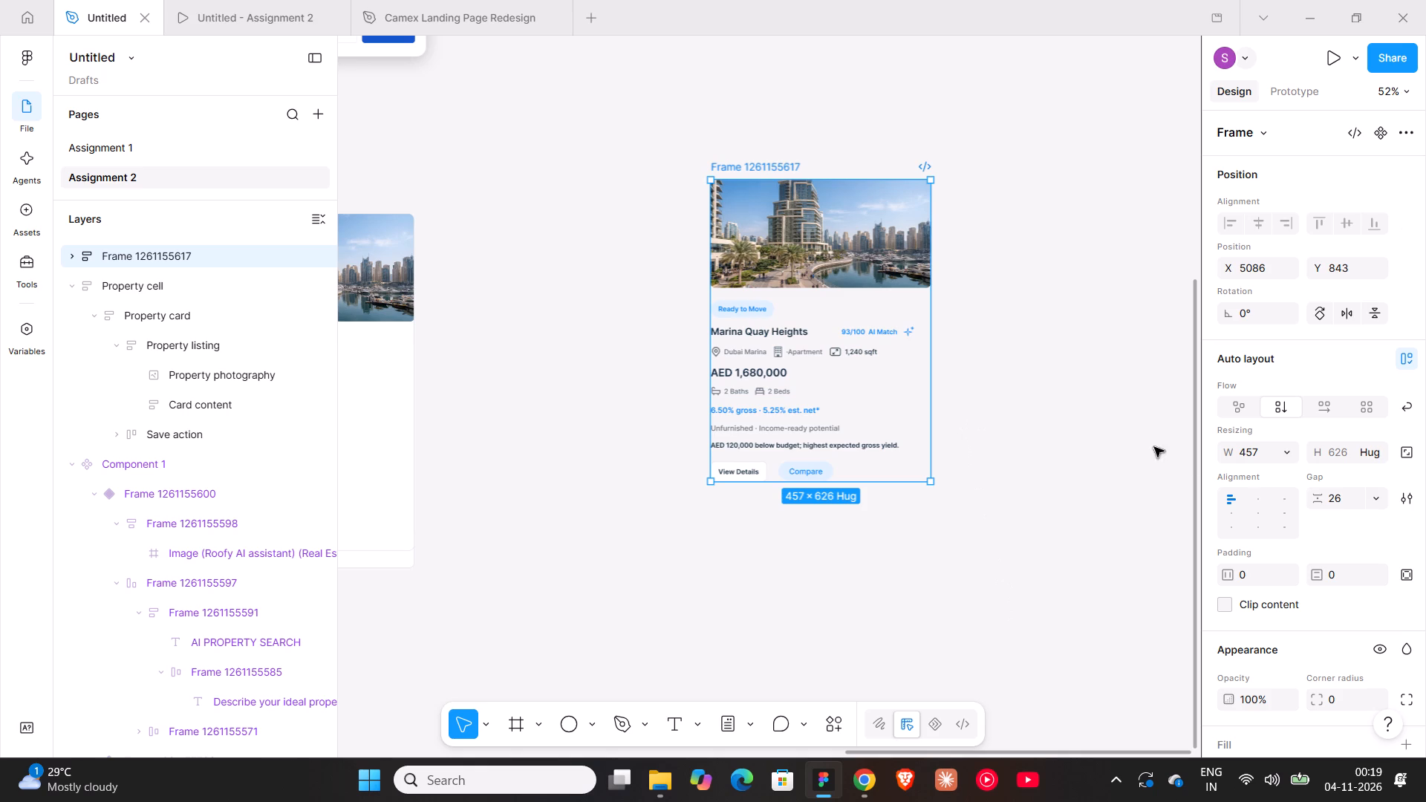
{"action": "left_click", "coordinate": [1291, 454]}
{"action": "left_click", "coordinate": [1270, 472]}
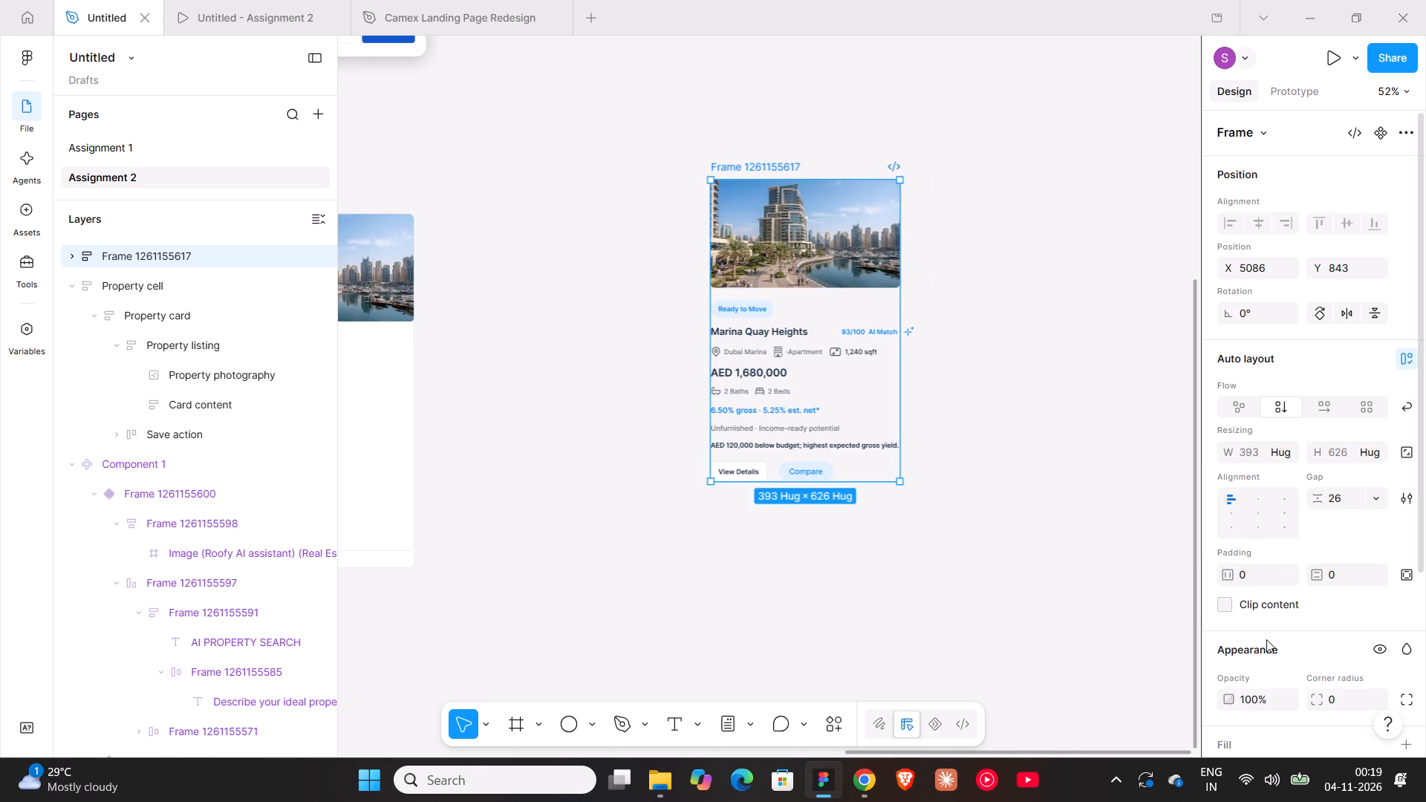
Set the new card frame's horizontal and vertical padding to 24.
{"action": "scroll", "coordinate": [989, 361], "scroll_direction": "down", "scroll_amount": 5}
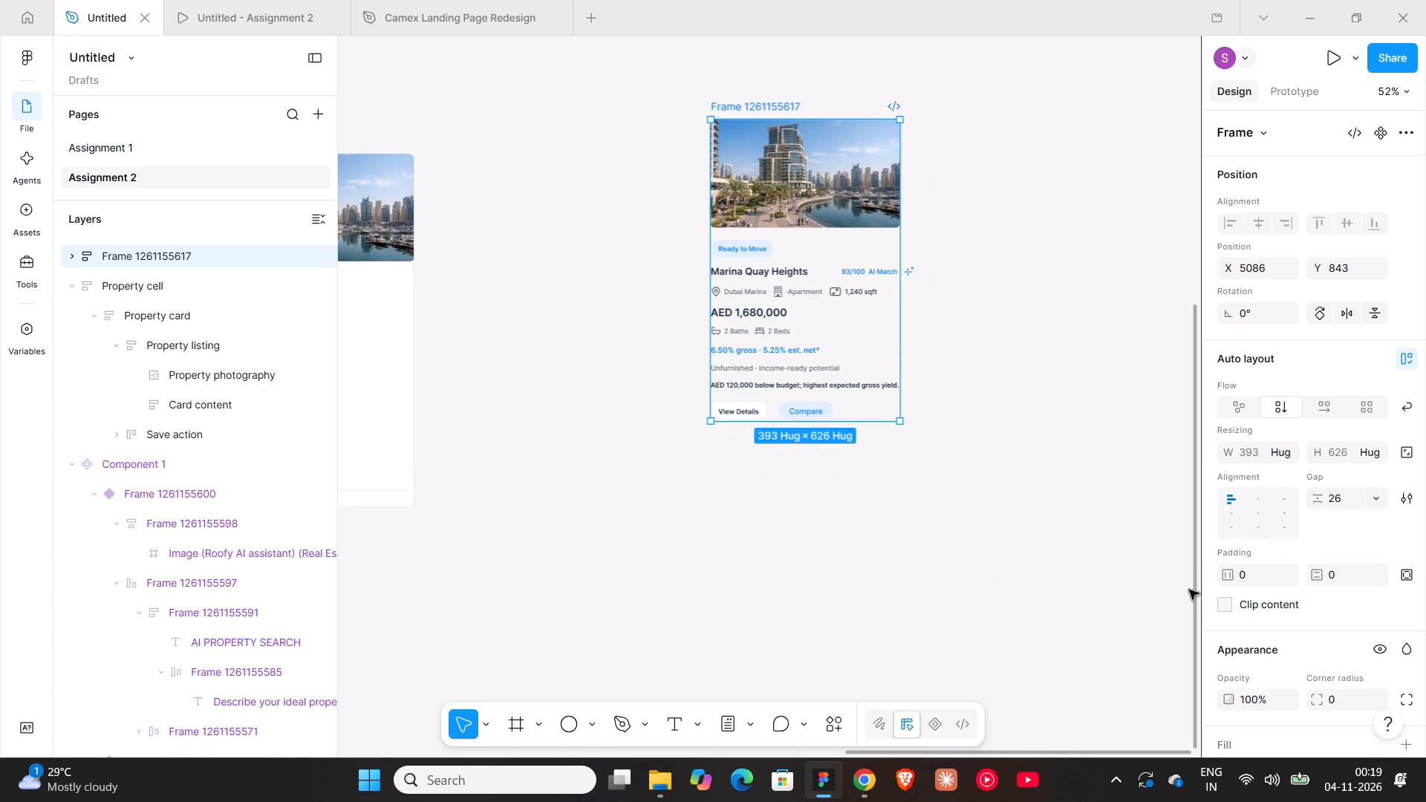
{"action": "left_click_drag", "start_coordinate": [1230, 573], "coordinate": [772, 406]}
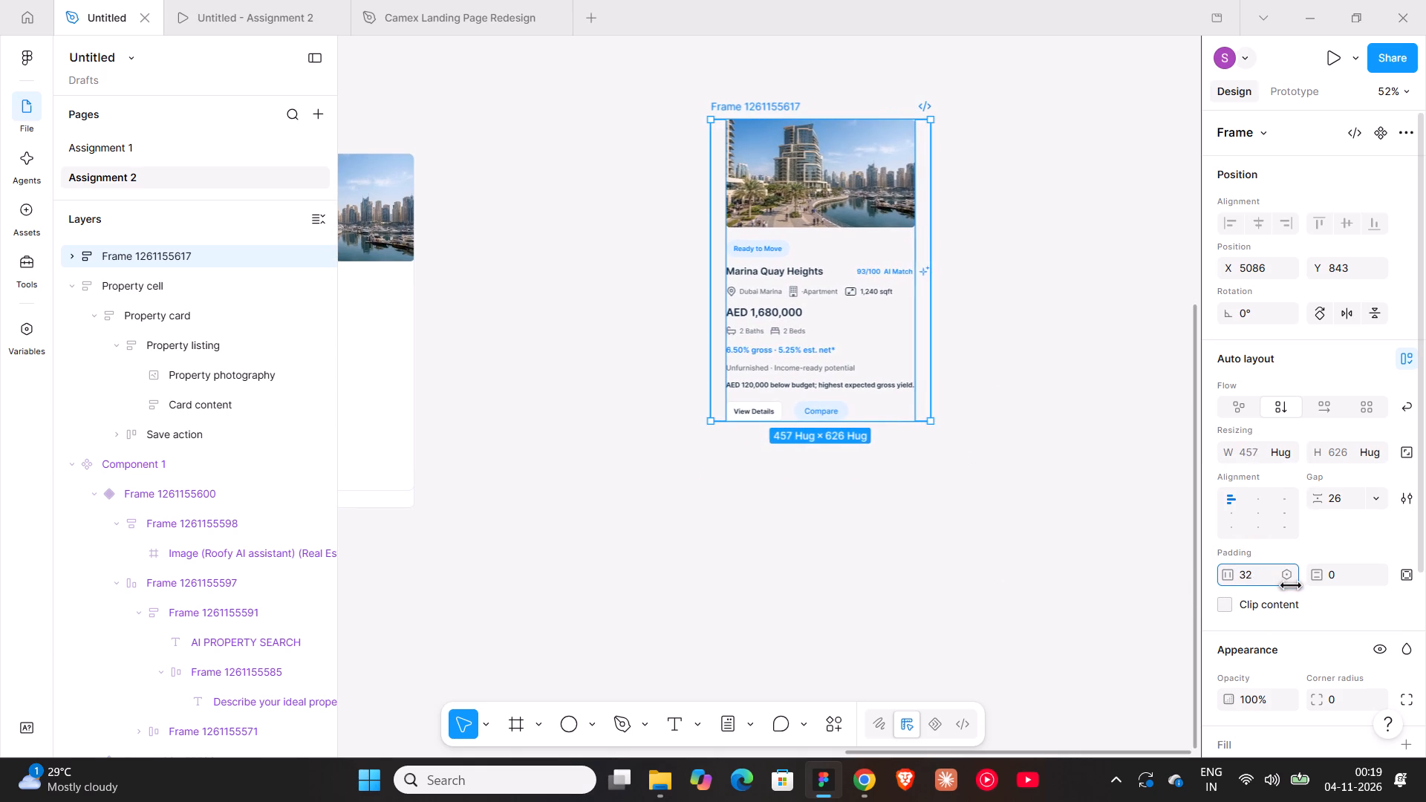
{"action": "left_click_drag", "start_coordinate": [772, 406], "coordinate": [758, 406]}
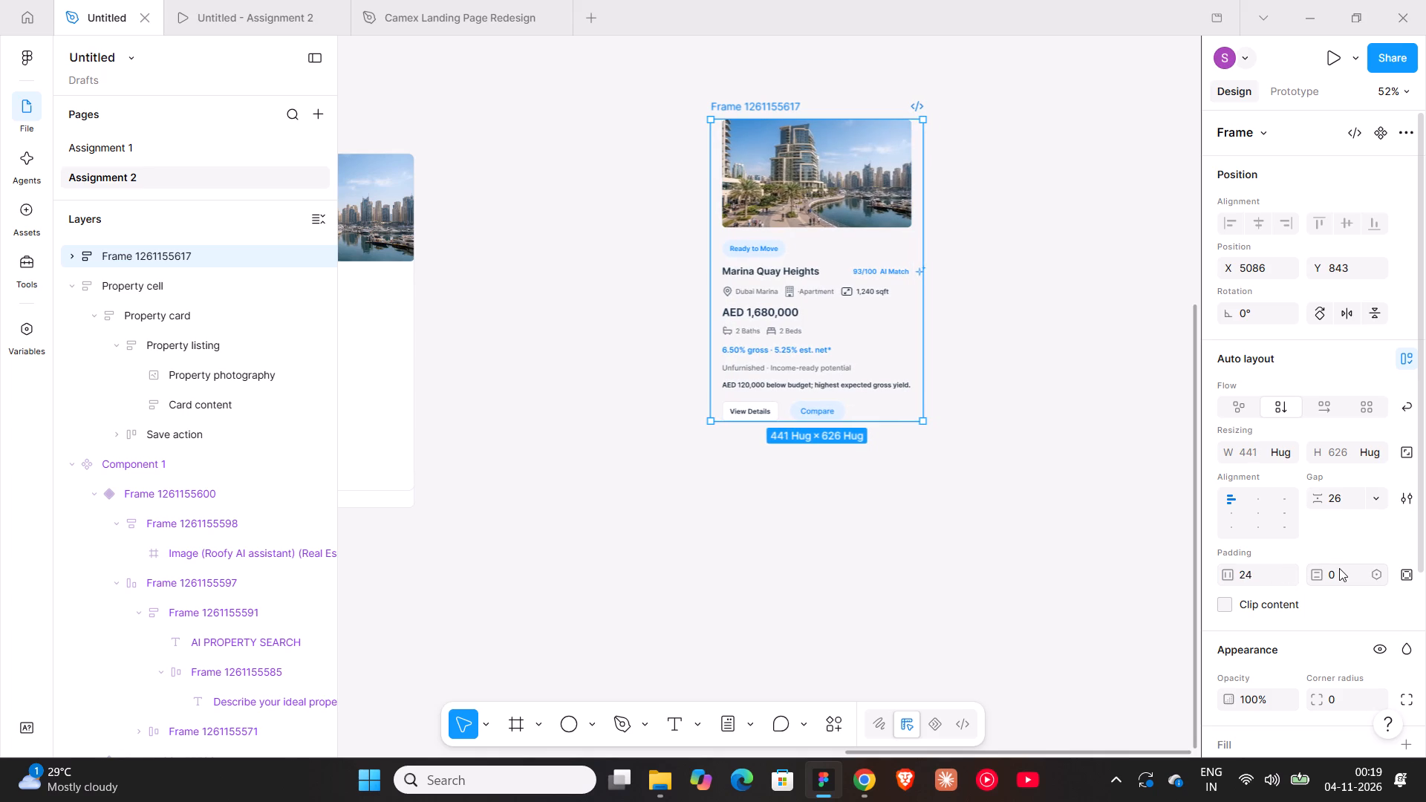
{"action": "left_click", "coordinate": [1339, 568]}
{"action": "type", "text": "24"}
{"action": "key", "text": "Return"}
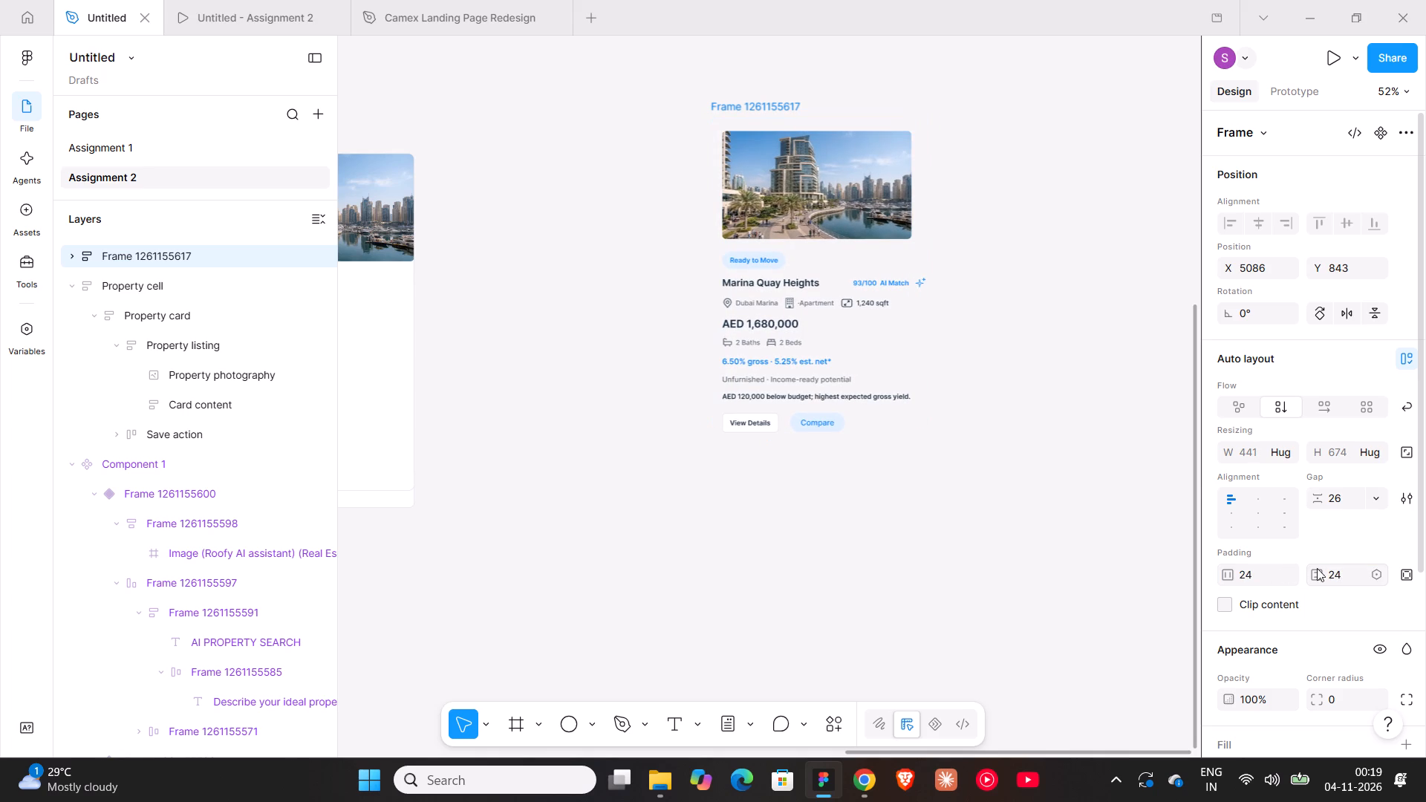
Give the card frame a corner radius of 18 and a white FFFFFF fill.
{"action": "scroll", "coordinate": [1282, 505], "scroll_direction": "down", "scroll_amount": 2}
{"action": "left_click", "coordinate": [1350, 510]}
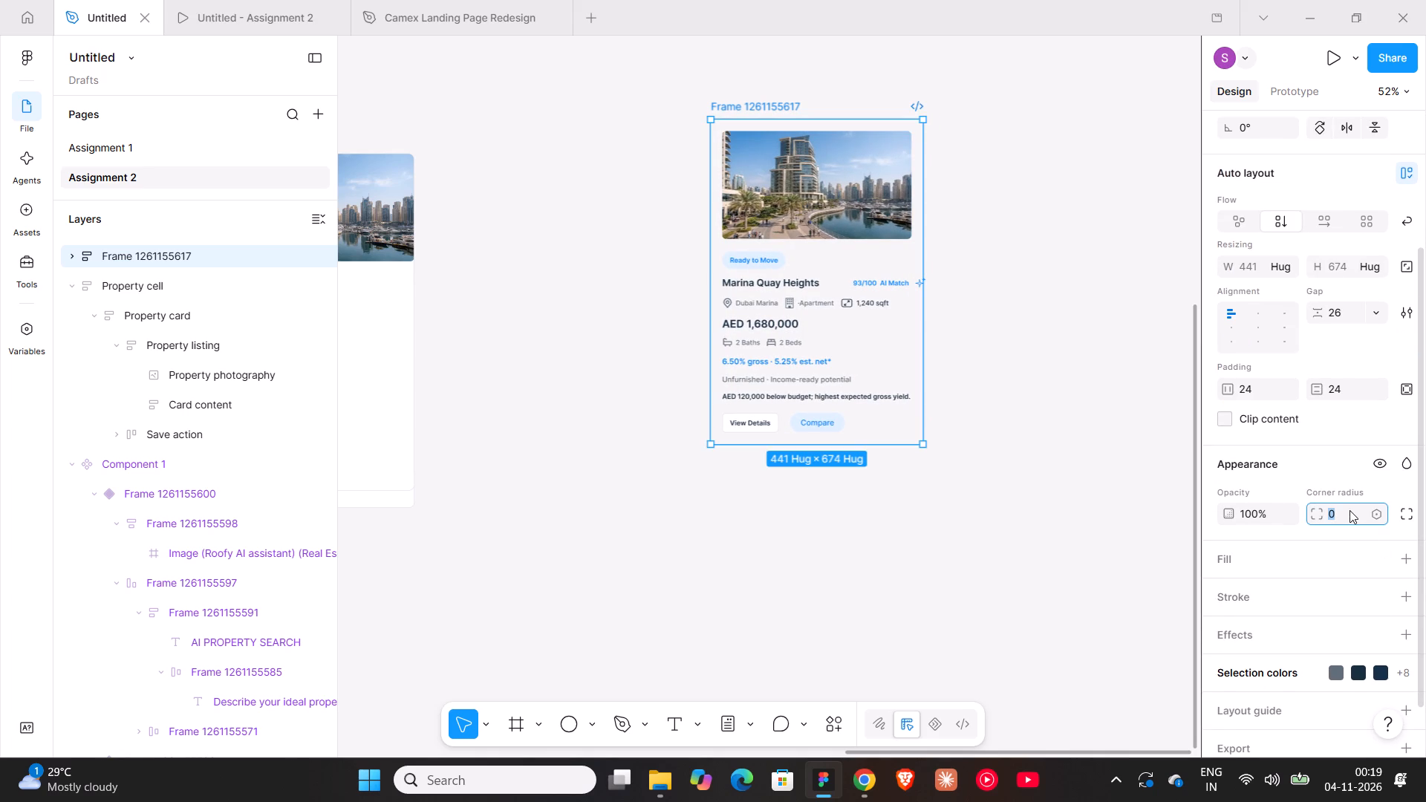
{"action": "type", "text": "18"}
{"action": "key", "text": "Return"}
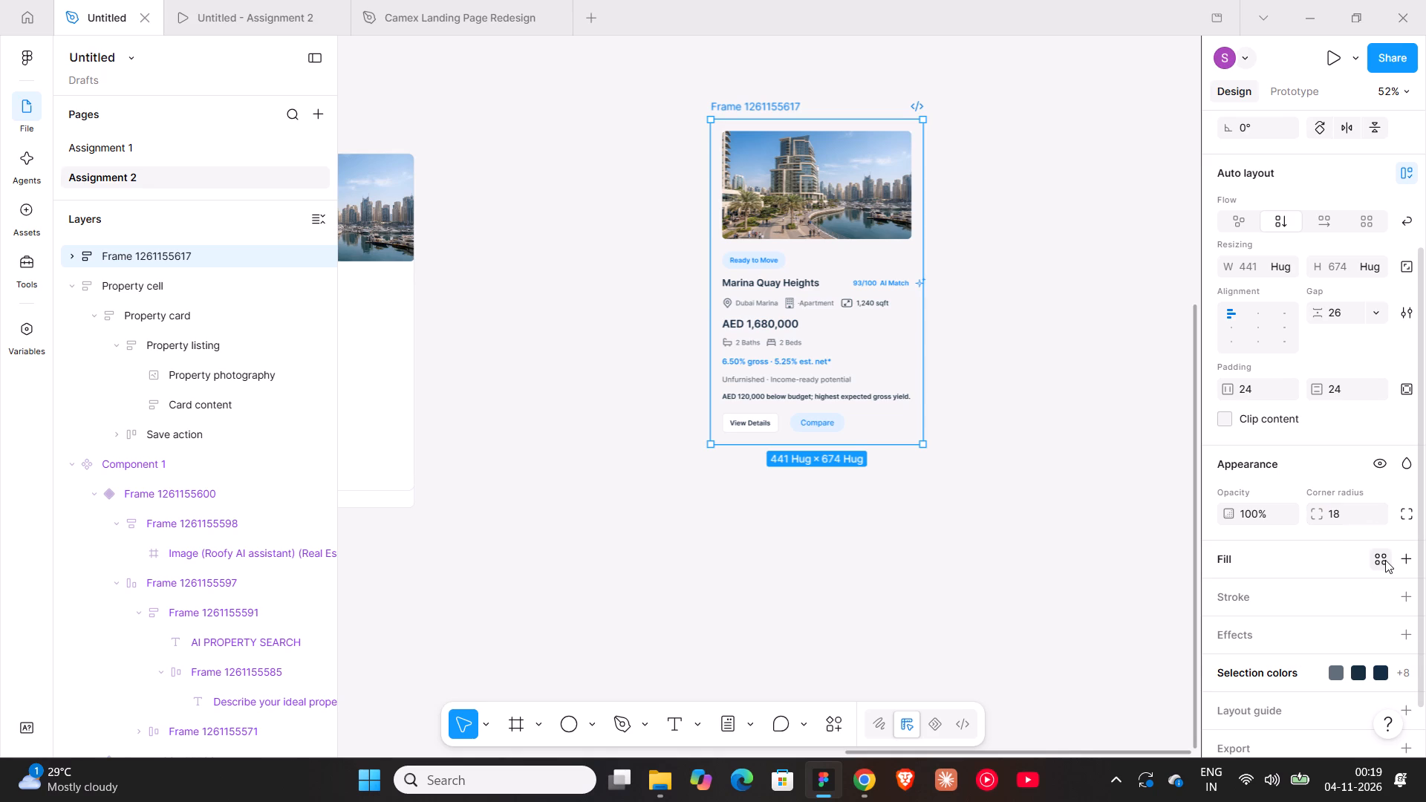
{"action": "left_click", "coordinate": [1396, 559]}
{"action": "left_click", "coordinate": [1016, 169]}
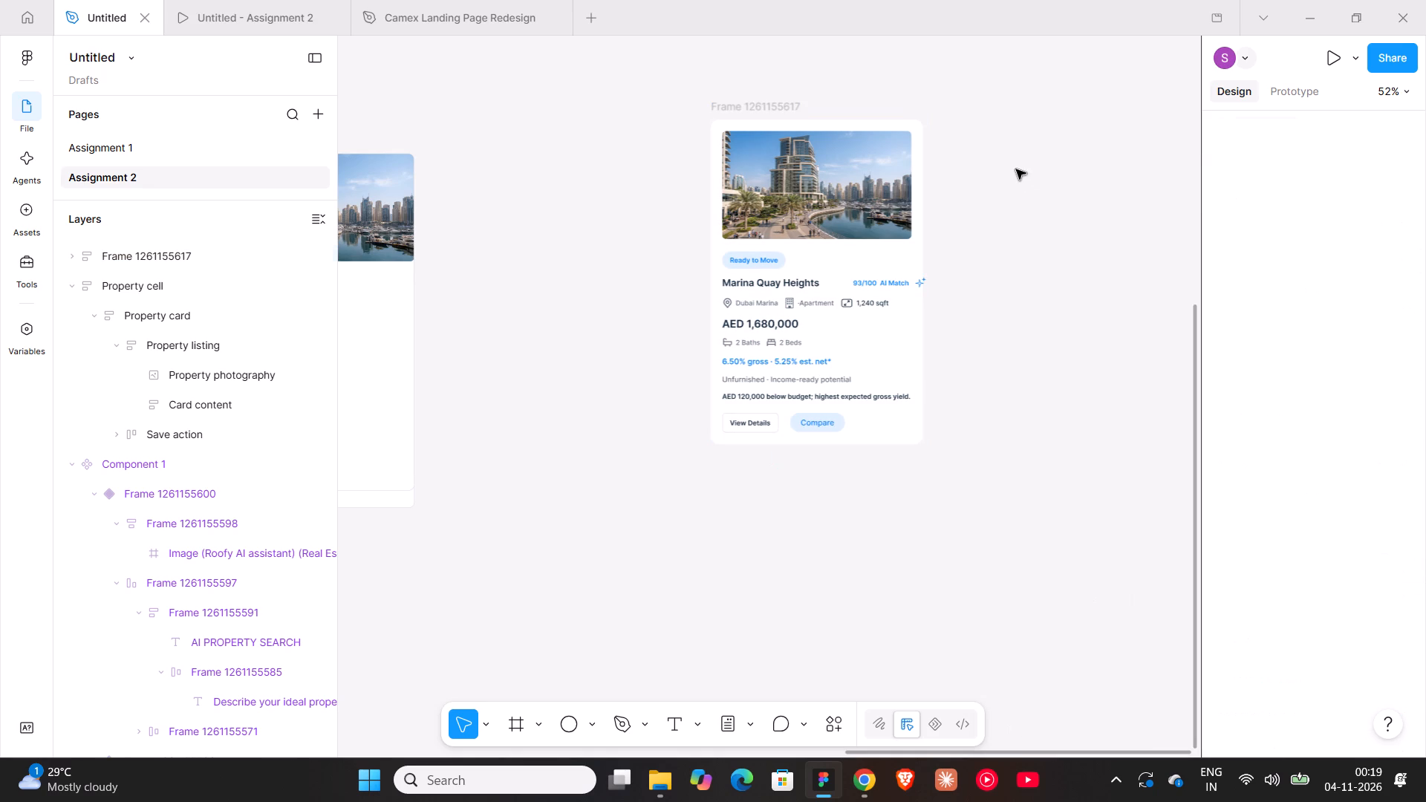
Set the gap between the Marina Quay Heights title and the 93/100 AI Match label to 50.
{"action": "double_click", "coordinate": [845, 280]}
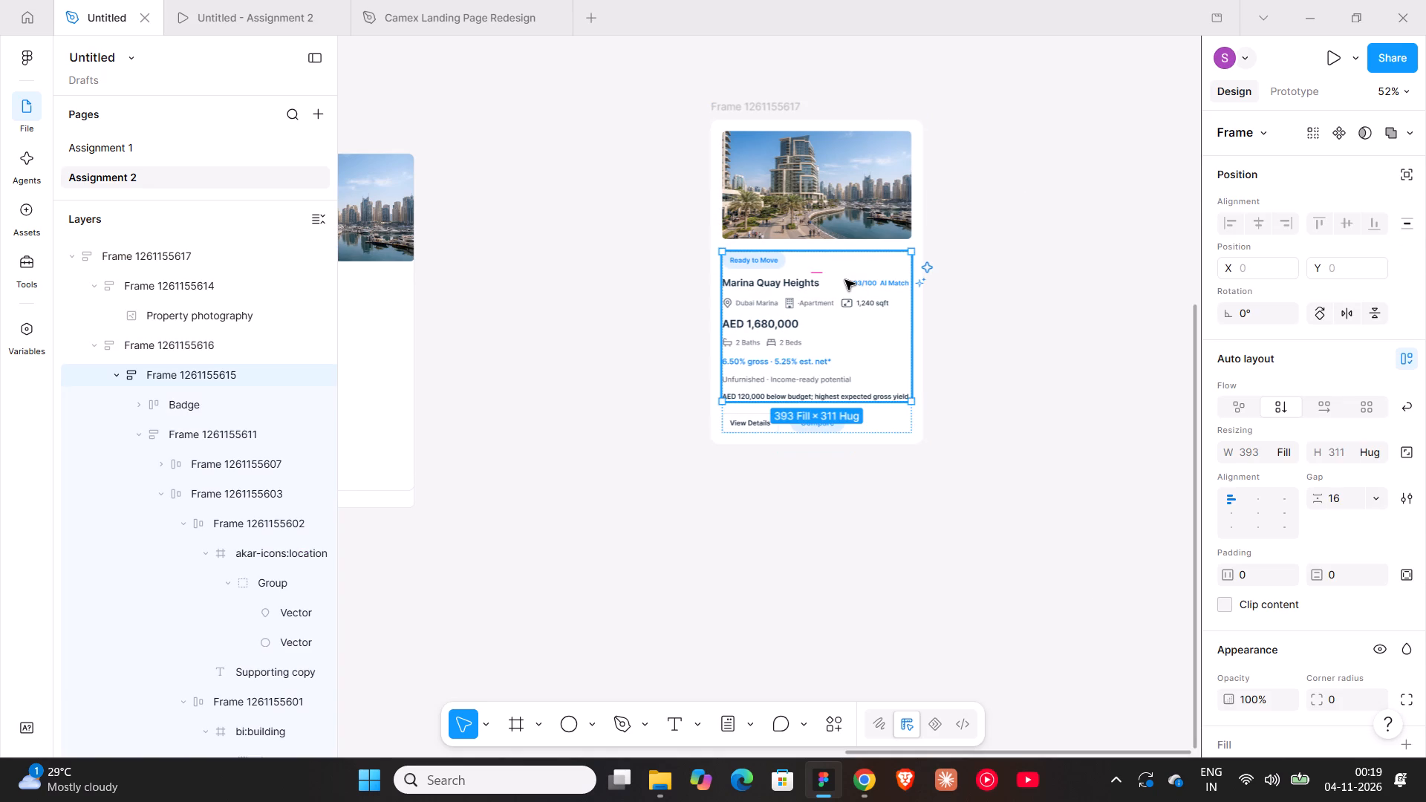
{"action": "double_click", "coordinate": [845, 280]}
{"action": "double_click", "coordinate": [832, 285]}
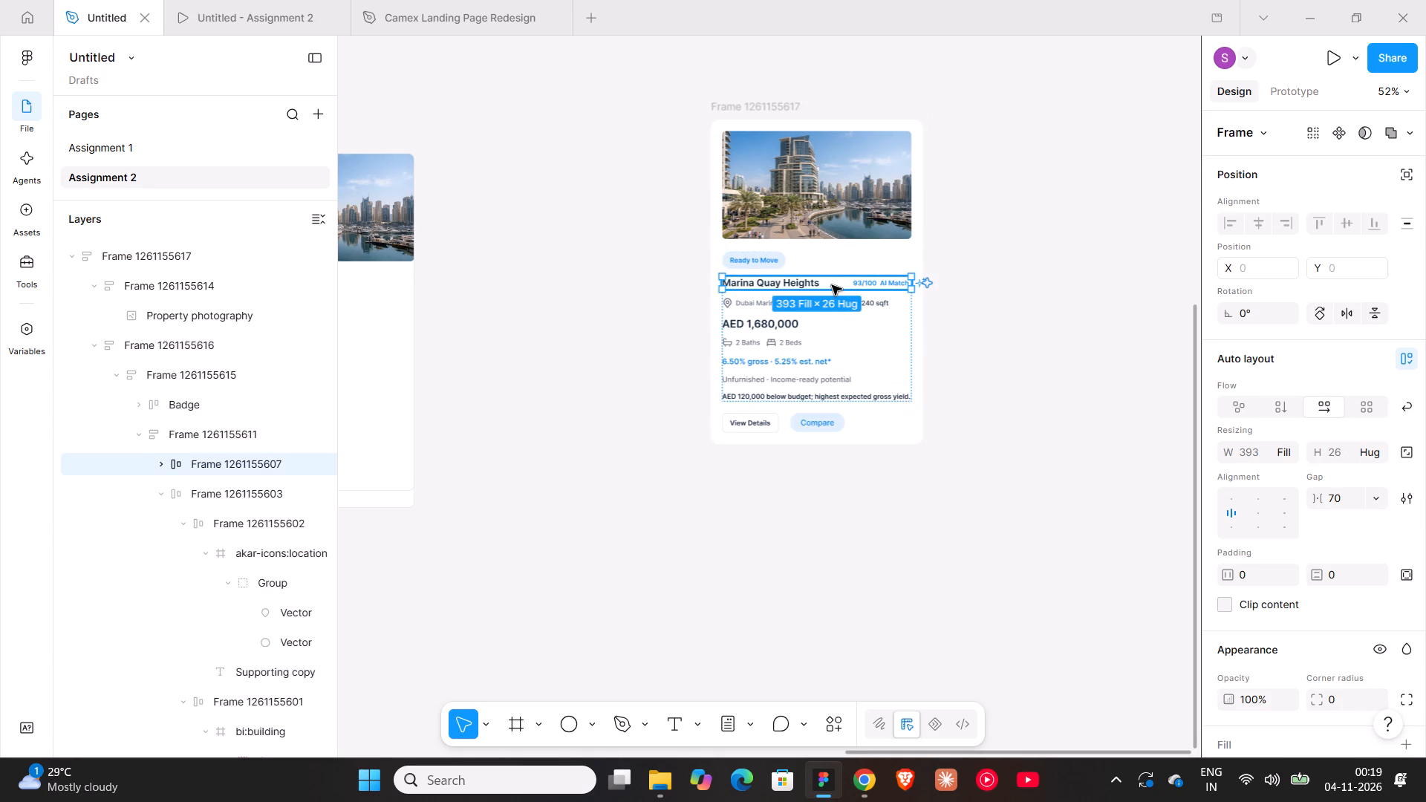
{"action": "scroll", "coordinate": [832, 285], "scroll_direction": "up", "scroll_amount": 7, "text": "ctrl"}
{"action": "left_click", "coordinate": [1343, 506]}
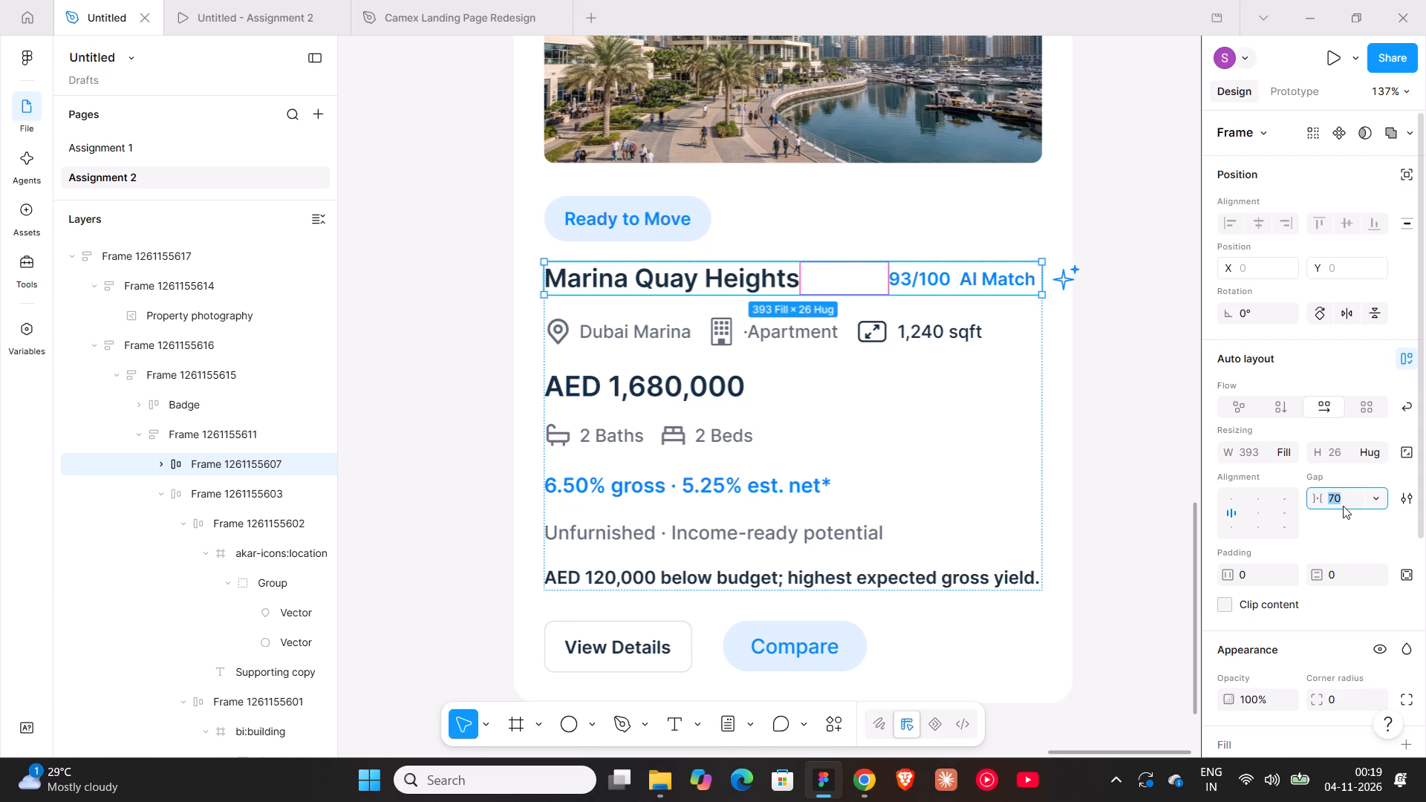
{"action": "type", "text": "50"}
{"action": "key", "text": "Return"}
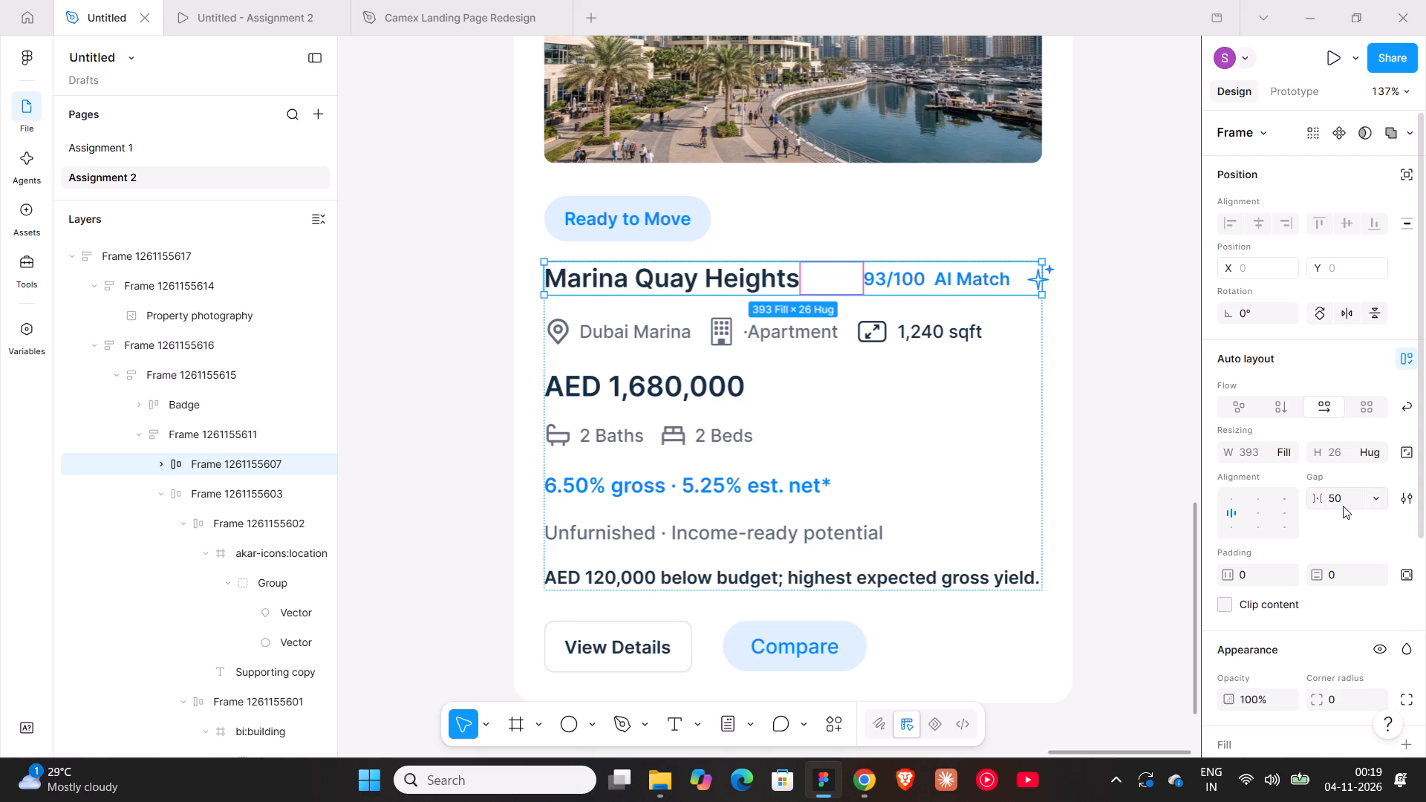
{"action": "left_click", "coordinate": [1117, 306]}
Delete the old Property cell frame beside the rebuilt Marina Quay Heights card.
{"action": "scroll", "coordinate": [1117, 306], "scroll_direction": "down", "scroll_amount": 9, "text": "ctrl"}
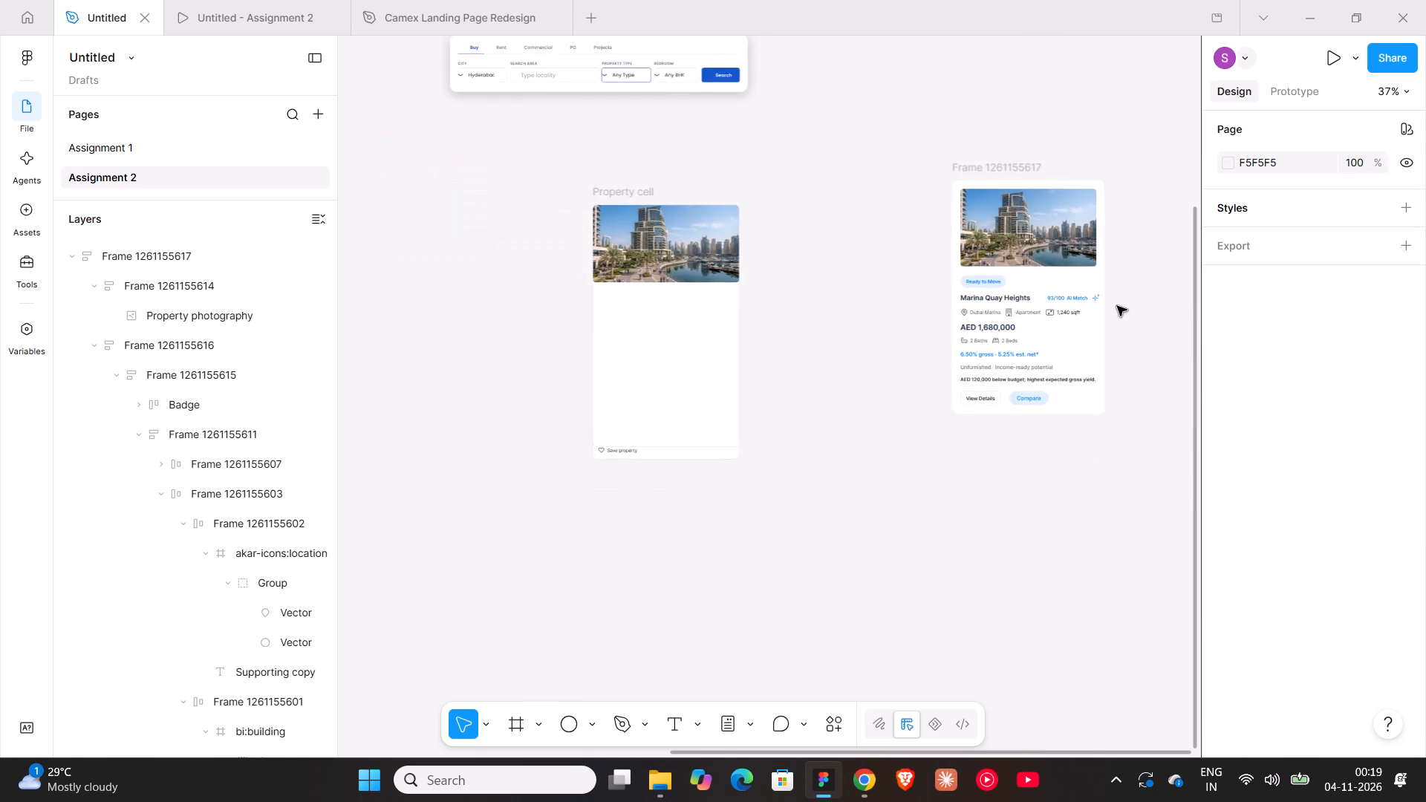
{"action": "scroll", "coordinate": [1112, 287], "scroll_direction": "down", "scroll_amount": 4, "text": "shift"}
{"action": "left_click", "coordinate": [820, 166]}
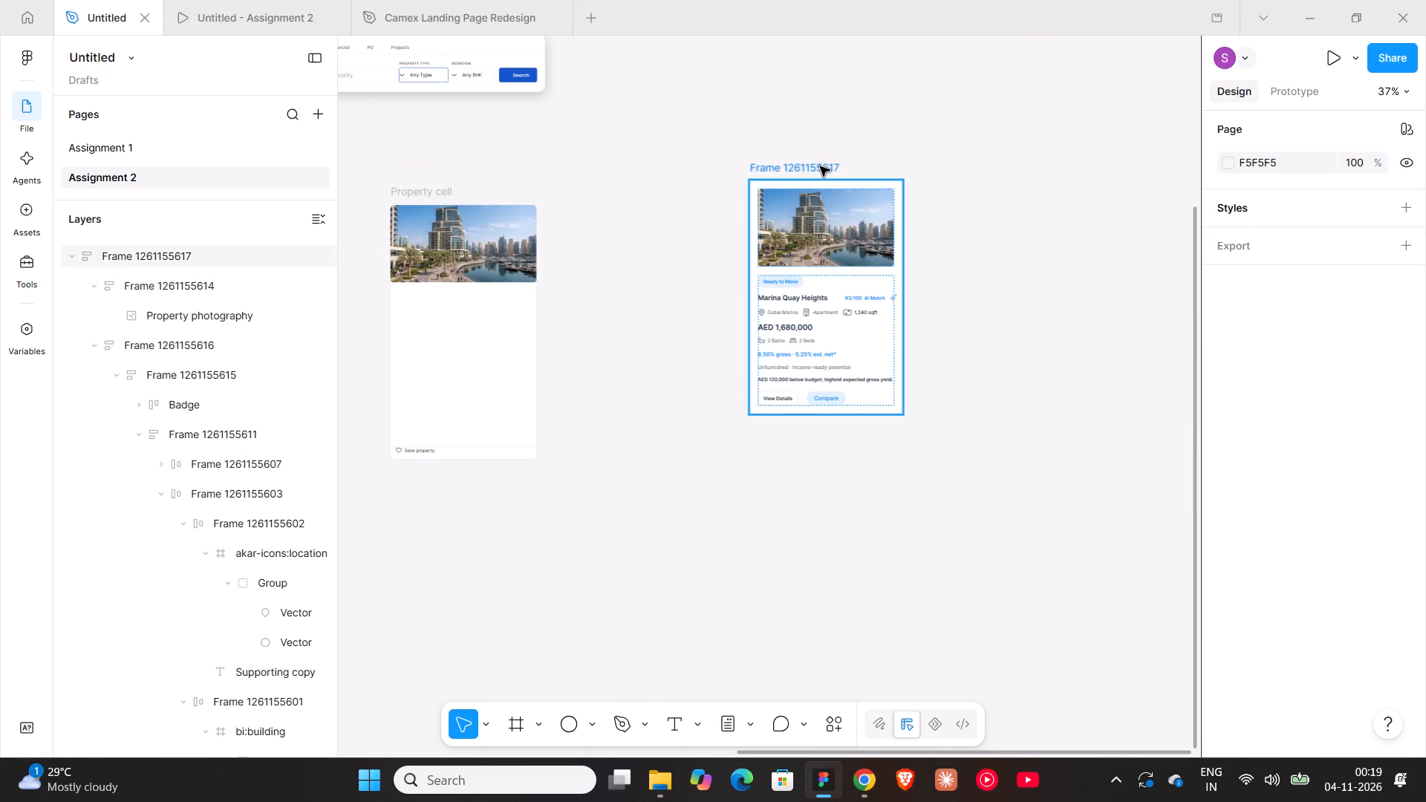
{"action": "scroll", "coordinate": [882, 233], "scroll_direction": "up", "scroll_amount": 6, "text": "ctrl"}
{"action": "scroll", "coordinate": [882, 233], "scroll_direction": "down", "scroll_amount": 3, "text": "shift"}
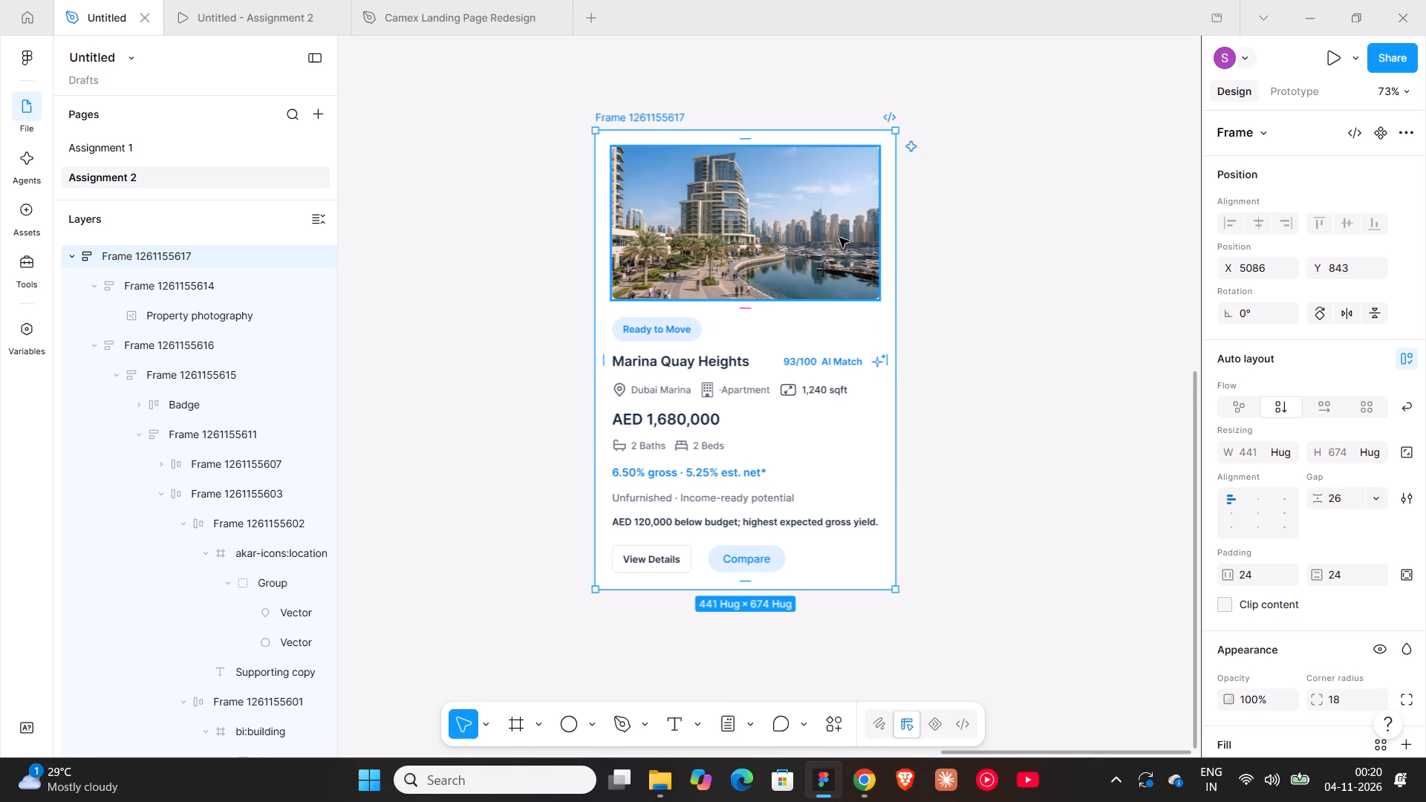
{"action": "scroll", "coordinate": [839, 238], "scroll_direction": "down", "scroll_amount": 1, "text": "ctrl"}
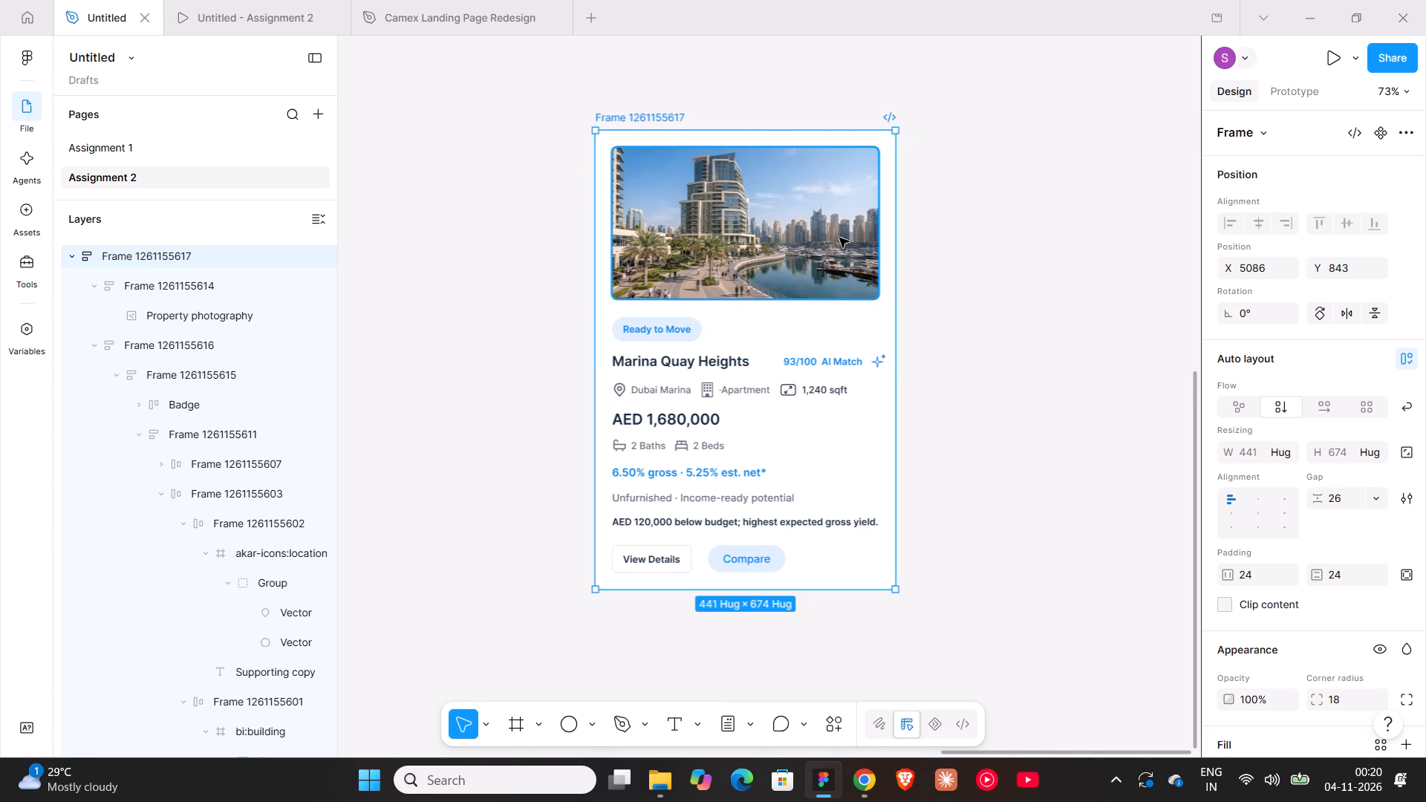
{"action": "scroll", "coordinate": [839, 238], "scroll_direction": "down", "scroll_amount": 7, "text": "ctrl"}
{"action": "left_click", "coordinate": [482, 204]}
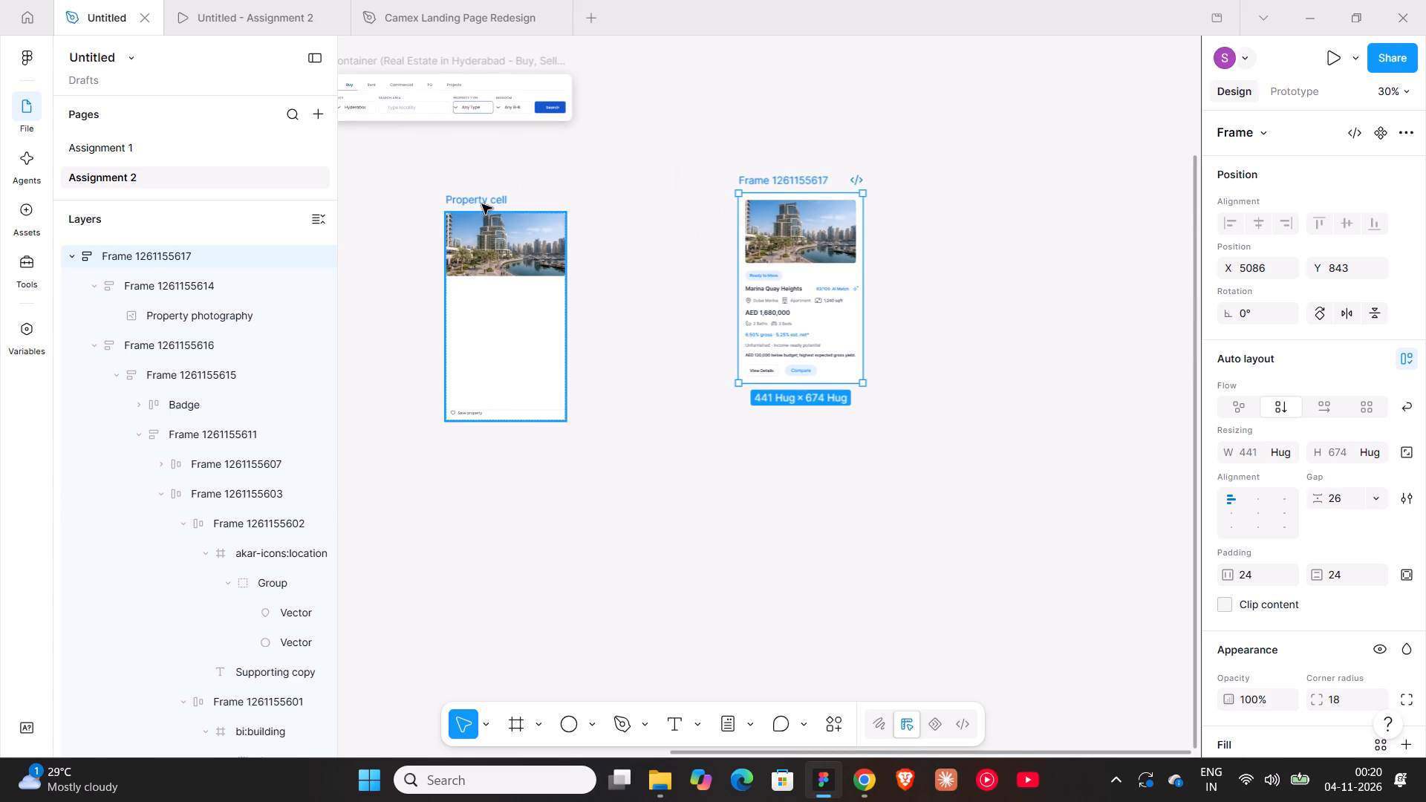
{"action": "key", "text": "Delete"}
Add an inside stroke of weight 1 in E5E7EB to the Marina Quay Heights card frame.
{"action": "scroll", "coordinate": [648, 219], "scroll_direction": "down", "scroll_amount": 2, "text": "ctrl"}
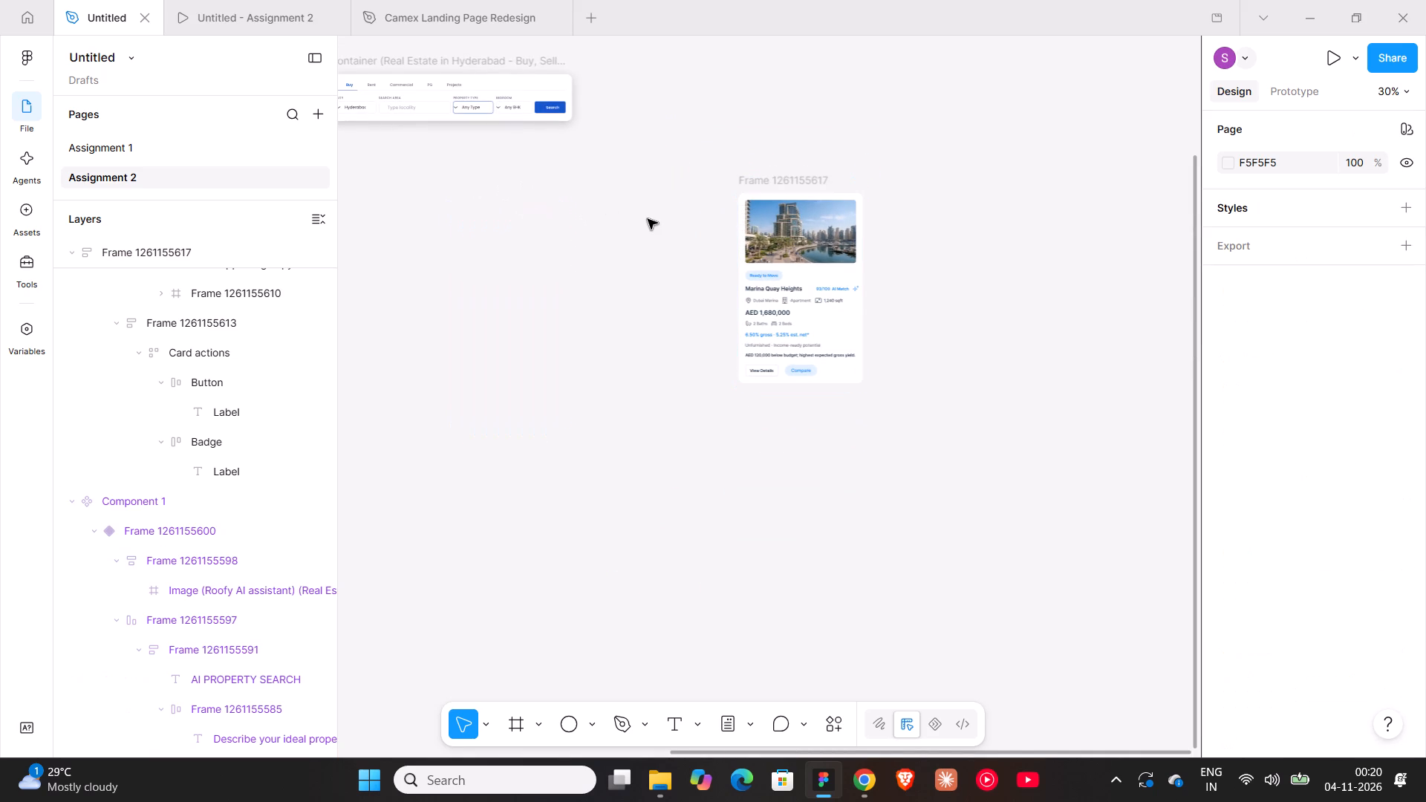
{"action": "scroll", "coordinate": [648, 219], "scroll_direction": "down", "scroll_amount": 3, "text": "ctrl"}
{"action": "left_click", "coordinate": [747, 191]}
{"action": "scroll", "coordinate": [1286, 459], "scroll_direction": "down", "scroll_amount": 5}
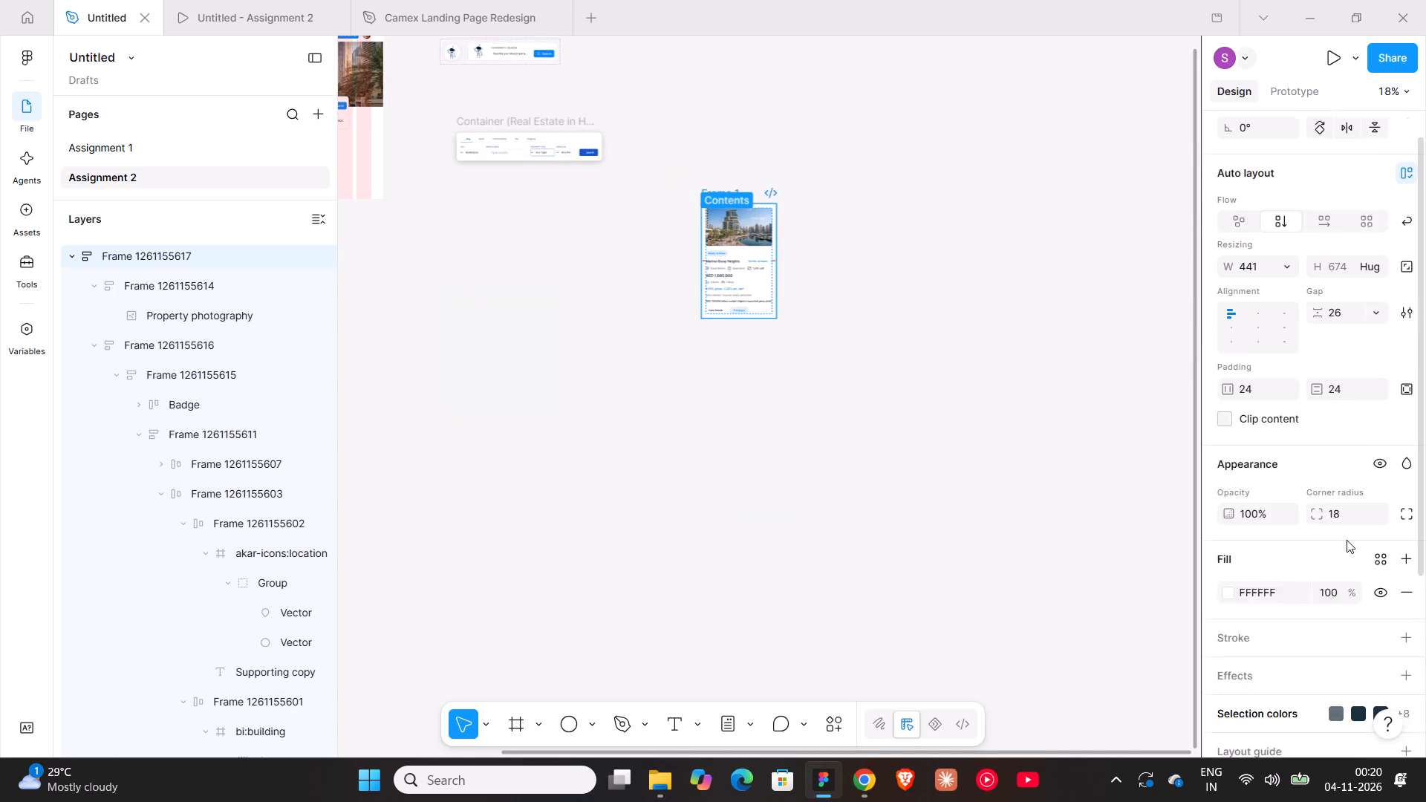
{"action": "scroll", "coordinate": [1347, 540], "scroll_direction": "down", "scroll_amount": 3}
{"action": "left_click", "coordinate": [1406, 579]}
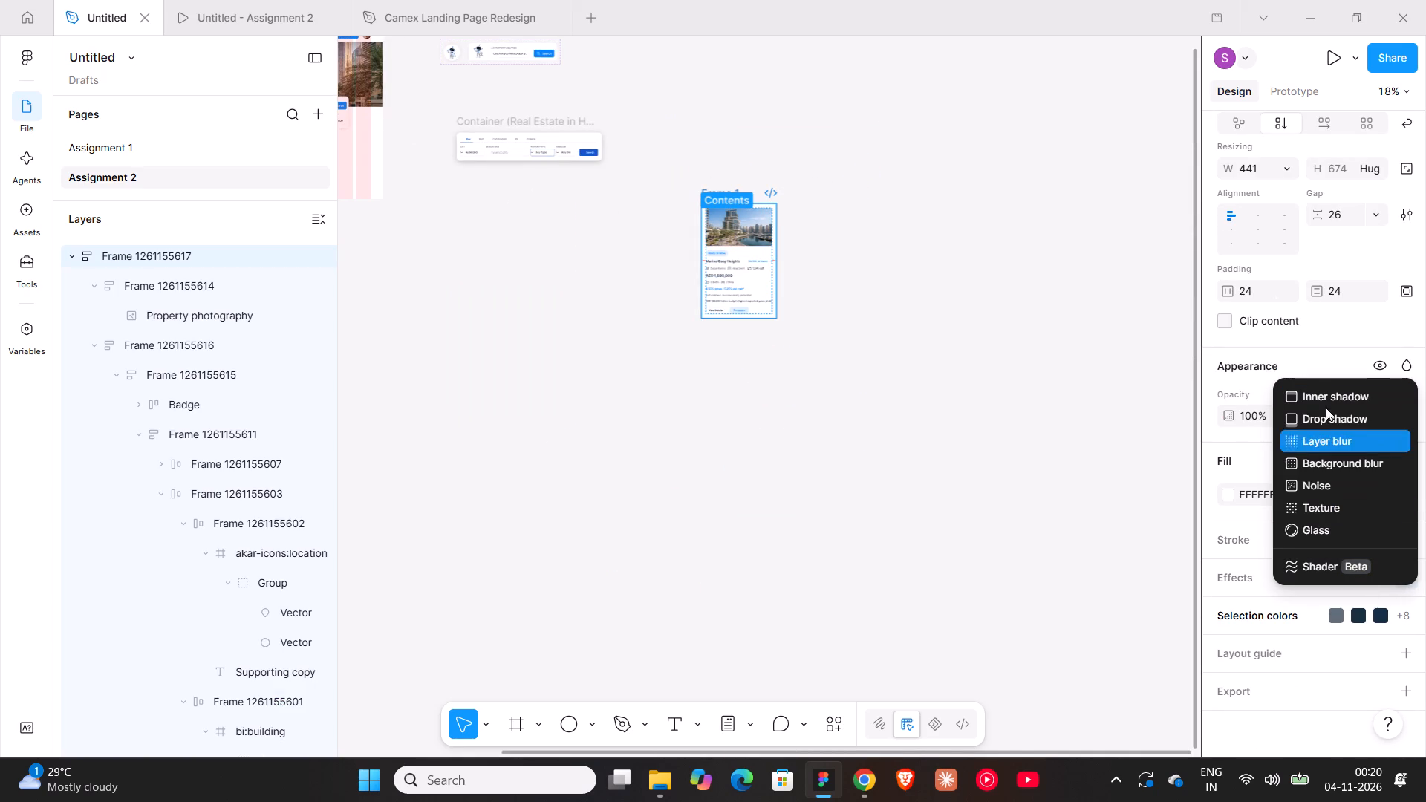
{"action": "left_click", "coordinate": [1148, 558]}
{"action": "left_click", "coordinate": [1404, 536]}
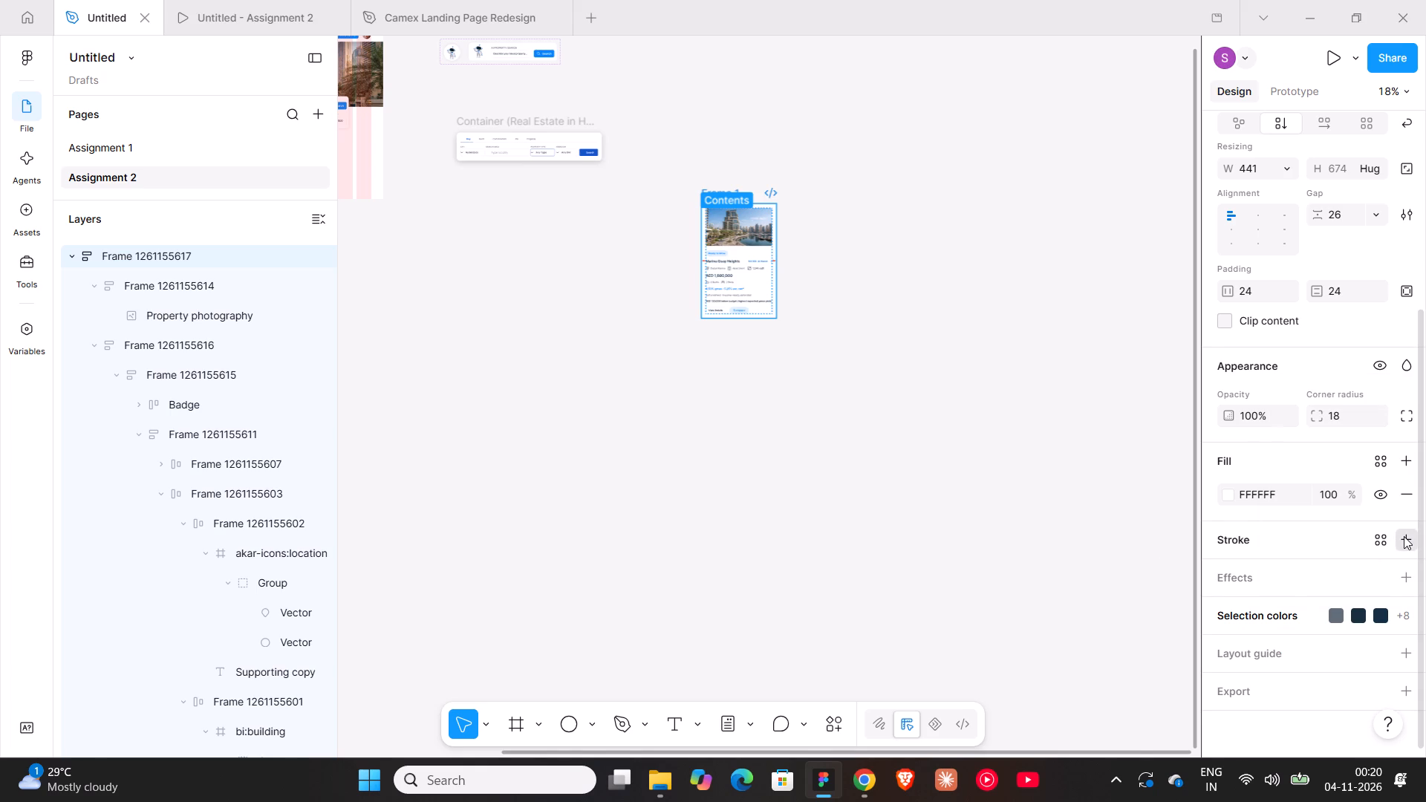
{"action": "left_click", "coordinate": [1048, 673]}
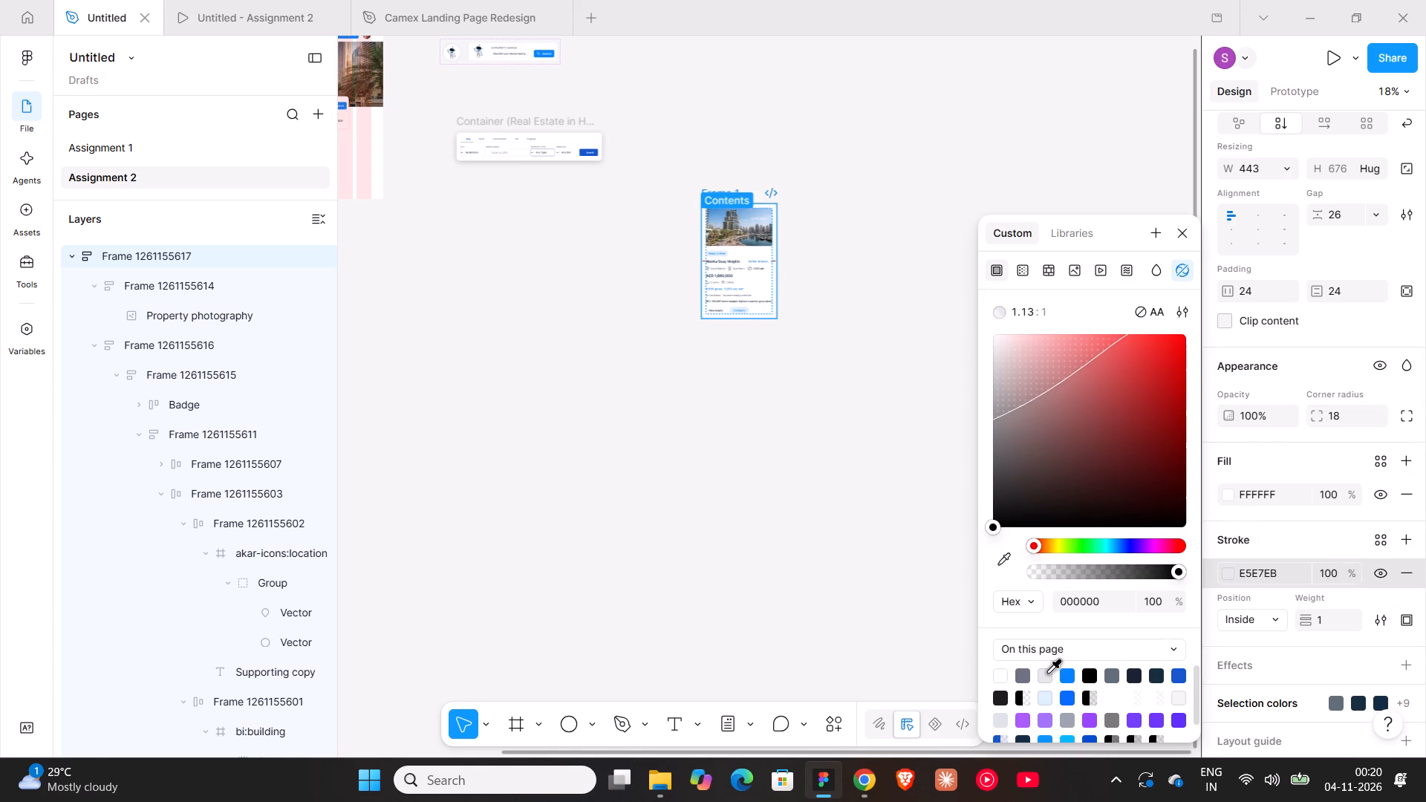
{"action": "left_click", "coordinate": [861, 515]}
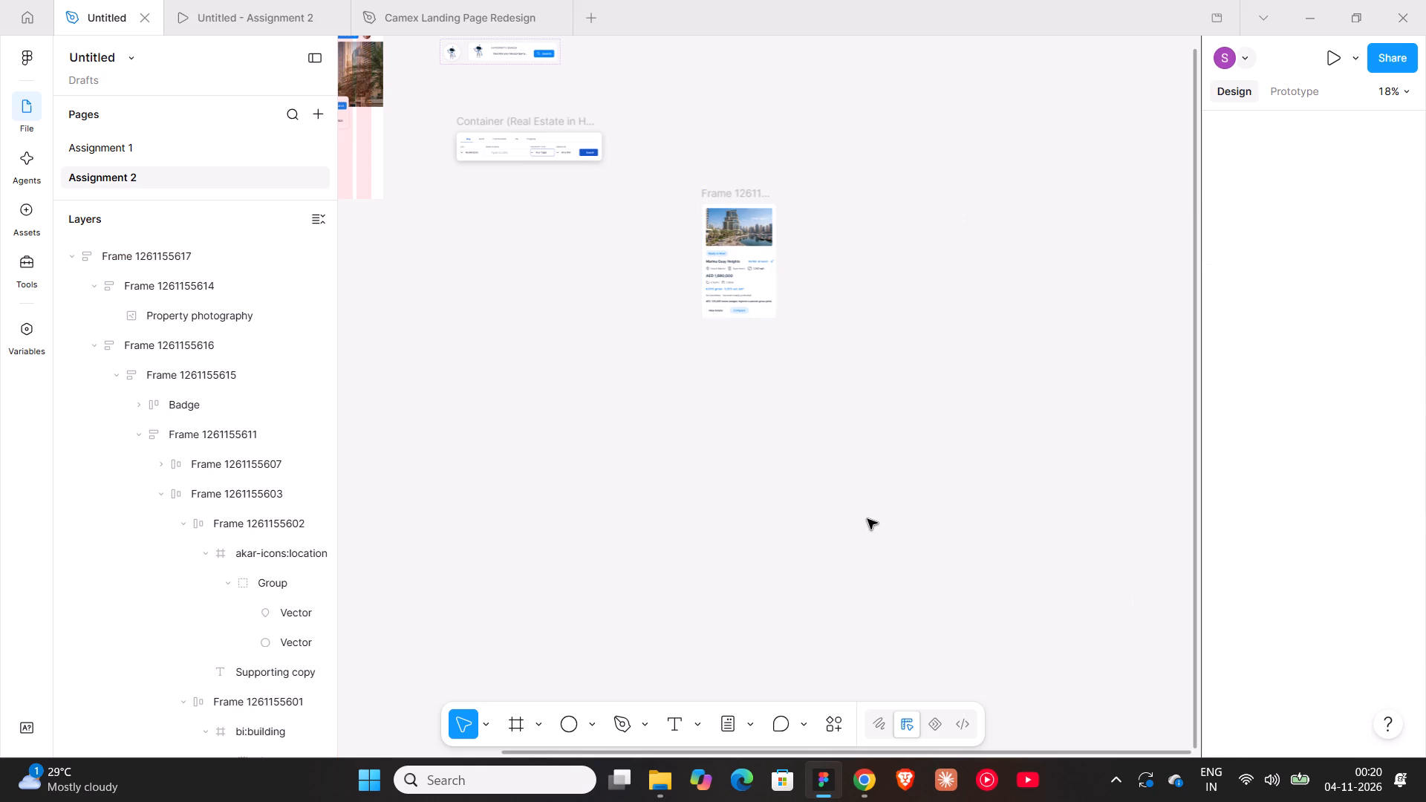
Extend the Desktop - 1 frame downward to a height of about 2637.
{"action": "left_click", "coordinate": [746, 194]}
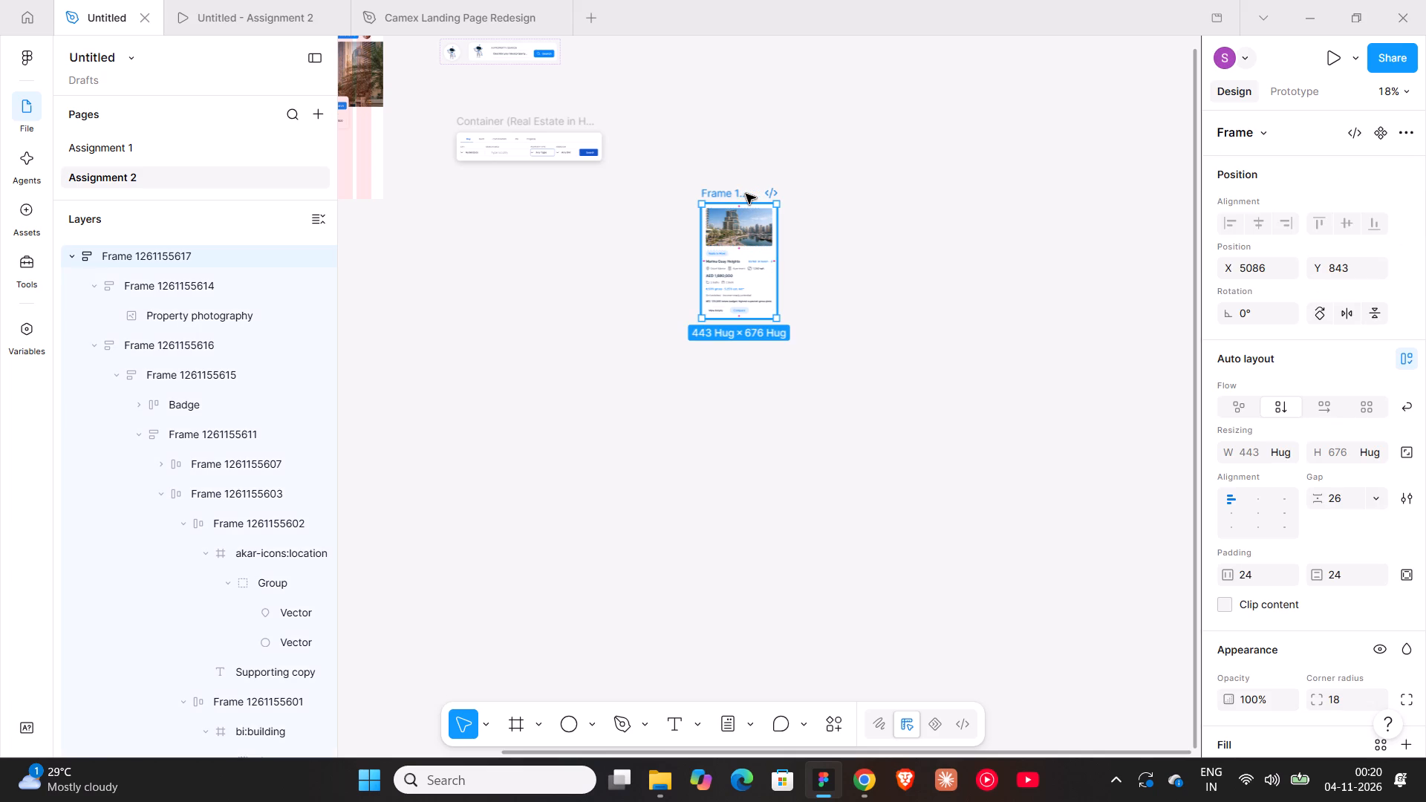
{"action": "scroll", "coordinate": [746, 194], "scroll_direction": "down", "scroll_amount": 7, "text": "ctrl"}
{"action": "scroll", "coordinate": [916, 267], "scroll_direction": "up", "scroll_amount": 4, "text": "shift"}
{"action": "left_click", "coordinate": [718, 110]}
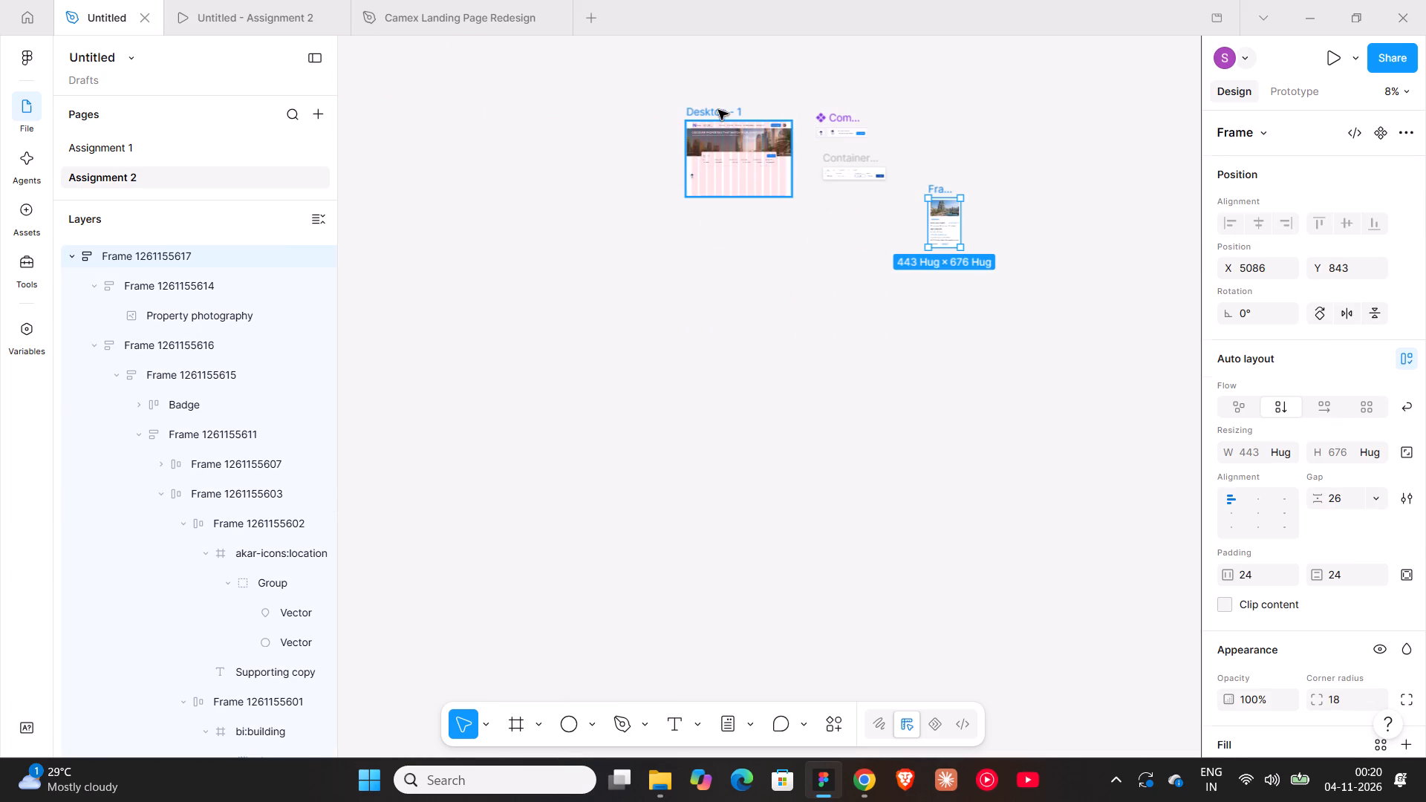
{"action": "scroll", "coordinate": [739, 162], "scroll_direction": "up", "scroll_amount": 8, "text": "ctrl"}
{"action": "left_click_drag", "start_coordinate": [749, 238], "coordinate": [771, 498]}
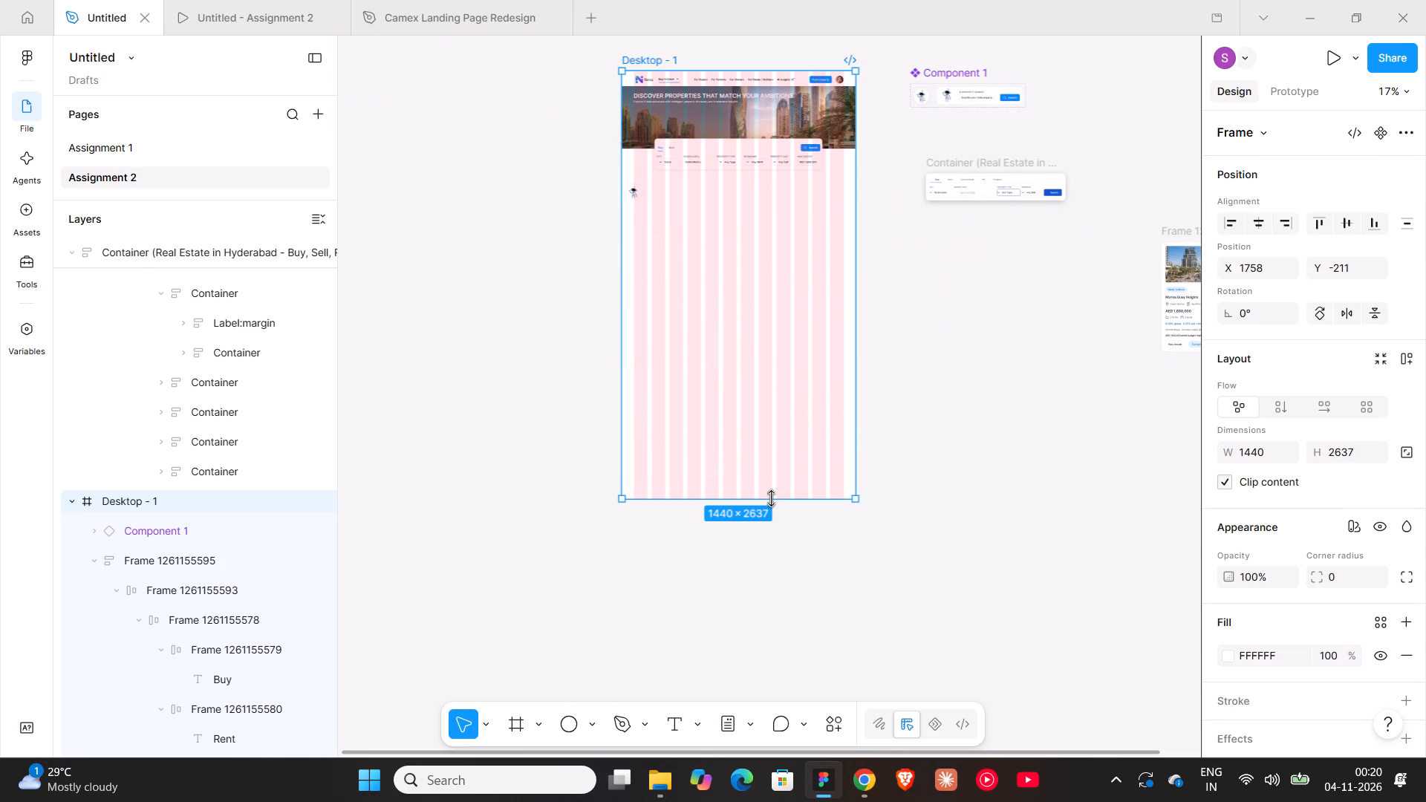
Move the Marina Quay Heights card into the Desktop - 1 frame below the search bar, at X 72, Y 669.
{"action": "left_click_drag", "start_coordinate": [1164, 228], "coordinate": [657, 186]}
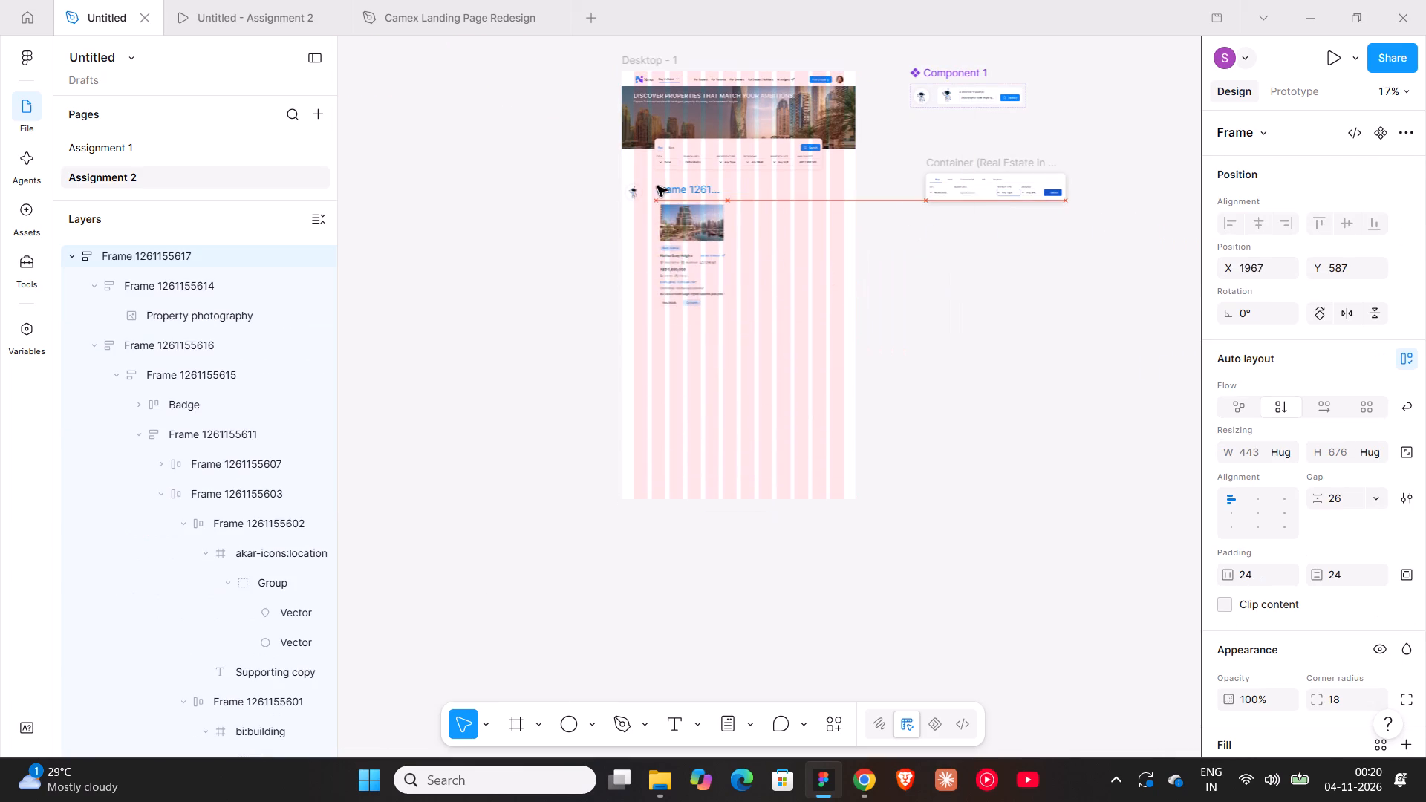
{"action": "left_click_drag", "start_coordinate": [657, 186], "coordinate": [652, 186]}
{"action": "scroll", "coordinate": [673, 223], "scroll_direction": "up", "scroll_amount": 9, "text": "ctrl"}
{"action": "scroll", "coordinate": [694, 268], "scroll_direction": "down", "scroll_amount": 4, "text": "ctrl"}
{"action": "left_click_drag", "start_coordinate": [694, 268], "coordinate": [684, 247]}
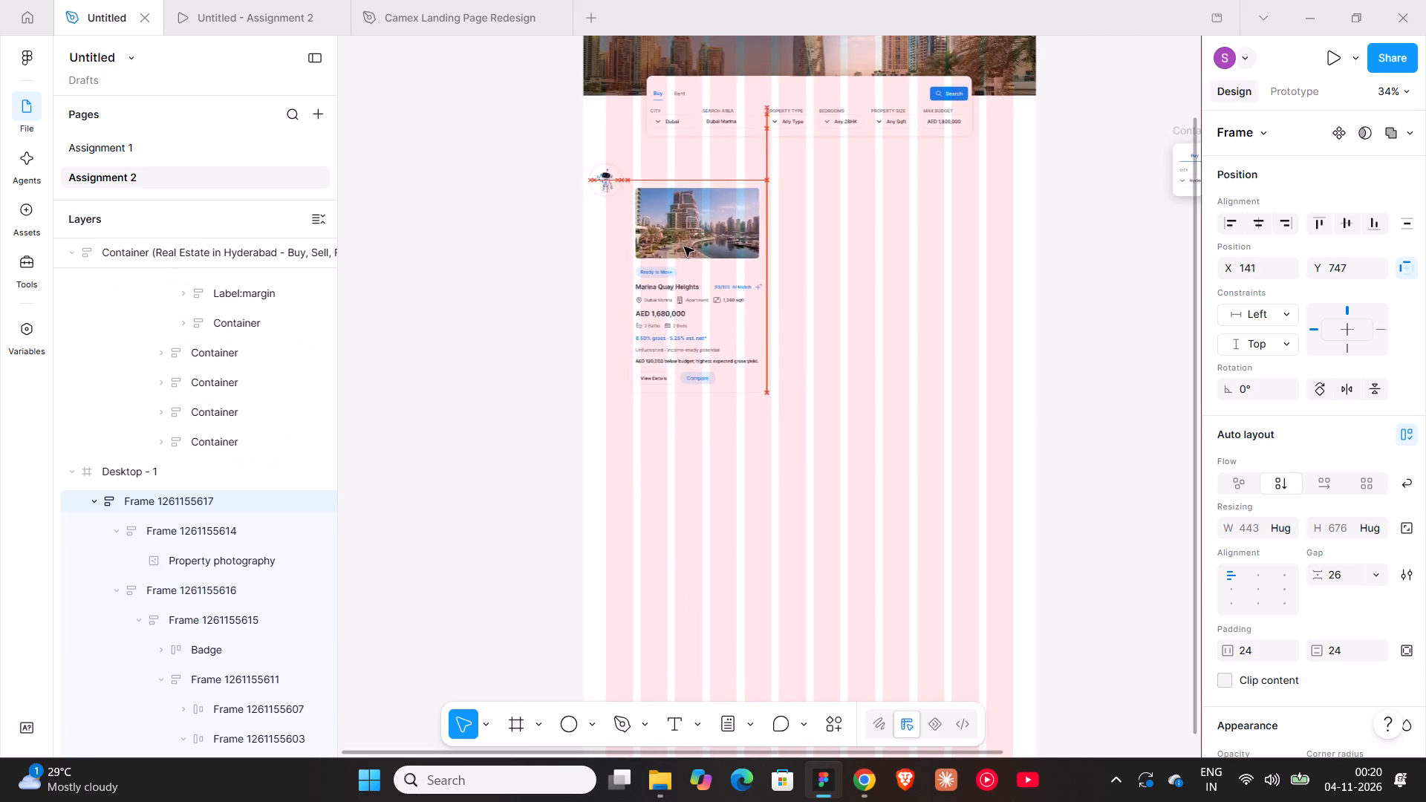
{"action": "left_click_drag", "start_coordinate": [684, 247], "coordinate": [662, 228]}
{"action": "scroll", "coordinate": [678, 221], "scroll_direction": "up", "scroll_amount": 4, "text": "ctrl"}
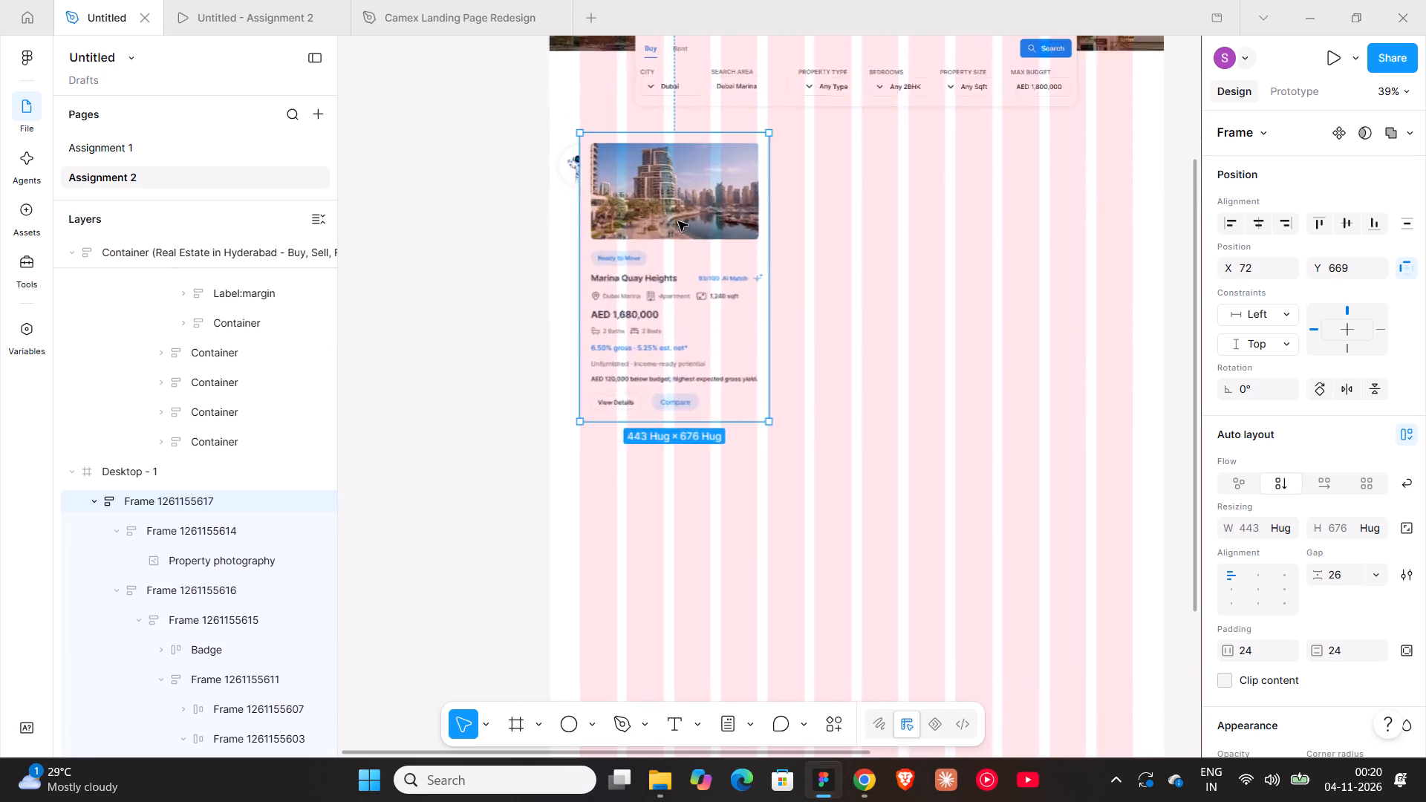
{"action": "scroll", "coordinate": [678, 221], "scroll_direction": "up", "scroll_amount": 2, "text": "ctrl"}
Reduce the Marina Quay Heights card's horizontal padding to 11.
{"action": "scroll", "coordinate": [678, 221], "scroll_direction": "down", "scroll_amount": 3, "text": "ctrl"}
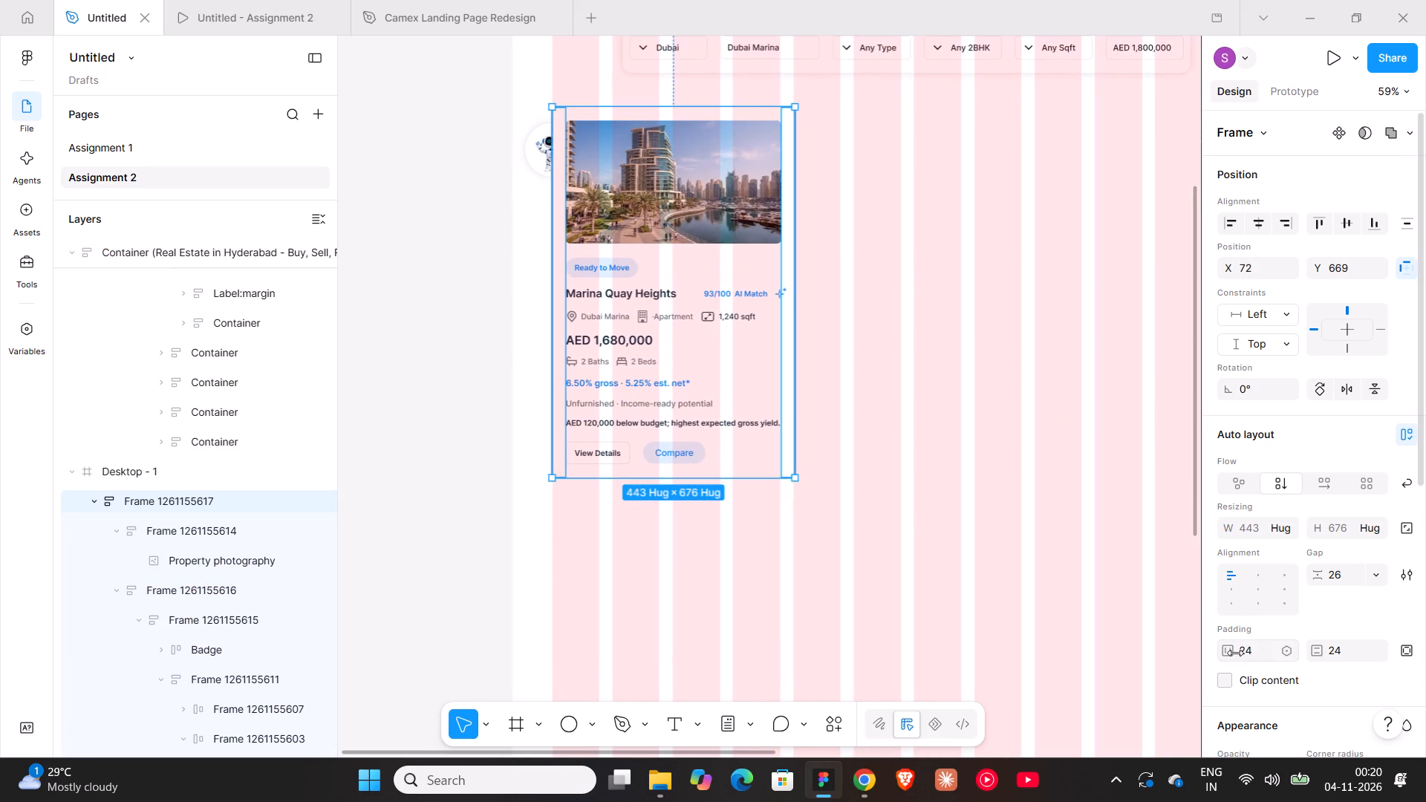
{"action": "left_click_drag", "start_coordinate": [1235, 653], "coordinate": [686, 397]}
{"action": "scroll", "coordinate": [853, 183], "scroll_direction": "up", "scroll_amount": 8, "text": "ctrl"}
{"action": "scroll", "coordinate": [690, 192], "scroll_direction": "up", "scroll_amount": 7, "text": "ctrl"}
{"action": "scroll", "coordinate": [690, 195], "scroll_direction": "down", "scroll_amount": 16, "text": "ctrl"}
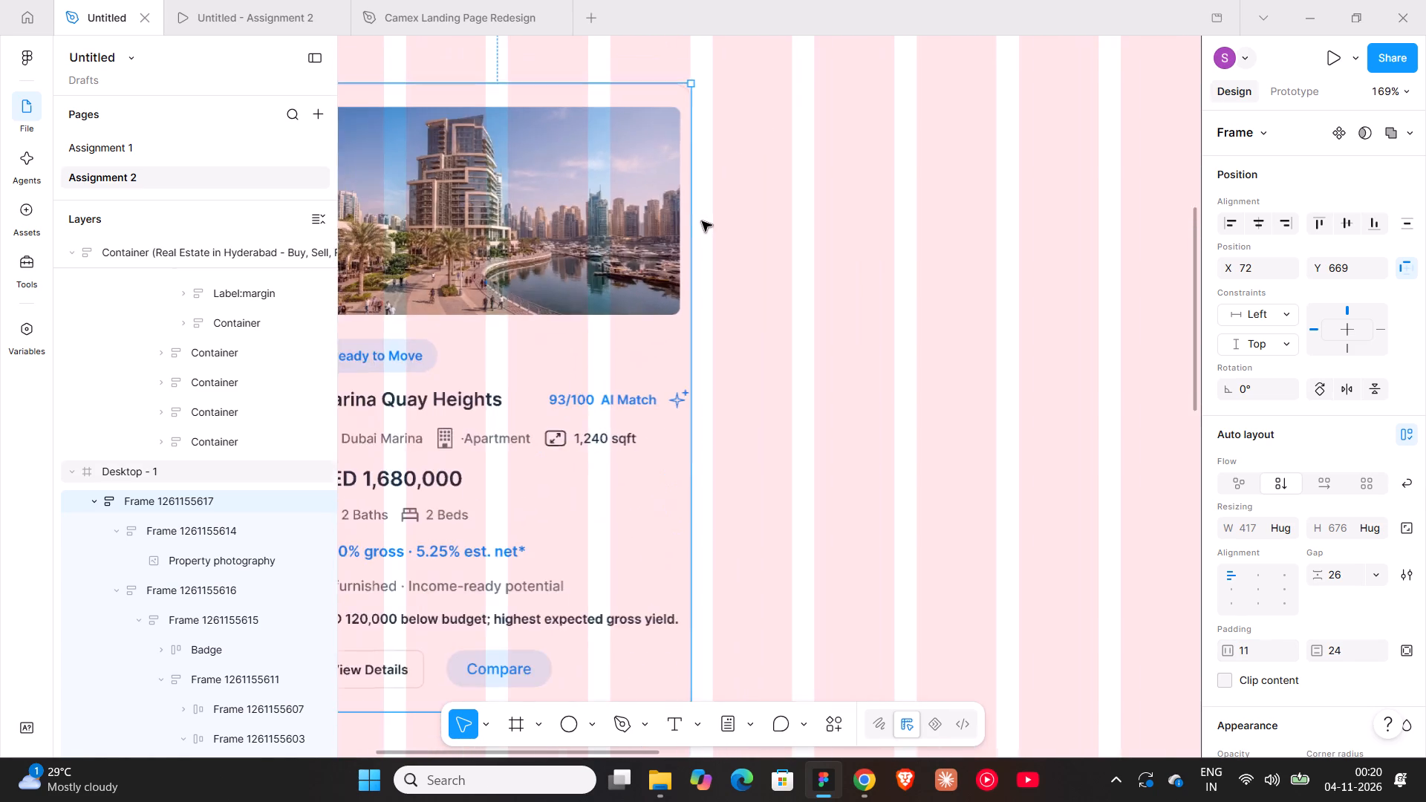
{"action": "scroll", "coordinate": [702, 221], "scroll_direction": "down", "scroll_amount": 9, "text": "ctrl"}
Bring the round robot assistant component in front of the Marina Quay Heights card.
{"action": "left_click", "coordinate": [722, 252], "text": "ctrl"}
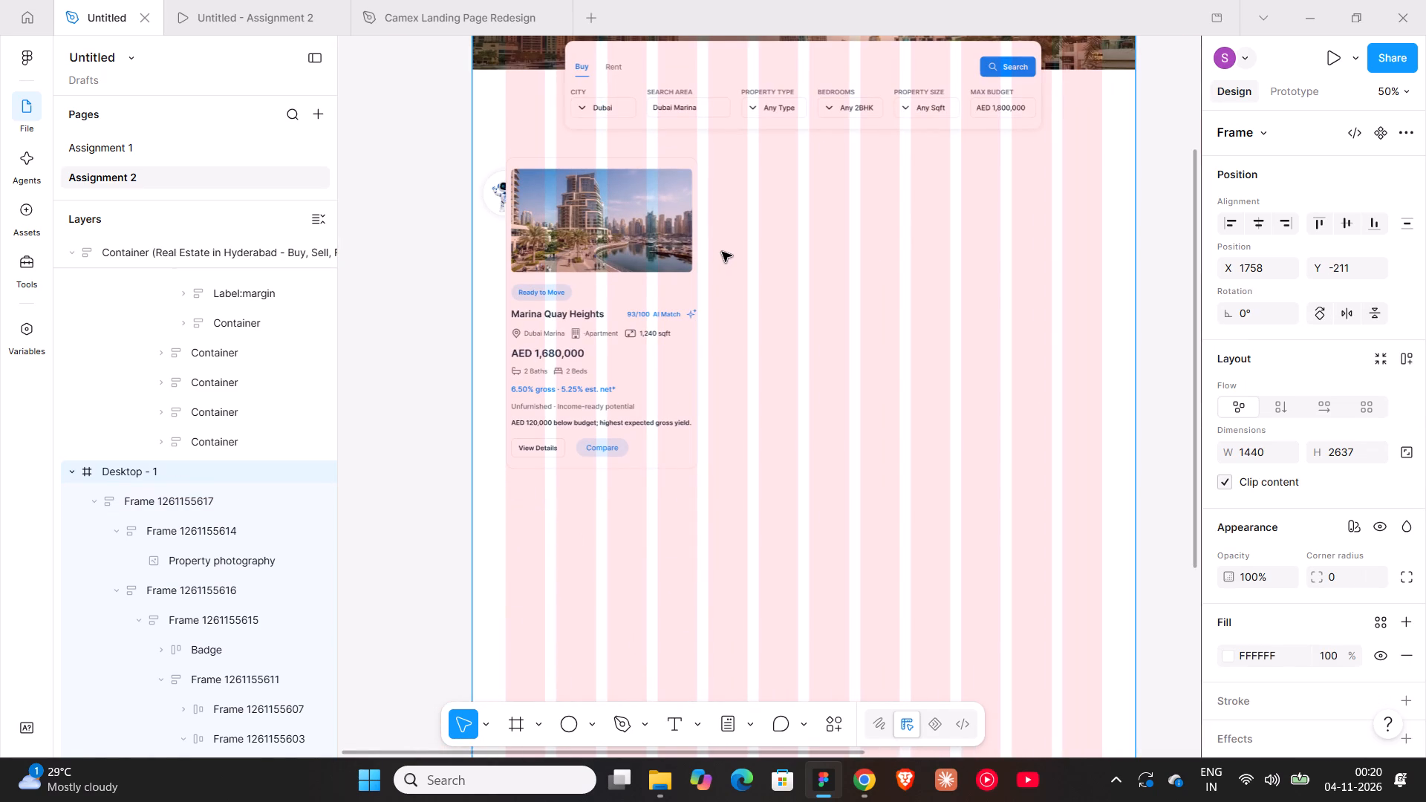
{"action": "left_click", "coordinate": [492, 189]}
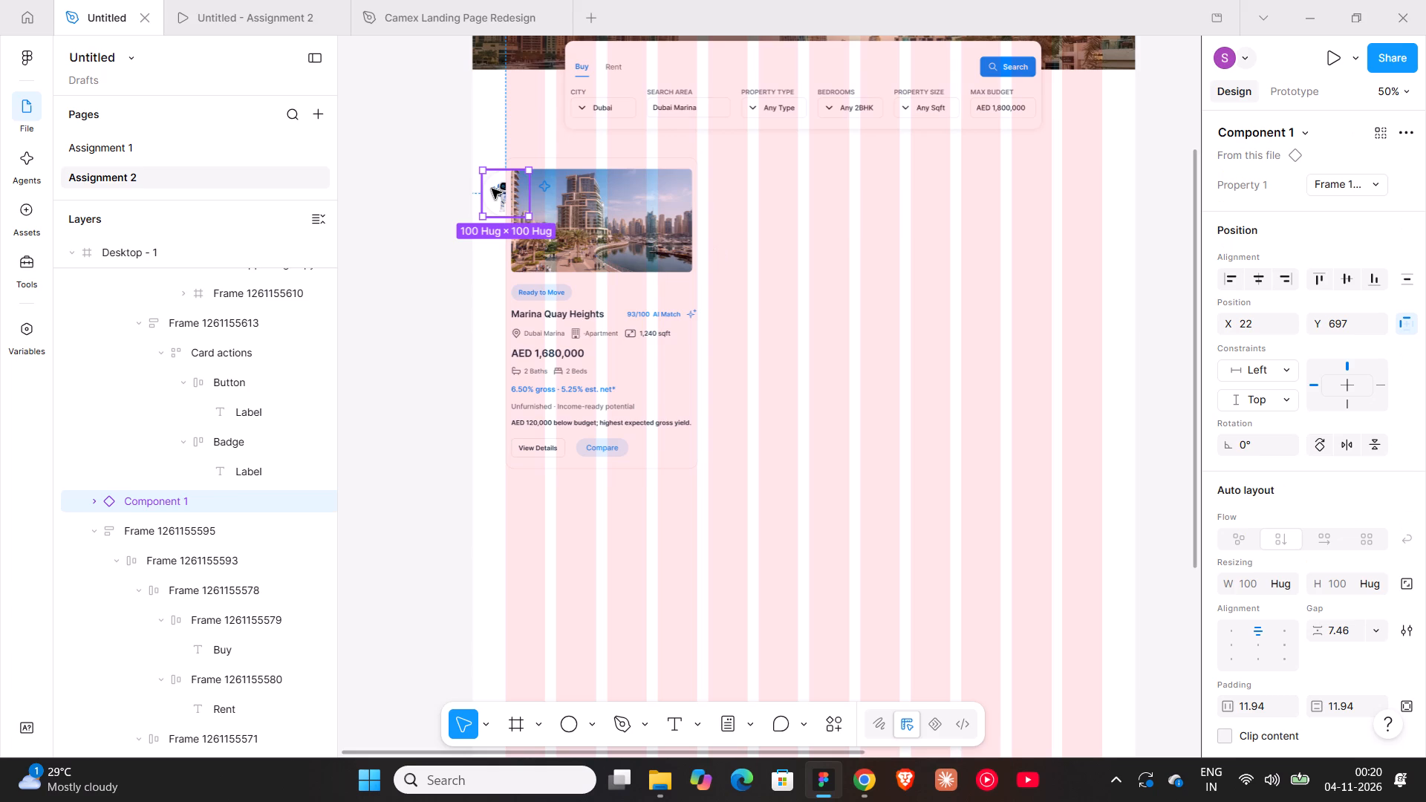
{"action": "key", "text": "bracketright"}
Set the robot assistant's prototype scroll position to Fixed (stay in place).
{"action": "left_click", "coordinate": [1305, 93]}
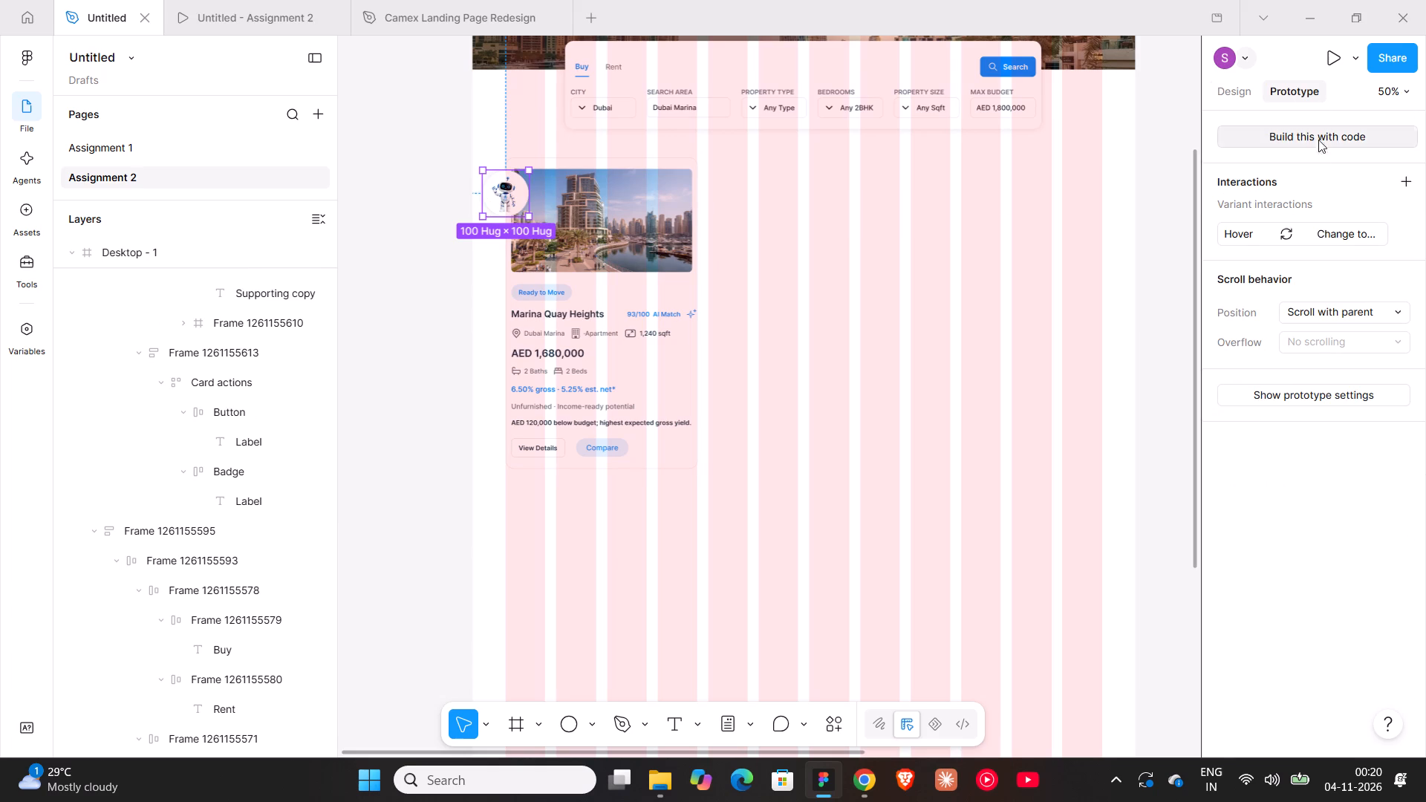
{"action": "left_click", "coordinate": [1344, 315]}
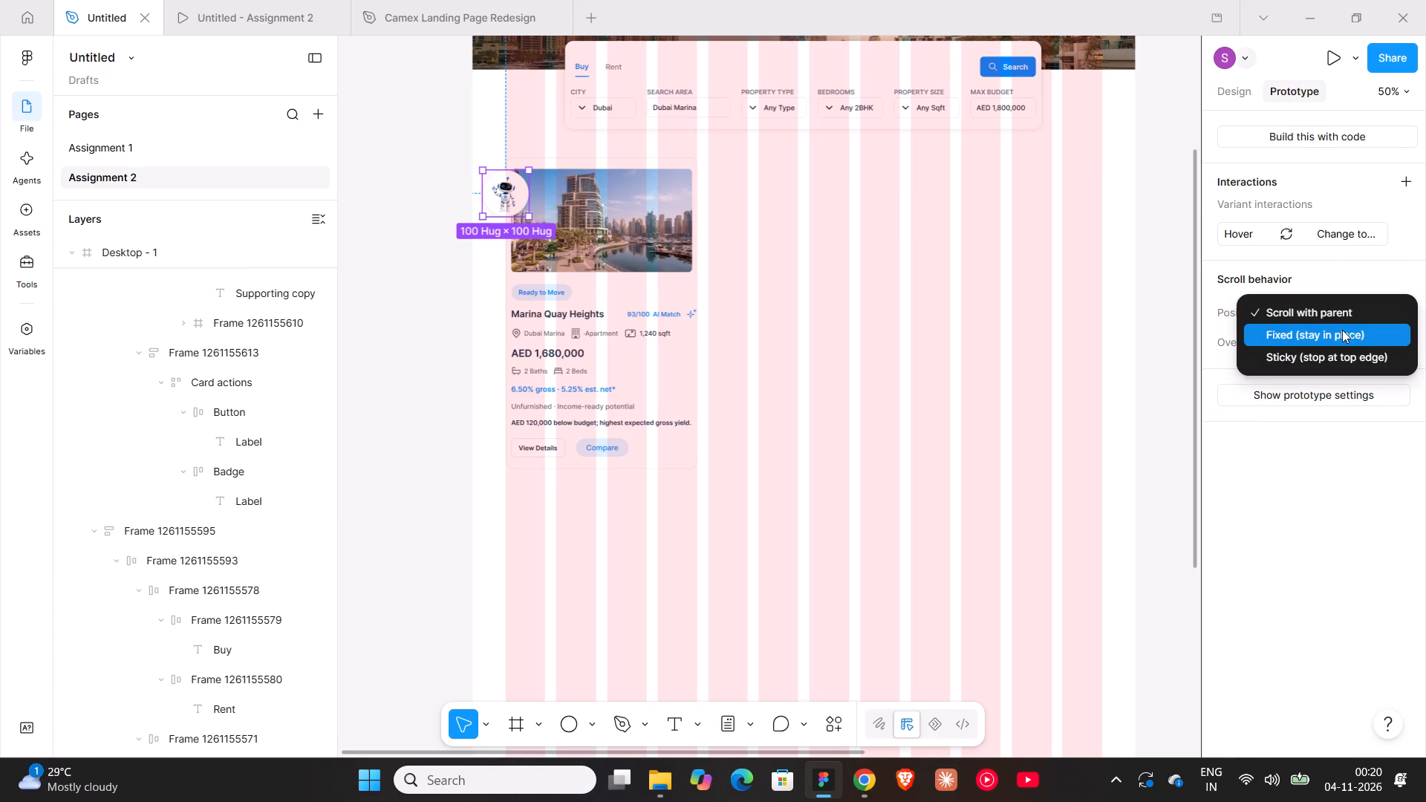
{"action": "left_click", "coordinate": [1342, 330]}
{"action": "left_click", "coordinate": [444, 265]}
Examine the property card and the floating robot assistant while scrolling through the prototype preview.
{"action": "scroll", "coordinate": [466, 327], "scroll_direction": "up", "scroll_amount": 6}
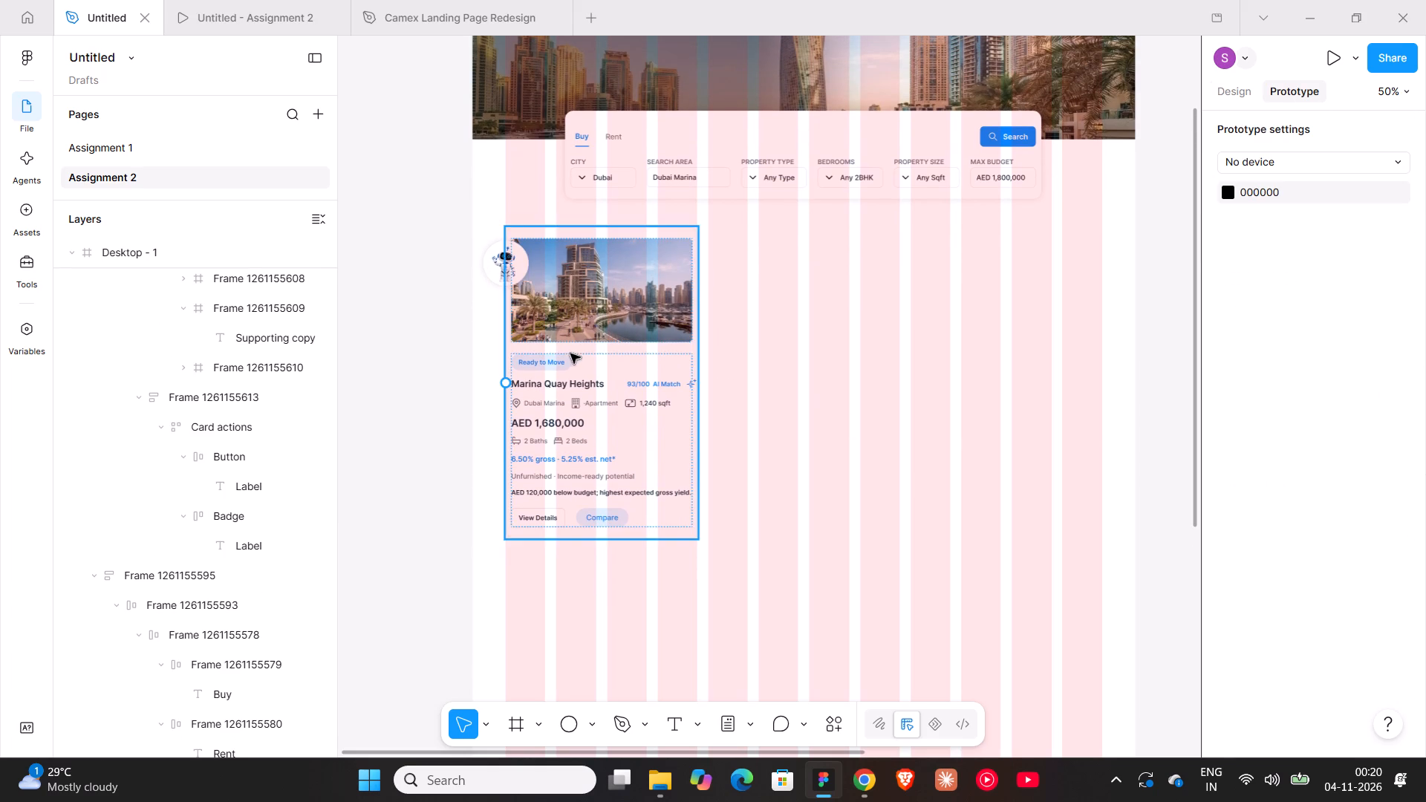
{"action": "left_click", "coordinate": [209, 23]}
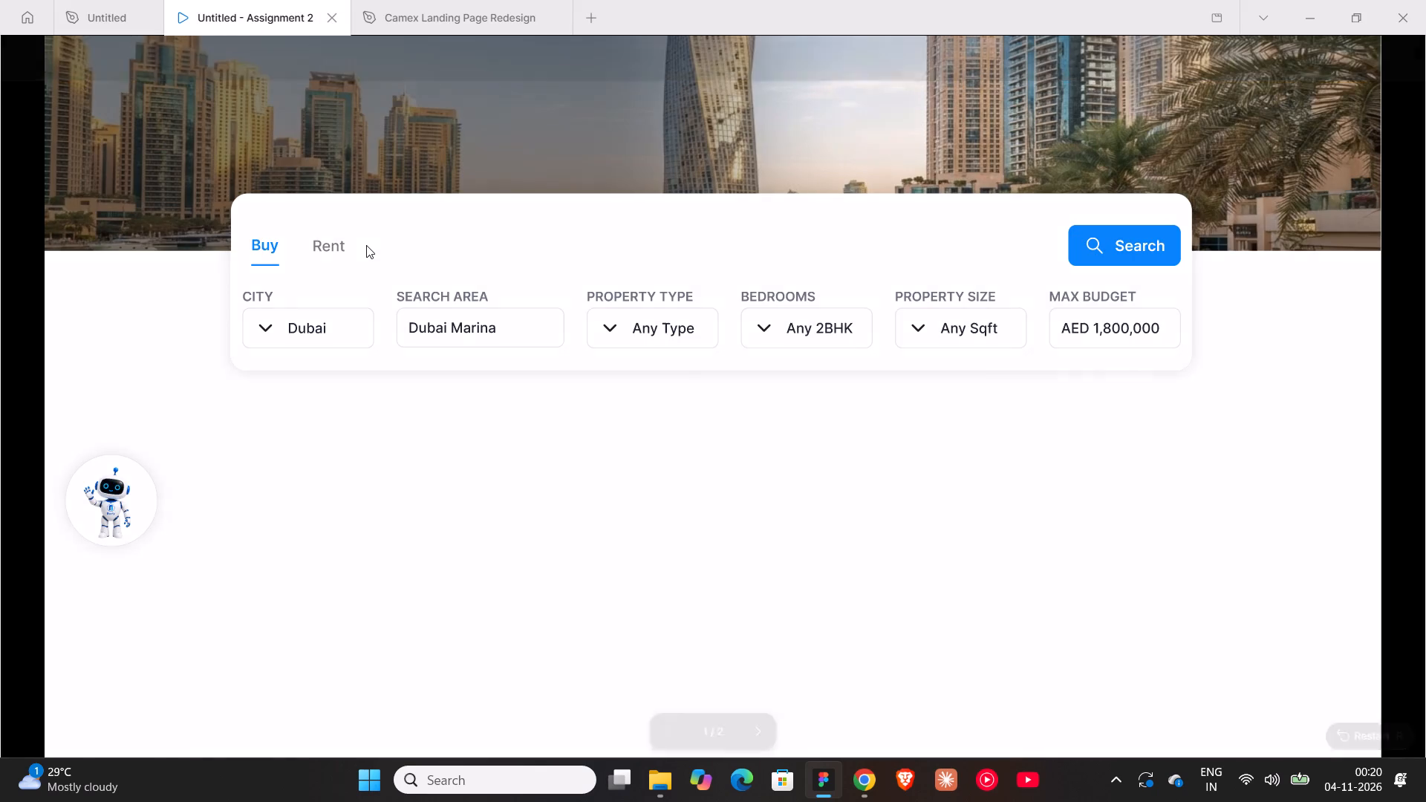
{"action": "scroll", "coordinate": [507, 403], "scroll_direction": "down", "scroll_amount": 3}
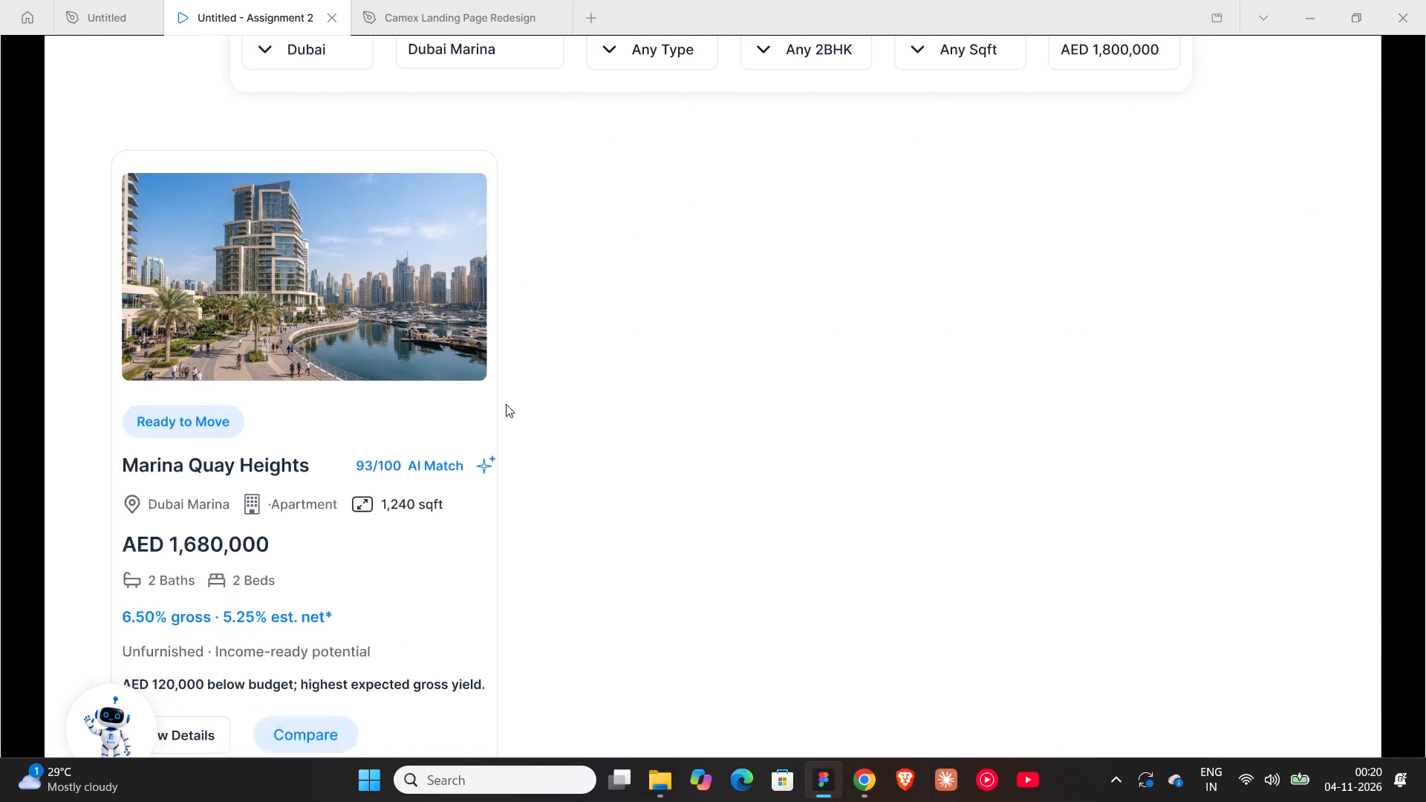
{"action": "scroll", "coordinate": [506, 404], "scroll_direction": "down", "scroll_amount": 2}
{"action": "scroll", "coordinate": [506, 404], "scroll_direction": "up", "scroll_amount": 3}
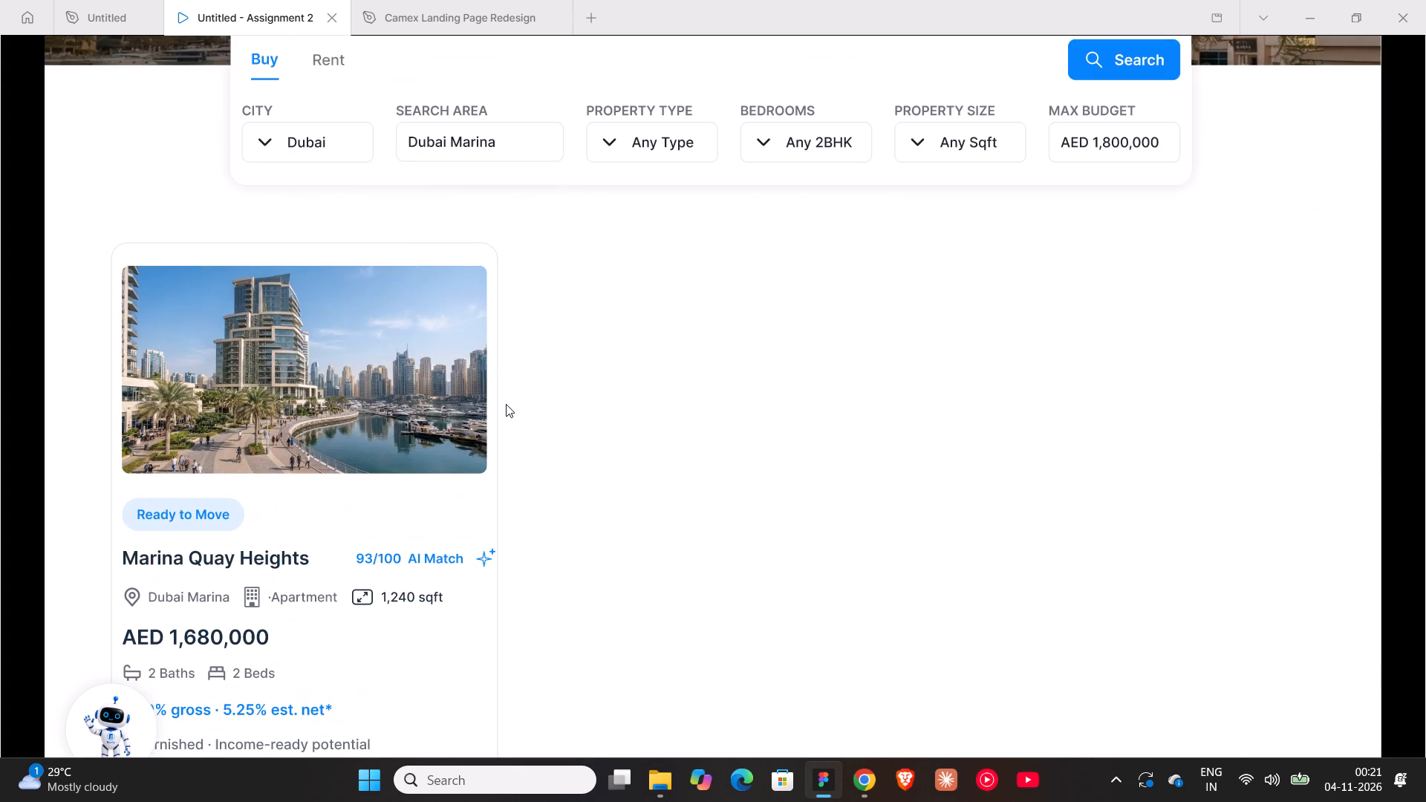
{"action": "scroll", "coordinate": [506, 404], "scroll_direction": "down", "scroll_amount": 1}
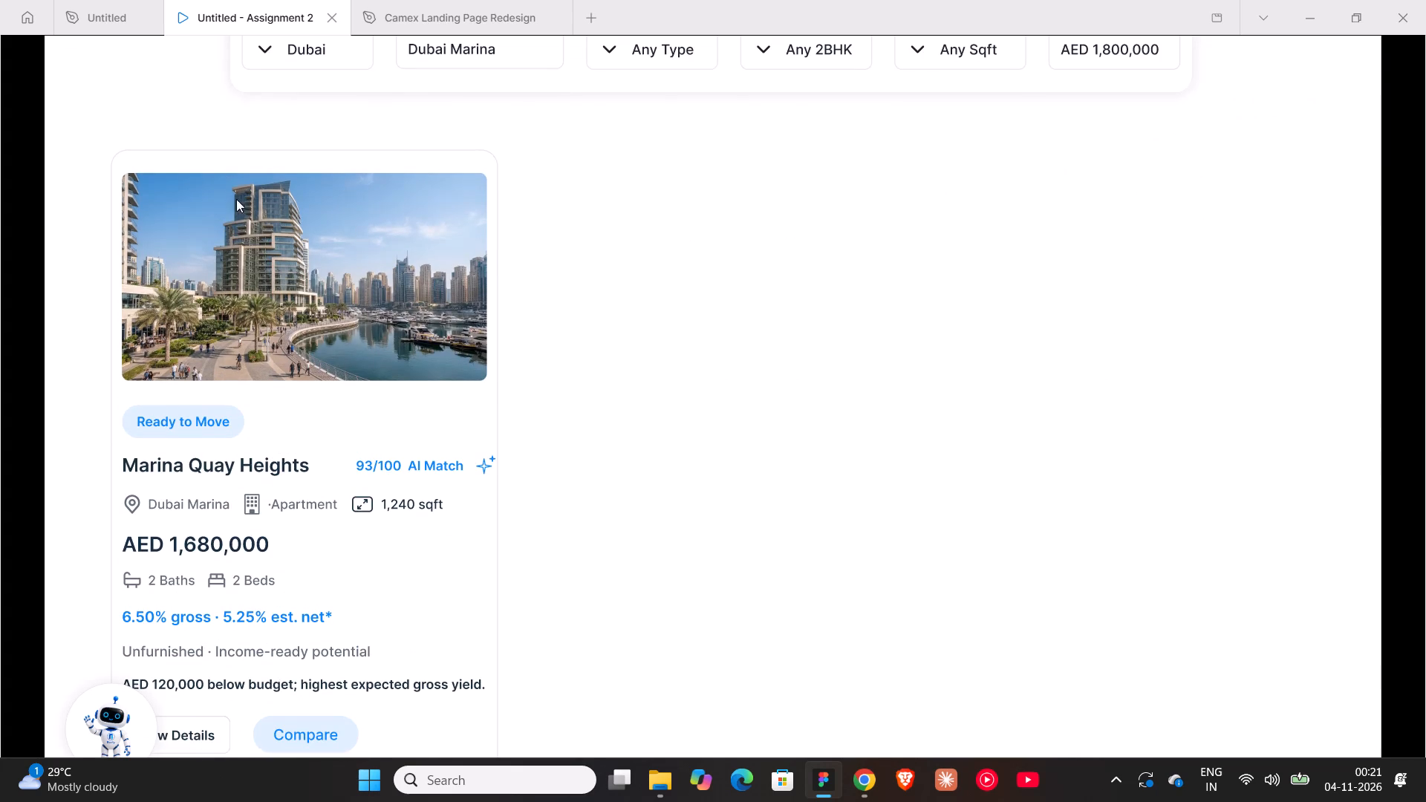
{"action": "left_click", "coordinate": [90, 21]}
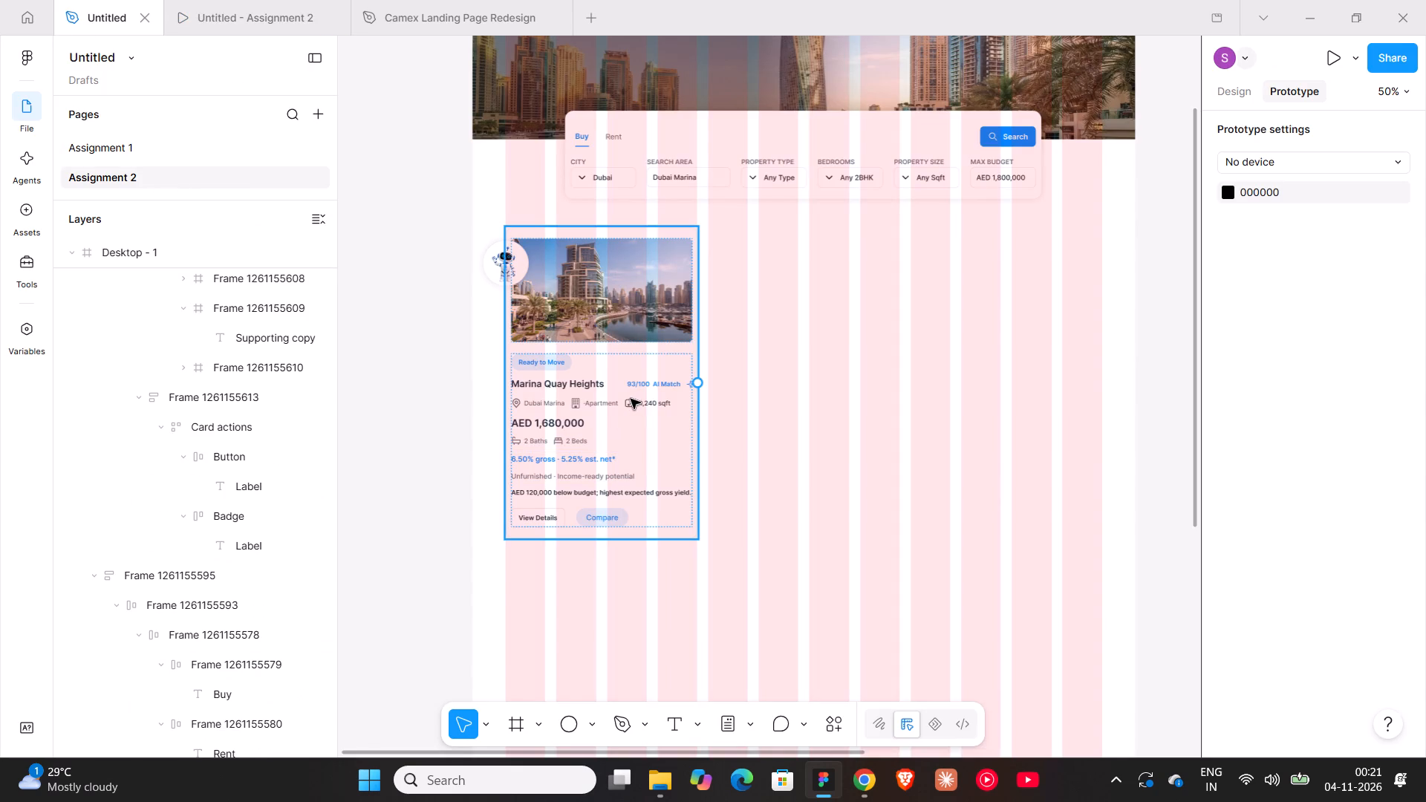
Set the Marina Quay Heights card's horizontal padding to 14.
{"action": "left_click", "coordinate": [592, 362]}
{"action": "left_click", "coordinate": [1235, 100]}
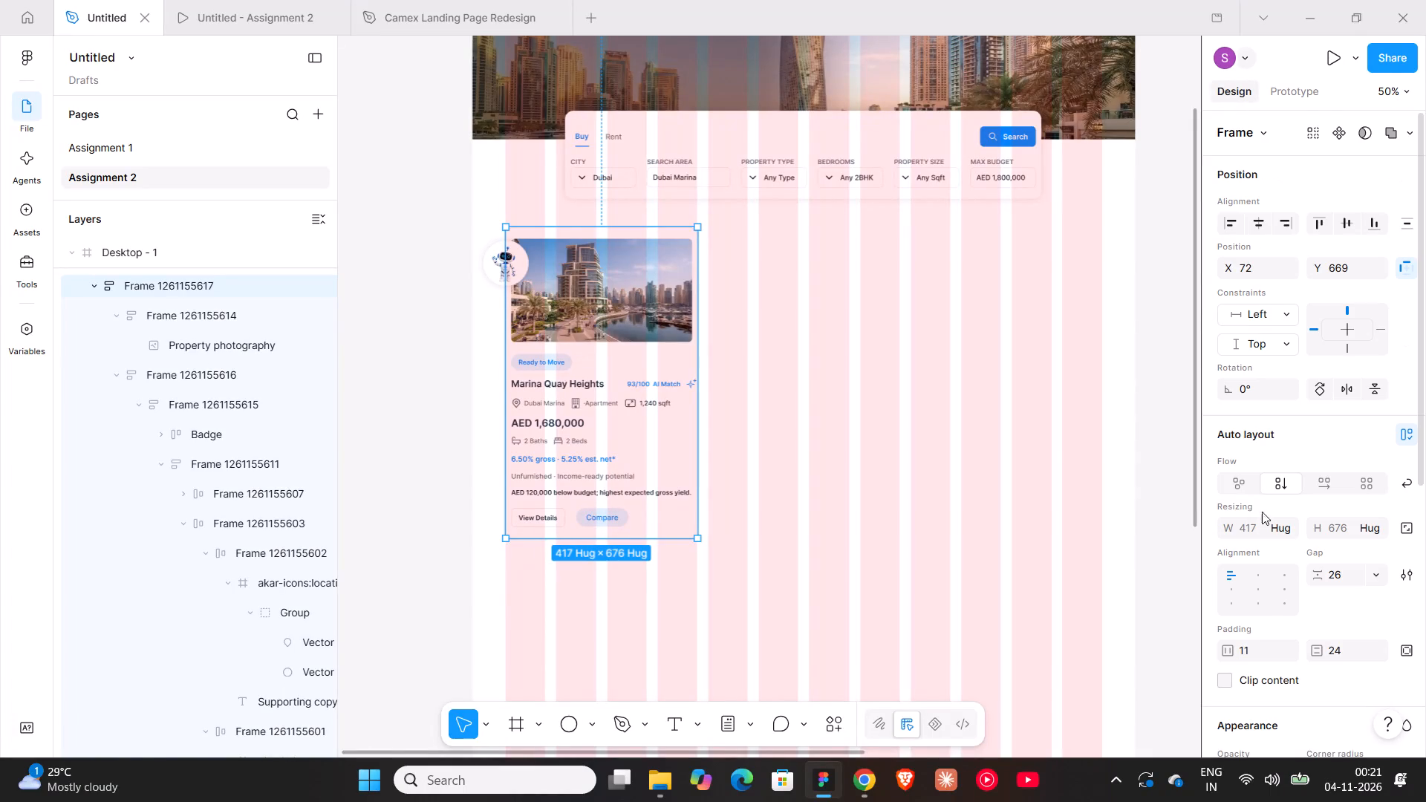
{"action": "left_click", "coordinate": [1257, 638]}
{"action": "left_click", "coordinate": [1257, 653]}
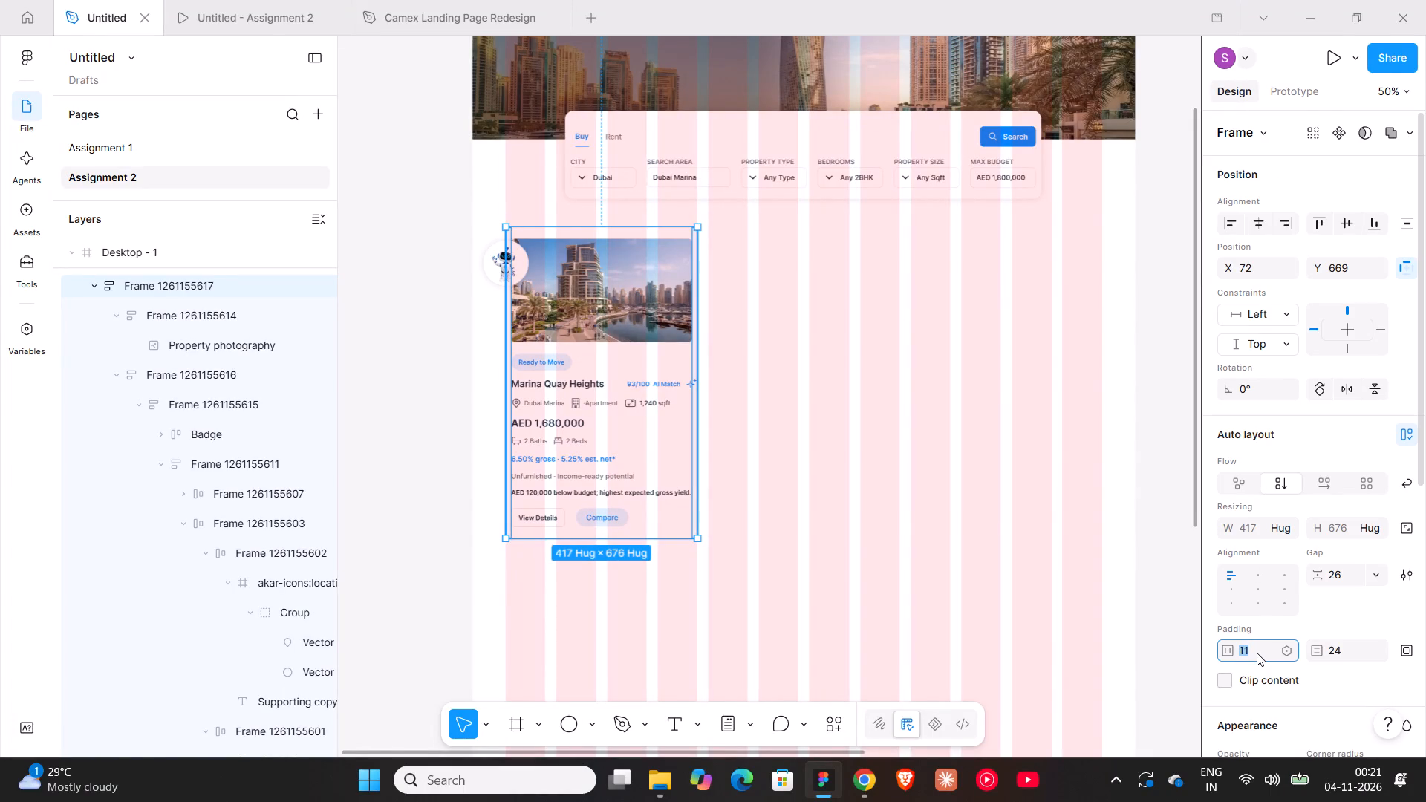
{"action": "type", "text": "14"}
{"action": "key", "text": "Return"}
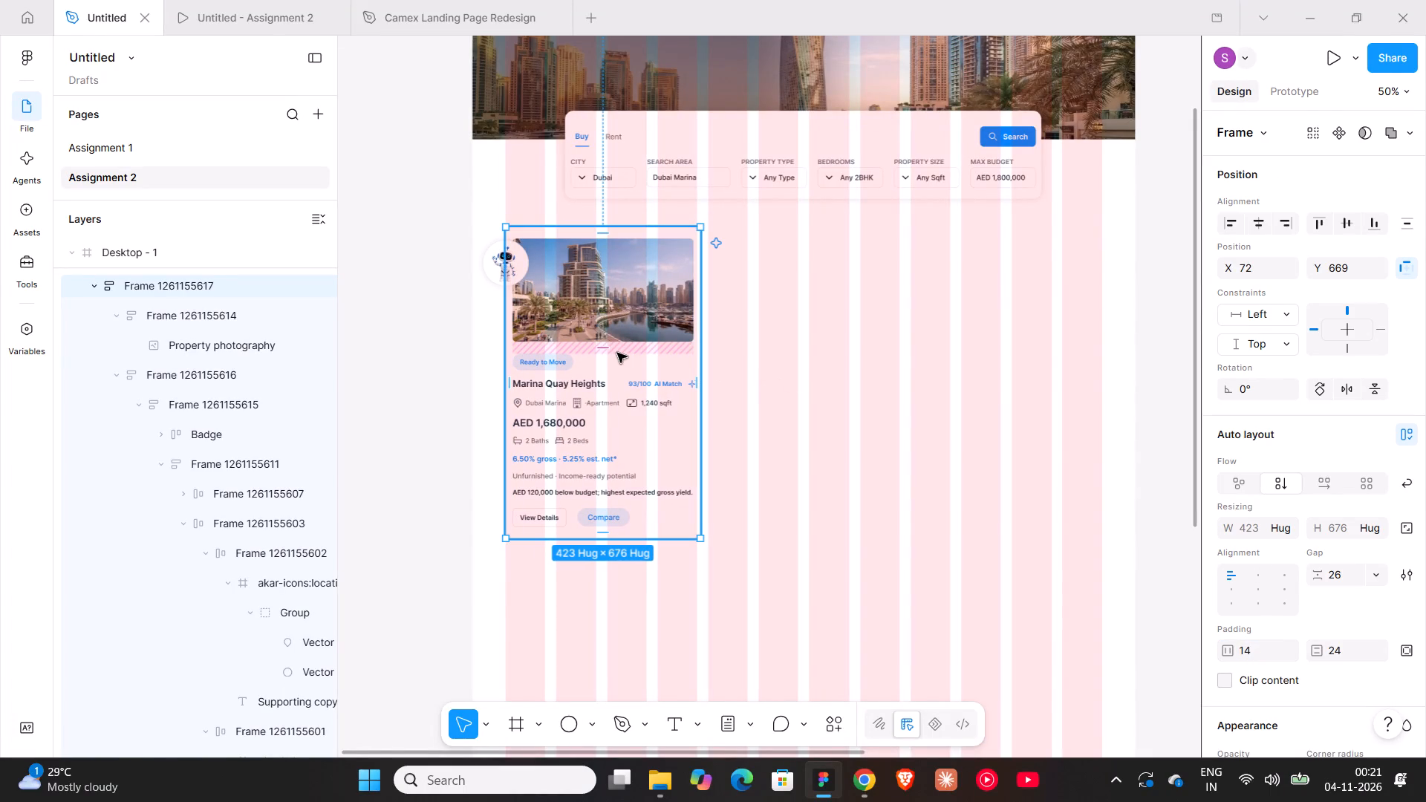
Duplicate the Marina Quay Heights card twice to form a level row of three cards spaced 34 apart.
{"action": "left_click_drag", "start_coordinate": [617, 353], "coordinate": [833, 358], "text": "alt"}
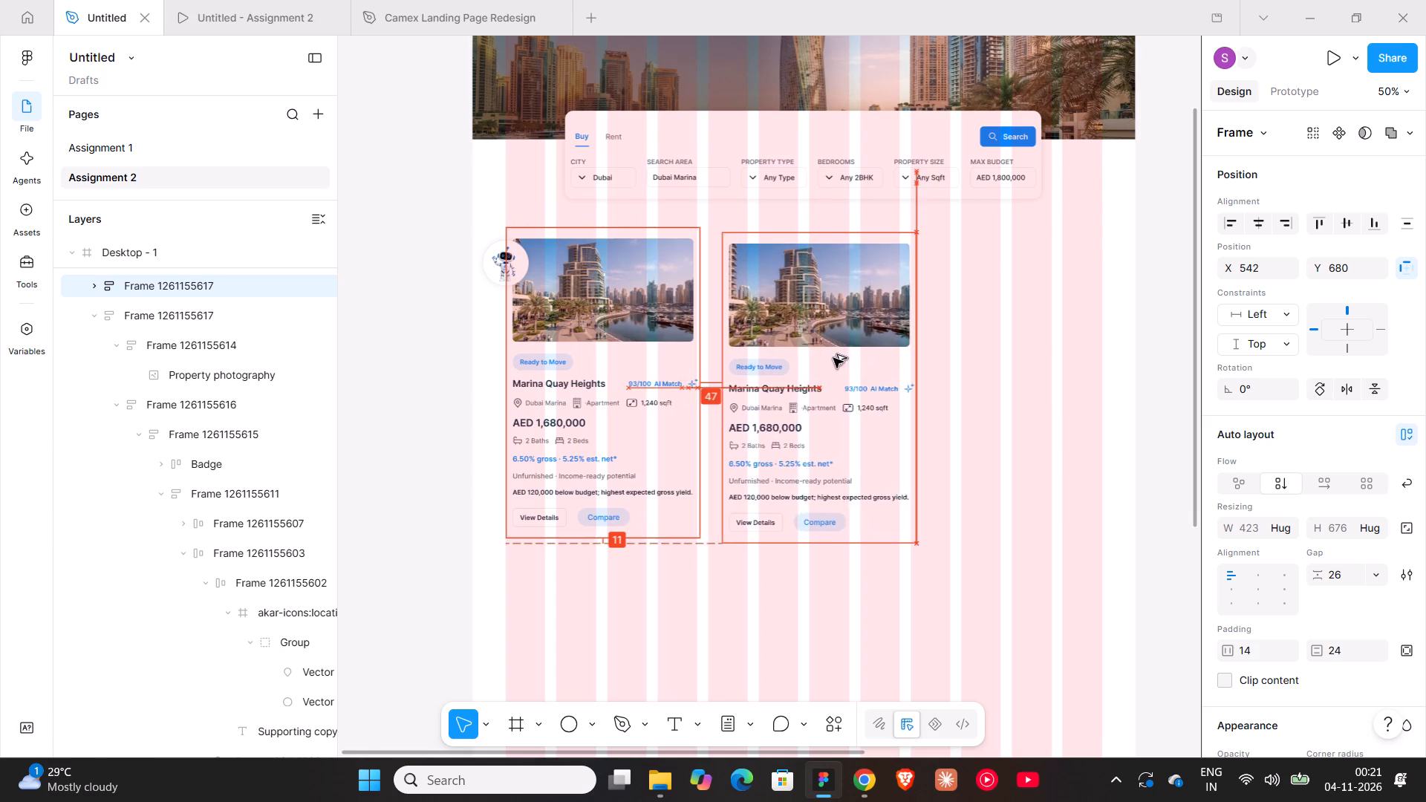
{"action": "left_click_drag", "start_coordinate": [833, 358], "coordinate": [827, 353], "text": "alt"}
{"action": "left_click_drag", "start_coordinate": [825, 348], "coordinate": [1023, 339], "text": "alt"}
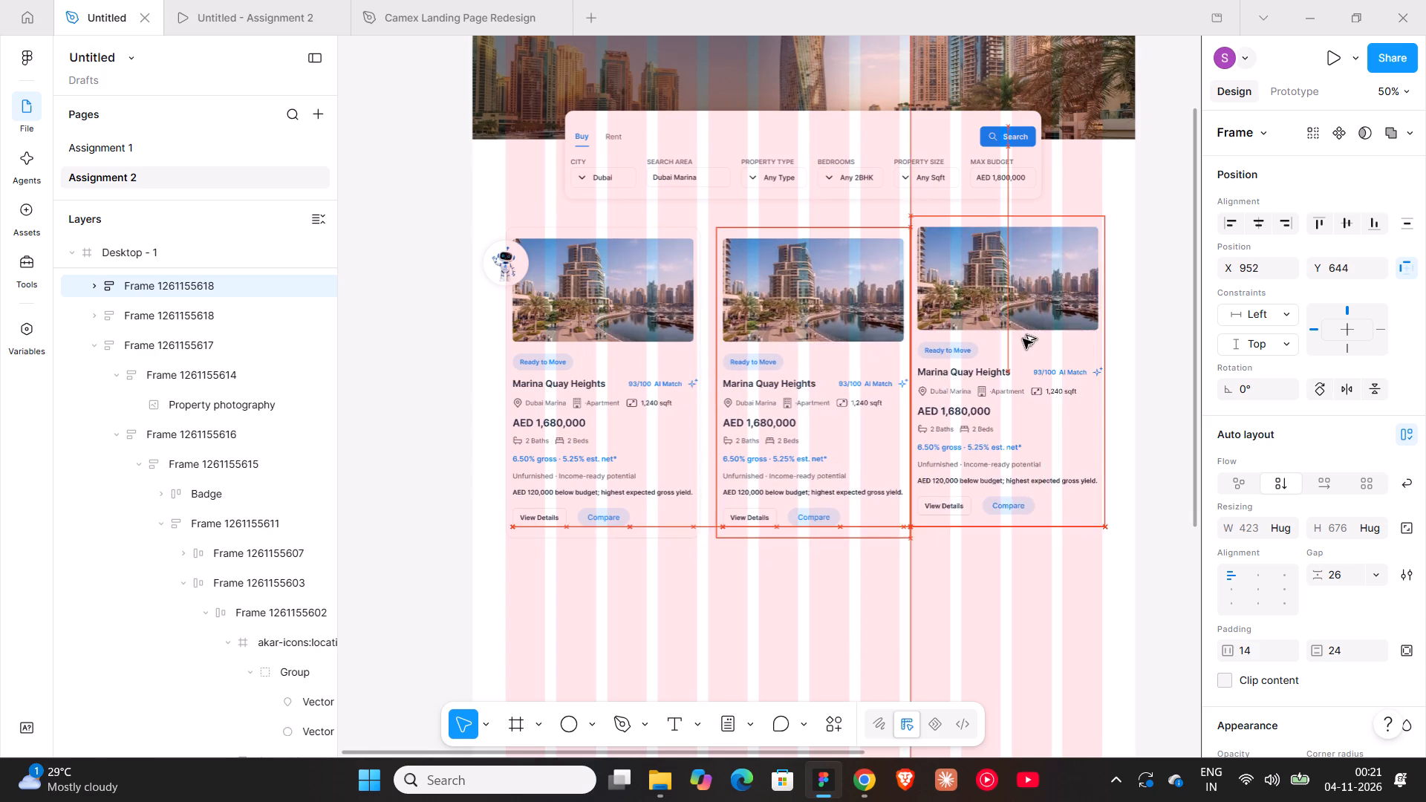
{"action": "left_click_drag", "start_coordinate": [1023, 339], "coordinate": [1034, 349], "text": "alt"}
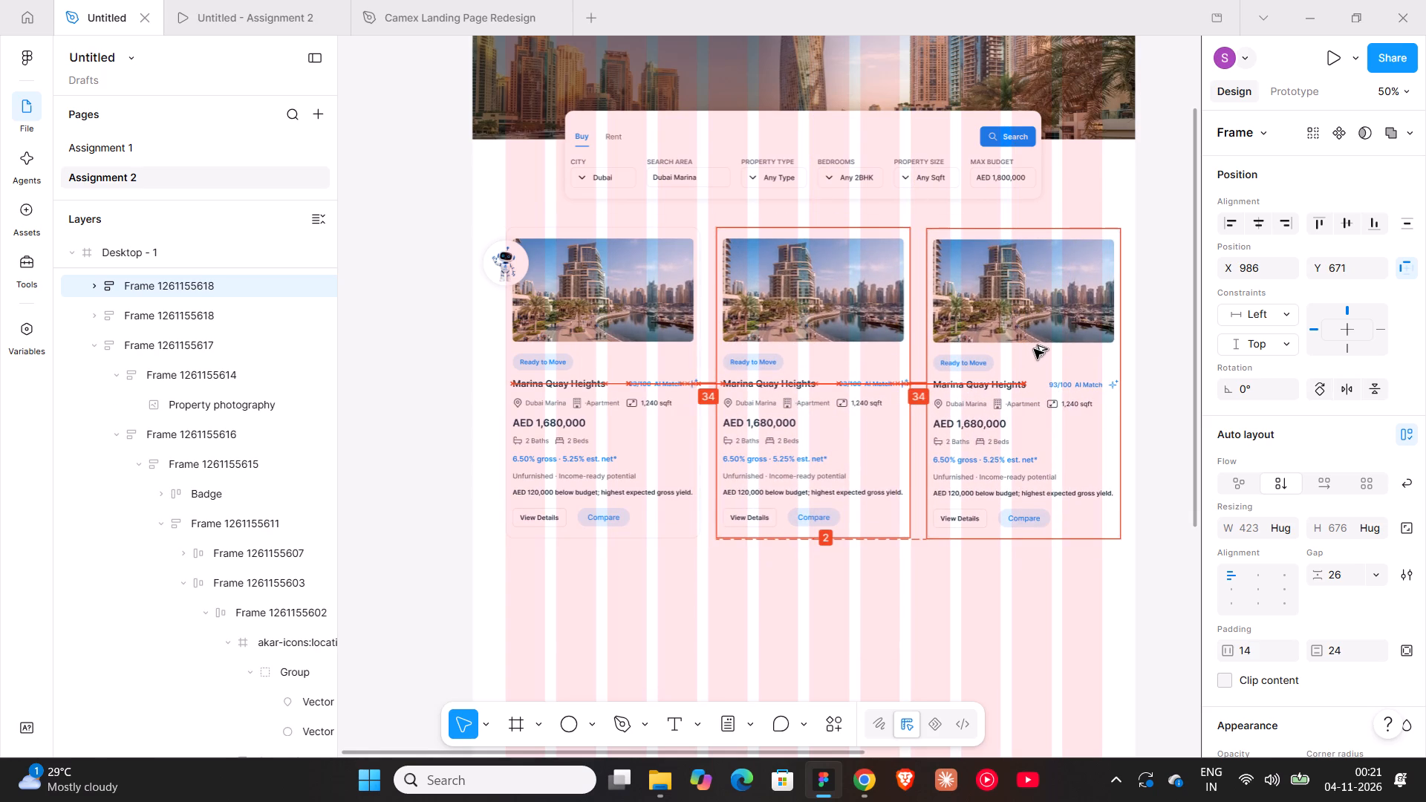
{"action": "left_click_drag", "start_coordinate": [1034, 349], "coordinate": [1035, 347], "text": "alt"}
{"action": "left_click", "coordinate": [683, 578]}
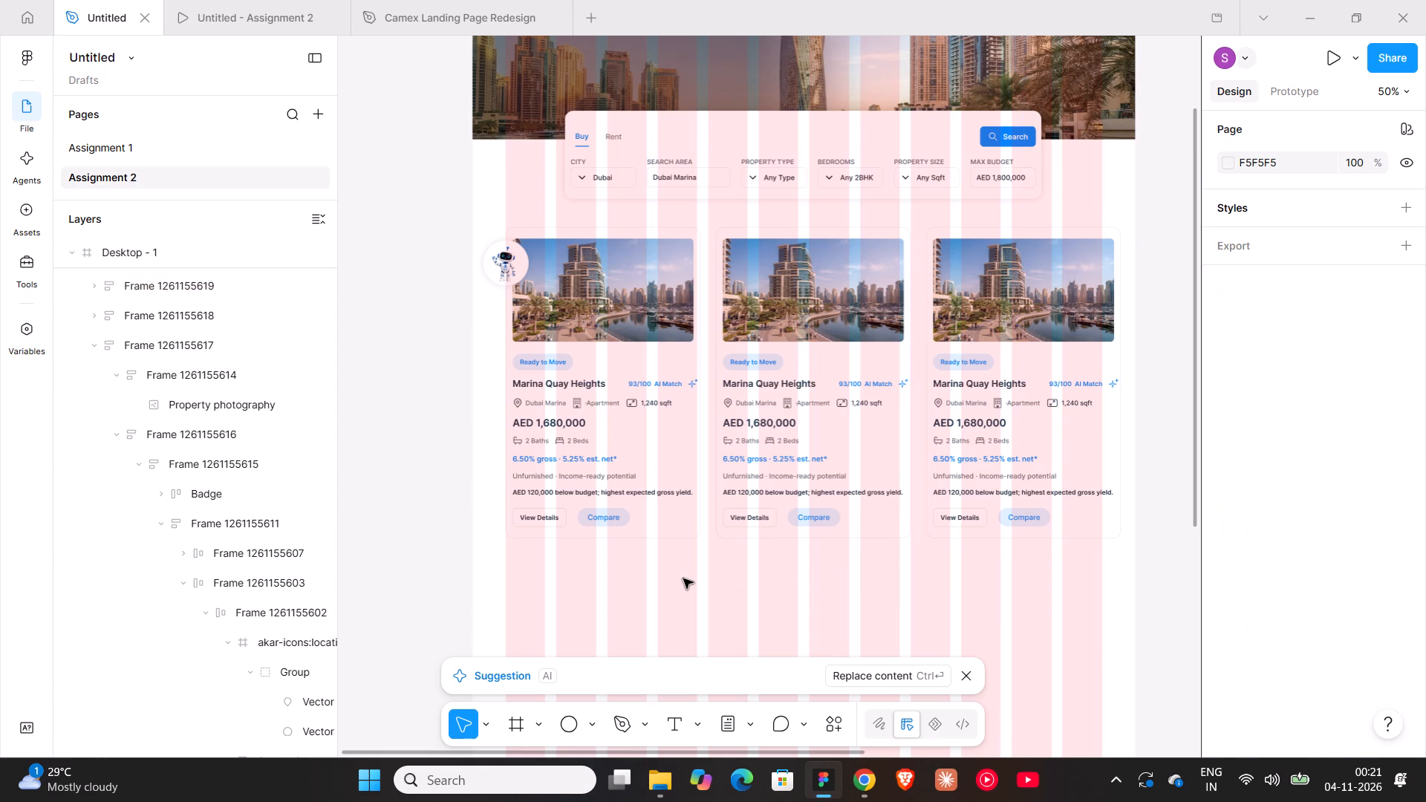
Wrap the three Marina Quay Heights cards in a horizontal auto layout frame with a gap of 34.
{"action": "left_click", "coordinate": [619, 437], "text": "shift"}
{"action": "left_click", "coordinate": [762, 397], "text": "shift"}
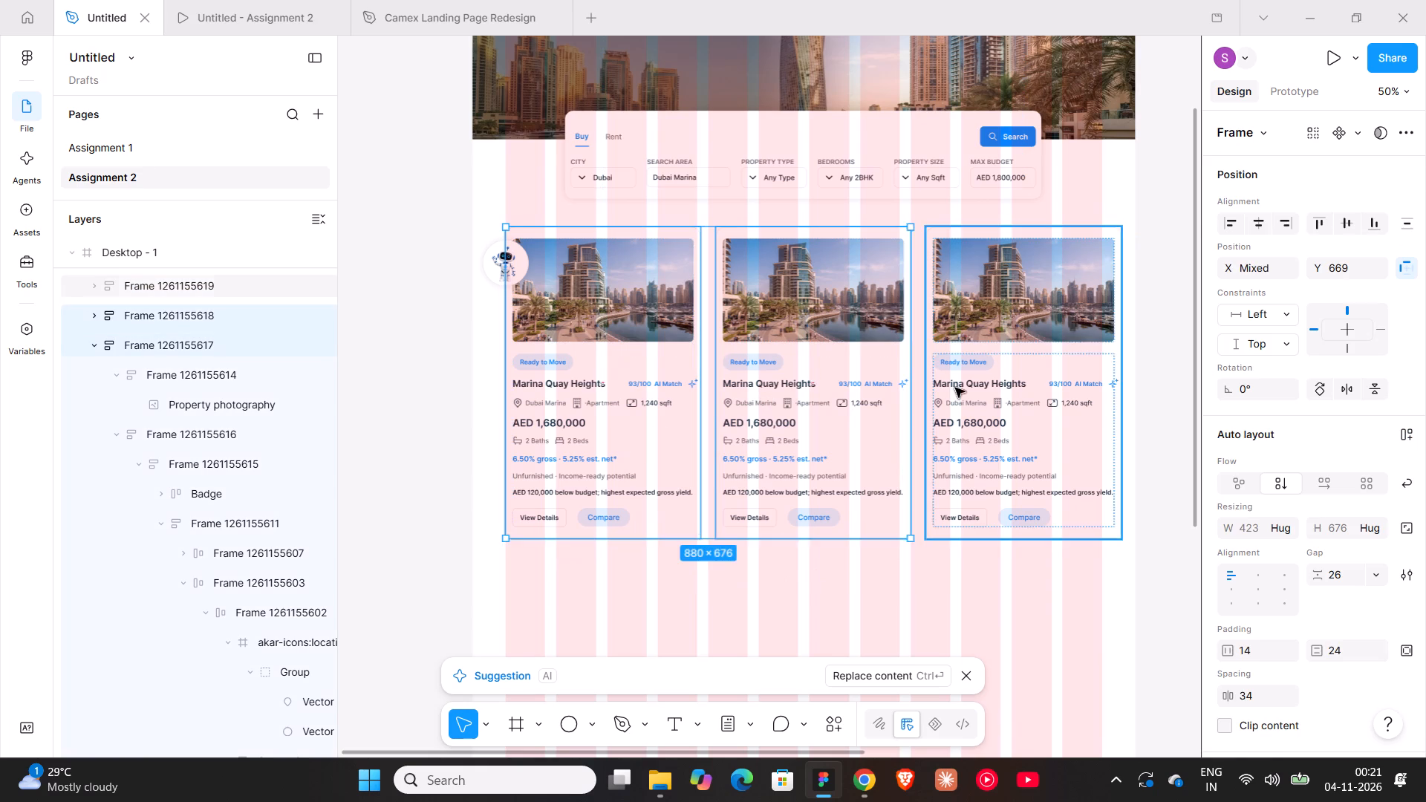
{"action": "left_click", "coordinate": [955, 388], "text": "shift"}
{"action": "key", "text": "shift+a"}
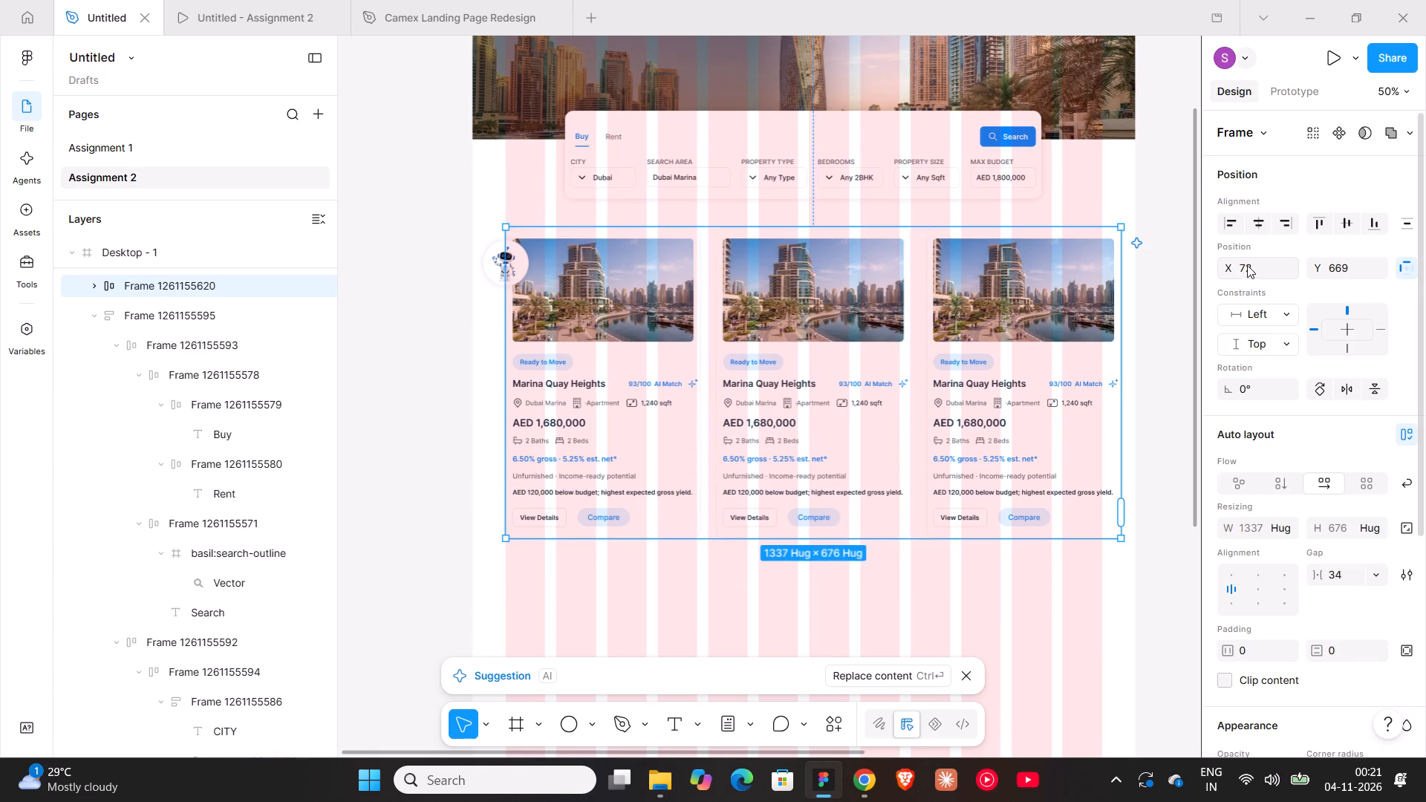
Center the three-card row horizontally within the Desktop - 1 frame.
{"action": "left_click", "coordinate": [1258, 226]}
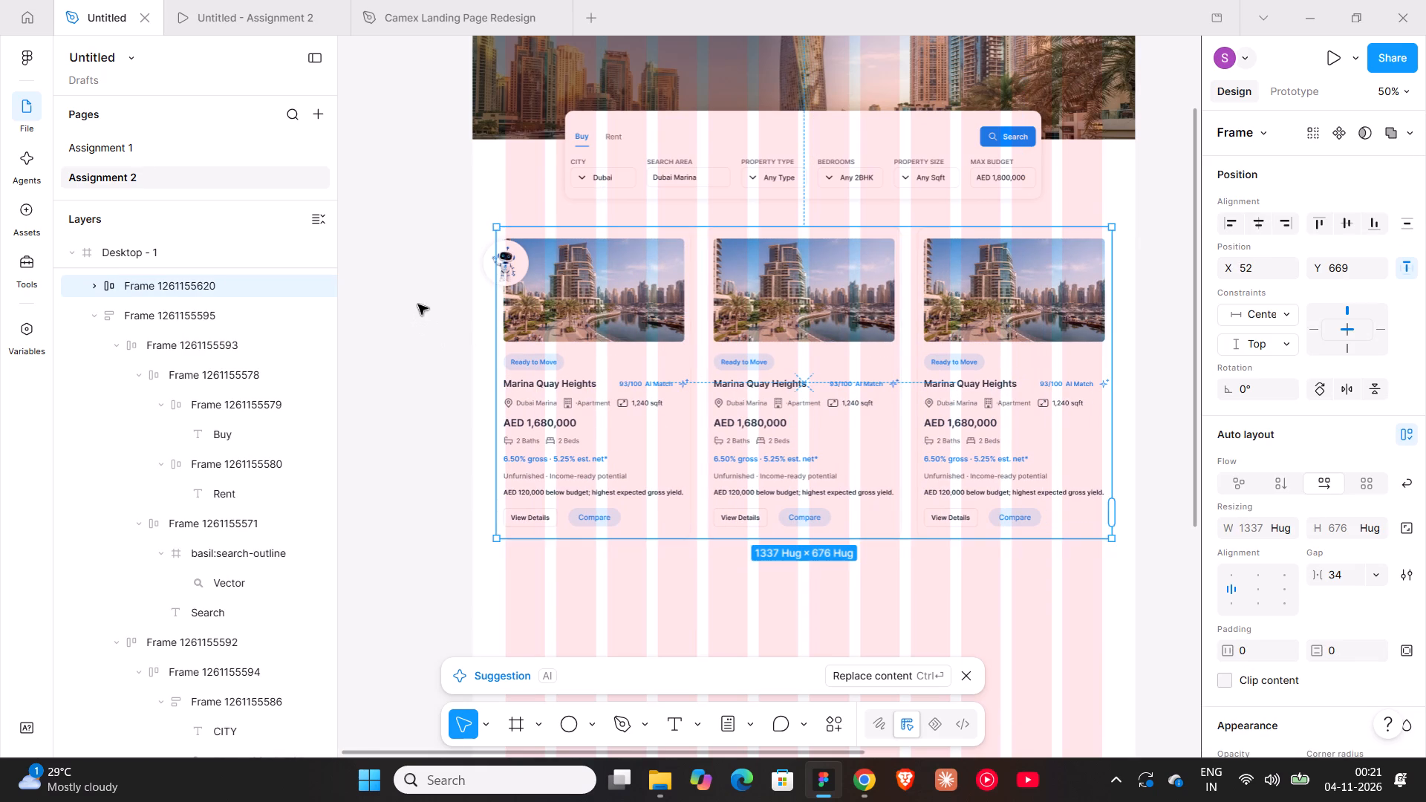
{"action": "left_click", "coordinate": [420, 299]}
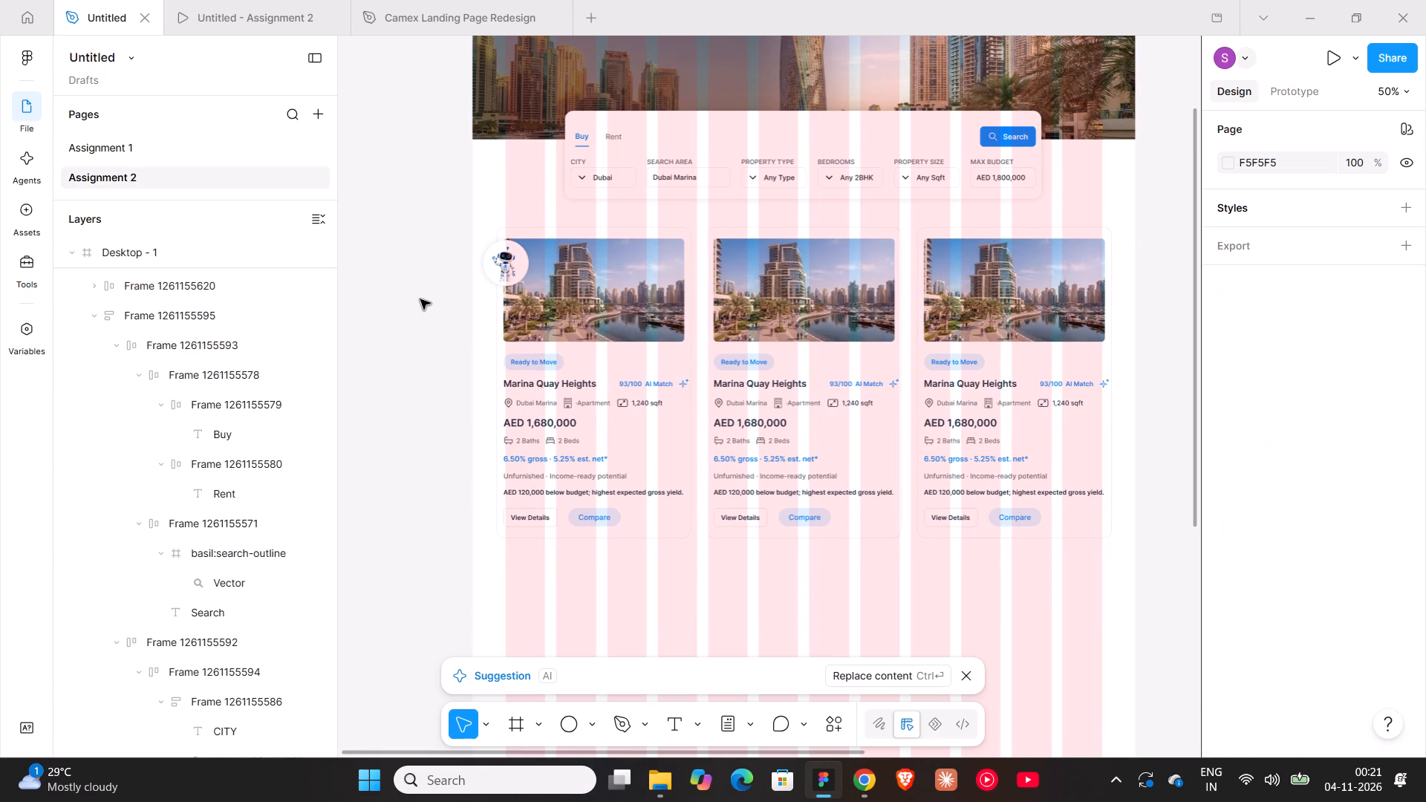
Examine the three-card row's layout and spacing below the search bar in the prototype preview.
{"action": "left_click", "coordinate": [210, 16]}
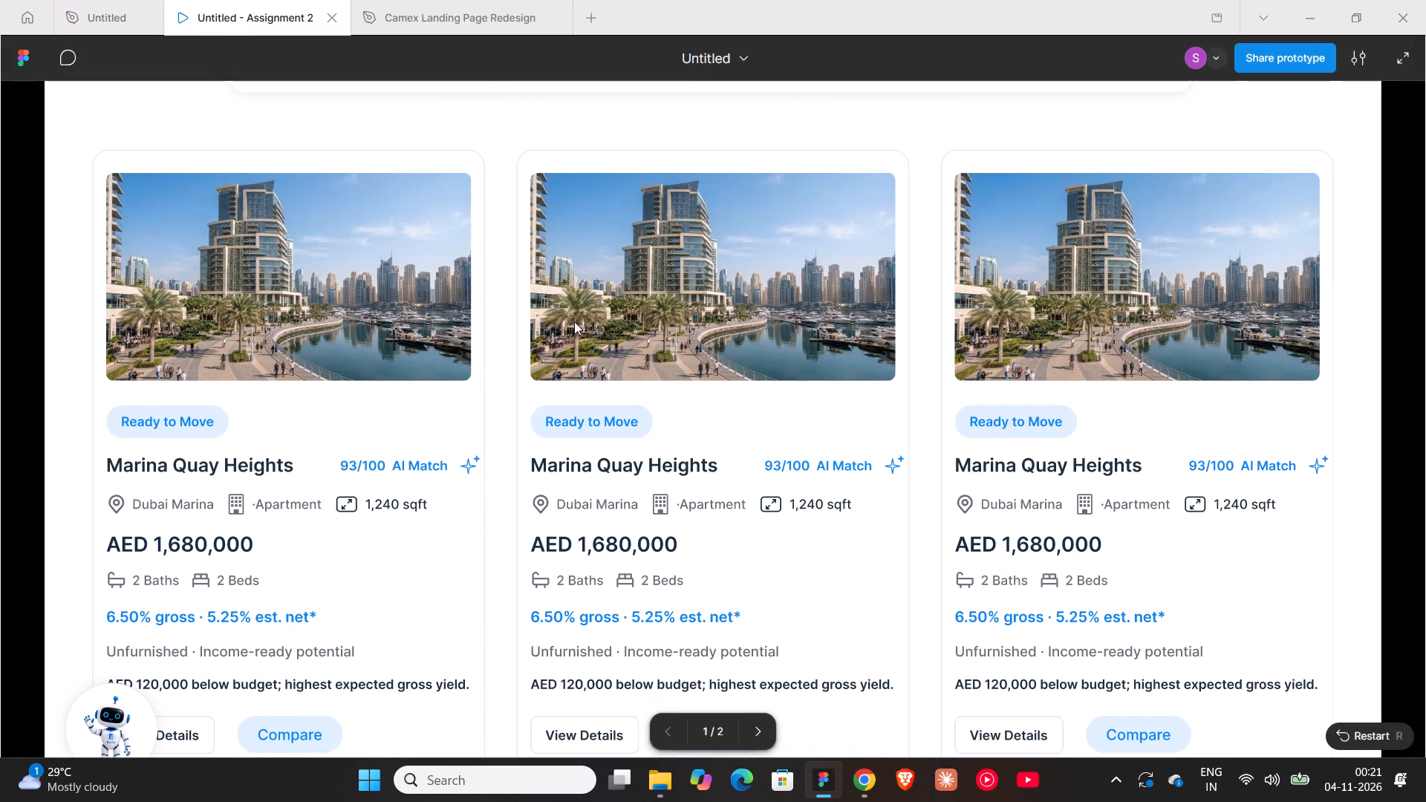
{"action": "scroll", "coordinate": [574, 322], "scroll_direction": "down", "scroll_amount": 3}
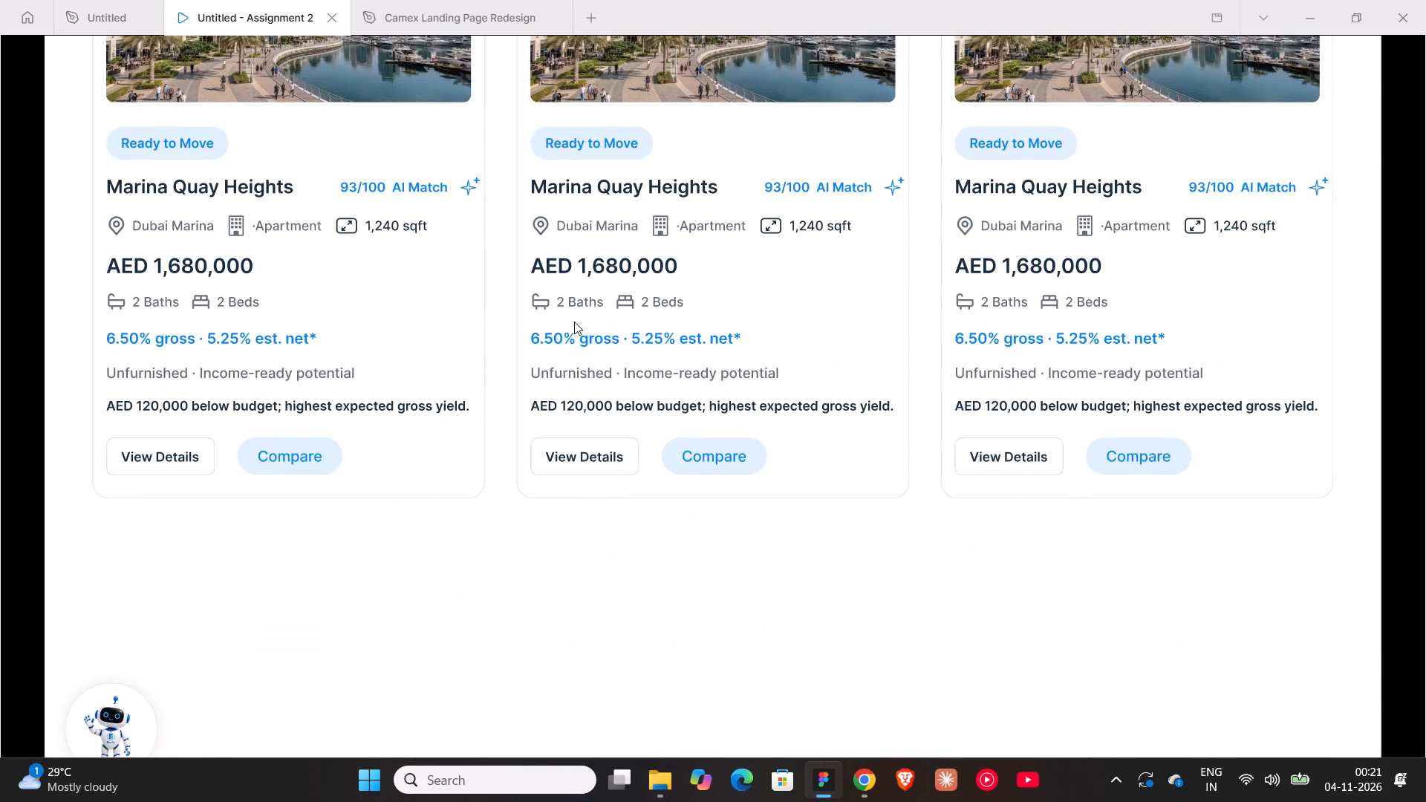
{"action": "scroll", "coordinate": [574, 322], "scroll_direction": "up", "scroll_amount": 5}
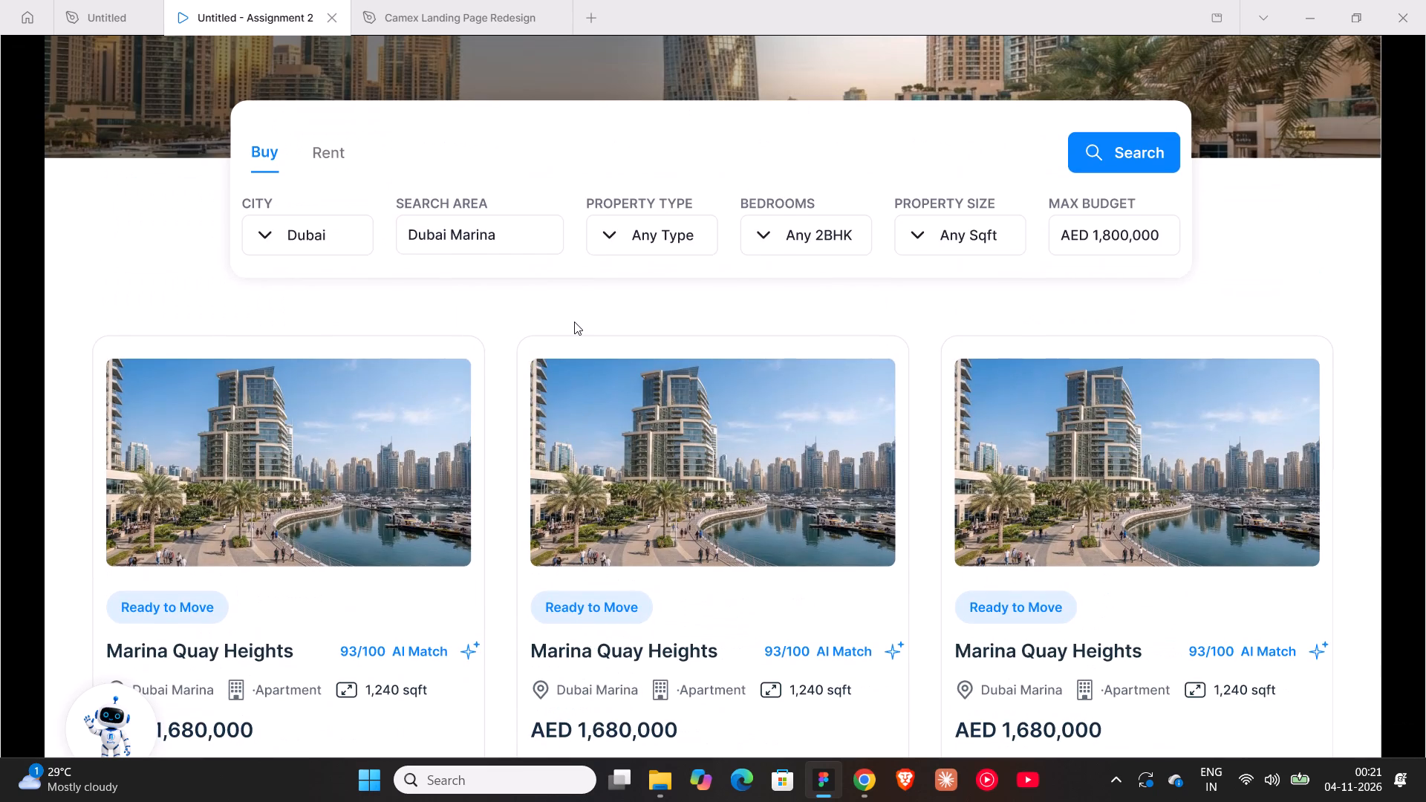
{"action": "left_click", "coordinate": [93, 26]}
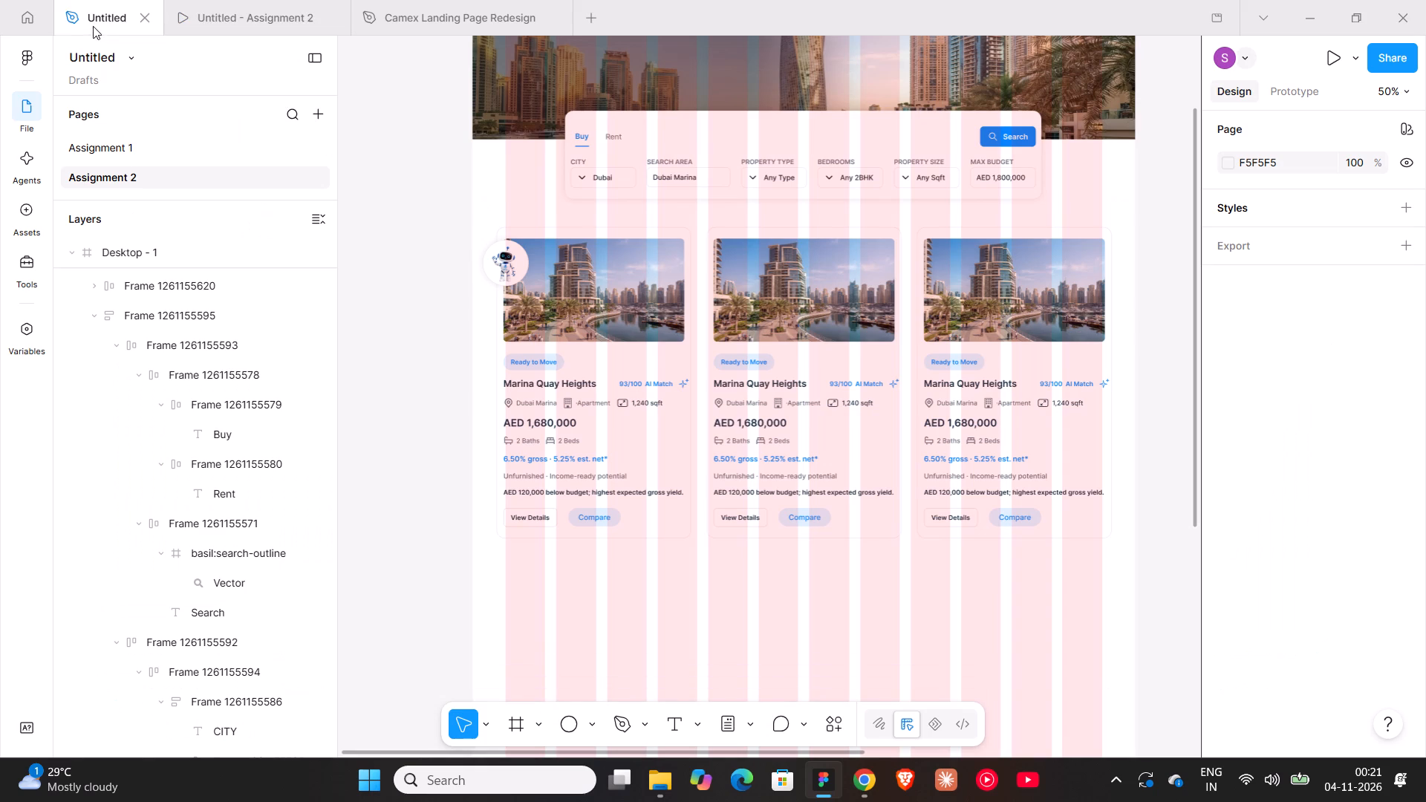
Move the three-card row down to about Y 784 to leave more space below the search bar.
{"action": "left_click", "coordinate": [649, 414]}
{"action": "scroll", "coordinate": [649, 414], "scroll_direction": "down", "scroll_amount": 4, "text": "shift"}
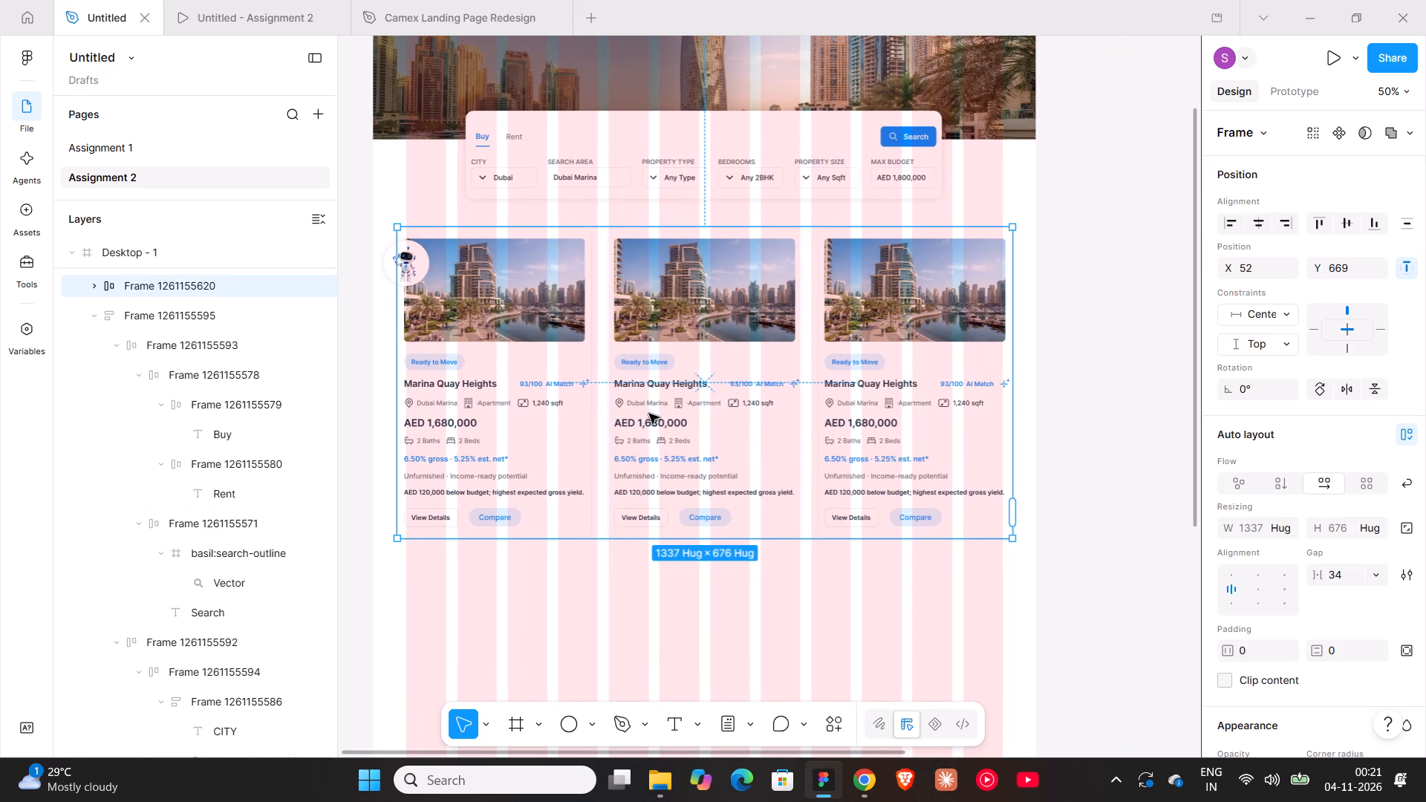
{"action": "left_click_drag", "start_coordinate": [651, 376], "coordinate": [654, 431]}
Switch to Chrome and examine the roofandfloor, Behance and 99acres pages for property section layout references.
{"action": "left_click", "coordinate": [858, 789]}
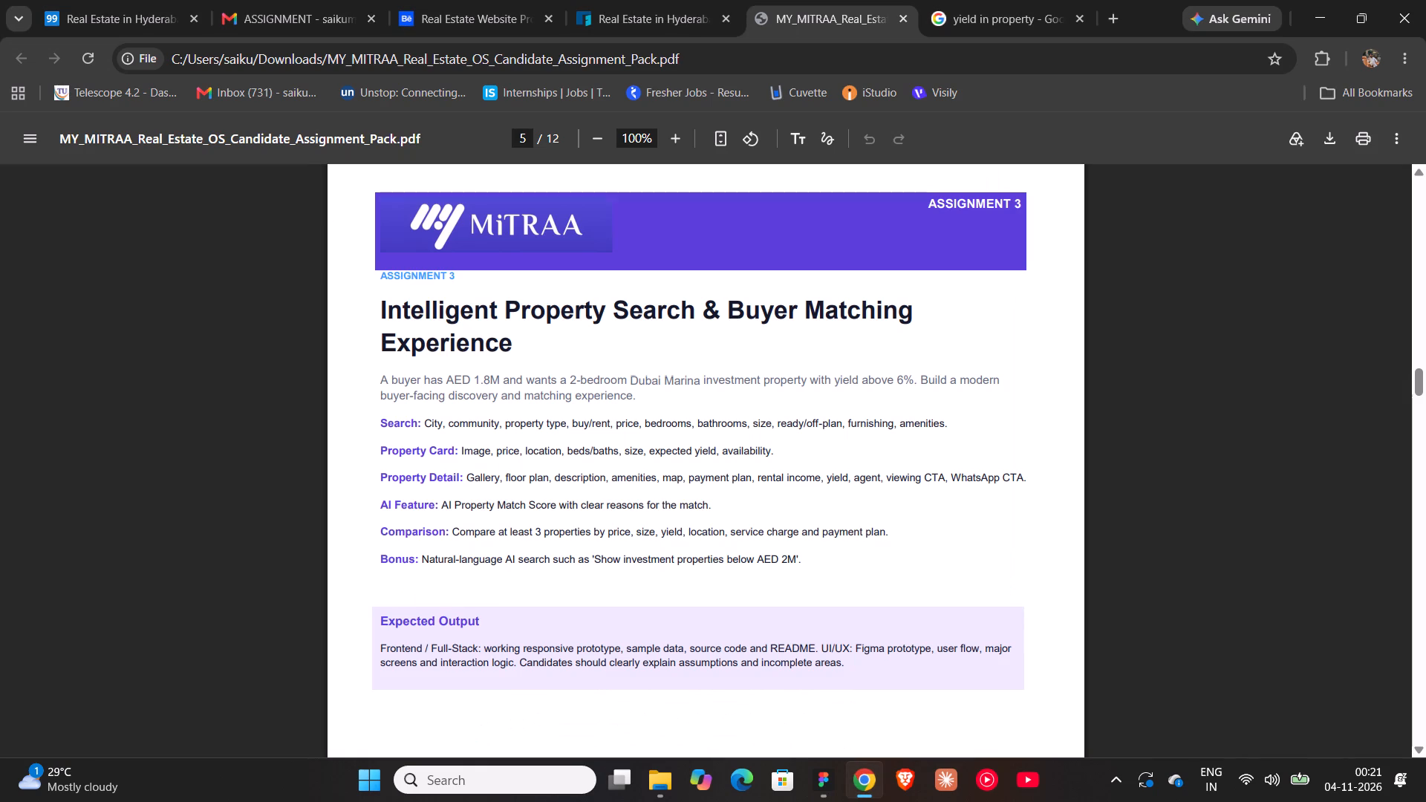
{"action": "left_click", "coordinate": [667, 29]}
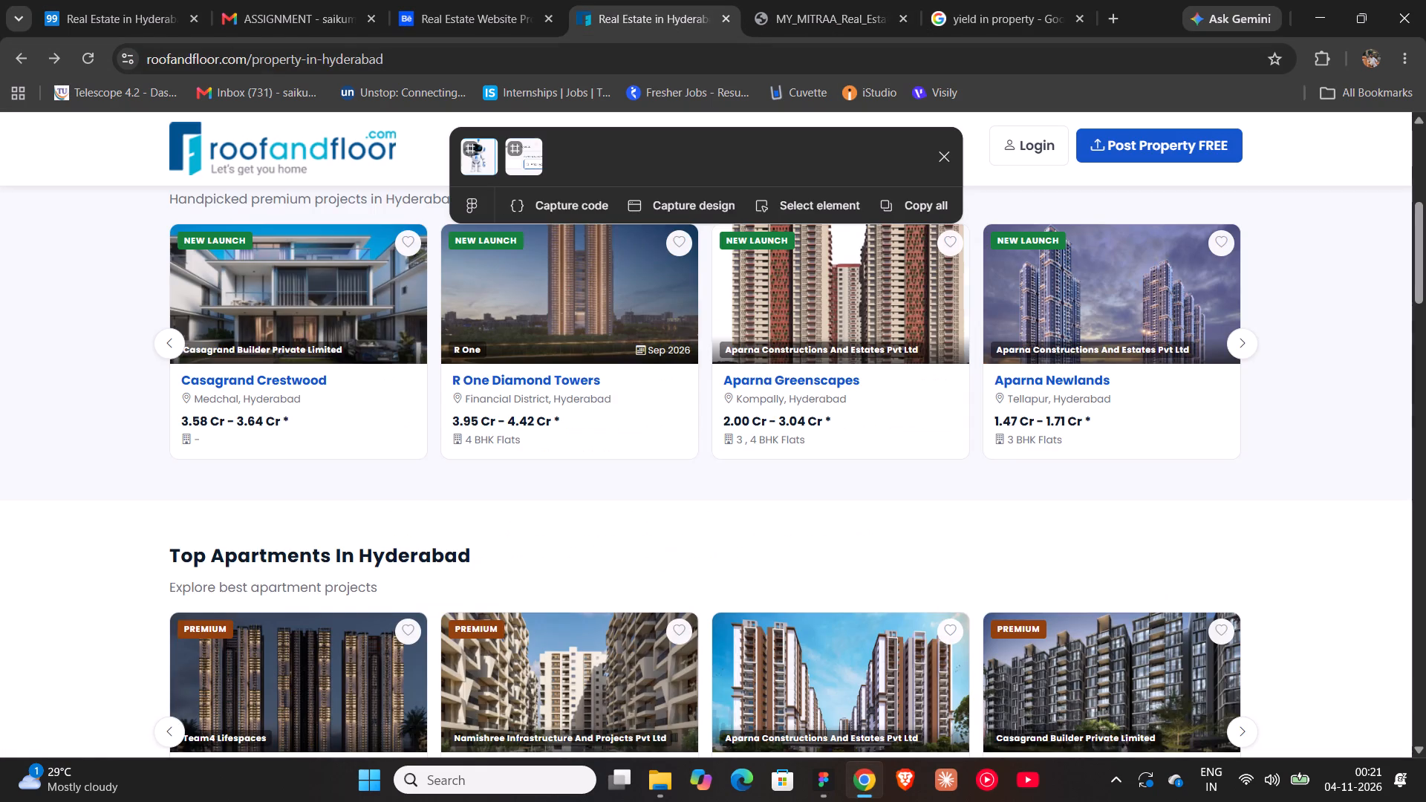
{"action": "scroll", "coordinate": [348, 395], "scroll_direction": "up", "scroll_amount": 2}
{"action": "scroll", "coordinate": [348, 395], "scroll_direction": "down", "scroll_amount": 3}
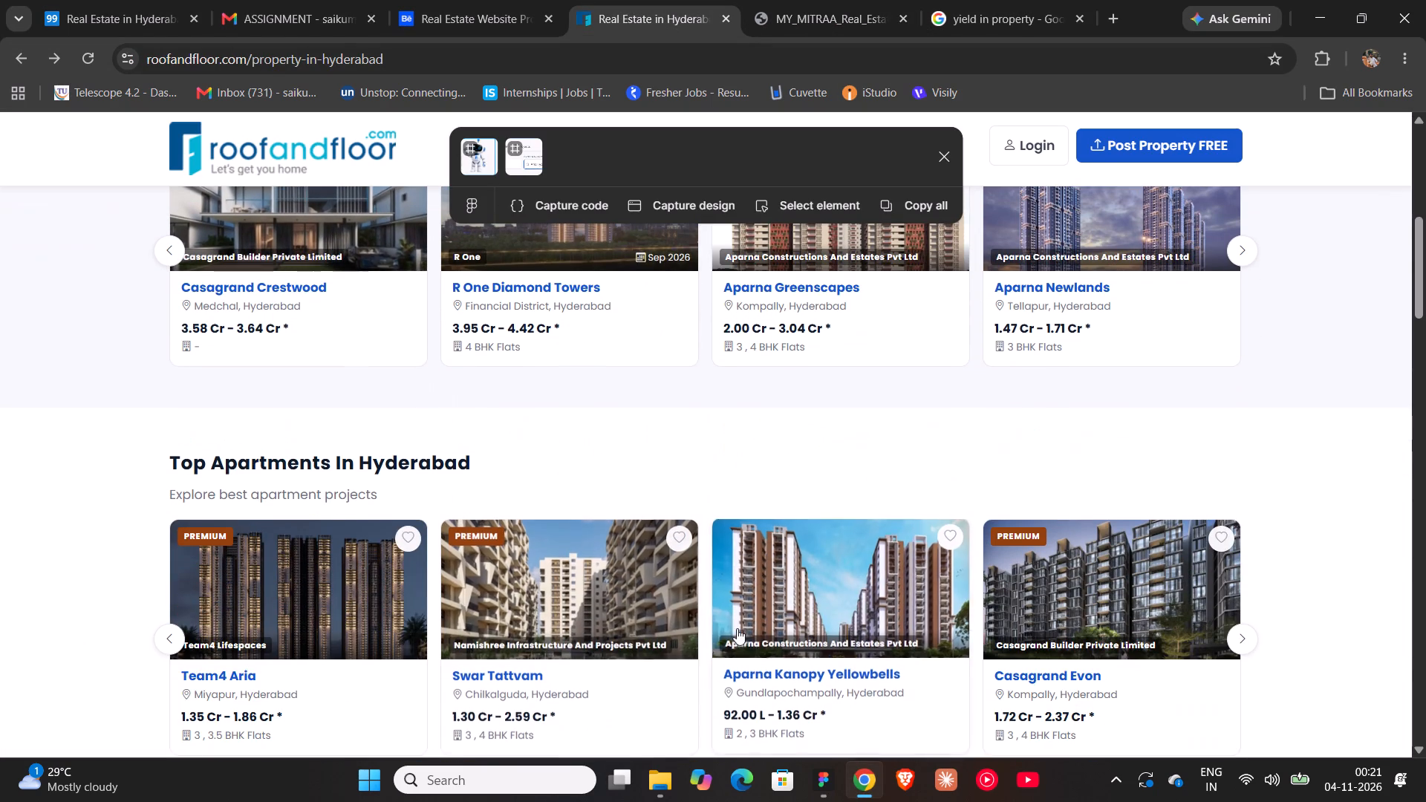
{"action": "left_click", "coordinate": [430, 34]}
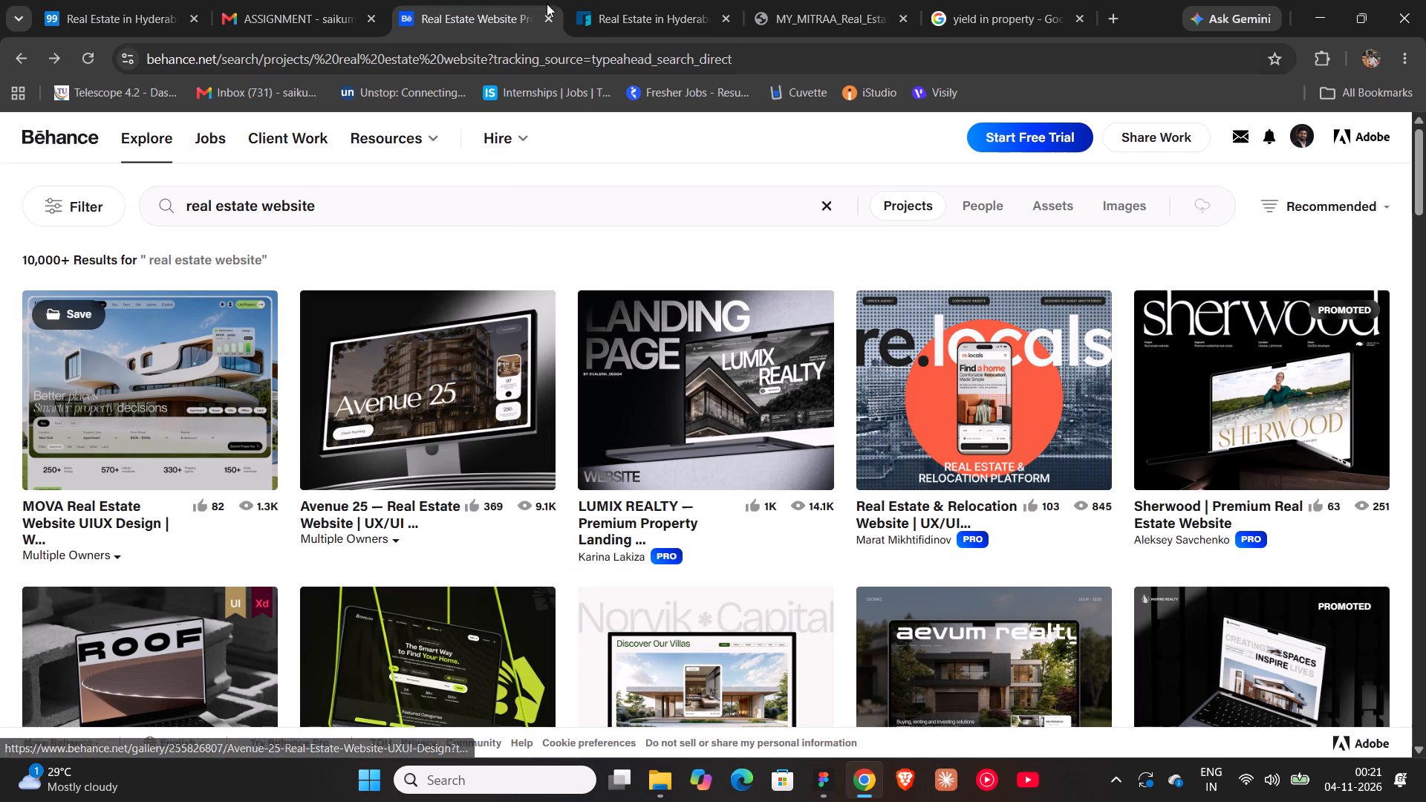
{"action": "left_click", "coordinate": [105, 27]}
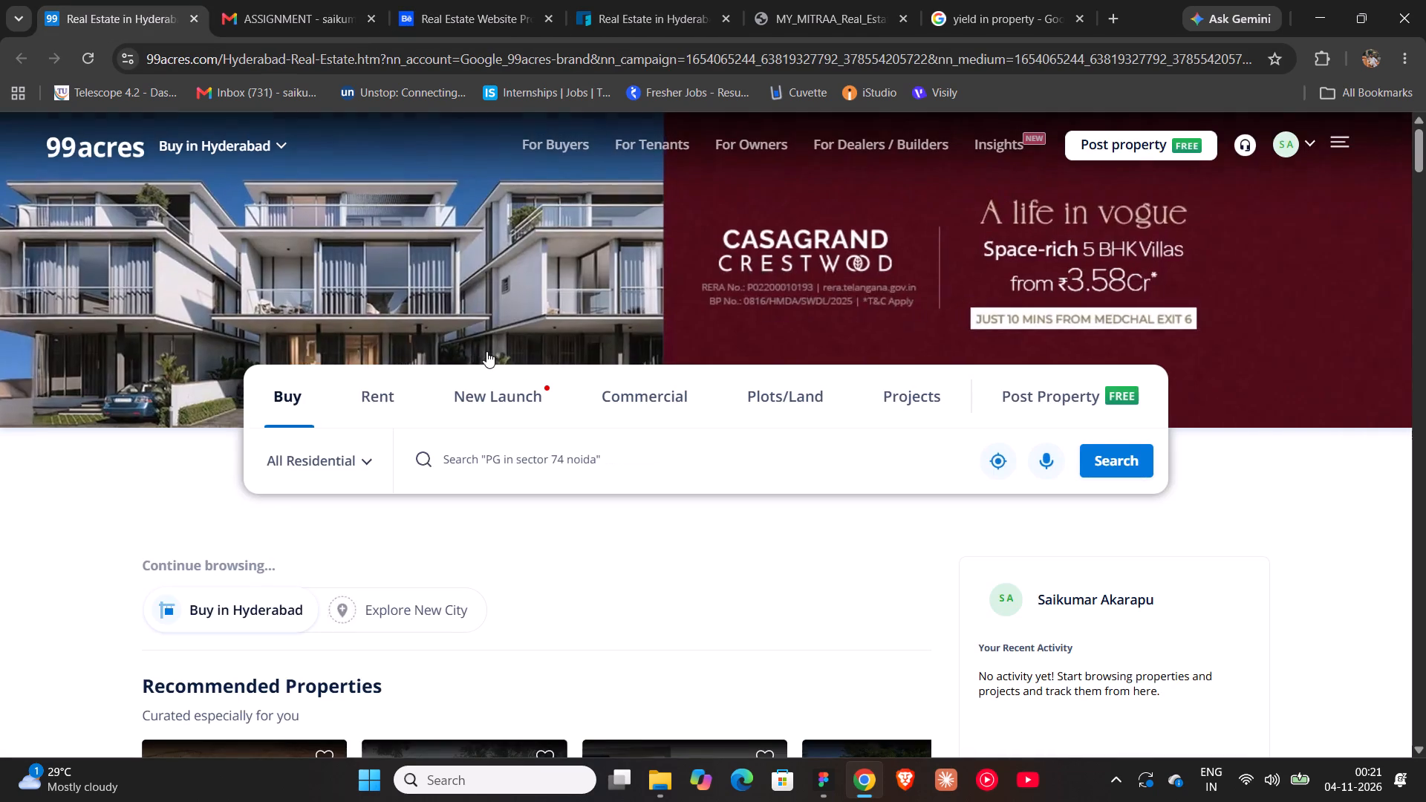
{"action": "scroll", "coordinate": [486, 351], "scroll_direction": "down", "scroll_amount": 4}
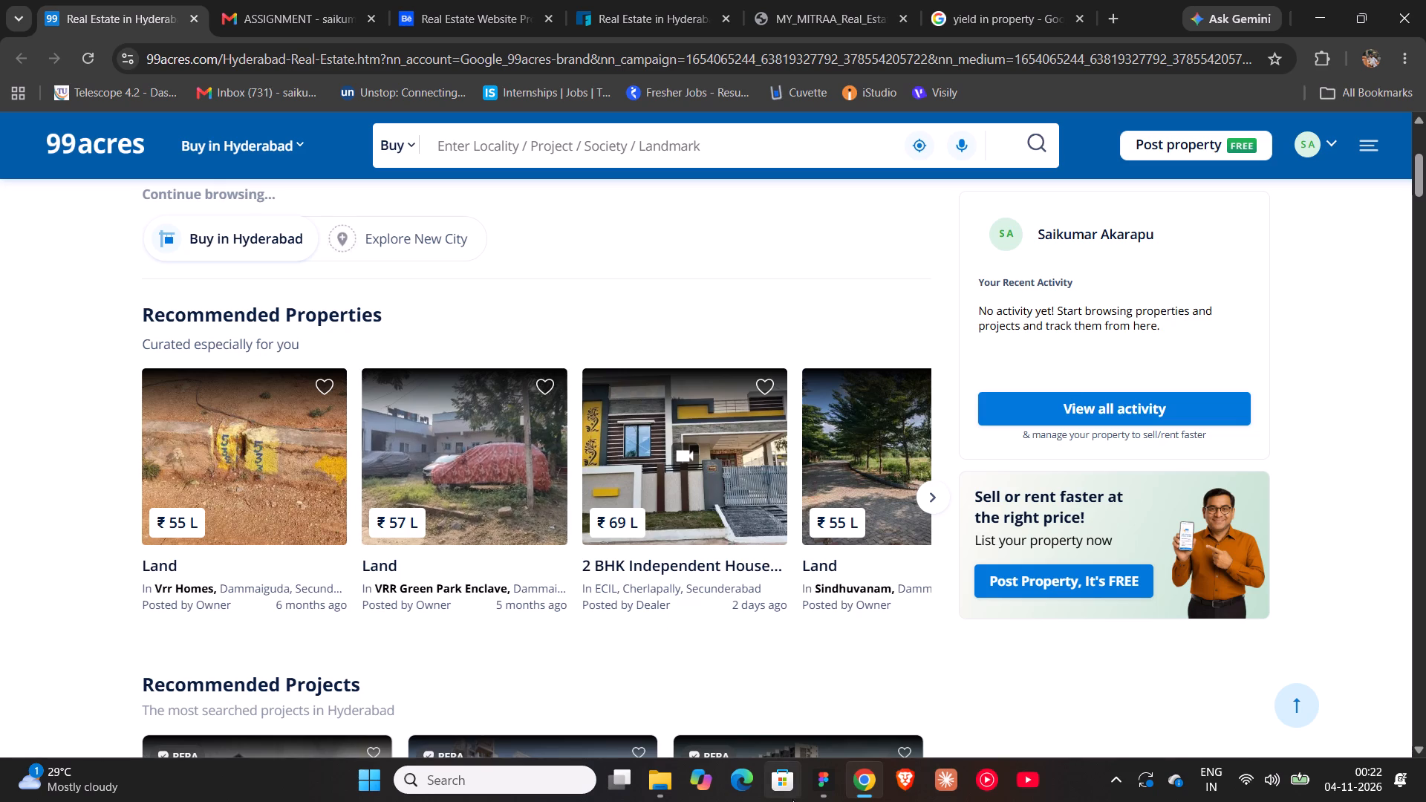
Return to Figma and examine the property sections of the Discover / 1440 frame in the Camex Landing Page Redesign file.
{"action": "left_click", "coordinate": [815, 787]}
{"action": "scroll", "coordinate": [620, 418], "scroll_direction": "down", "scroll_amount": 13, "text": "ctrl"}
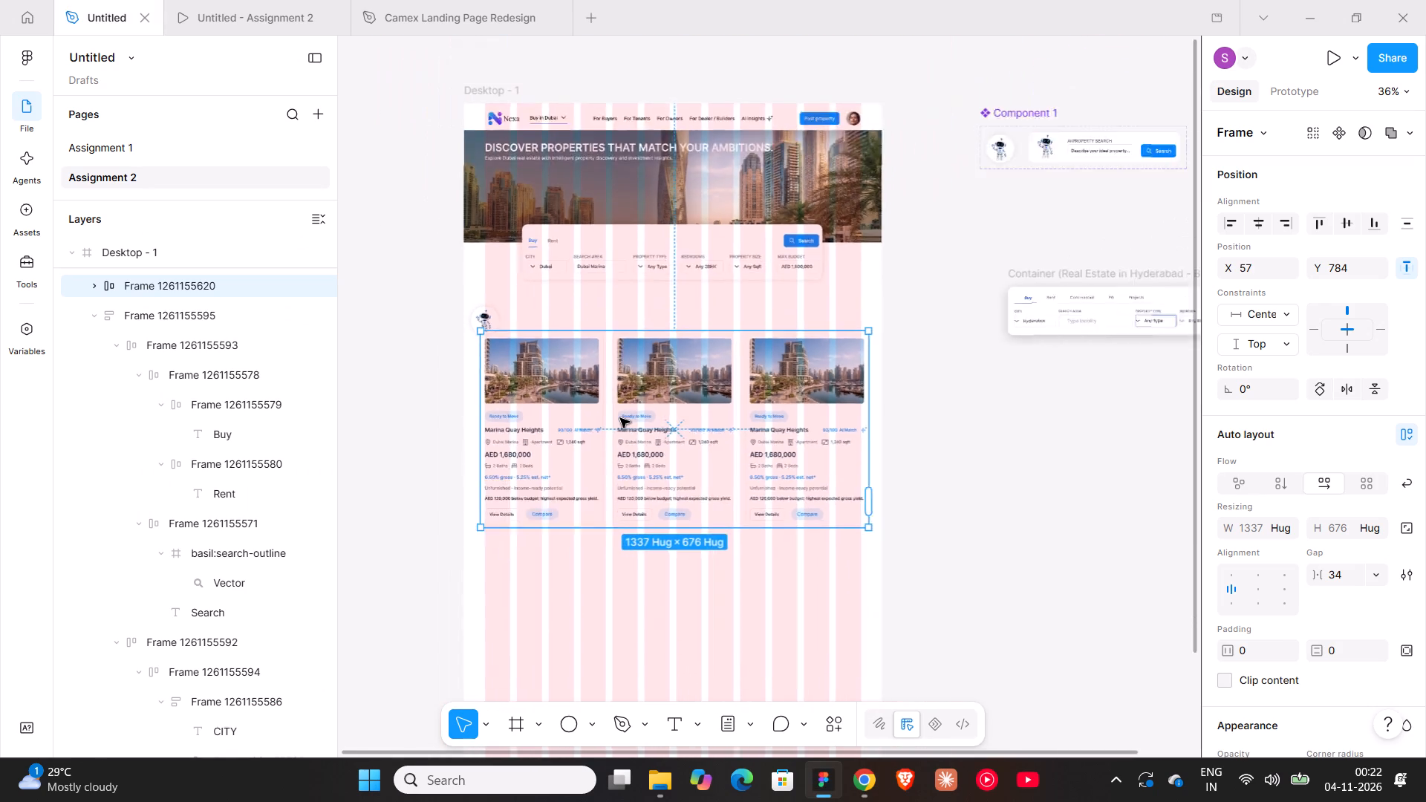
{"action": "scroll", "coordinate": [620, 418], "scroll_direction": "down", "scroll_amount": 12, "text": "ctrl"}
{"action": "left_click", "coordinate": [368, 16]}
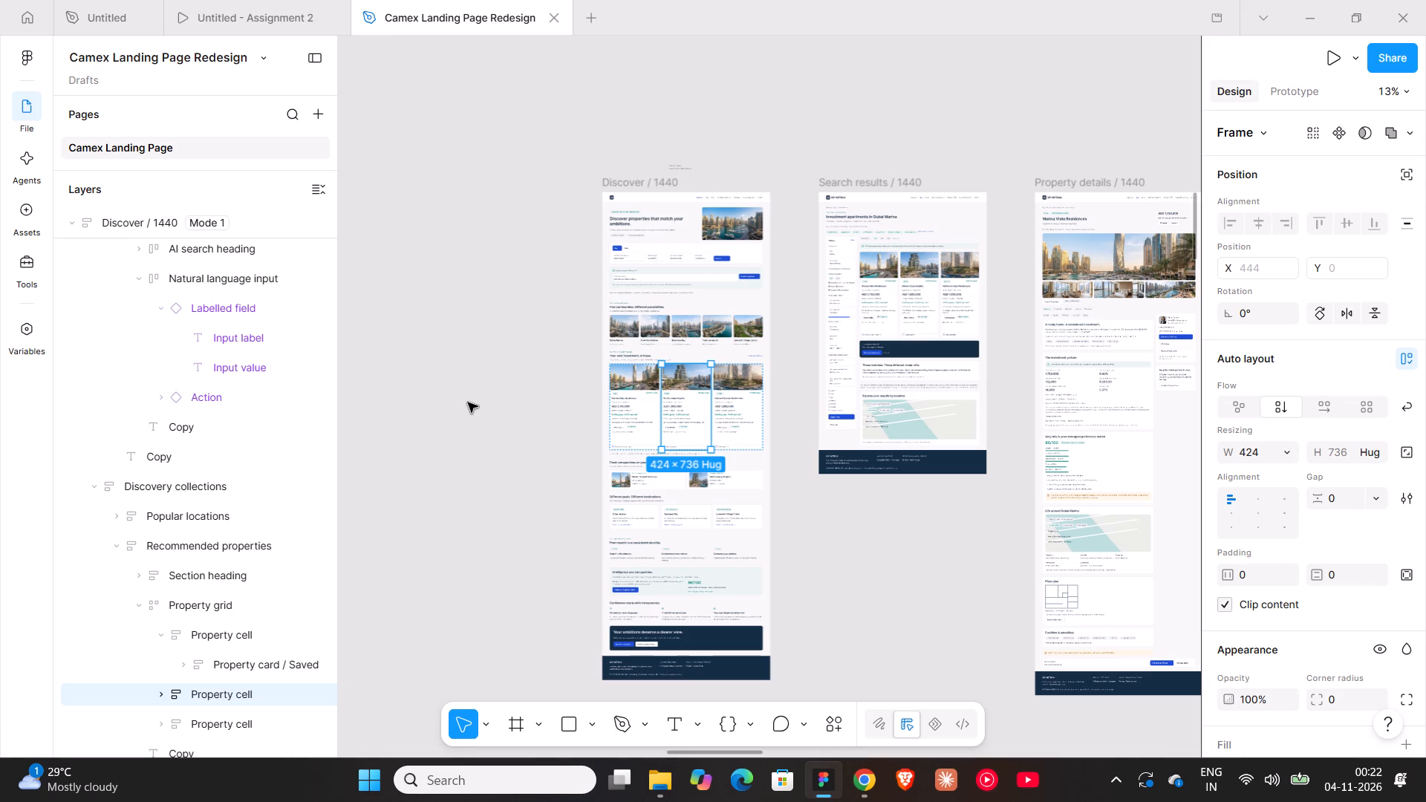
{"action": "scroll", "coordinate": [468, 402], "scroll_direction": "down", "scroll_amount": 6, "text": "shift"}
{"action": "scroll", "coordinate": [512, 379], "scroll_direction": "up", "scroll_amount": 8, "text": "ctrl"}
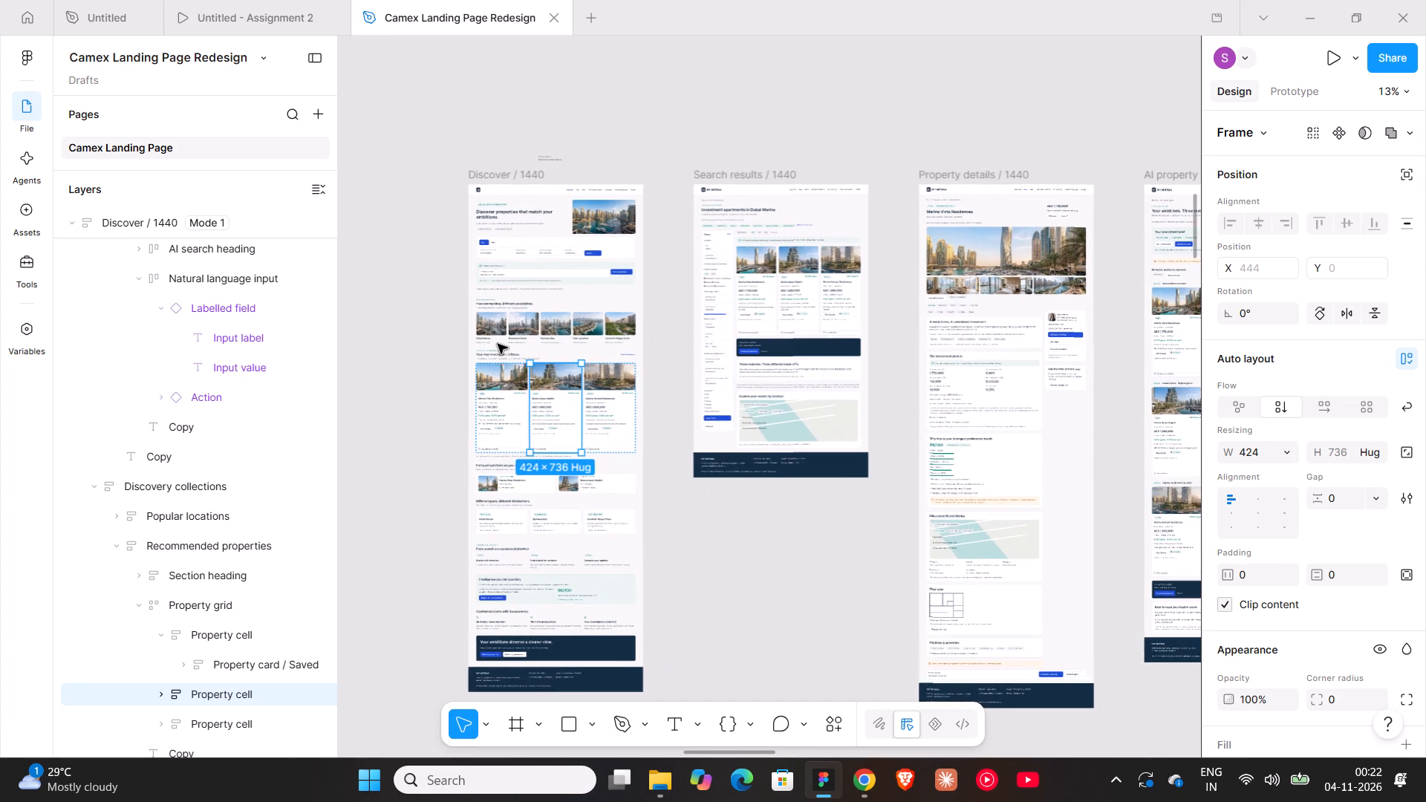
{"action": "scroll", "coordinate": [497, 343], "scroll_direction": "up", "scroll_amount": 17, "text": "ctrl"}
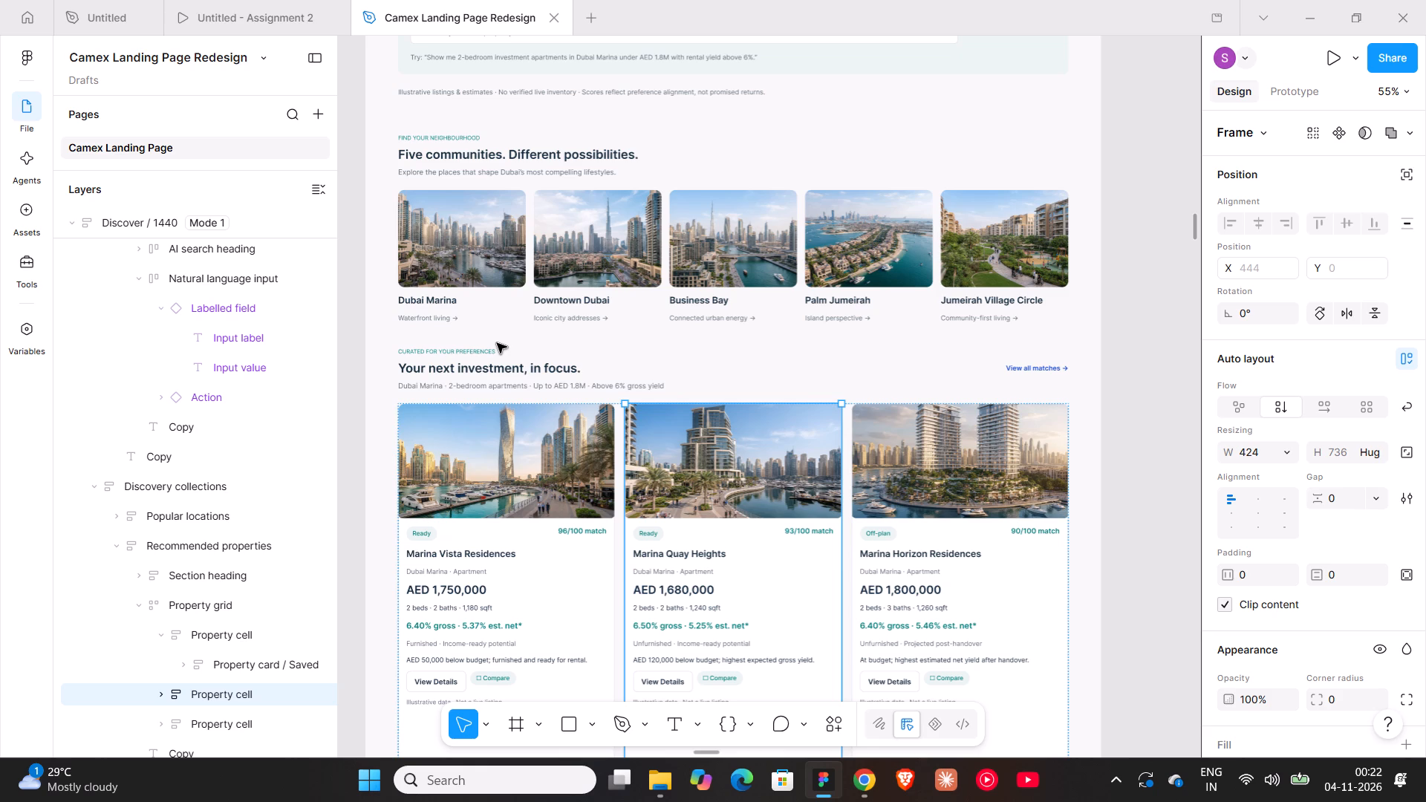
{"action": "left_click", "coordinate": [845, 777]}
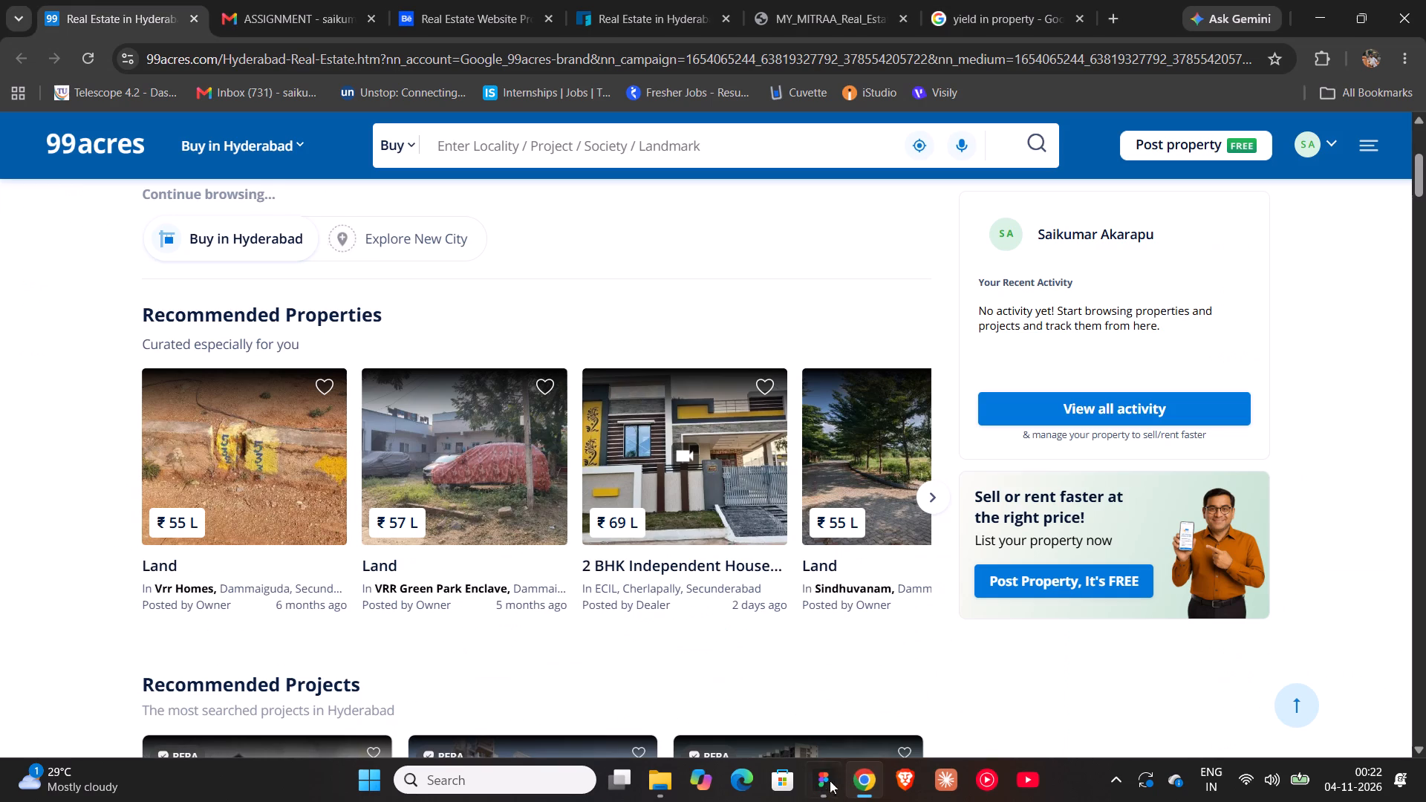
{"action": "left_click", "coordinate": [829, 797]}
{"action": "scroll", "coordinate": [637, 451], "scroll_direction": "down", "scroll_amount": 9, "text": "ctrl"}
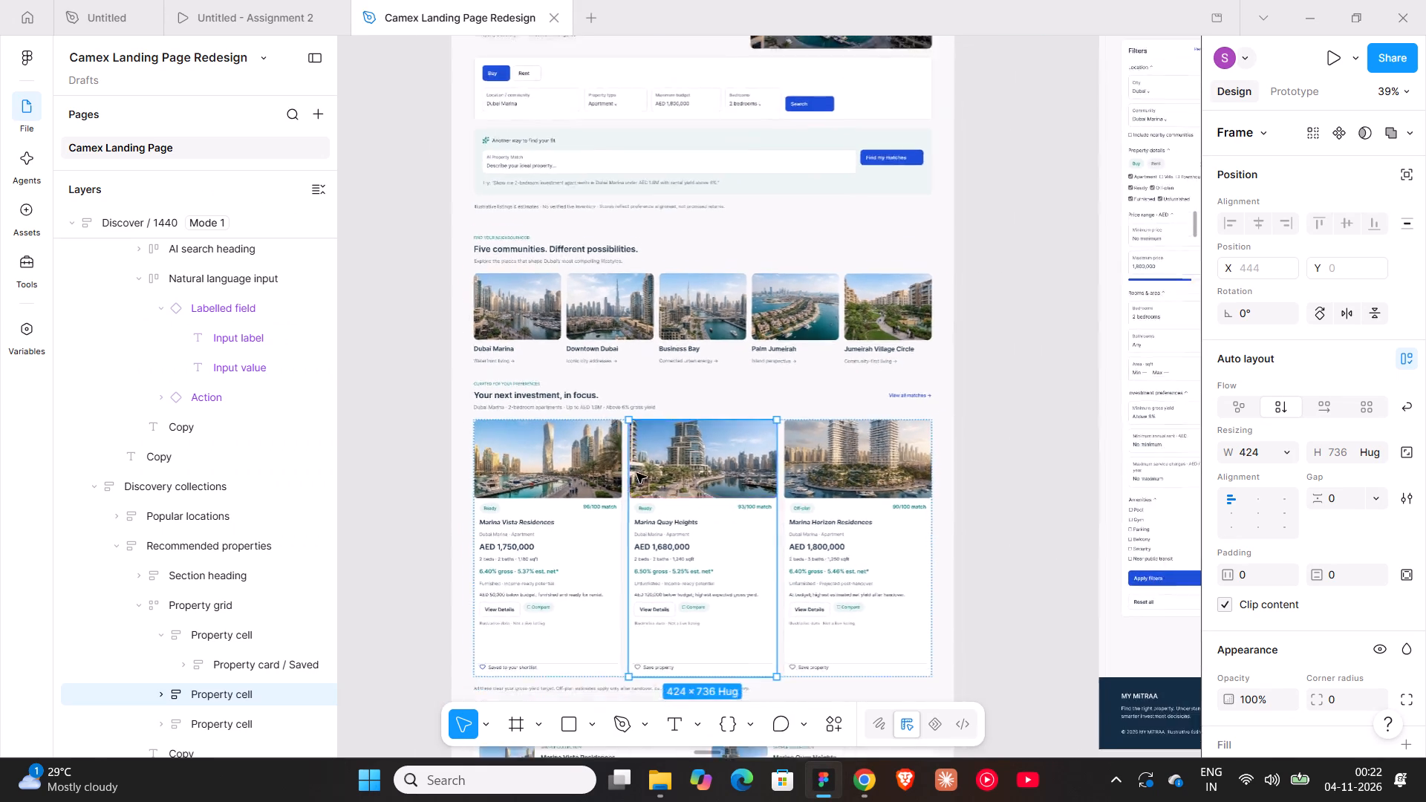
{"action": "scroll", "coordinate": [637, 473], "scroll_direction": "down", "scroll_amount": 3, "text": "ctrl"}
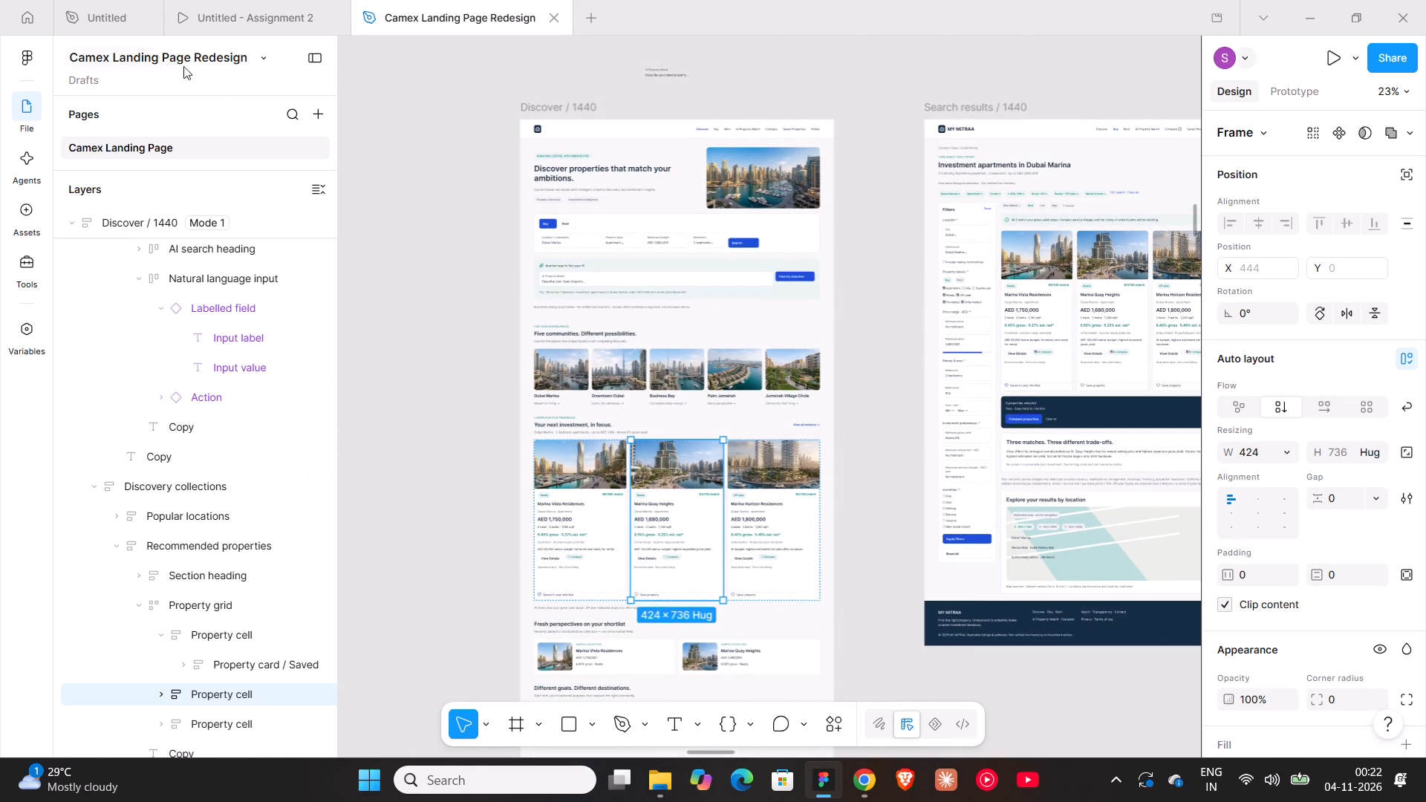
Switch to Chrome and examine the Elite Picks section heading and subtitle on the roofandfloor page.
{"action": "left_click", "coordinate": [108, 22]}
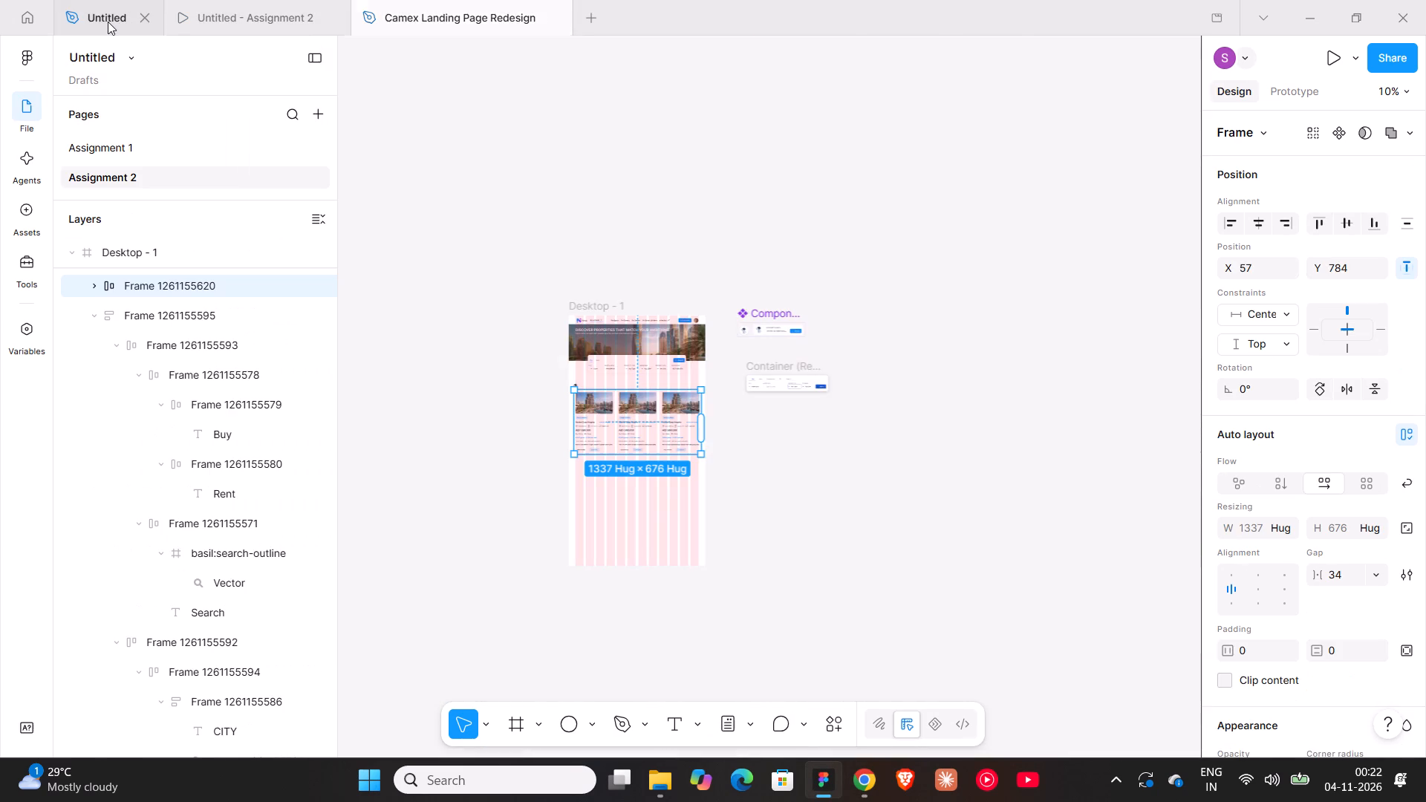
{"action": "left_click", "coordinate": [848, 777]}
{"action": "left_click", "coordinate": [620, 25]}
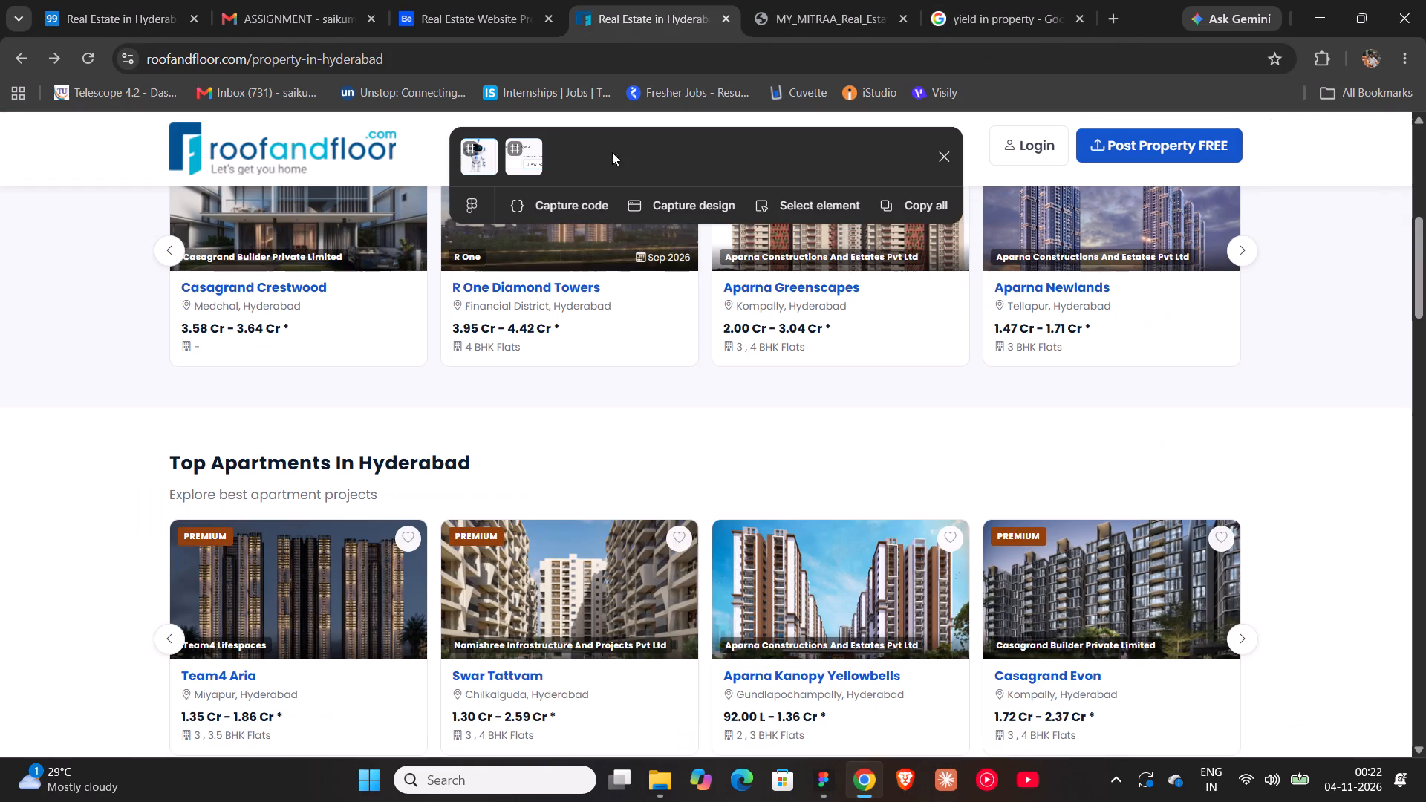
{"action": "scroll", "coordinate": [314, 479], "scroll_direction": "up", "scroll_amount": 6}
{"action": "scroll", "coordinate": [314, 479], "scroll_direction": "down", "scroll_amount": 2}
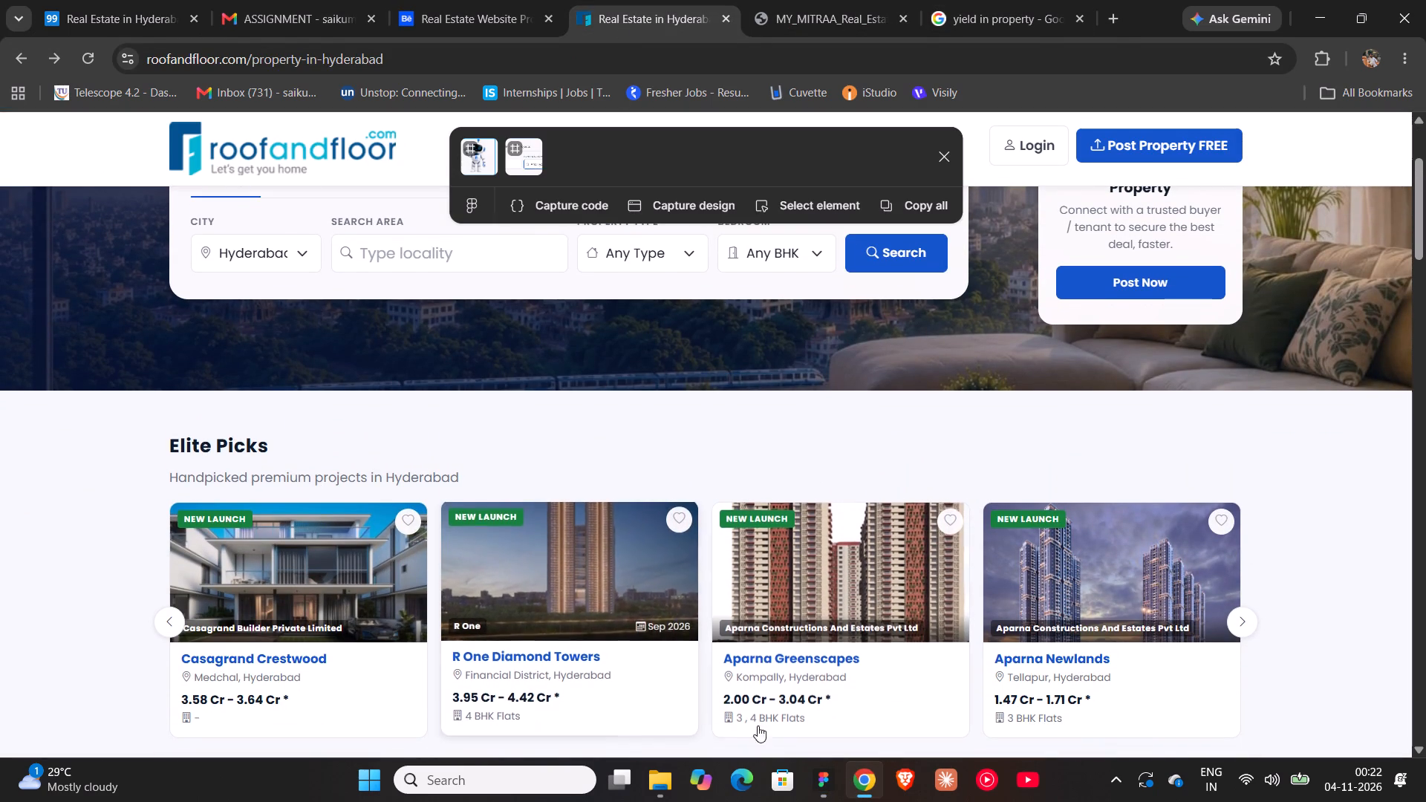
Return to Figma and move the three-card row down to about X 81, Y 997 to make room for a section heading.
{"action": "left_click", "coordinate": [819, 772]}
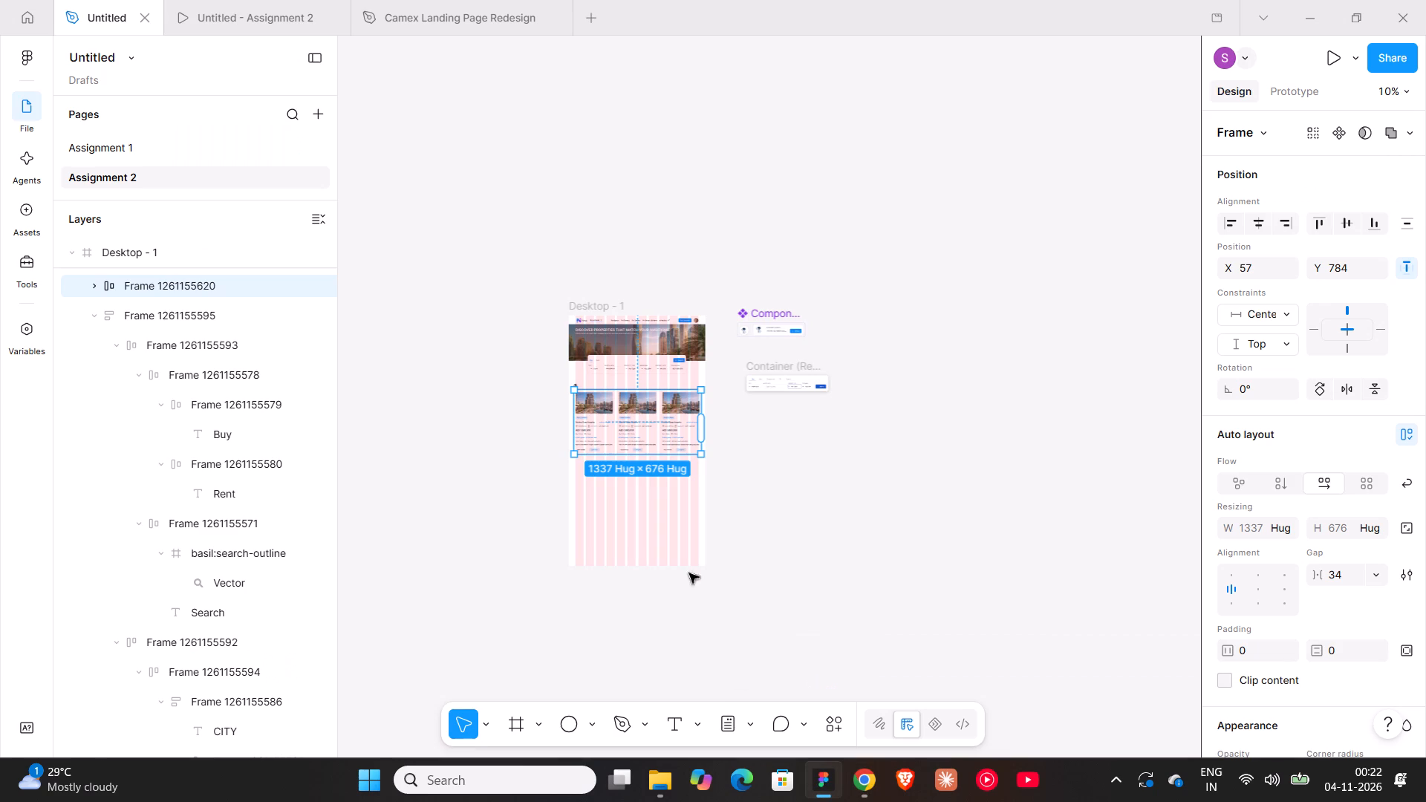
{"action": "scroll", "coordinate": [608, 412], "scroll_direction": "up", "scroll_amount": 10, "text": "ctrl"}
{"action": "left_click_drag", "start_coordinate": [605, 397], "coordinate": [608, 421]}
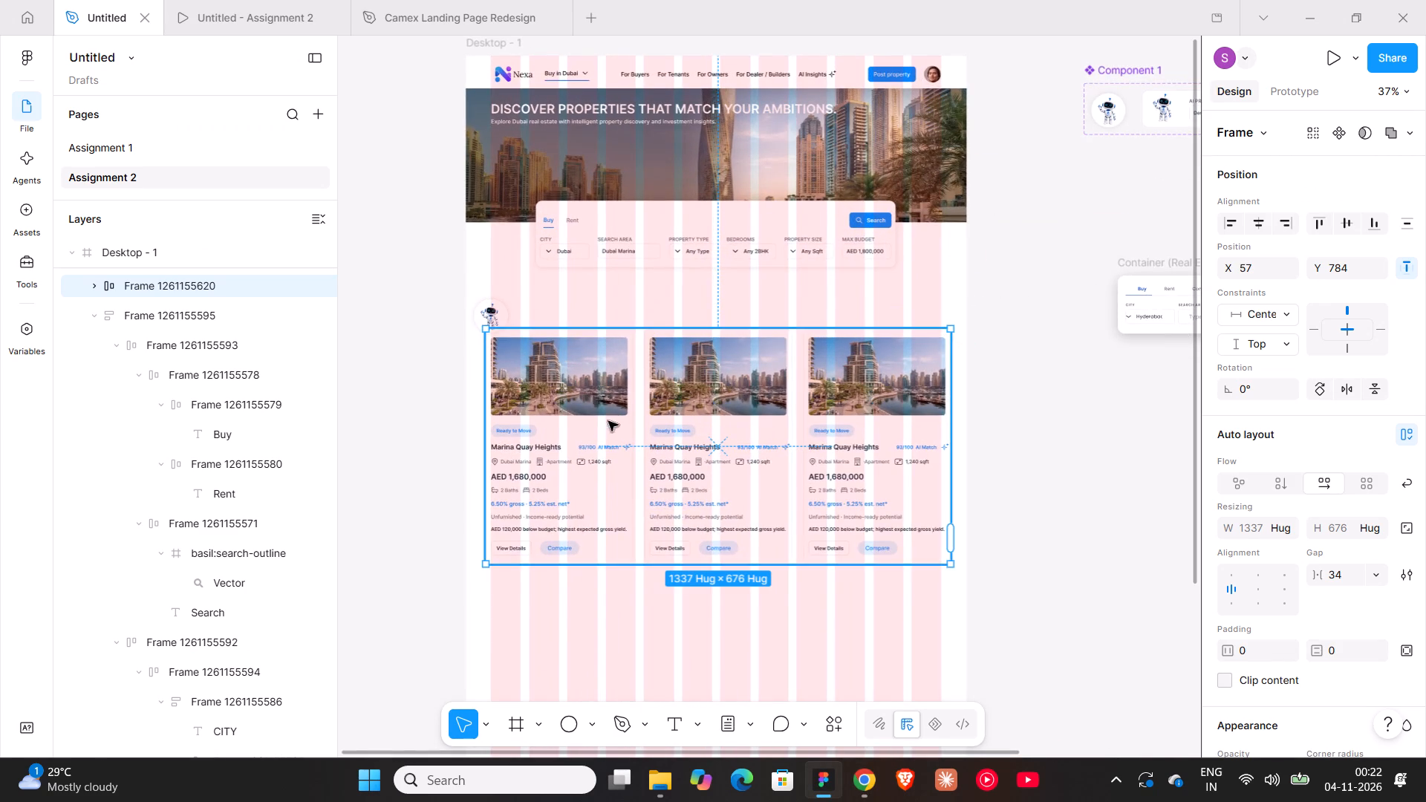
{"action": "left_click_drag", "start_coordinate": [608, 421], "coordinate": [613, 471]}
Add the text "ELITE PICKS" above the card row at about X 240, Y 905.
{"action": "key", "text": "t"}
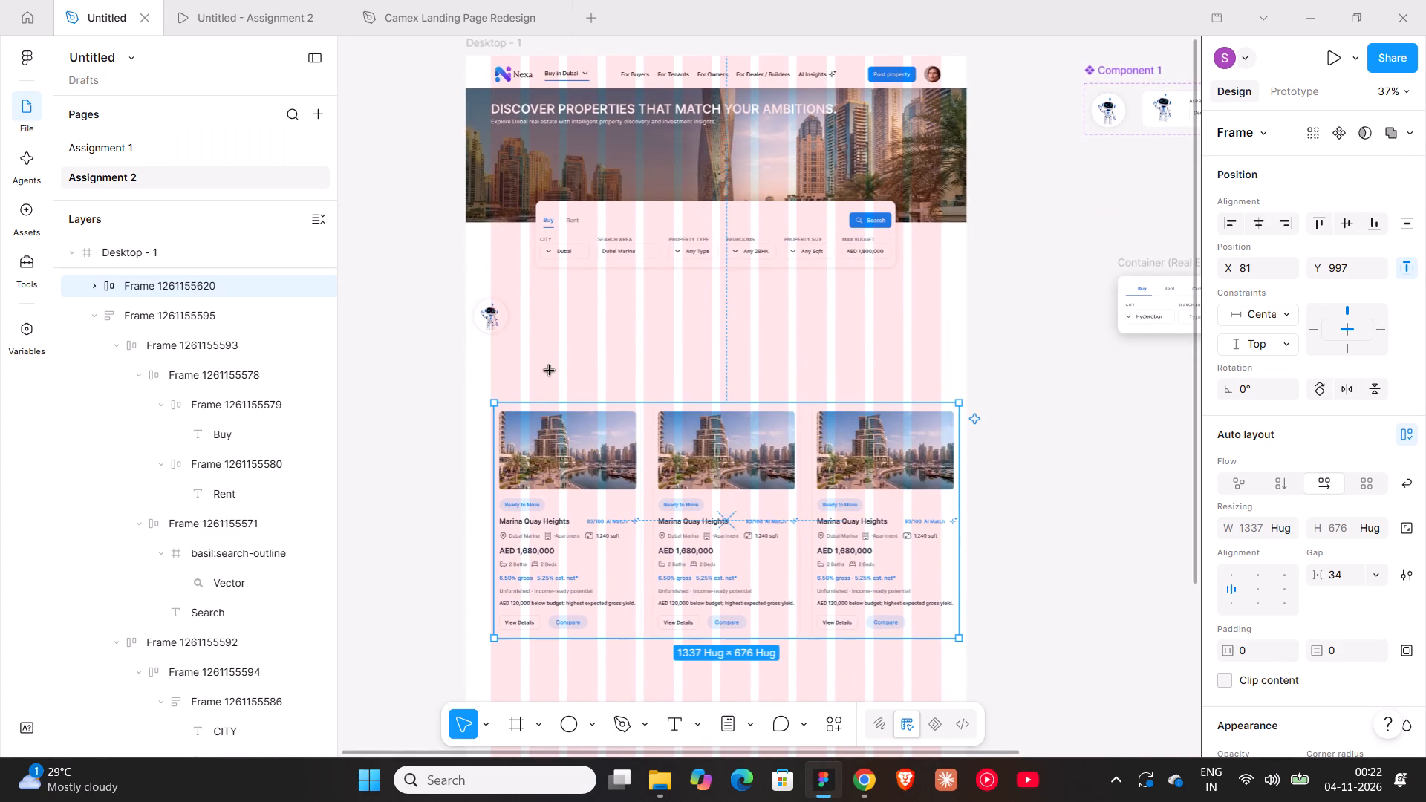
{"action": "left_click", "coordinate": [550, 371]}
{"action": "type", "text": "ELITE"}
{"action": "key", "text": "space"}
{"action": "type", "text": "PICKS"}
{"action": "left_click", "coordinate": [657, 359]}
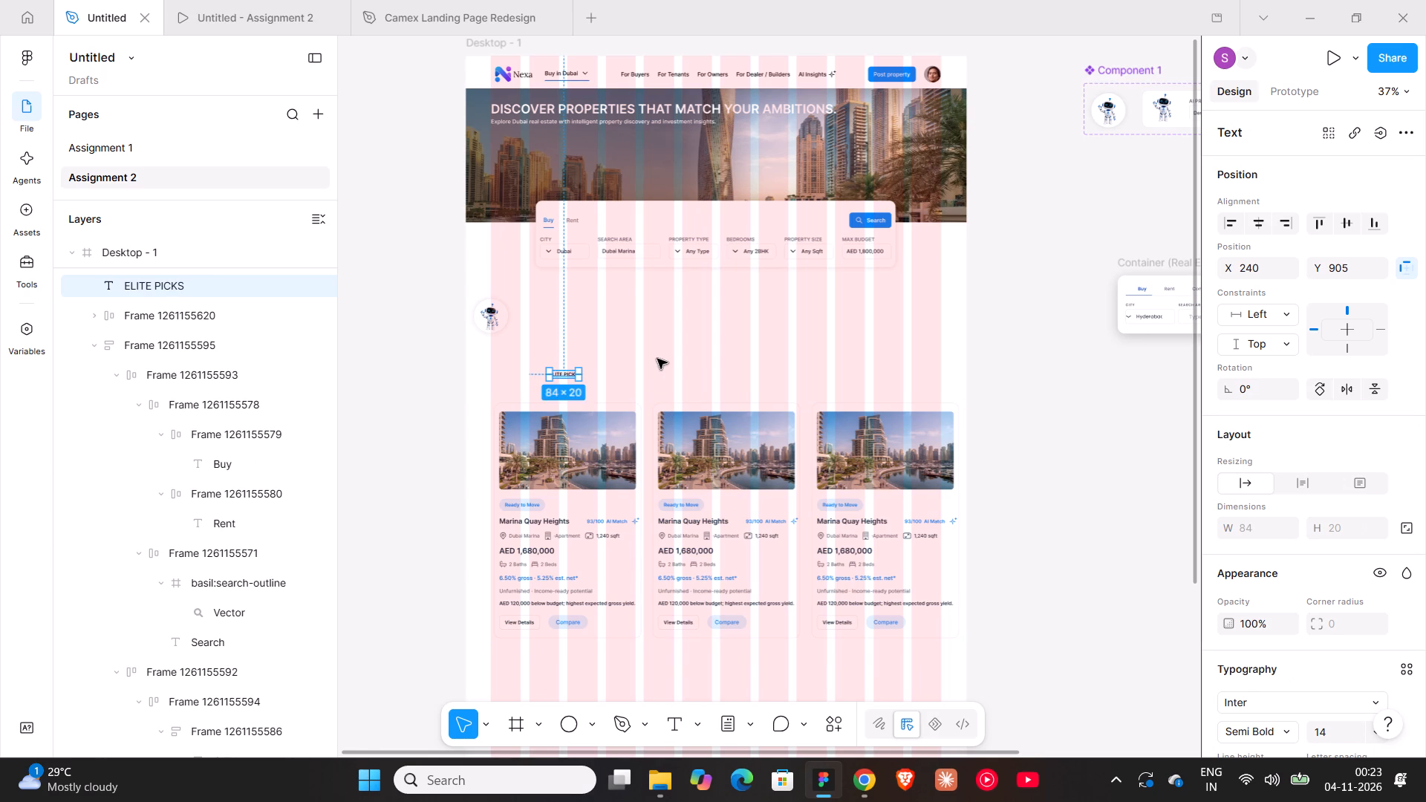
Set the ELITE PICKS heading to Semi Bold with a font size of 28.
{"action": "scroll", "coordinate": [1249, 634], "scroll_direction": "down", "scroll_amount": 2}
{"action": "left_click", "coordinate": [1373, 555]}
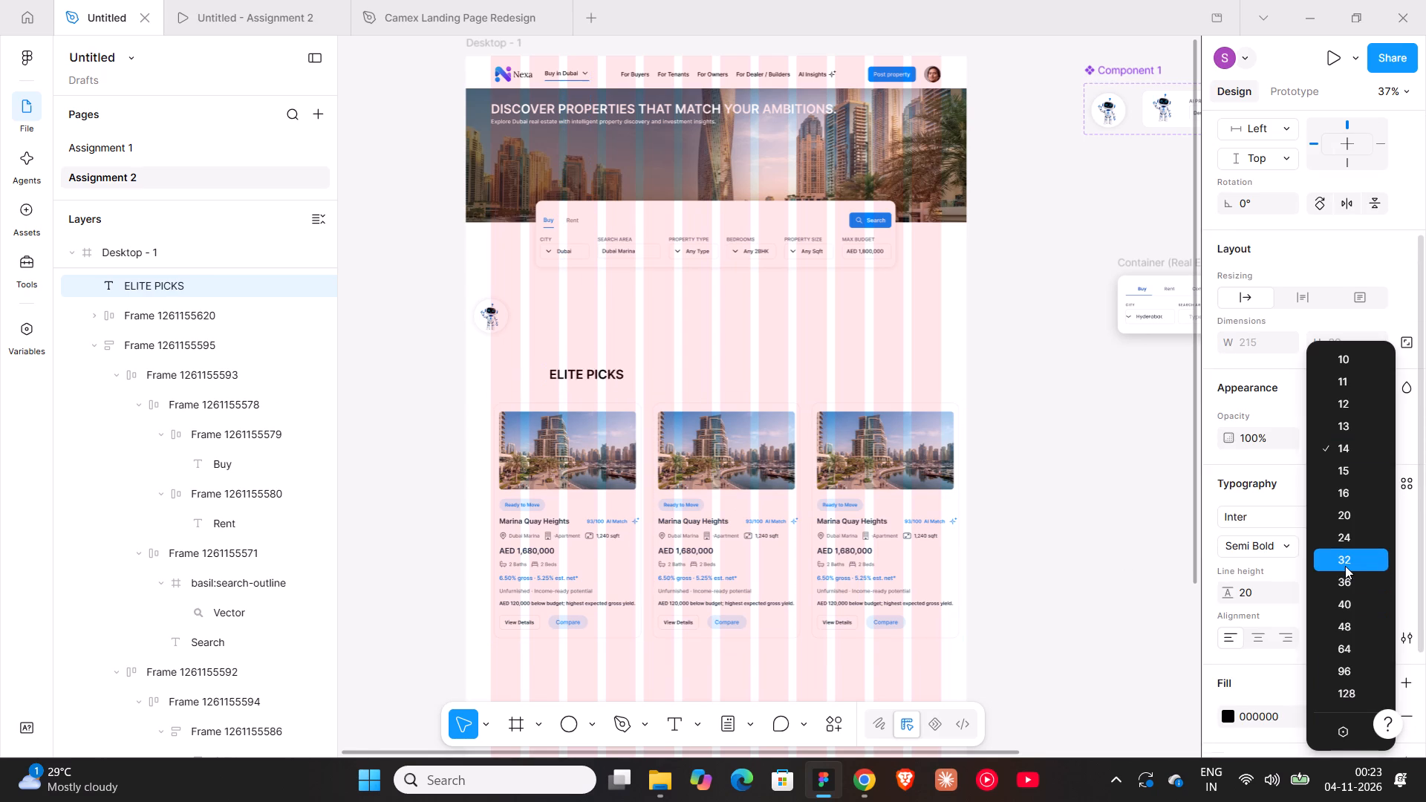
{"action": "left_click", "coordinate": [1344, 562]}
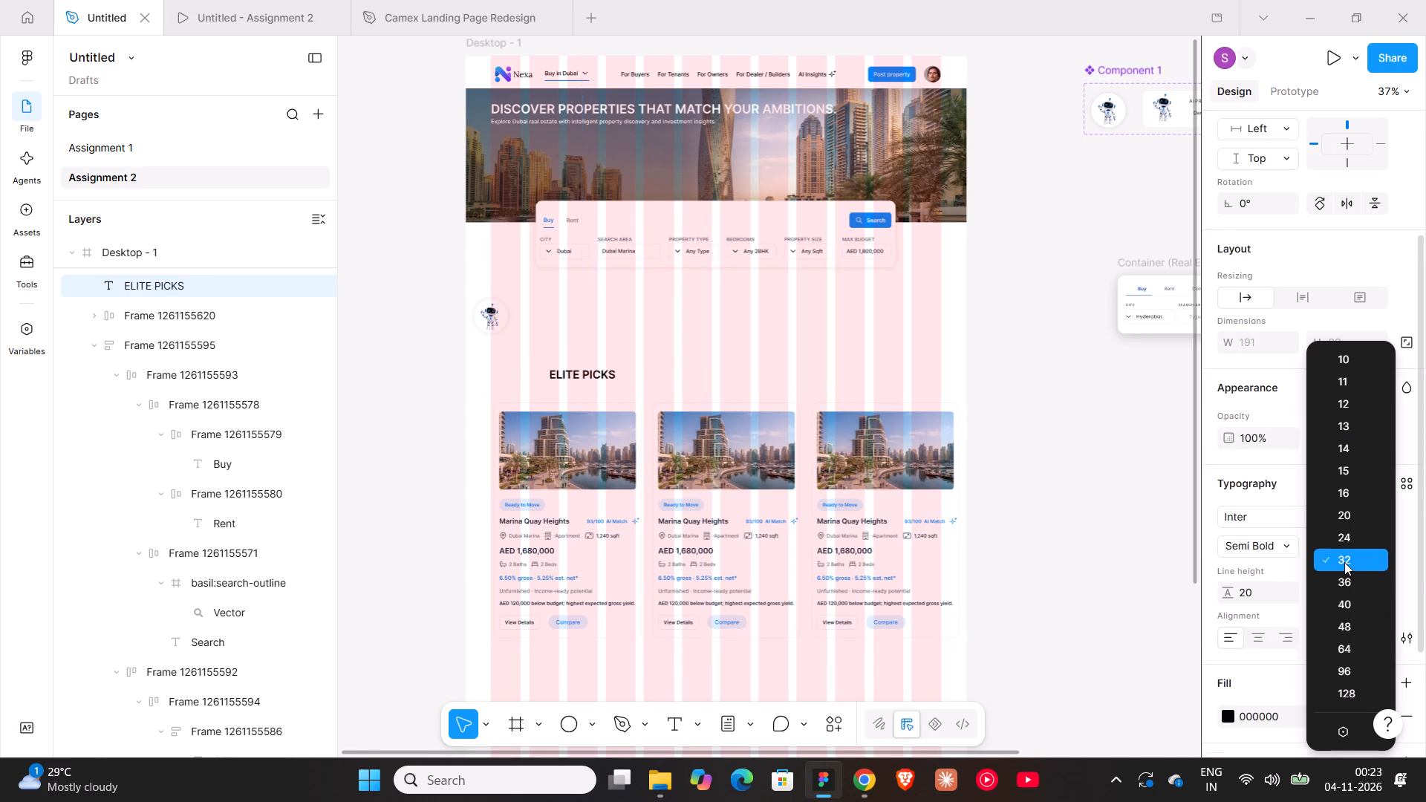
{"action": "left_click", "coordinate": [1335, 547]}
{"action": "type", "text": "28"}
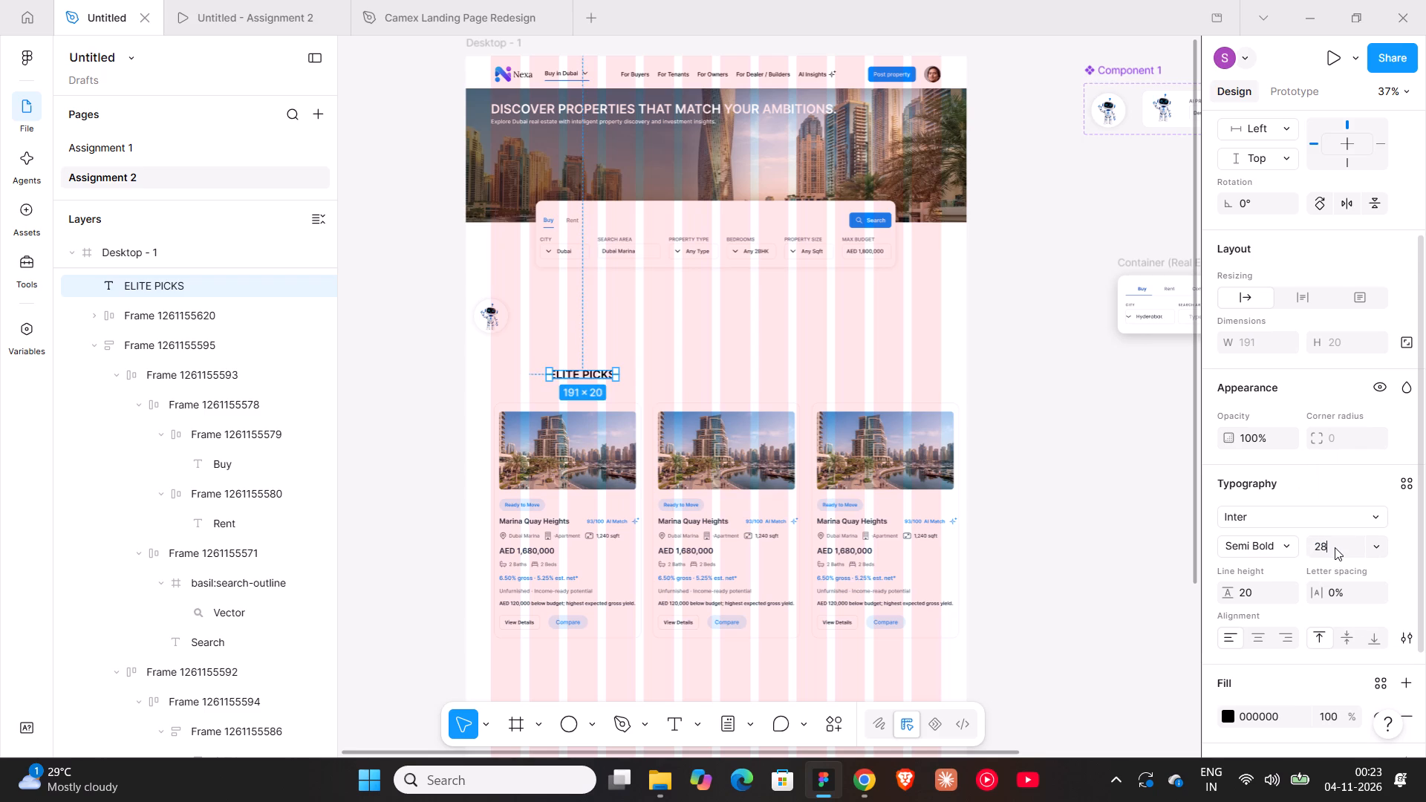
{"action": "key", "text": "Return"}
{"action": "left_click", "coordinate": [1294, 539]}
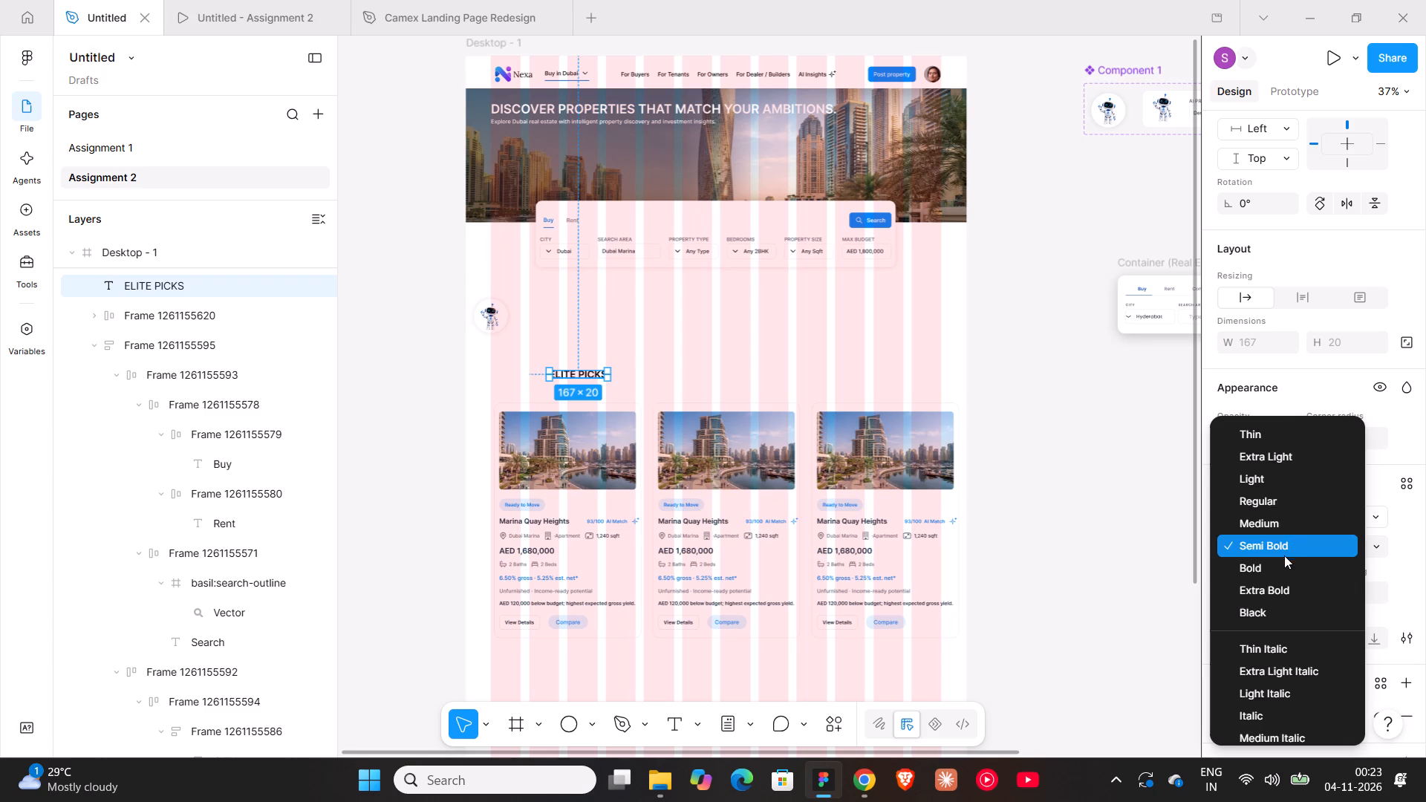
{"action": "left_click", "coordinate": [1281, 550]}
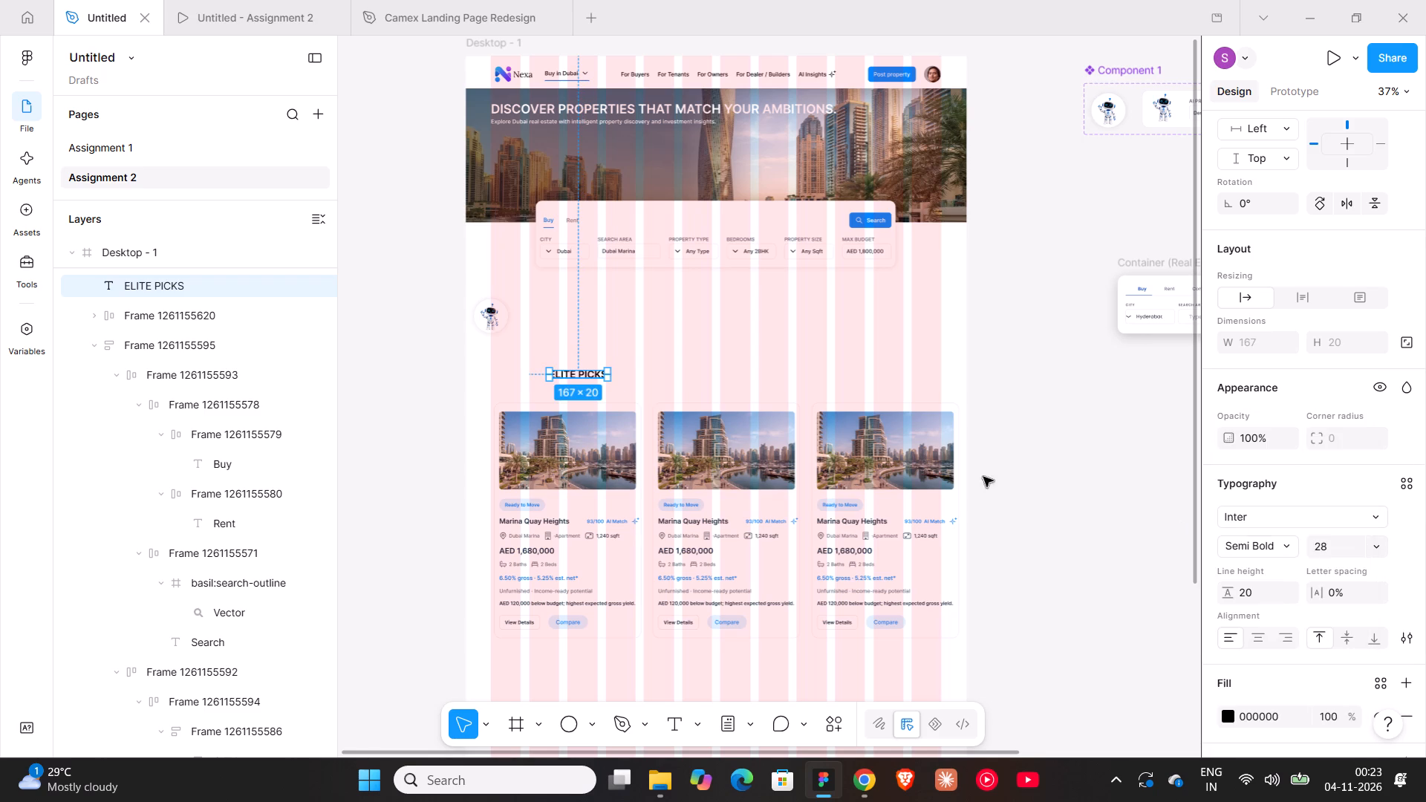
{"action": "left_click", "coordinate": [630, 367]}
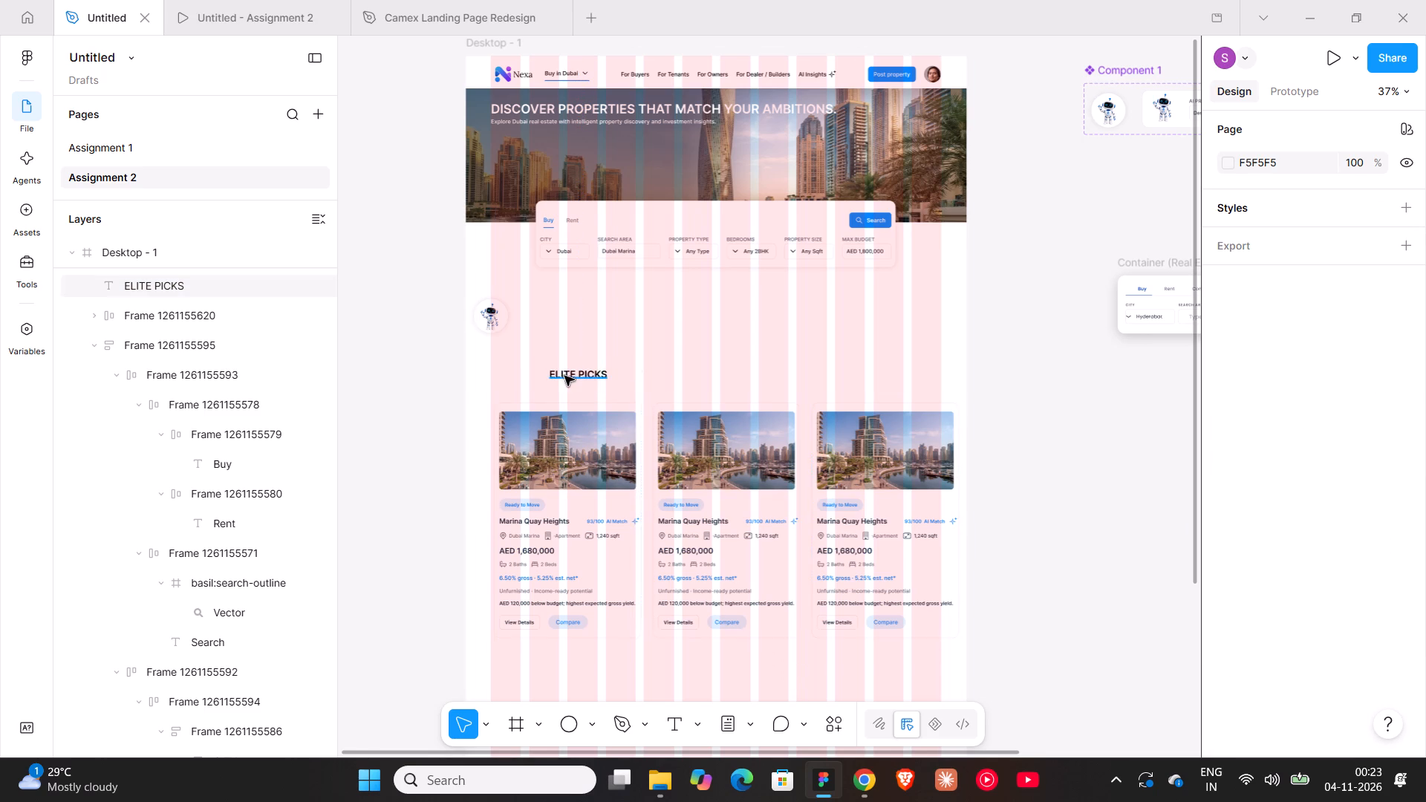
Add the text "Hand picked properties in Dubai" between the ELITE PICKS heading and the card row.
{"action": "scroll", "coordinate": [558, 374], "scroll_direction": "up", "scroll_amount": 7, "text": "ctrl"}
{"action": "key", "text": "t"}
{"action": "left_click", "coordinate": [559, 413]}
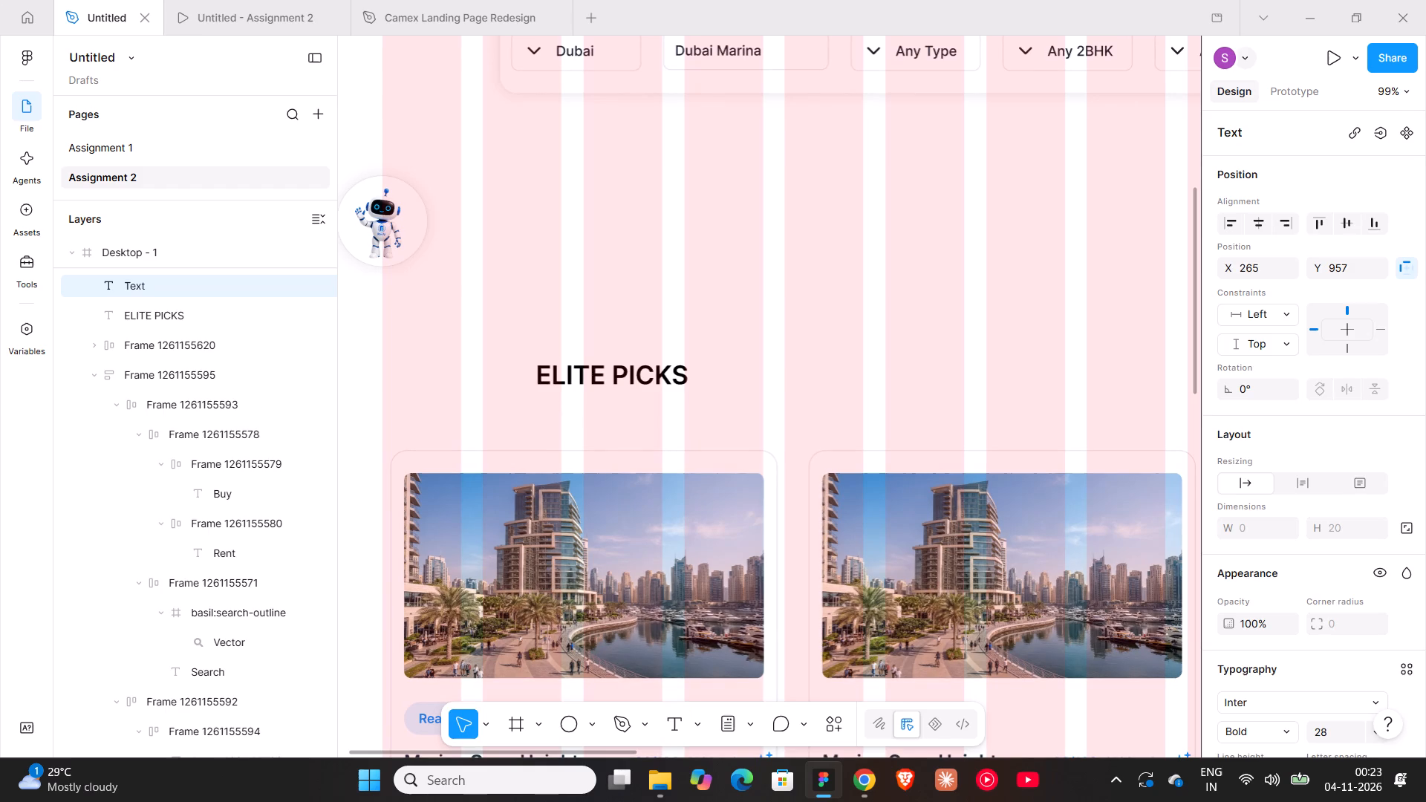
{"action": "type", "text": "Hand"}
{"action": "key", "text": "space"}
{"action": "type", "text": "picked prope"}
{"action": "type", "text": "rties in DUbai"}
{"action": "key", "text": "BackSpace"}
{"action": "key", "text": "BackSpace"}
{"action": "key", "text": "BackSpace"}
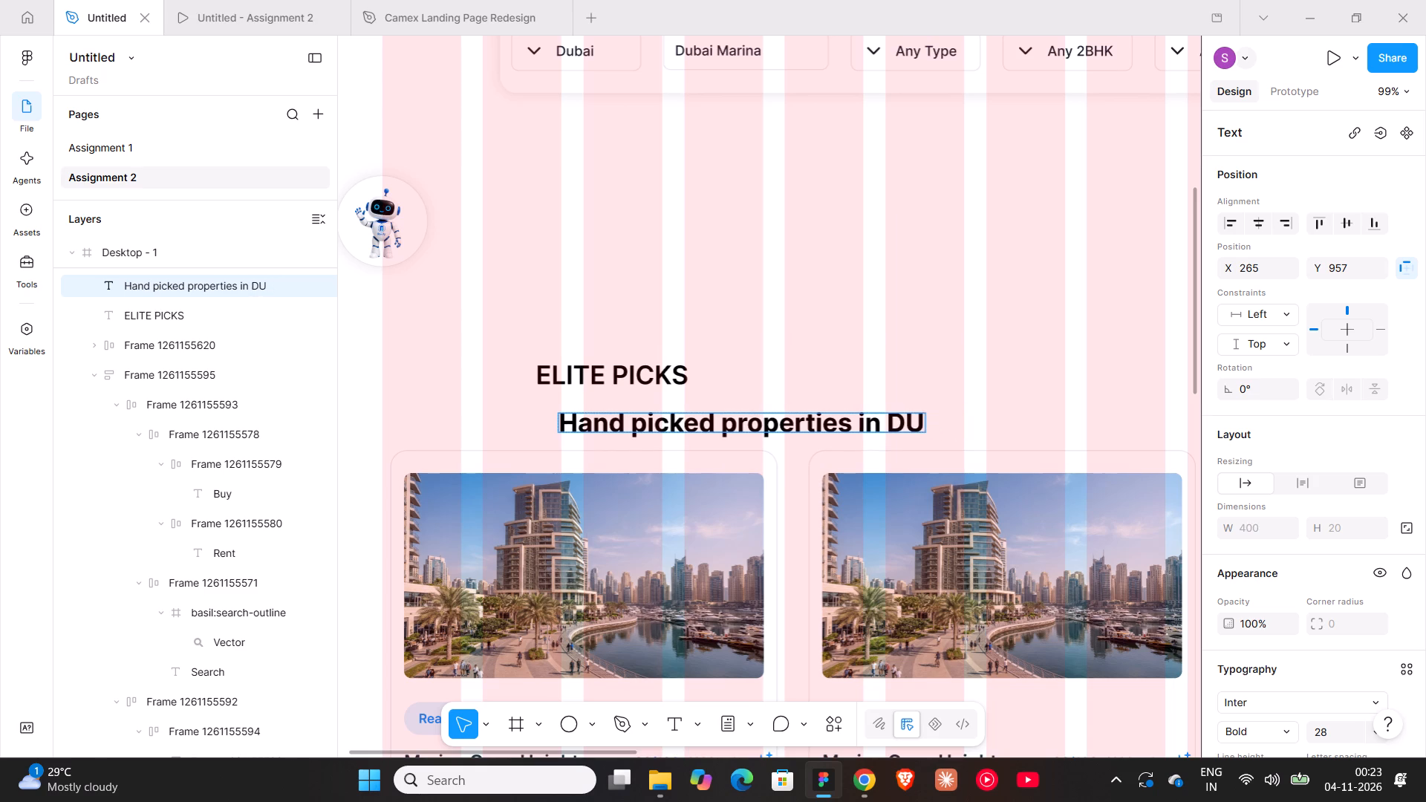
{"action": "key", "text": "BackSpace"}
{"action": "type", "text": "ubai"}
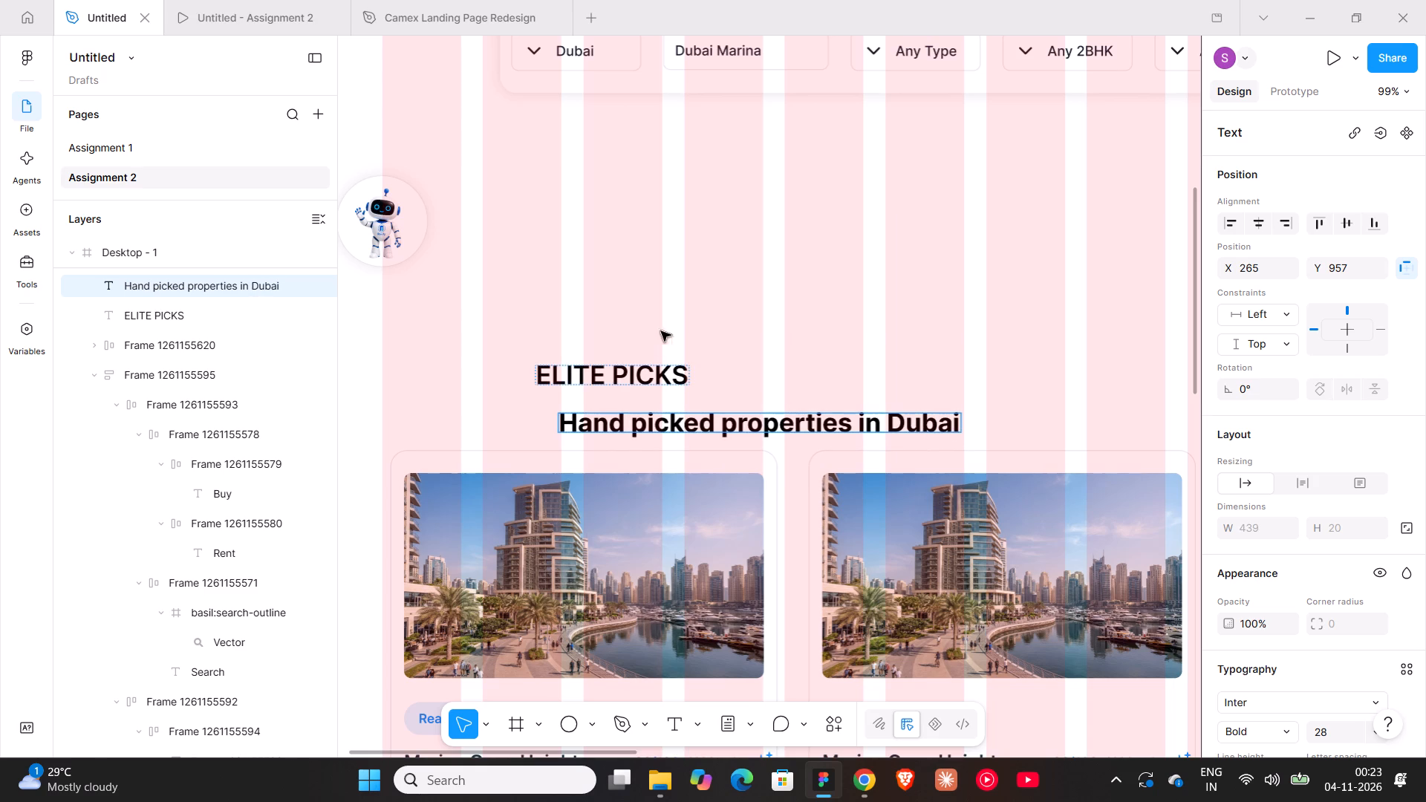
{"action": "left_click_drag", "start_coordinate": [771, 331], "coordinate": [778, 335]}
Set the "Hand picked properties in Dubai" subtitle to Regular weight with a font size of 18.
{"action": "left_click", "coordinate": [1282, 729]}
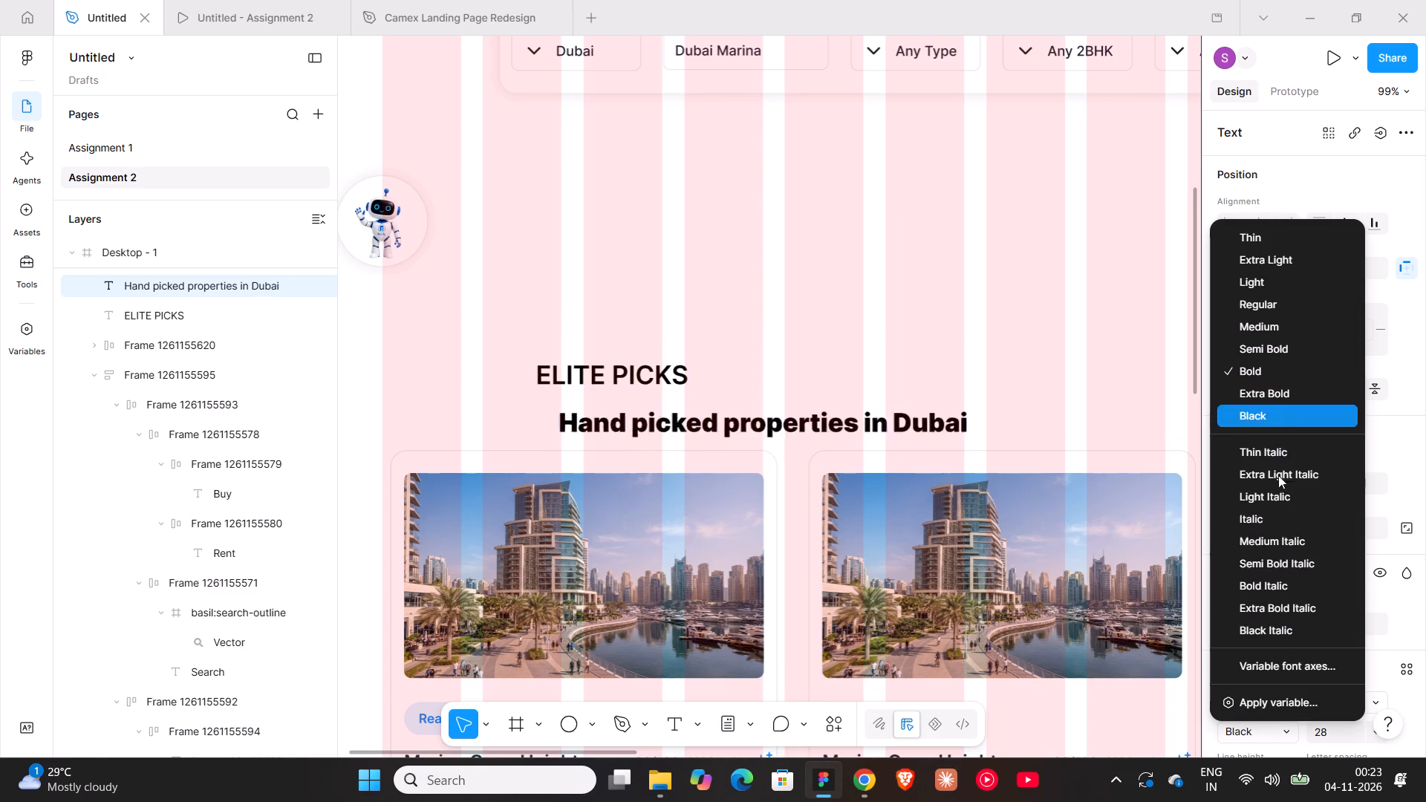
{"action": "left_click", "coordinate": [1274, 303]}
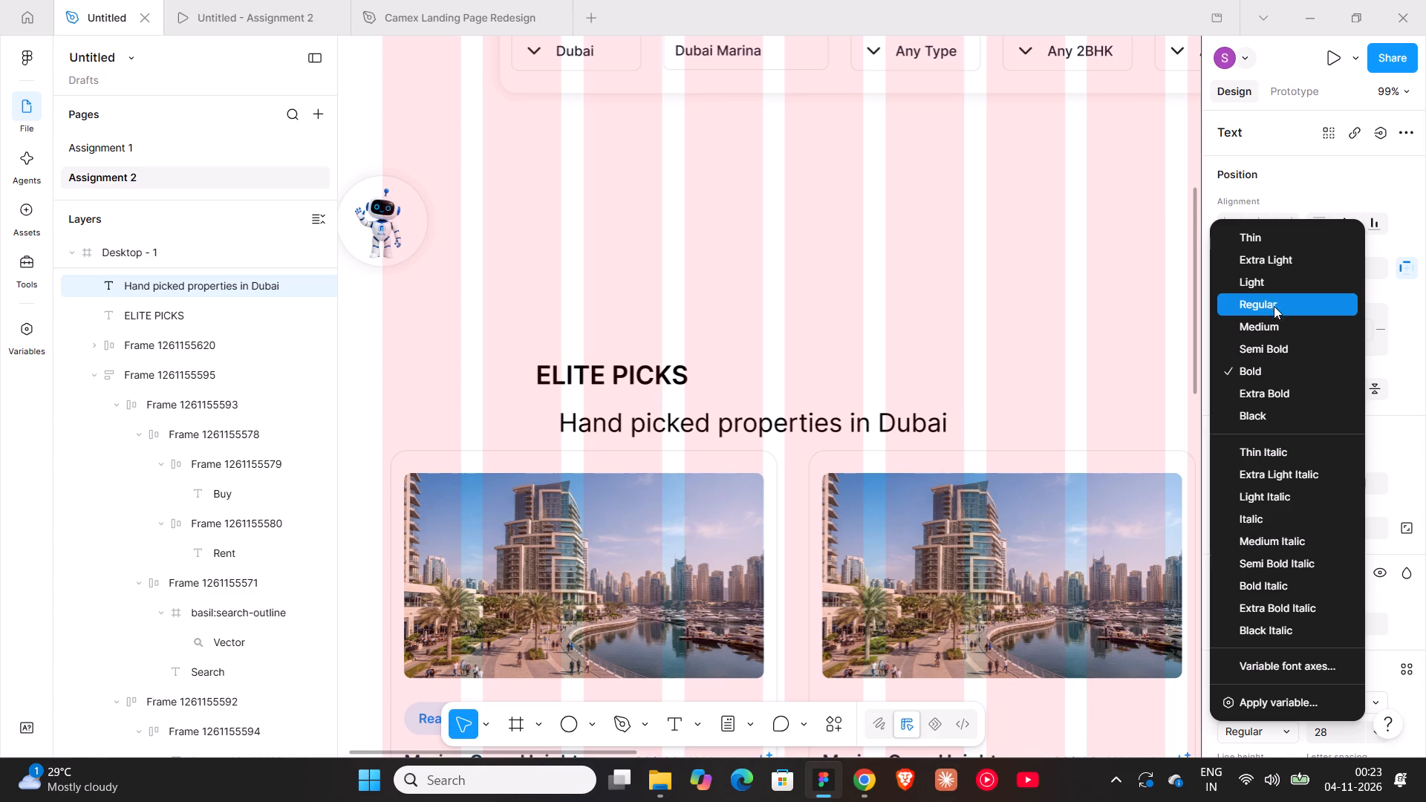
{"action": "left_click", "coordinate": [1346, 735]}
{"action": "type", "text": "18"}
{"action": "key", "text": "Return"}
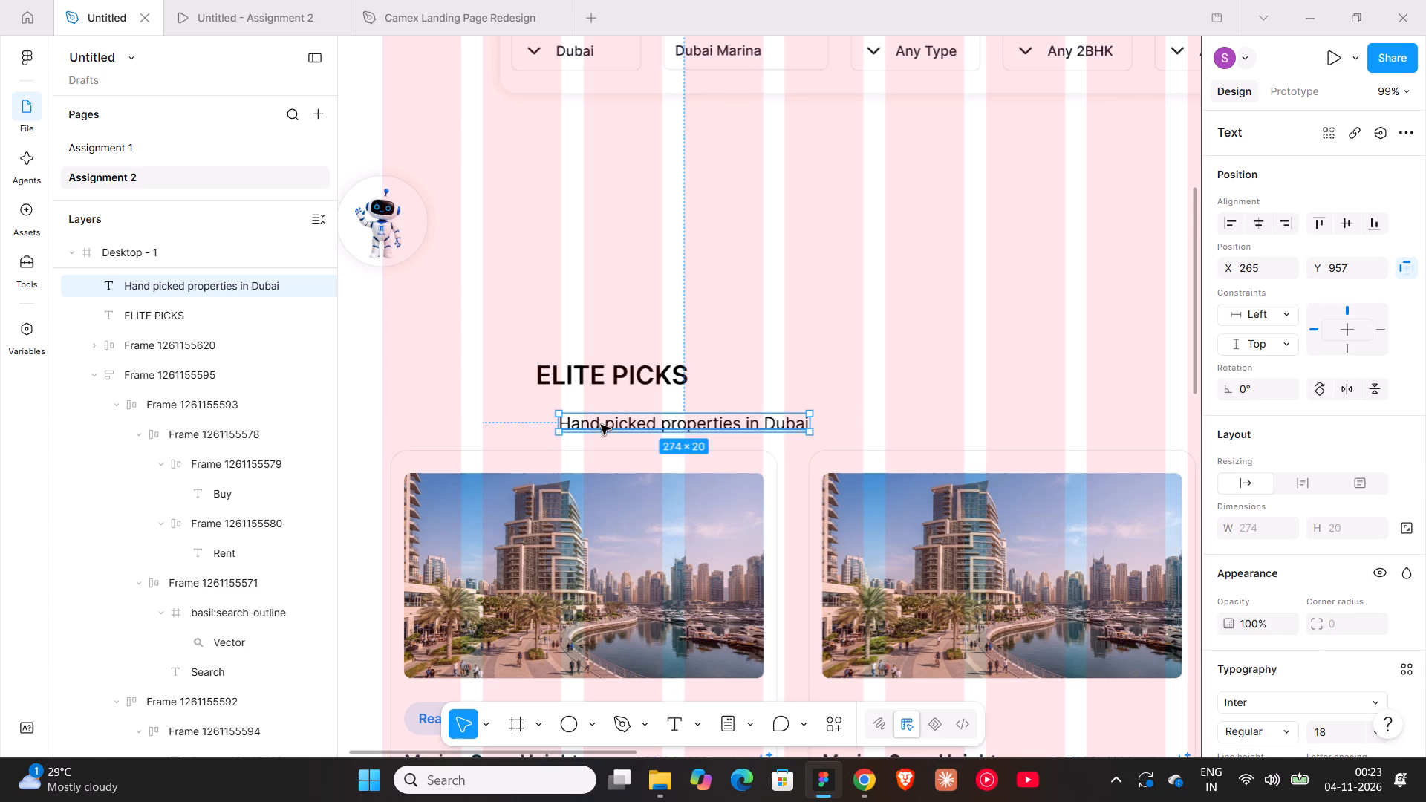
Move the subtitle directly beneath the ELITE PICKS heading, left-aligned with it at X 240, Y 934.
{"action": "left_click_drag", "start_coordinate": [601, 425], "coordinate": [577, 404]}
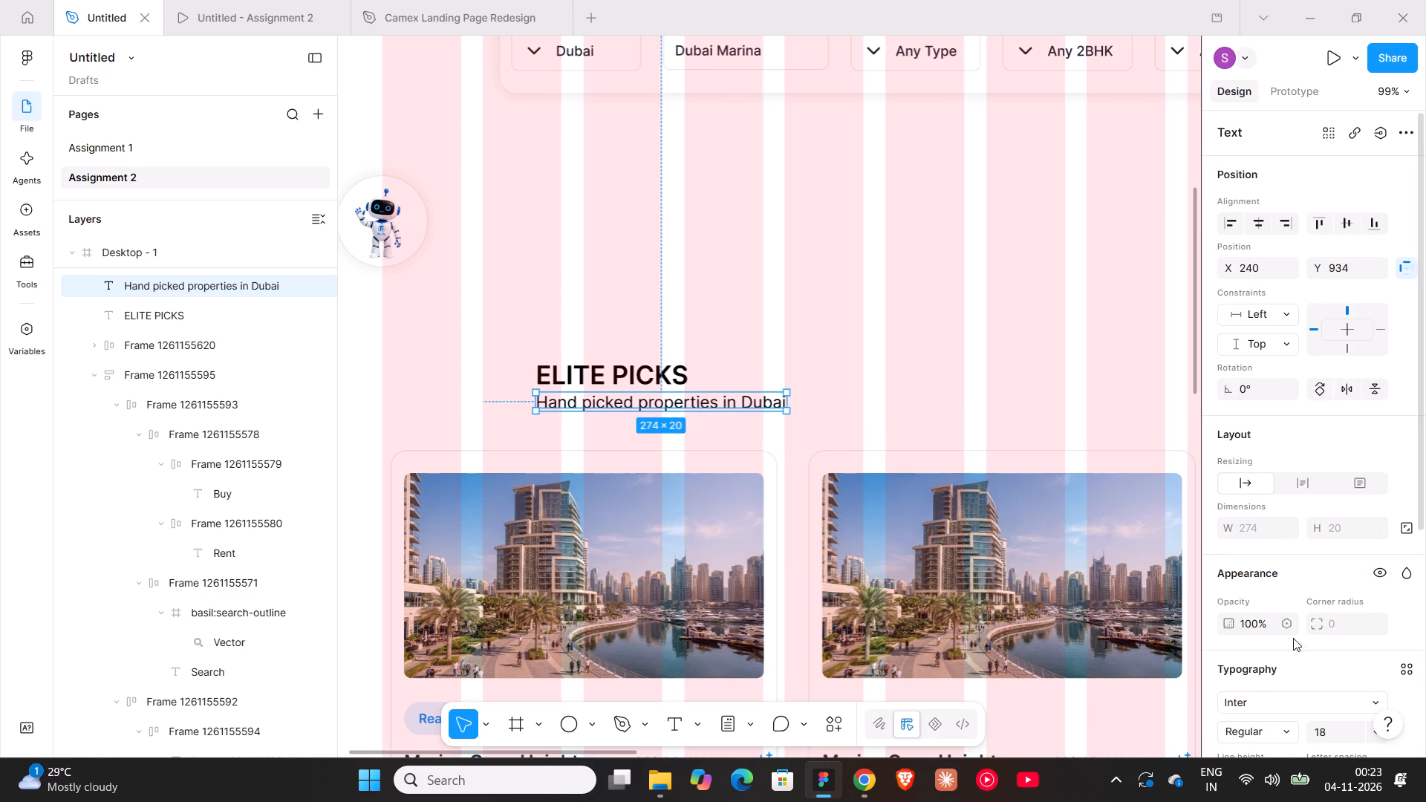
Recolour the "Hand picked properties in Dubai" subtitle with a grey already used on this page.
{"action": "scroll", "coordinate": [1289, 642], "scroll_direction": "down", "scroll_amount": 3}
{"action": "left_click", "coordinate": [1230, 611]}
{"action": "left_click", "coordinate": [1230, 620]}
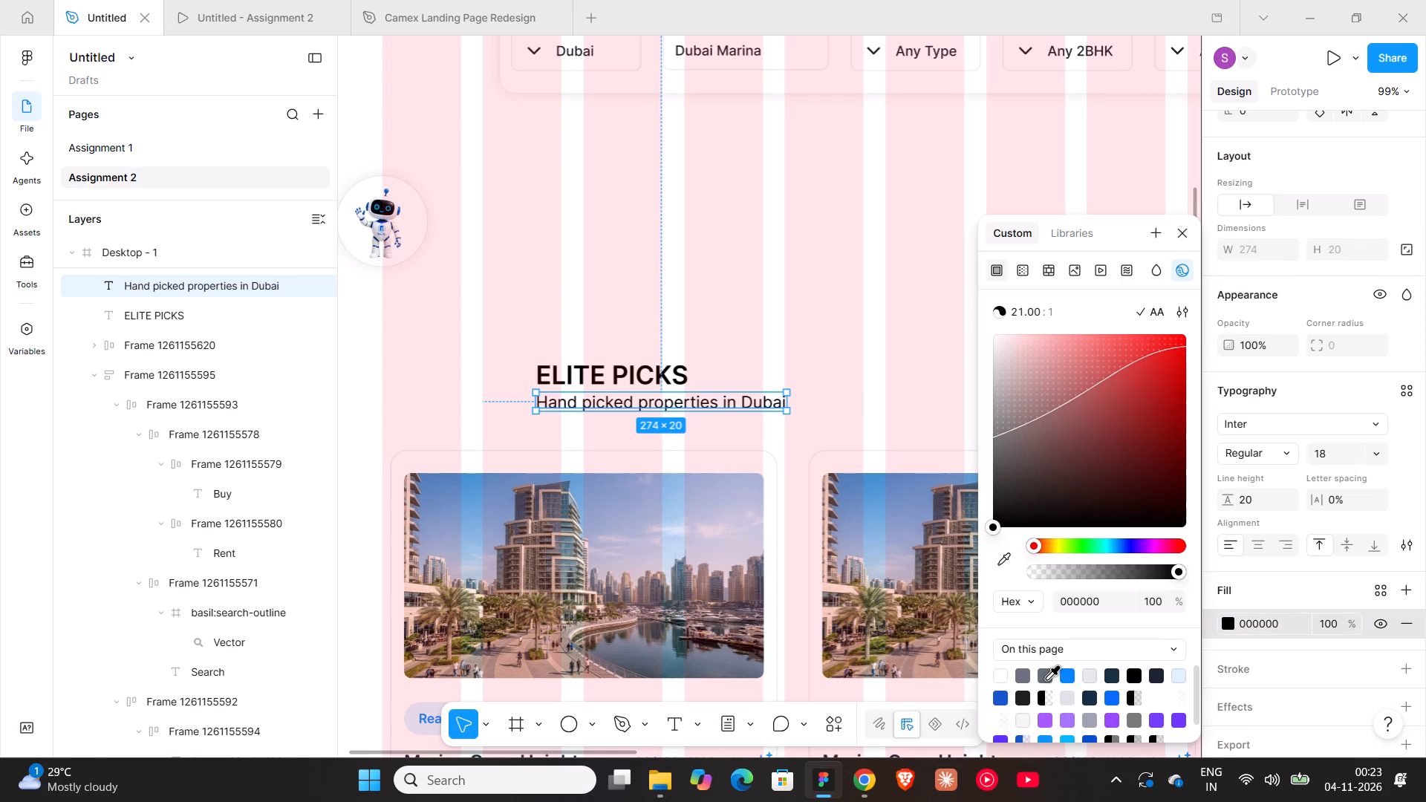
{"action": "left_click", "coordinate": [1139, 719]}
{"action": "left_click", "coordinate": [785, 359]}
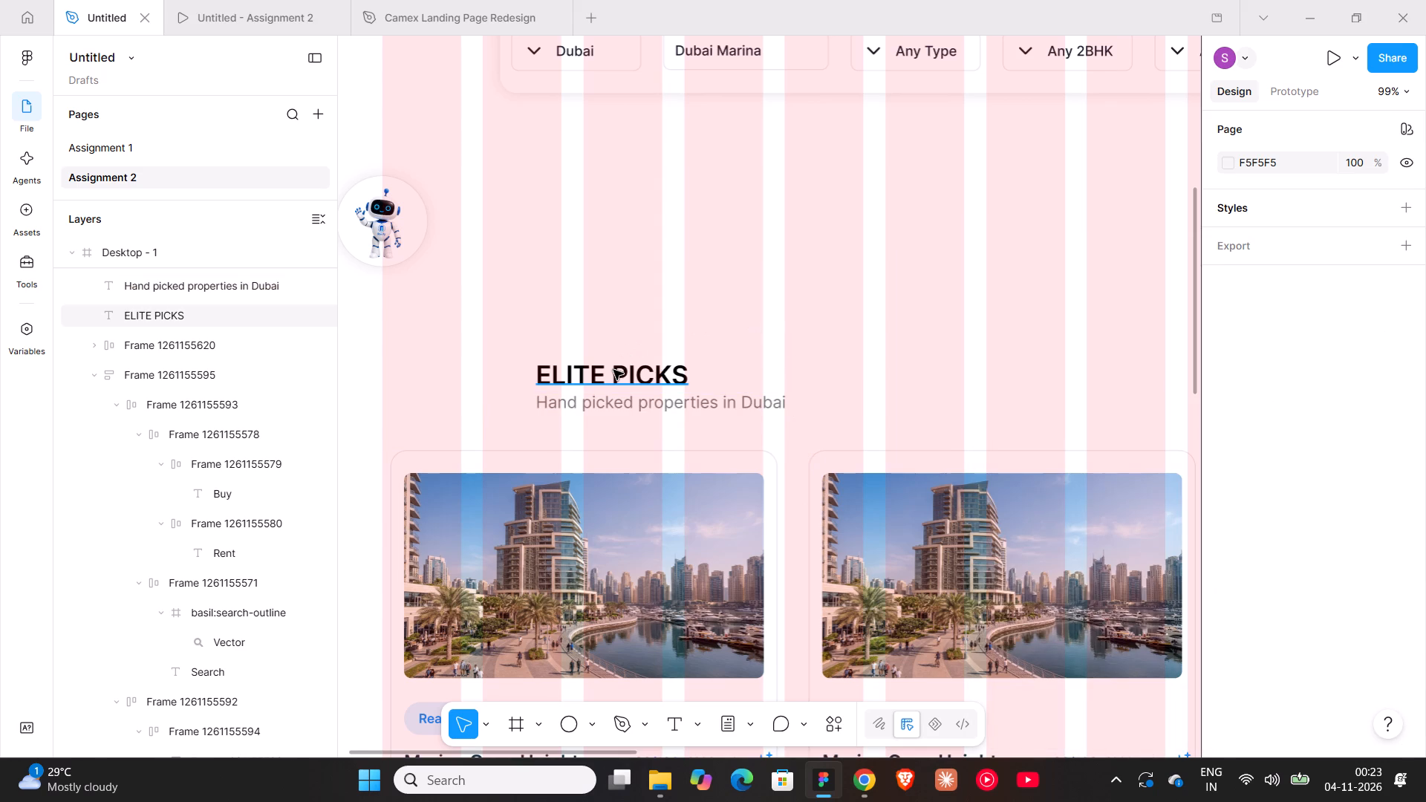
Wrap the ELITE PICKS heading and its subtitle together in a vertical auto layout frame.
{"action": "left_click", "coordinate": [613, 370], "text": "shift"}
{"action": "left_click", "coordinate": [578, 412], "text": "shift"}
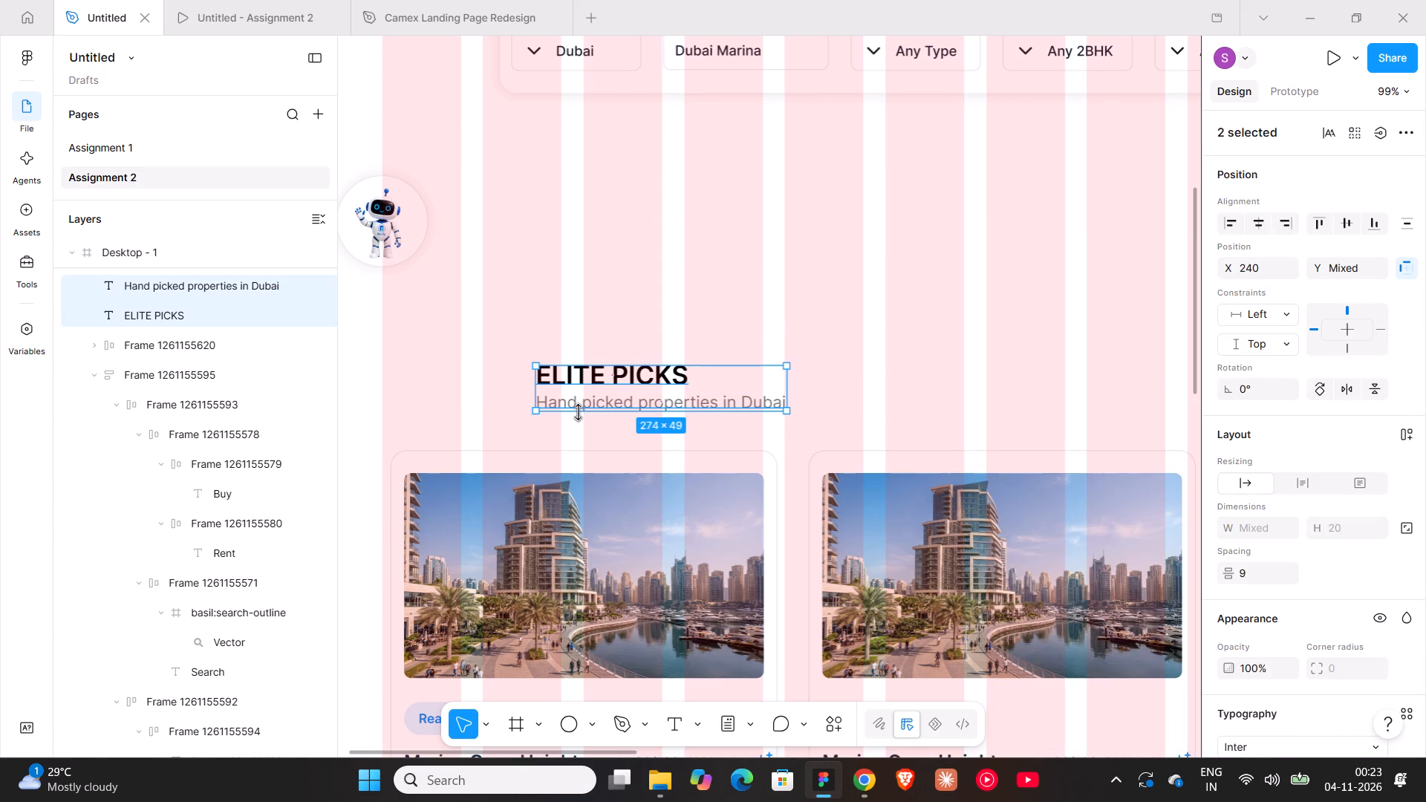
{"action": "key", "text": "shift+a"}
Copy the "View more" text and its arrow from the CAMEX frame in the Camex Landing Page Redesign file.
{"action": "scroll", "coordinate": [624, 397], "scroll_direction": "down", "scroll_amount": 8, "text": "ctrl"}
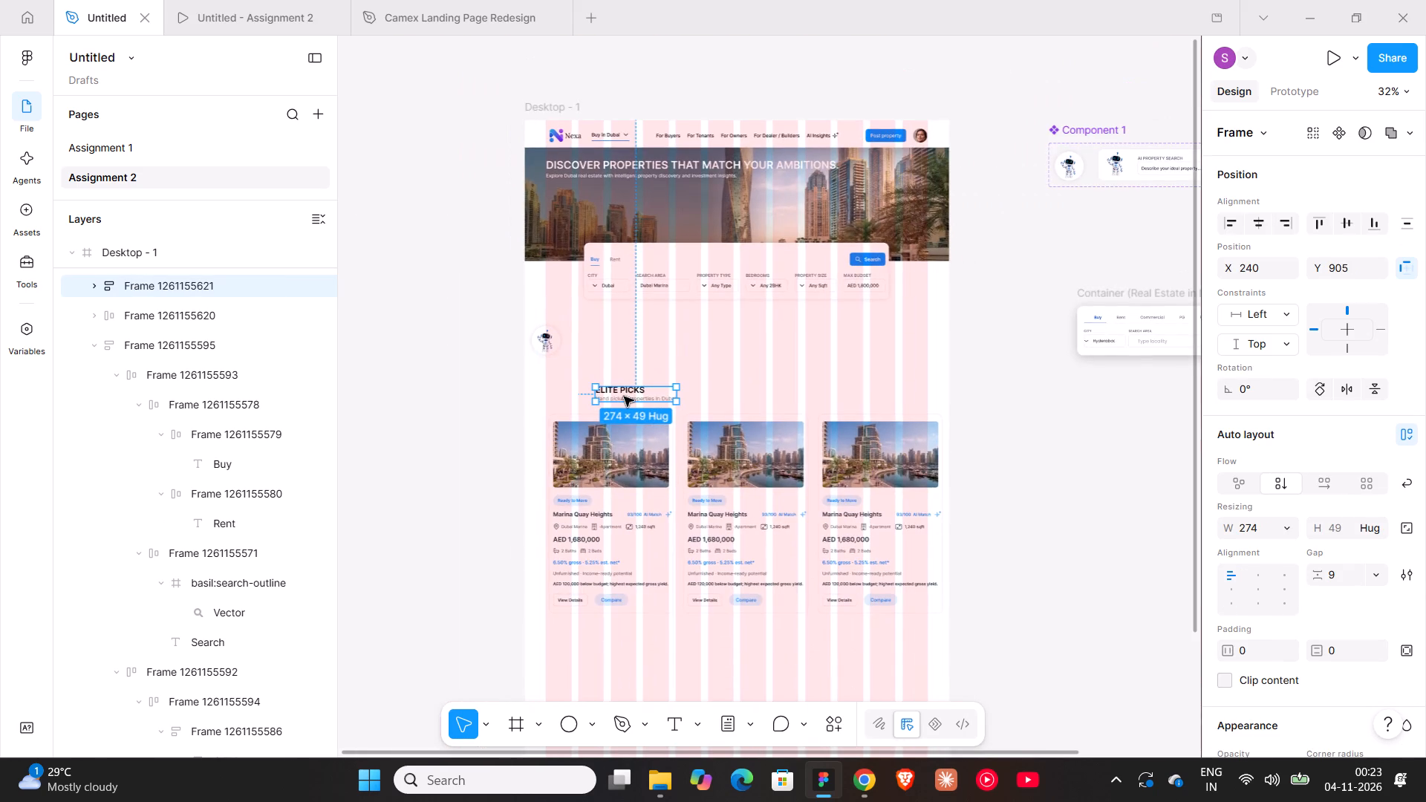
{"action": "scroll", "coordinate": [624, 397], "scroll_direction": "down", "scroll_amount": 4, "text": "shift"}
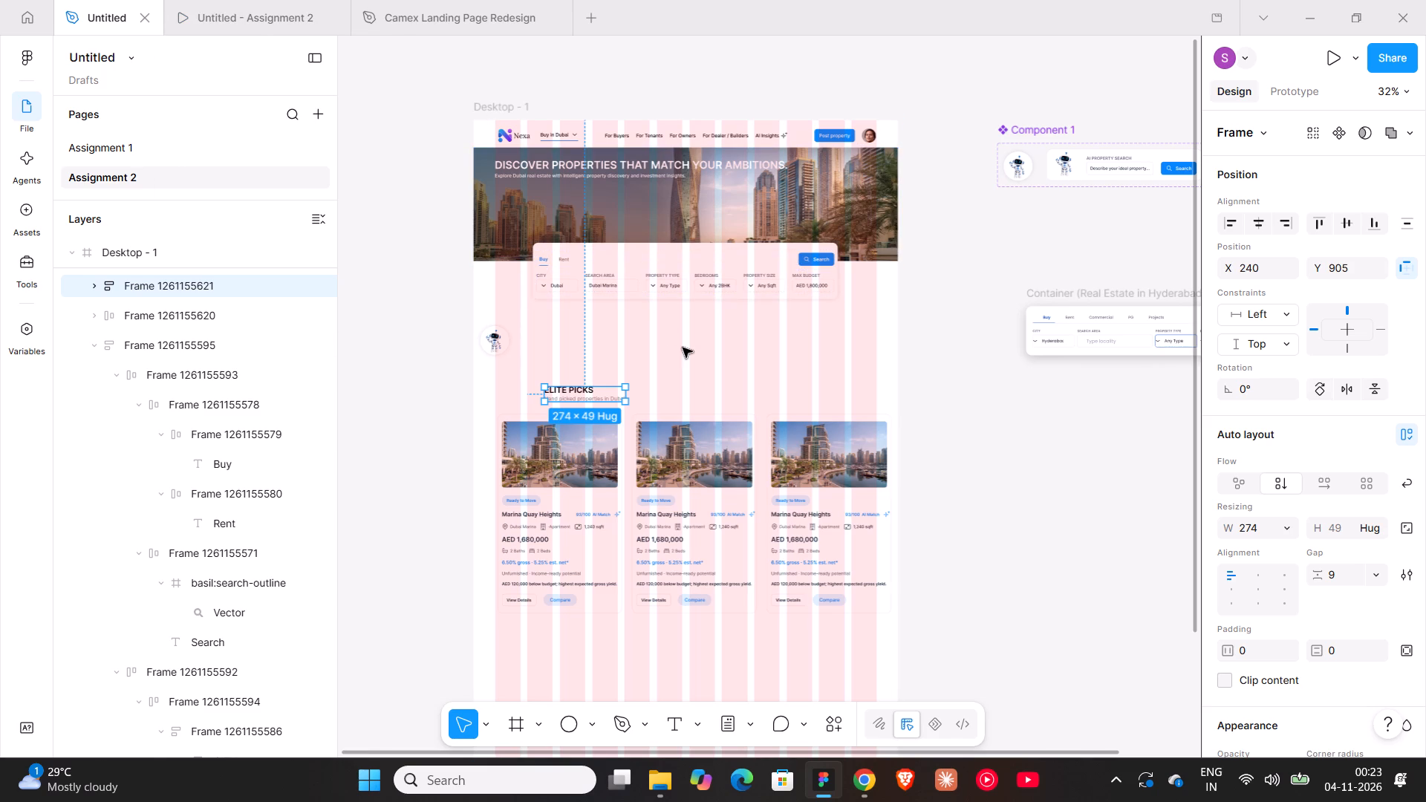
{"action": "left_click", "coordinate": [440, 22]}
{"action": "scroll", "coordinate": [625, 260], "scroll_direction": "down", "scroll_amount": 8, "text": "ctrl"}
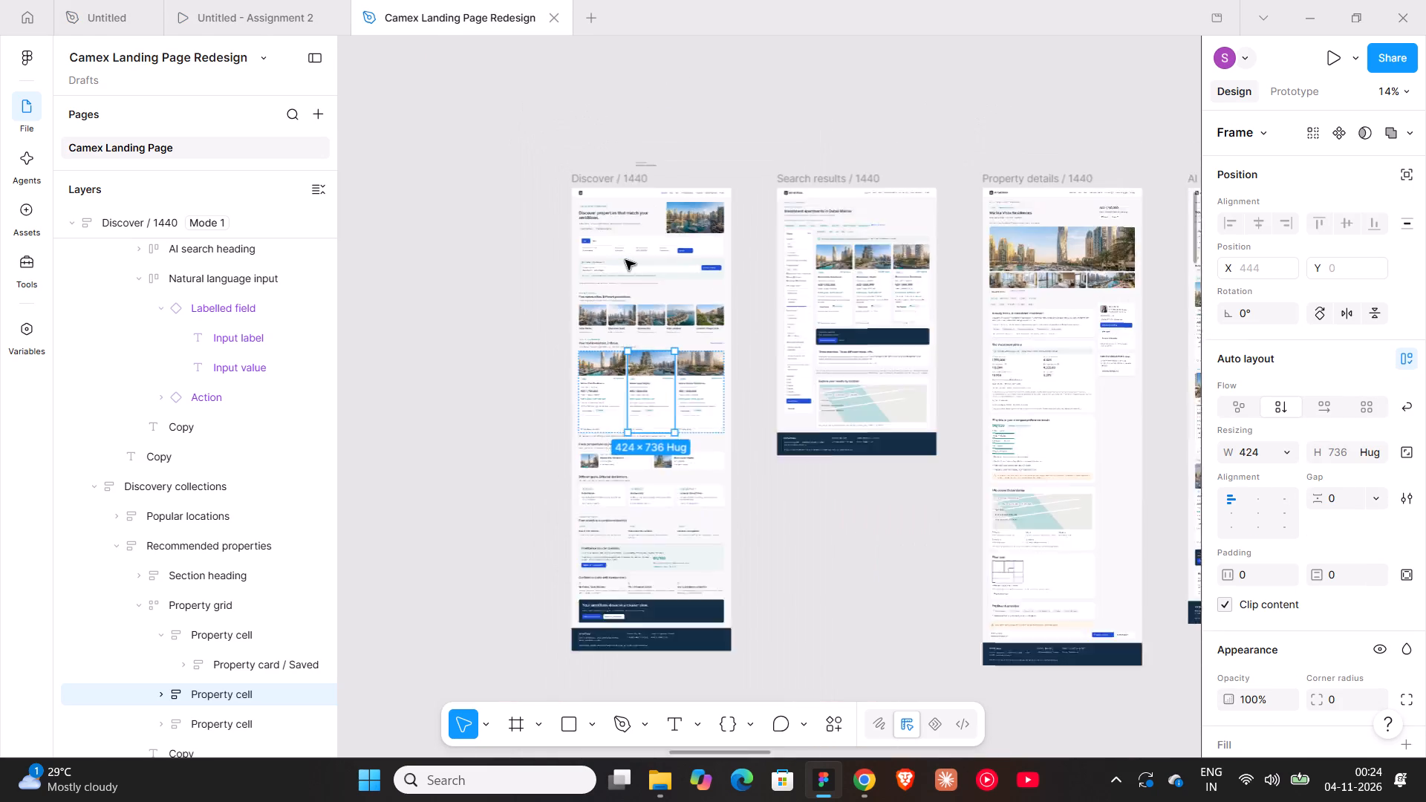
{"action": "scroll", "coordinate": [625, 260], "scroll_direction": "down", "scroll_amount": 18, "text": "ctrl"}
{"action": "scroll", "coordinate": [625, 260], "scroll_direction": "up", "scroll_amount": 9, "text": "shift"}
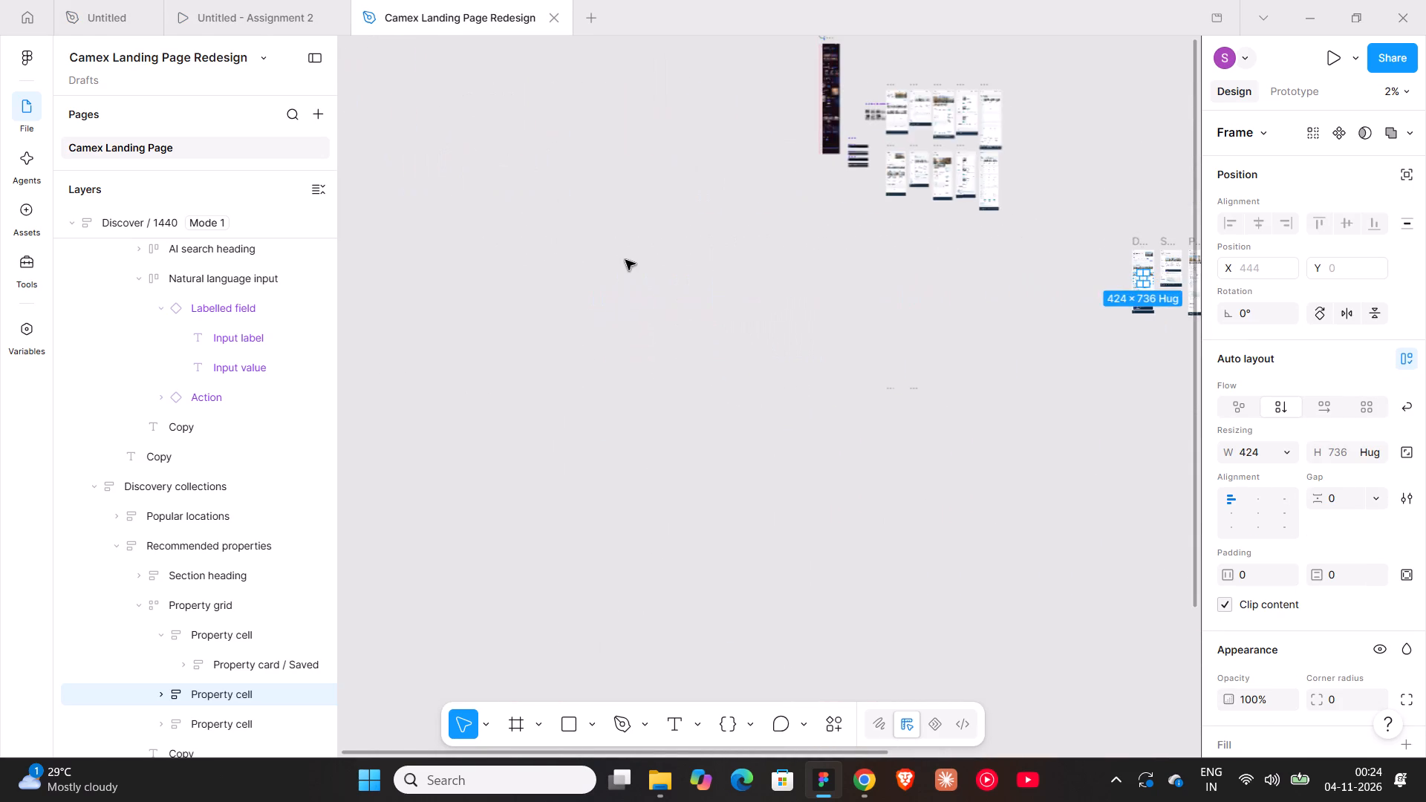
{"action": "scroll", "coordinate": [712, 304], "scroll_direction": "up", "scroll_amount": 5}
{"action": "scroll", "coordinate": [806, 304], "scroll_direction": "up", "scroll_amount": 20, "text": "ctrl"}
{"action": "scroll", "coordinate": [806, 304], "scroll_direction": "up", "scroll_amount": 11, "text": "ctrl"}
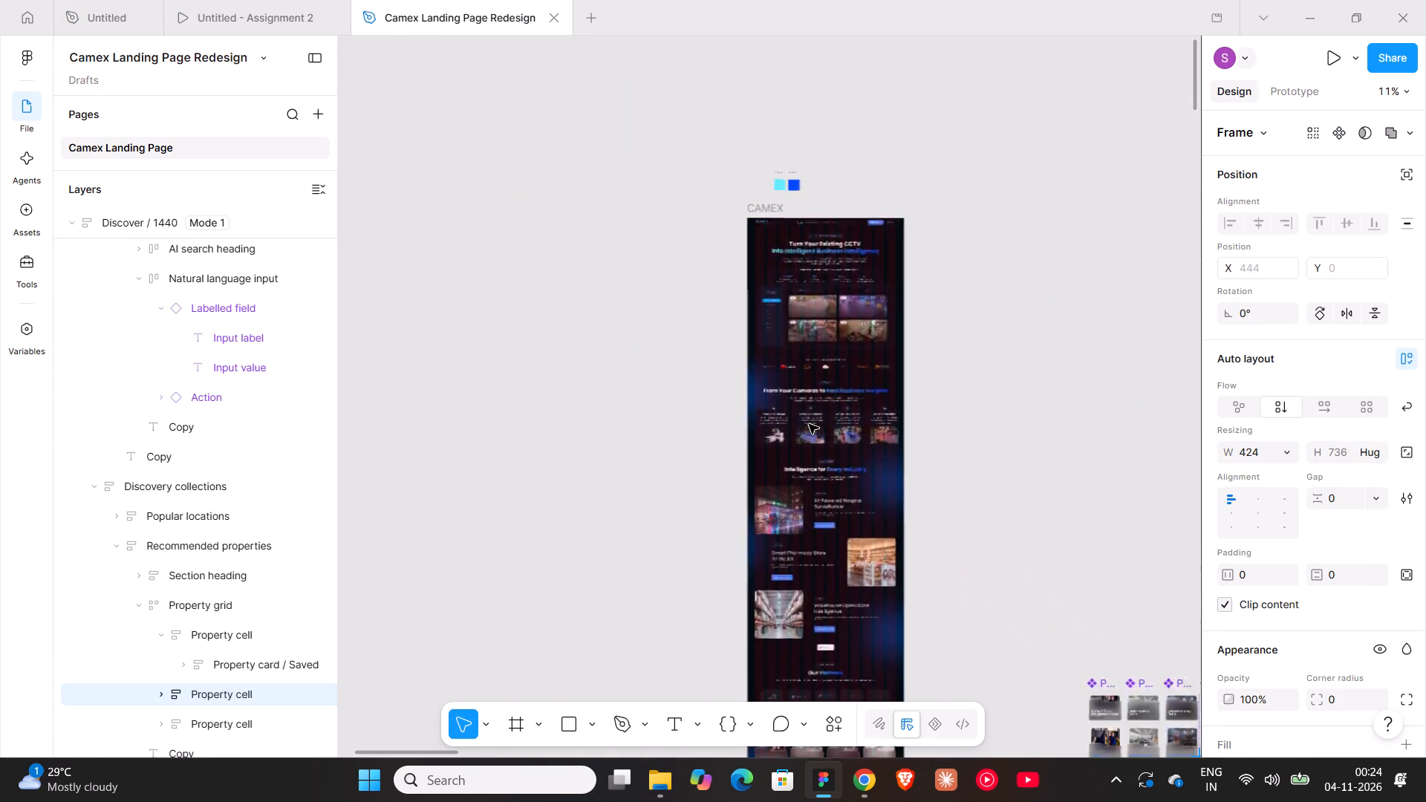
{"action": "scroll", "coordinate": [809, 424], "scroll_direction": "up", "scroll_amount": 15, "text": "ctrl"}
{"action": "scroll", "coordinate": [809, 424], "scroll_direction": "down", "scroll_amount": 19}
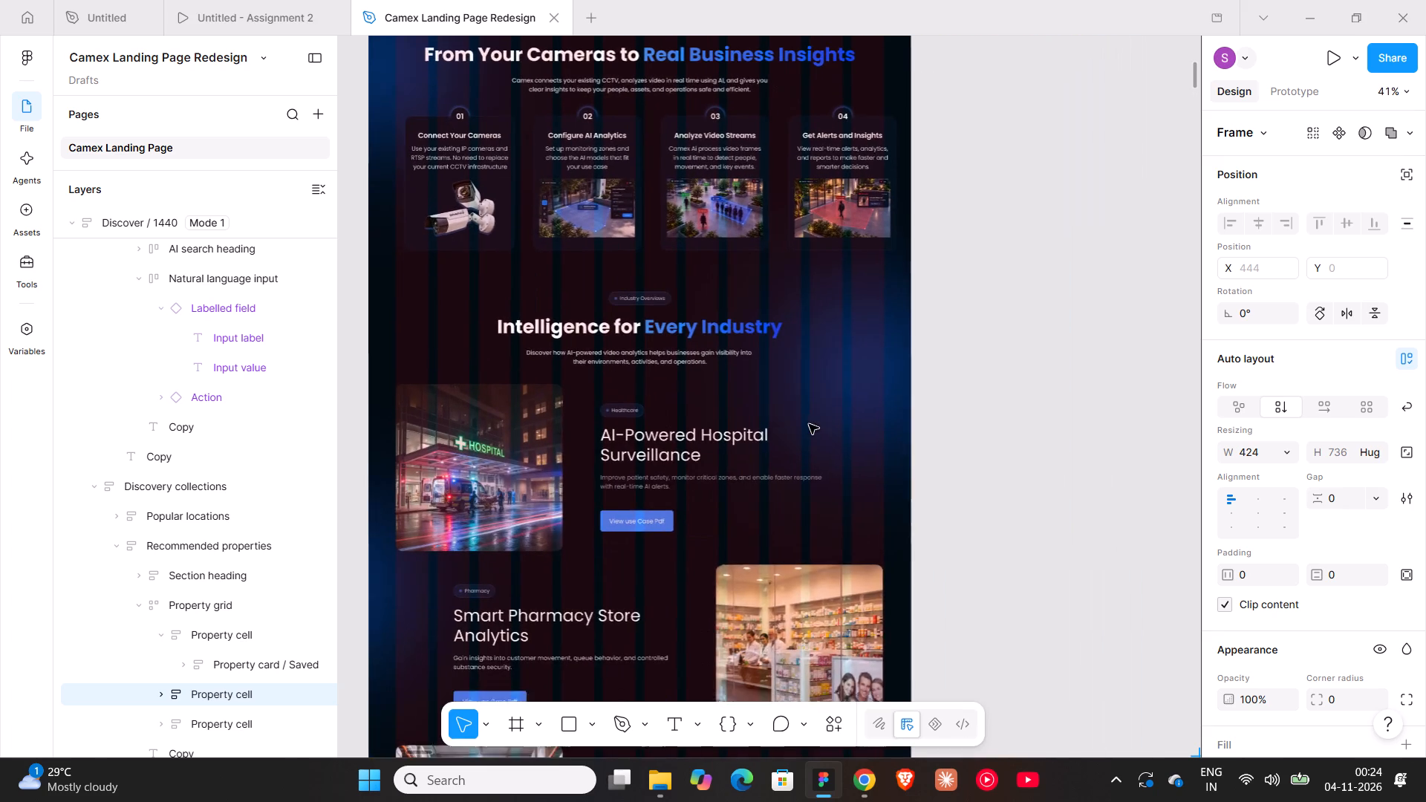
{"action": "scroll", "coordinate": [809, 424], "scroll_direction": "down", "scroll_amount": 7}
{"action": "scroll", "coordinate": [809, 424], "scroll_direction": "up", "scroll_amount": 3}
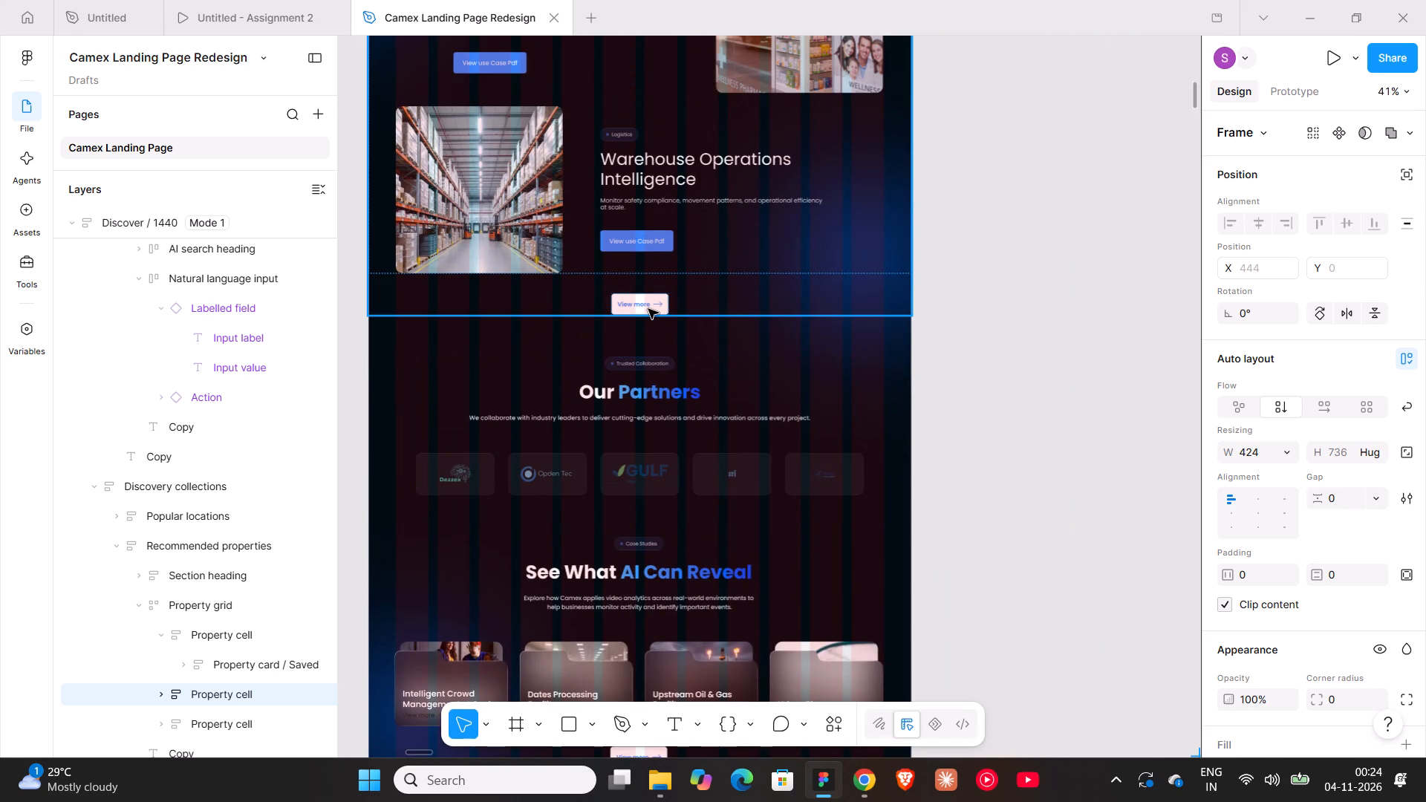
{"action": "triple_click", "coordinate": [648, 309]}
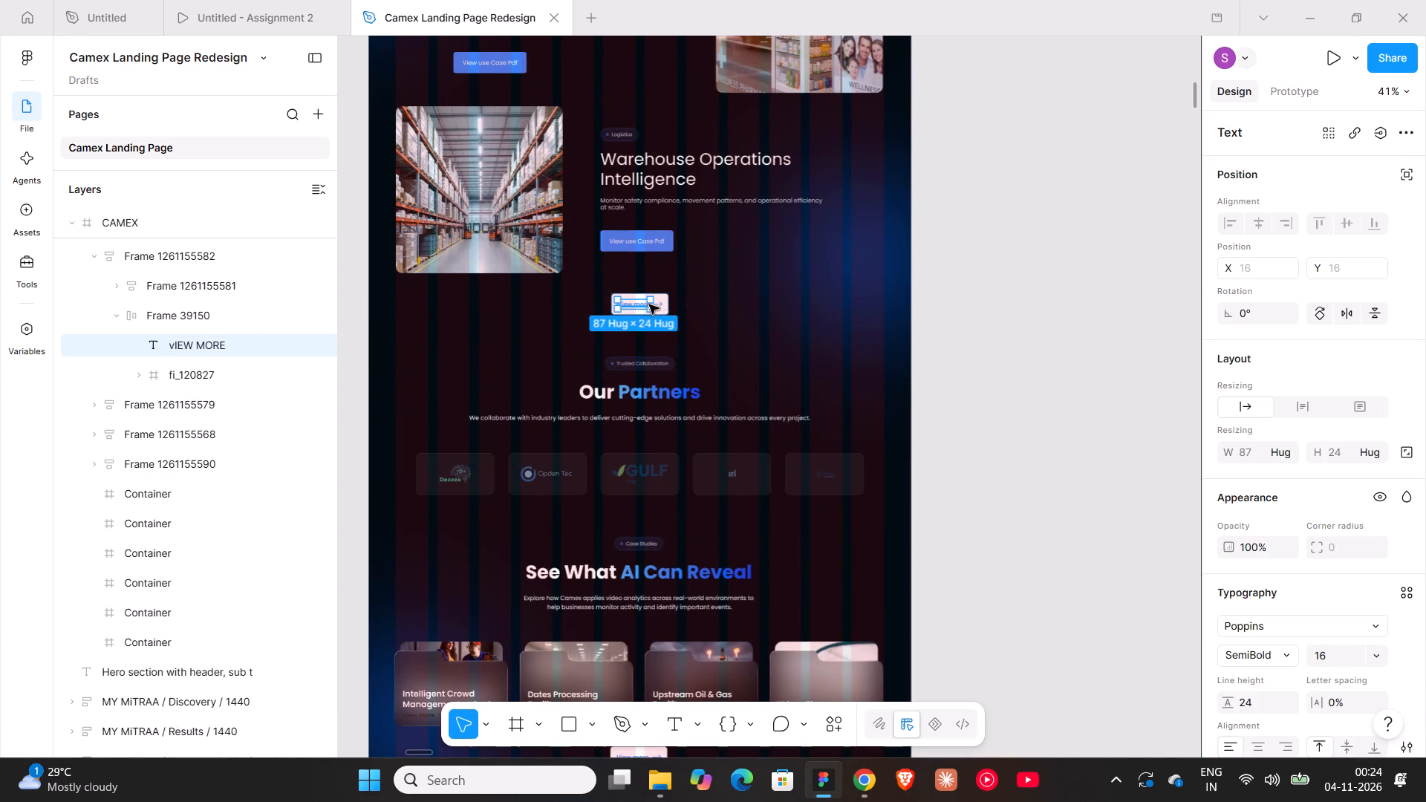
{"action": "scroll", "coordinate": [649, 304], "scroll_direction": "up", "scroll_amount": 10, "text": "ctrl"}
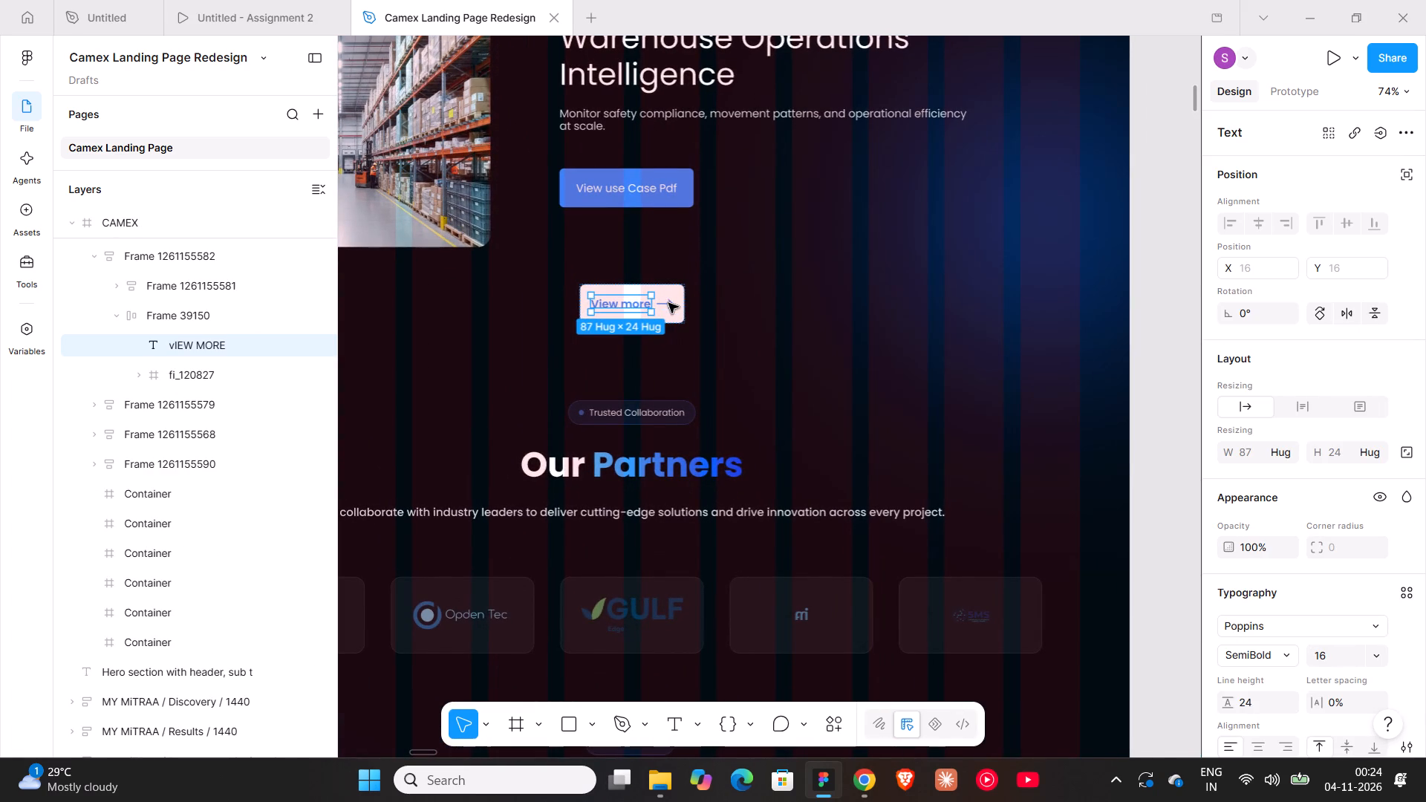
{"action": "scroll", "coordinate": [668, 303], "scroll_direction": "up", "scroll_amount": 9, "text": "ctrl"}
{"action": "left_click", "coordinate": [648, 302], "text": "shift"}
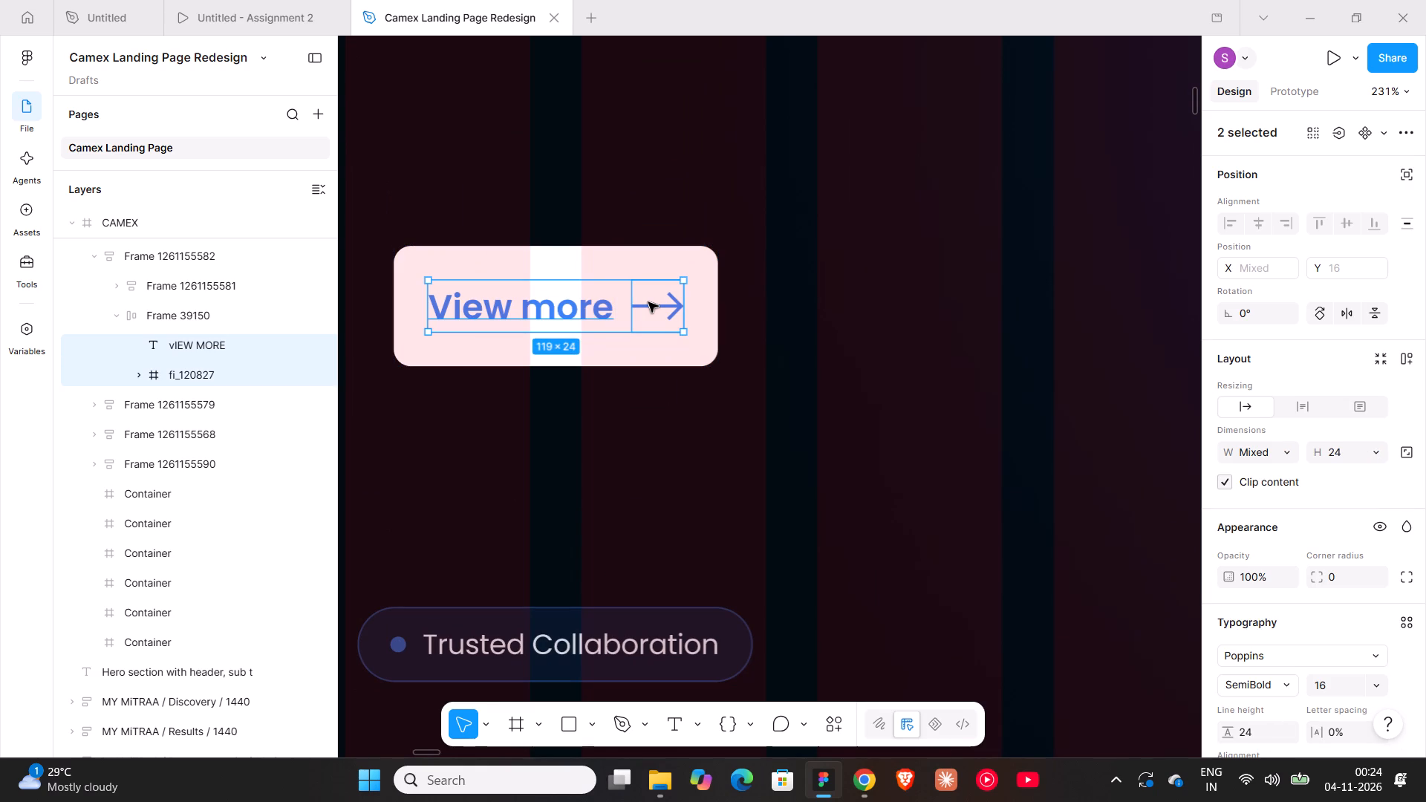
{"action": "key", "text": "ctrl+c"}
Return to the Untitled file and paste the "View more" text and arrow on the empty canvas beside Desktop - 1.
{"action": "left_click", "coordinate": [75, 7]}
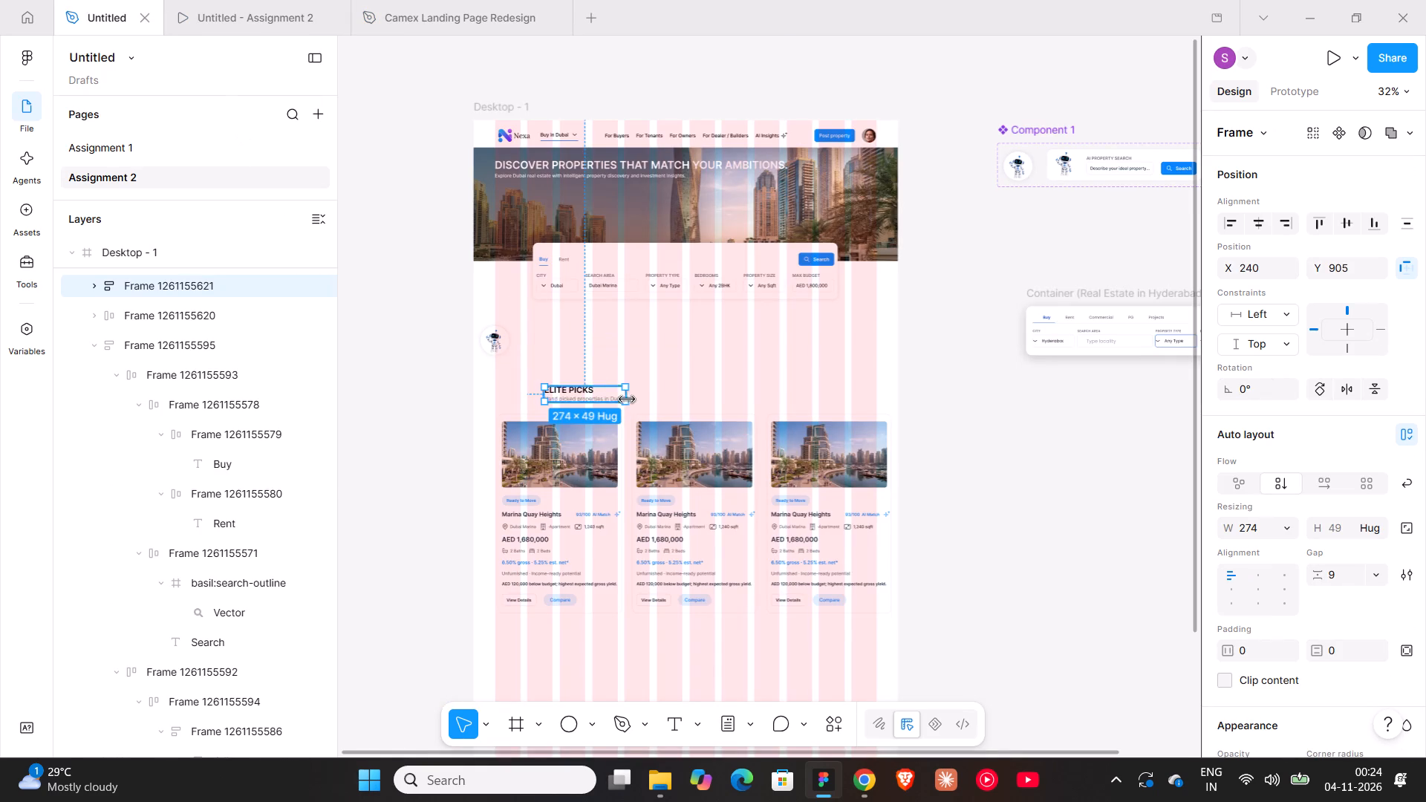
{"action": "scroll", "coordinate": [628, 400], "scroll_direction": "down", "scroll_amount": 4, "text": "shift"}
{"action": "right_click", "coordinate": [743, 416]}
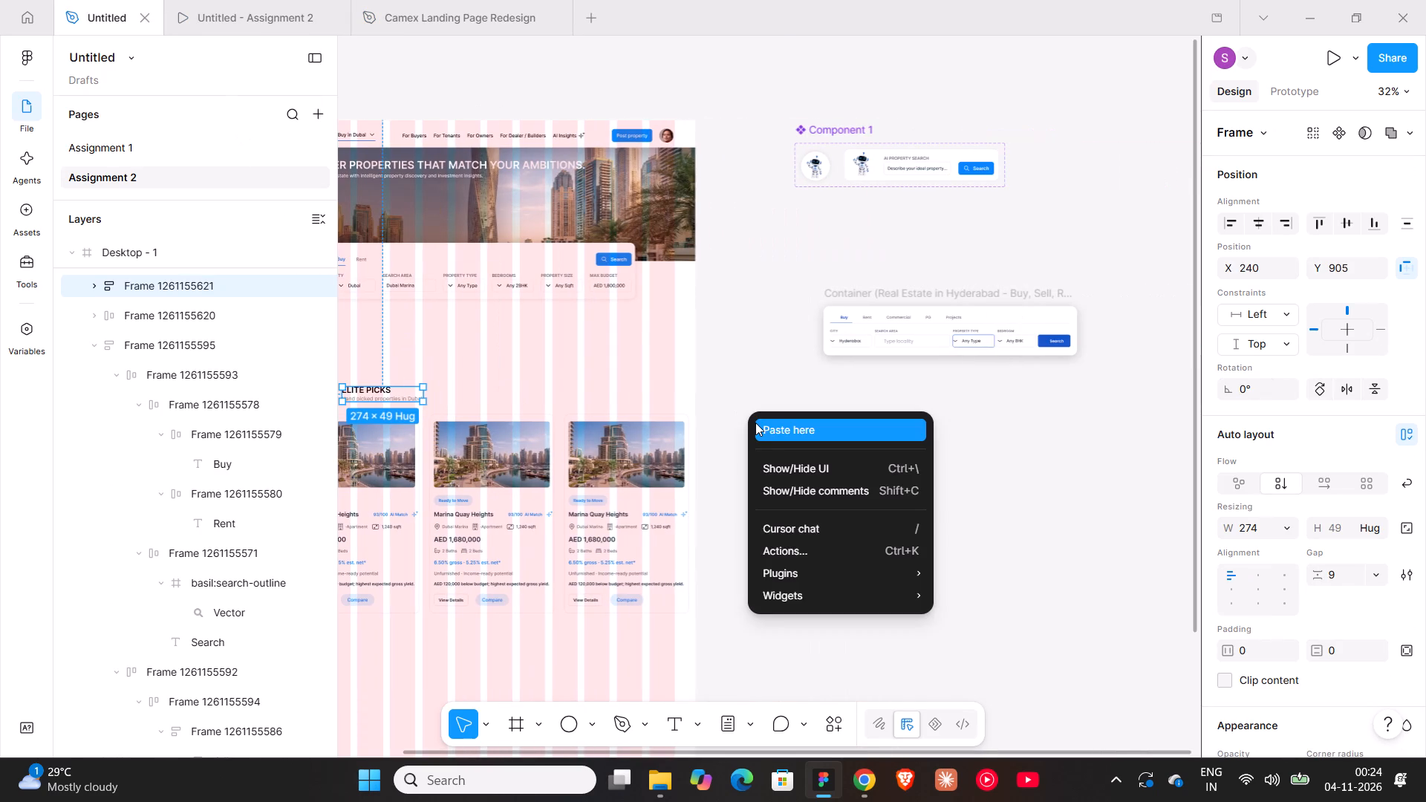
{"action": "left_click", "coordinate": [772, 429]}
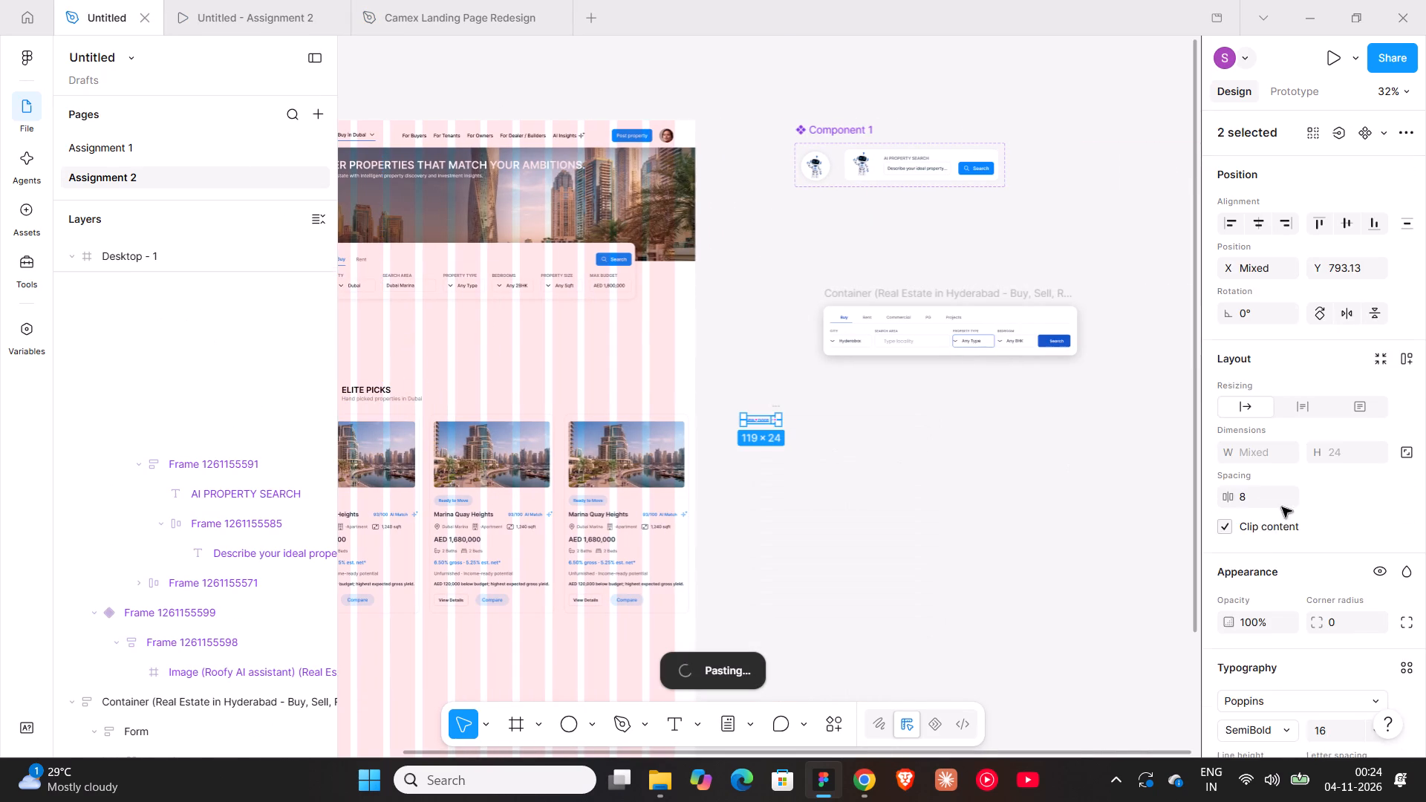
Change the pasted "View more" text and arrow colour to the page's blue, 0584FD.
{"action": "scroll", "coordinate": [1279, 527], "scroll_direction": "down", "scroll_amount": 3}
{"action": "scroll", "coordinate": [1237, 606], "scroll_direction": "down", "scroll_amount": 3}
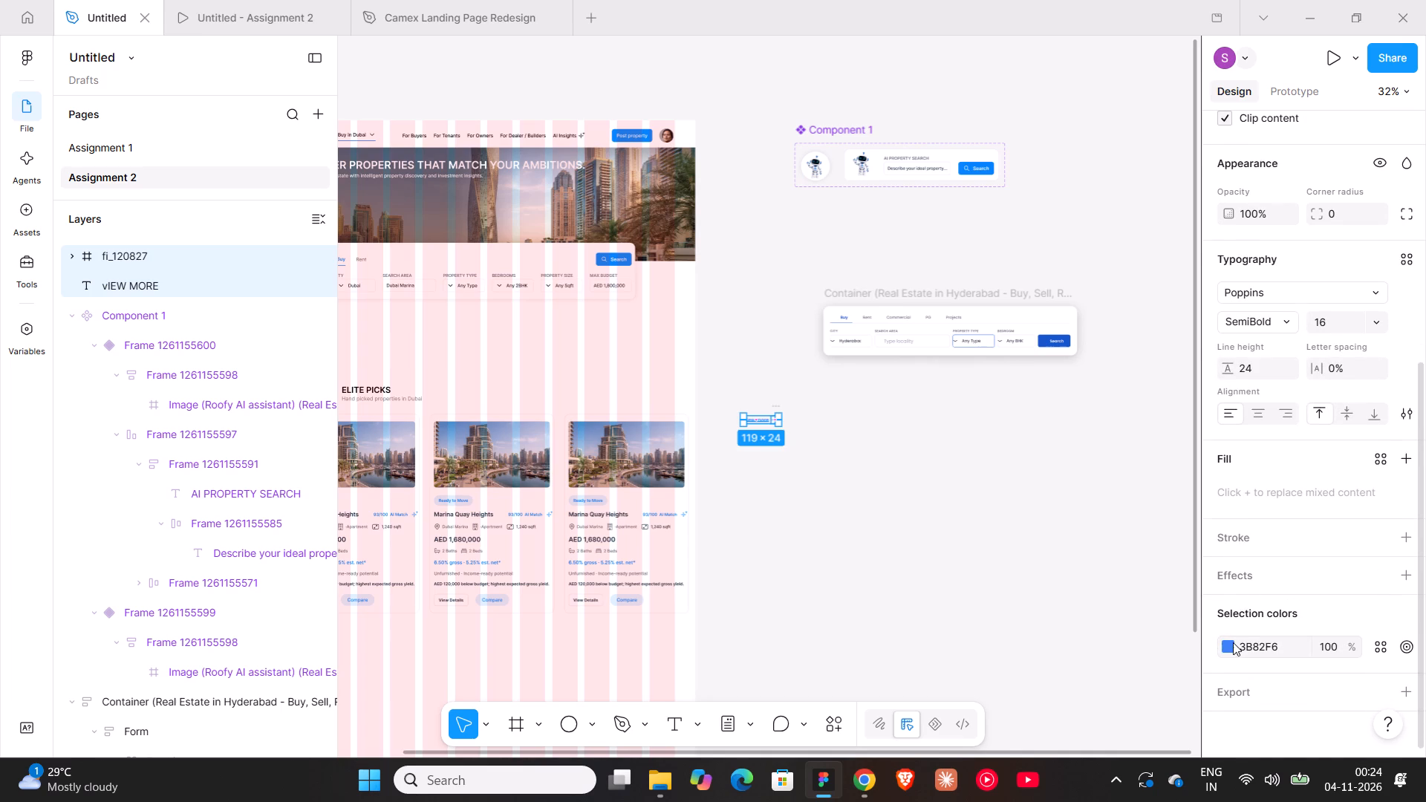
{"action": "left_click", "coordinate": [1230, 645]}
{"action": "left_click", "coordinate": [1075, 676]}
{"action": "left_click", "coordinate": [870, 590]}
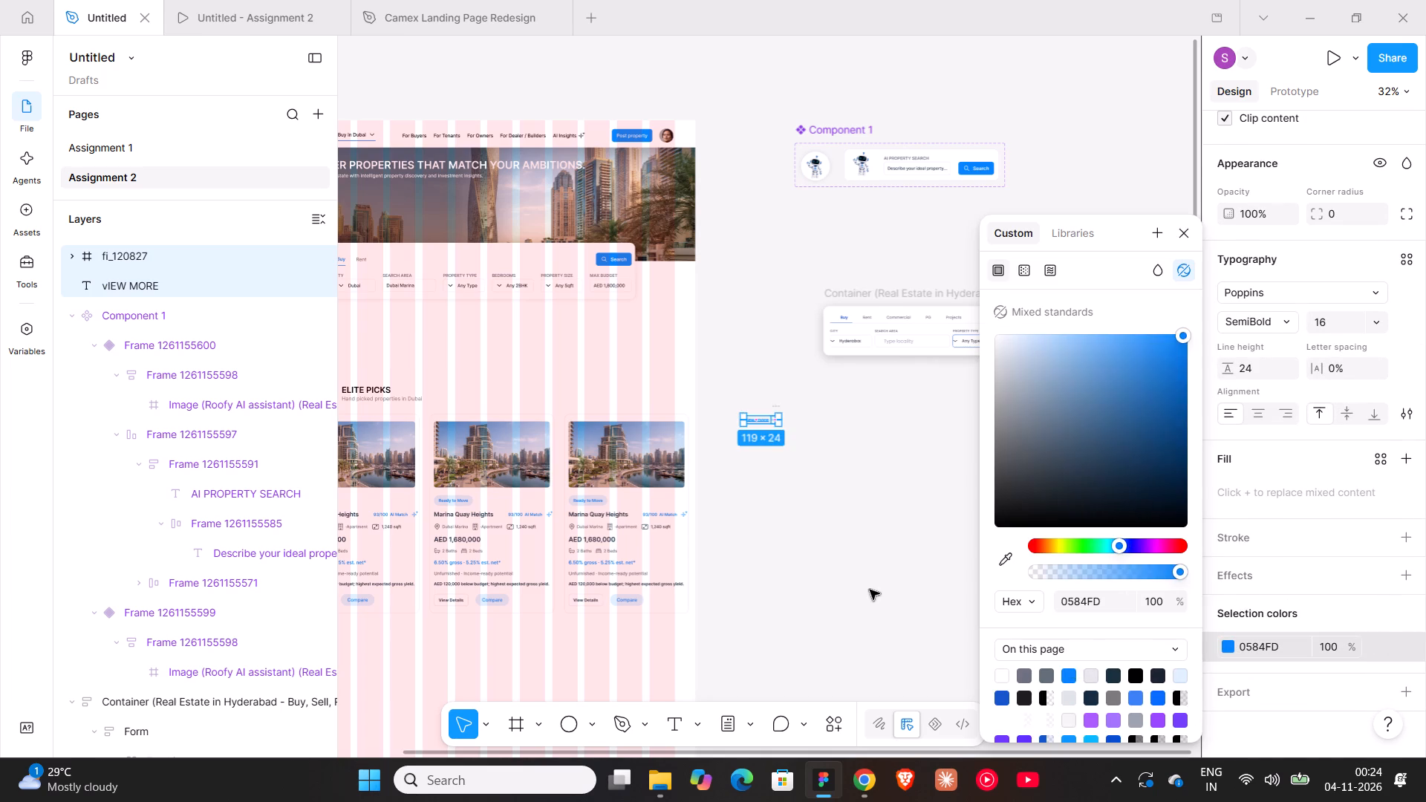
Wrap the "View more" text and arrow in a horizontal auto layout frame.
{"action": "left_click_drag", "start_coordinate": [752, 444], "coordinate": [772, 423]}
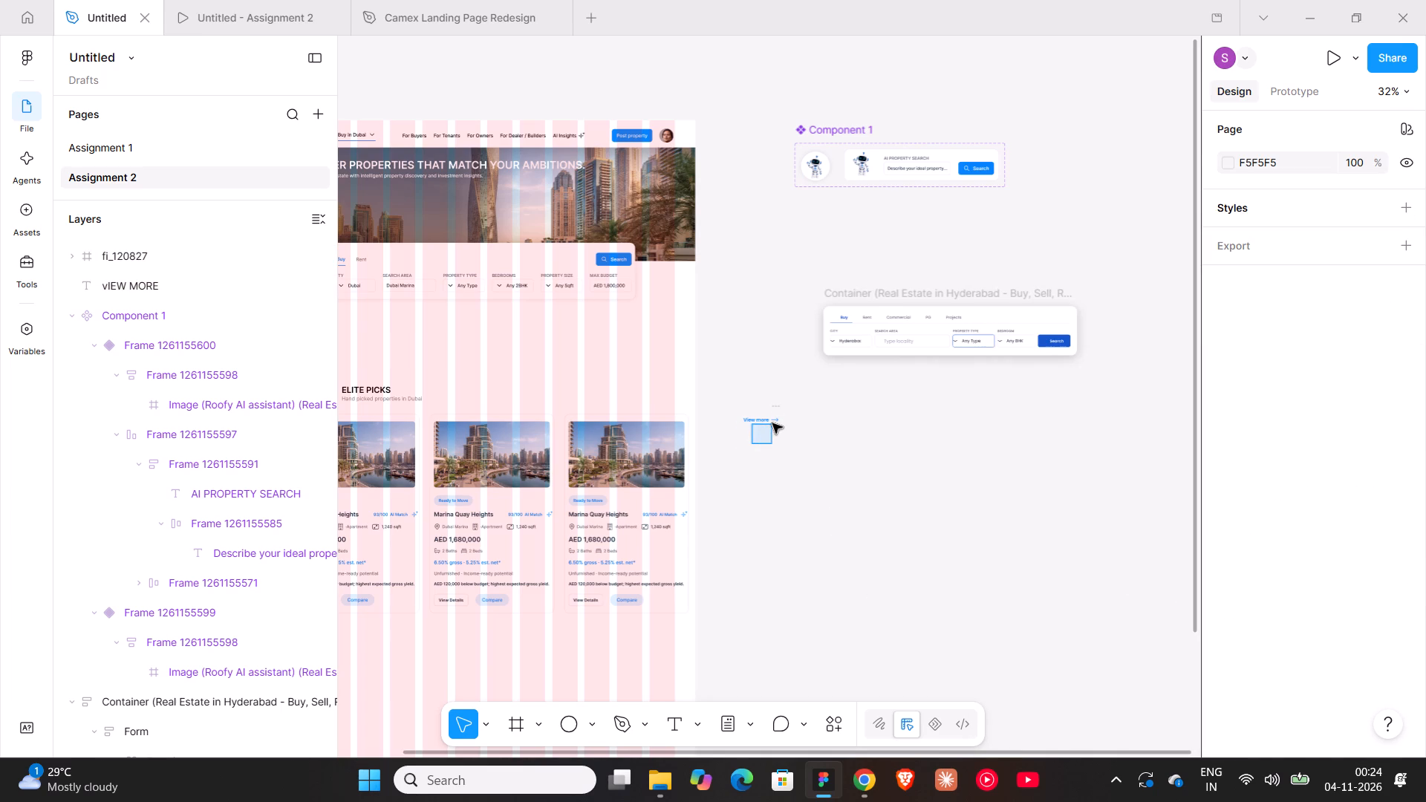
{"action": "left_click_drag", "start_coordinate": [772, 423], "coordinate": [795, 408]}
{"action": "key", "text": "shift+a"}
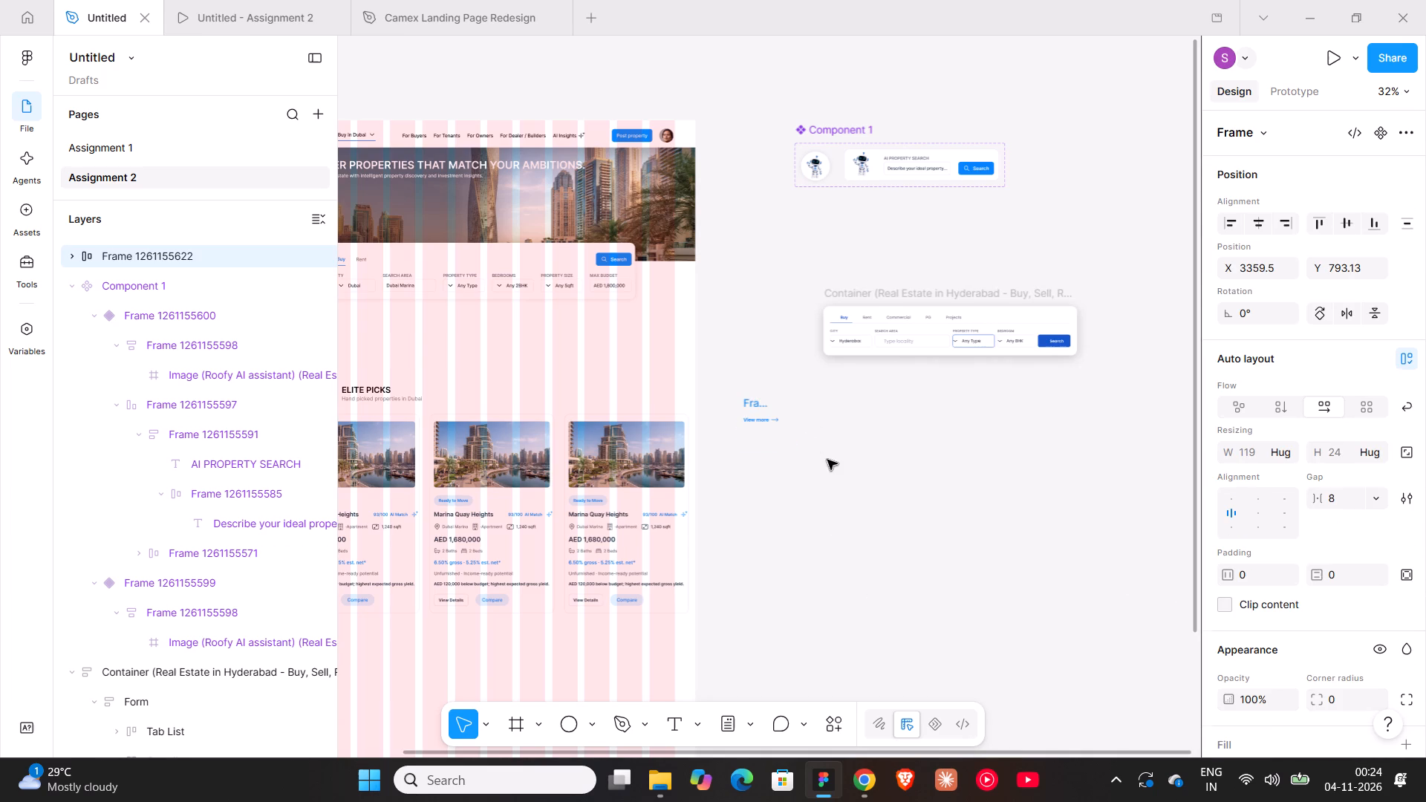
Move the "View more" frame into Desktop - 1, above the third property card and beside the ELITE PICKS block.
{"action": "scroll", "coordinate": [827, 460], "scroll_direction": "up", "scroll_amount": 4, "text": "shift"}
{"action": "left_click_drag", "start_coordinate": [963, 402], "coordinate": [837, 368]}
Align the vertical centres of the ELITE PICKS block and "View more" frame, and wrap both in a horizontal auto layout.
{"action": "left_click", "coordinate": [580, 395], "text": "shift"}
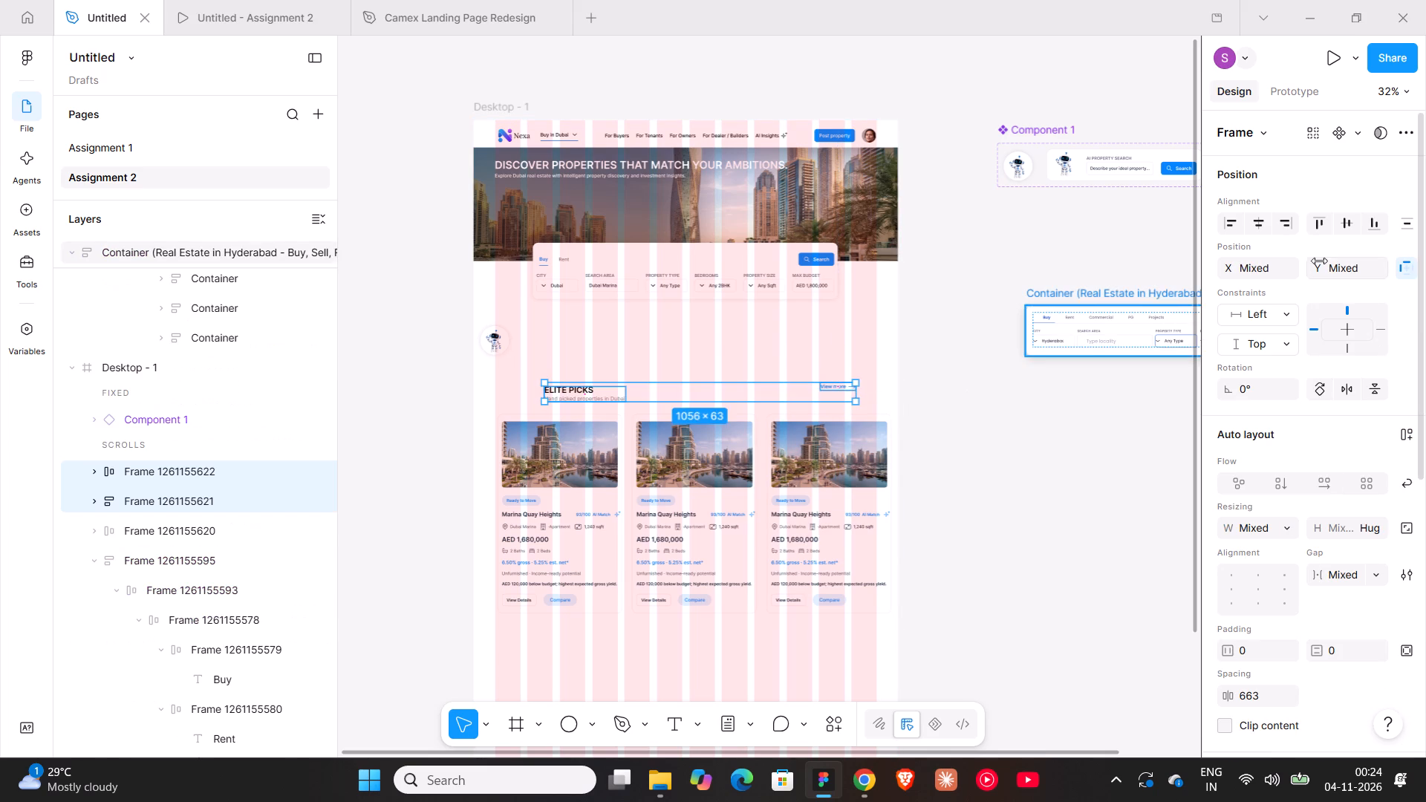
{"action": "left_click", "coordinate": [1347, 228]}
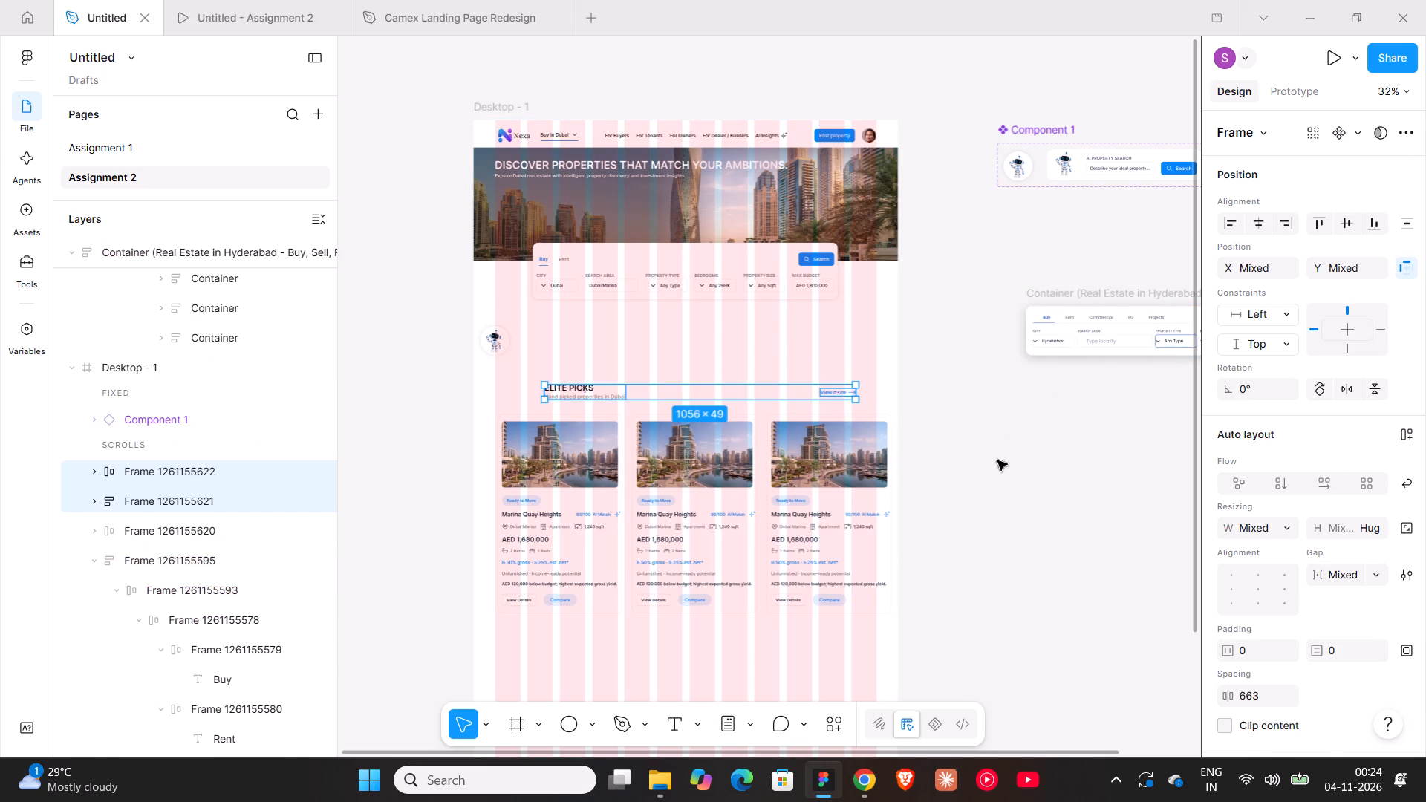
{"action": "key", "text": "shift+a"}
Make the ELITE PICKS header row hug its contents with a gap of 944, matching the card row's 1337 width.
{"action": "left_click", "coordinate": [764, 462]}
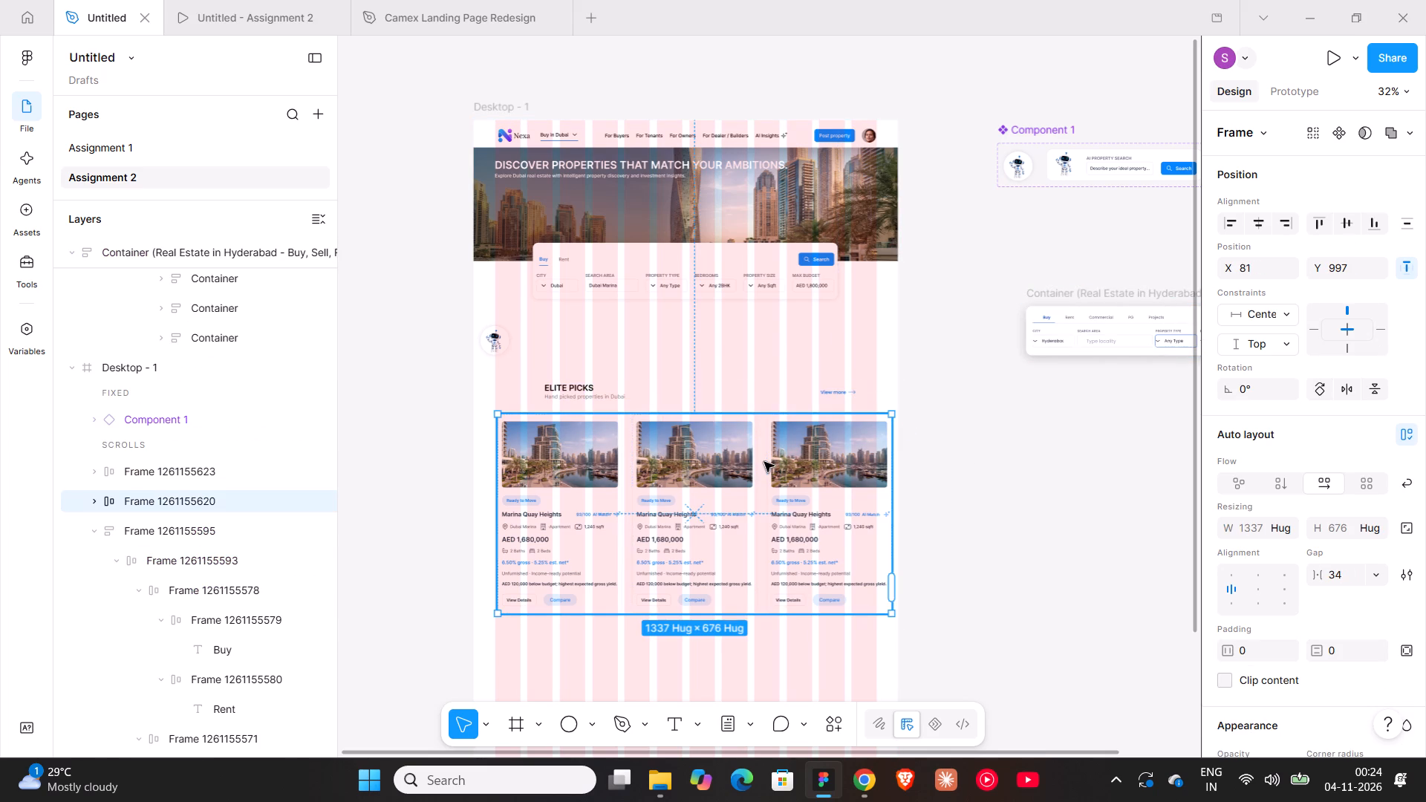
{"action": "left_click", "coordinate": [756, 397]}
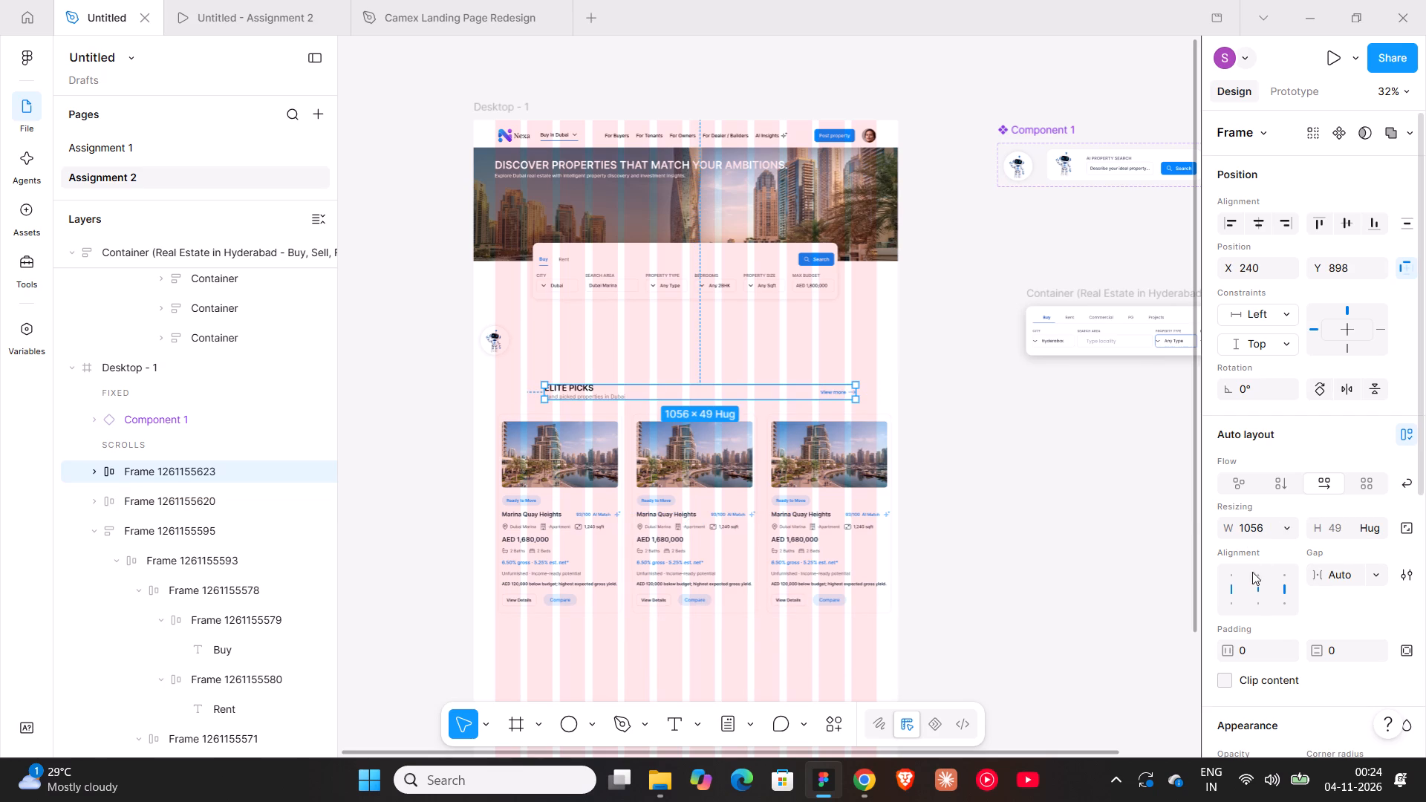
{"action": "left_click", "coordinate": [1341, 581]}
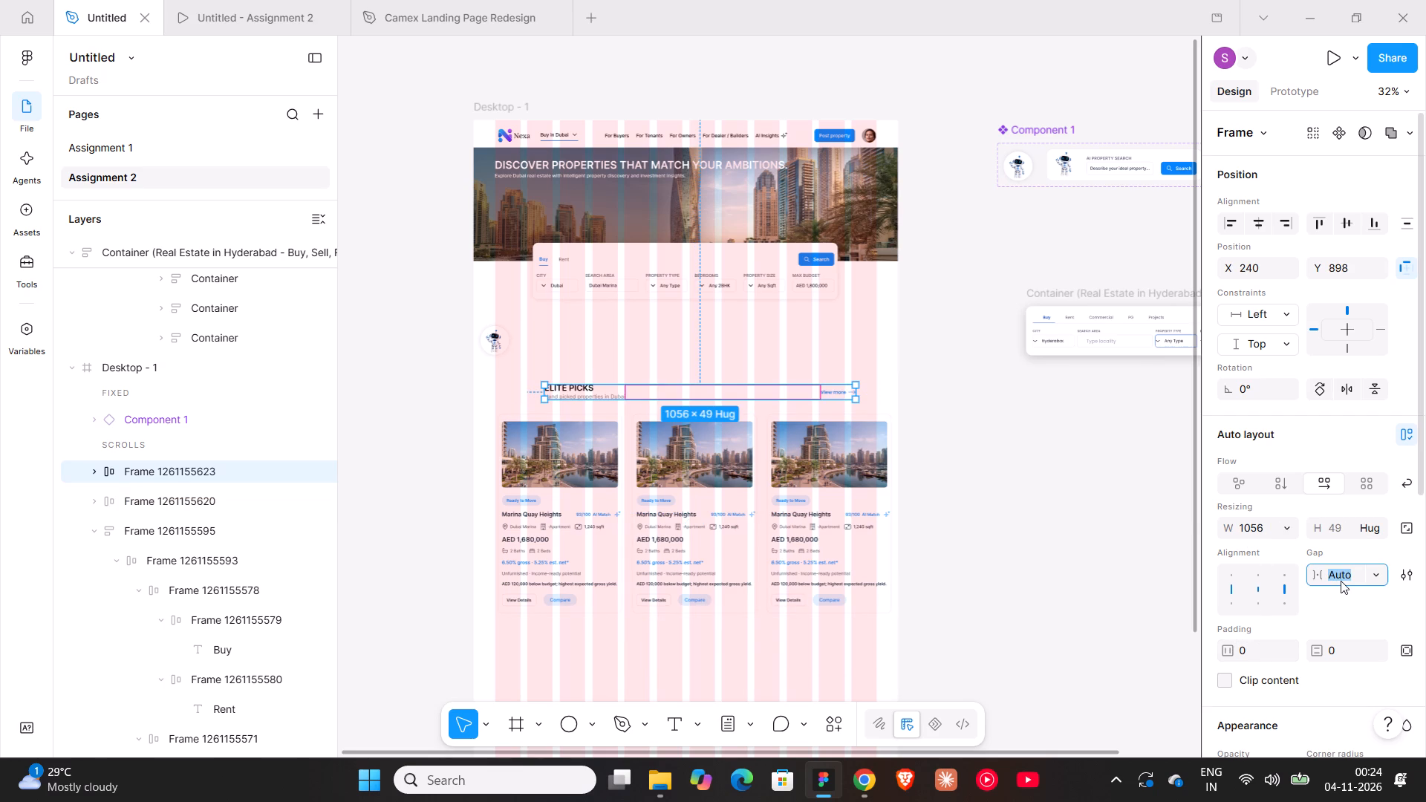
{"action": "type", "text": "800"}
{"action": "key", "text": "Return"}
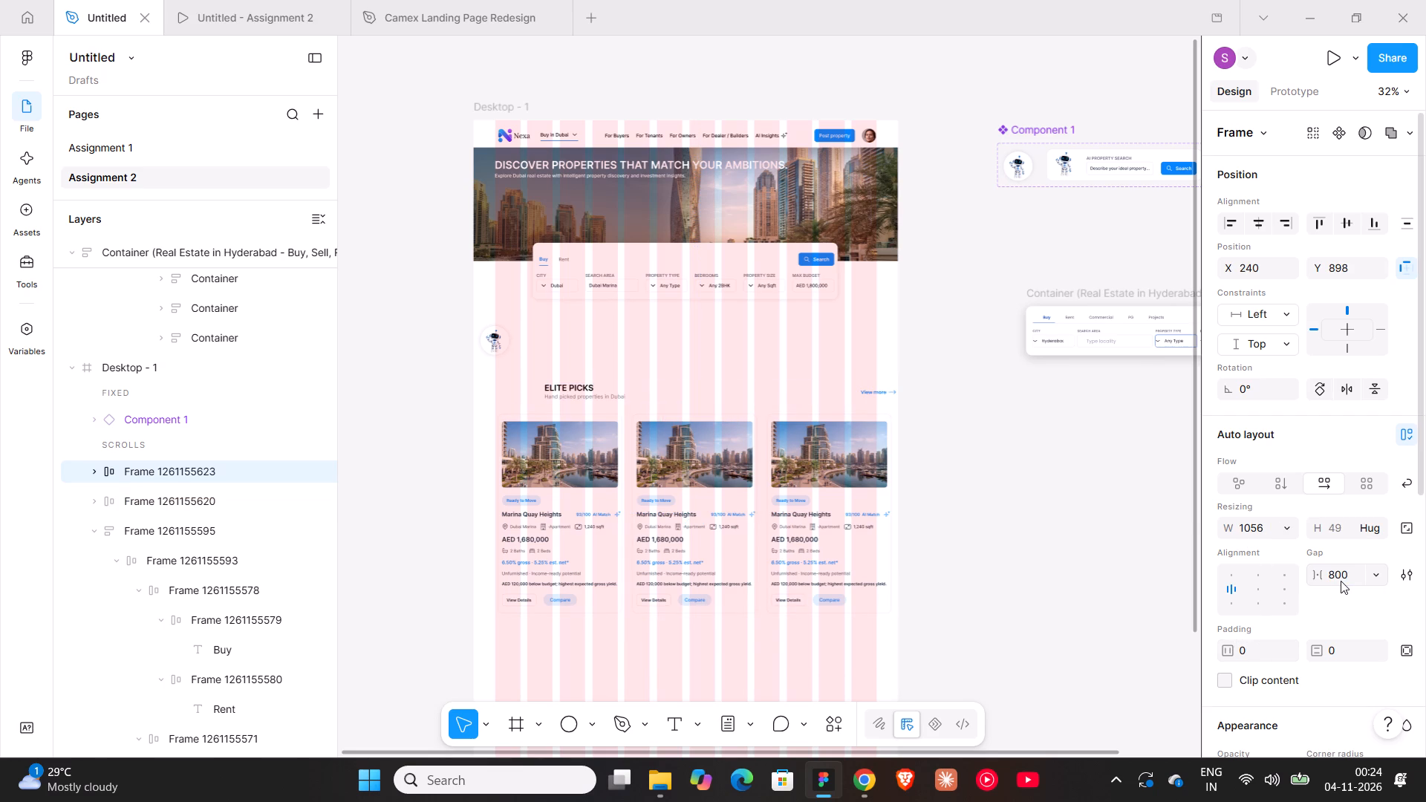
{"action": "left_click_drag", "start_coordinate": [1323, 574], "coordinate": [767, 405]}
{"action": "left_click", "coordinate": [1289, 532]}
{"action": "left_click", "coordinate": [1265, 549]}
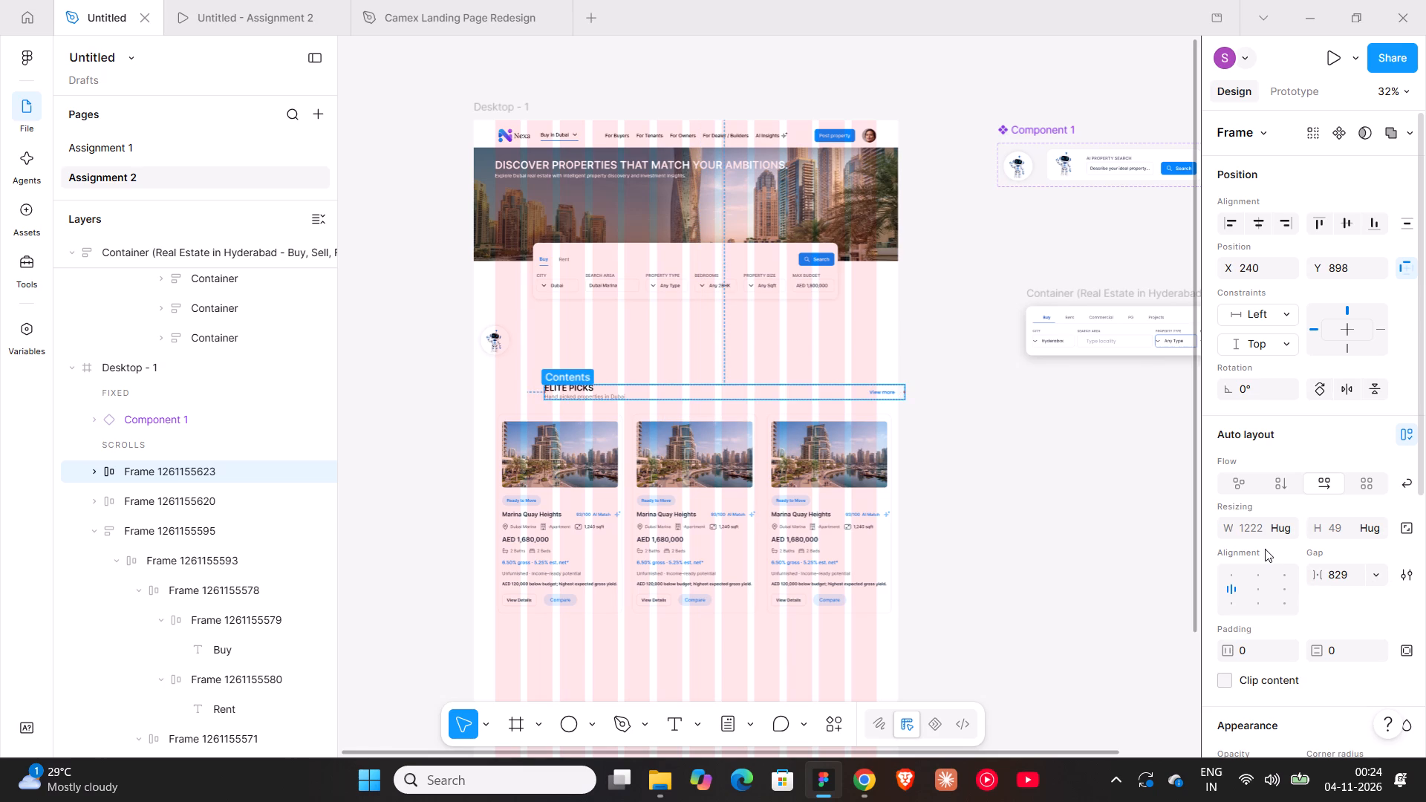
{"action": "left_click_drag", "start_coordinate": [1321, 578], "coordinate": [756, 411]}
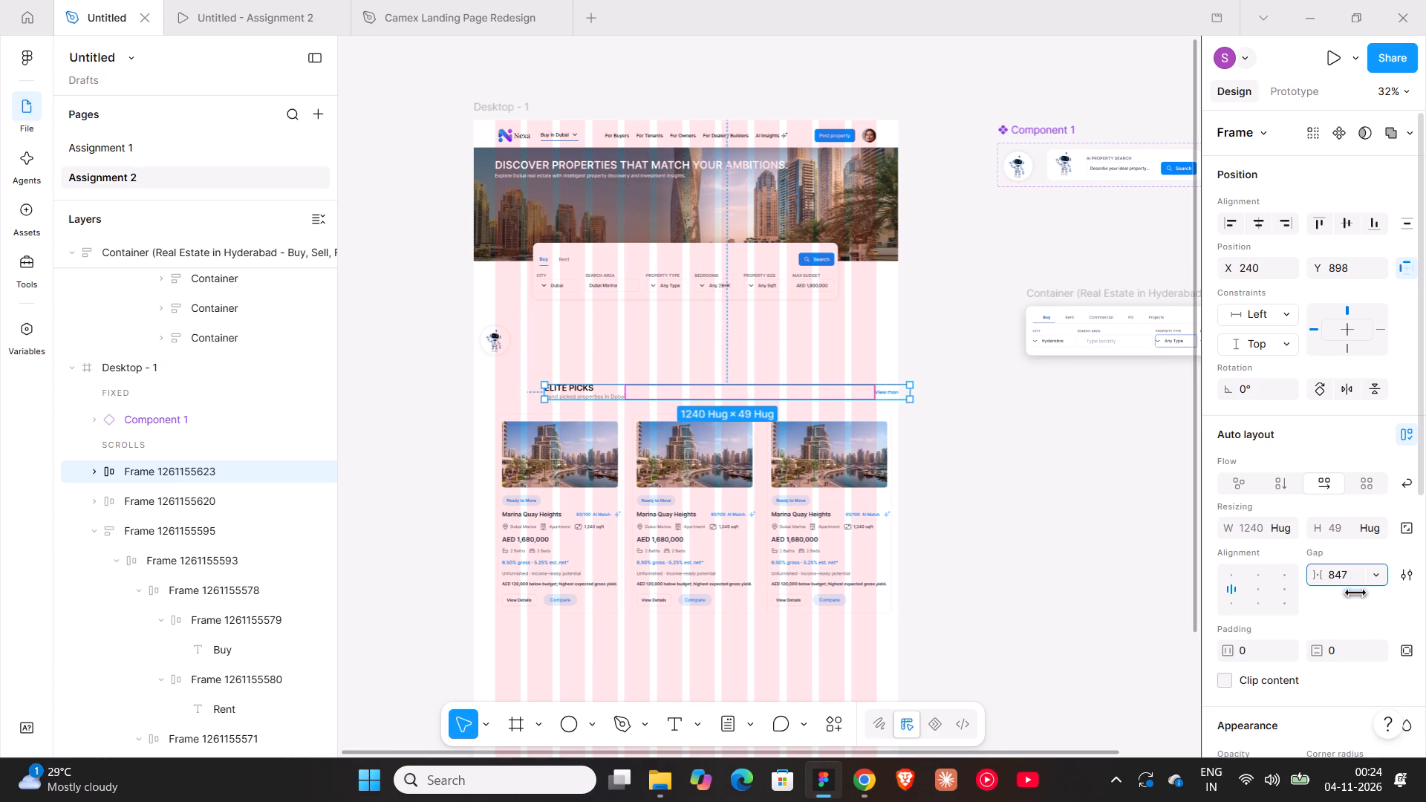
{"action": "left_click_drag", "start_coordinate": [756, 411], "coordinate": [962, 391]}
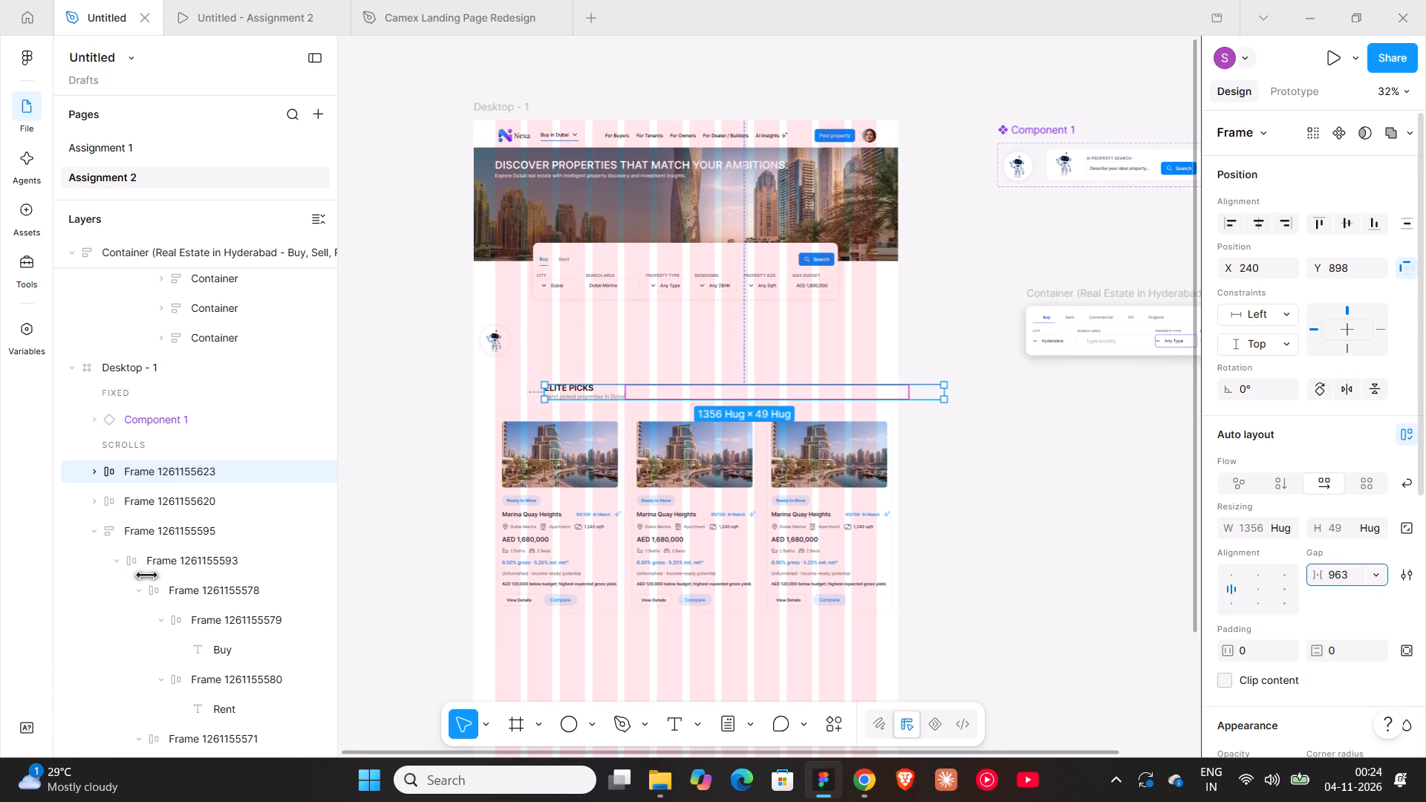
{"action": "left_click_drag", "start_coordinate": [962, 391], "coordinate": [930, 391]}
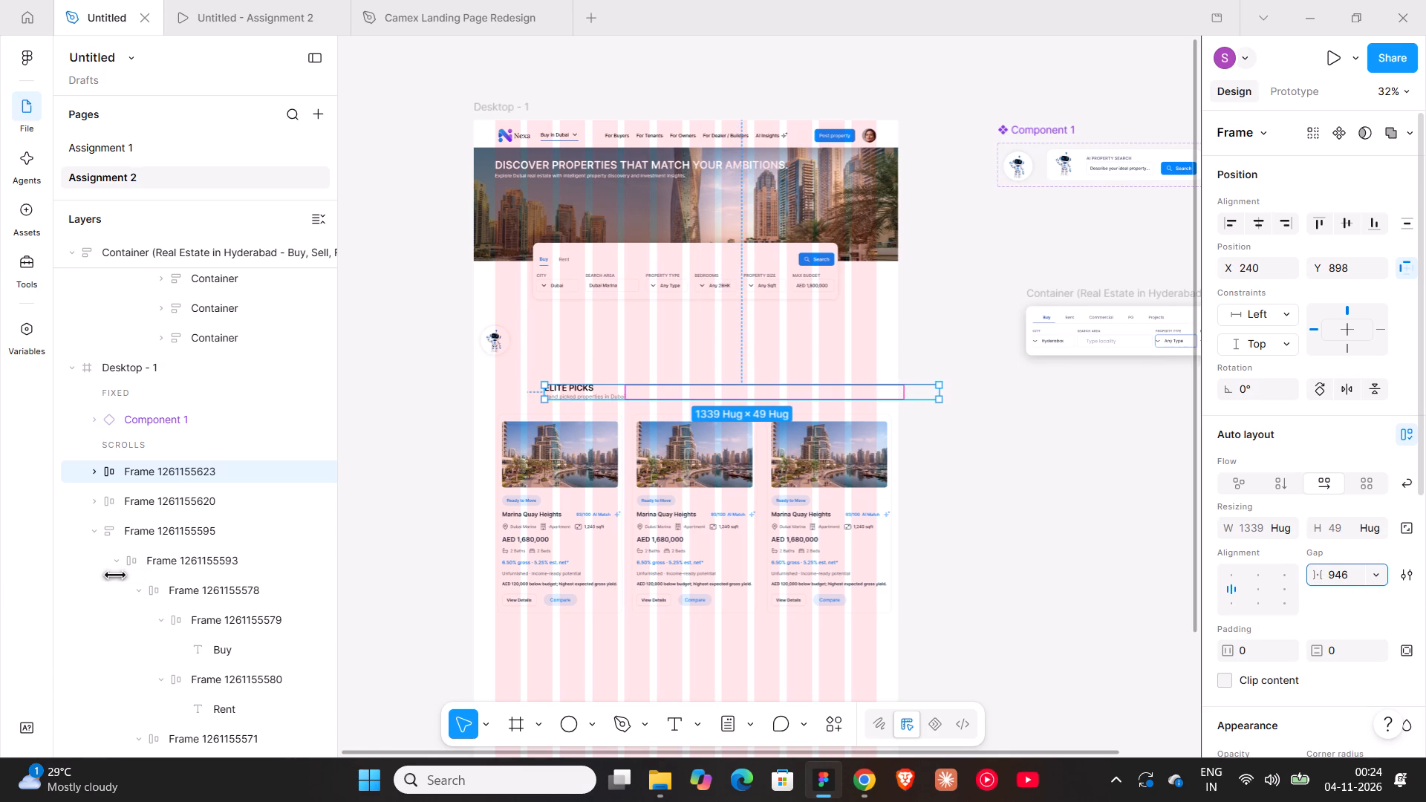
{"action": "left_click_drag", "start_coordinate": [930, 391], "coordinate": [926, 391]}
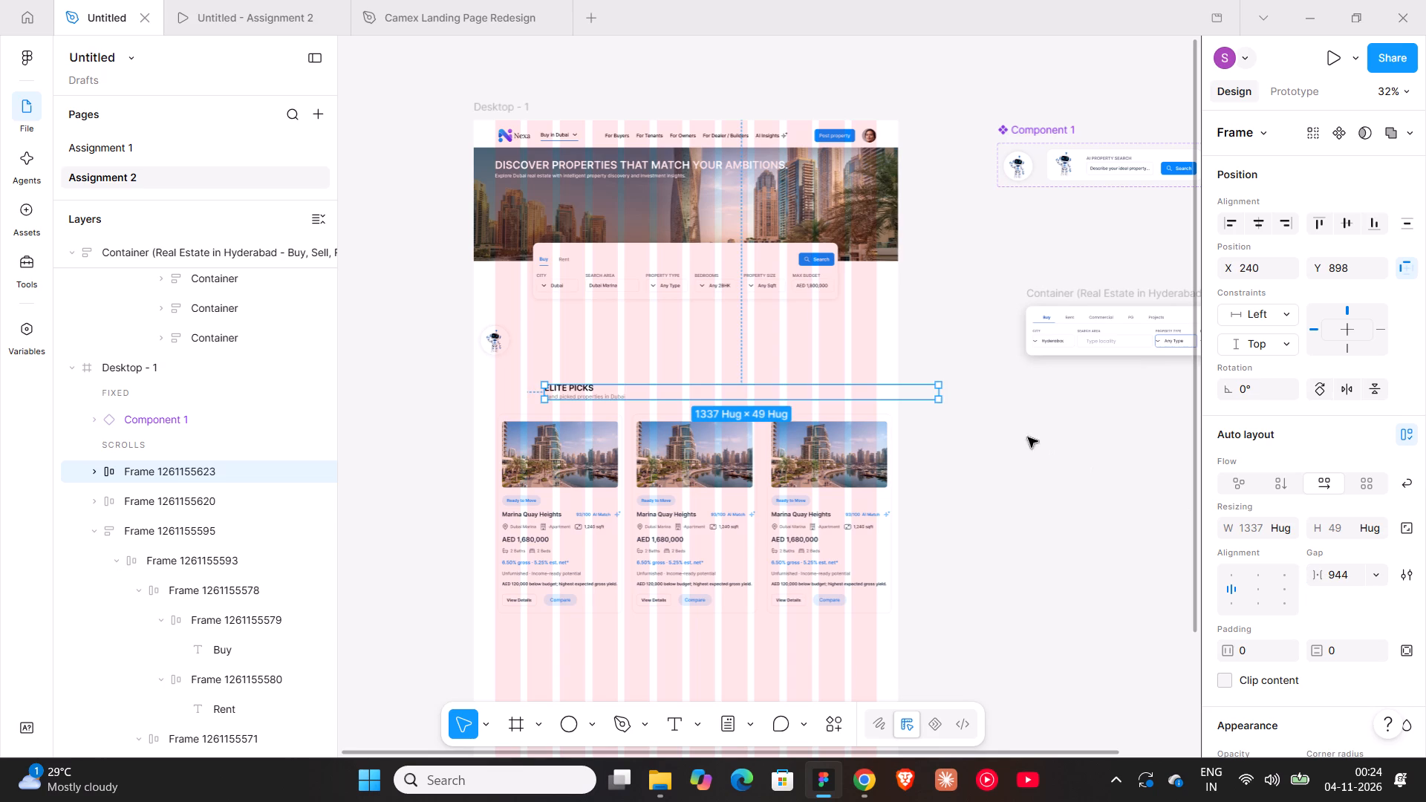
Align the header row and property card row on their horizontal centres and wrap both in a vertical auto layout.
{"action": "left_click", "coordinate": [692, 447], "text": "shift"}
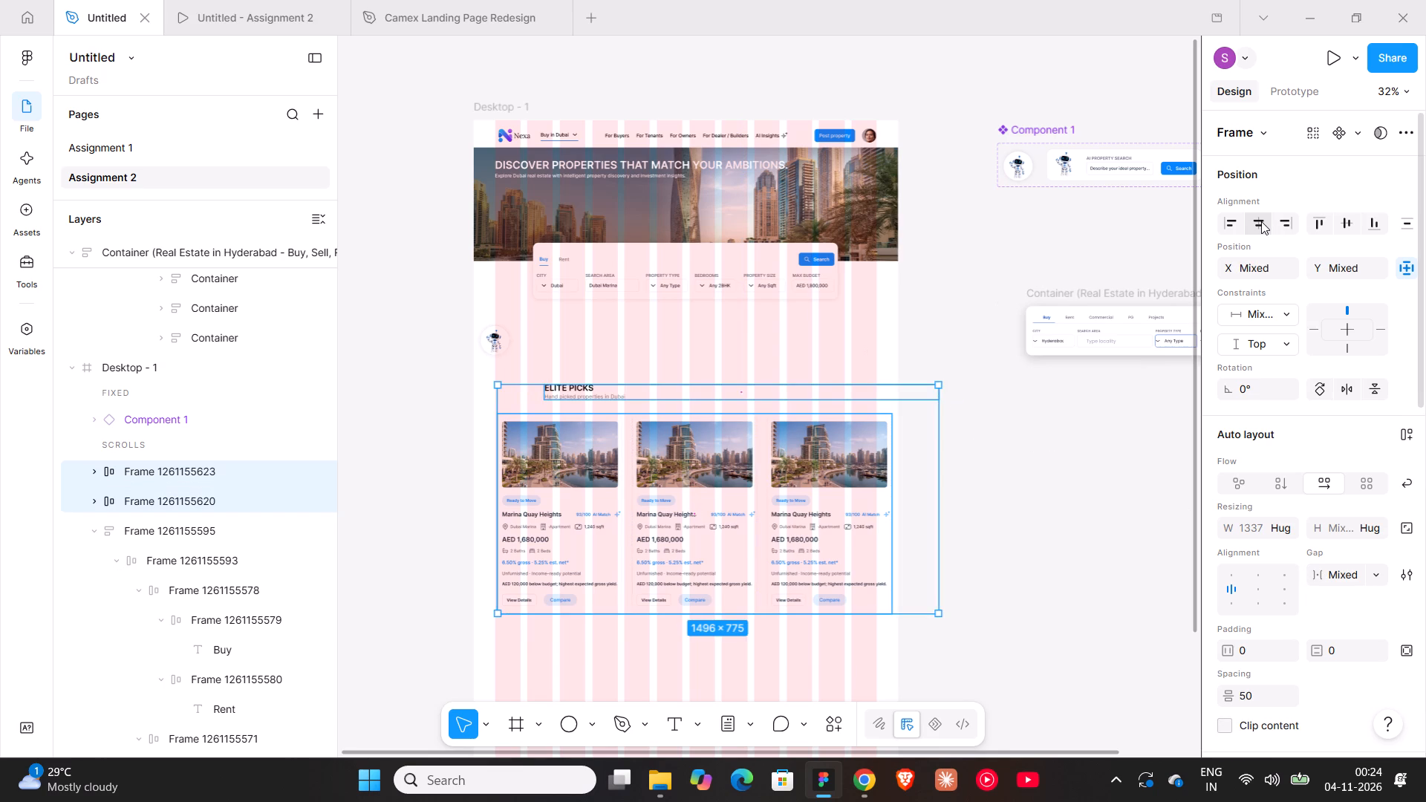
{"action": "left_click", "coordinate": [1261, 221]}
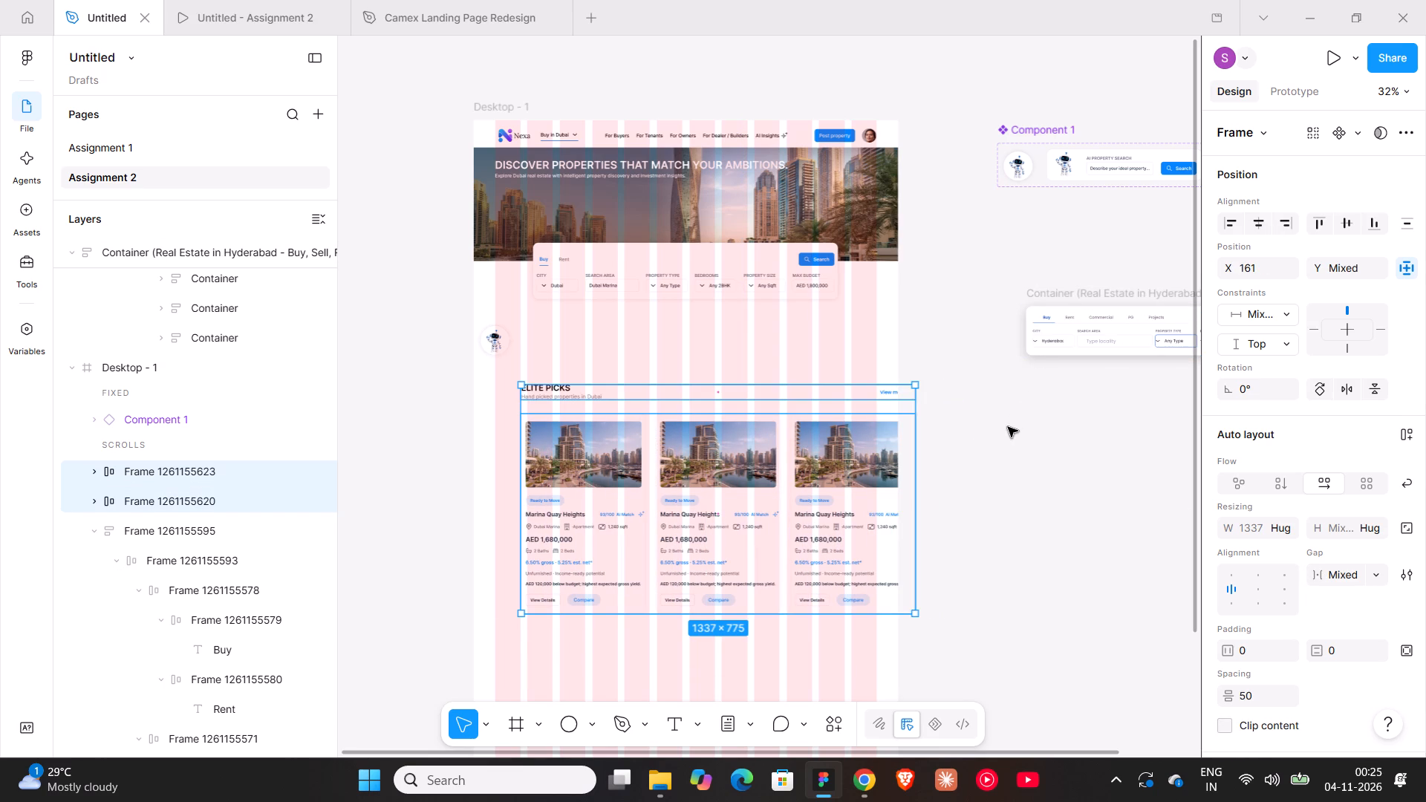
{"action": "key", "text": "shift+a"}
Centre the combined ELITE PICKS section horizontally within Desktop - 1, at X 52.
{"action": "left_click", "coordinate": [1251, 224]}
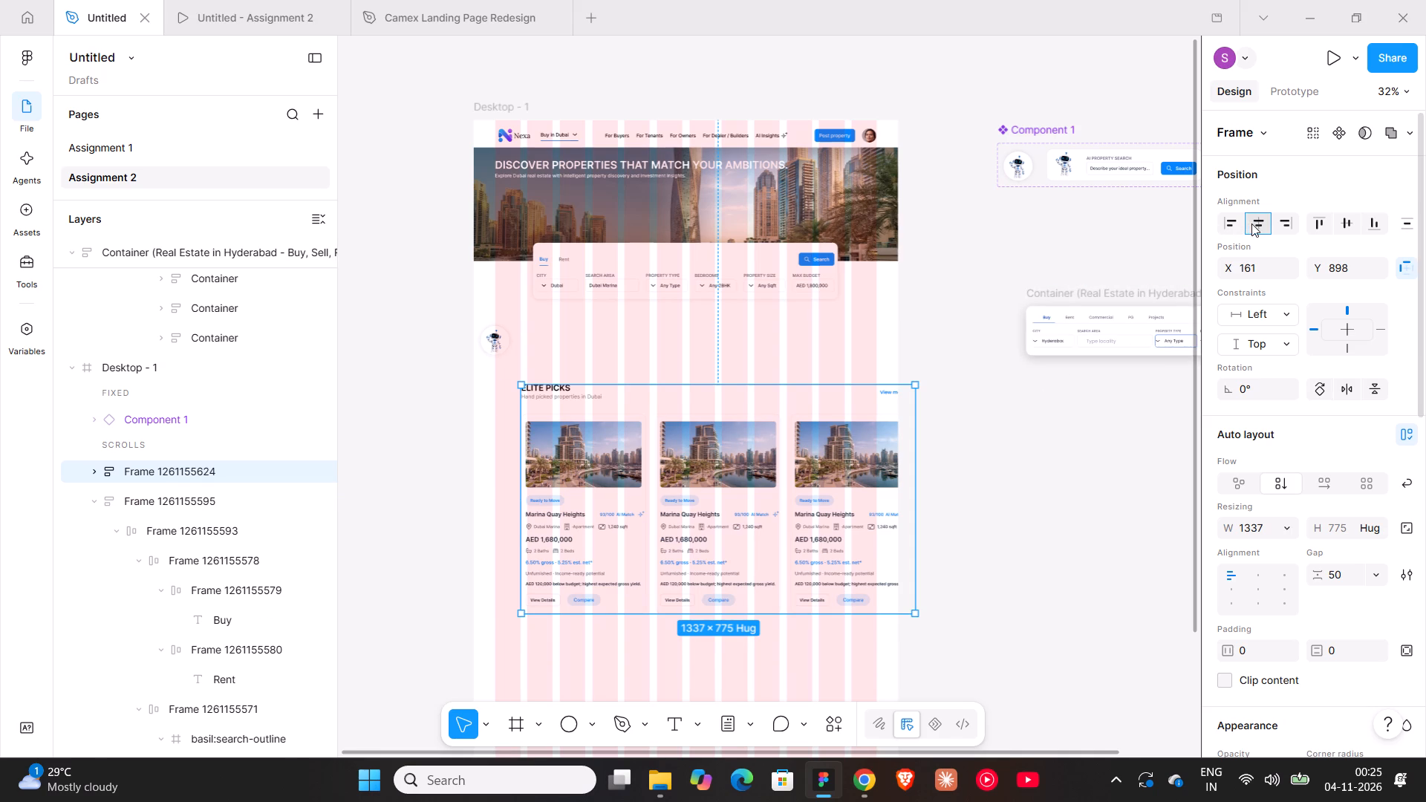
{"action": "left_click", "coordinate": [969, 427]}
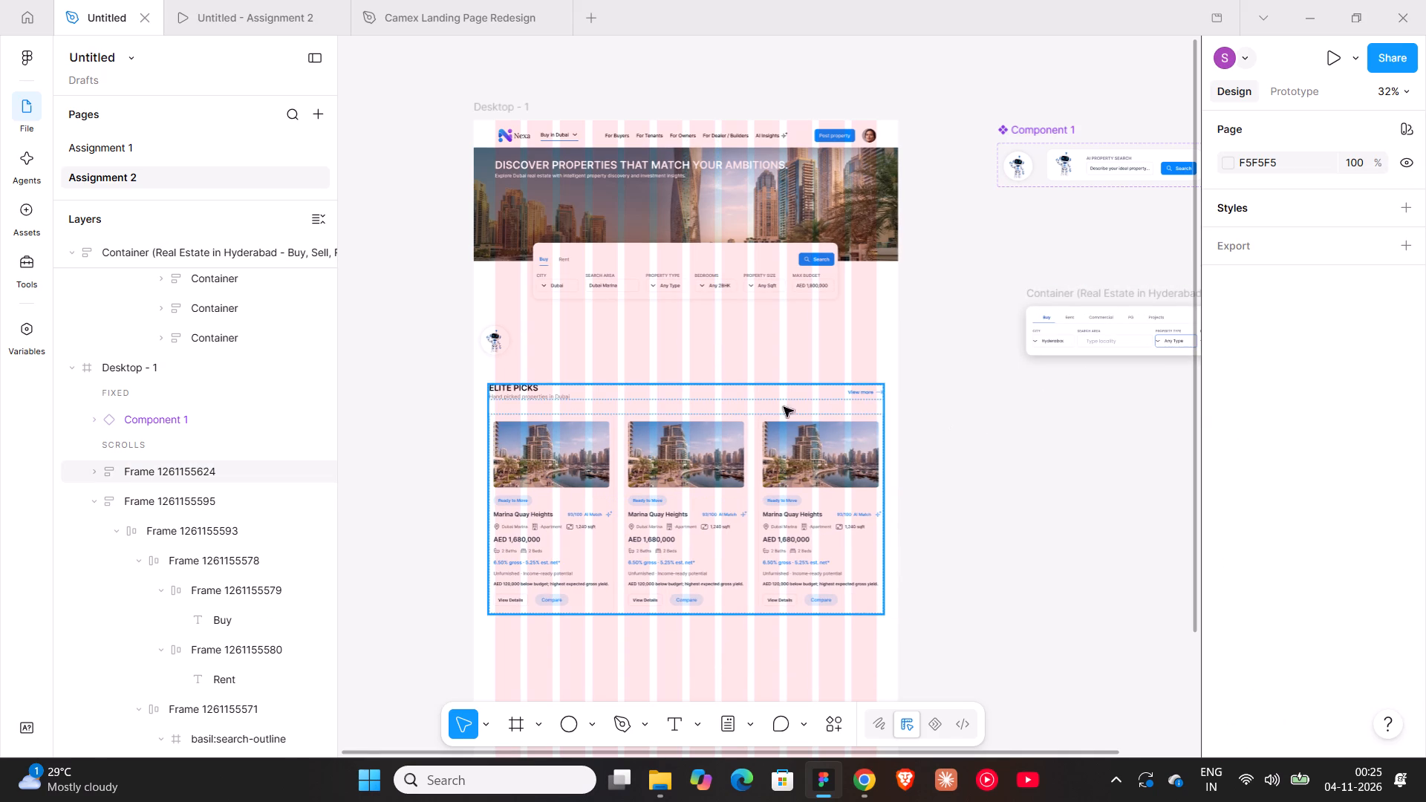
Set the gap between the property cards in the ELITE PICKS card row to 24.
{"action": "left_click", "coordinate": [552, 399]}
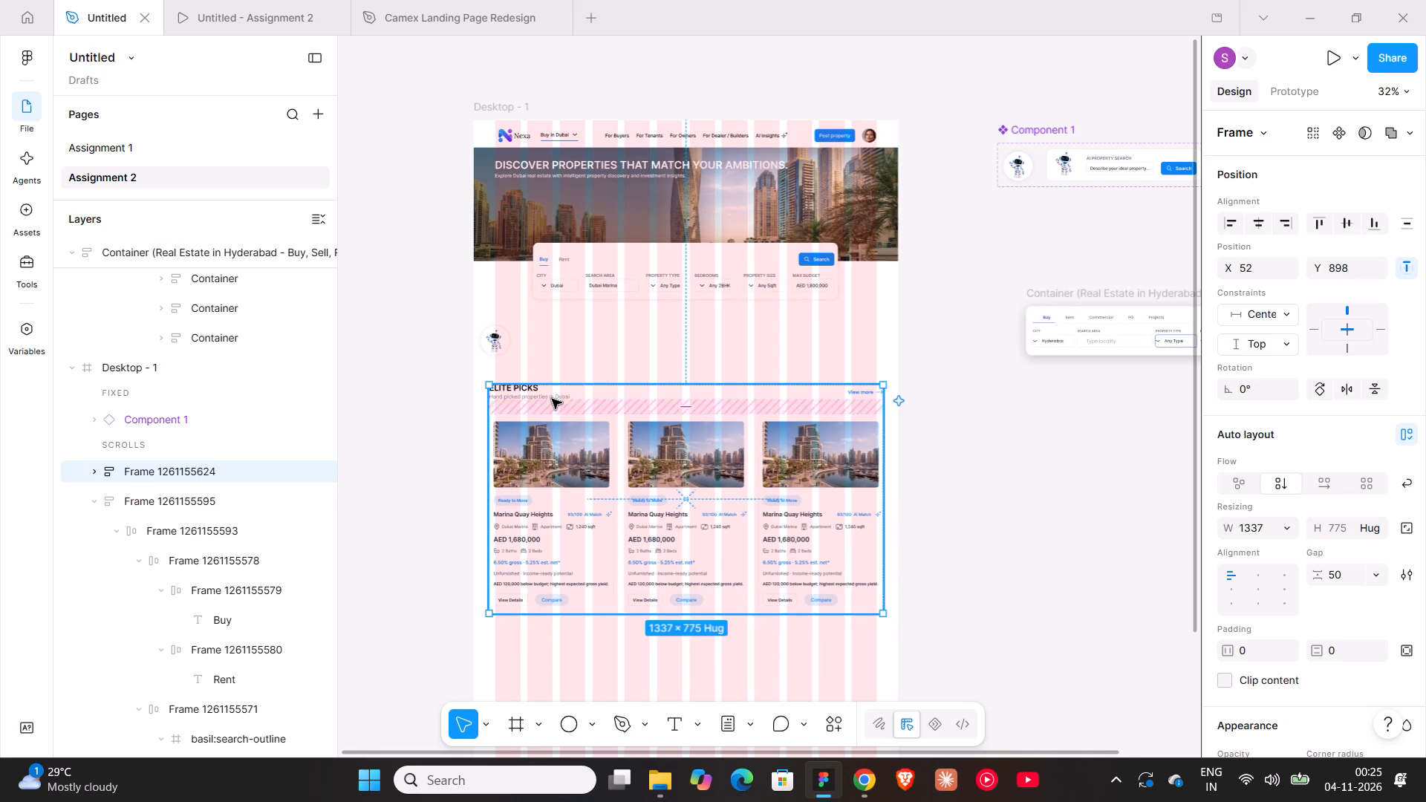
{"action": "scroll", "coordinate": [552, 399], "scroll_direction": "up", "scroll_amount": 7, "text": "ctrl"}
{"action": "scroll", "coordinate": [552, 399], "scroll_direction": "down", "scroll_amount": 5, "text": "ctrl"}
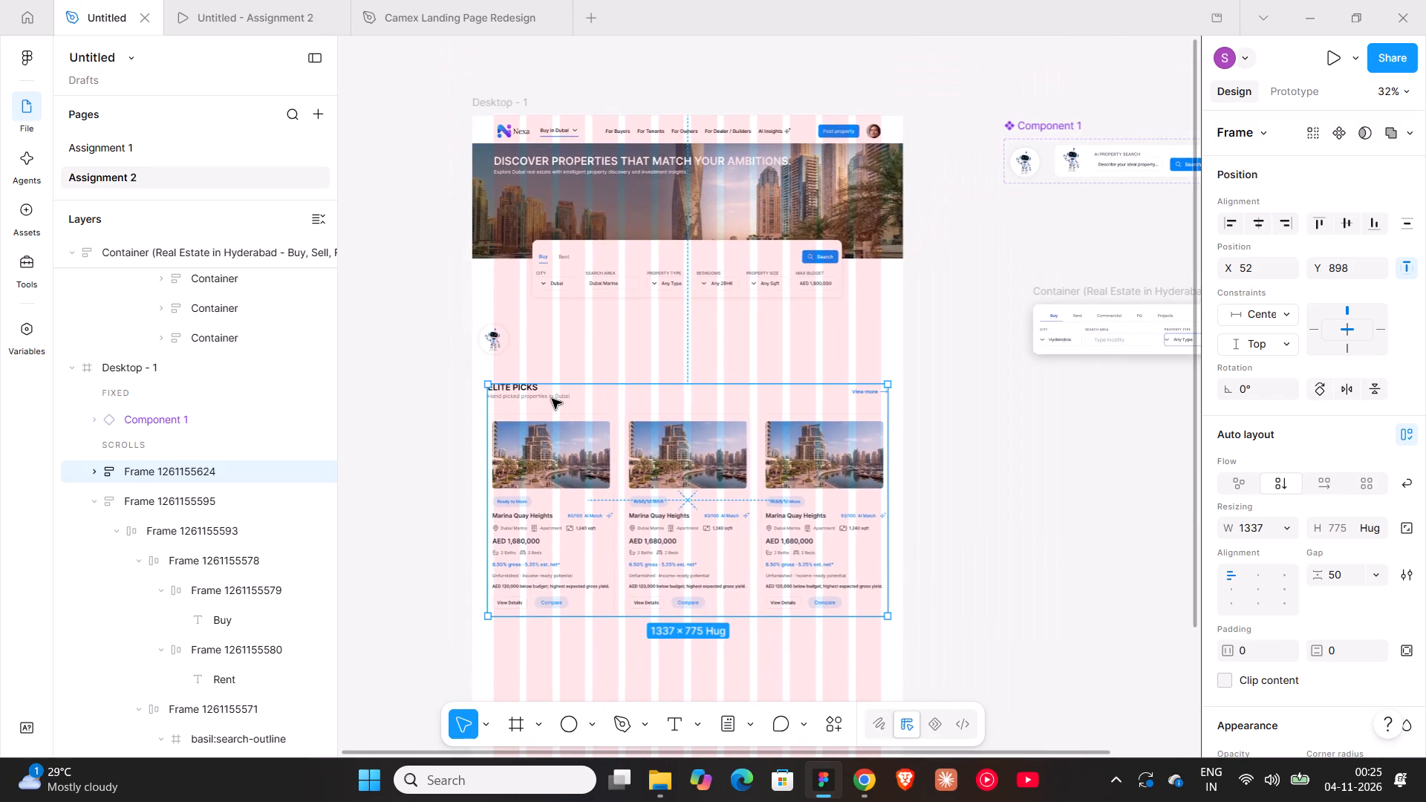
{"action": "scroll", "coordinate": [552, 399], "scroll_direction": "up", "scroll_amount": 7, "text": "ctrl"}
{"action": "scroll", "coordinate": [552, 399], "scroll_direction": "down", "scroll_amount": 6, "text": "ctrl"}
{"action": "scroll", "coordinate": [552, 399], "scroll_direction": "down", "scroll_amount": 9}
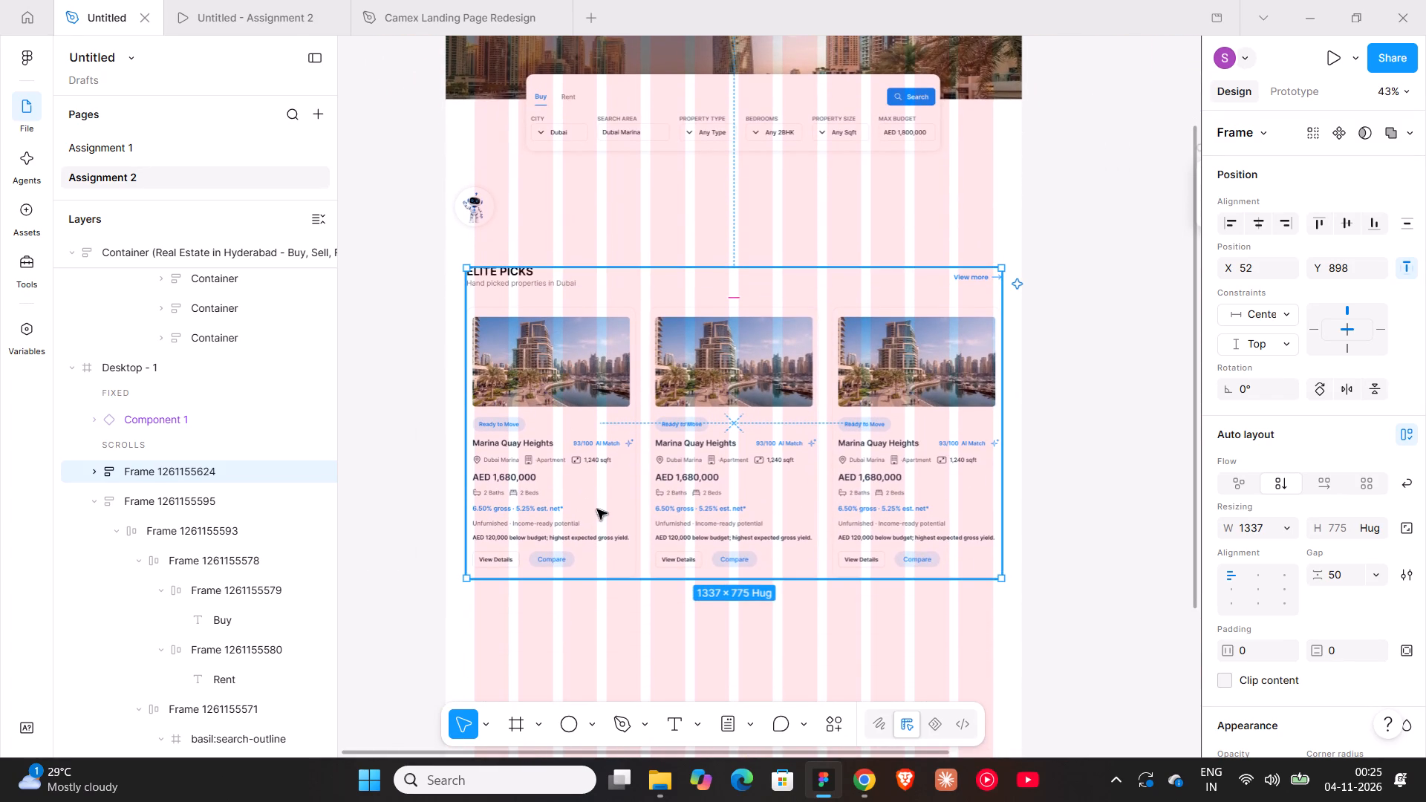
{"action": "left_click", "coordinate": [594, 449]}
{"action": "left_click", "coordinate": [594, 449]}
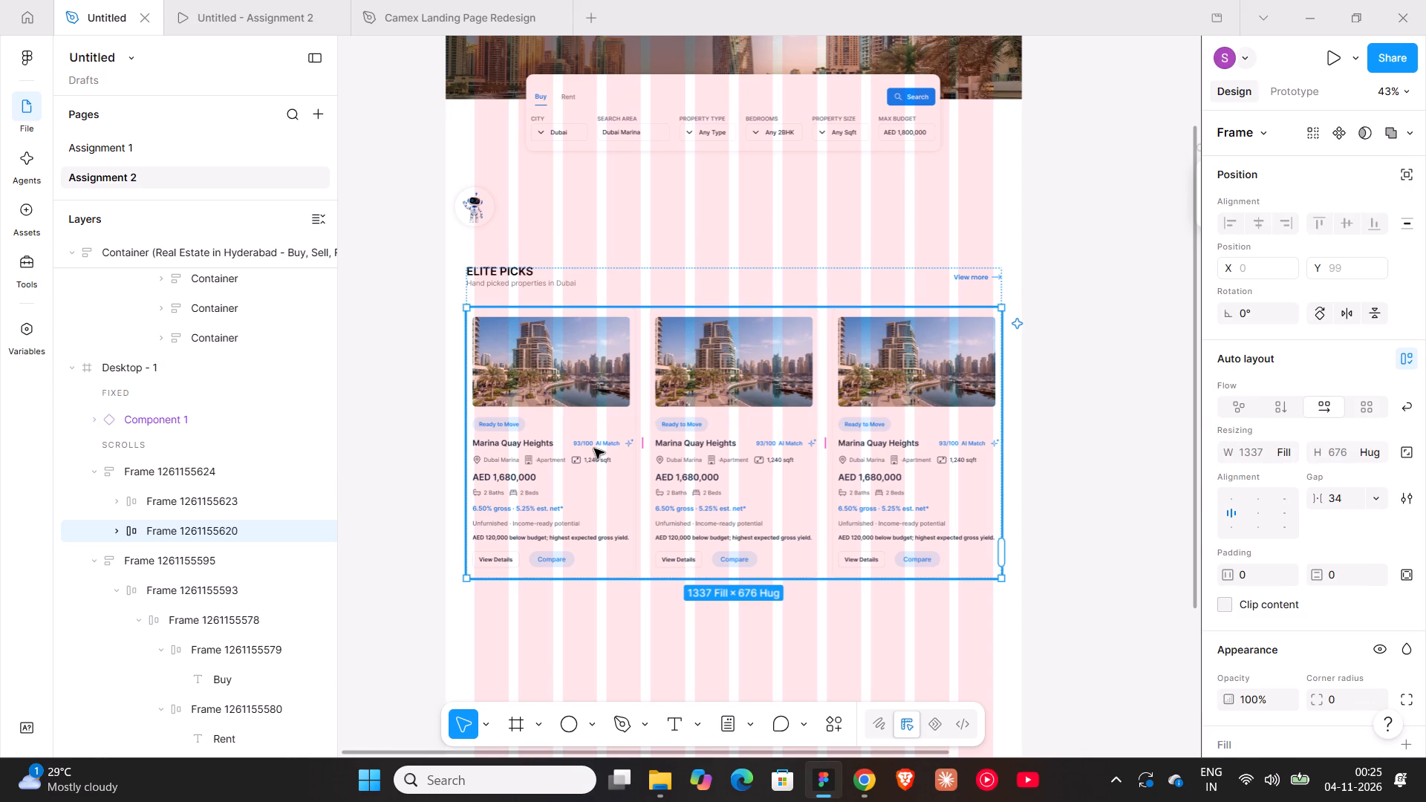
{"action": "left_click", "coordinate": [642, 446]}
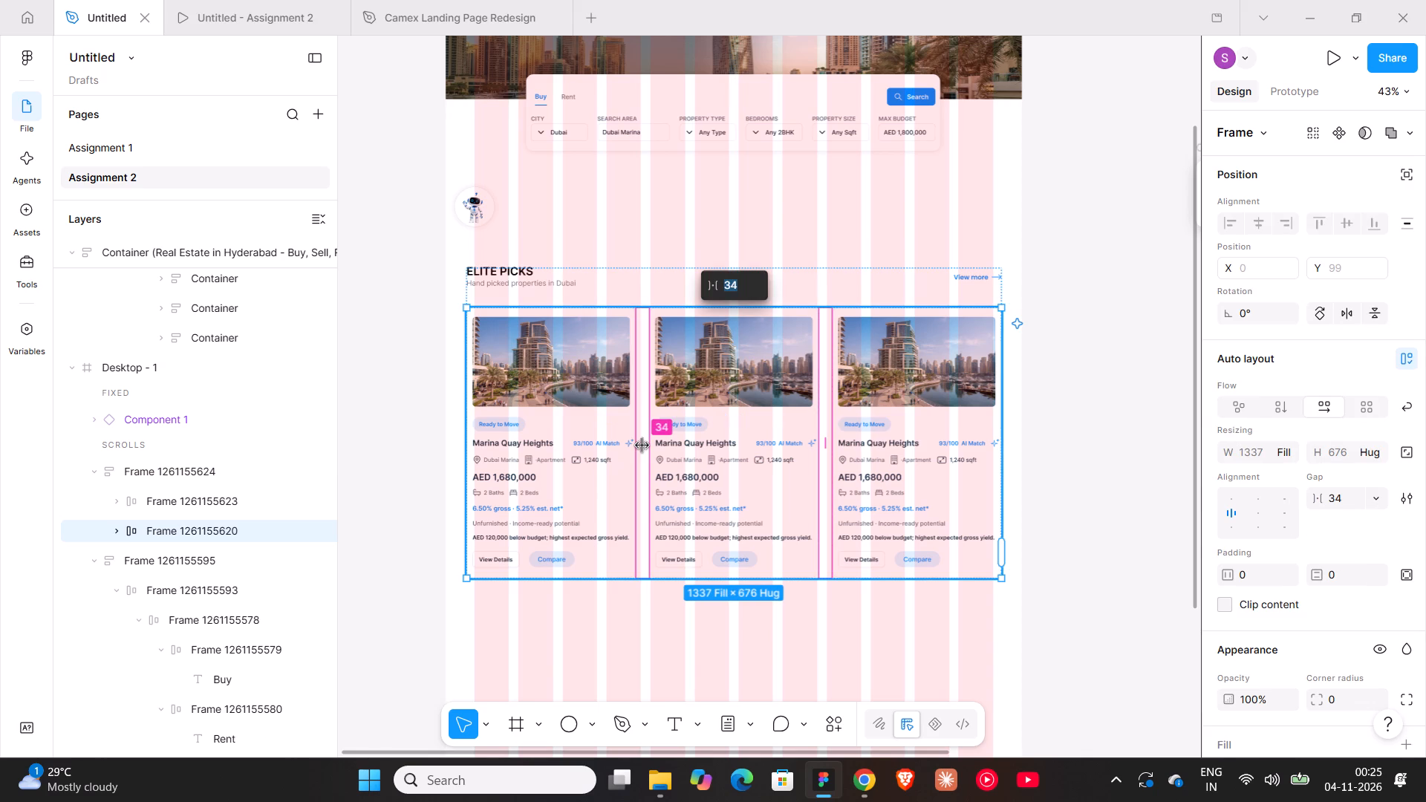
{"action": "type", "text": "24"}
{"action": "key", "text": "Return"}
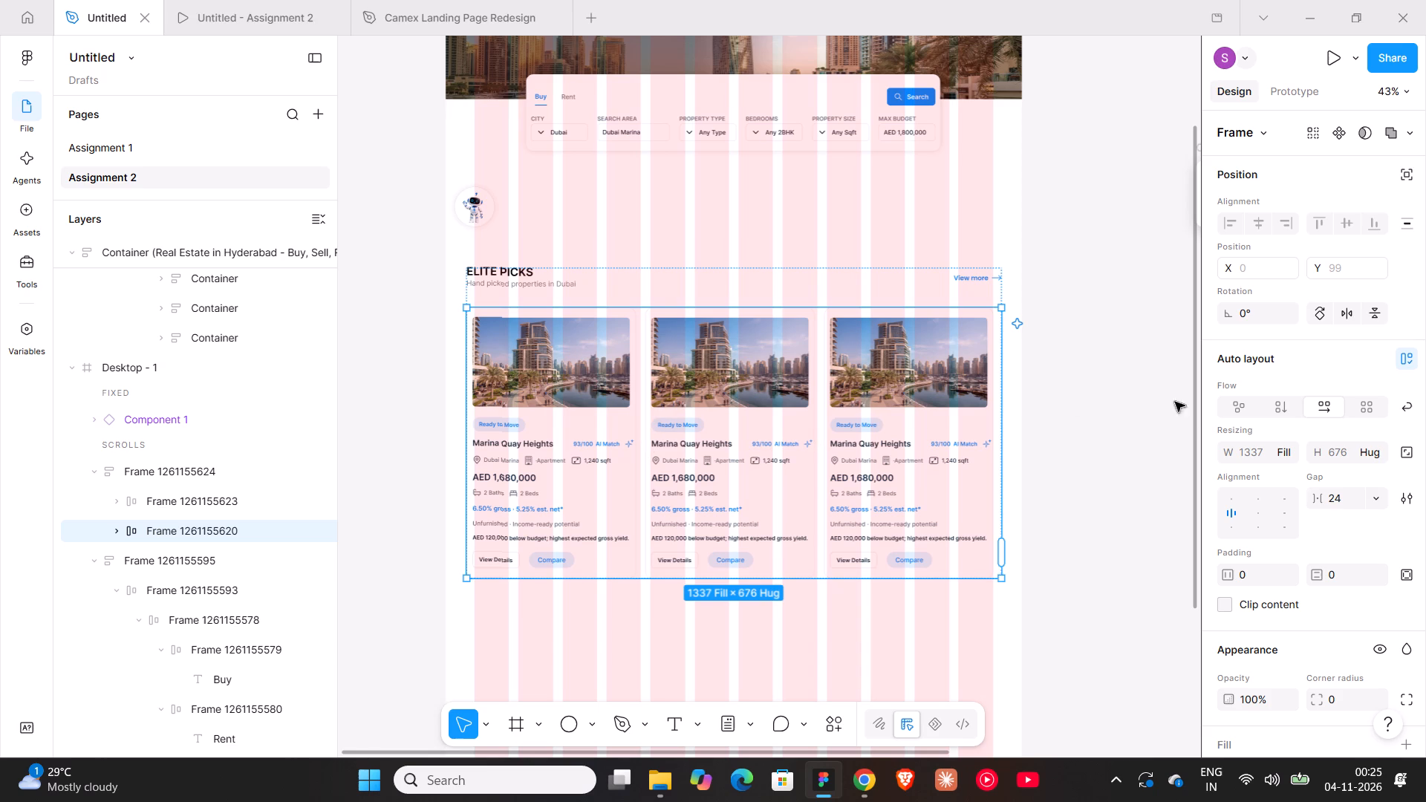
Make the property card row and the enclosing ELITE PICKS section hug their contents in width.
{"action": "left_click", "coordinate": [1282, 451]}
{"action": "left_click", "coordinate": [1243, 429]}
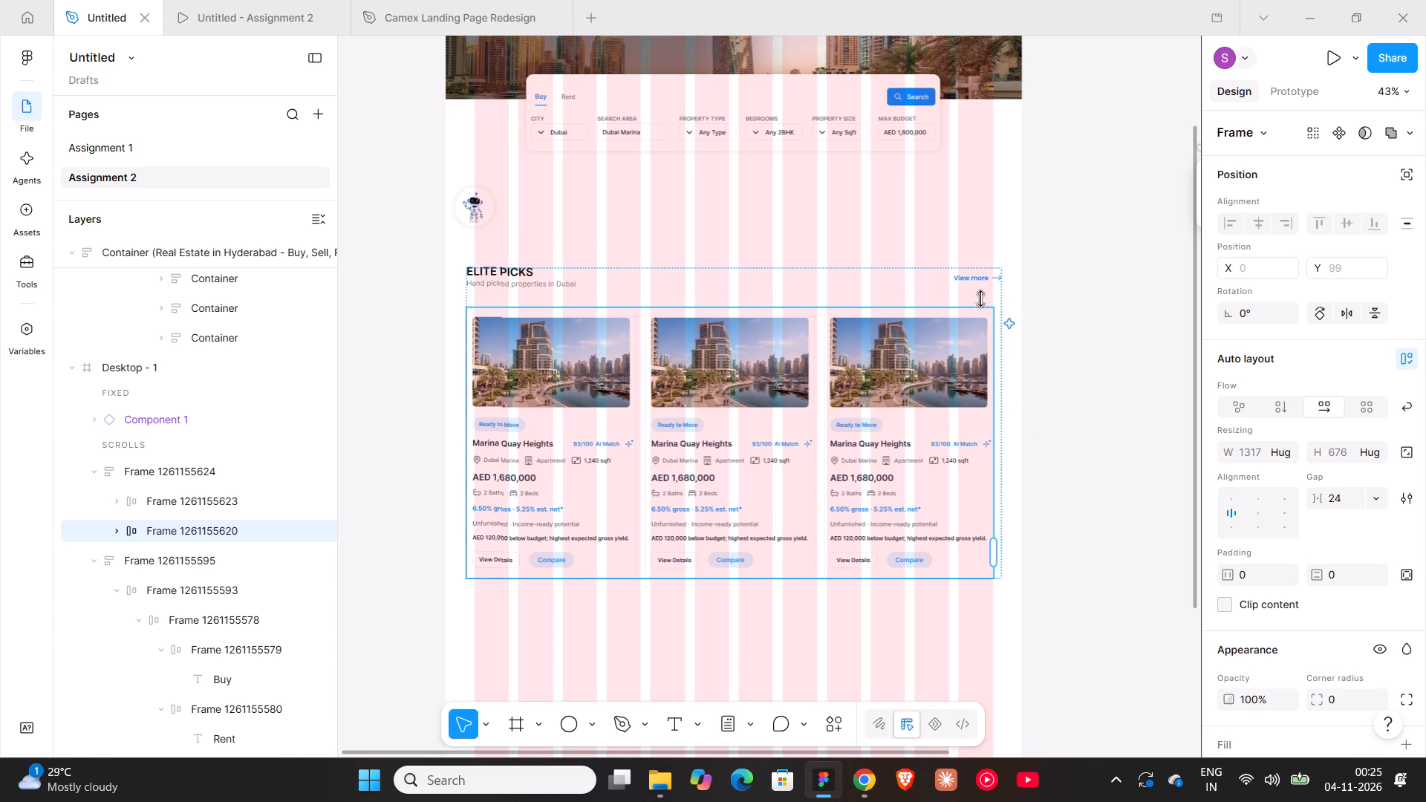
{"action": "left_click", "coordinate": [917, 295]}
{"action": "left_click", "coordinate": [1288, 524]}
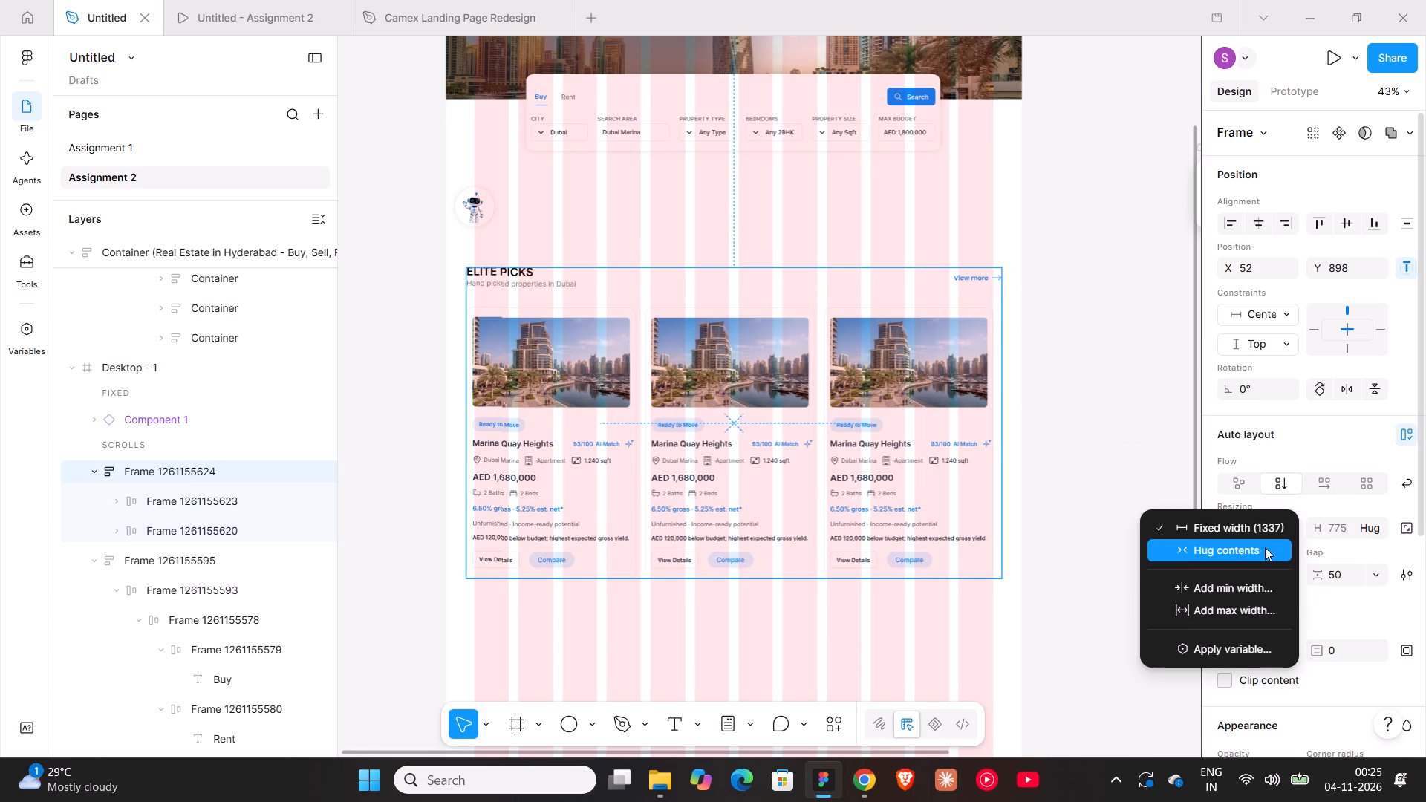
{"action": "left_click", "coordinate": [1263, 549]}
Make the ELITE PICKS header row hug its contents in width with a gap of 924, matching the card row's 1317 width.
{"action": "double_click", "coordinate": [737, 276]}
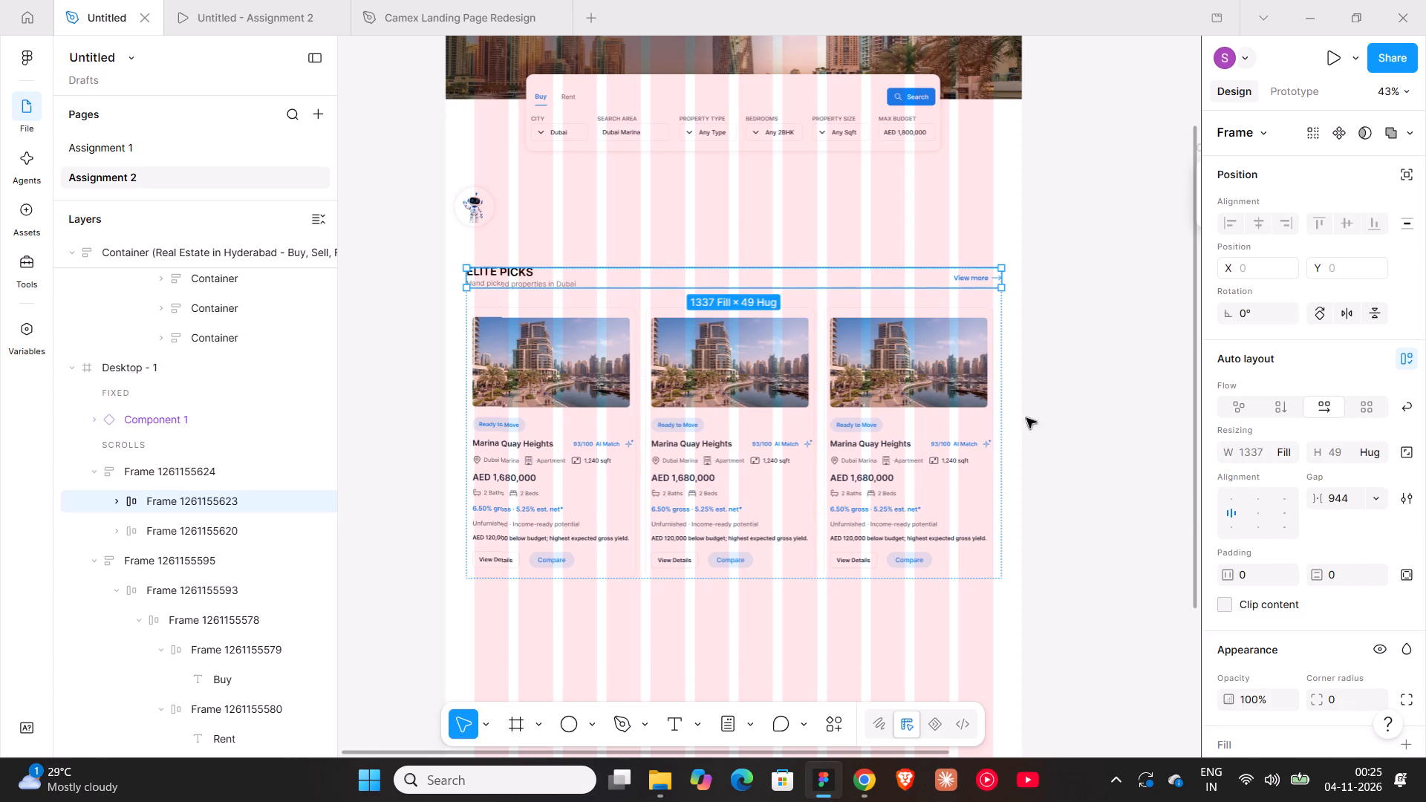
{"action": "left_click", "coordinate": [949, 401]}
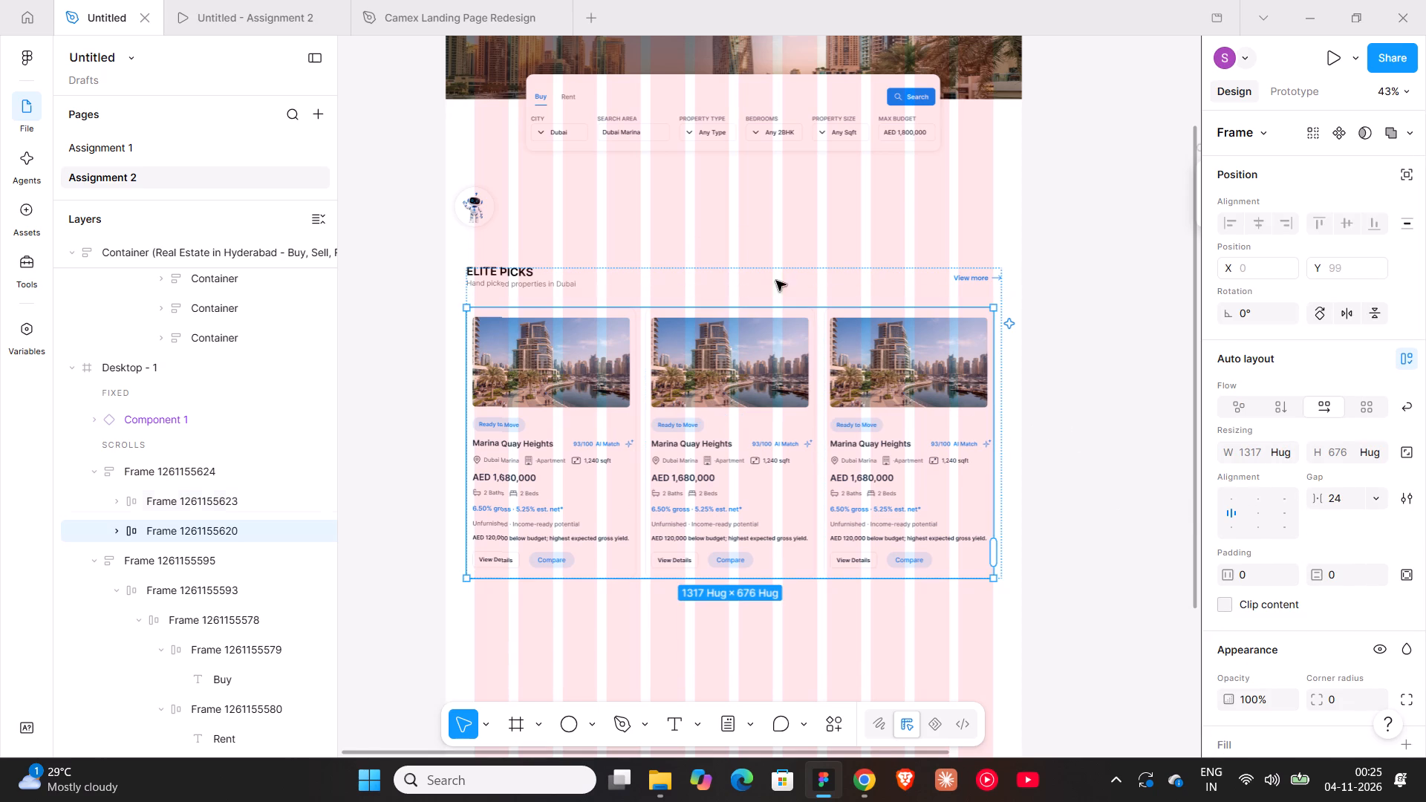
{"action": "left_click", "coordinate": [764, 270]}
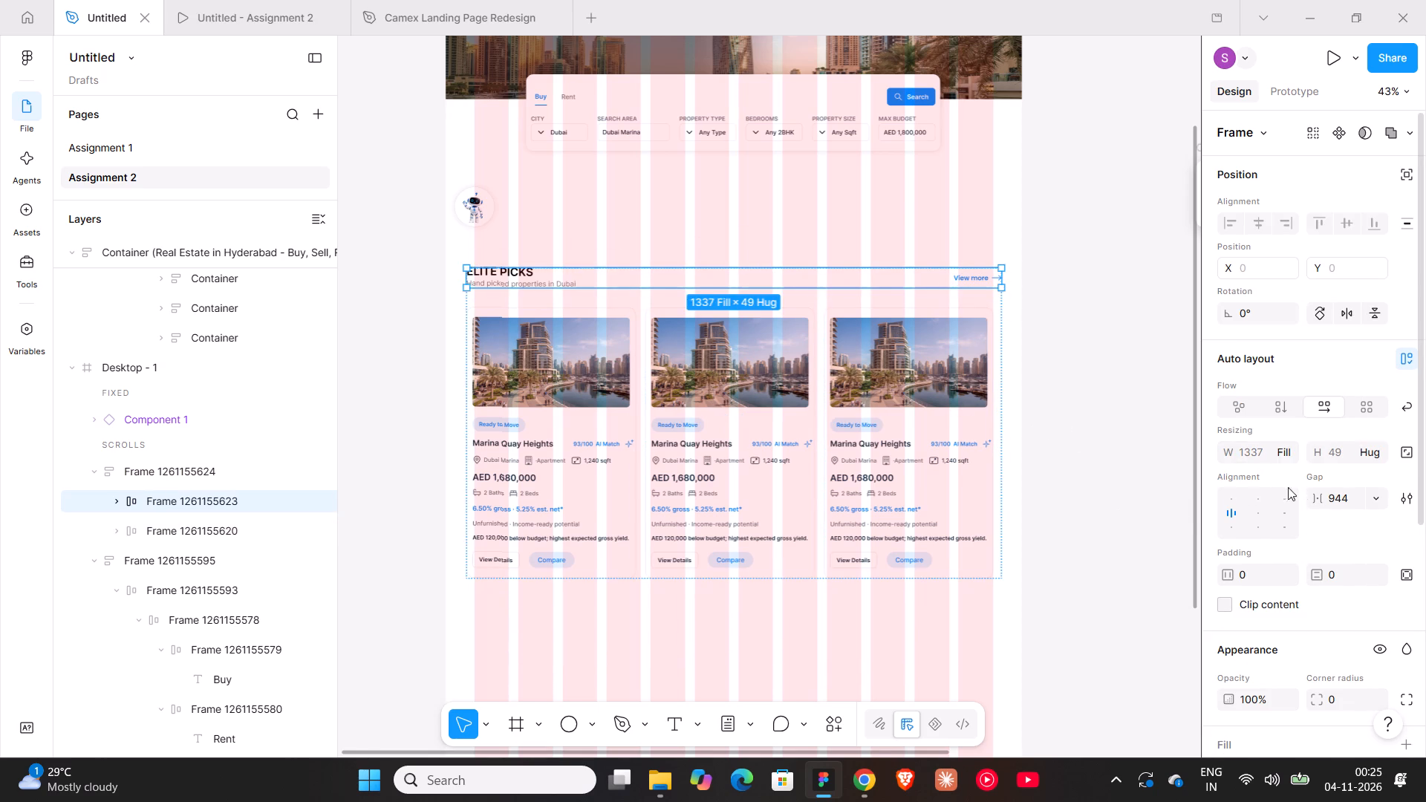
{"action": "left_click", "coordinate": [1280, 456]}
{"action": "left_click", "coordinate": [1240, 431]}
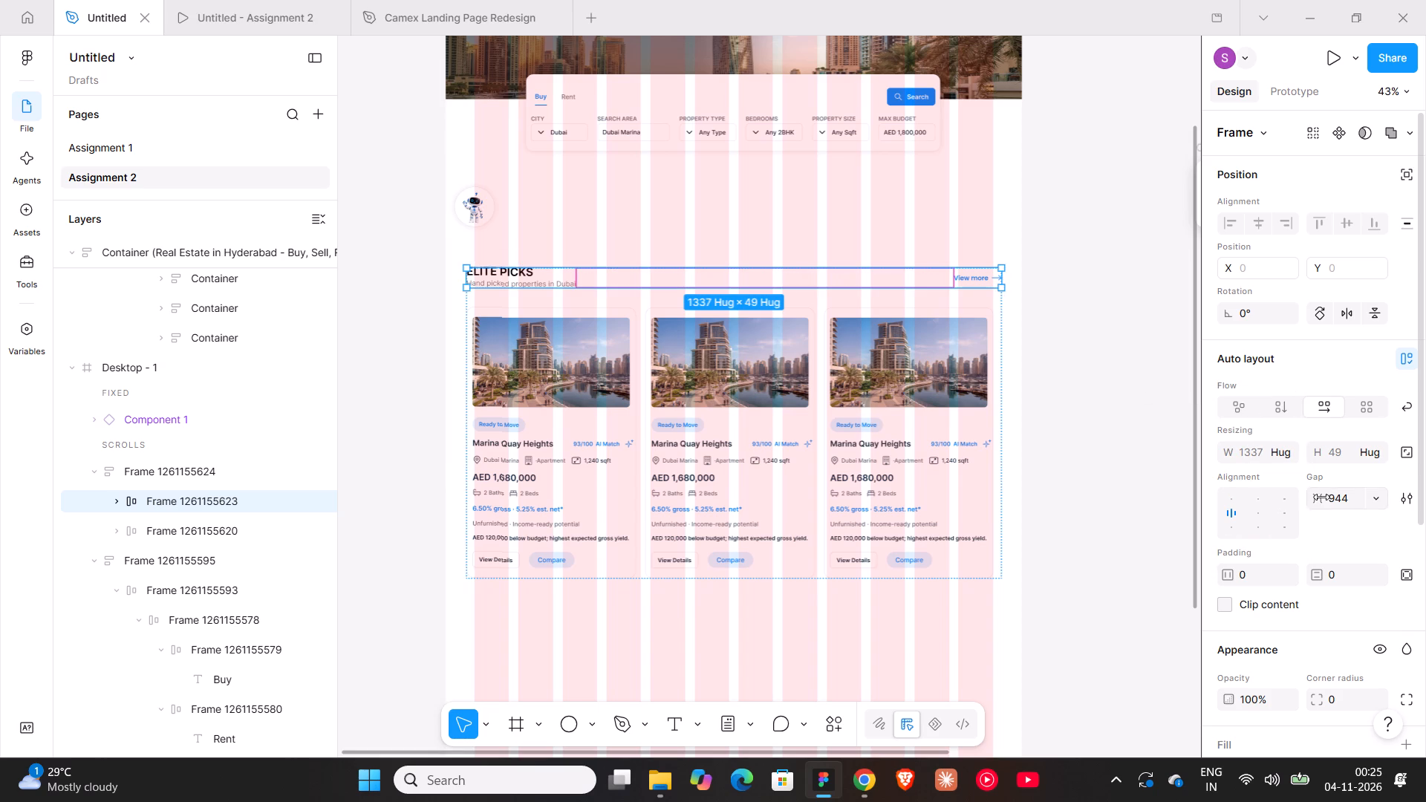
{"action": "left_click_drag", "start_coordinate": [1321, 495], "coordinate": [680, 400]}
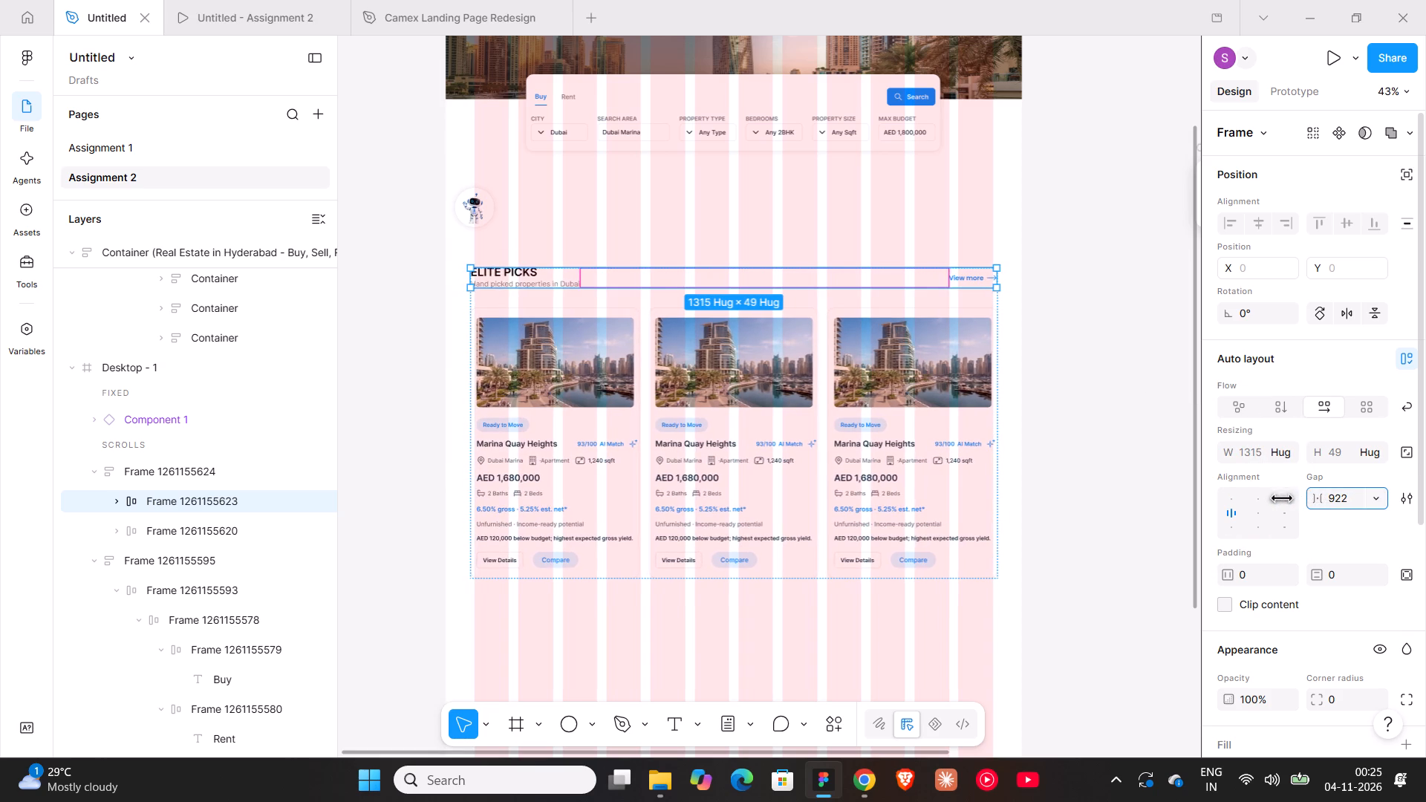
{"action": "left_click_drag", "start_coordinate": [680, 400], "coordinate": [677, 400]}
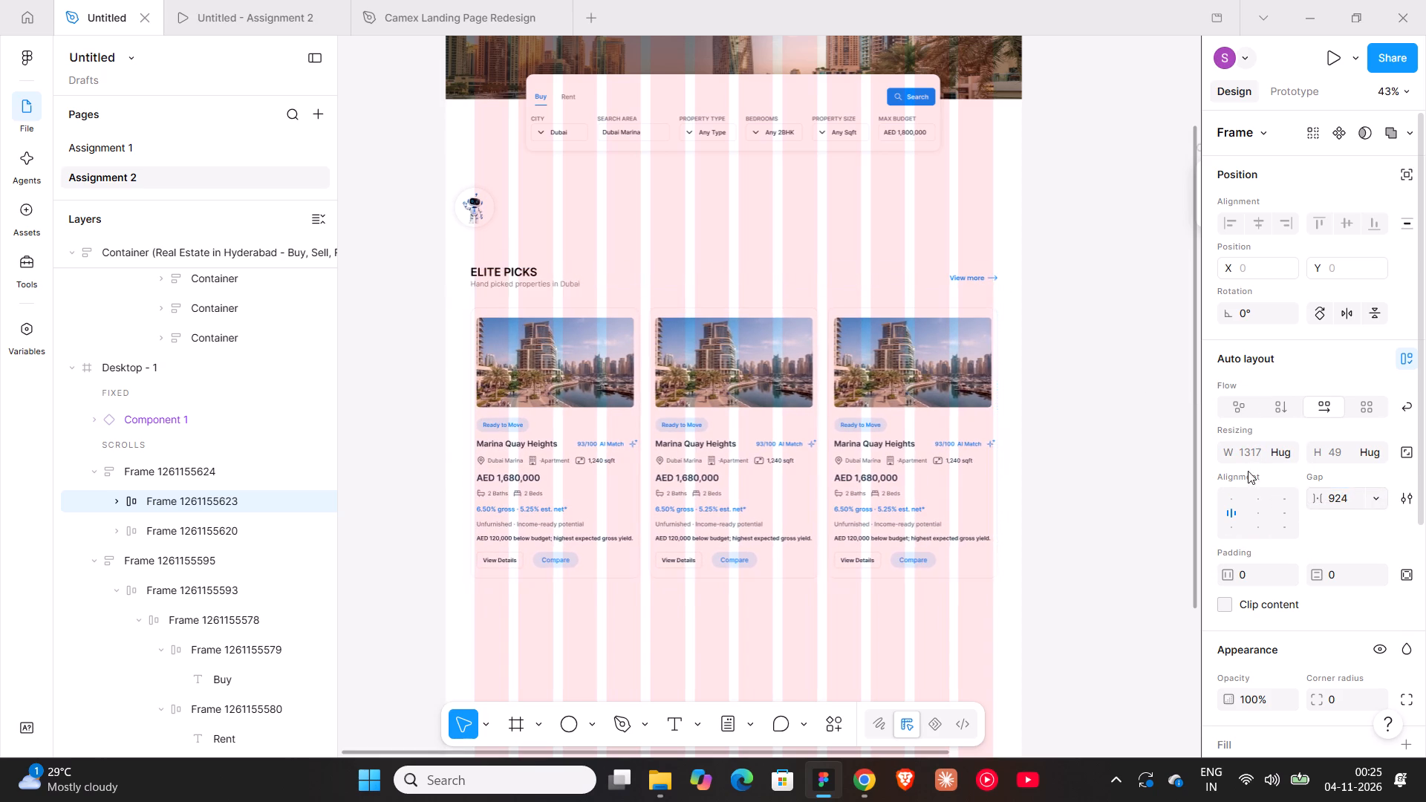
Centre the ELITE PICKS section horizontally within Desktop - 1, at X 62.
{"action": "left_click", "coordinate": [1107, 425]}
{"action": "left_click", "coordinate": [891, 376]}
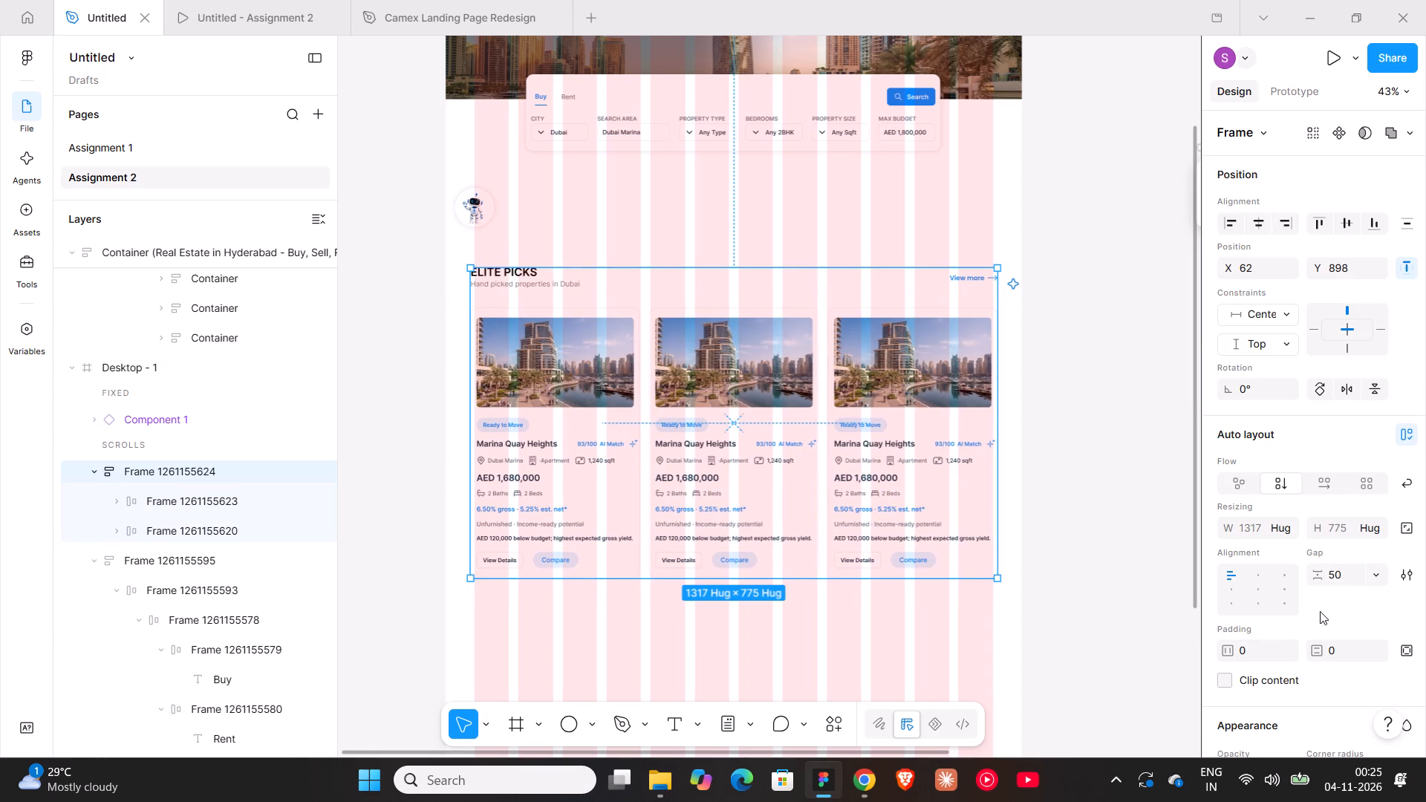
{"action": "left_click", "coordinate": [1257, 226]}
Select the ELITE PICKS section together with the property search card above it.
{"action": "left_click", "coordinate": [764, 380]}
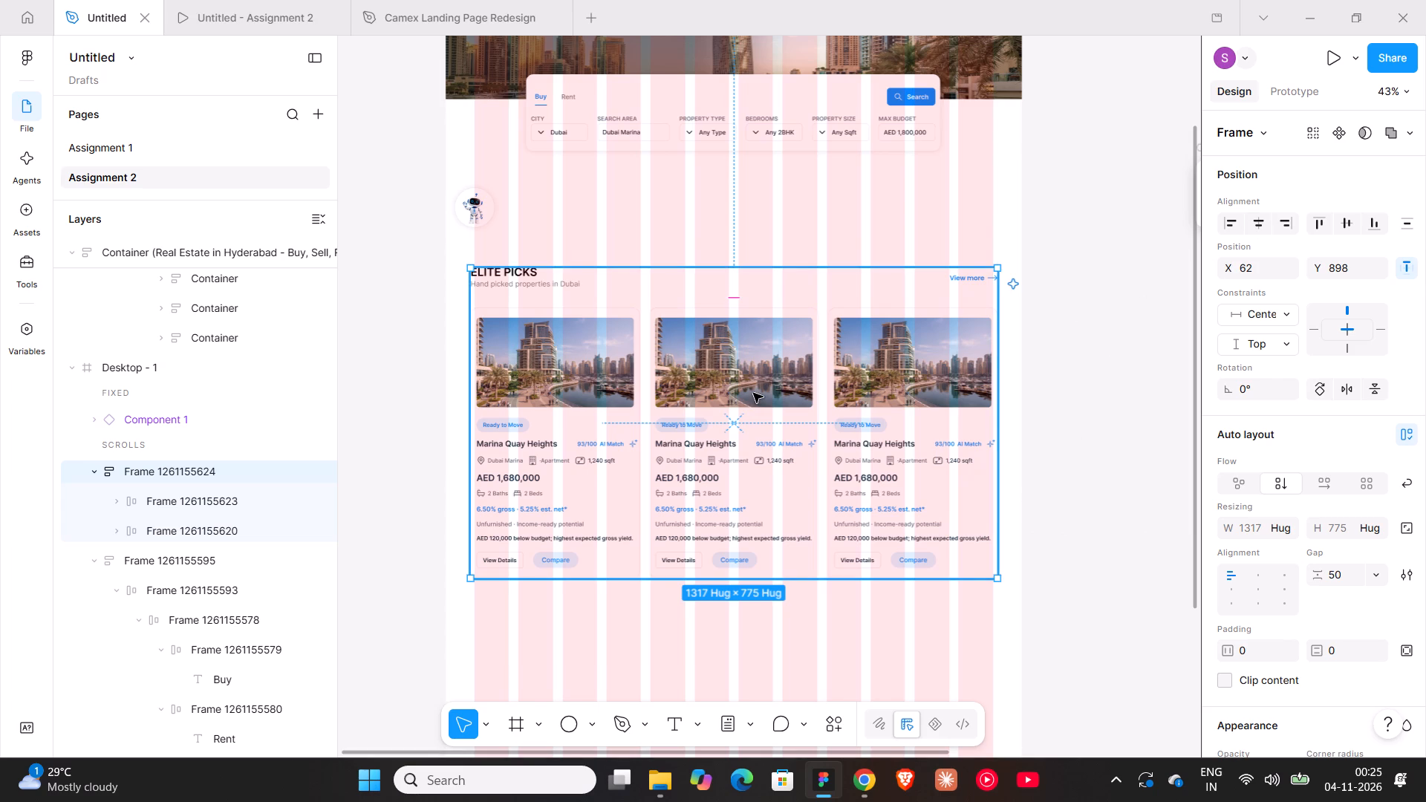
{"action": "left_click", "coordinate": [680, 133], "text": "shift"}
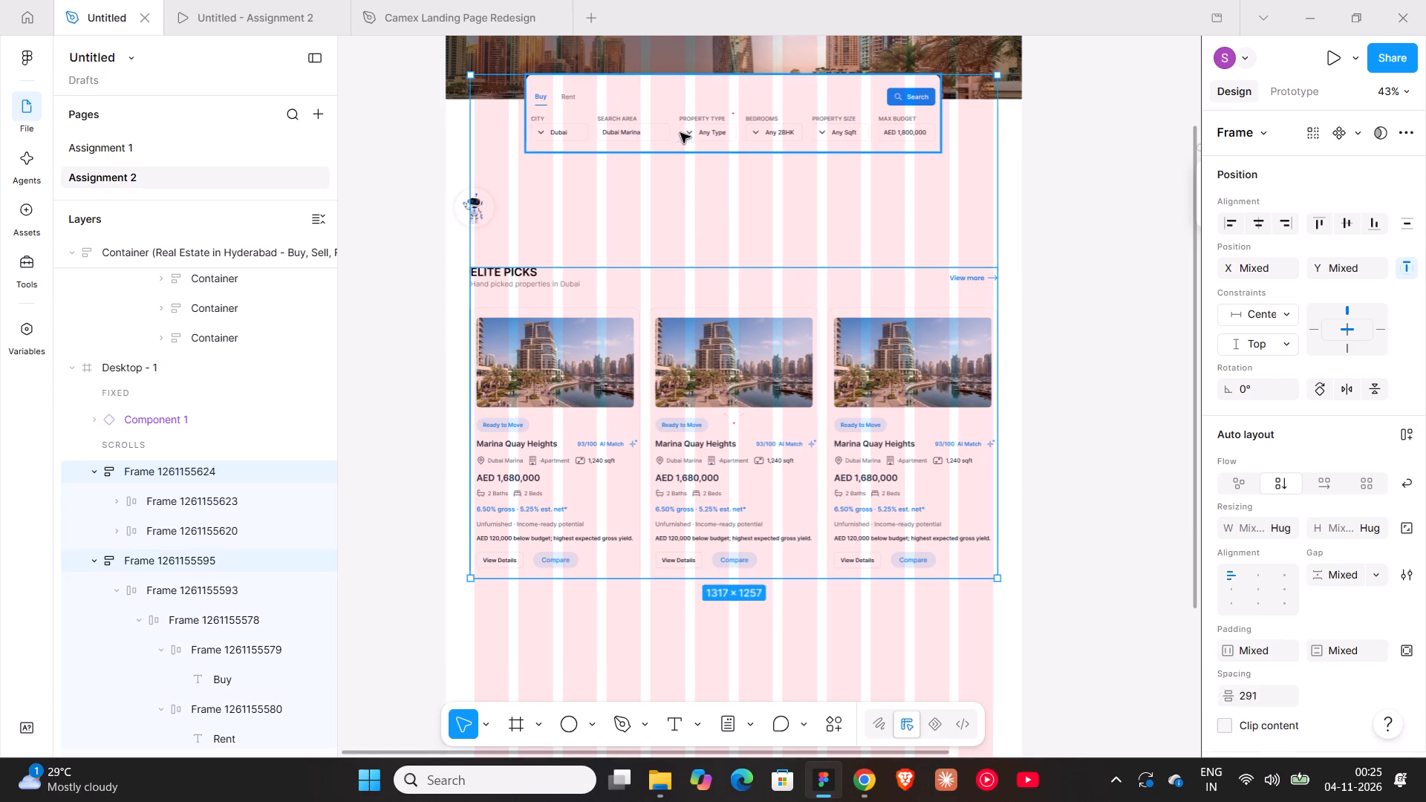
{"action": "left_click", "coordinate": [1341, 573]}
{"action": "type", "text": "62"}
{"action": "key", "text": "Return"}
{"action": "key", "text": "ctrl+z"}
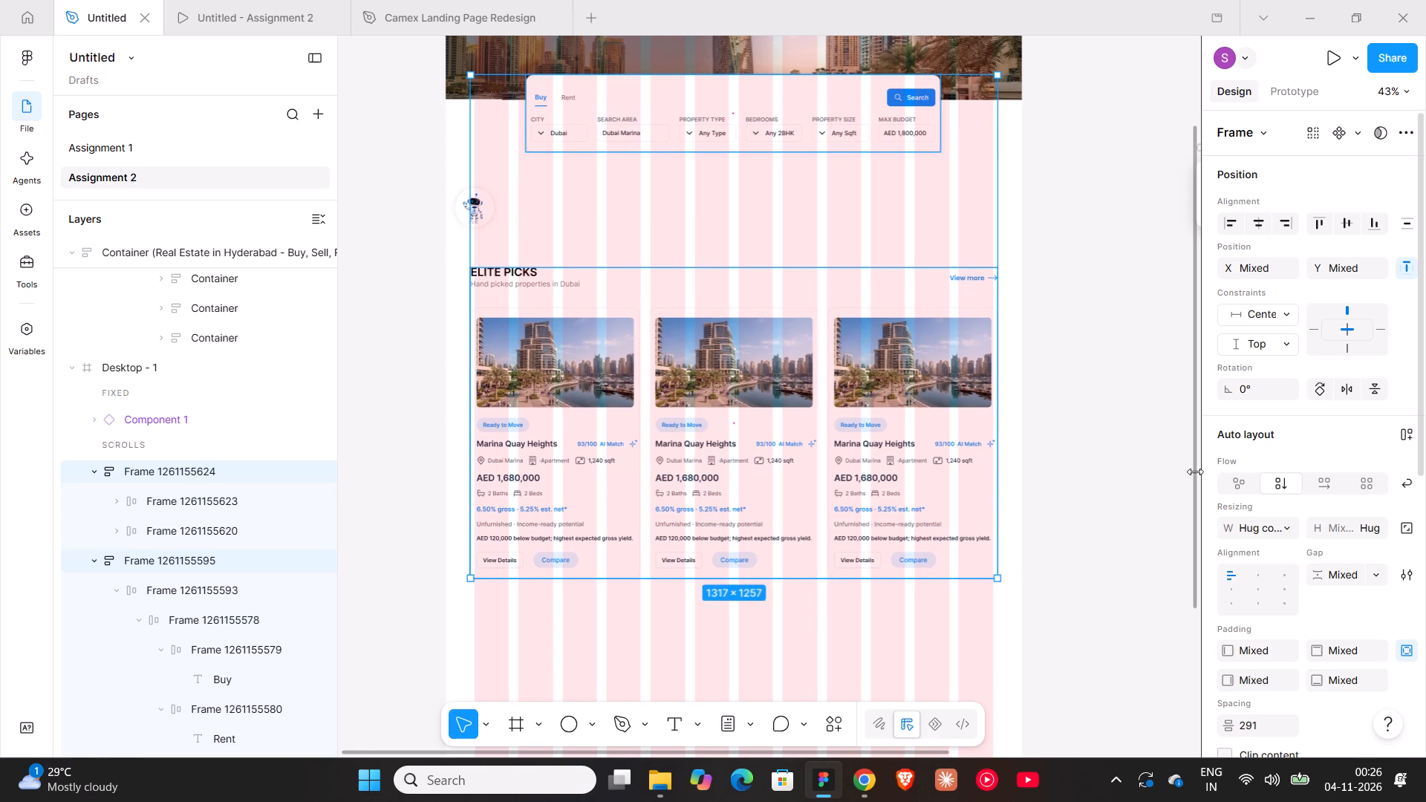
Set the vertical spacing between the property search card and the ELITE PICKS section to 72.
{"action": "left_click", "coordinate": [1253, 728]}
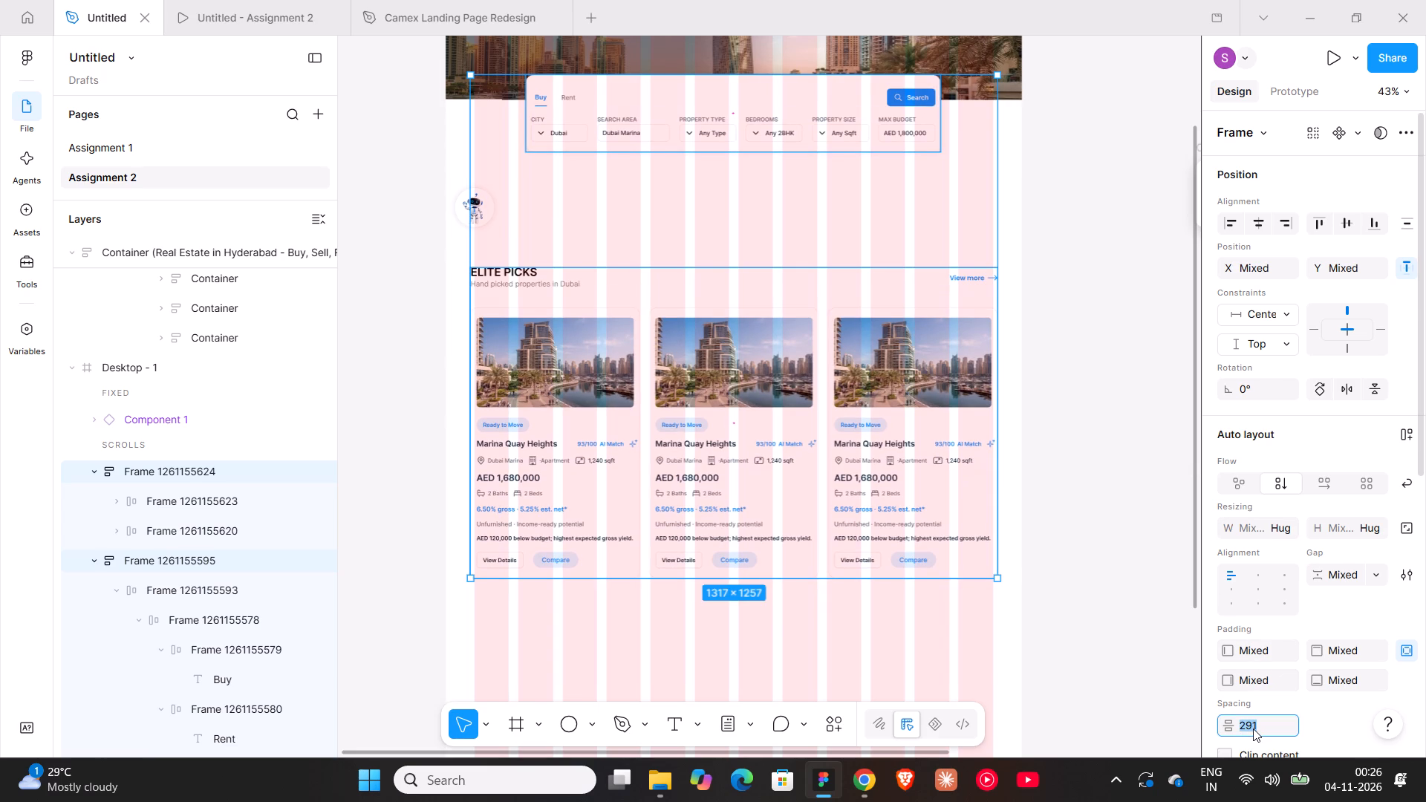
{"action": "type", "text": "72"}
{"action": "key", "text": "Return"}
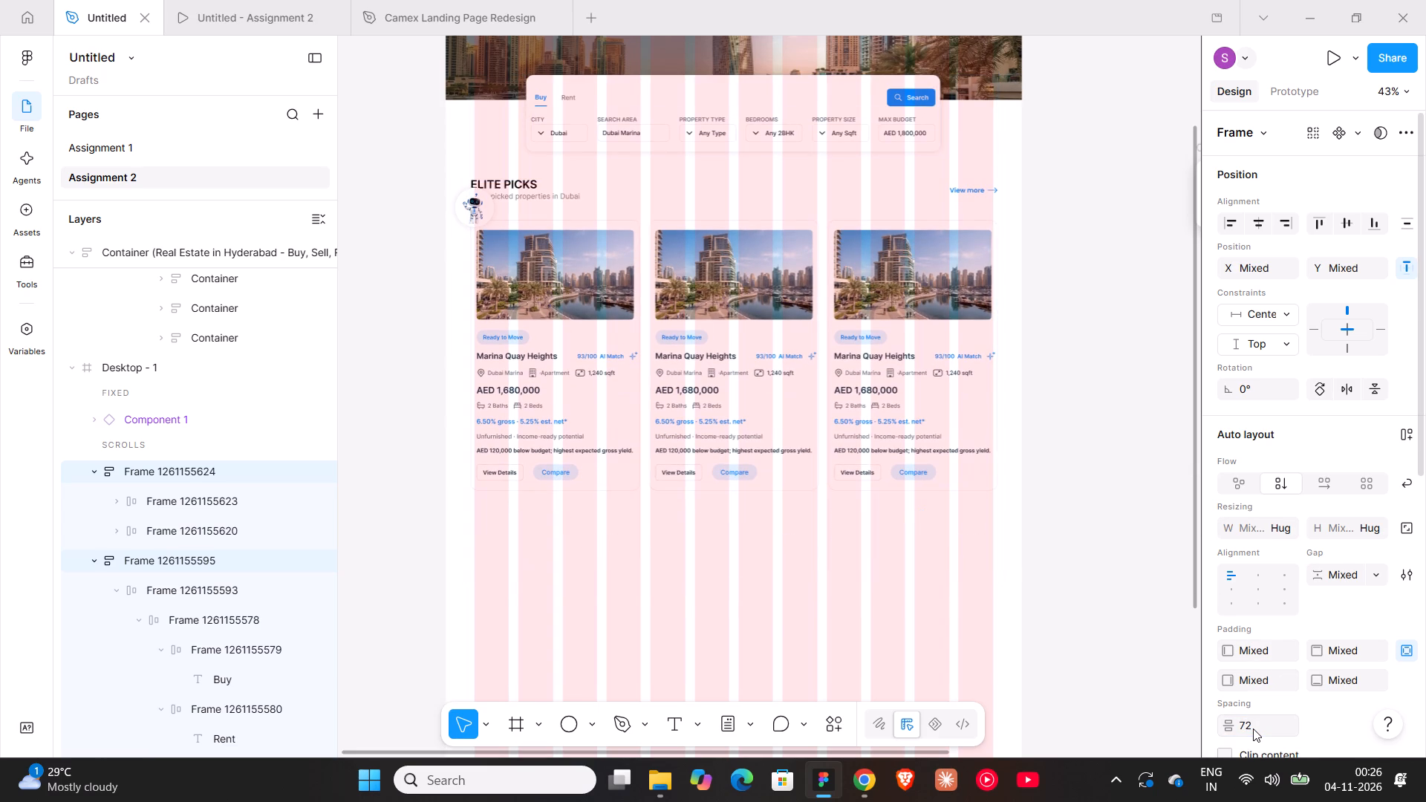
{"action": "left_click", "coordinate": [1057, 339]}
Check the section in the prototype preview and set the gap between the ELITE PICKS header row and card row to 24.
{"action": "scroll", "coordinate": [1057, 339], "scroll_direction": "up", "scroll_amount": 4}
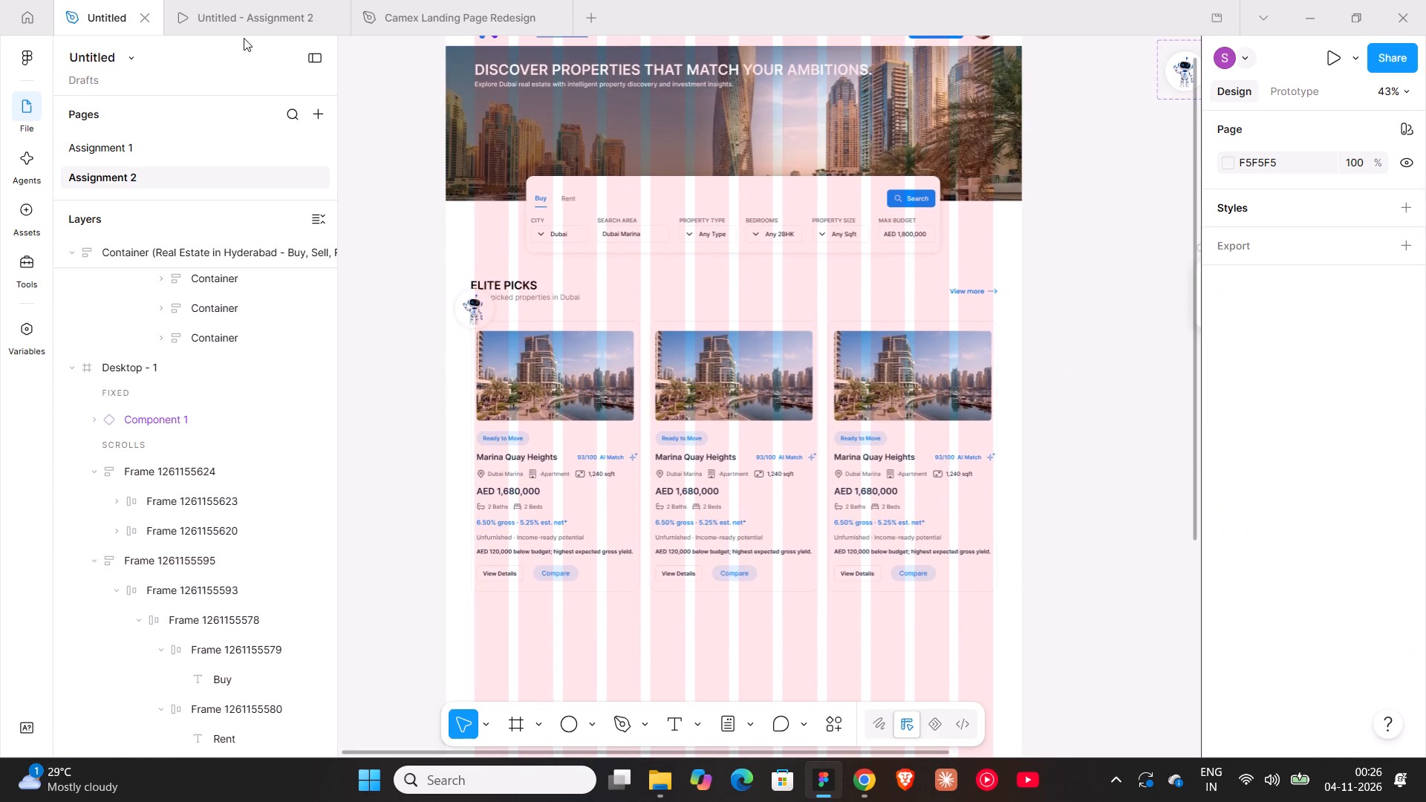
{"action": "left_click", "coordinate": [227, 16]}
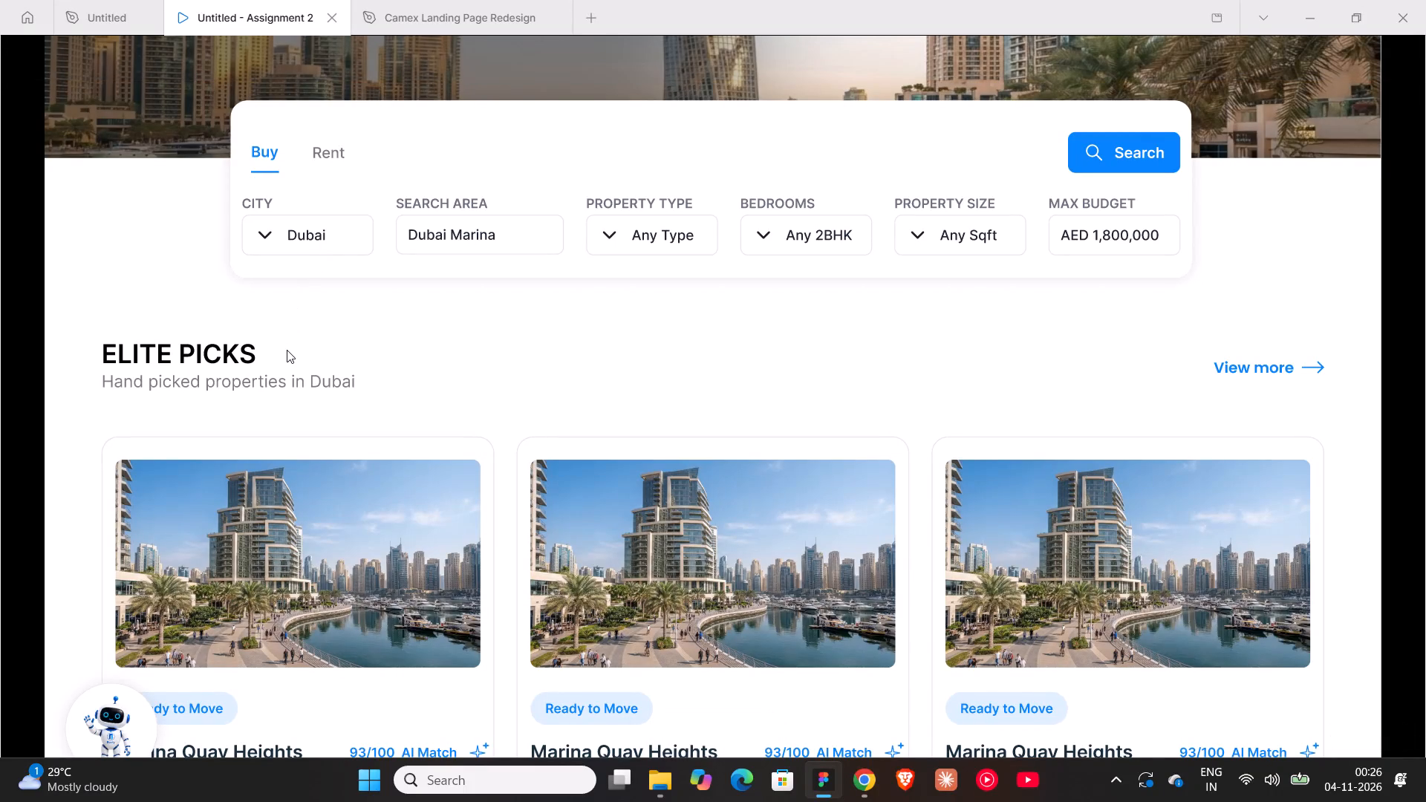
{"action": "left_click", "coordinate": [111, 33]}
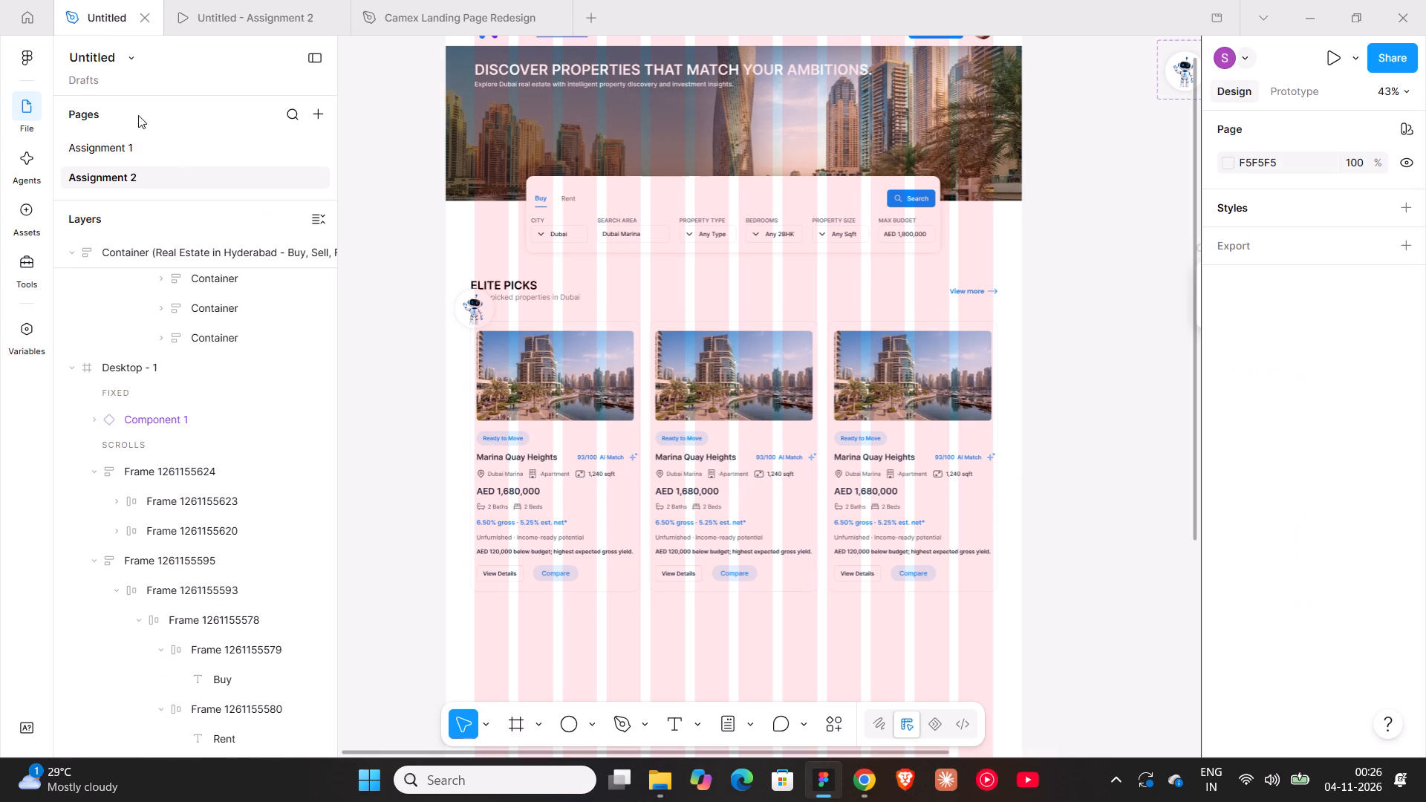
{"action": "left_click", "coordinate": [605, 316]}
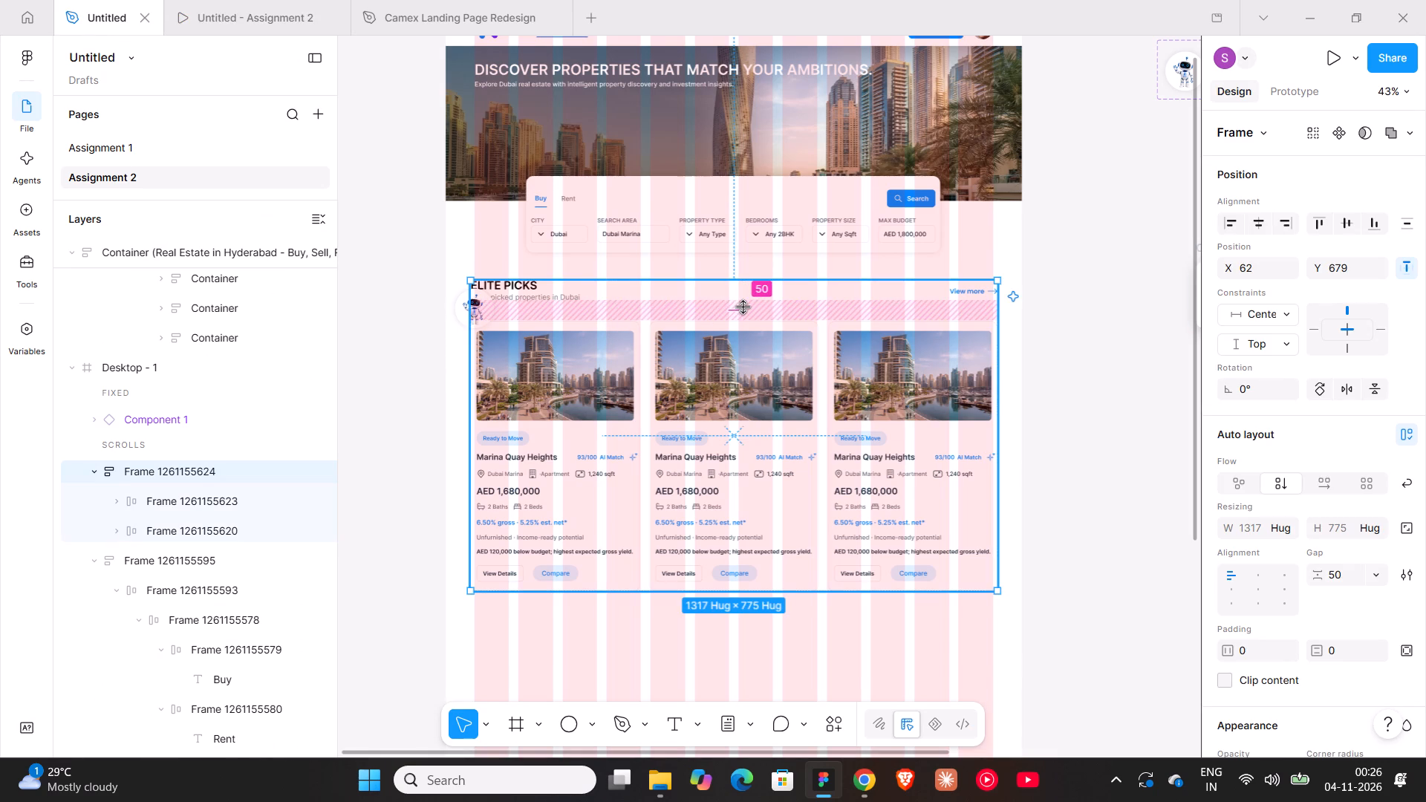
{"action": "left_click", "coordinate": [743, 307]}
{"action": "type", "text": "24"}
{"action": "key", "text": "Return"}
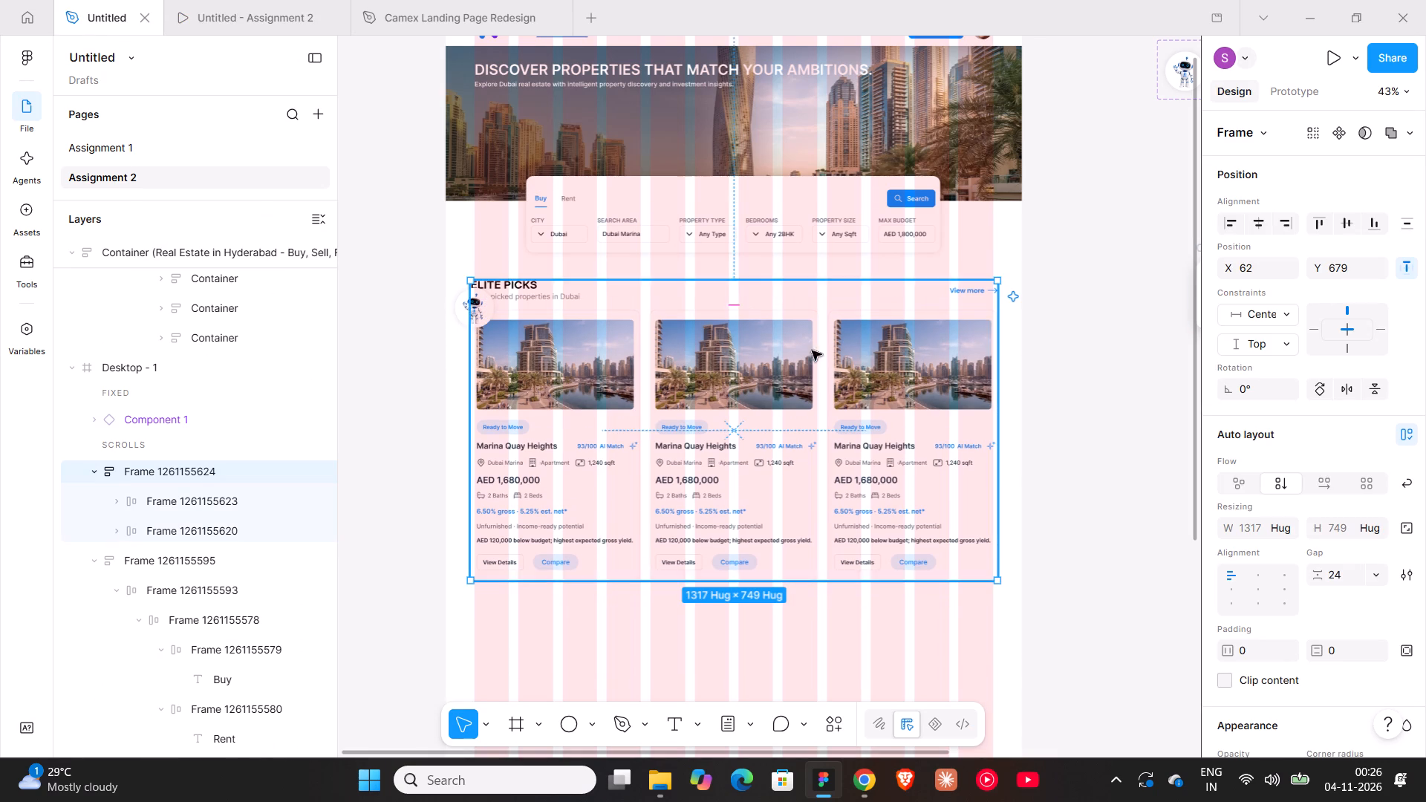
Review the landing page in the prototype preview and compare it with the roofandfloor reference page in Chrome.
{"action": "left_click", "coordinate": [299, 0]}
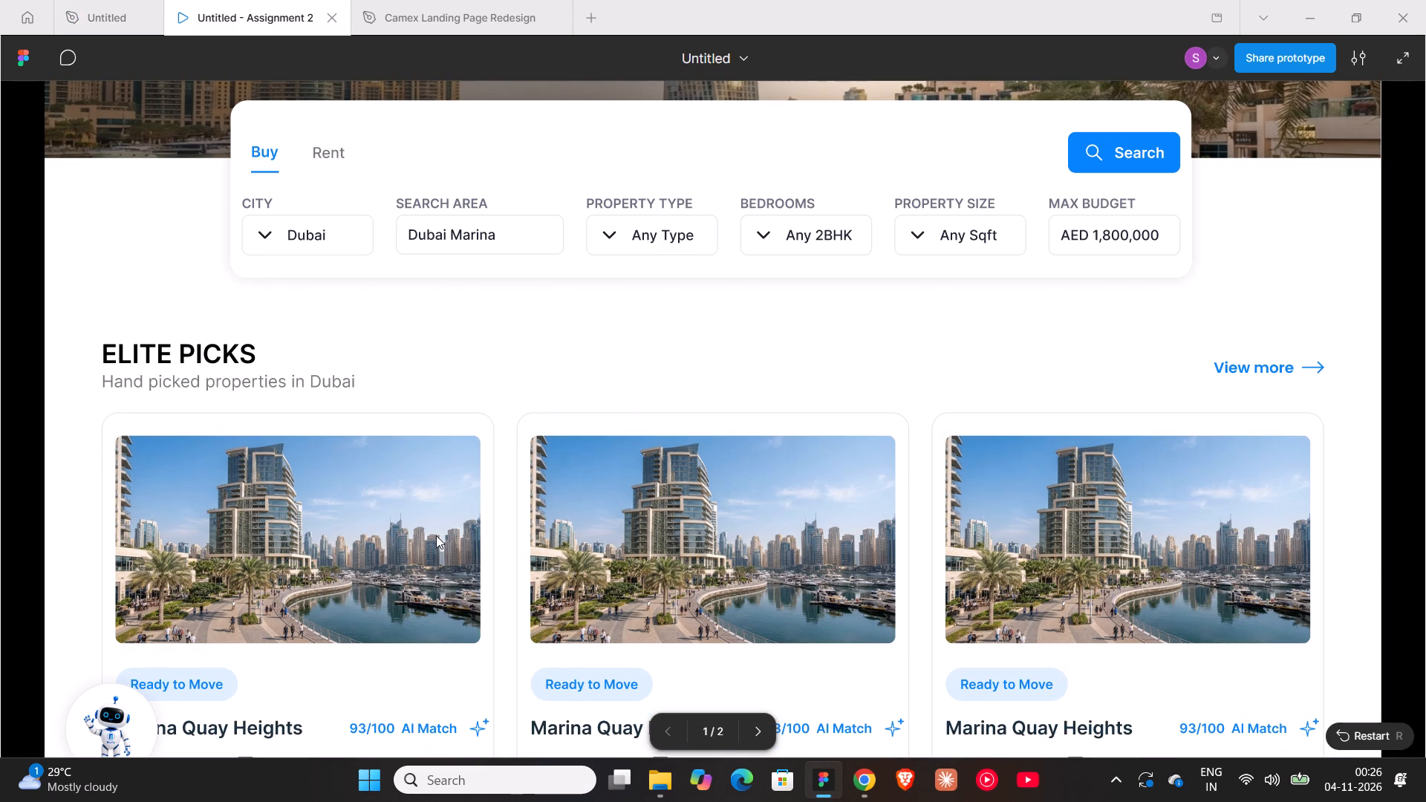
{"action": "scroll", "coordinate": [301, 447], "scroll_direction": "down", "scroll_amount": 4}
{"action": "scroll", "coordinate": [301, 447], "scroll_direction": "up", "scroll_amount": 8}
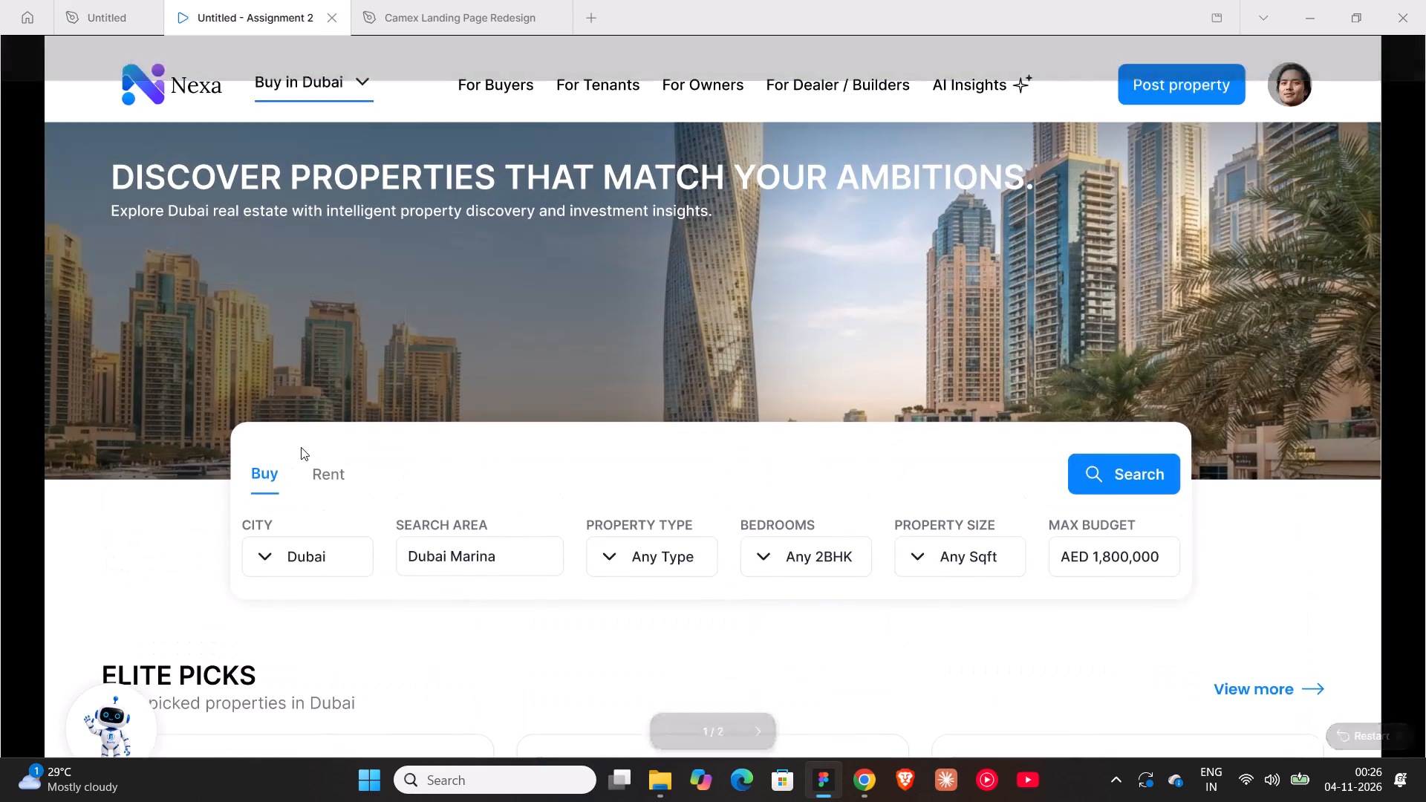
{"action": "scroll", "coordinate": [301, 447], "scroll_direction": "up", "scroll_amount": 8}
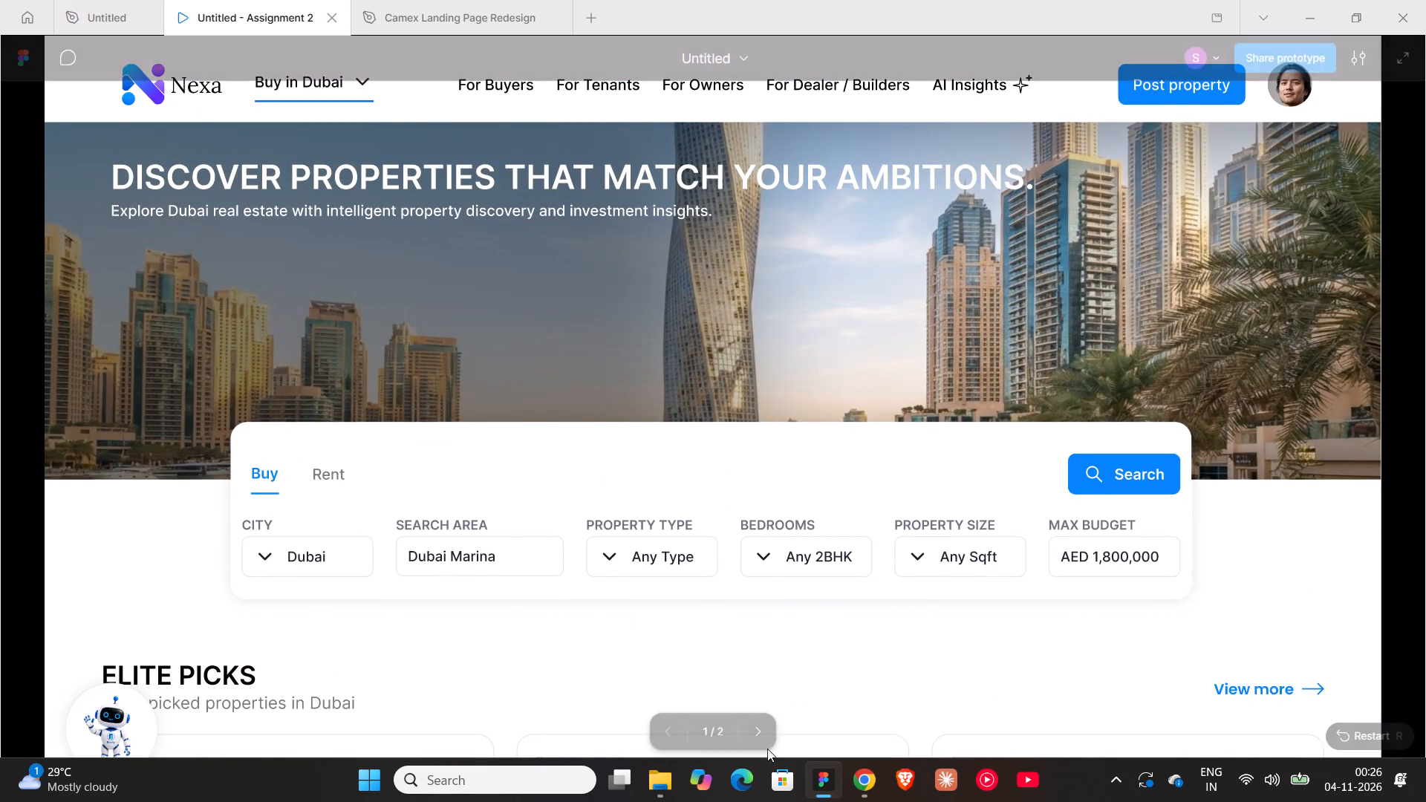
{"action": "left_click", "coordinate": [852, 773]}
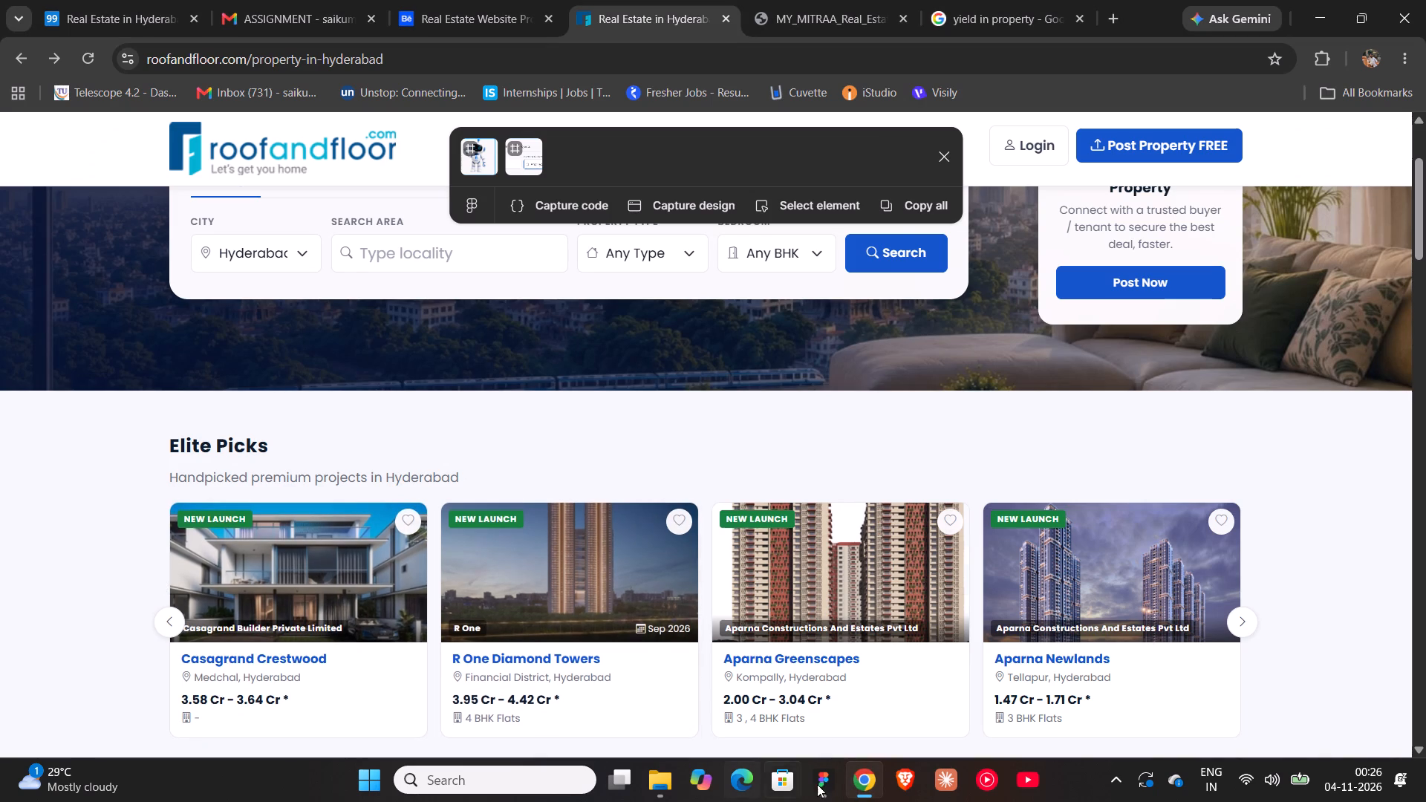
{"action": "left_click", "coordinate": [814, 780]}
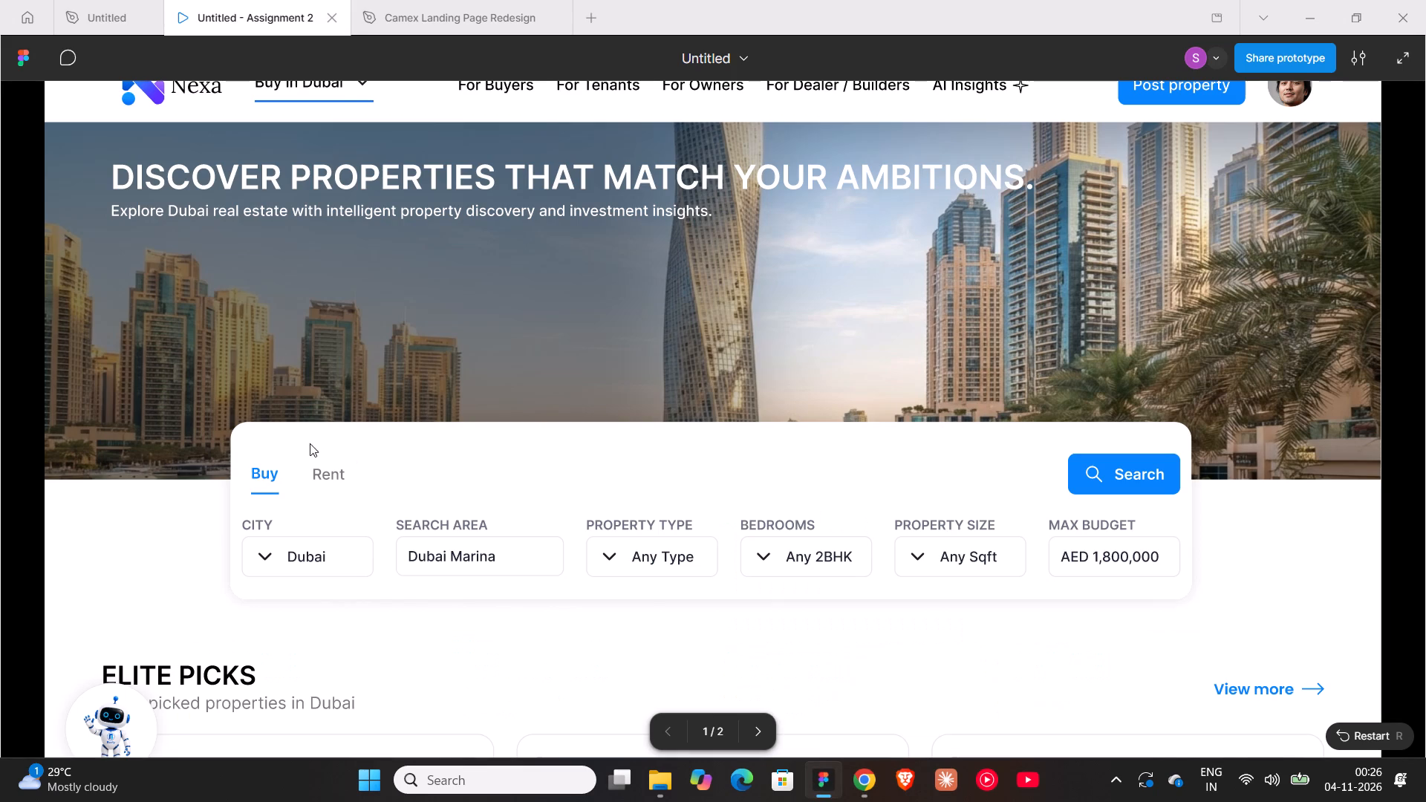
Move the robot assistant component in Desktop - 1 up by 140 to Y 557, clear of the ELITE PICKS heading.
{"action": "left_click", "coordinate": [137, 0]}
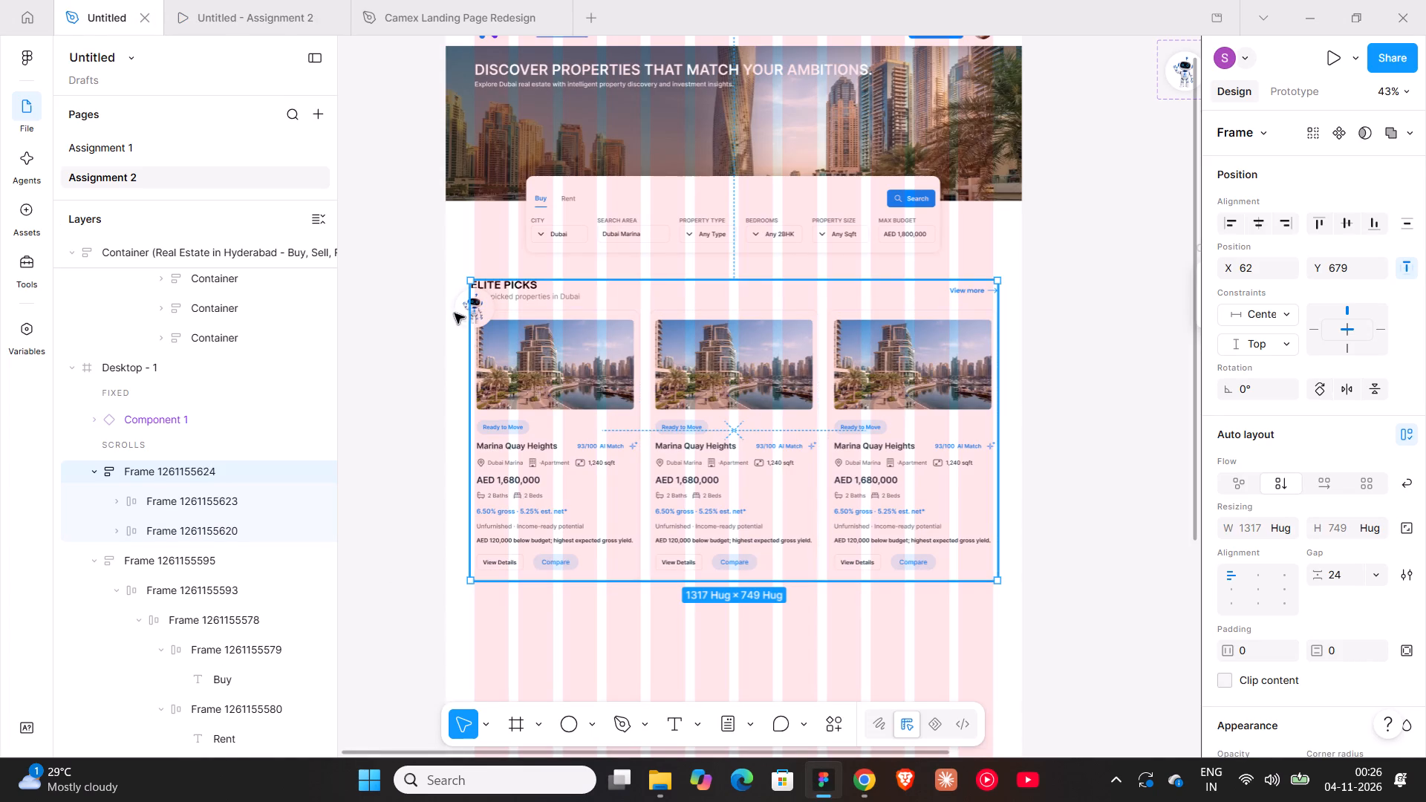
{"action": "left_click", "coordinate": [455, 304]}
{"action": "key", "text": "shift+Up"}
{"action": "key", "text": "shift+Up"}
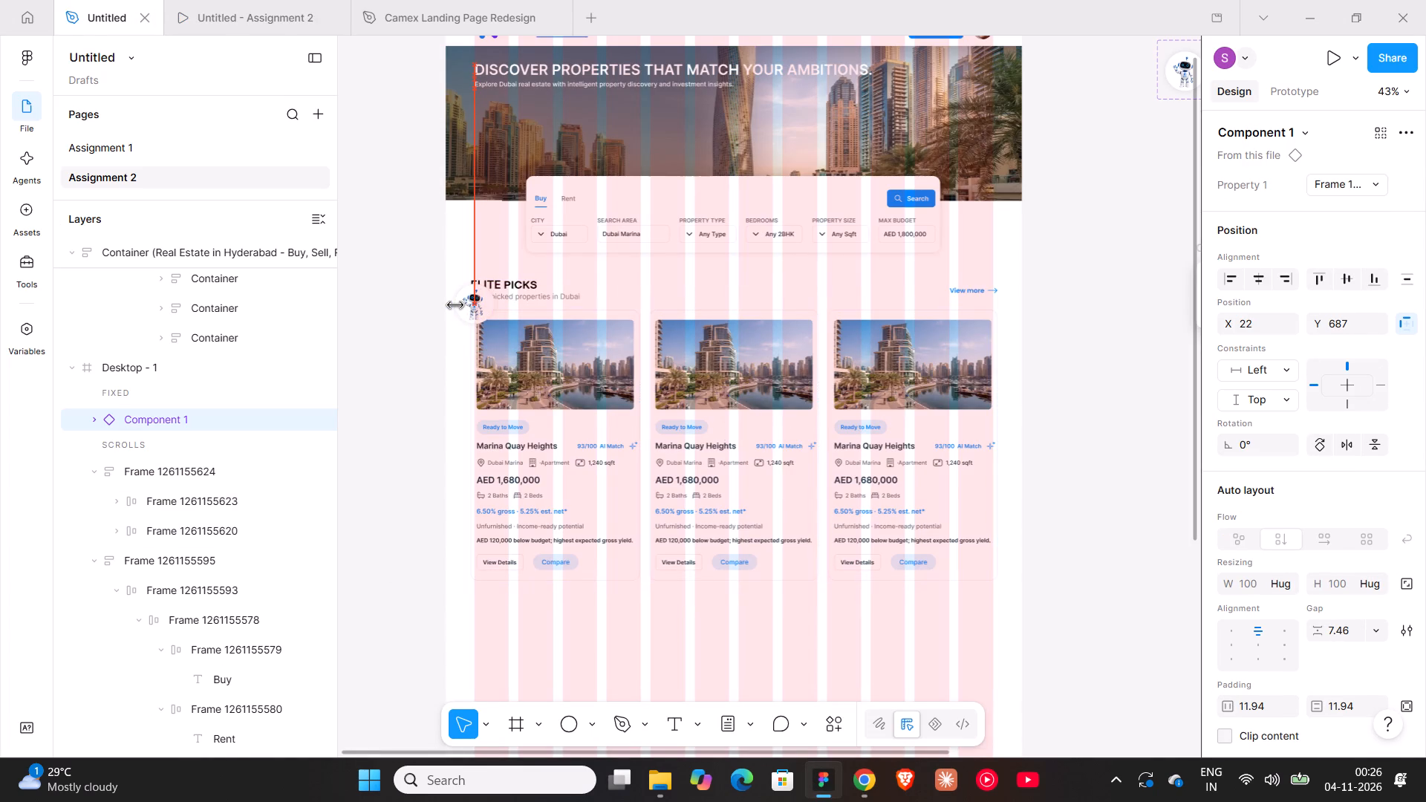
{"action": "key", "text": "shift+Up"}
{"action": "key", "text": "shift+Up"}
{"action": "key", "text": "shift+Up"}
{"action": "key", "text": "shift+Up"}
{"action": "key", "text": "shift+Up"}
{"action": "key", "text": "shift+Up"}
{"action": "key", "text": "shift+Up"}
{"action": "key", "text": "shift+Up"}
{"action": "key", "text": "shift+Up"}
{"action": "key", "text": "shift+Up"}
{"action": "key", "text": "shift+Up"}
{"action": "key", "text": "shift+Up"}
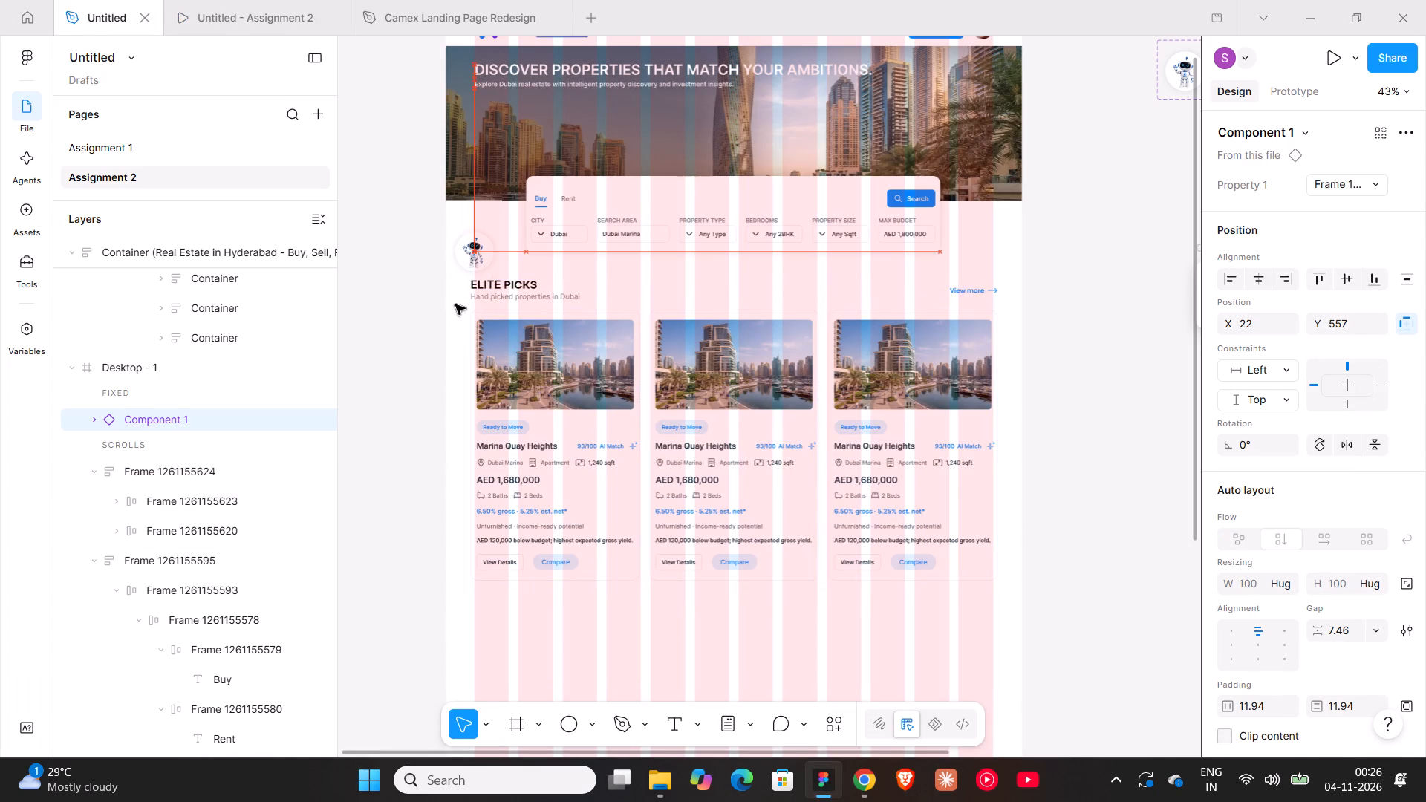
Examine the full landing page in the prototype preview, checking the robot's position and the ELITE PICKS section while scrolling.
{"action": "left_click", "coordinate": [264, 0]}
{"action": "scroll", "coordinate": [584, 472], "scroll_direction": "down", "scroll_amount": 8}
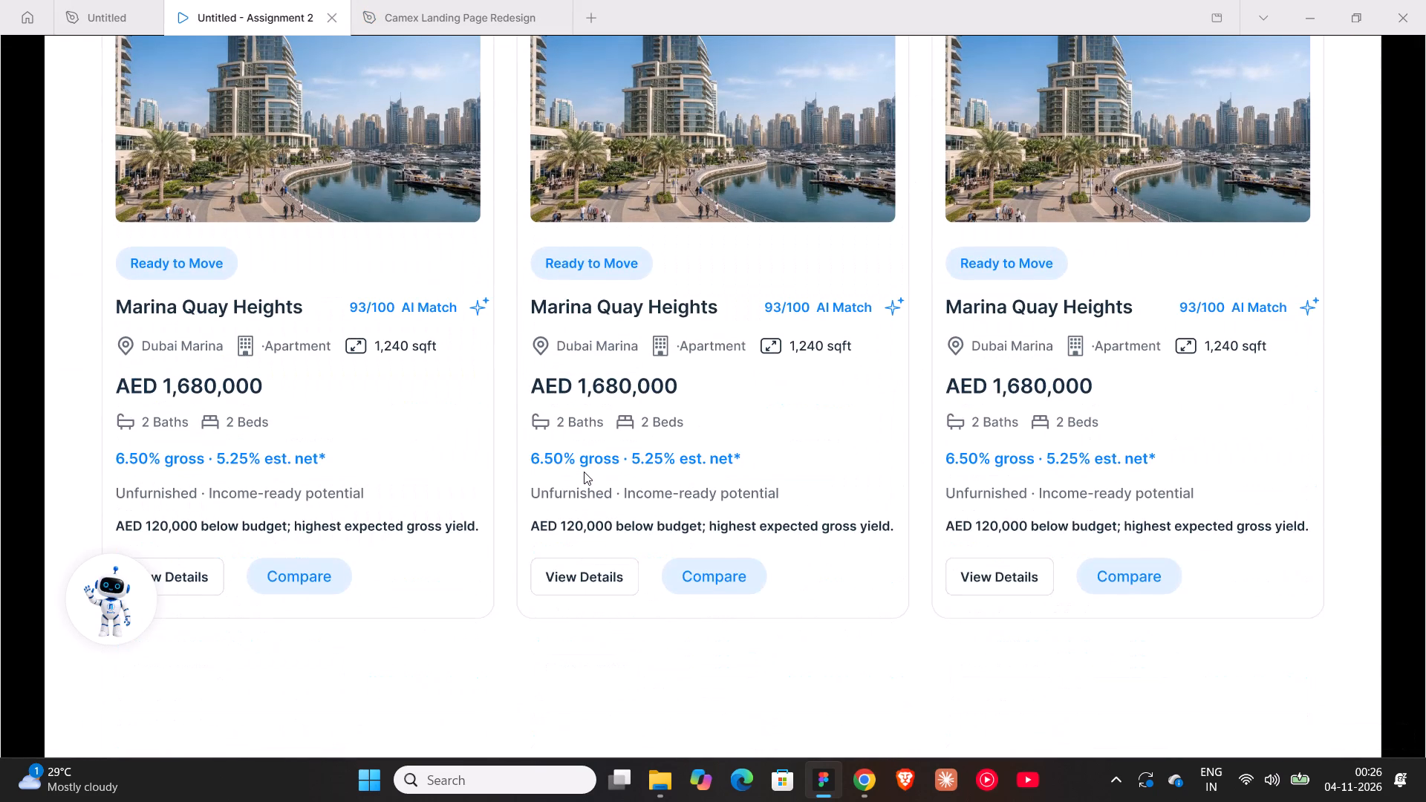
{"action": "scroll", "coordinate": [584, 472], "scroll_direction": "up", "scroll_amount": 3}
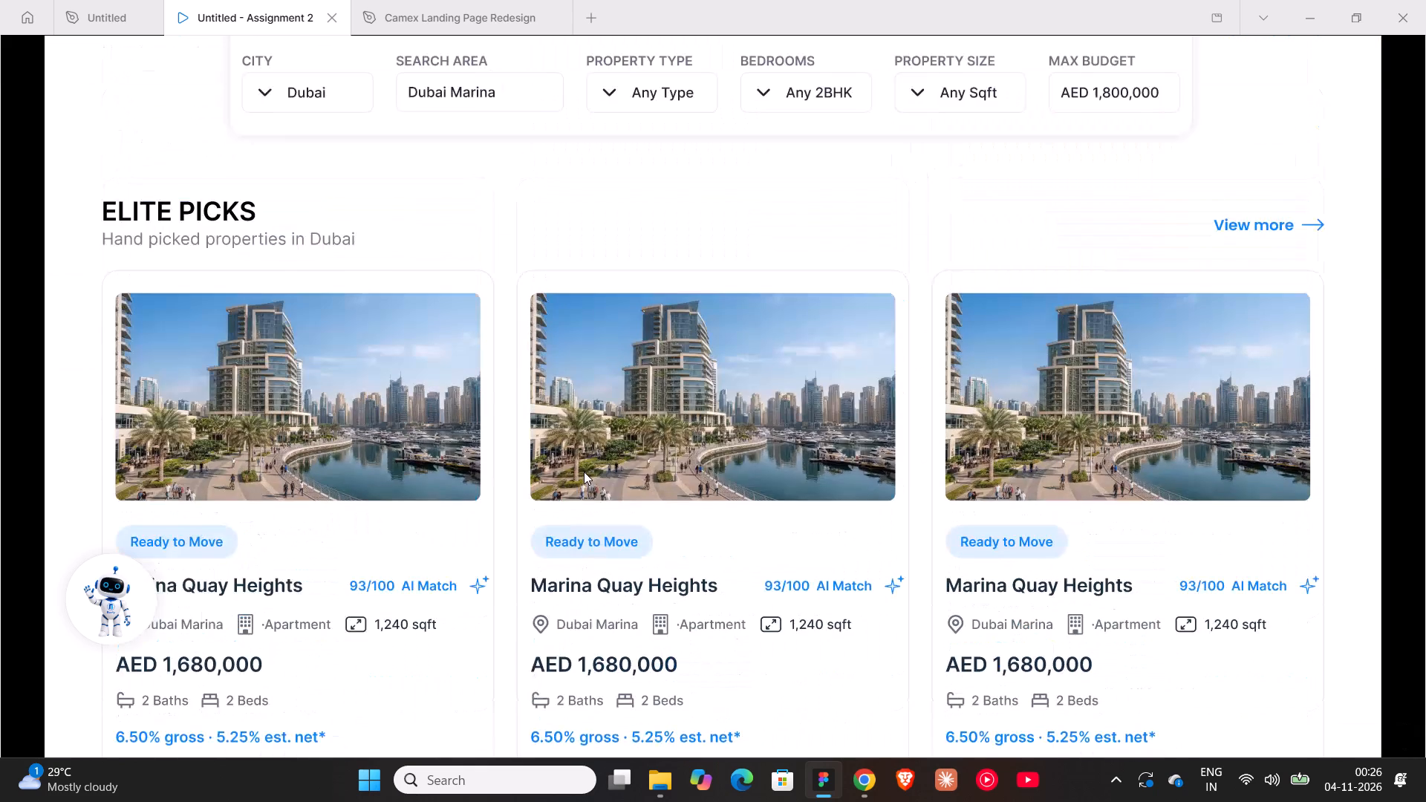
{"action": "scroll", "coordinate": [584, 472], "scroll_direction": "up", "scroll_amount": 4}
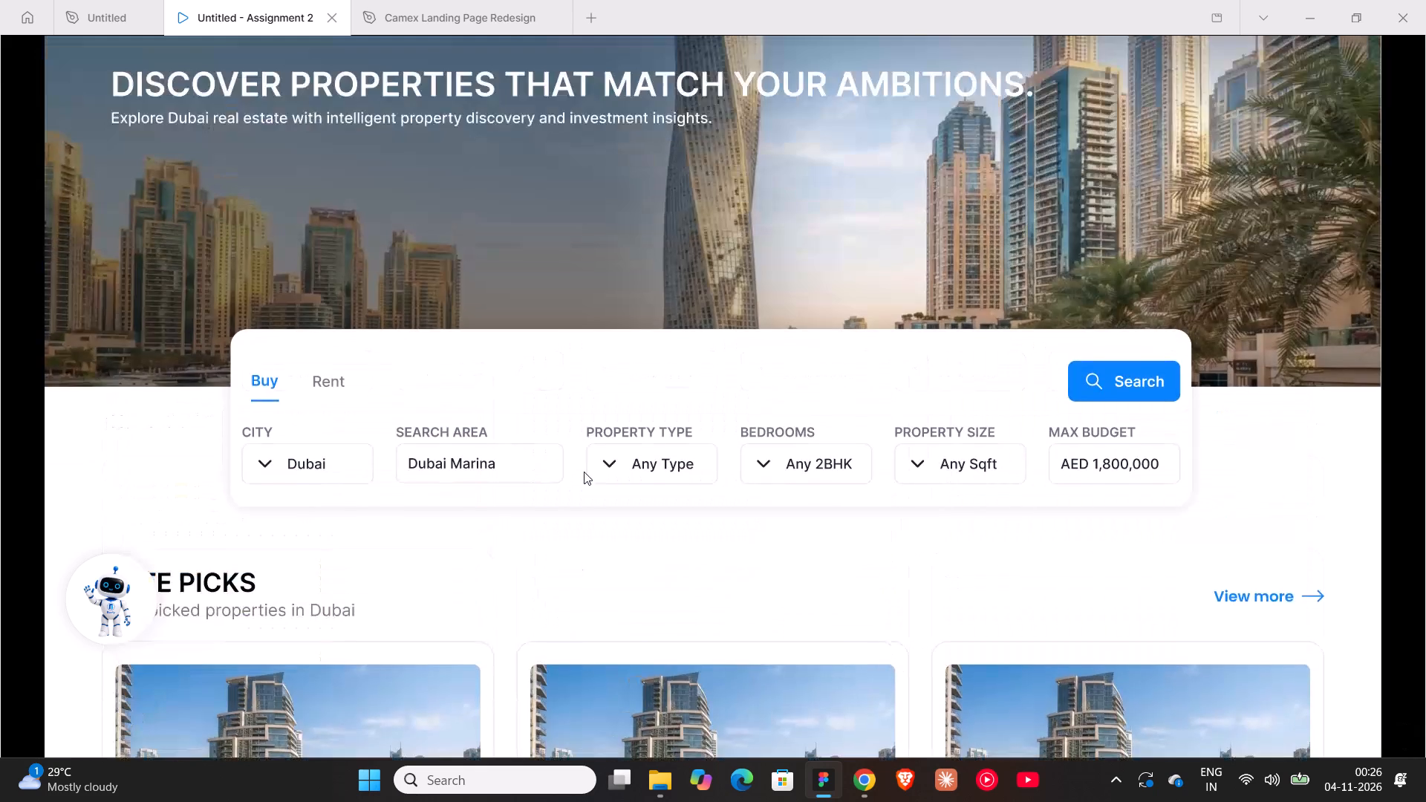
{"action": "scroll", "coordinate": [584, 472], "scroll_direction": "up", "scroll_amount": 4}
{"action": "scroll", "coordinate": [584, 472], "scroll_direction": "down", "scroll_amount": 4}
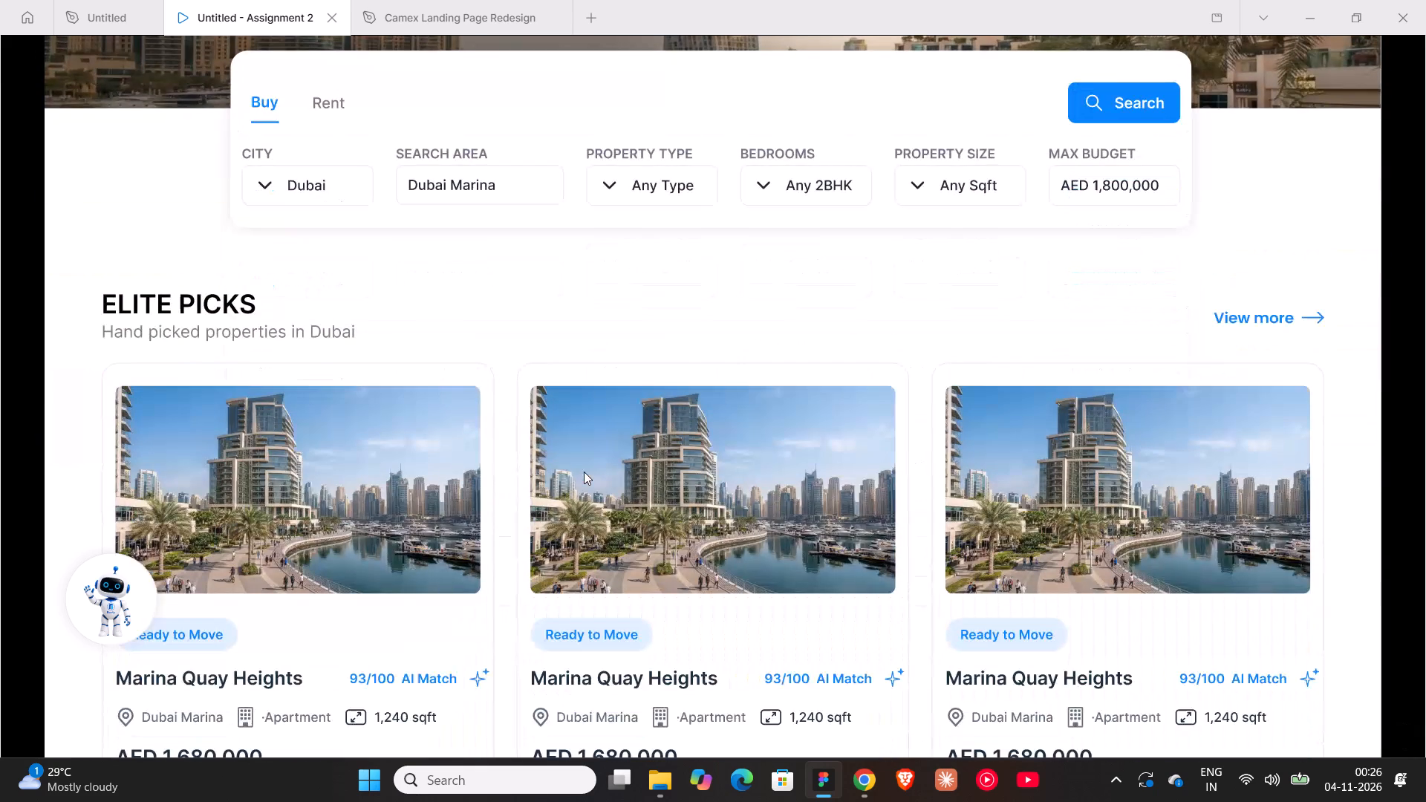
{"action": "scroll", "coordinate": [584, 472], "scroll_direction": "up", "scroll_amount": 4}
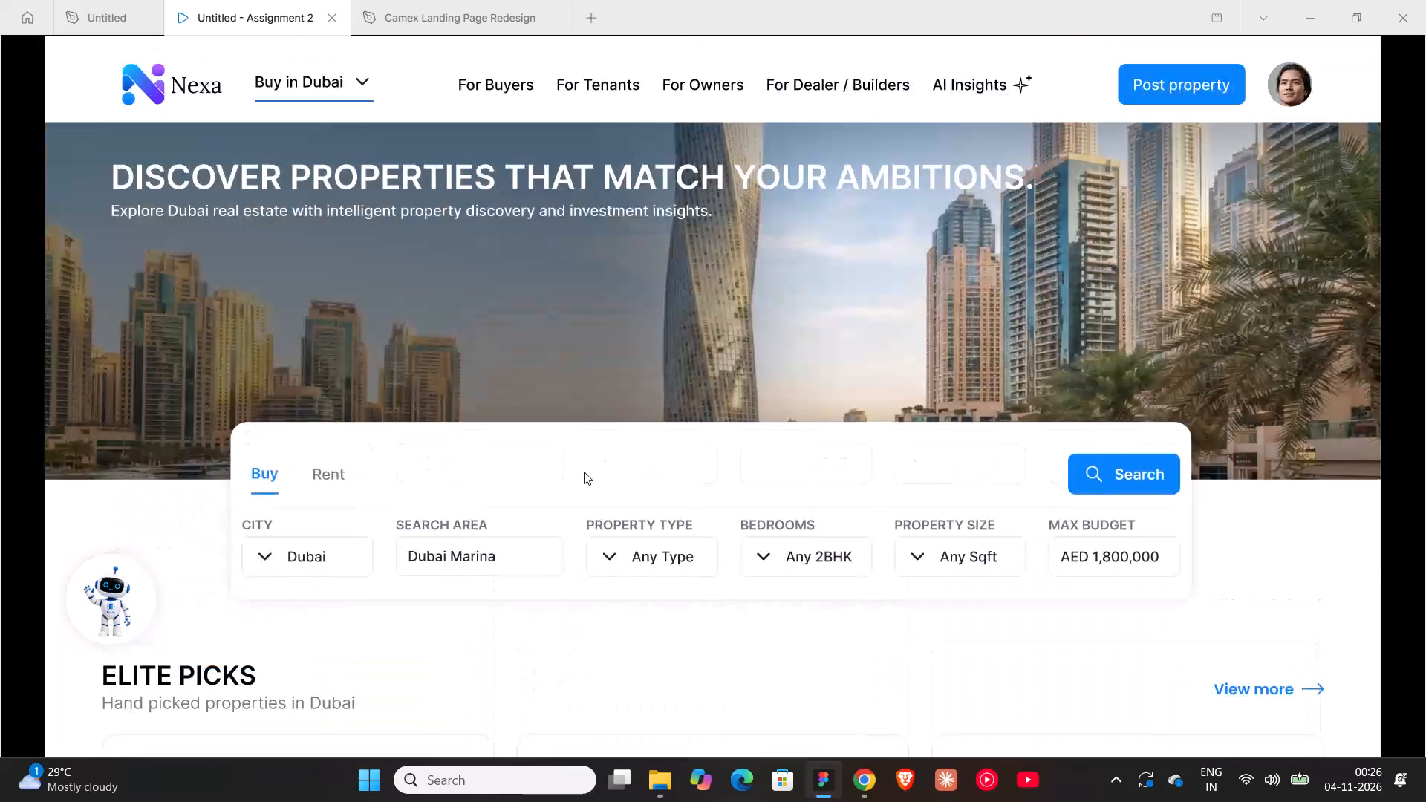
{"action": "scroll", "coordinate": [584, 472], "scroll_direction": "up", "scroll_amount": 1}
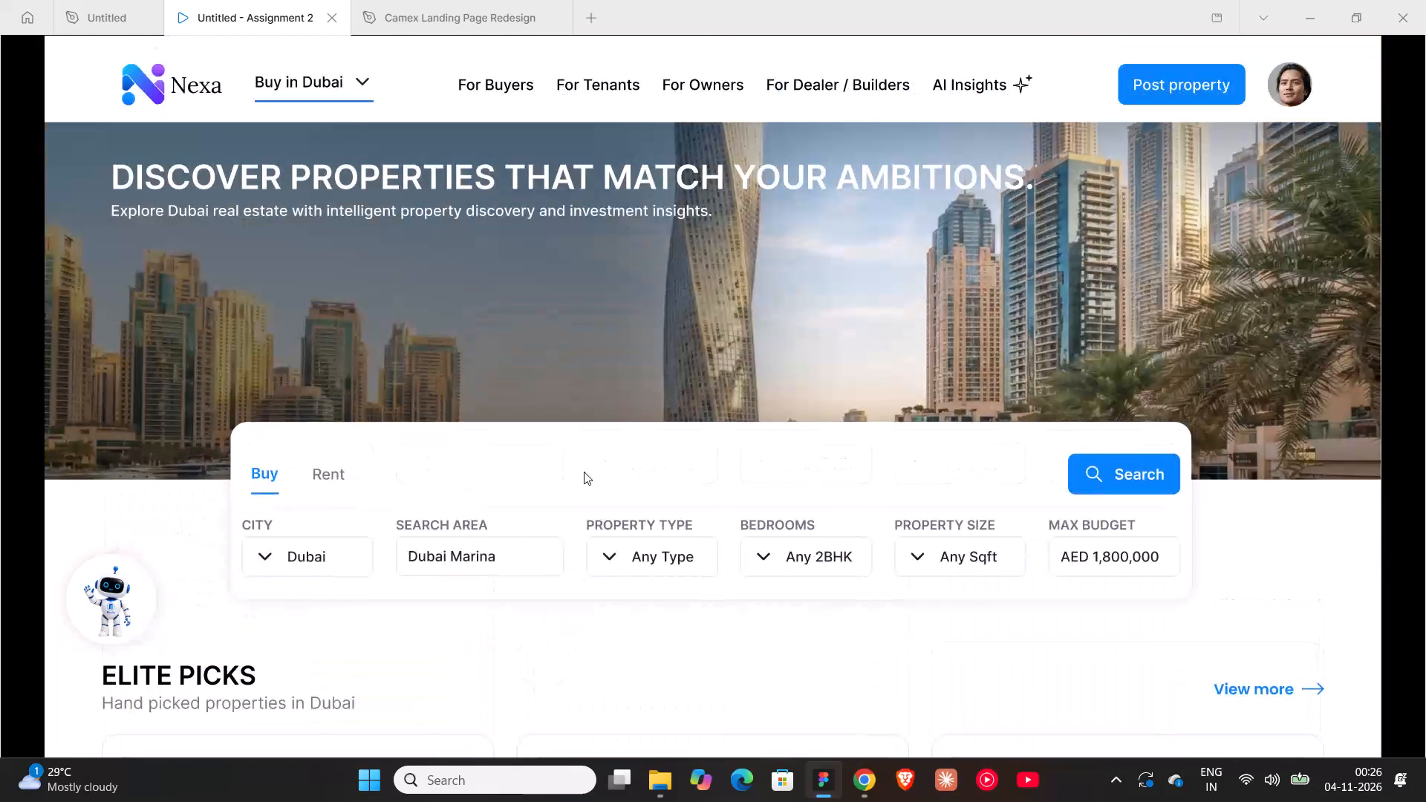
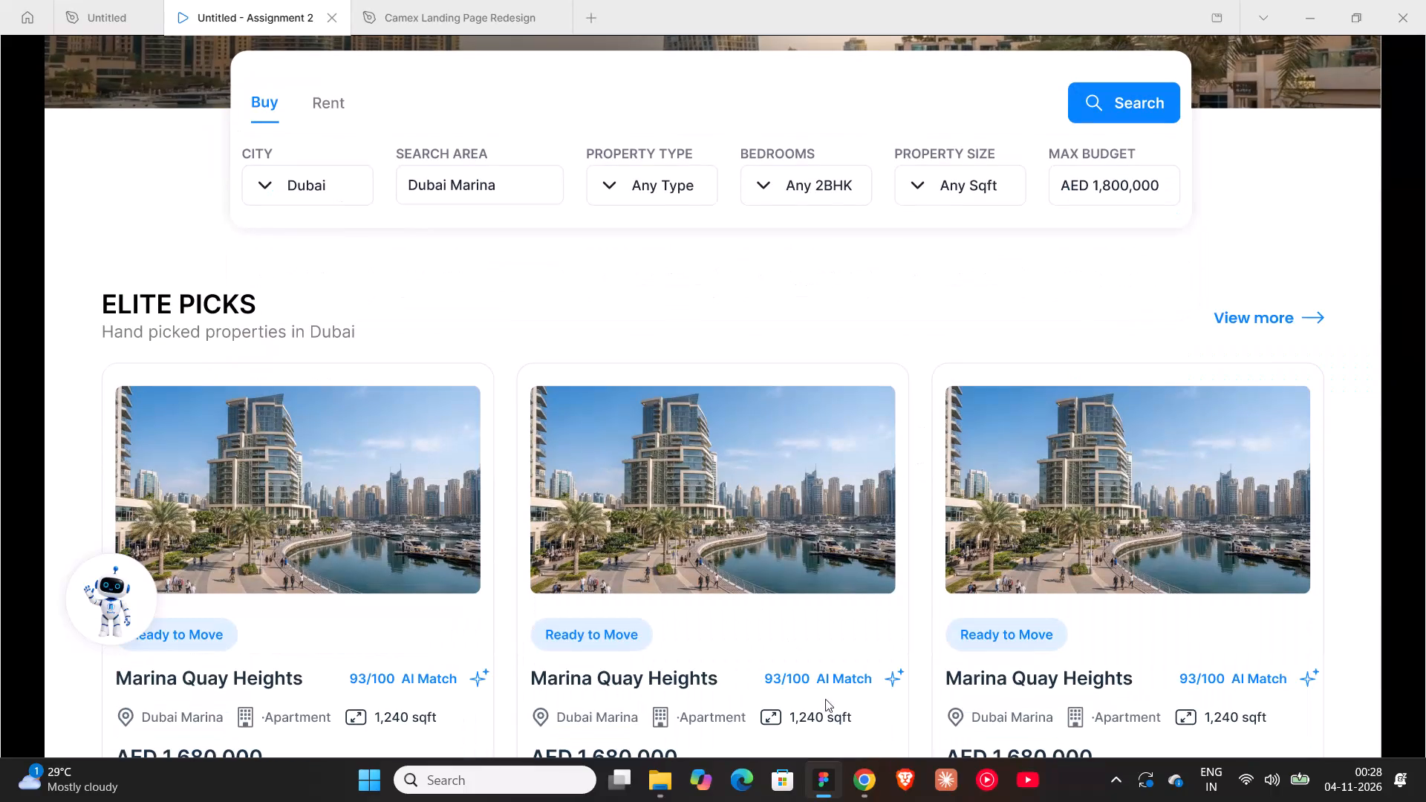
Compare the Elite Picks section on the roofandfloor reference page in Chrome with the property cards in the Figma prototype preview.
{"action": "left_click", "coordinate": [880, 777]}
{"action": "scroll", "coordinate": [542, 465], "scroll_direction": "down", "scroll_amount": 5}
{"action": "scroll", "coordinate": [522, 457], "scroll_direction": "up", "scroll_amount": 2}
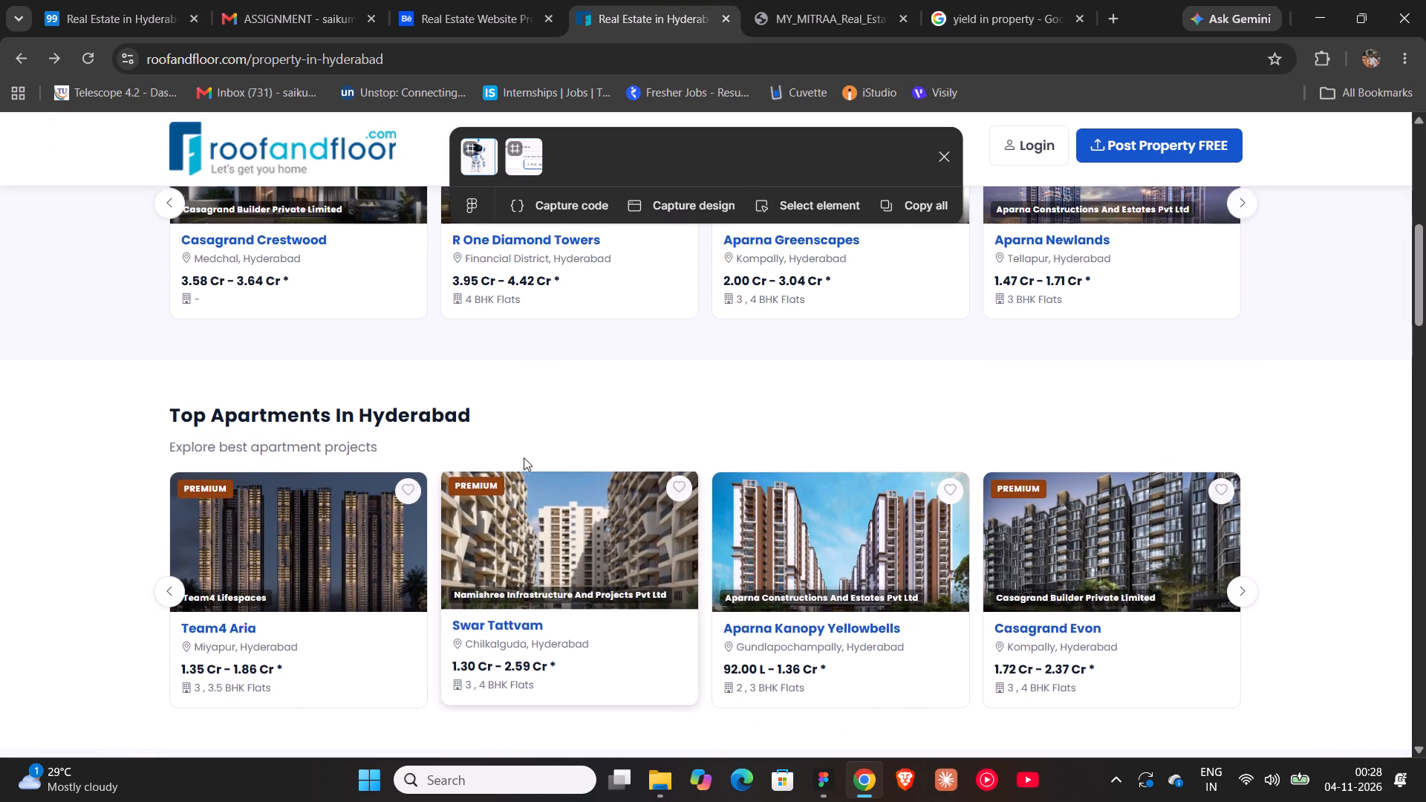
{"action": "scroll", "coordinate": [524, 457], "scroll_direction": "up", "scroll_amount": 2}
{"action": "scroll", "coordinate": [524, 457], "scroll_direction": "down", "scroll_amount": 2}
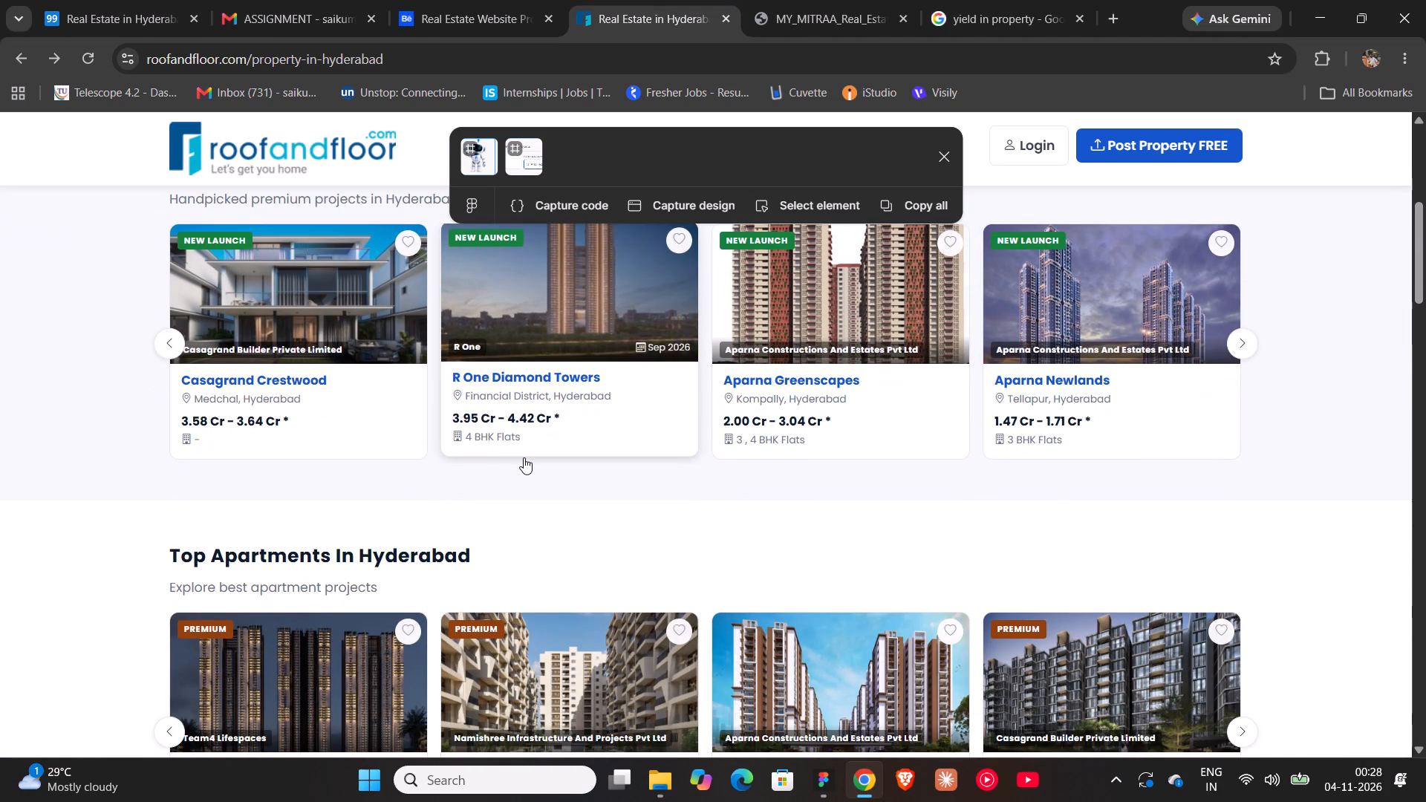
{"action": "left_click", "coordinate": [831, 771]}
{"action": "scroll", "coordinate": [610, 396], "scroll_direction": "down", "scroll_amount": 5}
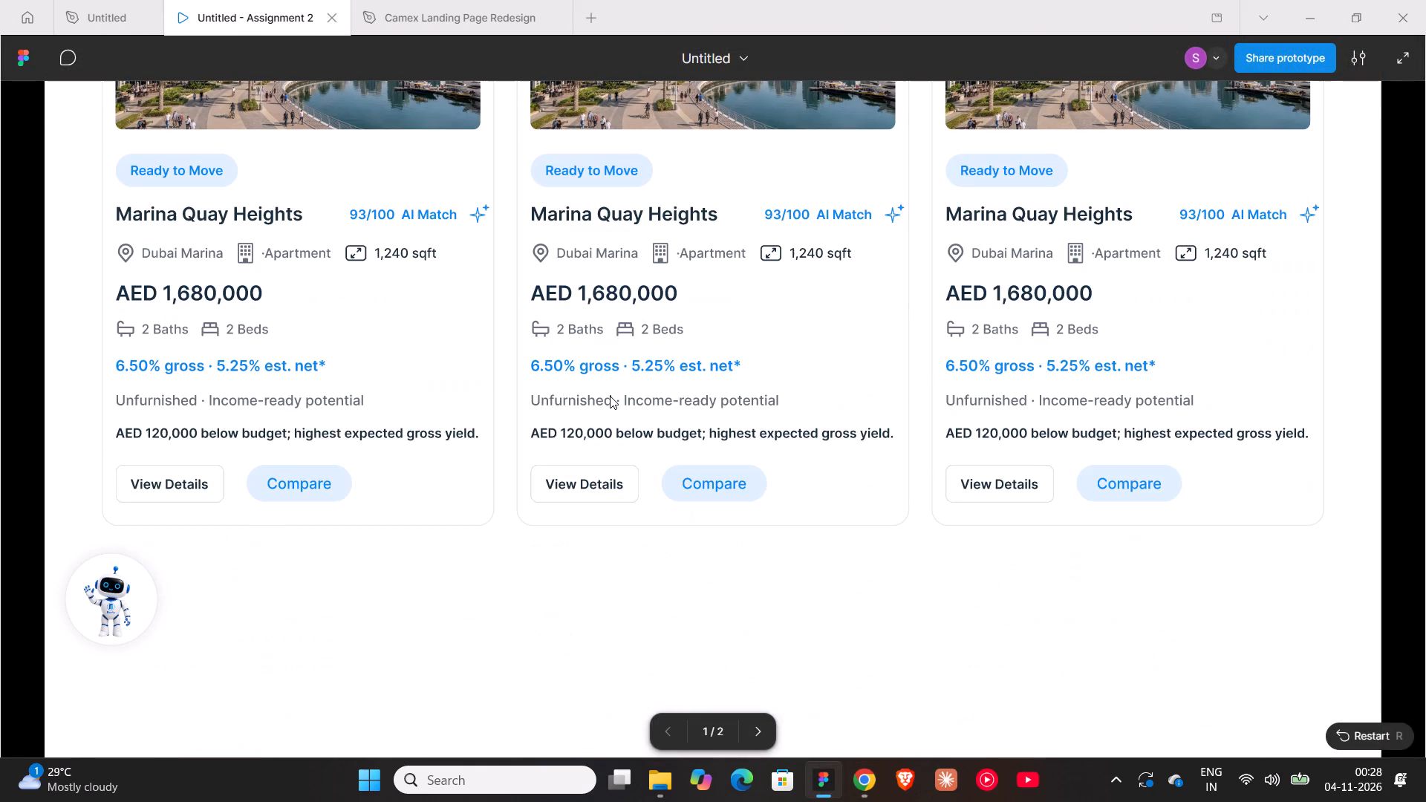
{"action": "scroll", "coordinate": [610, 396], "scroll_direction": "up", "scroll_amount": 5}
Set the horizontal padding of the Elite Picks section frame to 62 so it spans the full desktop frame width.
{"action": "left_click", "coordinate": [129, 16]}
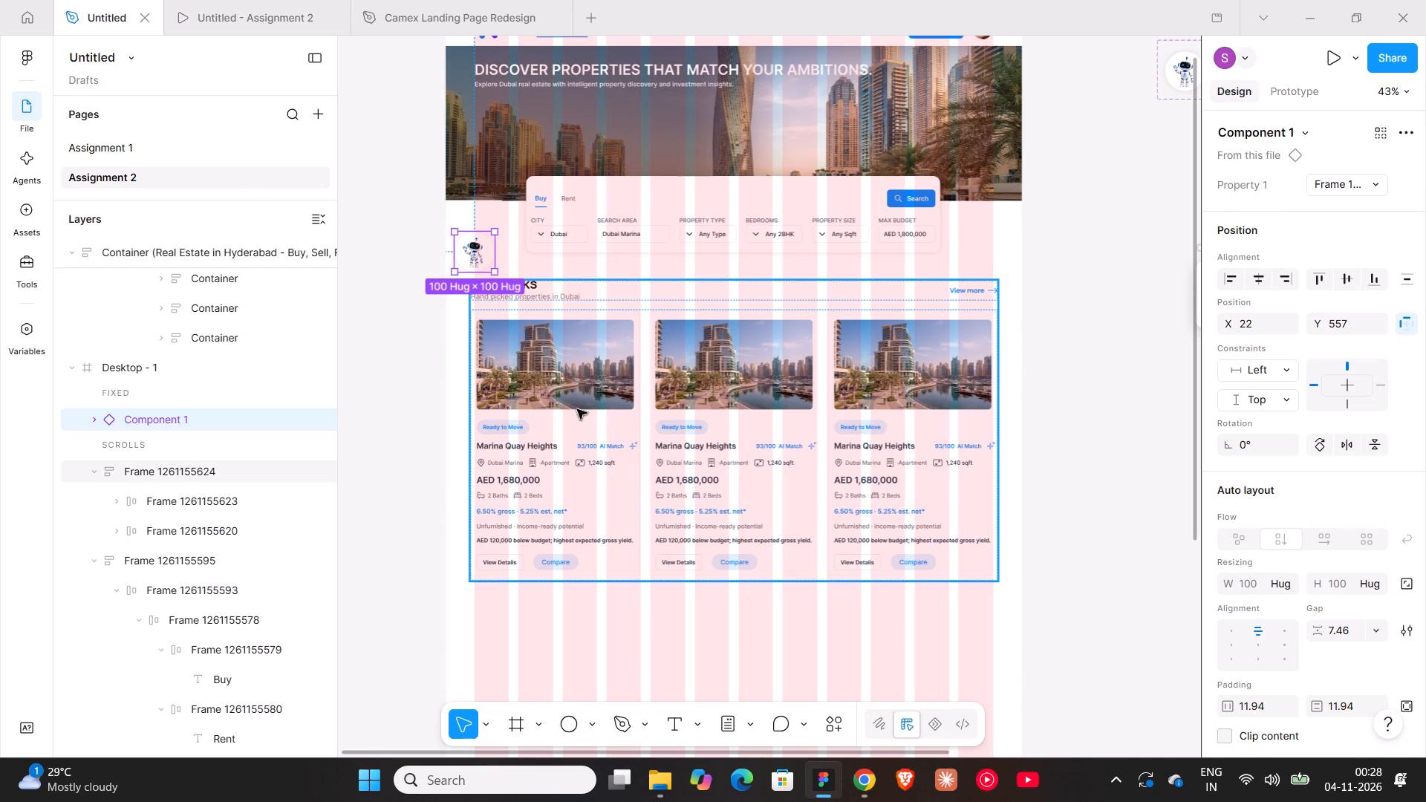
{"action": "left_click", "coordinate": [608, 415]}
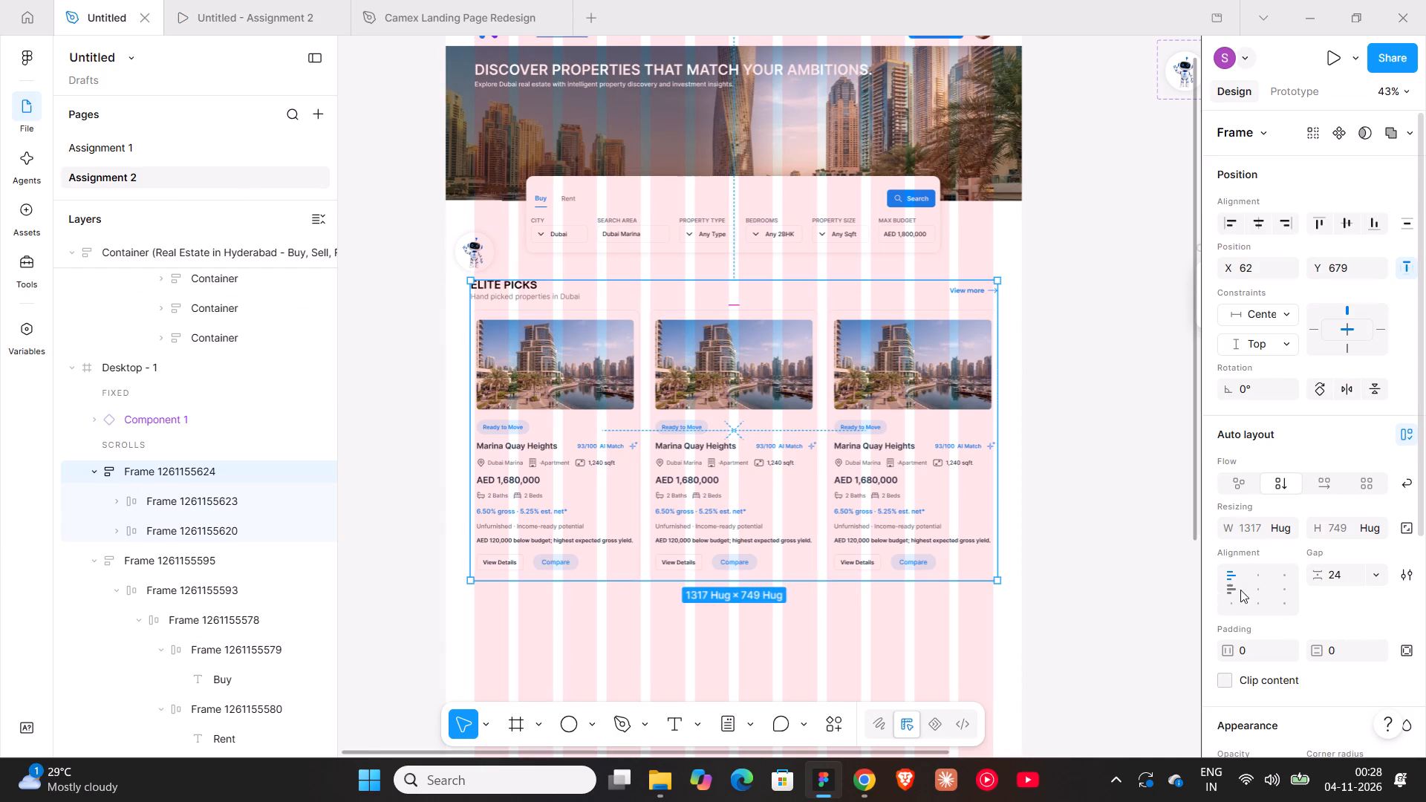
{"action": "left_click_drag", "start_coordinate": [1228, 650], "coordinate": [782, 414]}
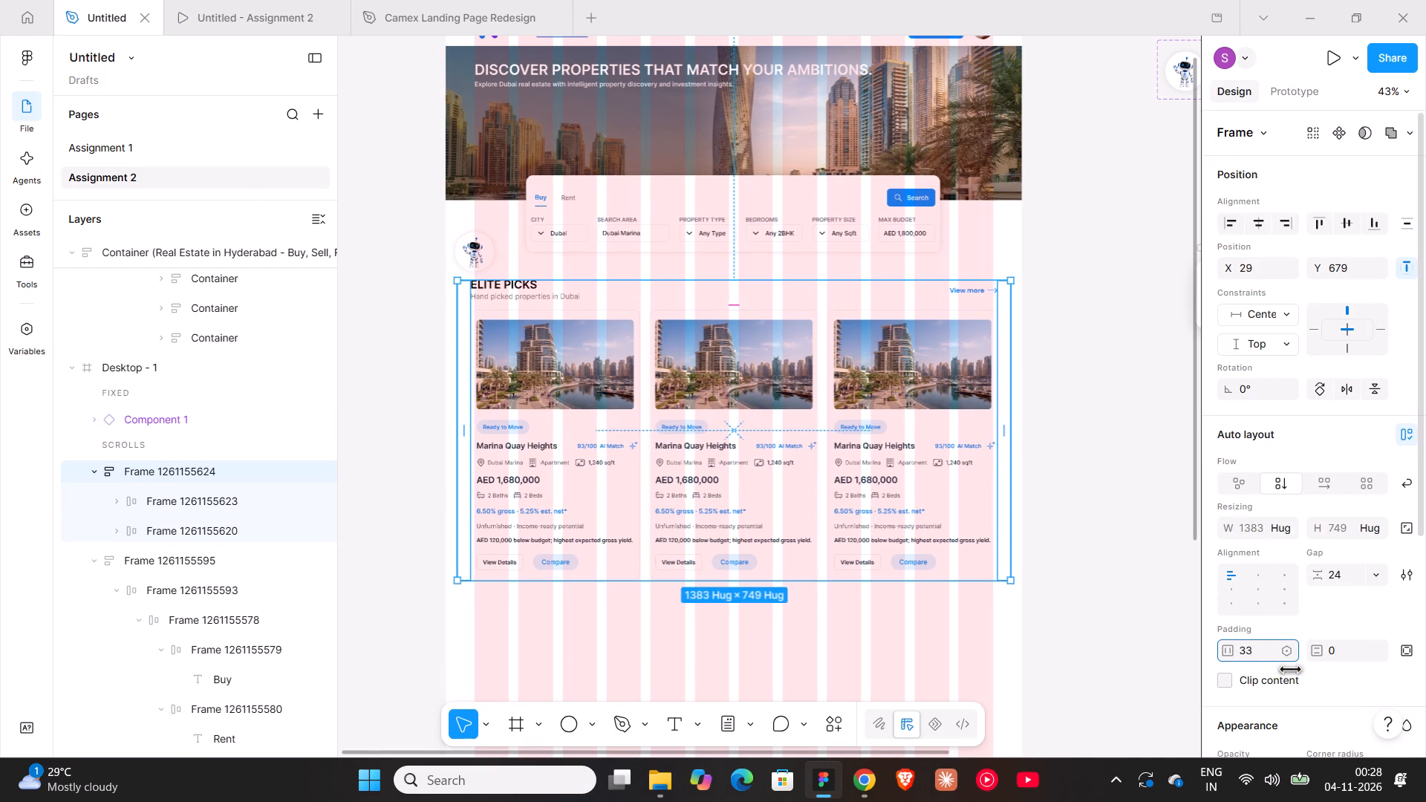
{"action": "left_click_drag", "start_coordinate": [782, 414], "coordinate": [827, 439]}
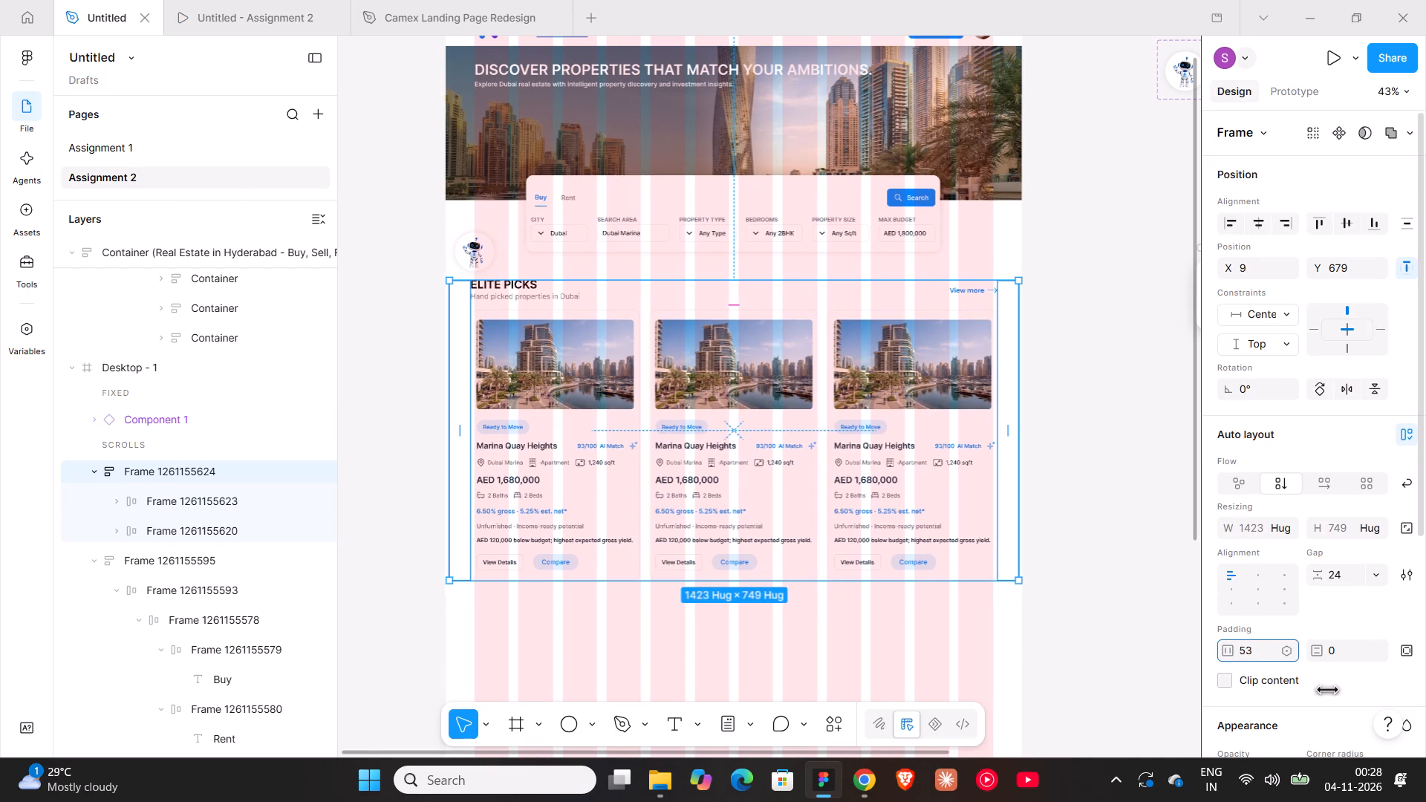
{"action": "left_click_drag", "start_coordinate": [827, 439], "coordinate": [817, 448]}
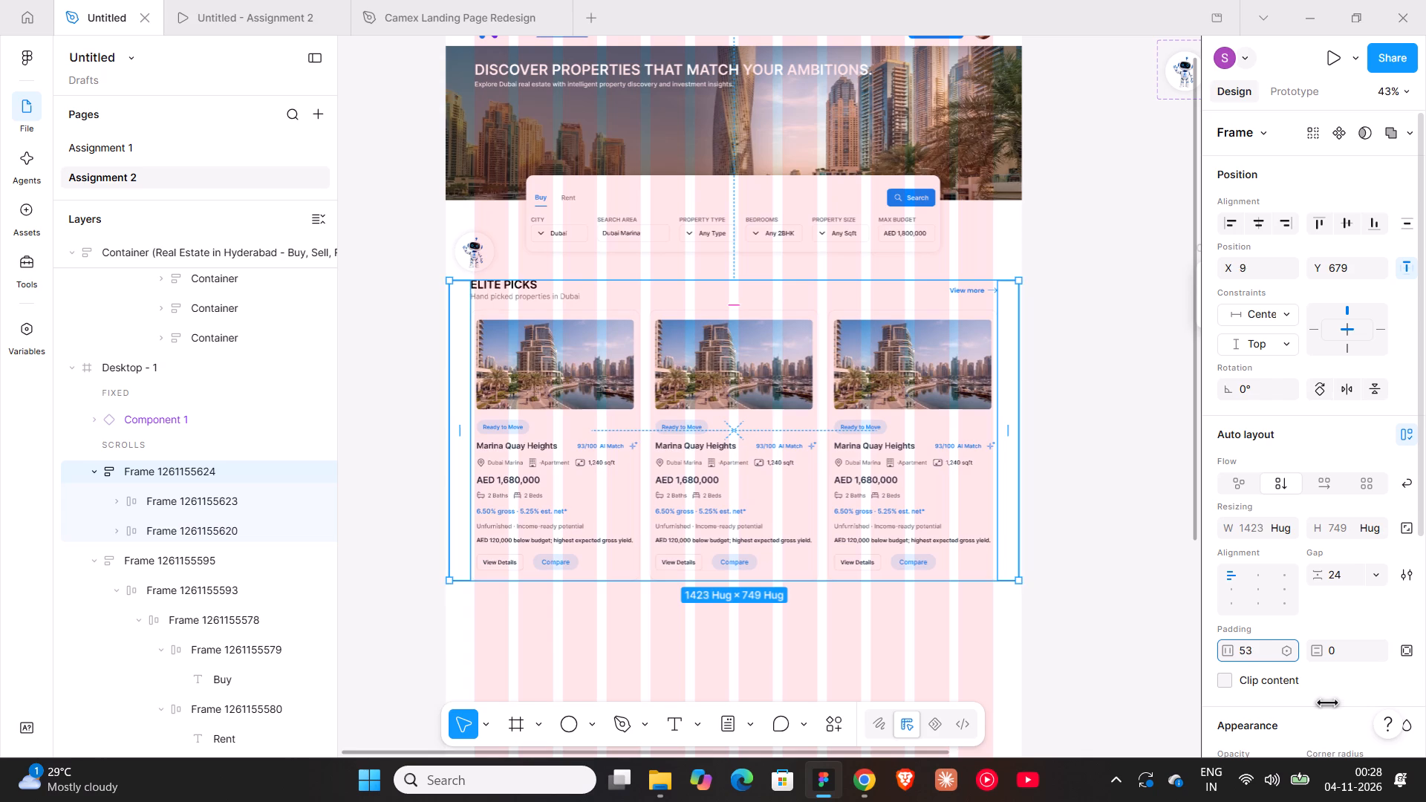
{"action": "left_click_drag", "start_coordinate": [817, 448], "coordinate": [831, 454]}
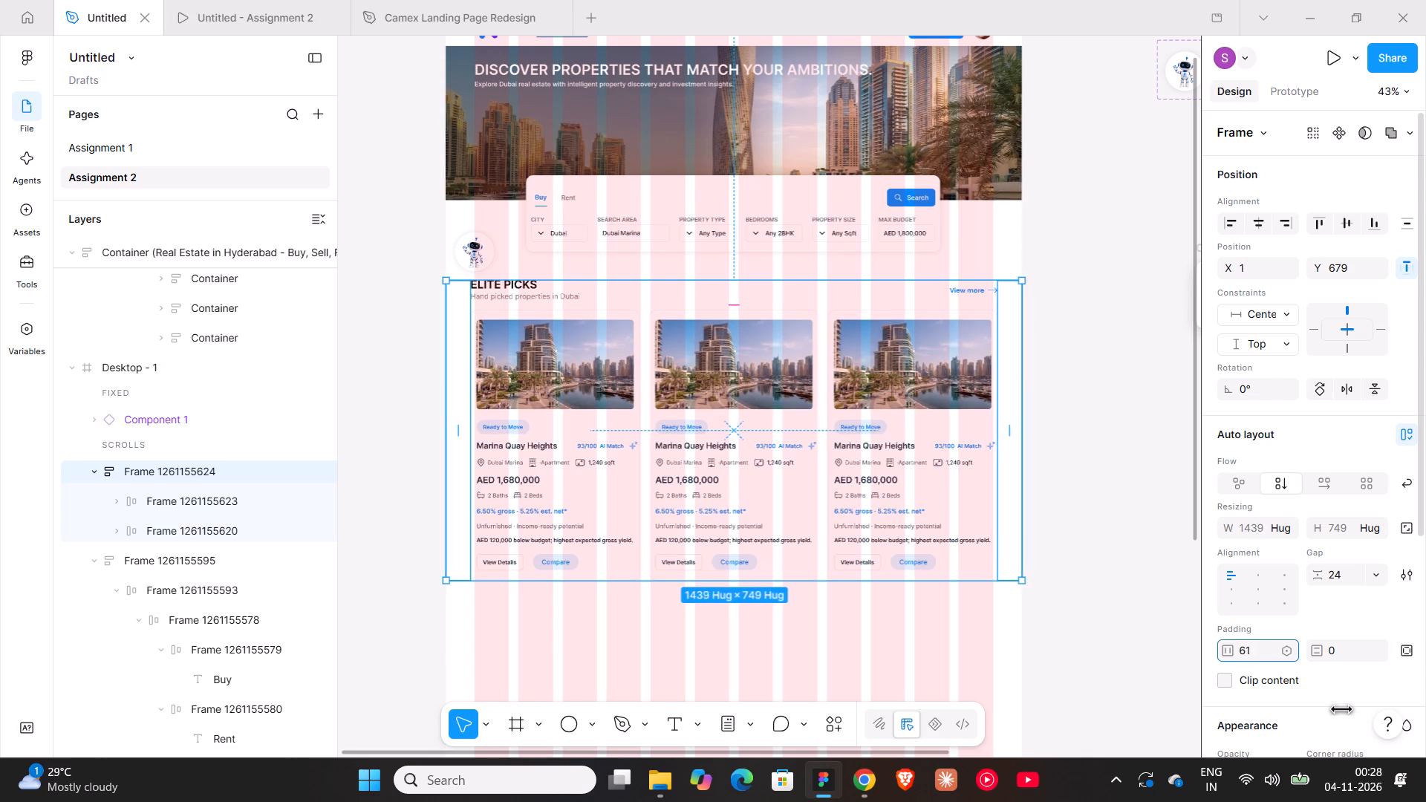
{"action": "left_click_drag", "start_coordinate": [831, 454], "coordinate": [835, 457]}
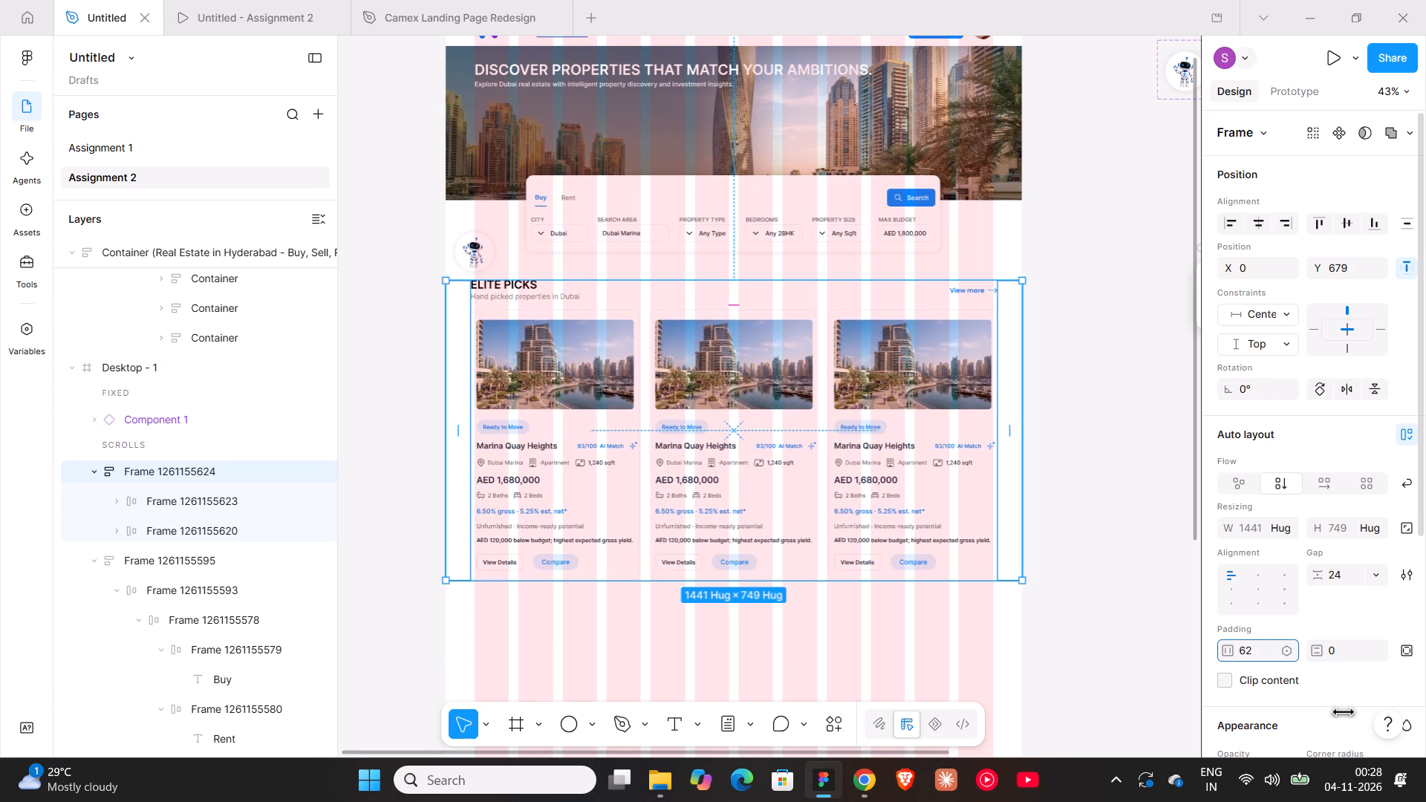
{"action": "left_click_drag", "start_coordinate": [835, 457], "coordinate": [836, 460]}
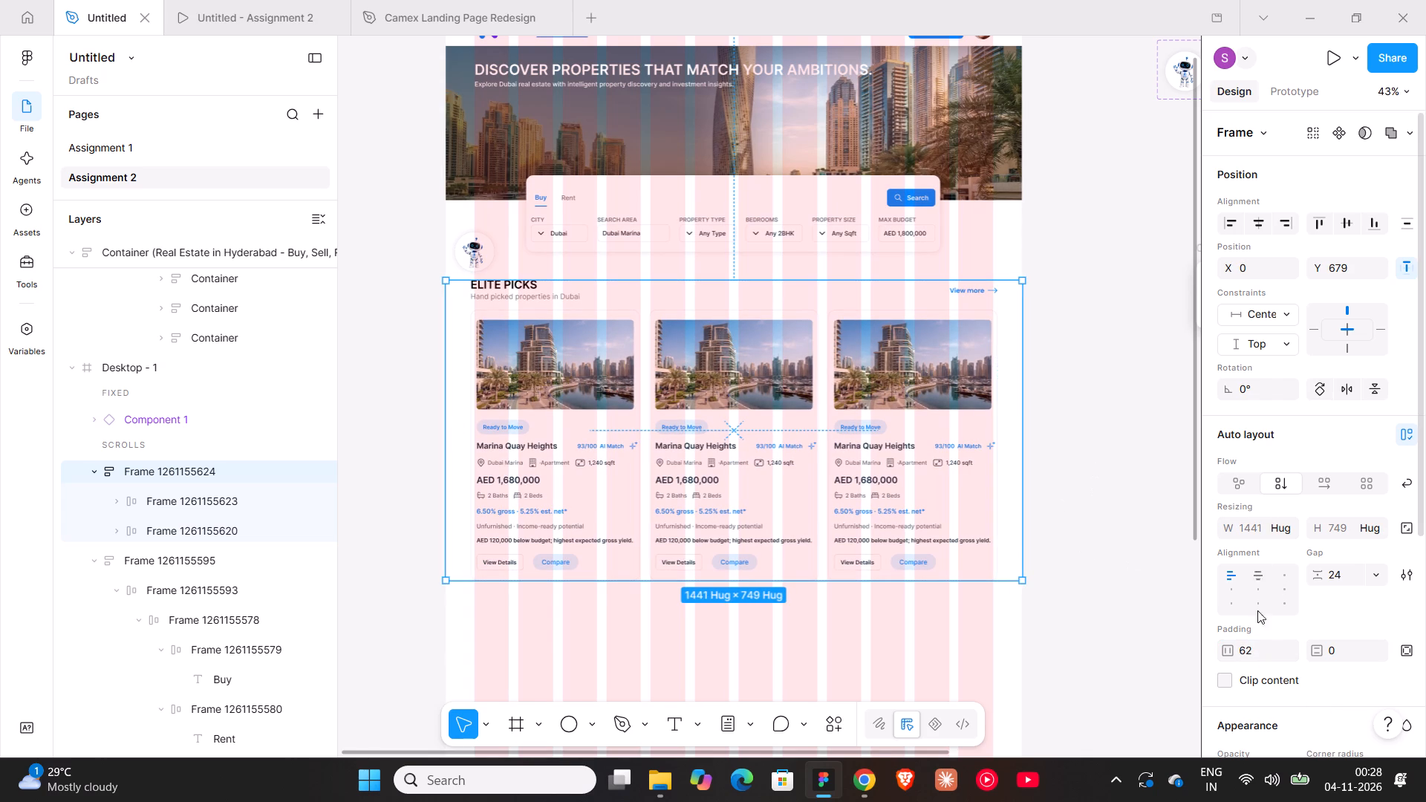
Set the Elite Picks frame's vertical padding to 31, checking the section spacing against the roofandfloor reference page.
{"action": "left_click_drag", "start_coordinate": [1312, 648], "coordinate": [752, 407]}
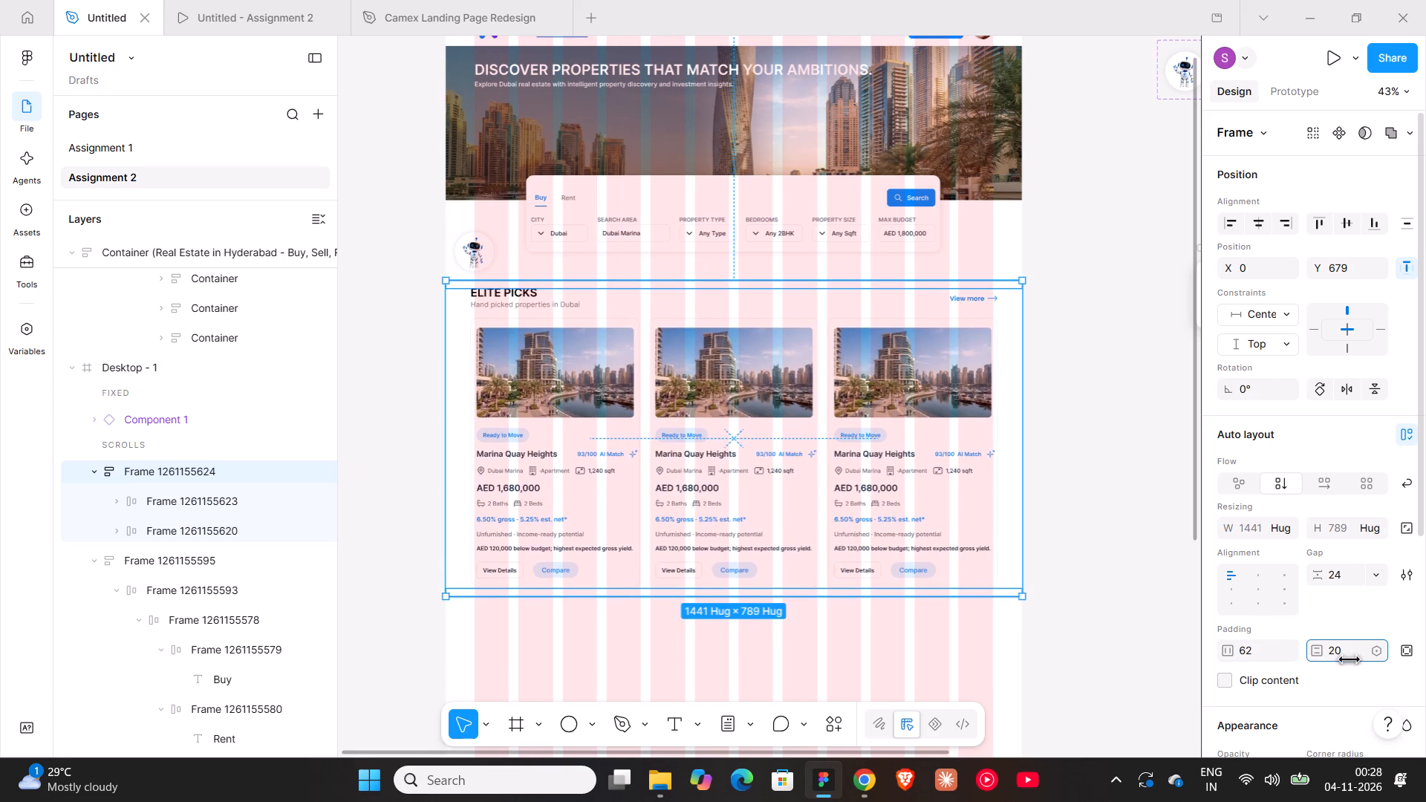
{"action": "left_click_drag", "start_coordinate": [752, 407], "coordinate": [762, 414]}
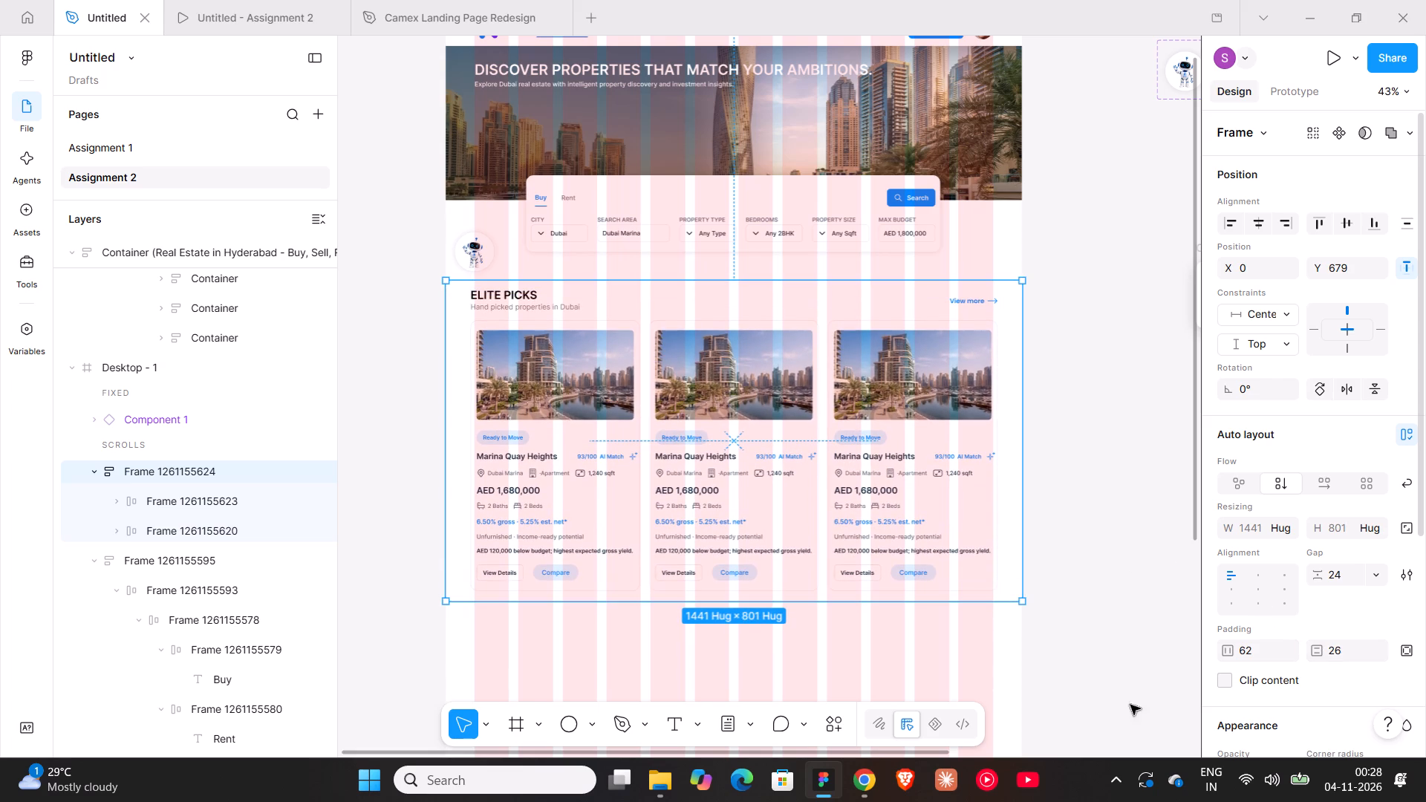
{"action": "left_click", "coordinate": [879, 777]}
{"action": "scroll", "coordinate": [757, 524], "scroll_direction": "up", "scroll_amount": 2}
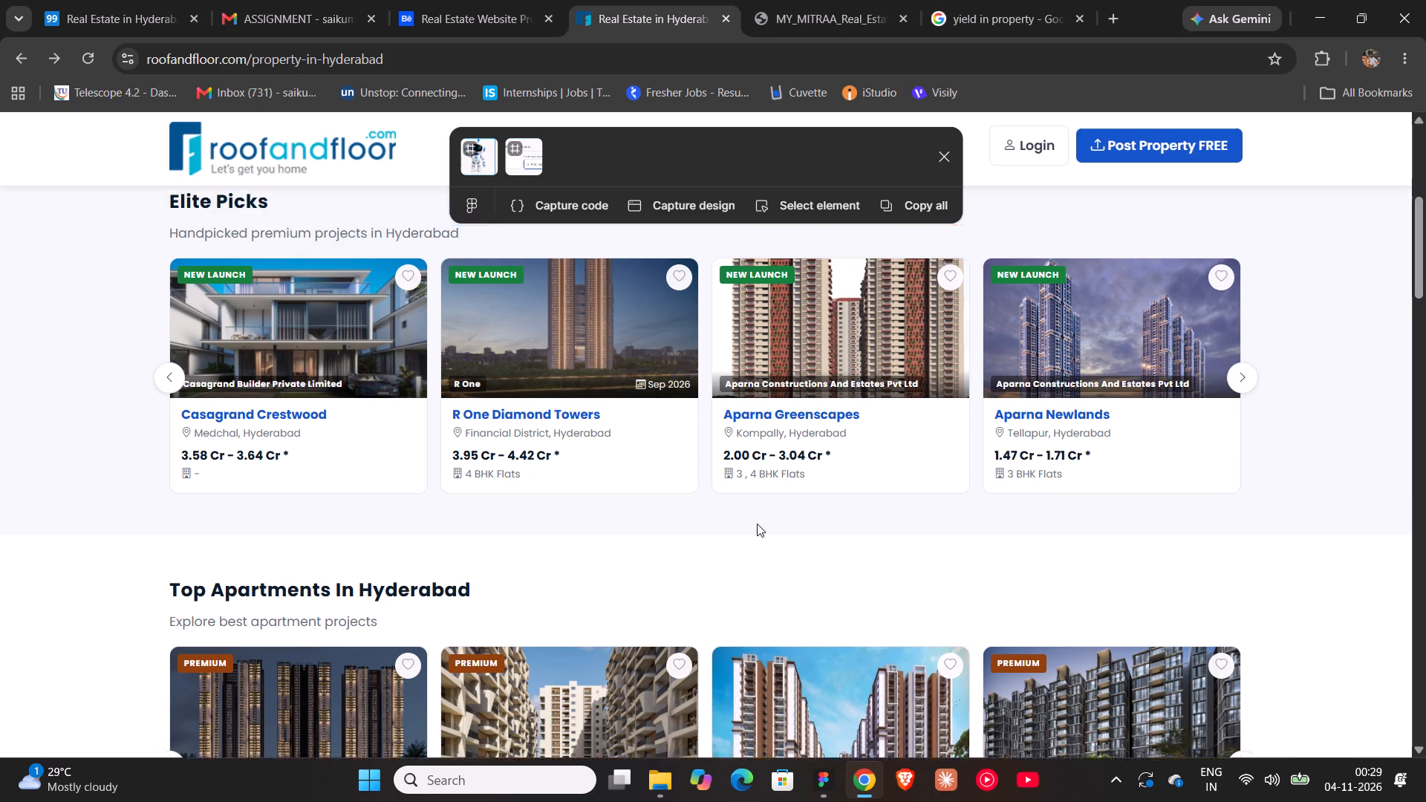
{"action": "scroll", "coordinate": [757, 524], "scroll_direction": "down", "scroll_amount": 1}
{"action": "left_click", "coordinate": [838, 776]}
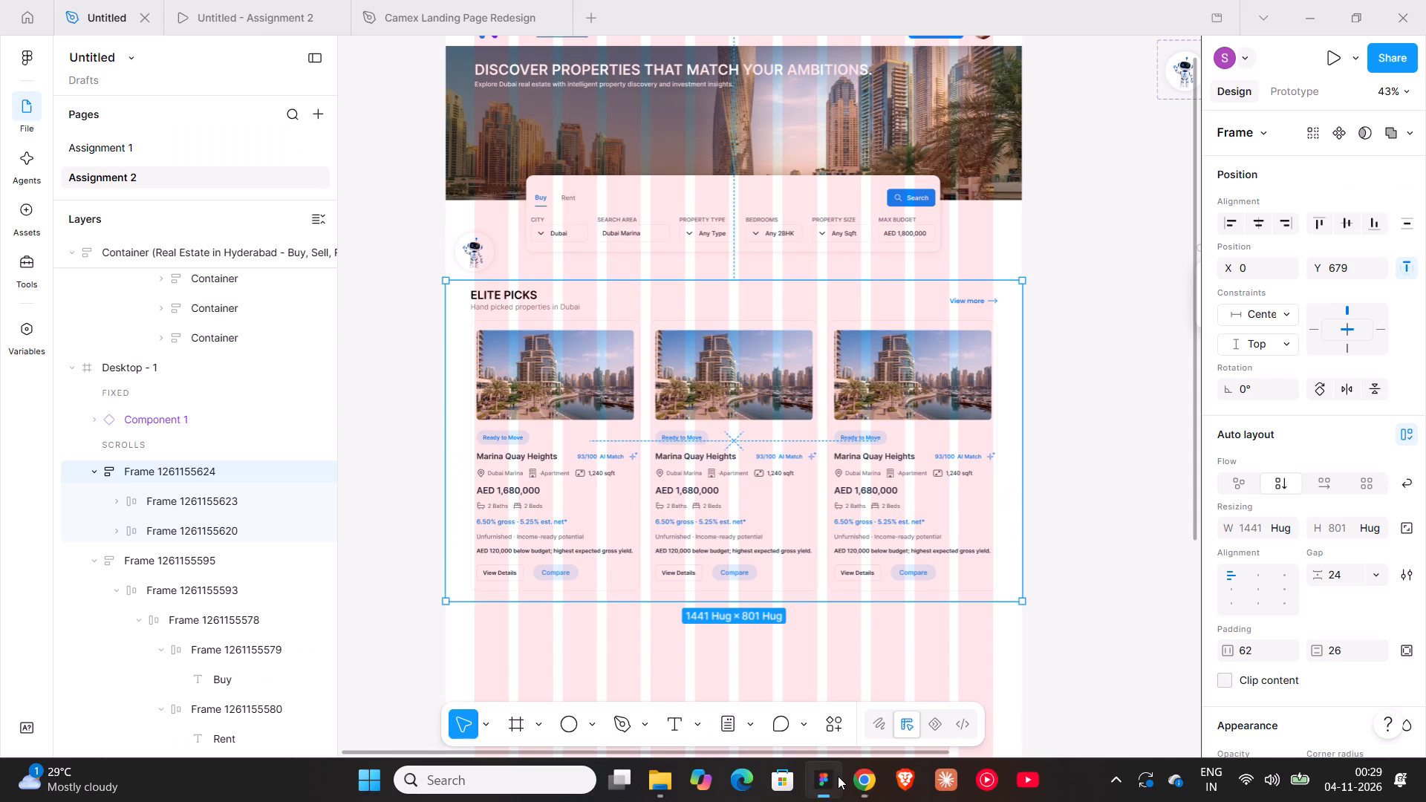
{"action": "left_click", "coordinate": [1337, 653]}
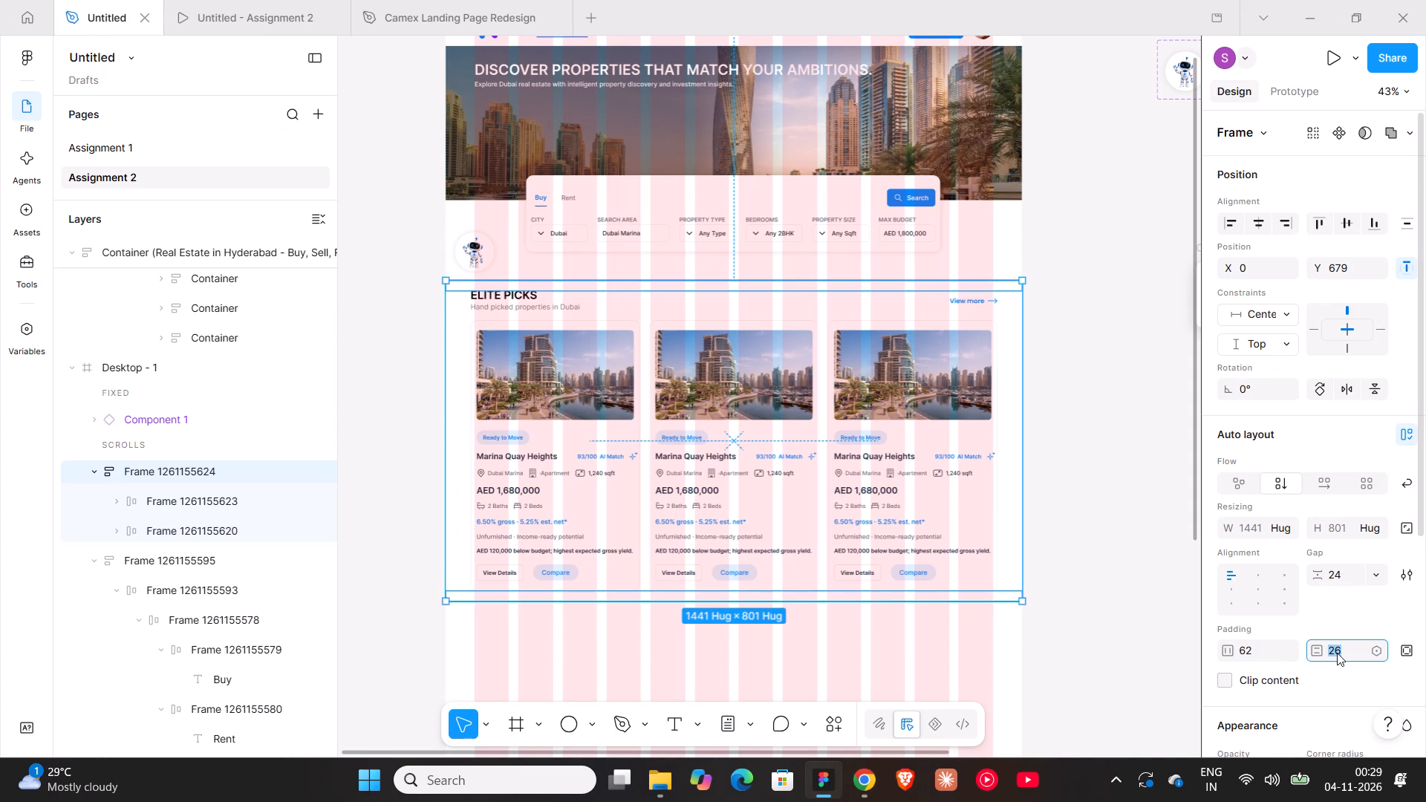
{"action": "type", "text": "31"}
{"action": "key", "text": "Return"}
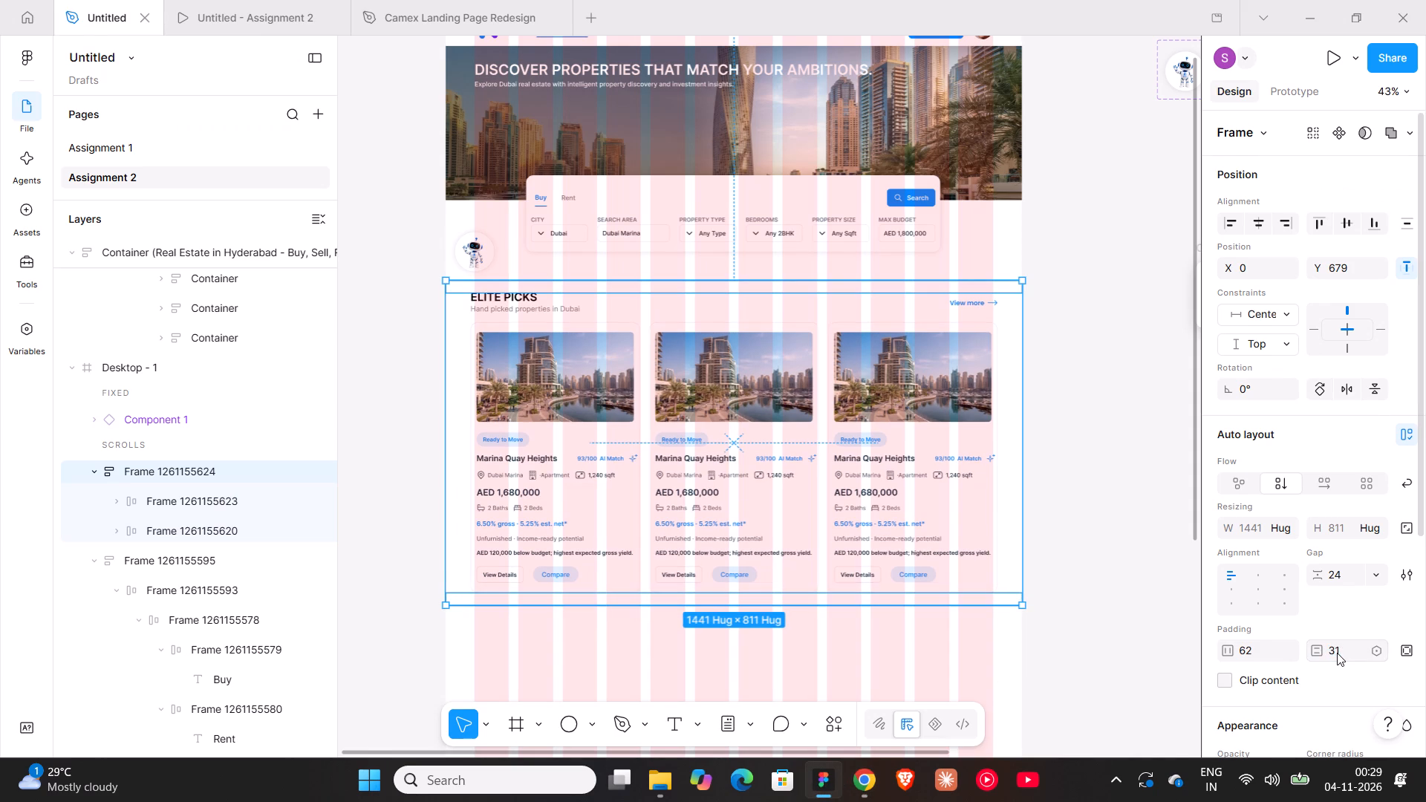
Add a fill to the Elite Picks frame based on the page's blue 0584FD, lightened to ECF6FF.
{"action": "scroll", "coordinate": [1337, 653], "scroll_direction": "down", "scroll_amount": 4}
{"action": "left_click", "coordinate": [1404, 501]}
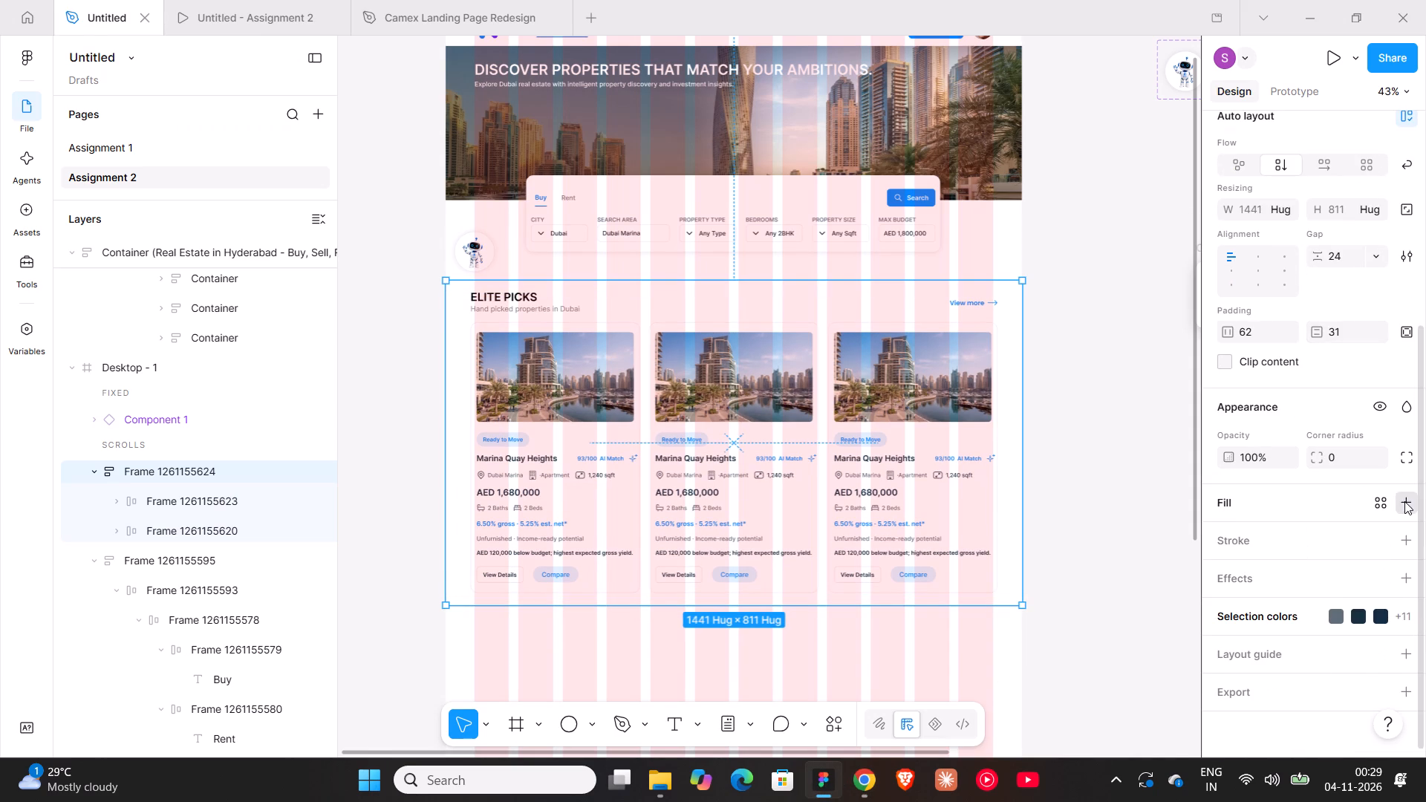
{"action": "left_click", "coordinate": [1231, 542]}
{"action": "left_click", "coordinate": [1231, 542]}
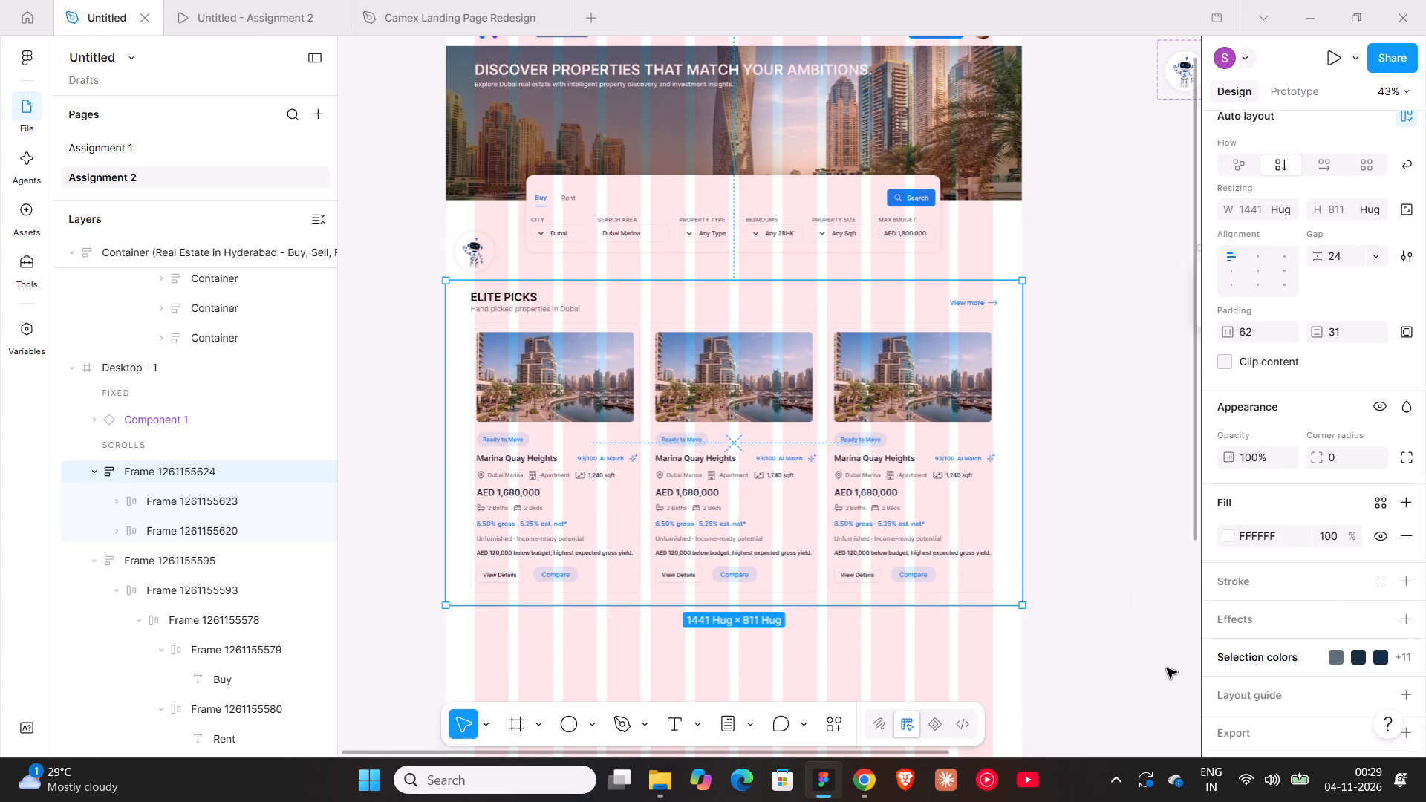
{"action": "left_click", "coordinate": [1224, 535]}
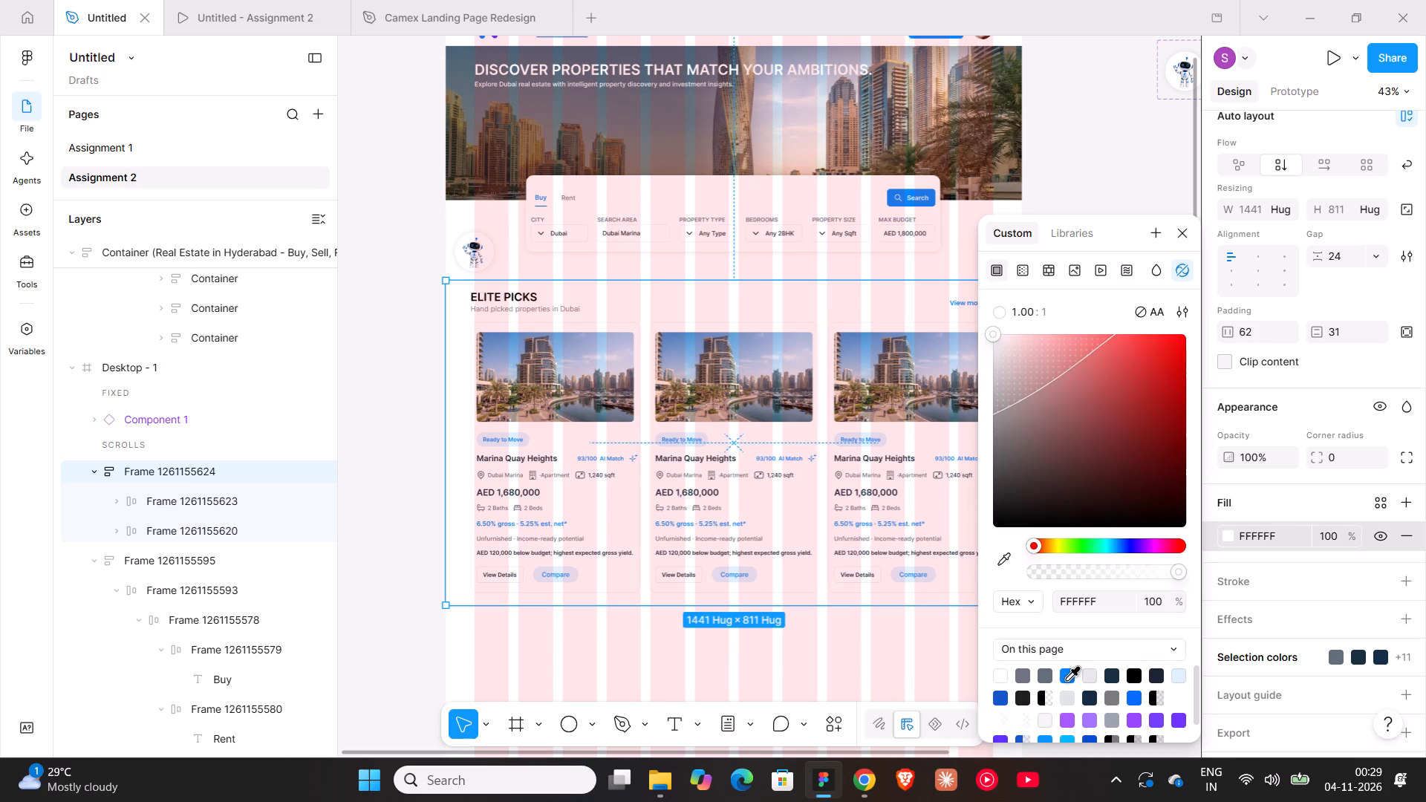
{"action": "left_click", "coordinate": [1067, 680]}
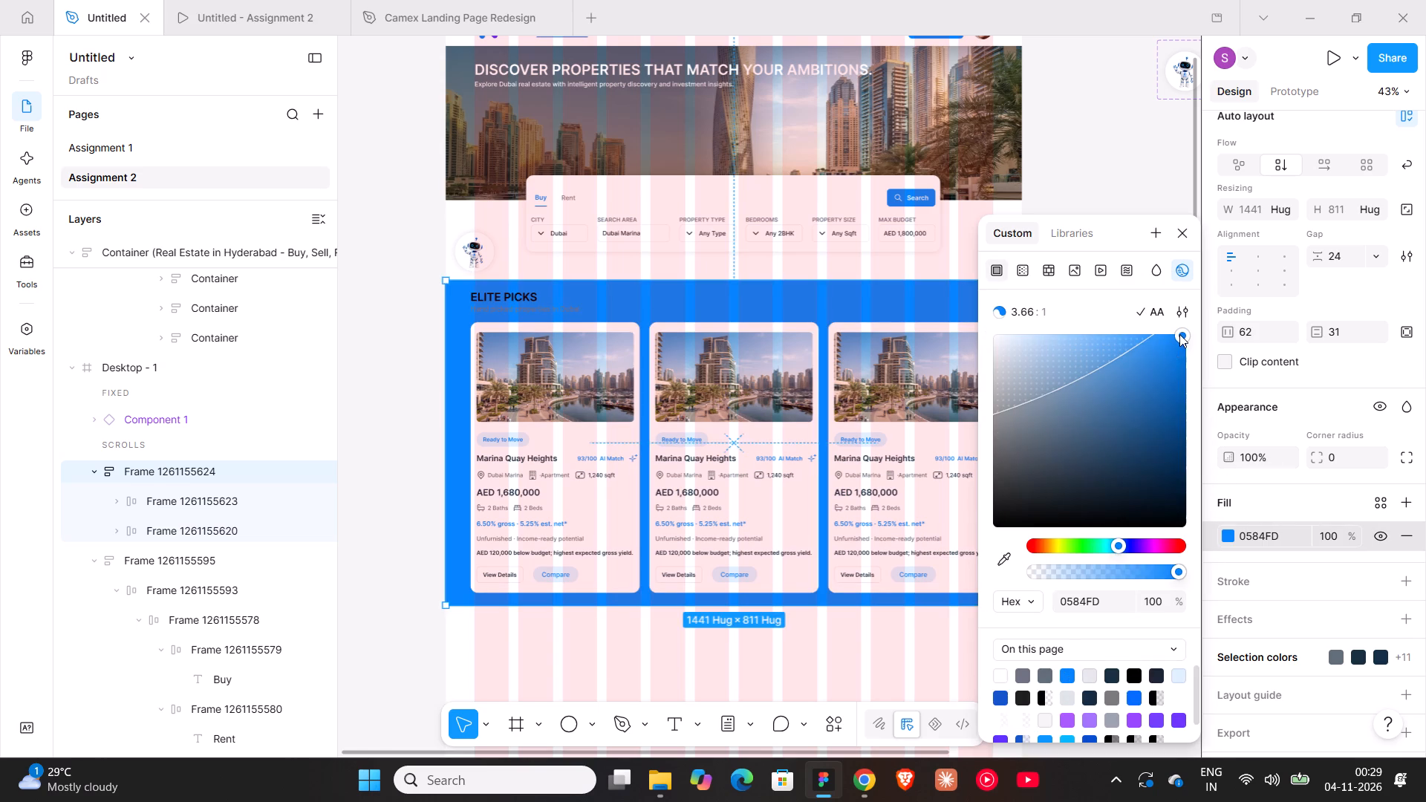
{"action": "left_click_drag", "start_coordinate": [1179, 334], "coordinate": [1016, 333]}
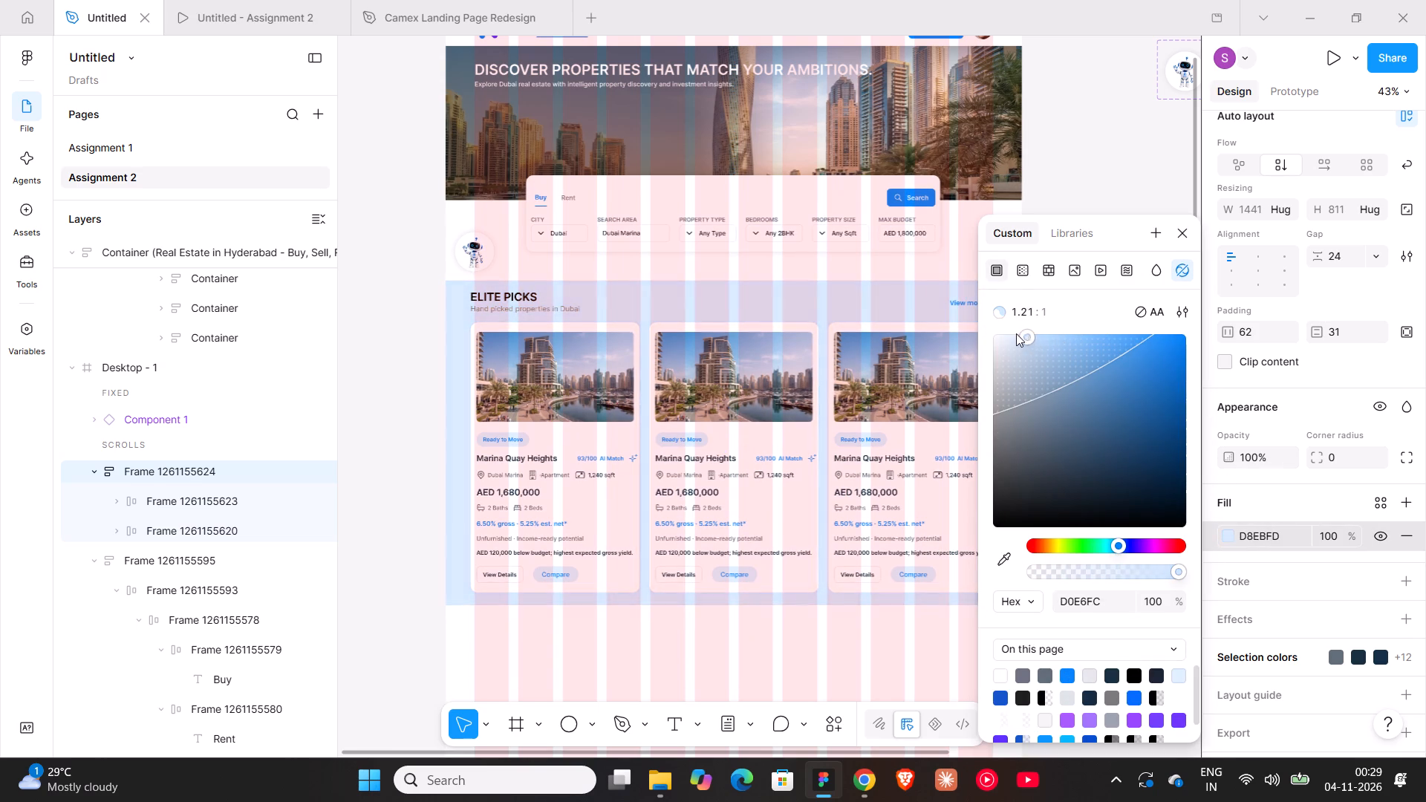
{"action": "left_click_drag", "start_coordinate": [1016, 333], "coordinate": [1012, 330]}
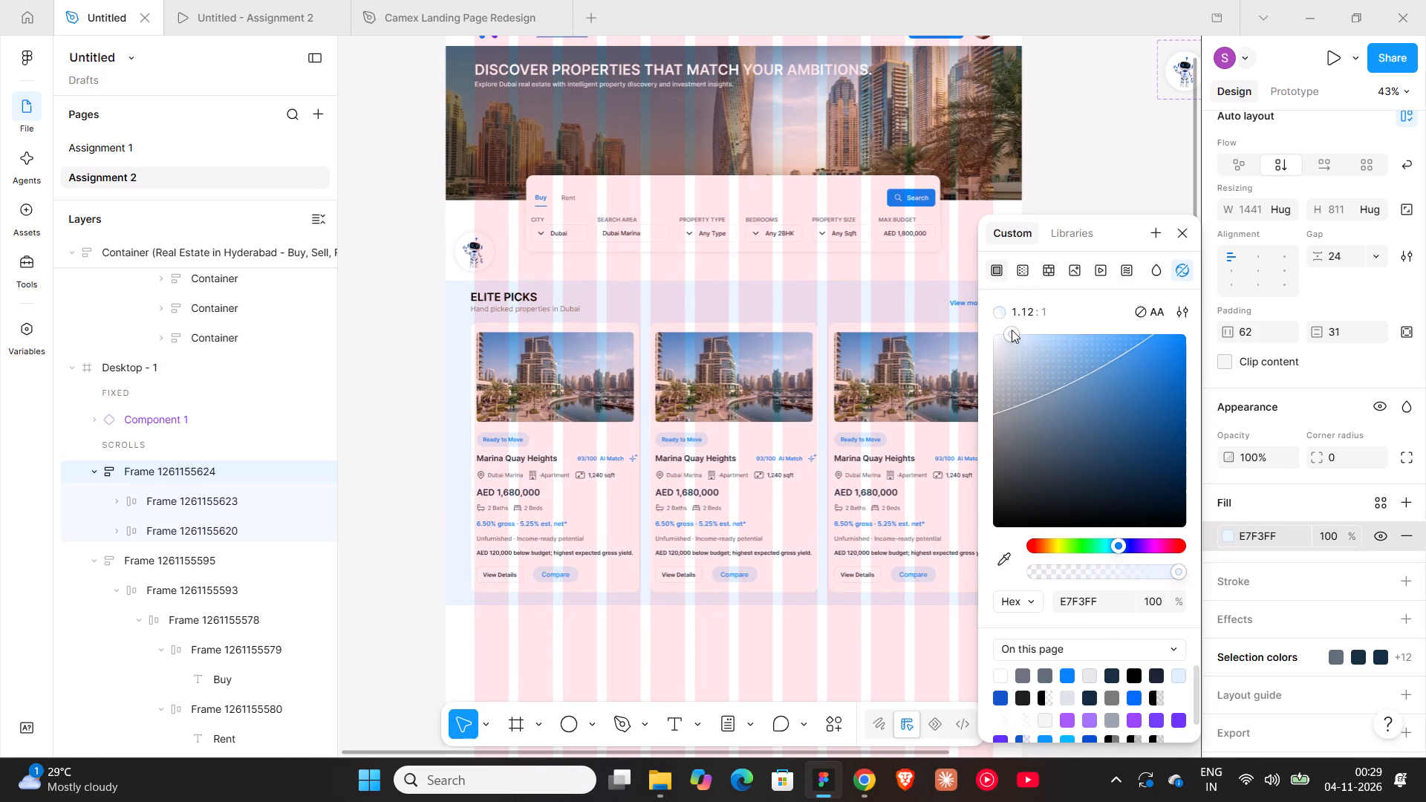
{"action": "left_click_drag", "start_coordinate": [1012, 330], "coordinate": [1008, 328]}
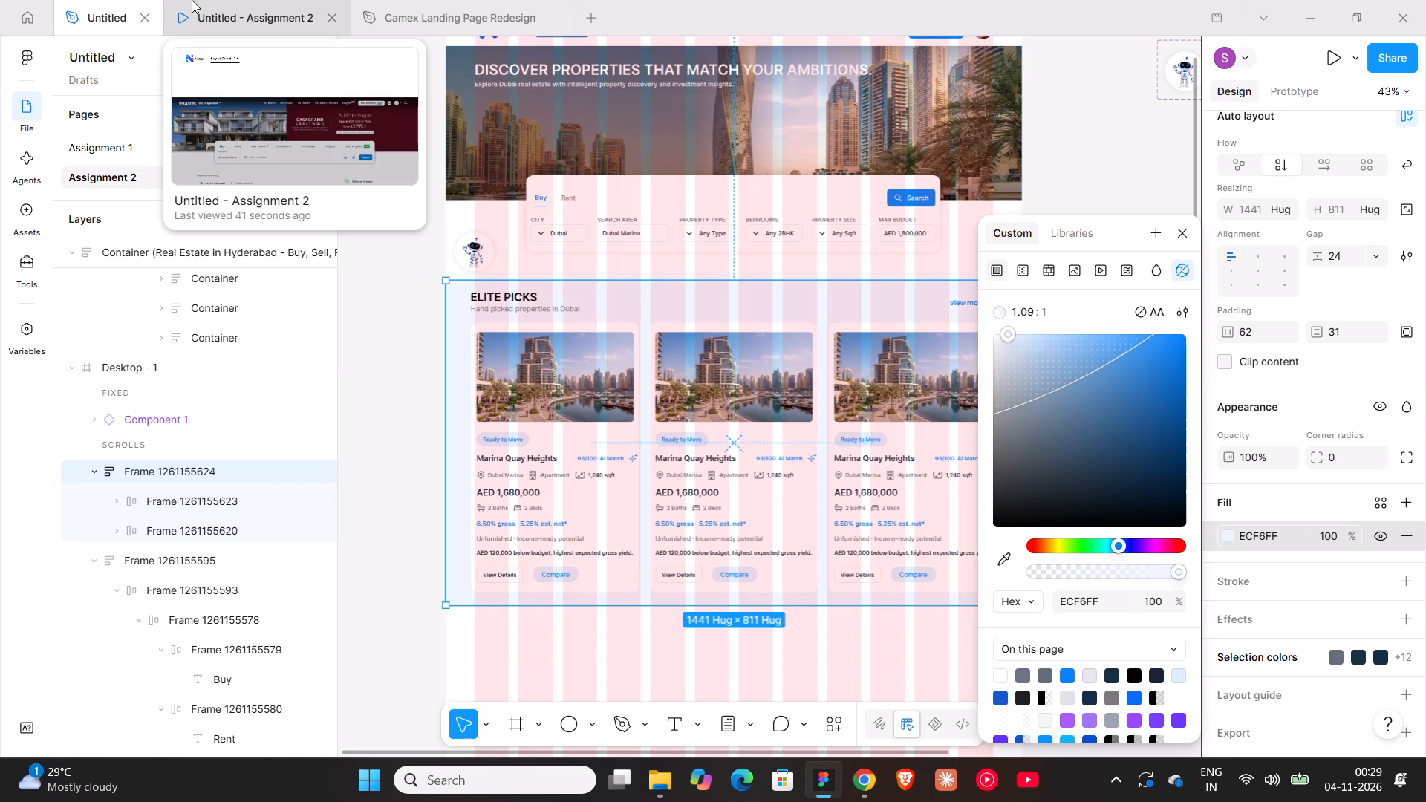
Lighten the Elite Picks background fill to a very pale, near-white blue, checking the tint in the prototype preview.
{"action": "left_click", "coordinate": [215, 0]}
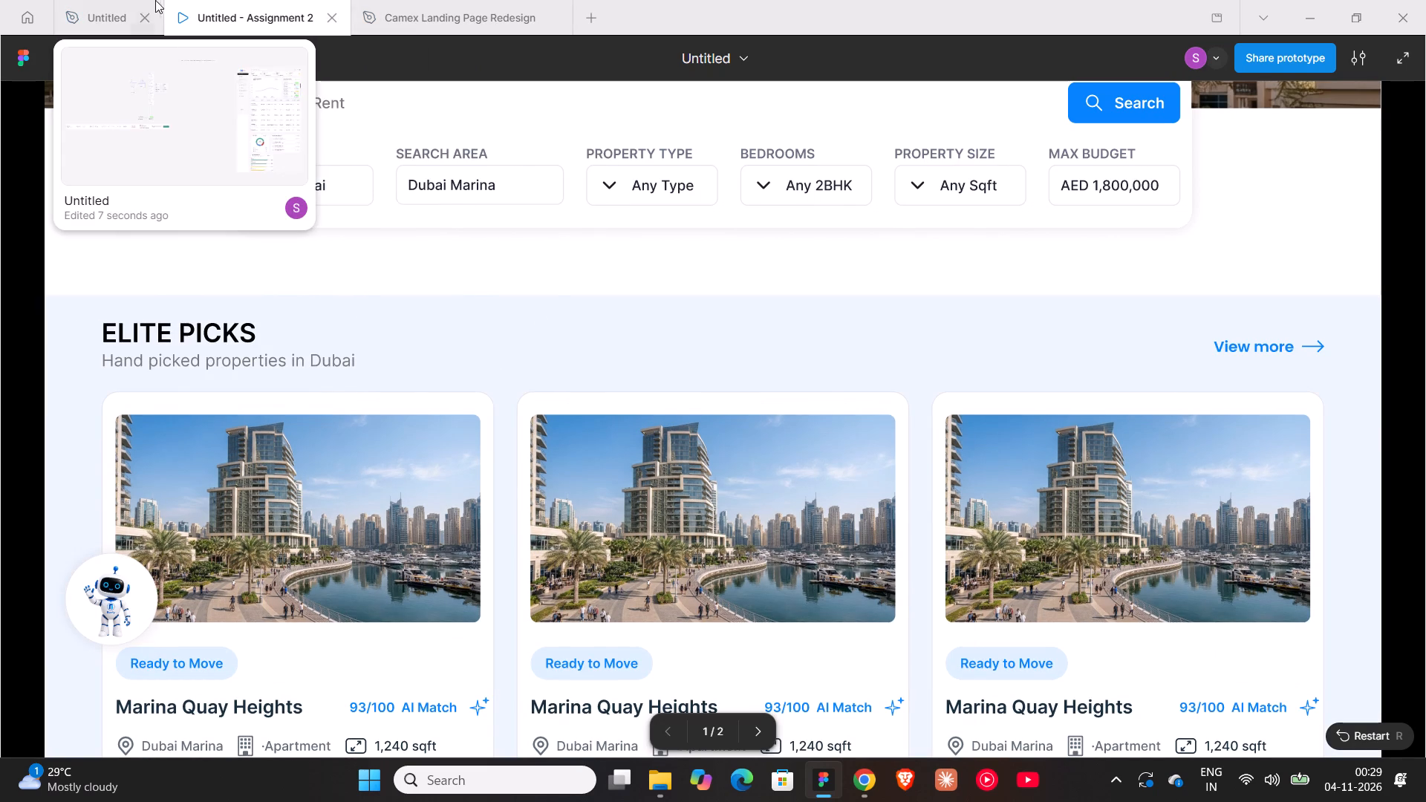
{"action": "left_click", "coordinate": [115, 0]}
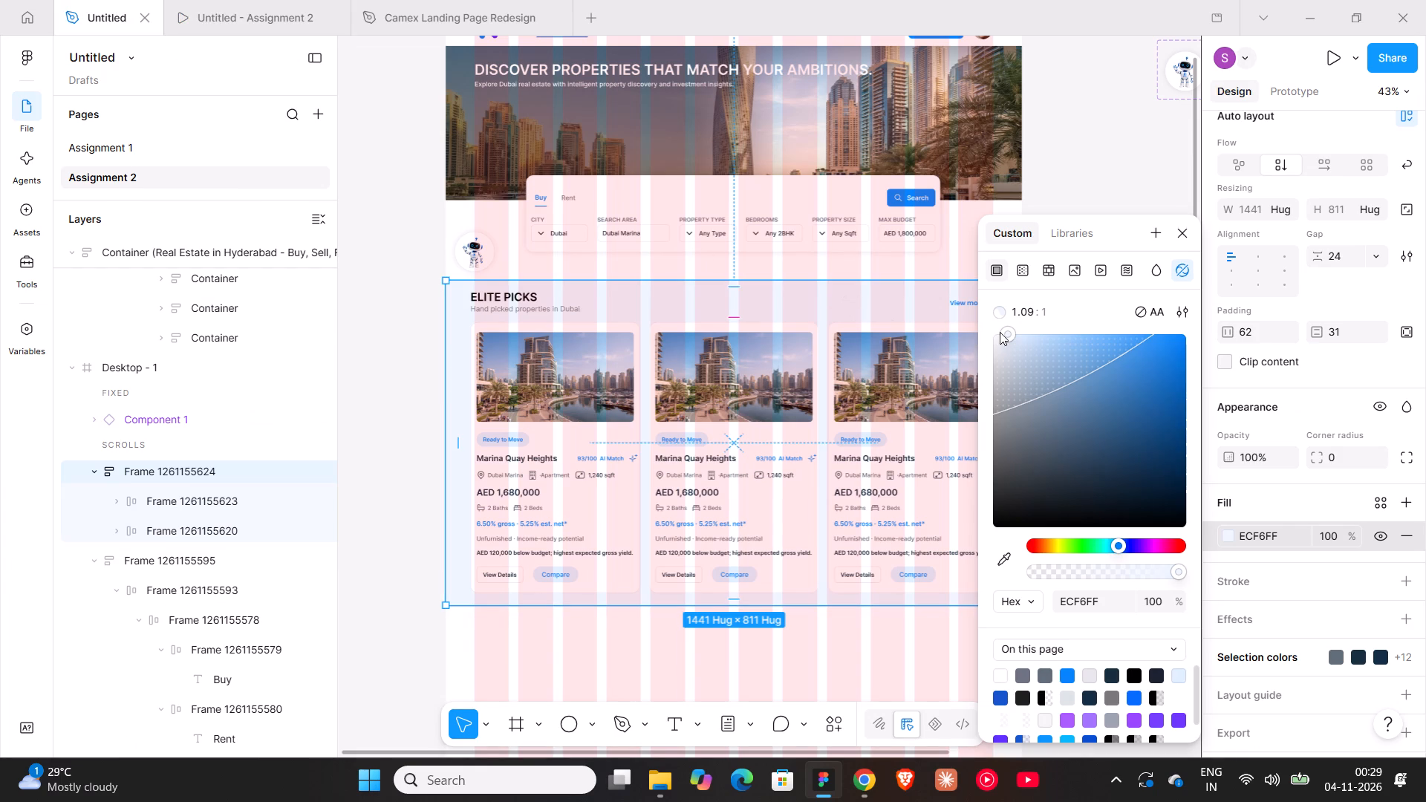
{"action": "left_click_drag", "start_coordinate": [1009, 332], "coordinate": [997, 329]}
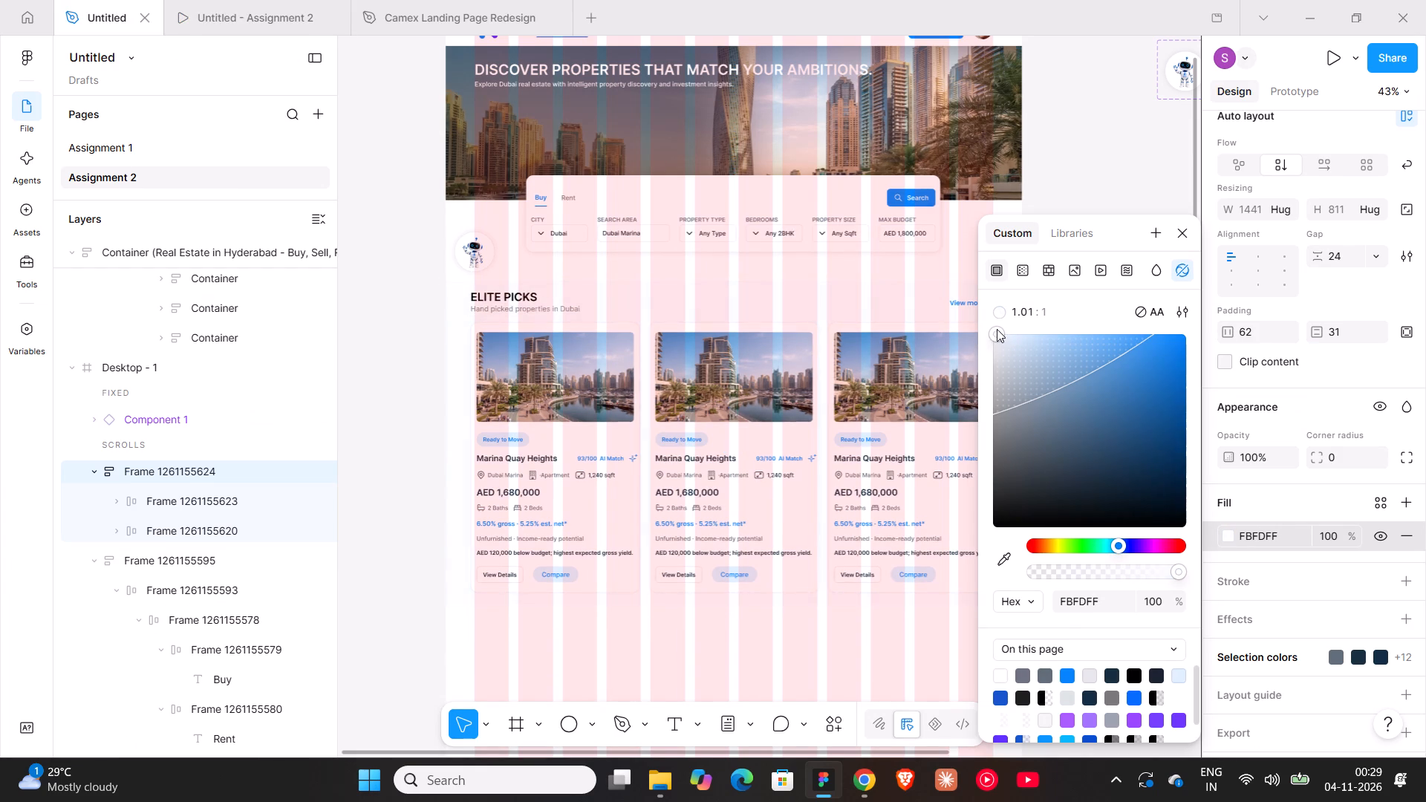
{"action": "left_click_drag", "start_coordinate": [997, 329], "coordinate": [989, 328]}
{"action": "left_click_drag", "start_coordinate": [989, 328], "coordinate": [1000, 328]}
{"action": "left_click", "coordinate": [243, 0]}
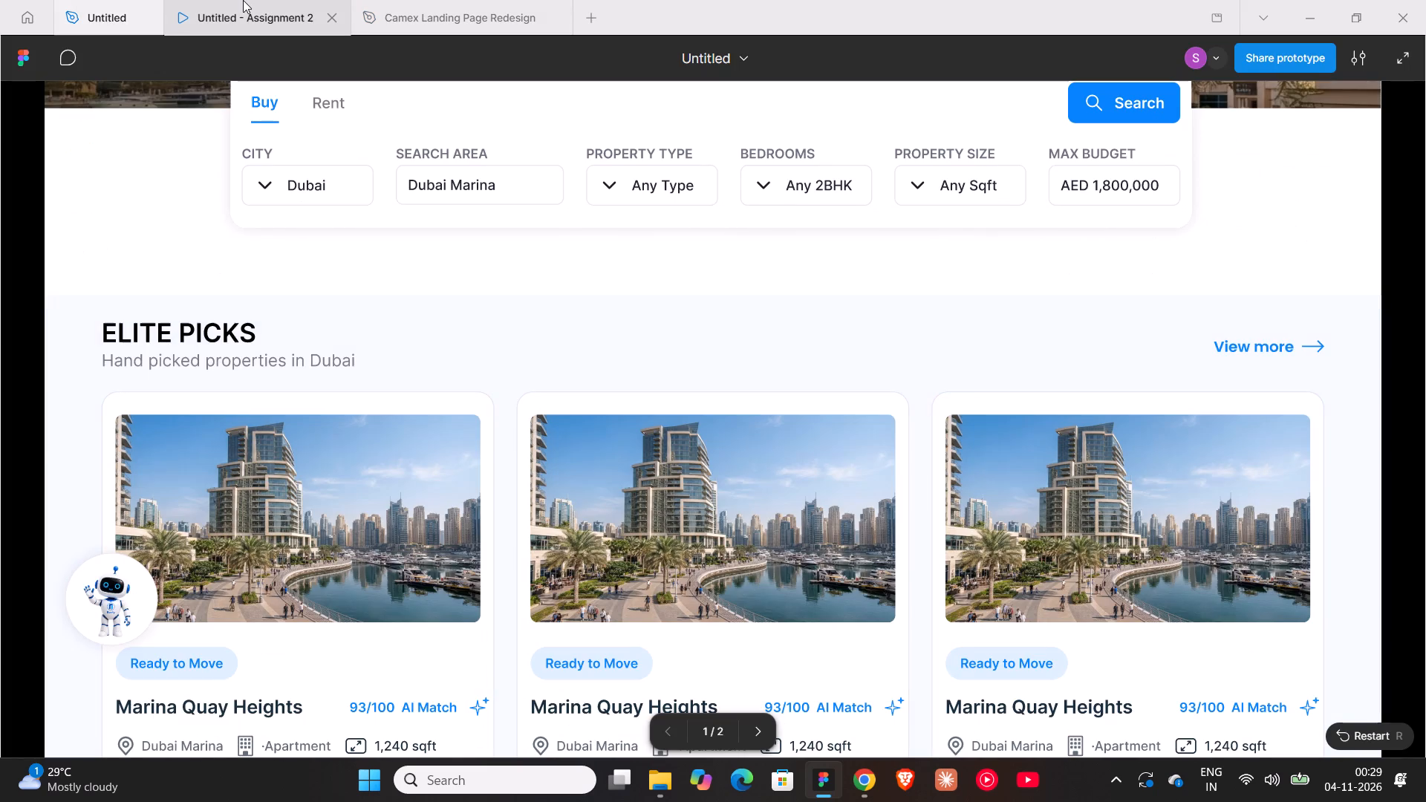
{"action": "scroll", "coordinate": [371, 402], "scroll_direction": "down", "scroll_amount": 7}
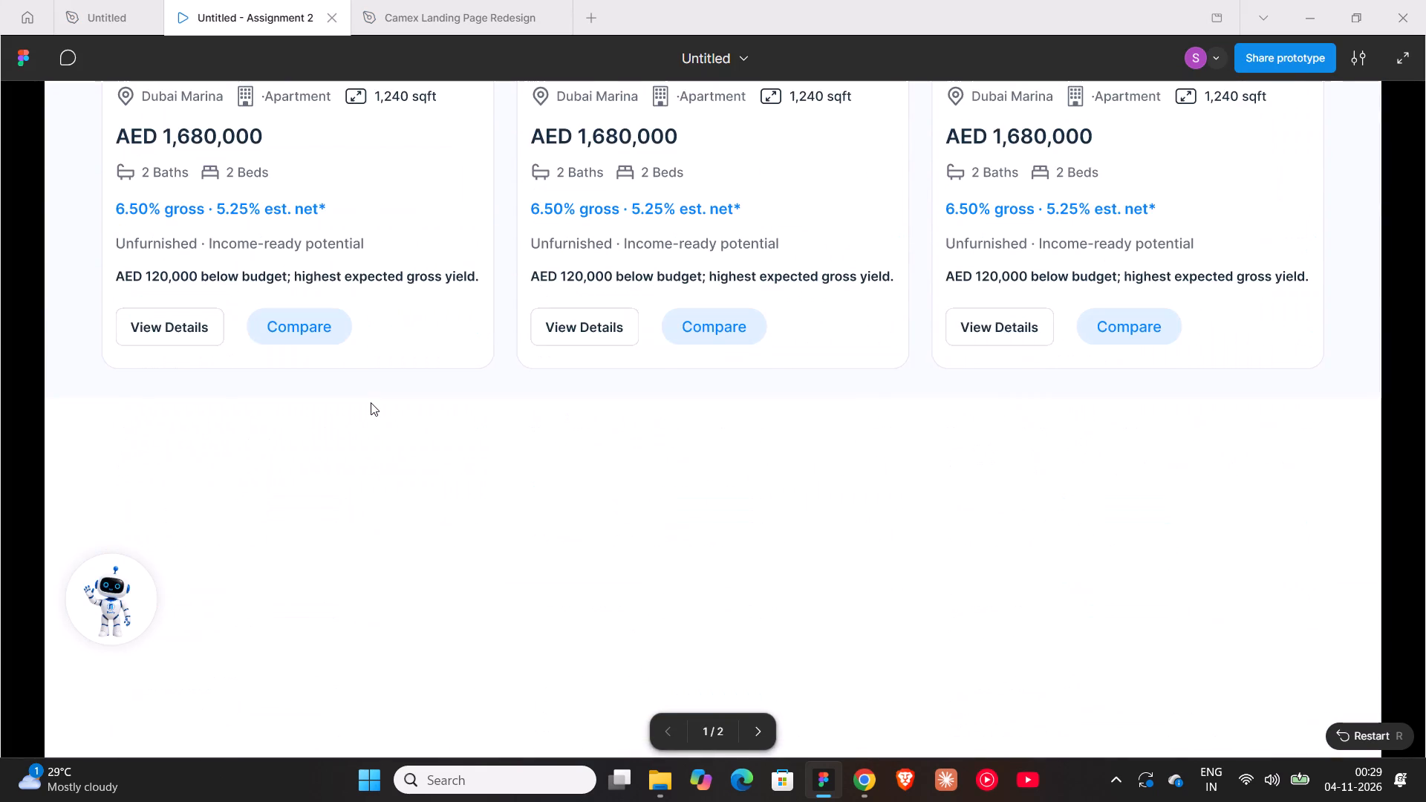
{"action": "scroll", "coordinate": [371, 402], "scroll_direction": "up", "scroll_amount": 9}
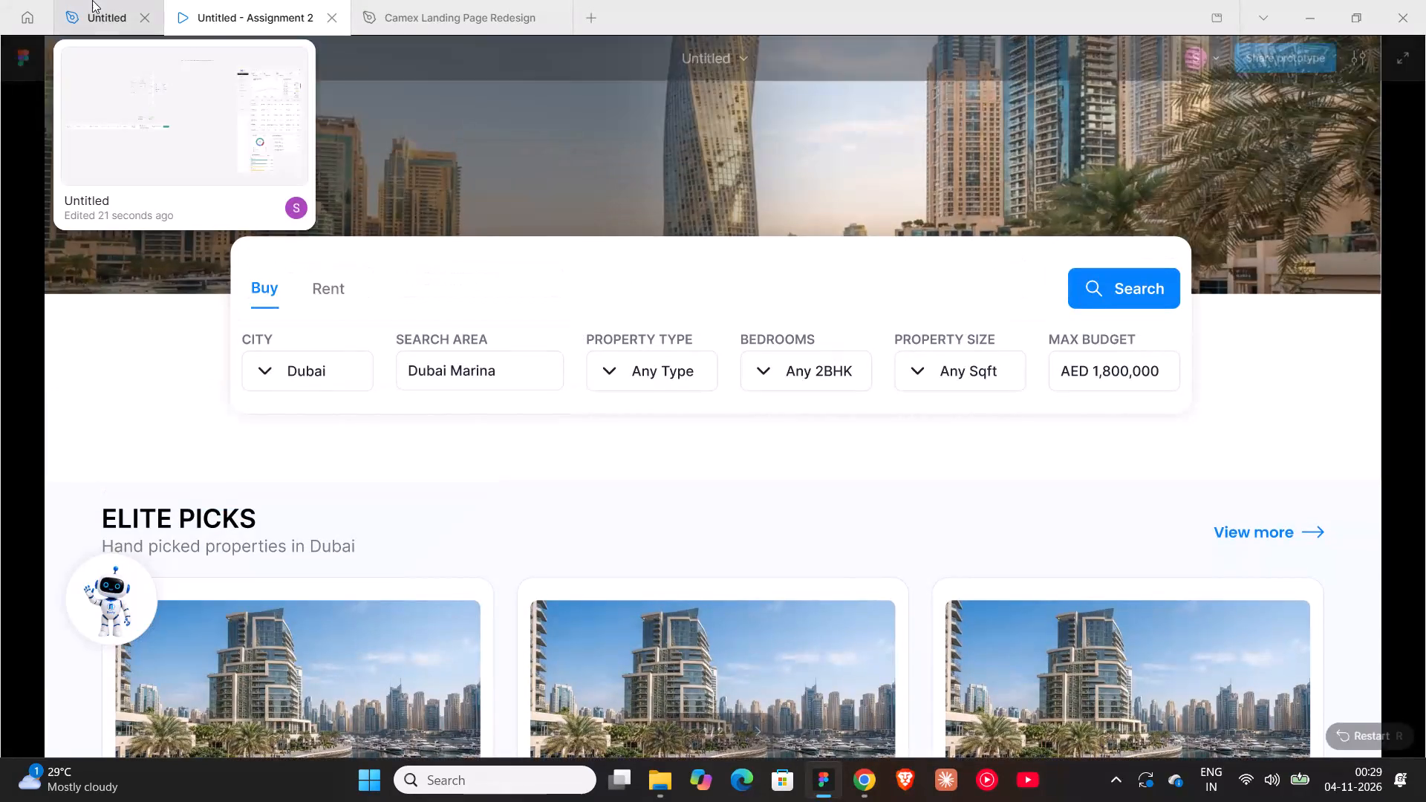
Duplicate the Elite Picks section frame below the original in the Desktop - 1 frame, at X 0 and Y about 1562.
{"action": "left_click", "coordinate": [92, 0]}
{"action": "left_click", "coordinate": [403, 319]}
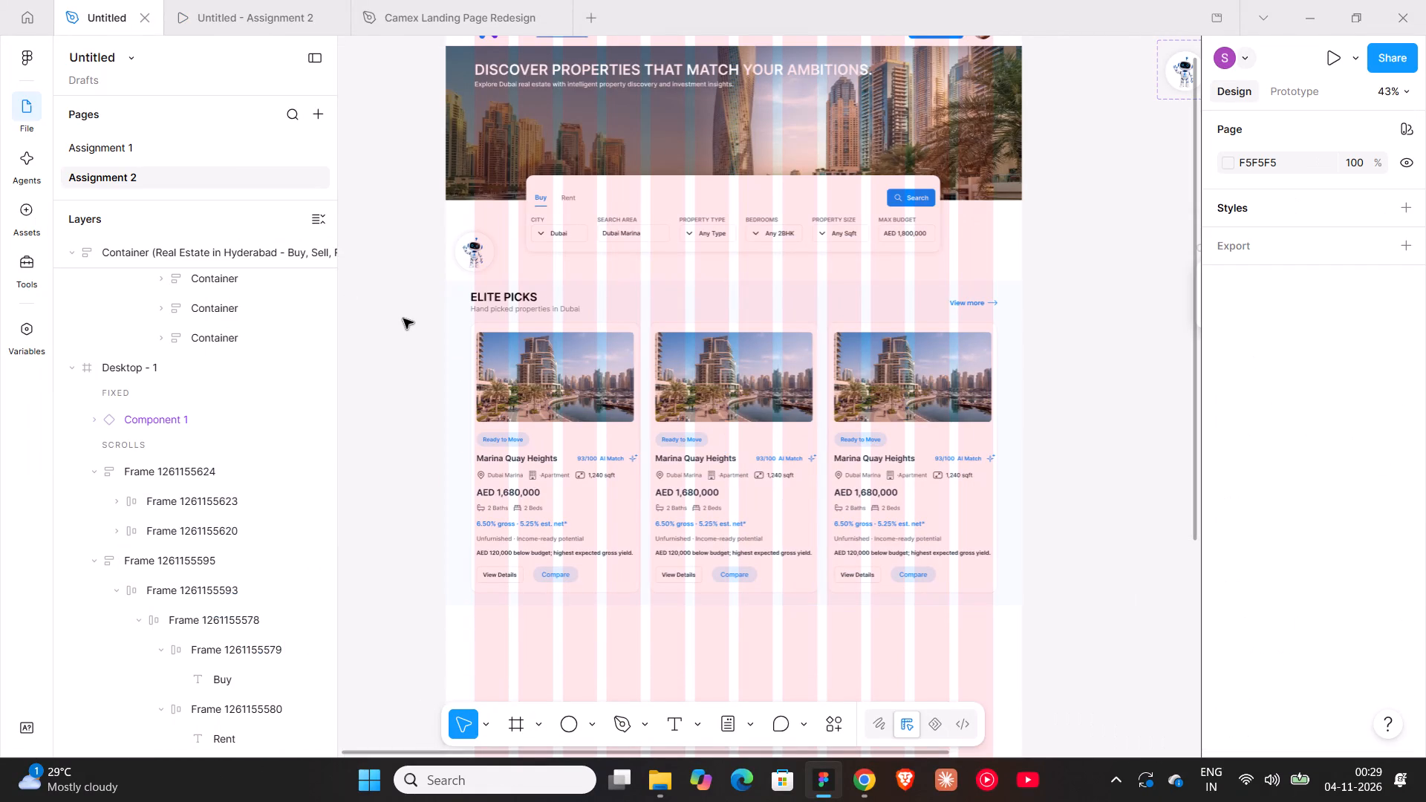
{"action": "left_click", "coordinate": [616, 398]}
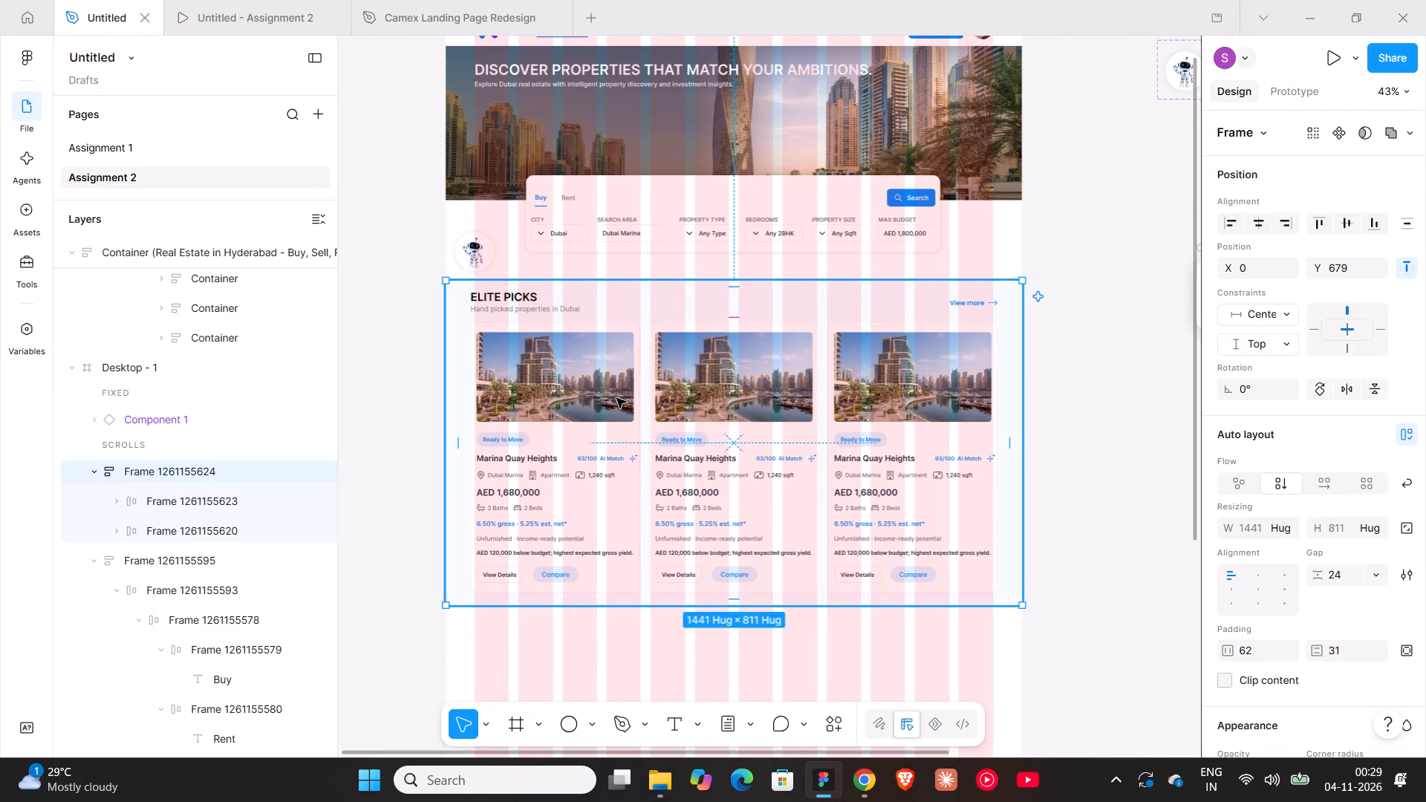
{"action": "scroll", "coordinate": [616, 398], "scroll_direction": "down", "scroll_amount": 3}
{"action": "scroll", "coordinate": [616, 398], "scroll_direction": "down", "scroll_amount": 4, "text": "ctrl"}
{"action": "scroll", "coordinate": [616, 398], "scroll_direction": "down", "scroll_amount": 3}
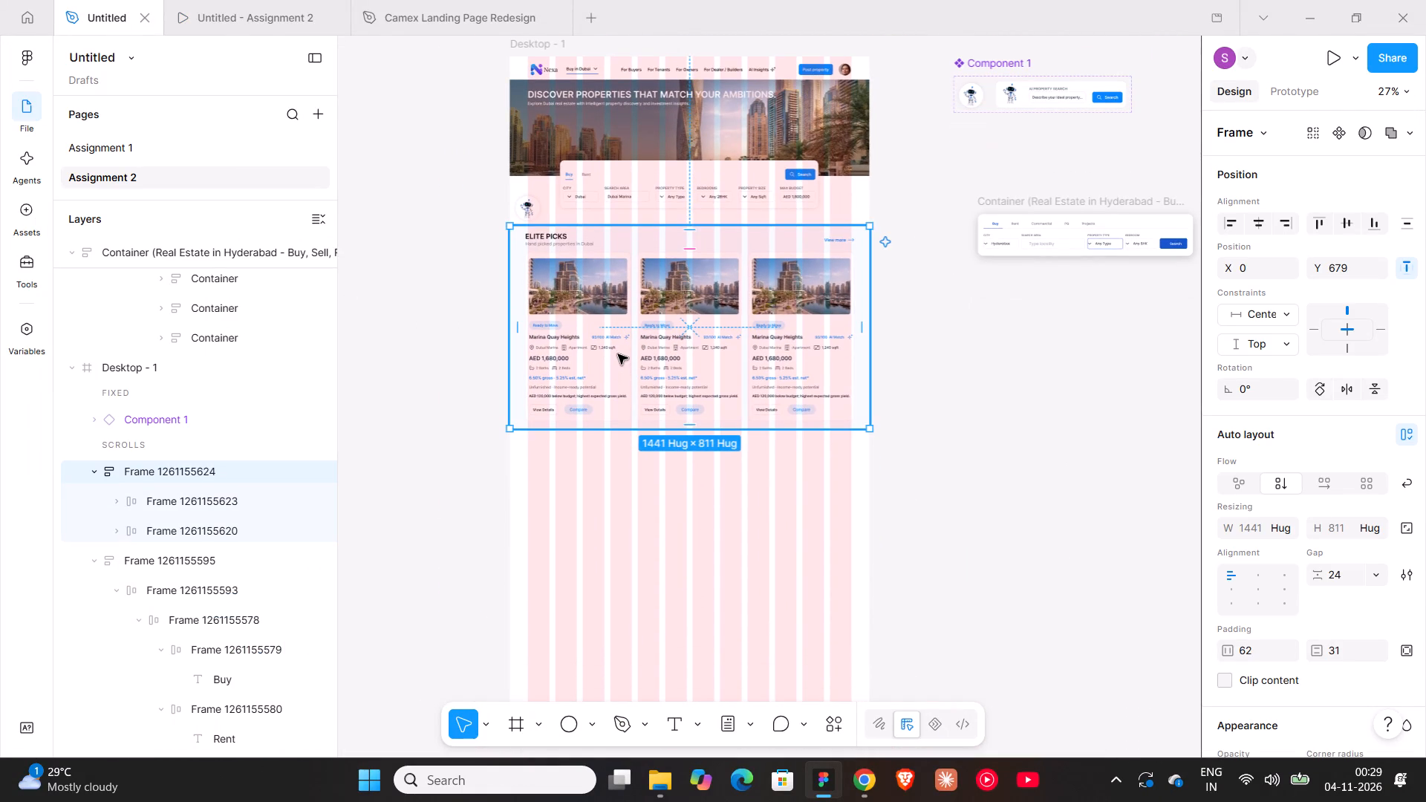
{"action": "left_click_drag", "start_coordinate": [619, 328], "coordinate": [618, 541], "text": "alt"}
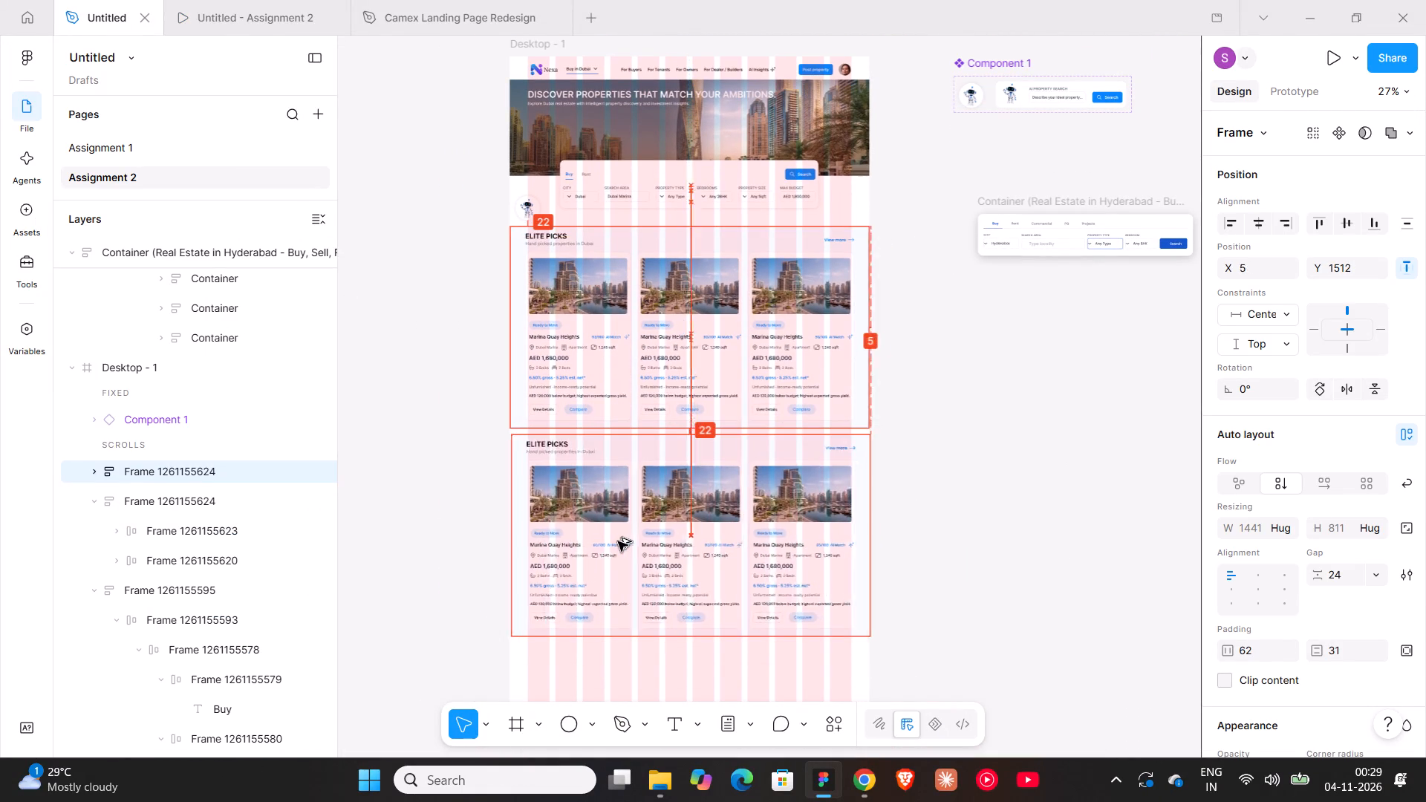
{"action": "left_click_drag", "start_coordinate": [618, 541], "coordinate": [619, 545], "text": "alt"}
Remove the pale blue background fill from the duplicated section frame.
{"action": "scroll", "coordinate": [1275, 610], "scroll_direction": "down", "scroll_amount": 2}
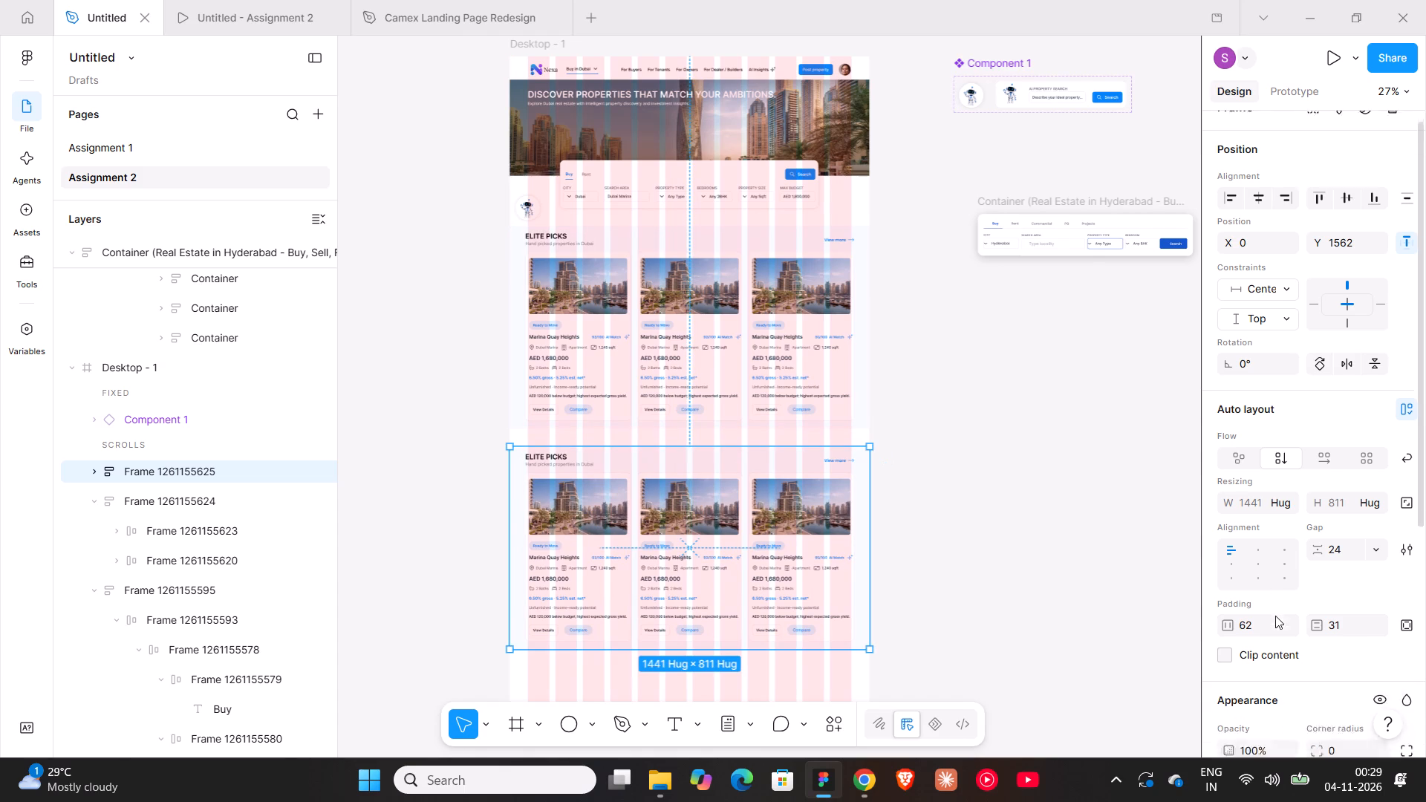
{"action": "left_click", "coordinate": [1263, 668]}
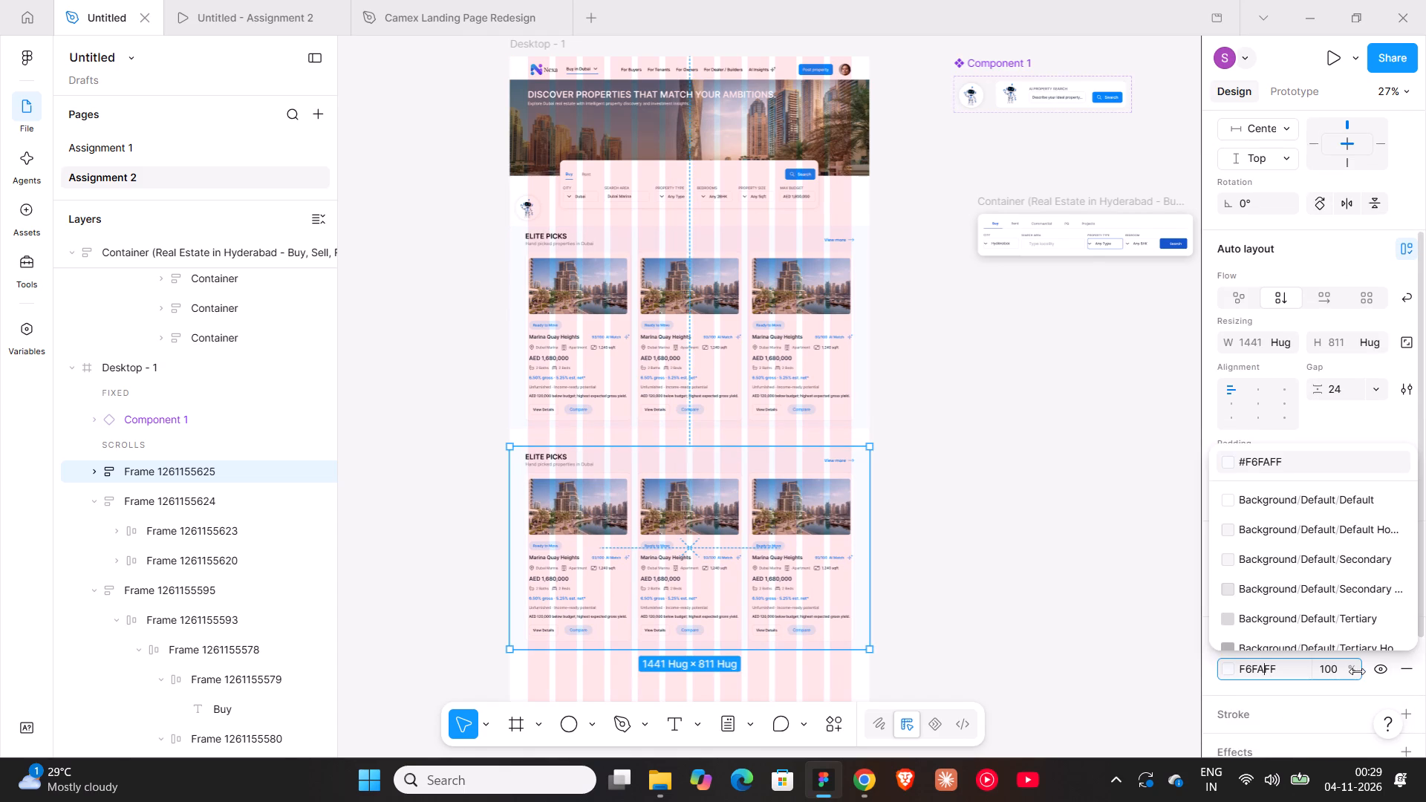
{"action": "left_click", "coordinate": [1412, 674]}
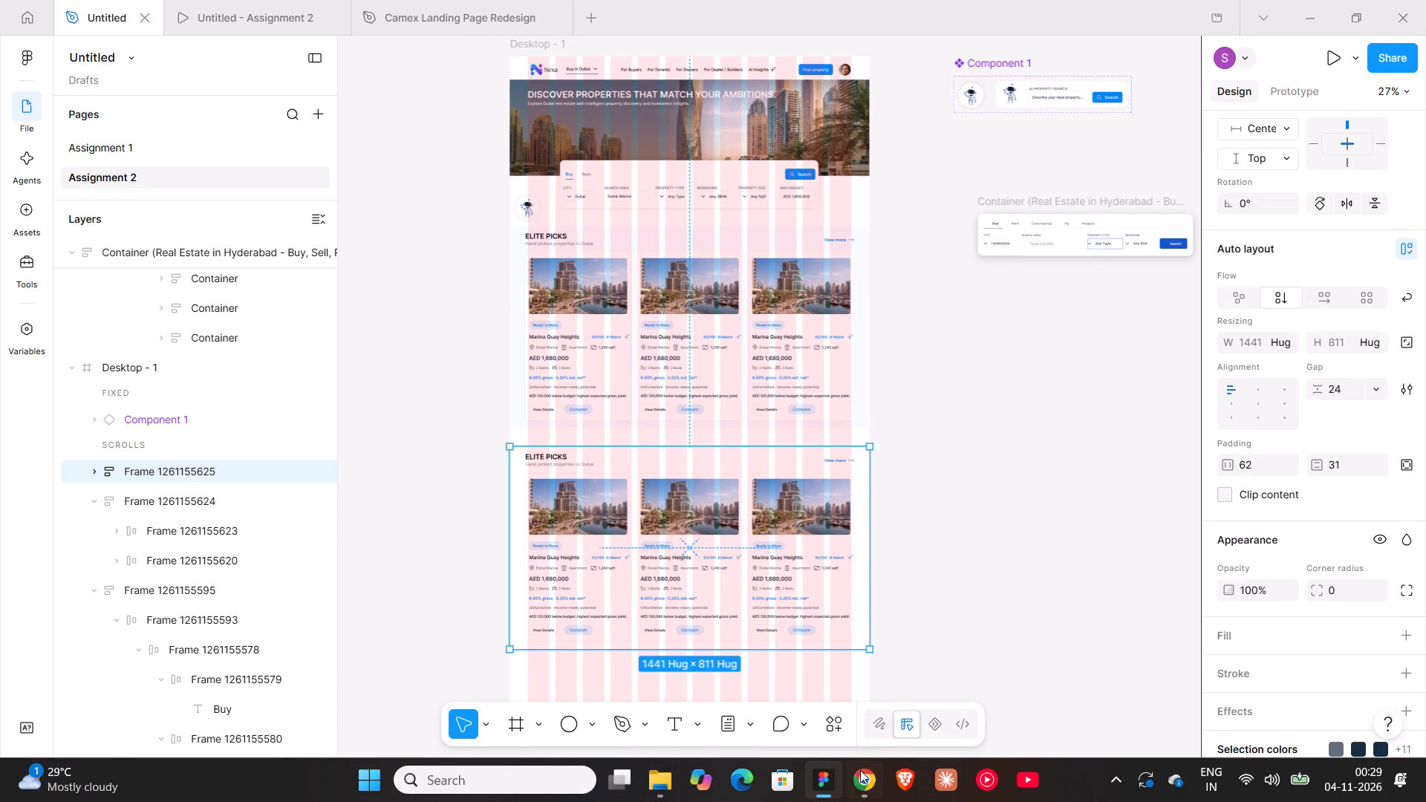
Retitle the duplicated section's heading TOP PROJECTS IN DUBAI, checking the reference page's headings, and set the heading text to auto width.
{"action": "left_click", "coordinate": [856, 784]}
{"action": "scroll", "coordinate": [611, 502], "scroll_direction": "down", "scroll_amount": 4}
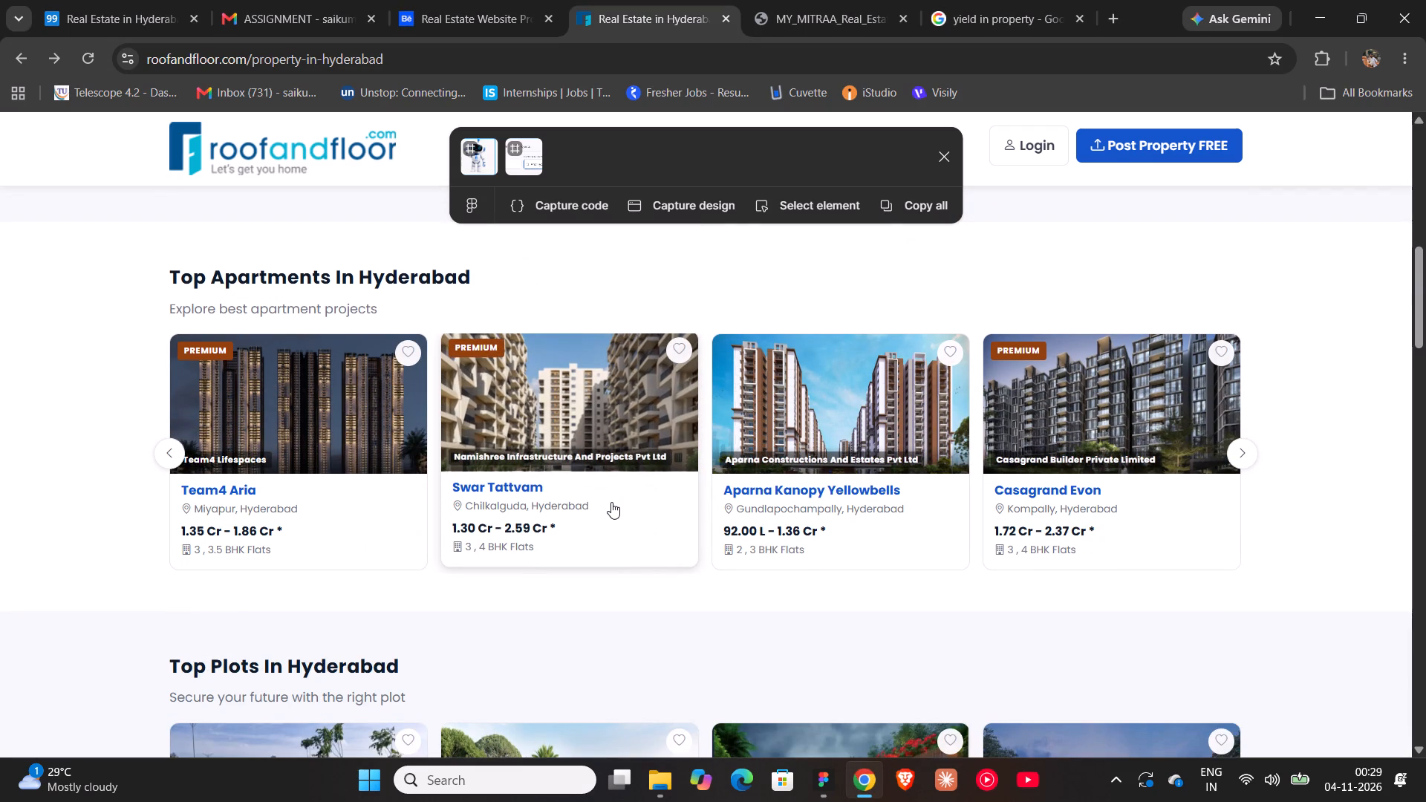
{"action": "left_click", "coordinate": [817, 772]}
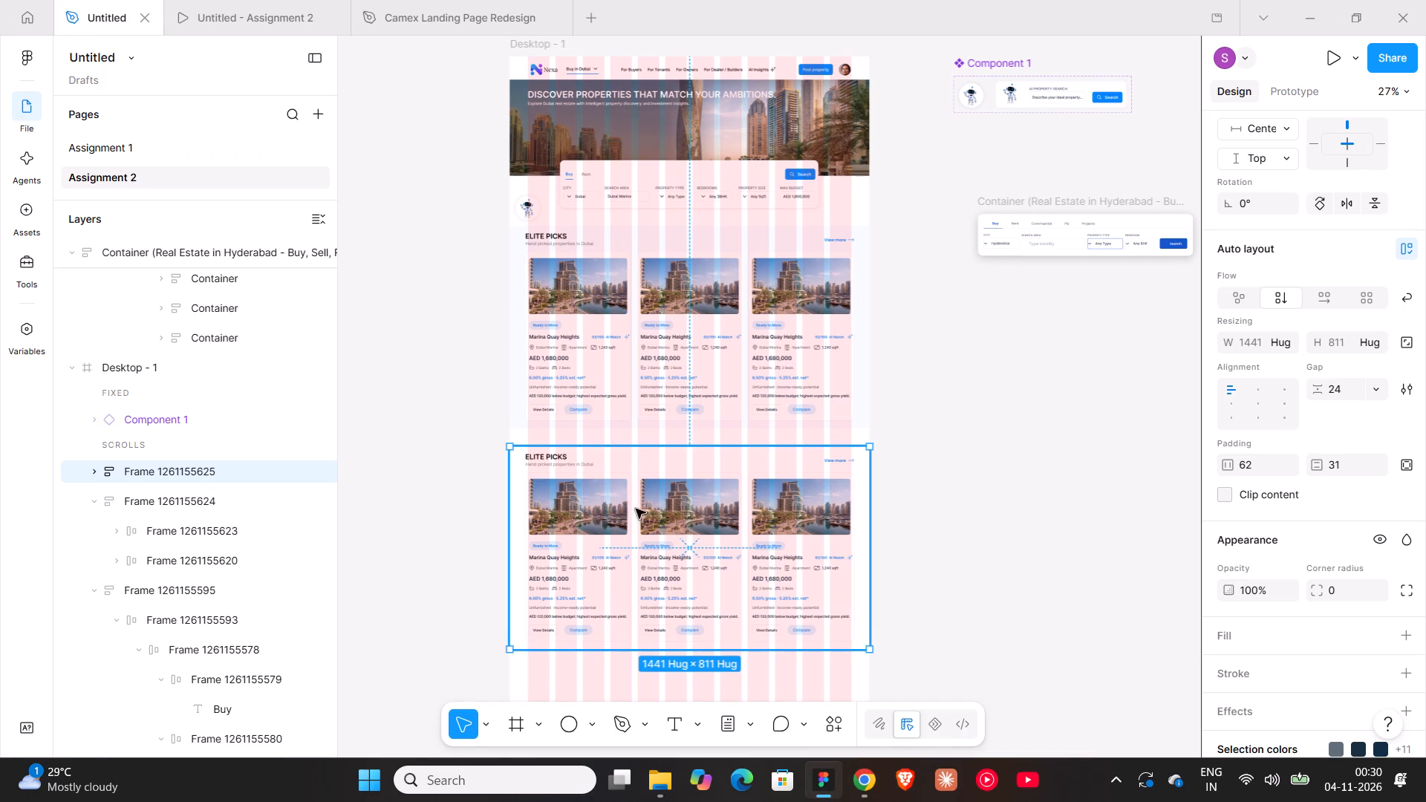
{"action": "triple_click", "coordinate": [547, 456]}
{"action": "triple_click", "coordinate": [547, 456]}
{"action": "scroll", "coordinate": [547, 456], "scroll_direction": "up", "scroll_amount": 3, "text": "ctrl"}
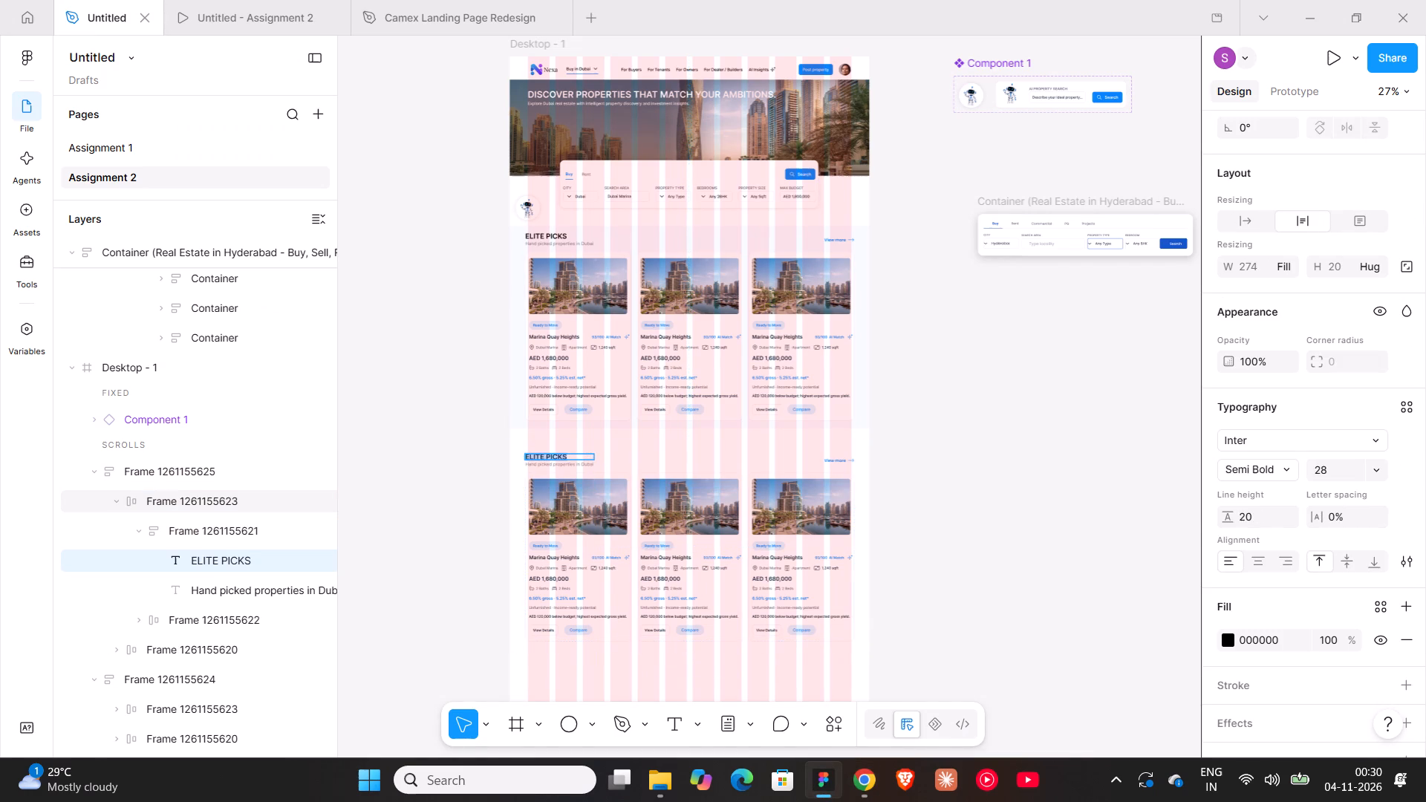
{"action": "scroll", "coordinate": [547, 456], "scroll_direction": "up", "scroll_amount": 16, "text": "ctrl"}
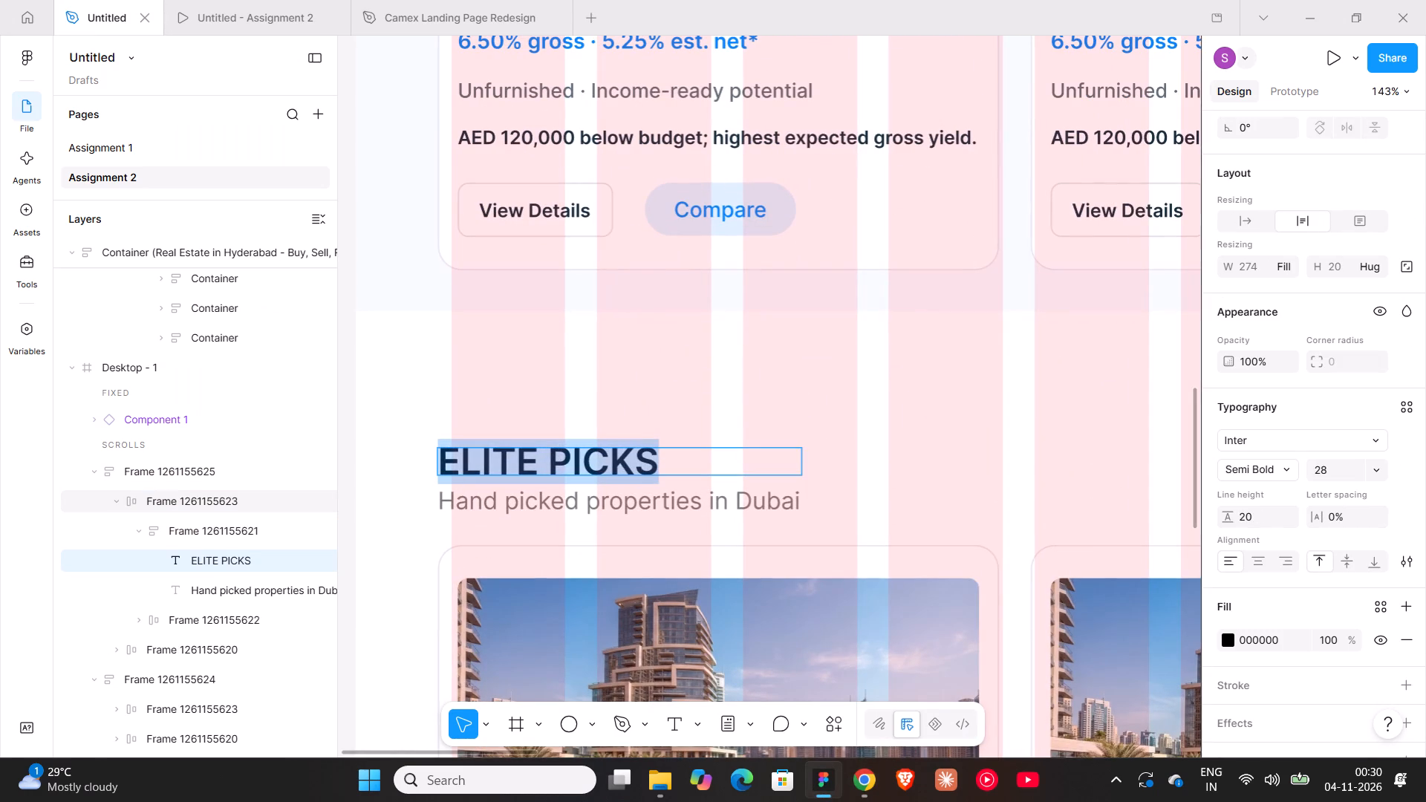
{"action": "type", "text": "TO"}
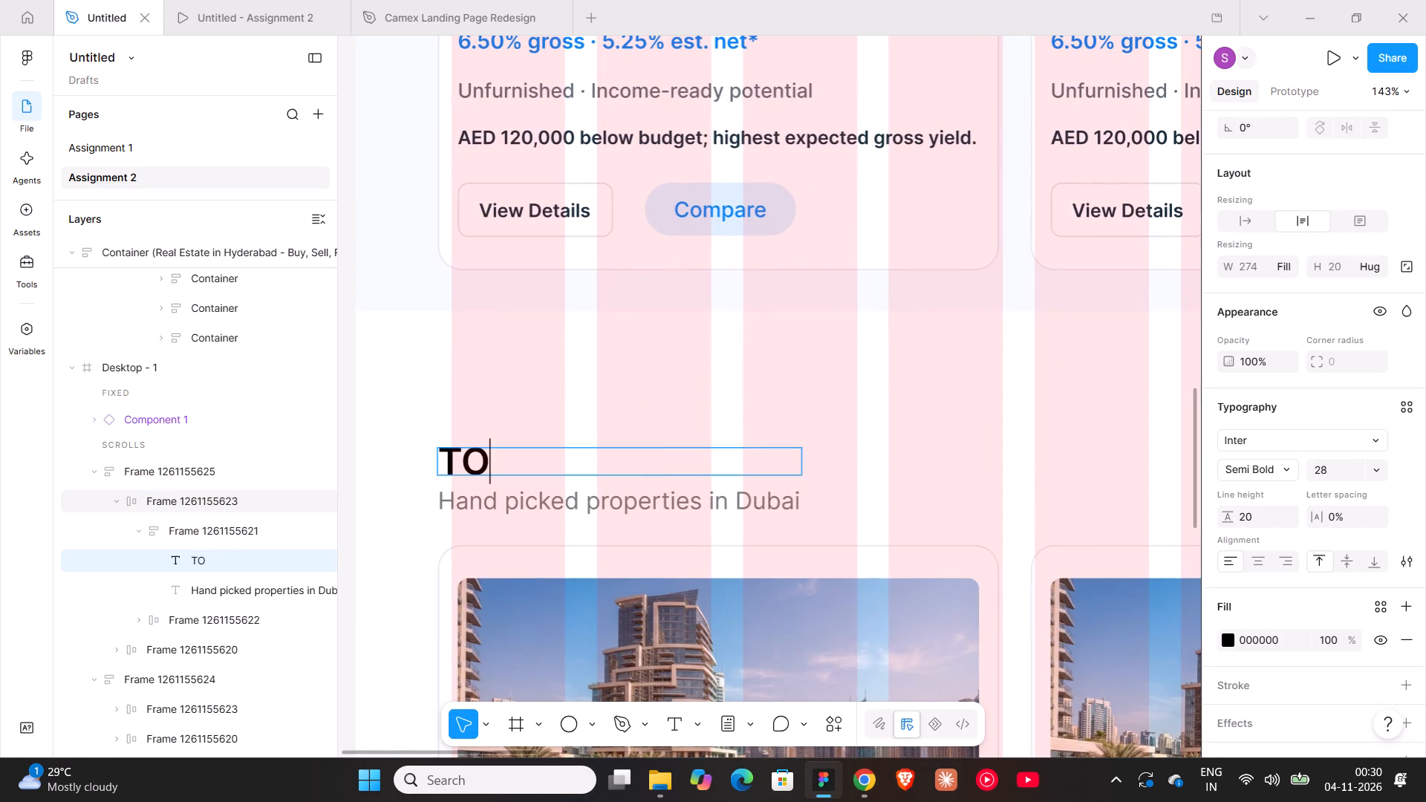
{"action": "key", "text": "shift+p"}
{"action": "key", "text": "BackSpace"}
{"action": "key", "text": "BackSpace"}
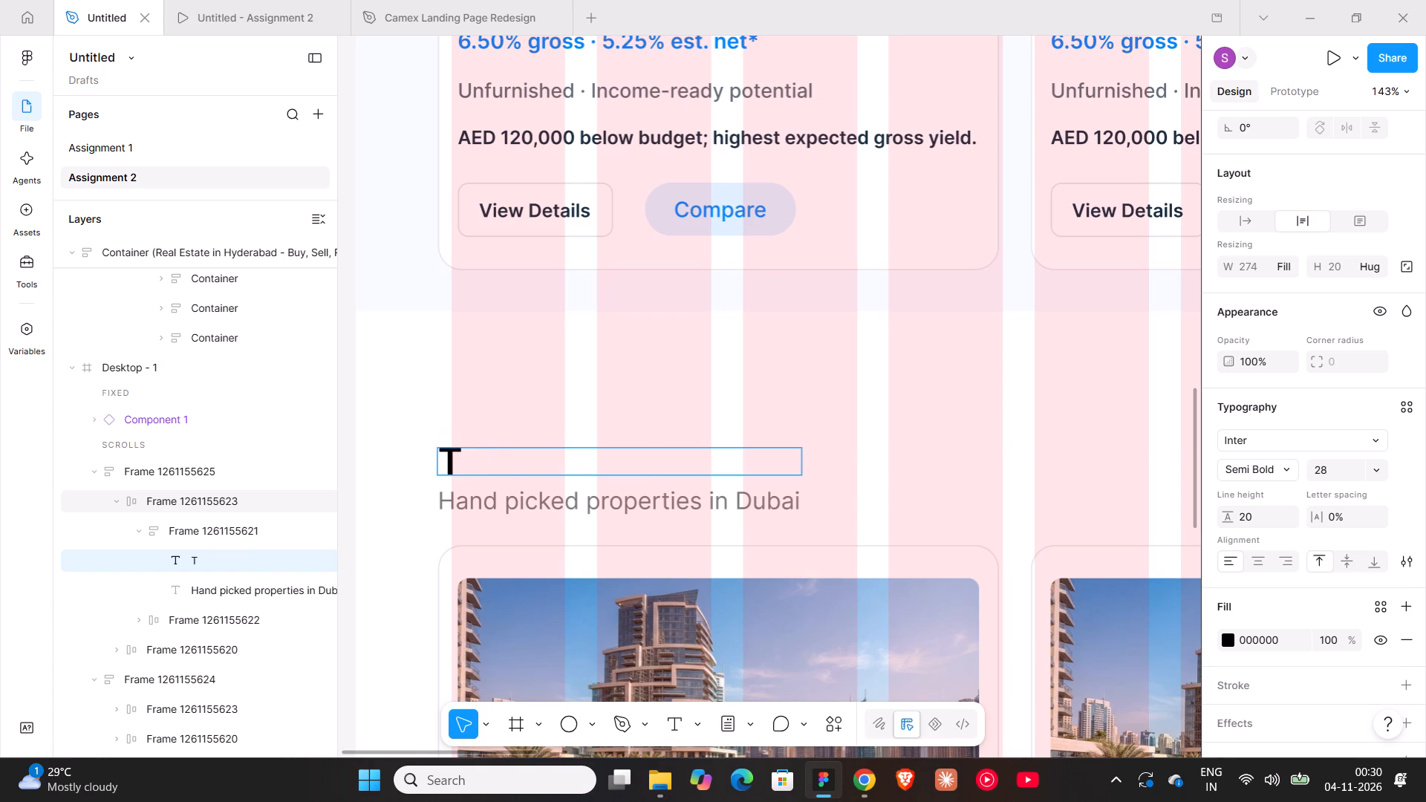
{"action": "type", "text": "OPP"}
{"action": "key", "text": "shift+BackSpace"}
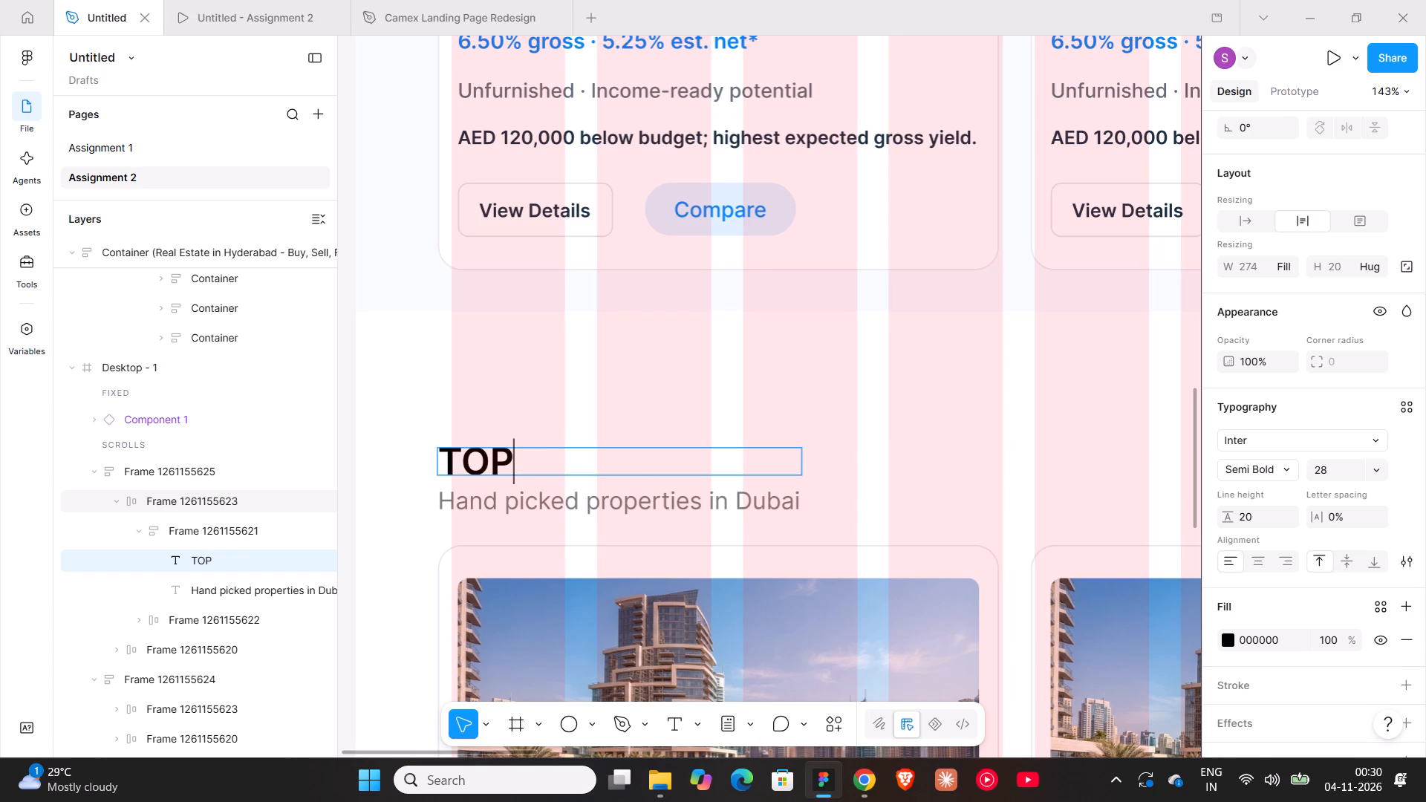
{"action": "key", "text": "space"}
{"action": "type", "text": "PROJECTS"}
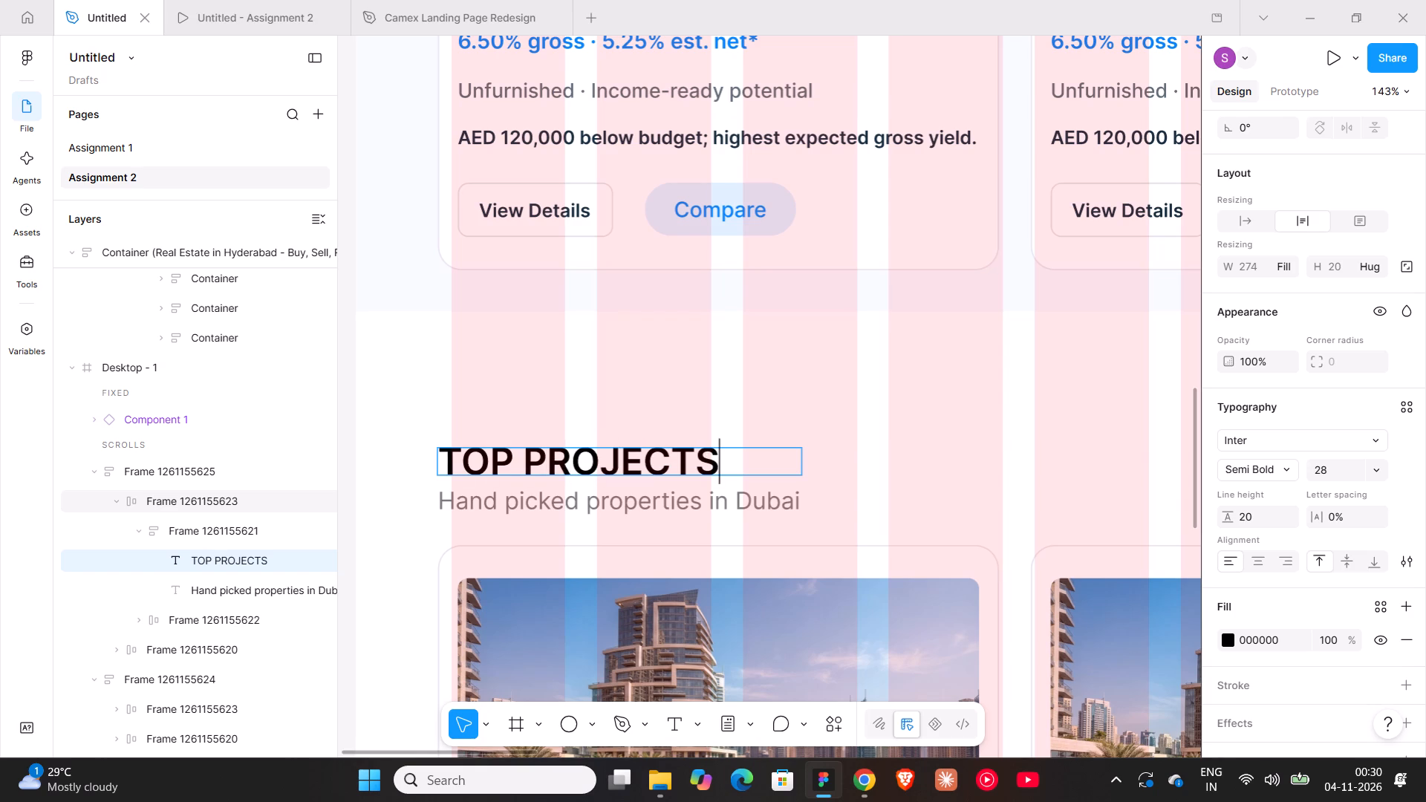
{"action": "key", "text": "space"}
{"action": "type", "text": "IN DUBAI"}
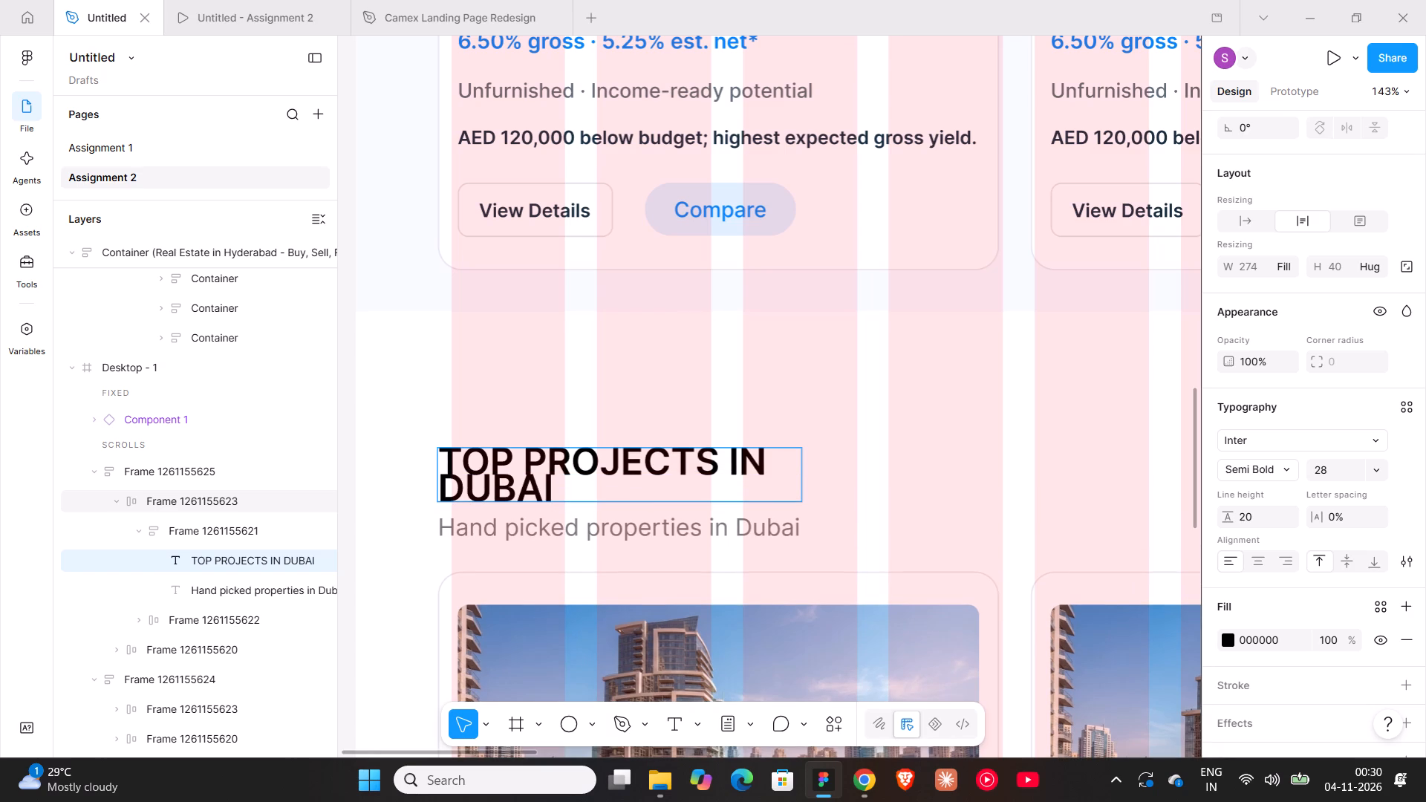
{"action": "left_click", "coordinate": [1243, 221]}
Replace the duplicated section's subtitle with "Explore best apartment projects", copied from the roofandfloor reference page.
{"action": "scroll", "coordinate": [775, 391], "scroll_direction": "down", "scroll_amount": 6, "text": "ctrl"}
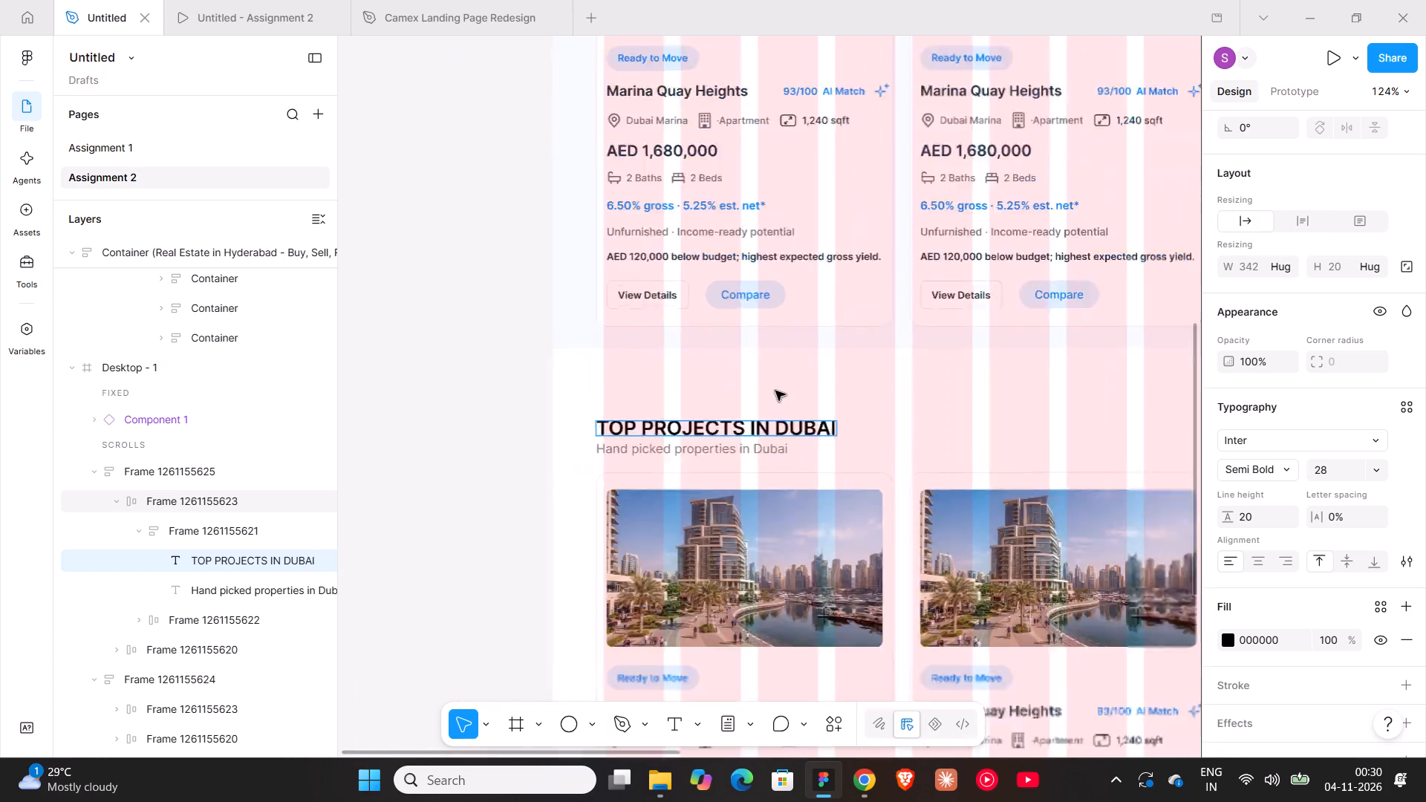
{"action": "scroll", "coordinate": [775, 391], "scroll_direction": "down", "scroll_amount": 2, "text": "ctrl"}
{"action": "scroll", "coordinate": [775, 391], "scroll_direction": "down", "scroll_amount": 5, "text": "shift"}
{"action": "scroll", "coordinate": [775, 391], "scroll_direction": "up", "scroll_amount": 2, "text": "shift"}
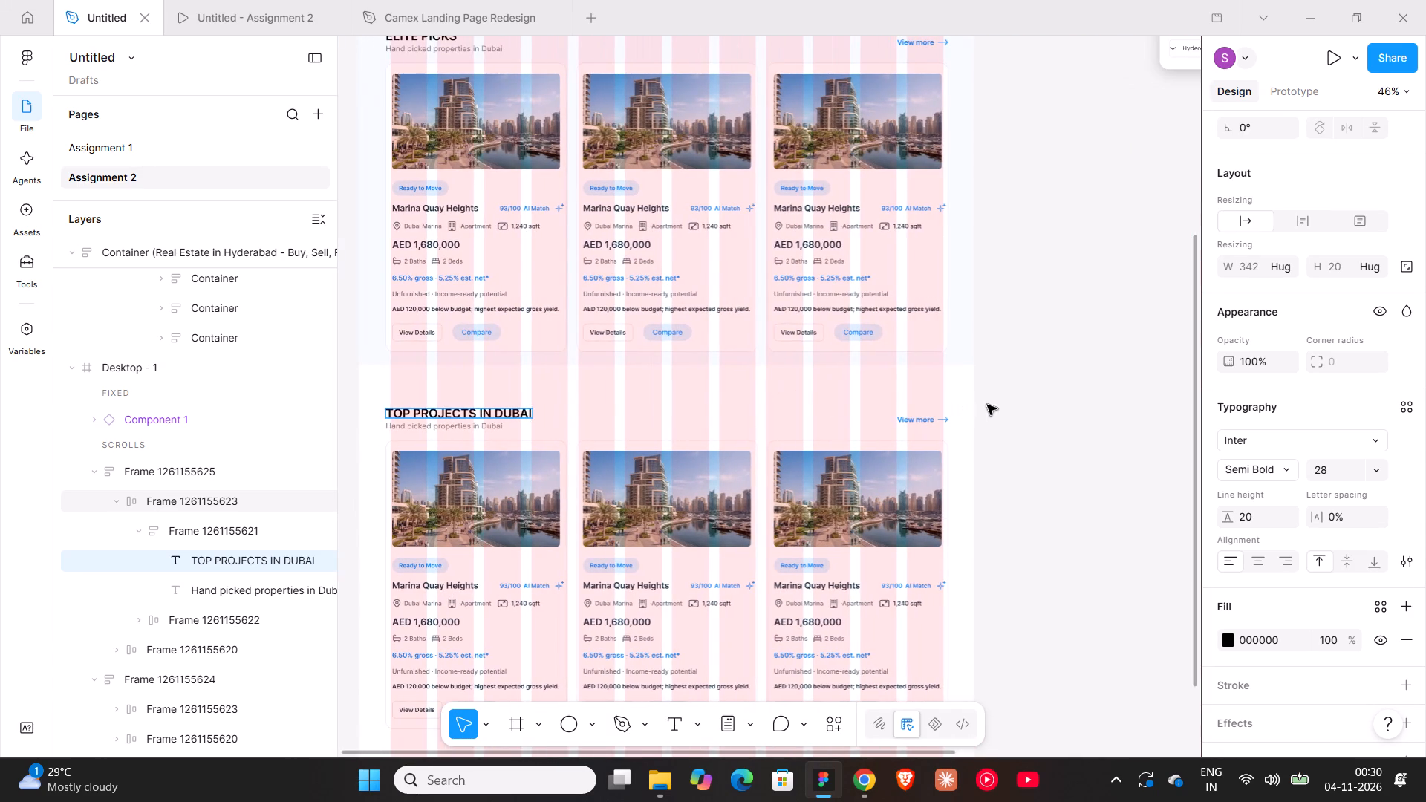
{"action": "left_click", "coordinate": [986, 405]}
{"action": "left_click", "coordinate": [859, 422]}
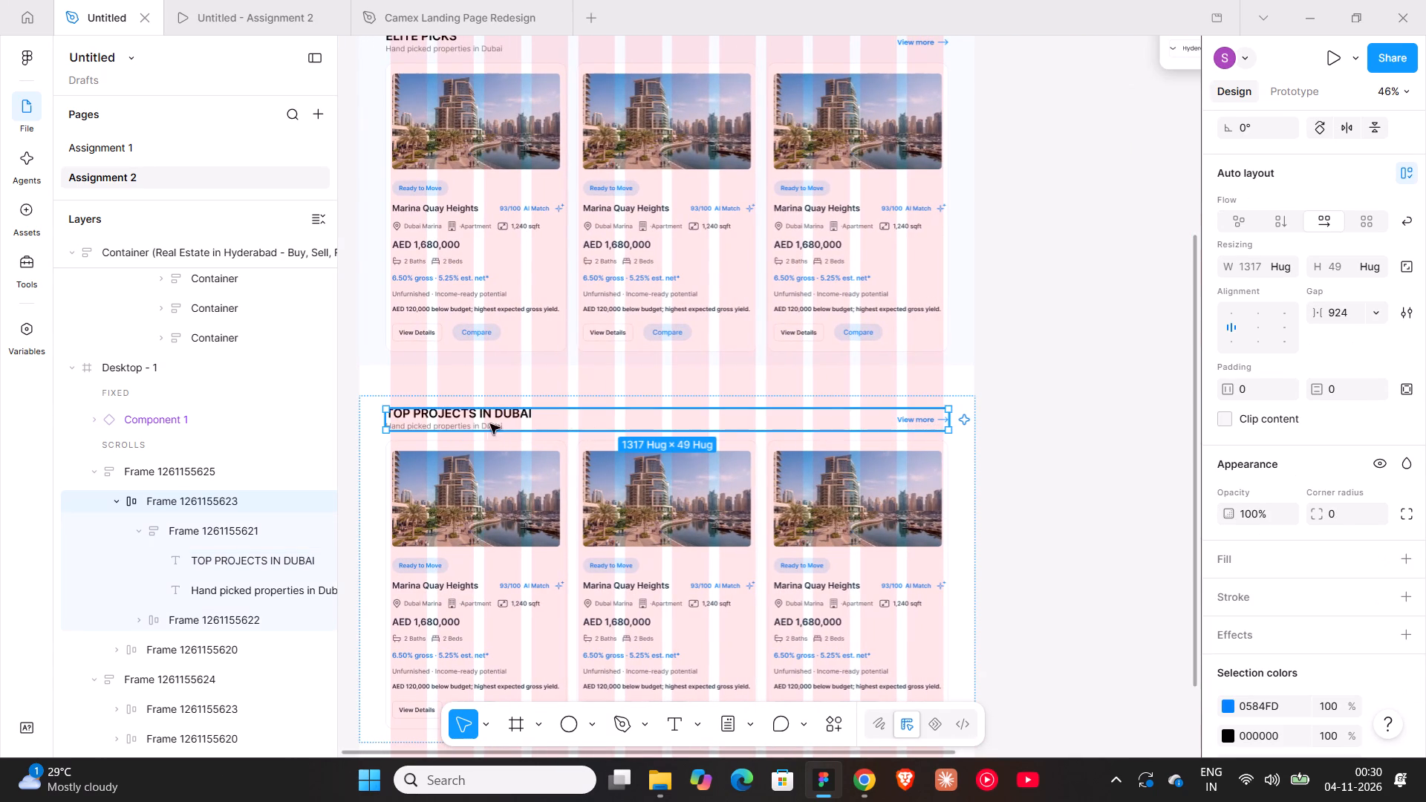
{"action": "triple_click", "coordinate": [442, 424]}
{"action": "left_click", "coordinate": [442, 424]}
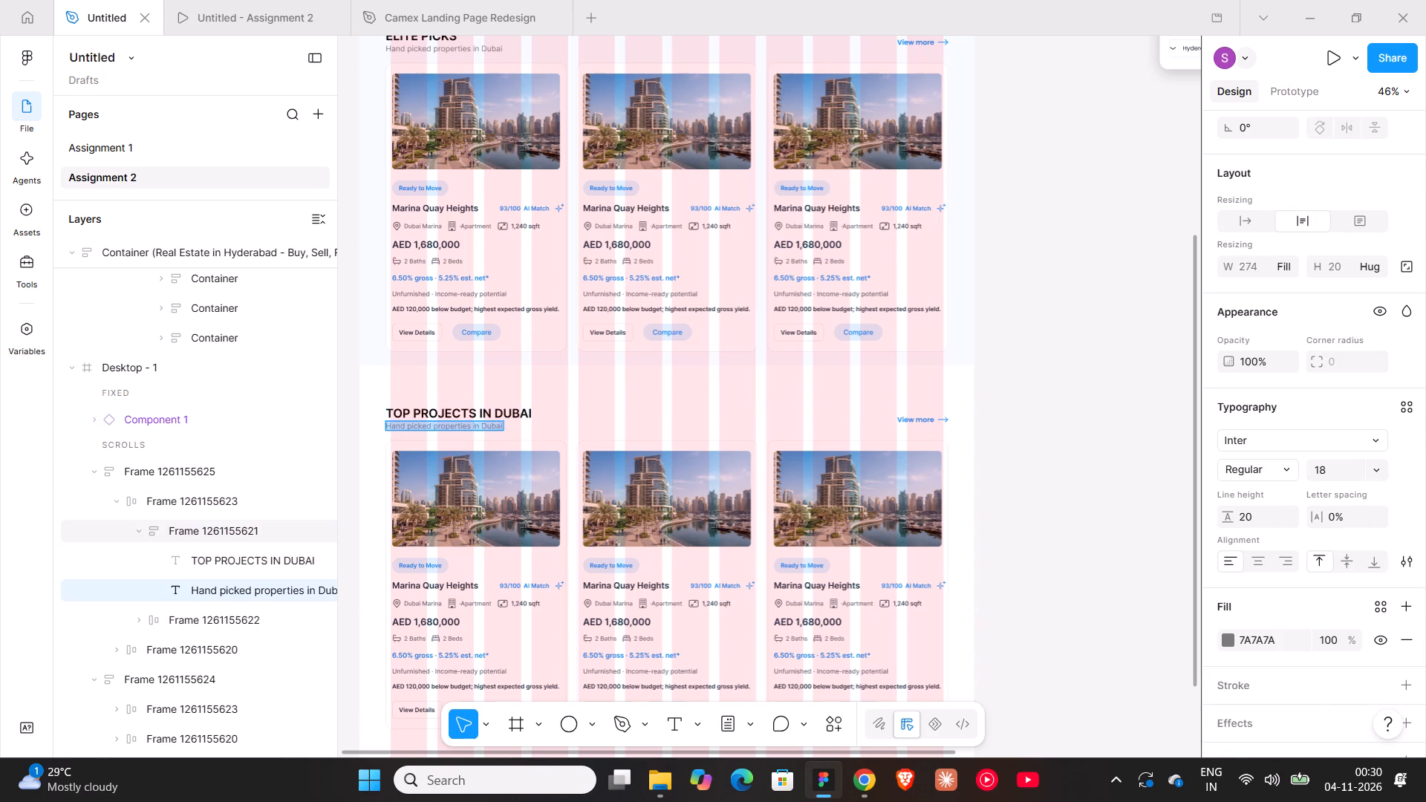
{"action": "left_click", "coordinate": [872, 791]}
{"action": "triple_click", "coordinate": [217, 307]}
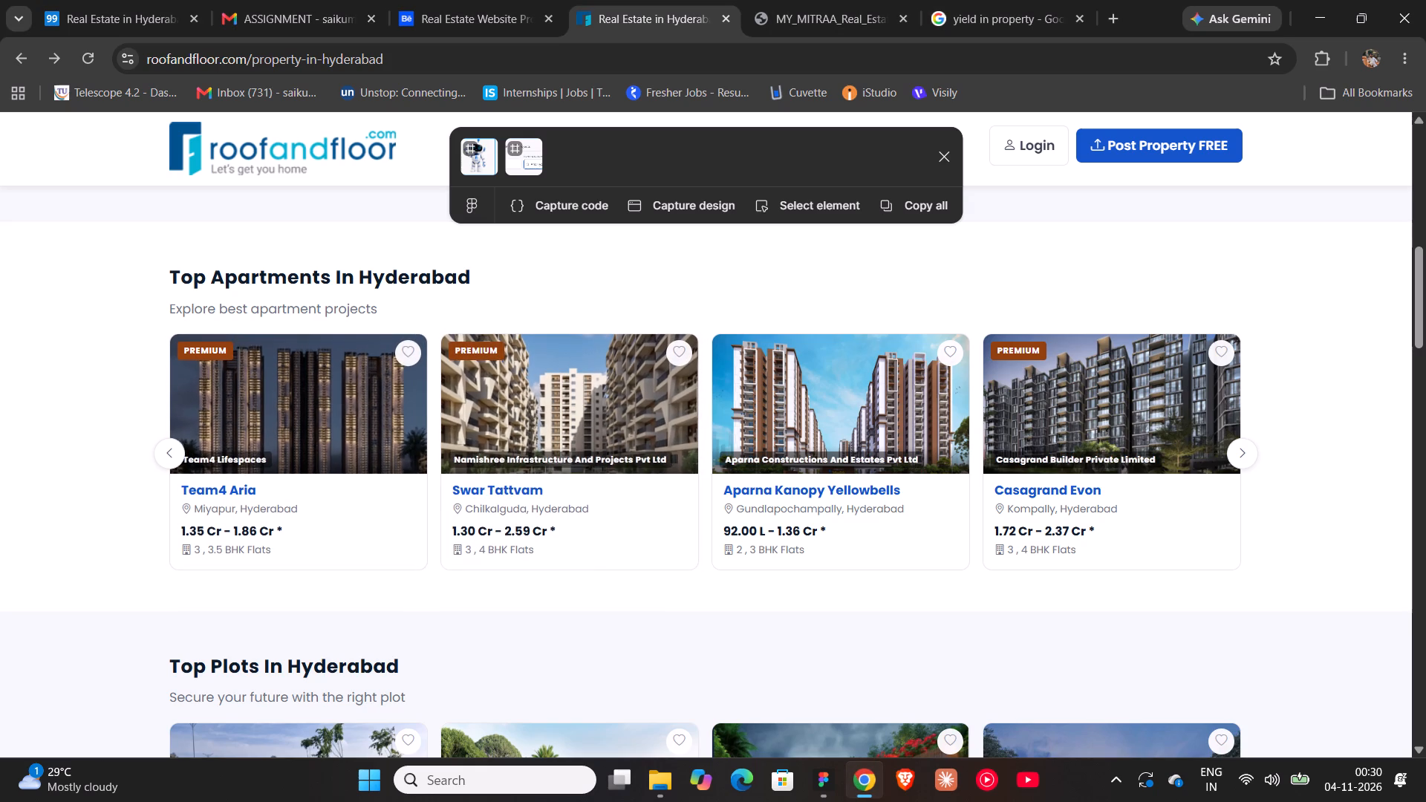
{"action": "key", "text": "ctrl+c"}
{"action": "left_click", "coordinate": [815, 786]}
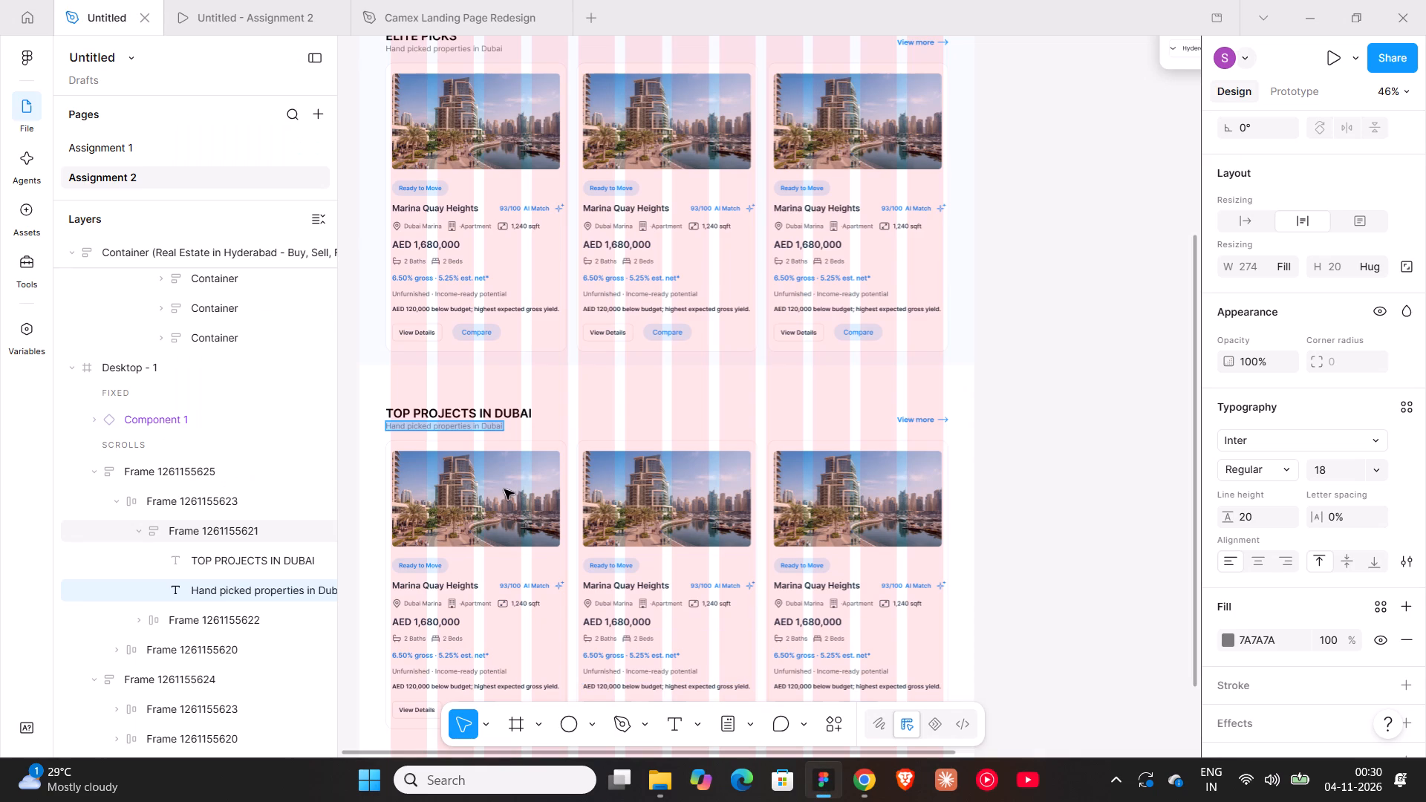
{"action": "key", "text": "ctrl+v"}
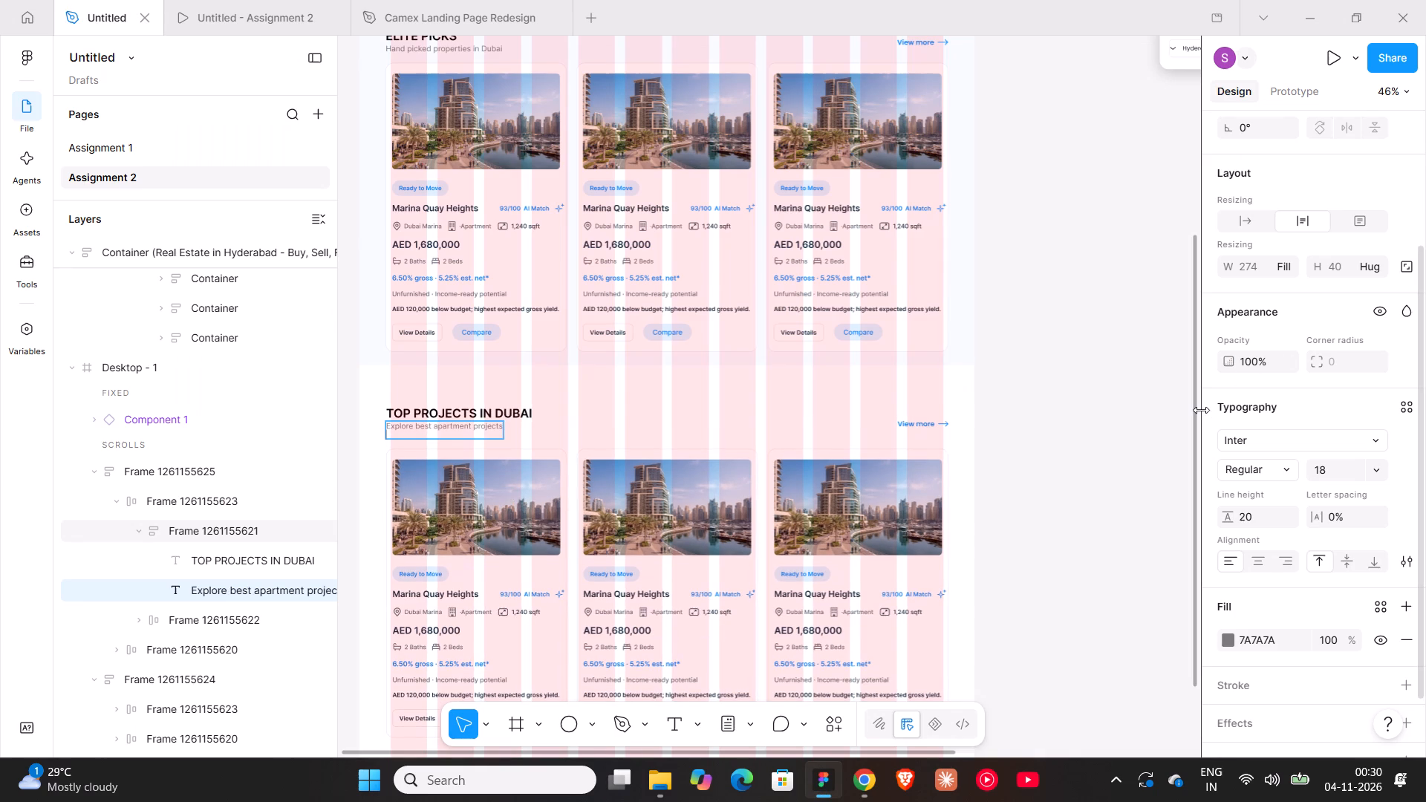
{"action": "key", "text": "BackSpace"}
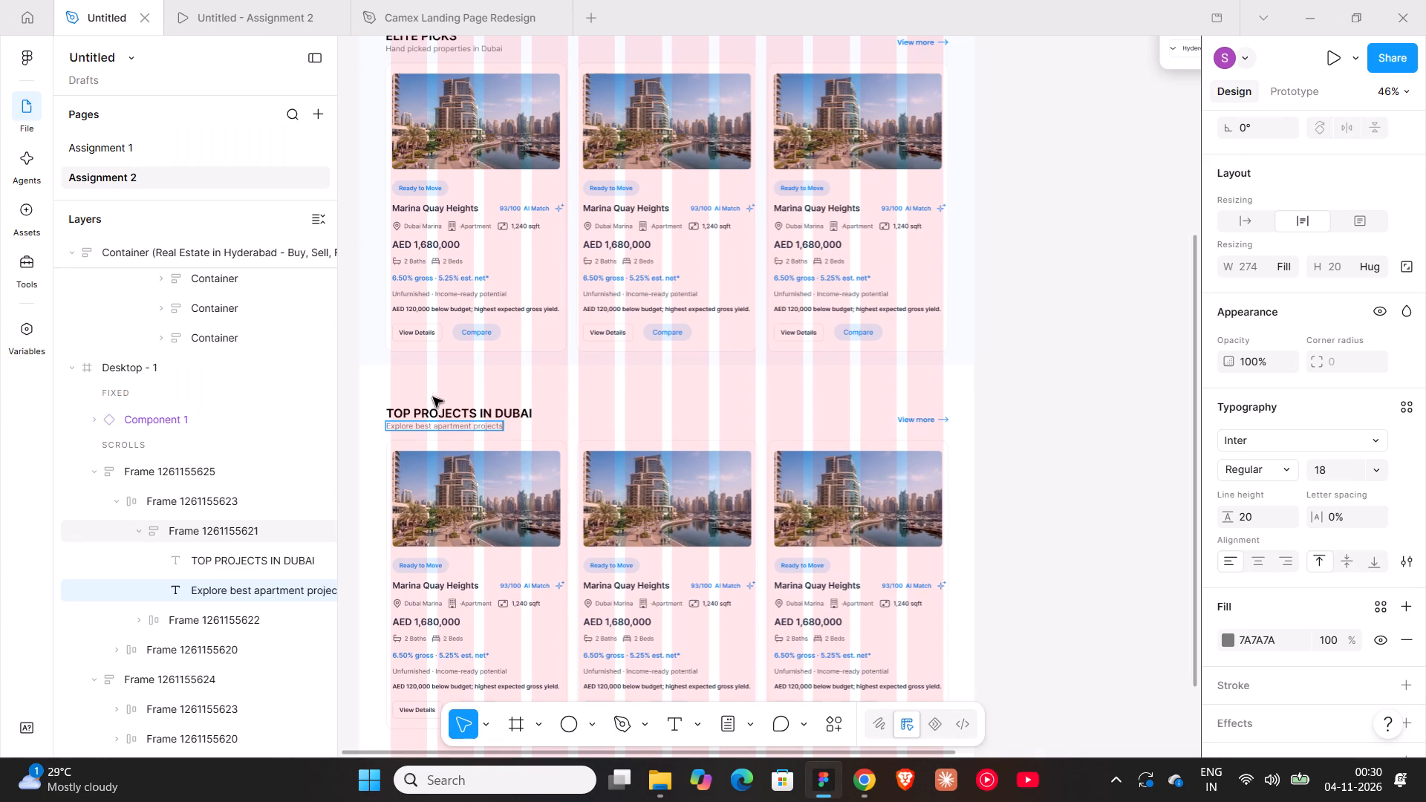
Change the word PROJECTS to APPARTMENTS in the duplicated section's heading so it reads TOP APPARTMENTS IN DUBAI.
{"action": "left_click_drag", "start_coordinate": [476, 411], "coordinate": [435, 411]}
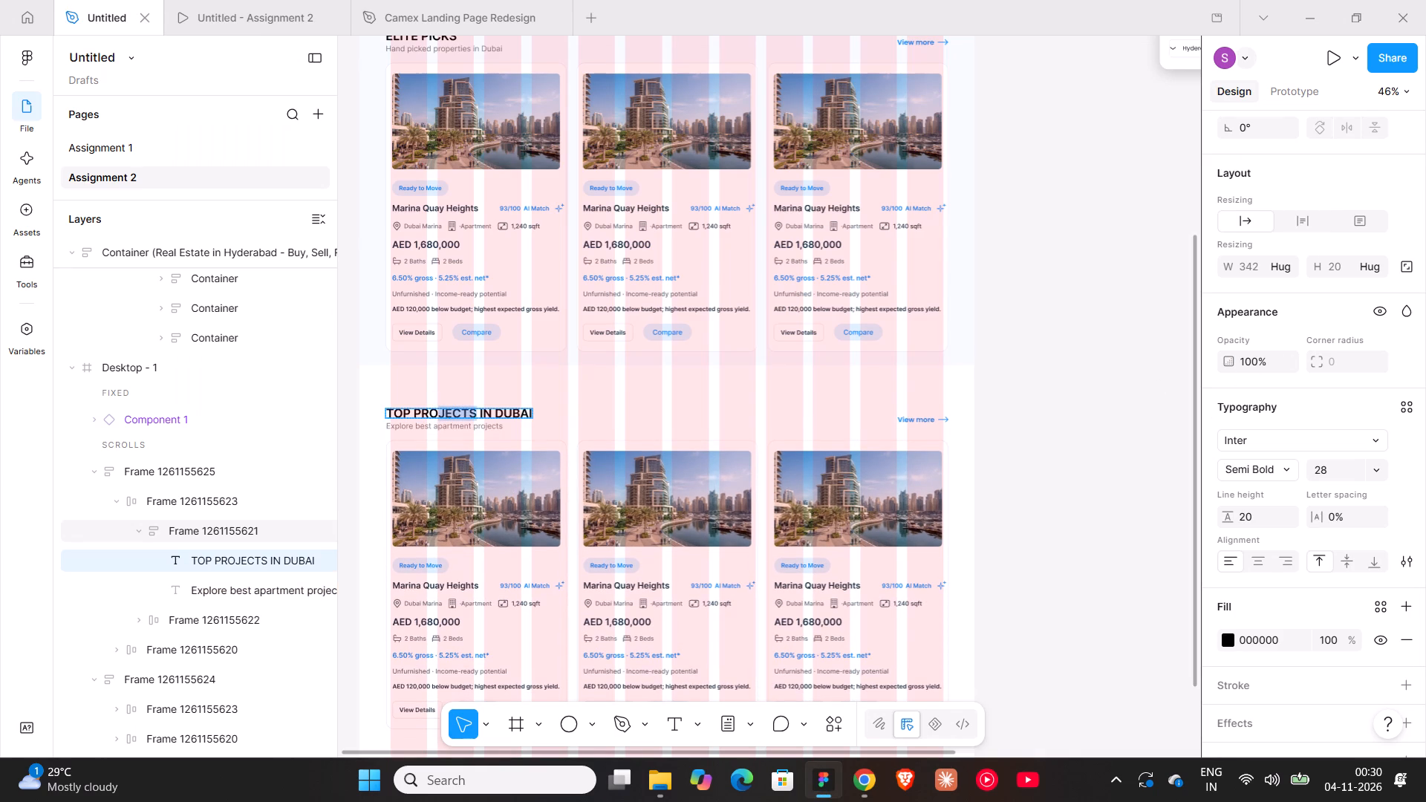
{"action": "left_click_drag", "start_coordinate": [435, 411], "coordinate": [414, 407]}
{"action": "key", "text": "shift+a"}
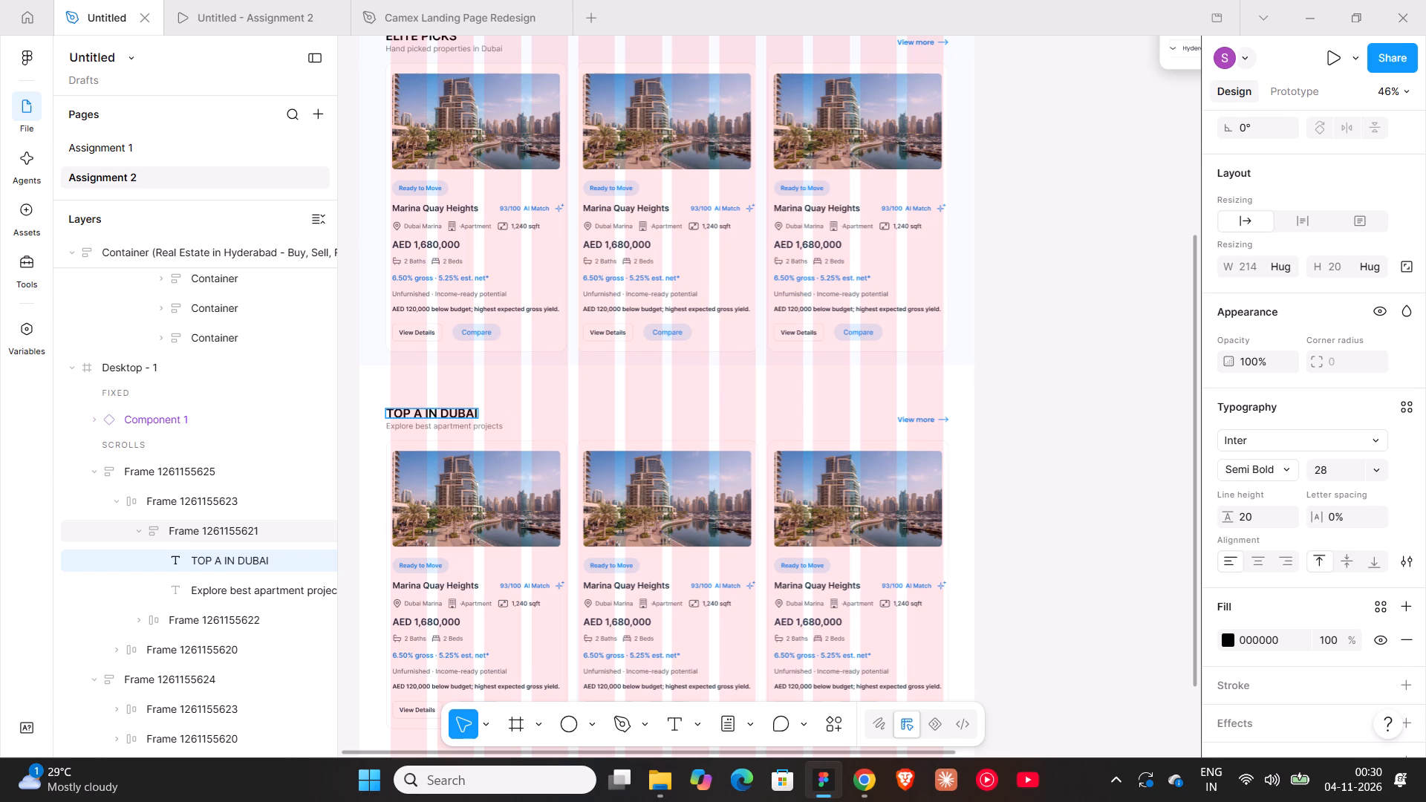
{"action": "key", "text": "shift+p"}
{"action": "type", "text": "PARTMENTS"}
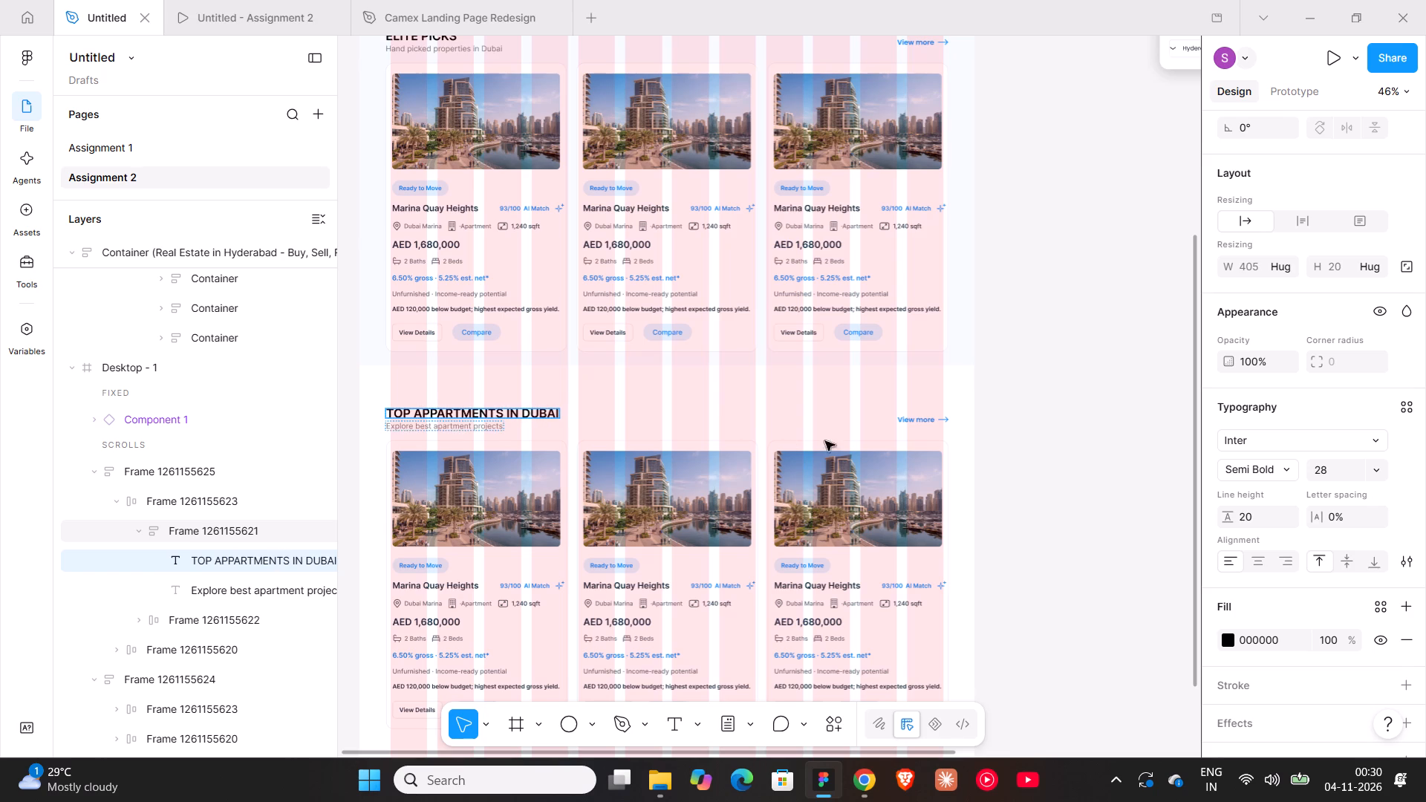
{"action": "left_click", "coordinate": [1087, 444]}
{"action": "left_click", "coordinate": [1087, 444]}
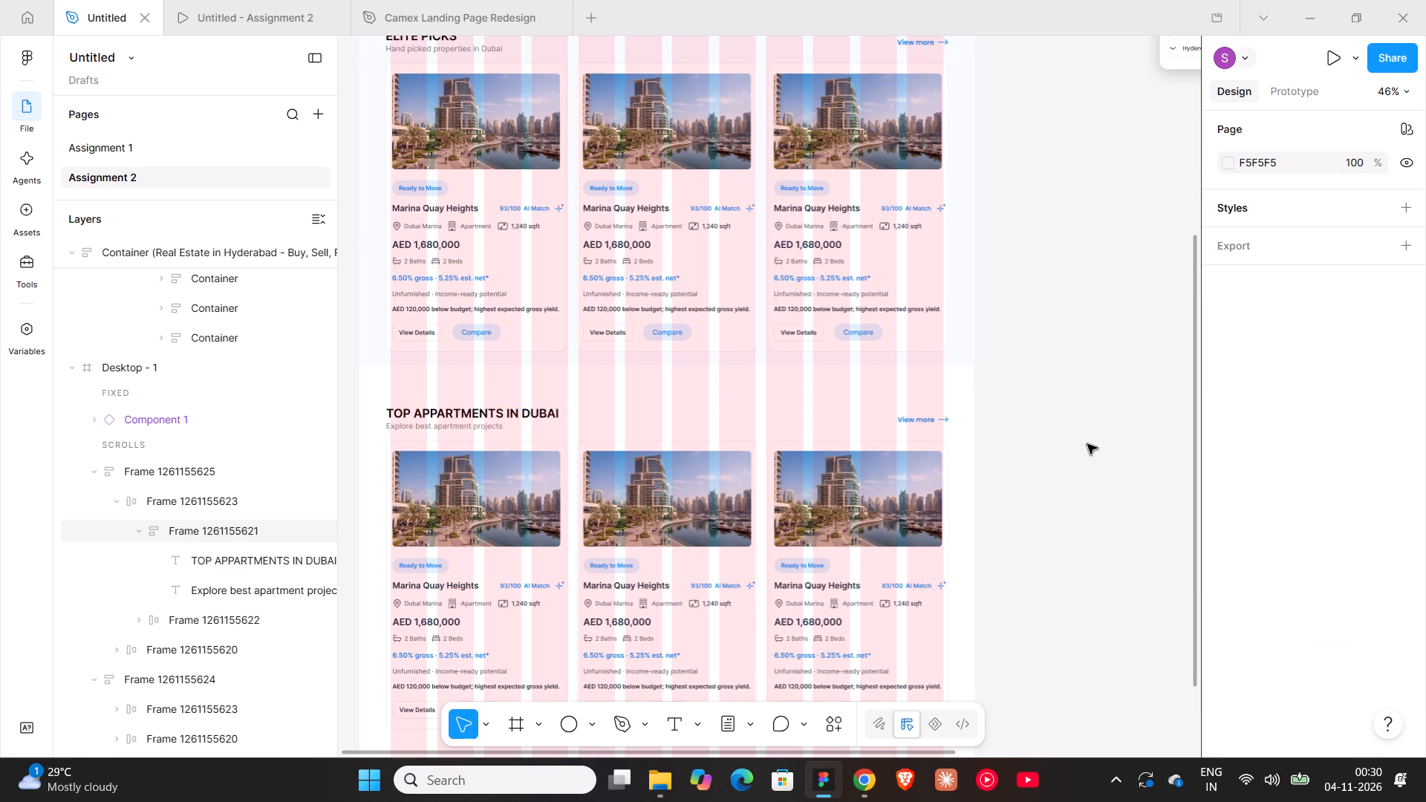
Extend the Desktop - 1 frame downward to a height of about 4176 to make room for more sections.
{"action": "scroll", "coordinate": [1040, 449], "scroll_direction": "down", "scroll_amount": 5, "text": "ctrl"}
{"action": "scroll", "coordinate": [1040, 449], "scroll_direction": "down", "scroll_amount": 4}
{"action": "scroll", "coordinate": [1040, 449], "scroll_direction": "down", "scroll_amount": 1, "text": "shift"}
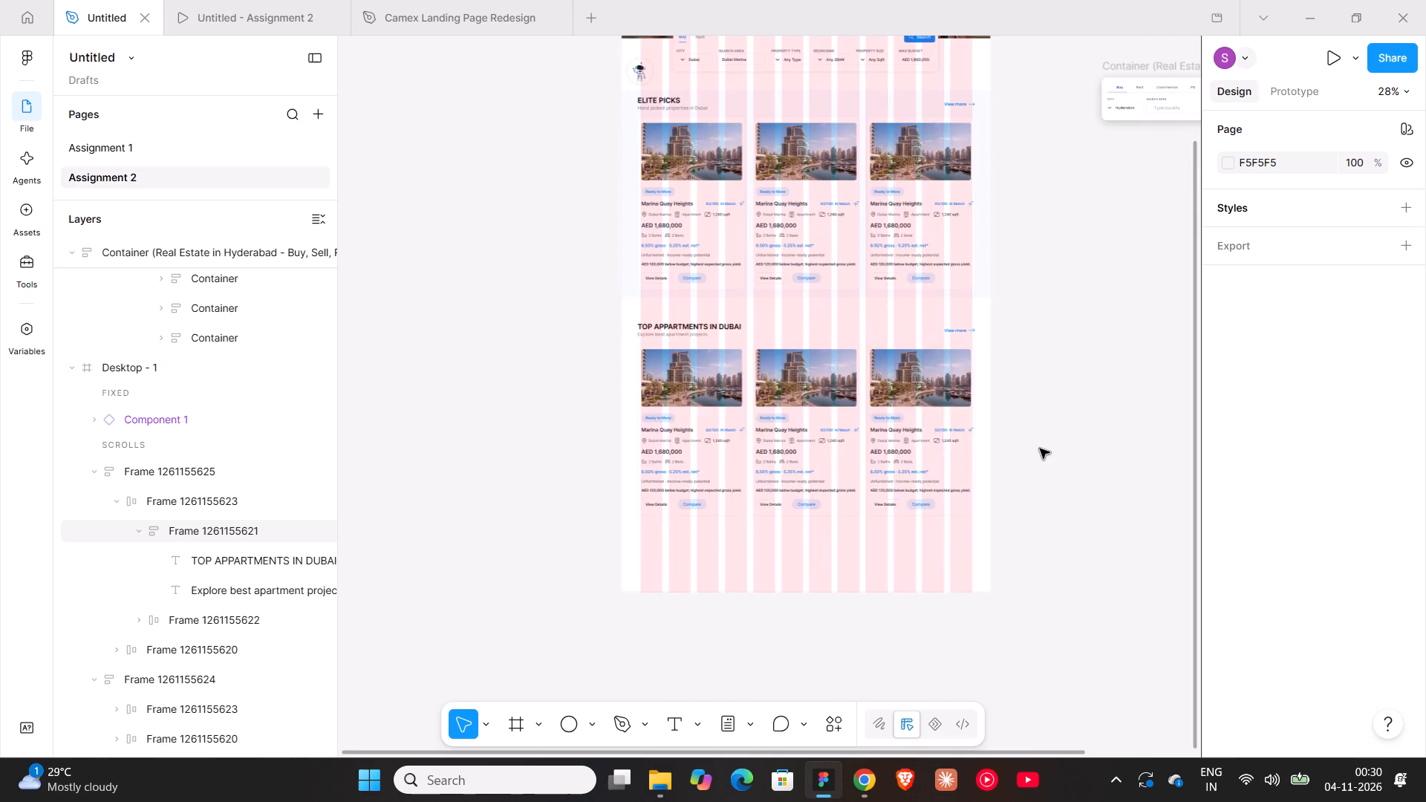
{"action": "scroll", "coordinate": [1040, 449], "scroll_direction": "down", "scroll_amount": 3, "text": "shift"}
{"action": "scroll", "coordinate": [972, 449], "scroll_direction": "down", "scroll_amount": 5, "text": "ctrl"}
{"action": "left_click", "coordinate": [755, 153]}
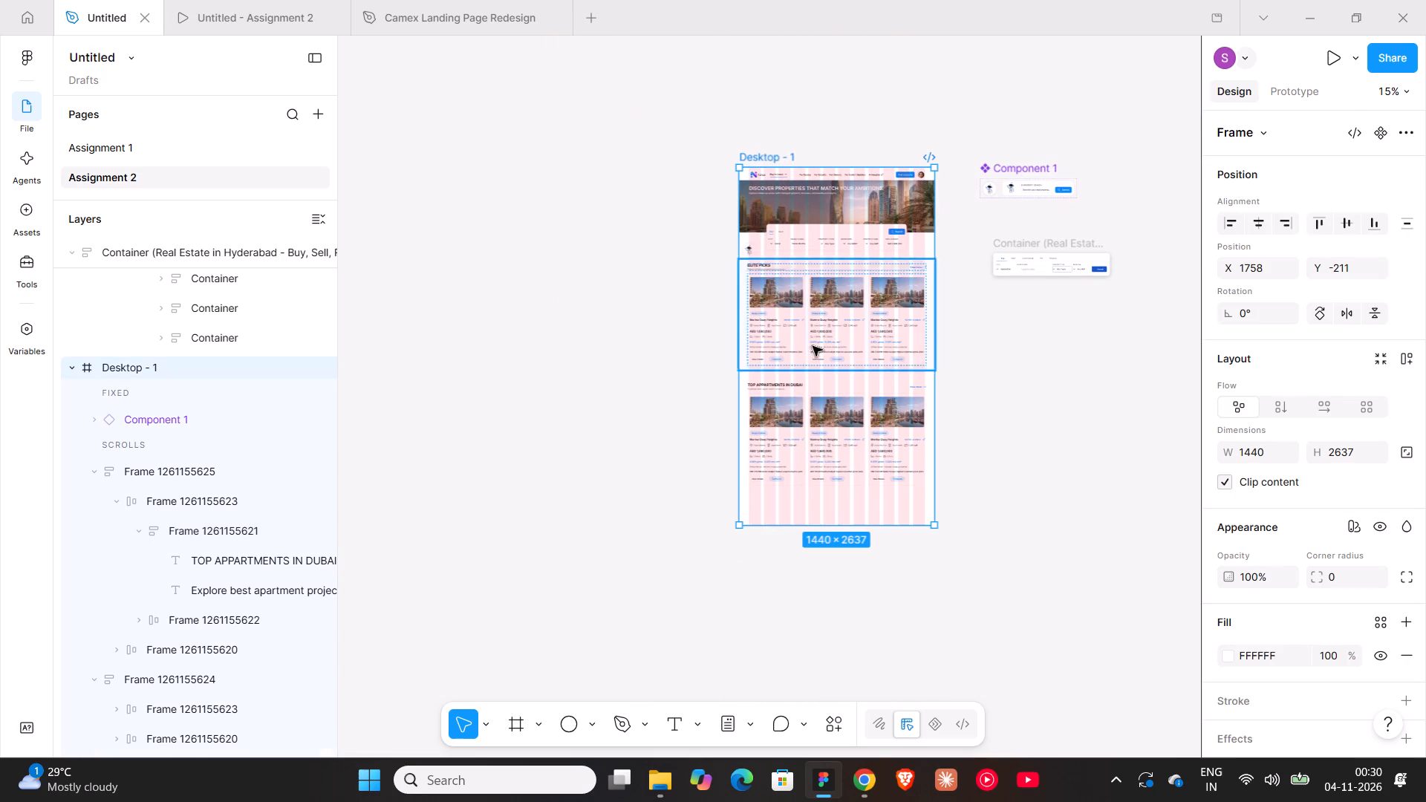
{"action": "left_click_drag", "start_coordinate": [838, 531], "coordinate": [843, 733]}
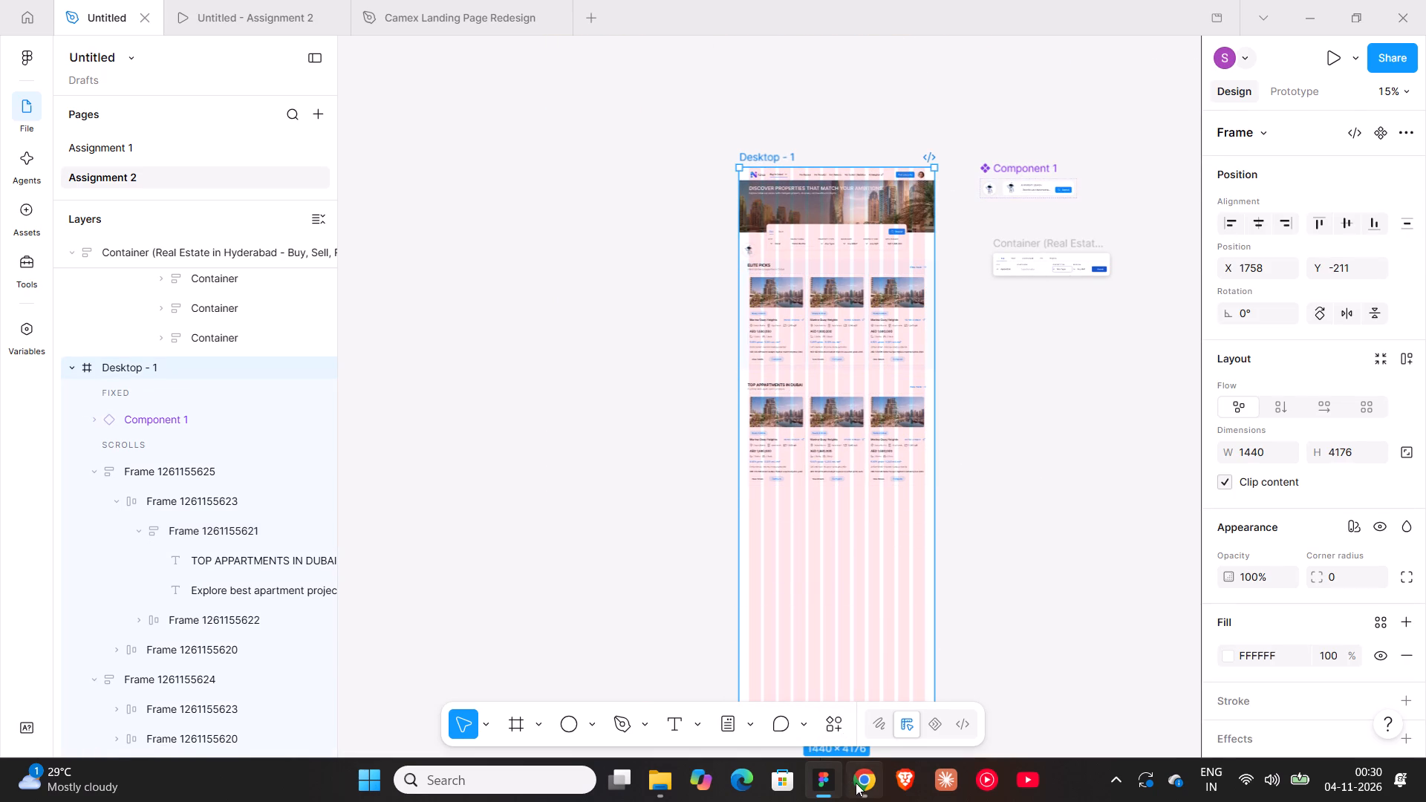
Examine the sections below Top Apartments on the roofandfloor reference page for their headings, subtitles and alternating backgrounds, then return to Figma.
{"action": "left_click", "coordinate": [856, 783]}
{"action": "scroll", "coordinate": [616, 446], "scroll_direction": "down", "scroll_amount": 6}
{"action": "scroll", "coordinate": [616, 446], "scroll_direction": "up", "scroll_amount": 2}
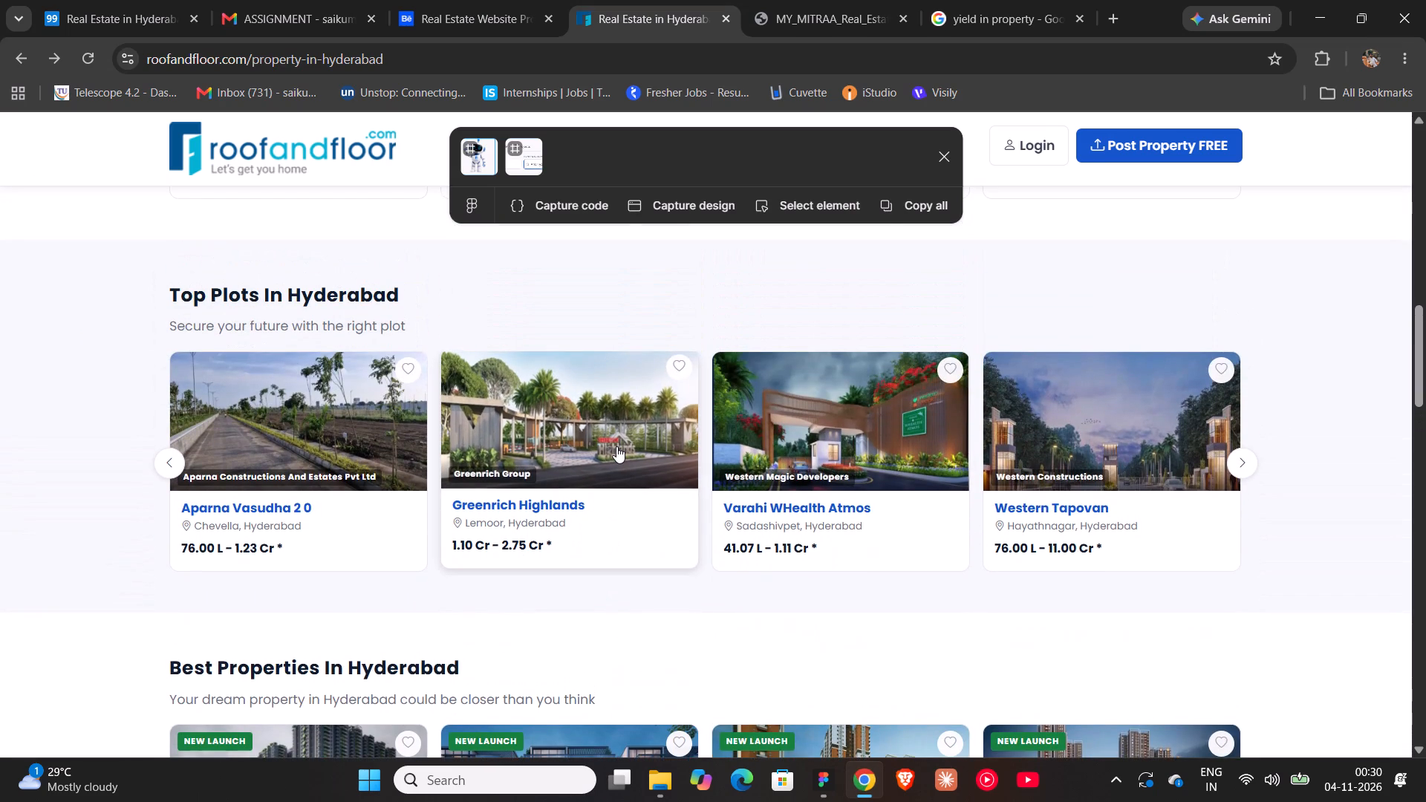
{"action": "scroll", "coordinate": [616, 446], "scroll_direction": "down", "scroll_amount": 2}
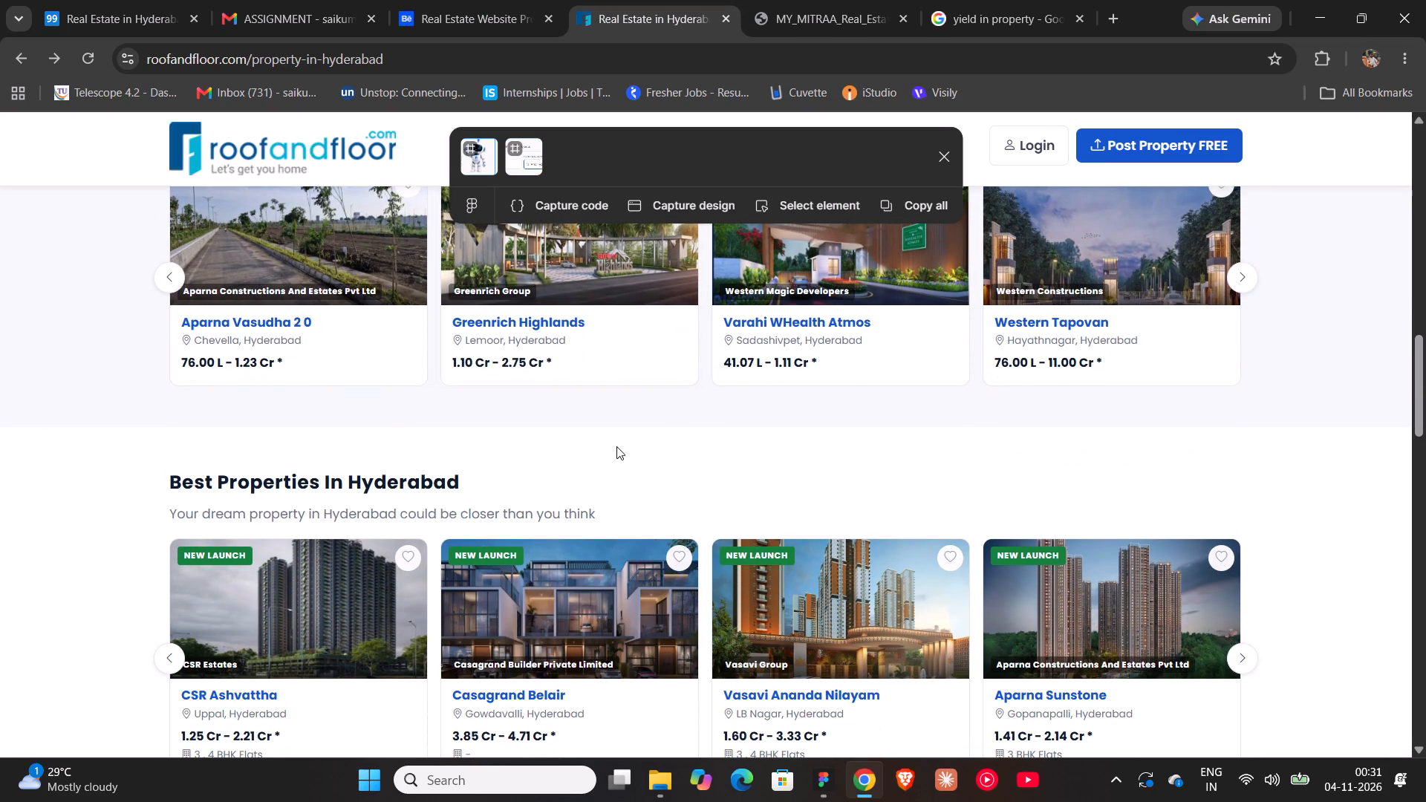
{"action": "scroll", "coordinate": [616, 446], "scroll_direction": "down", "scroll_amount": 2}
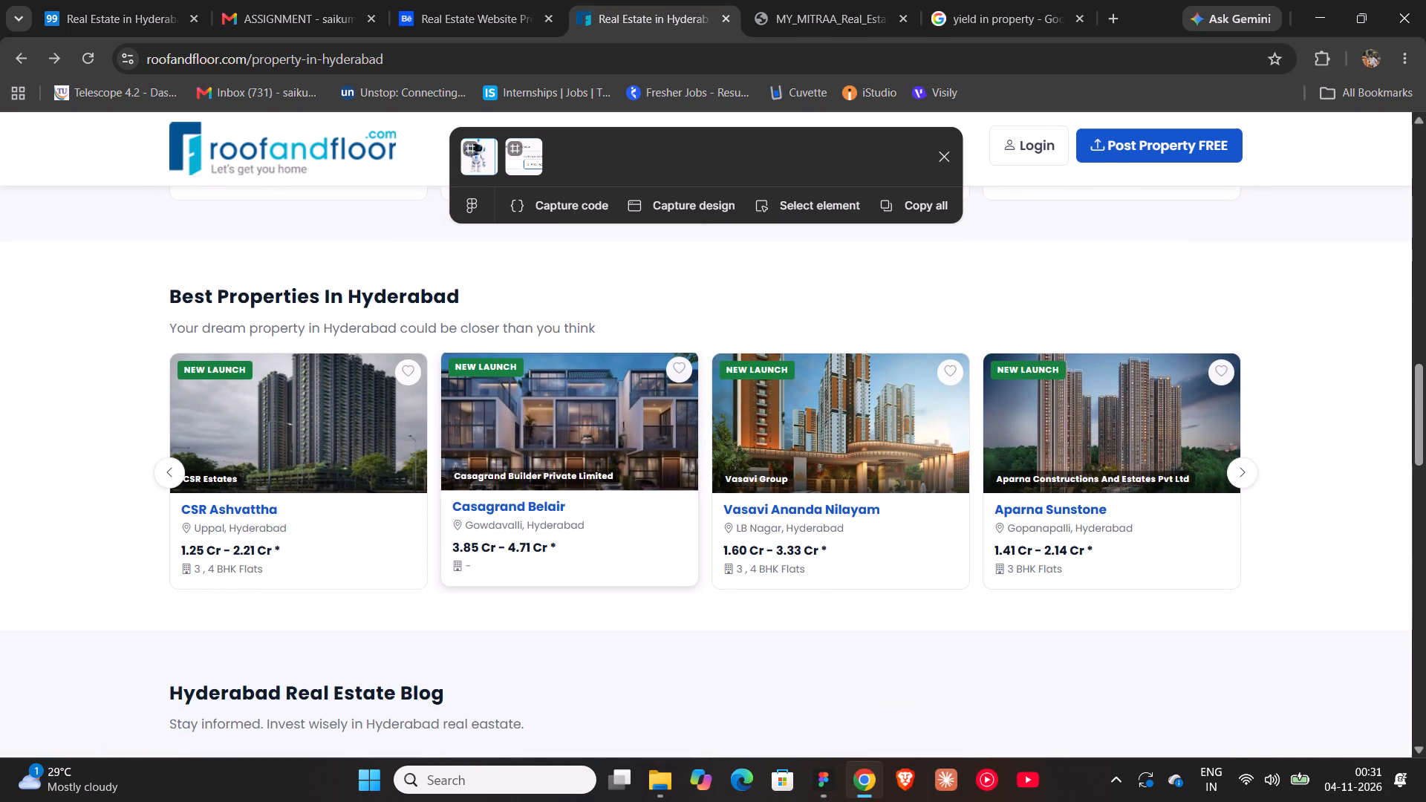
{"action": "left_click", "coordinate": [807, 775]}
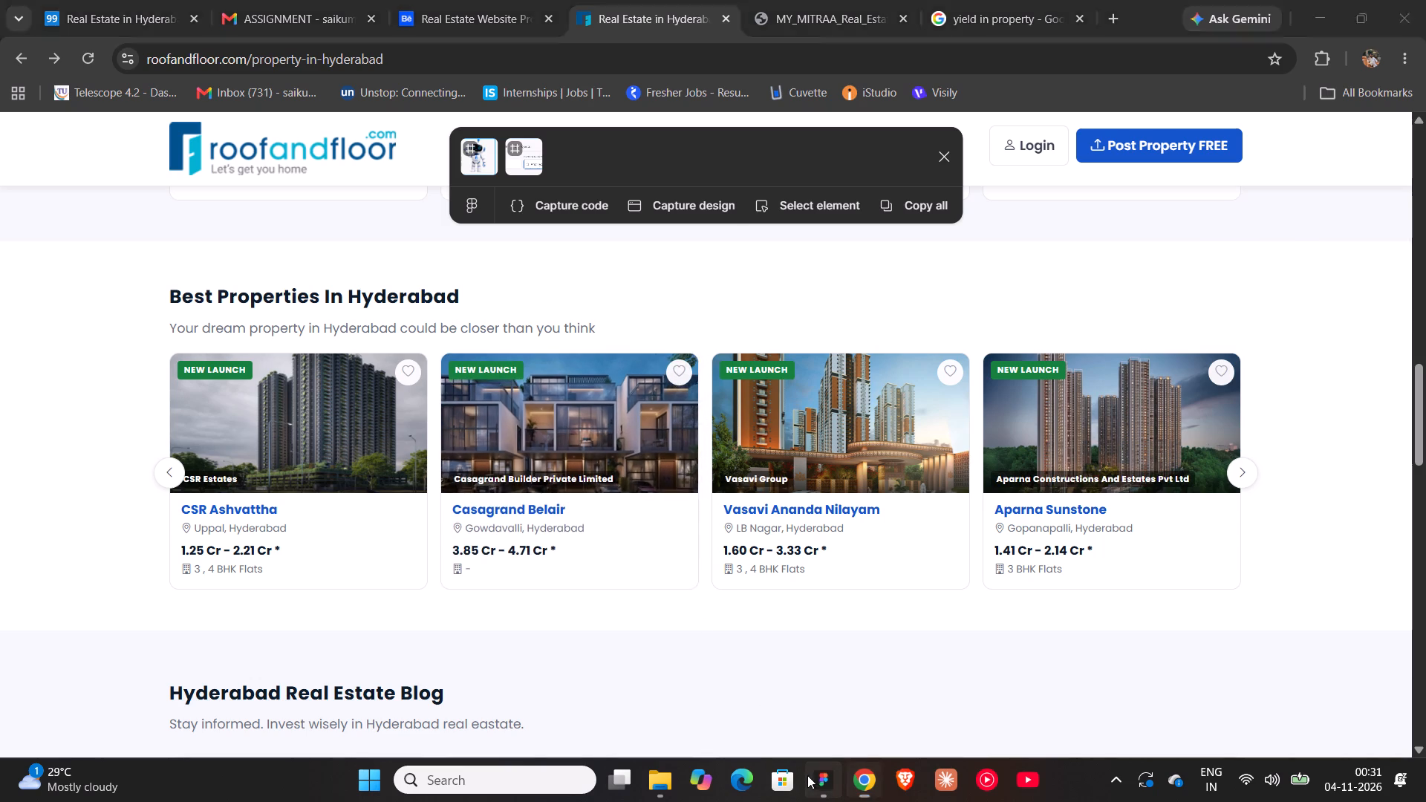
Duplicate the Top Appartments section and place the copy directly beneath it at X 0, Y 2373 in the Desktop - 1 frame.
{"action": "scroll", "coordinate": [690, 472], "scroll_direction": "down", "scroll_amount": 6}
{"action": "scroll", "coordinate": [690, 472], "scroll_direction": "down", "scroll_amount": 4, "text": "shift"}
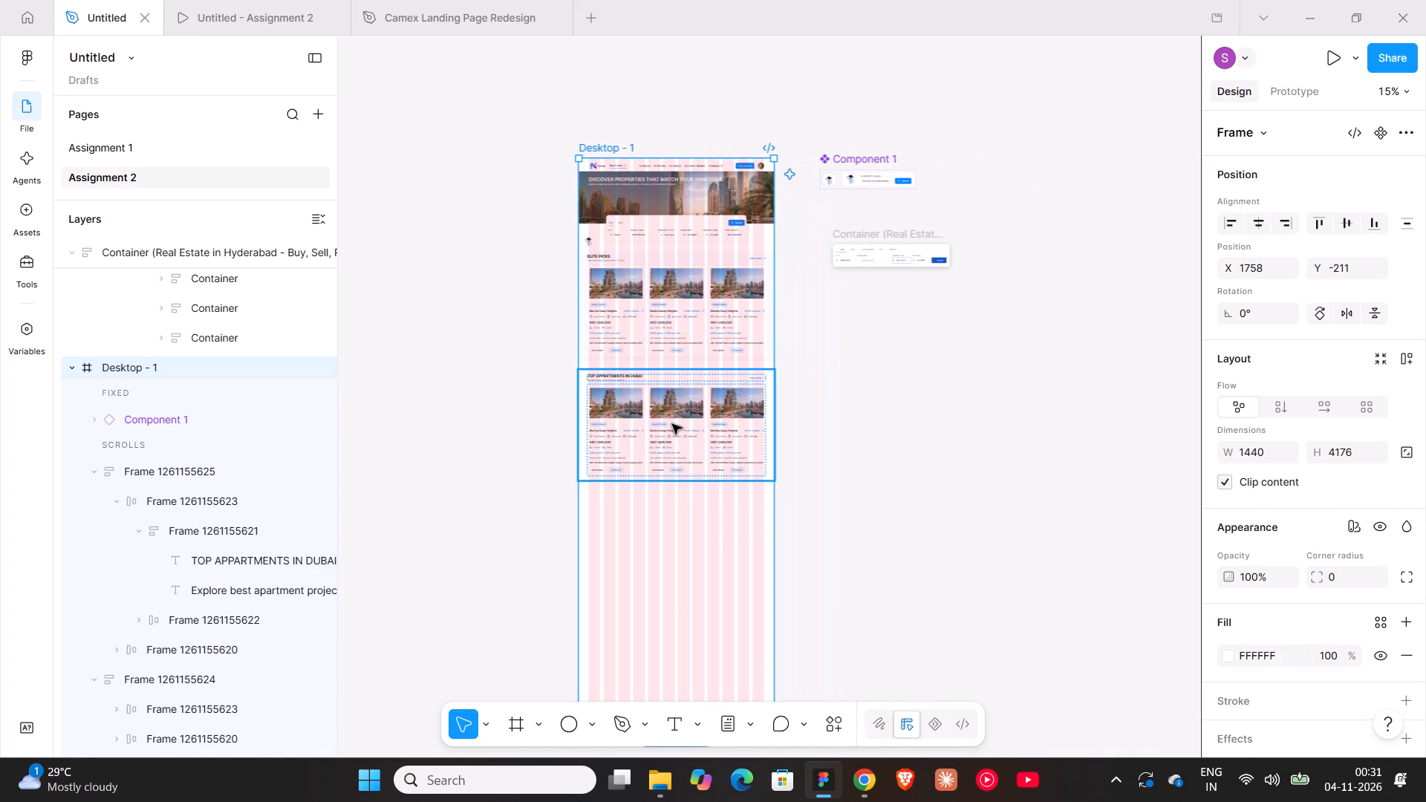
{"action": "left_click", "coordinate": [672, 424]}
{"action": "left_click_drag", "start_coordinate": [664, 405], "coordinate": [668, 526], "text": "alt"}
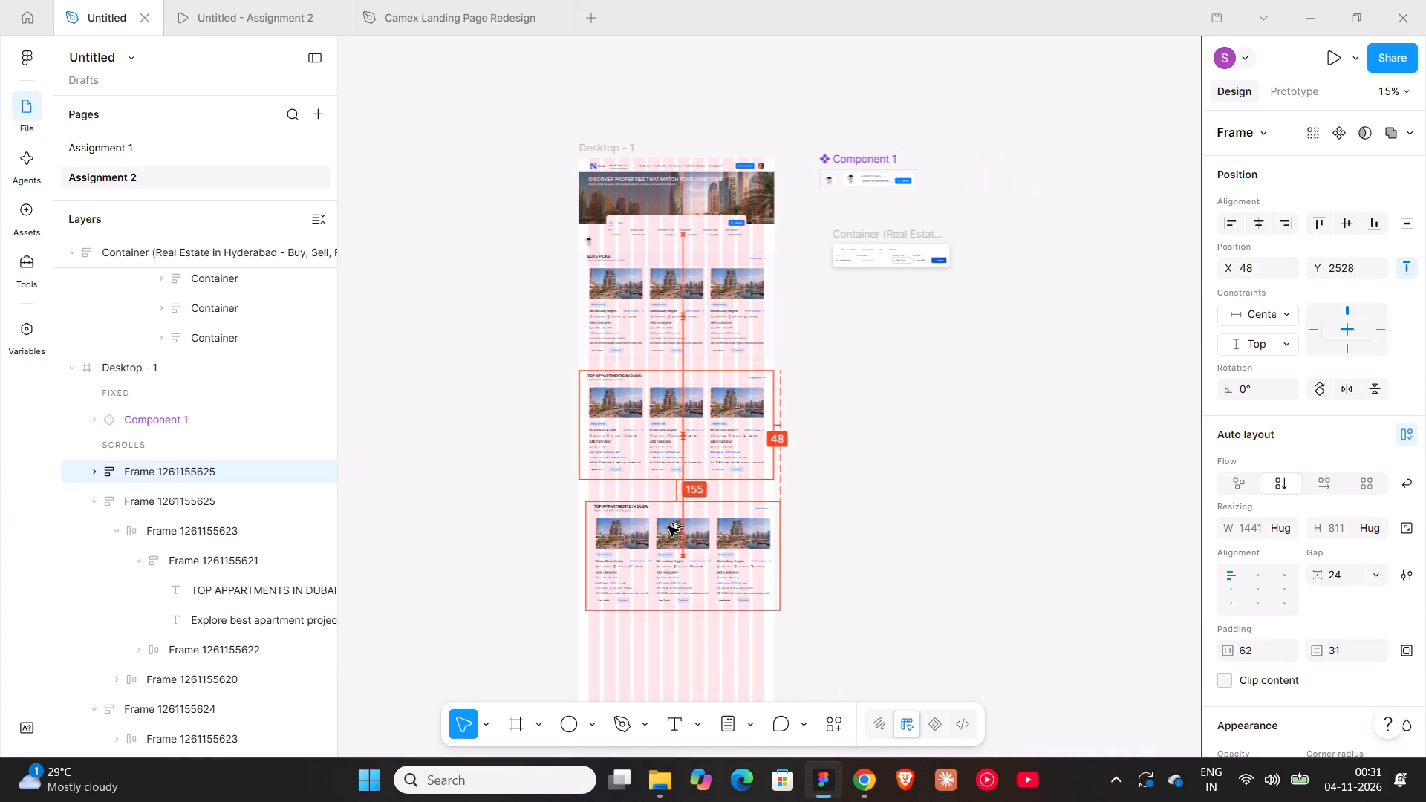
{"action": "left_click_drag", "start_coordinate": [668, 526], "coordinate": [664, 515], "text": "alt"}
Replace TOP APPARTMENTS with BEST PROPERTIES in the new section's heading so it reads BEST PROPERTIES IN DUBAI.
{"action": "scroll", "coordinate": [664, 515], "scroll_direction": "up", "scroll_amount": 8, "text": "ctrl"}
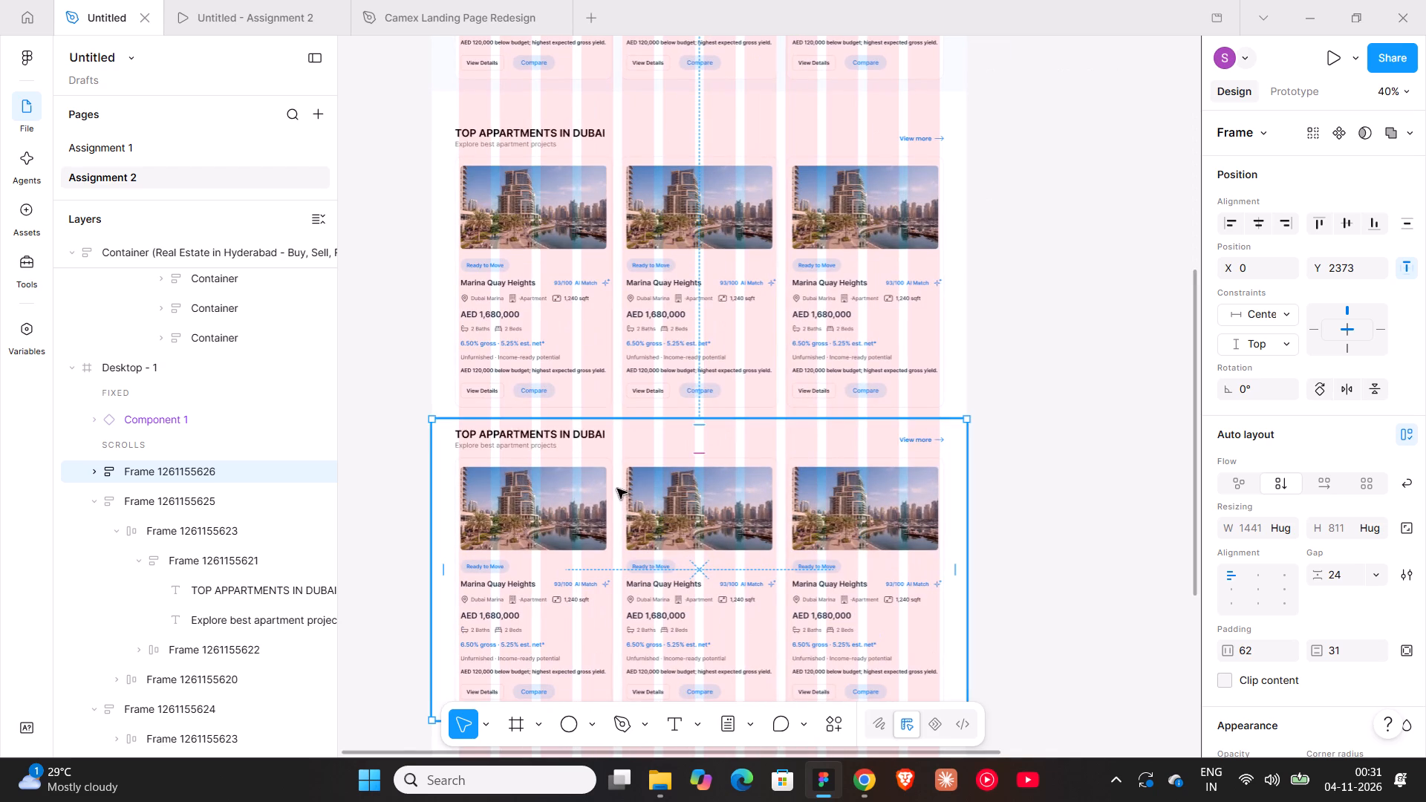
{"action": "triple_click", "coordinate": [506, 436]}
{"action": "triple_click", "coordinate": [506, 436]}
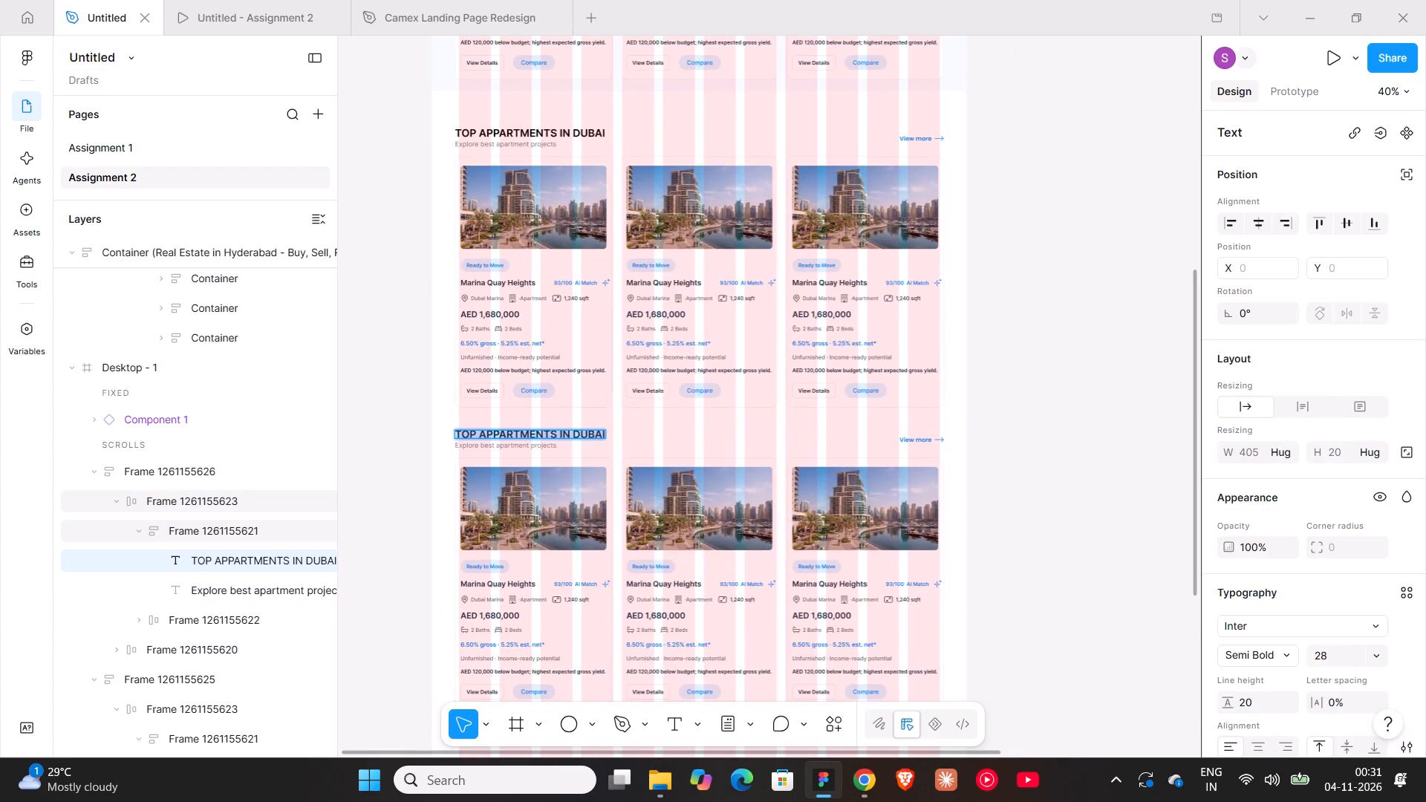
{"action": "left_click_drag", "start_coordinate": [559, 431], "coordinate": [514, 431]}
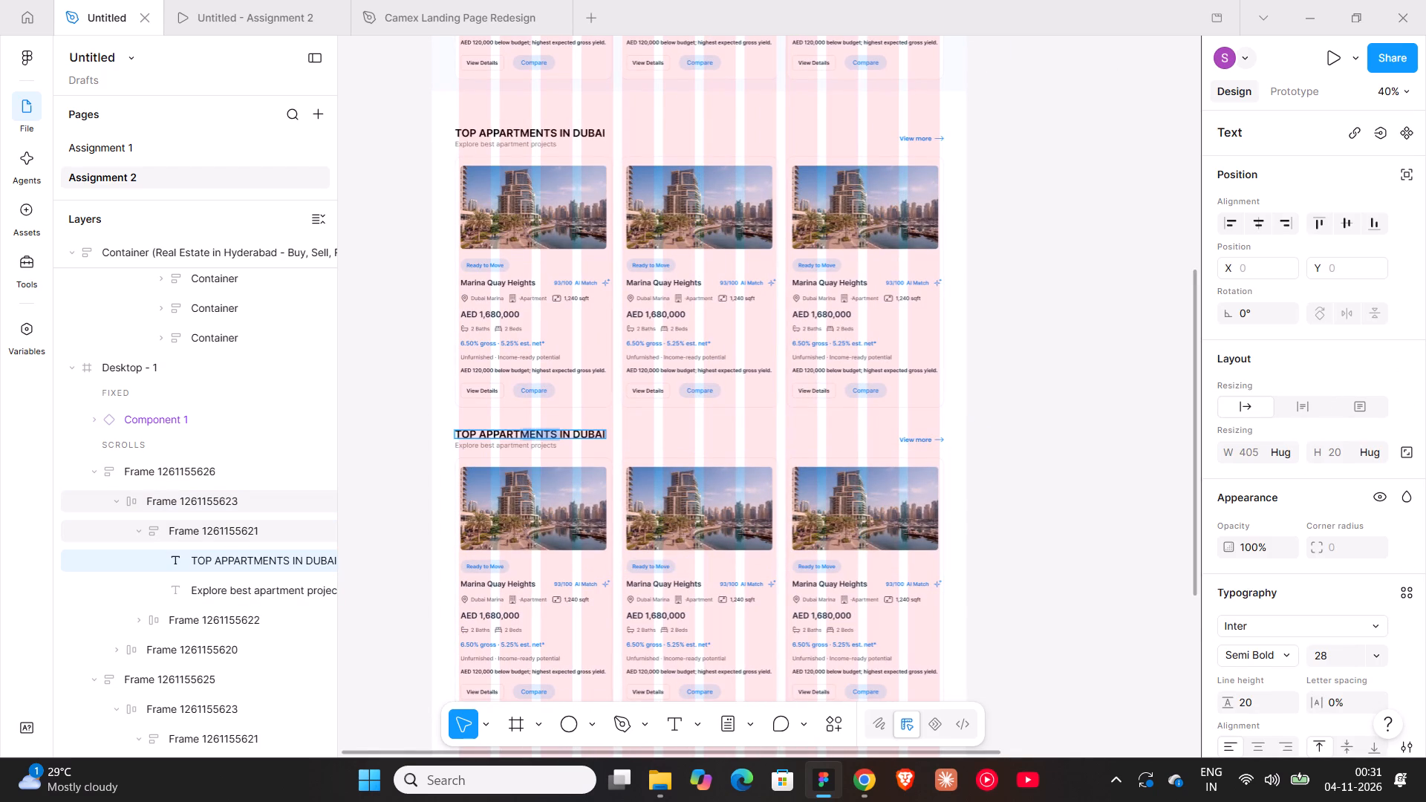
{"action": "left_click_drag", "start_coordinate": [514, 431], "coordinate": [446, 427]}
{"action": "type", "text": "BEST PROPERTIES"}
{"action": "key", "text": "space"}
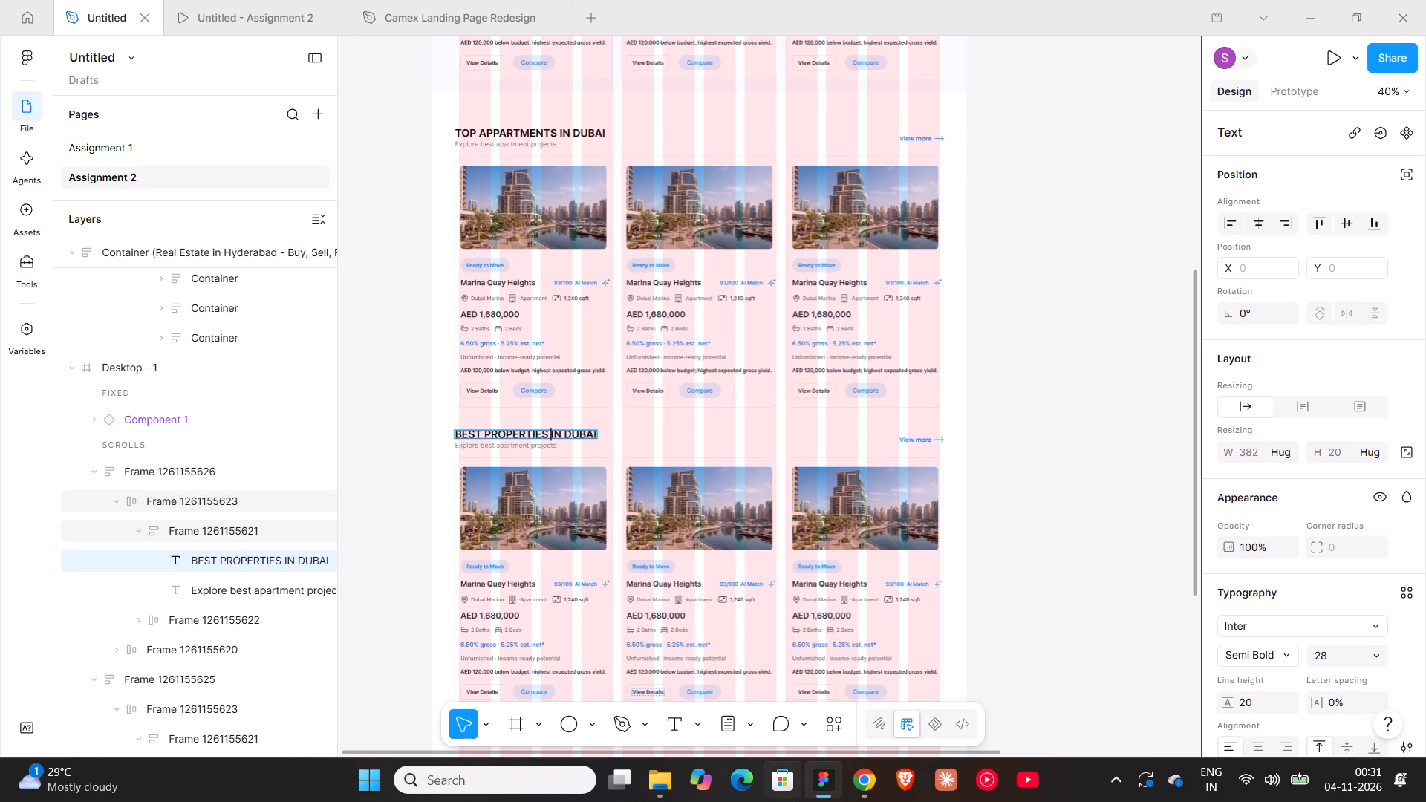
Replace the new section's subtitle with "Your dream property in Hyderabad could be closer than you think", copied from roofandfloor, and set it to auto width.
{"action": "left_click", "coordinate": [855, 793]}
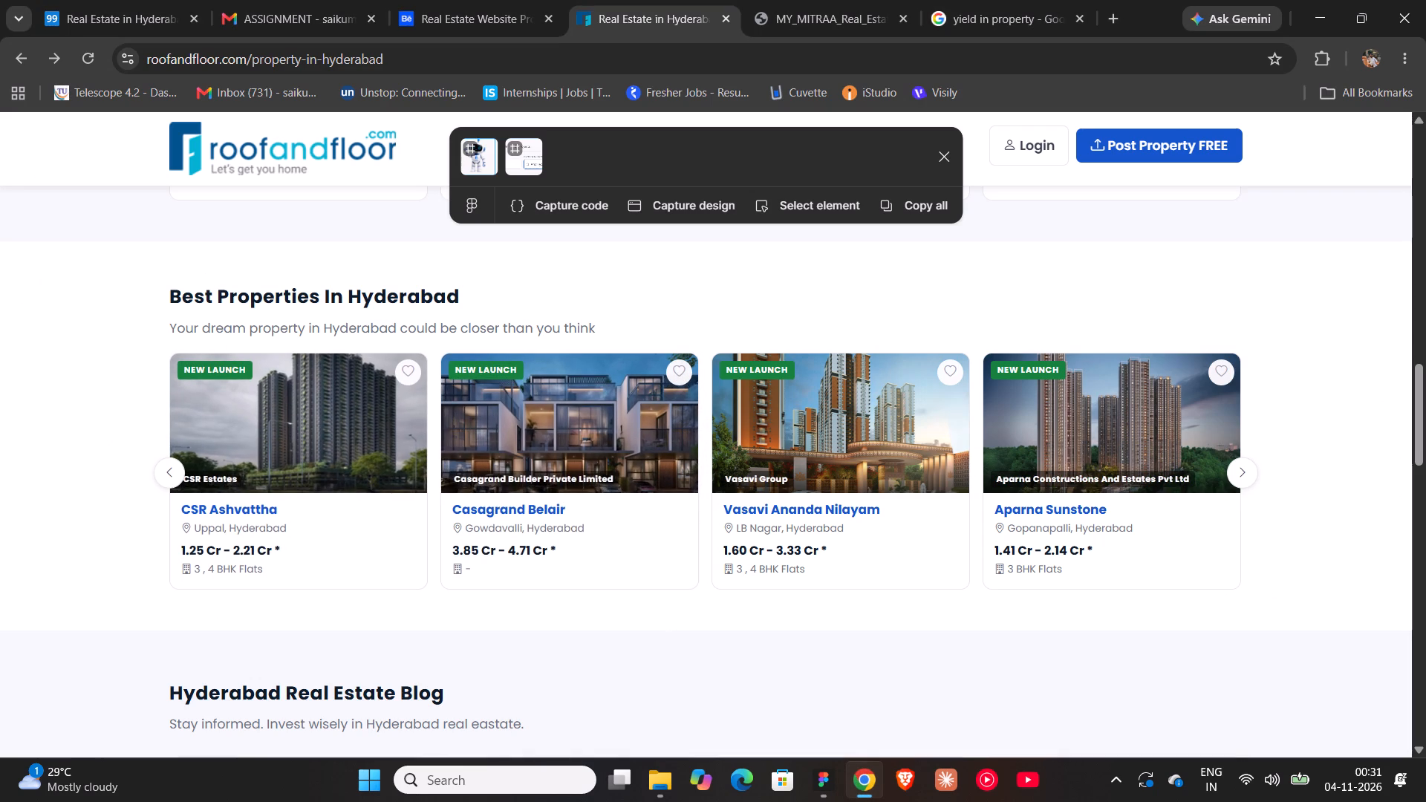
{"action": "left_click_drag", "start_coordinate": [171, 326], "coordinate": [606, 322]}
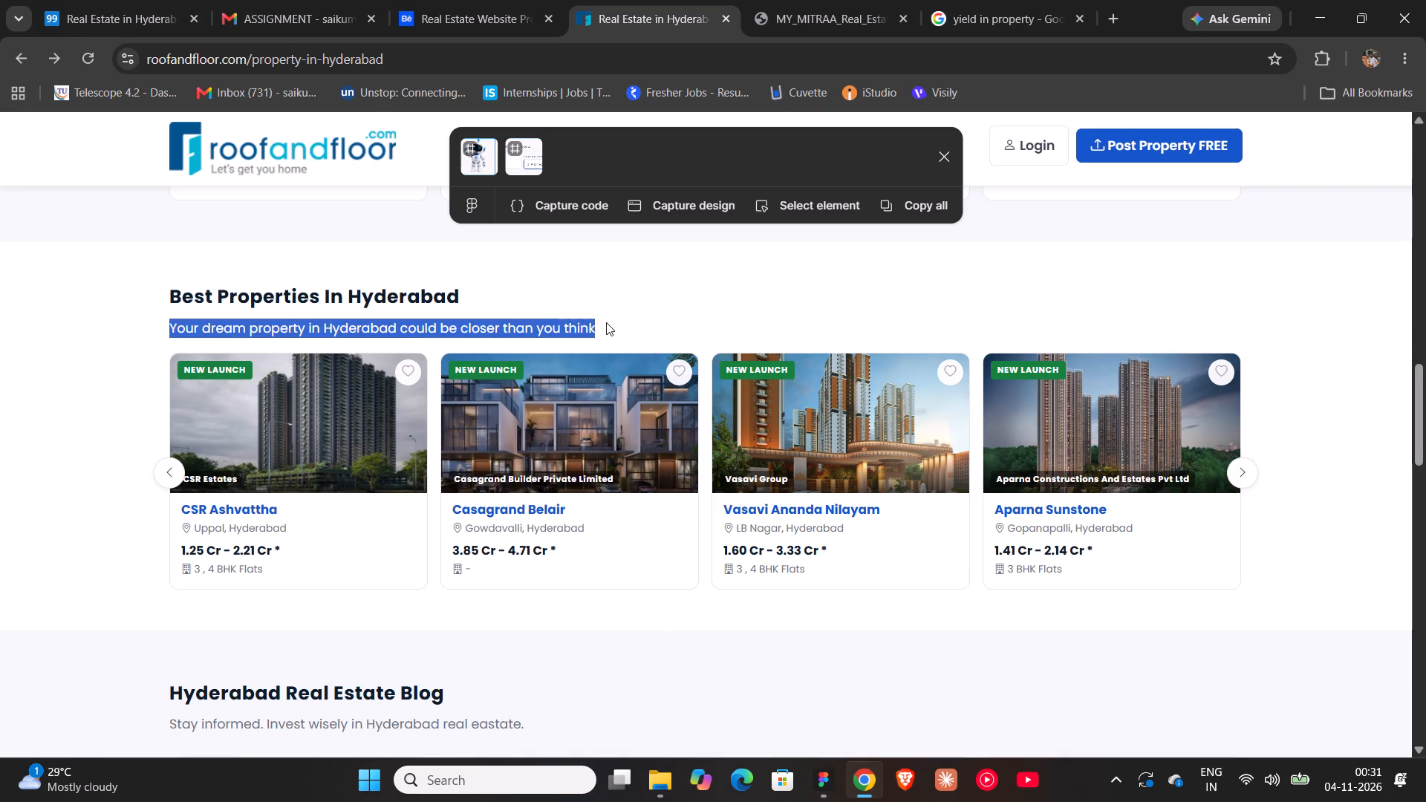
{"action": "key", "text": "ctrl+c"}
{"action": "left_click", "coordinate": [827, 774]}
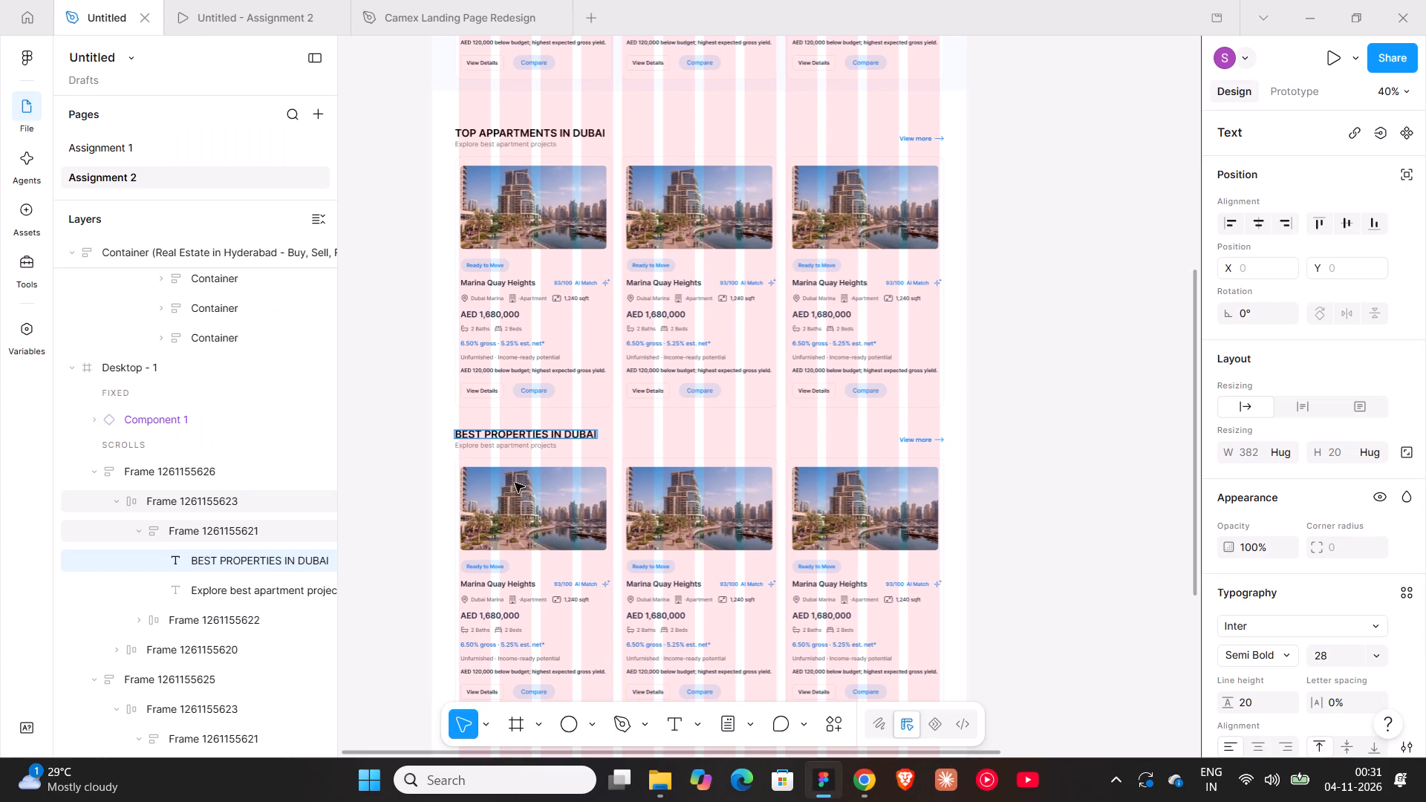
{"action": "triple_click", "coordinate": [493, 444]}
{"action": "key", "text": "ctrl+v"}
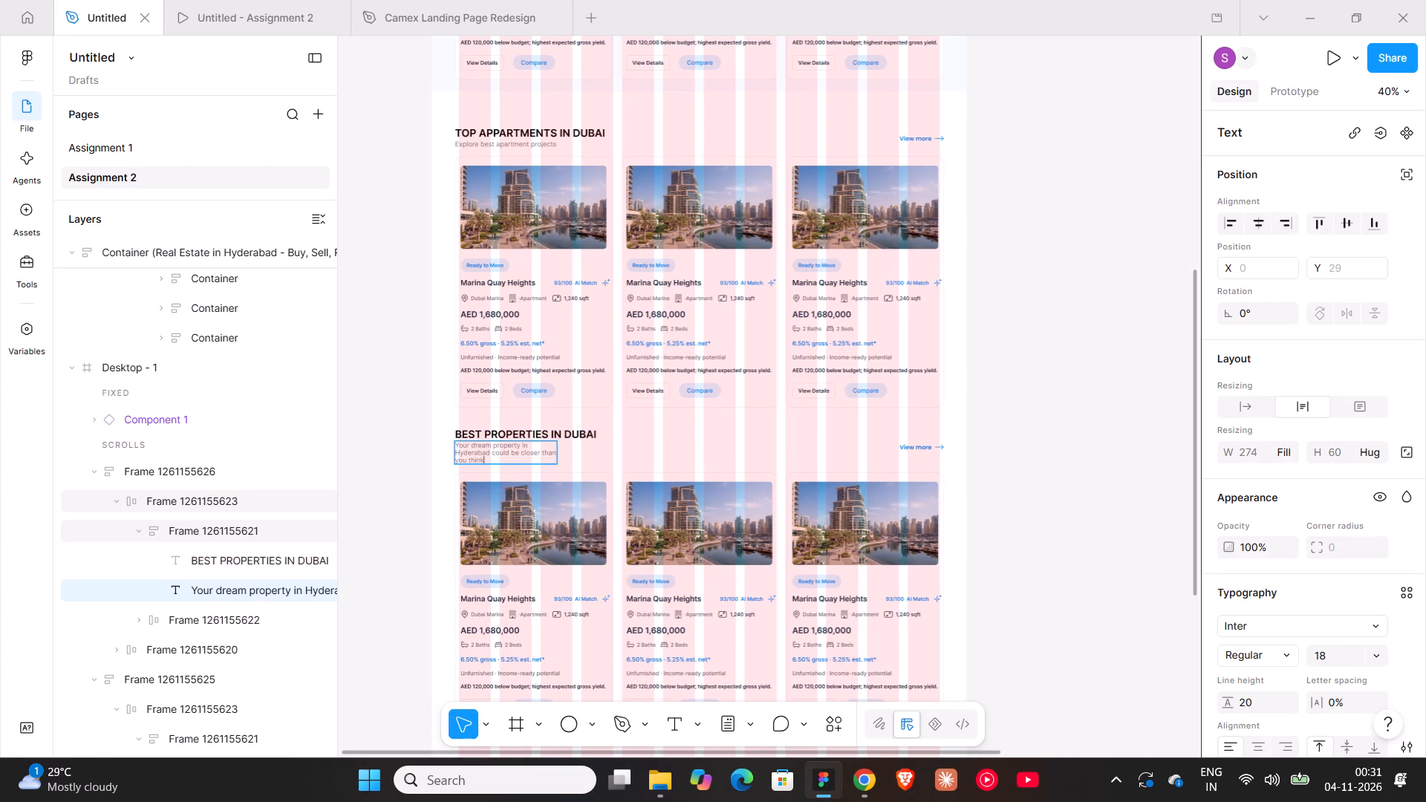
{"action": "left_click", "coordinate": [1256, 405]}
Change Hyderabad to Dubai in the Best Properties section's subtitle and deselect the text.
{"action": "scroll", "coordinate": [568, 450], "scroll_direction": "up", "scroll_amount": 7, "text": "ctrl"}
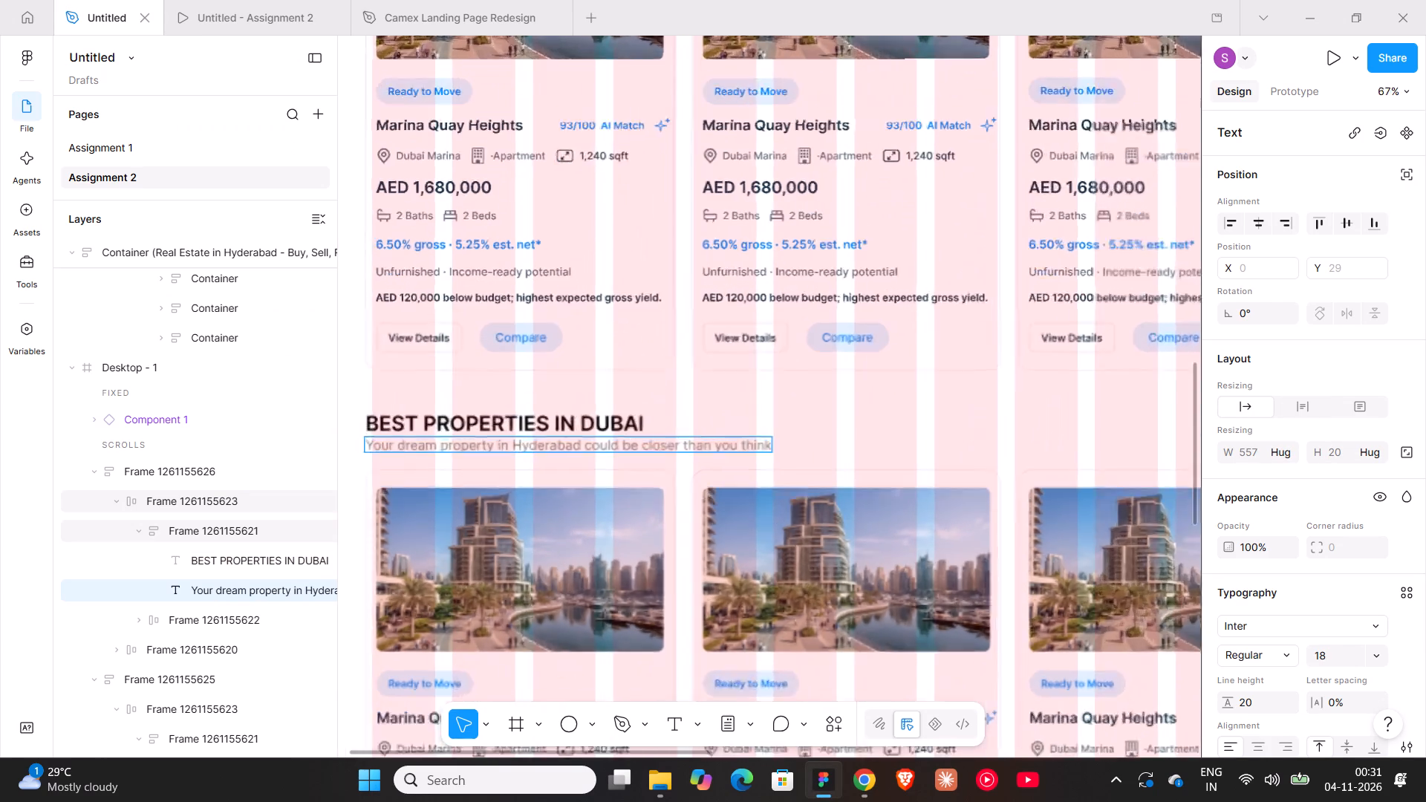
{"action": "left_click_drag", "start_coordinate": [586, 448], "coordinate": [509, 434]}
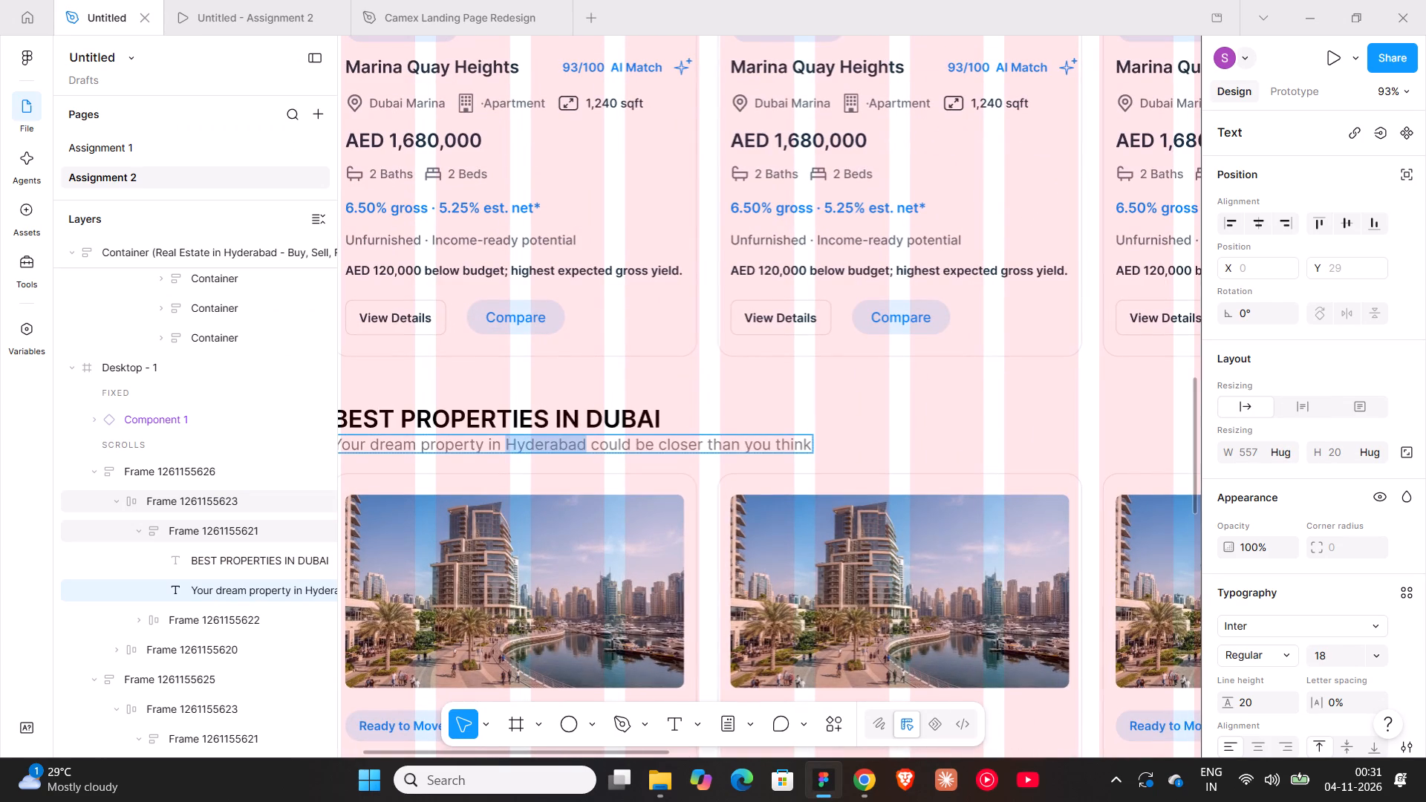
{"action": "type", "text": "DUB"}
{"action": "key", "text": "BackSpace"}
{"action": "key", "text": "BackSpace"}
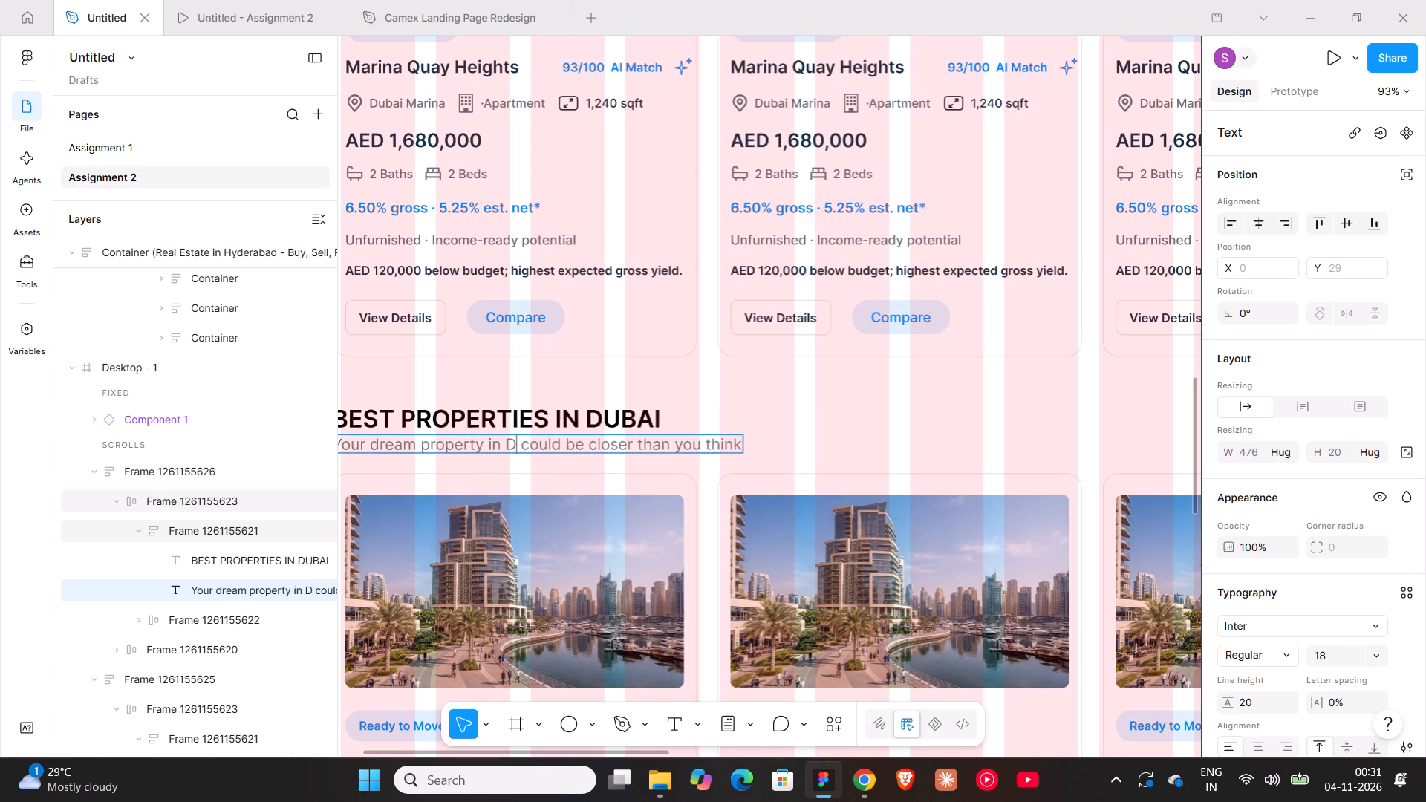
{"action": "type", "text": "ubai"}
{"action": "scroll", "coordinate": [567, 481], "scroll_direction": "down", "scroll_amount": 8, "text": "ctrl"}
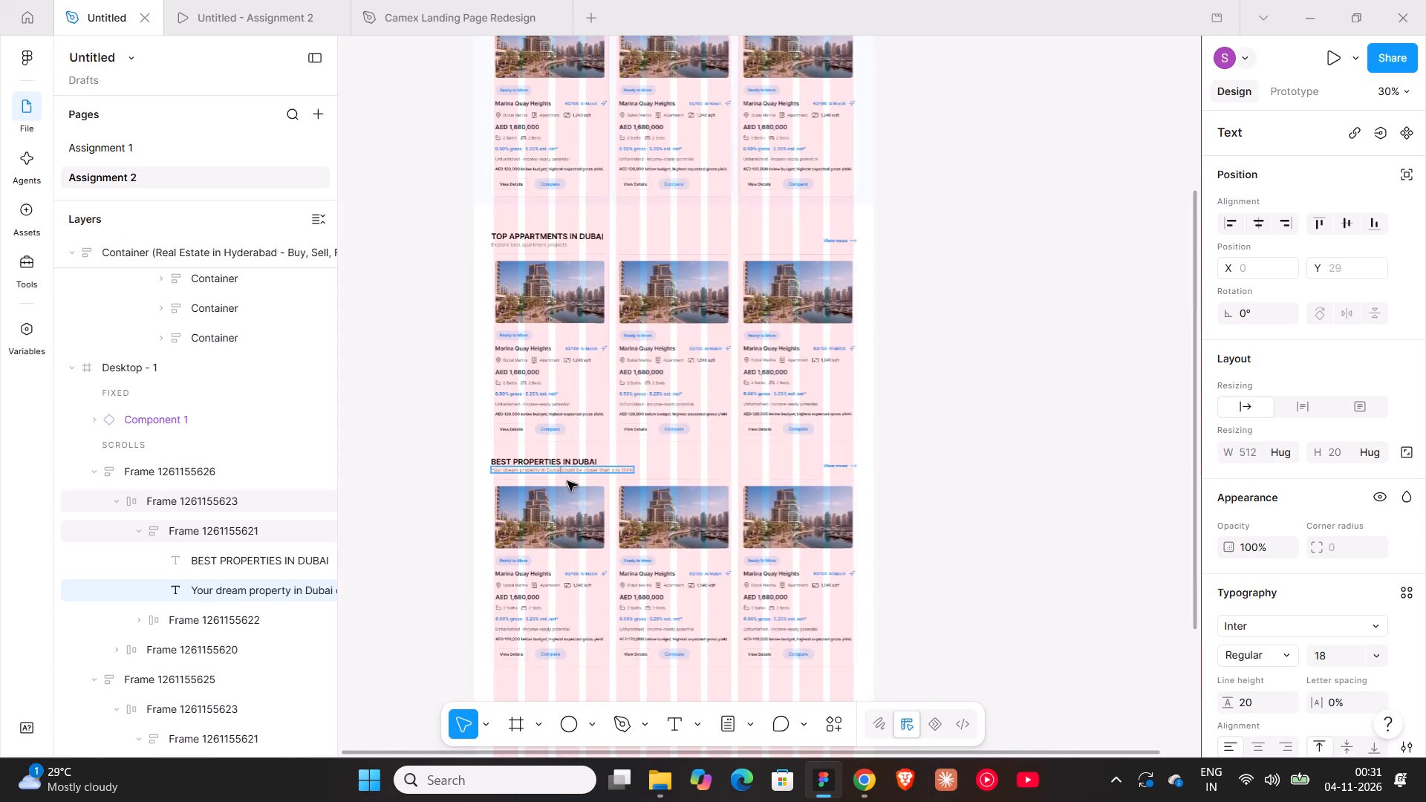
{"action": "scroll", "coordinate": [567, 481], "scroll_direction": "up", "scroll_amount": 5}
{"action": "left_click", "coordinate": [1026, 361]}
{"action": "left_click", "coordinate": [1026, 361]}
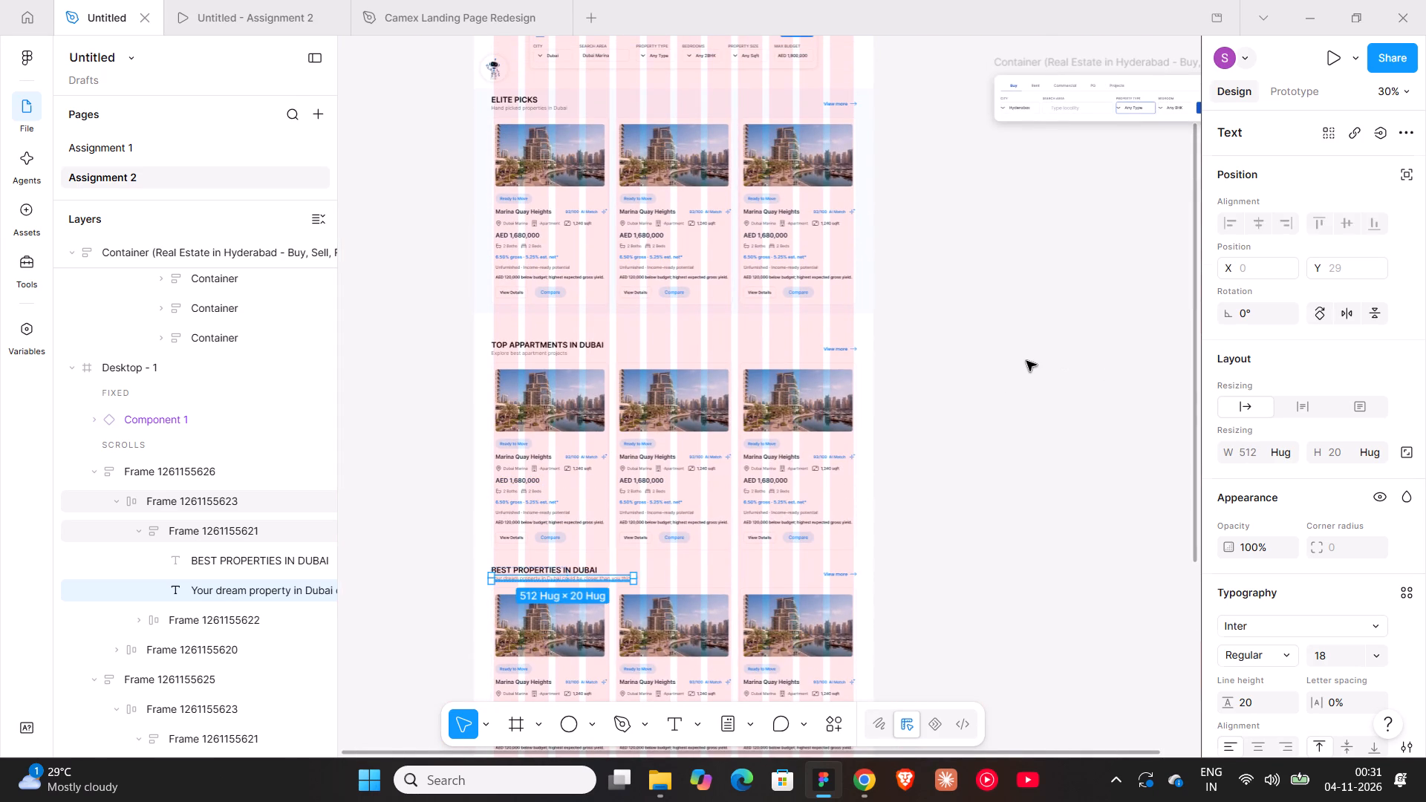
Review the landing page in the prototype preview, checking how the header and property sections behave while scrolling.
{"action": "scroll", "coordinate": [966, 366], "scroll_direction": "down", "scroll_amount": 3}
{"action": "scroll", "coordinate": [965, 366], "scroll_direction": "down", "scroll_amount": 3, "text": "shift"}
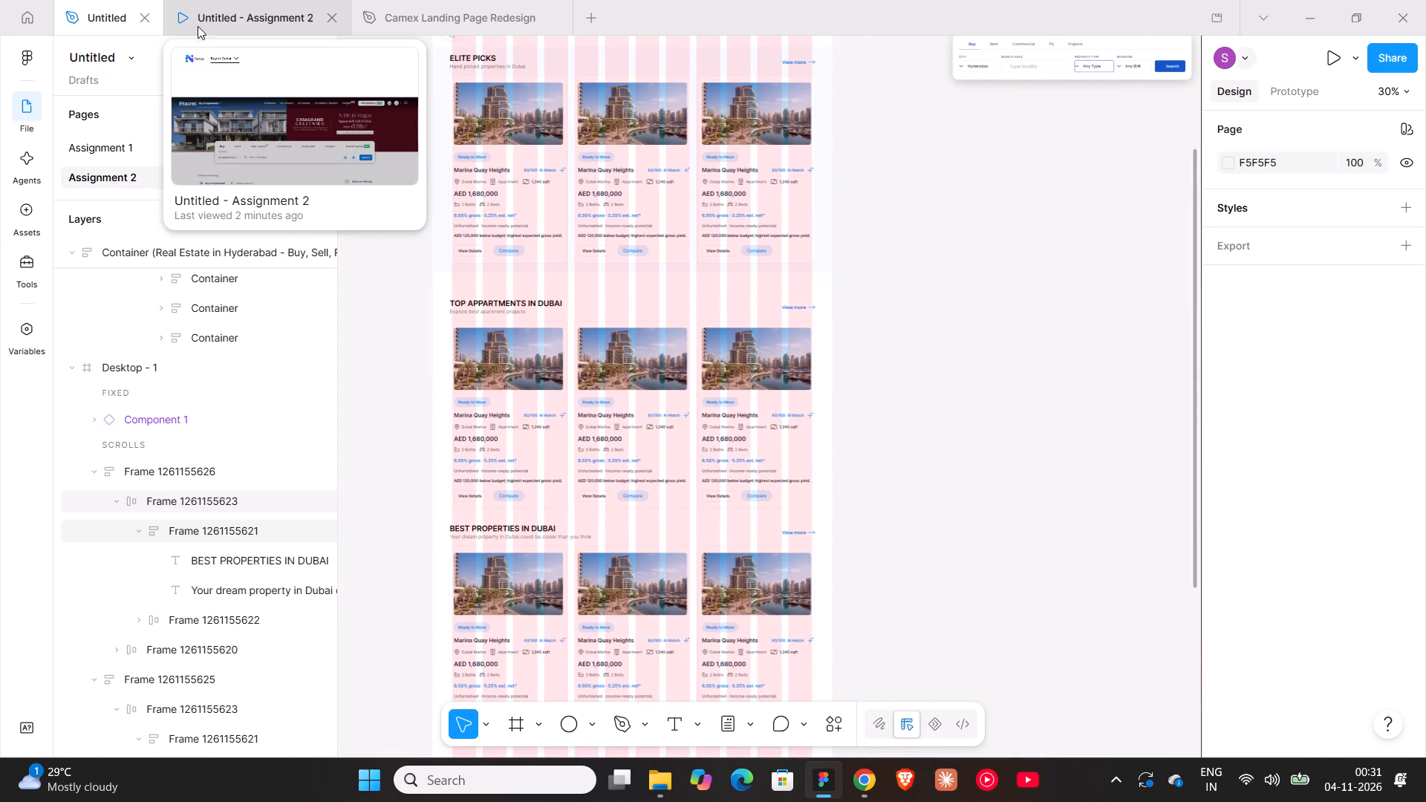
{"action": "left_click", "coordinate": [198, 23]}
{"action": "scroll", "coordinate": [569, 387], "scroll_direction": "down", "scroll_amount": 6}
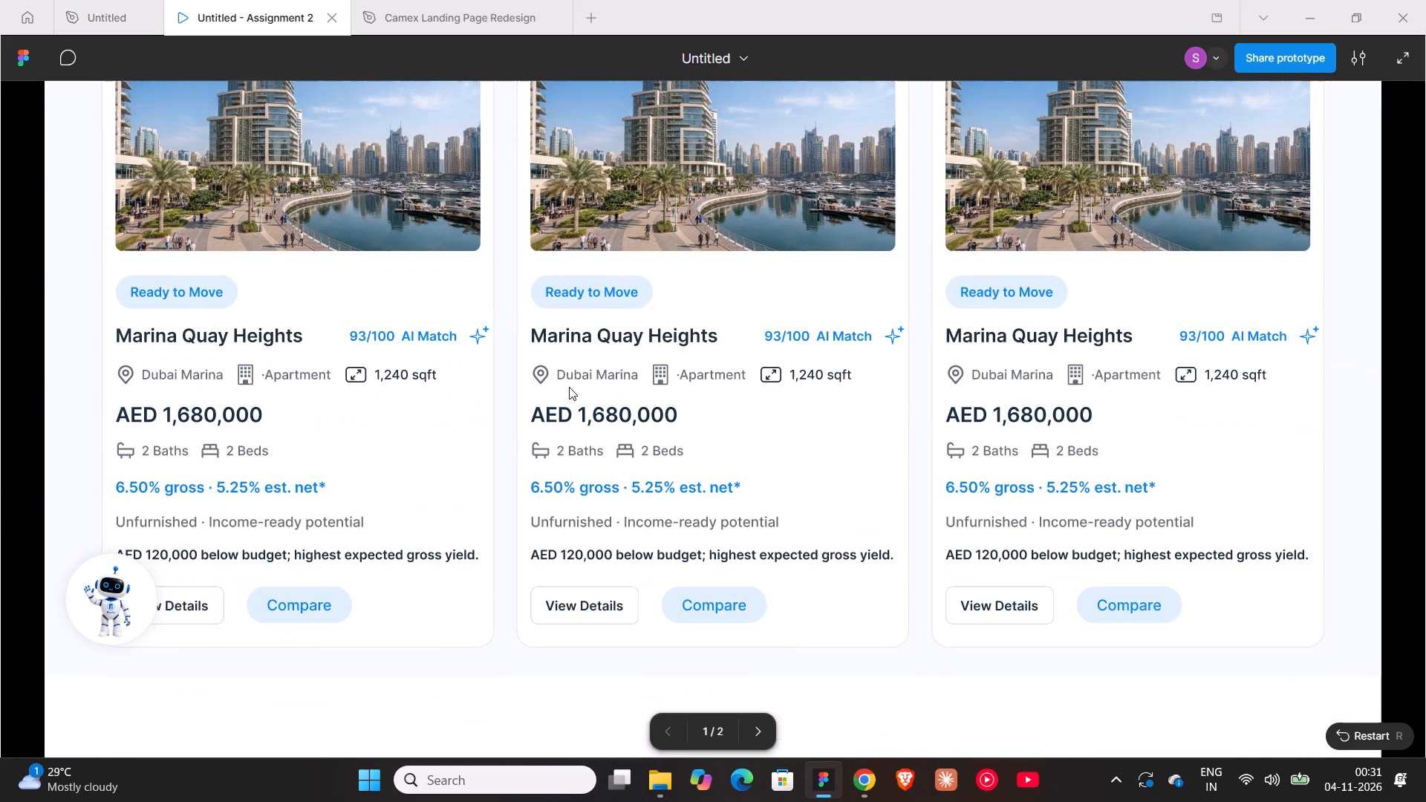
{"action": "scroll", "coordinate": [569, 387], "scroll_direction": "down", "scroll_amount": 14}
{"action": "scroll", "coordinate": [569, 387], "scroll_direction": "up", "scroll_amount": 18}
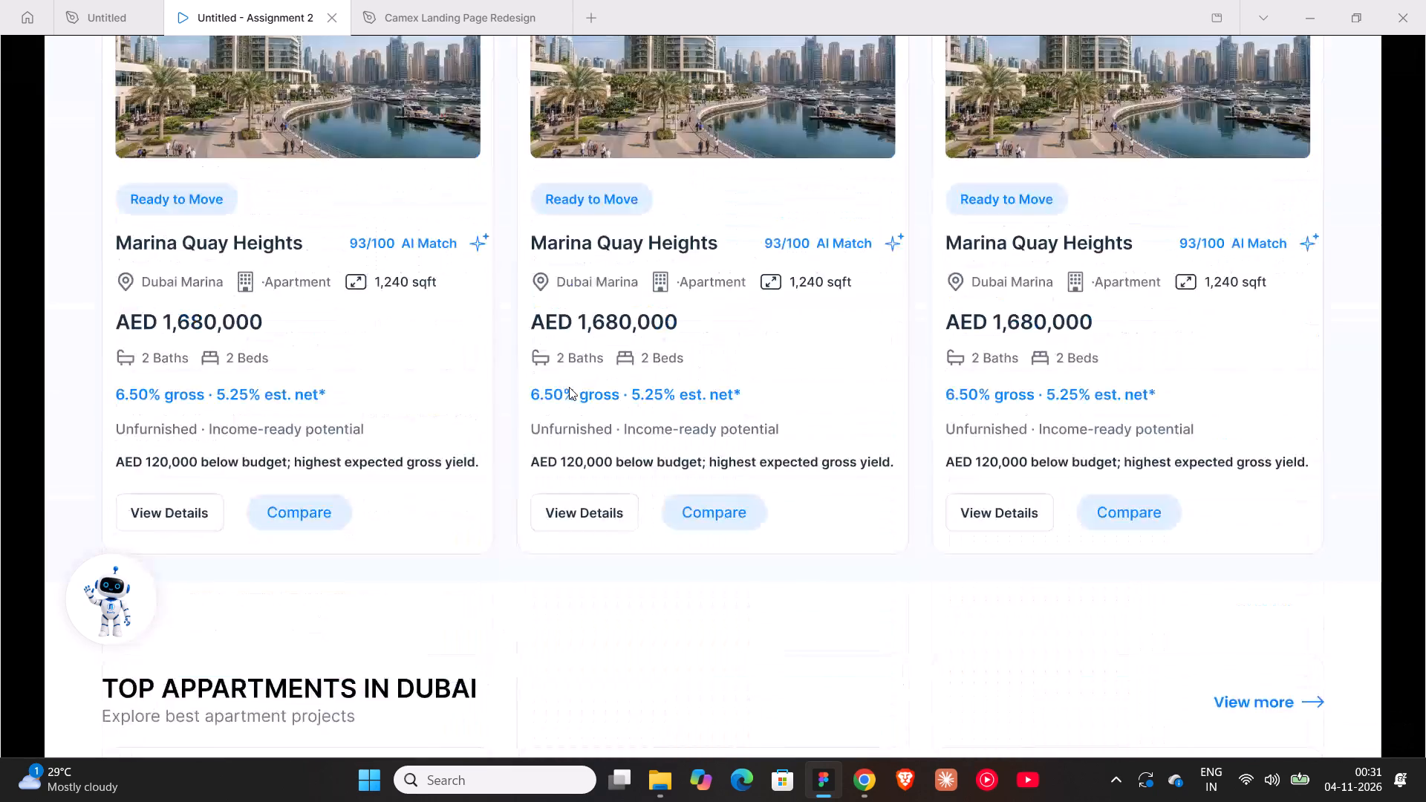
{"action": "scroll", "coordinate": [569, 387], "scroll_direction": "up", "scroll_amount": 20}
{"action": "scroll", "coordinate": [569, 387], "scroll_direction": "up", "scroll_amount": 2}
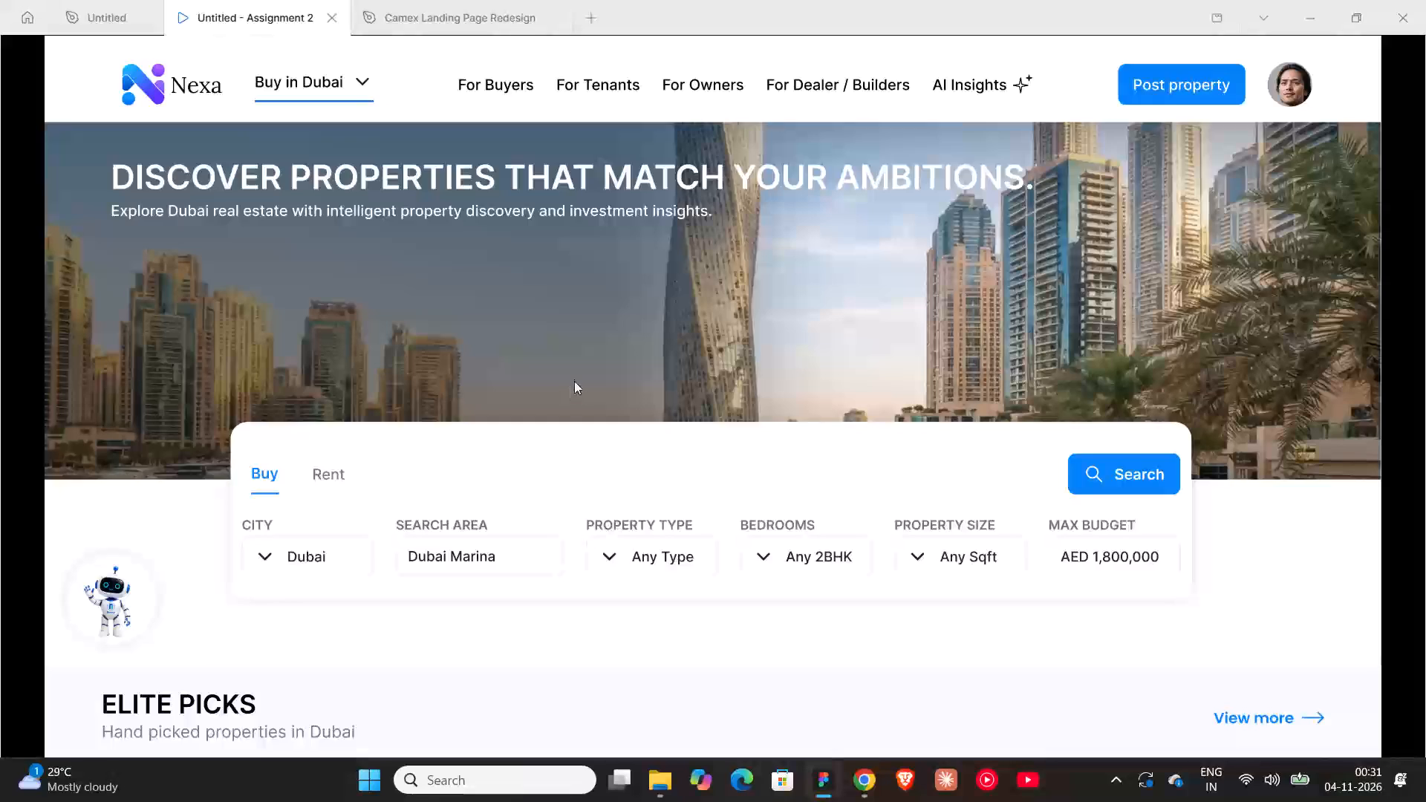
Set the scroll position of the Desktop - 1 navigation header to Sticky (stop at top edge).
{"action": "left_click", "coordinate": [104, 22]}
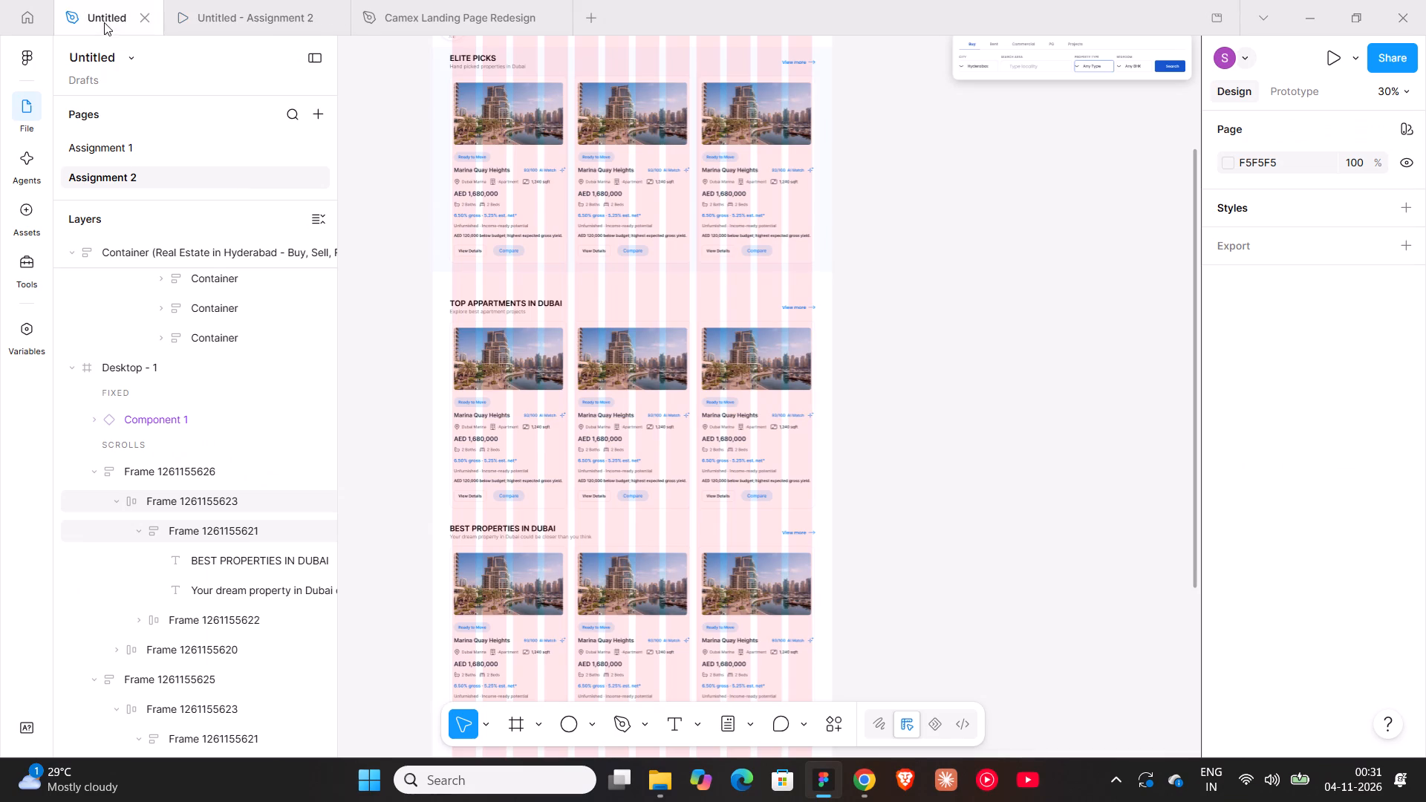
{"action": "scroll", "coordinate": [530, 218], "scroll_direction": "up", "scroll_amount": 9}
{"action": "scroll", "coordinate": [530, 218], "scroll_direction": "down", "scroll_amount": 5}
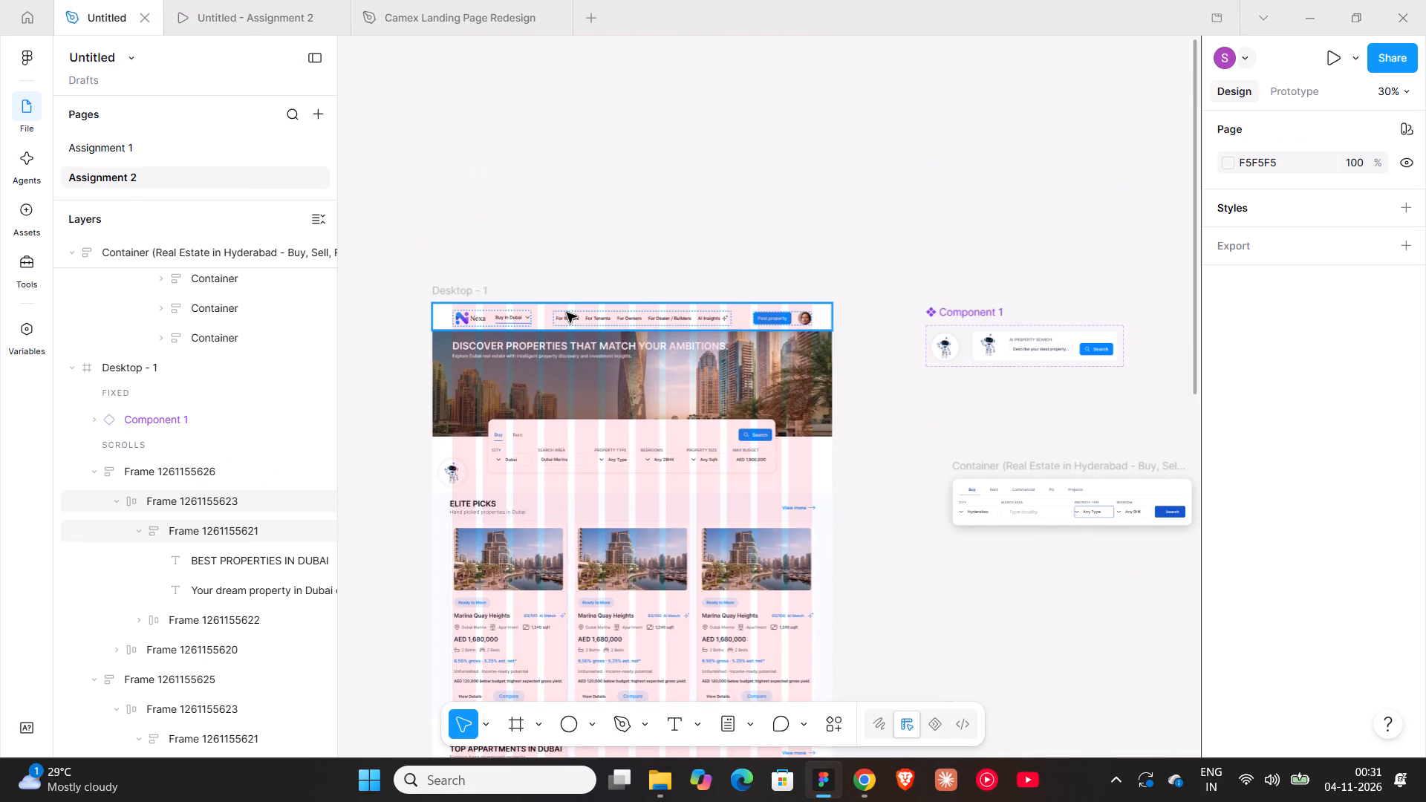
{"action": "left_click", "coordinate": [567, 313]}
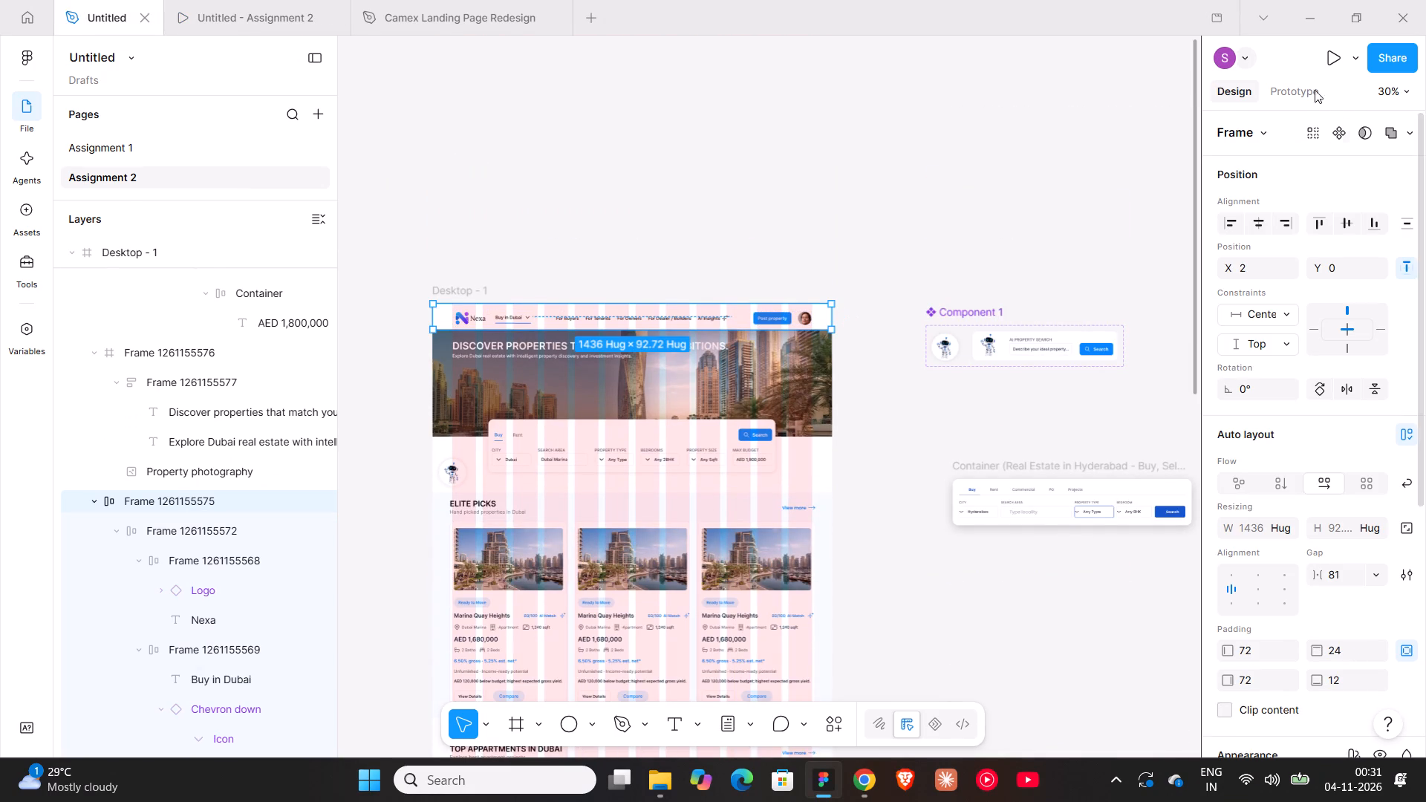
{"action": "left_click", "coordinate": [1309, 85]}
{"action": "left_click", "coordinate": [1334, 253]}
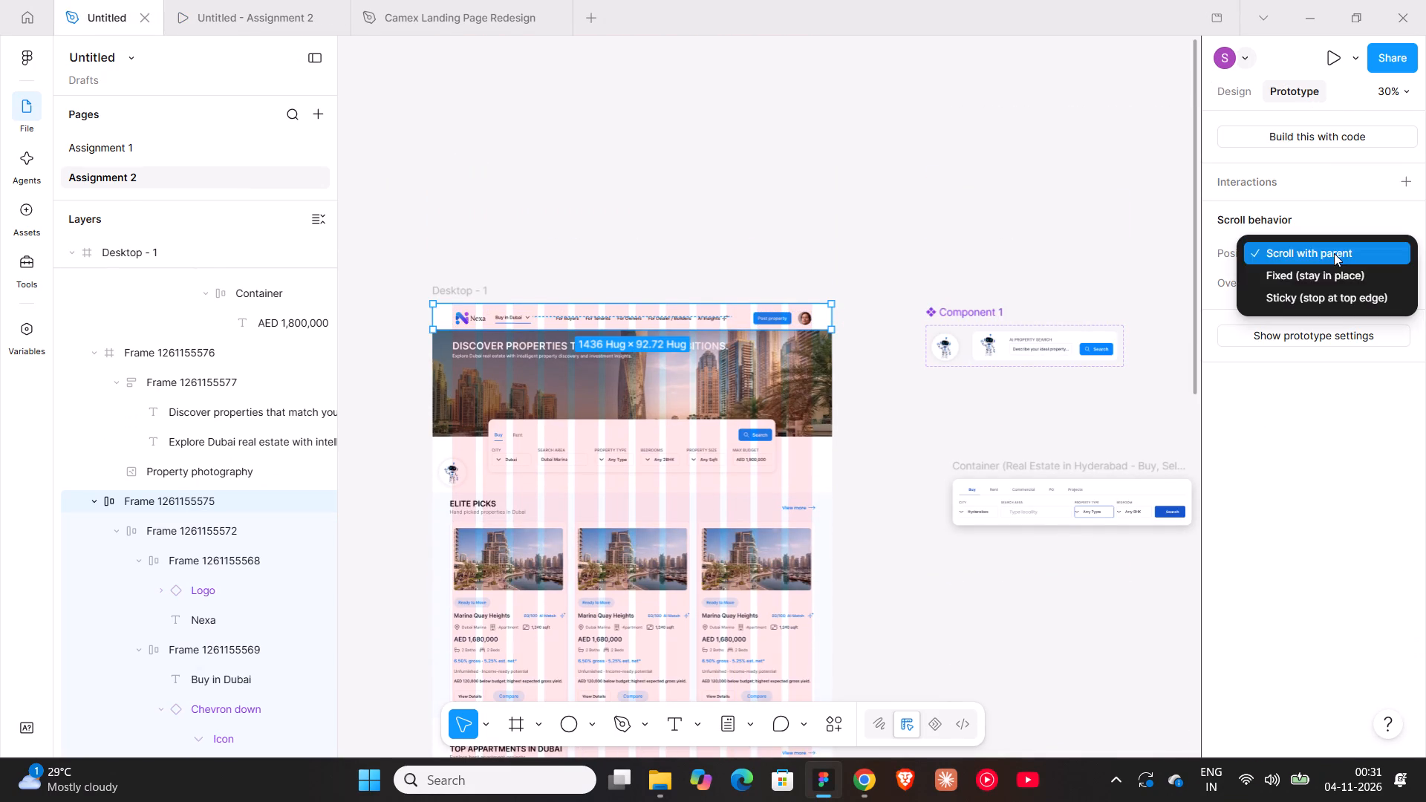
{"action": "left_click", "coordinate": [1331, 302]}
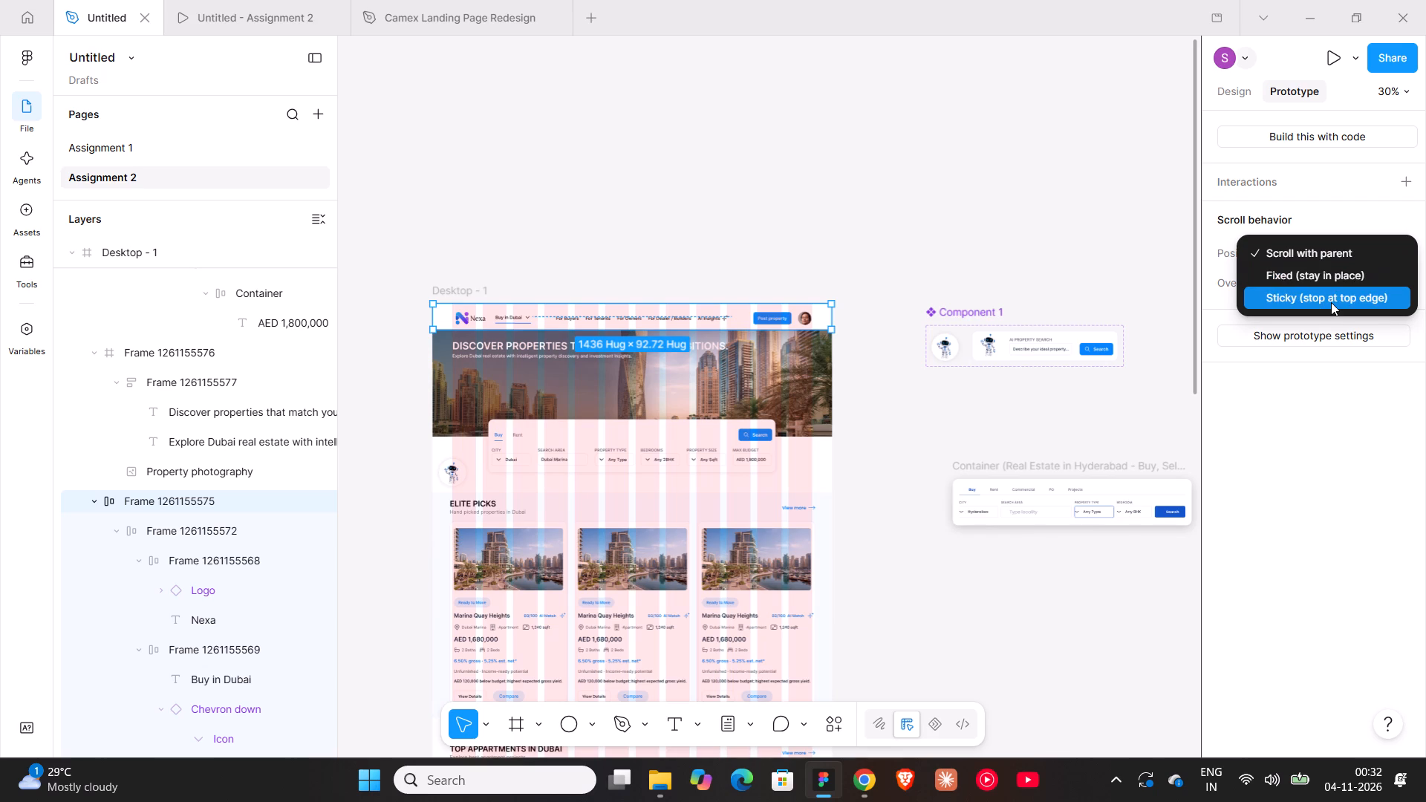
Test the navigation header's scroll behavior in the prototype preview.
{"action": "left_click", "coordinate": [276, 0]}
{"action": "scroll", "coordinate": [429, 277], "scroll_direction": "up", "scroll_amount": 2}
{"action": "scroll", "coordinate": [429, 277], "scroll_direction": "down", "scroll_amount": 6}
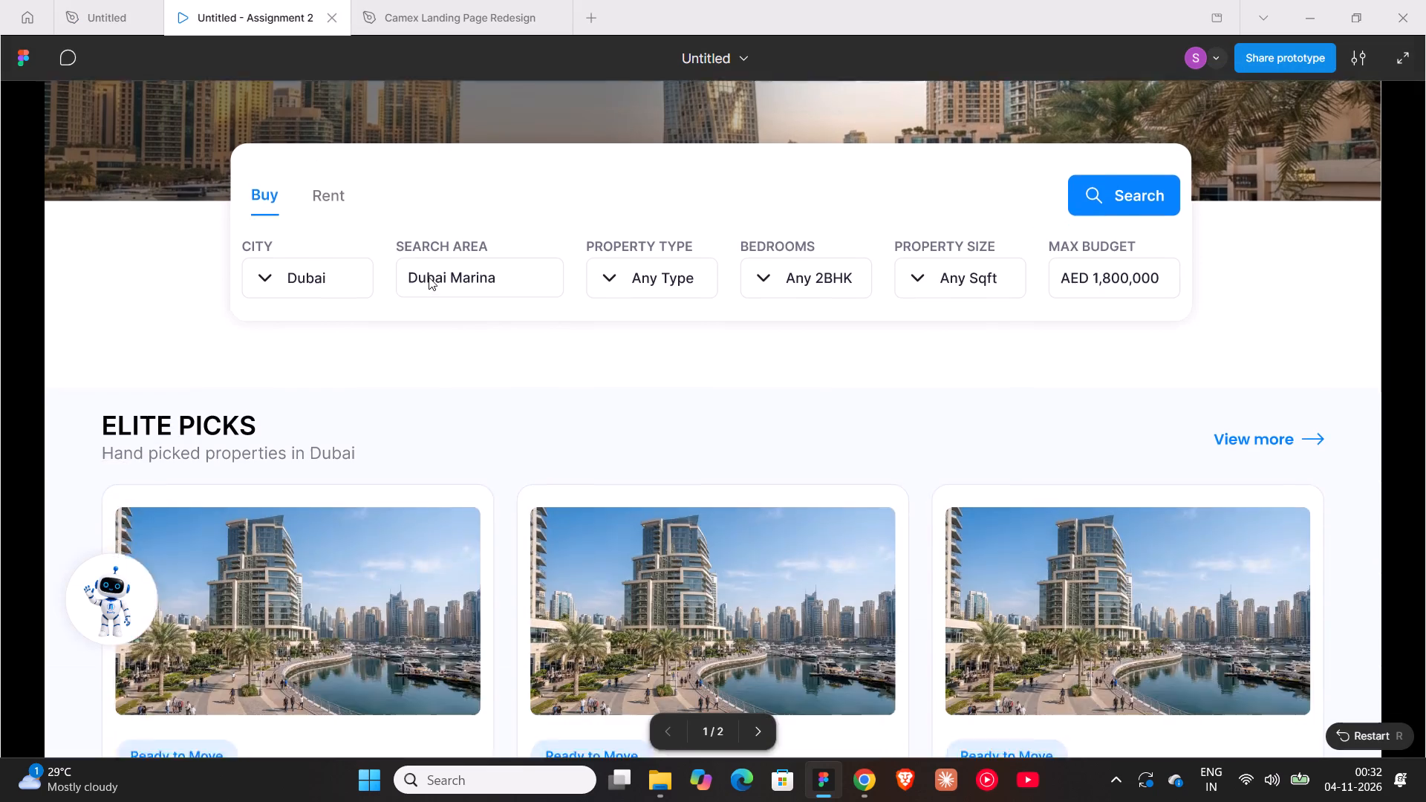
{"action": "scroll", "coordinate": [429, 277], "scroll_direction": "up", "scroll_amount": 13}
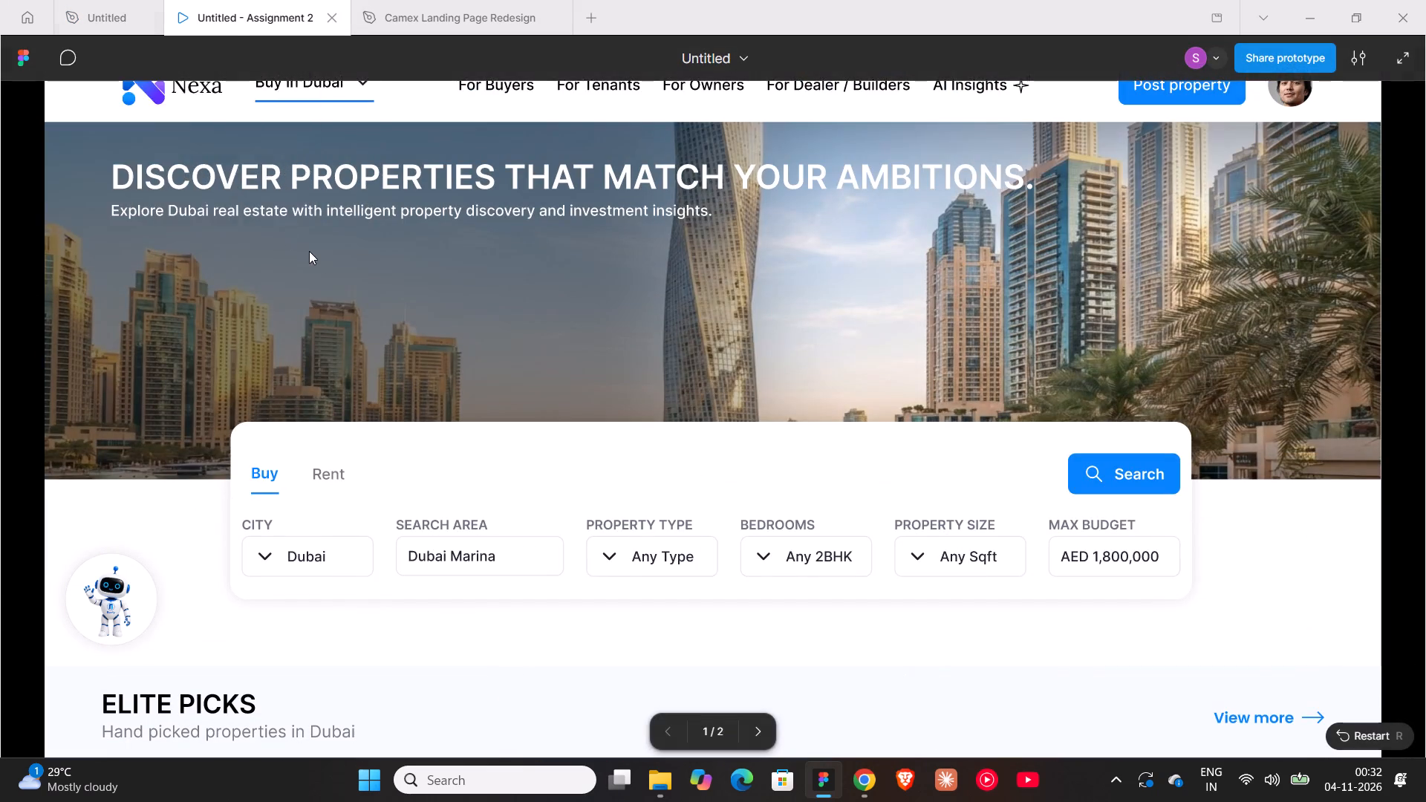
{"action": "scroll", "coordinate": [322, 258], "scroll_direction": "down", "scroll_amount": 7}
{"action": "scroll", "coordinate": [322, 258], "scroll_direction": "up", "scroll_amount": 11}
Set the navigation header's scroll position to Fixed (stay in place) in the design file.
{"action": "left_click", "coordinate": [101, 22]}
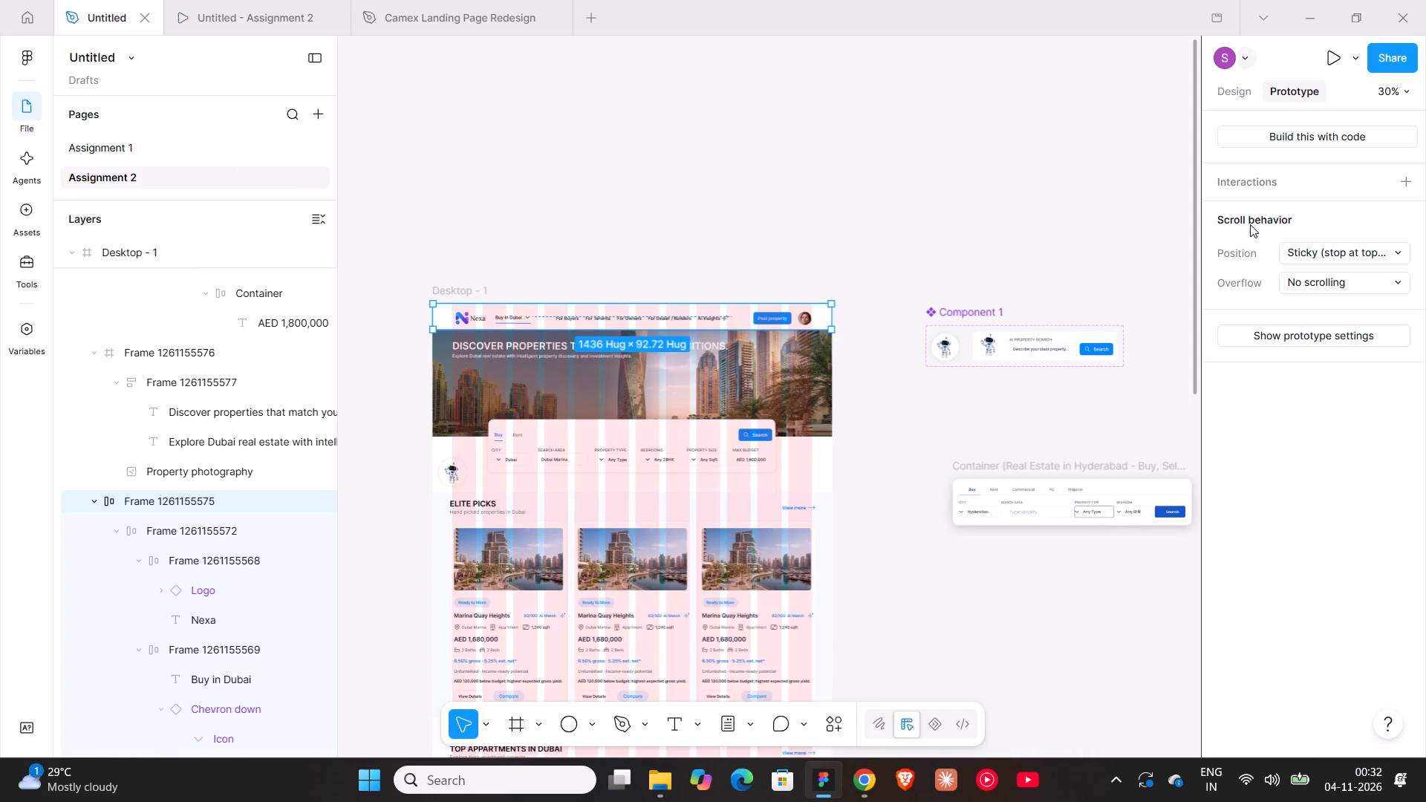
{"action": "left_click", "coordinate": [1341, 250]}
{"action": "left_click", "coordinate": [1328, 232]}
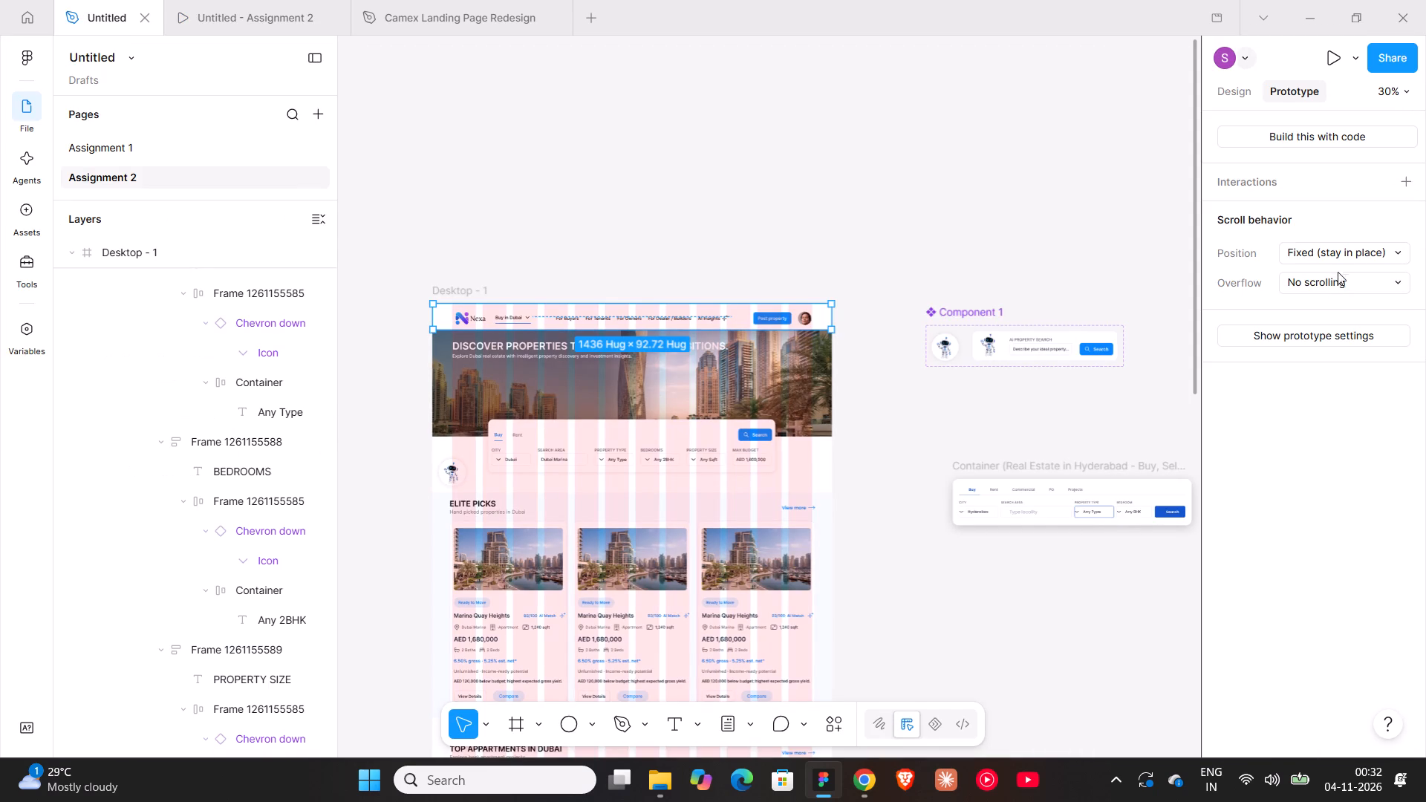
Test the fixed header in the prototype preview and examine every section from the hero down to Best Properties.
{"action": "left_click", "coordinate": [213, 0]}
{"action": "scroll", "coordinate": [515, 309], "scroll_direction": "down", "scroll_amount": 3}
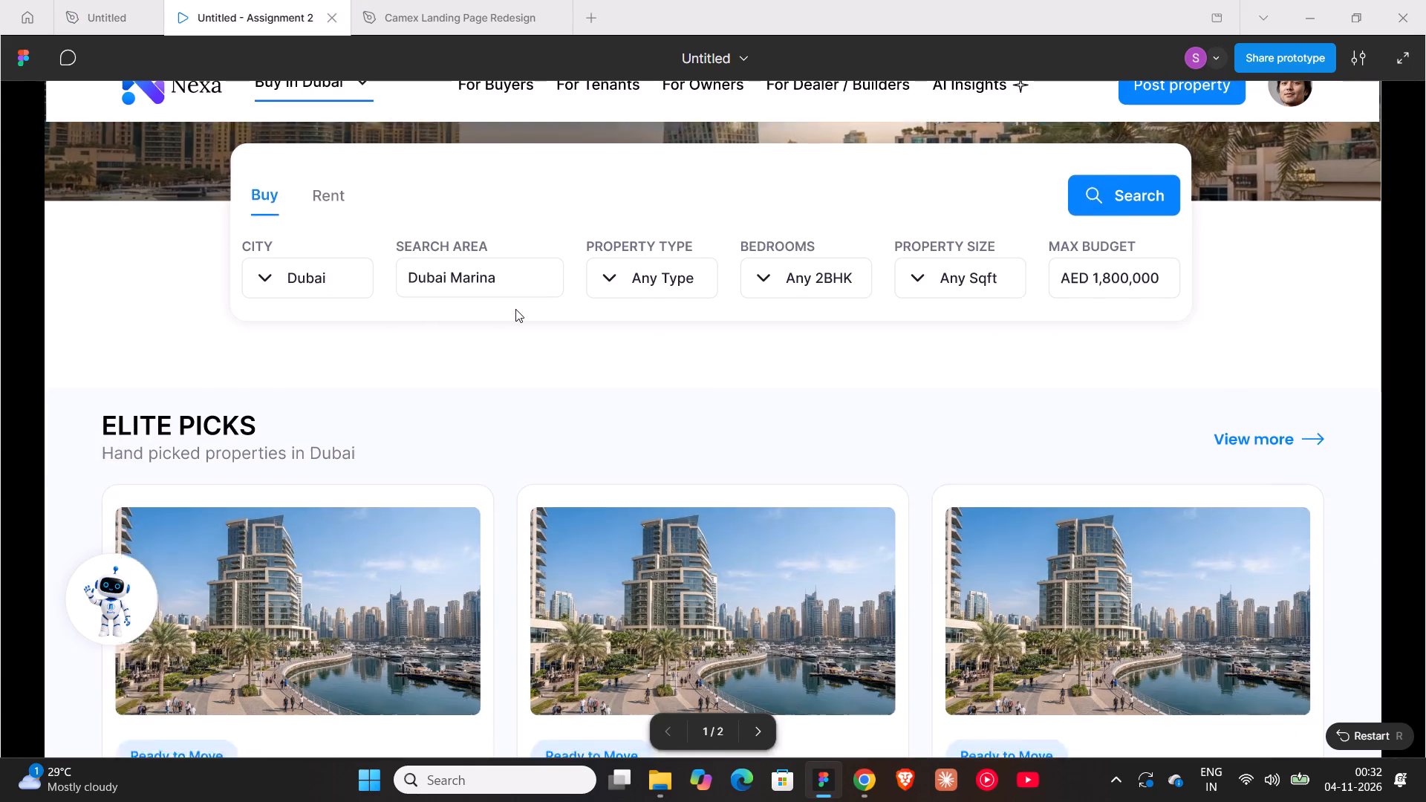
{"action": "scroll", "coordinate": [515, 309], "scroll_direction": "down", "scroll_amount": 12}
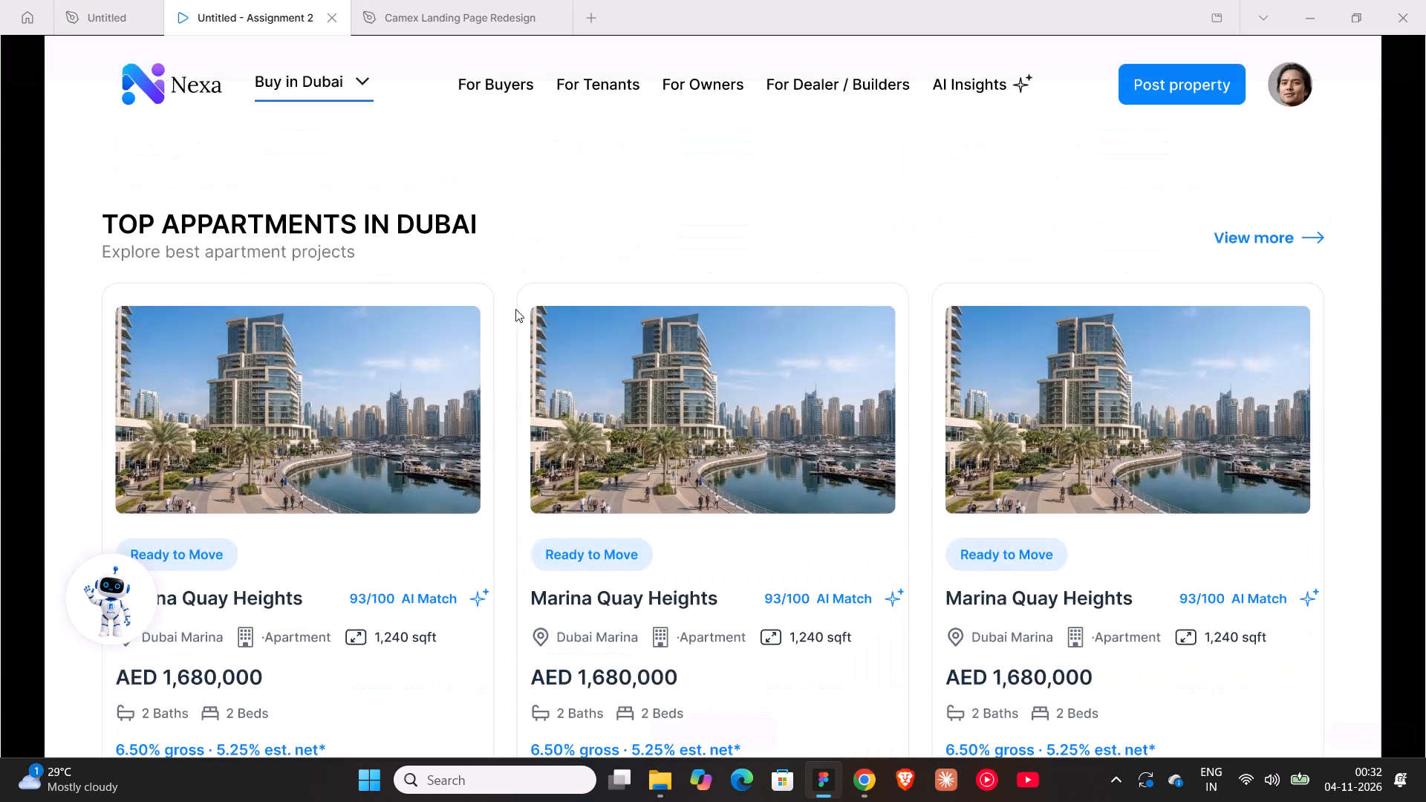
{"action": "scroll", "coordinate": [515, 309], "scroll_direction": "down", "scroll_amount": 13}
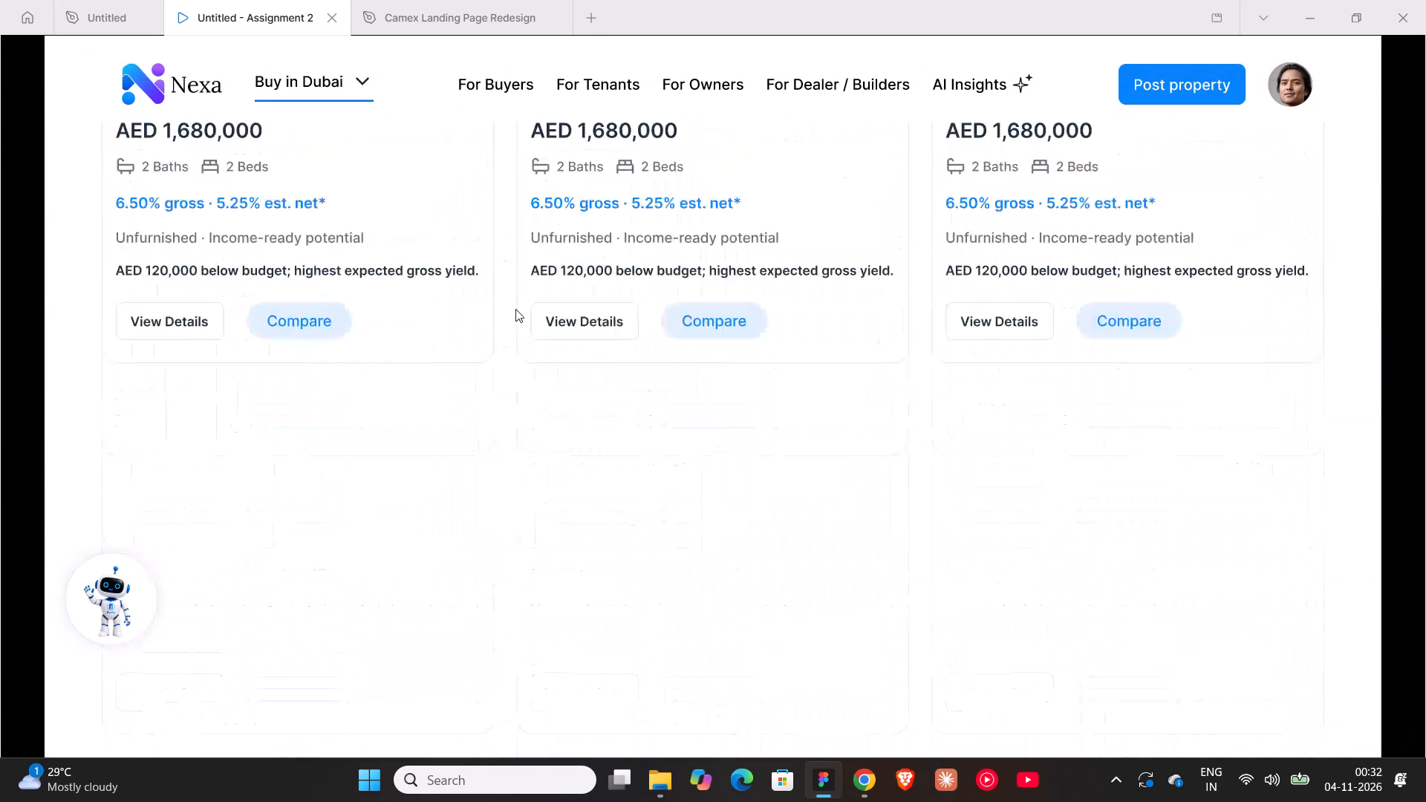
{"action": "scroll", "coordinate": [515, 309], "scroll_direction": "up", "scroll_amount": 9}
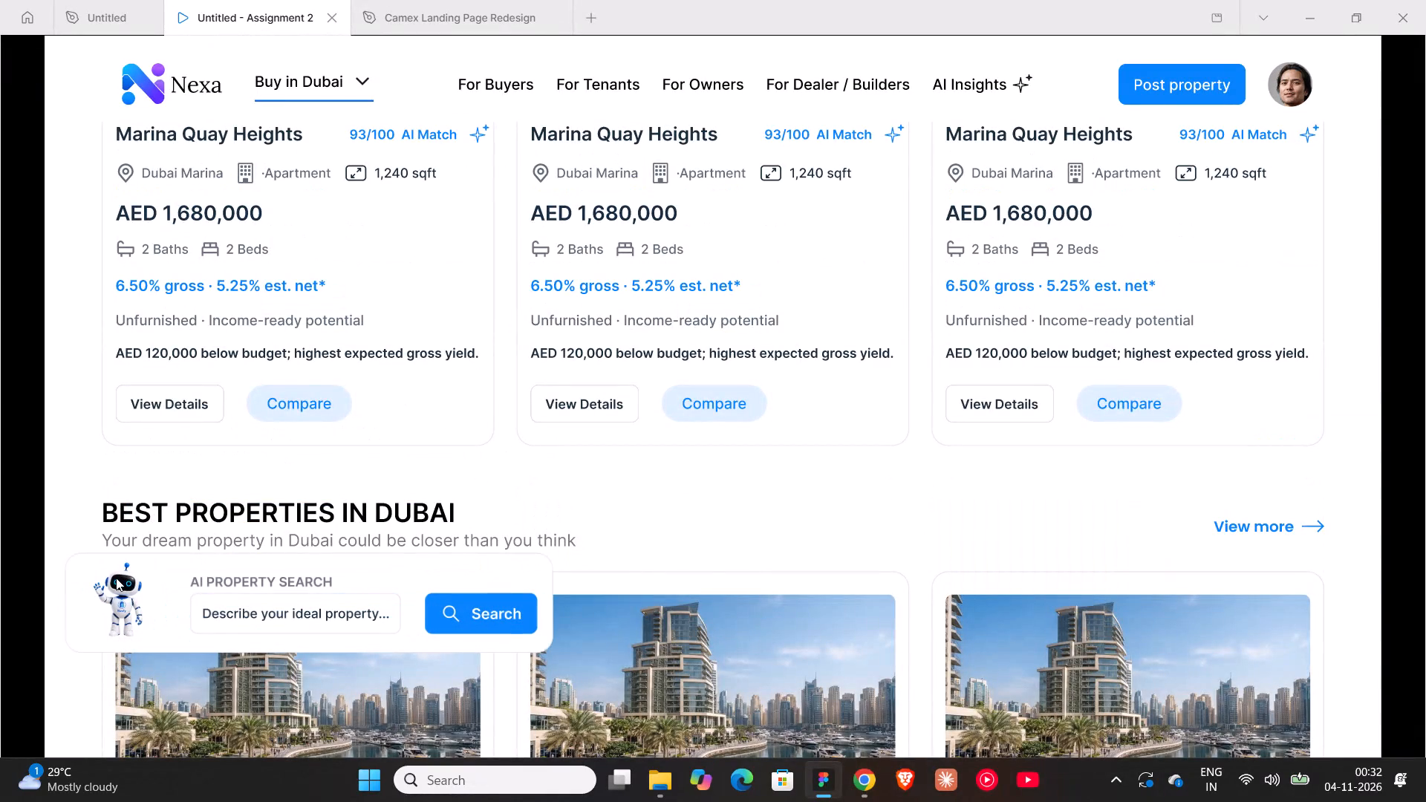
{"action": "scroll", "coordinate": [541, 481], "scroll_direction": "up", "scroll_amount": 8}
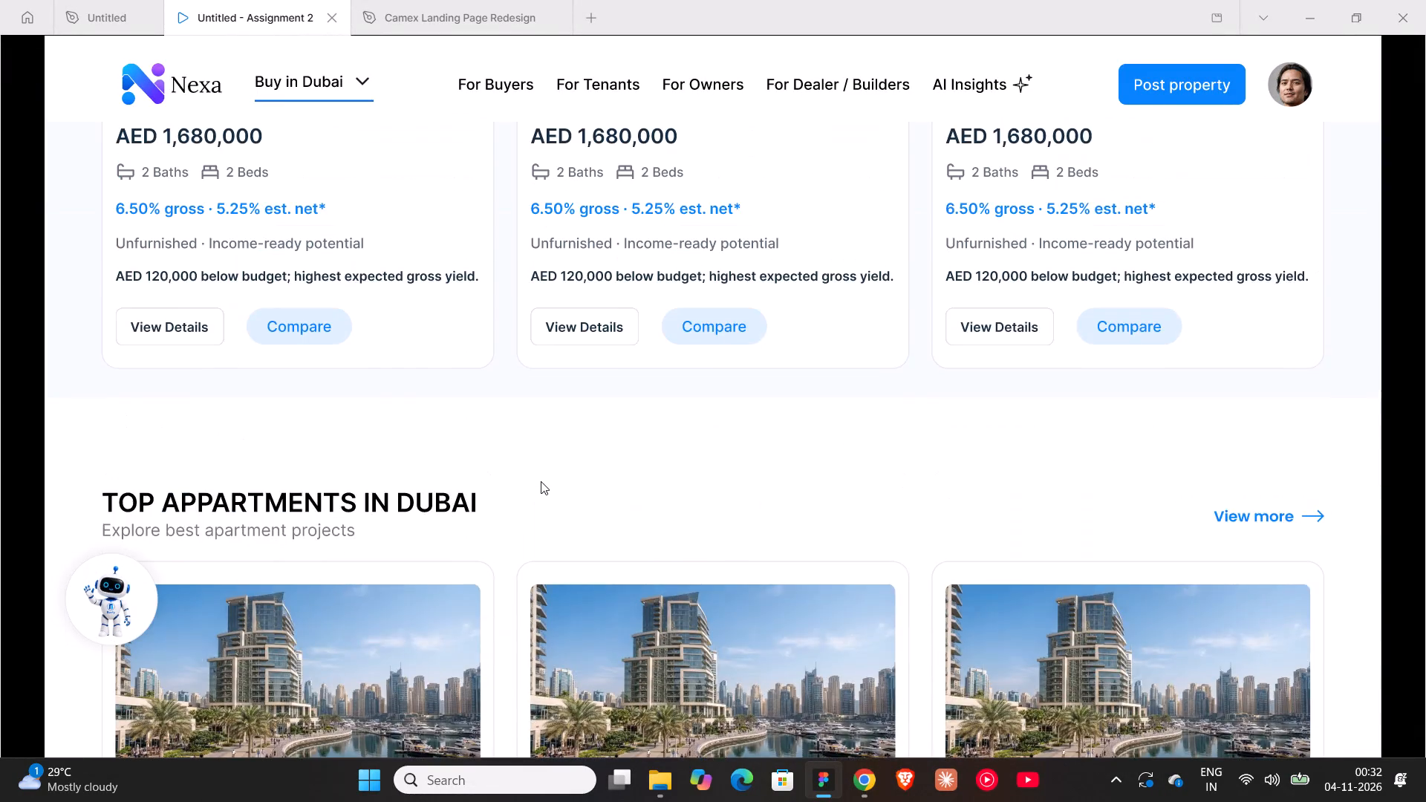
{"action": "scroll", "coordinate": [541, 481], "scroll_direction": "up", "scroll_amount": 15}
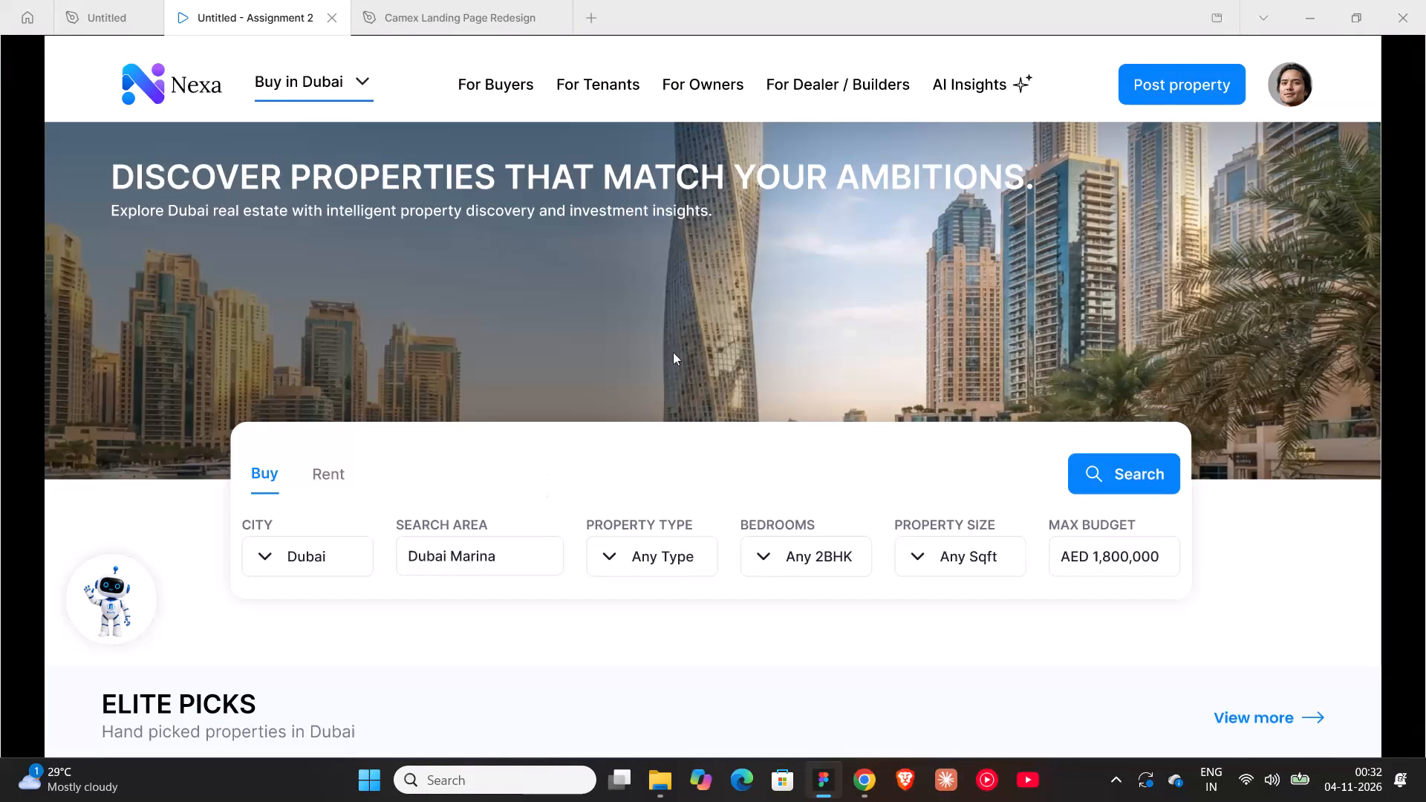
{"action": "left_click", "coordinate": [822, 290]}
Switch to the browser and open the MY_MITRAA candidate assignment PDF to consult the Assignment 3 requirements.
{"action": "left_click", "coordinate": [867, 780]}
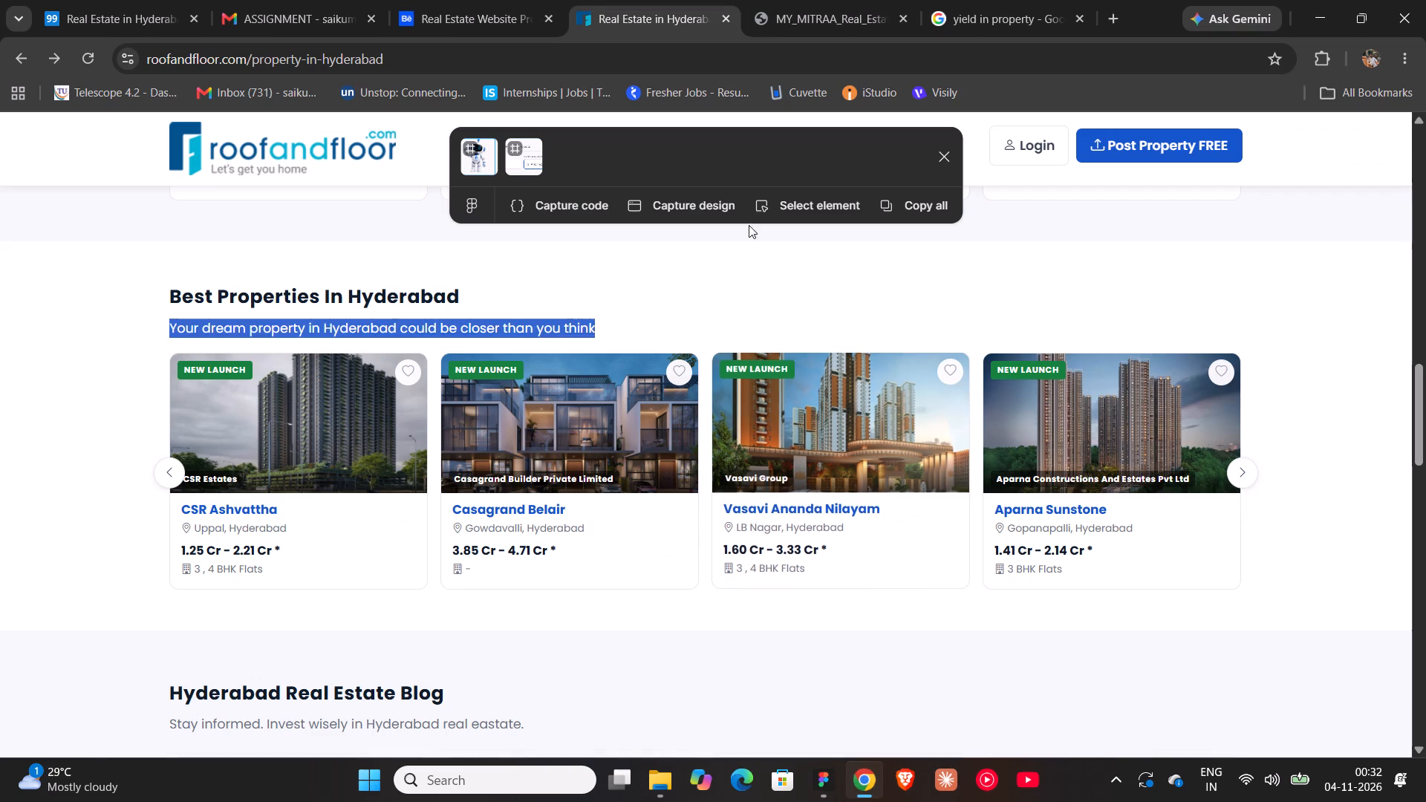
{"action": "left_click", "coordinate": [834, 0]}
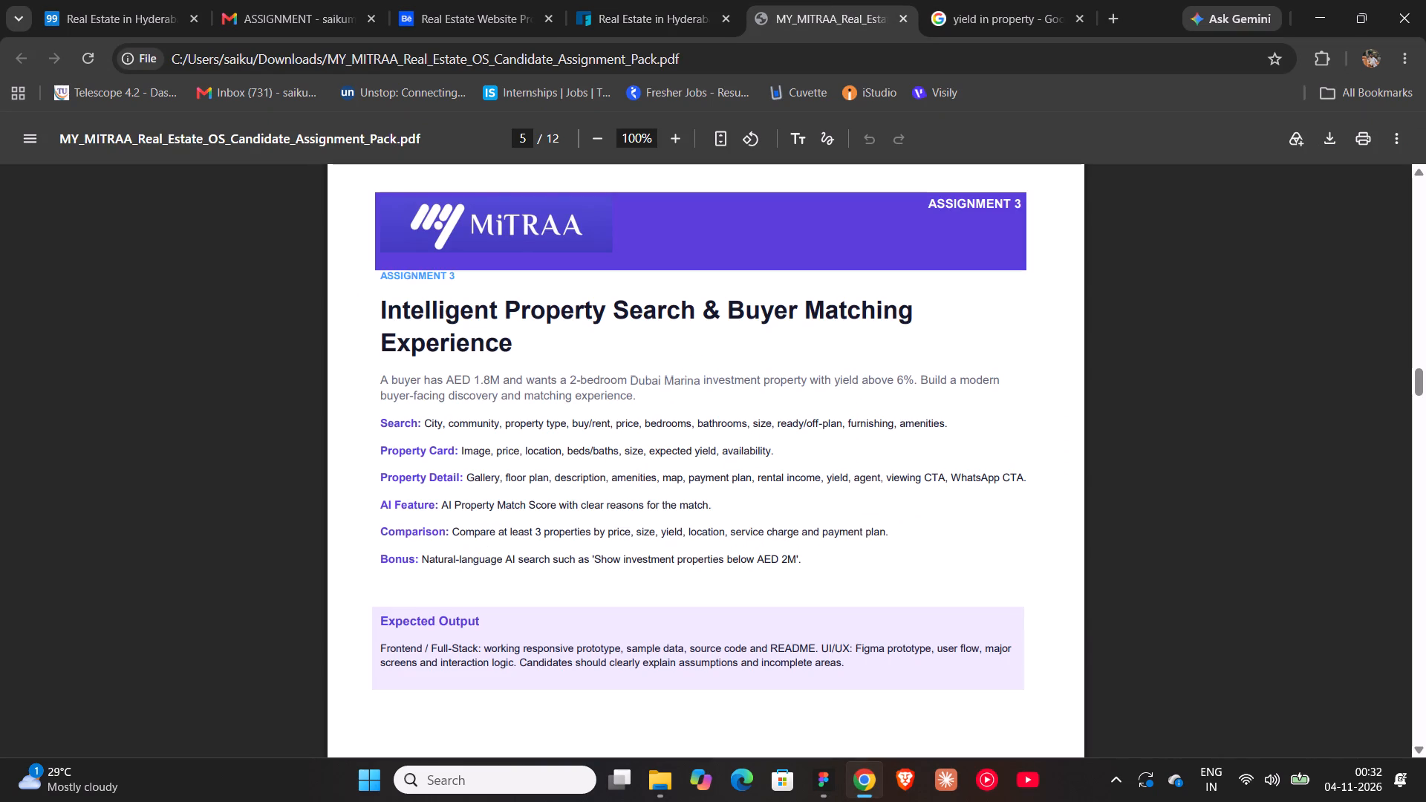
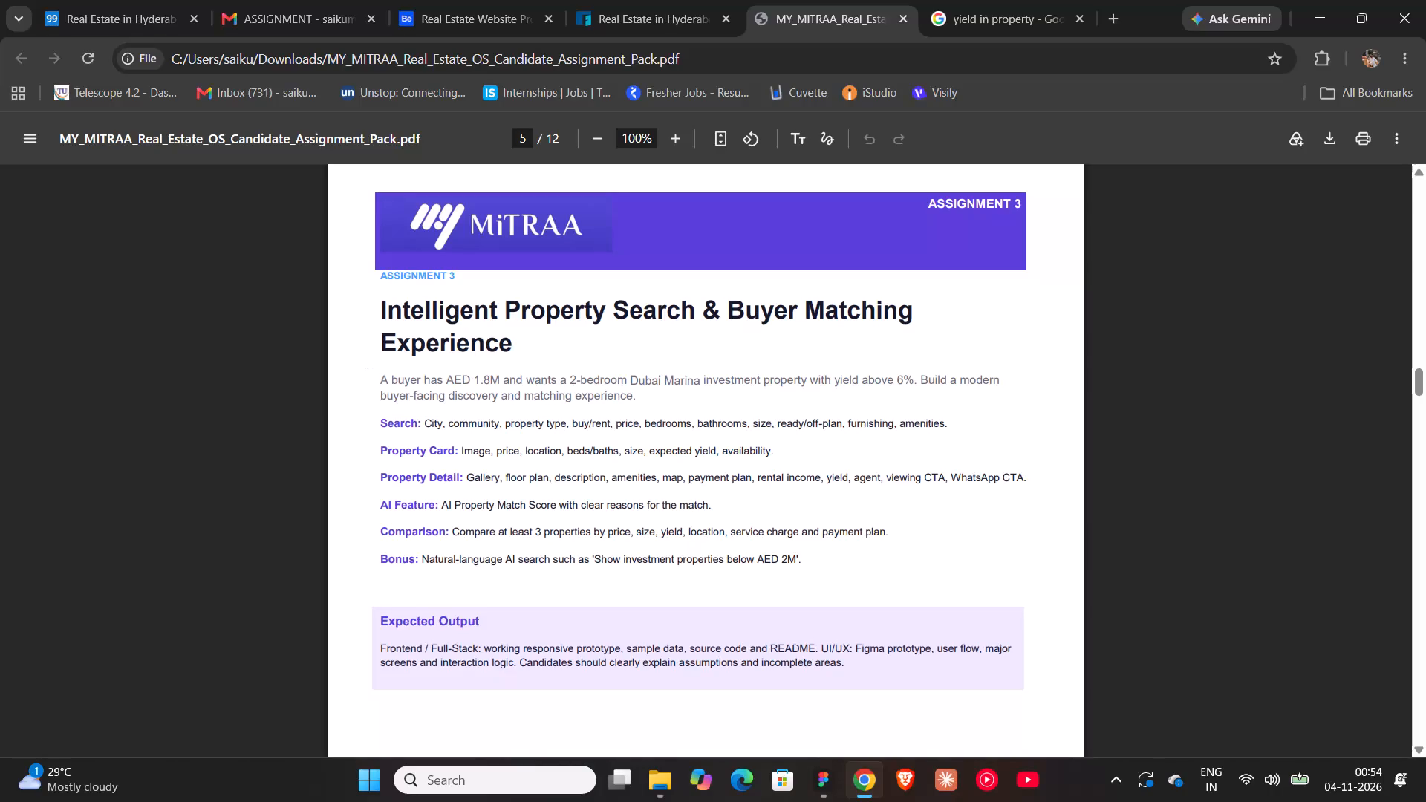
Switch to the roofandfloor Hyderabad page, clear the captured items, and look over its property sections up to Elite Picks.
{"action": "left_click", "coordinate": [634, 0]}
{"action": "left_click", "coordinate": [324, 442]}
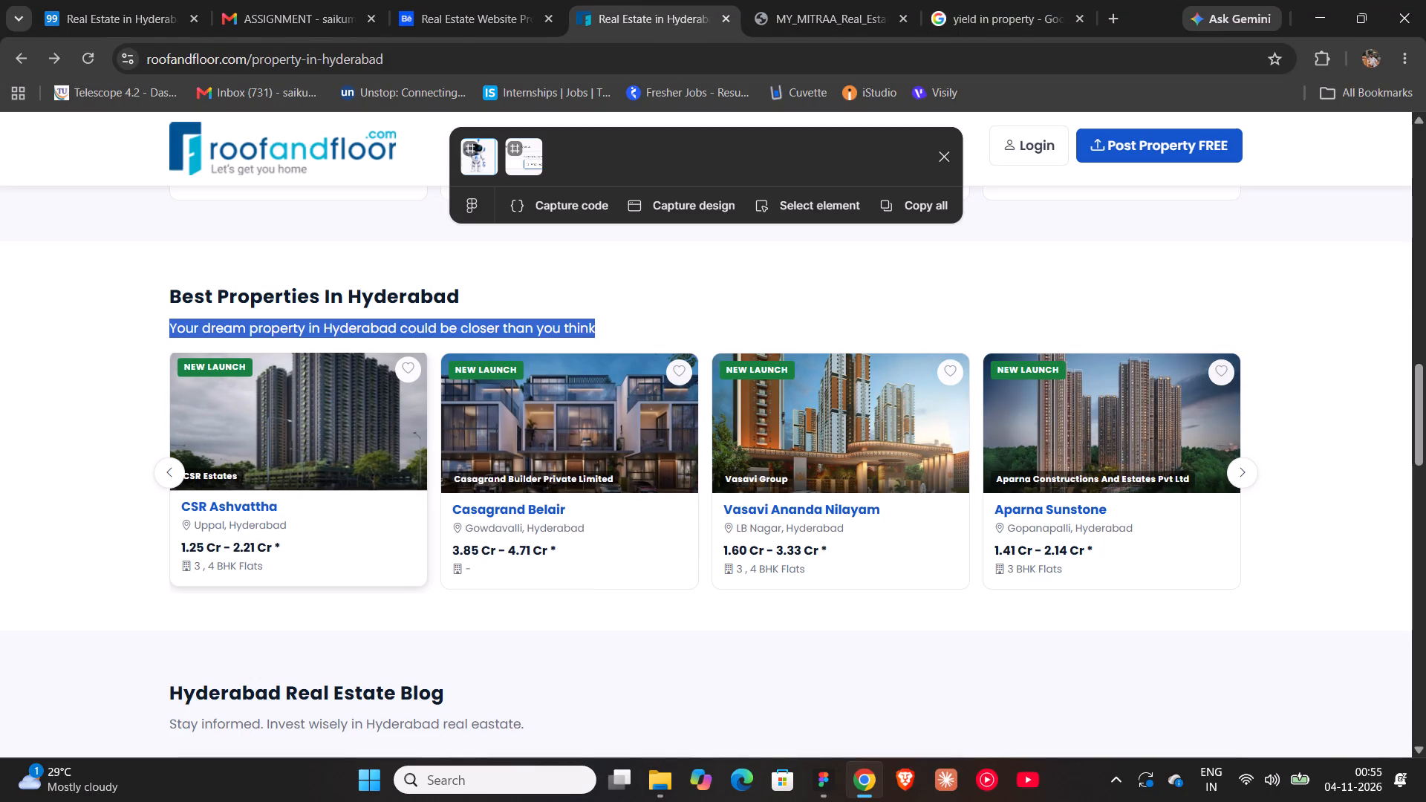
{"action": "scroll", "coordinate": [324, 442], "scroll_direction": "down", "scroll_amount": 5}
{"action": "scroll", "coordinate": [324, 442], "scroll_direction": "up", "scroll_amount": 8}
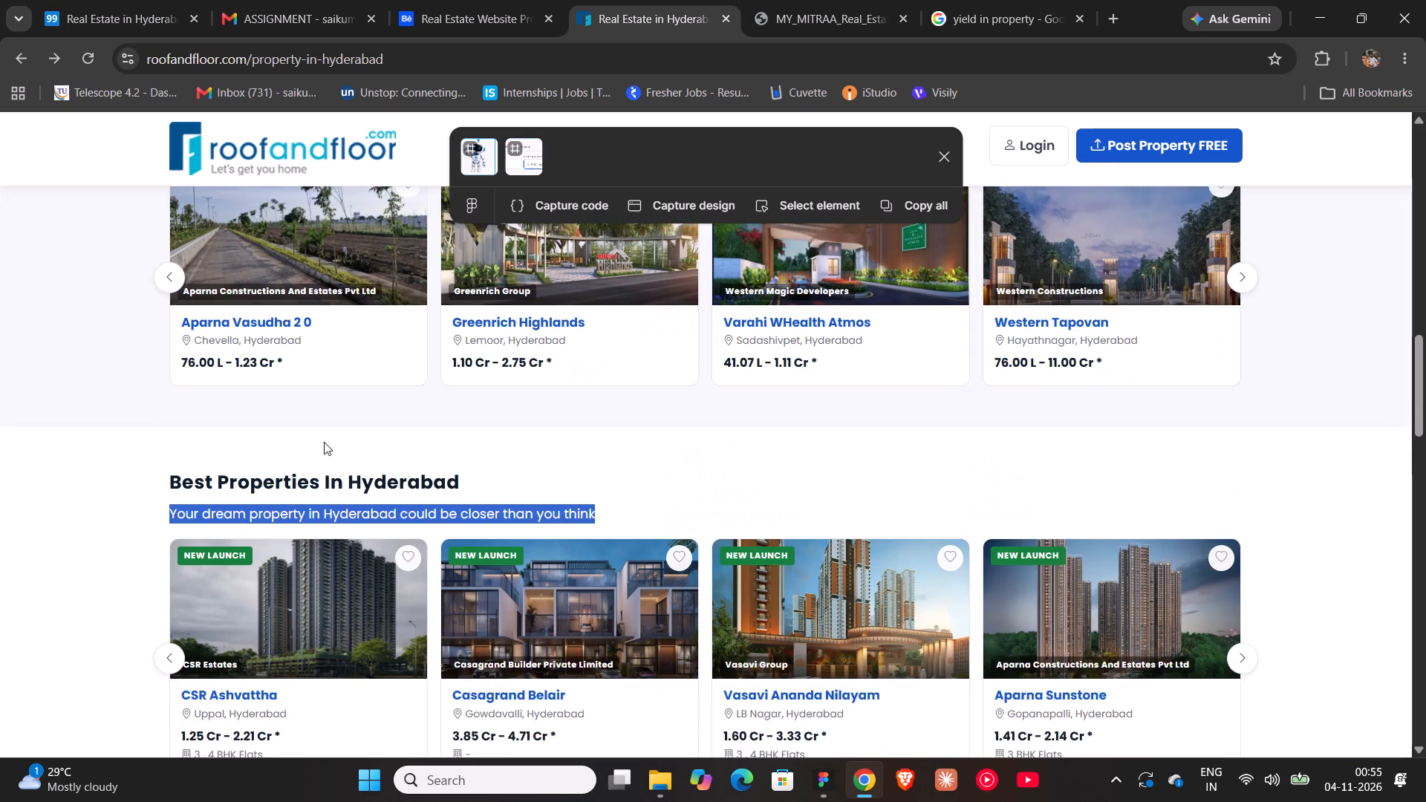
{"action": "scroll", "coordinate": [324, 442], "scroll_direction": "up", "scroll_amount": 6}
{"action": "left_click", "coordinate": [944, 165]}
{"action": "scroll", "coordinate": [445, 461], "scroll_direction": "up", "scroll_amount": 8}
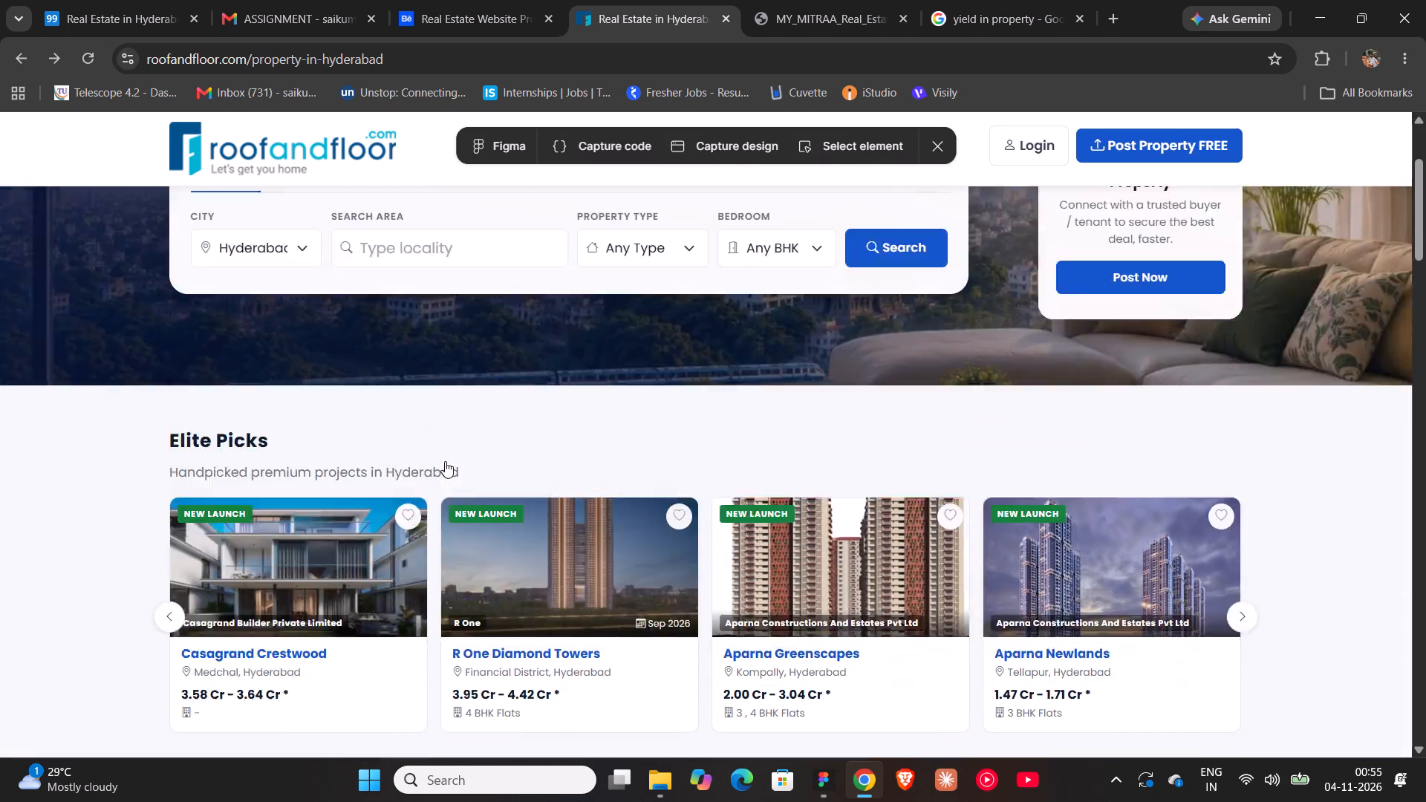
{"action": "scroll", "coordinate": [445, 461], "scroll_direction": "up", "scroll_amount": 2}
{"action": "scroll", "coordinate": [445, 461], "scroll_direction": "down", "scroll_amount": 3}
Try to open the Casagrand Crestwood and R One Diamond Towers cards in Elite Picks, and dismiss the Figma capture overlay.
{"action": "left_click", "coordinate": [345, 479]}
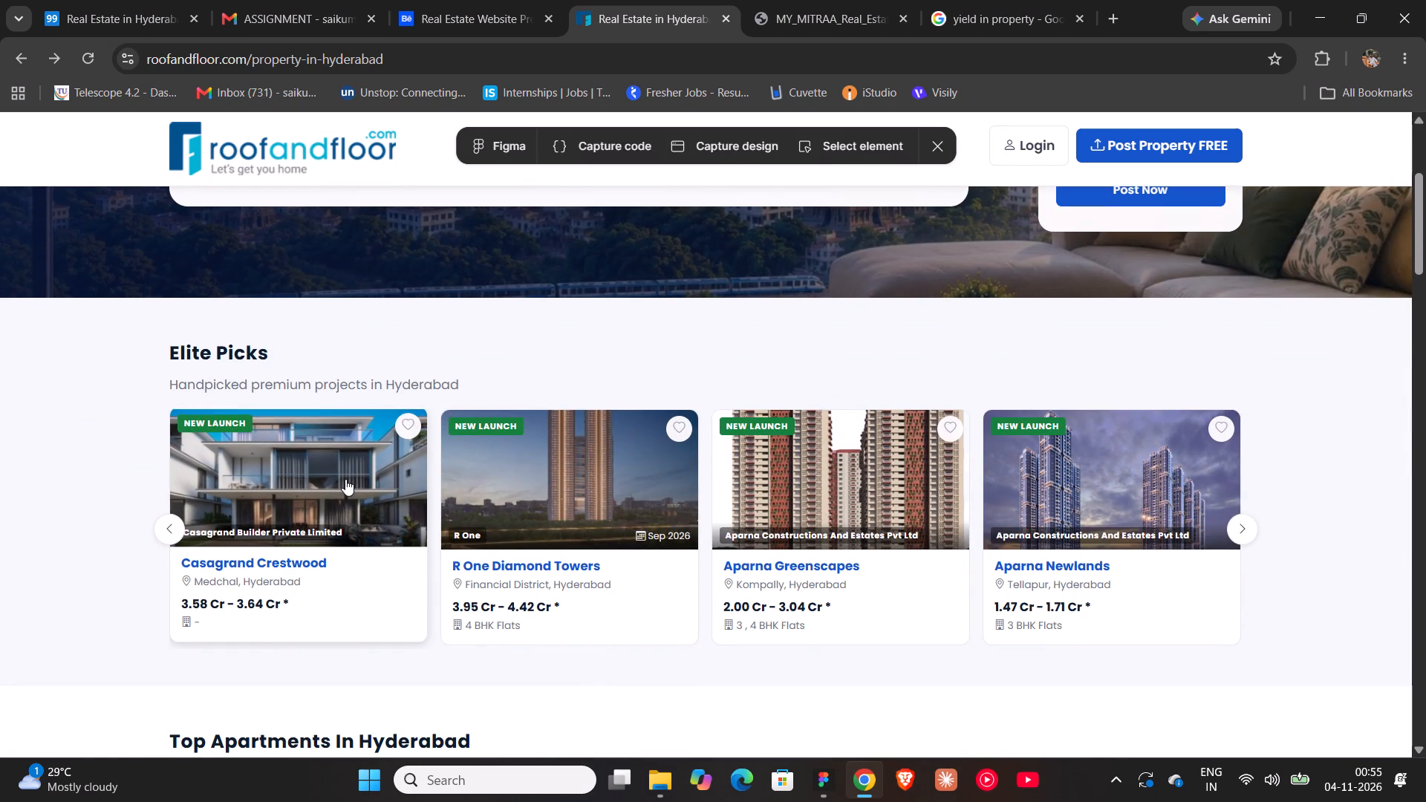
{"action": "double_click", "coordinate": [345, 479]}
{"action": "left_click", "coordinate": [573, 496]}
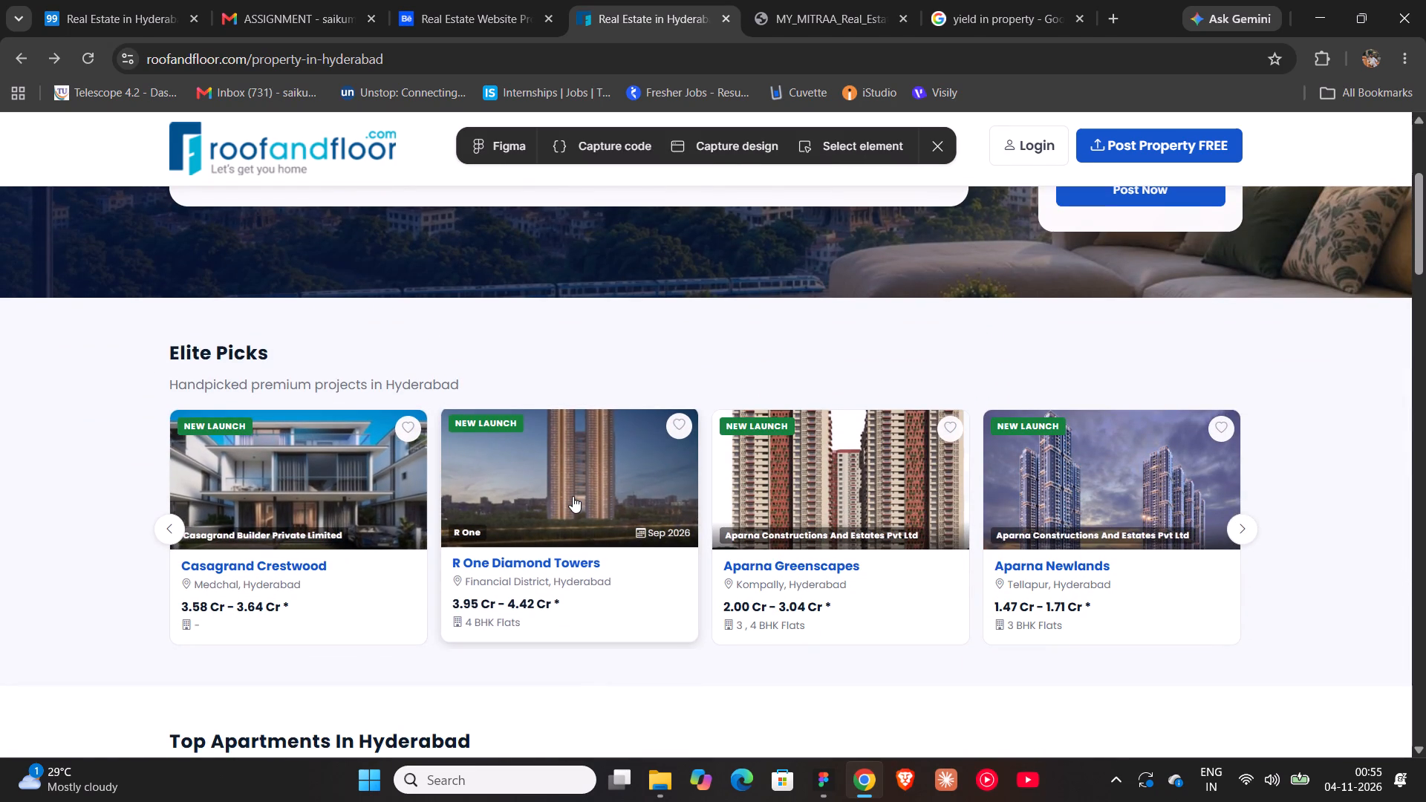
{"action": "double_click", "coordinate": [586, 465]}
{"action": "left_click", "coordinate": [936, 156]}
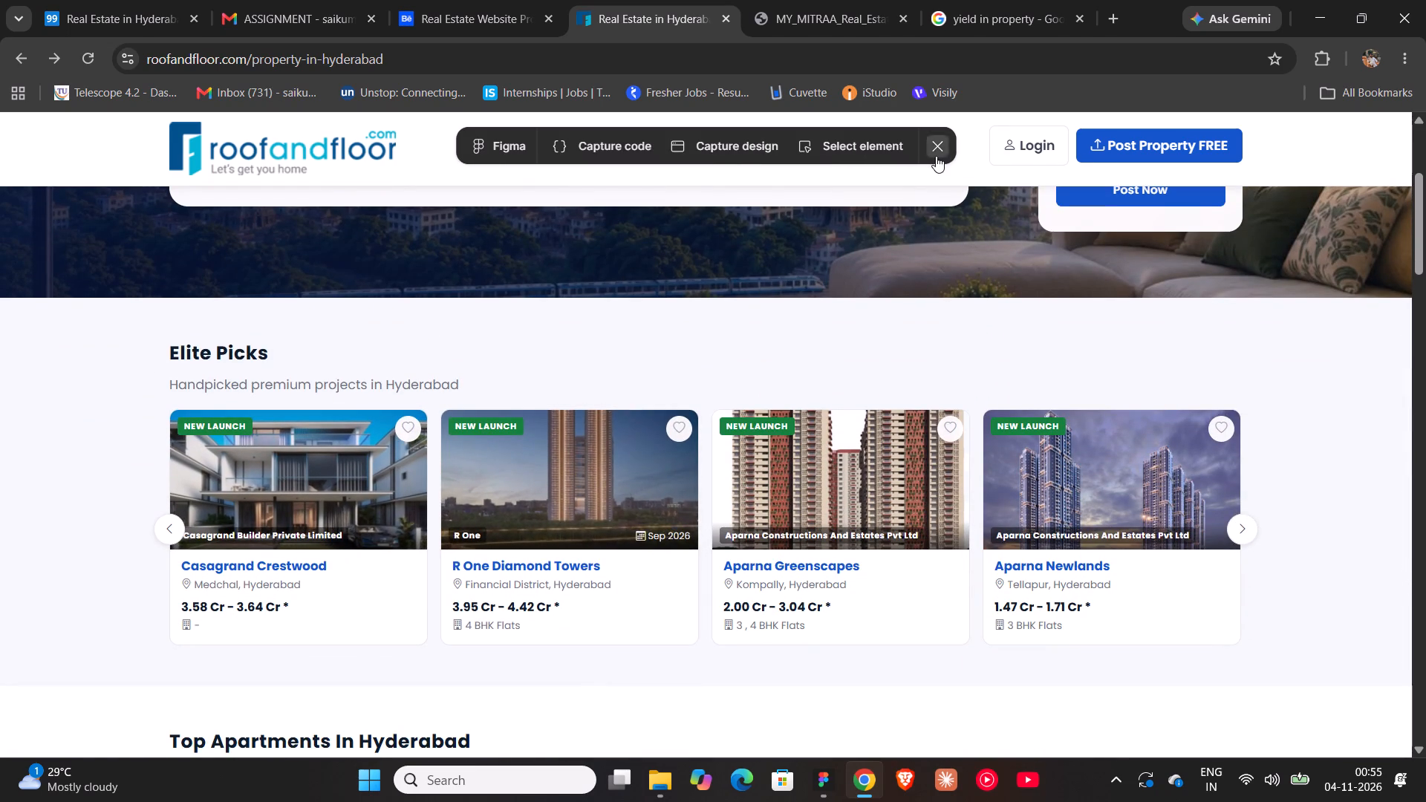
Search roofandfloor for properties to buy in Hyderabad with the property type Residential Apartment.
{"action": "scroll", "coordinate": [597, 425], "scroll_direction": "down", "scroll_amount": 5}
{"action": "scroll", "coordinate": [597, 425], "scroll_direction": "up", "scroll_amount": 3}
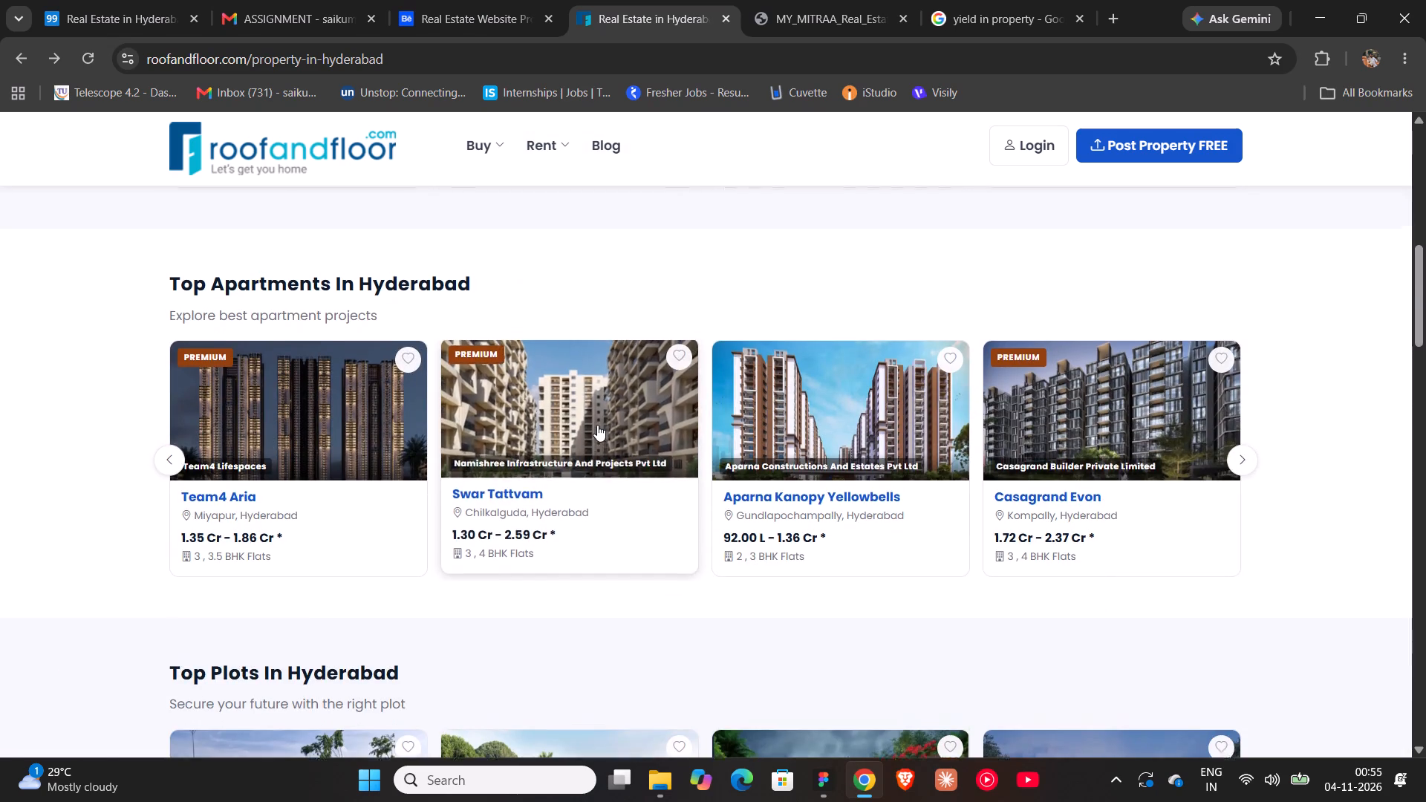
{"action": "scroll", "coordinate": [597, 425], "scroll_direction": "up", "scroll_amount": 8}
{"action": "left_click", "coordinate": [869, 432]}
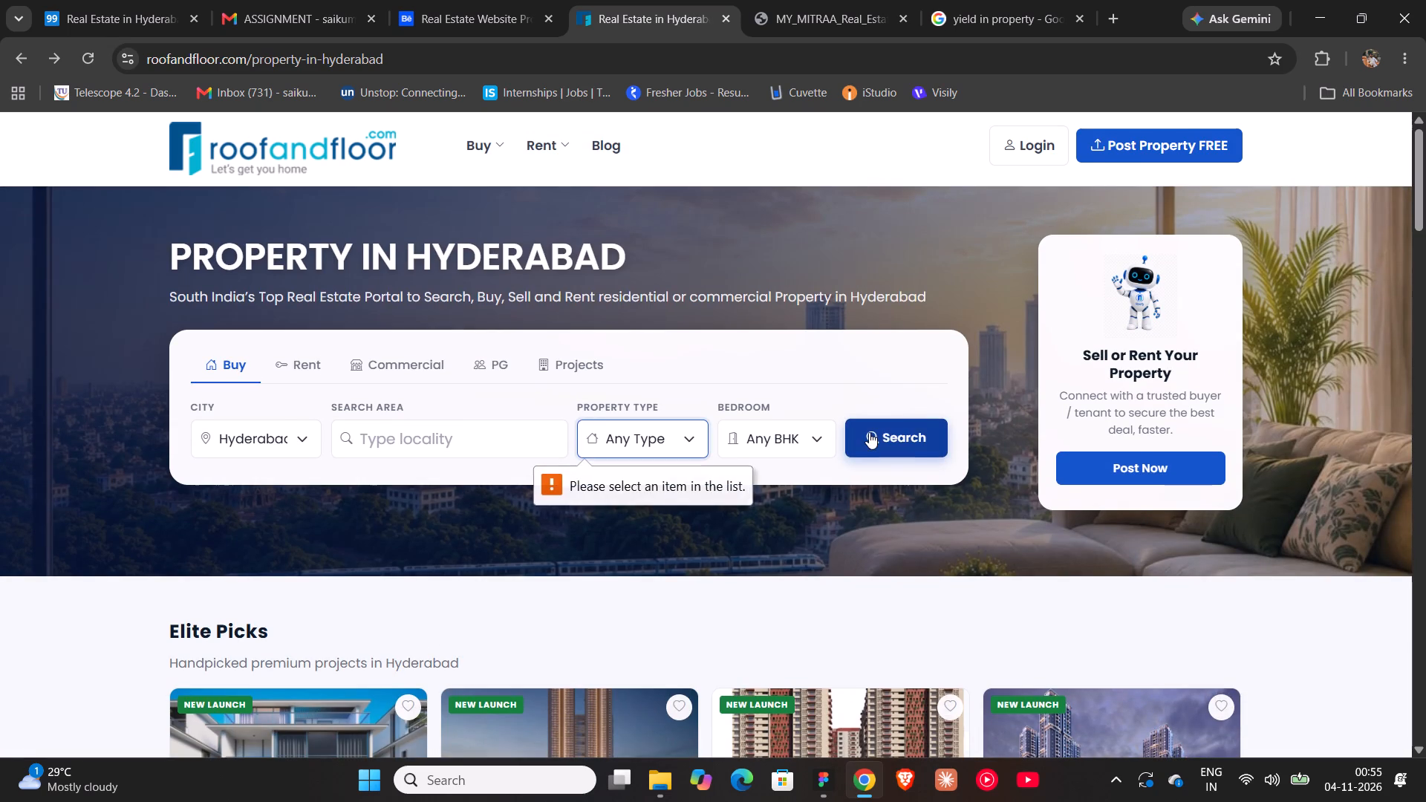
{"action": "left_click", "coordinate": [632, 441]}
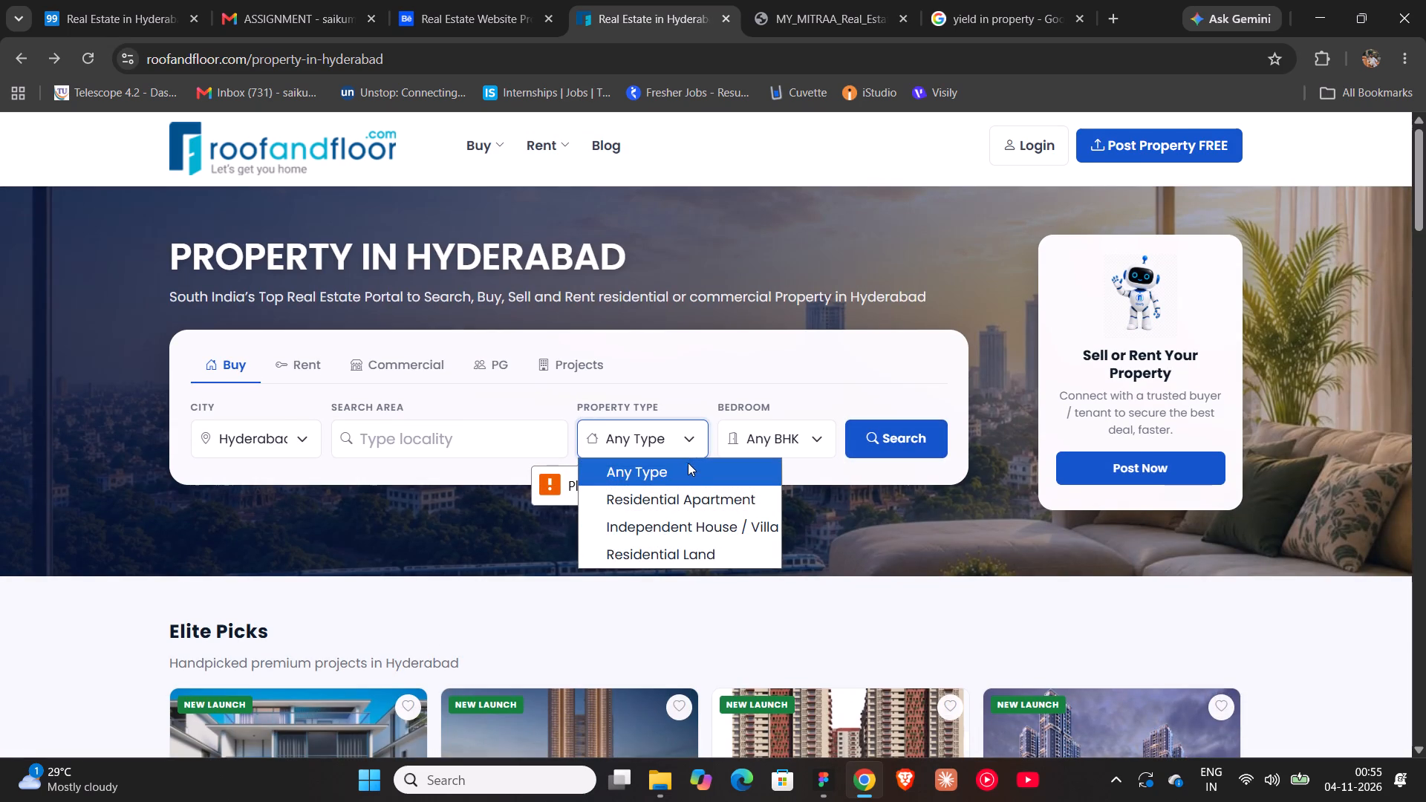
{"action": "left_click", "coordinate": [690, 504]}
{"action": "left_click", "coordinate": [866, 443]}
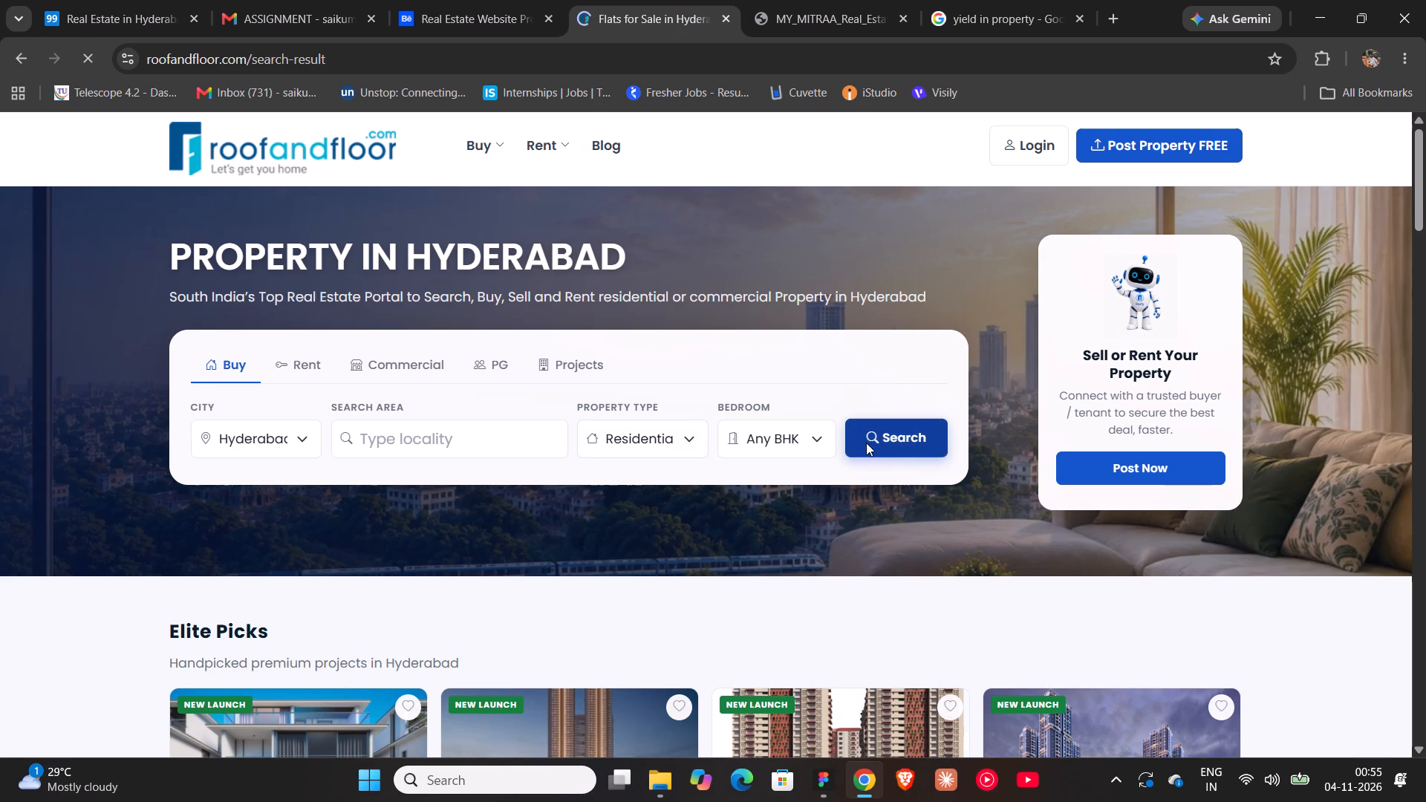
Open a property listing from the Hyderabad flats search results.
{"action": "left_click", "coordinate": [608, 451]}
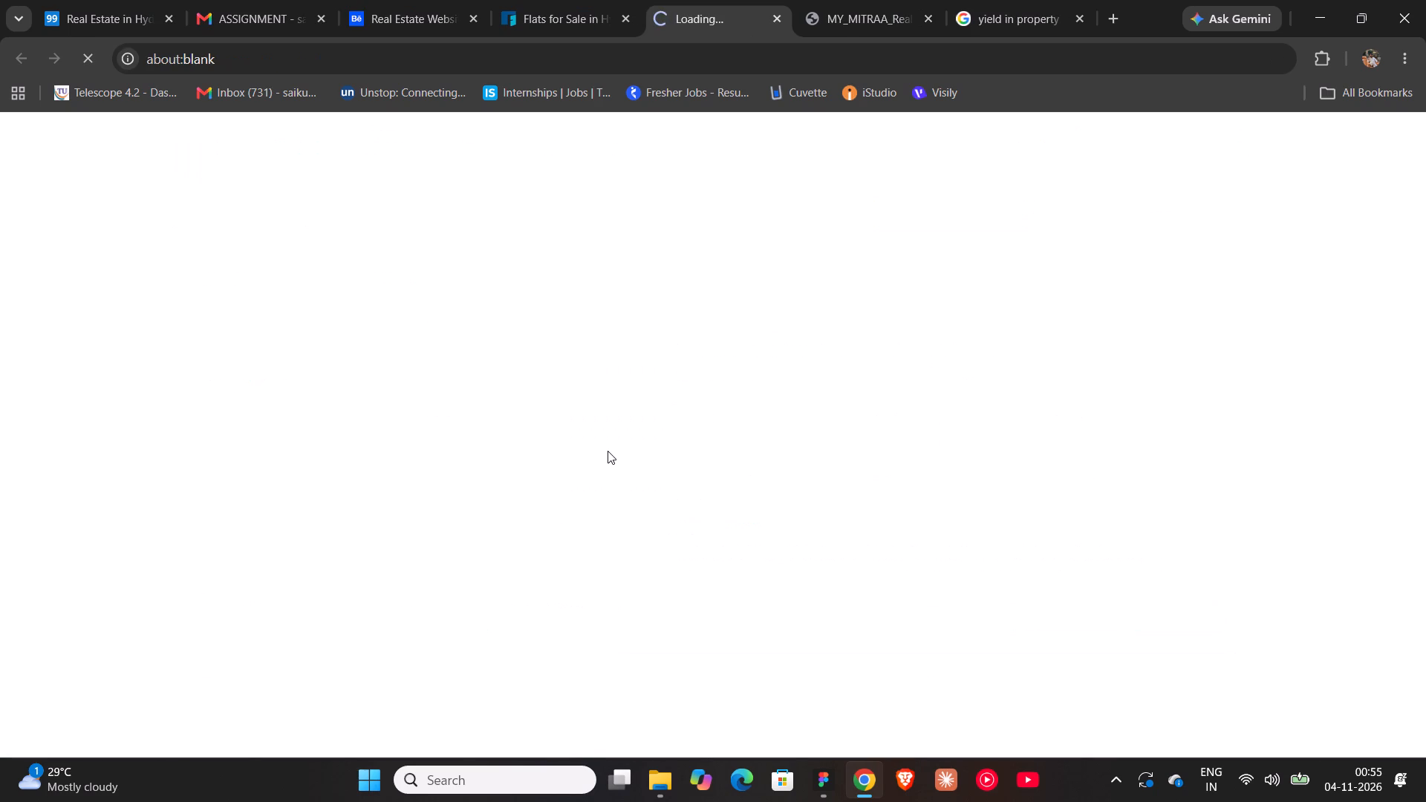
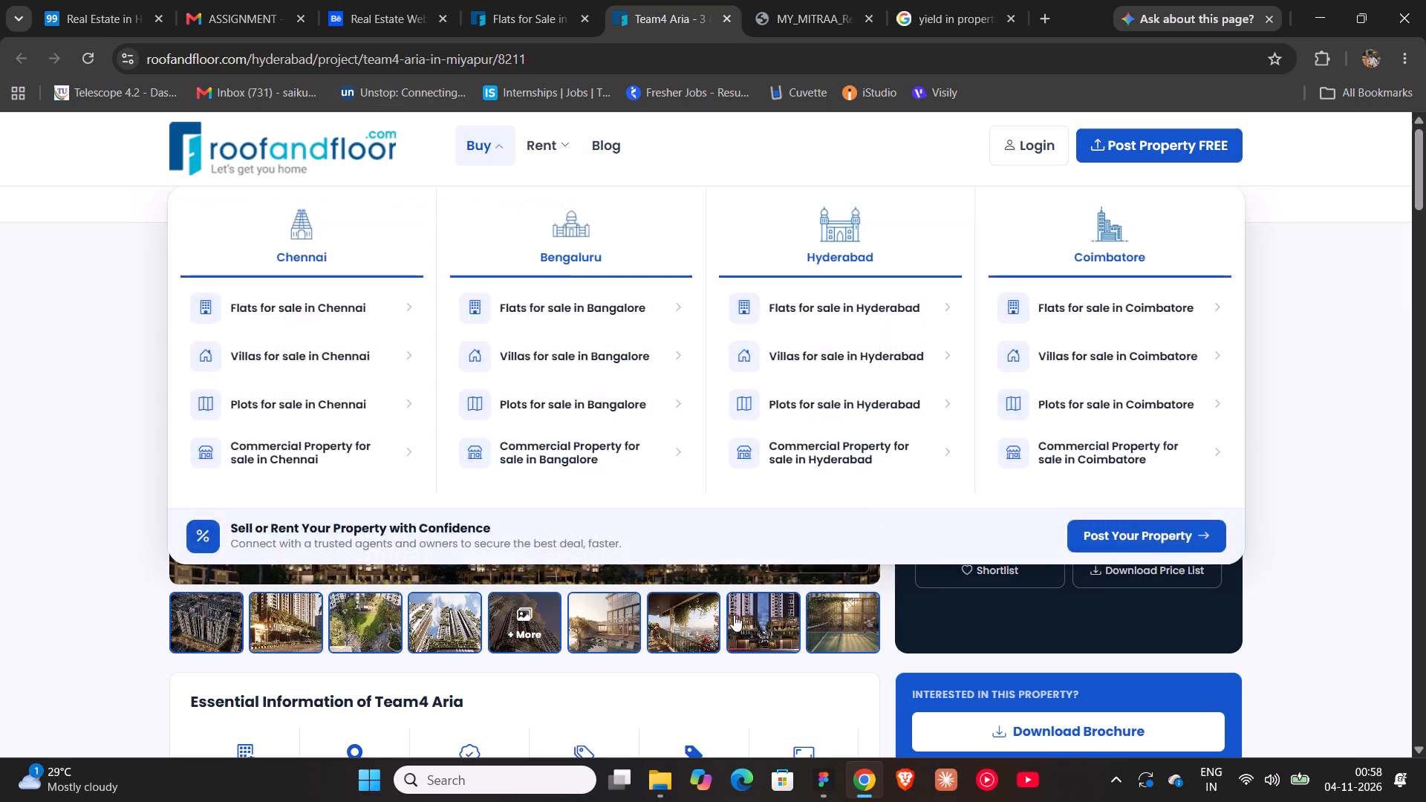
Switch to Figma's Assignment 2 design page and delete the captured Real Estate in Hyderabad search container beside Desktop - 1.
{"action": "left_click", "coordinate": [815, 786]}
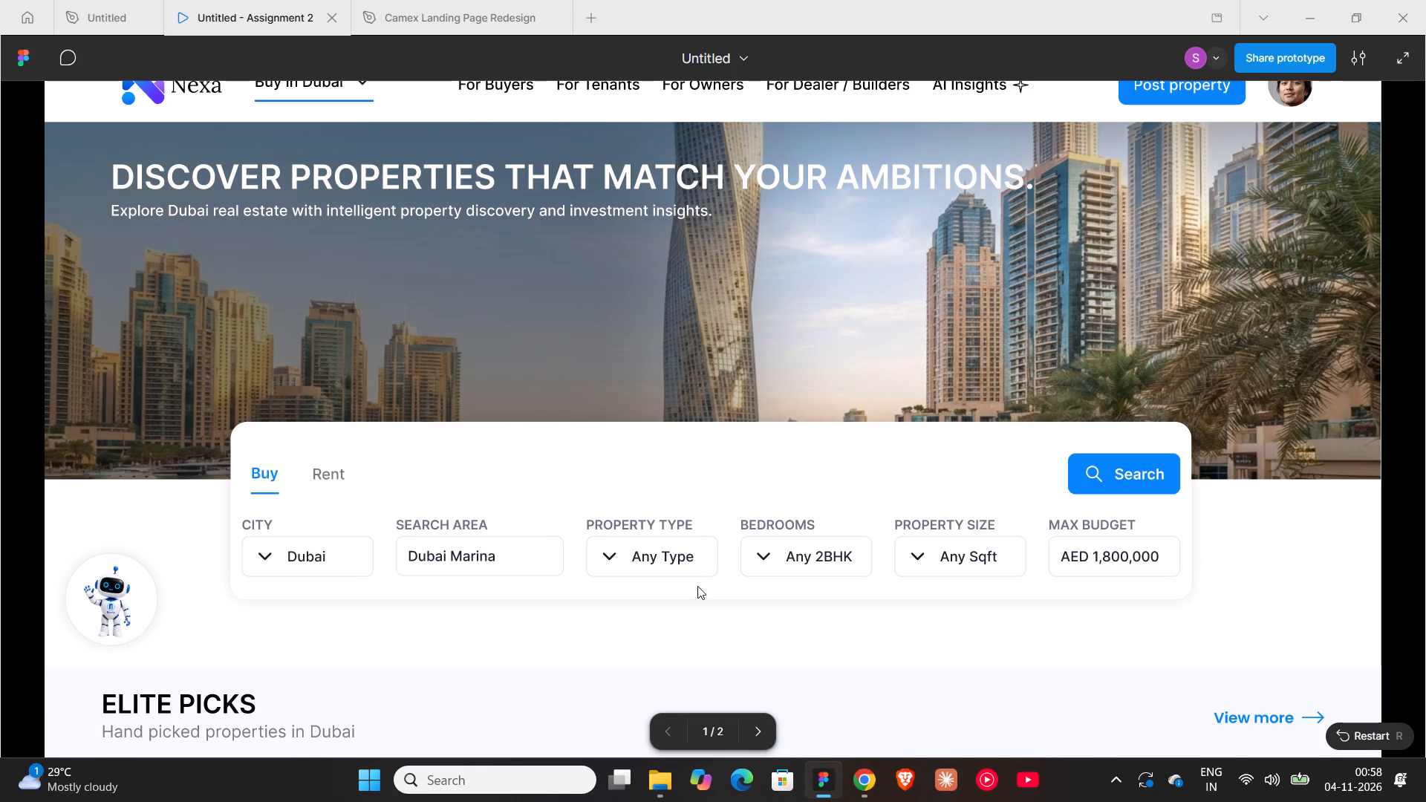
{"action": "left_click", "coordinate": [121, 1]}
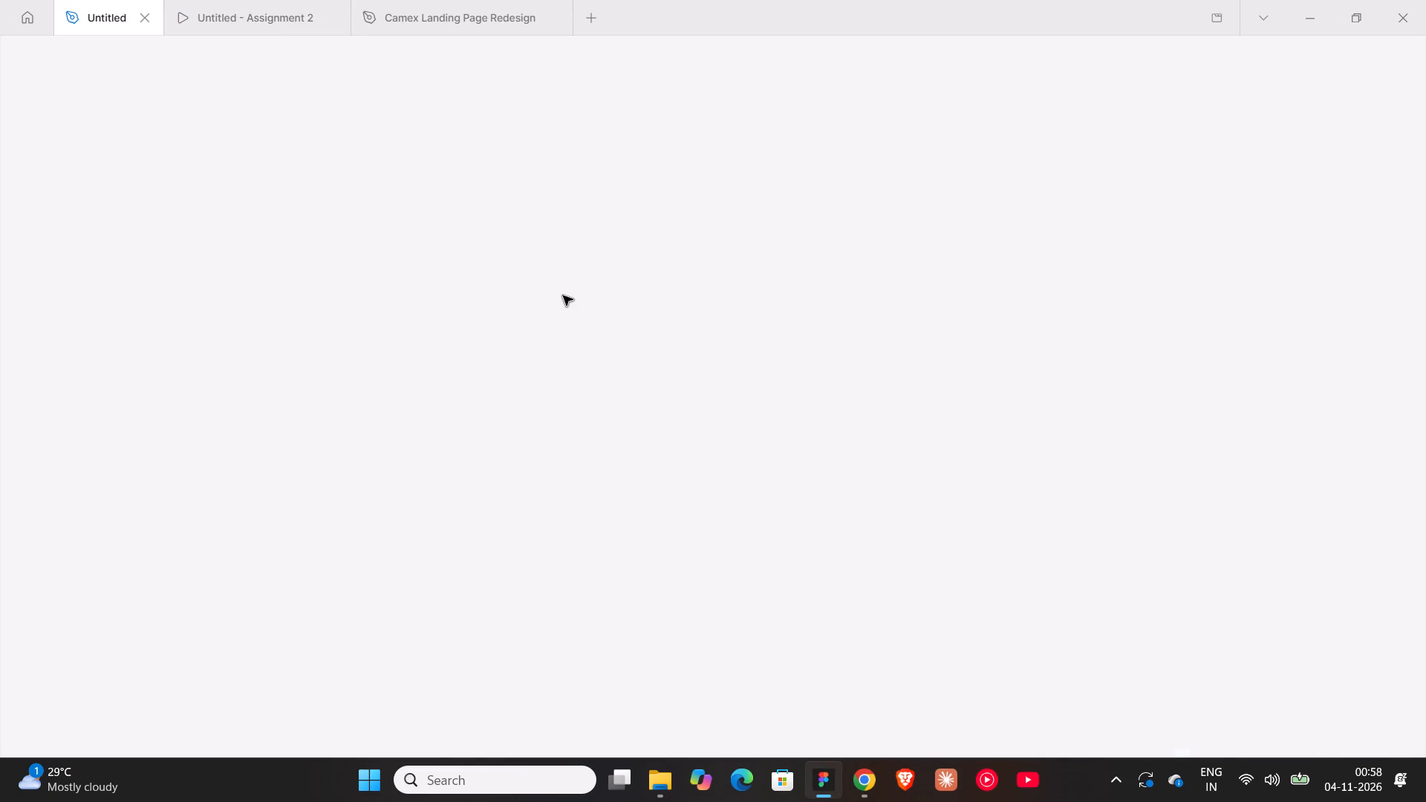
{"action": "scroll", "coordinate": [563, 296], "scroll_direction": "down", "scroll_amount": 4, "text": "ctrl"}
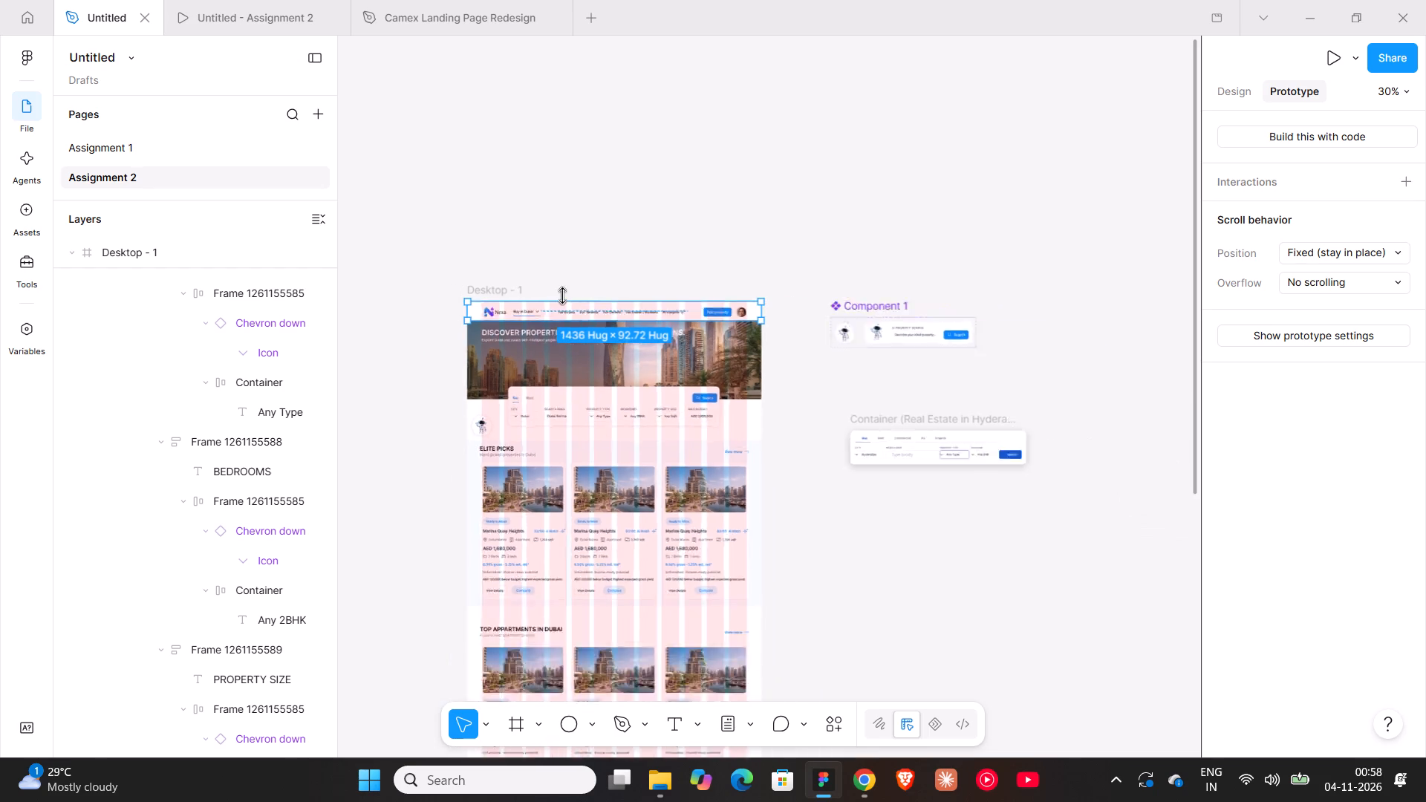
{"action": "scroll", "coordinate": [563, 296], "scroll_direction": "down", "scroll_amount": 2, "text": "ctrl"}
{"action": "scroll", "coordinate": [689, 294], "scroll_direction": "down", "scroll_amount": 2}
{"action": "left_click", "coordinate": [810, 369]}
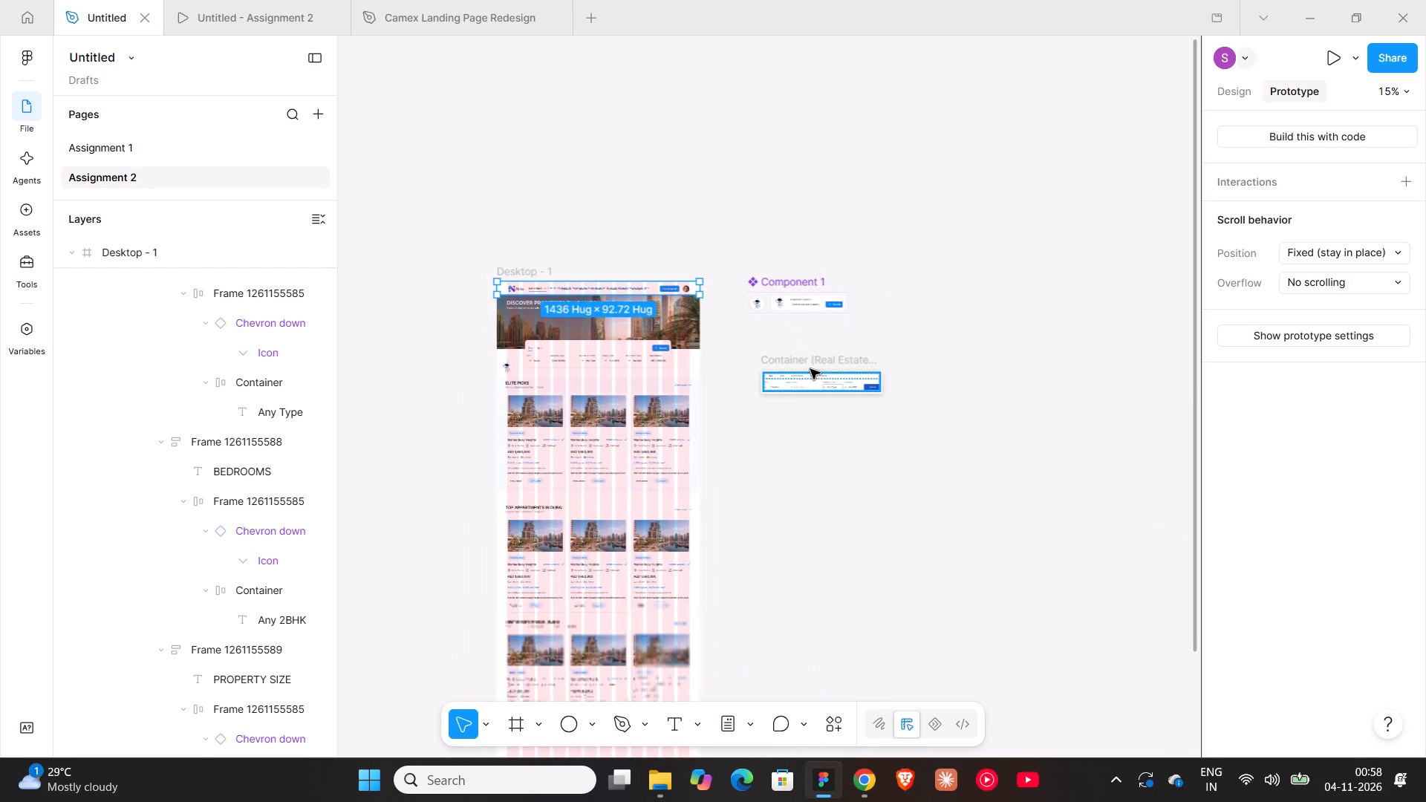
{"action": "left_click", "coordinate": [968, 330]}
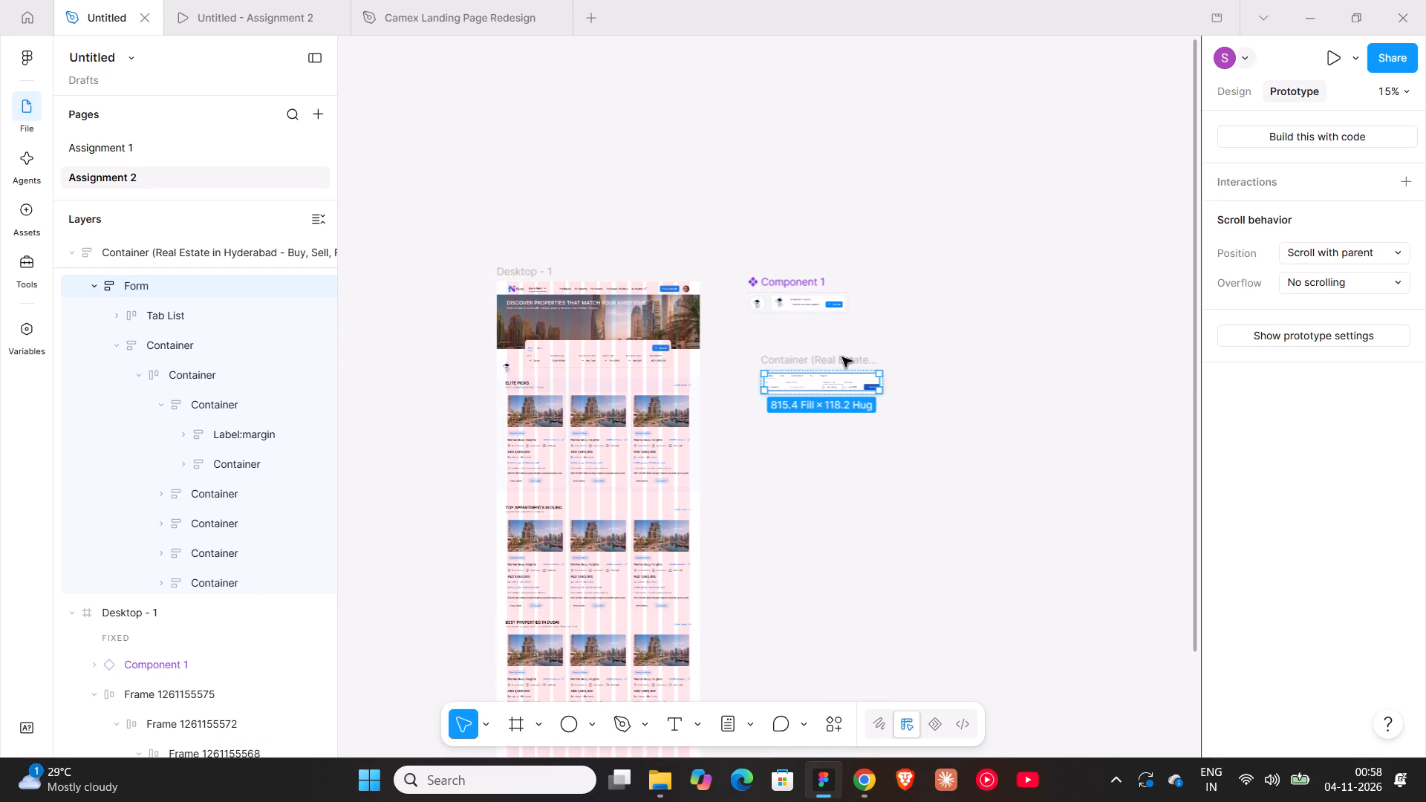
{"action": "left_click", "coordinate": [867, 356]}
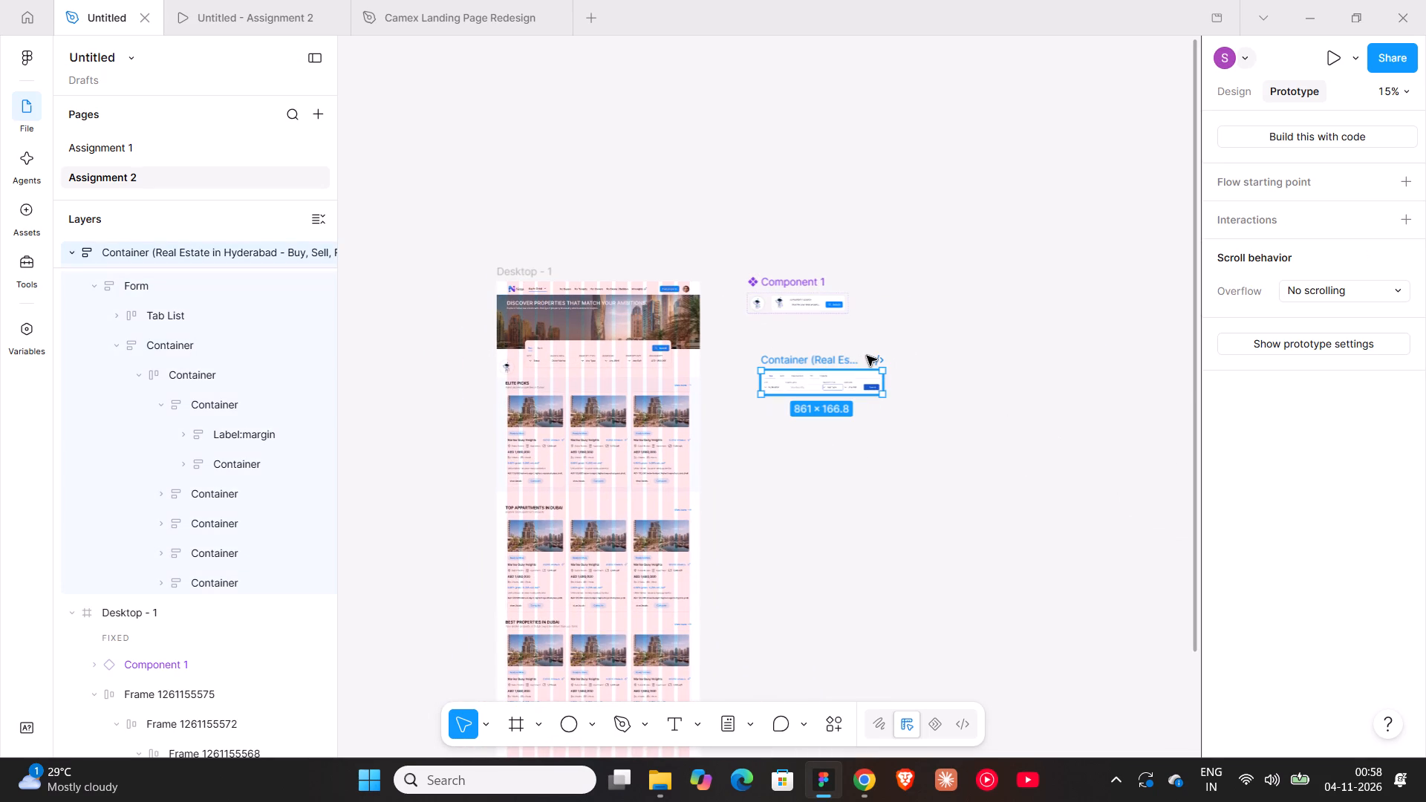
{"action": "key", "text": "Delete"}
Move the Component 1 variant set to the empty canvas just above the Desktop - 1 frame.
{"action": "left_click", "coordinate": [1246, 98]}
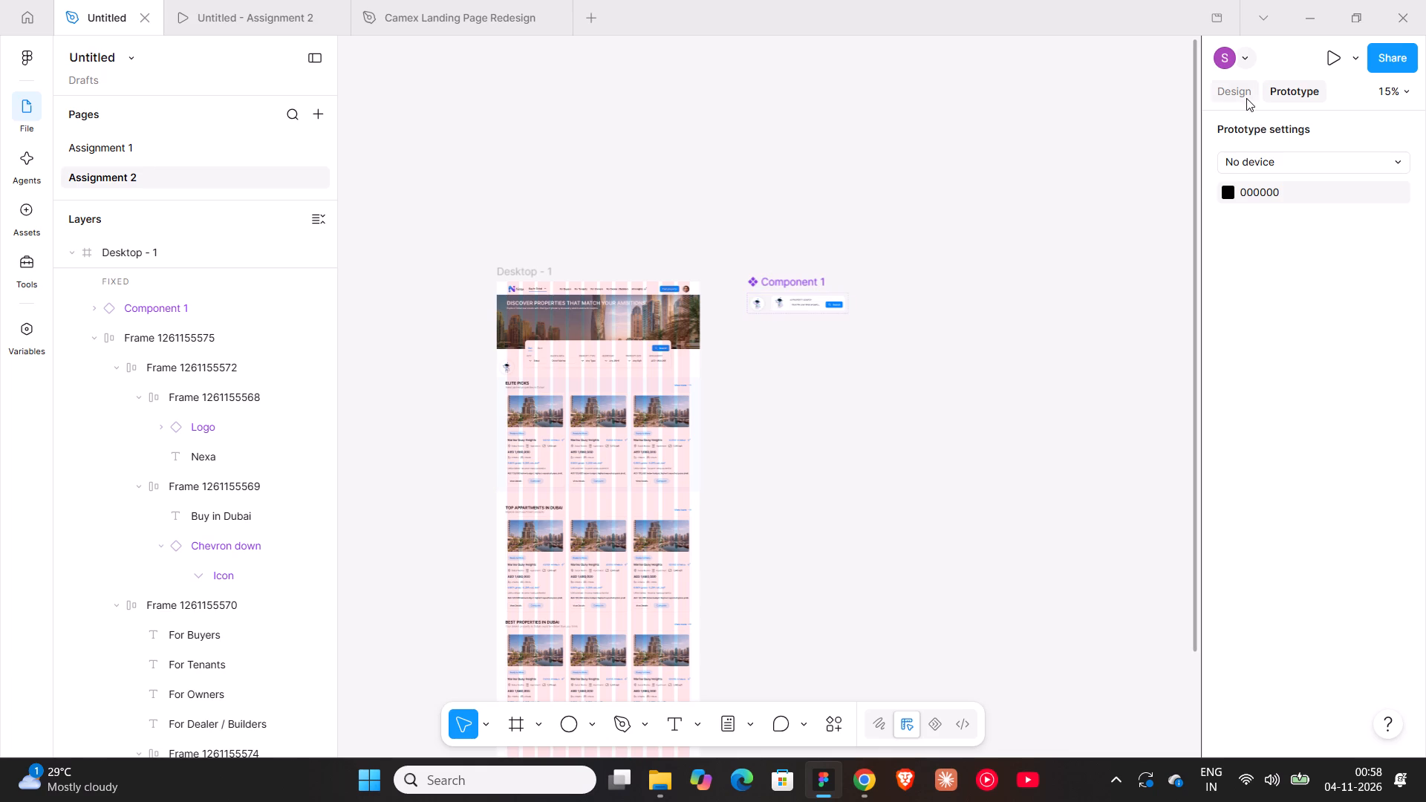
{"action": "left_click_drag", "start_coordinate": [797, 282], "coordinate": [625, 212]}
Create a new 1440 × 1024 Desktop frame and place it beside Desktop - 1 with their tops aligned.
{"action": "key", "text": "d"}
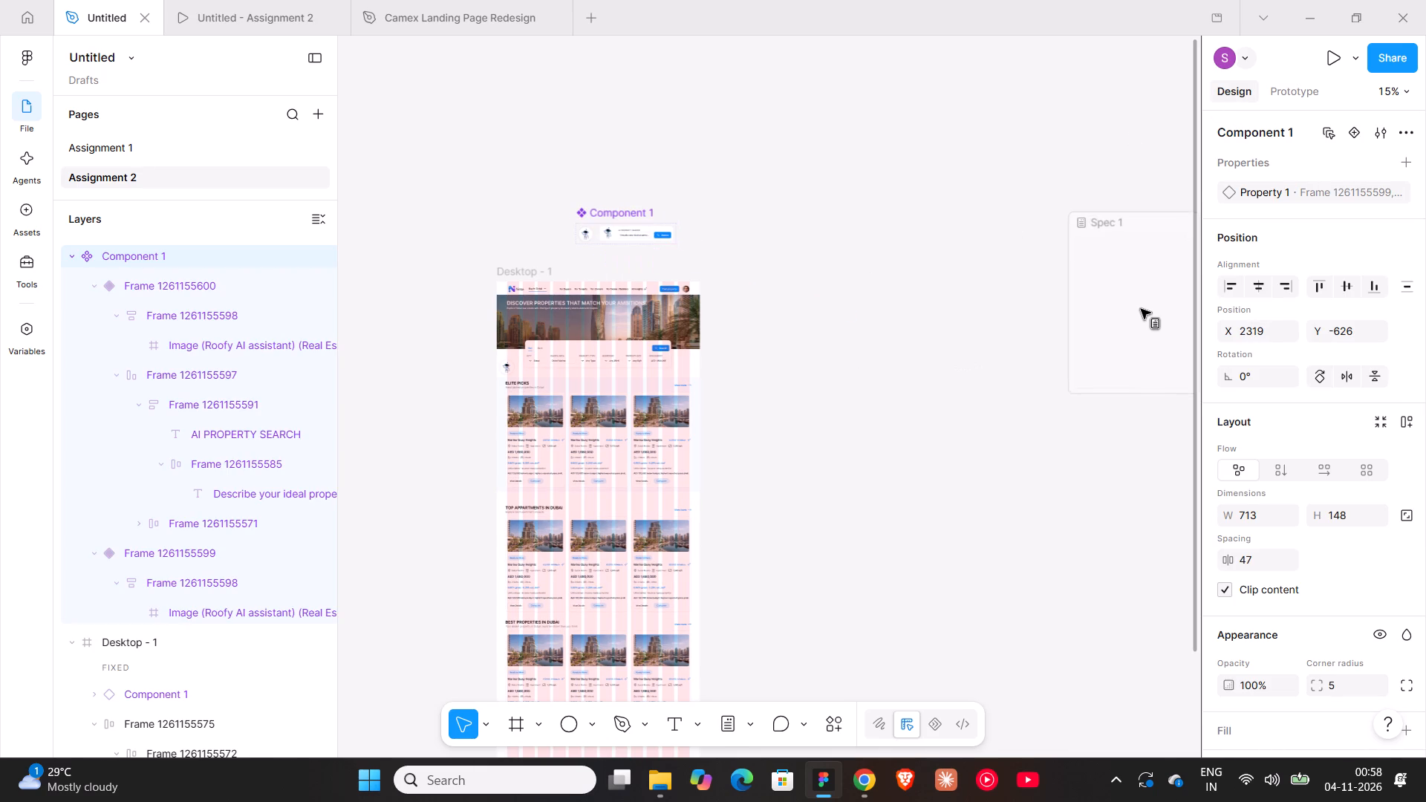
{"action": "key", "text": "f"}
{"action": "left_click_drag", "start_coordinate": [1257, 331], "coordinate": [1104, 356]}
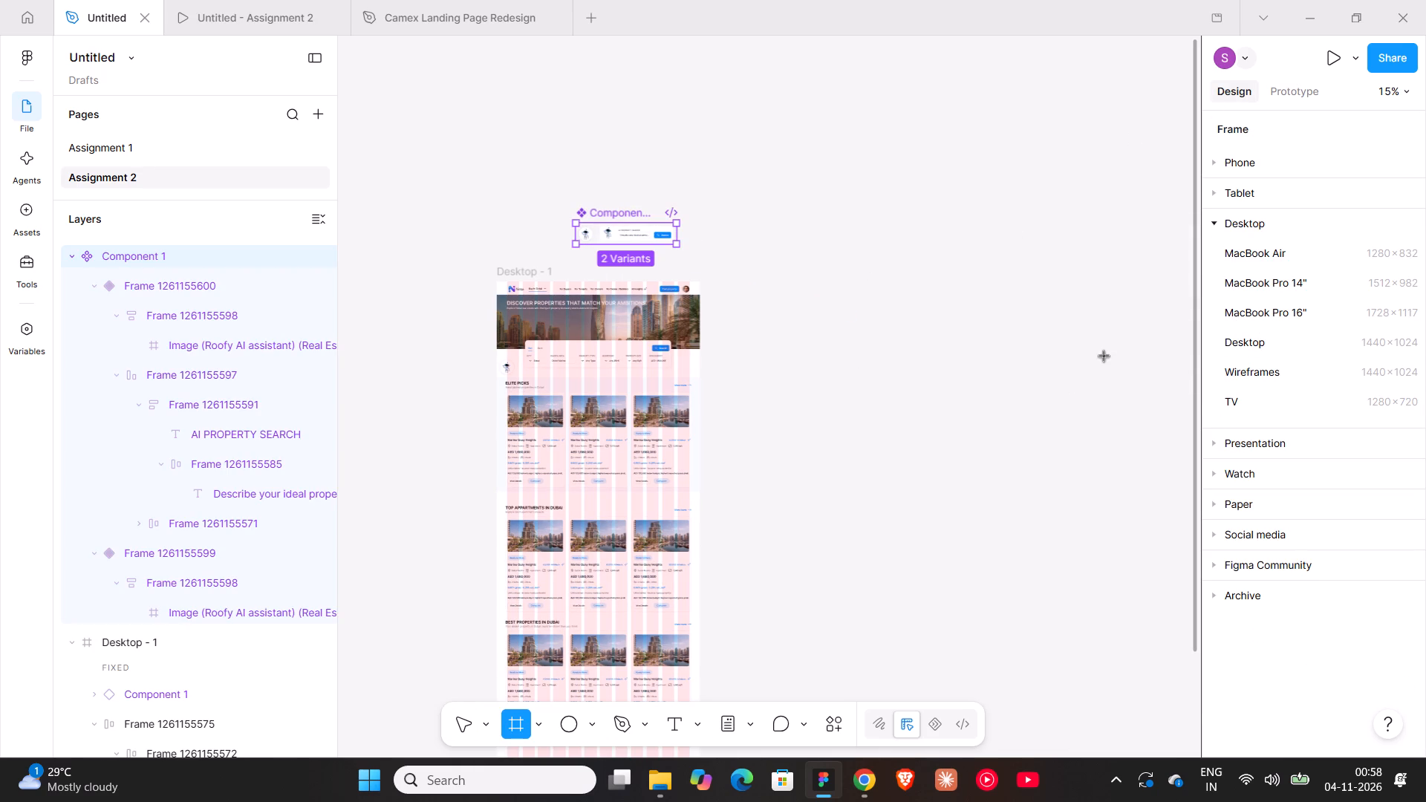
{"action": "left_click", "coordinate": [1245, 353]}
{"action": "double_click", "coordinate": [1240, 343]}
{"action": "left_click_drag", "start_coordinate": [761, 393], "coordinate": [781, 349]}
Add a column layout guide to the new frame with 12 columns, margin 72 and gutter 14.
{"action": "scroll", "coordinate": [1289, 495], "scroll_direction": "down", "scroll_amount": 6}
{"action": "left_click", "coordinate": [1403, 645]}
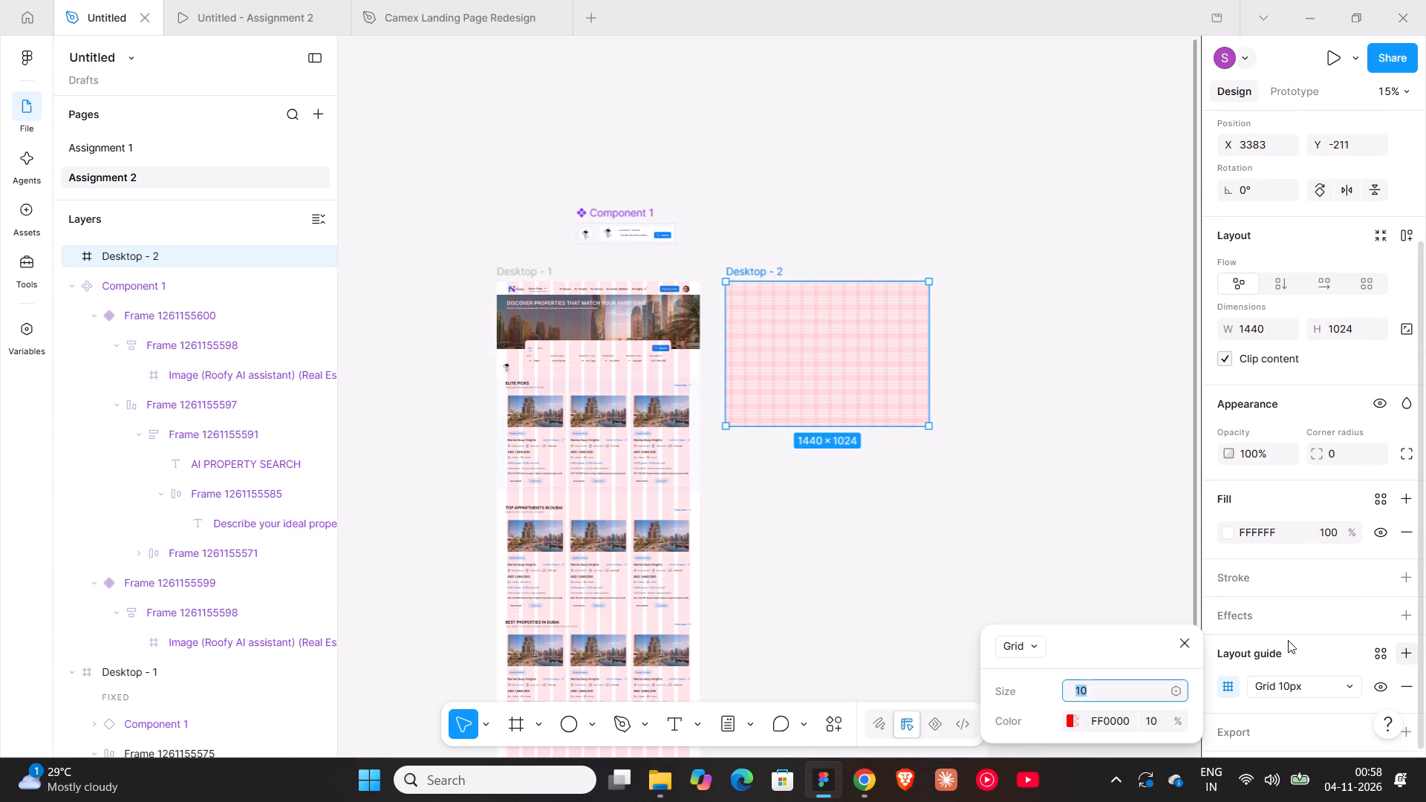
{"action": "left_click", "coordinate": [1020, 643]}
{"action": "left_click", "coordinate": [1035, 694]}
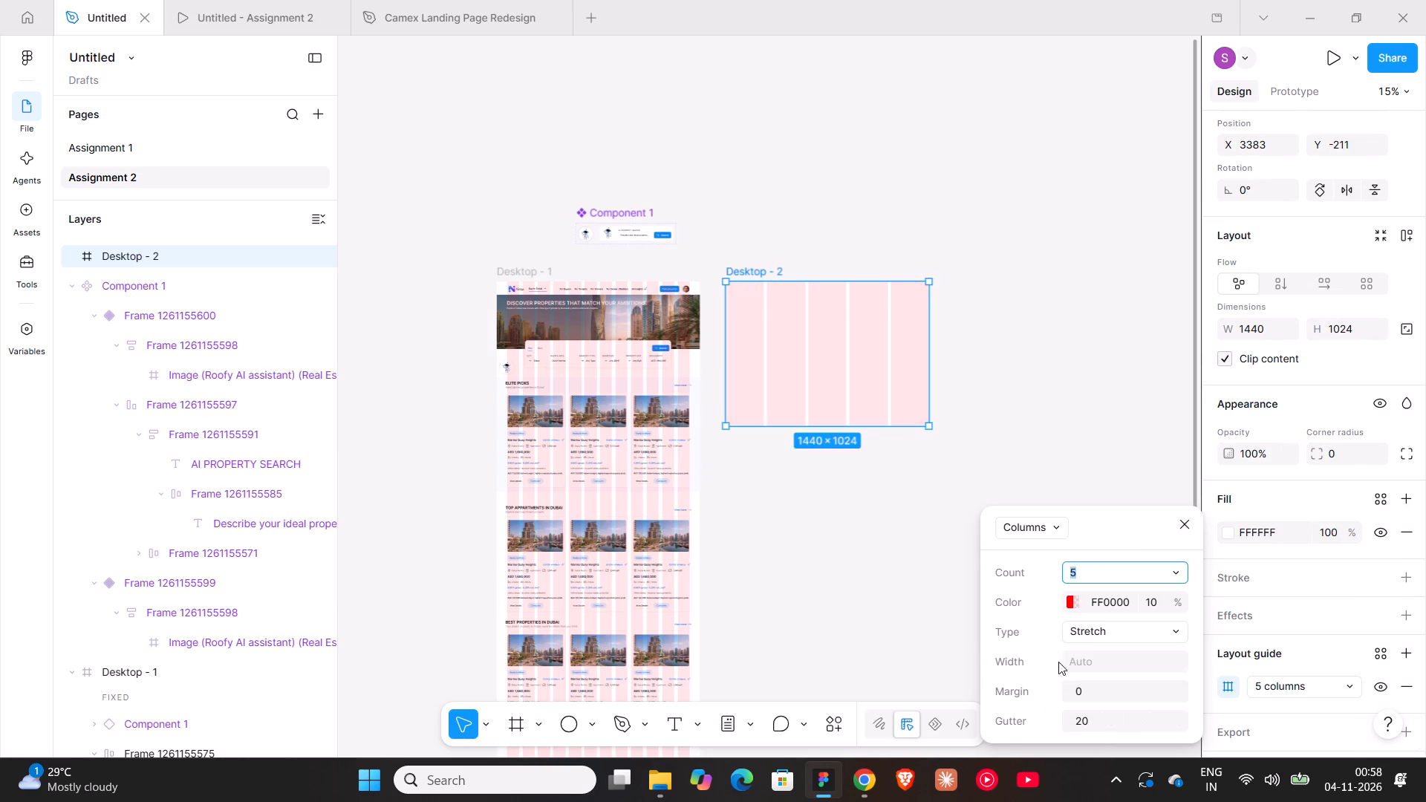
{"action": "type", "text": "12"}
{"action": "left_click", "coordinate": [1101, 685]}
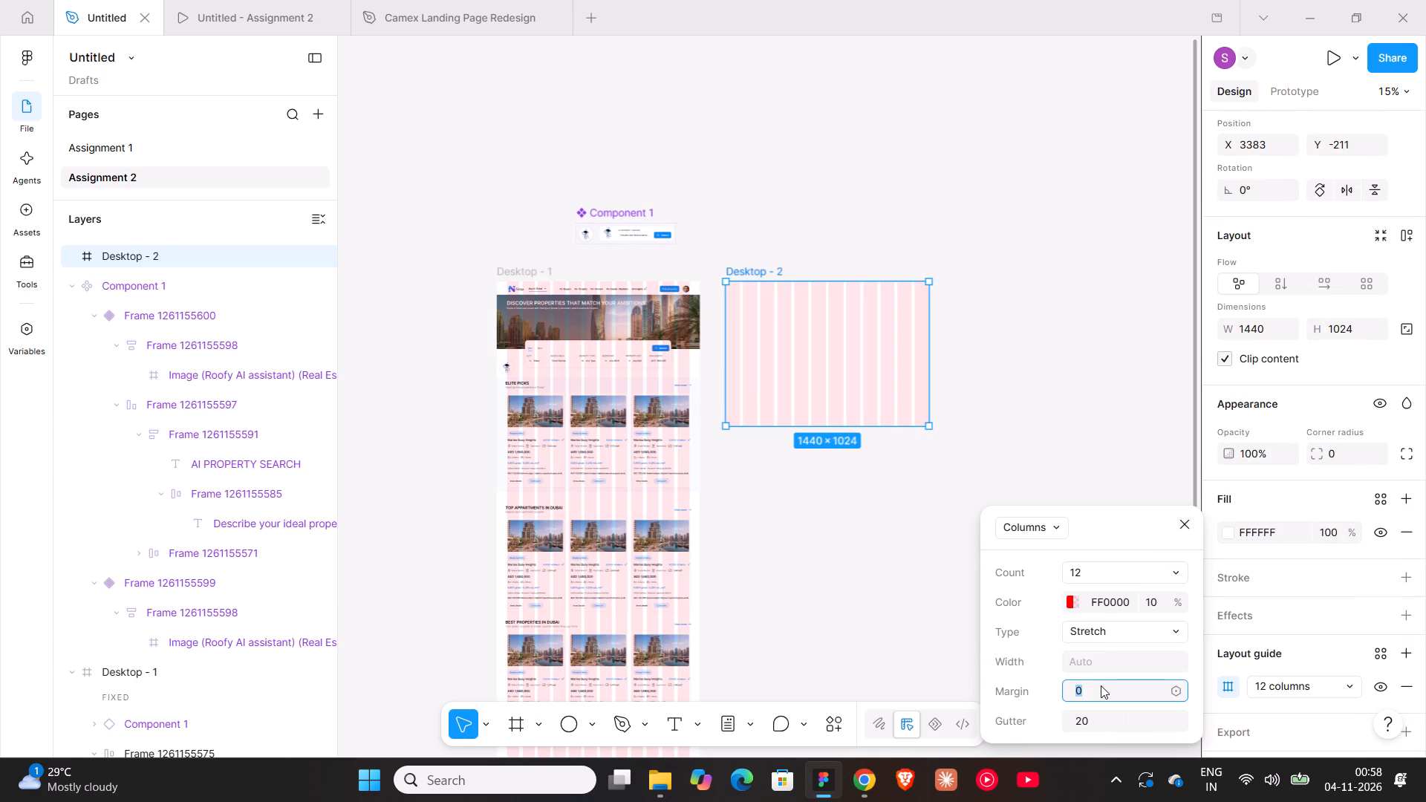
{"action": "type", "text": "72"}
{"action": "left_click", "coordinate": [1113, 723]}
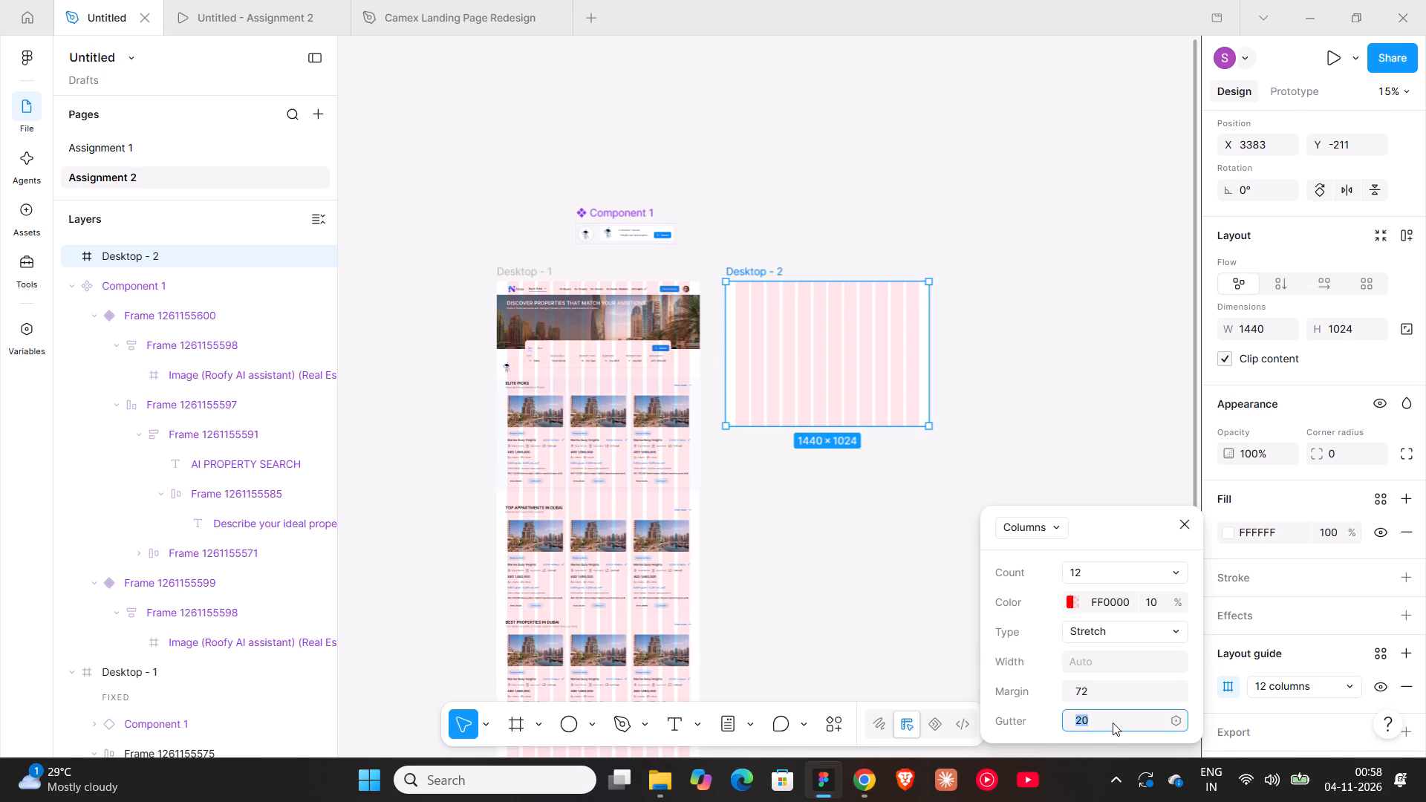
{"action": "type", "text": "14"}
{"action": "key", "text": "Return"}
{"action": "left_click", "coordinate": [863, 525]}
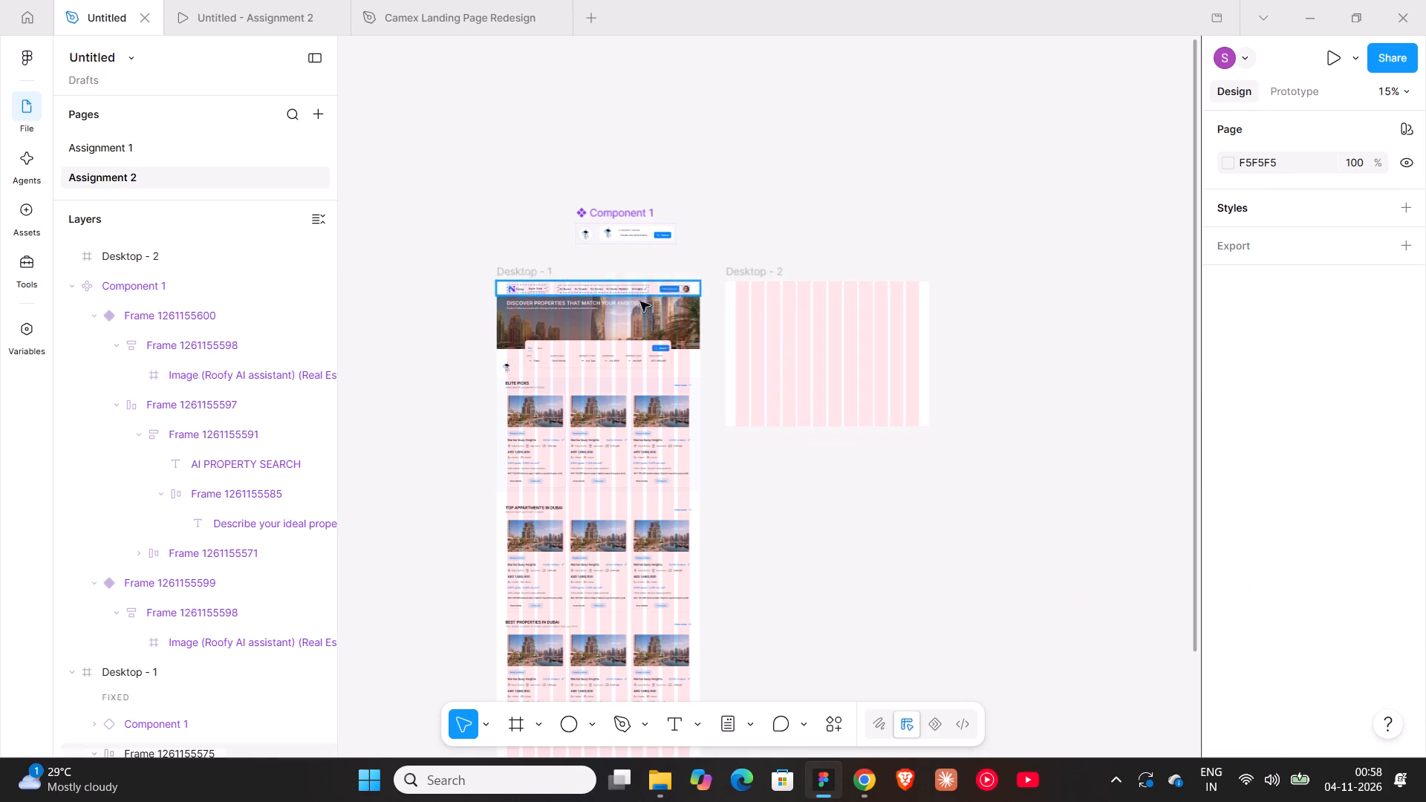
Copy the Nexa navigation bar from Desktop - 1 into Desktop - 2 and align it to the frame's top.
{"action": "left_click", "coordinate": [613, 293]}
{"action": "left_click_drag", "start_coordinate": [609, 287], "coordinate": [625, 290], "text": "alt"}
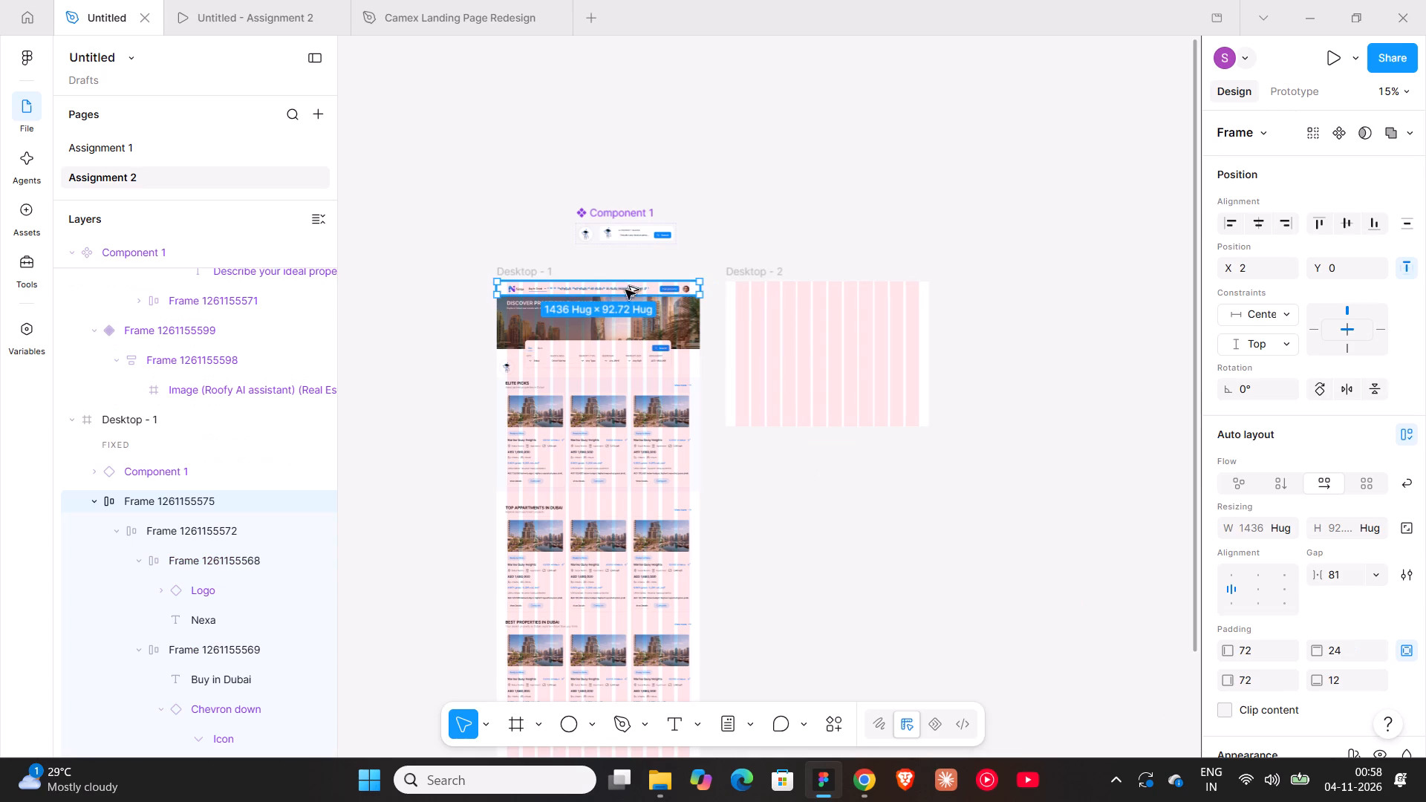
{"action": "left_click_drag", "start_coordinate": [625, 290], "coordinate": [843, 319], "text": "alt"}
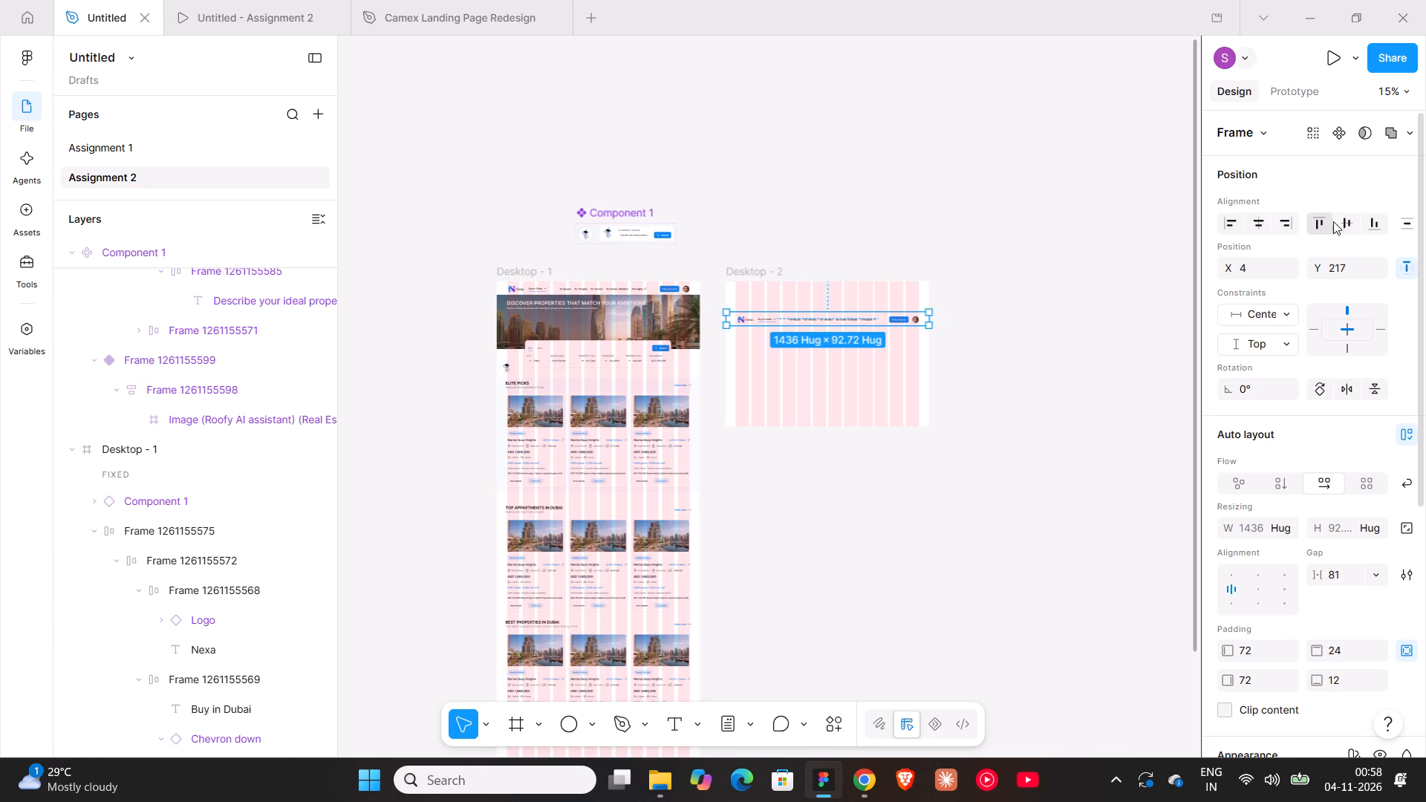
{"action": "left_click", "coordinate": [1321, 221]}
{"action": "left_click", "coordinate": [875, 231]}
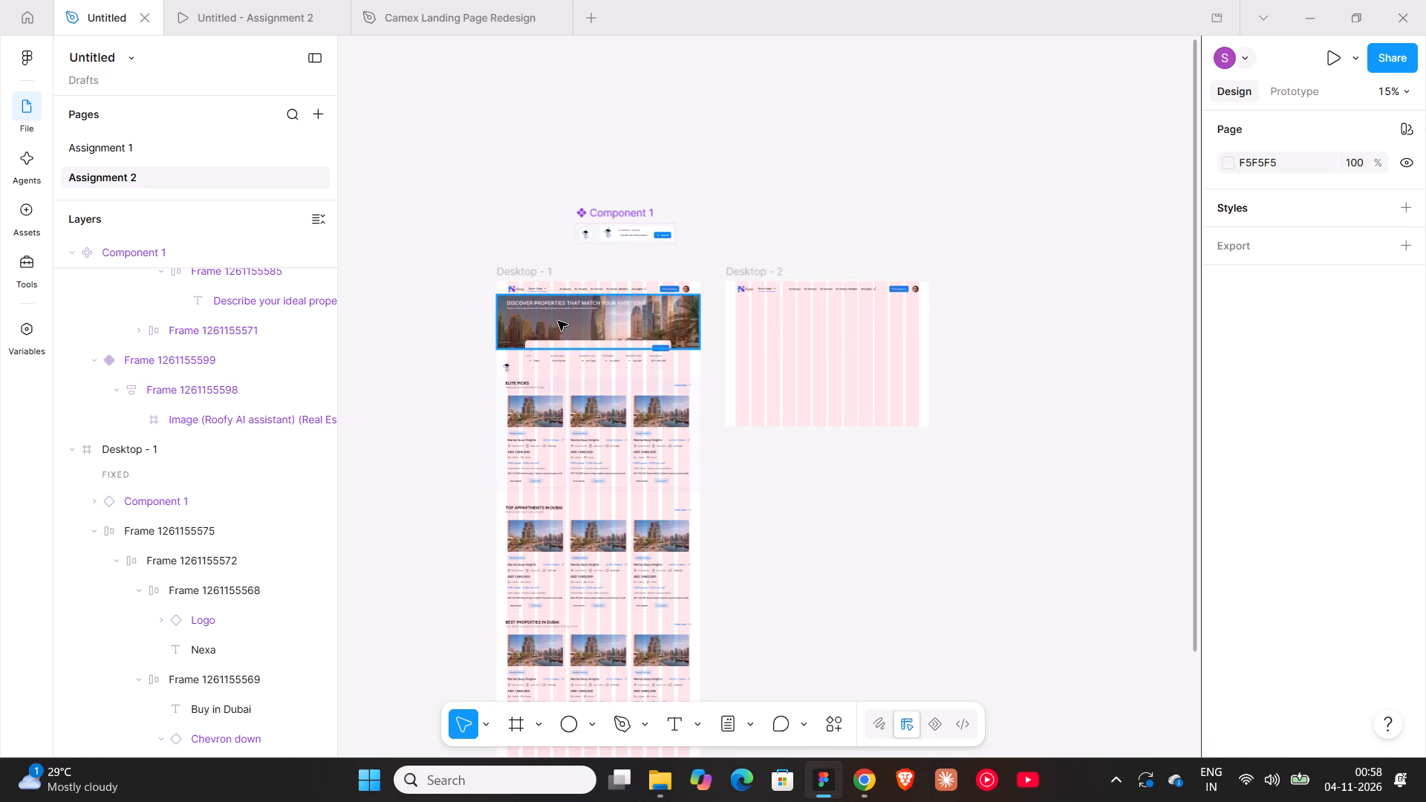
Compare the Desktop - 1 landing page with the top section of roofandfloor's Team4 Aria property page.
{"action": "scroll", "coordinate": [558, 321], "scroll_direction": "up", "scroll_amount": 7, "text": "ctrl"}
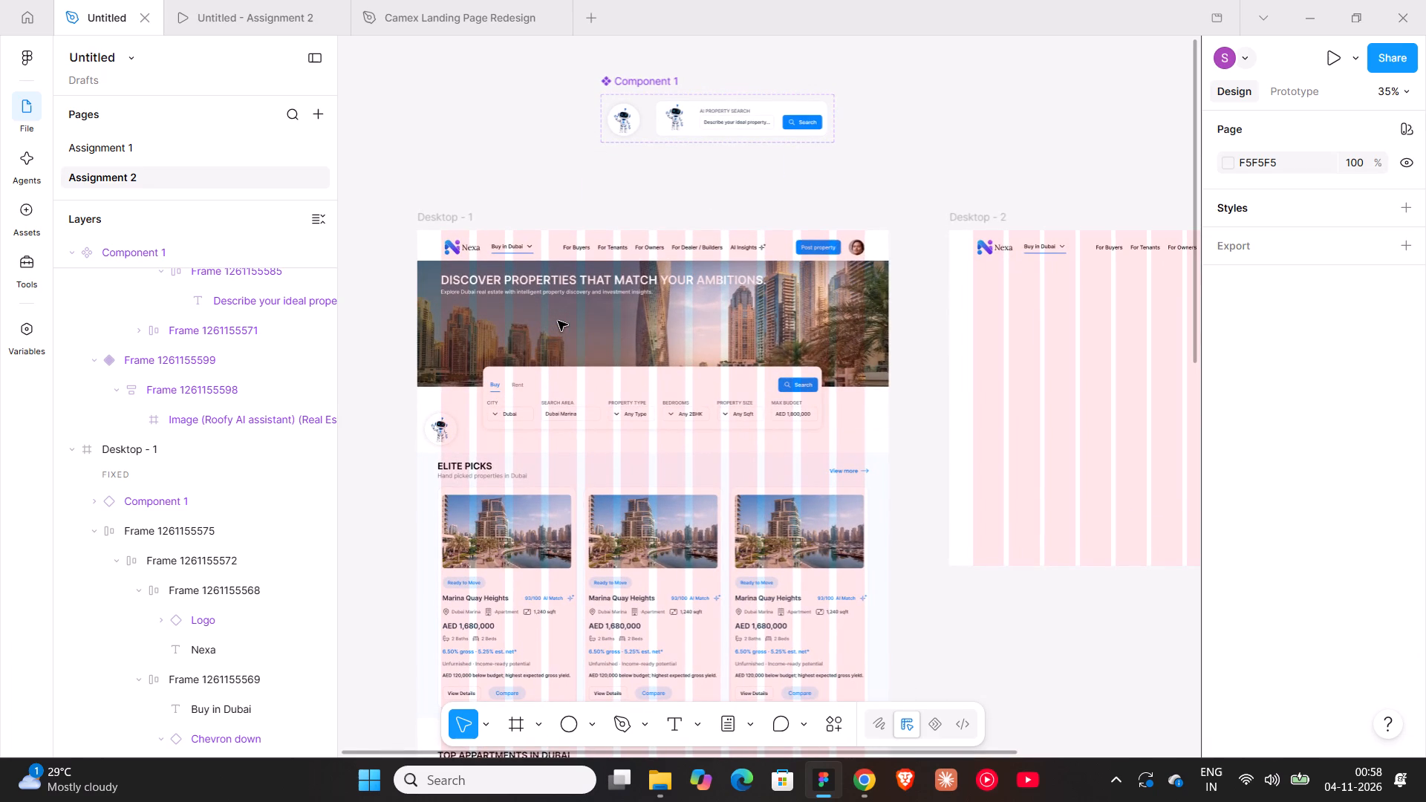
{"action": "scroll", "coordinate": [558, 321], "scroll_direction": "down", "scroll_amount": 2, "text": "shift"}
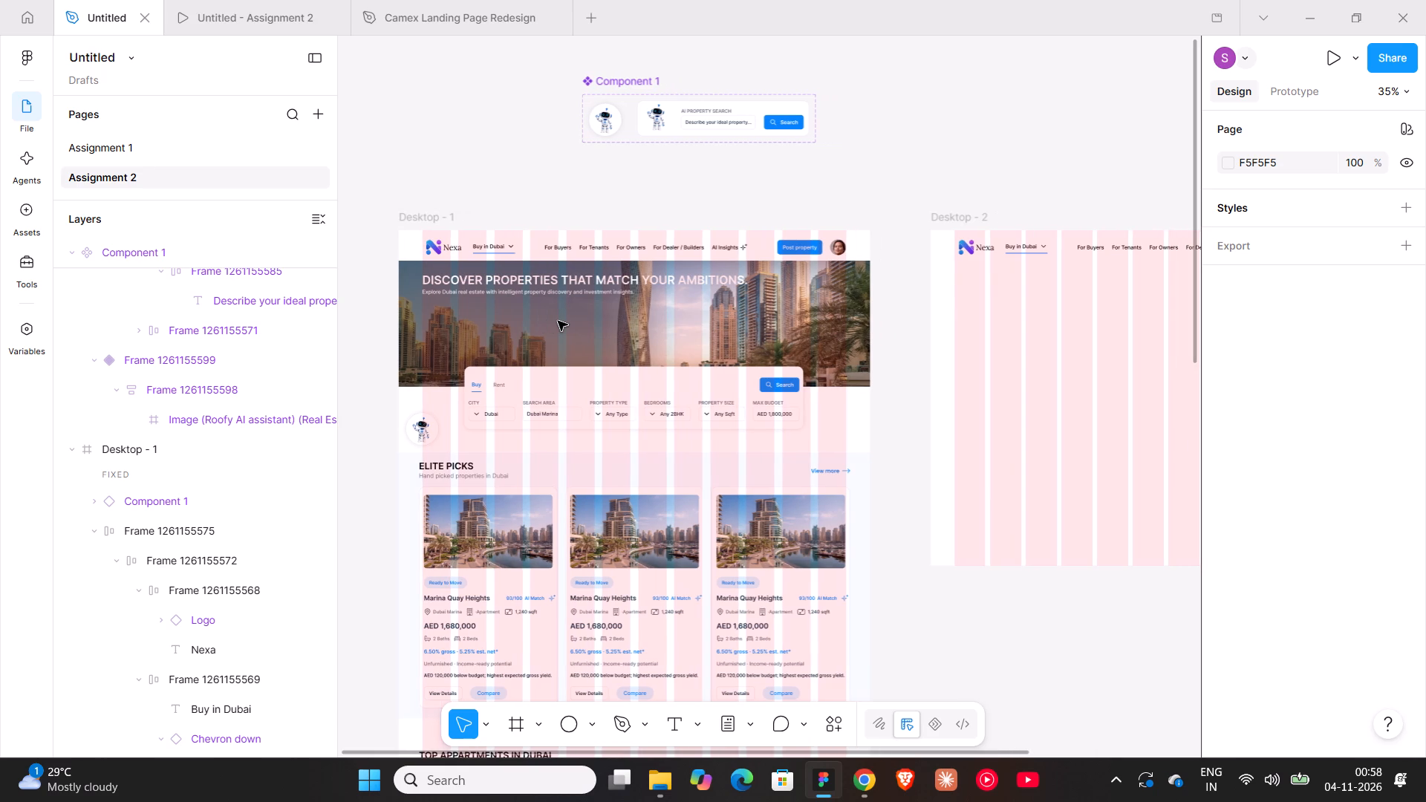
{"action": "scroll", "coordinate": [558, 321], "scroll_direction": "down", "scroll_amount": 5, "text": "shift"}
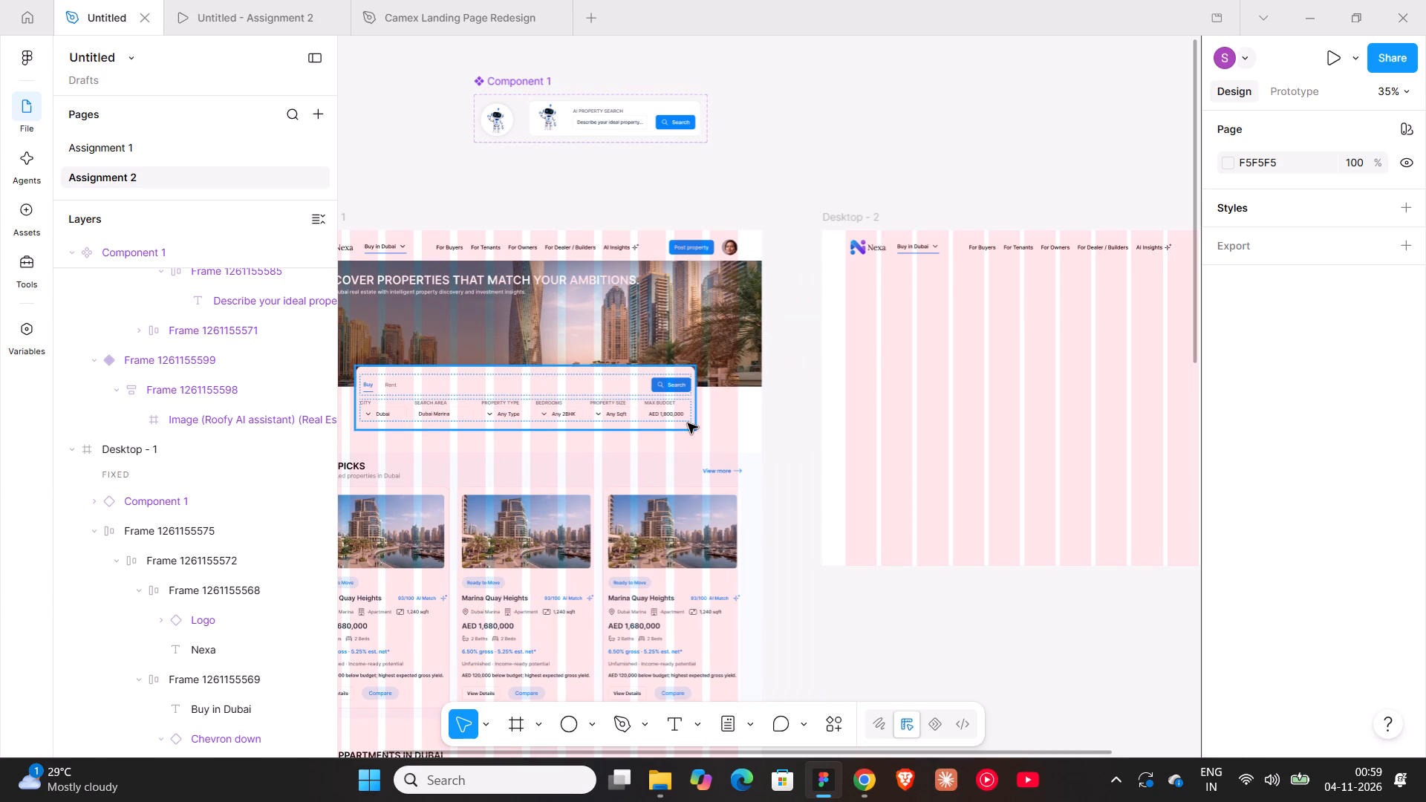
{"action": "left_click", "coordinate": [859, 775]}
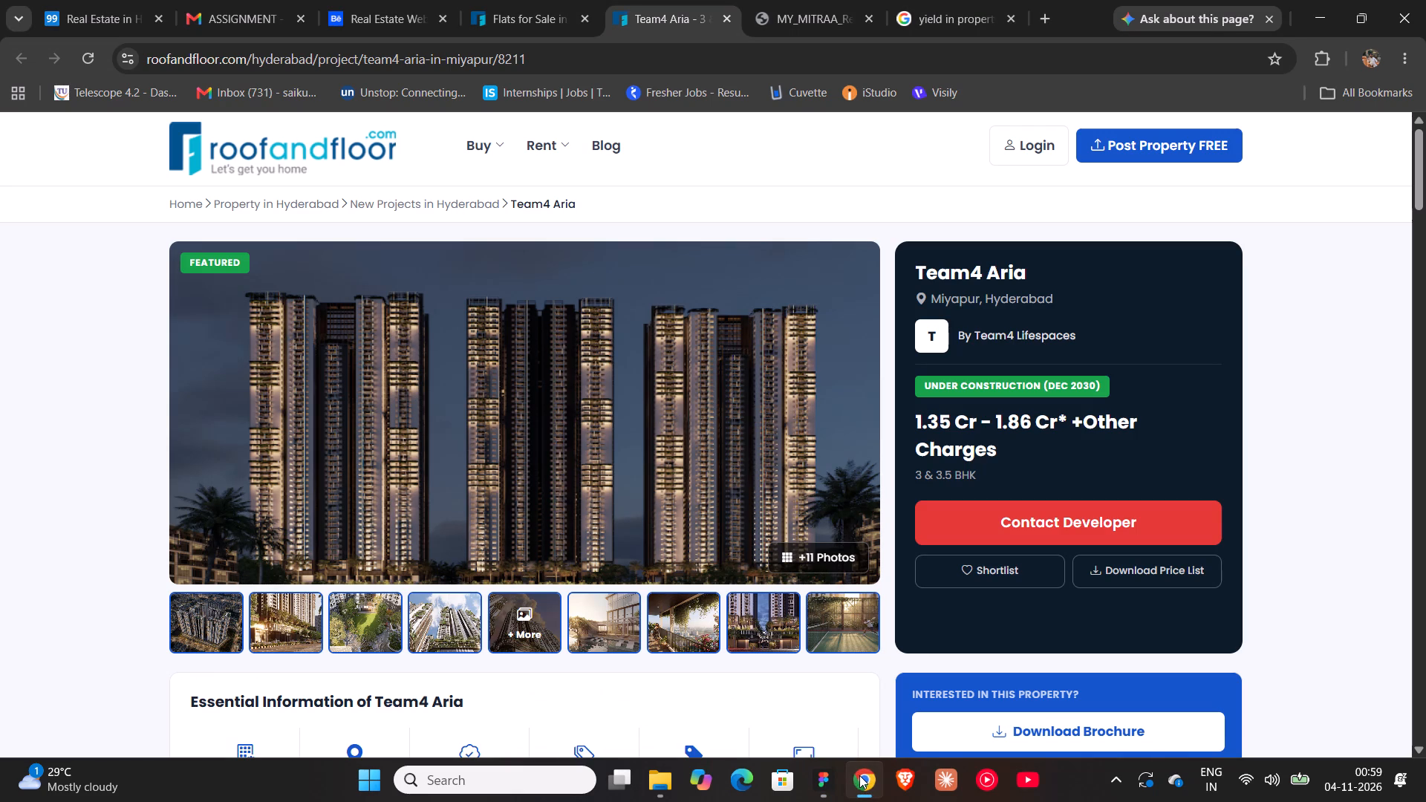
{"action": "left_click", "coordinate": [809, 778]}
{"action": "scroll", "coordinate": [608, 428], "scroll_direction": "up", "scroll_amount": 5, "text": "shift"}
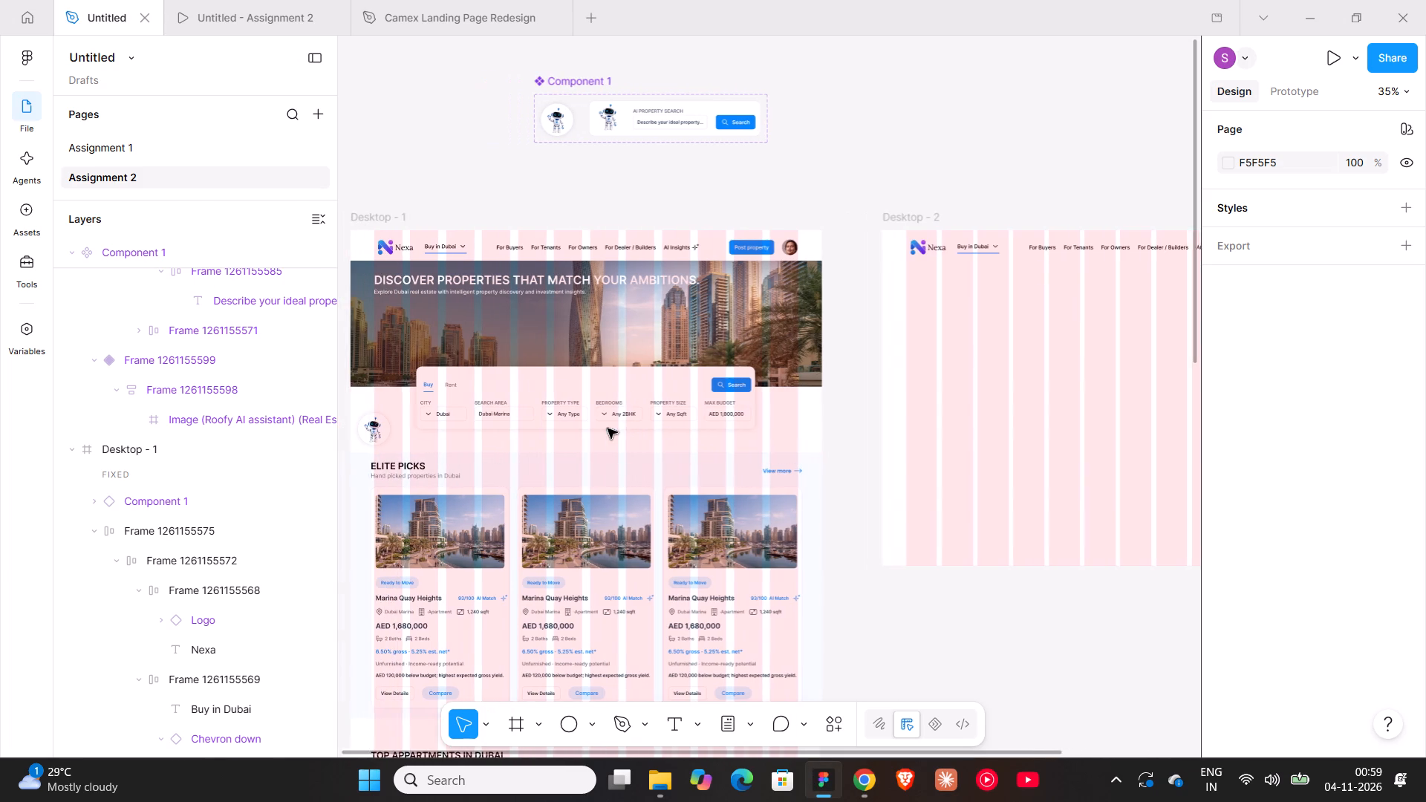
{"action": "scroll", "coordinate": [608, 428], "scroll_direction": "up", "scroll_amount": 3, "text": "shift"}
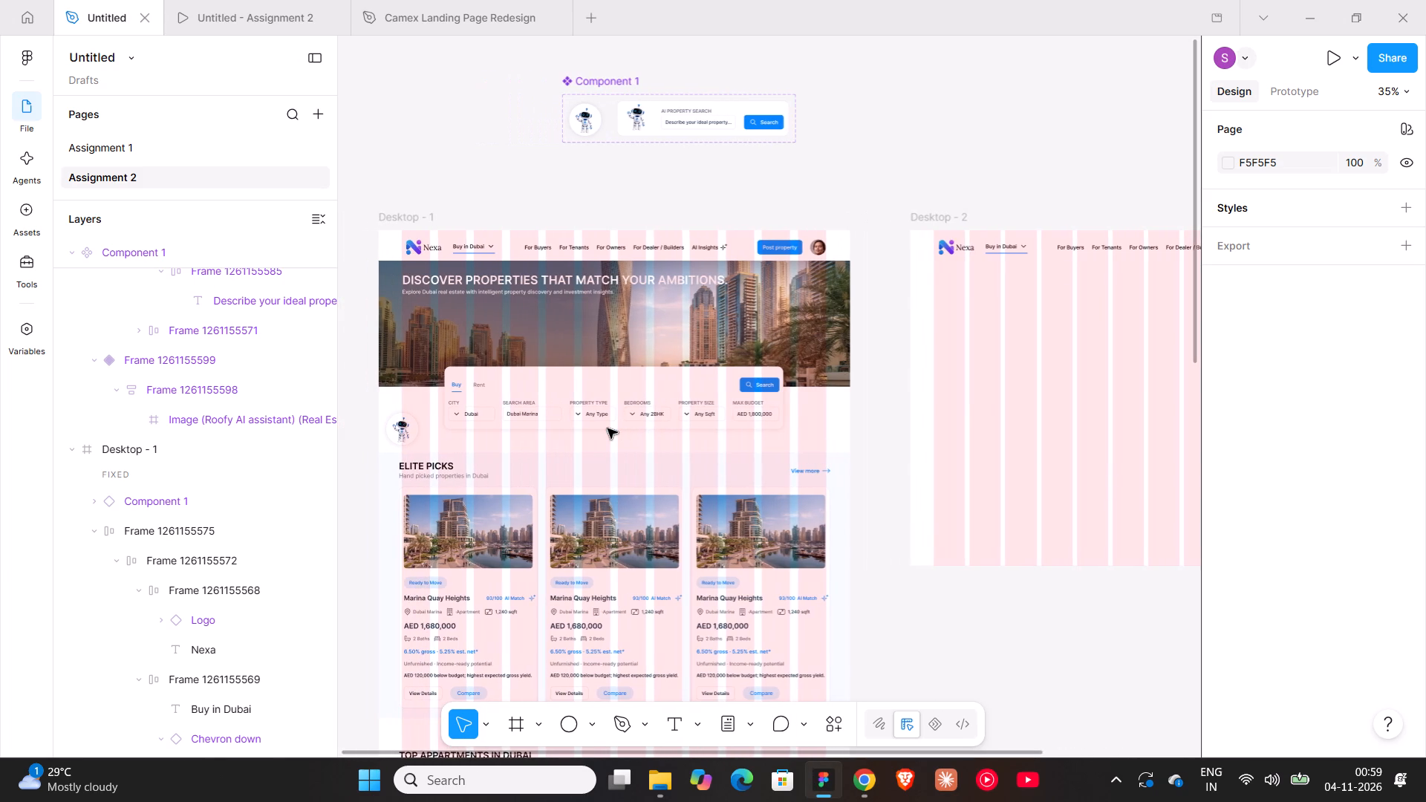
{"action": "scroll", "coordinate": [608, 428], "scroll_direction": "down", "scroll_amount": 1, "text": "shift"}
{"action": "left_click", "coordinate": [859, 764]}
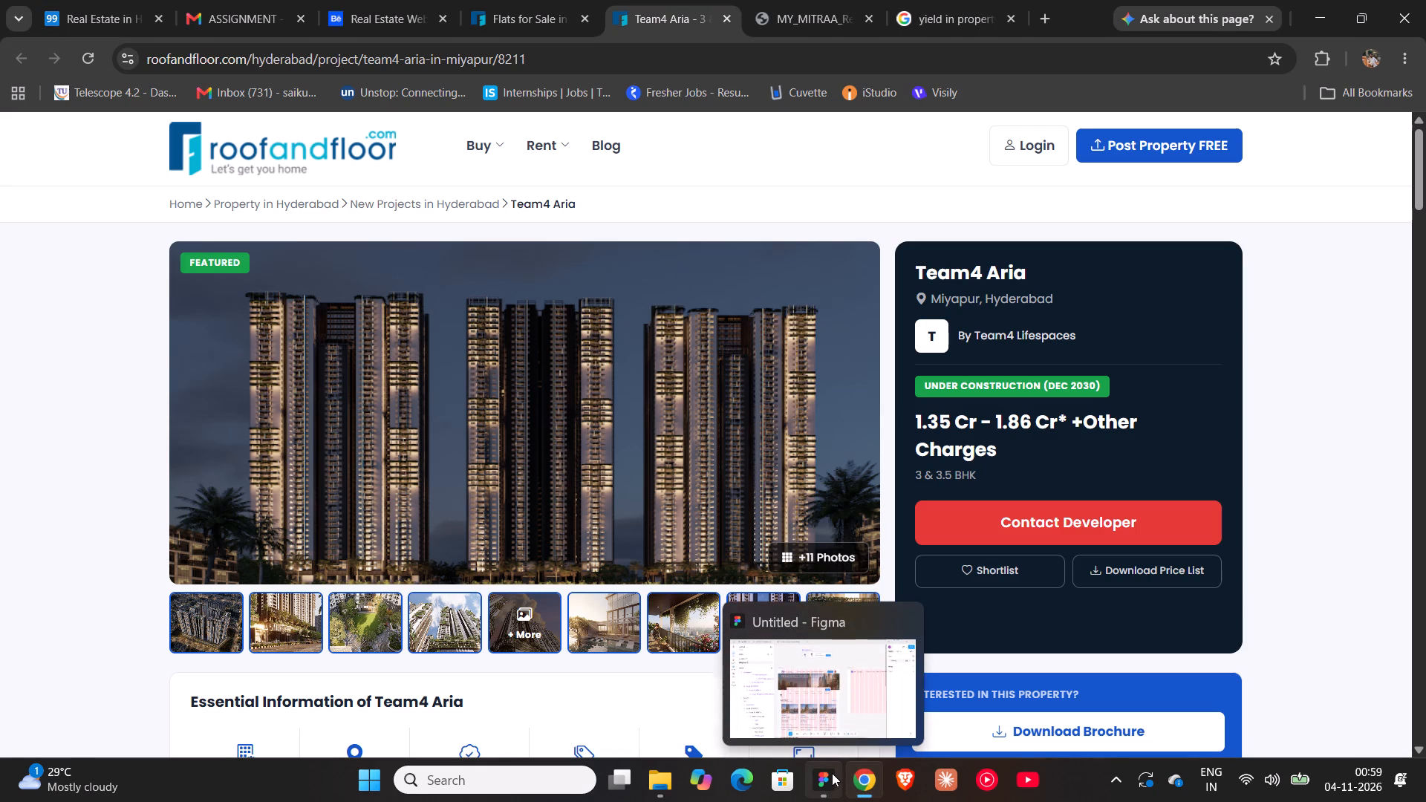
{"action": "left_click", "coordinate": [832, 773]}
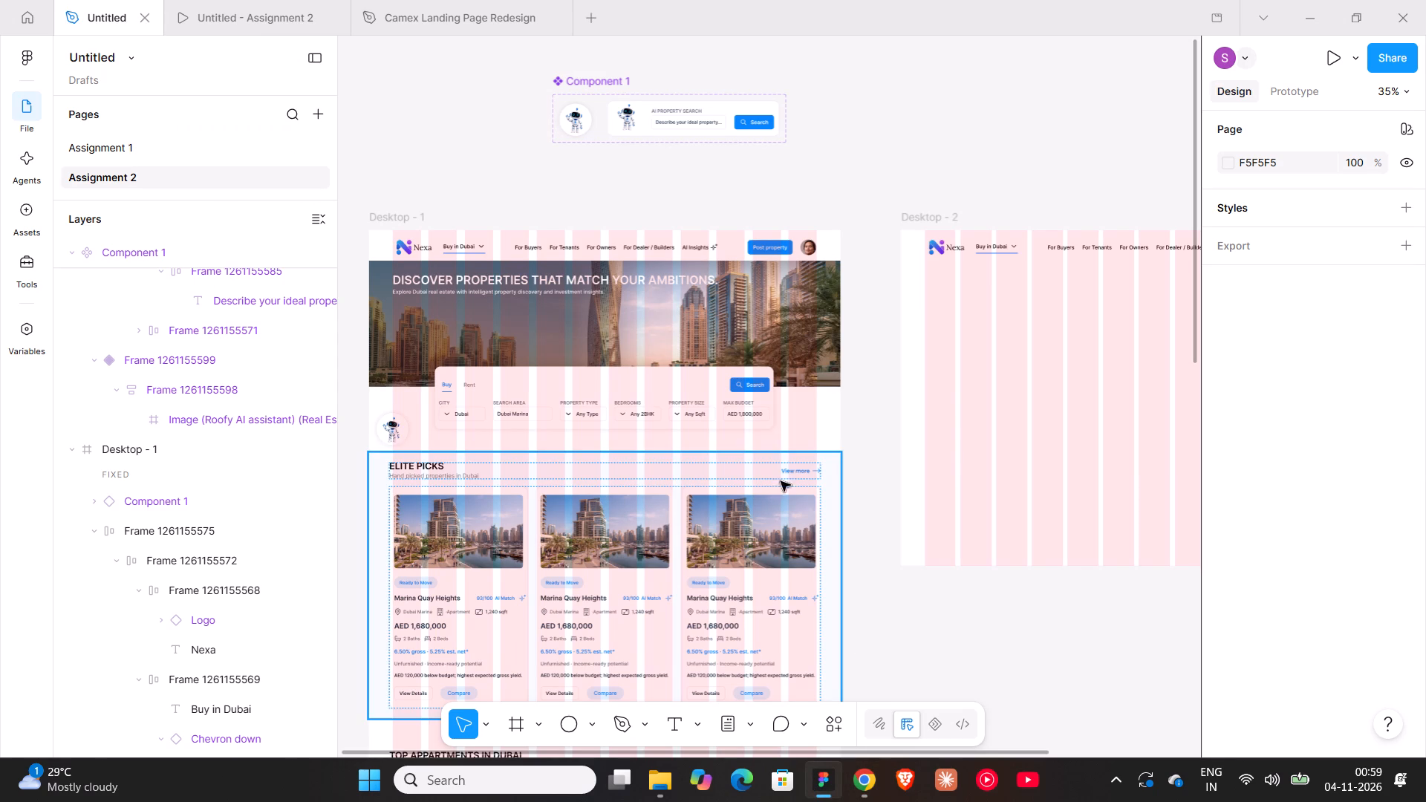
Add the breadcrumb text "Search" below the navigation bar in Desktop - 2, checking roofandfloor's breadcrumb as reference.
{"action": "key", "text": "t"}
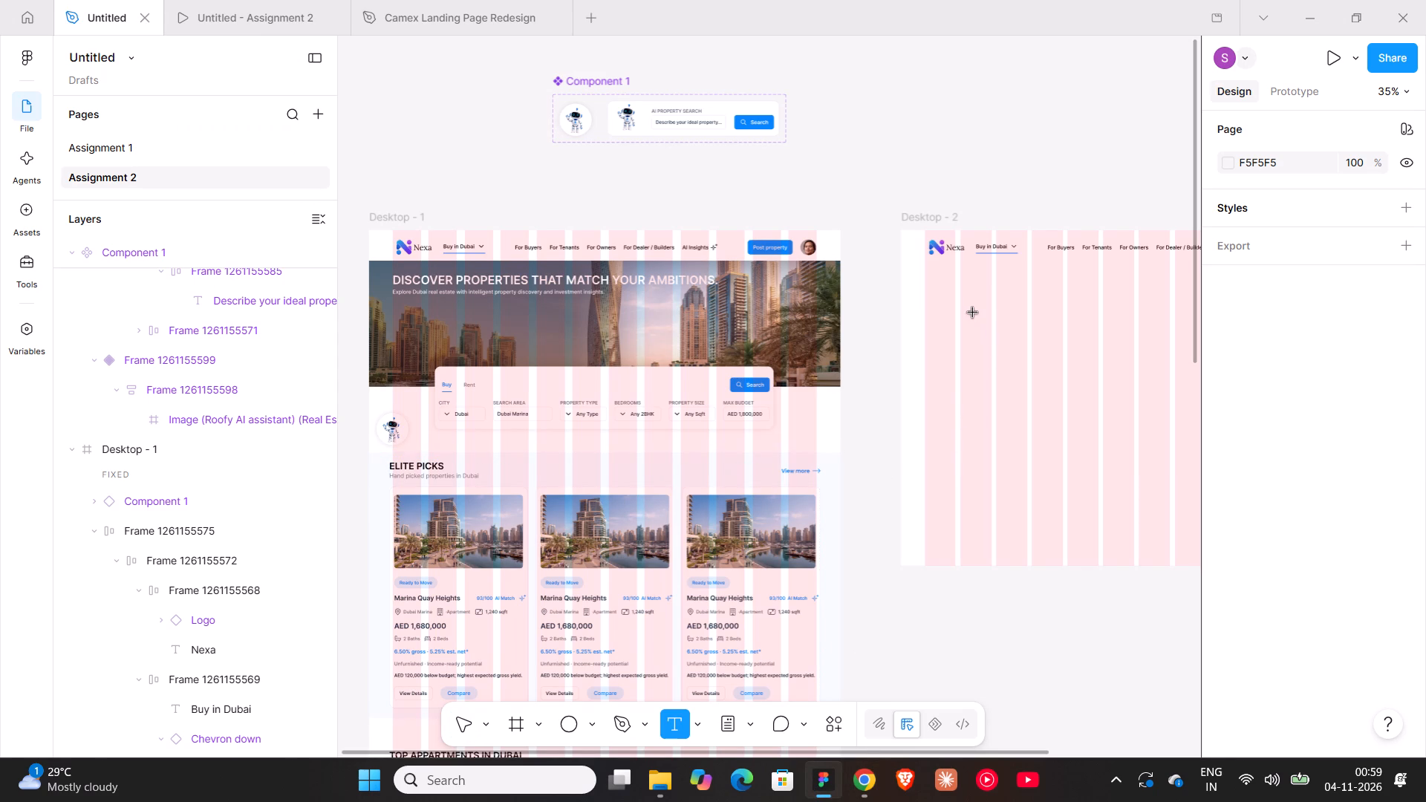
{"action": "left_click", "coordinate": [973, 313]}
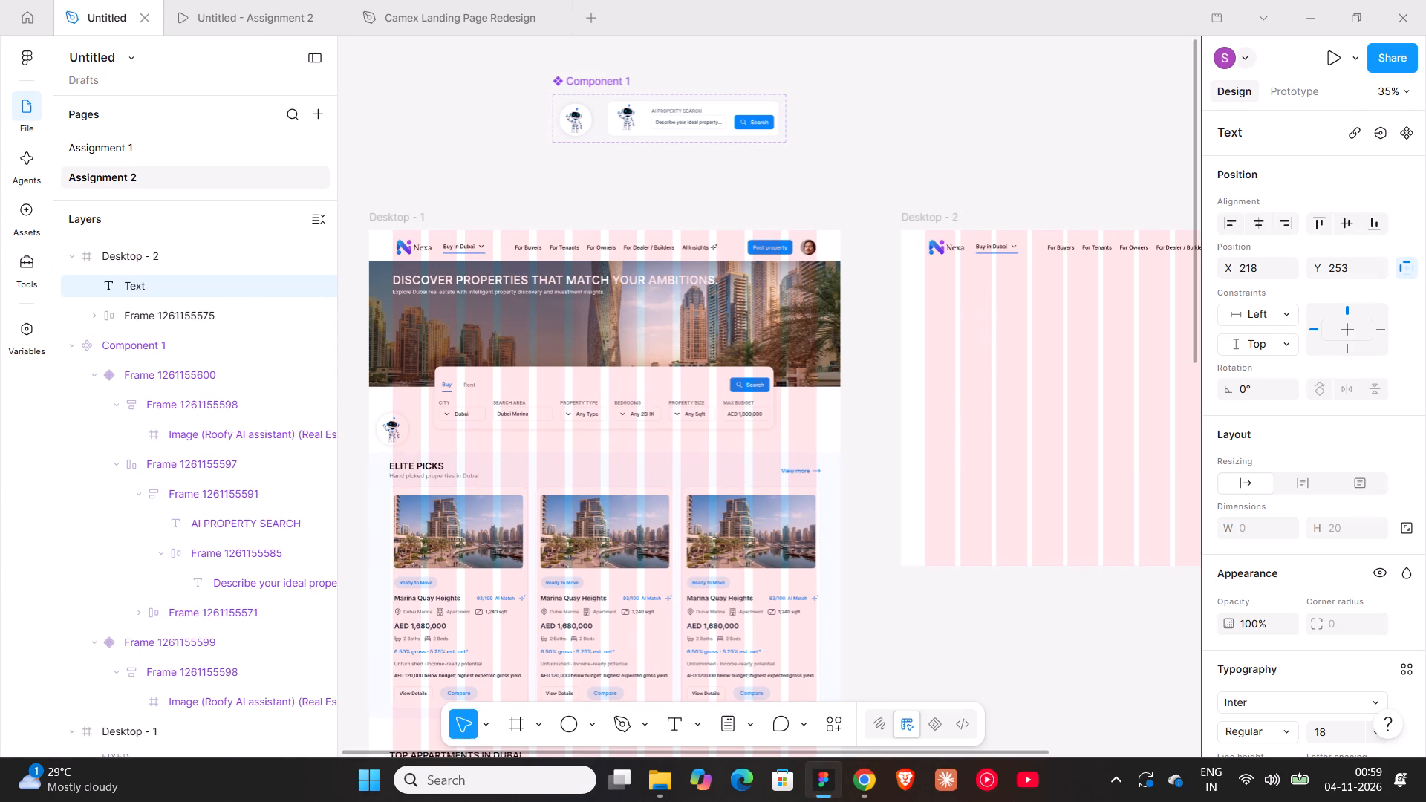
{"action": "type", "text": "Search"}
{"action": "key", "text": "shift+greater"}
{"action": "left_click", "coordinate": [874, 769]}
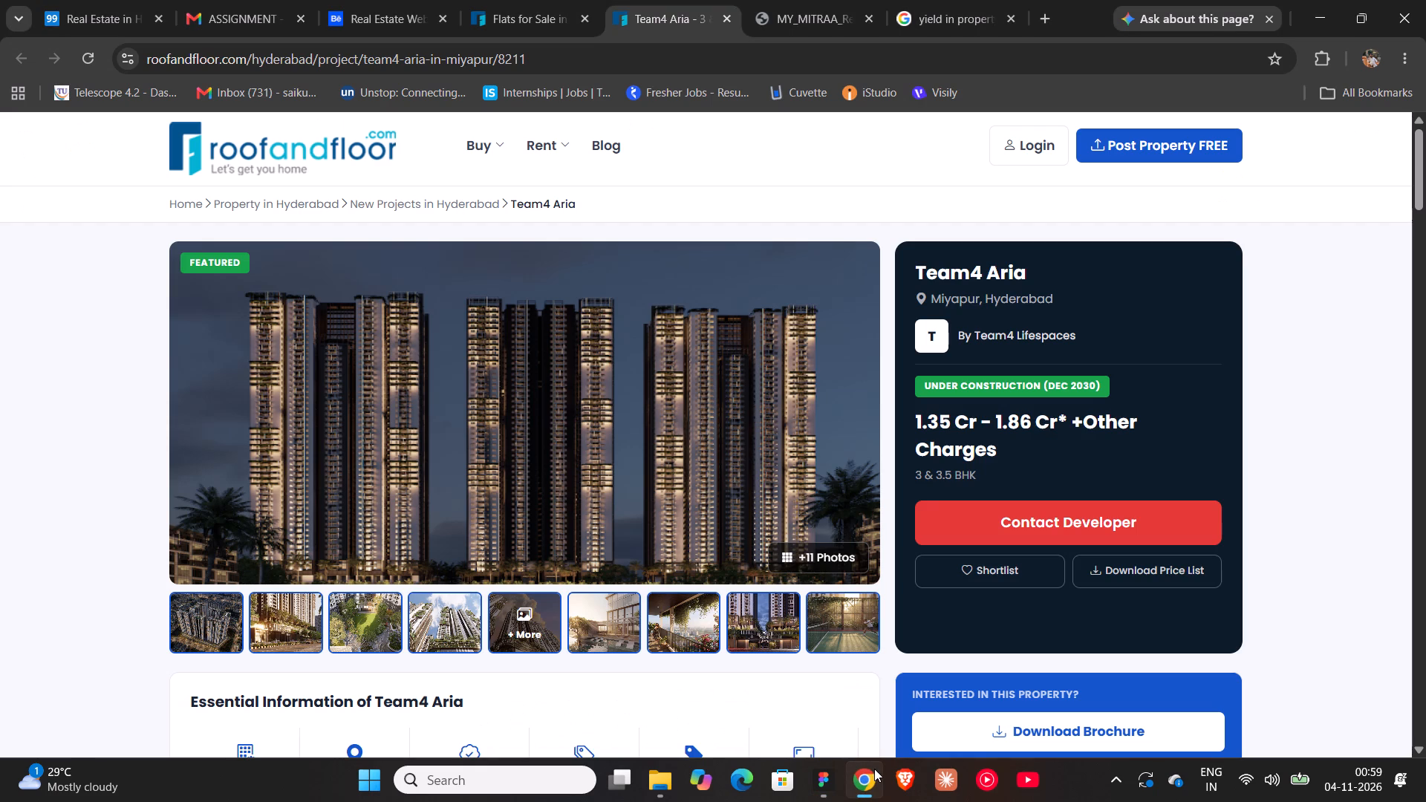
{"action": "left_click", "coordinate": [837, 786]}
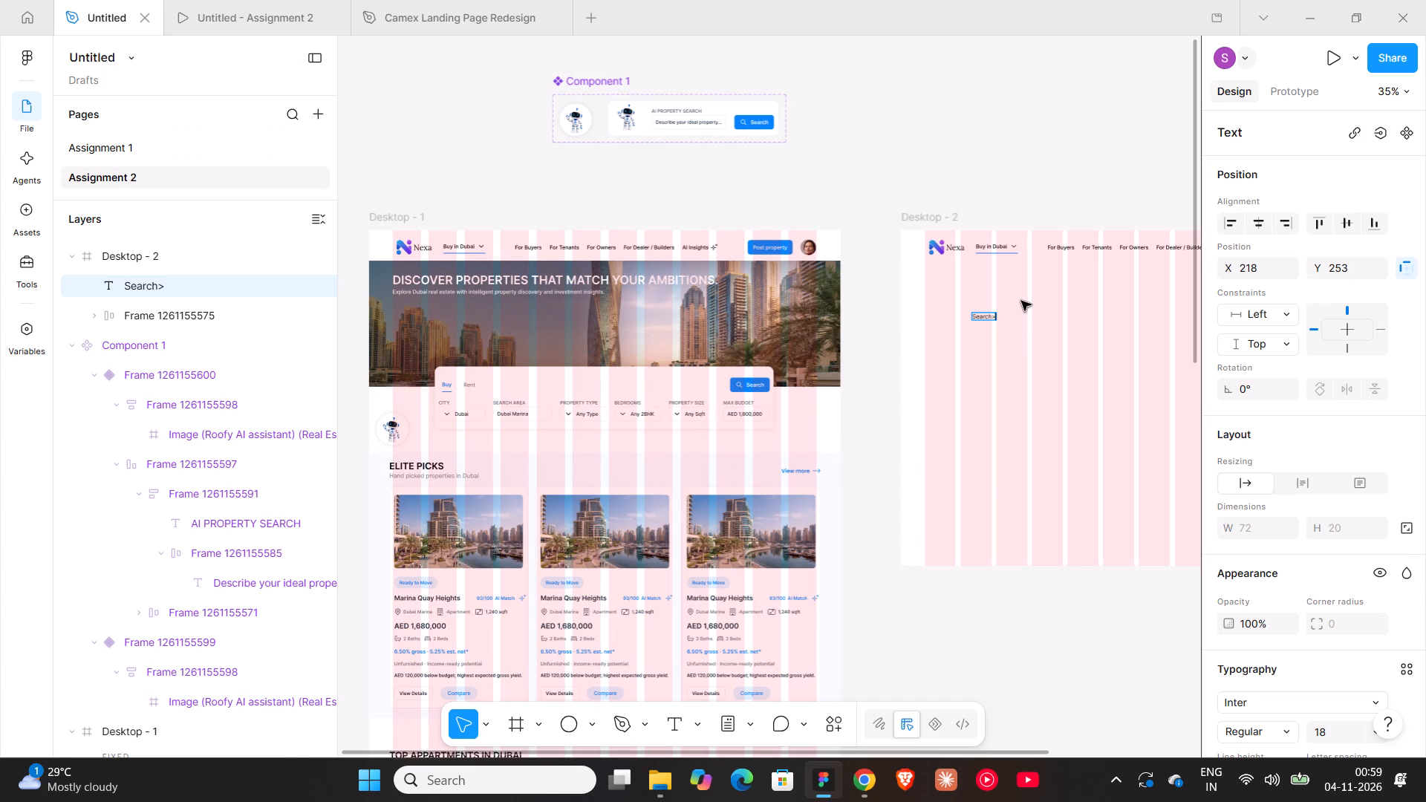
{"action": "scroll", "coordinate": [1016, 289], "scroll_direction": "up", "scroll_amount": 10, "text": "ctrl"}
{"action": "key", "text": "BackSpace"}
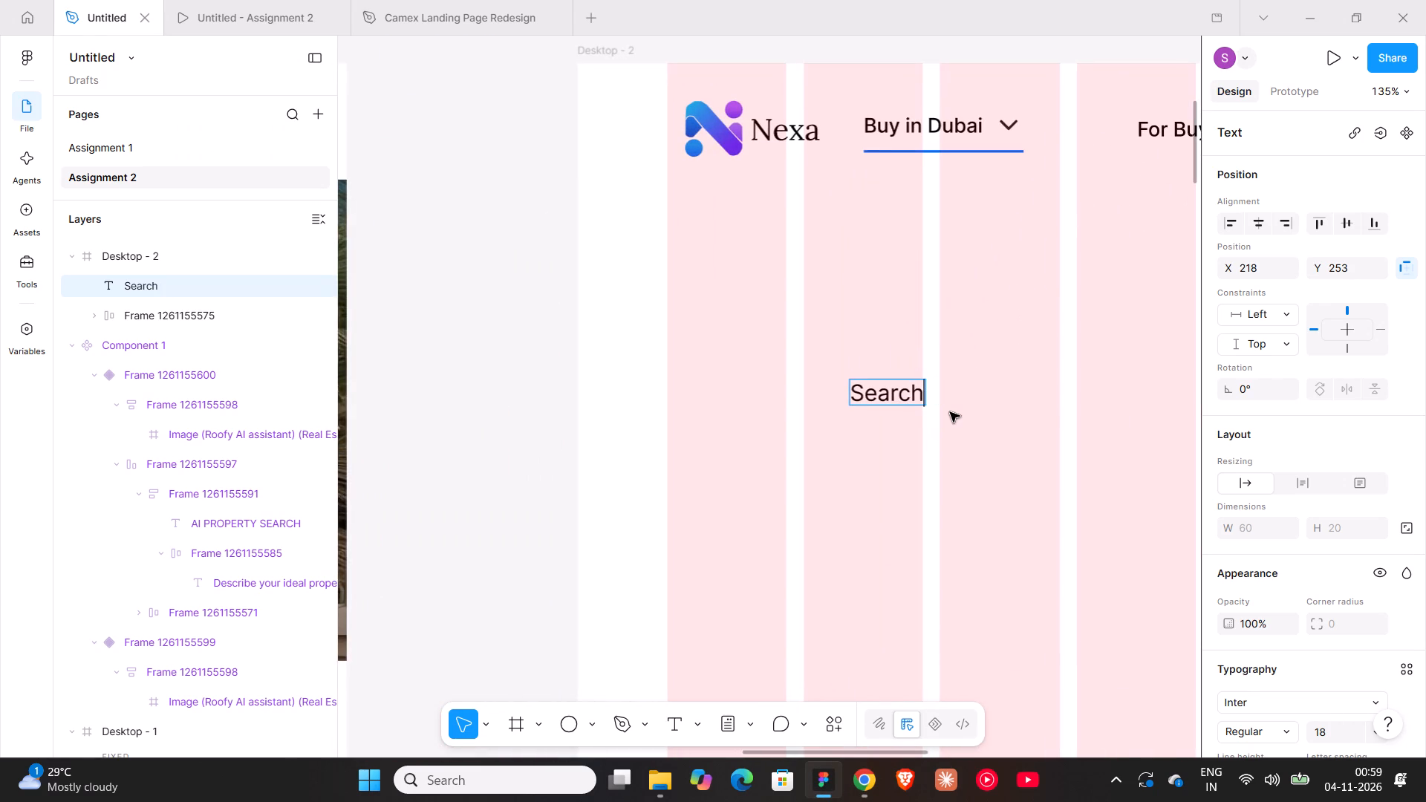
{"action": "left_click", "coordinate": [950, 412]}
Copy the Chevron down icon from the "Buy in Dubai" selector to beside the Search text in Desktop - 2.
{"action": "scroll", "coordinate": [950, 412], "scroll_direction": "down", "scroll_amount": 7, "text": "ctrl"}
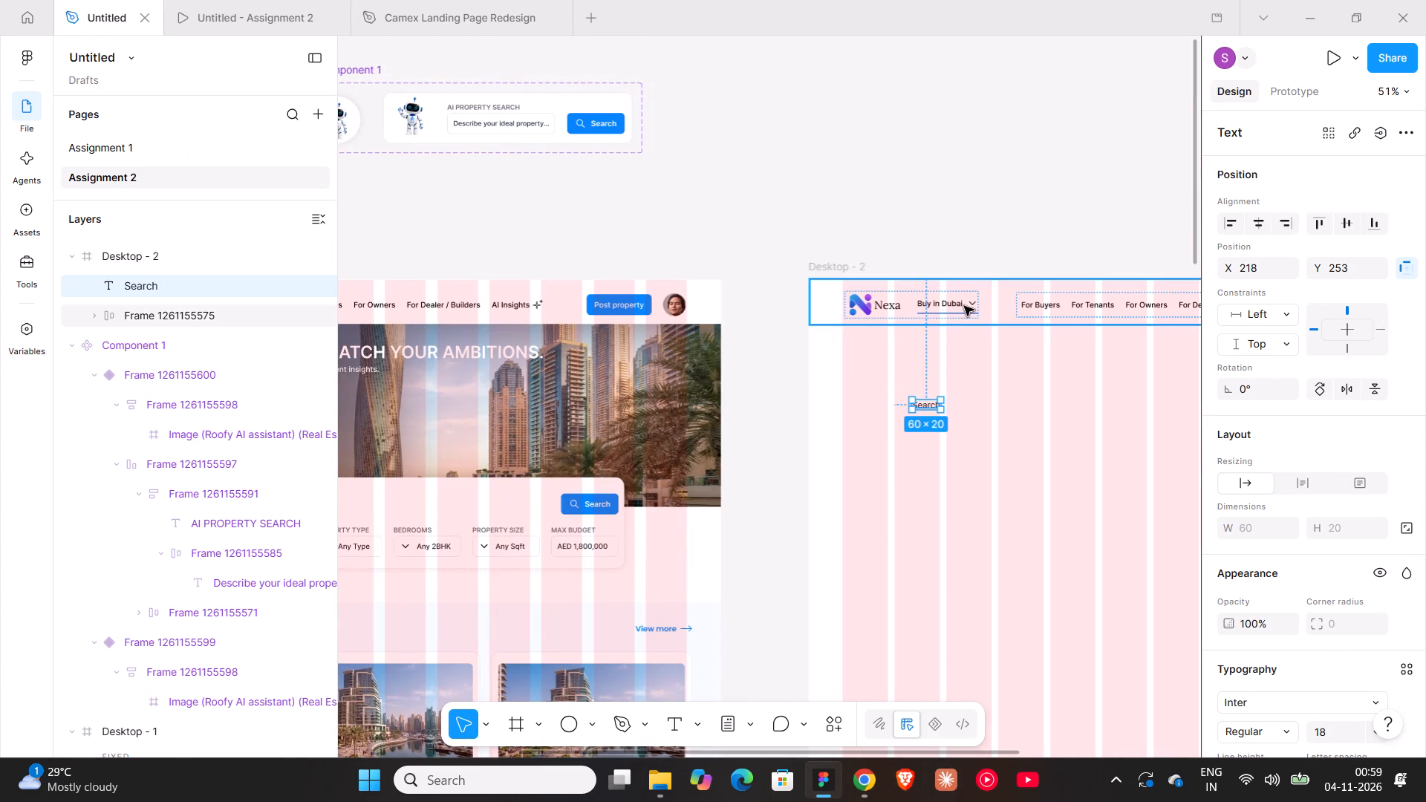
{"action": "triple_click", "coordinate": [971, 305]}
{"action": "left_click", "coordinate": [971, 305]}
{"action": "left_click_drag", "start_coordinate": [971, 305], "coordinate": [972, 409], "text": "alt"}
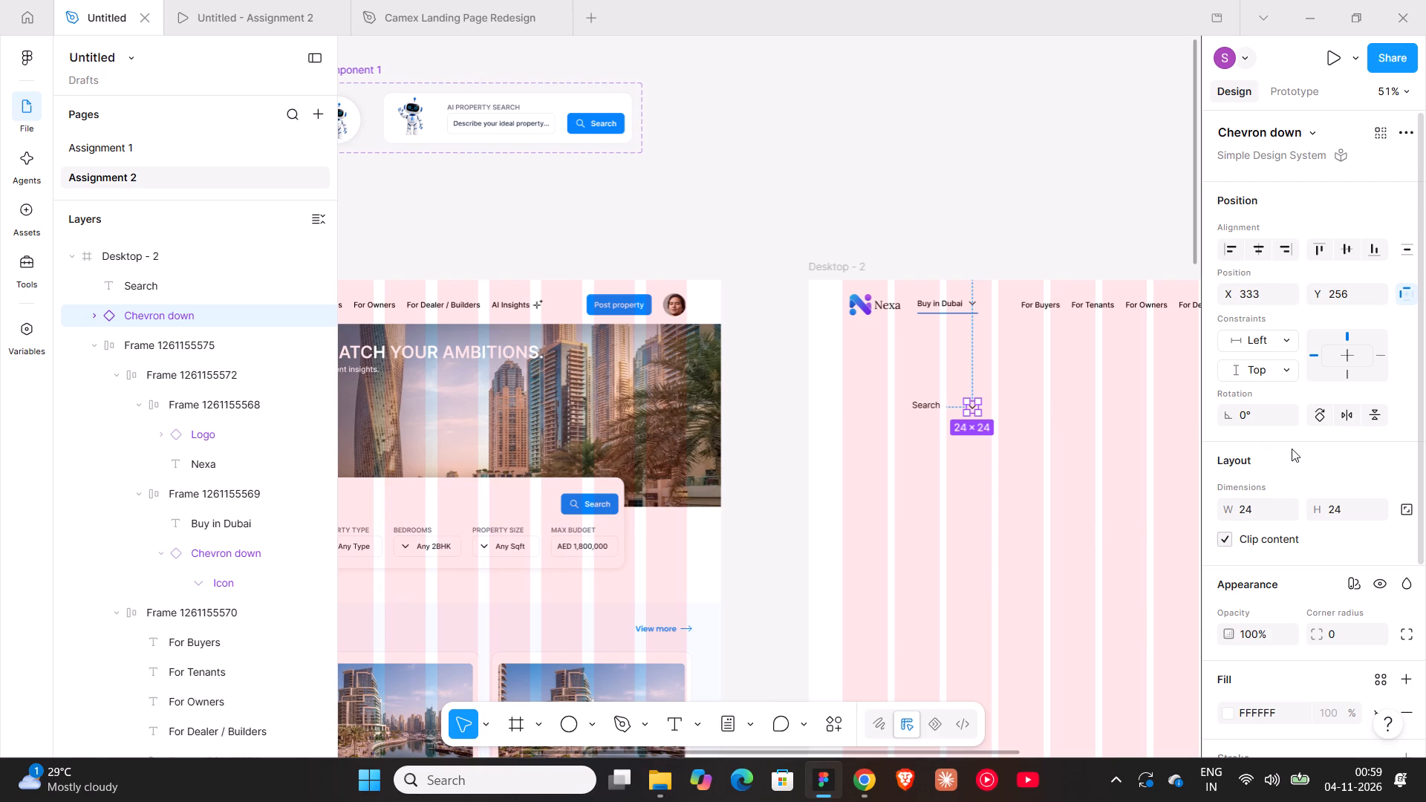
Rotate the copied Chevron down icon beside the Search text to 90°.
{"action": "left_click_drag", "start_coordinate": [1231, 420], "coordinate": [750, 388]}
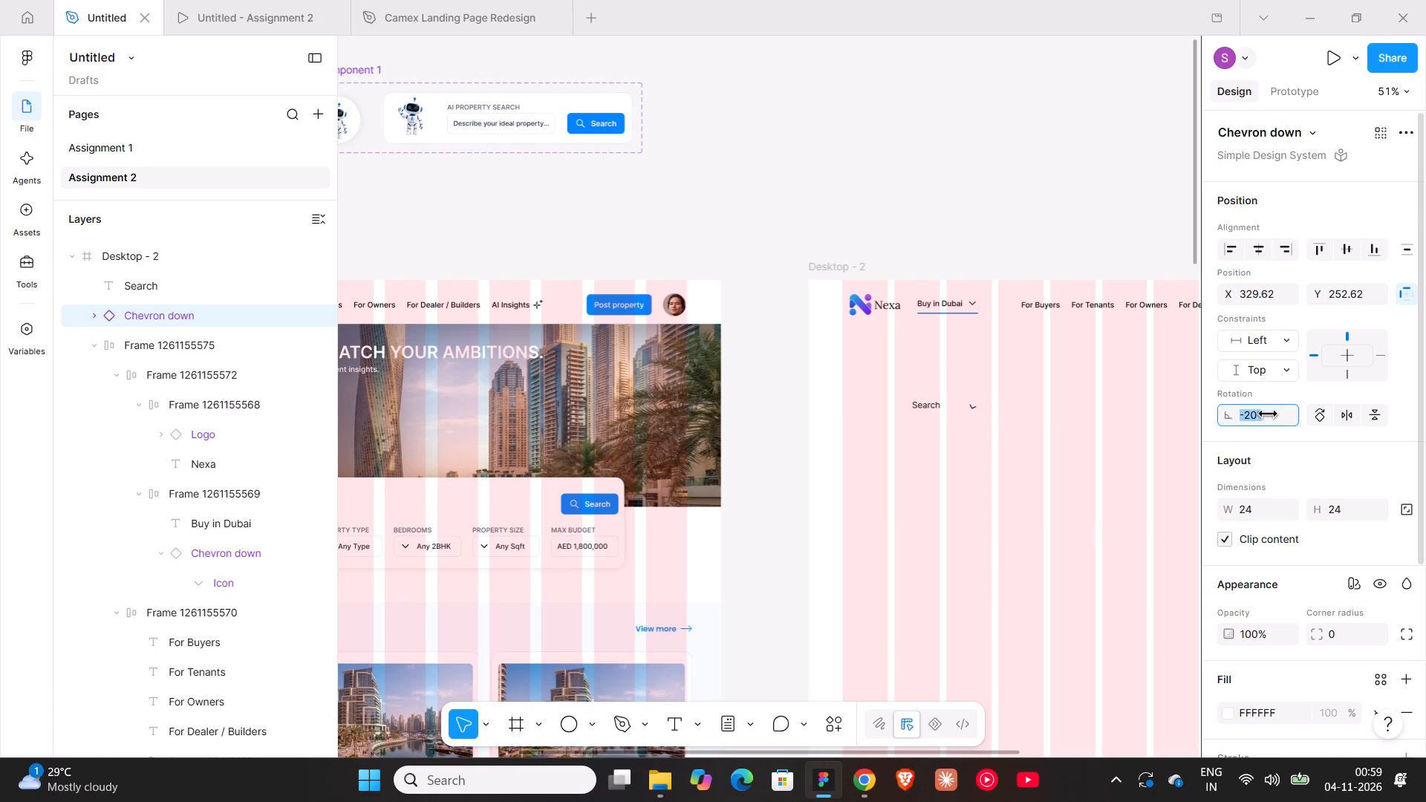
{"action": "left_click_drag", "start_coordinate": [750, 388], "coordinate": [572, 411]}
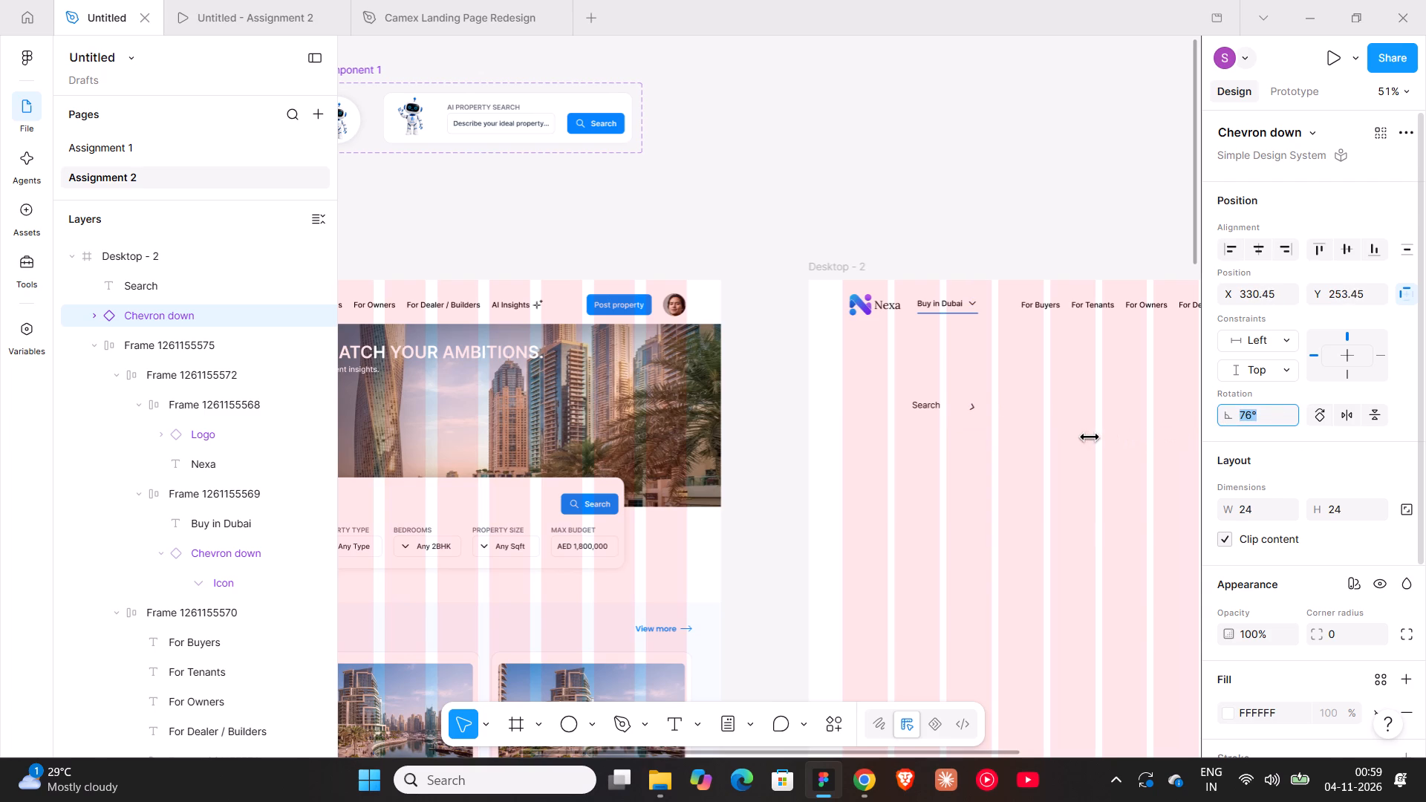
{"action": "left_click_drag", "start_coordinate": [572, 411], "coordinate": [543, 404]}
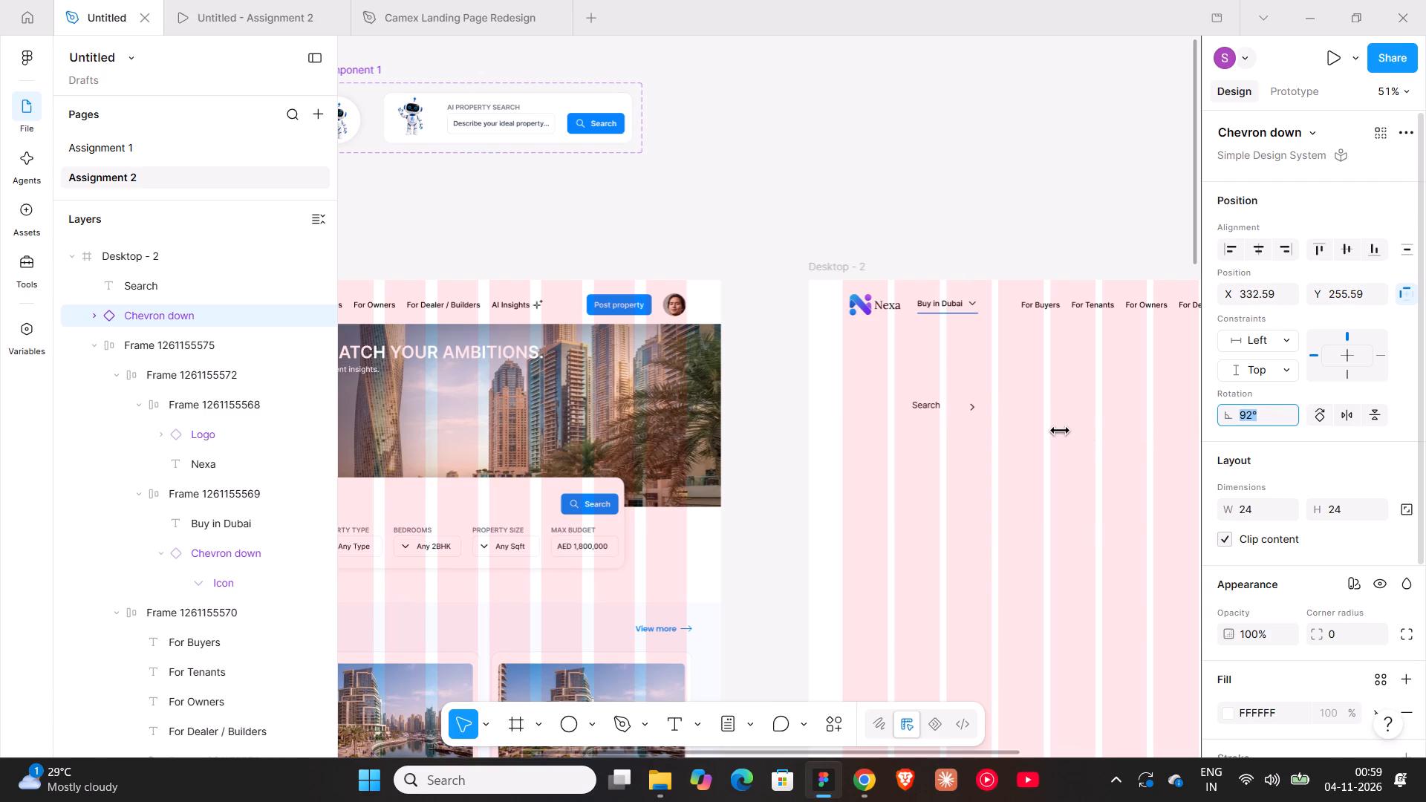
{"action": "left_click_drag", "start_coordinate": [543, 404], "coordinate": [547, 404]}
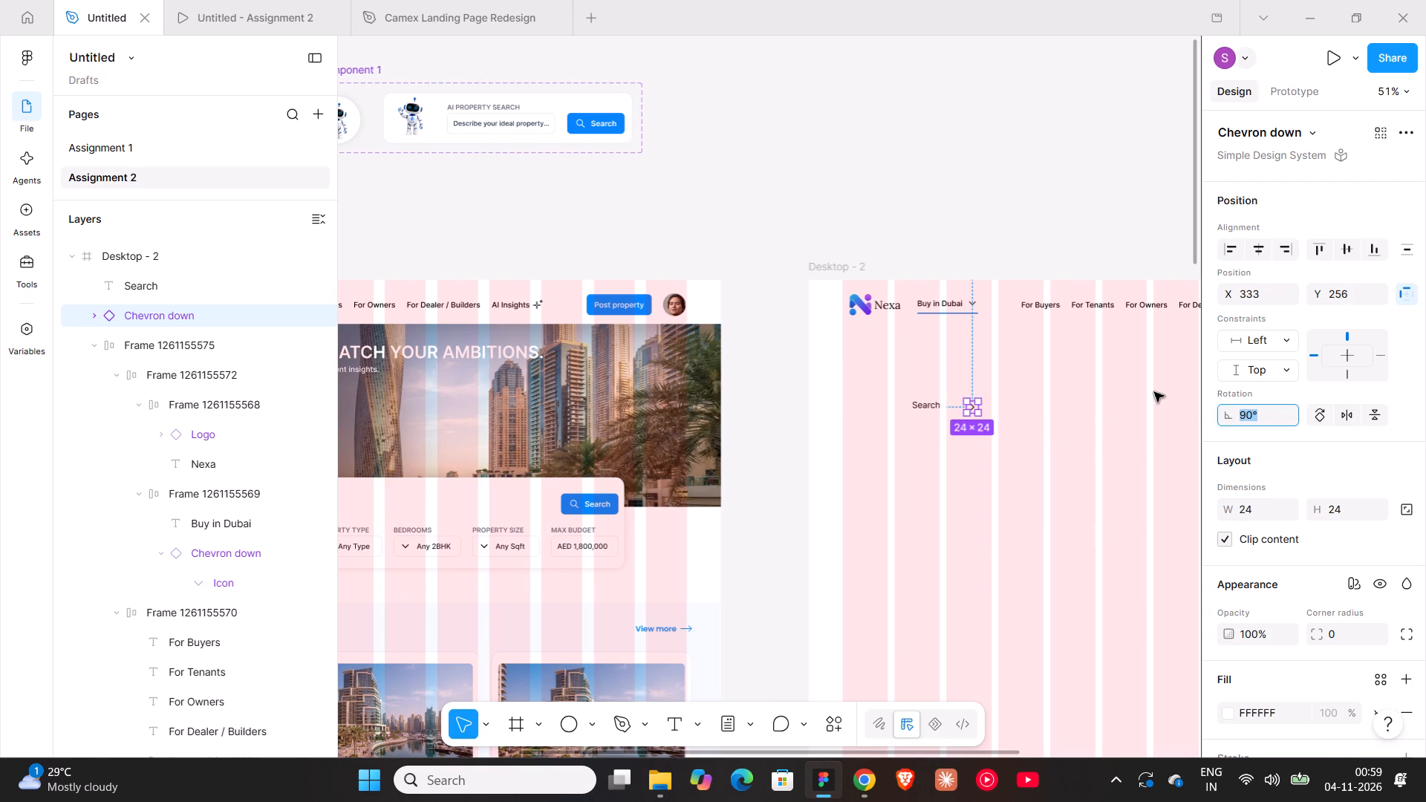
Place the rotated chevron directly after the Search text and wrap both in a horizontal auto layout frame.
{"action": "scroll", "coordinate": [1050, 389], "scroll_direction": "up", "scroll_amount": 7}
{"action": "scroll", "coordinate": [1027, 402], "scroll_direction": "down", "scroll_amount": 8}
{"action": "scroll", "coordinate": [966, 273], "scroll_direction": "up", "scroll_amount": 10, "text": "ctrl"}
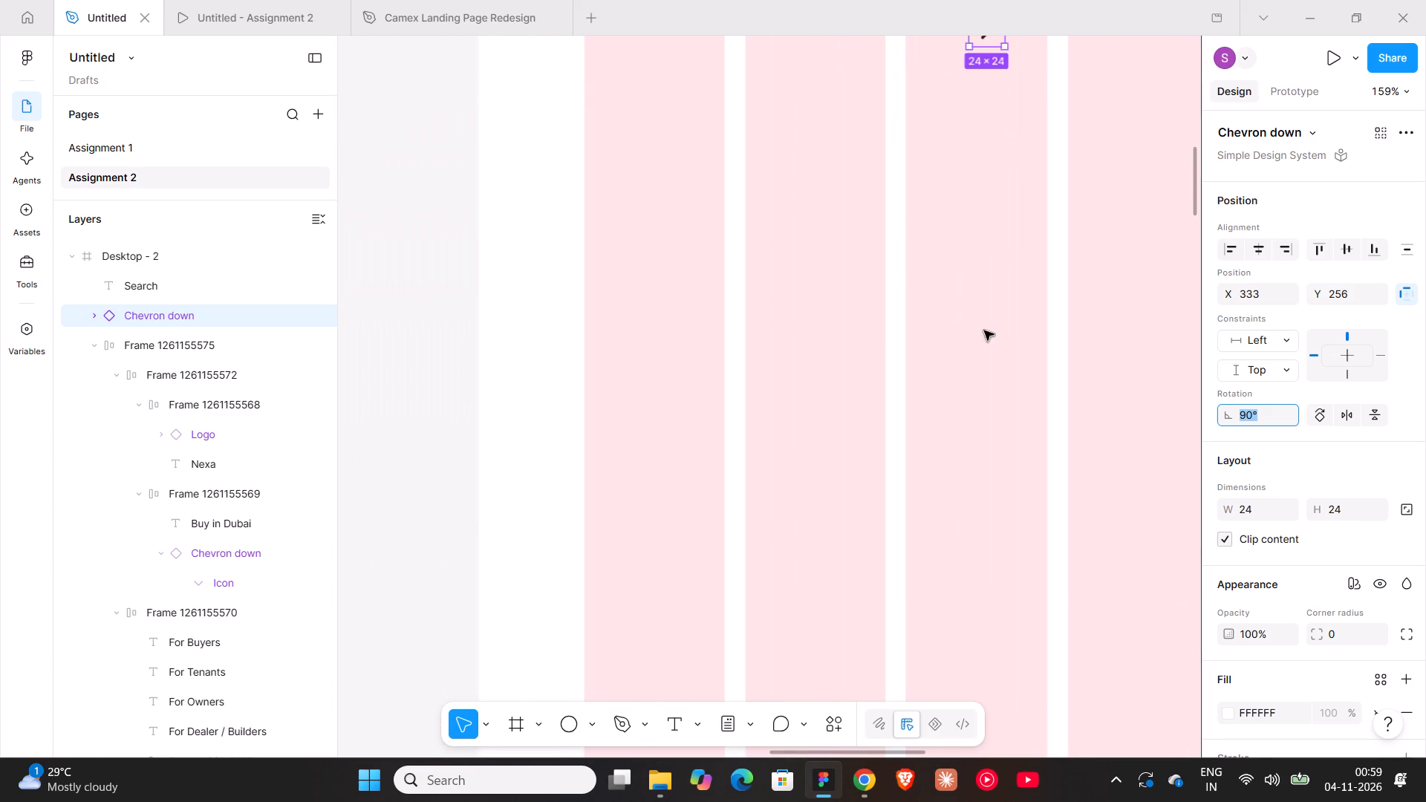
{"action": "scroll", "coordinate": [984, 330], "scroll_direction": "up", "scroll_amount": 3, "text": "ctrl"}
{"action": "left_click", "coordinate": [992, 381]}
{"action": "left_click", "coordinate": [981, 350]}
{"action": "left_click_drag", "start_coordinate": [988, 341], "coordinate": [937, 336]}
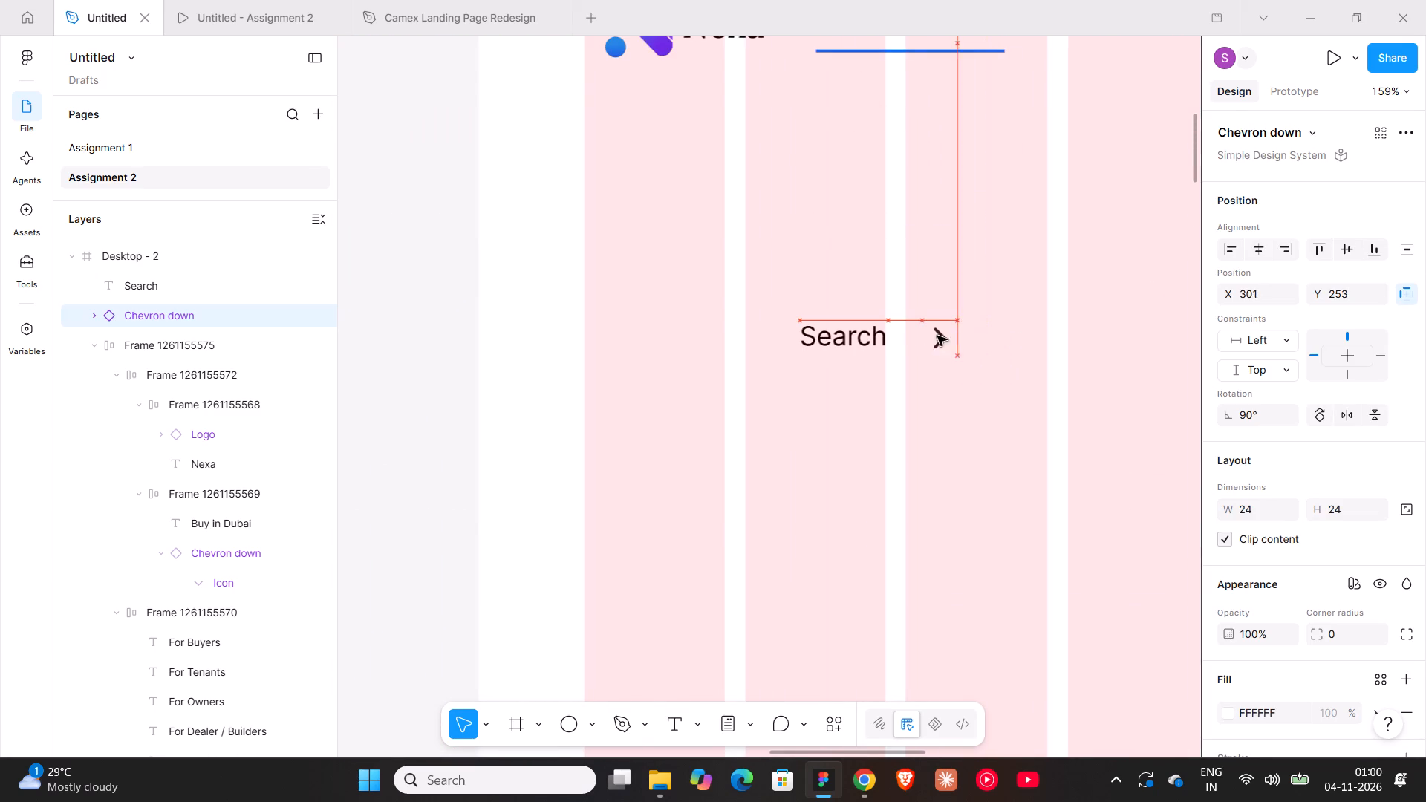
{"action": "left_click_drag", "start_coordinate": [937, 336], "coordinate": [906, 335]}
{"action": "left_click", "coordinate": [858, 343], "text": "shift"}
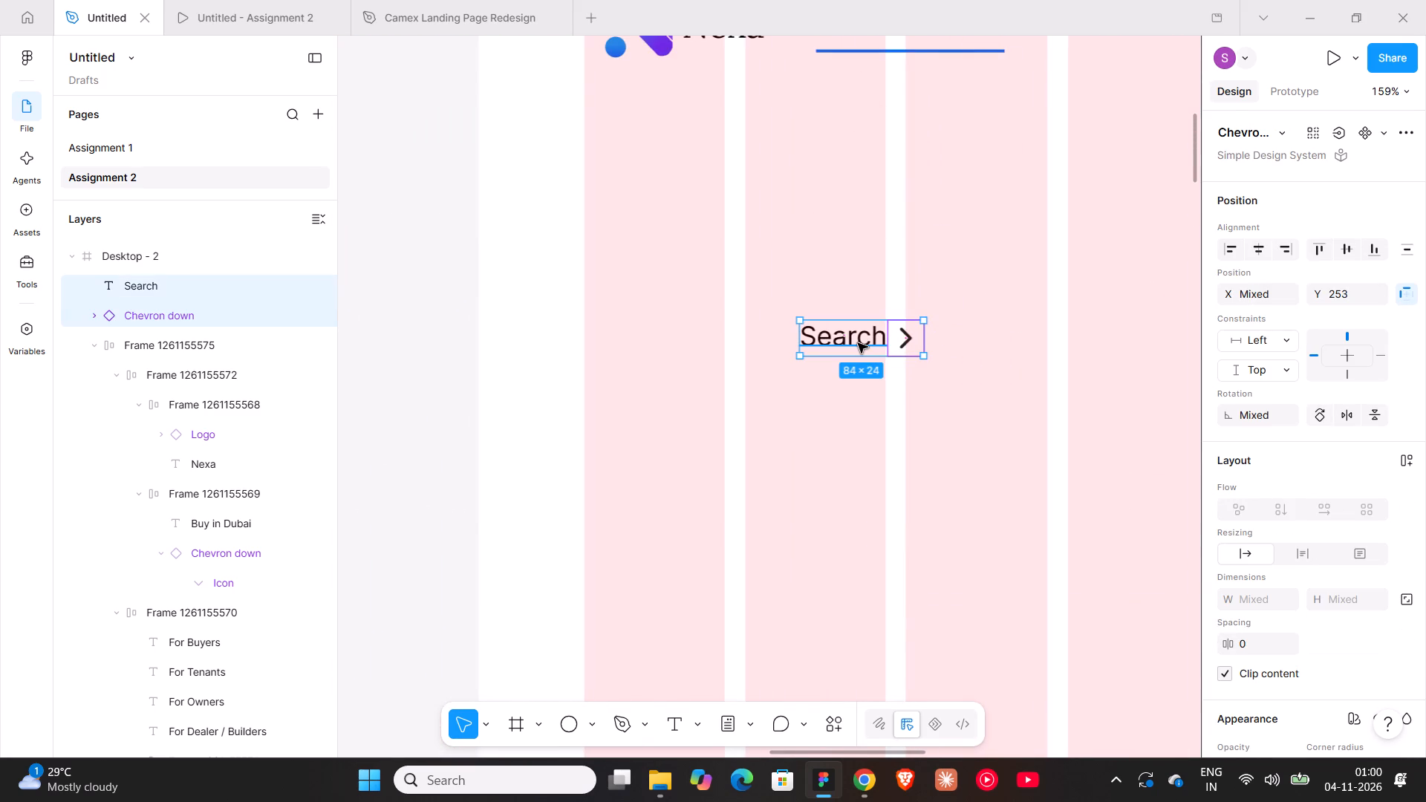
{"action": "key", "text": "shift+a"}
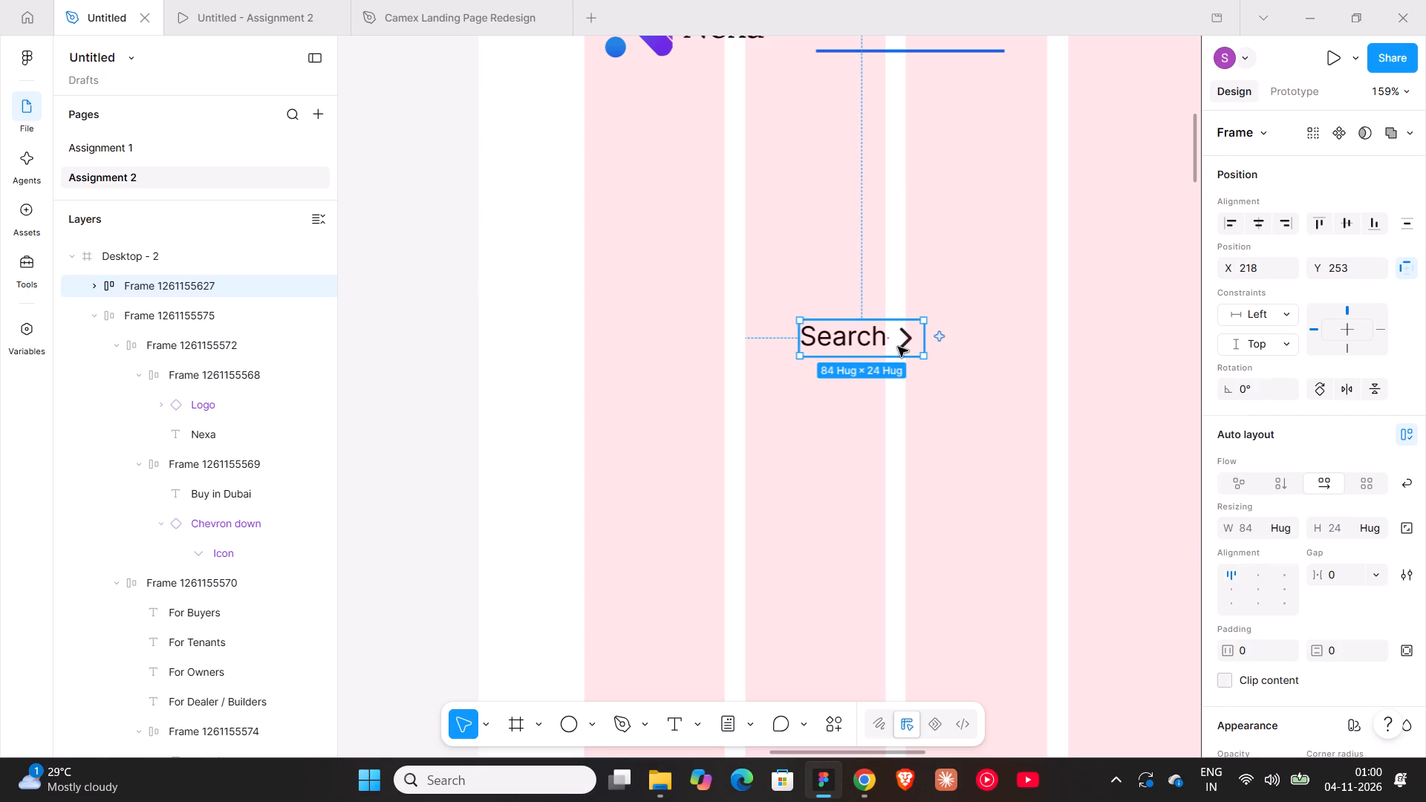
Duplicate the Search text inside the breadcrumb frame and place the copy after the chevron.
{"action": "double_click", "coordinate": [863, 345]}
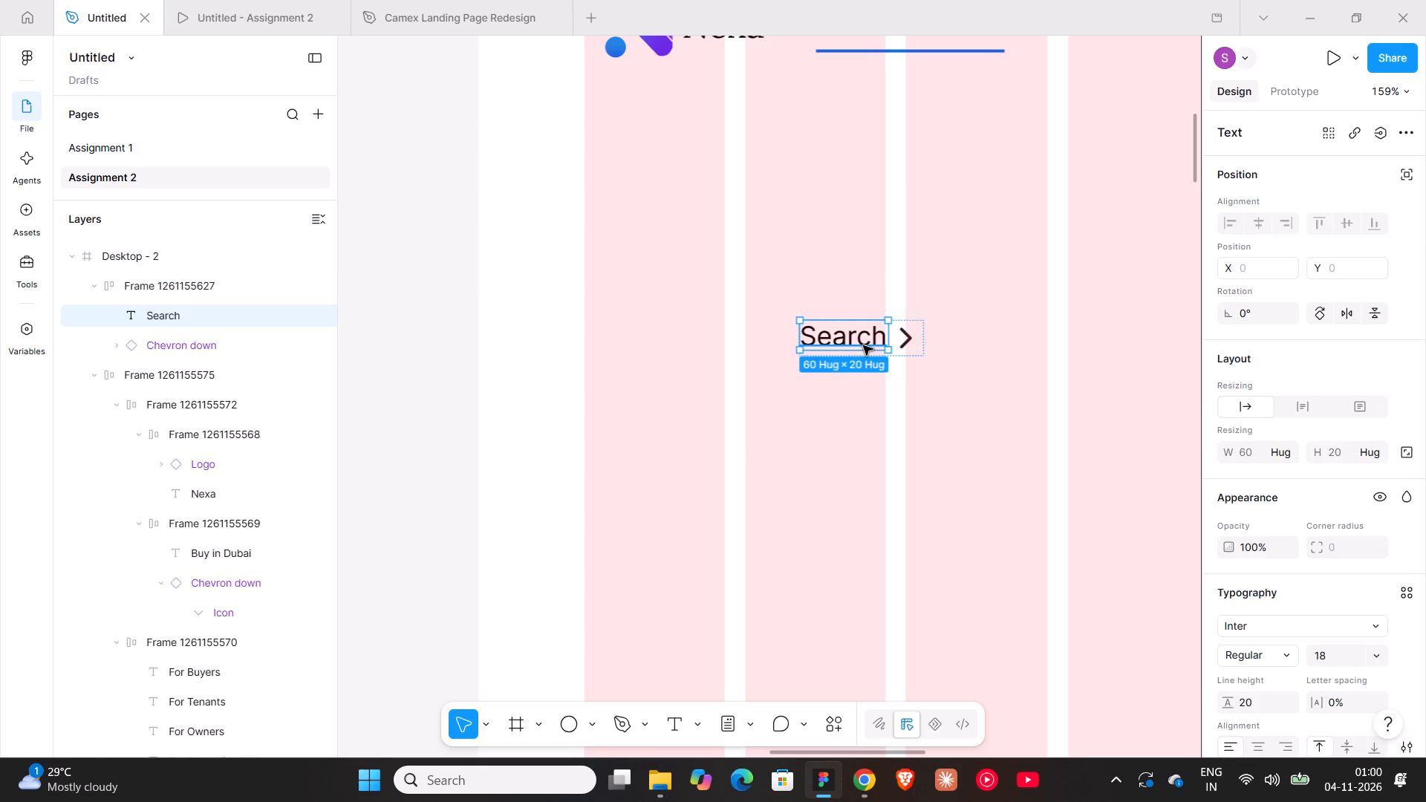
{"action": "key", "text": "ctrl+d"}
{"action": "key", "text": "Right"}
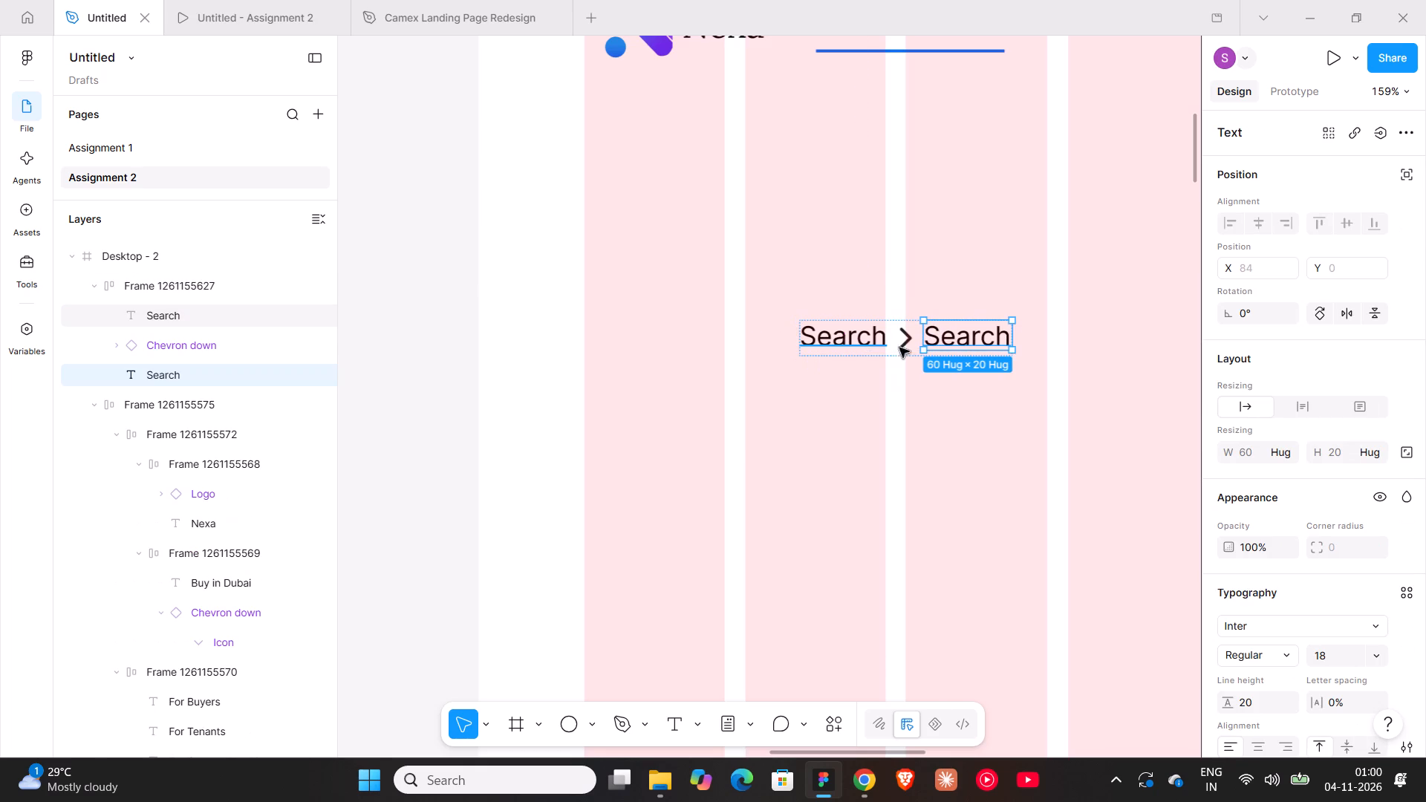
Change the duplicated breadcrumb text to "Marina Quay Heights", taking the property name from the Elite Picks cards in Desktop - 1.
{"action": "double_click", "coordinate": [973, 339]}
{"action": "scroll", "coordinate": [973, 339], "scroll_direction": "down", "scroll_amount": 3, "text": "ctrl"}
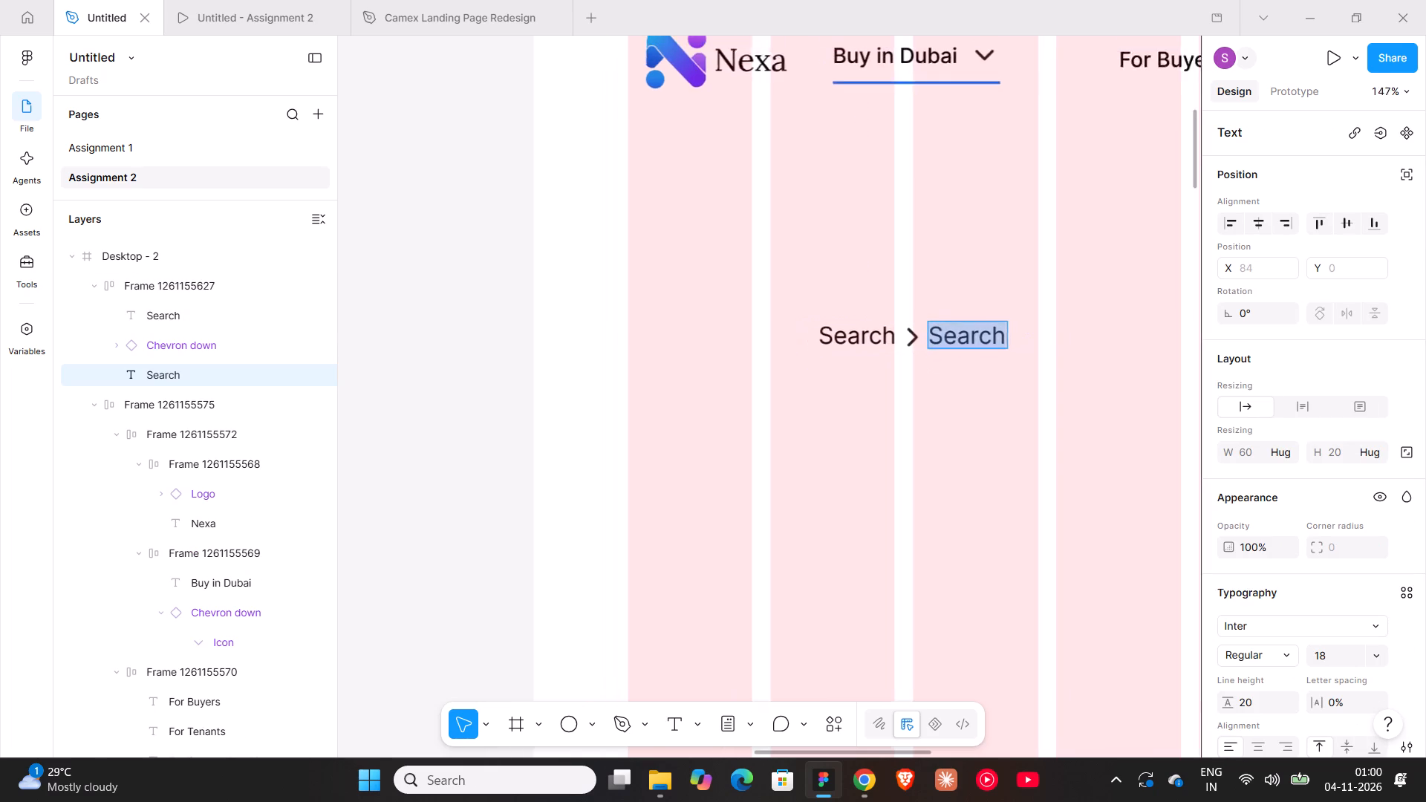
{"action": "scroll", "coordinate": [973, 339], "scroll_direction": "down", "scroll_amount": 10, "text": "ctrl"}
{"action": "scroll", "coordinate": [973, 339], "scroll_direction": "up", "scroll_amount": 6, "text": "shift"}
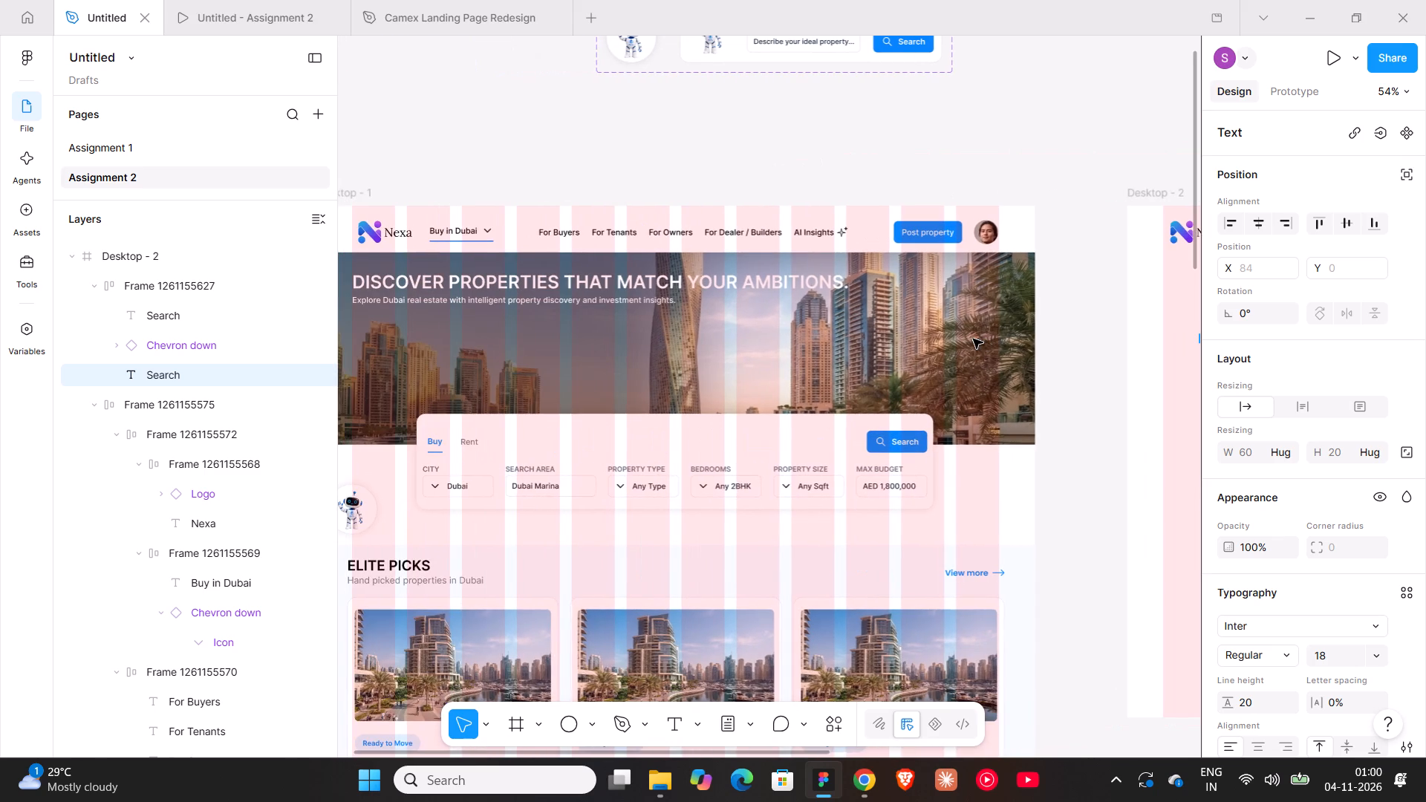
{"action": "scroll", "coordinate": [973, 339], "scroll_direction": "up", "scroll_amount": 2, "text": "shift"}
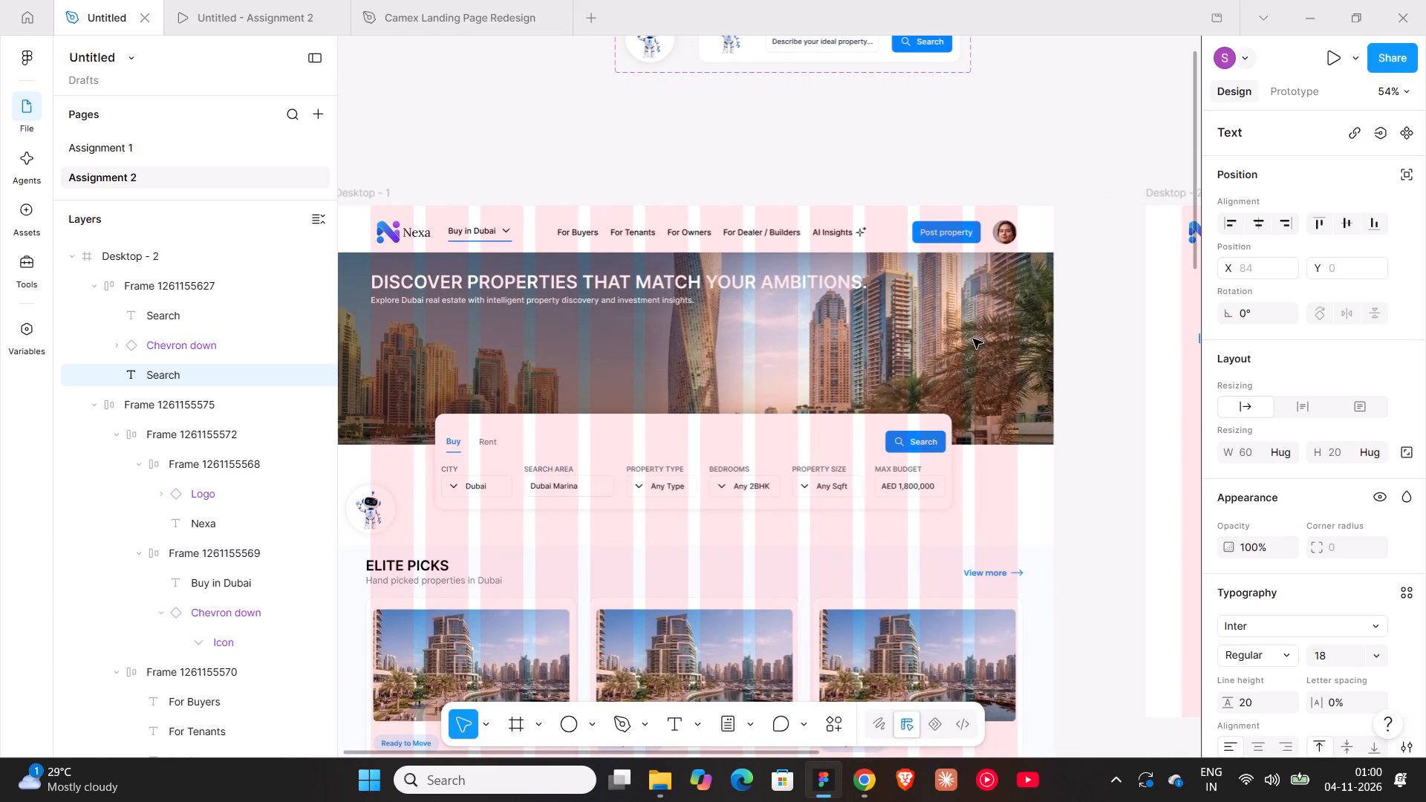
{"action": "scroll", "coordinate": [973, 339], "scroll_direction": "down", "scroll_amount": 4}
{"action": "scroll", "coordinate": [973, 339], "scroll_direction": "down", "scroll_amount": 1, "text": "shift"}
{"action": "scroll", "coordinate": [973, 339], "scroll_direction": "down", "scroll_amount": 3, "text": "ctrl"}
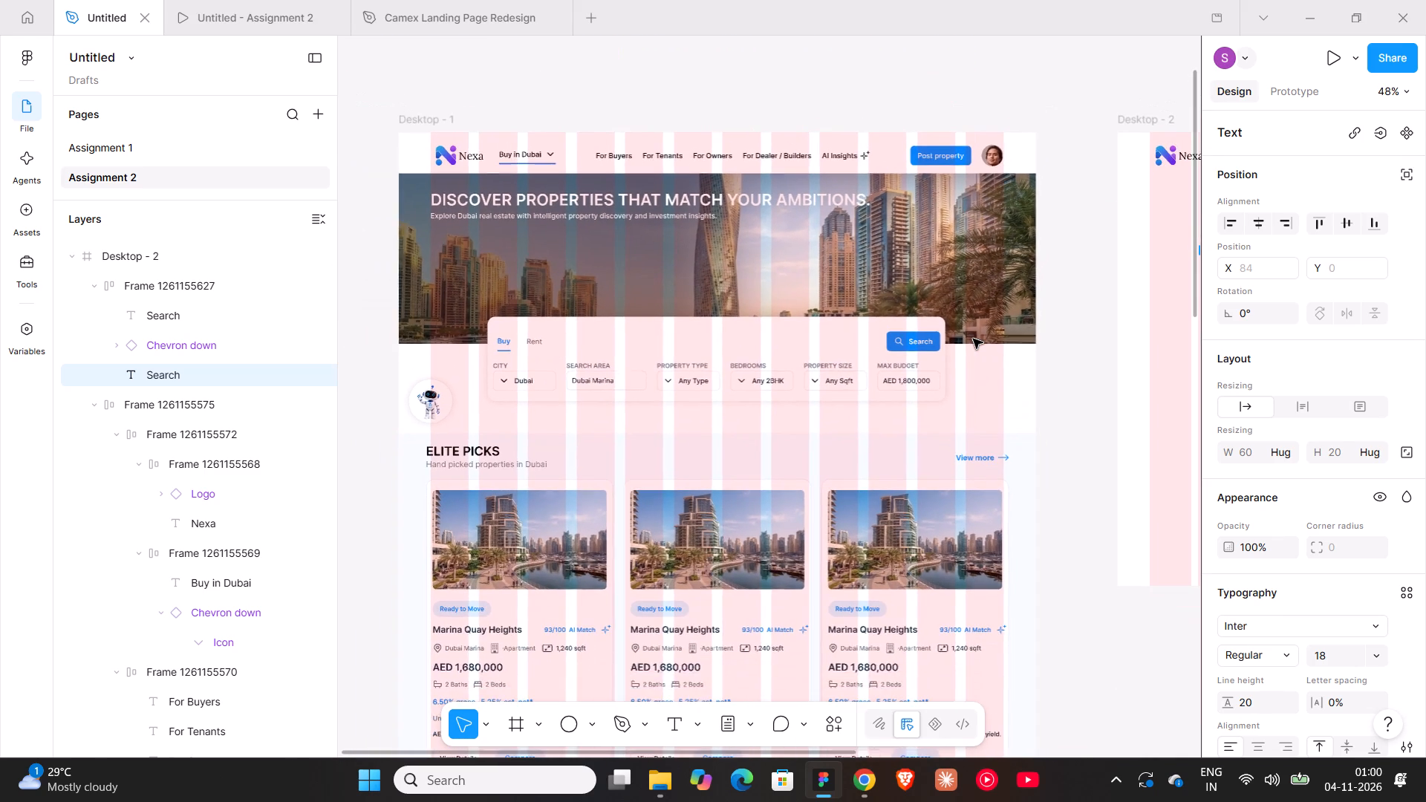
{"action": "scroll", "coordinate": [973, 339], "scroll_direction": "down", "scroll_amount": 6, "text": "shift"}
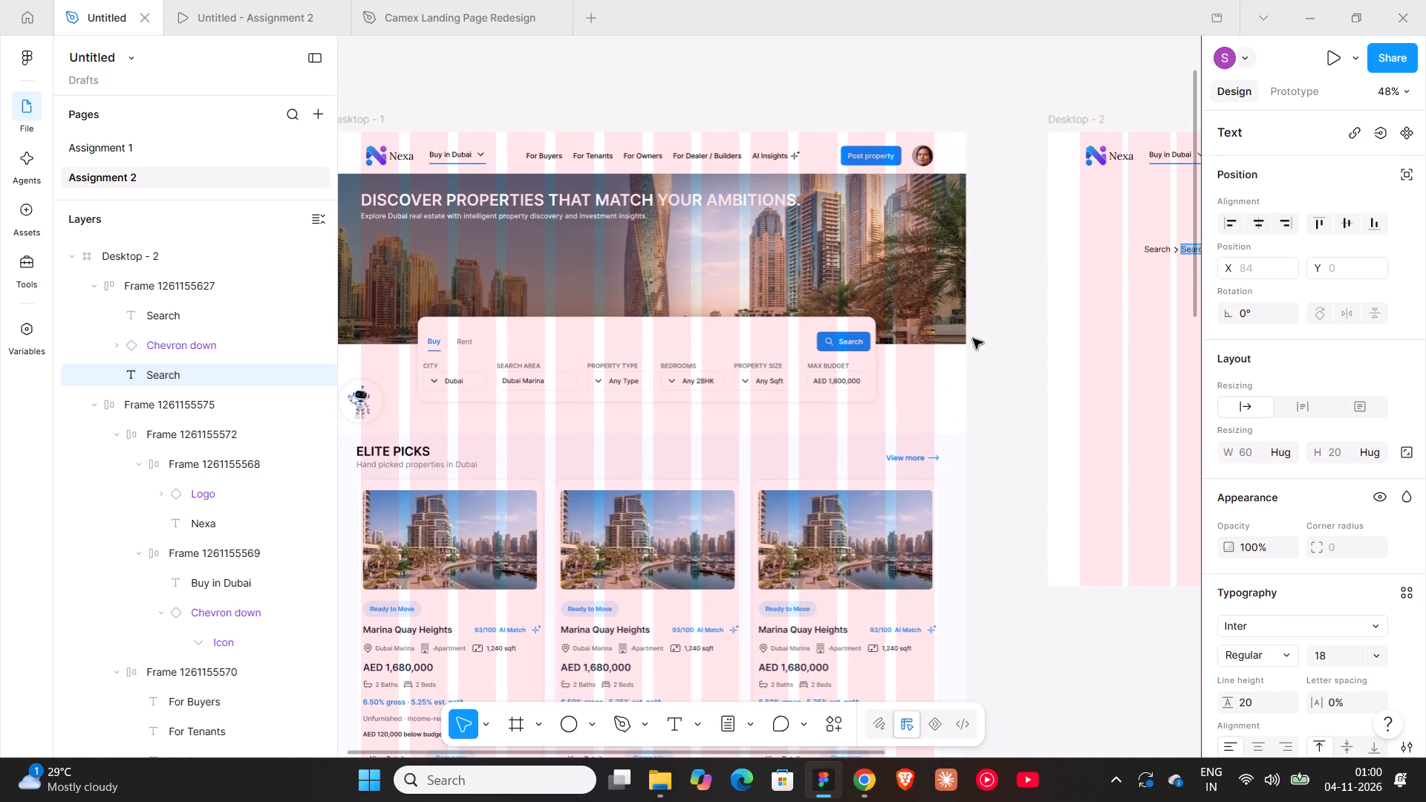
{"action": "type", "text": "Marina Qua"}
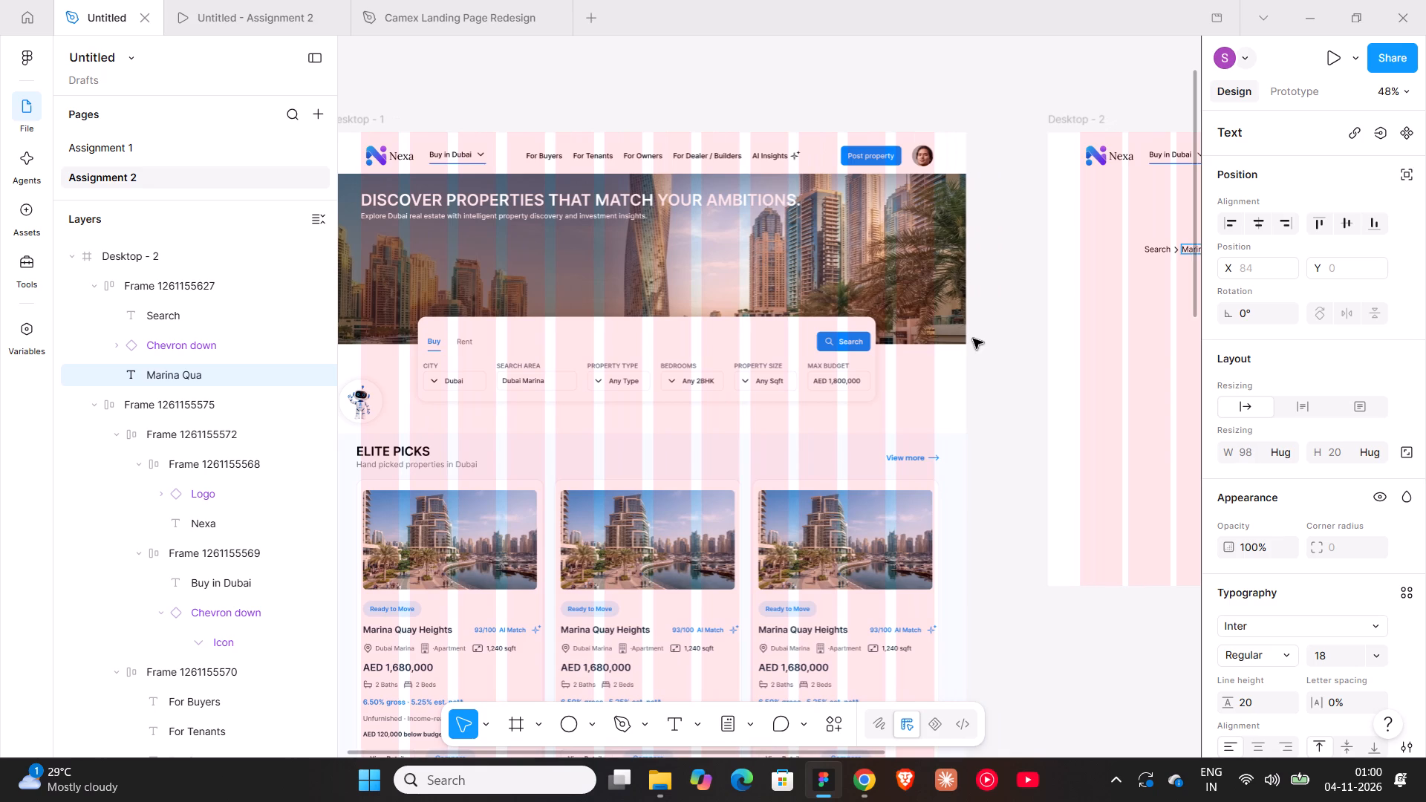
{"action": "key", "text": "y"}
{"action": "scroll", "coordinate": [908, 237], "scroll_direction": "down", "scroll_amount": 5, "text": "shift"}
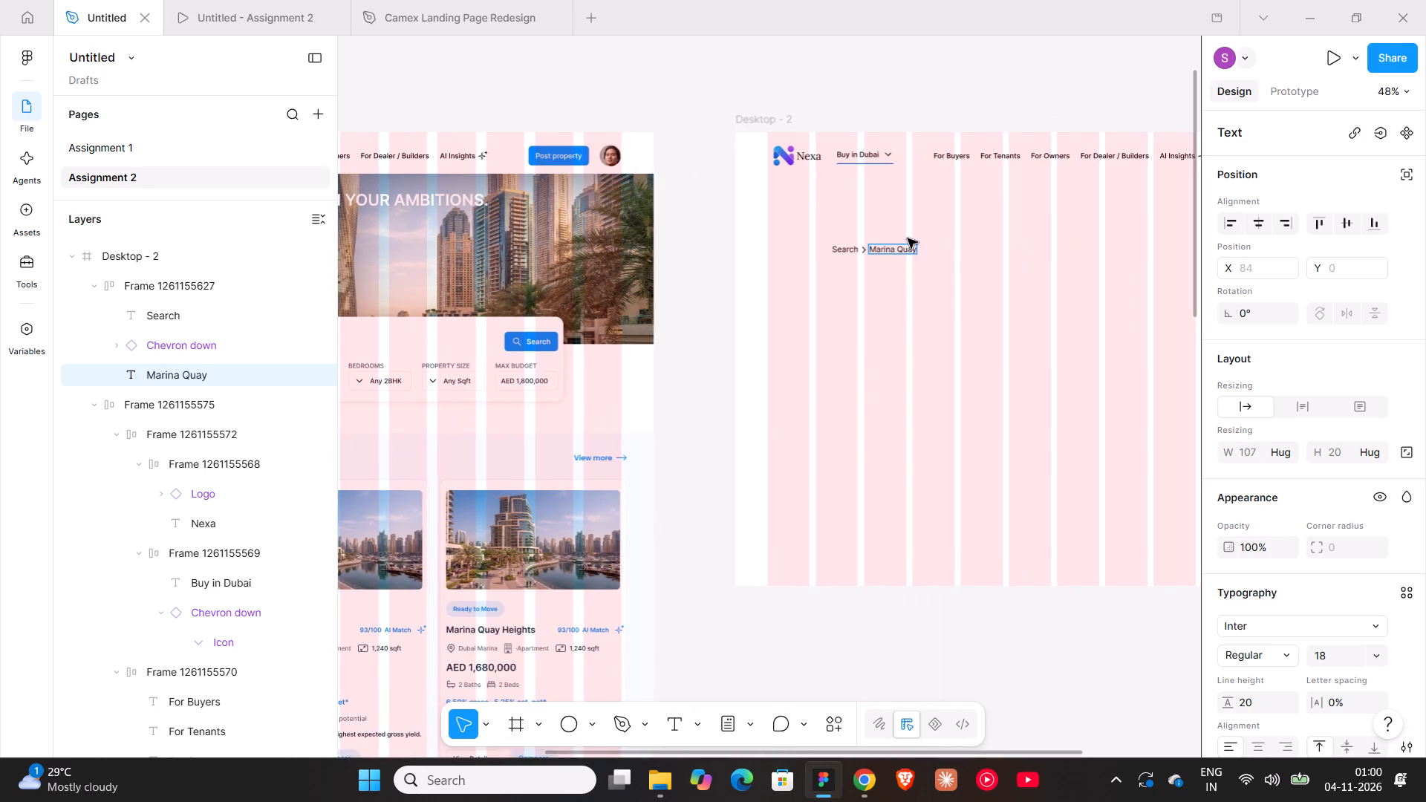
{"action": "scroll", "coordinate": [908, 238], "scroll_direction": "up", "scroll_amount": 6, "text": "shift"}
{"action": "key", "text": "space"}
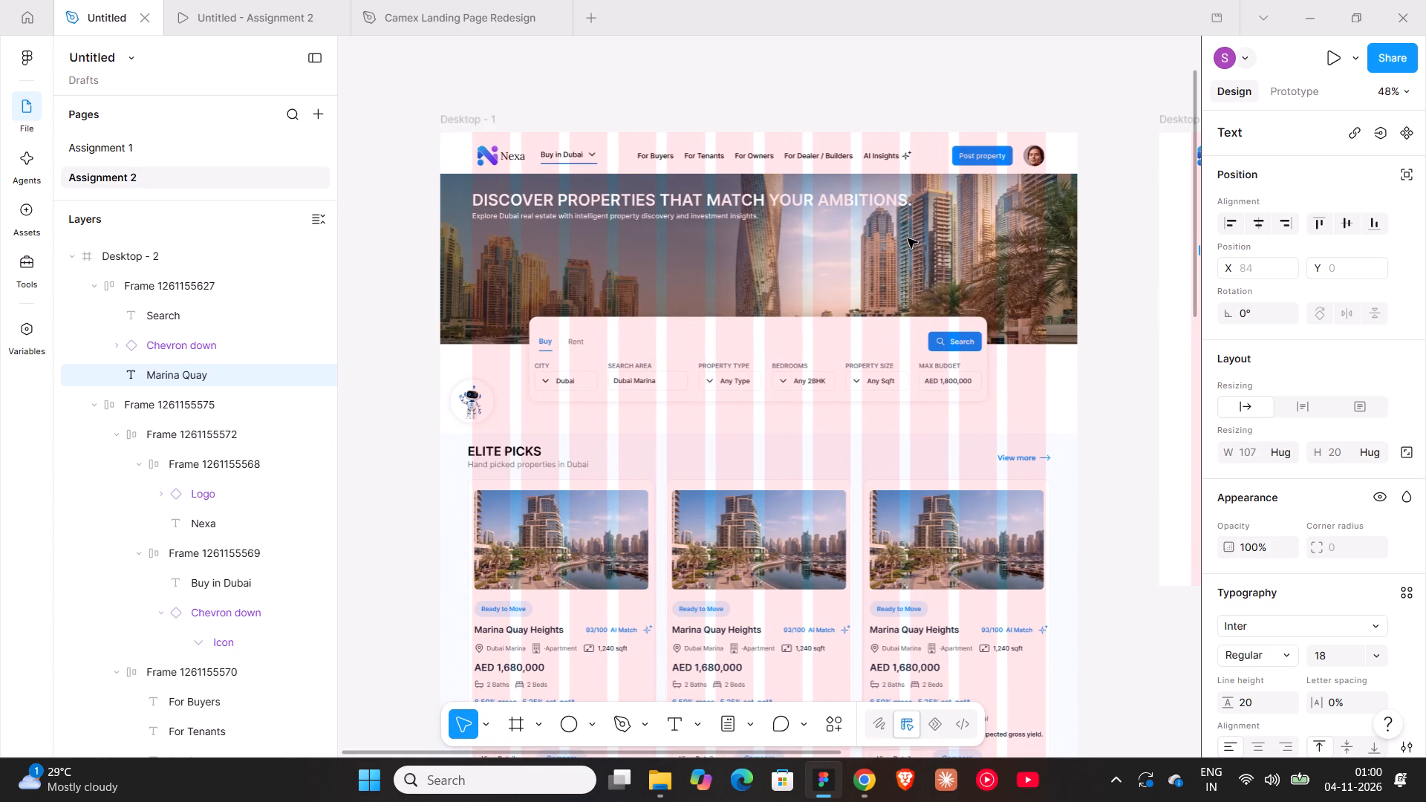
{"action": "type", "text": "Hei"}
{"action": "type", "text": "ghts"}
{"action": "scroll", "coordinate": [1009, 163], "scroll_direction": "down", "scroll_amount": 2, "text": "ctrl"}
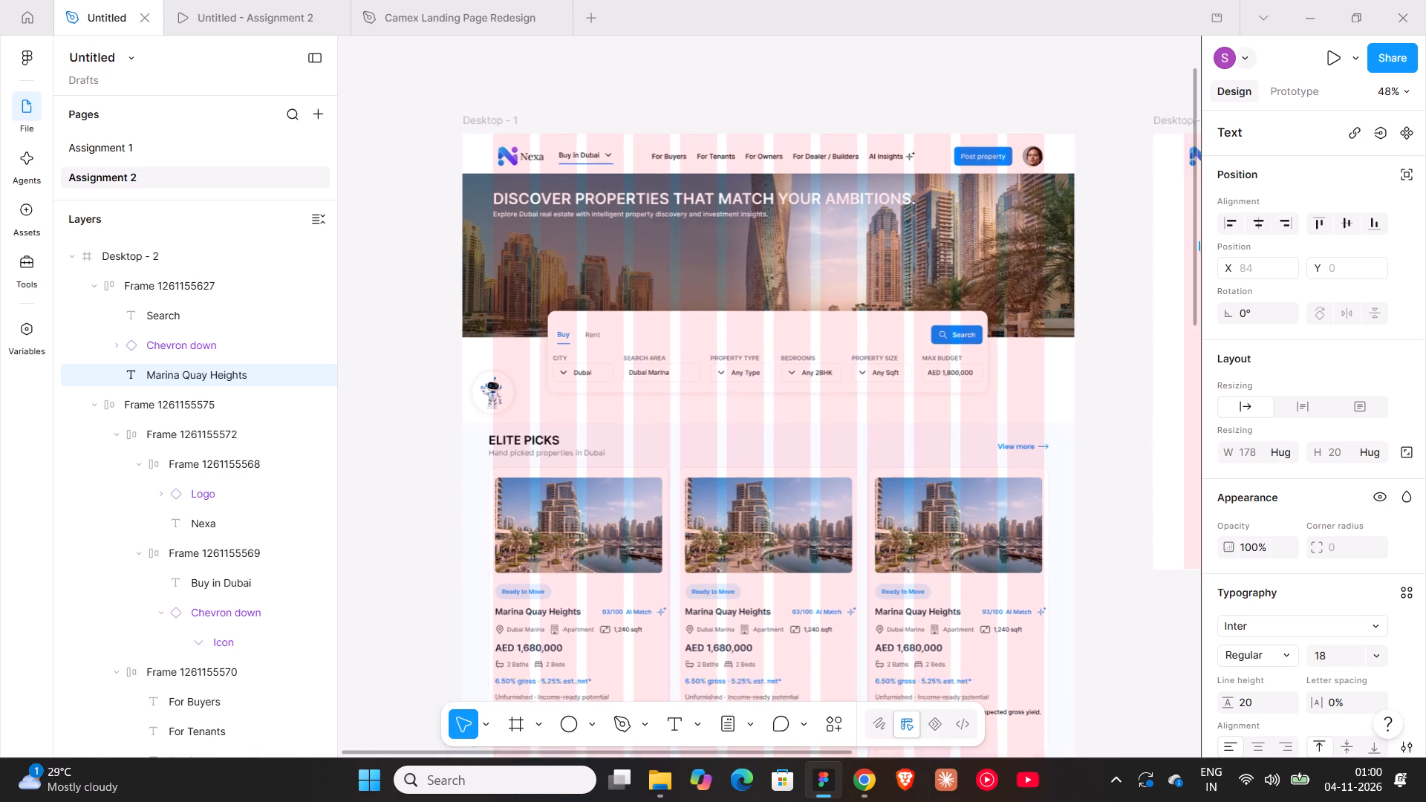
{"action": "scroll", "coordinate": [1009, 163], "scroll_direction": "down", "scroll_amount": 2, "text": "ctrl"}
{"action": "scroll", "coordinate": [956, 260], "scroll_direction": "down", "scroll_amount": 6, "text": "shift"}
{"action": "left_click", "coordinate": [956, 260]}
{"action": "scroll", "coordinate": [956, 260], "scroll_direction": "down", "scroll_amount": 4, "text": "shift"}
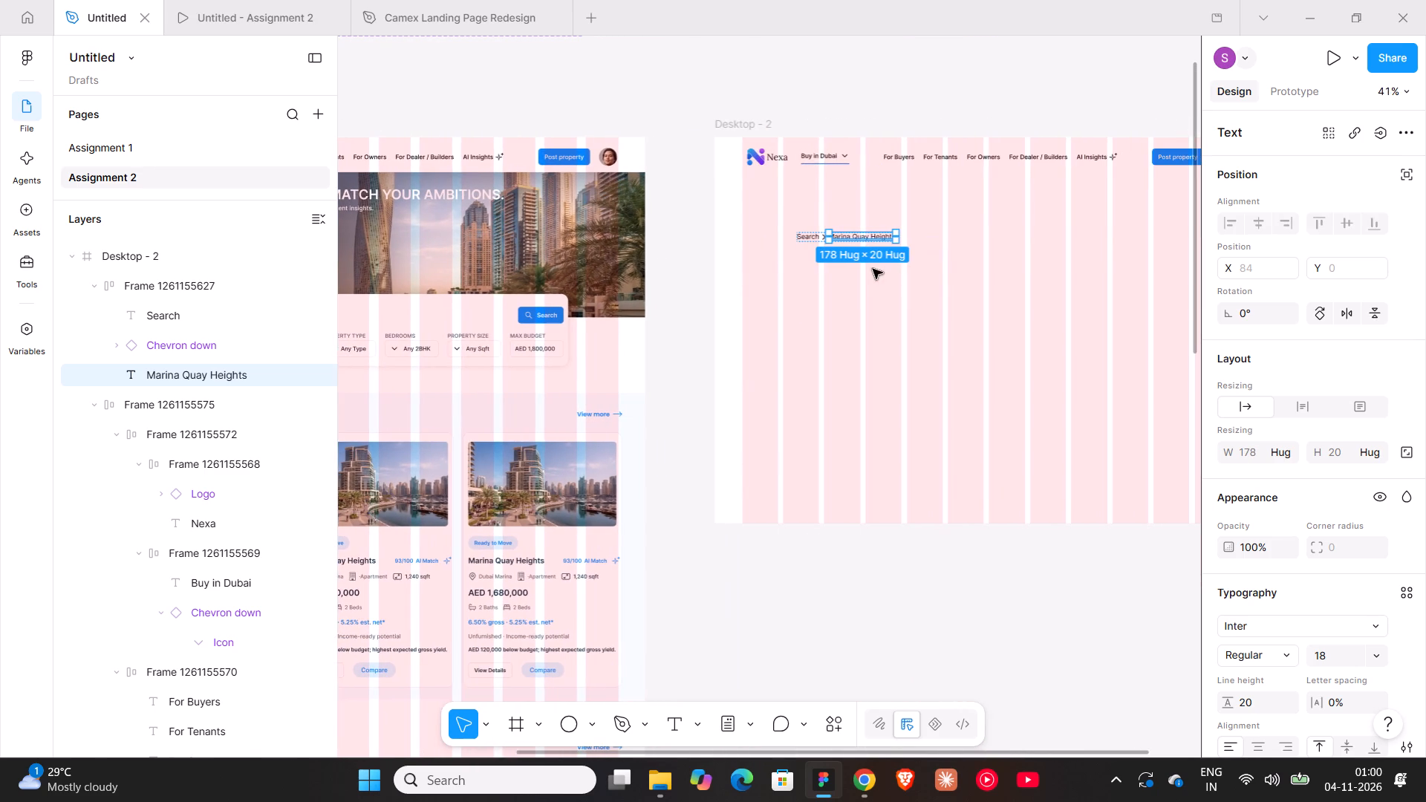
{"action": "left_click", "coordinate": [873, 269], "text": "shift"}
Add a light grey inside stroke of weight 1 to only the bottom edge of Desktop - 2's navigation bar.
{"action": "scroll", "coordinate": [873, 269], "scroll_direction": "down", "scroll_amount": 4, "text": "shift"}
{"action": "left_click", "coordinate": [826, 166]}
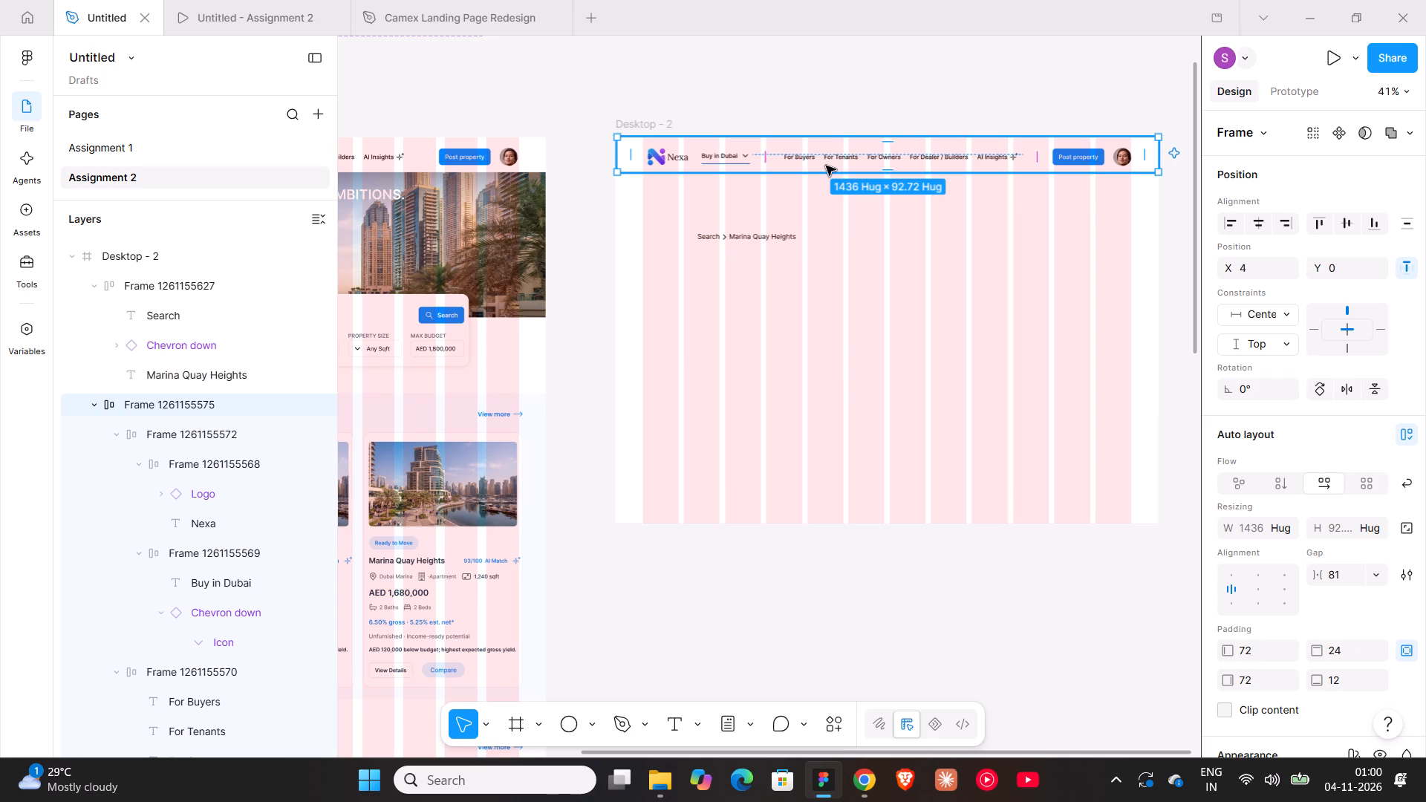
{"action": "scroll", "coordinate": [1247, 426], "scroll_direction": "down", "scroll_amount": 5}
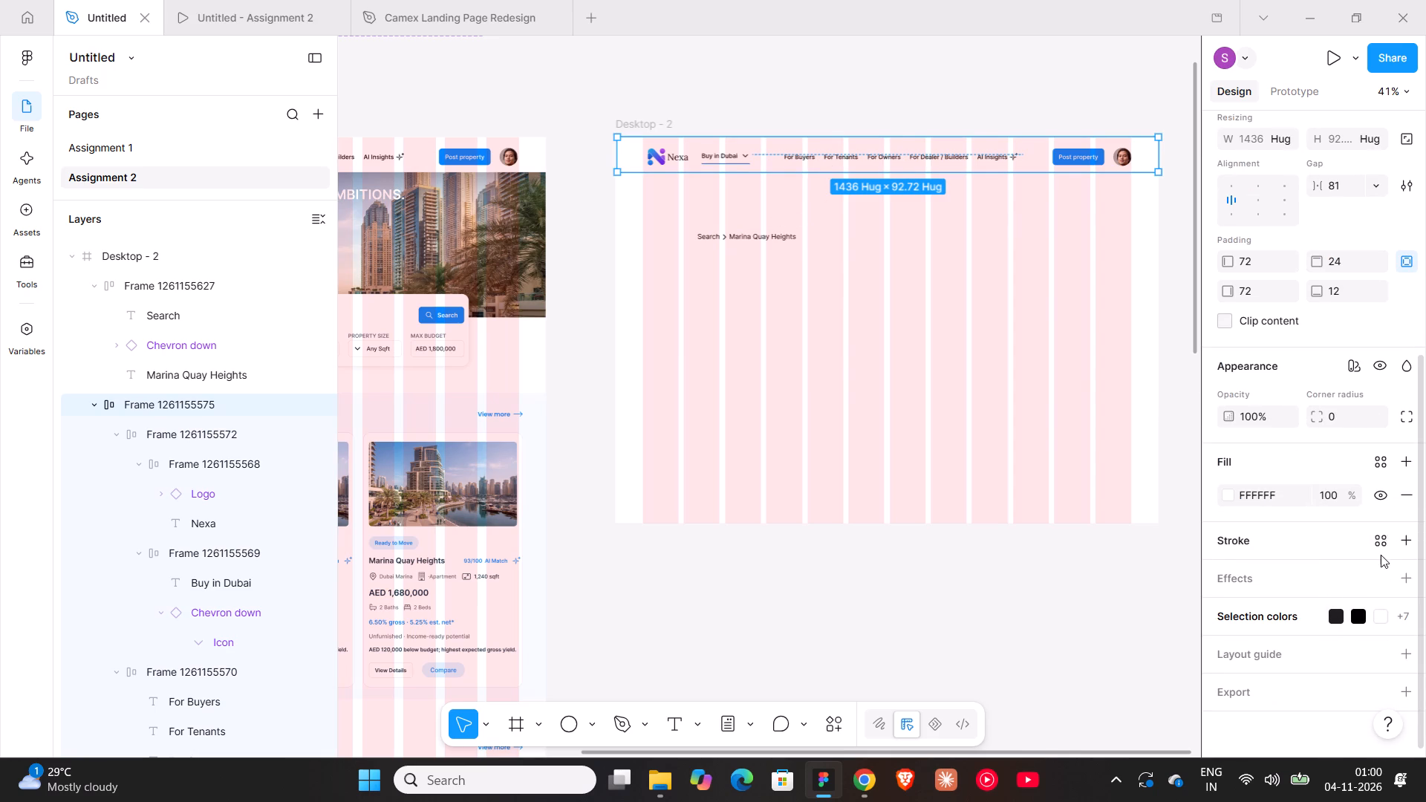
{"action": "left_click", "coordinate": [1399, 540]}
{"action": "left_click", "coordinate": [1408, 611]}
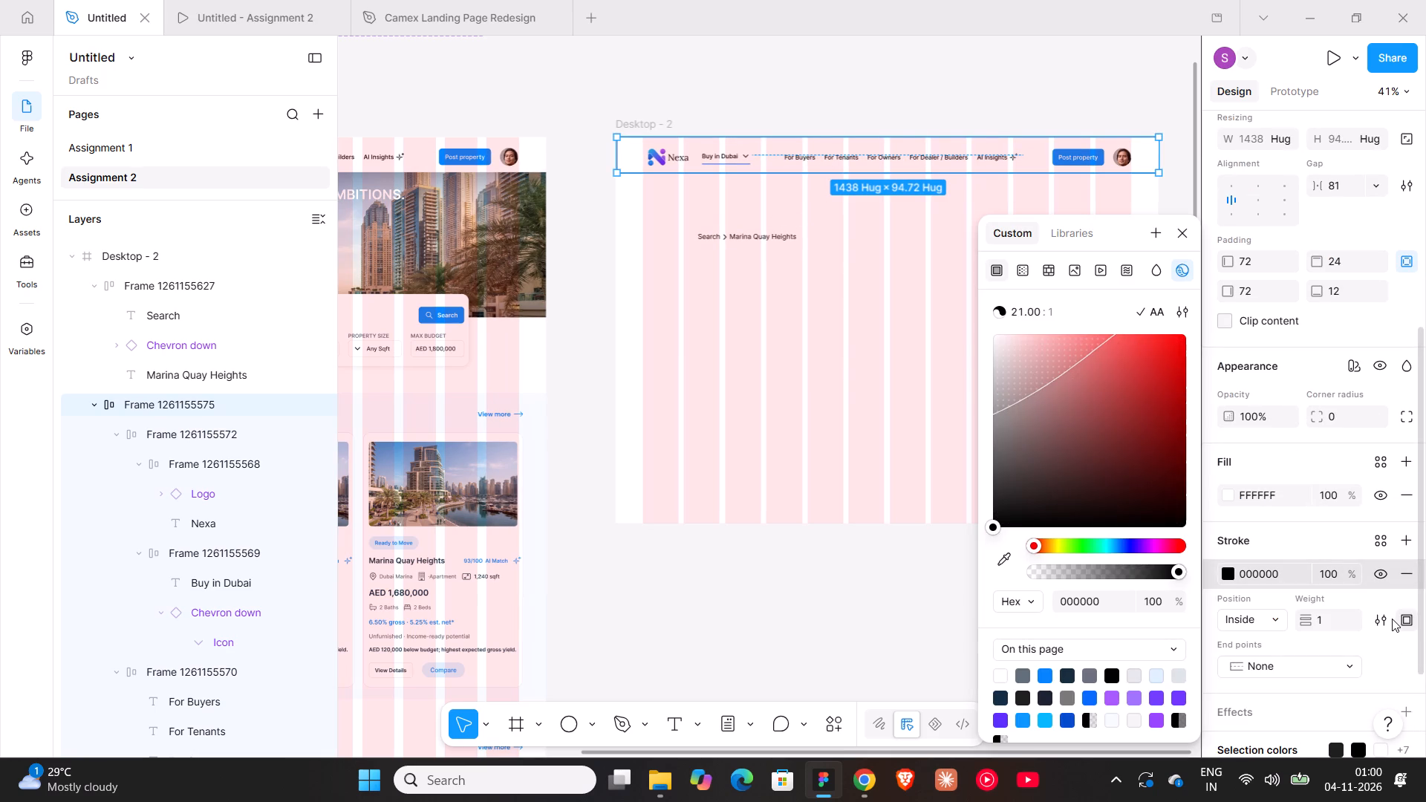
{"action": "left_click", "coordinate": [1373, 515]}
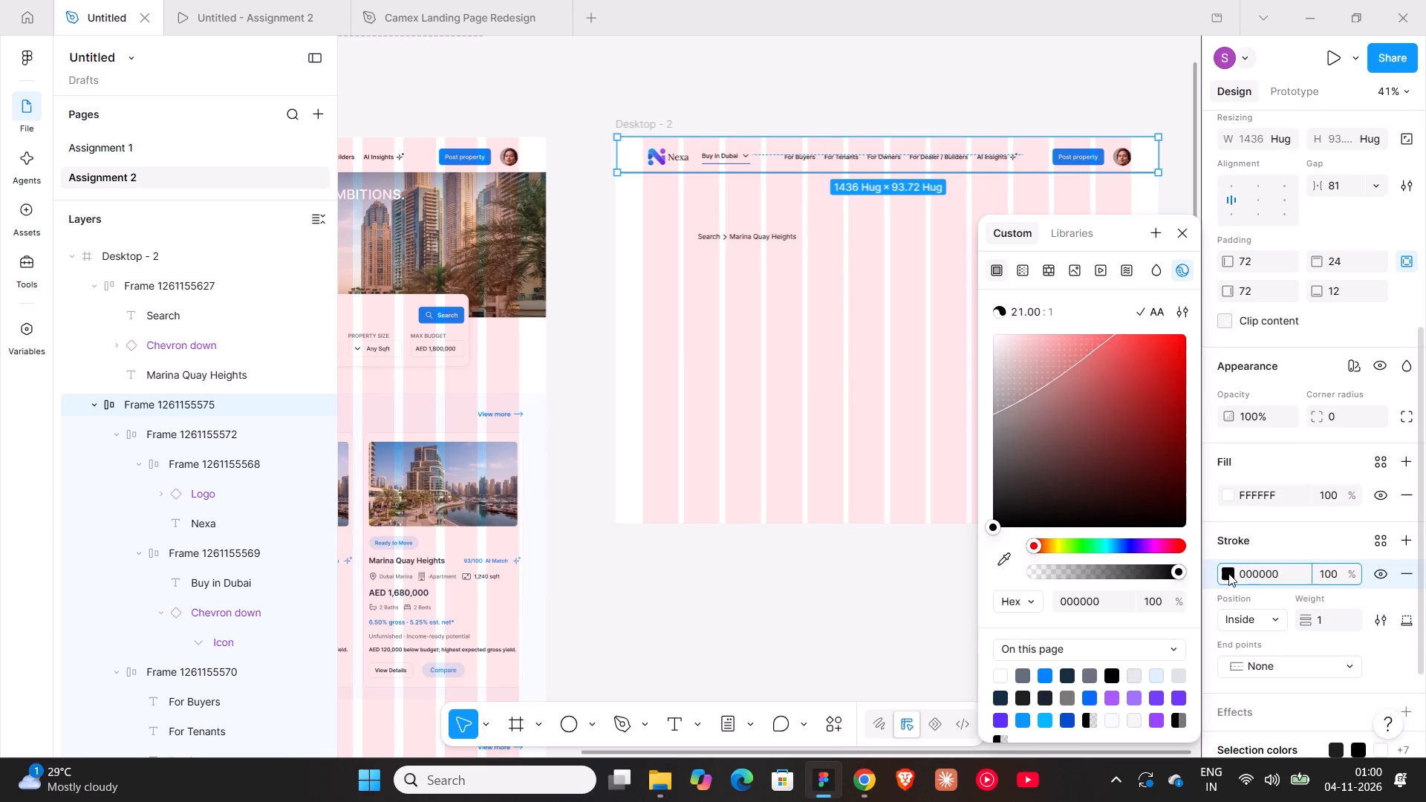
{"action": "left_click", "coordinate": [1228, 573]}
{"action": "left_click", "coordinate": [1228, 573]}
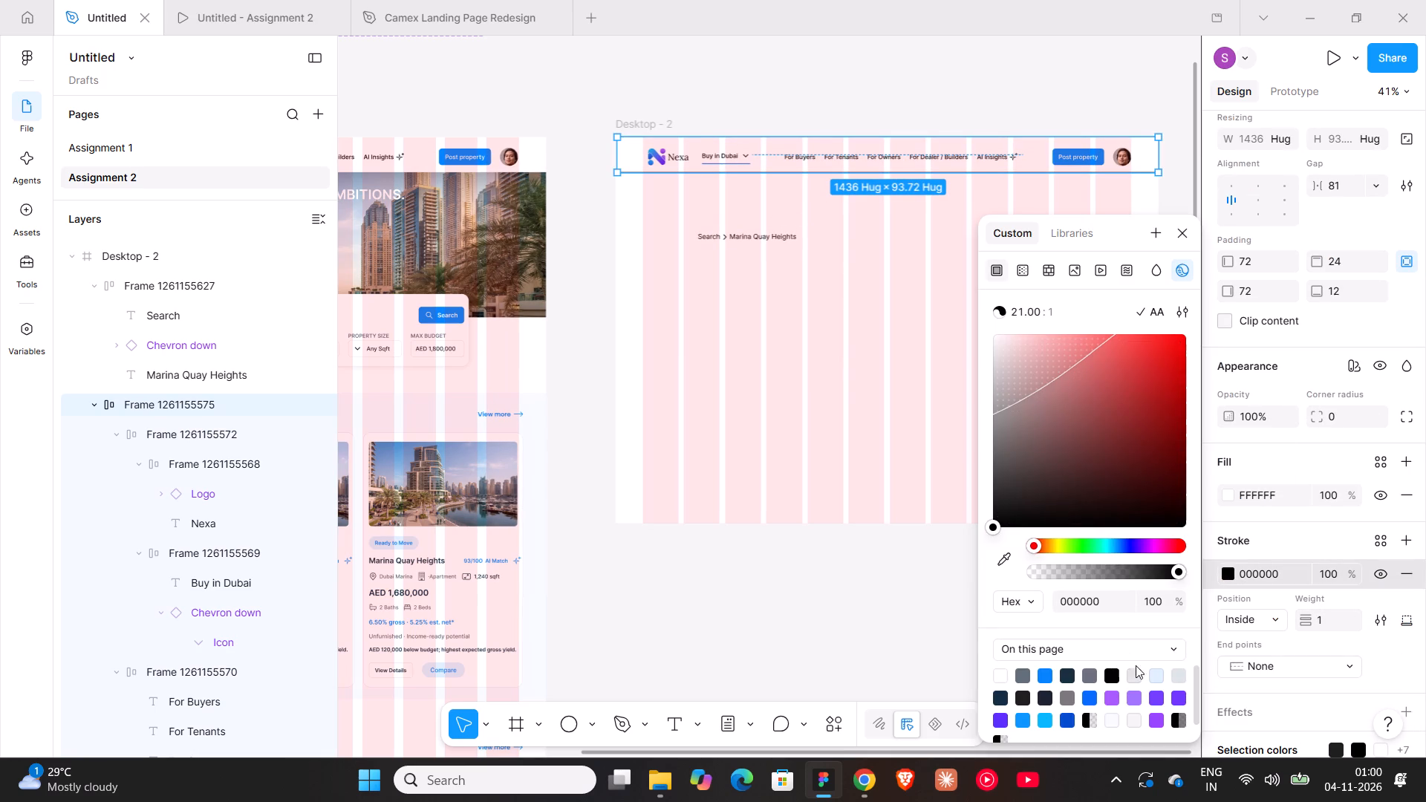
{"action": "left_click", "coordinate": [1136, 673]}
{"action": "left_click", "coordinate": [881, 423]}
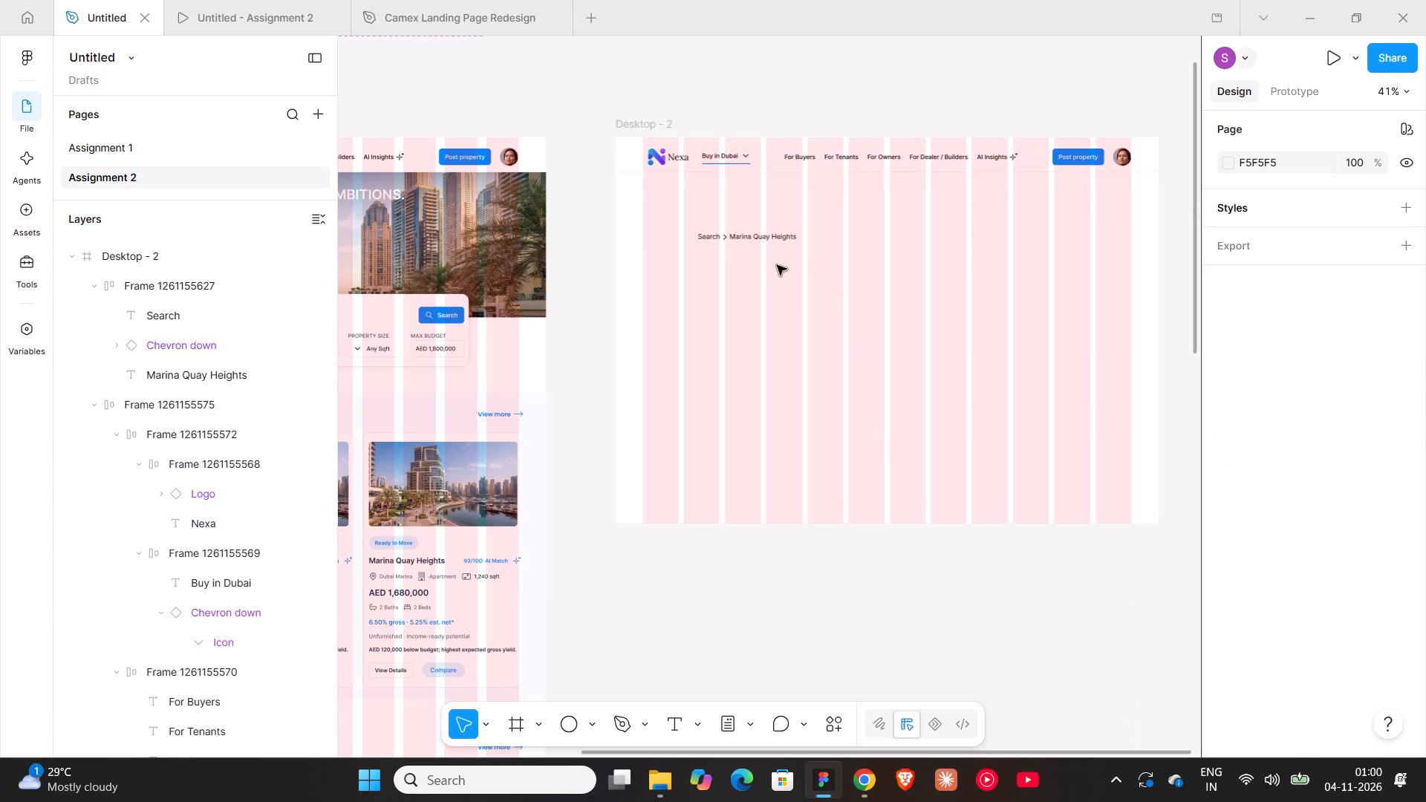
Set the breadcrumb frame's vertical padding to 10.
{"action": "left_click", "coordinate": [737, 234]}
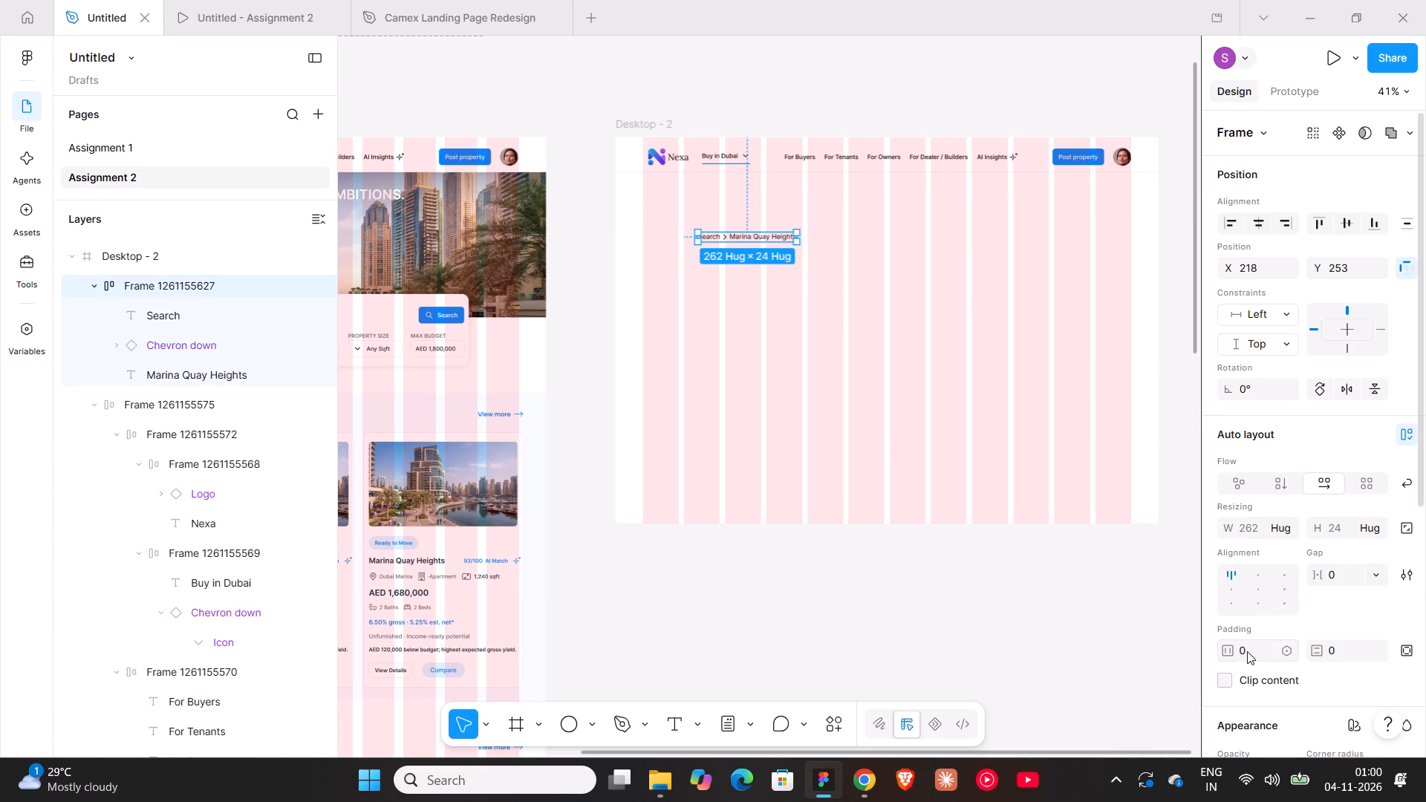
{"action": "left_click", "coordinate": [1330, 652]}
{"action": "type", "text": "10"}
{"action": "key", "text": "Return"}
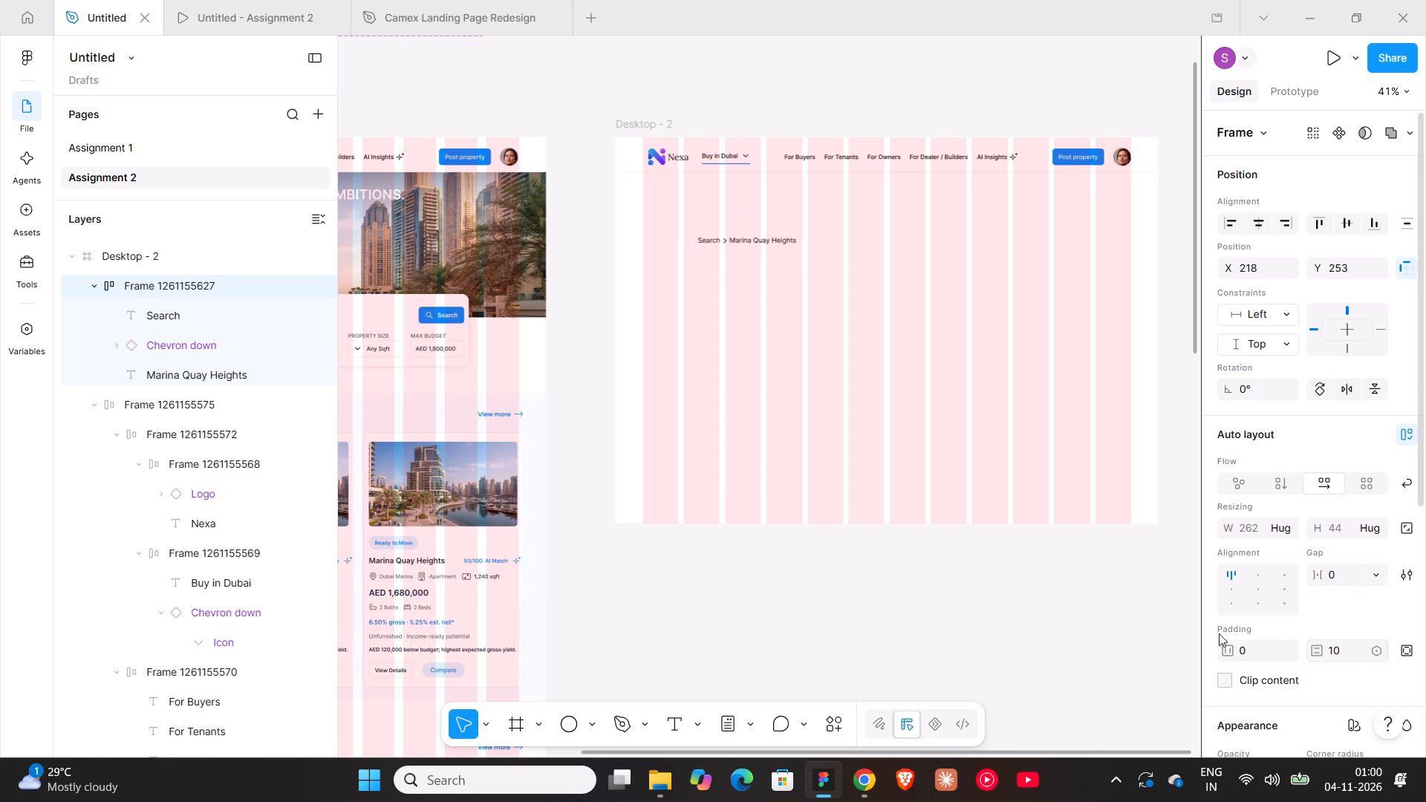
Move the breadcrumb frame directly below the navigation bar, against the first layout column, at about X 74, Y 94.
{"action": "left_click_drag", "start_coordinate": [719, 238], "coordinate": [677, 182]}
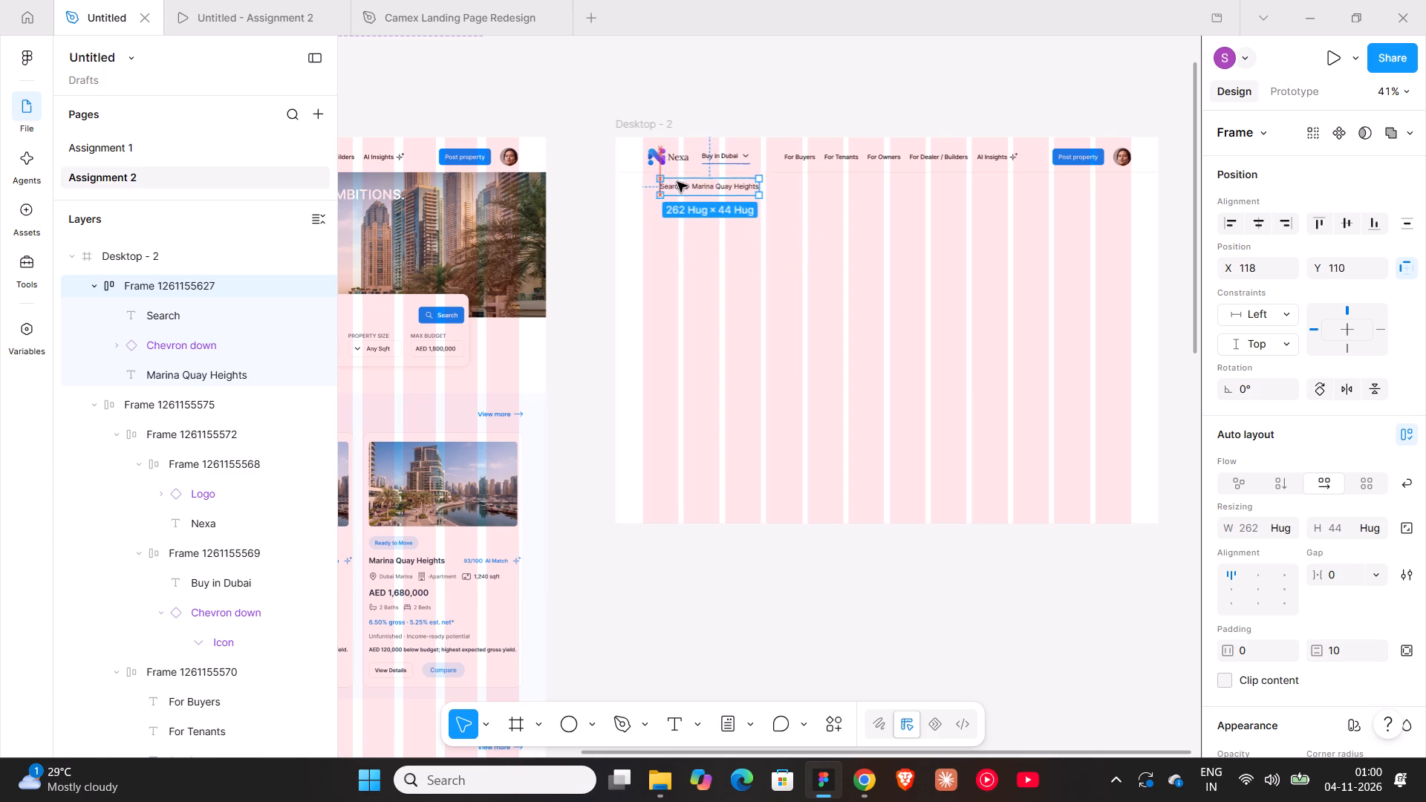
{"action": "left_click_drag", "start_coordinate": [677, 182], "coordinate": [663, 177]}
{"action": "scroll", "coordinate": [663, 177], "scroll_direction": "up", "scroll_amount": 7, "text": "ctrl"}
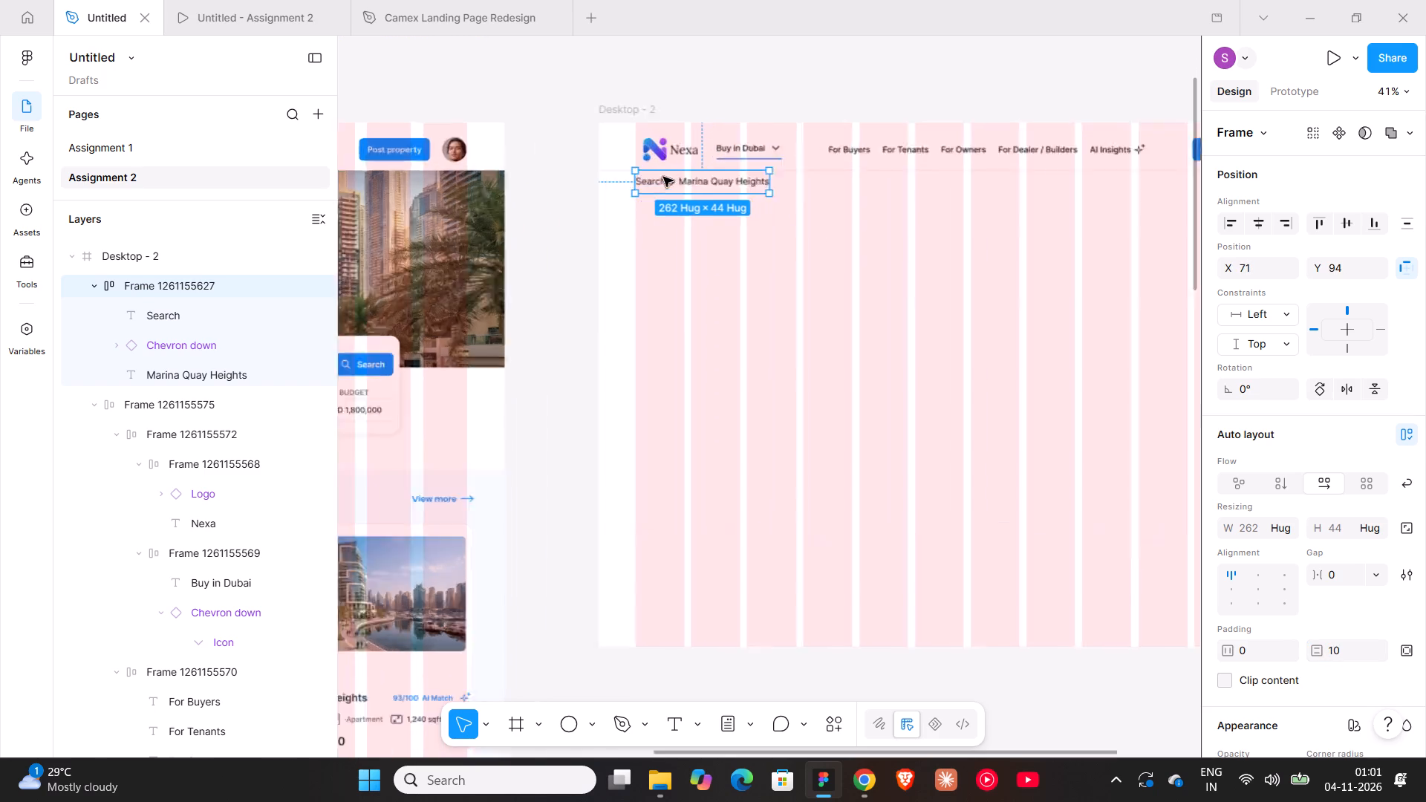
{"action": "scroll", "coordinate": [663, 177], "scroll_direction": "up", "scroll_amount": 3, "text": "ctrl"}
{"action": "left_click", "coordinate": [656, 176]}
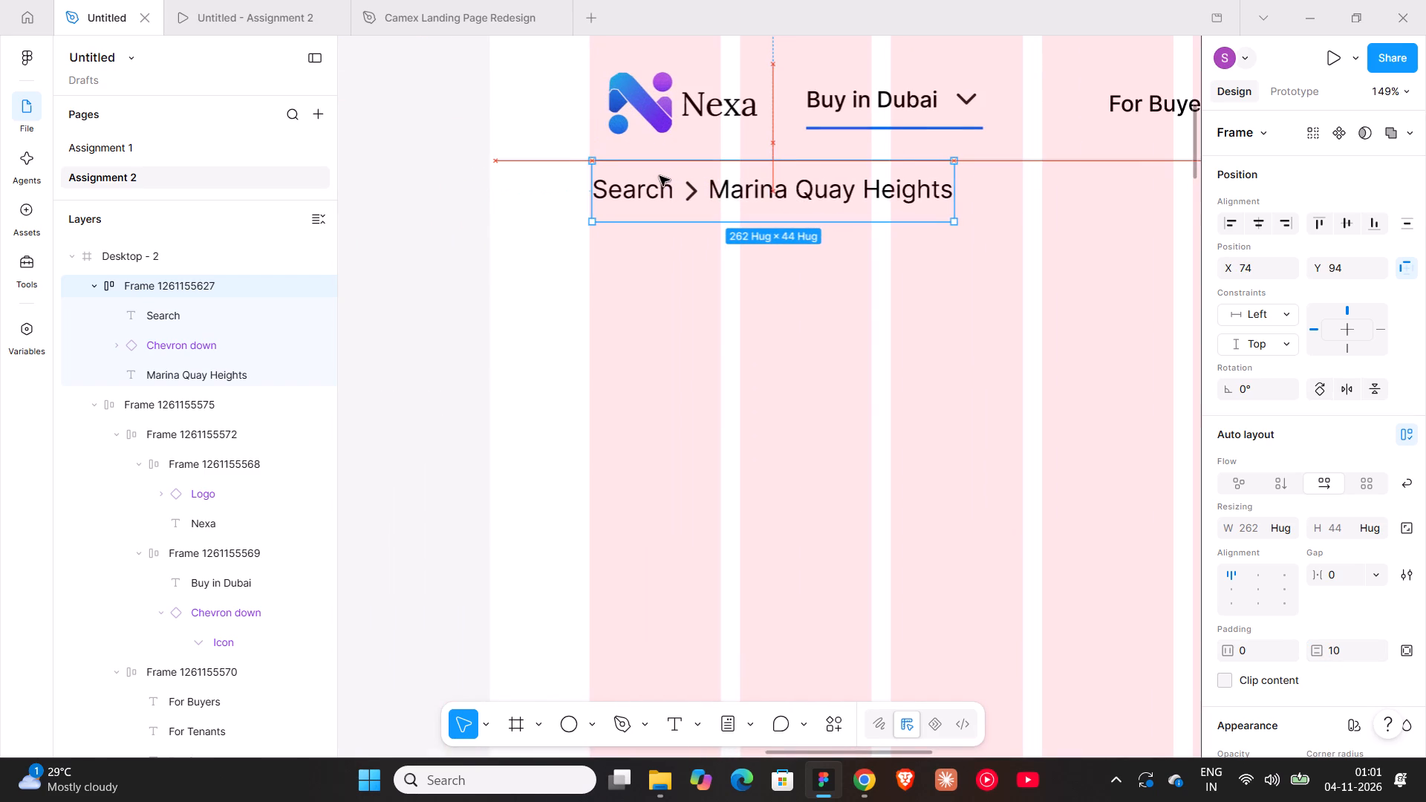
Set only the left padding of the breadcrumb frame to 72.
{"action": "scroll", "coordinate": [1254, 566], "scroll_direction": "down", "scroll_amount": 2}
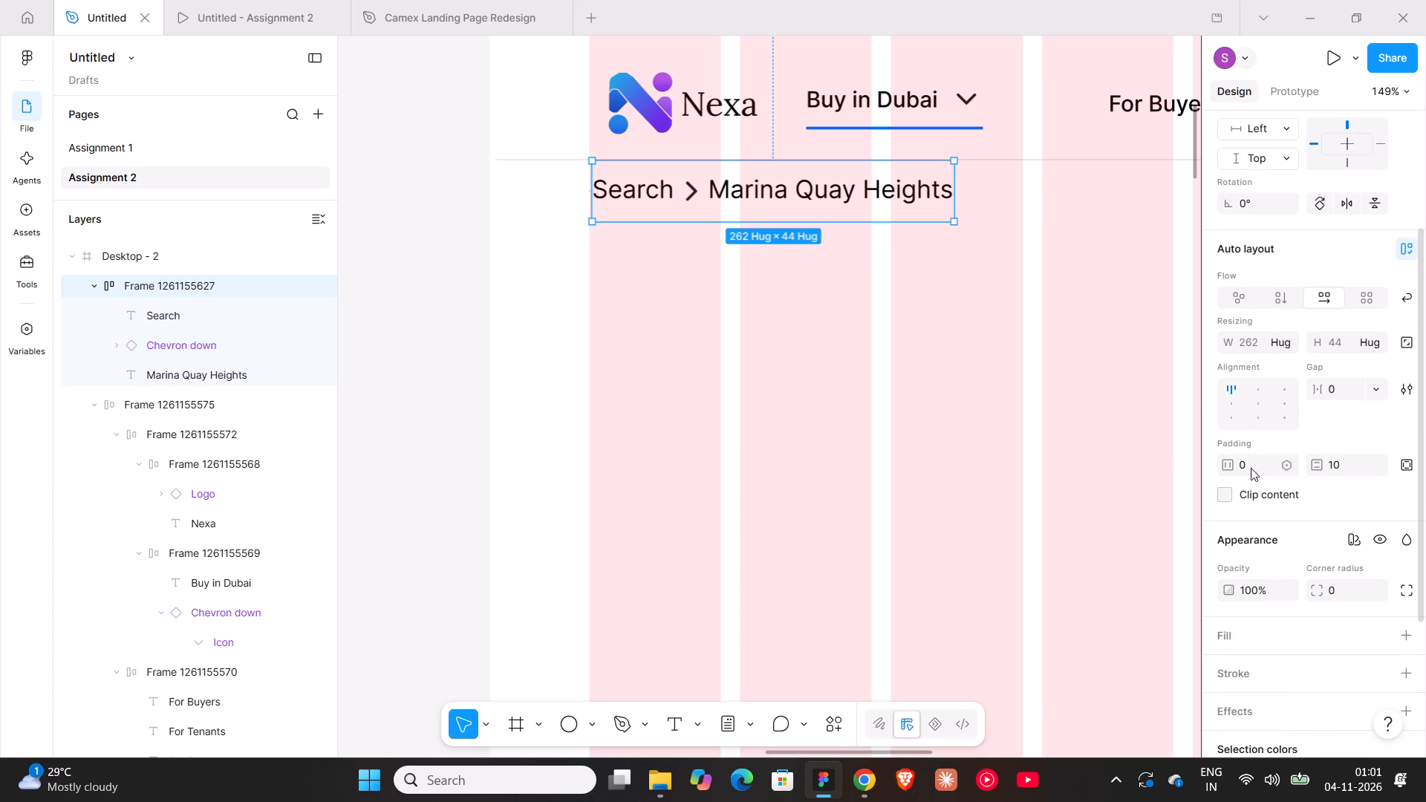
{"action": "left_click", "coordinate": [1401, 461]}
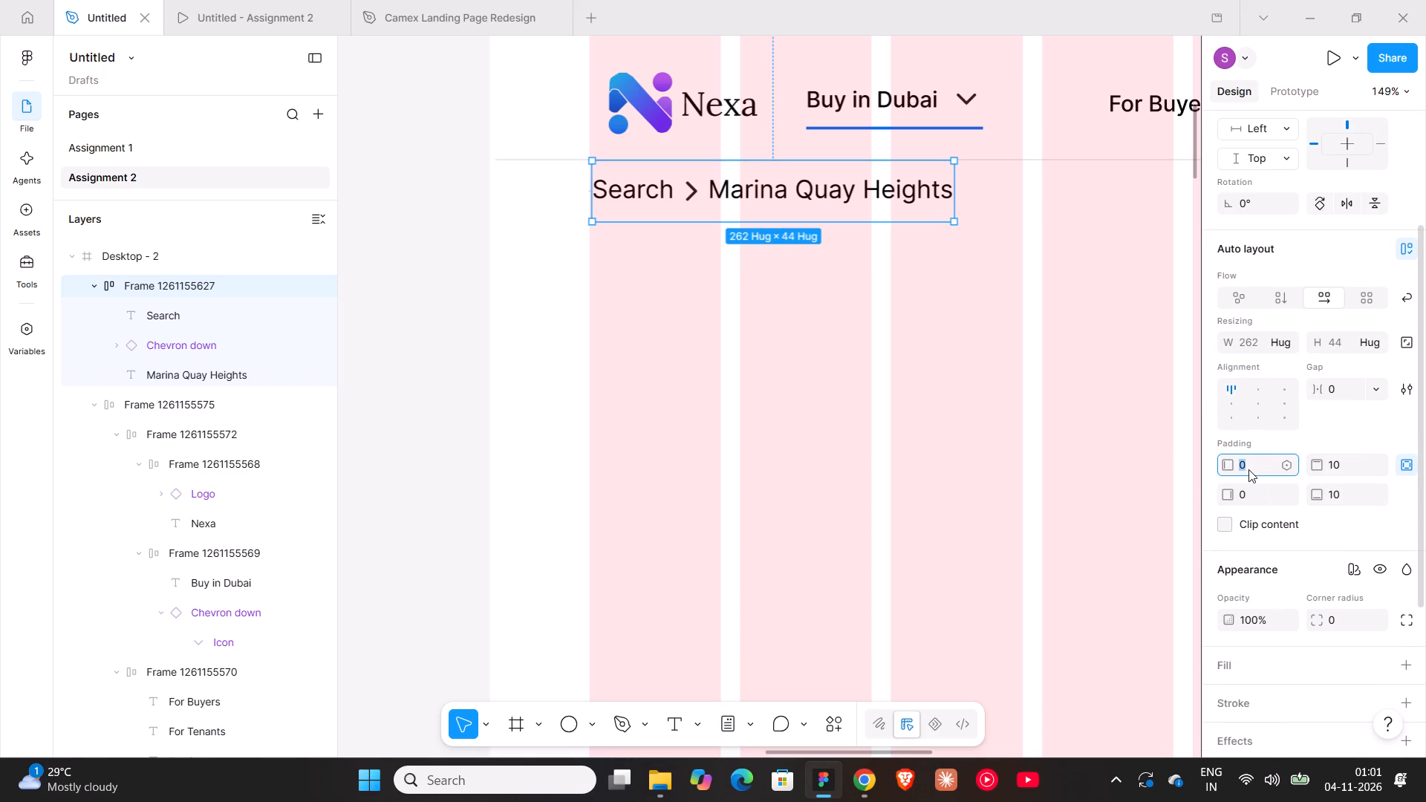
{"action": "type", "text": "70"}
{"action": "key", "text": "BackSpace"}
{"action": "key", "text": "2"}
{"action": "key", "text": "Return"}
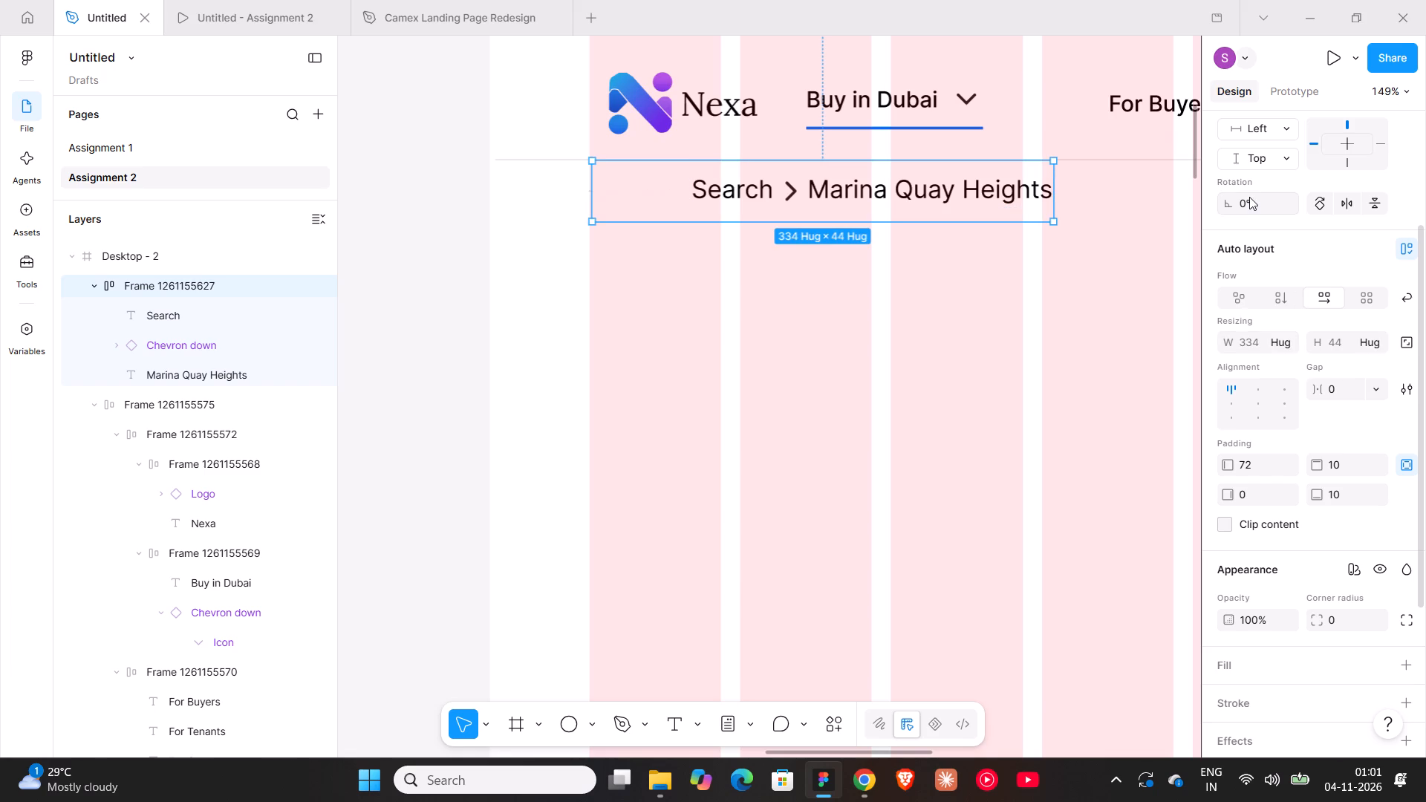
Align the breadcrumb frame to the left edge of Desktop - 2, at X 0.
{"action": "scroll", "coordinate": [1249, 197], "scroll_direction": "up", "scroll_amount": 4}
{"action": "left_click", "coordinate": [1237, 222]}
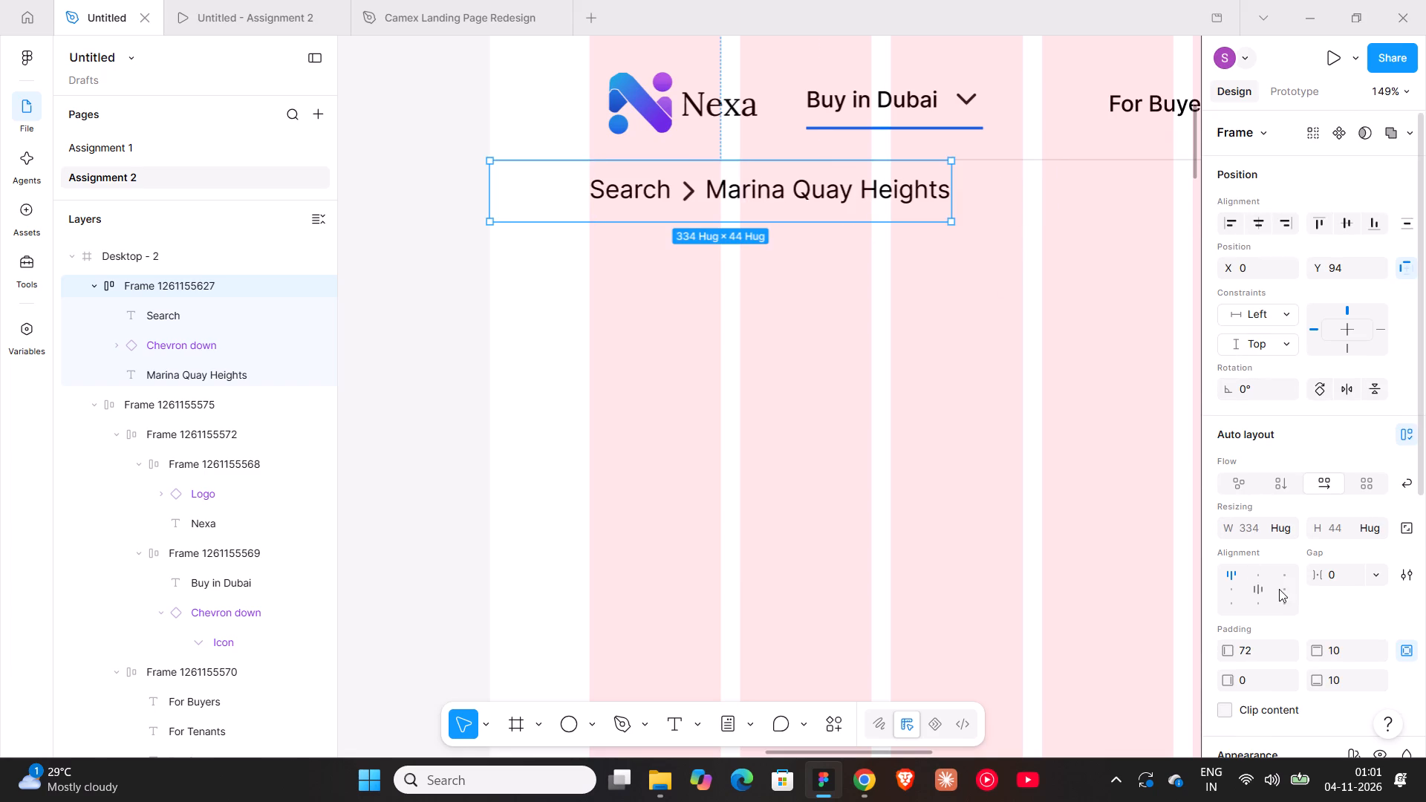
Increase the breadcrumb frame's right padding to 1106 so the frame spans the full 1440 width of Desktop - 2.
{"action": "scroll", "coordinate": [1221, 586], "scroll_direction": "down", "scroll_amount": 4, "text": "shift"}
{"action": "scroll", "coordinate": [1054, 426], "scroll_direction": "down", "scroll_amount": 7, "text": "ctrl"}
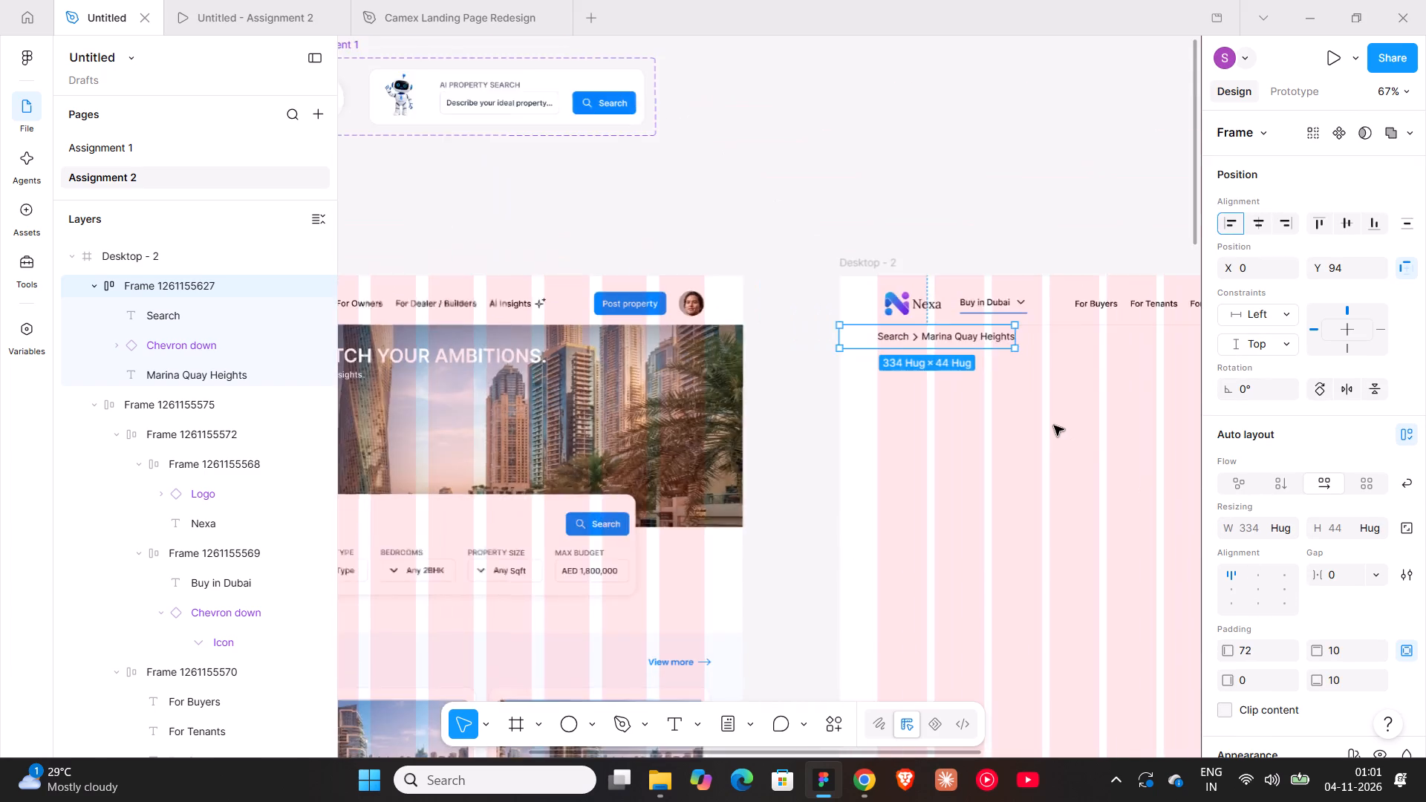
{"action": "scroll", "coordinate": [1054, 426], "scroll_direction": "down", "scroll_amount": 6, "text": "shift"}
{"action": "left_click_drag", "start_coordinate": [1231, 679], "coordinate": [759, 395]}
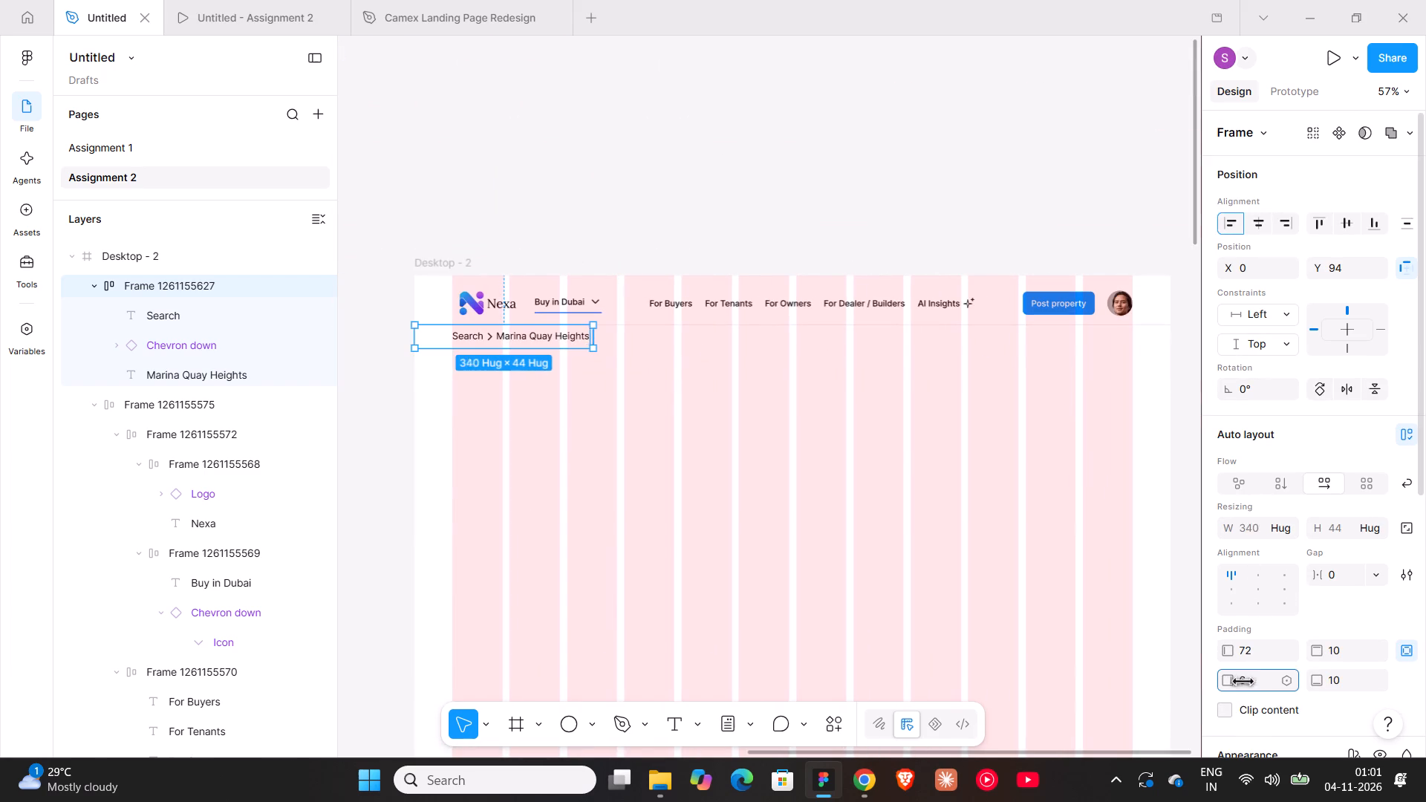
{"action": "left_click_drag", "start_coordinate": [759, 395], "coordinate": [828, 365]}
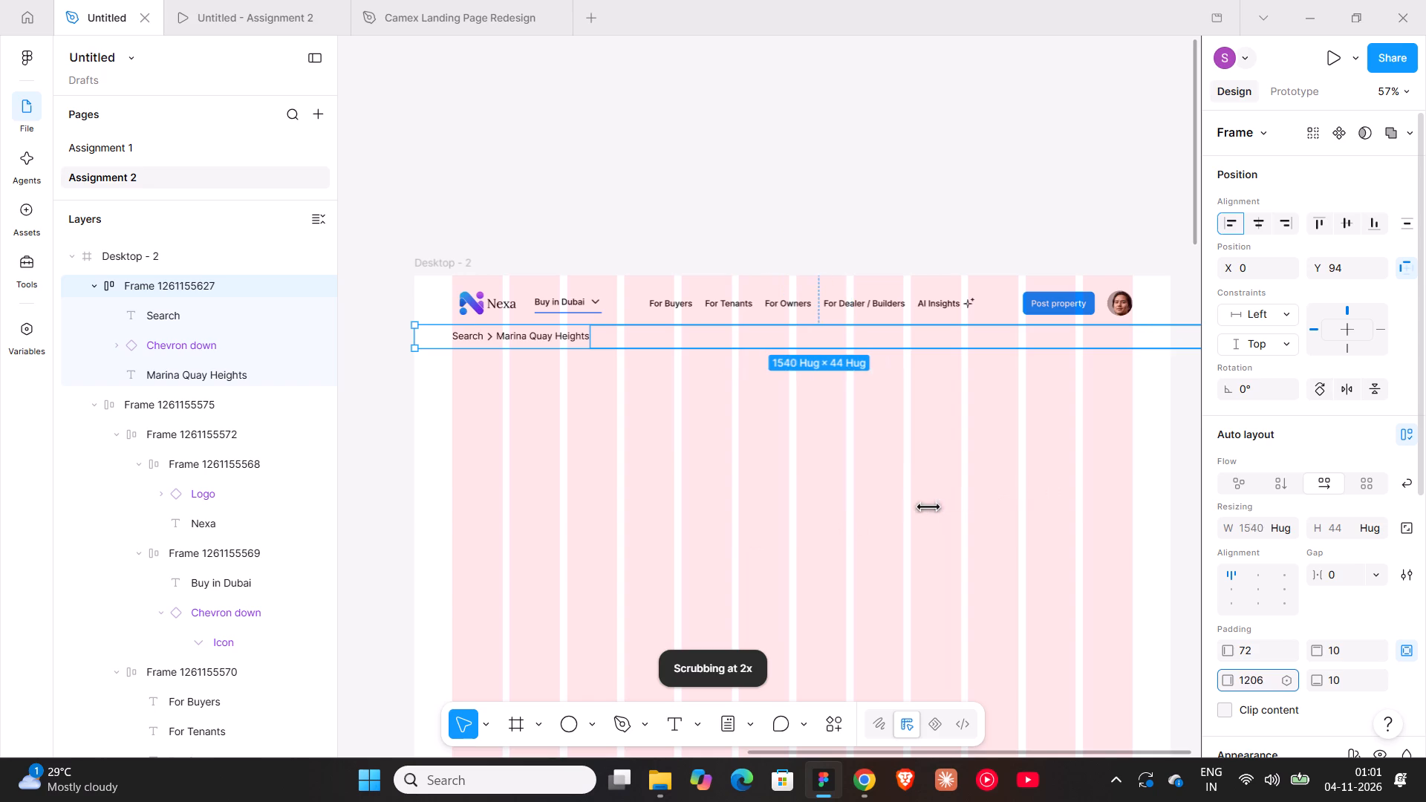
{"action": "left_click_drag", "start_coordinate": [828, 365], "coordinate": [748, 366]}
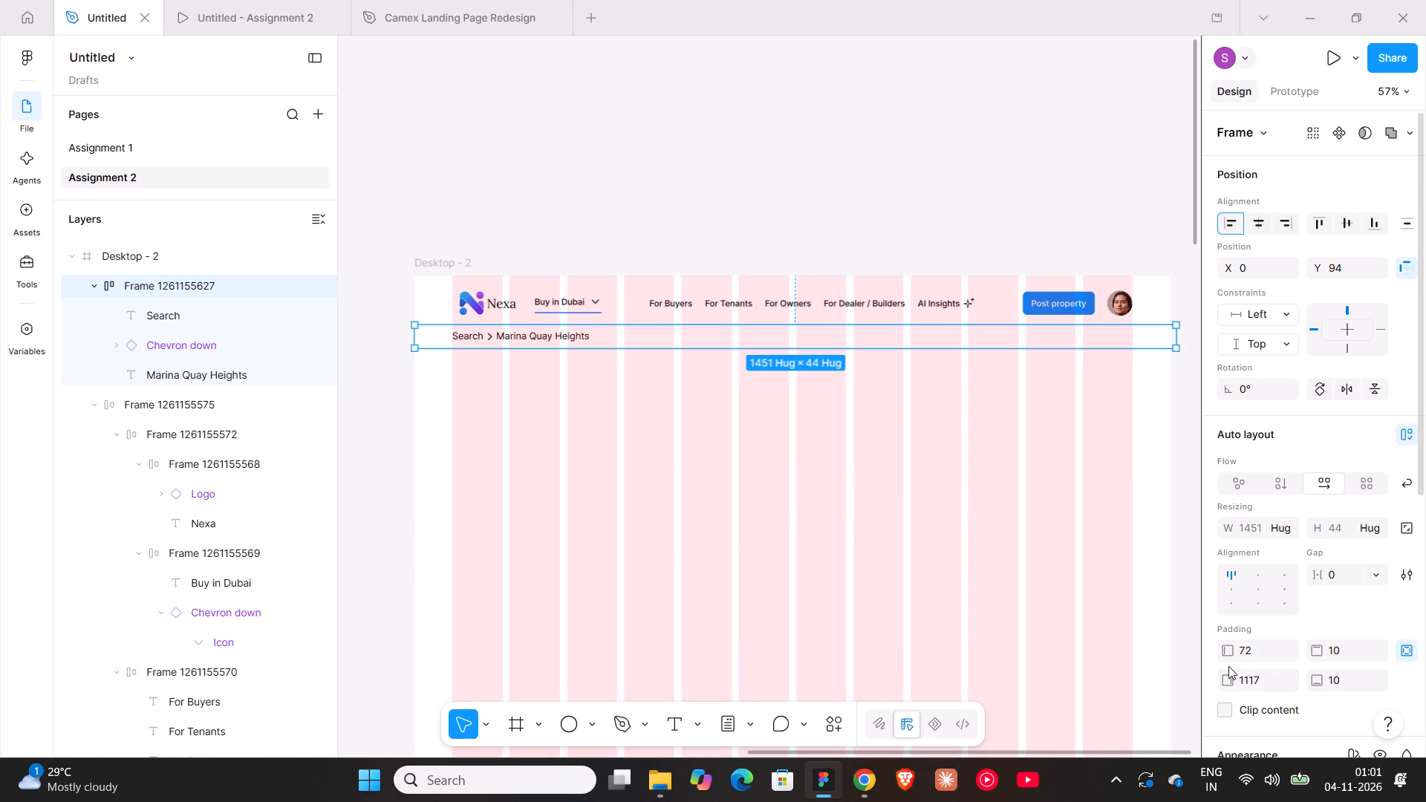
{"action": "left_click_drag", "start_coordinate": [1229, 688], "coordinate": [719, 394]}
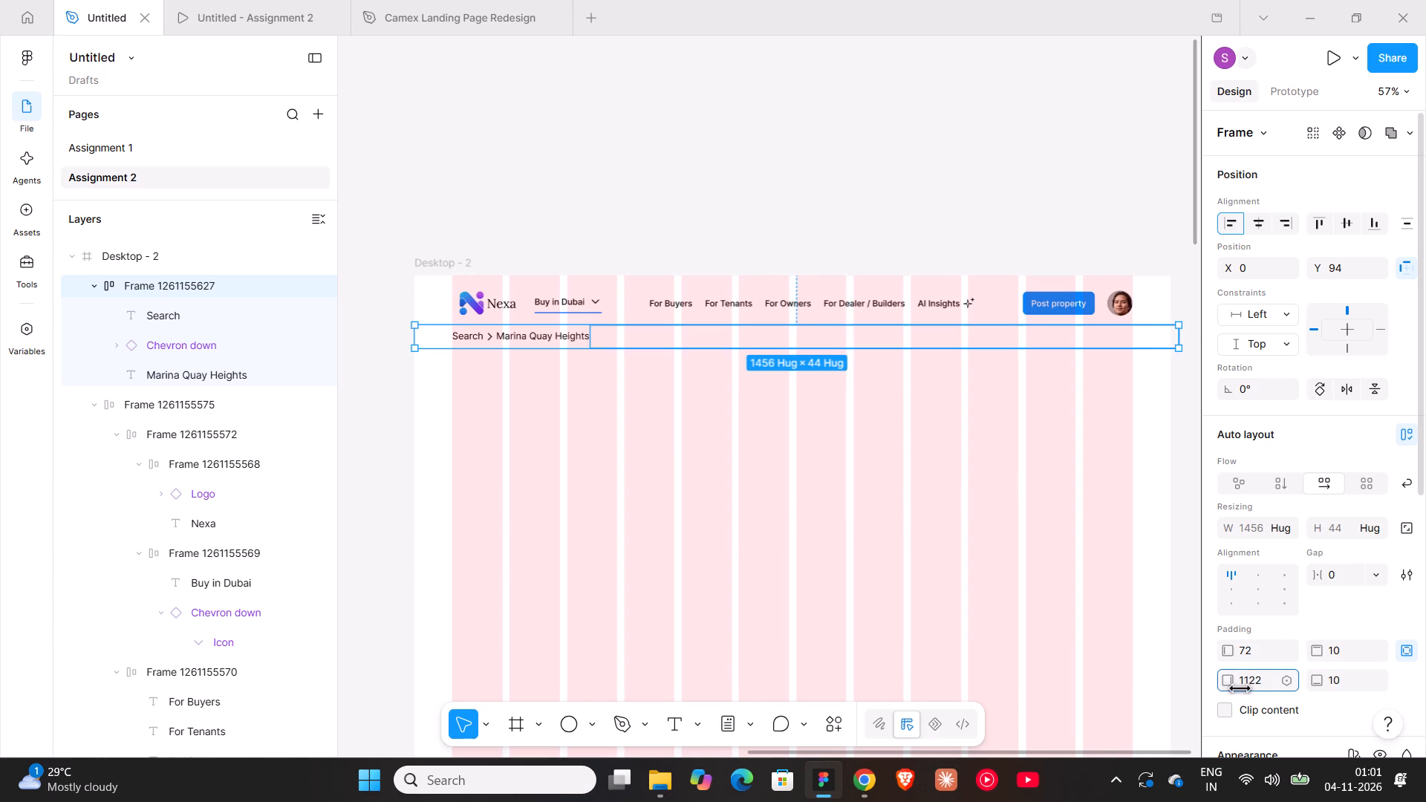
{"action": "left_click_drag", "start_coordinate": [719, 394], "coordinate": [692, 394]}
Add an inside stroke of weight 1 in light grey E5E7EB to only the bottom edge of the breadcrumb frame.
{"action": "scroll", "coordinate": [1228, 607], "scroll_direction": "down", "scroll_amount": 5}
{"action": "left_click", "coordinate": [1401, 476]}
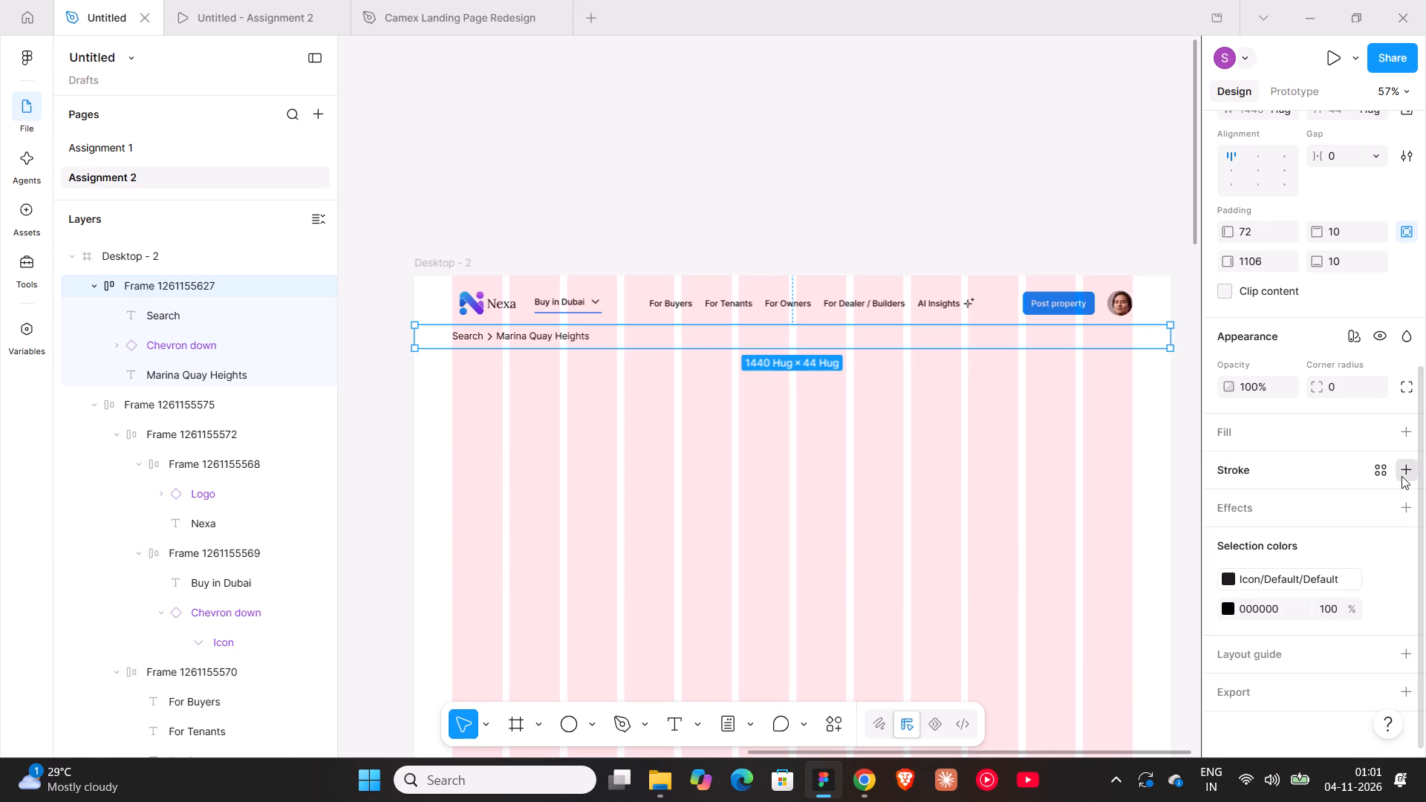
{"action": "left_click", "coordinate": [1403, 550]}
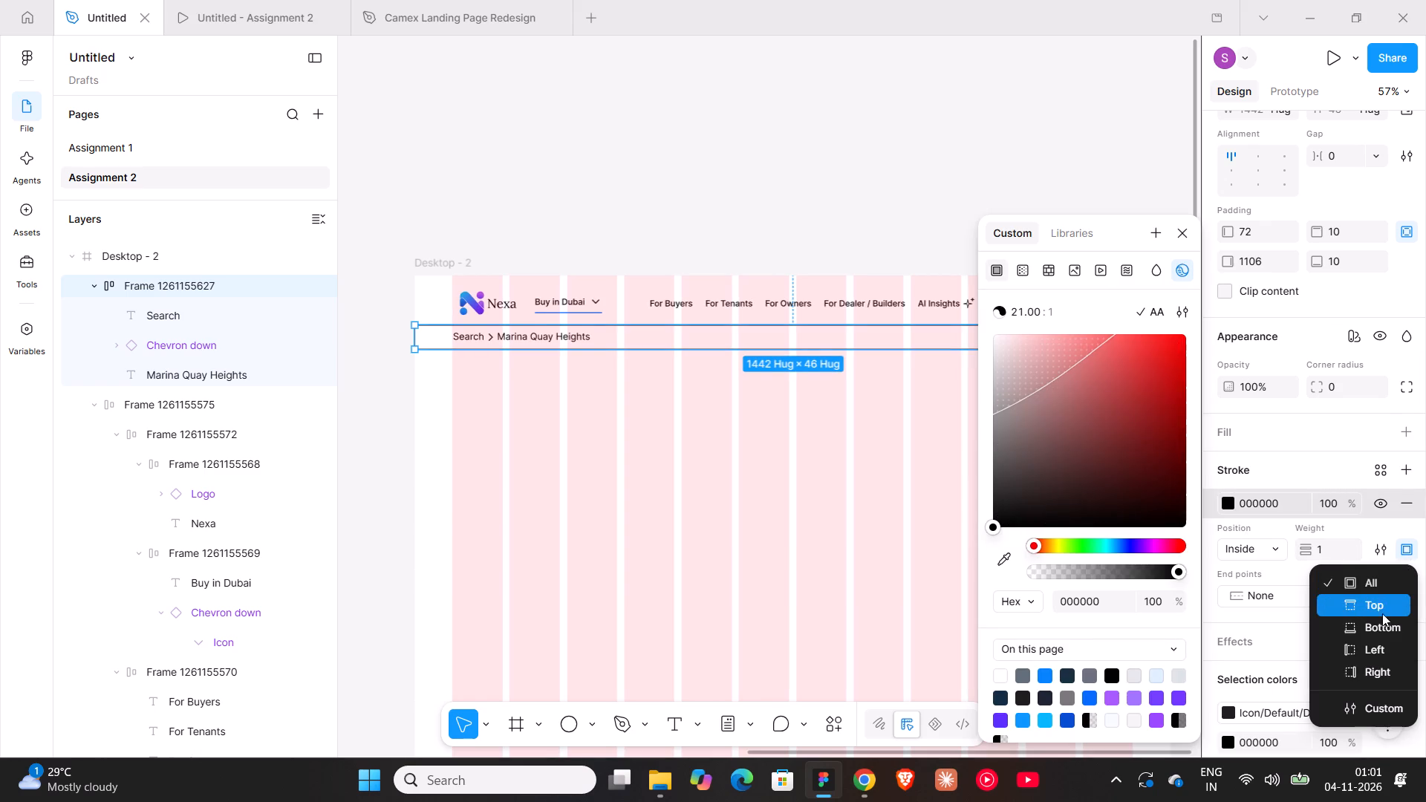
{"action": "left_click", "coordinate": [1381, 616]}
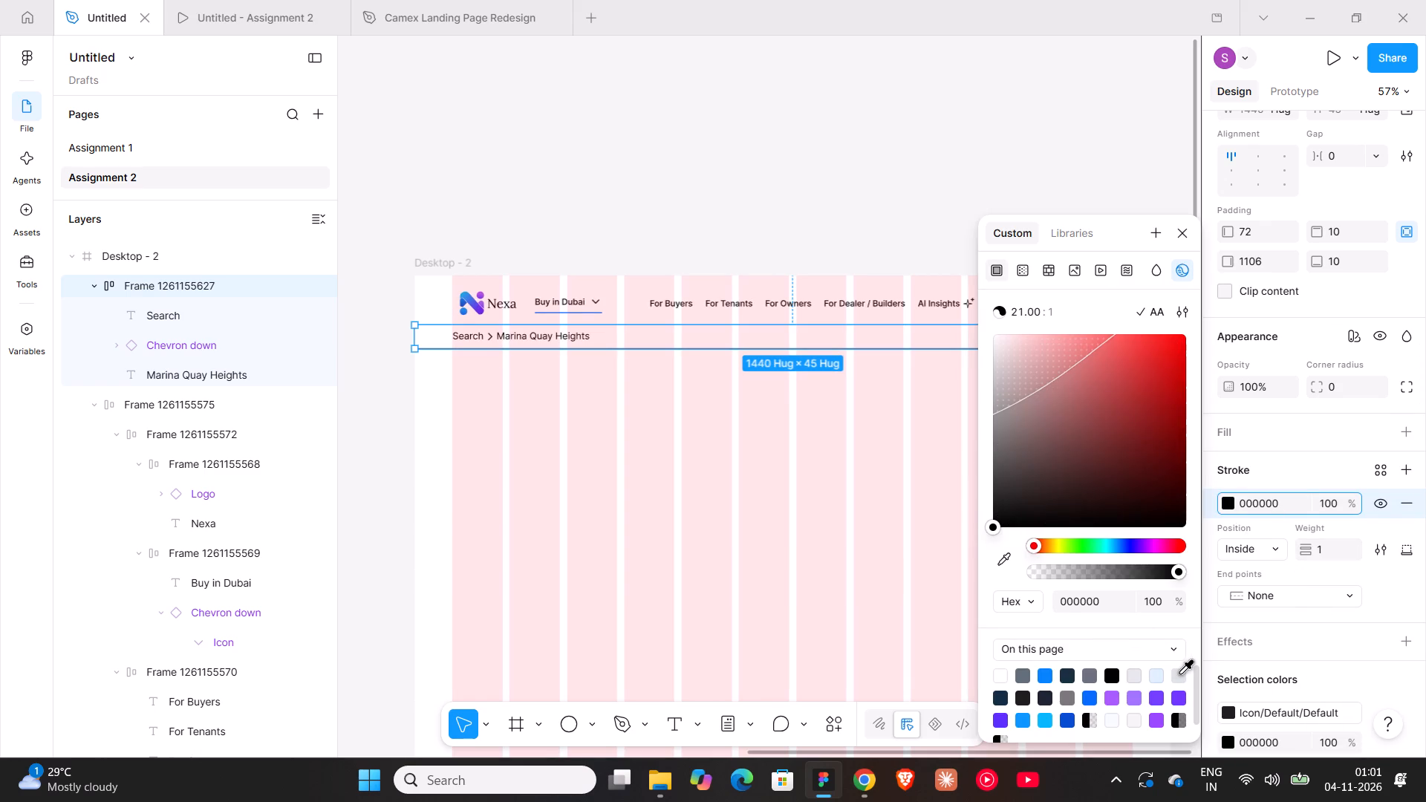
{"action": "left_click", "coordinate": [1133, 676]}
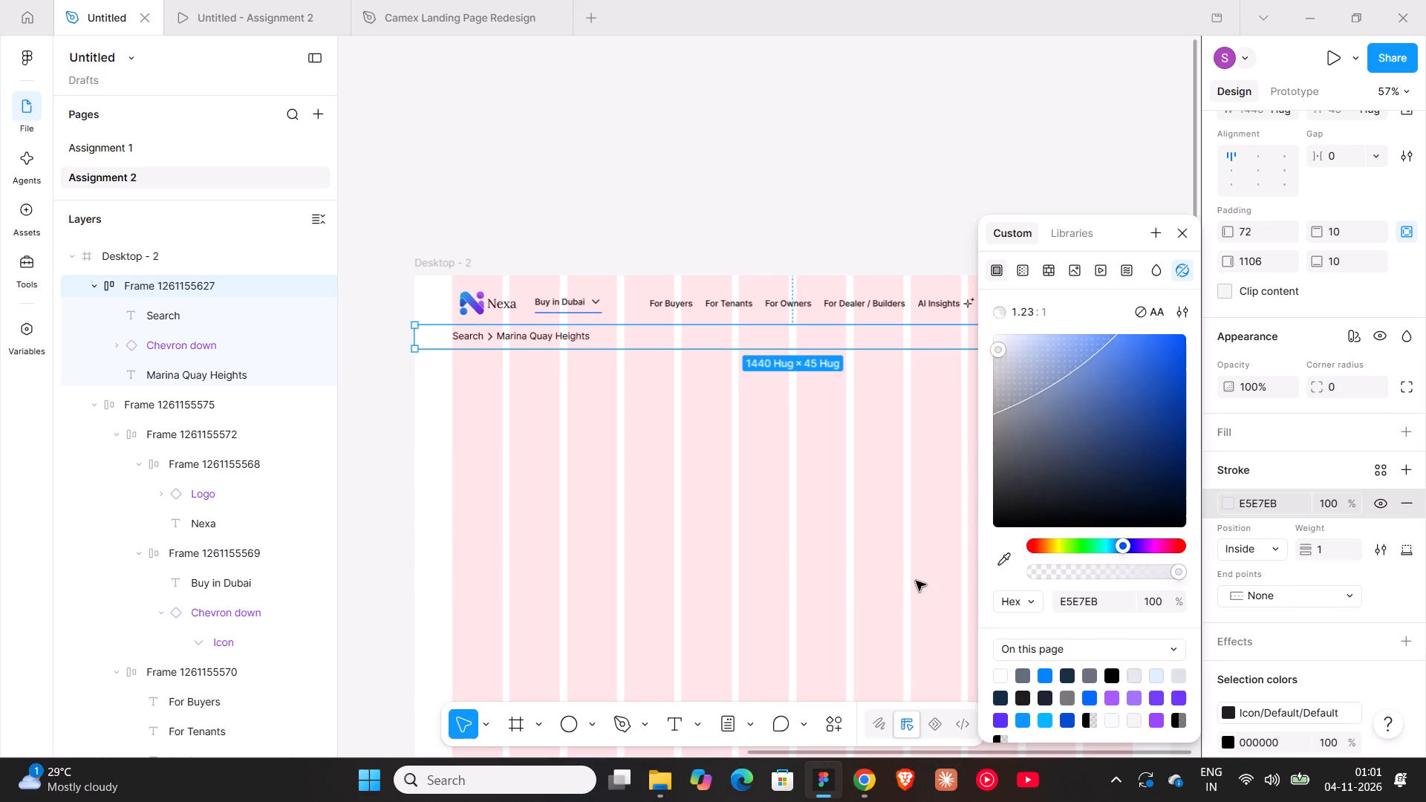
{"action": "left_click", "coordinate": [895, 570]}
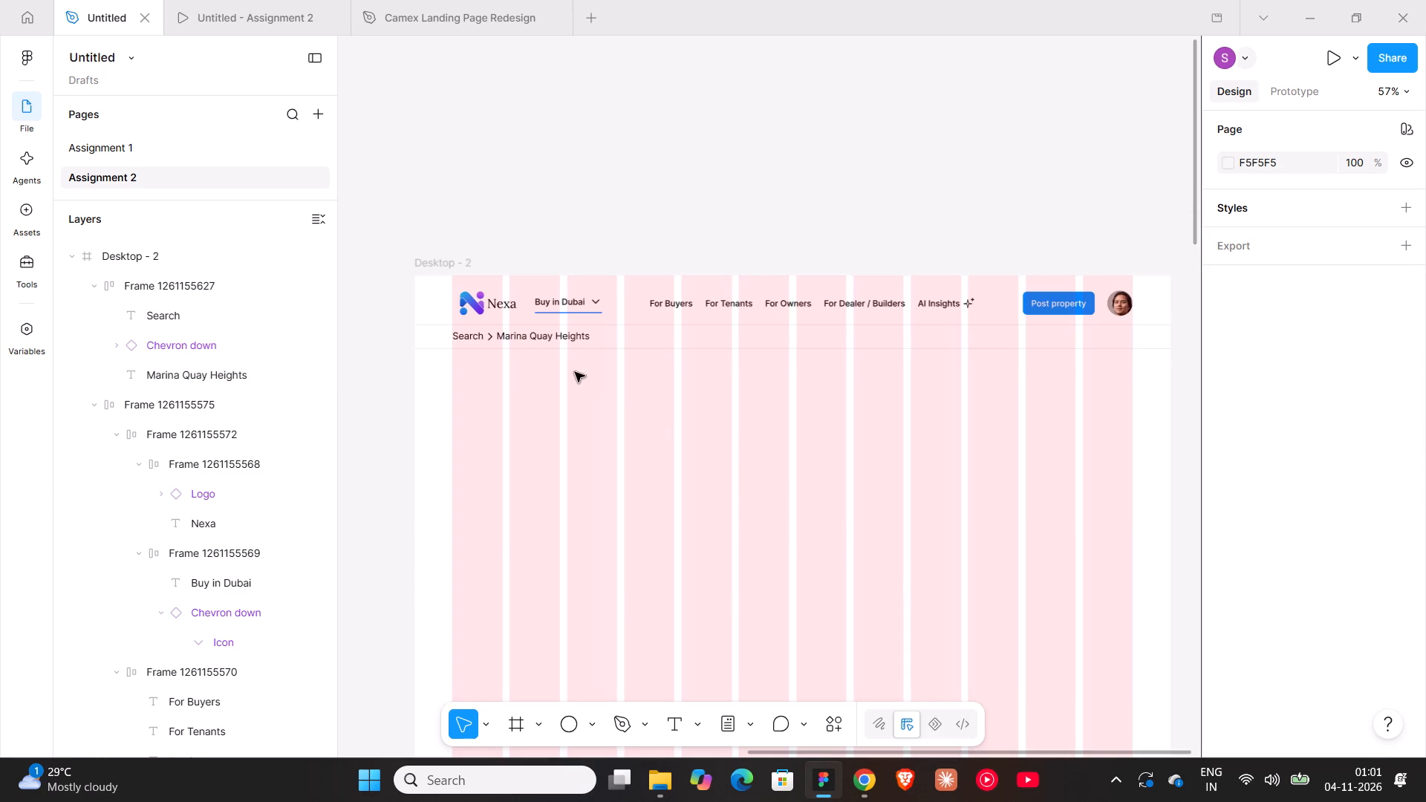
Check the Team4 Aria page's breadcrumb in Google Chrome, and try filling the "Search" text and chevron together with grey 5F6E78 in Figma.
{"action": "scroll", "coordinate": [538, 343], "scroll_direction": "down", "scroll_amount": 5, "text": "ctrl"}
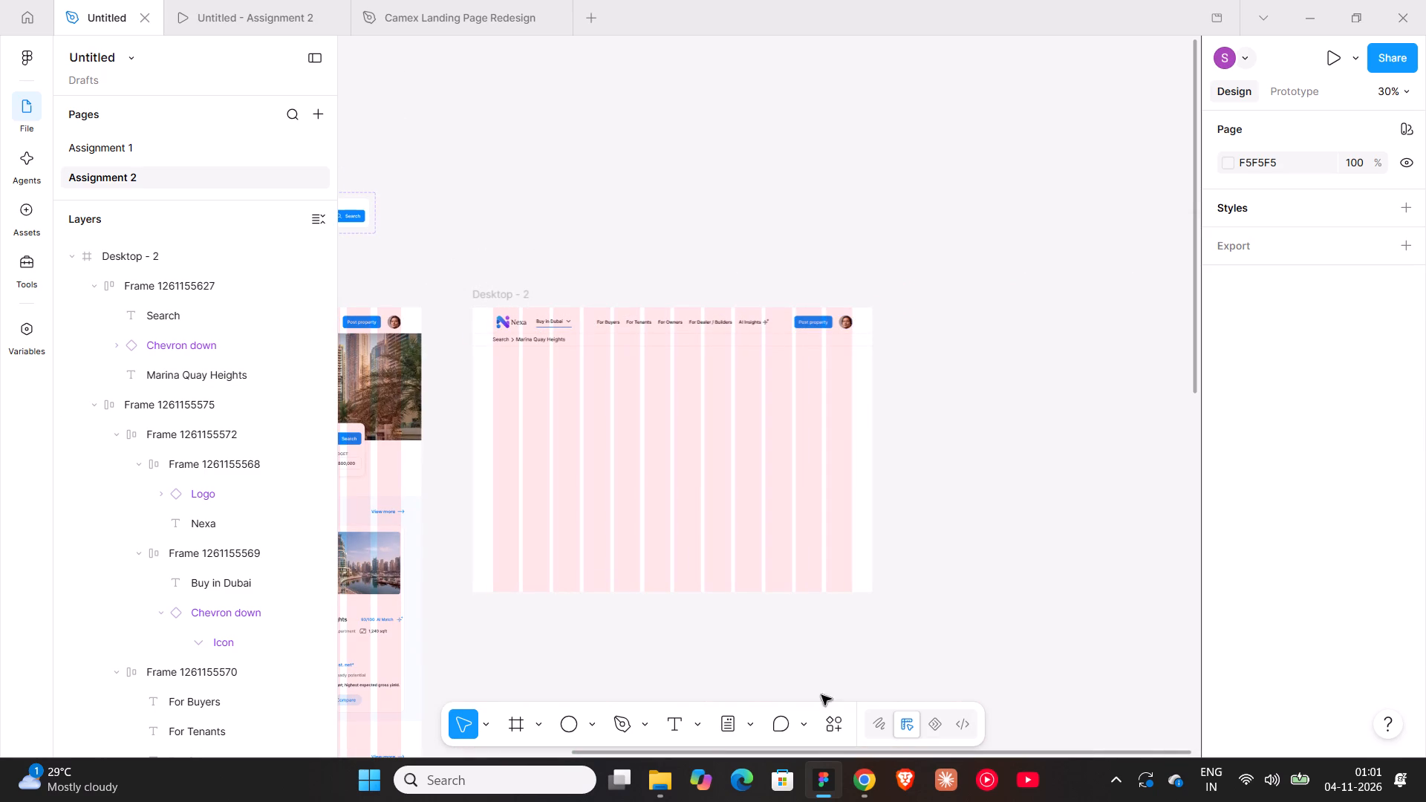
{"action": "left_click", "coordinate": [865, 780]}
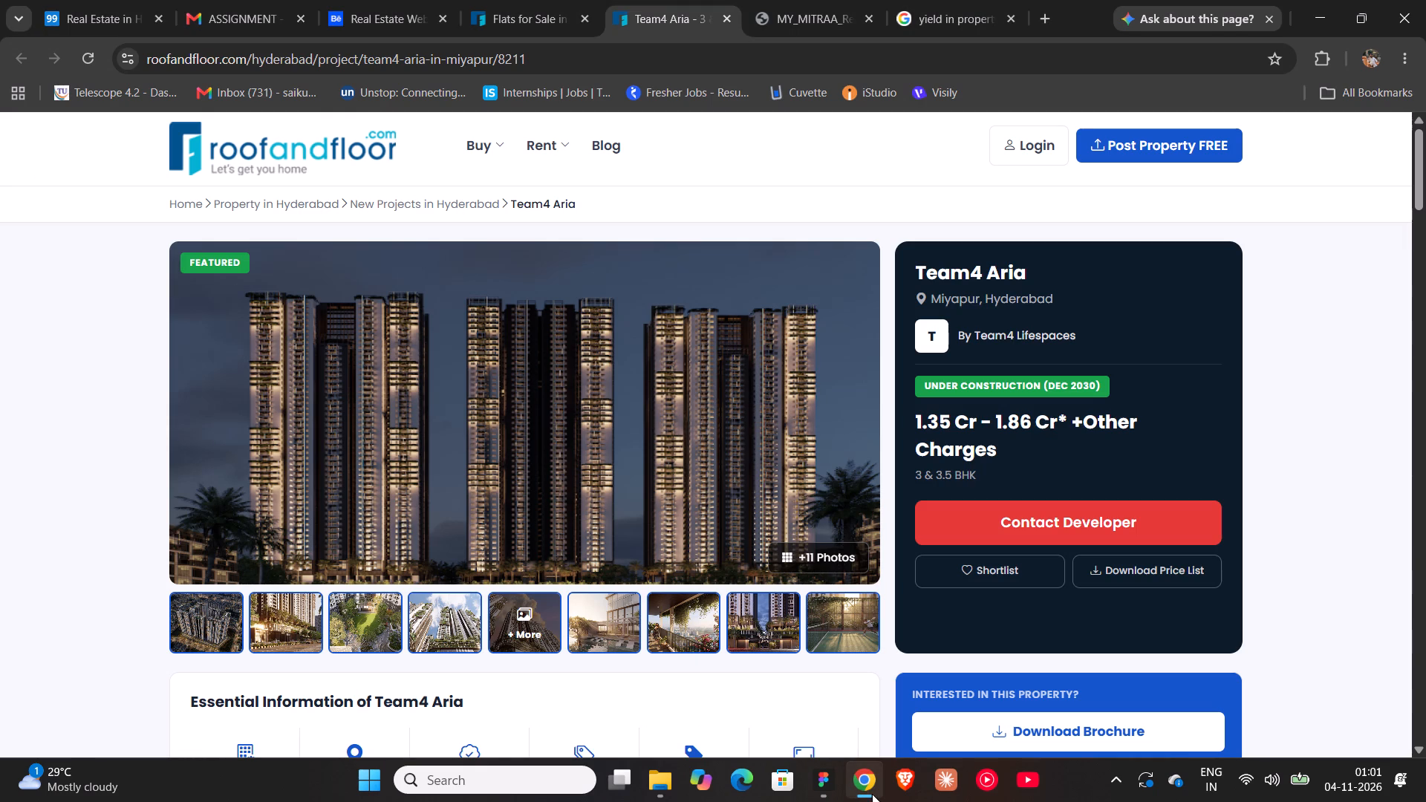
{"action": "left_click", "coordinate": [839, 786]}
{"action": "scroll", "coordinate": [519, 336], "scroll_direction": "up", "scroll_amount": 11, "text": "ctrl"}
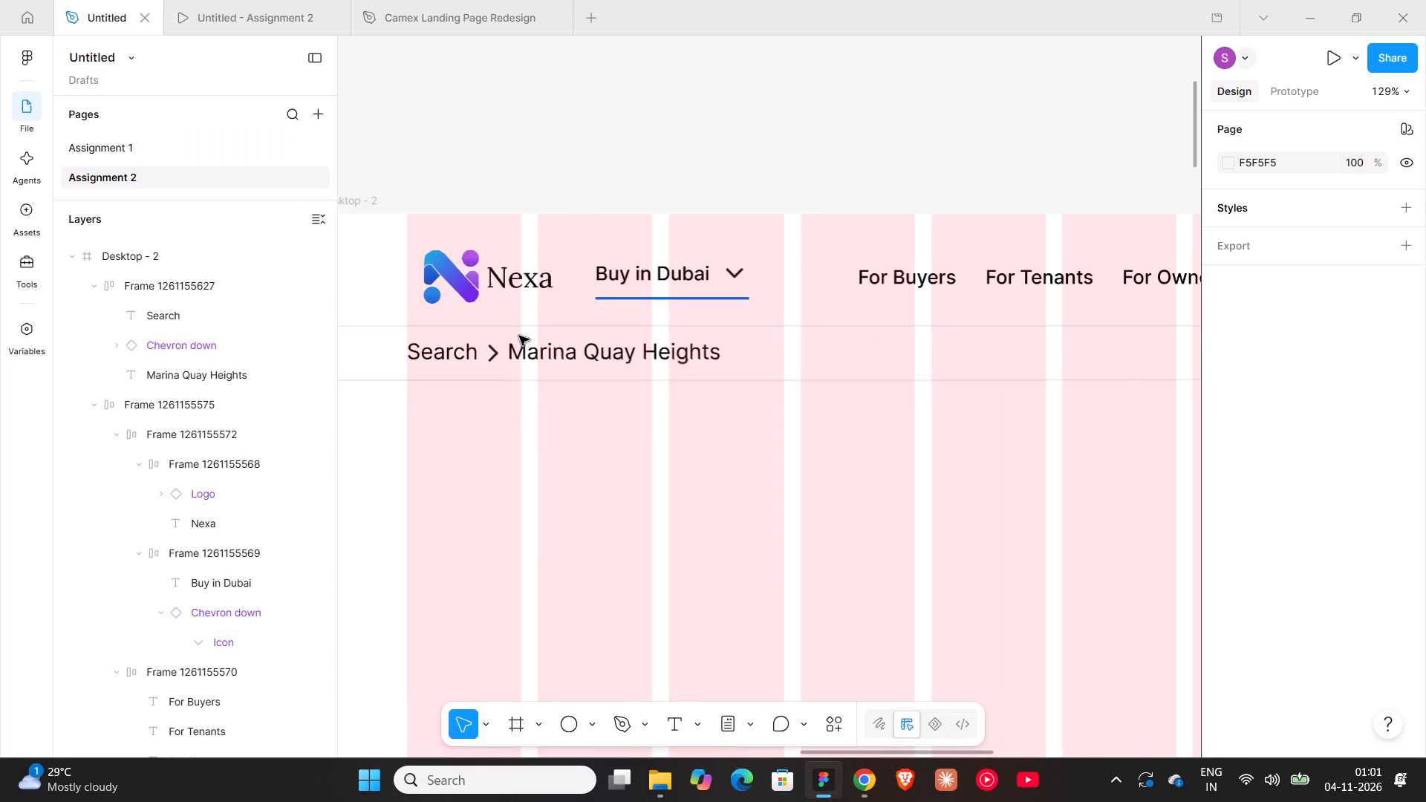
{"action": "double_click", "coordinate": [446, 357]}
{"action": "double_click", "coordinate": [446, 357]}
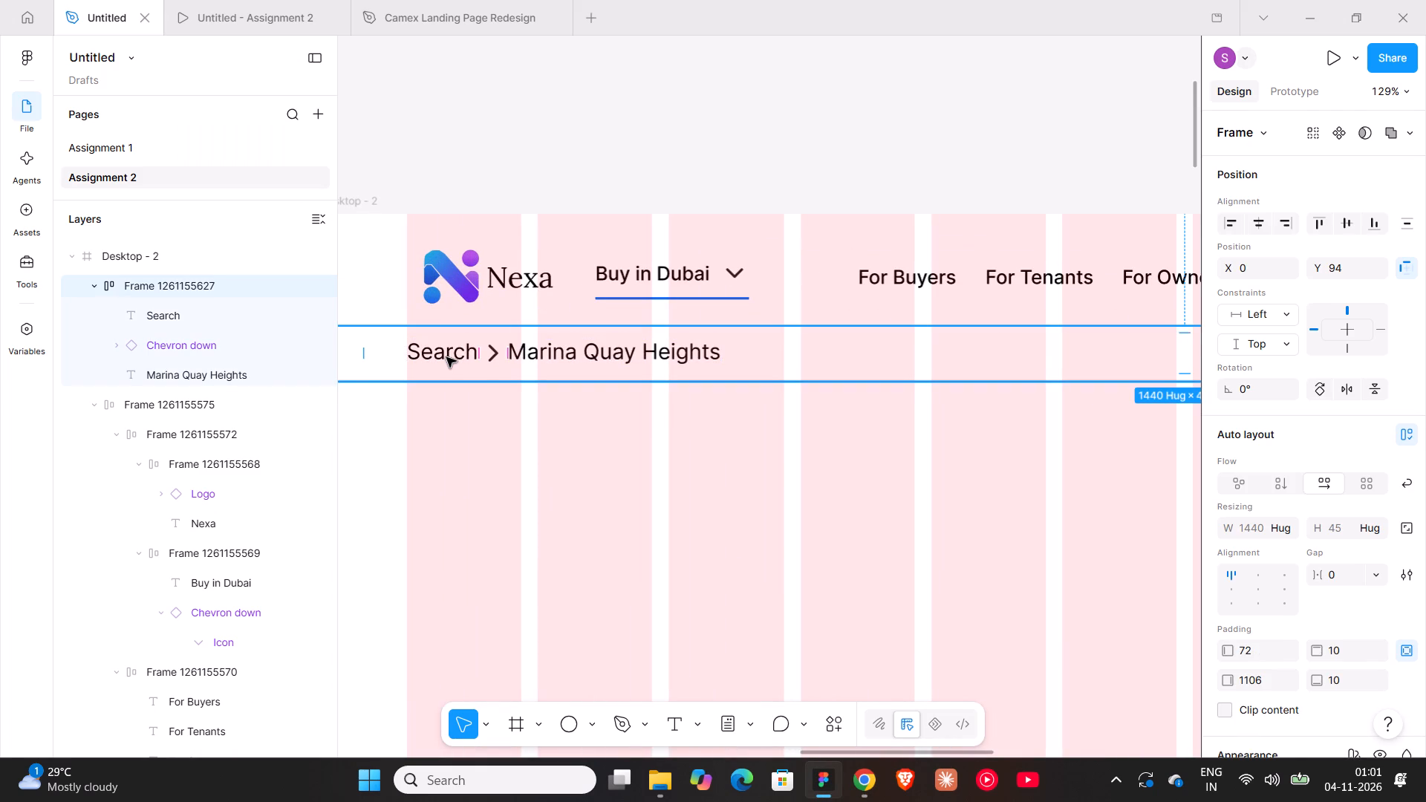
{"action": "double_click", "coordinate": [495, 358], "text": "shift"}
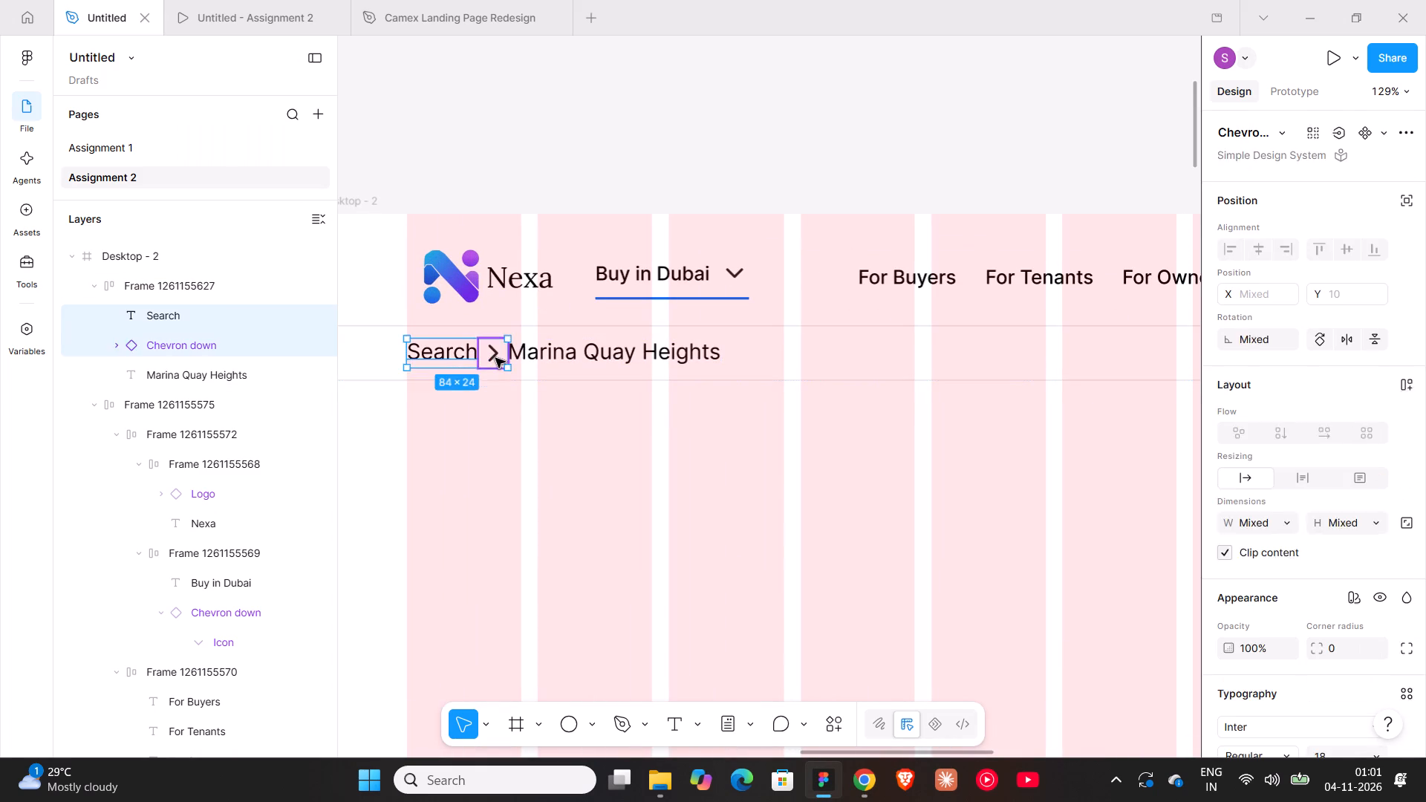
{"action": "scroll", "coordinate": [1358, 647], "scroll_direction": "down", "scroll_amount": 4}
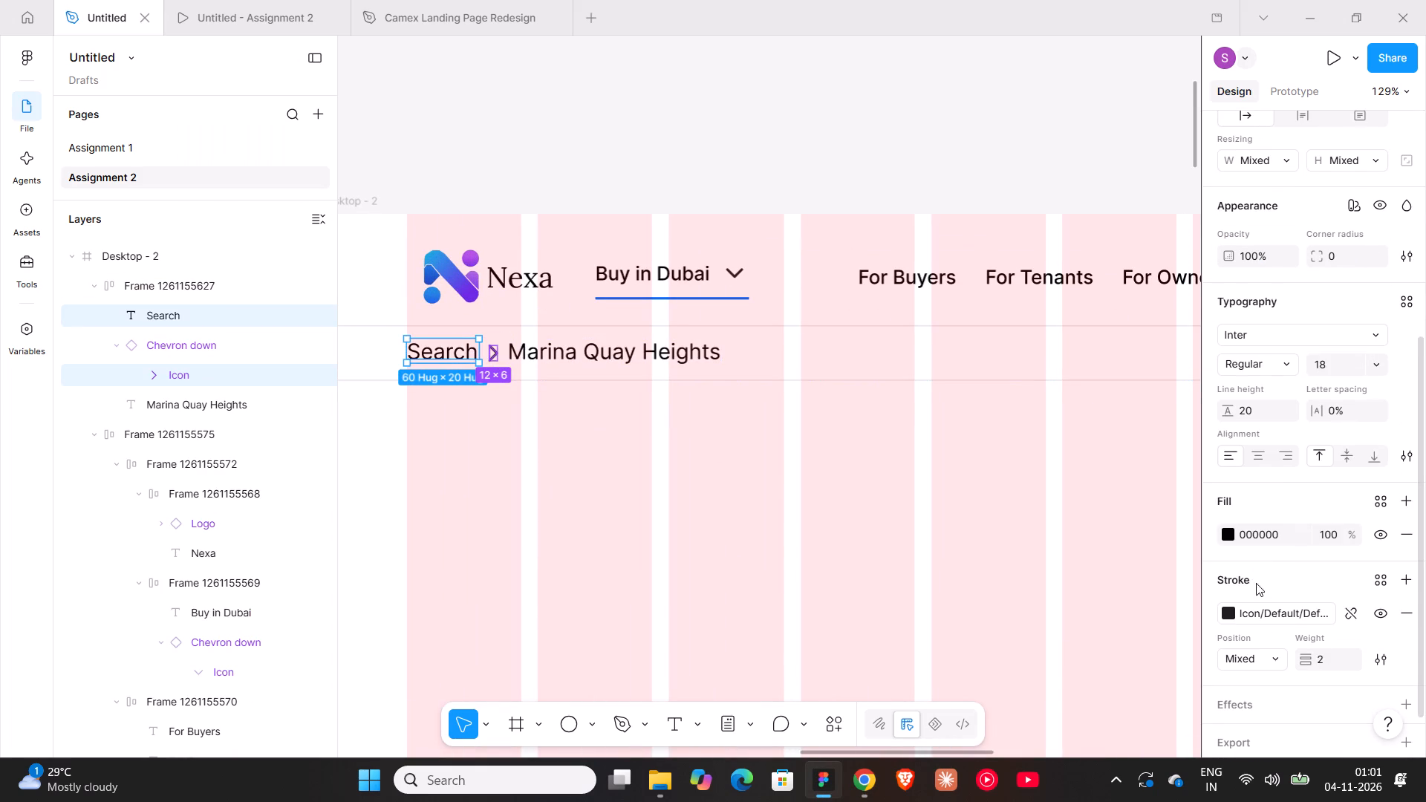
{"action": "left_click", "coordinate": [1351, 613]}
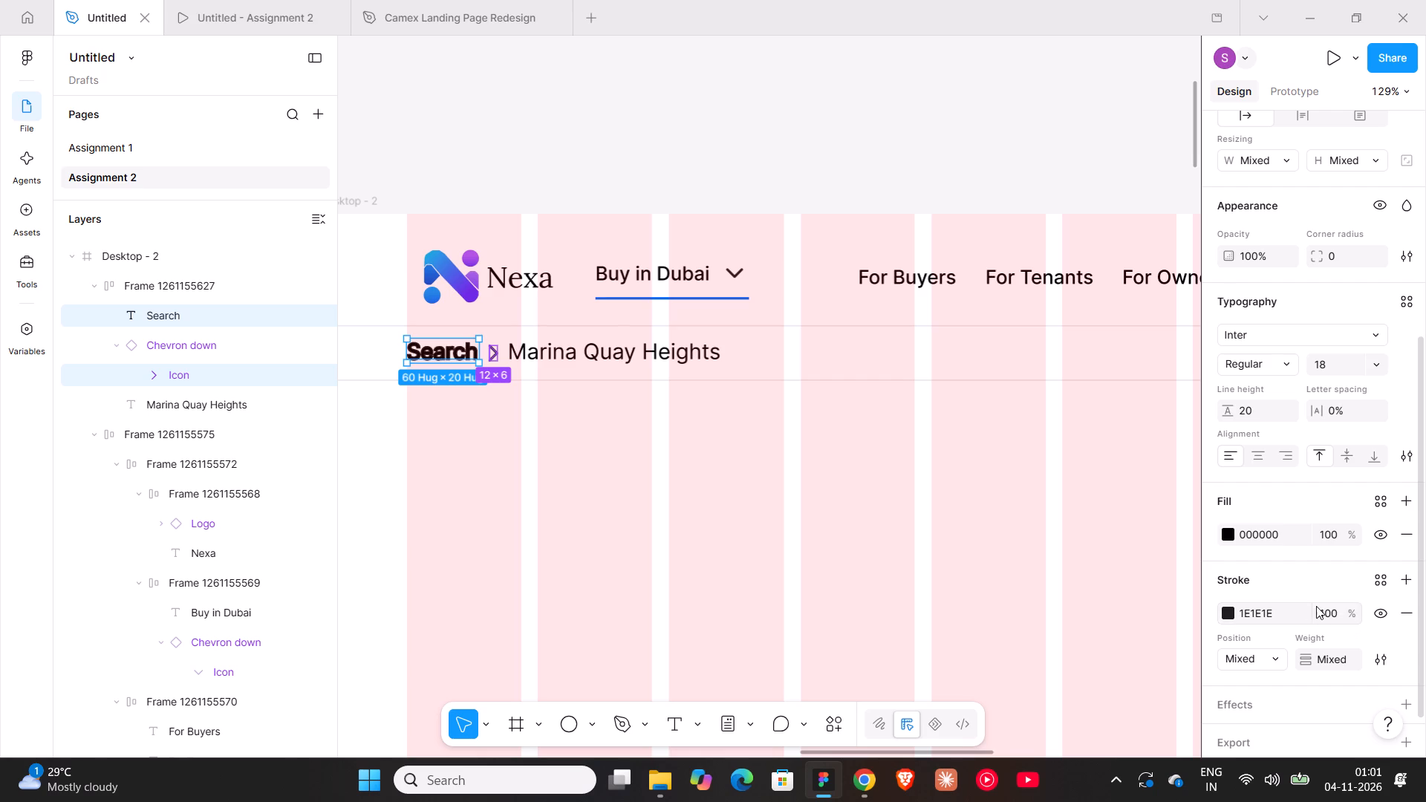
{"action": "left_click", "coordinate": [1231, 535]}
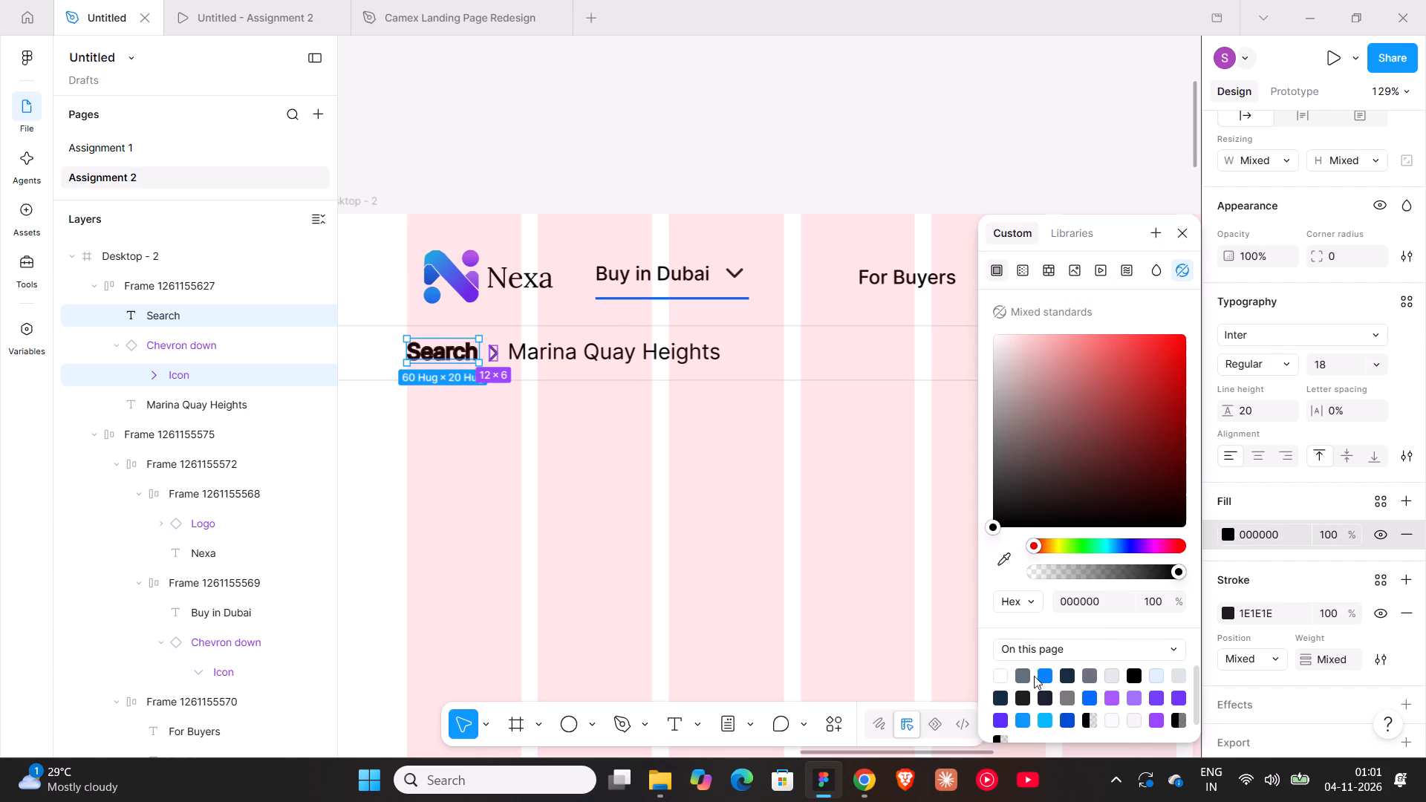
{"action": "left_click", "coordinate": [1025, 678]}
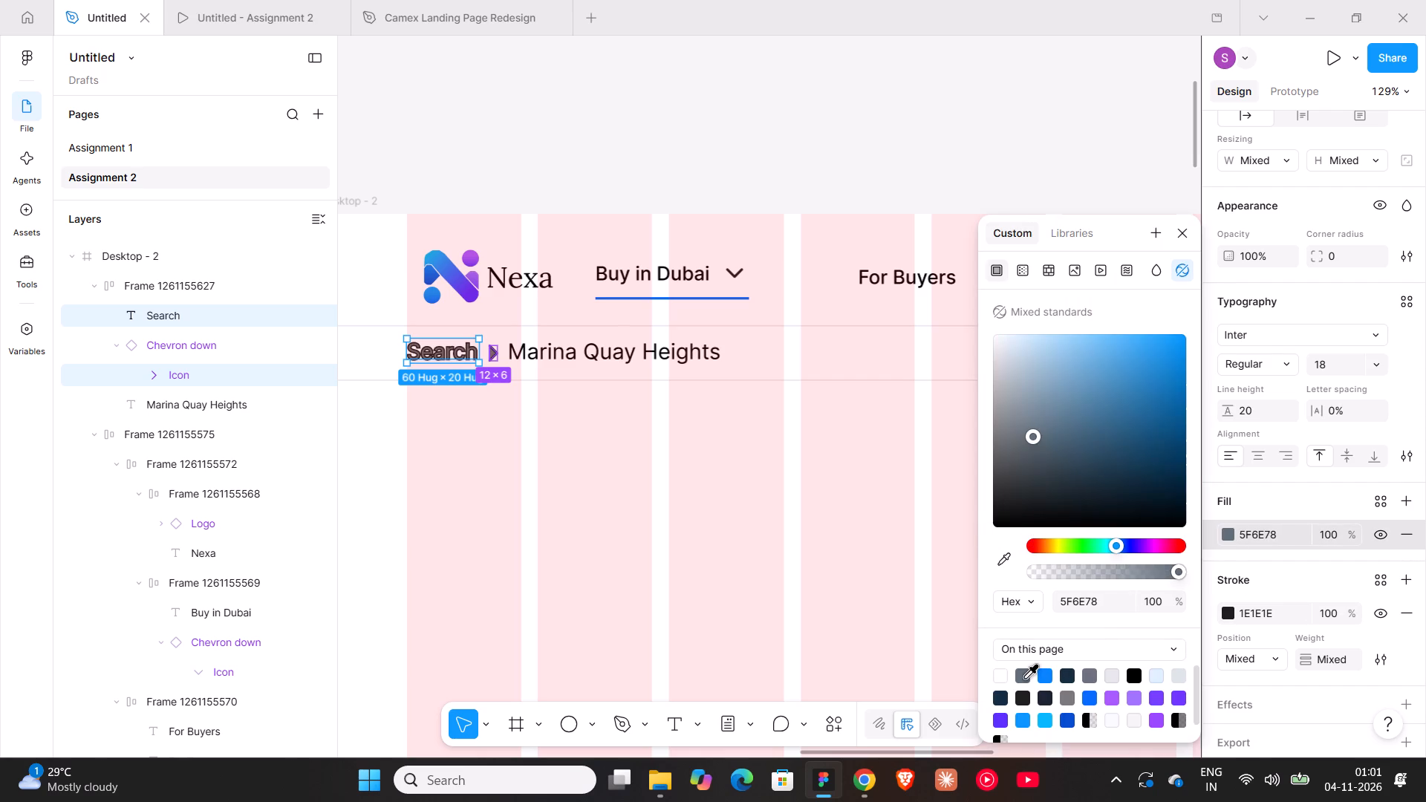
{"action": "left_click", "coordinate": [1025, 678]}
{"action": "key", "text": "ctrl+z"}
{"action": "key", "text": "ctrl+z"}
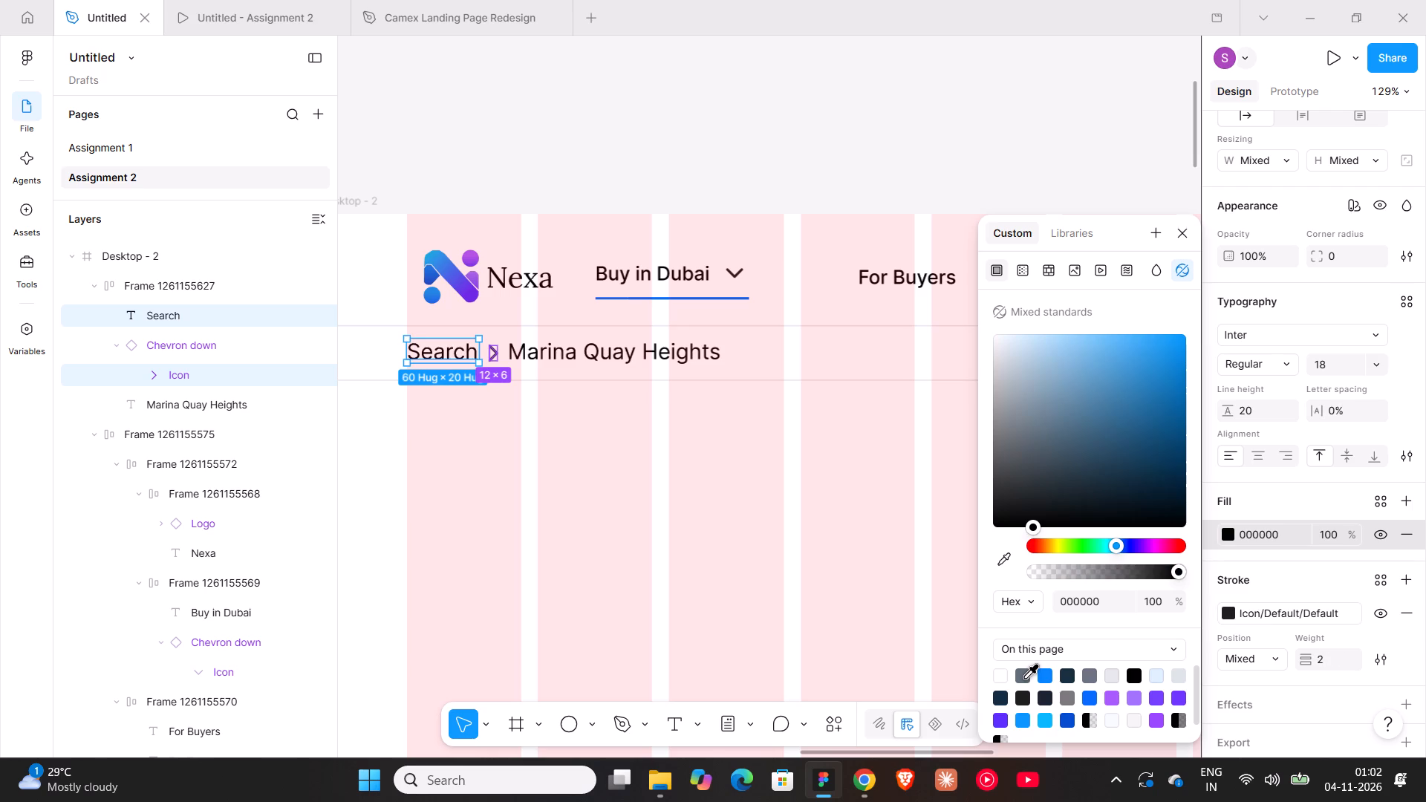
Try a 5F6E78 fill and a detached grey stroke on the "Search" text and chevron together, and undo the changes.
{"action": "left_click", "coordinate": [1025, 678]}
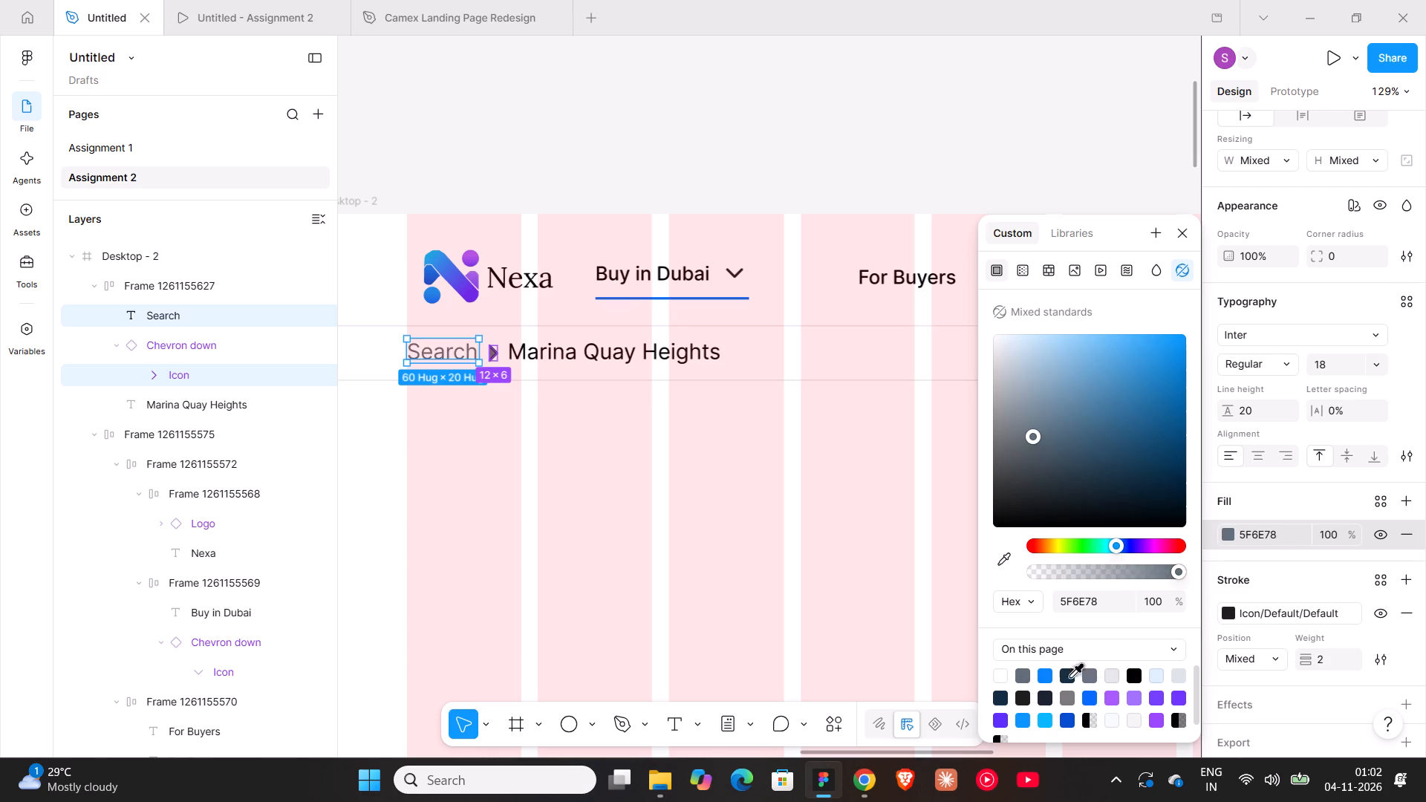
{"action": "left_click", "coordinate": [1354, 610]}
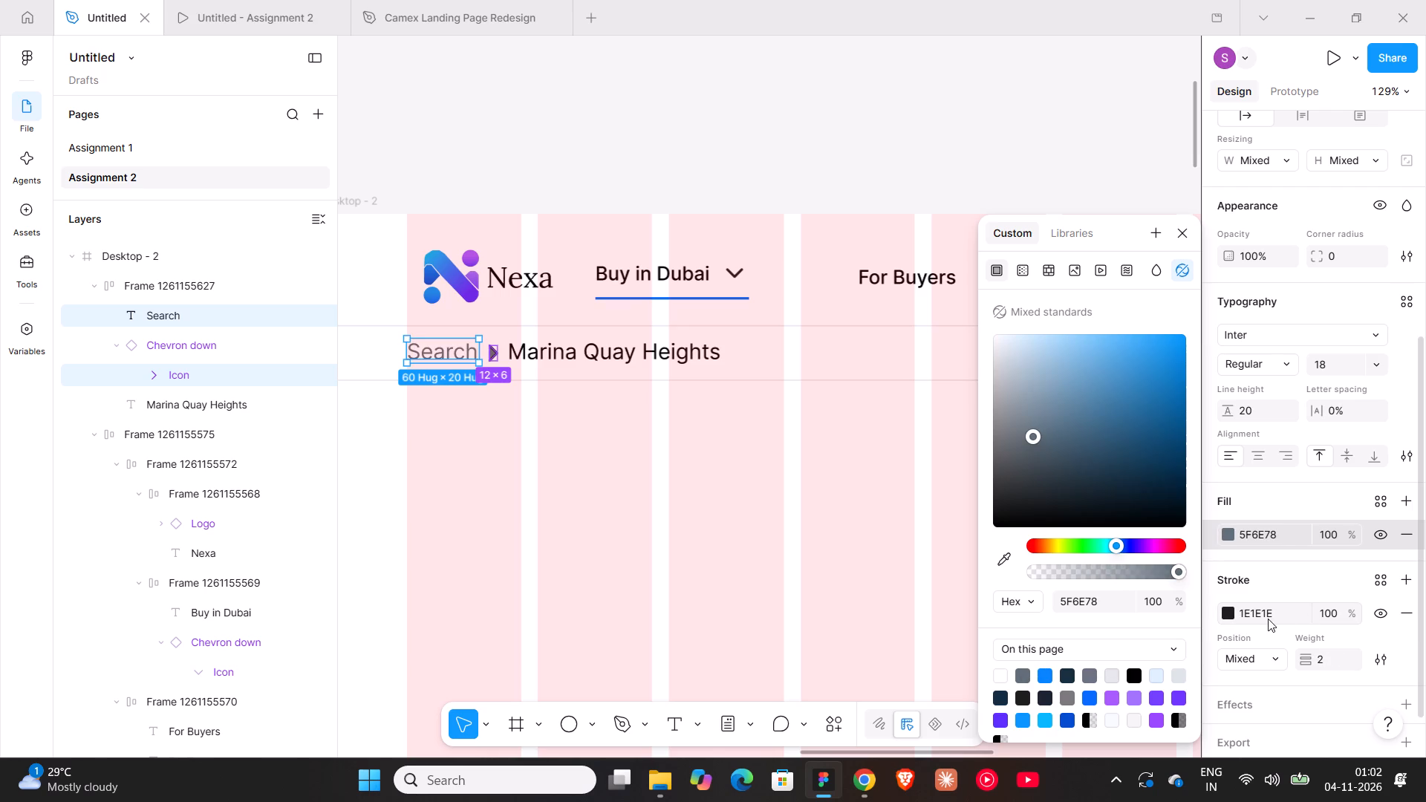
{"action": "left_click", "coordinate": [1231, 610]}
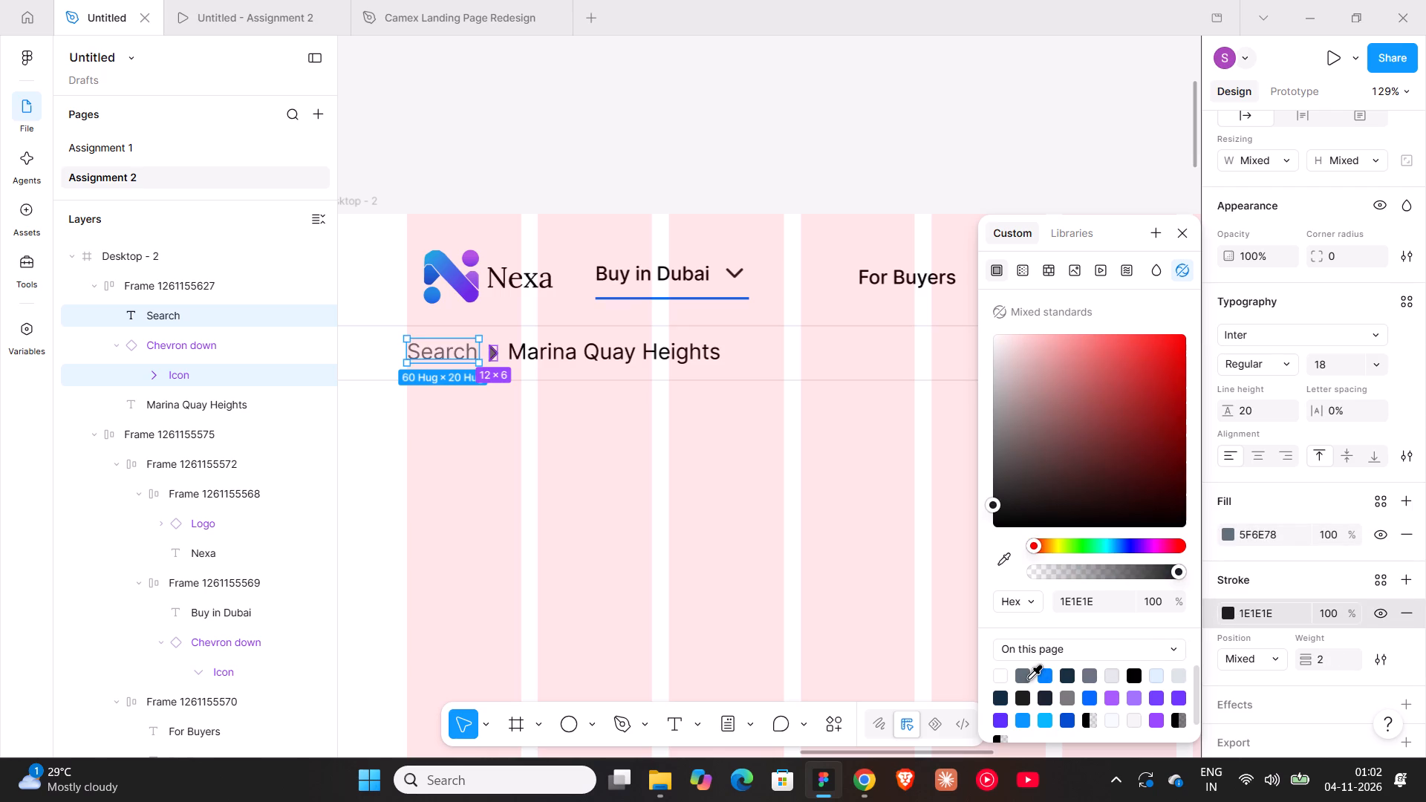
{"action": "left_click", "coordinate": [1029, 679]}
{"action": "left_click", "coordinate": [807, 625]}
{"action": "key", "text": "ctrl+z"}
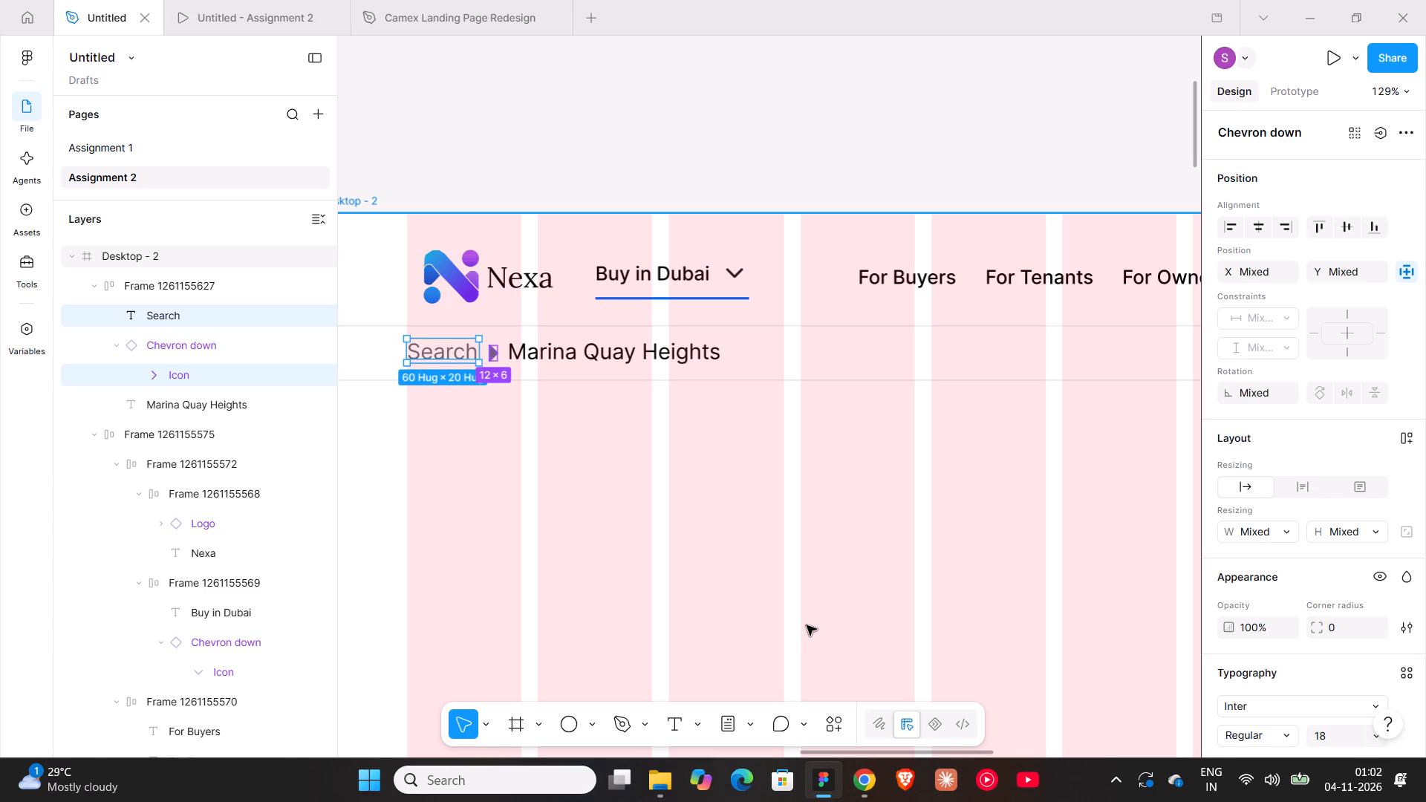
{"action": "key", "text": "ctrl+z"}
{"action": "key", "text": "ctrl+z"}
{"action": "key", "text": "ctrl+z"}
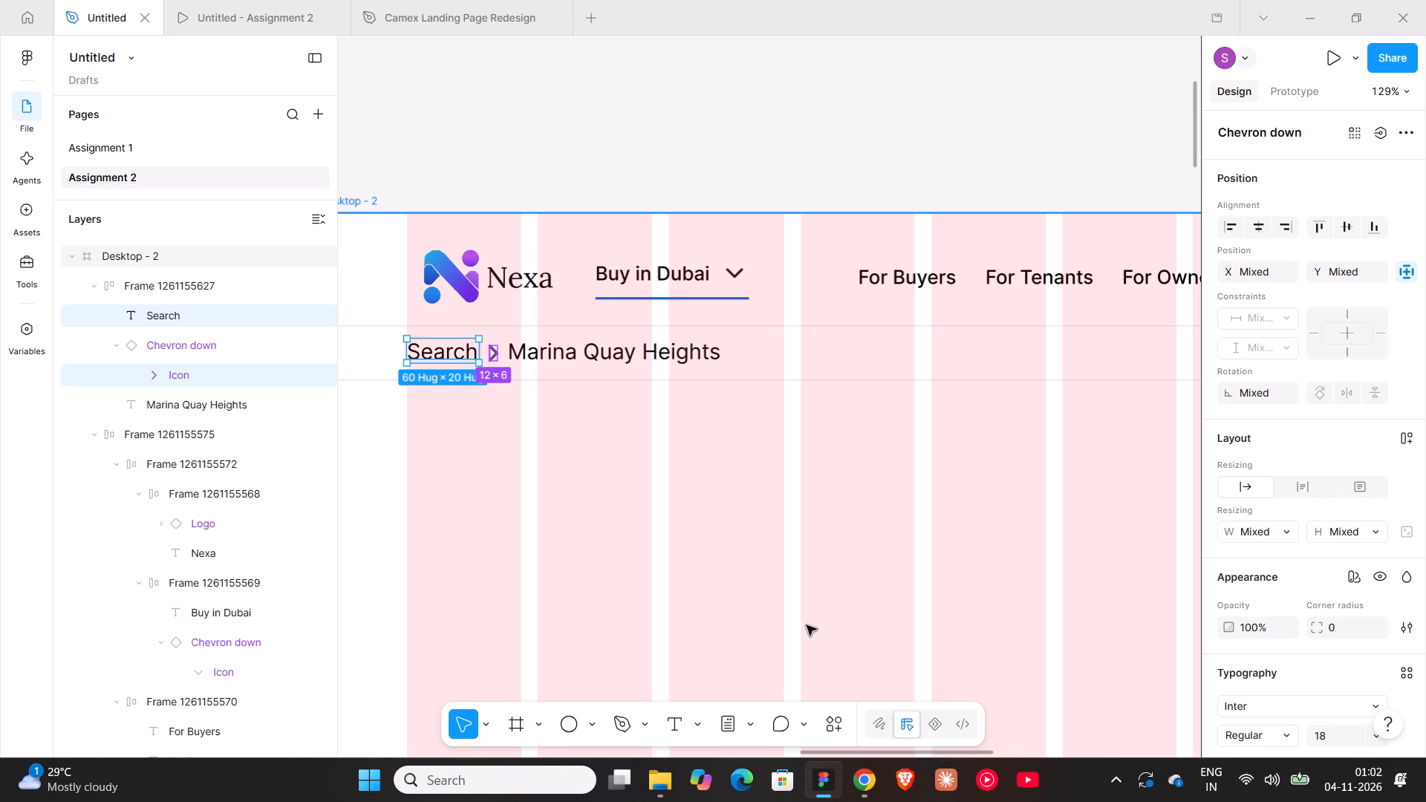
Set the fill of only the breadcrumb's "Search" text to grey 5F6E78.
{"action": "left_click", "coordinate": [807, 625]}
{"action": "double_click", "coordinate": [451, 356]}
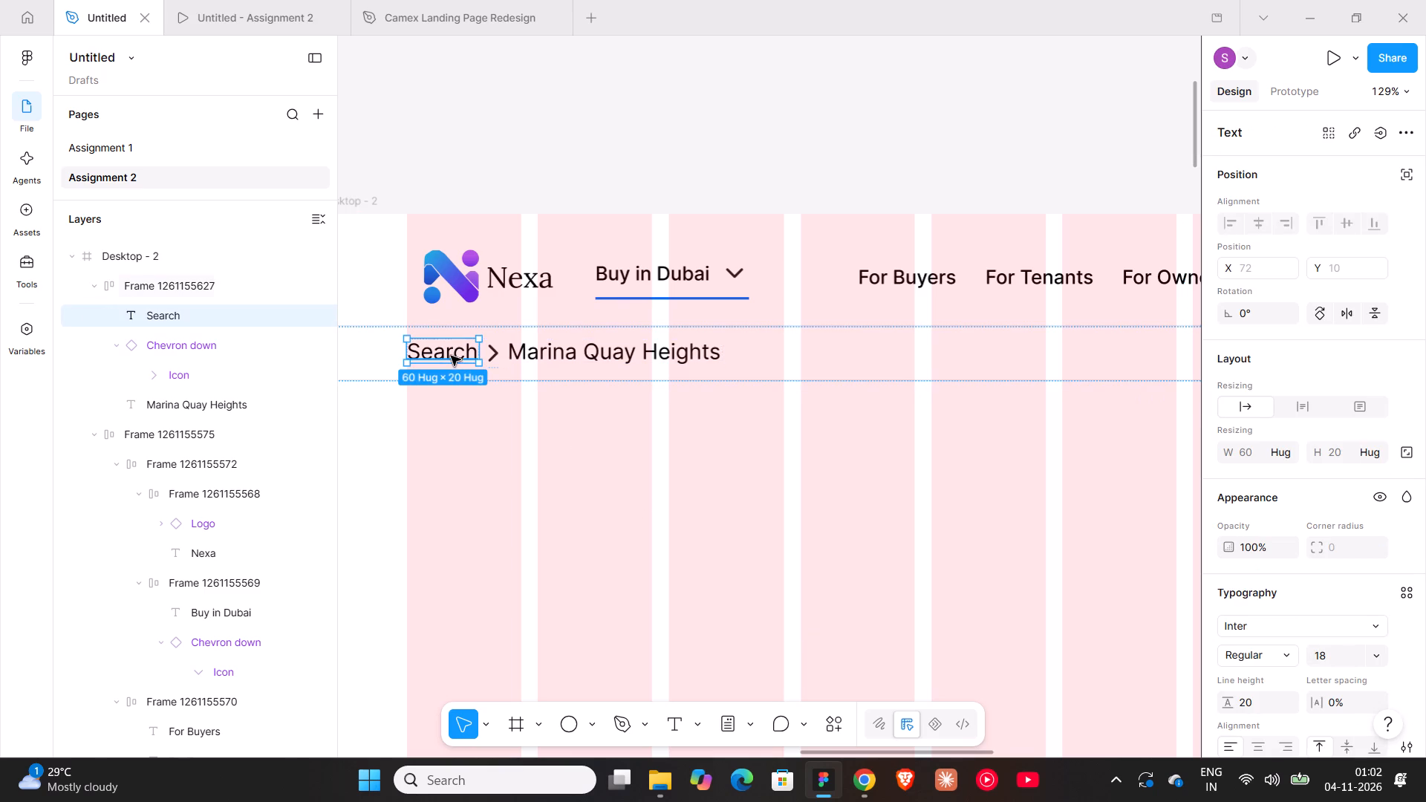
{"action": "scroll", "coordinate": [1256, 623], "scroll_direction": "down", "scroll_amount": 3}
{"action": "left_click", "coordinate": [1231, 570]}
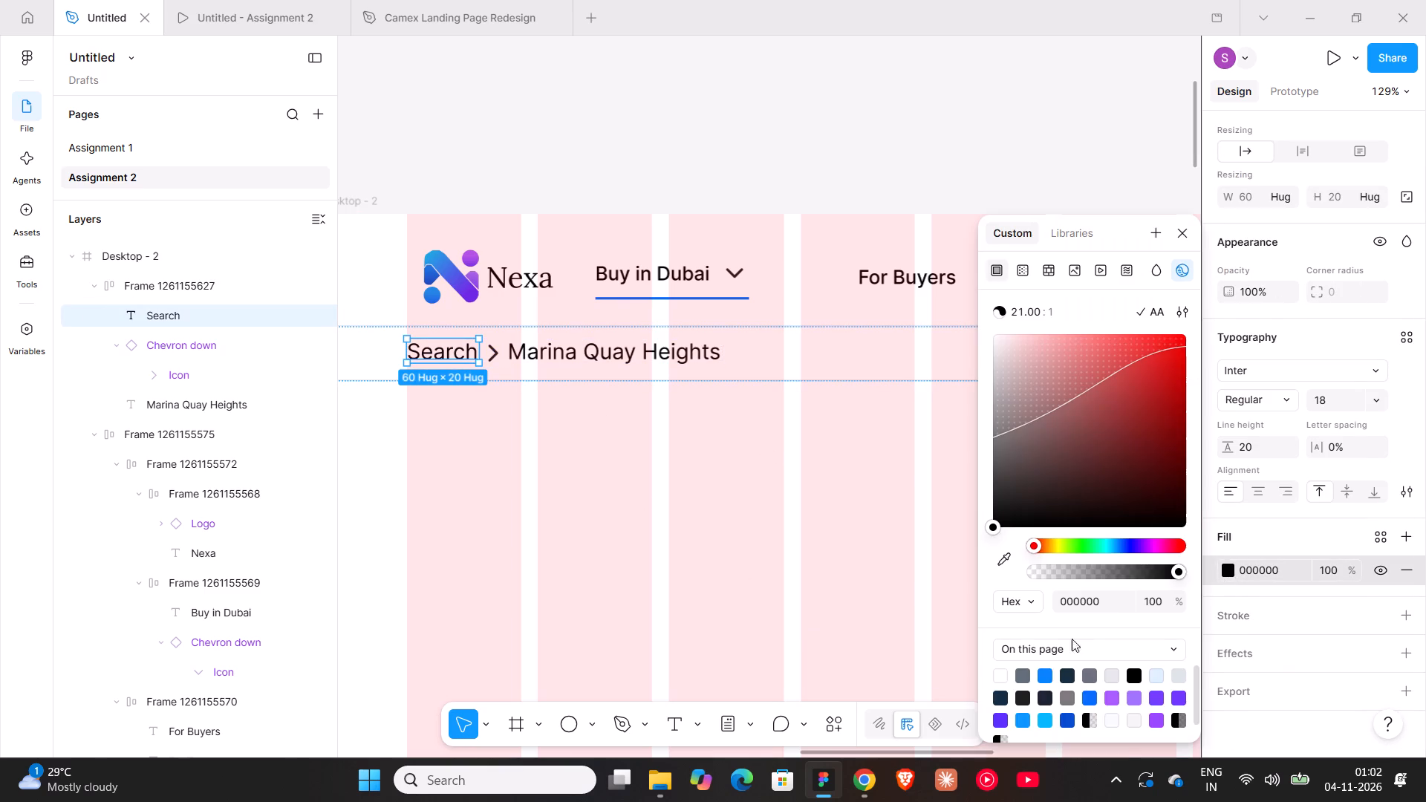
{"action": "left_click", "coordinate": [1024, 672]}
Detach the colour variable of the breadcrumb's chevron and set its colour to grey 5F6E78.
{"action": "left_click", "coordinate": [501, 353]}
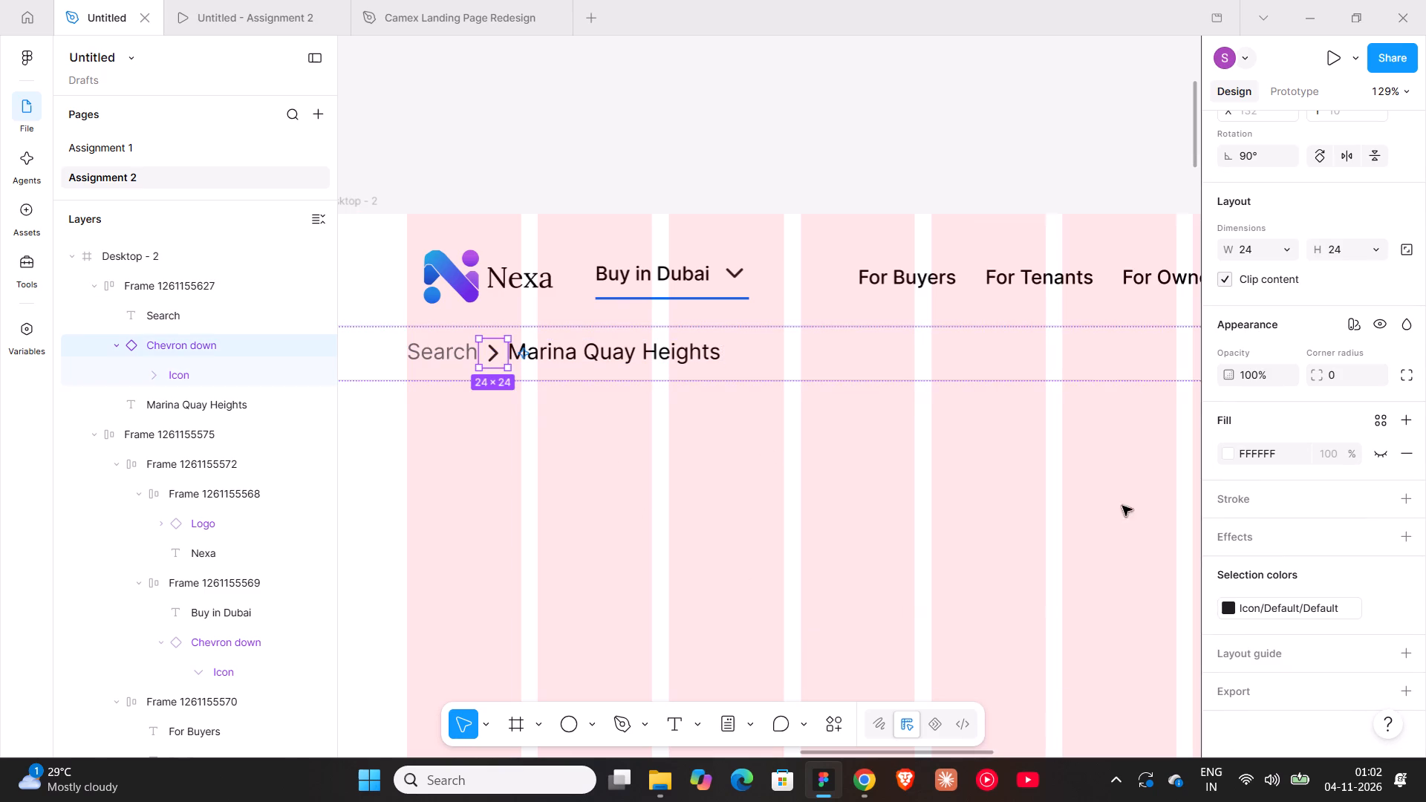
{"action": "left_click", "coordinate": [1381, 606]}
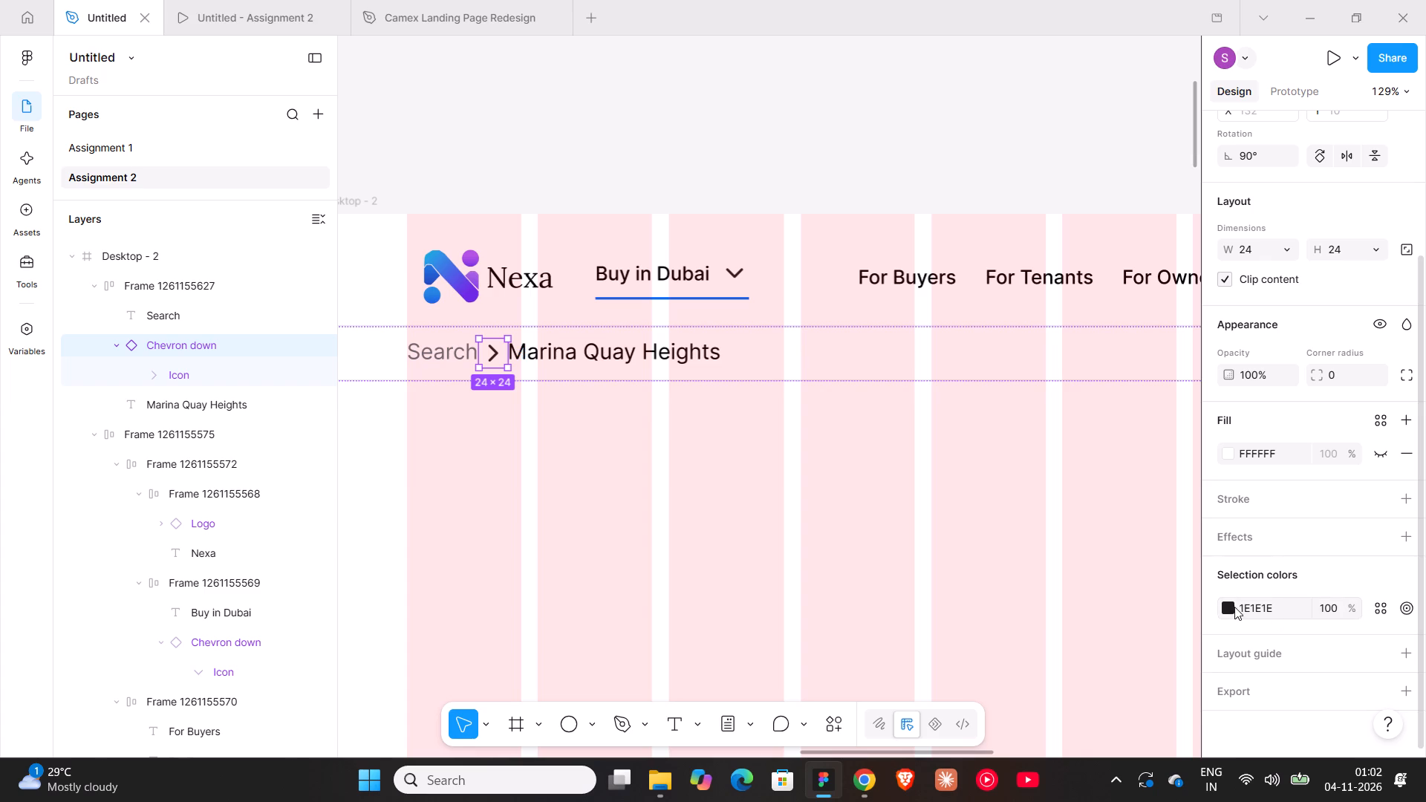
{"action": "left_click", "coordinate": [1232, 604]}
{"action": "left_click", "coordinate": [1029, 676]}
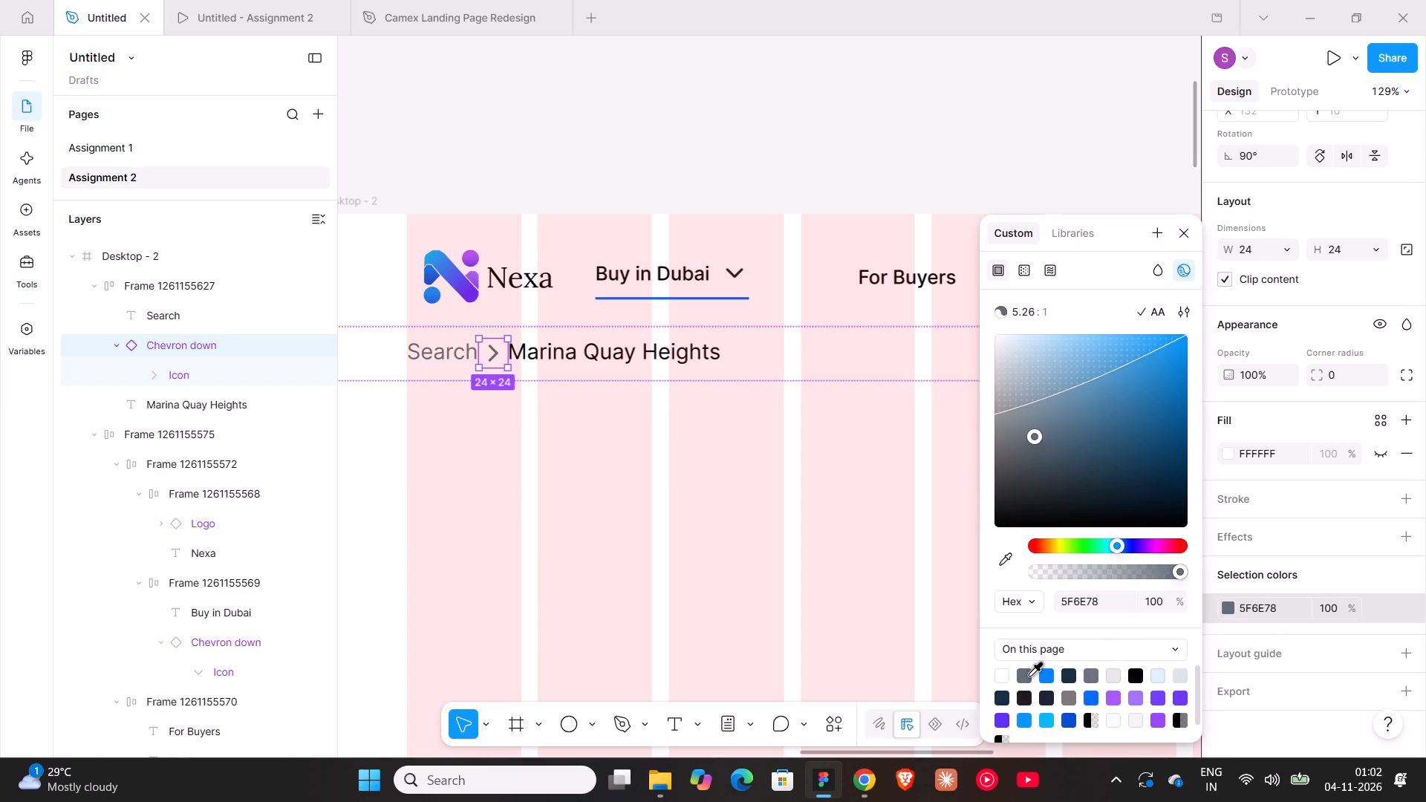
{"action": "left_click", "coordinate": [800, 564]}
Capture the Team4 Aria page's photo gallery block in Google Chrome with the Figma extension and paste it above Desktop - 2 in Figma.
{"action": "scroll", "coordinate": [695, 526], "scroll_direction": "down", "scroll_amount": 6, "text": "ctrl"}
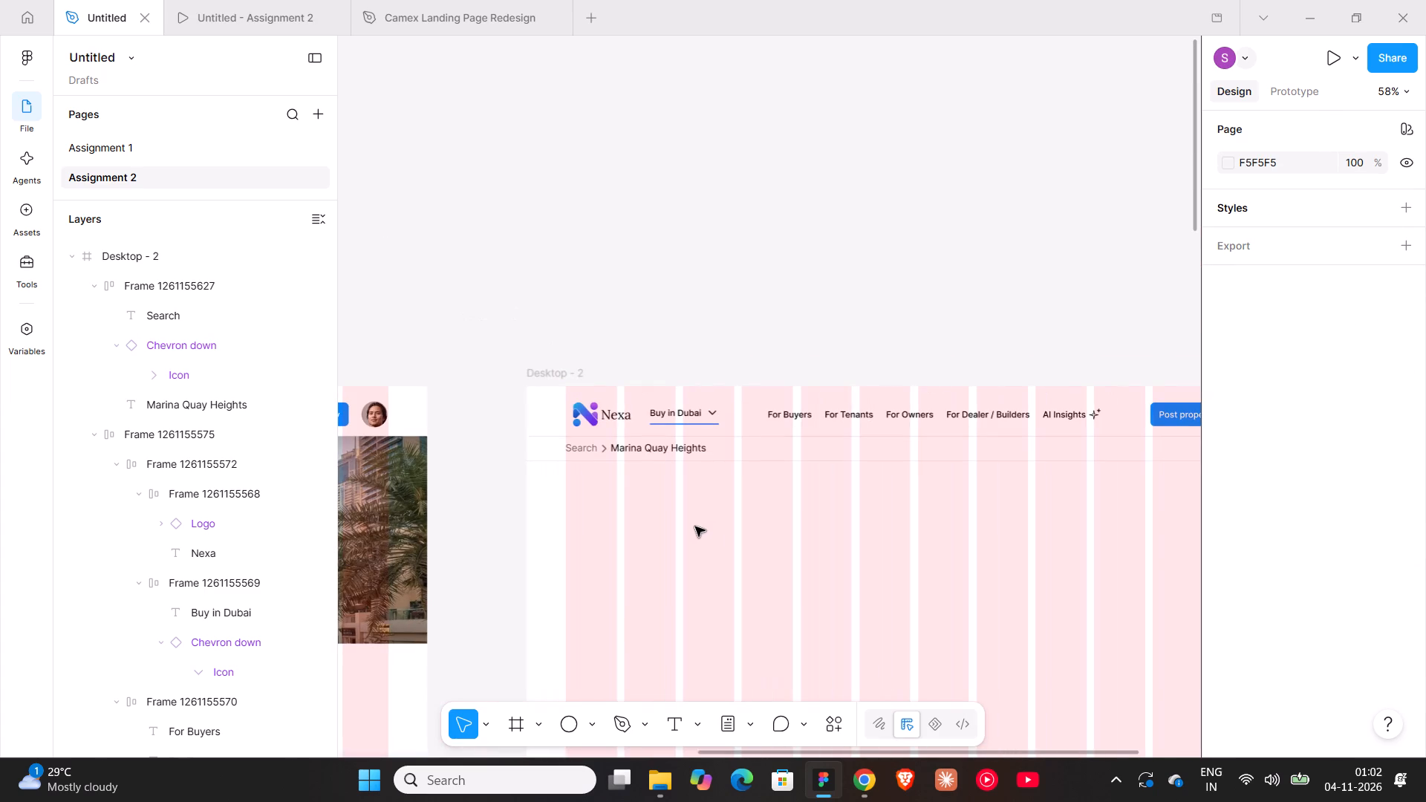
{"action": "scroll", "coordinate": [544, 379], "scroll_direction": "down", "scroll_amount": 9, "text": "shift"}
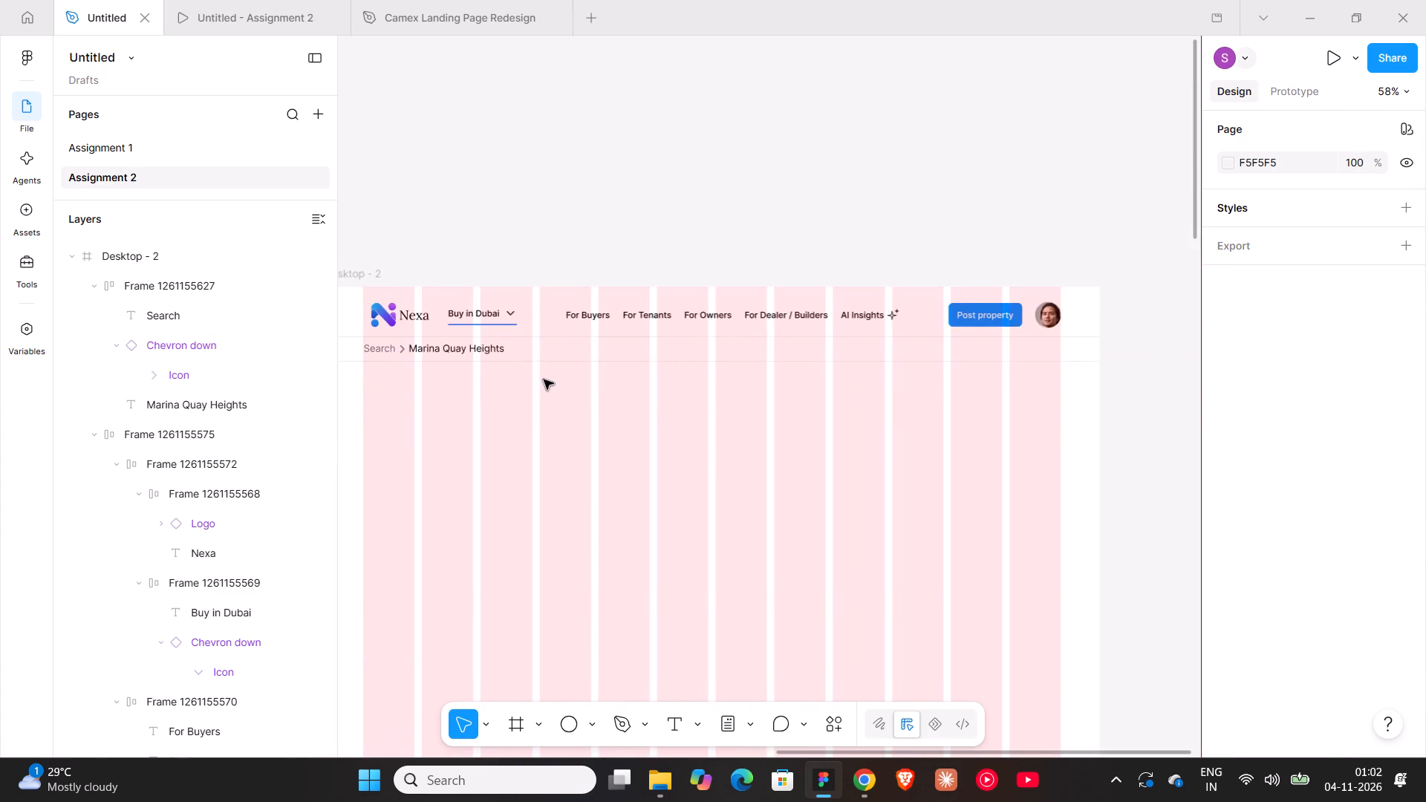
{"action": "scroll", "coordinate": [544, 379], "scroll_direction": "down", "scroll_amount": 4, "text": "shift"}
{"action": "left_click", "coordinate": [878, 785]}
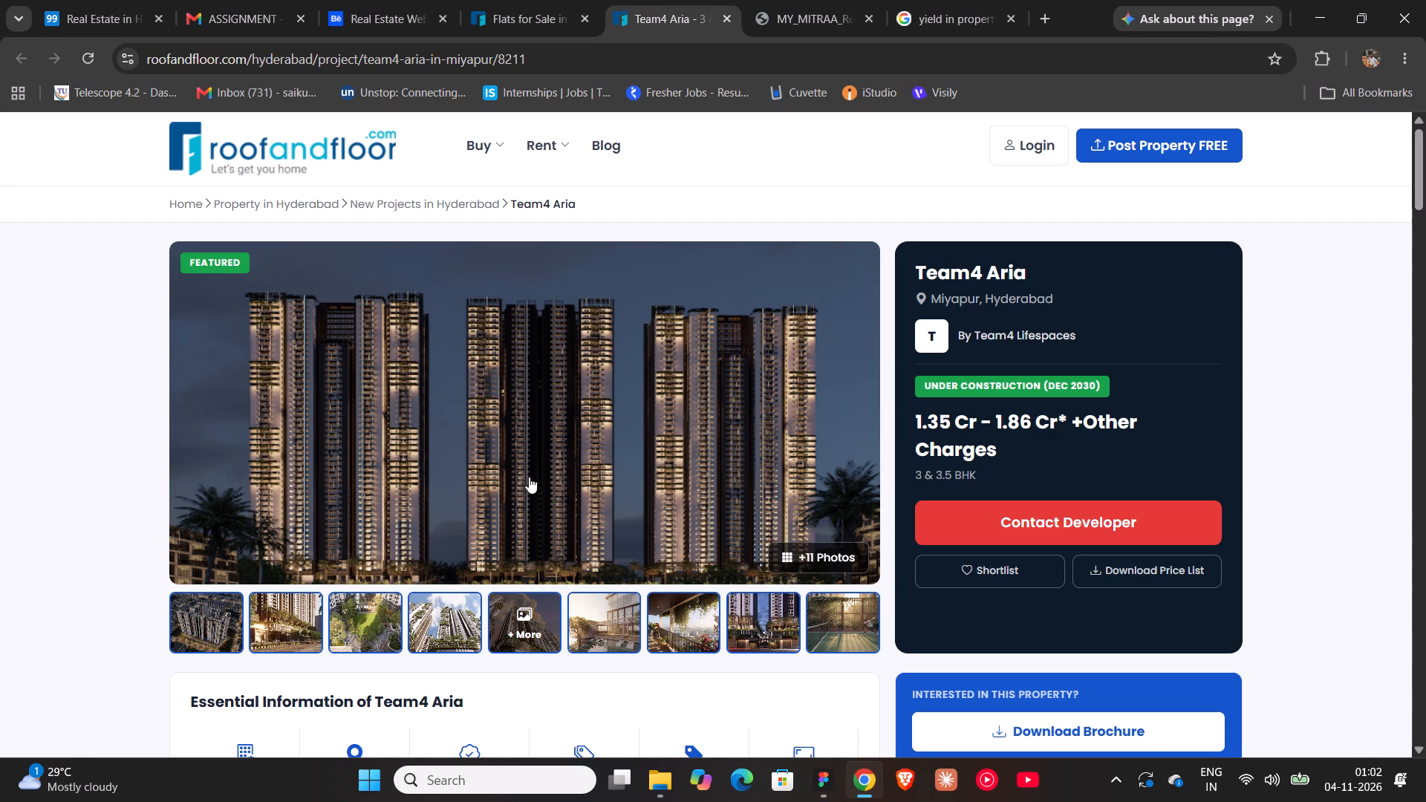
{"action": "left_click", "coordinate": [1323, 55]}
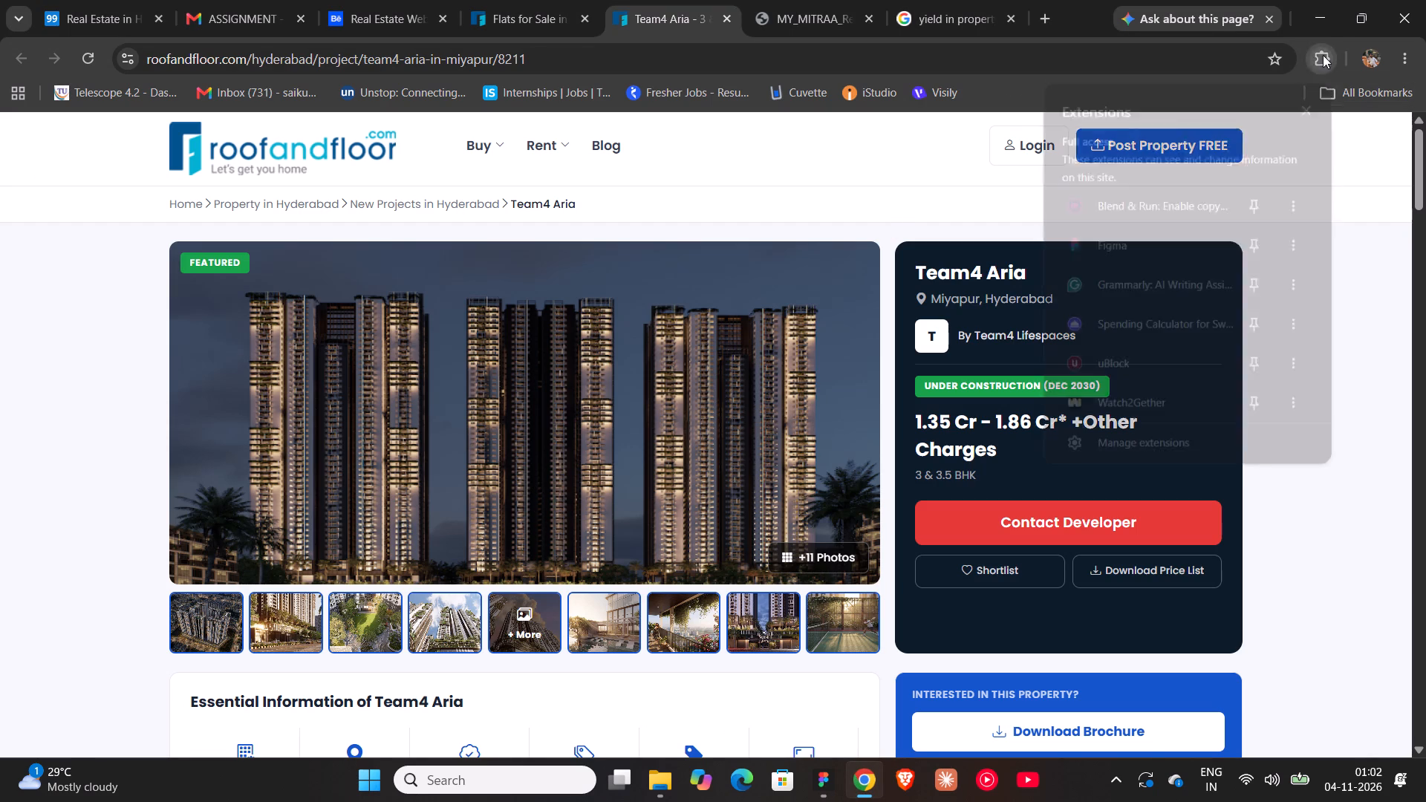
{"action": "left_click", "coordinate": [1133, 232]}
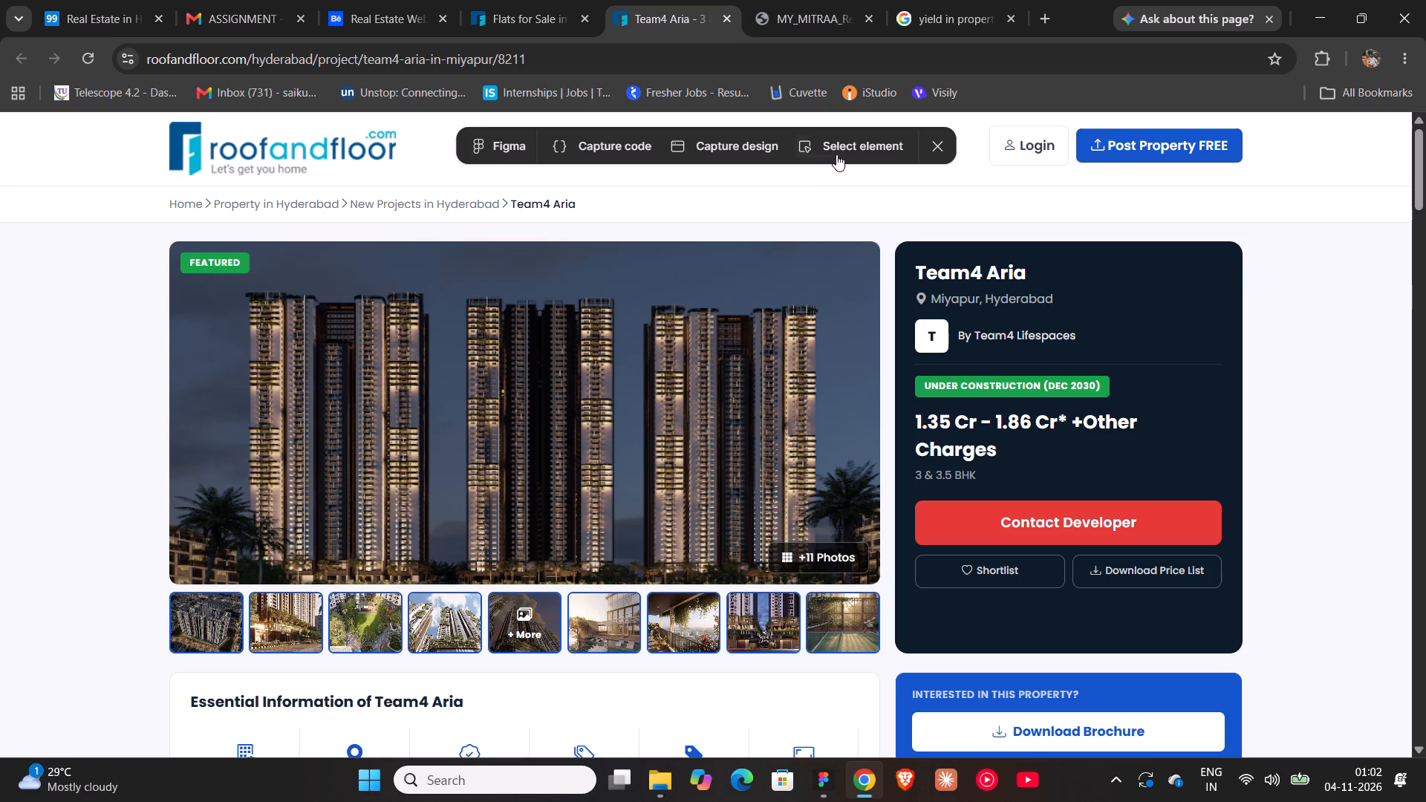
{"action": "left_click", "coordinate": [837, 149]}
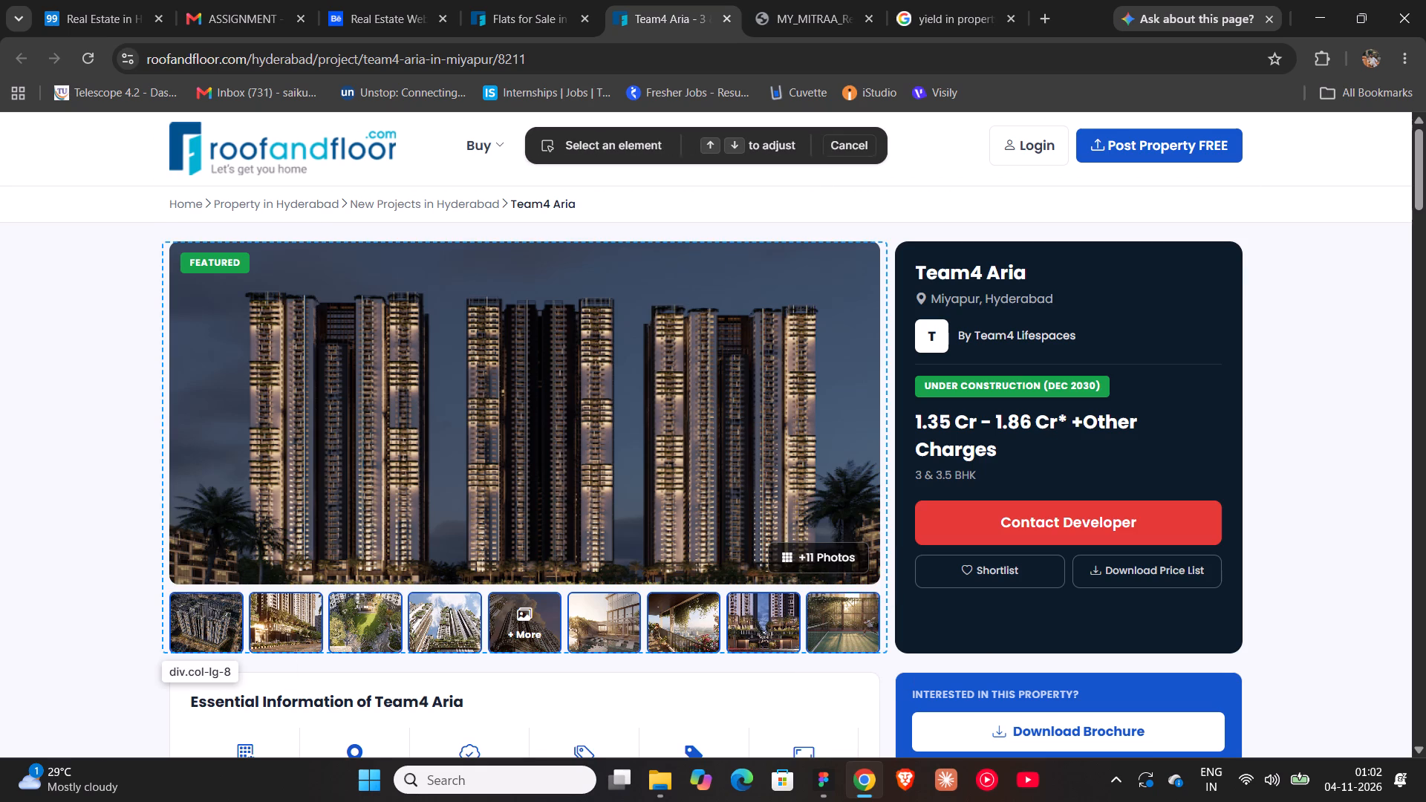
{"action": "left_click", "coordinate": [885, 585]}
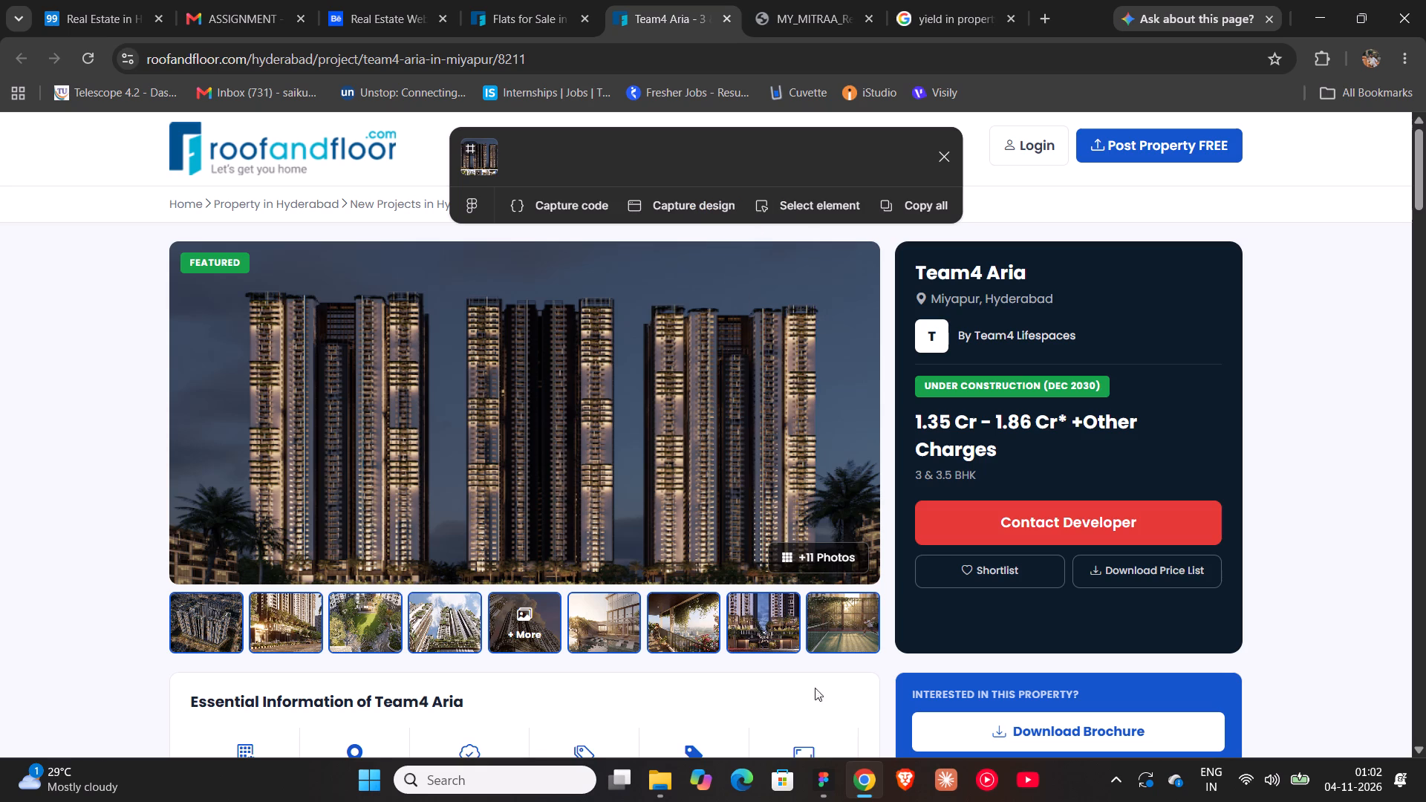
{"action": "left_click", "coordinate": [816, 801]}
{"action": "right_click", "coordinate": [820, 264]}
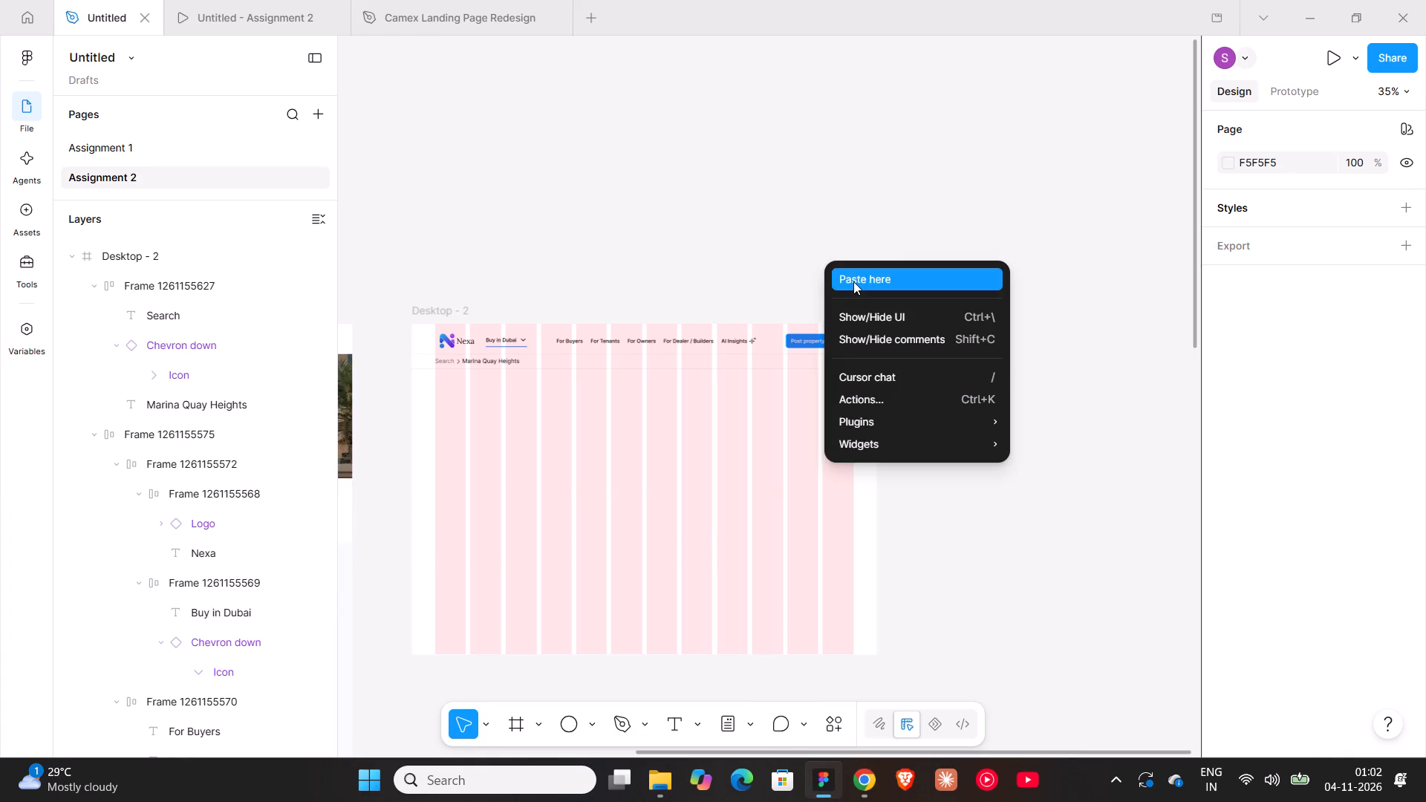
{"action": "left_click", "coordinate": [854, 281]}
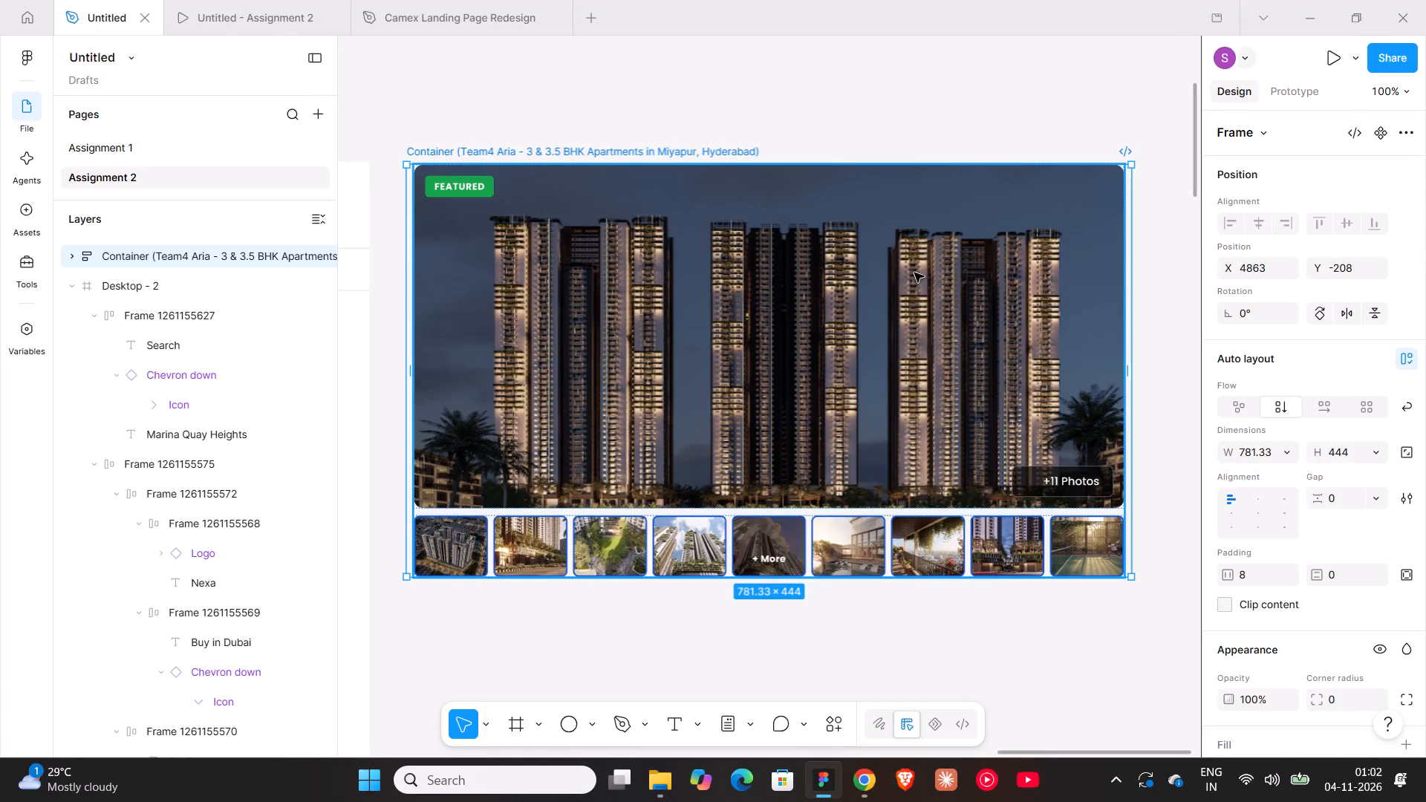
Replace the "FEATURED" badge text on the pasted gallery image with "Ready".
{"action": "triple_click", "coordinate": [470, 195]}
{"action": "left_click", "coordinate": [470, 195]}
{"action": "double_click", "coordinate": [463, 186]}
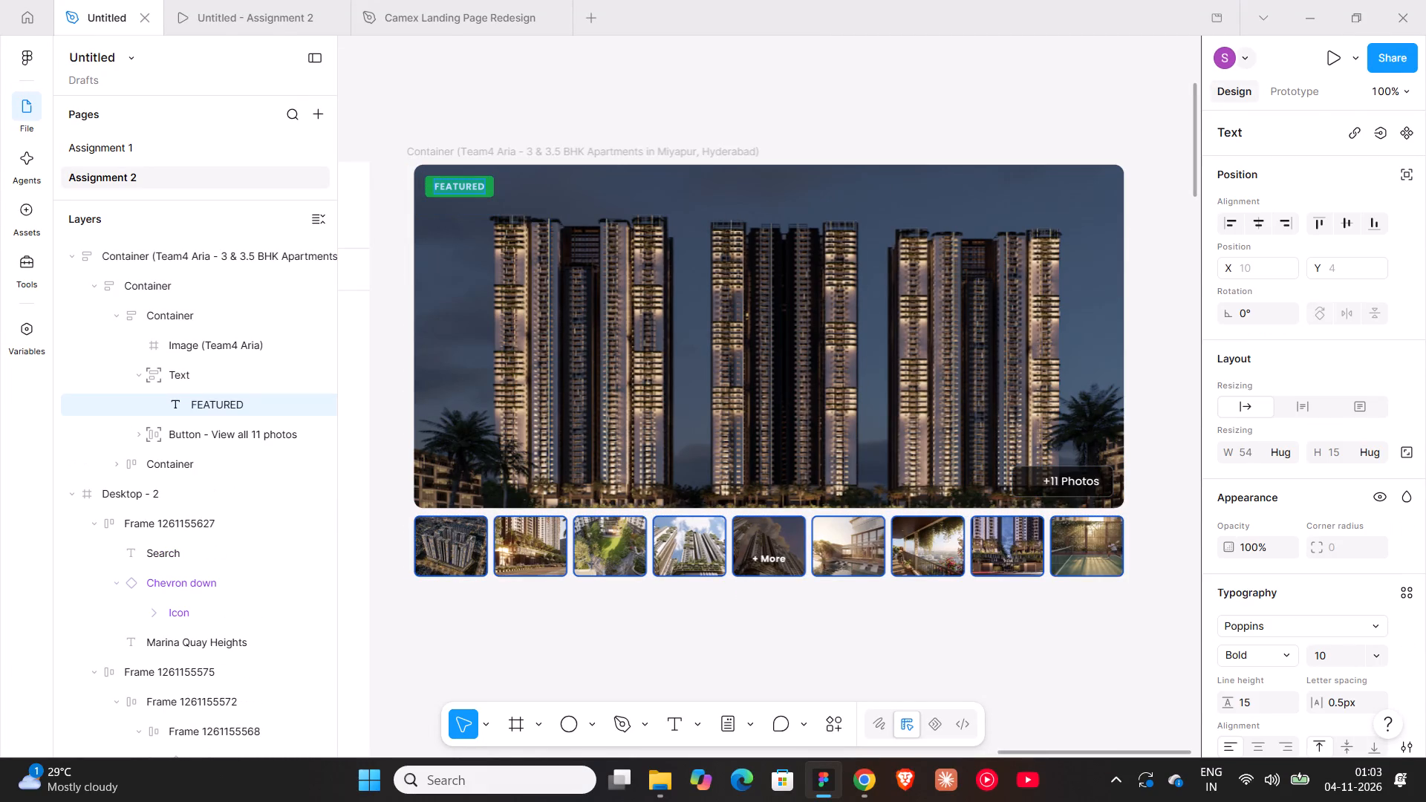
{"action": "type", "text": "Readdy"}
{"action": "key", "text": "BackSpace"}
{"action": "key", "text": "BackSpace"}
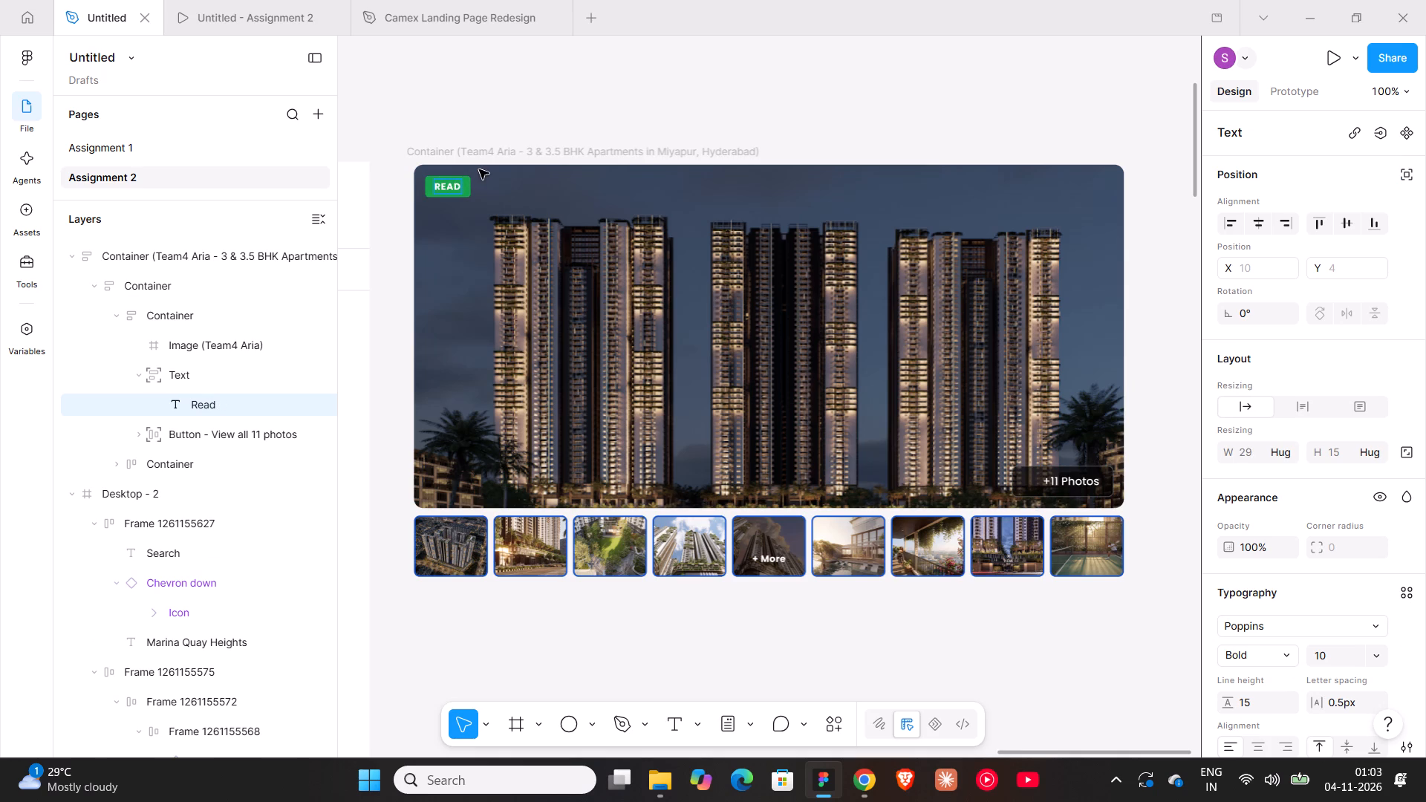
{"action": "key", "text": "y"}
{"action": "left_click", "coordinate": [533, 130]}
Set the fill of the "Ready" badge text to blue 0584FD.
{"action": "scroll", "coordinate": [1266, 527], "scroll_direction": "down", "scroll_amount": 2}
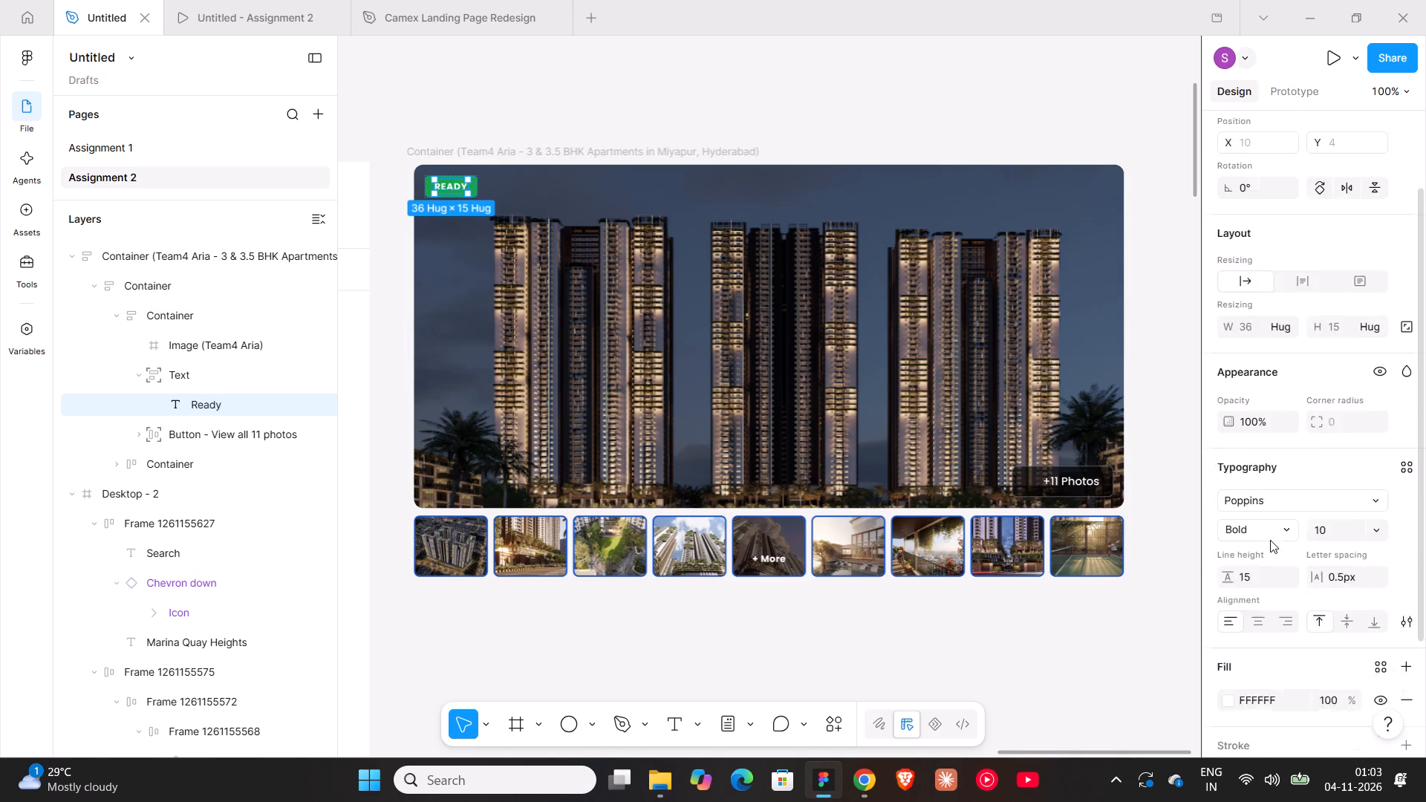
{"action": "scroll", "coordinate": [1275, 584], "scroll_direction": "down", "scroll_amount": 2}
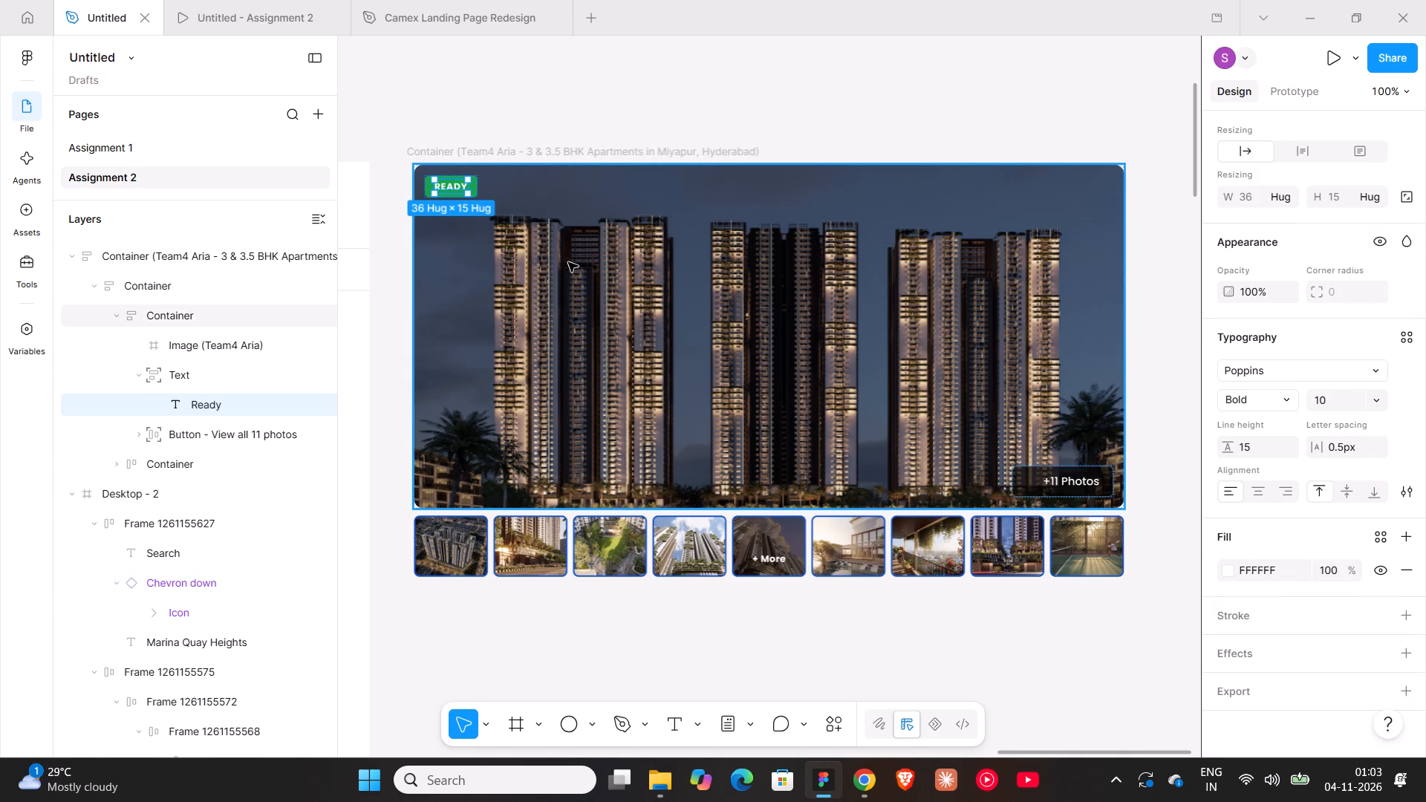
{"action": "left_click", "coordinate": [1232, 568]}
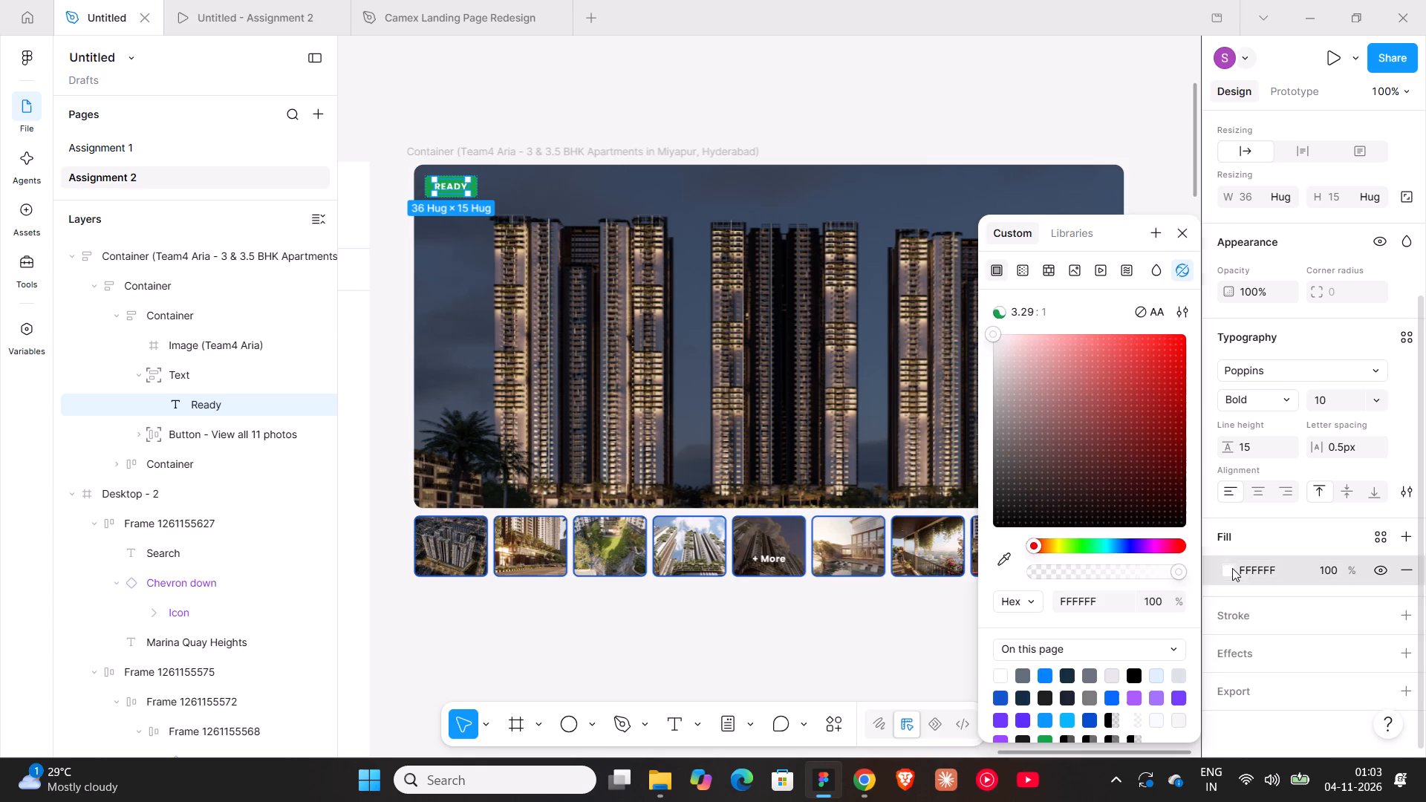
{"action": "left_click", "coordinate": [1044, 674]}
Set the corner radius of the "Ready" badge's frame to 100.
{"action": "scroll", "coordinate": [457, 165], "scroll_direction": "up", "scroll_amount": 8, "text": "ctrl"}
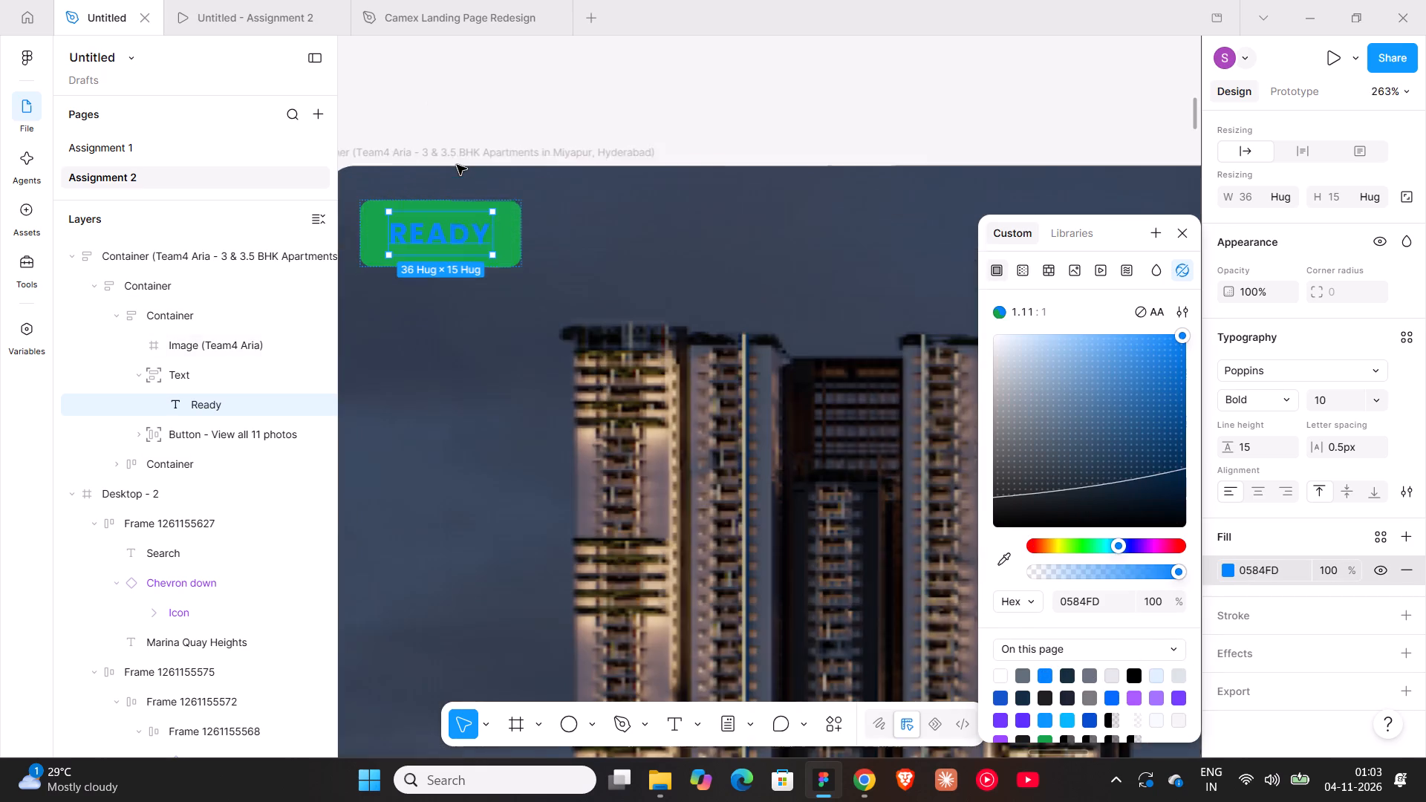
{"action": "left_click", "coordinate": [518, 238]}
{"action": "scroll", "coordinate": [1072, 473], "scroll_direction": "down", "scroll_amount": 1}
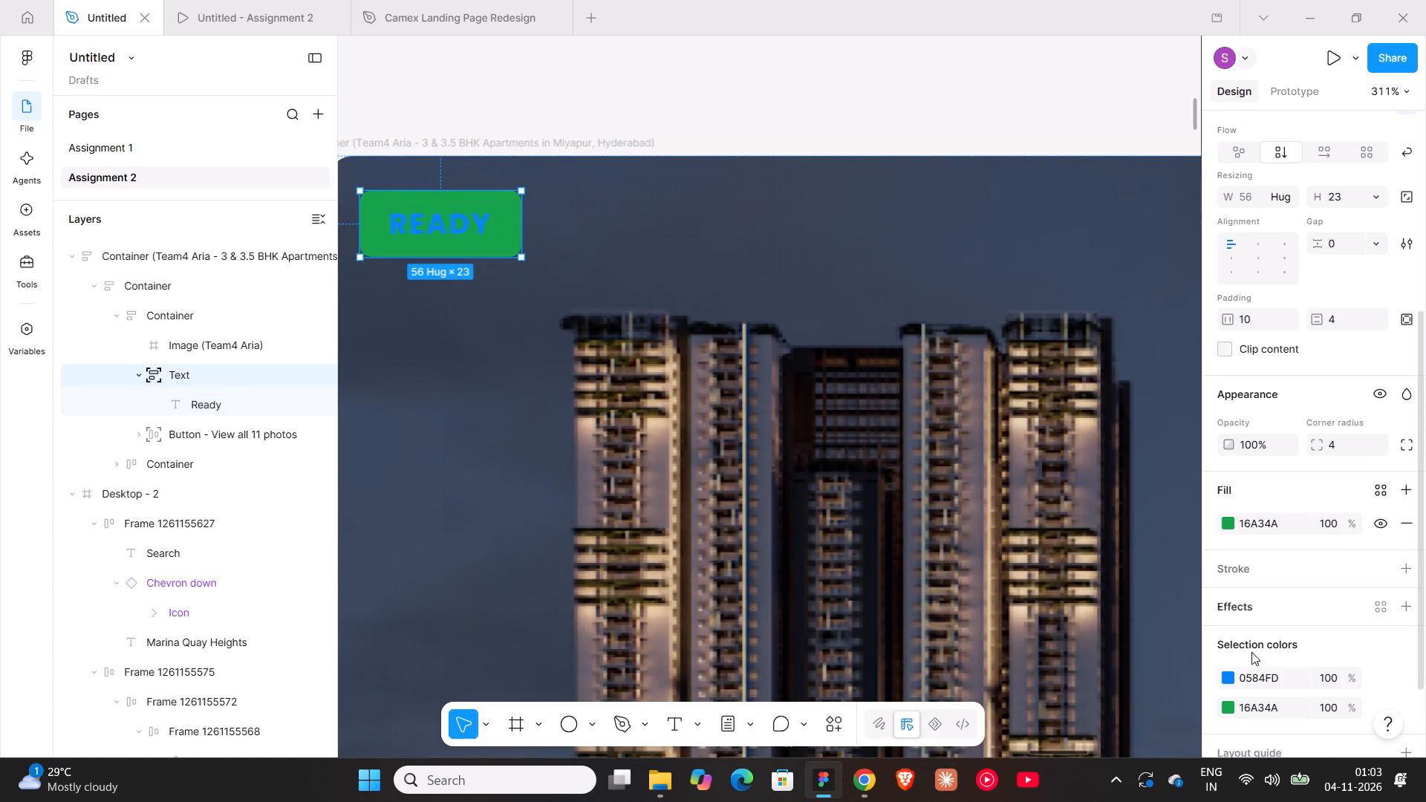
{"action": "left_click", "coordinate": [1347, 452]}
{"action": "type", "text": "100"}
{"action": "key", "text": "Return"}
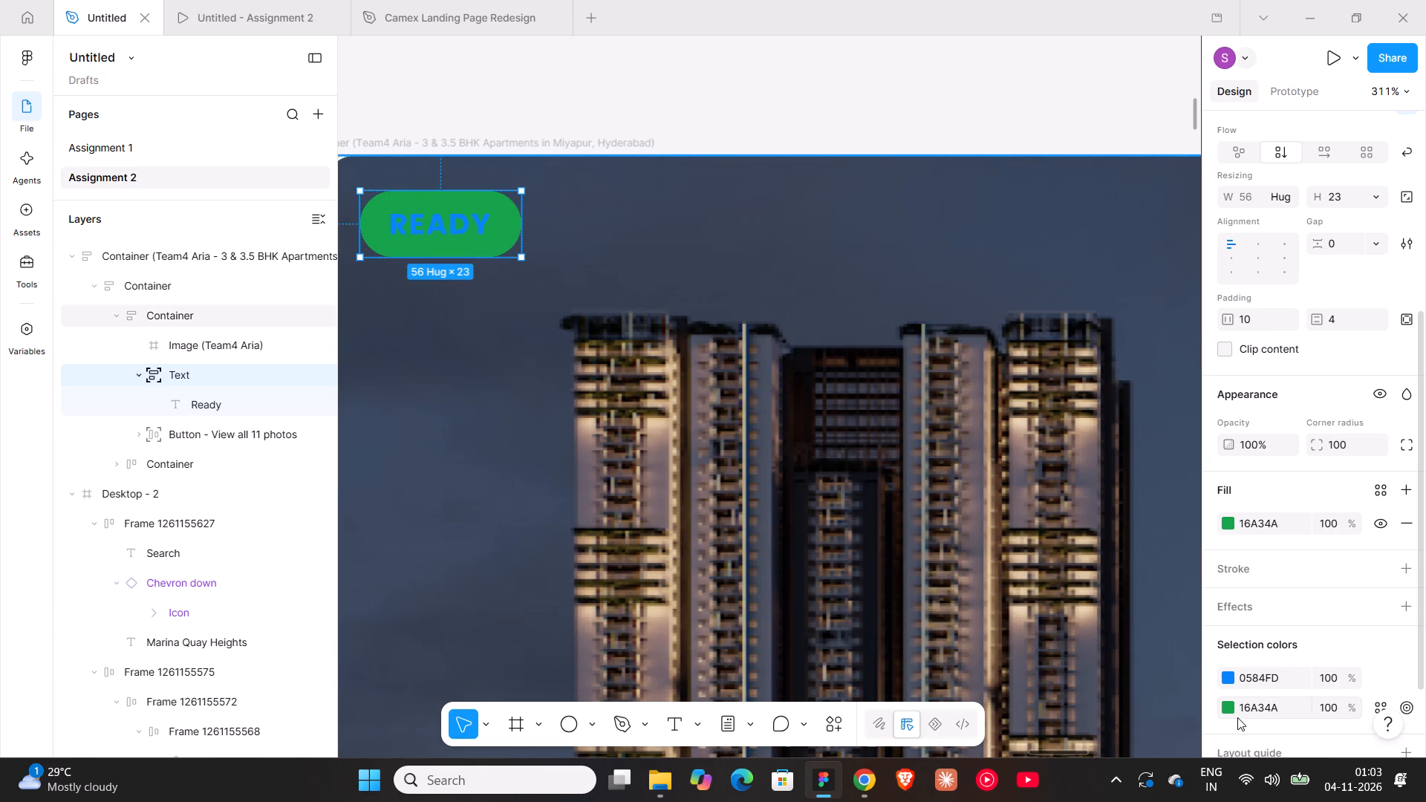
Change the badge frame's green fill to light blue E1F1FF.
{"action": "left_click", "coordinate": [1234, 711]}
{"action": "left_click", "coordinate": [1049, 679]}
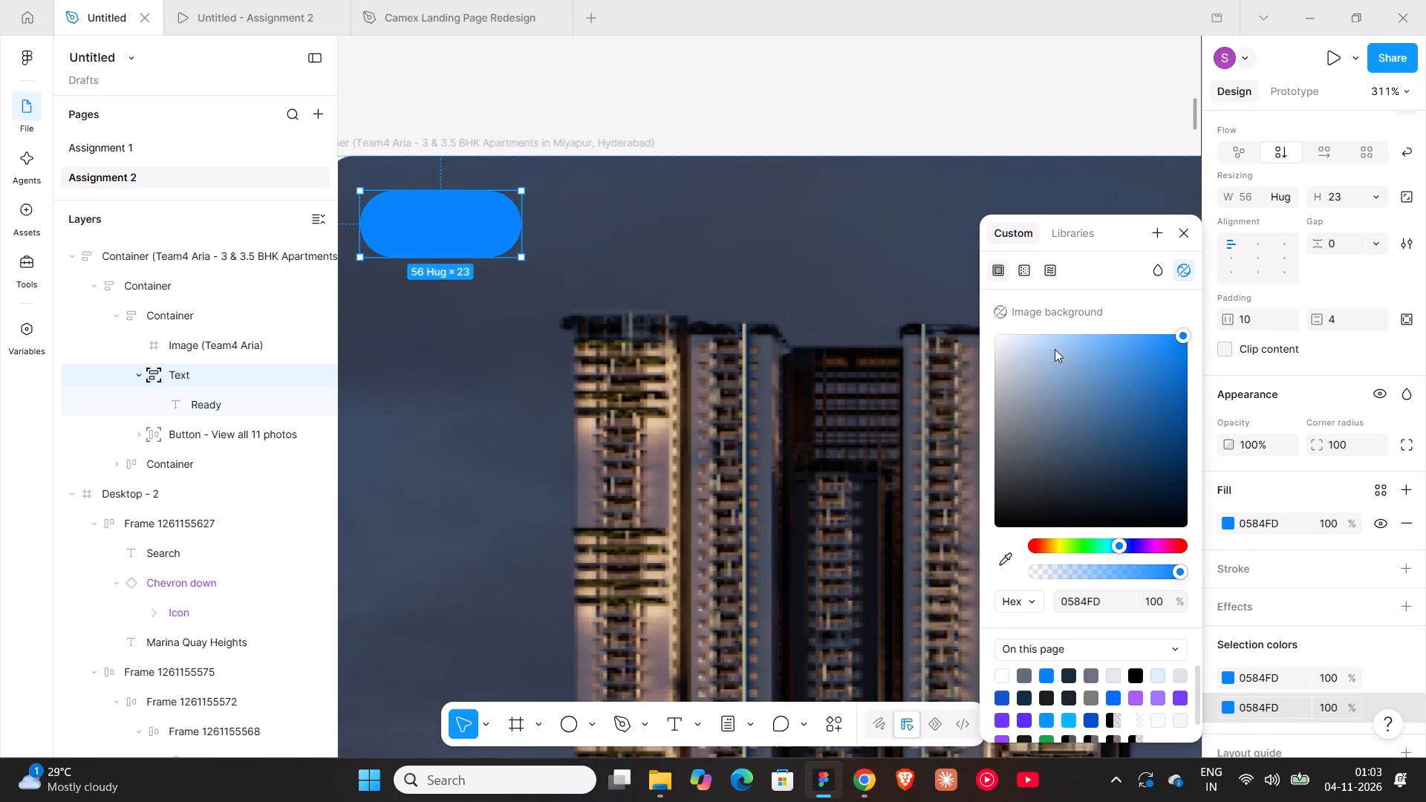
{"action": "left_click_drag", "start_coordinate": [1177, 331], "coordinate": [1053, 331]}
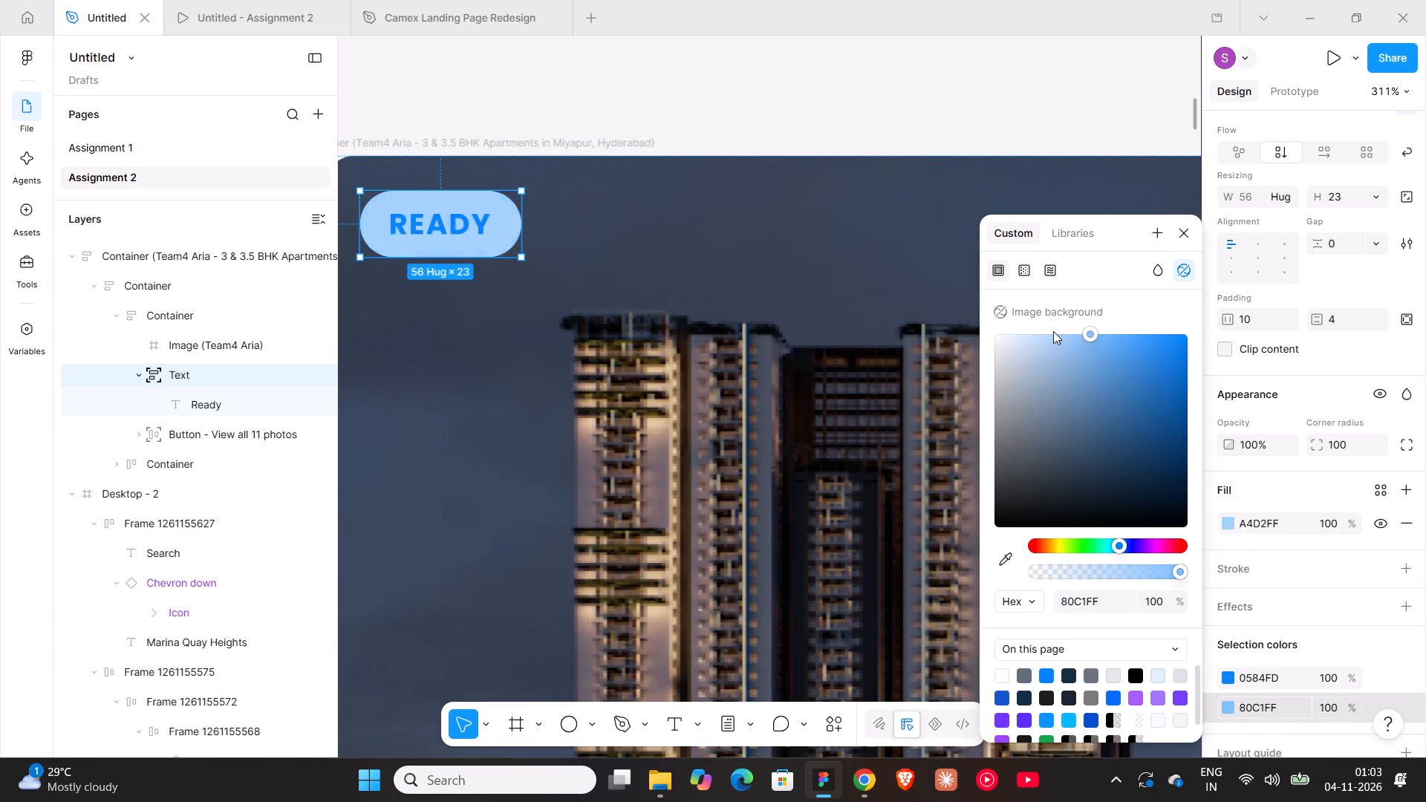
{"action": "left_click_drag", "start_coordinate": [1053, 331], "coordinate": [1012, 332]}
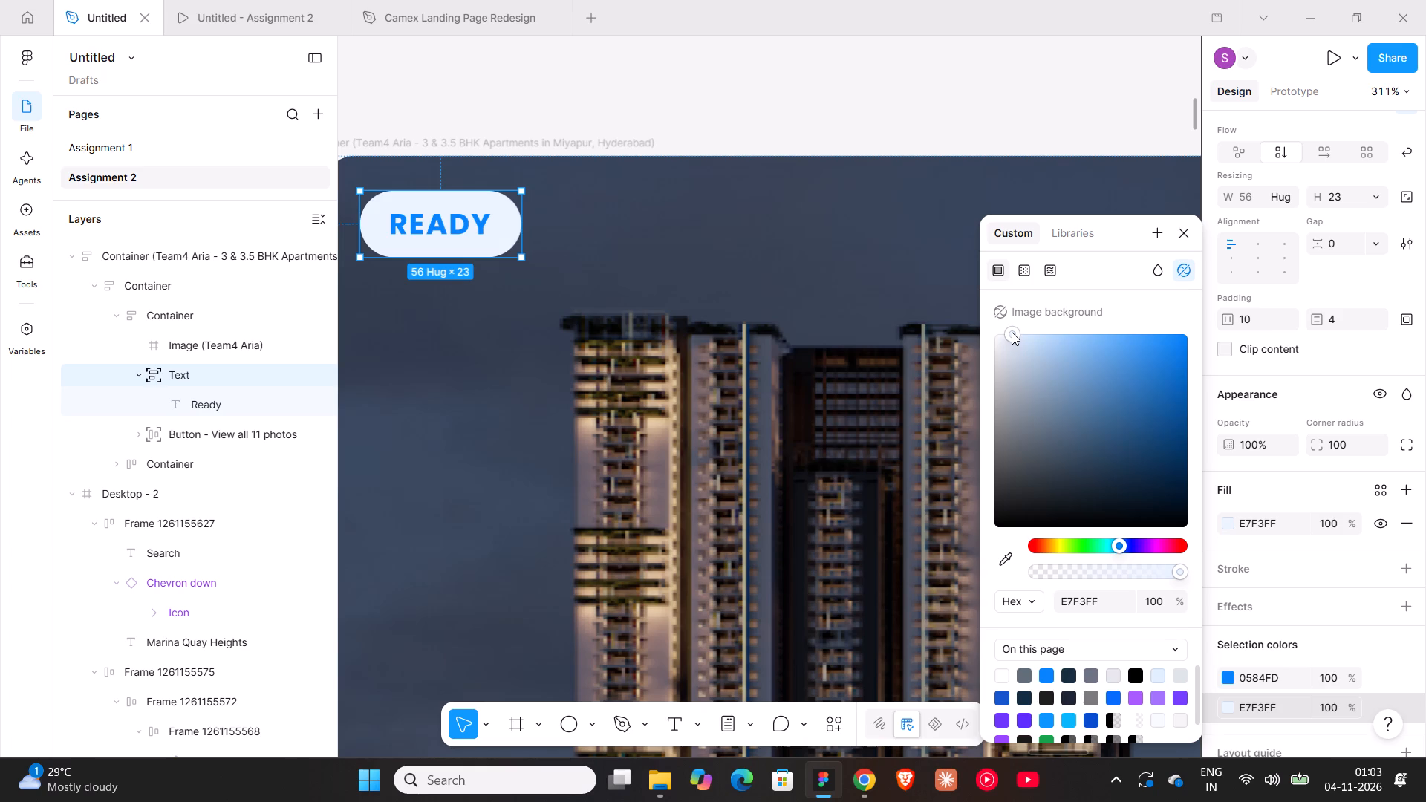
{"action": "left_click_drag", "start_coordinate": [1012, 332], "coordinate": [1017, 332]}
Change the font of the "Ready" badge text to Inter.
{"action": "double_click", "coordinate": [472, 226]}
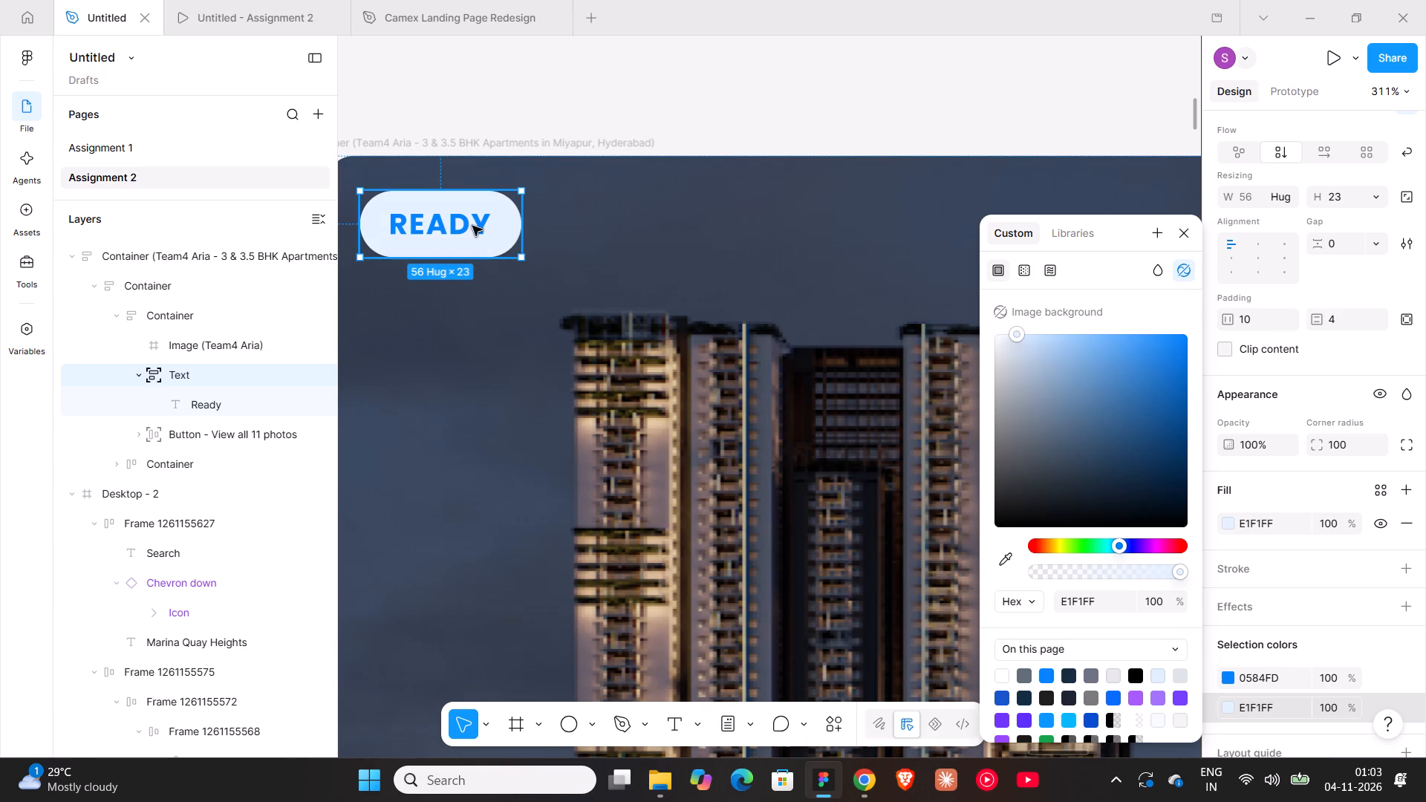
{"action": "left_click", "coordinate": [1250, 371]}
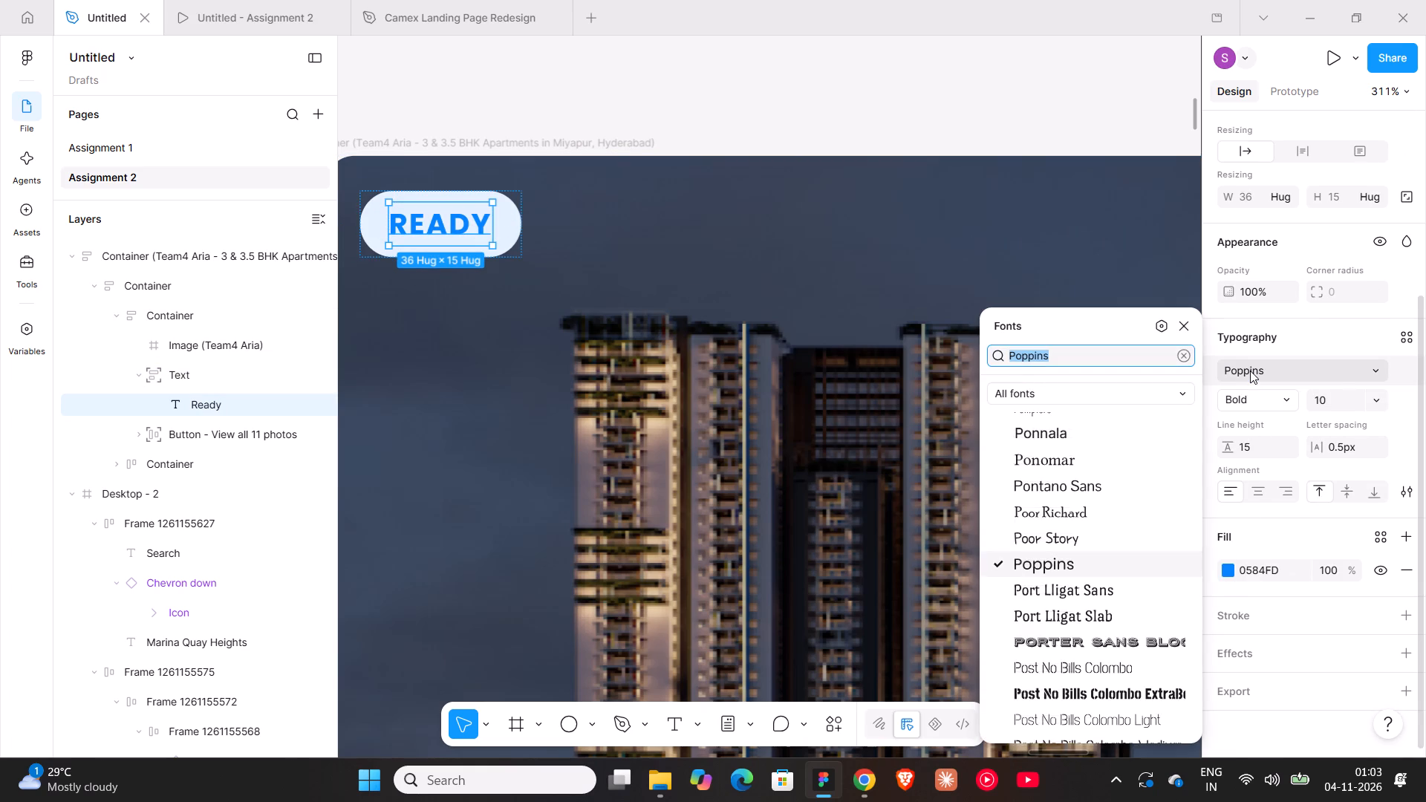
{"action": "type", "text": "inter"}
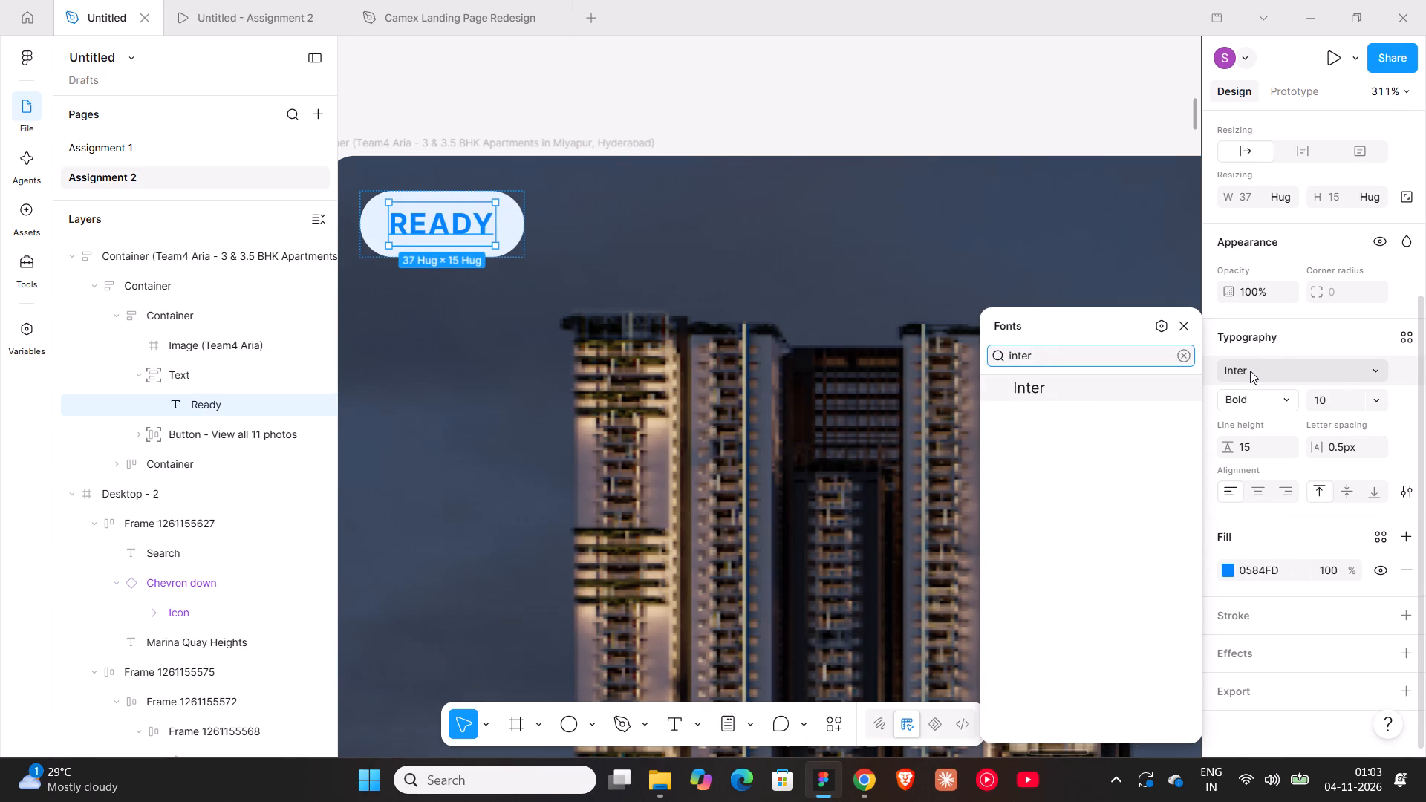
{"action": "key", "text": "Return"}
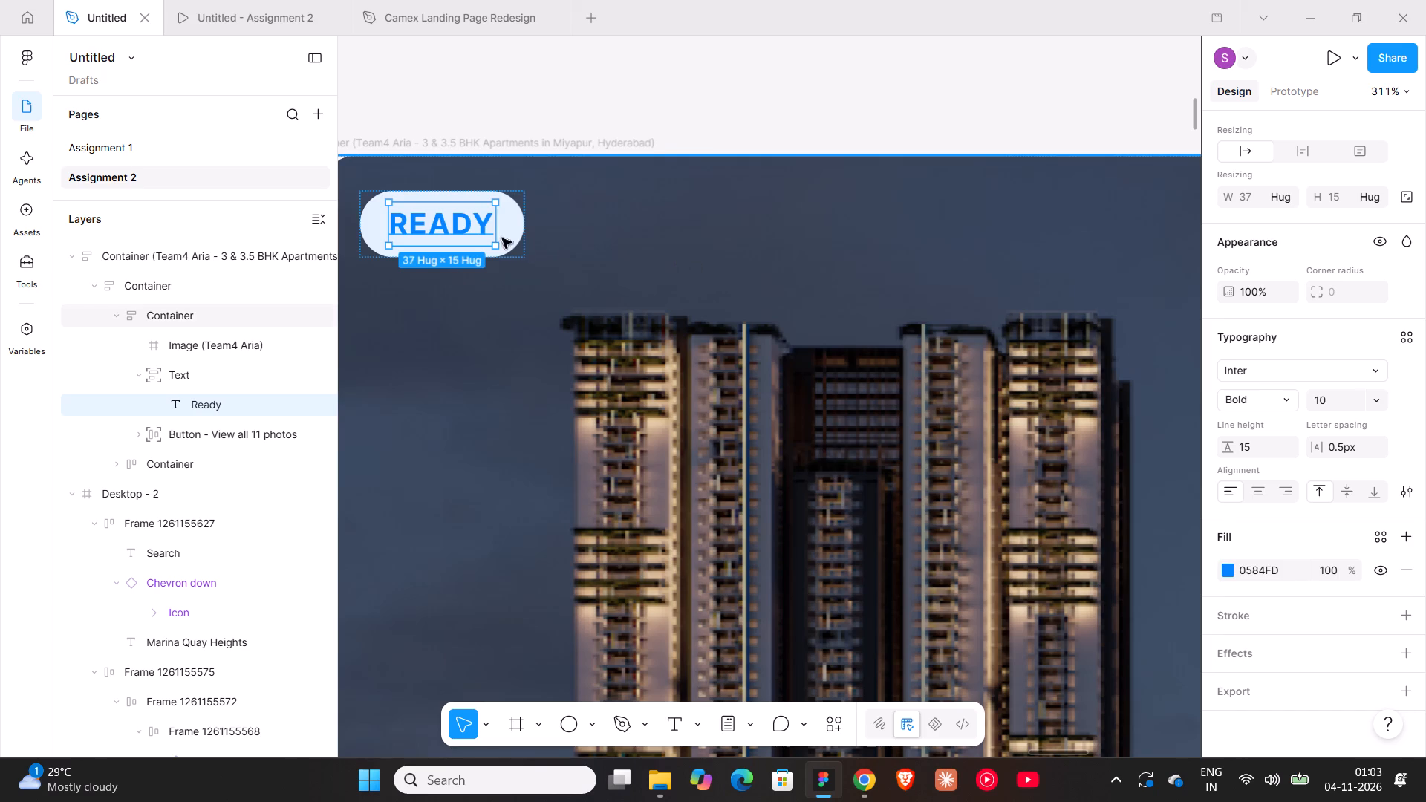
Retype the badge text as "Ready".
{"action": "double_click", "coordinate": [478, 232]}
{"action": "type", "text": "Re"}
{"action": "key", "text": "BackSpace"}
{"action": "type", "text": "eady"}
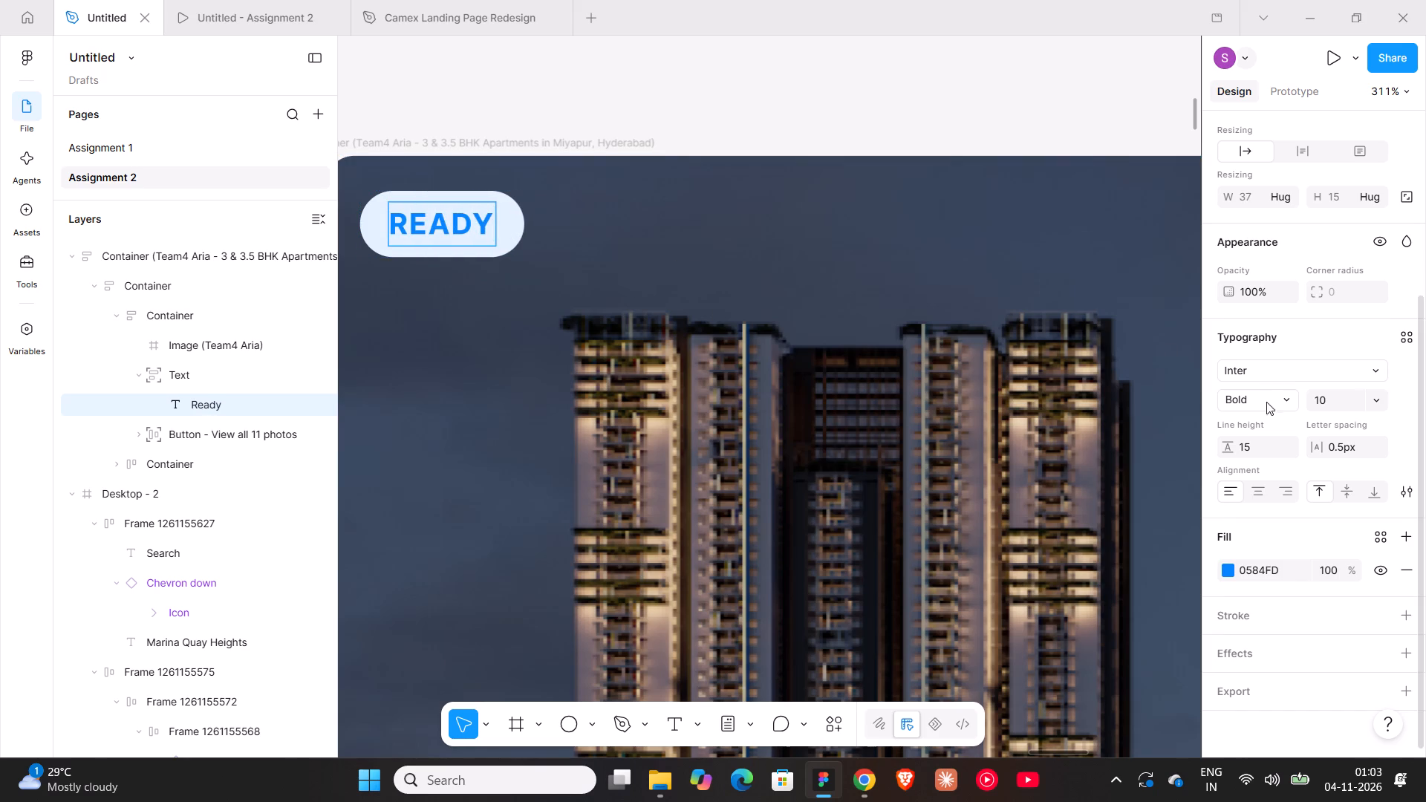
Set the font weight of the badge text to Semi Bold.
{"action": "left_click", "coordinate": [1275, 404]}
{"action": "left_click", "coordinate": [1269, 369]}
{"action": "left_click", "coordinate": [882, 82]}
{"action": "left_click", "coordinate": [1276, 403]}
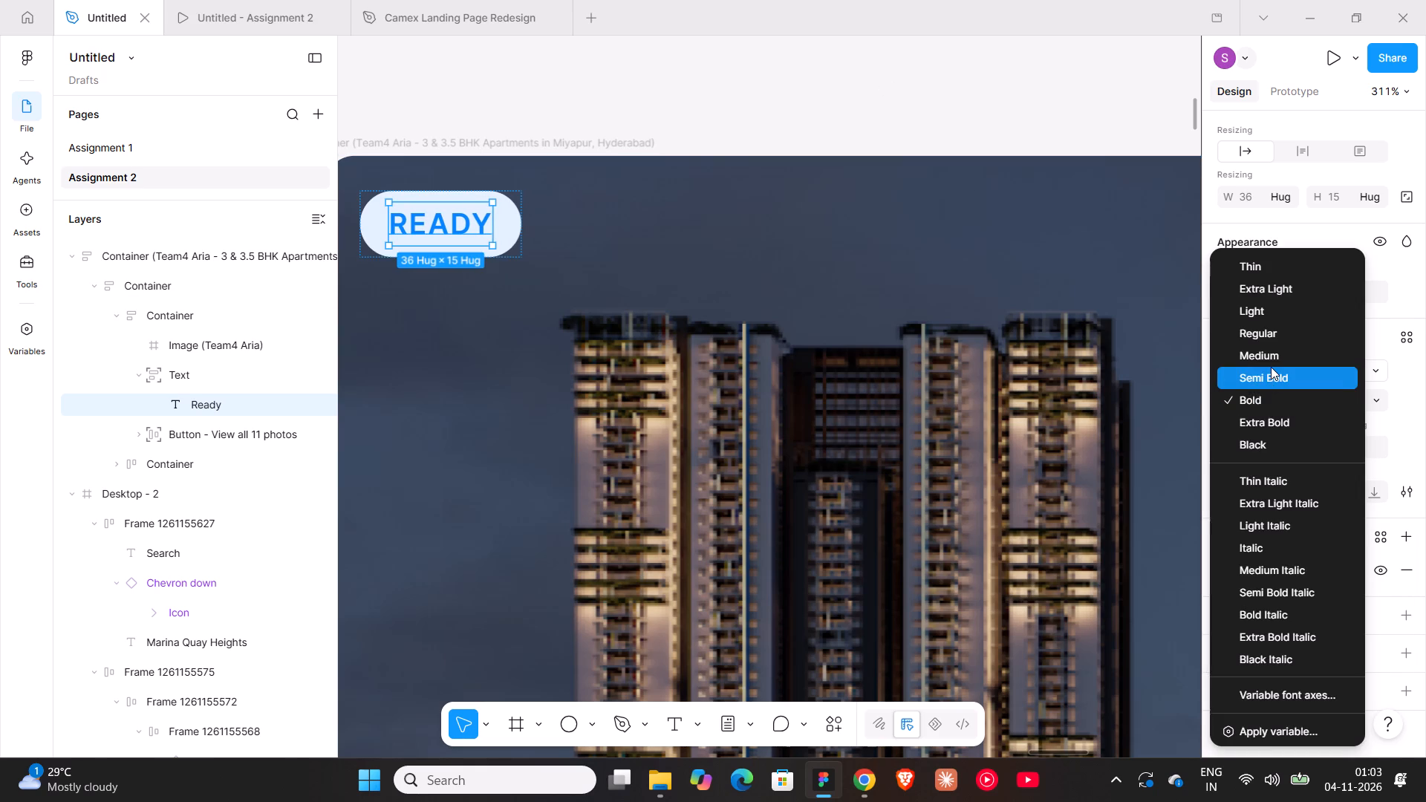
{"action": "left_click", "coordinate": [1271, 367]}
Retype the badge text in lowercase as "ready".
{"action": "double_click", "coordinate": [431, 236]}
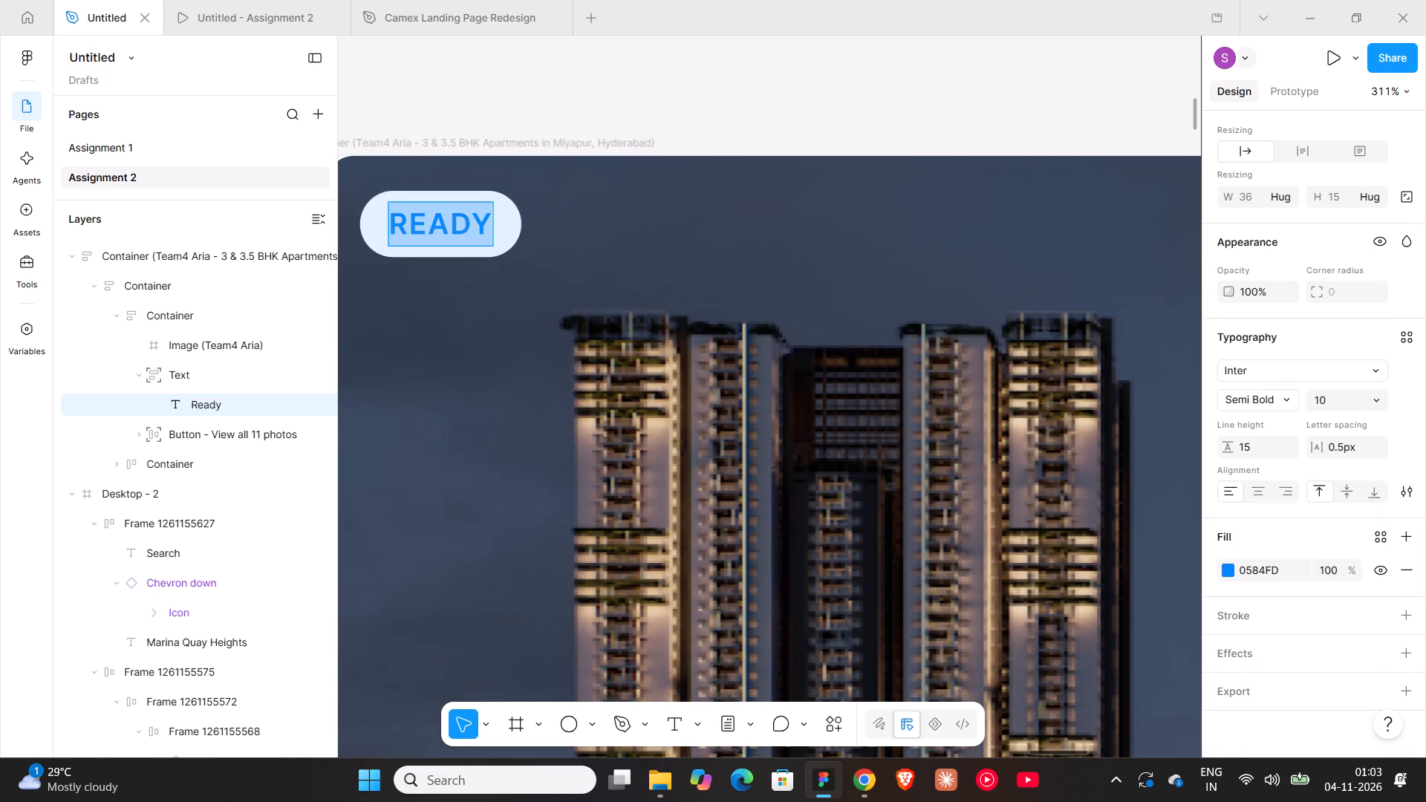
{"action": "key", "text": "BackSpace"}
{"action": "key", "text": "r"}
{"action": "type", "text": "easy"}
{"action": "key", "text": "BackSpace"}
{"action": "key", "text": "BackSpace"}
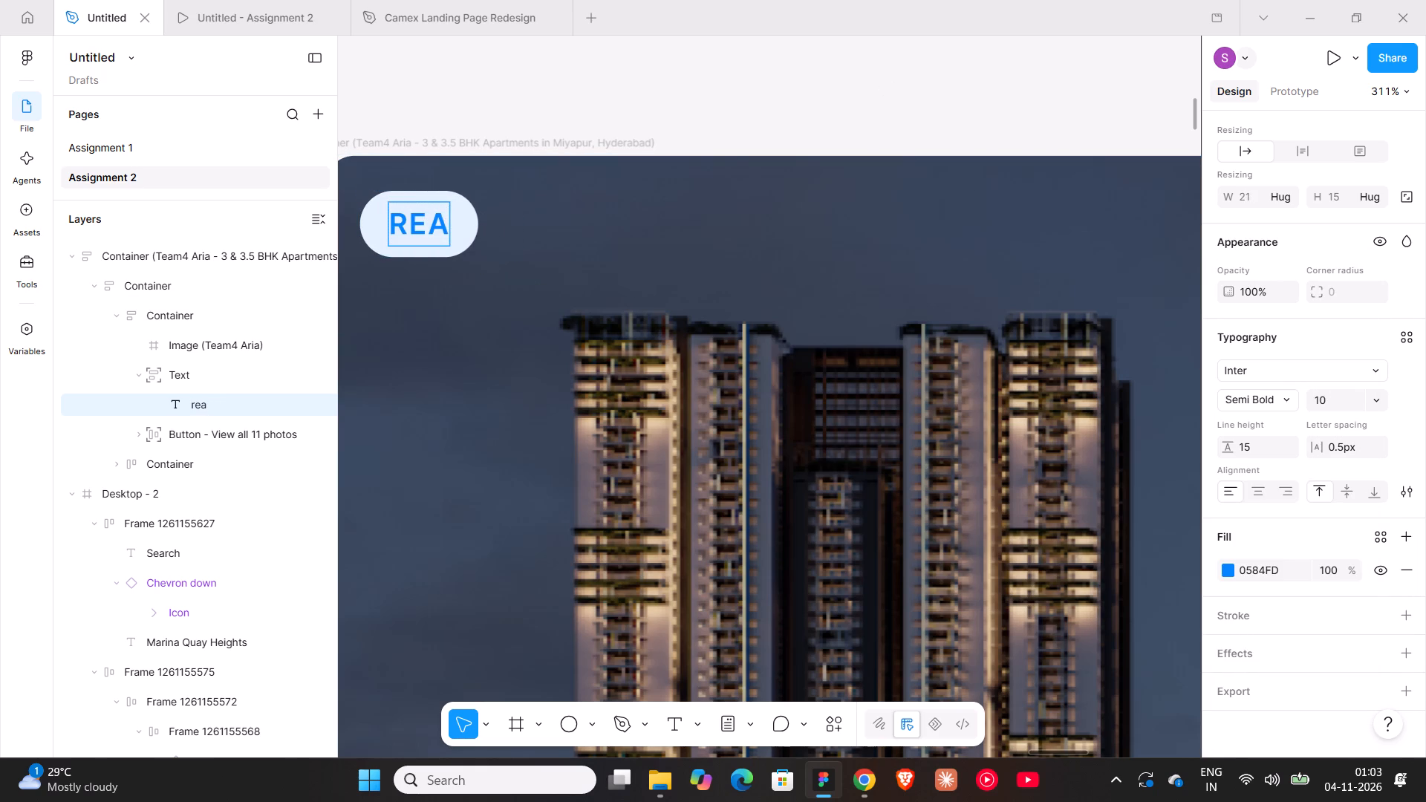
{"action": "type", "text": "dy"}
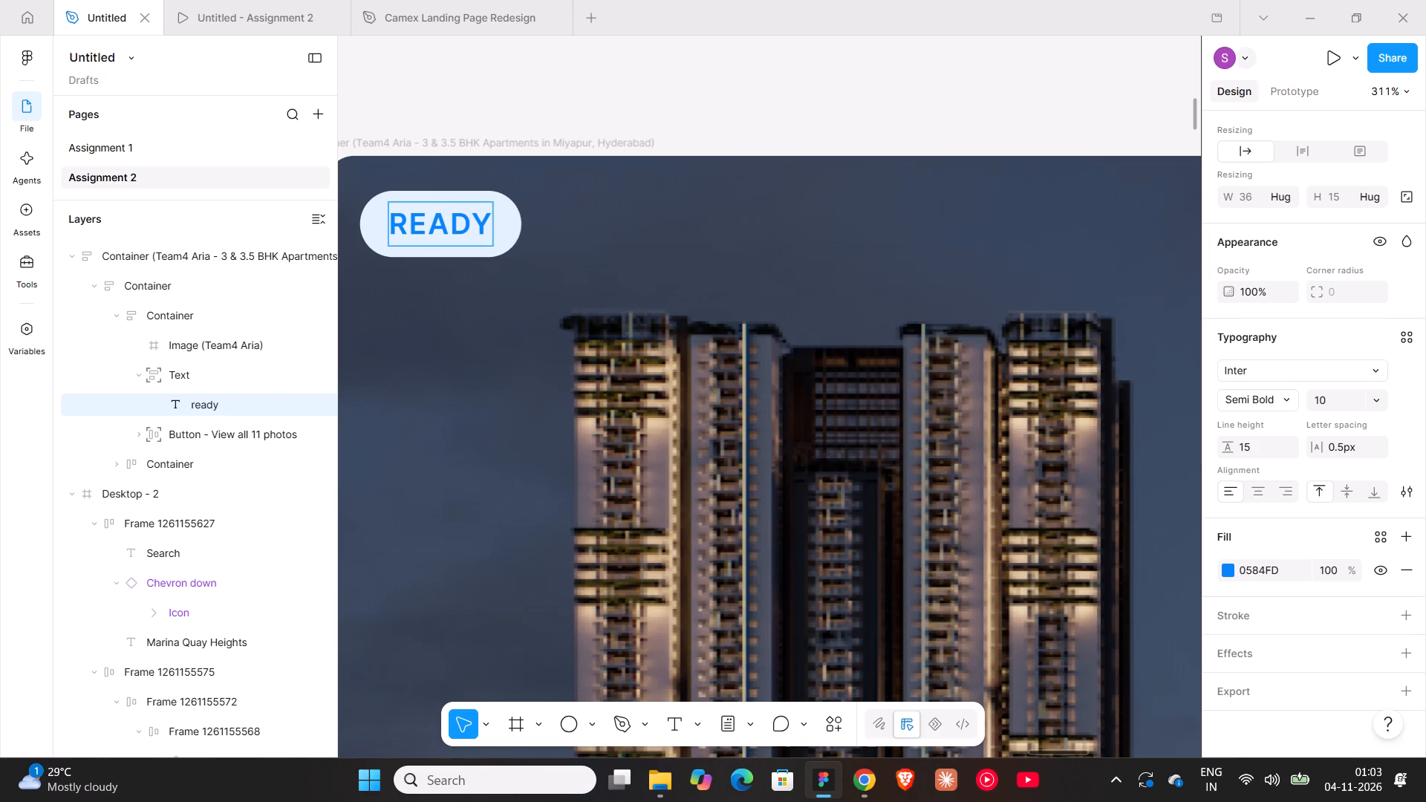
Set the letters after the initial "R" in the badge text to lowercase letter case.
{"action": "left_click_drag", "start_coordinate": [416, 224], "coordinate": [512, 232]}
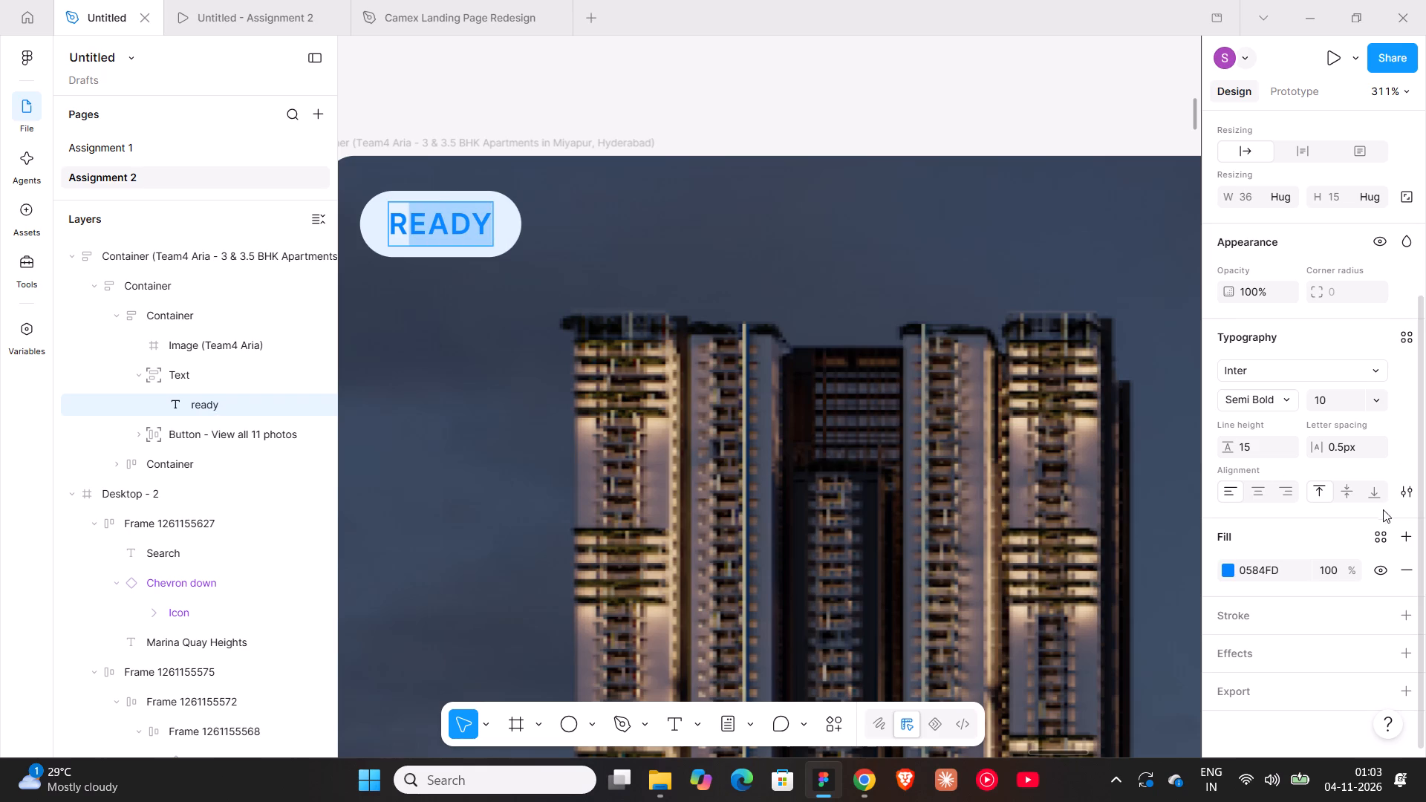
{"action": "left_click", "coordinate": [1414, 495]}
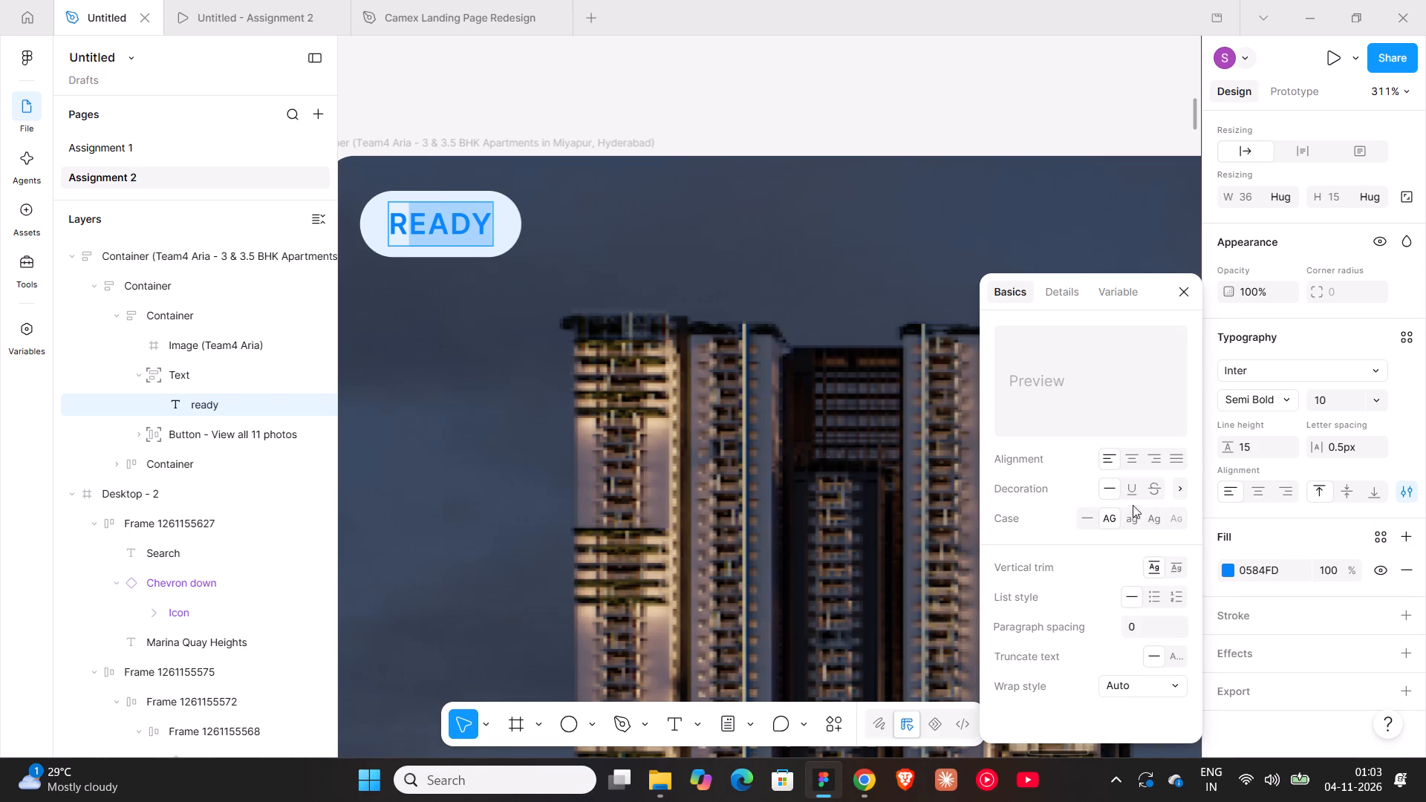
{"action": "left_click", "coordinate": [1132, 524]}
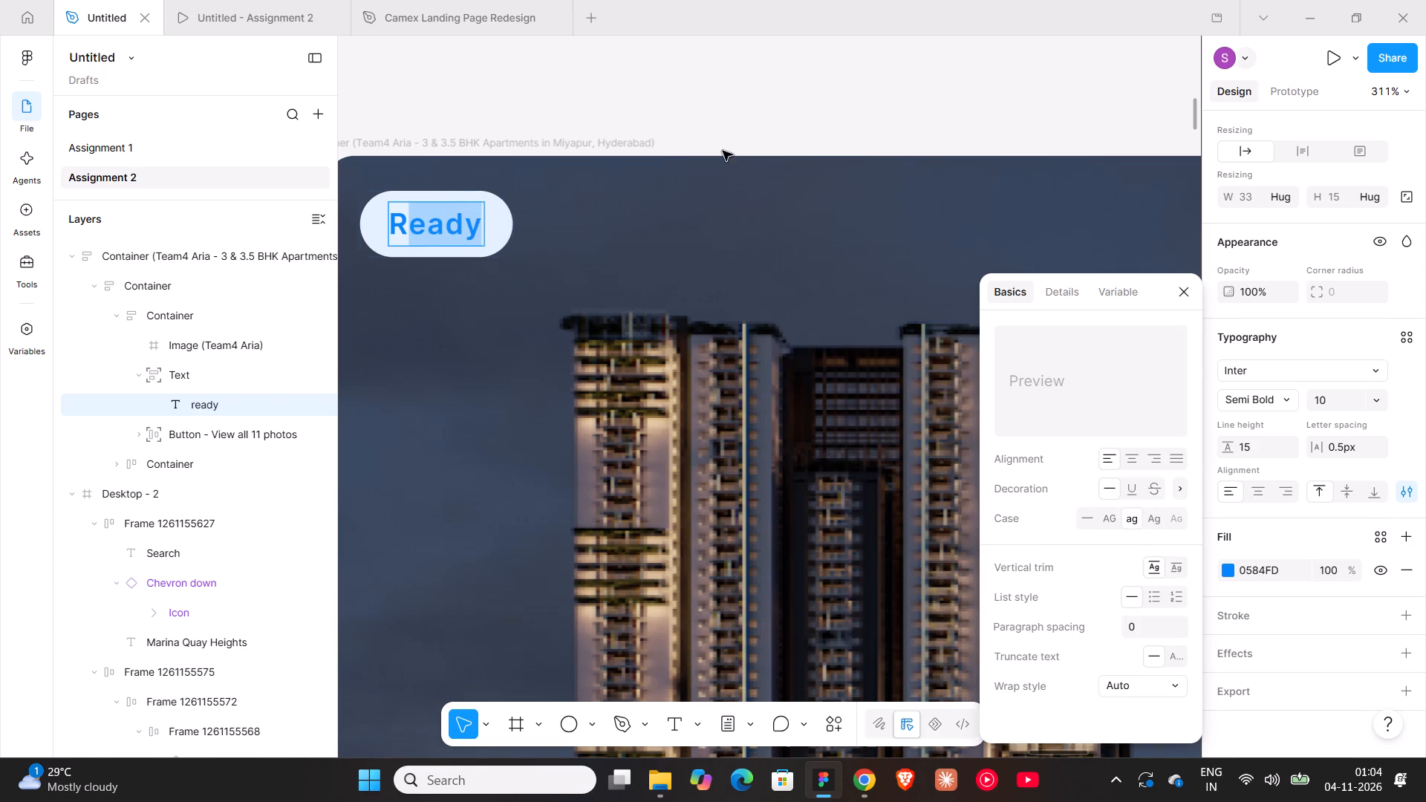
{"action": "left_click", "coordinate": [723, 151]}
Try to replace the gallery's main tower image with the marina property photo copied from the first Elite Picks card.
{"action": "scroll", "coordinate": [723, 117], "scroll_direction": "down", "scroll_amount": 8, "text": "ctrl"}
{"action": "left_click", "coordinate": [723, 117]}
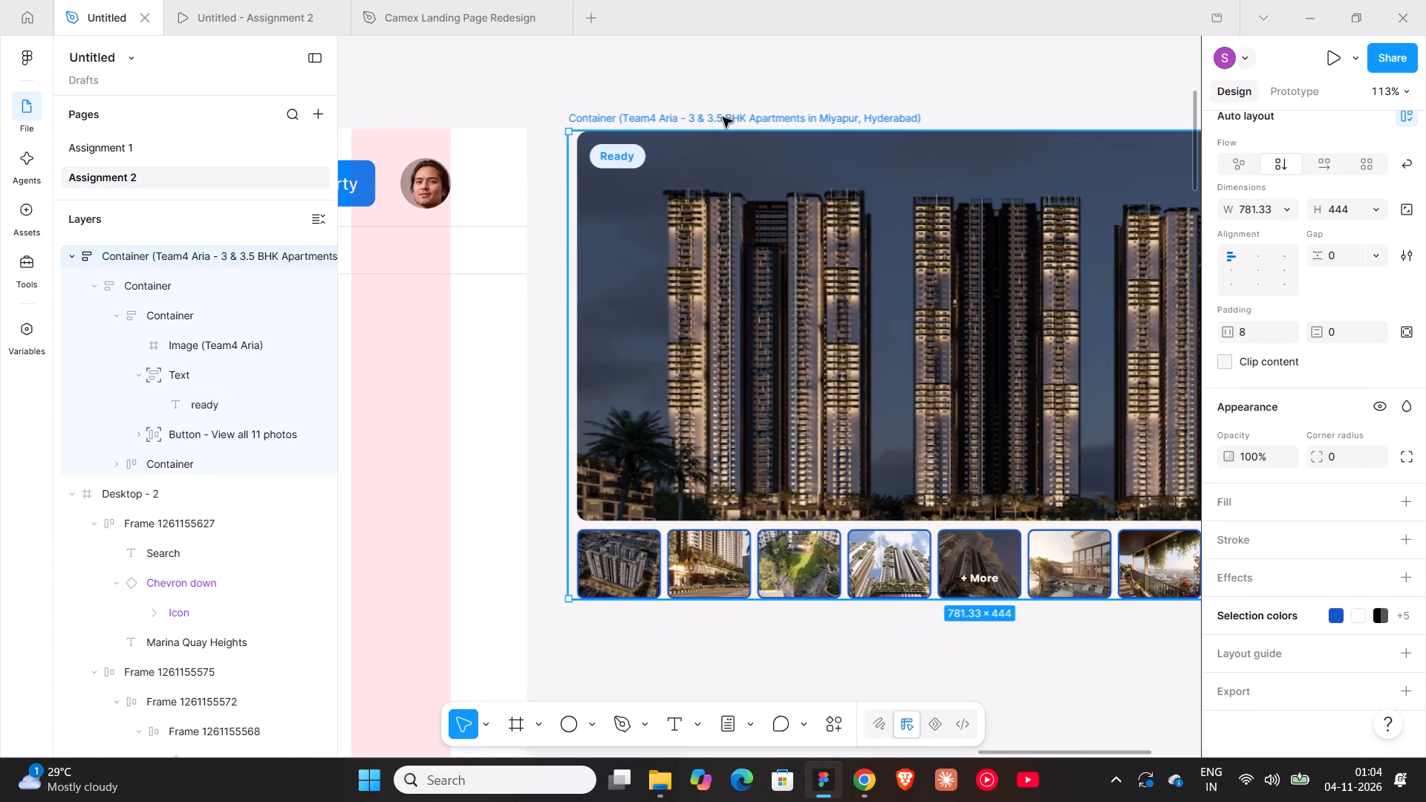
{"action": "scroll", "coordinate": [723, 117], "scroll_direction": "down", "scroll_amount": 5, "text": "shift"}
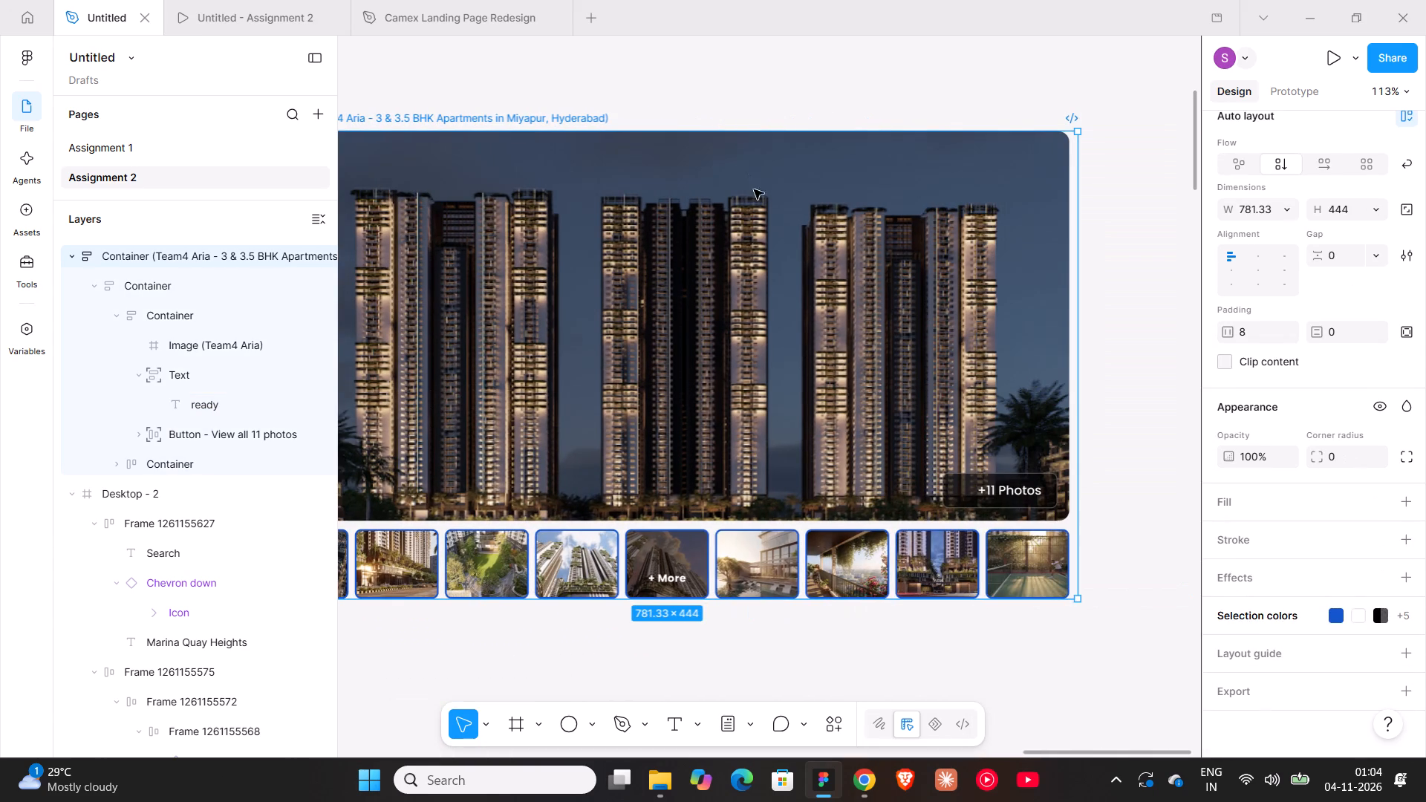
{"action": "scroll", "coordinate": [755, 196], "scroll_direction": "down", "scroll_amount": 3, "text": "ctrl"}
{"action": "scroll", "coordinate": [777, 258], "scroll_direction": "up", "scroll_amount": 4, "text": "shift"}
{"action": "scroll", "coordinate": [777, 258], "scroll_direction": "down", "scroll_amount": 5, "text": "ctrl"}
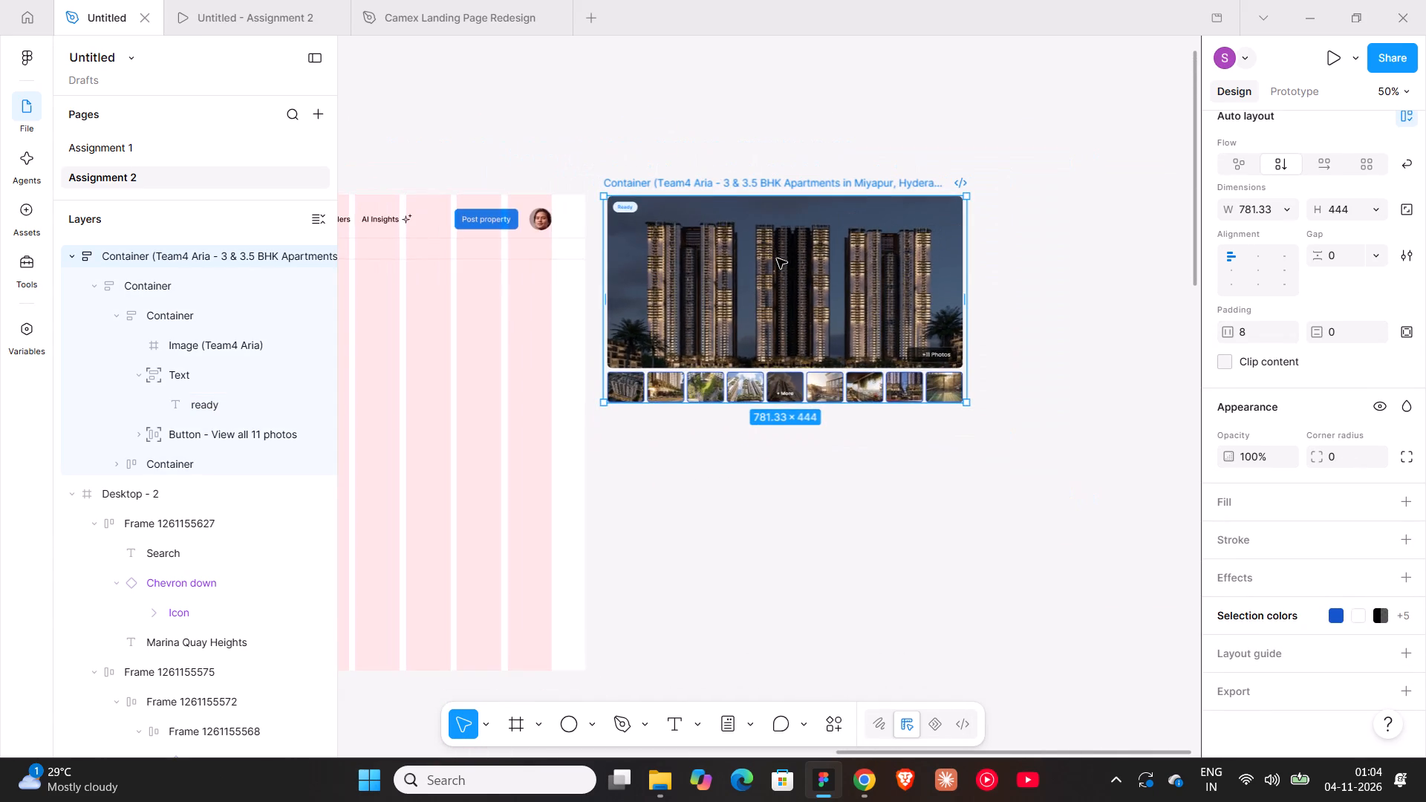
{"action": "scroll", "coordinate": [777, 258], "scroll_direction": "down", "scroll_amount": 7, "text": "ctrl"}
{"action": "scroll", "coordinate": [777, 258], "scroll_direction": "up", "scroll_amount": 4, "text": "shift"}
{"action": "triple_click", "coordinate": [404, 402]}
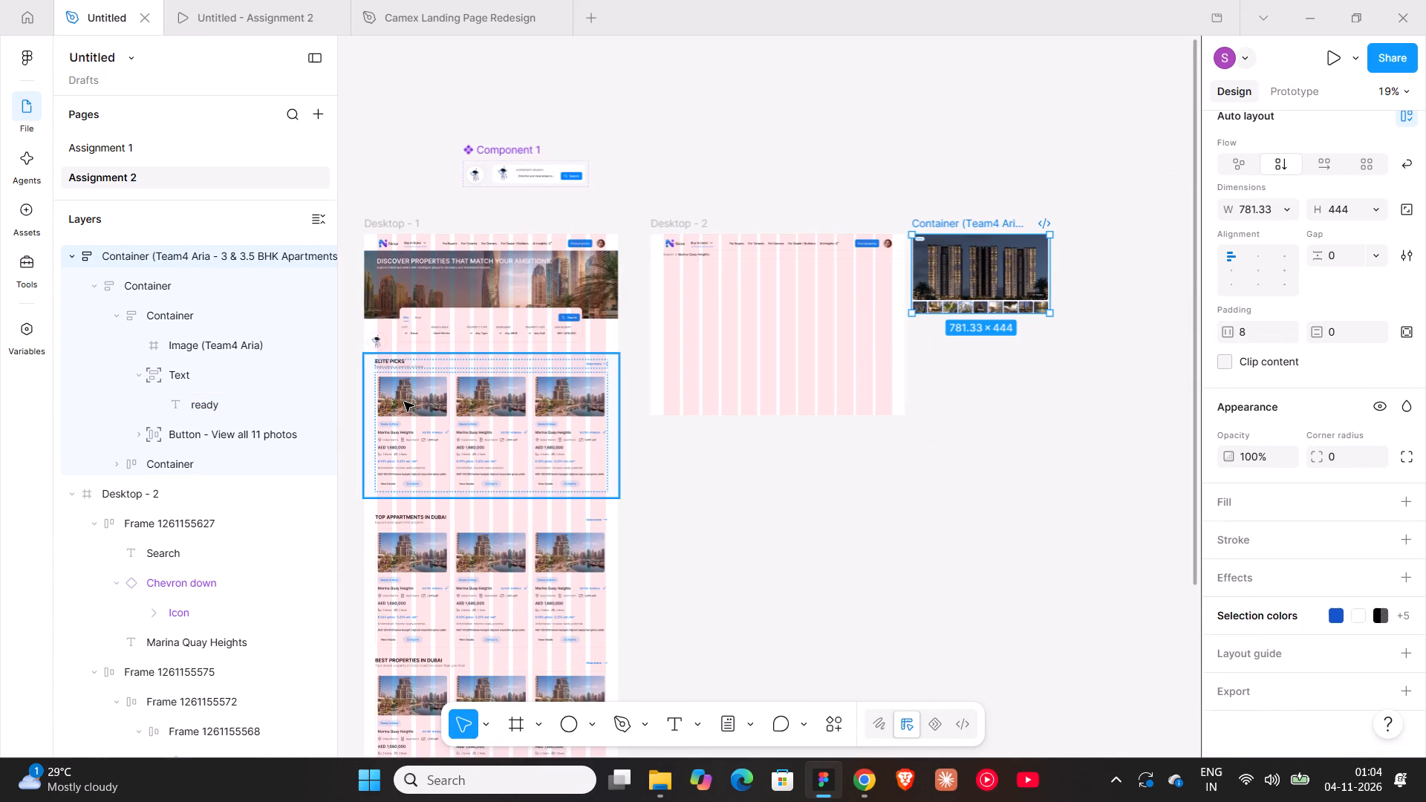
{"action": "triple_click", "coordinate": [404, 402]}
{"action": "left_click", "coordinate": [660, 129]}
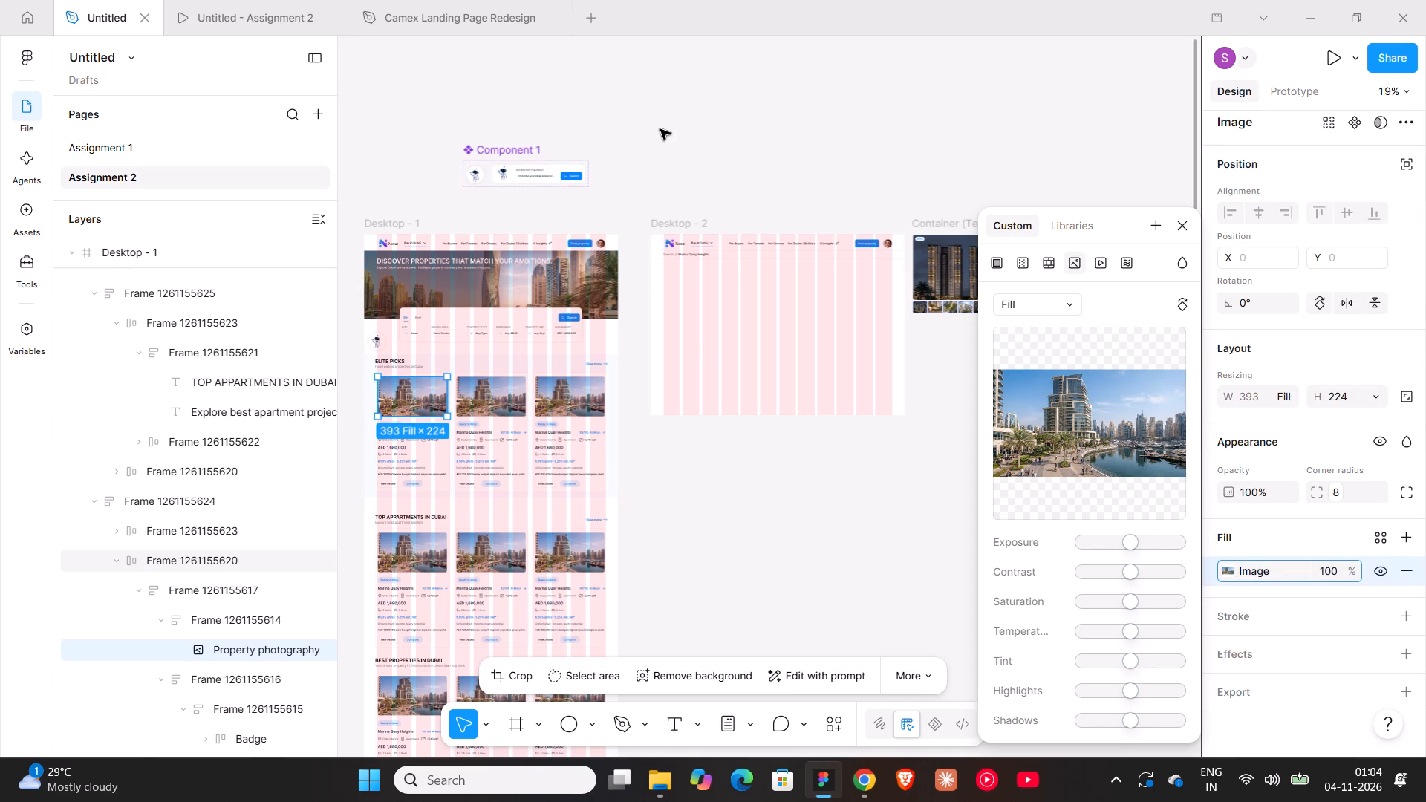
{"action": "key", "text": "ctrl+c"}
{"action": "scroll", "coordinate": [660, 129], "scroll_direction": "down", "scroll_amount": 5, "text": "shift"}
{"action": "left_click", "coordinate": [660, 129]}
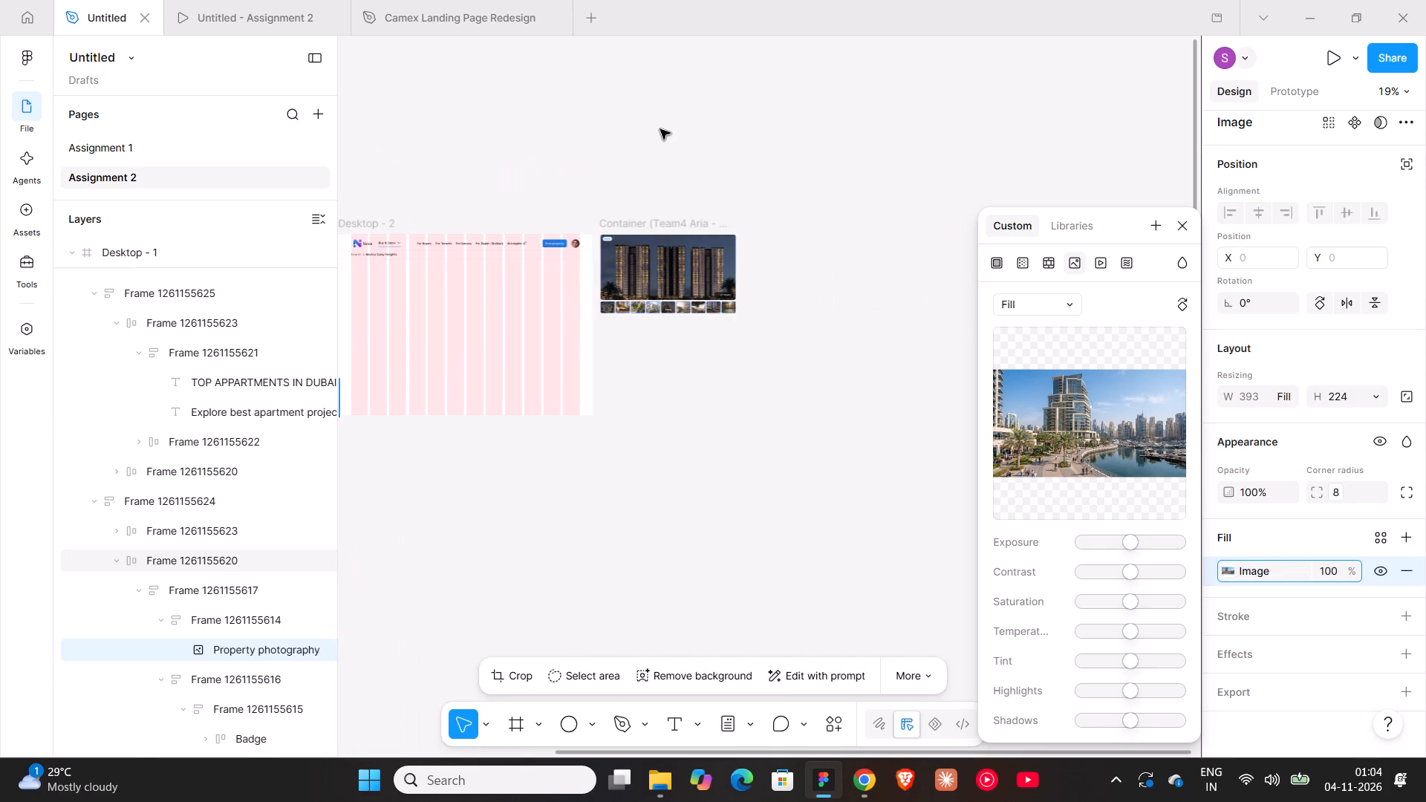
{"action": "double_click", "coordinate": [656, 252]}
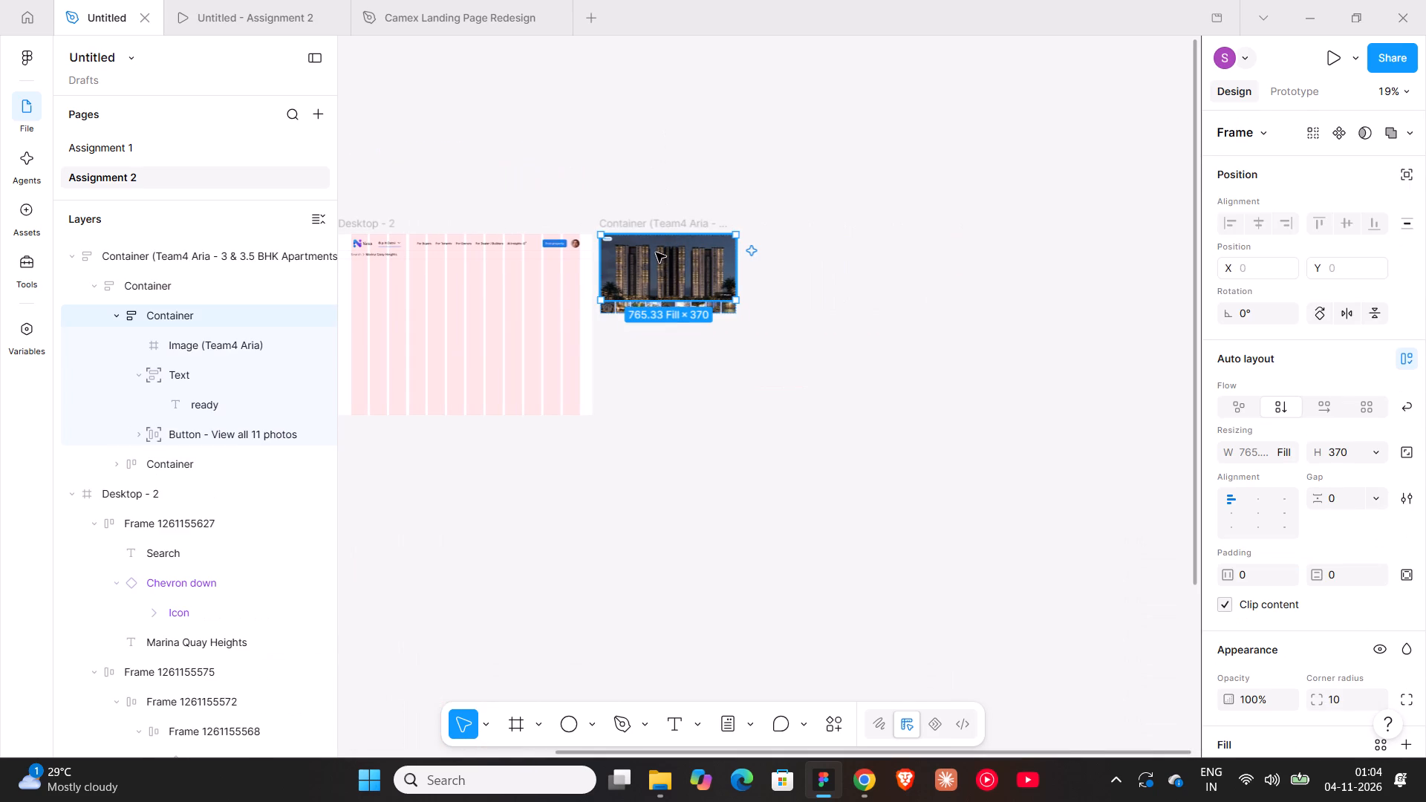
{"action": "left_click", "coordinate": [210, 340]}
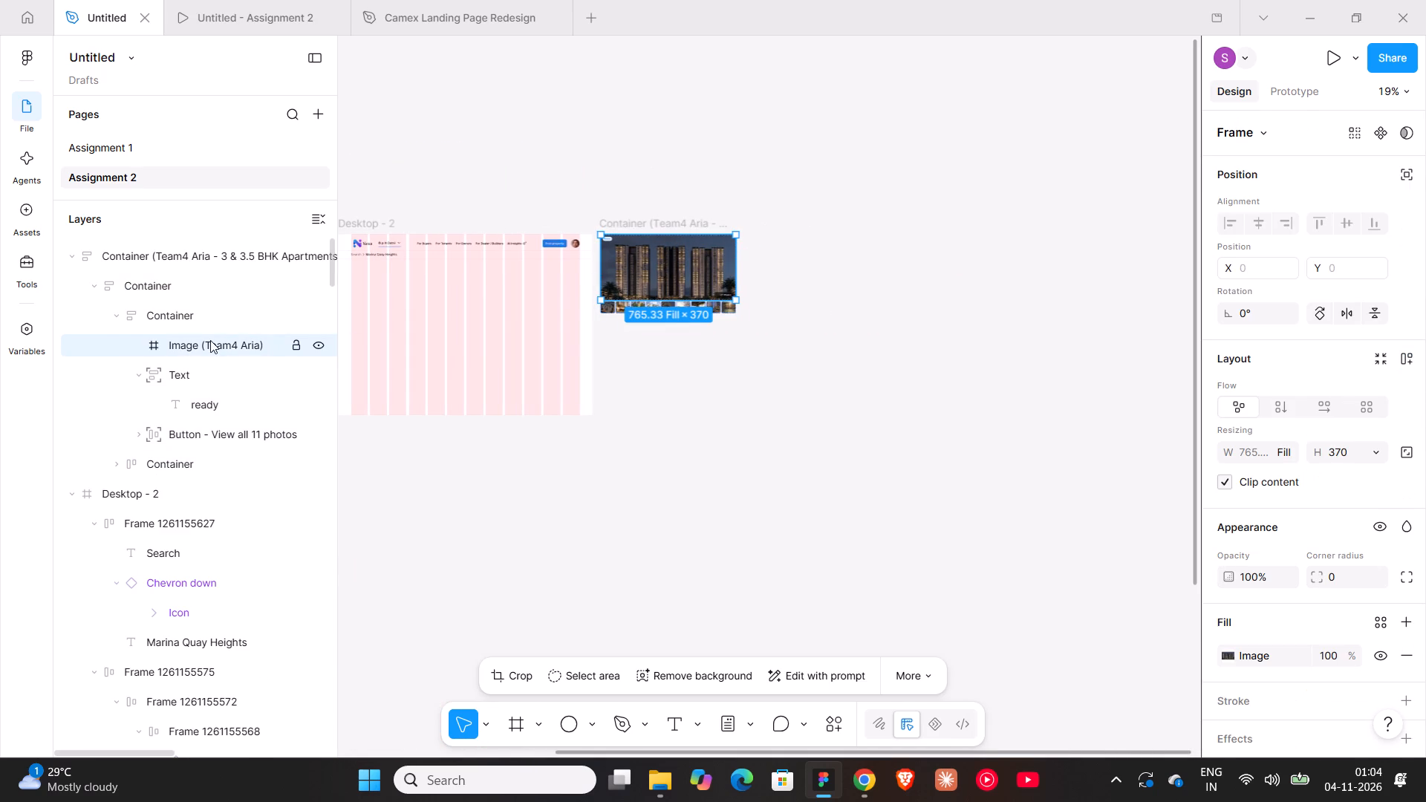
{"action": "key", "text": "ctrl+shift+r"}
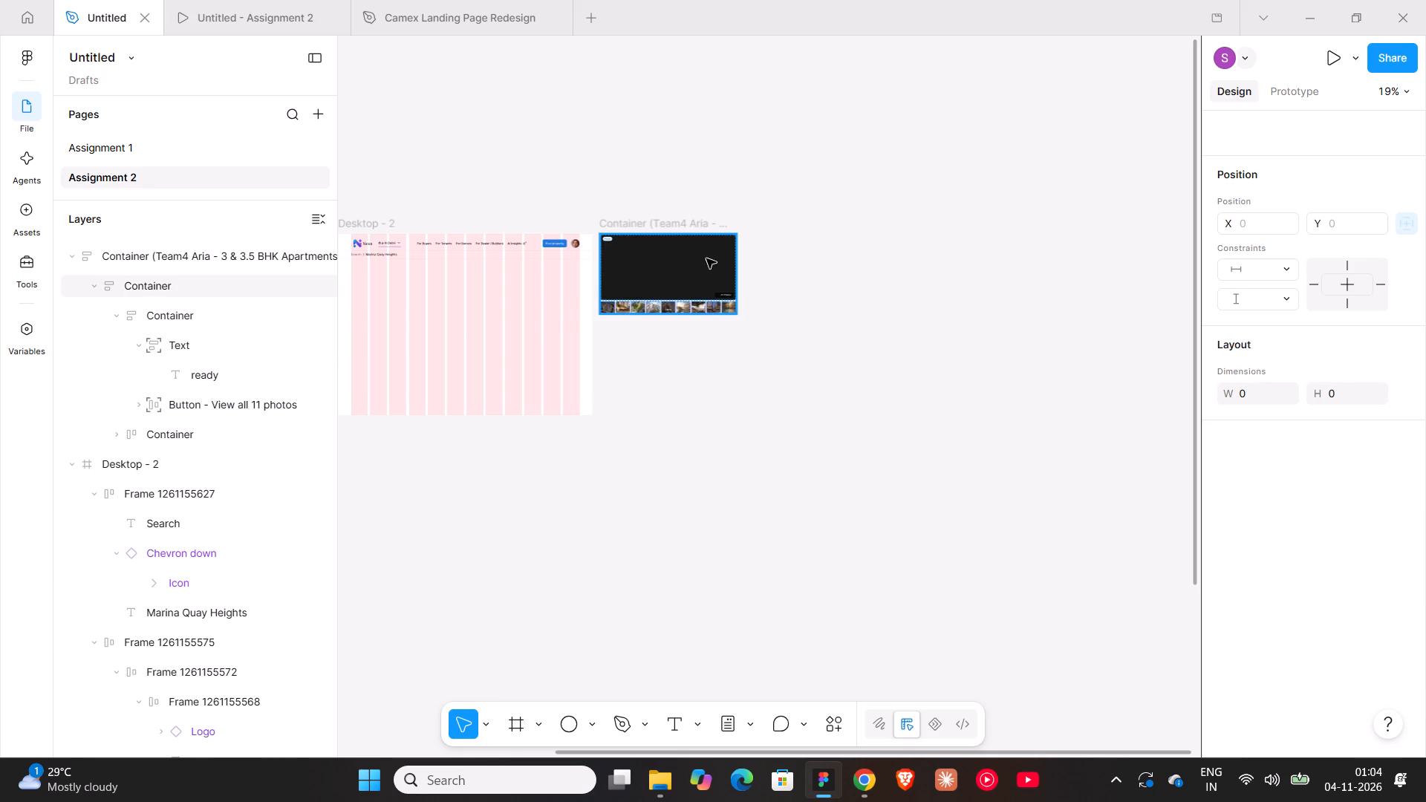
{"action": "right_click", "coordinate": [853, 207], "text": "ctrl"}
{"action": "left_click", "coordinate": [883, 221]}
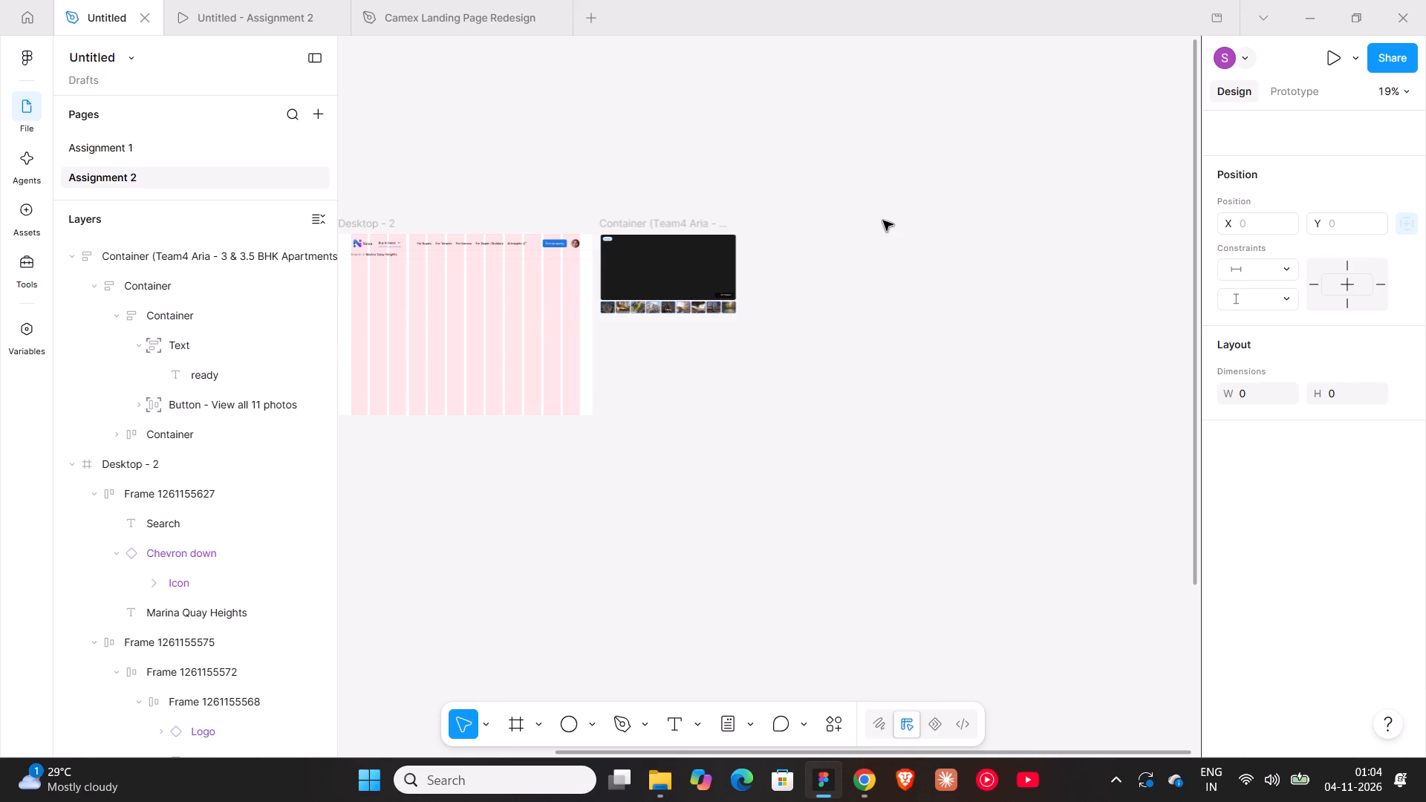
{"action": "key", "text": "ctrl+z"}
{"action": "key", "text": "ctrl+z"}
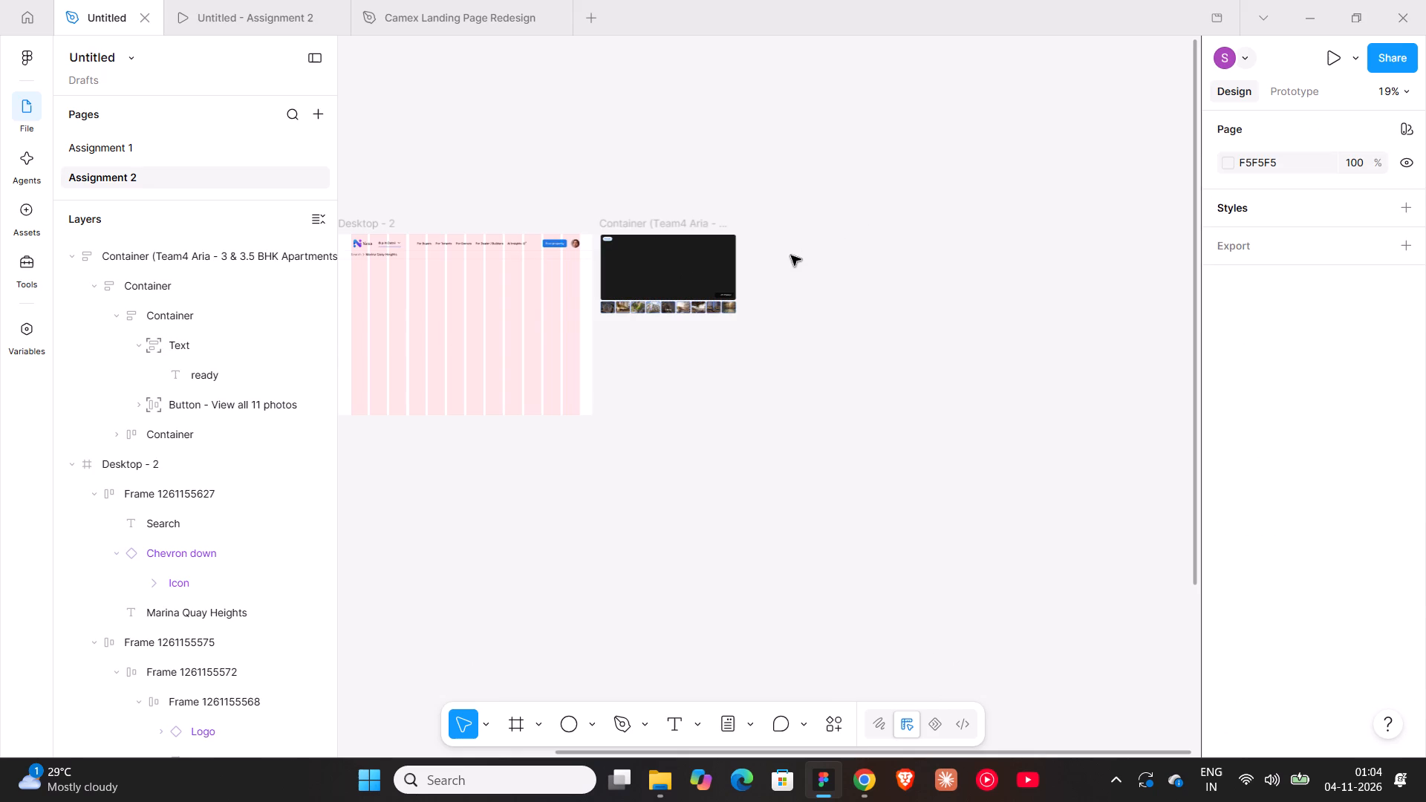
Rename the gallery's outer container as "Frame 12".
{"action": "scroll", "coordinate": [791, 255], "scroll_direction": "up", "scroll_amount": 6, "text": "shift"}
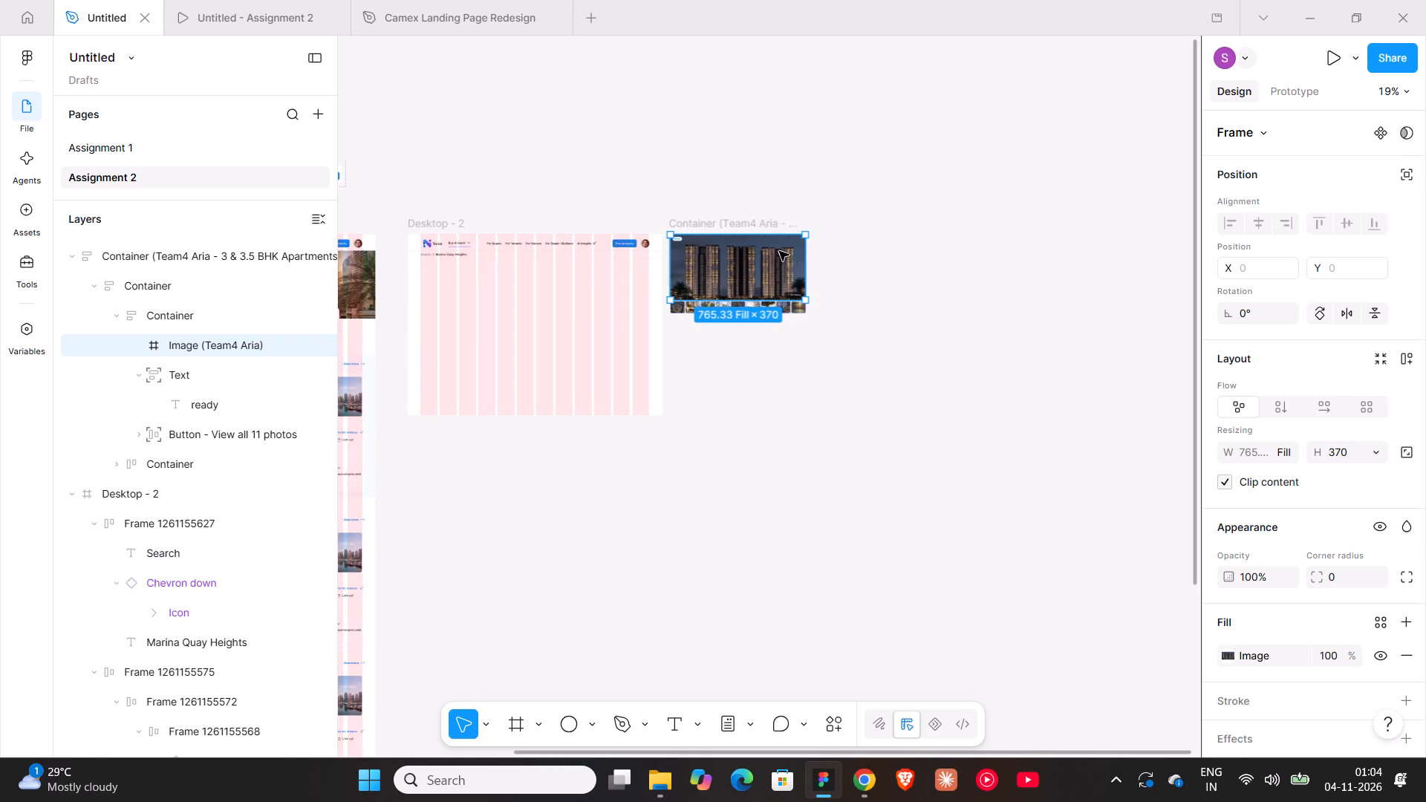
{"action": "scroll", "coordinate": [733, 245], "scroll_direction": "up", "scroll_amount": 5, "text": "shift"}
{"action": "left_click", "coordinate": [897, 219]}
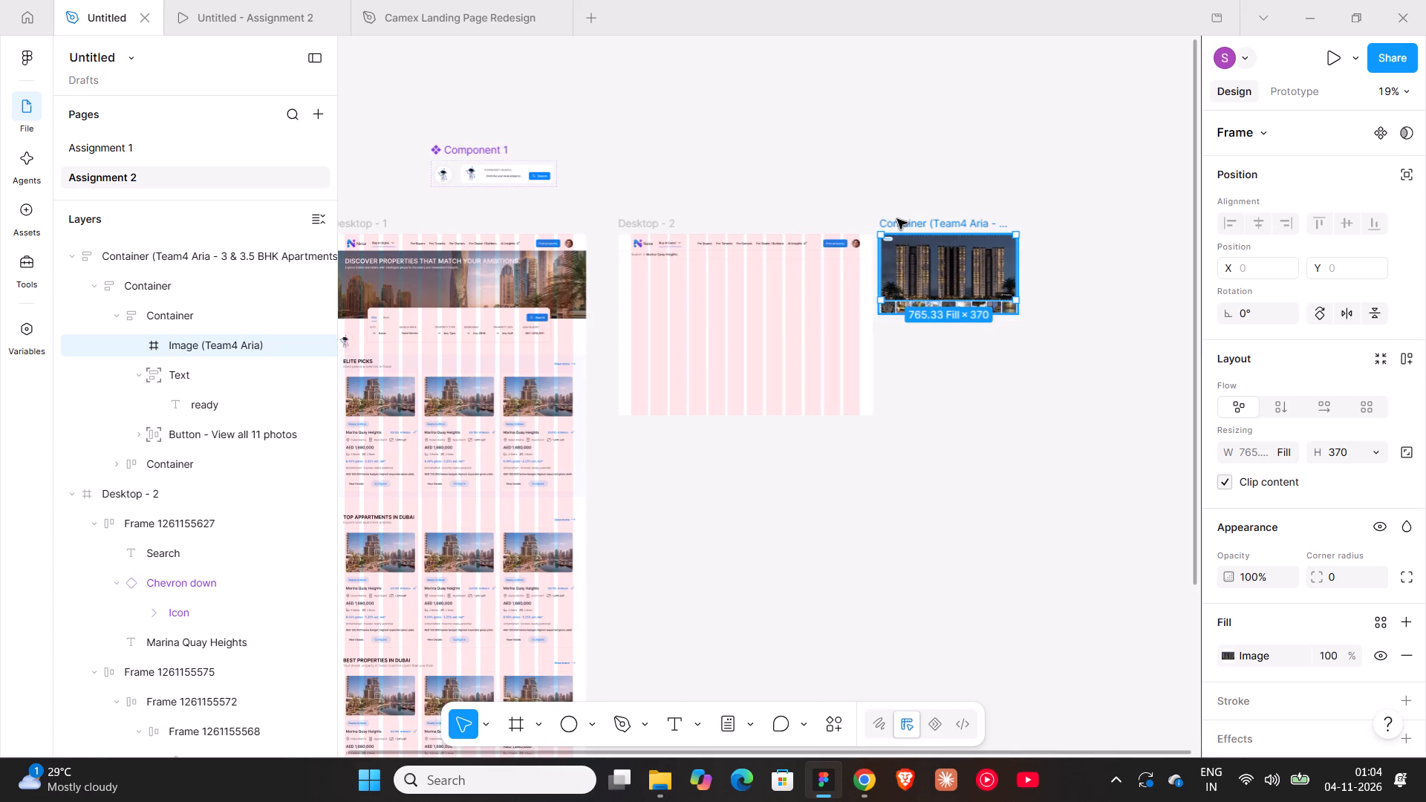
{"action": "double_click", "coordinate": [897, 219]}
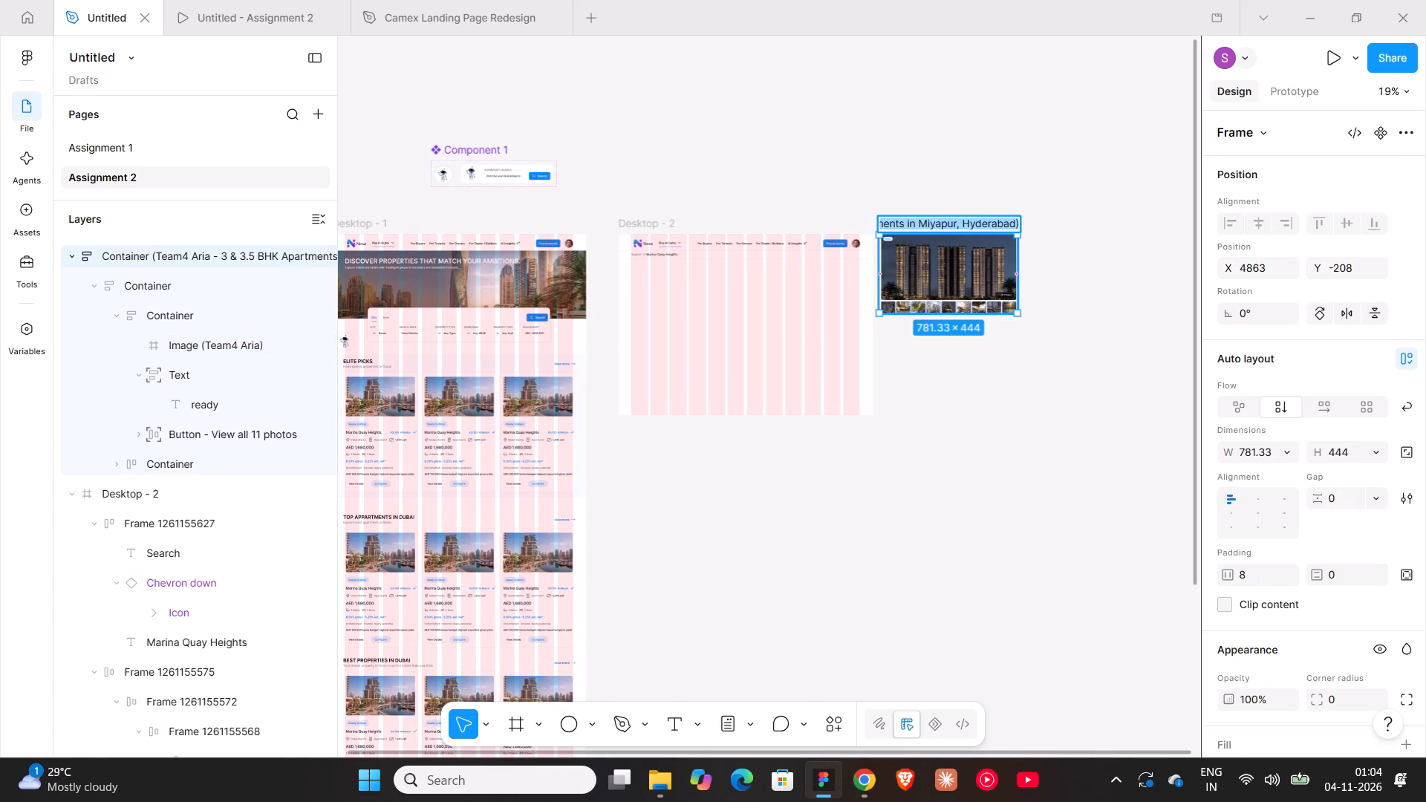
{"action": "type", "text": "Frame"}
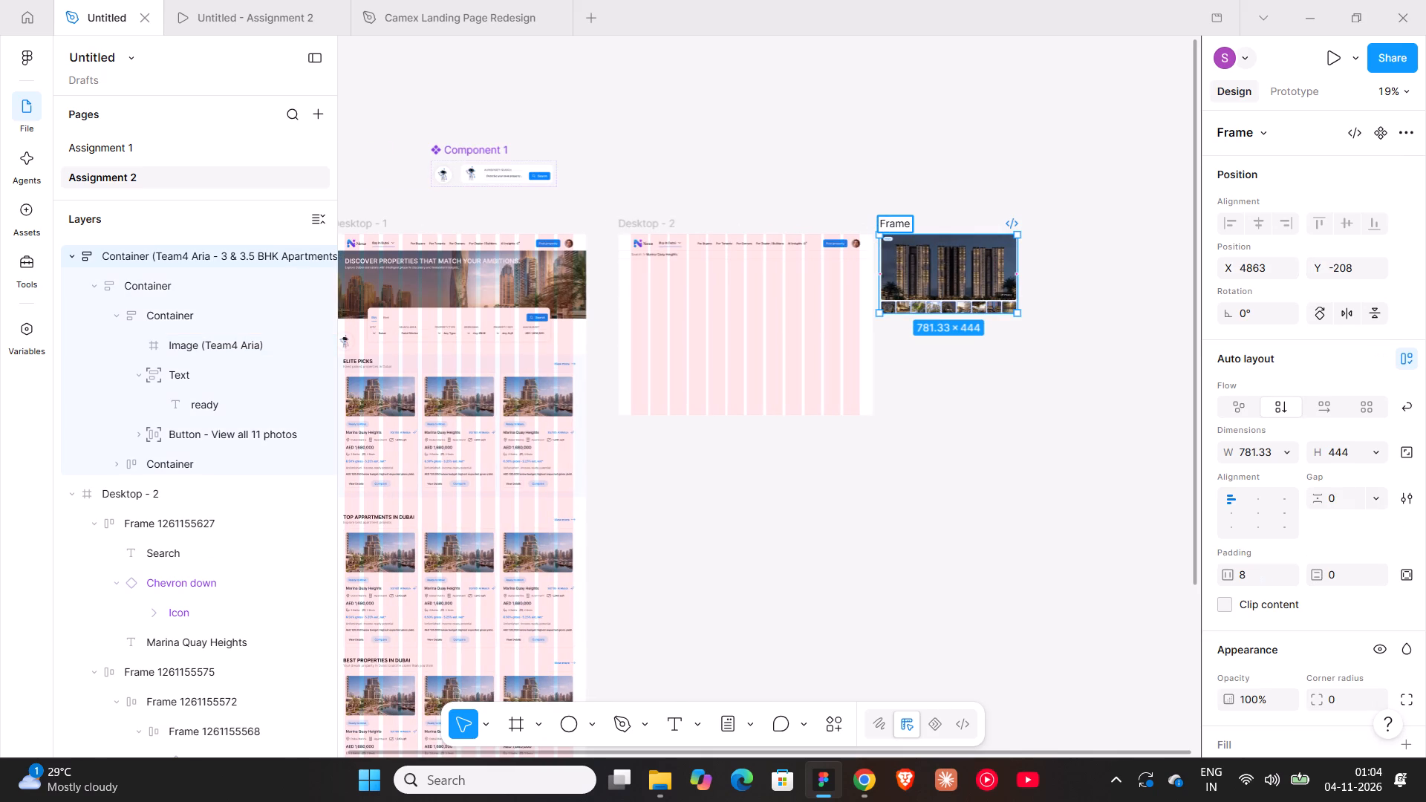
{"action": "key", "text": "space"}
{"action": "type", "text": "12"}
{"action": "key", "text": "Return"}
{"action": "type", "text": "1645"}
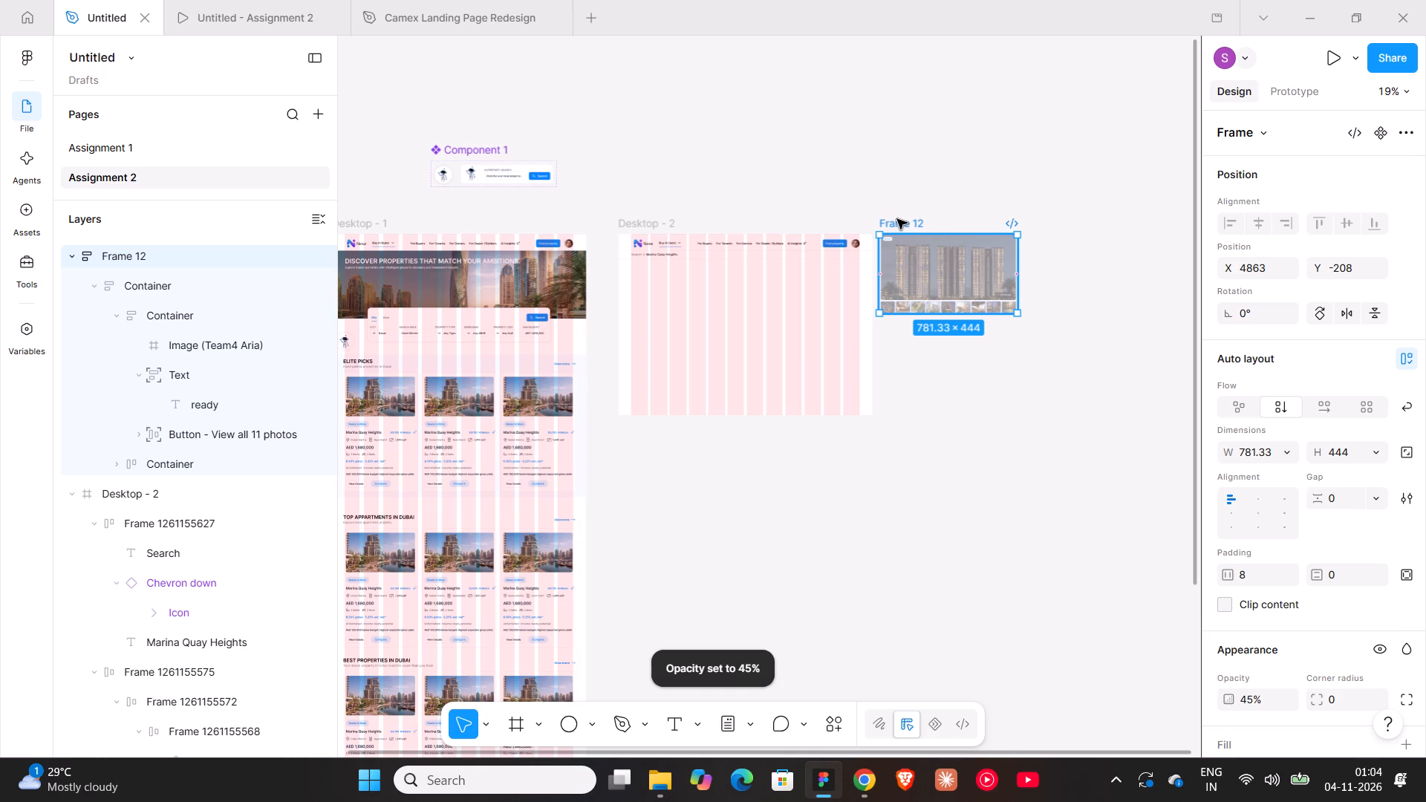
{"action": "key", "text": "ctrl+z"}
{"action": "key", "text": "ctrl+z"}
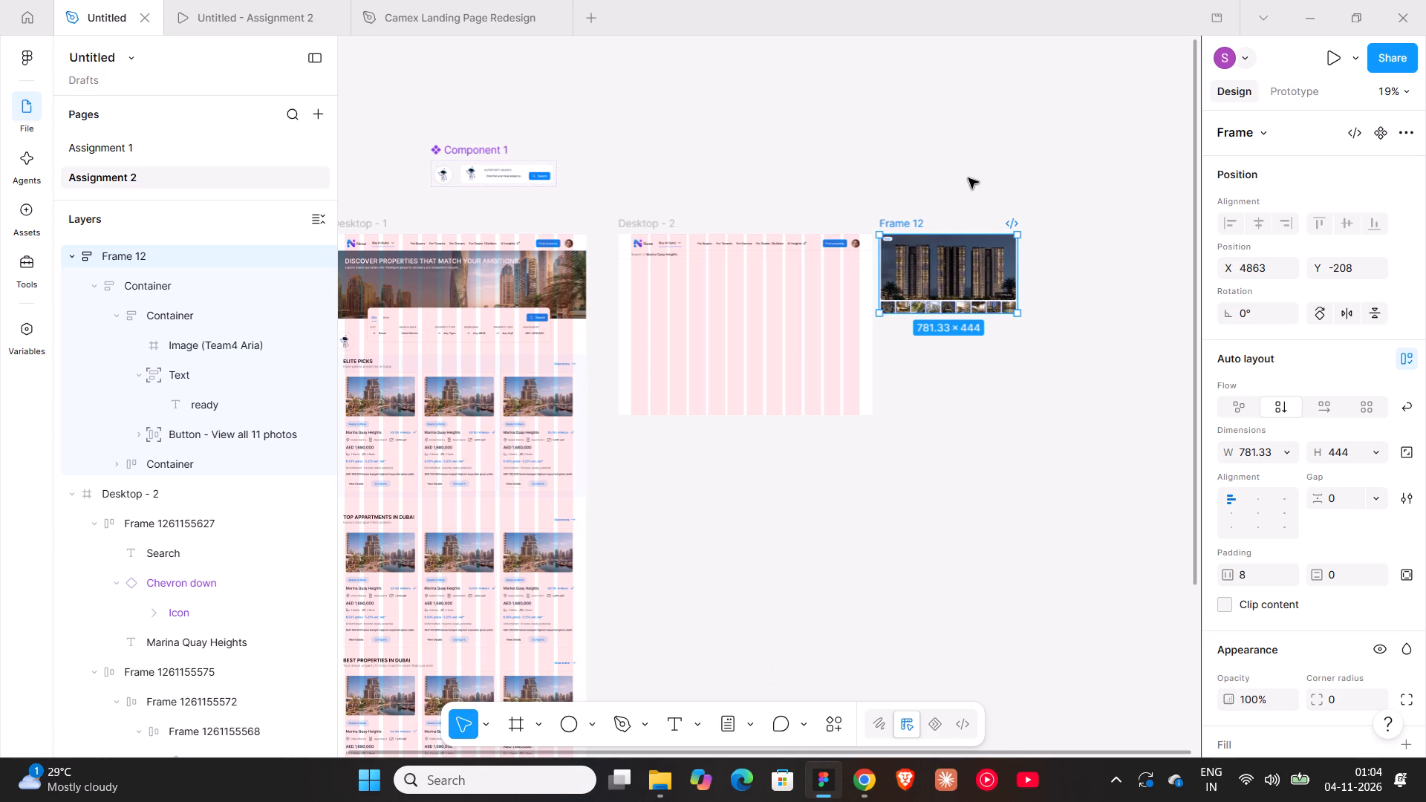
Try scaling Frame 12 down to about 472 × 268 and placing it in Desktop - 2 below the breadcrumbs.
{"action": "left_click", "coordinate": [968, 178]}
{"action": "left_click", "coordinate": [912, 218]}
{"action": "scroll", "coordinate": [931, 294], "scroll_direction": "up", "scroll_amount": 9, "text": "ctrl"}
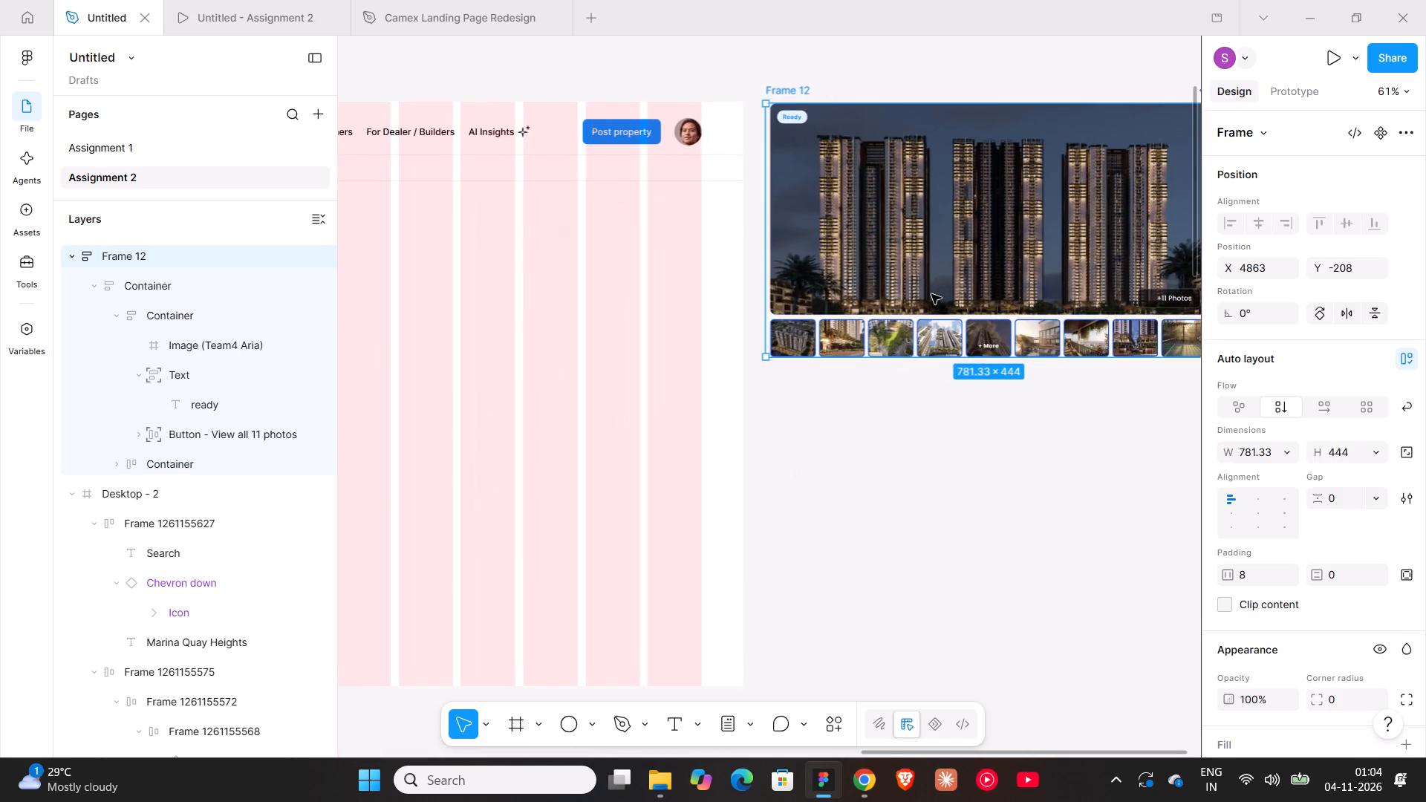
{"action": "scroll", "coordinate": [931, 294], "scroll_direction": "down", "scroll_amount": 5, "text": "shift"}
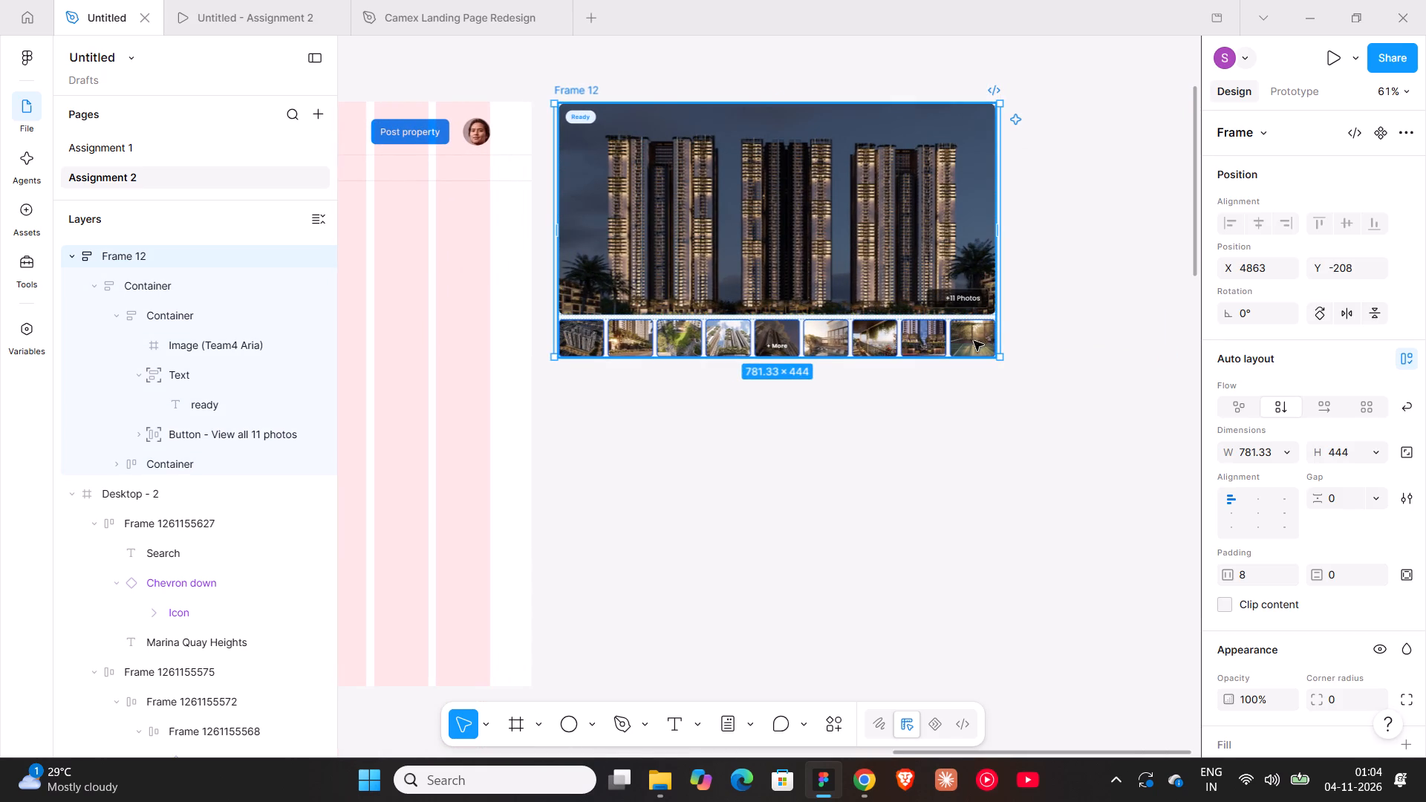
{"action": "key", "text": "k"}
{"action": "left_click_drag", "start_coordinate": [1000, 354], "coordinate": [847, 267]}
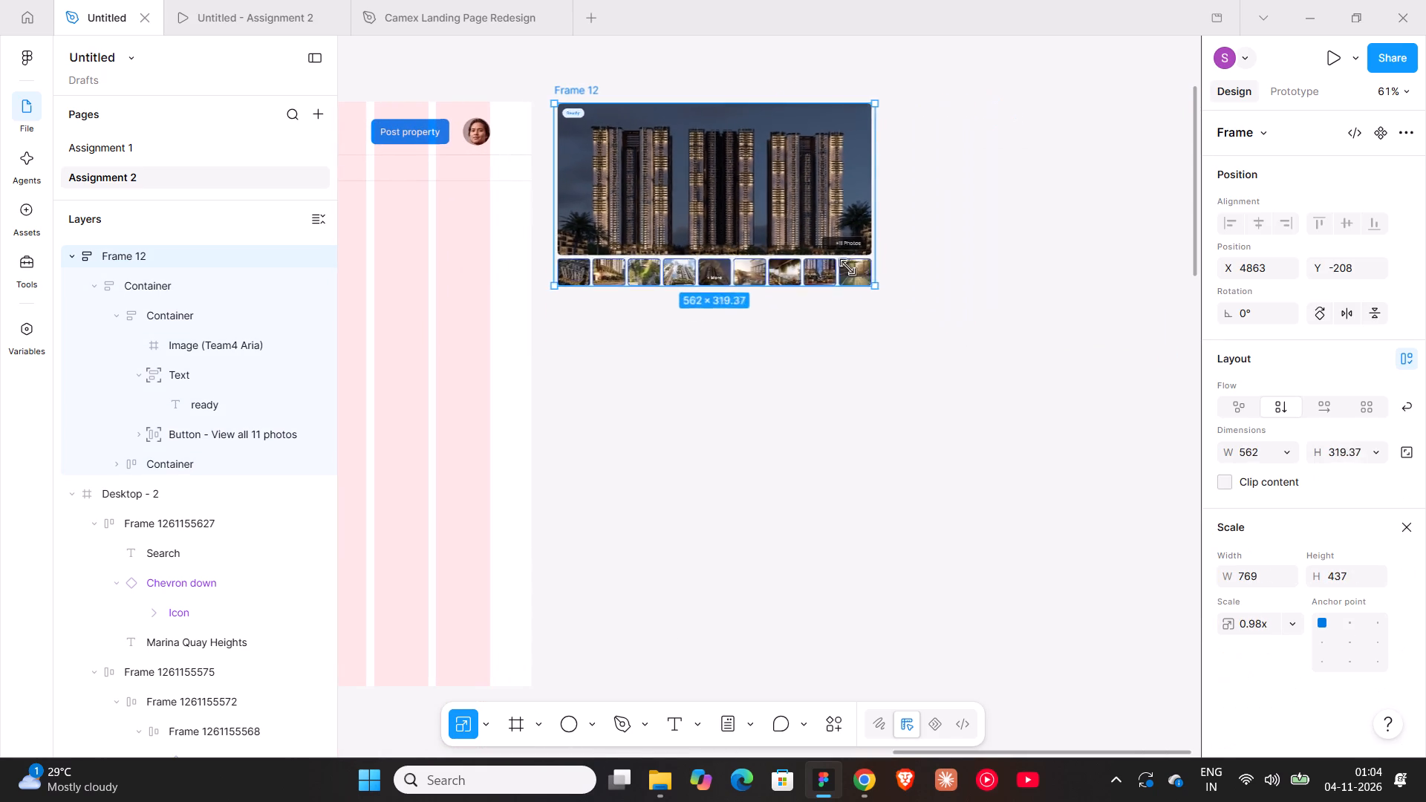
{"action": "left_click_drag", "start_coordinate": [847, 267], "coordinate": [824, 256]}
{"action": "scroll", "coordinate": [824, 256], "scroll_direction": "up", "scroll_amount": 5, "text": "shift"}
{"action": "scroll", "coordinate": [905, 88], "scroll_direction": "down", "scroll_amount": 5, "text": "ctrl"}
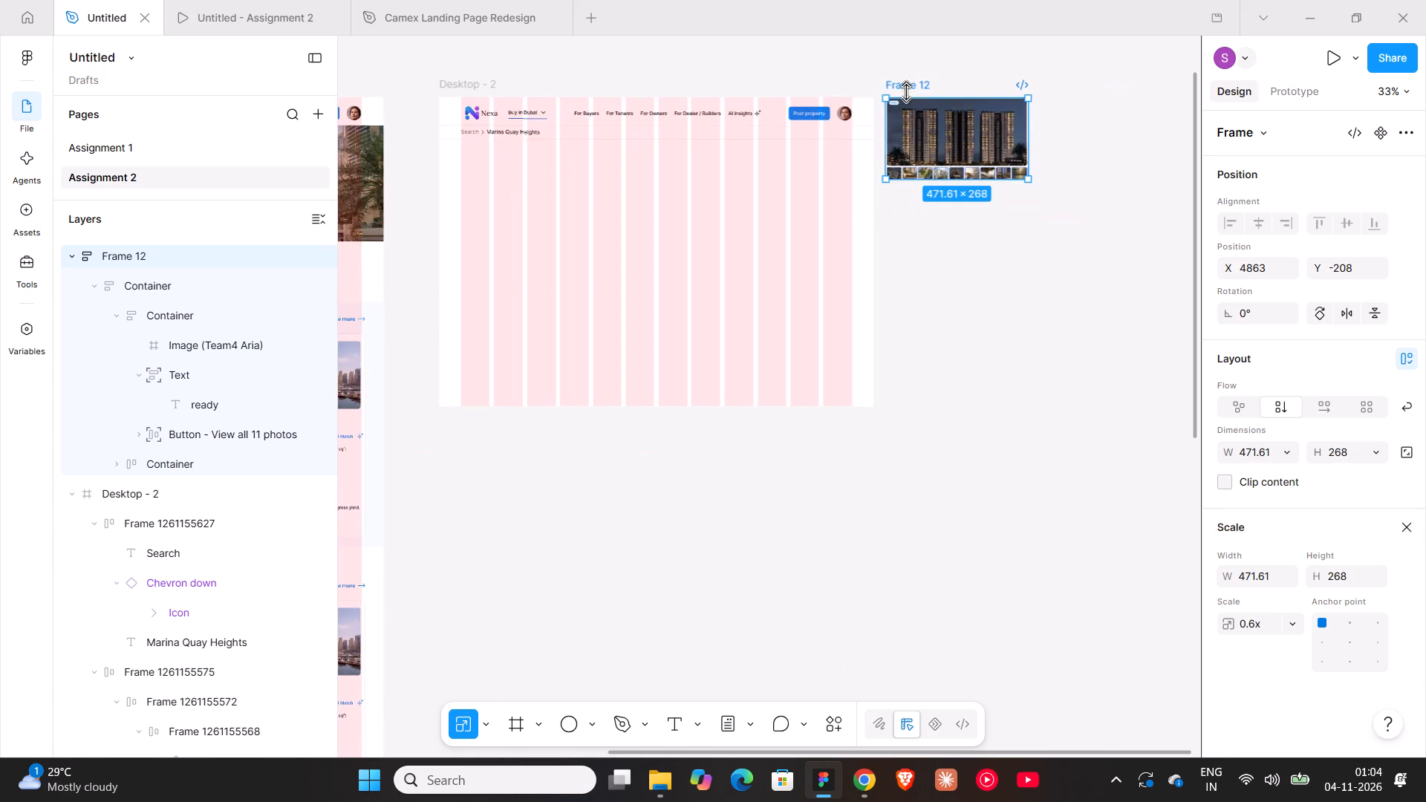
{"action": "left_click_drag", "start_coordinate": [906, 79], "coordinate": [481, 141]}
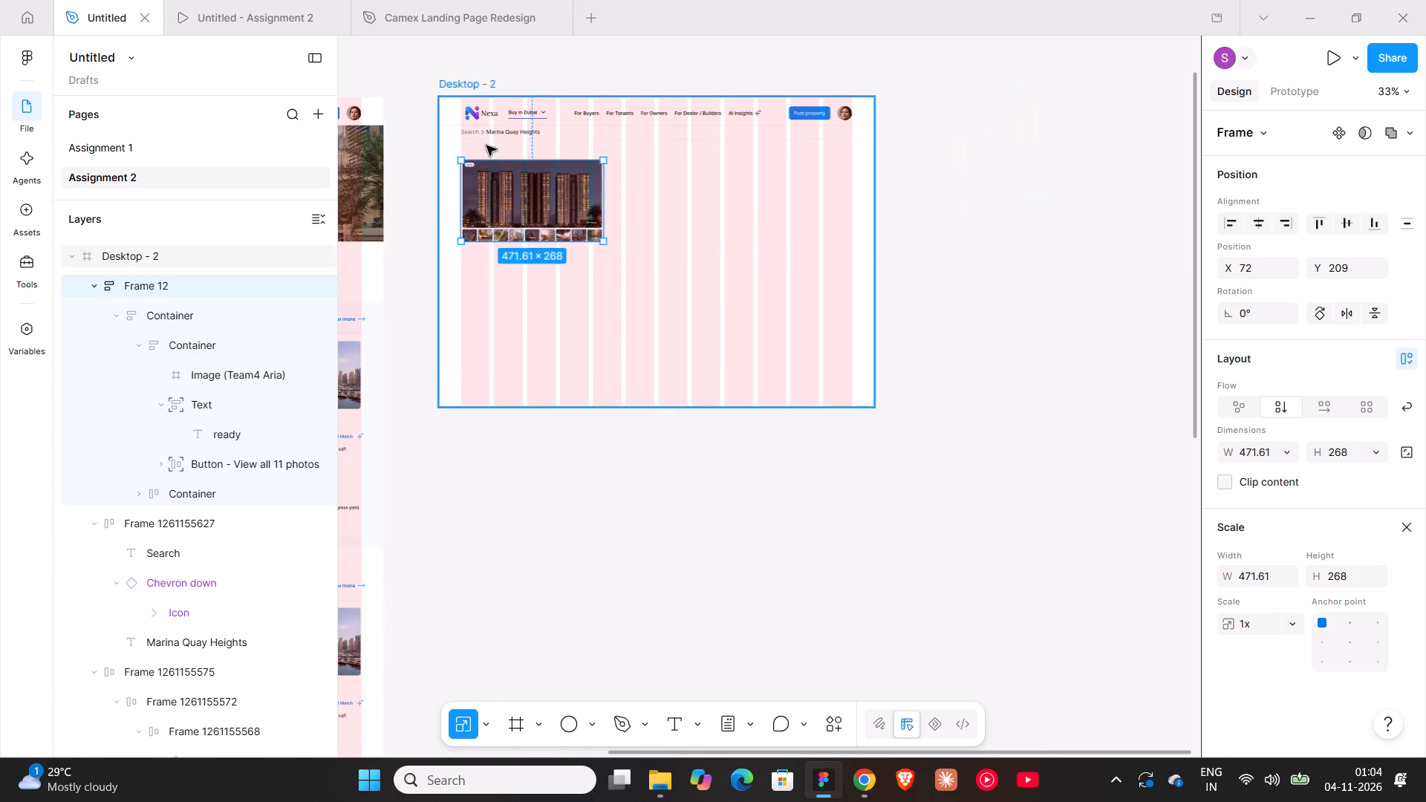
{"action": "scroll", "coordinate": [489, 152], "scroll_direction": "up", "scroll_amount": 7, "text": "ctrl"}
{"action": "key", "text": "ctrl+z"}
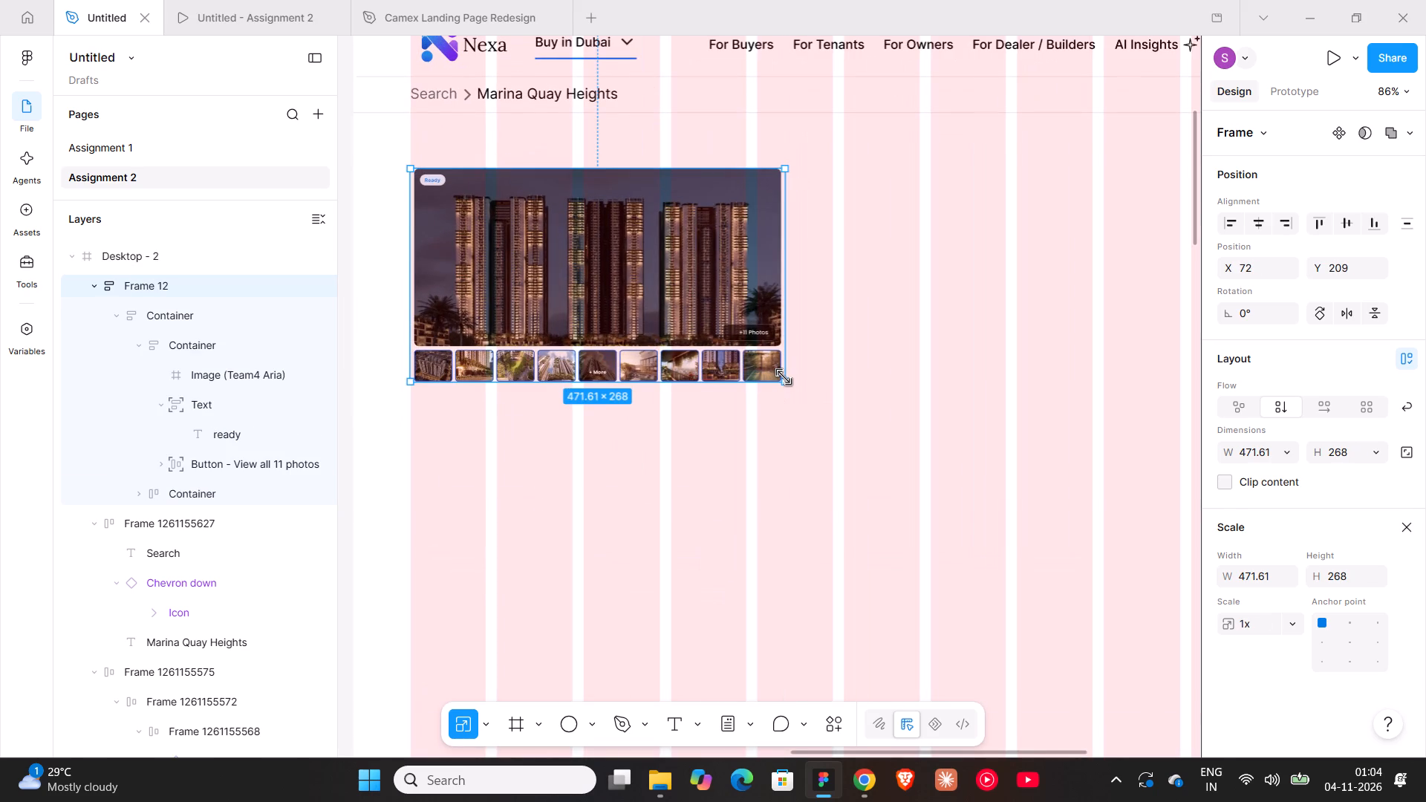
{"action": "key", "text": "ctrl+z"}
Move the full-size Frame 12 gallery into Desktop - 2 below the breadcrumbs, at X 72, Y 154.
{"action": "scroll", "coordinate": [784, 377], "scroll_direction": "down", "scroll_amount": 10, "text": "ctrl"}
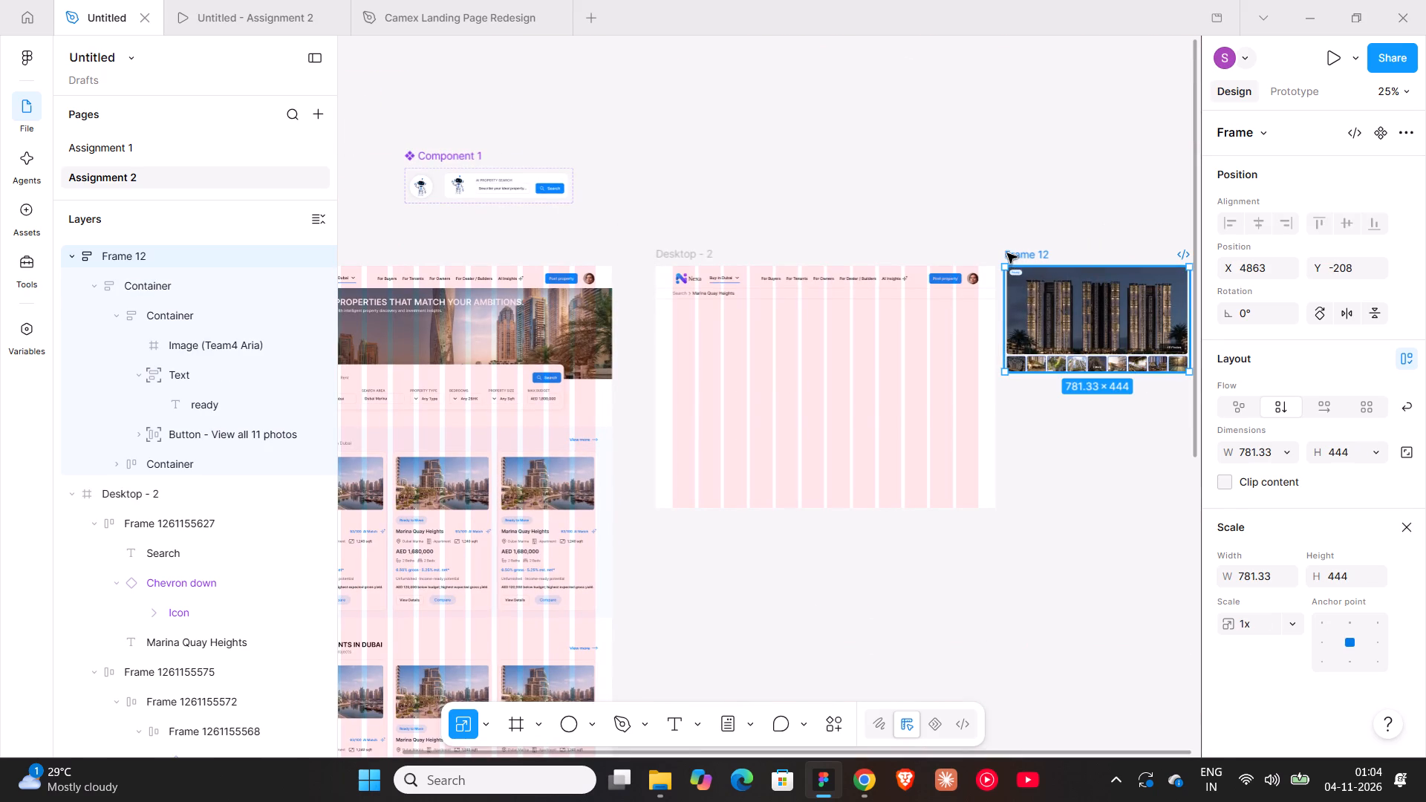
{"action": "left_click_drag", "start_coordinate": [1009, 251], "coordinate": [691, 293]}
{"action": "scroll", "coordinate": [707, 316], "scroll_direction": "up", "scroll_amount": 9, "text": "ctrl"}
{"action": "left_click_drag", "start_coordinate": [750, 349], "coordinate": [700, 327]}
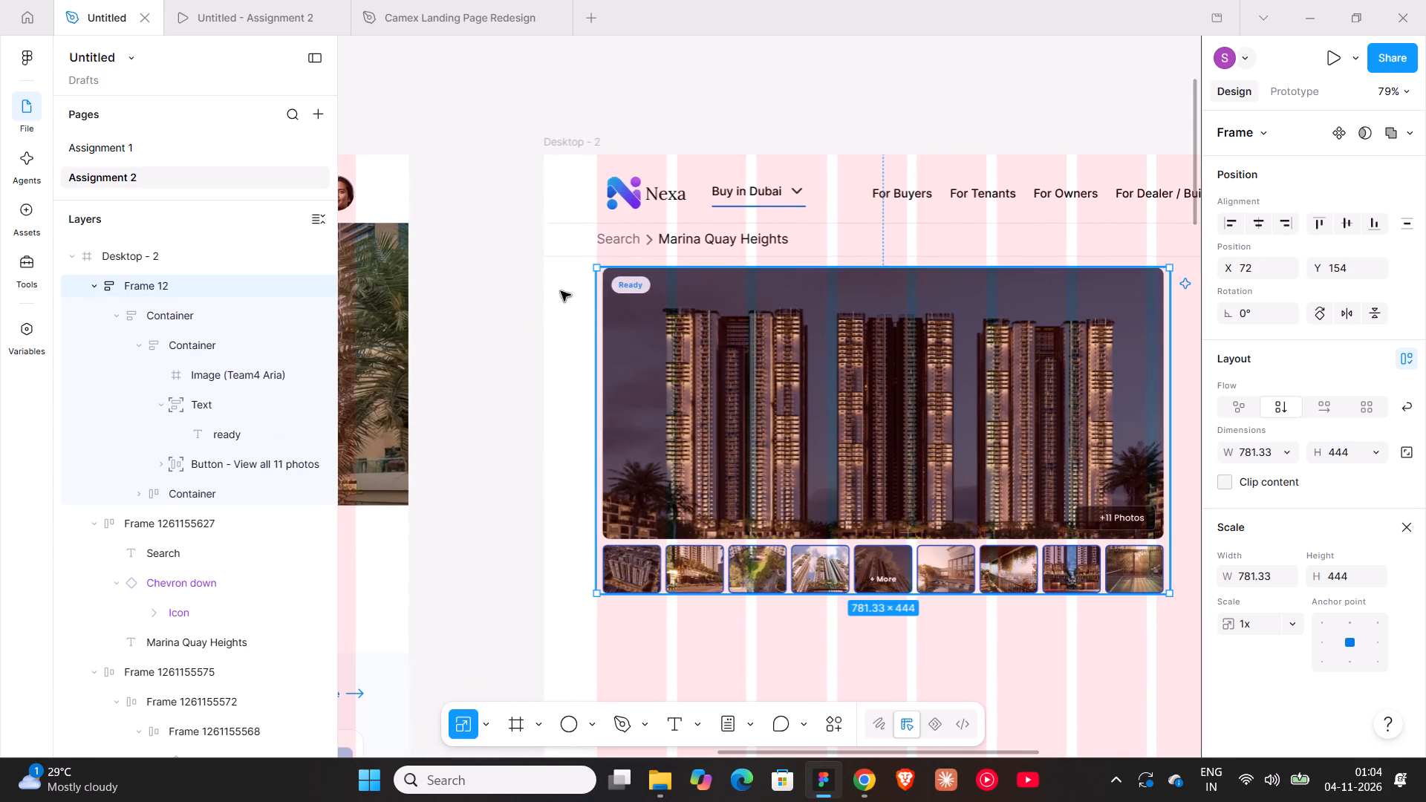
Set the vertical spacing between the breadcrumb bar and the Frame 12 gallery to 24.
{"action": "left_click", "coordinate": [642, 235], "text": "shift"}
{"action": "left_click", "coordinate": [1240, 491]}
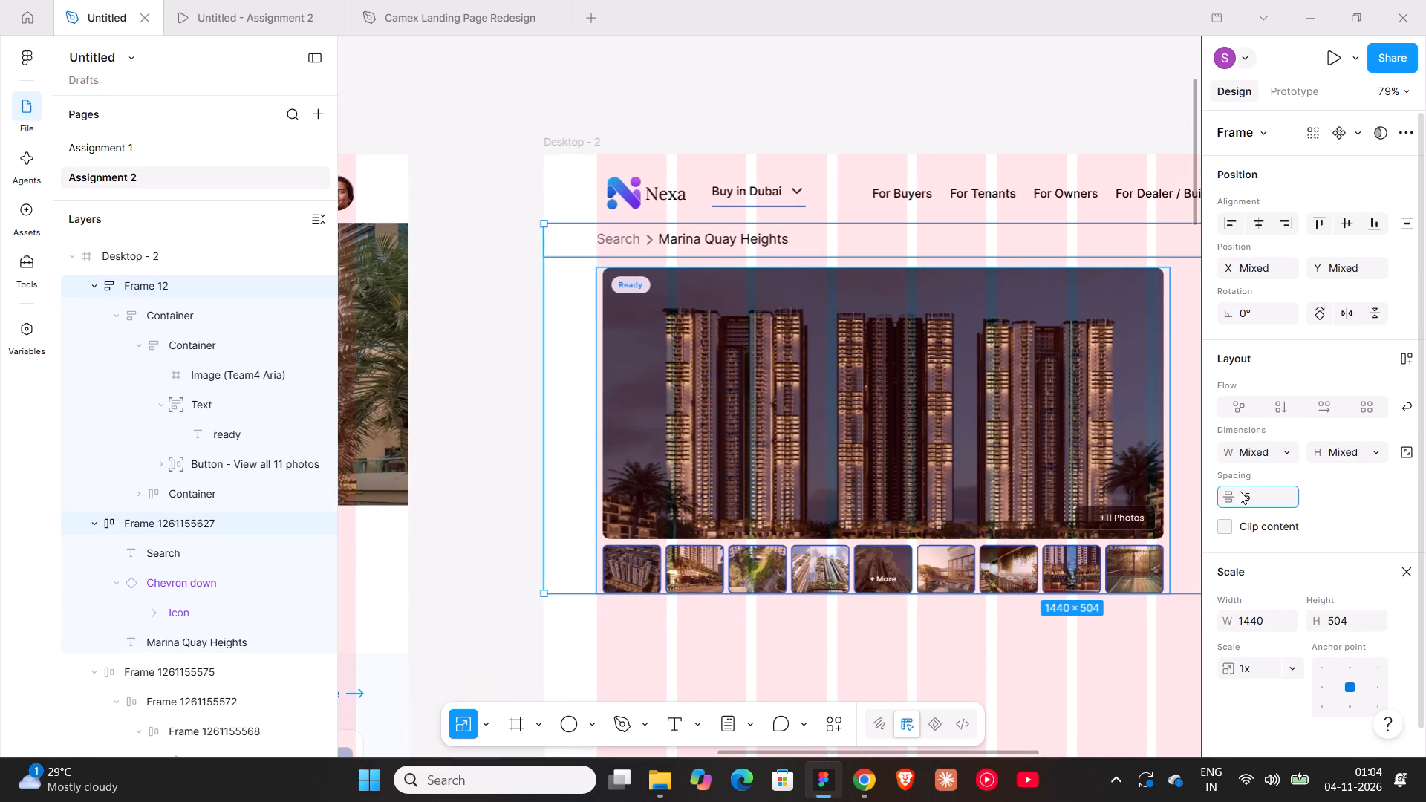
{"action": "type", "text": "24"}
{"action": "key", "text": "Return"}
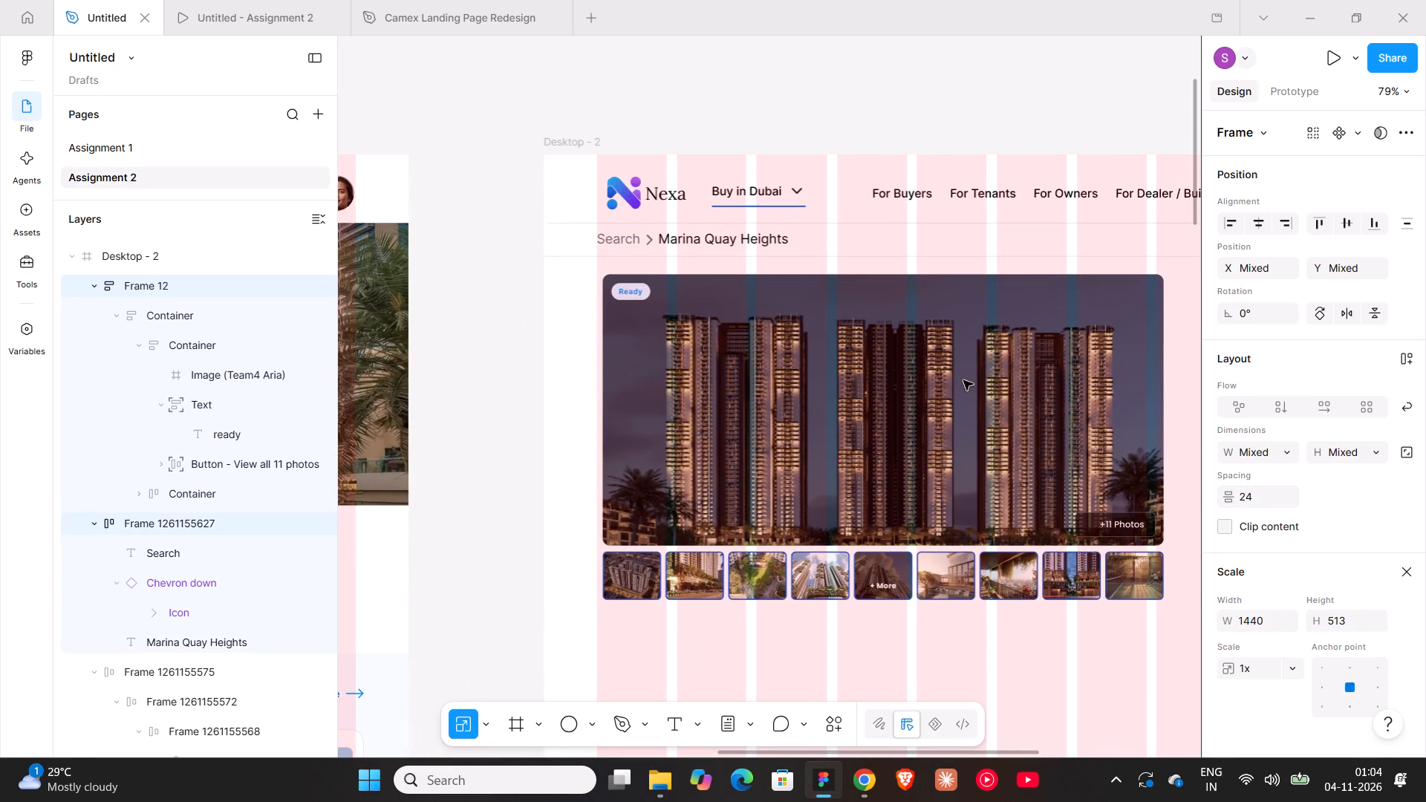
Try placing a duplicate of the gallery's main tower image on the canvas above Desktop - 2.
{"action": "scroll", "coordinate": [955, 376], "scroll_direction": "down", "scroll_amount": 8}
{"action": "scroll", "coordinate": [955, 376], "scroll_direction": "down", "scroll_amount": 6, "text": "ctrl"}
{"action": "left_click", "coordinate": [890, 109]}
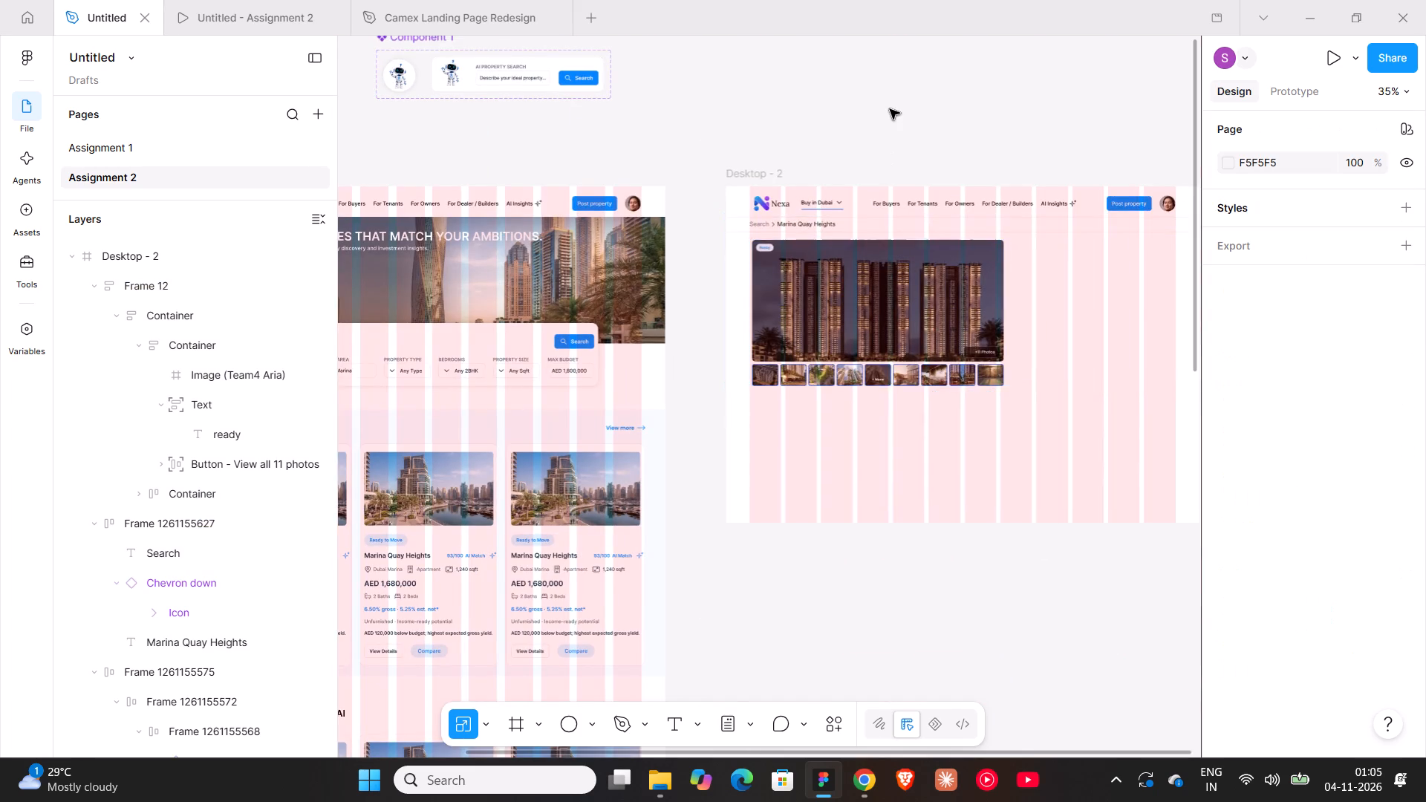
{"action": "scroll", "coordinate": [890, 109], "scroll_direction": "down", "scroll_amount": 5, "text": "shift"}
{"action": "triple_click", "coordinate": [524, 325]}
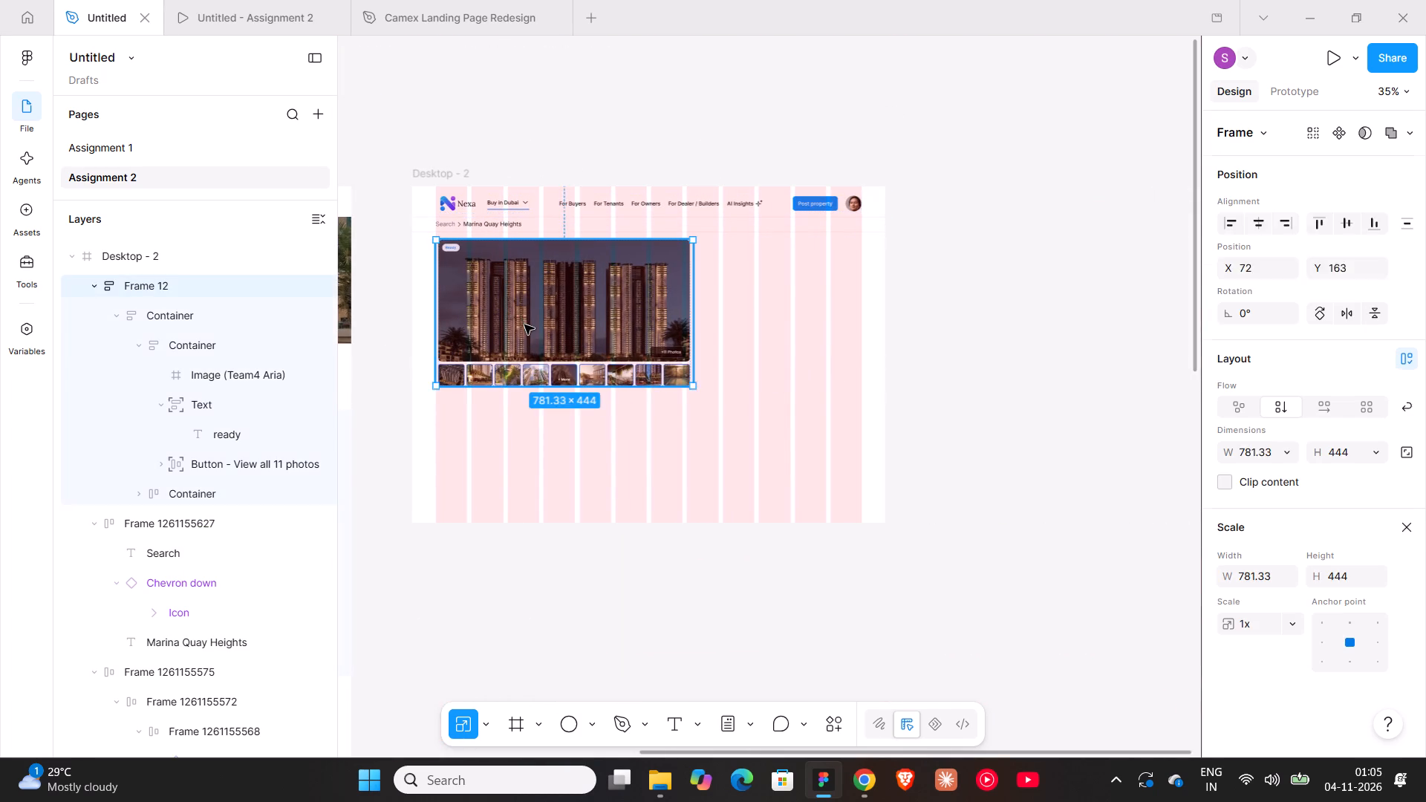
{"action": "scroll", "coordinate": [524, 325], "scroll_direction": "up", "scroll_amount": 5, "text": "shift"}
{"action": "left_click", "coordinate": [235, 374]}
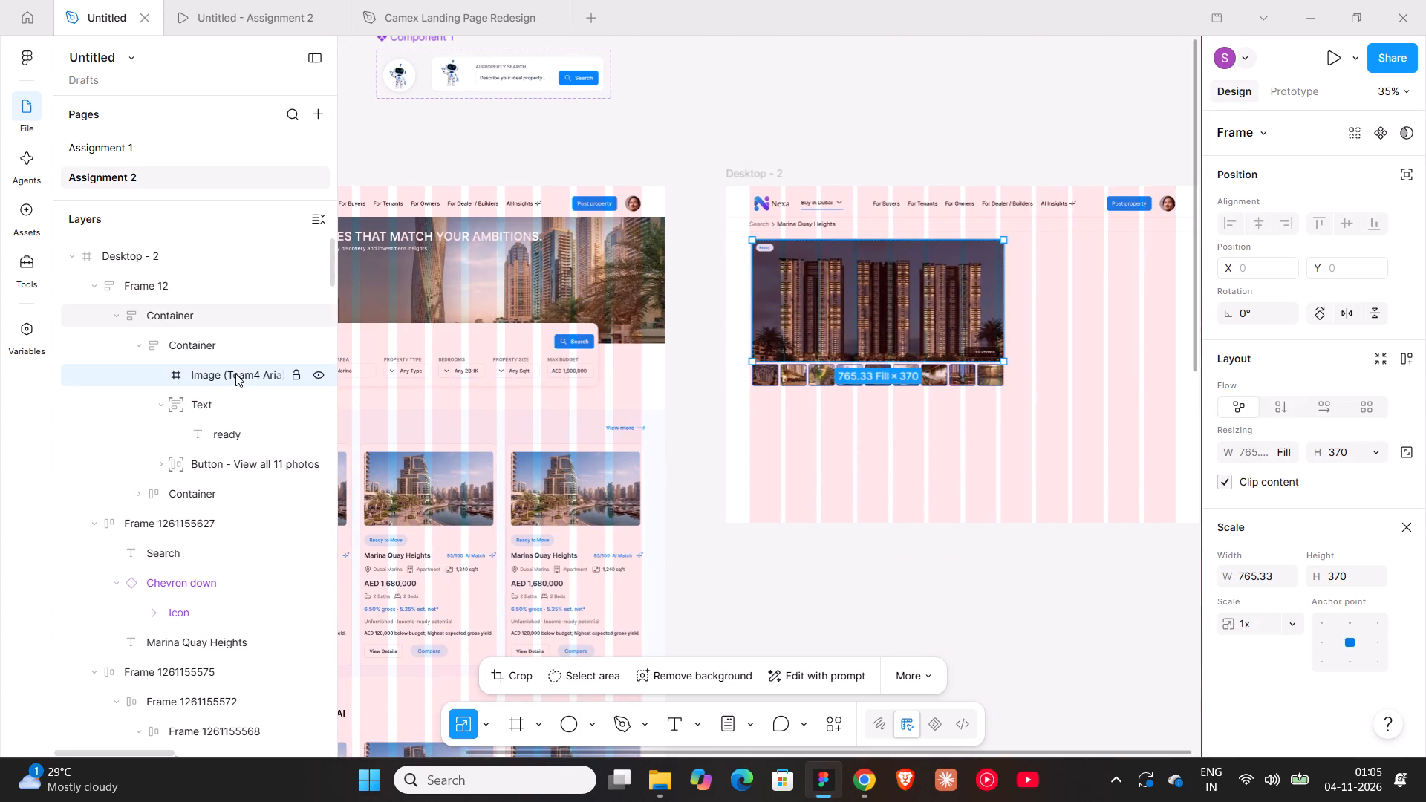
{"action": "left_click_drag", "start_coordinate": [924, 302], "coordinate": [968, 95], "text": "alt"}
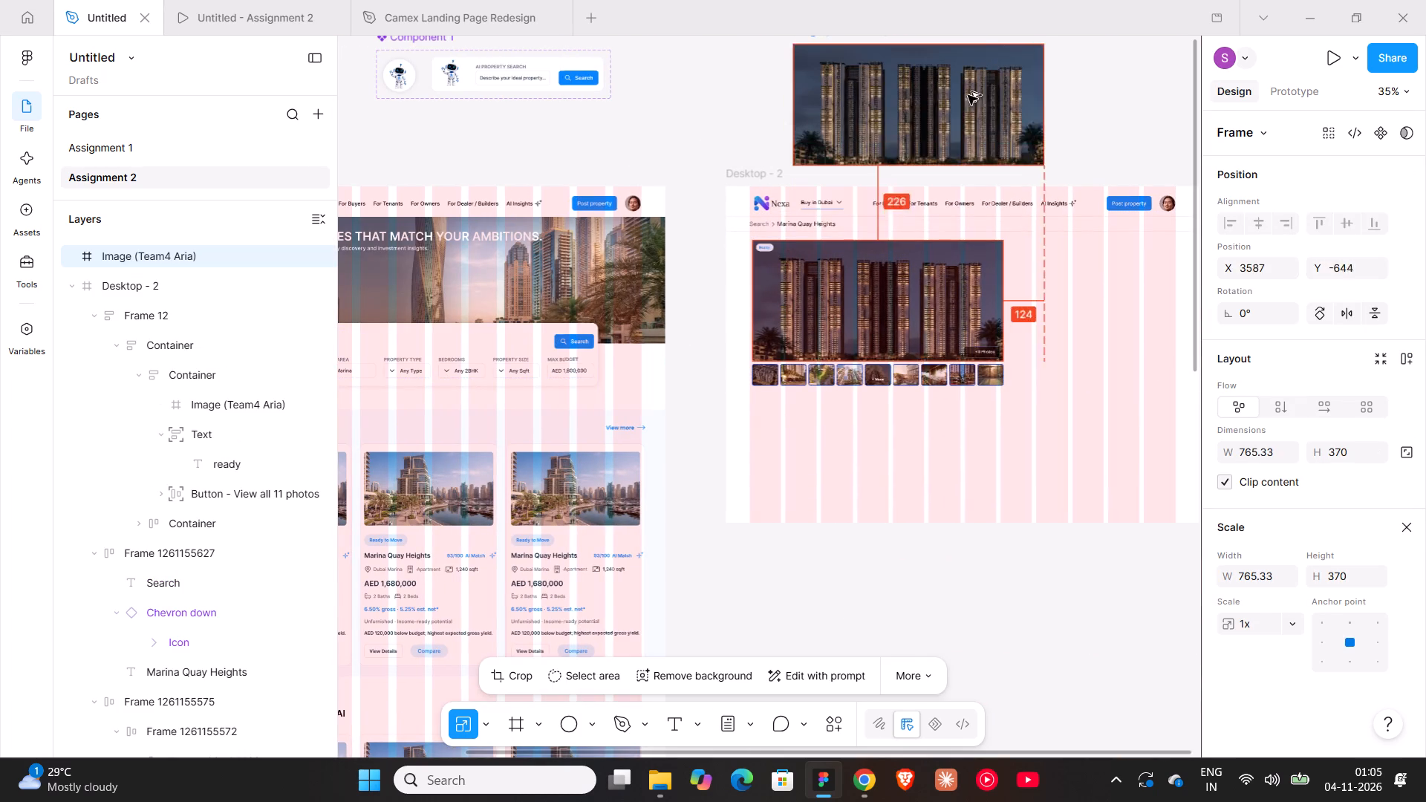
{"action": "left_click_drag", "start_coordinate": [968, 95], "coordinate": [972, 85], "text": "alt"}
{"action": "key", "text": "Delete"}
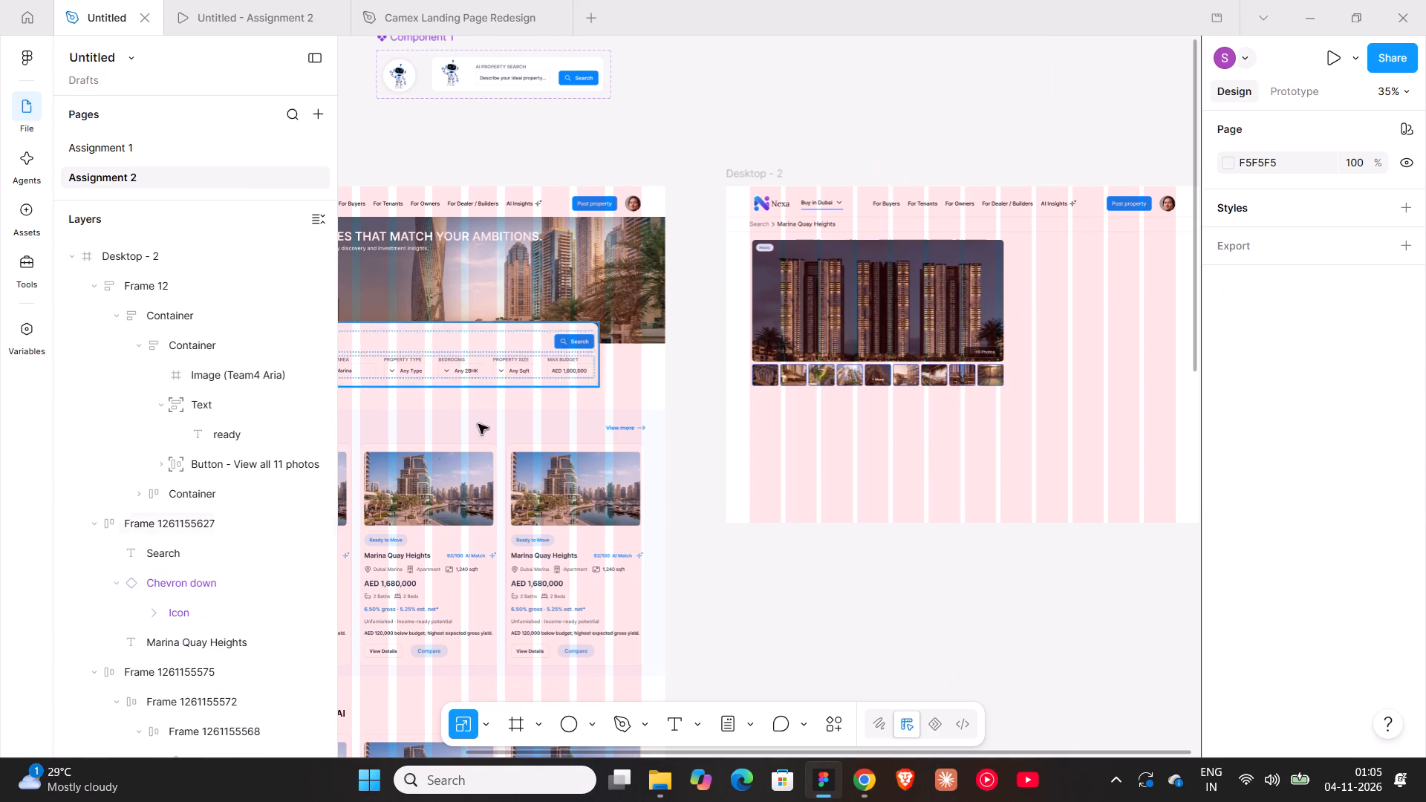
Place a duplicate of the Marina Quay Heights card's property photo on the canvas above Desktop - 2.
{"action": "triple_click", "coordinate": [420, 479]}
{"action": "double_click", "coordinate": [420, 479]}
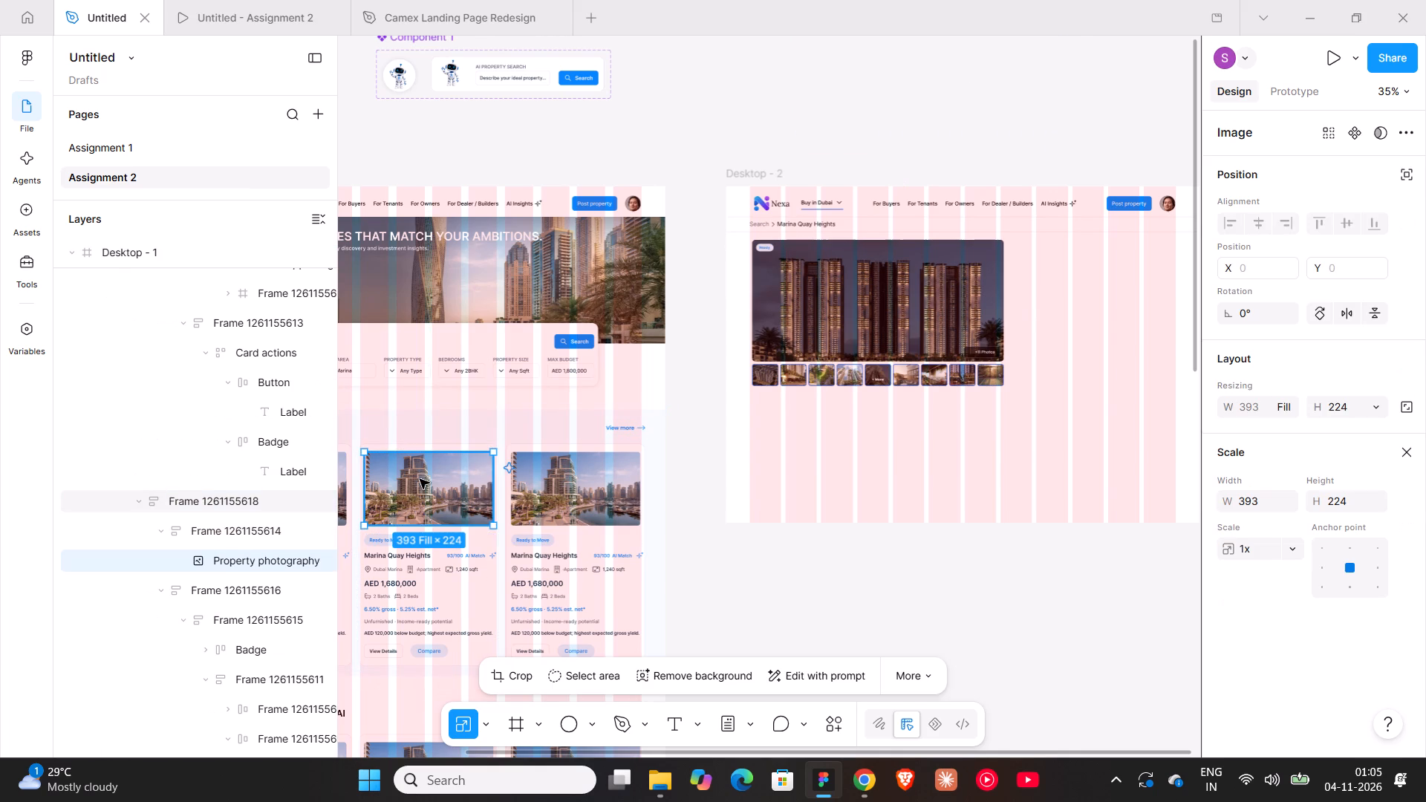
{"action": "left_click_drag", "start_coordinate": [420, 479], "coordinate": [861, 101], "text": "alt"}
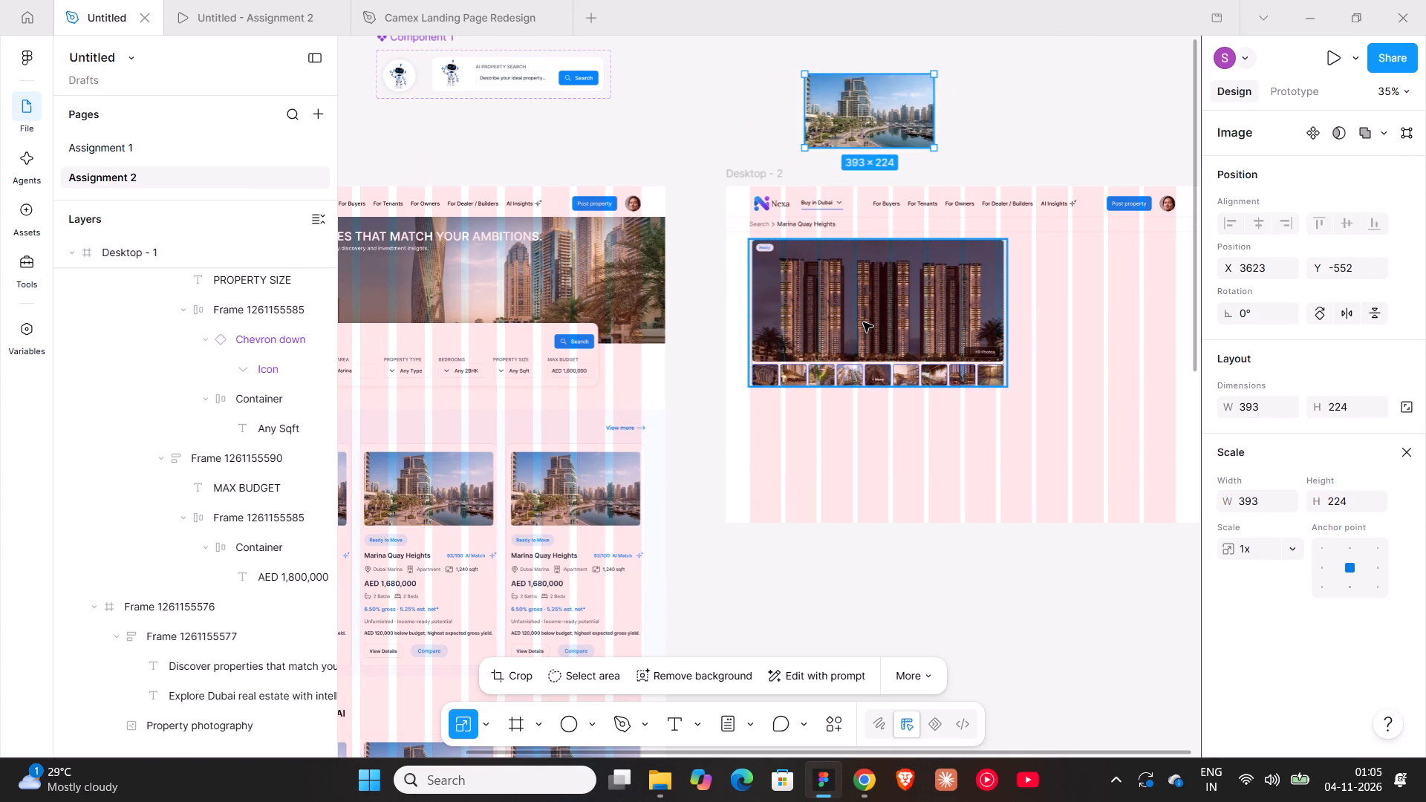
Resize the duplicated property photo to match the gallery's main tower image, with width 765.33 and height 370.
{"action": "triple_click", "coordinate": [863, 322]}
{"action": "double_click", "coordinate": [863, 322]}
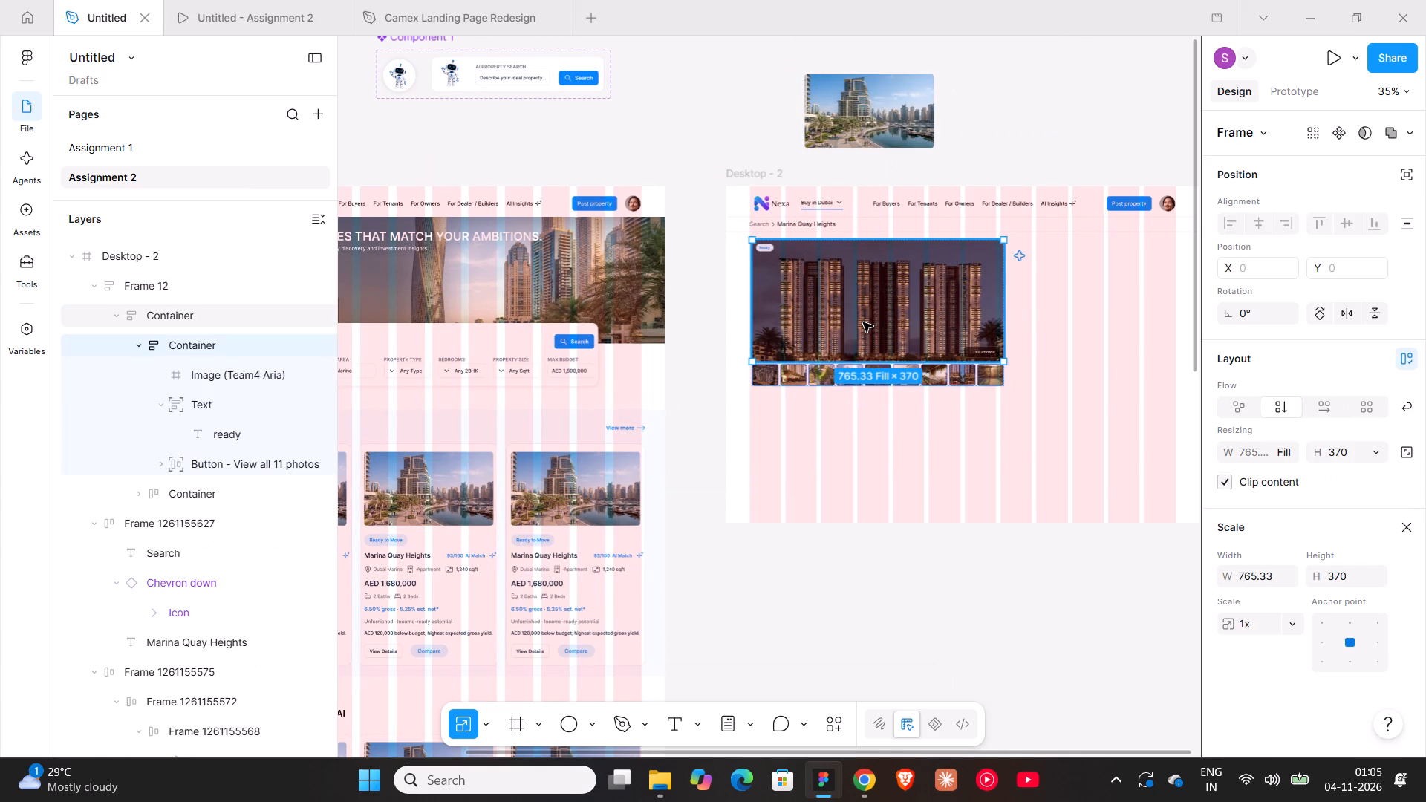
{"action": "left_click", "coordinate": [1410, 521]}
{"action": "left_click", "coordinate": [1260, 454]}
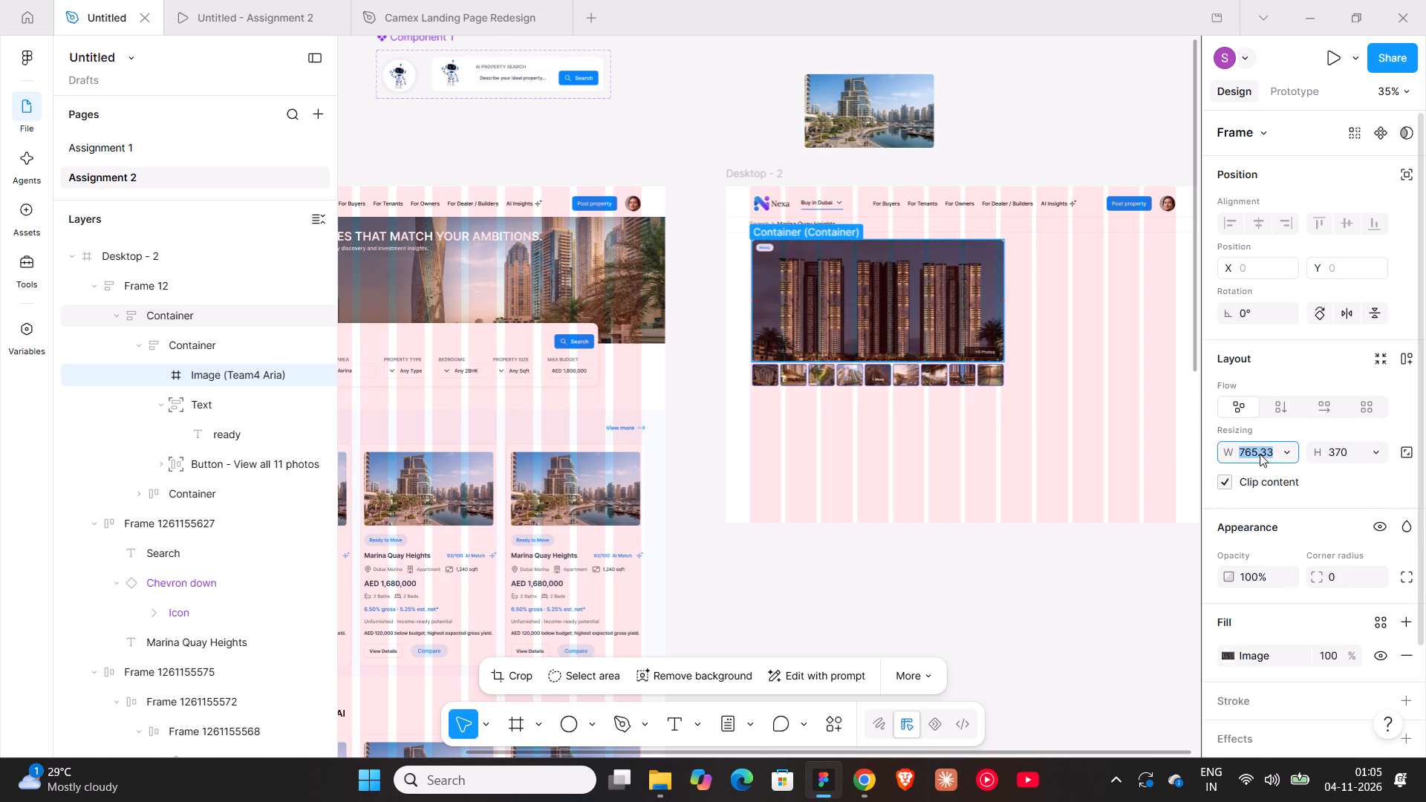
{"action": "key", "text": "ctrl+c"}
{"action": "left_click", "coordinate": [915, 128]}
{"action": "left_click", "coordinate": [1251, 402]}
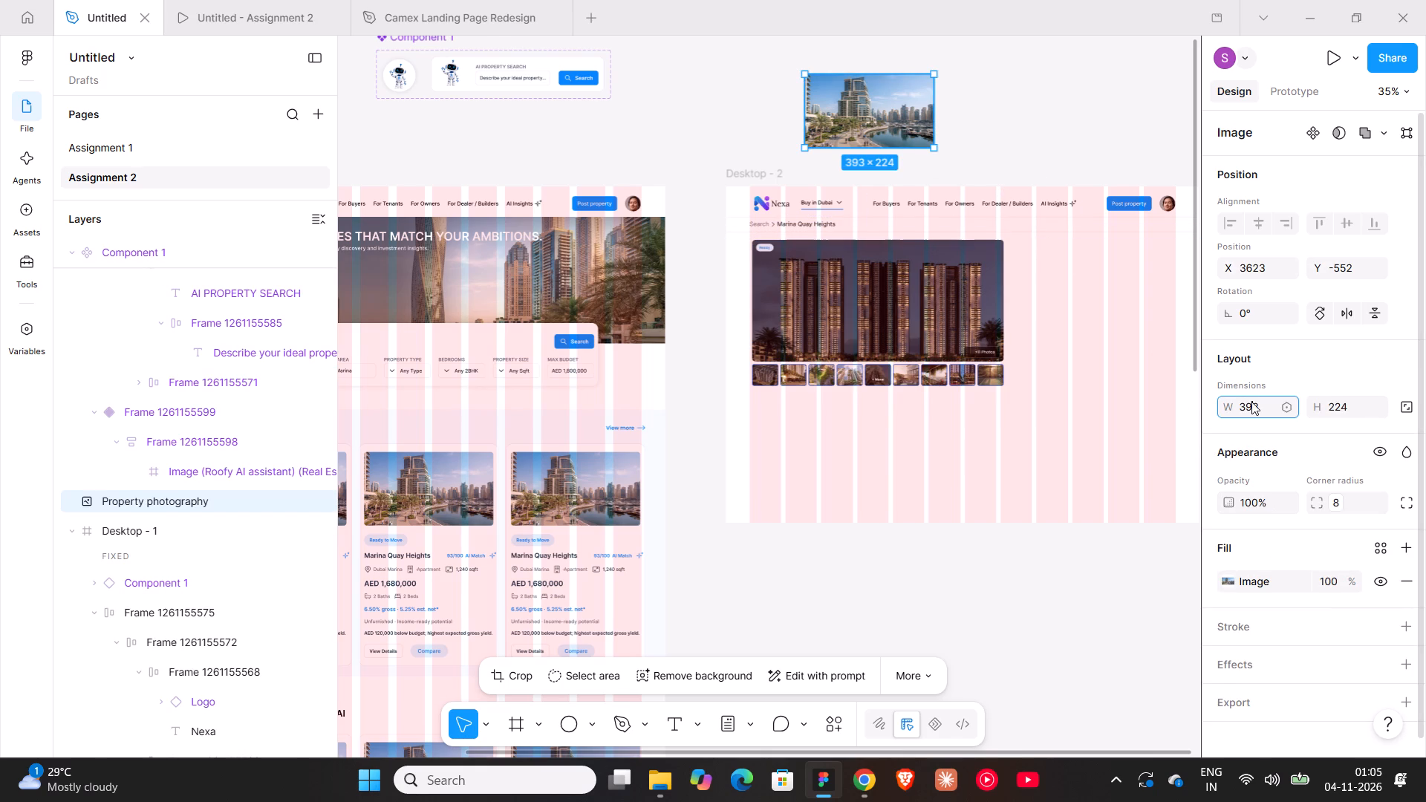
{"action": "key", "text": "ctrl+v"}
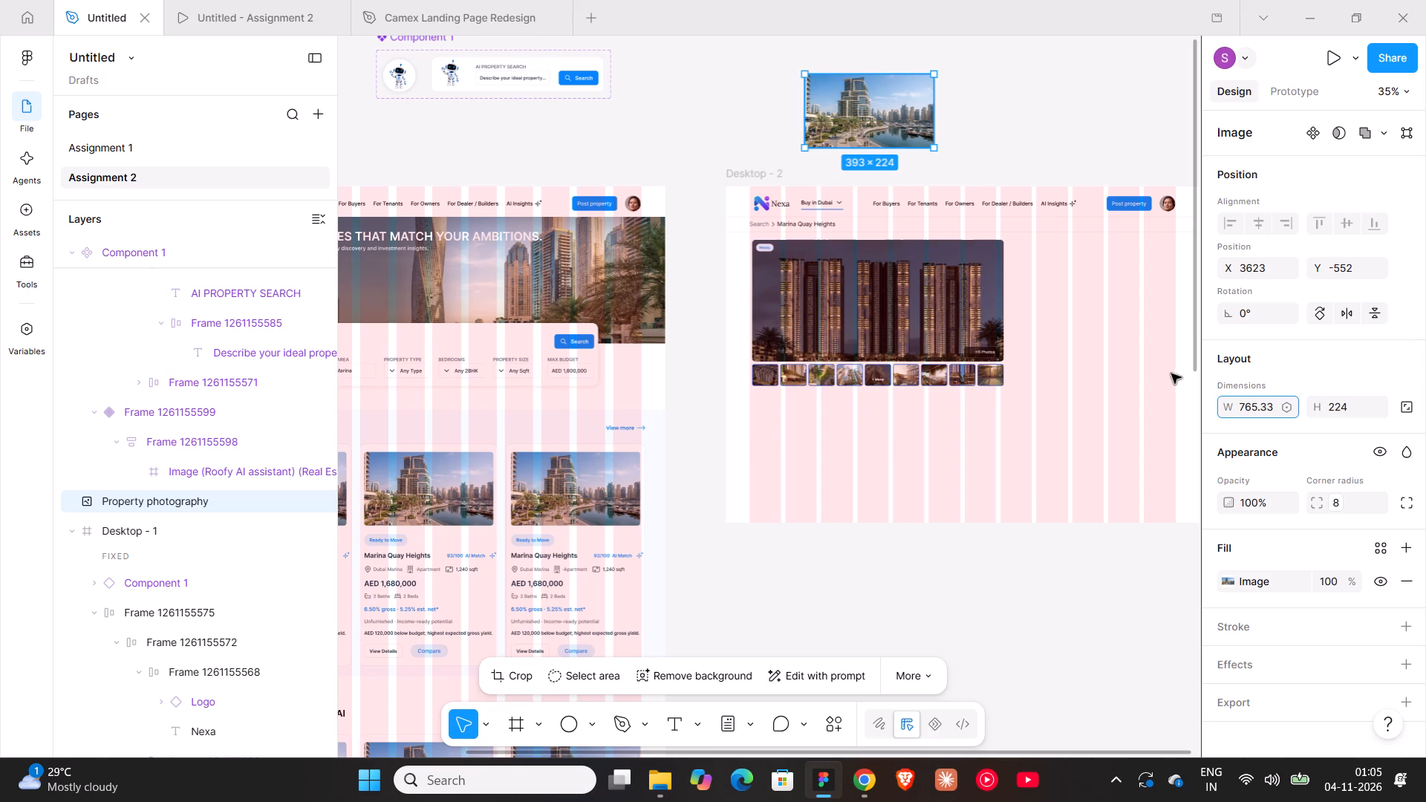
{"action": "triple_click", "coordinate": [894, 323]}
{"action": "left_click", "coordinate": [894, 323]}
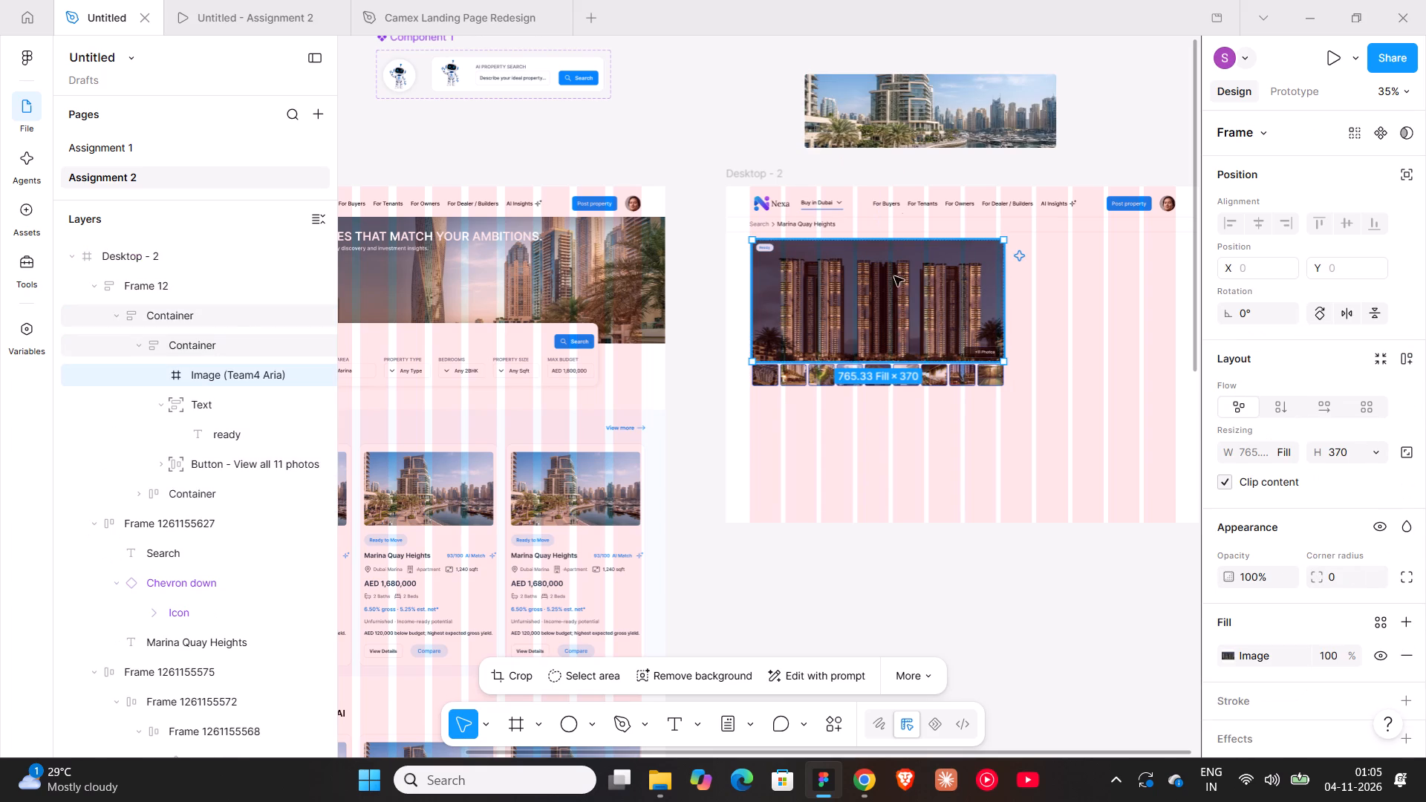
{"action": "left_click", "coordinate": [957, 102]}
{"action": "left_click", "coordinate": [1340, 403]}
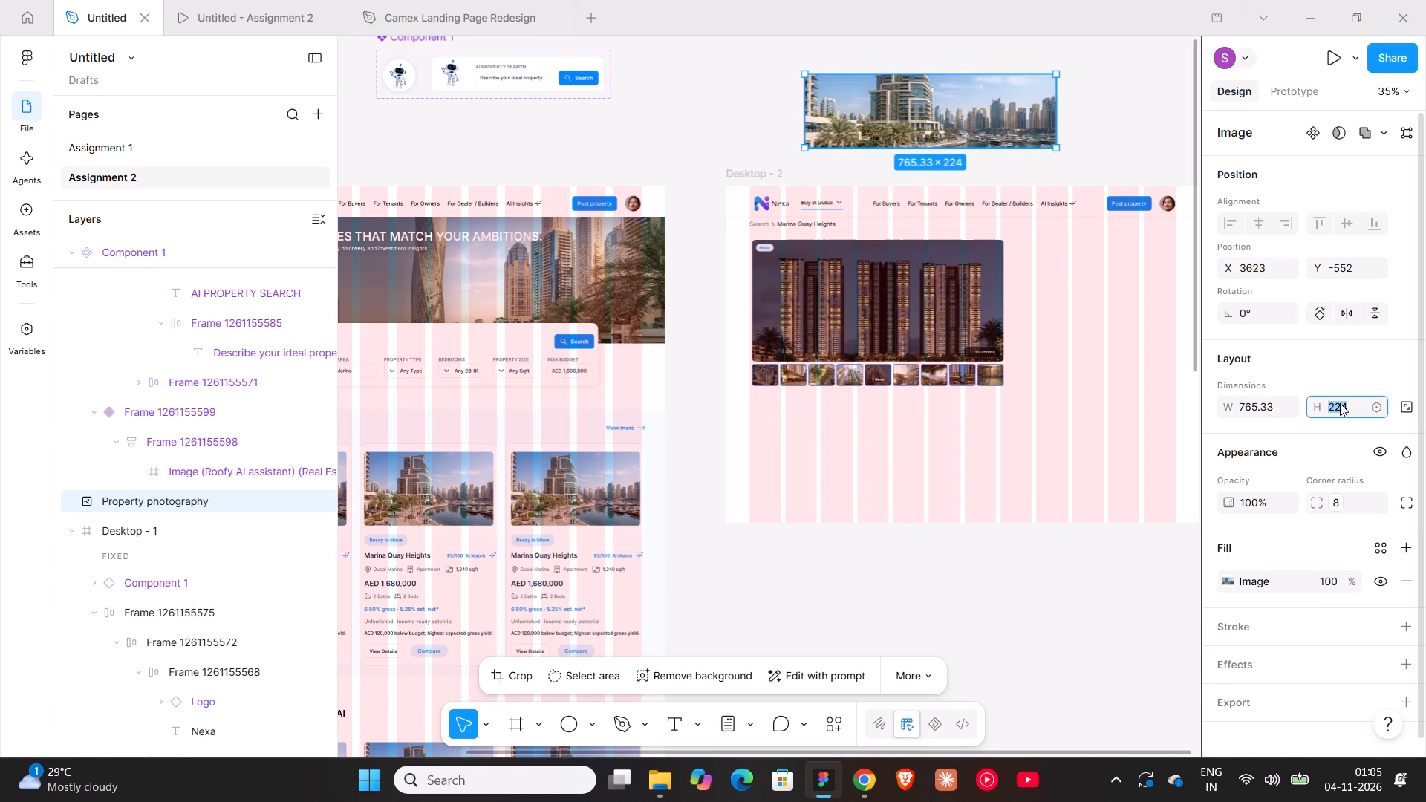
{"action": "type", "text": "370"}
{"action": "key", "text": "Return"}
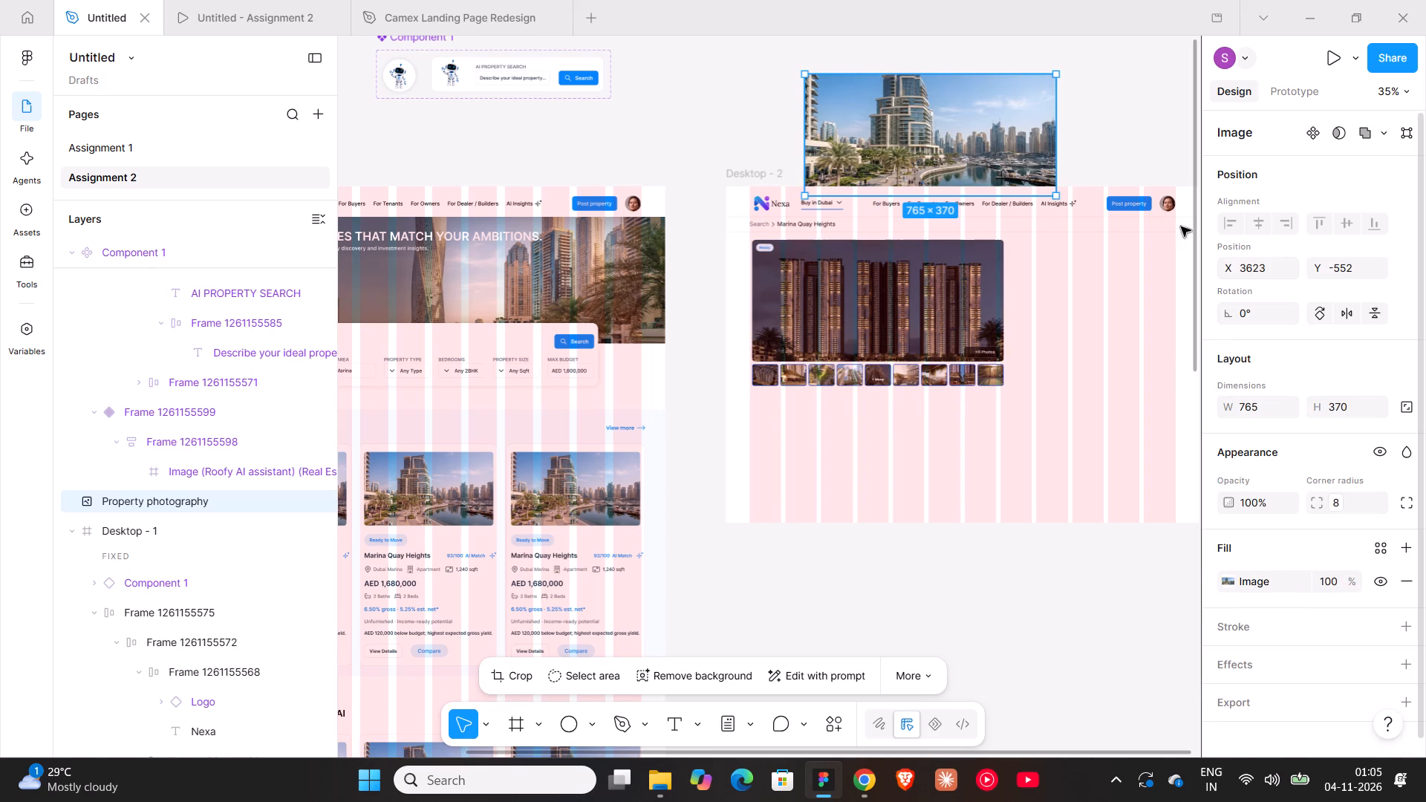
Cut the resized property photo and replace the gallery's main tower image in Desktop - 2 with it.
{"action": "key", "text": "ctrl+x"}
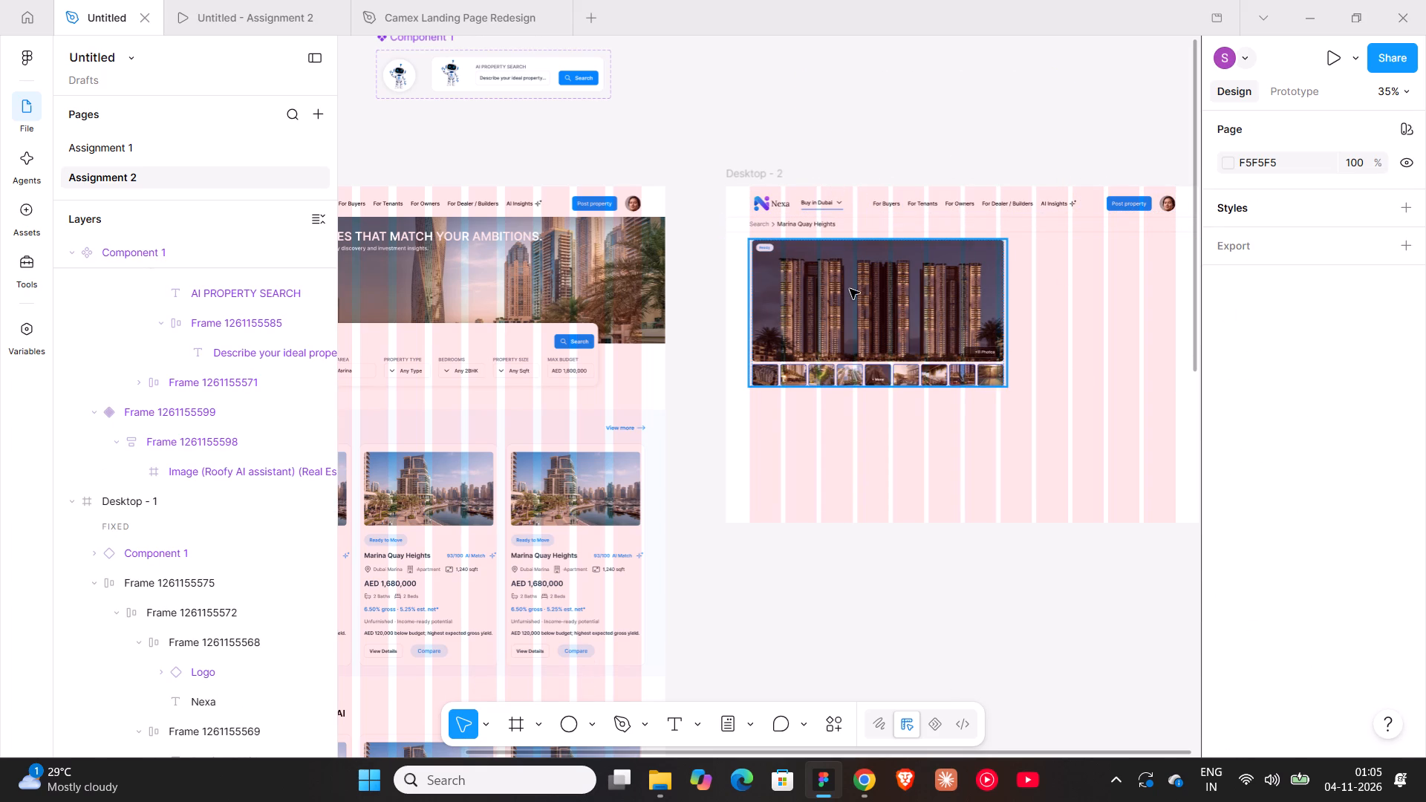
{"action": "triple_click", "coordinate": [850, 294]}
{"action": "double_click", "coordinate": [850, 294]}
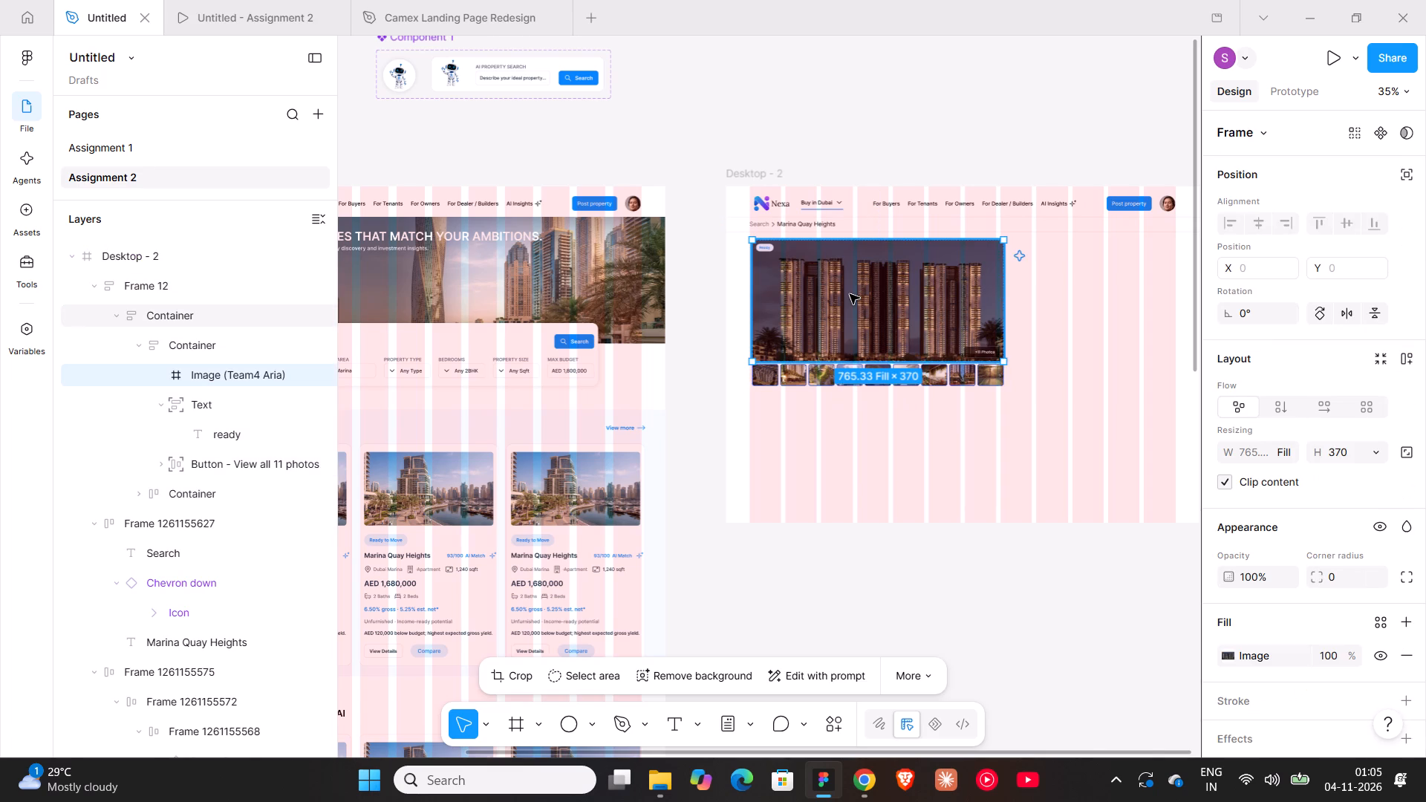
{"action": "key", "text": "ctrl+shift+r"}
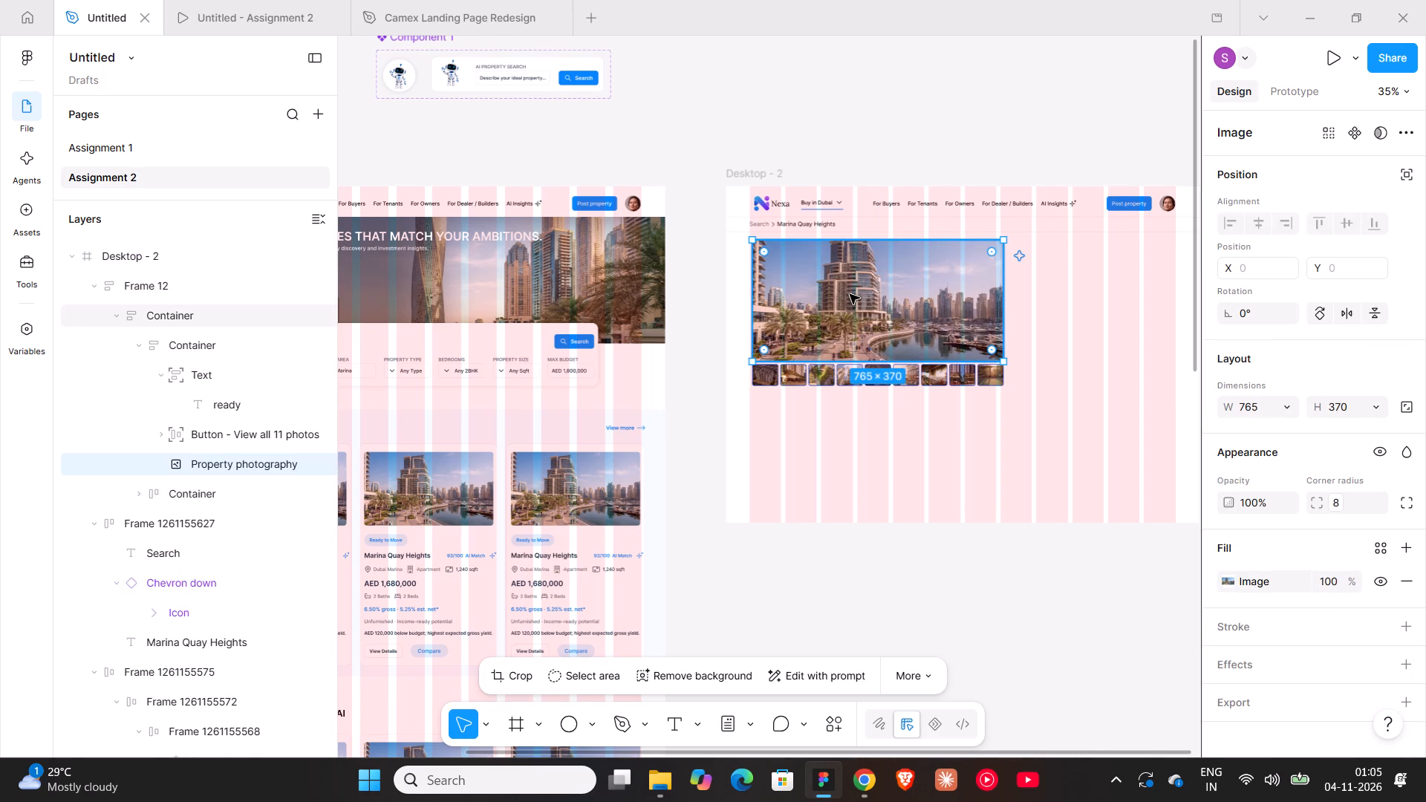
Bring the "Button - View all 11 photos" layer forward, above the Property photography layer in the gallery.
{"action": "left_click", "coordinate": [249, 434]}
{"action": "key", "text": "bracketright"}
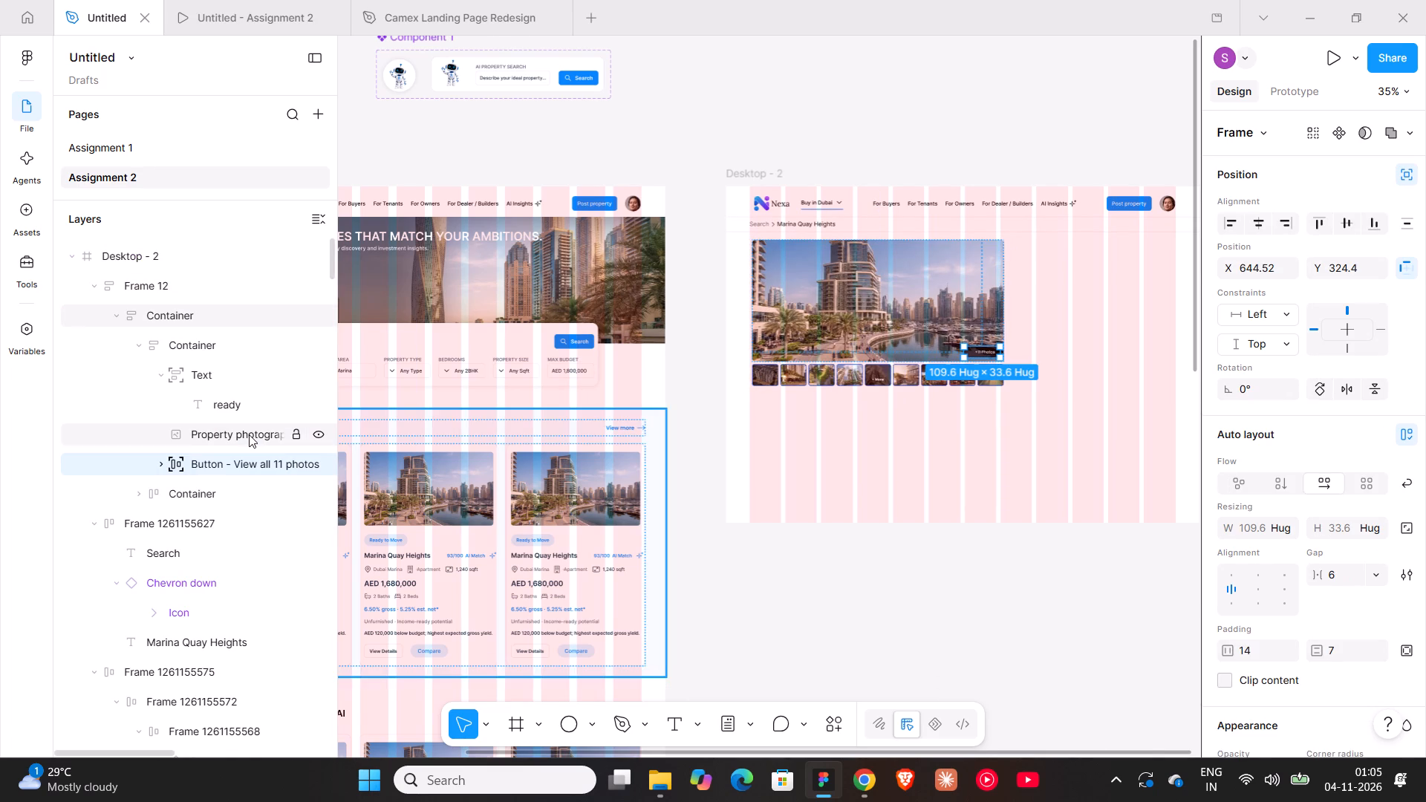
{"action": "left_click", "coordinate": [899, 136]}
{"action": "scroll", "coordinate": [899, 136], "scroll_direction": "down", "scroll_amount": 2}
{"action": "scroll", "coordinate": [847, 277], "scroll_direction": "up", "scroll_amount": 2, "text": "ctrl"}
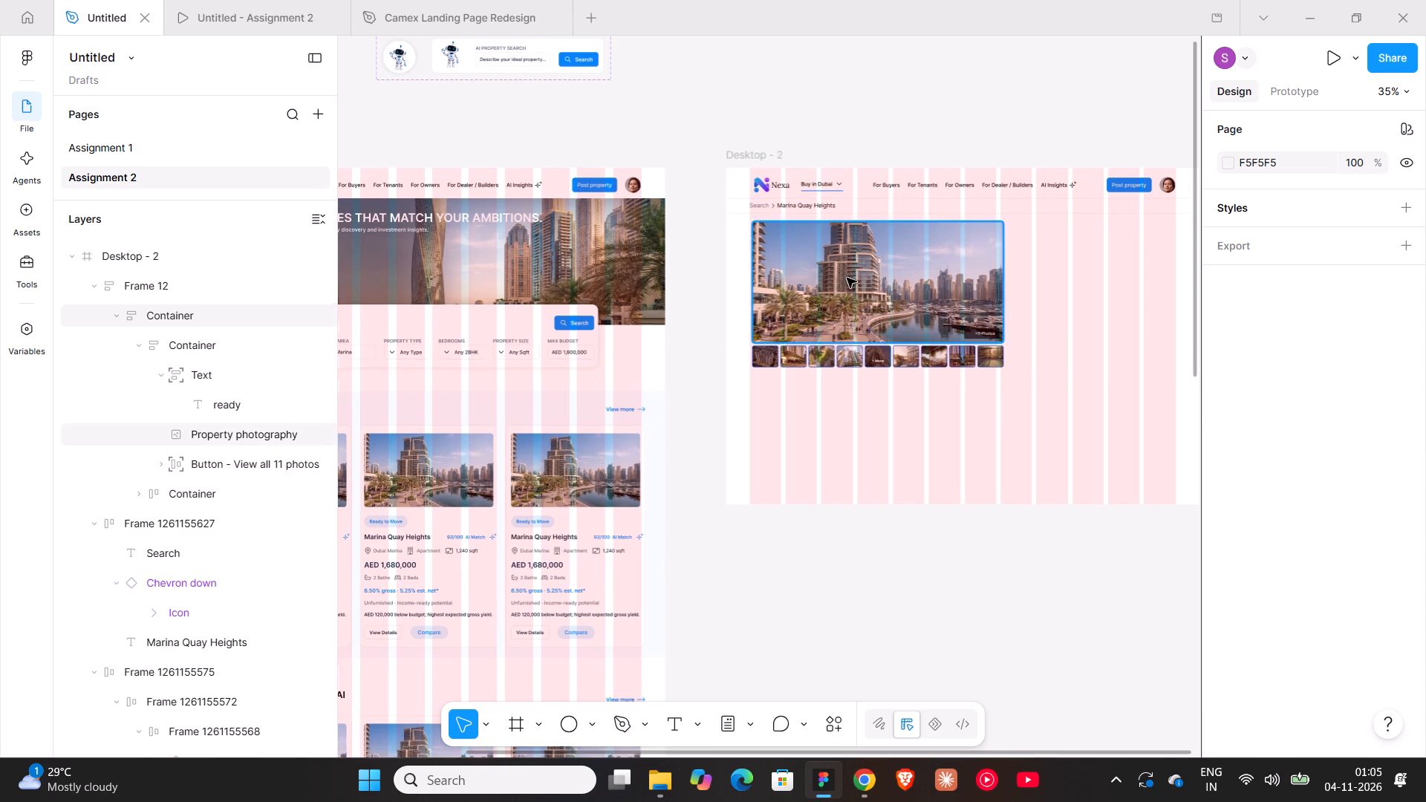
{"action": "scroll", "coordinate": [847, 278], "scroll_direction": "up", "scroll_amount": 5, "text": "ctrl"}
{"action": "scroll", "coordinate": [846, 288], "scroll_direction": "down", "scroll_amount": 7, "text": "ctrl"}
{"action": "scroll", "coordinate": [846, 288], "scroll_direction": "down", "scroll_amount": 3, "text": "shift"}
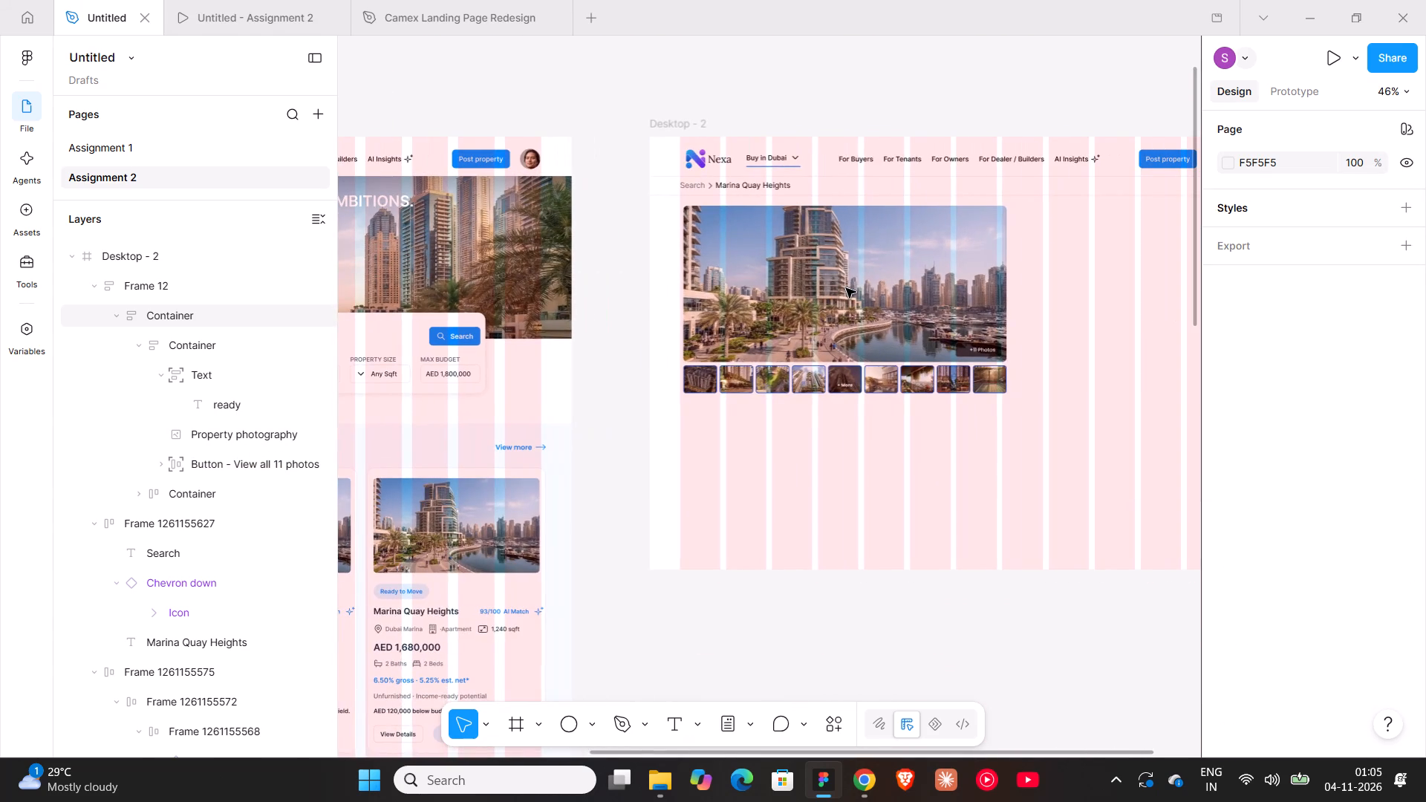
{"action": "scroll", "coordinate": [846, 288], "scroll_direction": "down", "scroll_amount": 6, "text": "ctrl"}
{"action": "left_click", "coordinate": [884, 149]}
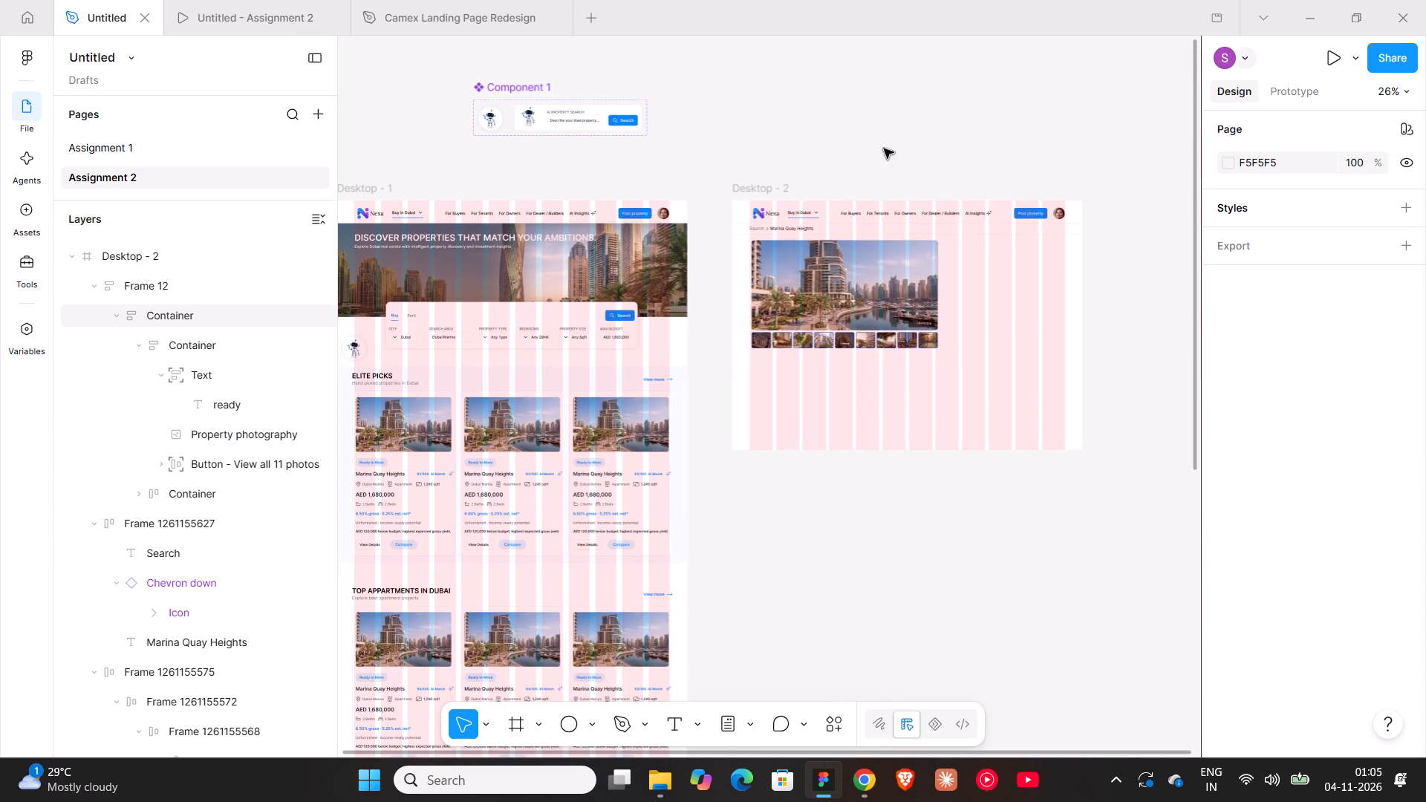
Switch to Chrome, dismiss the captured gallery preview, and examine the Team4 Aria page's sections below the gallery.
{"action": "left_click", "coordinate": [859, 801]}
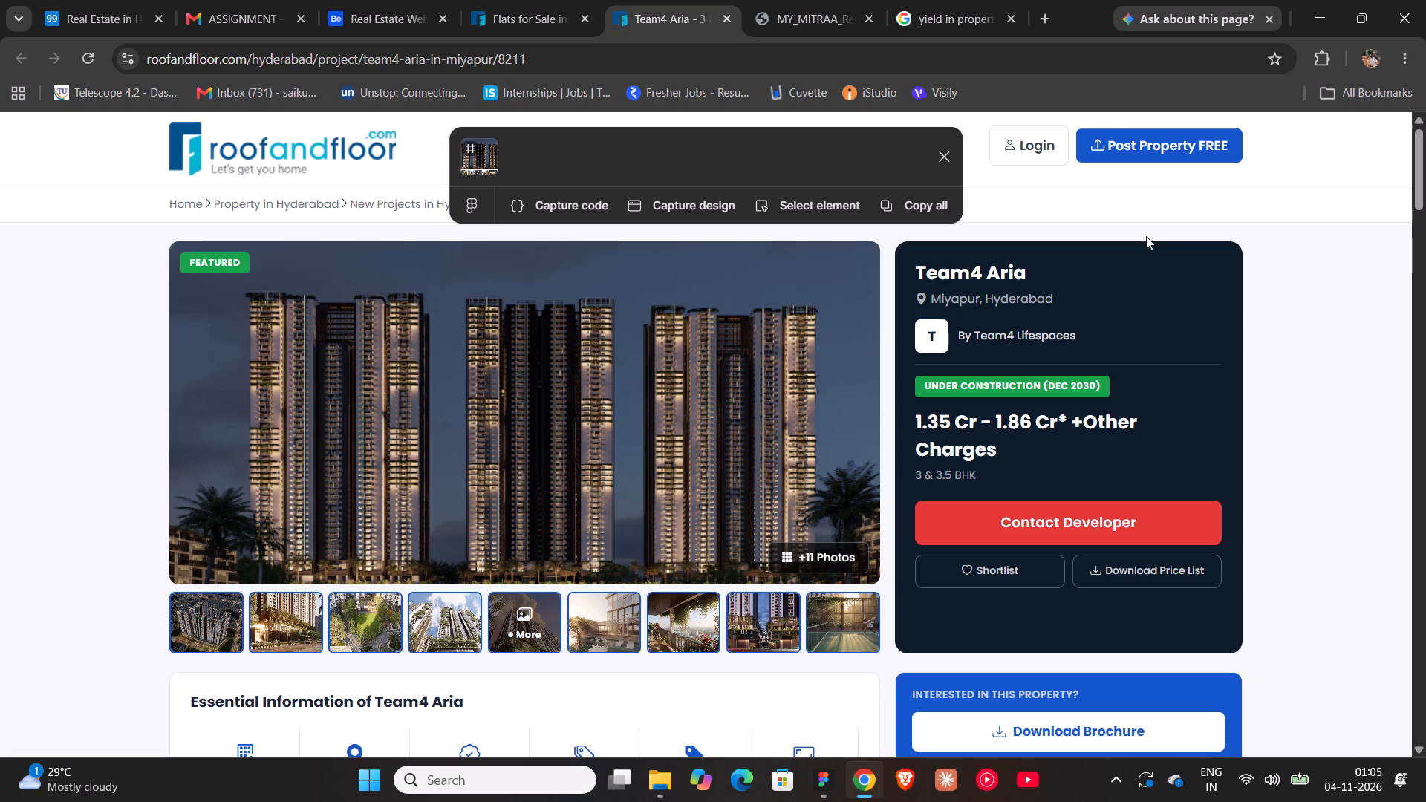
{"action": "left_click", "coordinate": [946, 155]}
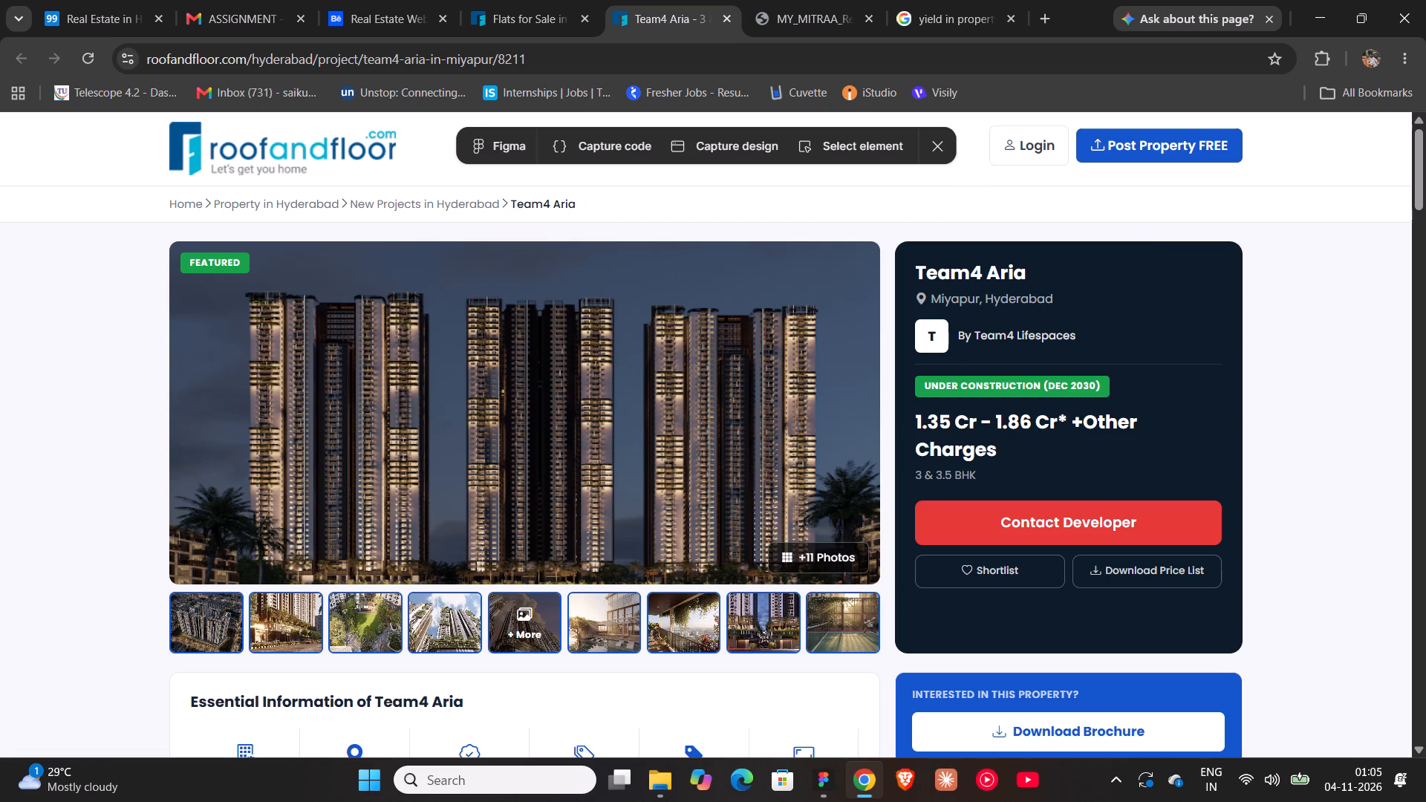
{"action": "scroll", "coordinate": [1222, 417], "scroll_direction": "down", "scroll_amount": 2}
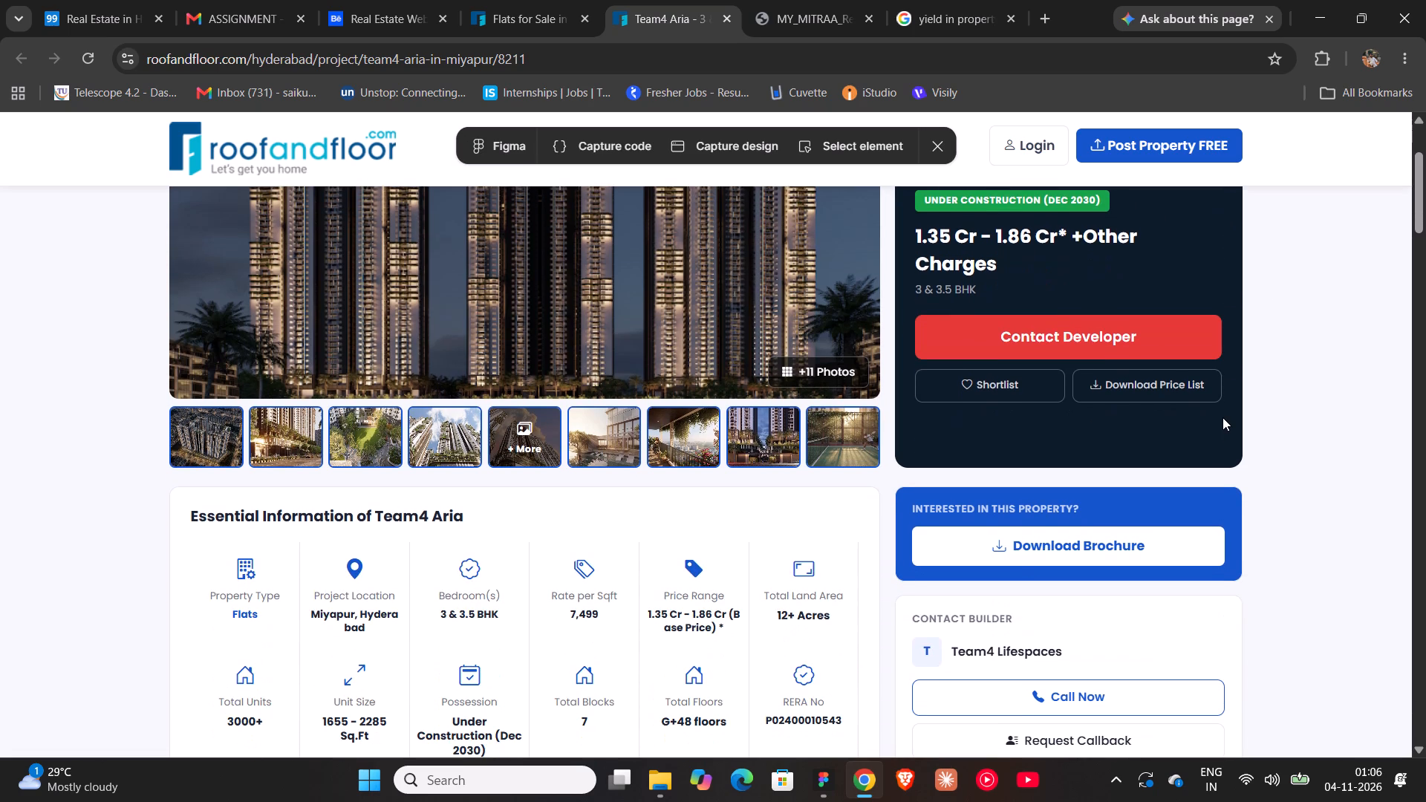
{"action": "scroll", "coordinate": [1222, 417], "scroll_direction": "down", "scroll_amount": 5}
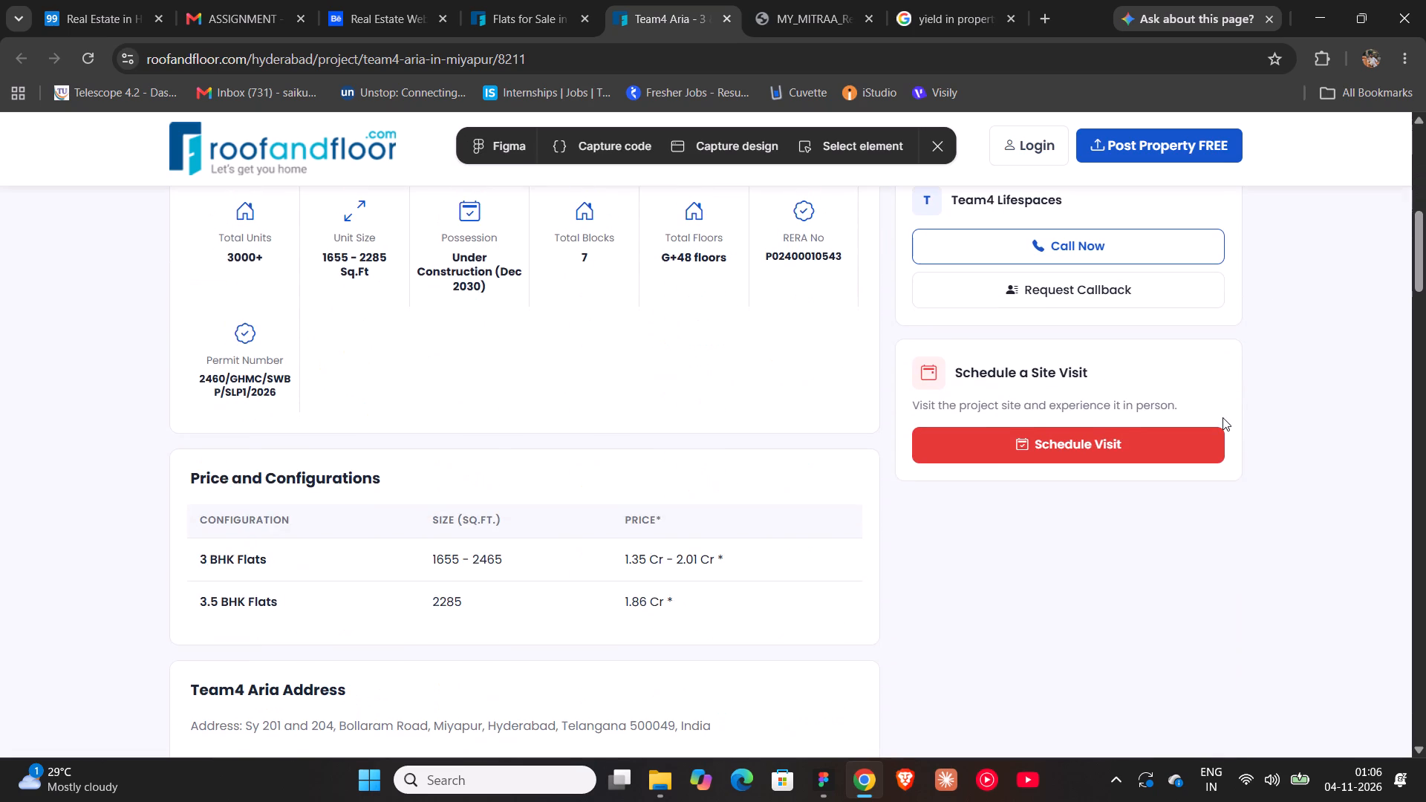
{"action": "scroll", "coordinate": [1222, 417], "scroll_direction": "down", "scroll_amount": 2}
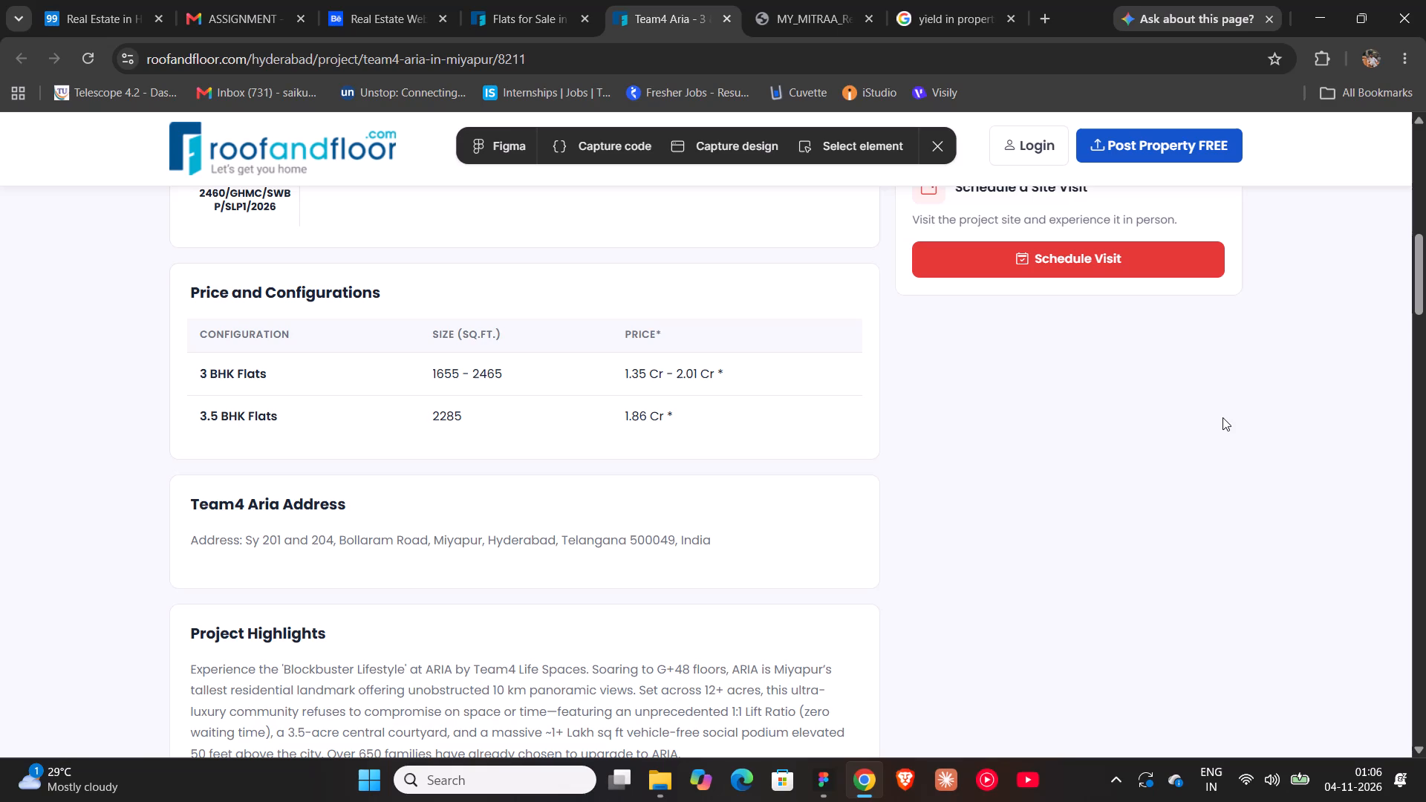
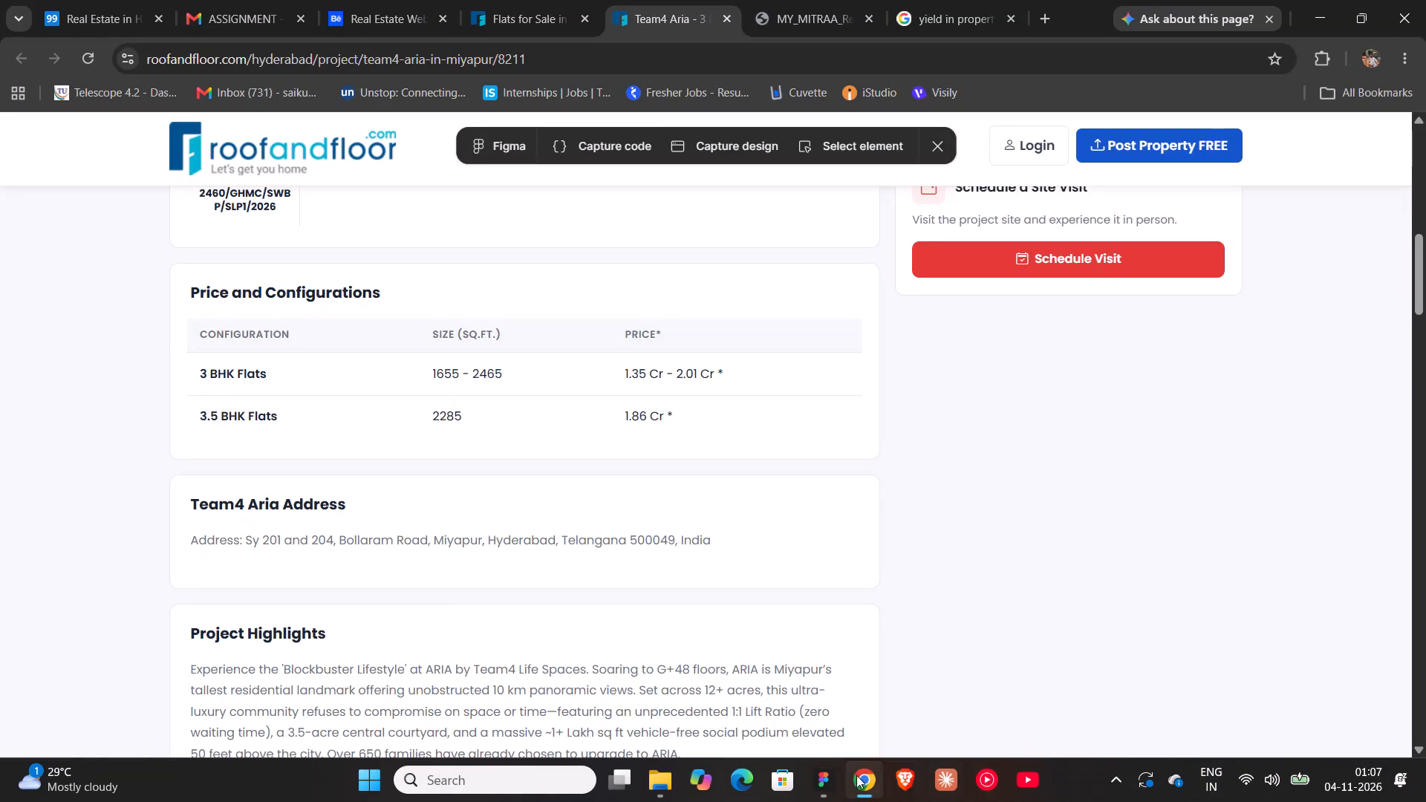
Switch to Figma and extend the Desktop - 2 frame downward to a height of 1973, keeping its width of 1440.
{"action": "left_click", "coordinate": [837, 775]}
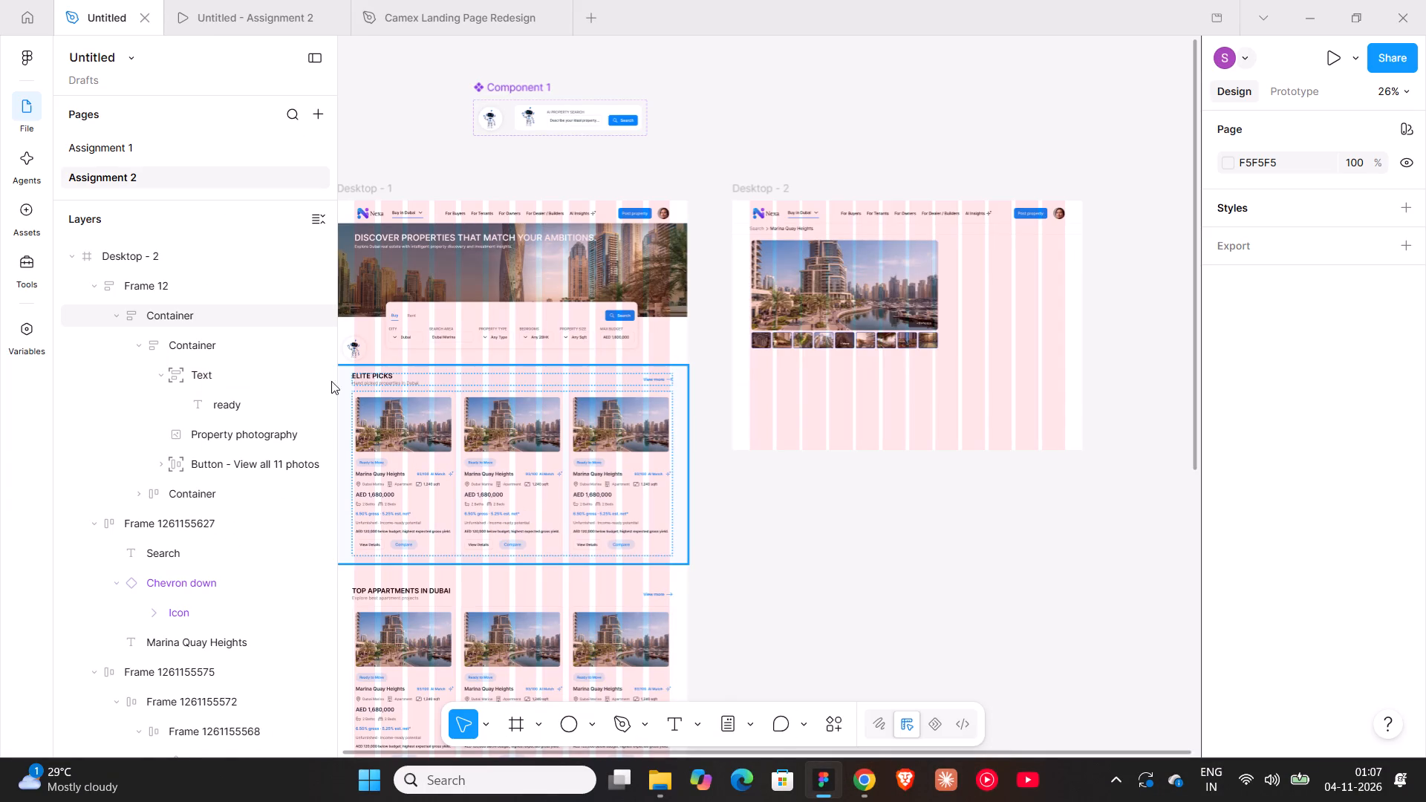
{"action": "left_click", "coordinate": [860, 188]}
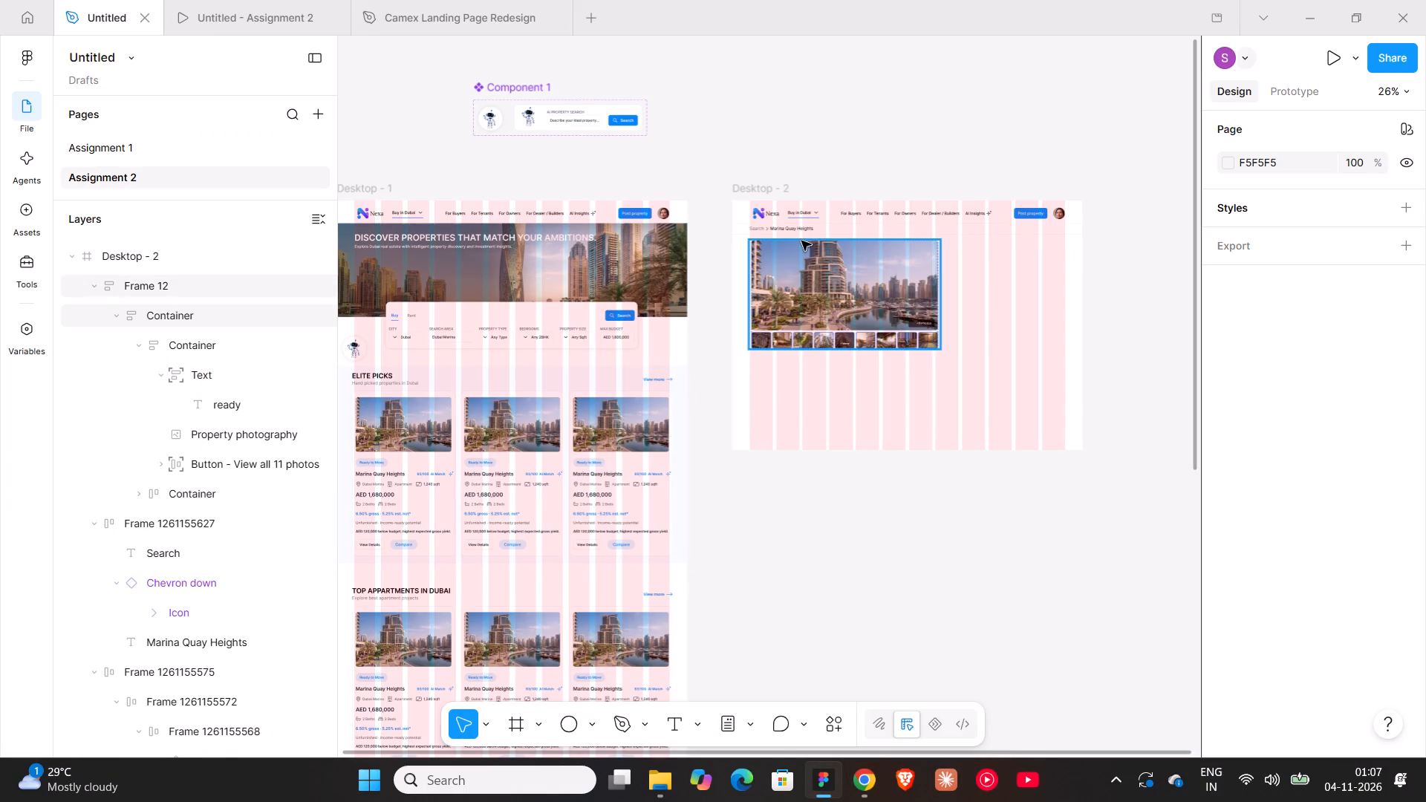
{"action": "scroll", "coordinate": [800, 239], "scroll_direction": "down", "scroll_amount": 5, "text": "shift"}
{"action": "left_click", "coordinate": [464, 187]}
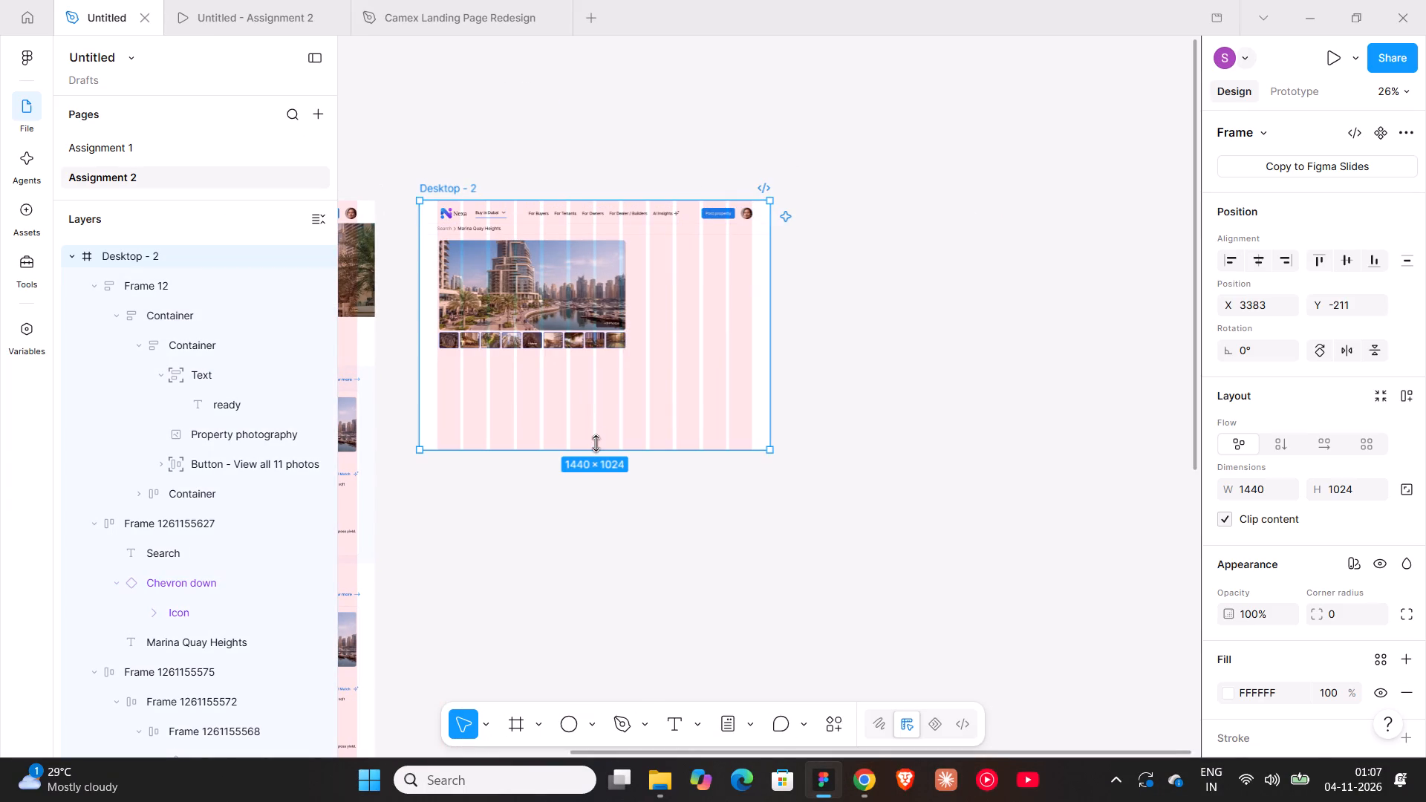
{"action": "left_click_drag", "start_coordinate": [596, 443], "coordinate": [603, 680]}
Switch to Chrome and capture the dark Team4 Aria summary card beside the gallery as a copied design element.
{"action": "left_click", "coordinate": [858, 783]}
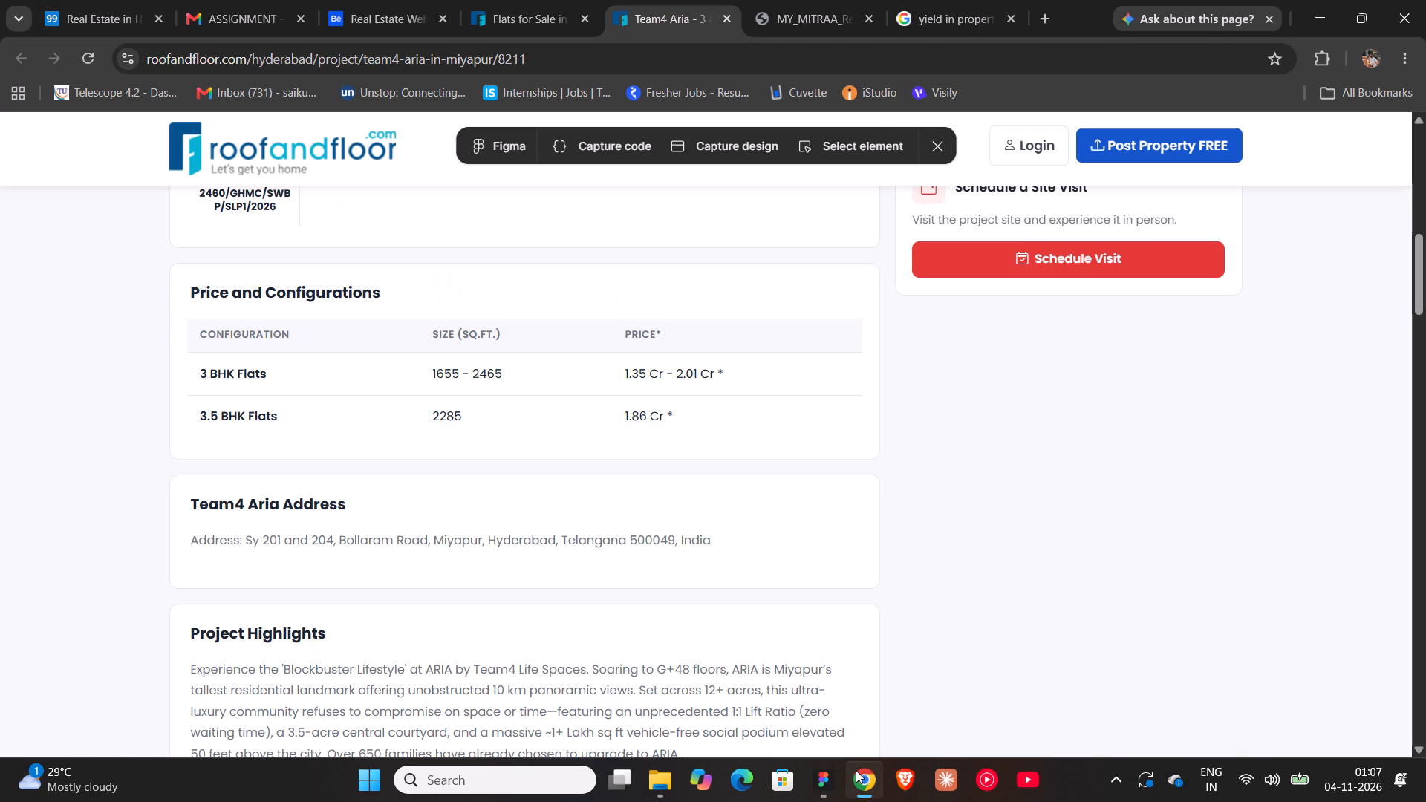
{"action": "scroll", "coordinate": [914, 593], "scroll_direction": "up", "scroll_amount": 12}
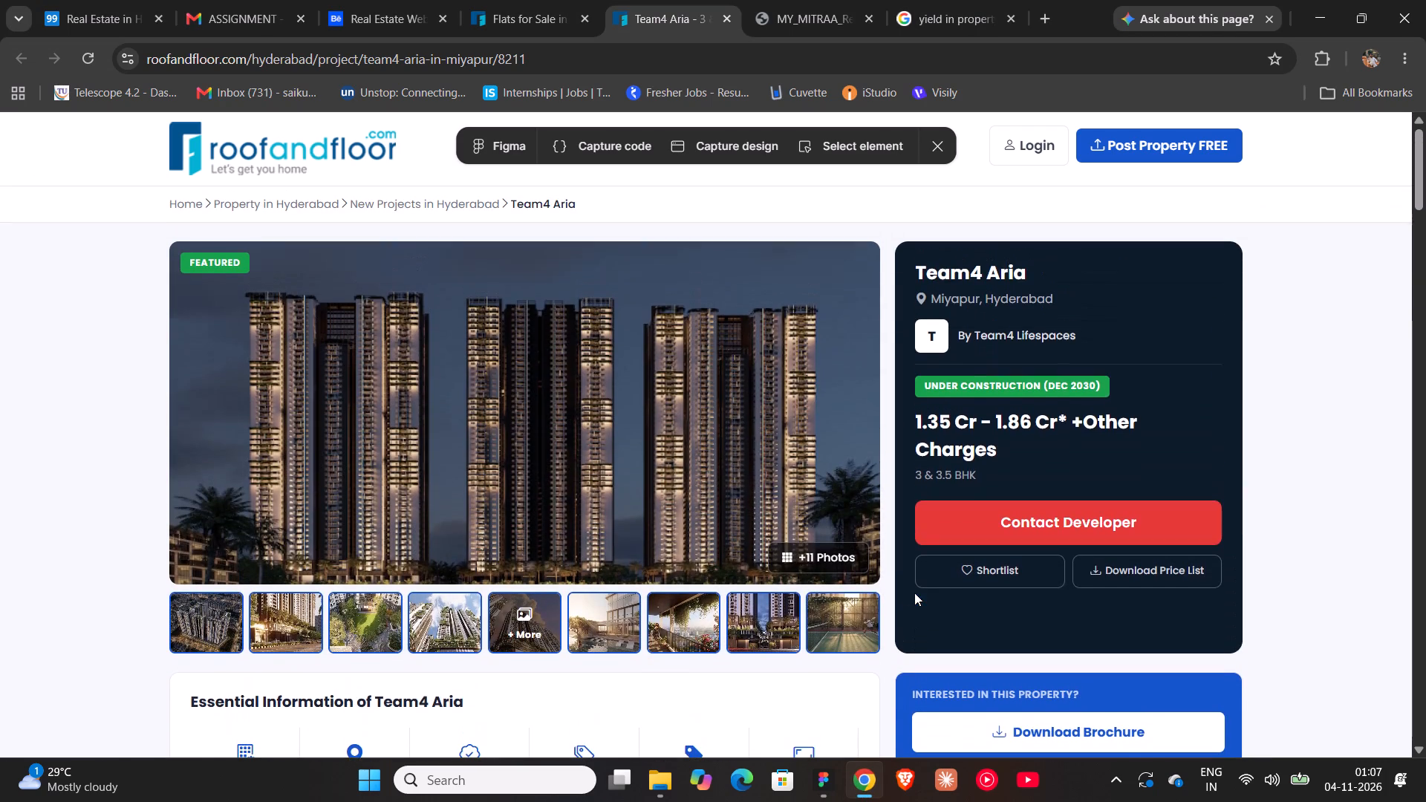
{"action": "left_click", "coordinate": [840, 154]}
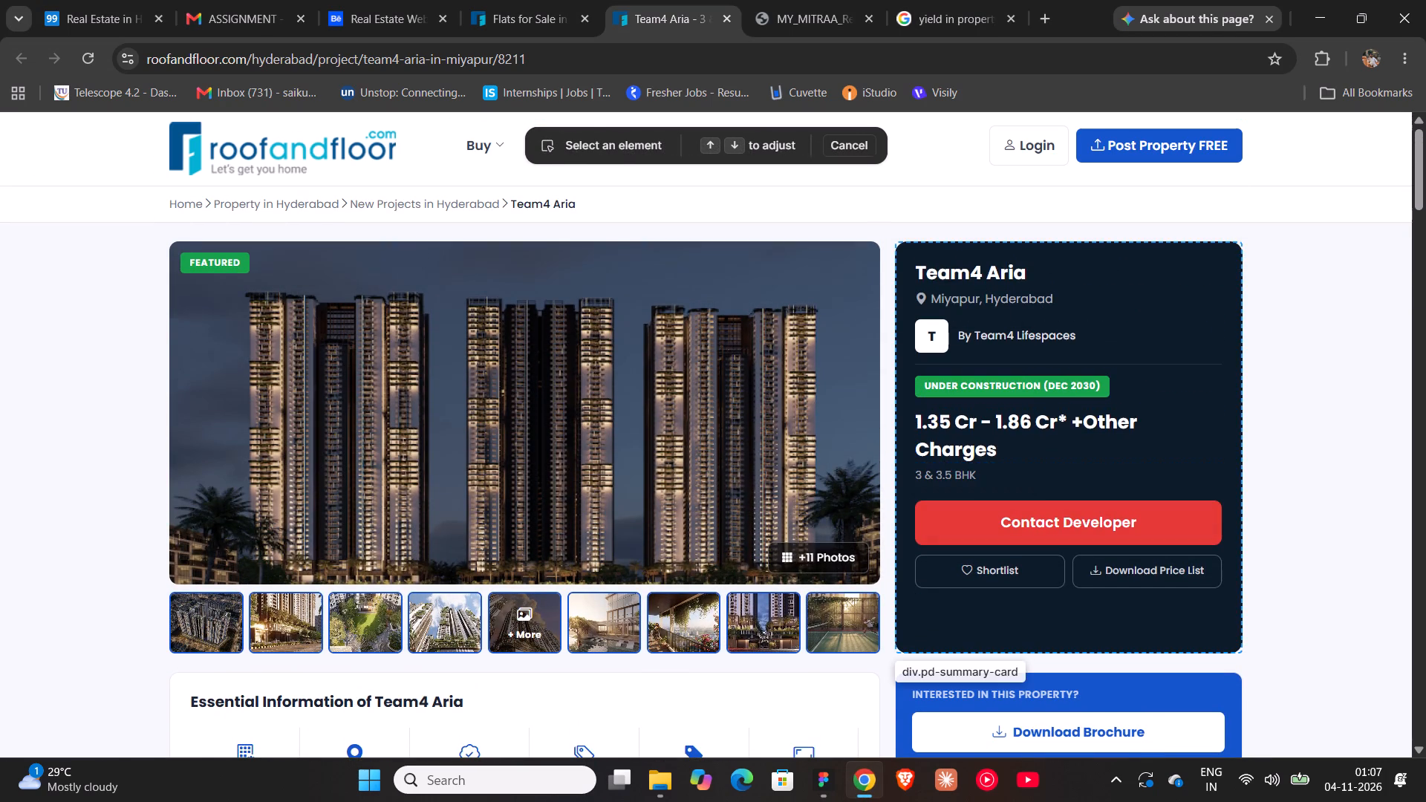
{"action": "left_click", "coordinate": [1234, 458]}
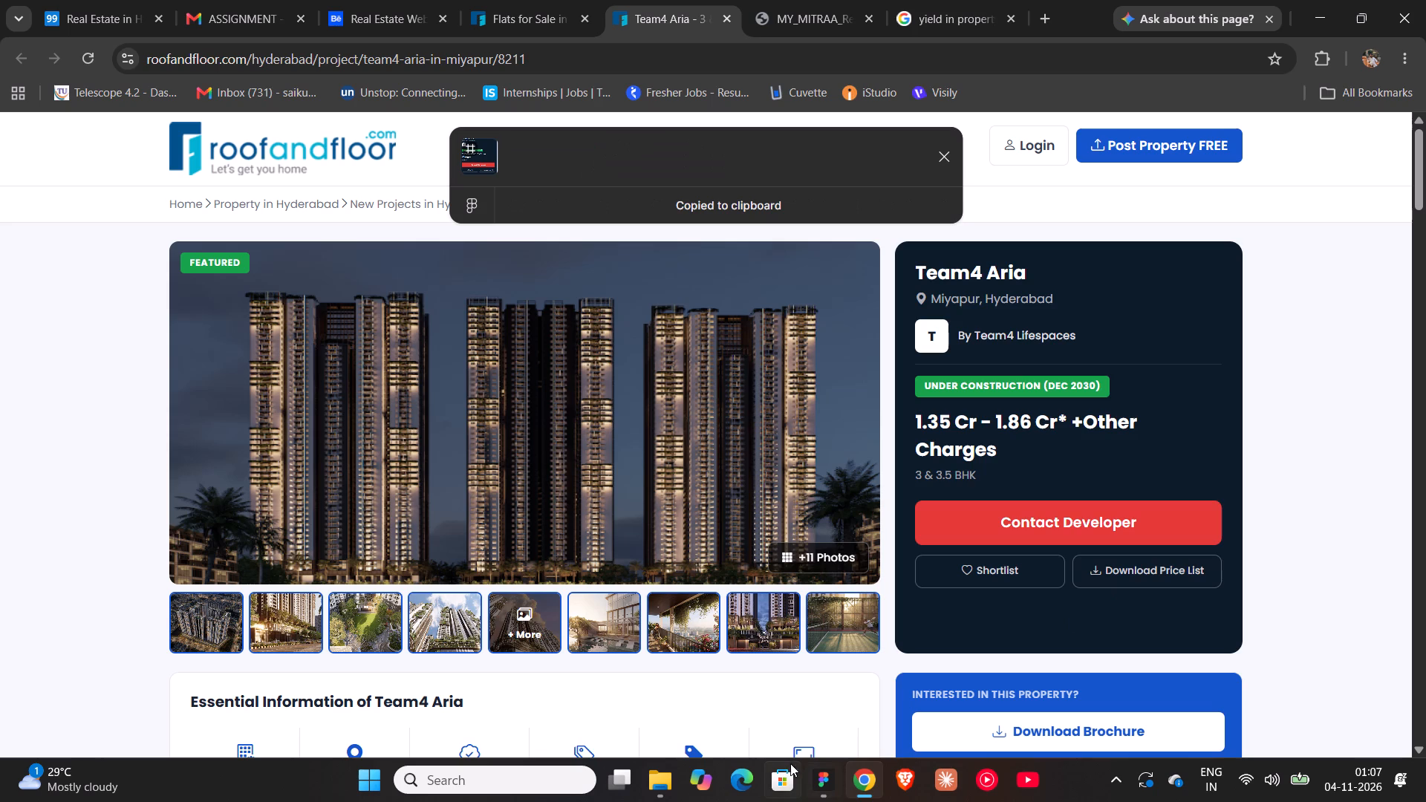
Switch to Figma, paste the captured summary card, and place it beside the gallery in Desktop - 2 at X 879, Y 163.
{"action": "left_click", "coordinate": [822, 783]}
{"action": "right_click", "coordinate": [795, 318]}
{"action": "left_click", "coordinate": [834, 325]}
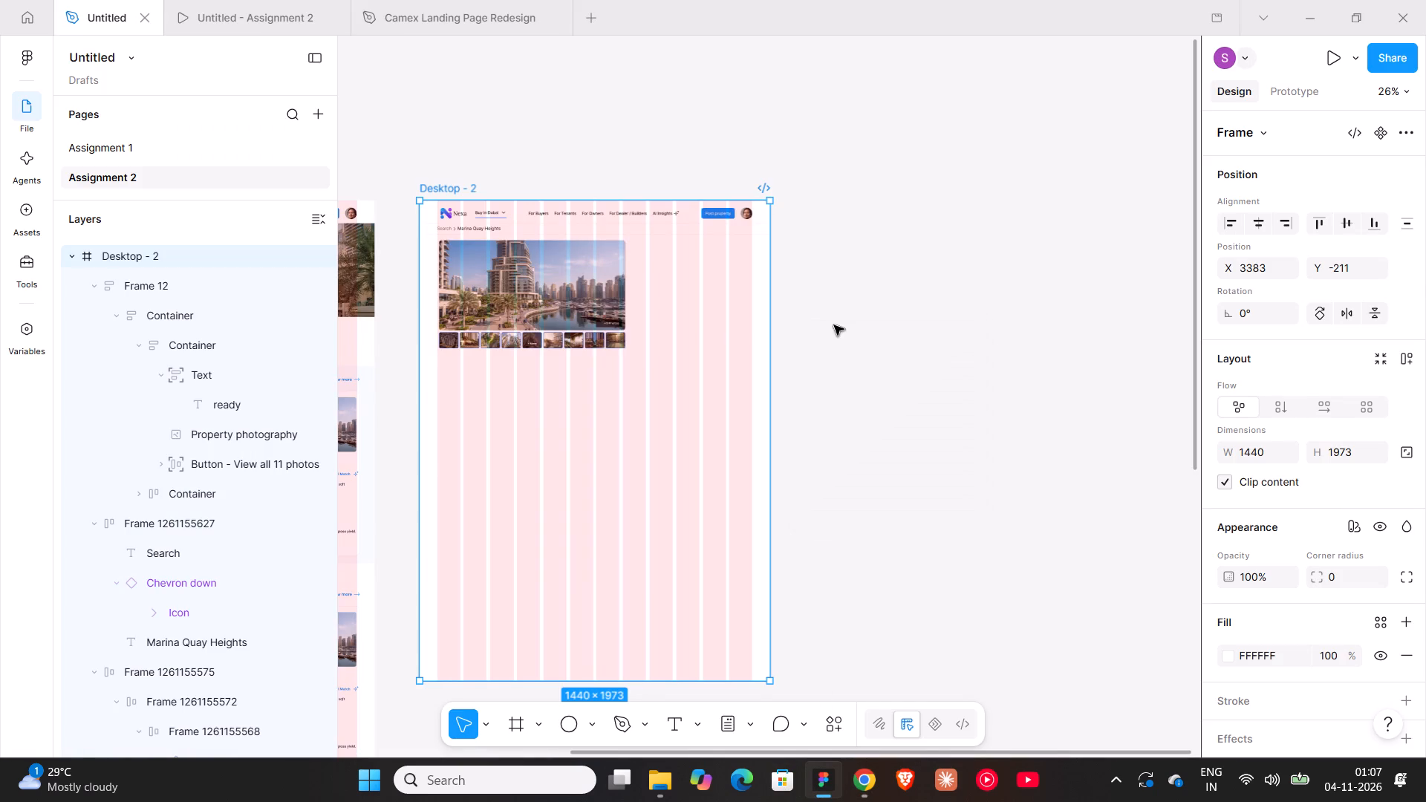
{"action": "scroll", "coordinate": [835, 325], "scroll_direction": "down", "scroll_amount": 8, "text": "ctrl"}
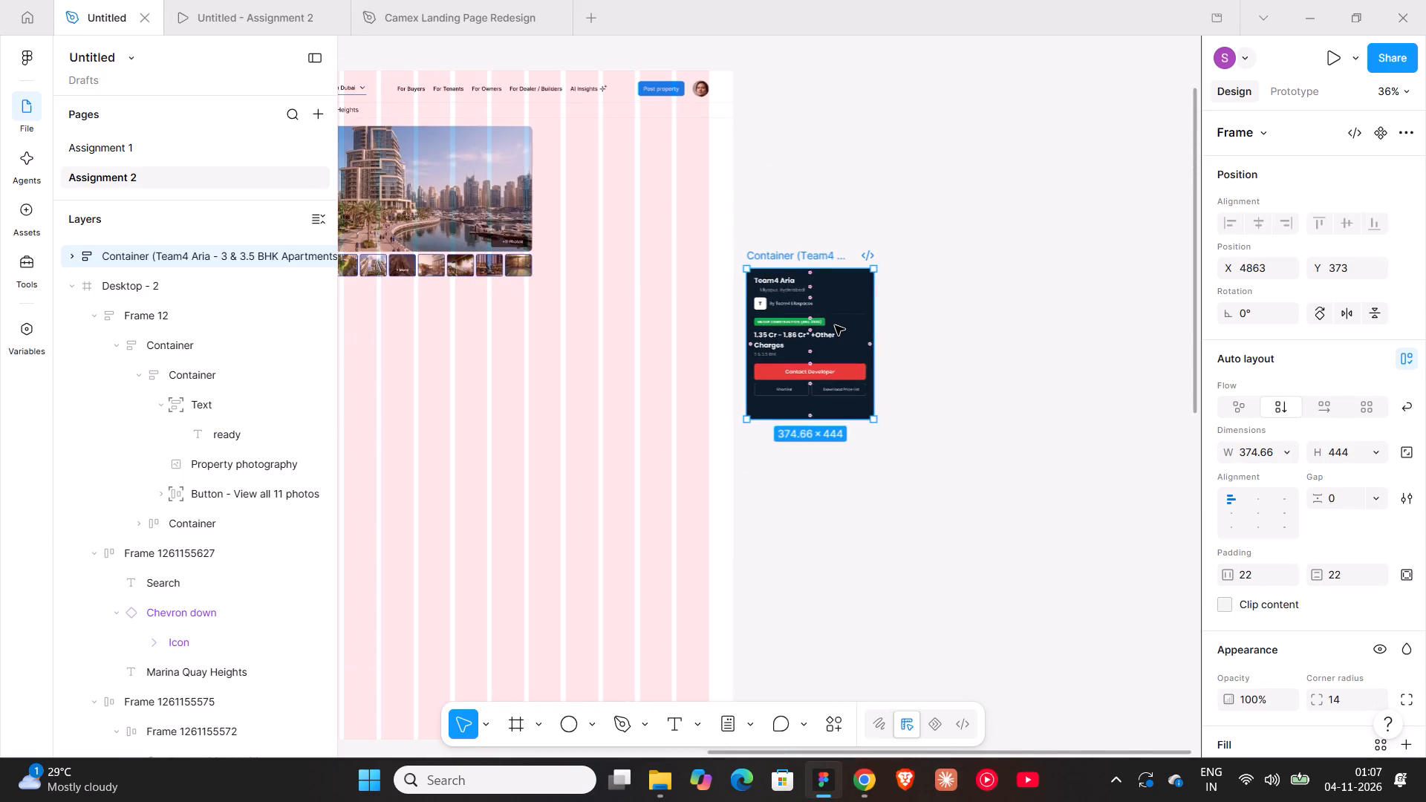
{"action": "left_click_drag", "start_coordinate": [815, 256], "coordinate": [592, 147]}
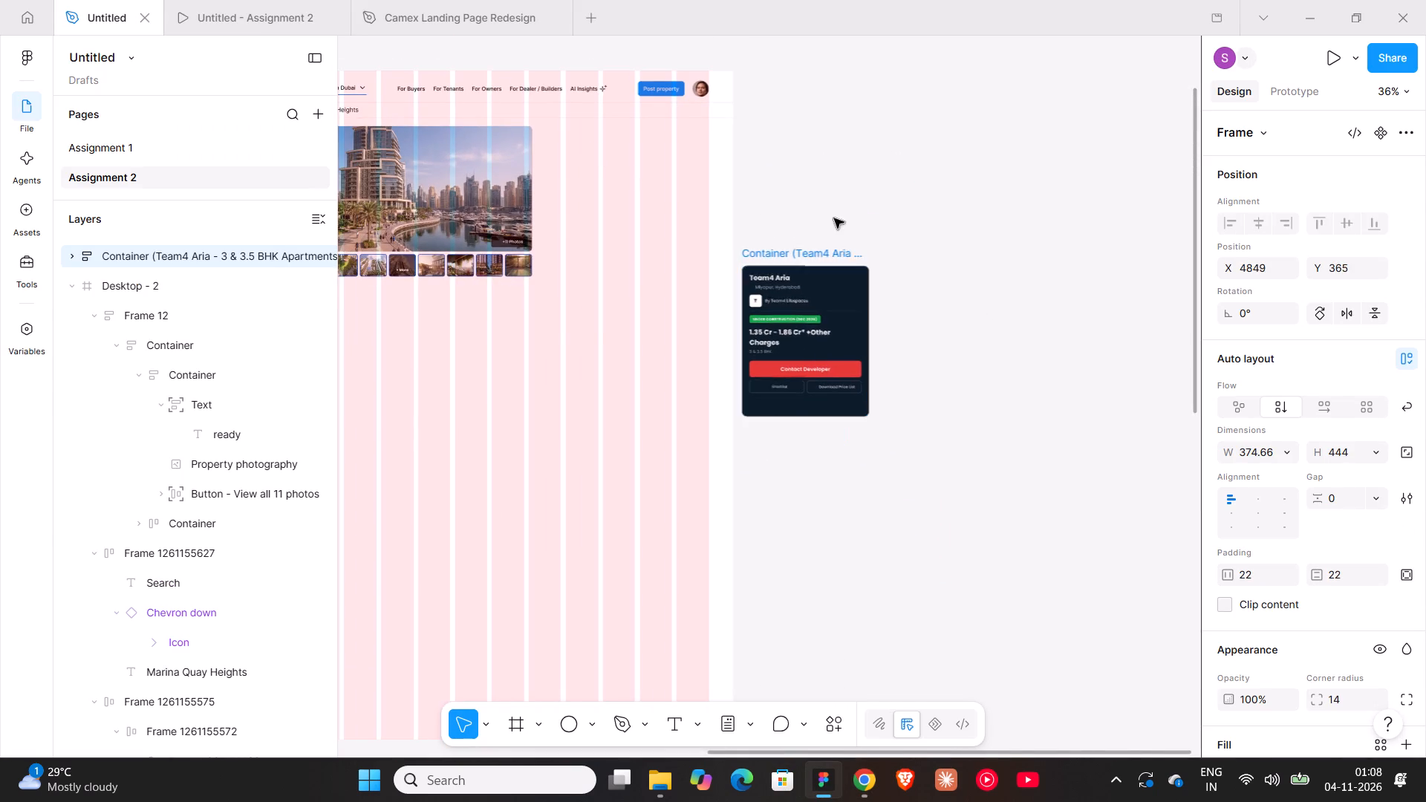
{"action": "scroll", "coordinate": [662, 212], "scroll_direction": "up", "scroll_amount": 8, "text": "ctrl"}
{"action": "scroll", "coordinate": [660, 233], "scroll_direction": "down", "scroll_amount": 4, "text": "ctrl"}
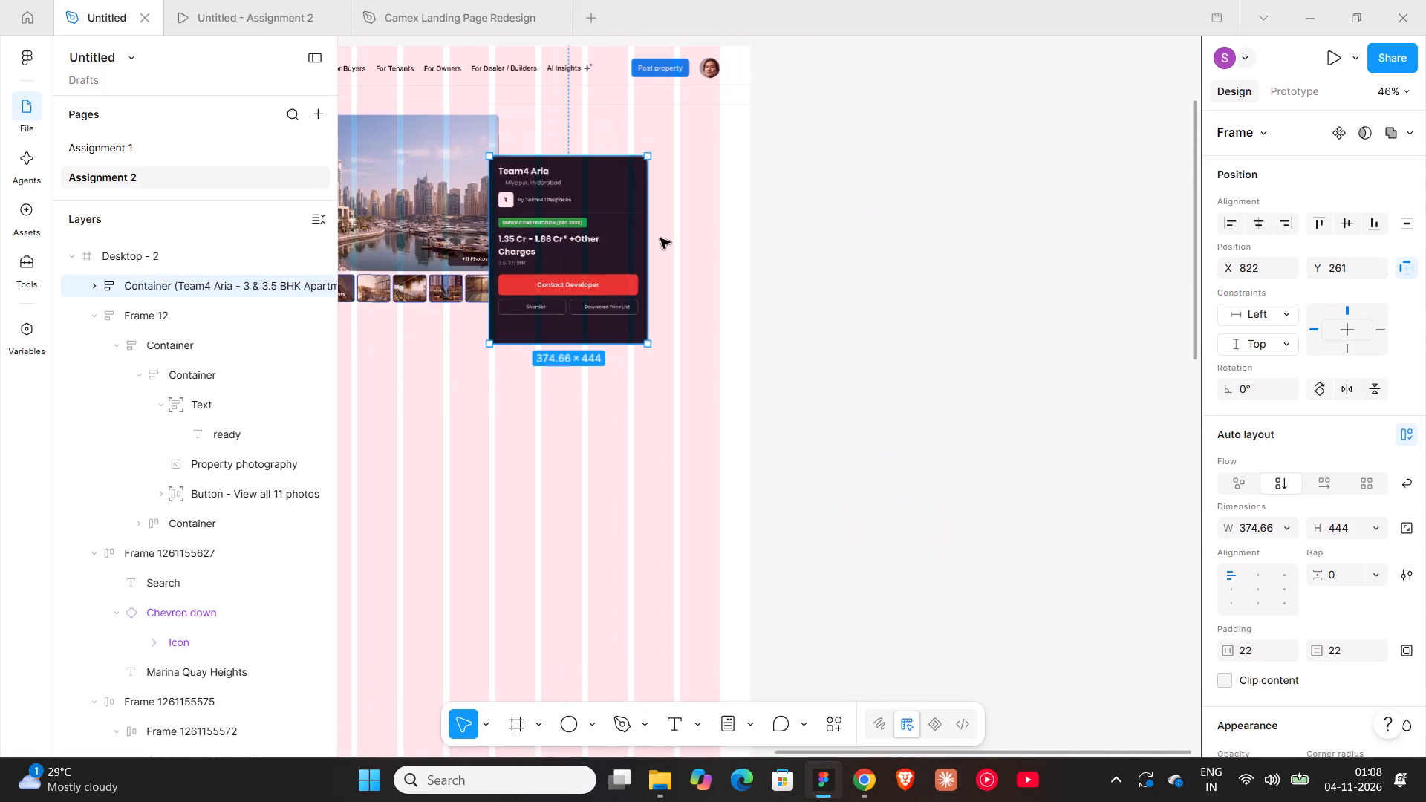
{"action": "scroll", "coordinate": [660, 238], "scroll_direction": "up", "scroll_amount": 3, "text": "shift"}
{"action": "left_click_drag", "start_coordinate": [606, 195], "coordinate": [628, 156]}
{"action": "scroll", "coordinate": [709, 209], "scroll_direction": "up", "scroll_amount": 5, "text": "shift"}
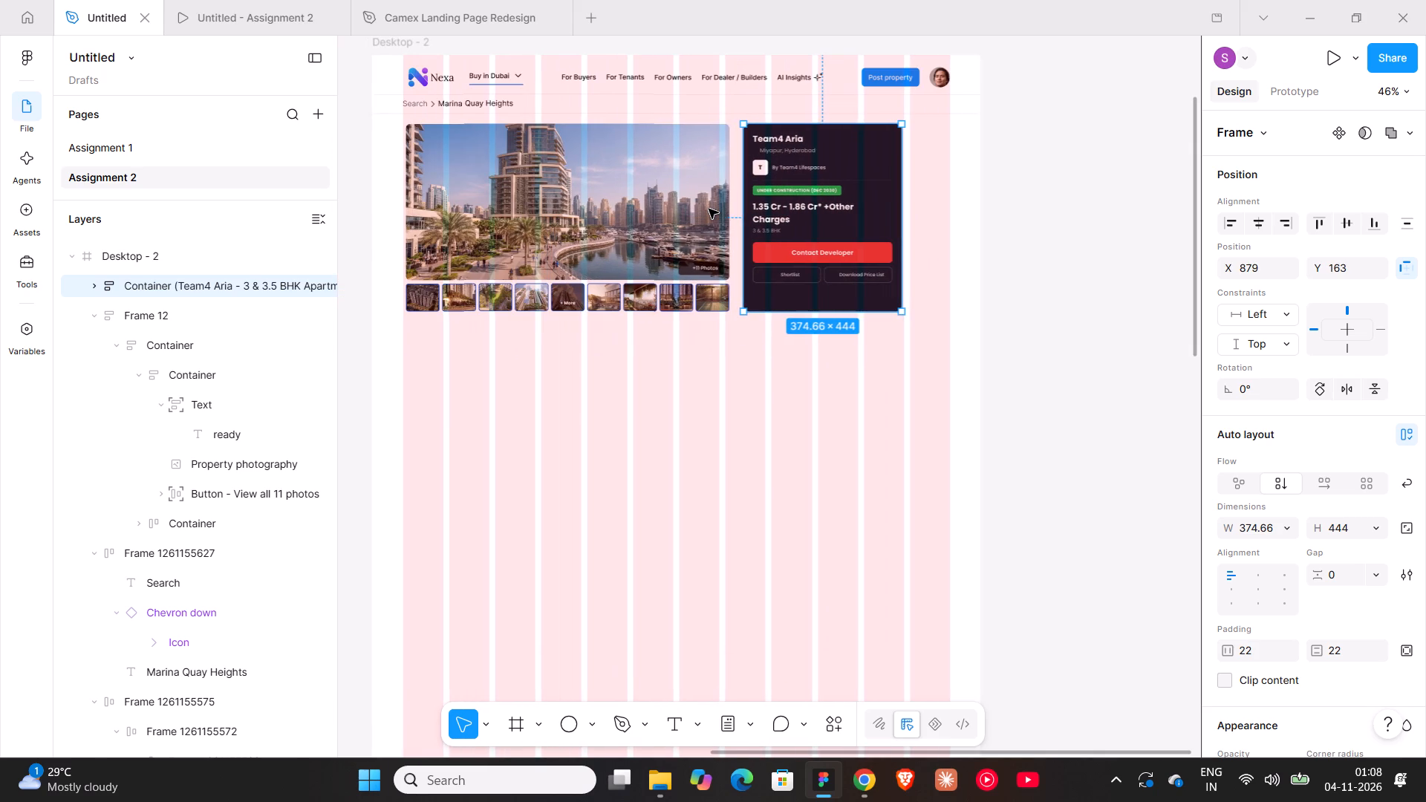
{"action": "left_click", "coordinate": [625, 212], "text": "shift"}
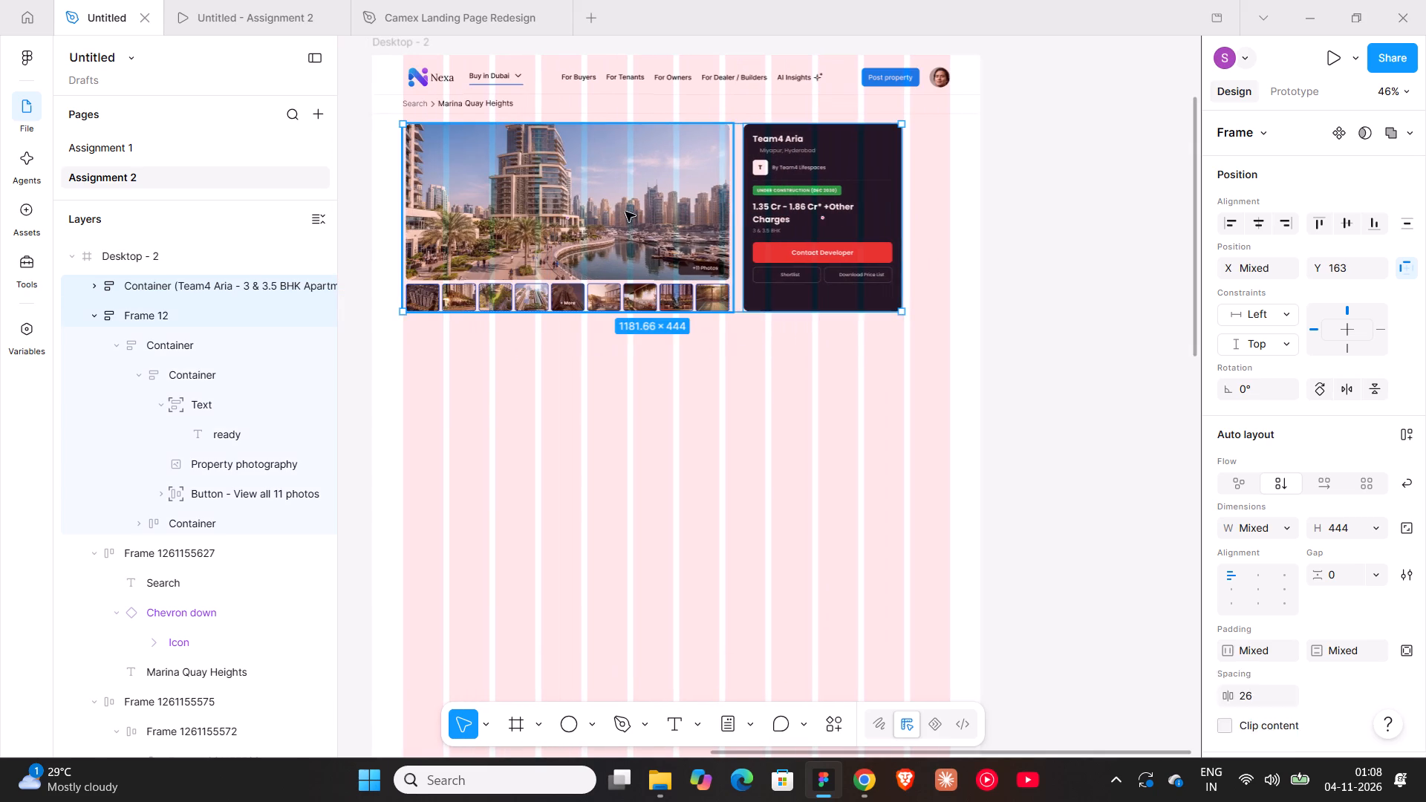
{"action": "left_click", "coordinate": [941, 198]}
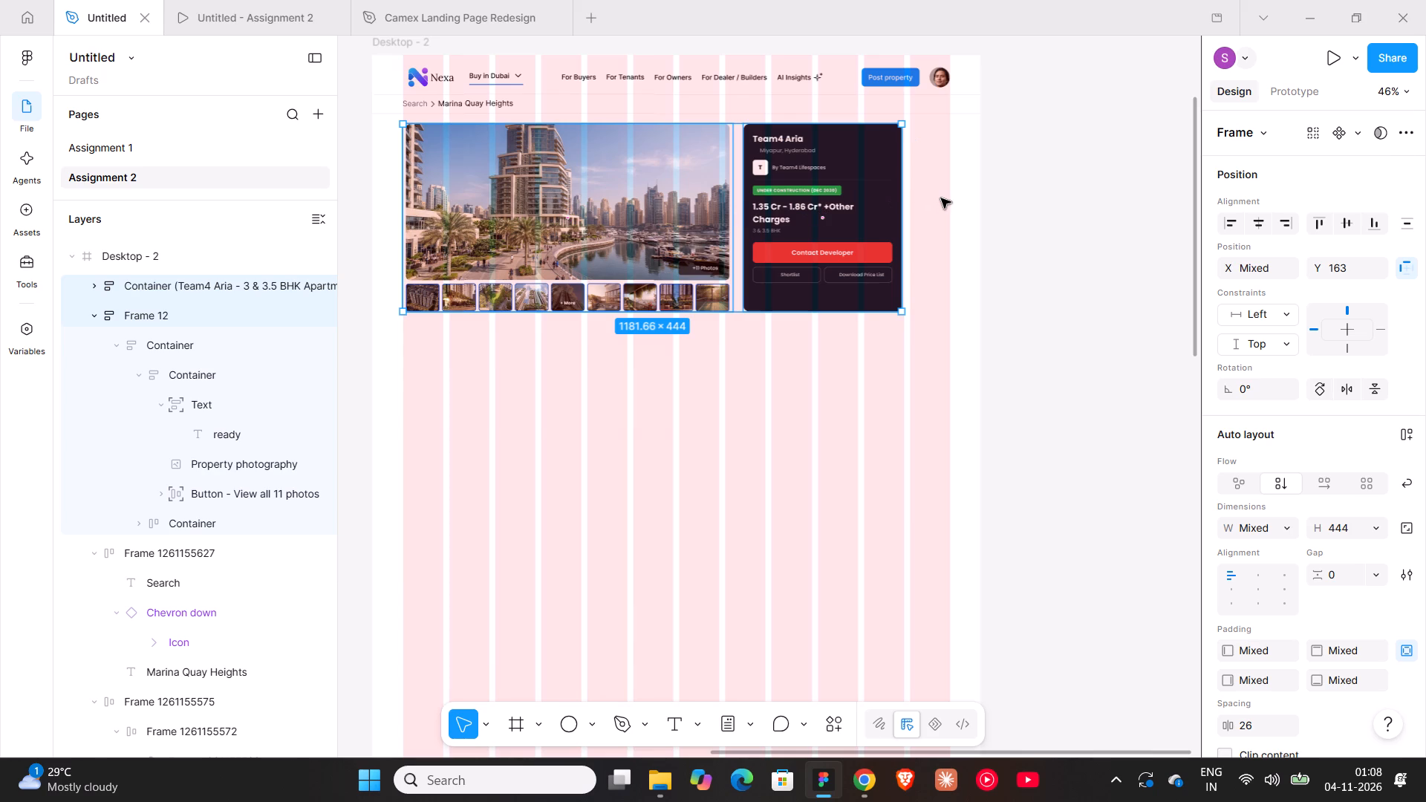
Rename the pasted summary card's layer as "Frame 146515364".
{"action": "left_click", "coordinate": [867, 177]}
{"action": "double_click", "coordinate": [160, 282]}
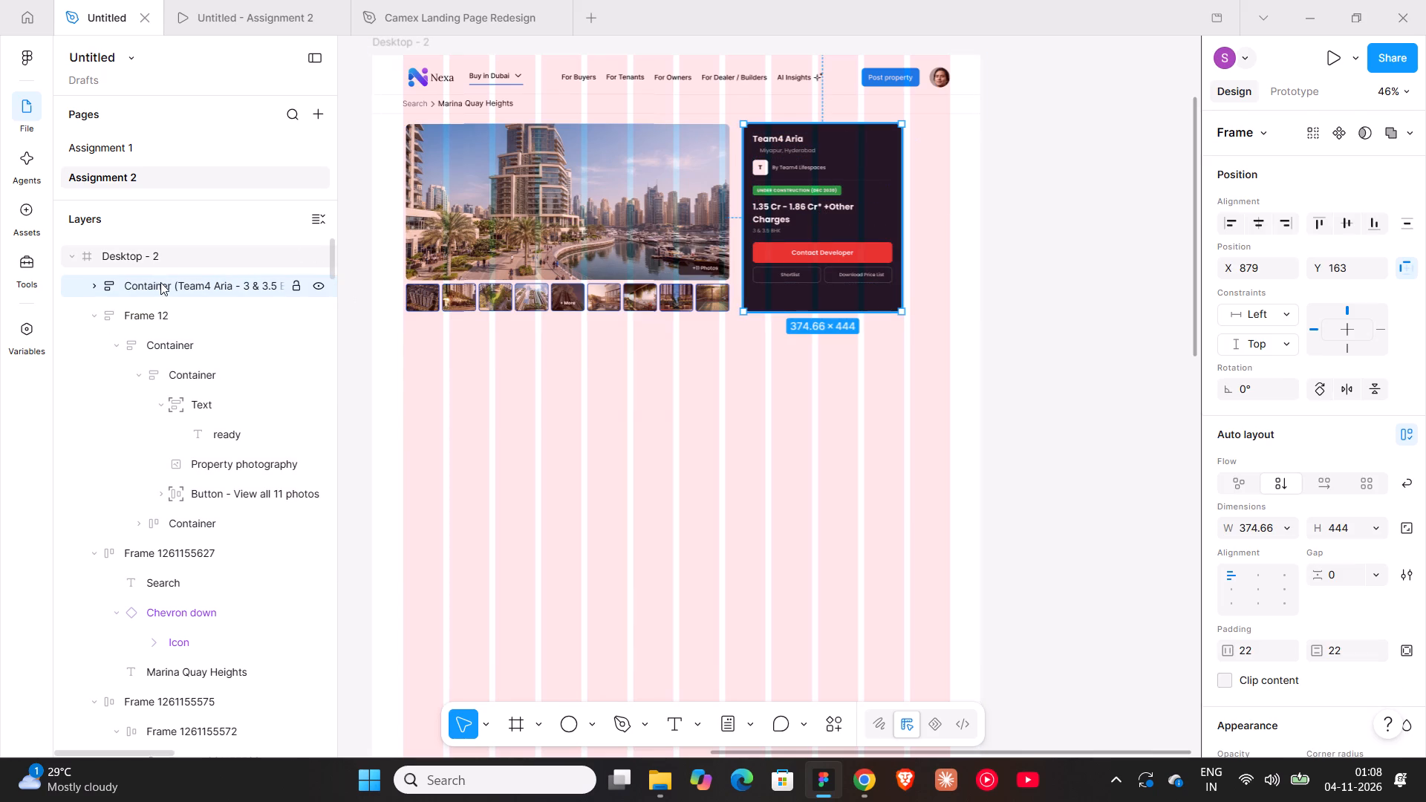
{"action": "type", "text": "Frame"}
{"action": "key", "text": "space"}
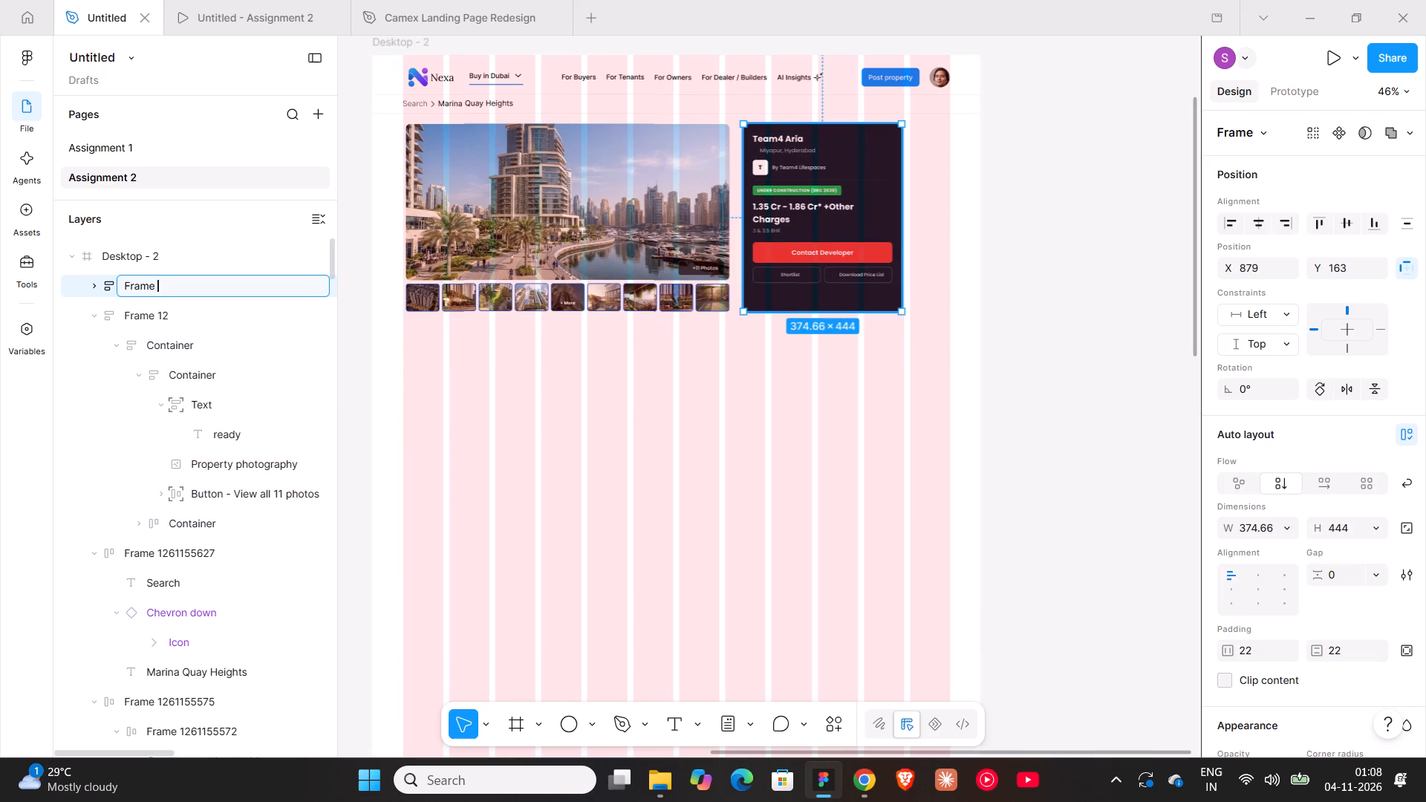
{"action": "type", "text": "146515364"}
{"action": "left_click", "coordinate": [1013, 380]}
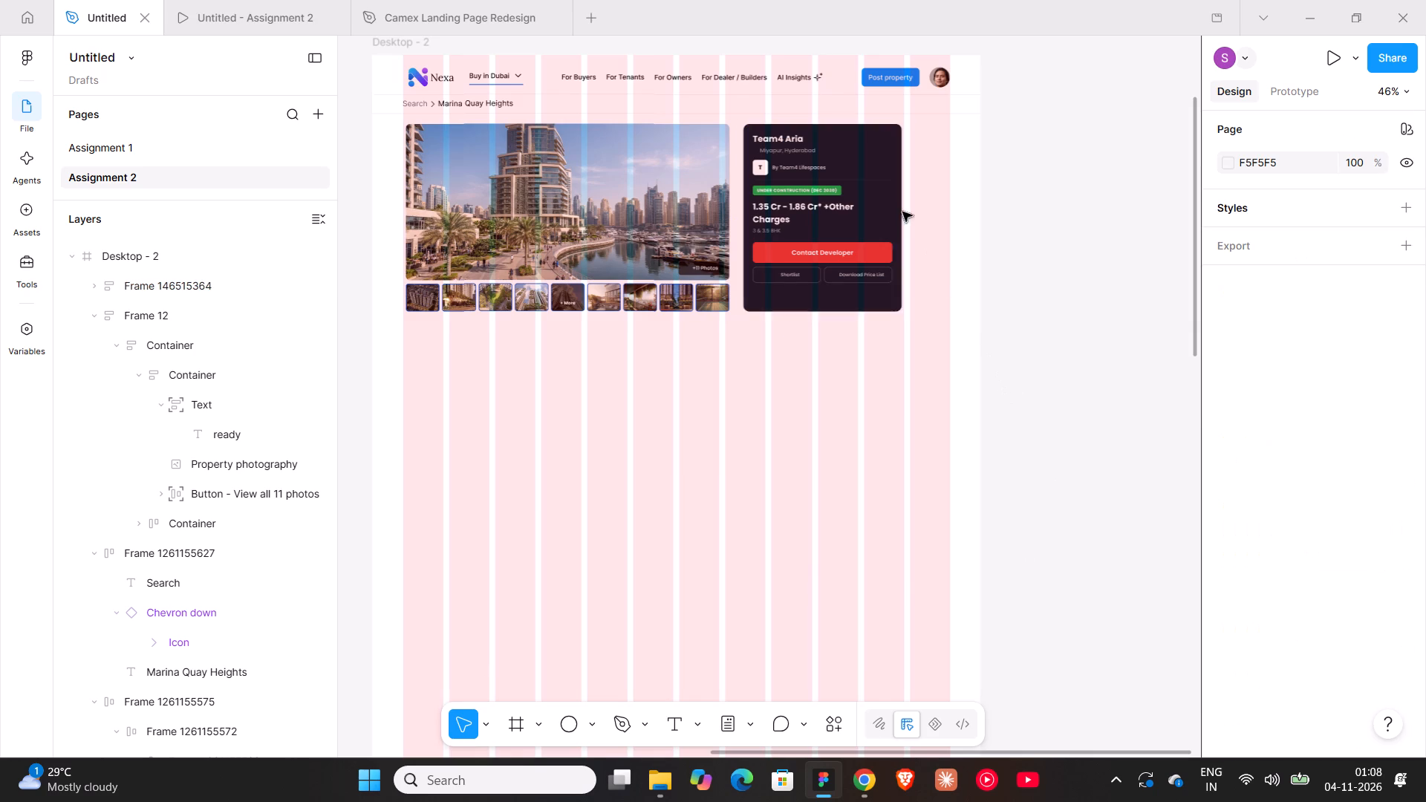
Replace the summary card's "Team4 Aria" heading with "Marina Quay Heights".
{"action": "triple_click", "coordinate": [792, 141]}
{"action": "left_click", "coordinate": [792, 141]}
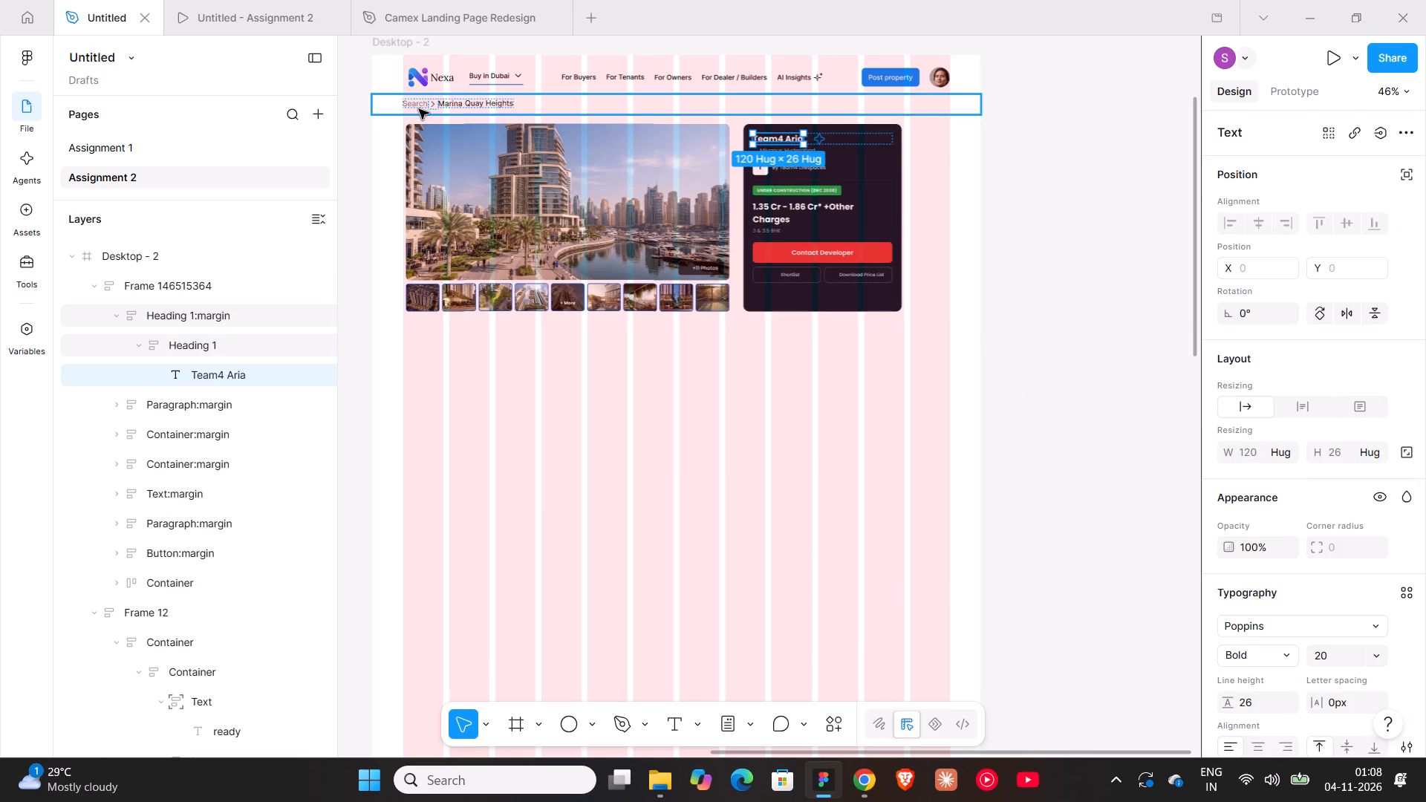
{"action": "double_click", "coordinate": [453, 103]}
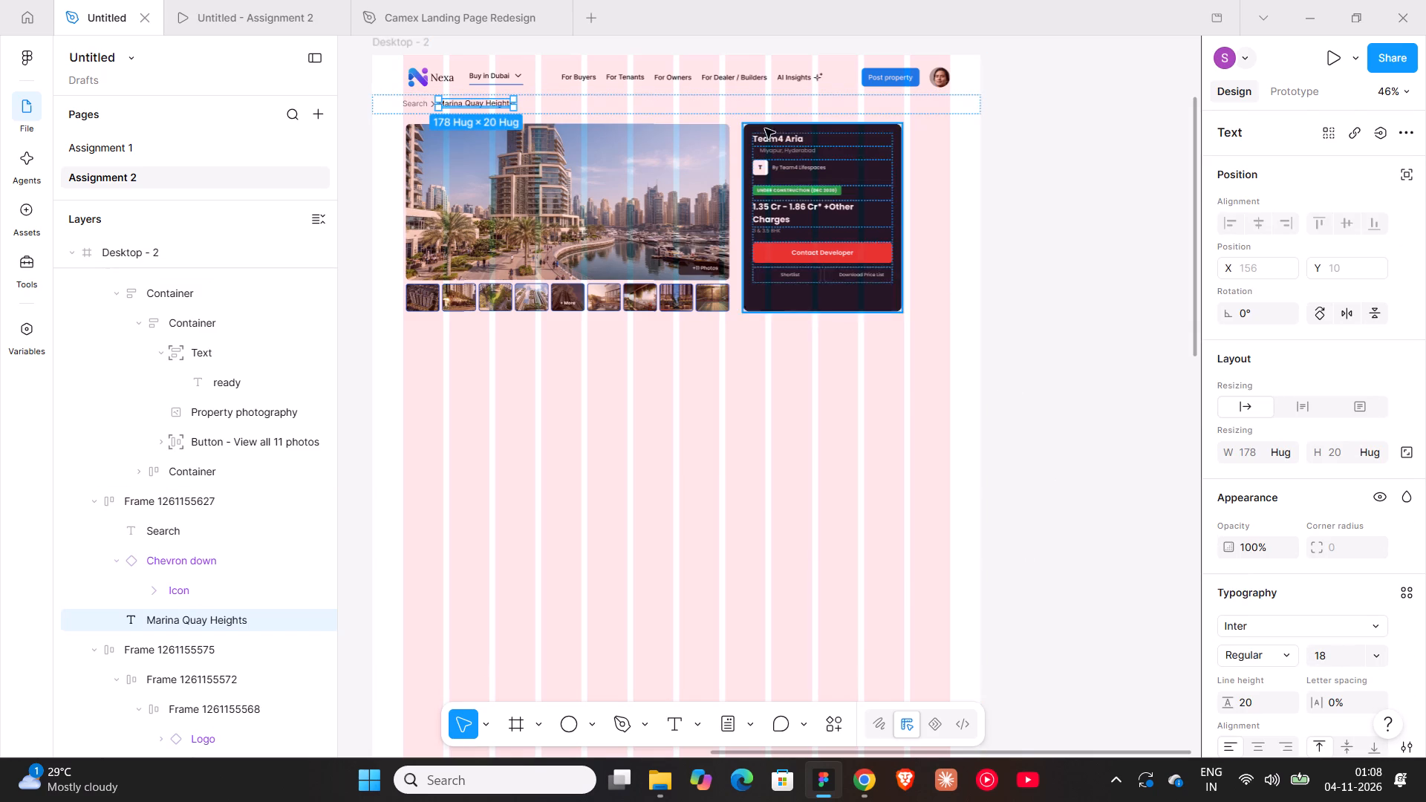
{"action": "scroll", "coordinate": [758, 153], "scroll_direction": "up", "scroll_amount": 3, "text": "shift"}
{"action": "scroll", "coordinate": [865, 235], "scroll_direction": "up", "scroll_amount": 5}
{"action": "scroll", "coordinate": [798, 295], "scroll_direction": "up", "scroll_amount": 7, "text": "ctrl"}
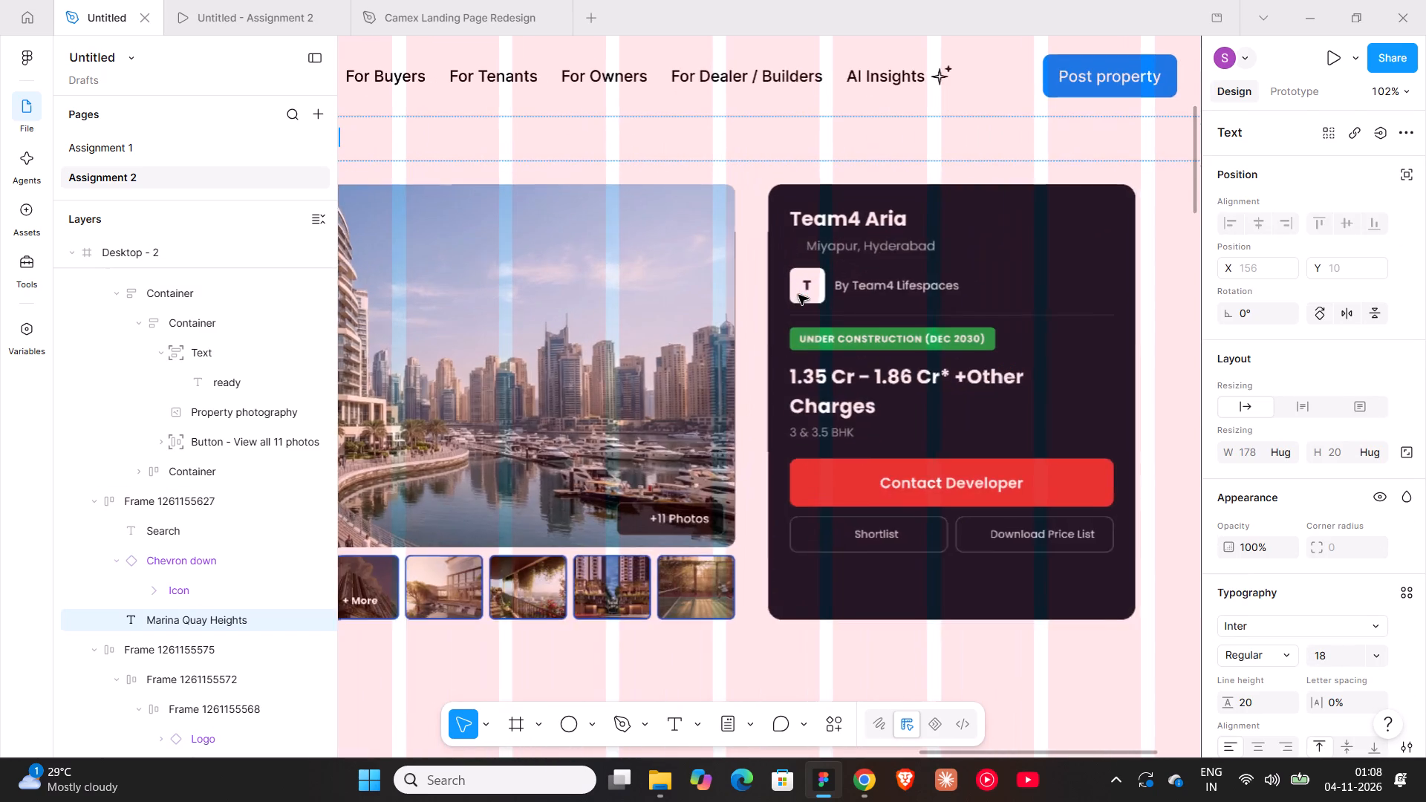
{"action": "scroll", "coordinate": [798, 295], "scroll_direction": "up", "scroll_amount": 6, "text": "shift"}
{"action": "scroll", "coordinate": [798, 295], "scroll_direction": "down", "scroll_amount": 3, "text": "ctrl"}
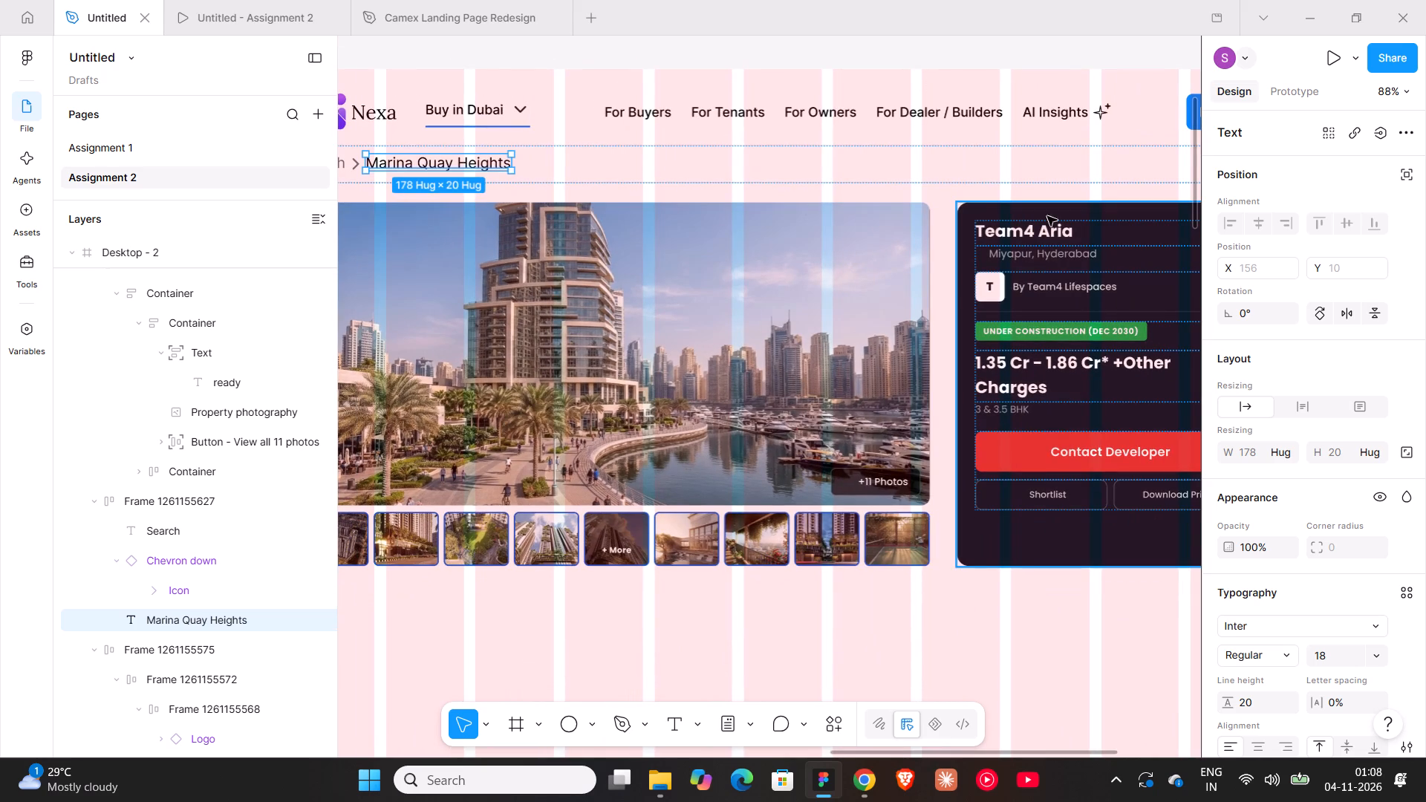
{"action": "triple_click", "coordinate": [1038, 234]}
{"action": "double_click", "coordinate": [1038, 234]}
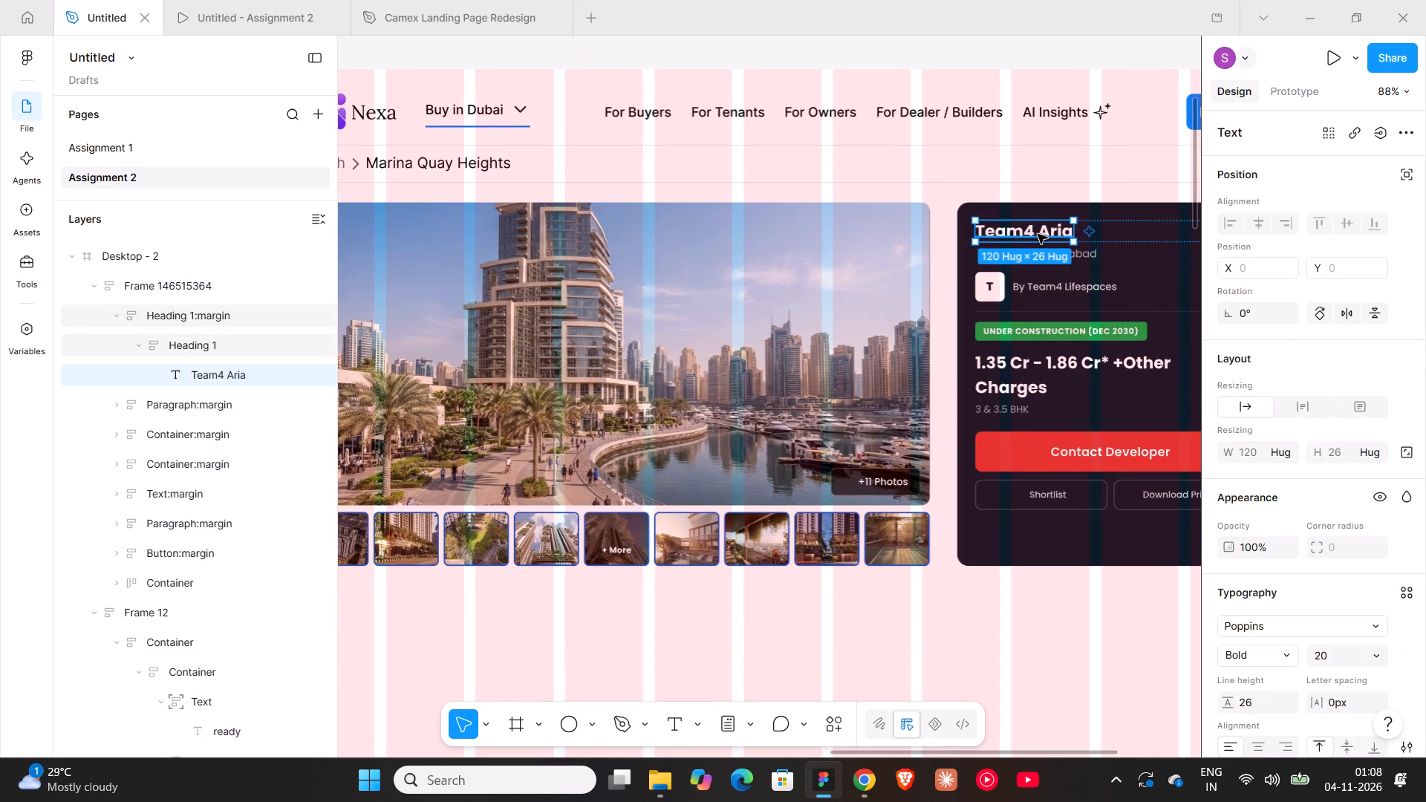
{"action": "double_click", "coordinate": [1038, 234]}
{"action": "key", "text": "shift+less"}
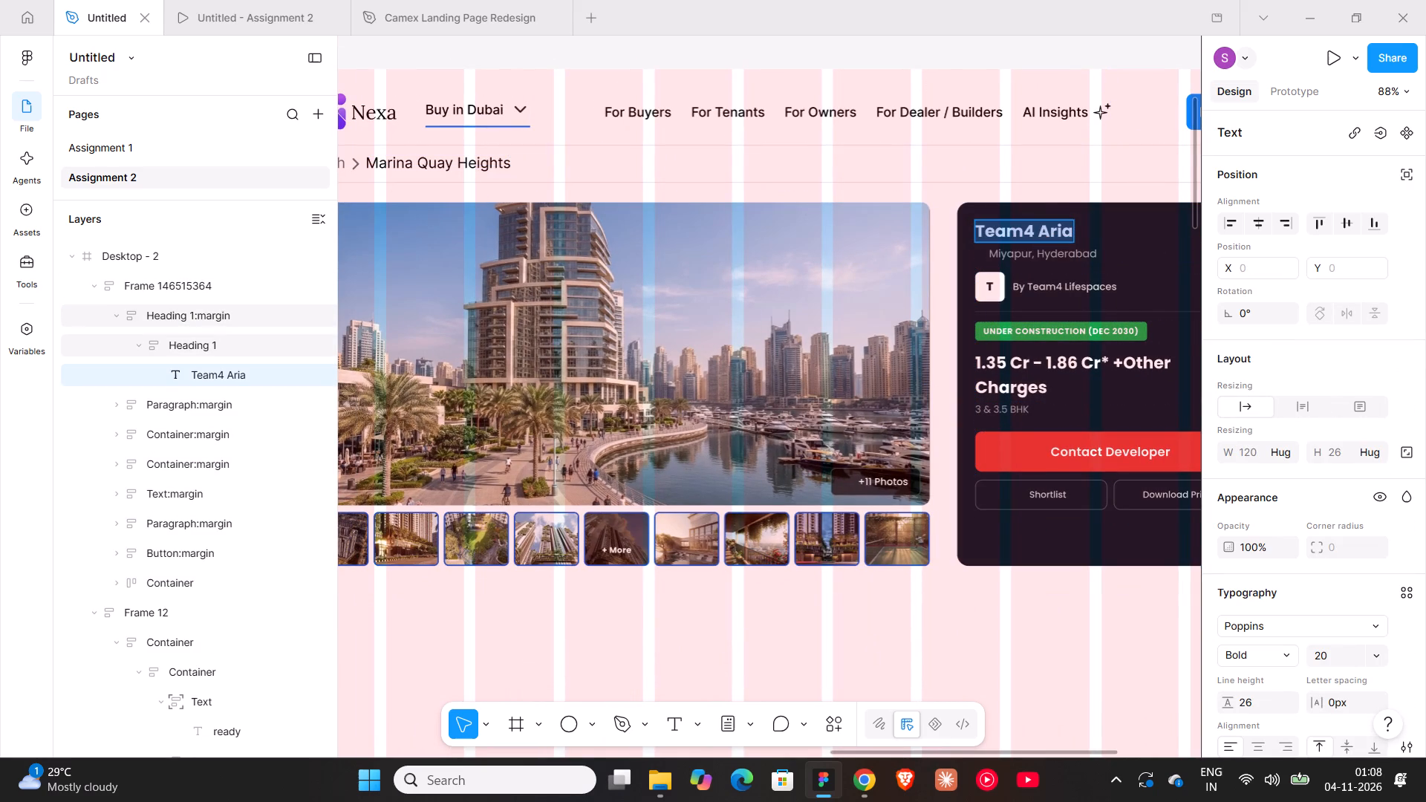
{"action": "key", "text": "BackSpace"}
{"action": "type", "text": "Ma"}
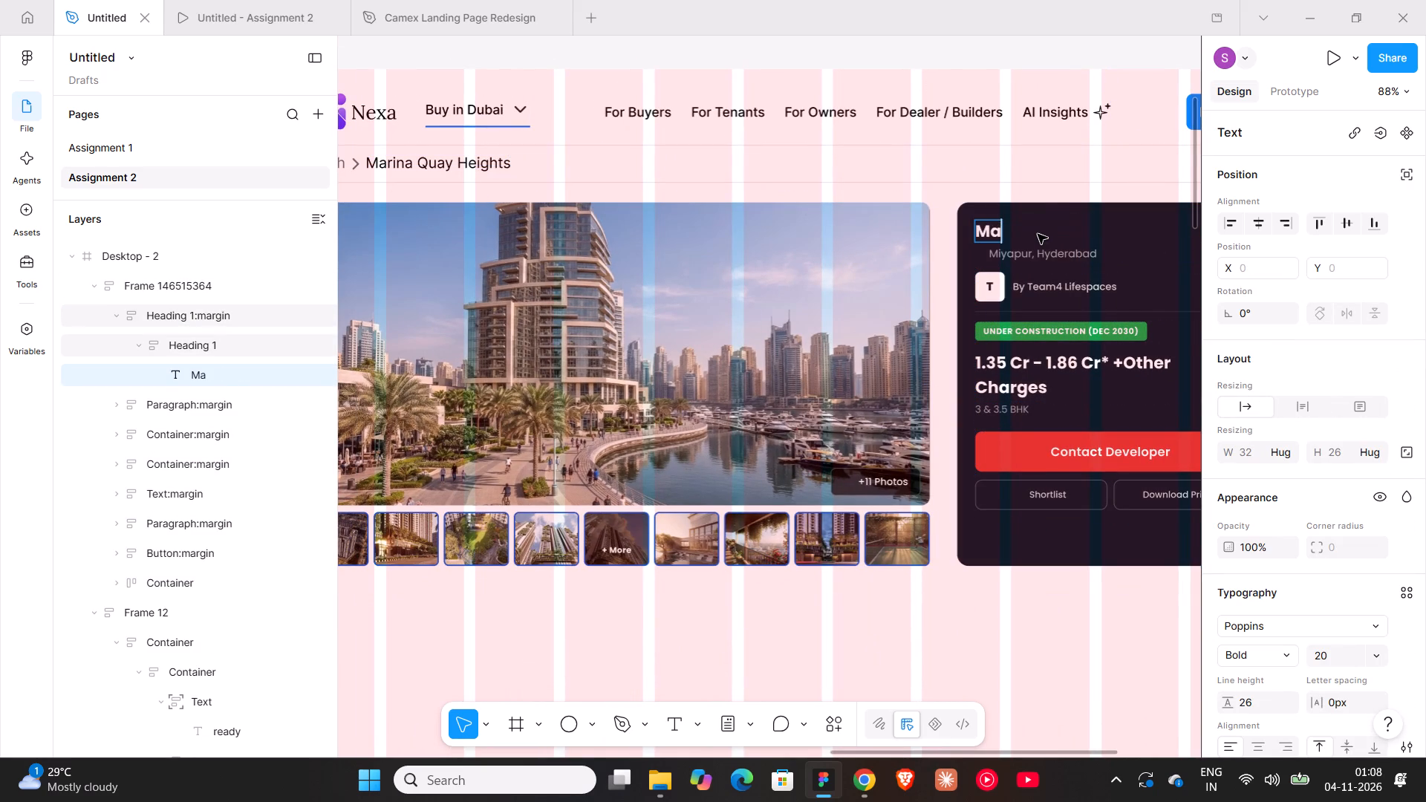
{"action": "type", "text": "rina Quay Heights"}
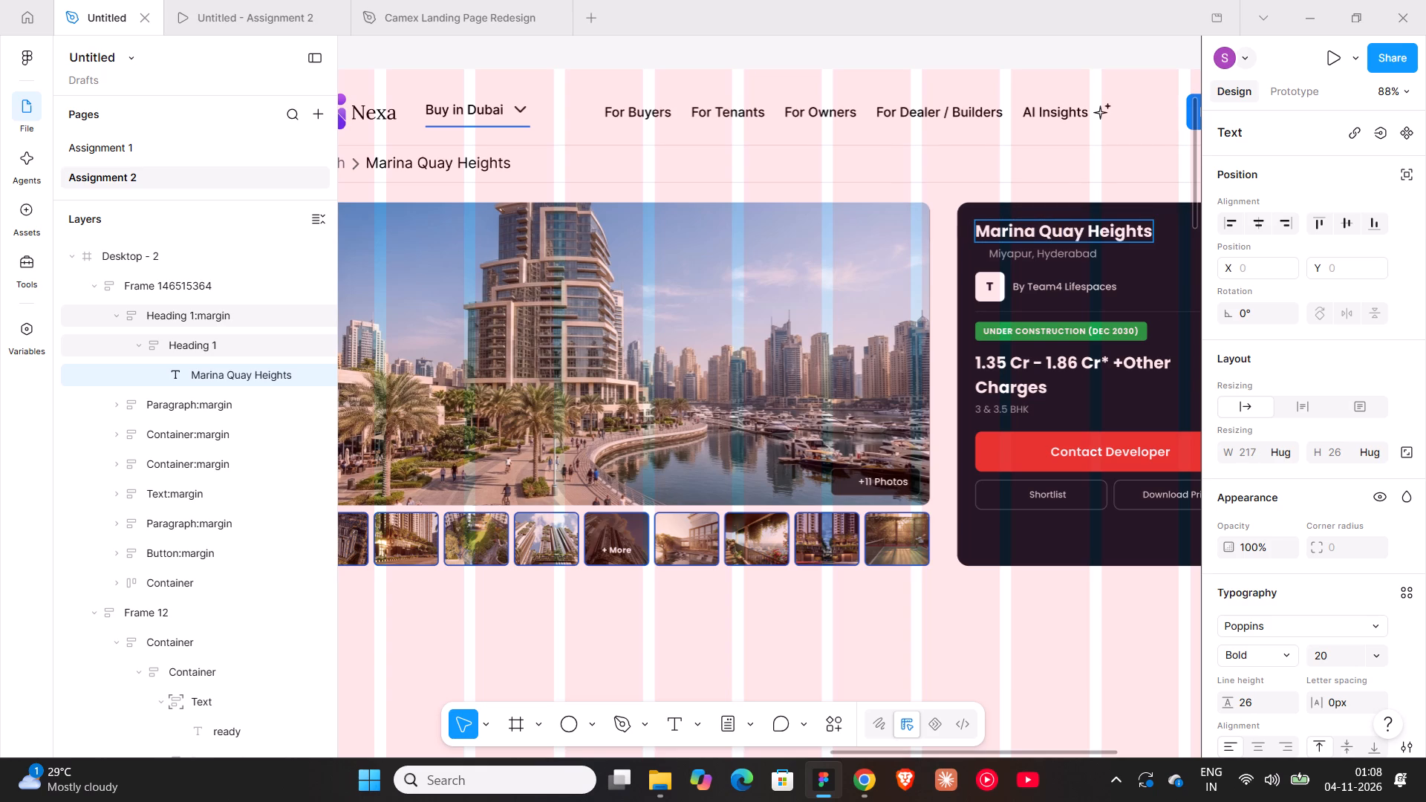
Copy the "Dubai Marina" location label with its pin icon from an Elite Picks property card in Desktop - 1.
{"action": "left_click", "coordinate": [978, 254]}
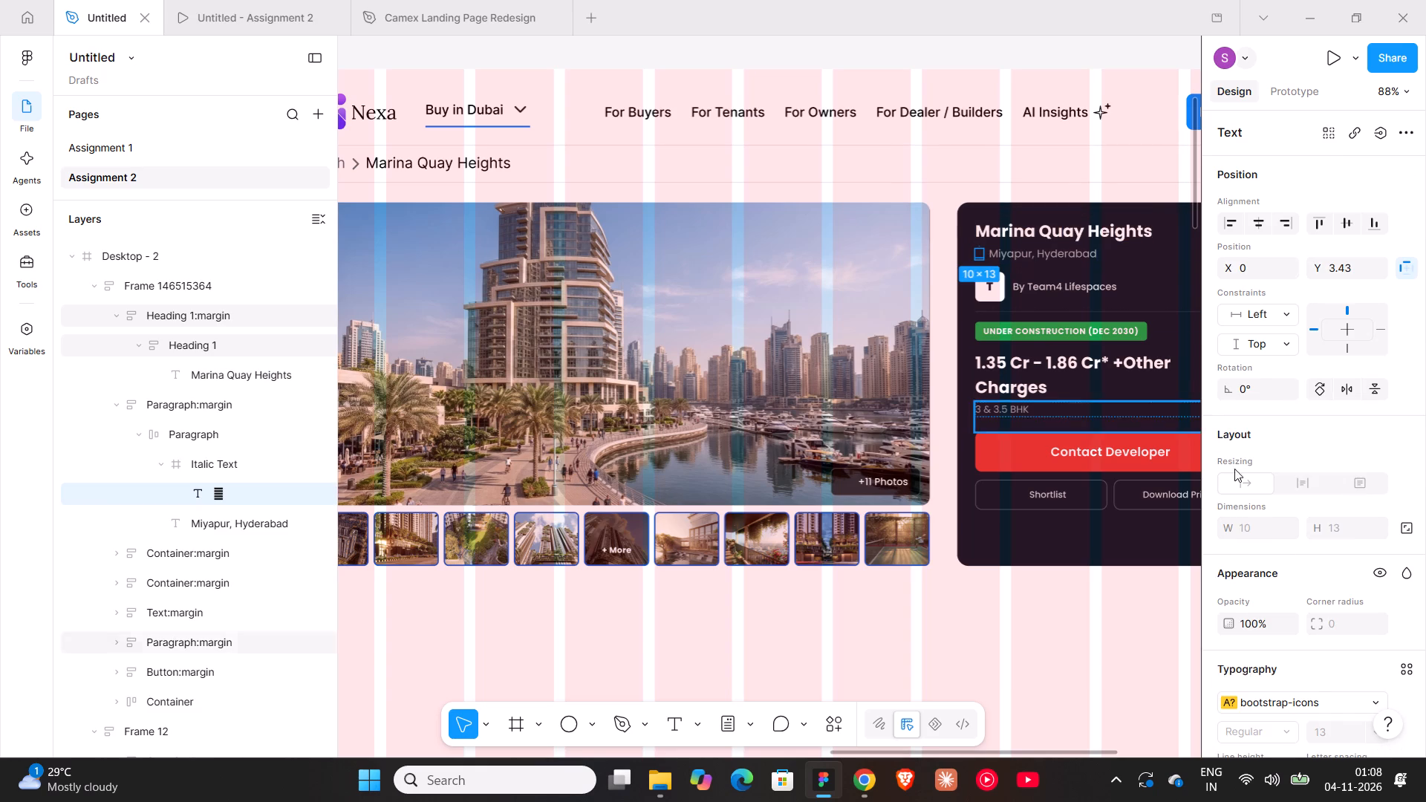
{"action": "scroll", "coordinate": [1298, 587], "scroll_direction": "down", "scroll_amount": 2}
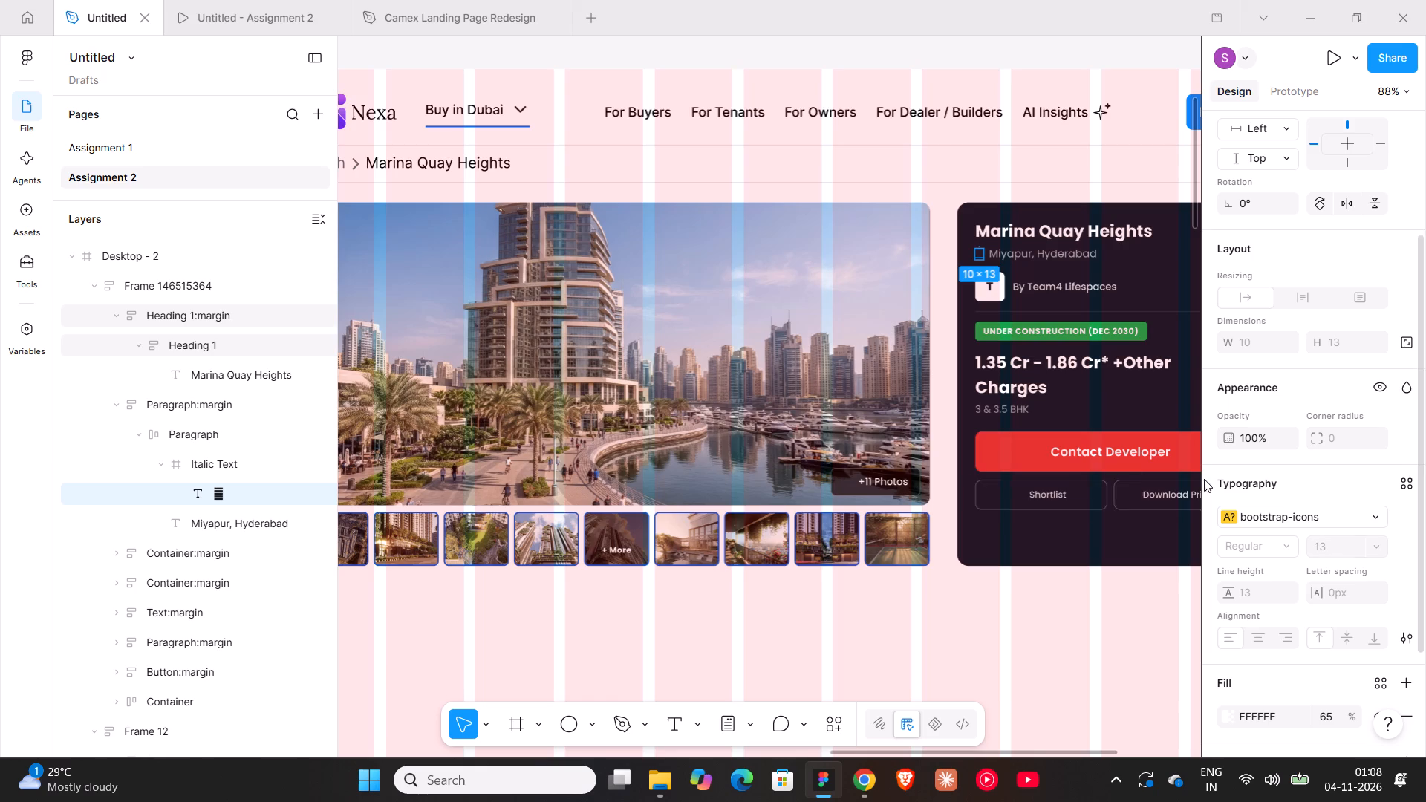
{"action": "scroll", "coordinate": [847, 449], "scroll_direction": "down", "scroll_amount": 8, "text": "ctrl"}
{"action": "scroll", "coordinate": [694, 443], "scroll_direction": "down", "scroll_amount": 2}
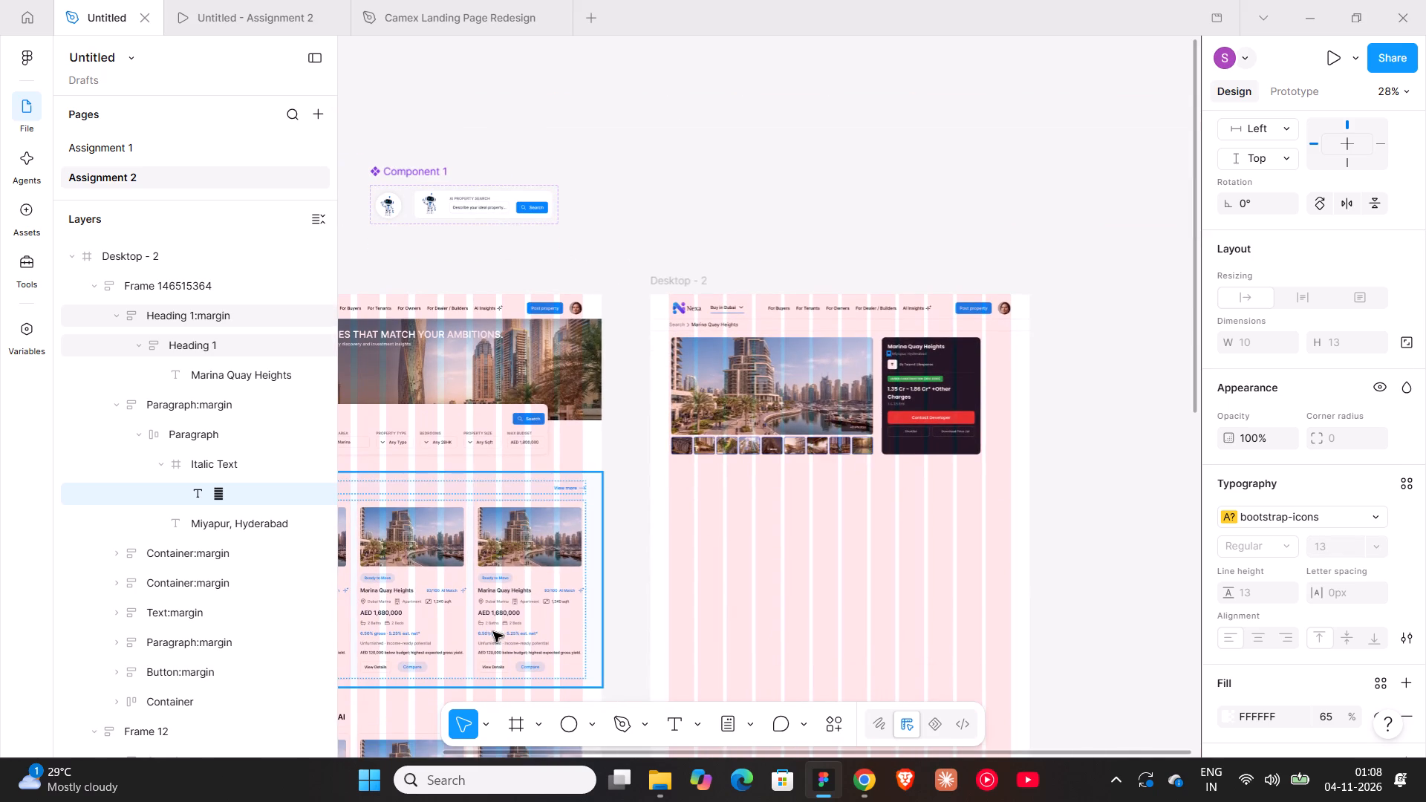
{"action": "scroll", "coordinate": [484, 608], "scroll_direction": "up", "scroll_amount": 11, "text": "ctrl"}
{"action": "triple_click", "coordinate": [506, 582]}
{"action": "triple_click", "coordinate": [506, 582]}
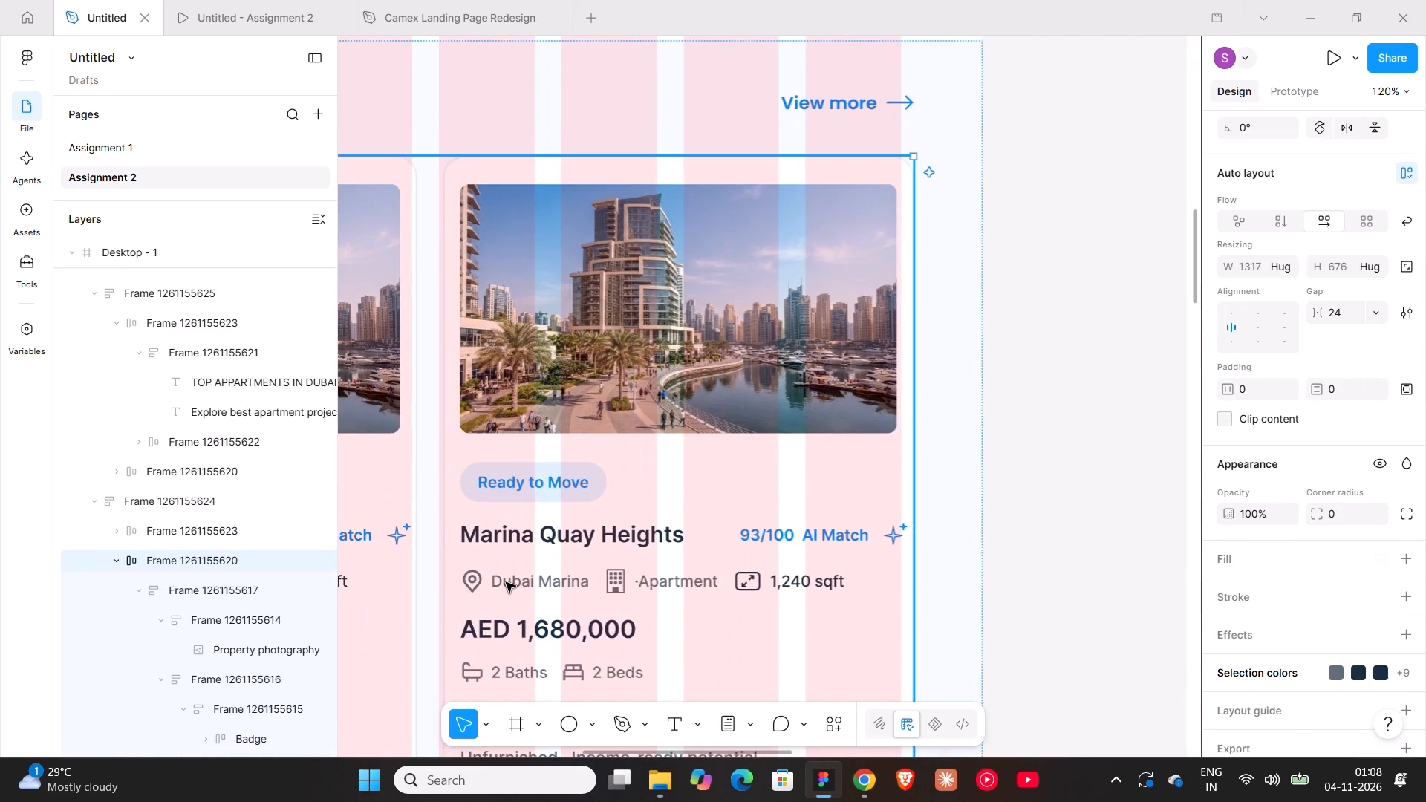
{"action": "triple_click", "coordinate": [506, 582]}
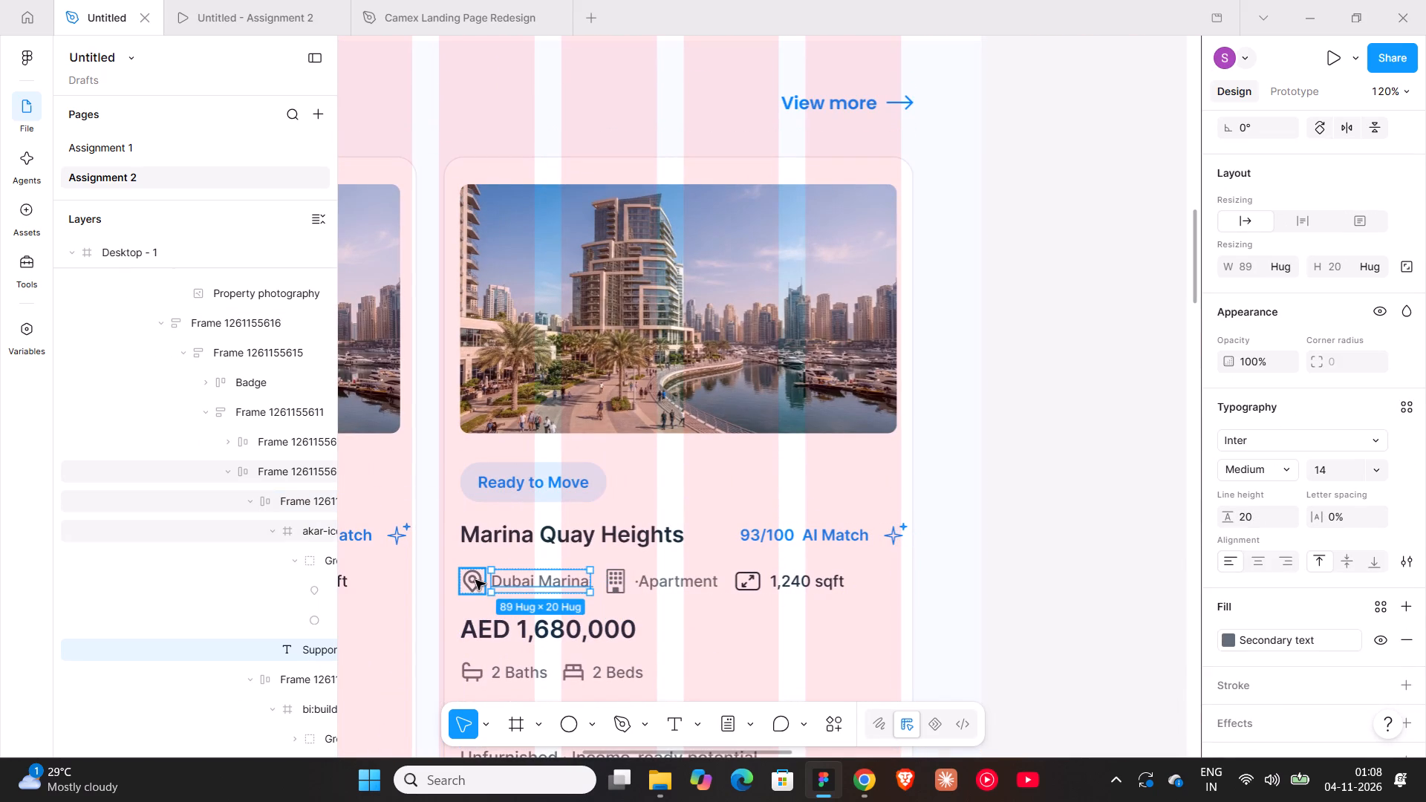
{"action": "left_click", "coordinate": [636, 559]}
{"action": "triple_click", "coordinate": [564, 582]}
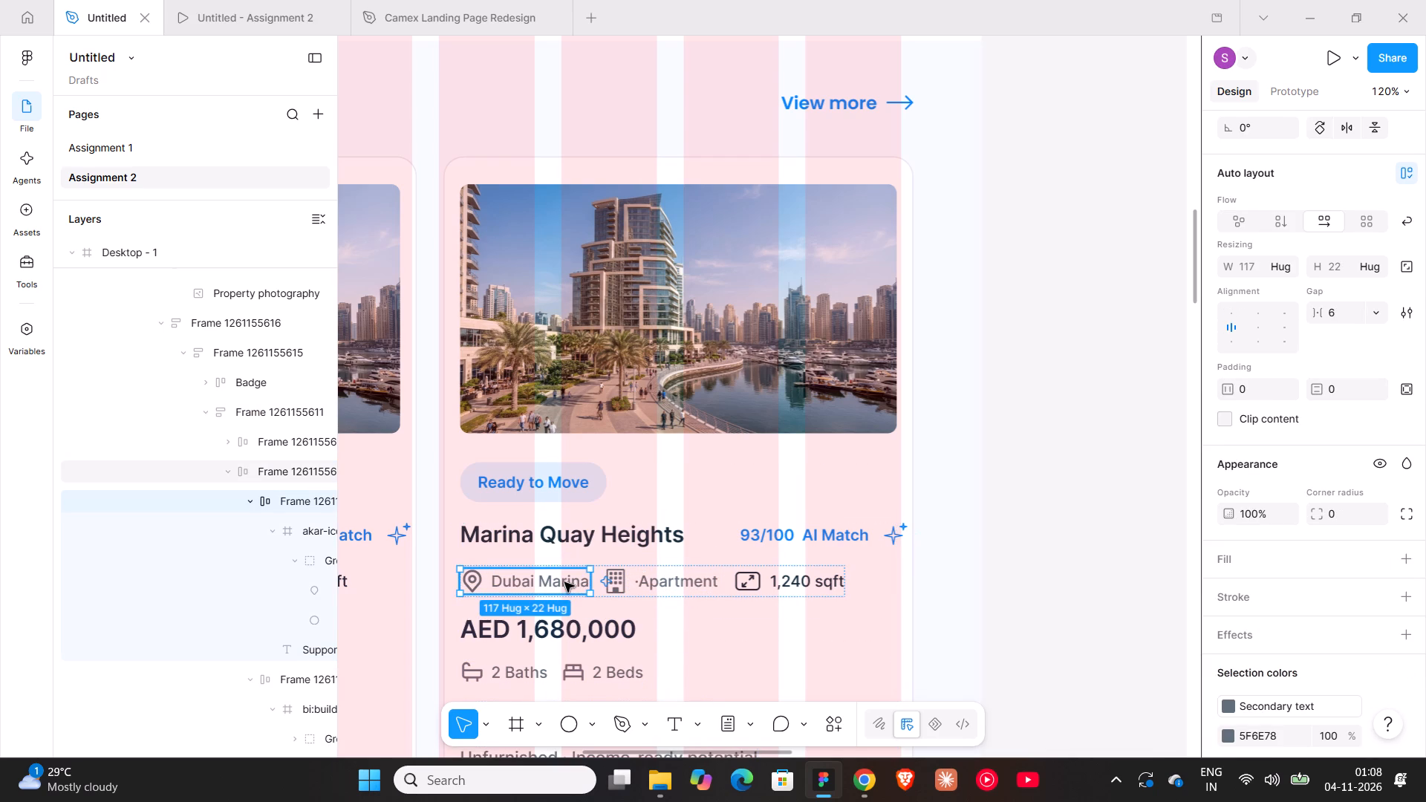
{"action": "key", "text": "ctrl+c"}
Replace the "Miyapur, Hyderabad" line in Desktop - 2's summary card with the copied "Dubai Marina" label and pin icon.
{"action": "scroll", "coordinate": [564, 582], "scroll_direction": "down", "scroll_amount": 10, "text": "ctrl"}
{"action": "scroll", "coordinate": [607, 552], "scroll_direction": "down", "scroll_amount": 5, "text": "shift"}
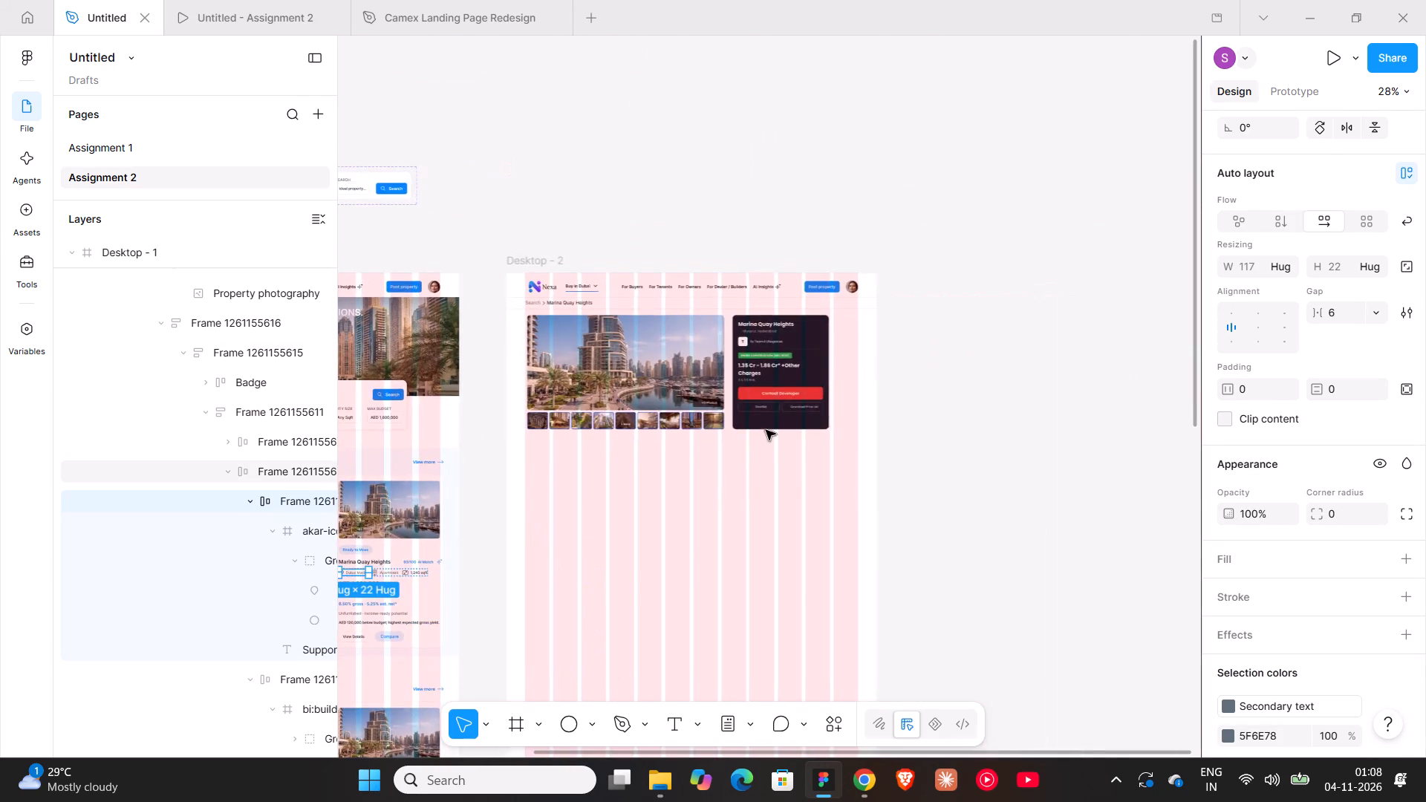
{"action": "scroll", "coordinate": [759, 334], "scroll_direction": "up", "scroll_amount": 10, "text": "ctrl"}
{"action": "triple_click", "coordinate": [742, 369]}
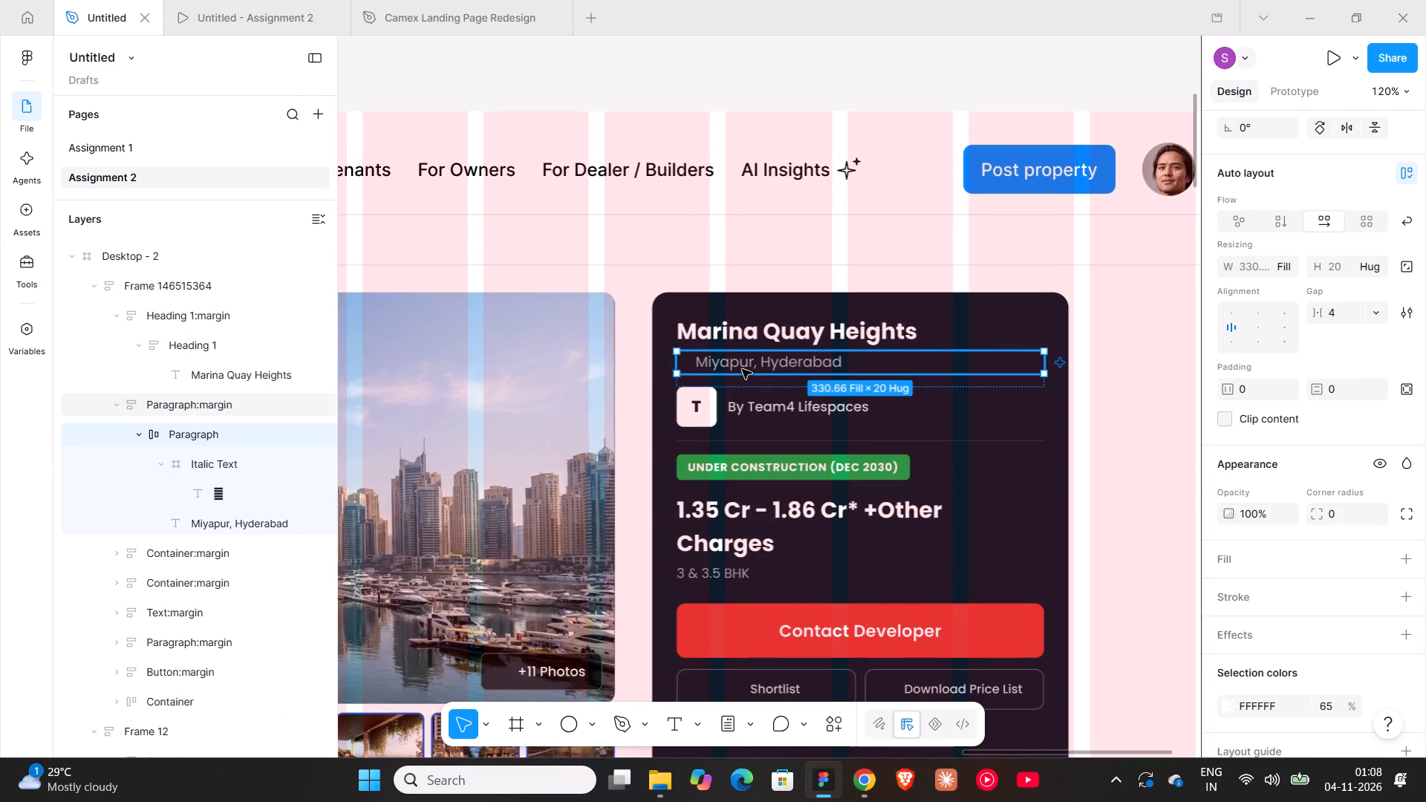
{"action": "double_click", "coordinate": [742, 359]}
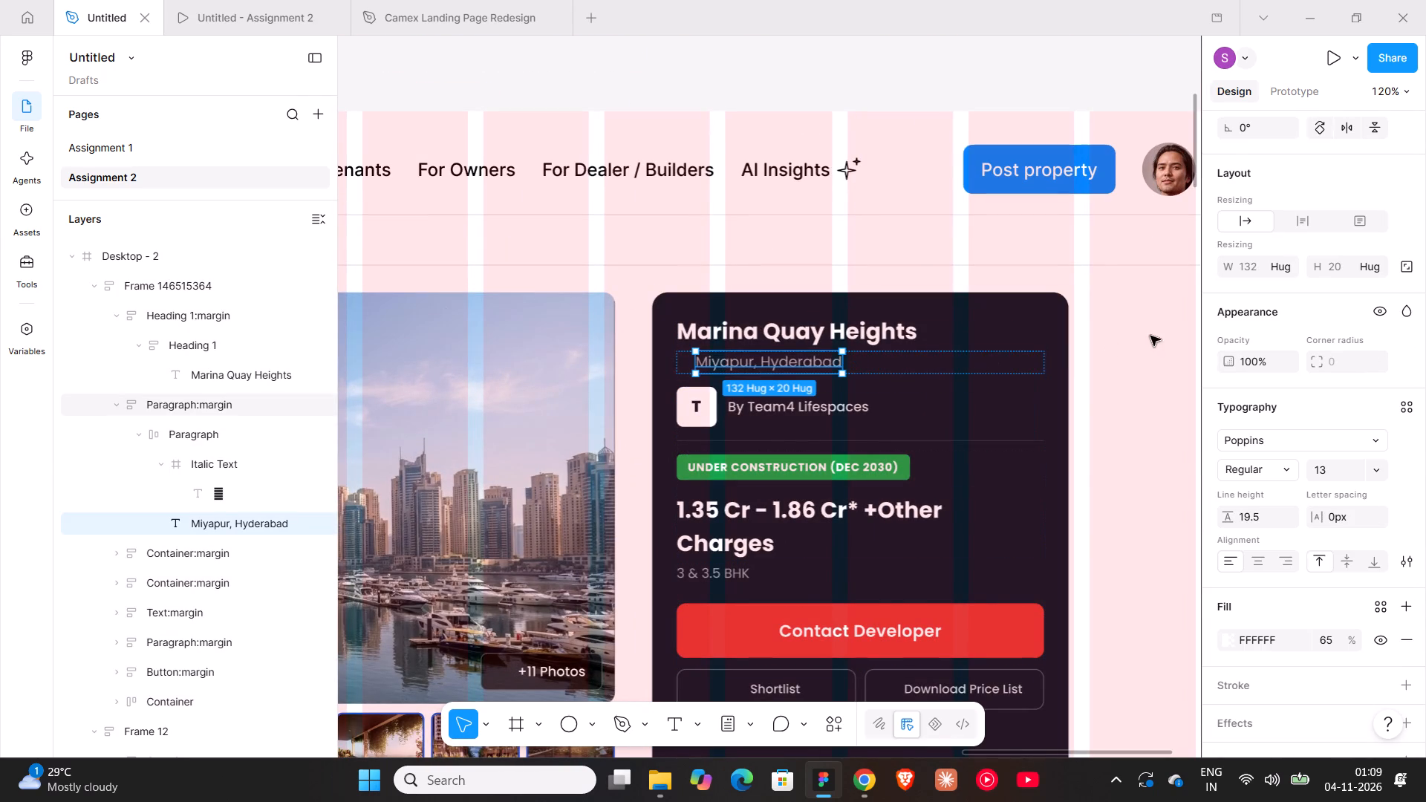
{"action": "left_click", "coordinate": [1150, 336]}
{"action": "double_click", "coordinate": [909, 365]}
{"action": "double_click", "coordinate": [909, 365]}
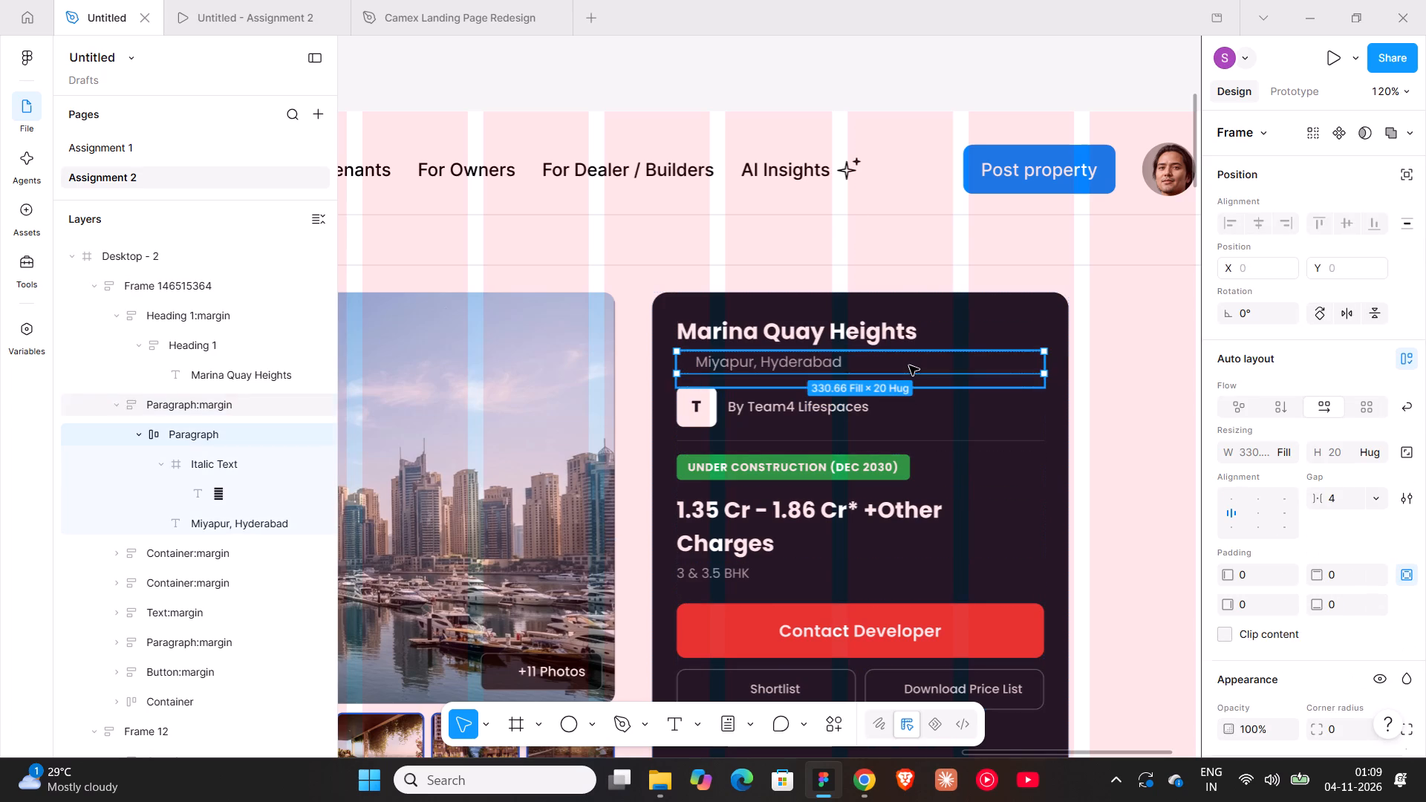
{"action": "scroll", "coordinate": [1029, 383], "scroll_direction": "up", "scroll_amount": 7, "text": "ctrl"}
{"action": "left_click", "coordinate": [1009, 376]}
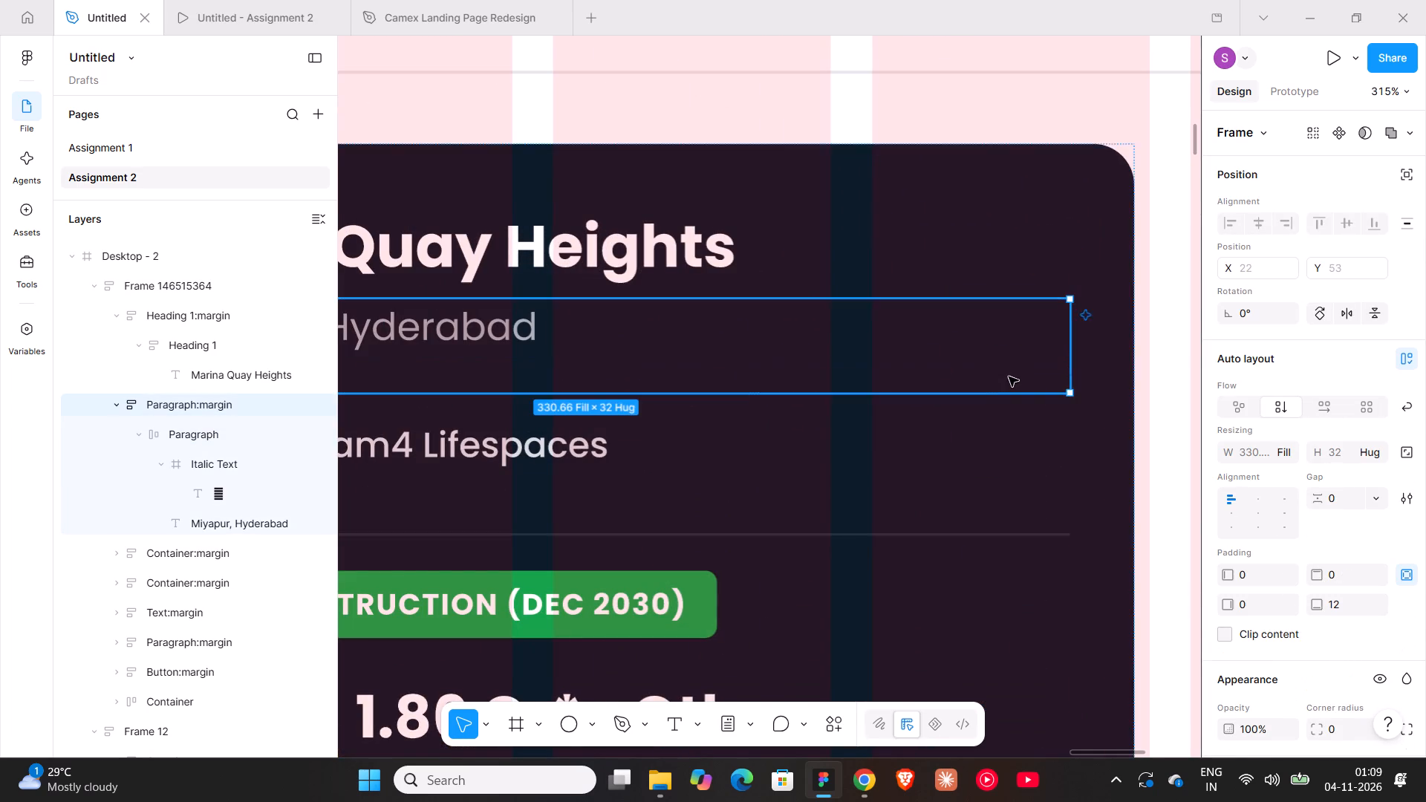
{"action": "scroll", "coordinate": [1009, 376], "scroll_direction": "down", "scroll_amount": 6, "text": "ctrl"}
{"action": "double_click", "coordinate": [766, 352]}
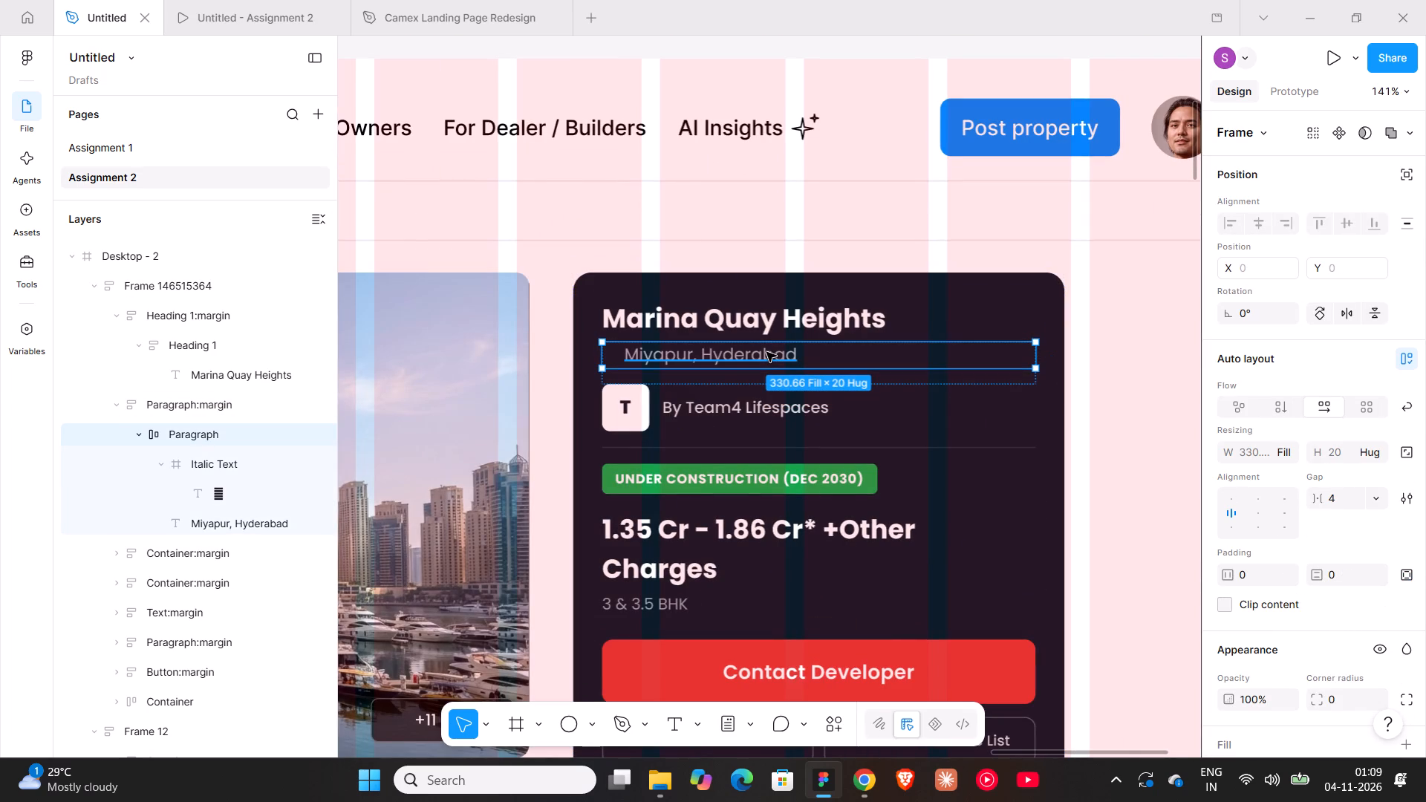
{"action": "key", "text": "ctrl+shift+r"}
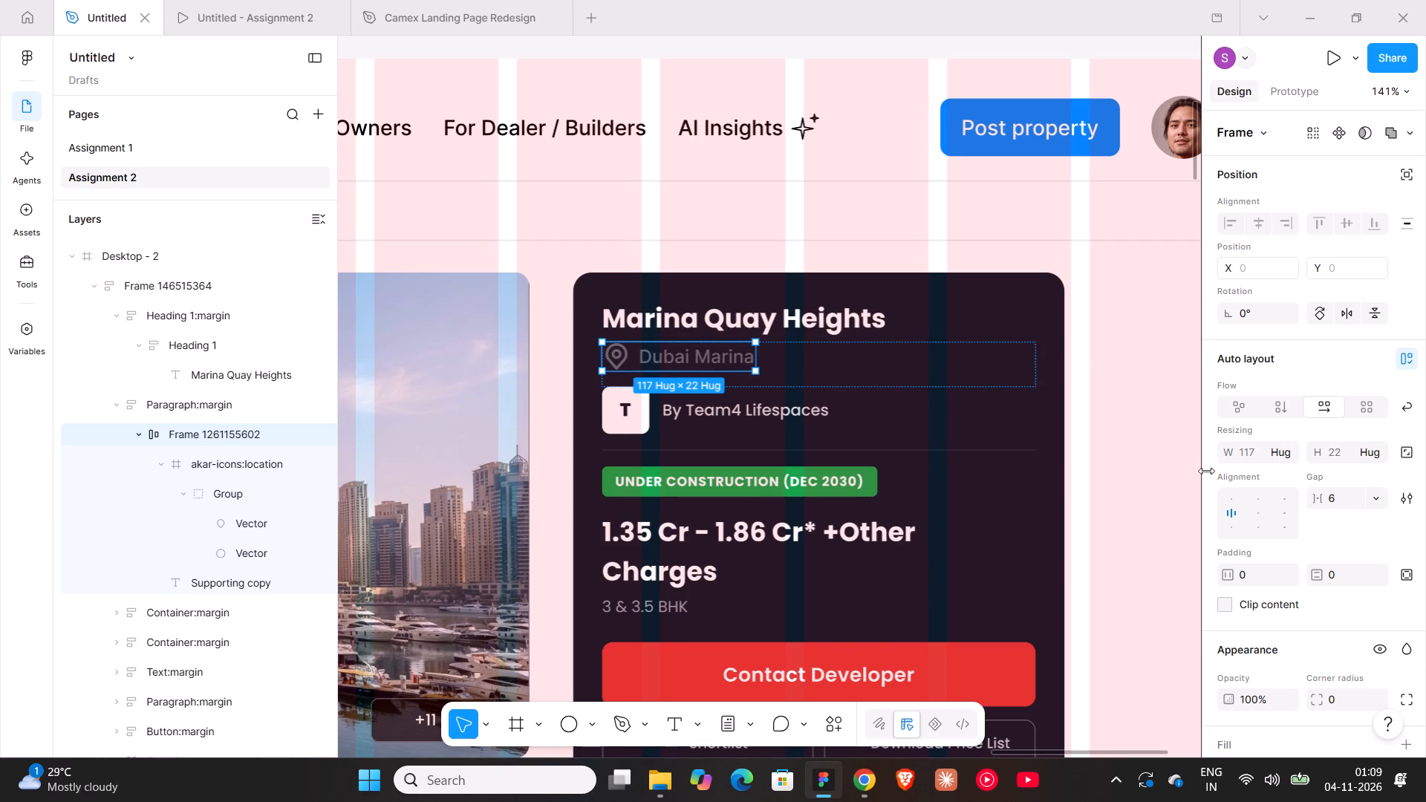
Detach the "Secondary text" colour style from the card's Dubai Marina label and set its colour to FFFFFF.
{"action": "scroll", "coordinate": [1282, 545], "scroll_direction": "down", "scroll_amount": 3}
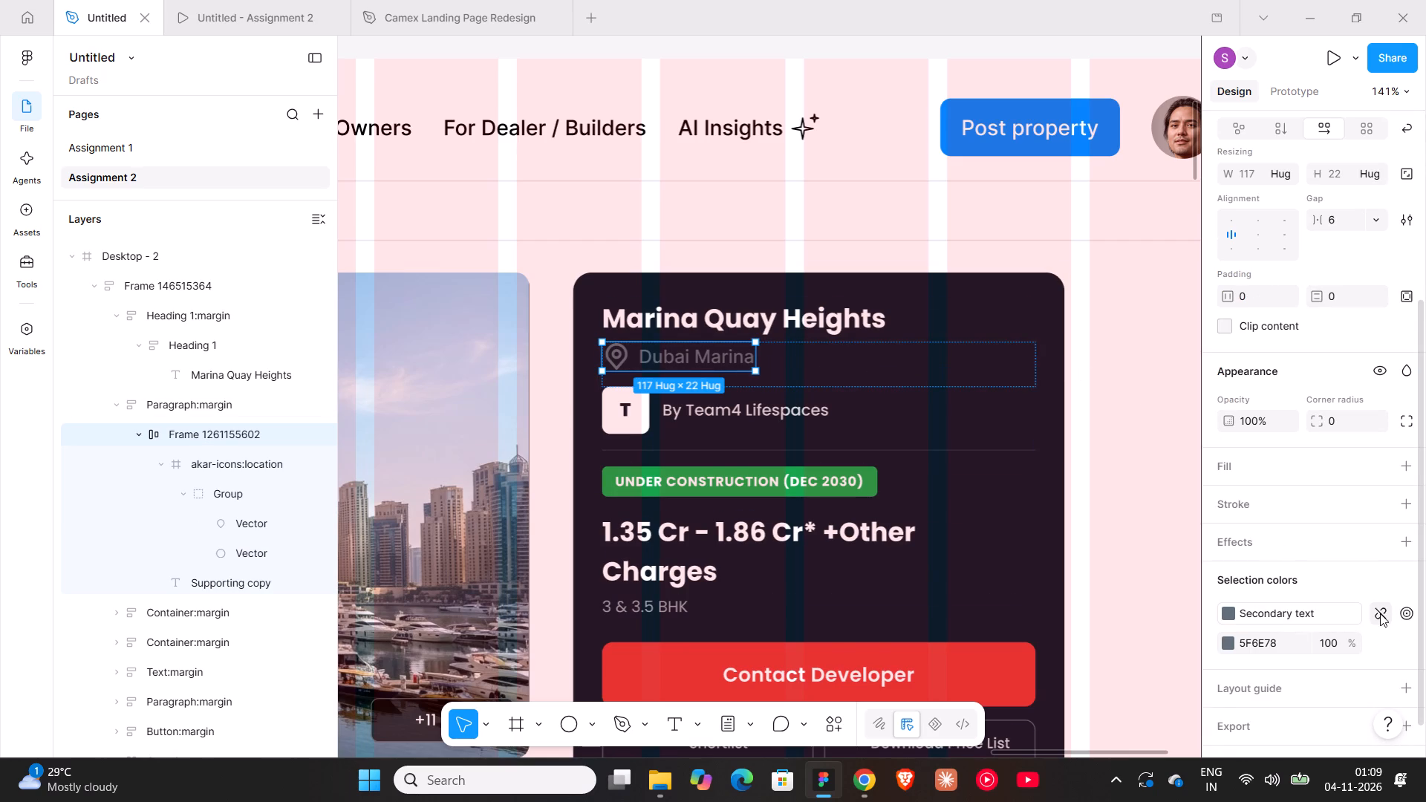
{"action": "left_click", "coordinate": [1379, 613]}
{"action": "left_click", "coordinate": [1263, 613]}
{"action": "key", "text": "f"}
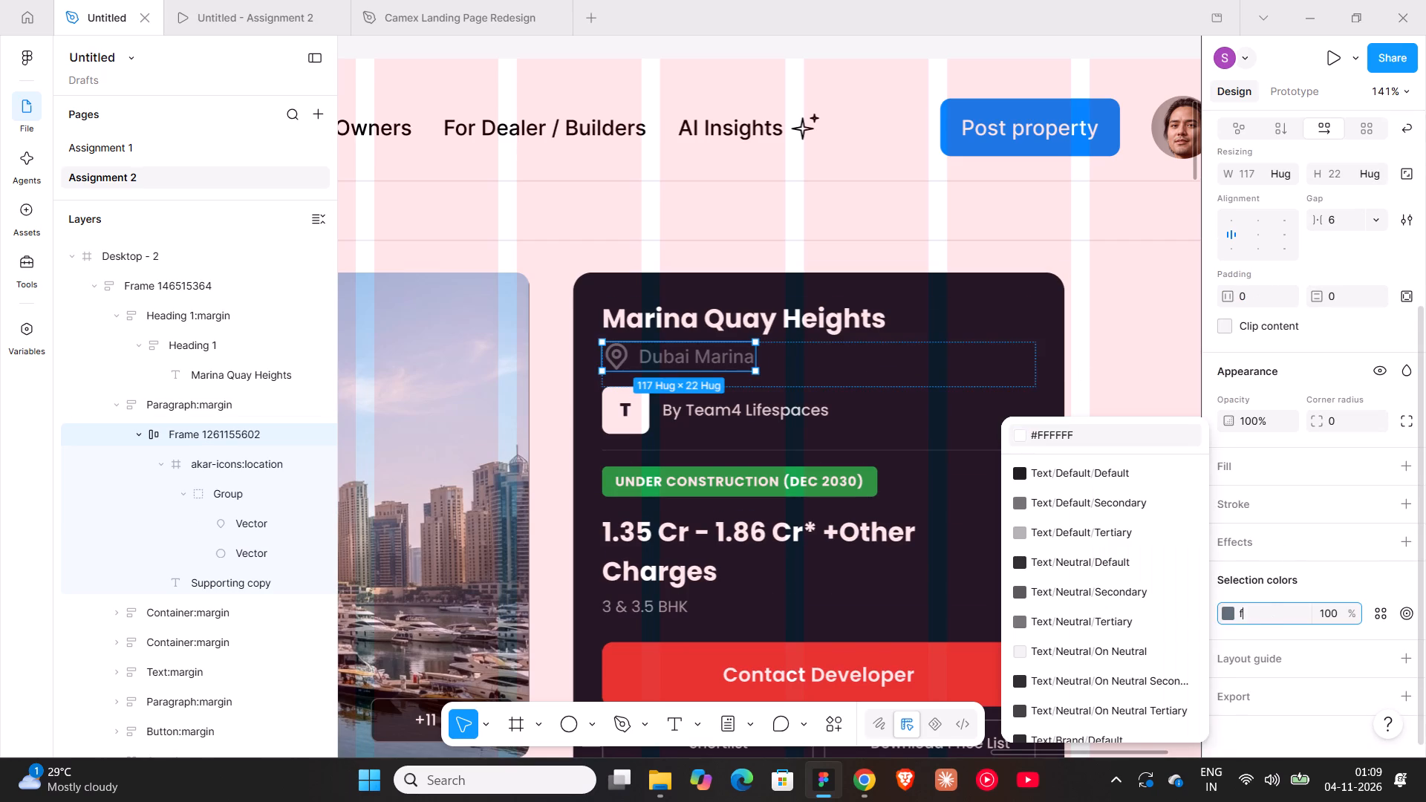
{"action": "key", "text": "Return"}
{"action": "left_click", "coordinate": [1125, 466]}
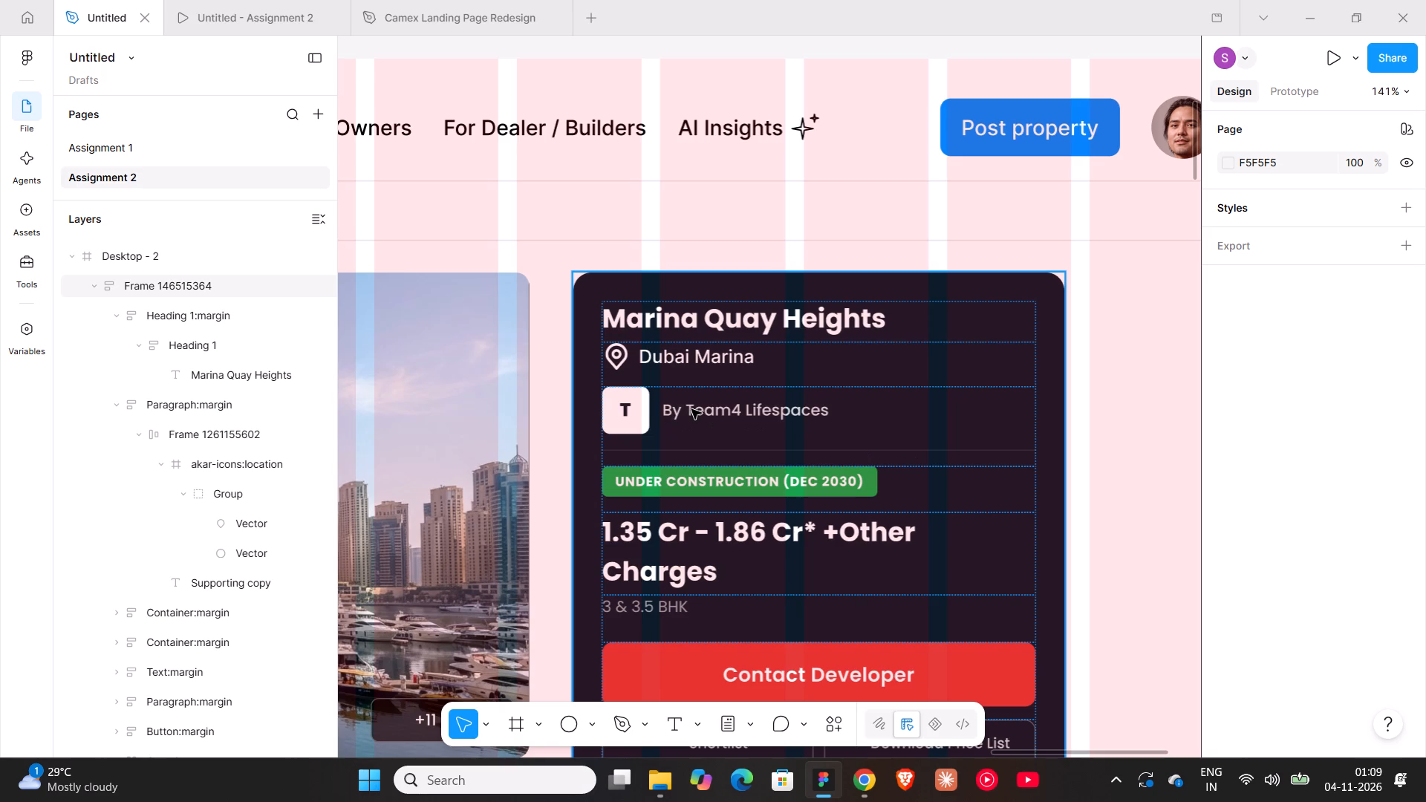
Delete the green "UNDER CONSTRUCTION (DEC 2030)" badge row, including its margin container, from the summary card.
{"action": "scroll", "coordinate": [691, 409], "scroll_direction": "down", "scroll_amount": 4, "text": "ctrl"}
{"action": "scroll", "coordinate": [699, 428], "scroll_direction": "down", "scroll_amount": 3}
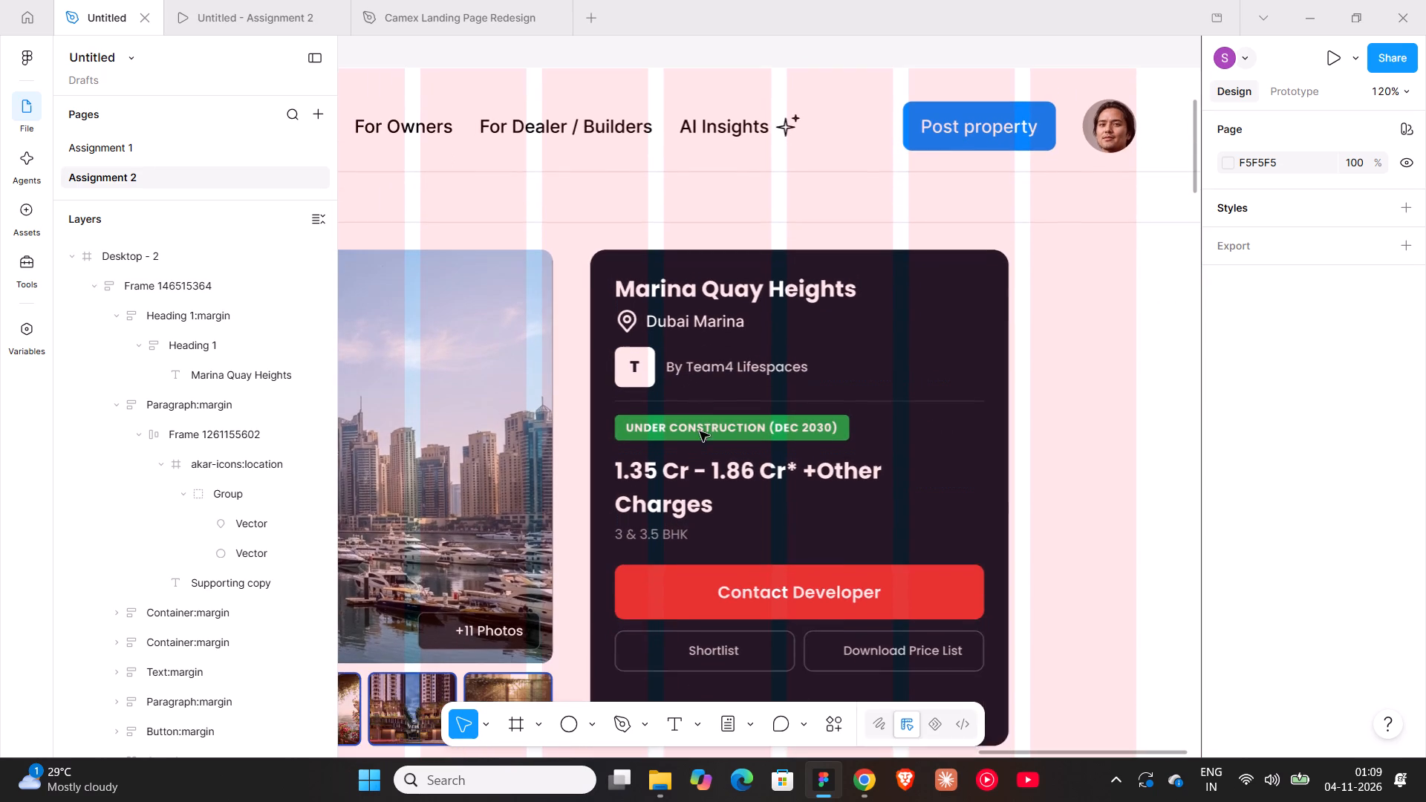
{"action": "triple_click", "coordinate": [713, 418]}
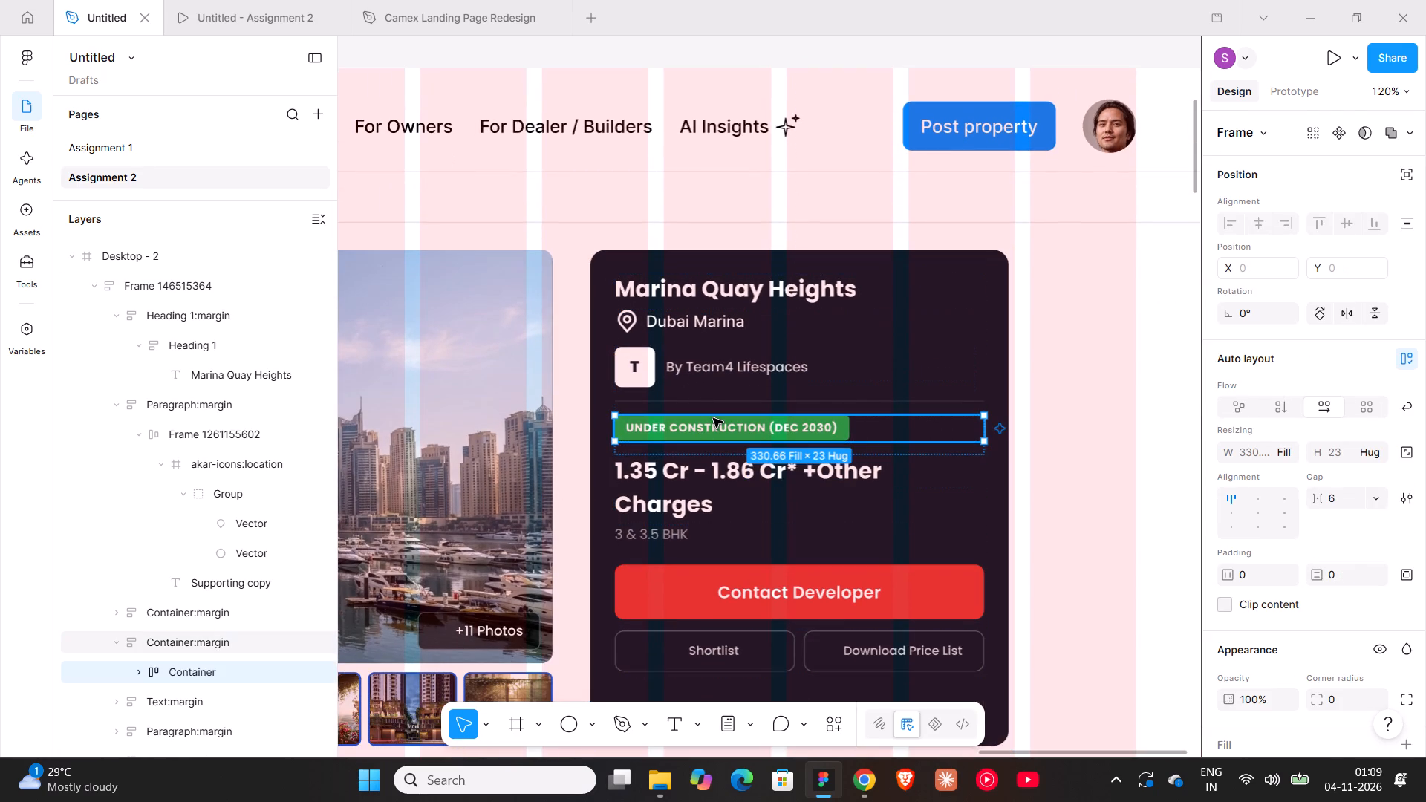
{"action": "scroll", "coordinate": [968, 447], "scroll_direction": "up", "scroll_amount": 5, "text": "ctrl"}
{"action": "left_click", "coordinate": [962, 453]}
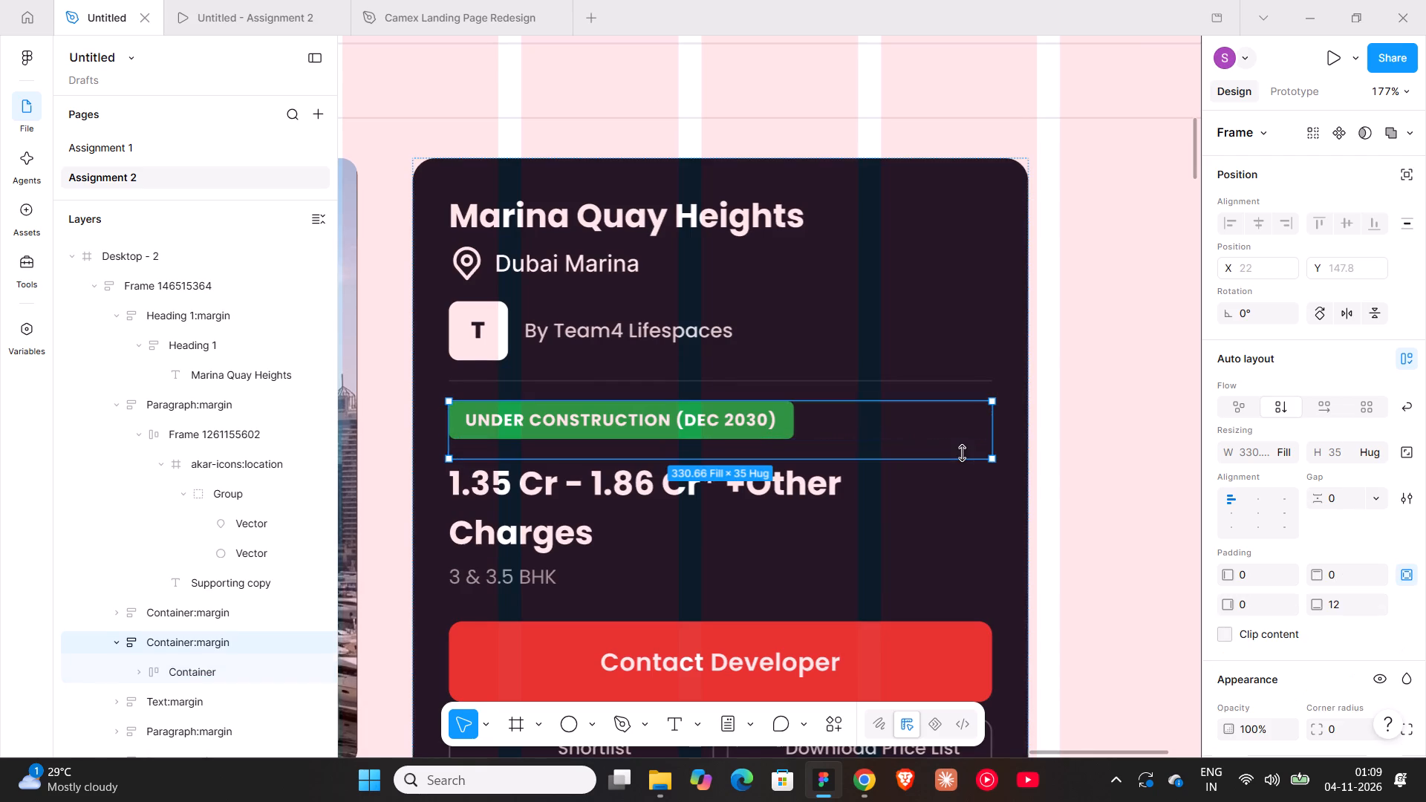
{"action": "key", "text": "Delete"}
Change the lower amount in the summary card's price range to 1.48.
{"action": "triple_click", "coordinate": [518, 431]}
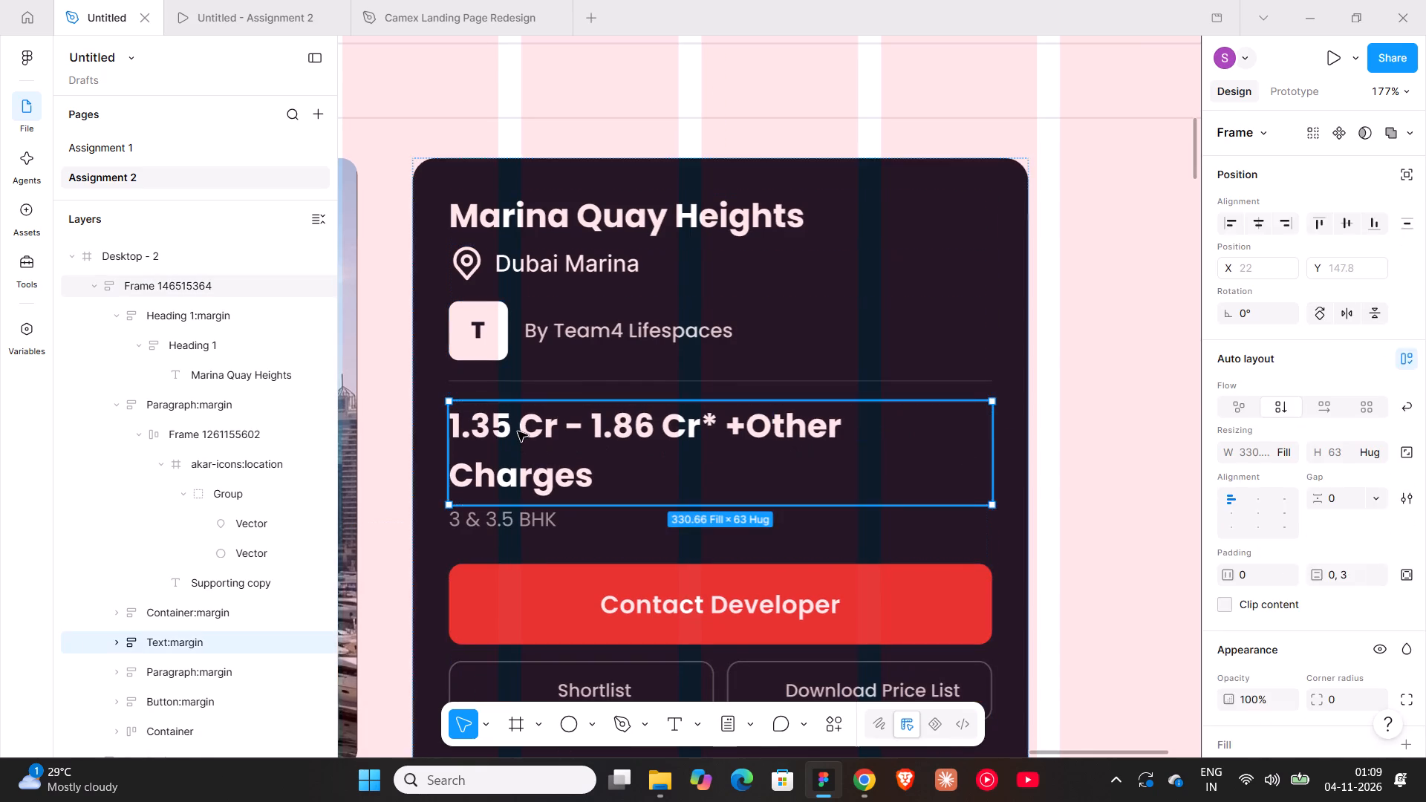
{"action": "double_click", "coordinate": [518, 431]}
{"action": "left_click", "coordinate": [523, 423]}
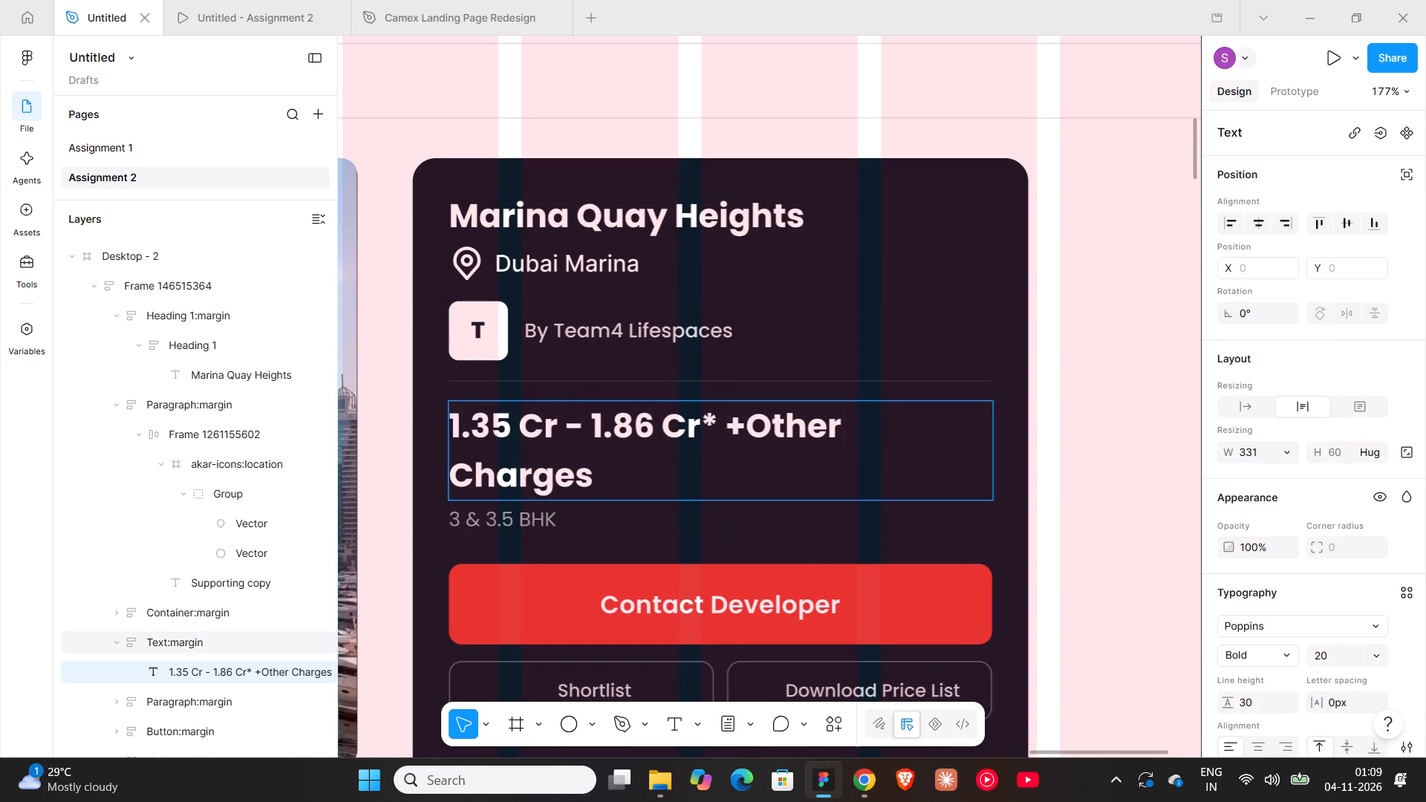
{"action": "left_click_drag", "start_coordinate": [553, 423], "coordinate": [523, 420]}
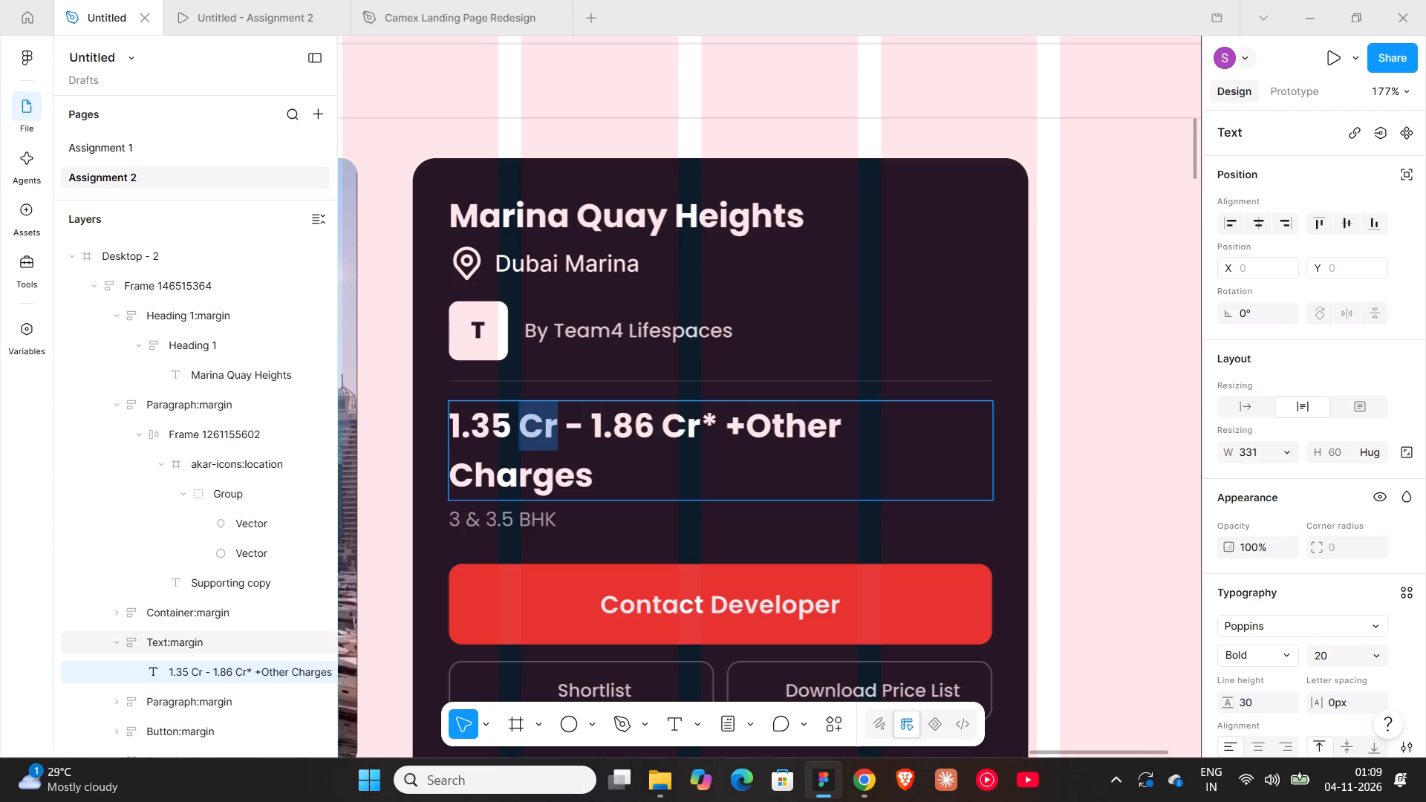
{"action": "left_click", "coordinate": [515, 420]}
{"action": "key", "text": "BackSpace"}
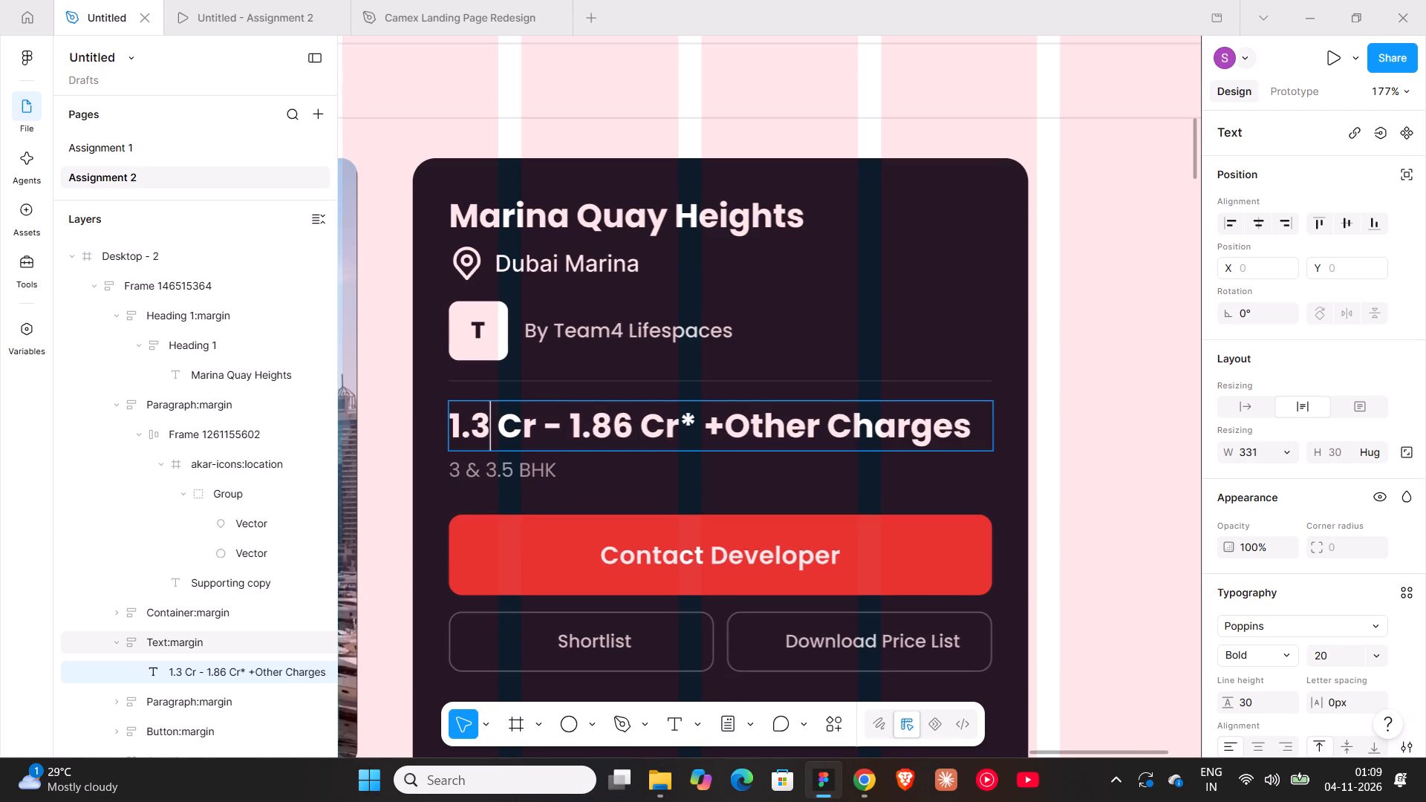
{"action": "key", "text": "BackSpace"}
{"action": "key", "text": "4"}
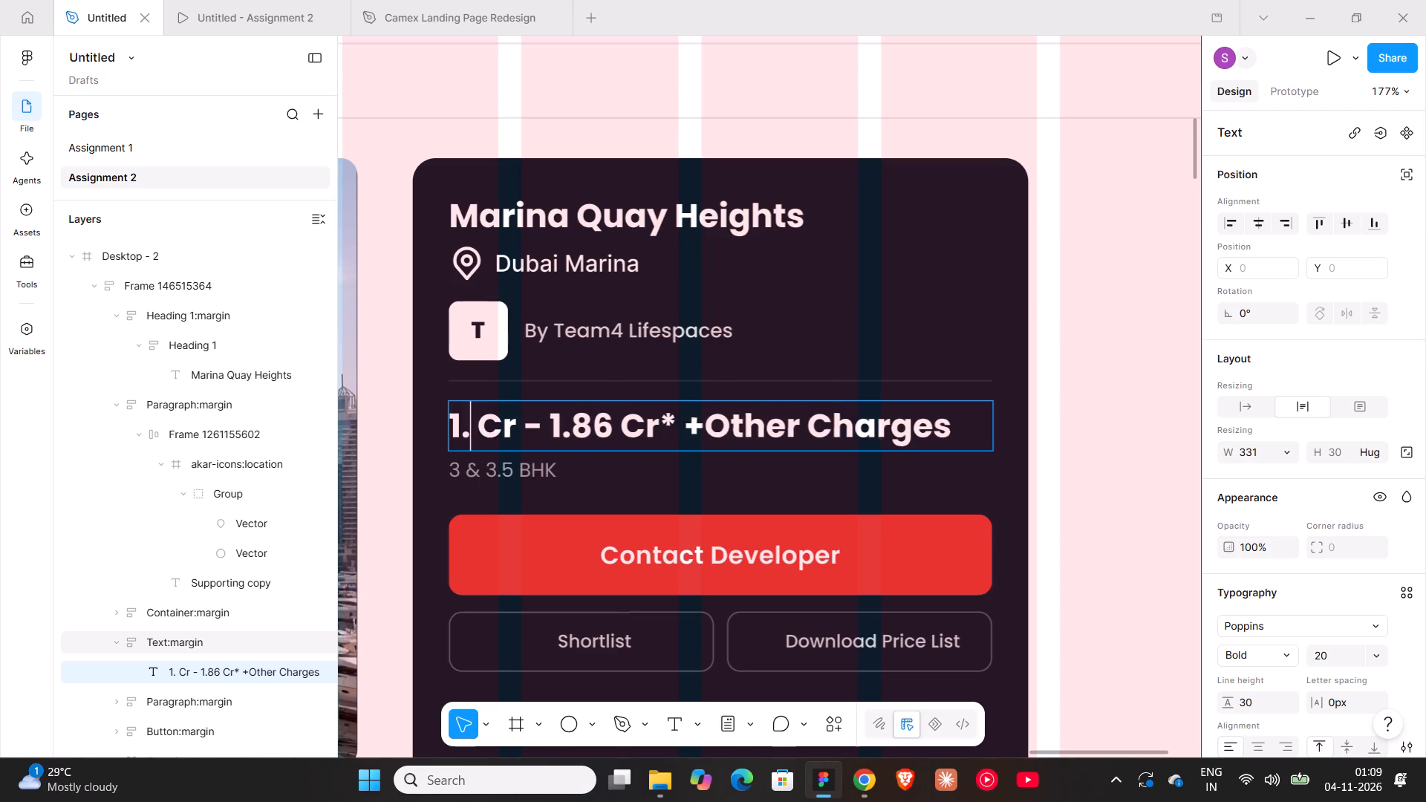
{"action": "key", "text": "8"}
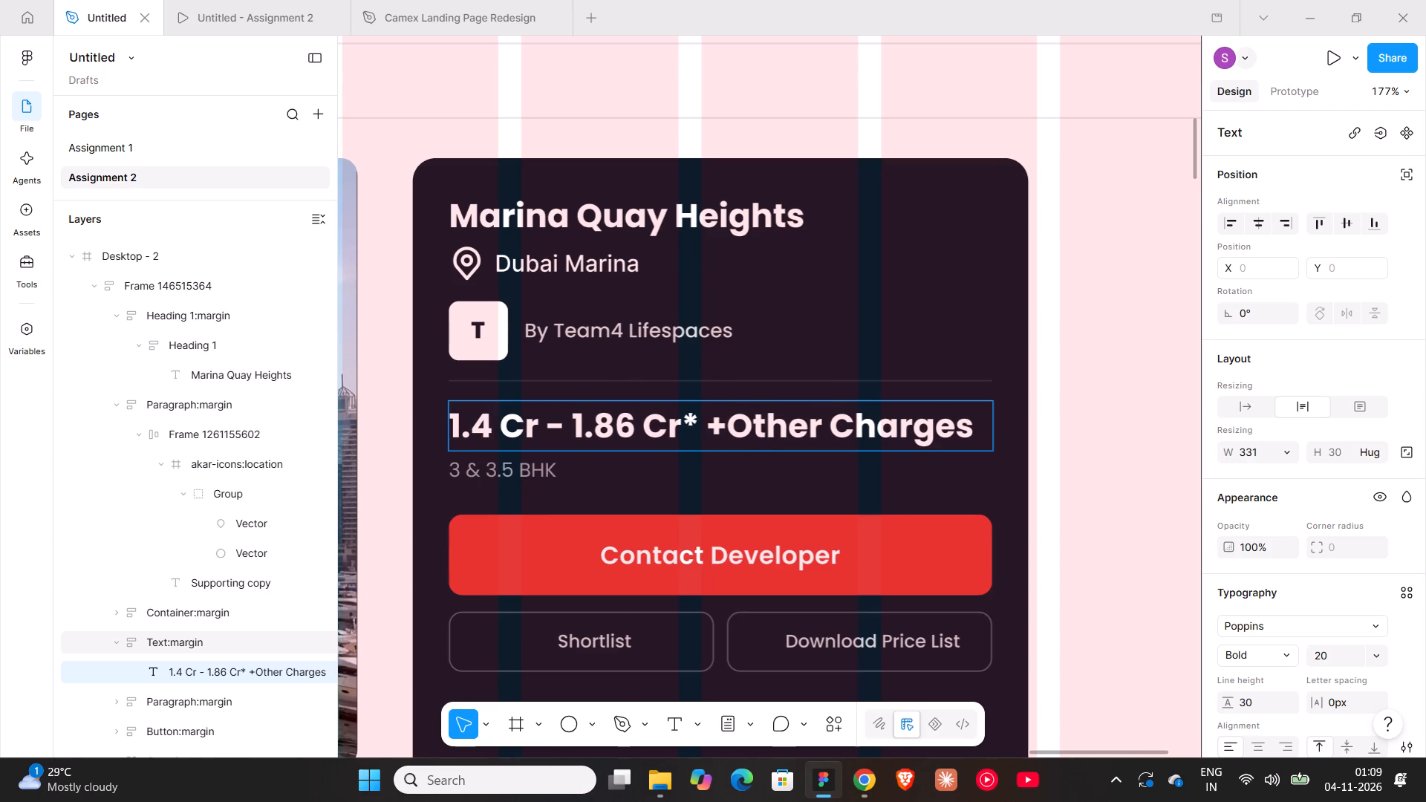
Replace both "Cr" units in the price text with AED so it reads "1.48 AED - 1.86 AED* +Other Charges".
{"action": "left_click", "coordinate": [556, 432]}
{"action": "key", "text": "BackSpace"}
{"action": "key", "text": "BackSpace"}
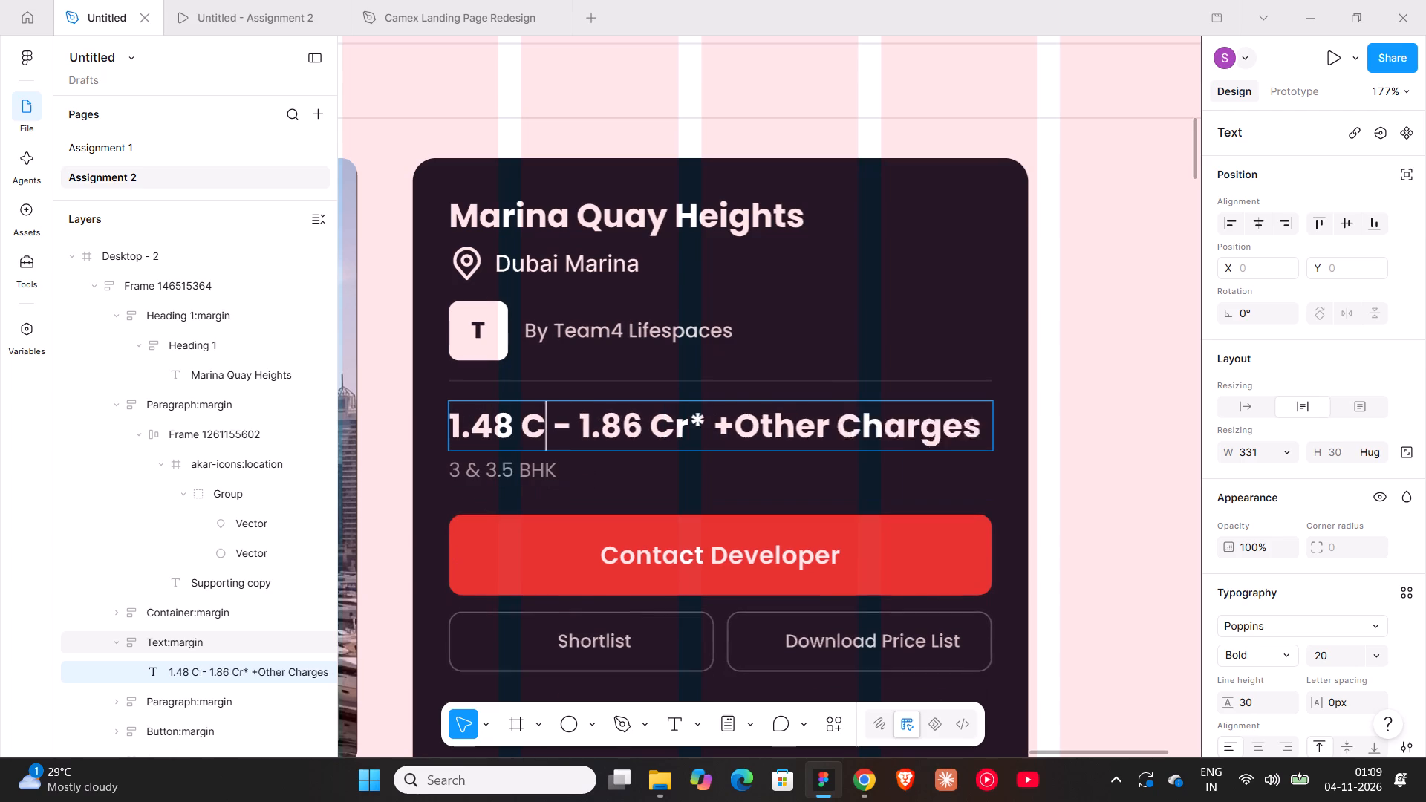
{"action": "type", "text": "AED"}
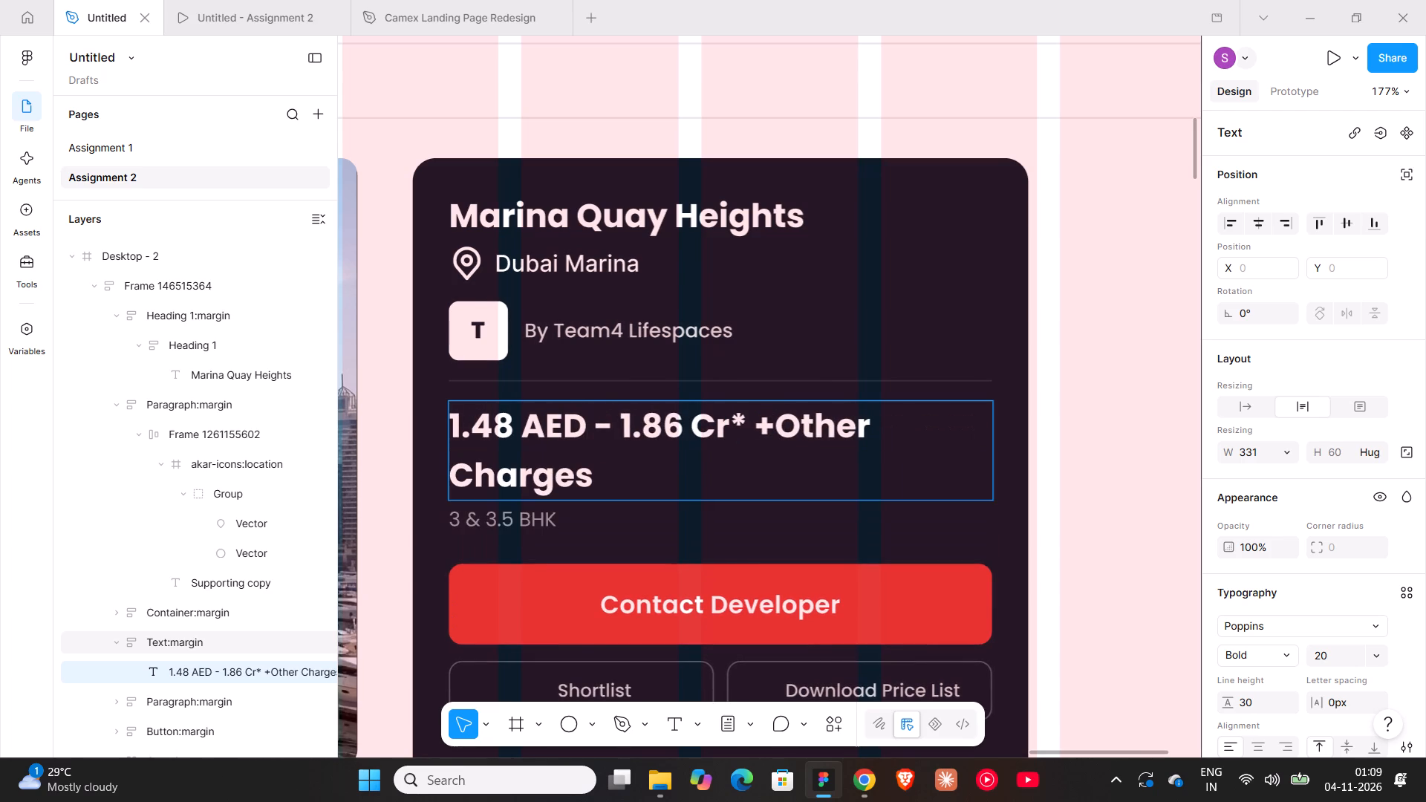
{"action": "left_click", "coordinate": [732, 424]}
{"action": "key", "text": "BackSpace"}
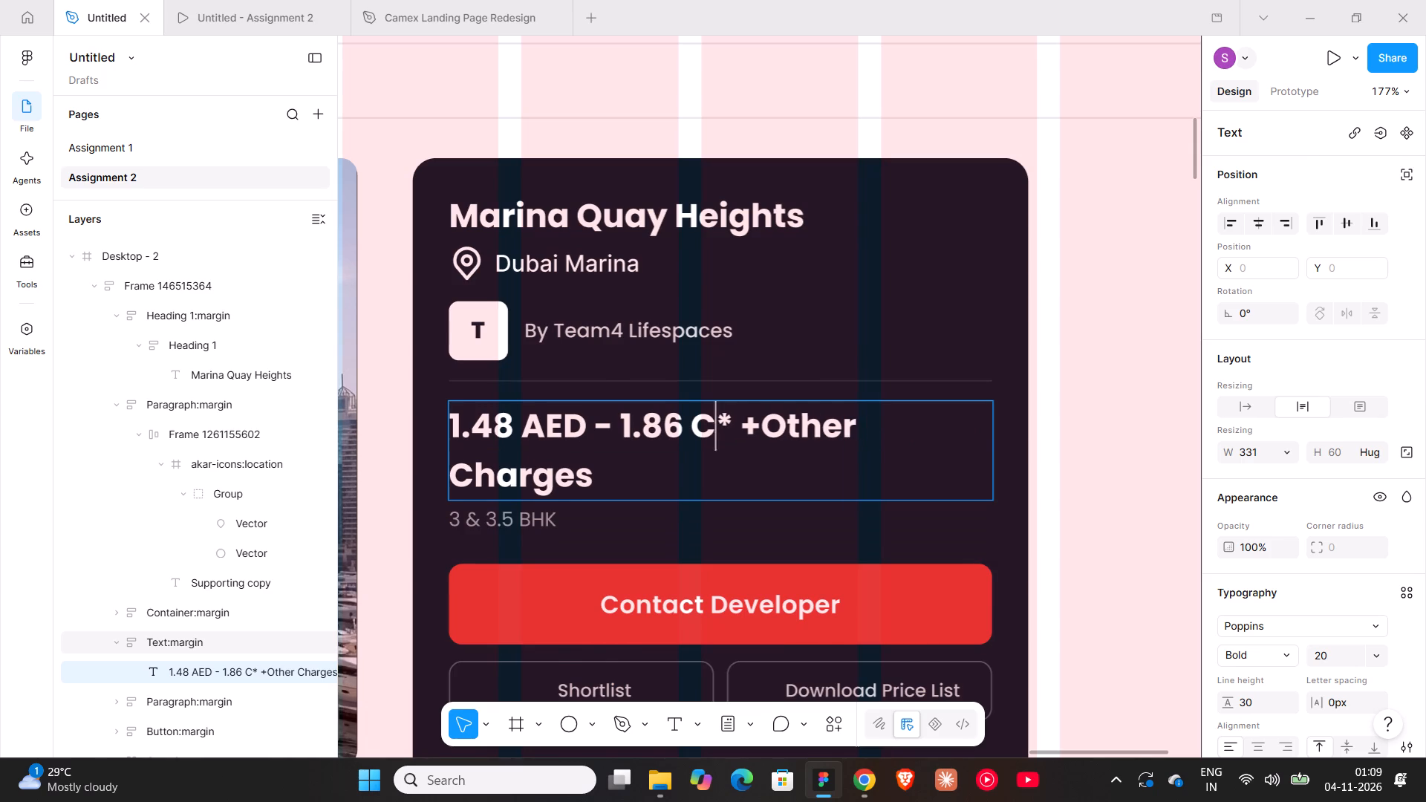
{"action": "key", "text": "BackSpace"}
{"action": "type", "text": "AED"}
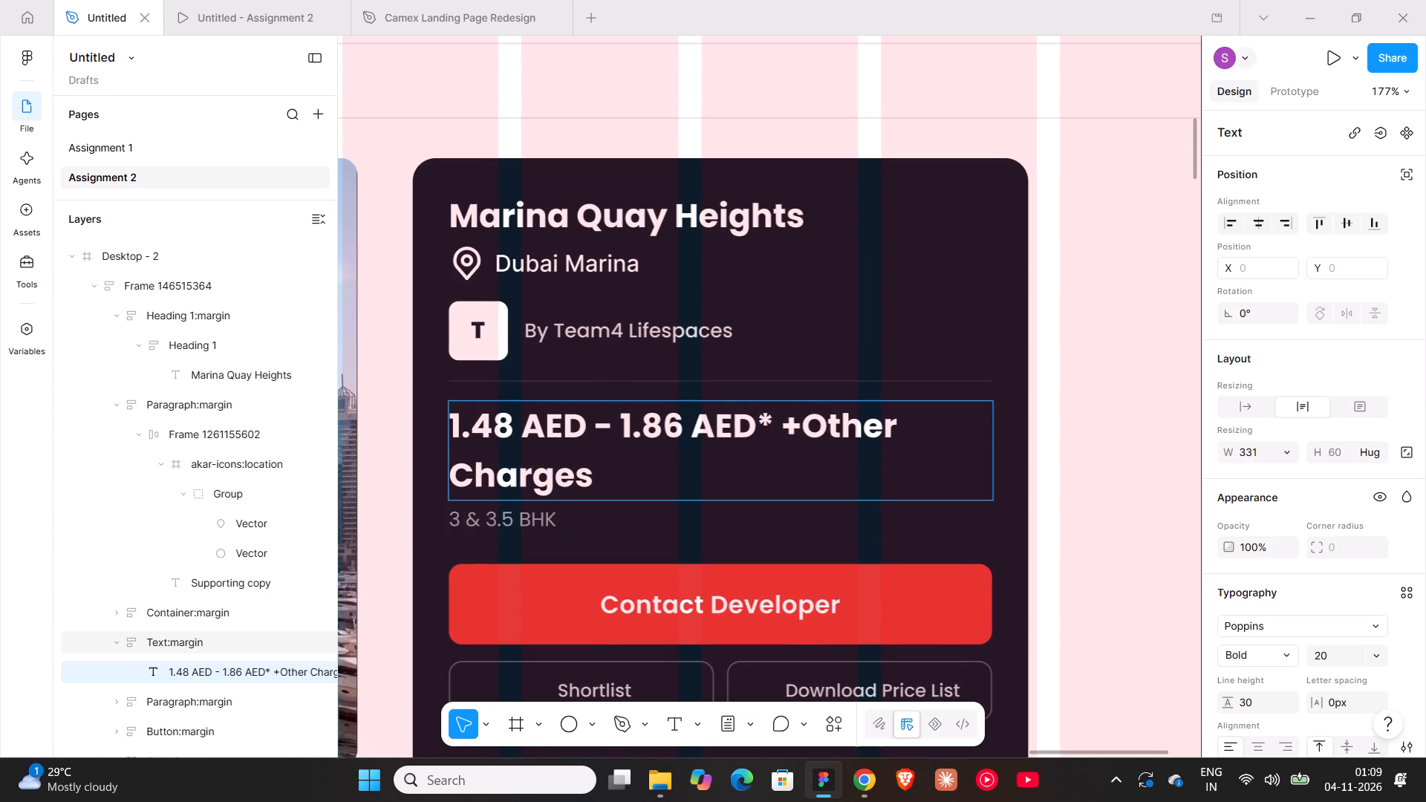
Change the configuration text under the price to "2 & 2.5 BHK".
{"action": "left_click", "coordinate": [463, 512]}
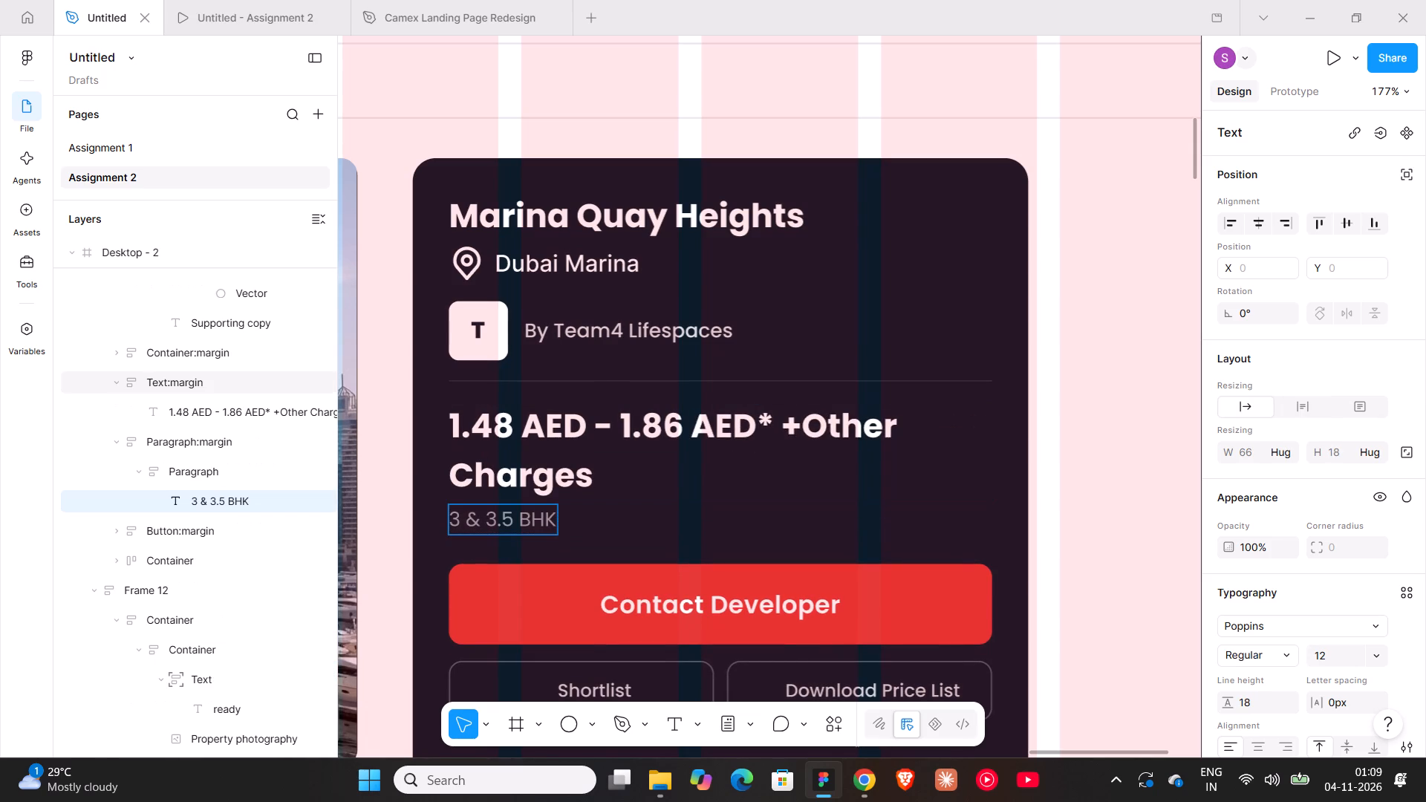
{"action": "key", "text": "BackSpace"}
{"action": "key", "text": "2"}
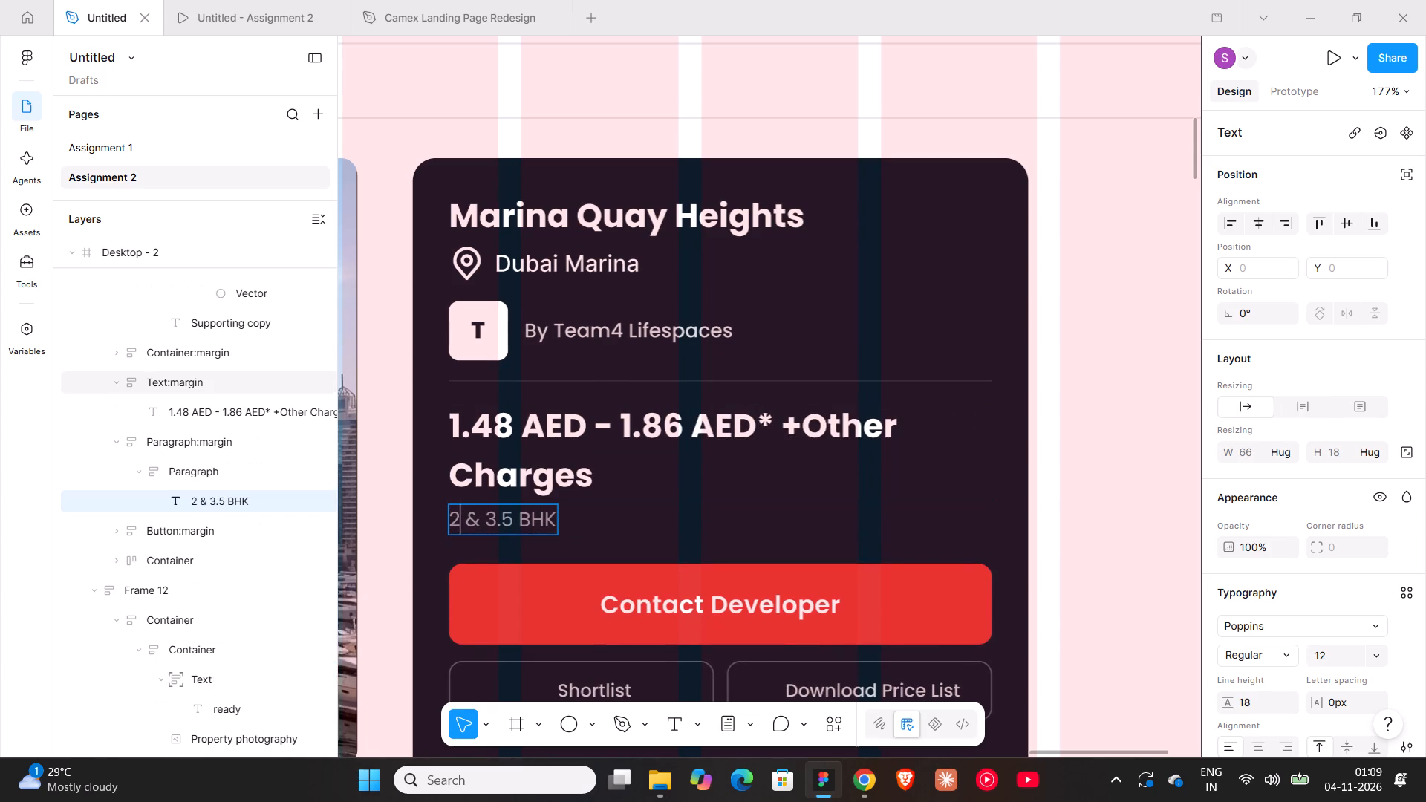
{"action": "left_click", "coordinate": [498, 520]}
{"action": "key", "text": "BackSpace"}
{"action": "key", "text": "2"}
{"action": "scroll", "coordinate": [608, 547], "scroll_direction": "down", "scroll_amount": 7, "text": "ctrl"}
{"action": "left_click", "coordinate": [888, 443]}
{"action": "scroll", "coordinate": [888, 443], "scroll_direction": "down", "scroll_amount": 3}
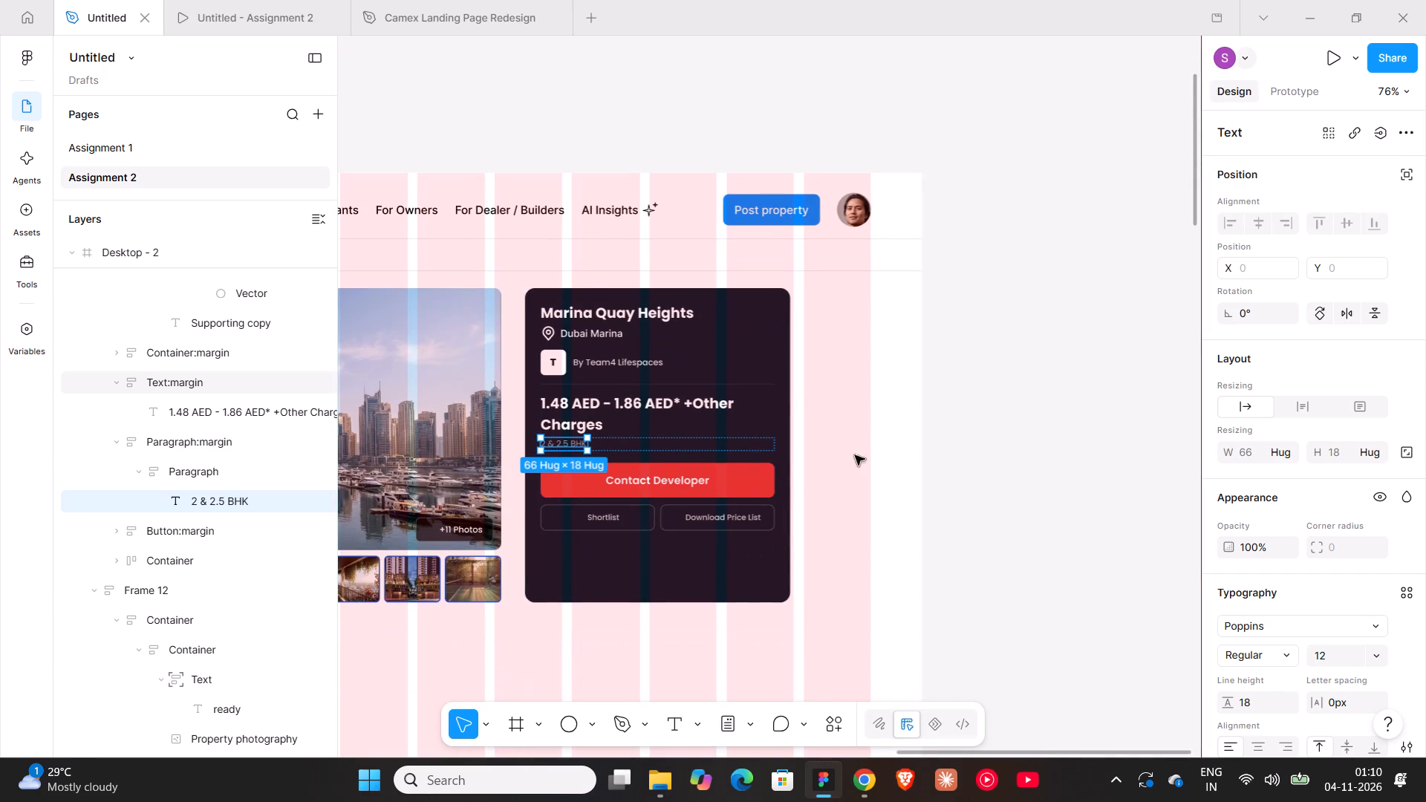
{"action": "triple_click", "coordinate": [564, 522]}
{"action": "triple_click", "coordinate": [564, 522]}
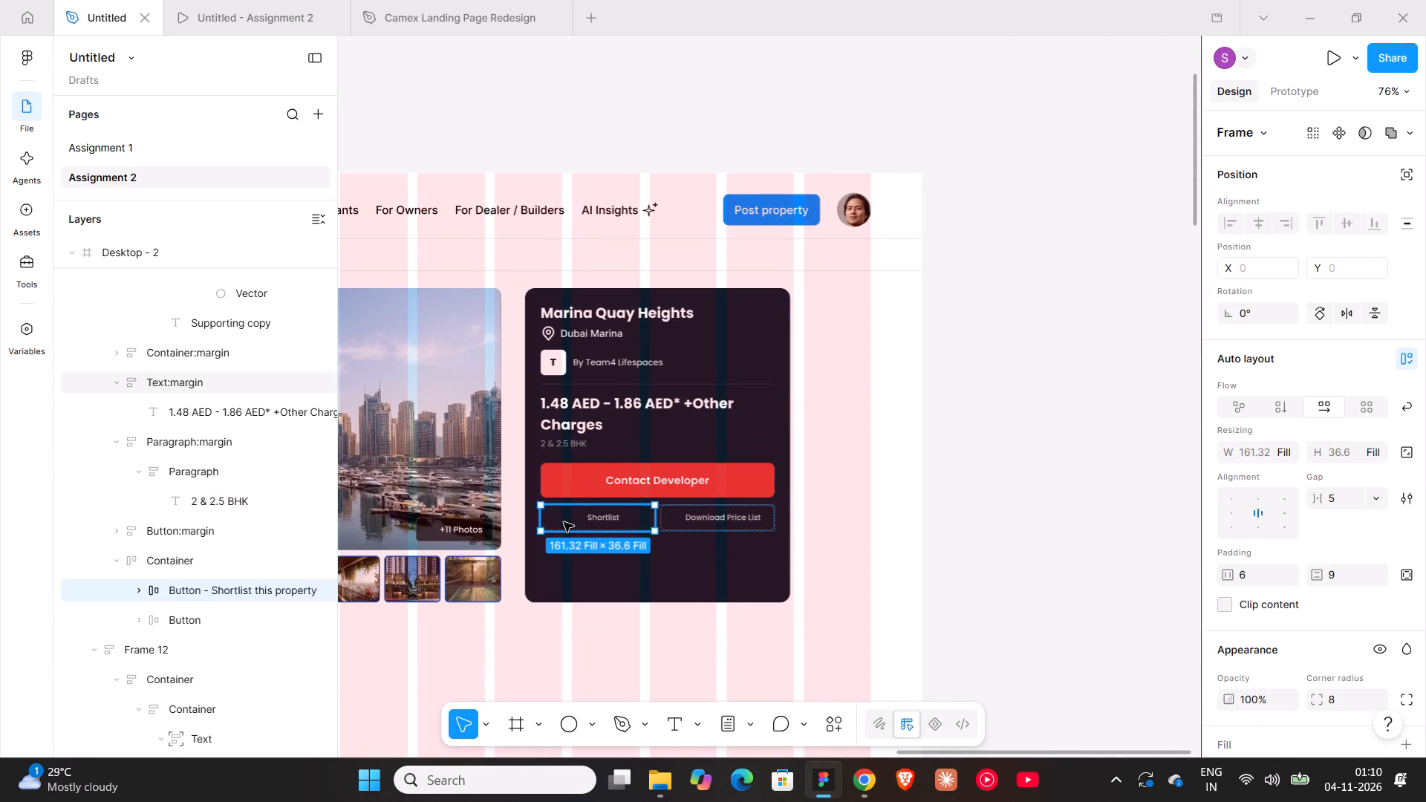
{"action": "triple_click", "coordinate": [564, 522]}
Rename the layer of the red Contact Developer button as "conatct".
{"action": "left_click", "coordinate": [683, 484]}
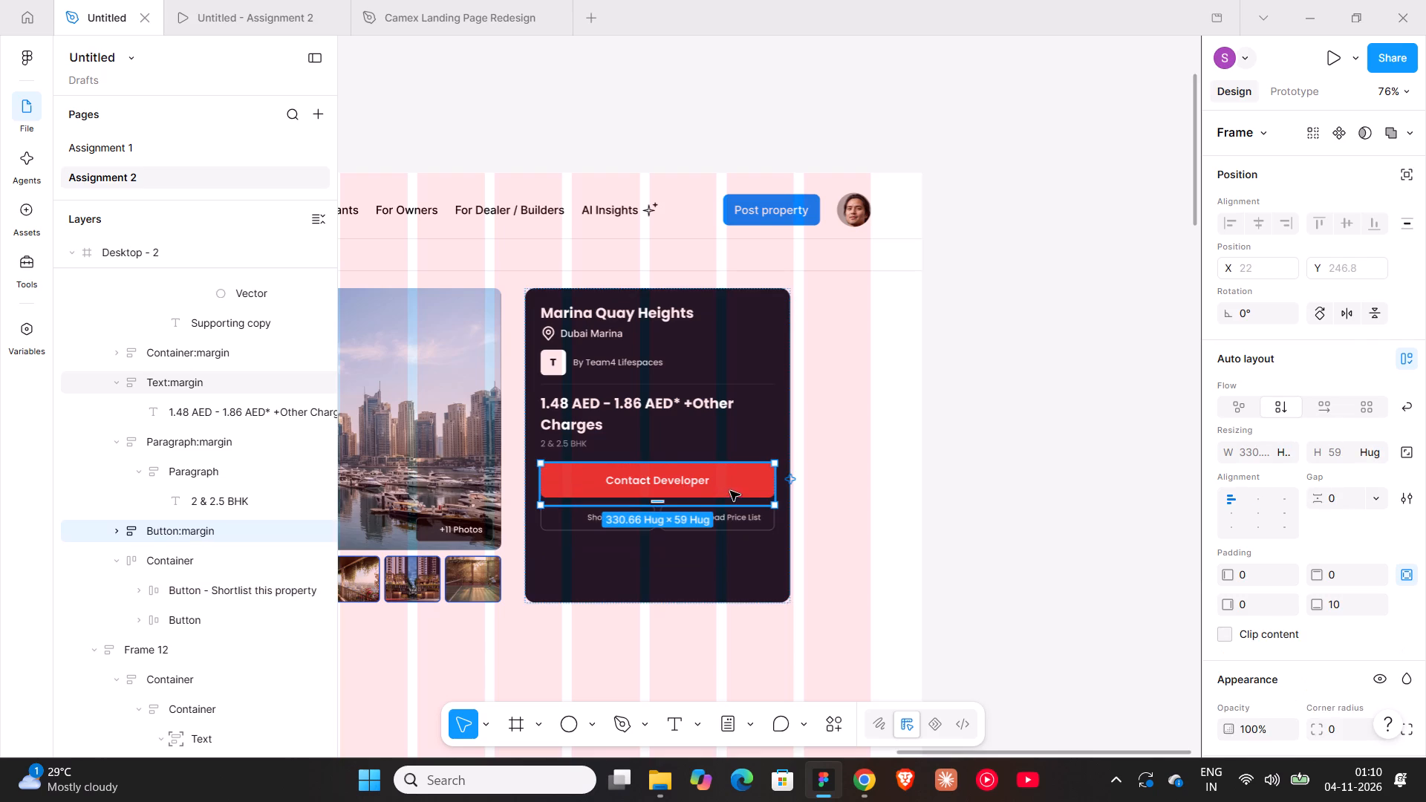
{"action": "scroll", "coordinate": [1341, 590], "scroll_direction": "down", "scroll_amount": 5}
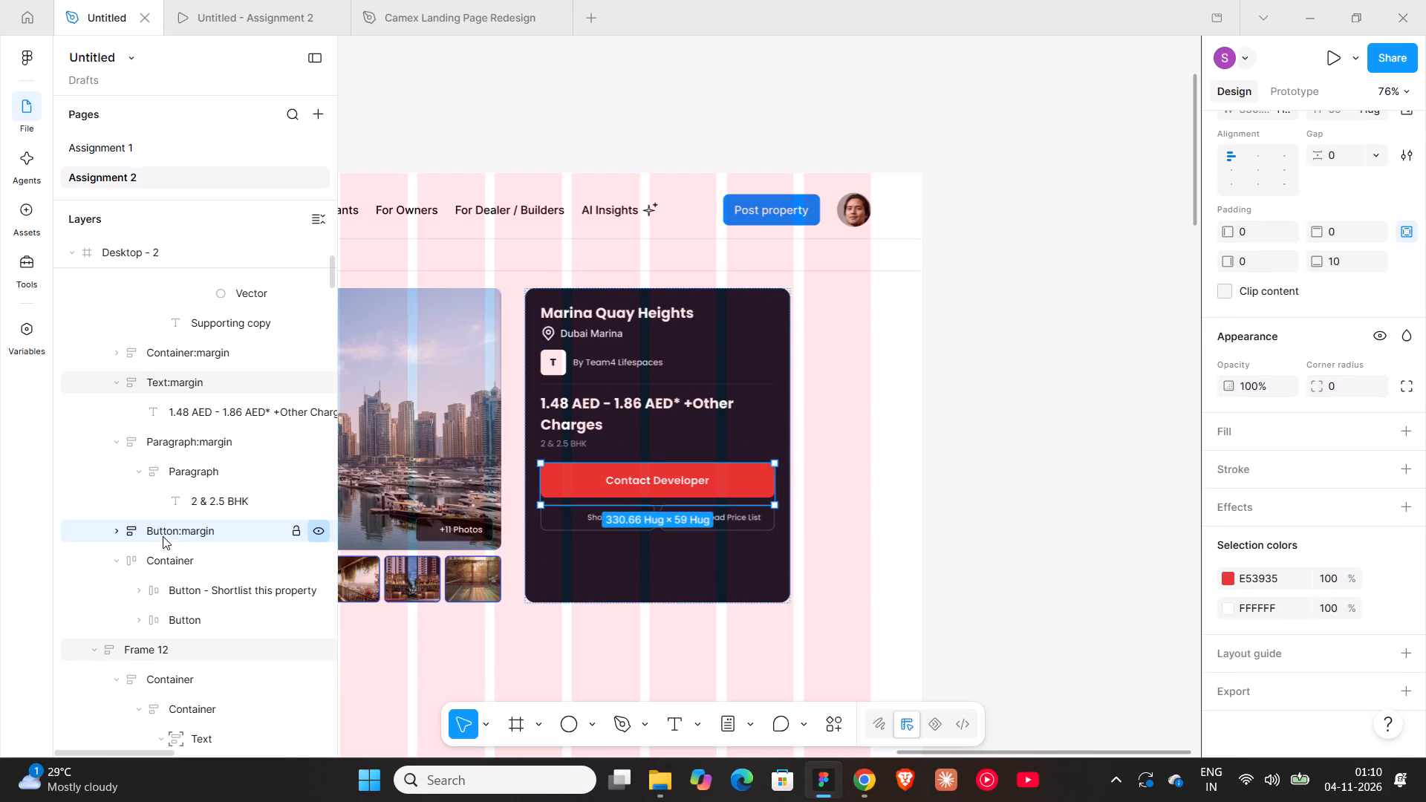
{"action": "double_click", "coordinate": [167, 532]}
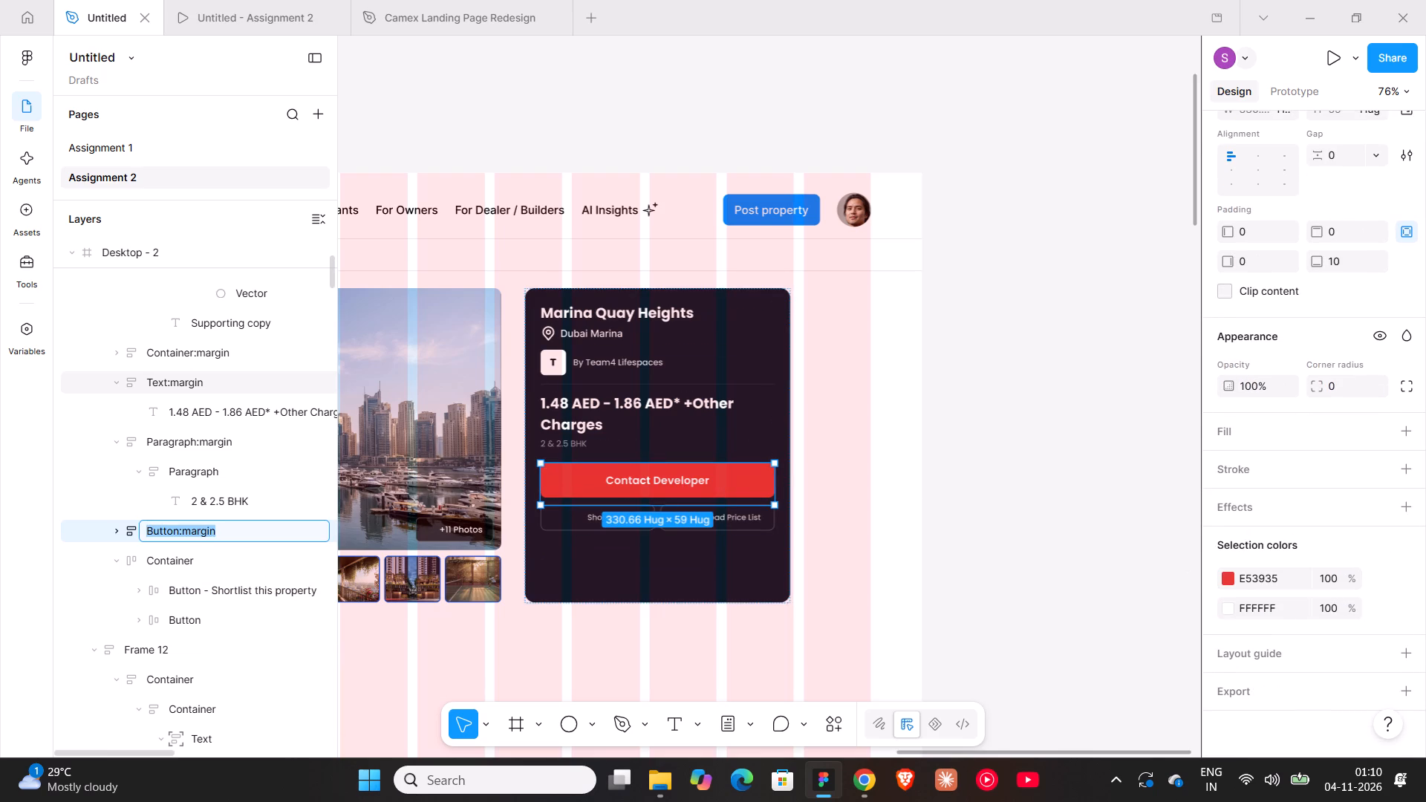
{"action": "type", "text": "conatct"}
{"action": "key", "text": "Return"}
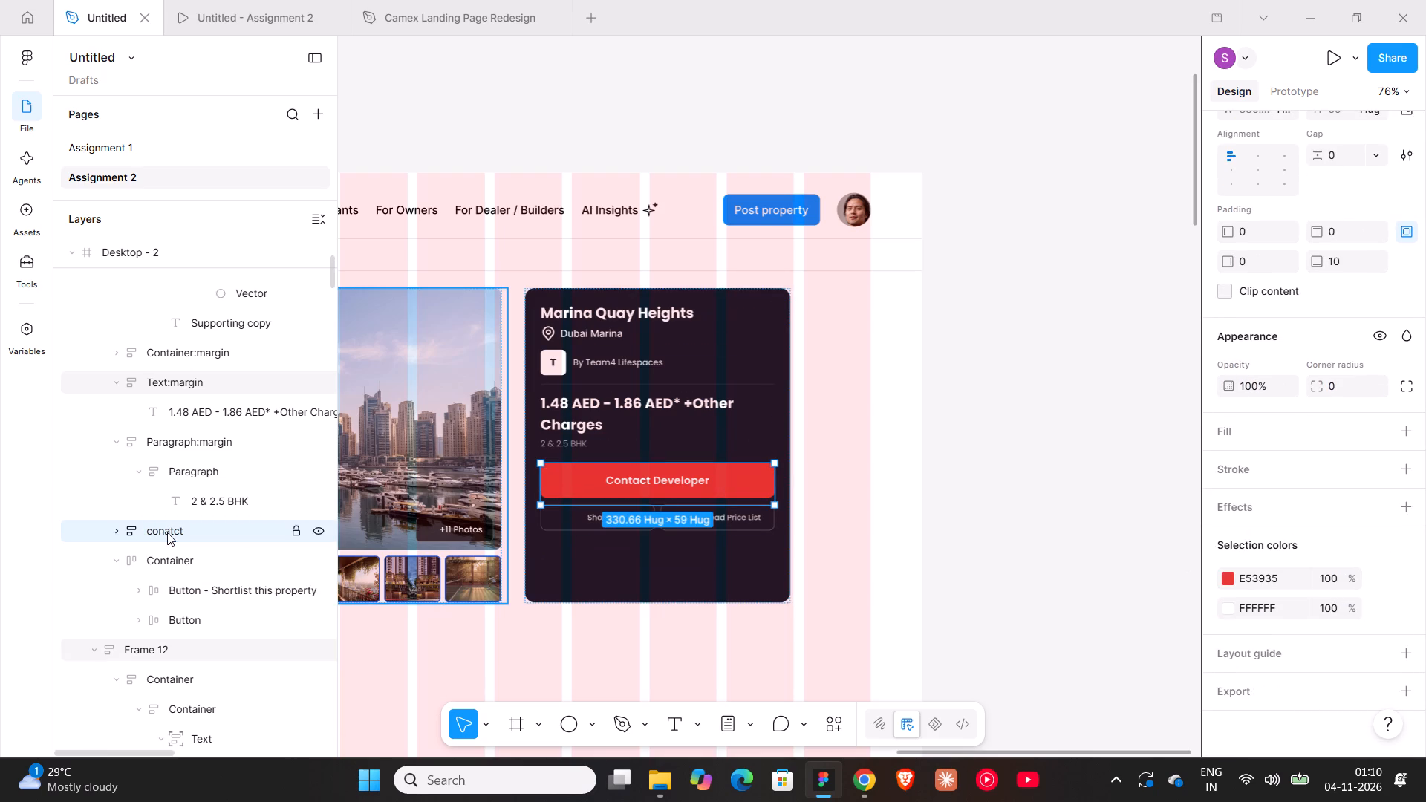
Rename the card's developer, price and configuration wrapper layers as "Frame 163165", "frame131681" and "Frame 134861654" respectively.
{"action": "left_click", "coordinate": [654, 365]}
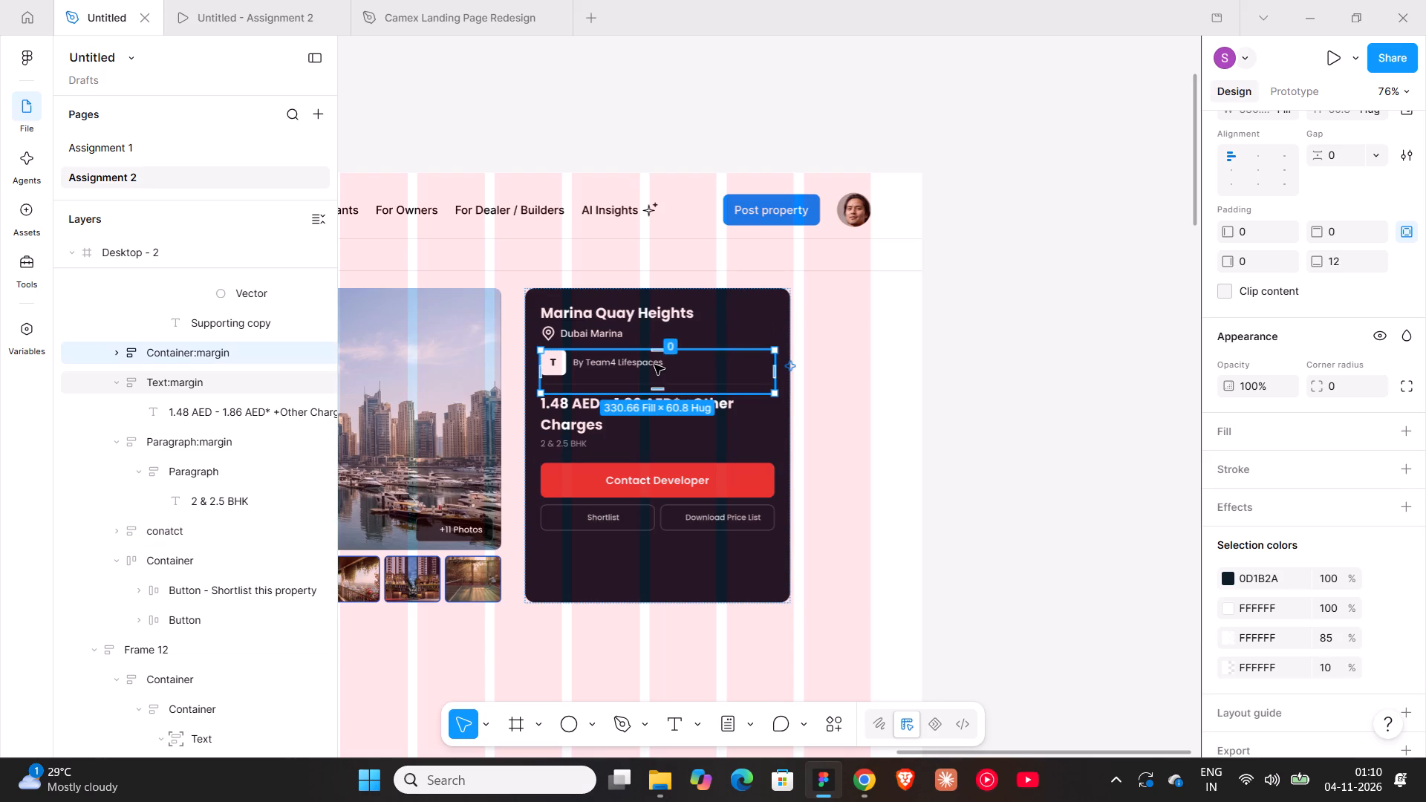
{"action": "double_click", "coordinate": [175, 354]}
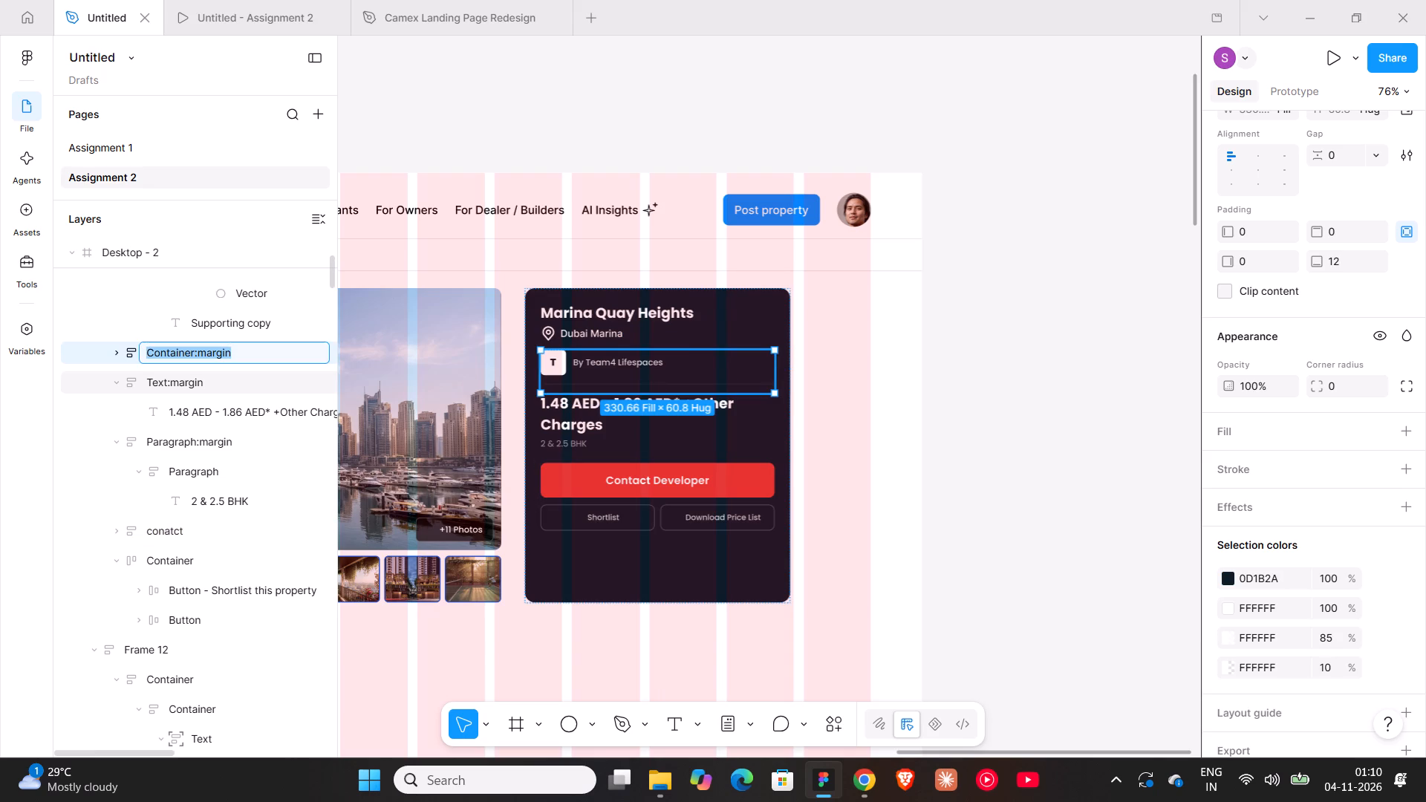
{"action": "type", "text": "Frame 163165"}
{"action": "double_click", "coordinate": [189, 382]}
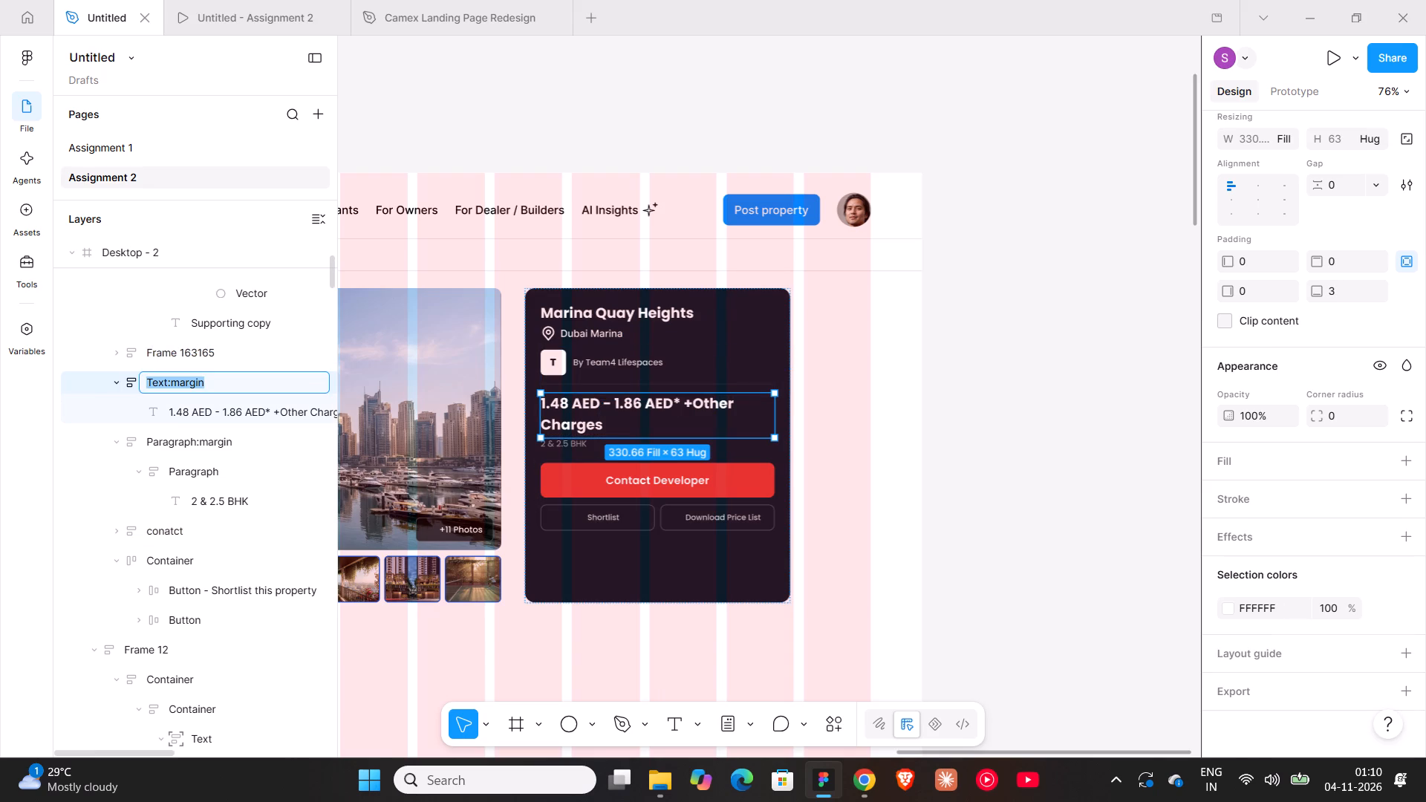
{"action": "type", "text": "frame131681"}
{"action": "double_click", "coordinate": [202, 434]}
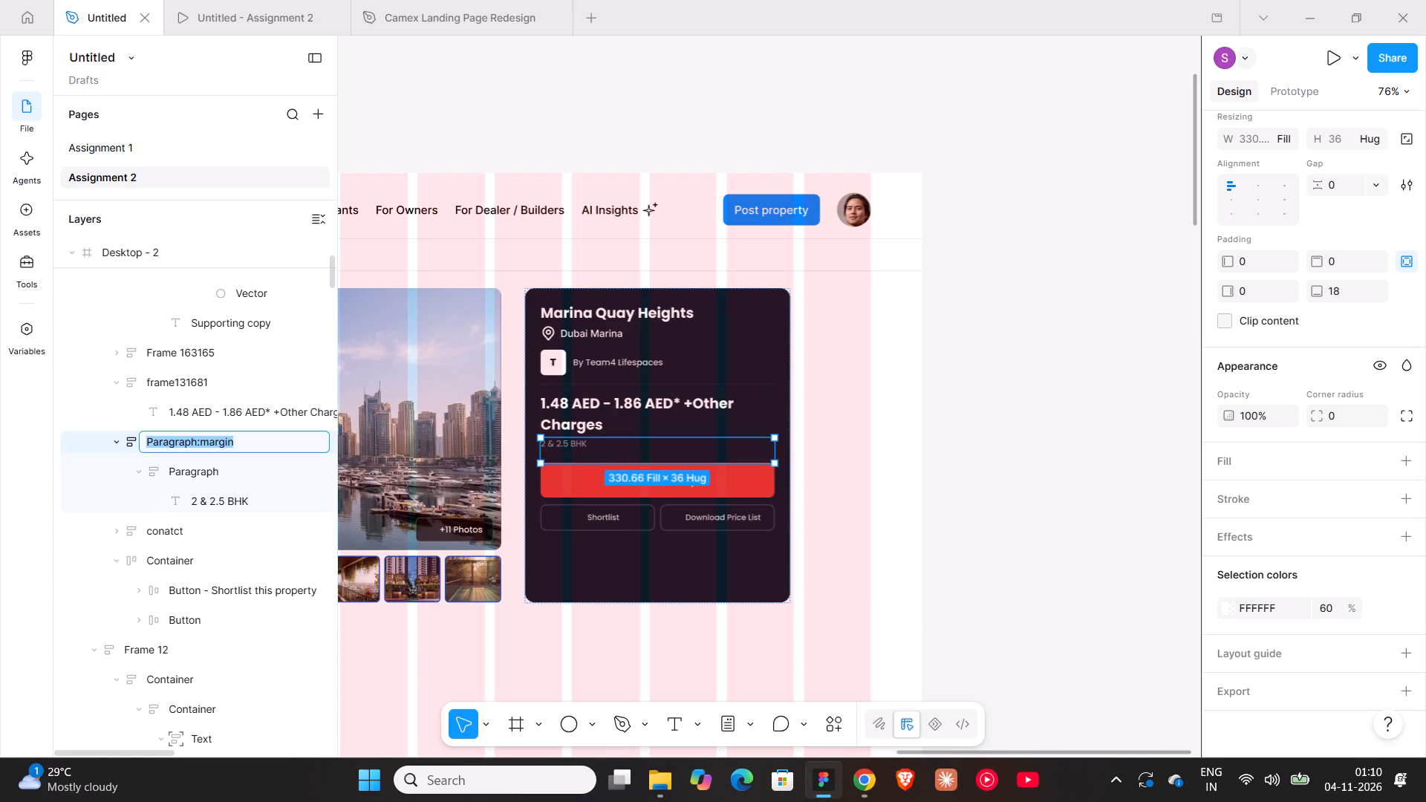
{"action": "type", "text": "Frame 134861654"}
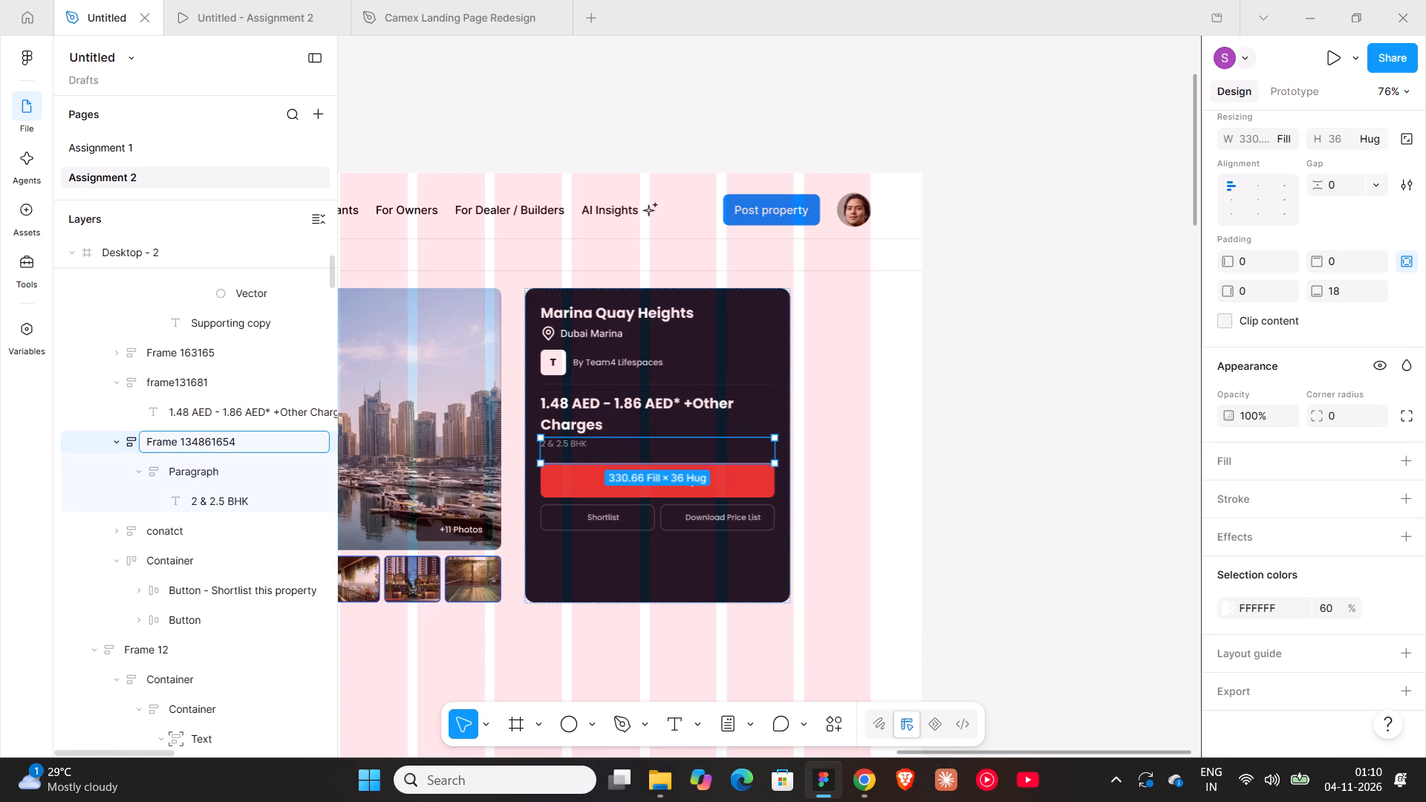
{"action": "double_click", "coordinate": [193, 466]}
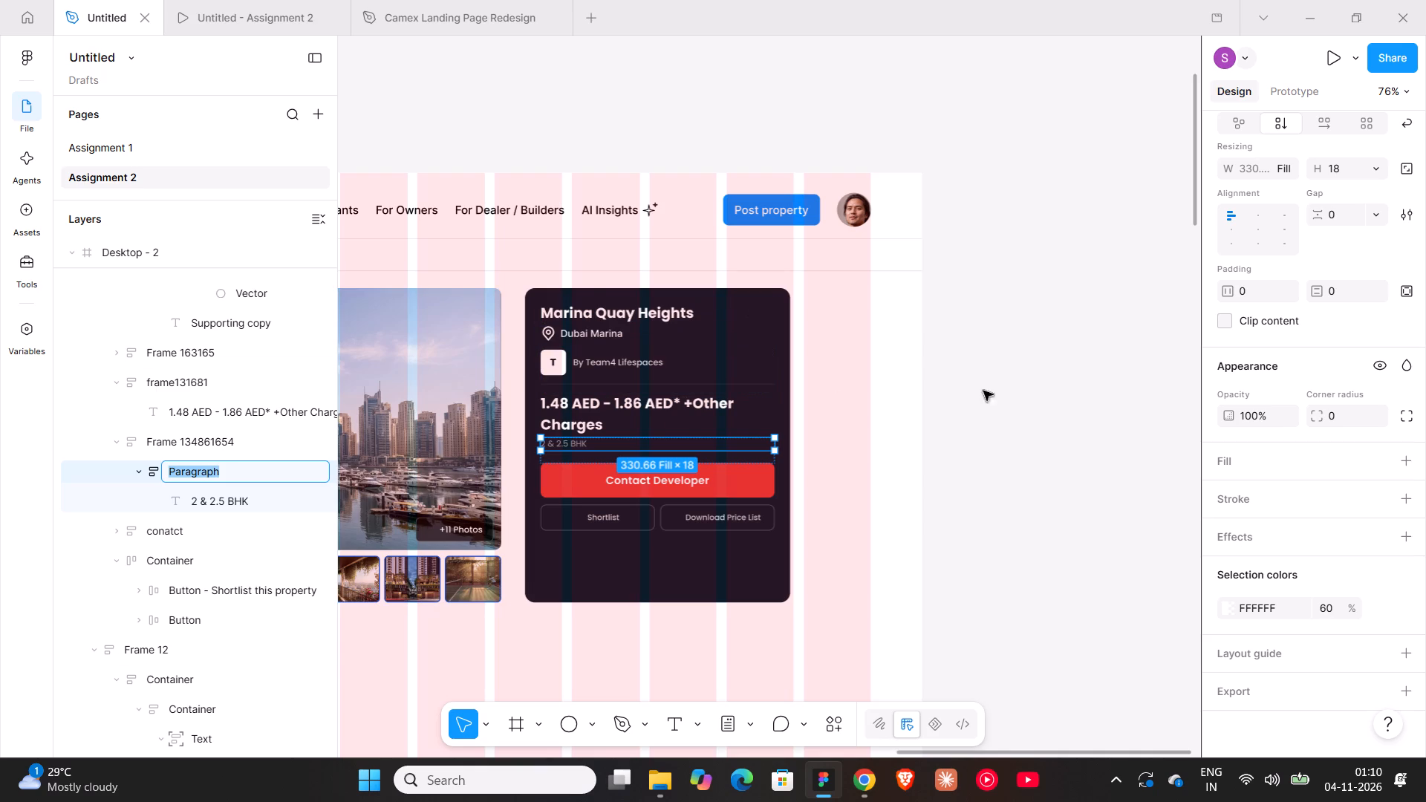
Fill the summary card's background with the blue #0584FD sampled from the Post property button.
{"action": "left_click", "coordinate": [783, 368]}
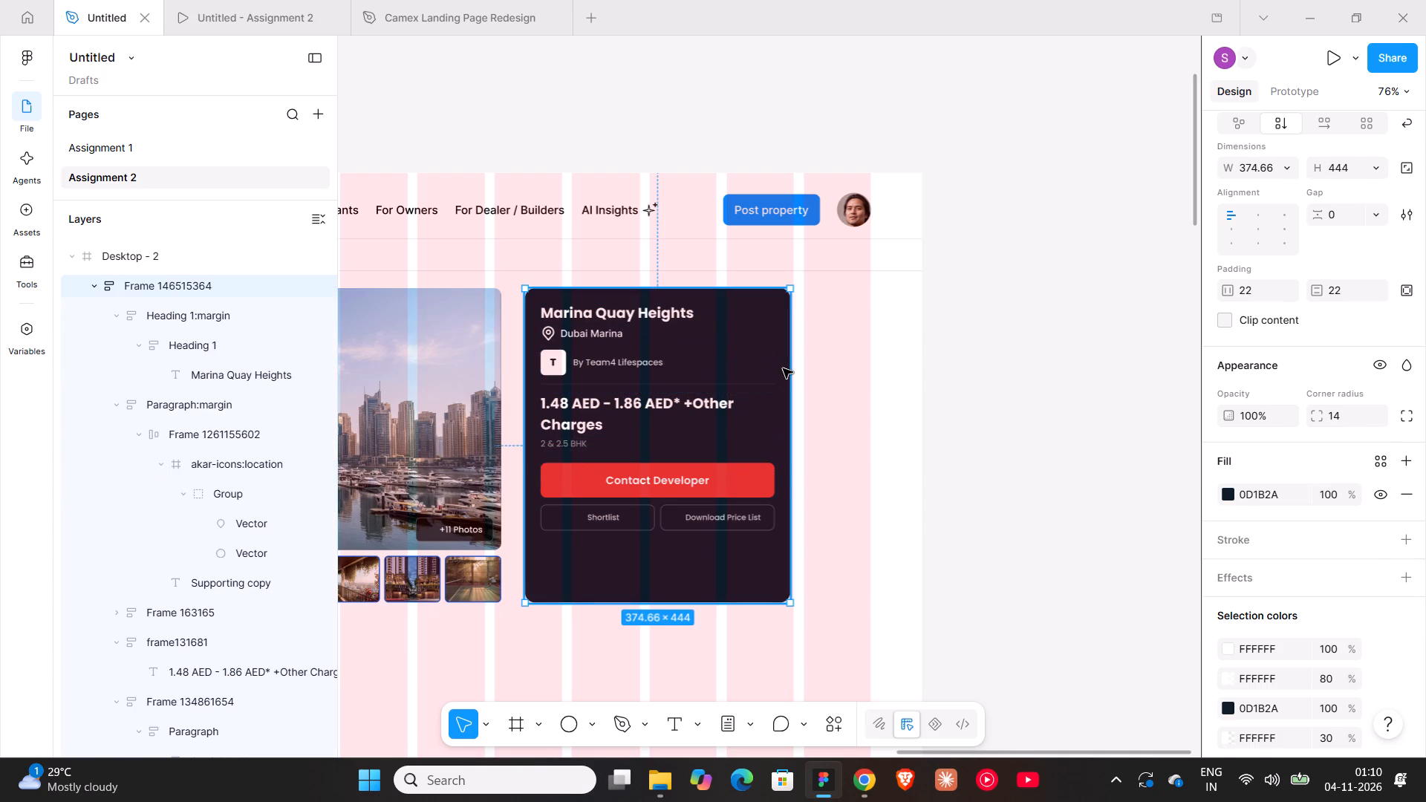
{"action": "key", "text": "i"}
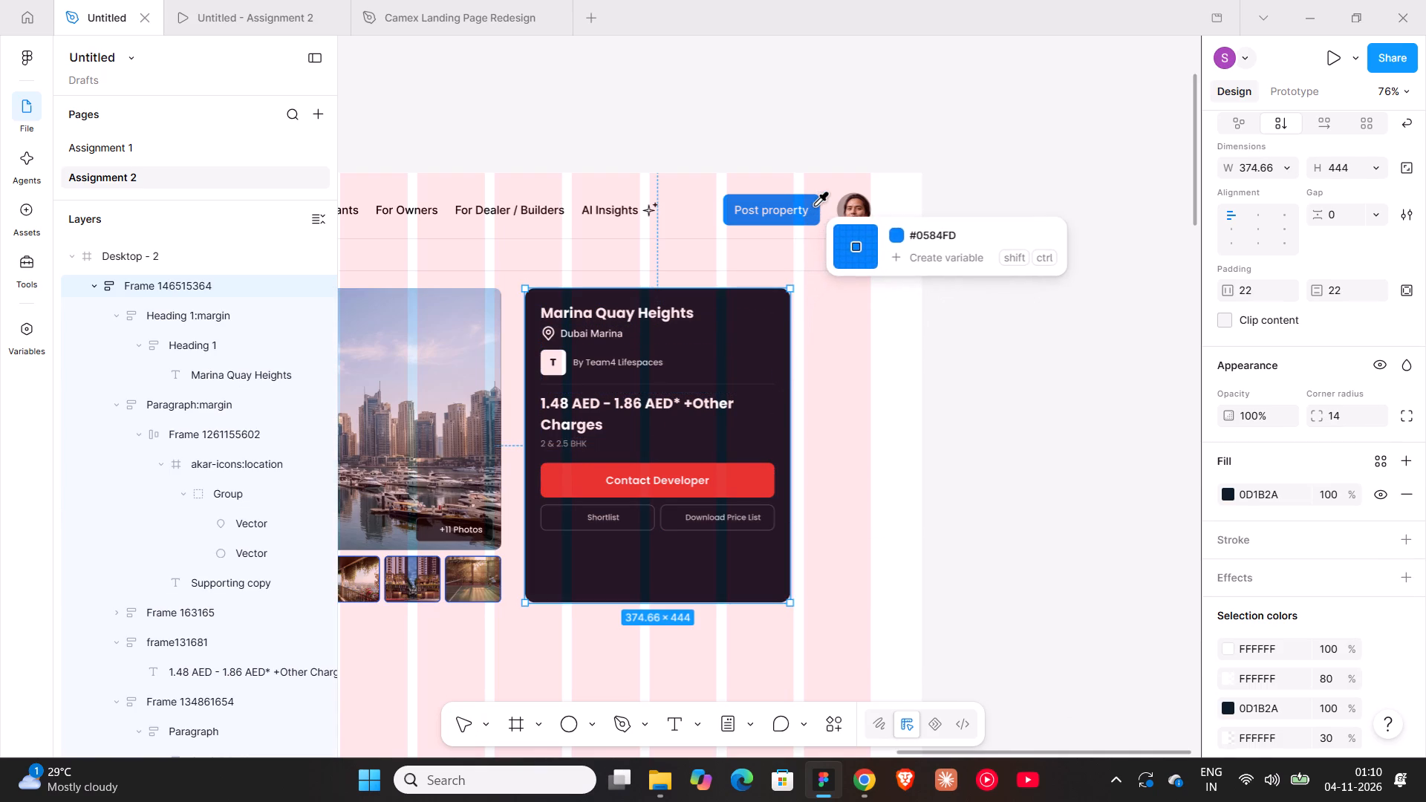
{"action": "left_click", "coordinate": [815, 205]}
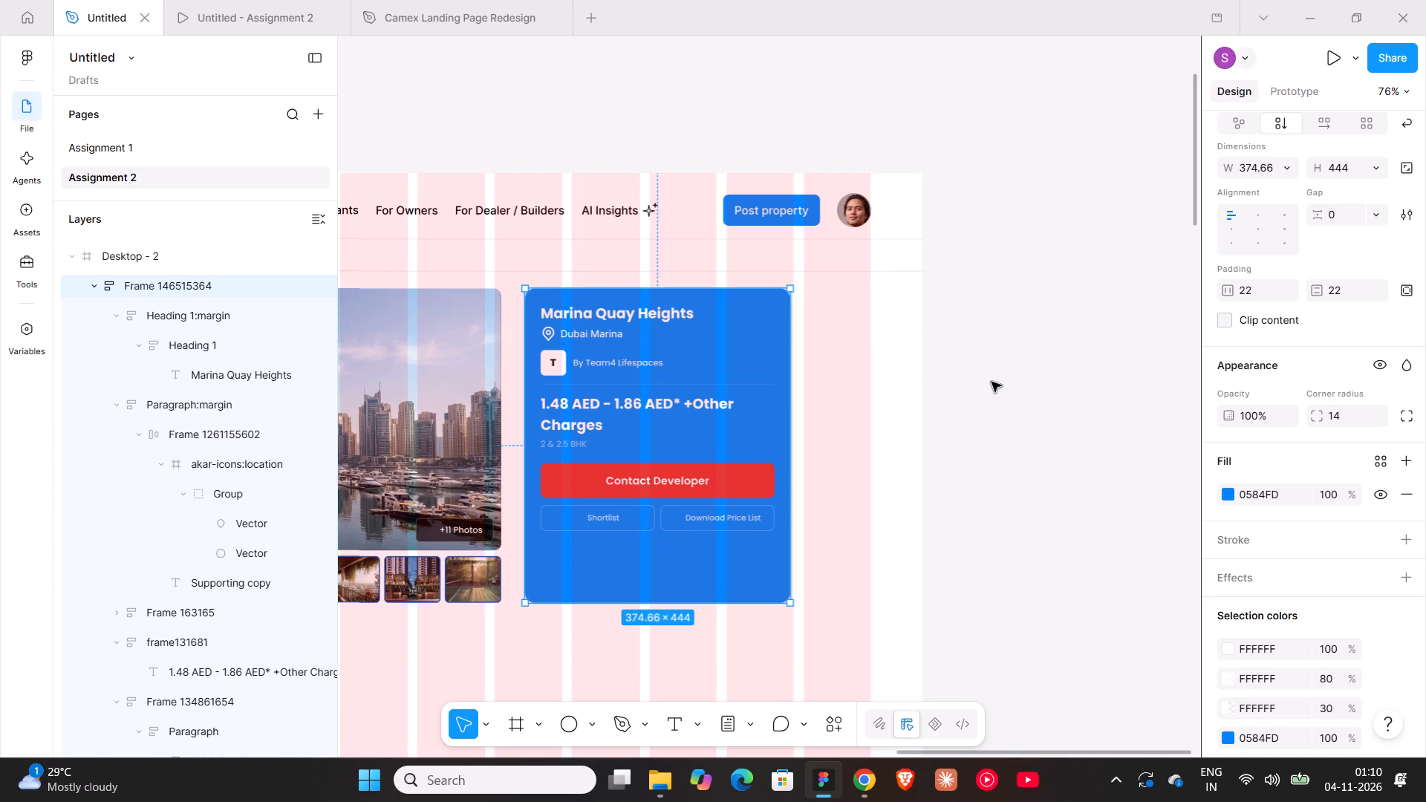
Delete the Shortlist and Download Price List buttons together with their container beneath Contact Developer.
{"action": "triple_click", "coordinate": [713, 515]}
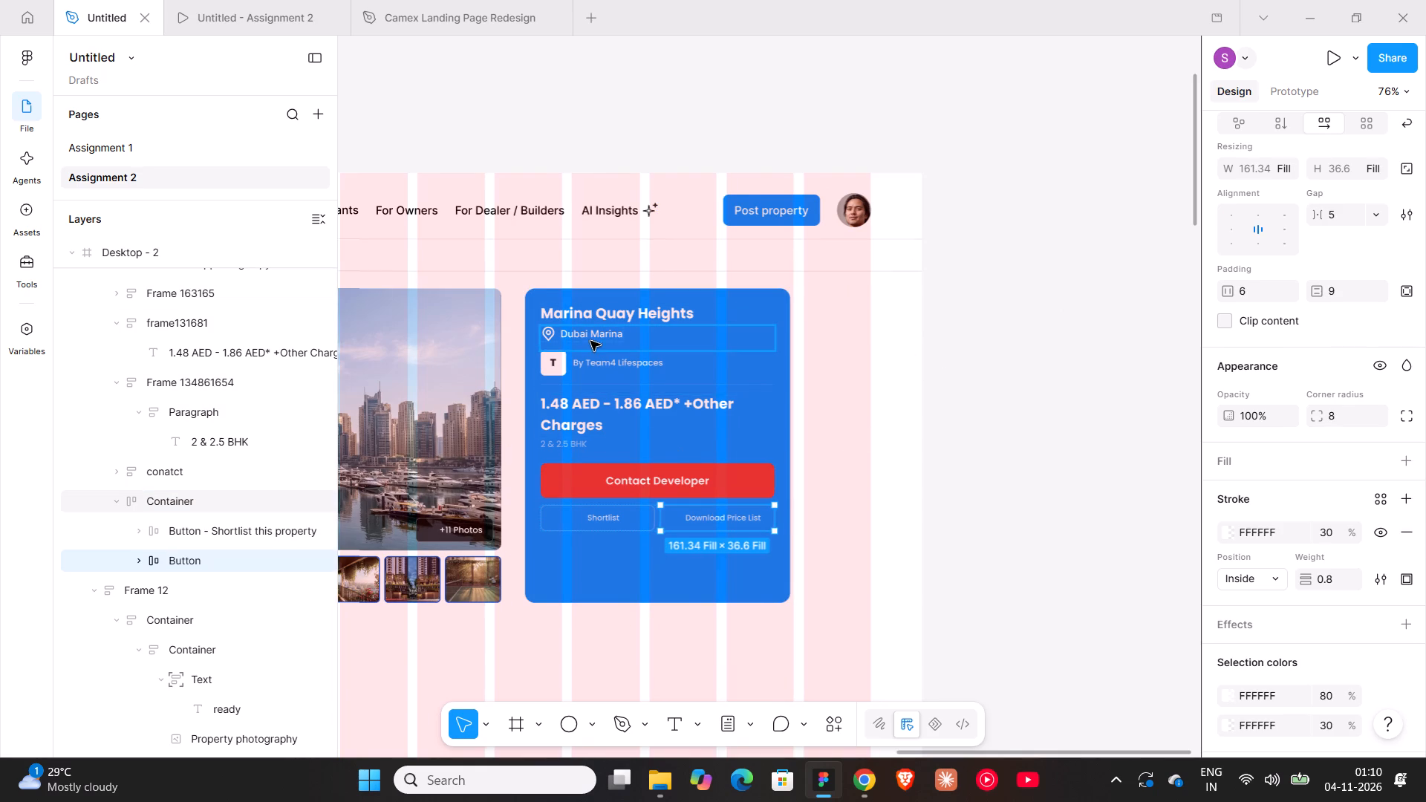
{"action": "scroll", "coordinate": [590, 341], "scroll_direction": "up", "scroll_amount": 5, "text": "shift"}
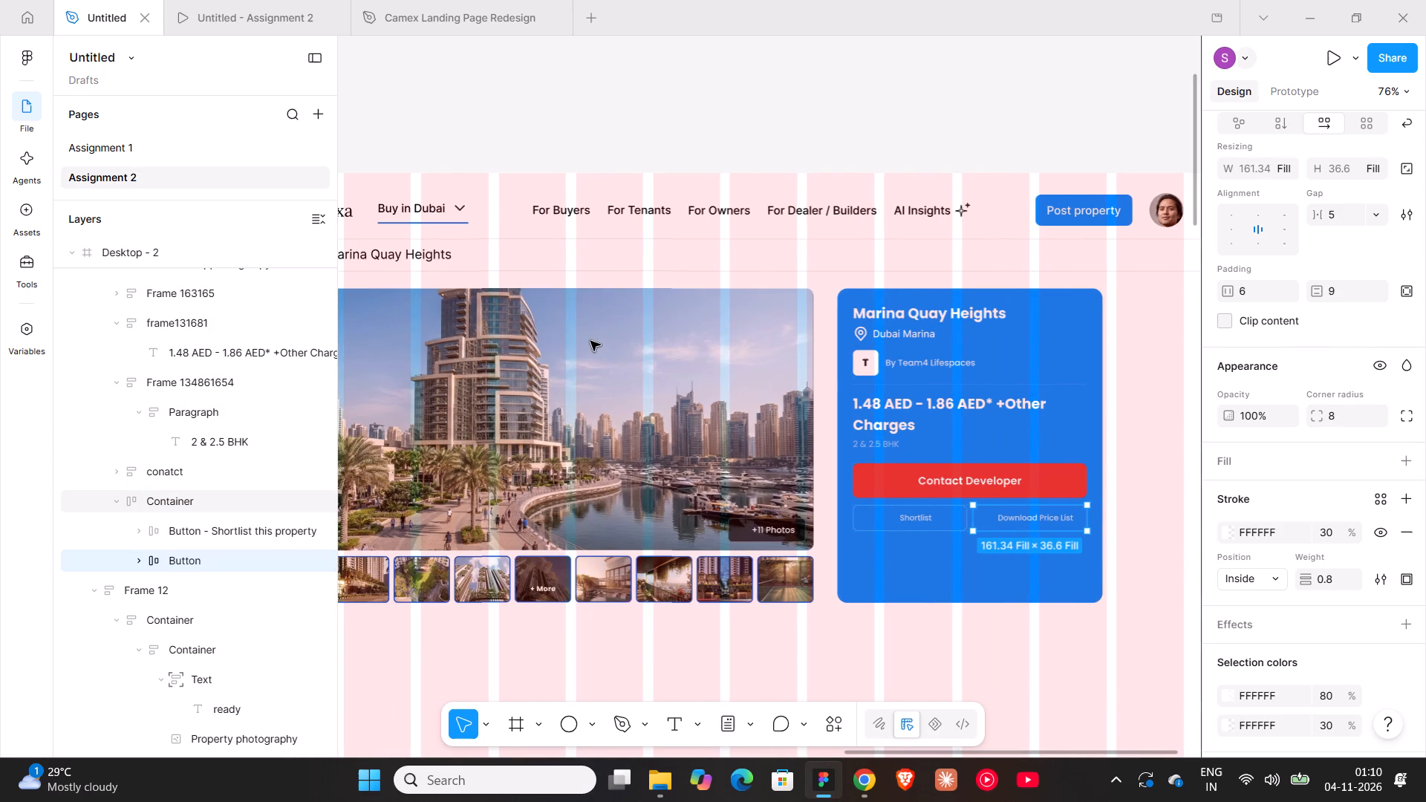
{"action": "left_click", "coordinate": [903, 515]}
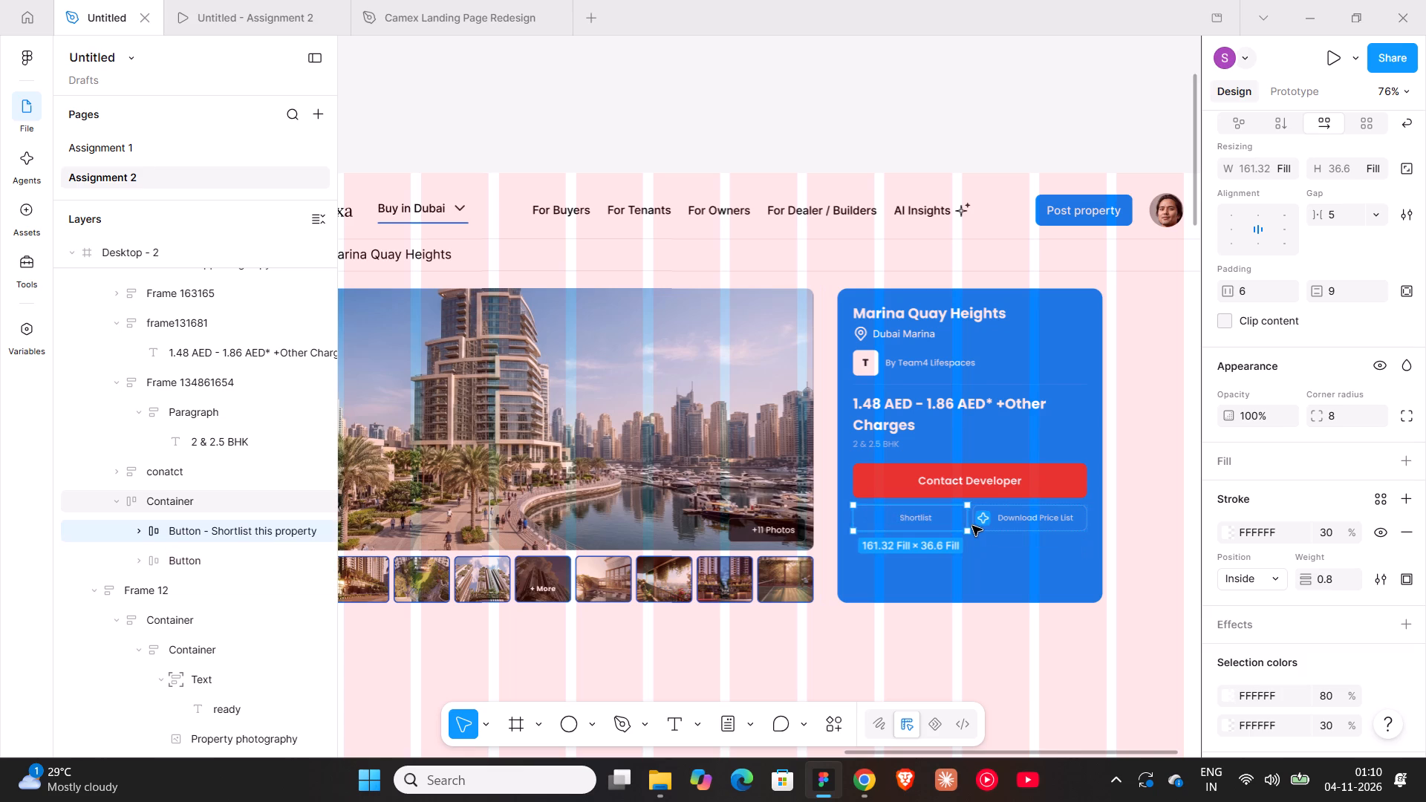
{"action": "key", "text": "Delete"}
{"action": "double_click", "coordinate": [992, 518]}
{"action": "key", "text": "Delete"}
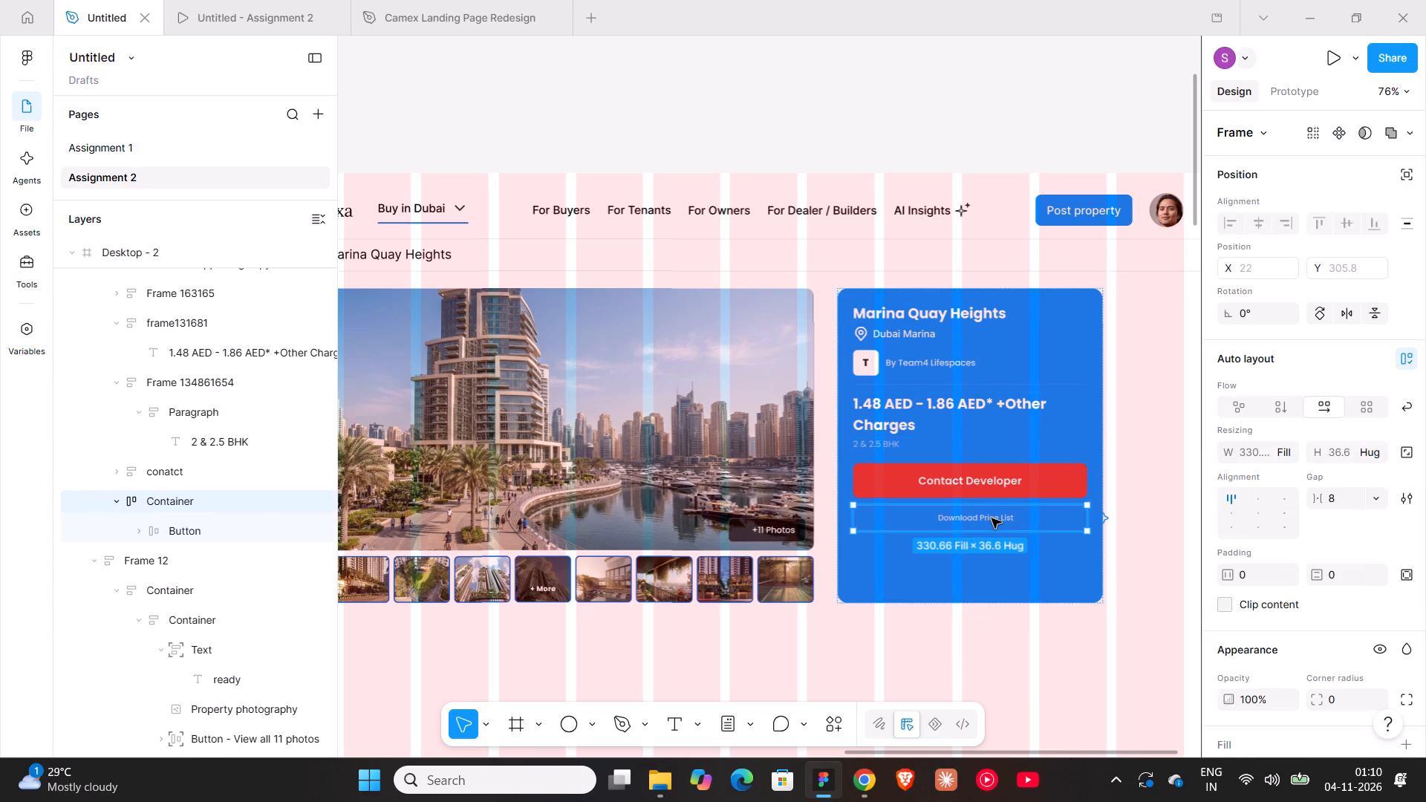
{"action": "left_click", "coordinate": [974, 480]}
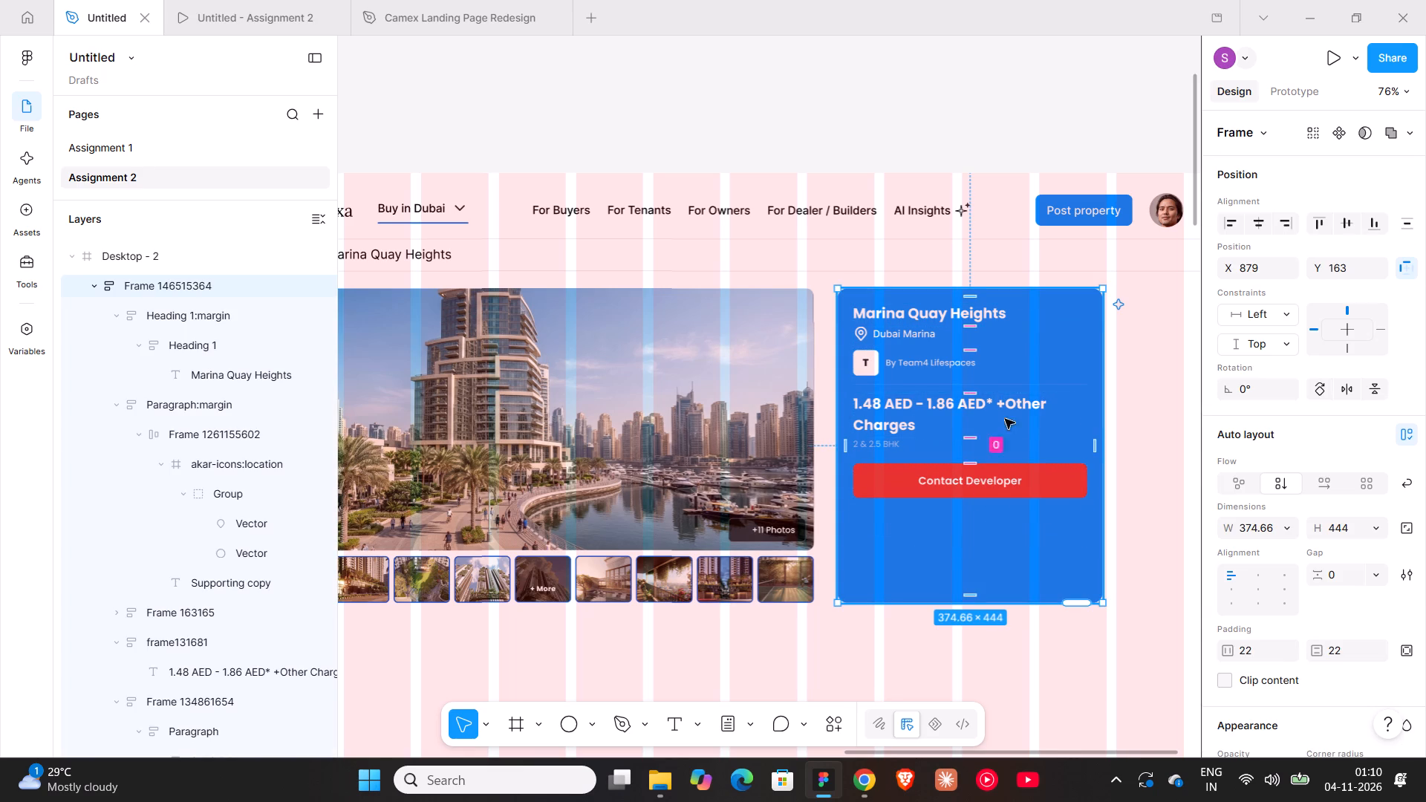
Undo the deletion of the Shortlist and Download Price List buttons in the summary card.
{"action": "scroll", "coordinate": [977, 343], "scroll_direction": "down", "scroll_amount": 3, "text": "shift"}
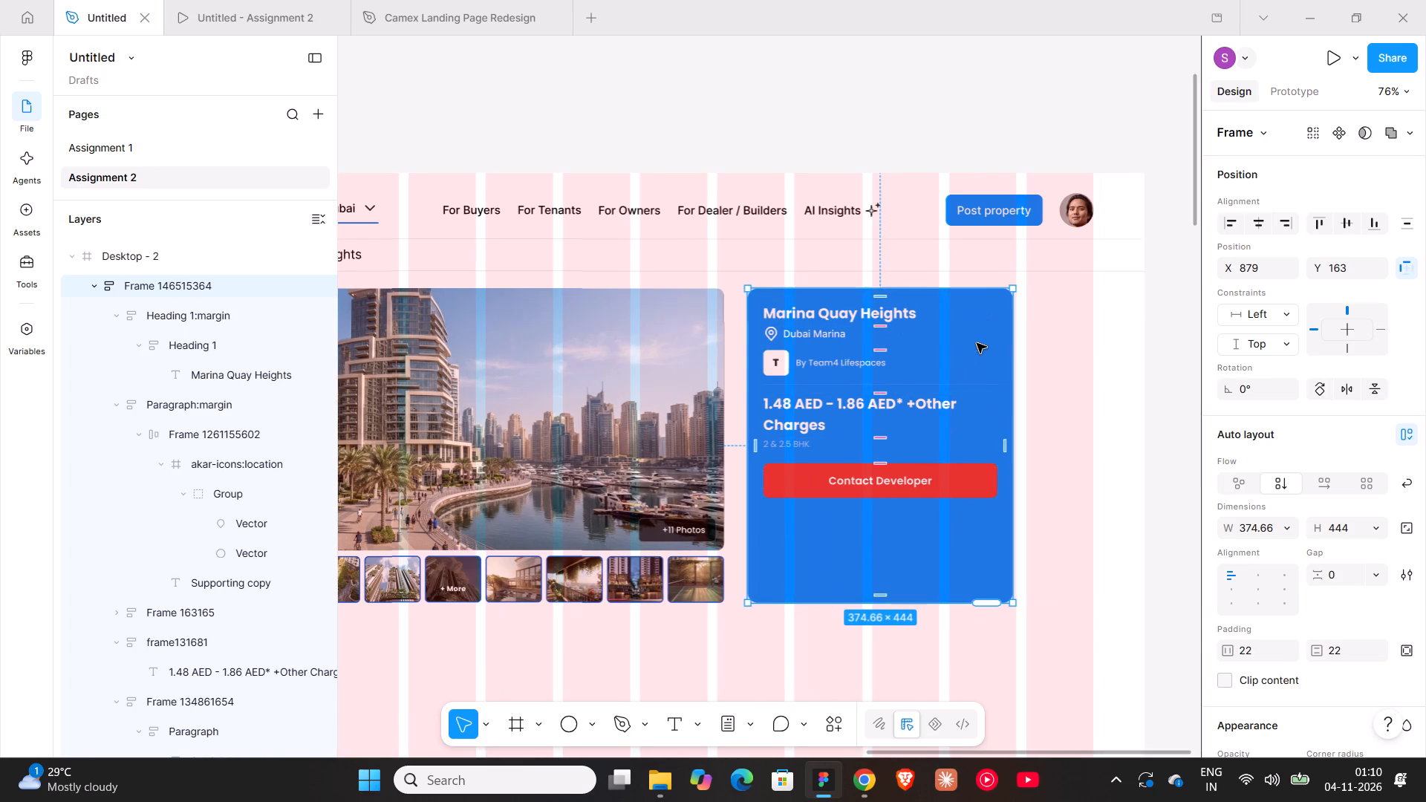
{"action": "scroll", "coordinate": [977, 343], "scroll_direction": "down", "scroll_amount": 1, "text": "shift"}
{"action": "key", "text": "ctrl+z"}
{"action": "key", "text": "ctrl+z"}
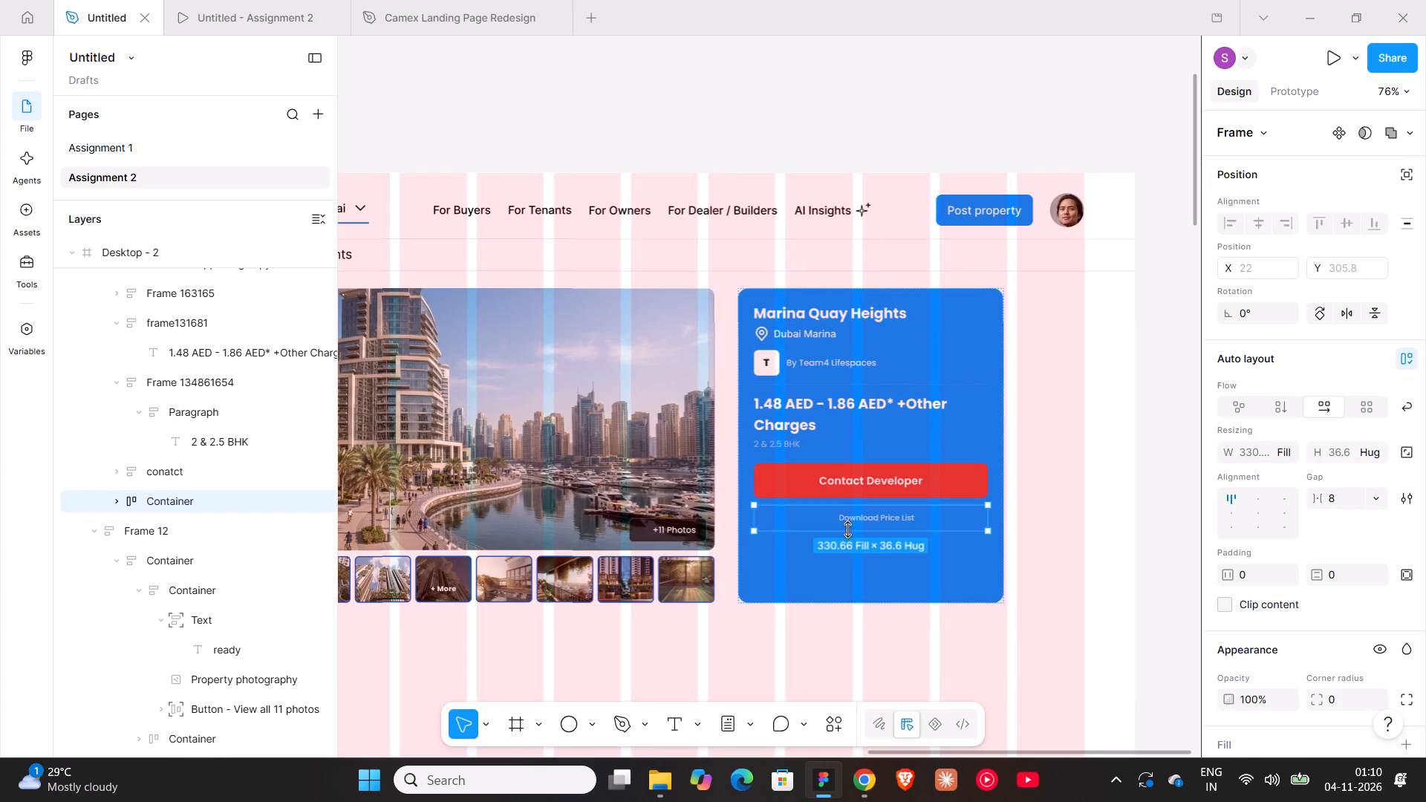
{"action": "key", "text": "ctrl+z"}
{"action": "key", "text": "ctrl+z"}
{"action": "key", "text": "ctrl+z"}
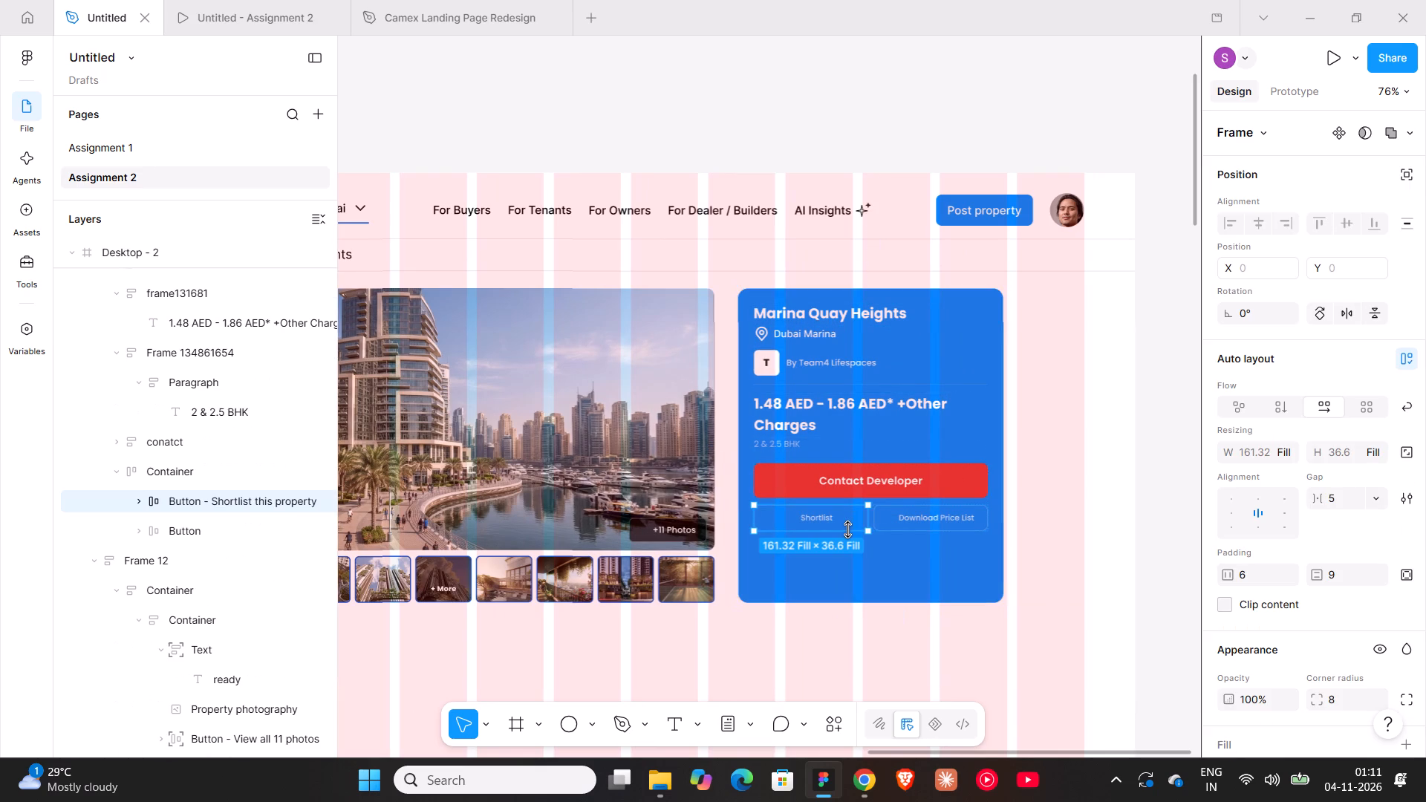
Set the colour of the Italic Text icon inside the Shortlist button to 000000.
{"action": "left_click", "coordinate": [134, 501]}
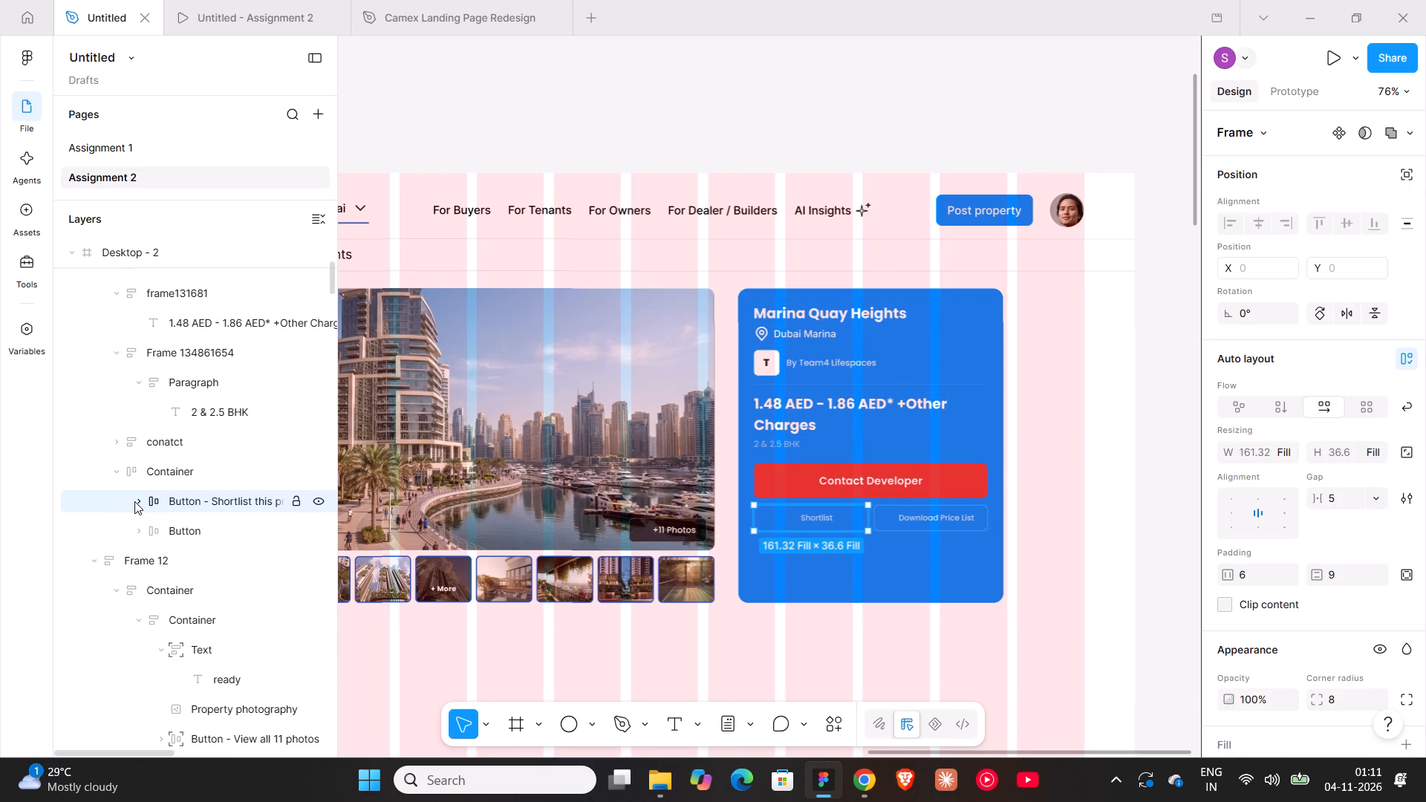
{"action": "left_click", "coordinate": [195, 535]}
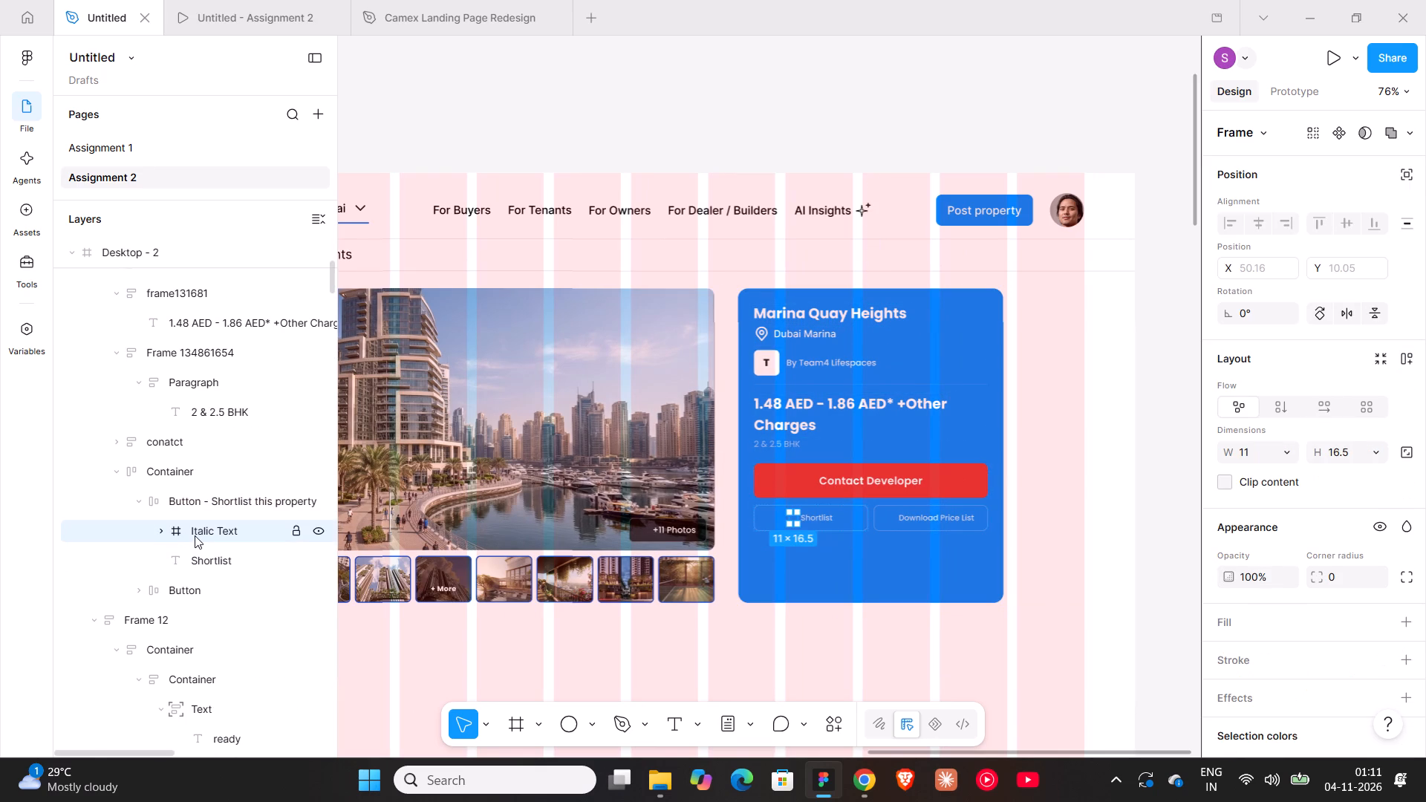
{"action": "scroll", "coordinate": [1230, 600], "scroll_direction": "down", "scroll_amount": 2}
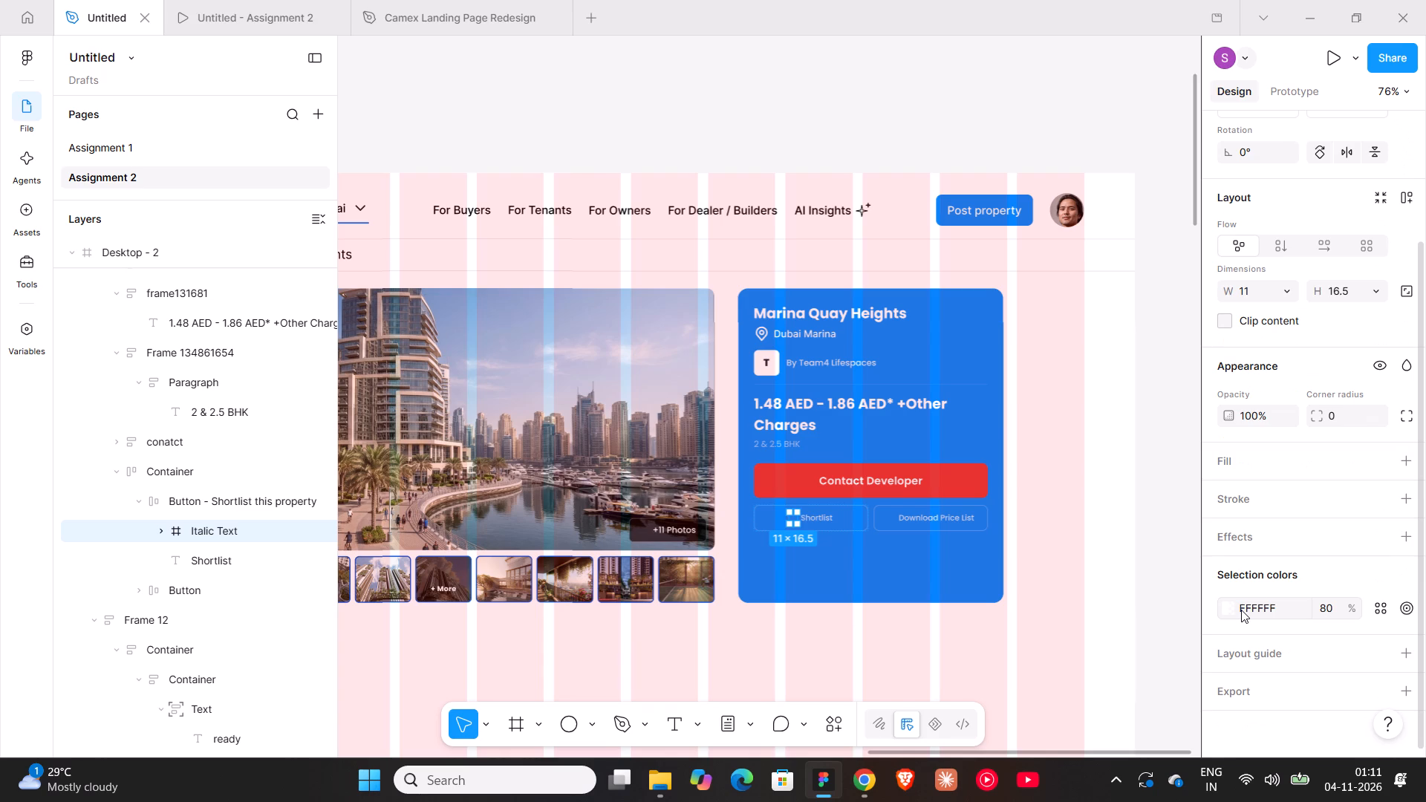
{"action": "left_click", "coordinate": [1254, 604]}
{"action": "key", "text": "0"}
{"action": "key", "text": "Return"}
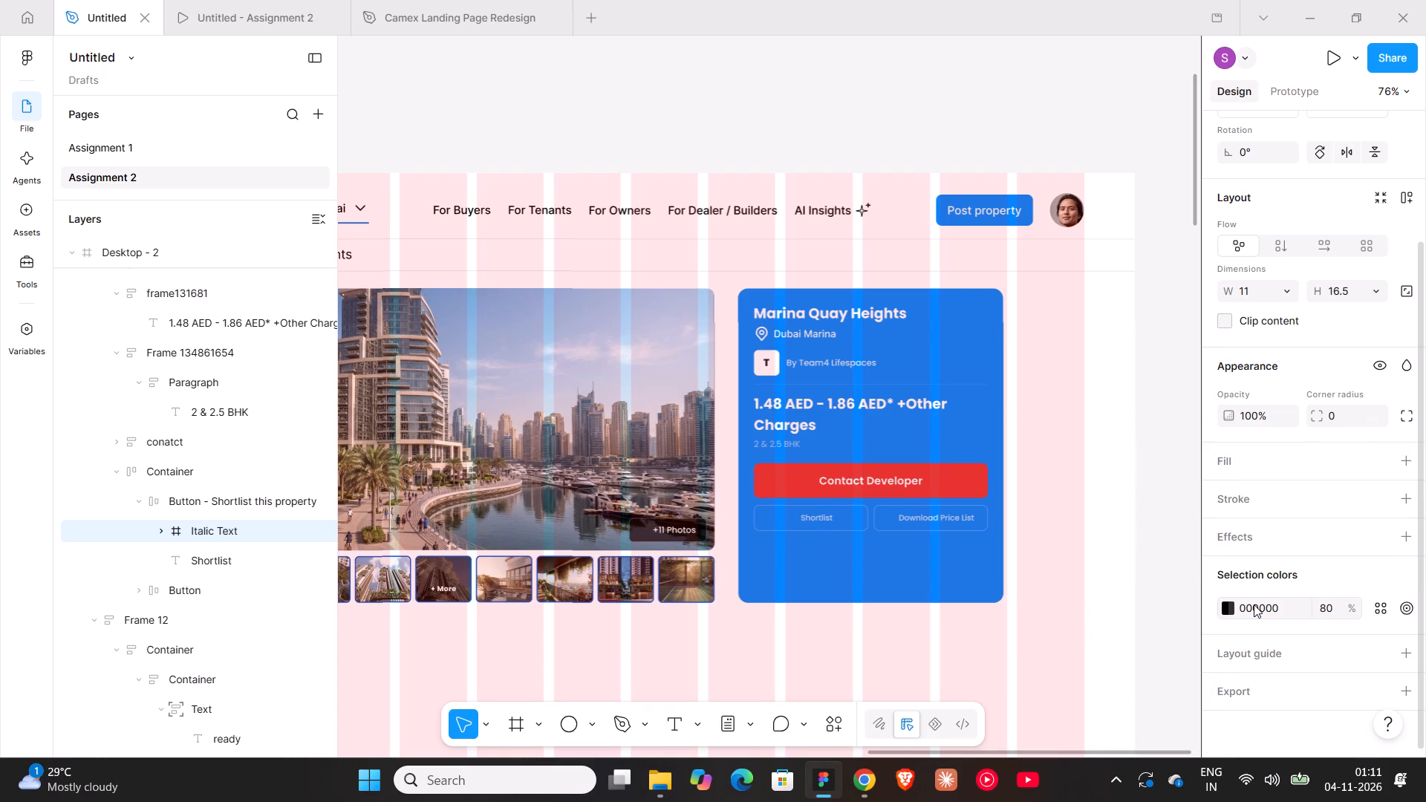
Search the Iconify plugin for "heart" and place the black ant-design:heart-outlined icon at size 28 on the canvas above the page frame.
{"action": "scroll", "coordinate": [787, 514], "scroll_direction": "up", "scroll_amount": 10, "text": "ctrl"}
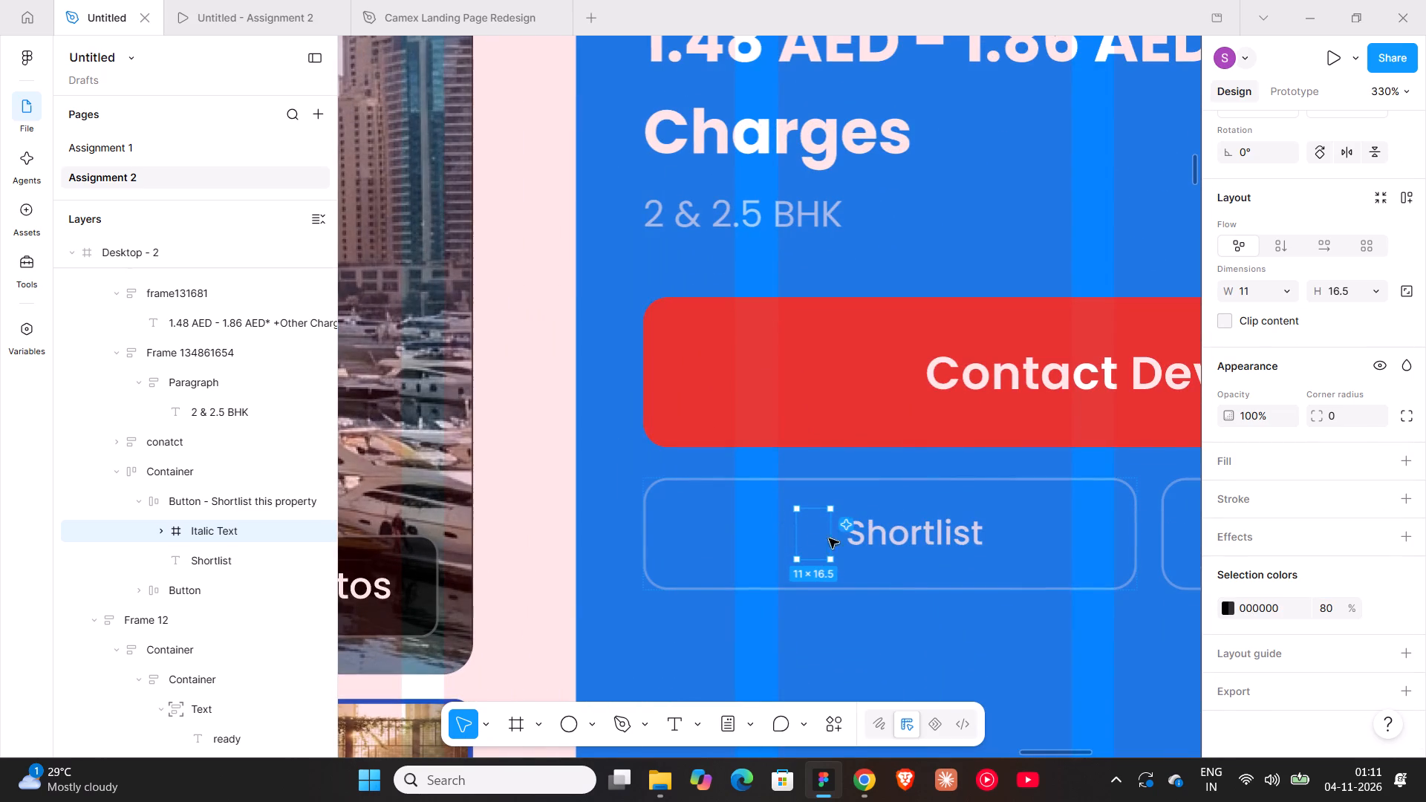
{"action": "scroll", "coordinate": [808, 540], "scroll_direction": "down", "scroll_amount": 8, "text": "ctrl"}
{"action": "scroll", "coordinate": [808, 540], "scroll_direction": "down", "scroll_amount": 3, "text": "shift"}
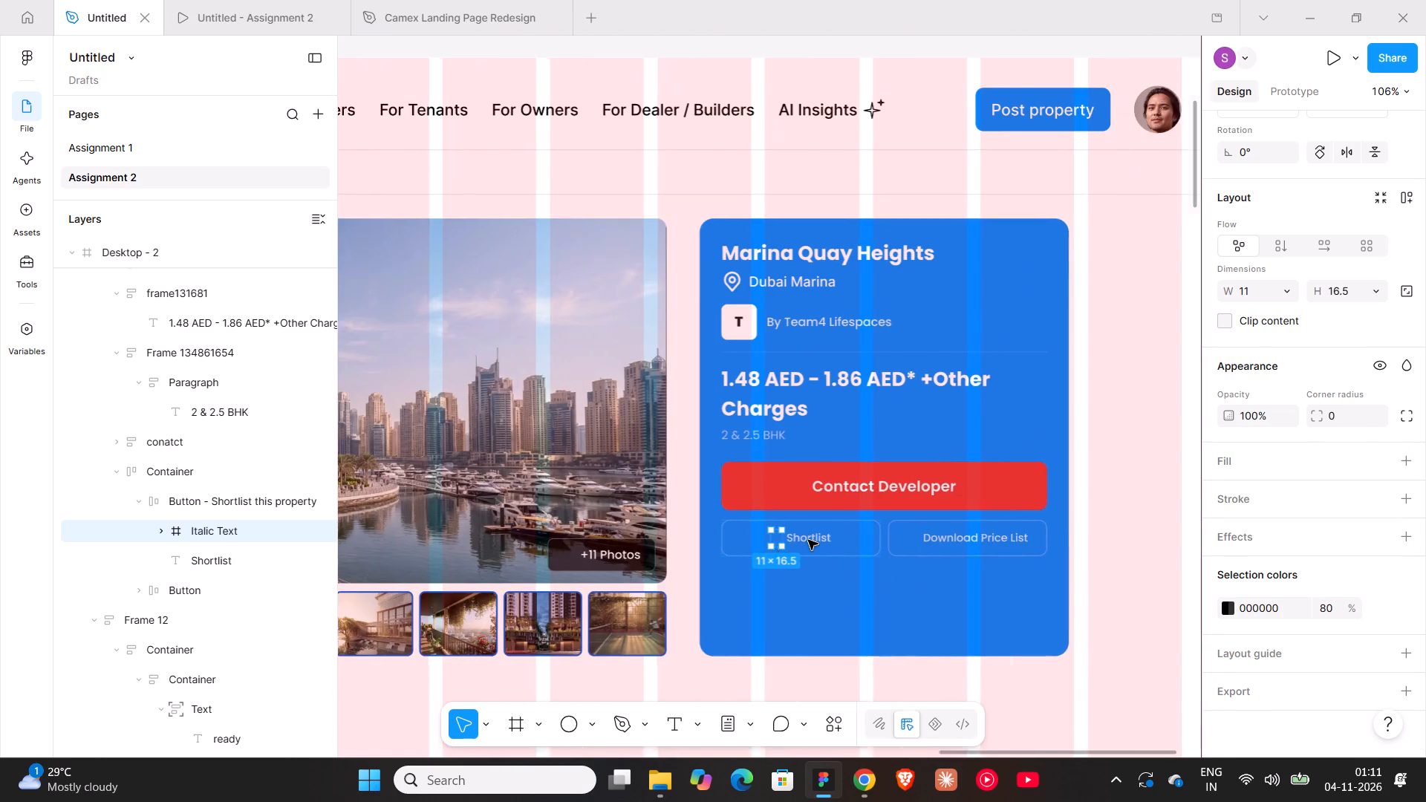
{"action": "scroll", "coordinate": [808, 540], "scroll_direction": "down", "scroll_amount": 10, "text": "shift"}
{"action": "right_click", "coordinate": [831, 445]}
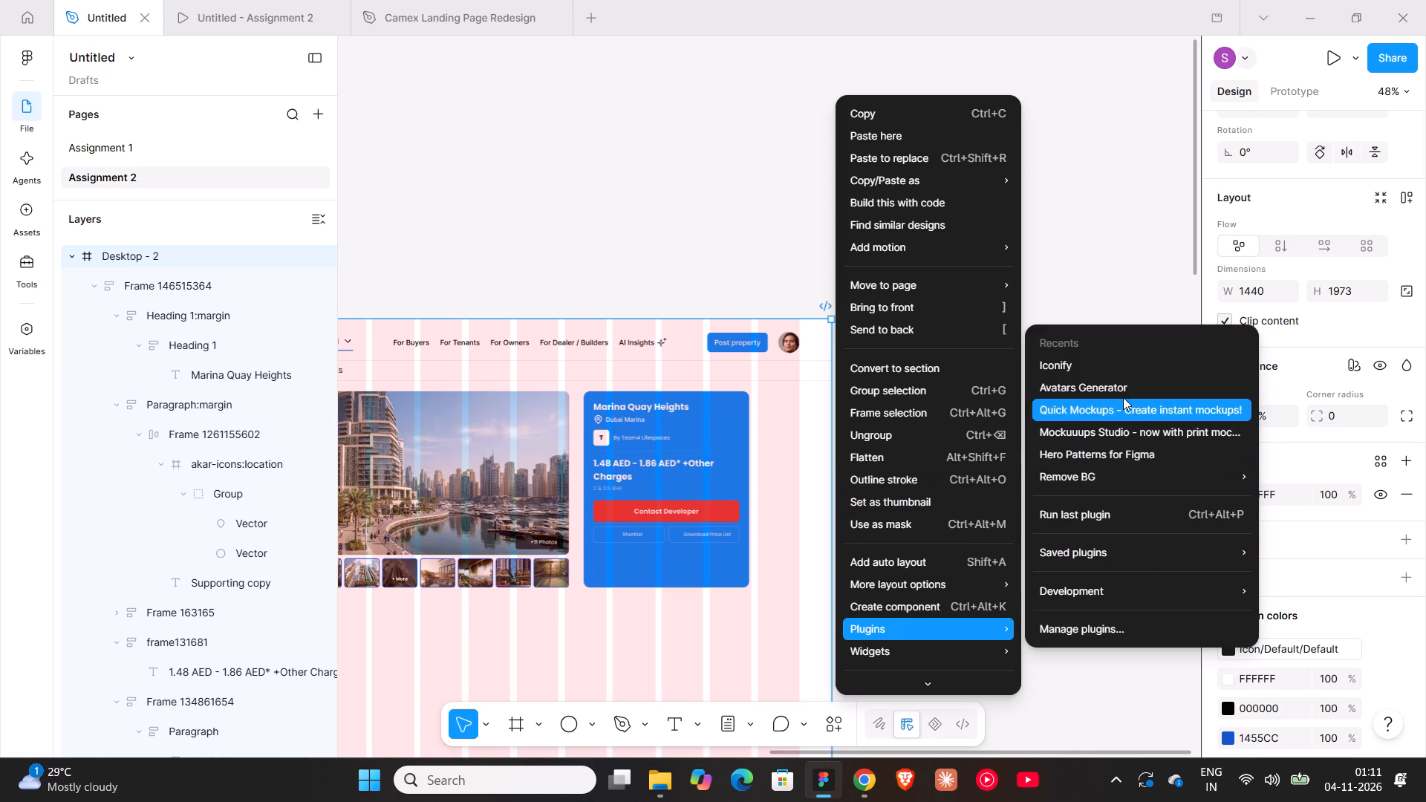
{"action": "left_click", "coordinate": [1110, 370]}
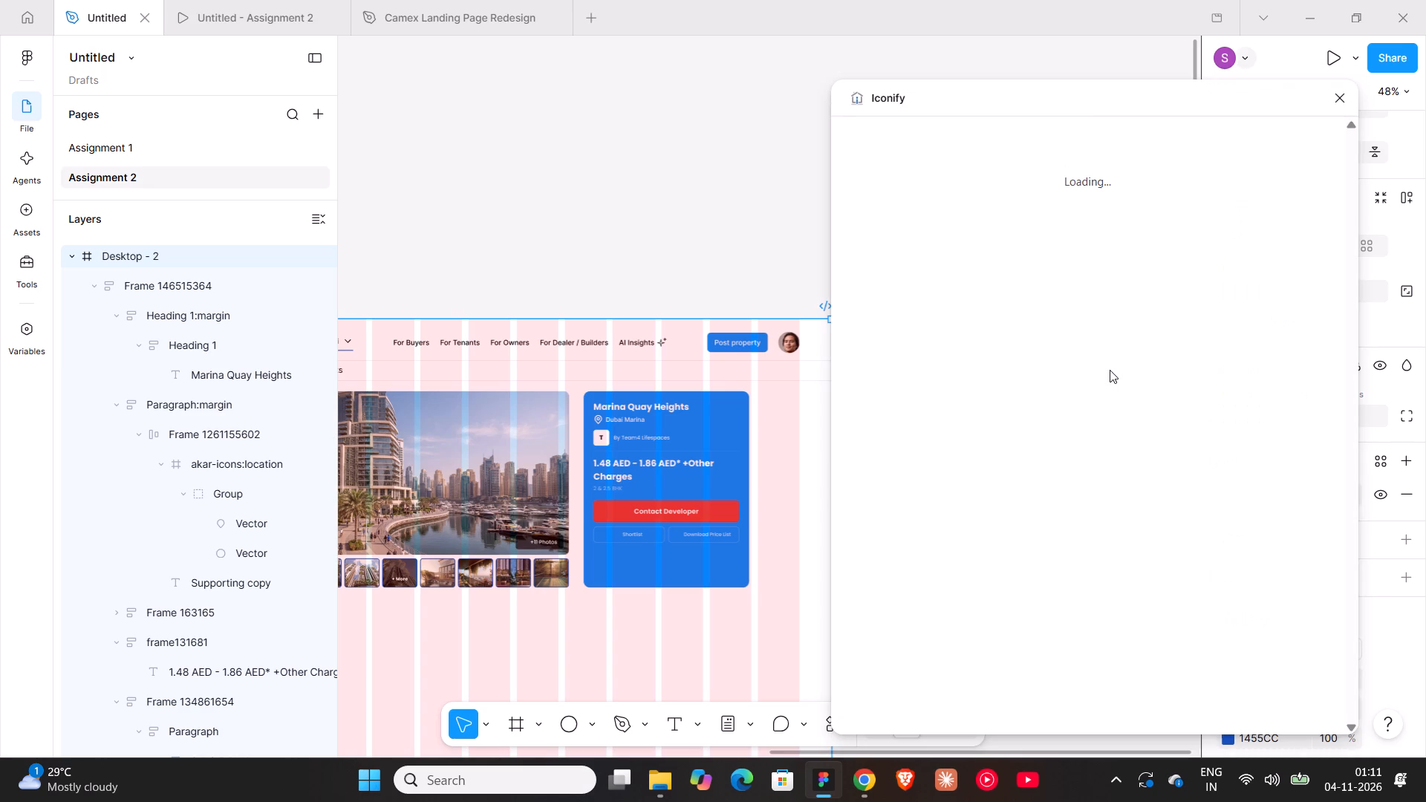
{"action": "key", "text": "h"}
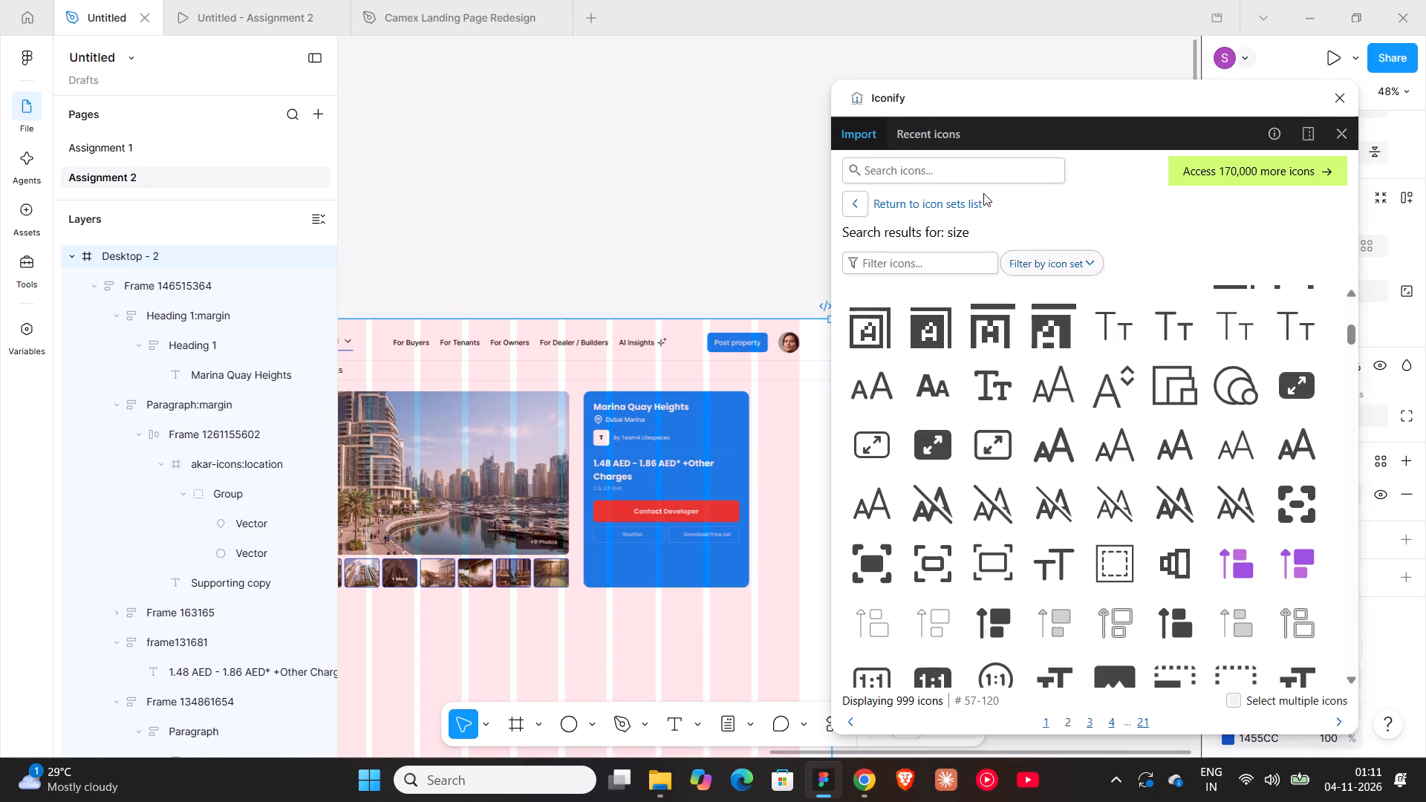
{"action": "left_click", "coordinate": [967, 179]}
{"action": "type", "text": "heart"}
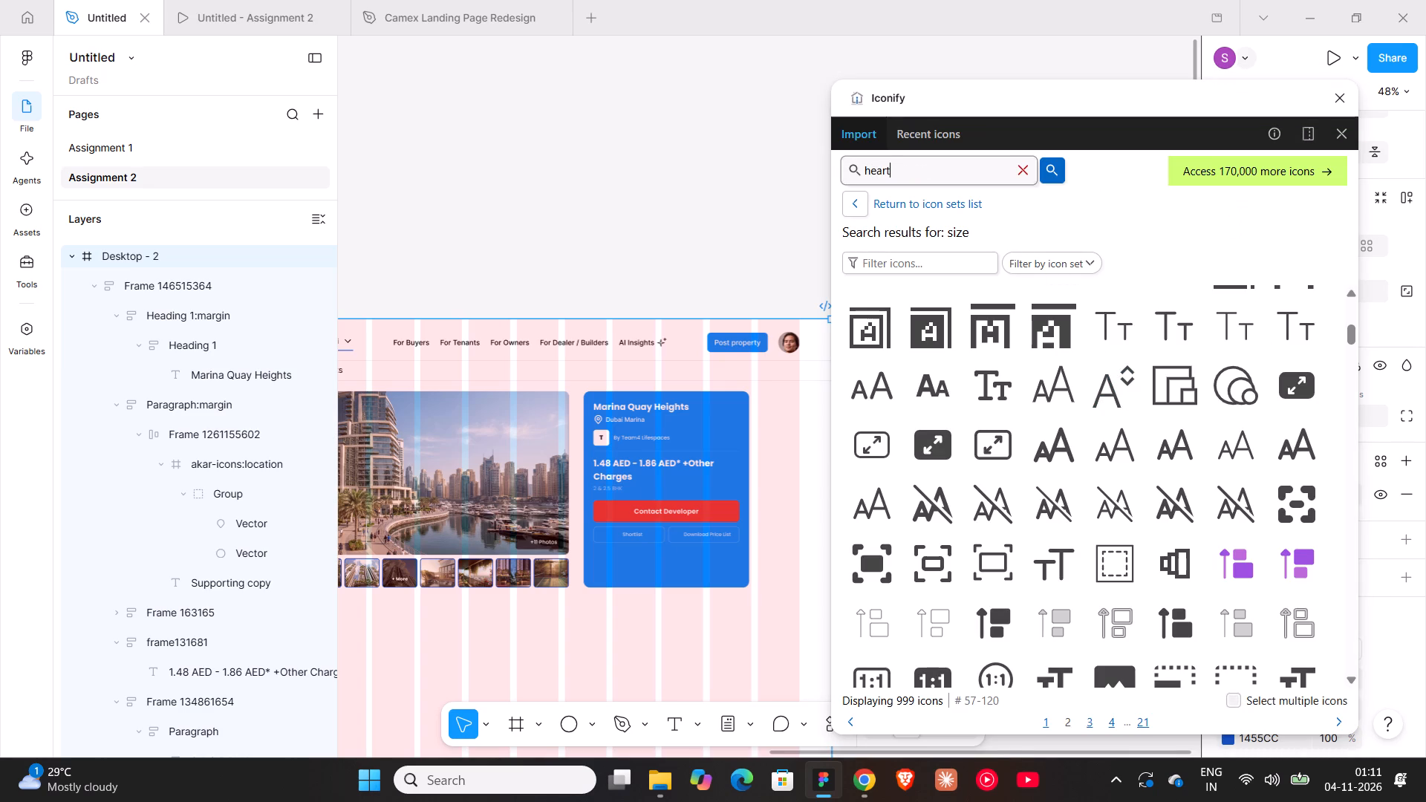
{"action": "key", "text": "Return"}
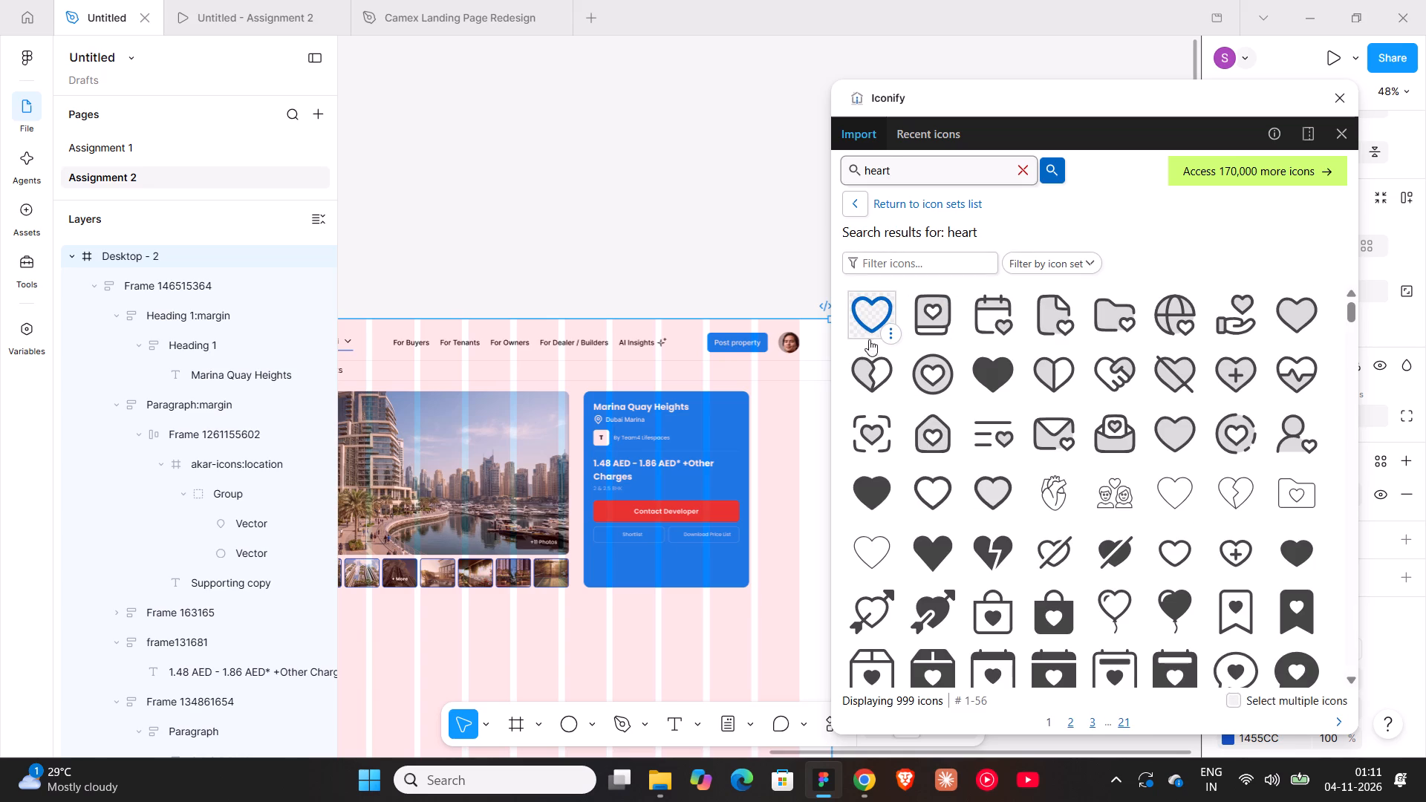
{"action": "left_click", "coordinate": [919, 502]}
{"action": "key", "text": "ctrl+c"}
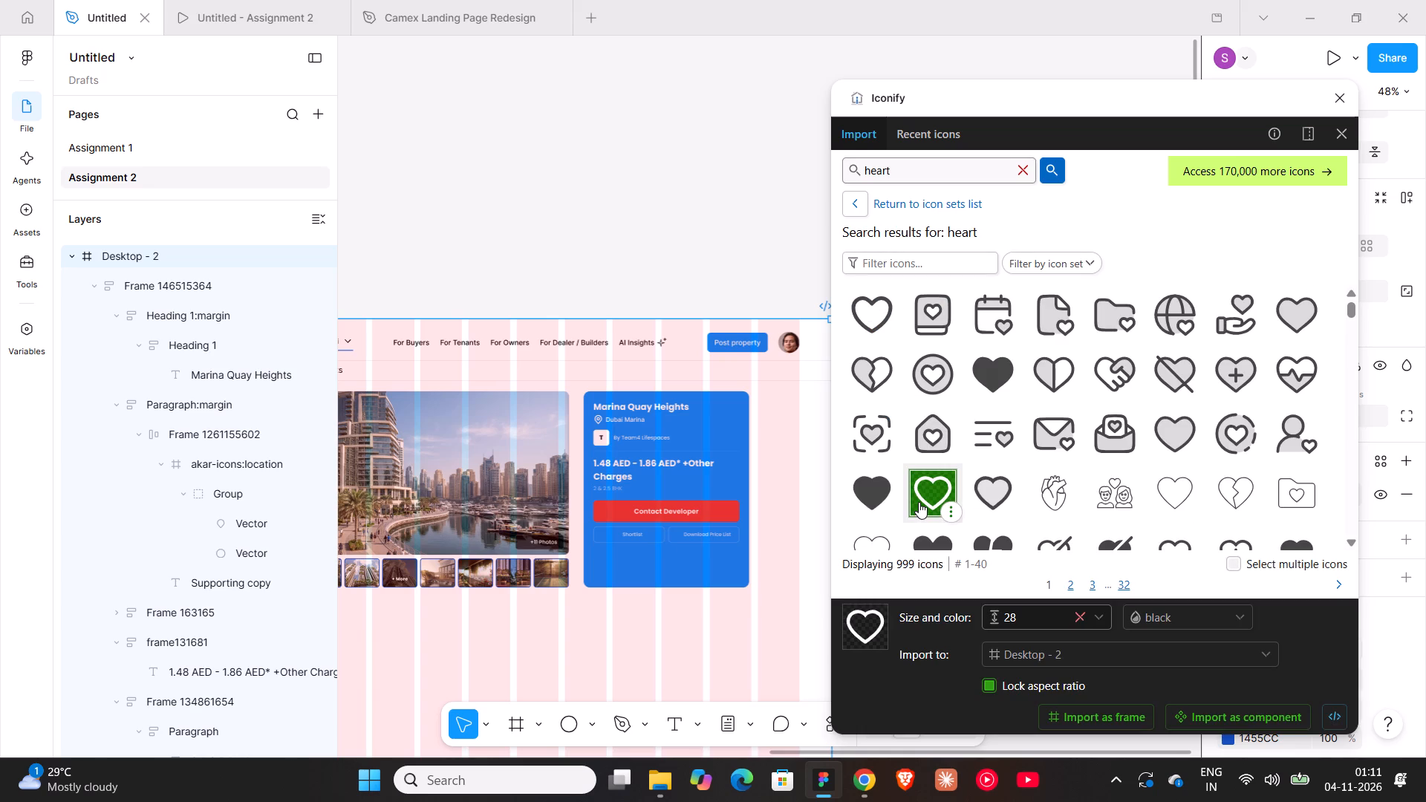
{"action": "left_click_drag", "start_coordinate": [935, 496], "coordinate": [729, 257]}
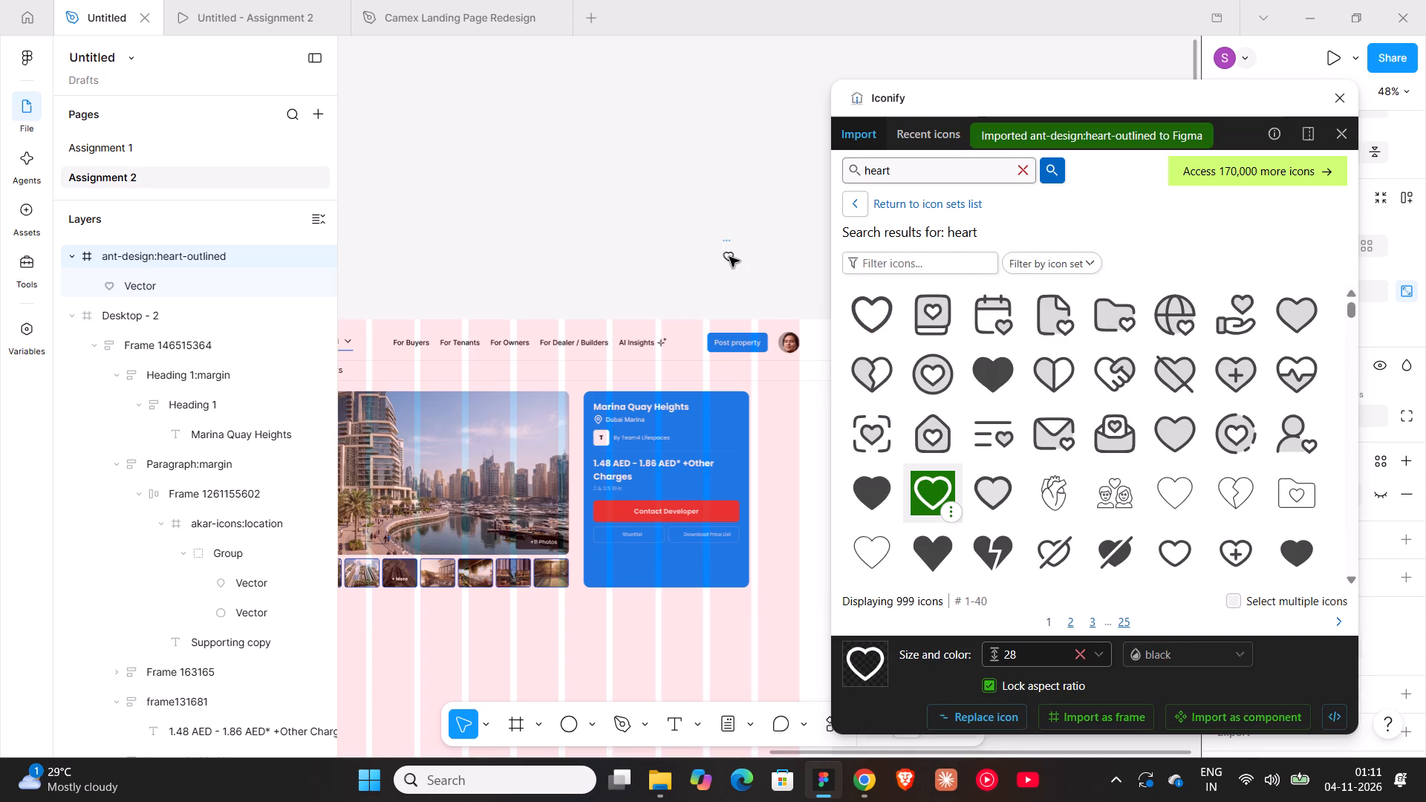
Remove the Italic Text icon from inside the Shortlist button in the summary card.
{"action": "key", "text": "ctrl+x"}
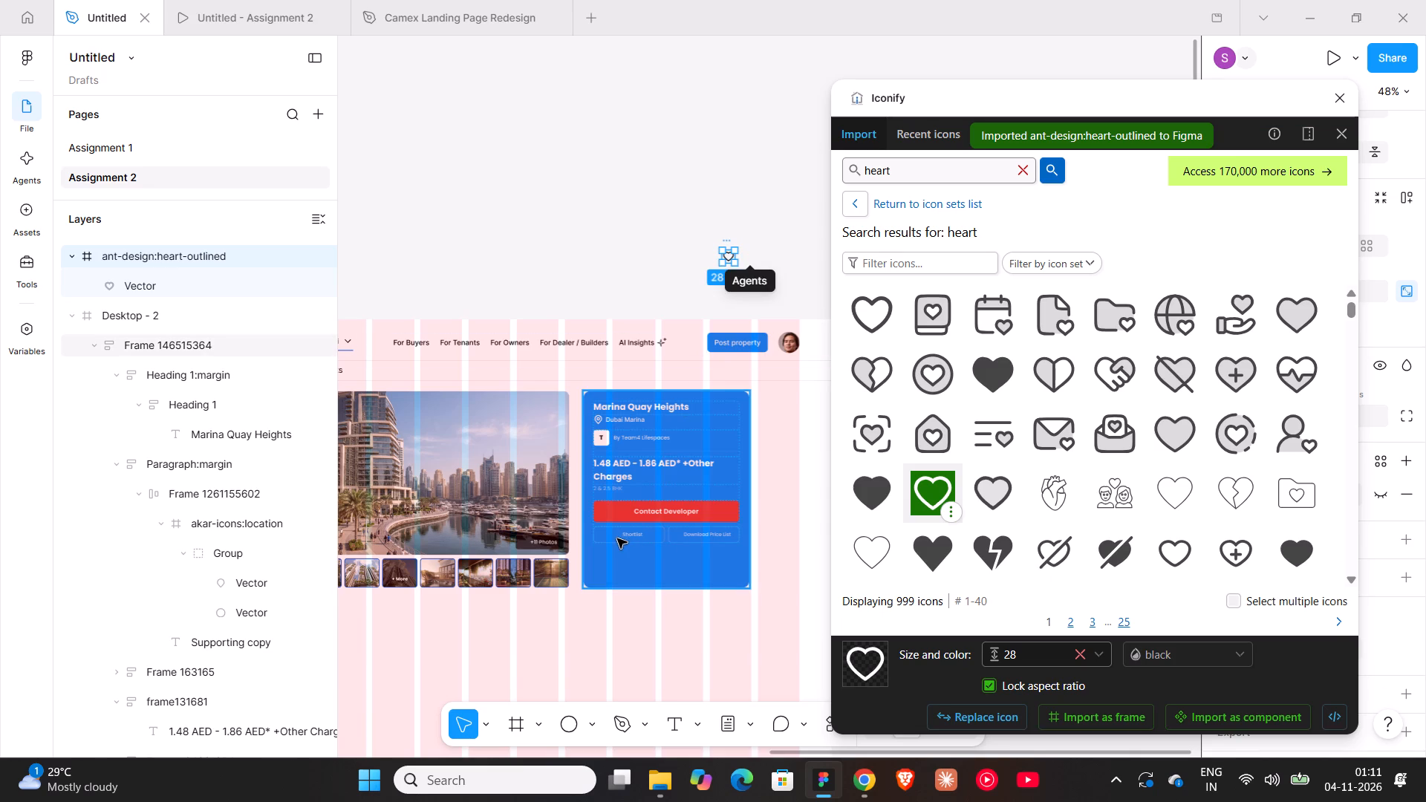
{"action": "double_click", "coordinate": [617, 538]}
{"action": "double_click", "coordinate": [617, 538]}
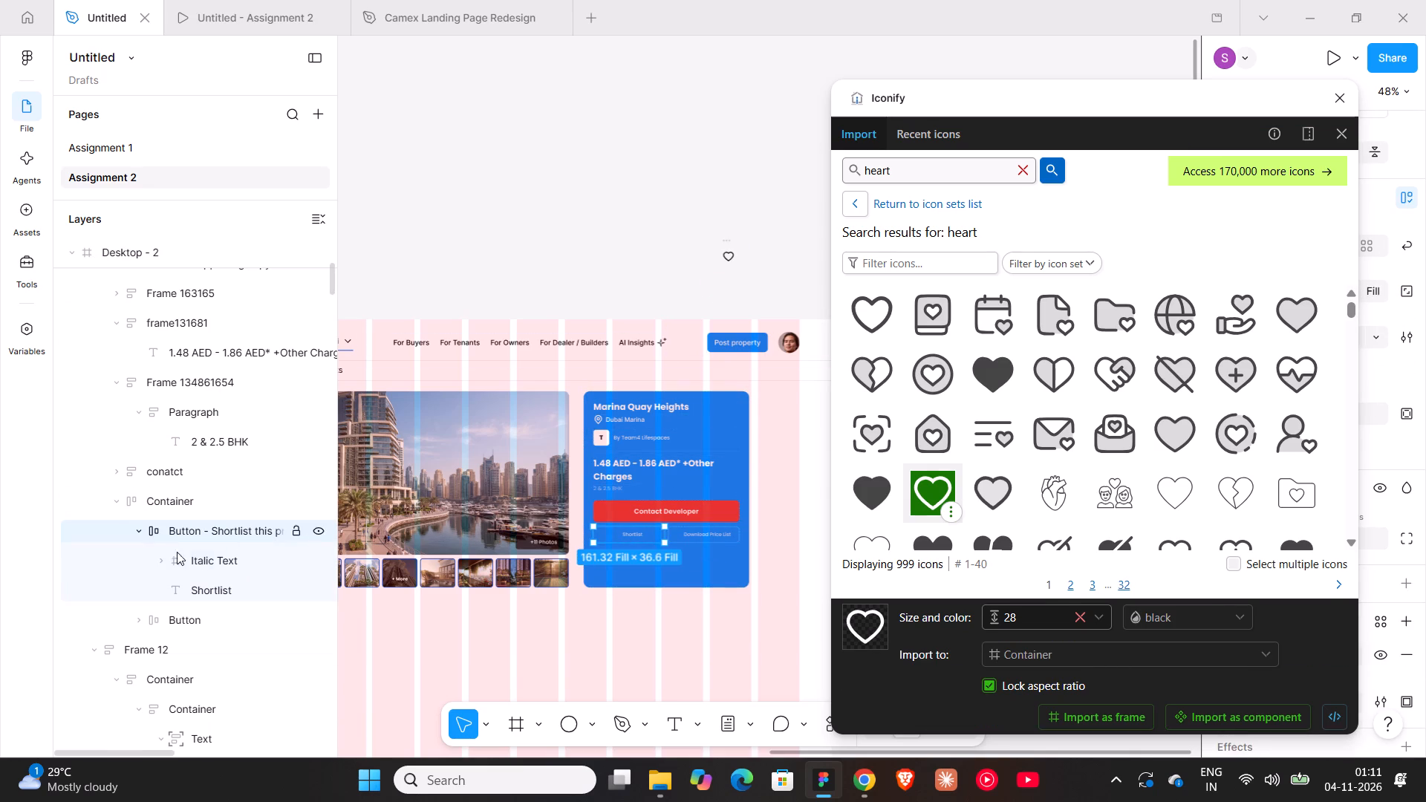
{"action": "left_click", "coordinate": [201, 560]}
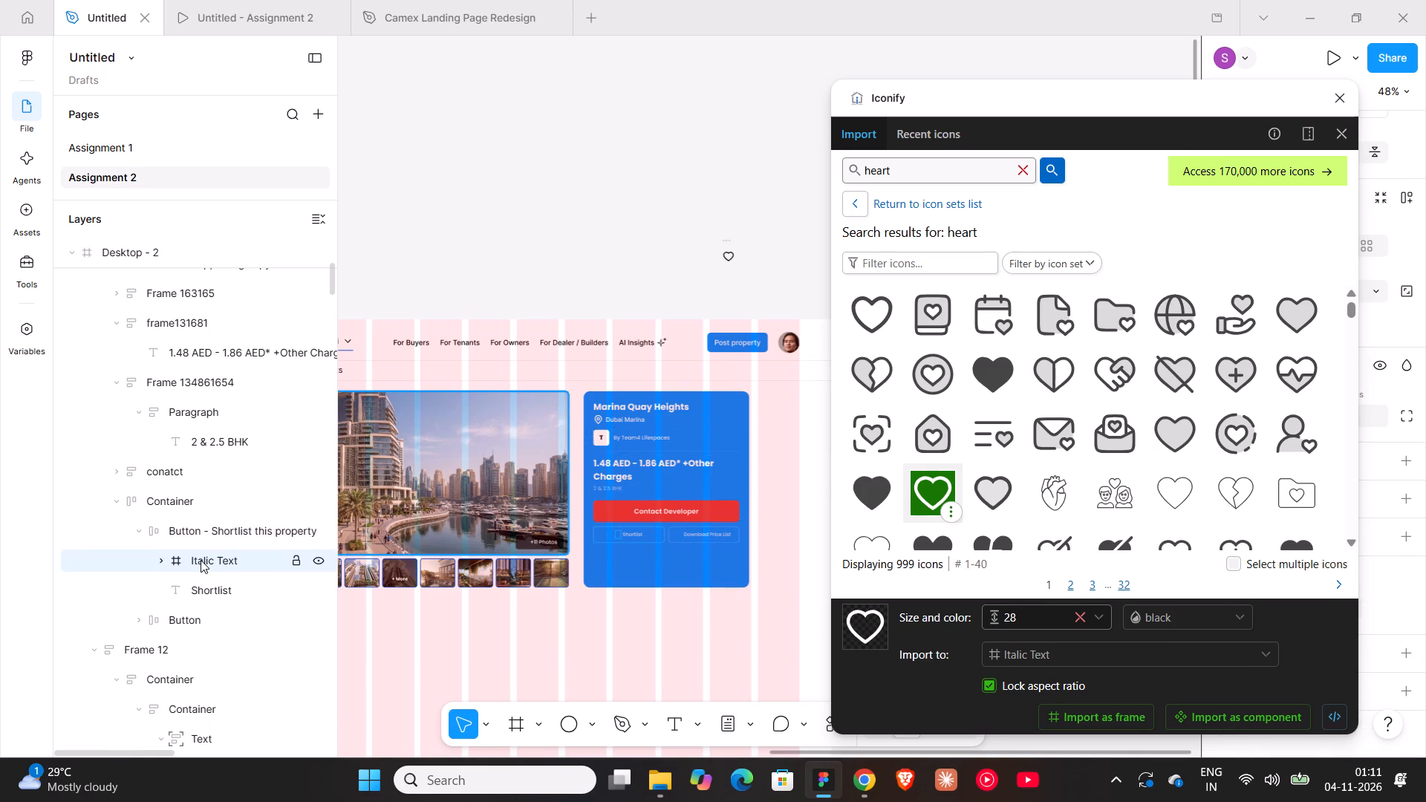
{"action": "key", "text": "ctrl+shift+r"}
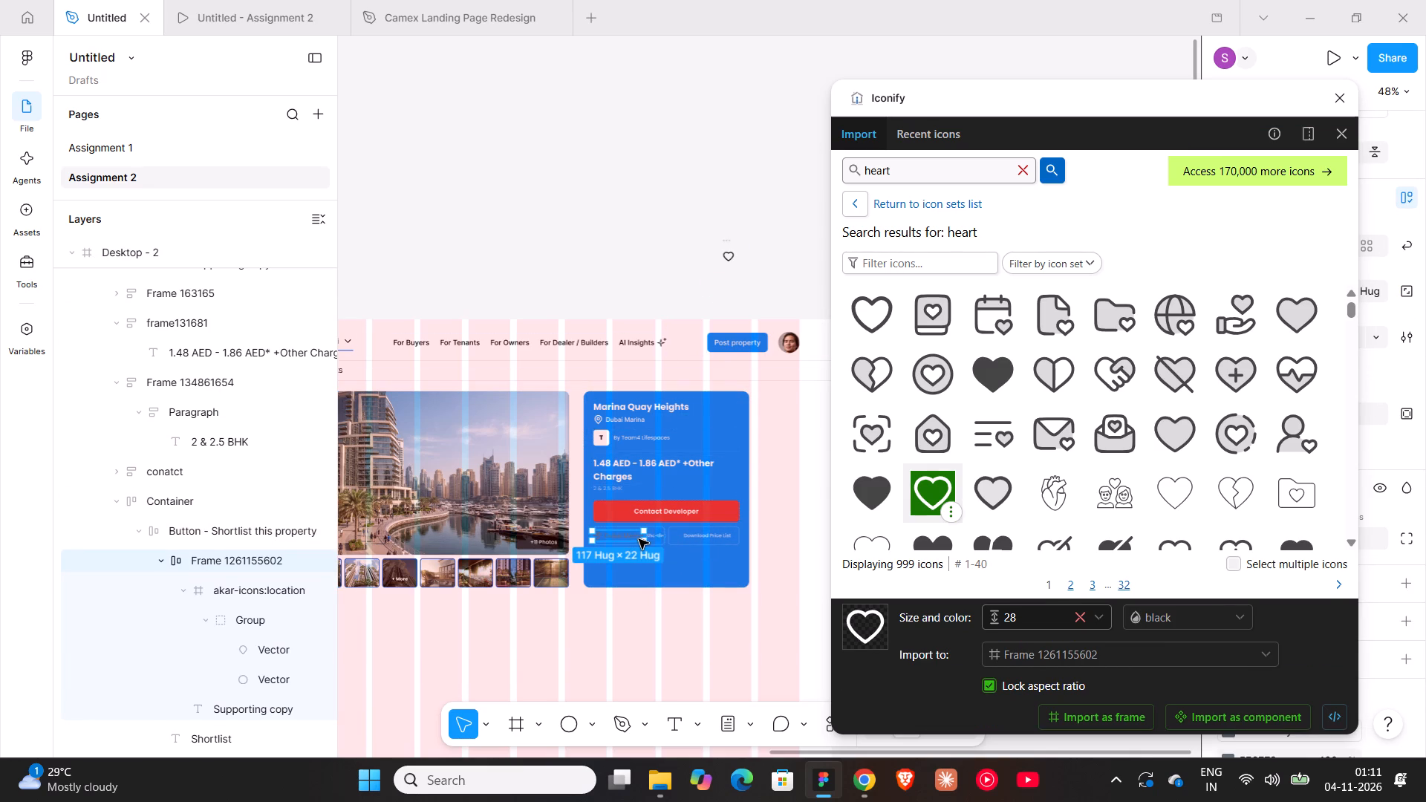
{"action": "key", "text": "Delete"}
Cut the heart icon from above the page frame, paste it onto the summary card near the Shortlist button, and close Iconify.
{"action": "left_click", "coordinate": [725, 244]}
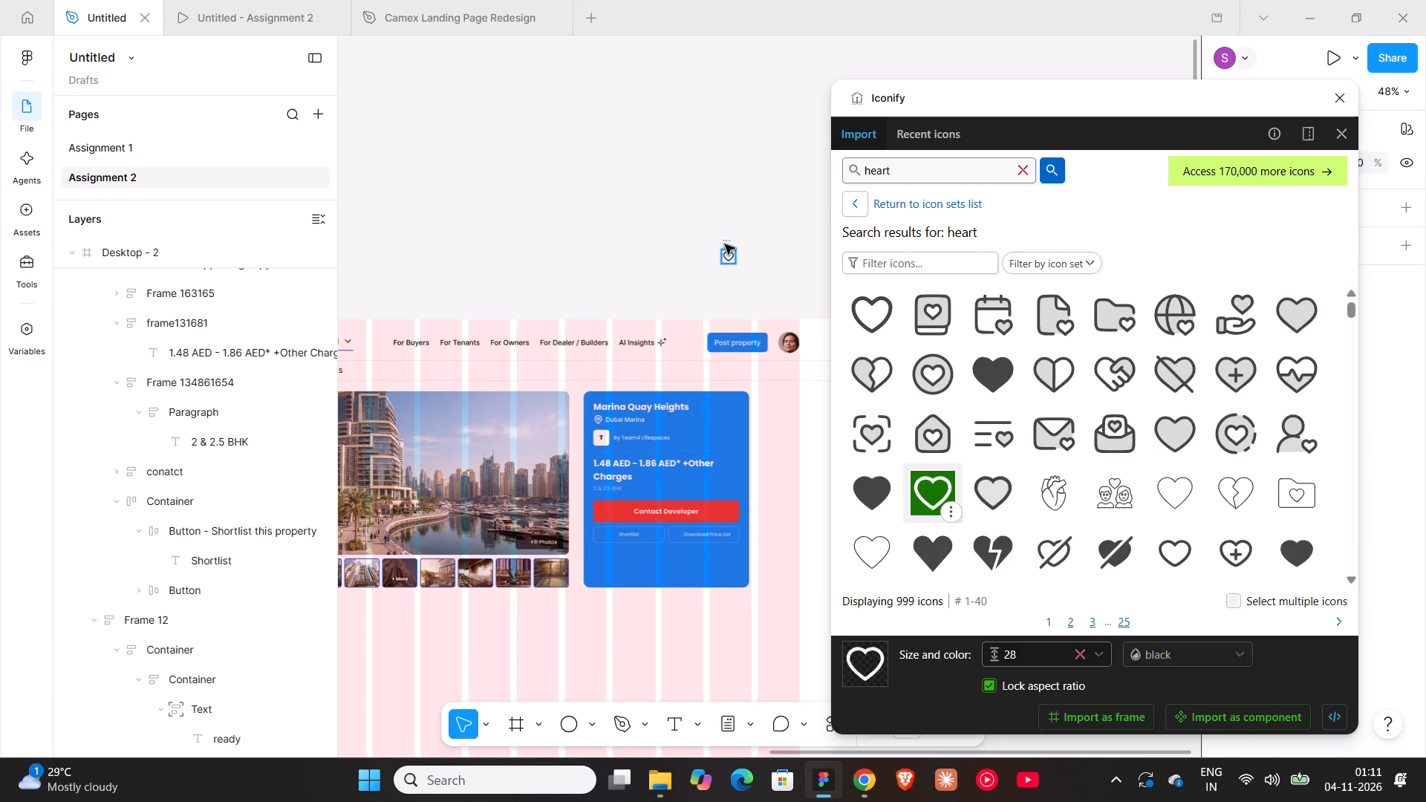
{"action": "key", "text": "ctrl+x"}
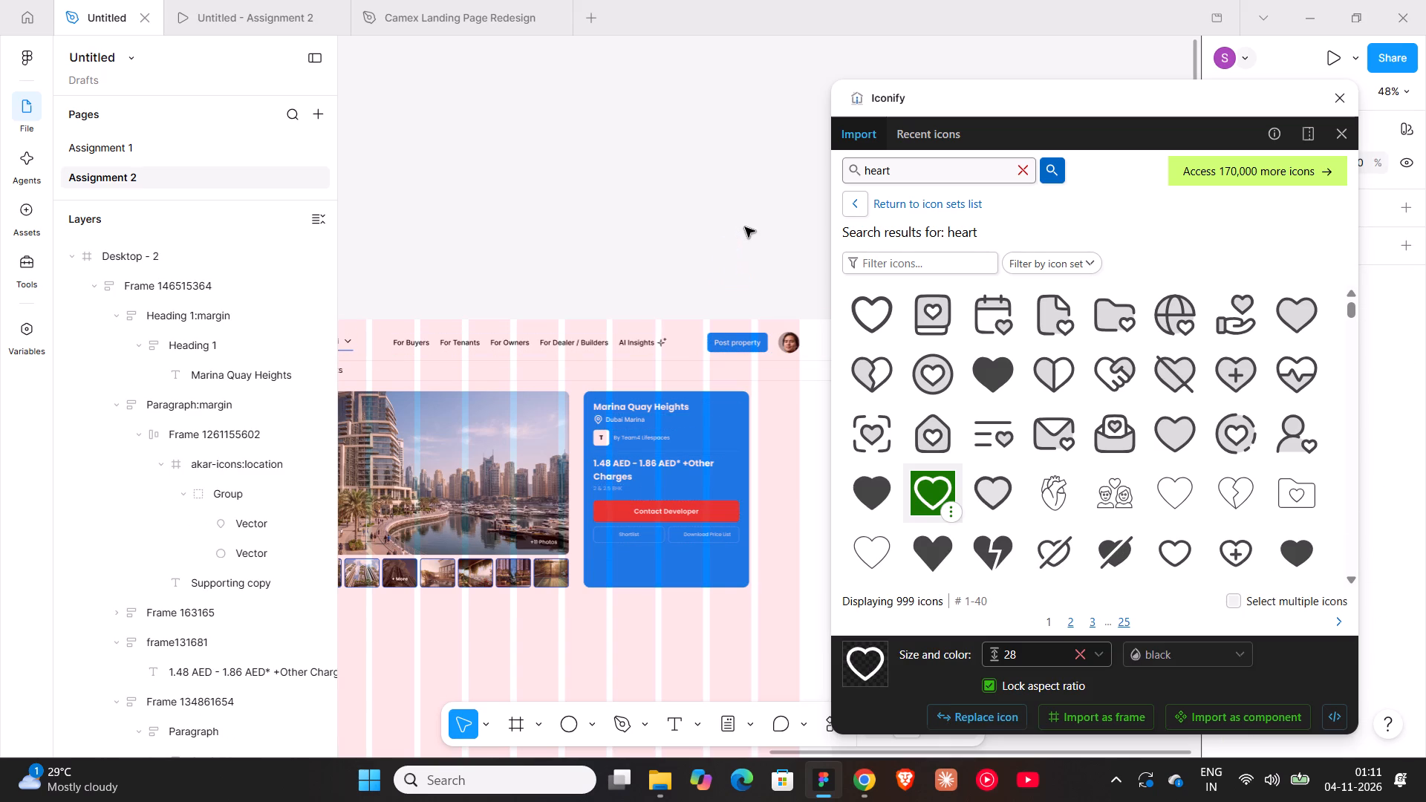
{"action": "scroll", "coordinate": [604, 546], "scroll_direction": "up", "scroll_amount": 11, "text": "ctrl"}
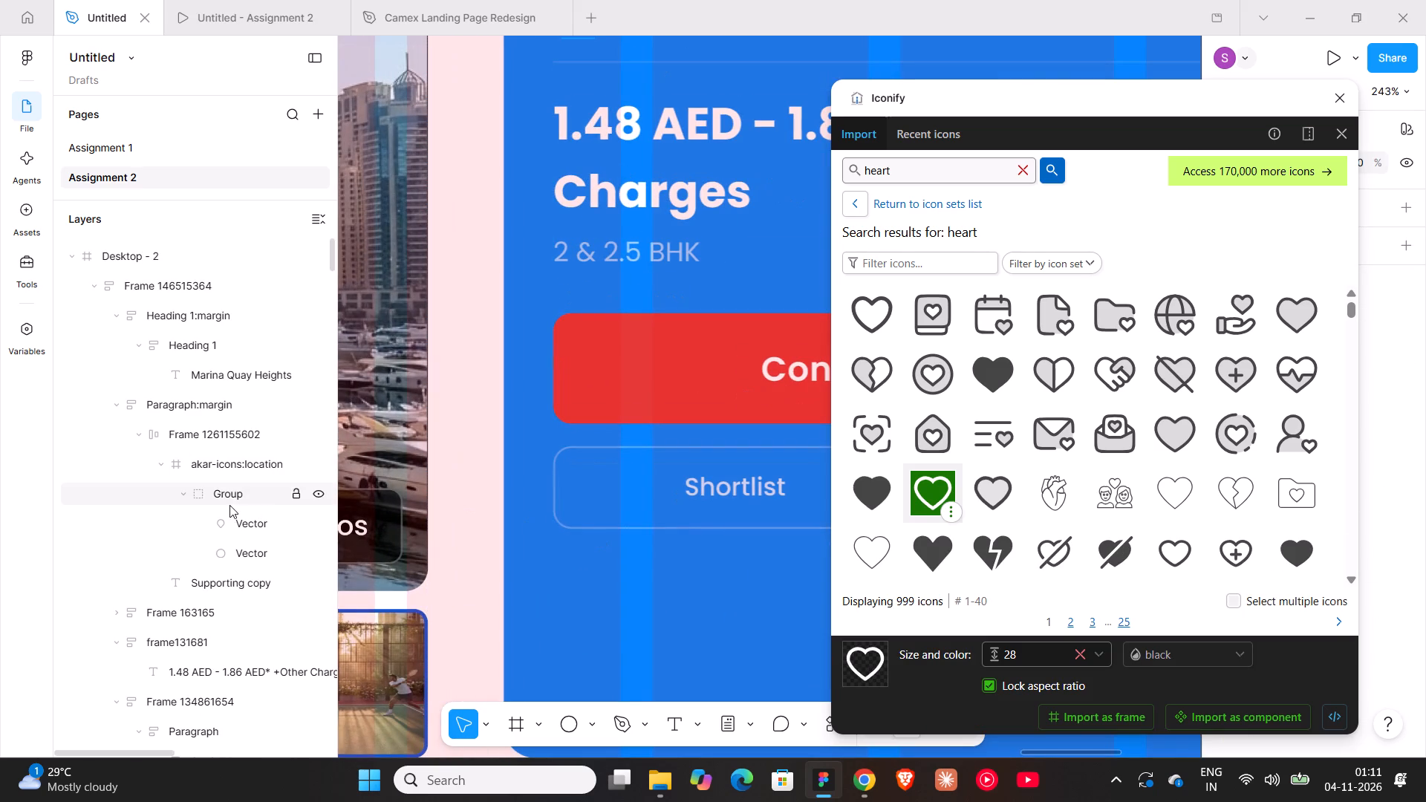
{"action": "triple_click", "coordinate": [602, 512]}
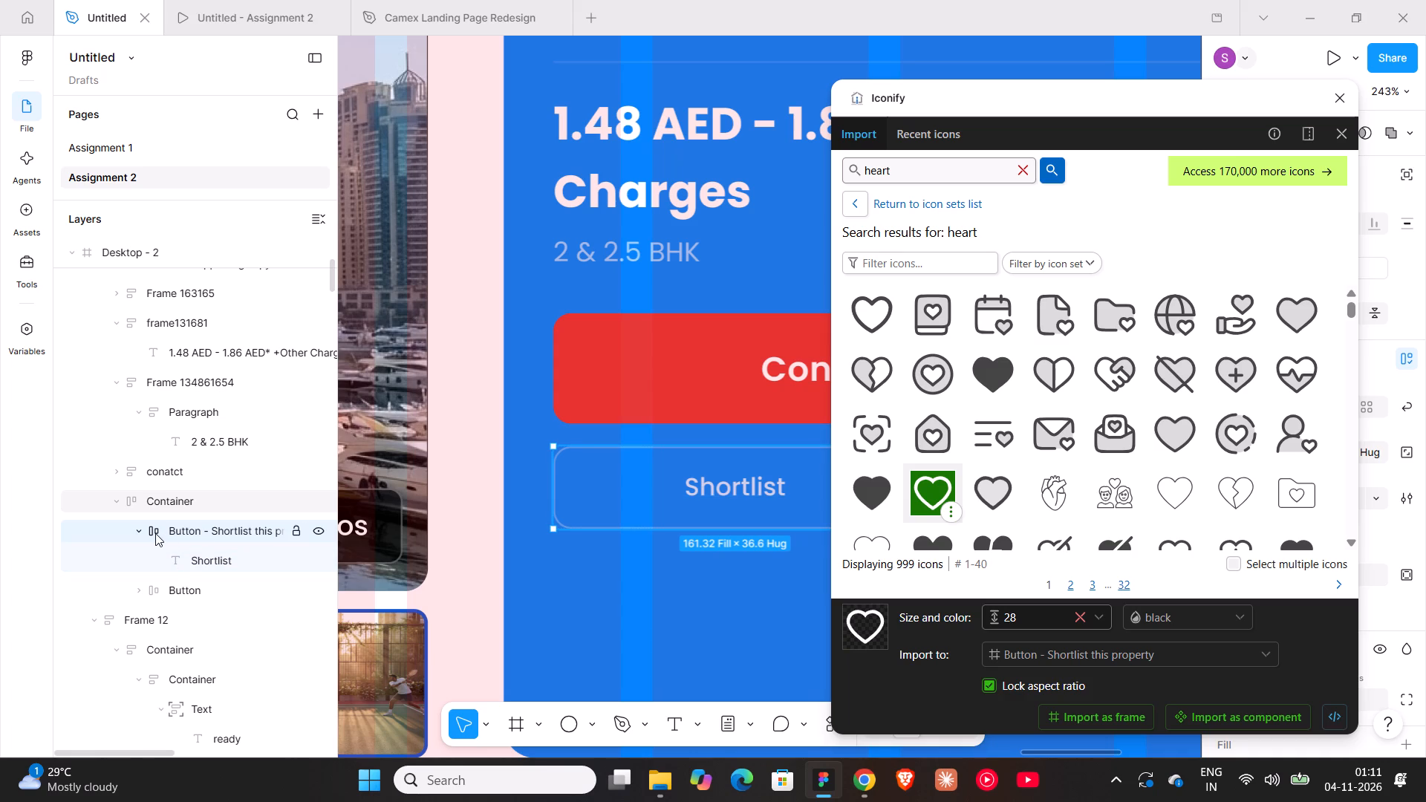
{"action": "left_click", "coordinate": [144, 528]}
{"action": "left_click", "coordinate": [143, 528]}
{"action": "left_click", "coordinate": [174, 555]}
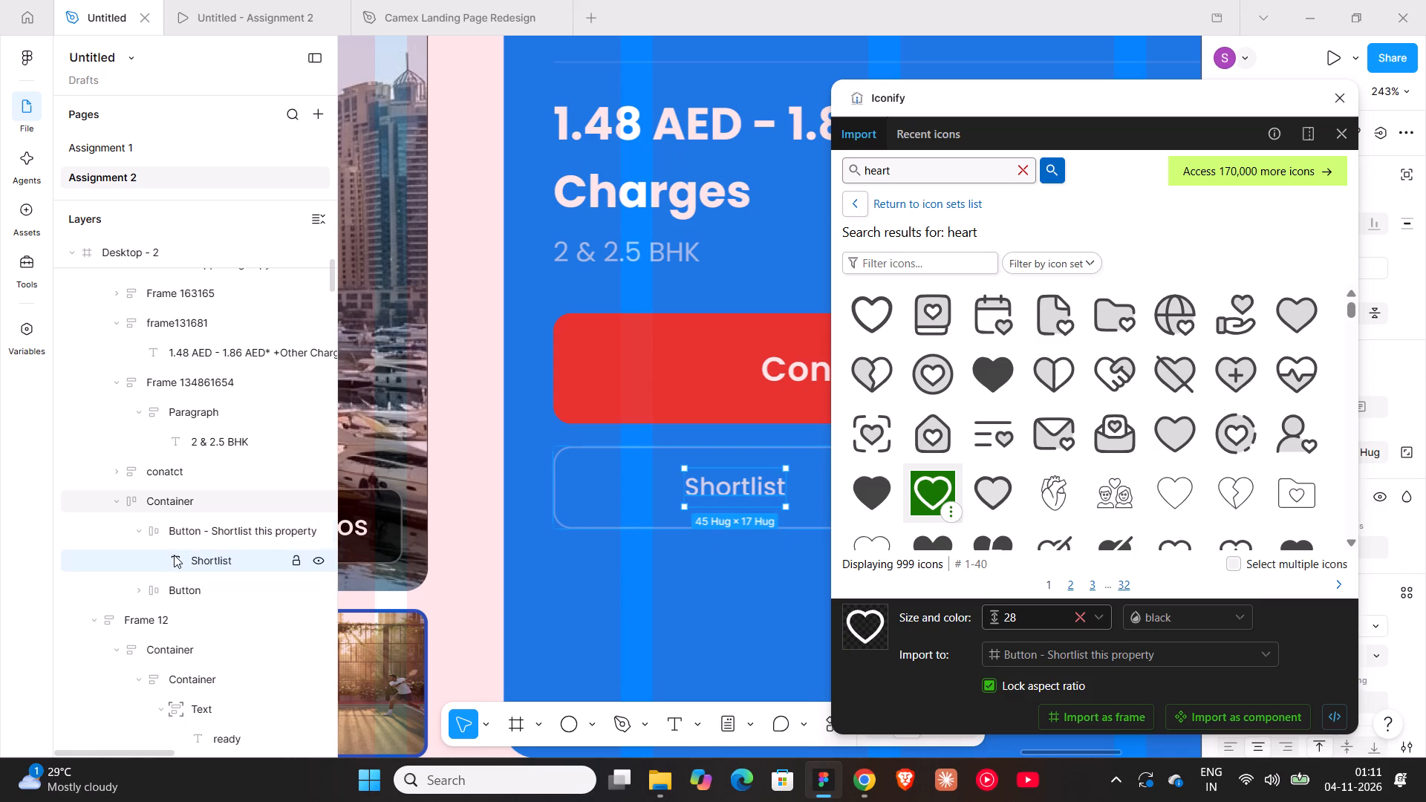
{"action": "scroll", "coordinate": [174, 555], "scroll_direction": "down", "scroll_amount": 6, "text": "shift"}
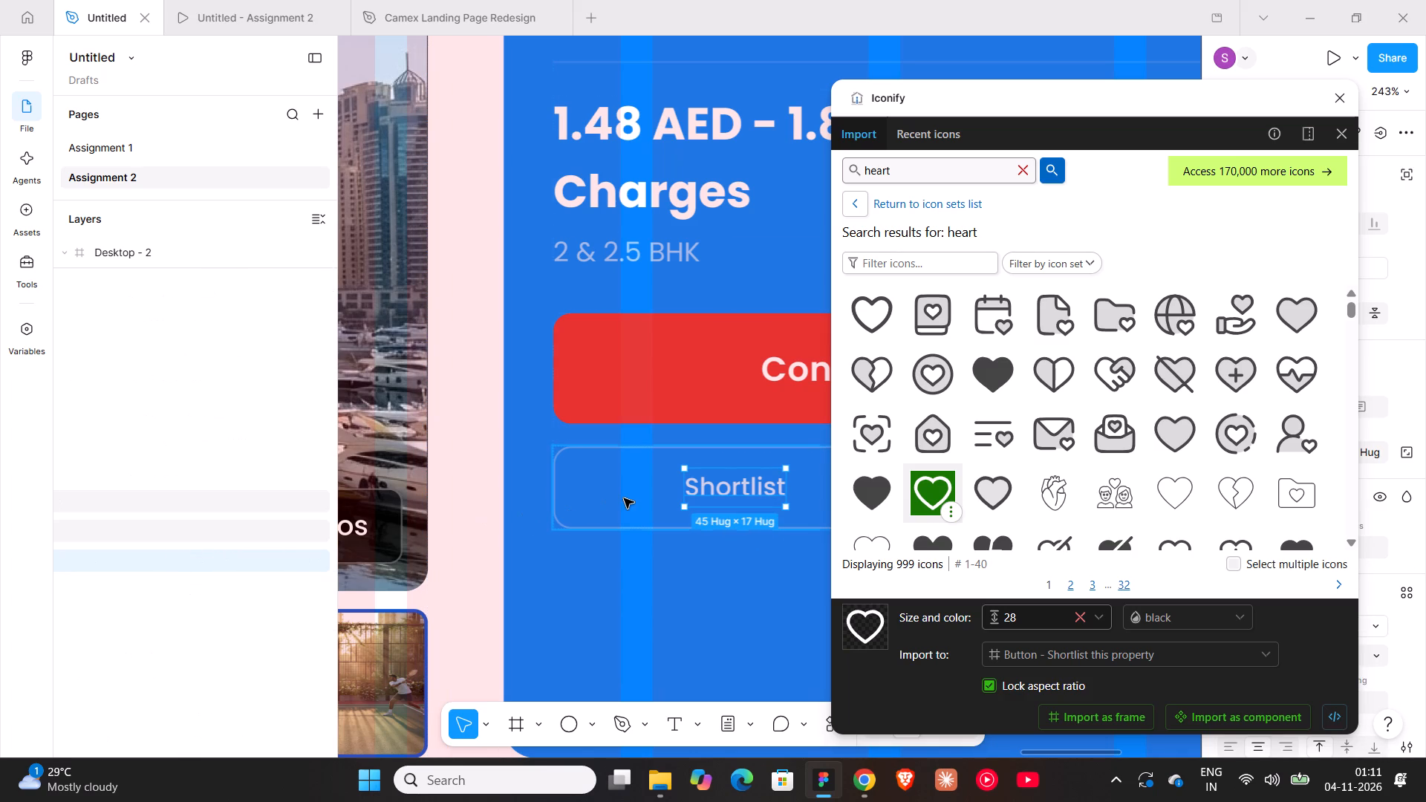
{"action": "scroll", "coordinate": [624, 498], "scroll_direction": "down", "scroll_amount": 6, "text": "ctrl"}
{"action": "right_click", "coordinate": [624, 498]}
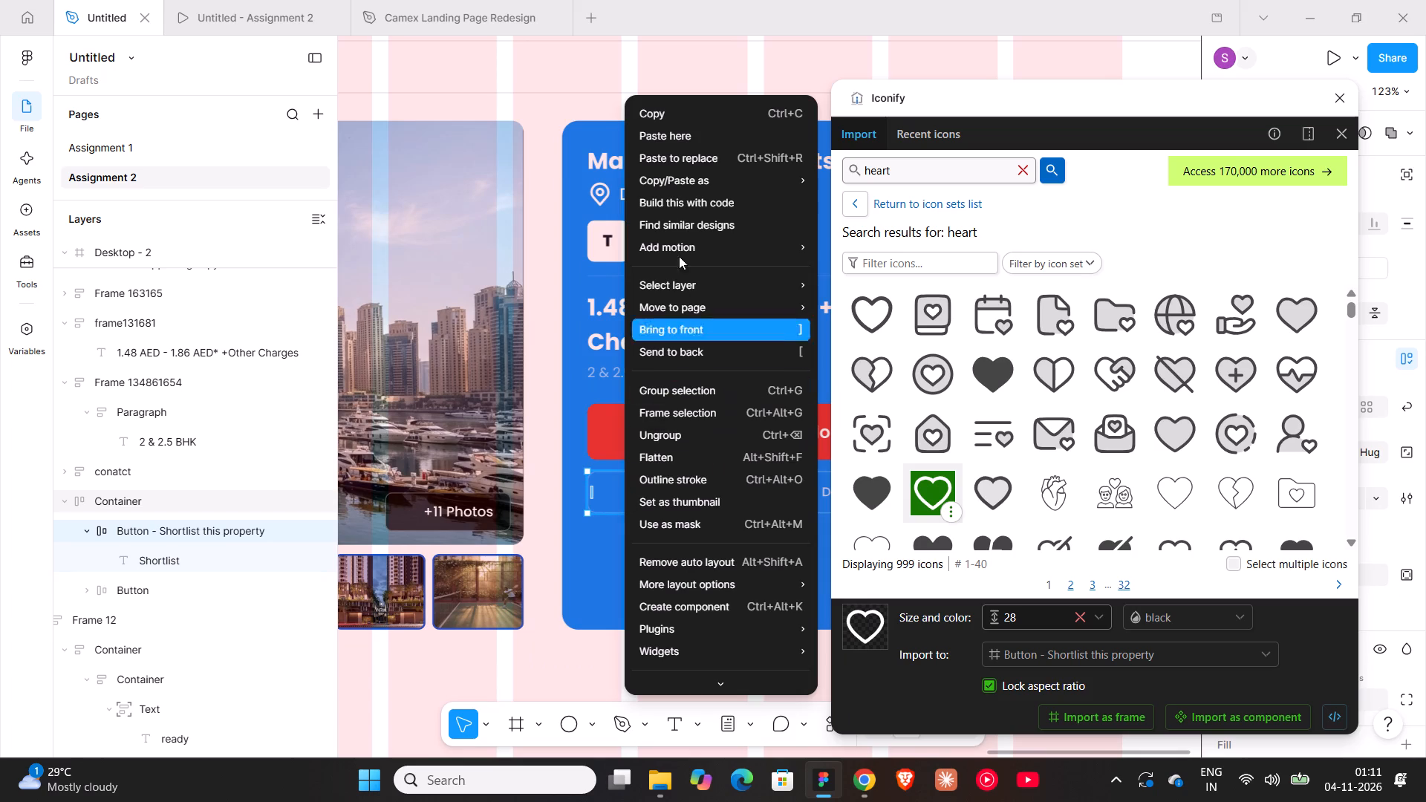
{"action": "left_click", "coordinate": [659, 140]}
{"action": "left_click", "coordinate": [643, 526]}
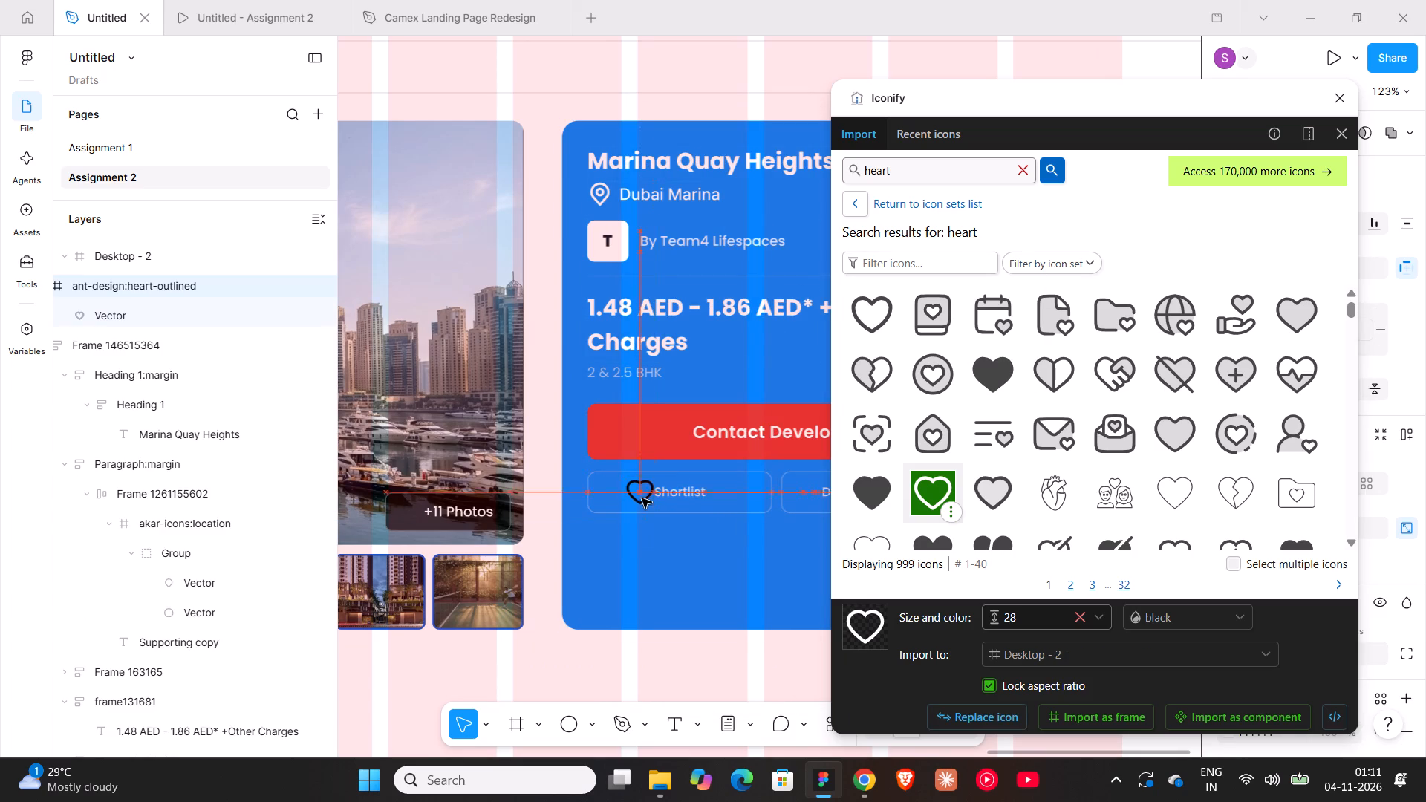
{"action": "scroll", "coordinate": [641, 531], "scroll_direction": "up", "scroll_amount": 2, "text": "ctrl"}
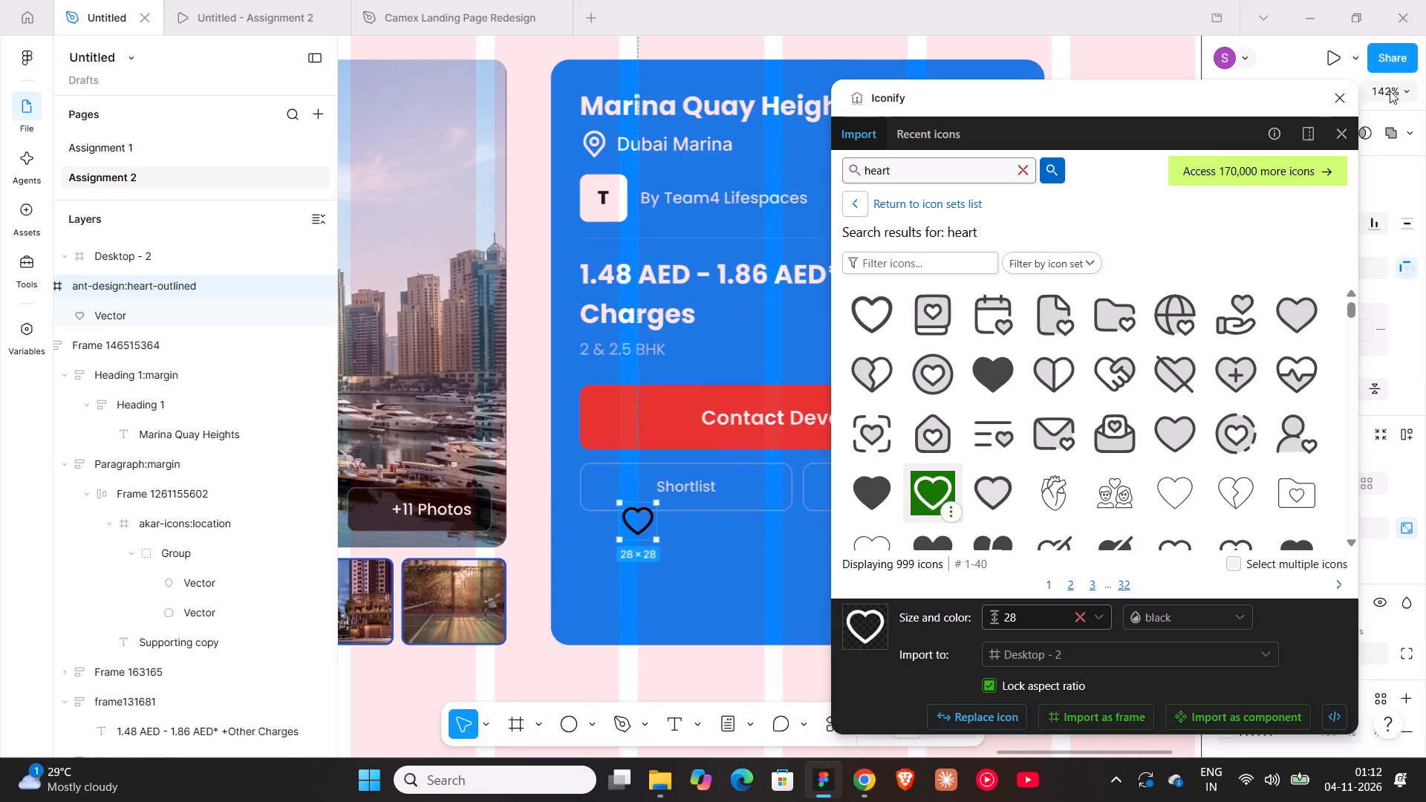
{"action": "left_click", "coordinate": [1343, 98]}
Resize the heart icon frame to 22 × 22.
{"action": "left_click", "coordinate": [1266, 527]}
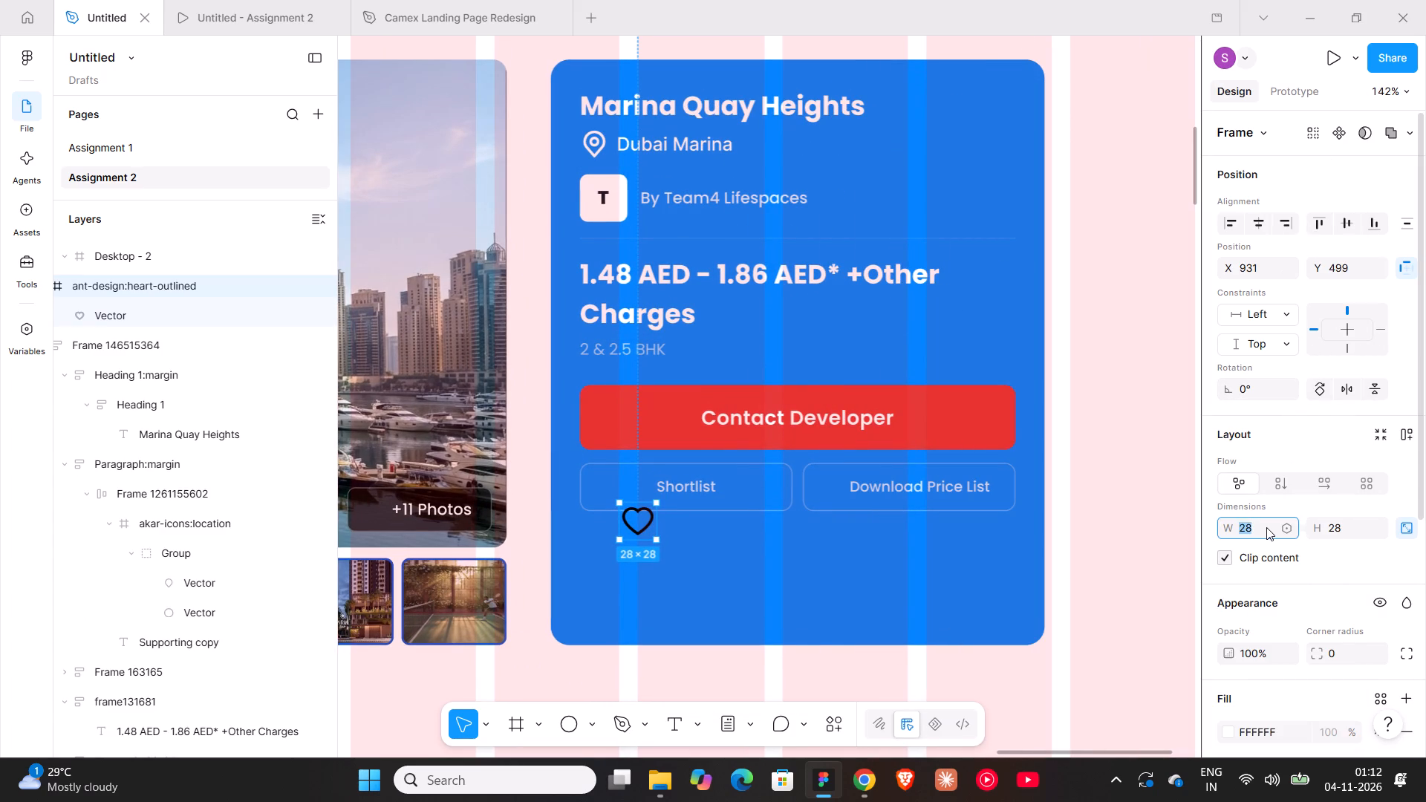
{"action": "type", "text": "22"}
{"action": "key", "text": "Return"}
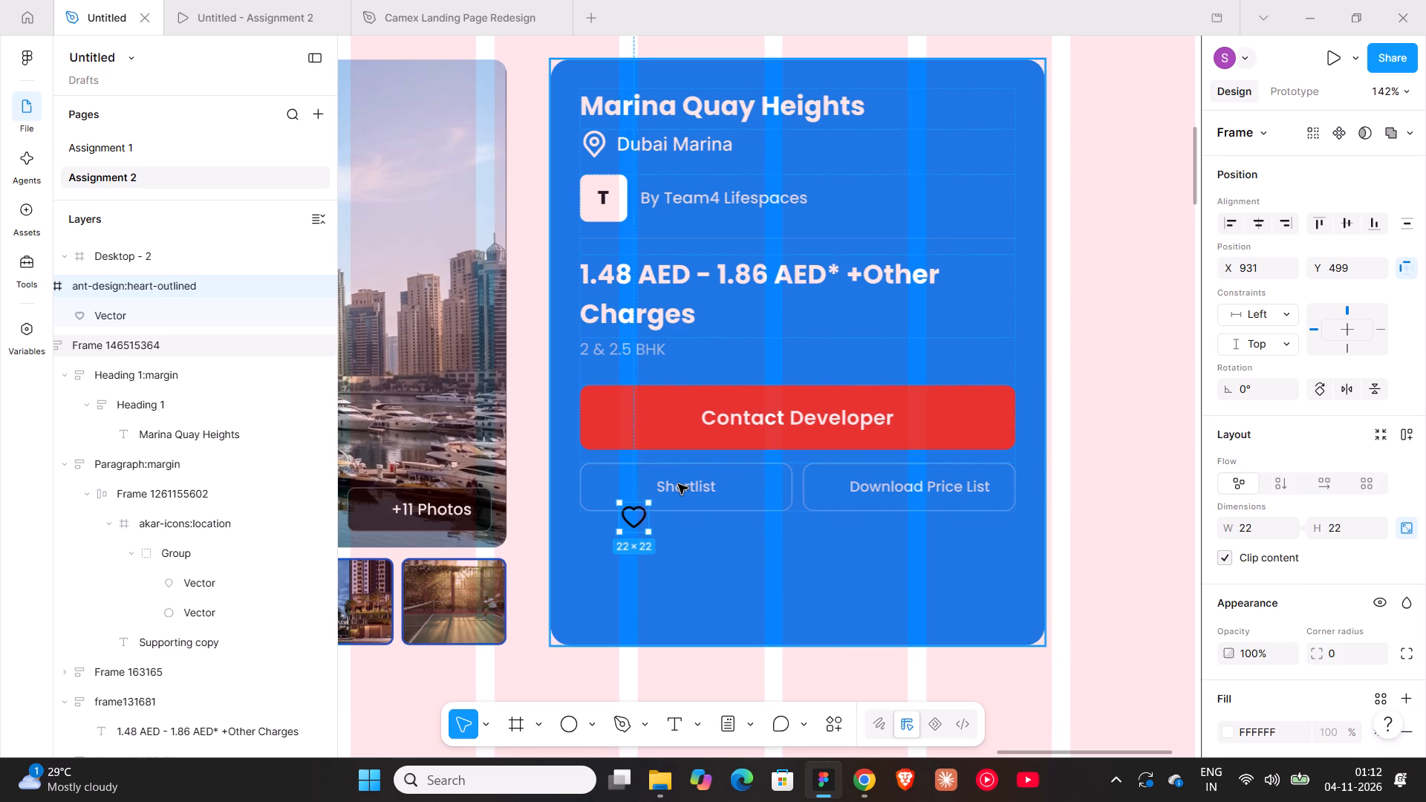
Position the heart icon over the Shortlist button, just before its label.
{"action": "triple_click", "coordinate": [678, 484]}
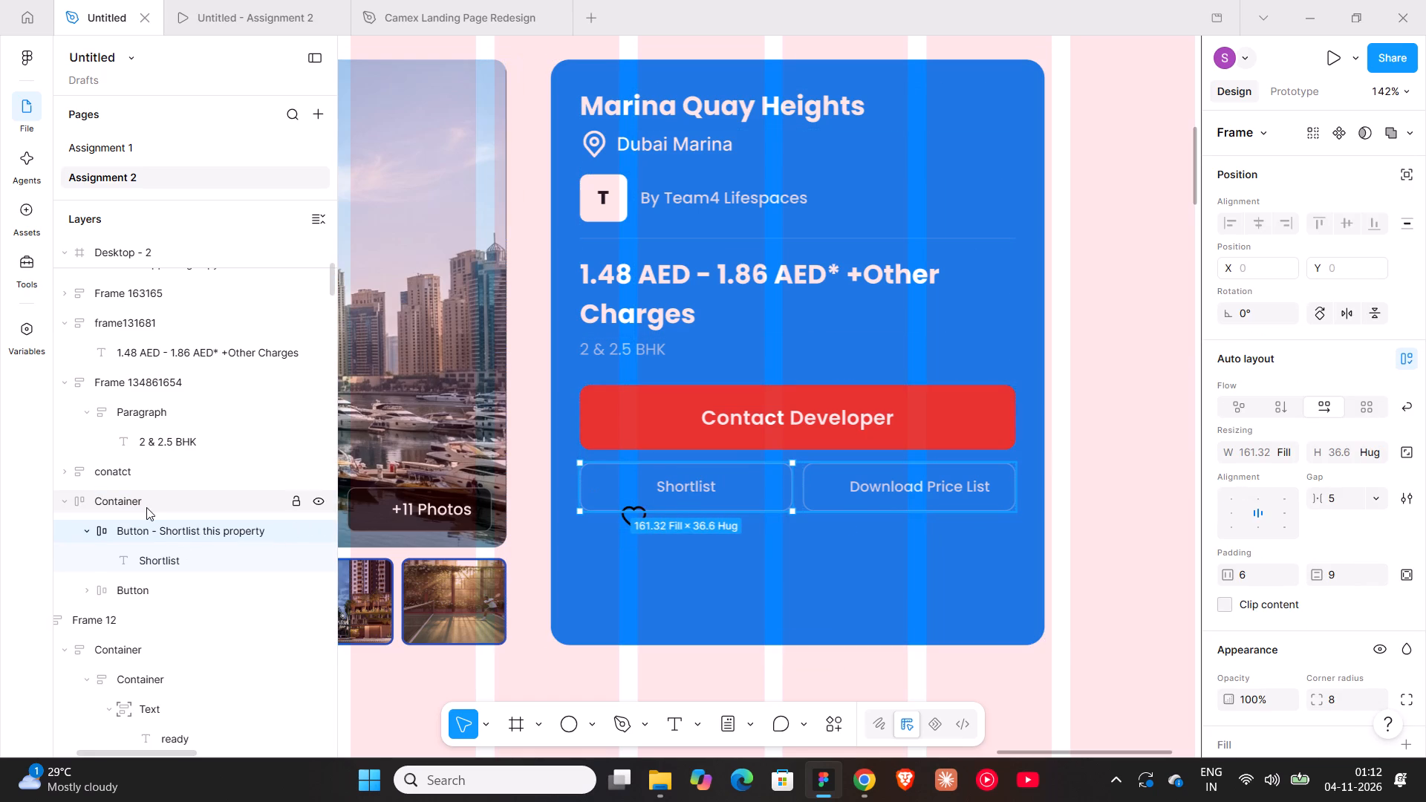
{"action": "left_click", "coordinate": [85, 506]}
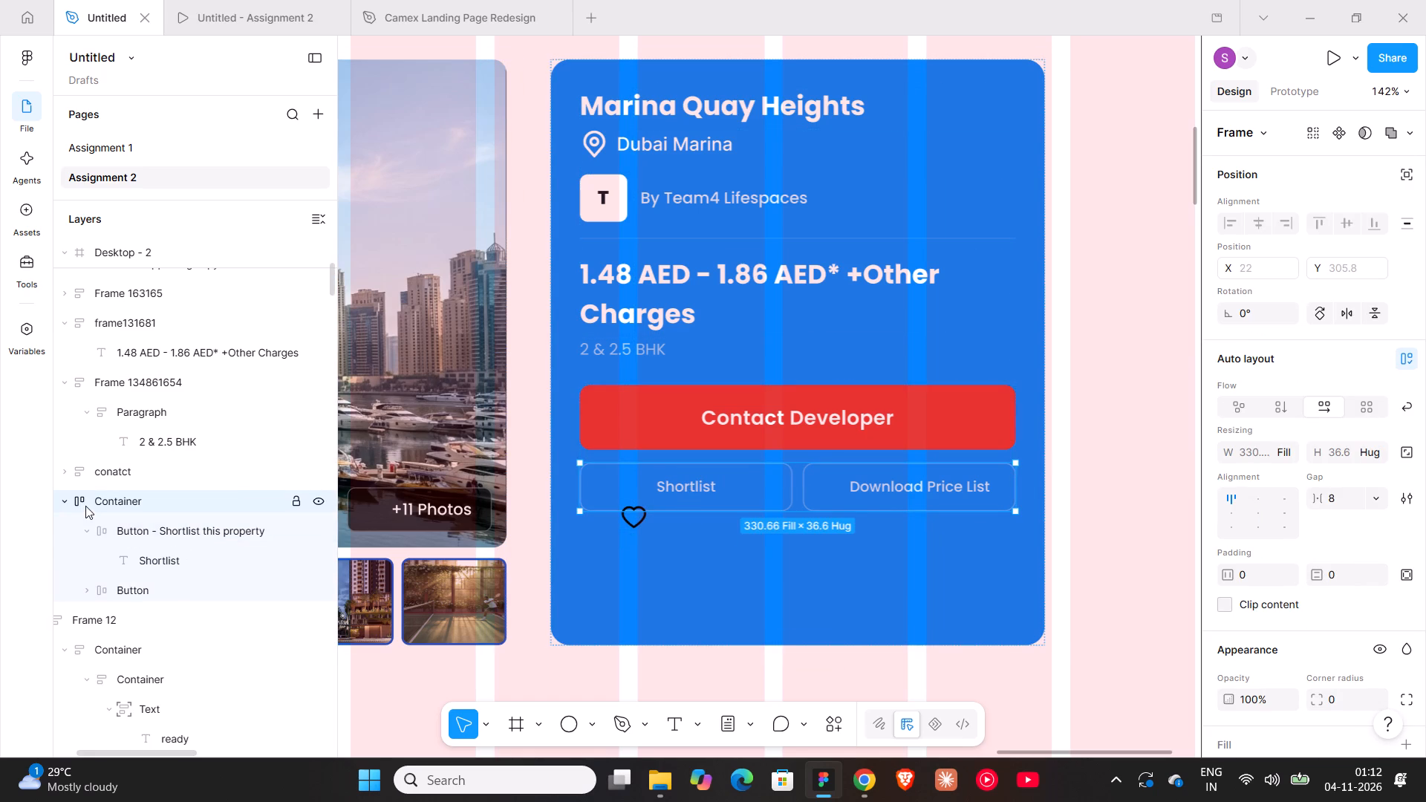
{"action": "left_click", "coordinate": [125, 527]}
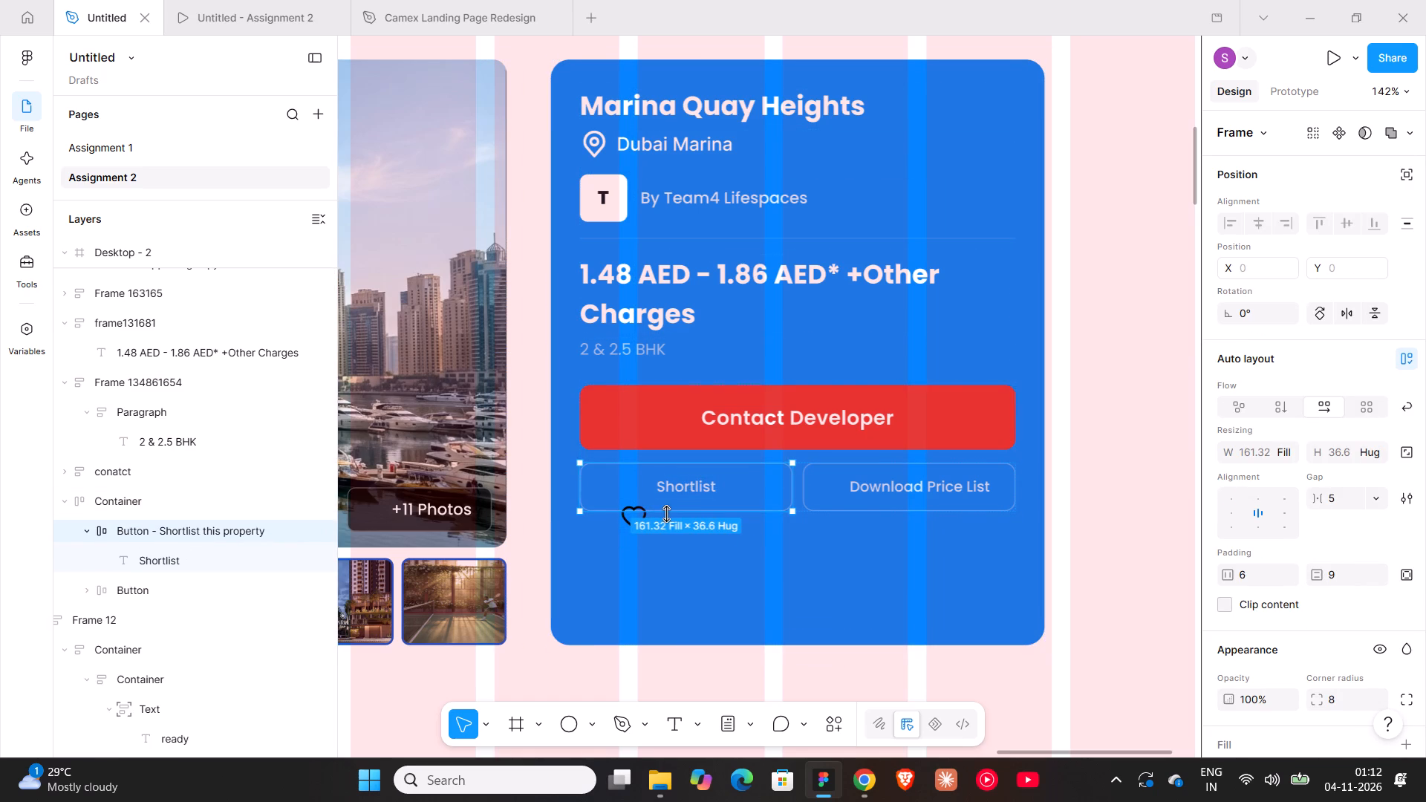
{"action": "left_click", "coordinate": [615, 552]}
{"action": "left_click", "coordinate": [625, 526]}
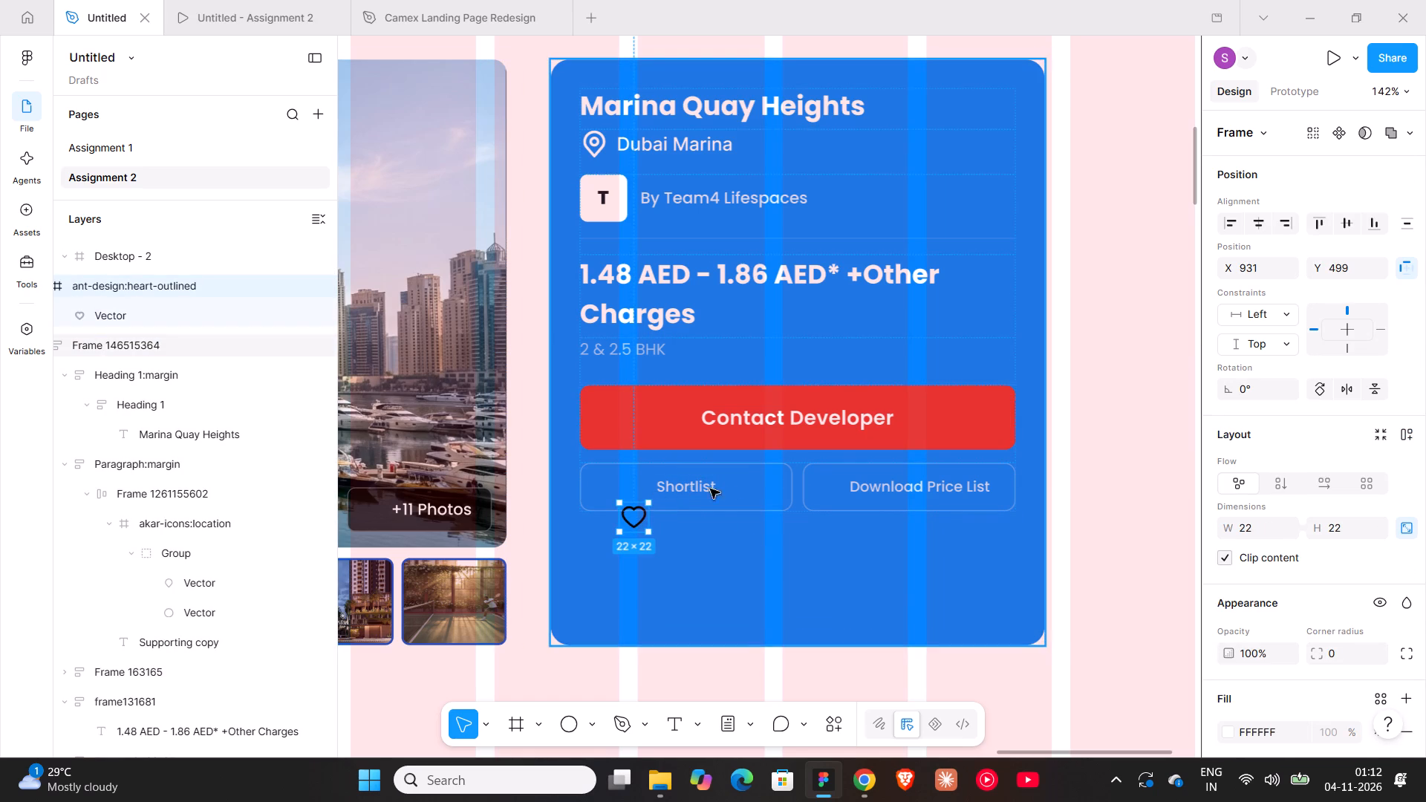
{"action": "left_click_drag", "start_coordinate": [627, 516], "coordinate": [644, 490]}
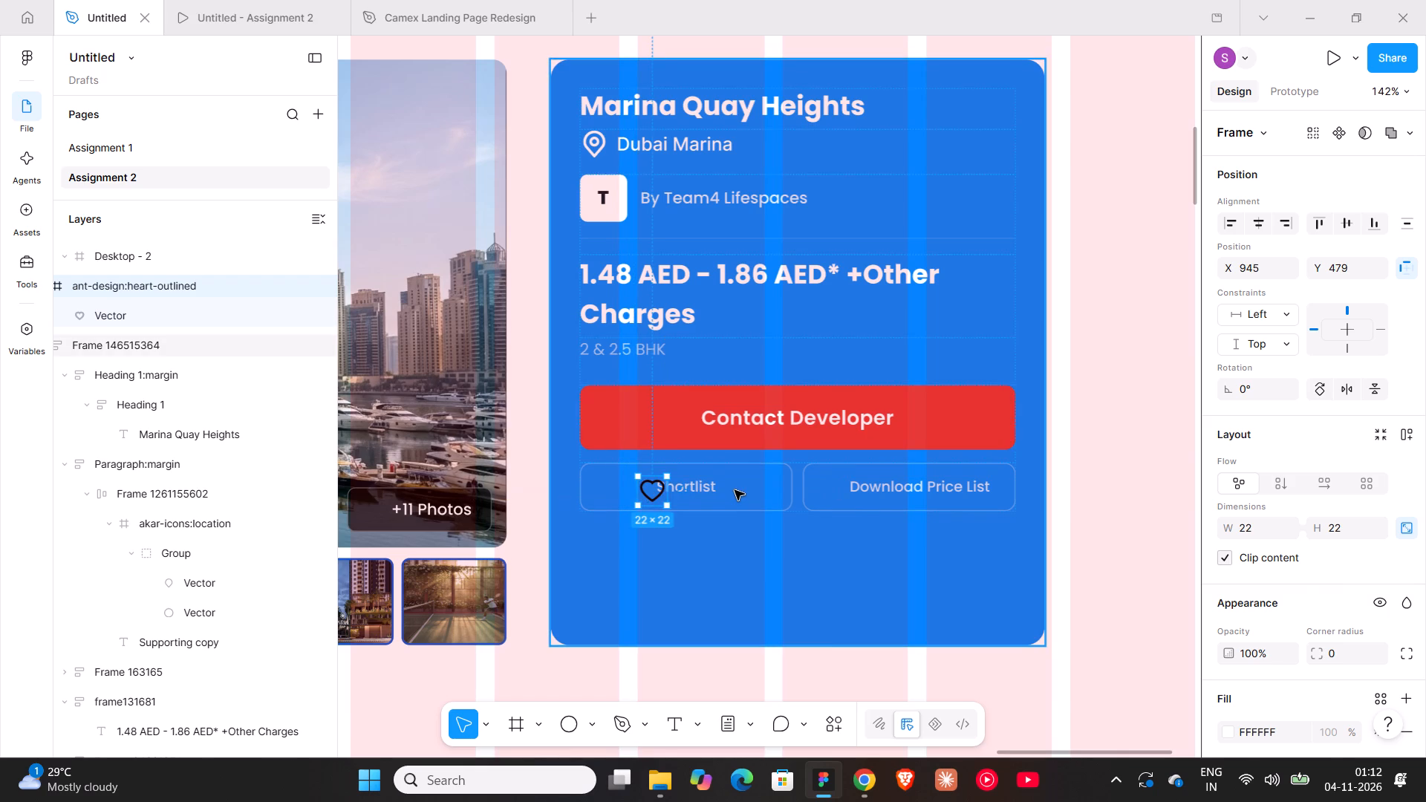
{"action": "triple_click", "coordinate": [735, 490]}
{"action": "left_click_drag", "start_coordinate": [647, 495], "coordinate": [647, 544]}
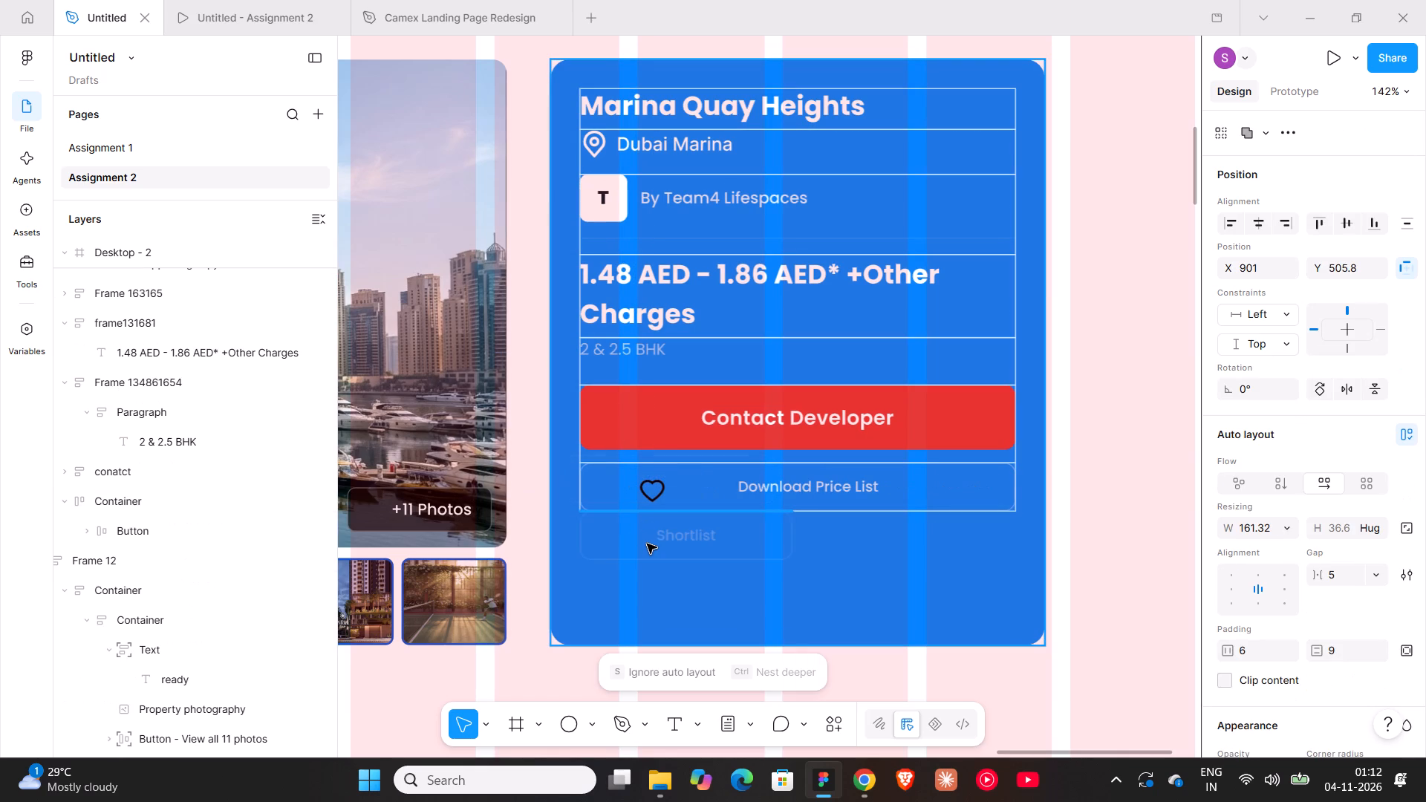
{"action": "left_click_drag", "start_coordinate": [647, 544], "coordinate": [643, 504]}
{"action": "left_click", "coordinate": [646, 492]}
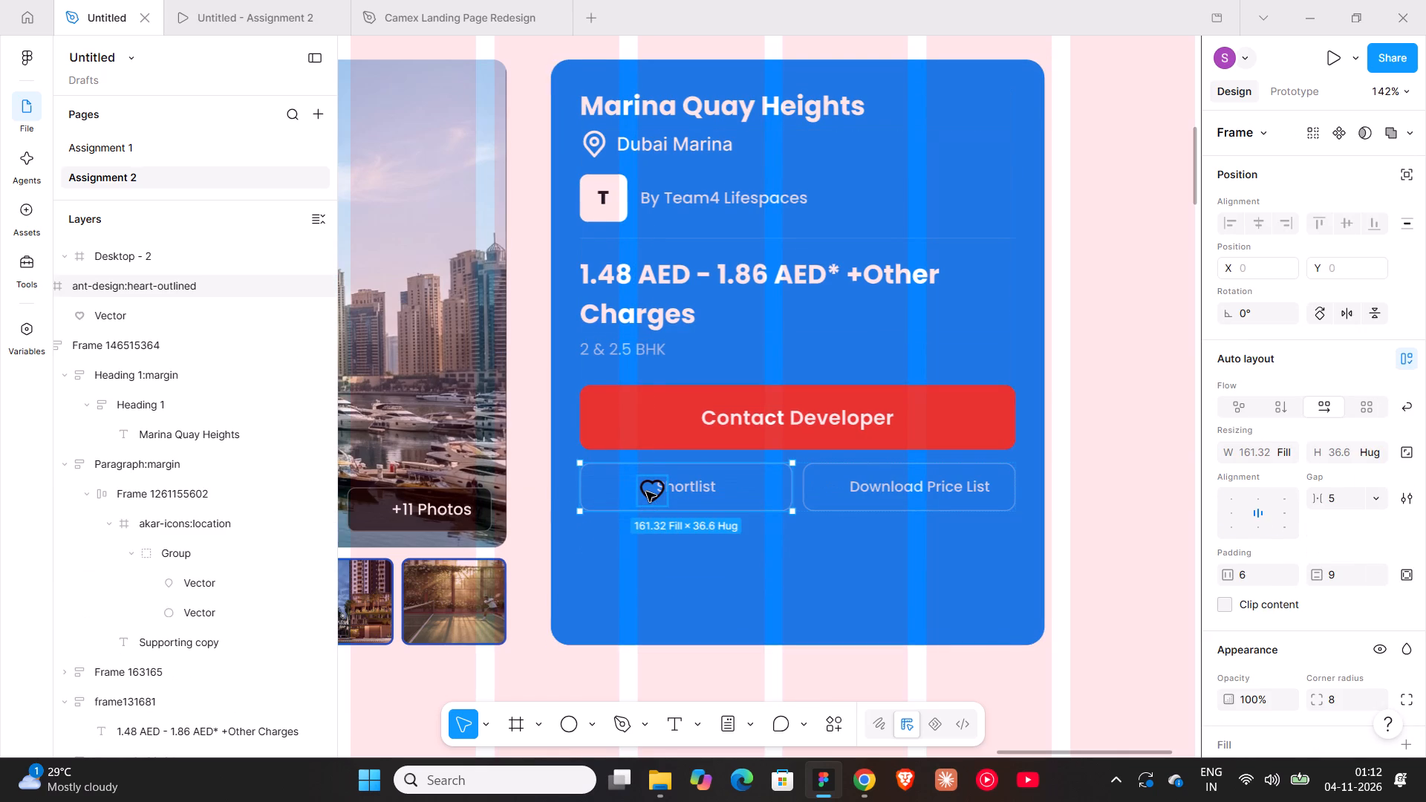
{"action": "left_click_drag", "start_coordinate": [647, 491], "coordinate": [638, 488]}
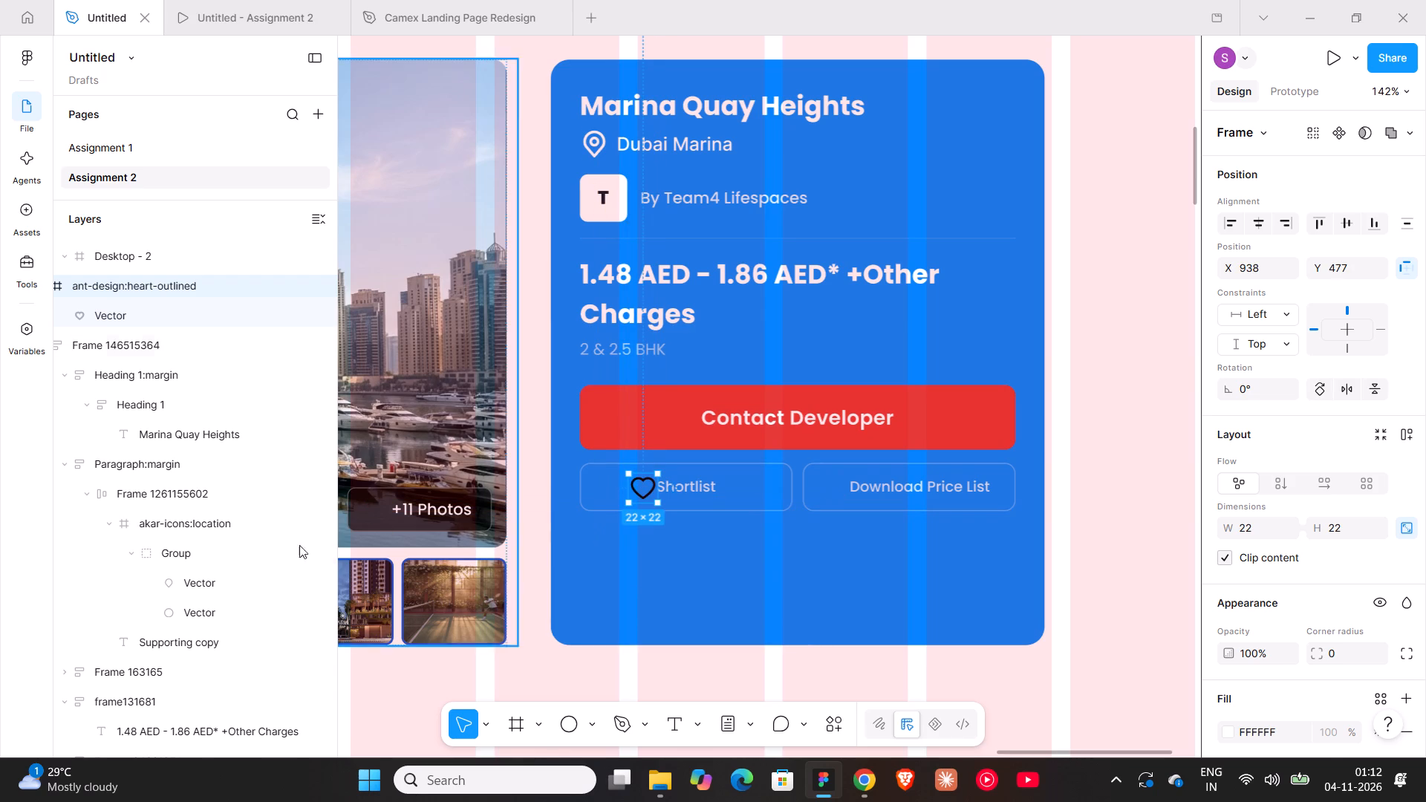
Nest the ant-design:heart-outlined layer inside the Shortlist button's auto layout, ahead of the Shortlist text.
{"action": "scroll", "coordinate": [175, 628], "scroll_direction": "down", "scroll_amount": 2}
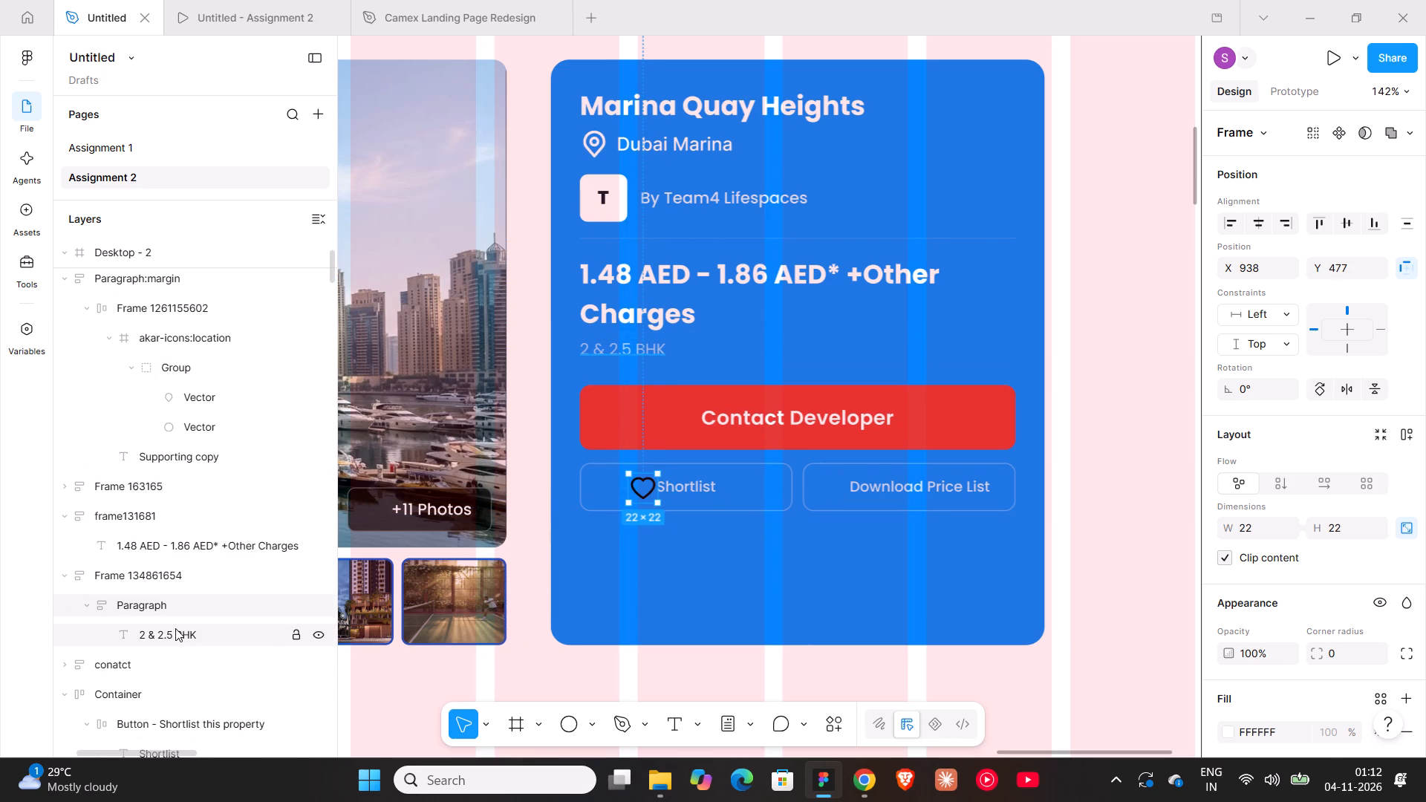
{"action": "scroll", "coordinate": [175, 628], "scroll_direction": "down", "scroll_amount": 2}
{"action": "scroll", "coordinate": [175, 628], "scroll_direction": "up", "scroll_amount": 4}
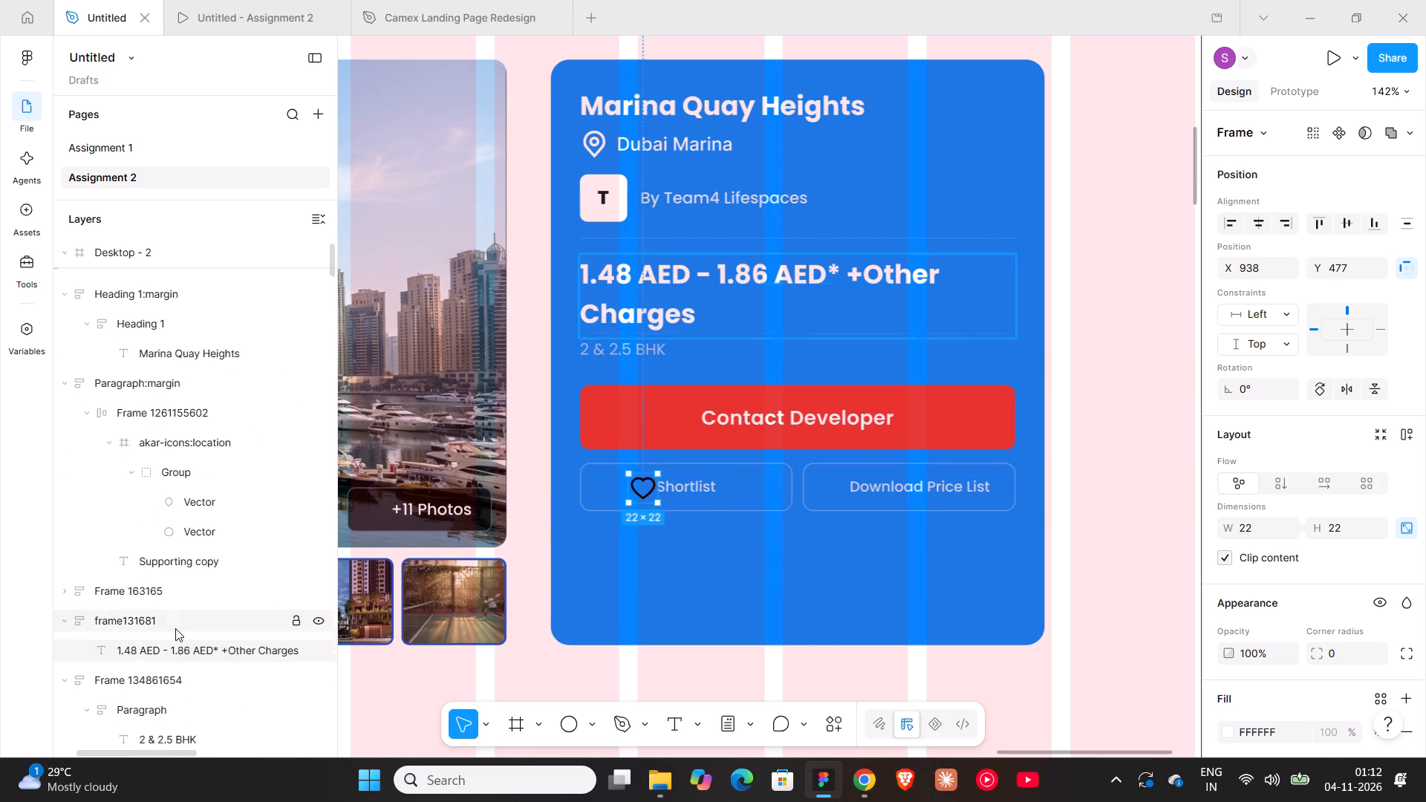
{"action": "left_click_drag", "start_coordinate": [130, 288], "coordinate": [128, 691]}
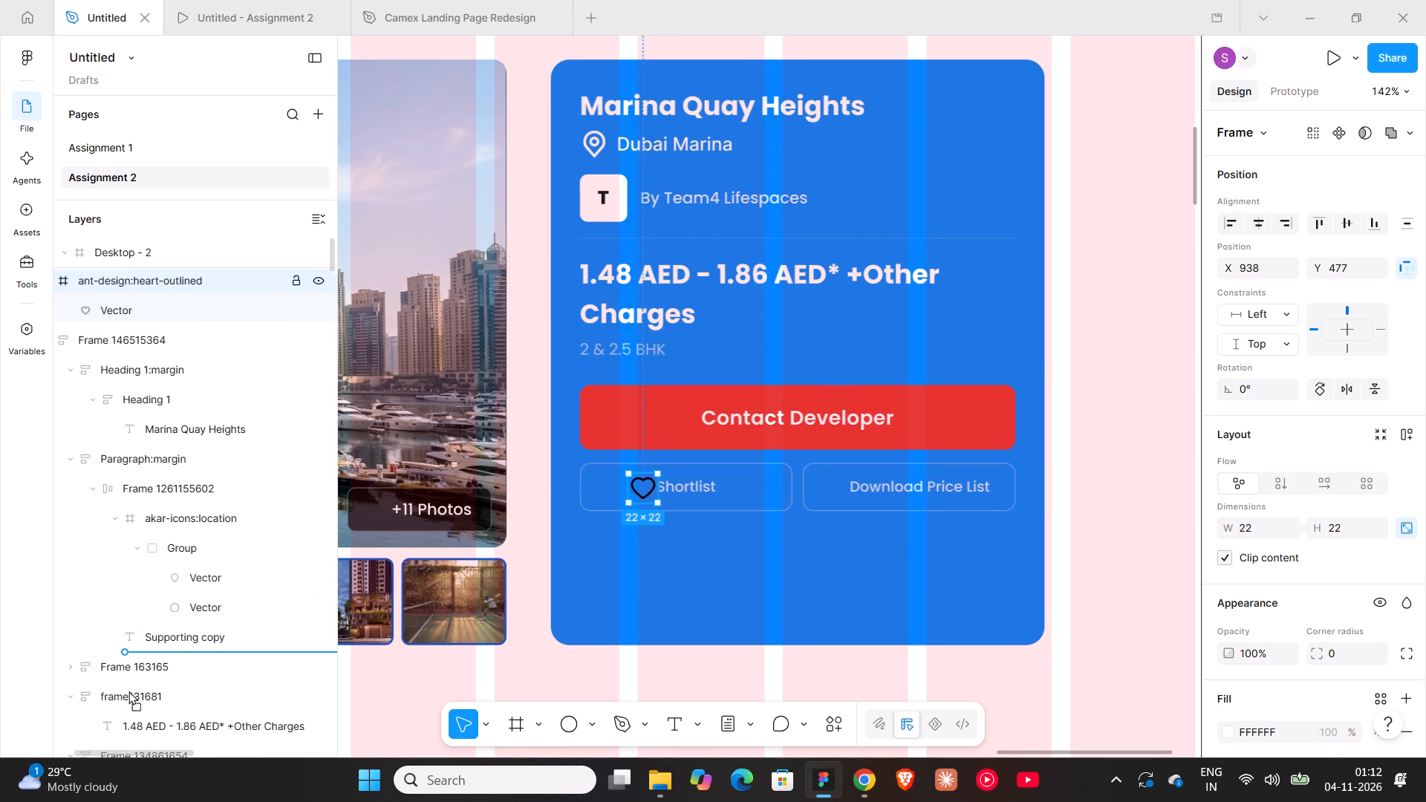
{"action": "left_click_drag", "start_coordinate": [128, 691], "coordinate": [143, 454]}
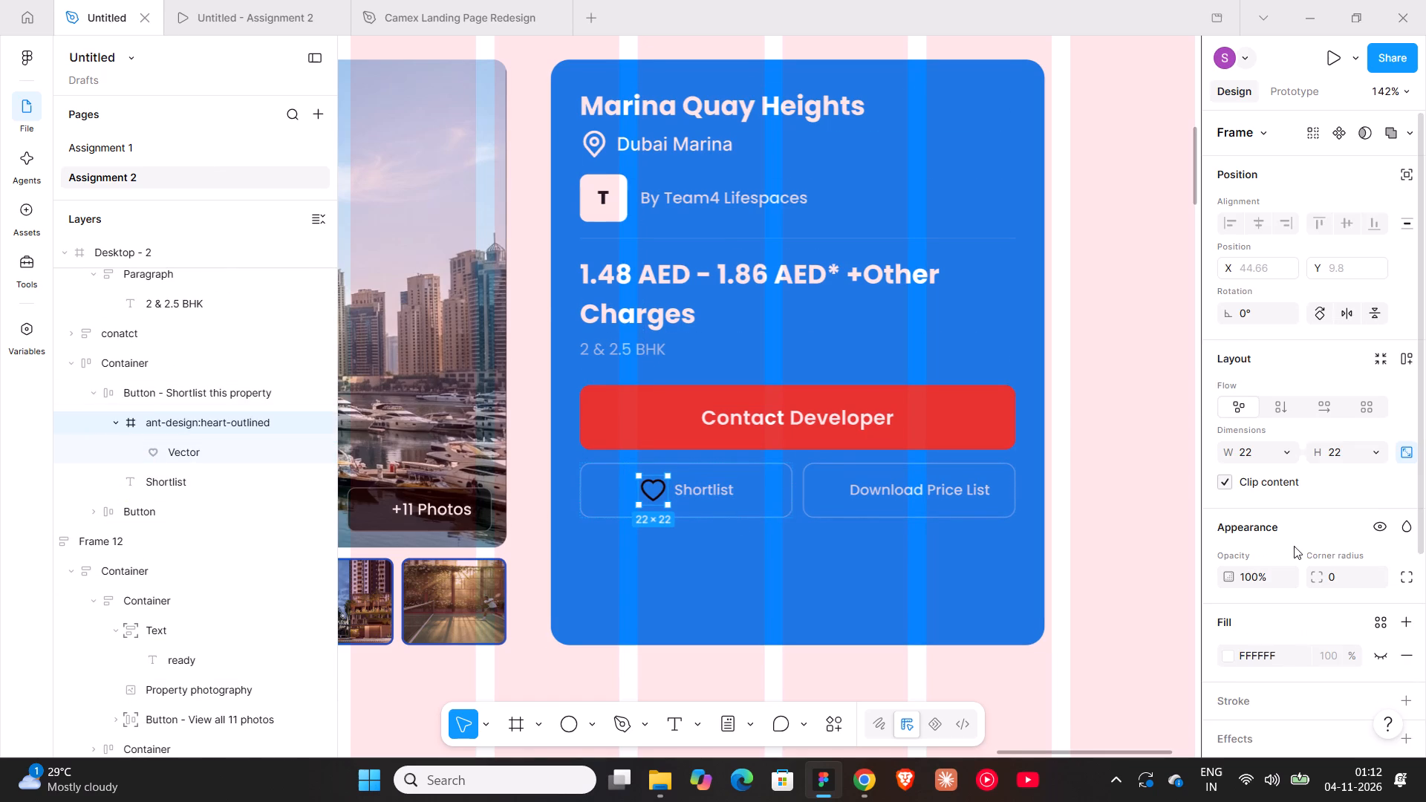
Set the Shortlist label's fill opacity to 100%.
{"action": "scroll", "coordinate": [1263, 567], "scroll_direction": "down", "scroll_amount": 2}
{"action": "left_click", "coordinate": [719, 492]}
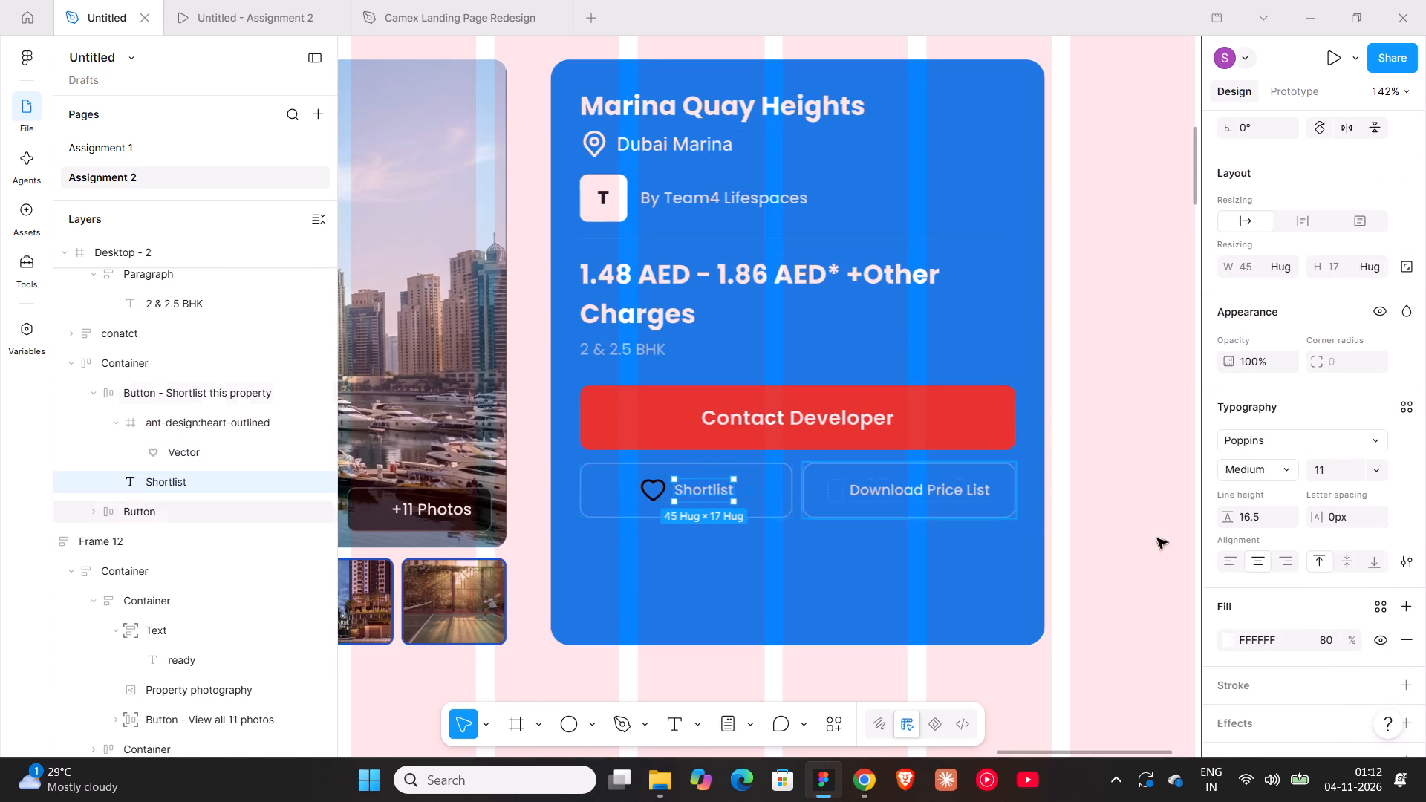
{"action": "scroll", "coordinate": [1381, 578], "scroll_direction": "down", "scroll_amount": 1}
{"action": "left_click", "coordinate": [1345, 573]}
{"action": "type", "text": "100"}
{"action": "key", "text": "Return"}
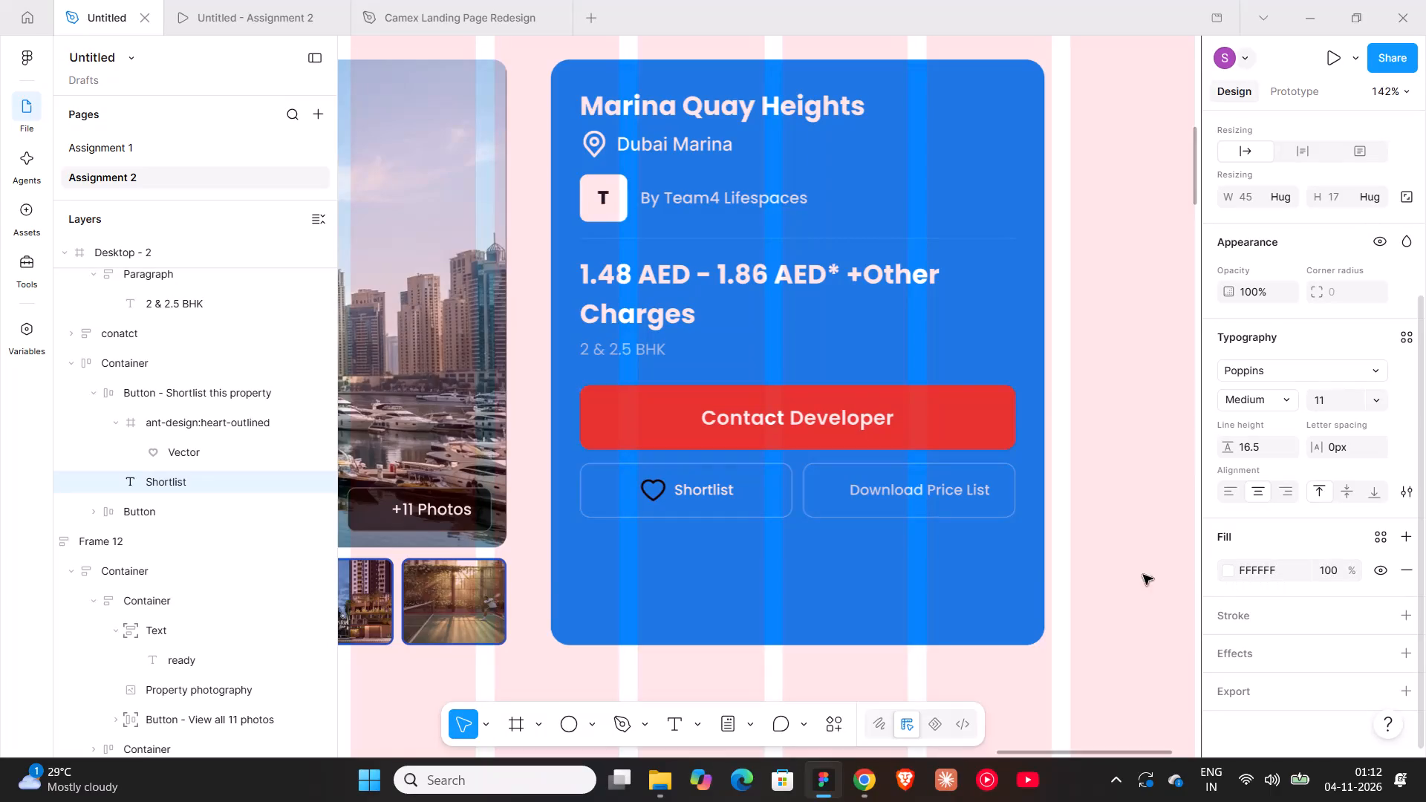
Lock the aspect ratio of the heart icon's vector and set its width to 16.
{"action": "double_click", "coordinate": [651, 493]}
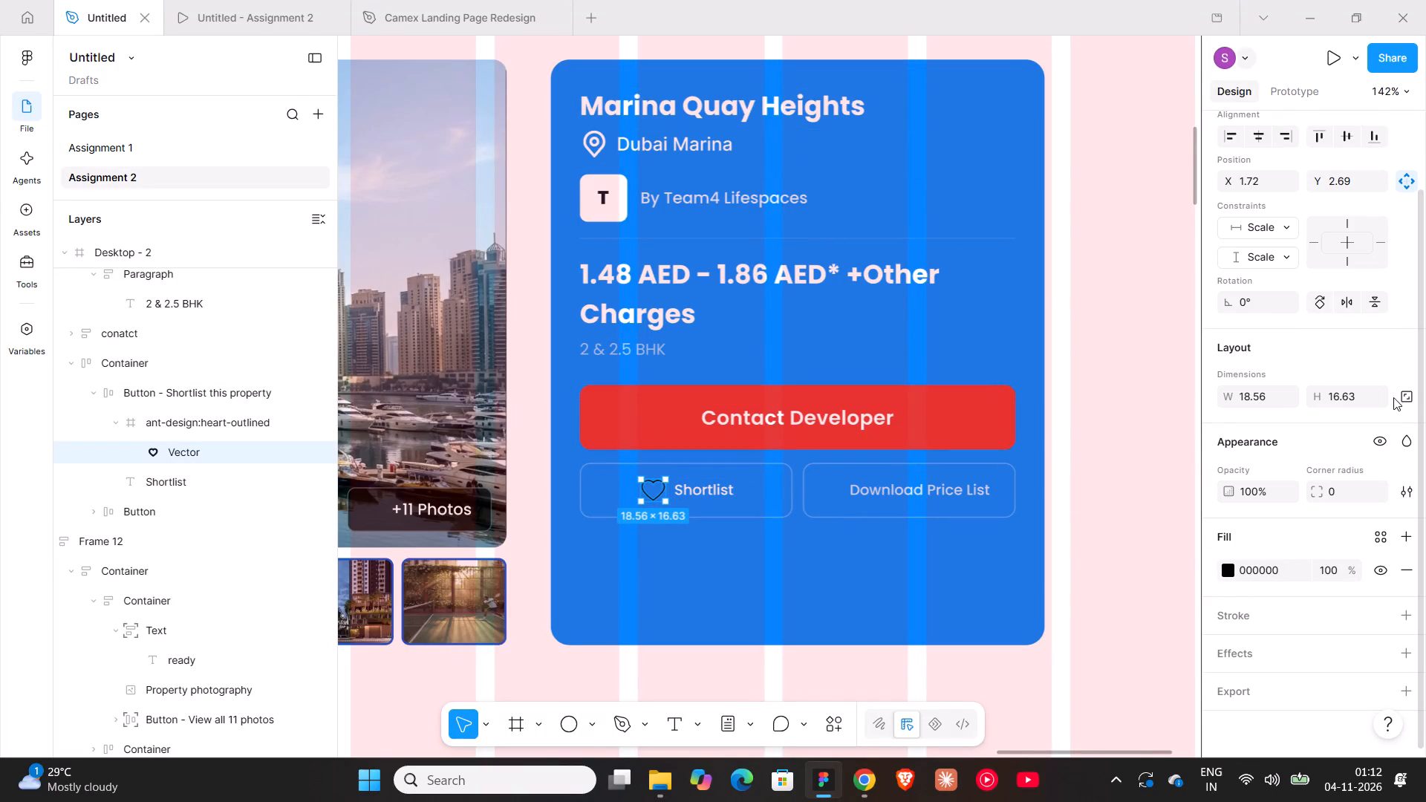
{"action": "left_click", "coordinate": [1401, 399]}
{"action": "left_click_drag", "start_coordinate": [1237, 401], "coordinate": [713, 395]}
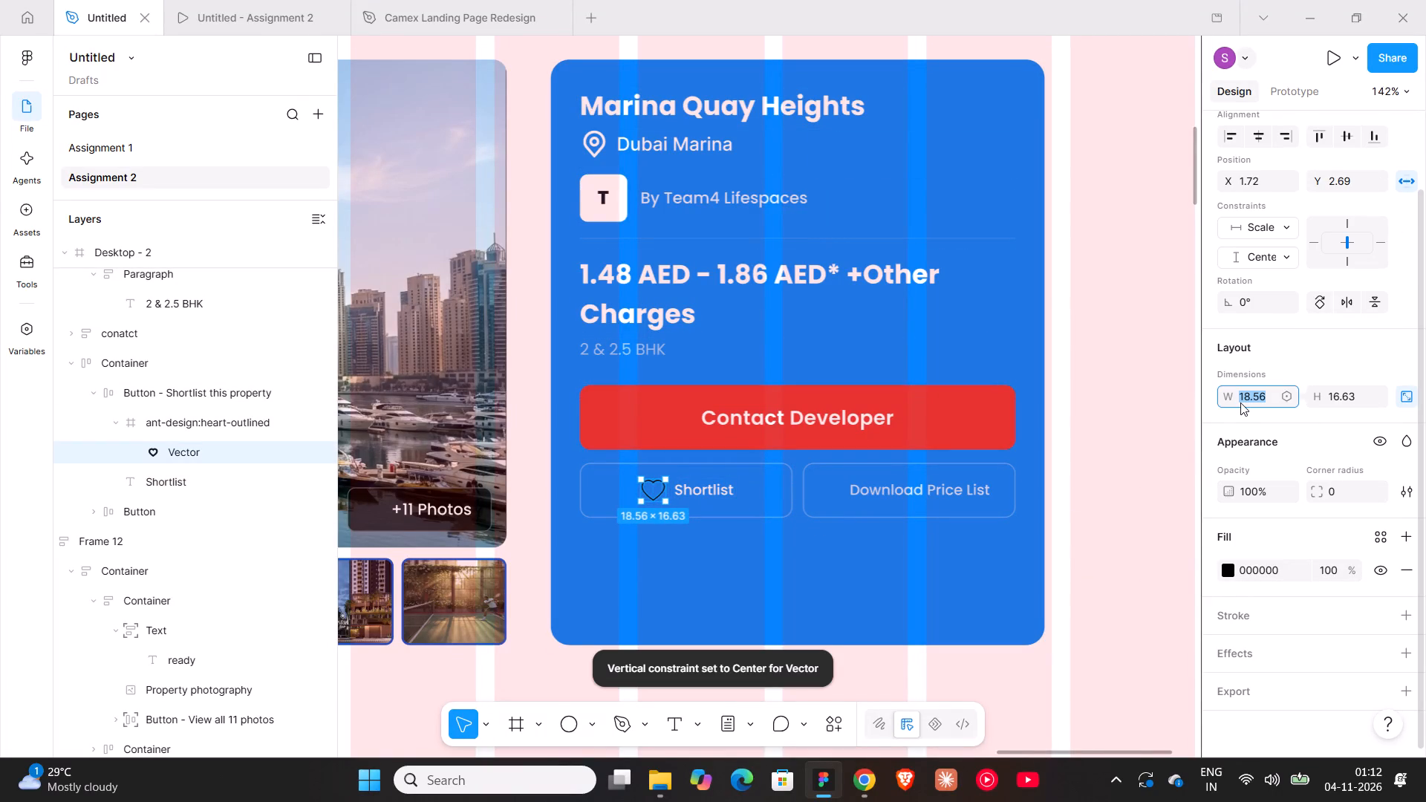
{"action": "type", "text": "16"}
{"action": "key", "text": "Return"}
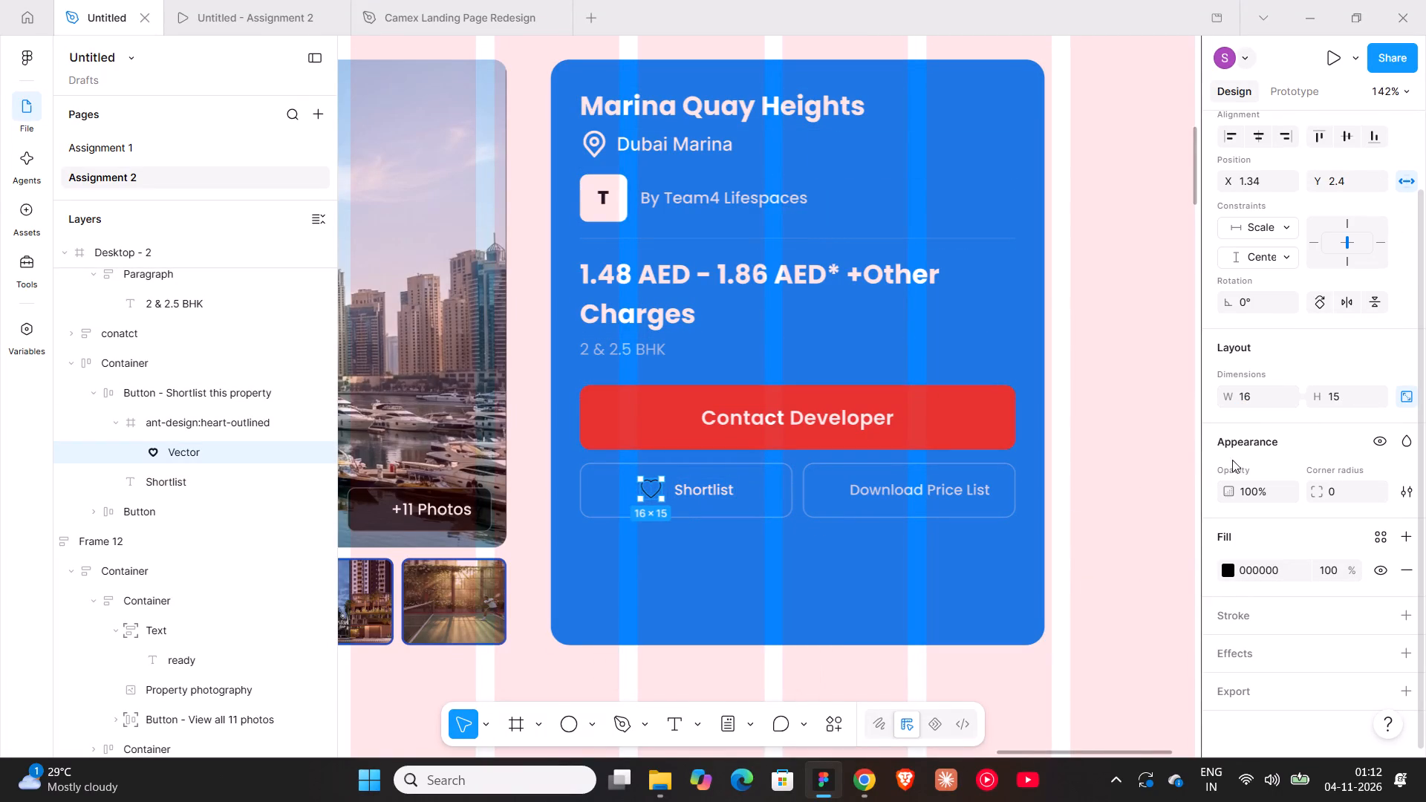
Set the fill colour of the heart icon's vector to white.
{"action": "left_click", "coordinate": [1269, 556]}
{"action": "left_click", "coordinate": [1260, 561]}
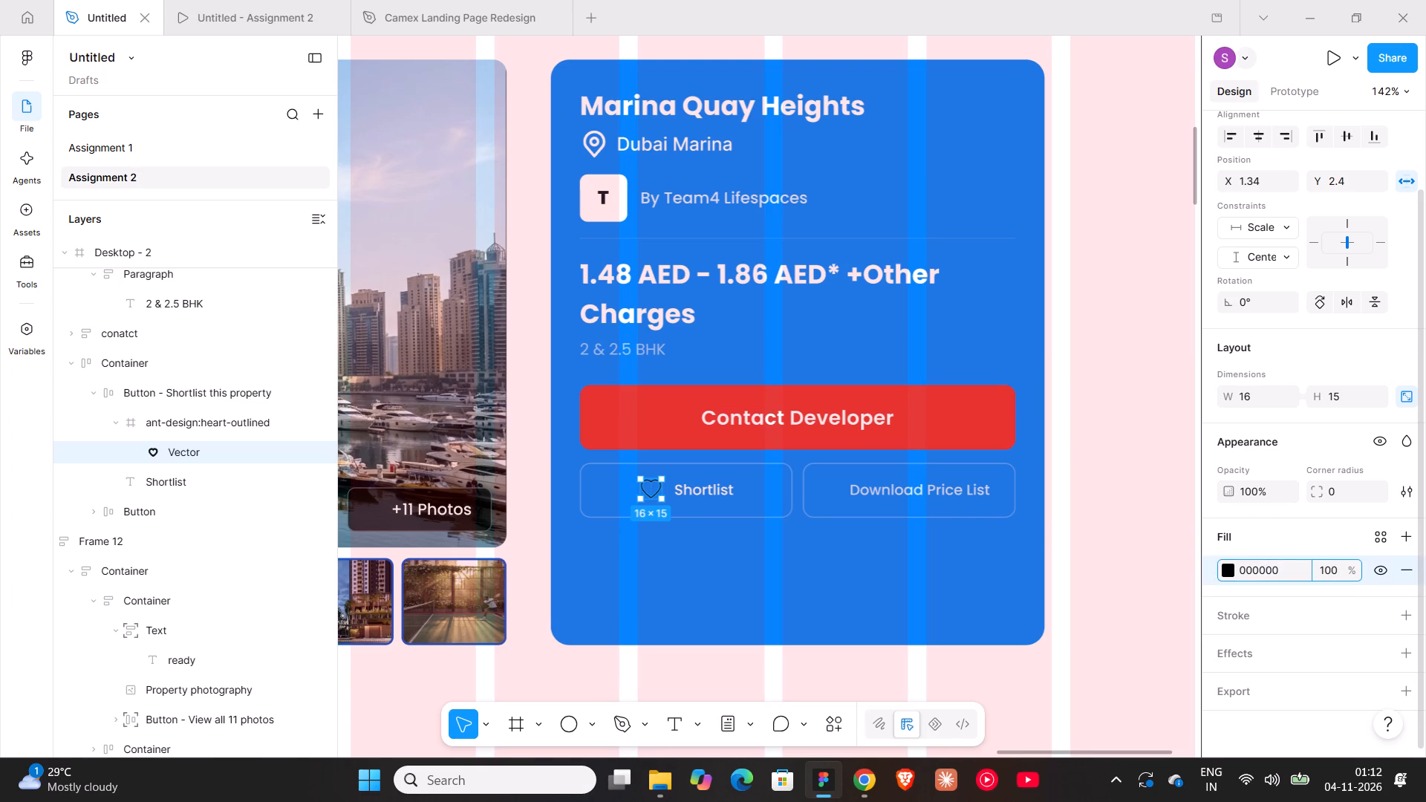
{"action": "key", "text": "d"}
{"action": "key", "text": "BackSpace"}
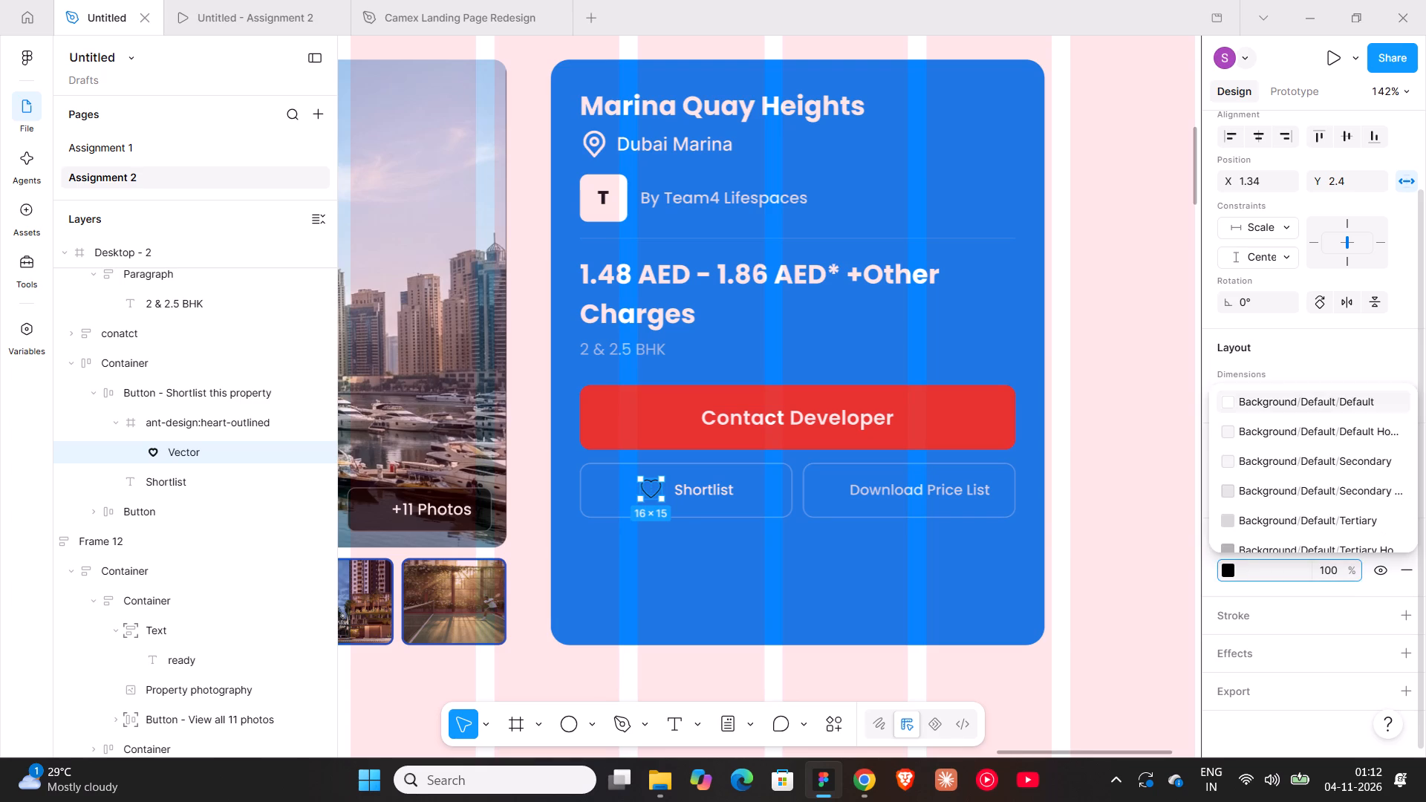
{"action": "key", "text": "f"}
{"action": "key", "text": "Return"}
{"action": "left_click", "coordinate": [714, 482]}
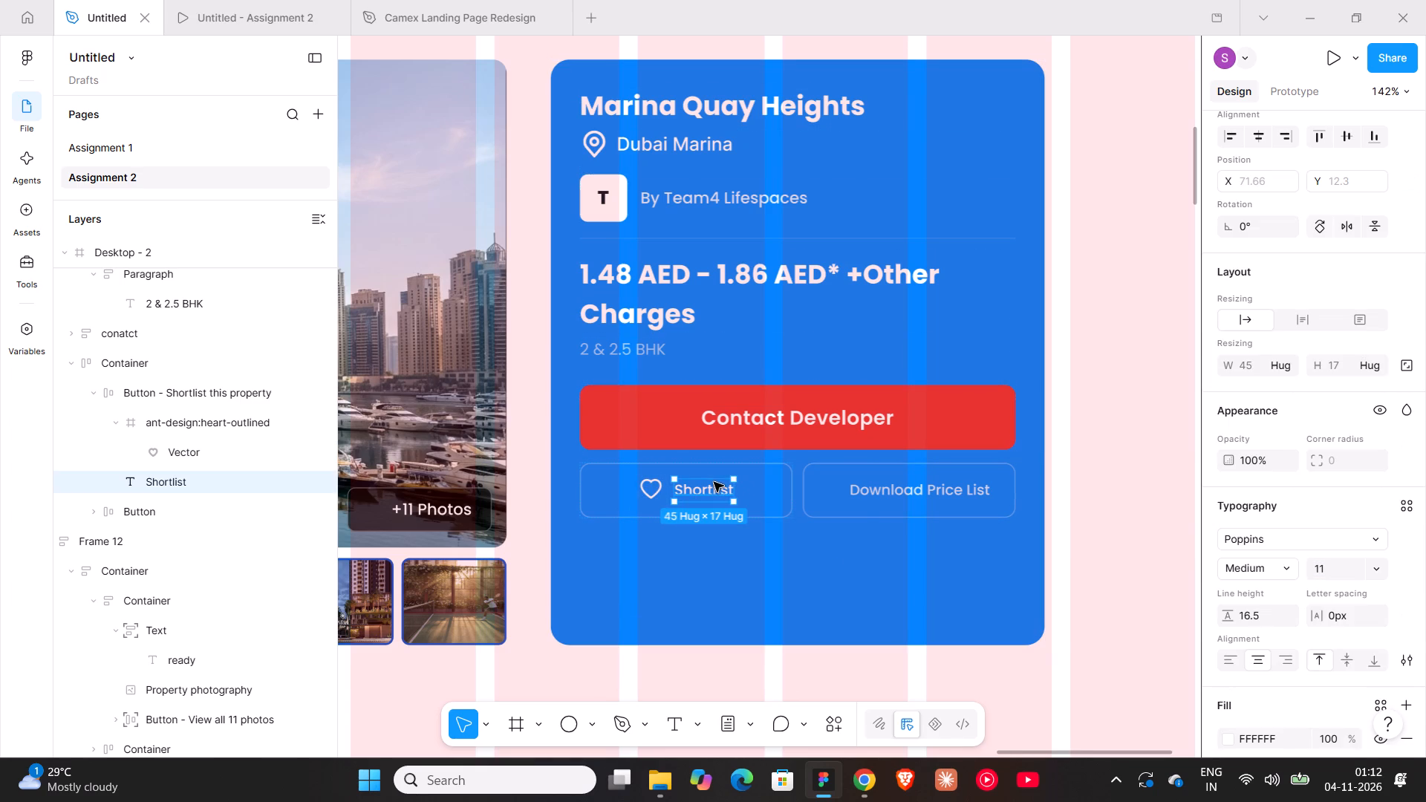
Set the Shortlist label's font to Inter at size 14.
{"action": "left_click", "coordinate": [1258, 541]}
{"action": "type", "text": "inter"}
{"action": "key", "text": "Return"}
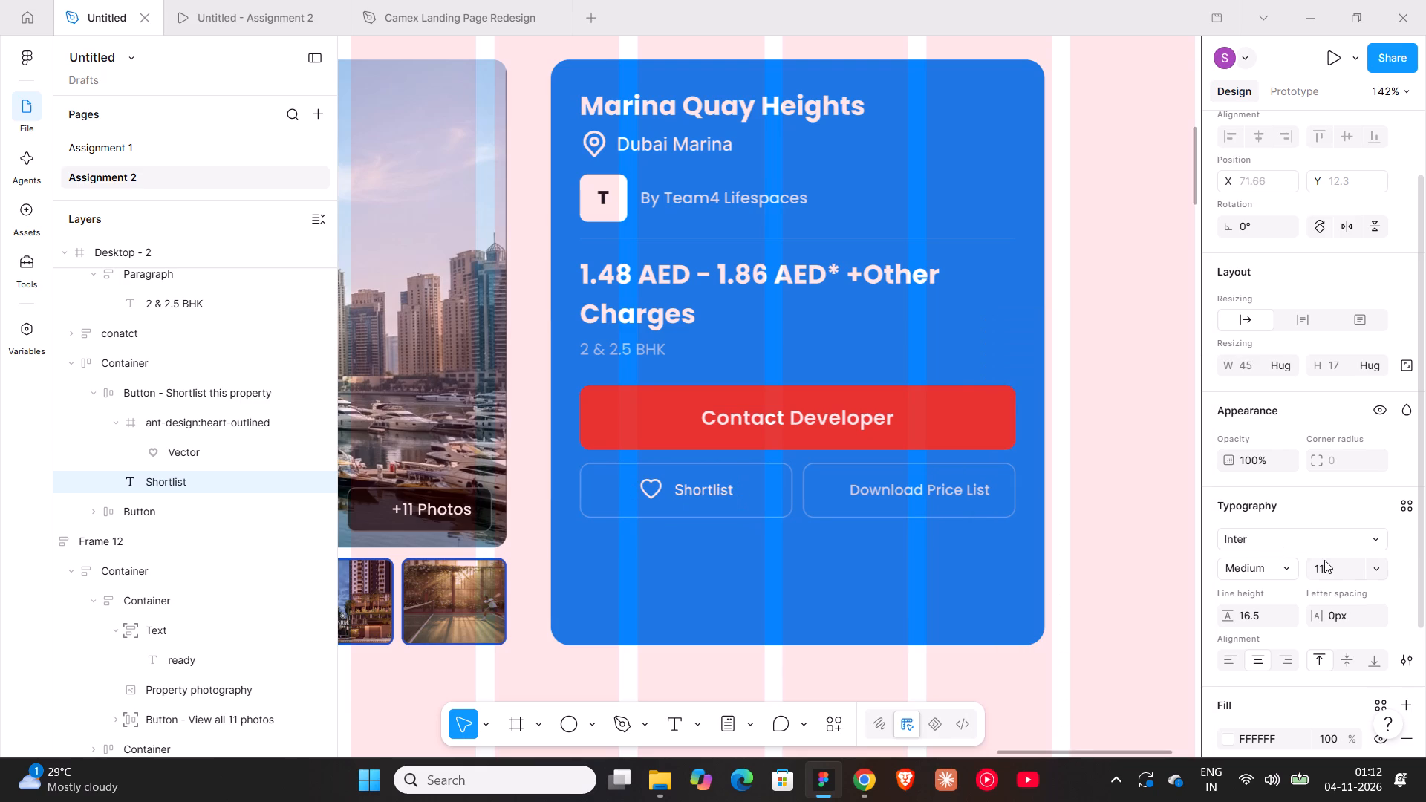
{"action": "left_click", "coordinate": [1324, 561]}
{"action": "type", "text": "12"}
{"action": "key", "text": "Return"}
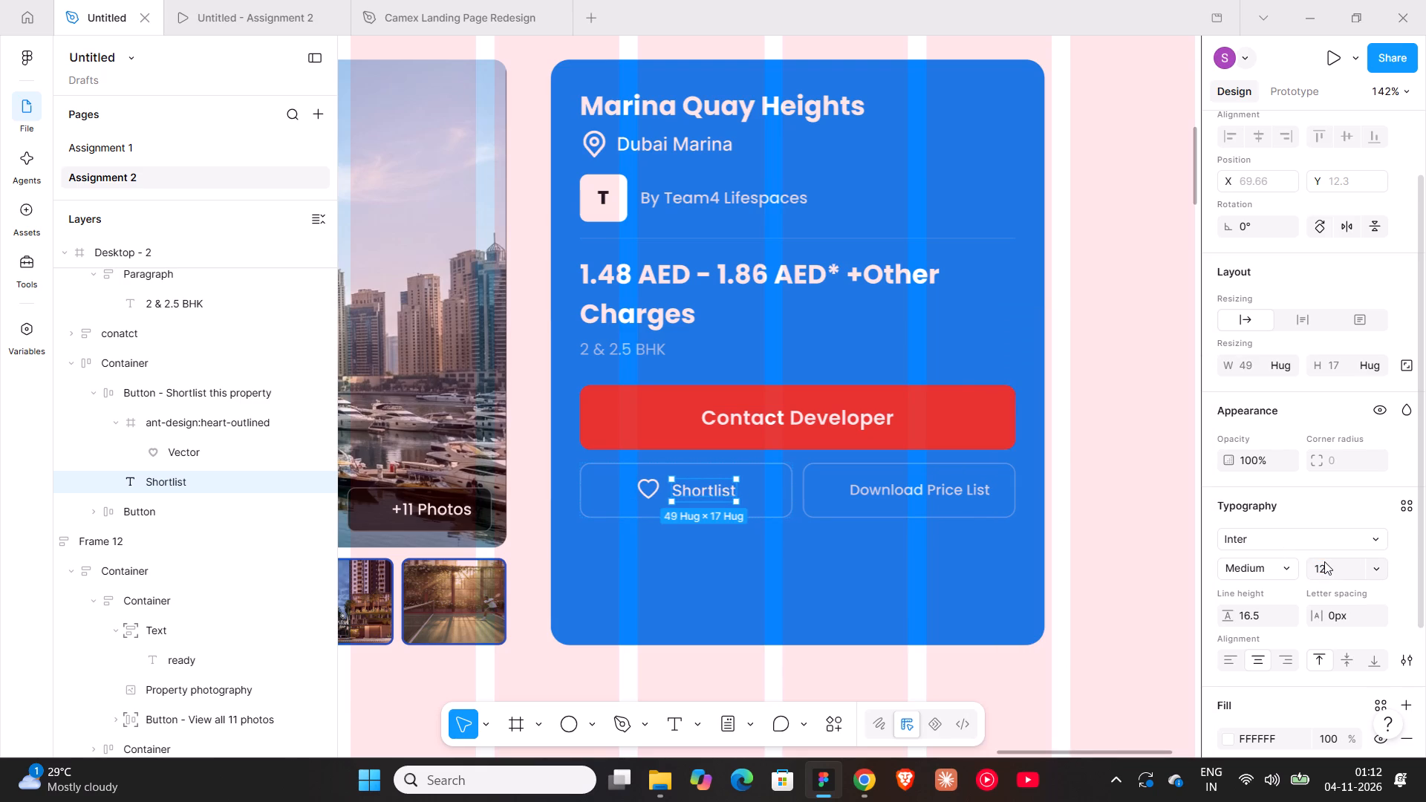
{"action": "left_click", "coordinate": [1324, 561]}
{"action": "type", "text": "14"}
{"action": "key", "text": "Return"}
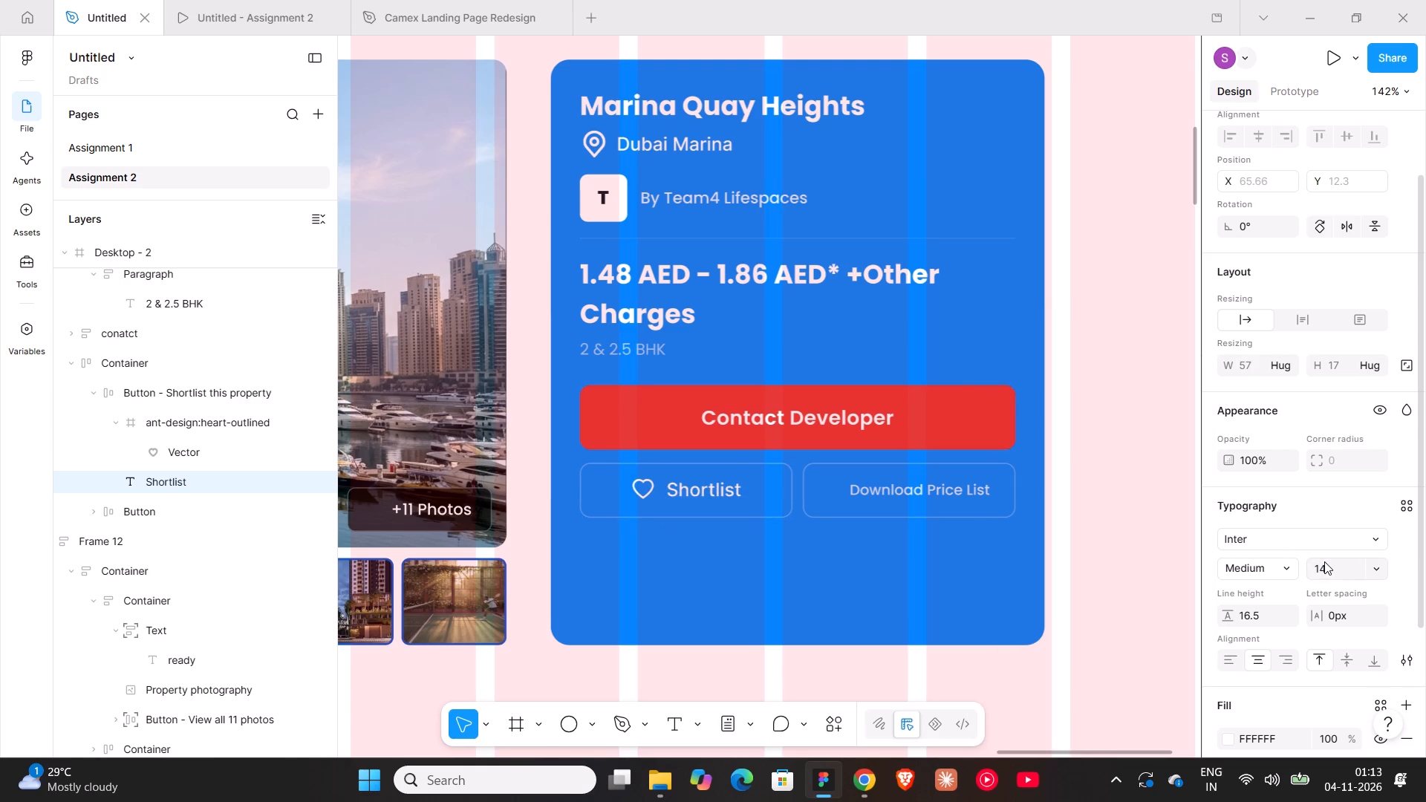
Change the Contact Developer button's fill to green 00C607.
{"action": "double_click", "coordinate": [780, 412]}
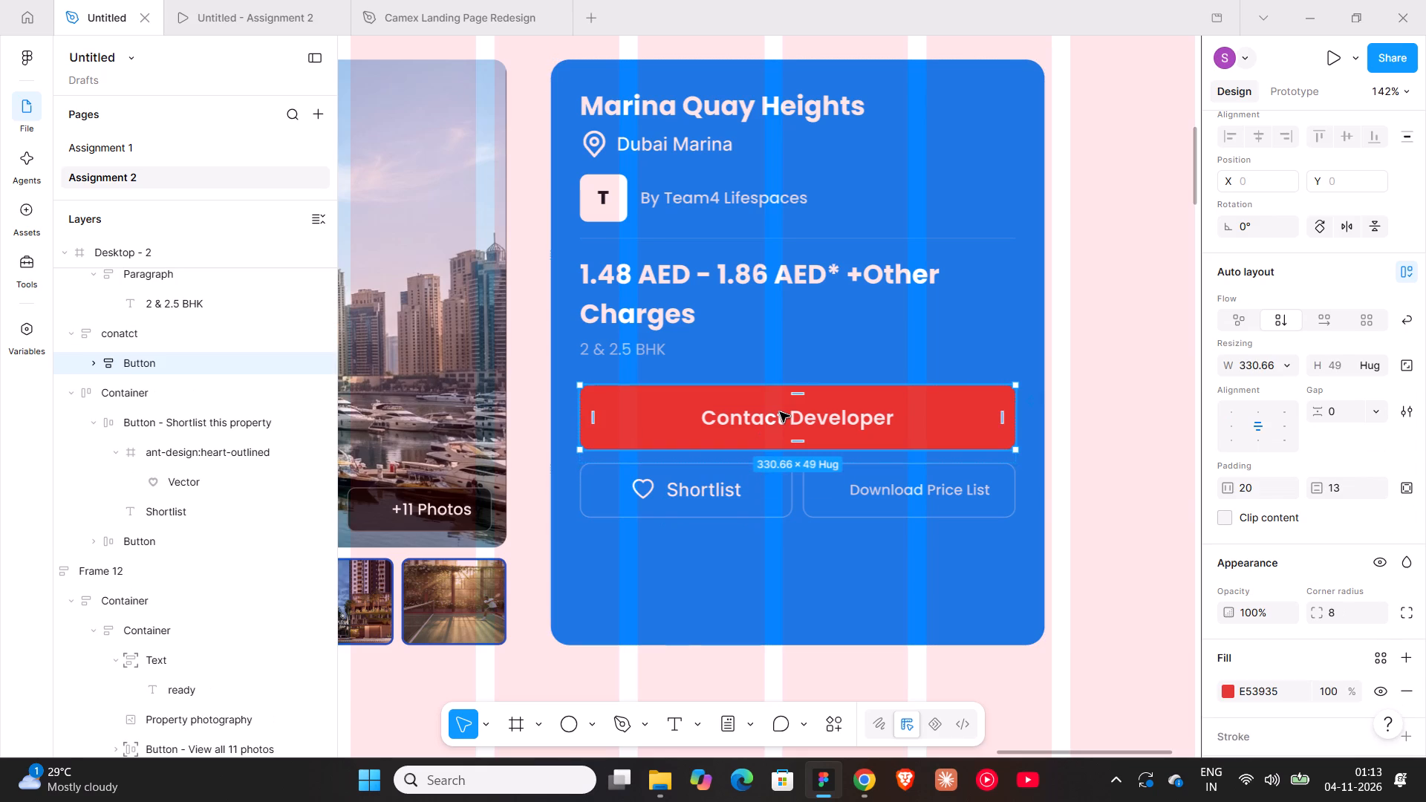
{"action": "scroll", "coordinate": [1352, 551], "scroll_direction": "down", "scroll_amount": 3}
{"action": "left_click", "coordinate": [1222, 422]}
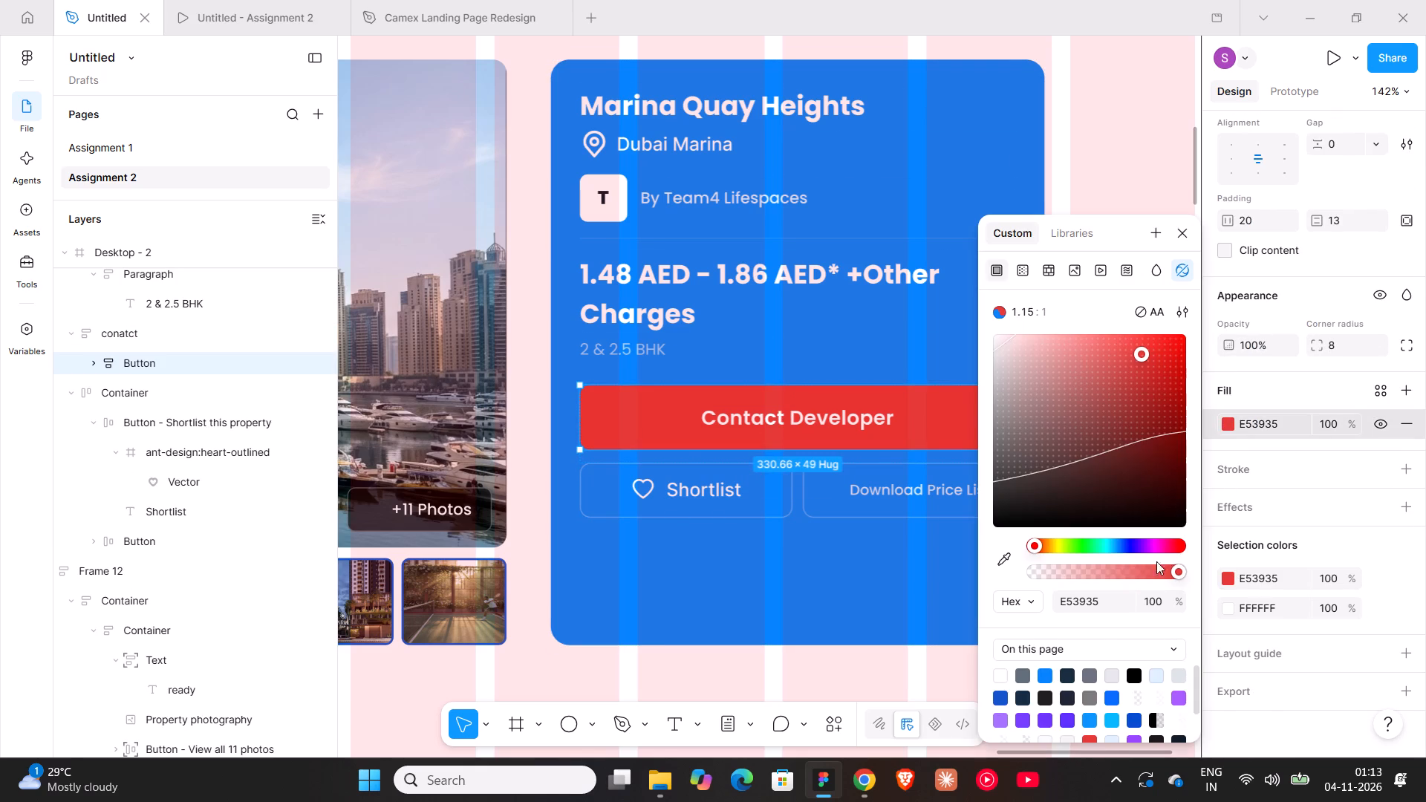
{"action": "left_click", "coordinate": [1084, 545]}
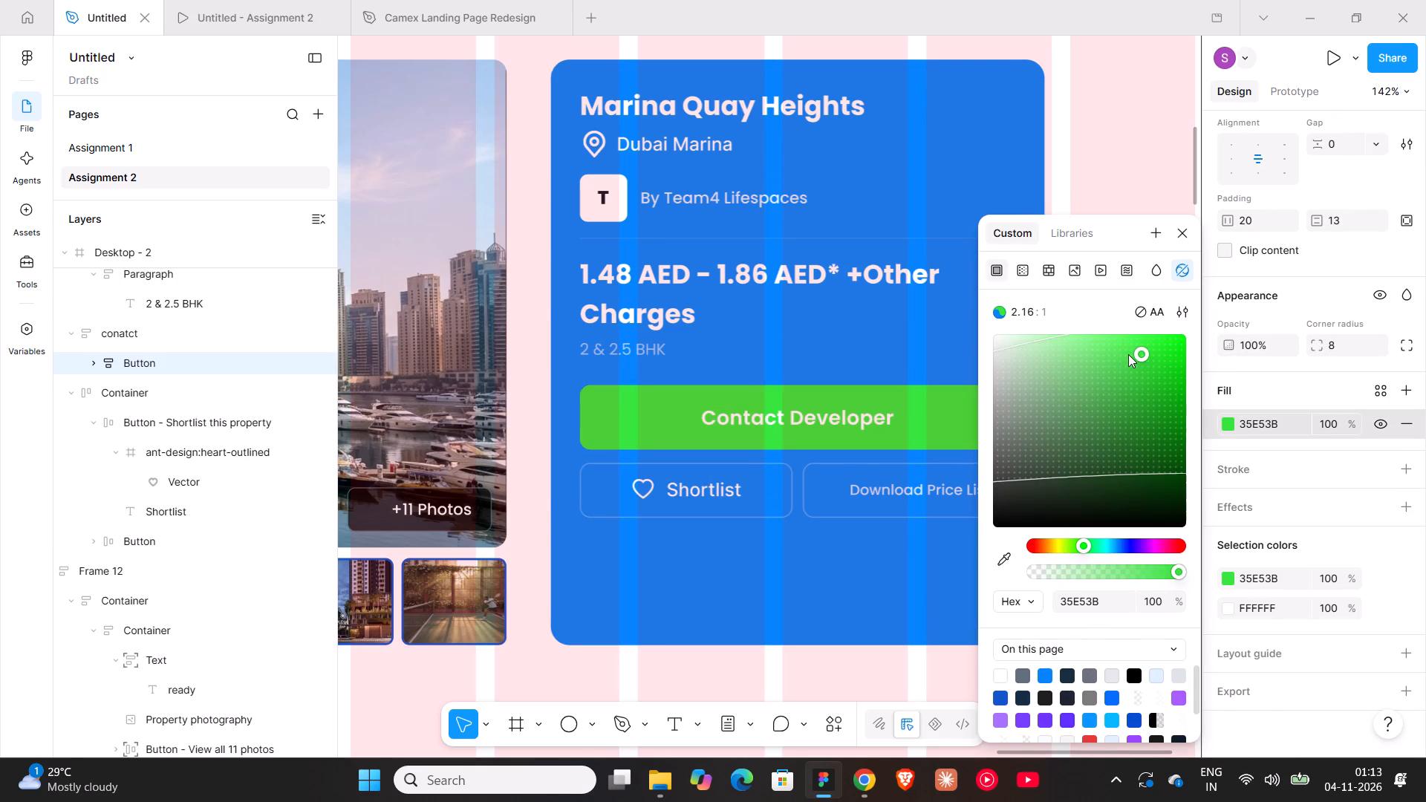
{"action": "left_click_drag", "start_coordinate": [1144, 350], "coordinate": [1195, 319]}
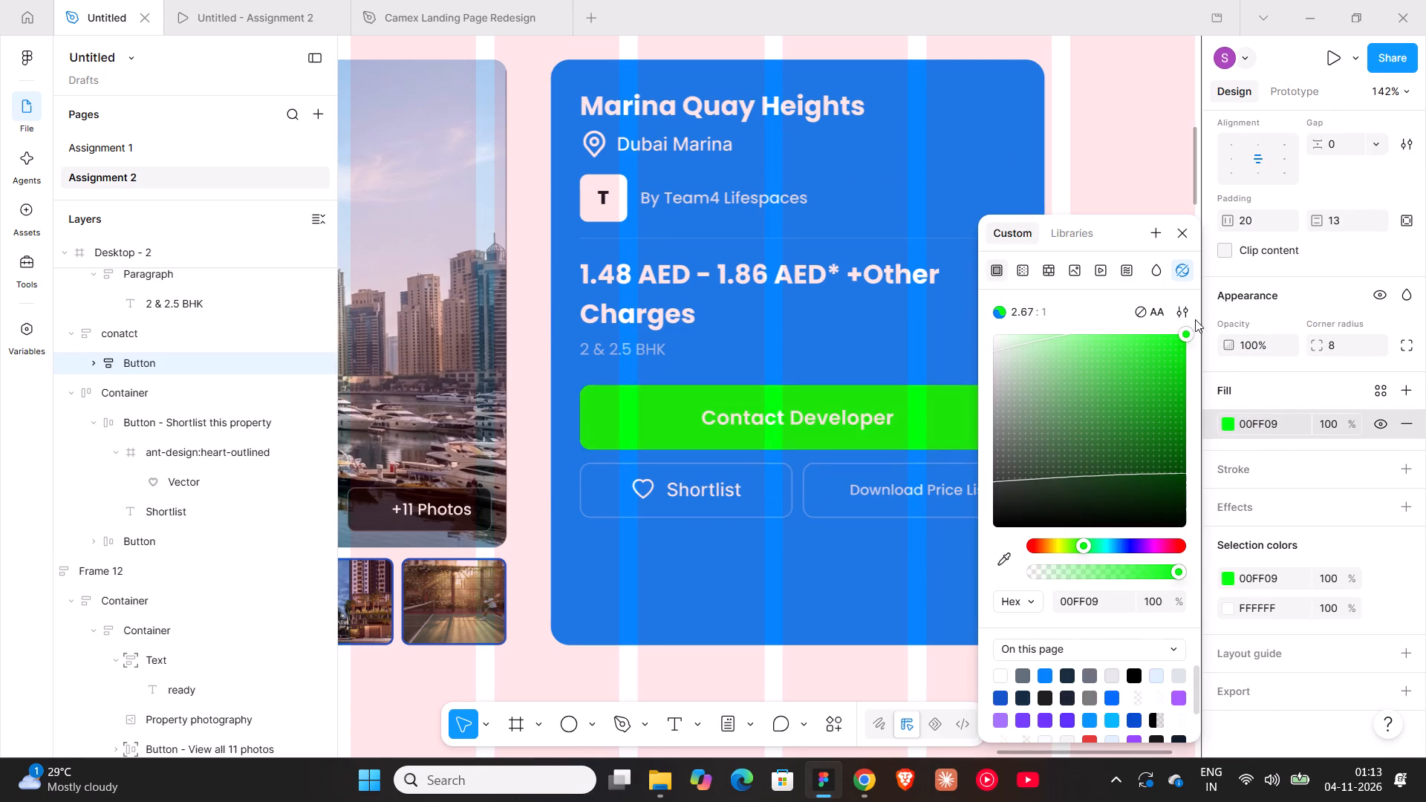
{"action": "left_click_drag", "start_coordinate": [1195, 319], "coordinate": [1191, 384]}
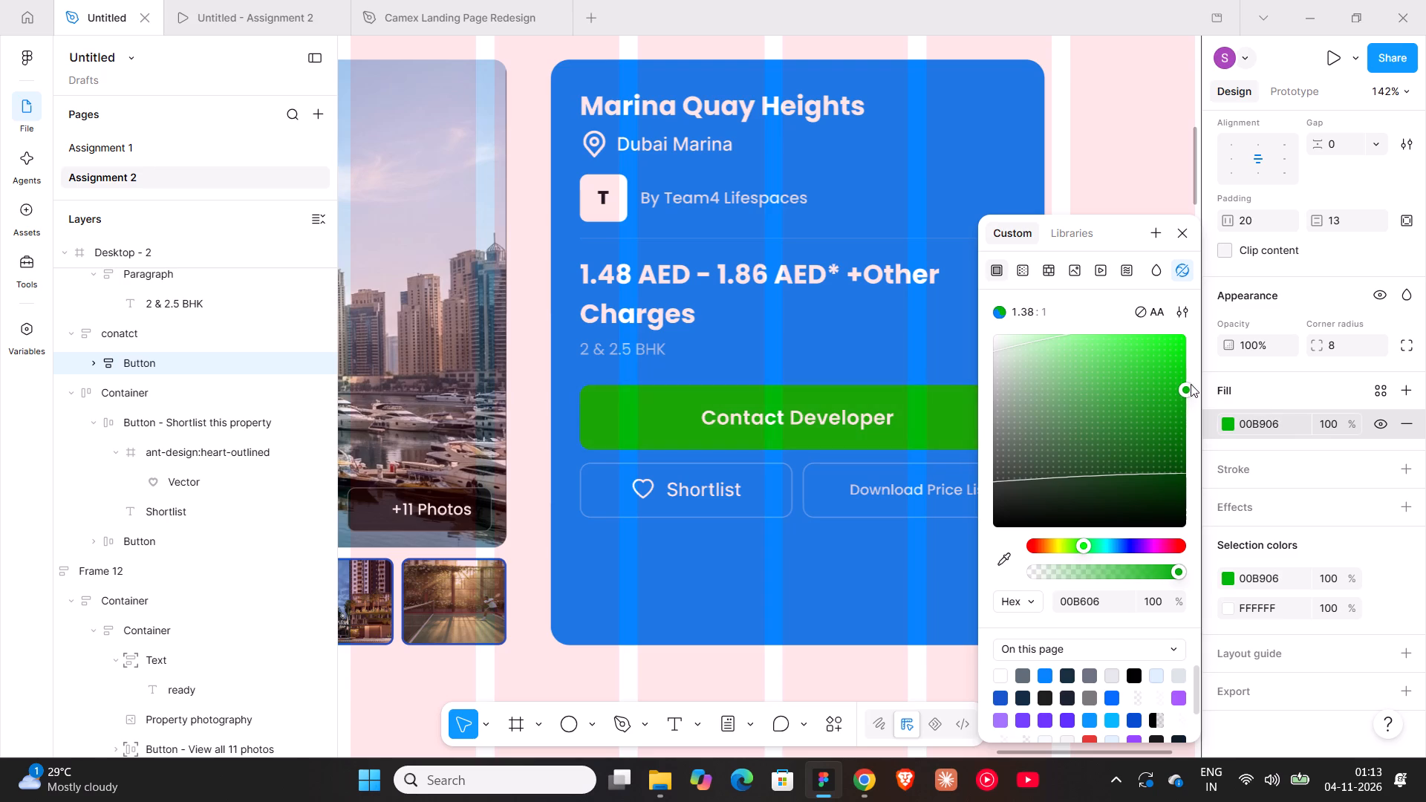
{"action": "left_click_drag", "start_coordinate": [1191, 384], "coordinate": [1191, 377]}
{"action": "scroll", "coordinate": [1191, 377], "scroll_direction": "down", "scroll_amount": 6, "text": "ctrl"}
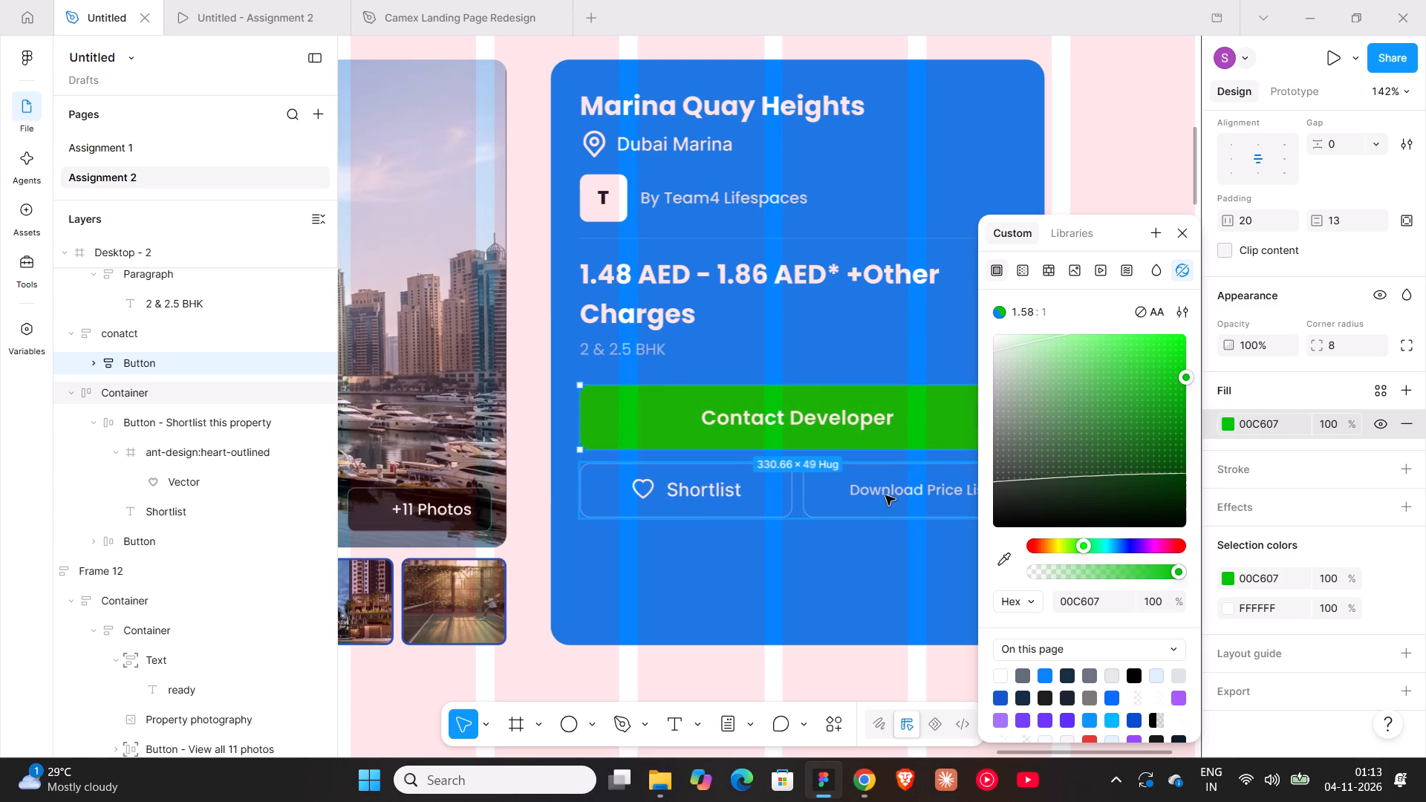
Copy the Shortlist button and paste it to replace the Download Price List button beside it.
{"action": "double_click", "coordinate": [761, 501]}
{"action": "key", "text": "ctrl+c"}
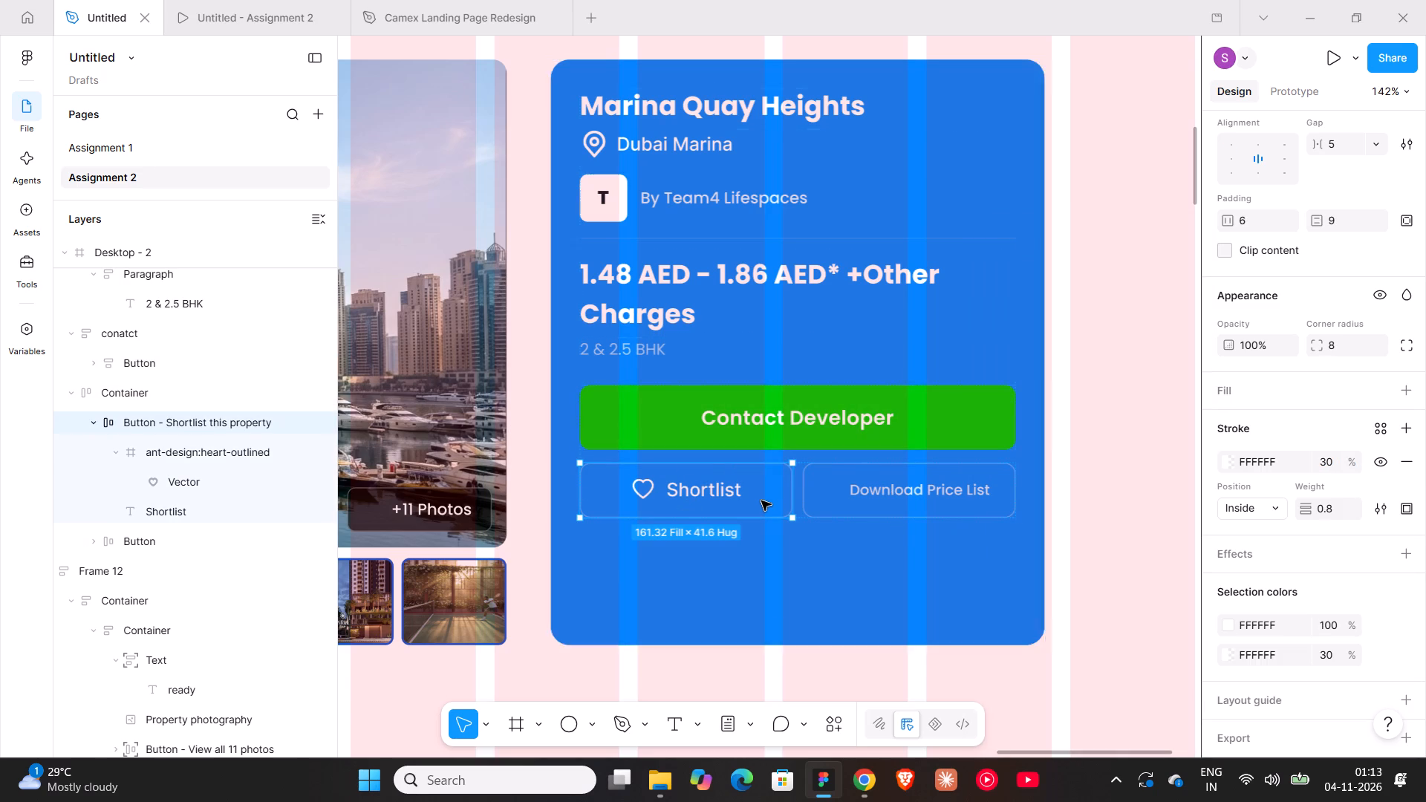
{"action": "left_click", "coordinate": [892, 493]}
{"action": "key", "text": "ctrl+shift+r"}
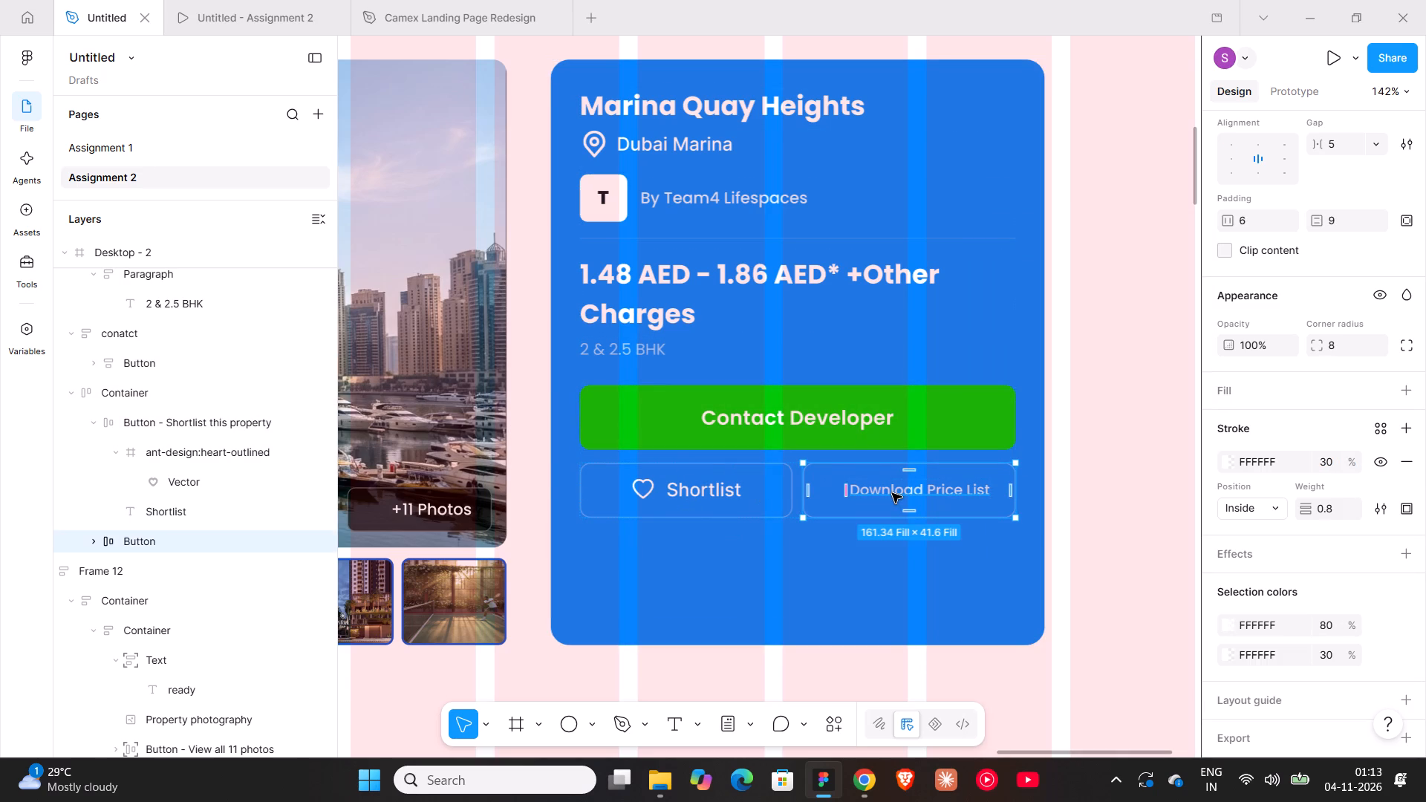
Change the label in the duplicated Shortlist button to "Download price list".
{"action": "triple_click", "coordinate": [914, 492]}
{"action": "left_click", "coordinate": [914, 492]}
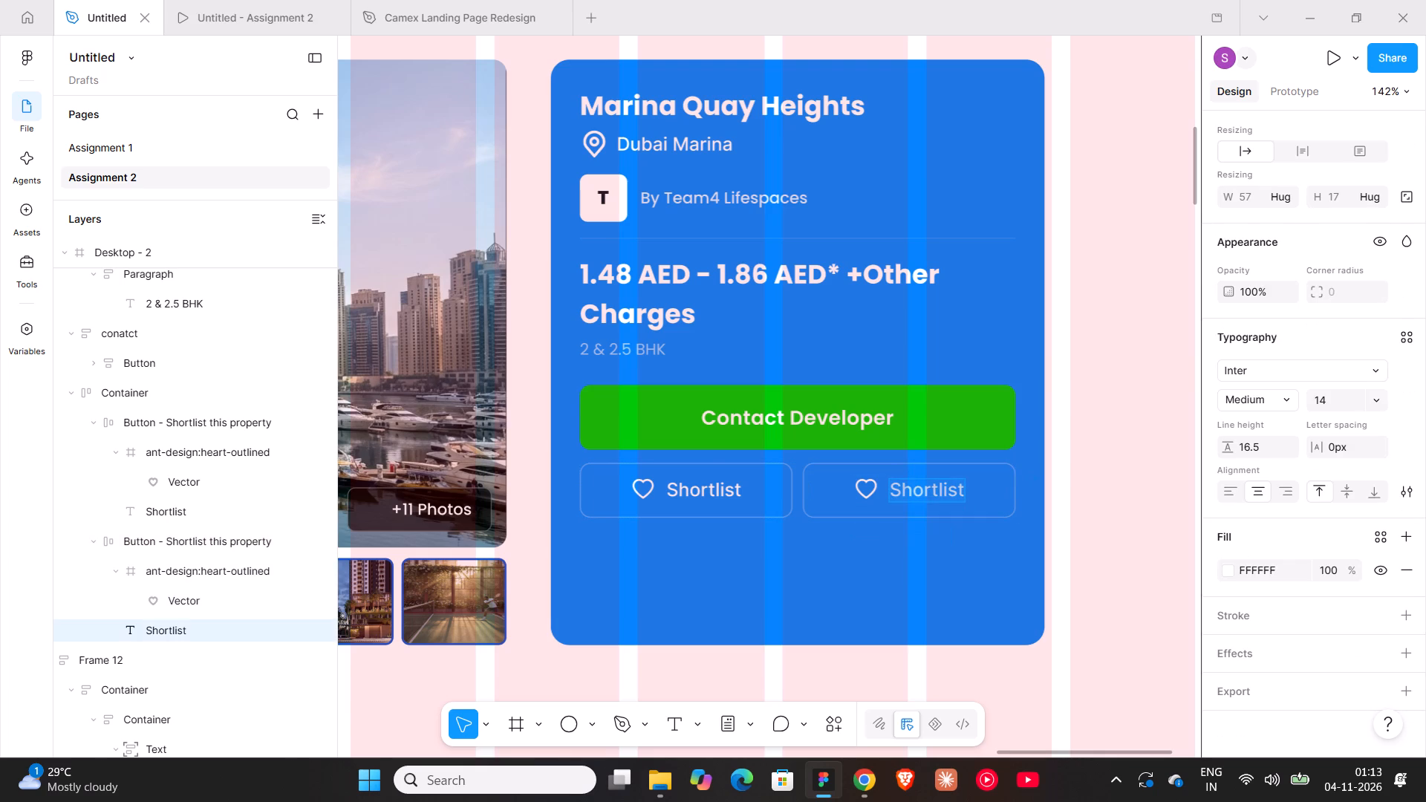
{"action": "type", "text": "DOw"}
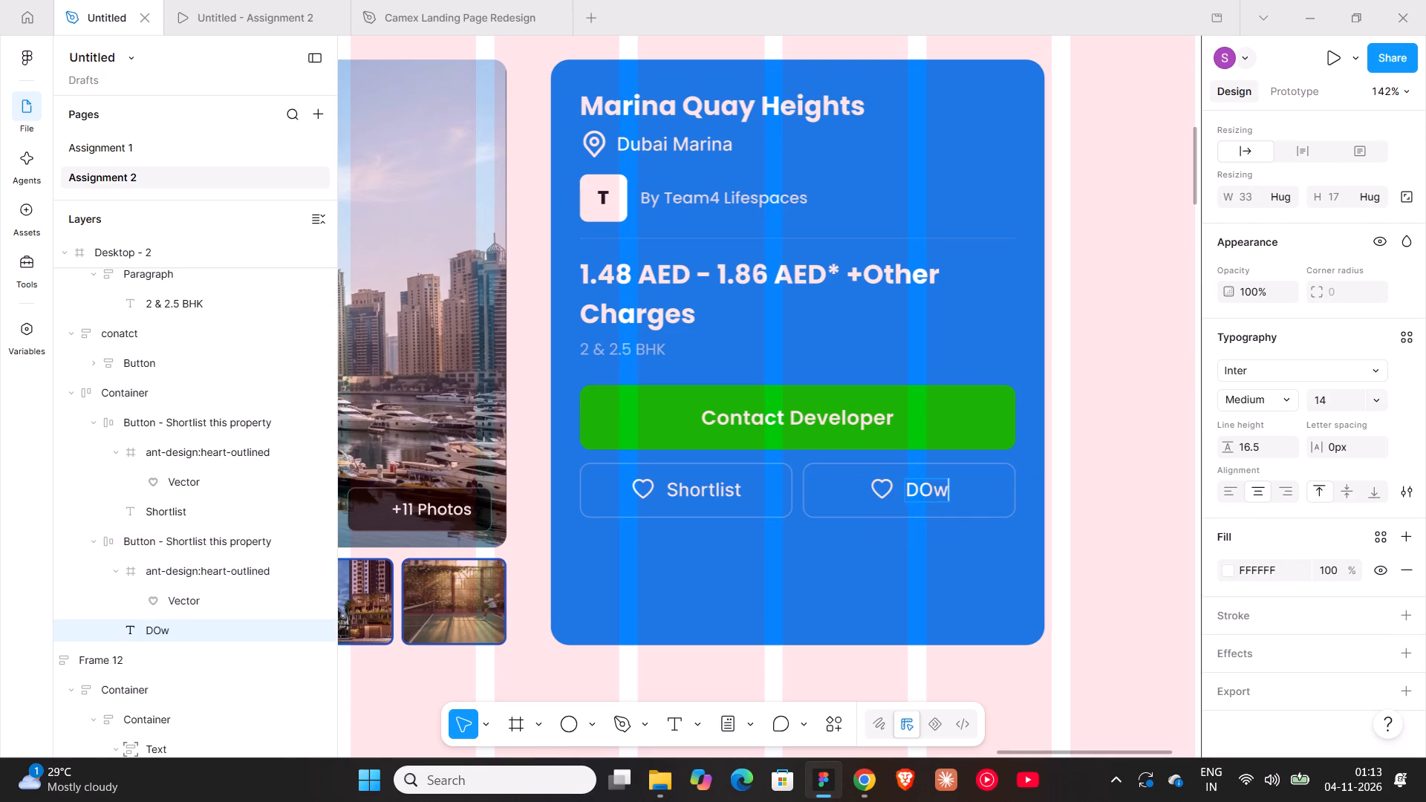
{"action": "key", "text": "BackSpace"}
{"action": "key", "text": "BackSpace"}
{"action": "key", "text": "o"}
{"action": "type", "text": "wnload"}
{"action": "key", "text": "space"}
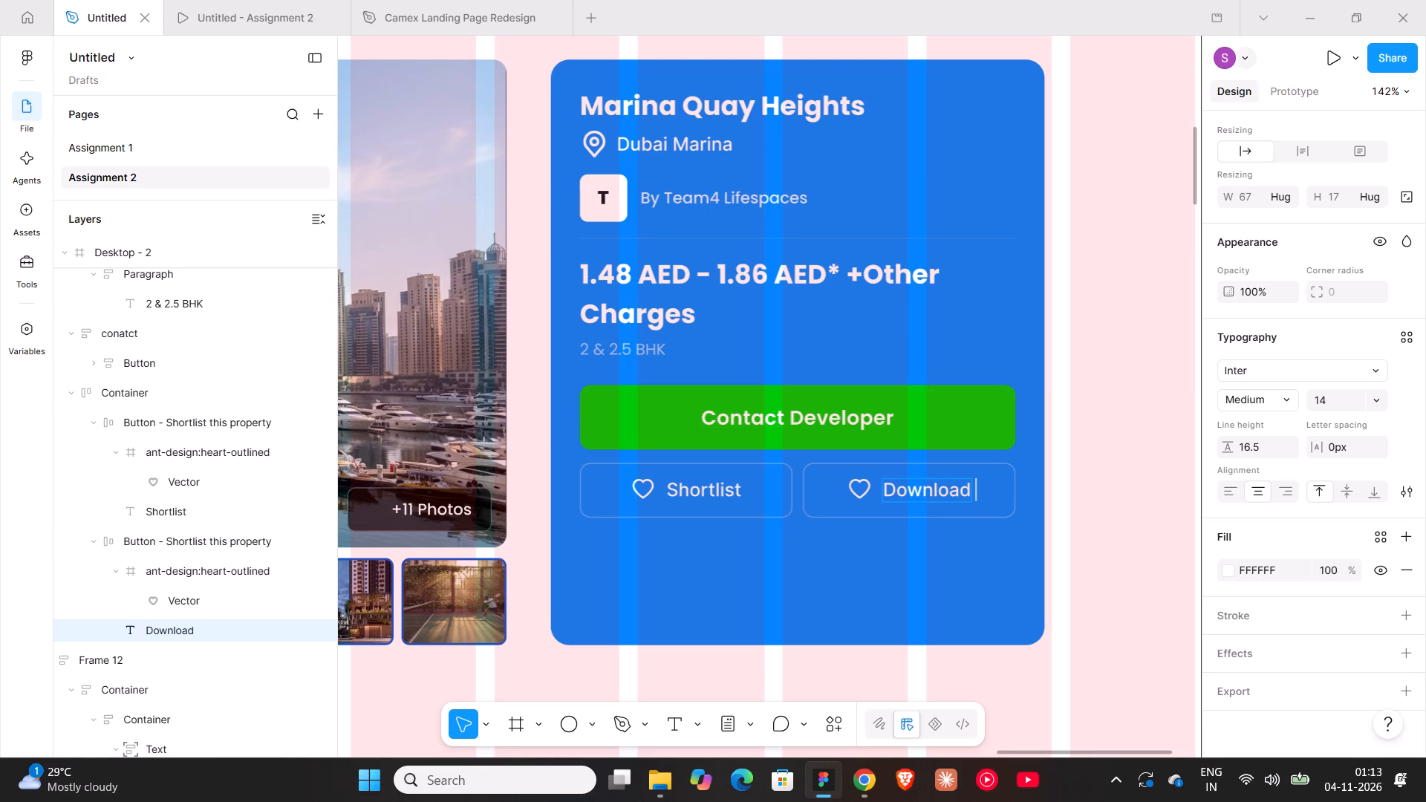
{"action": "type", "text": "price liss"}
{"action": "key", "text": "BackSpace"}
{"action": "key", "text": "t"}
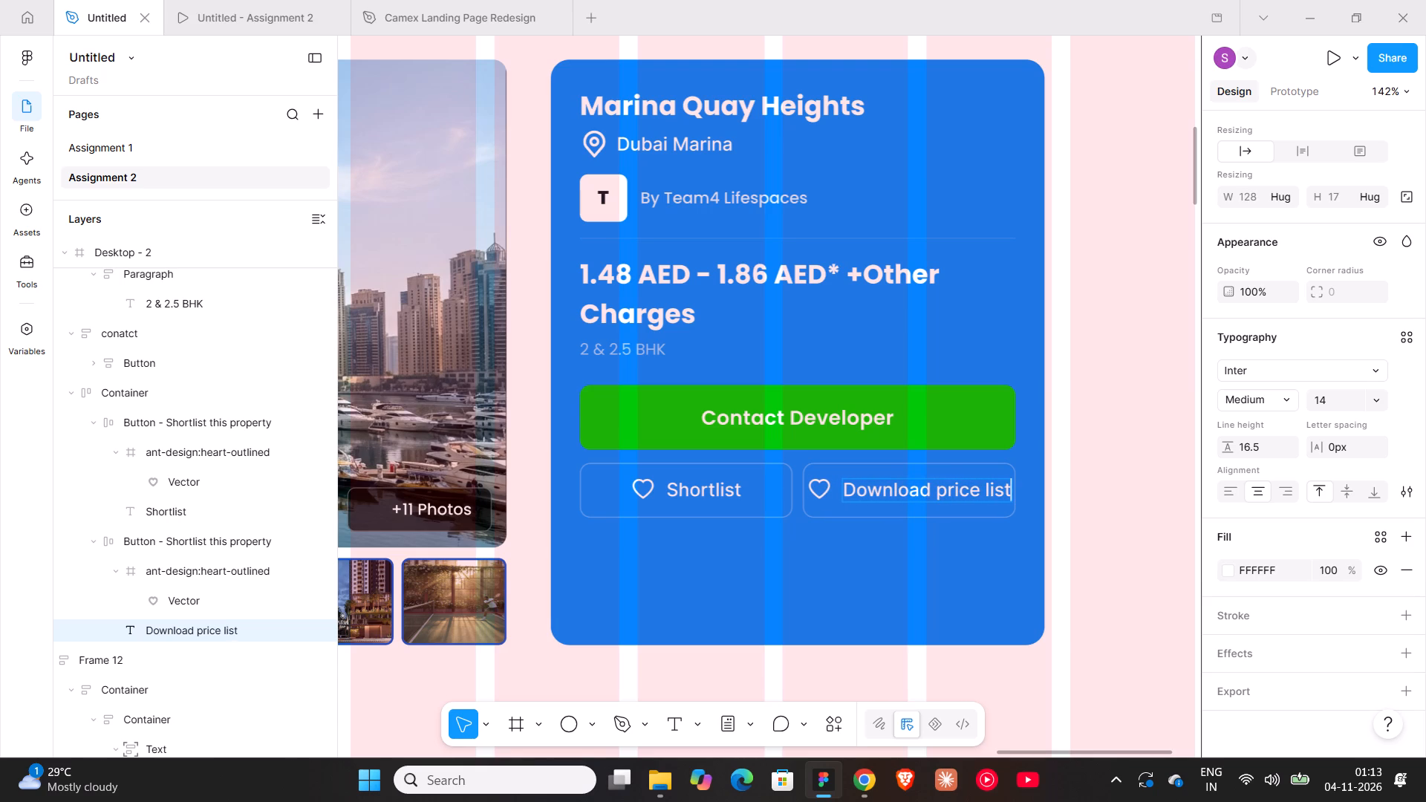
Set the Download price list label's font size to 12.
{"action": "left_click", "coordinate": [1329, 408]}
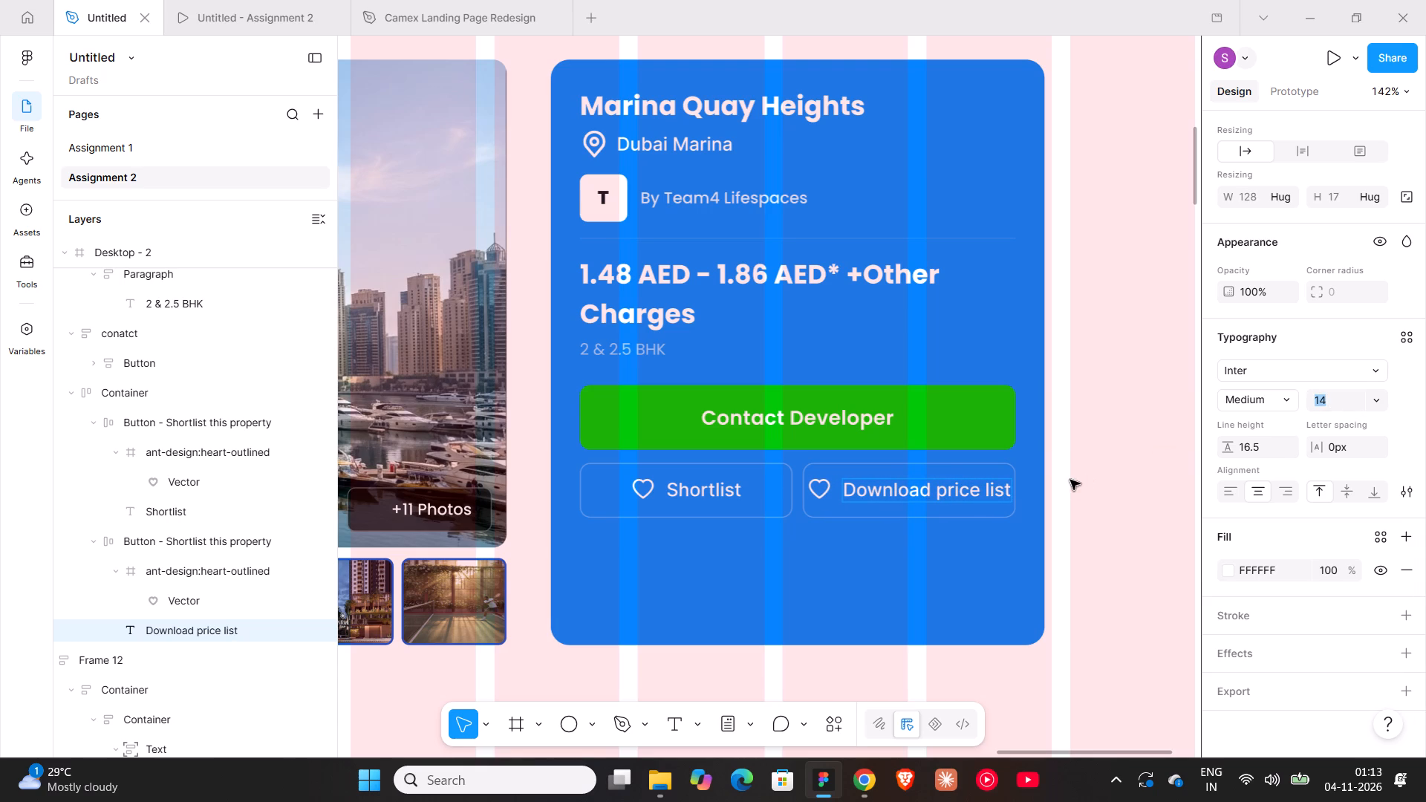
{"action": "left_click", "coordinate": [1070, 480]}
{"action": "left_click", "coordinate": [1331, 399]}
{"action": "type", "text": "12"}
{"action": "key", "text": "Return"}
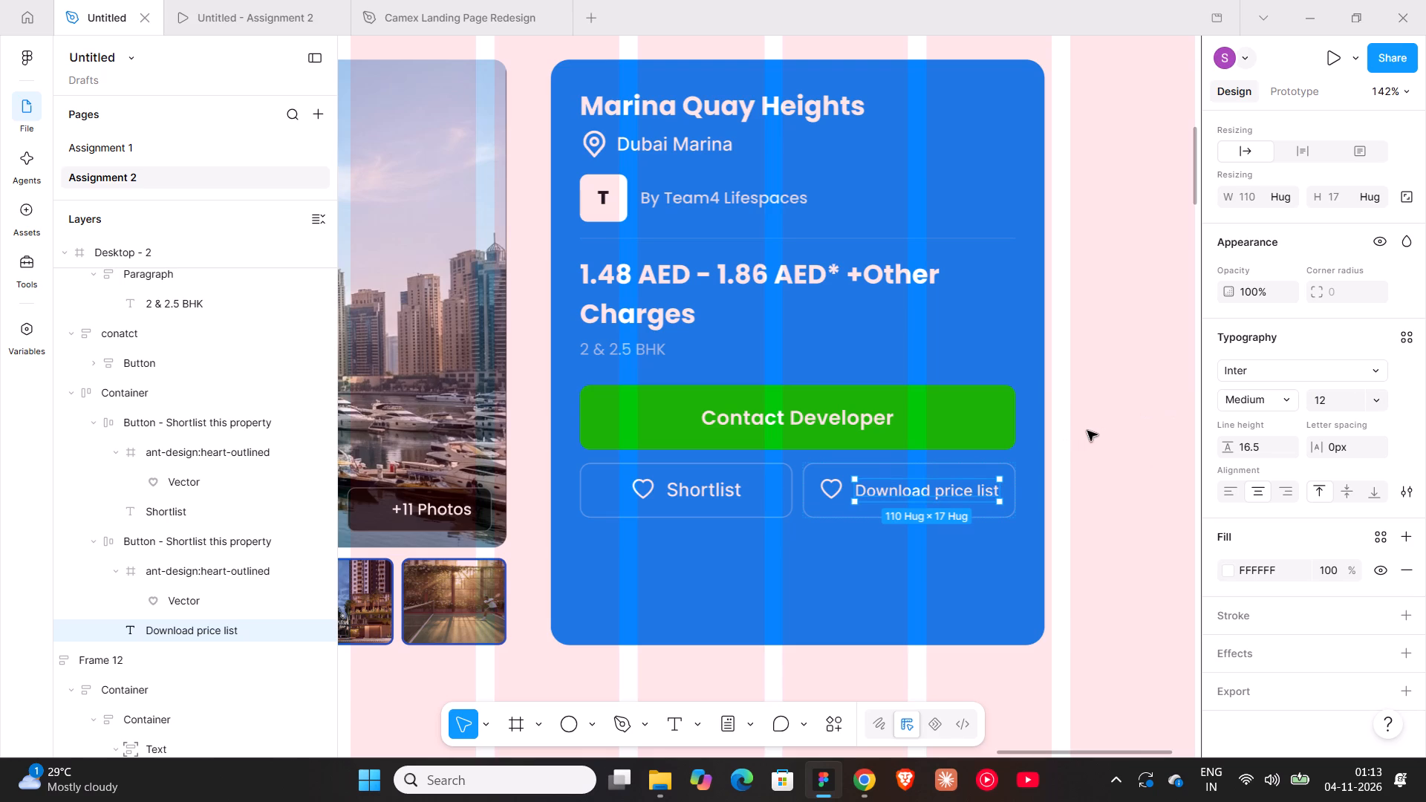
Search Iconify for "download" and place the bi:download icon on the empty canvas beside the Desktop - 2 frame.
{"action": "left_click", "coordinate": [822, 494]}
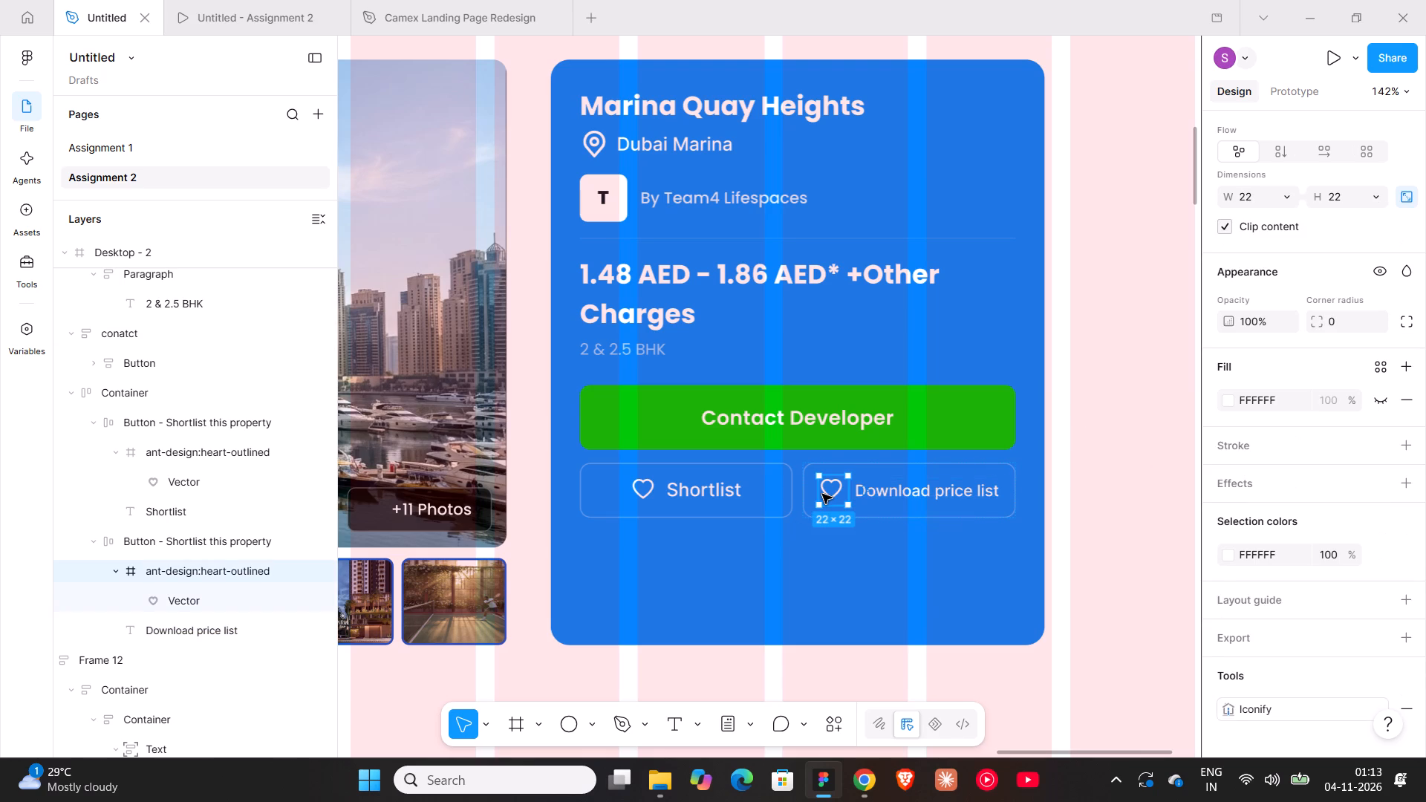
{"action": "scroll", "coordinate": [822, 494], "scroll_direction": "down", "scroll_amount": 12, "text": "ctrl"}
{"action": "right_click", "coordinate": [898, 410]}
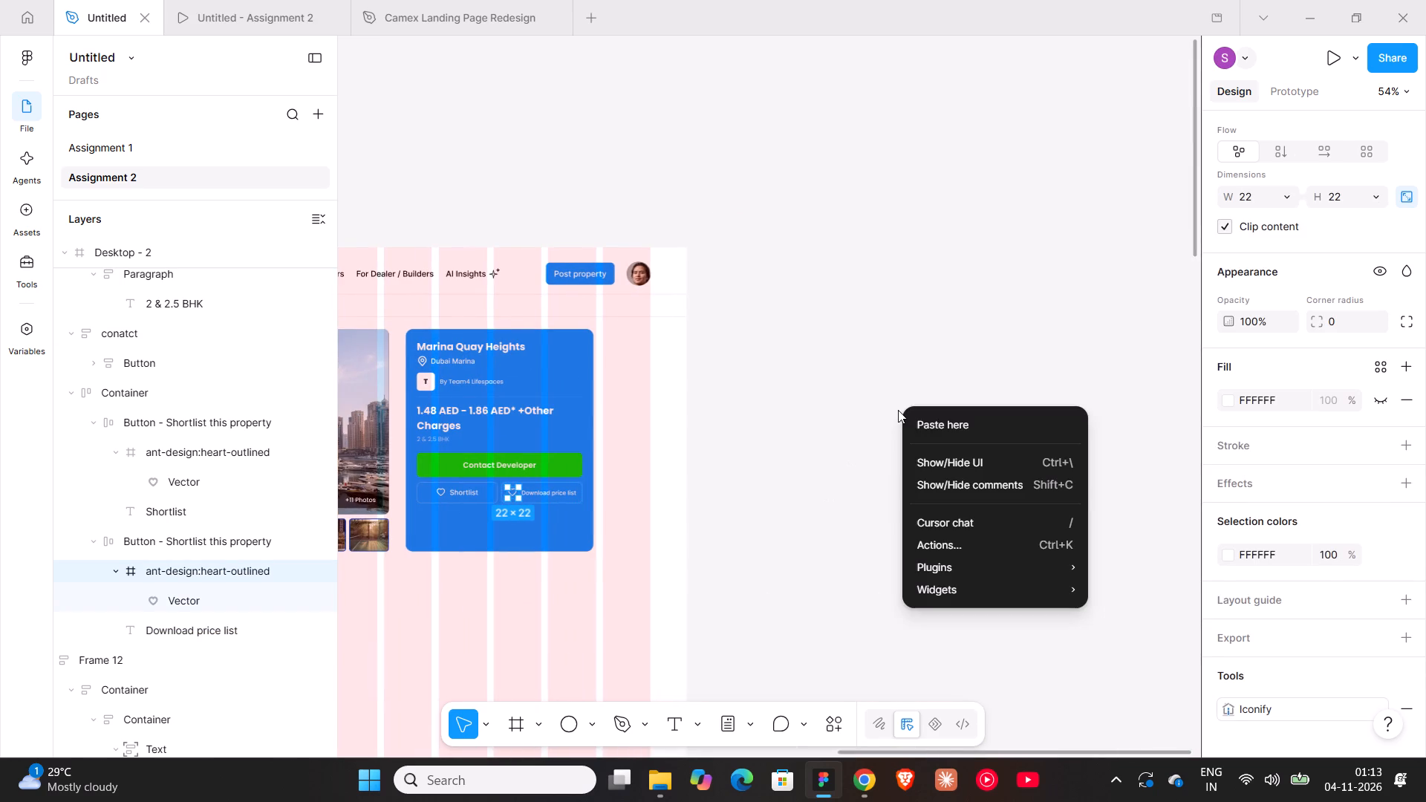
{"action": "left_click", "coordinate": [1157, 305]}
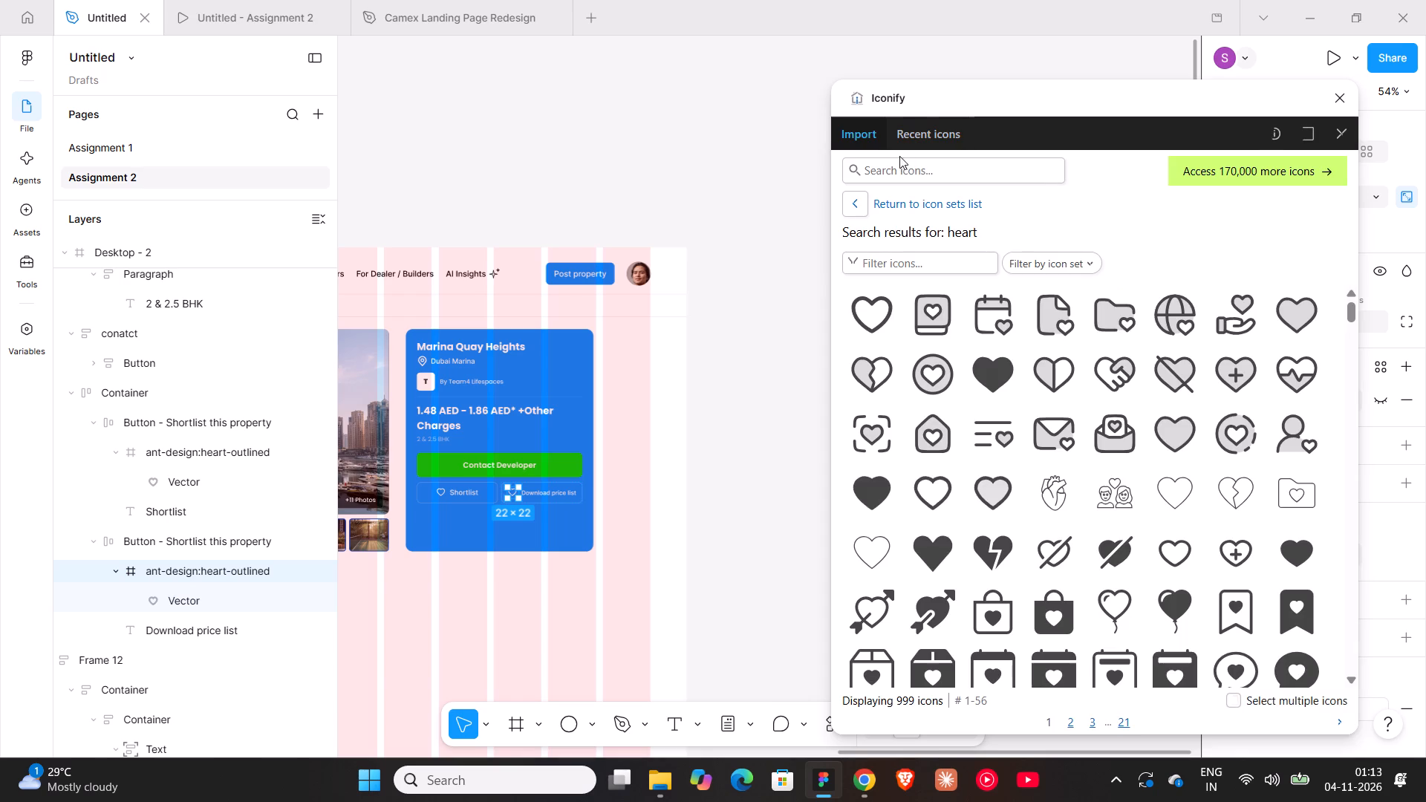
{"action": "left_click", "coordinate": [899, 169]}
{"action": "type", "text": "download"}
{"action": "key", "text": "Return"}
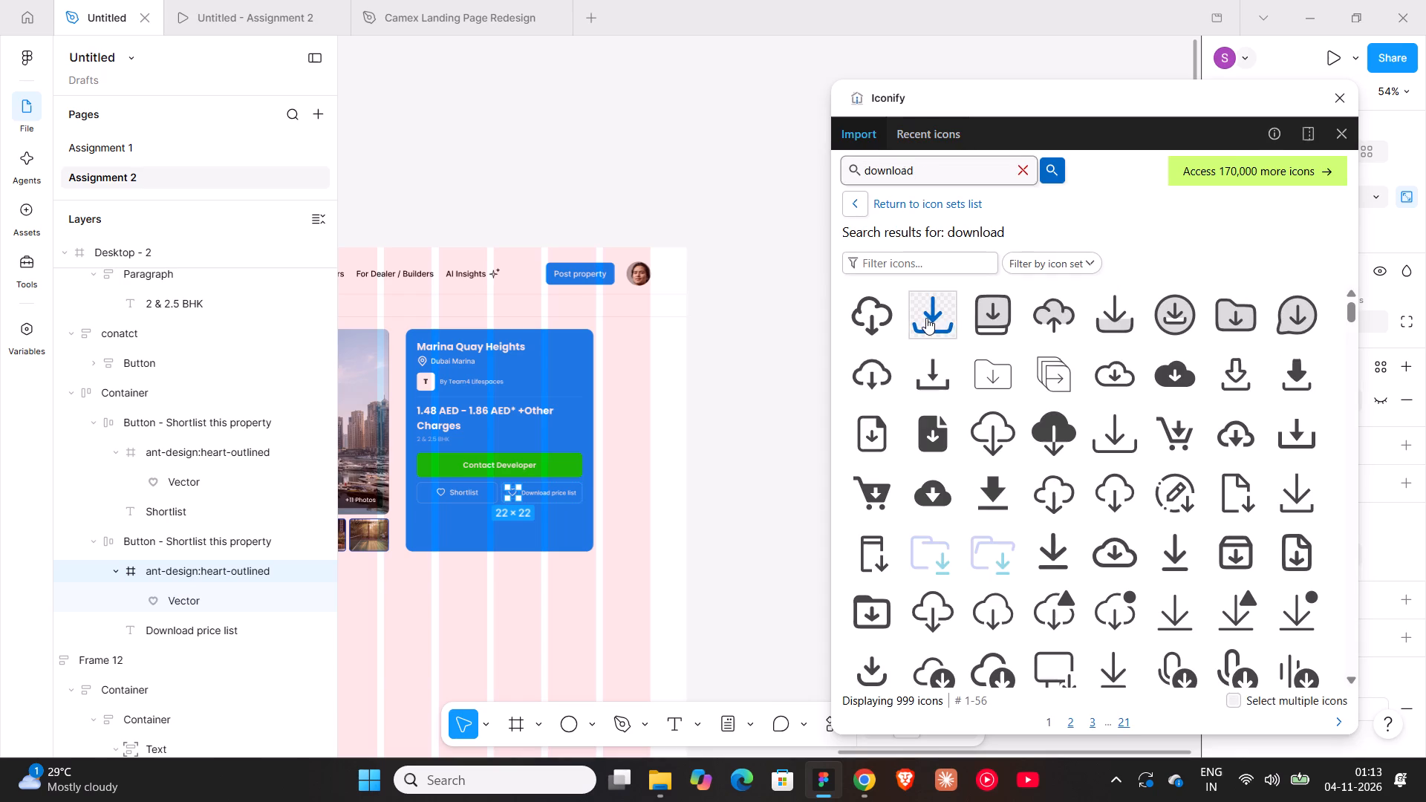
{"action": "left_click", "coordinate": [1121, 427]}
{"action": "left_click_drag", "start_coordinate": [1121, 427], "coordinate": [761, 424]}
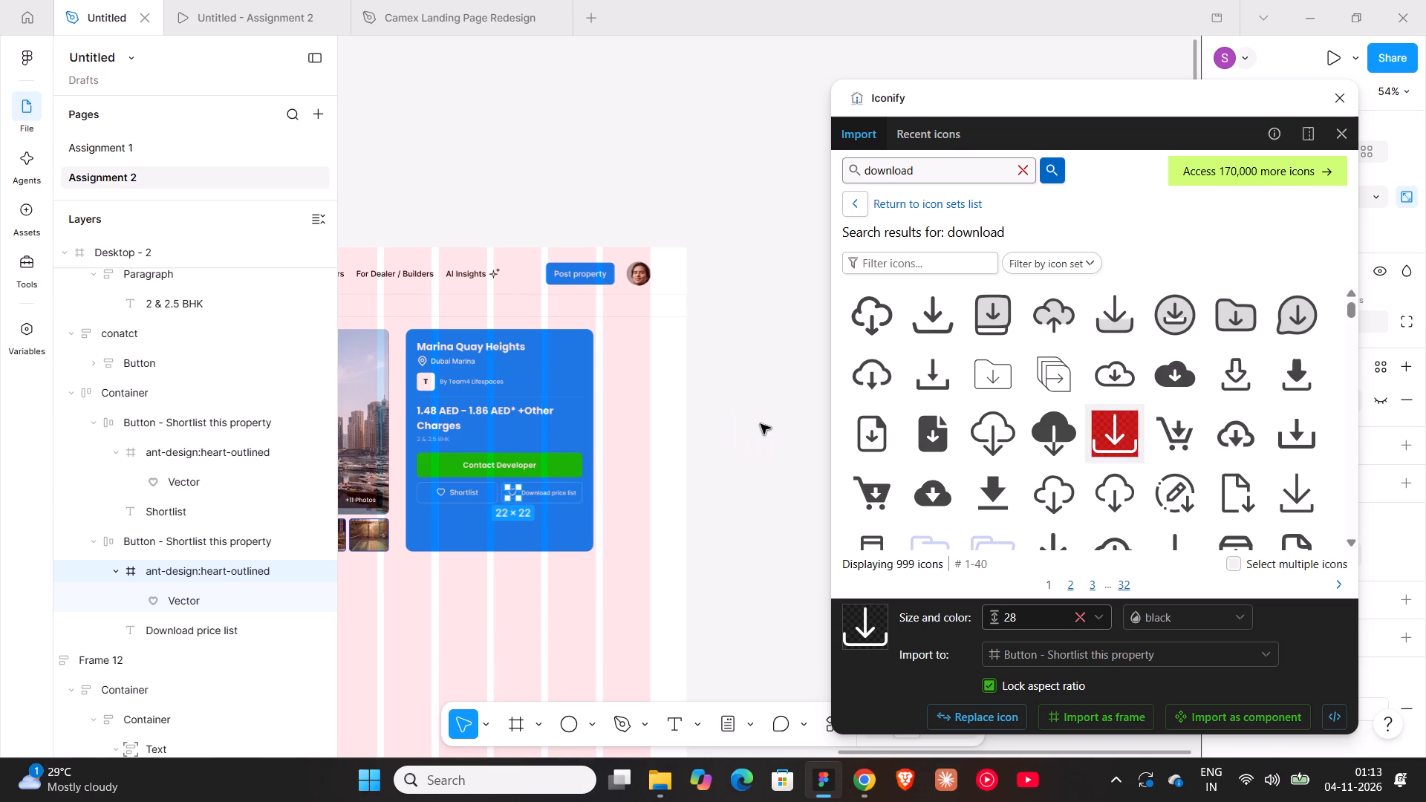
{"action": "left_click", "coordinate": [1335, 96]}
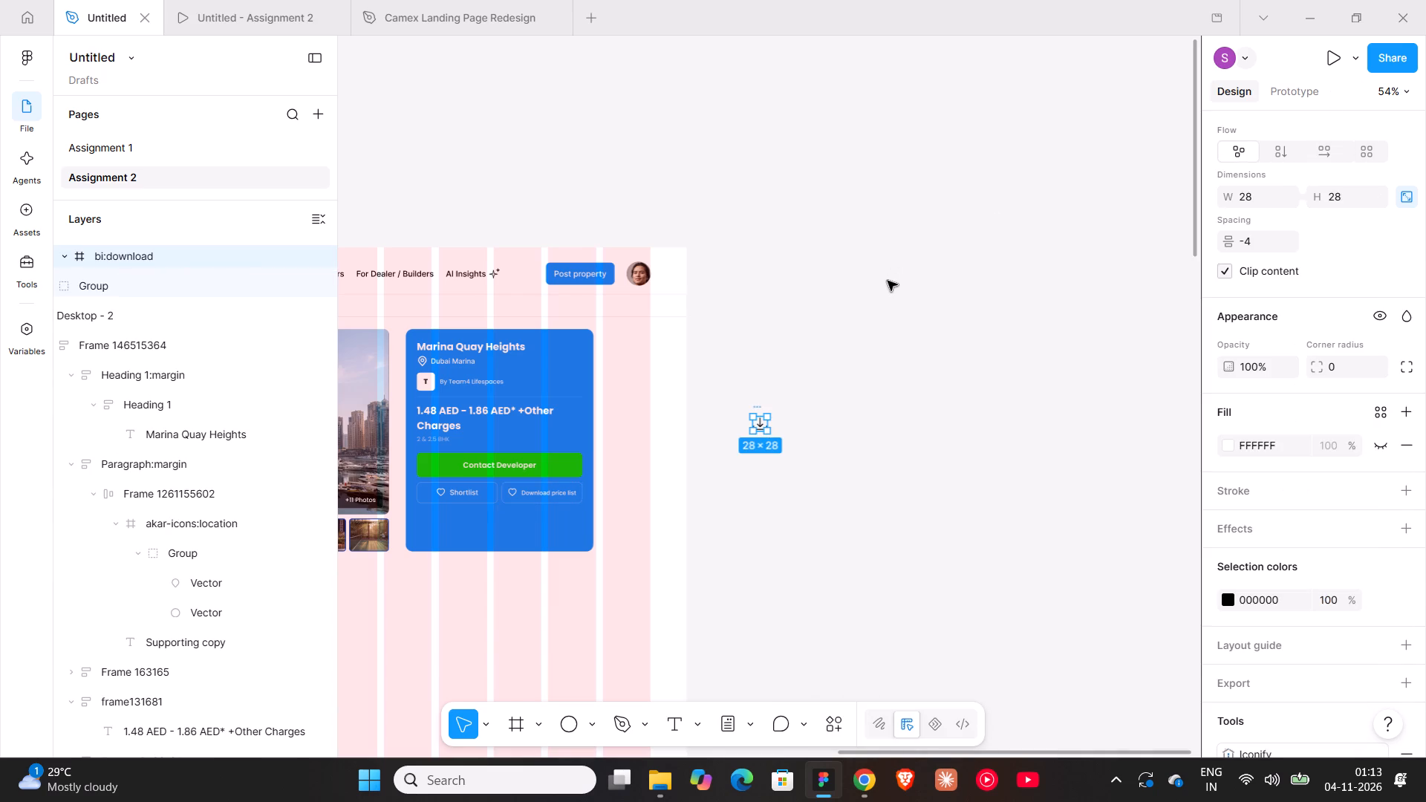
Cut the bi:download icon and paste it to replace the heart icon frame in the Download price list button.
{"action": "key", "text": "ctrl+x"}
{"action": "triple_click", "coordinate": [514, 492]}
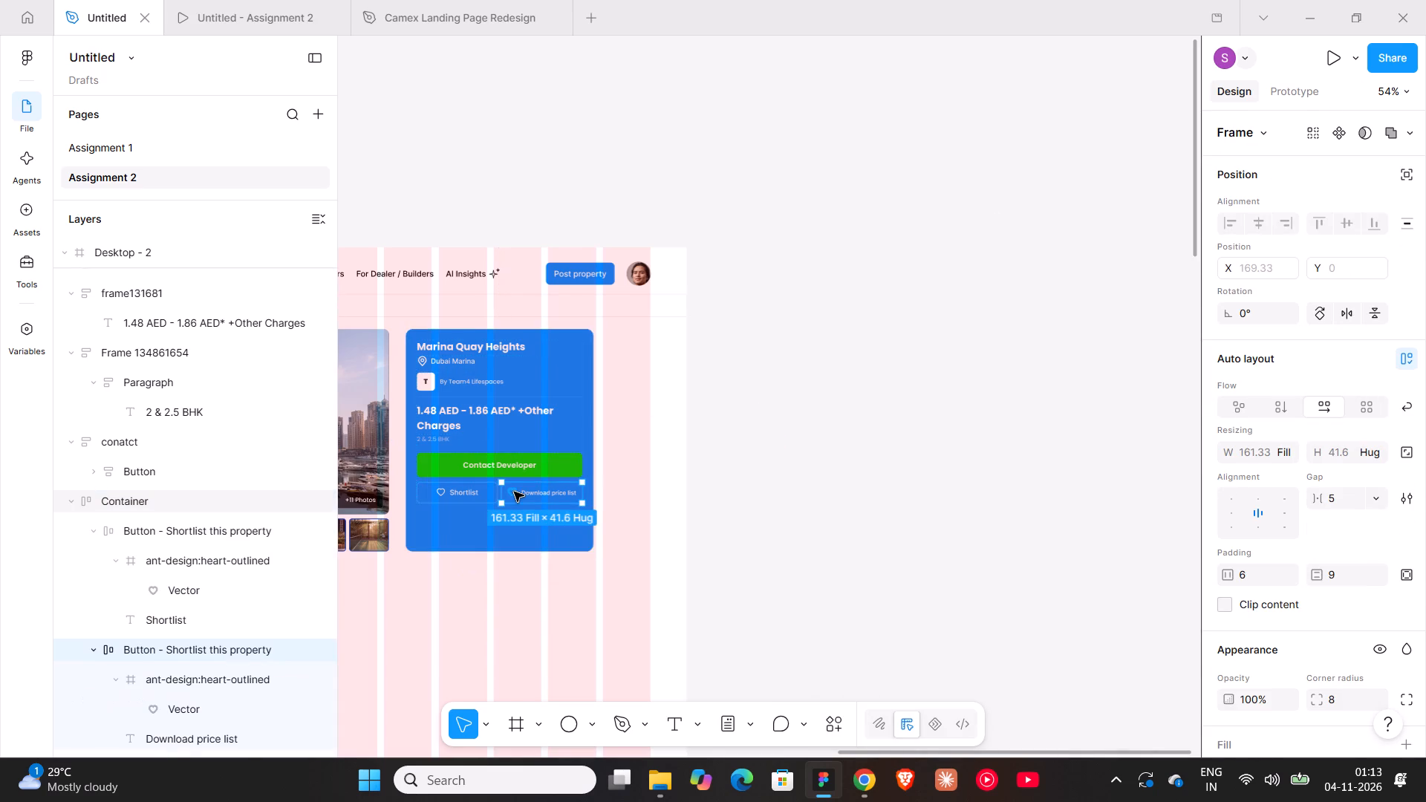
{"action": "scroll", "coordinate": [514, 492], "scroll_direction": "up", "scroll_amount": 9, "text": "ctrl"}
{"action": "double_click", "coordinate": [514, 492], "text": "ctrl"}
{"action": "scroll", "coordinate": [514, 492], "scroll_direction": "up", "scroll_amount": 10, "text": "ctrl"}
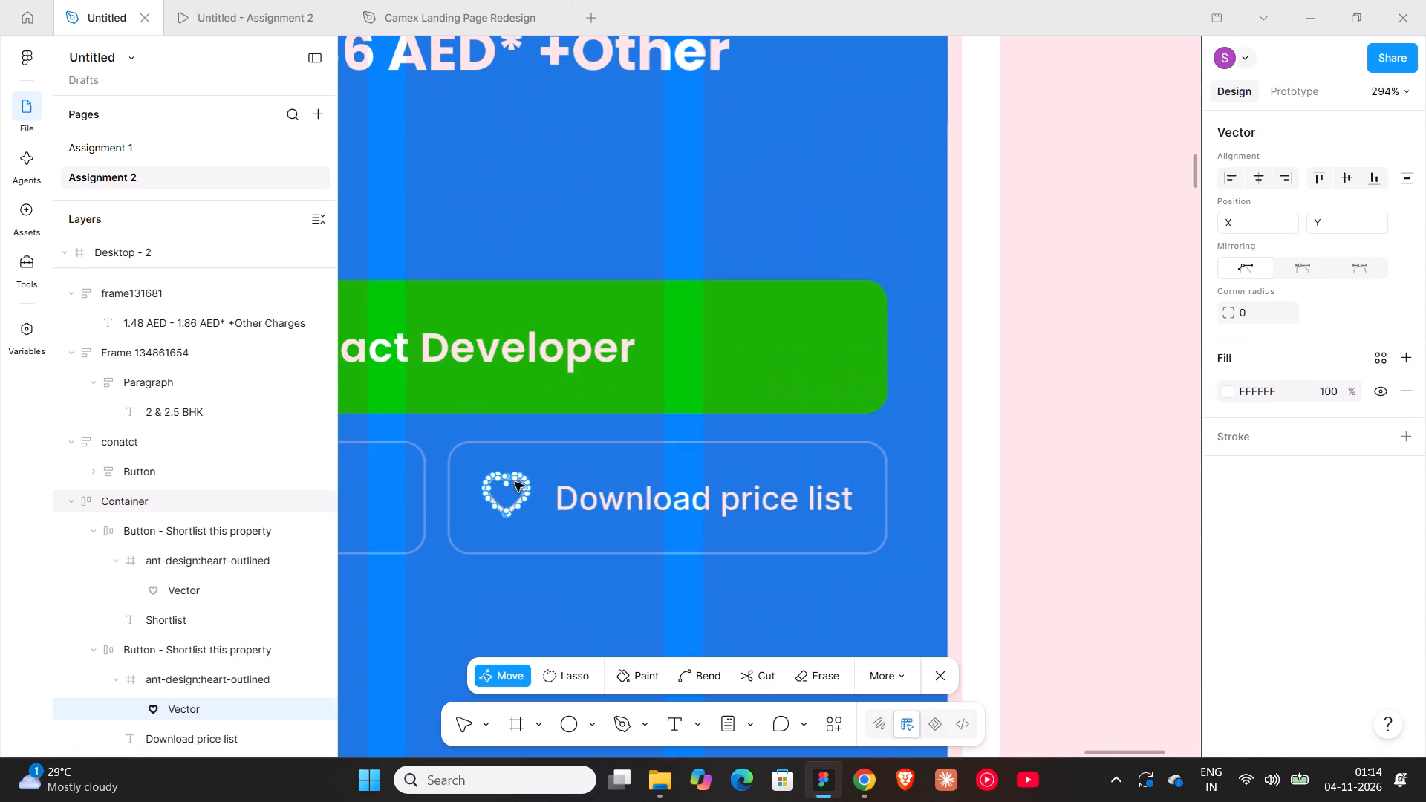
{"action": "double_click", "coordinate": [517, 462]}
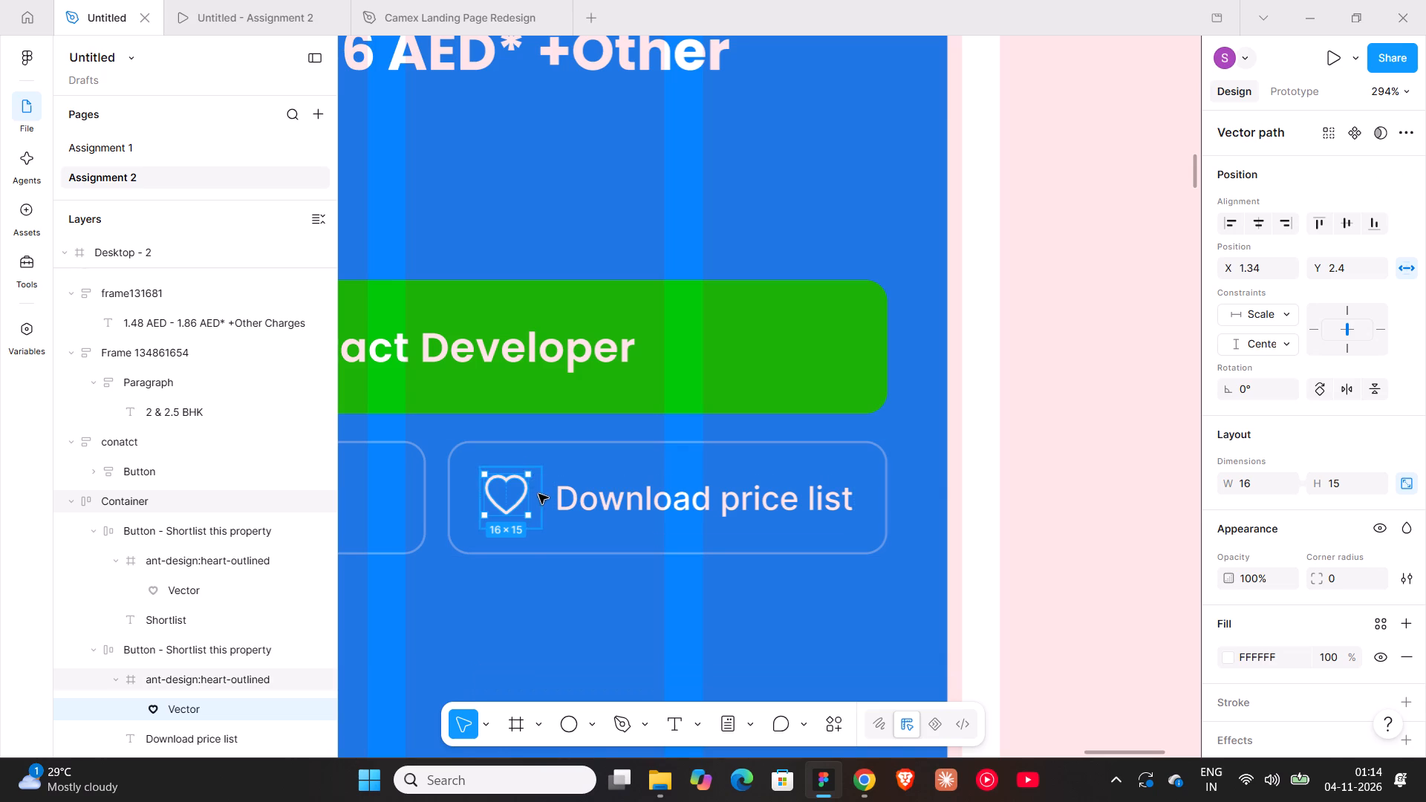
{"action": "left_click", "coordinate": [538, 495]}
{"action": "key", "text": "ctrl+shift+r"}
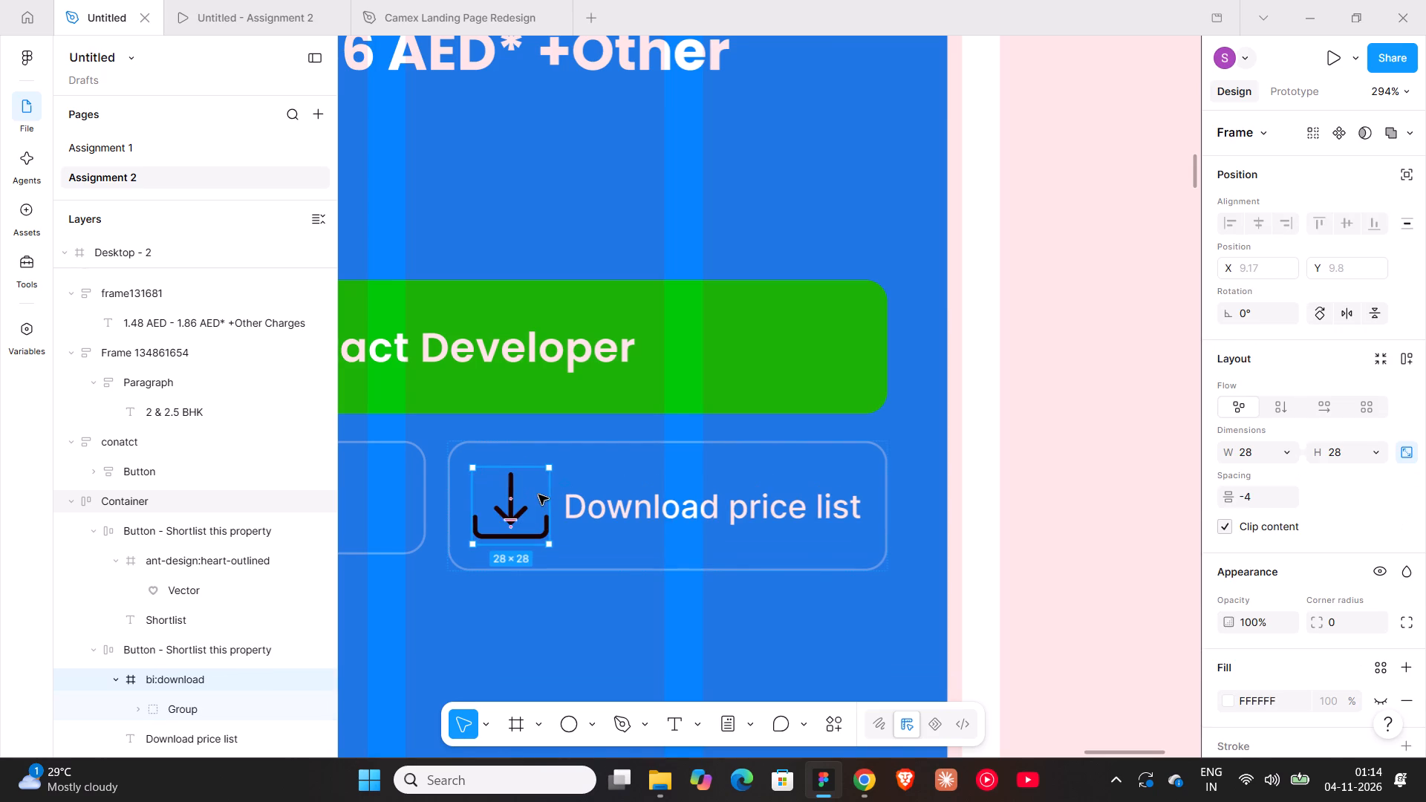
Resize the download icon in the Download price list button to 22 × 22.
{"action": "left_click", "coordinate": [1259, 444]}
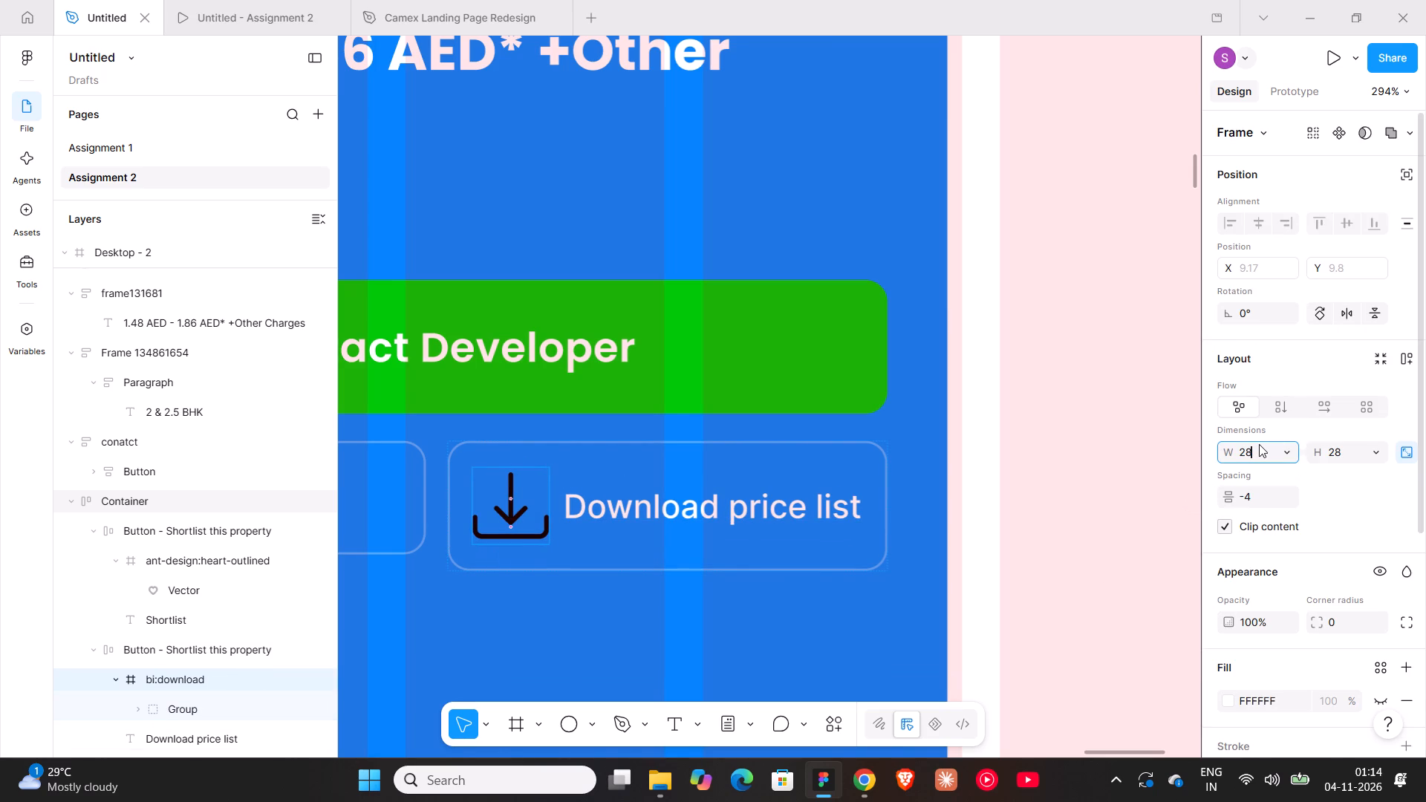
{"action": "type", "text": "24"}
{"action": "key", "text": "Return"}
{"action": "left_click", "coordinate": [1259, 444]}
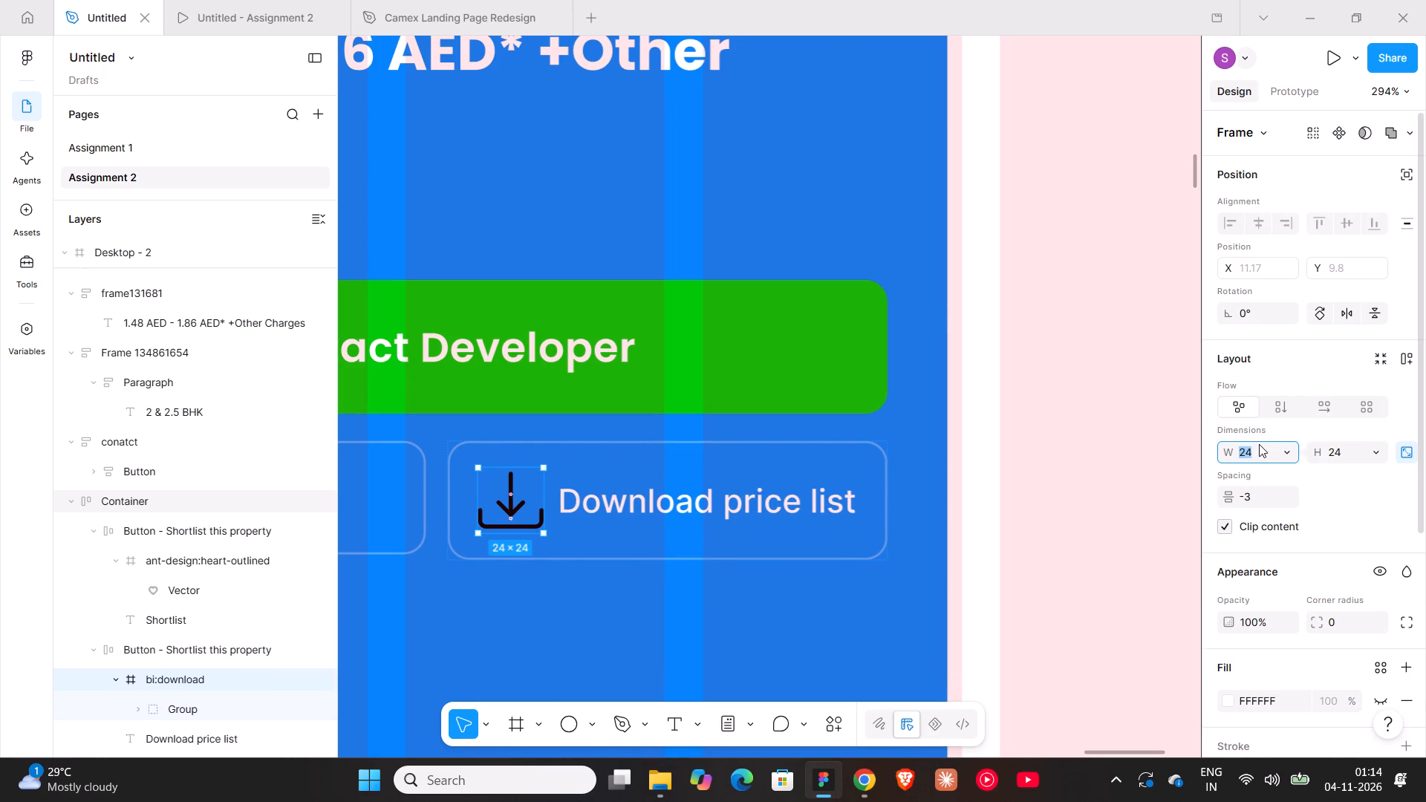
{"action": "type", "text": "22"}
{"action": "key", "text": "Return"}
Change the download icon's colour to white (FFFFFF).
{"action": "scroll", "coordinate": [1259, 444], "scroll_direction": "down", "scroll_amount": 3}
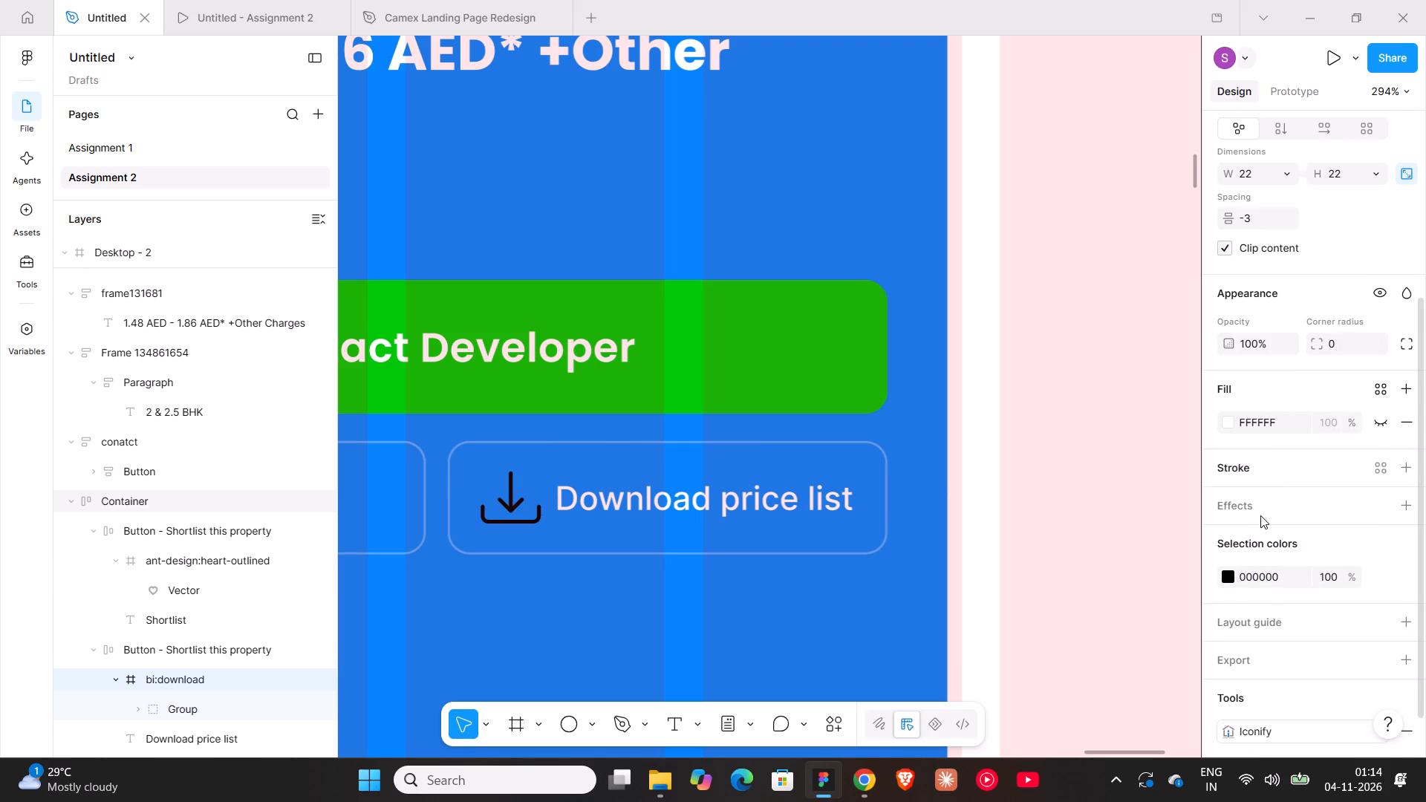
{"action": "left_click", "coordinate": [1257, 569]}
{"action": "key", "text": "f"}
{"action": "key", "text": "Return"}
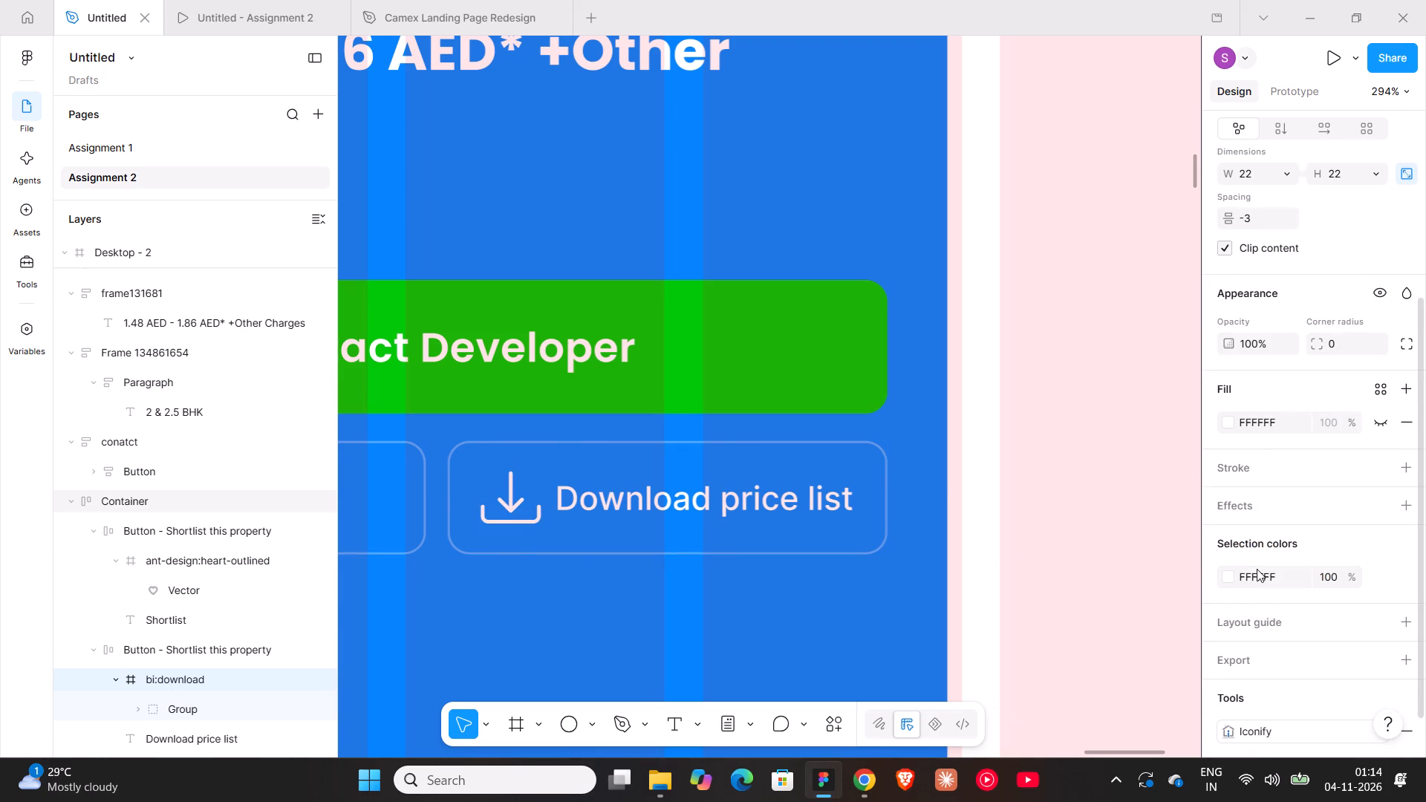
{"action": "scroll", "coordinate": [1087, 498], "scroll_direction": "down", "scroll_amount": 7, "text": "ctrl"}
{"action": "left_click", "coordinate": [1084, 496]}
{"action": "scroll", "coordinate": [1084, 496], "scroll_direction": "down", "scroll_amount": 3, "text": "shift"}
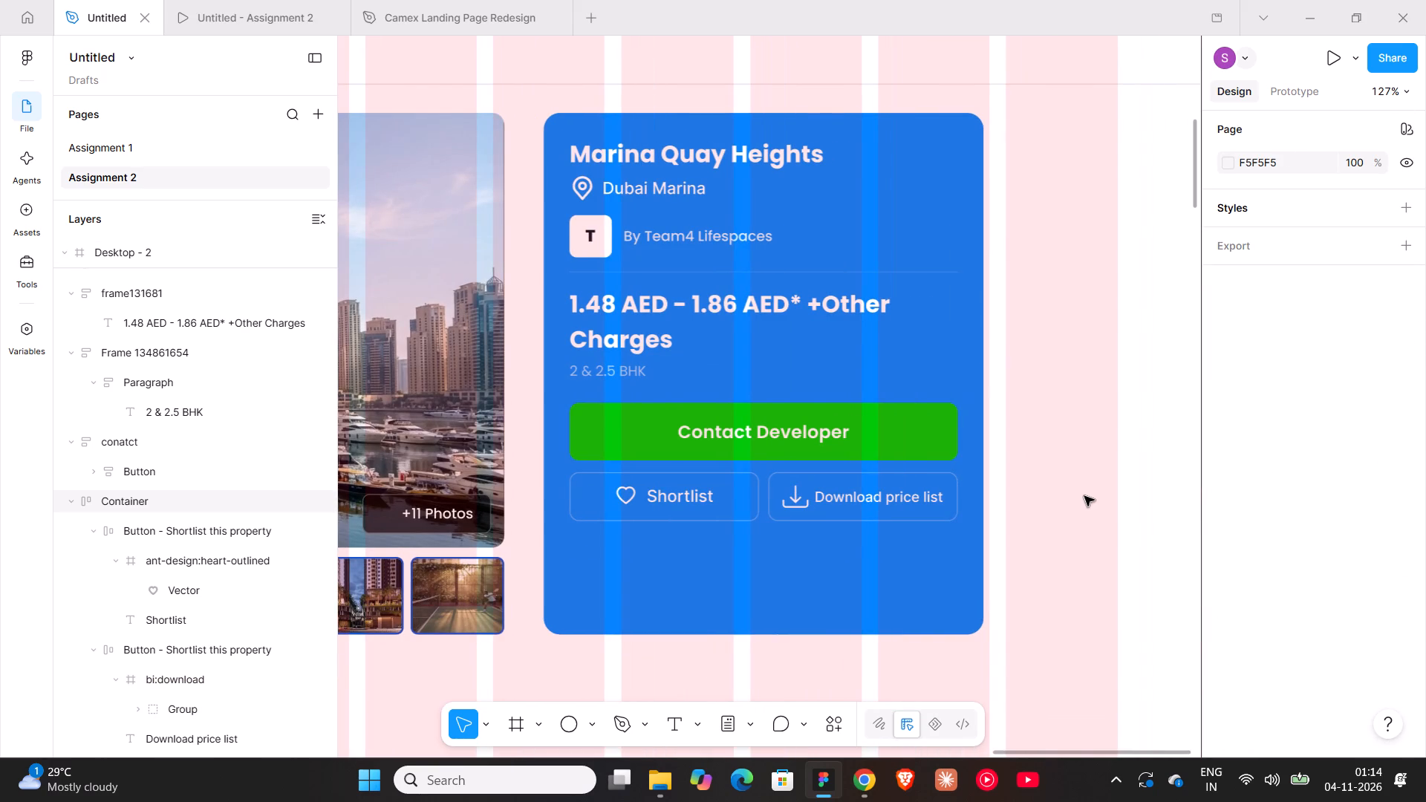
Increase the vertical auto layout gap between the items of the blue Marina Quay Heights card.
{"action": "left_click", "coordinate": [801, 575]}
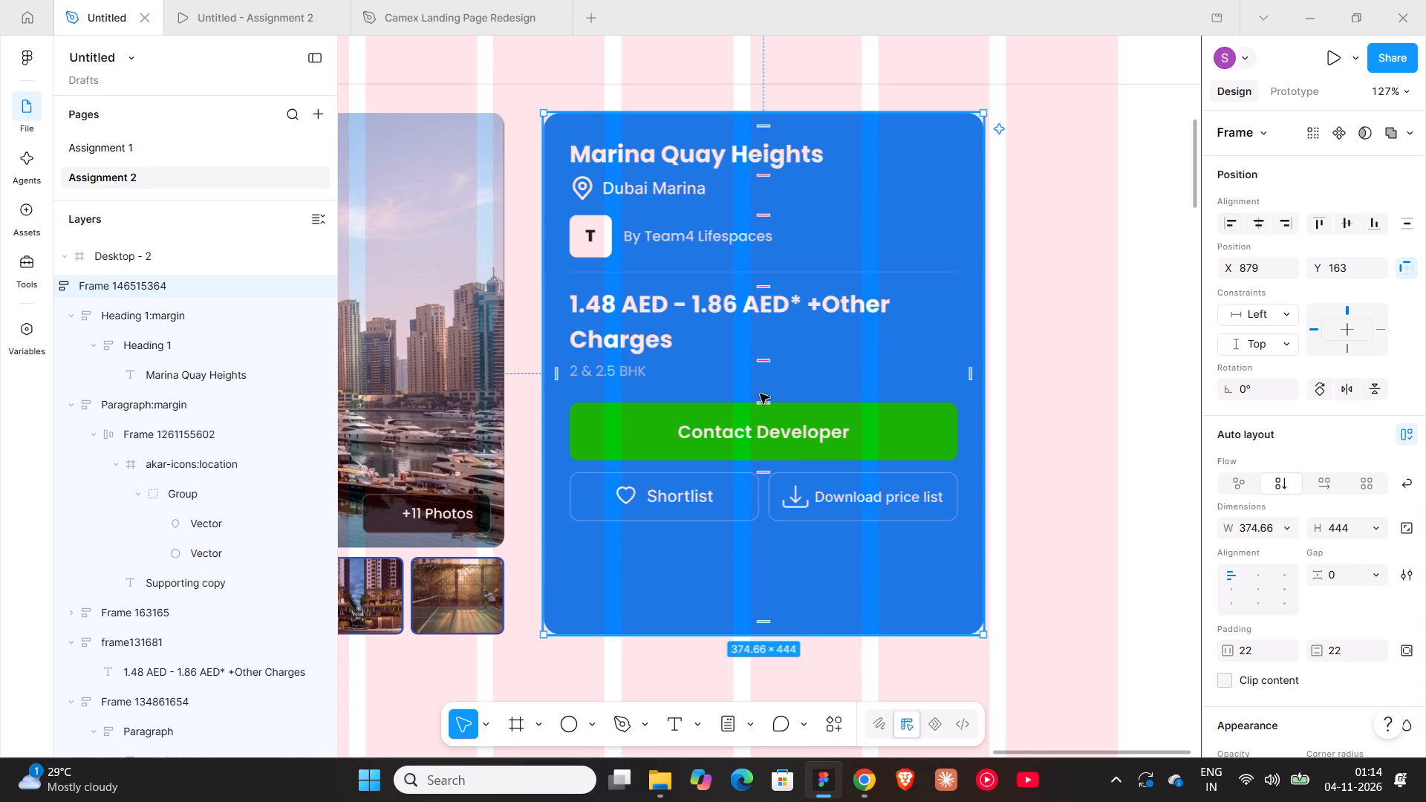
{"action": "left_click_drag", "start_coordinate": [766, 214], "coordinate": [769, 228]}
{"action": "left_click", "coordinate": [1121, 298]}
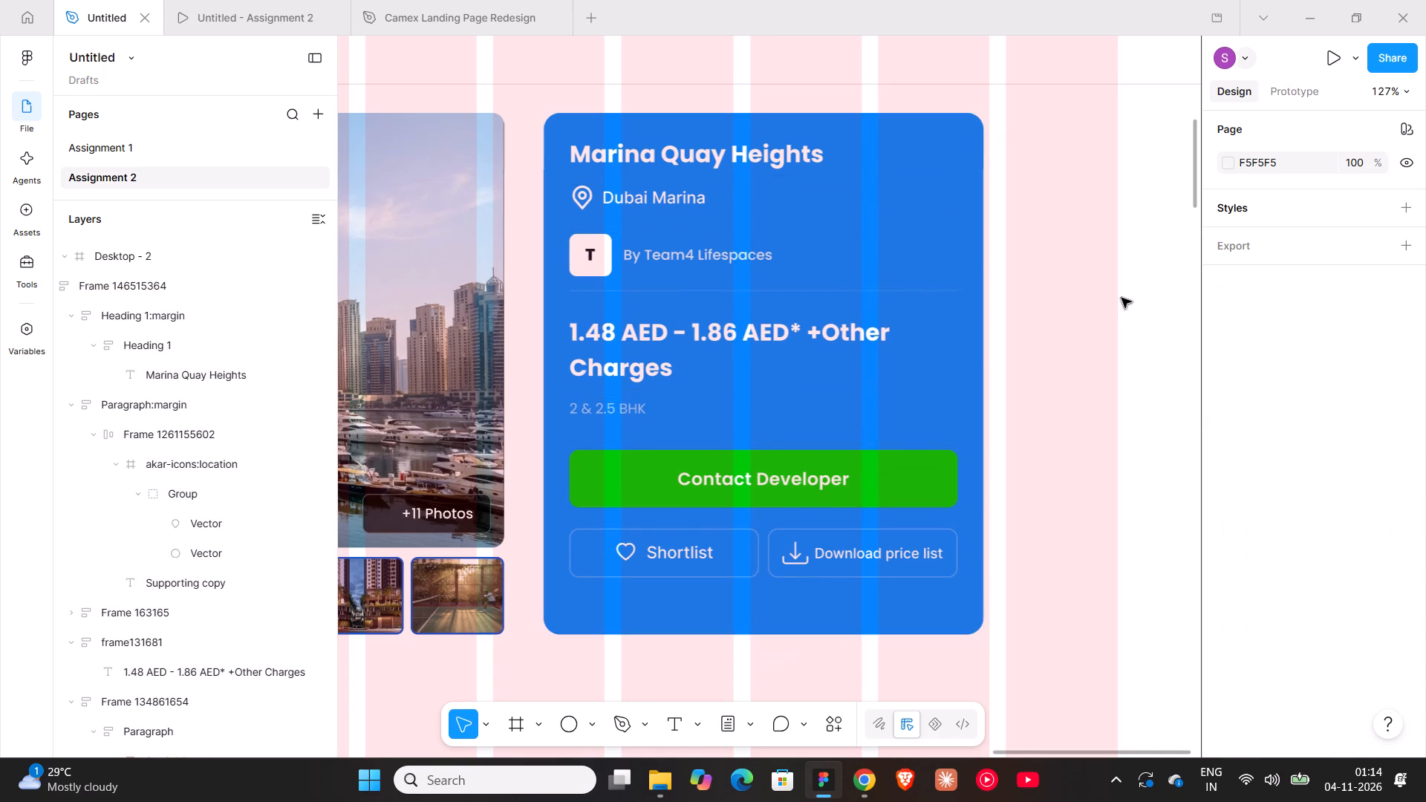
Set the divider stroke under By Team4 Lifespaces in the blue card to weight 1 and 50% opacity.
{"action": "triple_click", "coordinate": [911, 293]}
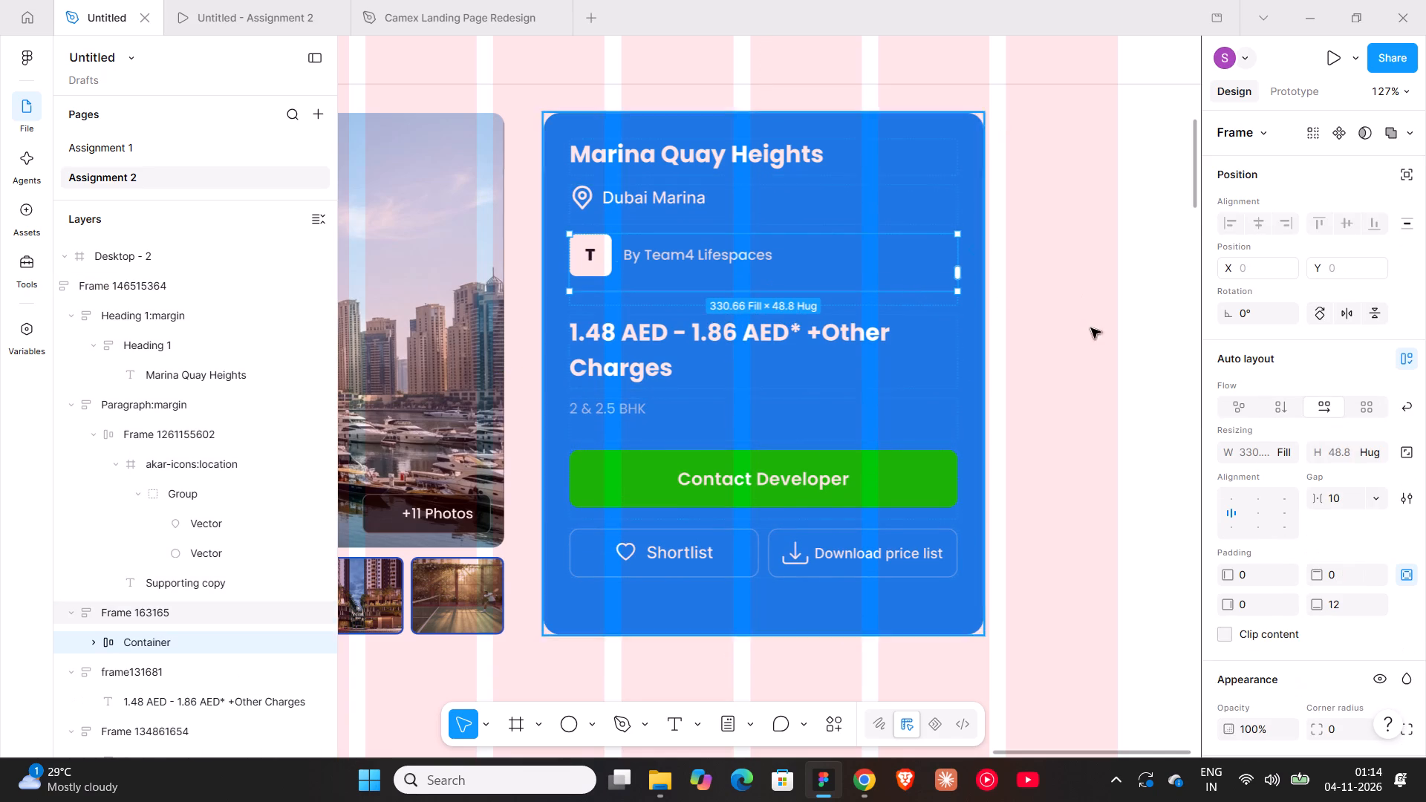
{"action": "scroll", "coordinate": [1328, 614], "scroll_direction": "down", "scroll_amount": 5}
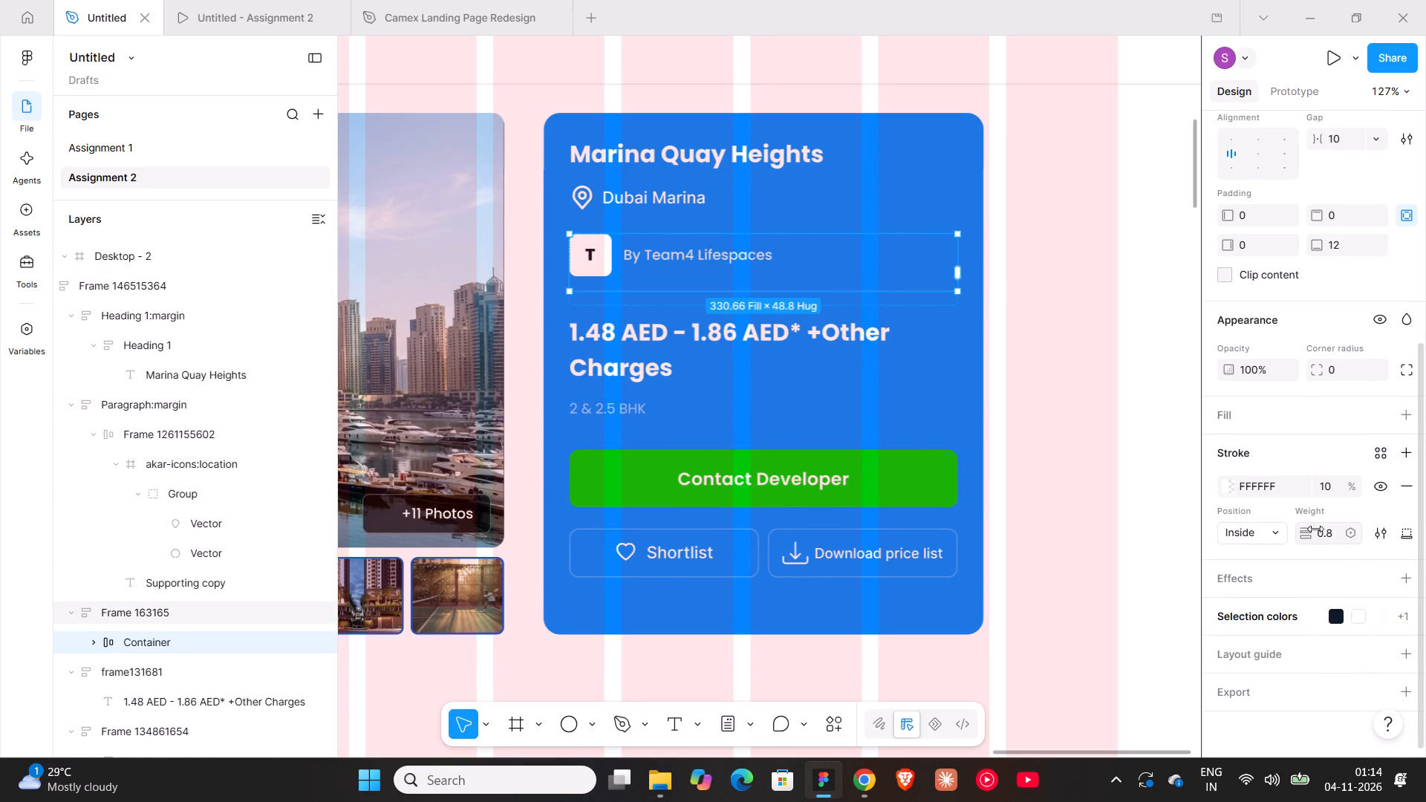
{"action": "left_click", "coordinate": [1328, 529]}
{"action": "key", "text": "1"}
{"action": "key", "text": "Return"}
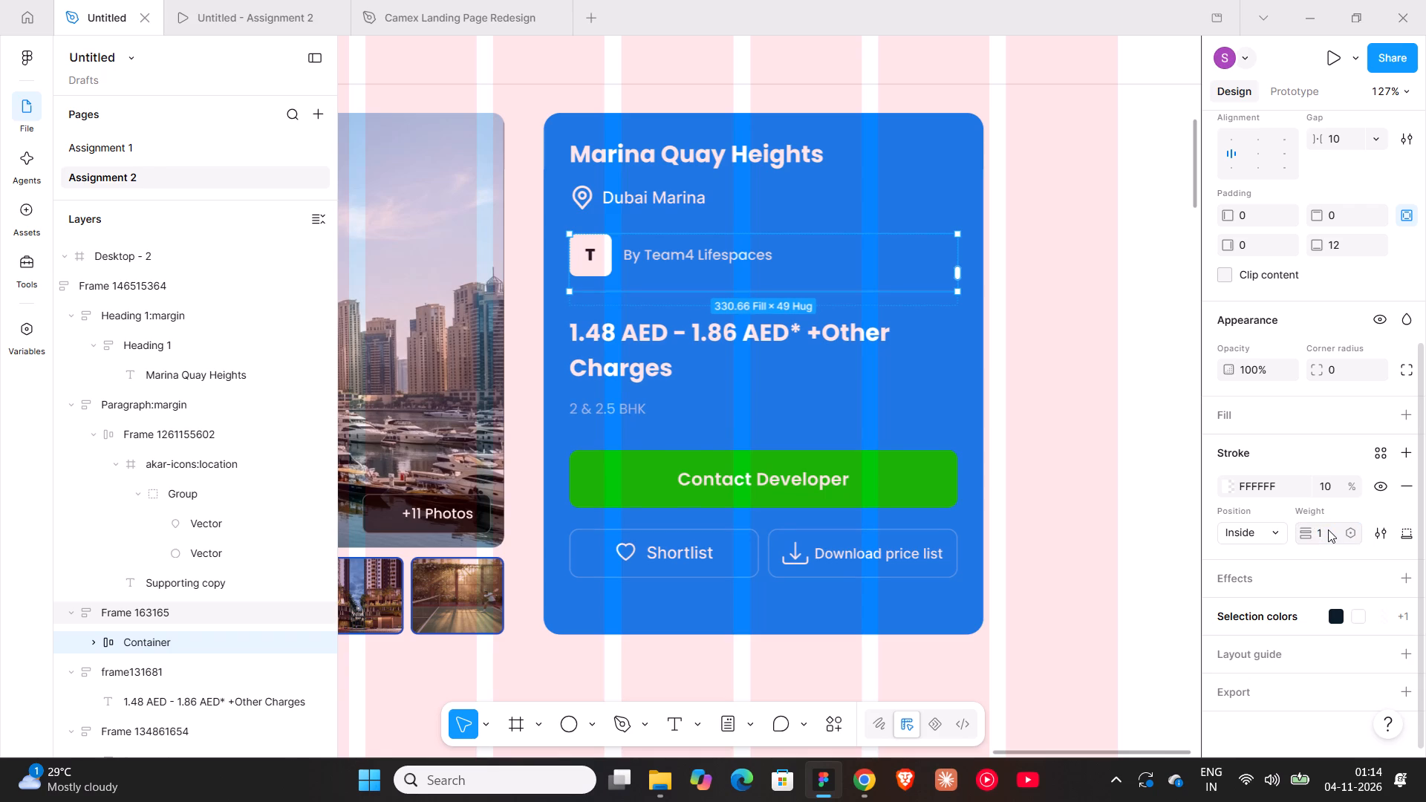
{"action": "left_click", "coordinate": [1263, 483]}
{"action": "left_click", "coordinate": [1328, 484]}
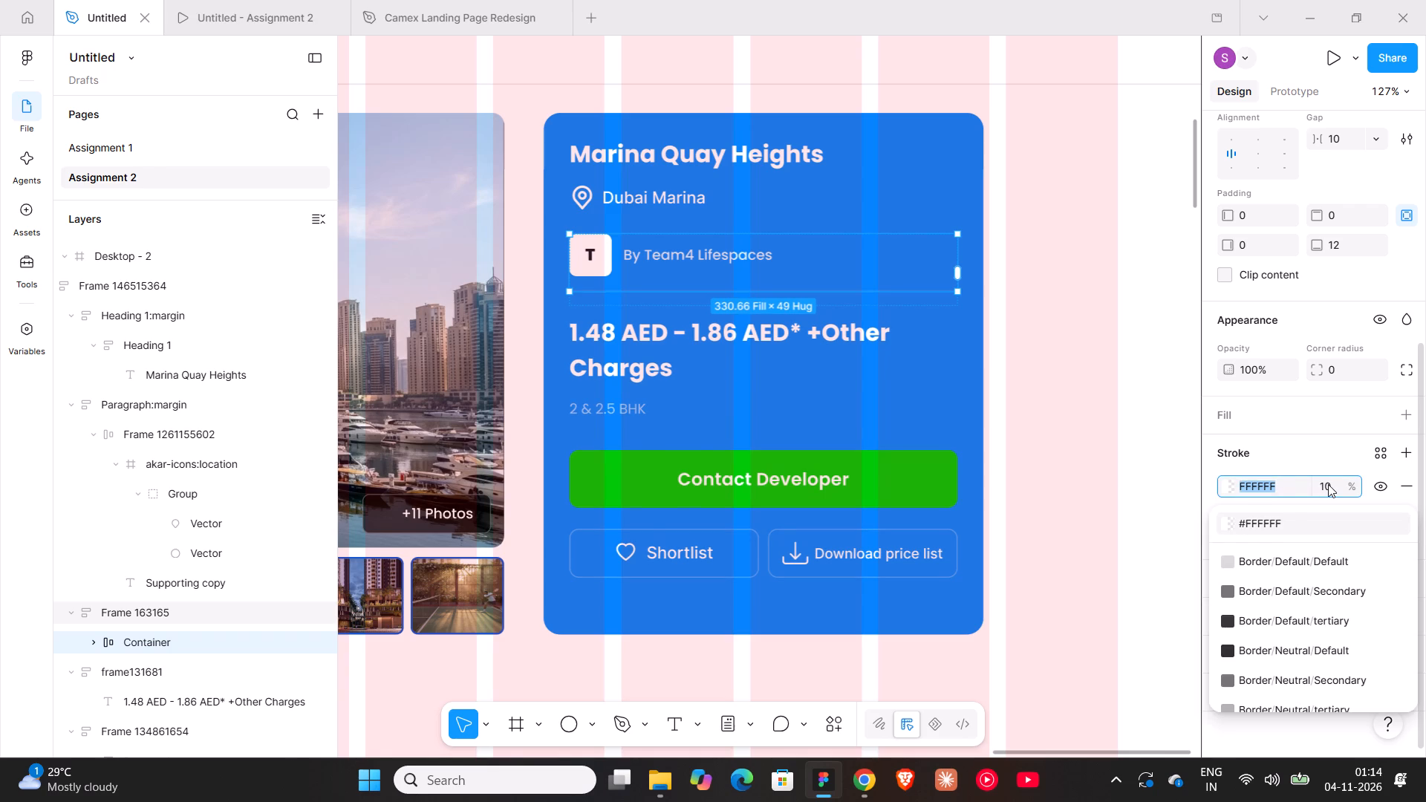
{"action": "type", "text": "50"}
{"action": "key", "text": "Return"}
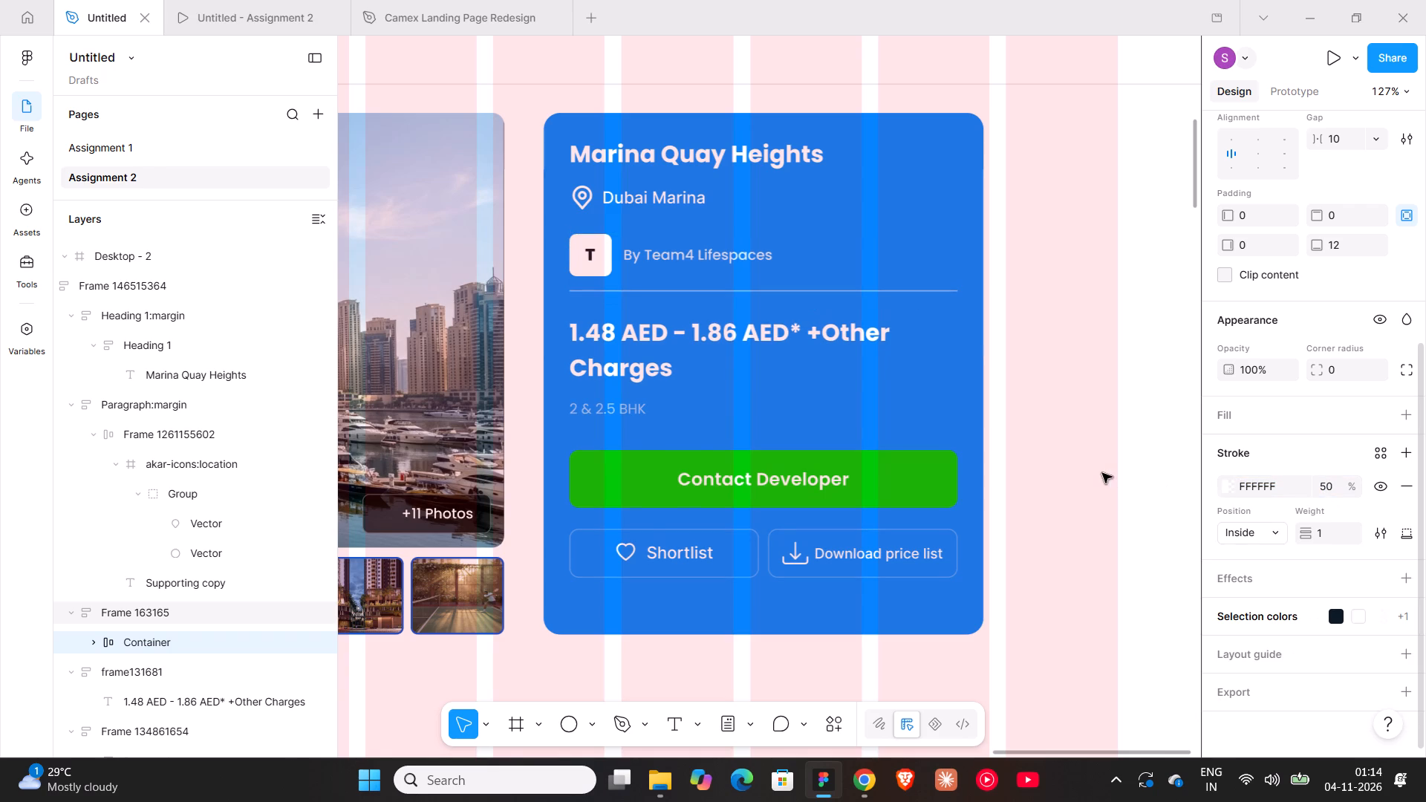
{"action": "left_click", "coordinate": [1098, 441]}
Restyle the 2 & 2.5 BHK text to Inter Medium, size 14, with 100% fill opacity.
{"action": "triple_click", "coordinate": [604, 416]}
{"action": "left_click", "coordinate": [604, 416]}
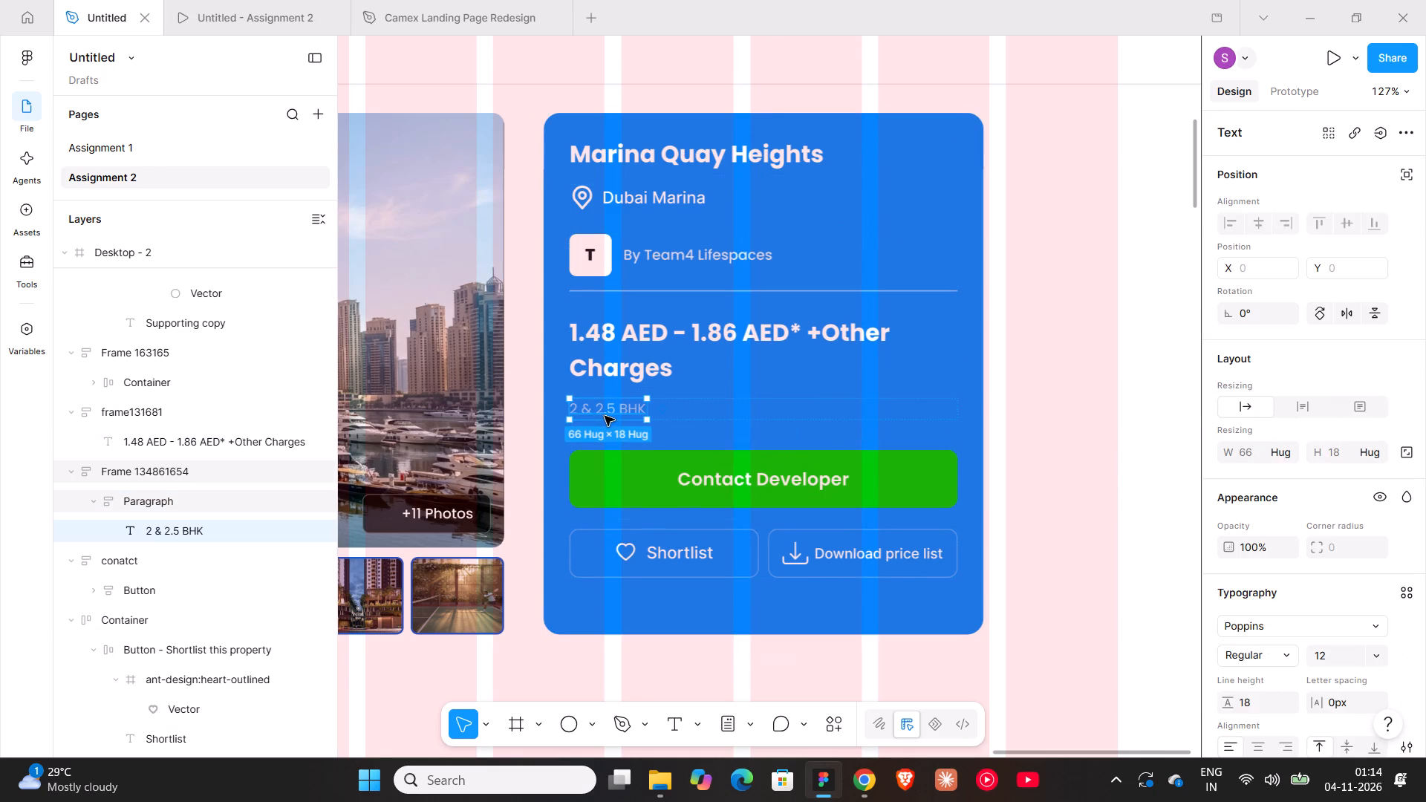
{"action": "scroll", "coordinate": [1231, 655], "scroll_direction": "down", "scroll_amount": 3}
{"action": "left_click", "coordinate": [1270, 382]}
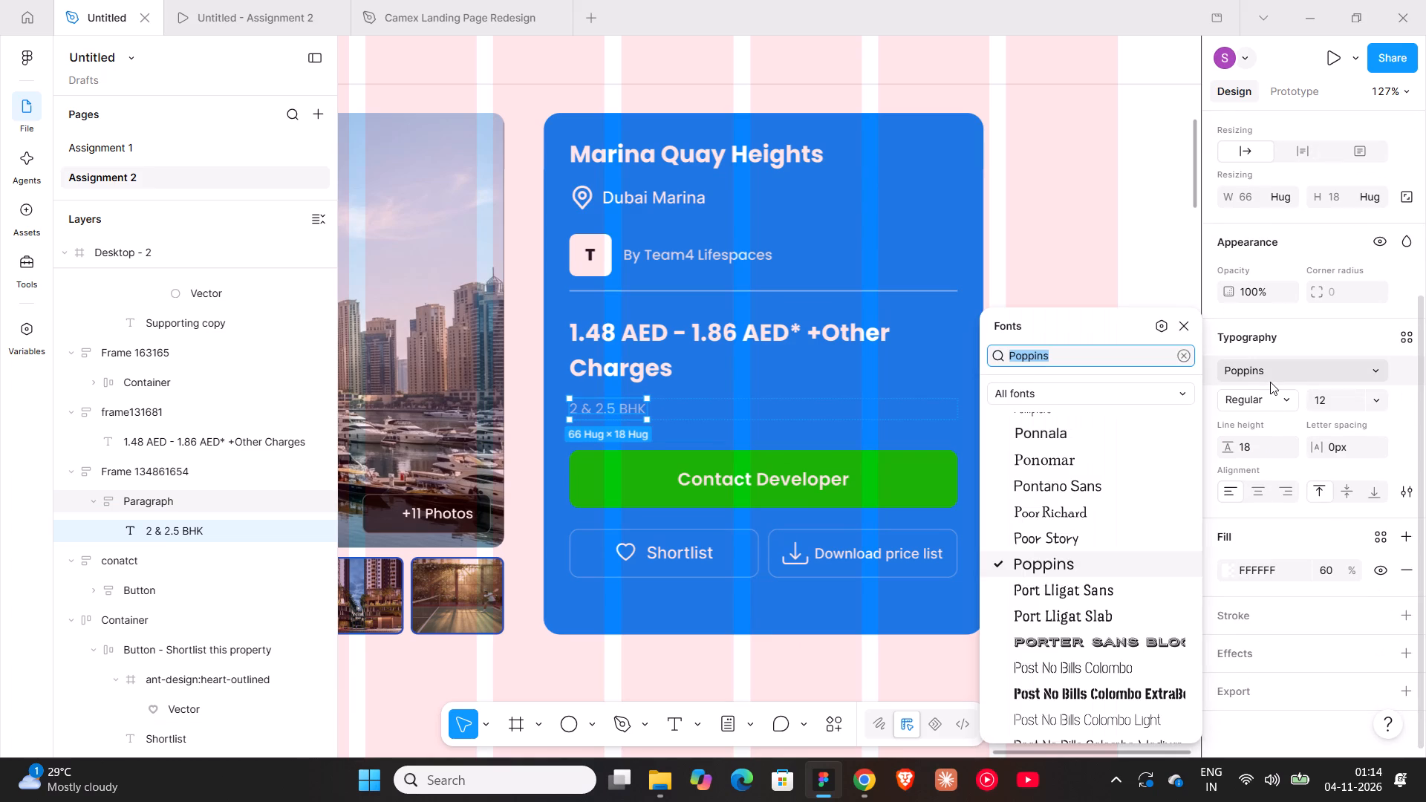
{"action": "type", "text": "inter"}
{"action": "key", "text": "Return"}
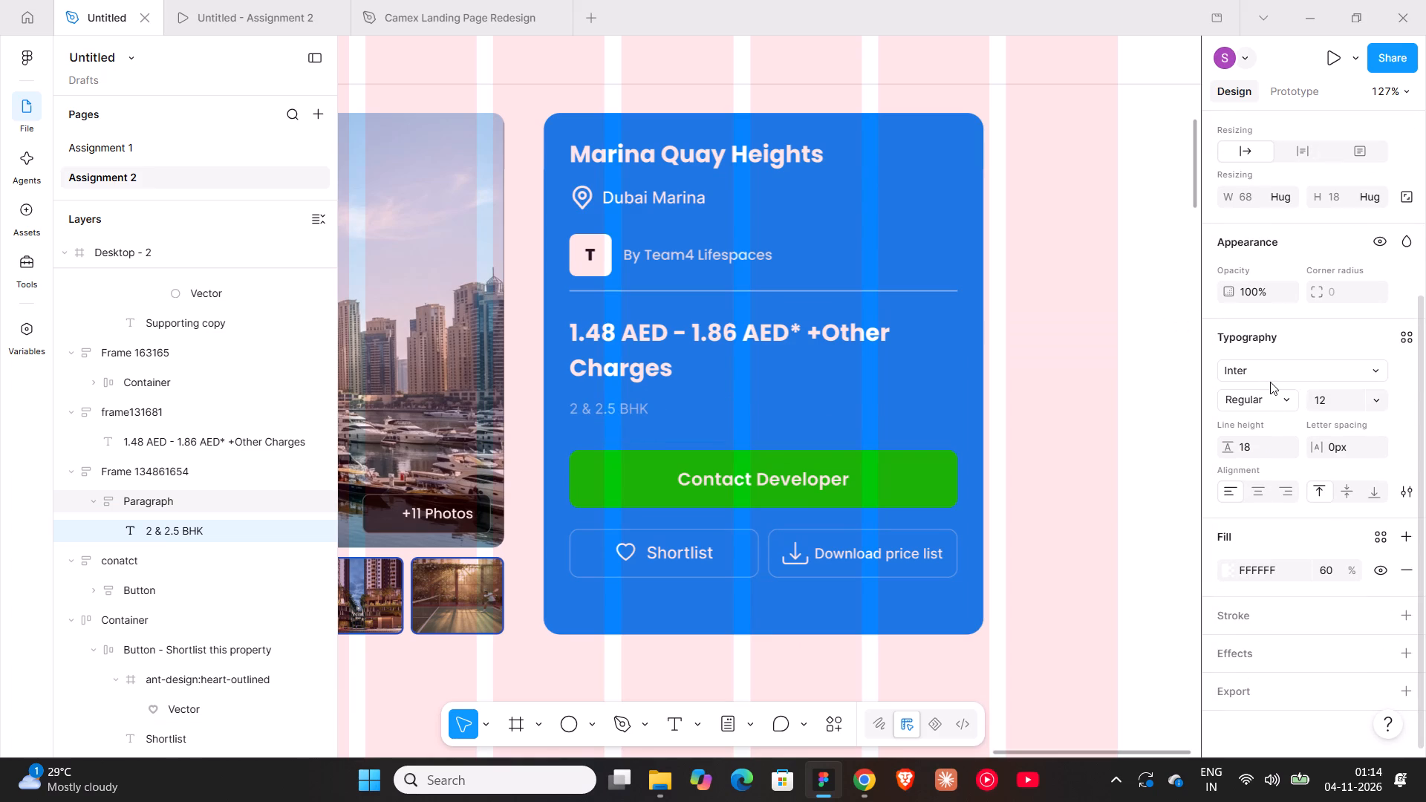
{"action": "left_click", "coordinate": [1284, 396]}
{"action": "left_click", "coordinate": [1272, 426]}
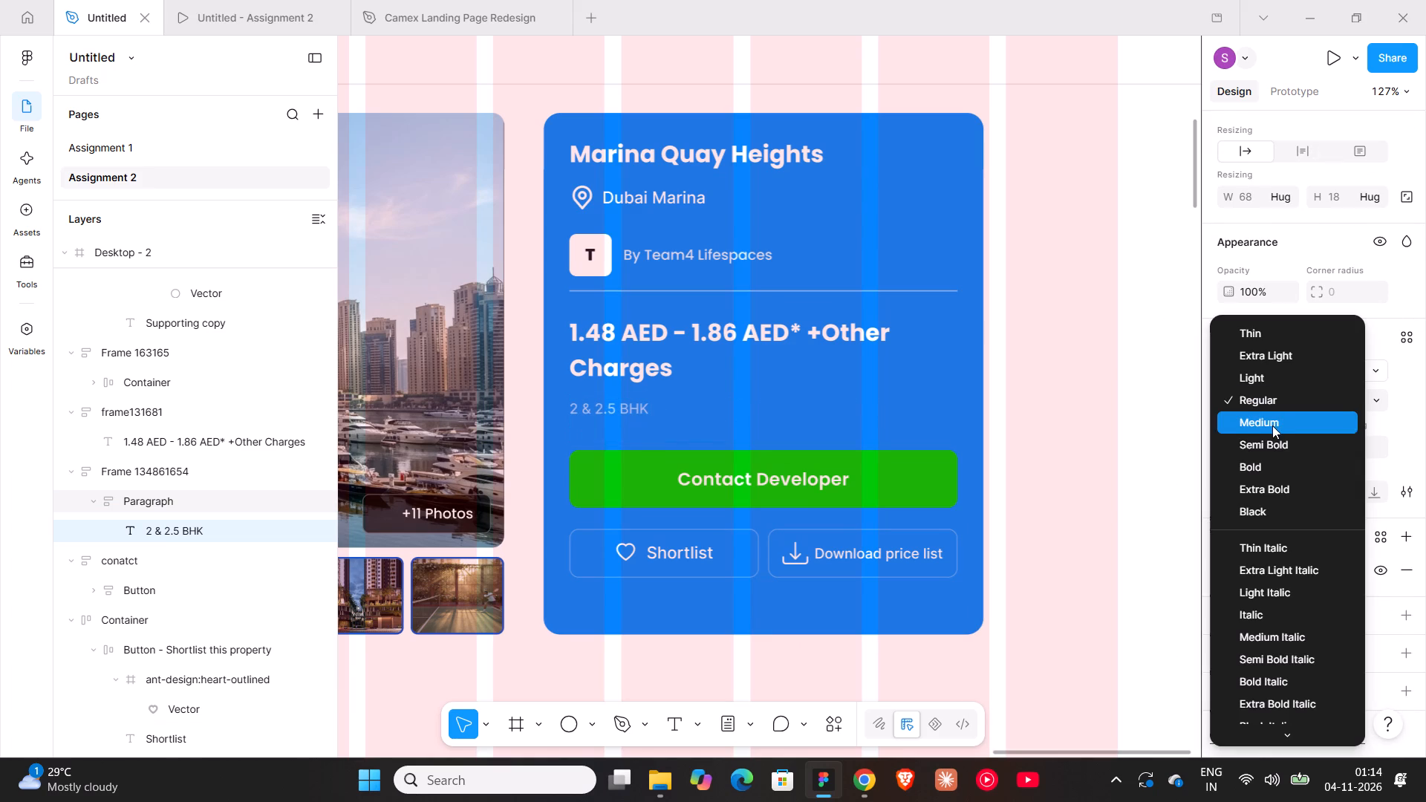
{"action": "left_click", "coordinate": [1332, 410]}
{"action": "type", "text": "14"}
{"action": "key", "text": "Return"}
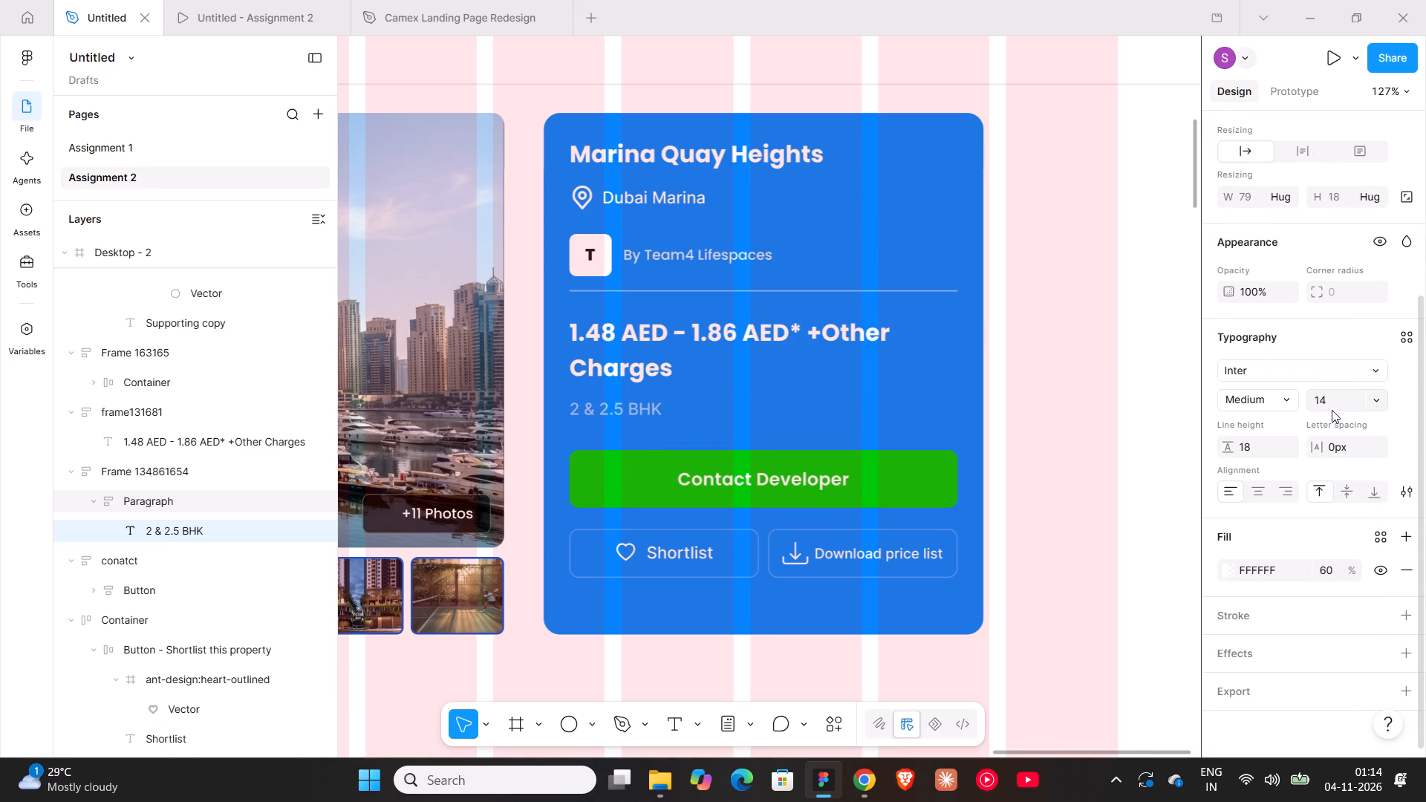
{"action": "left_click", "coordinate": [1331, 570]}
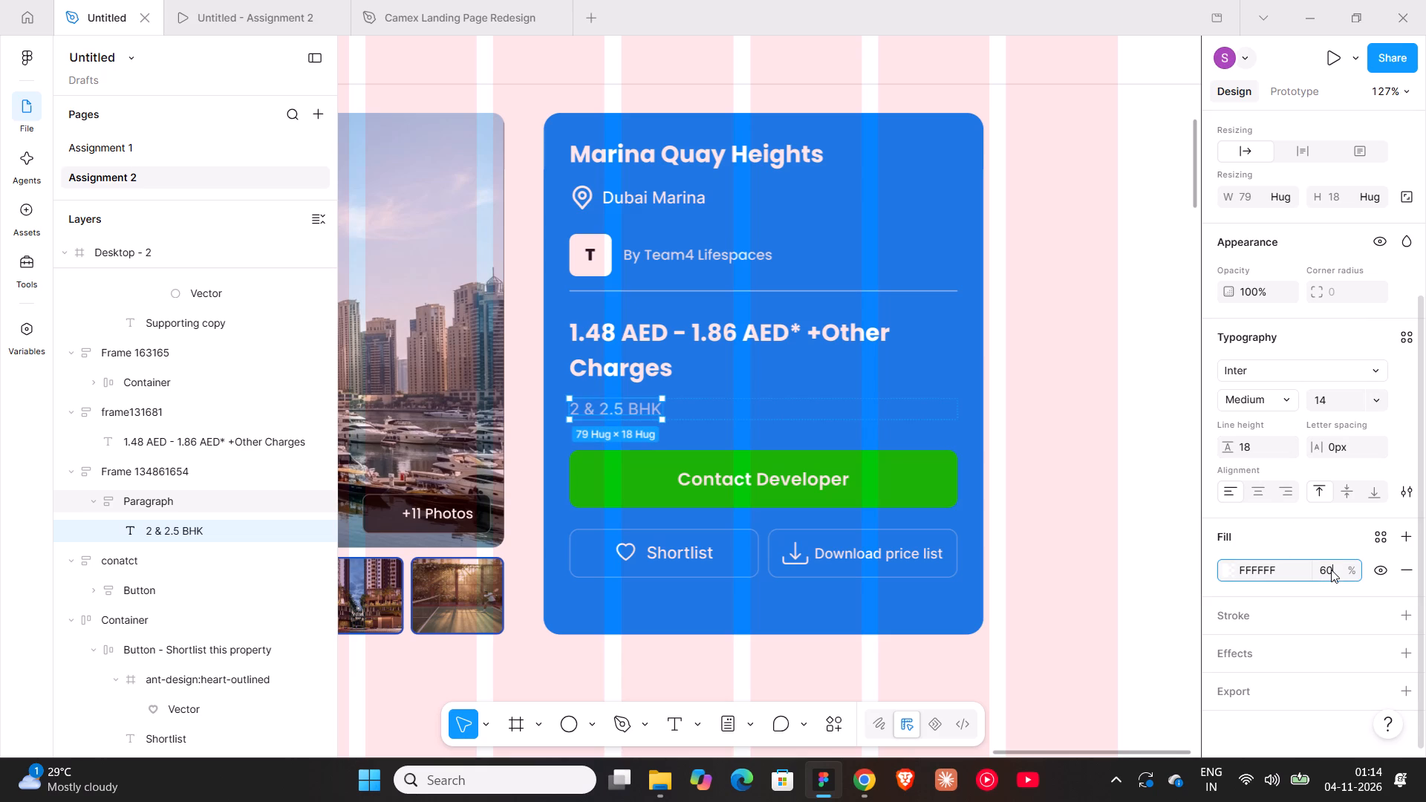
{"action": "type", "text": "100"}
{"action": "key", "text": "Return"}
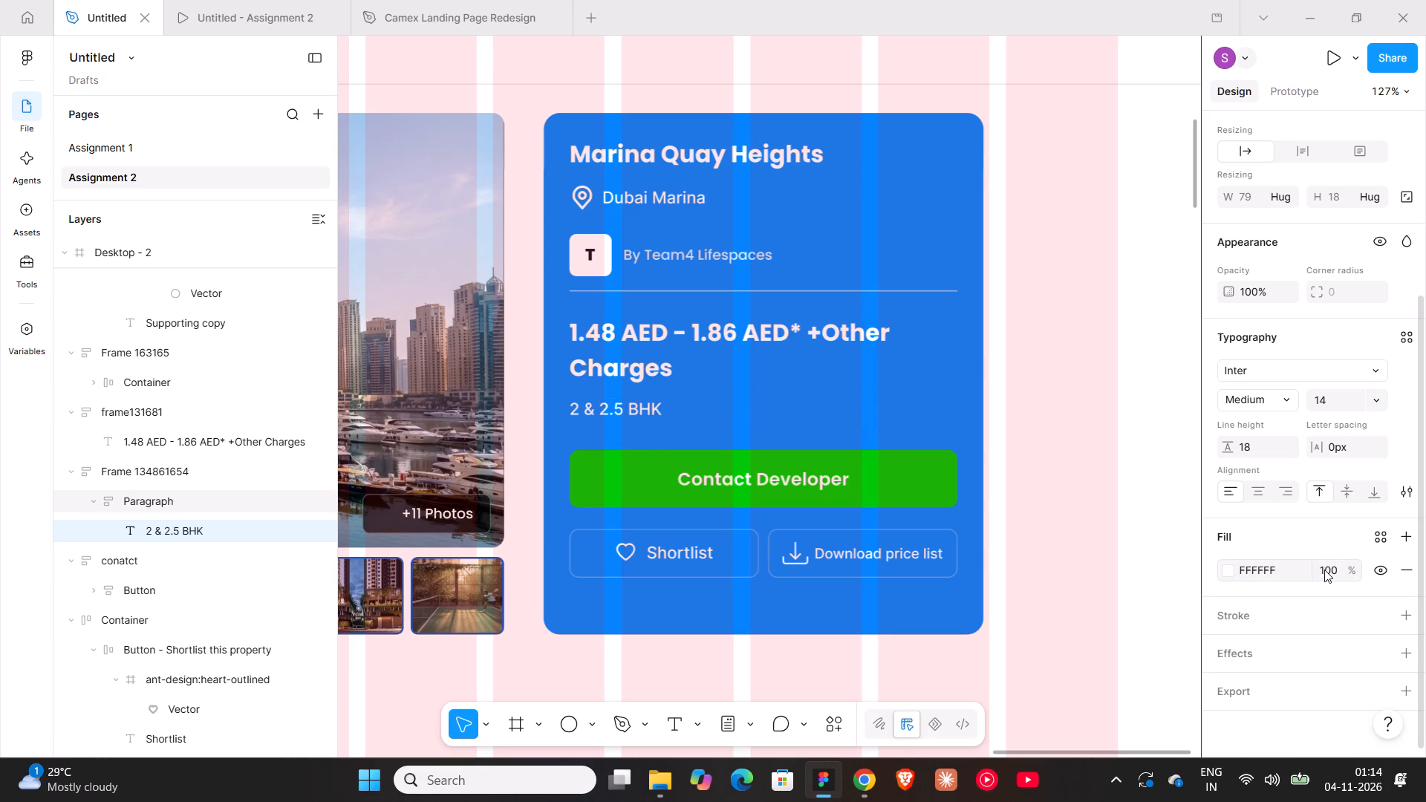
Set the fill opacity of the By Team4 Lifespaces text to 100%.
{"action": "triple_click", "coordinate": [668, 261]}
{"action": "left_click", "coordinate": [668, 261]}
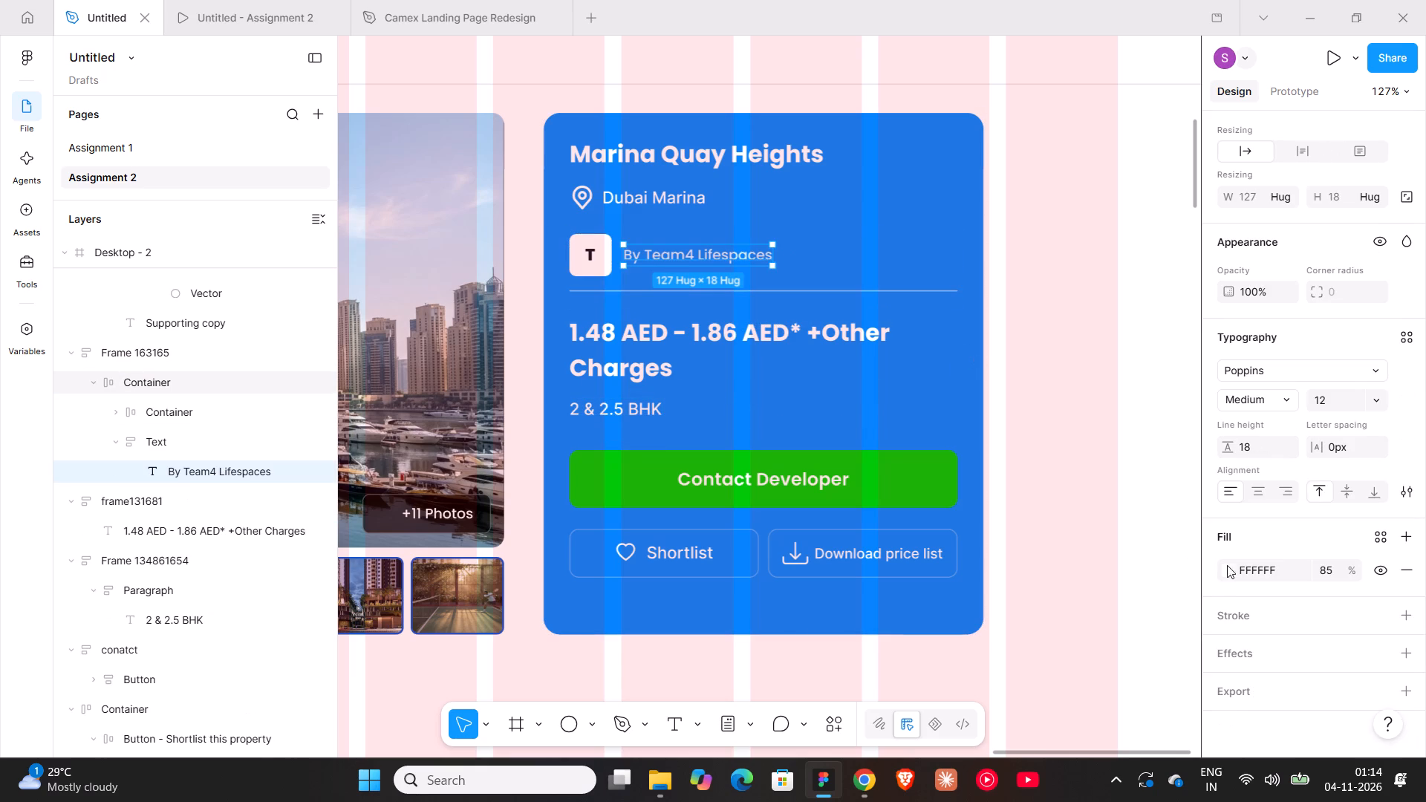
{"action": "left_click", "coordinate": [1333, 574]}
{"action": "type", "text": "100"}
{"action": "key", "text": "Return"}
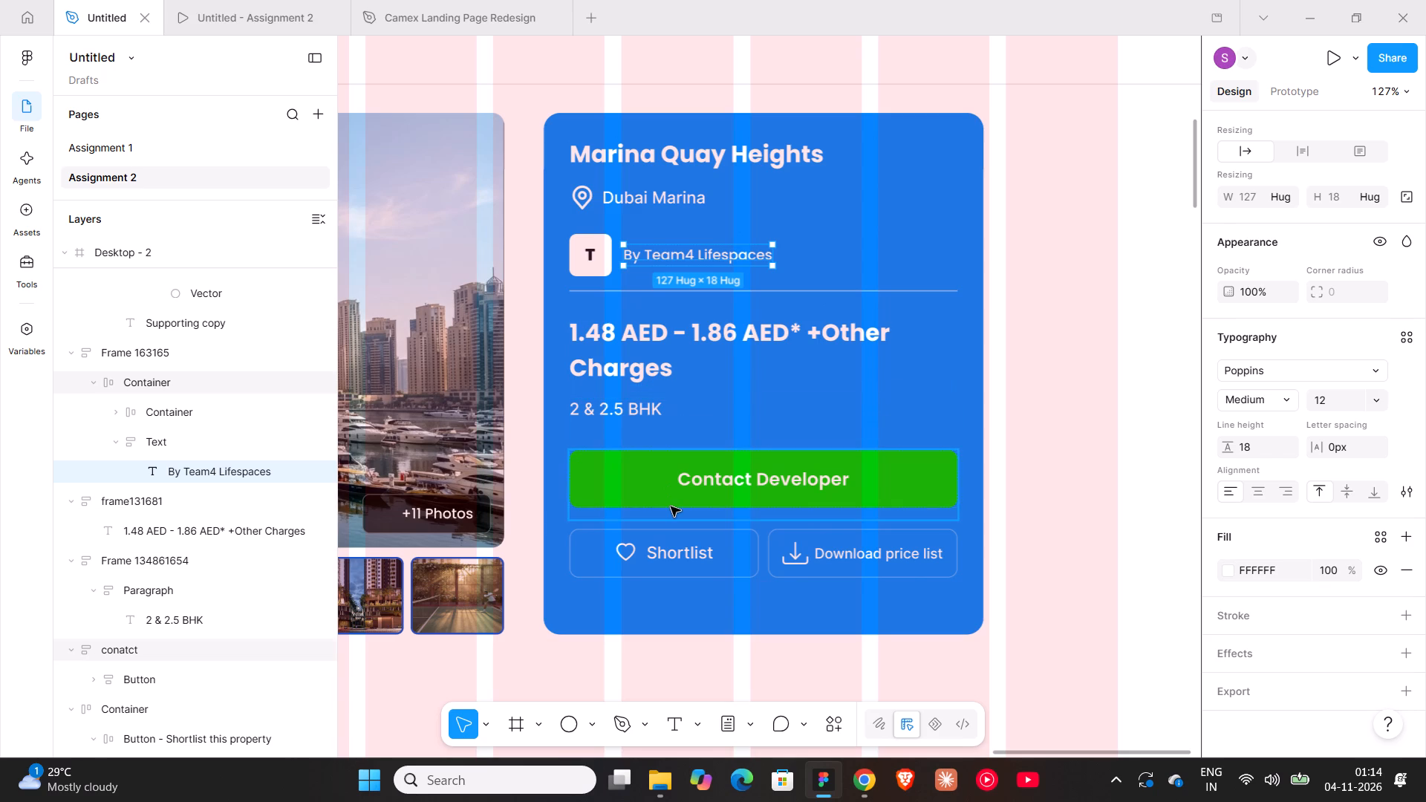
Set the strokes of the Shortlist and Download price list buttons to weight 1 and 100% opacity.
{"action": "left_click", "coordinate": [667, 564]}
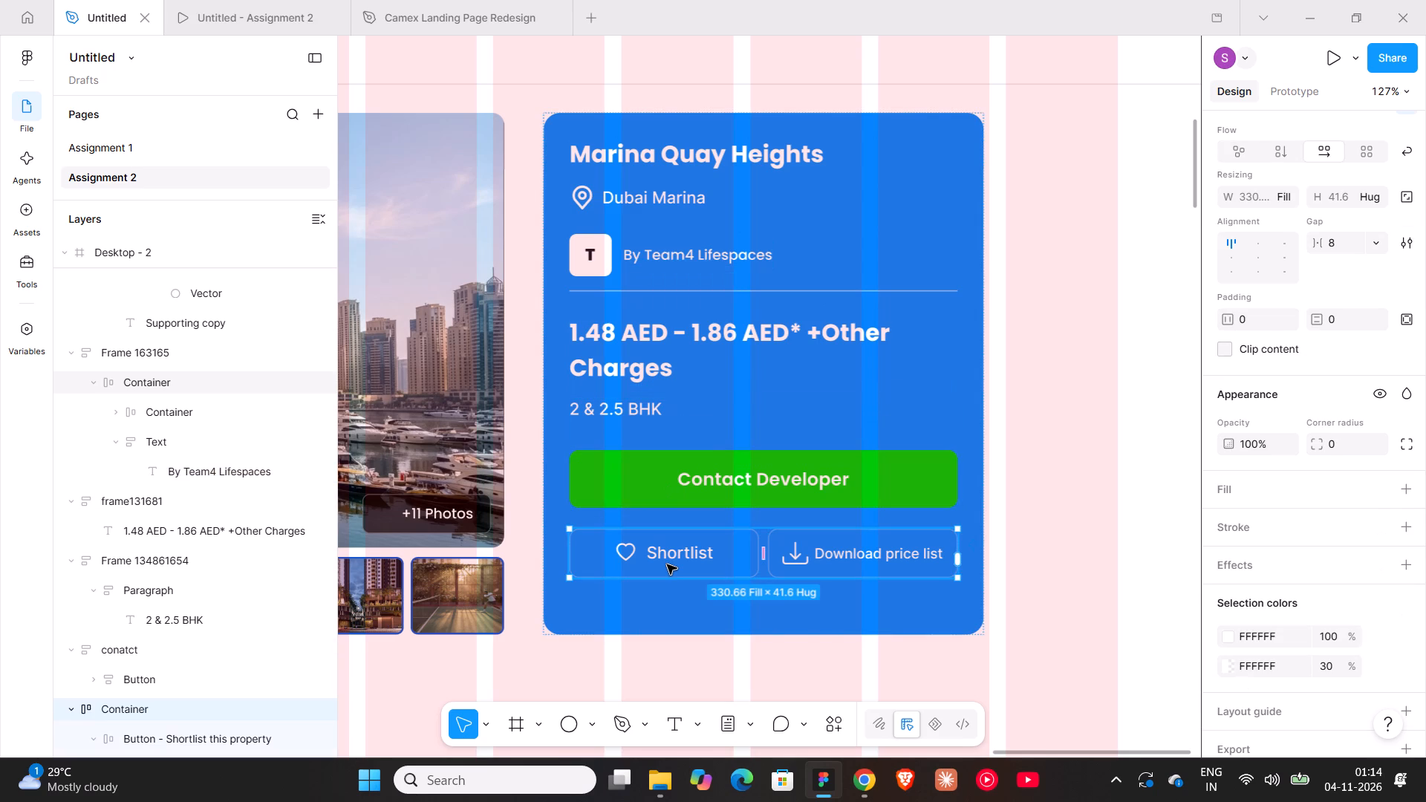
{"action": "double_click", "coordinate": [667, 564]}
{"action": "left_click", "coordinate": [853, 565], "text": "shift"}
{"action": "scroll", "coordinate": [1289, 604], "scroll_direction": "down", "scroll_amount": 1}
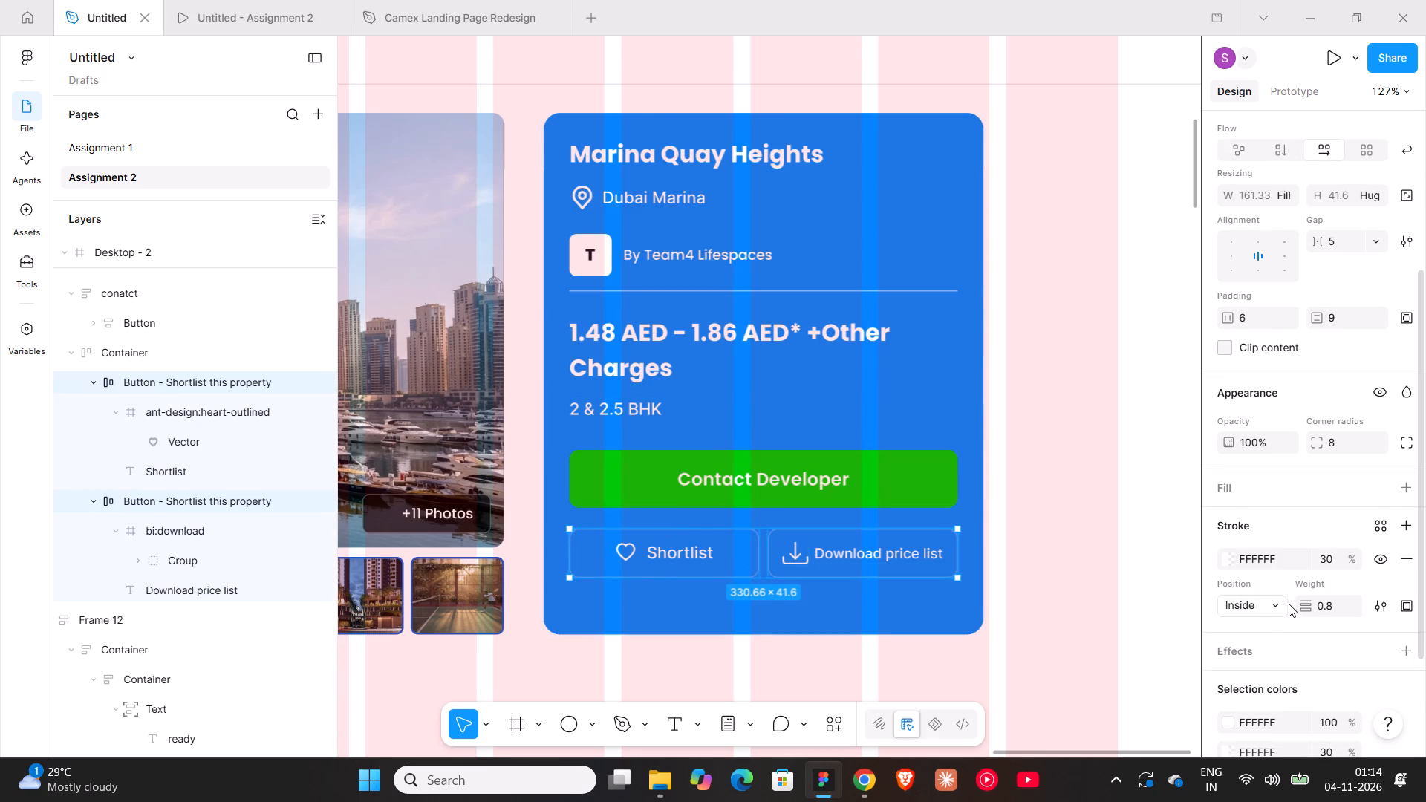
{"action": "left_click", "coordinate": [1336, 513]}
{"action": "key", "text": "1"}
{"action": "key", "text": "Return"}
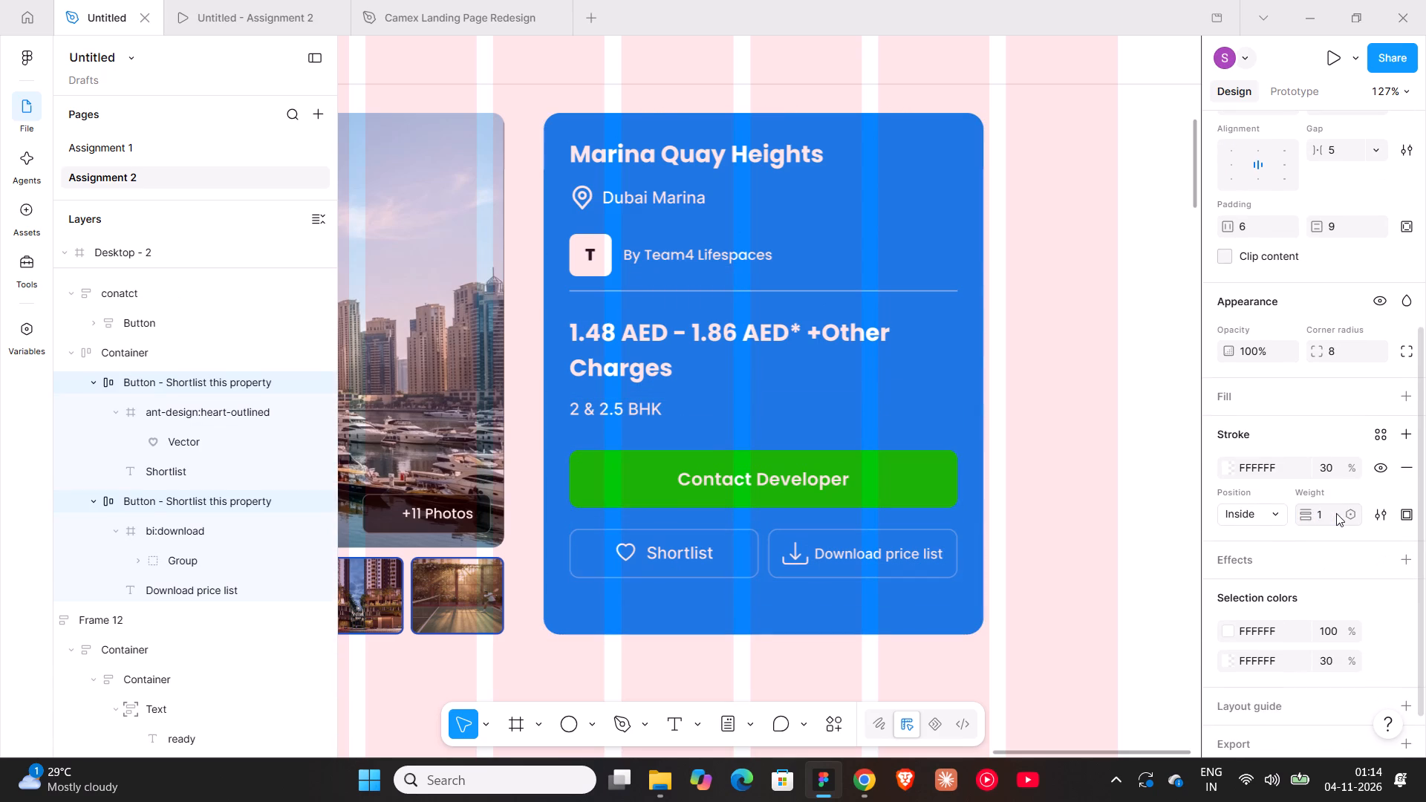
{"action": "left_click", "coordinate": [1320, 475]}
{"action": "type", "text": "100"}
{"action": "key", "text": "Return"}
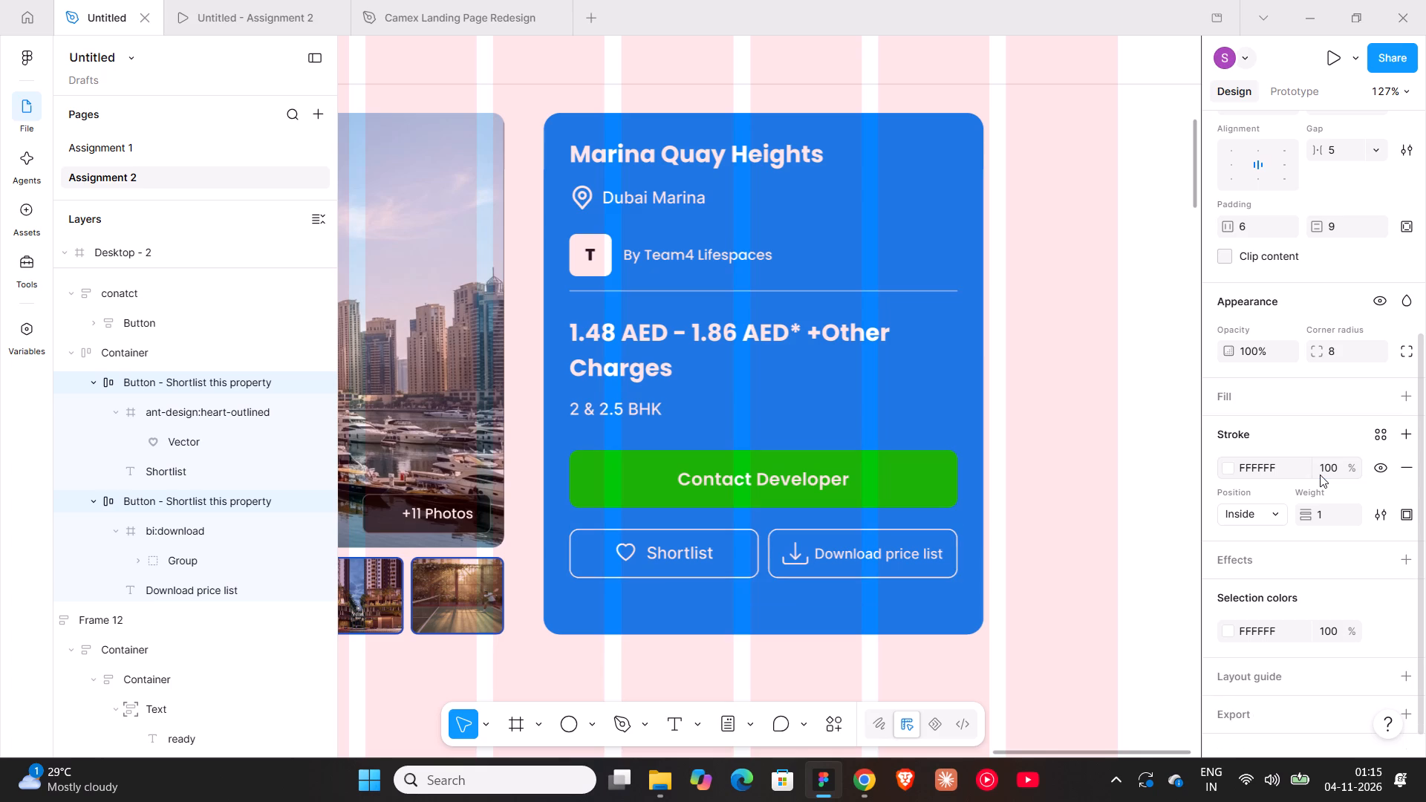
{"action": "left_click", "coordinate": [1047, 457]}
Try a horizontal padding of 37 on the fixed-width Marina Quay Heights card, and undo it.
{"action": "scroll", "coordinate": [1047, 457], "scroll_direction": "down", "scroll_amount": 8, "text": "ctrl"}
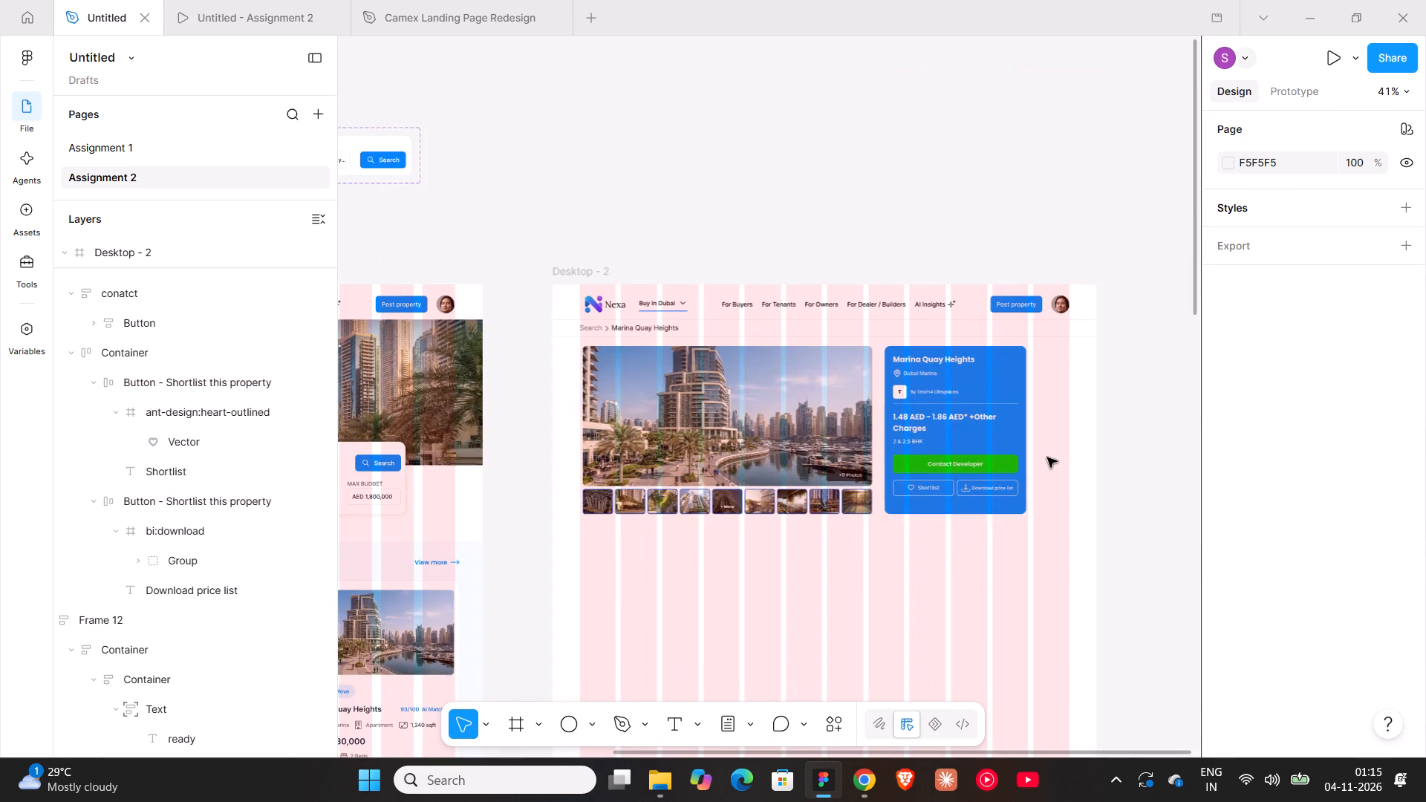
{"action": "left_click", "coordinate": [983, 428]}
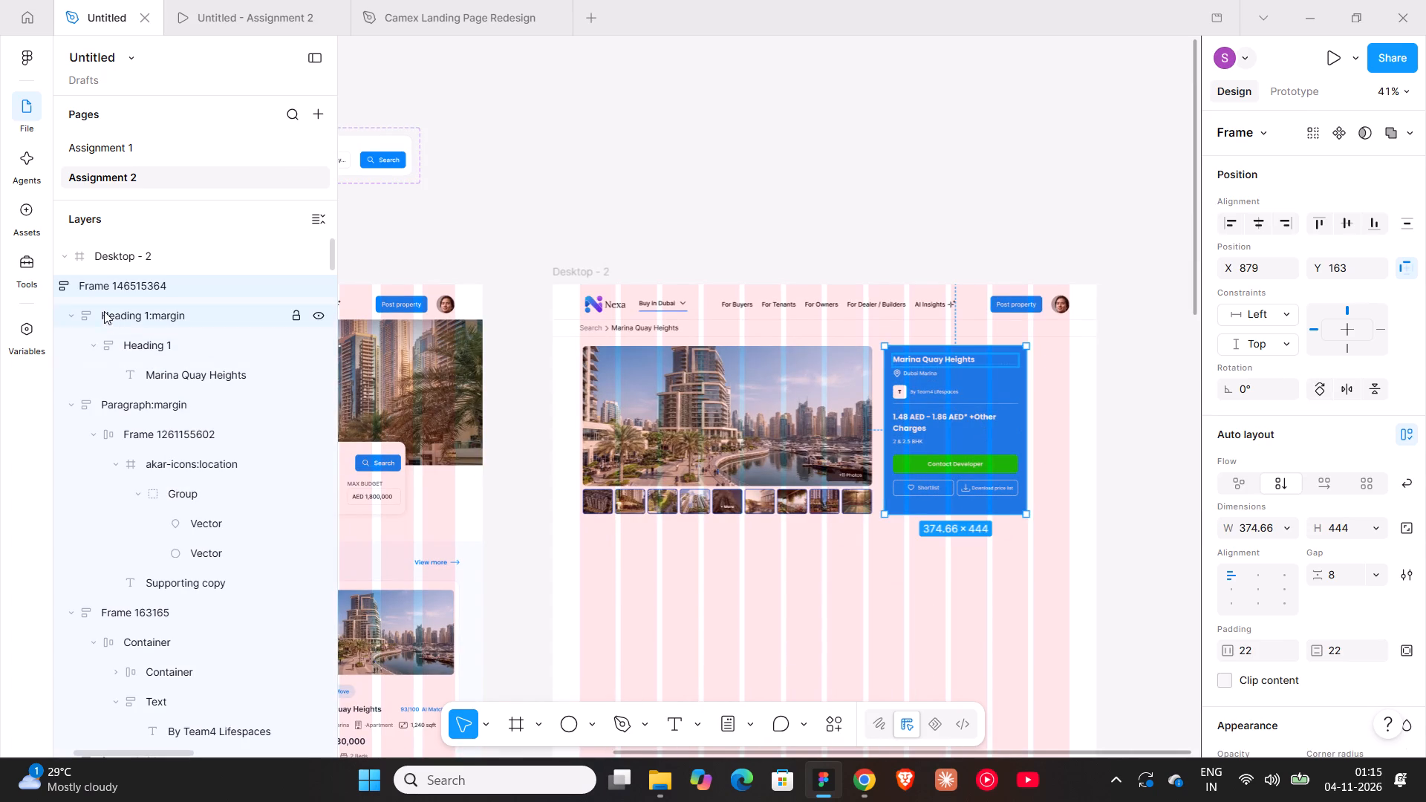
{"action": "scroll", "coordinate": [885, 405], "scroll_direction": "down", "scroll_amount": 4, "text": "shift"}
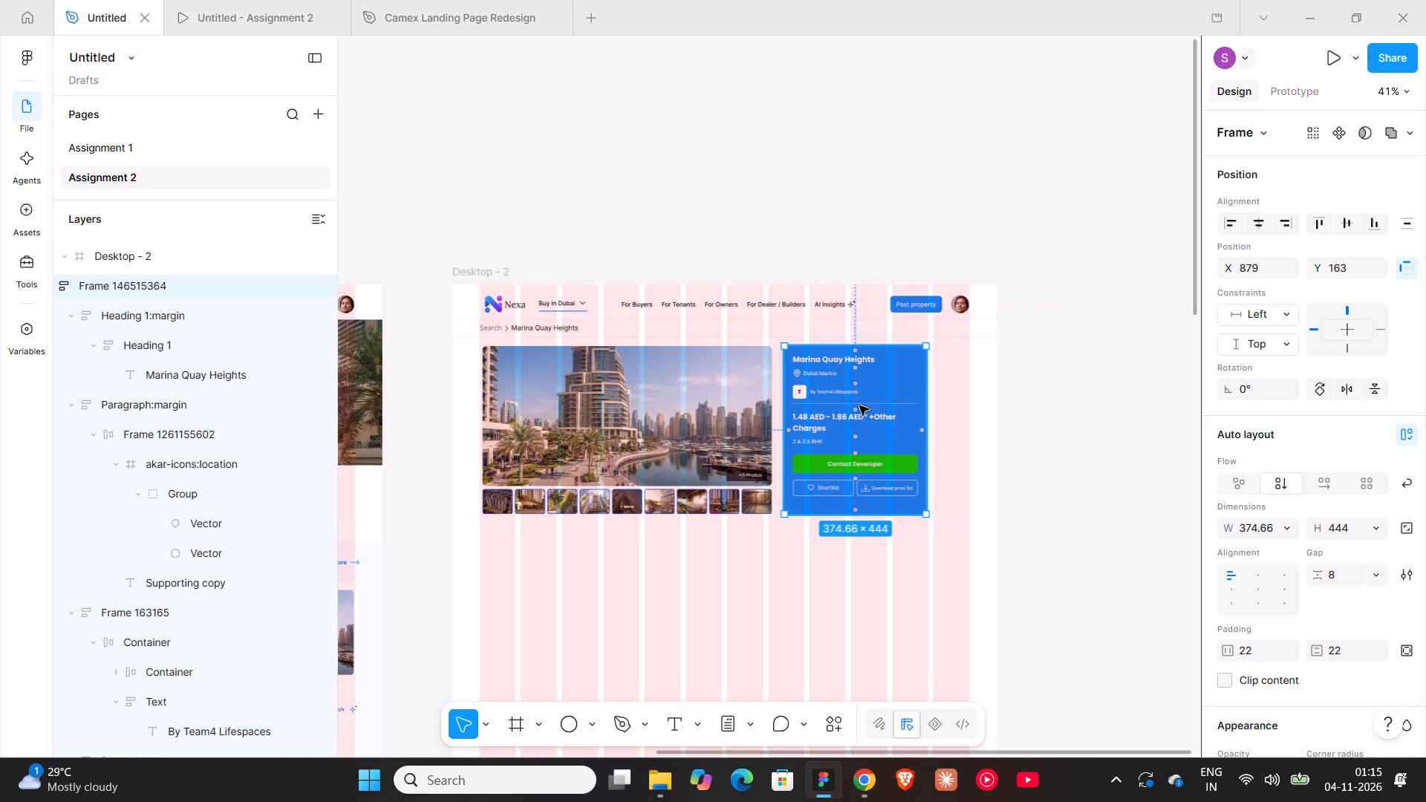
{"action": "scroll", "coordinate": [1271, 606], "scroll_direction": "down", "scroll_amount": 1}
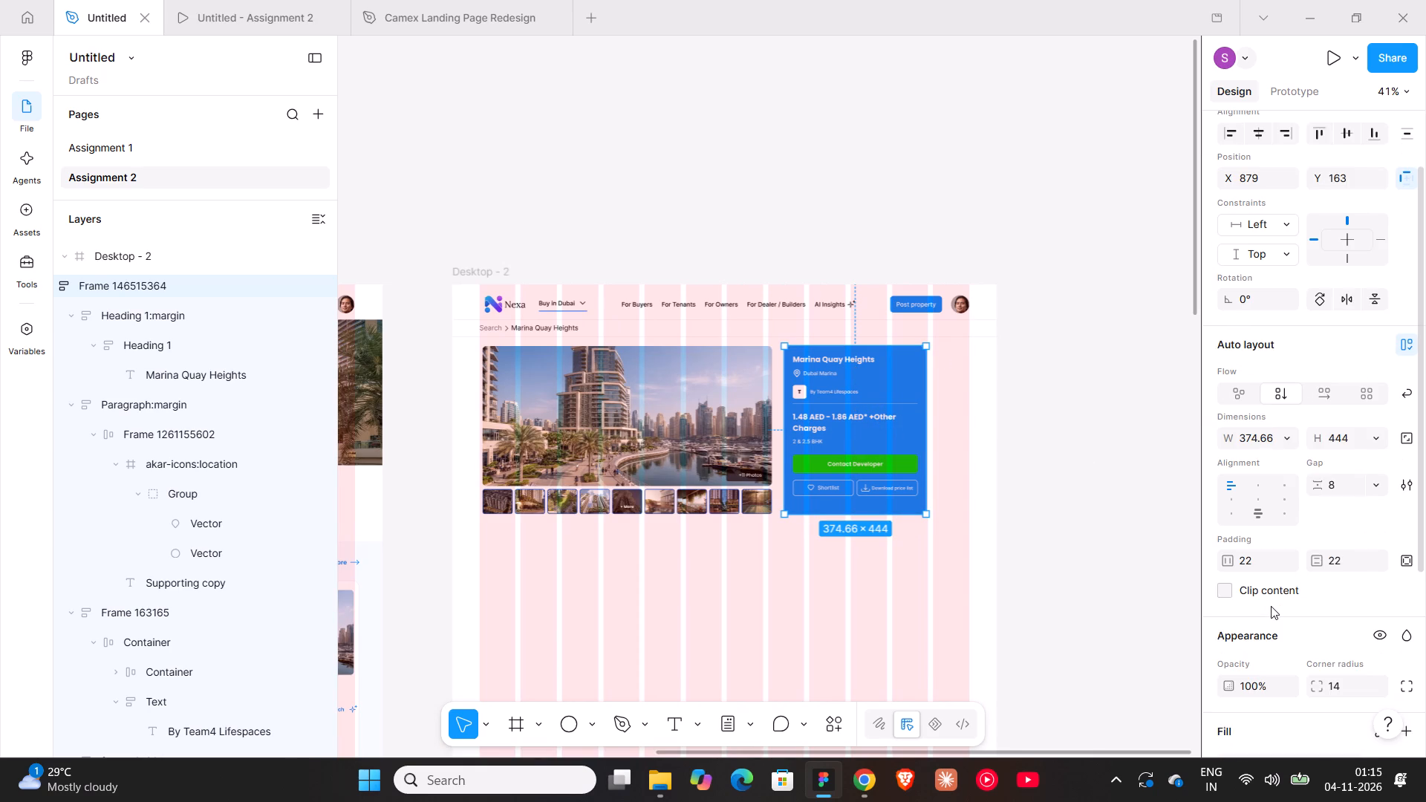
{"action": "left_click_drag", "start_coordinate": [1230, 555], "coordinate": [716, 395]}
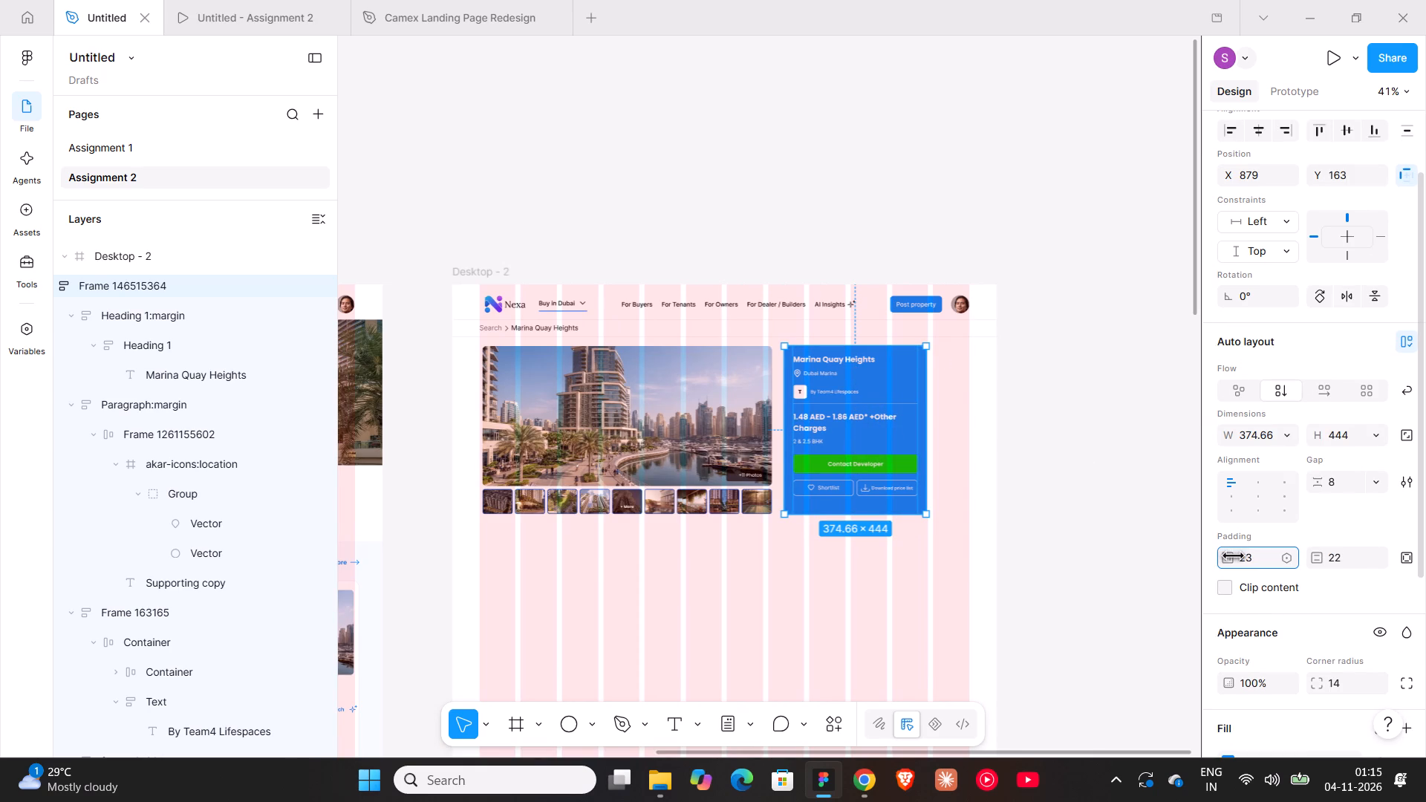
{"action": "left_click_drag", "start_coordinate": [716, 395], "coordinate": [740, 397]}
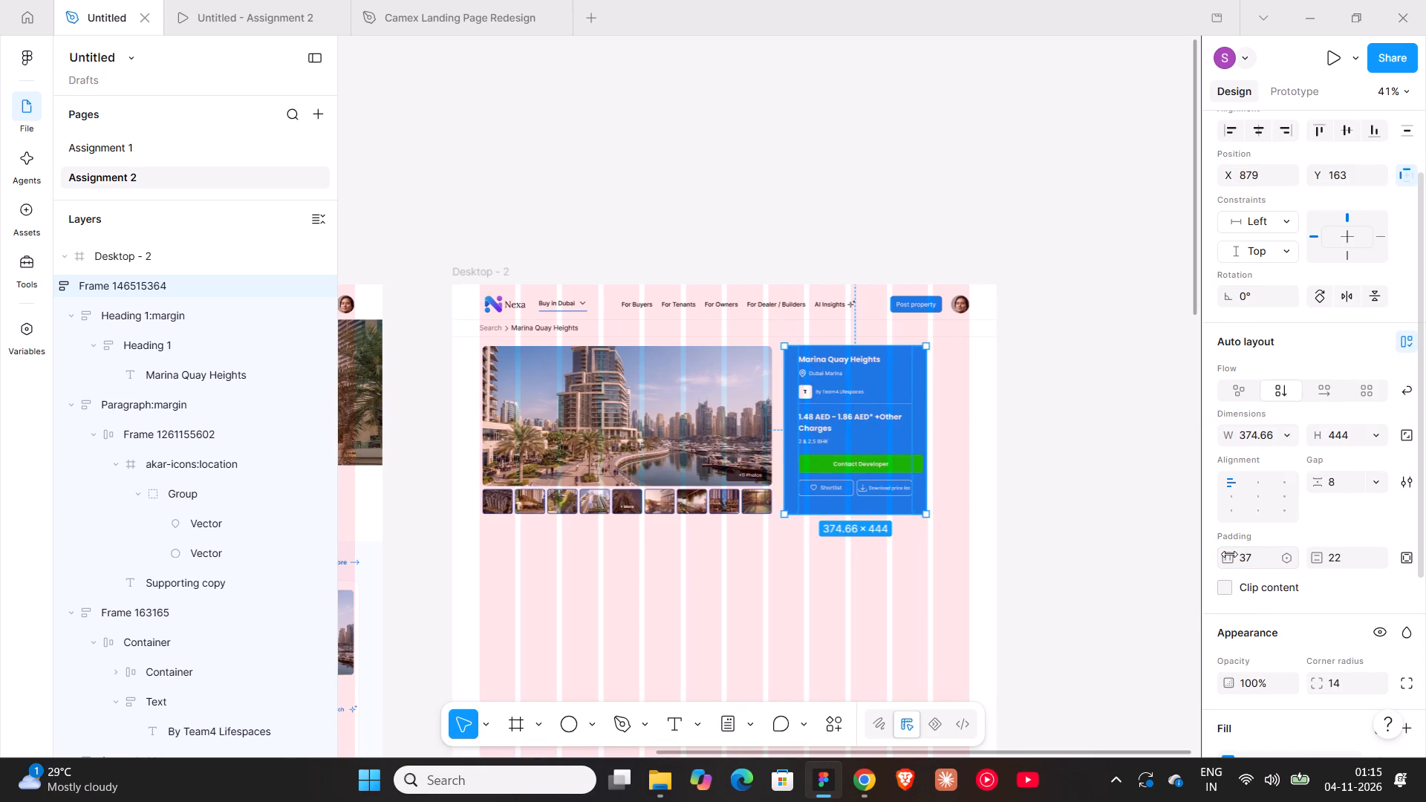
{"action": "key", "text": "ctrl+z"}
Make the Marina Quay Heights card's width hug its contents and increase its horizontal padding to 30.
{"action": "left_click", "coordinate": [1289, 440]}
{"action": "left_click", "coordinate": [1264, 463]}
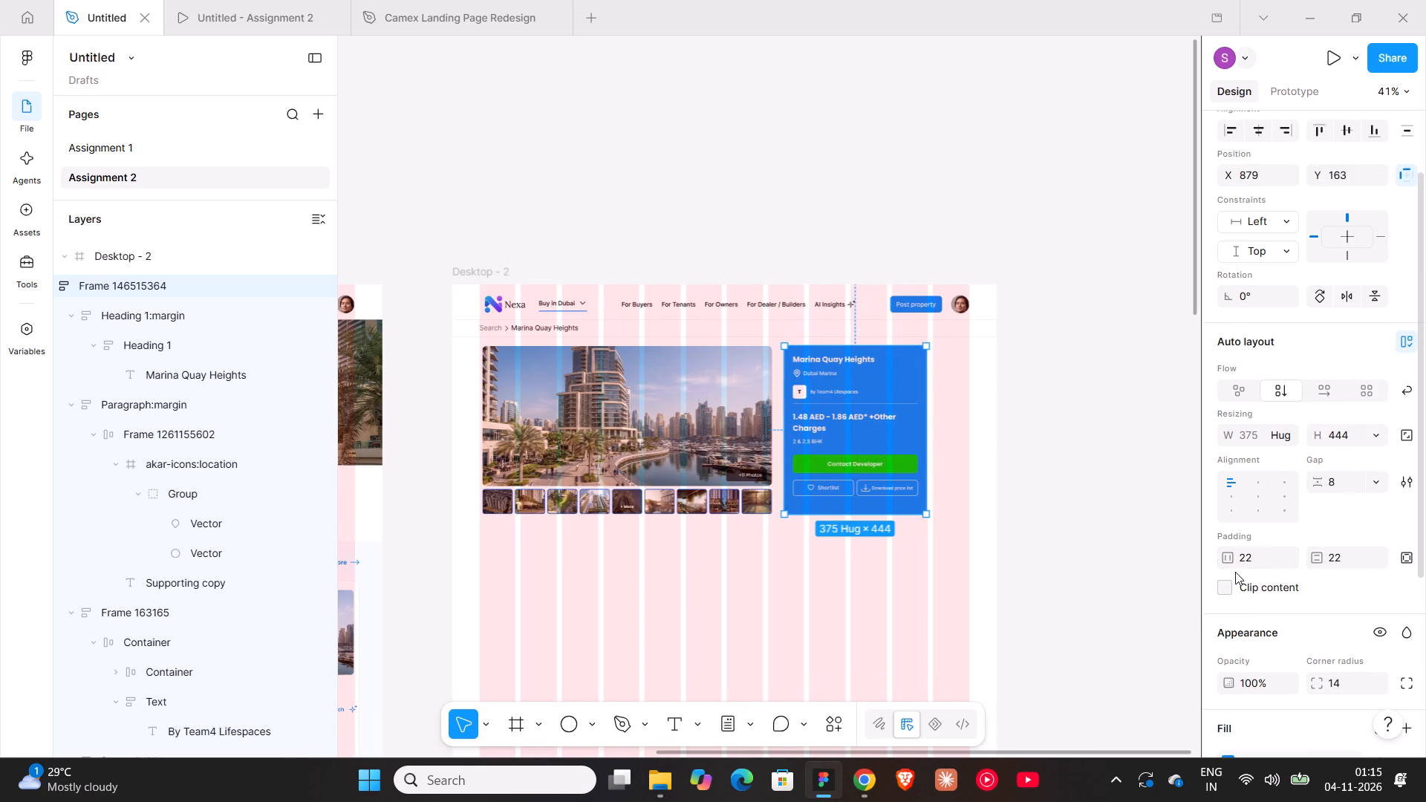
{"action": "left_click_drag", "start_coordinate": [1229, 564], "coordinate": [732, 394]}
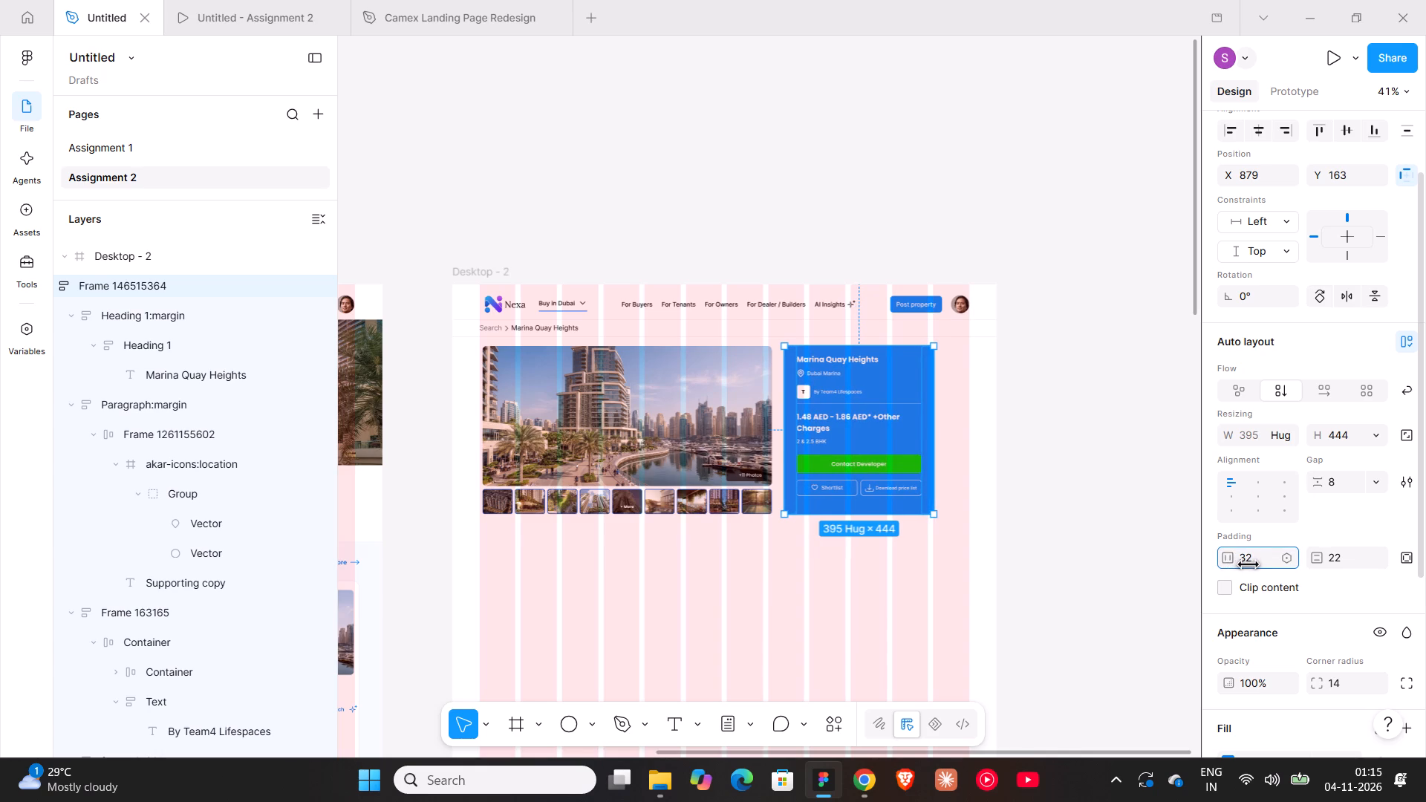
{"action": "left_click_drag", "start_coordinate": [732, 394], "coordinate": [722, 394]}
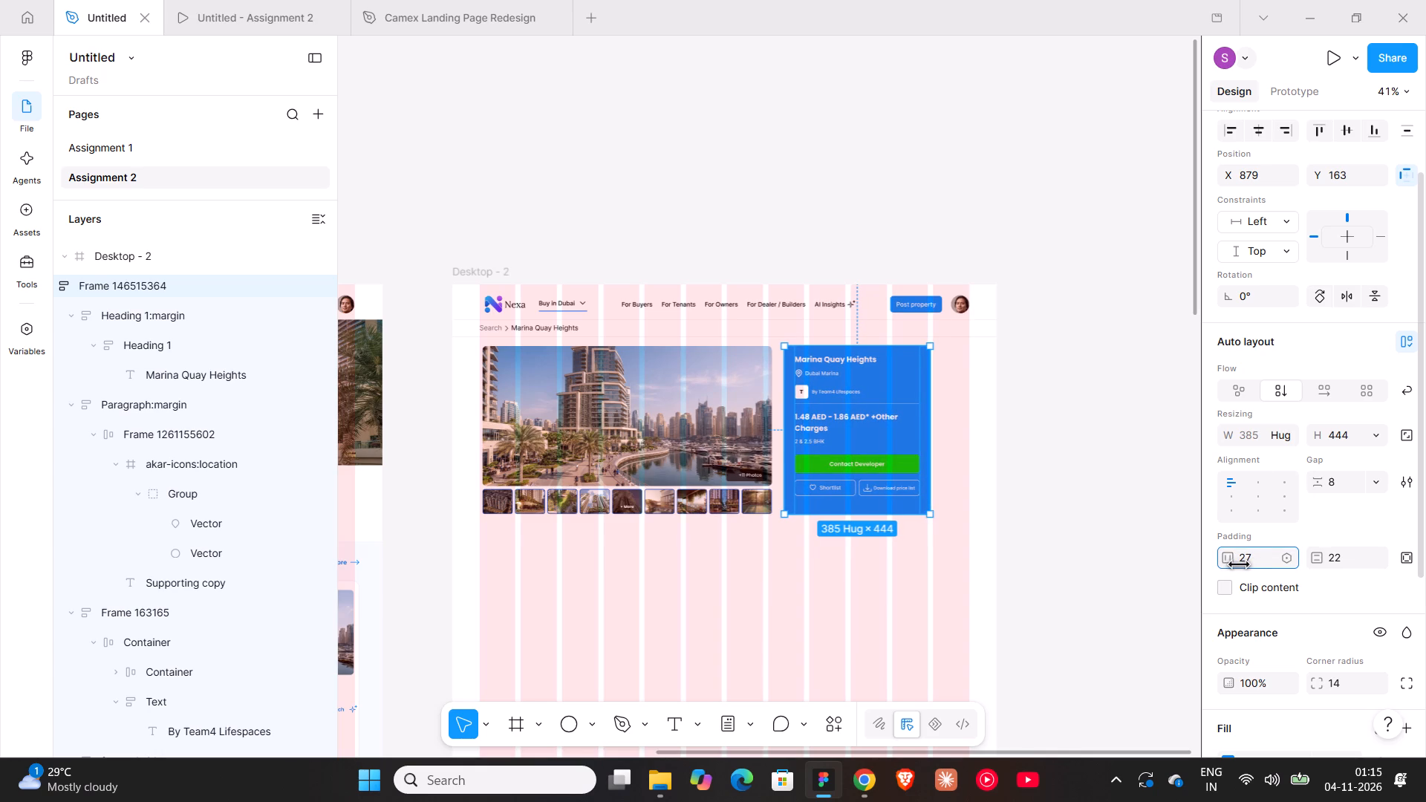
{"action": "left_click_drag", "start_coordinate": [722, 394], "coordinate": [727, 394]}
{"action": "left_click", "coordinate": [1328, 561]}
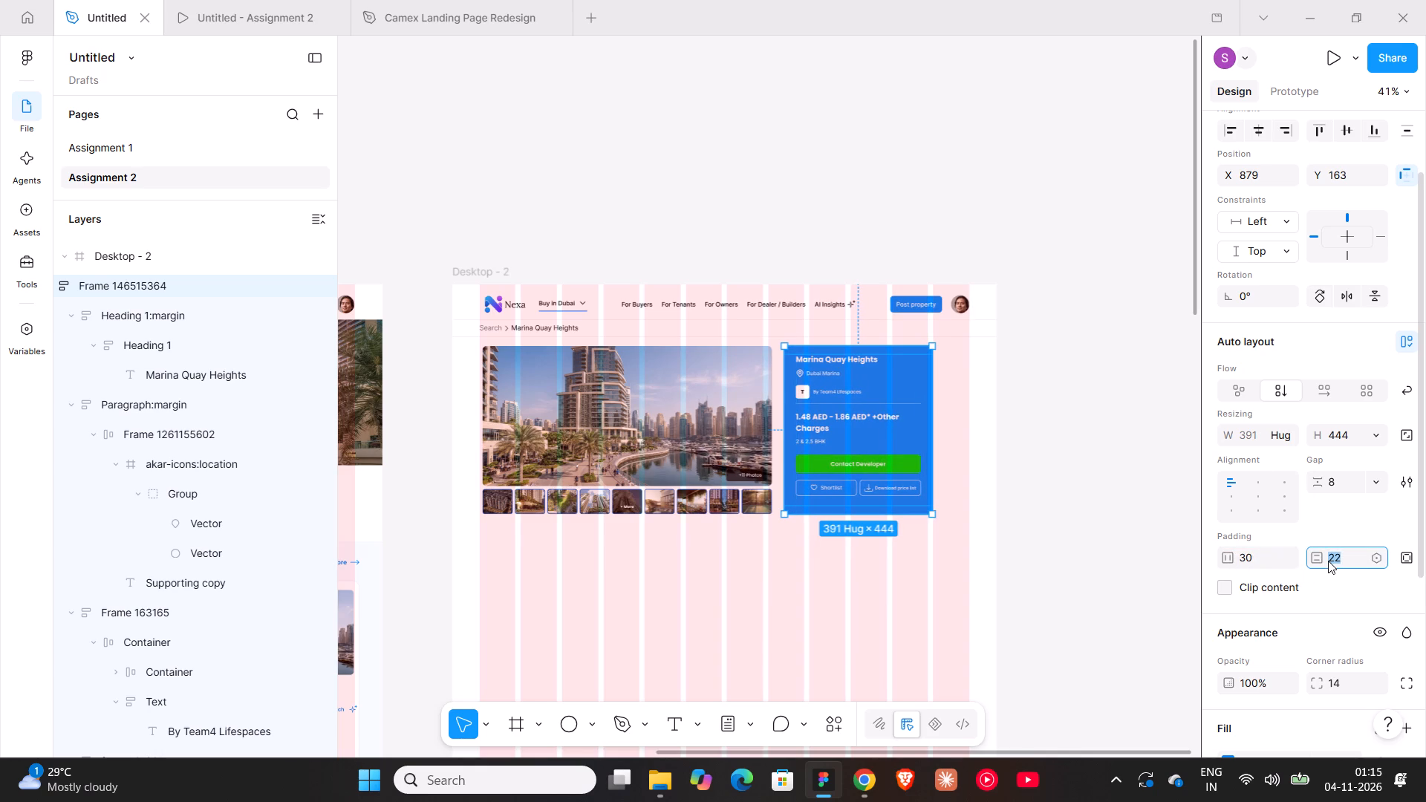
{"action": "left_click", "coordinate": [1072, 457]}
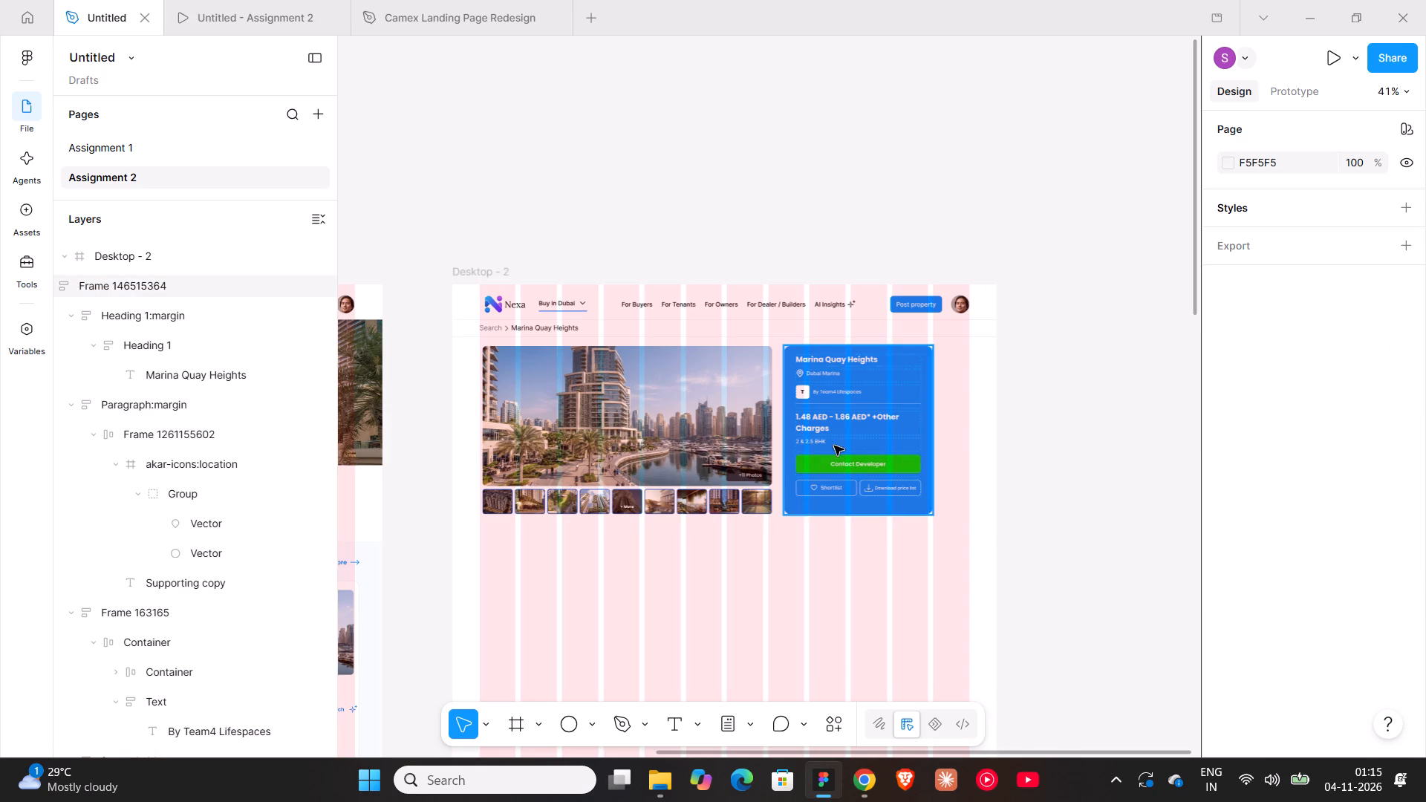
Combine the photo gallery and the blue card in one auto layout frame and centre it horizontally in Desktop - 2.
{"action": "left_click", "coordinate": [709, 428], "text": "shift"}
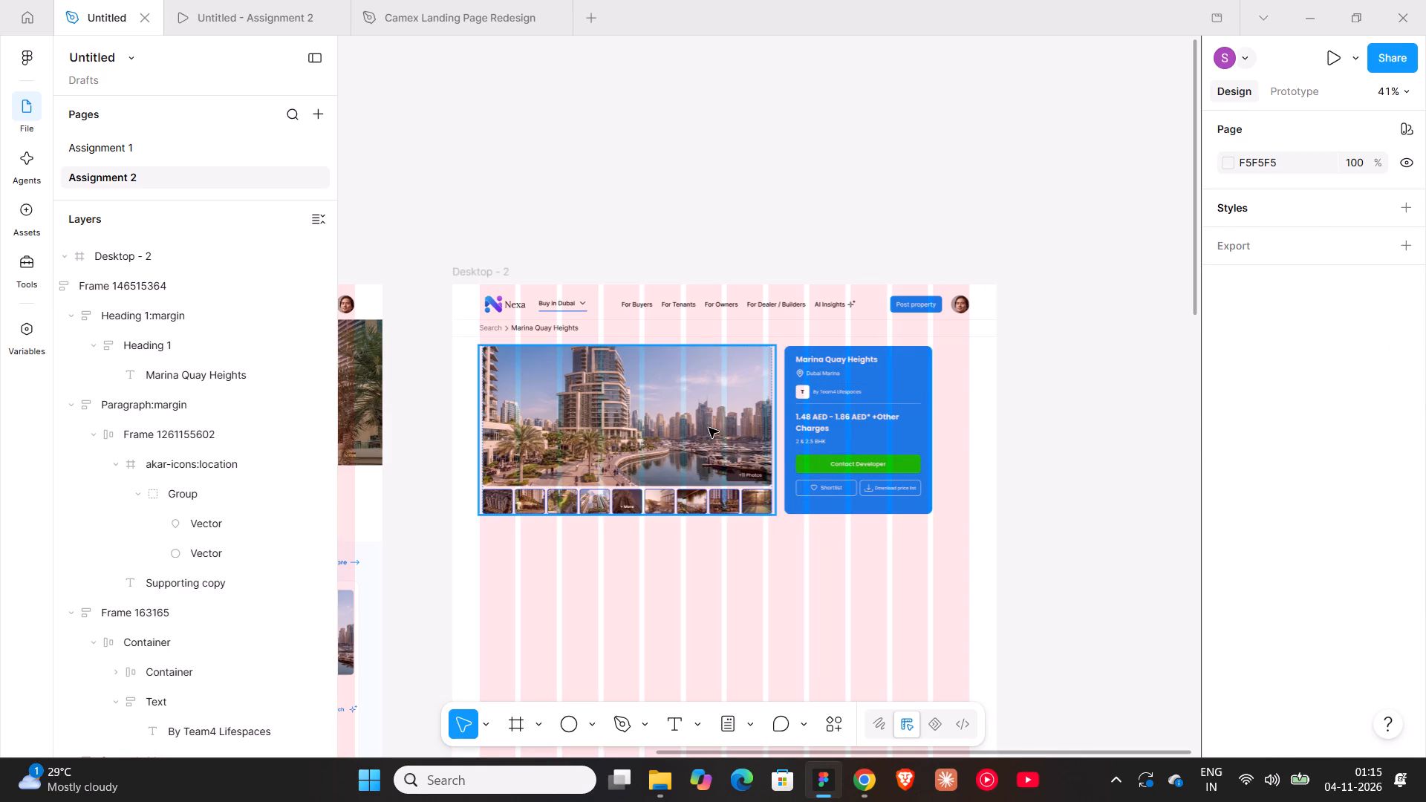
{"action": "left_click", "coordinate": [869, 405], "text": "shift"}
{"action": "key", "text": "shift+a"}
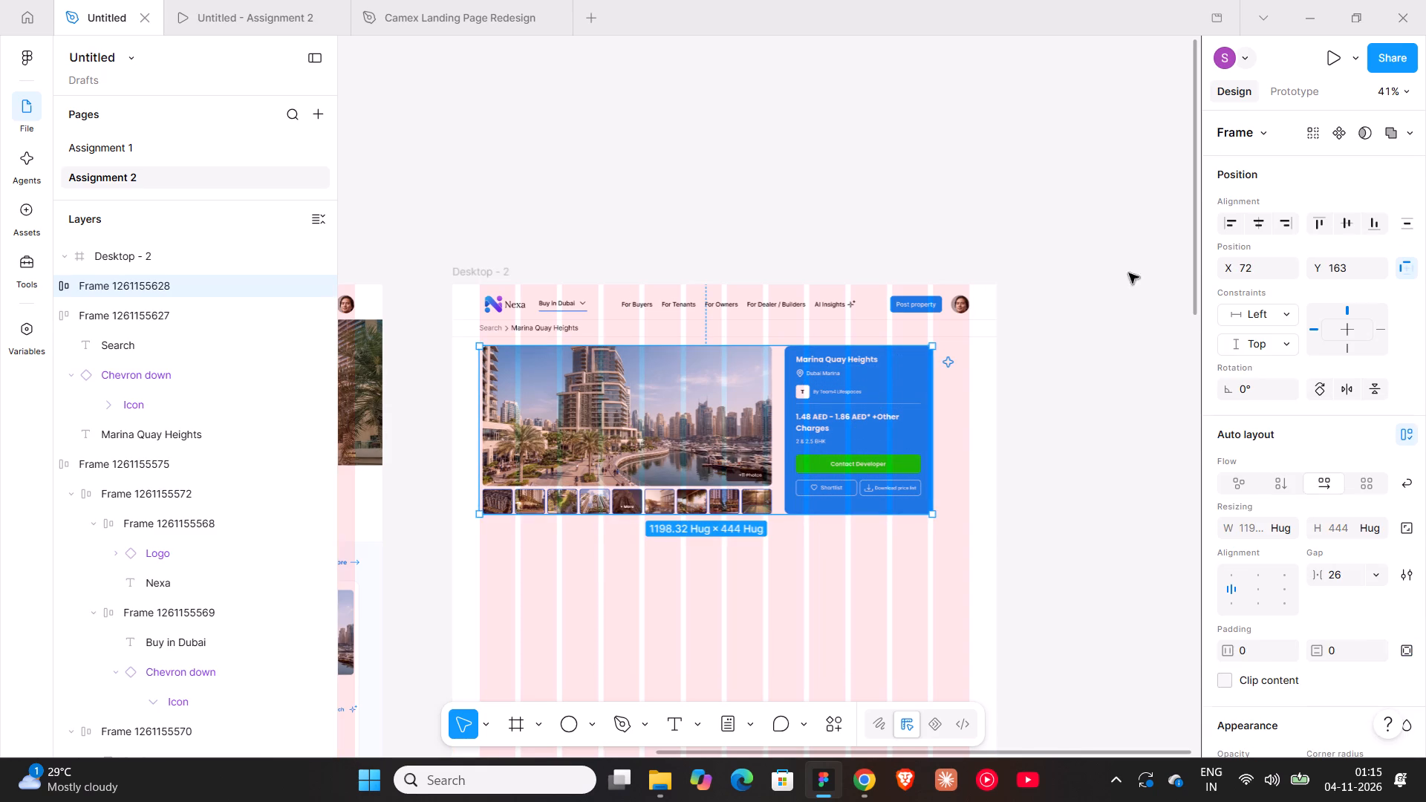
{"action": "left_click", "coordinate": [1254, 229]}
{"action": "left_click", "coordinate": [1081, 264]}
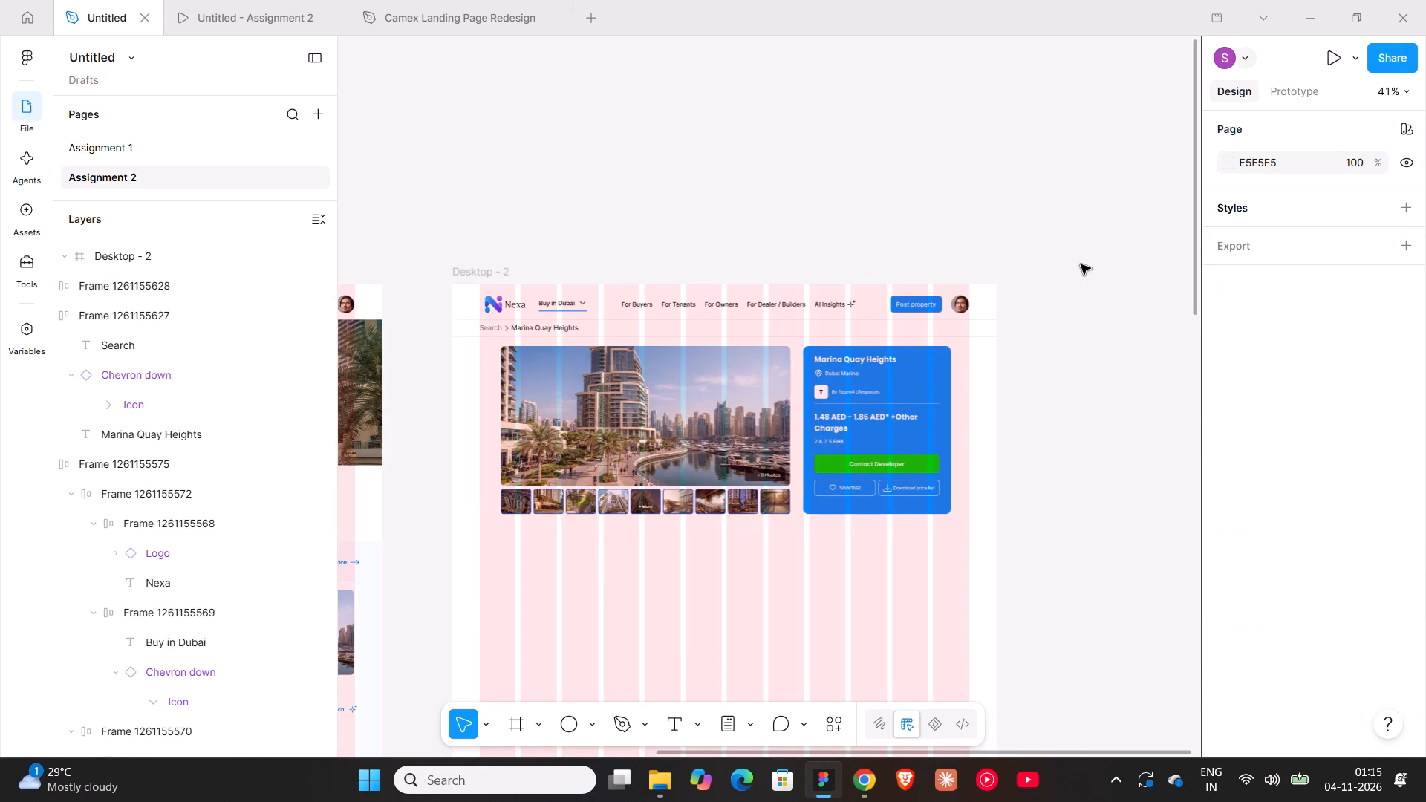
Preview the Desktop - 2 detail page in the Assignment 2 prototype and return to the design file.
{"action": "scroll", "coordinate": [1081, 264], "scroll_direction": "down", "scroll_amount": 5}
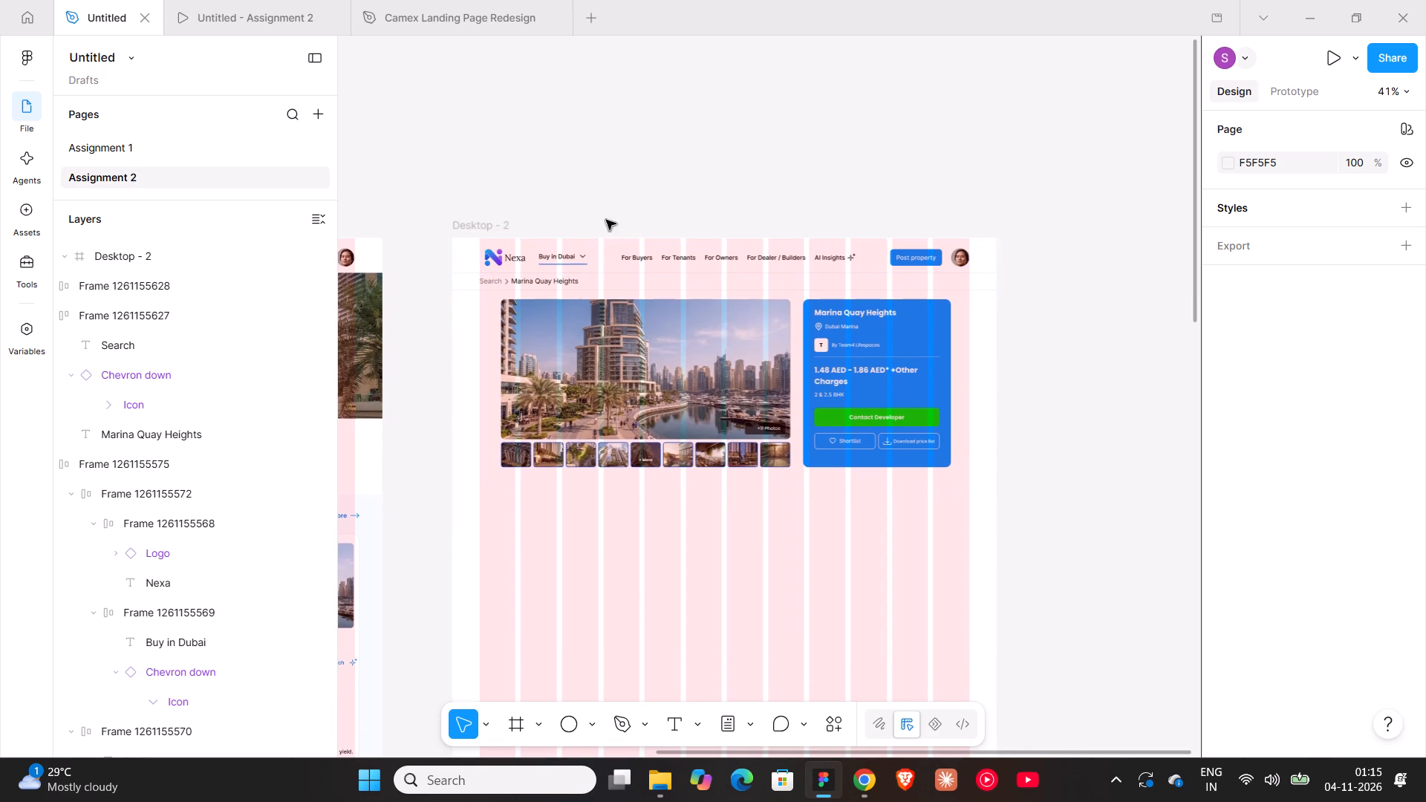
{"action": "left_click", "coordinate": [484, 225]}
{"action": "left_click", "coordinate": [212, 5]}
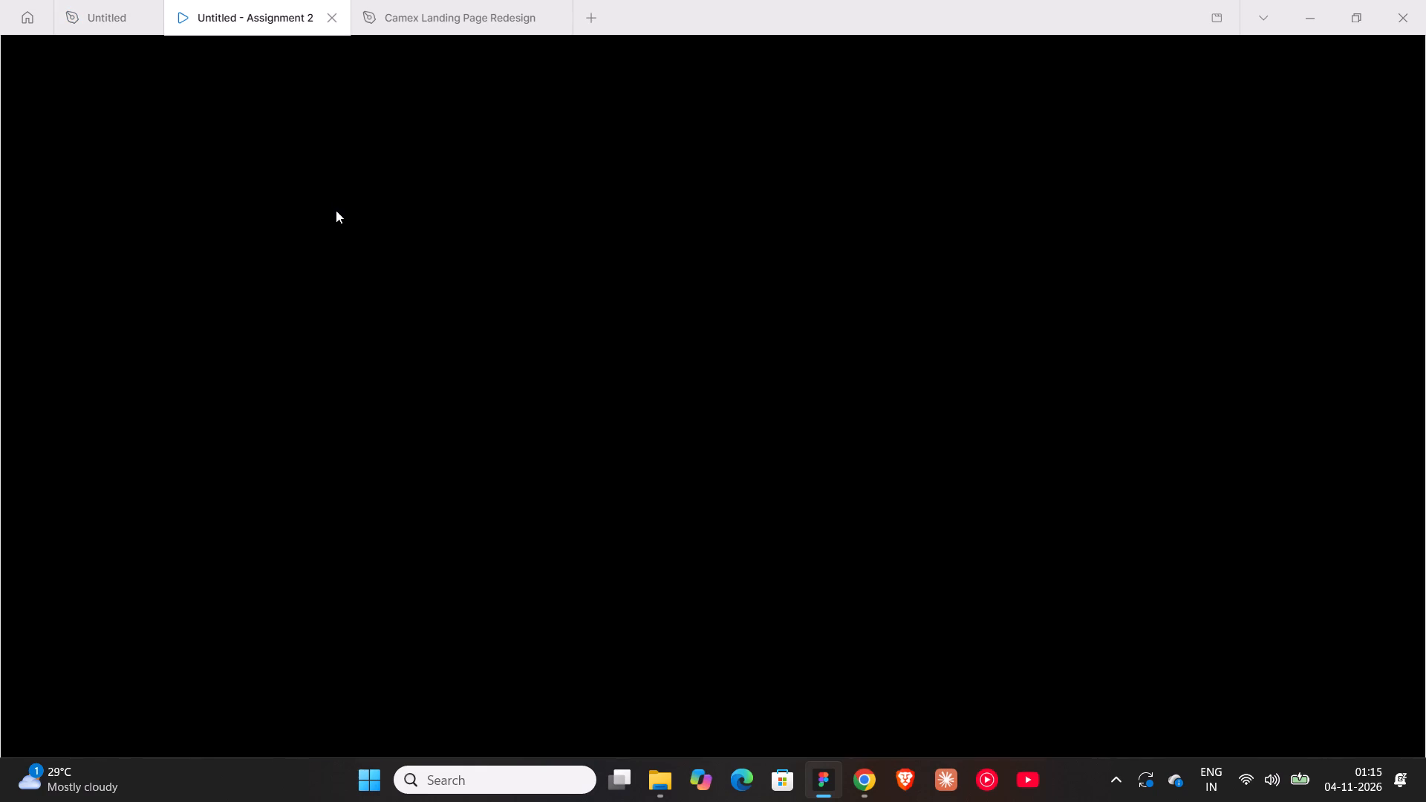
{"action": "key", "text": "Right"}
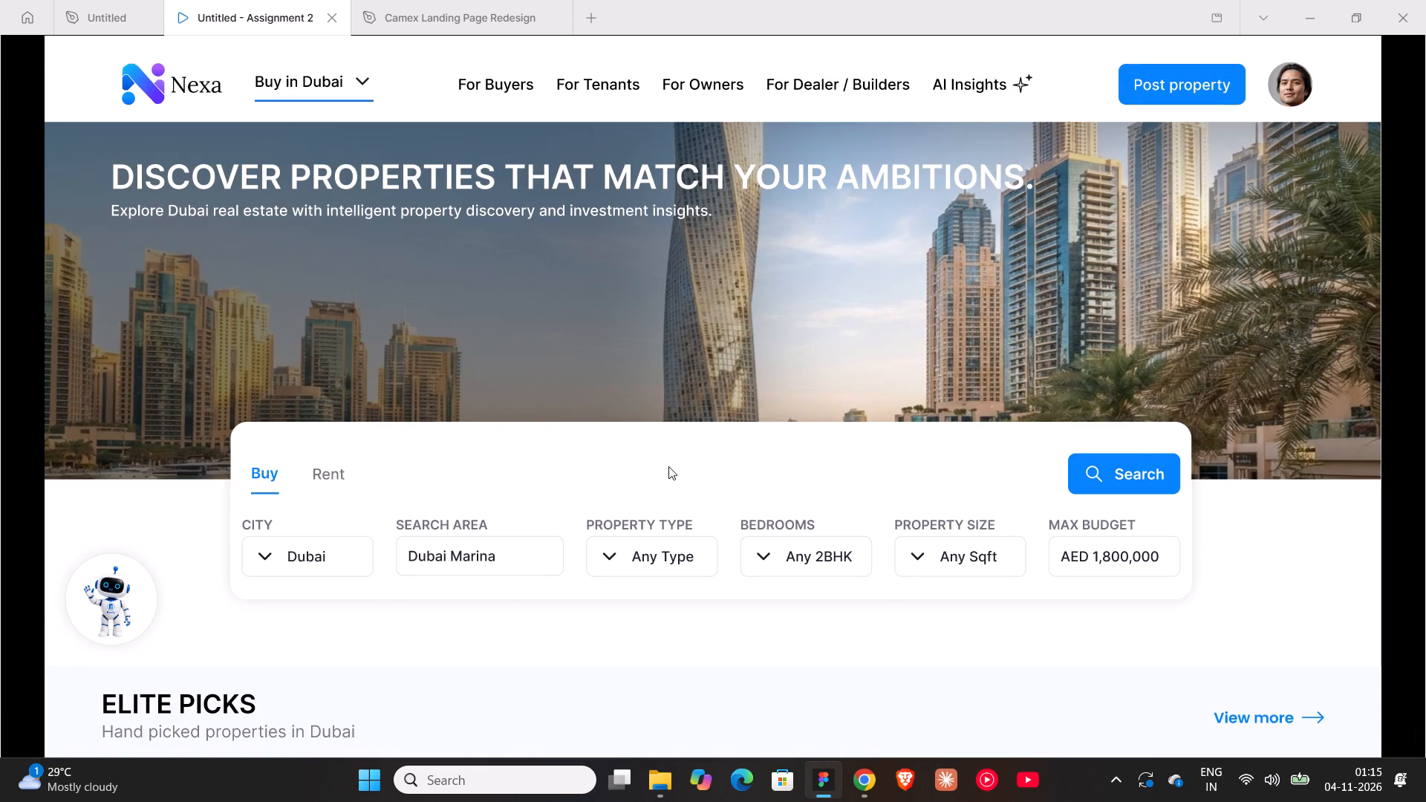
{"action": "key", "text": "Right"}
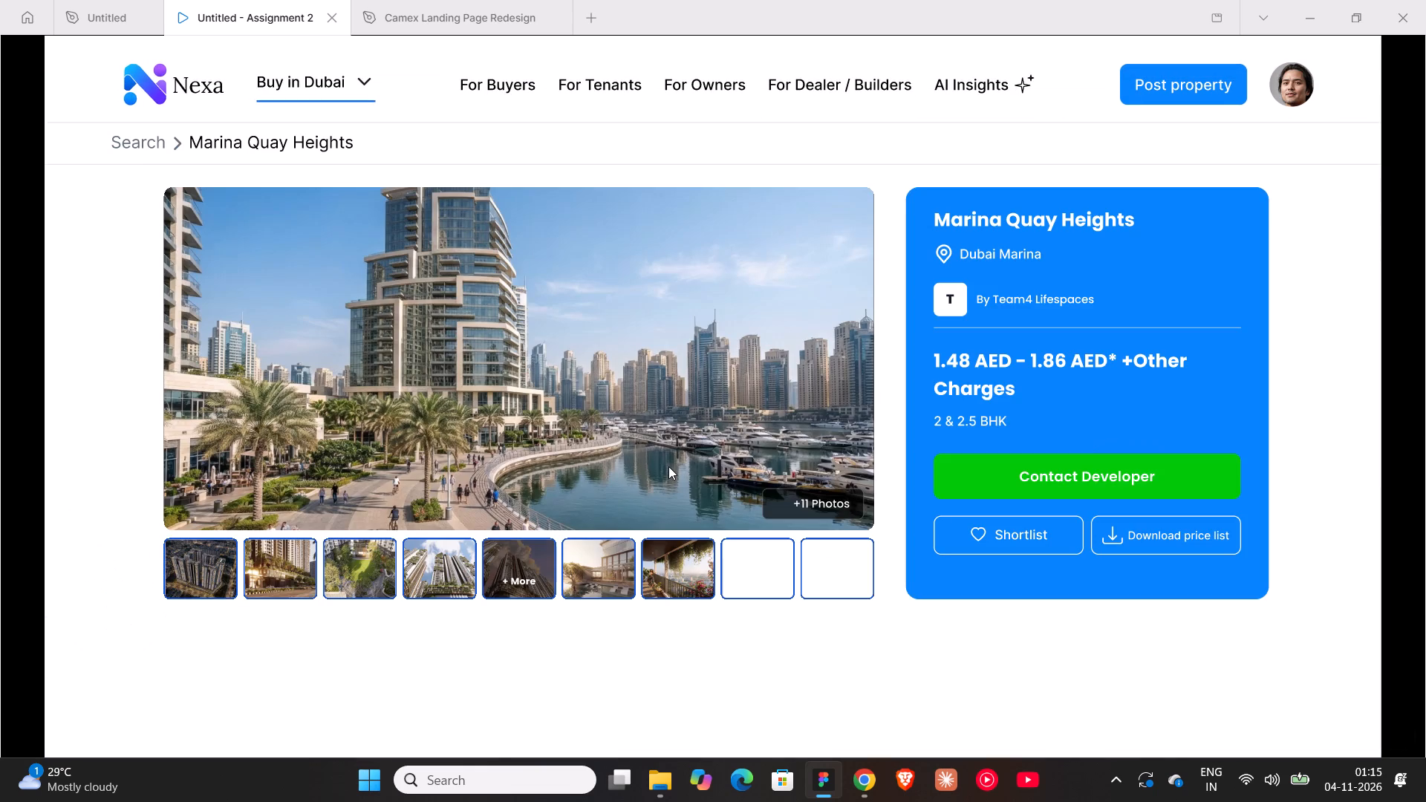
{"action": "left_click", "coordinate": [129, 27]}
Set the font size of the Search and Marina Quay Heights breadcrumb texts to 14.
{"action": "double_click", "coordinate": [550, 277]}
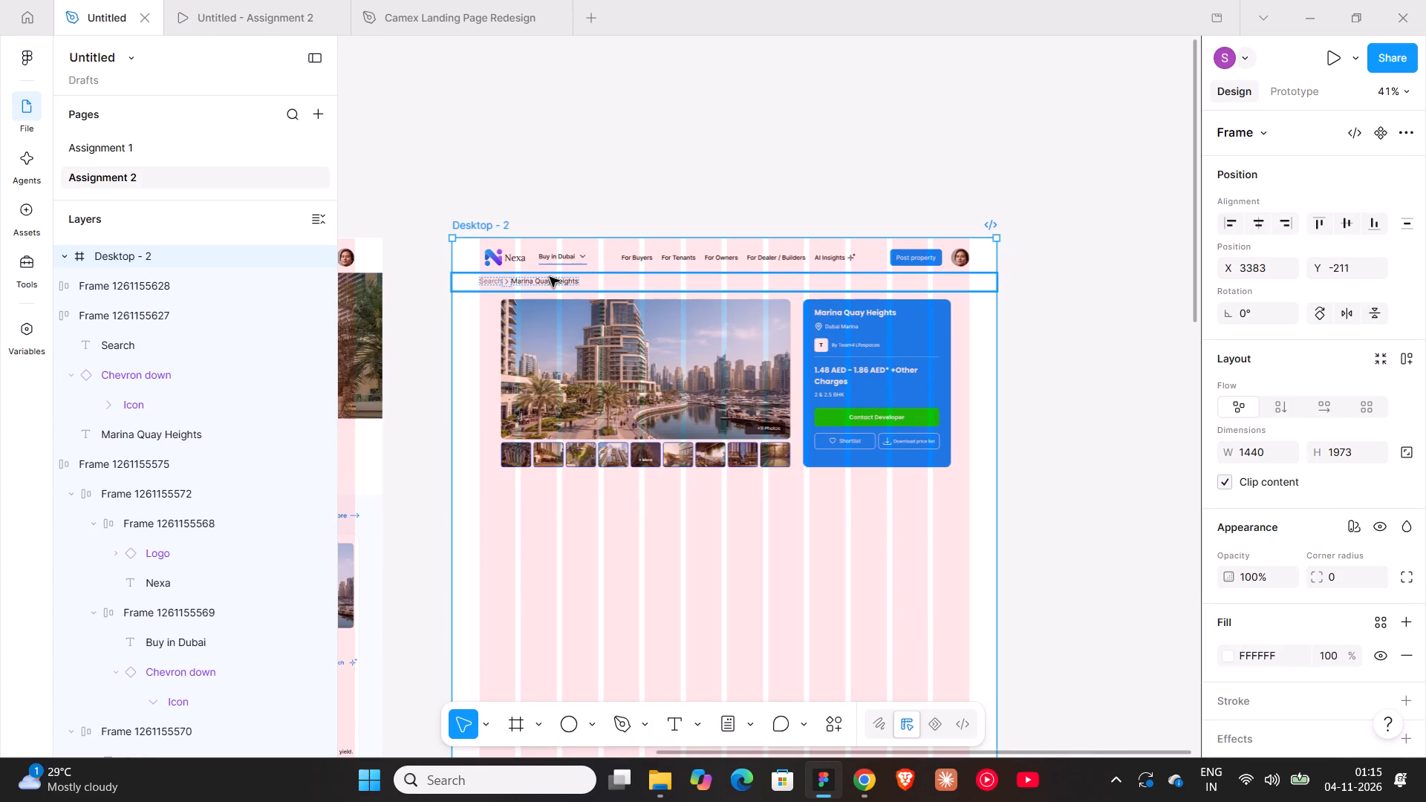
{"action": "scroll", "coordinate": [531, 284], "scroll_direction": "up", "scroll_amount": 17, "text": "ctrl"}
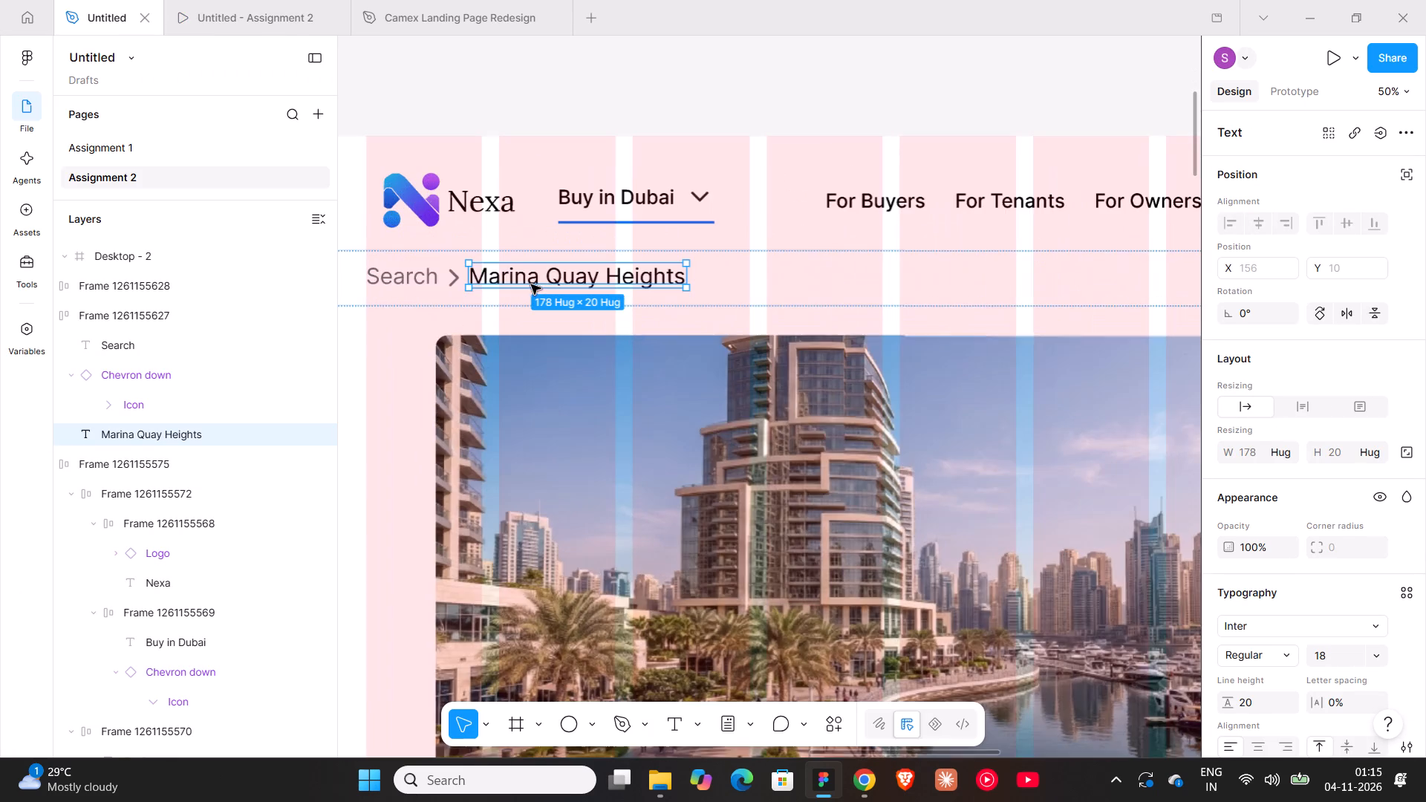
{"action": "left_click", "coordinate": [391, 282], "text": "shift"}
{"action": "scroll", "coordinate": [1308, 586], "scroll_direction": "down", "scroll_amount": 2}
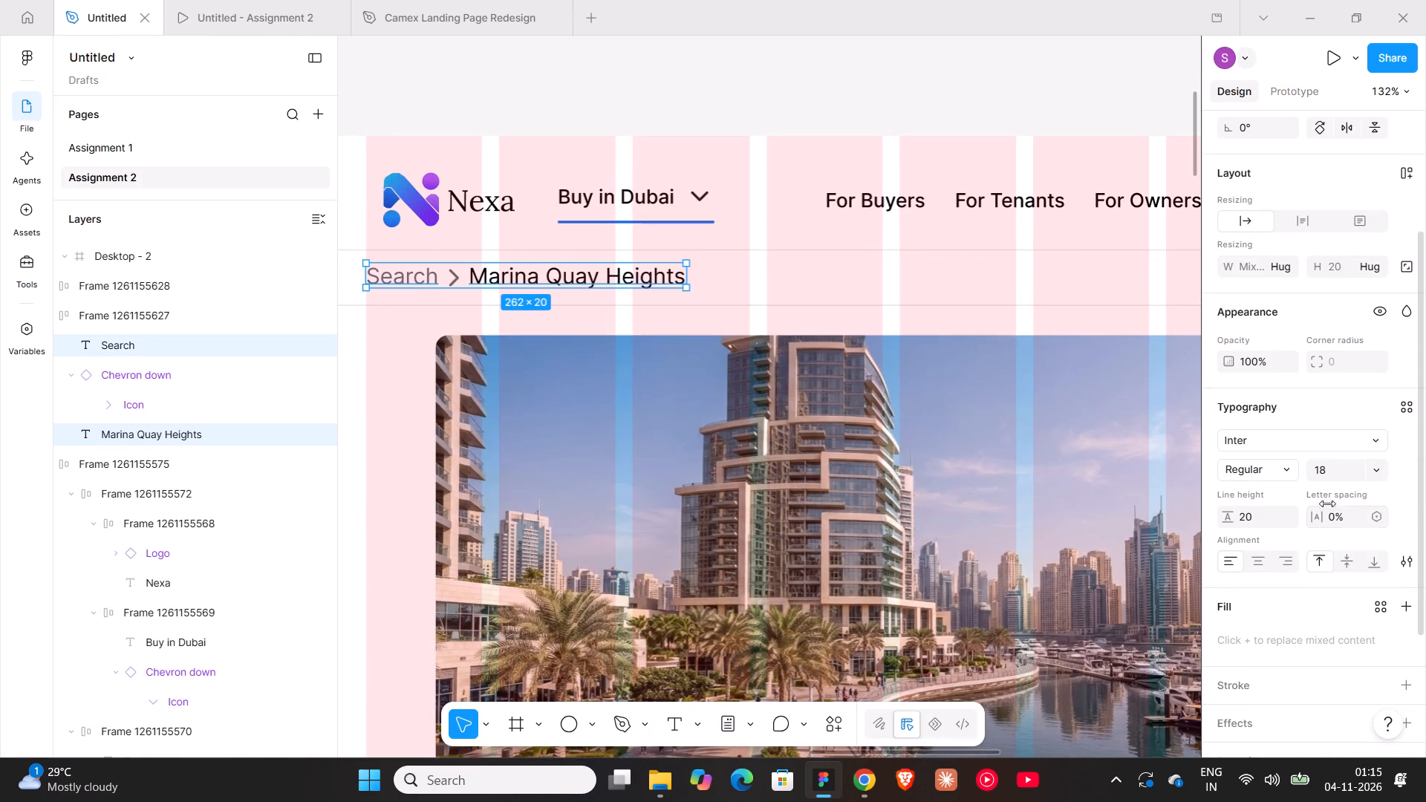
{"action": "left_click", "coordinate": [1328, 475]}
{"action": "type", "text": "14"}
{"action": "key", "text": "Return"}
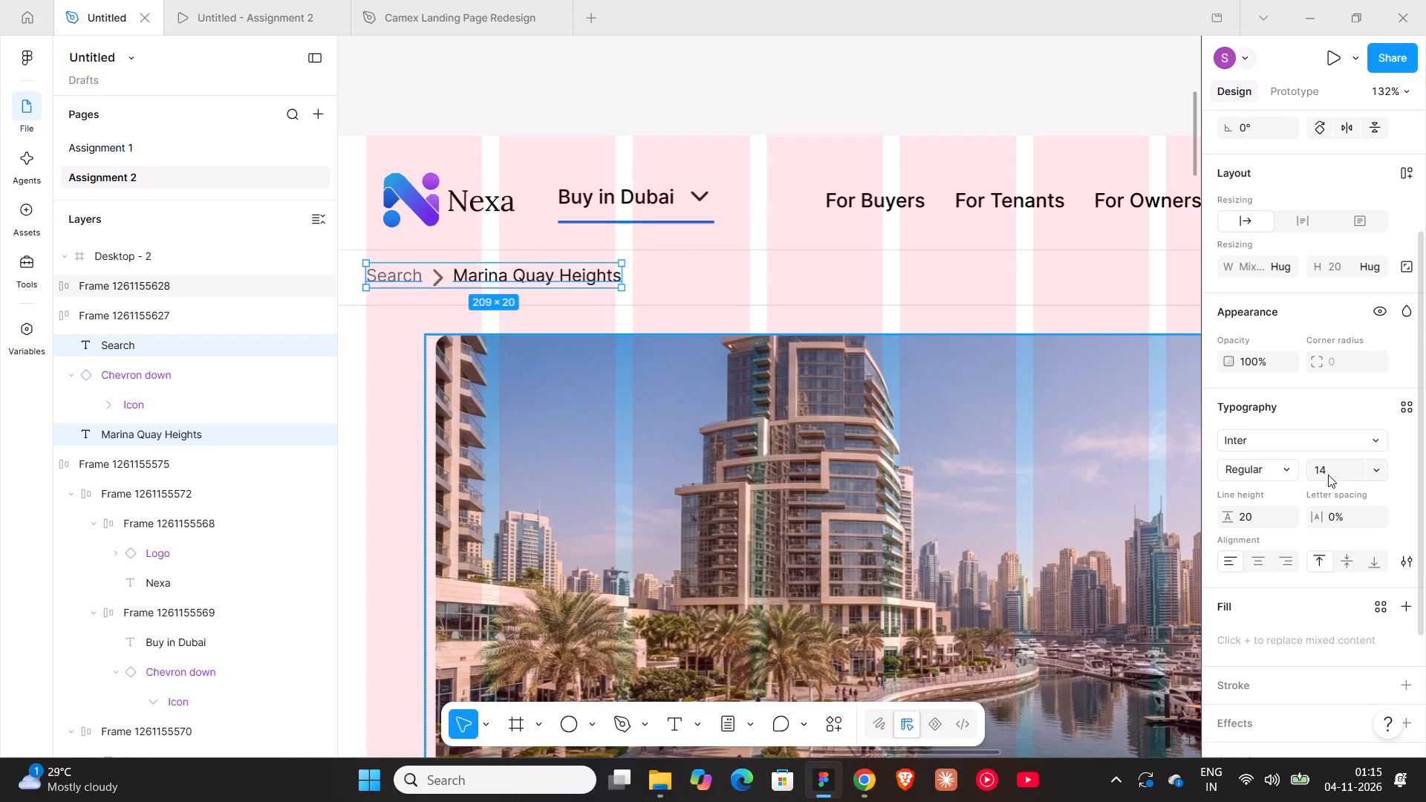
Lock the breadcrumb chevron's aspect ratio, resize it to 20 × 20, and check the breadcrumb in the prototype preview.
{"action": "left_click", "coordinate": [436, 278]}
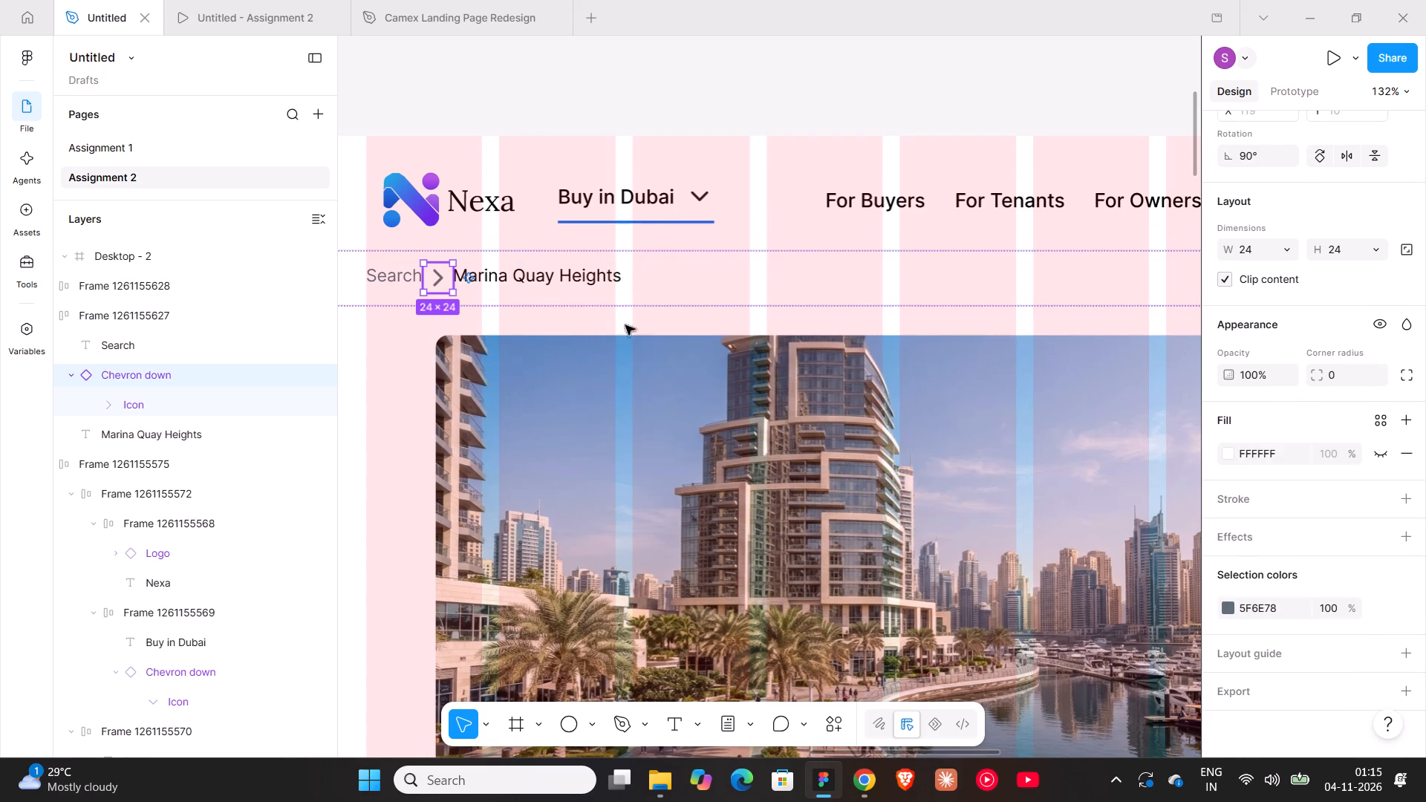
{"action": "left_click", "coordinate": [1404, 248]}
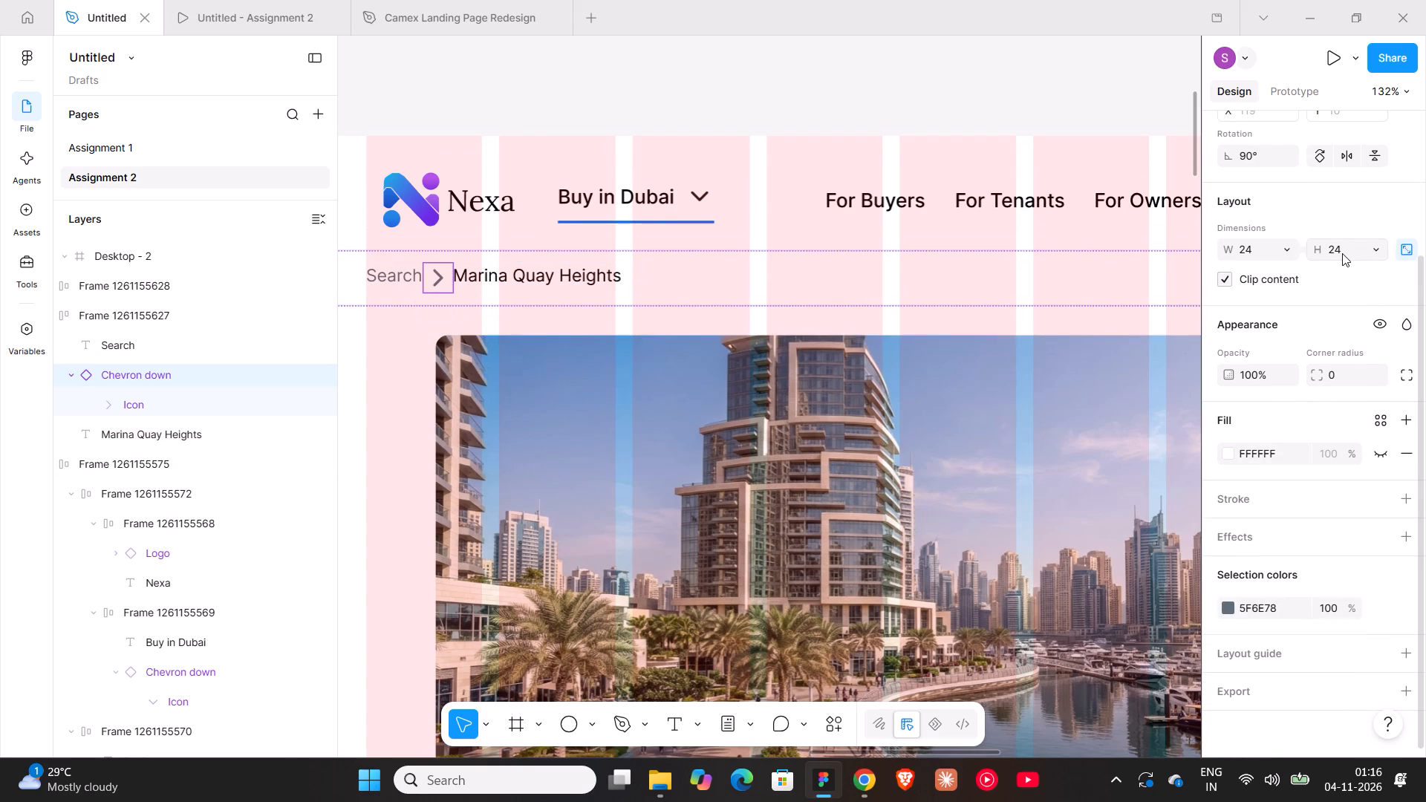
{"action": "left_click", "coordinate": [1342, 253]}
{"action": "type", "text": "20"}
{"action": "key", "text": "Return"}
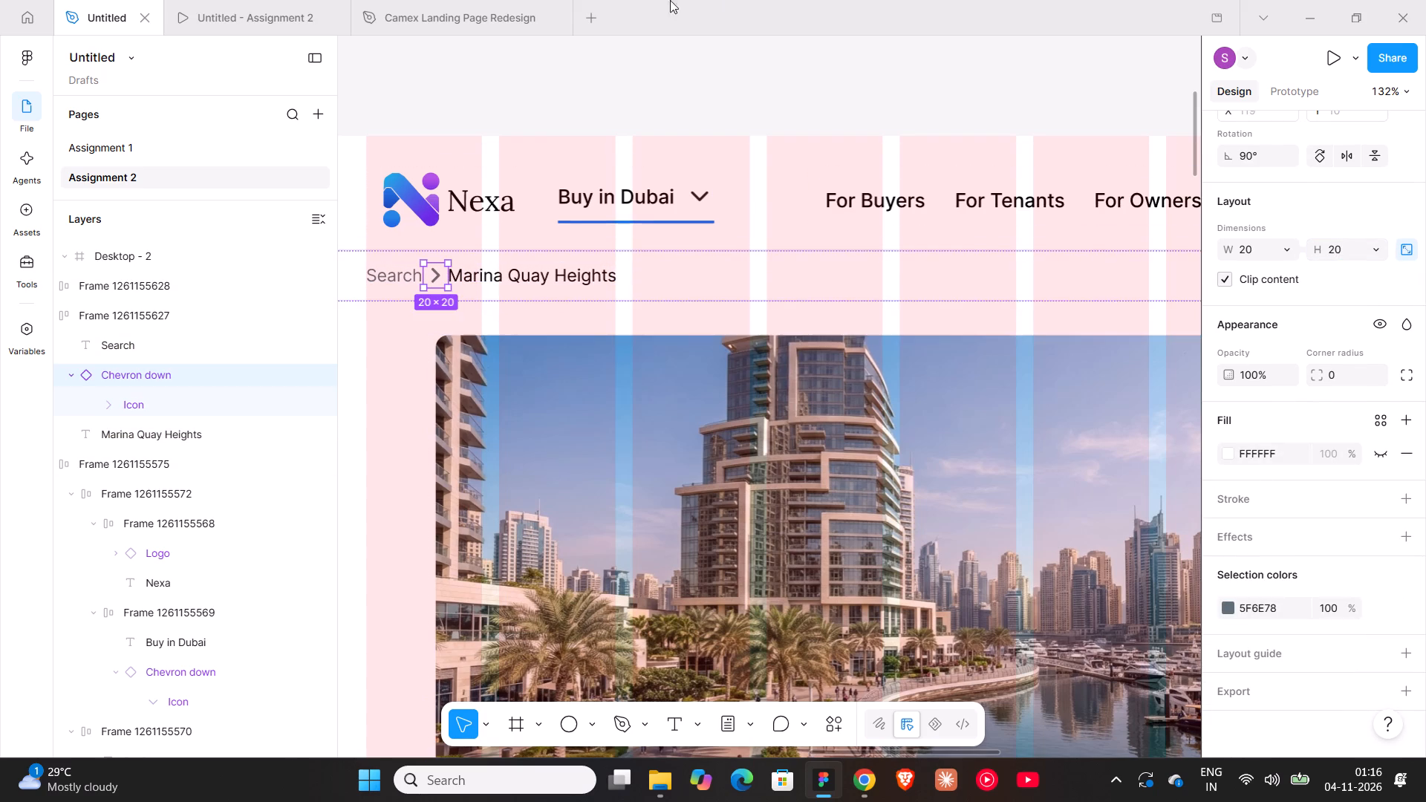
{"action": "left_click", "coordinate": [215, 0]}
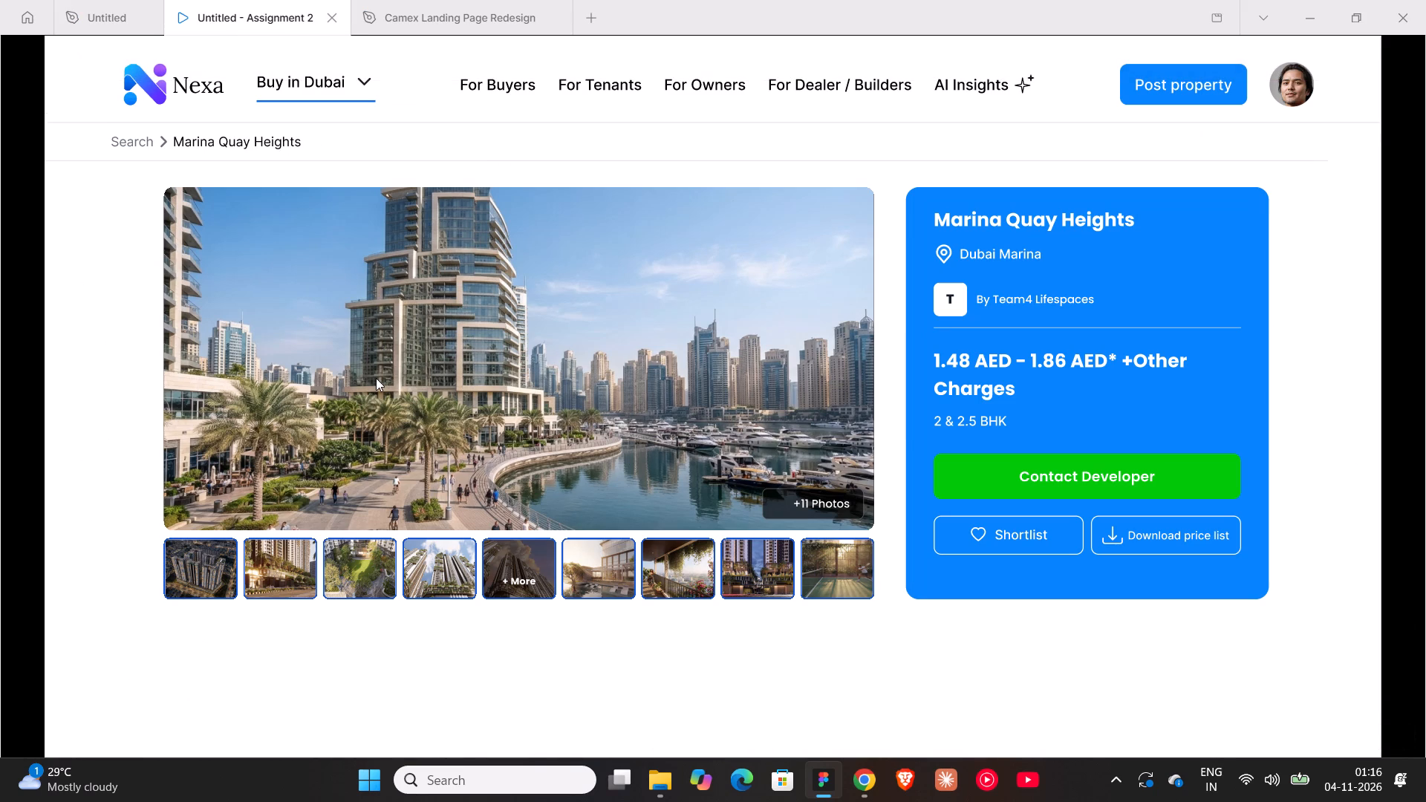
{"action": "left_click", "coordinate": [78, 25]}
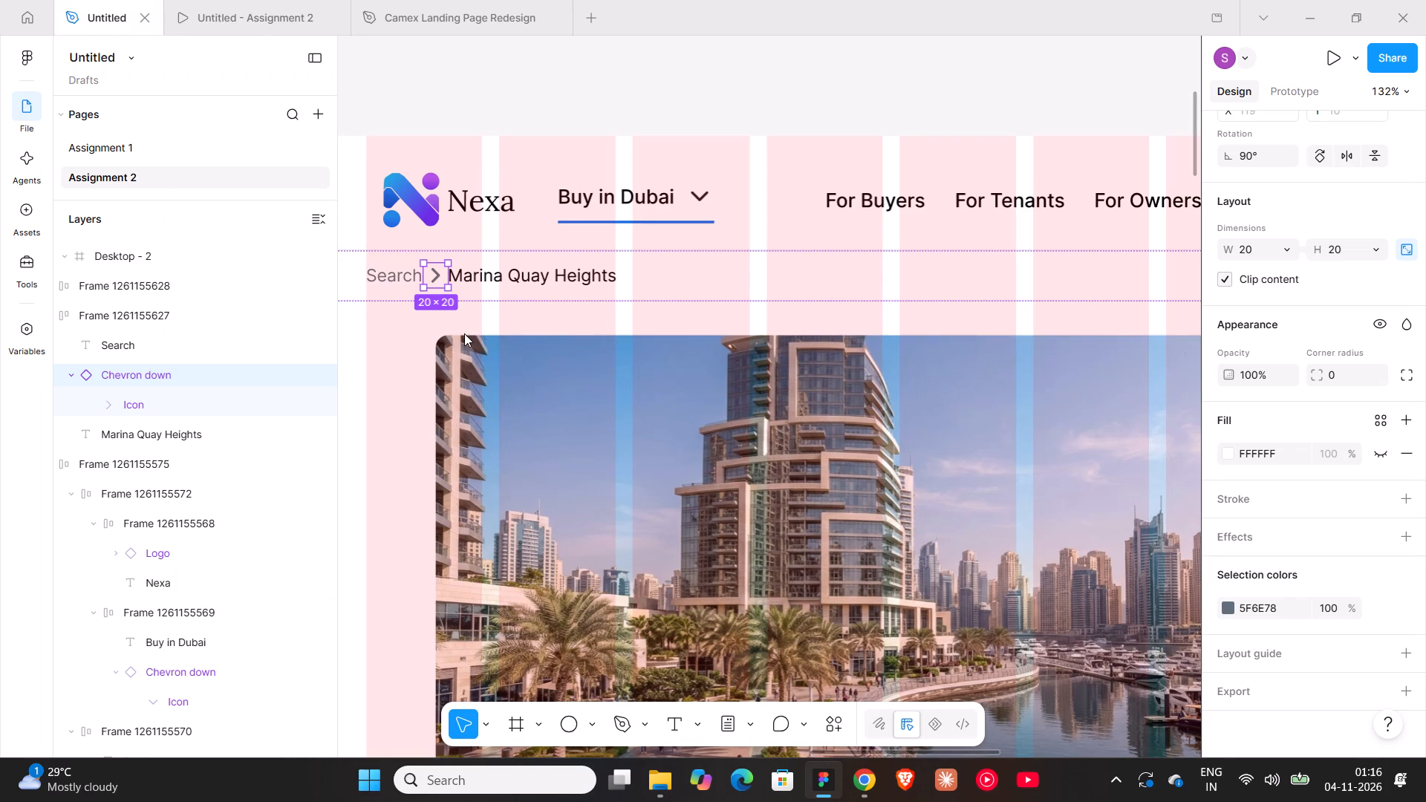
Capture the Download Brochure card from the roofandfloor page in Chrome and paste it onto the Figma canvas beside Desktop - 2.
{"action": "scroll", "coordinate": [732, 224], "scroll_direction": "down", "scroll_amount": 16, "text": "ctrl"}
{"action": "scroll", "coordinate": [746, 297], "scroll_direction": "down", "scroll_amount": 3, "text": "shift"}
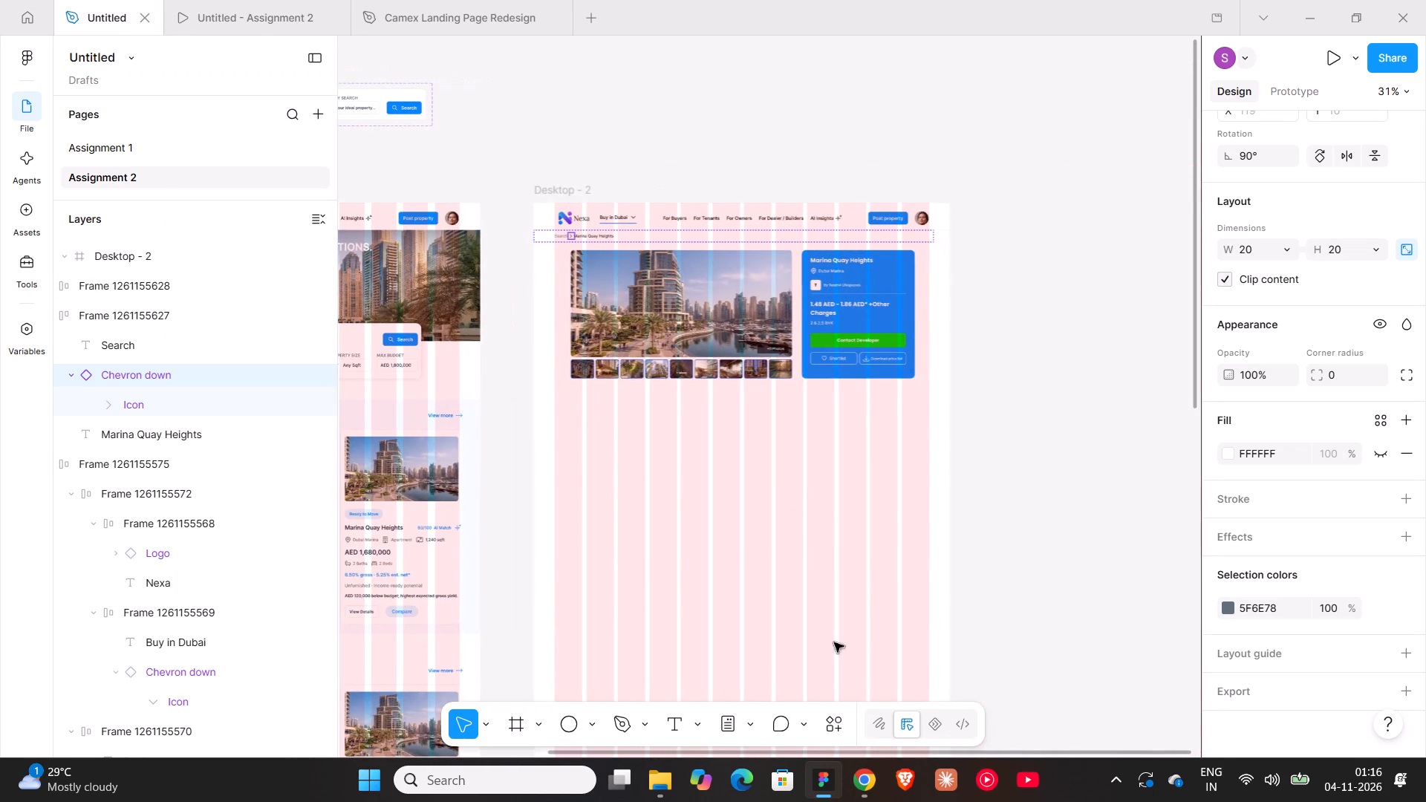
{"action": "left_click", "coordinate": [865, 772]}
{"action": "scroll", "coordinate": [672, 460], "scroll_direction": "down", "scroll_amount": 4}
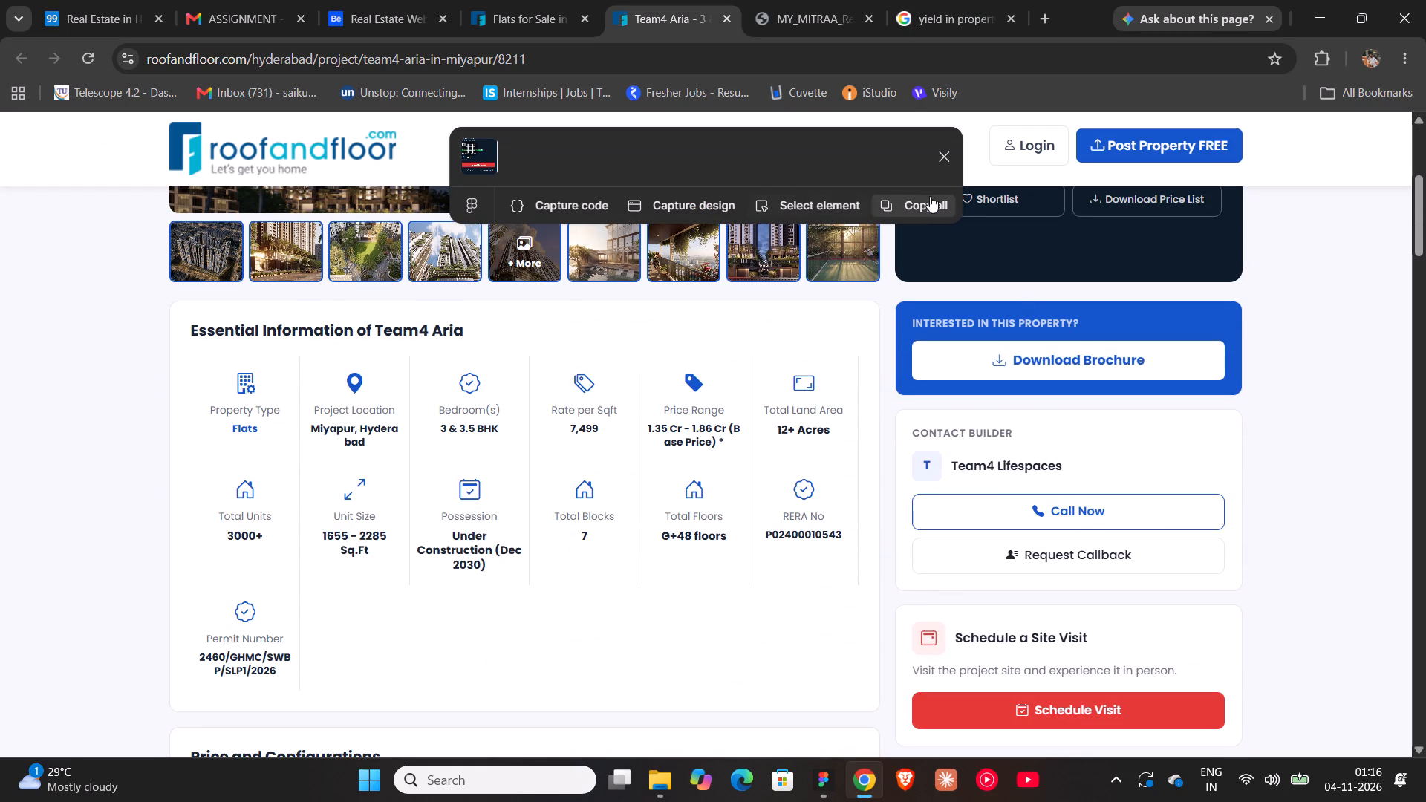
{"action": "left_click", "coordinate": [491, 147]}
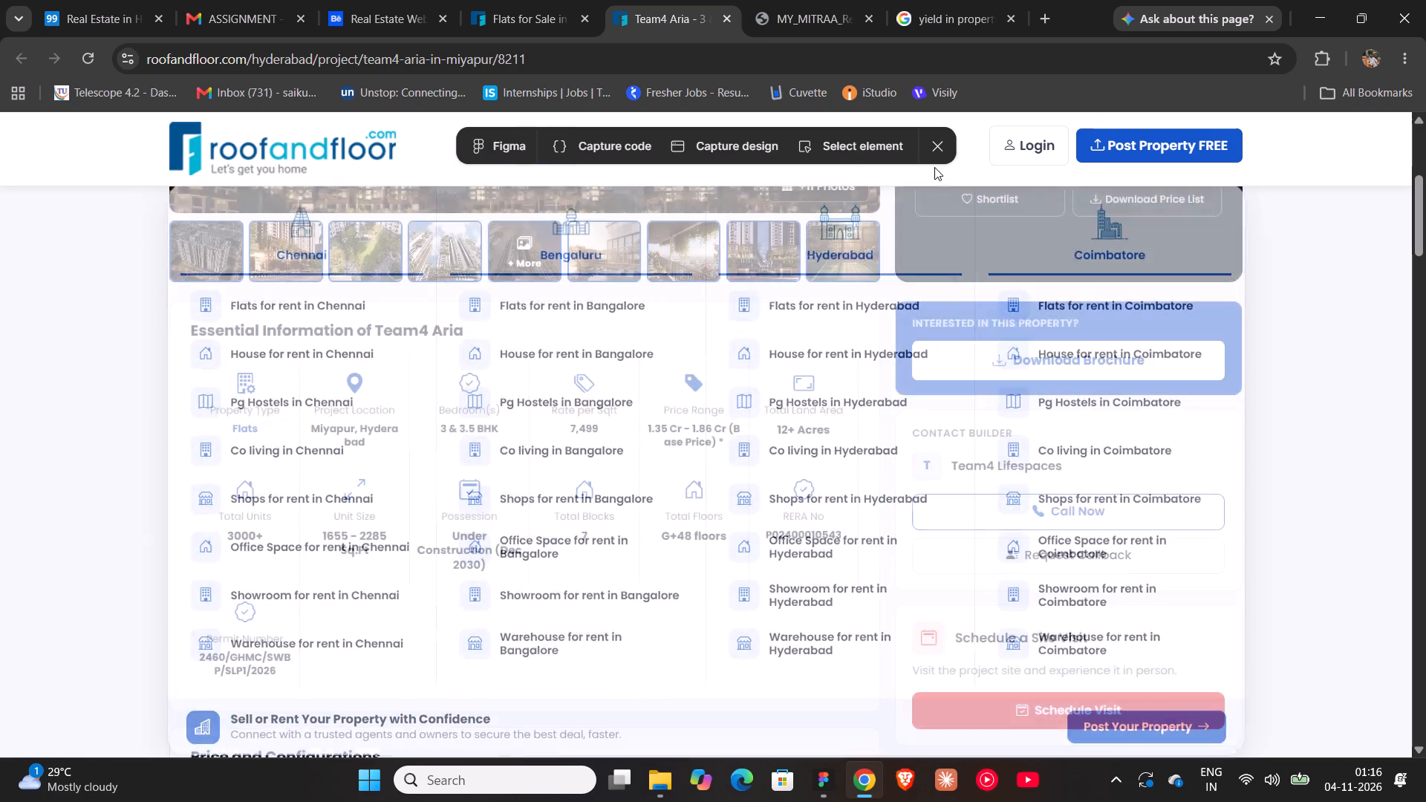
{"action": "left_click", "coordinate": [841, 144]}
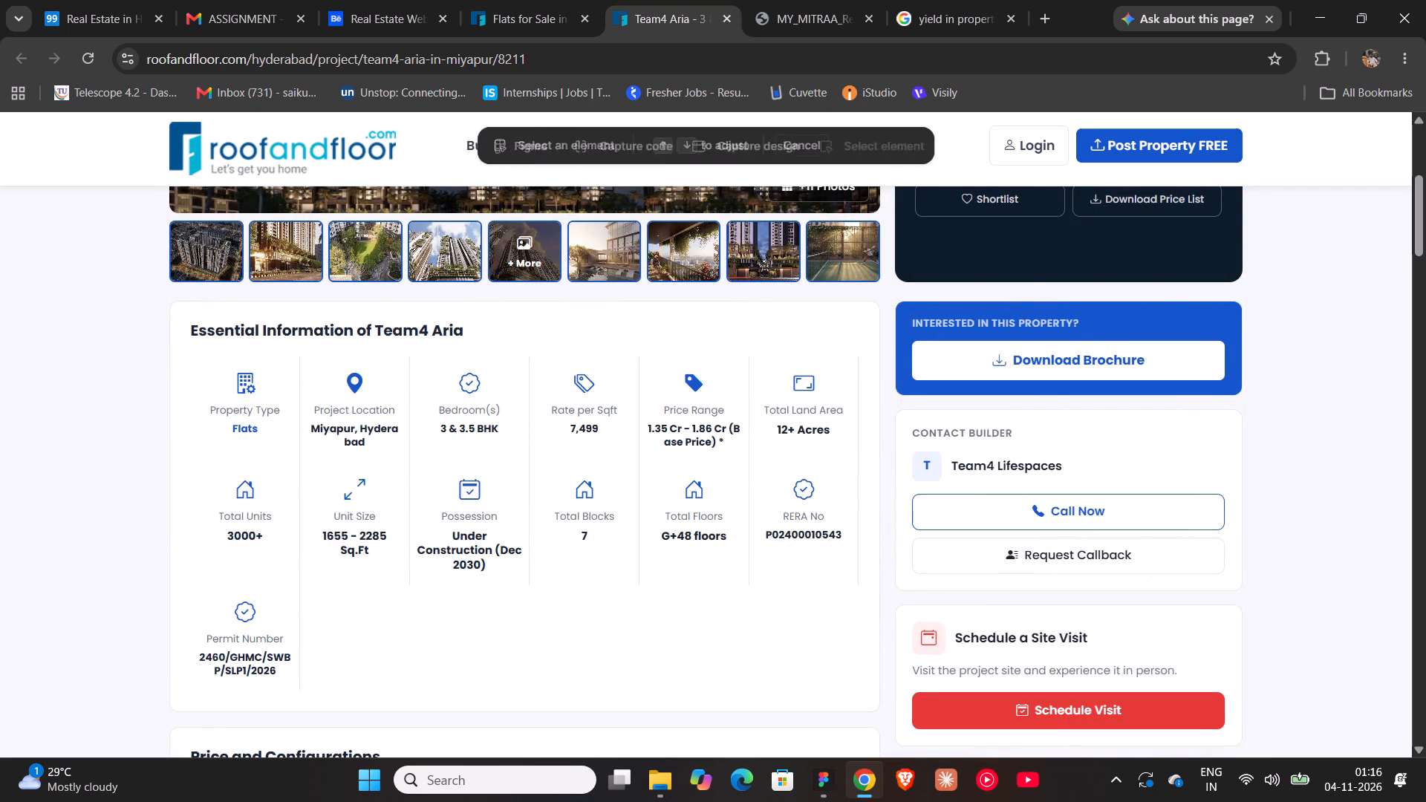
{"action": "left_click", "coordinate": [1221, 313]}
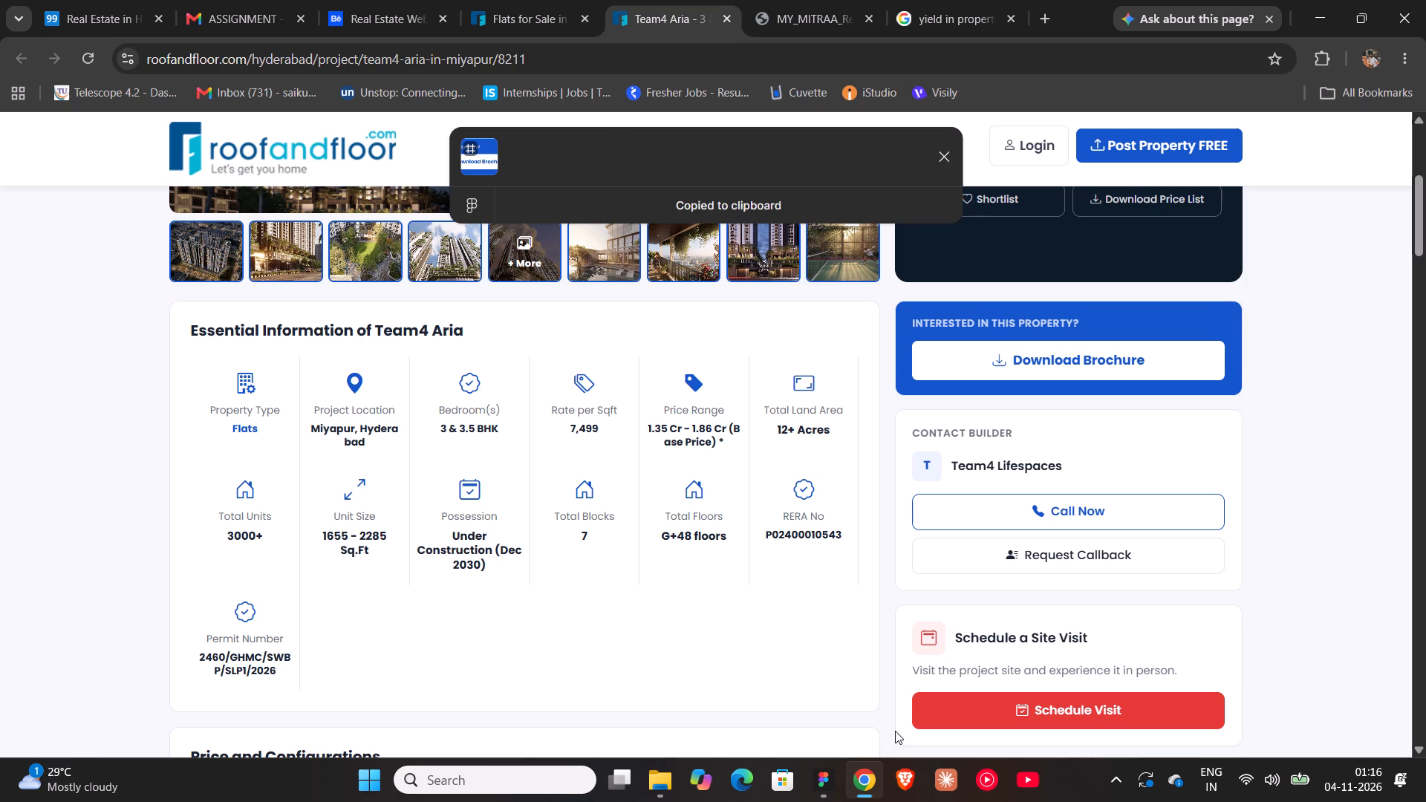
{"action": "left_click", "coordinate": [830, 780]}
{"action": "right_click", "coordinate": [980, 333]}
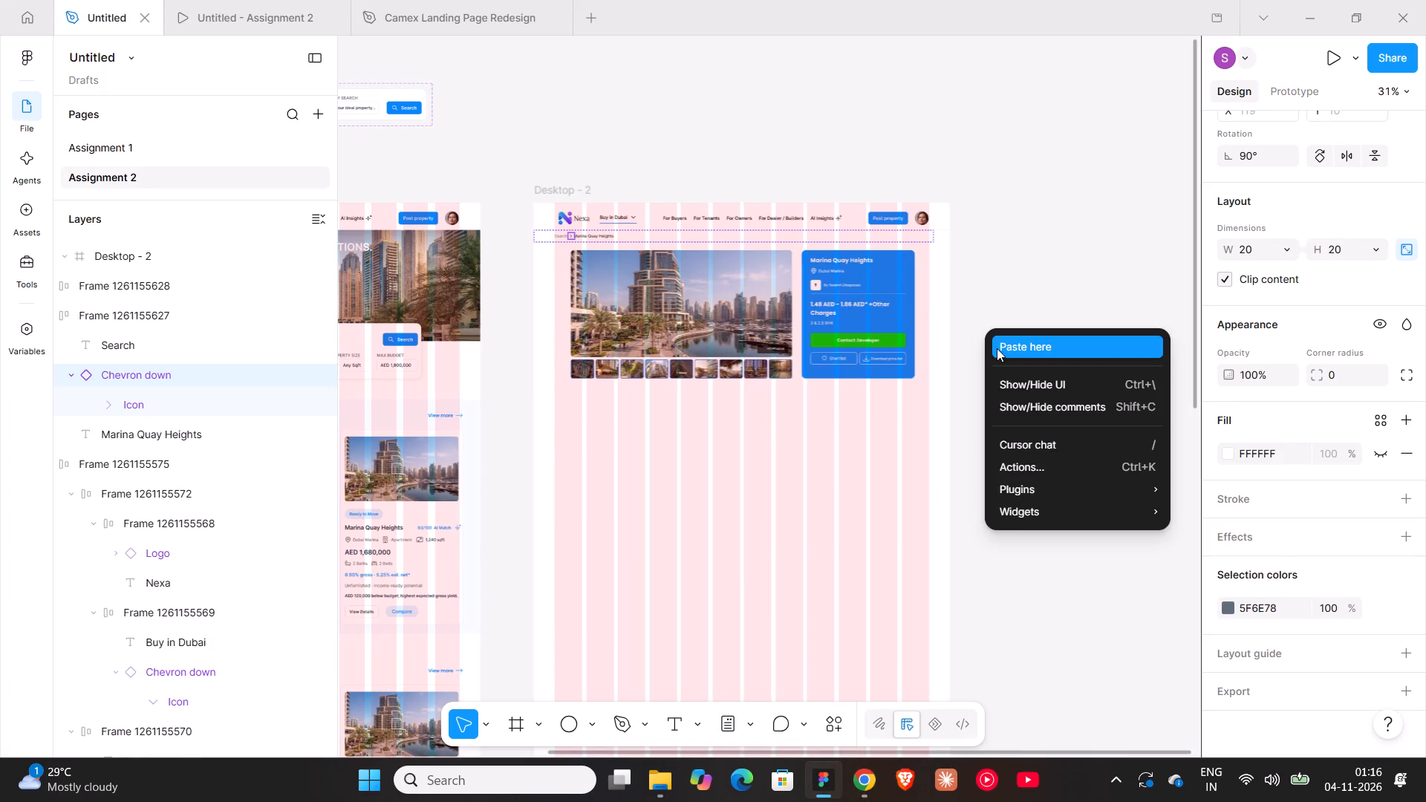
{"action": "left_click", "coordinate": [1000, 350]}
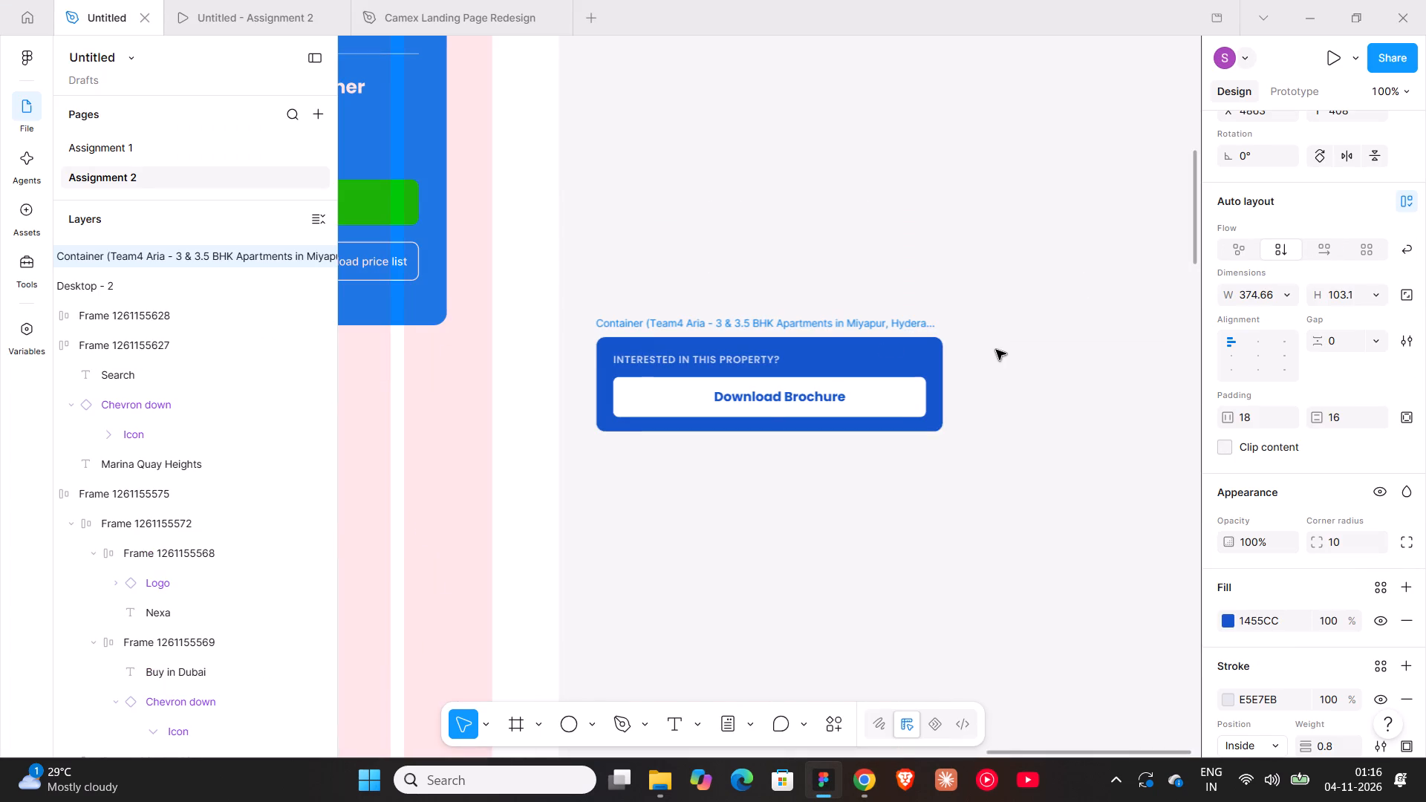
{"action": "double_click", "coordinate": [766, 319]}
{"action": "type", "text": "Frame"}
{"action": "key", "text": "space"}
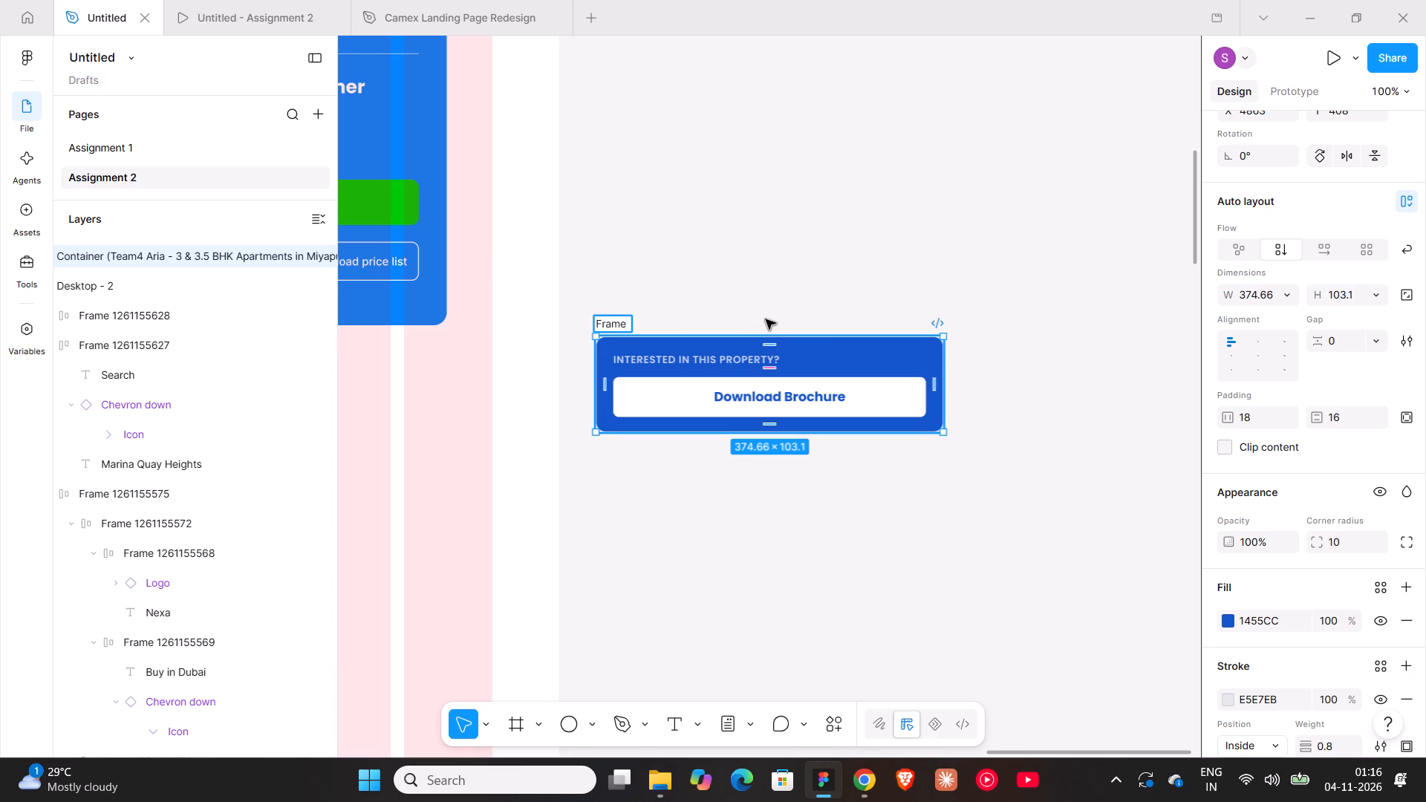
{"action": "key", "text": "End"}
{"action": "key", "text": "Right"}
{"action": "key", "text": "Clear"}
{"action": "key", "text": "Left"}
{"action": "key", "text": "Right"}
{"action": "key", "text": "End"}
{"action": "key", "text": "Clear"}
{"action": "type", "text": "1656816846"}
{"action": "left_click", "coordinate": [766, 319]}
Change the Download Brochure card's fill to 0584FD, sampled from the Marina Quay Heights card.
{"action": "scroll", "coordinate": [711, 319], "scroll_direction": "down", "scroll_amount": 2, "text": "ctrl"}
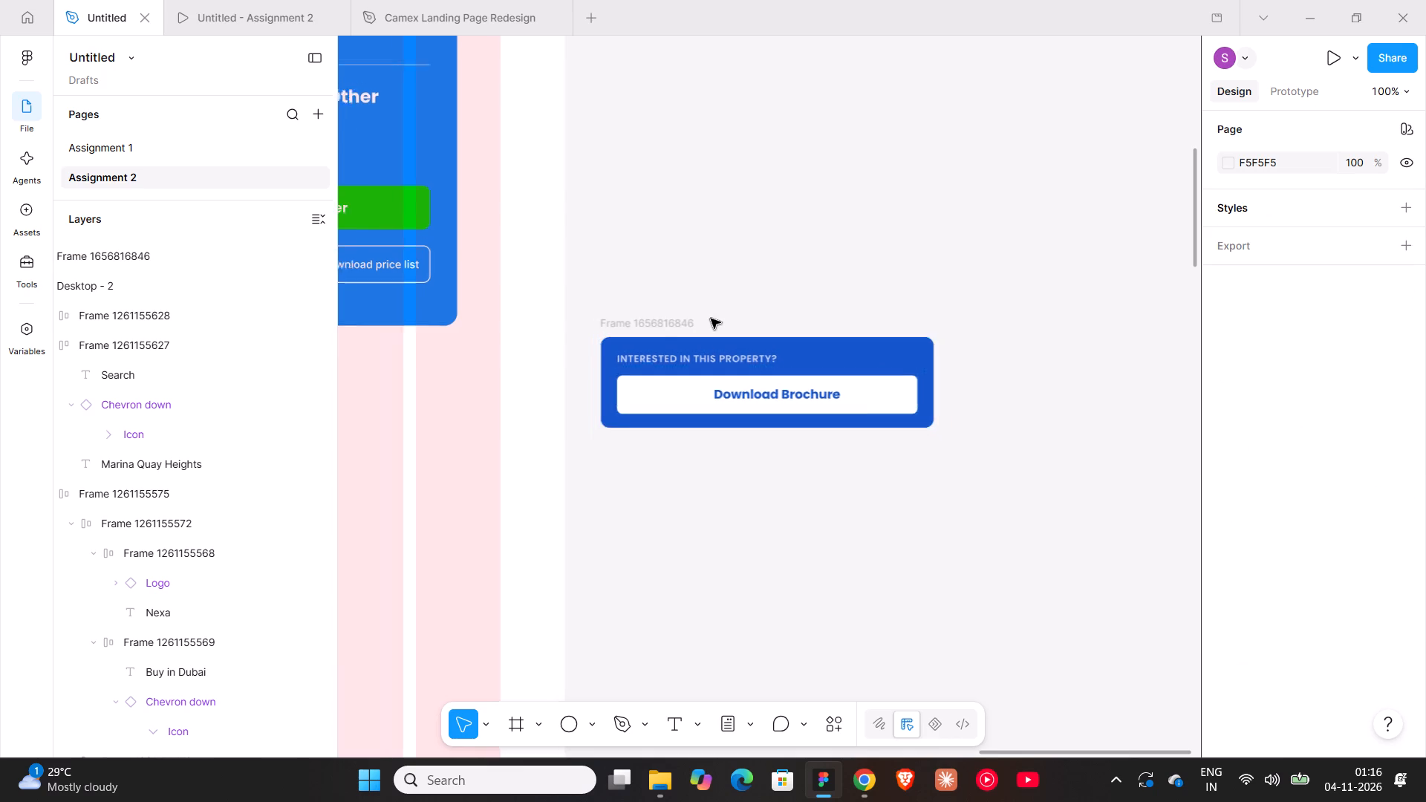
{"action": "scroll", "coordinate": [711, 319], "scroll_direction": "down", "scroll_amount": 2, "text": "ctrl"}
{"action": "scroll", "coordinate": [711, 319], "scroll_direction": "up", "scroll_amount": 4, "text": "shift"}
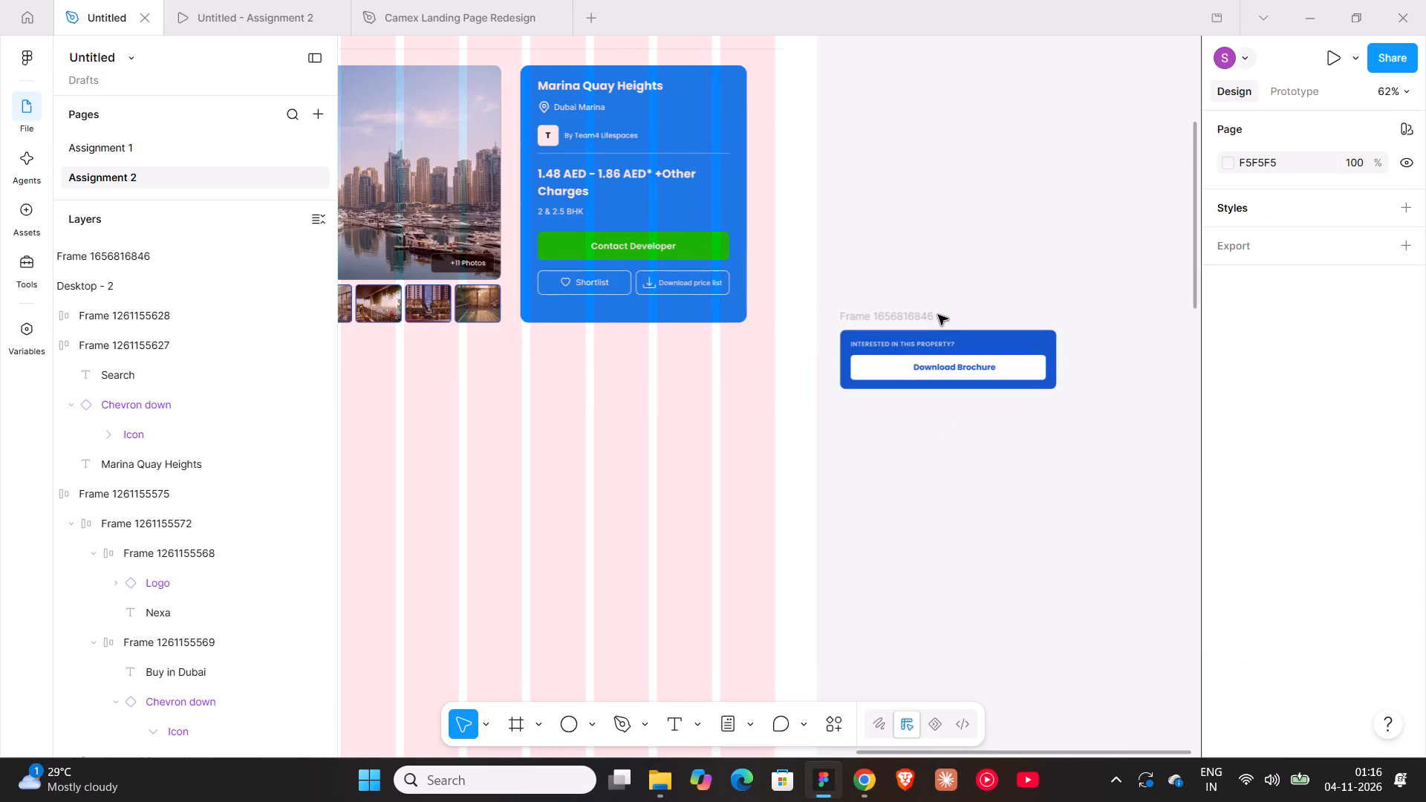
{"action": "left_click", "coordinate": [931, 320]}
{"action": "scroll", "coordinate": [1289, 544], "scroll_direction": "down", "scroll_amount": 4}
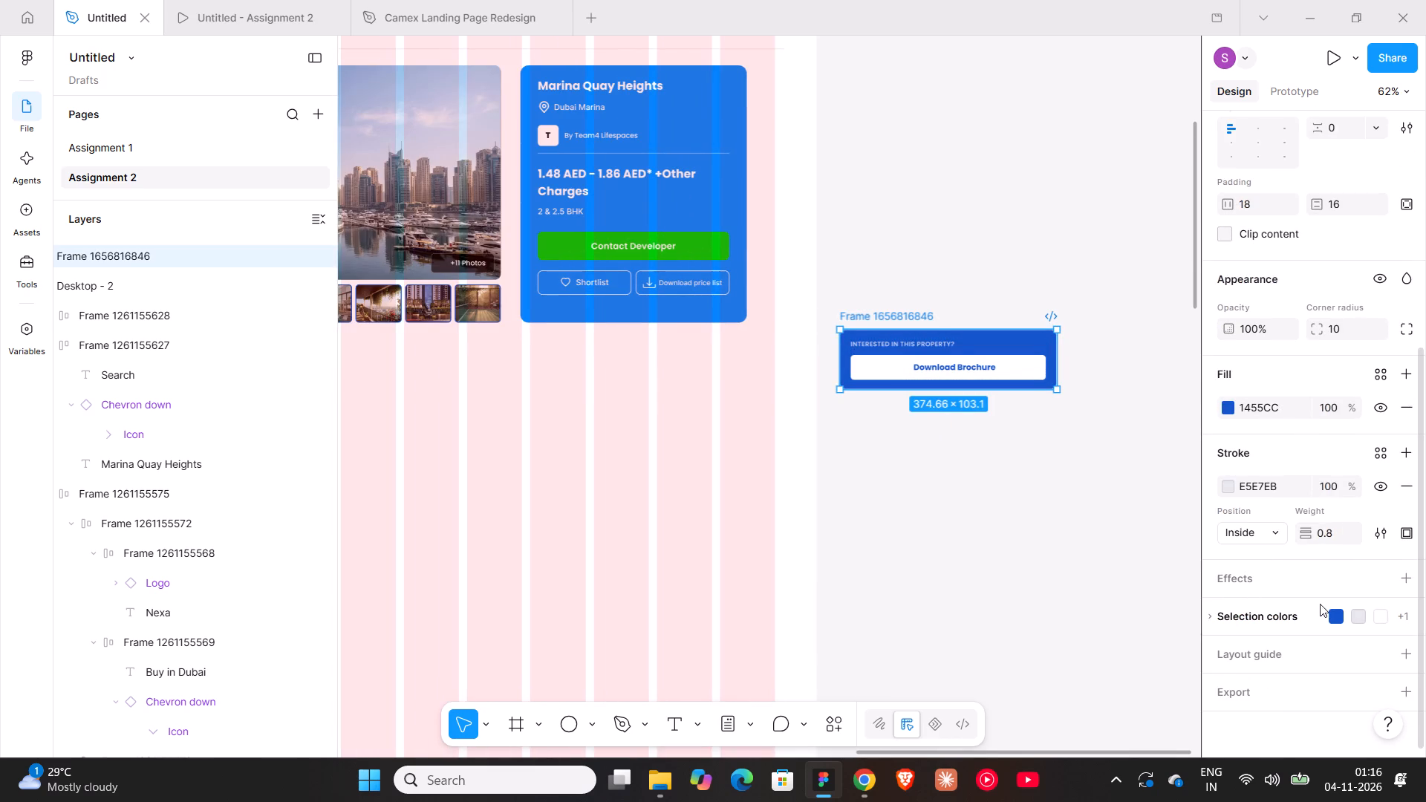
{"action": "left_click", "coordinate": [1227, 409]}
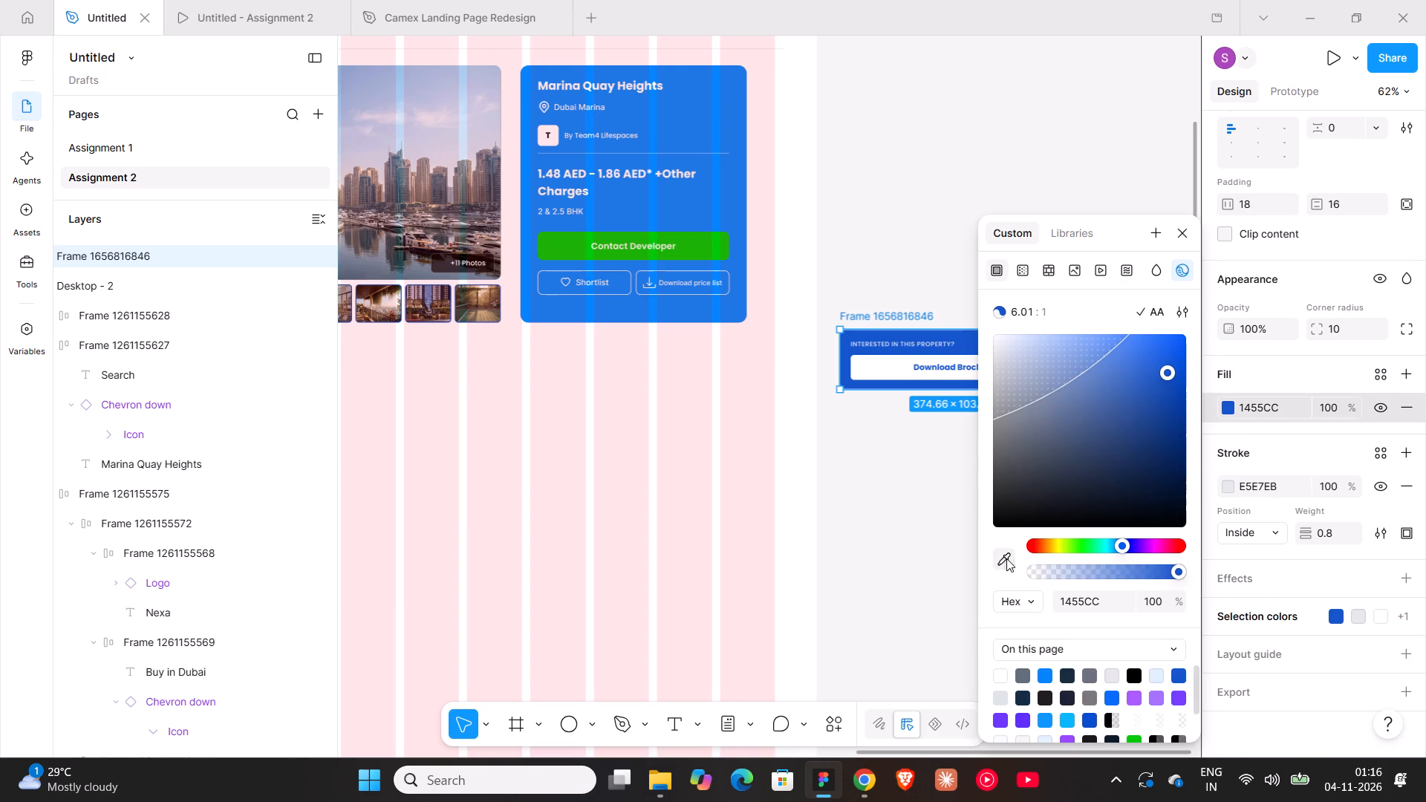
{"action": "left_click", "coordinate": [1006, 558]}
{"action": "left_click", "coordinate": [729, 311]}
{"action": "left_click", "coordinate": [884, 273]}
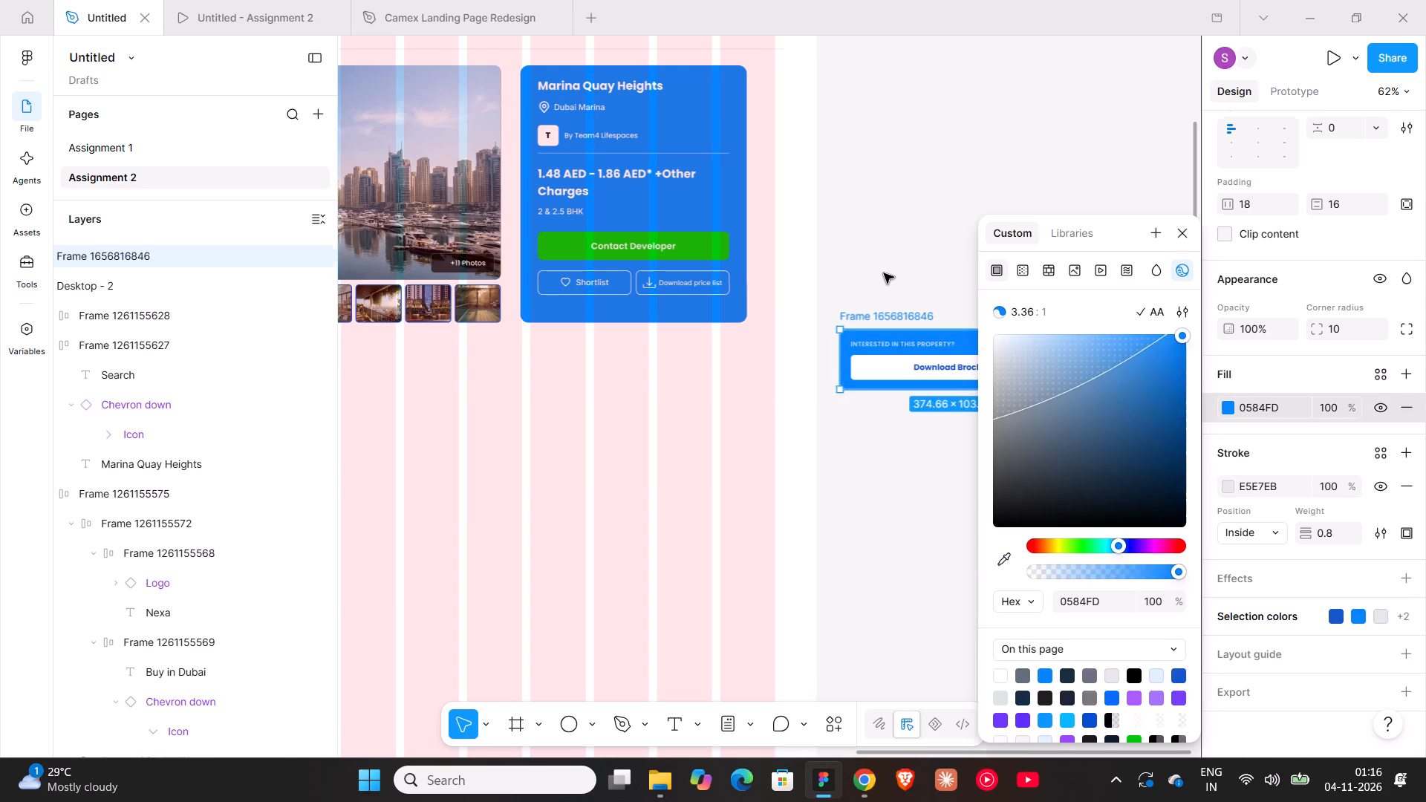
Recolour the Download Brochure button text to 0584FD, sampled from the Marina Quay Heights card.
{"action": "triple_click", "coordinate": [951, 368]}
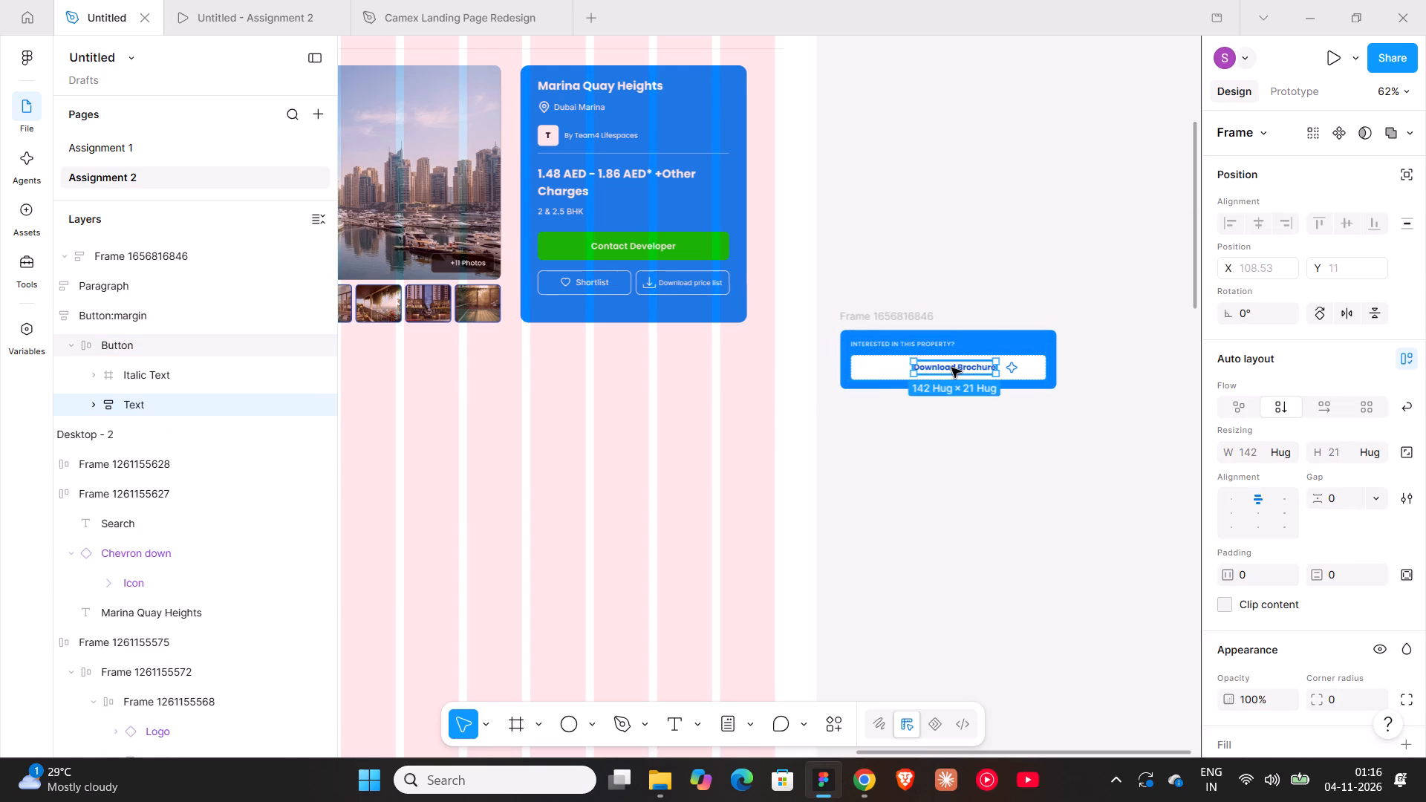
{"action": "scroll", "coordinate": [1243, 586], "scroll_direction": "down", "scroll_amount": 4}
{"action": "left_click", "coordinate": [1231, 605]}
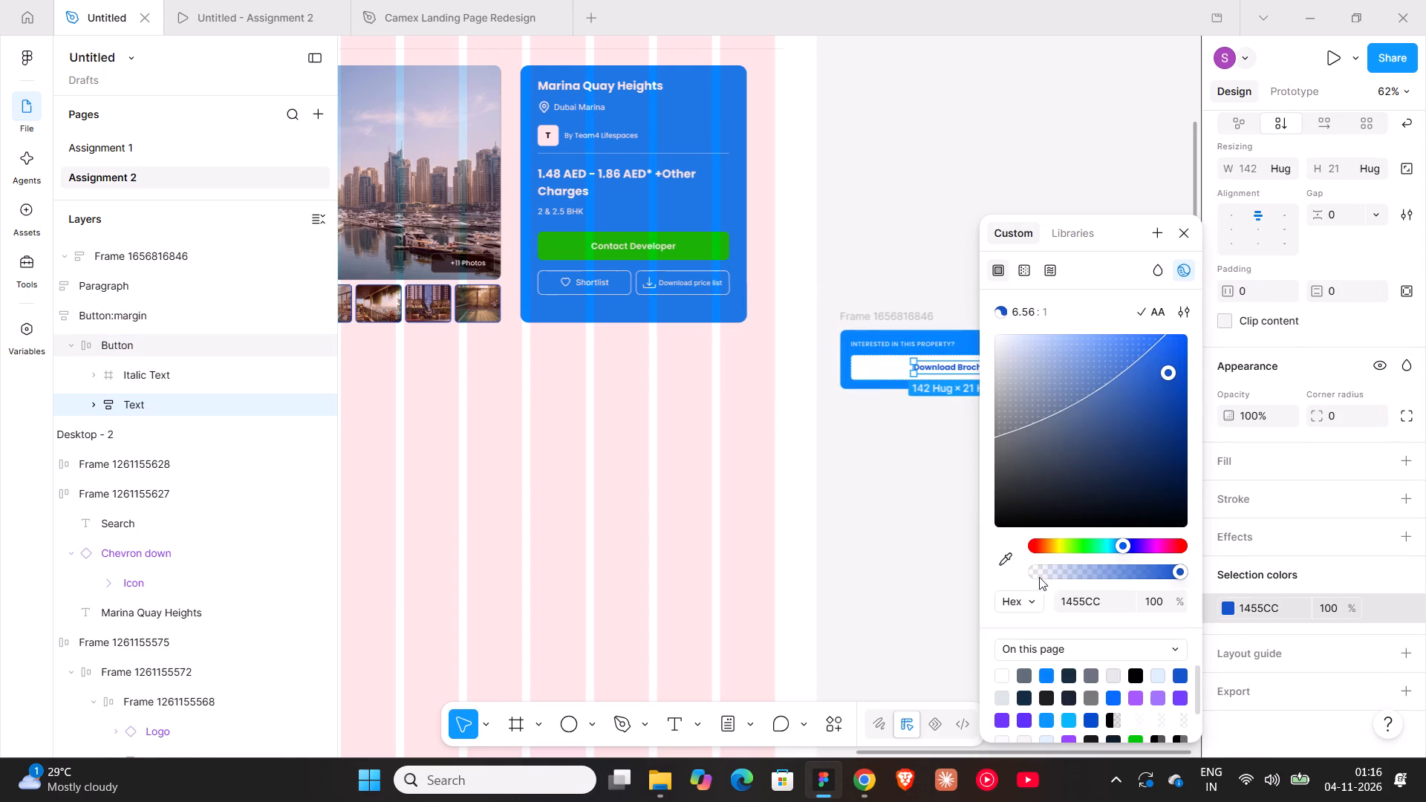
{"action": "left_click", "coordinate": [1015, 564]}
{"action": "left_click", "coordinate": [736, 310]}
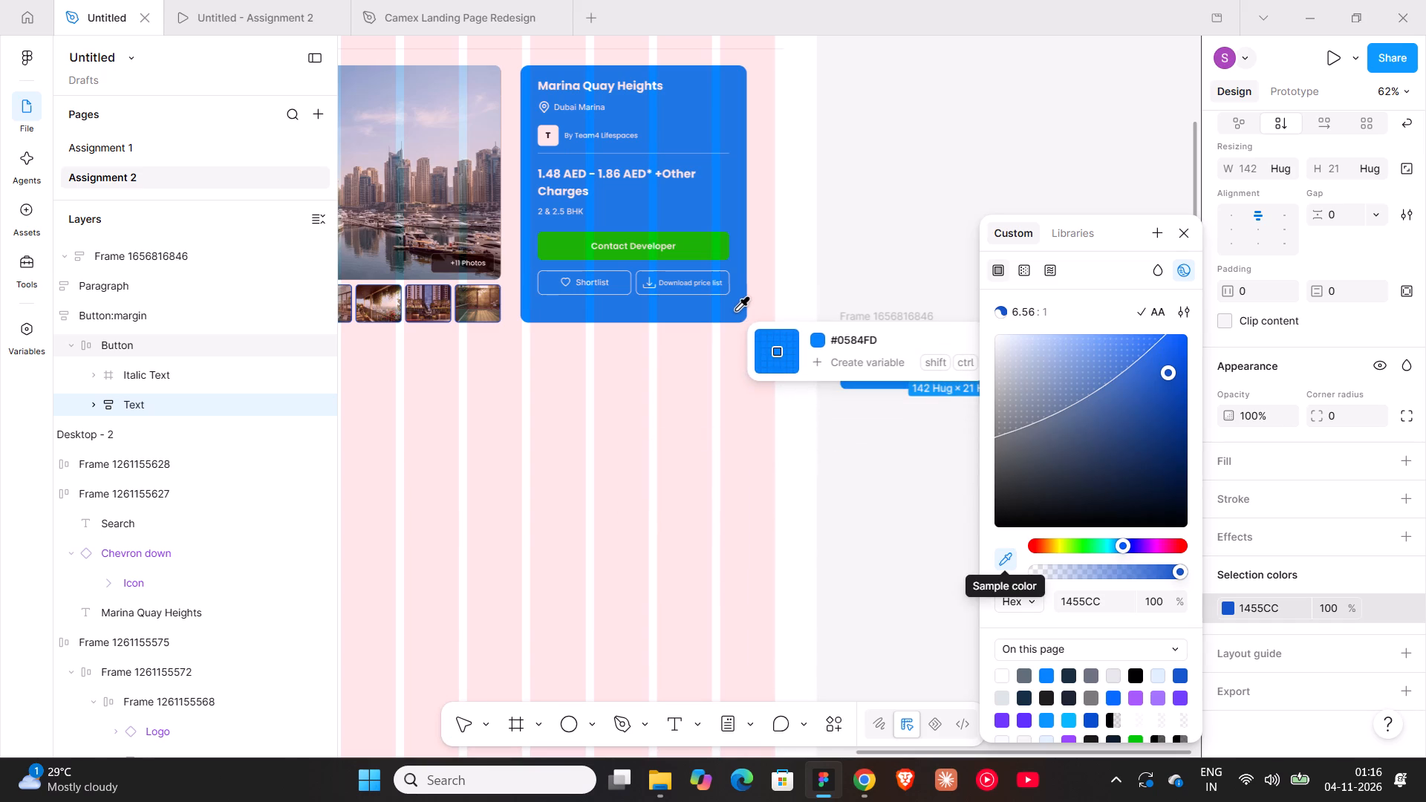
{"action": "left_click", "coordinate": [951, 250]}
Move the Download Brochure card into Desktop - 2, about 28 below the Marina Quay Heights card at X 928, Y 635.
{"action": "left_click_drag", "start_coordinate": [895, 312], "coordinate": [772, 331]}
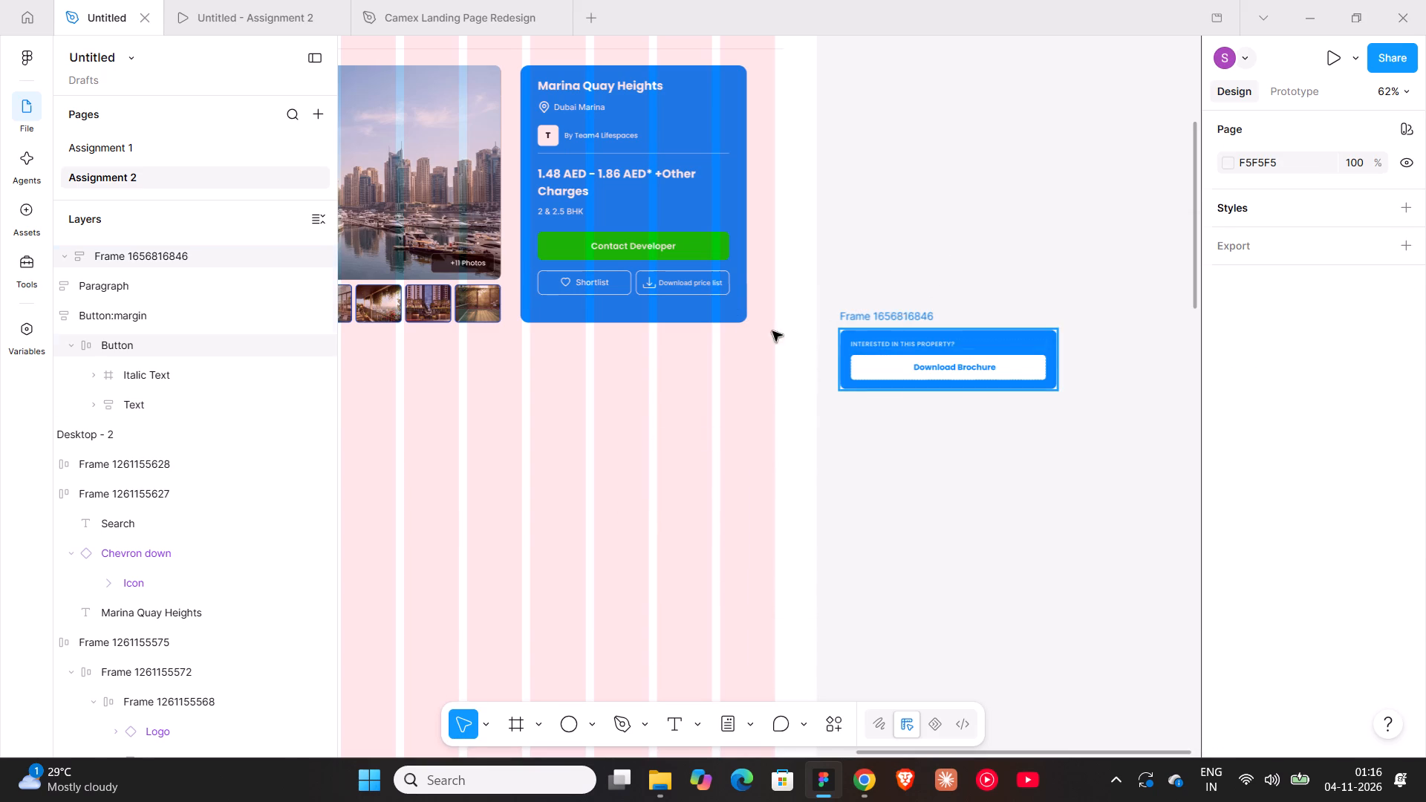
{"action": "left_click_drag", "start_coordinate": [772, 331], "coordinate": [574, 336]}
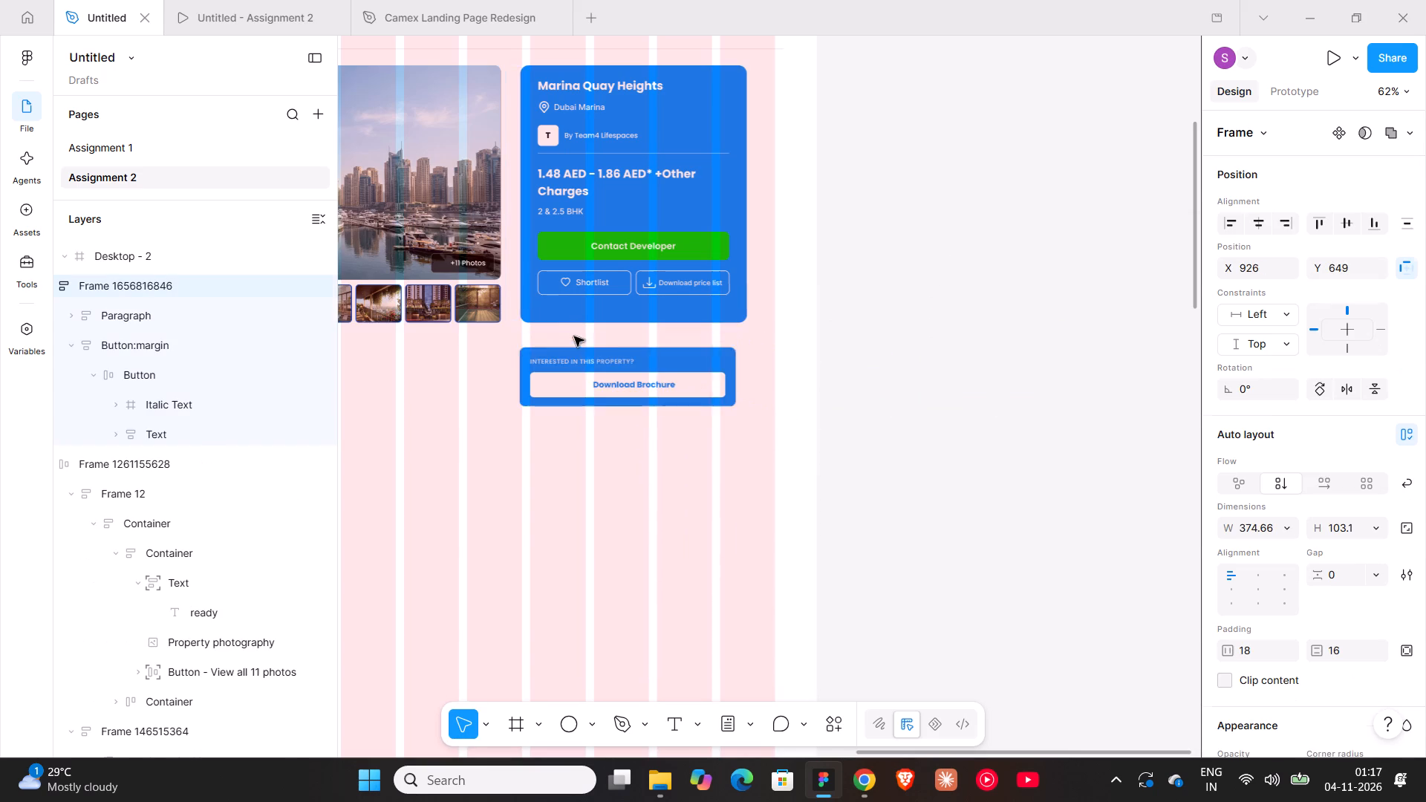
{"action": "left_click_drag", "start_coordinate": [574, 336], "coordinate": [576, 339]}
{"action": "left_click_drag", "start_coordinate": [590, 382], "coordinate": [593, 374]}
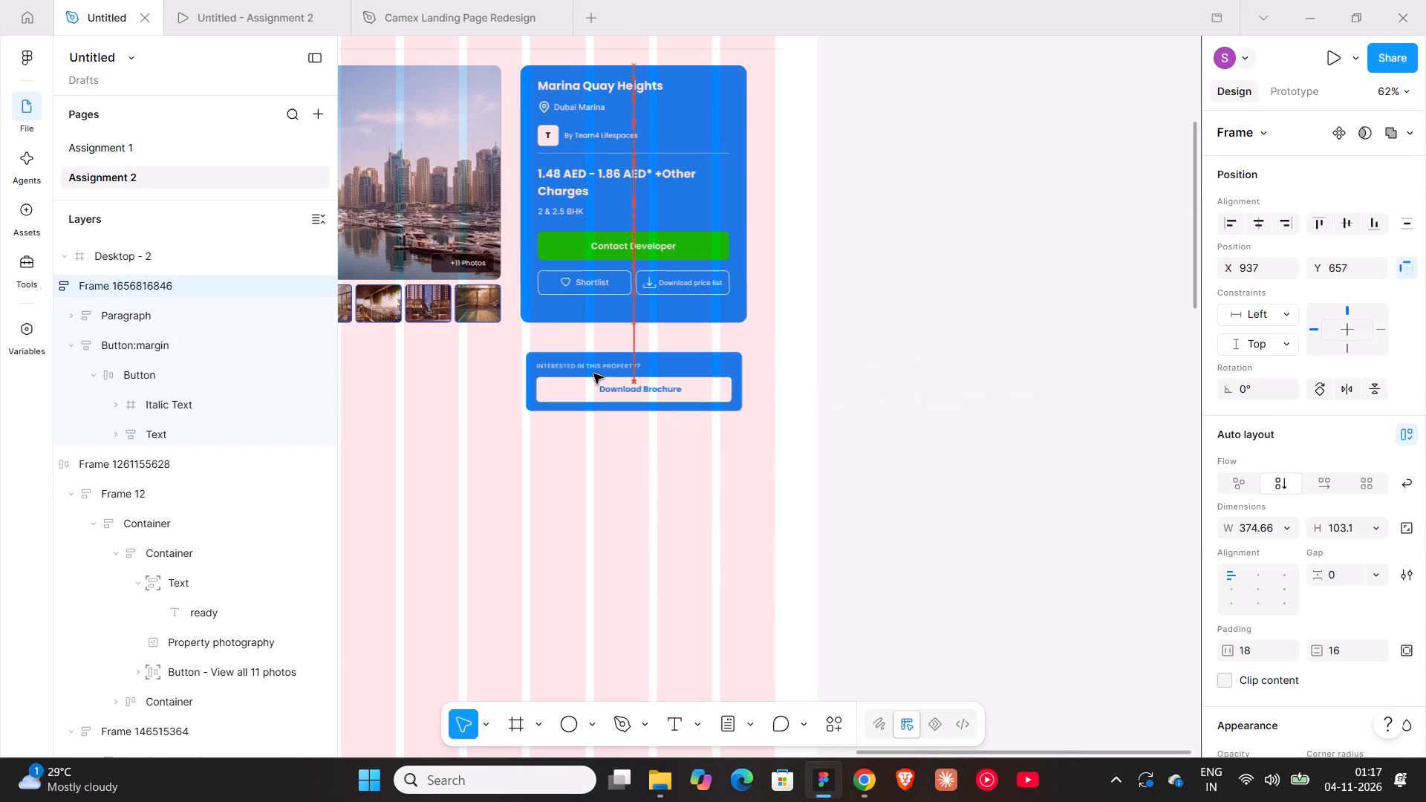
{"action": "left_click_drag", "start_coordinate": [593, 374], "coordinate": [592, 361]}
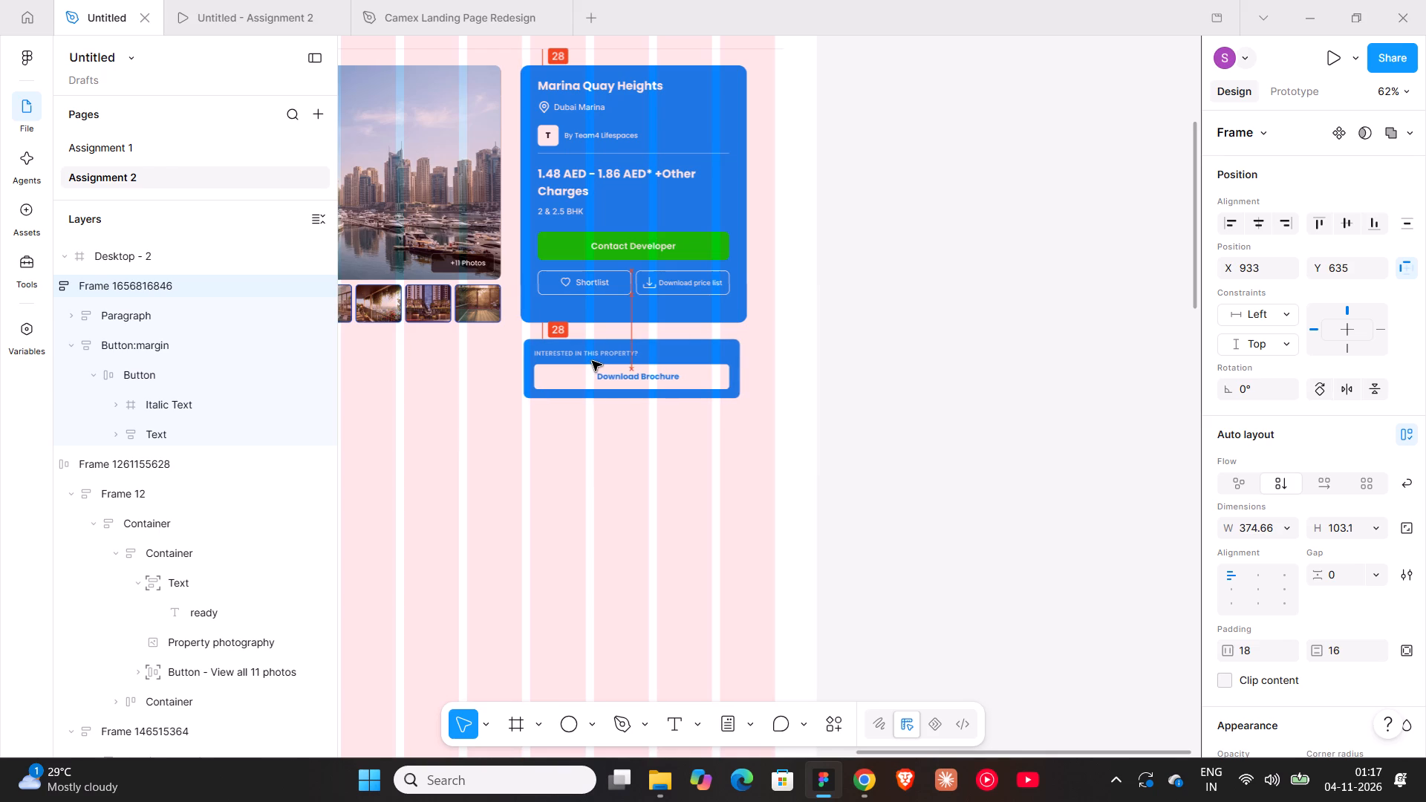
{"action": "left_click_drag", "start_coordinate": [592, 361], "coordinate": [590, 361]}
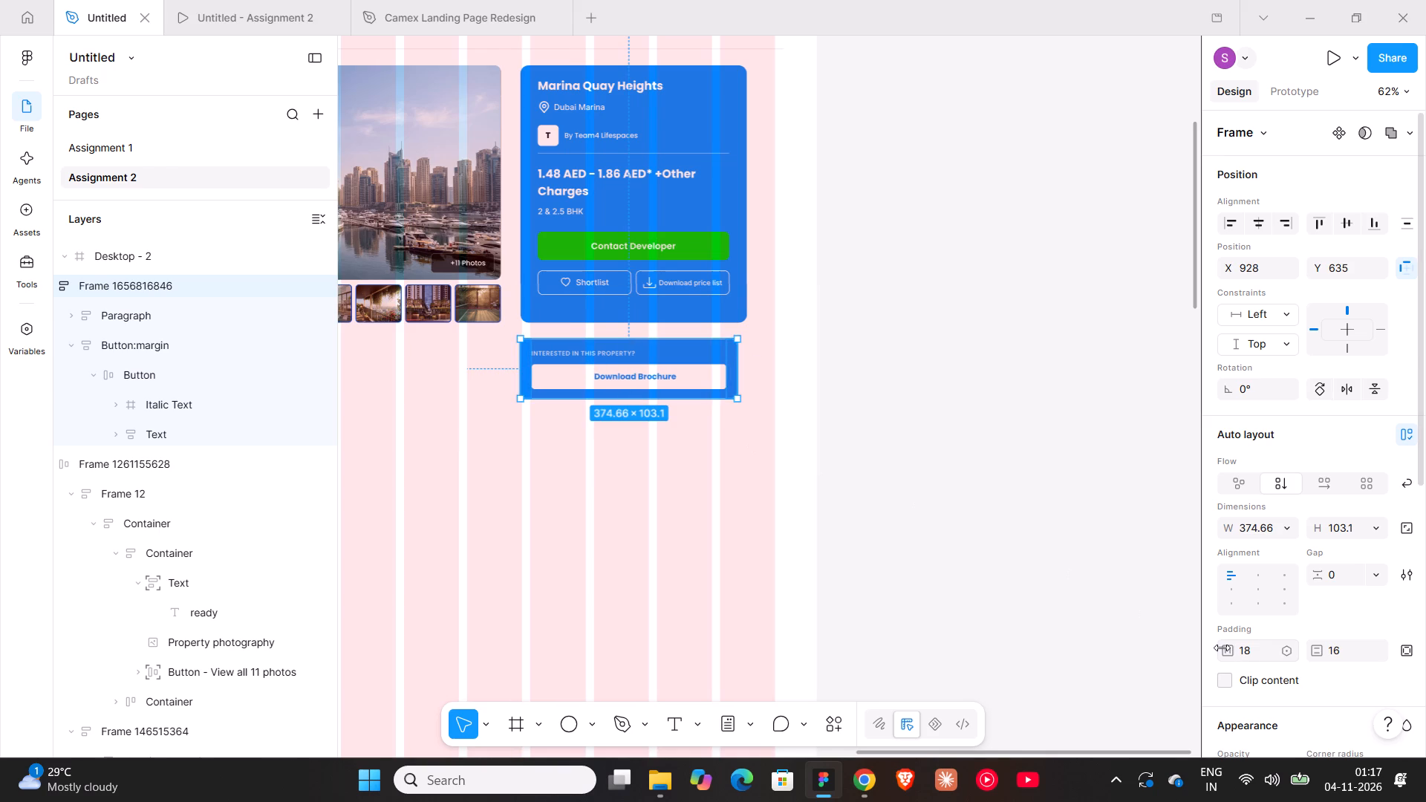
Make the Download Brochure card's width hug its contents.
{"action": "left_click", "coordinate": [1289, 526]}
{"action": "left_click", "coordinate": [1231, 541]}
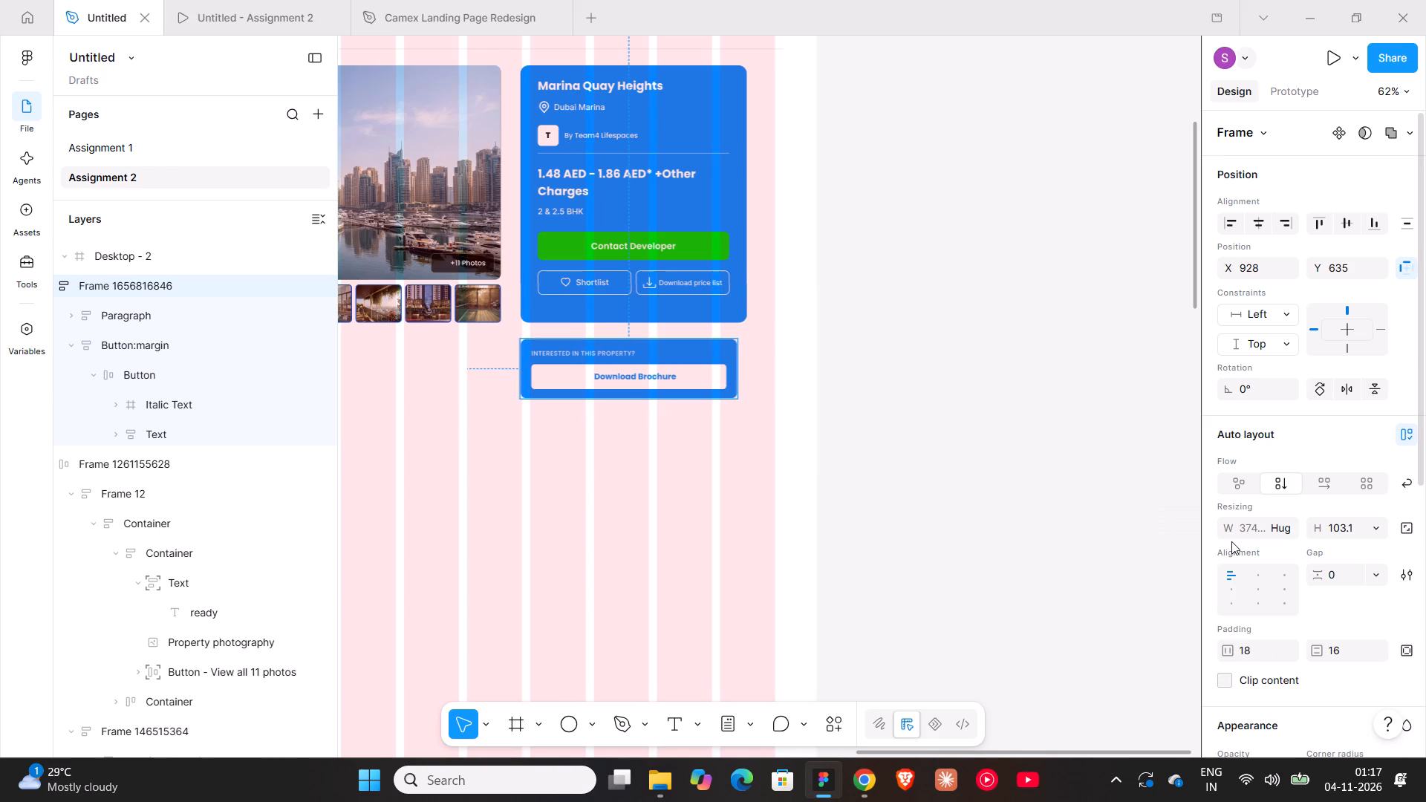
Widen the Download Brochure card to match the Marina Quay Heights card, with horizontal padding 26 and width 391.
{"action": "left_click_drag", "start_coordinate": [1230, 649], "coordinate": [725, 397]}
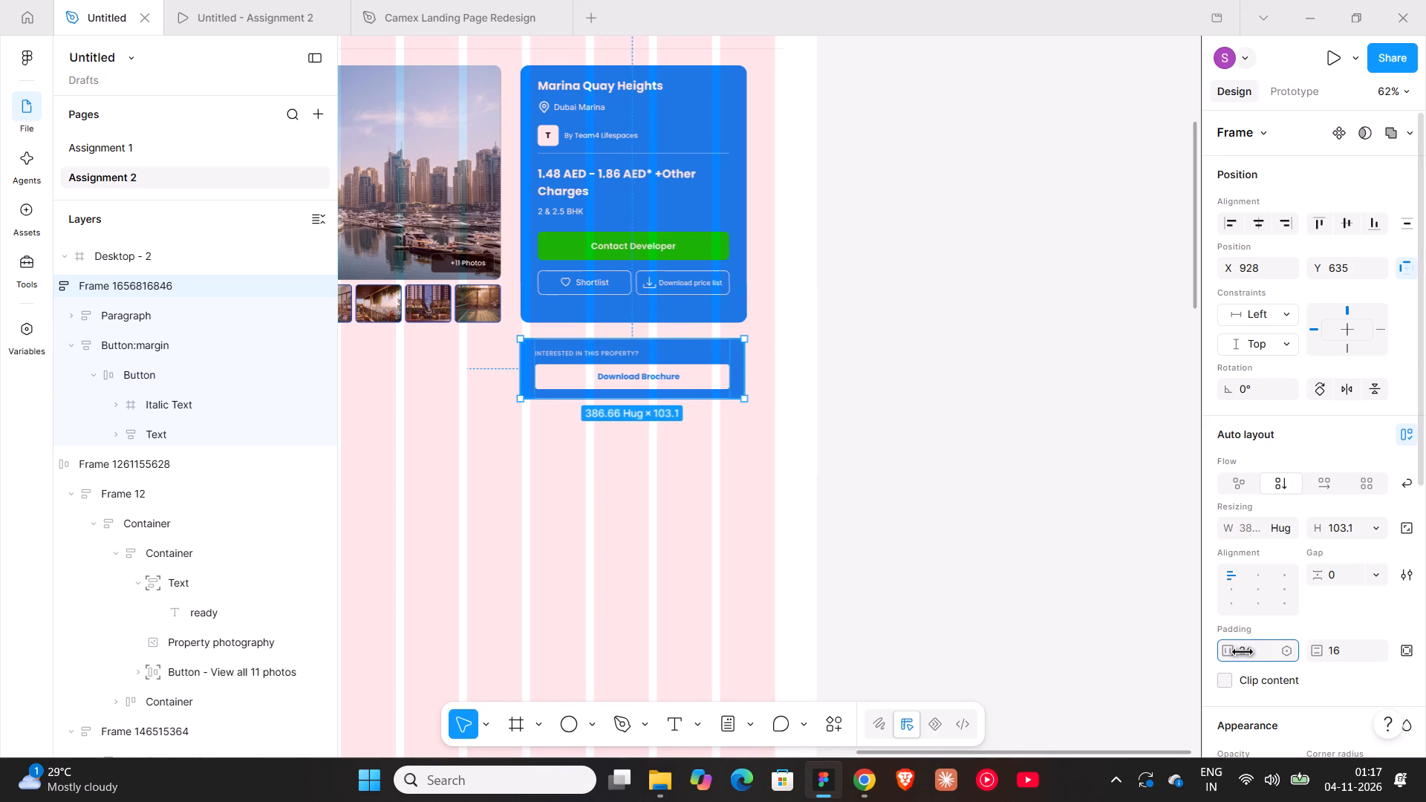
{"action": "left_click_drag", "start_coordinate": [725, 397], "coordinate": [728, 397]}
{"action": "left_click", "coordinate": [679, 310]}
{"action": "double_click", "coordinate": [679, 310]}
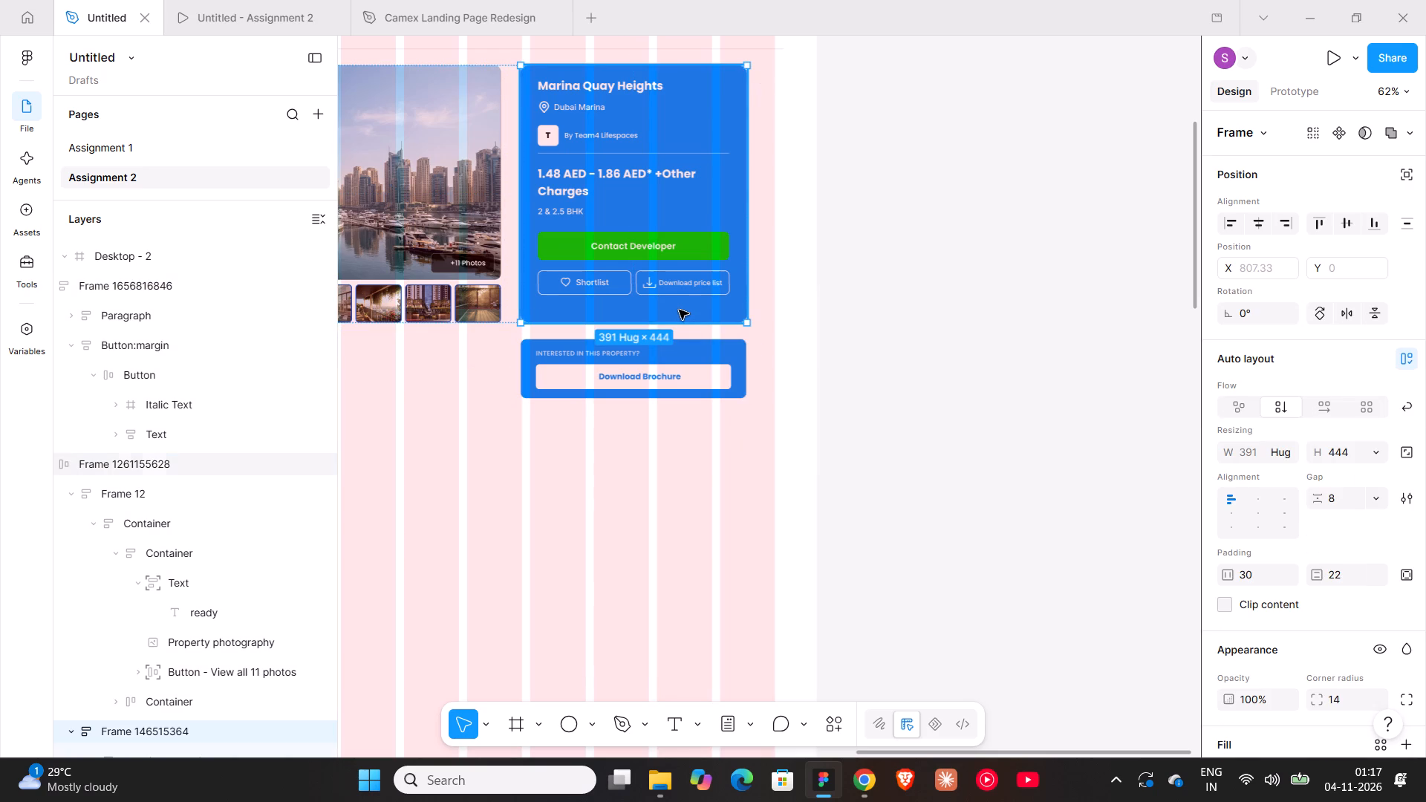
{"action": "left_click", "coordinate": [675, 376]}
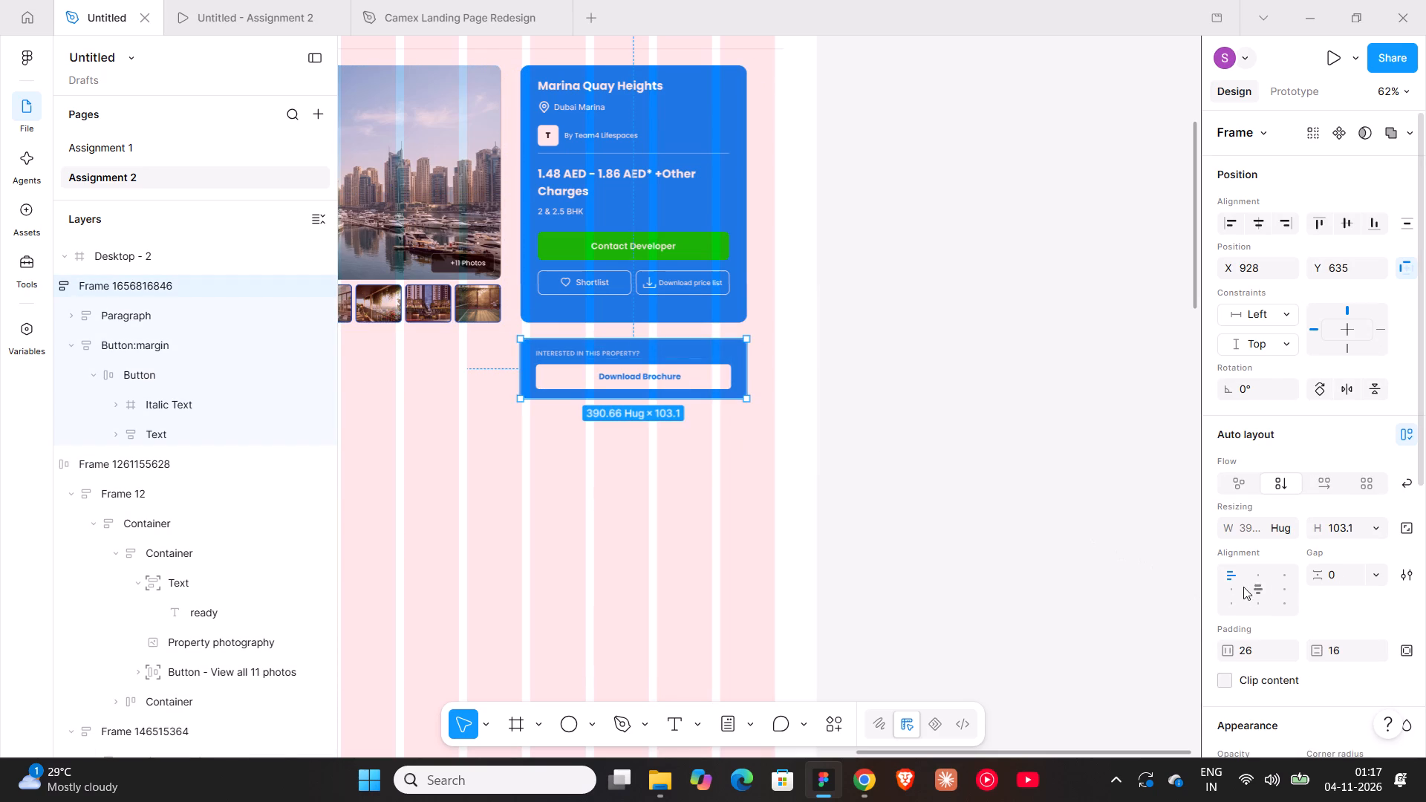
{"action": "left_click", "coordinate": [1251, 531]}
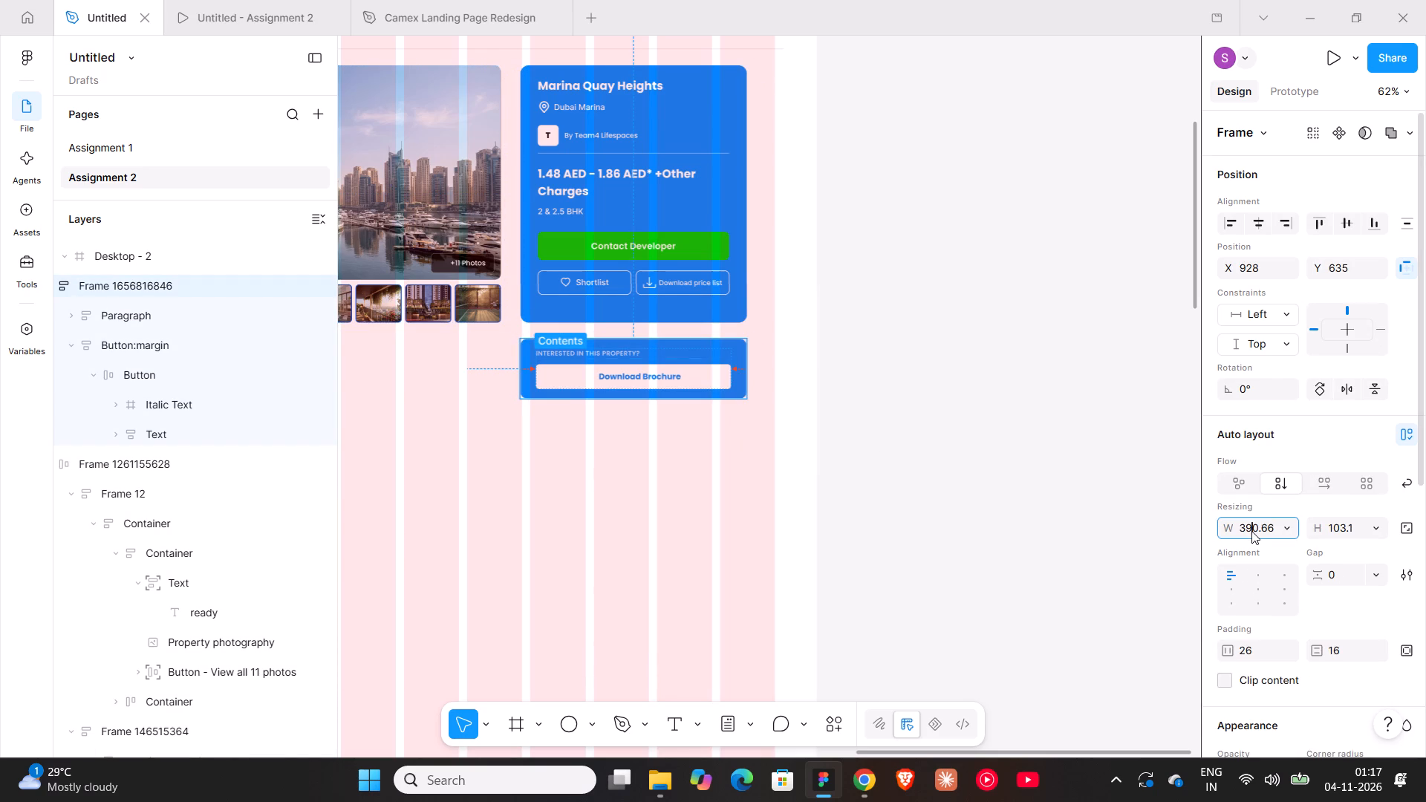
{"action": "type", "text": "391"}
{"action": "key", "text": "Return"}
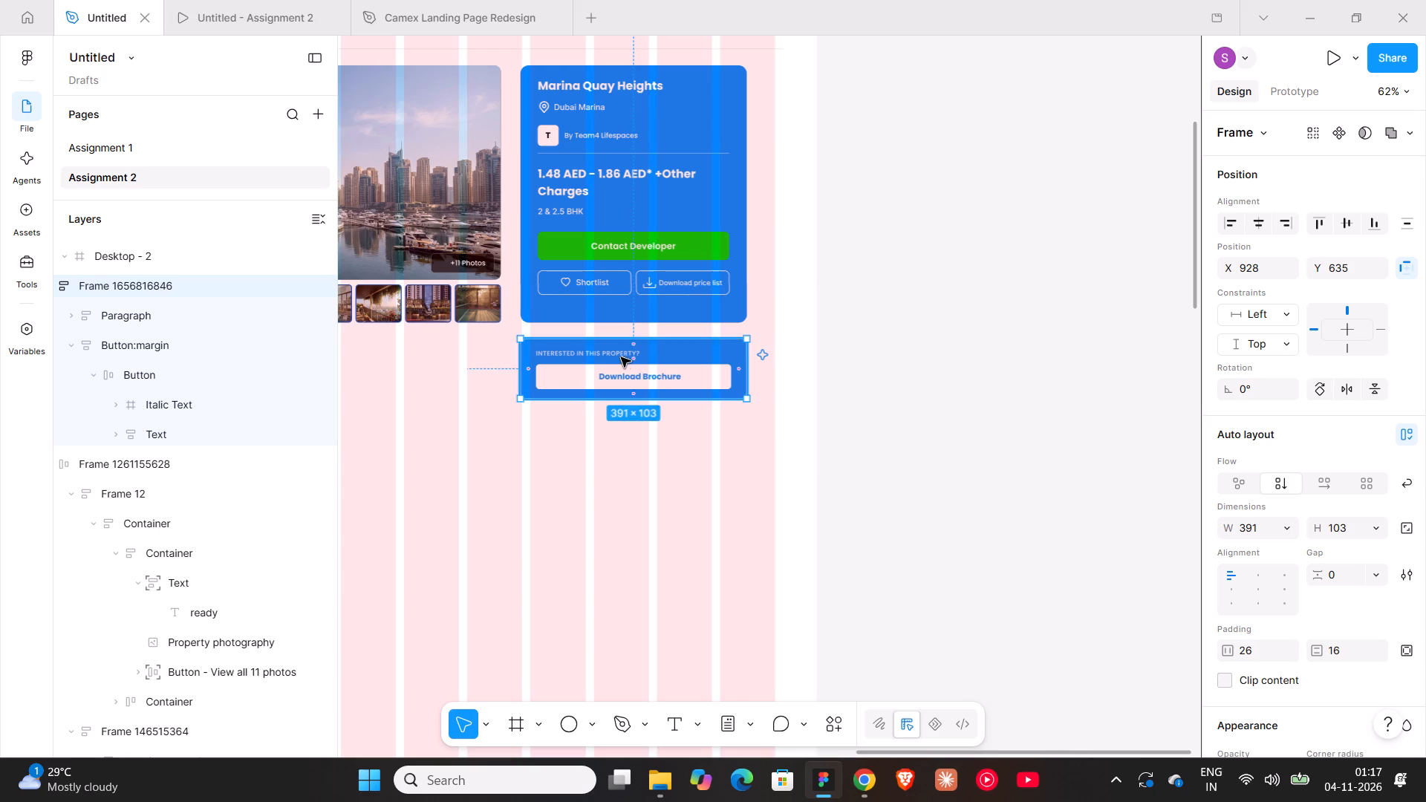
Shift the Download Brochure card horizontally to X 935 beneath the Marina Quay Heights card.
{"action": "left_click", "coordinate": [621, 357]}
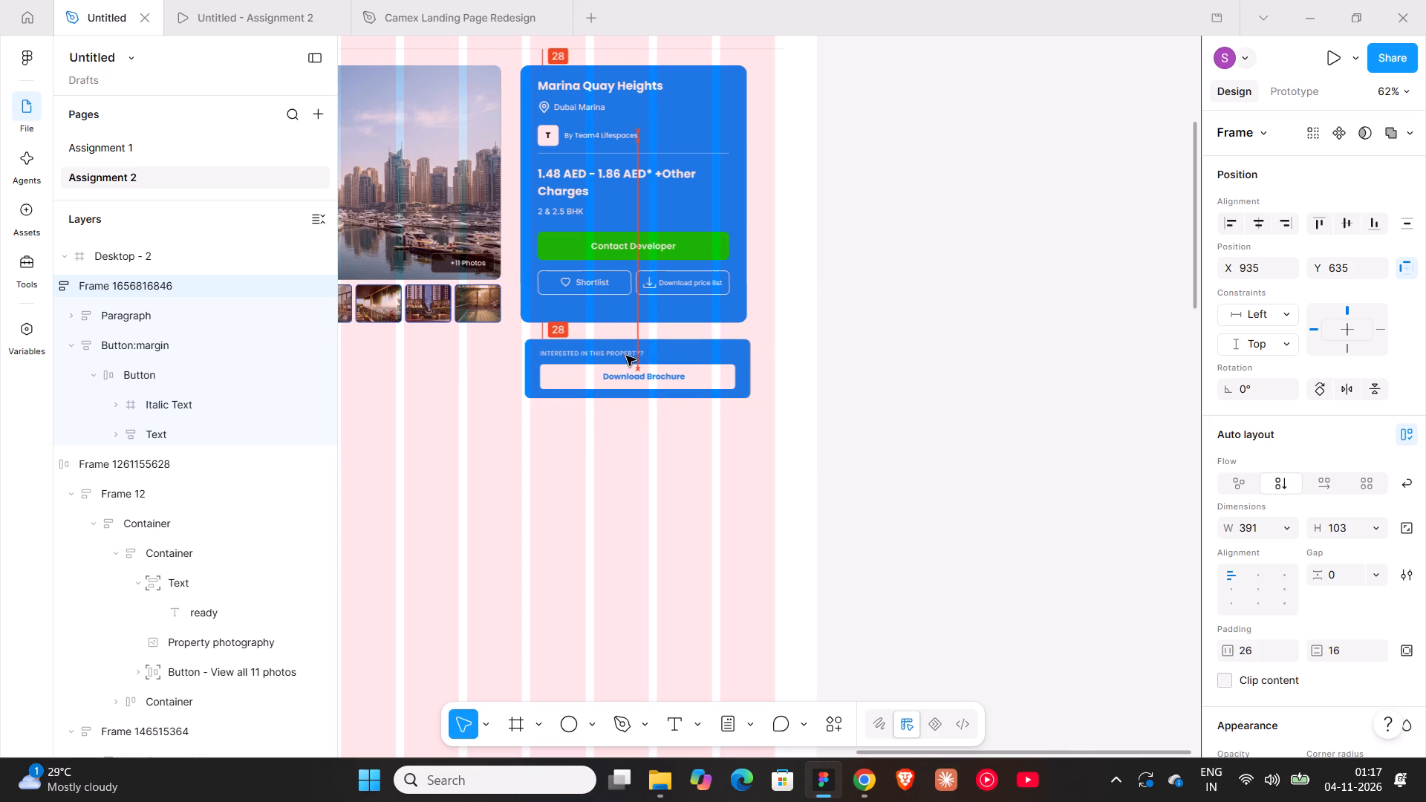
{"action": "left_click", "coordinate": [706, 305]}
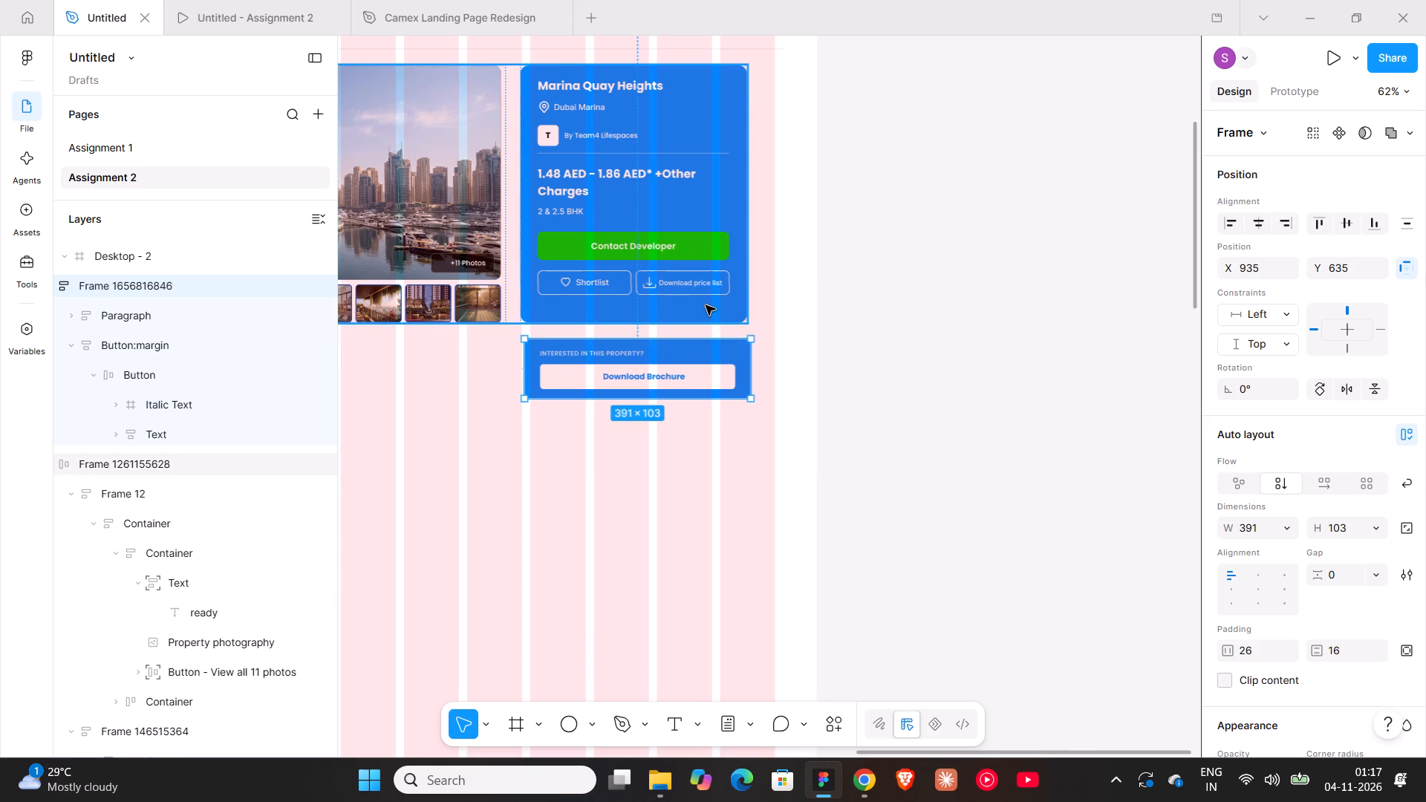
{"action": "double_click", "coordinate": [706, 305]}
Make the Download Brochure card's width hug its contents and set its horizontal padding to 27.
{"action": "left_click", "coordinate": [690, 352]}
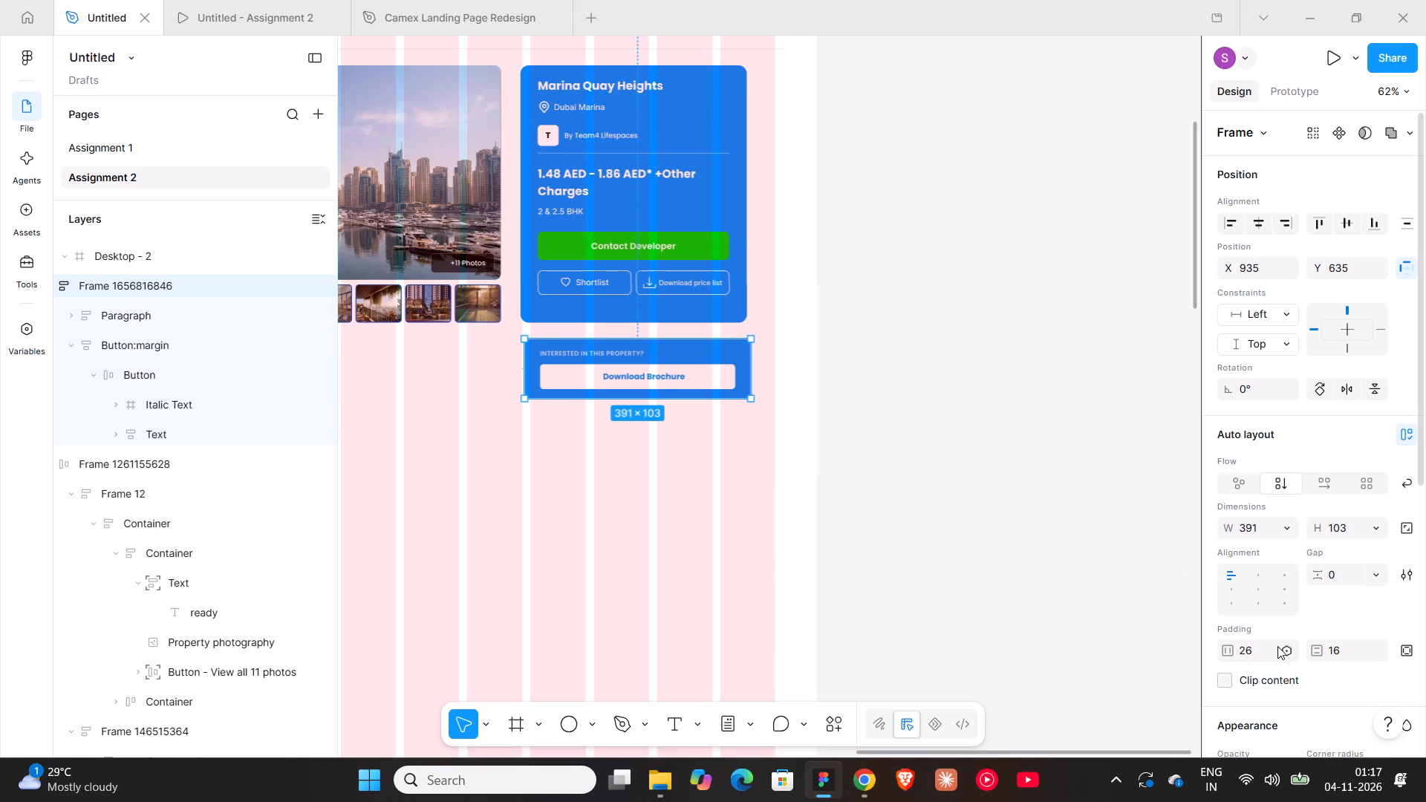
{"action": "left_click", "coordinate": [1283, 525]}
{"action": "left_click", "coordinate": [1255, 551]}
{"action": "left_click_drag", "start_coordinate": [1229, 653], "coordinate": [715, 395]}
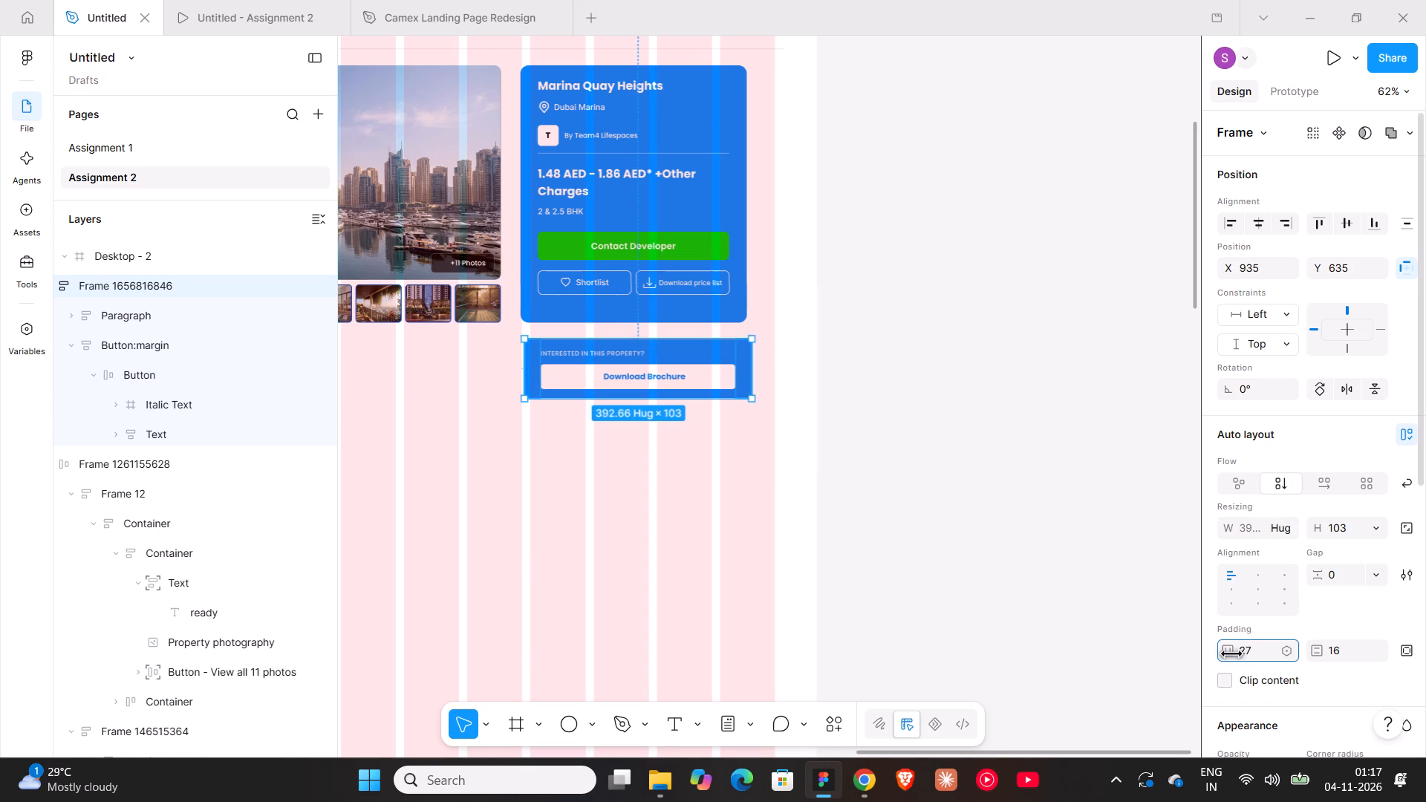
{"action": "left_click_drag", "start_coordinate": [715, 395], "coordinate": [712, 395]}
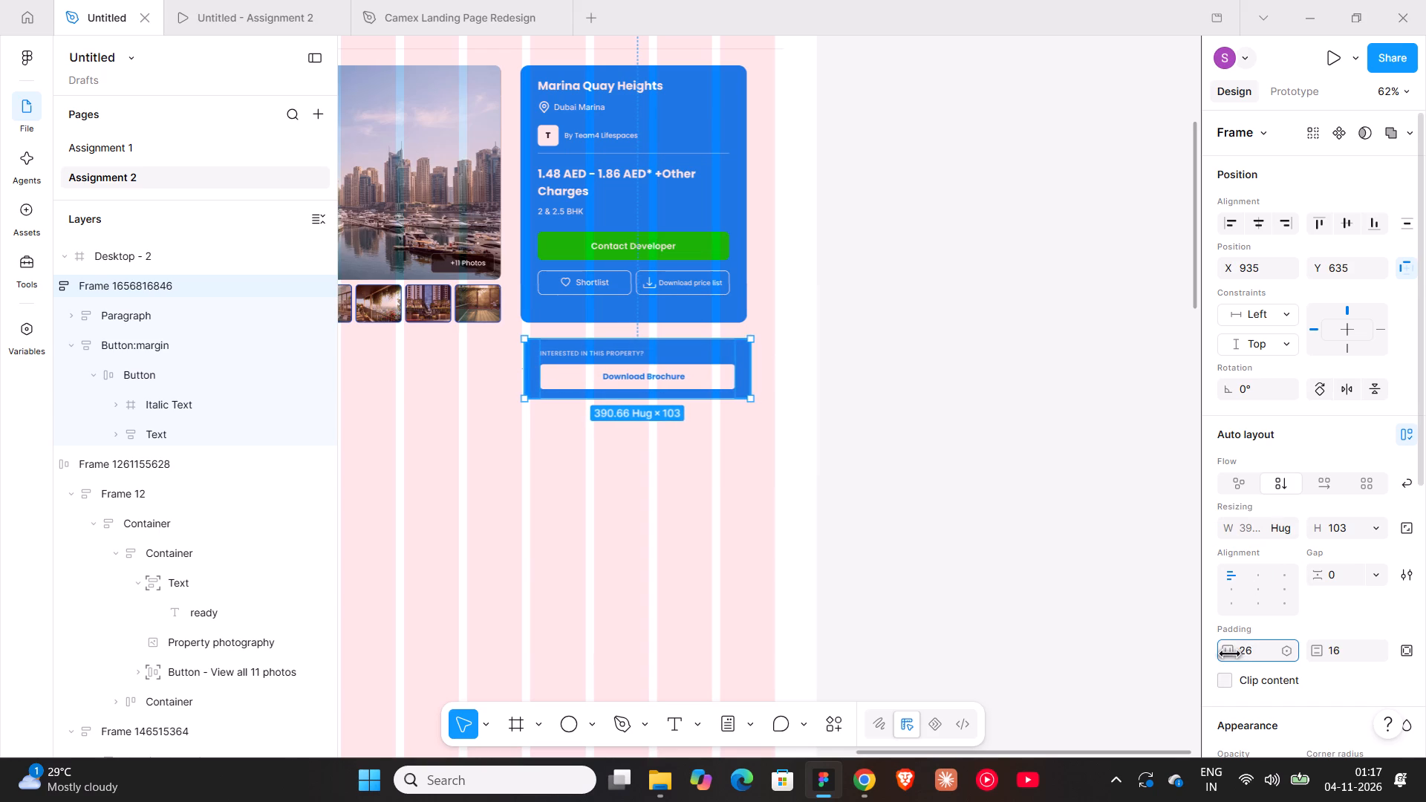
{"action": "left_click_drag", "start_coordinate": [712, 395], "coordinate": [714, 395]}
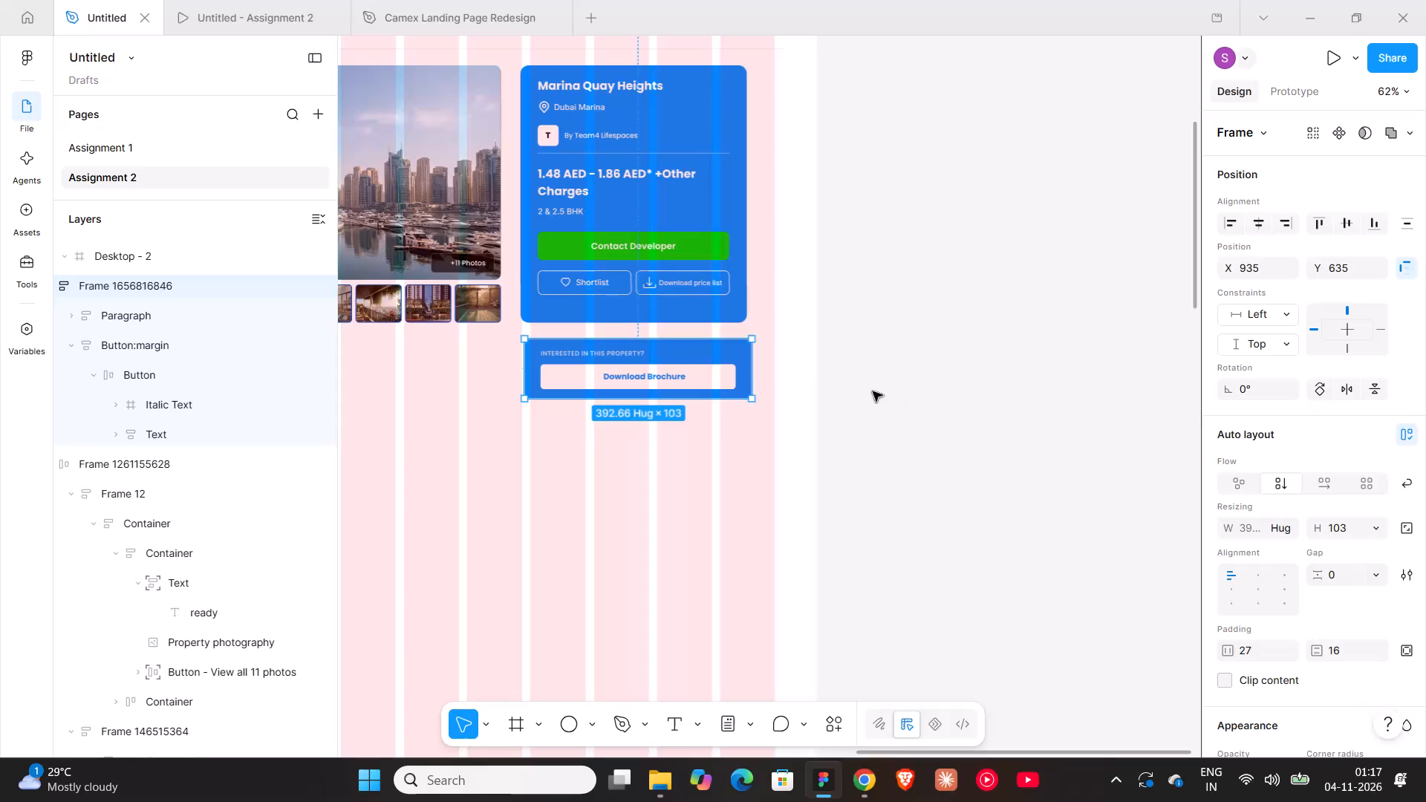
Set the "Interested in this property?" caption to Inter at size 14.
{"action": "triple_click", "coordinate": [619, 349]}
{"action": "left_click", "coordinate": [619, 349]}
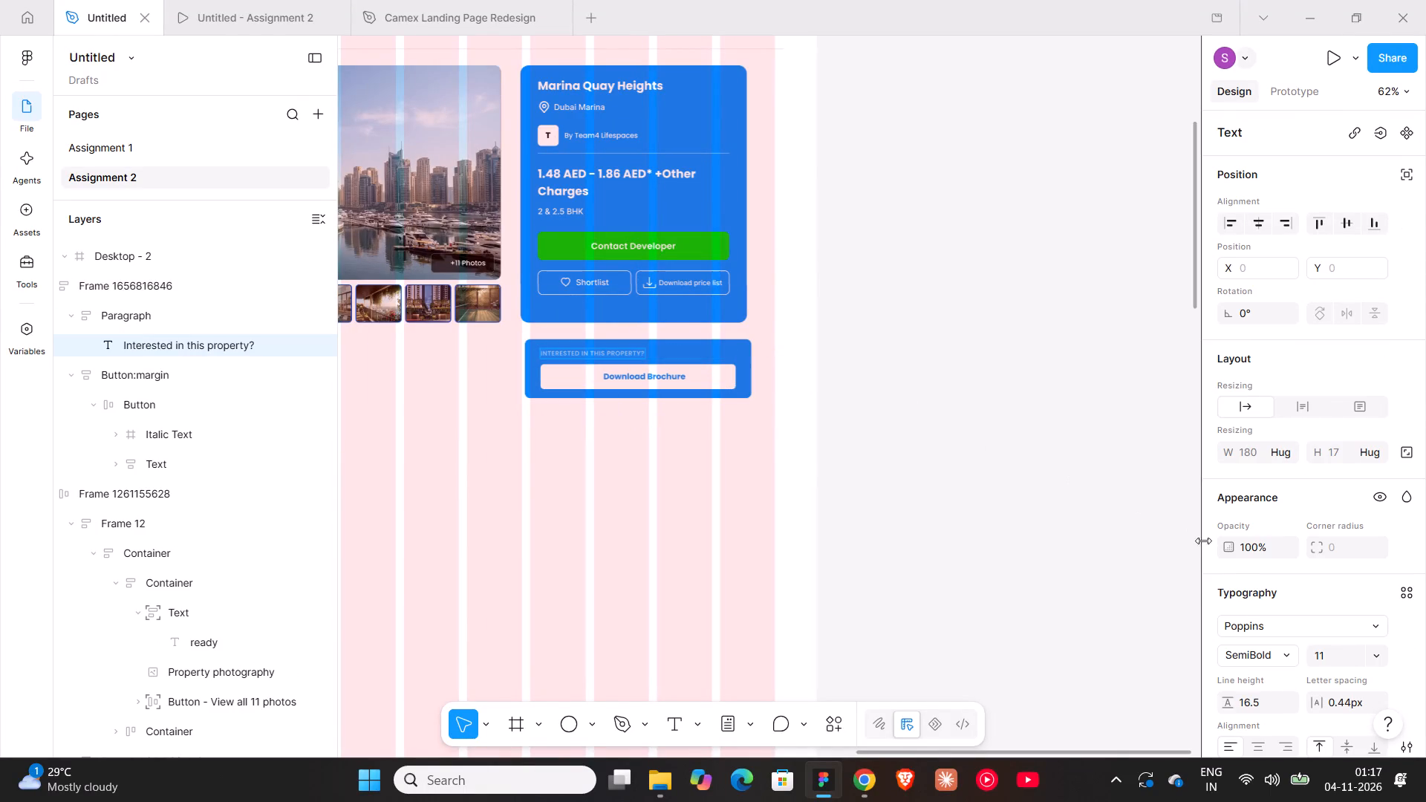
{"action": "left_click", "coordinate": [1260, 622]}
{"action": "type", "text": "inter"}
{"action": "key", "text": "Return"}
{"action": "left_click", "coordinate": [1324, 653]}
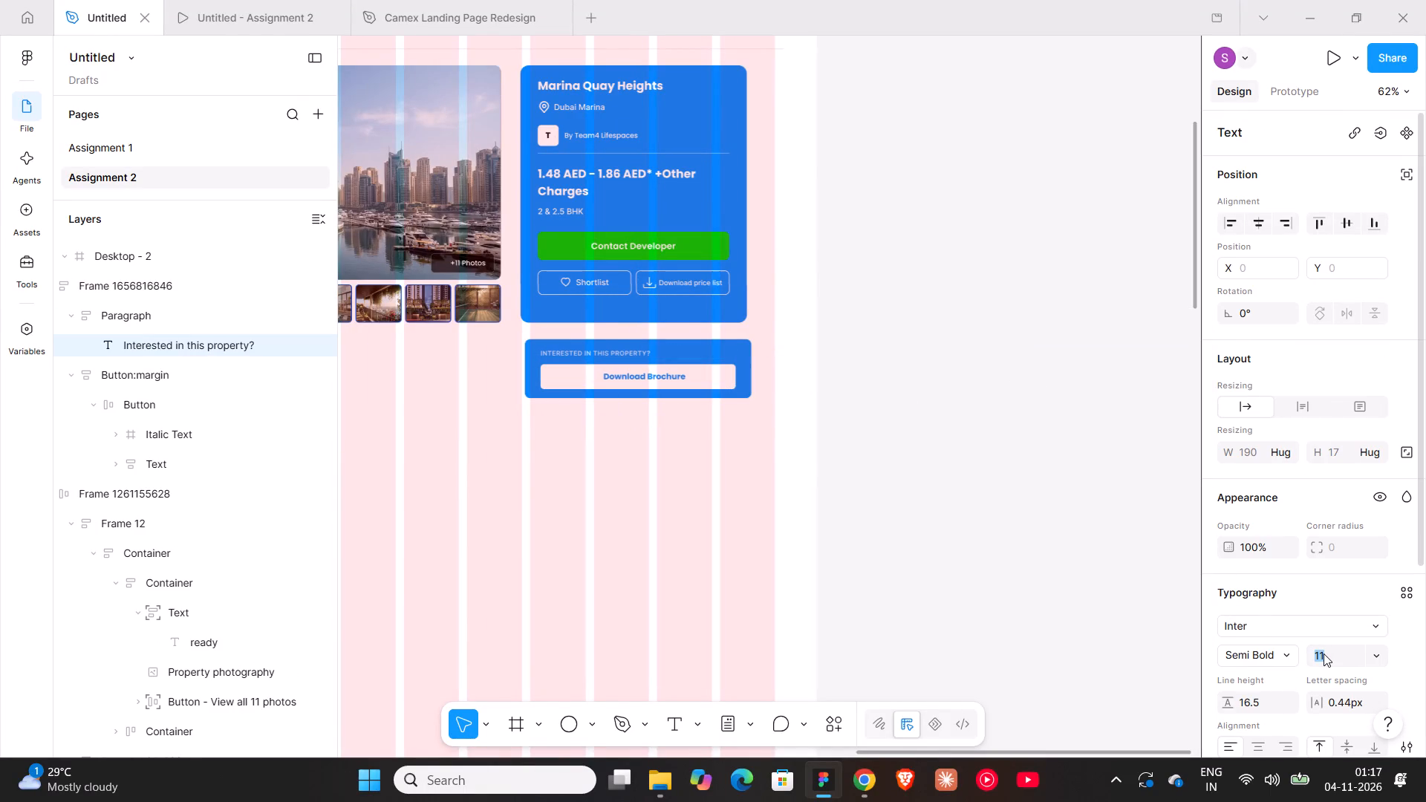
{"action": "type", "text": "14"}
{"action": "key", "text": "Return"}
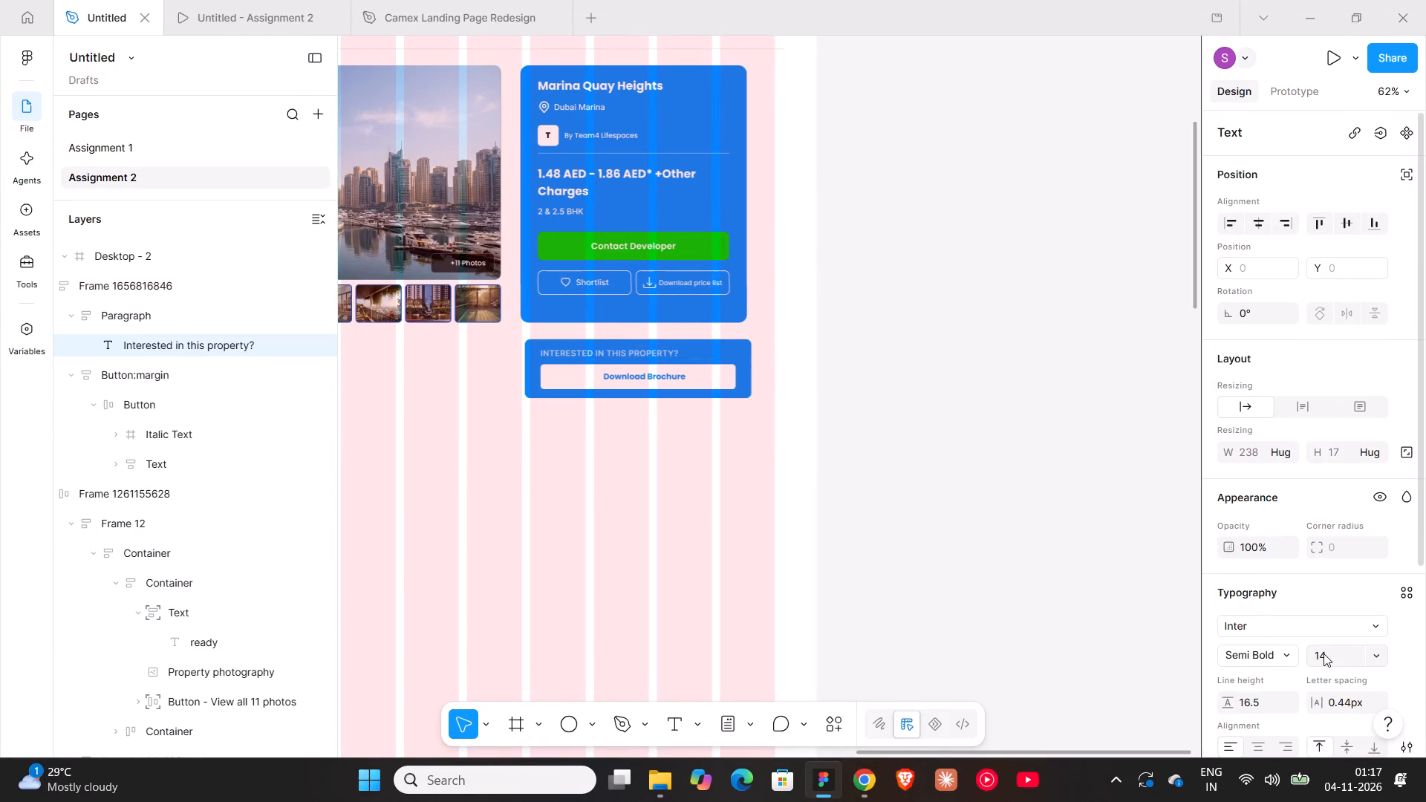
Set the Download Brochure button text to Inter Semi Bold at size 16.
{"action": "left_click", "coordinate": [621, 378]}
{"action": "left_click", "coordinate": [828, 423]}
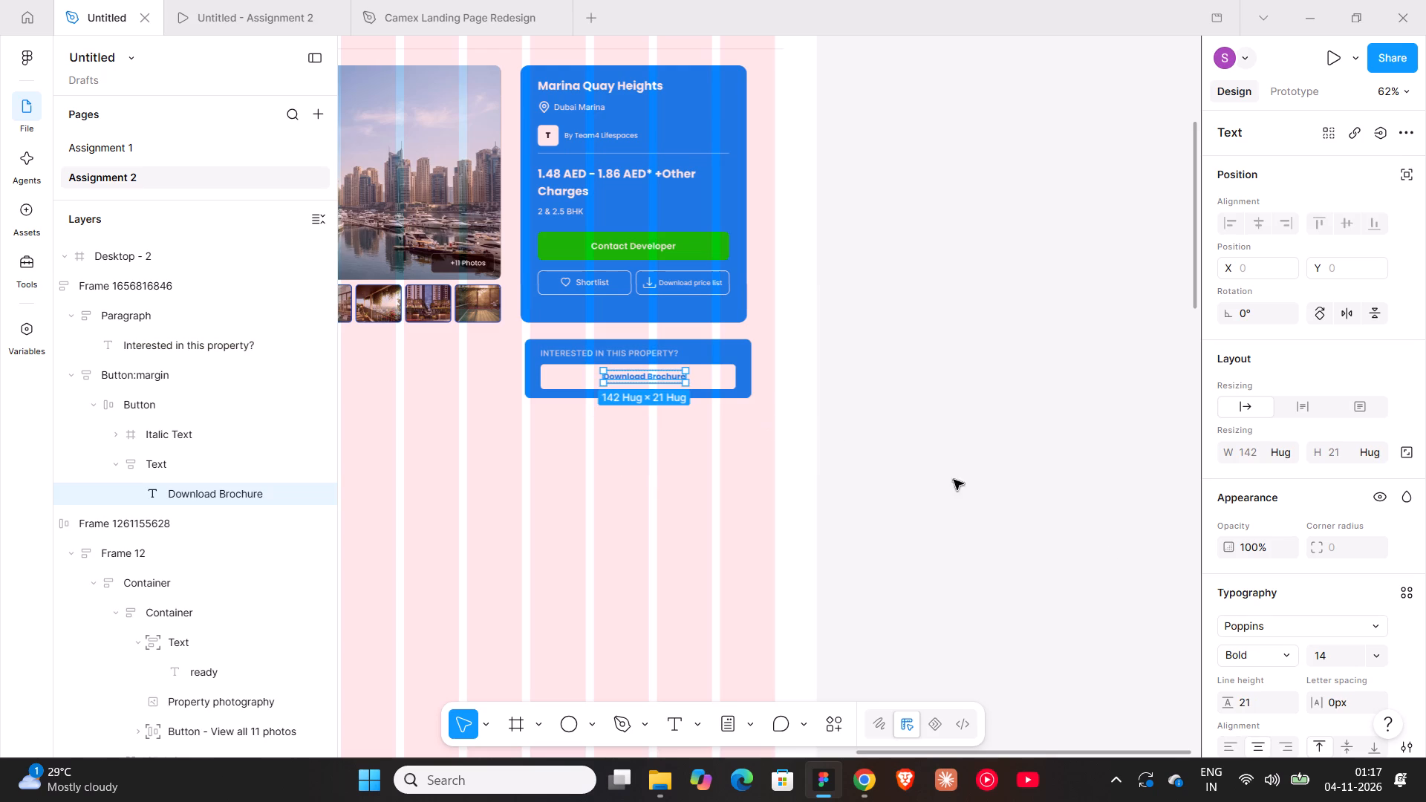
{"action": "left_click", "coordinate": [1254, 620]}
{"action": "type", "text": "inter"}
{"action": "key", "text": "Return"}
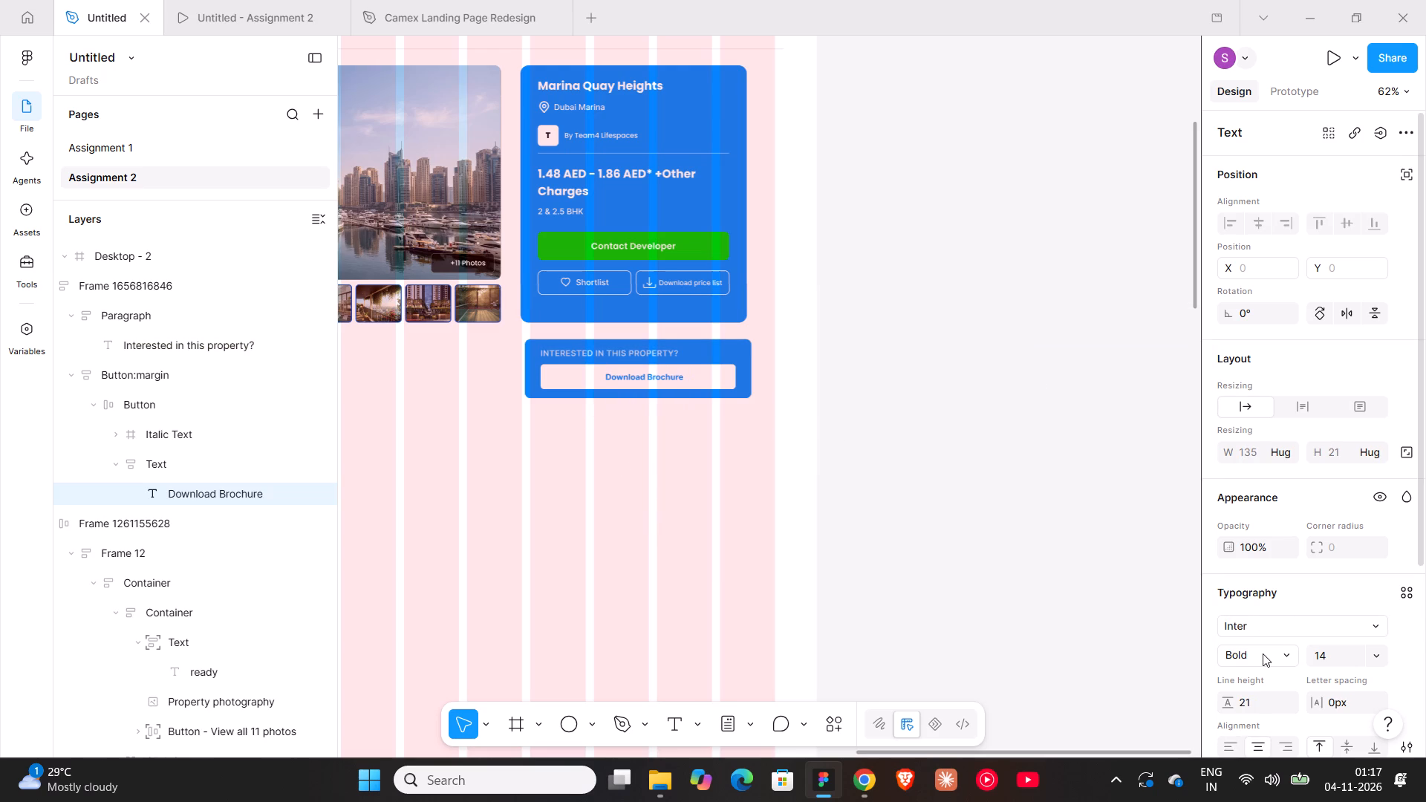
{"action": "left_click", "coordinate": [1261, 654]}
{"action": "left_click", "coordinate": [1269, 639]}
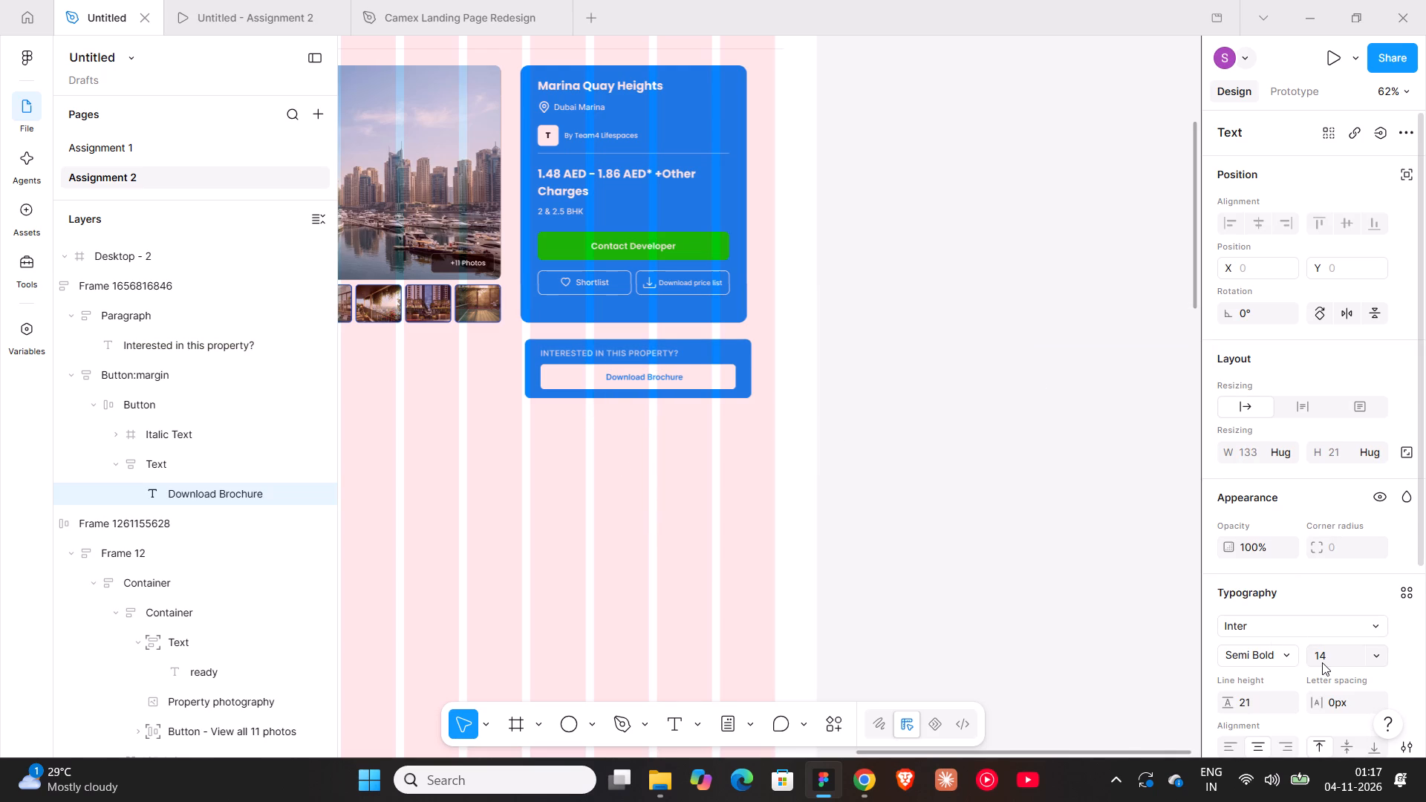
{"action": "left_click", "coordinate": [1324, 664]}
{"action": "type", "text": "16"}
{"action": "key", "text": "Return"}
{"action": "left_click", "coordinate": [825, 356]}
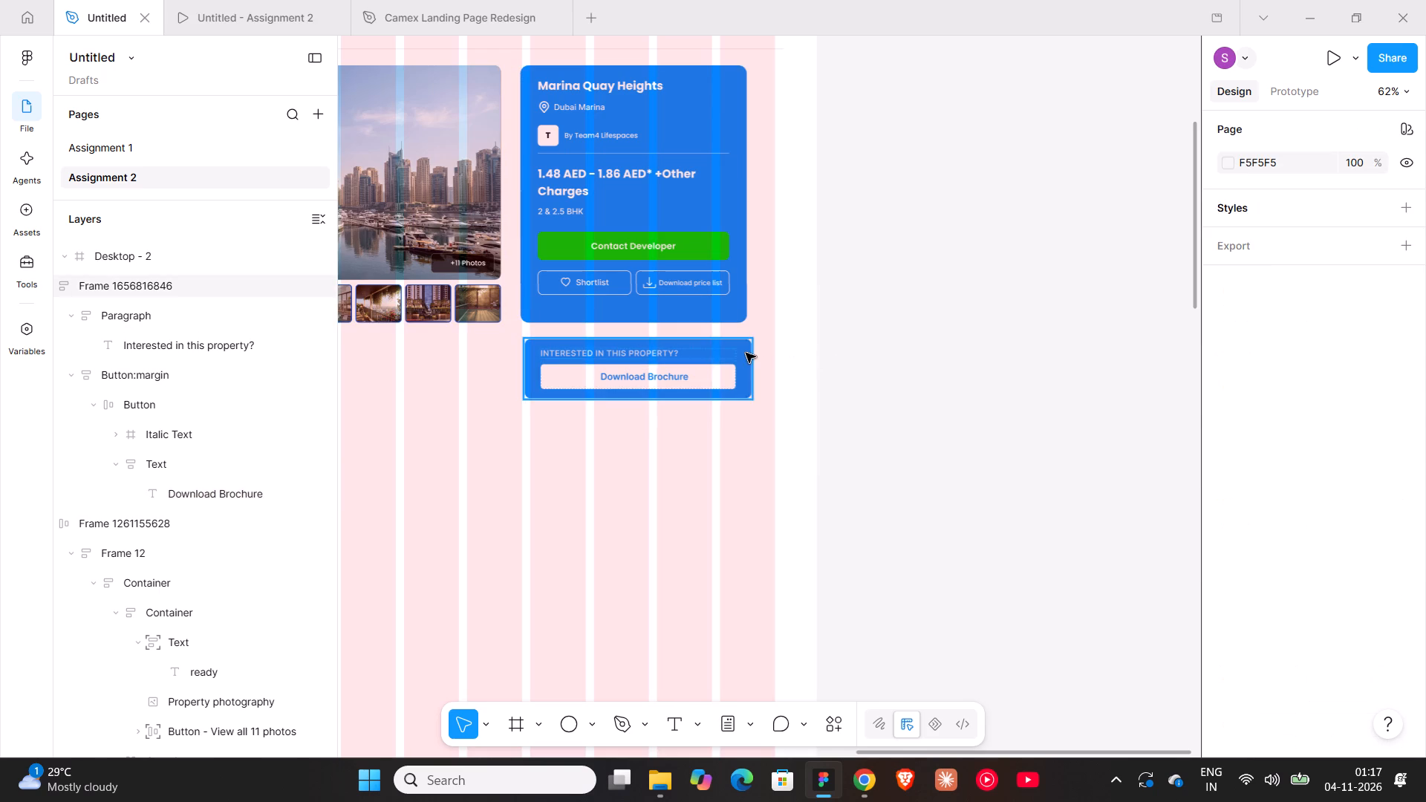
Adjust the Download Brochure card's auto layout to gap 4, vertical padding 18 and a height that hugs its contents.
{"action": "left_click", "coordinate": [746, 353]}
{"action": "left_click", "coordinate": [1336, 578]}
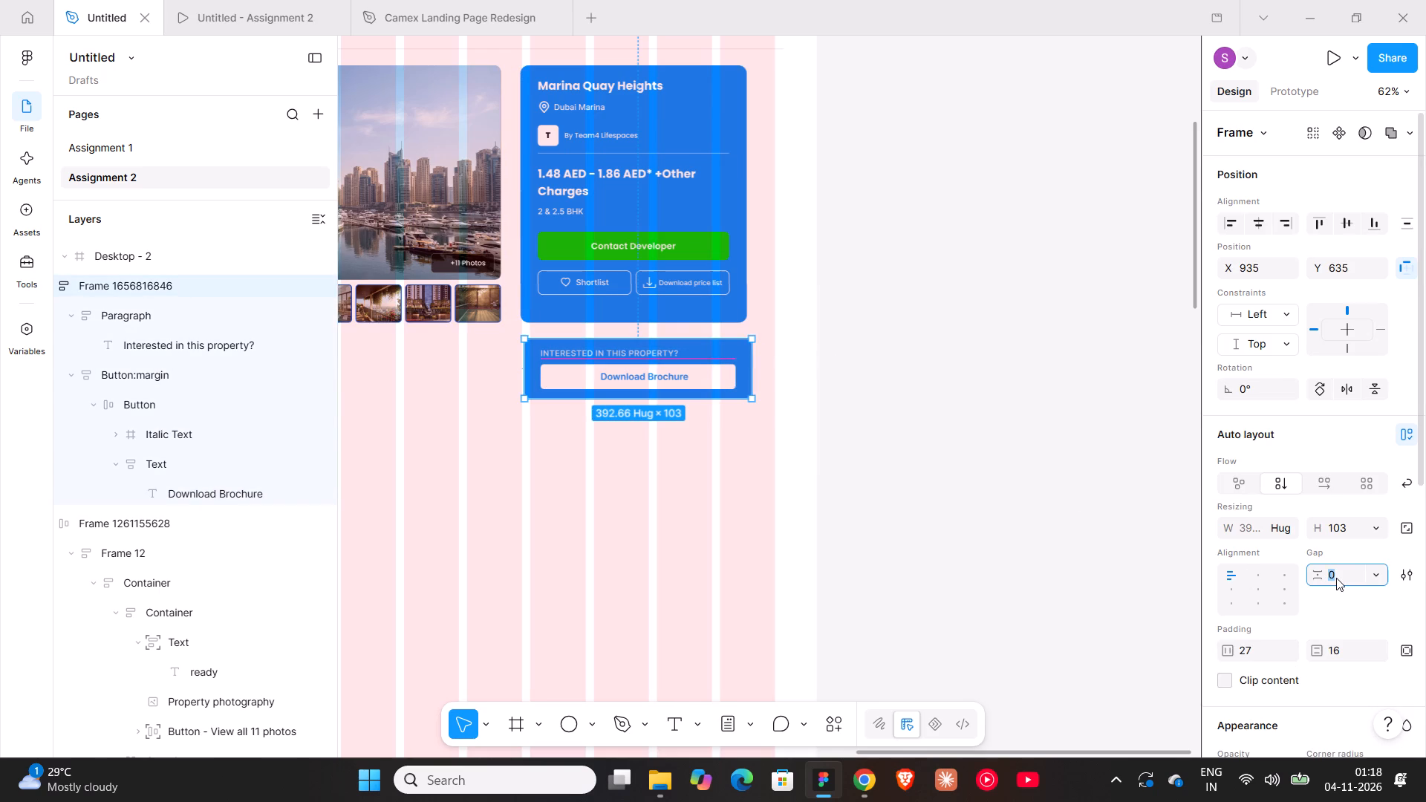
{"action": "key", "text": "4"}
{"action": "key", "text": "Return"}
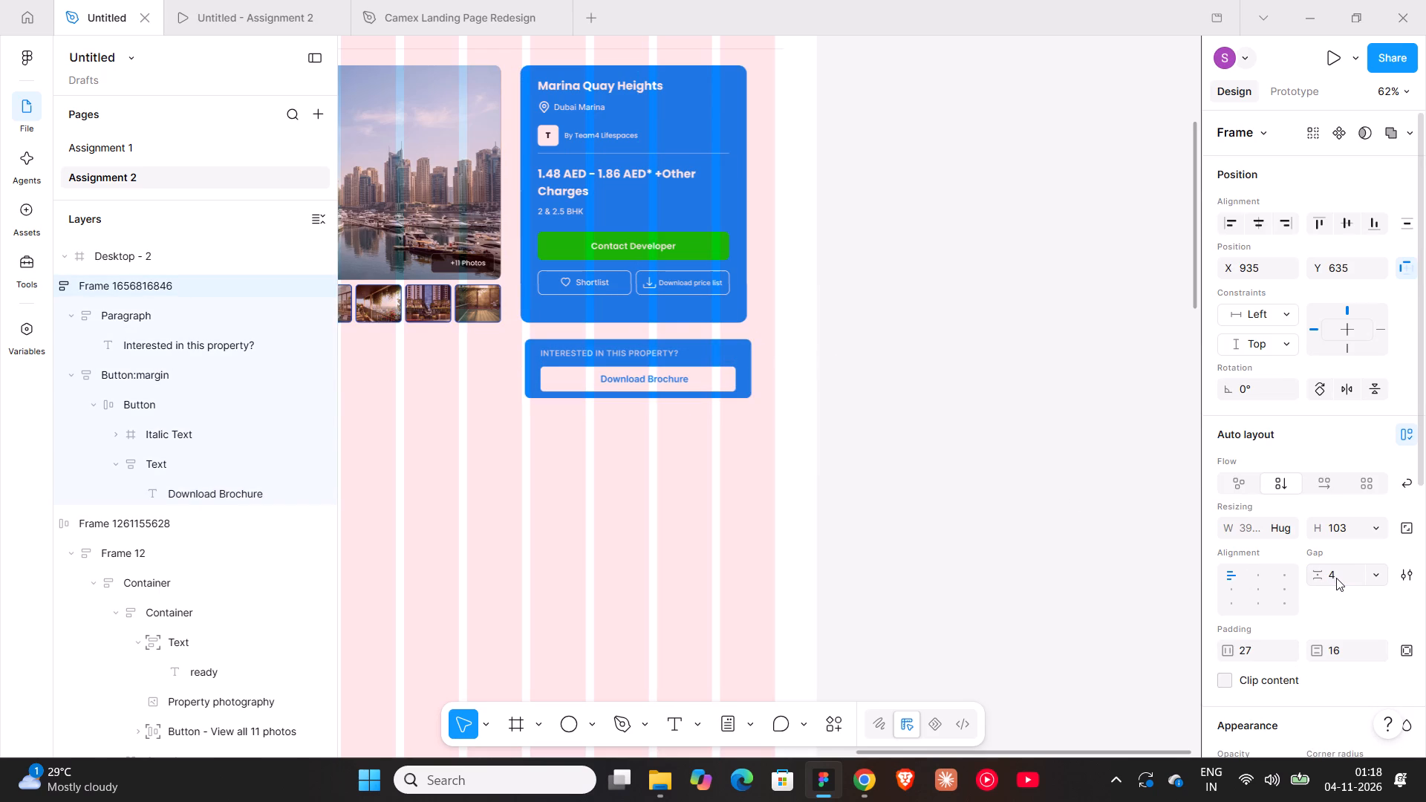
{"action": "left_click", "coordinate": [1335, 644]}
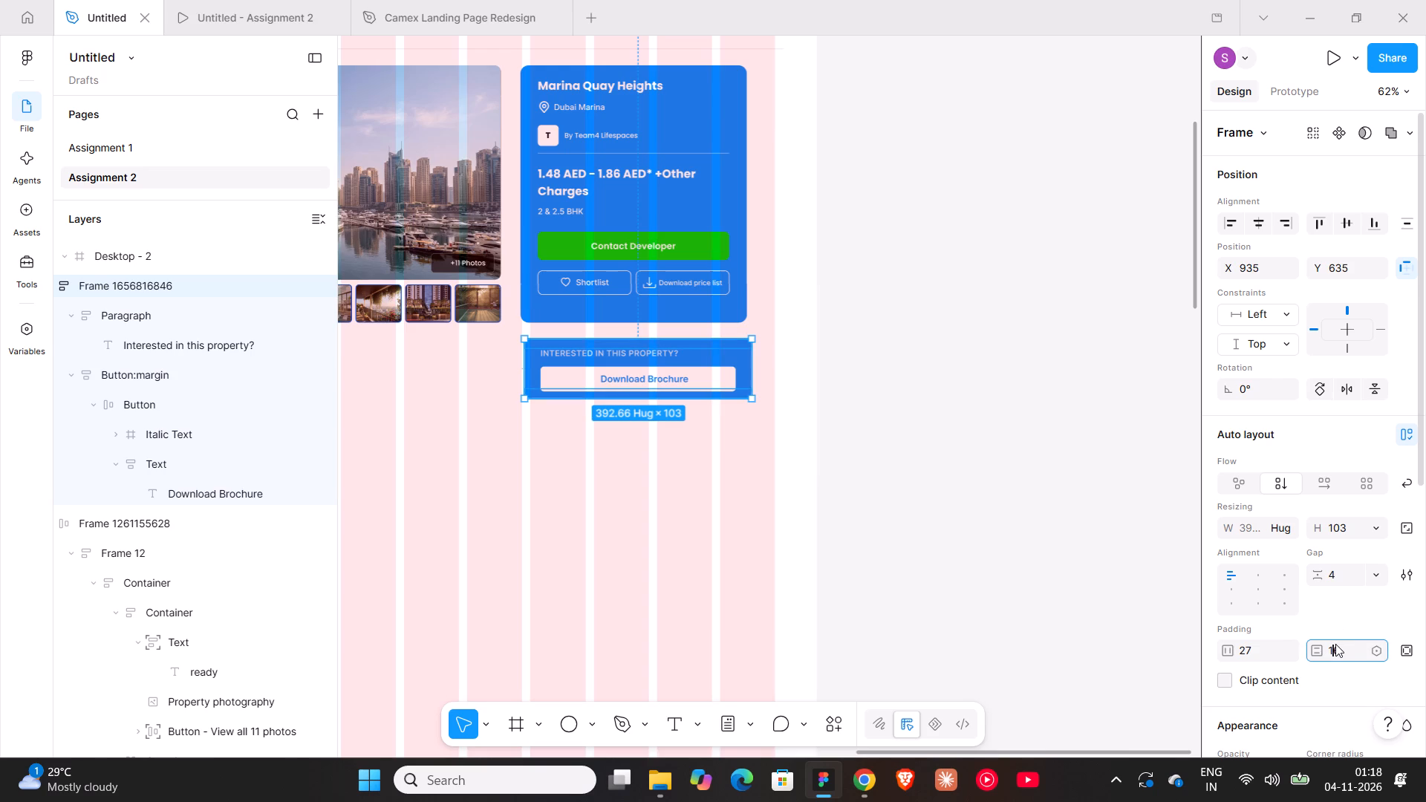
{"action": "type", "text": "18"}
{"action": "key", "text": "Return"}
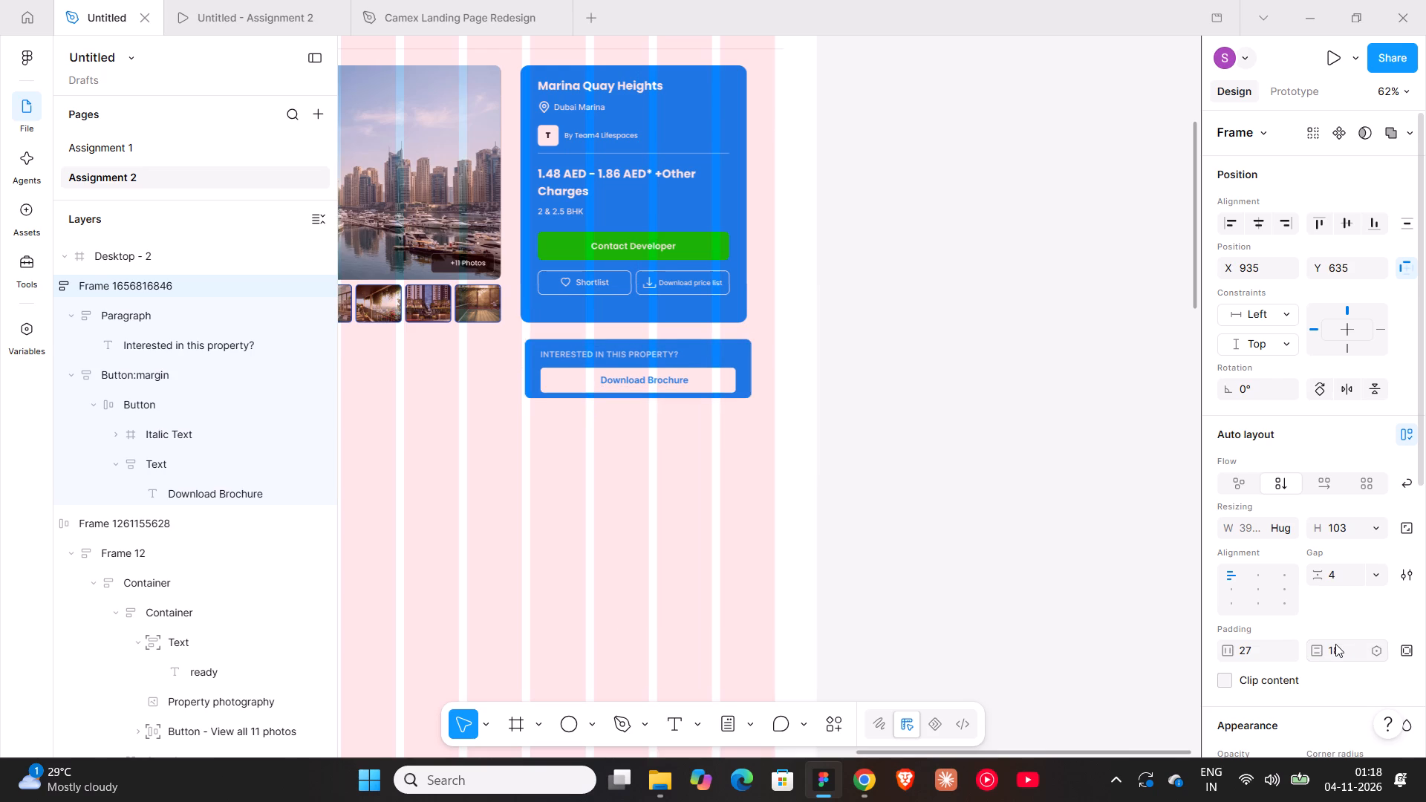
{"action": "left_click", "coordinate": [1367, 529]}
{"action": "left_click", "coordinate": [1352, 547]}
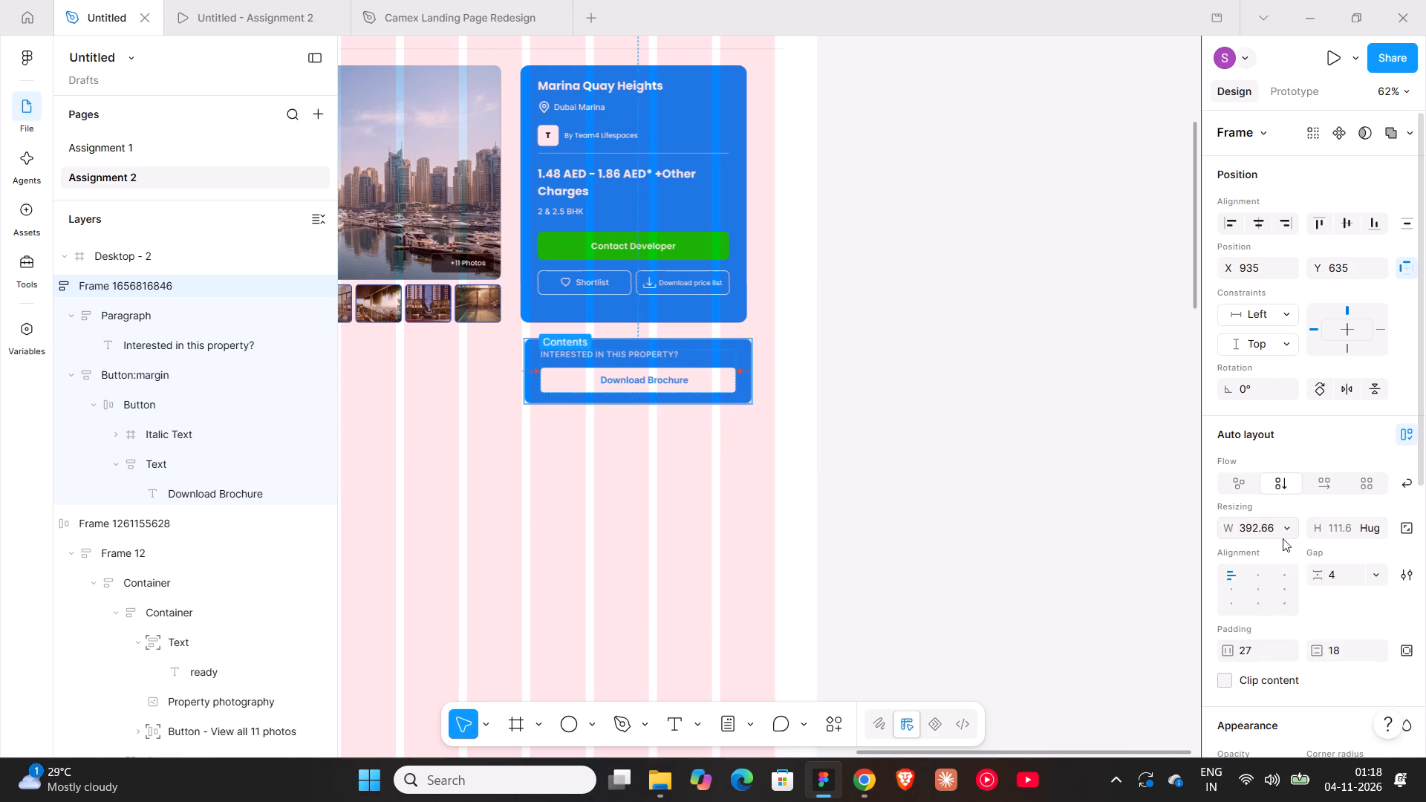
{"action": "left_click", "coordinate": [989, 487]}
Realign the Download Brochure card under the Marina Quay Heights card, keeping a gap of 28 between them.
{"action": "left_click", "coordinate": [693, 366]}
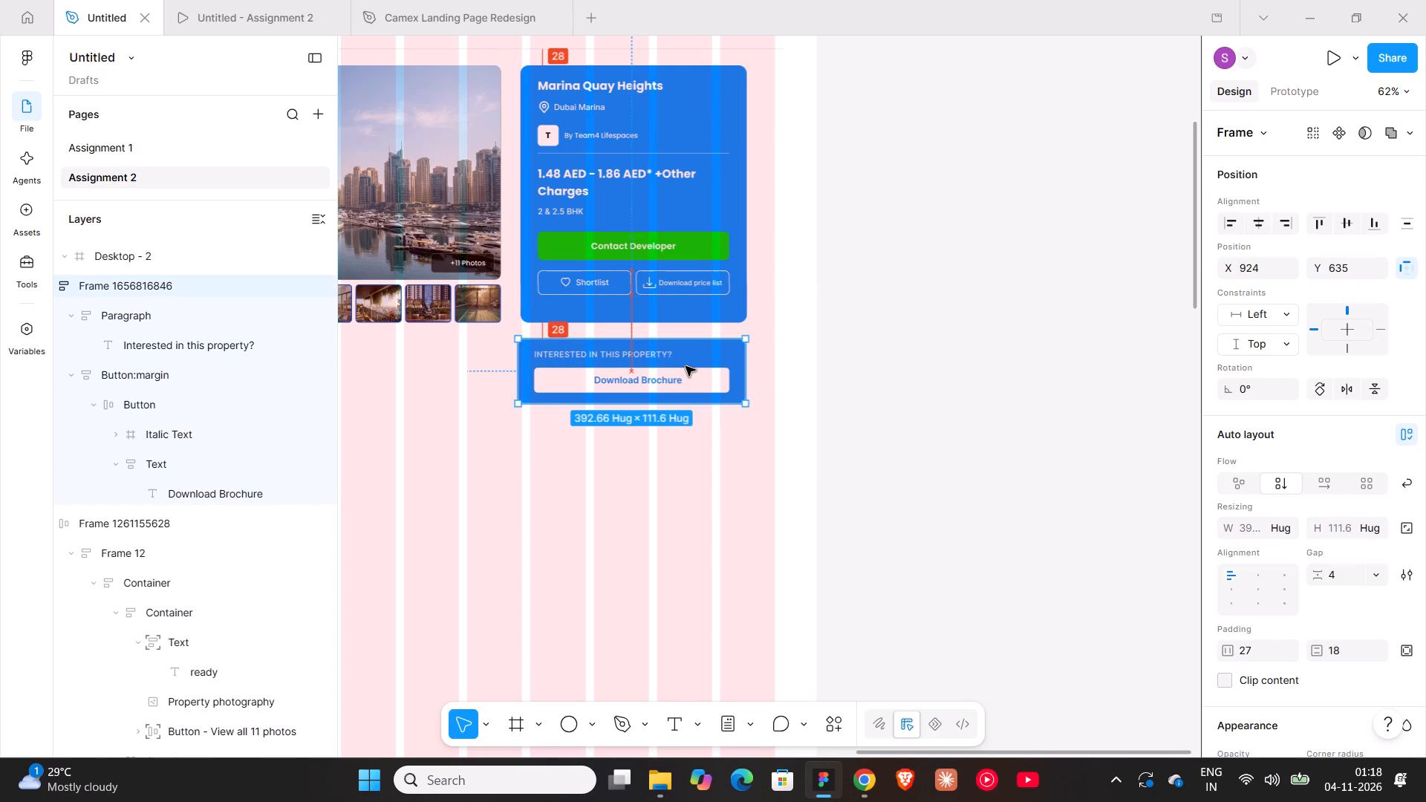
{"action": "left_click", "coordinate": [902, 389]}
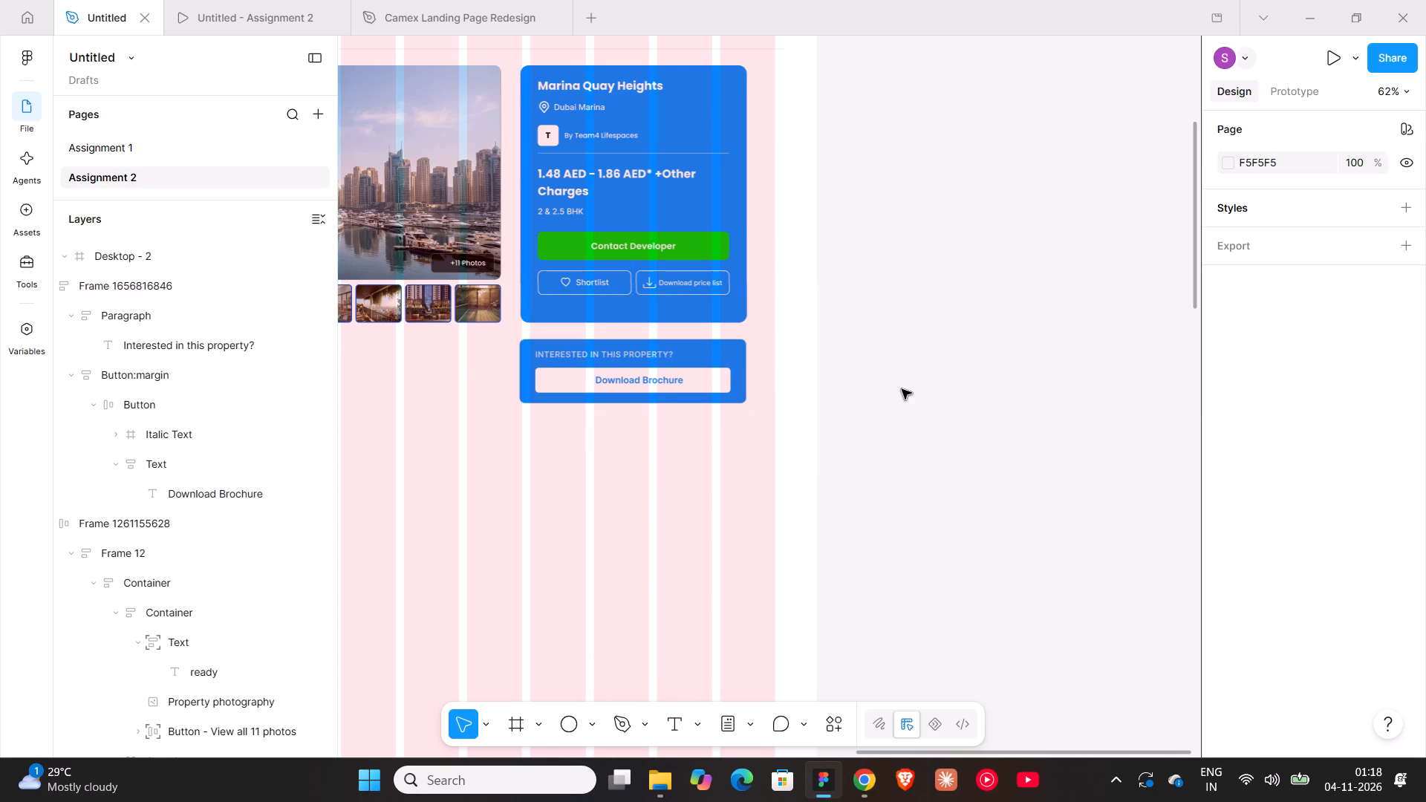
{"action": "scroll", "coordinate": [840, 361], "scroll_direction": "down", "scroll_amount": 5, "text": "ctrl"}
{"action": "scroll", "coordinate": [840, 361], "scroll_direction": "up", "scroll_amount": 4, "text": "shift"}
Switch to Chrome and capture the whole Essential Information of Team4 Aria section from the roofandfloor page as a design element.
{"action": "left_click", "coordinate": [872, 772]}
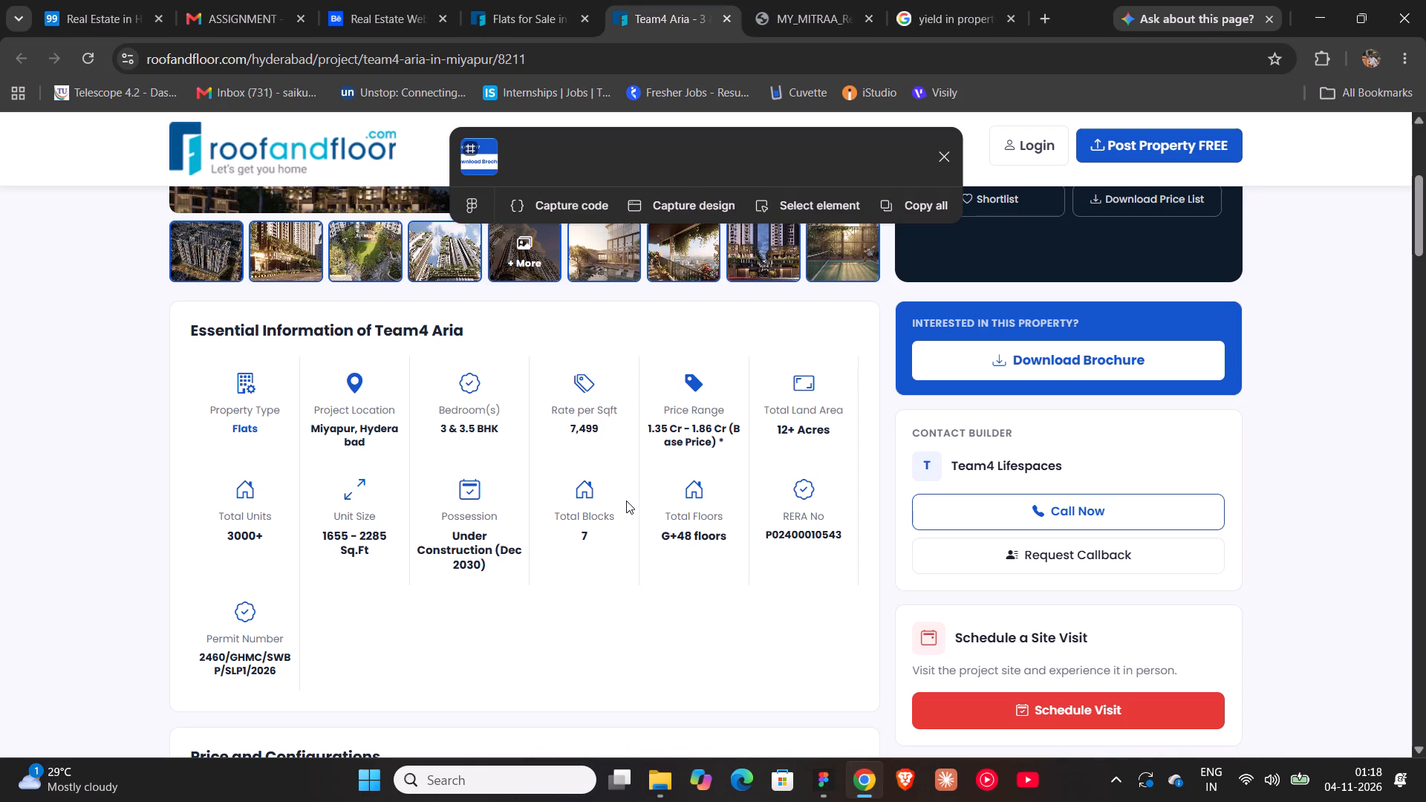
{"action": "scroll", "coordinate": [626, 501], "scroll_direction": "down", "scroll_amount": 1}
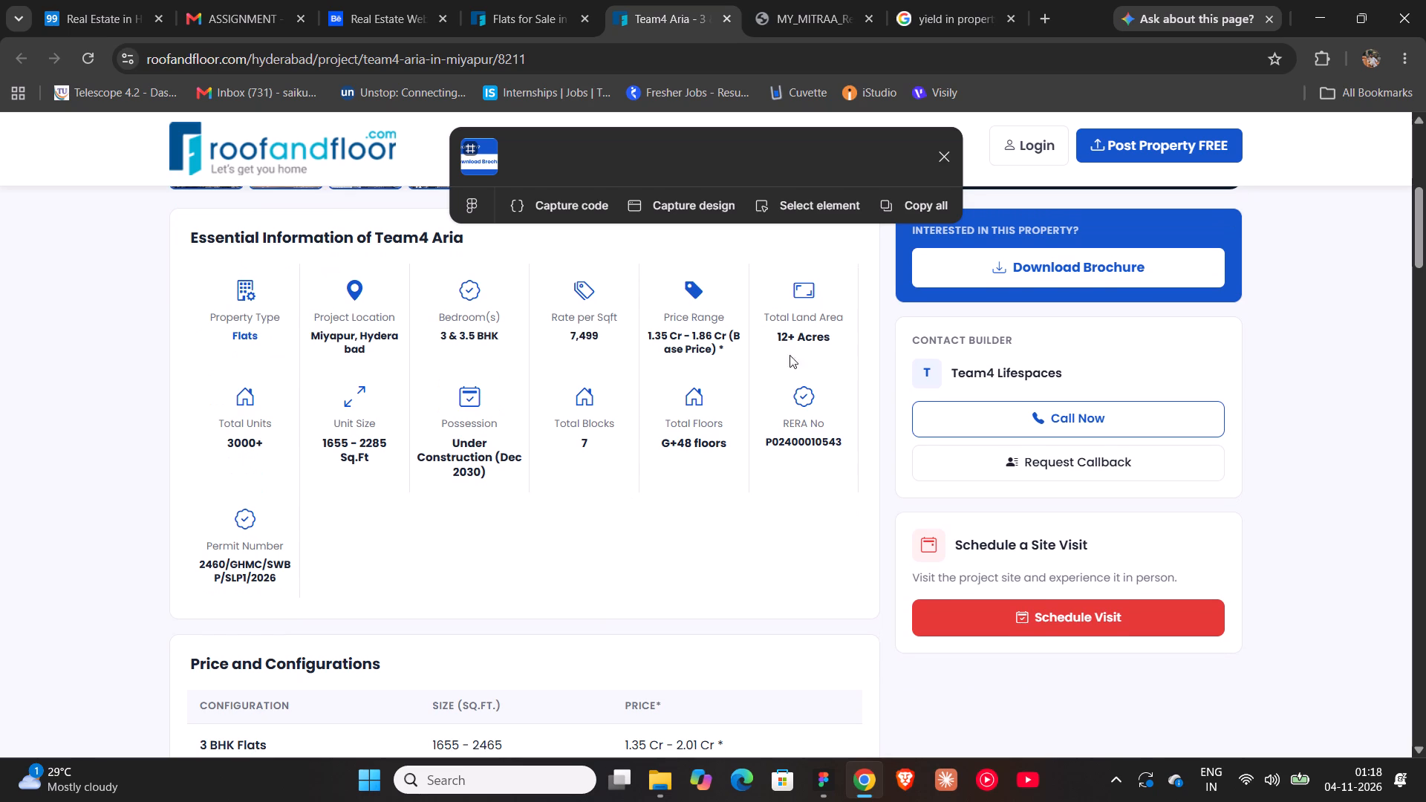
{"action": "left_click", "coordinate": [810, 201]}
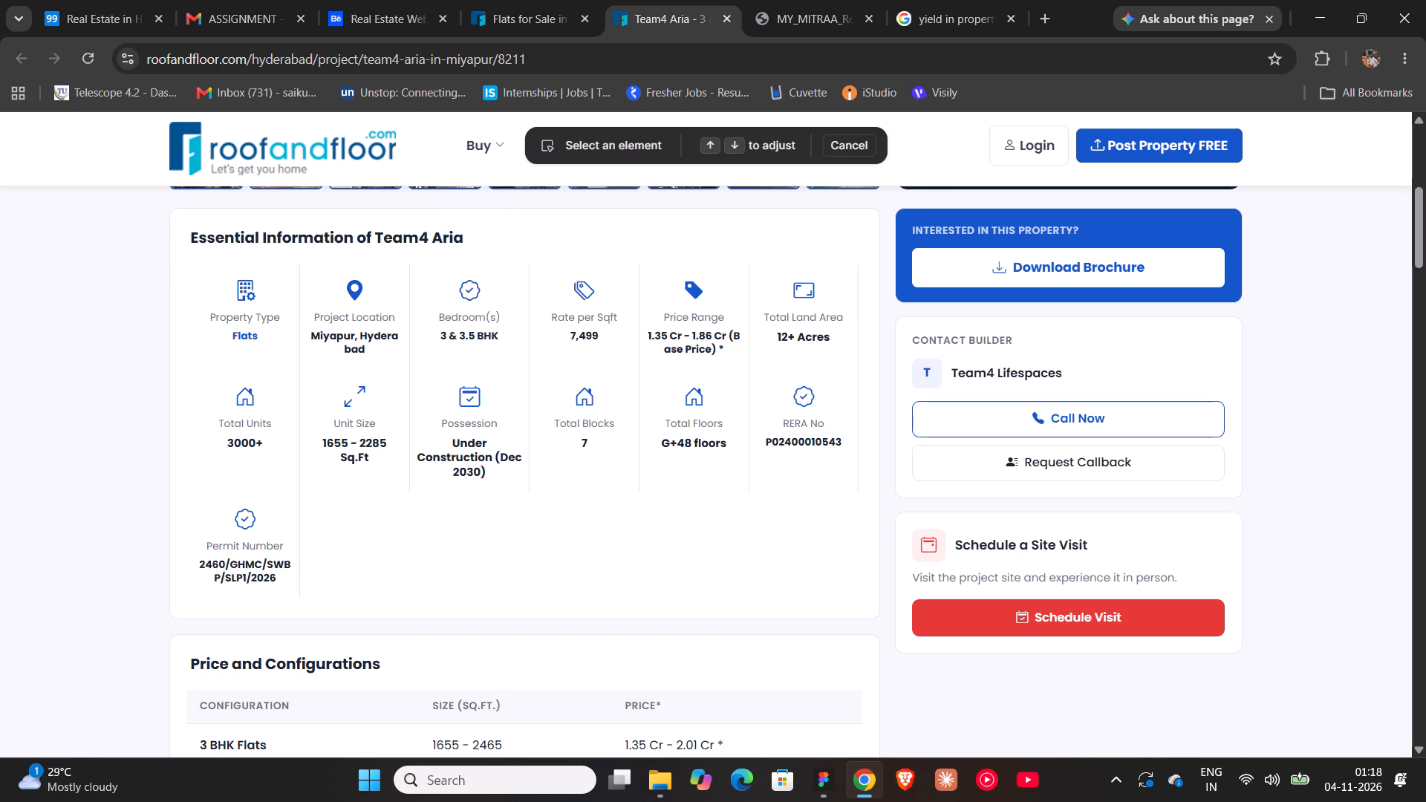
{"action": "left_click", "coordinate": [848, 154]}
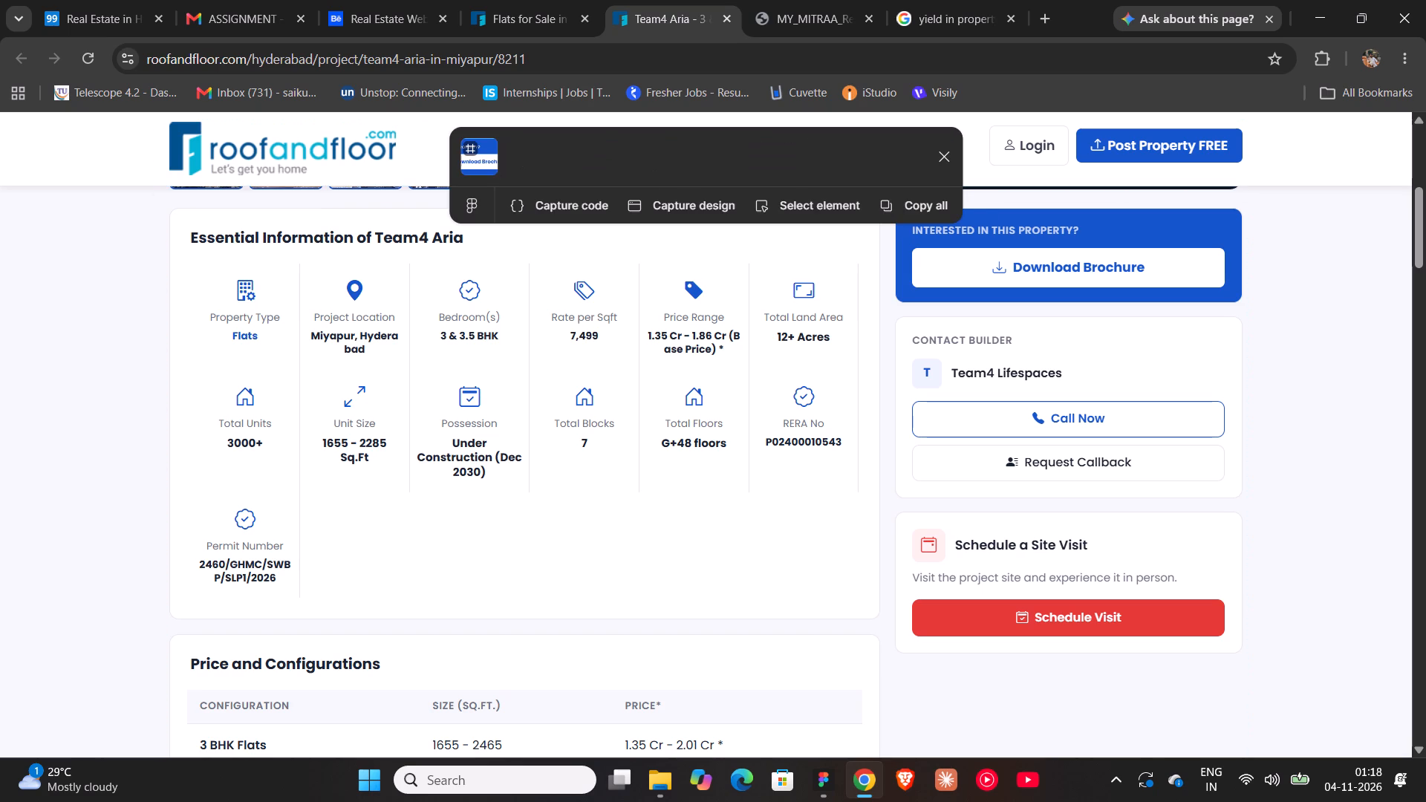
{"action": "left_click", "coordinate": [811, 220]}
{"action": "left_click", "coordinate": [810, 206]}
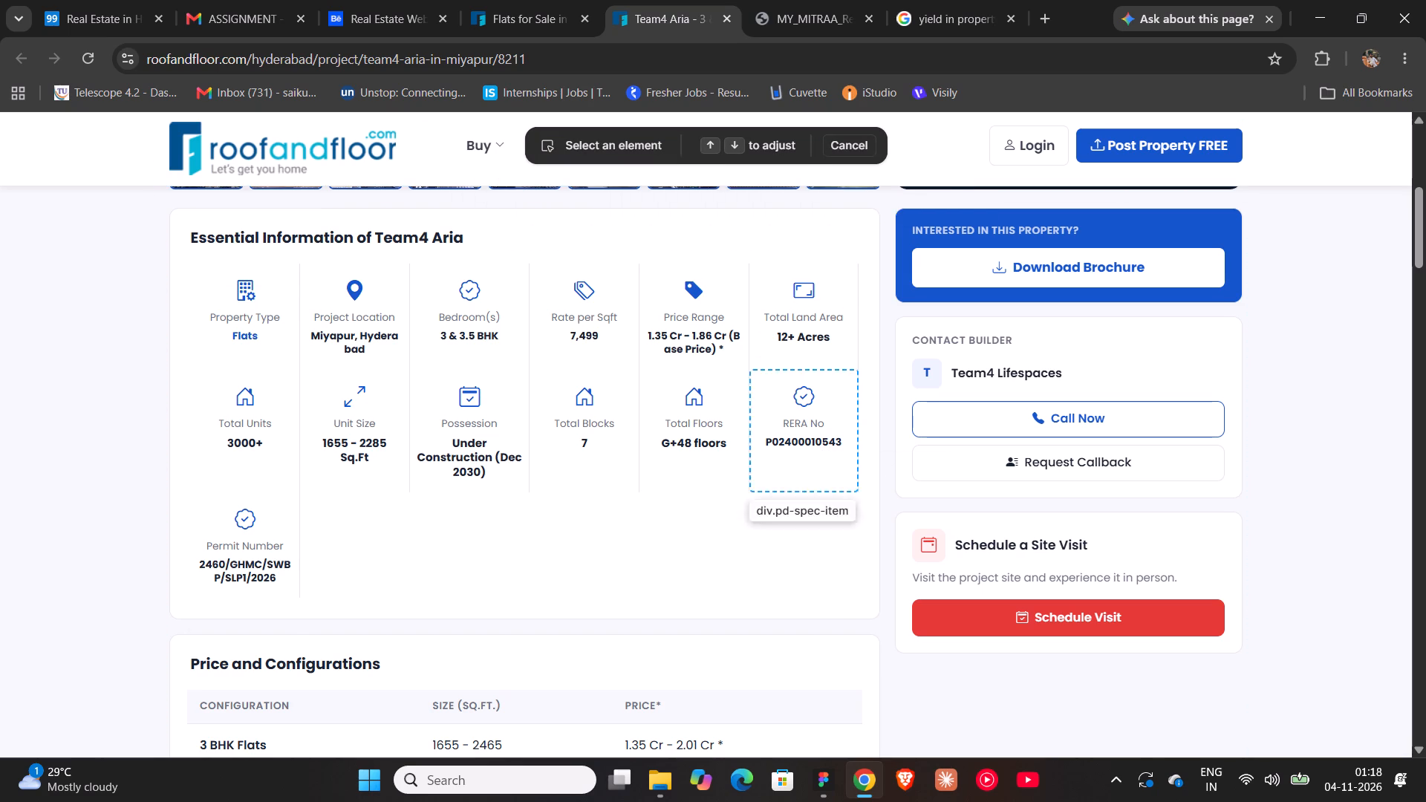
{"action": "left_click", "coordinate": [837, 610]}
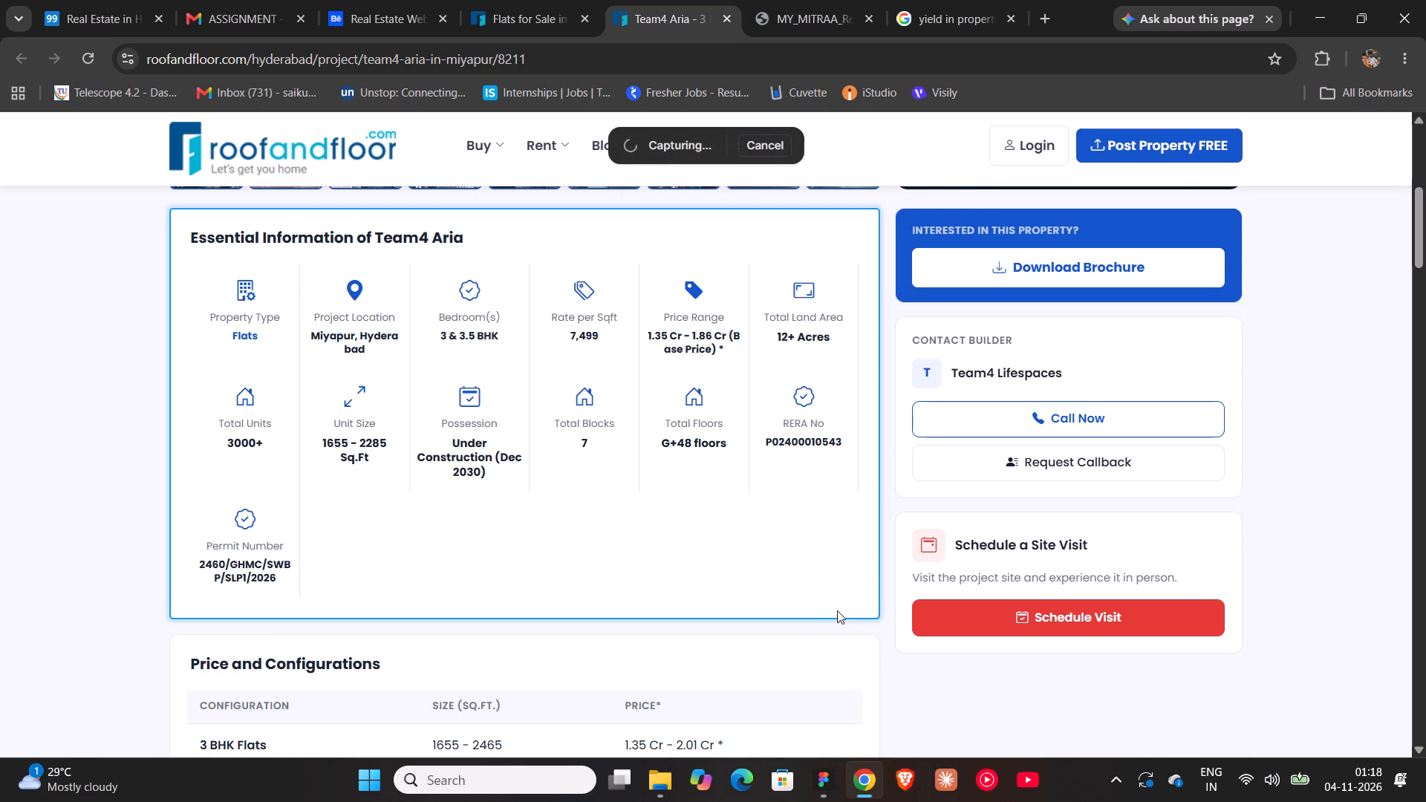
Return to Figma and paste the captured Essential Information section onto the empty canvas beside Desktop - 2.
{"action": "left_click", "coordinate": [810, 786]}
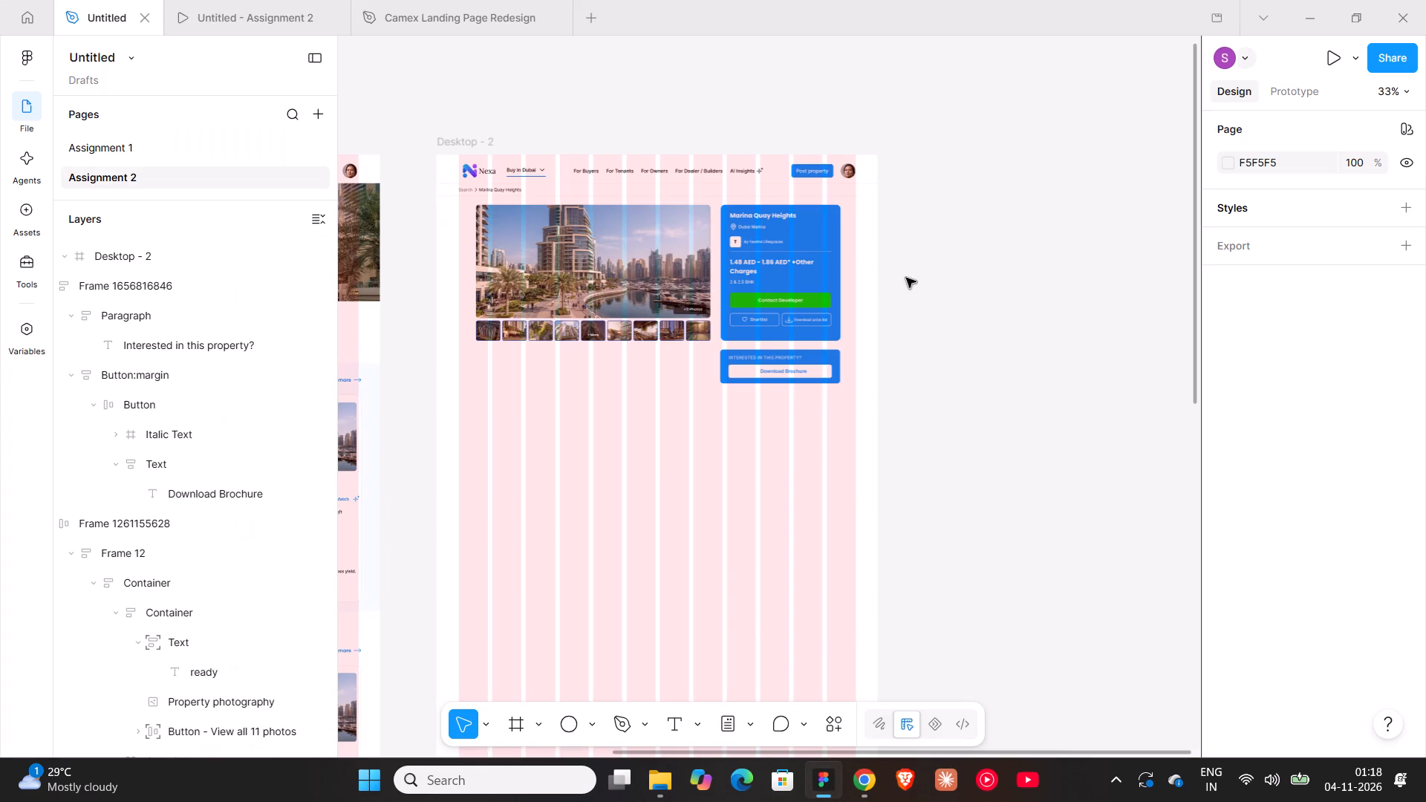
{"action": "right_click", "coordinate": [906, 278]}
{"action": "left_click", "coordinate": [942, 293]}
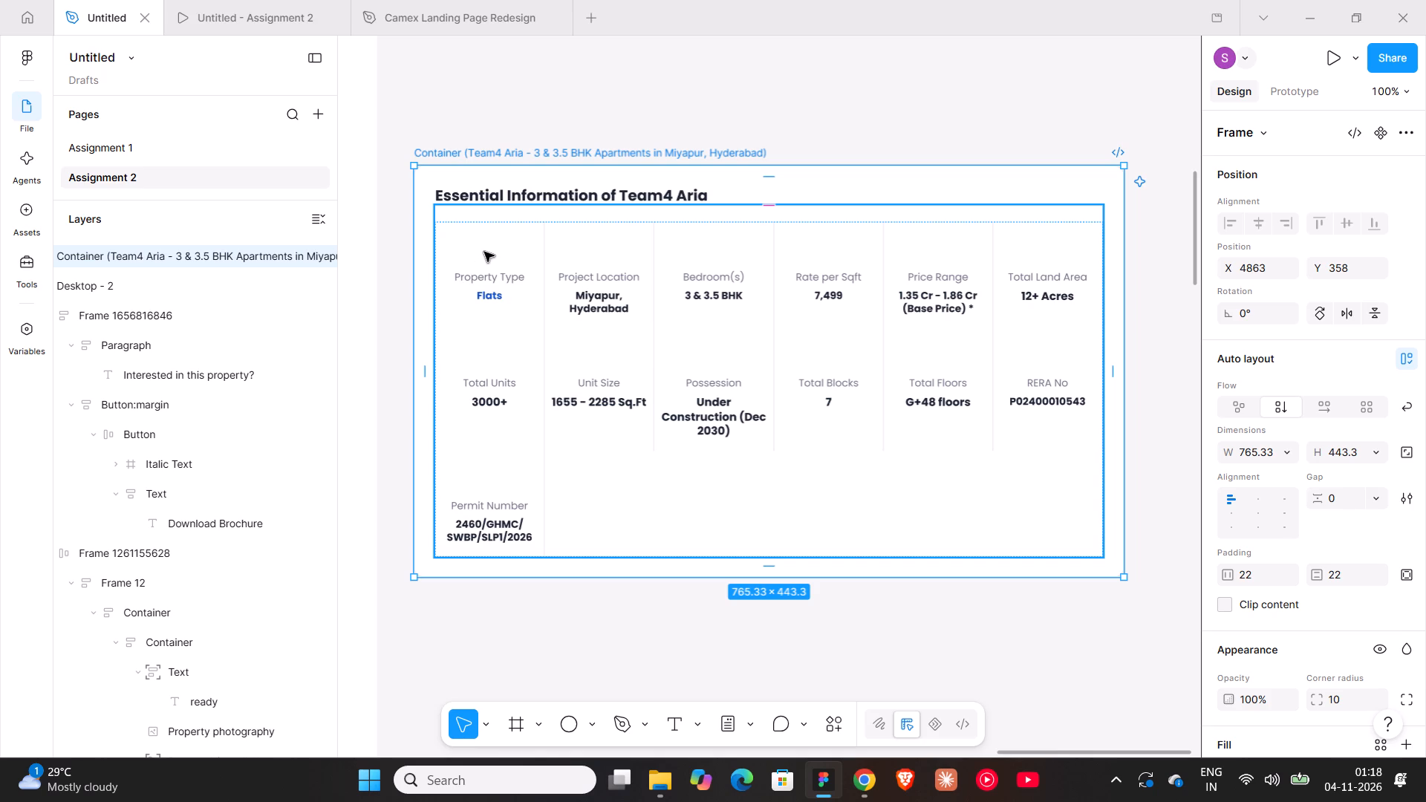
Rename the pasted Essential Information frame as Frame 135342684.
{"action": "double_click", "coordinate": [596, 157]}
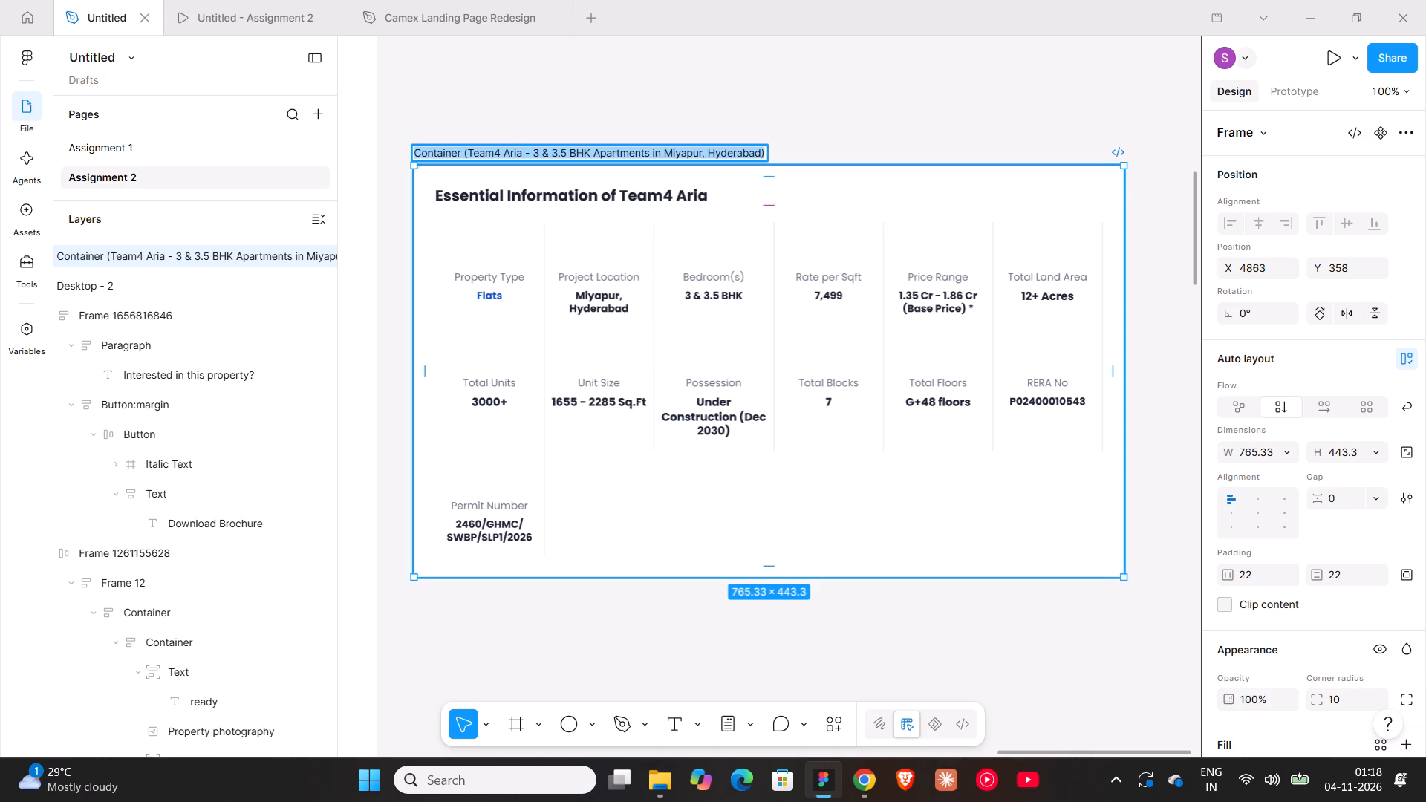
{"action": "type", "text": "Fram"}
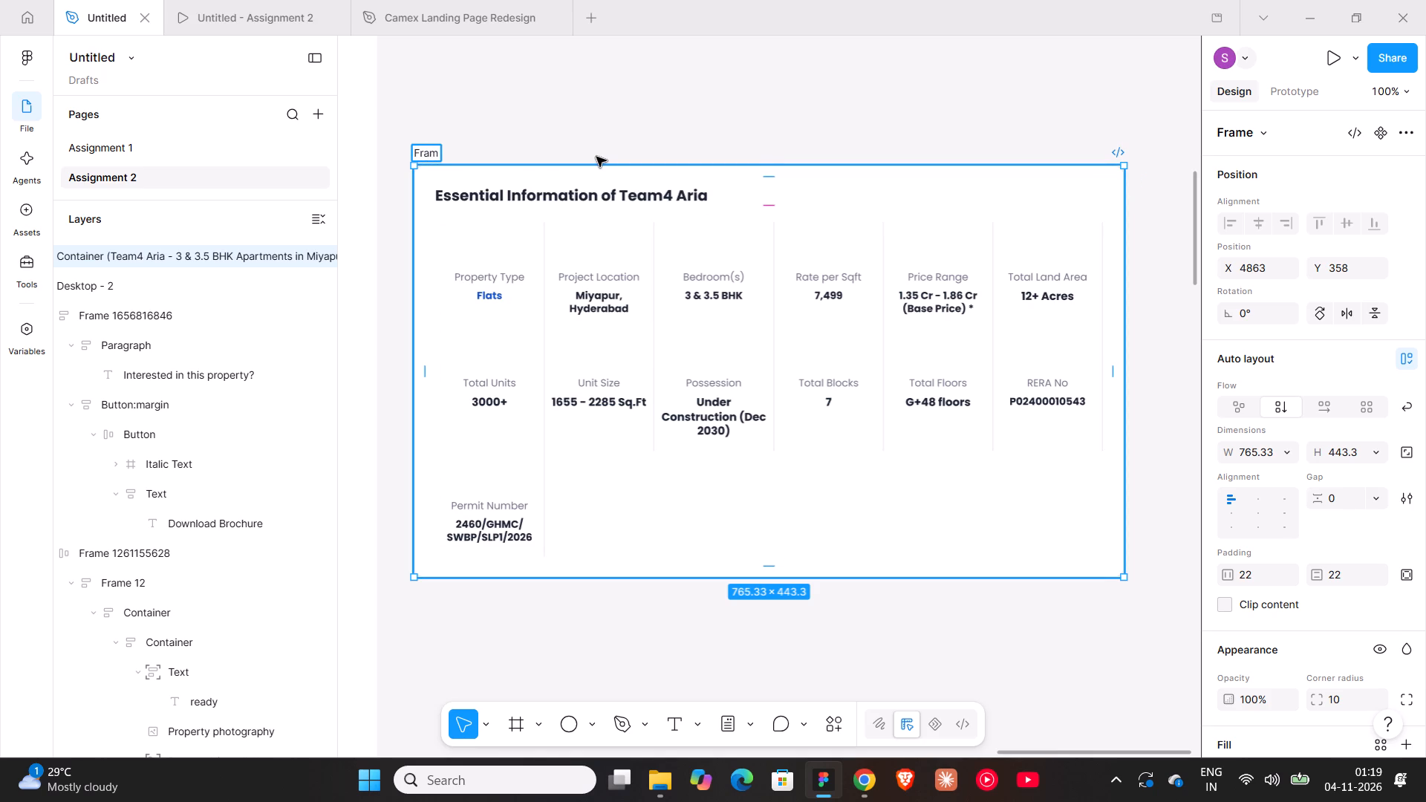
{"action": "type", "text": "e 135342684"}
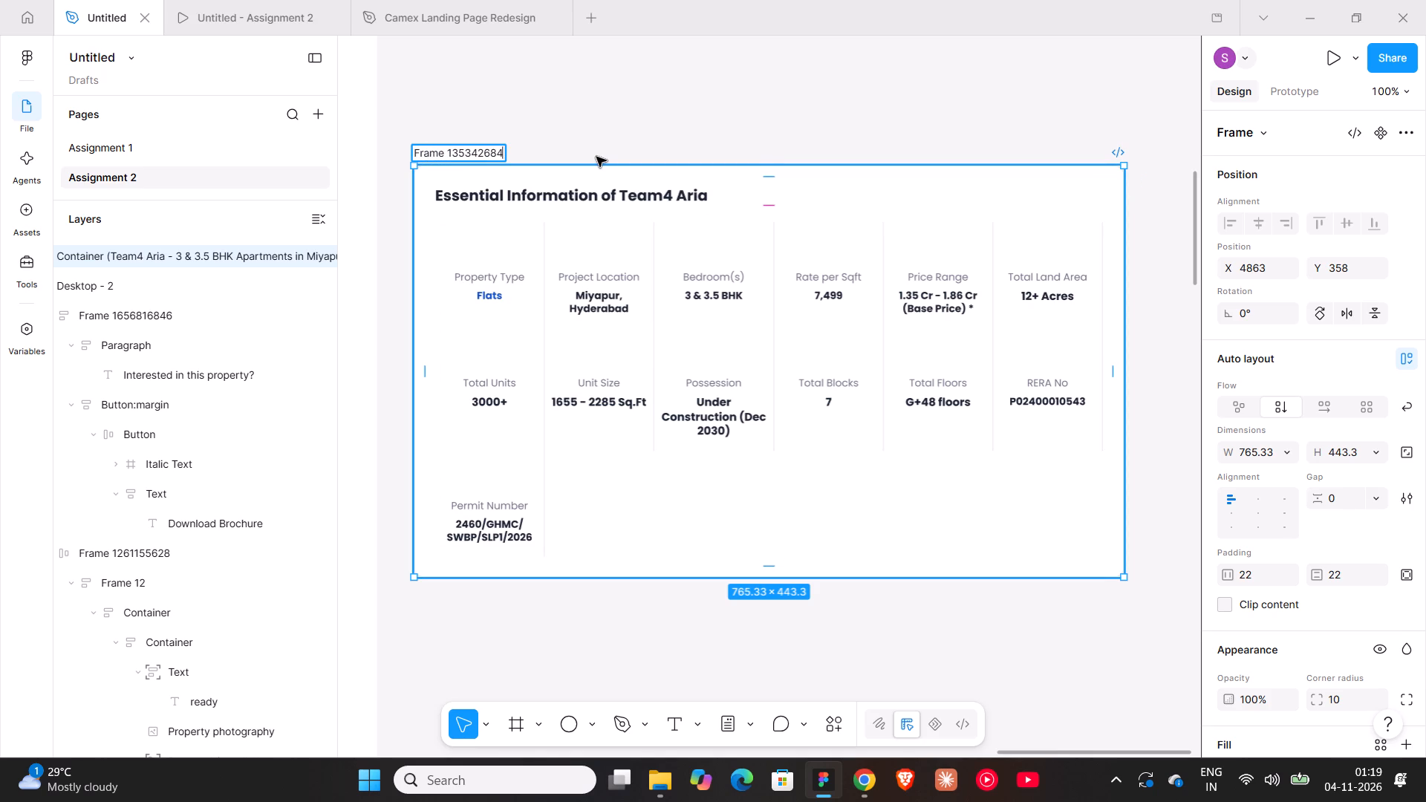
{"action": "left_click", "coordinate": [596, 157]}
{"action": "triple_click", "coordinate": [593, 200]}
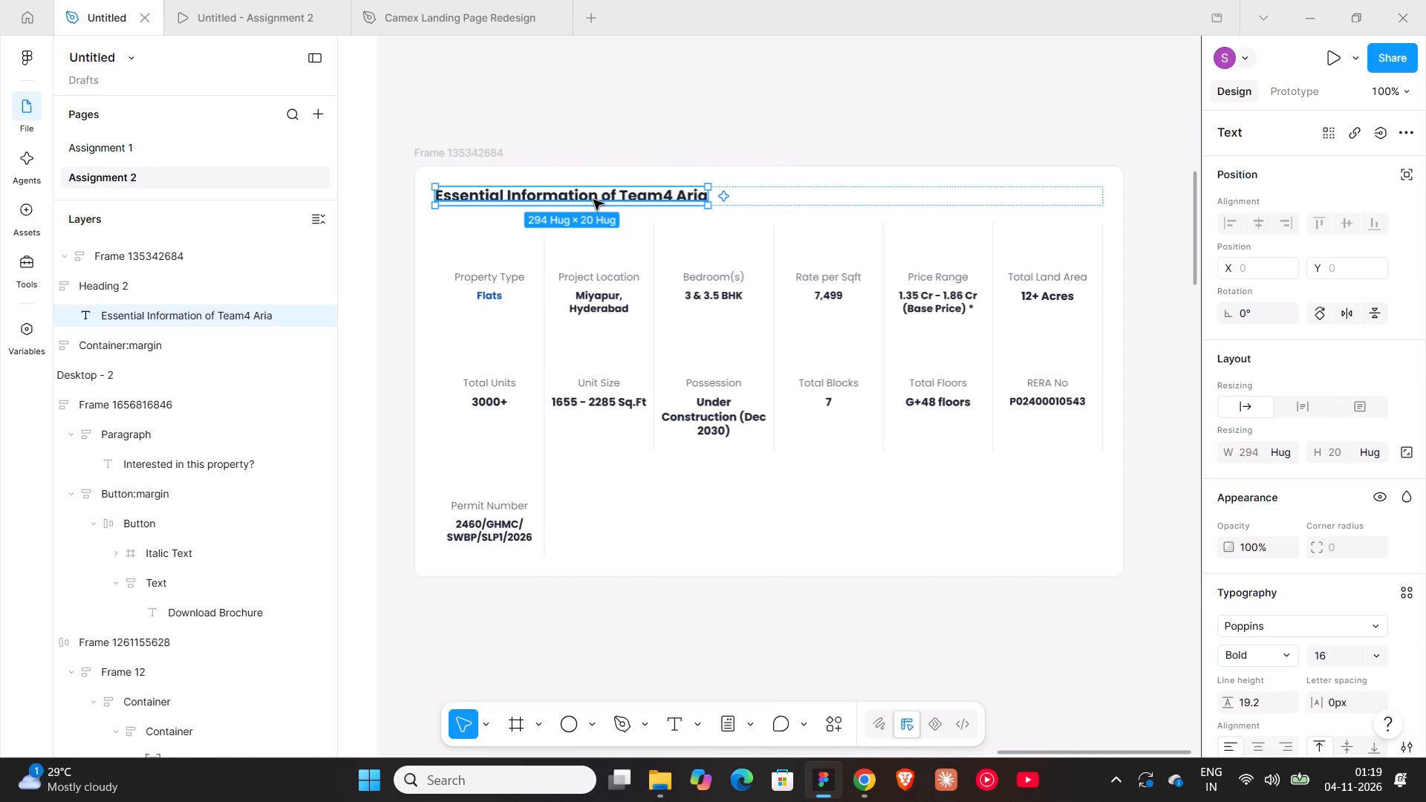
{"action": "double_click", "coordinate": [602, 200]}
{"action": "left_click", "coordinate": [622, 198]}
Move the Essential Information frame from the empty canvas into Desktop - 2, below the property photo gallery.
{"action": "scroll", "coordinate": [622, 198], "scroll_direction": "down", "scroll_amount": 7, "text": "ctrl"}
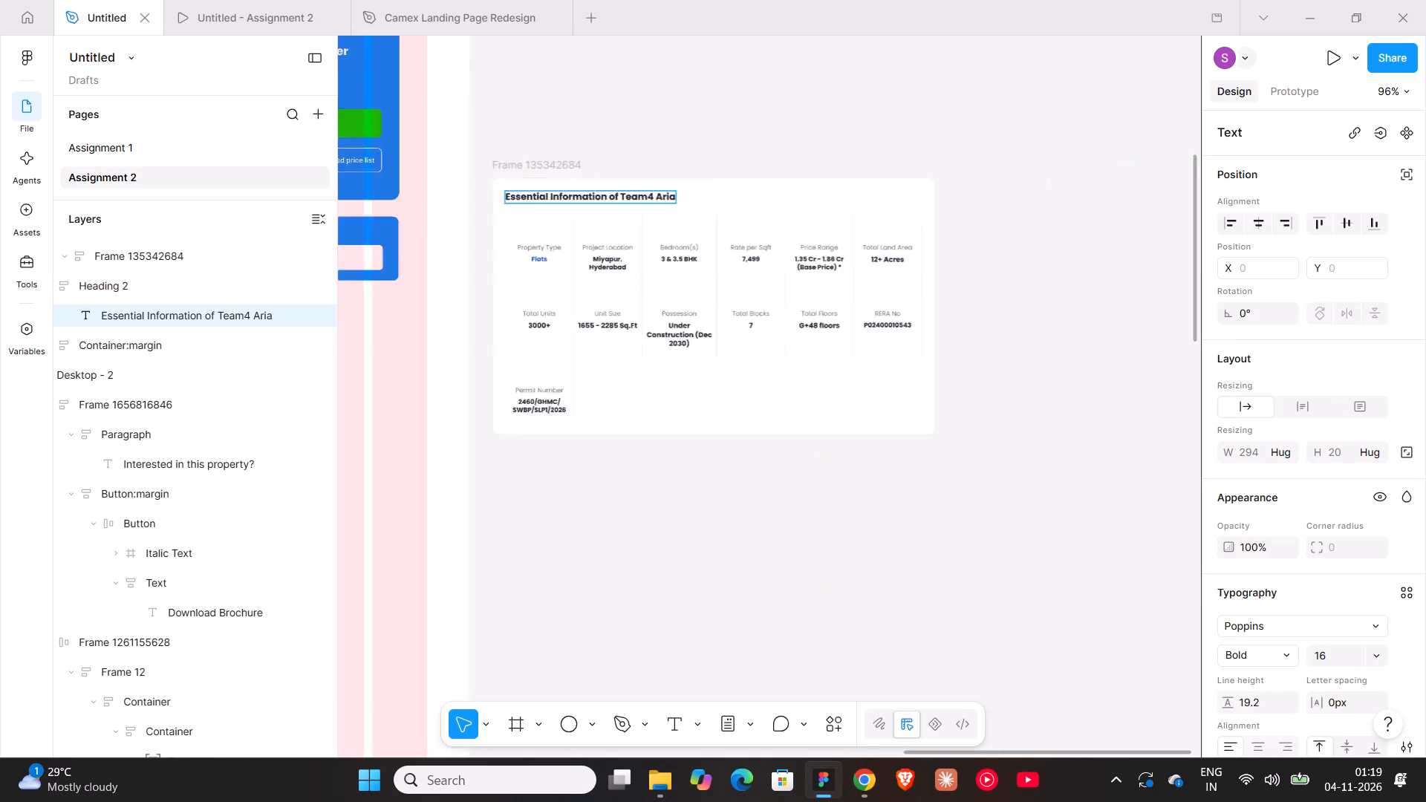
{"action": "scroll", "coordinate": [622, 198], "scroll_direction": "down", "scroll_amount": 1, "text": "ctrl"}
{"action": "scroll", "coordinate": [641, 135], "scroll_direction": "up", "scroll_amount": 4, "text": "shift"}
{"action": "left_click", "coordinate": [816, 153]}
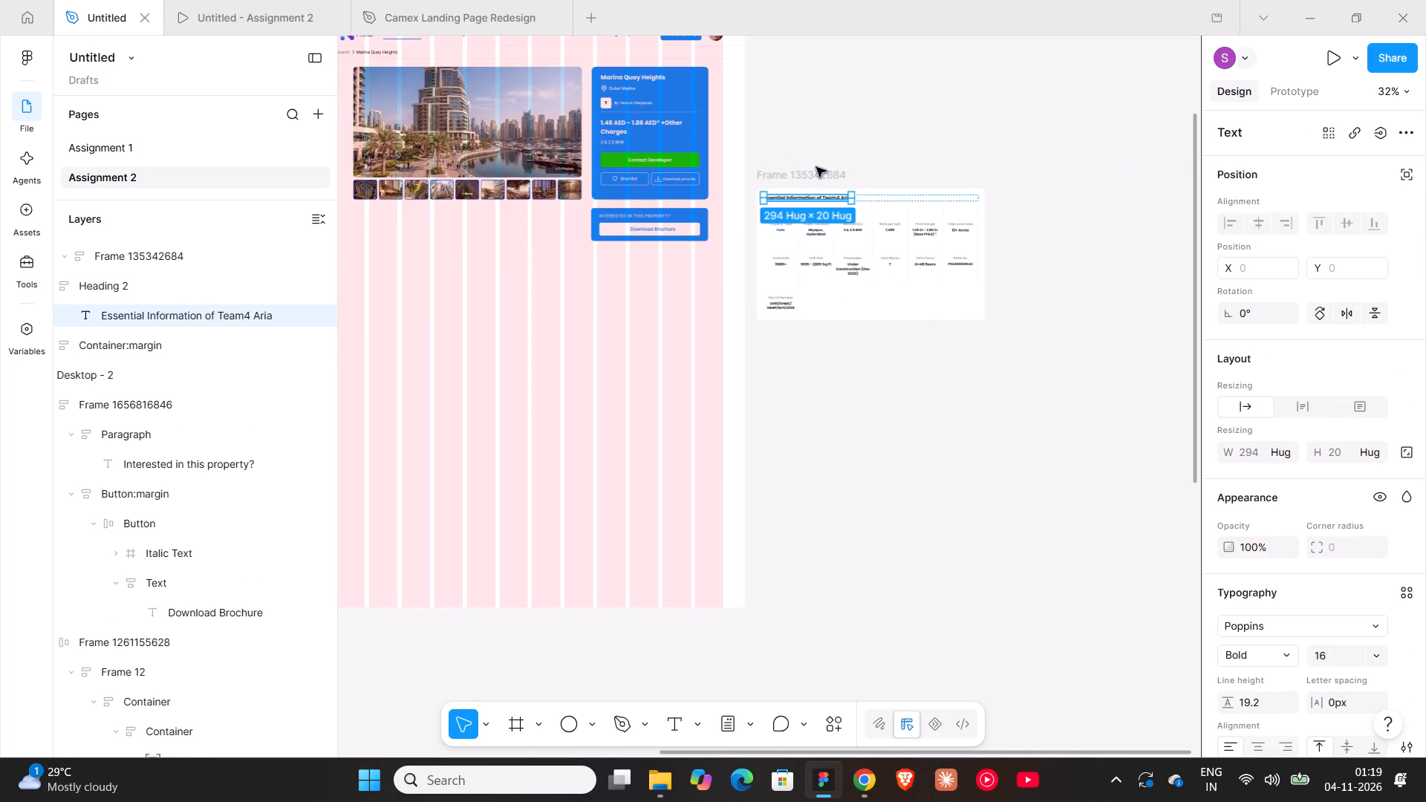
{"action": "left_click_drag", "start_coordinate": [815, 173], "coordinate": [432, 254]}
Set the Essential Information frame's stroke weight to 1.
{"action": "scroll", "coordinate": [516, 227], "scroll_direction": "up", "scroll_amount": 4, "text": "shift"}
{"action": "scroll", "coordinate": [1220, 457], "scroll_direction": "down", "scroll_amount": 4}
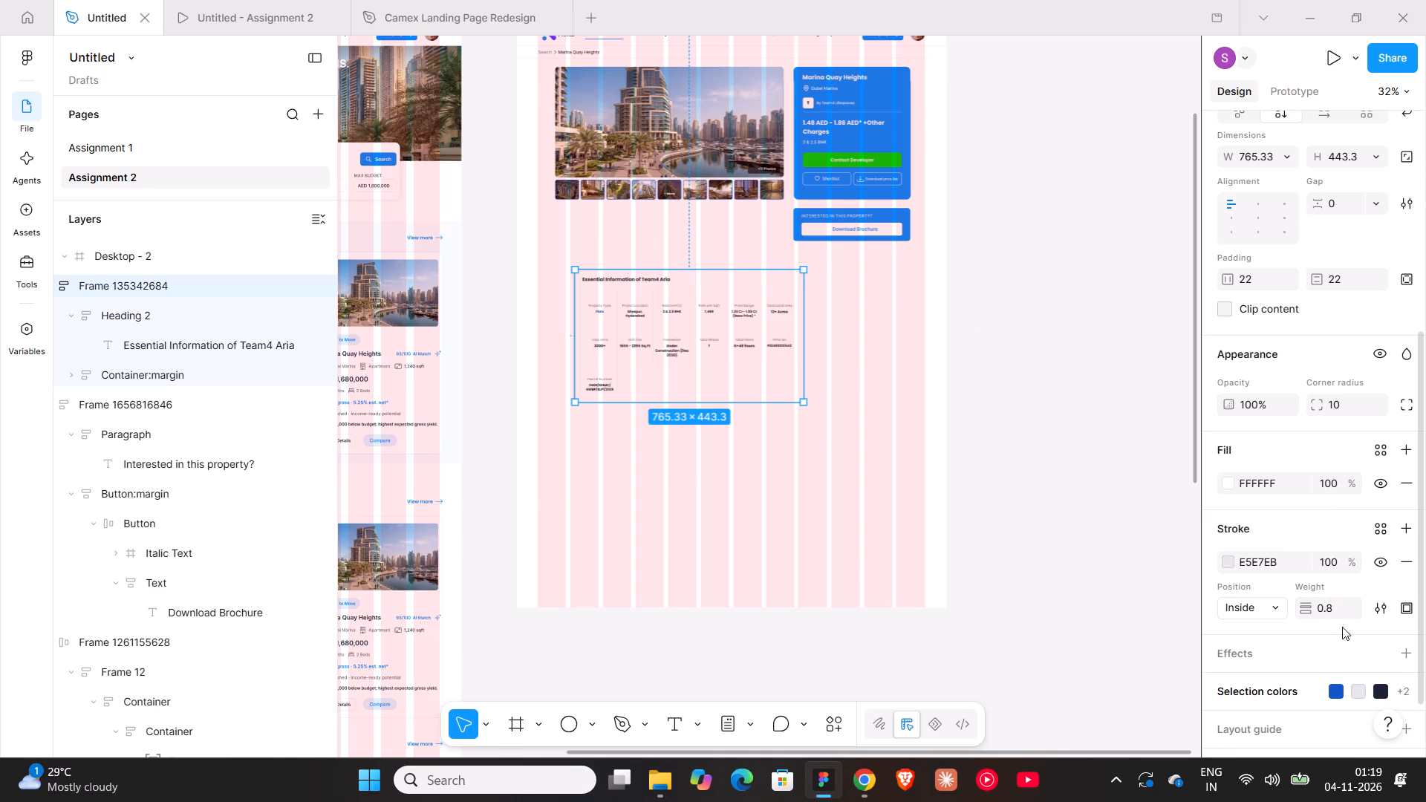
{"action": "left_click", "coordinate": [1334, 618]}
{"action": "key", "text": "1"}
{"action": "key", "text": "Return"}
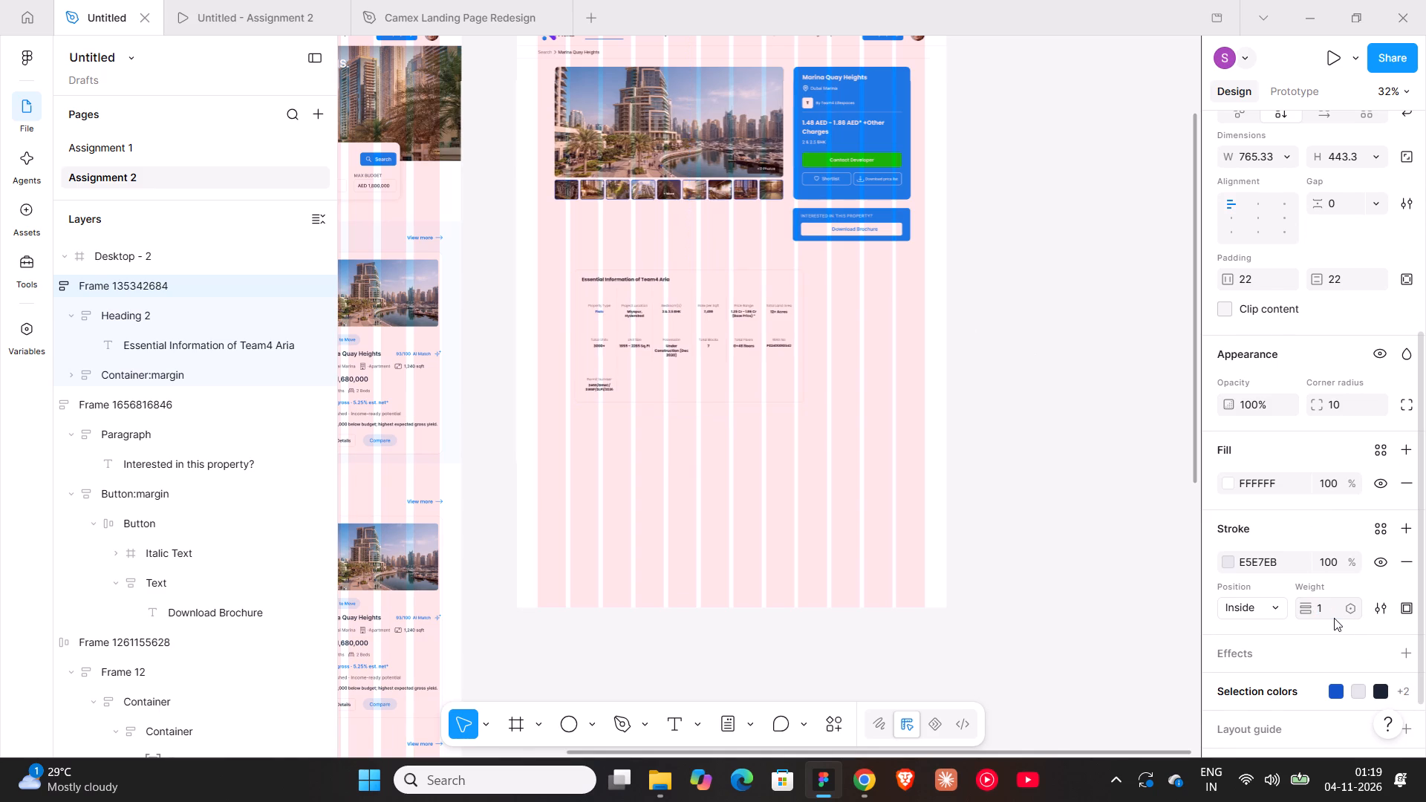
Add a drop shadow to the Essential Information frame with Y offset 0, blur 17 and 12% black.
{"action": "scroll", "coordinate": [1334, 618], "scroll_direction": "down", "scroll_amount": 1}
{"action": "left_click", "coordinate": [1414, 576]}
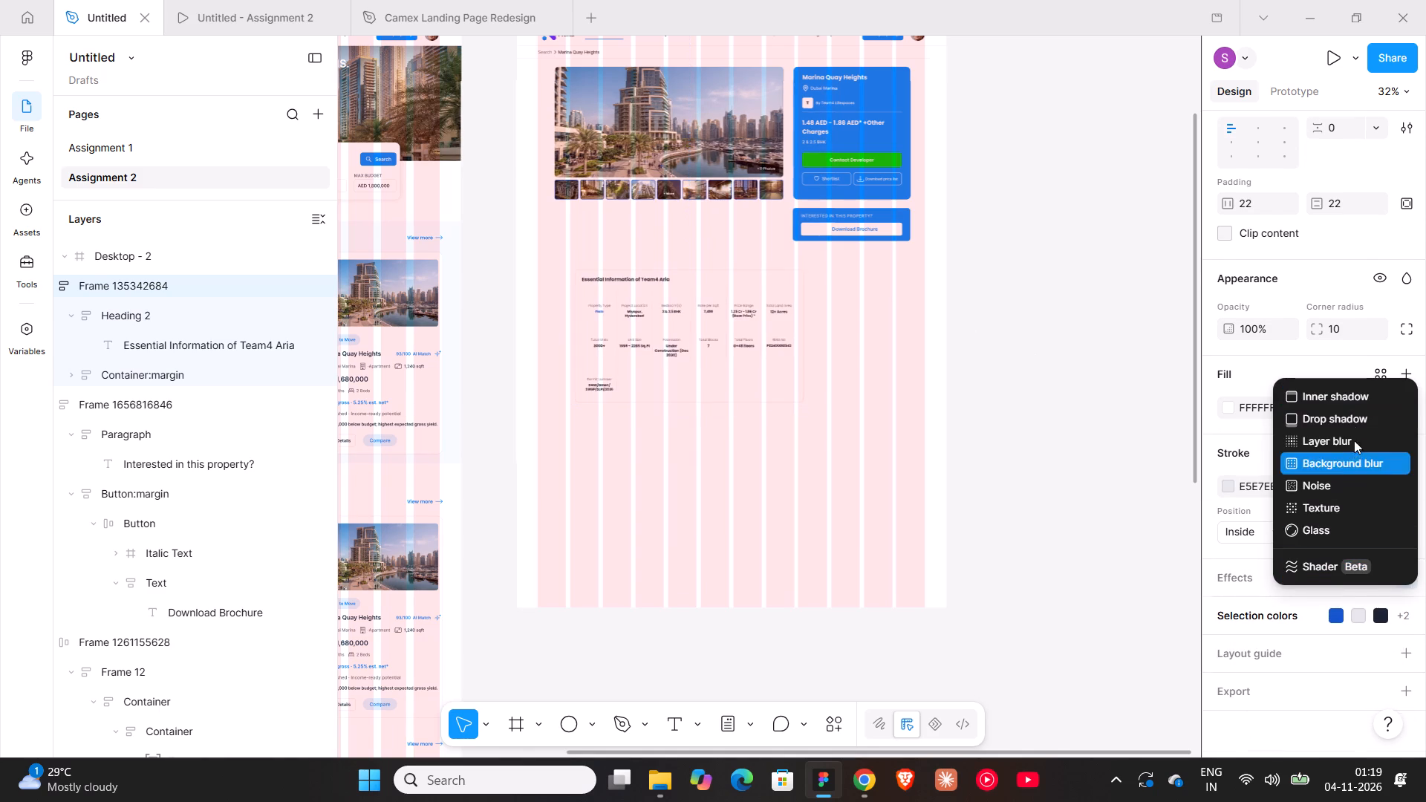
{"action": "left_click", "coordinate": [1355, 420]}
{"action": "left_click", "coordinate": [1147, 671]}
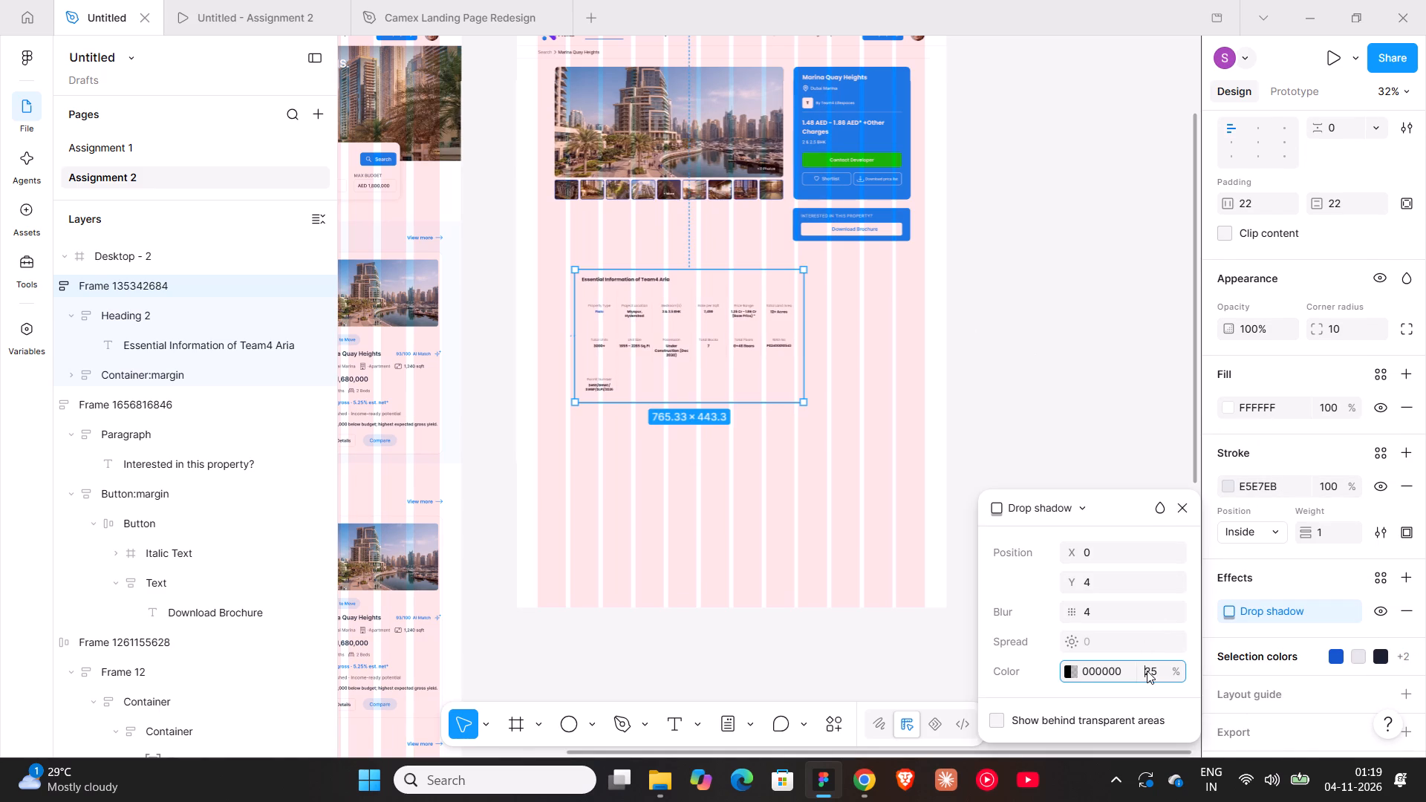
{"action": "key", "text": "5"}
{"action": "key", "text": "BackSpace"}
{"action": "key", "text": "1"}
{"action": "key", "text": "2"}
{"action": "left_click", "coordinate": [1144, 611]}
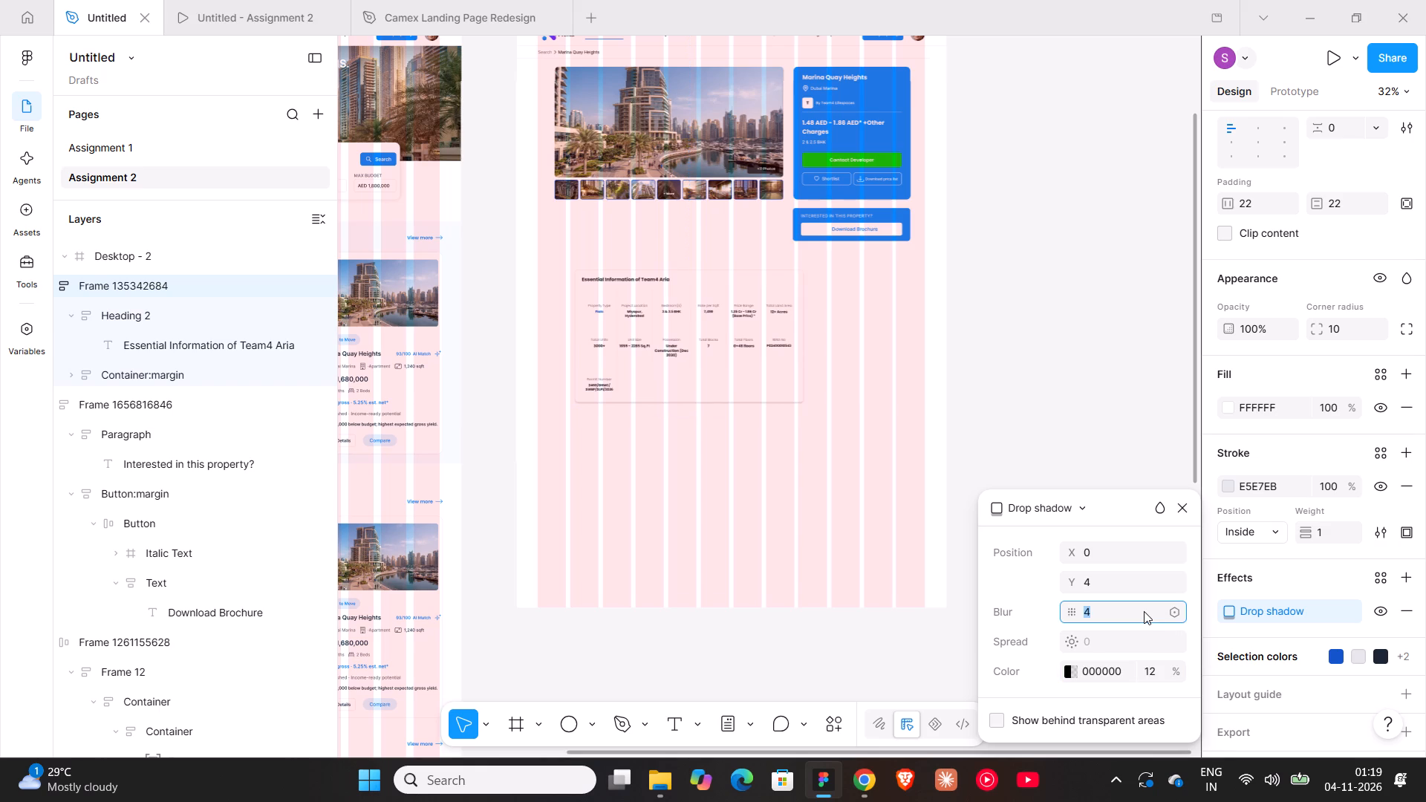
{"action": "type", "text": "17"}
{"action": "left_click", "coordinate": [1109, 578]}
{"action": "key", "text": "0"}
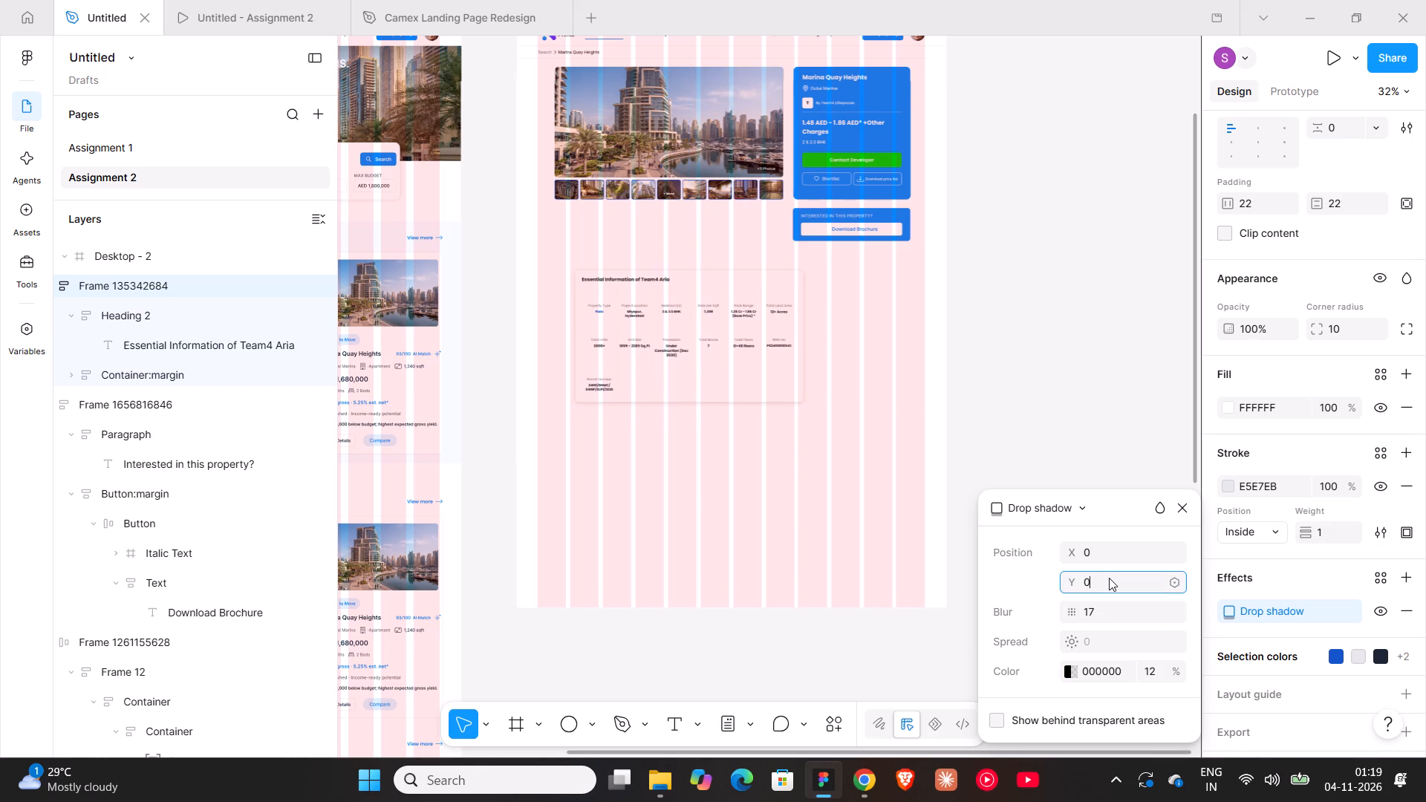
{"action": "key", "text": "Return"}
{"action": "left_click", "coordinate": [798, 494]}
Position the Essential Information frame at X 135, Y 635, under the gallery thumbnails and level with the Download Brochure card's top.
{"action": "left_click", "coordinate": [677, 364]}
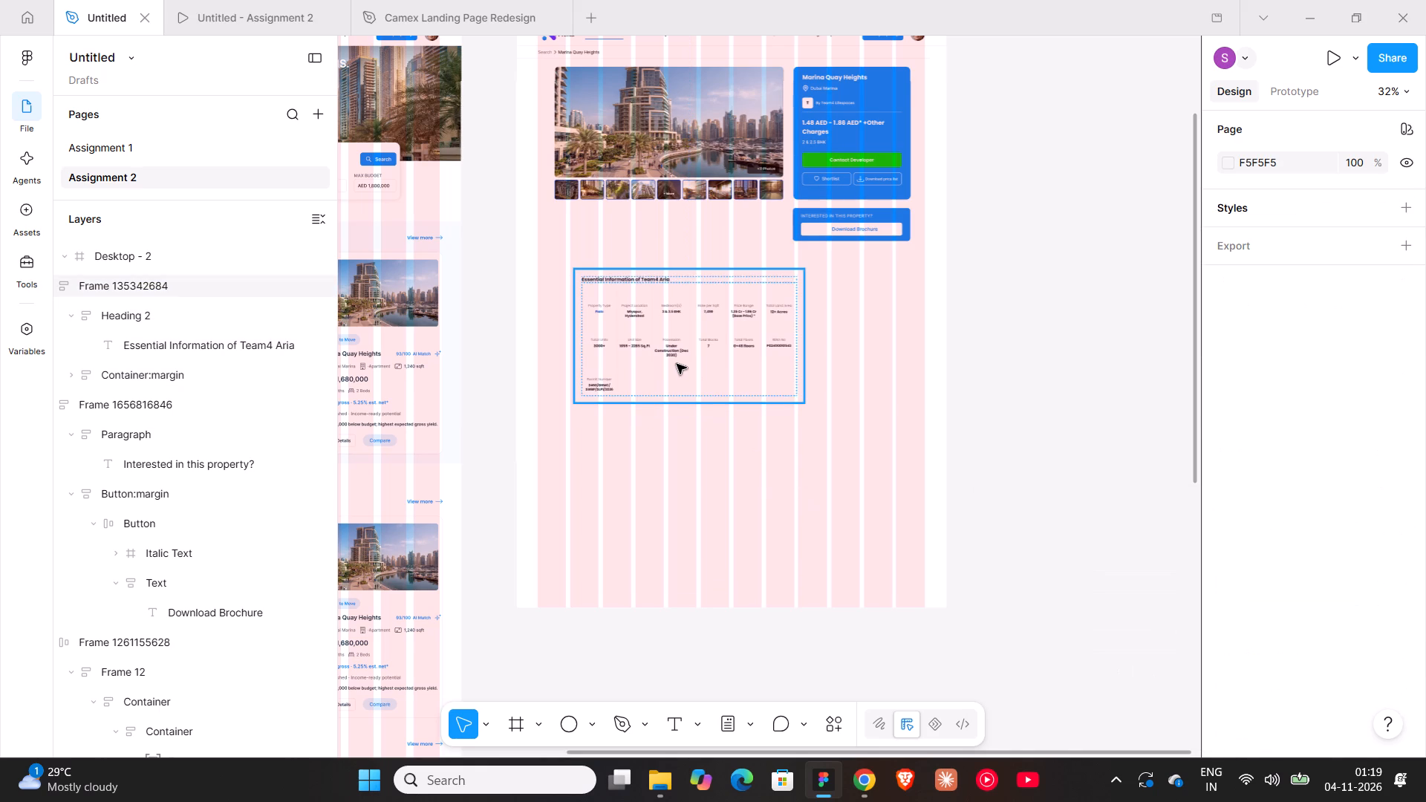
{"action": "left_click_drag", "start_coordinate": [676, 359], "coordinate": [657, 305]}
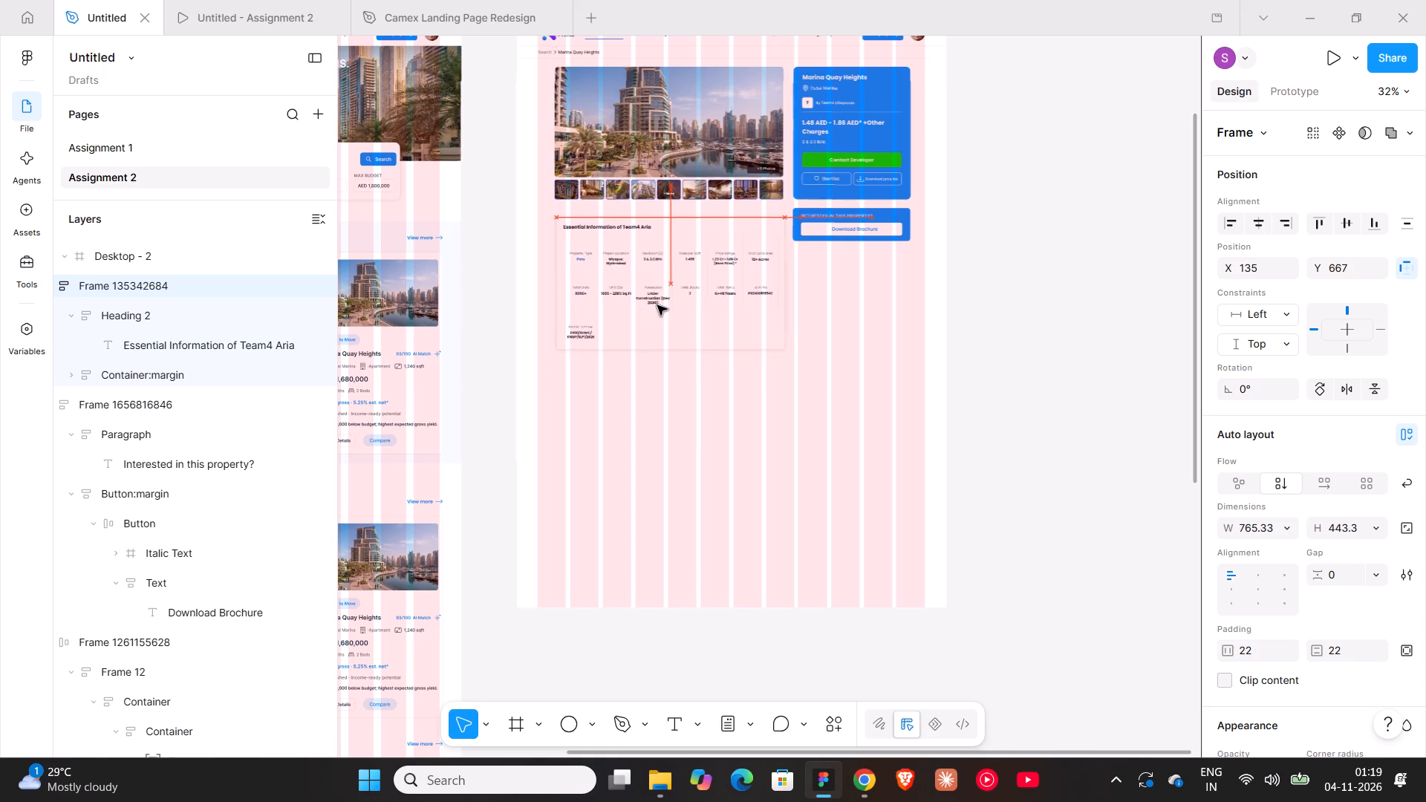
{"action": "left_click_drag", "start_coordinate": [657, 305], "coordinate": [657, 299]}
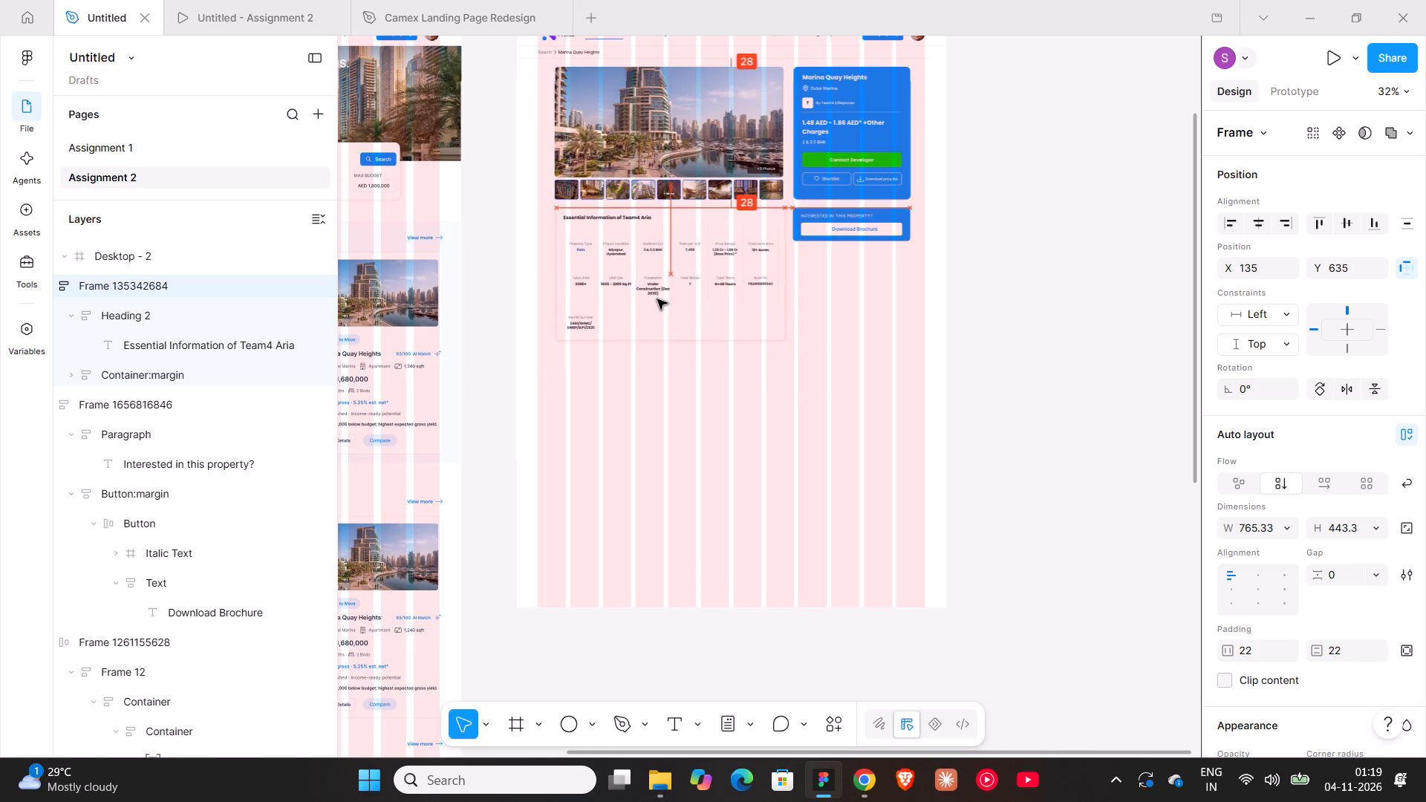
Replace Team4 Aria in the section heading with the copied project name, making it Essential Information of Marina Quay Heights.
{"action": "scroll", "coordinate": [657, 299], "scroll_direction": "up", "scroll_amount": 7, "text": "ctrl"}
{"action": "scroll", "coordinate": [679, 363], "scroll_direction": "up", "scroll_amount": 10}
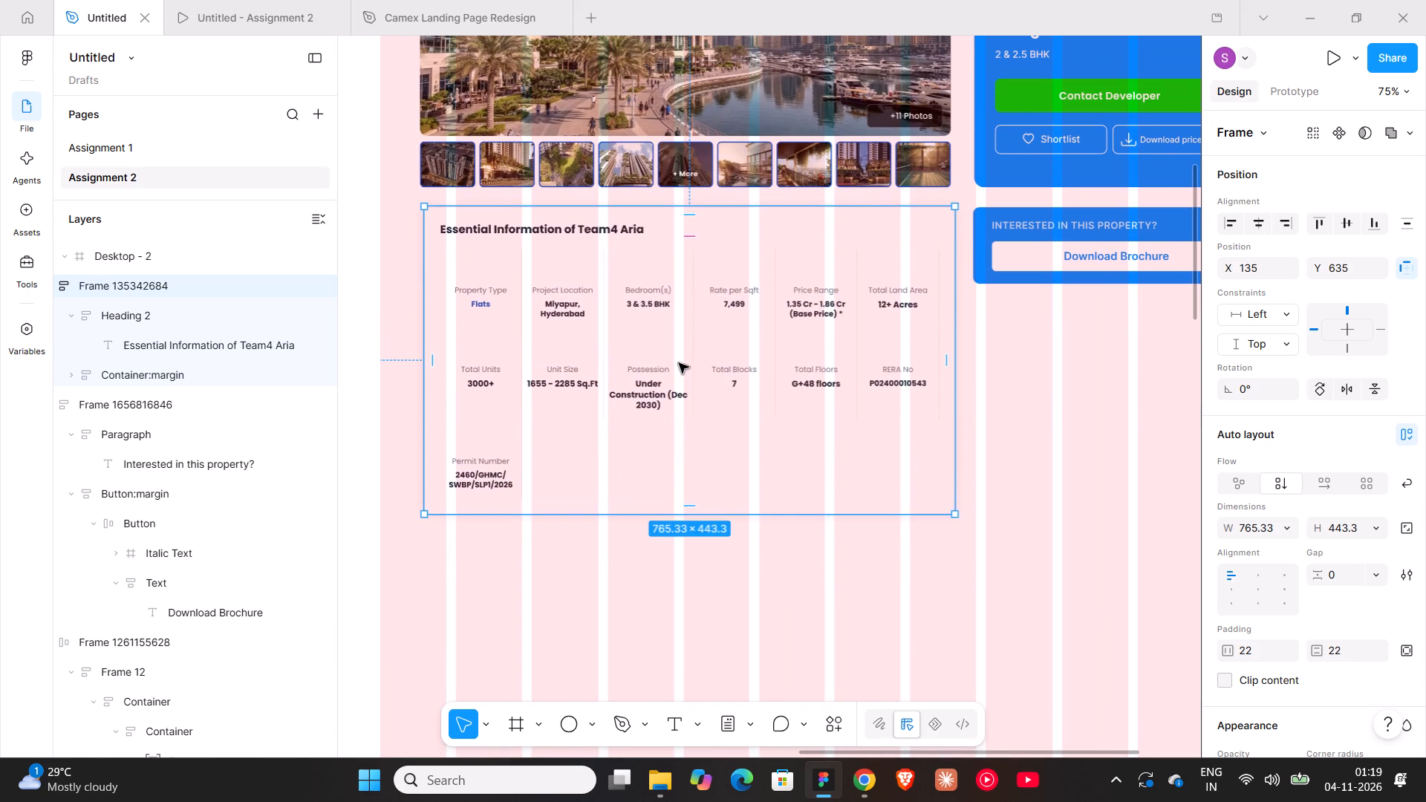
{"action": "triple_click", "coordinate": [478, 232]}
{"action": "left_click", "coordinate": [478, 232]}
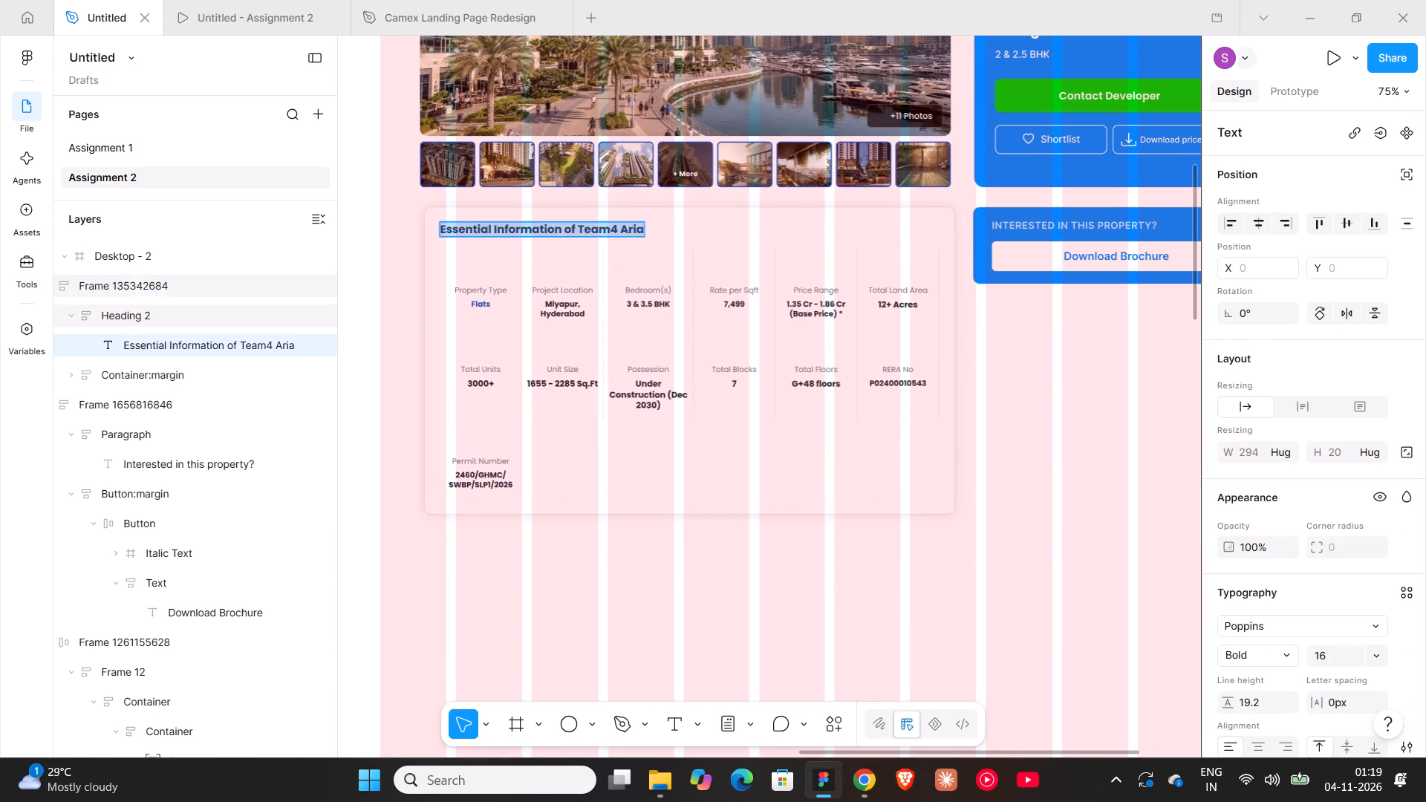
{"action": "scroll", "coordinate": [596, 238], "scroll_direction": "up", "scroll_amount": 4}
{"action": "triple_click", "coordinate": [1038, 100]}
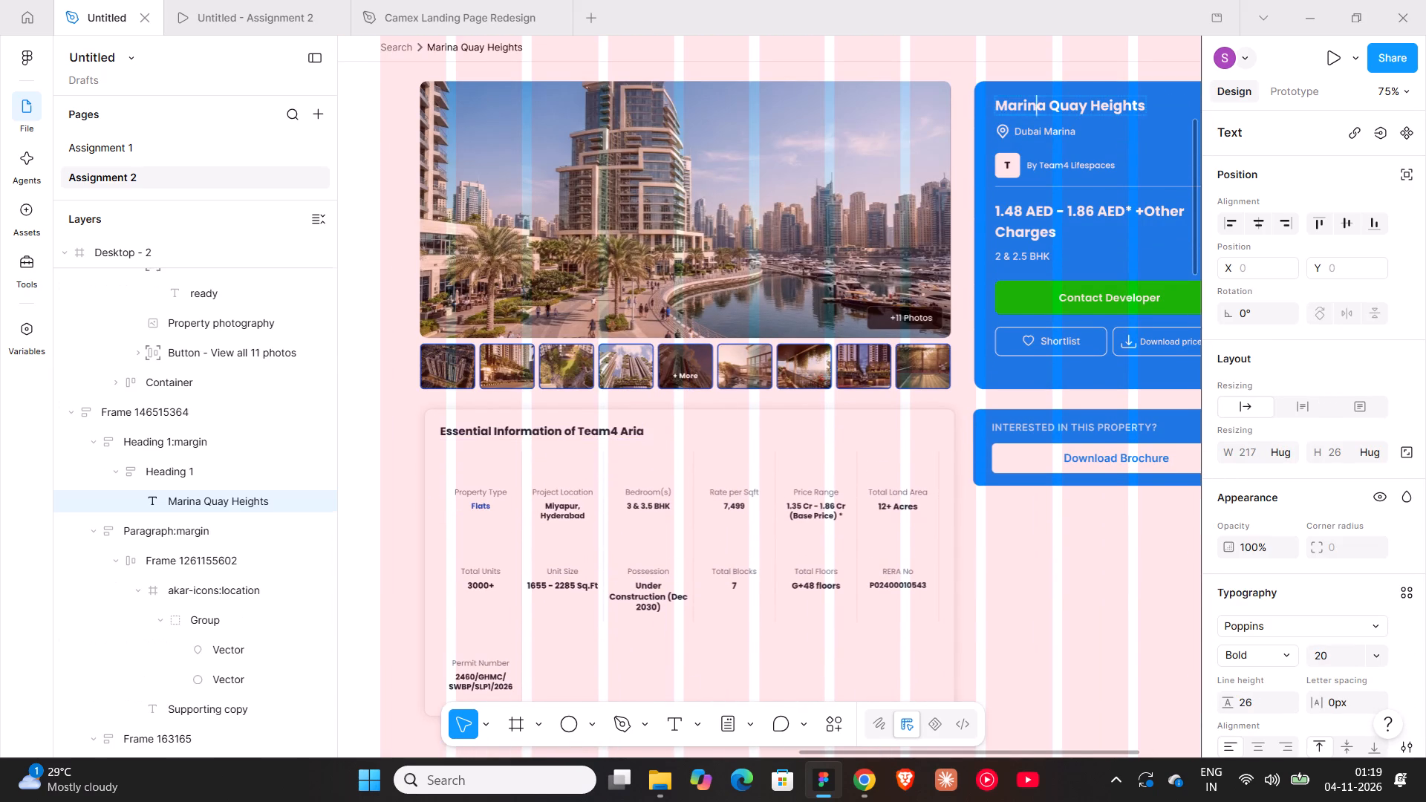
{"action": "key", "text": "ctrl+c"}
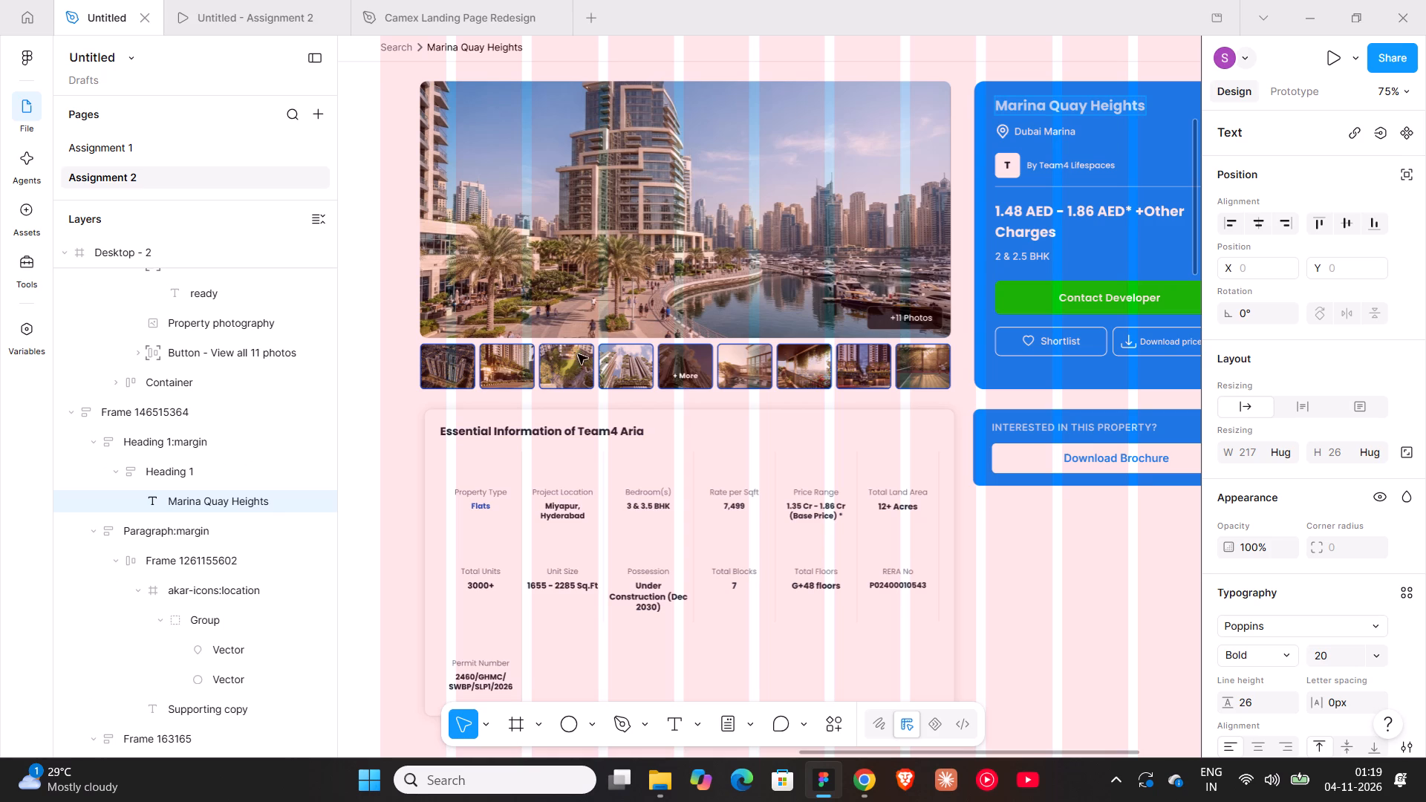
{"action": "double_click", "coordinate": [579, 434]}
{"action": "triple_click", "coordinate": [579, 434]}
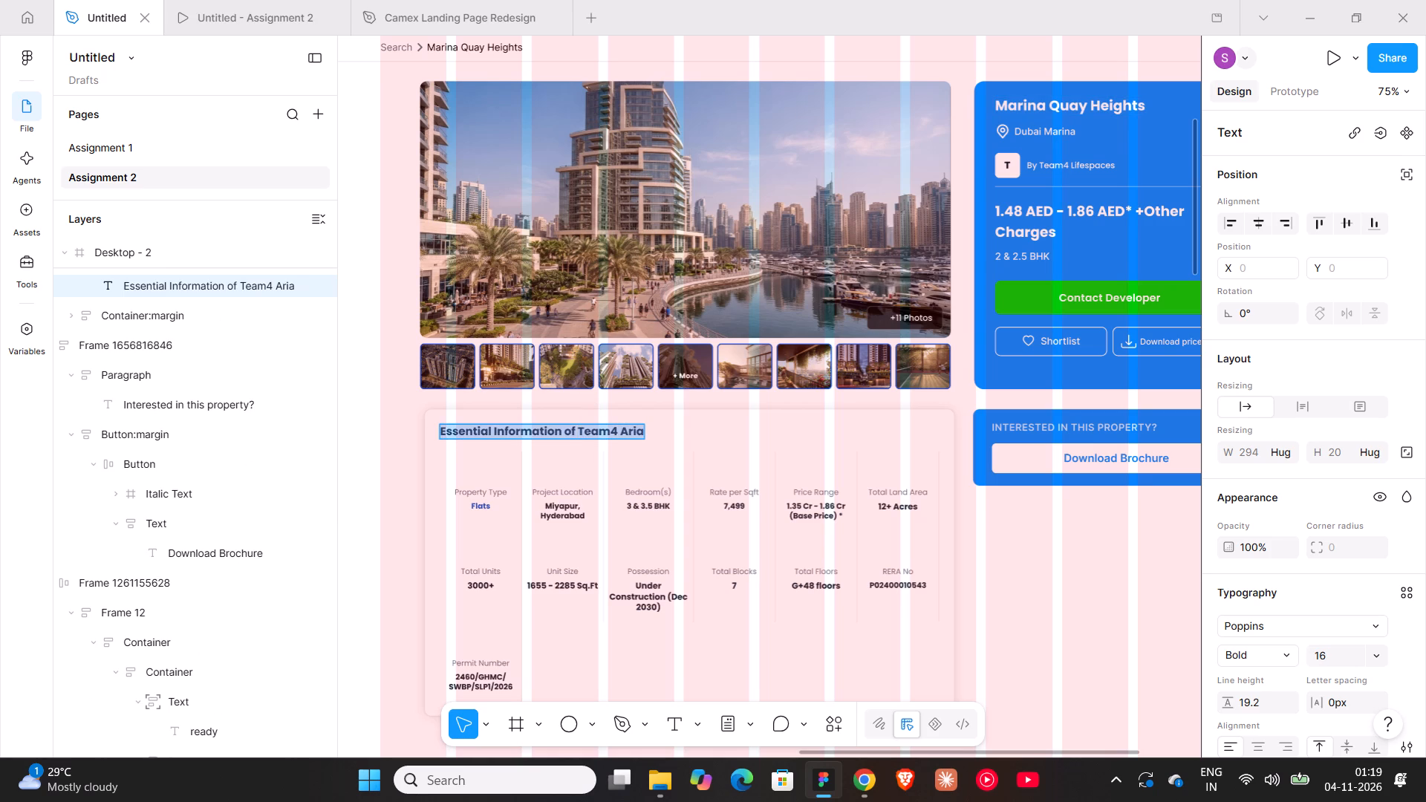
{"action": "left_click", "coordinate": [579, 434]}
{"action": "left_click_drag", "start_coordinate": [579, 434], "coordinate": [677, 434]}
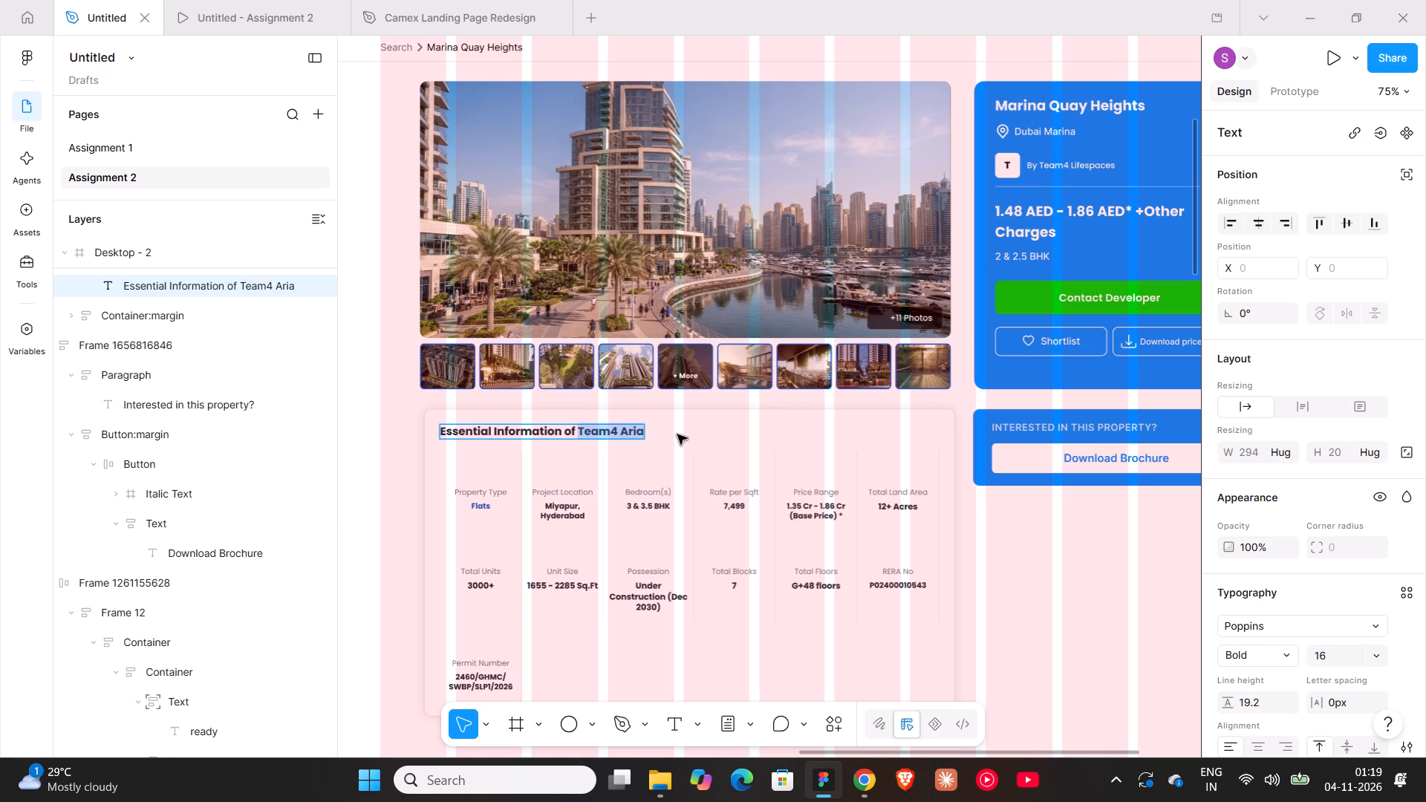
{"action": "key", "text": "ctrl+v"}
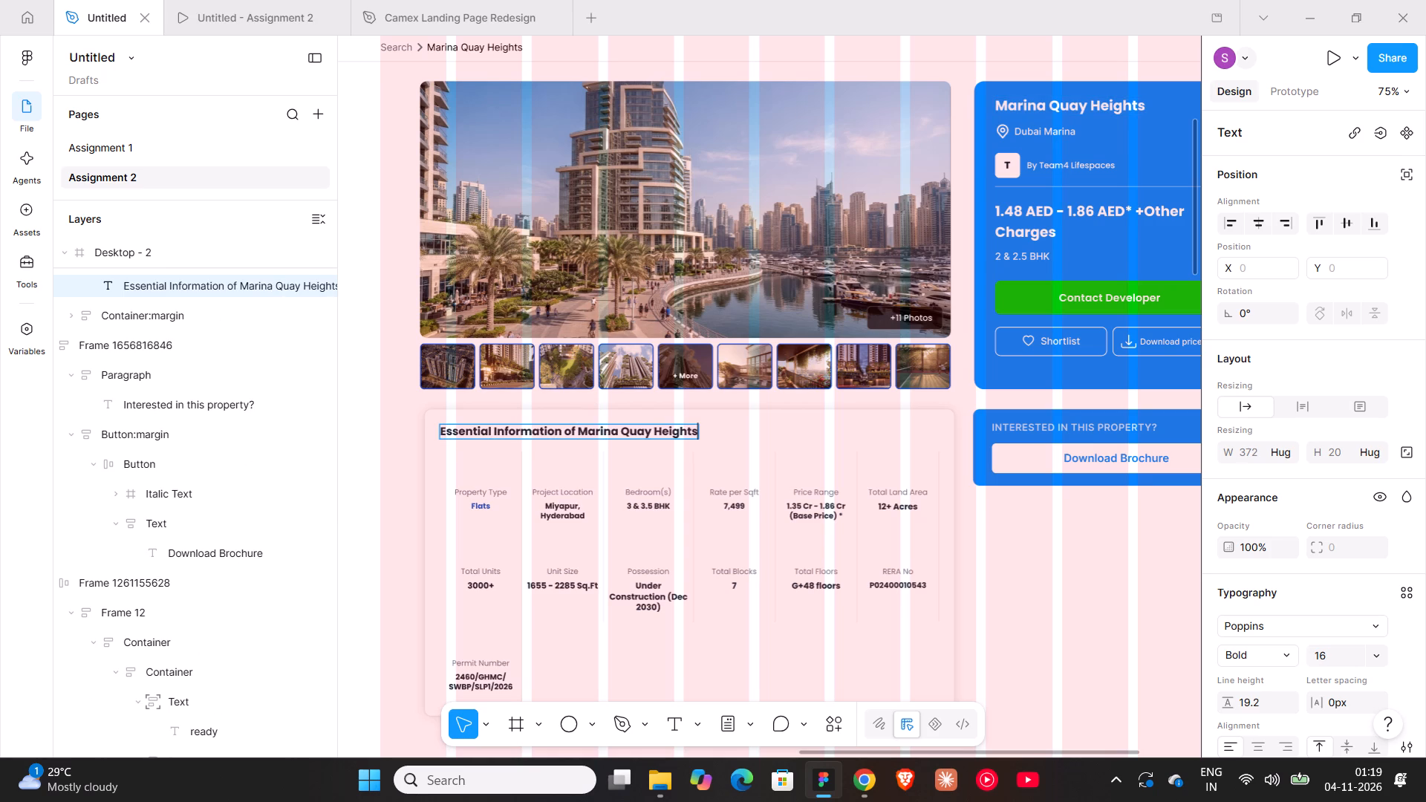
{"action": "left_click", "coordinate": [624, 464]}
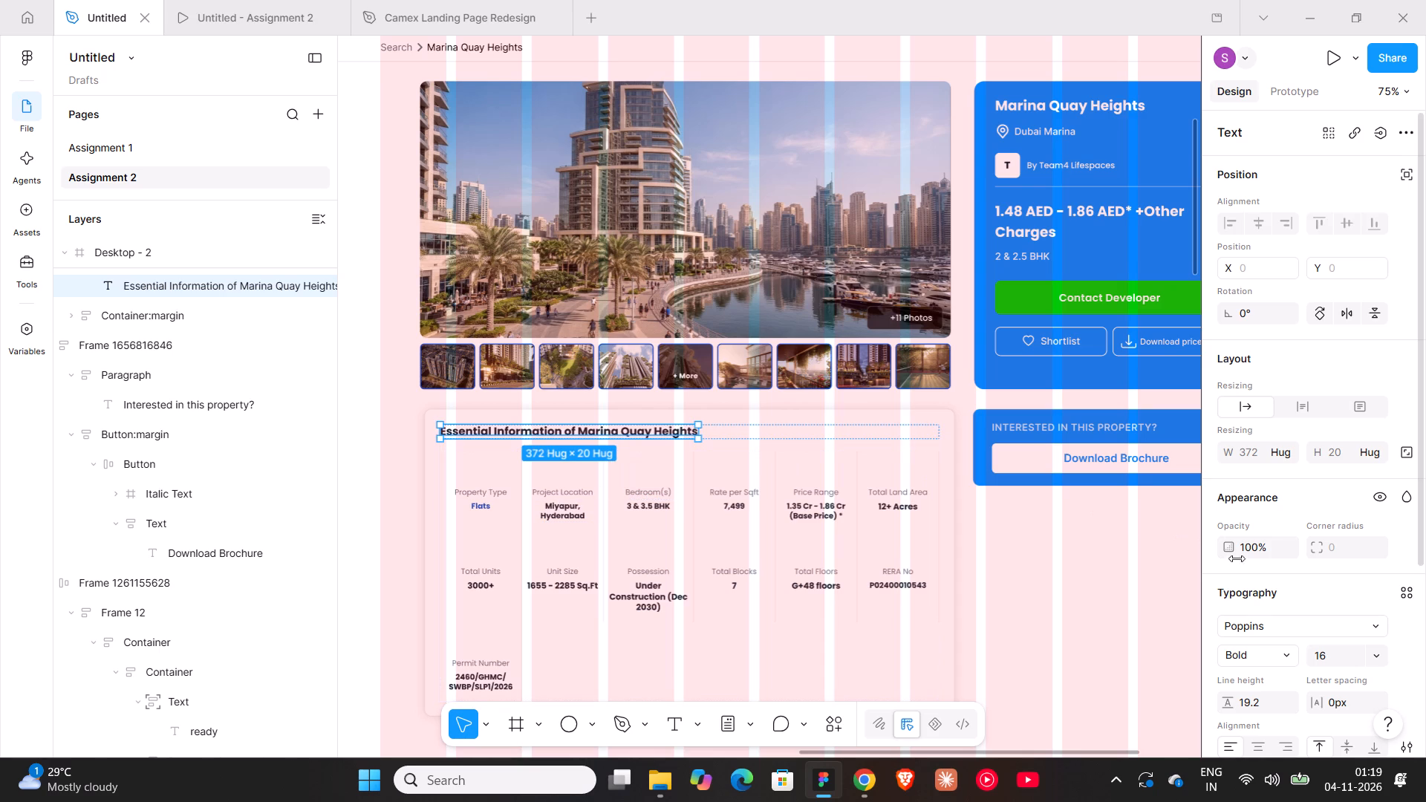
Set the Essential Information heading's font to Inter at size 20.
{"action": "left_click", "coordinate": [1246, 633]}
{"action": "type", "text": "inter"}
{"action": "key", "text": "Return"}
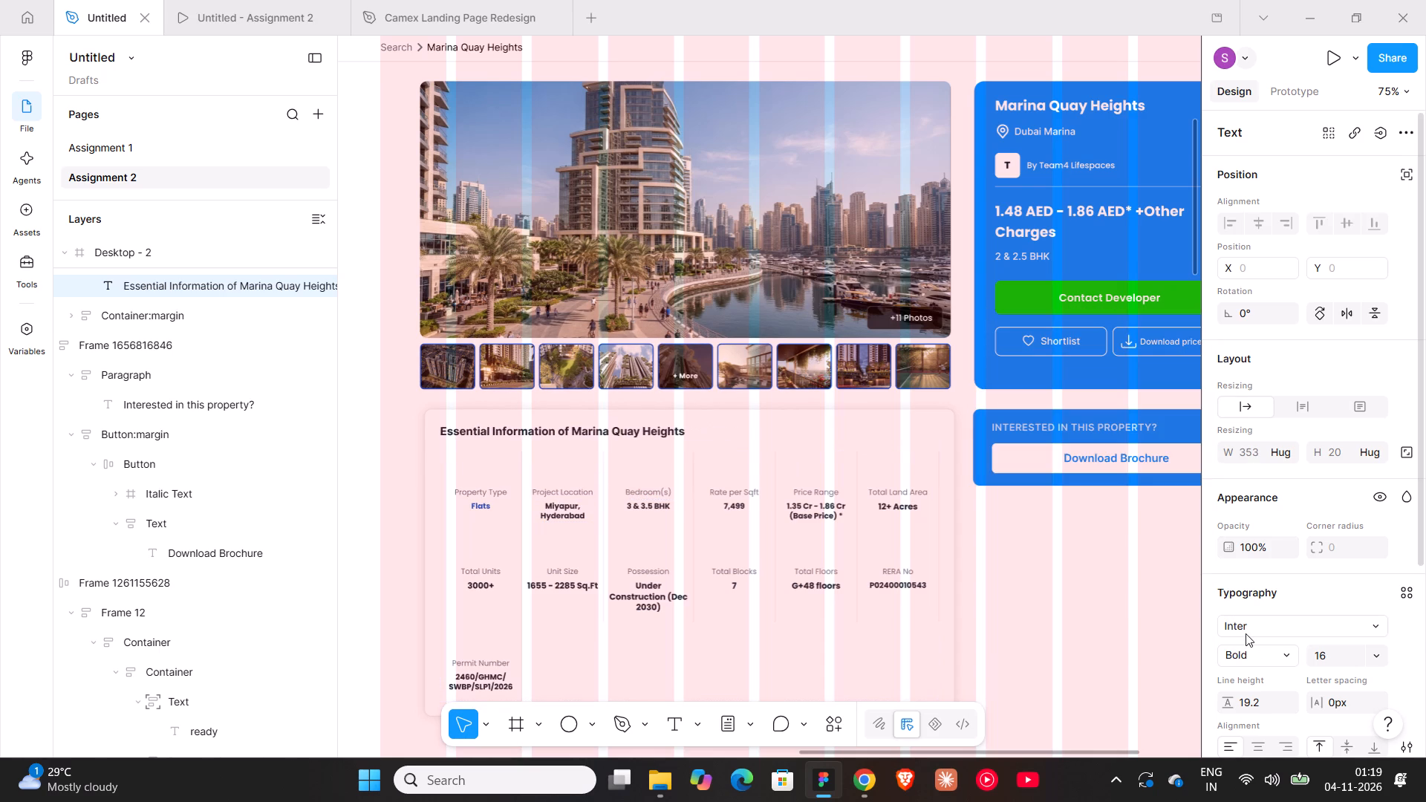
{"action": "left_click", "coordinate": [1333, 654]}
{"action": "type", "text": "20"}
{"action": "key", "text": "Return"}
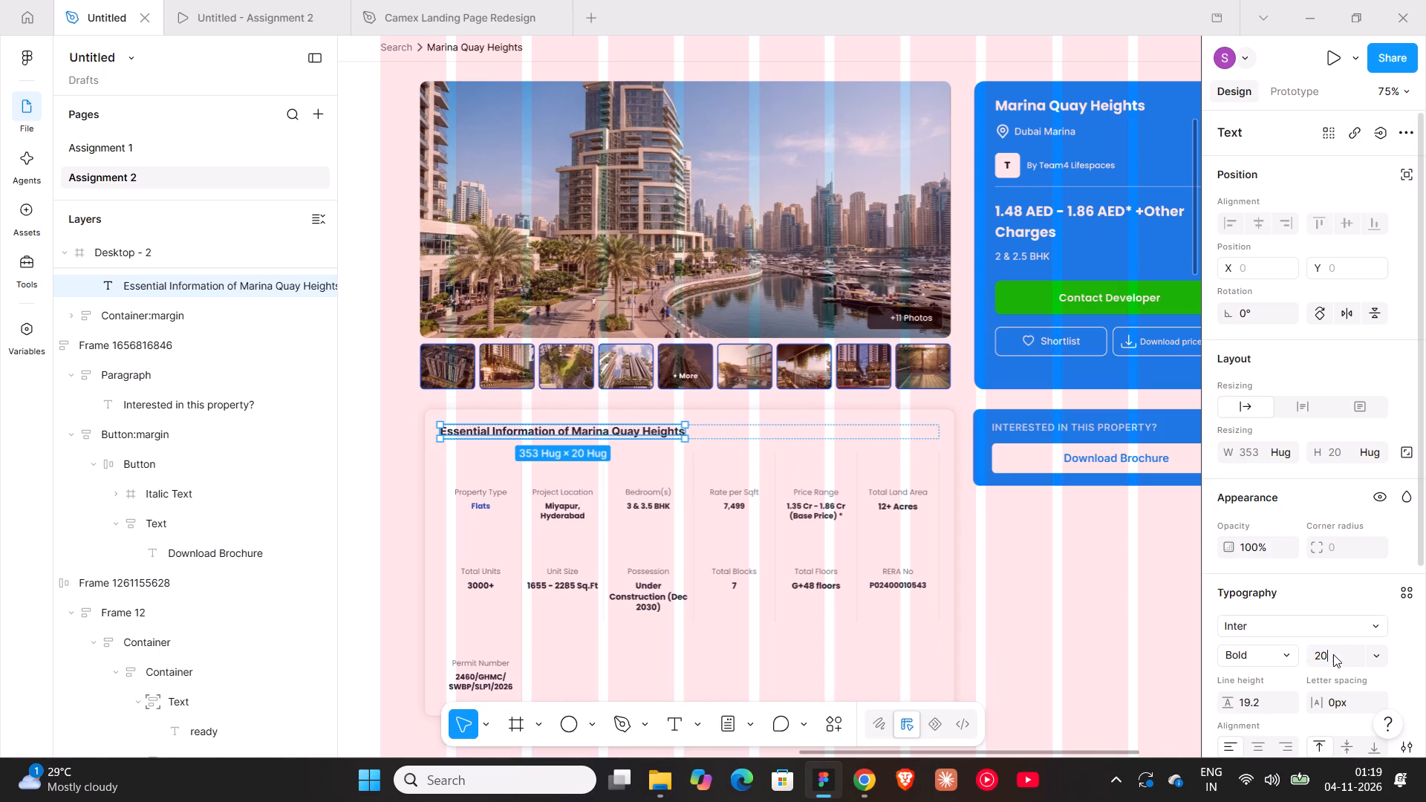
Examine the Property Type cell's layers and its icon placeholder above the label.
{"action": "triple_click", "coordinate": [472, 509]}
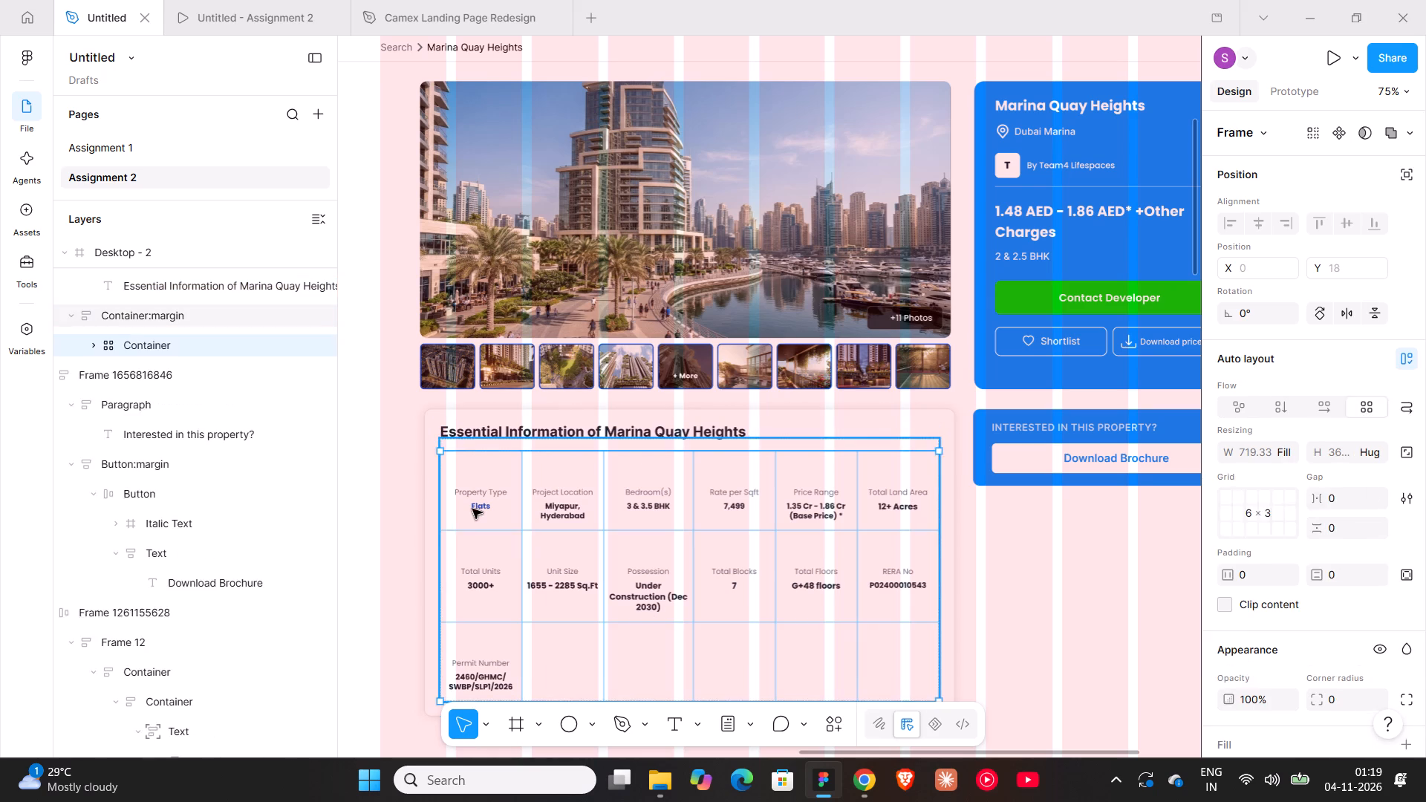
{"action": "double_click", "coordinate": [487, 472]}
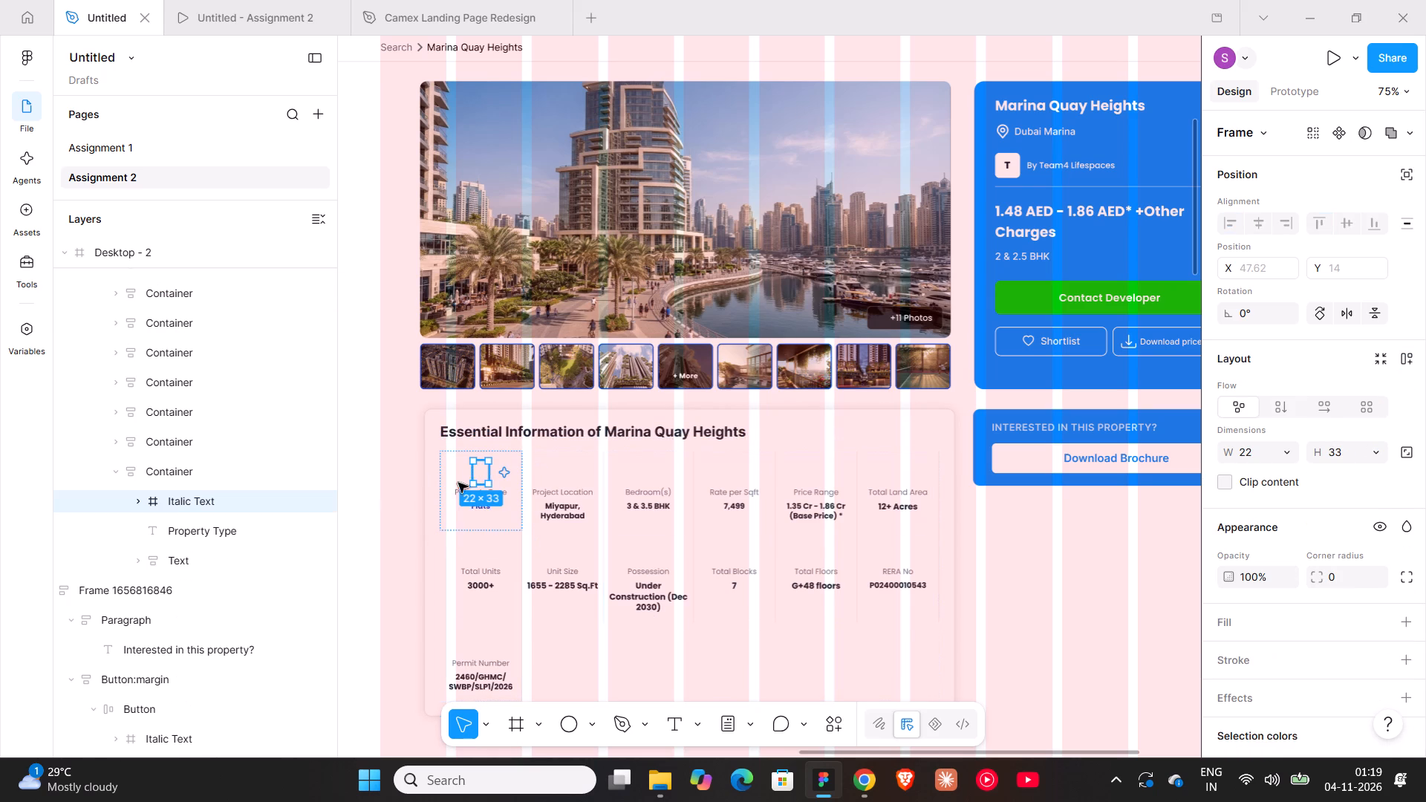
{"action": "left_click", "coordinate": [137, 503]}
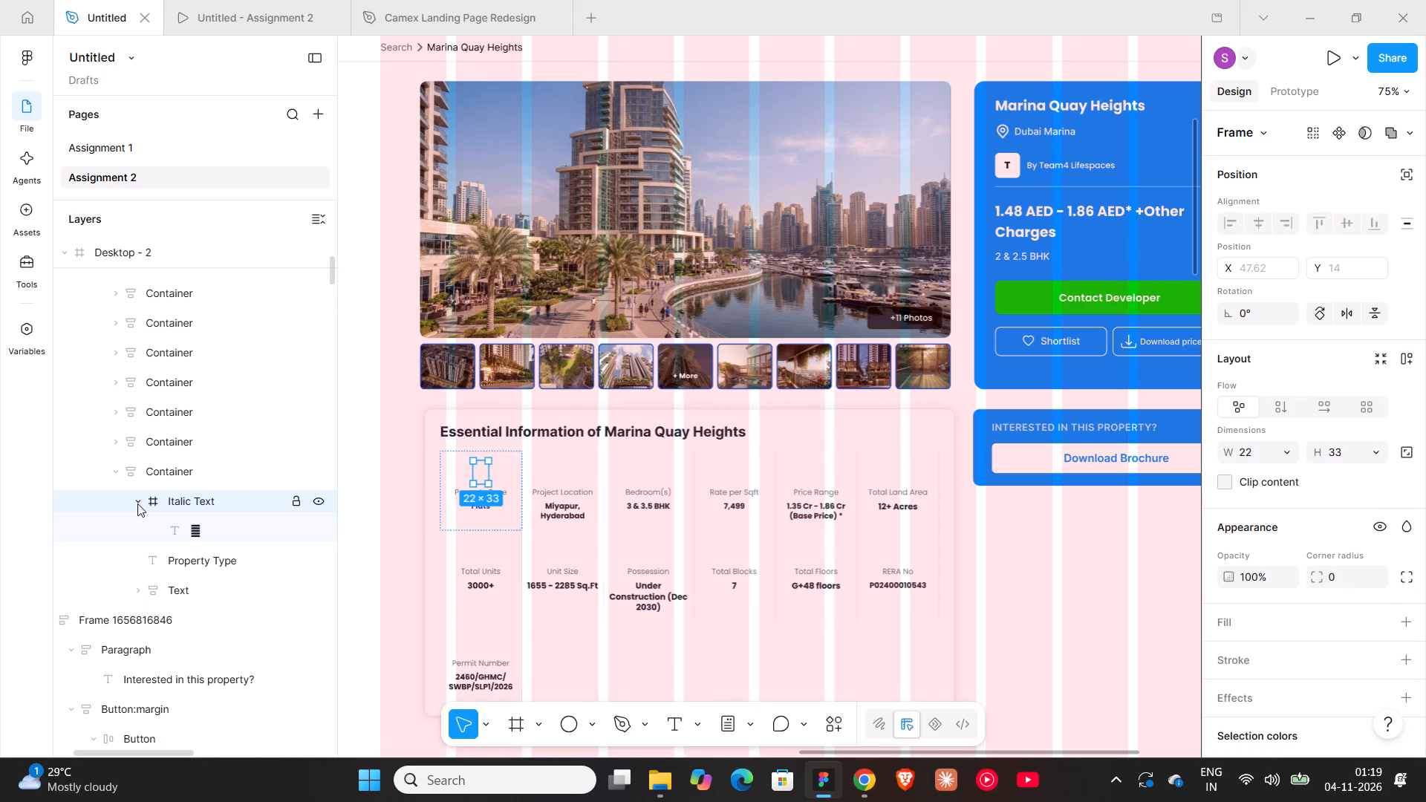
{"action": "left_click", "coordinate": [1018, 567]}
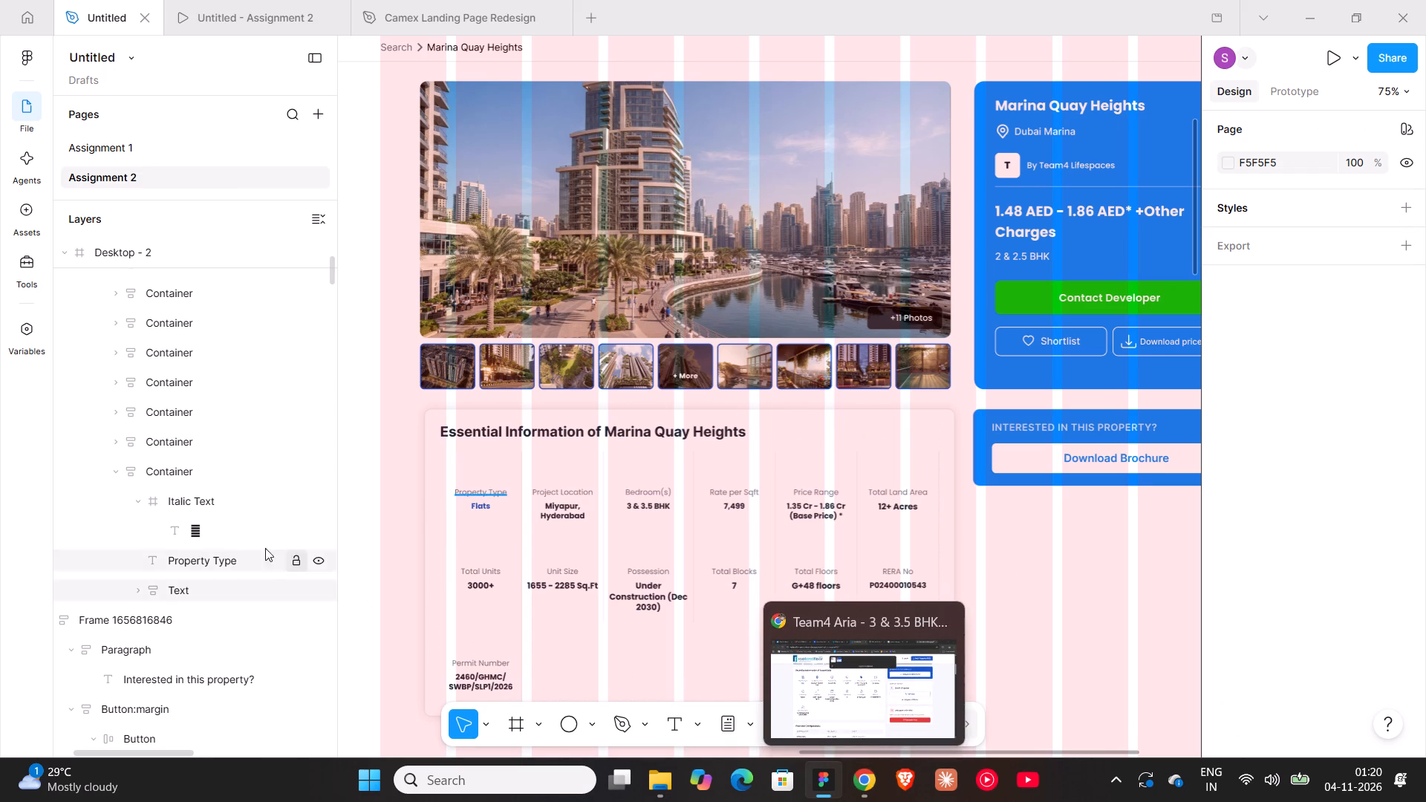
{"action": "left_click", "coordinate": [193, 533]}
{"action": "scroll", "coordinate": [193, 533], "scroll_direction": "up", "scroll_amount": 3, "text": "ctrl"}
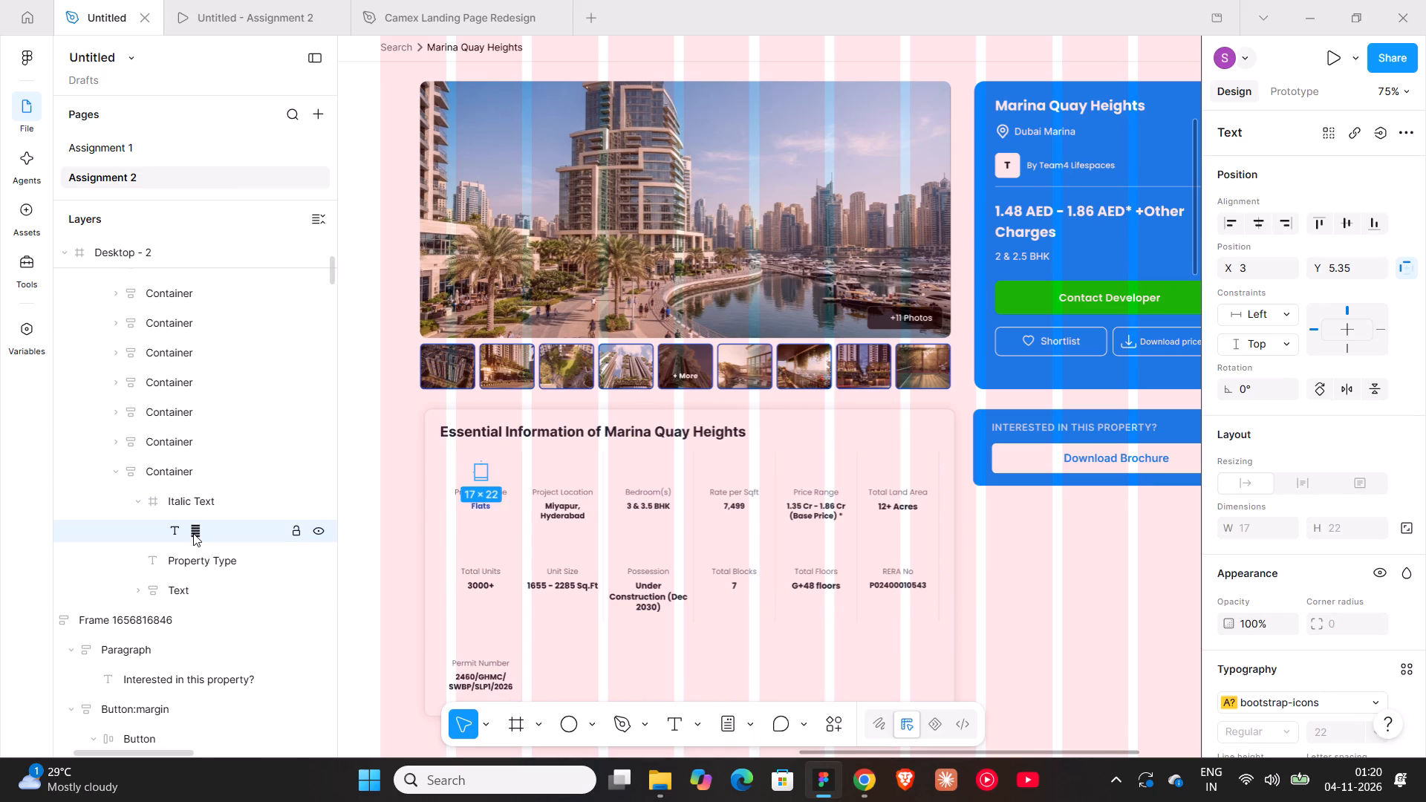
{"action": "scroll", "coordinate": [193, 533], "scroll_direction": "up", "scroll_amount": 4, "text": "ctrl"}
{"action": "left_click", "coordinate": [186, 501]}
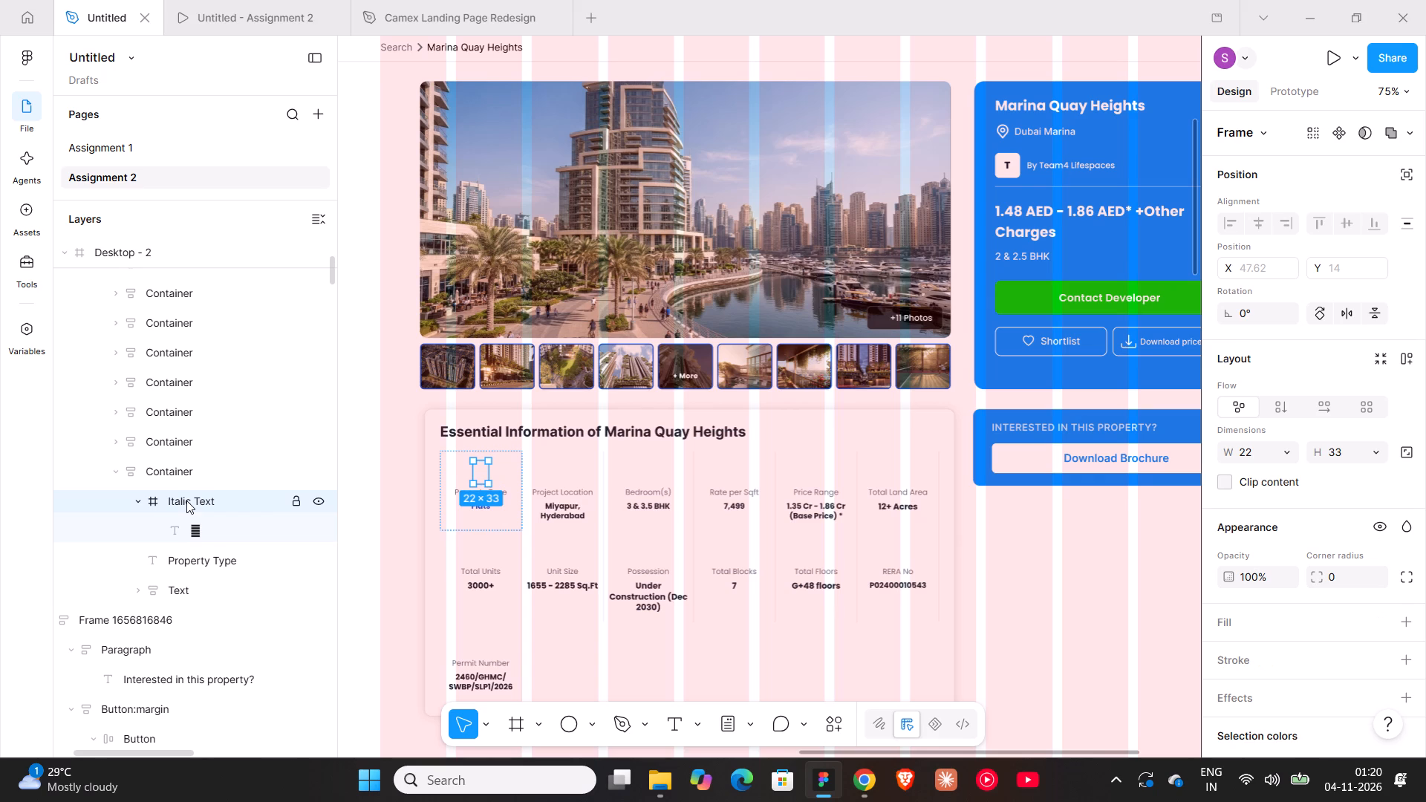
{"action": "left_click", "coordinate": [1000, 550]}
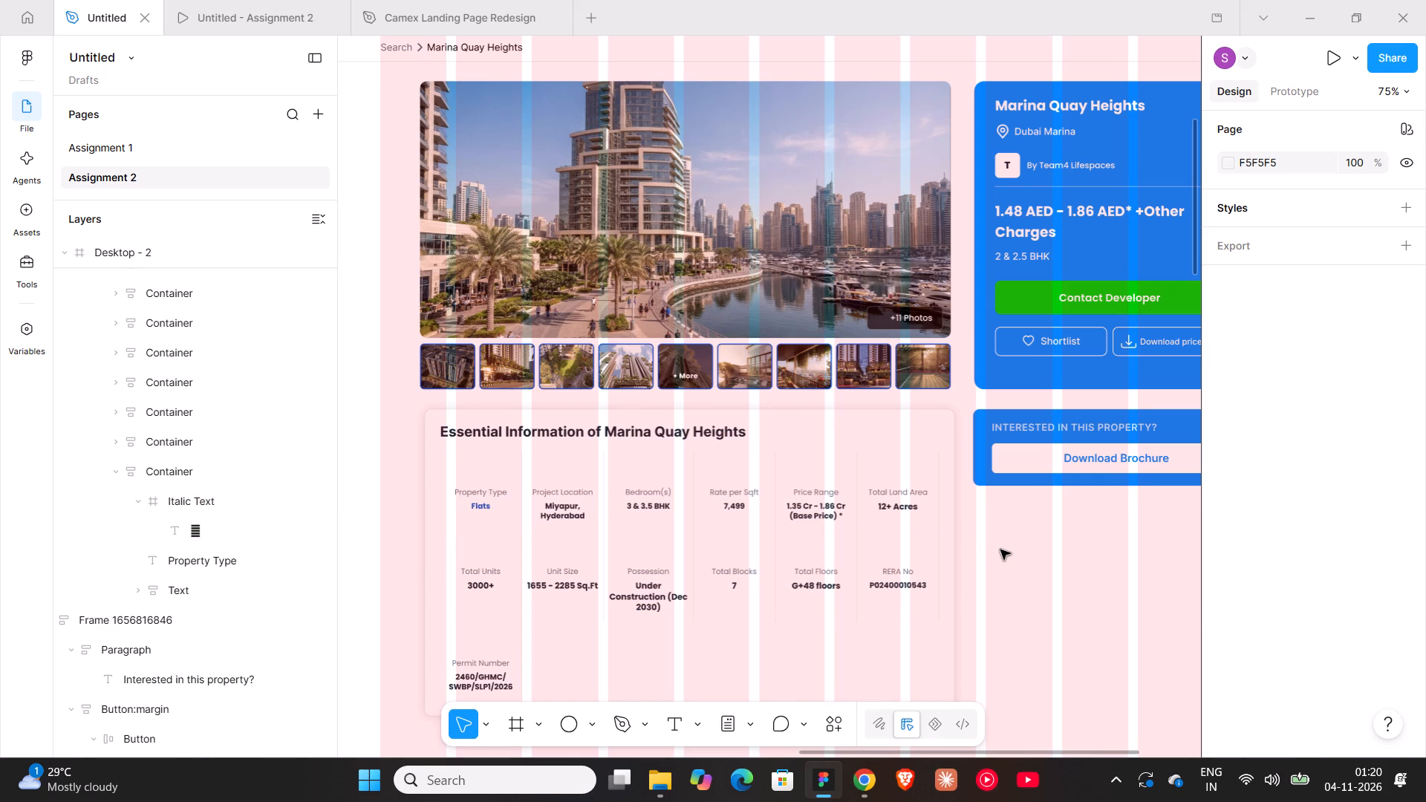
Import the bi:building icon from Iconify's recent icons and replace the Property Type cell's icon placeholder with it.
{"action": "right_click", "coordinate": [1000, 550]}
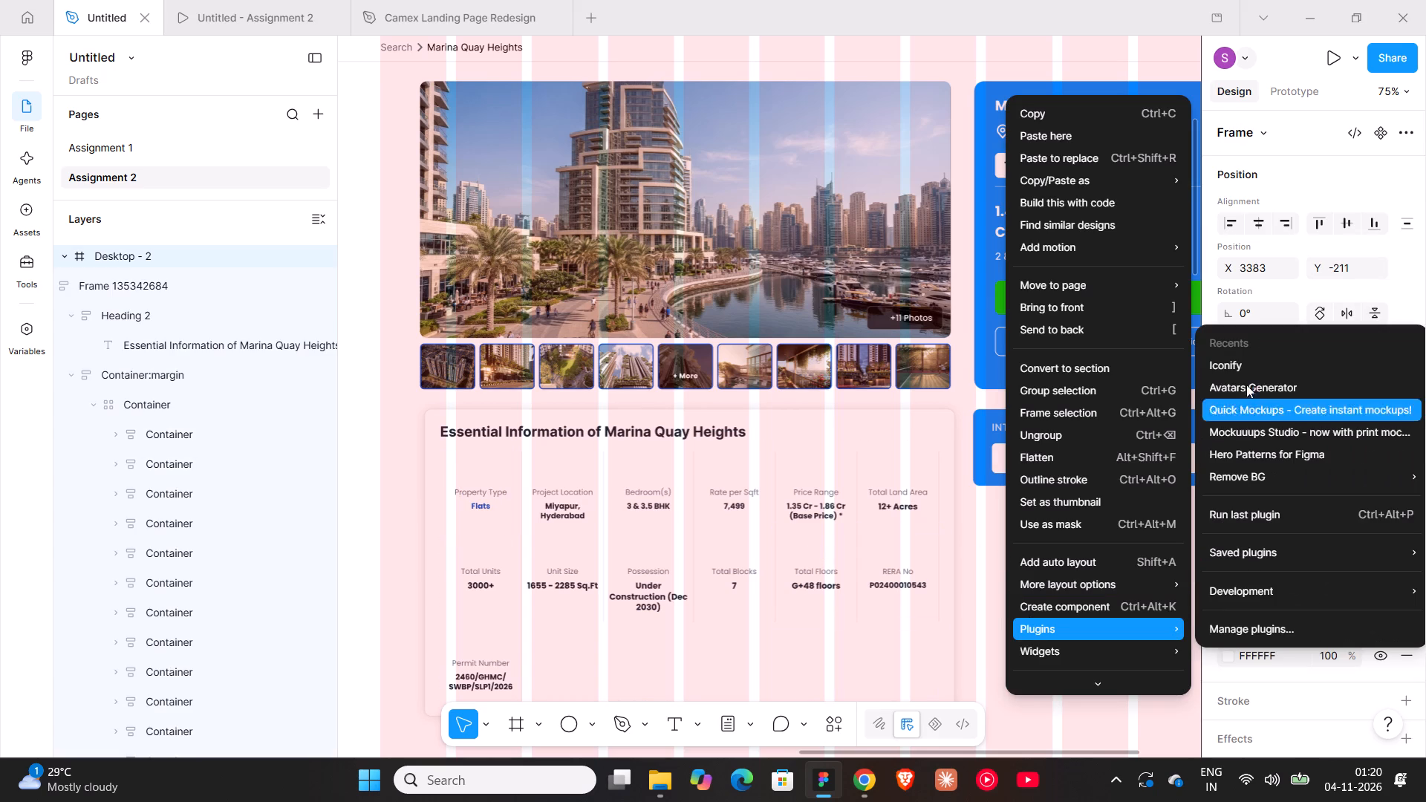
{"action": "left_click", "coordinate": [1281, 357]}
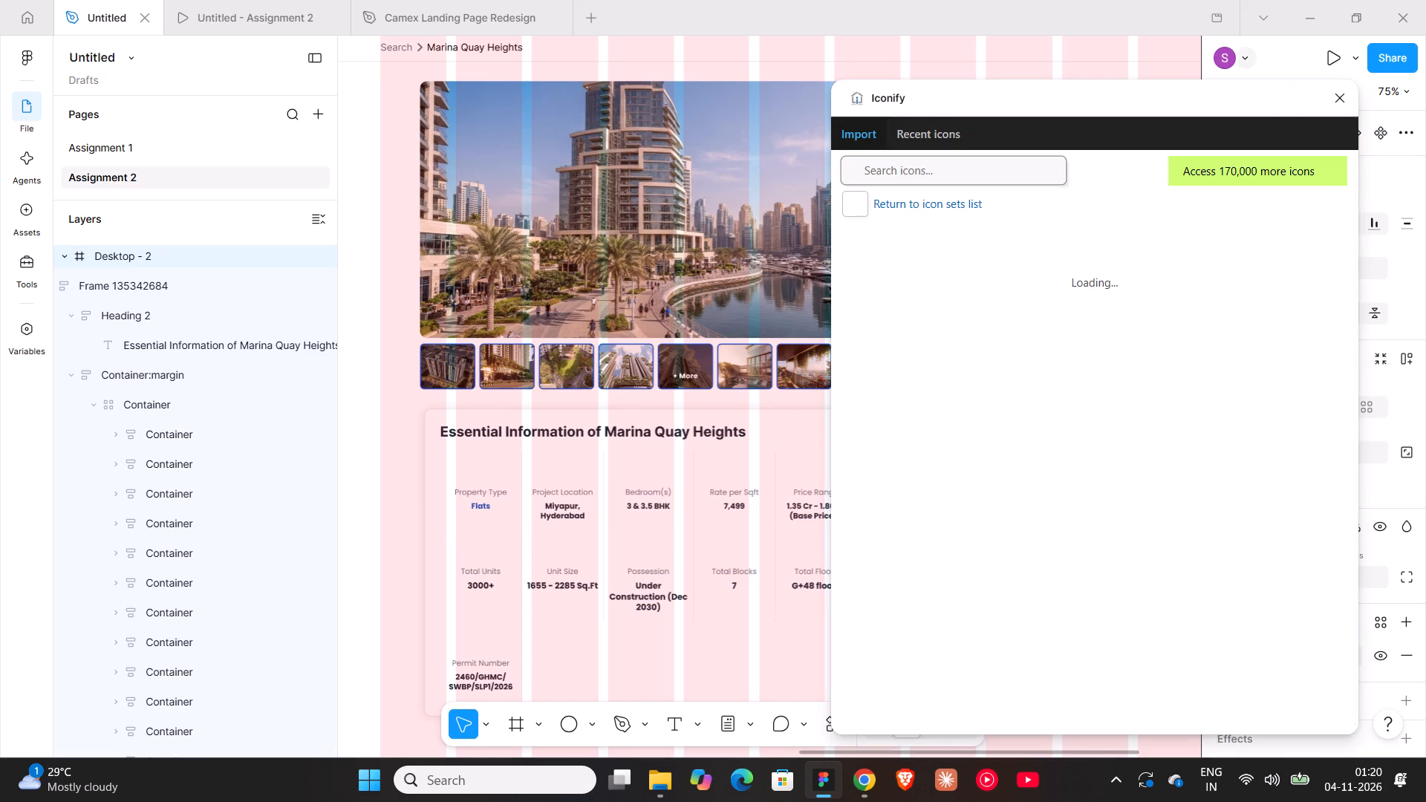
{"action": "left_click", "coordinate": [955, 145]}
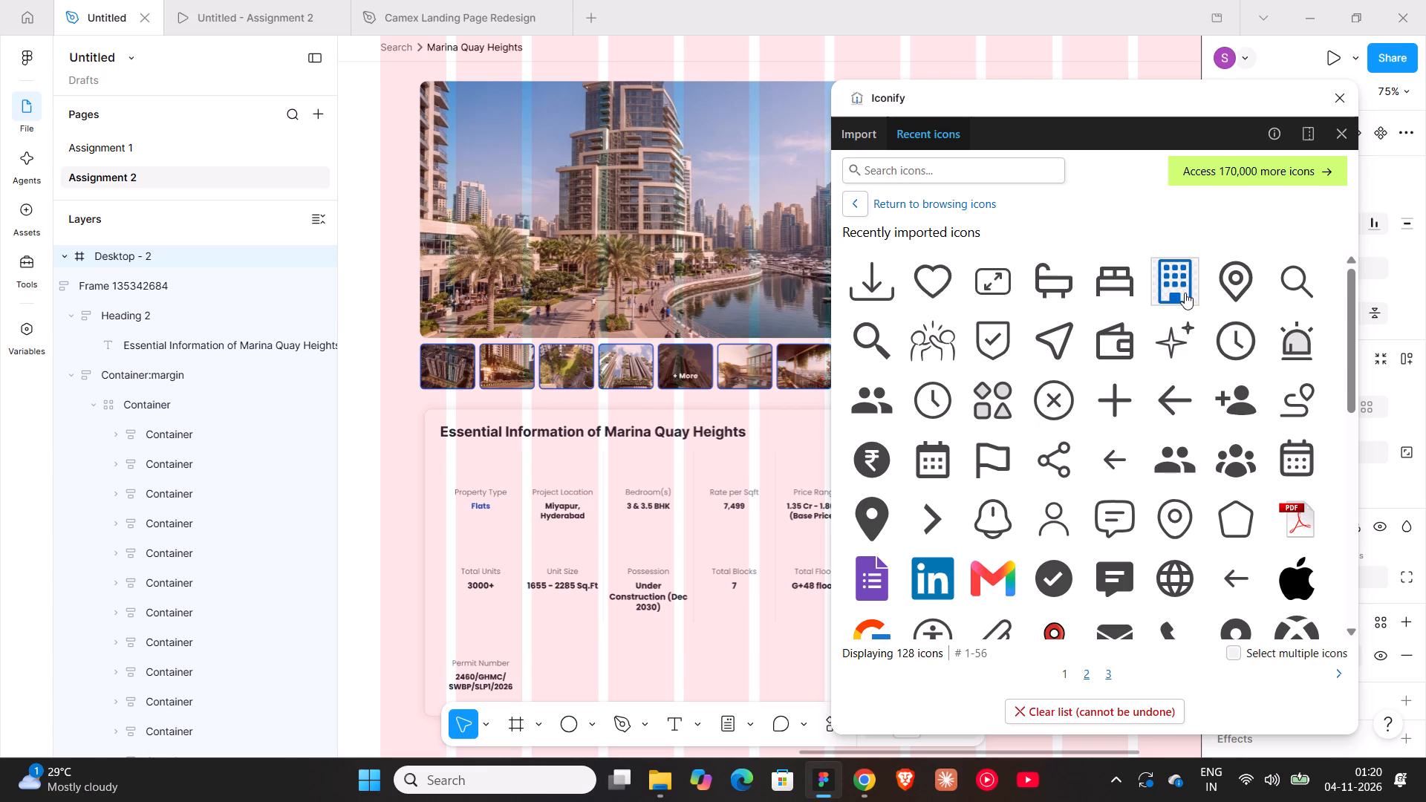
{"action": "left_click", "coordinate": [1185, 293]}
{"action": "left_click_drag", "start_coordinate": [1180, 279], "coordinate": [426, 457]}
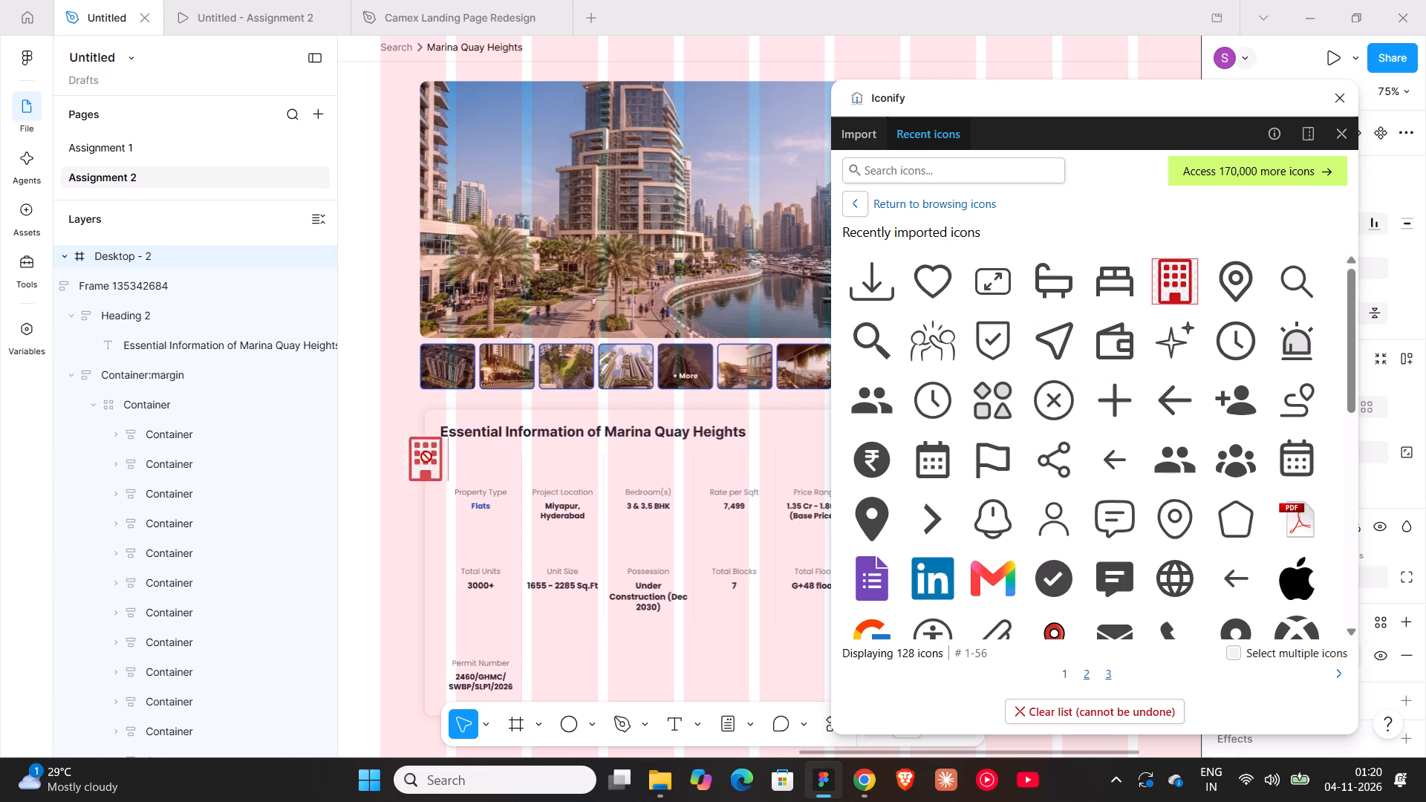
{"action": "left_click_drag", "start_coordinate": [426, 457], "coordinate": [406, 457]}
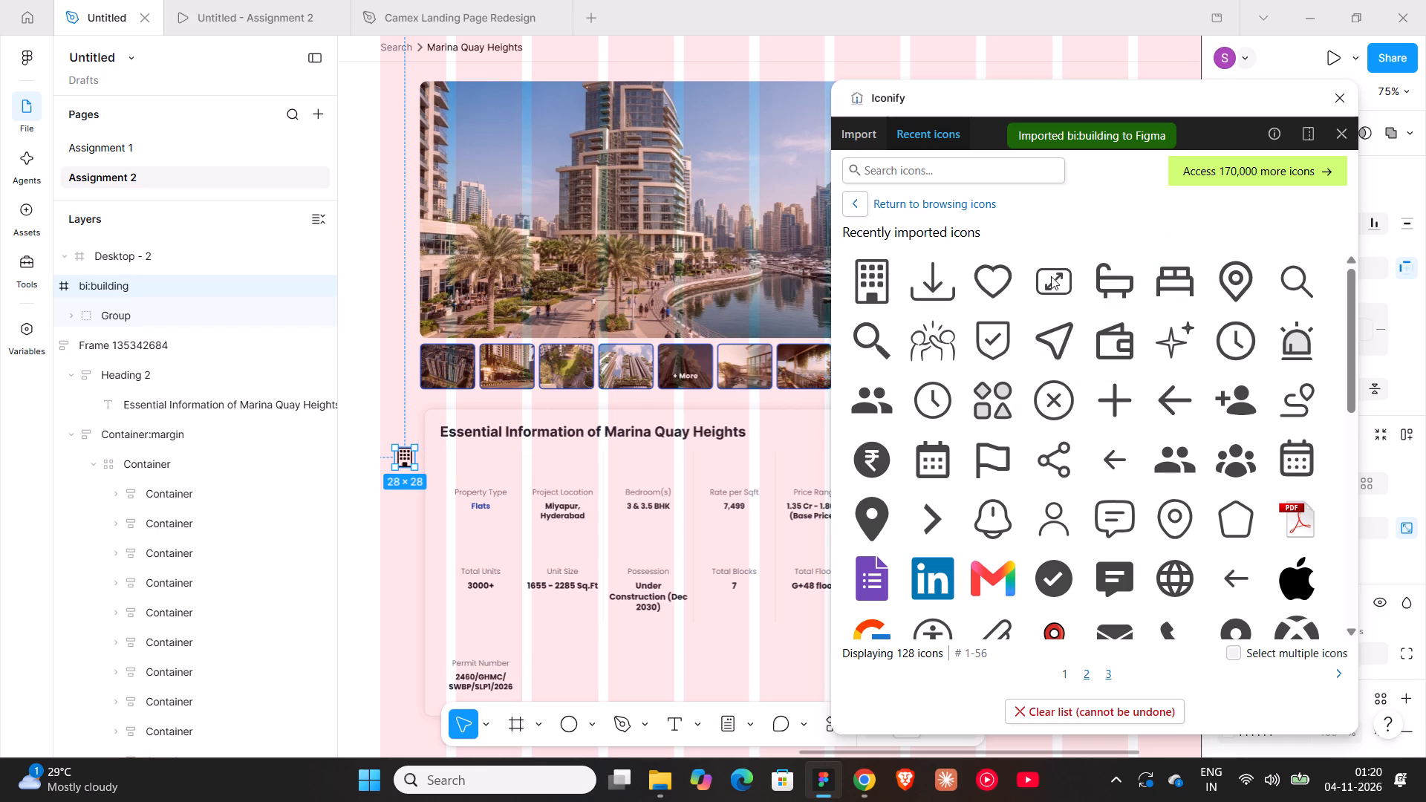
{"action": "key", "text": "ctrl+x"}
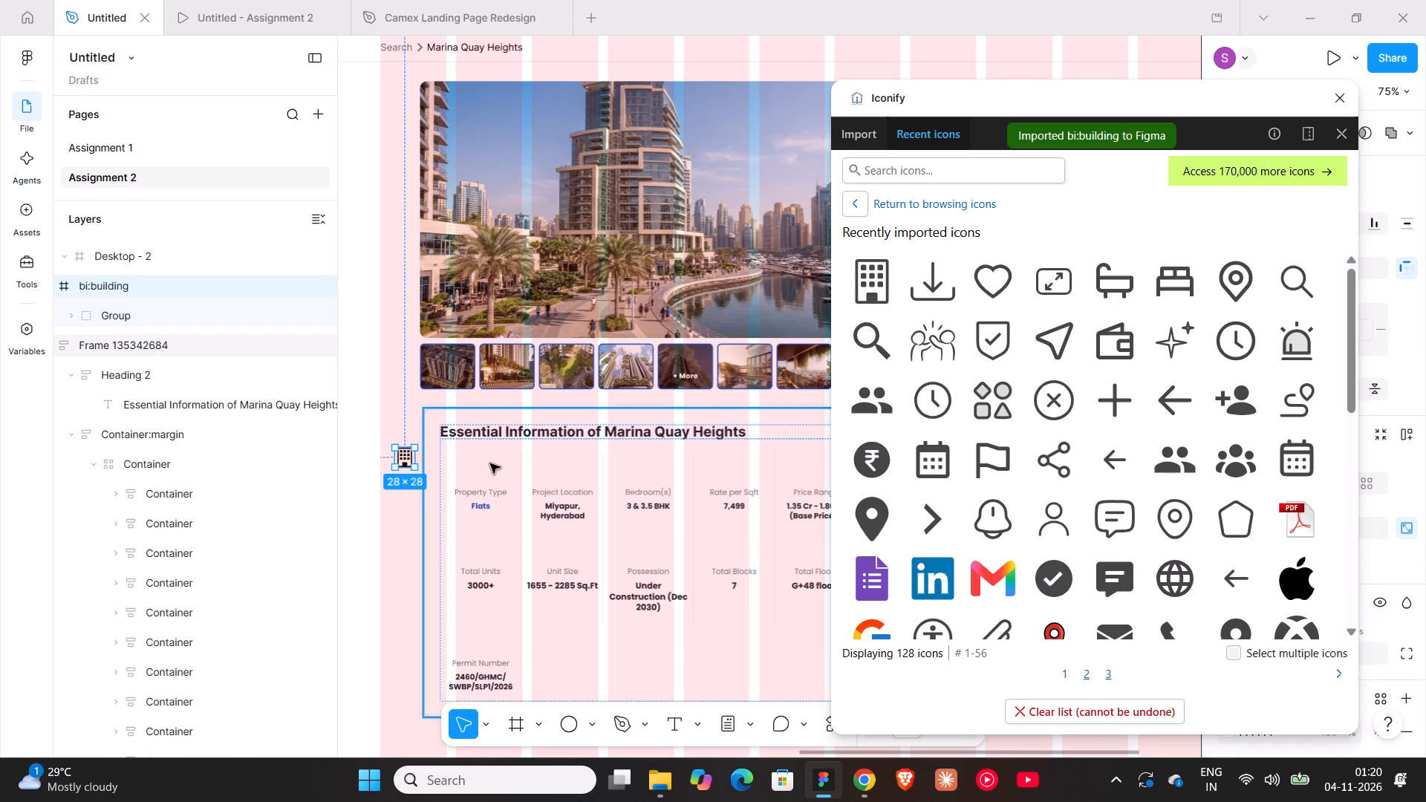
{"action": "left_click", "coordinate": [406, 456]}
{"action": "key", "text": "ctrl+x"}
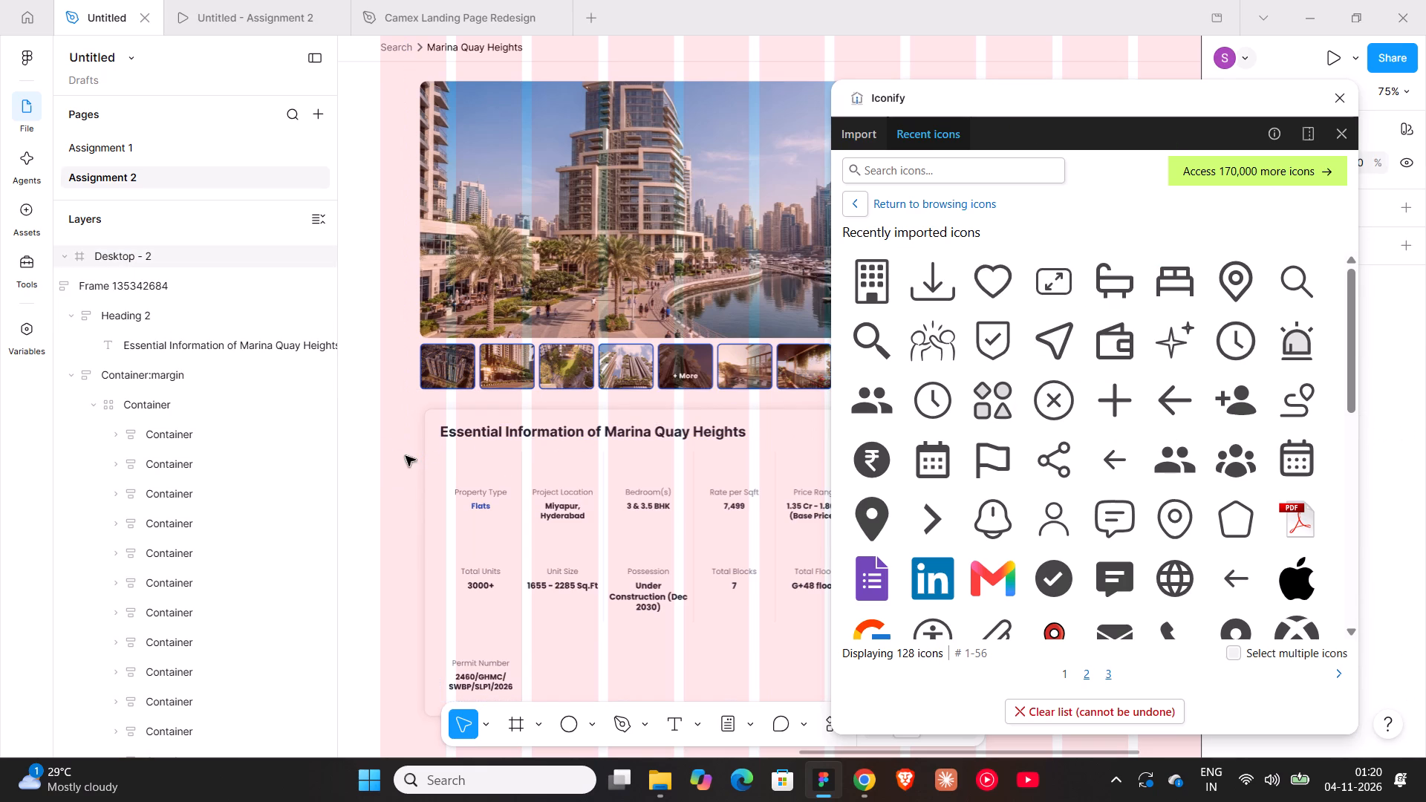
{"action": "triple_click", "coordinate": [485, 463]}
{"action": "triple_click", "coordinate": [485, 463]}
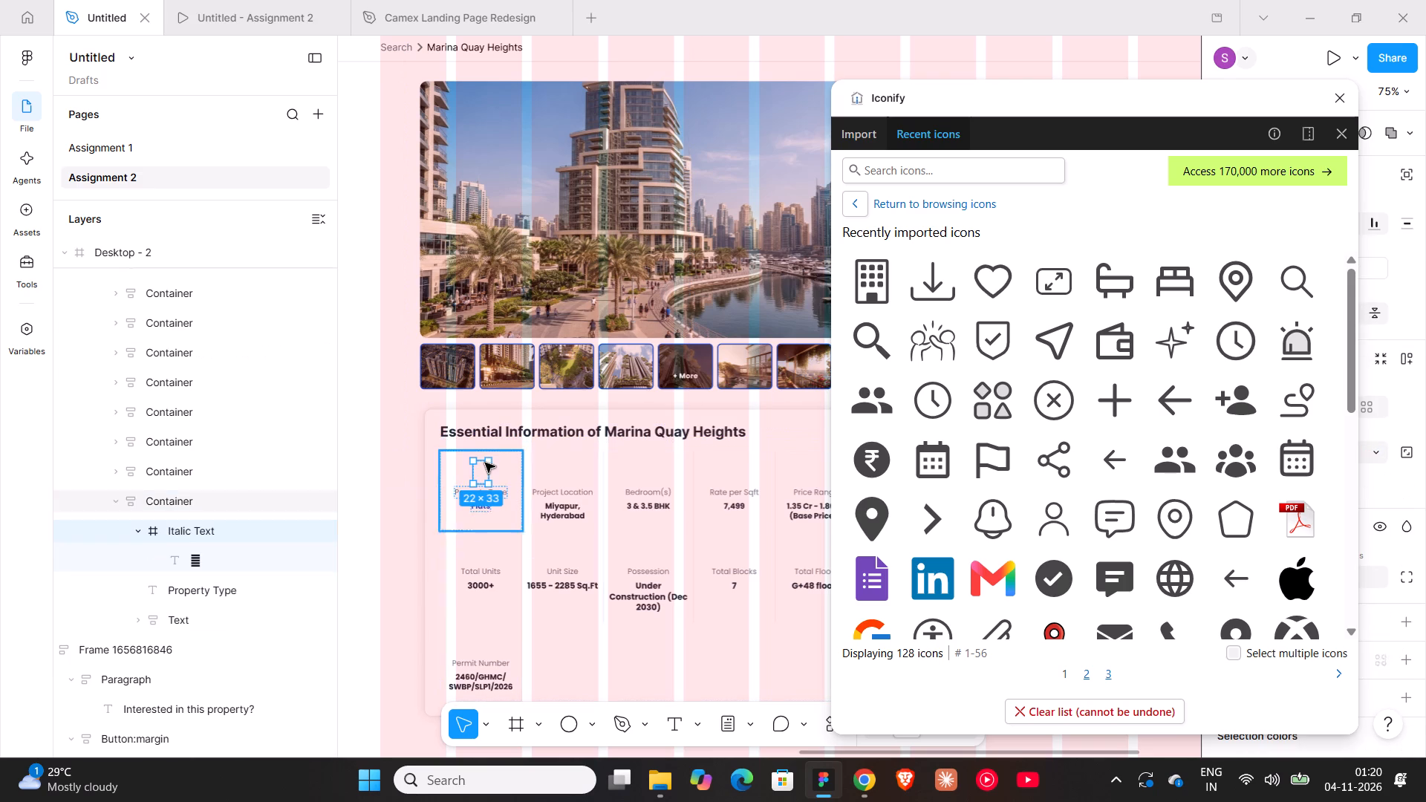
{"action": "key", "text": "ctrl+shift+r"}
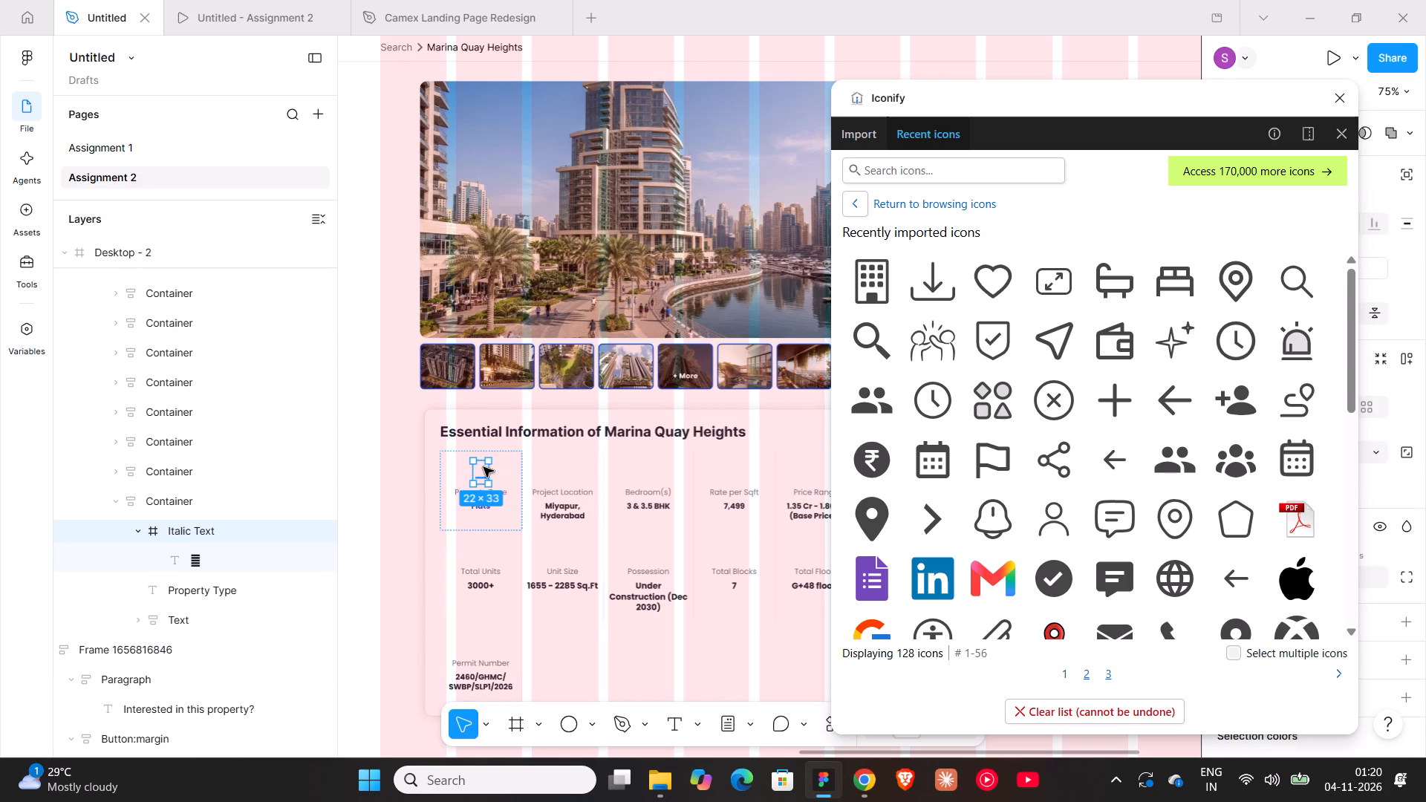
{"action": "left_click", "coordinate": [404, 409]}
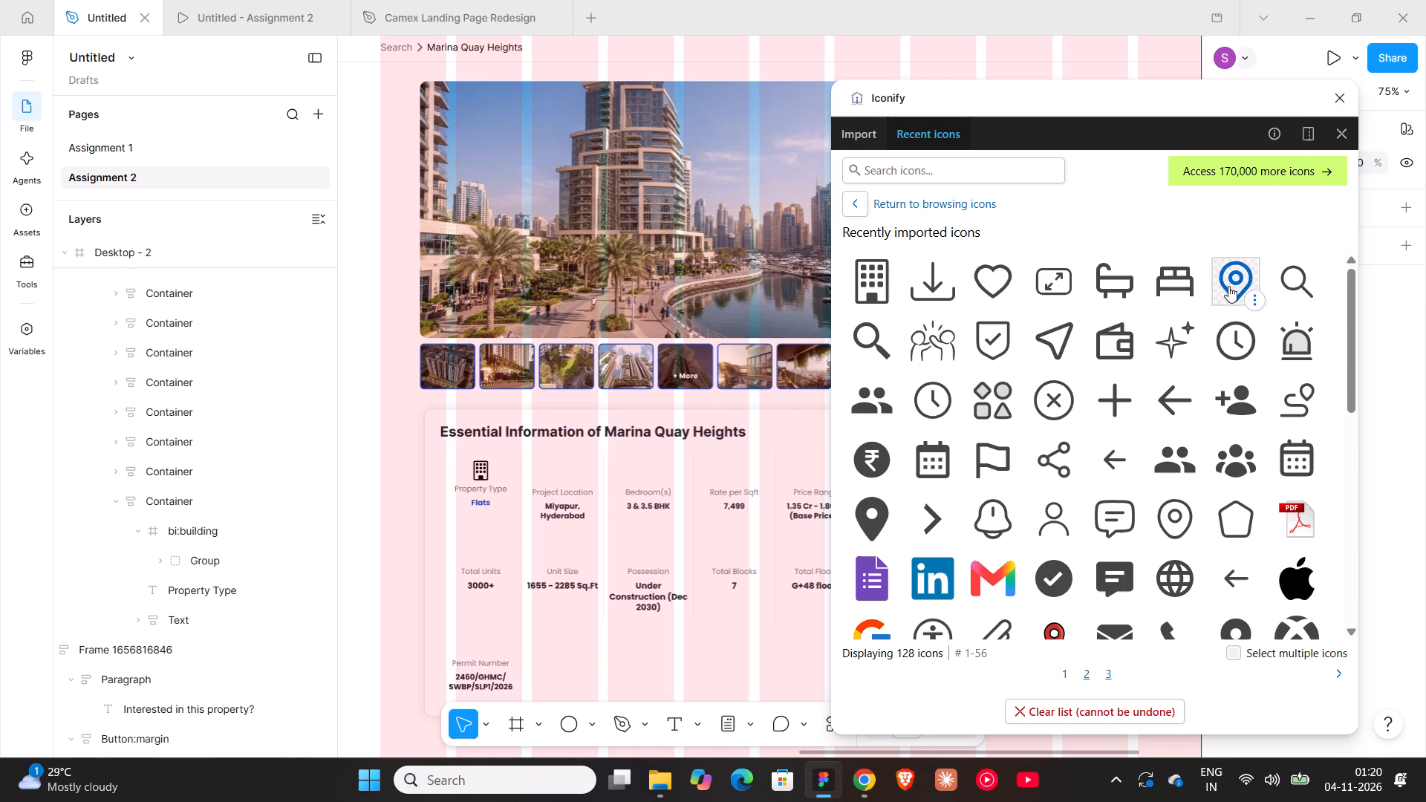
Import the akar-icons:location pin from Iconify and replace the Project Location cell's icon placeholder with it.
{"action": "left_click_drag", "start_coordinate": [1228, 286], "coordinate": [593, 478]}
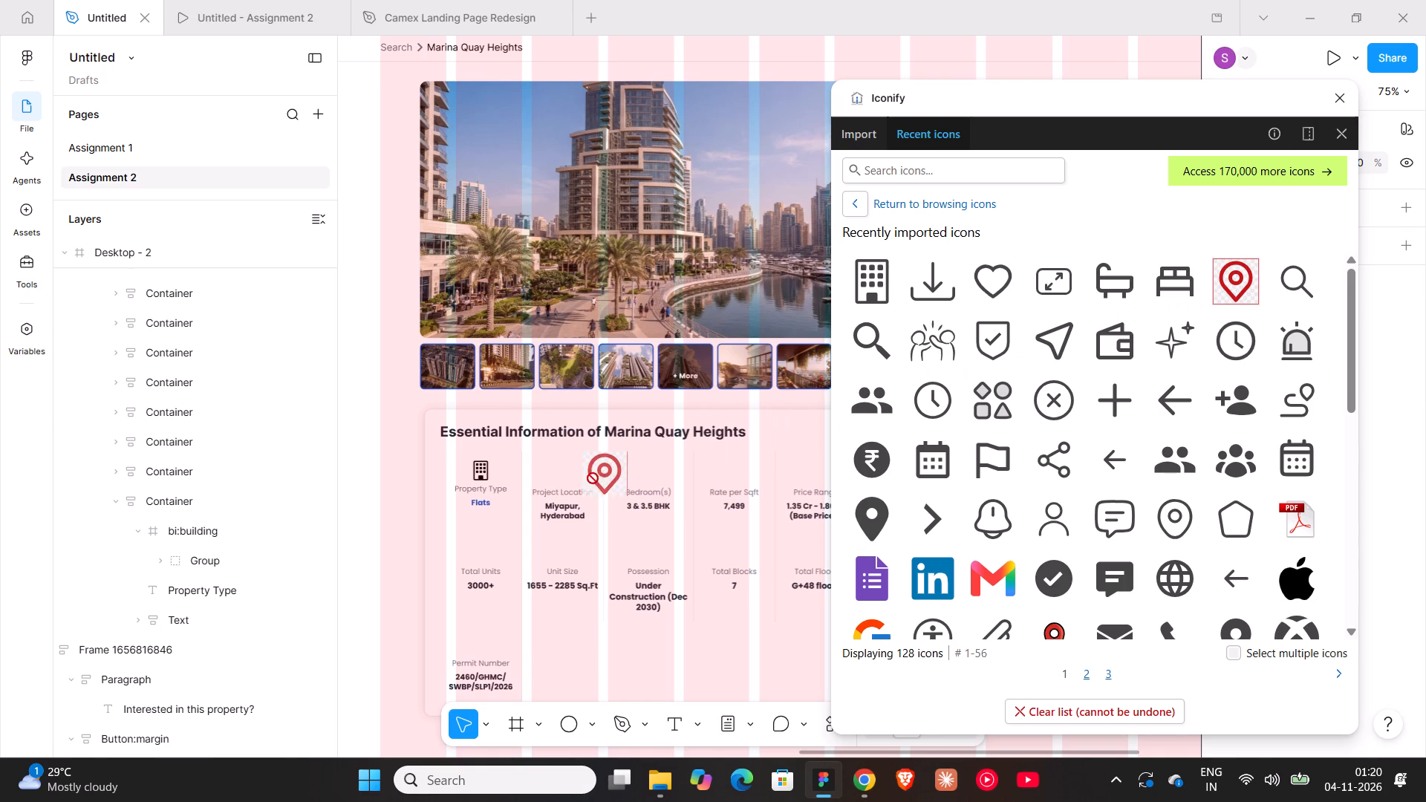
{"action": "left_click_drag", "start_coordinate": [593, 478], "coordinate": [580, 480]}
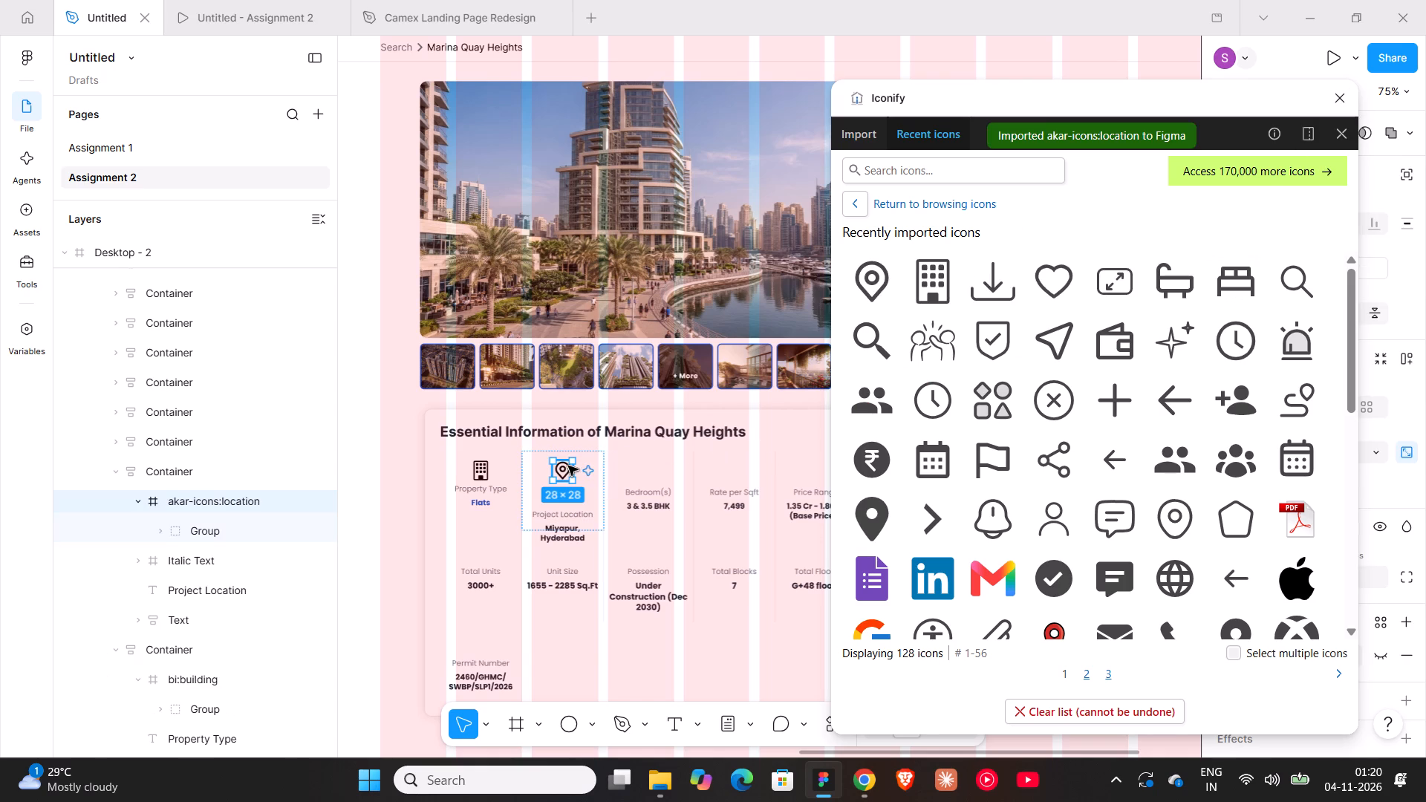
{"action": "left_click", "coordinate": [568, 466]}
{"action": "key", "text": "ctrl+x"}
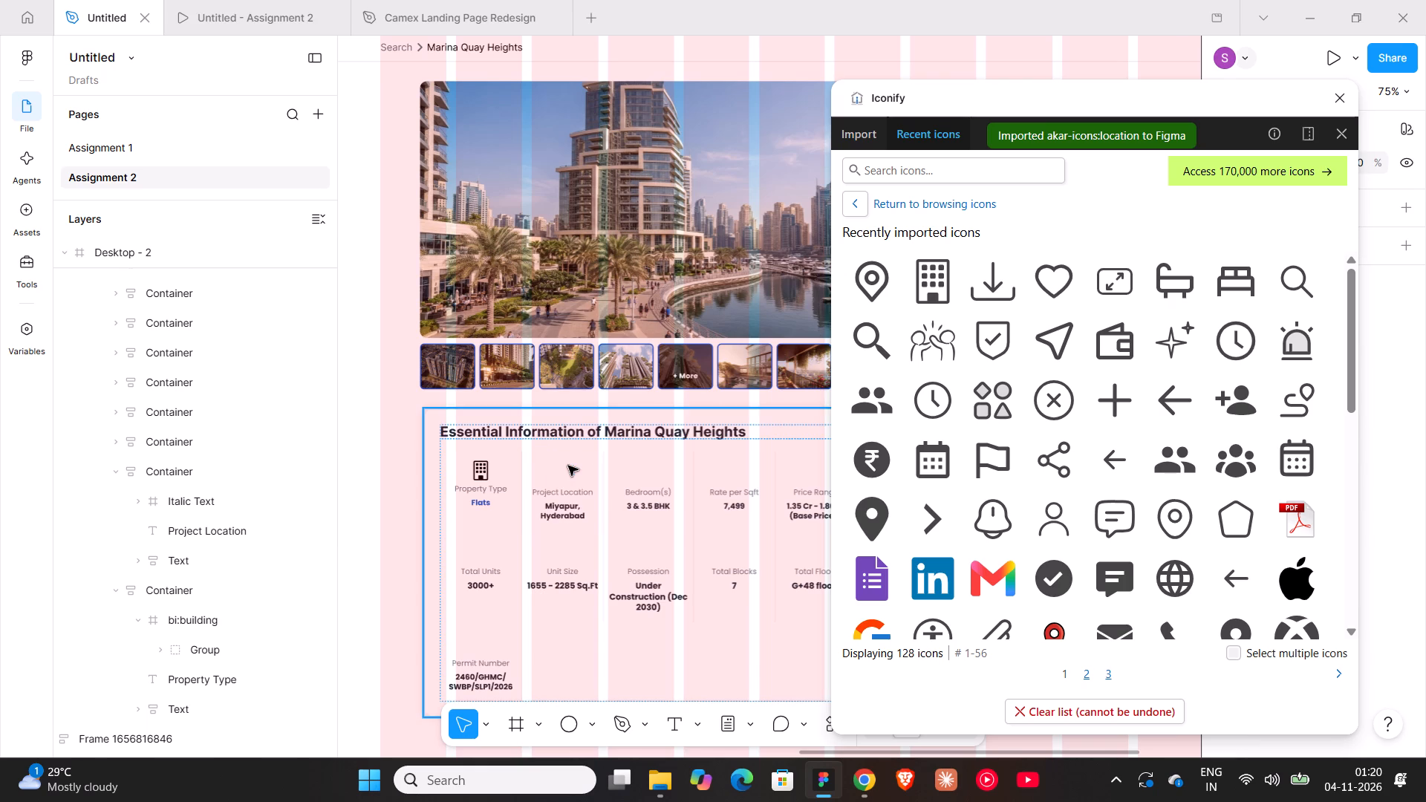
{"action": "triple_click", "coordinate": [558, 474]}
{"action": "left_click", "coordinate": [558, 474]}
{"action": "double_click", "coordinate": [558, 474]}
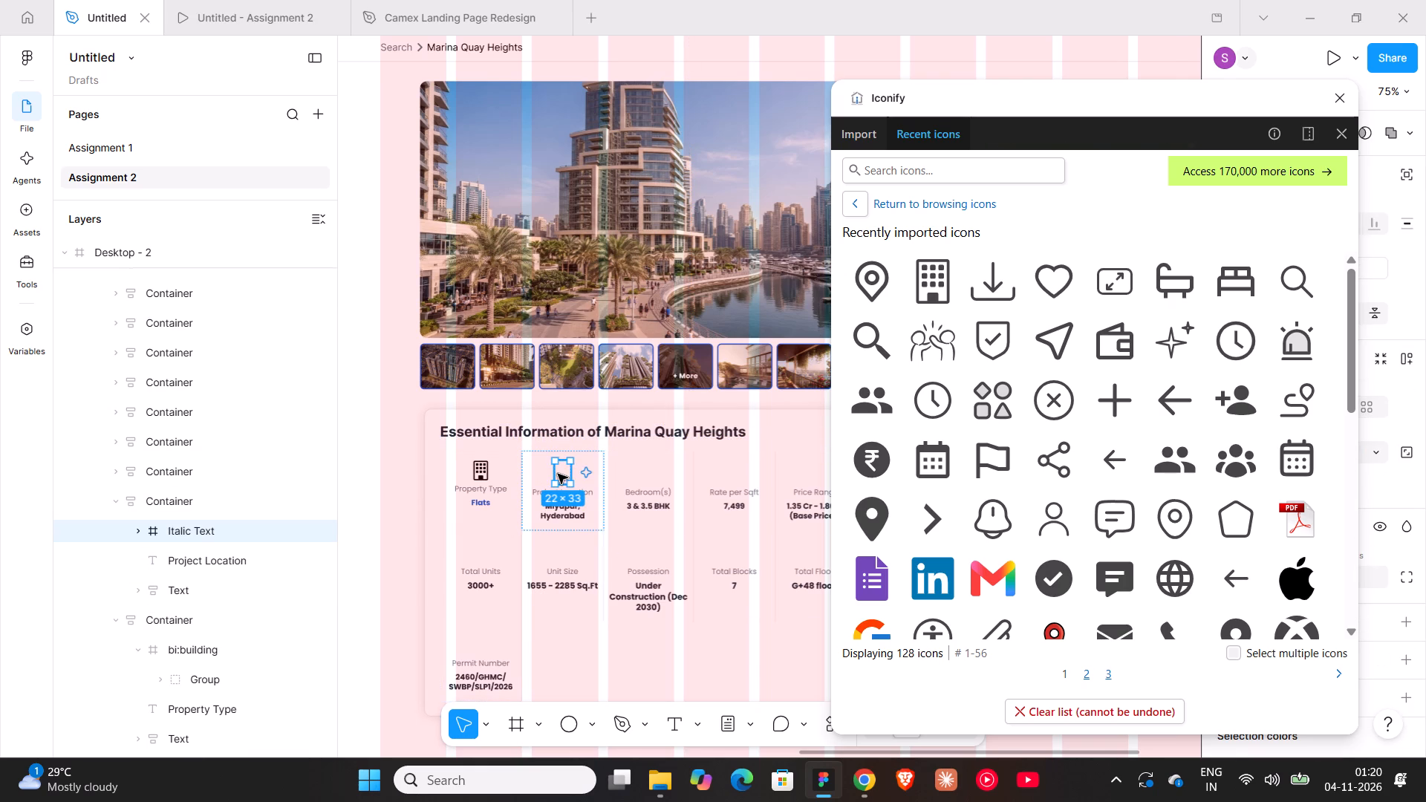
{"action": "key", "text": "ctrl+shift+r"}
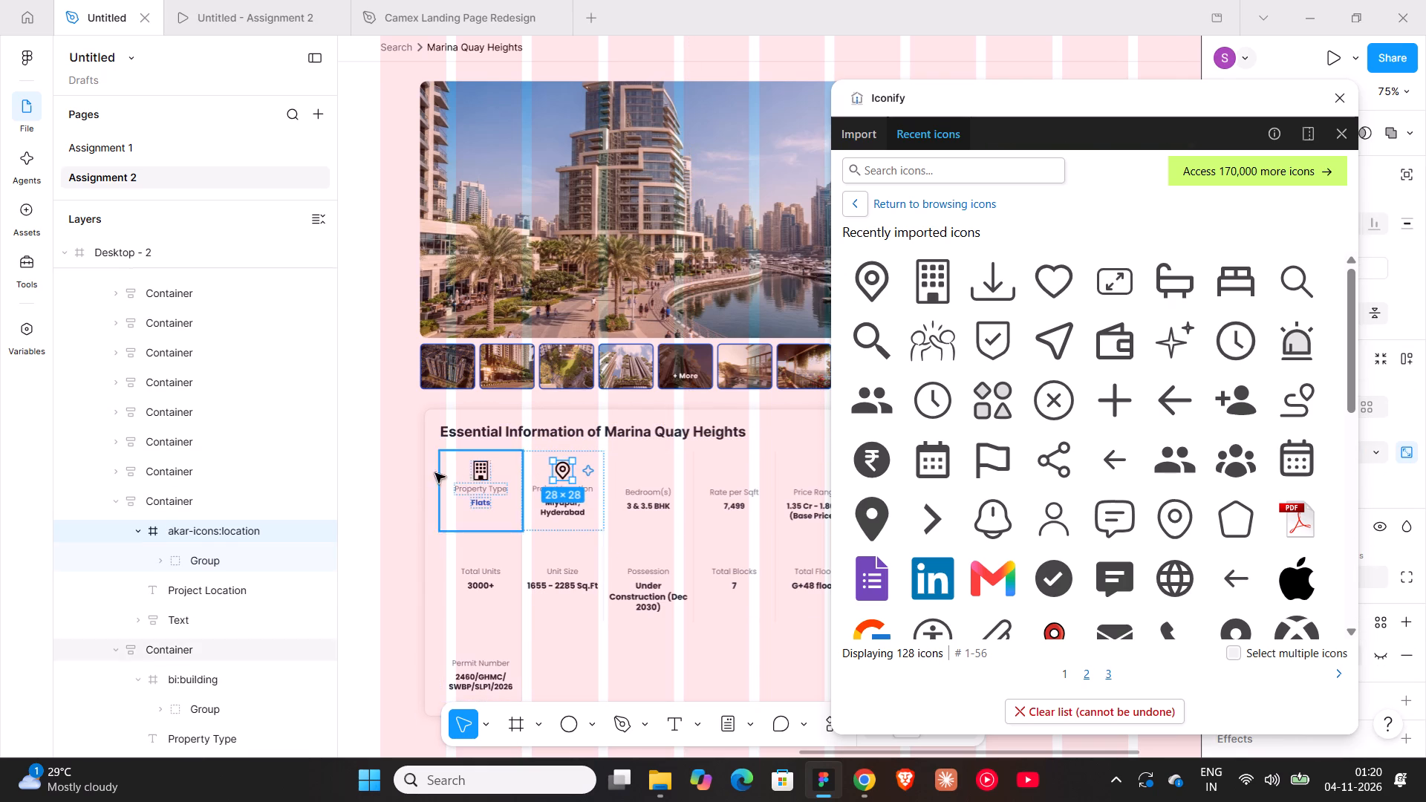
{"action": "left_click", "coordinate": [410, 461]}
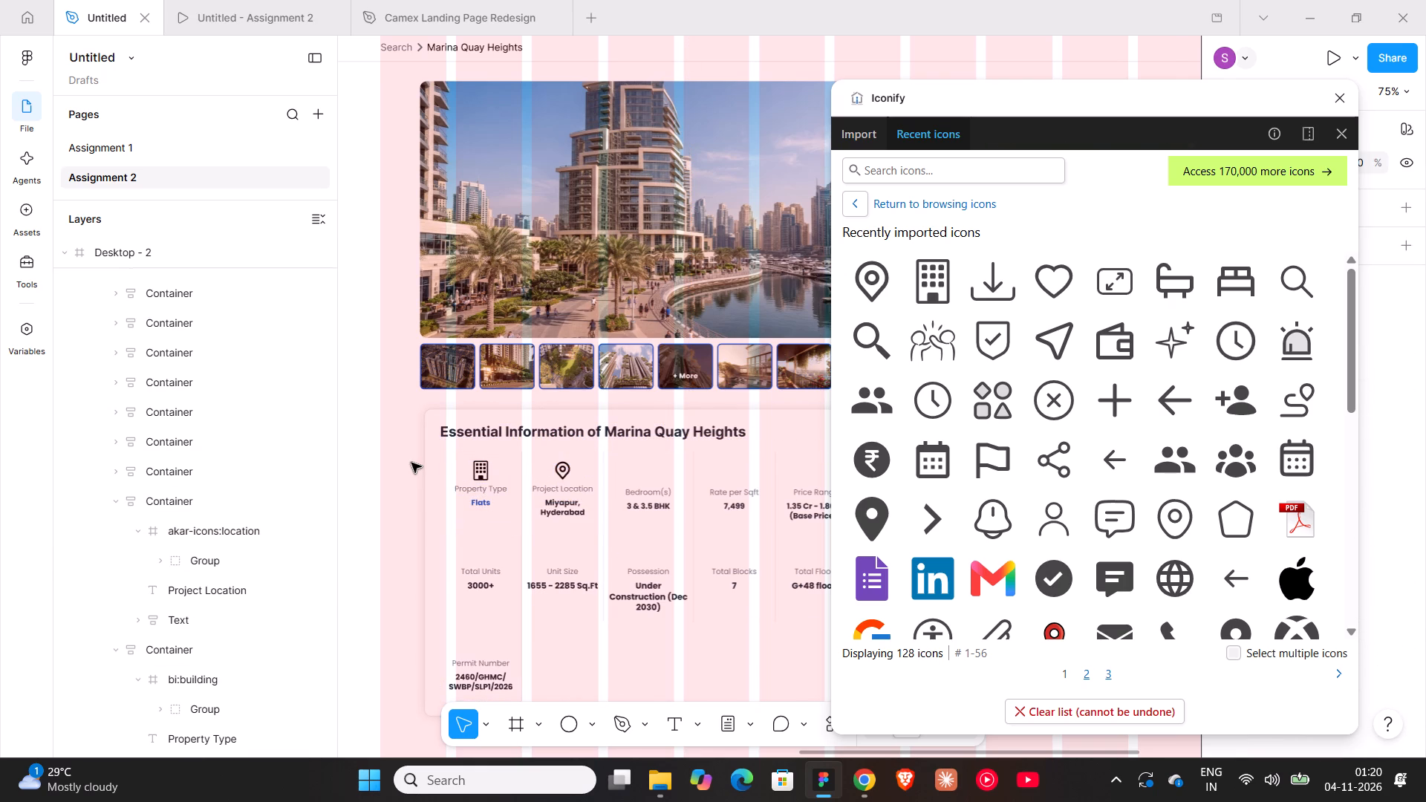
Import the boxicons:bed icon from Iconify and replace the Bedroom(s) cell's icon placeholder with it.
{"action": "double_click", "coordinate": [562, 476]}
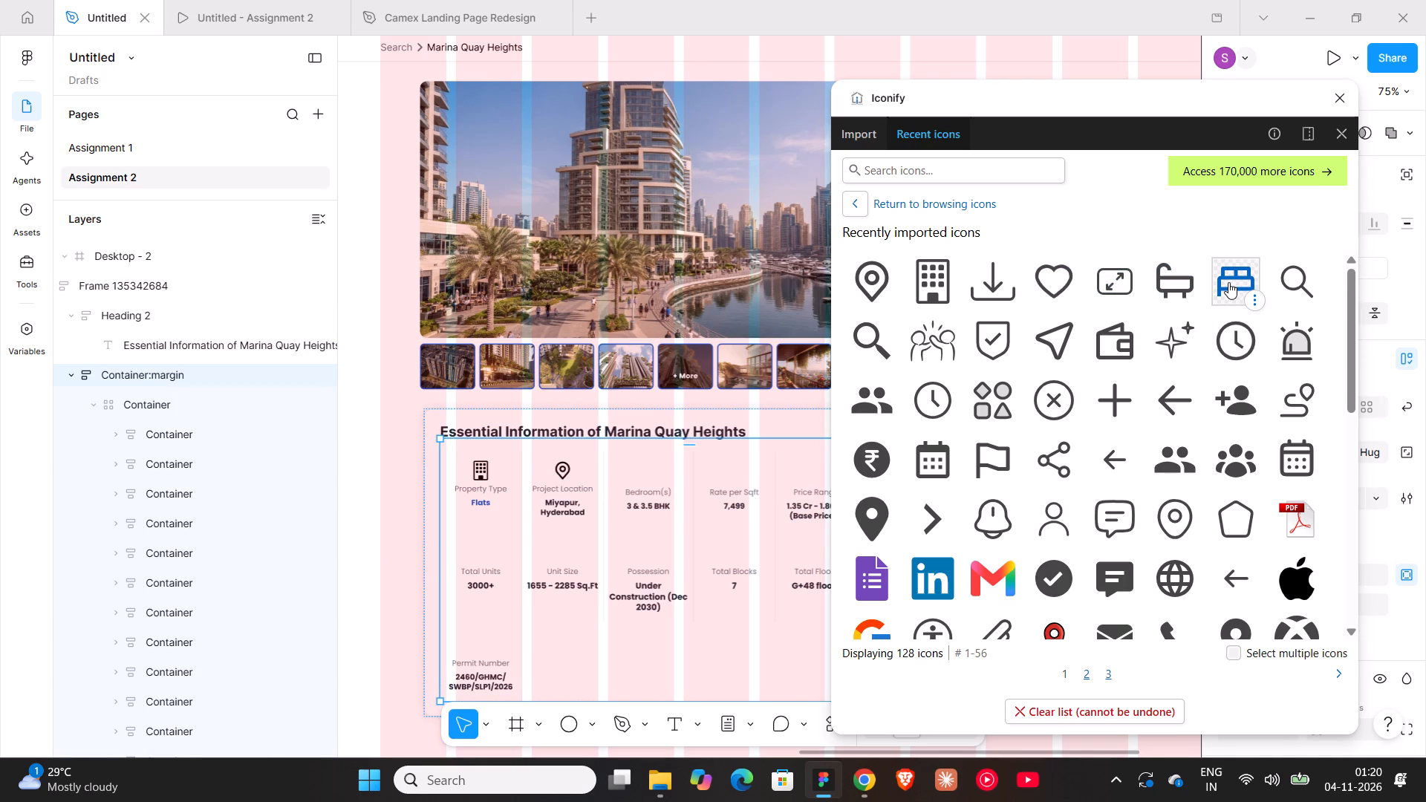
{"action": "left_click_drag", "start_coordinate": [1228, 282], "coordinate": [391, 422]}
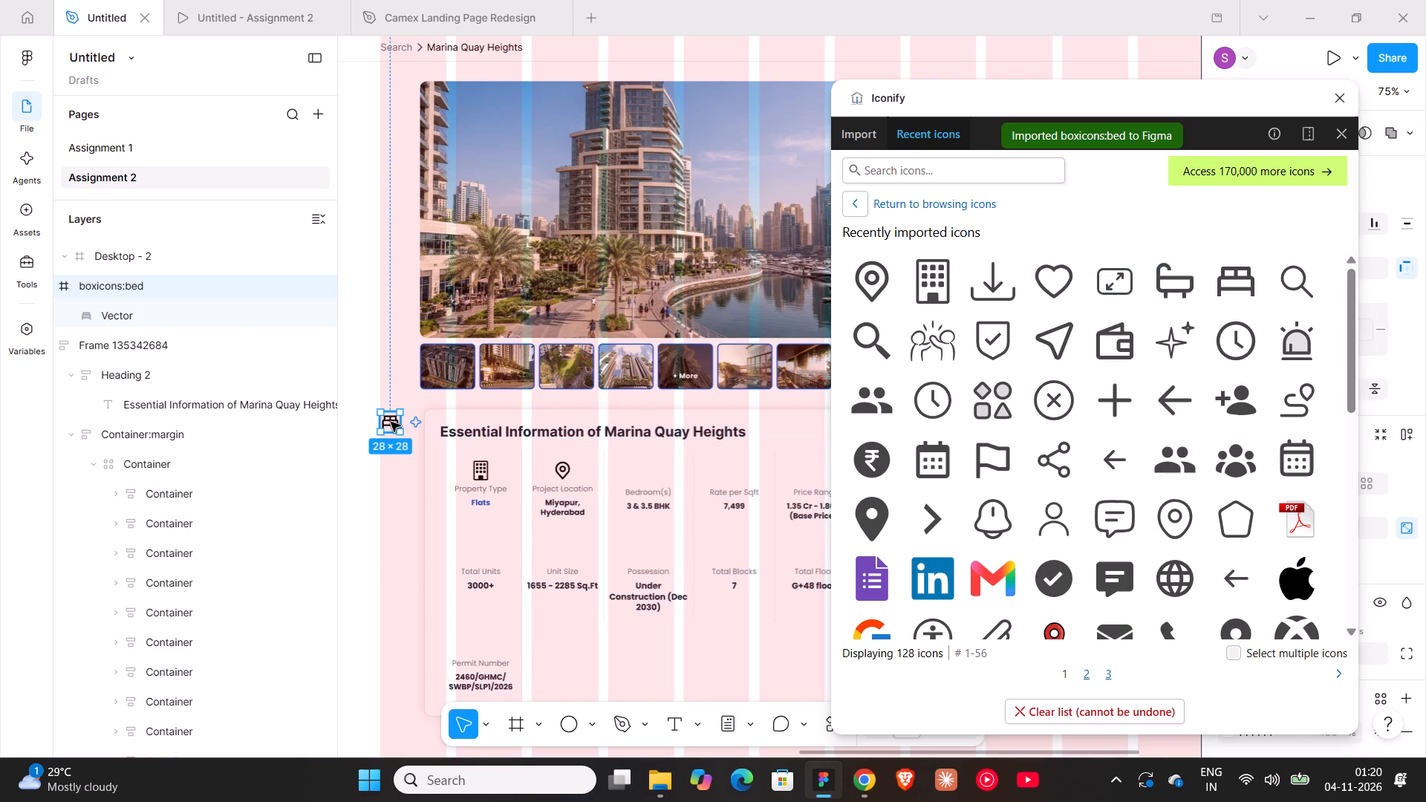
{"action": "key", "text": "ctrl+x"}
{"action": "key", "text": "ctrl+x"}
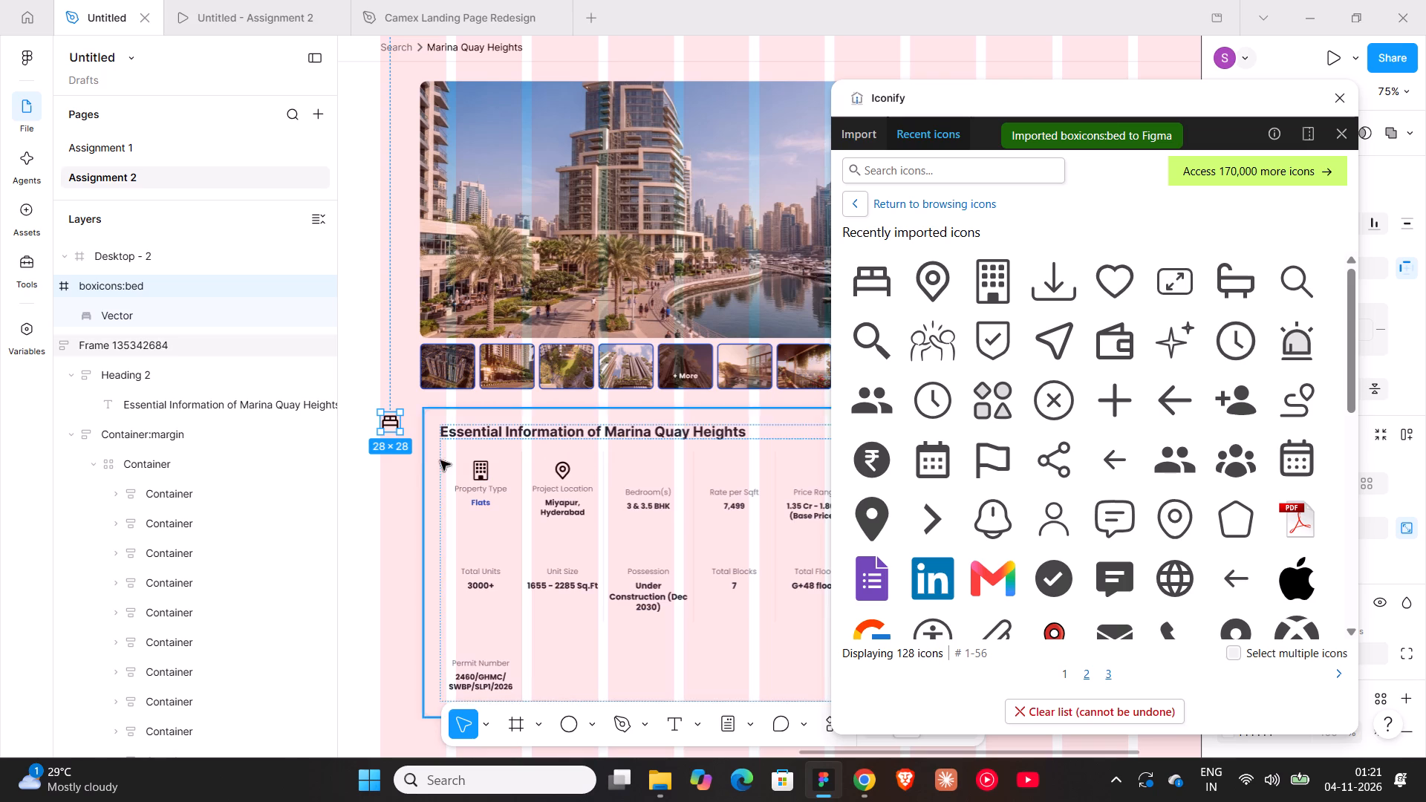
{"action": "left_click", "coordinate": [390, 415]}
{"action": "key", "text": "ctrl+x"}
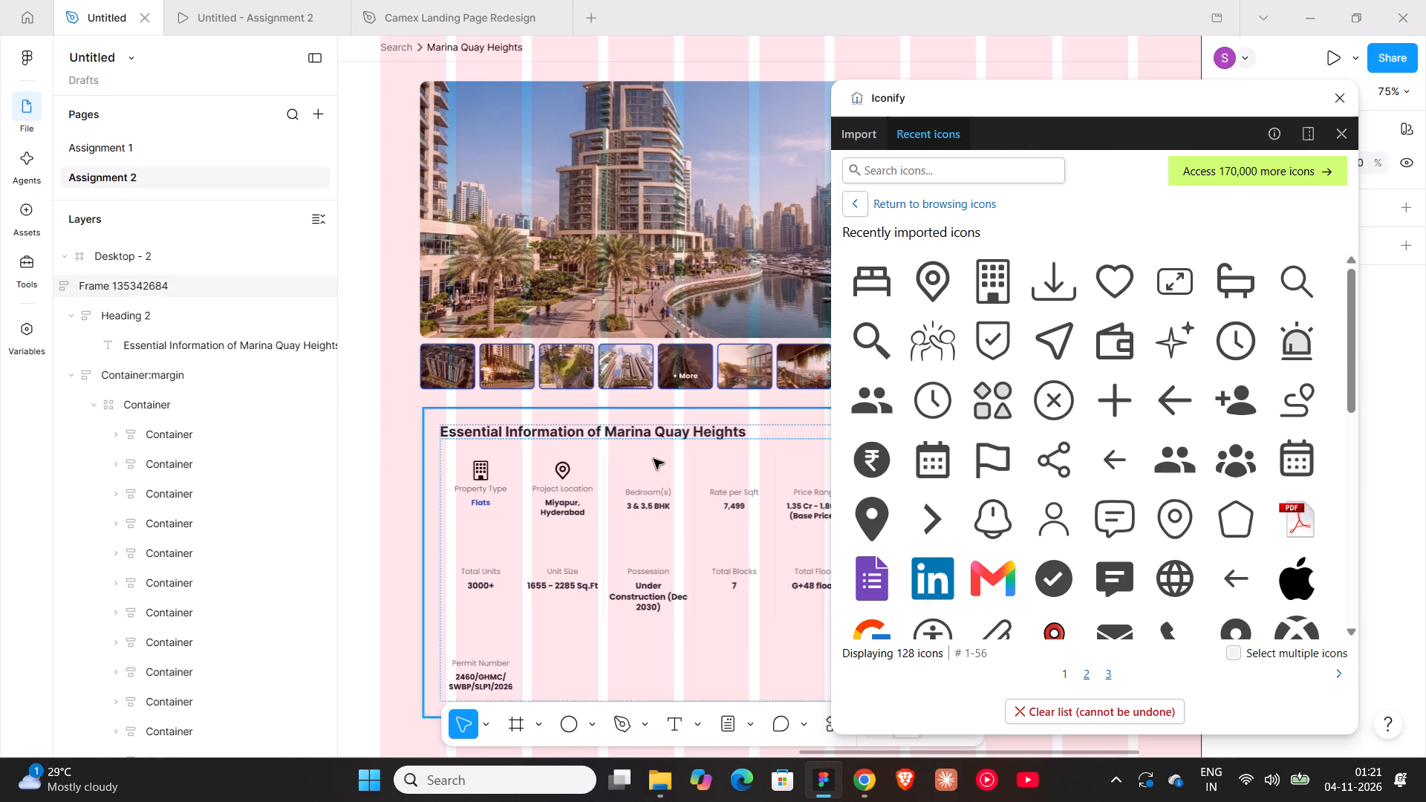
{"action": "triple_click", "coordinate": [649, 464]}
{"action": "triple_click", "coordinate": [649, 464]}
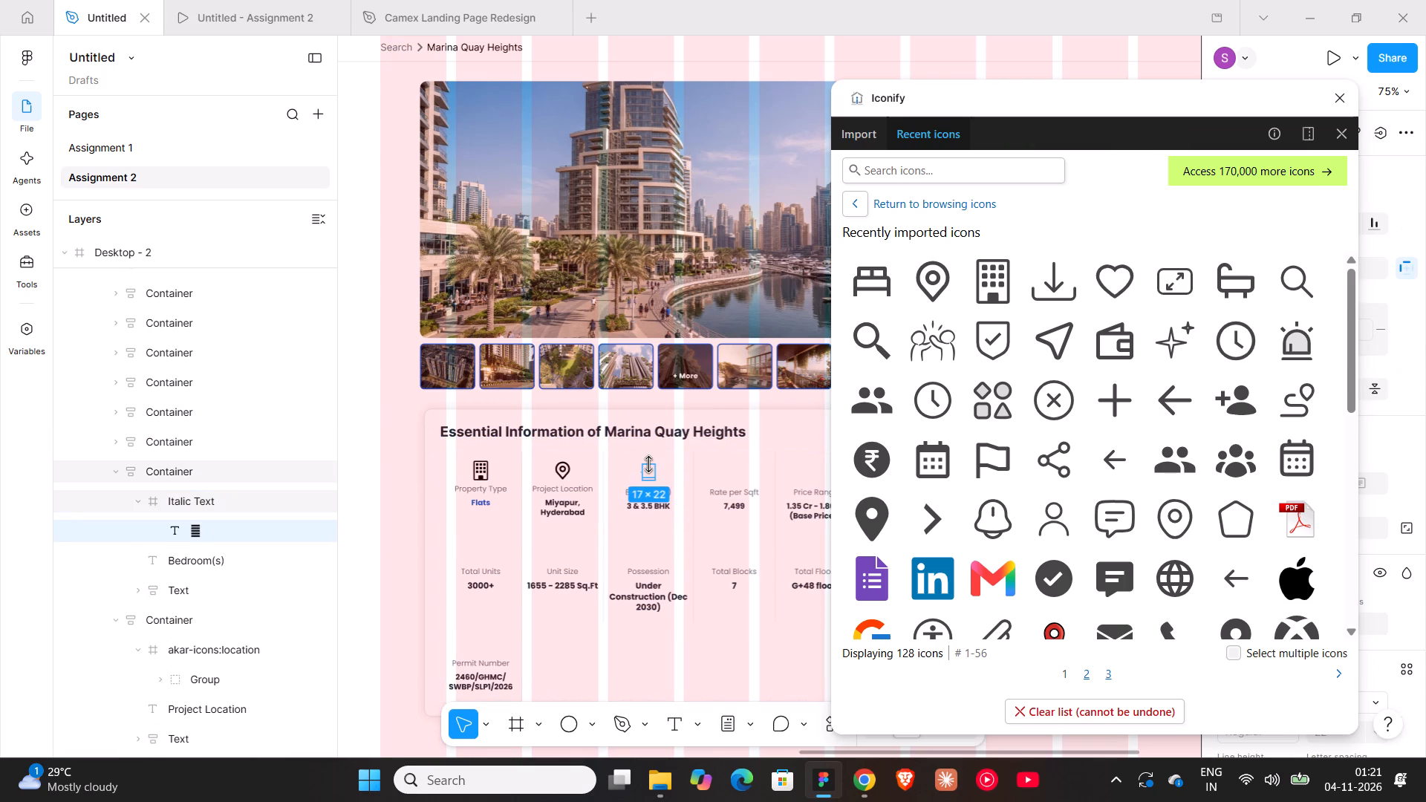
{"action": "left_click", "coordinate": [231, 506]}
{"action": "key", "text": "ctrl+shift+r"}
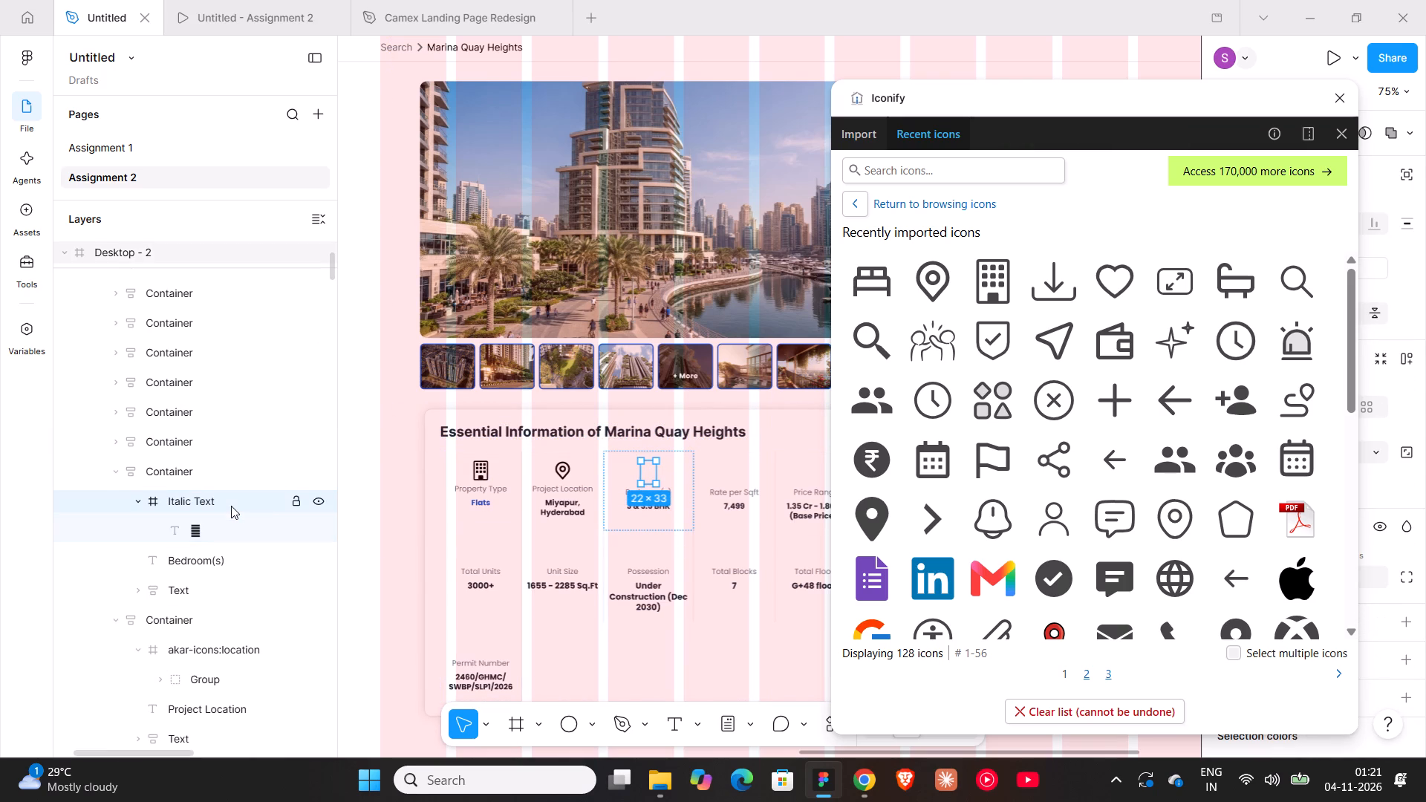
{"action": "left_click", "coordinate": [391, 447]}
Import the fluent:slide-size-20-regular icon at size 28 and replace the Rate per Sqft cell's icon placeholder with it.
{"action": "scroll", "coordinate": [662, 472], "scroll_direction": "down", "scroll_amount": 7, "text": "shift"}
{"action": "left_click", "coordinate": [1178, 280]}
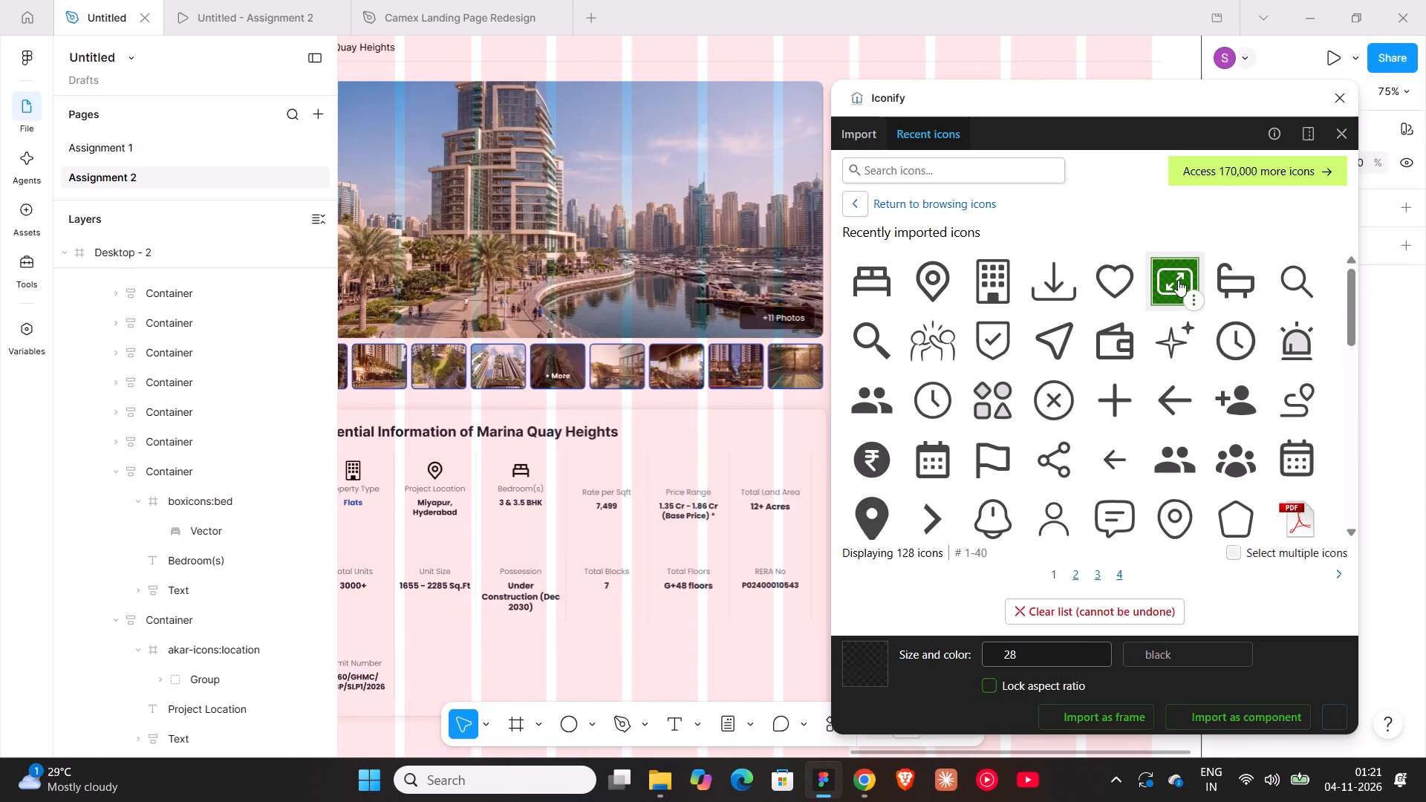
{"action": "left_click_drag", "start_coordinate": [1178, 280], "coordinate": [699, 416]}
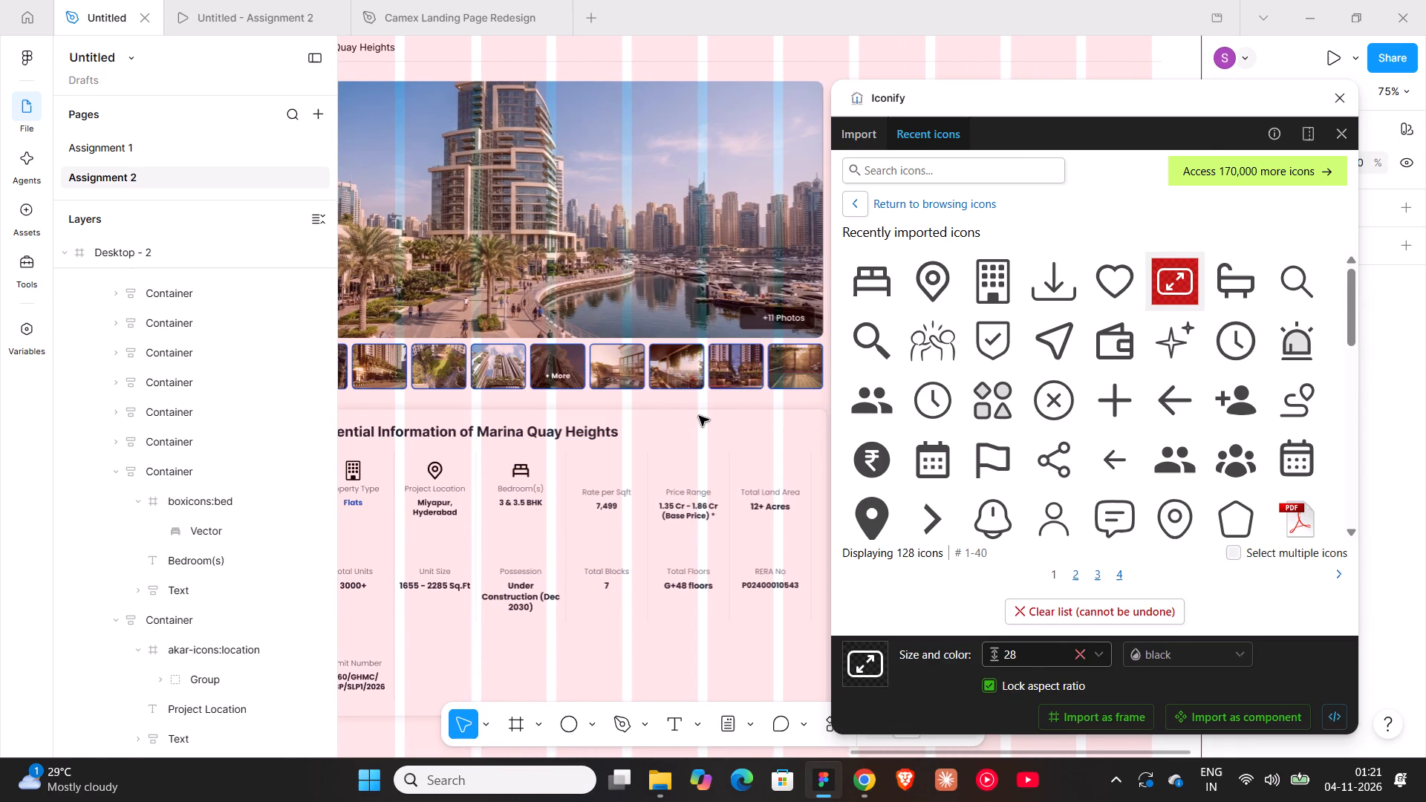
{"action": "key", "text": "ctrl+x"}
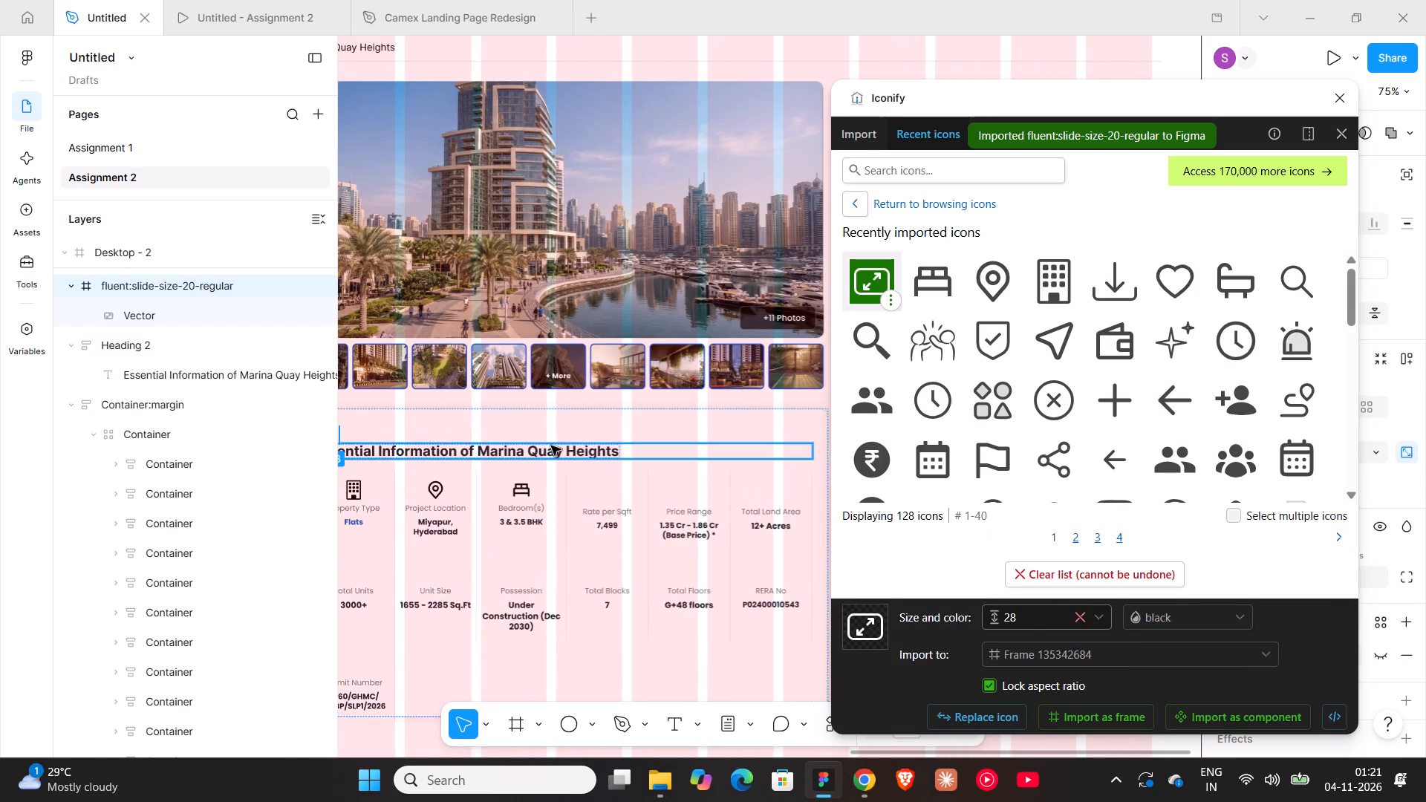
{"action": "scroll", "coordinate": [551, 446], "scroll_direction": "up", "scroll_amount": 4, "text": "shift"}
{"action": "left_click", "coordinate": [531, 431]}
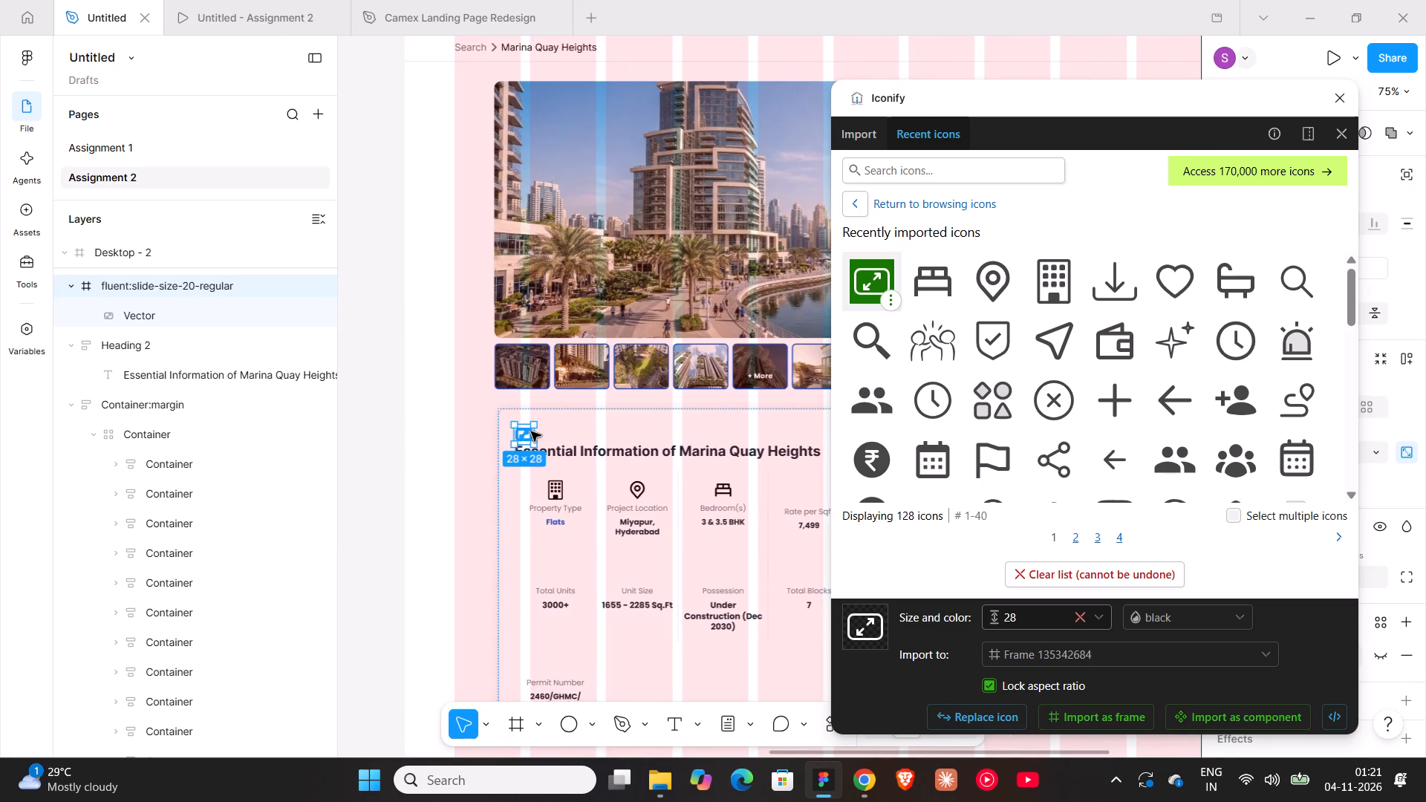
{"action": "key", "text": "ctrl+x"}
{"action": "scroll", "coordinate": [531, 431], "scroll_direction": "down", "scroll_amount": 4, "text": "shift"}
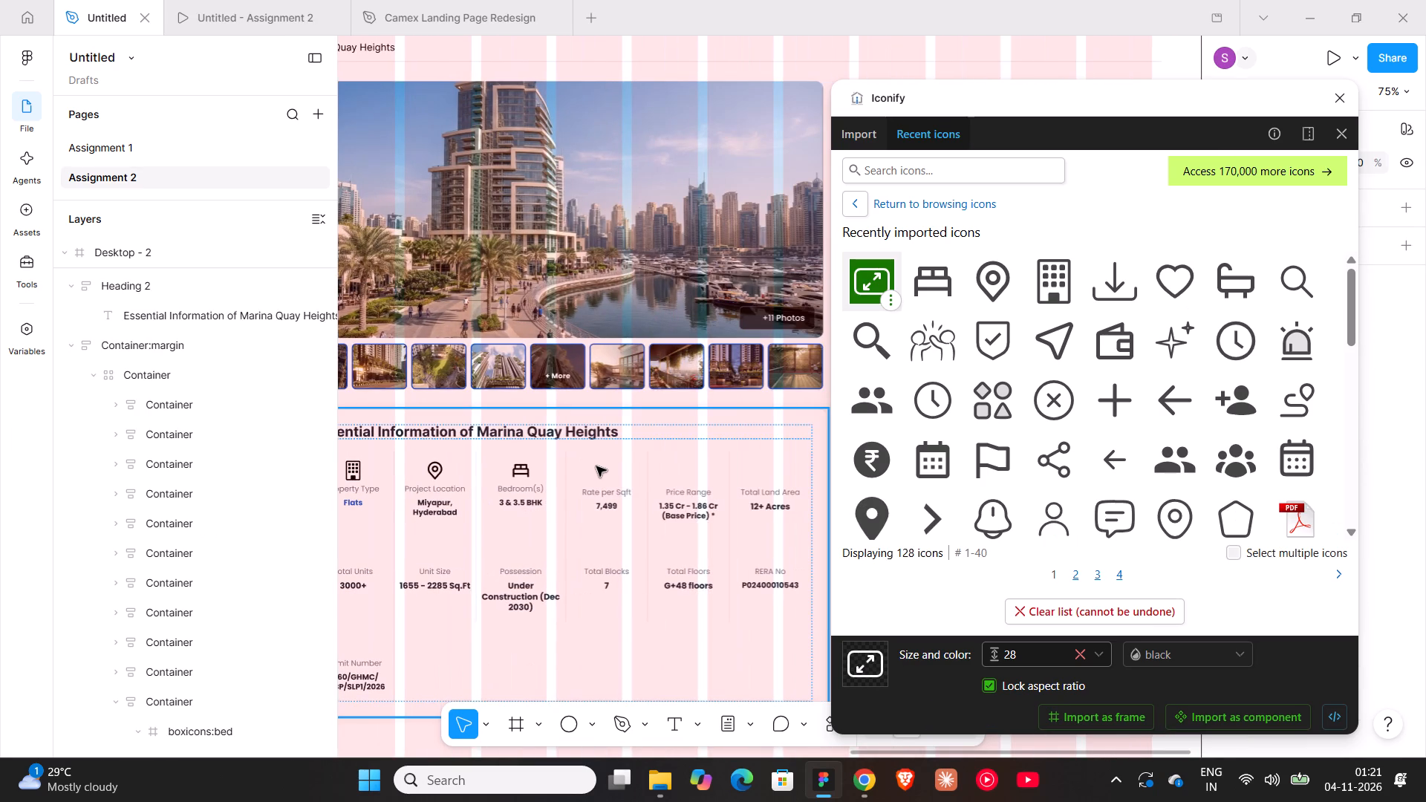
{"action": "triple_click", "coordinate": [596, 466]}
{"action": "triple_click", "coordinate": [596, 466]}
{"action": "triple_click", "coordinate": [605, 472]}
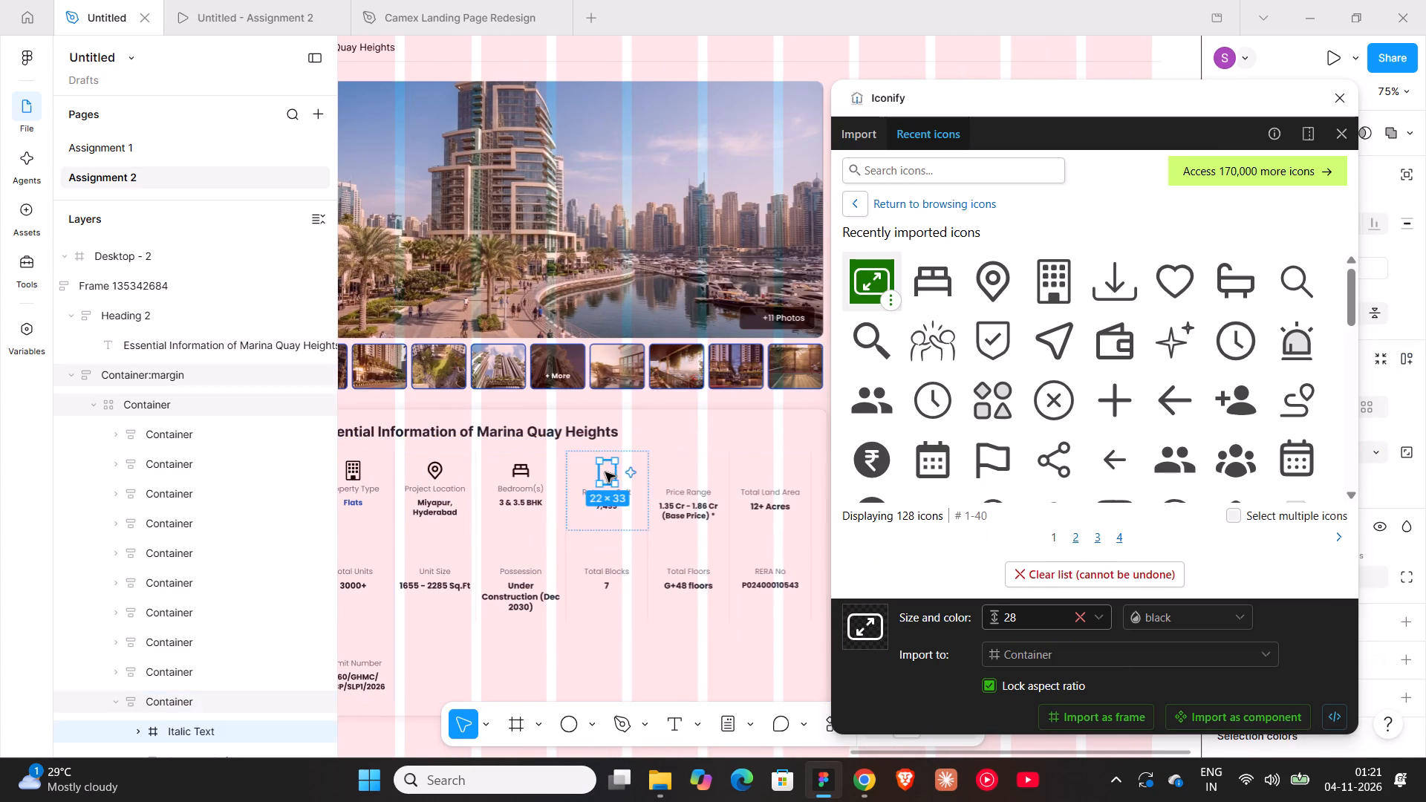
{"action": "left_click", "coordinate": [211, 470]}
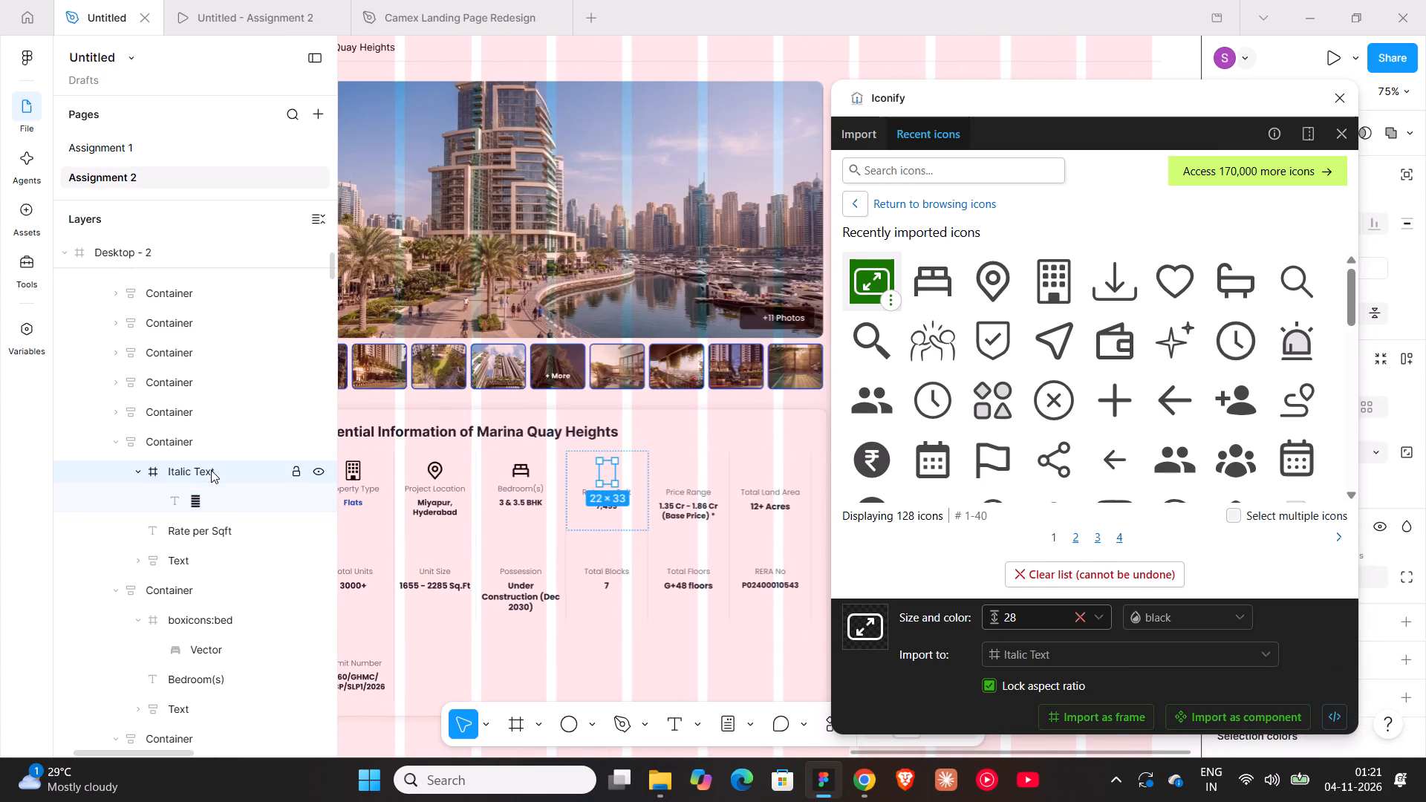
{"action": "key", "text": "ctrl+shift+r"}
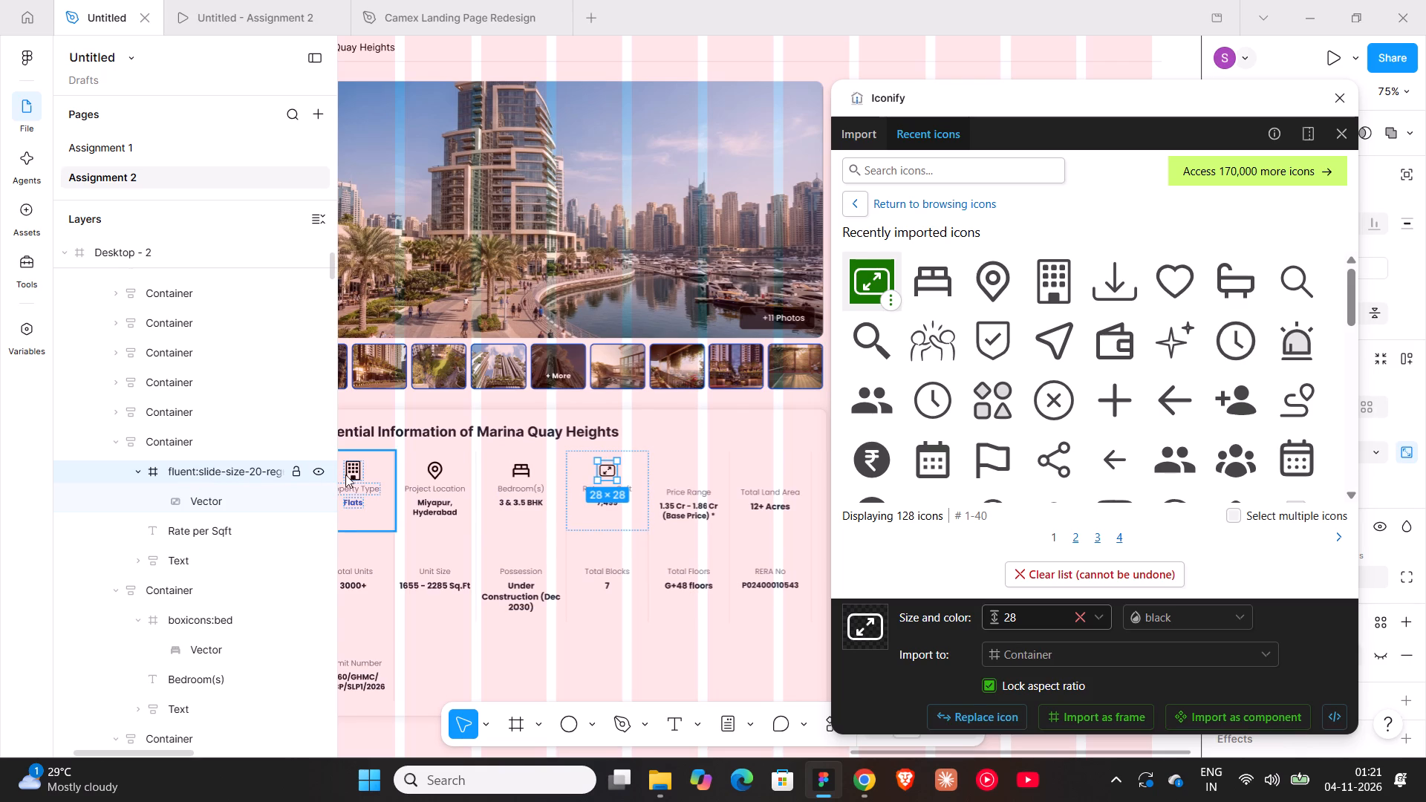
Look through Iconify's recently imported icons for one suited to the Price Range cell's icon placeholder.
{"action": "double_click", "coordinate": [688, 467]}
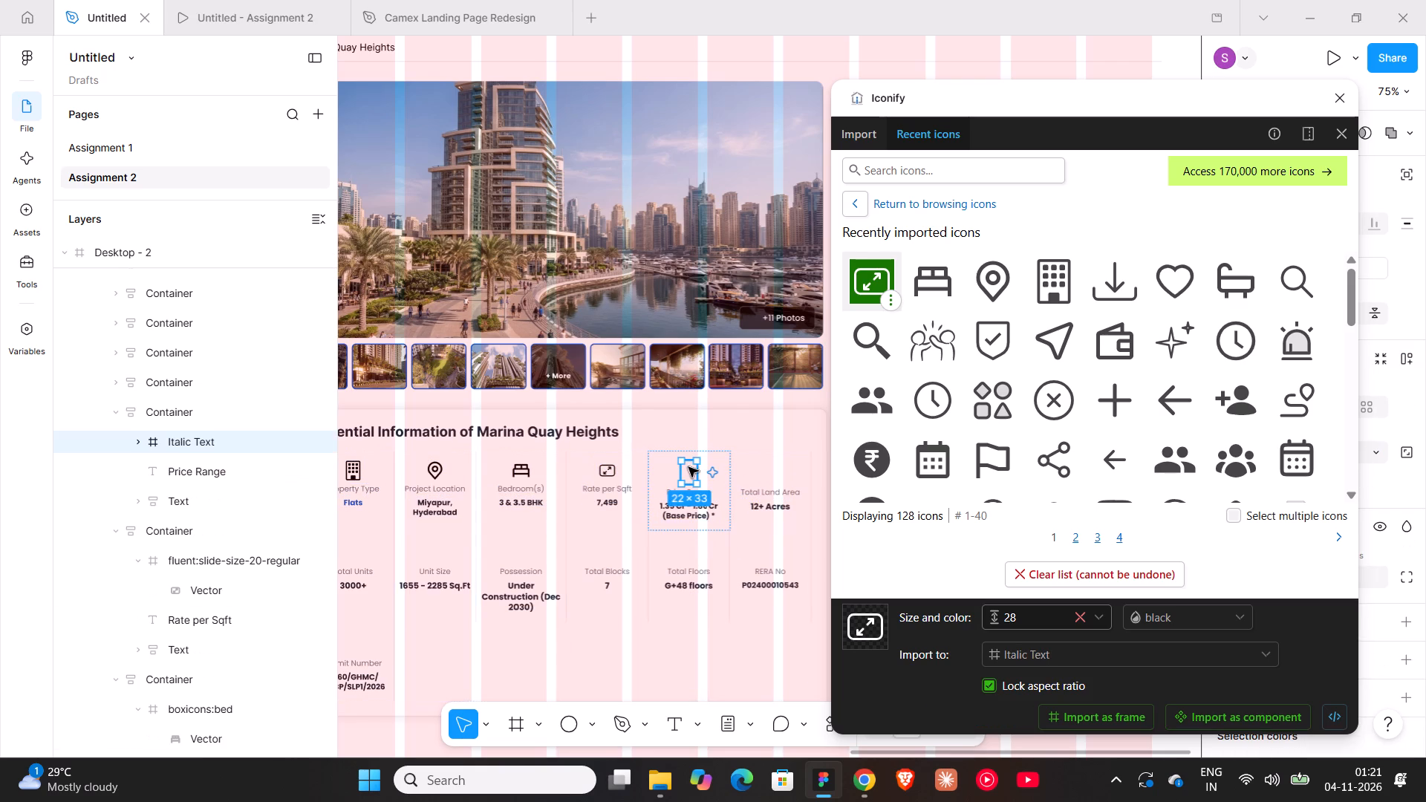
{"action": "scroll", "coordinate": [1121, 374], "scroll_direction": "down", "scroll_amount": 4}
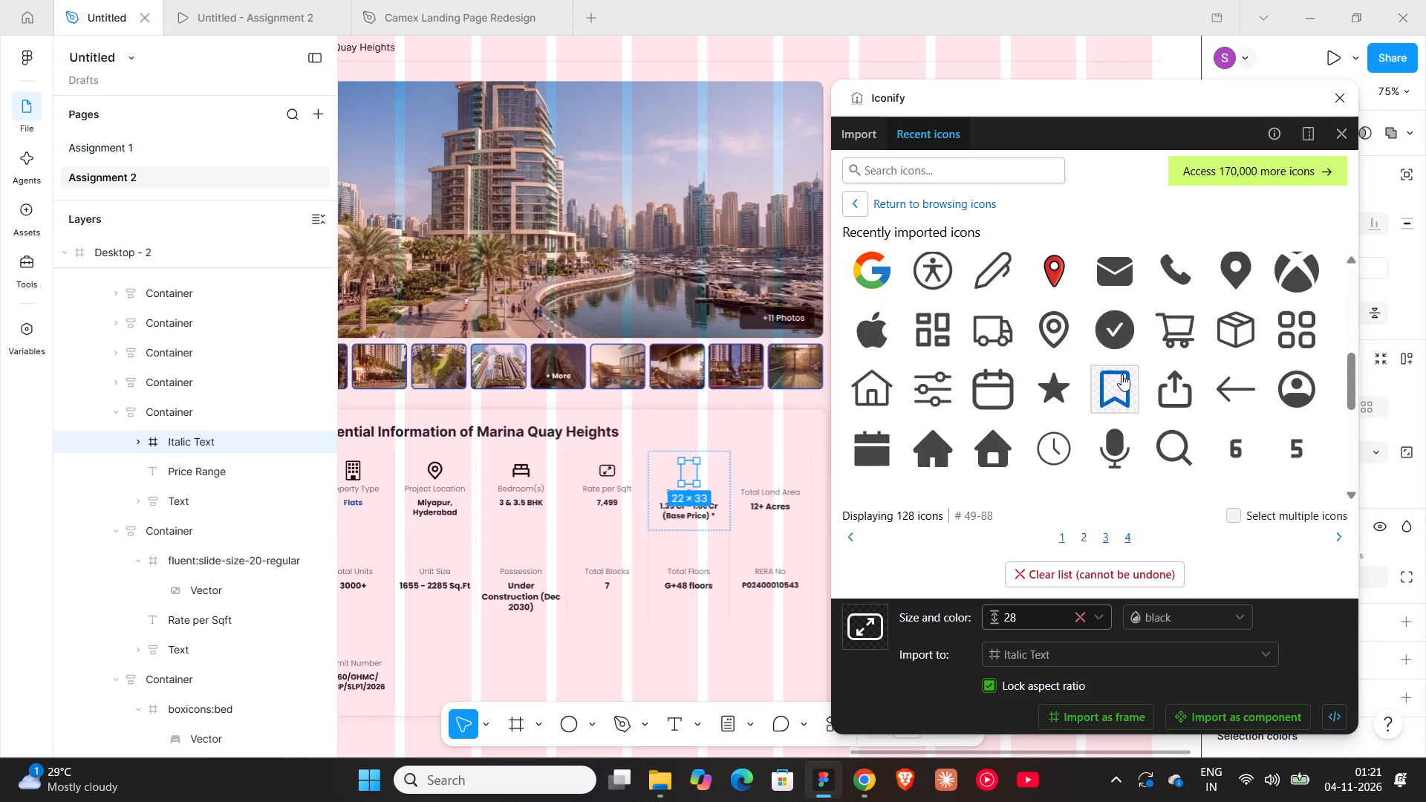
{"action": "scroll", "coordinate": [1121, 374], "scroll_direction": "down", "scroll_amount": 9}
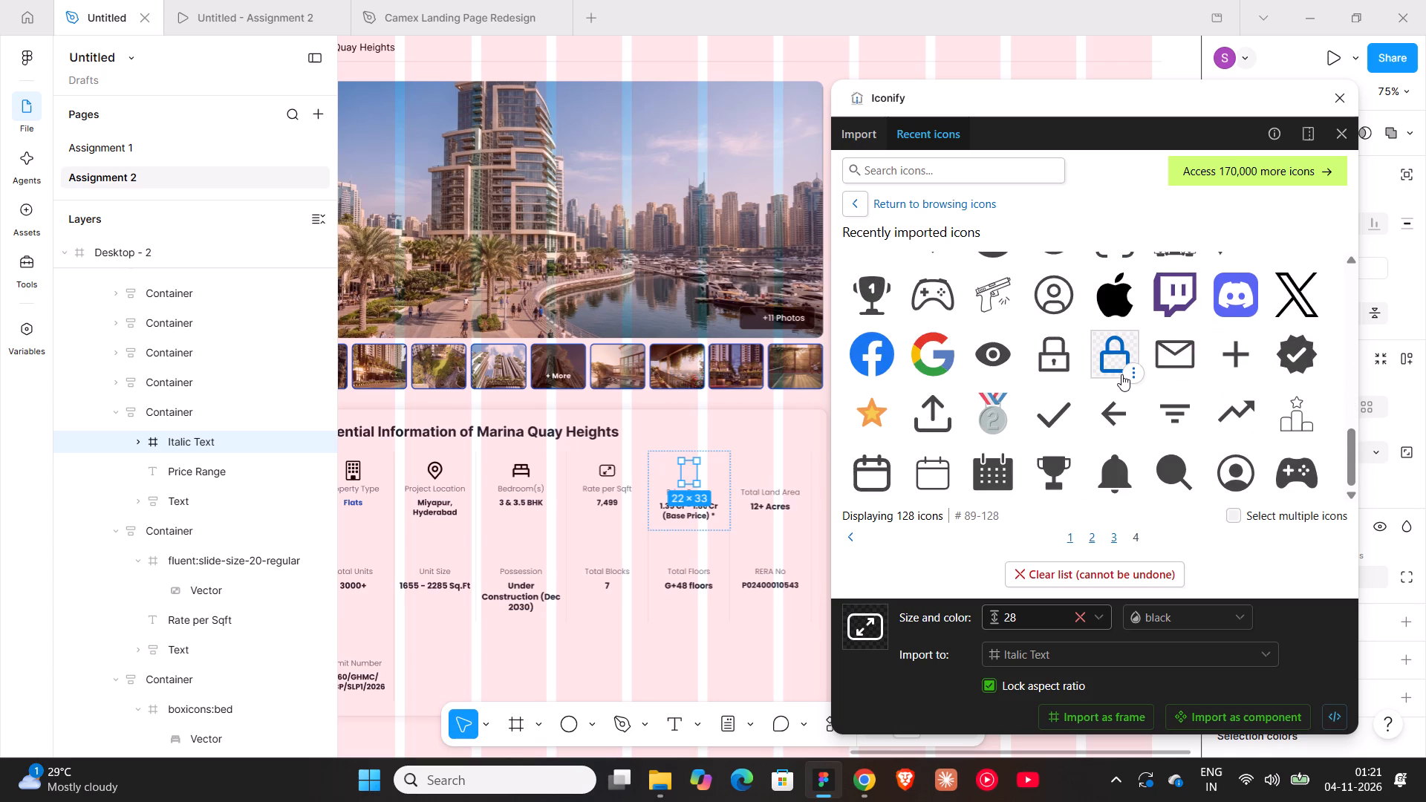
Search Iconify for "price" and browse the results for a tag icon, checking against the Team4 Aria reference page in Chrome.
{"action": "left_click", "coordinate": [879, 146]}
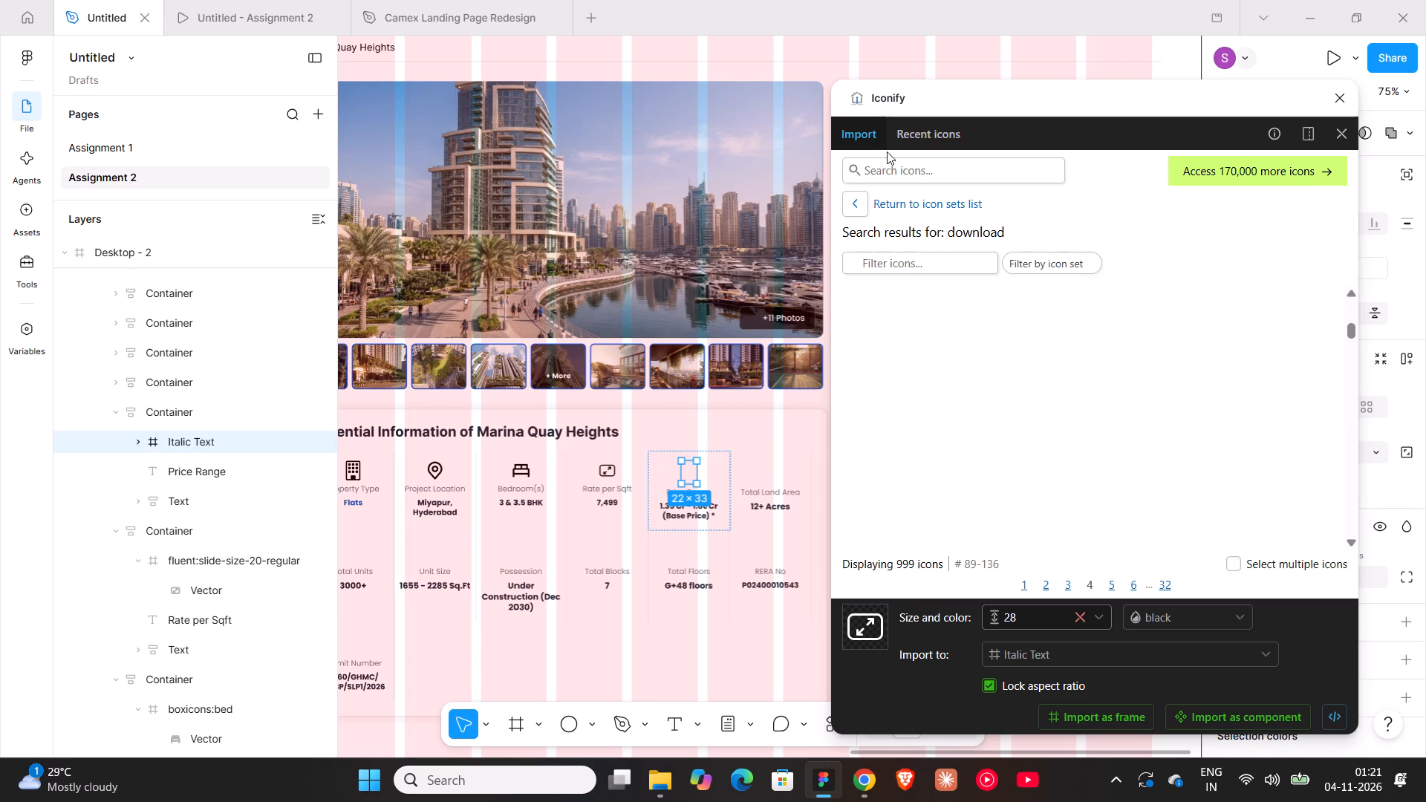
{"action": "left_click", "coordinate": [890, 156]}
{"action": "left_click", "coordinate": [899, 168]}
{"action": "type", "text": "price"}
{"action": "key", "text": "Return"}
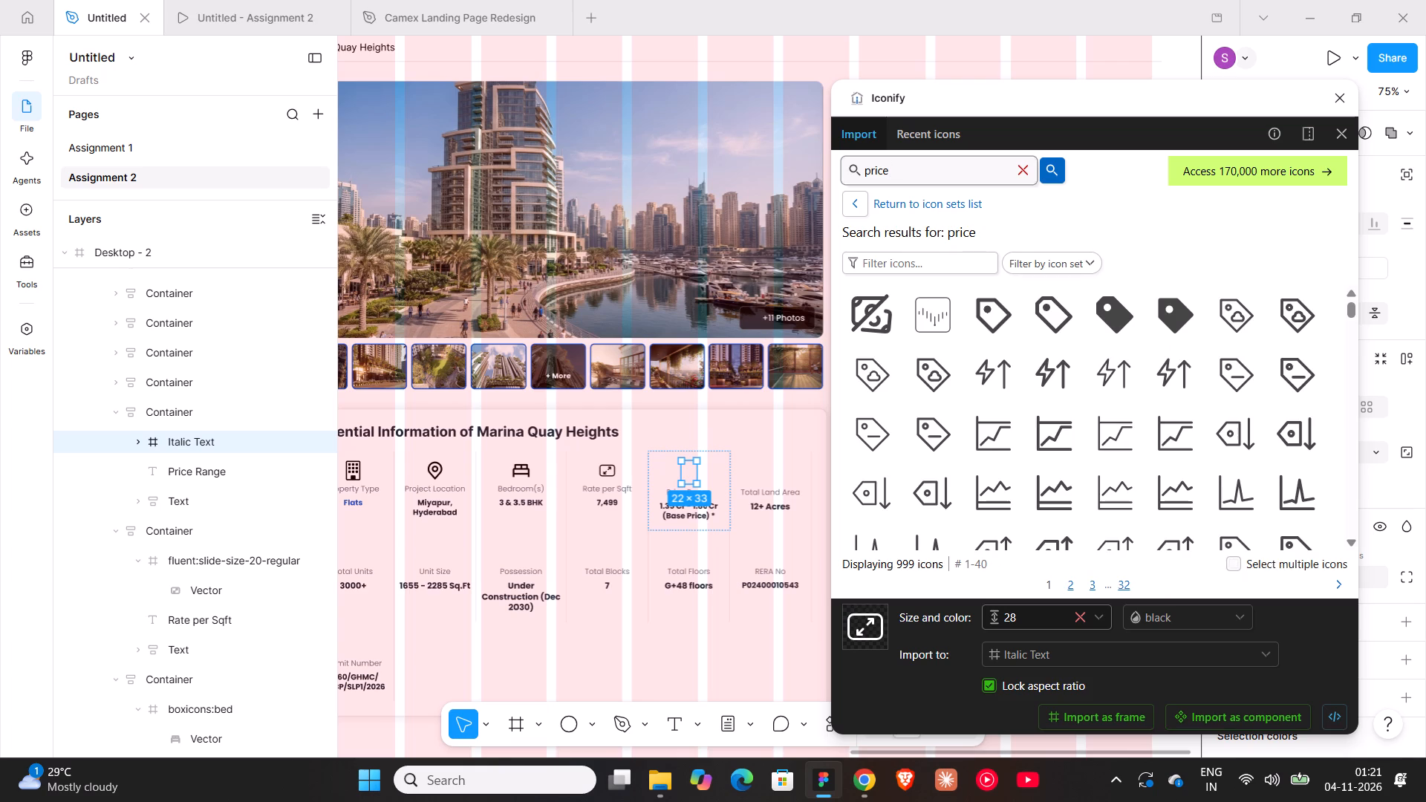
{"action": "scroll", "coordinate": [980, 370], "scroll_direction": "down", "scroll_amount": 2}
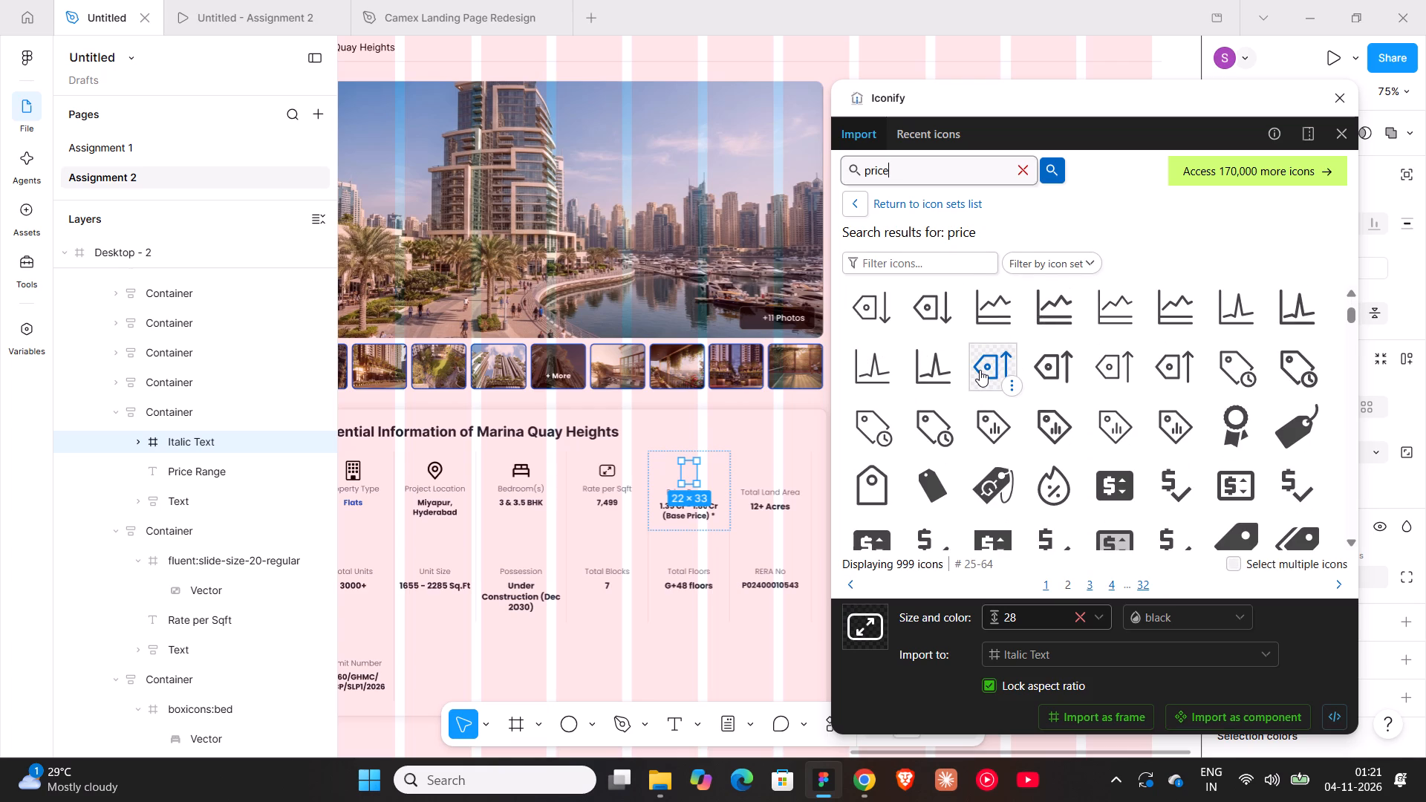
{"action": "scroll", "coordinate": [980, 370], "scroll_direction": "down", "scroll_amount": 1}
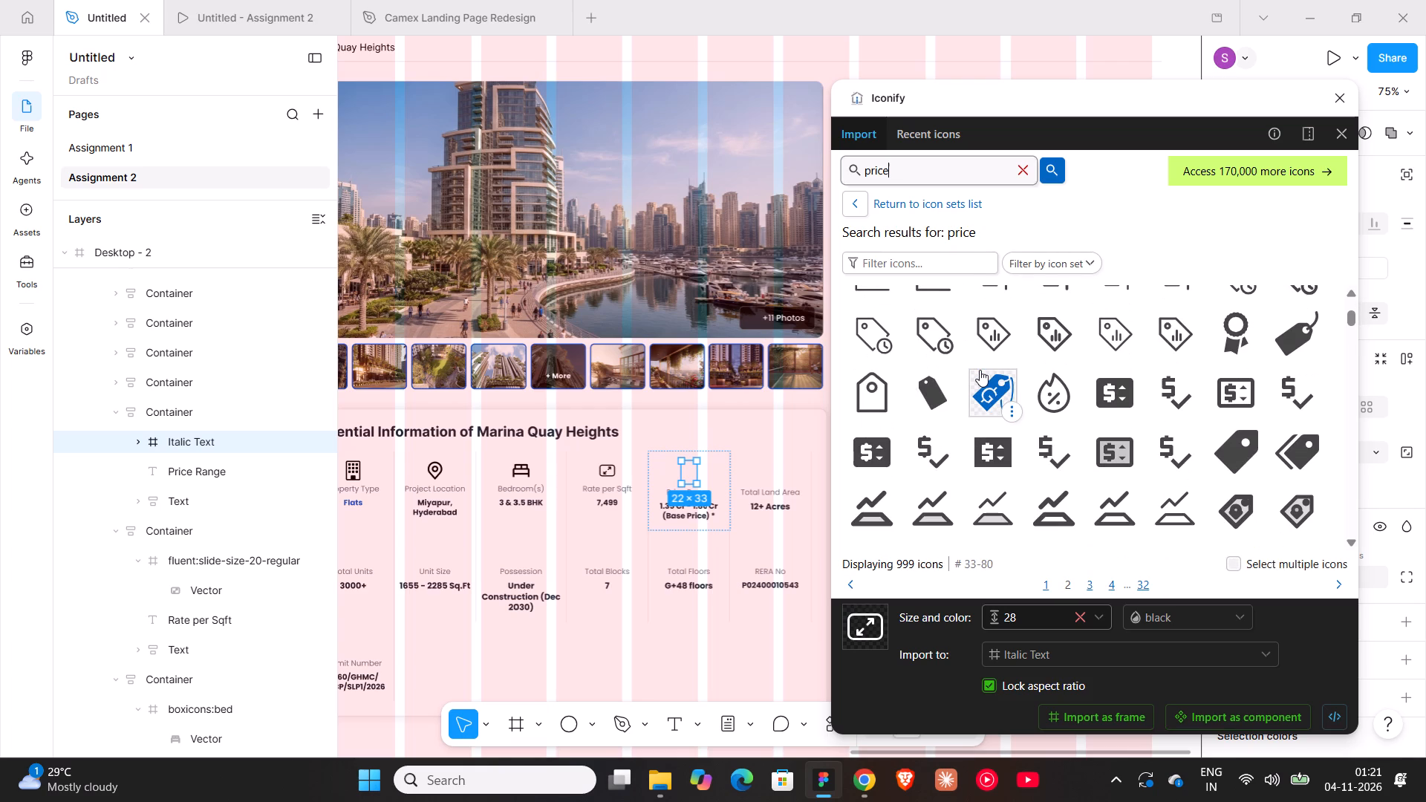
{"action": "left_click", "coordinate": [854, 774]}
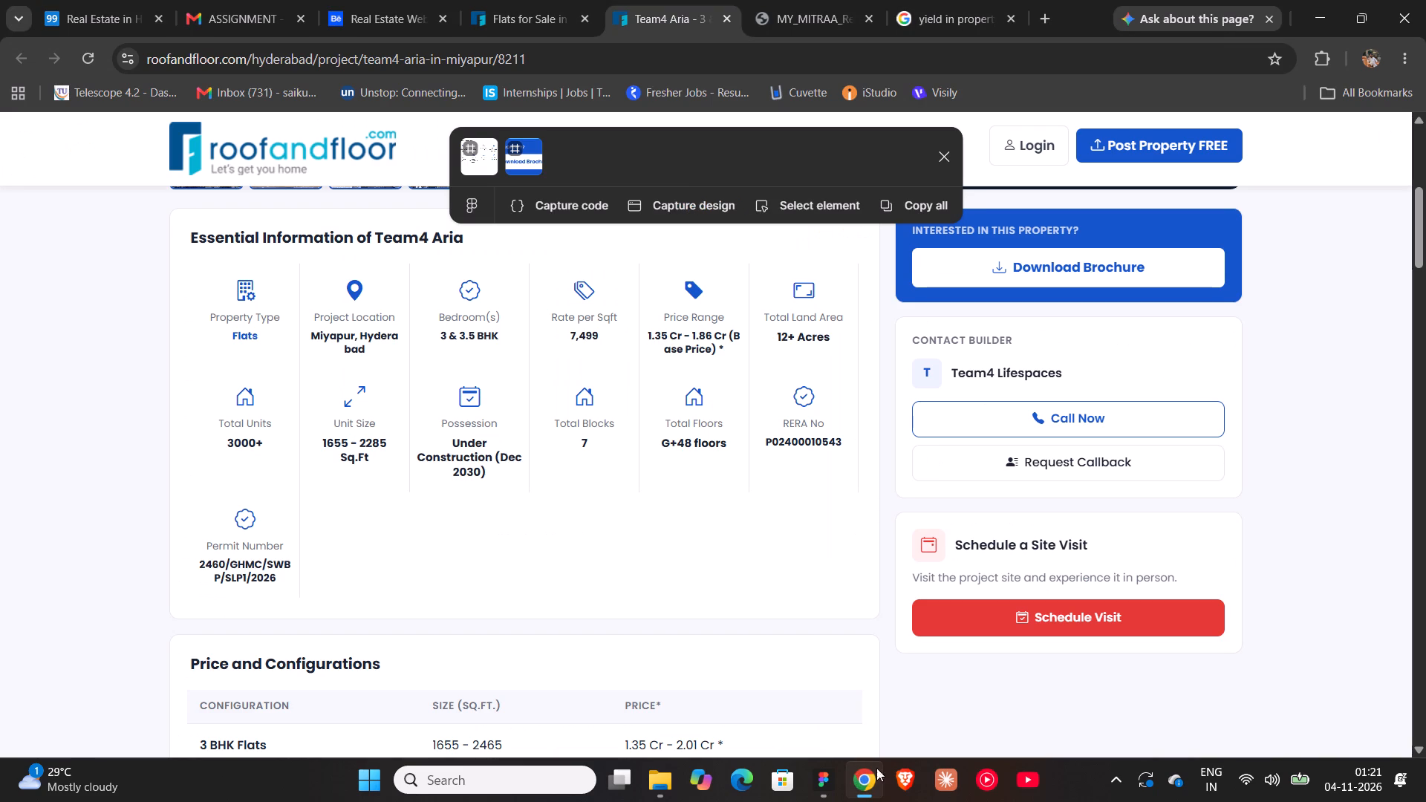
{"action": "left_click", "coordinate": [835, 772]}
{"action": "scroll", "coordinate": [993, 405], "scroll_direction": "up", "scroll_amount": 3}
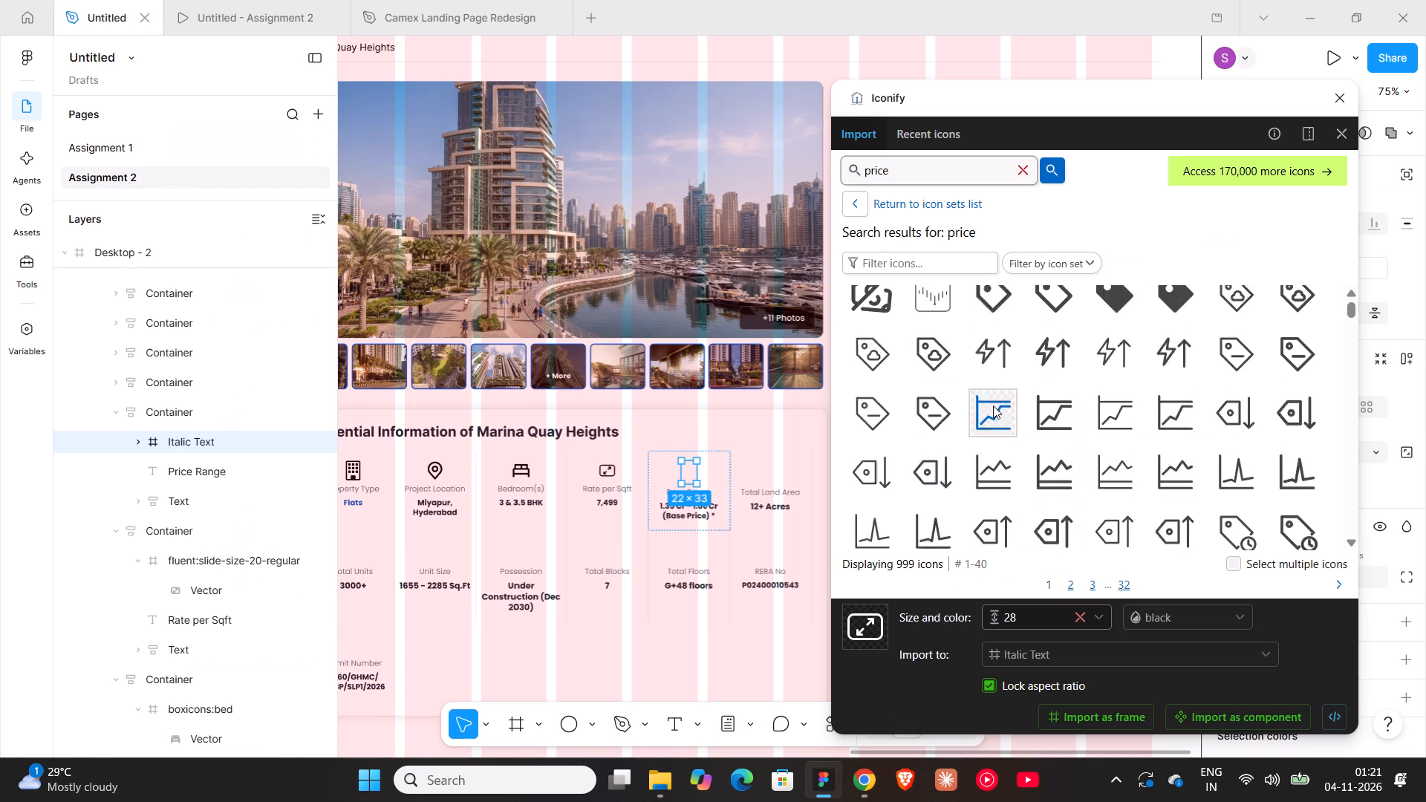
{"action": "scroll", "coordinate": [993, 405], "scroll_direction": "up", "scroll_amount": 1}
{"action": "scroll", "coordinate": [1131, 391], "scroll_direction": "down", "scroll_amount": 2}
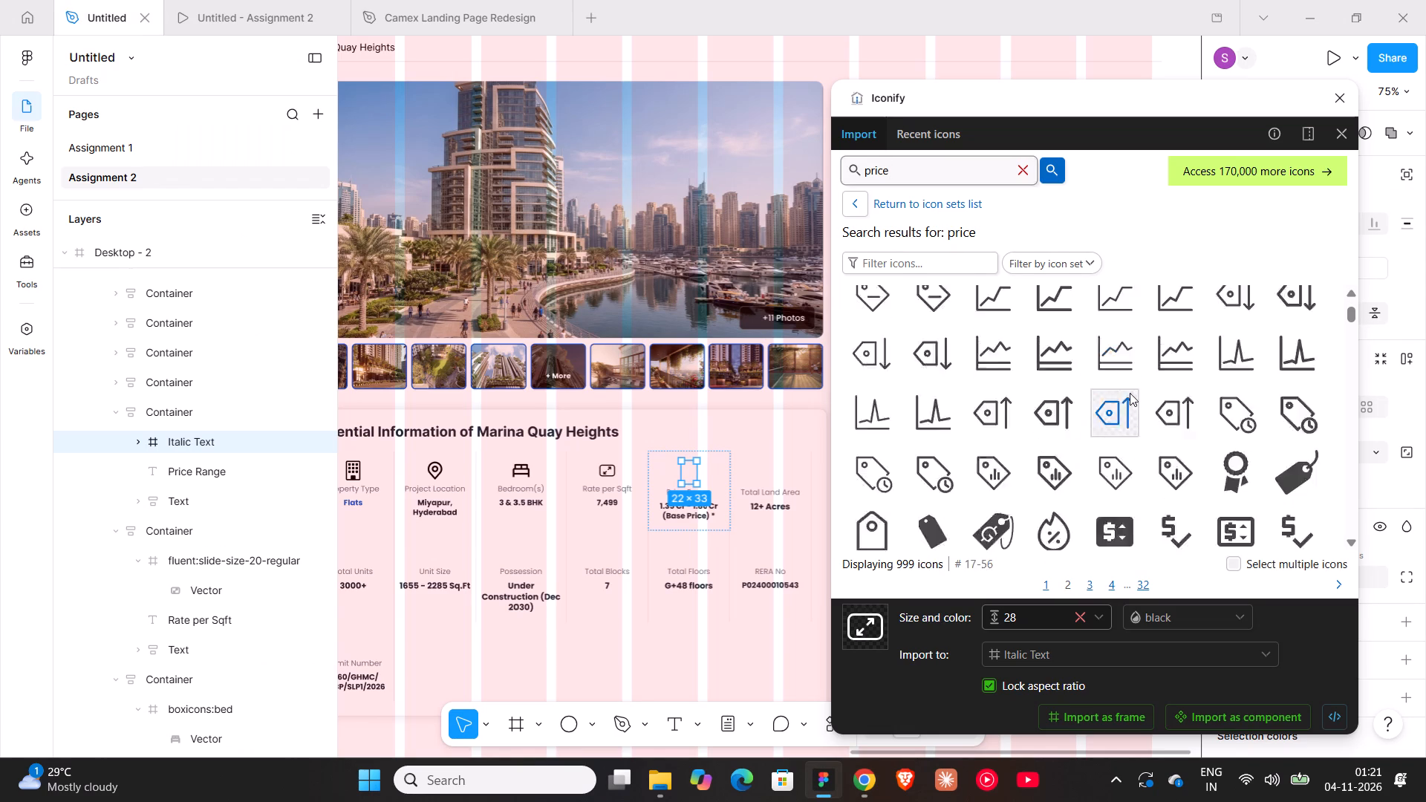
{"action": "scroll", "coordinate": [1130, 393], "scroll_direction": "down", "scroll_amount": 1}
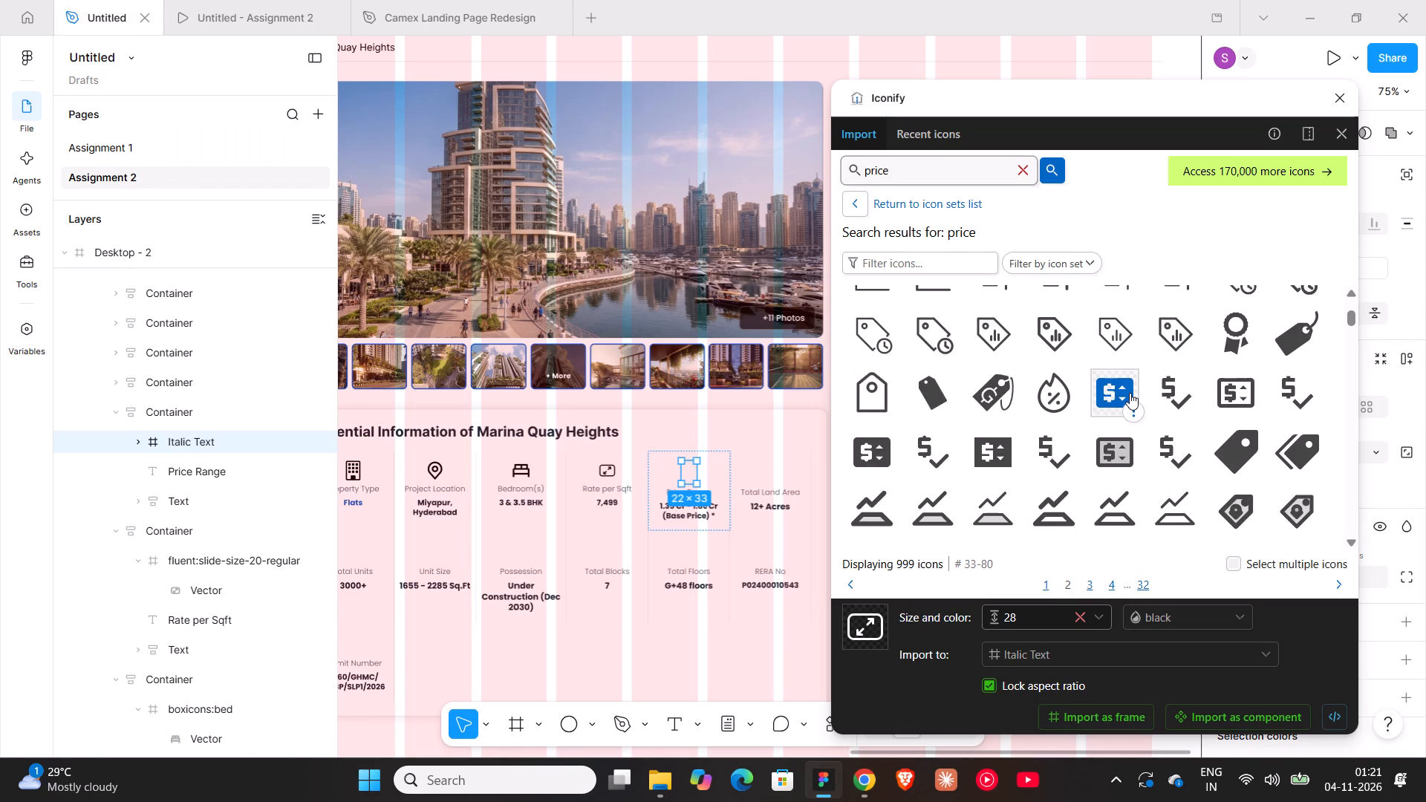
{"action": "scroll", "coordinate": [1130, 393], "scroll_direction": "down", "scroll_amount": 8}
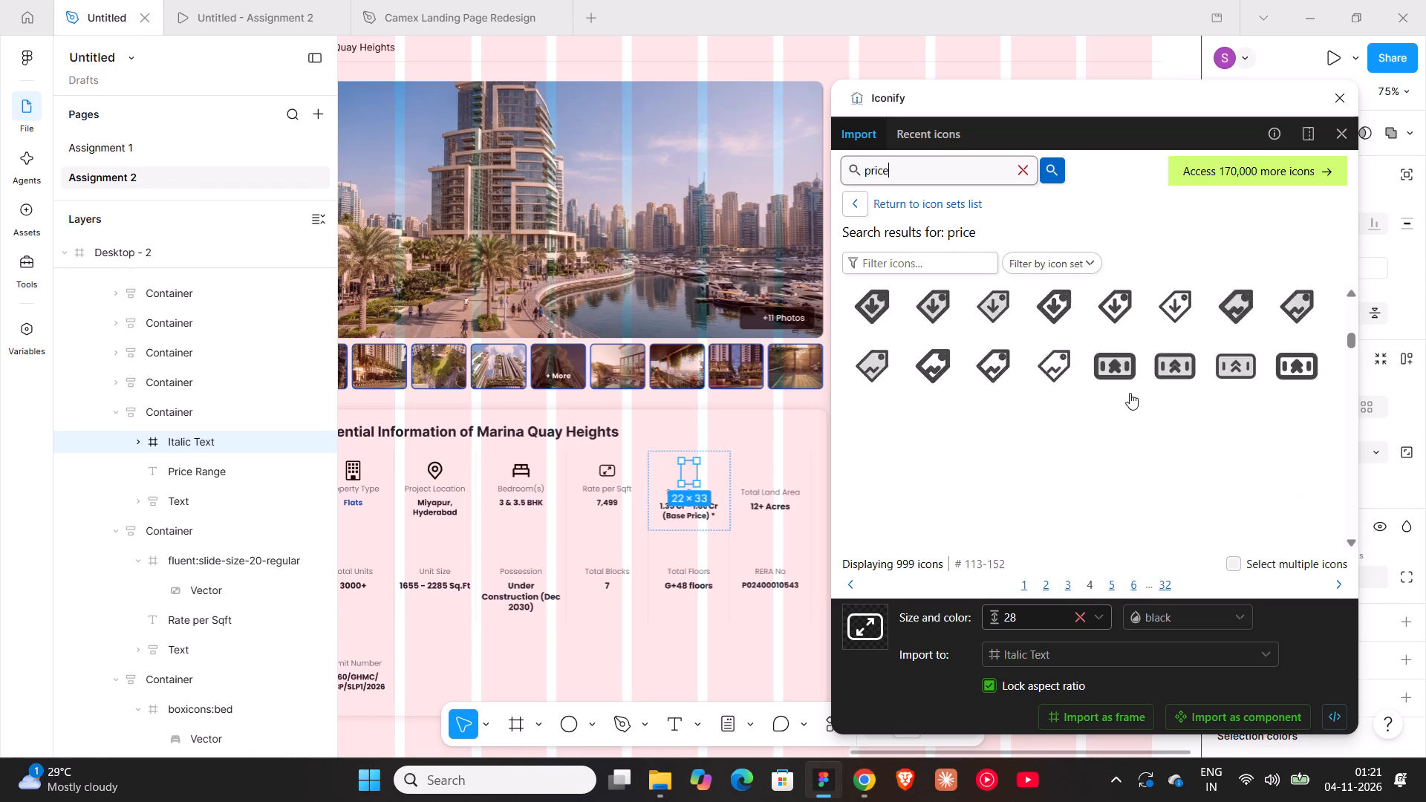
{"action": "scroll", "coordinate": [1130, 393], "scroll_direction": "up", "scroll_amount": 16}
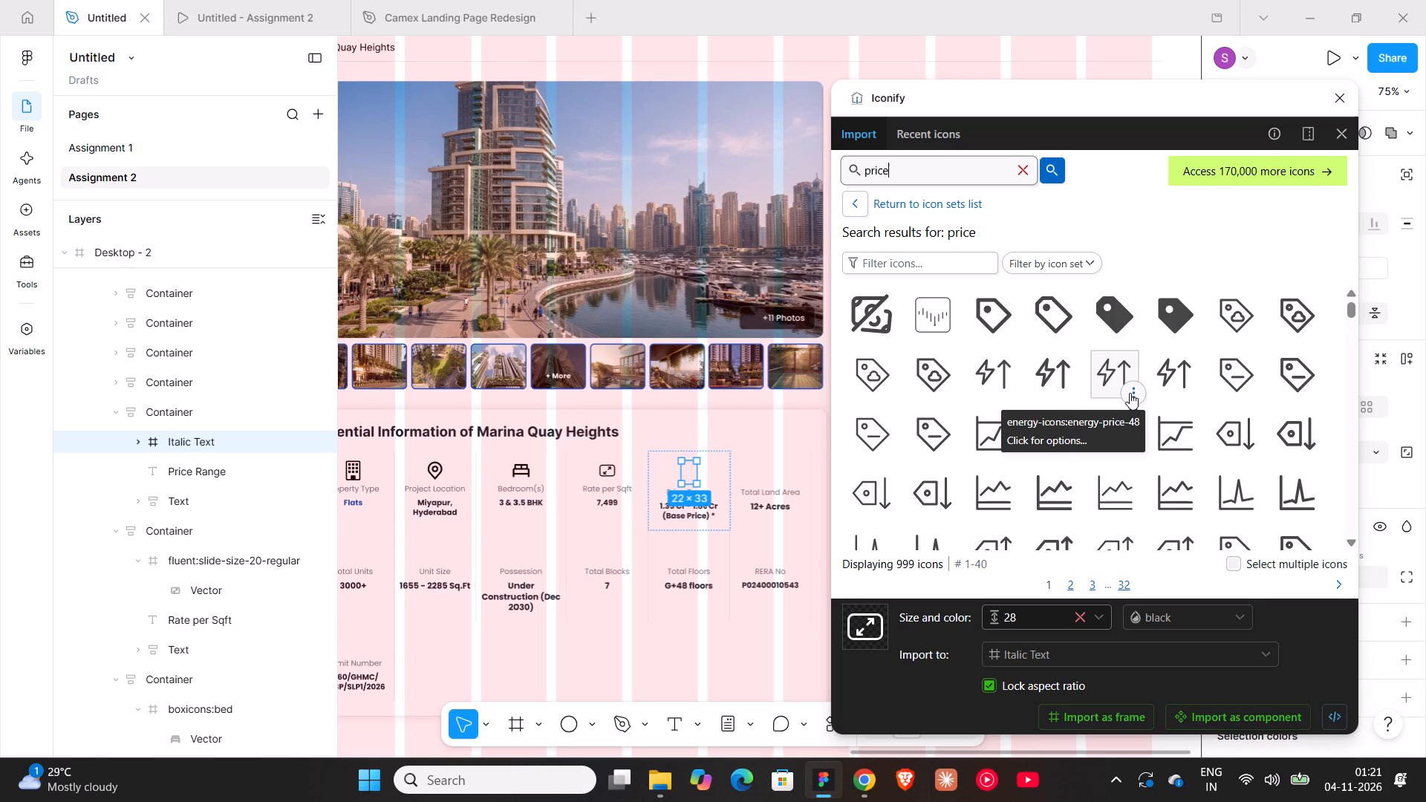
{"action": "scroll", "coordinate": [1130, 393], "scroll_direction": "down", "scroll_amount": 4}
{"action": "scroll", "coordinate": [1130, 393], "scroll_direction": "up", "scroll_amount": 2}
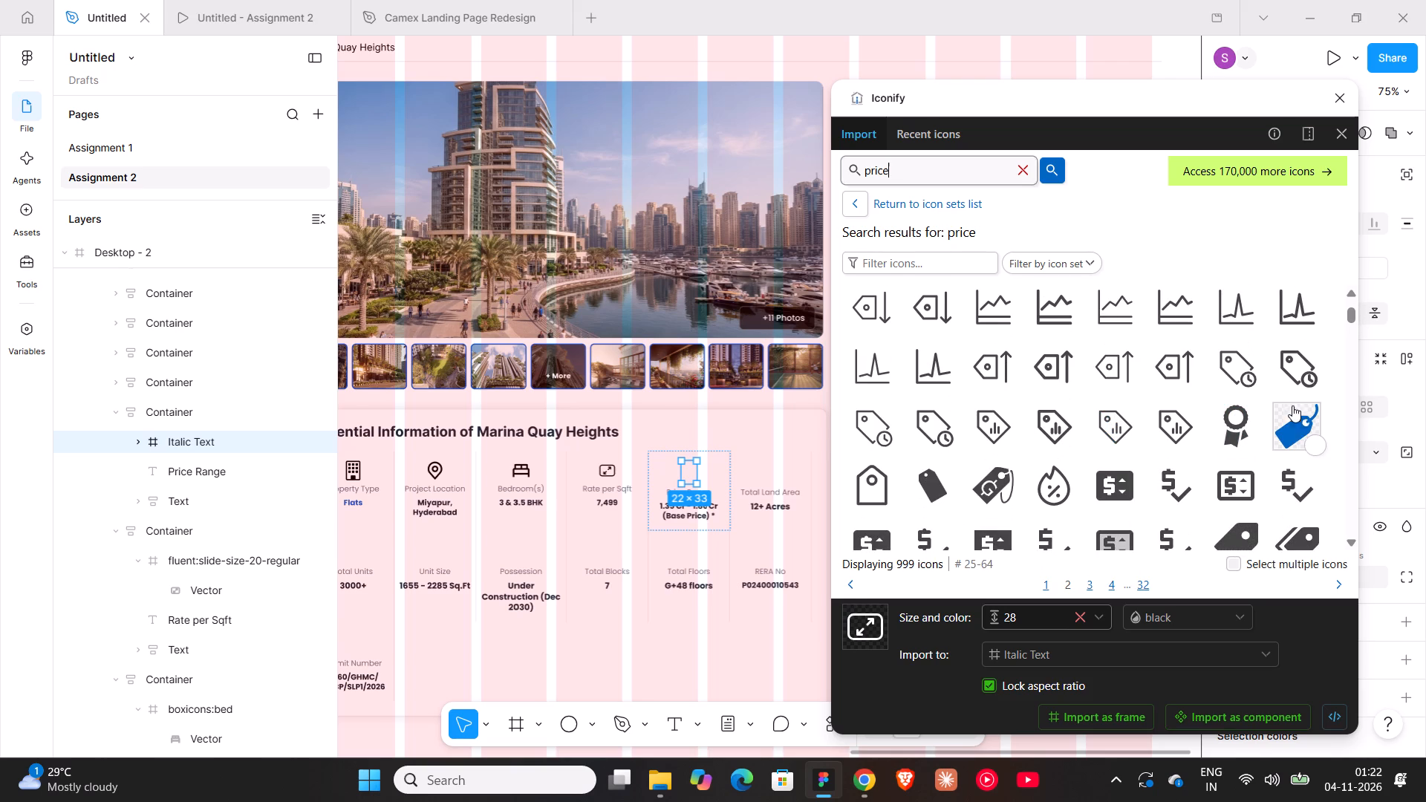
Import the entypo:price-tag icon at size 28 and replace the Price Range cell's icon placeholder with it.
{"action": "left_click", "coordinate": [1296, 419]}
{"action": "left_click_drag", "start_coordinate": [1296, 419], "coordinate": [879, 420]}
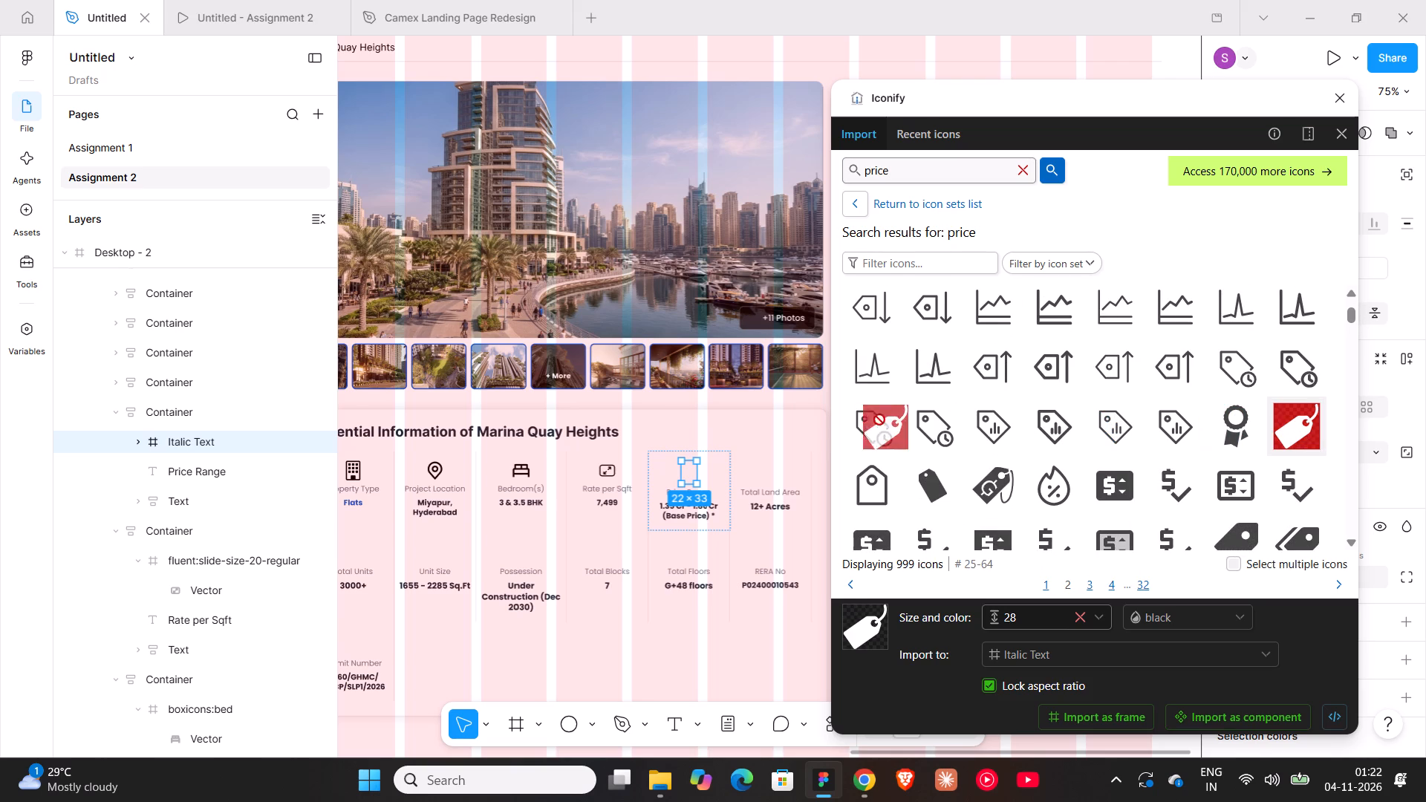
{"action": "left_click_drag", "start_coordinate": [879, 420], "coordinate": [796, 415]}
{"action": "scroll", "coordinate": [796, 415], "scroll_direction": "up", "scroll_amount": 4, "text": "shift"}
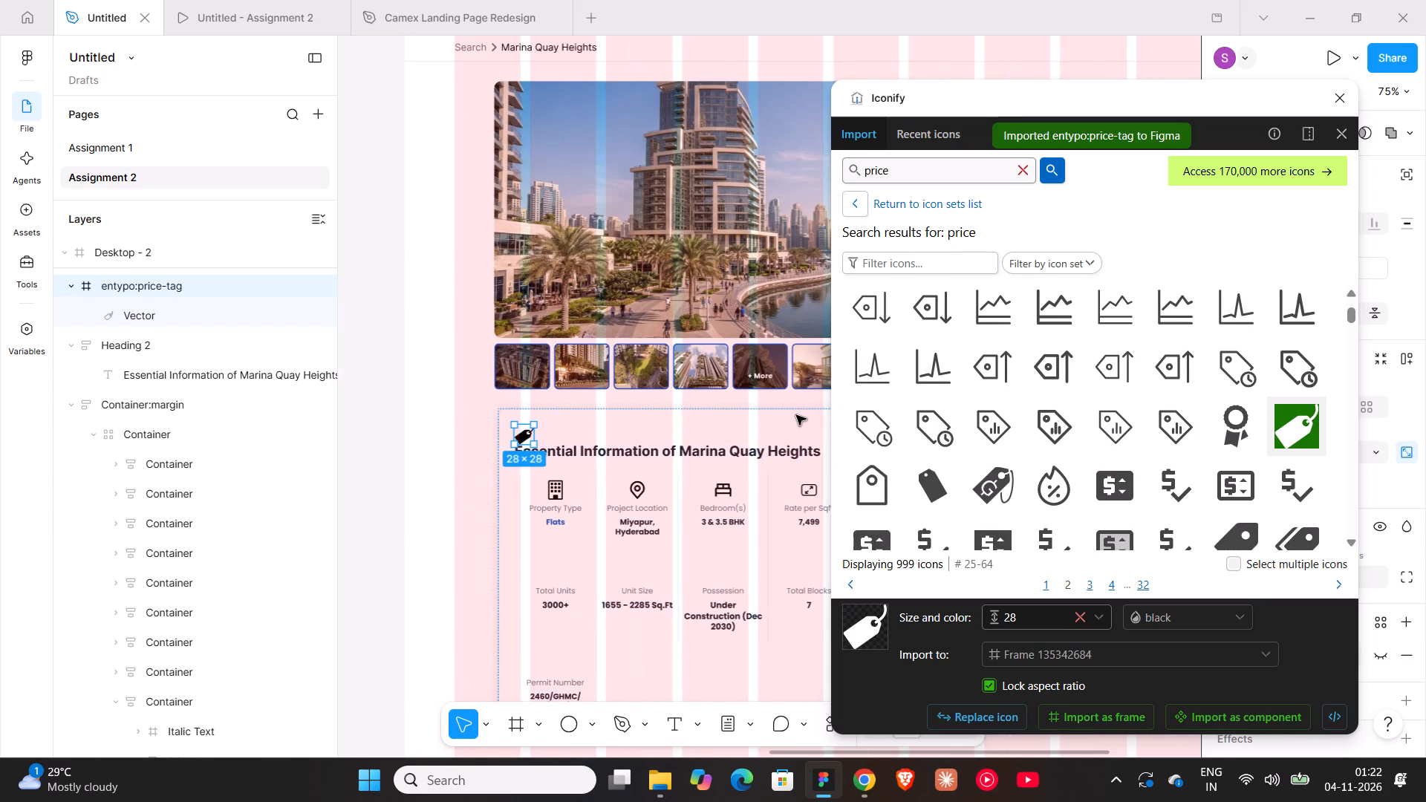
{"action": "left_click", "coordinate": [529, 434]}
{"action": "key", "text": "ctrl+x"}
{"action": "scroll", "coordinate": [529, 434], "scroll_direction": "down", "scroll_amount": 6, "text": "shift"}
{"action": "scroll", "coordinate": [460, 466], "scroll_direction": "up", "scroll_amount": 2, "text": "shift"}
{"action": "left_click", "coordinate": [519, 468]}
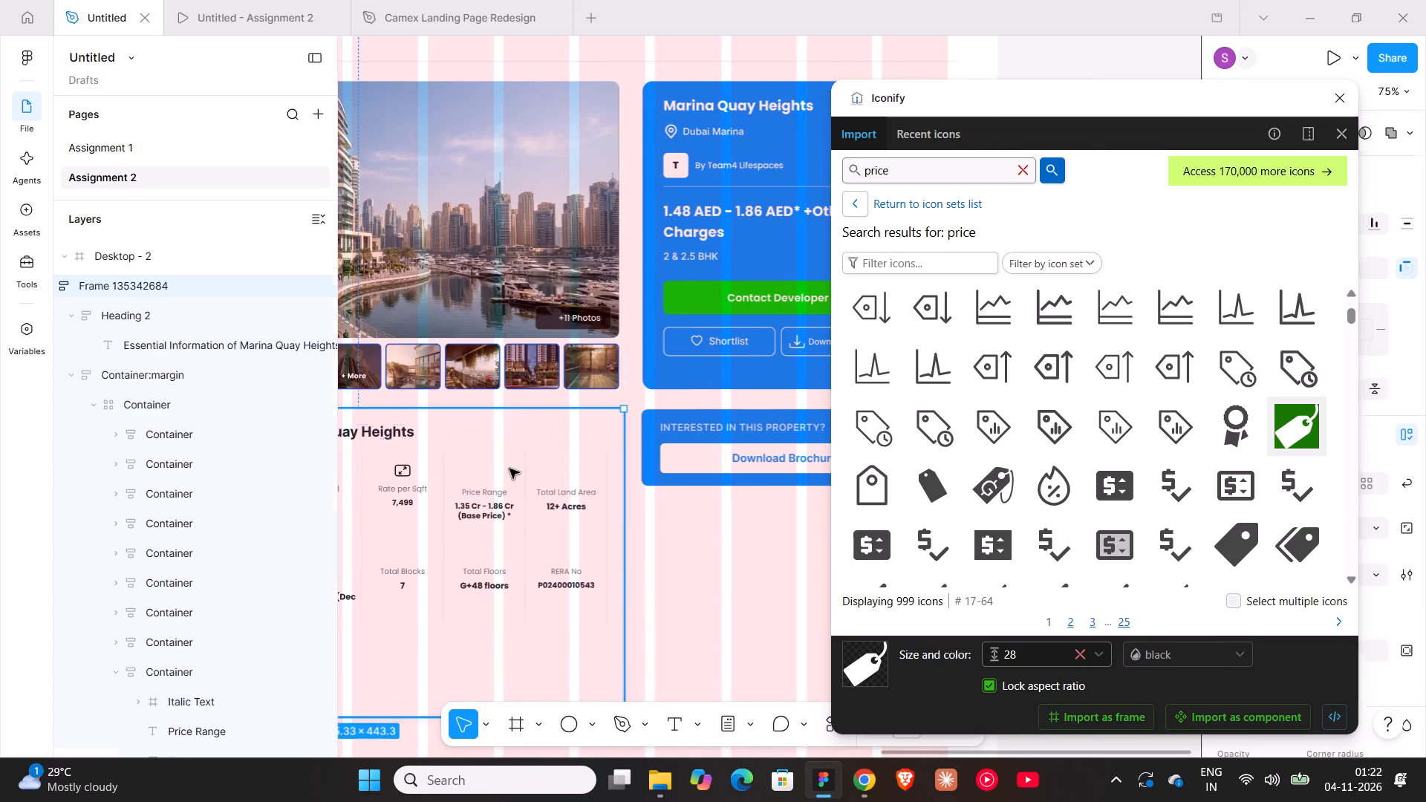
{"action": "triple_click", "coordinate": [492, 466]}
{"action": "double_click", "coordinate": [492, 466]}
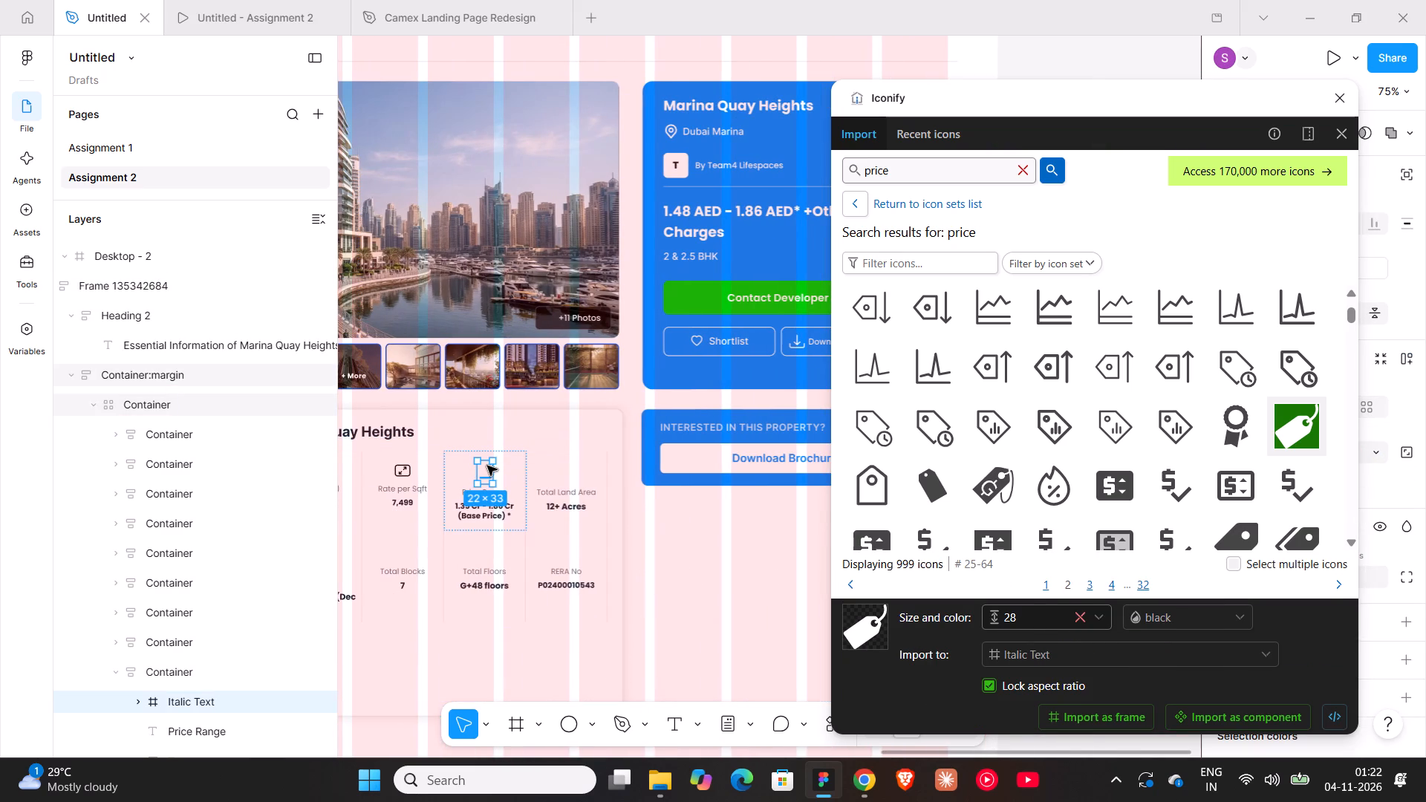
{"action": "key", "text": "ctrl+shift+r"}
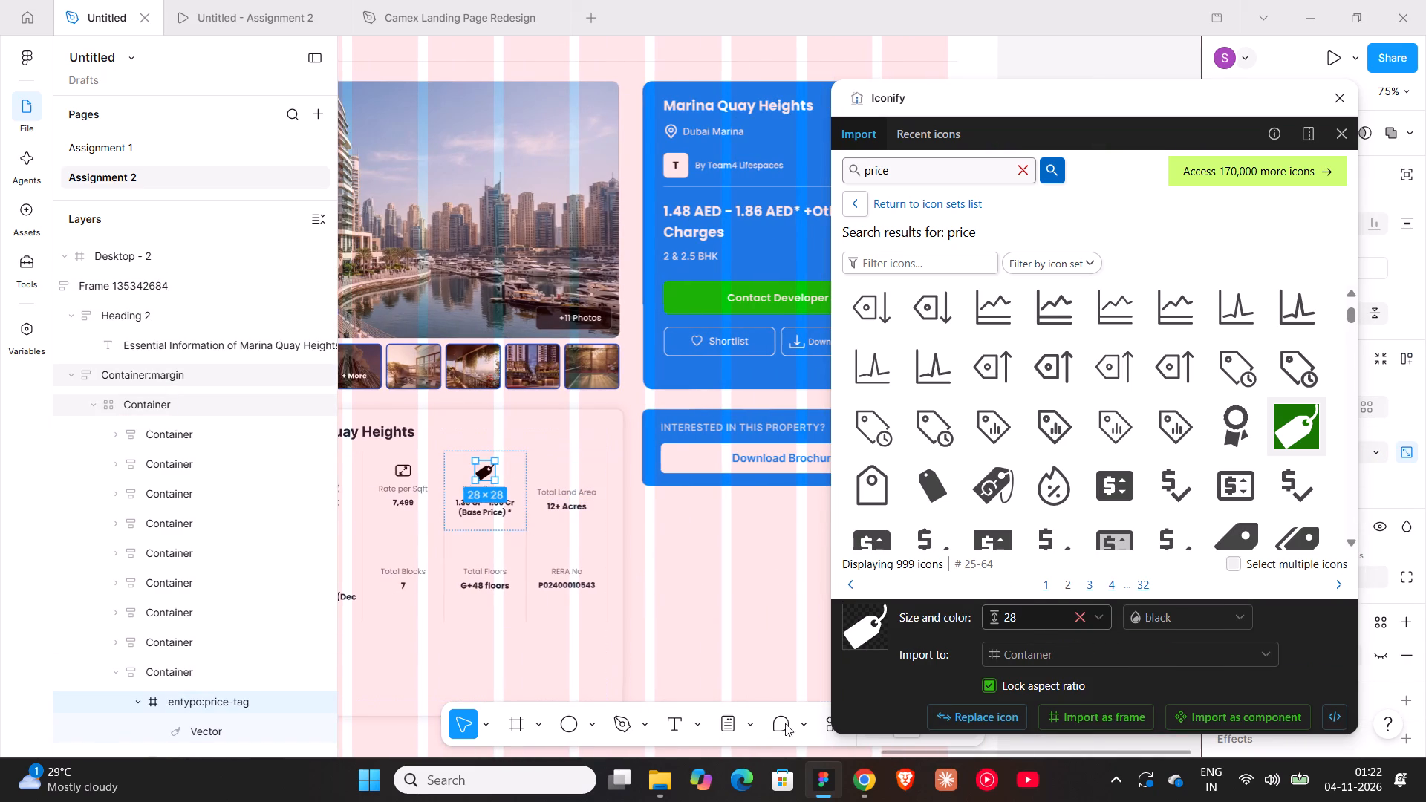
Check the reference page in Chrome, then copy the Rate per Sqft cell's icon and replace the Total Land Area cell's placeholder with it.
{"action": "left_click", "coordinate": [865, 785]}
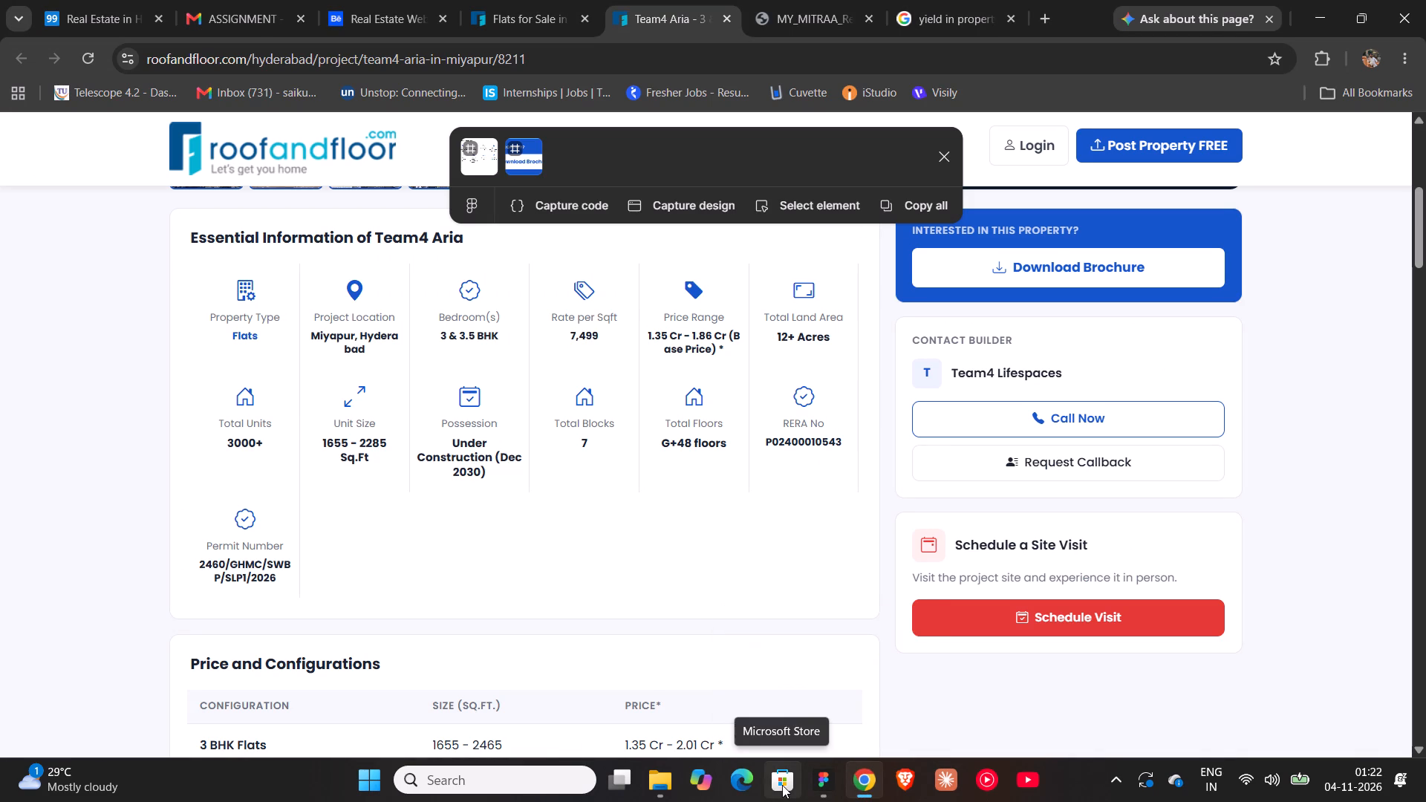
{"action": "left_click", "coordinate": [821, 785]}
{"action": "scroll", "coordinate": [592, 501], "scroll_direction": "up", "scroll_amount": 4, "text": "shift"}
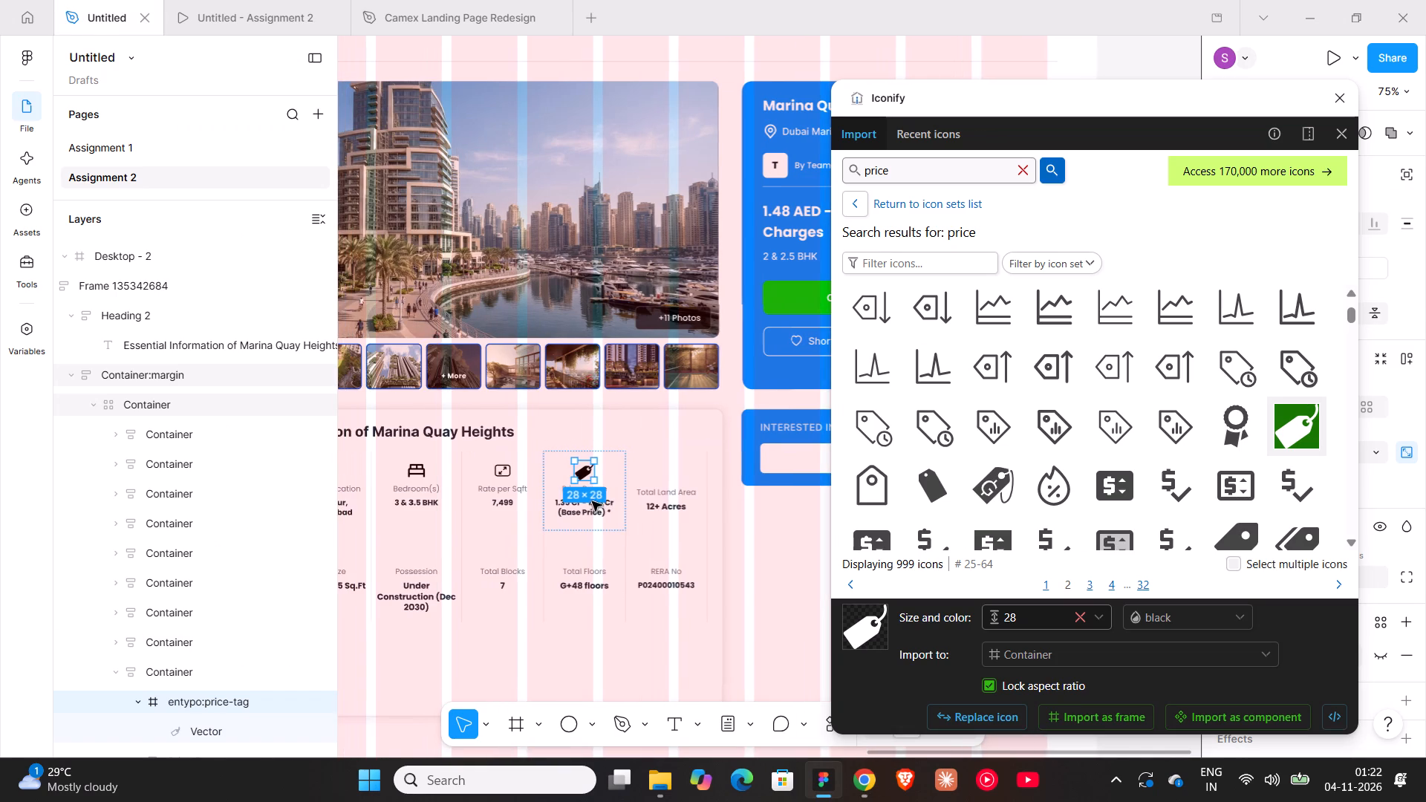
{"action": "double_click", "coordinate": [507, 469]}
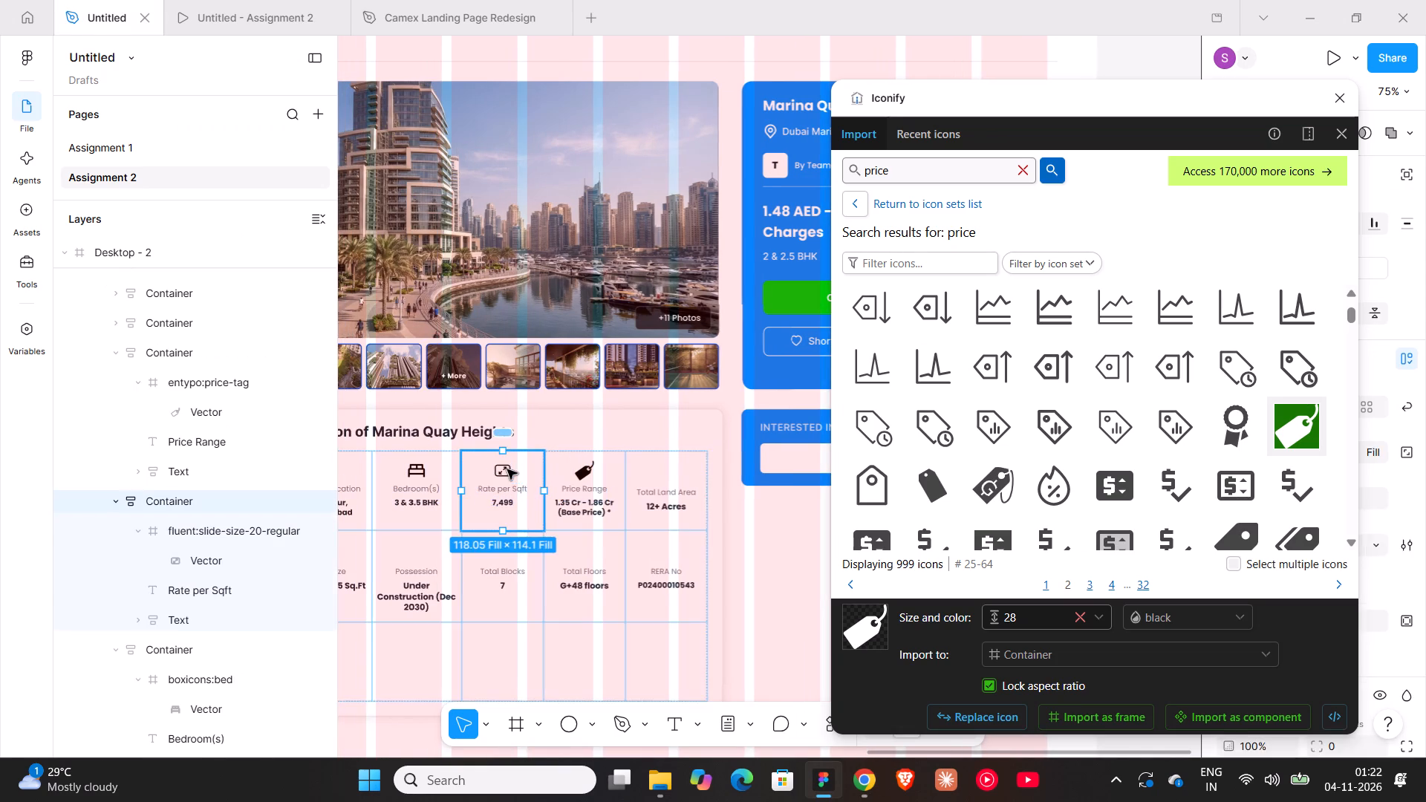
{"action": "key", "text": "ctrl+x"}
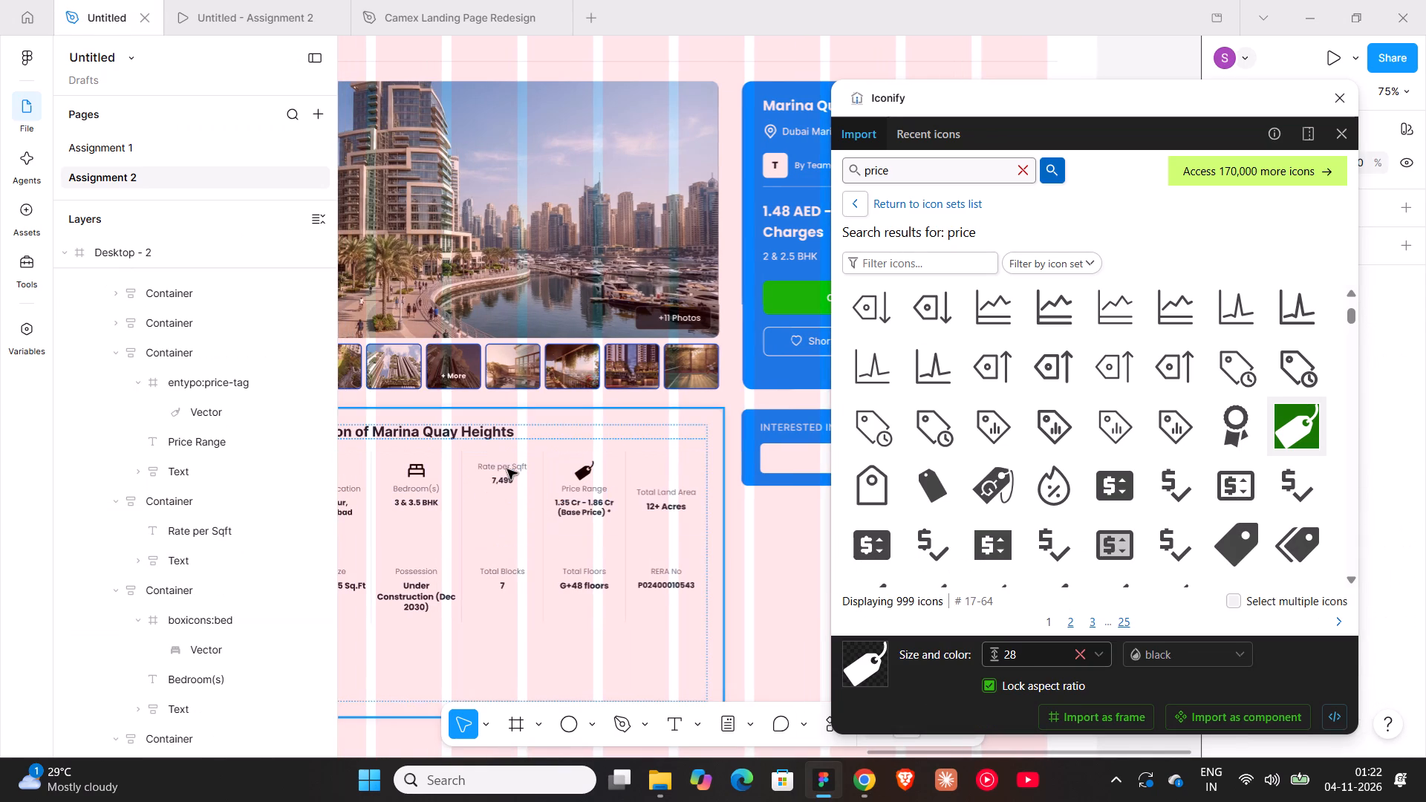
{"action": "key", "text": "ctrl+z"}
{"action": "key", "text": "ctrl+c"}
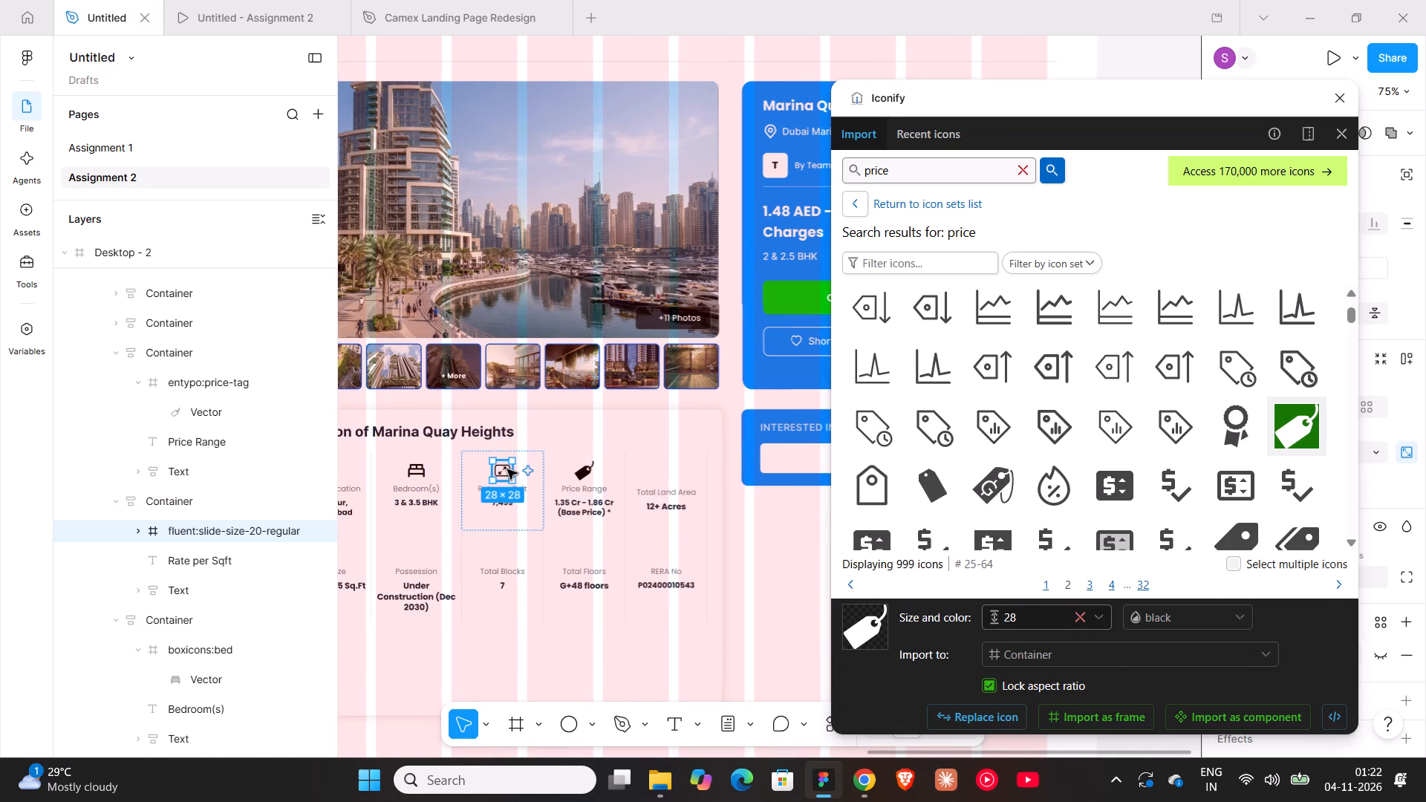
{"action": "double_click", "coordinate": [665, 468]}
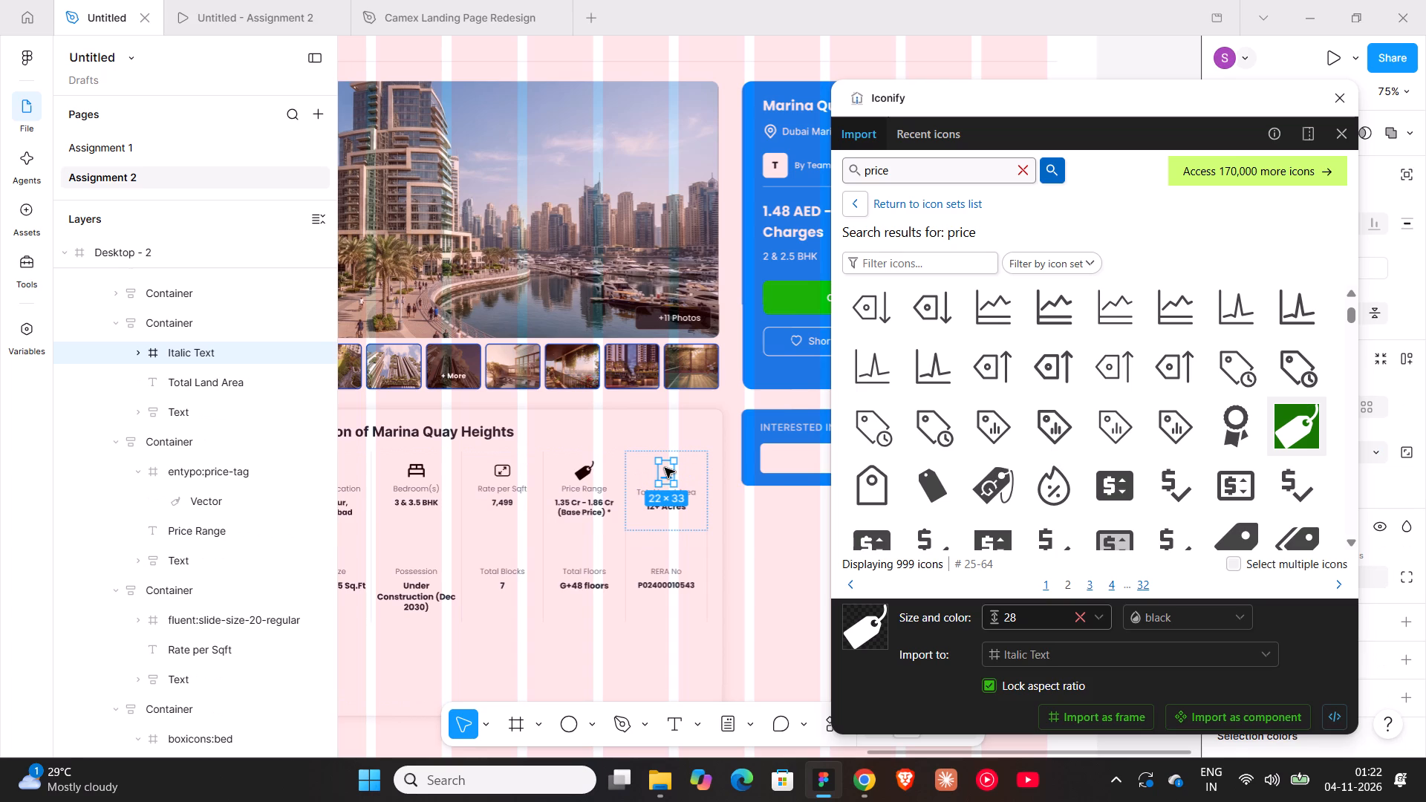
{"action": "key", "text": "ctrl+shift+r"}
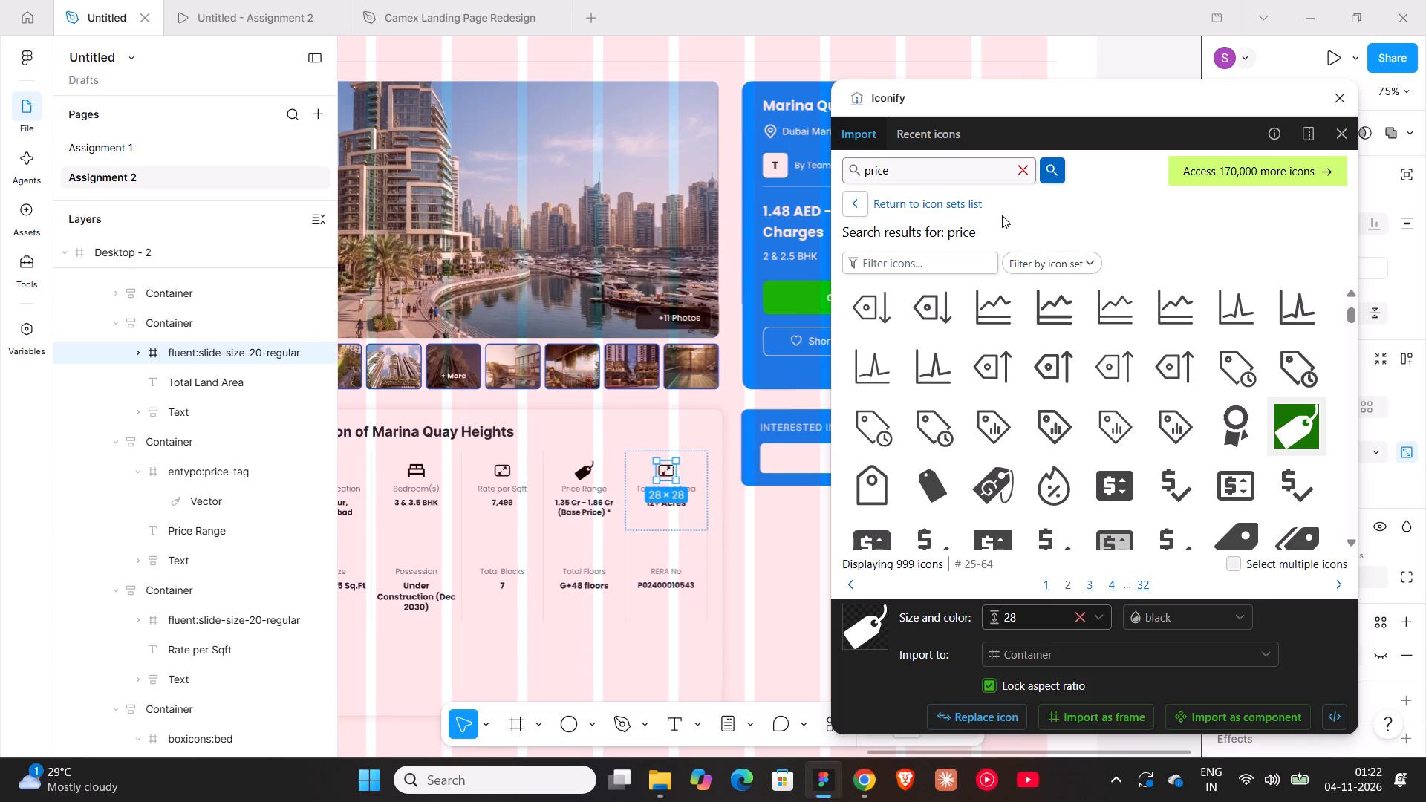
Import the icomoon-free:price-tags icon at size 28 and replace the Rate per Sqft cell's slide-size icon with it.
{"action": "scroll", "coordinate": [1018, 414], "scroll_direction": "down", "scroll_amount": 1}
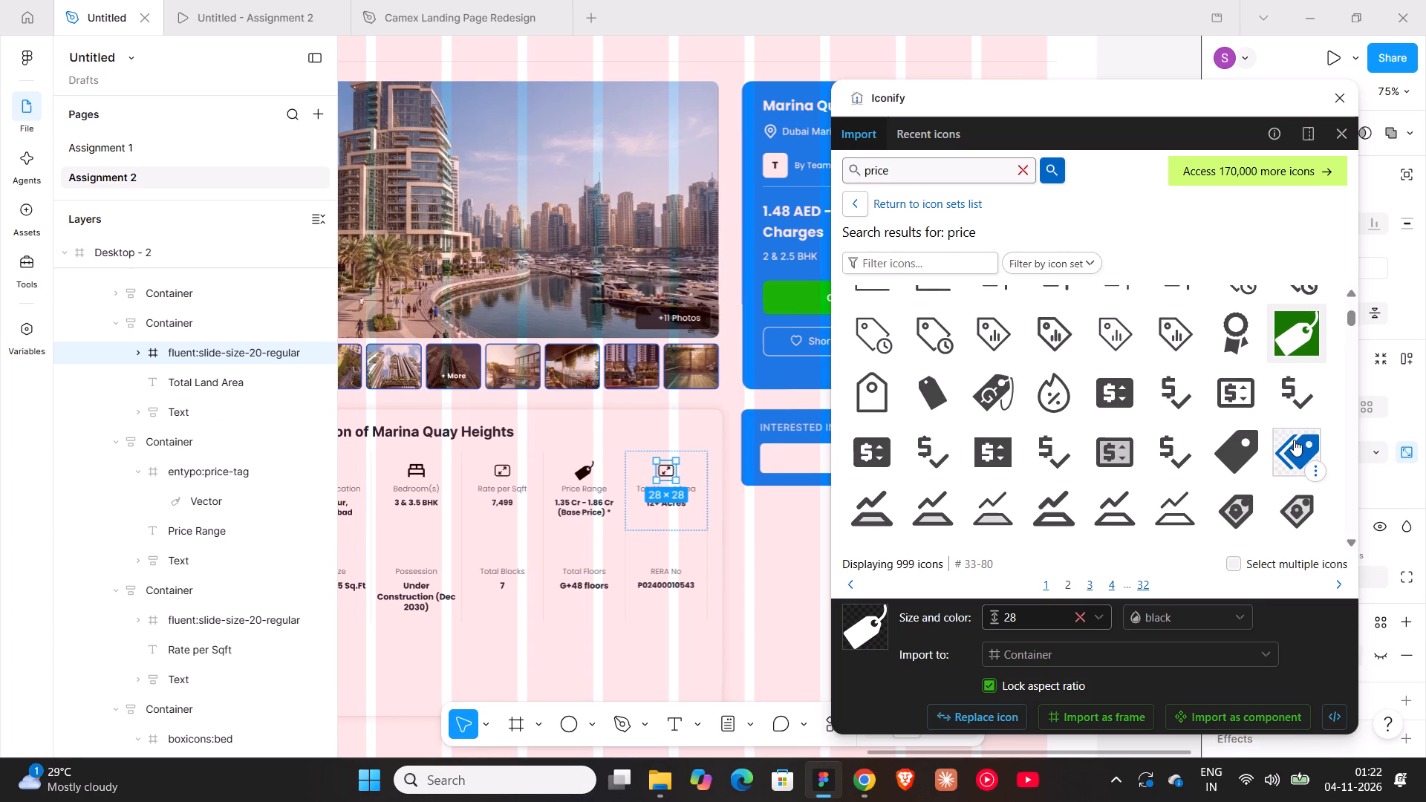
{"action": "left_click", "coordinate": [1300, 449]}
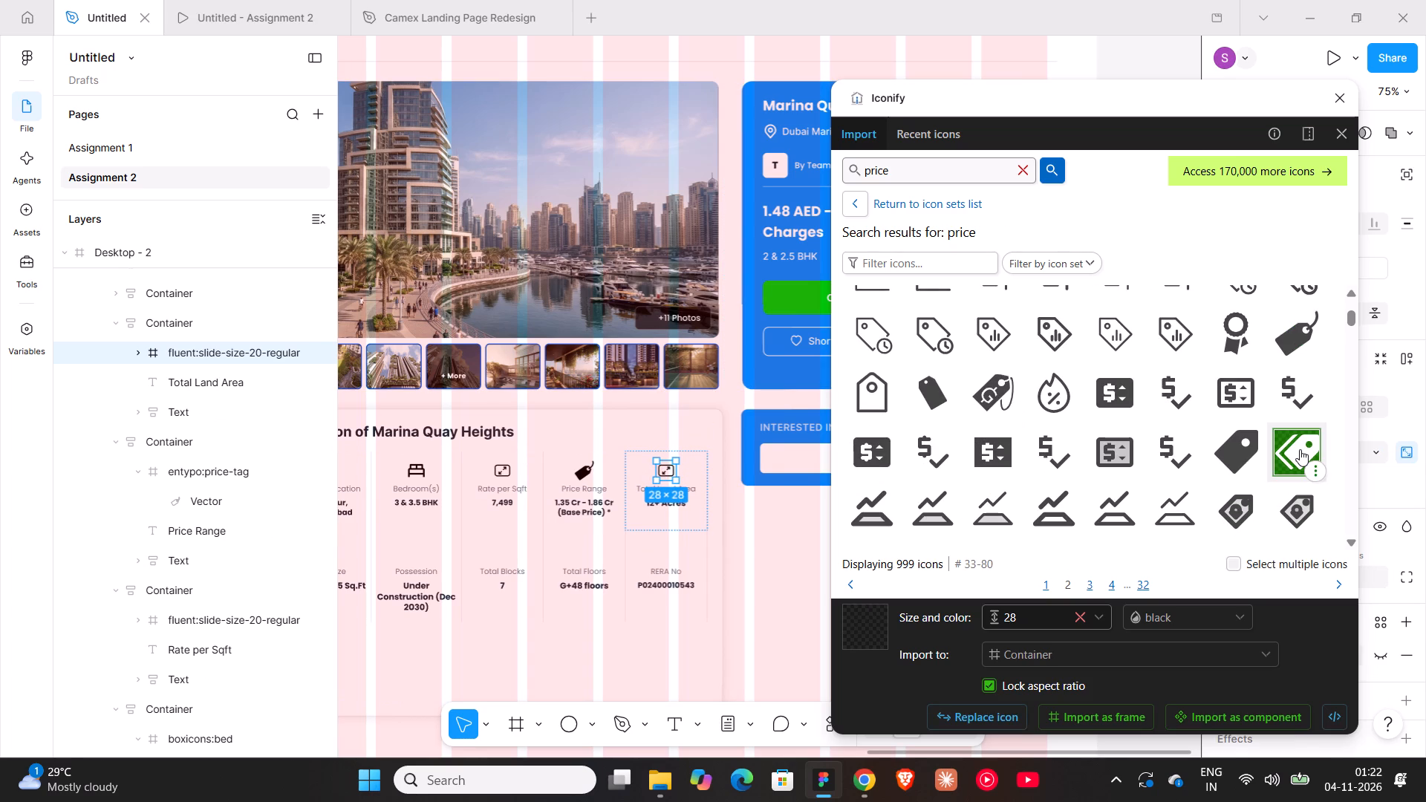
{"action": "left_click_drag", "start_coordinate": [1300, 449], "coordinate": [593, 423]}
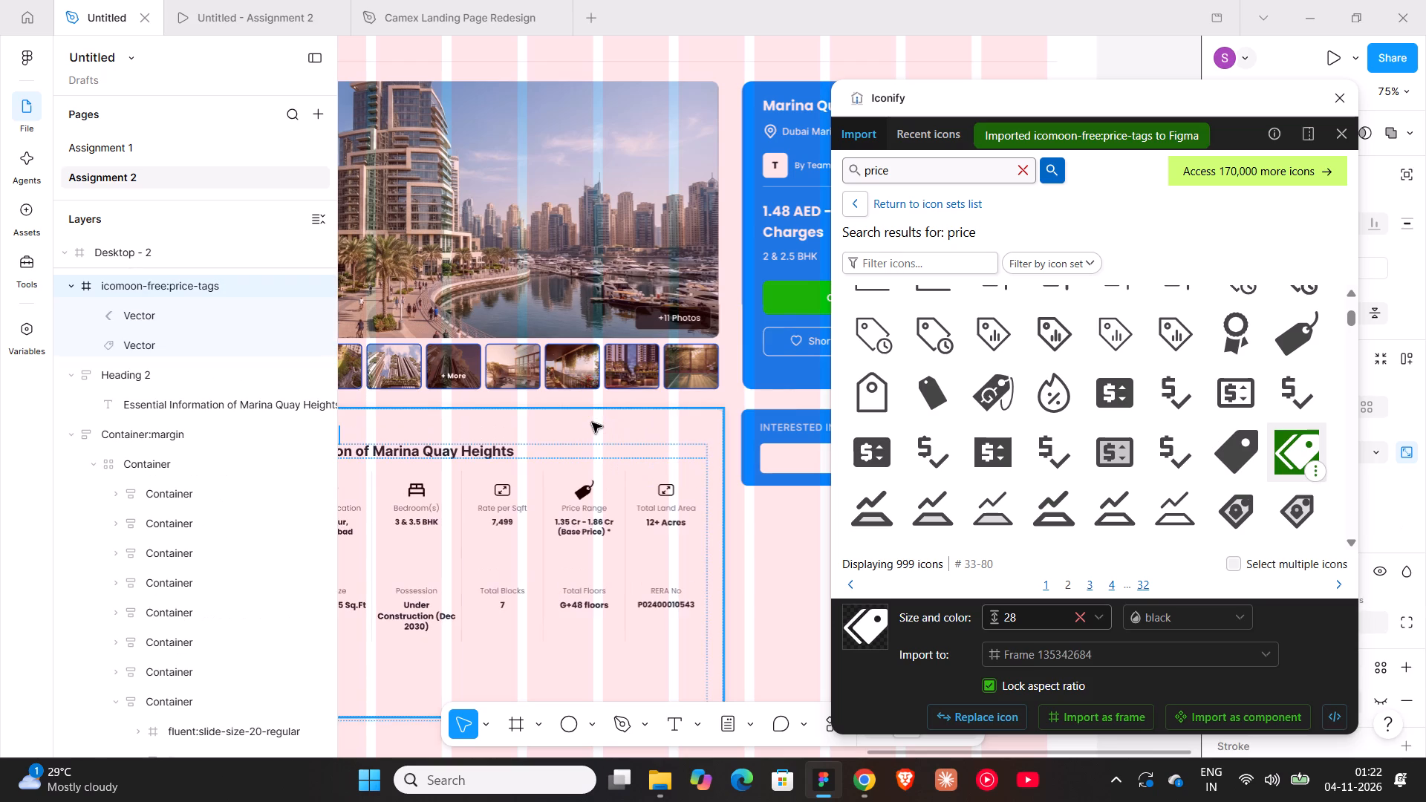
{"action": "scroll", "coordinate": [592, 423], "scroll_direction": "up", "scroll_amount": 3, "text": "shift"}
{"action": "scroll", "coordinate": [421, 432], "scroll_direction": "up", "scroll_amount": 3, "text": "shift"}
{"action": "left_click", "coordinate": [400, 437]}
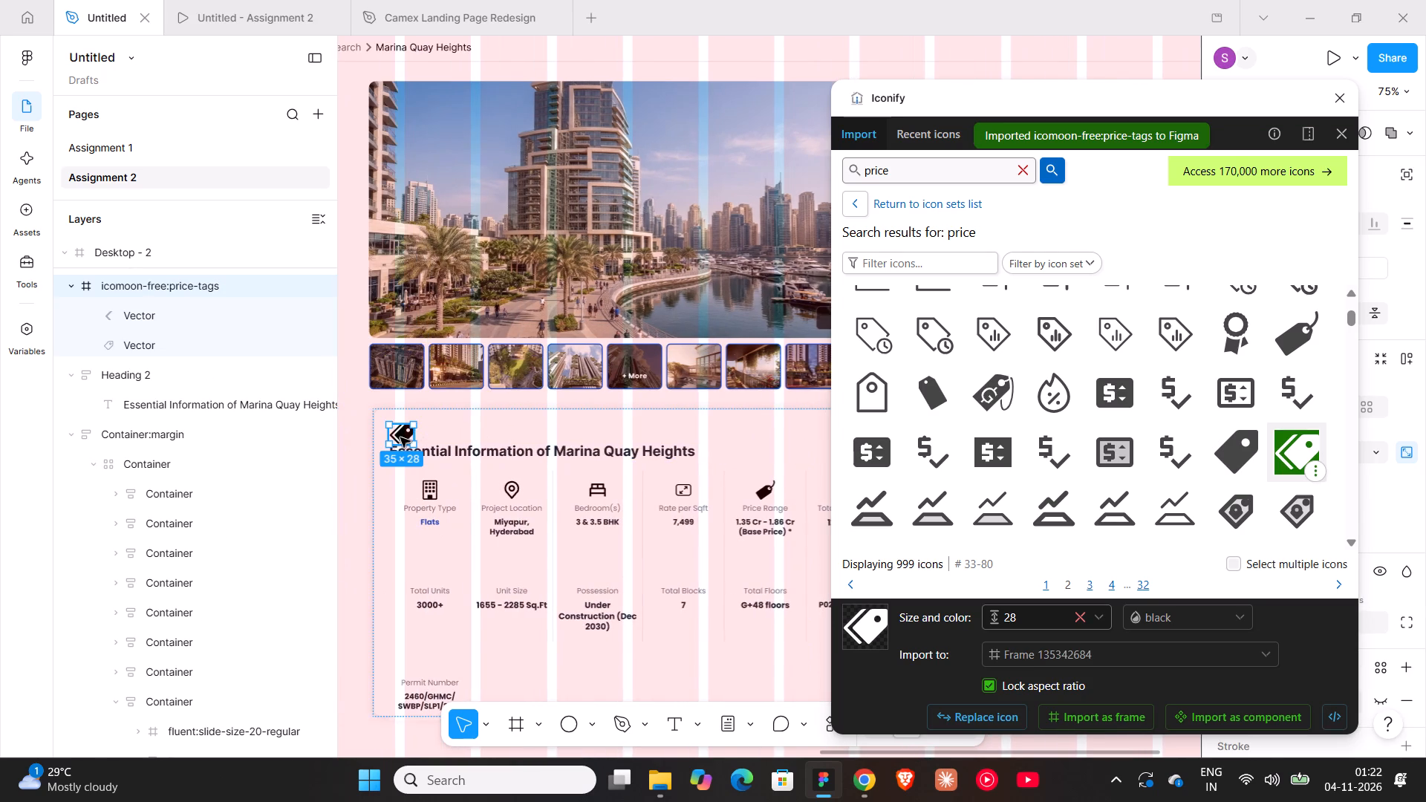
{"action": "key", "text": "ctrl+x"}
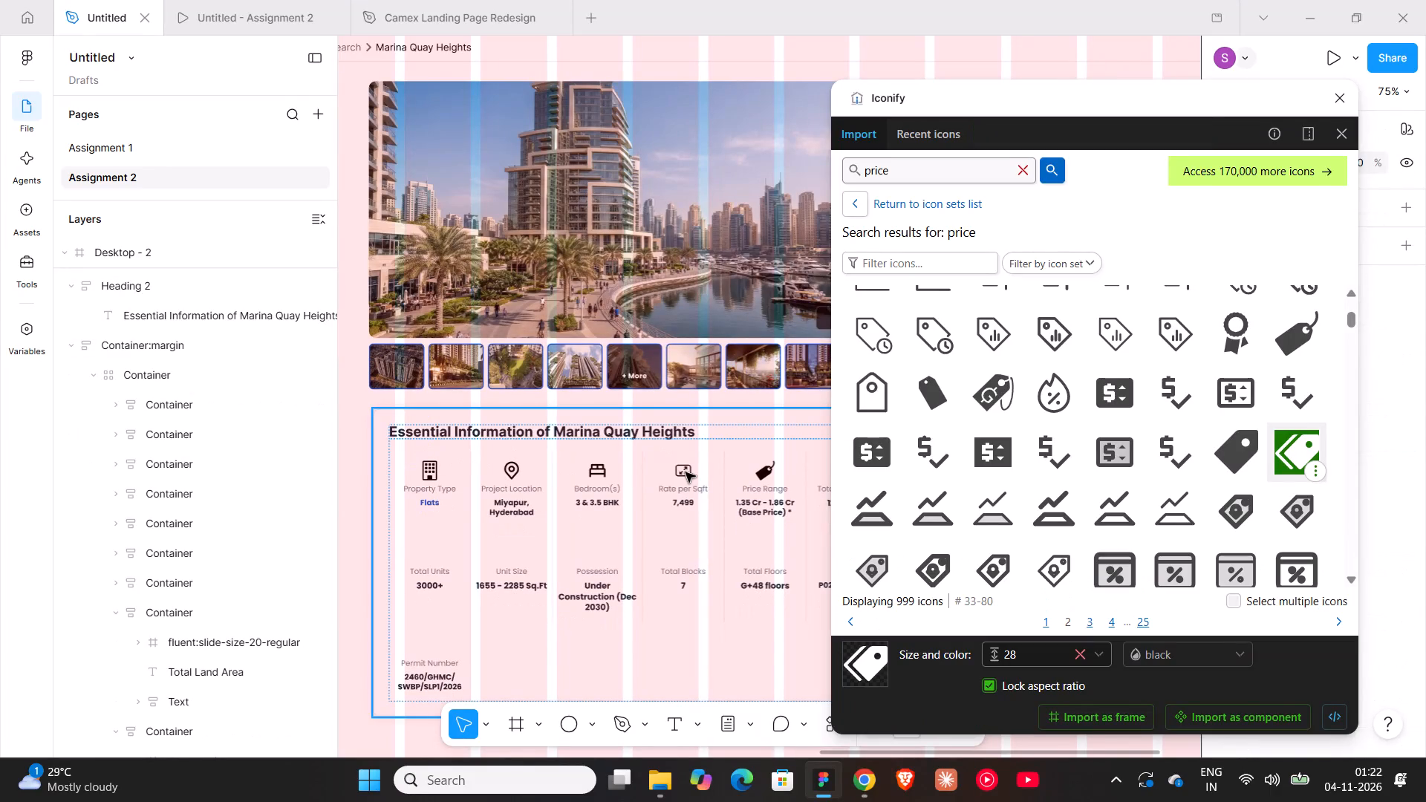
{"action": "triple_click", "coordinate": [686, 472]}
{"action": "left_click", "coordinate": [686, 472]}
{"action": "double_click", "coordinate": [686, 472]}
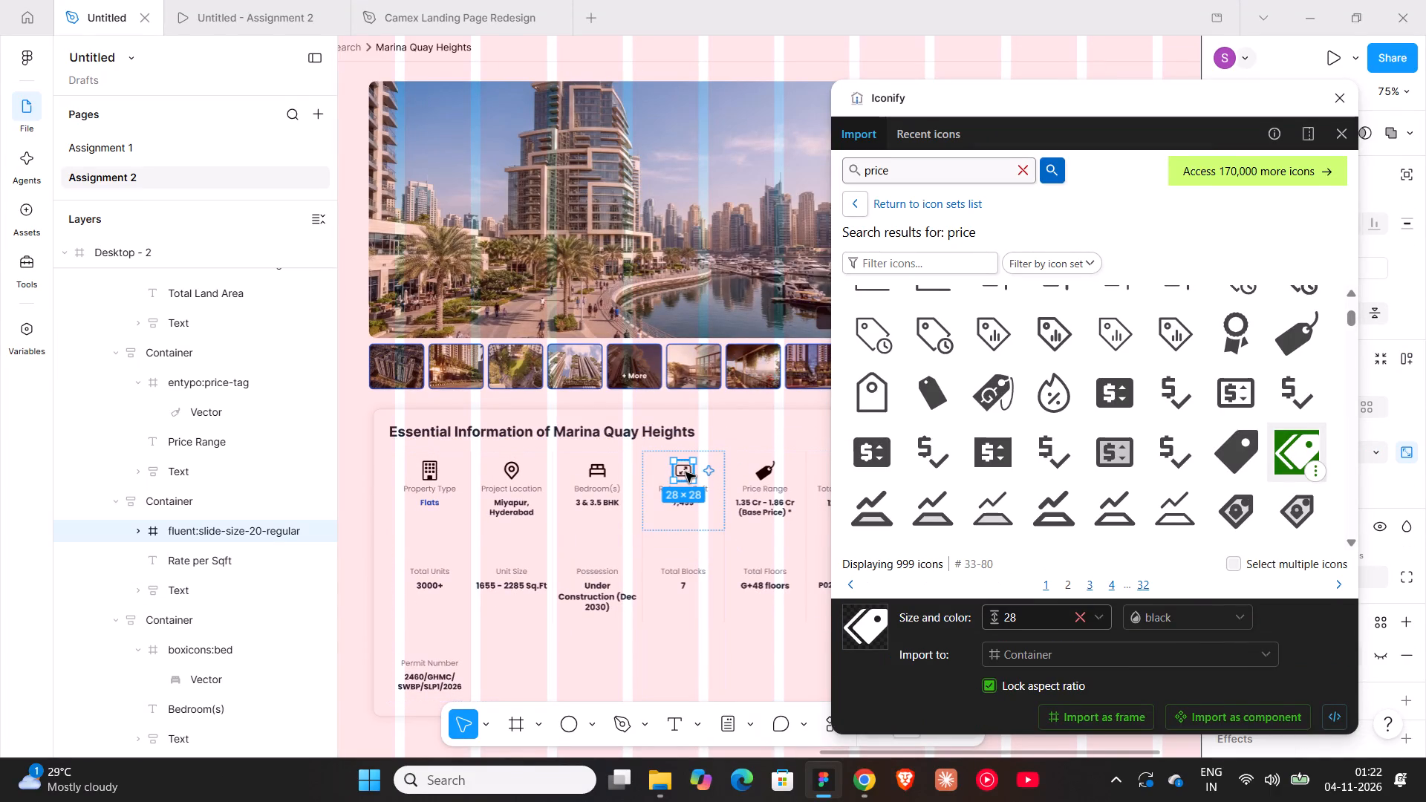
{"action": "key", "text": "ctrl+shift+r"}
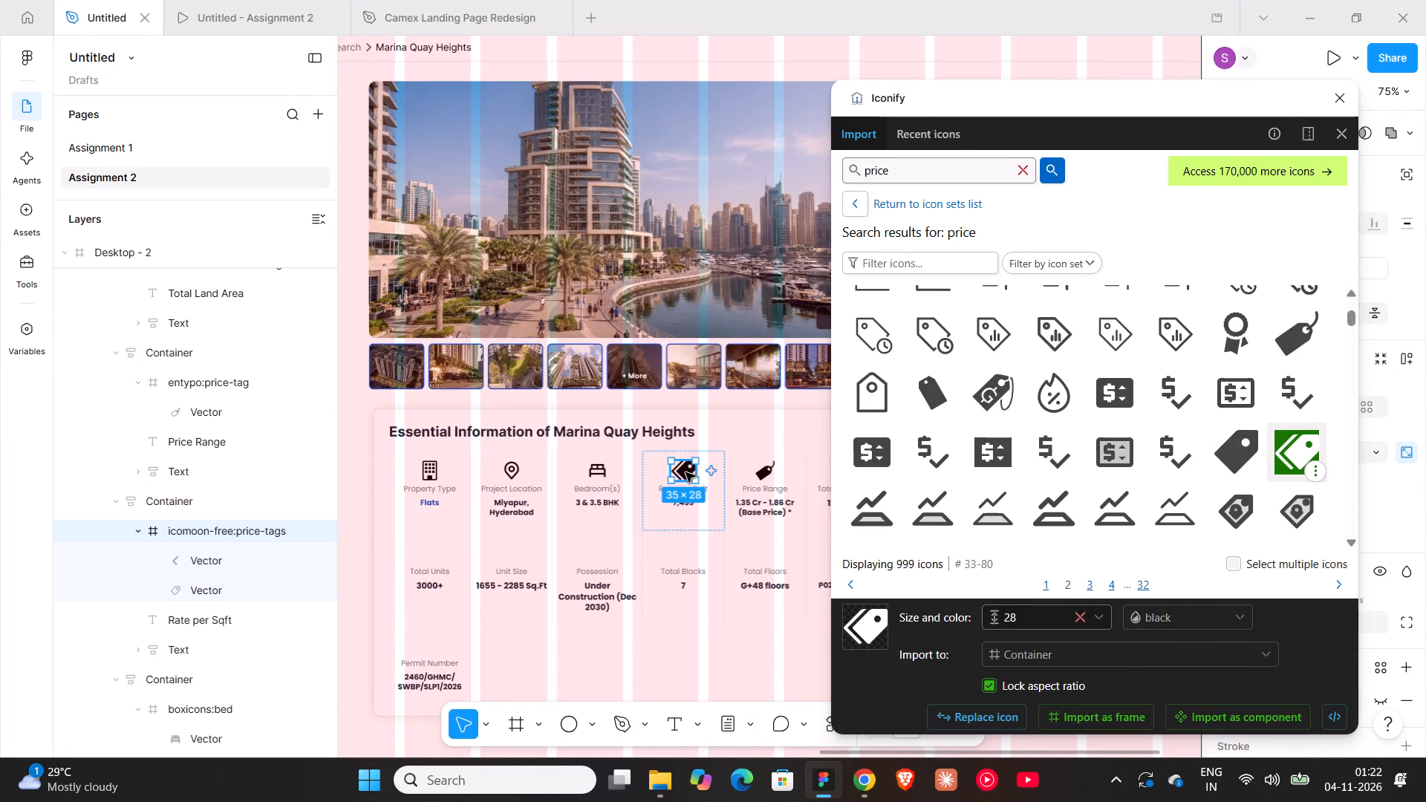
{"action": "left_click", "coordinate": [359, 424]}
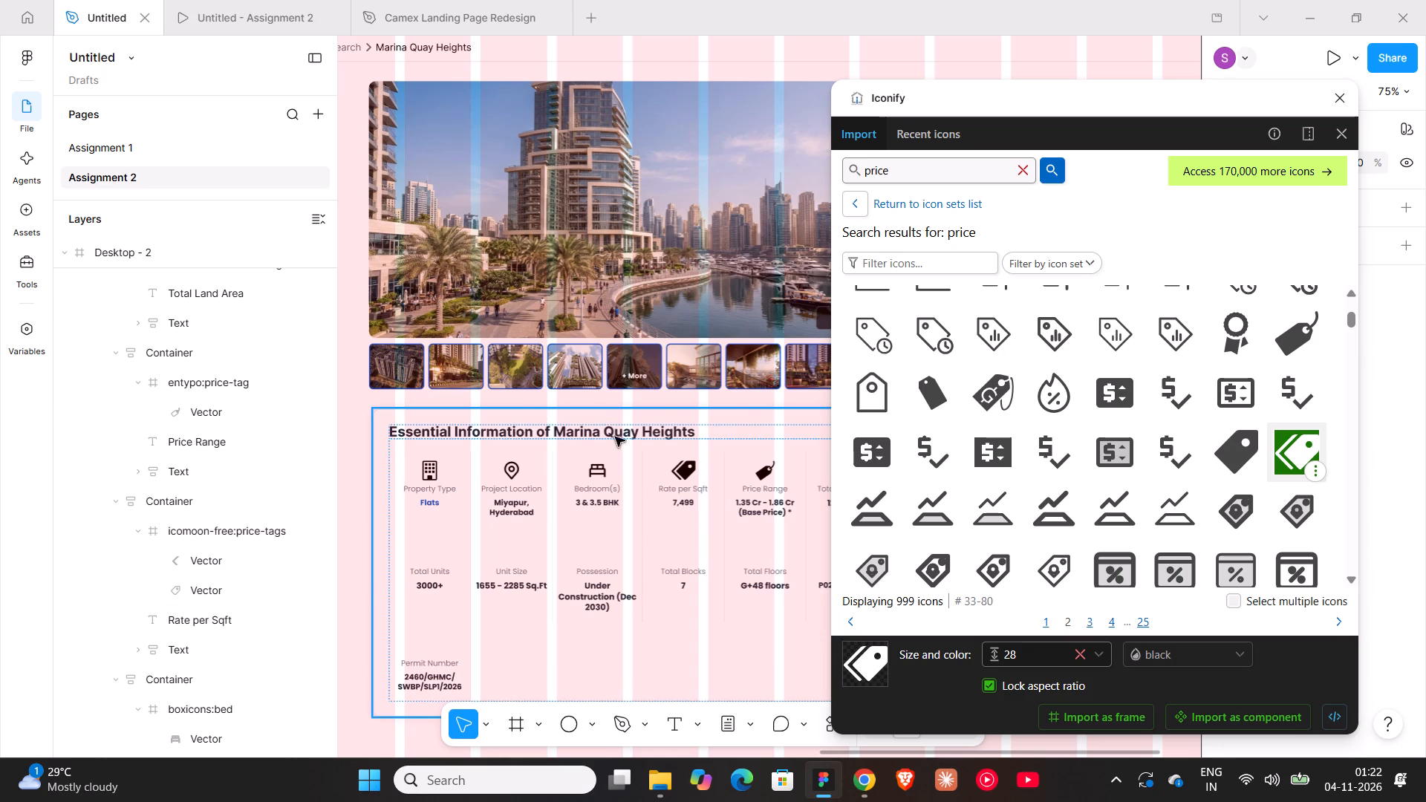
Check the Chrome reference page, then find ant-design:home-outlined by searching "home" and replace the Total Units cell's placeholder with it at size 28.
{"action": "left_click", "coordinate": [863, 789]}
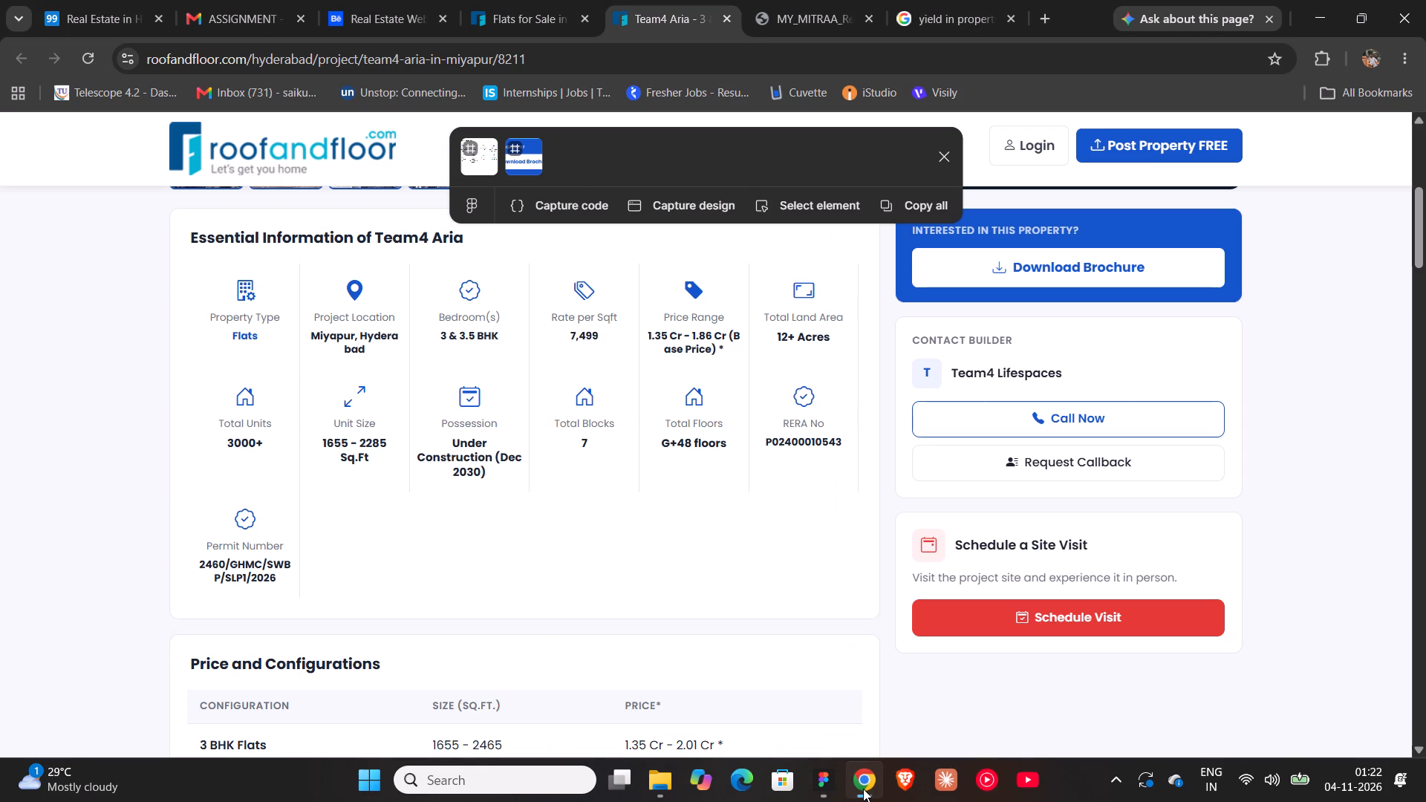
{"action": "left_click", "coordinate": [836, 777]}
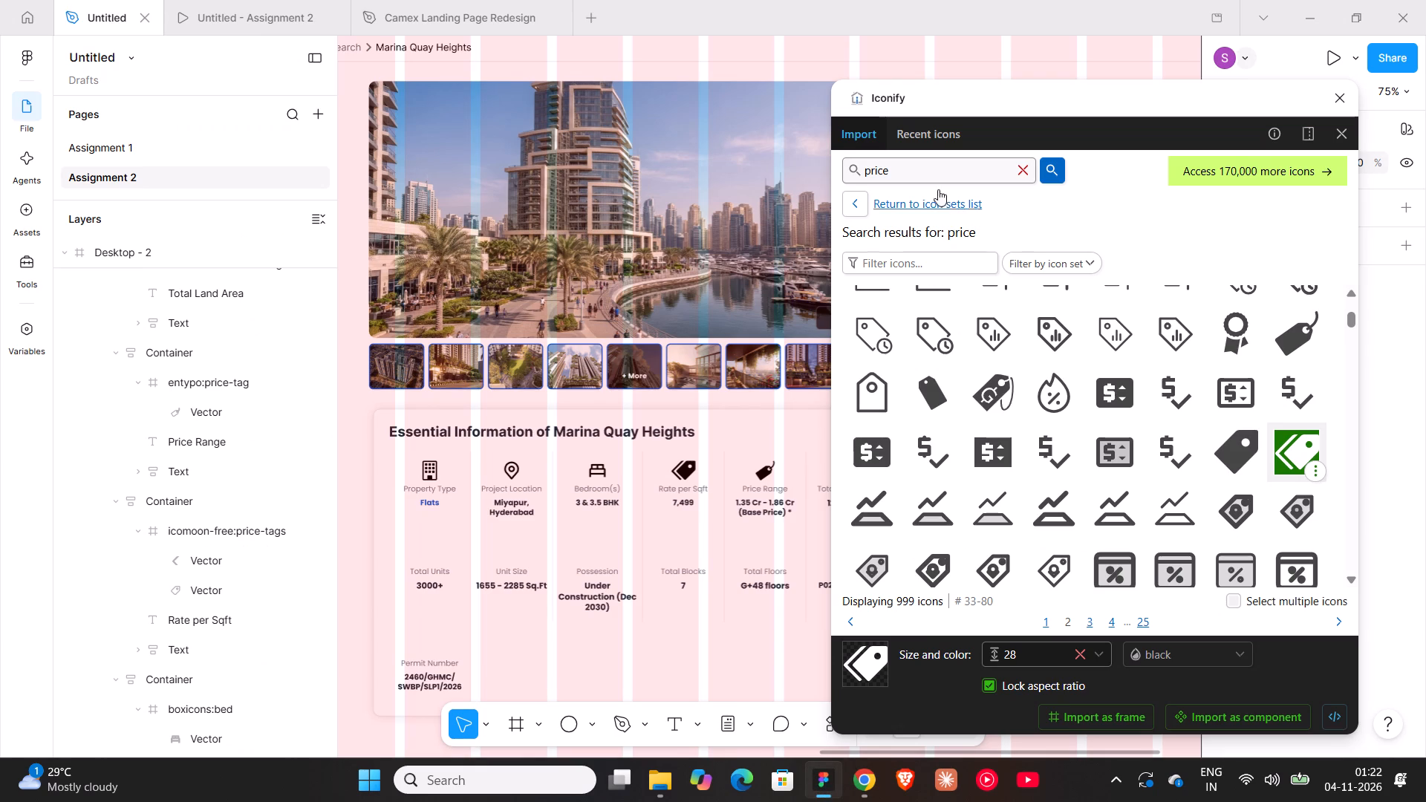
{"action": "left_click", "coordinate": [1031, 166]}
{"action": "type", "text": "home"}
{"action": "key", "text": "Return"}
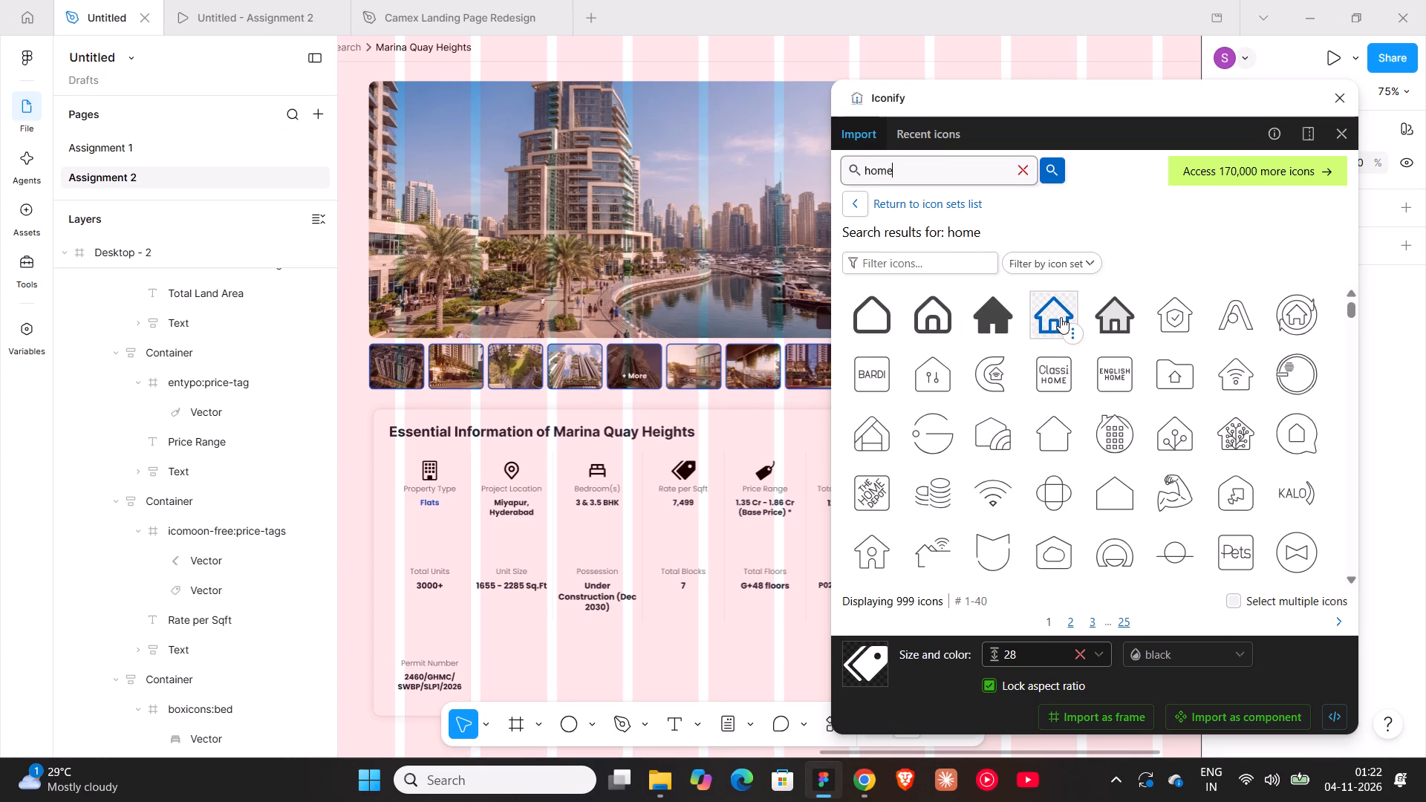
{"action": "left_click_drag", "start_coordinate": [1061, 317], "coordinate": [366, 456]}
{"action": "left_click", "coordinate": [366, 456]}
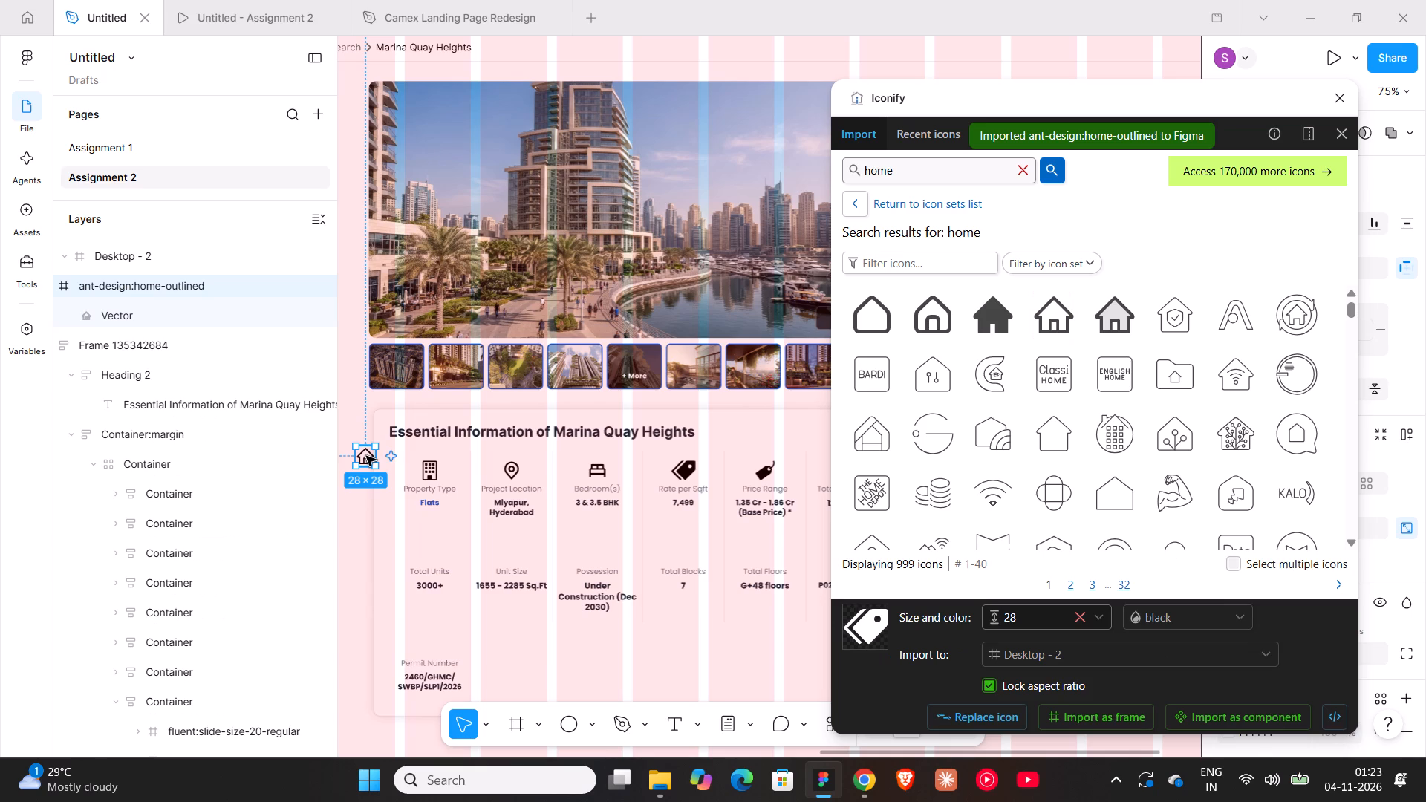
{"action": "key", "text": "ctrl+x"}
{"action": "triple_click", "coordinate": [425, 536]}
{"action": "triple_click", "coordinate": [425, 536]}
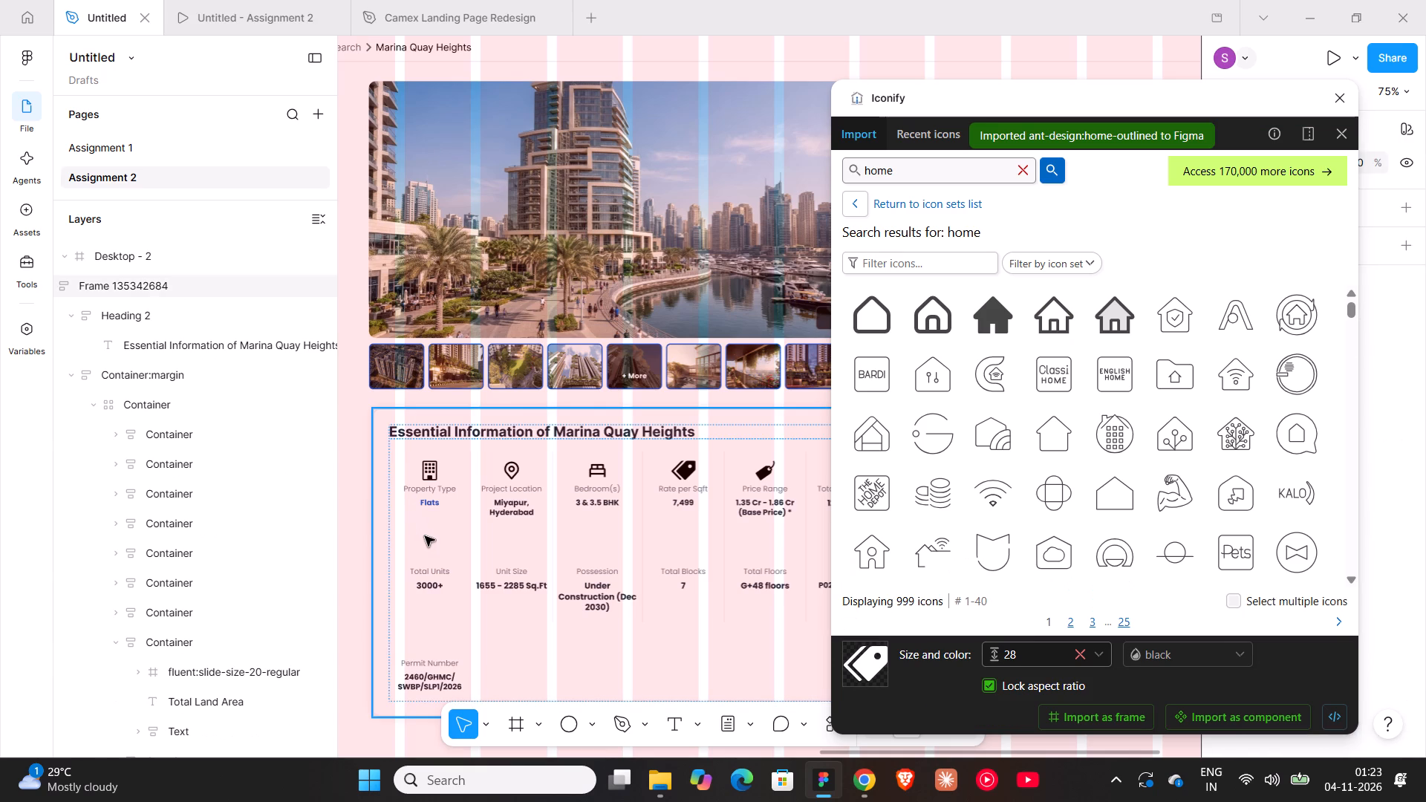
{"action": "key", "text": "ctrl+shift+r"}
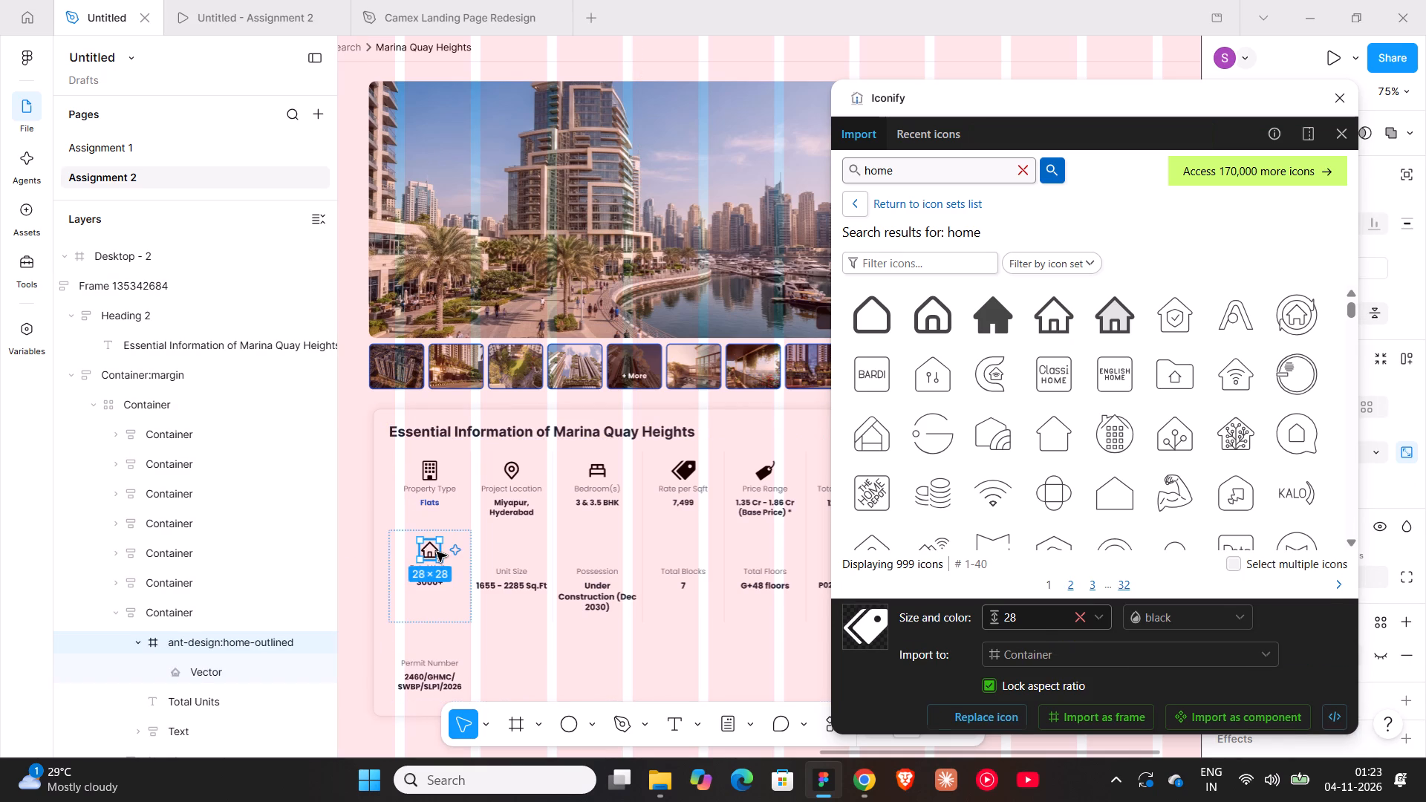
Check the reference page in Chrome, then search Iconify for "size" and browse the results for a unit size icon.
{"action": "left_click", "coordinate": [878, 786]}
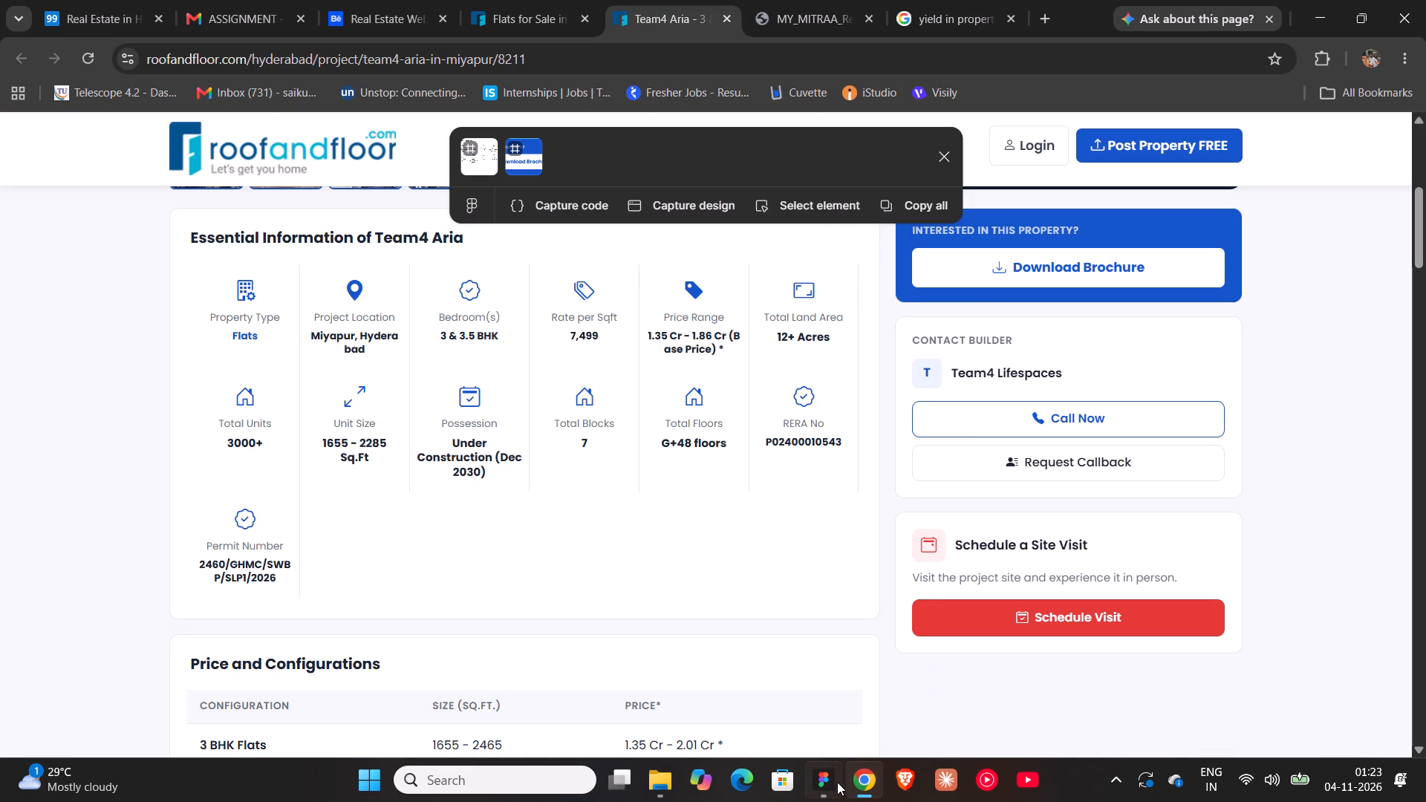
{"action": "left_click", "coordinate": [832, 780]}
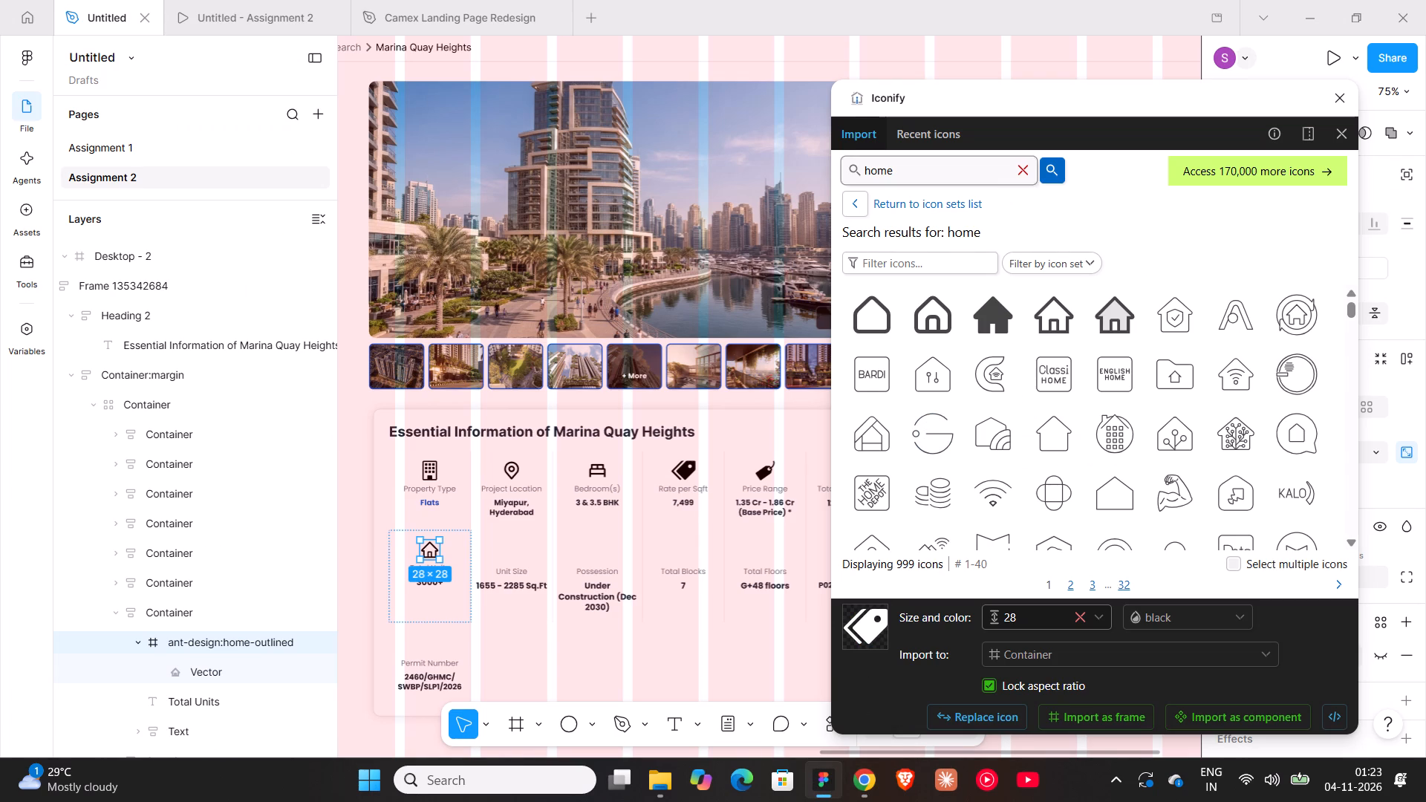
{"action": "left_click", "coordinate": [1020, 175]}
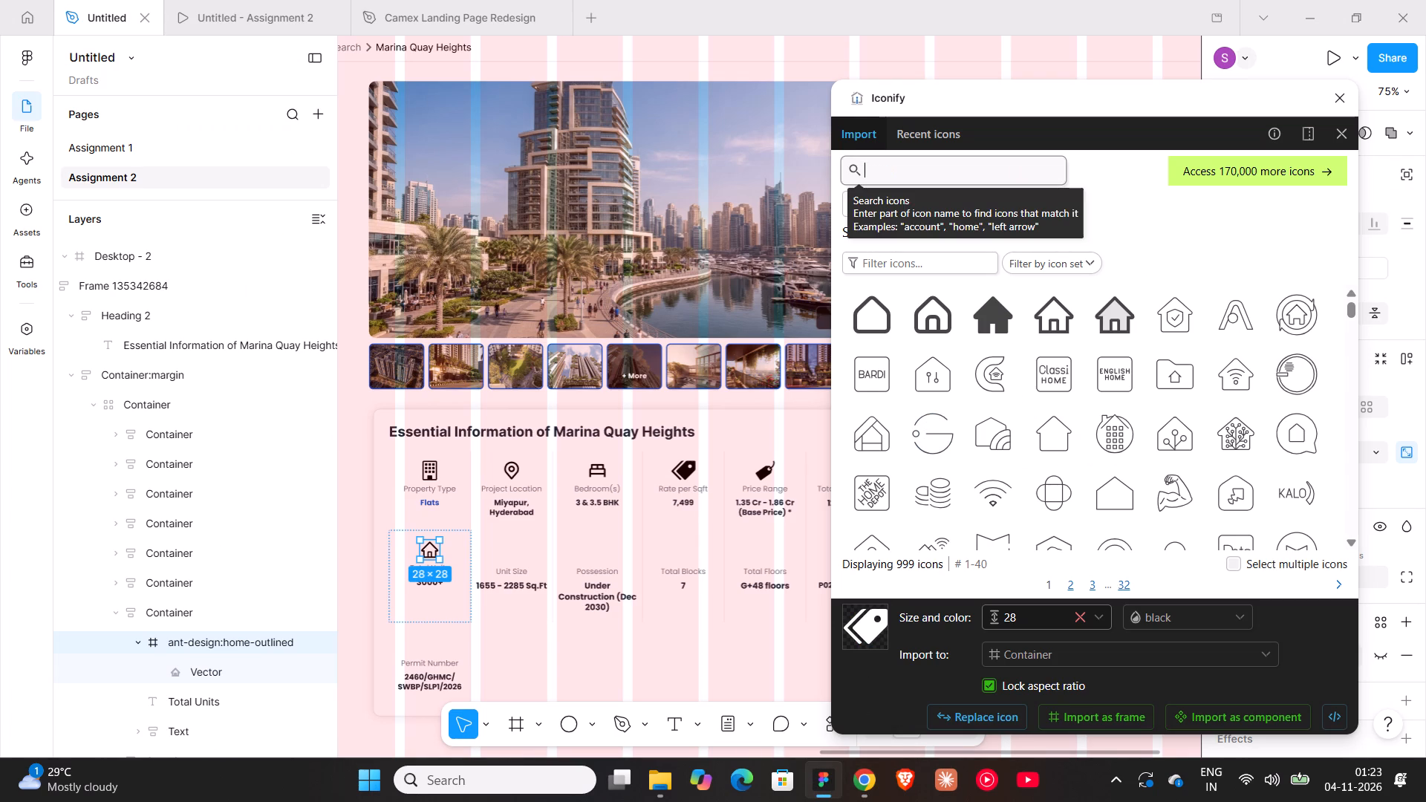
{"action": "type", "text": "dou"}
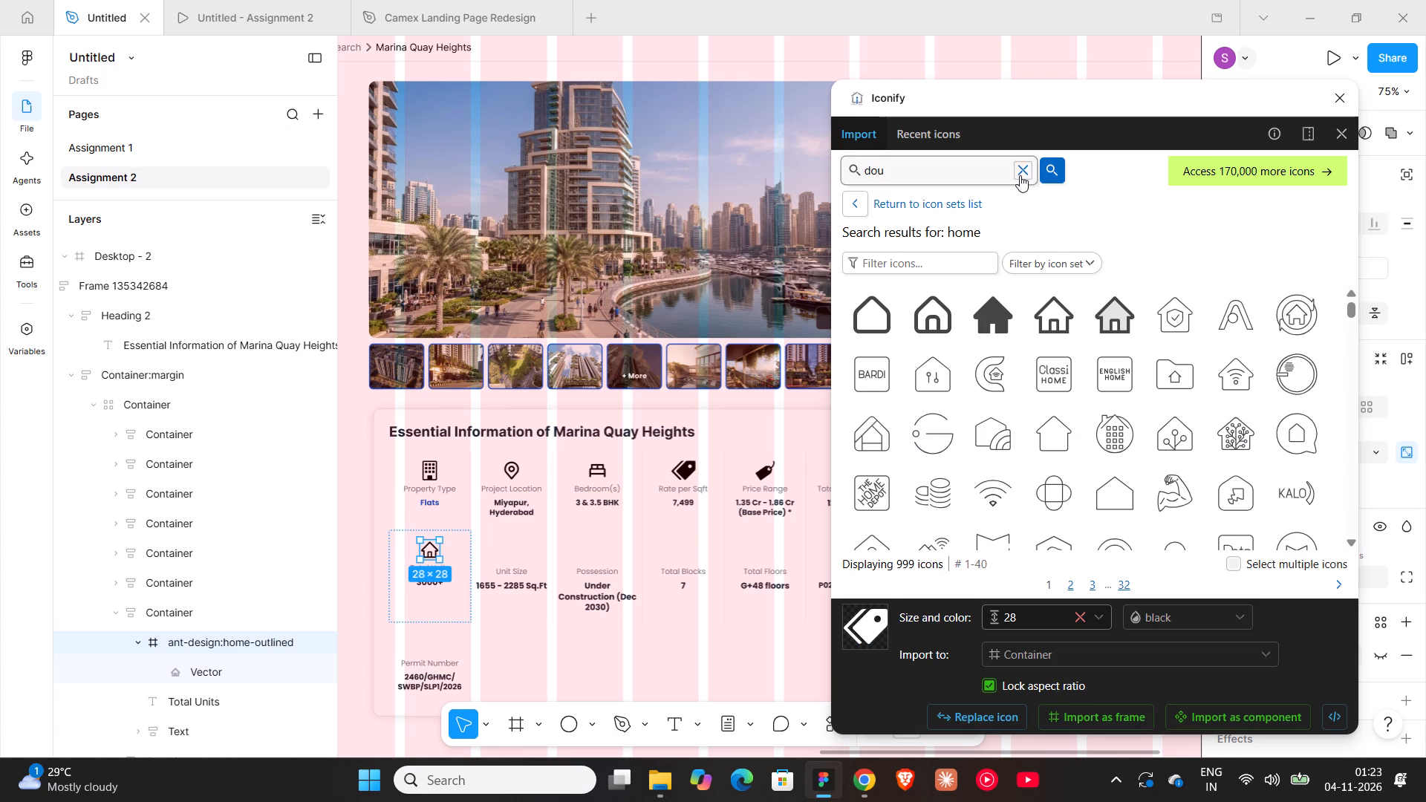
{"action": "key", "text": "BackSpace"}
{"action": "key", "text": "BackSpace"}
{"action": "key", "text": "BackSpace"}
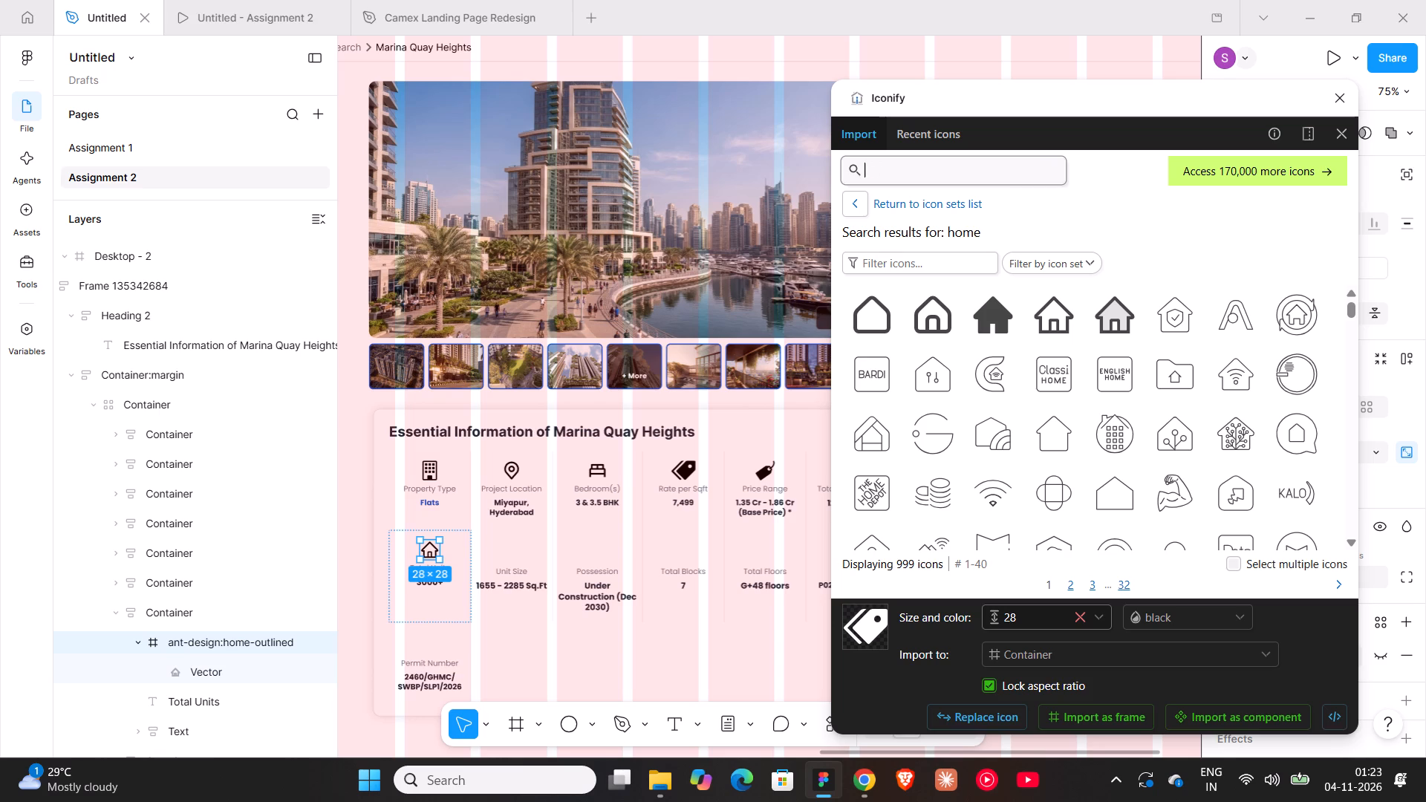
{"action": "key", "text": "BackSpace"}
{"action": "key", "text": "BackSpace"}
{"action": "key", "text": "BackSpace"}
{"action": "key", "text": "s"}
{"action": "type", "text": "ize"}
{"action": "key", "text": "Return"}
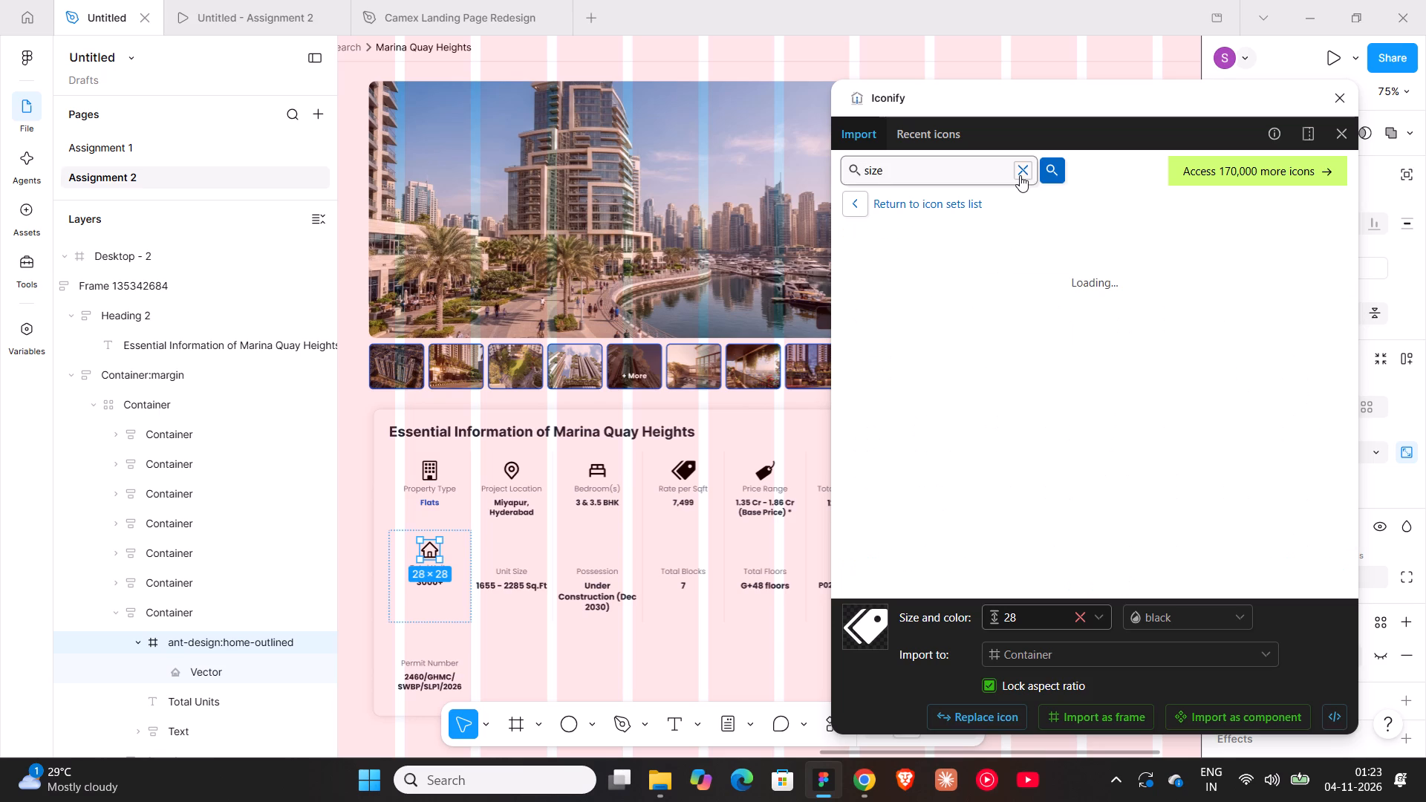
{"action": "scroll", "coordinate": [939, 330], "scroll_direction": "down", "scroll_amount": 5}
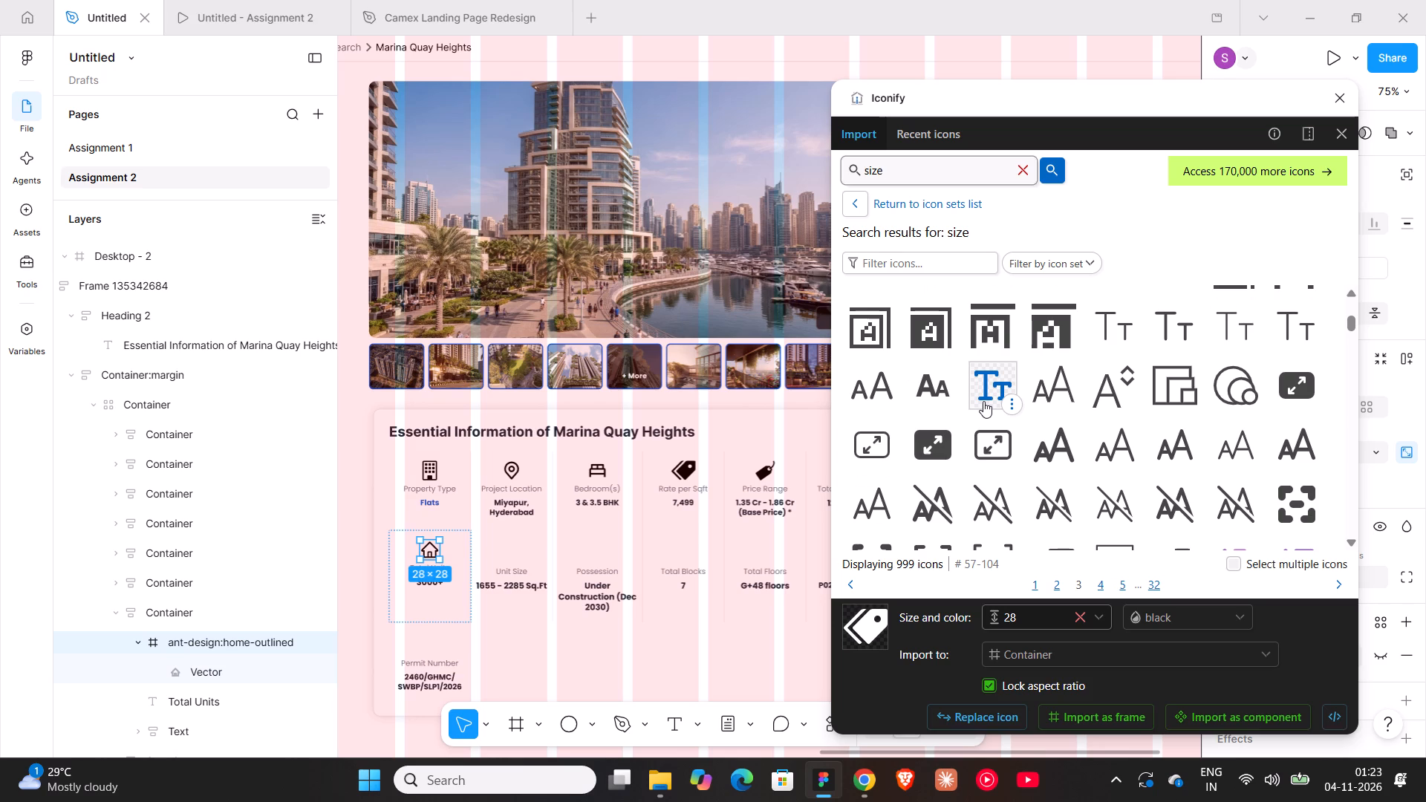
{"action": "scroll", "coordinate": [983, 401], "scroll_direction": "down", "scroll_amount": 4, "text": "shift"}
{"action": "scroll", "coordinate": [723, 449], "scroll_direction": "down", "scroll_amount": 2, "text": "shift"}
{"action": "scroll", "coordinate": [1150, 449], "scroll_direction": "down", "scroll_amount": 2}
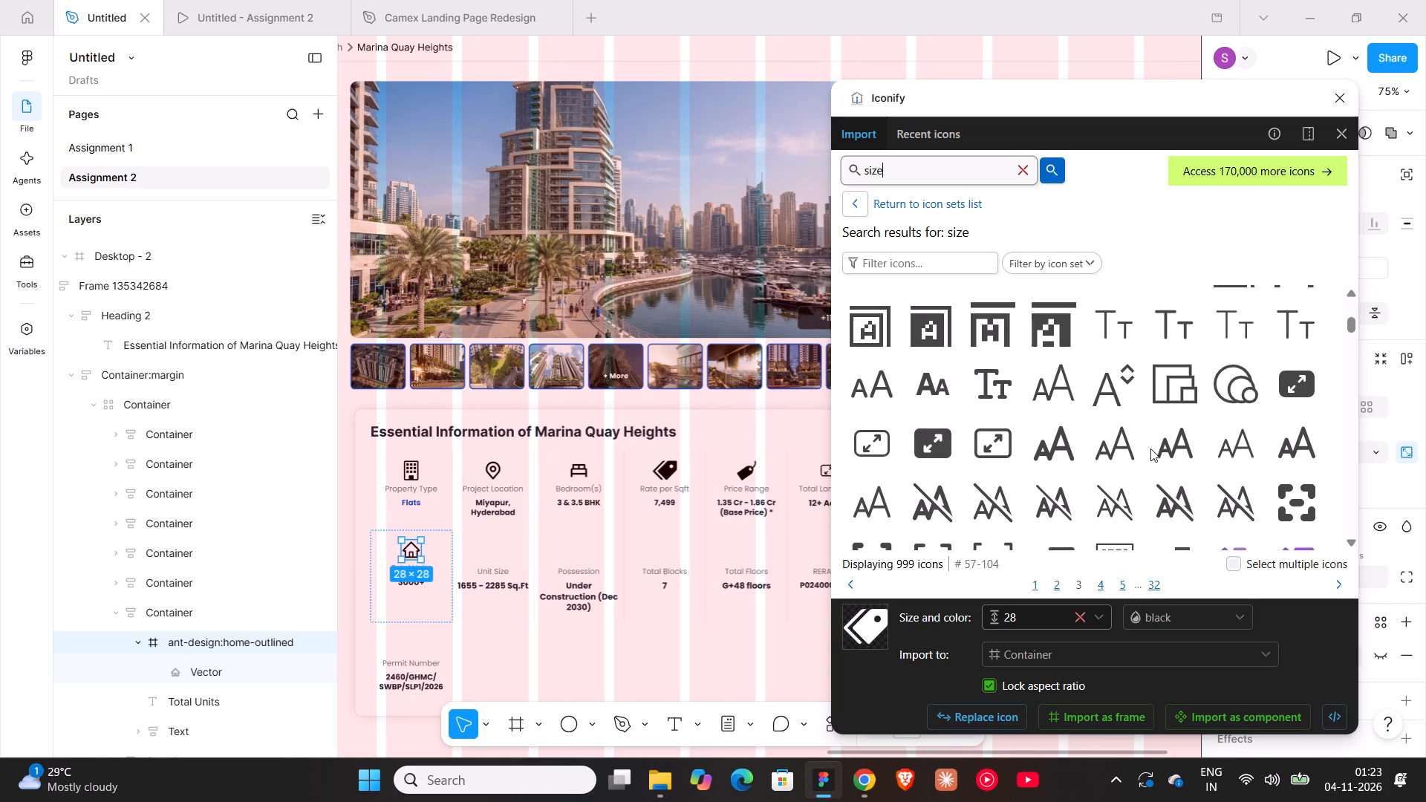
{"action": "scroll", "coordinate": [1150, 449], "scroll_direction": "down", "scroll_amount": 1}
{"action": "scroll", "coordinate": [1150, 449], "scroll_direction": "up", "scroll_amount": 2}
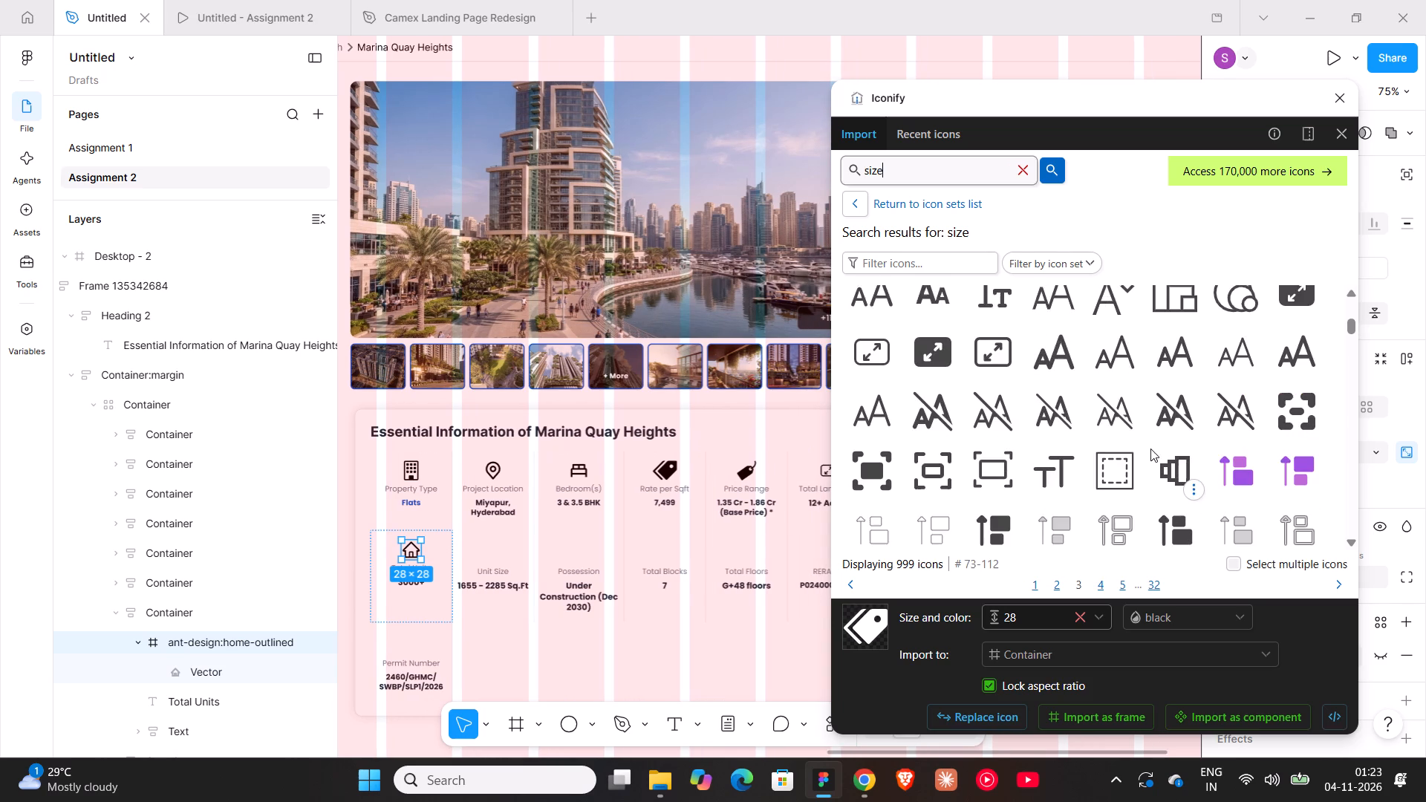
{"action": "scroll", "coordinate": [1150, 449], "scroll_direction": "up", "scroll_amount": 1}
Import the fluent-mdl2:size-legacy icon at size 28 and replace the Unit Size cell's icon placeholder with it.
{"action": "left_click_drag", "start_coordinate": [1181, 383], "coordinate": [765, 418]}
{"action": "left_click", "coordinate": [376, 437]}
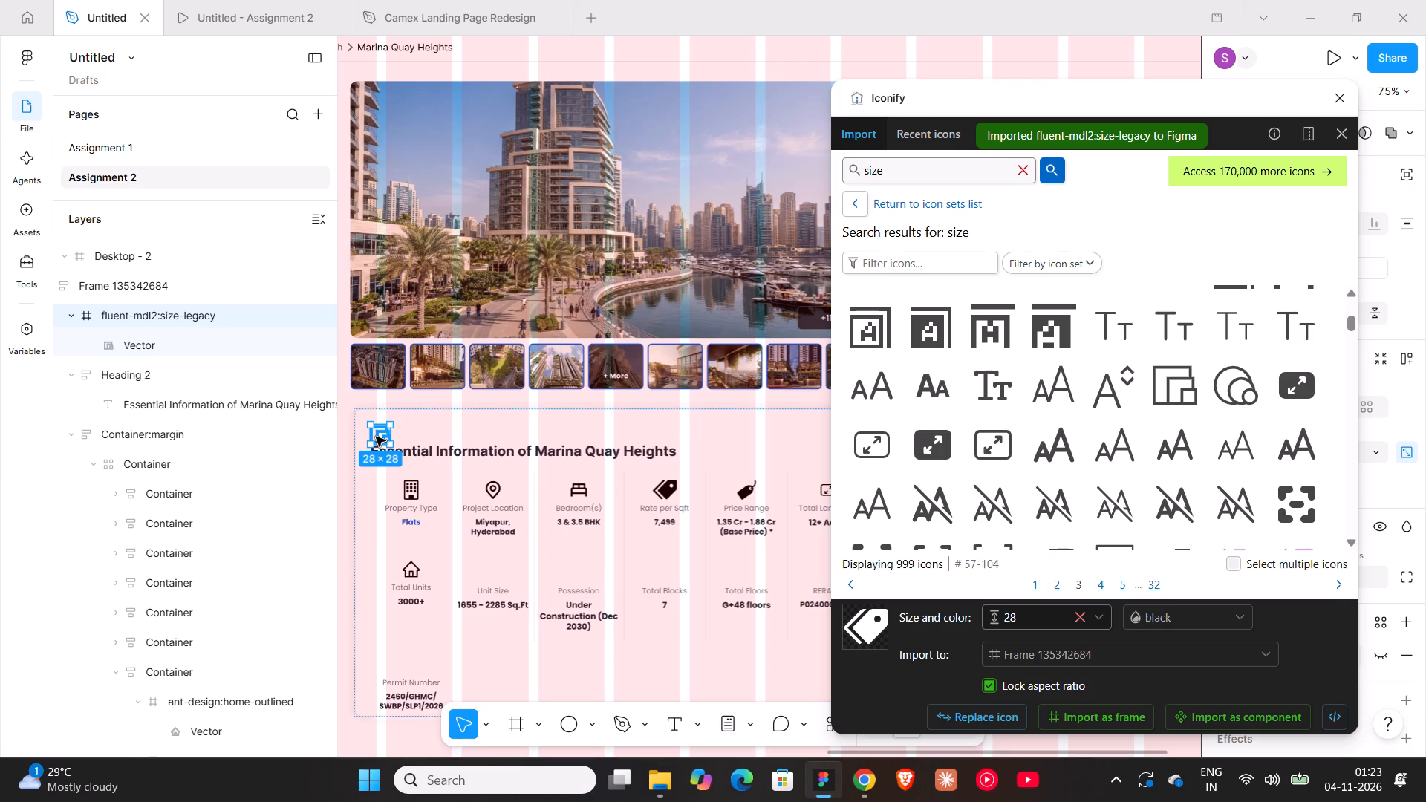
{"action": "key", "text": "ctrl+x"}
{"action": "triple_click", "coordinate": [478, 544]}
{"action": "triple_click", "coordinate": [478, 544]}
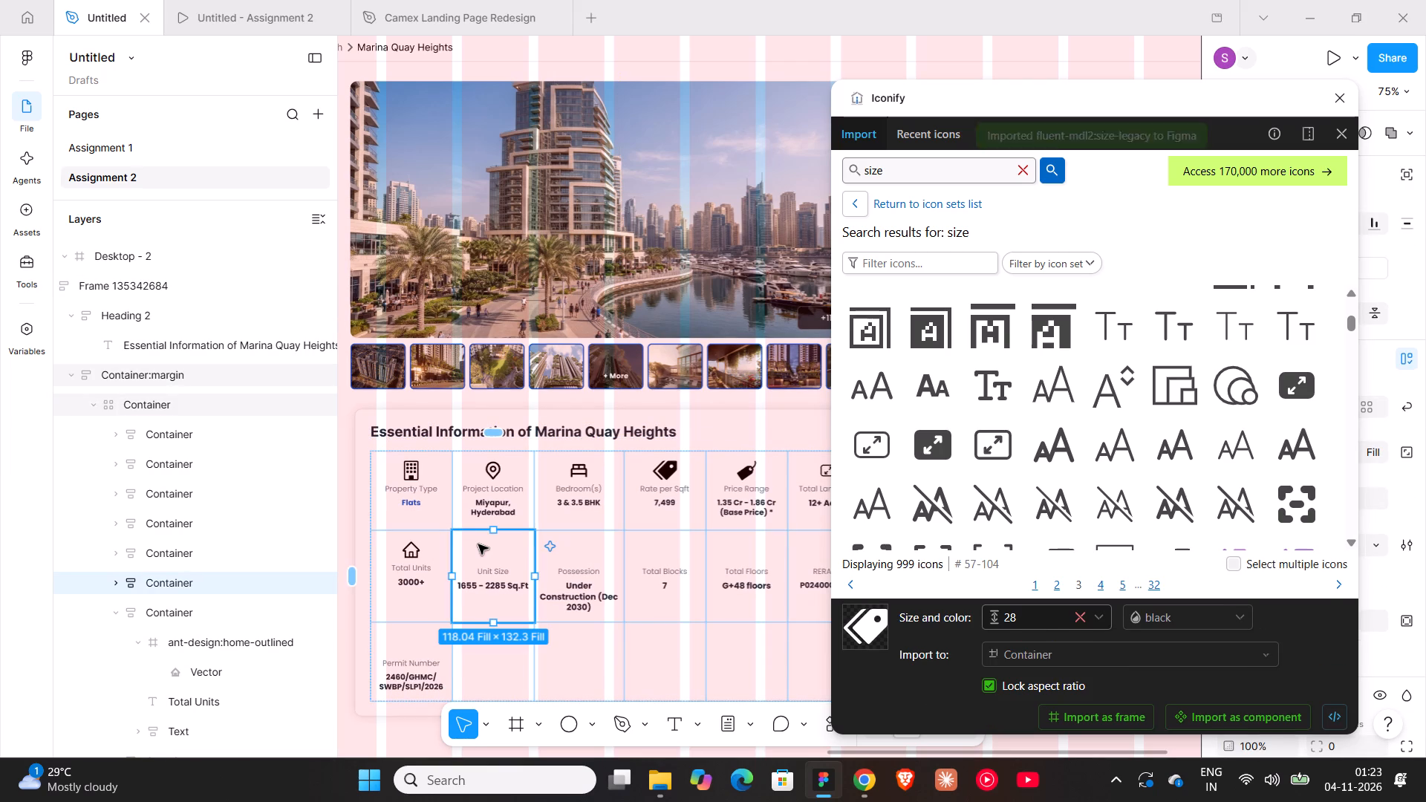
{"action": "double_click", "coordinate": [487, 547]}
{"action": "key", "text": "ctrl+shift+r"}
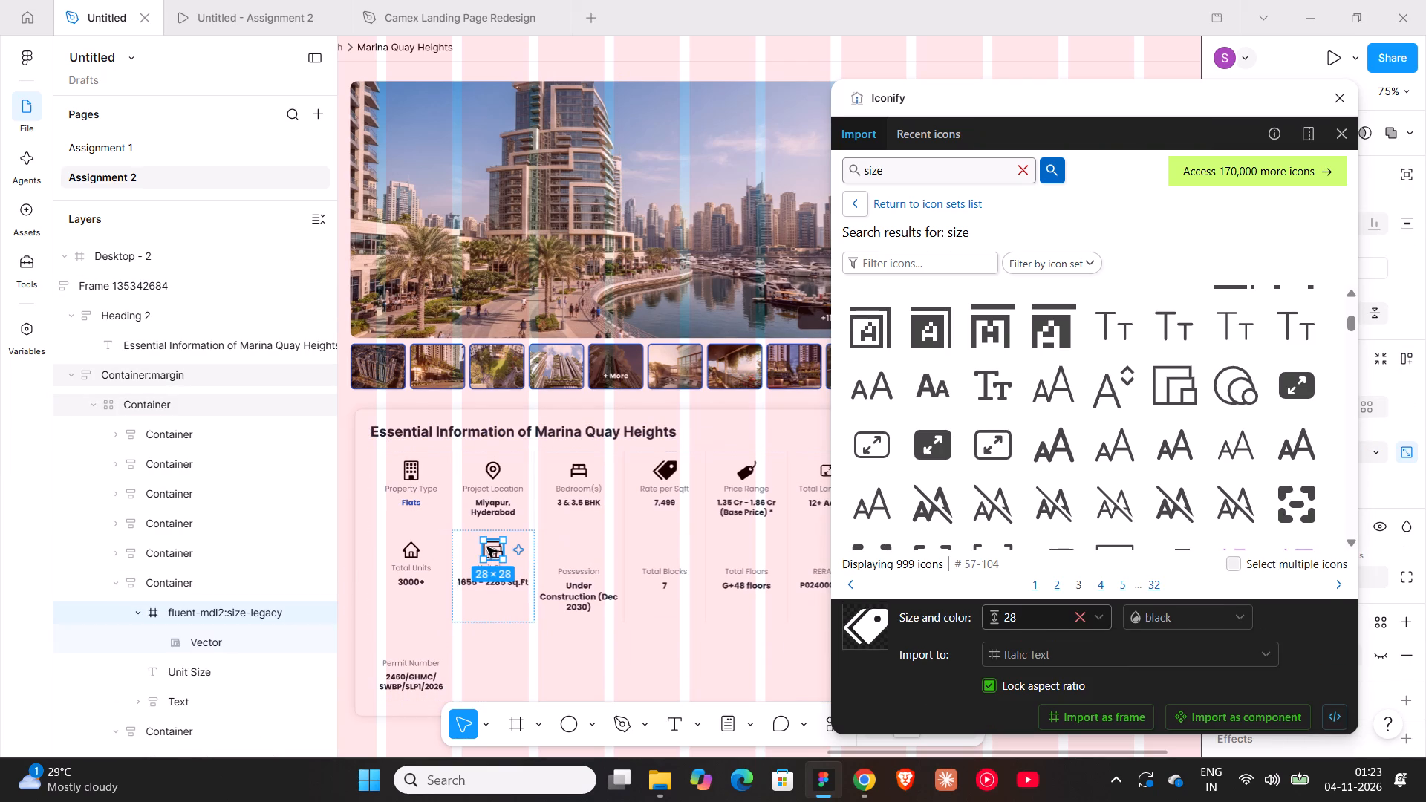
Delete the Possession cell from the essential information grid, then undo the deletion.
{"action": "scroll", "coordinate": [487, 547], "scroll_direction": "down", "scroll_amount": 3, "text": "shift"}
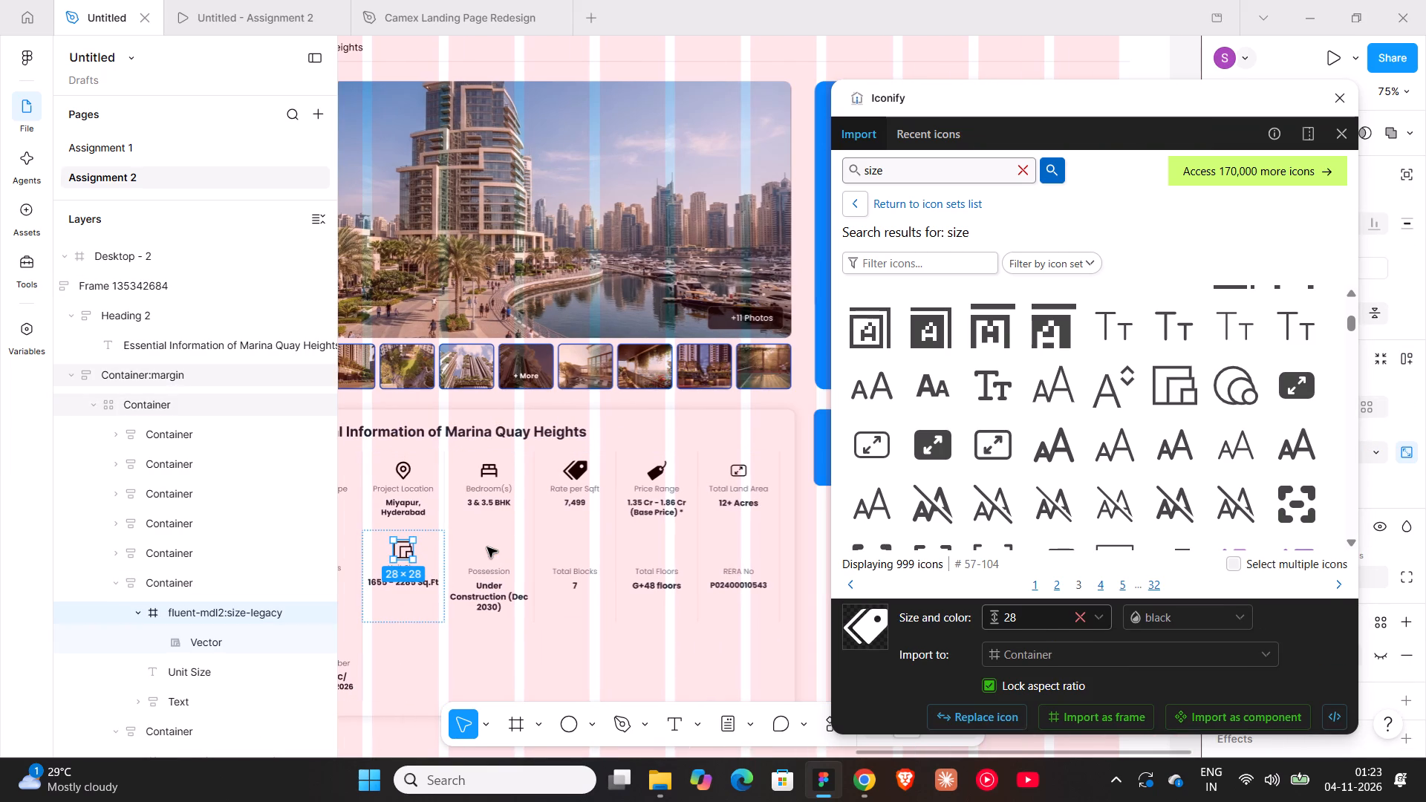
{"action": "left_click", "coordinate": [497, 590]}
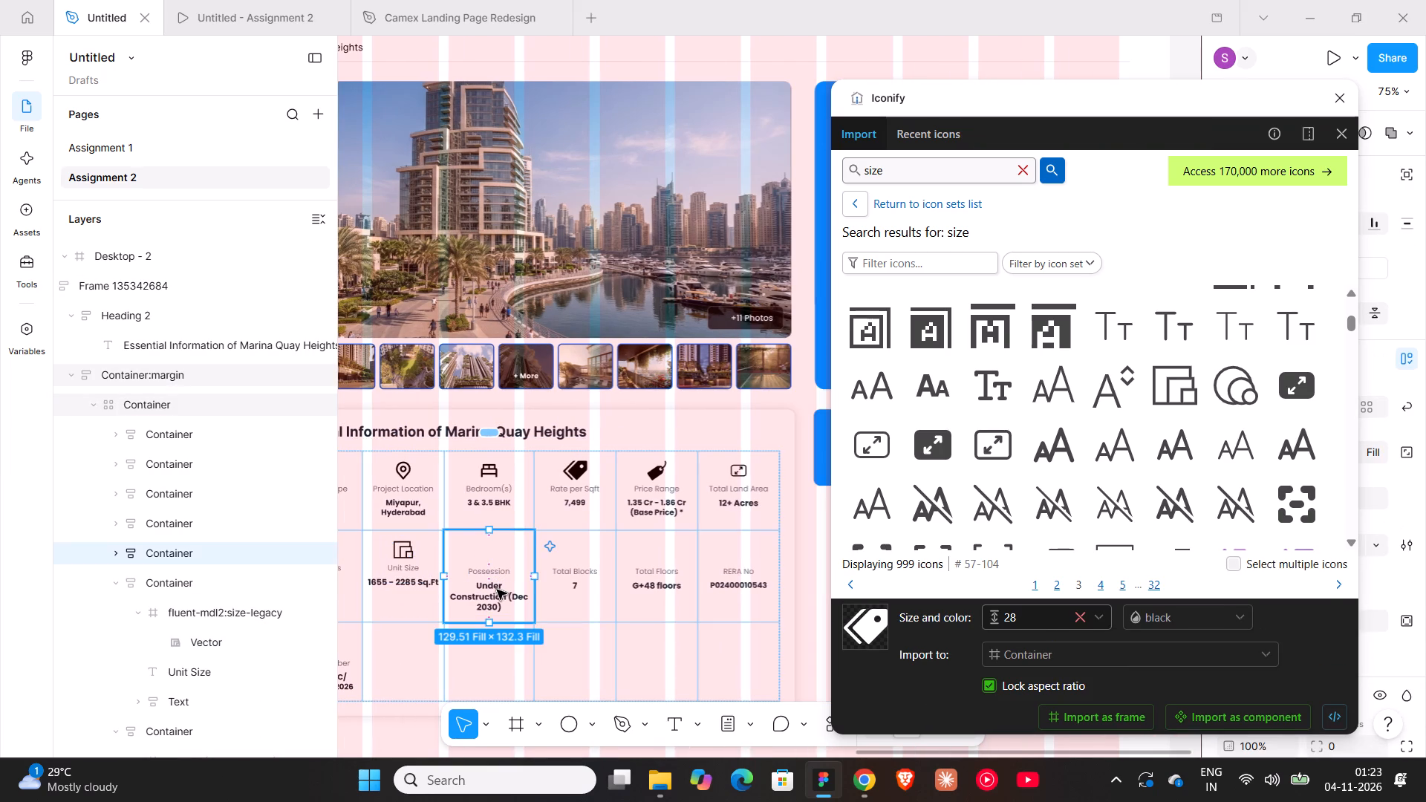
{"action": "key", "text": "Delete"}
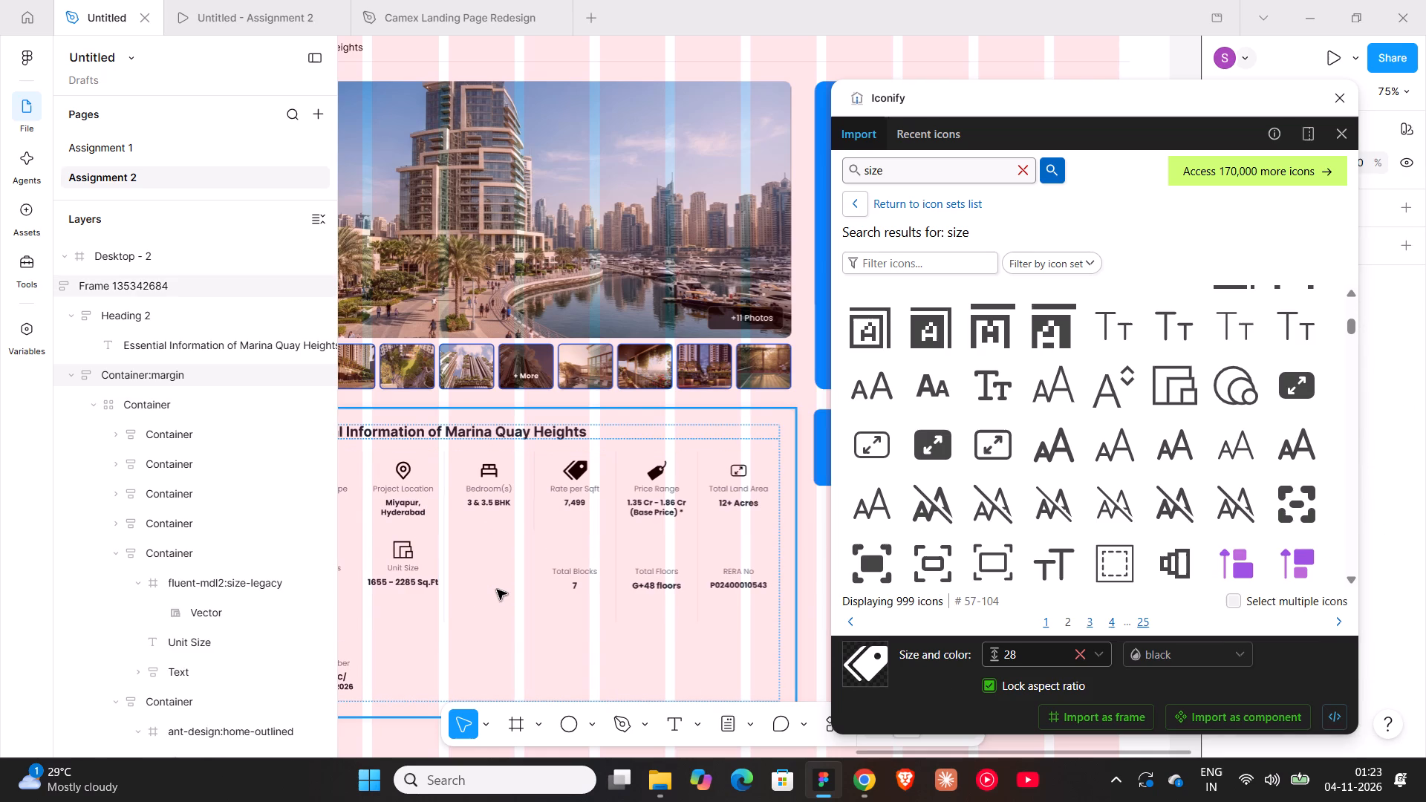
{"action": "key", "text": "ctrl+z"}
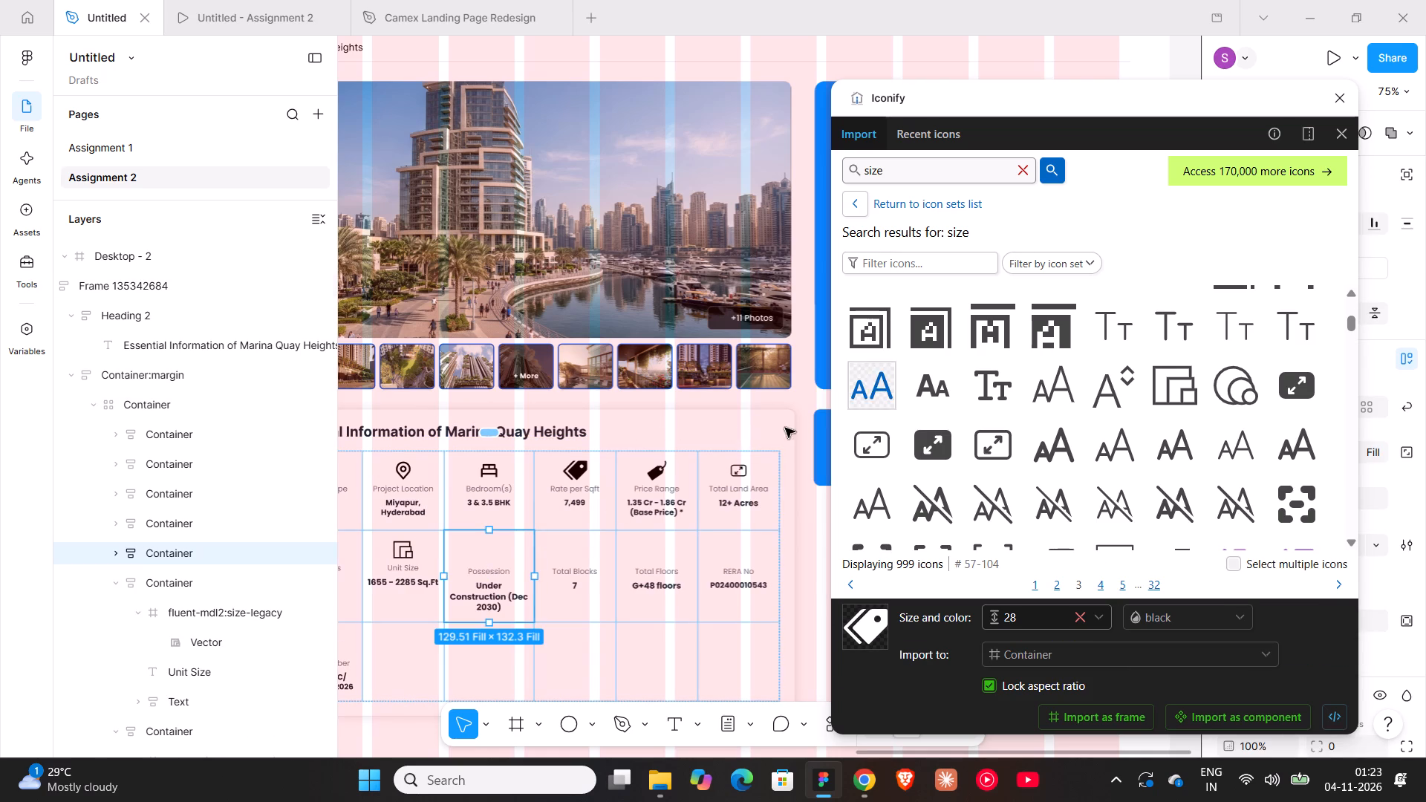
Check the reference page in Chrome, then copy the Total Units cell's home icon and replace the Total Blocks cell's placeholder with it.
{"action": "left_click", "coordinate": [876, 795]}
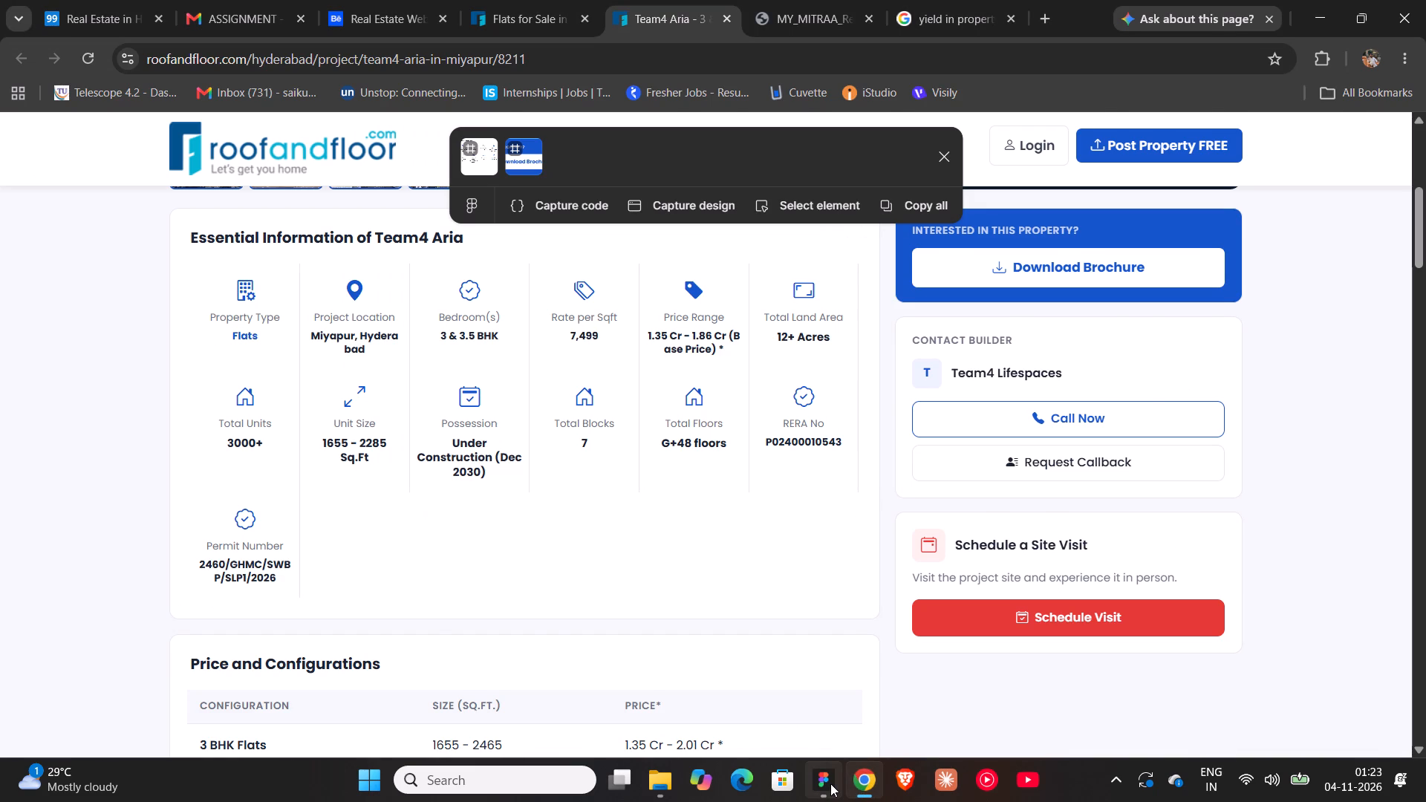
{"action": "left_click", "coordinate": [830, 783]}
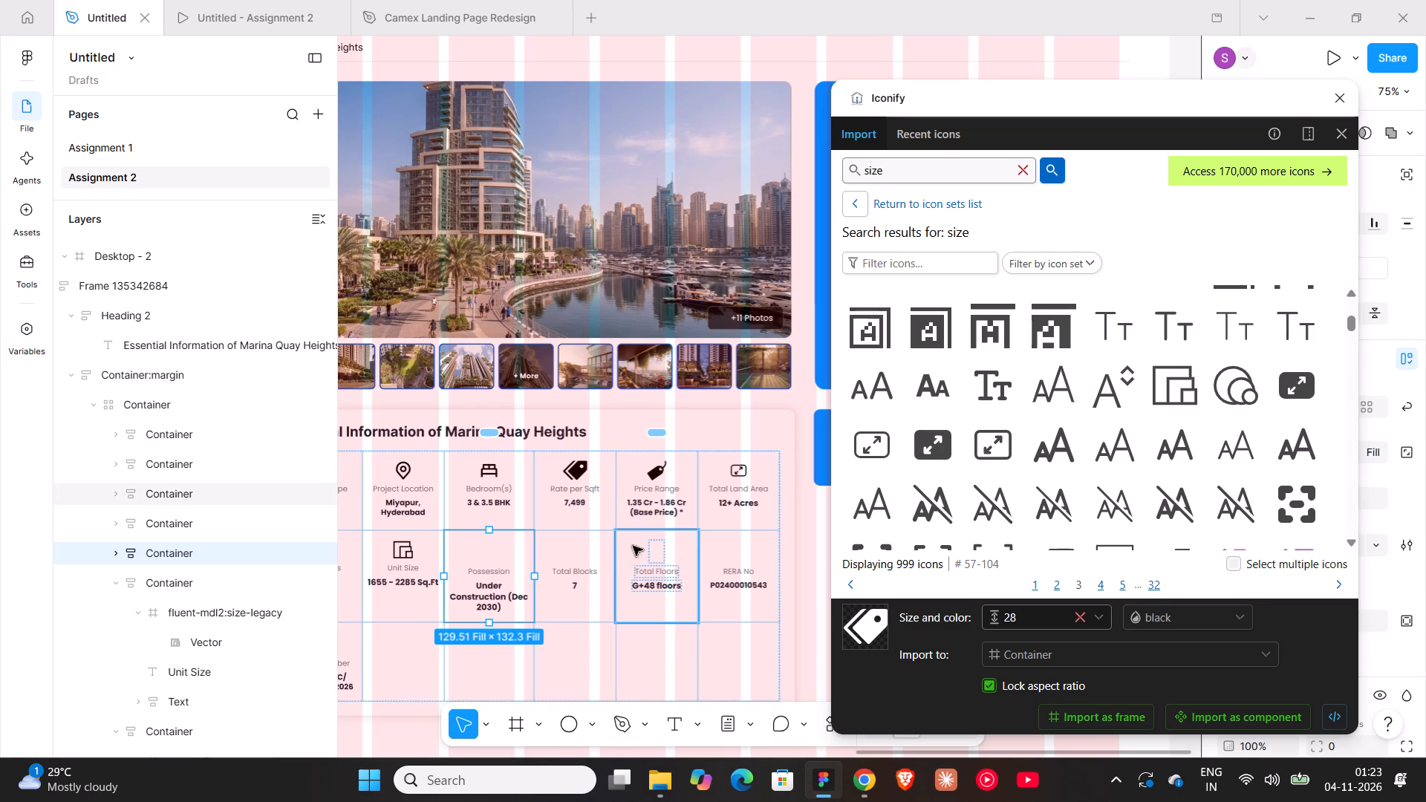
{"action": "scroll", "coordinate": [443, 564], "scroll_direction": "up", "scroll_amount": 6, "text": "shift"}
{"action": "double_click", "coordinate": [439, 557]}
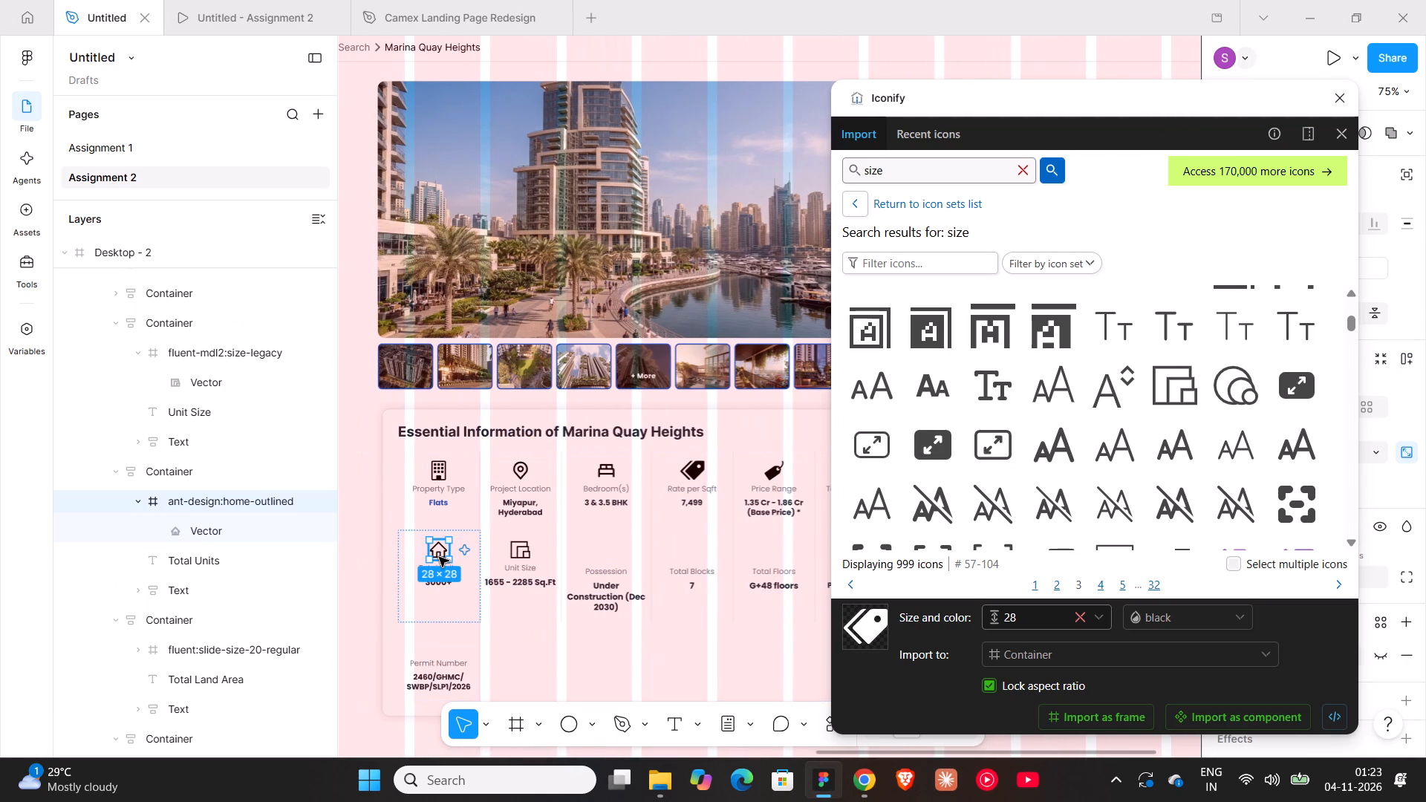
{"action": "key", "text": "ctrl+c"}
{"action": "scroll", "coordinate": [439, 557], "scroll_direction": "down", "scroll_amount": 4, "text": "shift"}
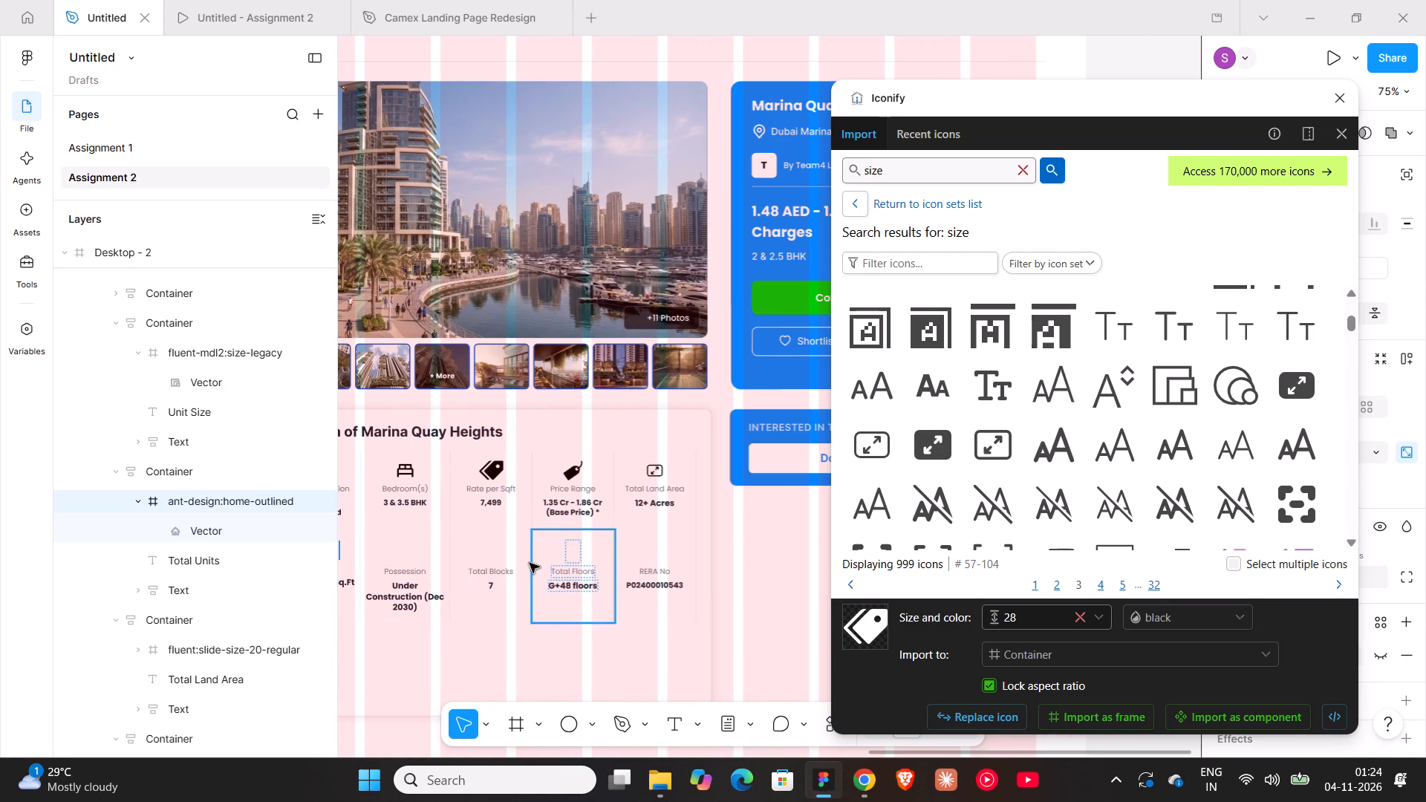
{"action": "double_click", "coordinate": [497, 550]}
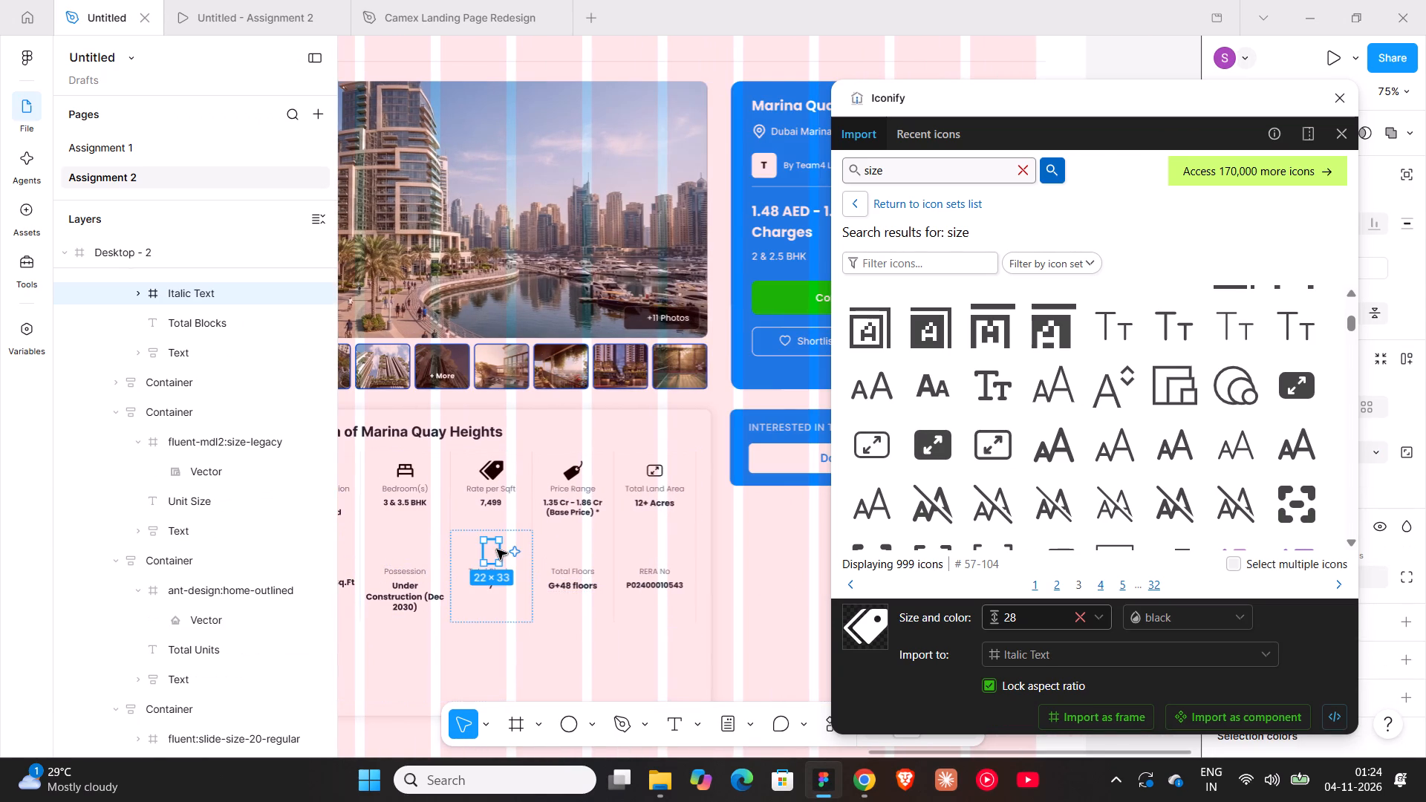
{"action": "key", "text": "ctrl+shift+r"}
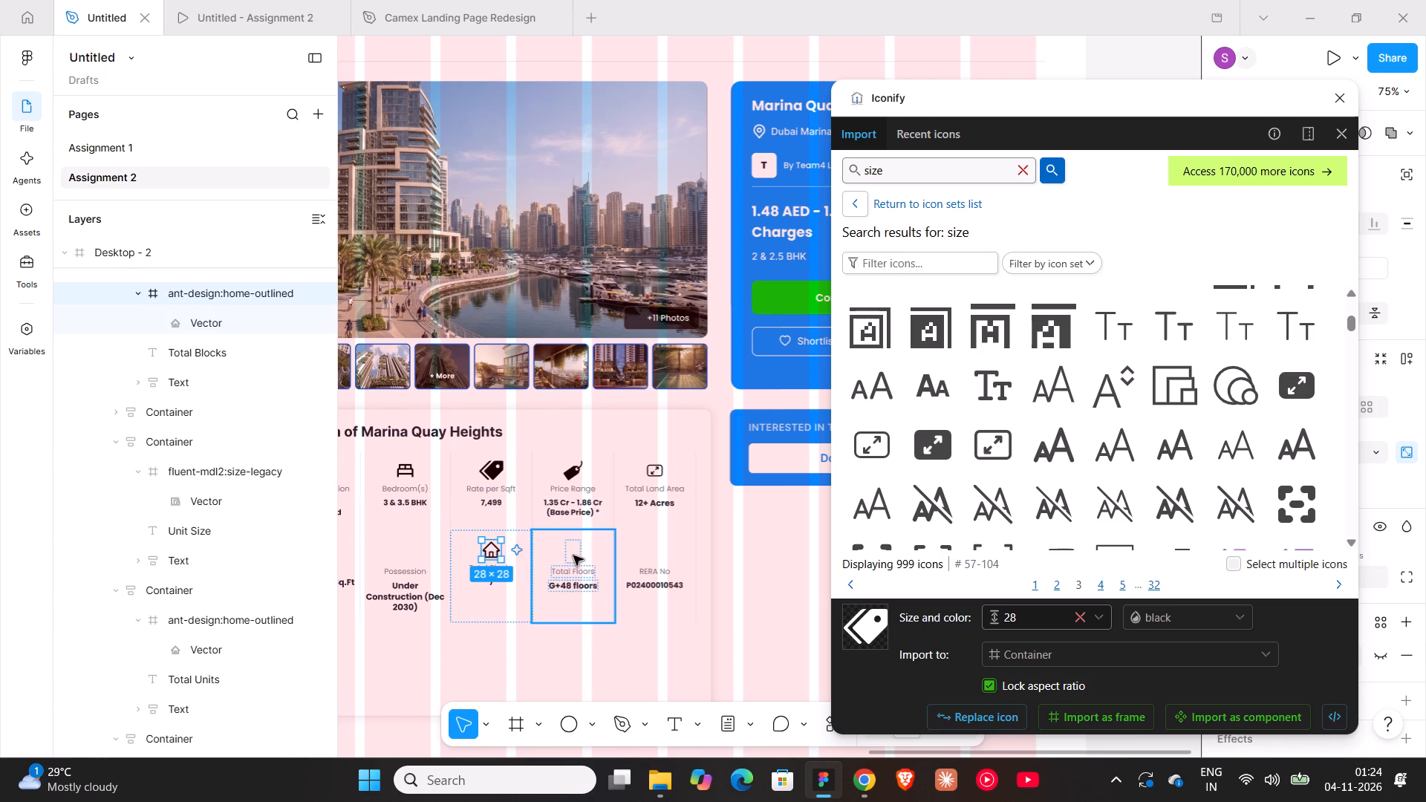
Check the reference page in Chrome, then replace the Total Floors cell's placeholder with the copied home icon.
{"action": "left_click", "coordinate": [869, 783]}
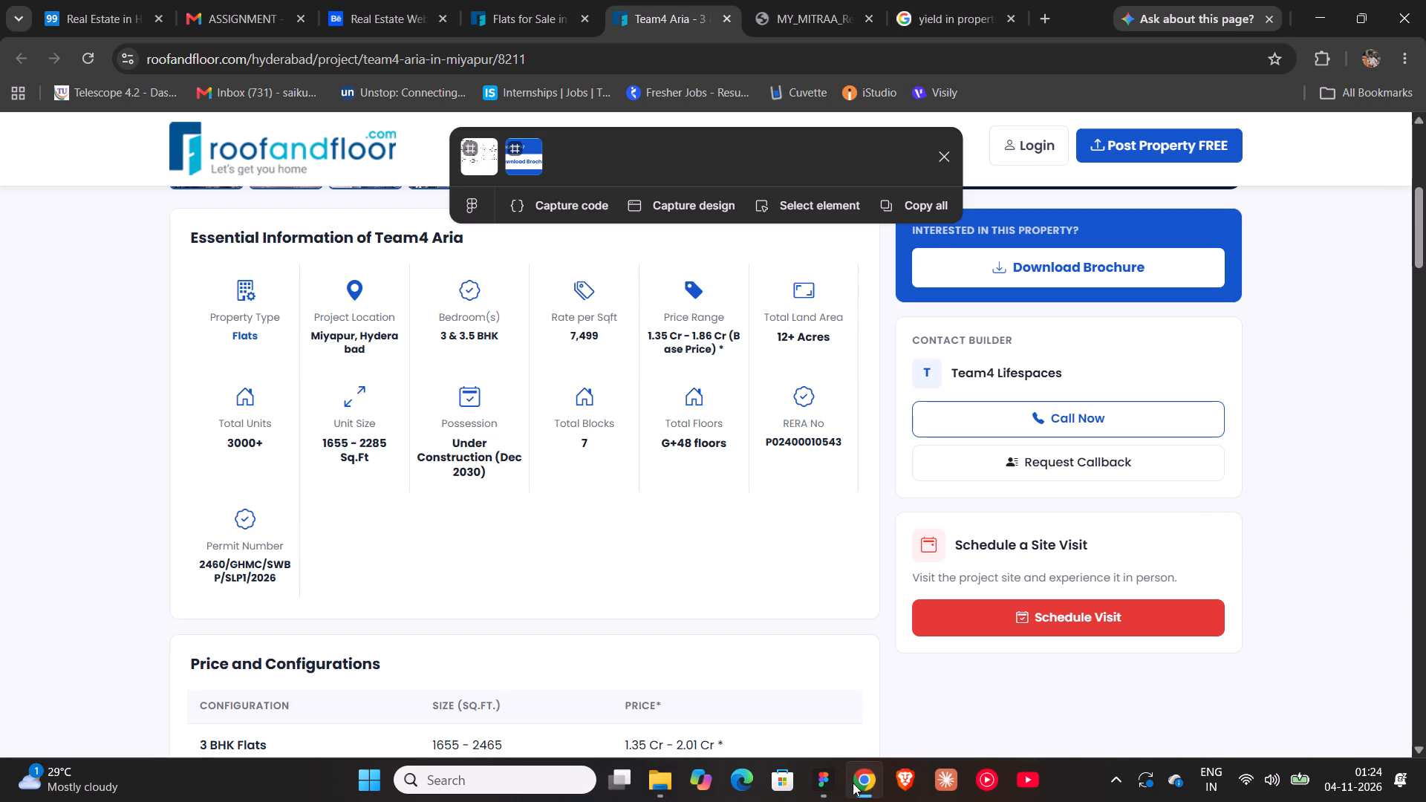
{"action": "left_click", "coordinate": [820, 780]}
{"action": "double_click", "coordinate": [579, 552]}
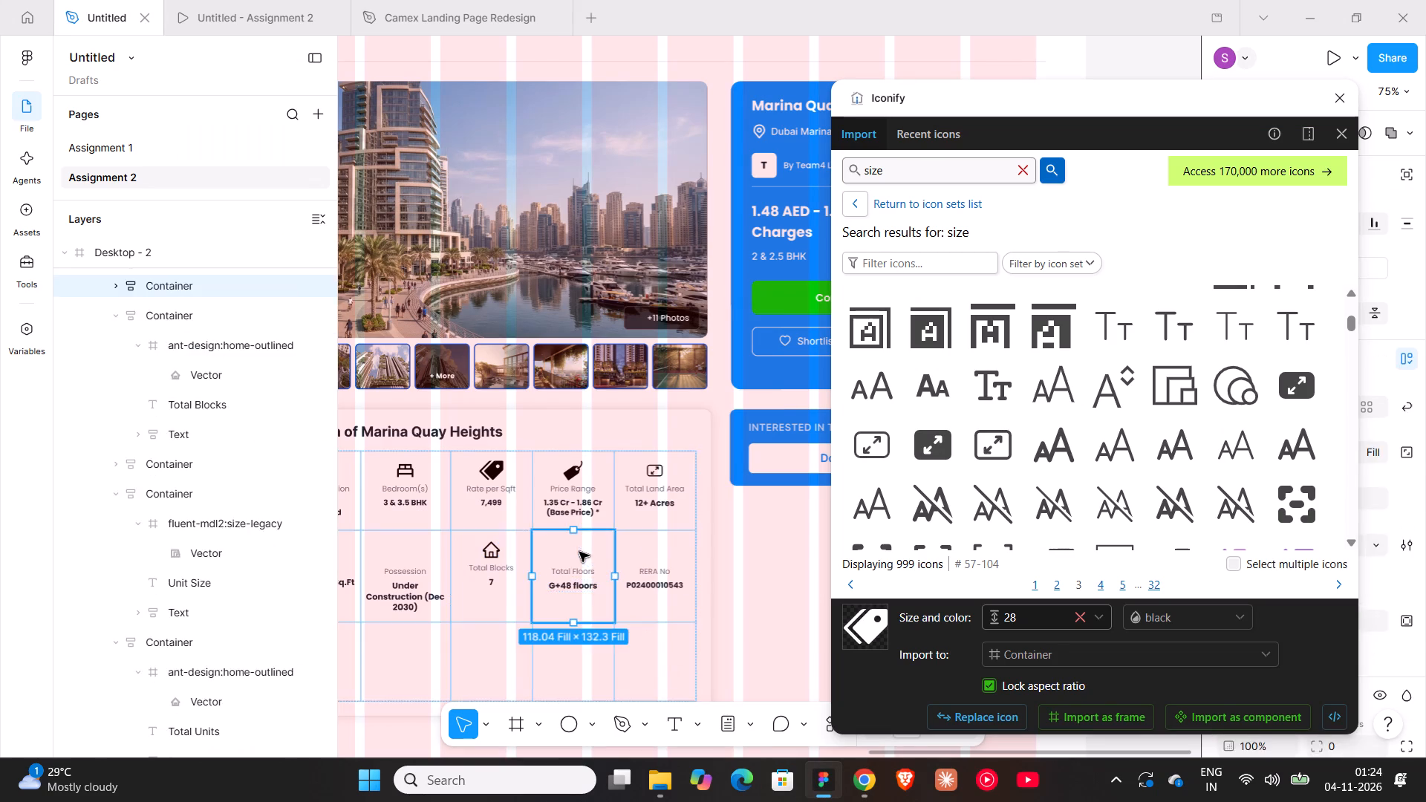
{"action": "key", "text": "ctrl+shift+r"}
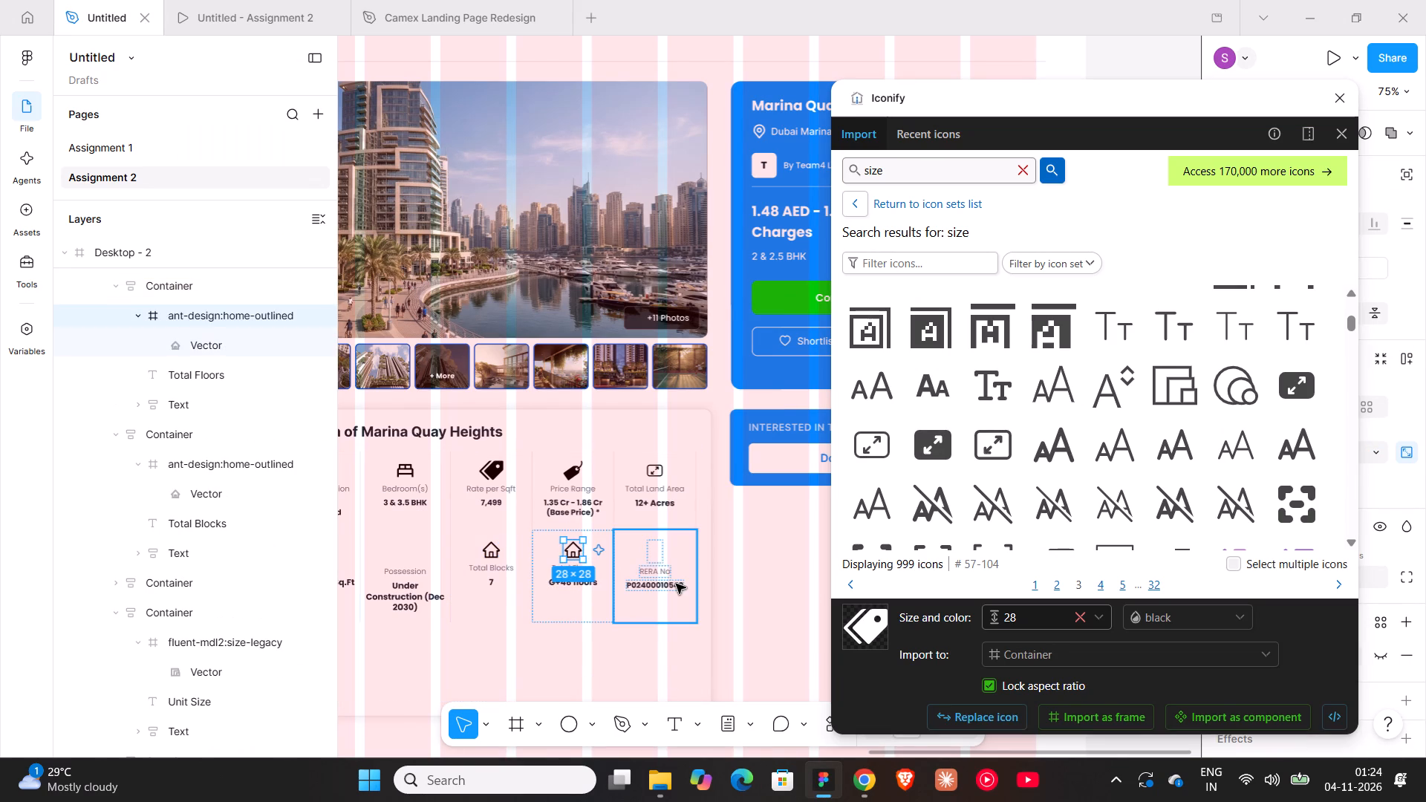
Check the reference page in Chrome, search Iconify for "verified", and replace the RERA No cell's icon placeholder with the codicon:verified icon.
{"action": "left_click", "coordinate": [864, 772]}
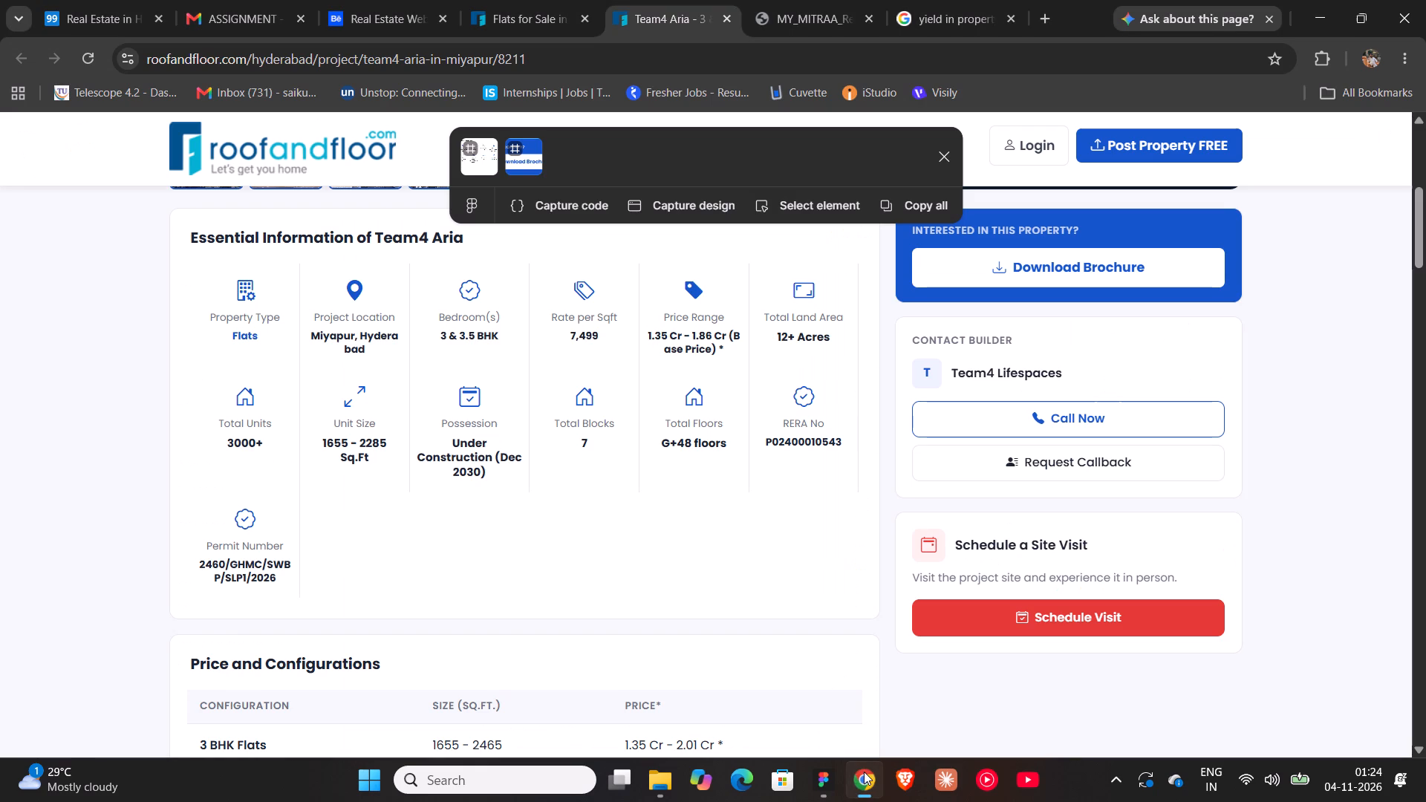
{"action": "left_click", "coordinate": [827, 772]}
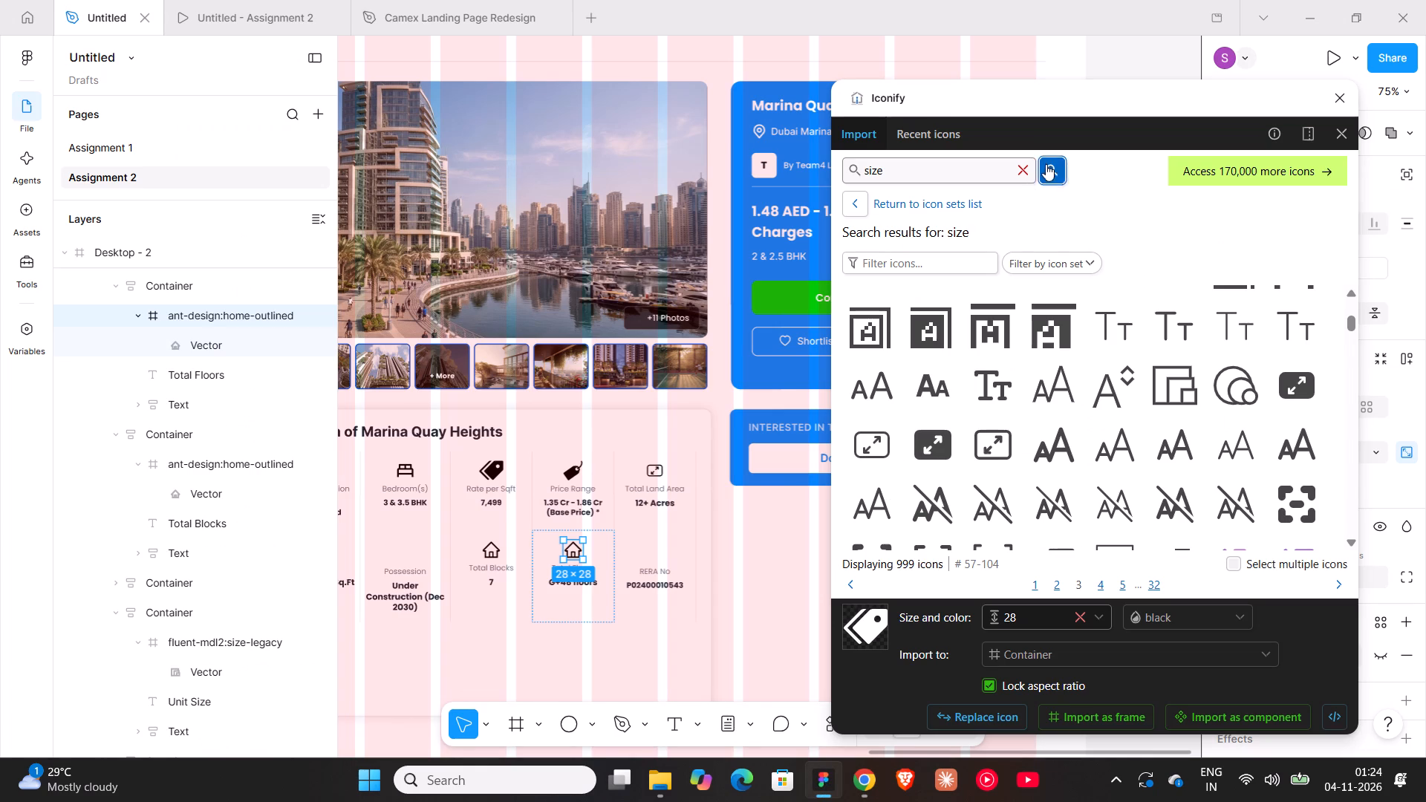
{"action": "left_click", "coordinate": [1031, 161]}
{"action": "type", "text": "verified"}
{"action": "key", "text": "Return"}
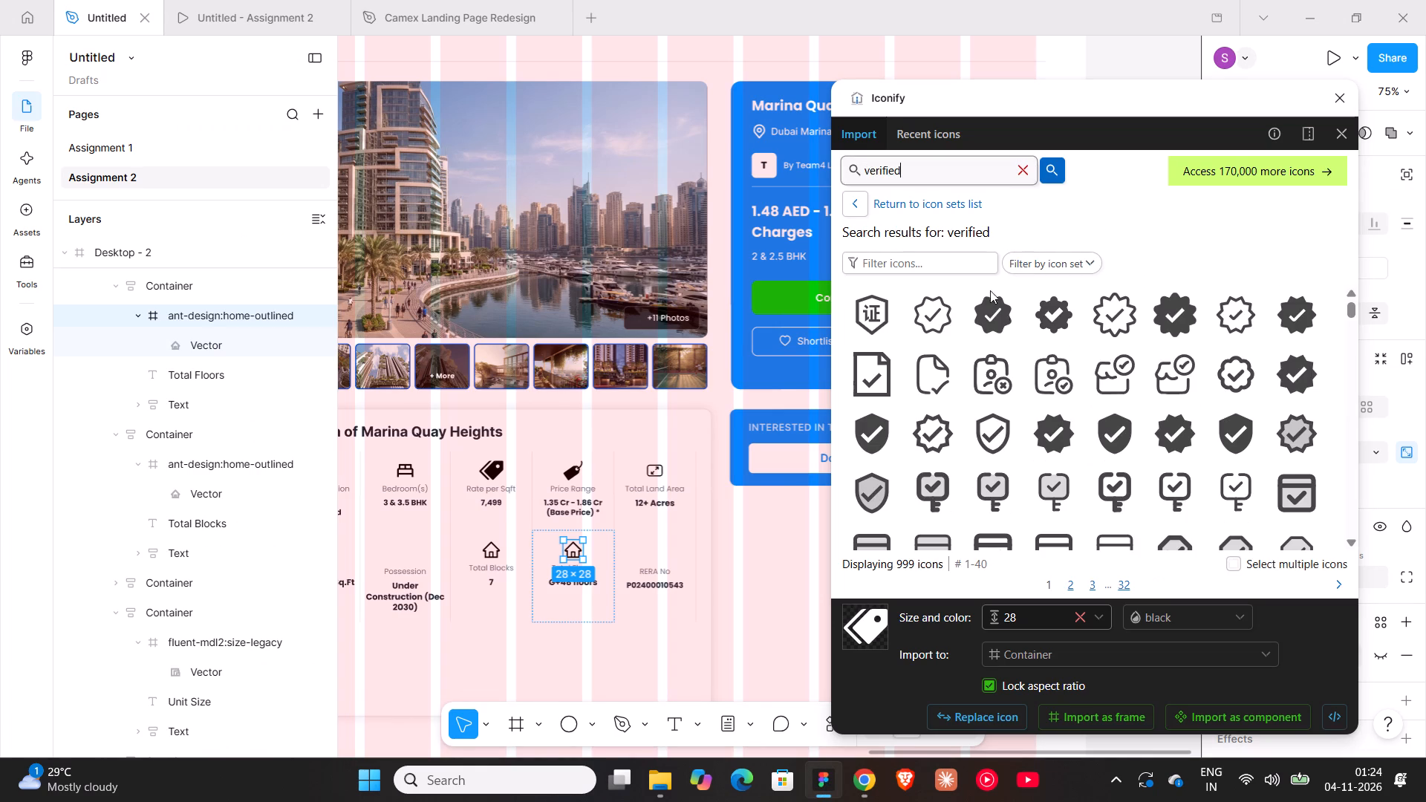
{"action": "left_click_drag", "start_coordinate": [940, 320], "coordinate": [668, 426]}
{"action": "scroll", "coordinate": [668, 426], "scroll_direction": "up", "scroll_amount": 6, "text": "shift"}
{"action": "left_click", "coordinate": [372, 432]}
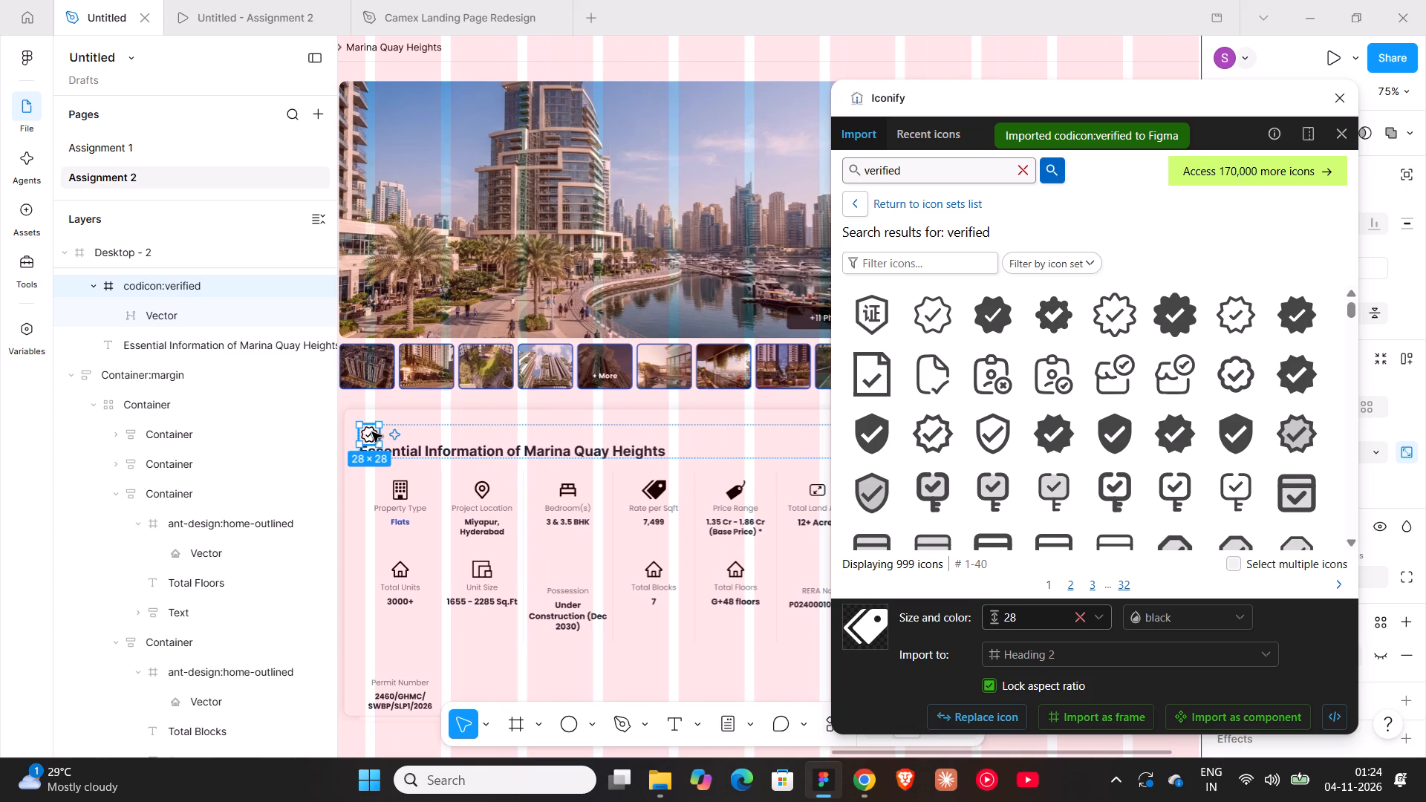
{"action": "key", "text": "ctrl+x"}
{"action": "scroll", "coordinate": [567, 530], "scroll_direction": "down", "scroll_amount": 5, "text": "shift"}
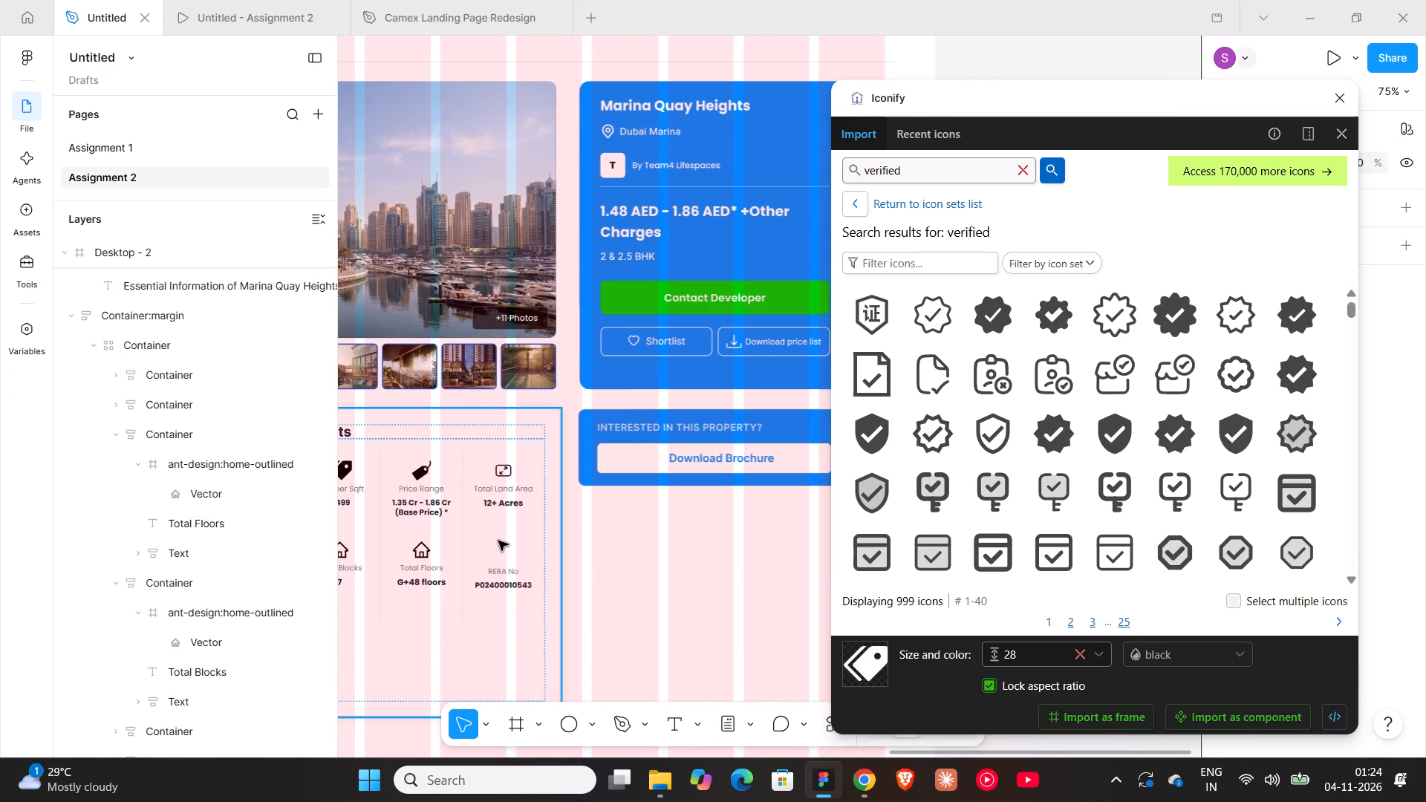
{"action": "triple_click", "coordinate": [498, 541]}
{"action": "double_click", "coordinate": [498, 541]}
{"action": "key", "text": "ctrl+shift+r"}
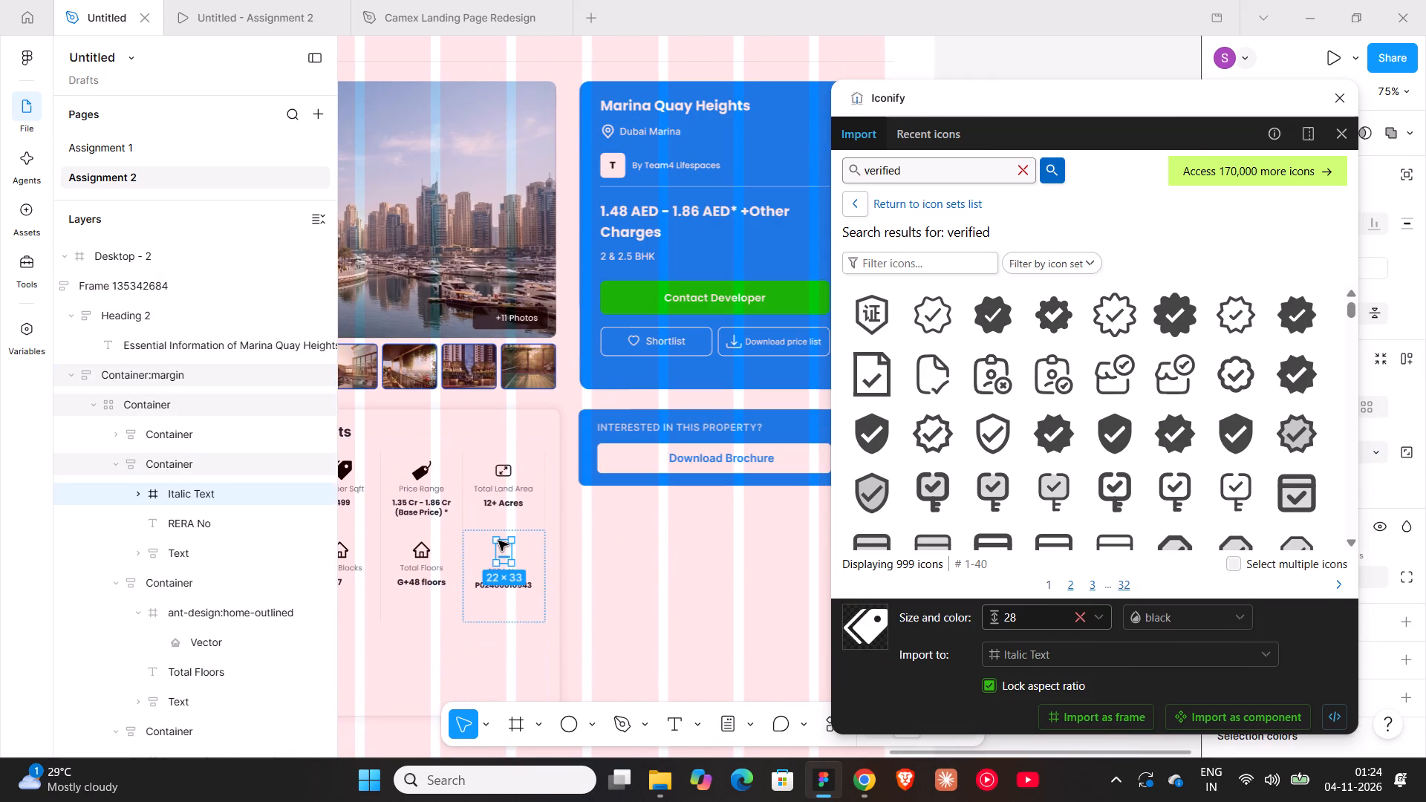
Check the reference page in Chrome, then search Iconify for "permit" and import the fa:drivers-license-o icon below the essential information card.
{"action": "scroll", "coordinate": [553, 553], "scroll_direction": "up", "scroll_amount": 6, "text": "shift"}
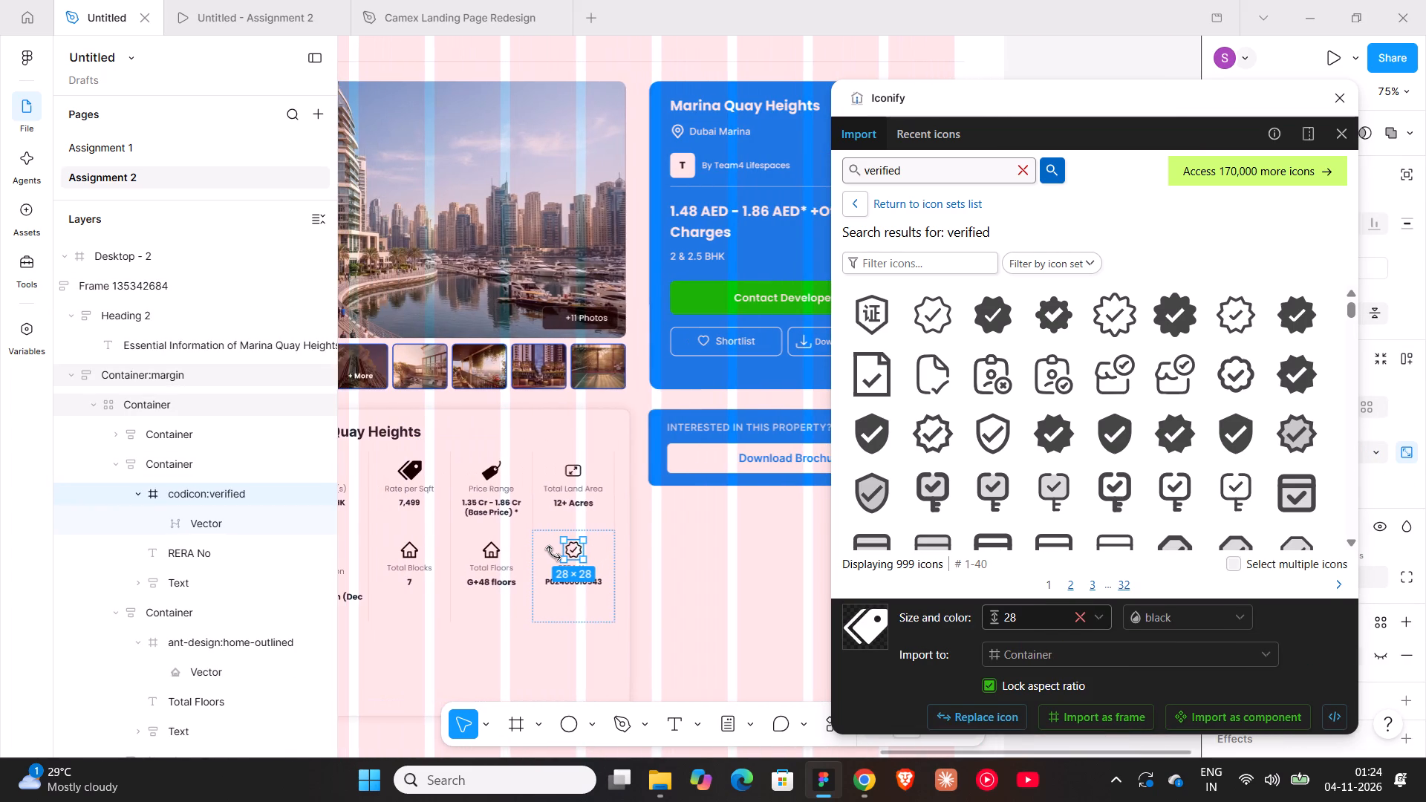
{"action": "scroll", "coordinate": [553, 553], "scroll_direction": "up", "scroll_amount": 9, "text": "shift"}
{"action": "scroll", "coordinate": [553, 553], "scroll_direction": "down", "scroll_amount": 5}
{"action": "scroll", "coordinate": [553, 553], "scroll_direction": "down", "scroll_amount": 4, "text": "shift"}
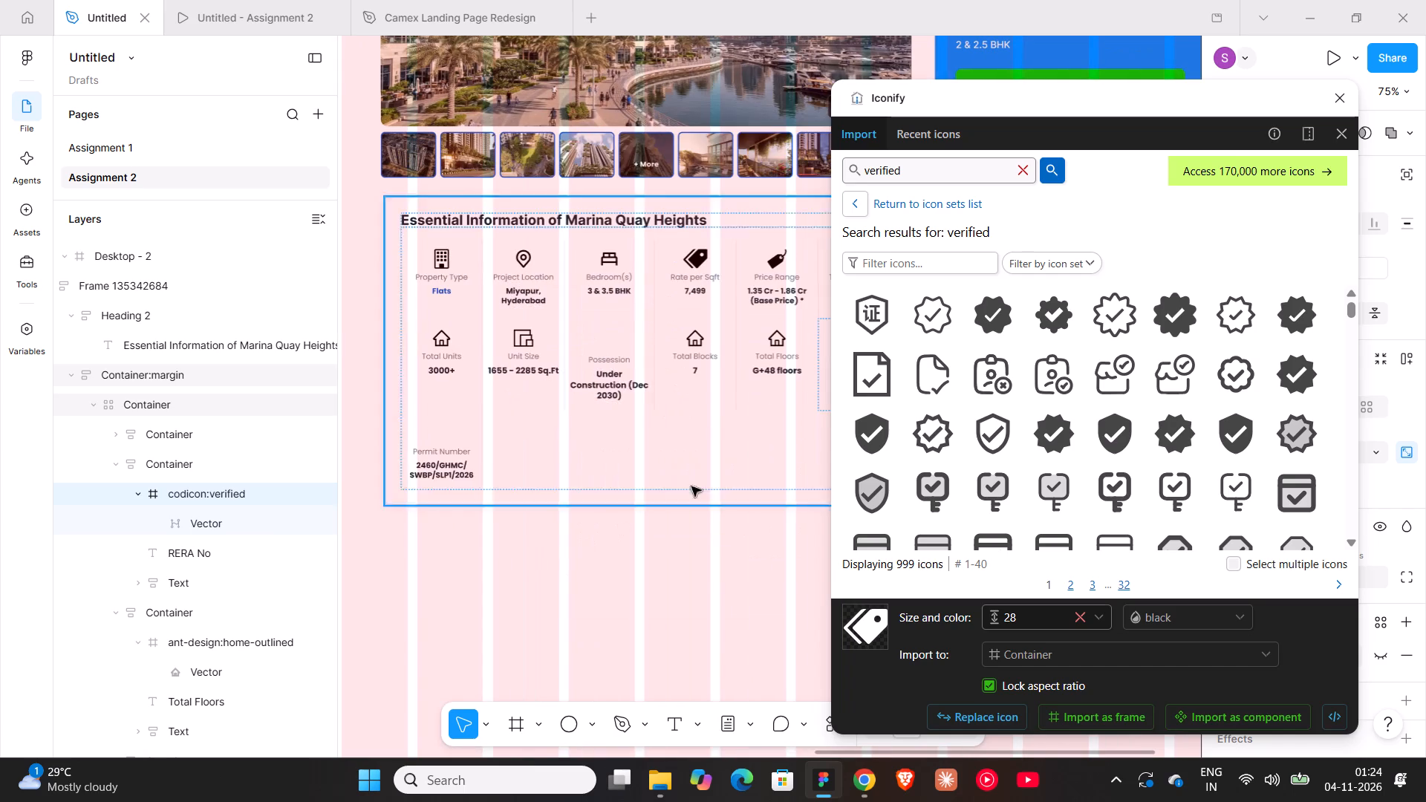
{"action": "left_click", "coordinate": [879, 782]}
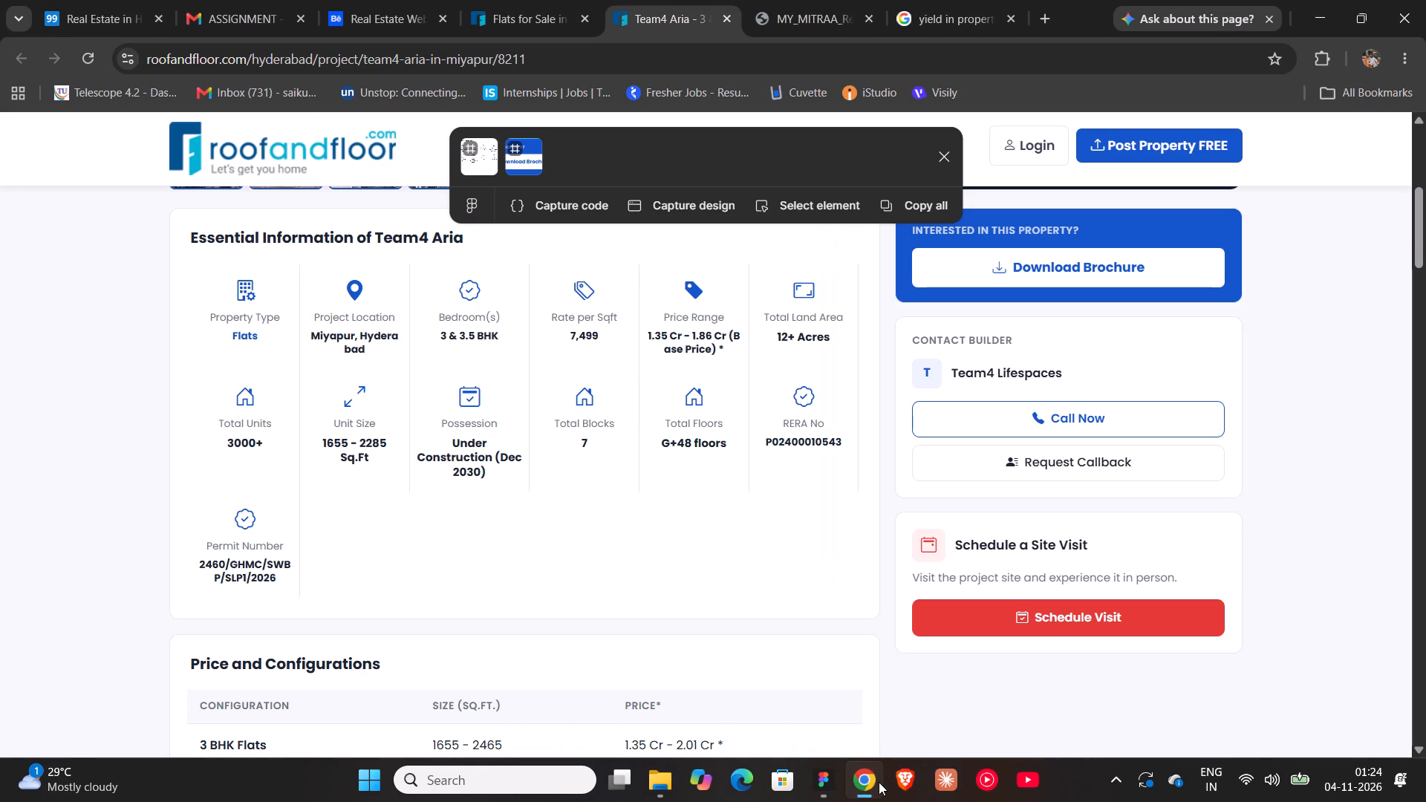
{"action": "left_click", "coordinate": [838, 780]}
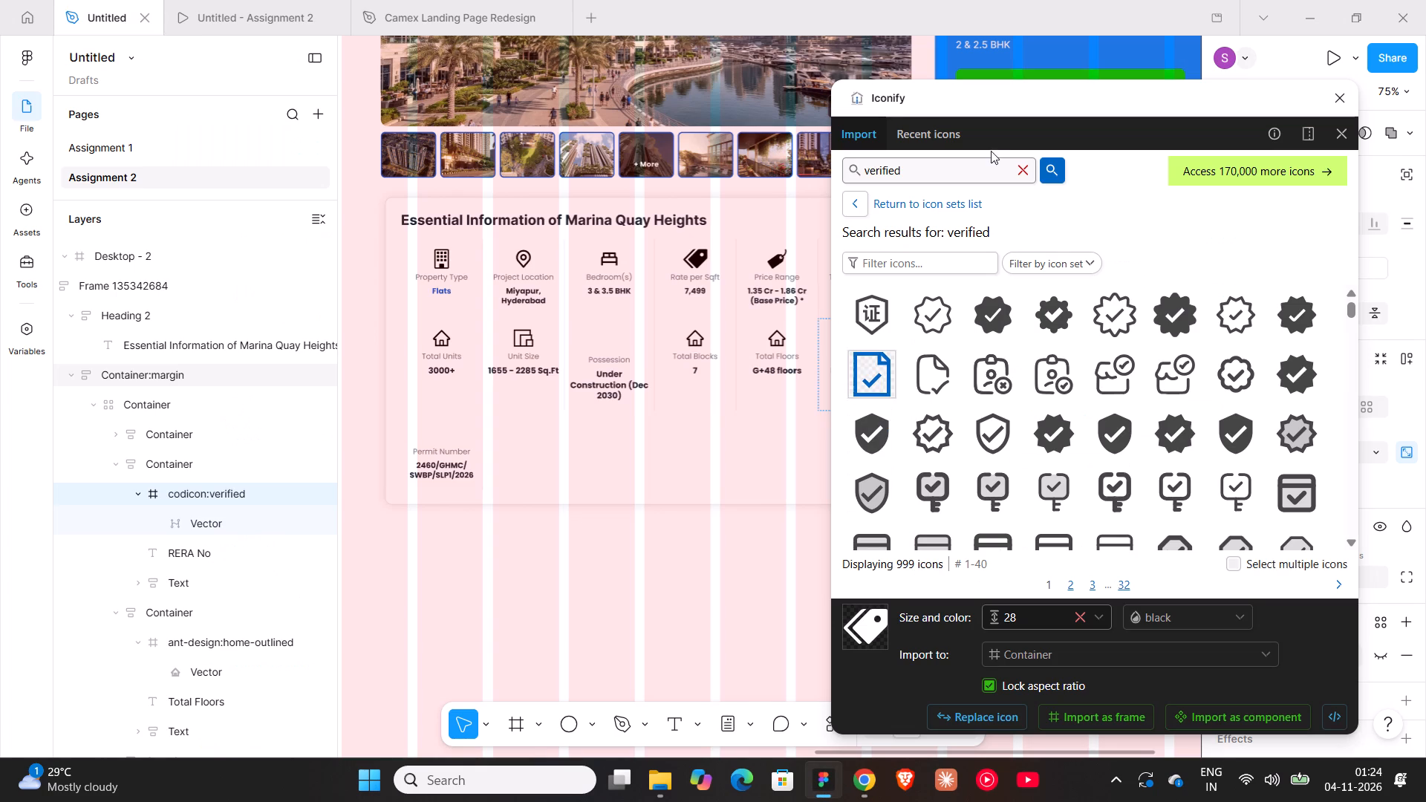
{"action": "left_click", "coordinate": [1020, 165]}
{"action": "type", "text": "permit"}
{"action": "key", "text": "Return"}
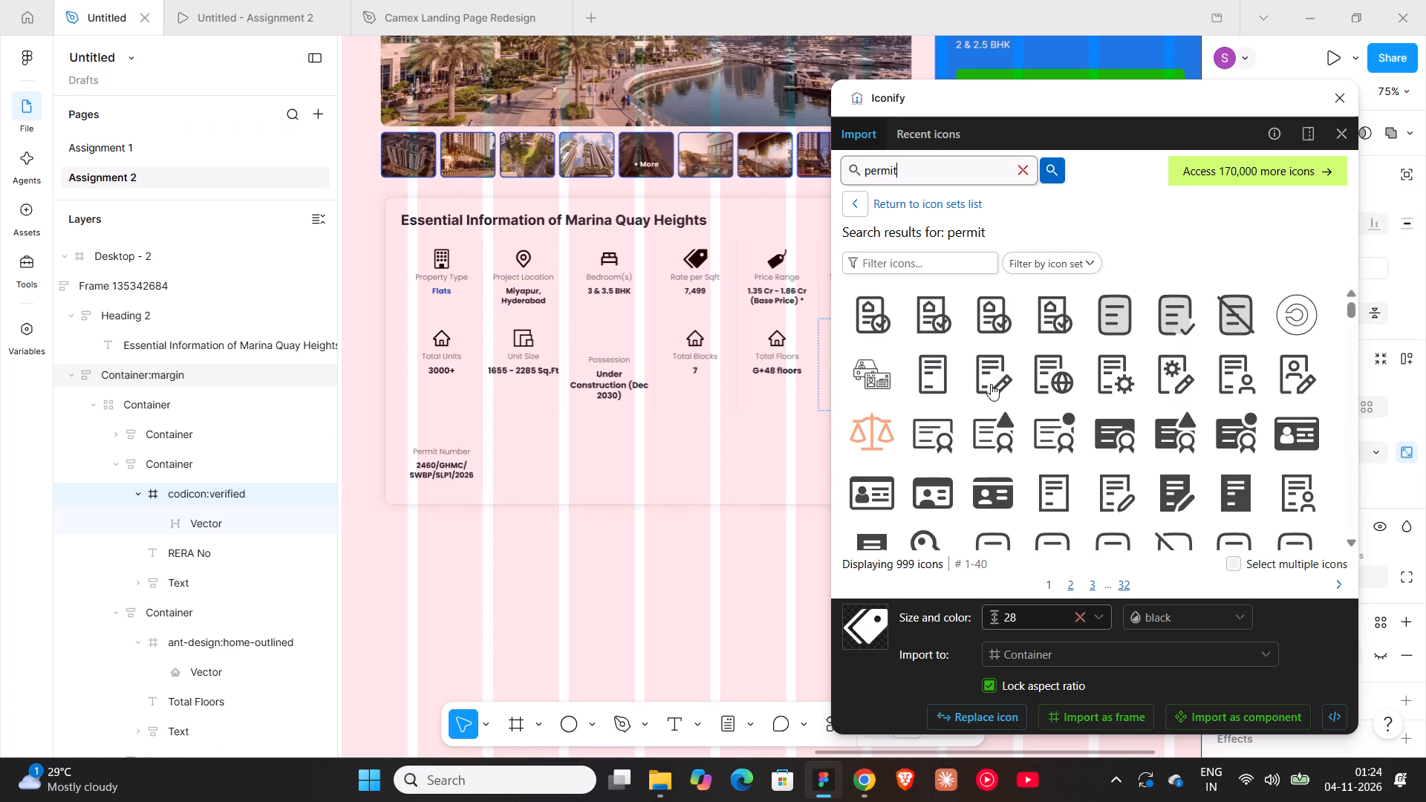
{"action": "scroll", "coordinate": [1012, 386], "scroll_direction": "down", "scroll_amount": 2}
{"action": "scroll", "coordinate": [893, 463], "scroll_direction": "up", "scroll_amount": 1}
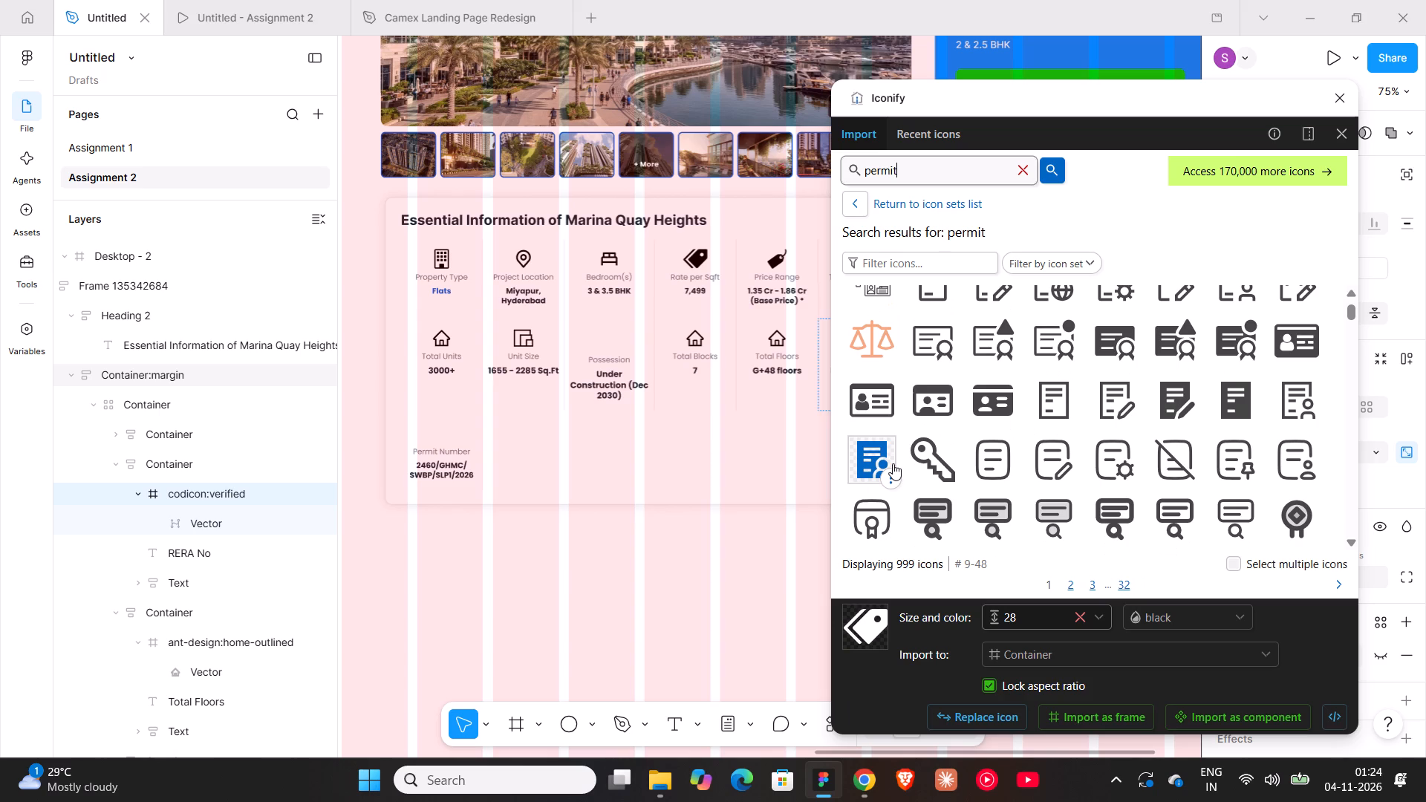
{"action": "left_click", "coordinate": [879, 401]}
{"action": "left_click_drag", "start_coordinate": [879, 399], "coordinate": [449, 563]}
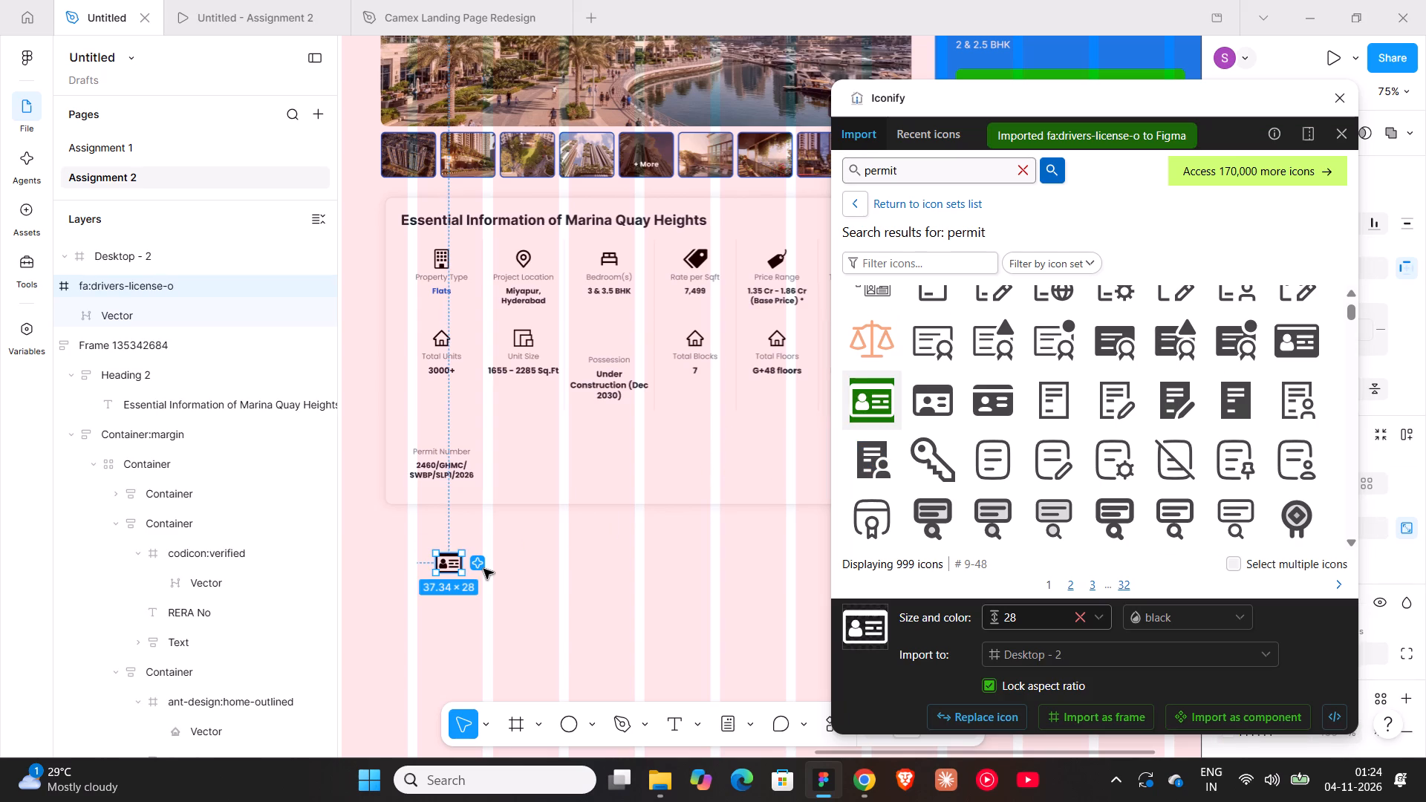
Cut the imported license icon and replace the Permit Number cell's icon placeholder with it.
{"action": "key", "text": "ctrl+x"}
{"action": "left_click", "coordinate": [478, 536]}
{"action": "left_click", "coordinate": [458, 554]}
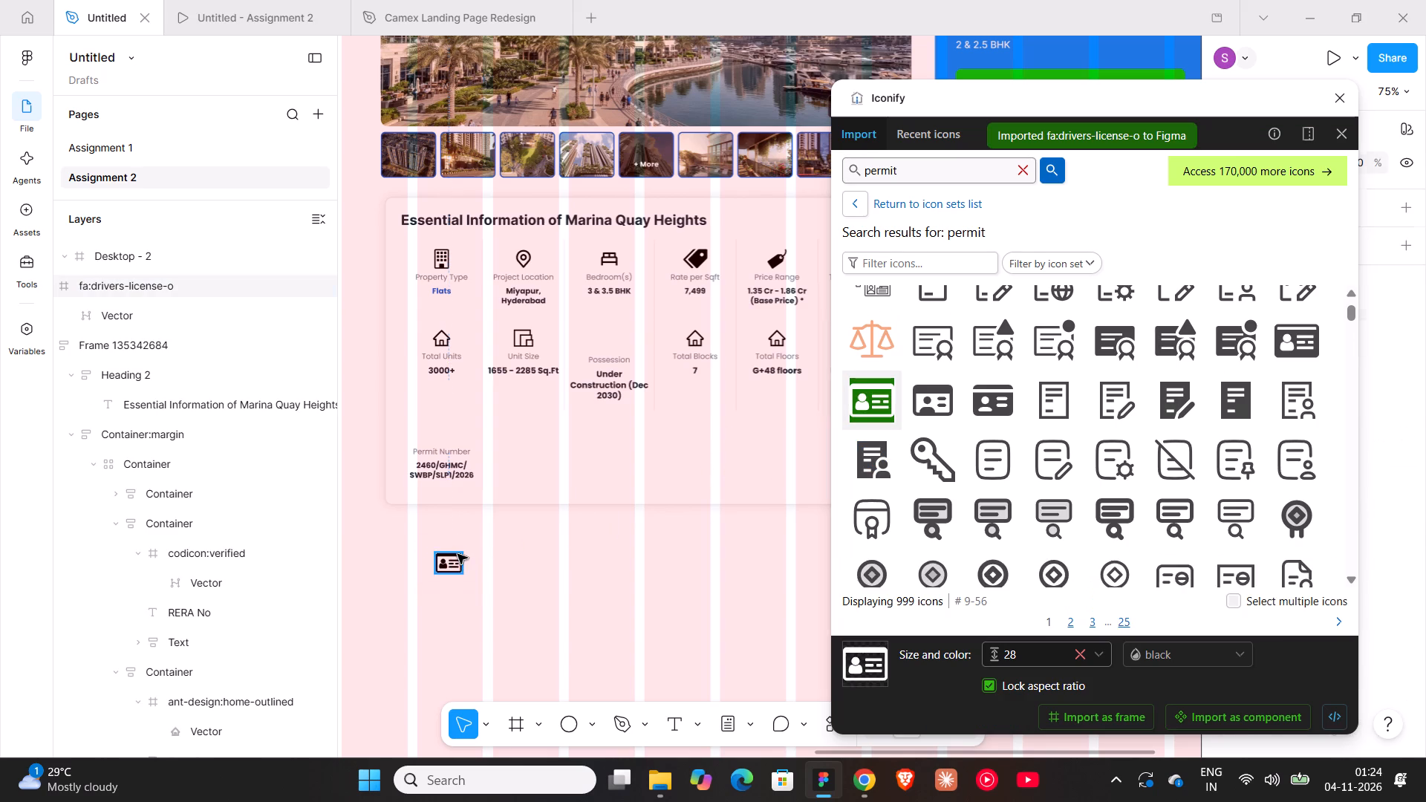
{"action": "key", "text": "ctrl+x"}
{"action": "triple_click", "coordinate": [441, 434]}
{"action": "left_click", "coordinate": [441, 434]}
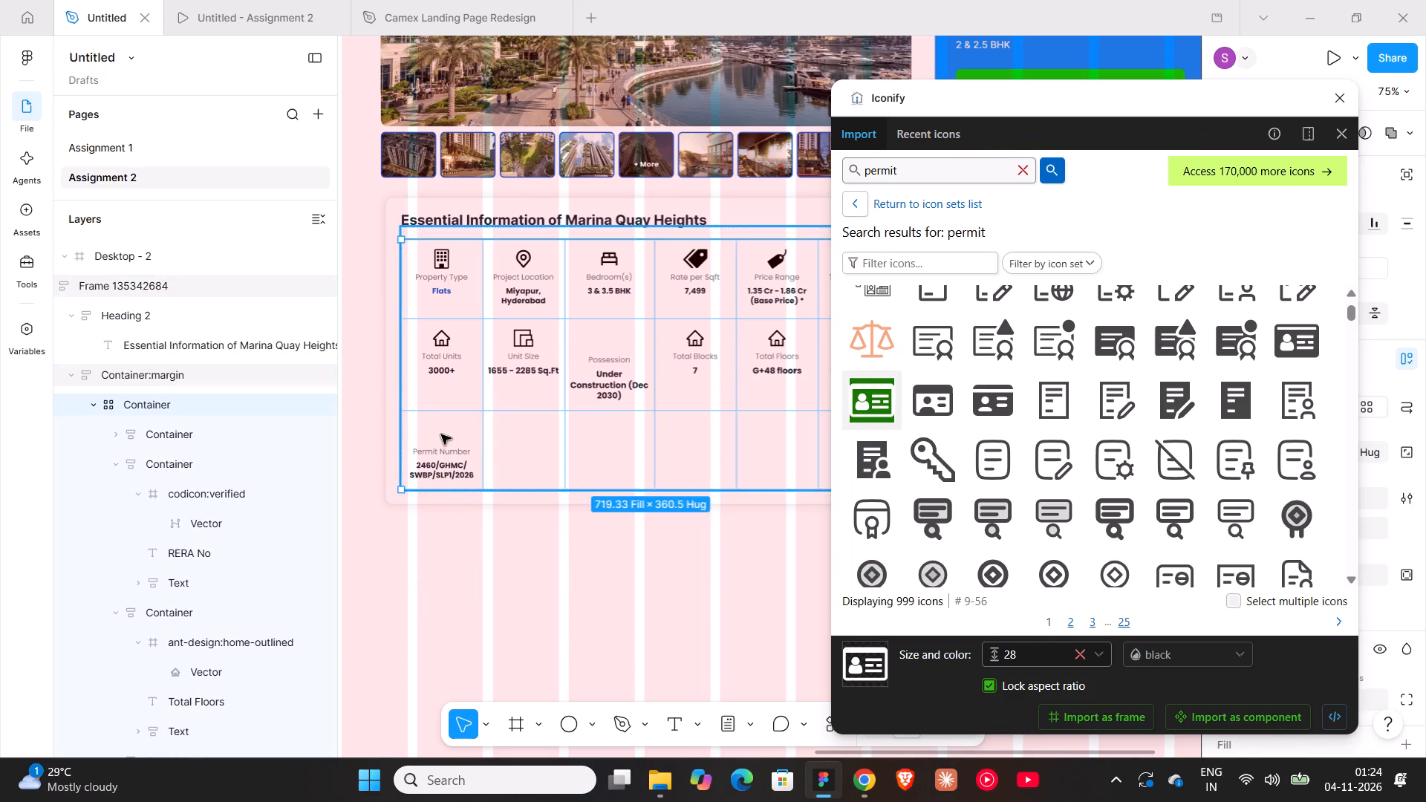
{"action": "double_click", "coordinate": [441, 430]}
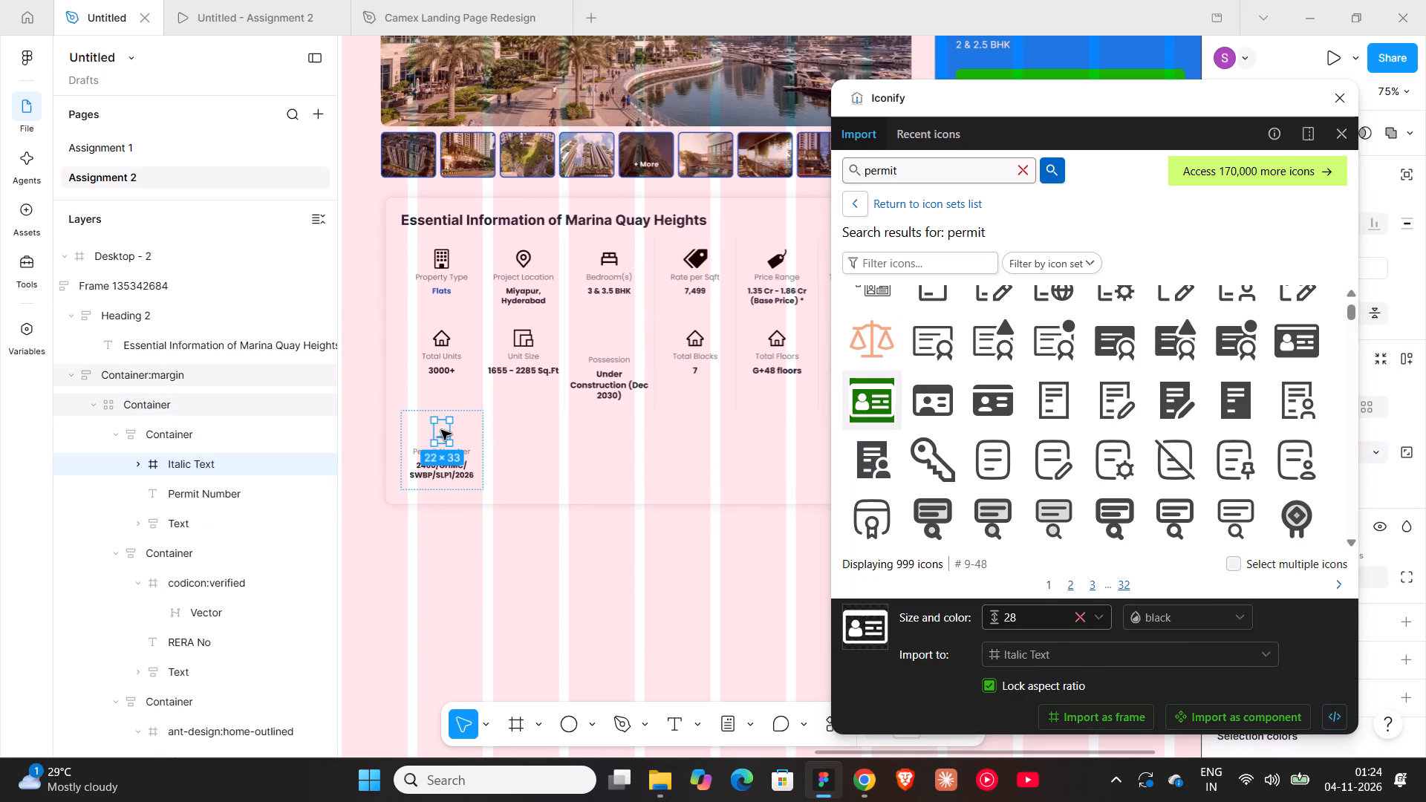
{"action": "key", "text": "ctrl+shift+r"}
Search Iconify for "done" and import the iconmind:agent-done-outline-regular checkbox icon into the essential information grid.
{"action": "scroll", "coordinate": [441, 430], "scroll_direction": "down", "scroll_amount": 4, "text": "shift"}
{"action": "scroll", "coordinate": [441, 430], "scroll_direction": "up", "scroll_amount": 2, "text": "shift"}
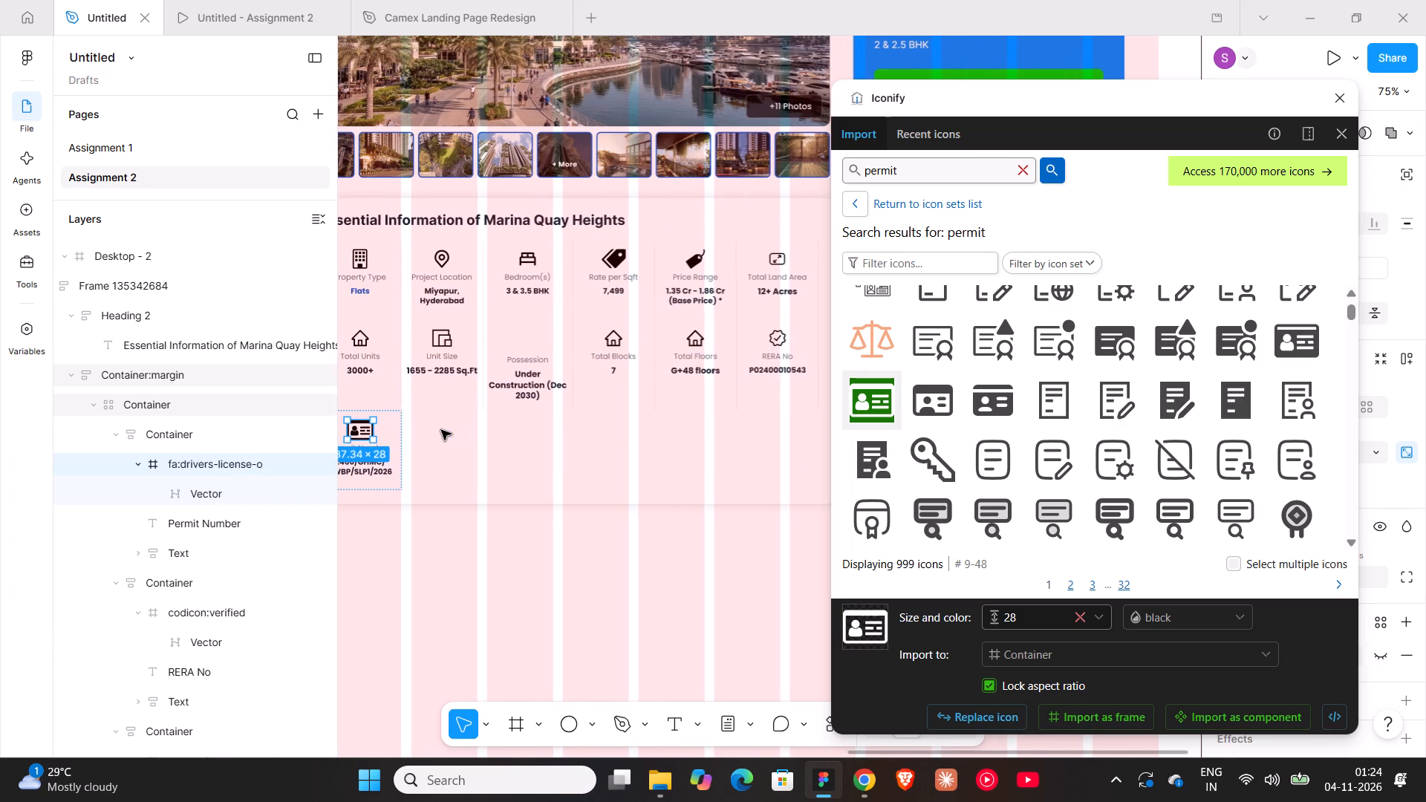
{"action": "left_click", "coordinate": [1023, 172]}
{"action": "type", "text": "open4"}
{"action": "key", "text": "BackSpace"}
{"action": "key", "text": "BackSpace"}
{"action": "key", "text": "BackSpace"}
{"action": "key", "text": "BackSpace"}
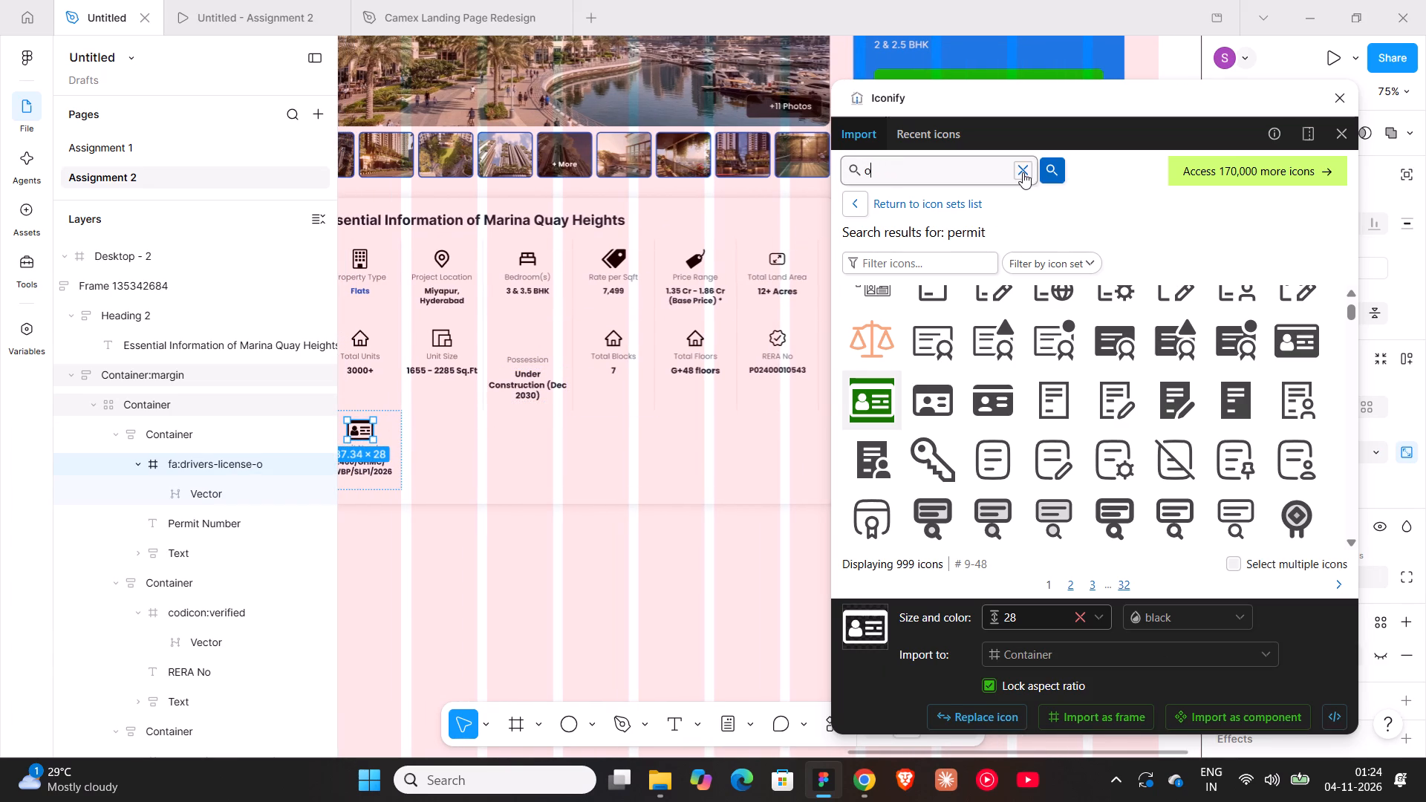
{"action": "key", "text": "BackSpace"}
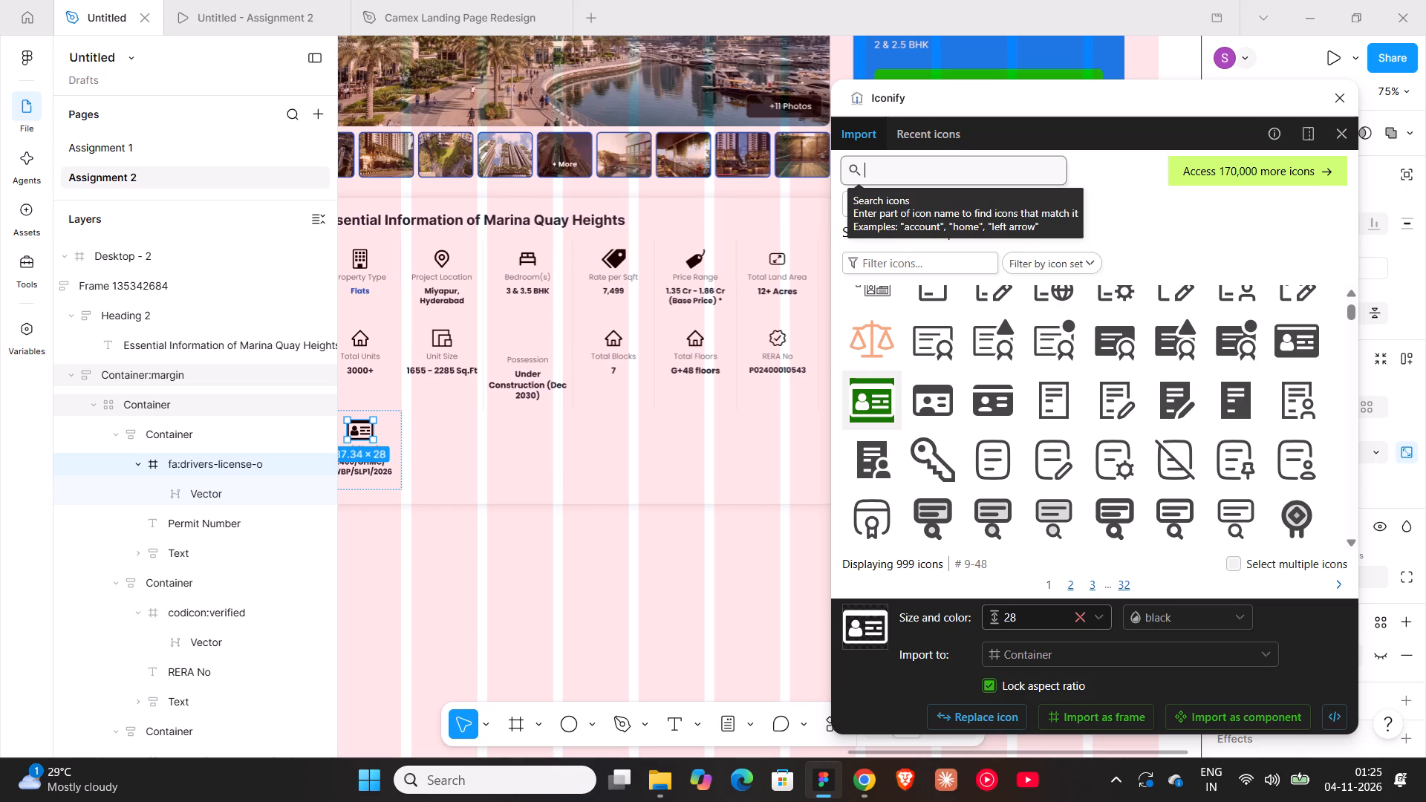
{"action": "type", "text": "done"}
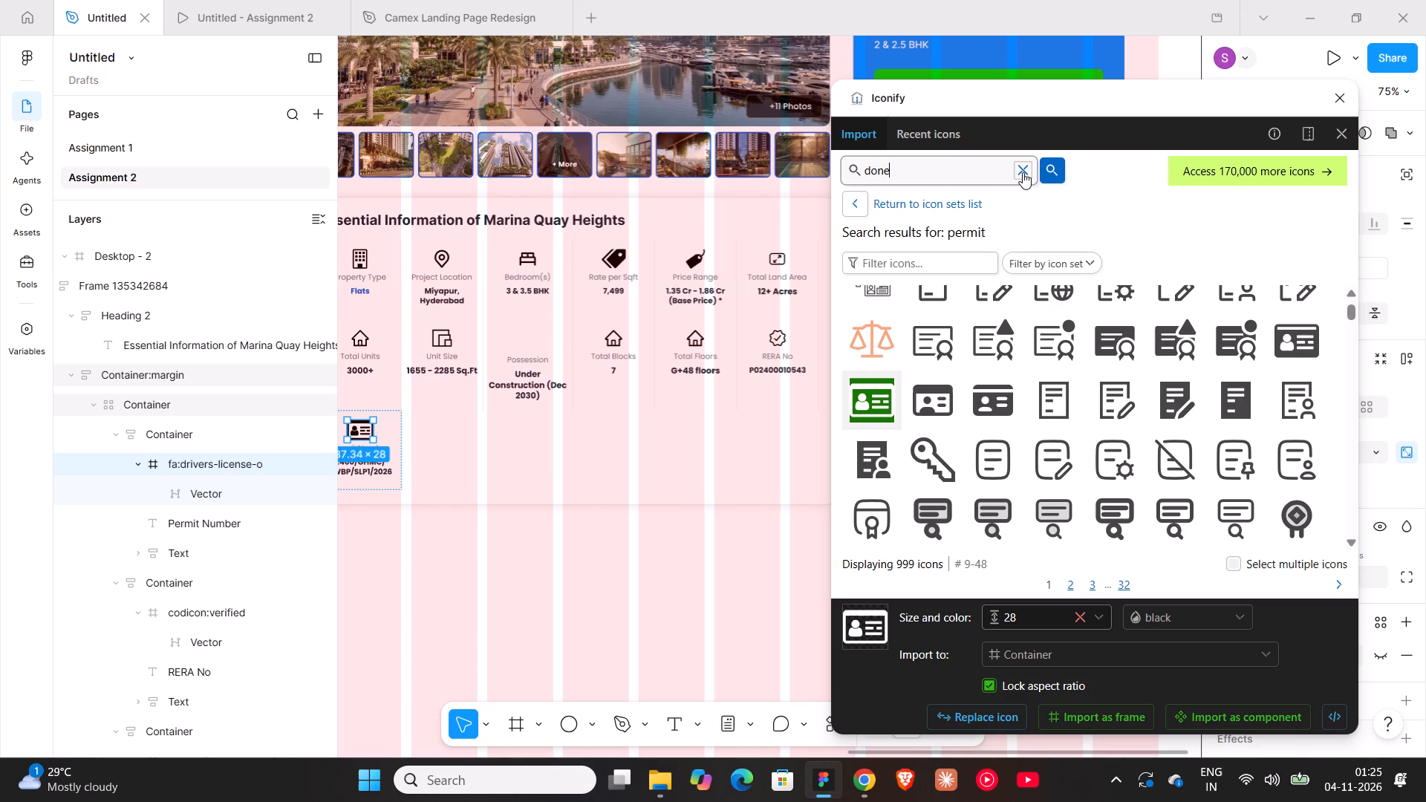
{"action": "key", "text": "Return"}
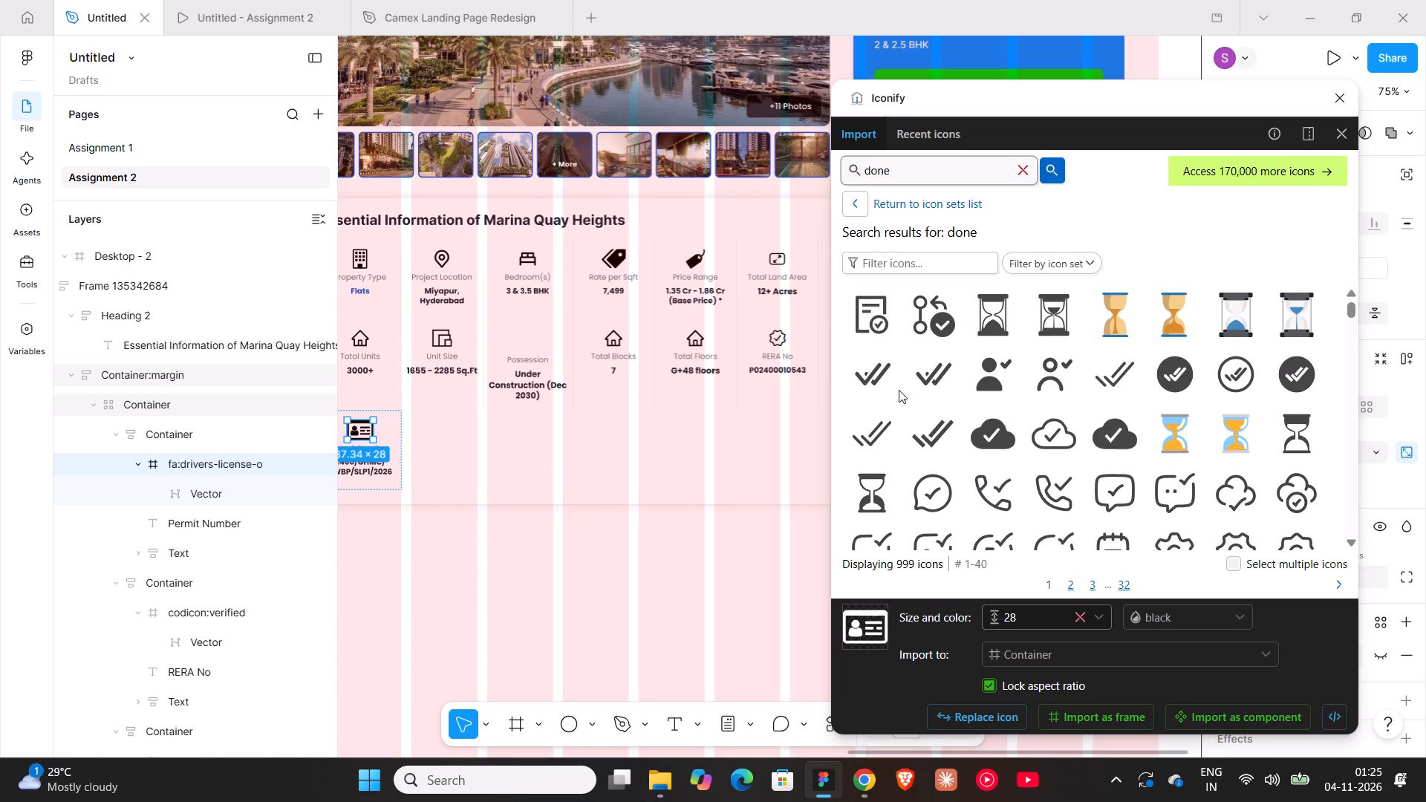
{"action": "scroll", "coordinate": [935, 420], "scroll_direction": "down", "scroll_amount": 3}
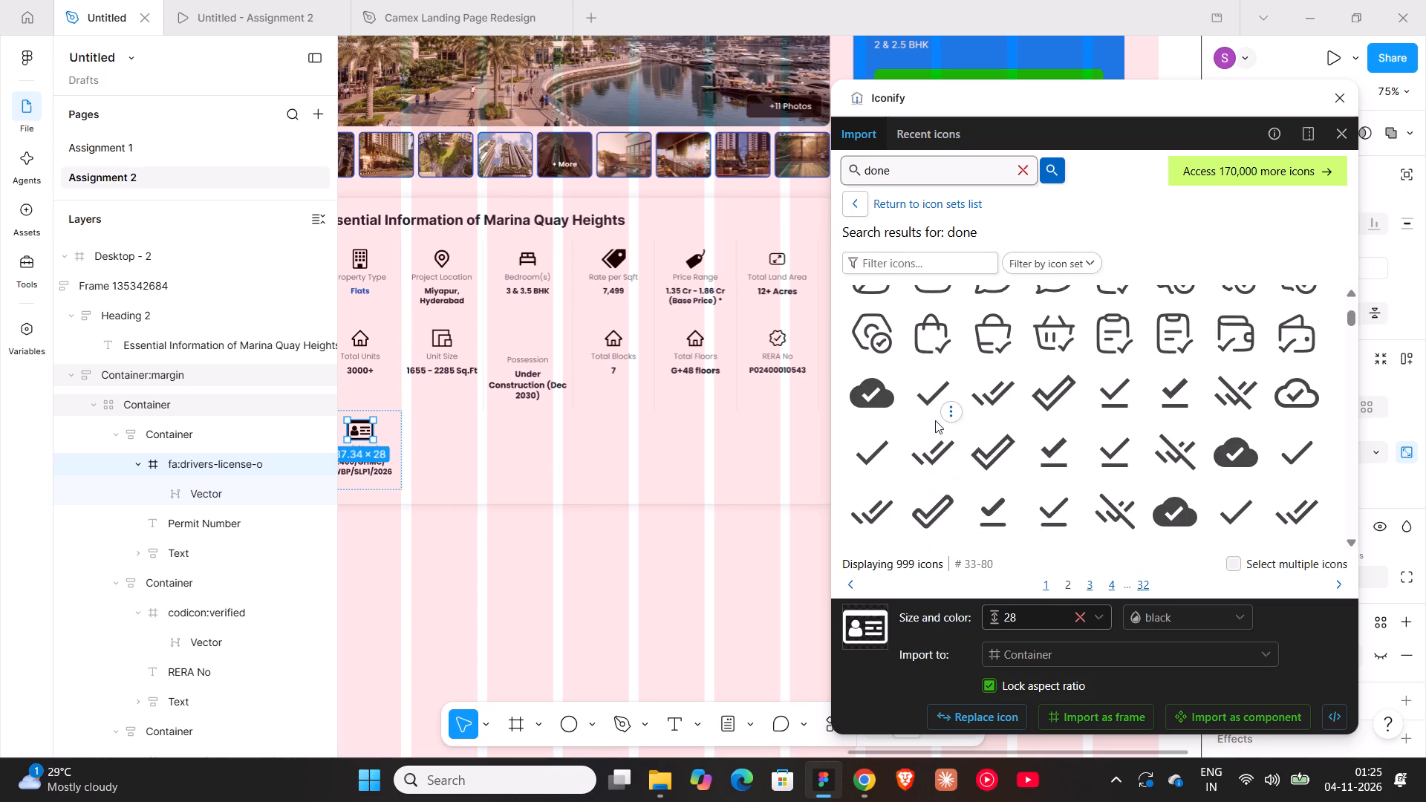
{"action": "scroll", "coordinate": [935, 420], "scroll_direction": "down", "scroll_amount": 3}
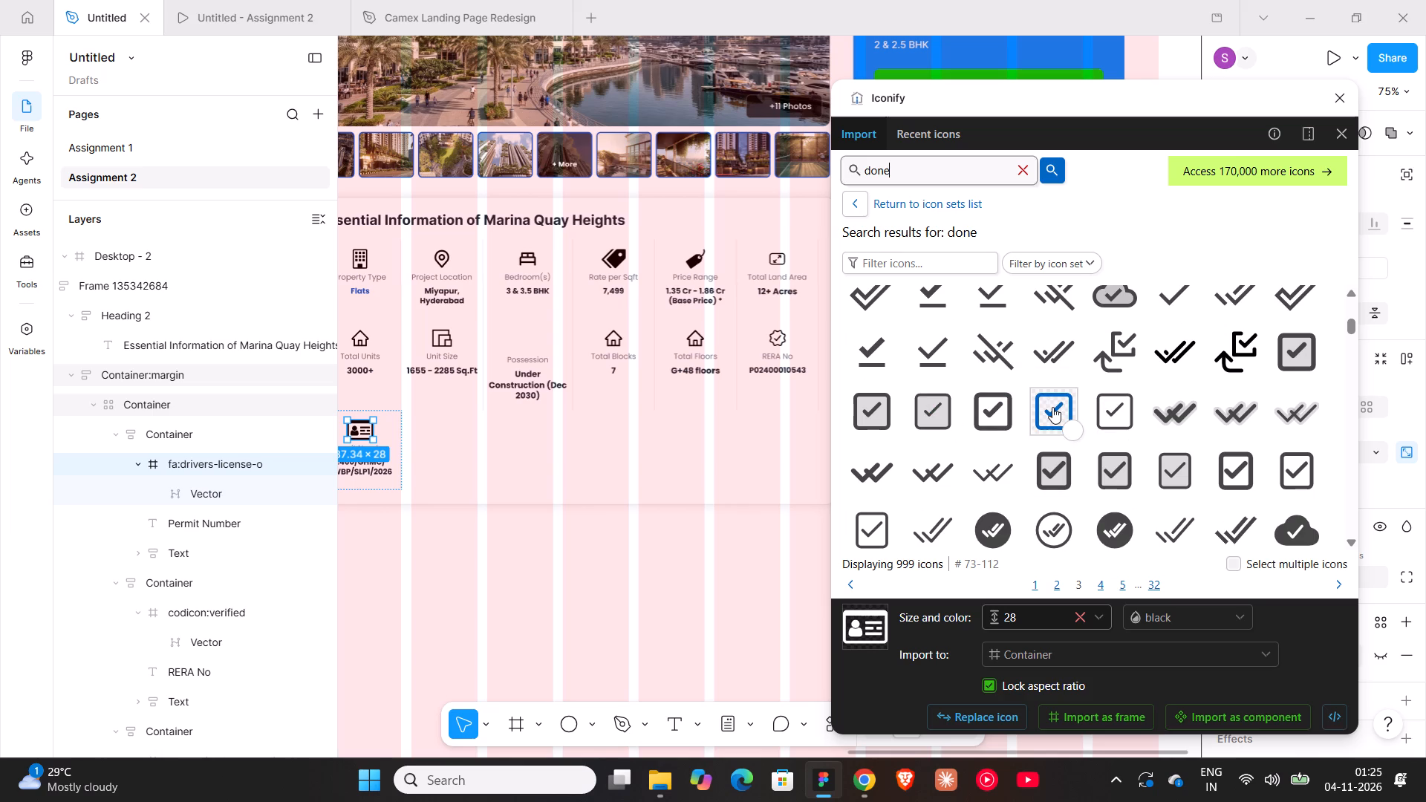
{"action": "left_click_drag", "start_coordinate": [1052, 407], "coordinate": [631, 478]}
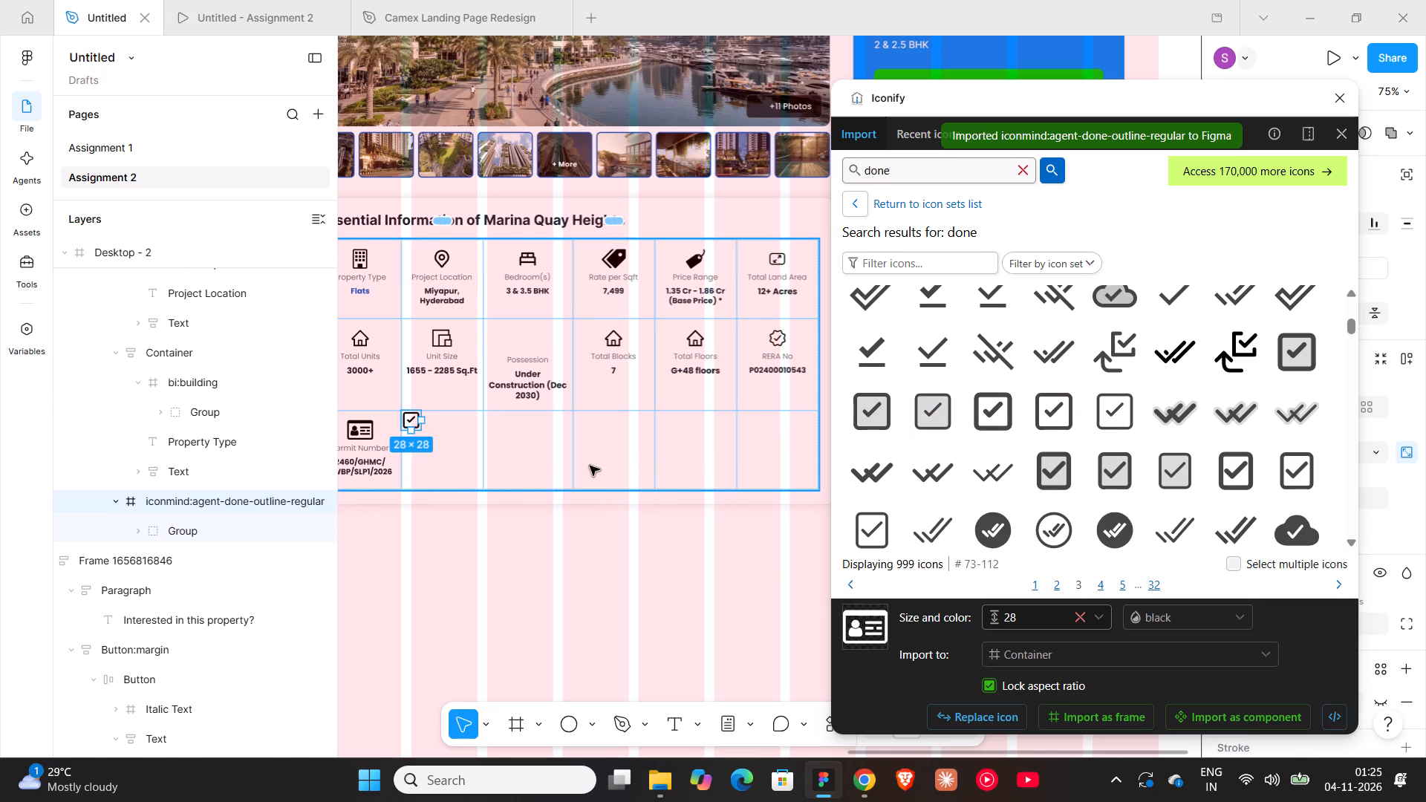
Move the imported checkbox icon into the Possession cell's Italic Text icon placeholder, then close the Iconify plugin.
{"action": "left_click", "coordinate": [417, 422]}
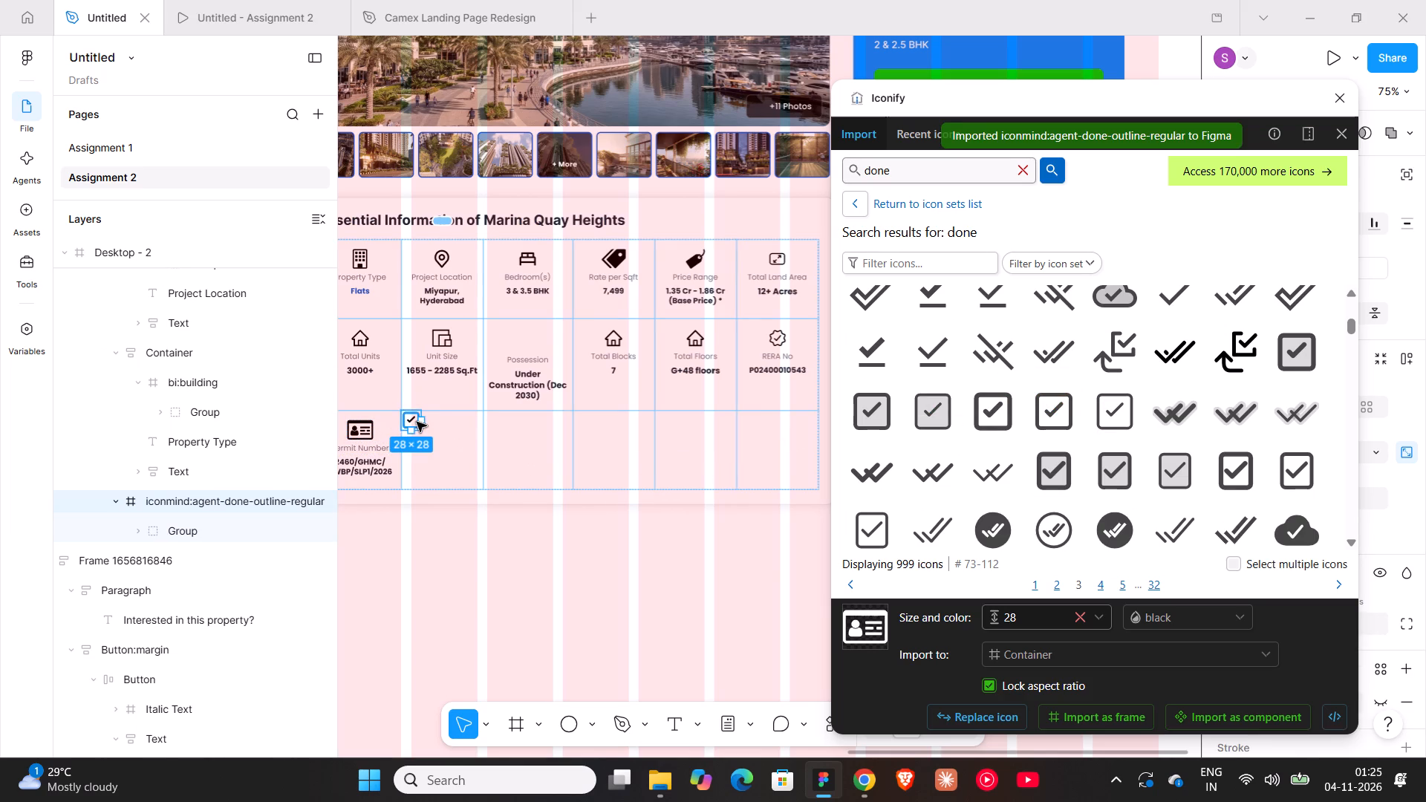
{"action": "key", "text": "ctrl+x"}
{"action": "triple_click", "coordinate": [538, 331]}
{"action": "double_click", "coordinate": [538, 331]}
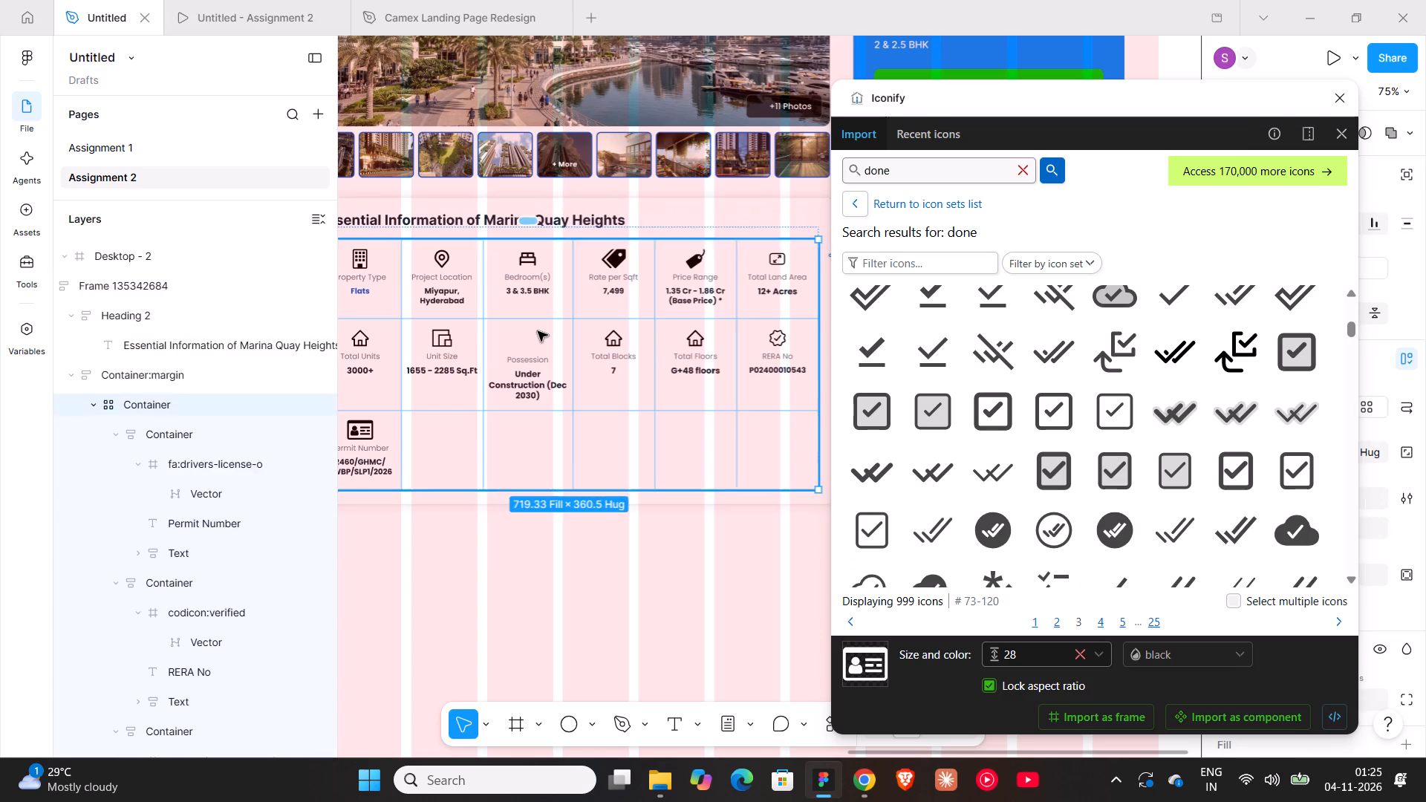
{"action": "left_click", "coordinate": [527, 335], "text": "ctrl+shift"}
{"action": "key", "text": "ctrl+shift+r"}
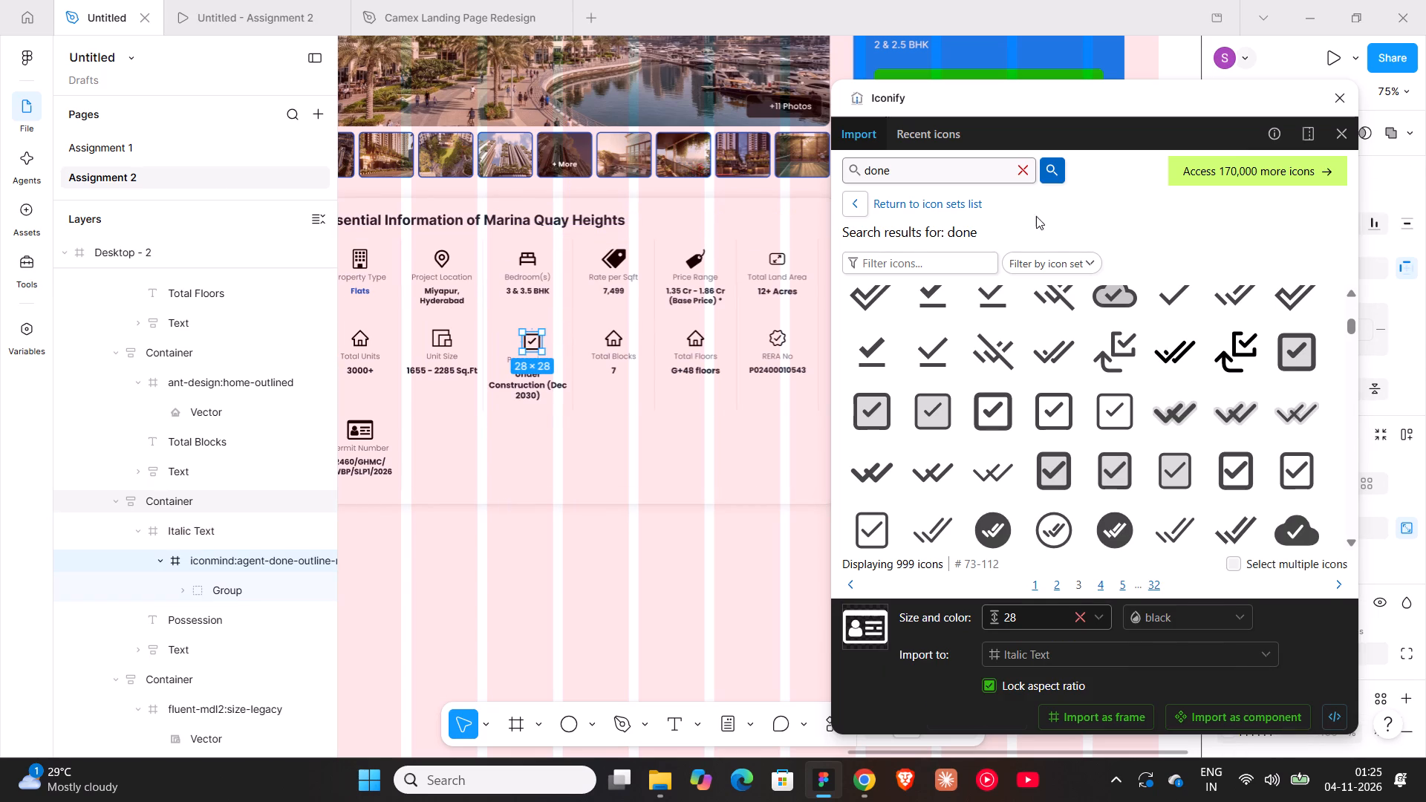
{"action": "left_click", "coordinate": [1341, 100]}
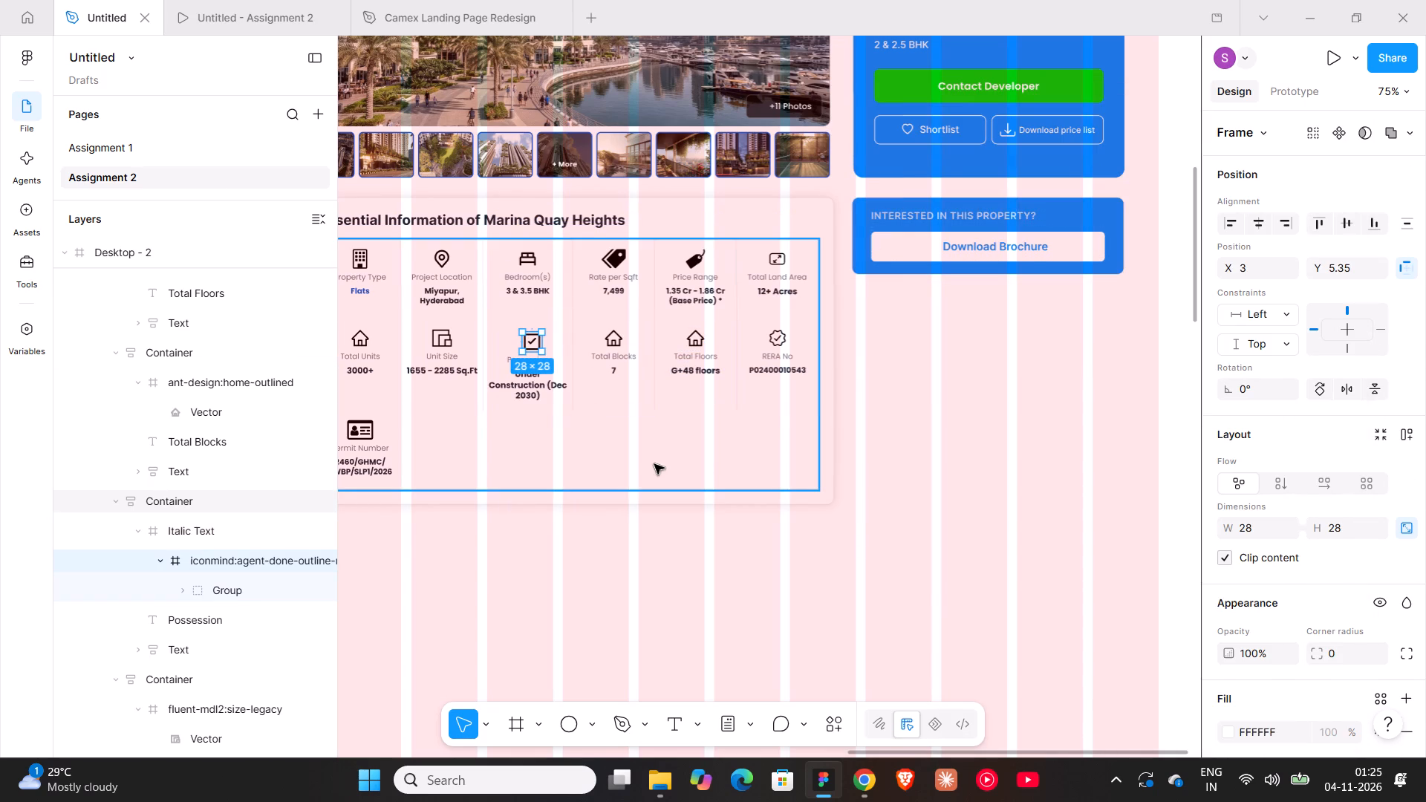
Set the font size of all thirteen field labels in the essential information grid, from Property Type to Permit Number, to 12.
{"action": "left_click", "coordinate": [723, 466]}
{"action": "scroll", "coordinate": [628, 440], "scroll_direction": "up", "scroll_amount": 3, "text": "shift"}
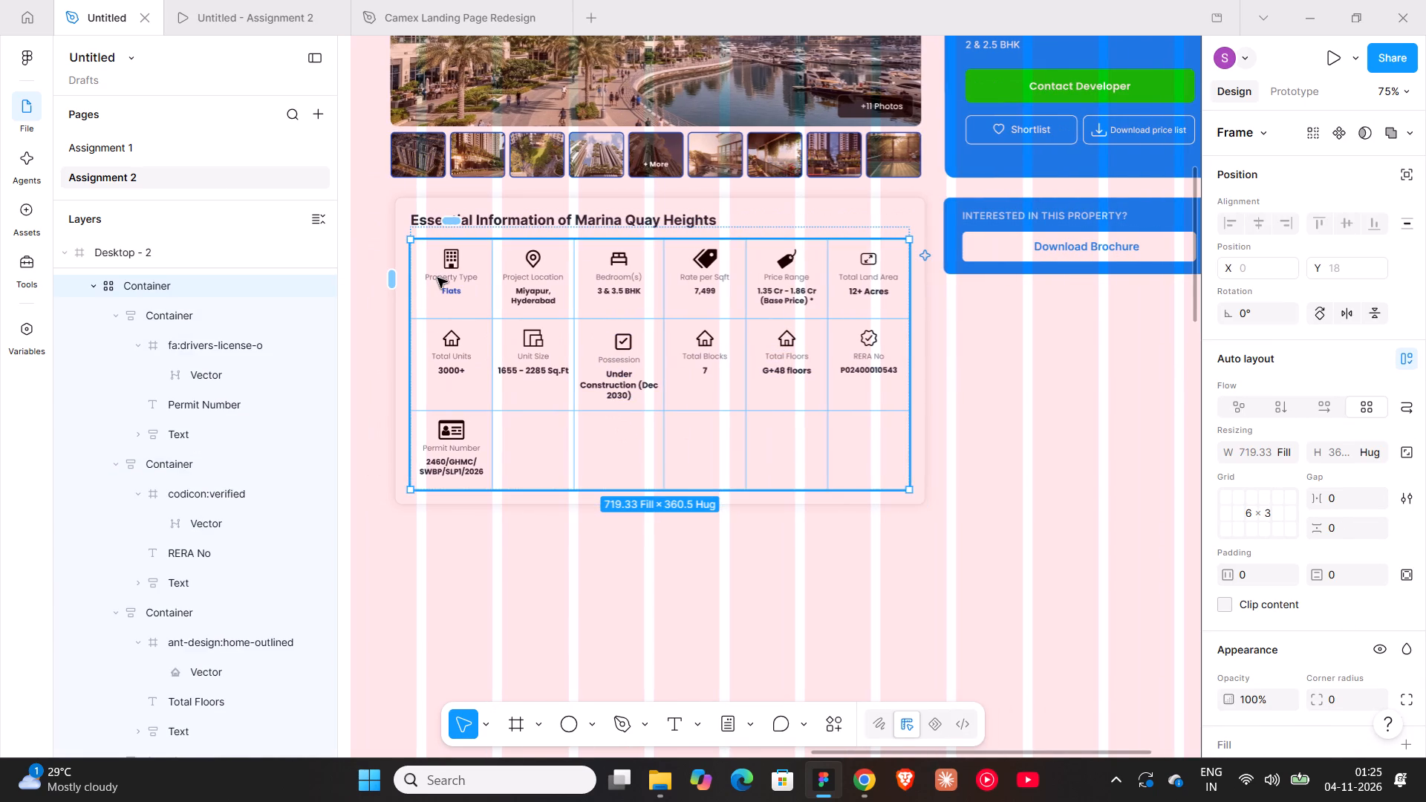
{"action": "triple_click", "coordinate": [437, 278]}
{"action": "left_click", "coordinate": [437, 278]}
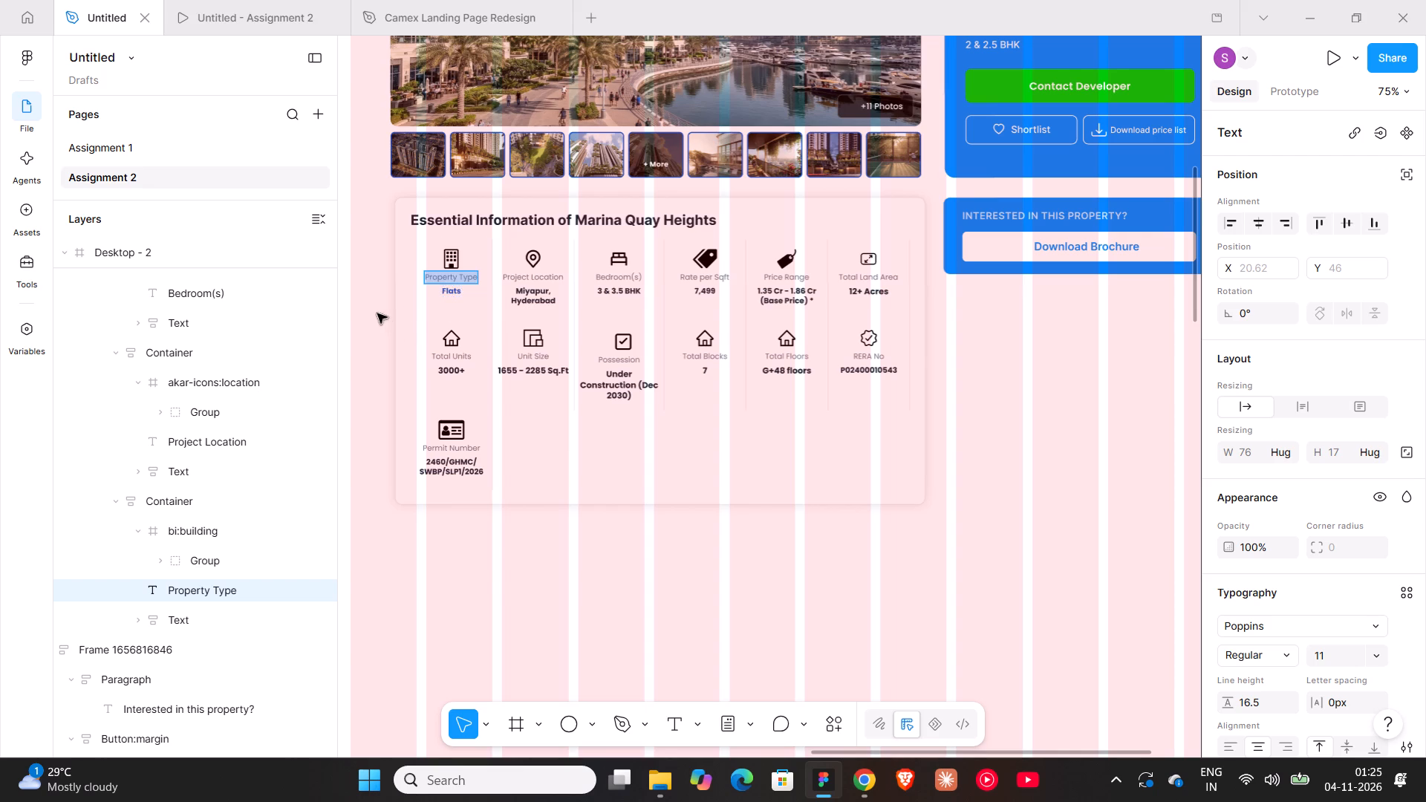
{"action": "left_click", "coordinate": [377, 313]}
{"action": "double_click", "coordinate": [533, 278], "text": "shift"}
{"action": "double_click", "coordinate": [623, 276], "text": "shift"}
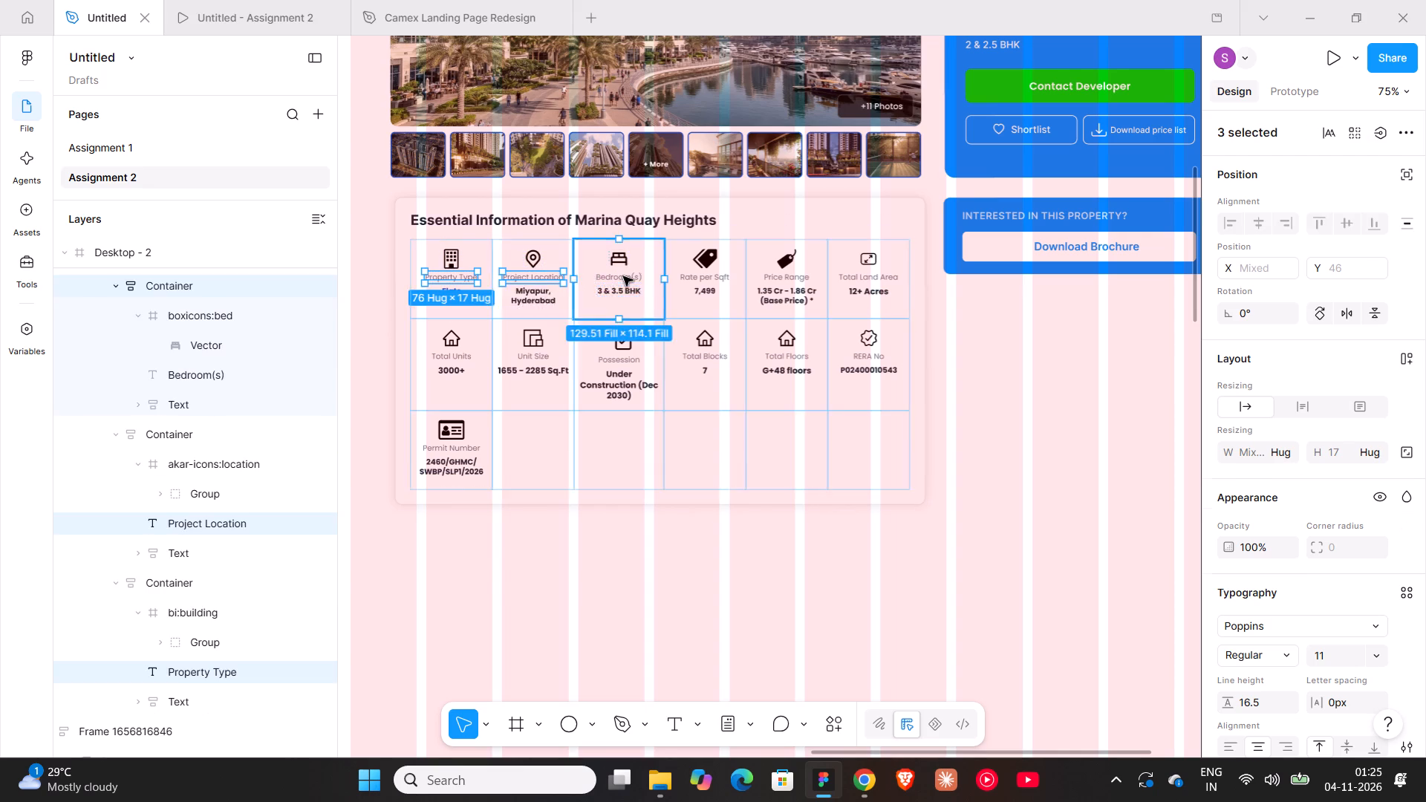
{"action": "double_click", "coordinate": [703, 281], "text": "shift"}
{"action": "double_click", "coordinate": [789, 284], "text": "shift"}
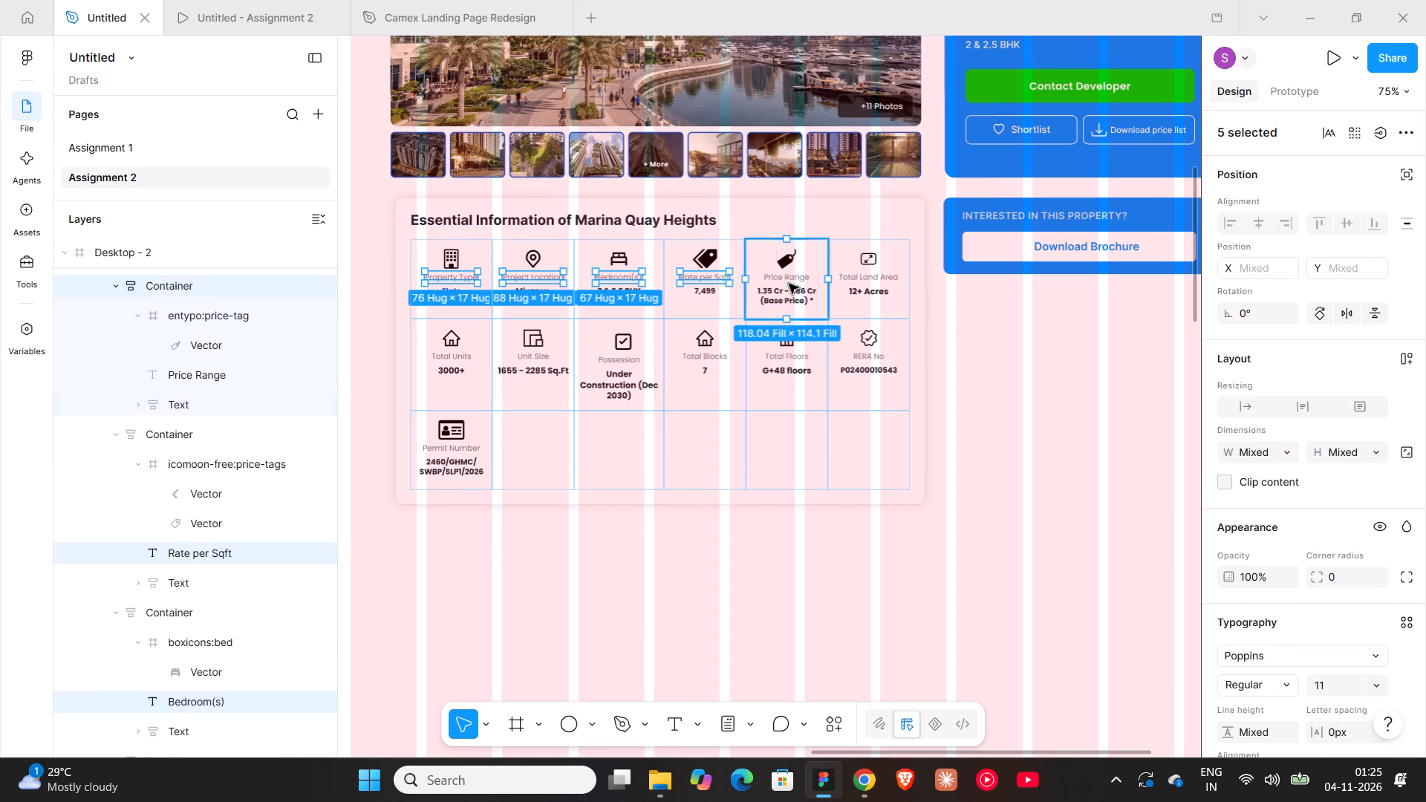
{"action": "double_click", "coordinate": [791, 278], "text": "shift"}
{"action": "left_click", "coordinate": [791, 278], "text": "shift"}
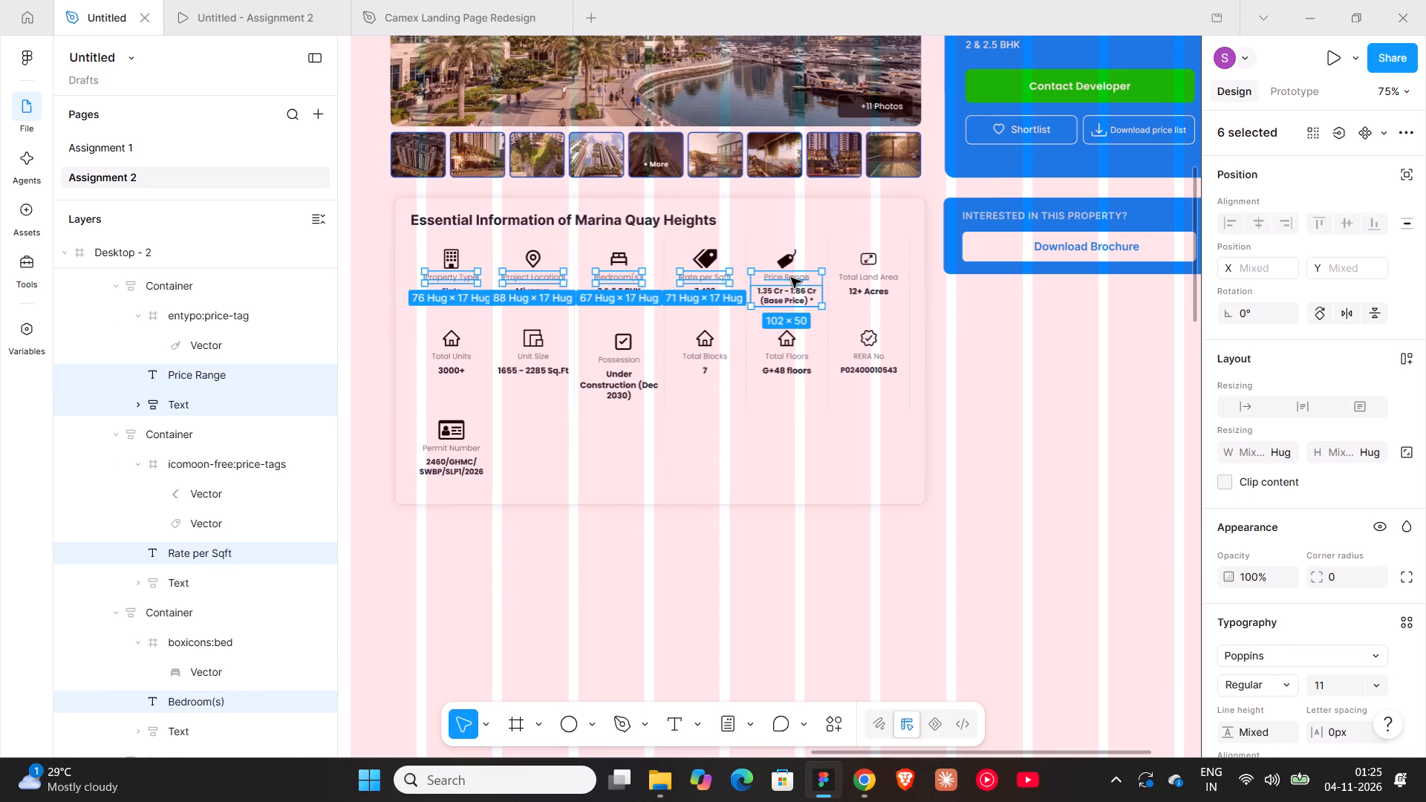
{"action": "left_click", "coordinate": [792, 289], "text": "shift"}
{"action": "double_click", "coordinate": [856, 278], "text": "shift"}
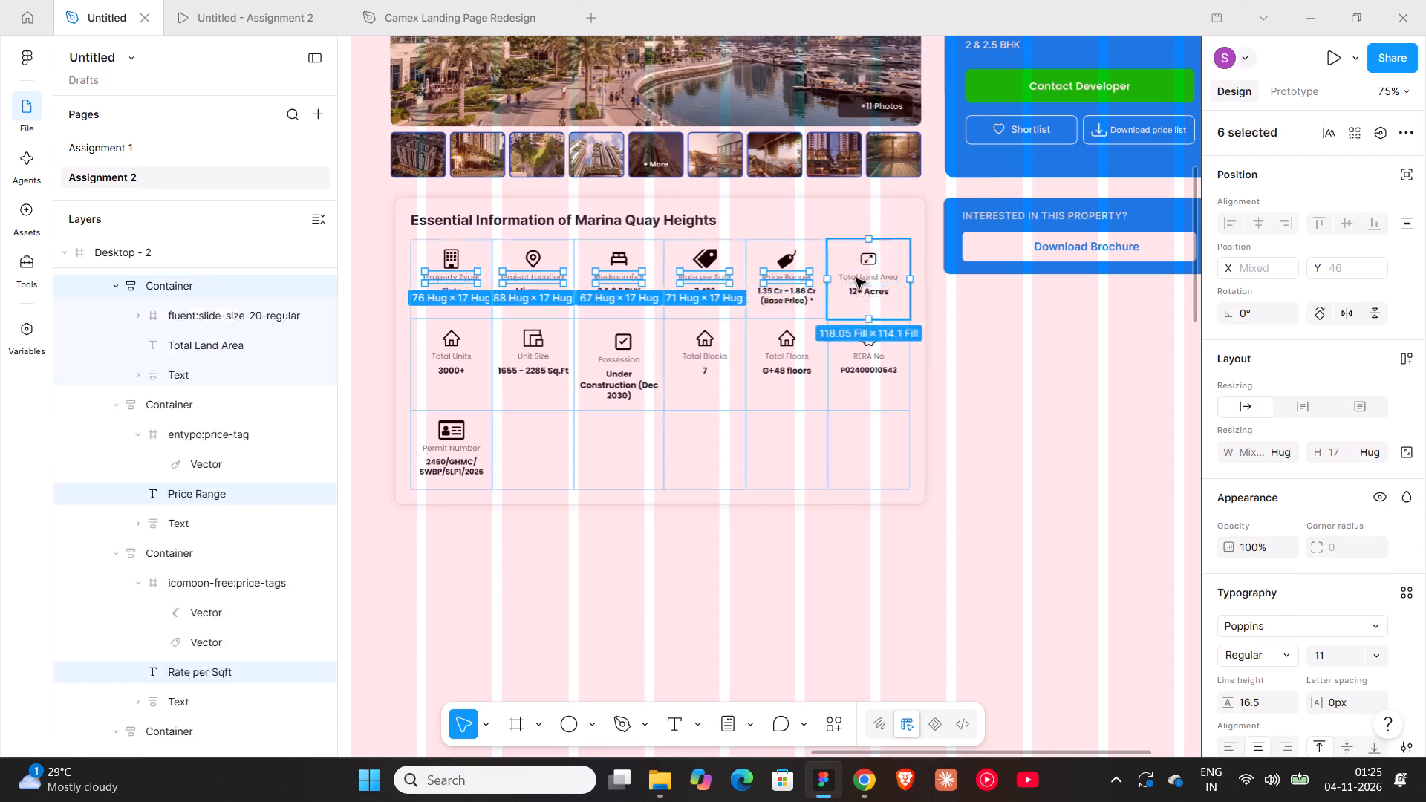
{"action": "double_click", "coordinate": [870, 353], "text": "shift"}
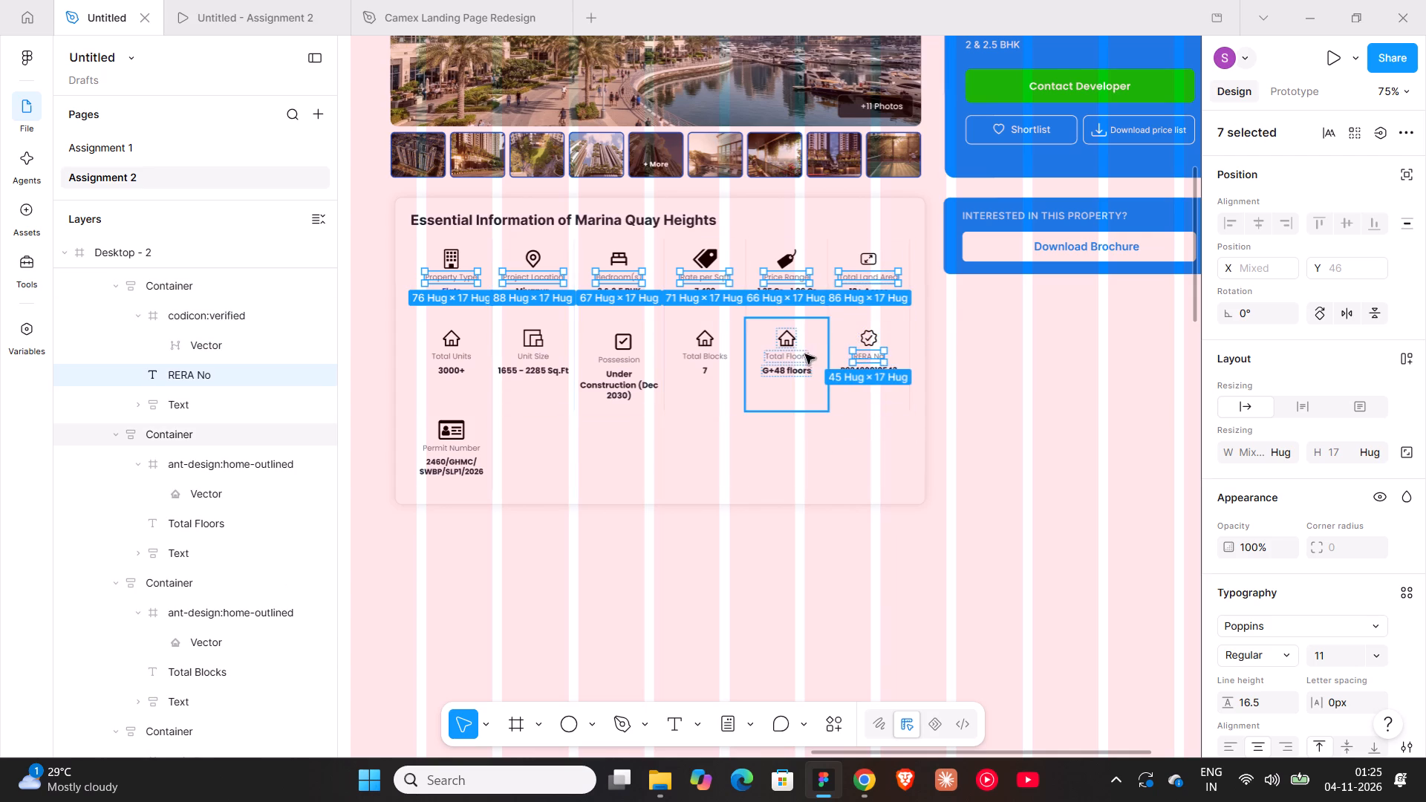
{"action": "double_click", "coordinate": [788, 358], "text": "shift"}
{"action": "double_click", "coordinate": [714, 358], "text": "shift"}
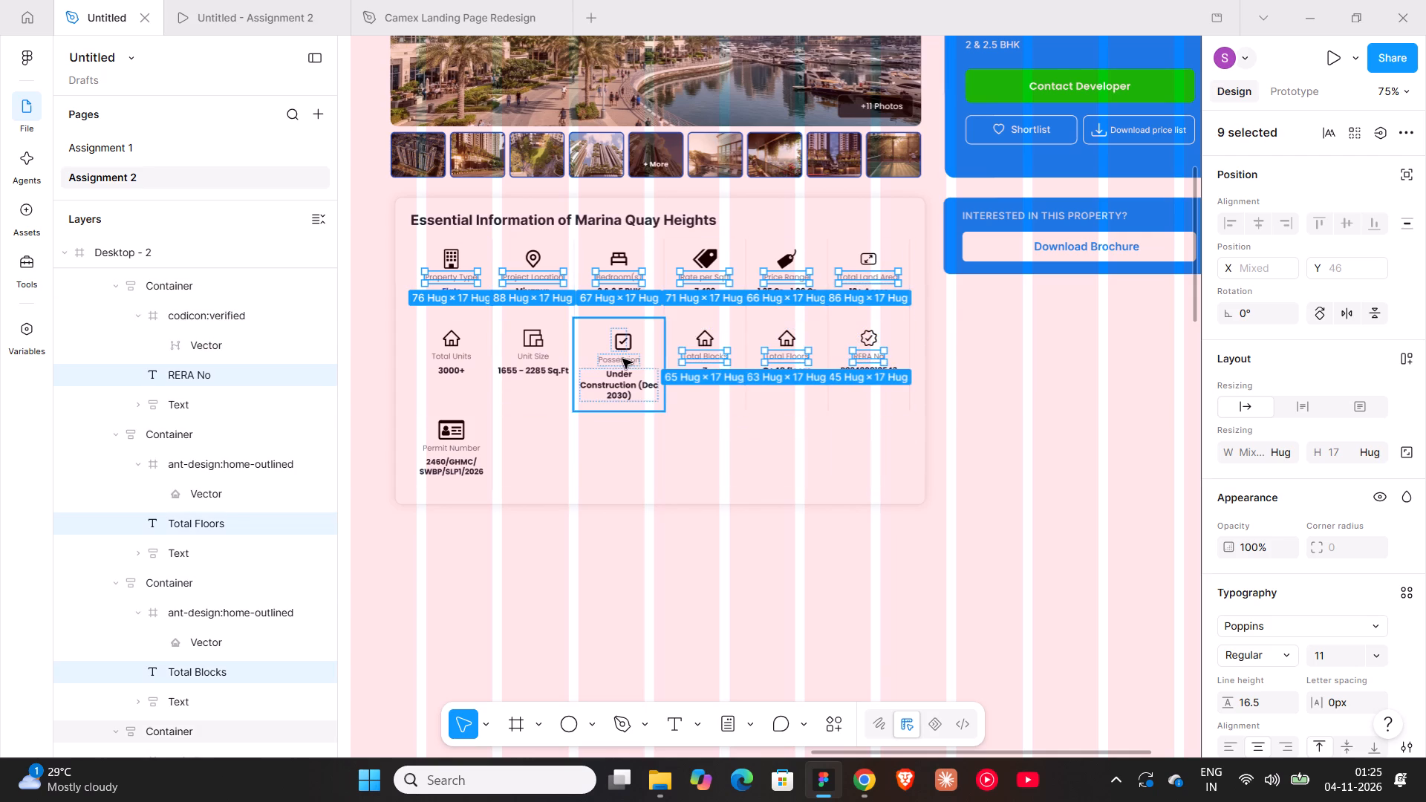
{"action": "double_click", "coordinate": [621, 359], "text": "shift"}
{"action": "double_click", "coordinate": [525, 359], "text": "shift"}
{"action": "double_click", "coordinate": [454, 359], "text": "shift"}
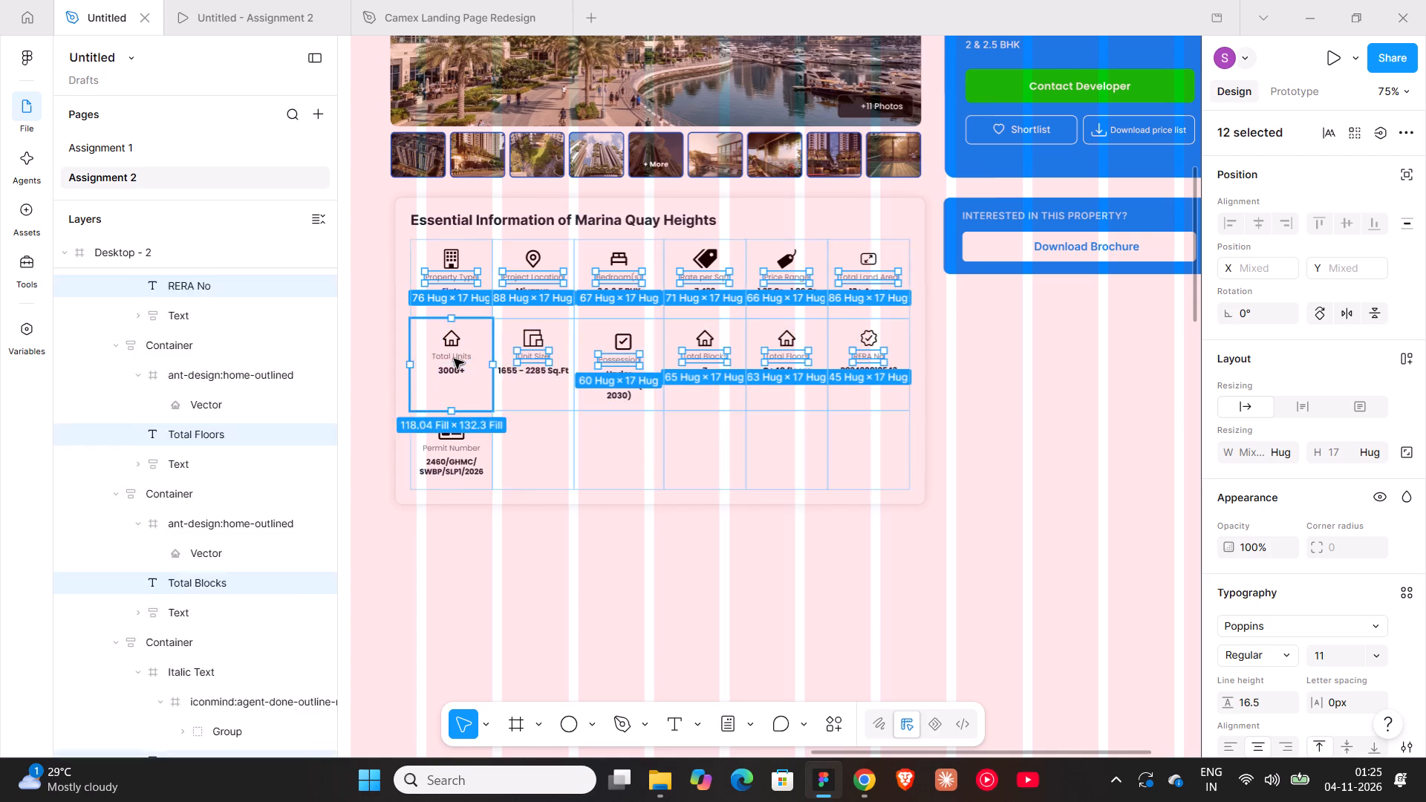
{"action": "double_click", "coordinate": [462, 446], "text": "shift"}
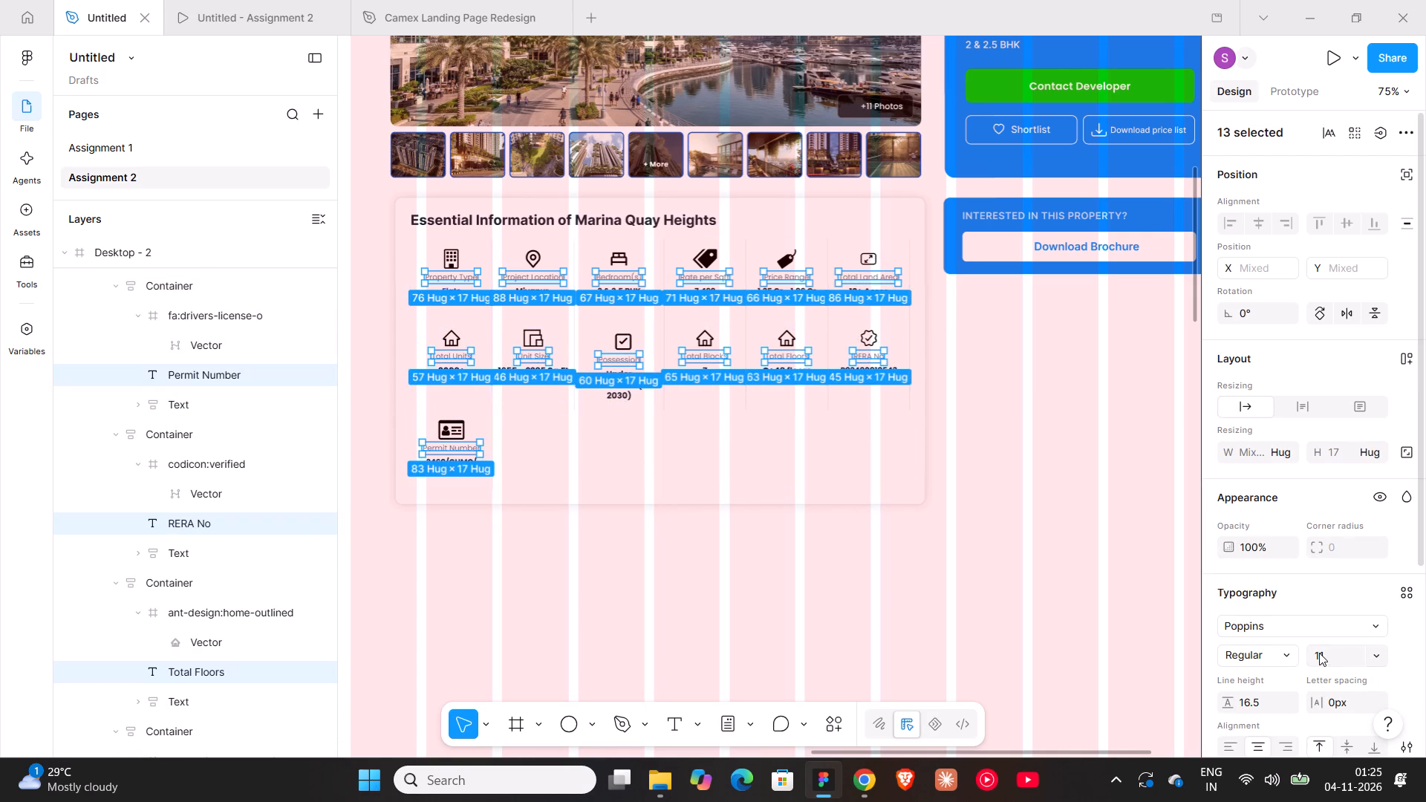
{"action": "left_click", "coordinate": [1325, 654]}
{"action": "type", "text": "12"}
{"action": "key", "text": "Return"}
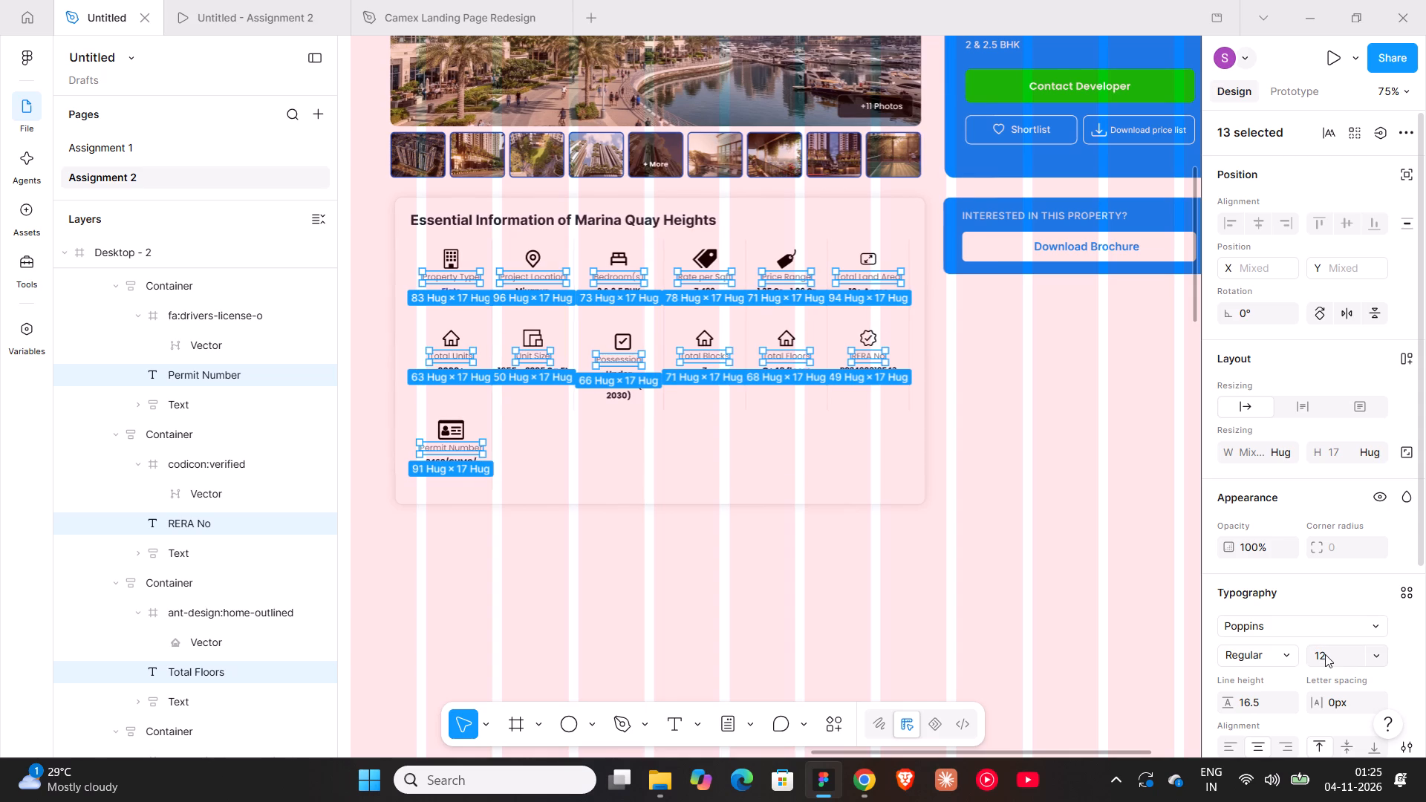
{"action": "left_click", "coordinate": [939, 446]}
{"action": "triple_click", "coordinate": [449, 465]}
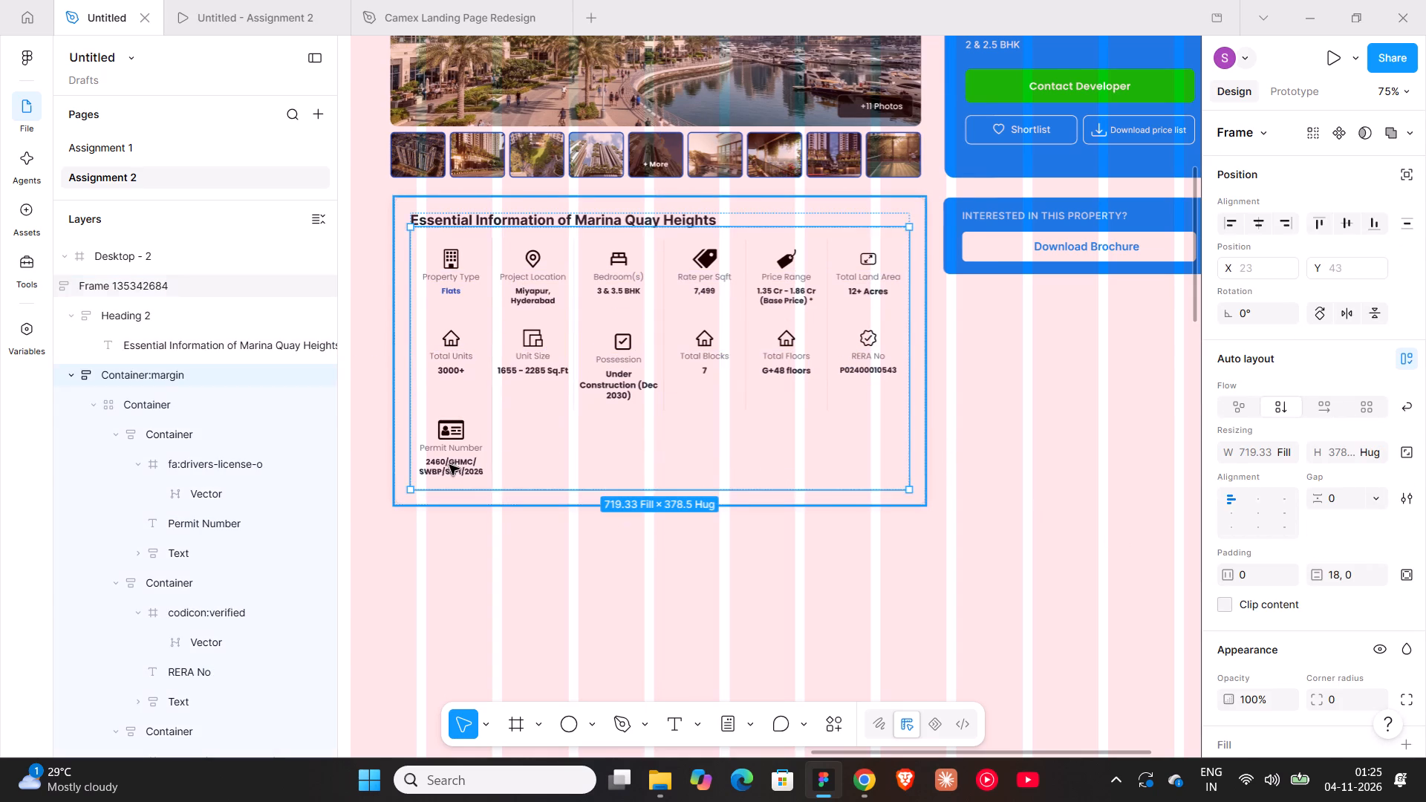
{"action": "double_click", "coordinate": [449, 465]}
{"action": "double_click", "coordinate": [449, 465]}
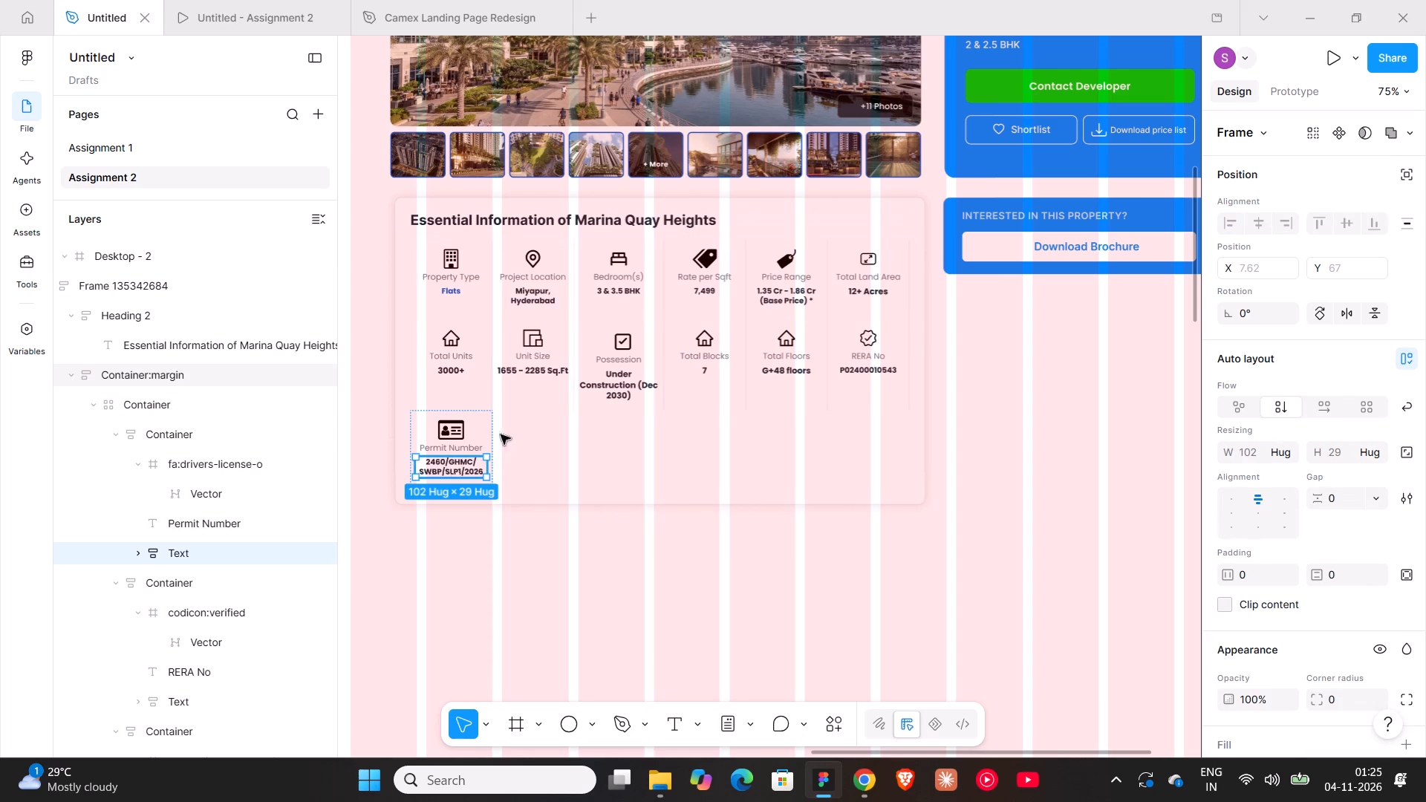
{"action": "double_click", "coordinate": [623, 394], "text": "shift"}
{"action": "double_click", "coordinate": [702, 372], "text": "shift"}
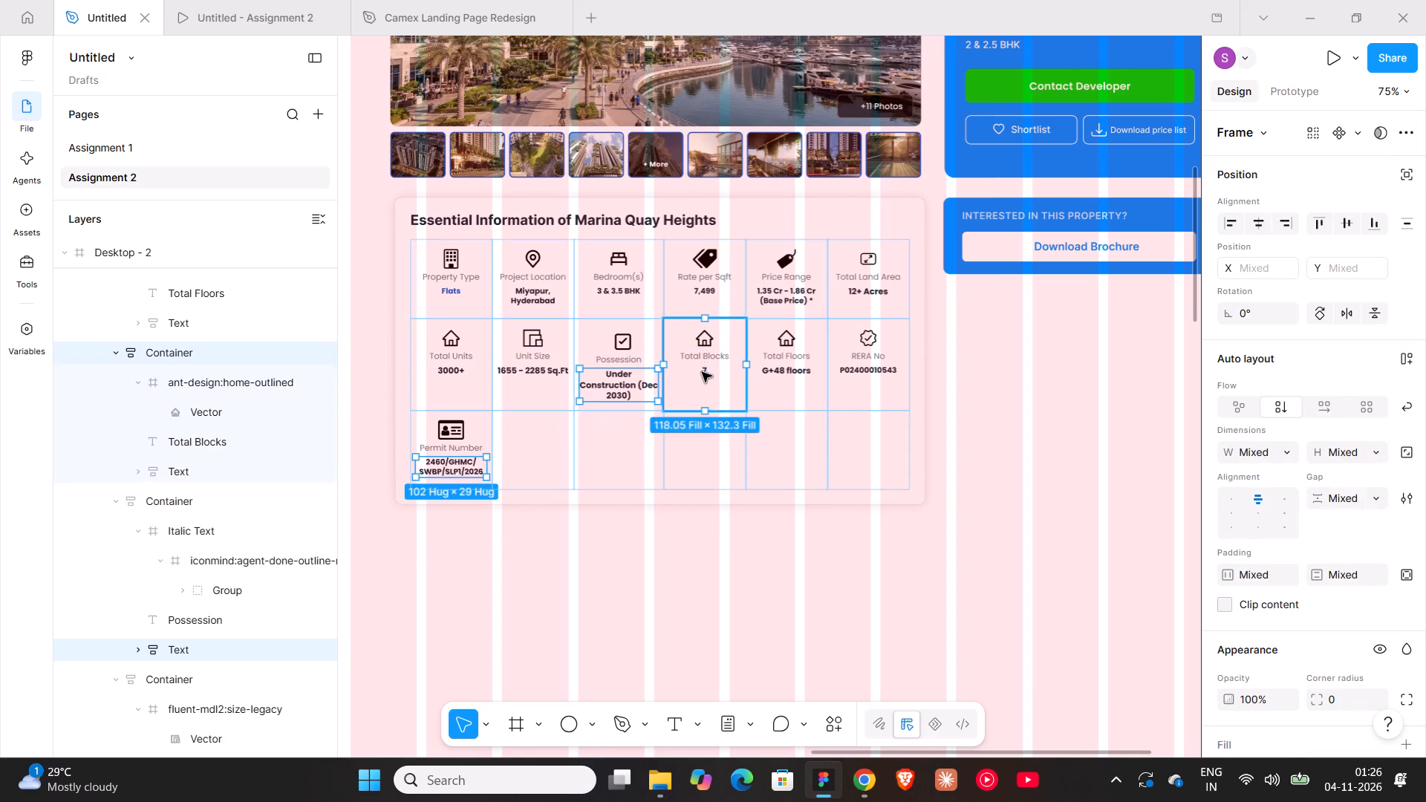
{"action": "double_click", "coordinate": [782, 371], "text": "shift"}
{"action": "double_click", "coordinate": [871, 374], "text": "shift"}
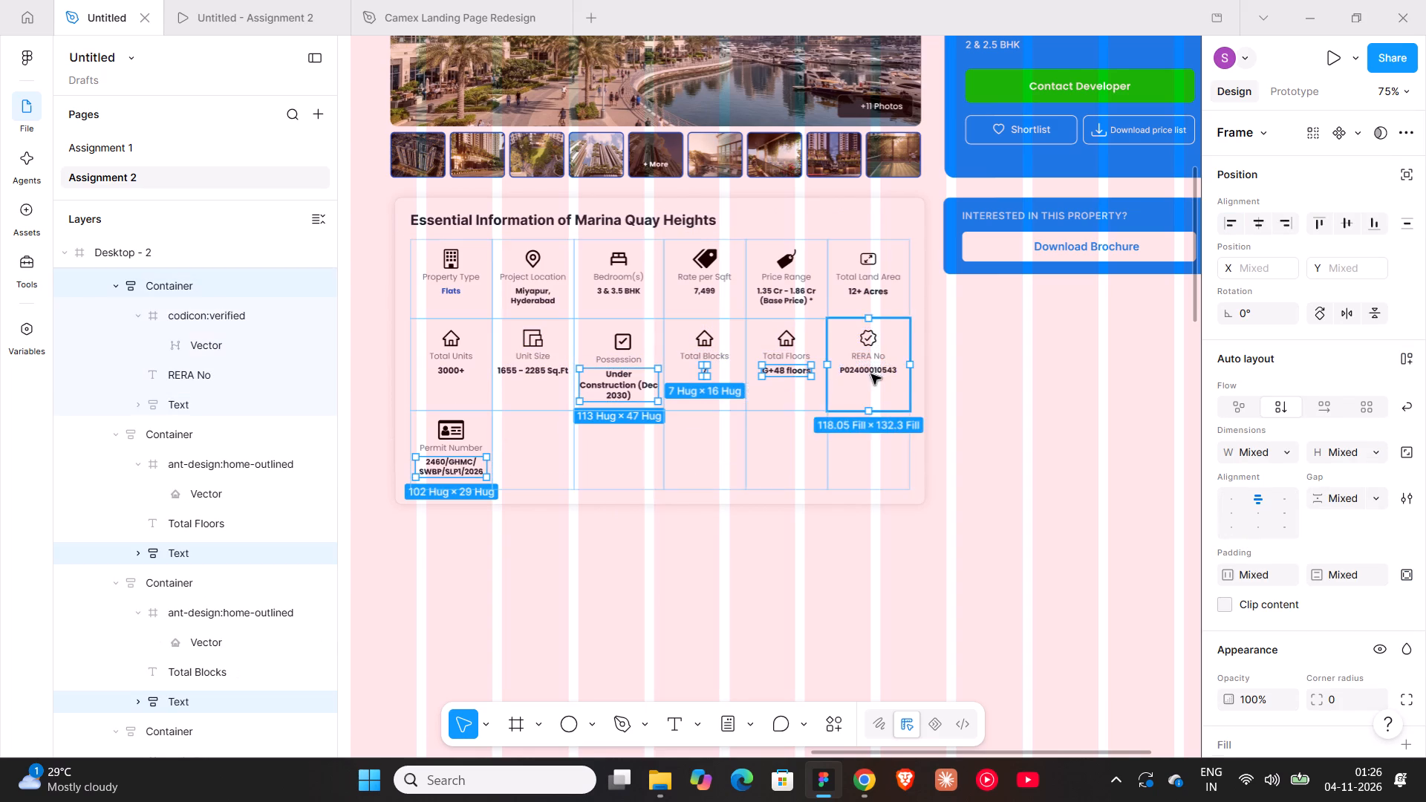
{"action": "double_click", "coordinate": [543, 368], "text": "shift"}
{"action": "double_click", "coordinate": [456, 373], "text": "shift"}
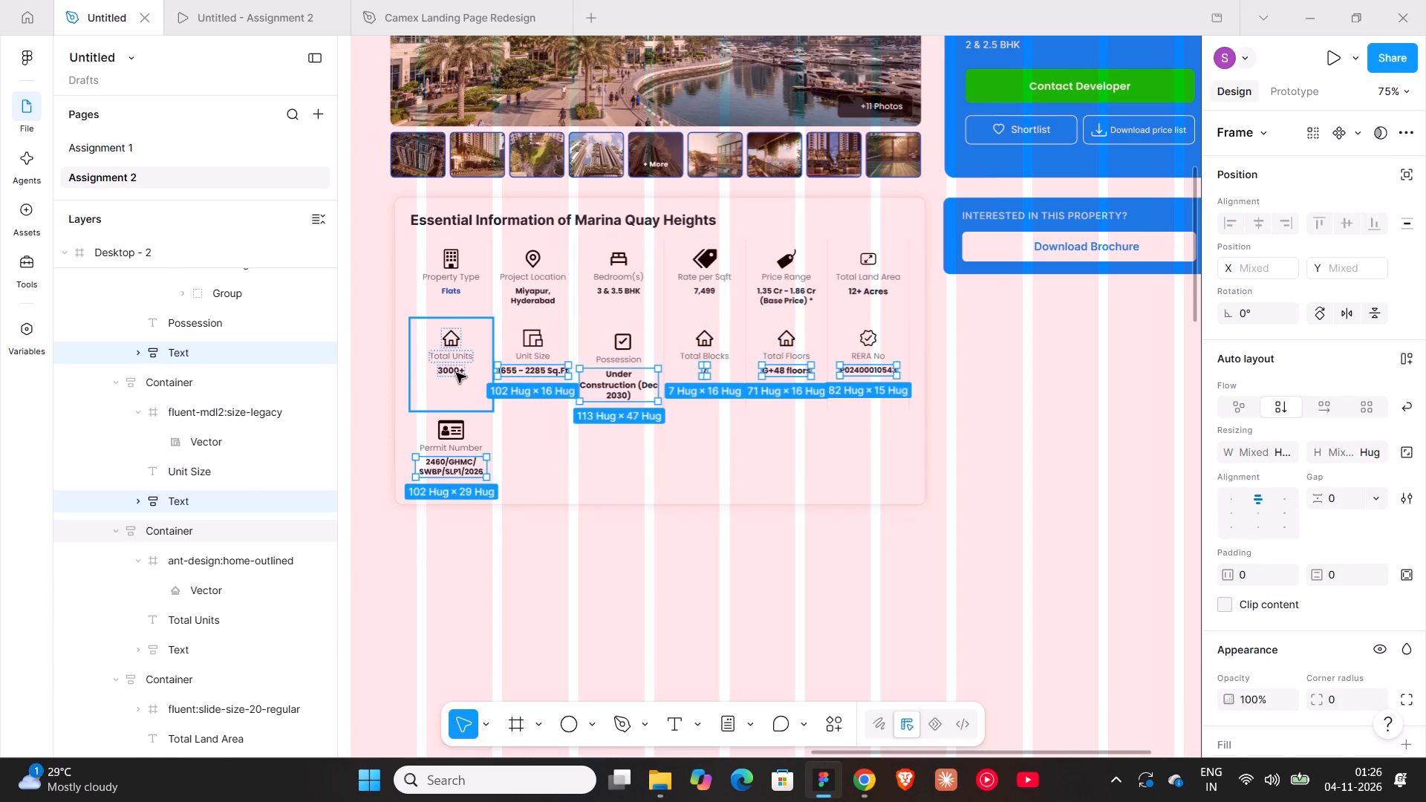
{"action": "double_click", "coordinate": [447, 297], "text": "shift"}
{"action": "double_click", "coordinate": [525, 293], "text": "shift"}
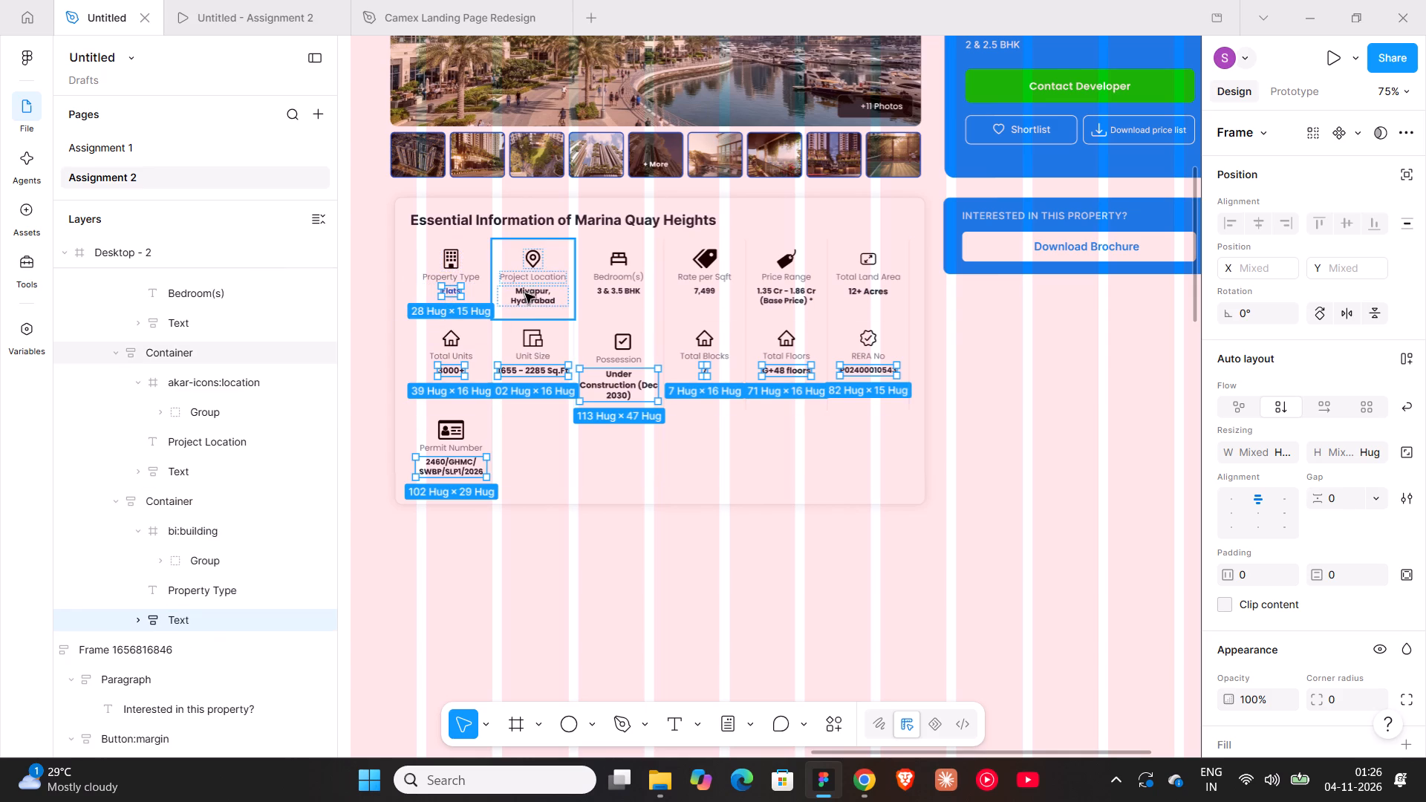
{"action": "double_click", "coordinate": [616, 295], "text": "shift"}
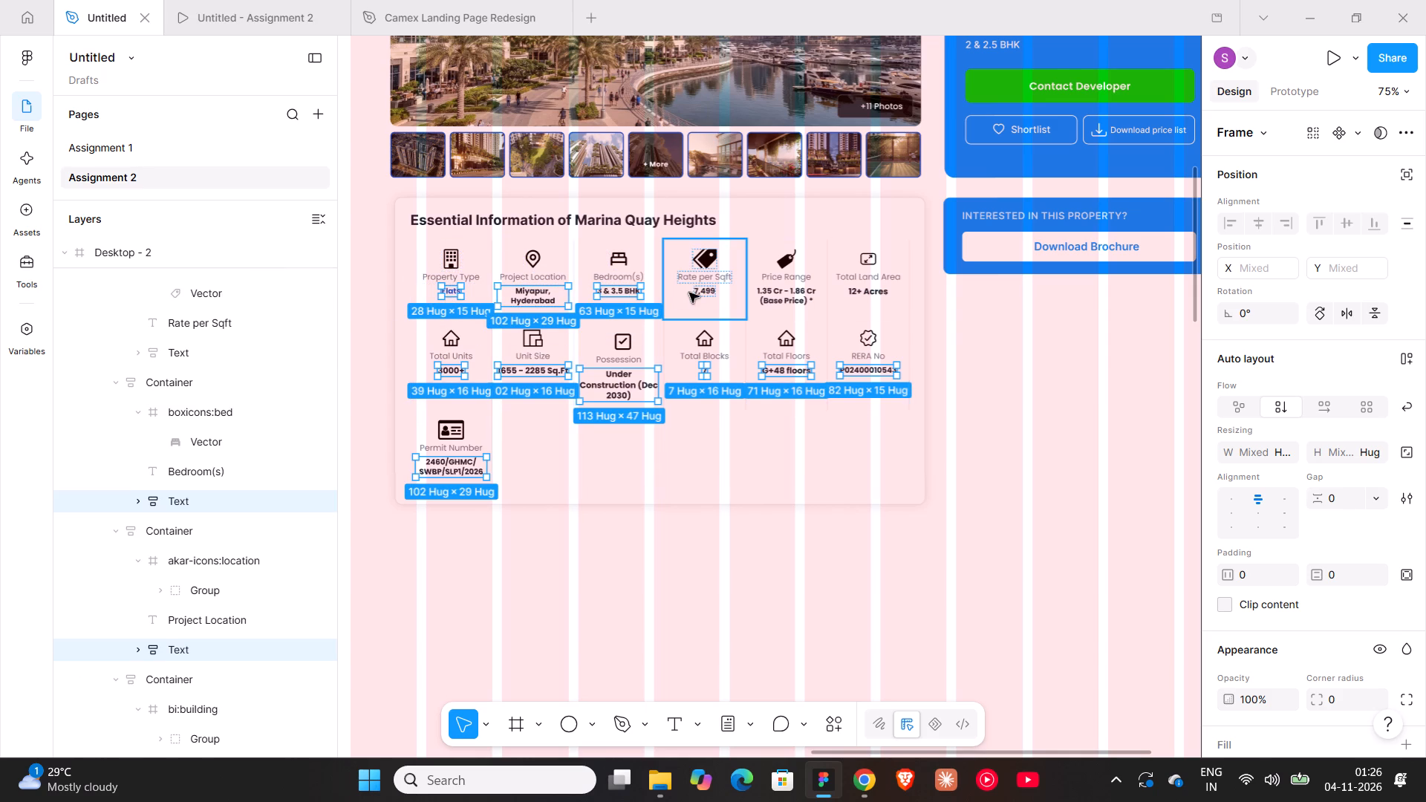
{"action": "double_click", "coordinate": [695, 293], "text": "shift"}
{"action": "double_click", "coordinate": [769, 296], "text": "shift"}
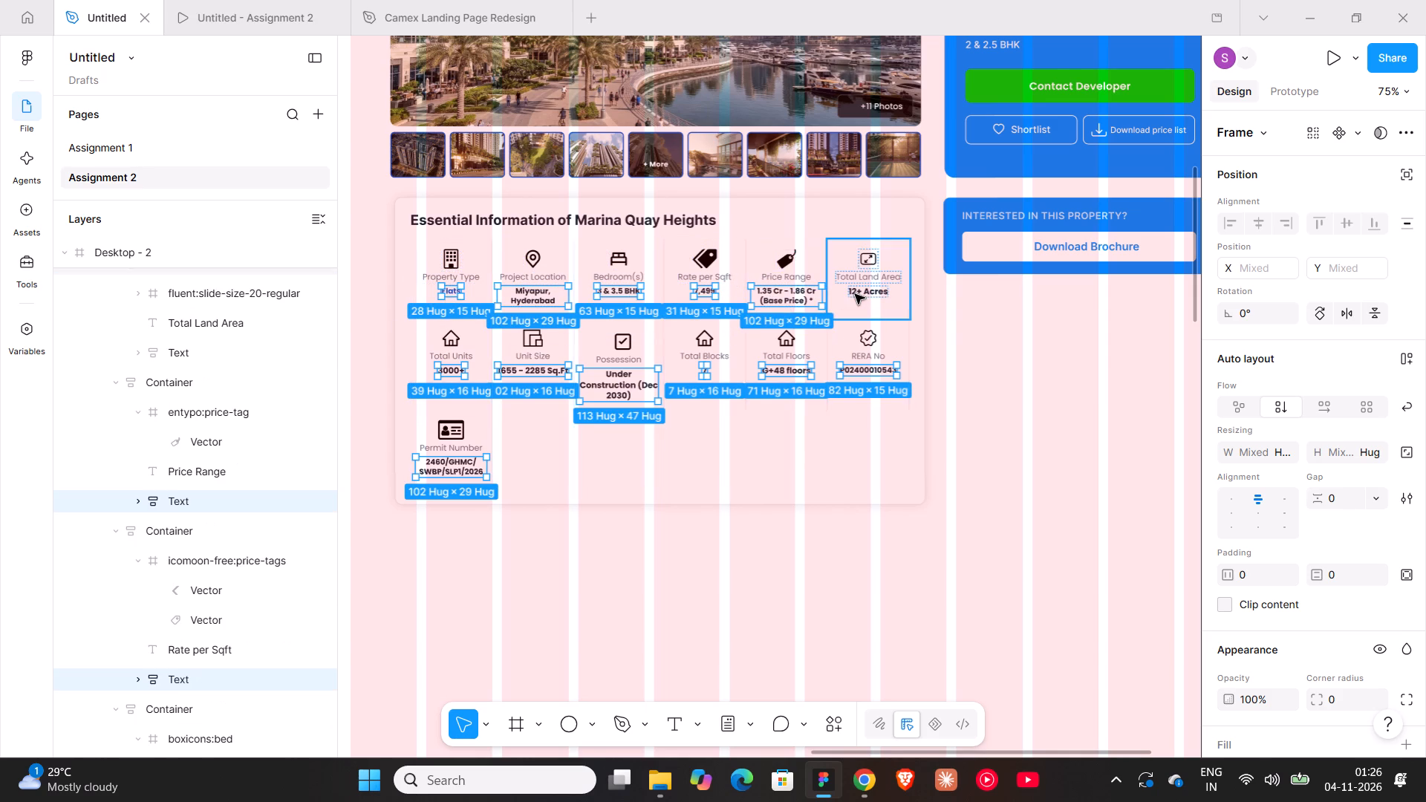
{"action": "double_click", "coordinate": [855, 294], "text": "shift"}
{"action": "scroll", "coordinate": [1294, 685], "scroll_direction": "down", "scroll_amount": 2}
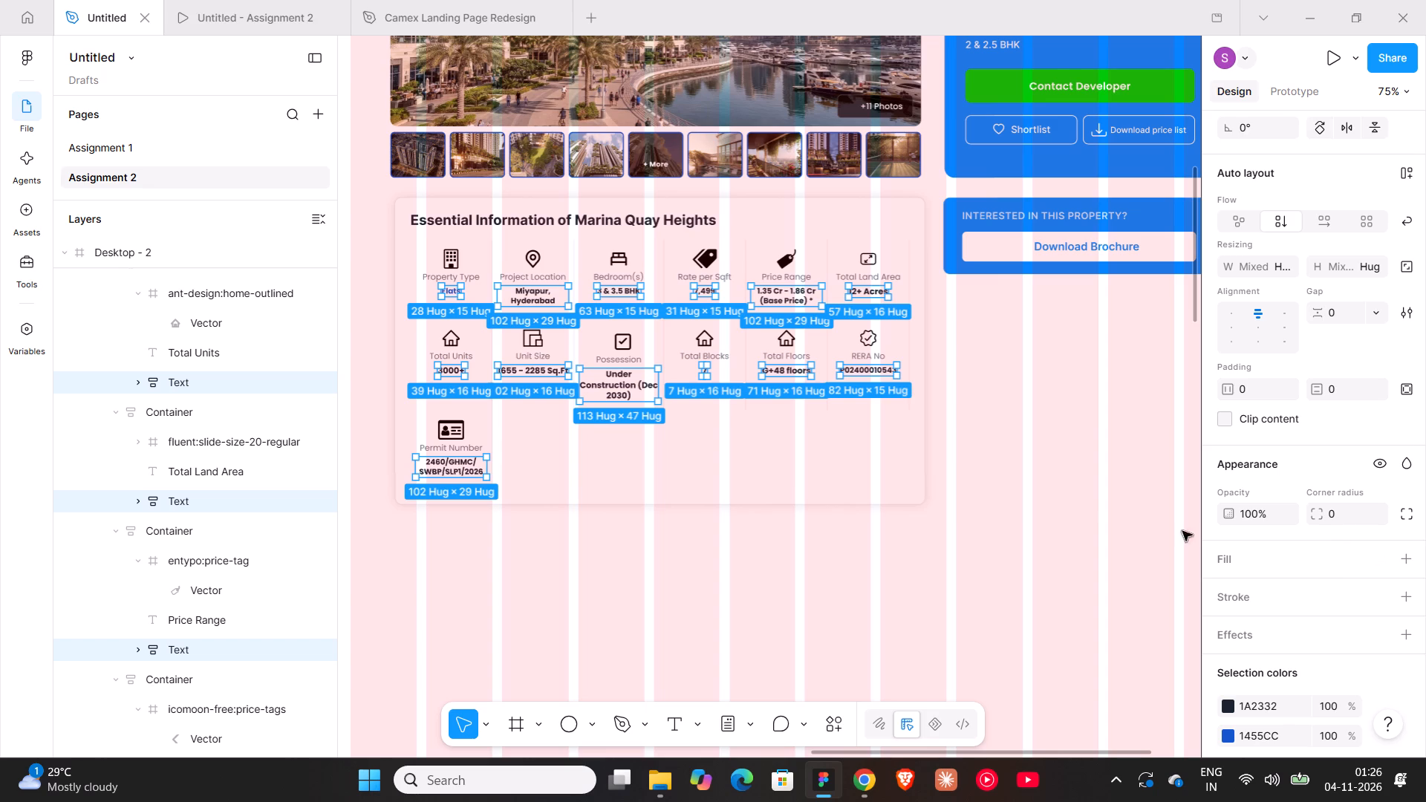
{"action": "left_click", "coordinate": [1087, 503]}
Try font sizes 16 and 14 on all thirteen field values in the essential information grid, settling on 12.
{"action": "triple_click", "coordinate": [457, 475]}
{"action": "double_click", "coordinate": [457, 475]}
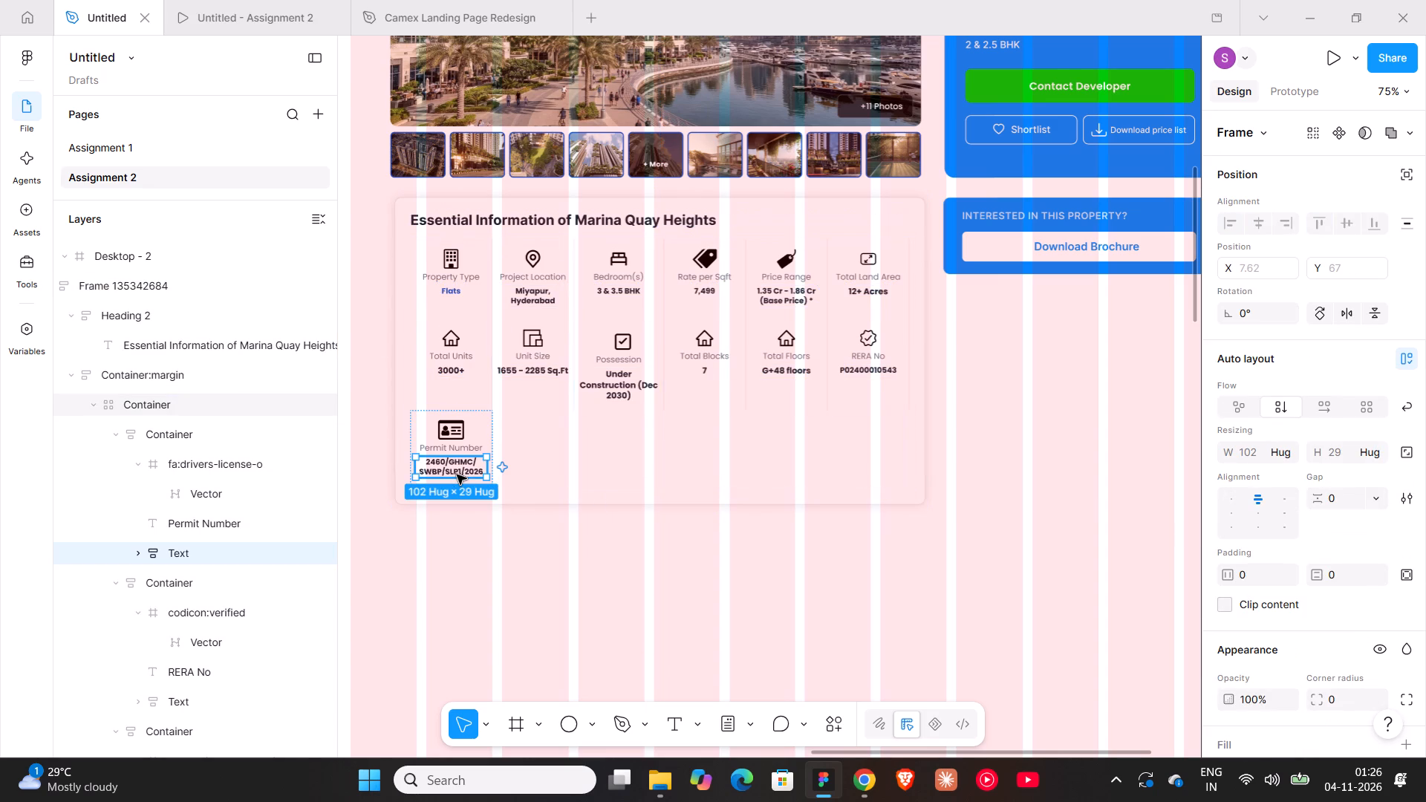
{"action": "double_click", "coordinate": [457, 475]}
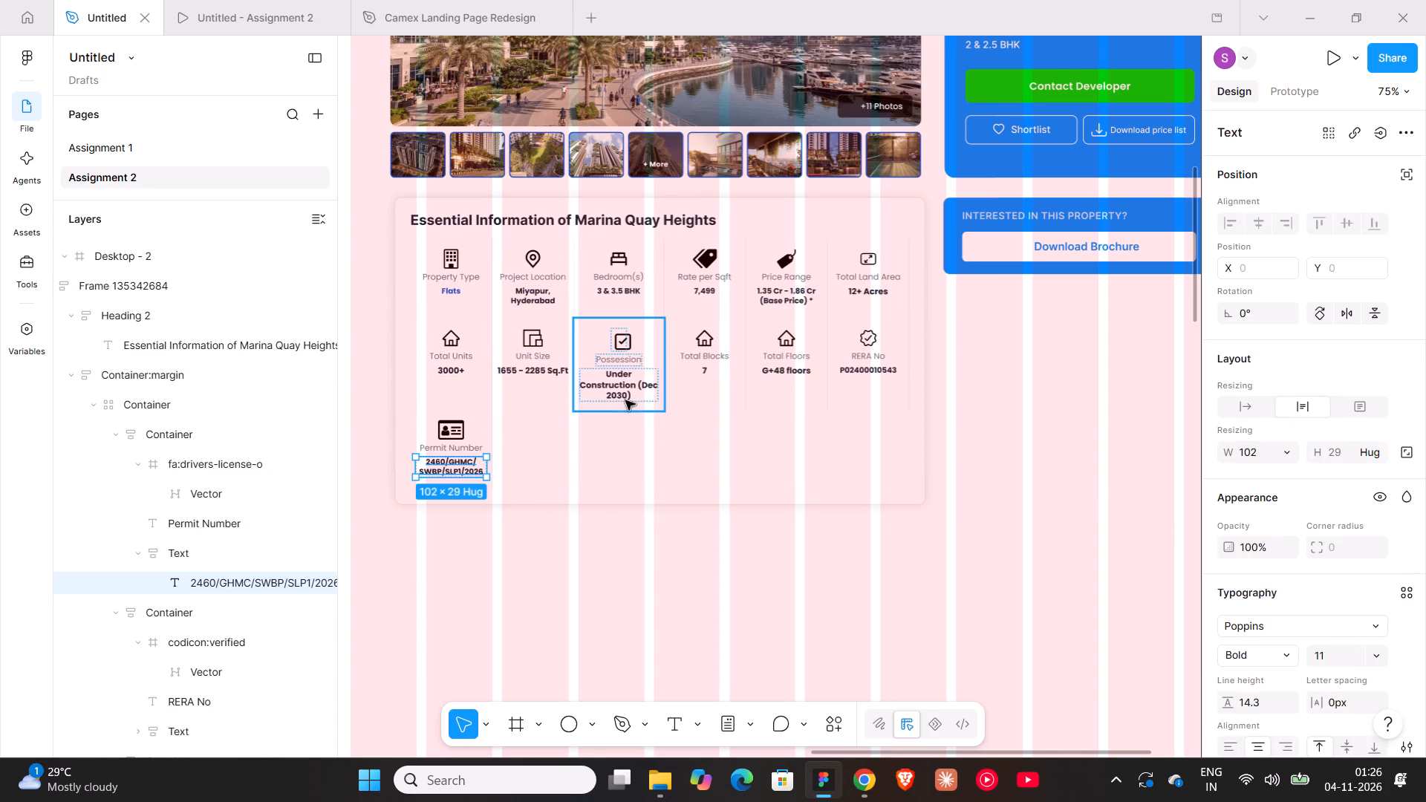
{"action": "triple_click", "coordinate": [623, 397], "text": "shift"}
{"action": "left_click", "coordinate": [623, 397], "text": "shift"}
{"action": "double_click", "coordinate": [619, 392], "text": "shift"}
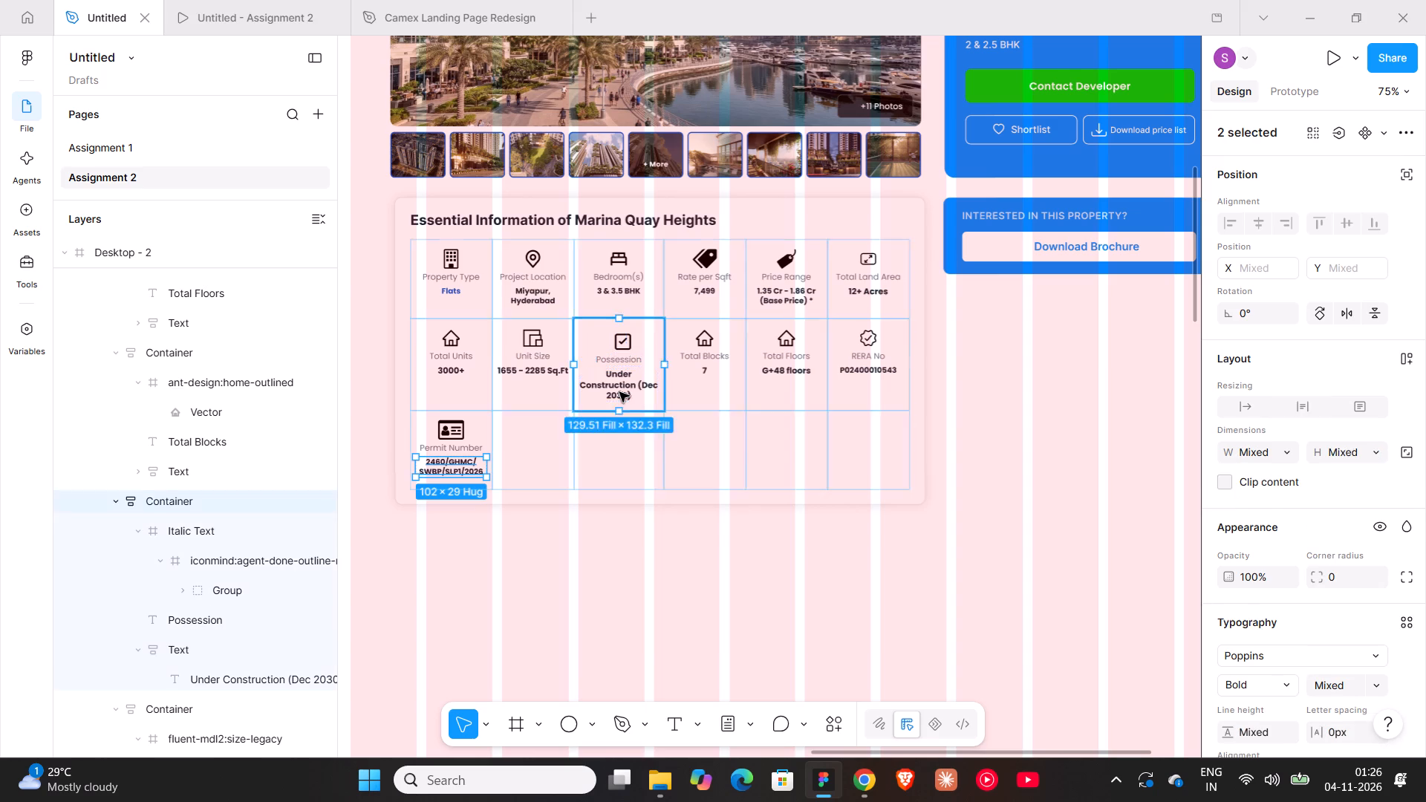
{"action": "triple_click", "coordinate": [625, 393], "text": "shift"}
{"action": "left_click", "coordinate": [625, 393], "text": "shift"}
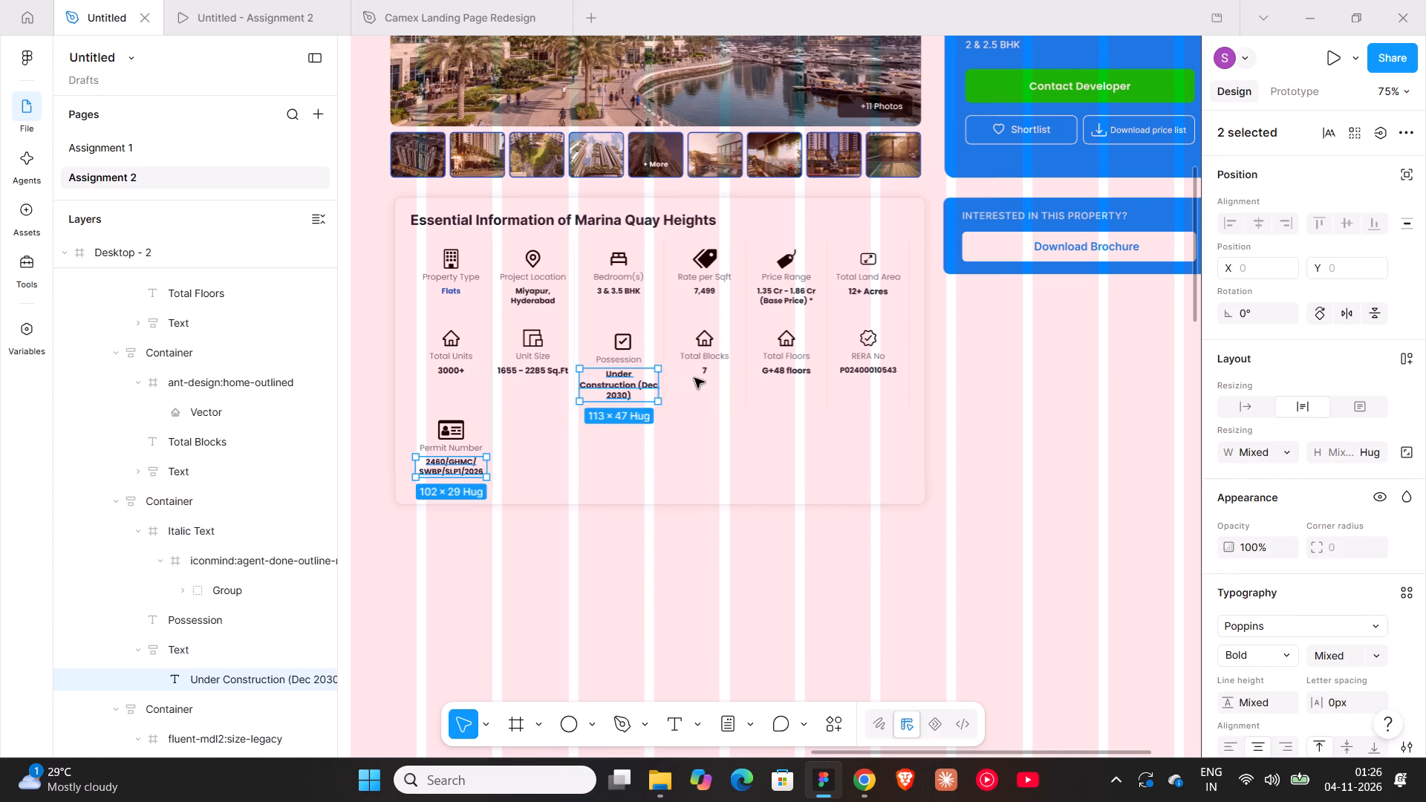
{"action": "triple_click", "coordinate": [706, 374], "text": "shift"}
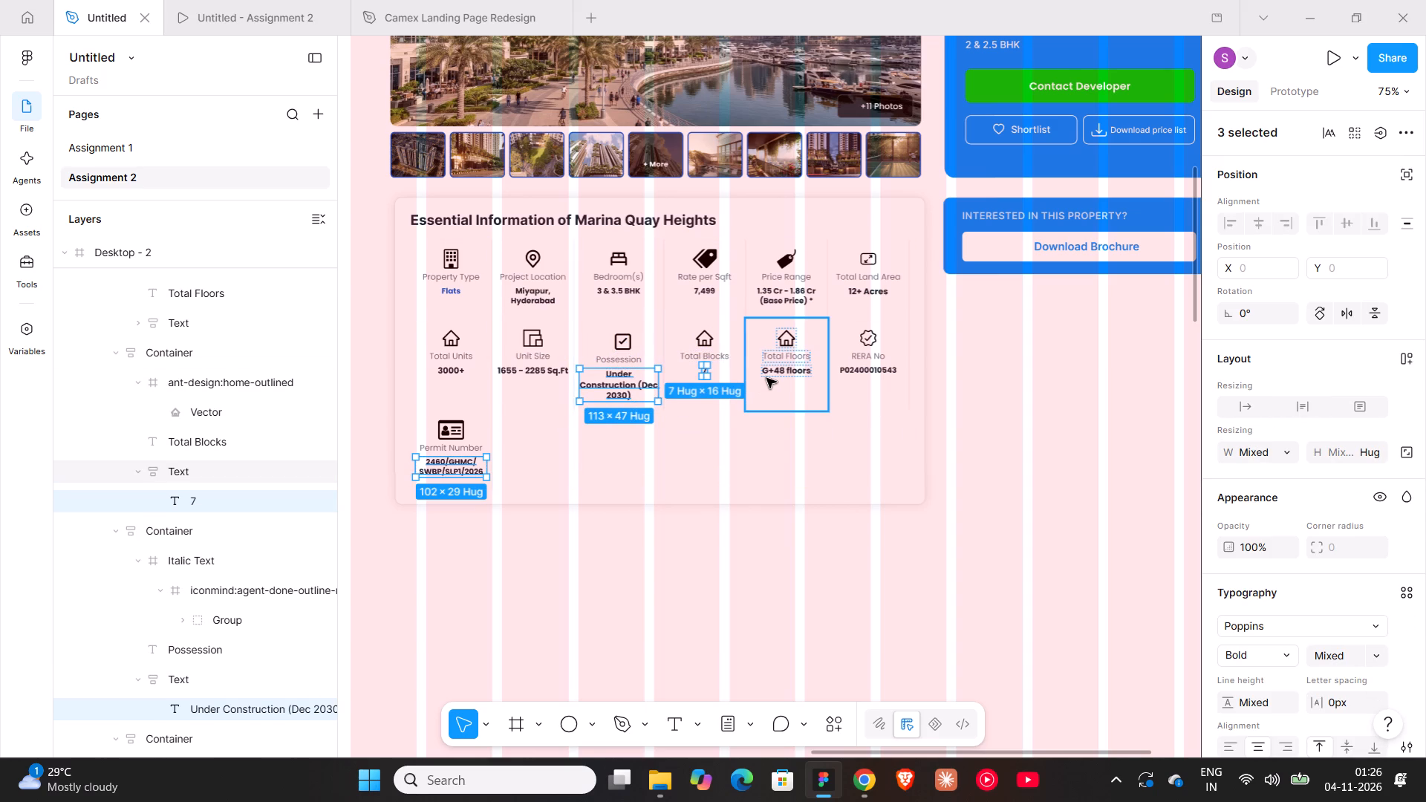
{"action": "triple_click", "coordinate": [778, 371], "text": "shift"}
{"action": "triple_click", "coordinate": [875, 373], "text": "shift"}
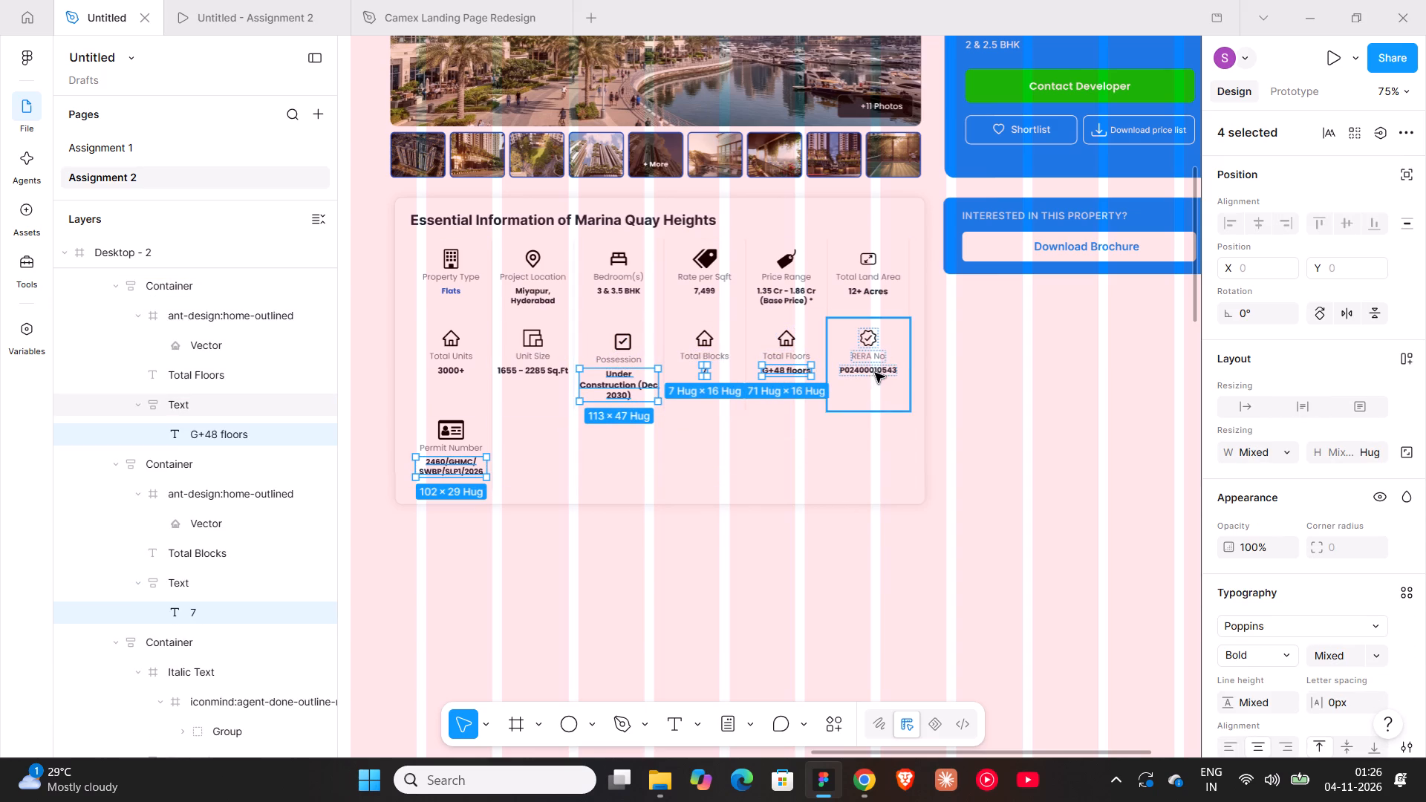
{"action": "triple_click", "coordinate": [537, 374], "text": "shift"}
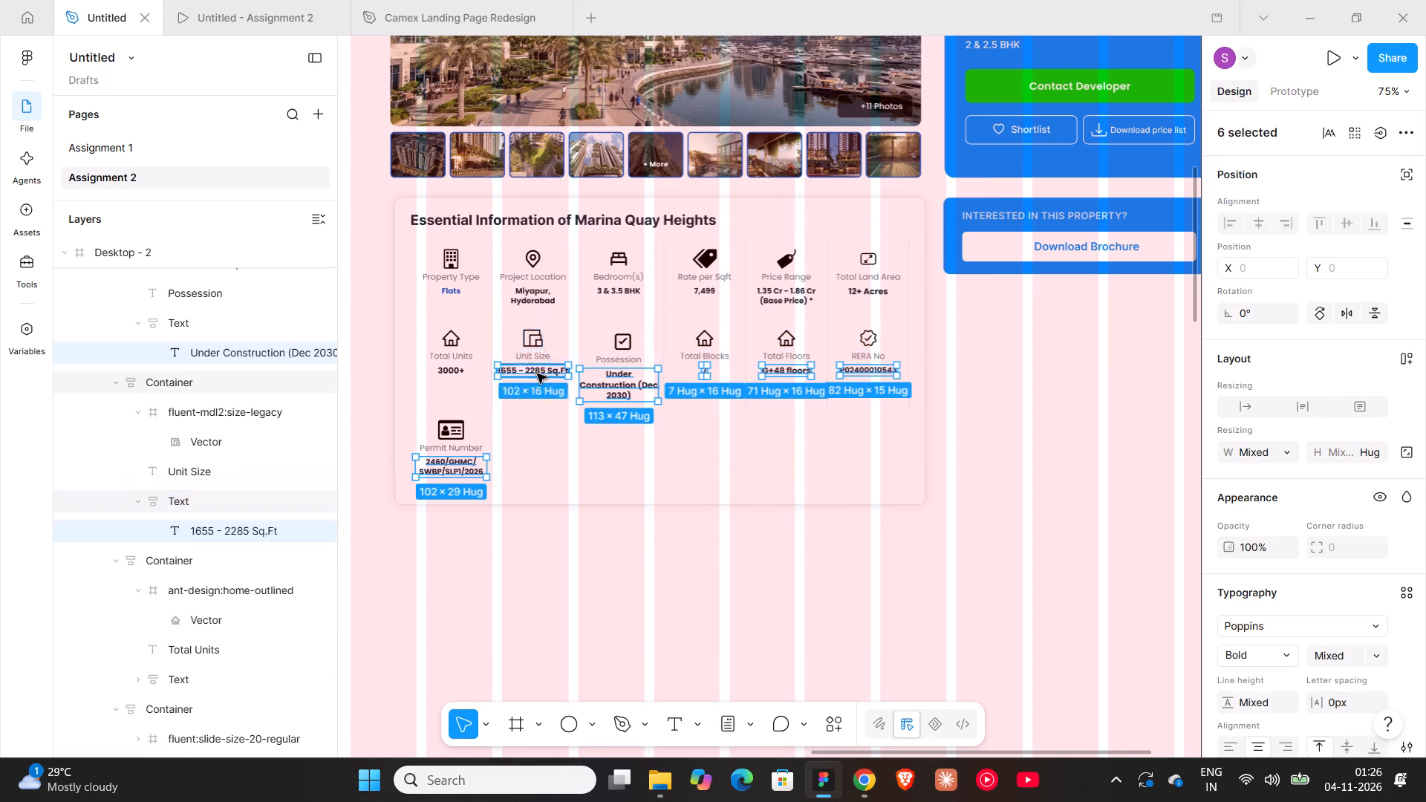
{"action": "triple_click", "coordinate": [455, 371], "text": "shift"}
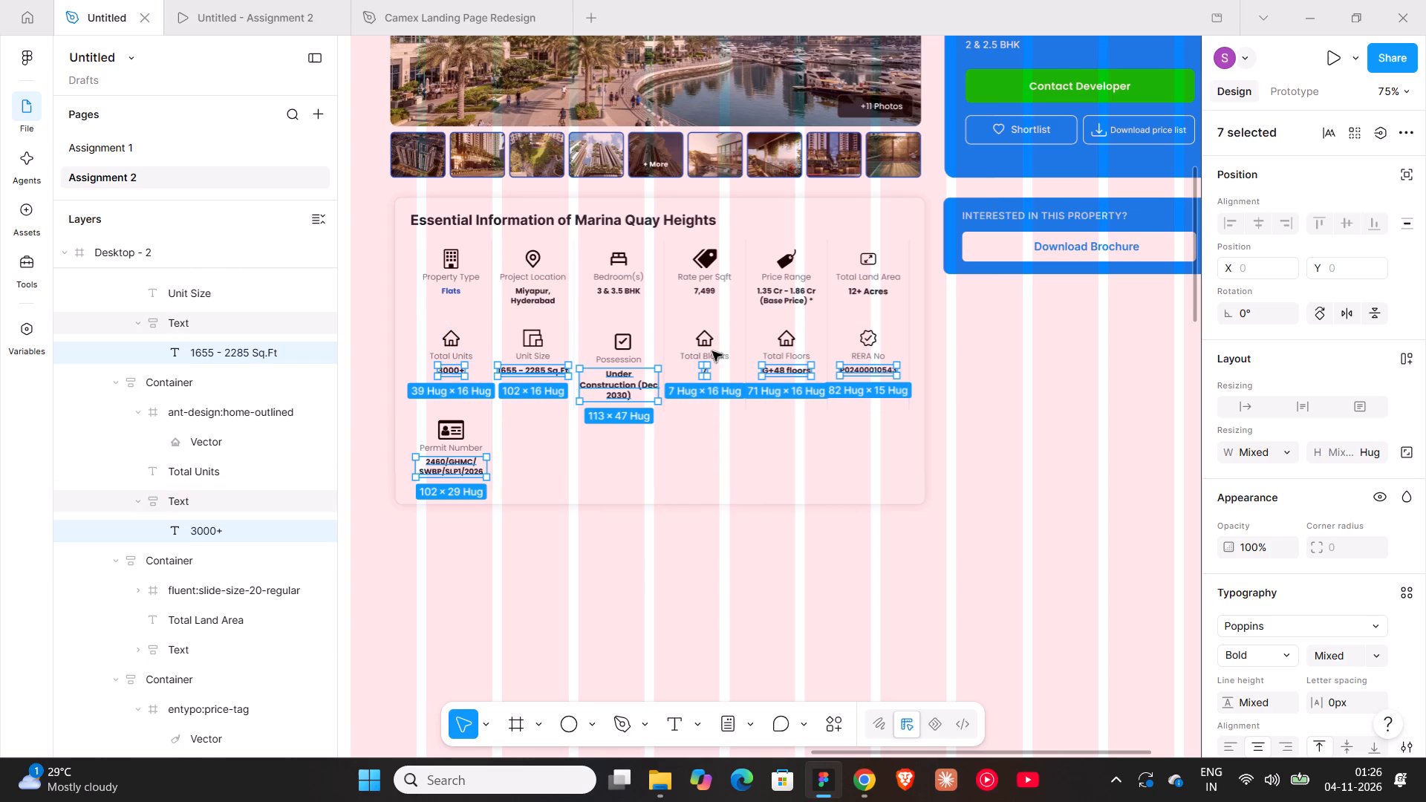
{"action": "double_click", "coordinate": [872, 290], "text": "shift"}
{"action": "triple_click", "coordinate": [872, 290], "text": "shift"}
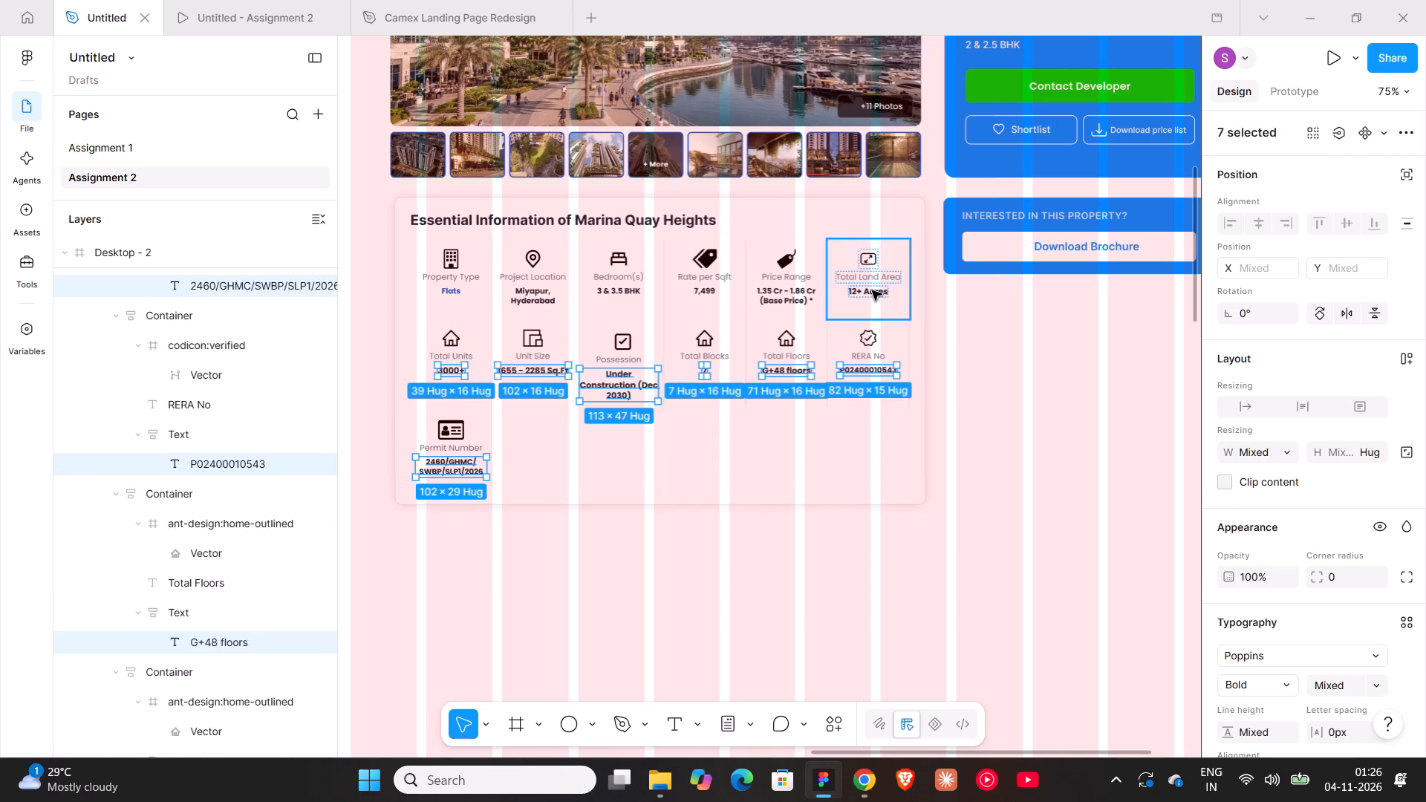
{"action": "triple_click", "coordinate": [872, 290], "text": "shift"}
{"action": "double_click", "coordinate": [872, 290], "text": "shift"}
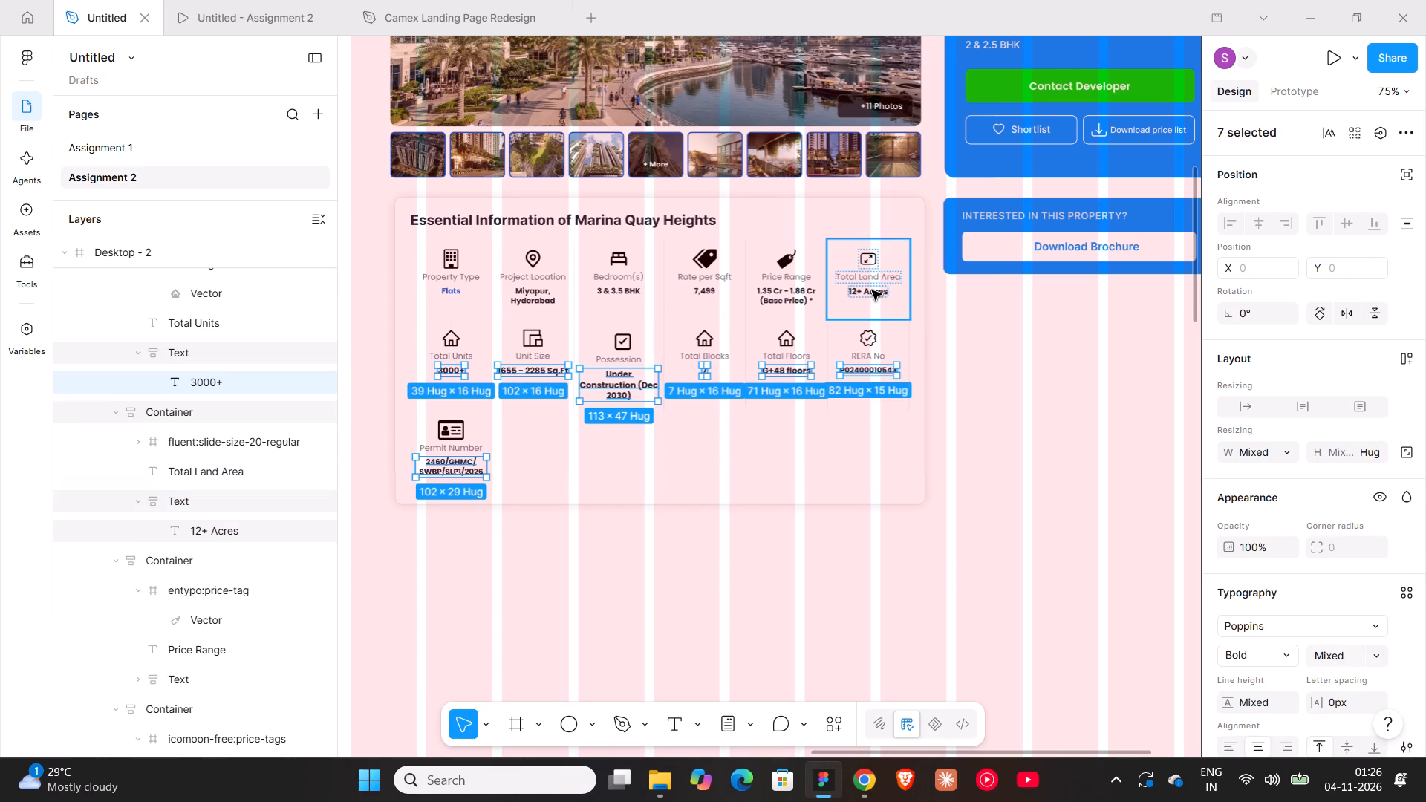
{"action": "triple_click", "coordinate": [872, 290], "text": "shift"}
{"action": "triple_click", "coordinate": [801, 295], "text": "shift"}
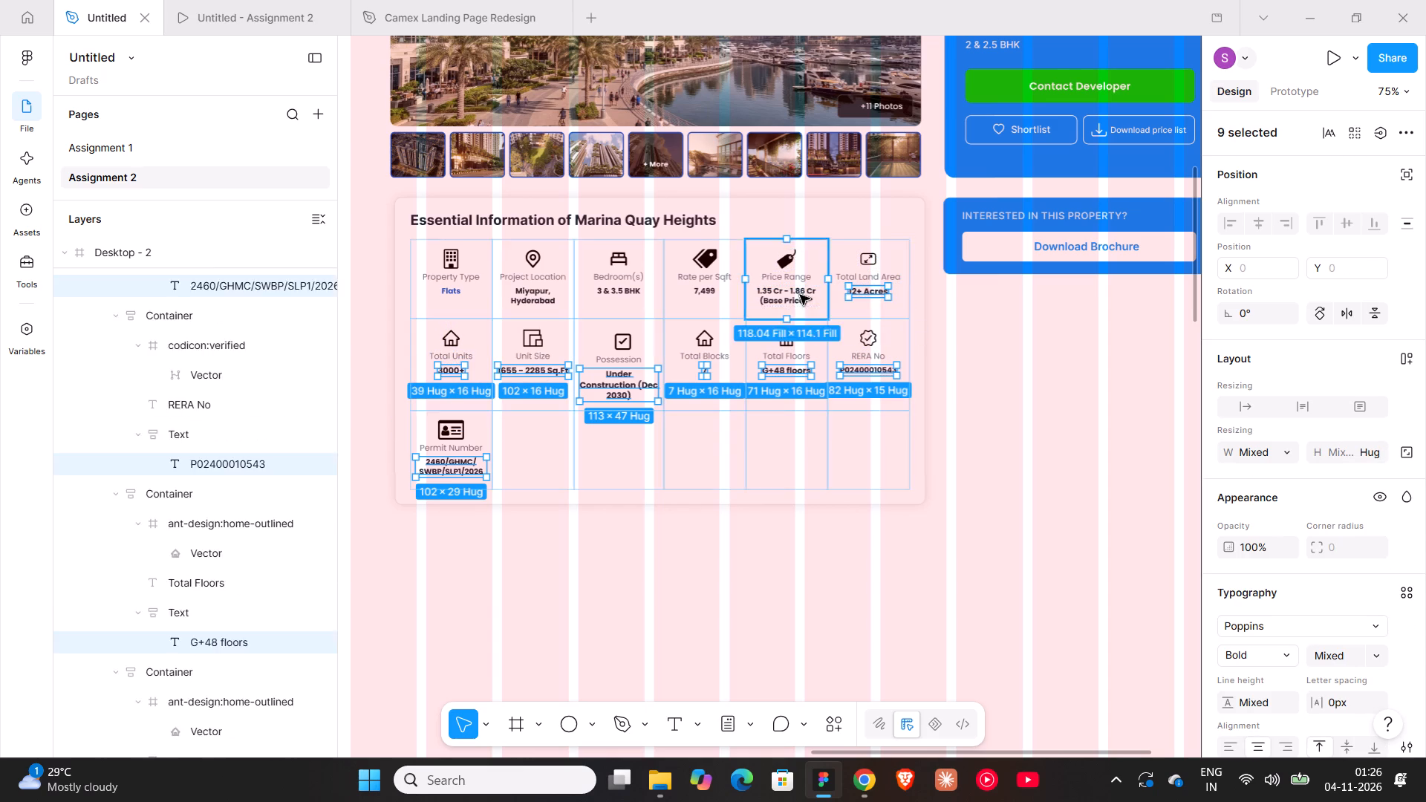
{"action": "triple_click", "coordinate": [708, 289], "text": "shift"}
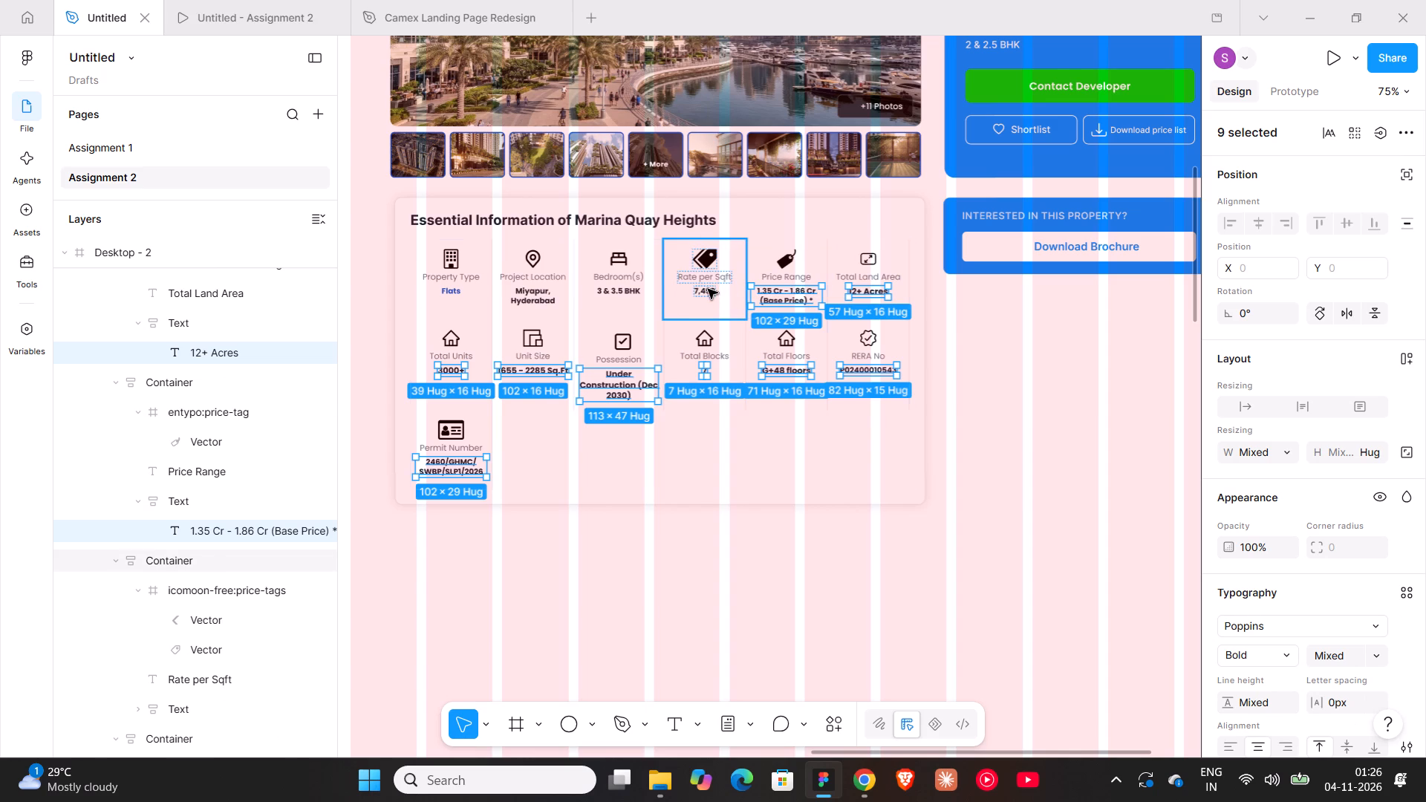
{"action": "triple_click", "coordinate": [708, 289], "text": "shift"}
{"action": "left_click", "coordinate": [708, 289], "text": "shift"}
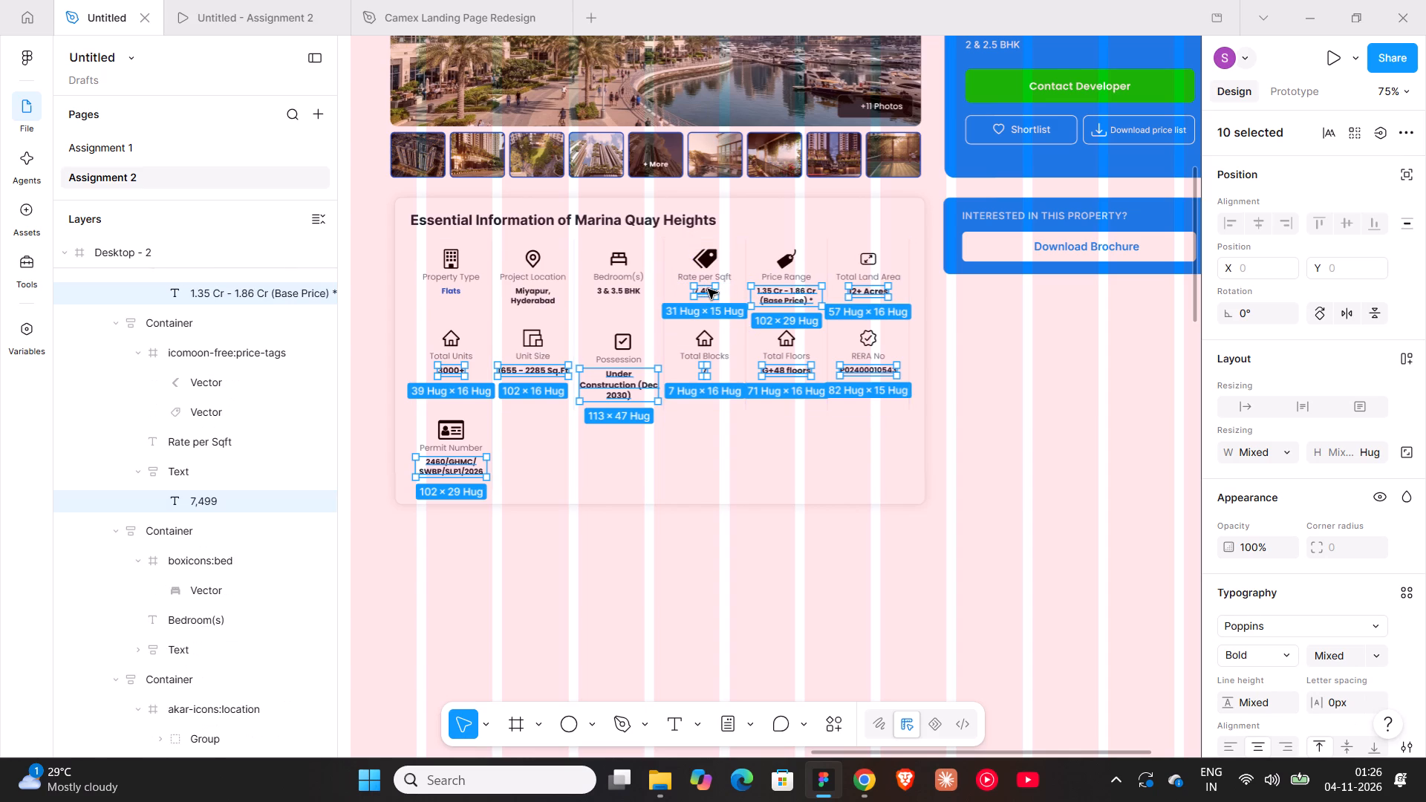
{"action": "triple_click", "coordinate": [614, 294], "text": "shift"}
{"action": "left_click", "coordinate": [614, 294], "text": "shift"}
{"action": "triple_click", "coordinate": [614, 294], "text": "shift"}
{"action": "left_click", "coordinate": [614, 294], "text": "shift"}
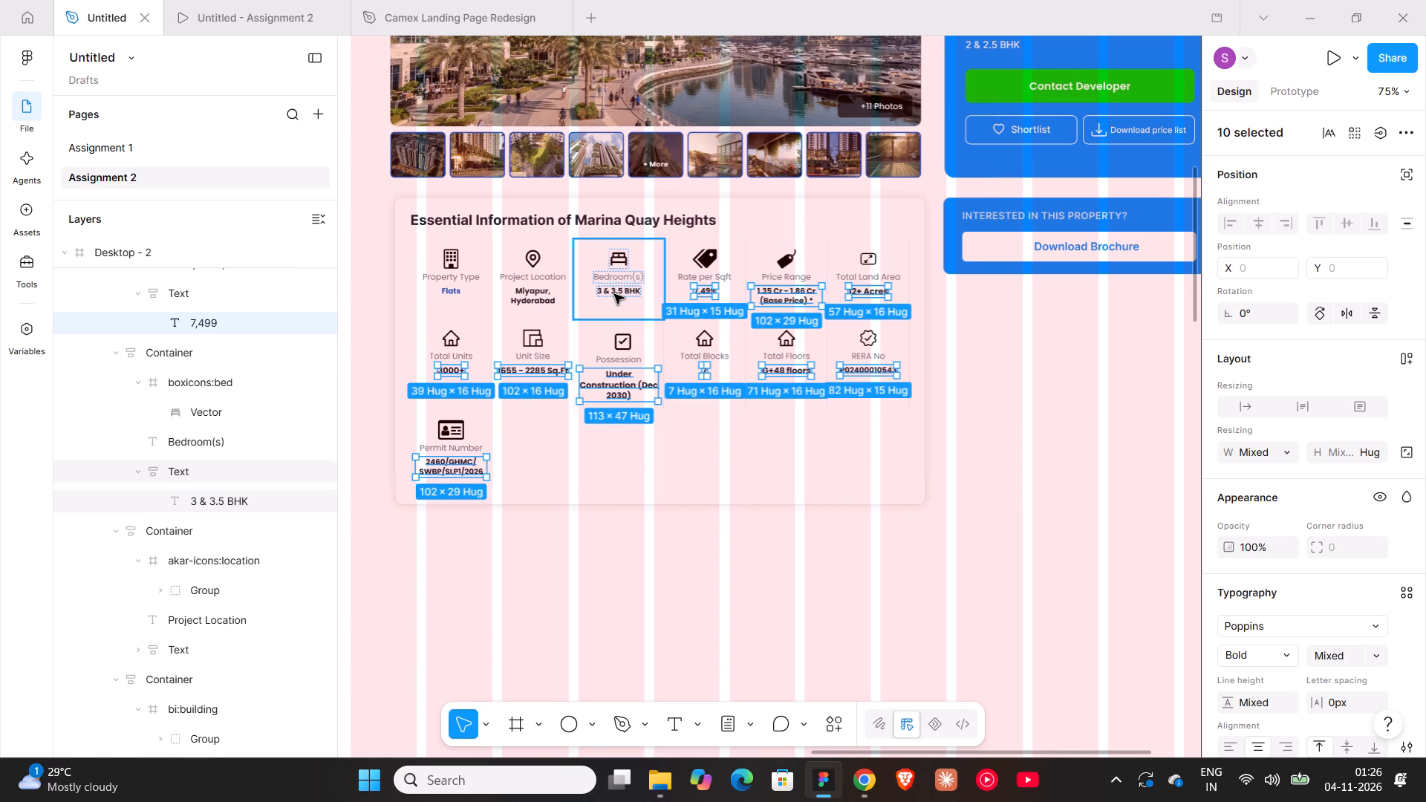
{"action": "double_click", "coordinate": [614, 294], "text": "shift"}
{"action": "left_click", "coordinate": [614, 294], "text": "shift"}
{"action": "triple_click", "coordinate": [614, 294], "text": "shift"}
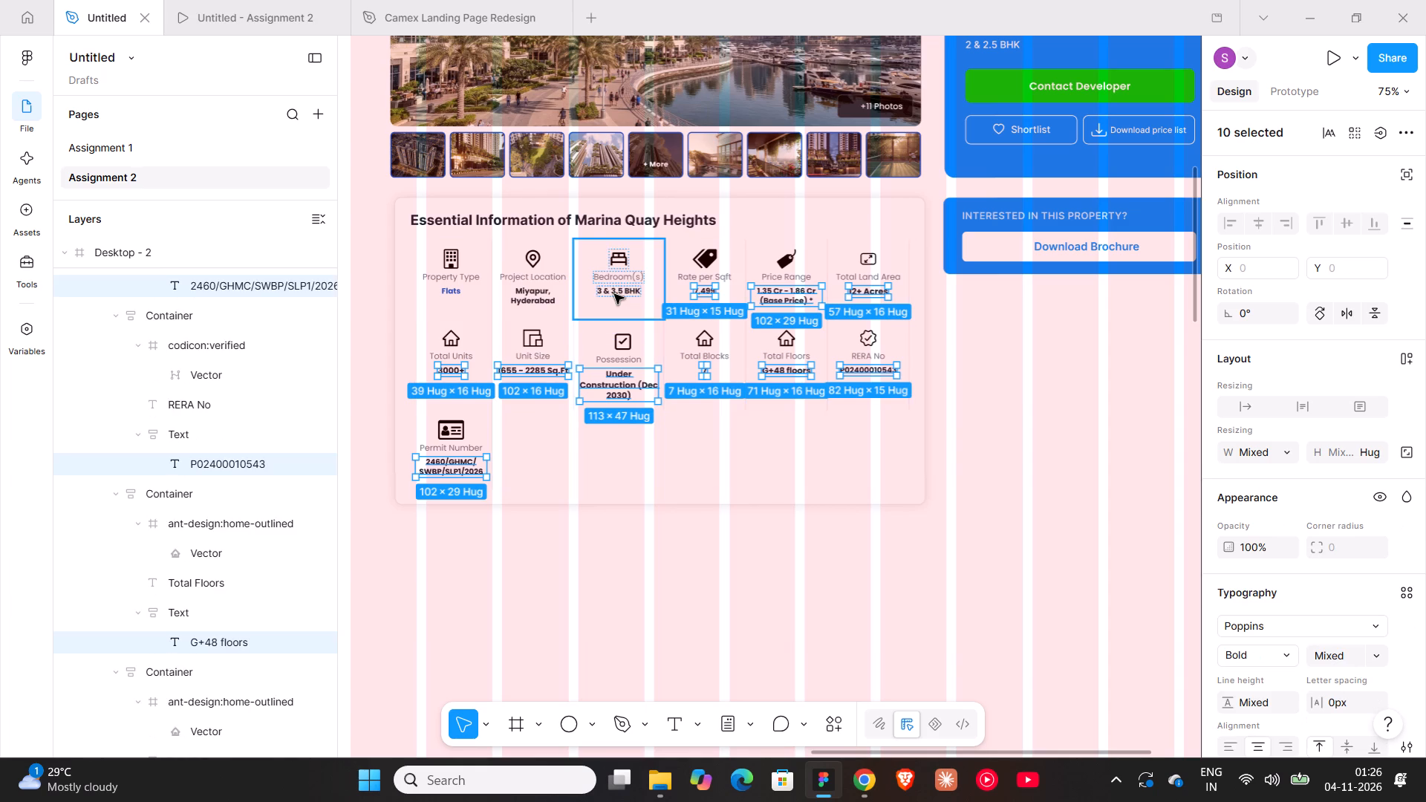
{"action": "triple_click", "coordinate": [545, 294], "text": "shift"}
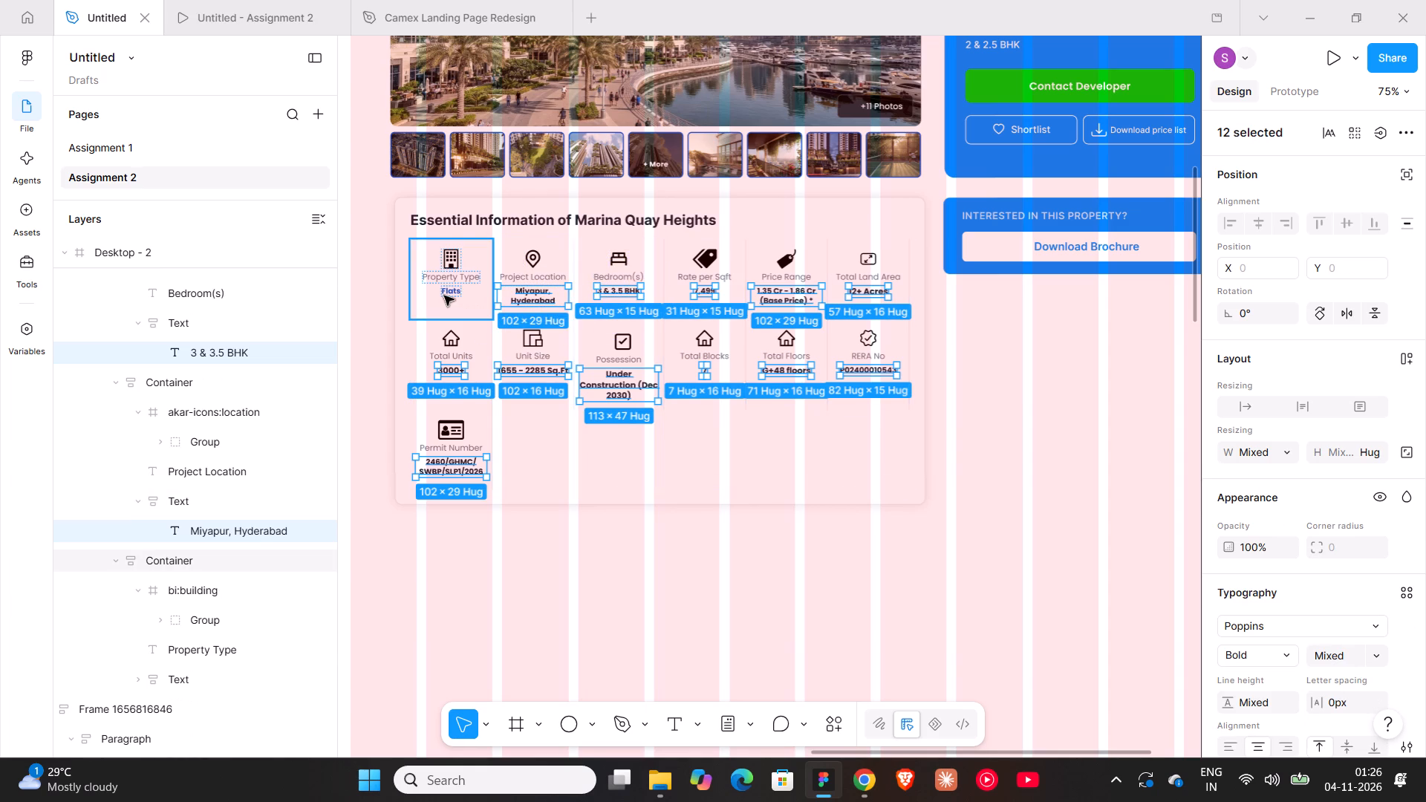
{"action": "double_click", "coordinate": [452, 292], "text": "shift"}
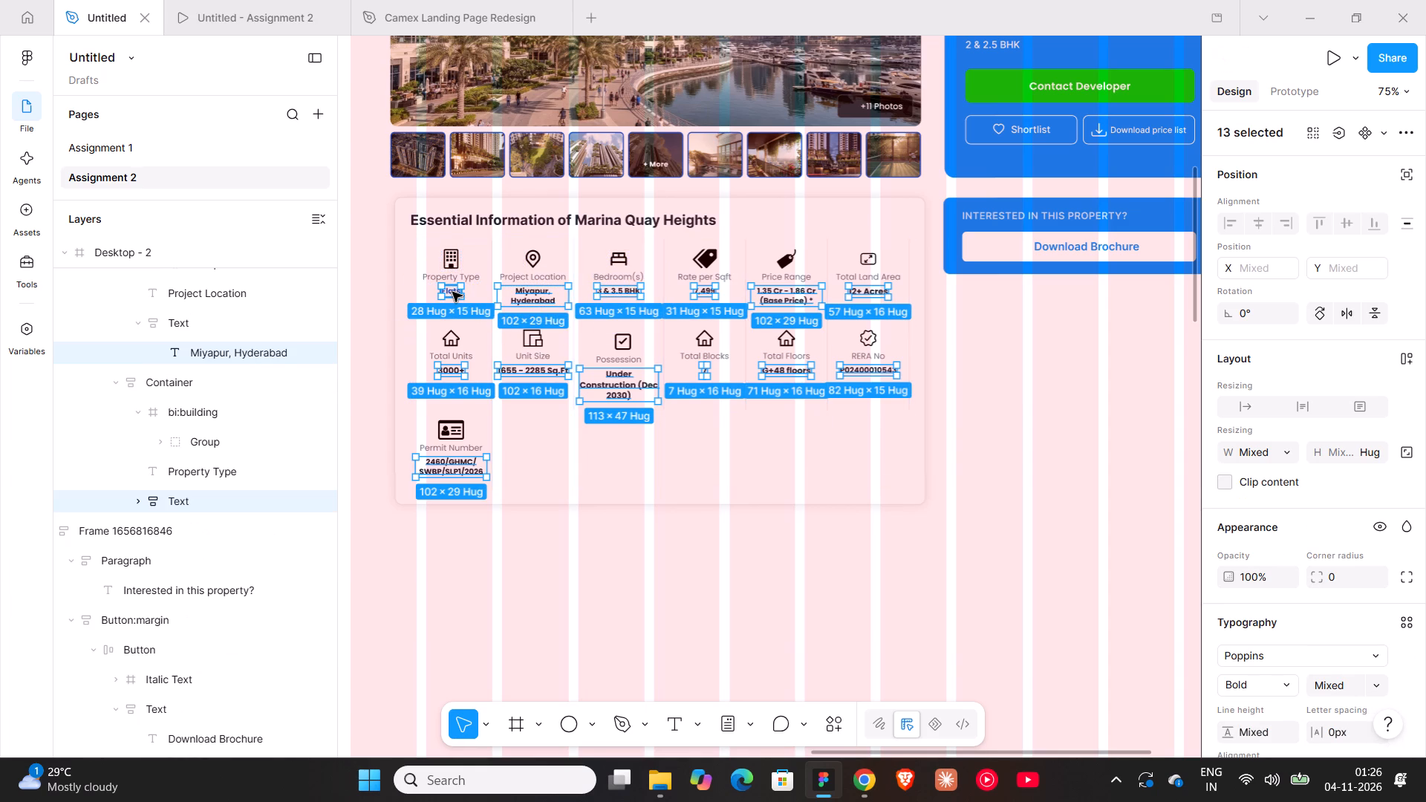
{"action": "left_click", "coordinate": [1328, 684]}
{"action": "type", "text": "16"}
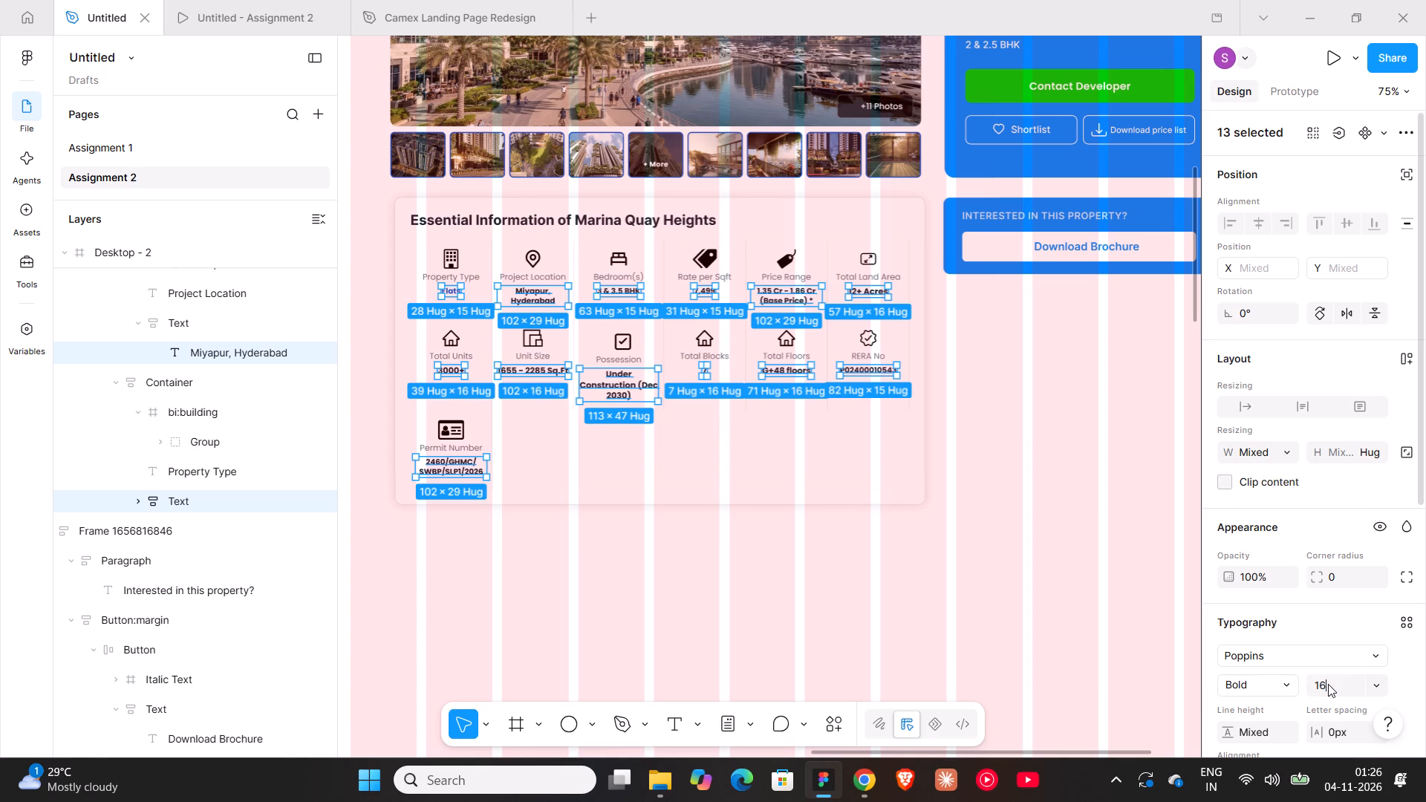
{"action": "key", "text": "Return"}
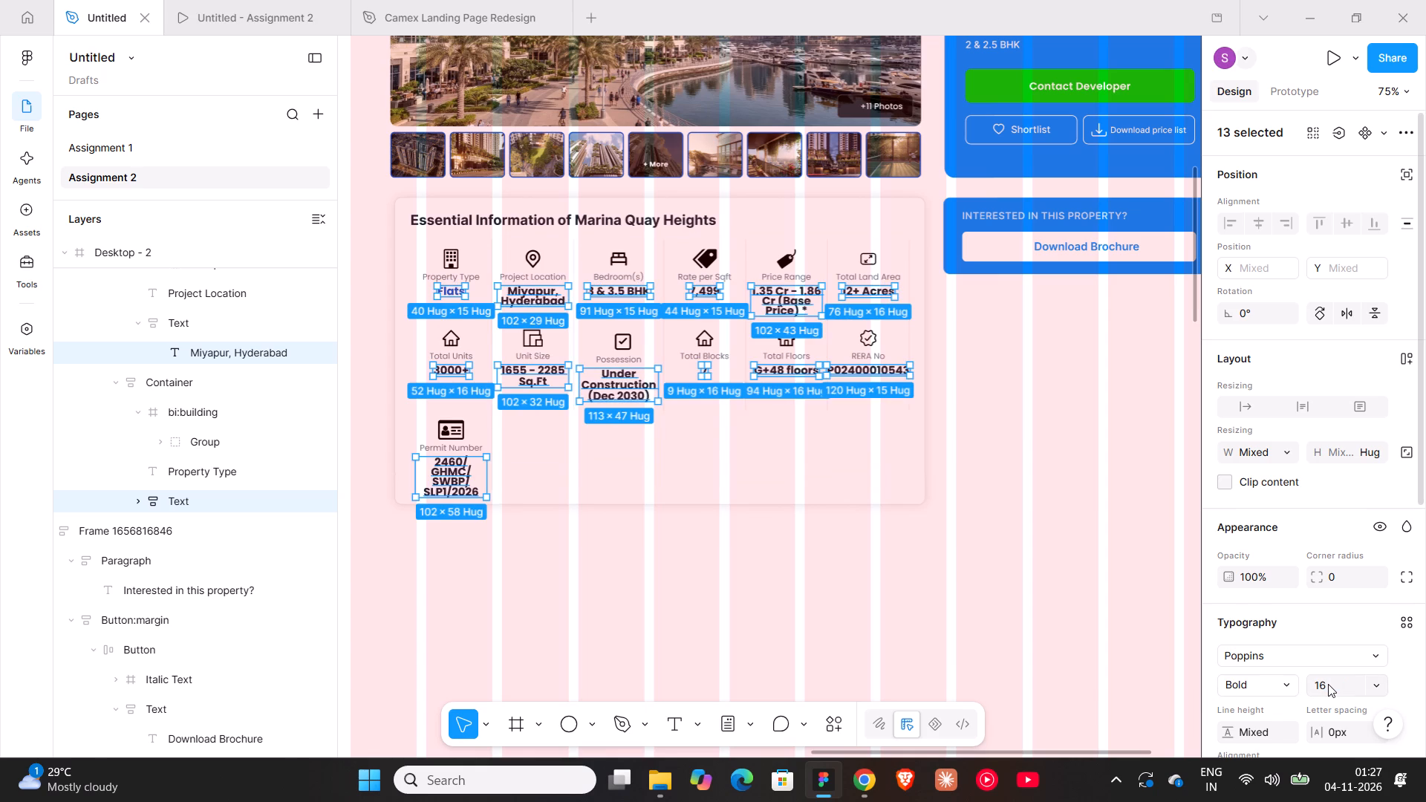
{"action": "left_click", "coordinate": [1328, 684]}
{"action": "type", "text": "14"}
{"action": "key", "text": "Return"}
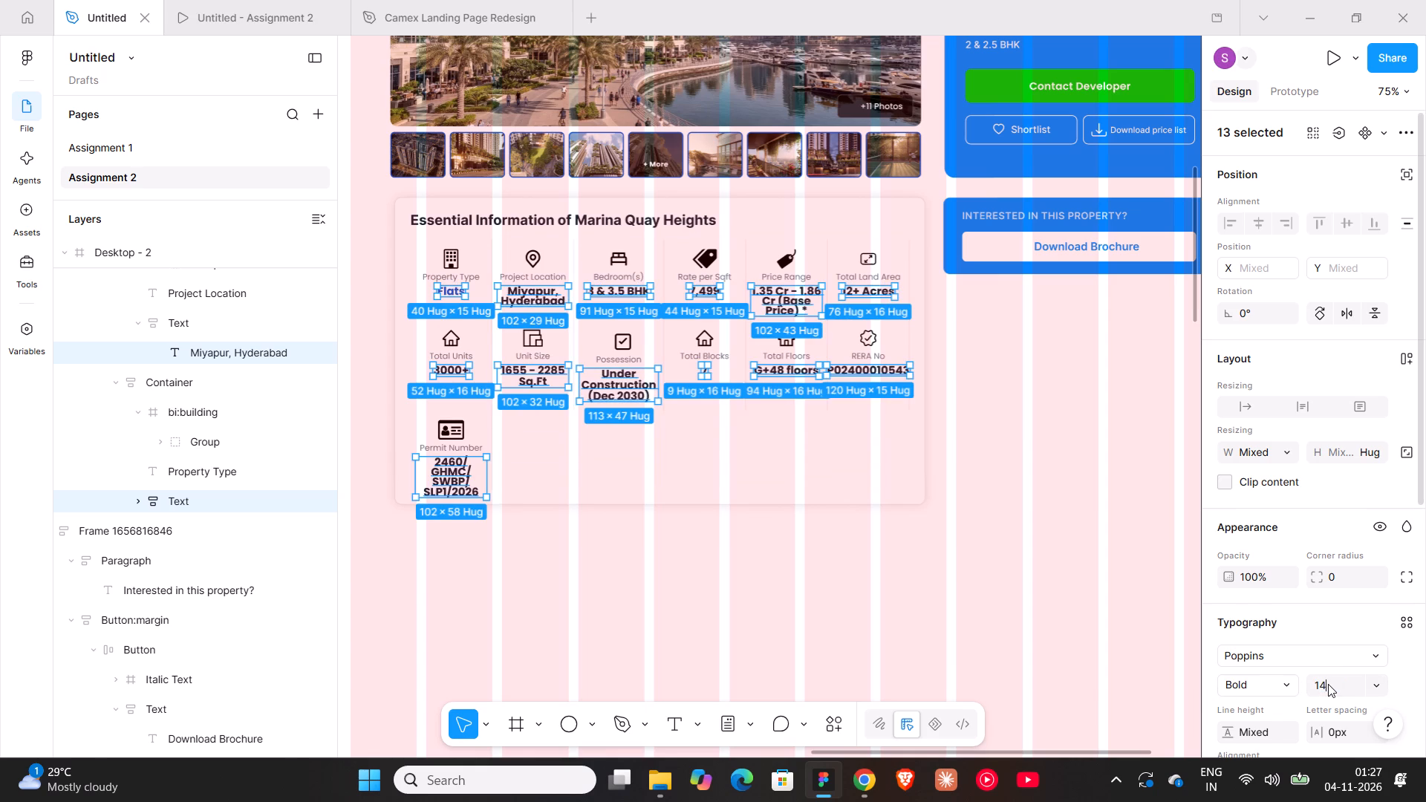
{"action": "left_click", "coordinate": [1328, 684]}
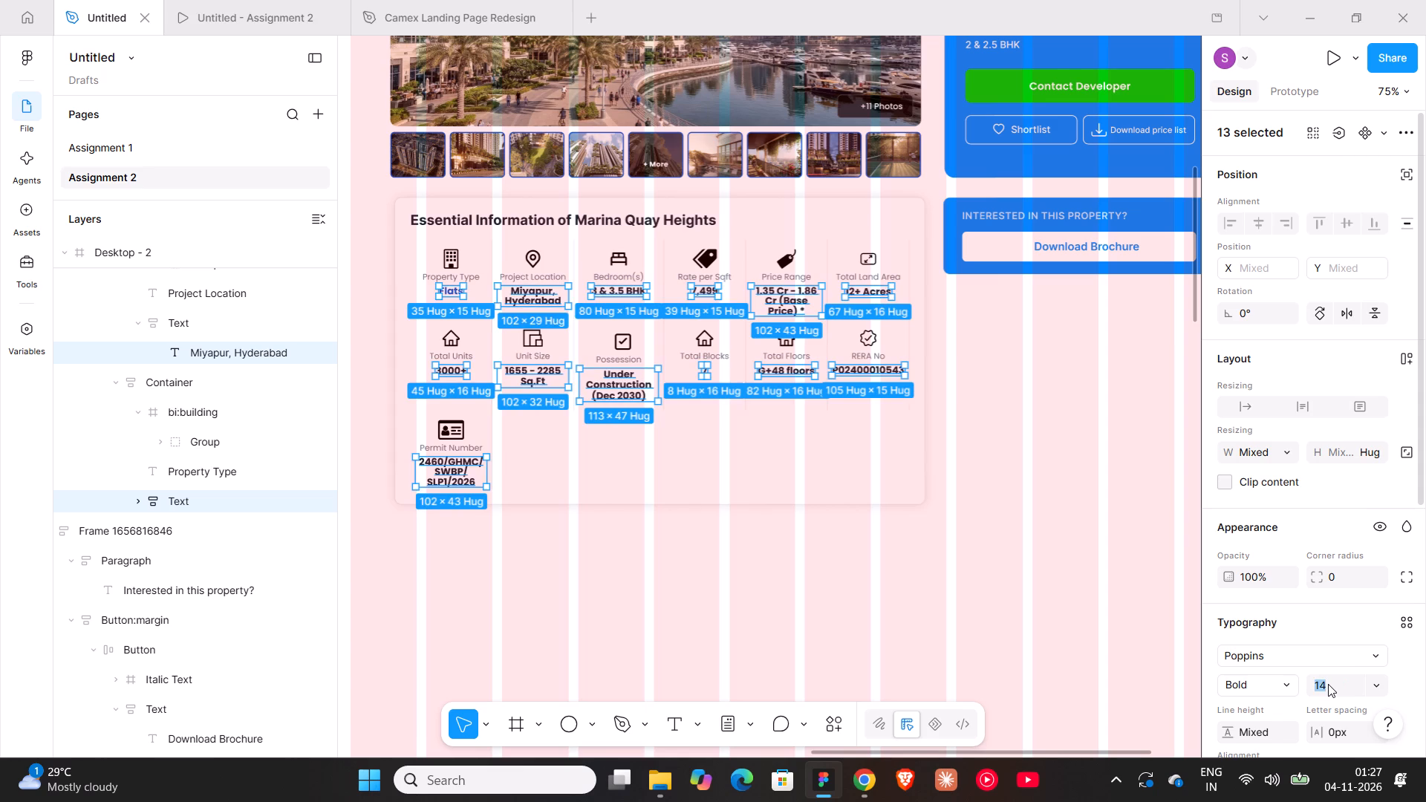
{"action": "type", "text": "12"}
{"action": "key", "text": "Return"}
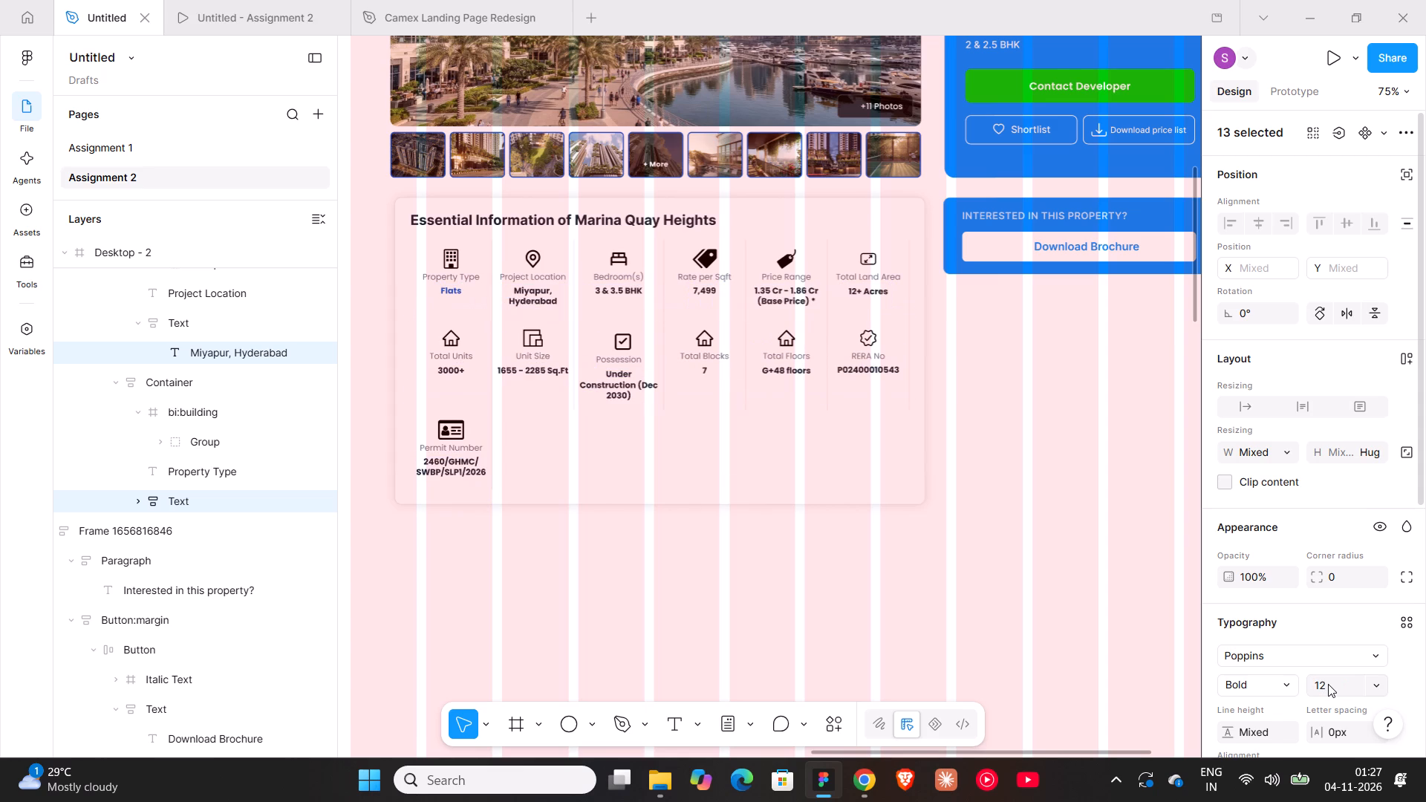
{"action": "left_click", "coordinate": [944, 500]}
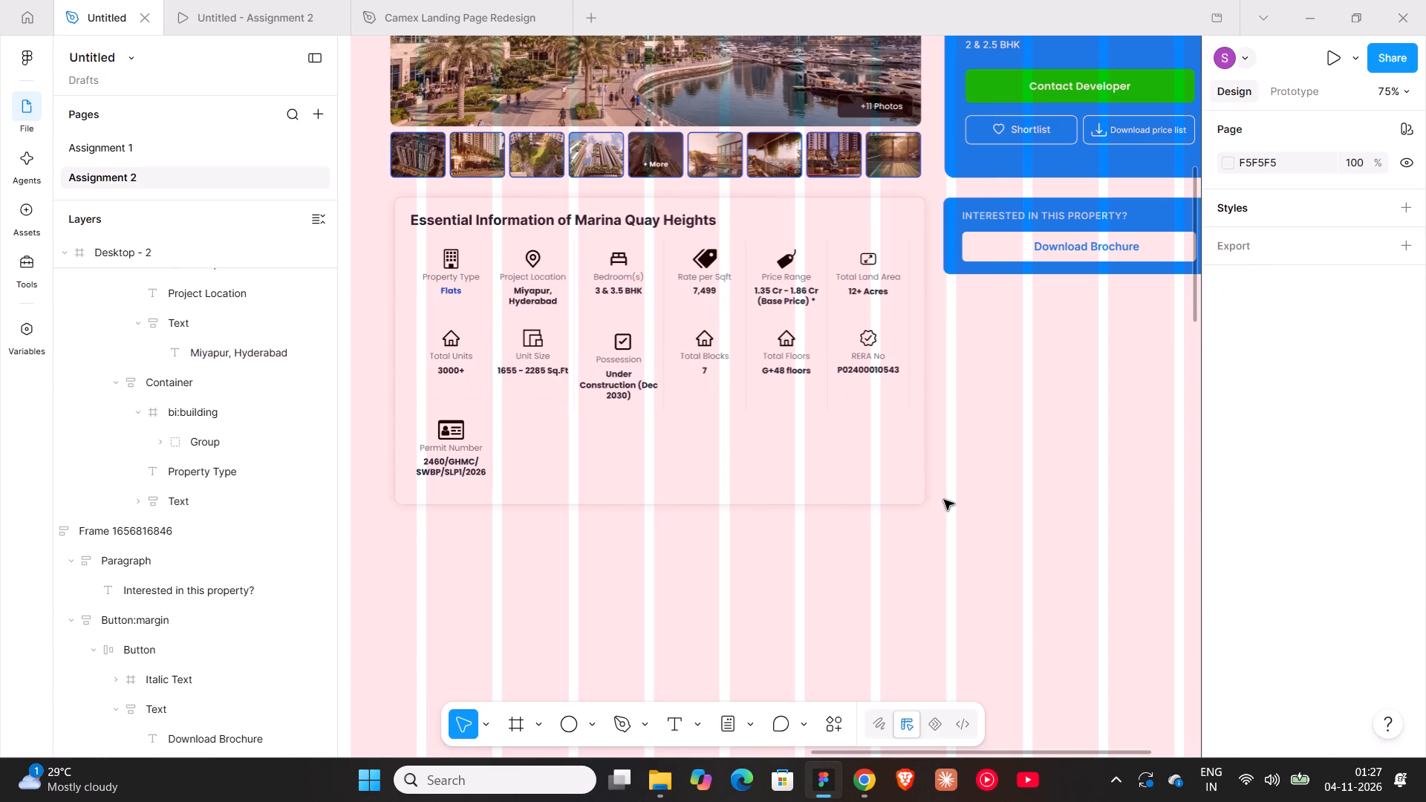
Replace the Project Location value in the essential information grid with "Dubai Marina".
{"action": "triple_click", "coordinate": [524, 301]}
{"action": "triple_click", "coordinate": [524, 301]}
{"action": "triple_click", "coordinate": [524, 301]}
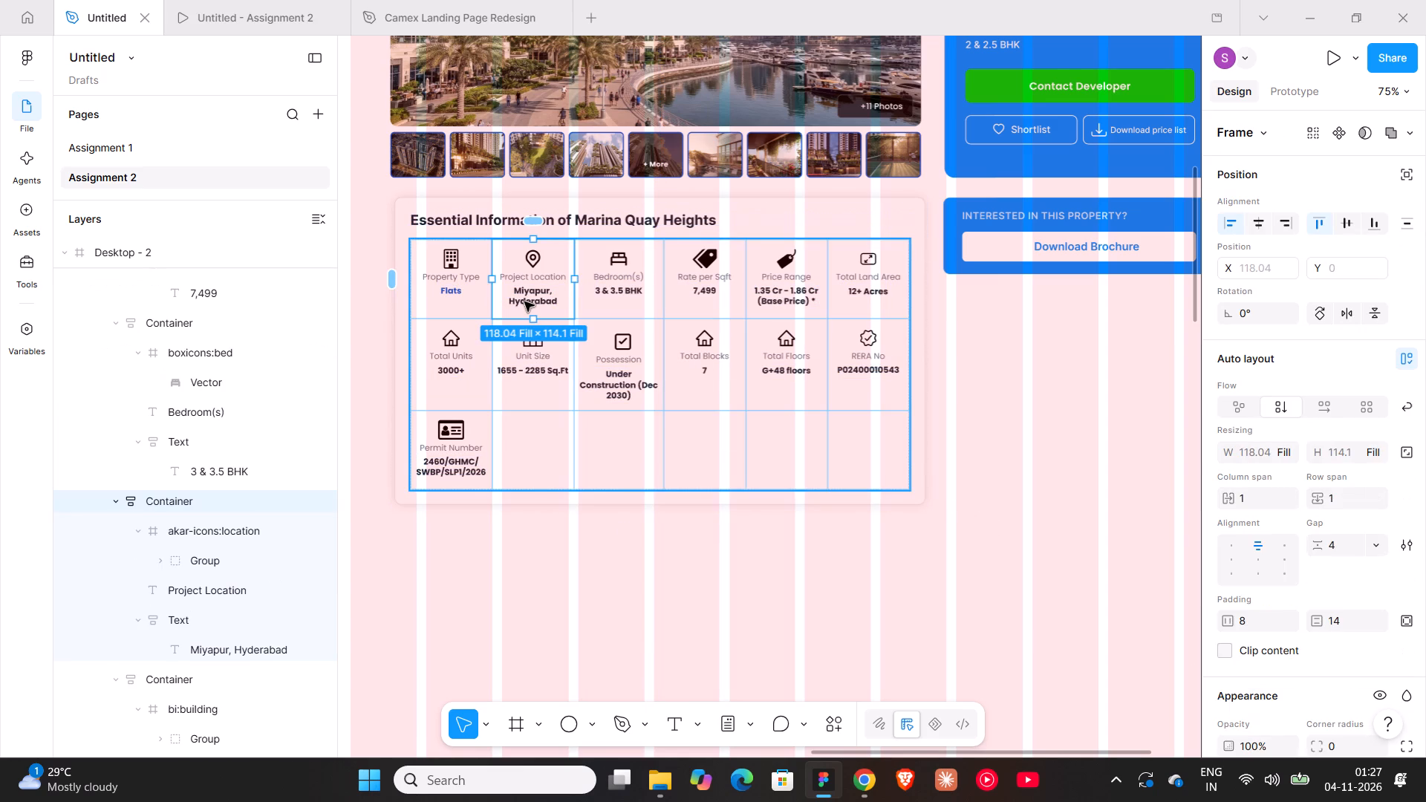
{"action": "double_click", "coordinate": [524, 301]}
{"action": "double_click", "coordinate": [524, 301]}
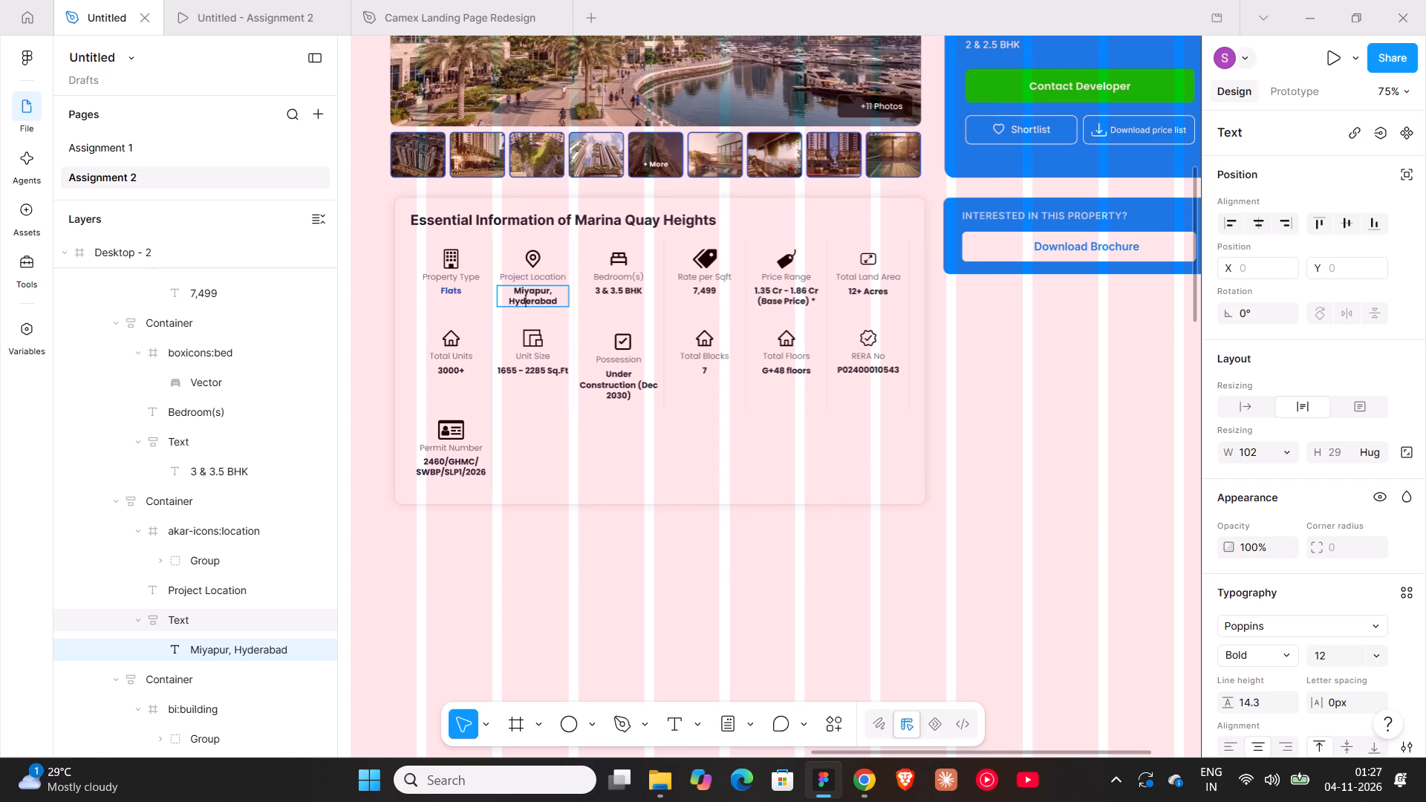
{"action": "left_click", "coordinate": [524, 301]}
{"action": "type", "text": "Du"}
{"action": "key", "text": "BackSpace"}
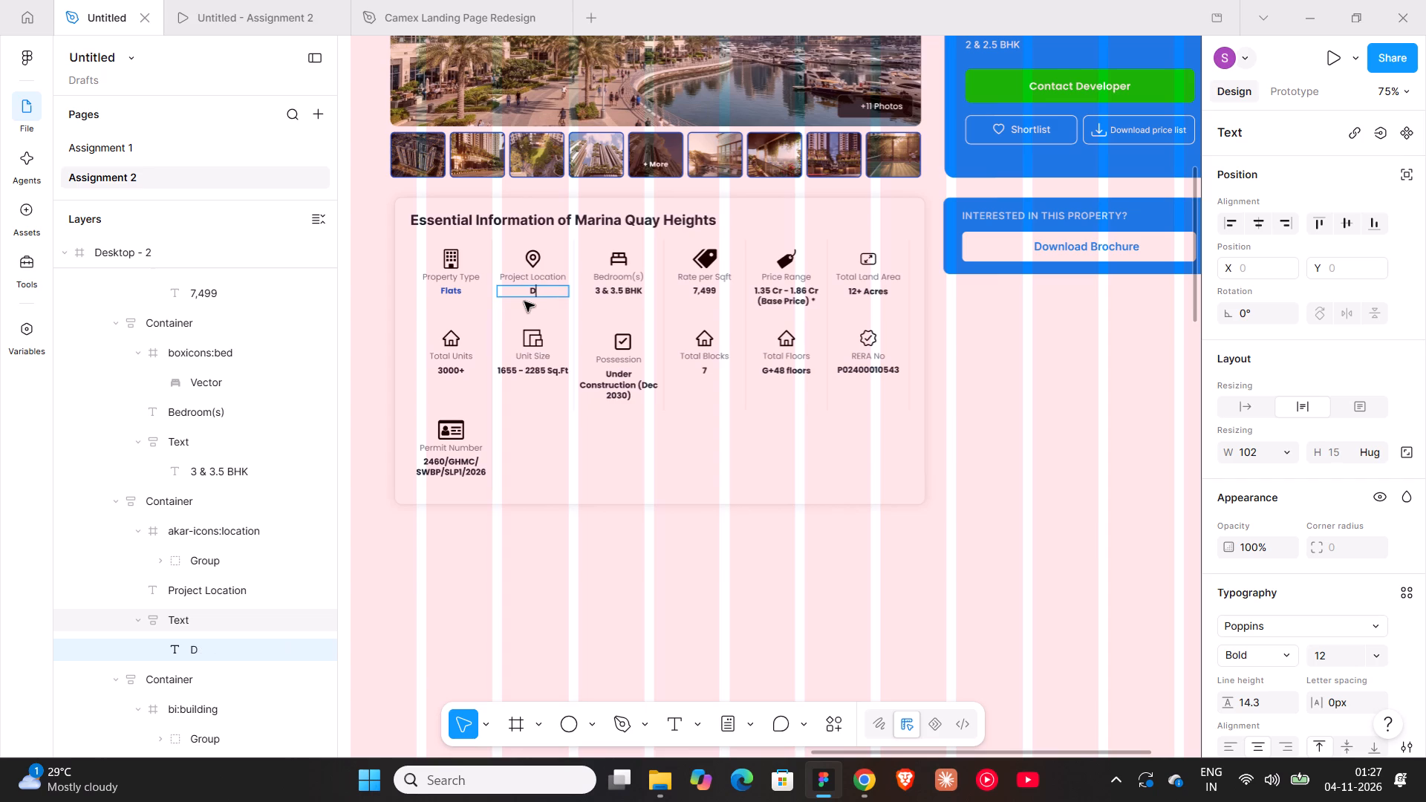
{"action": "scroll", "coordinate": [524, 301], "scroll_direction": "up", "scroll_amount": 7}
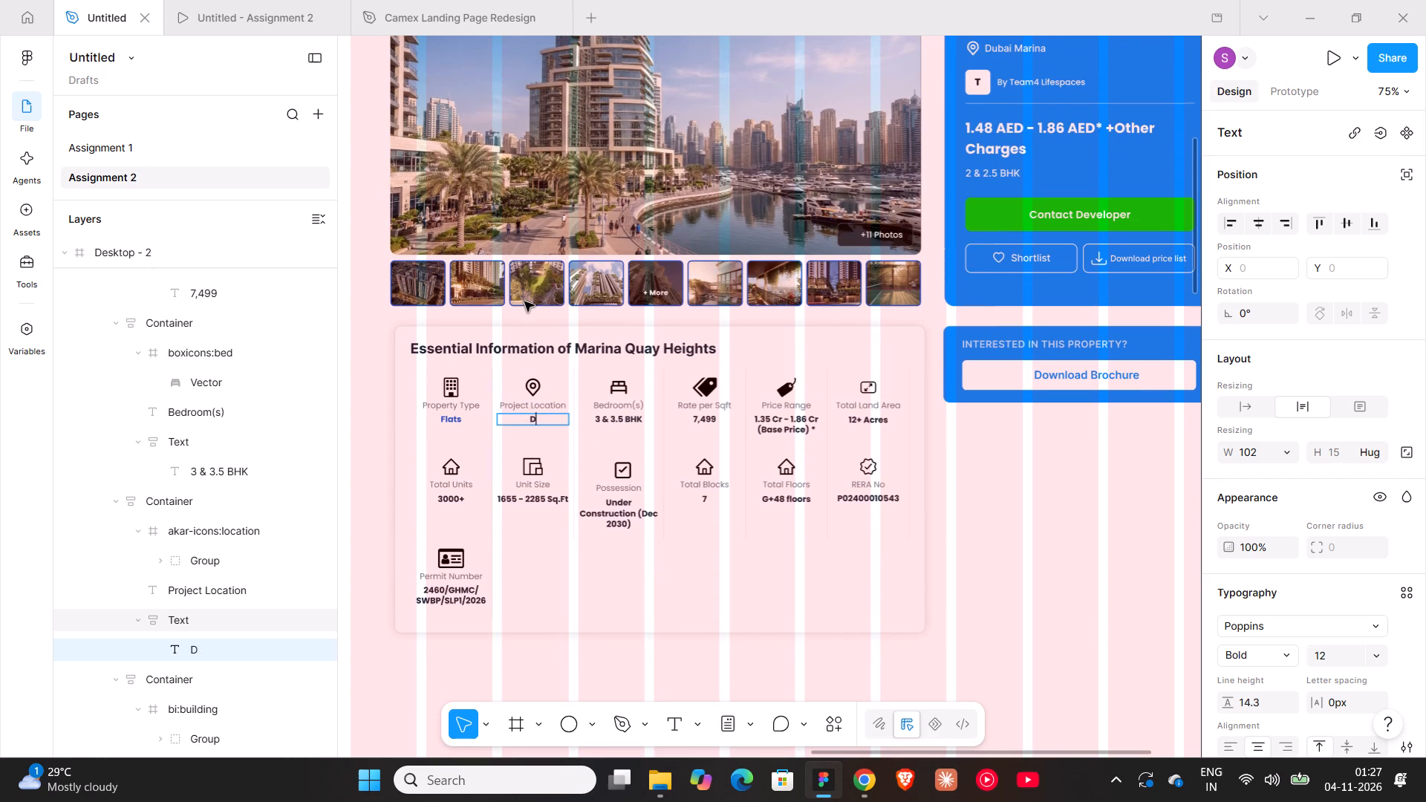
{"action": "scroll", "coordinate": [524, 301], "scroll_direction": "up", "scroll_amount": 2}
{"action": "type", "text": "ubai"}
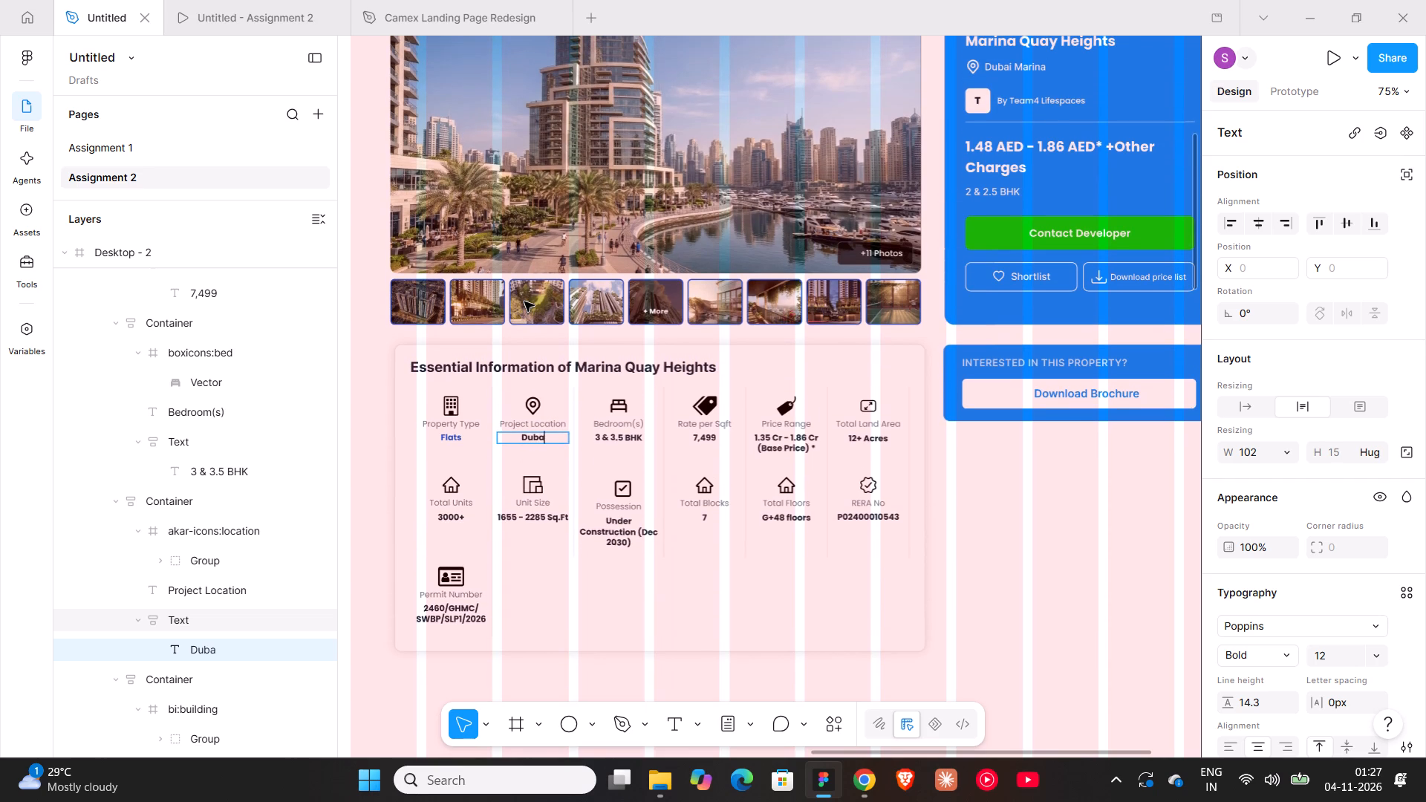
{"action": "key", "text": "space"}
{"action": "type", "text": "Marina"}
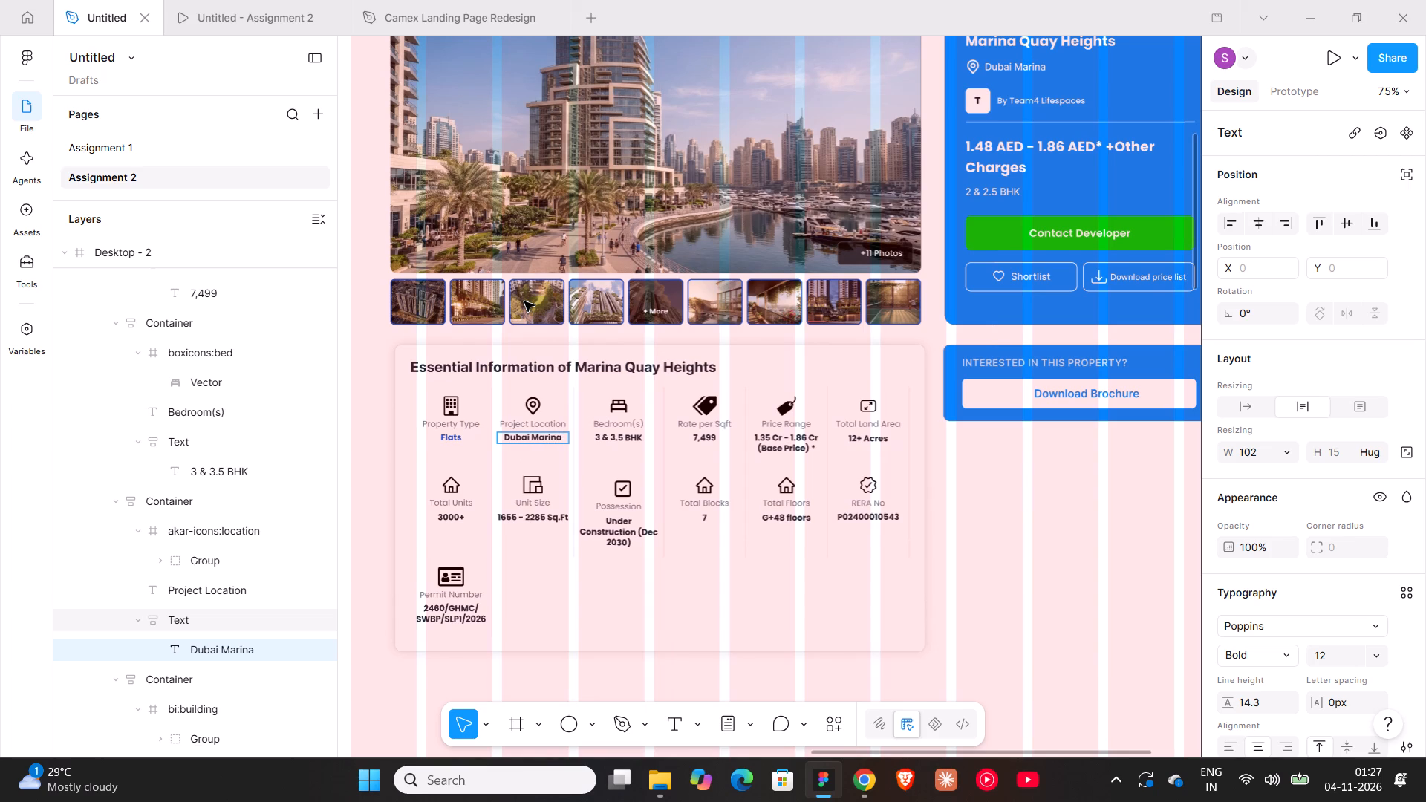
Change the Bedroom(s) value in the essential information grid to "2 & 2.5 BHK".
{"action": "left_click", "coordinate": [601, 431]}
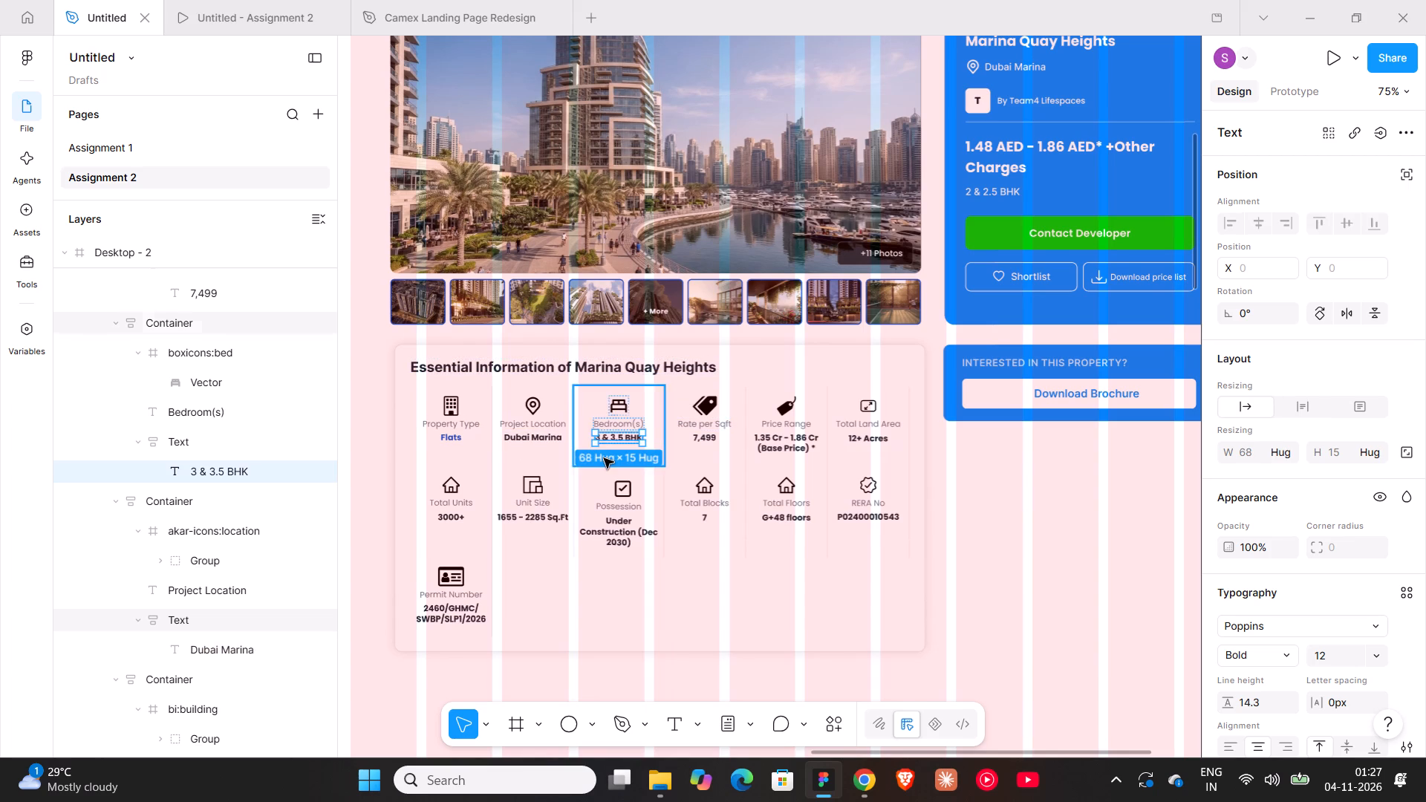
{"action": "scroll", "coordinate": [599, 432], "scroll_direction": "up", "scroll_amount": 7, "text": "ctrl"}
{"action": "double_click", "coordinate": [603, 449]}
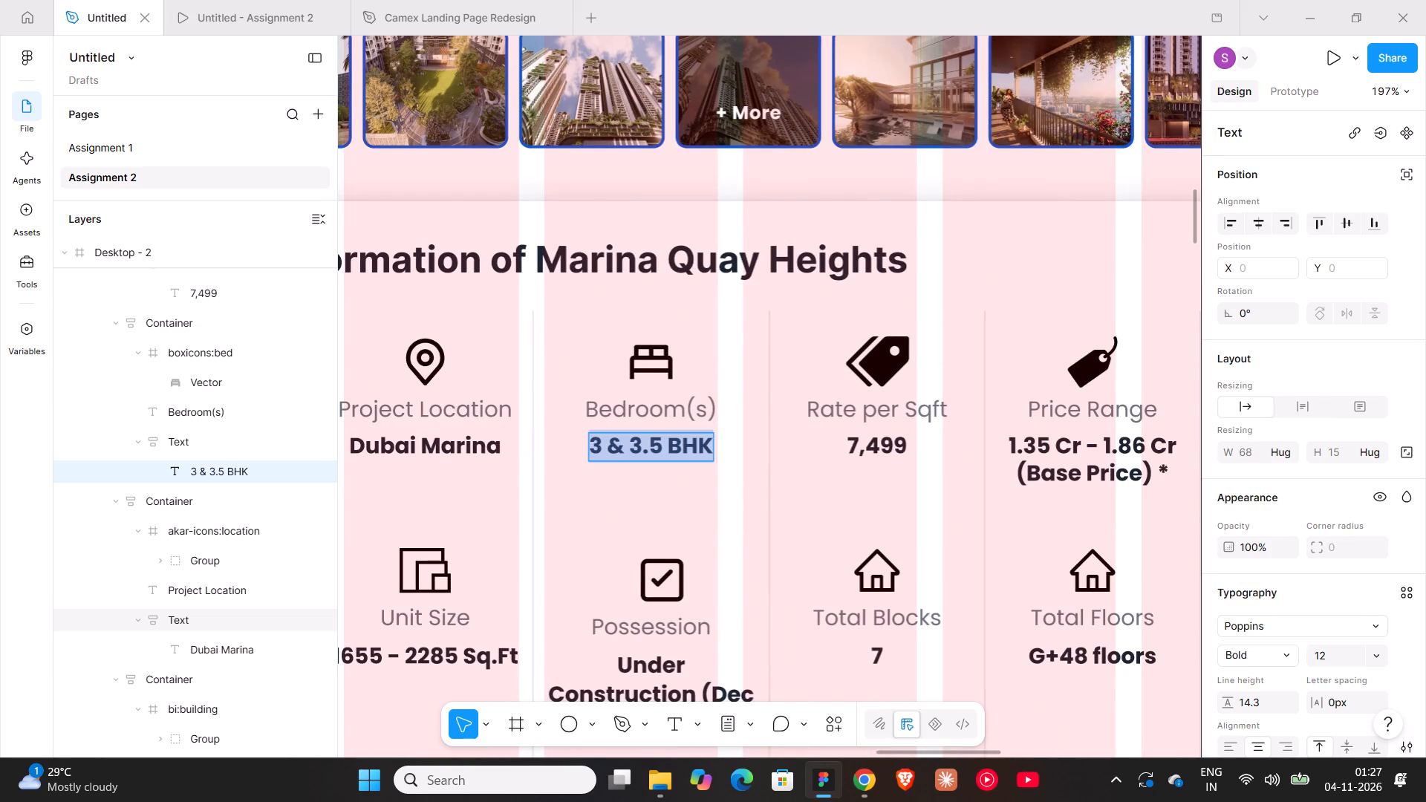
{"action": "left_click", "coordinate": [600, 445]}
{"action": "key", "text": "BackSpace"}
{"action": "key", "text": "2"}
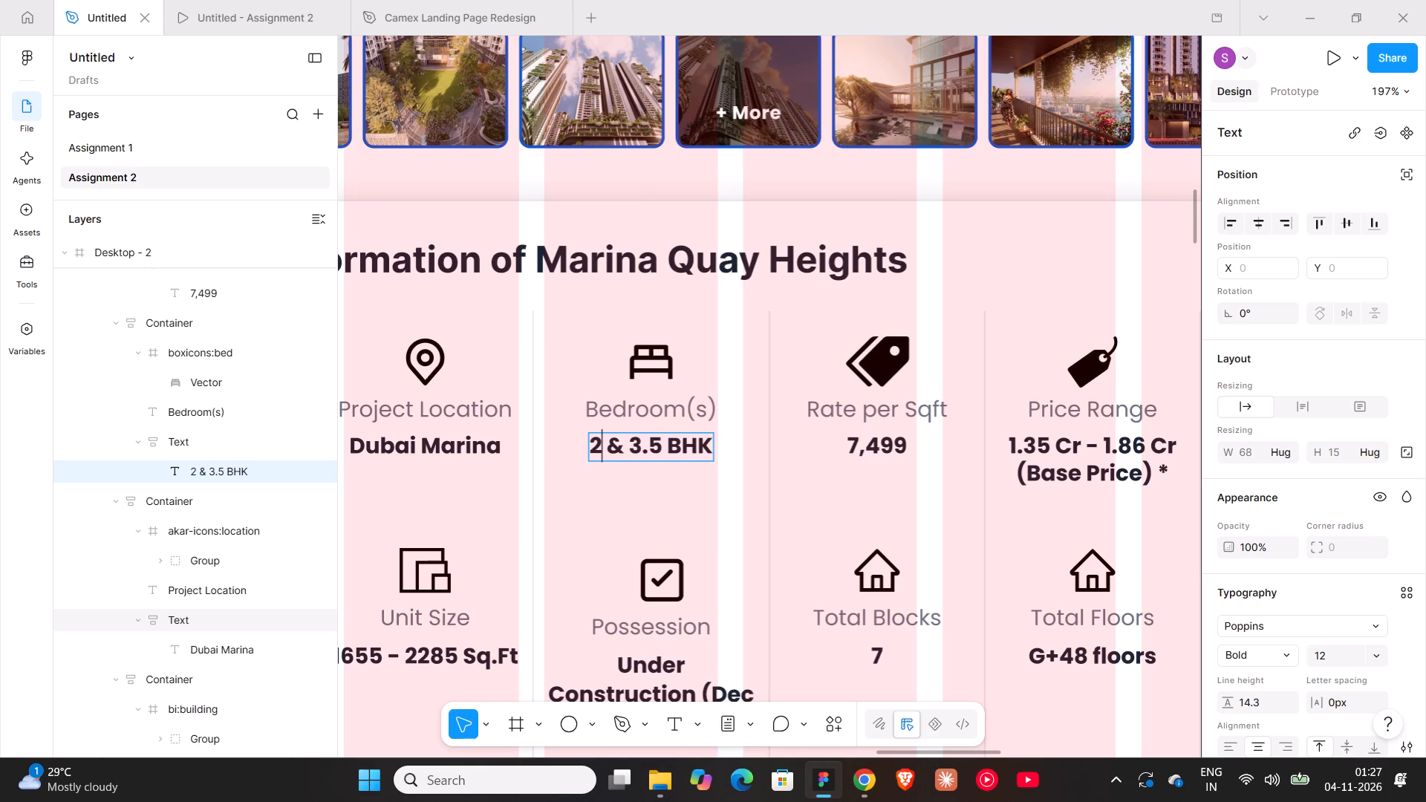
{"action": "left_click", "coordinate": [638, 449]}
{"action": "key", "text": "BackSpace"}
{"action": "key", "text": "2"}
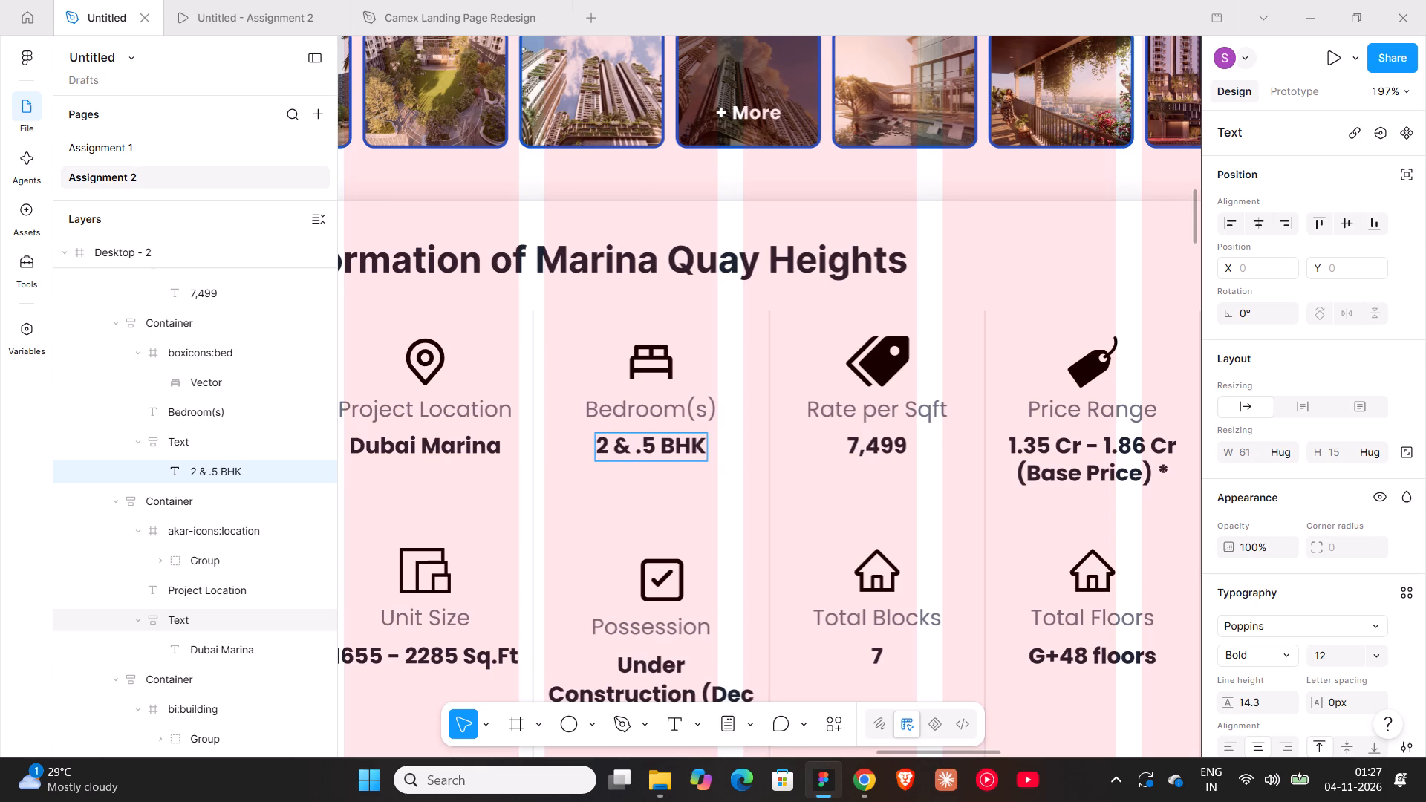
Append the currency "AED" to the Rate per Sqft value so it reads "7,499 AED".
{"action": "left_click", "coordinate": [906, 447]}
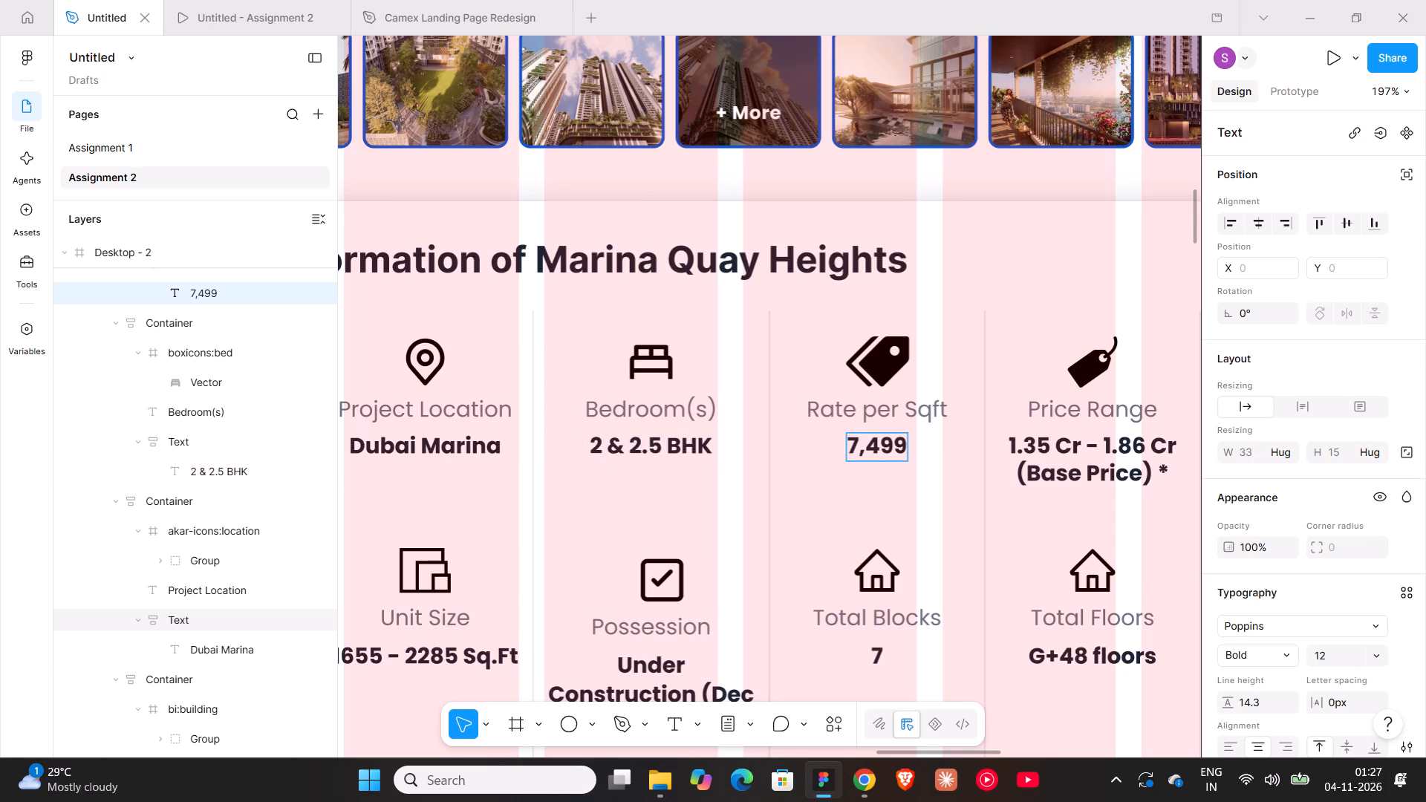
{"action": "key", "text": "space"}
{"action": "type", "text": "AED"}
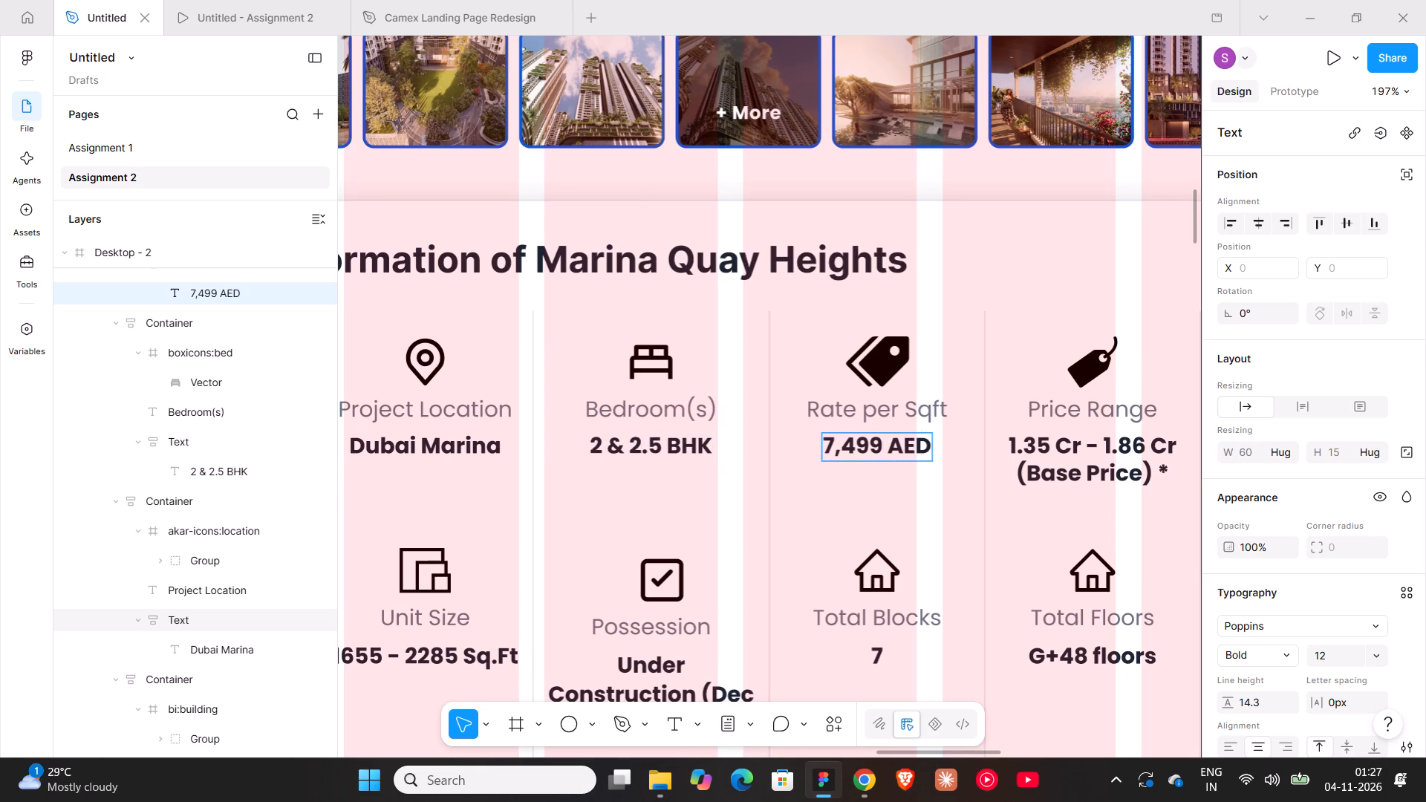
Change the Price Range value in the essential information grid to "1.48 AED - 1.86 AED (Base Price) *".
{"action": "left_click", "coordinate": [1037, 445]}
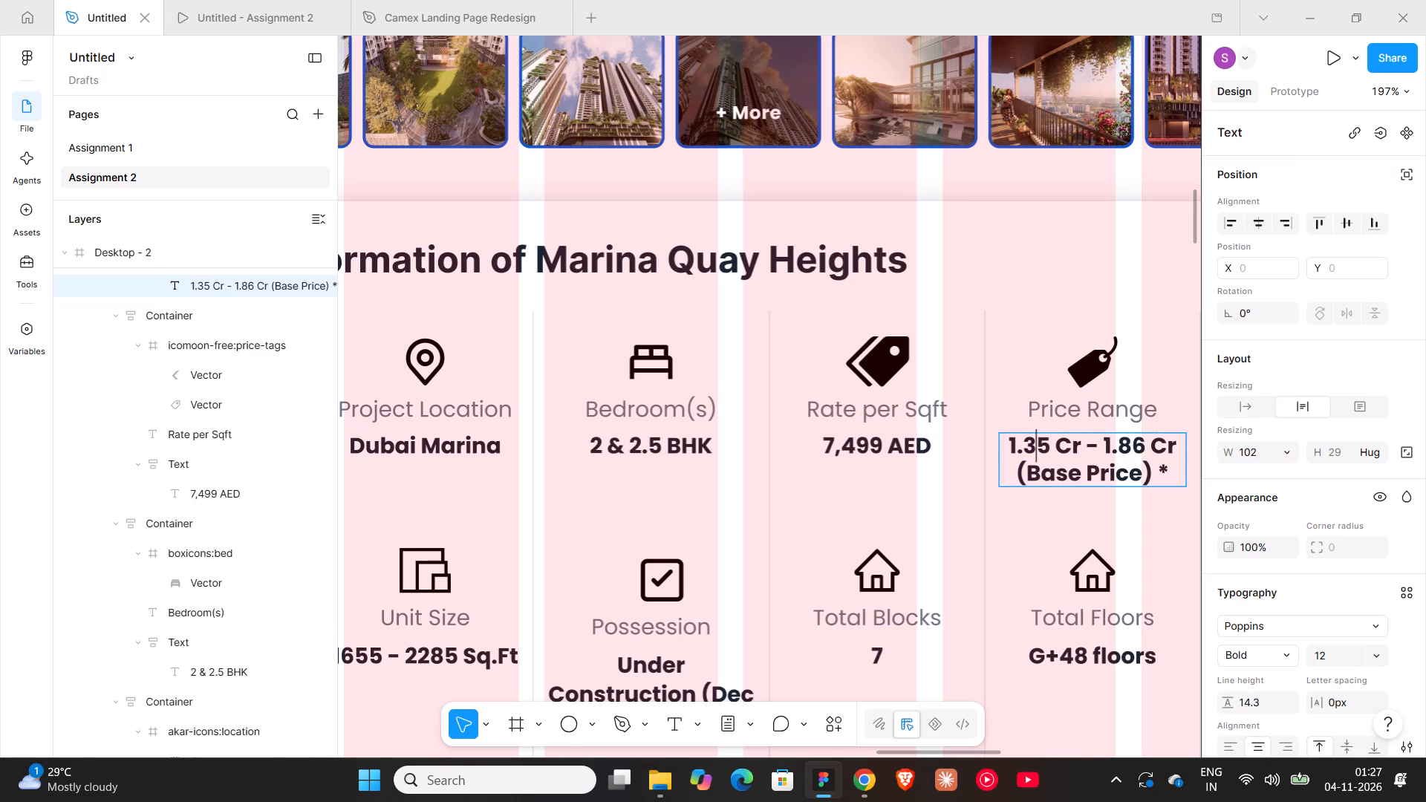
{"action": "key", "text": "BackSpace"}
{"action": "key", "text": "4"}
{"action": "scroll", "coordinate": [1052, 448], "scroll_direction": "down", "scroll_amount": 10, "text": "ctrl"}
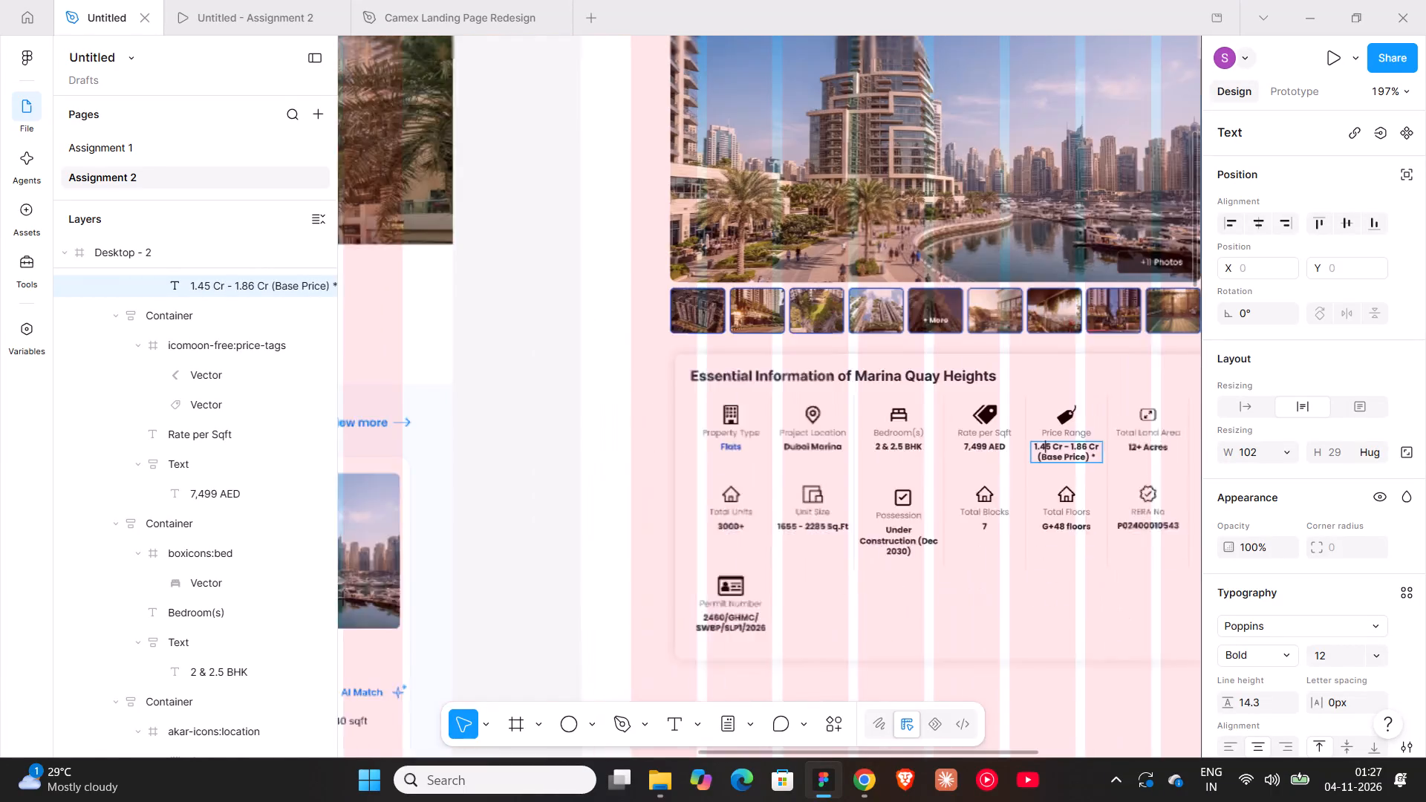
{"action": "scroll", "coordinate": [1052, 448], "scroll_direction": "down", "scroll_amount": 7, "text": "shift"}
{"action": "scroll", "coordinate": [769, 475], "scroll_direction": "up", "scroll_amount": 7, "text": "ctrl"}
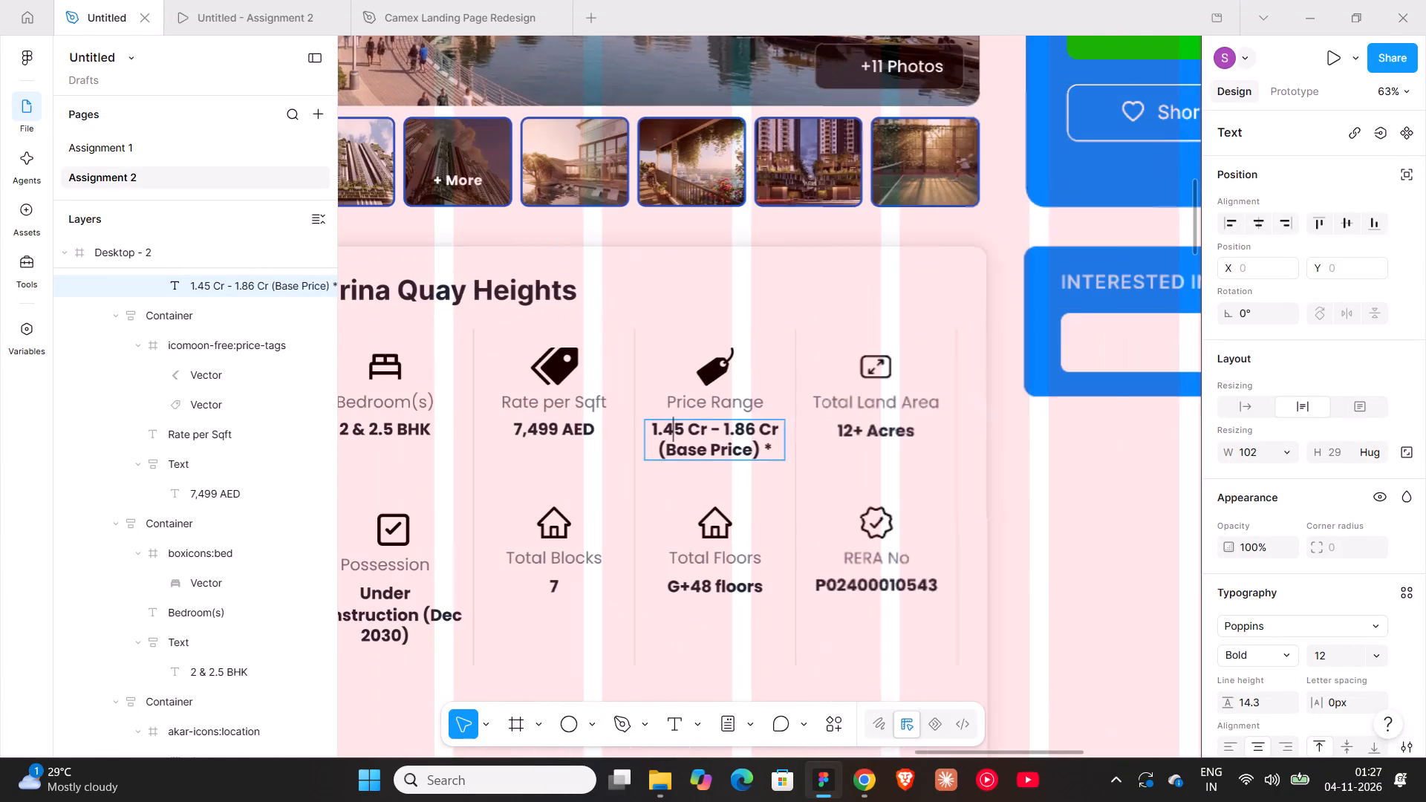
{"action": "left_click", "coordinate": [678, 432]}
{"action": "key", "text": "Right"}
{"action": "key", "text": "BackSpace"}
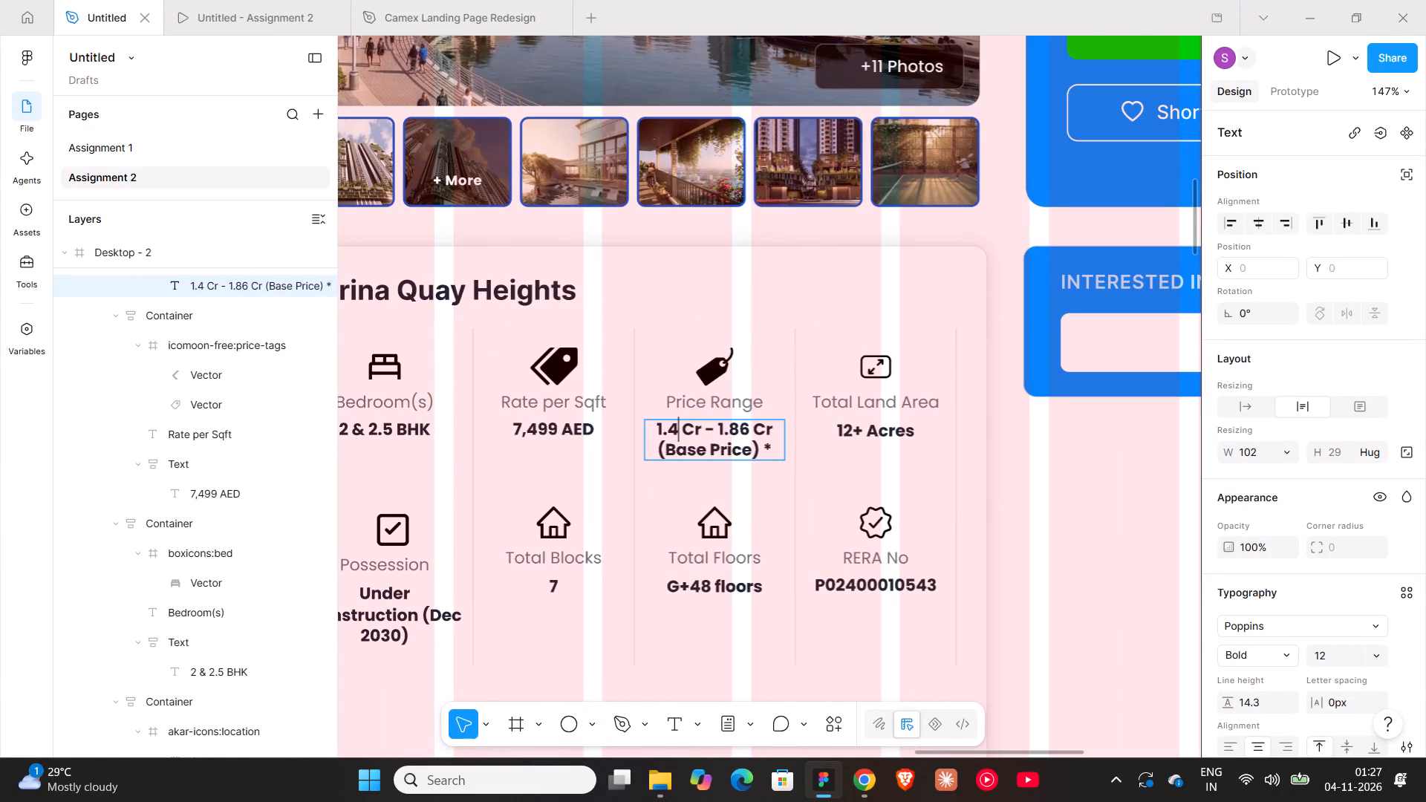
{"action": "key", "text": "8"}
{"action": "left_click_drag", "start_coordinate": [705, 430], "coordinate": [700, 430]}
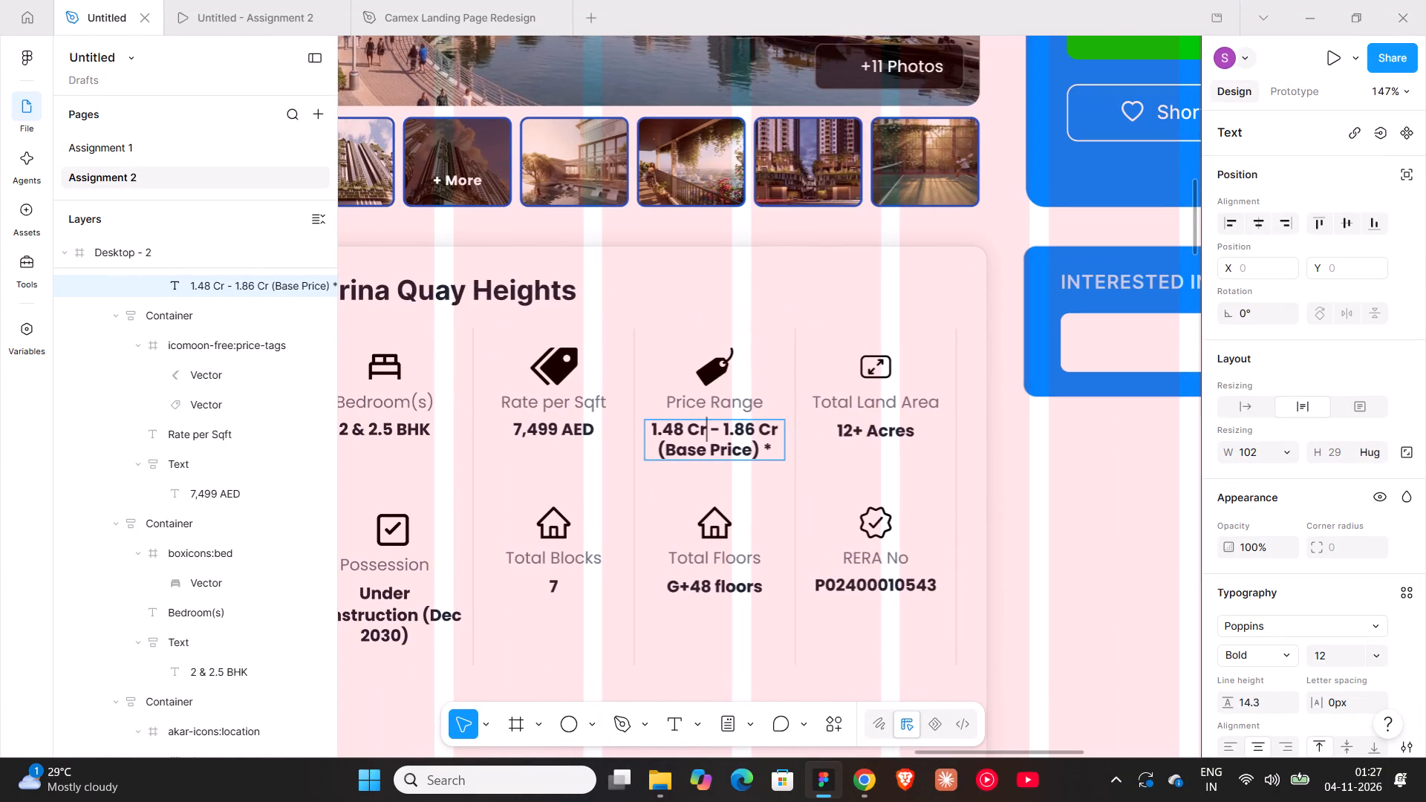
{"action": "left_click_drag", "start_coordinate": [700, 430], "coordinate": [688, 430]}
{"action": "type", "text": "AE"}
{"action": "key", "text": "shift+d"}
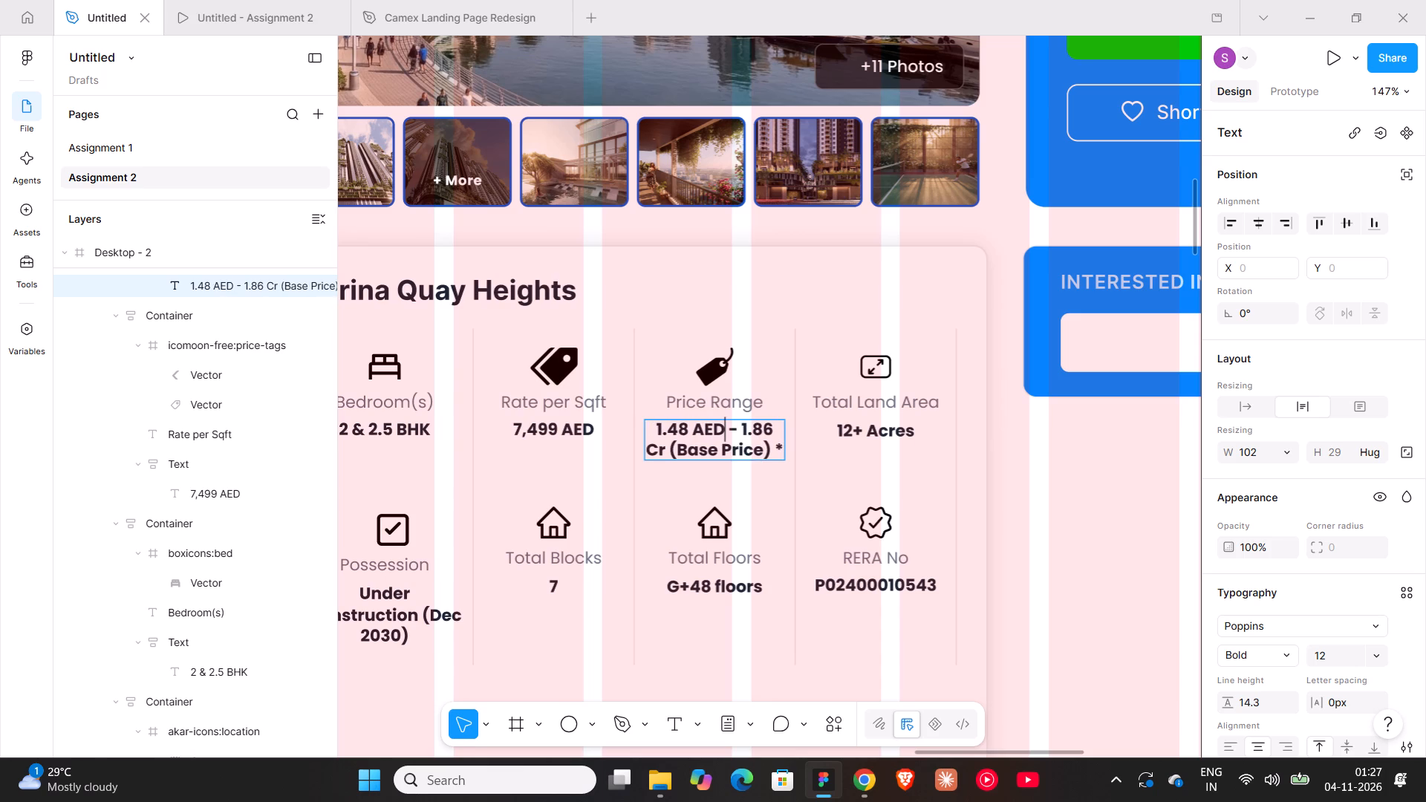
{"action": "left_click_drag", "start_coordinate": [665, 447], "coordinate": [646, 448]}
{"action": "type", "text": "AED"}
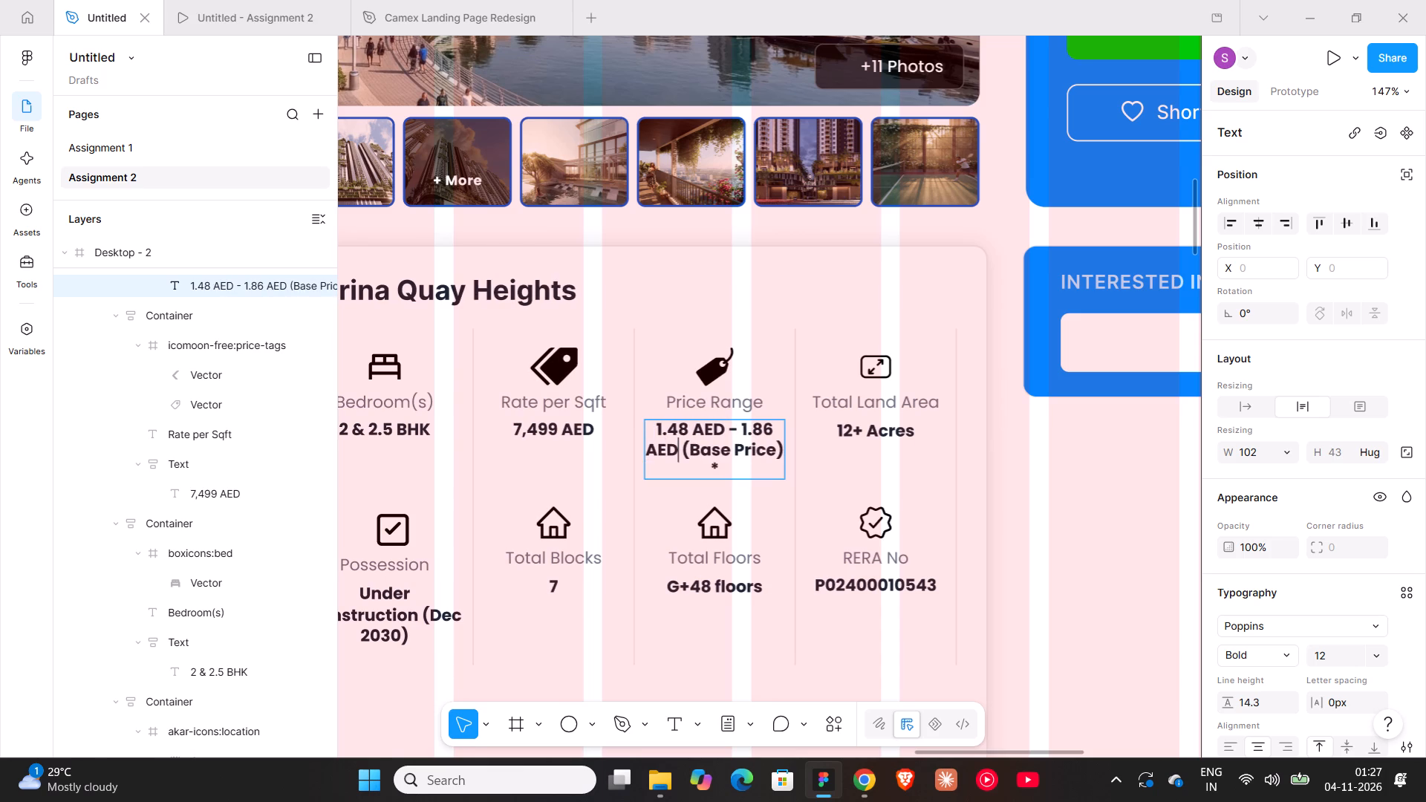
Remove "MC" from the Permit Number value so it reads "2460/GH/SWBP/SLP1/2026".
{"action": "scroll", "coordinate": [853, 432], "scroll_direction": "down", "scroll_amount": 7, "text": "ctrl"}
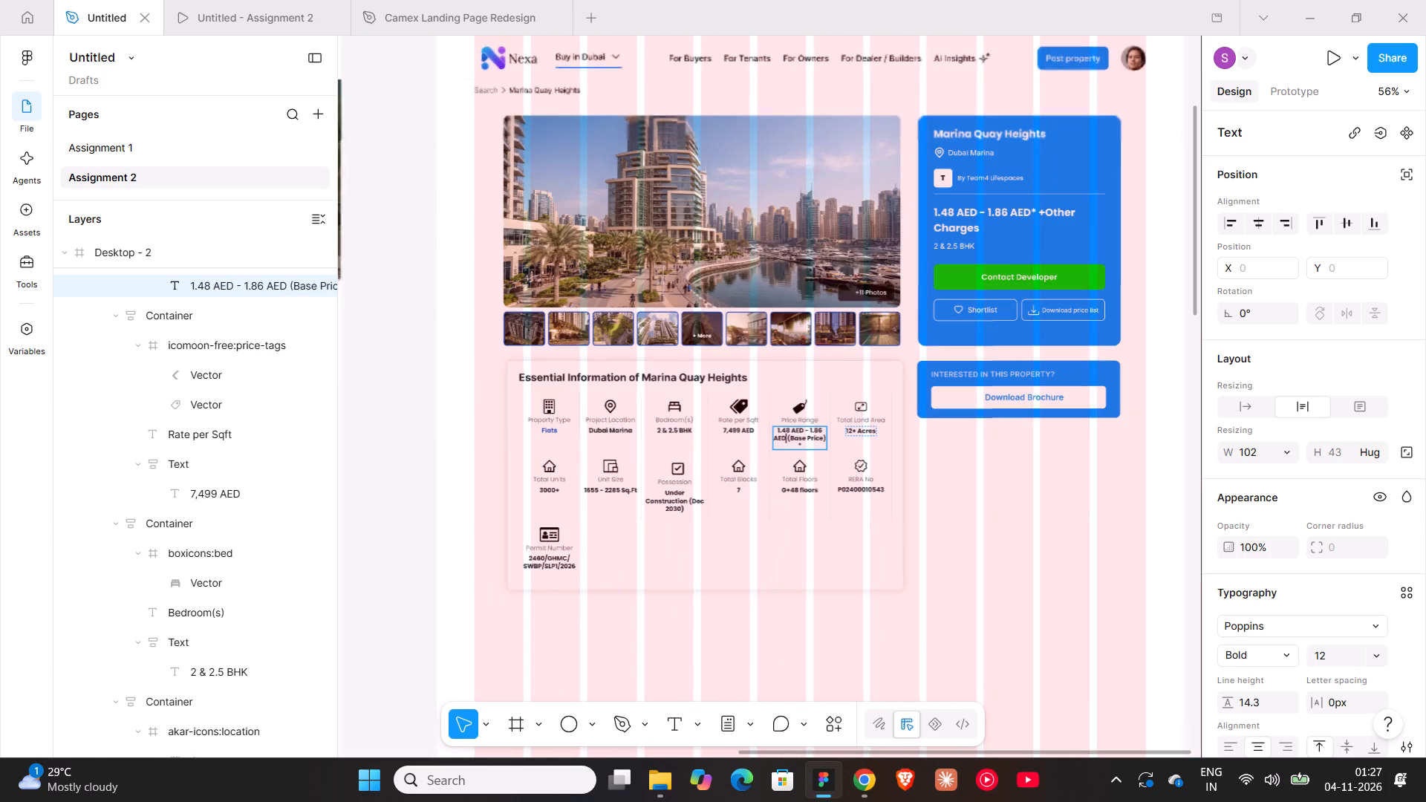
{"action": "scroll", "coordinate": [570, 564], "scroll_direction": "up", "scroll_amount": 7, "text": "ctrl"}
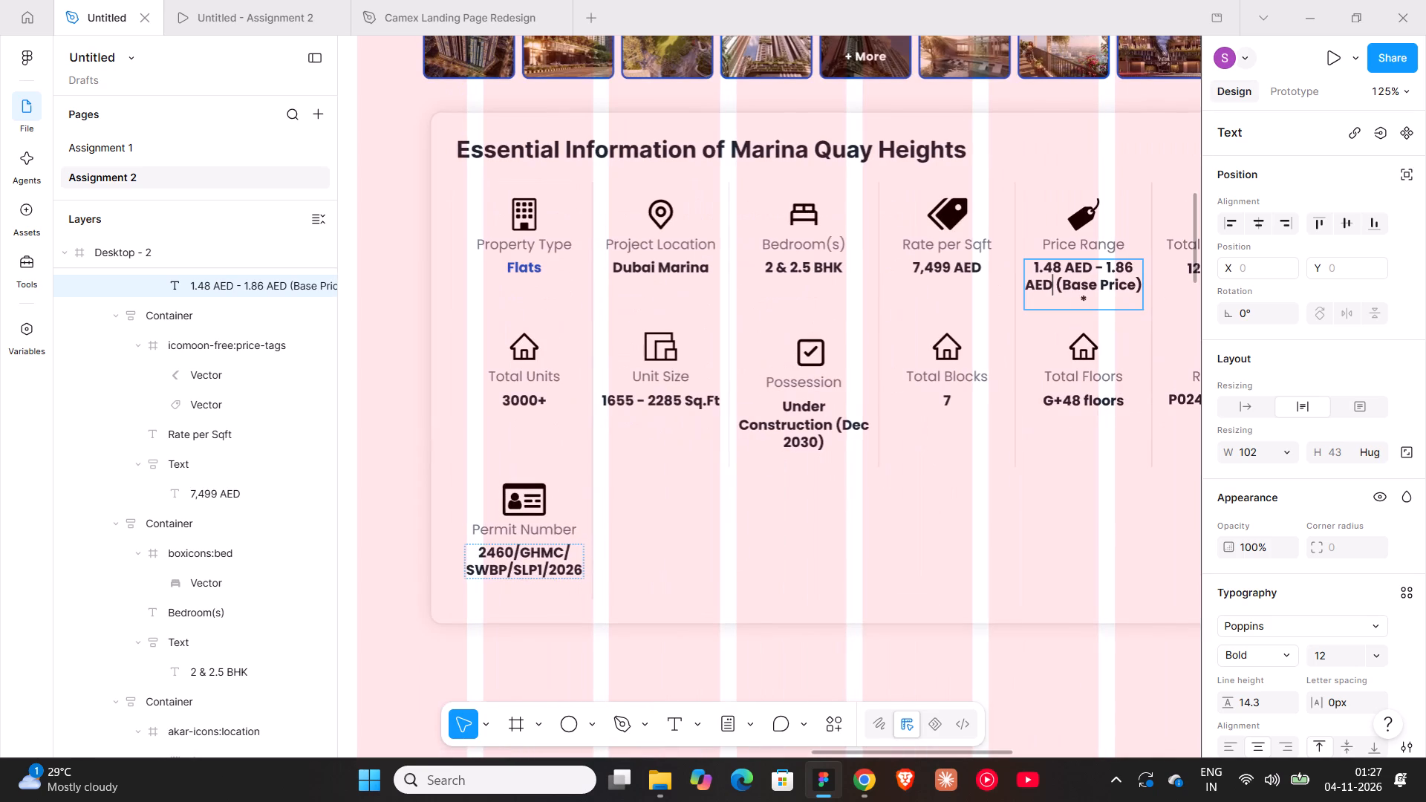
{"action": "left_click", "coordinate": [564, 549]}
{"action": "key", "text": "BackSpace"}
{"action": "key", "text": "BackSpace"}
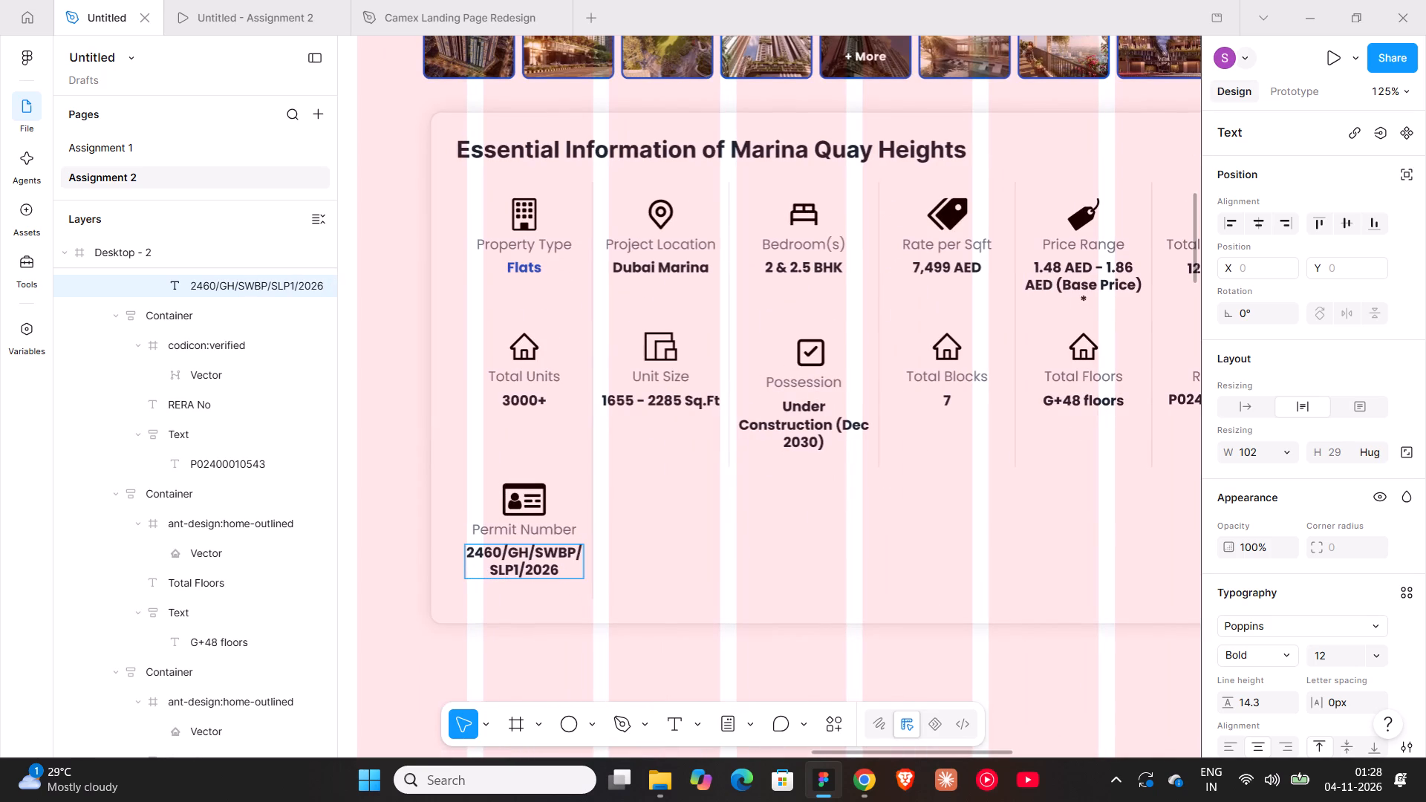
{"action": "scroll", "coordinate": [560, 576], "scroll_direction": "down", "scroll_amount": 14, "text": "ctrl"}
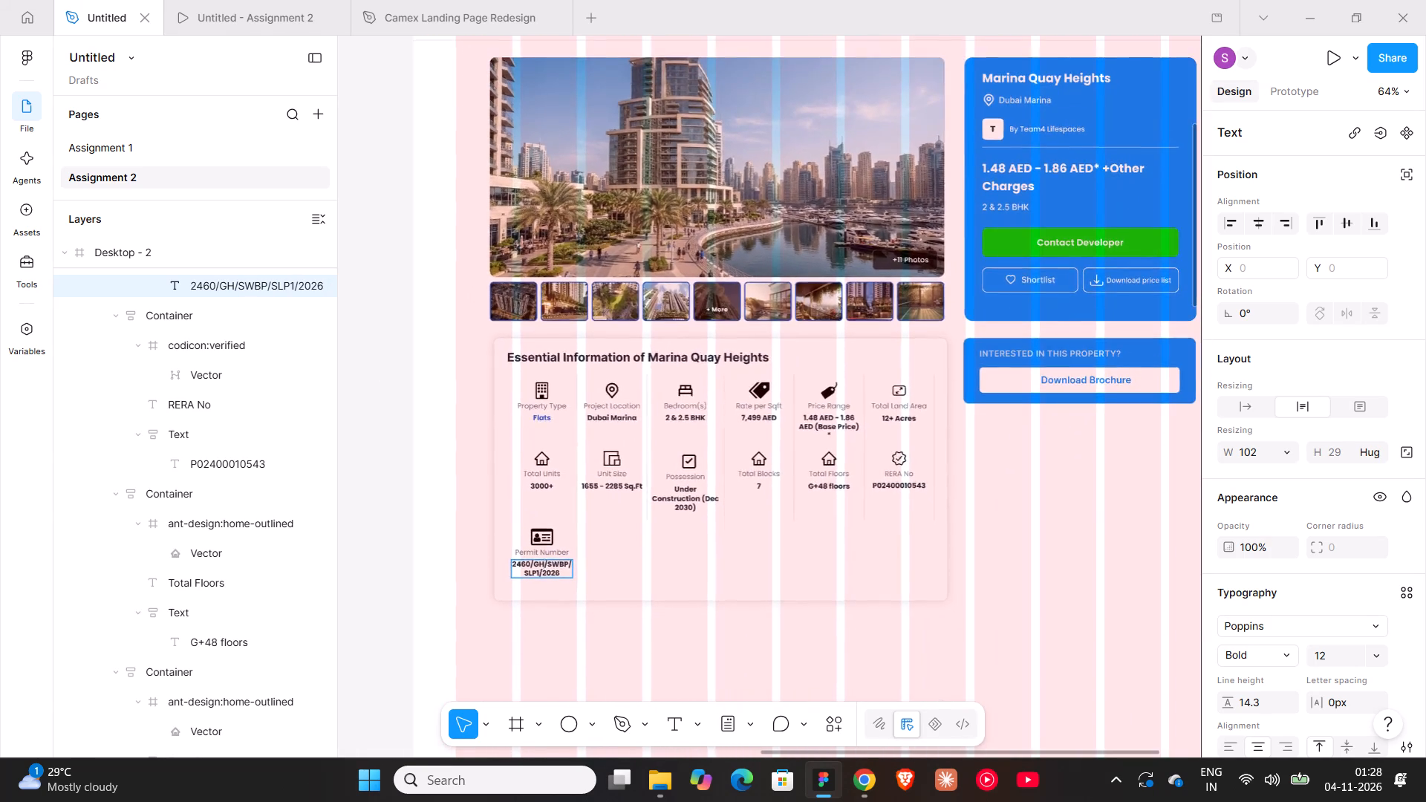
{"action": "scroll", "coordinate": [560, 576], "scroll_direction": "down", "scroll_amount": 2, "text": "ctrl"}
{"action": "left_click", "coordinate": [1064, 483]}
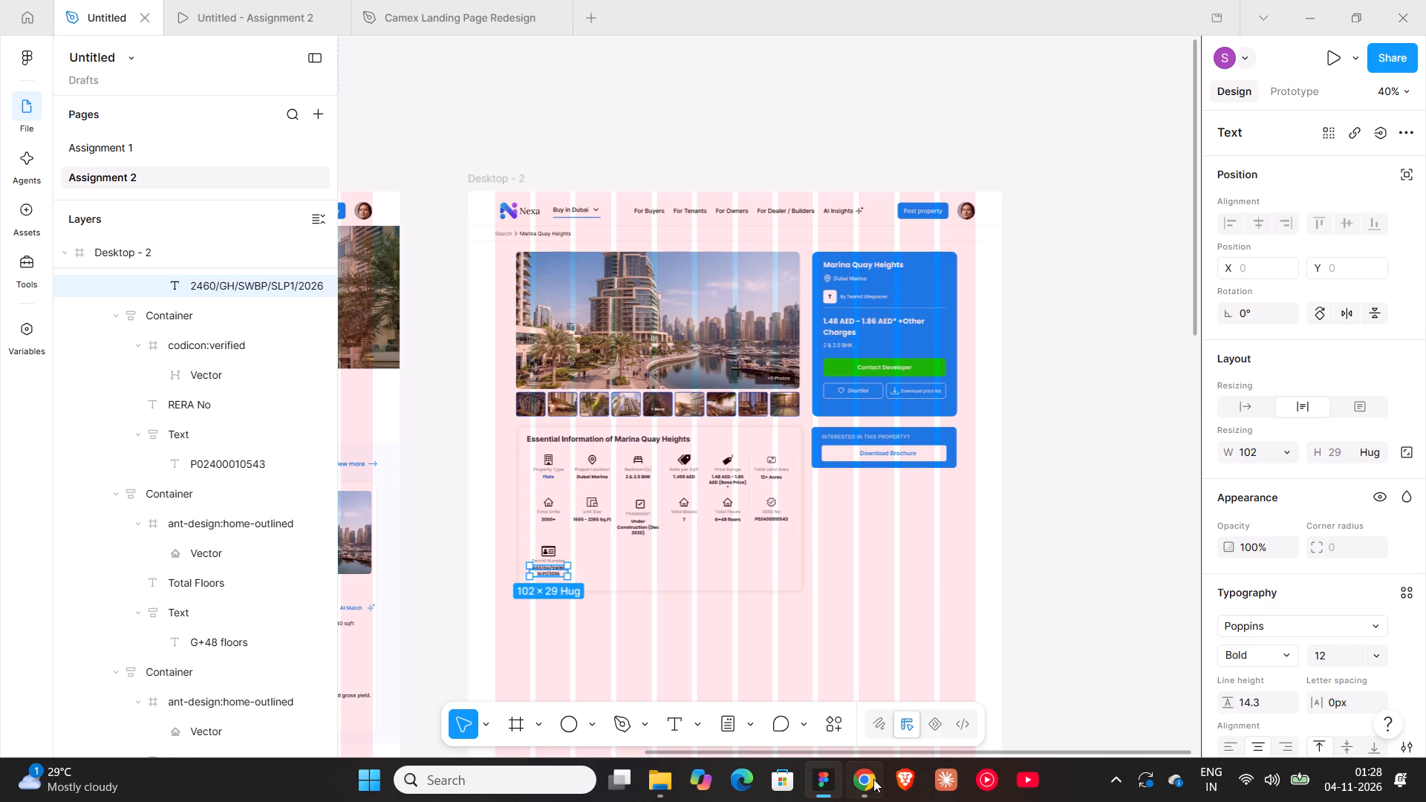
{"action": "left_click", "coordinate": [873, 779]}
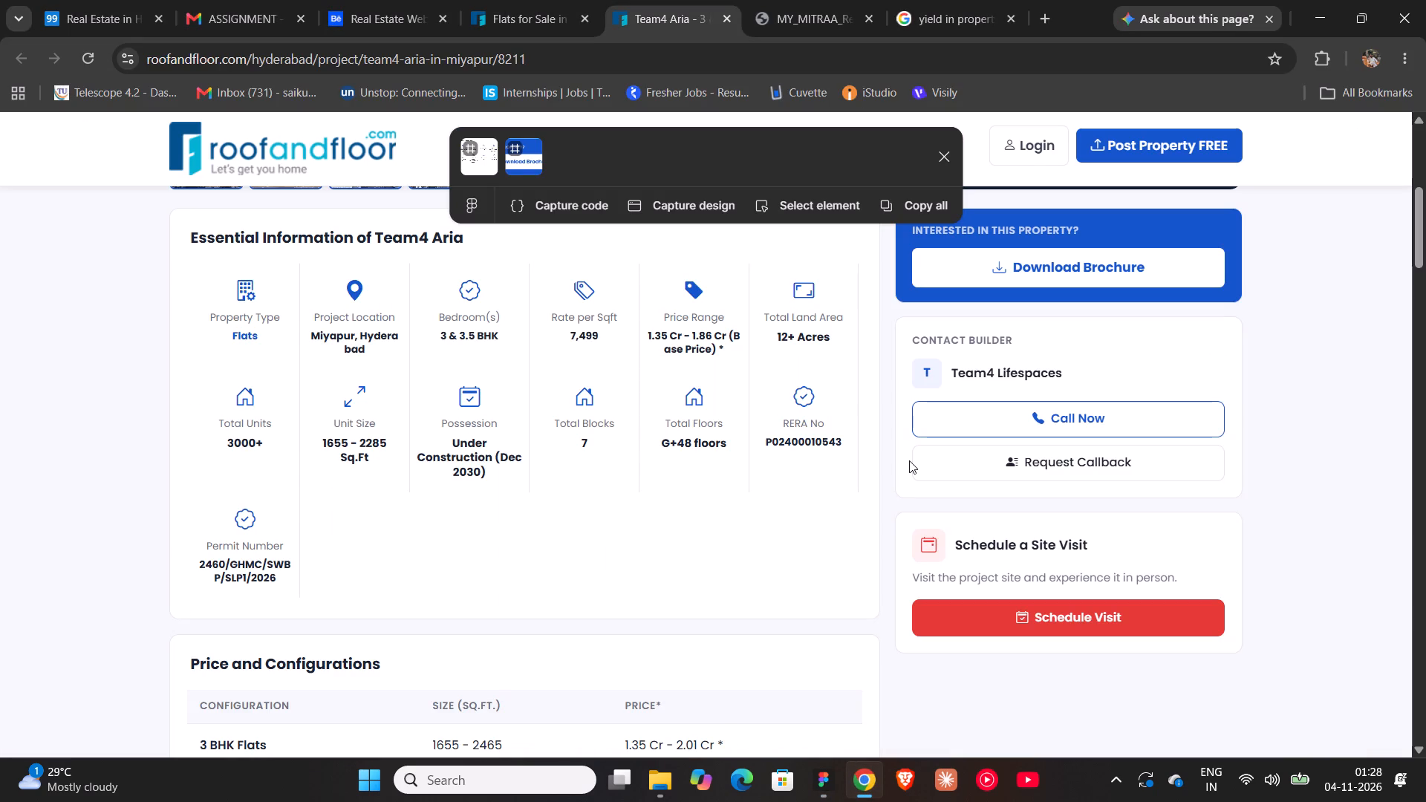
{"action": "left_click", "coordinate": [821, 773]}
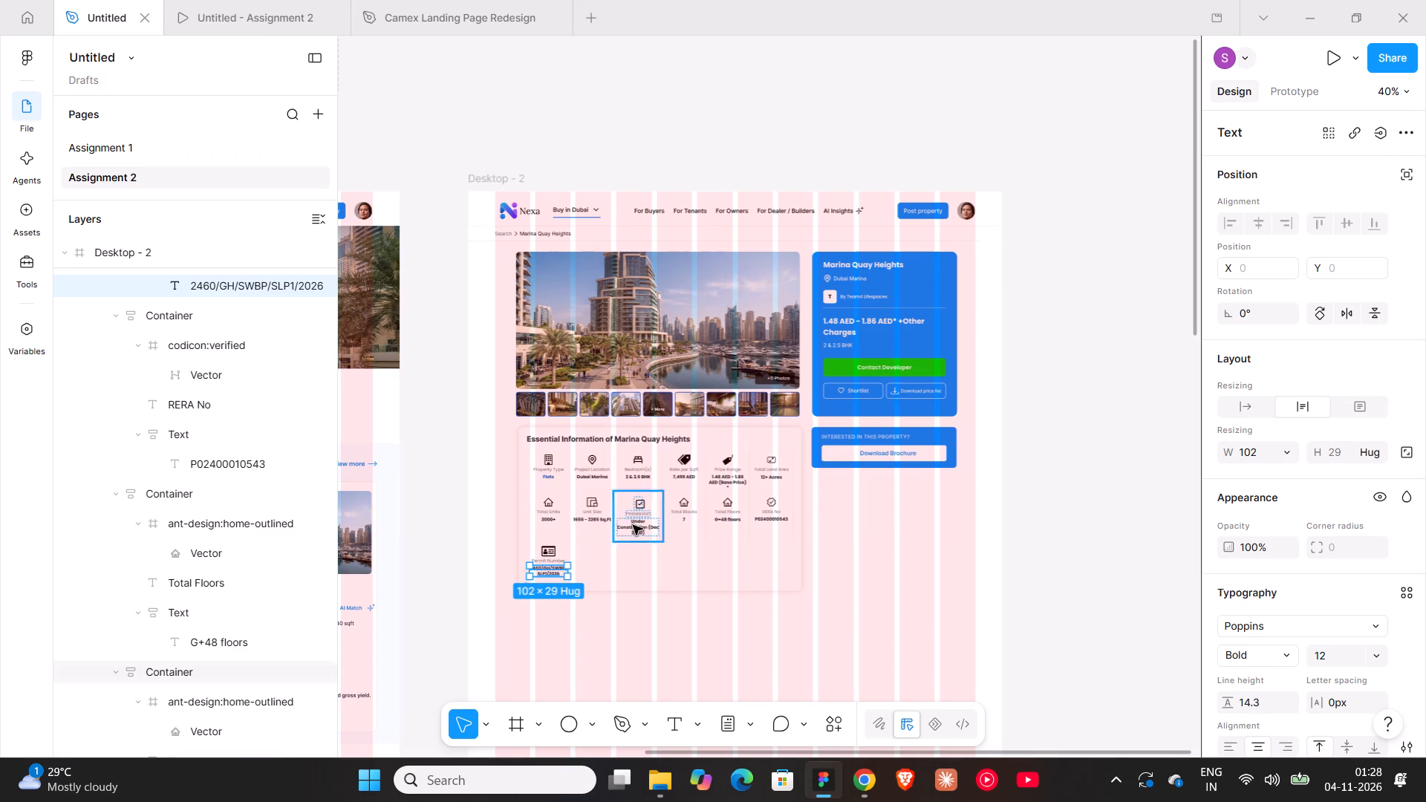
Rename the container layer holding the whole essential information grid as "Frame 16515616".
{"action": "left_click", "coordinate": [797, 581]}
{"action": "double_click", "coordinate": [146, 282]}
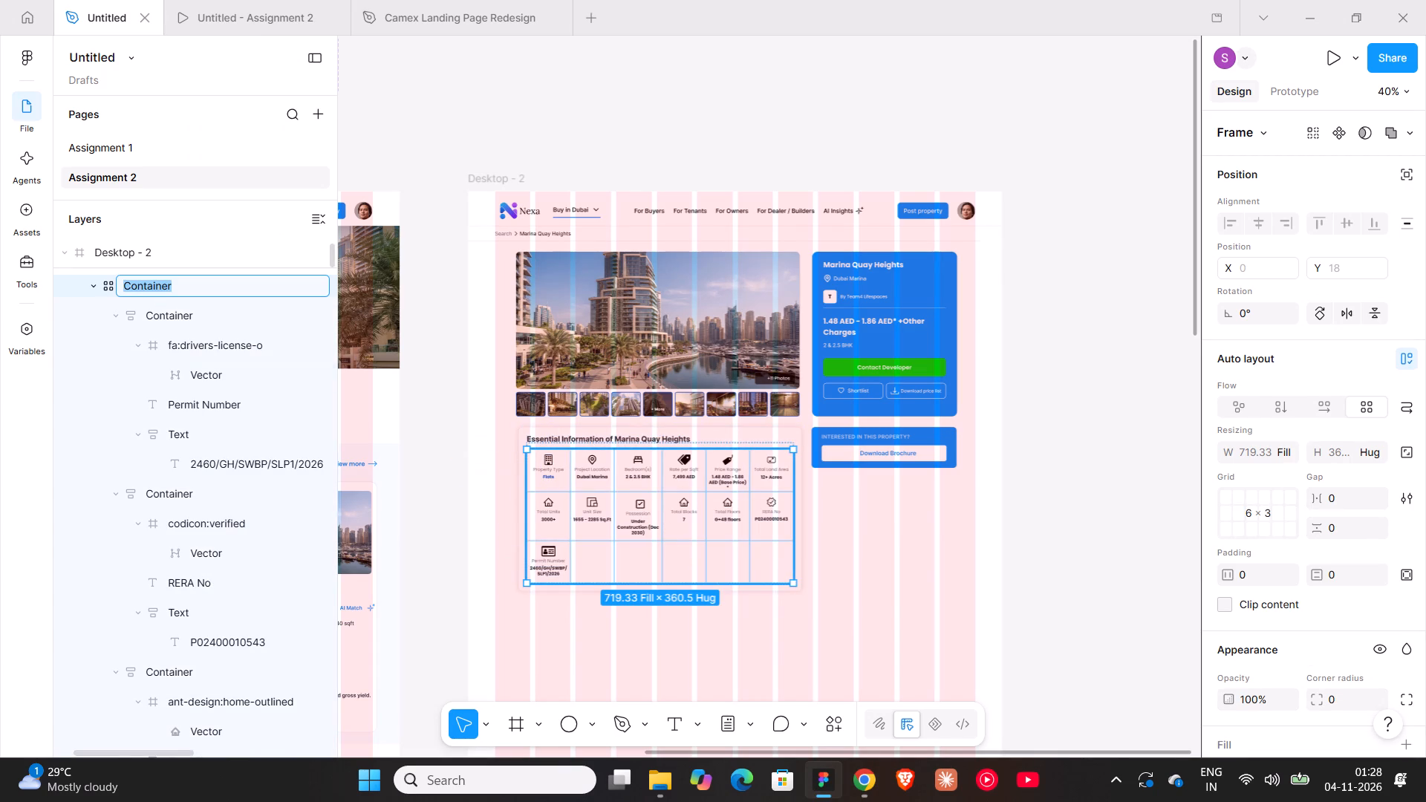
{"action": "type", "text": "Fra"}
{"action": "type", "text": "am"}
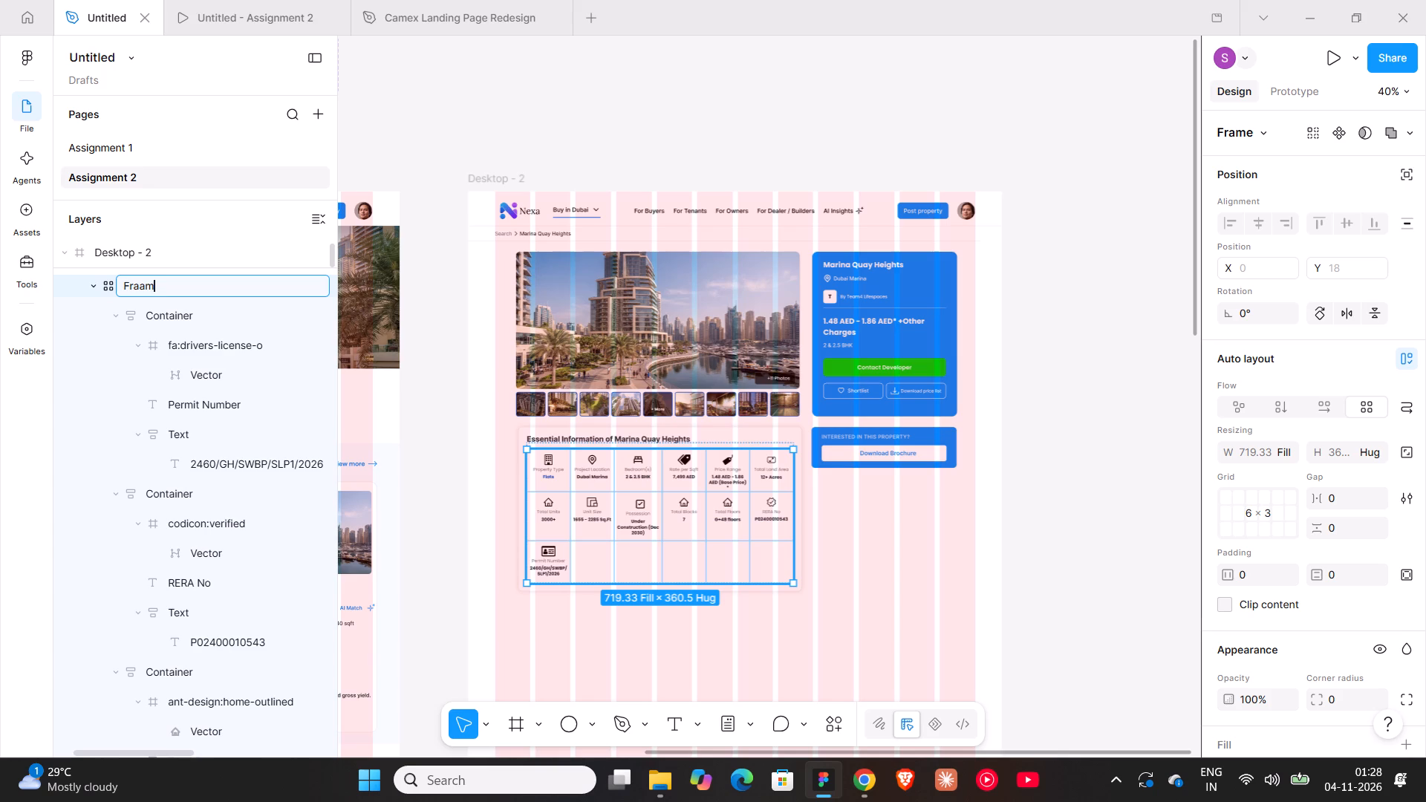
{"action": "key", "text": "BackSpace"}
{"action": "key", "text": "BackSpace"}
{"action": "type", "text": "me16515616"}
{"action": "left_click", "coordinate": [152, 285]}
{"action": "key", "text": "space"}
{"action": "left_click", "coordinate": [418, 154]}
Rename the Permit Number cell's container layer as "Frame 16848465", copying the "Frame " prefix for reuse, and collapse it.
{"action": "double_click", "coordinate": [182, 309]}
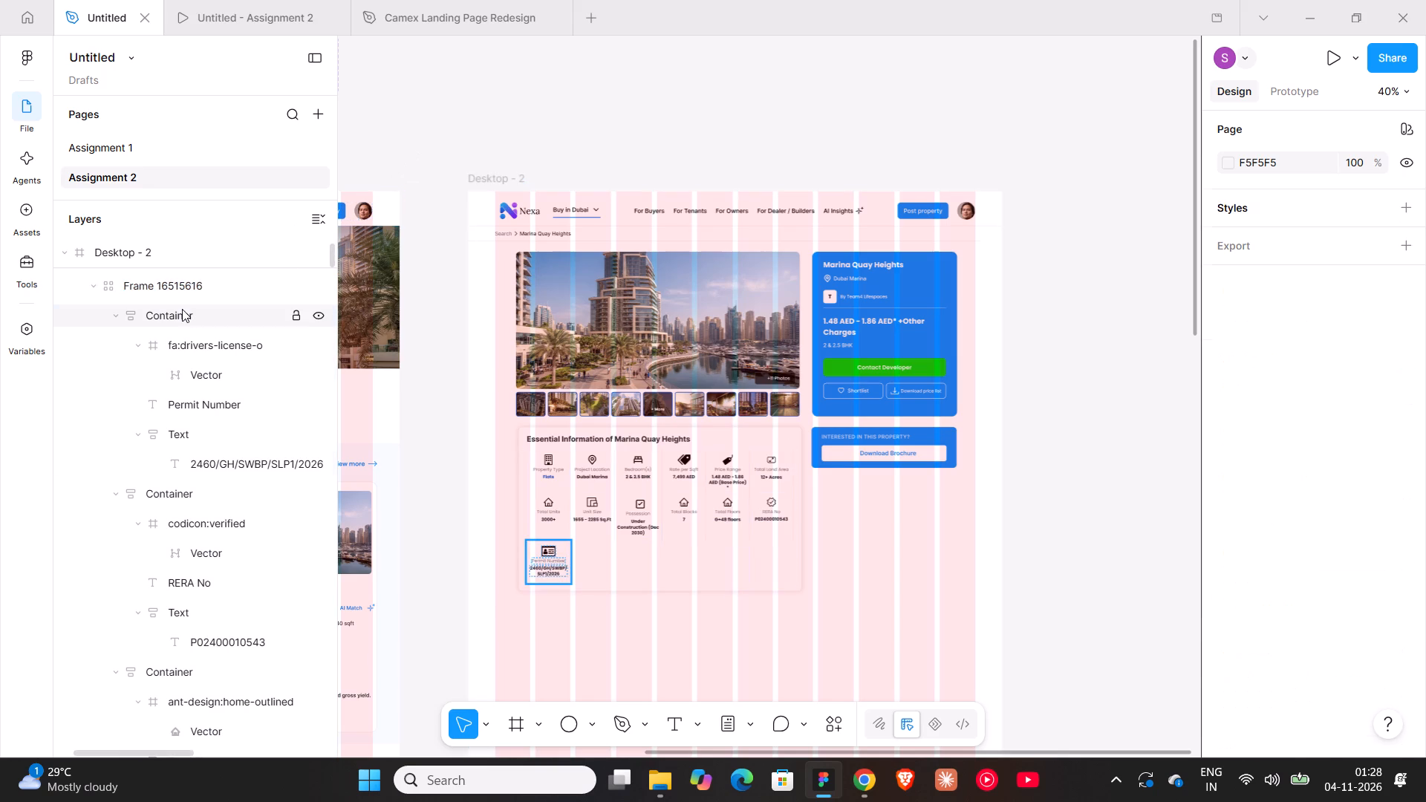
{"action": "type", "text": "Fra"}
{"action": "type", "text": "me"}
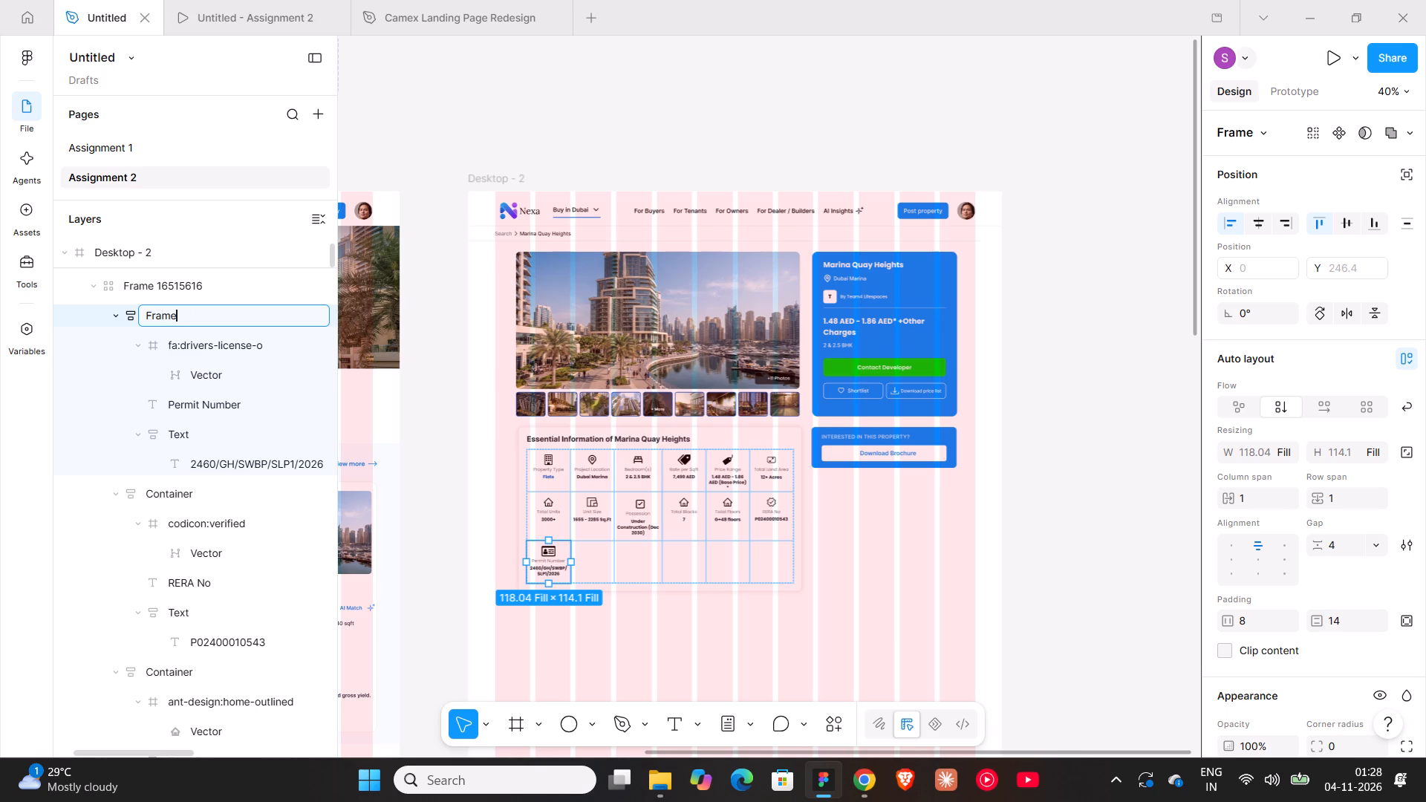
{"action": "key", "text": "space"}
{"action": "key", "text": "ctrl+c"}
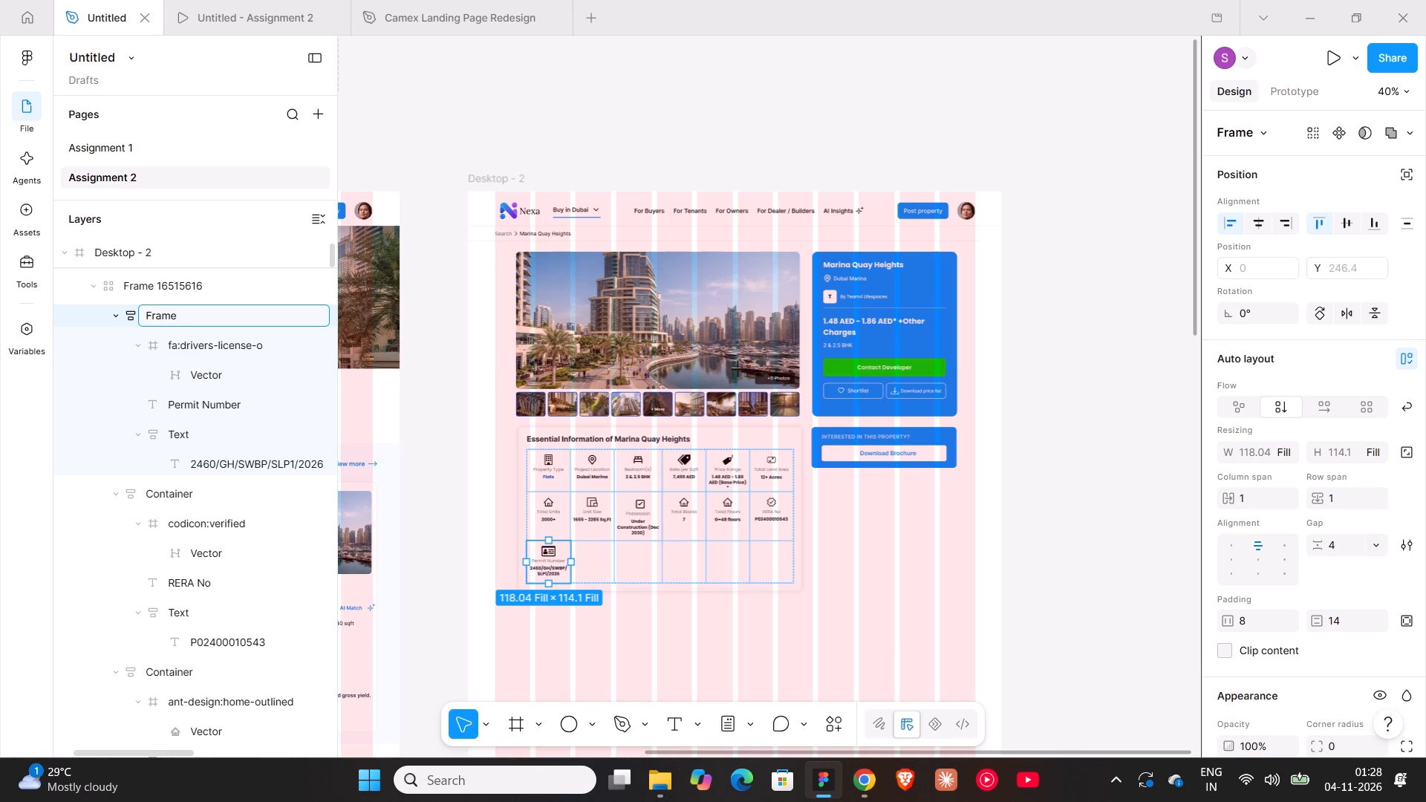
{"action": "double_click", "coordinate": [172, 318]}
{"action": "key", "text": "ctrl+c"}
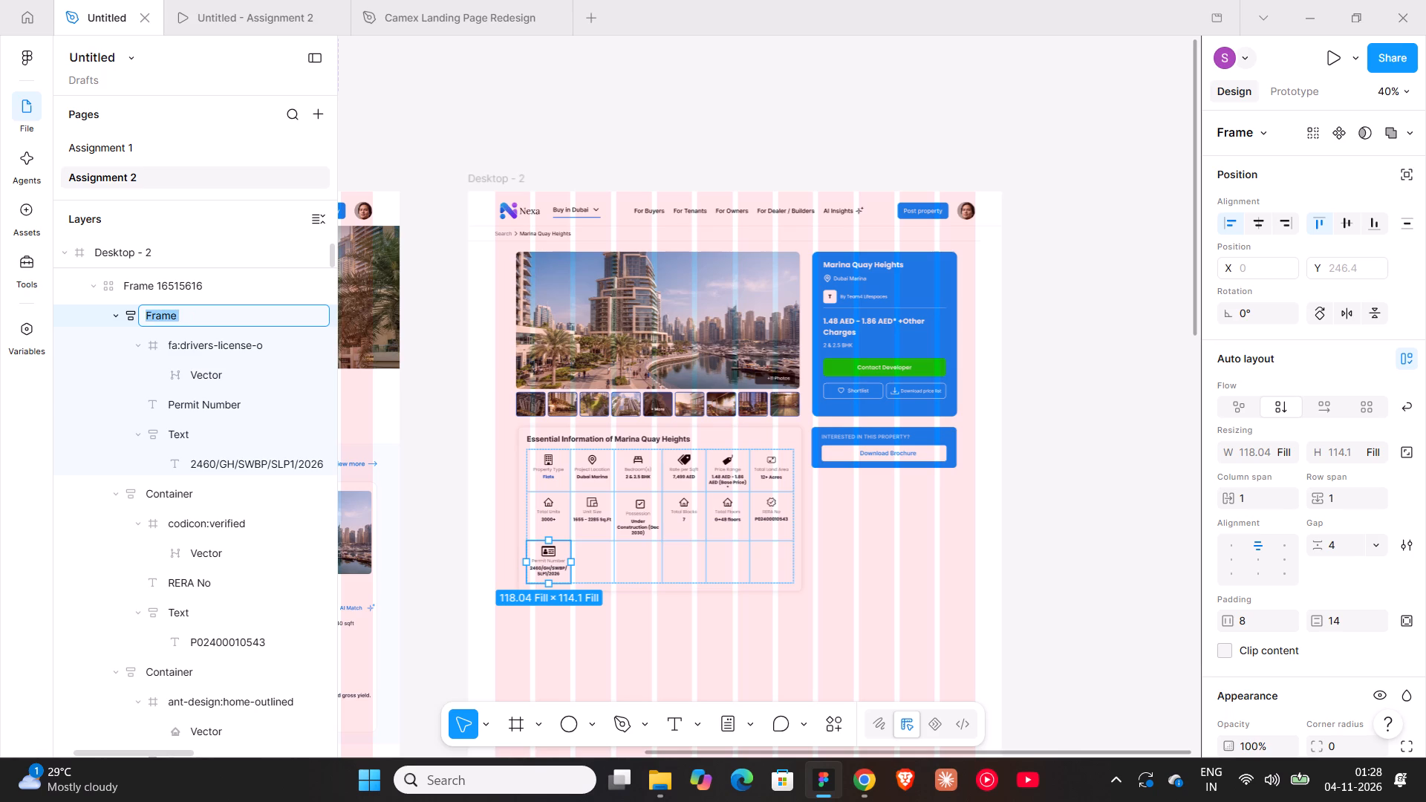
{"action": "left_click", "coordinate": [180, 317]}
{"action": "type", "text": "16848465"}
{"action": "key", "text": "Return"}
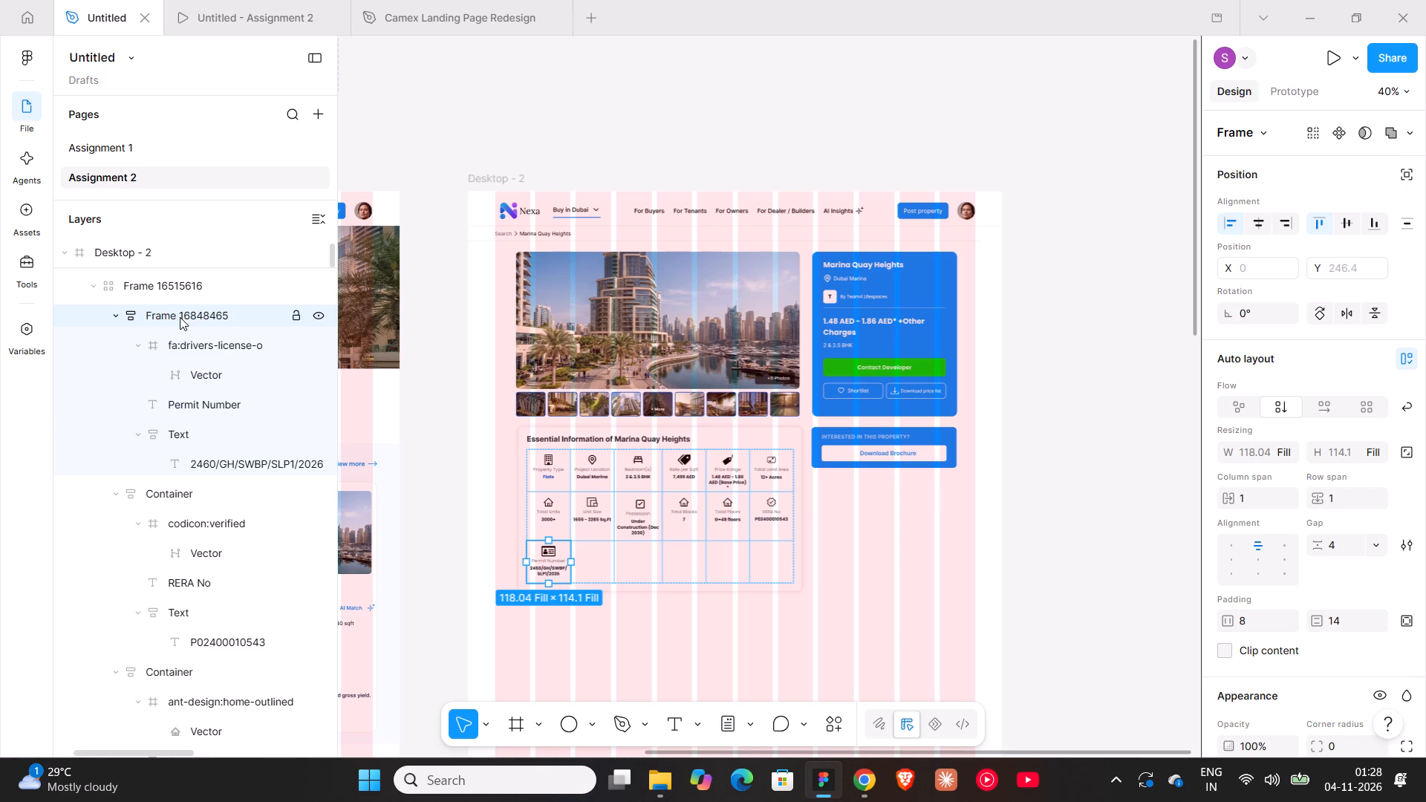
{"action": "left_click", "coordinate": [111, 314]}
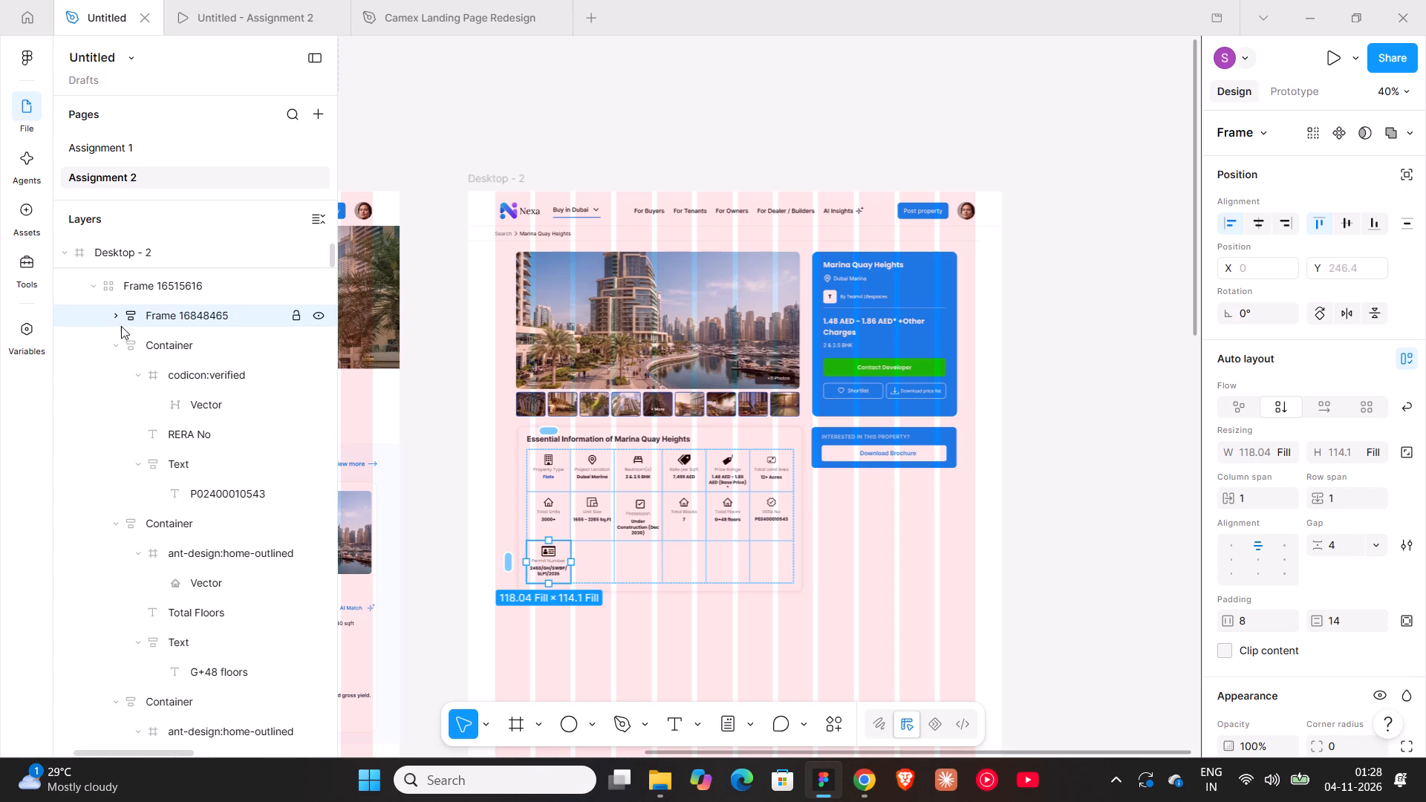
{"action": "triple_click", "coordinate": [166, 345]}
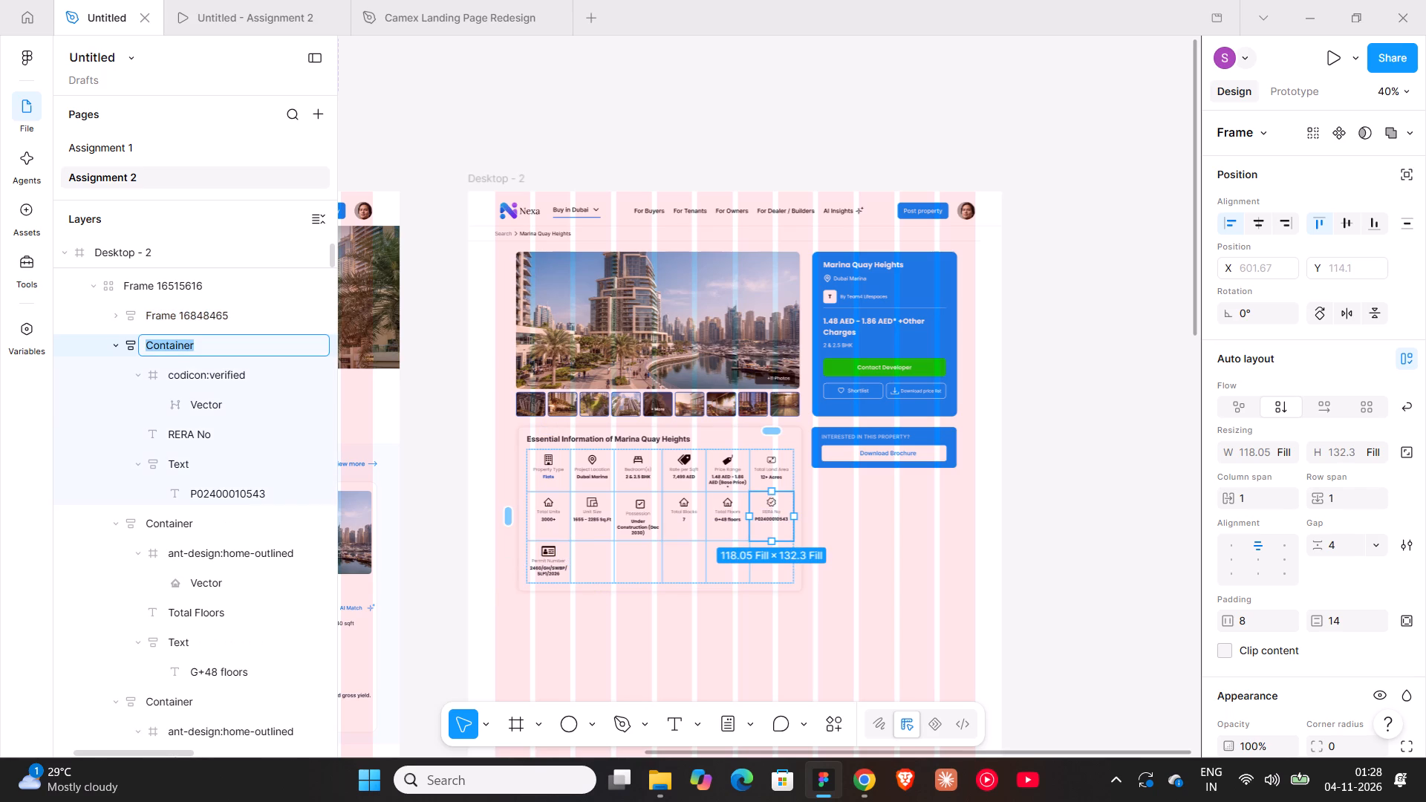
{"action": "key", "text": "ctrl+v"}
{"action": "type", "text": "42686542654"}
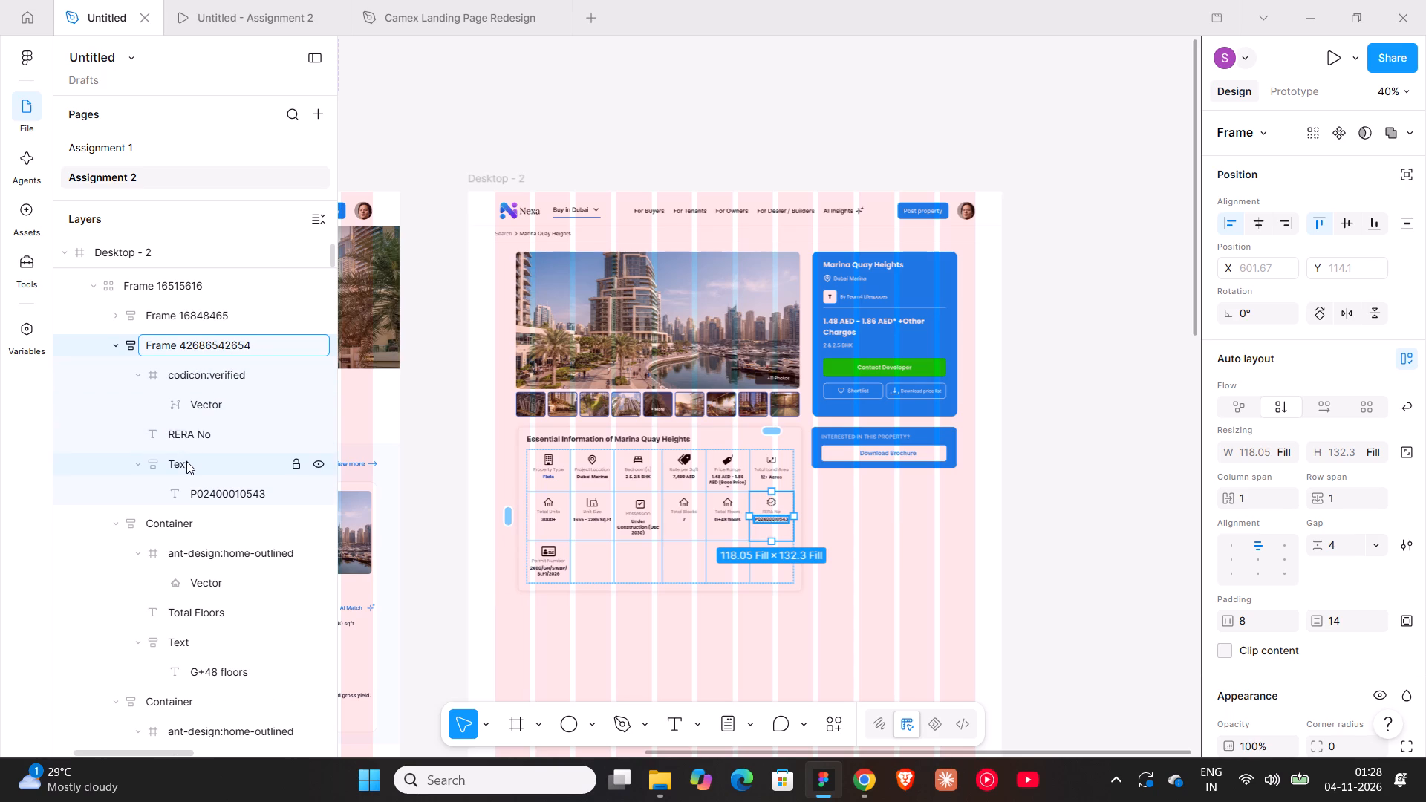
{"action": "left_click", "coordinate": [118, 348]}
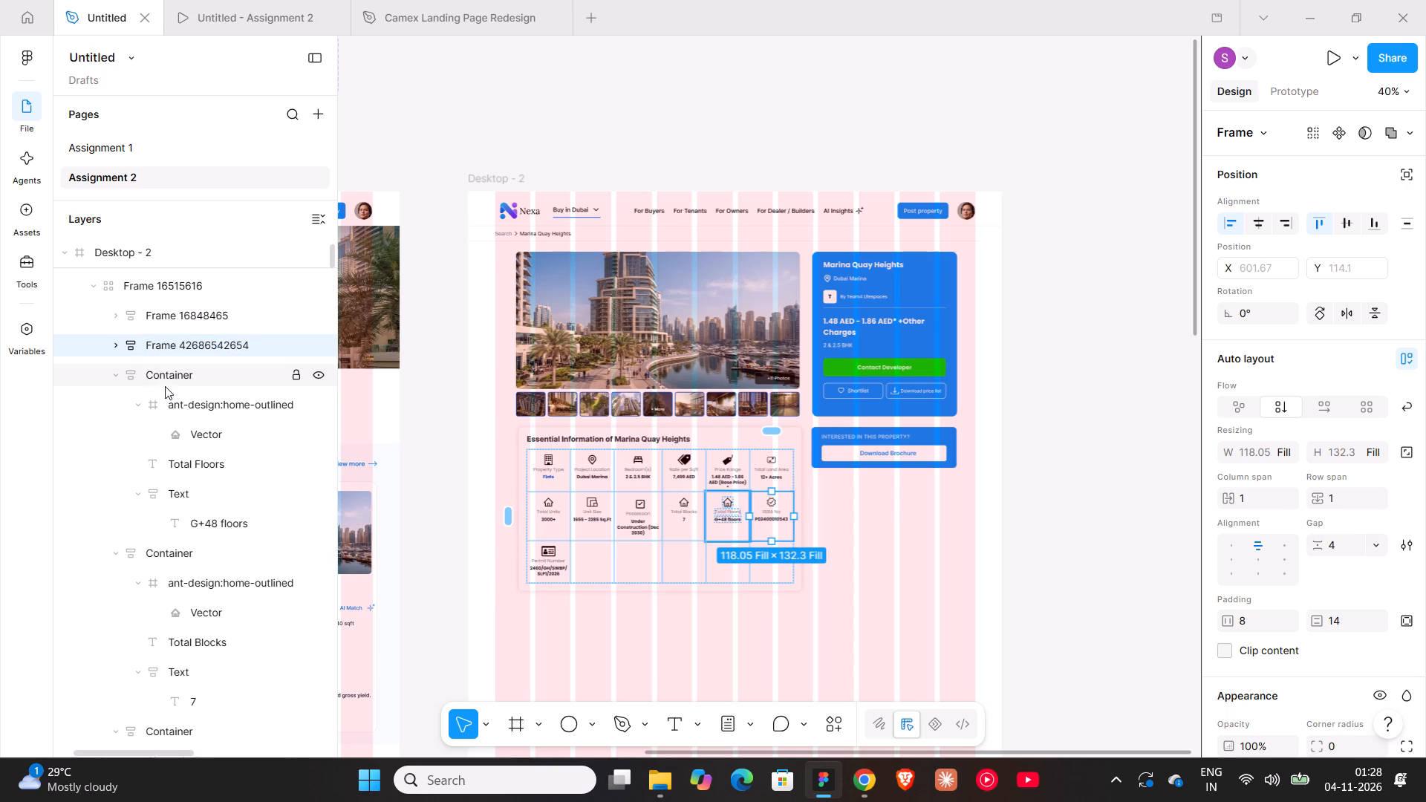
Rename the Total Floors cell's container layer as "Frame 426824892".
{"action": "double_click", "coordinate": [169, 378]}
{"action": "key", "text": "ctrl+v"}
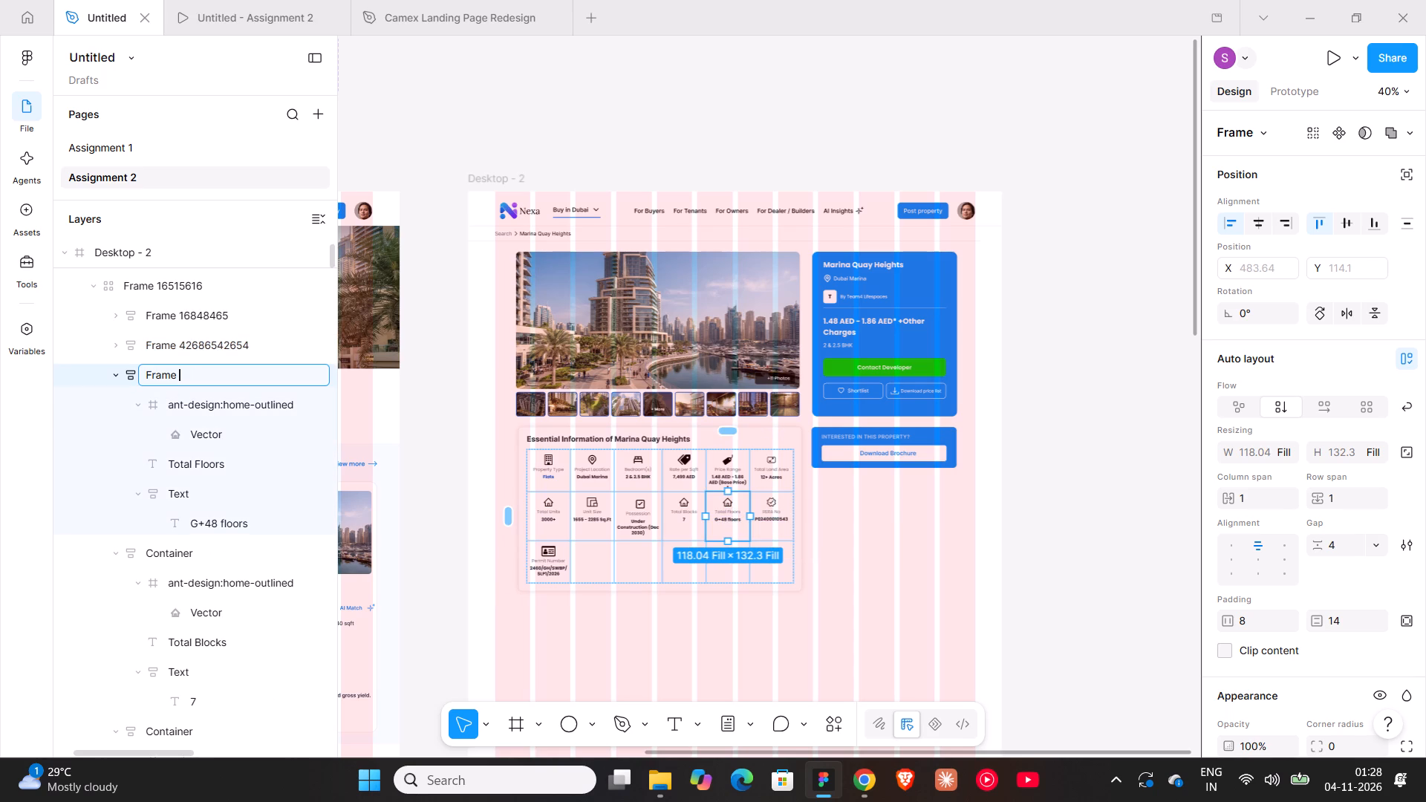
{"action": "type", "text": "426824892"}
Rename the Total Blocks cell's container layer as "Frame 92191891", and collapse both the Total Floors and Total Blocks layers.
{"action": "left_click", "coordinate": [166, 557]}
{"action": "double_click", "coordinate": [166, 557]}
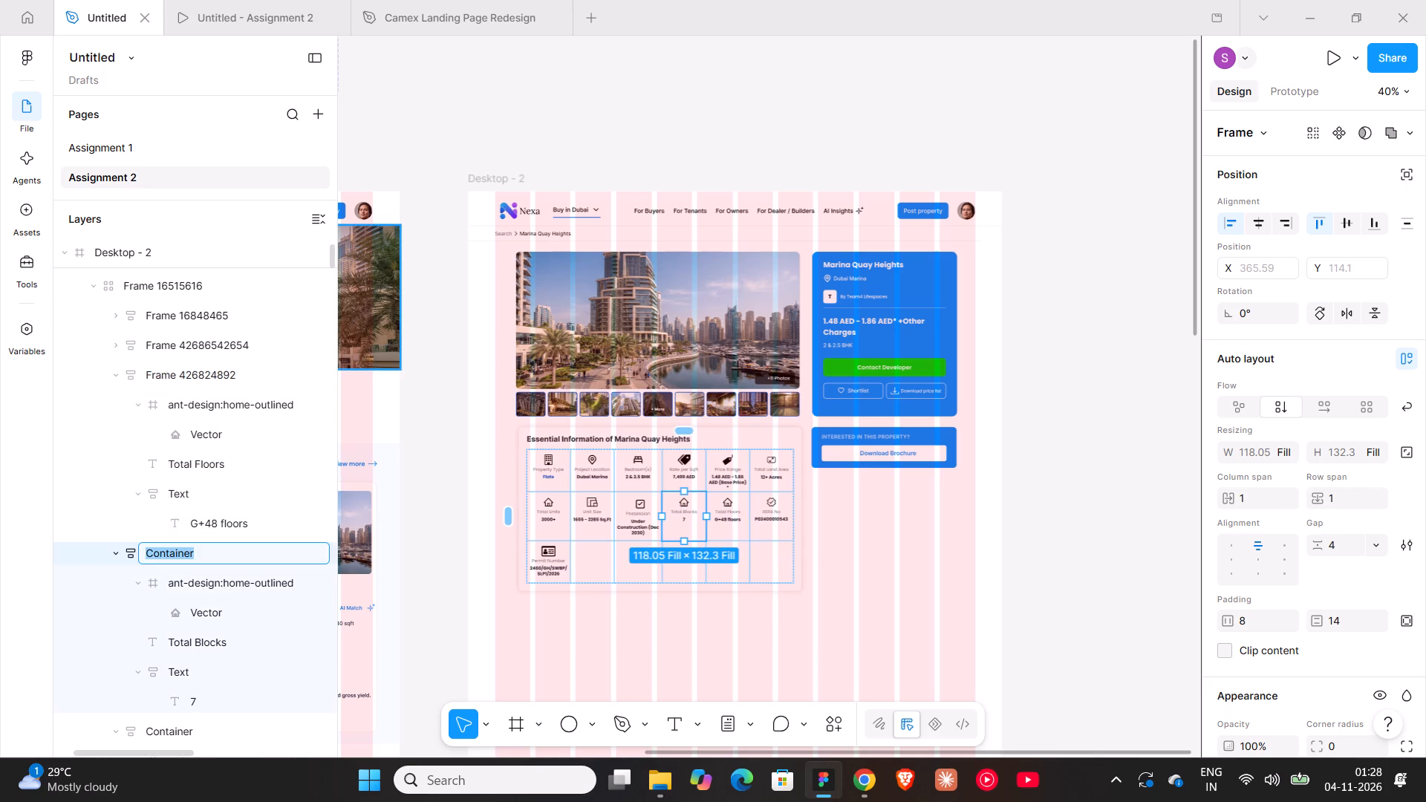
{"action": "key", "text": "ctrl+v"}
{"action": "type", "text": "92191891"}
{"action": "left_click", "coordinate": [113, 376]}
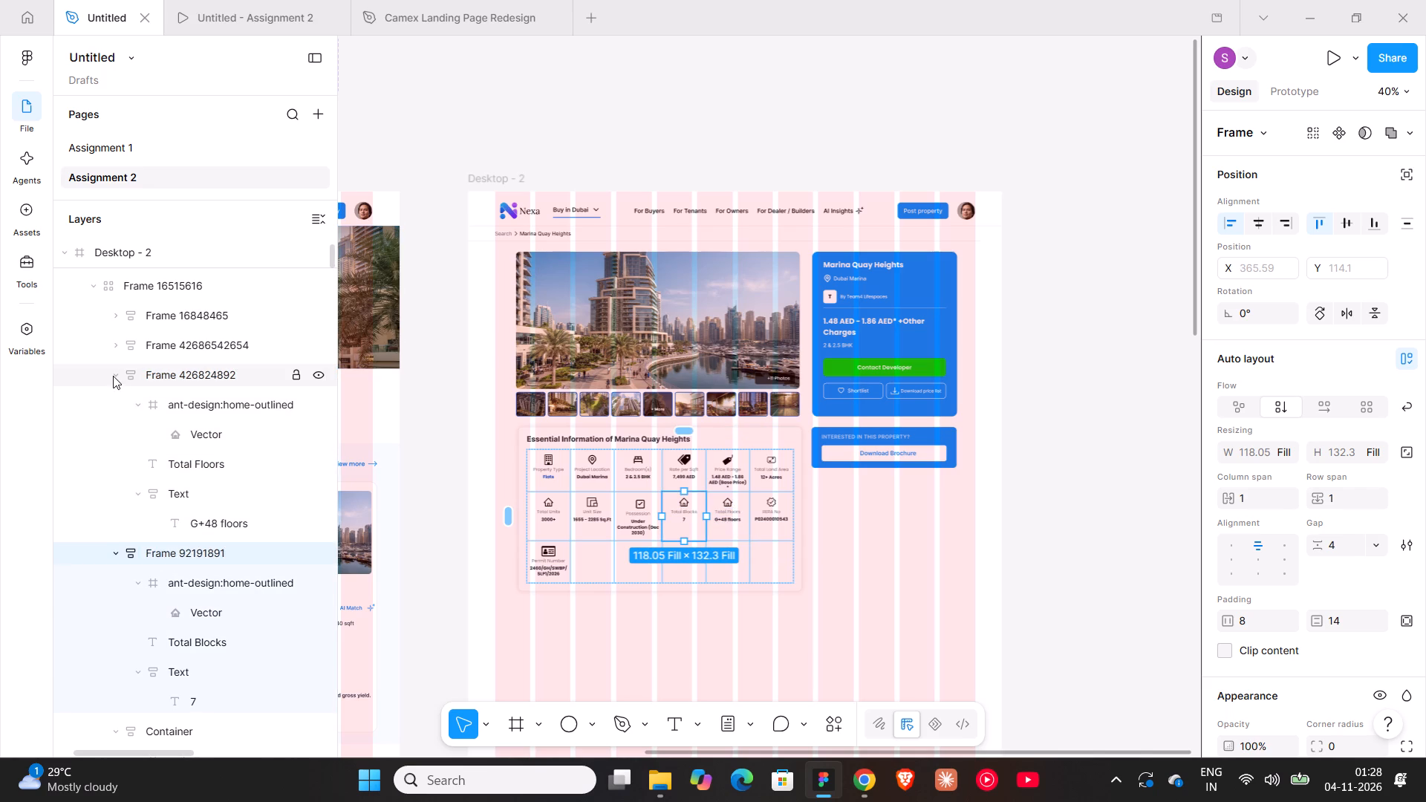
{"action": "left_click", "coordinate": [113, 402]}
{"action": "triple_click", "coordinate": [172, 435]}
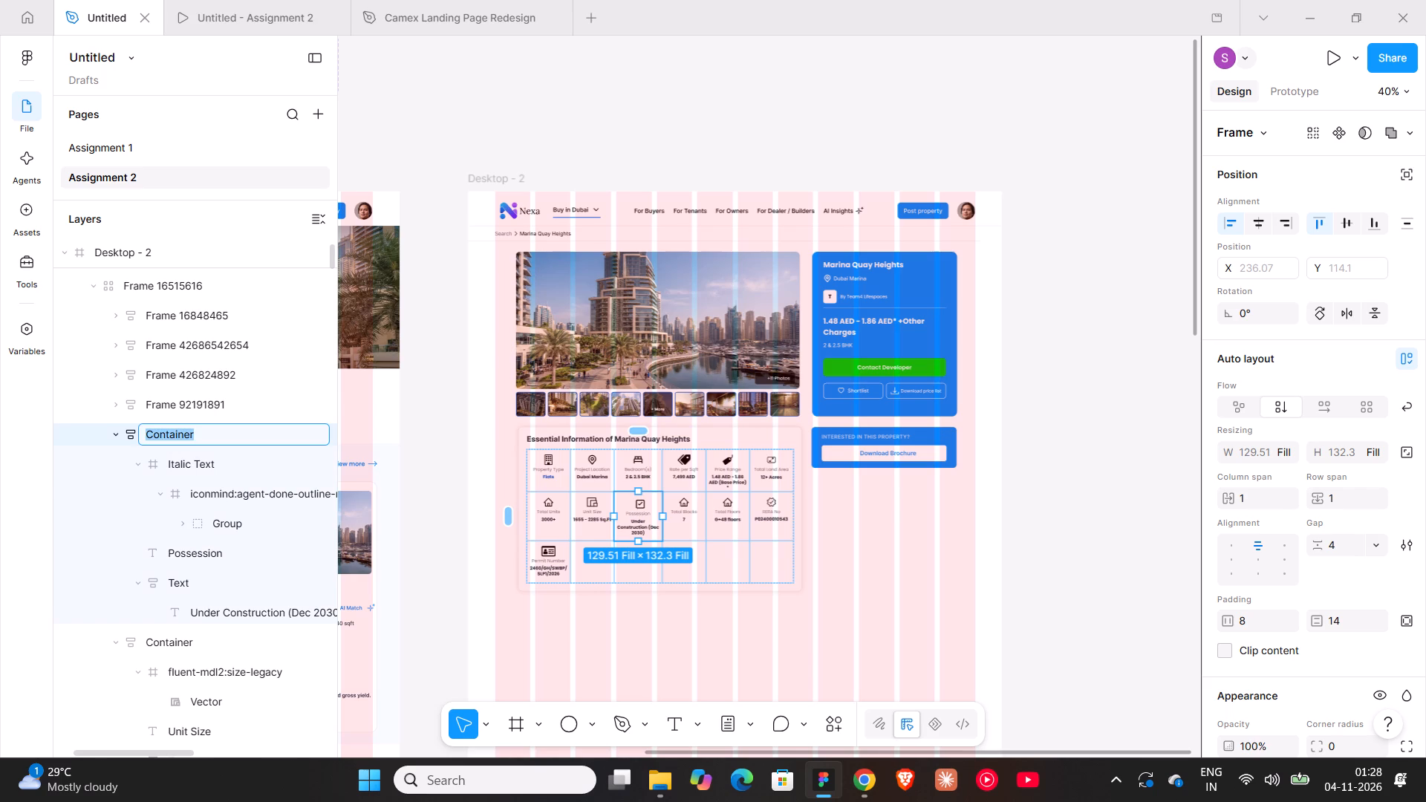
{"action": "key", "text": "ctrl+v"}
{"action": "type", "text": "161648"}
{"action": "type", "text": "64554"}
{"action": "left_click", "coordinate": [114, 437]}
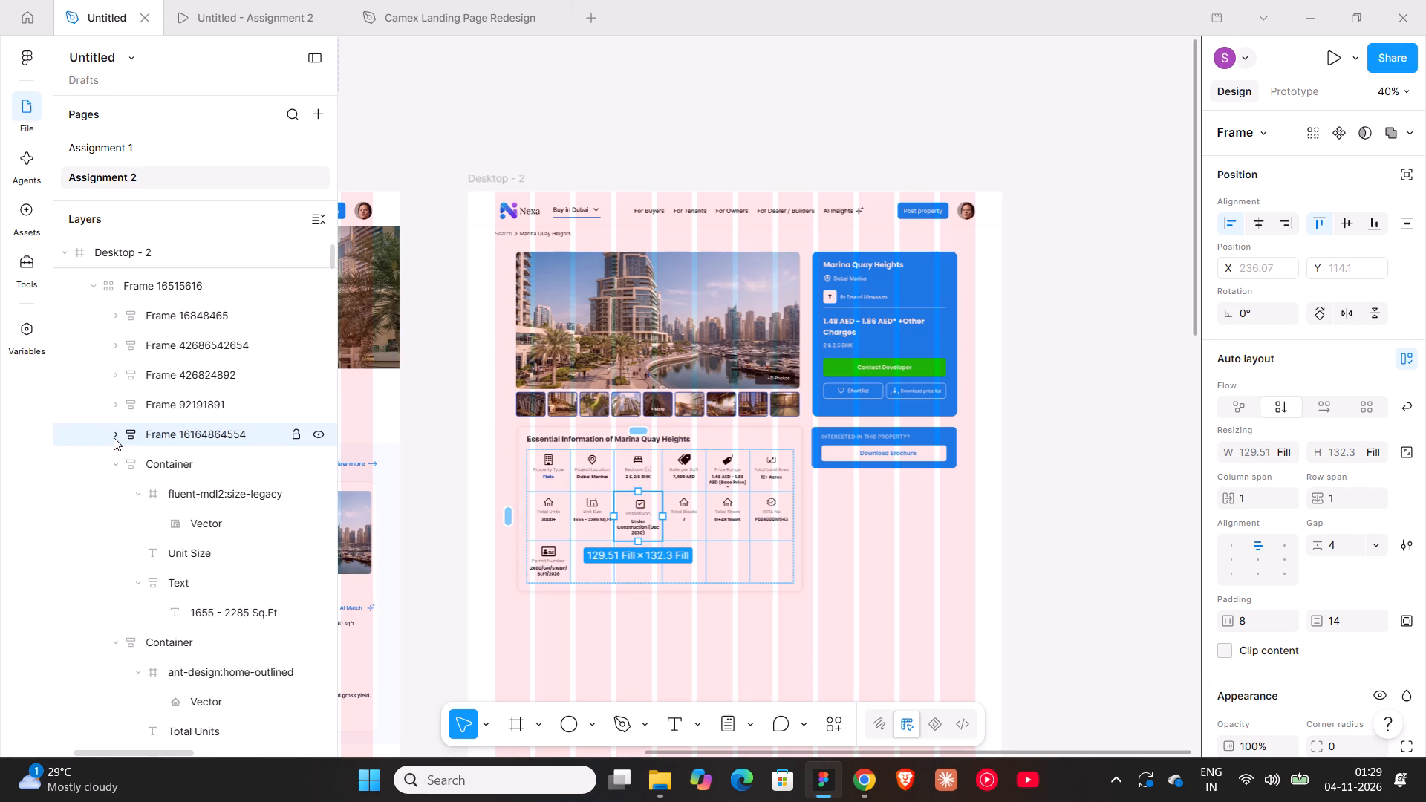
{"action": "triple_click", "coordinate": [181, 460]}
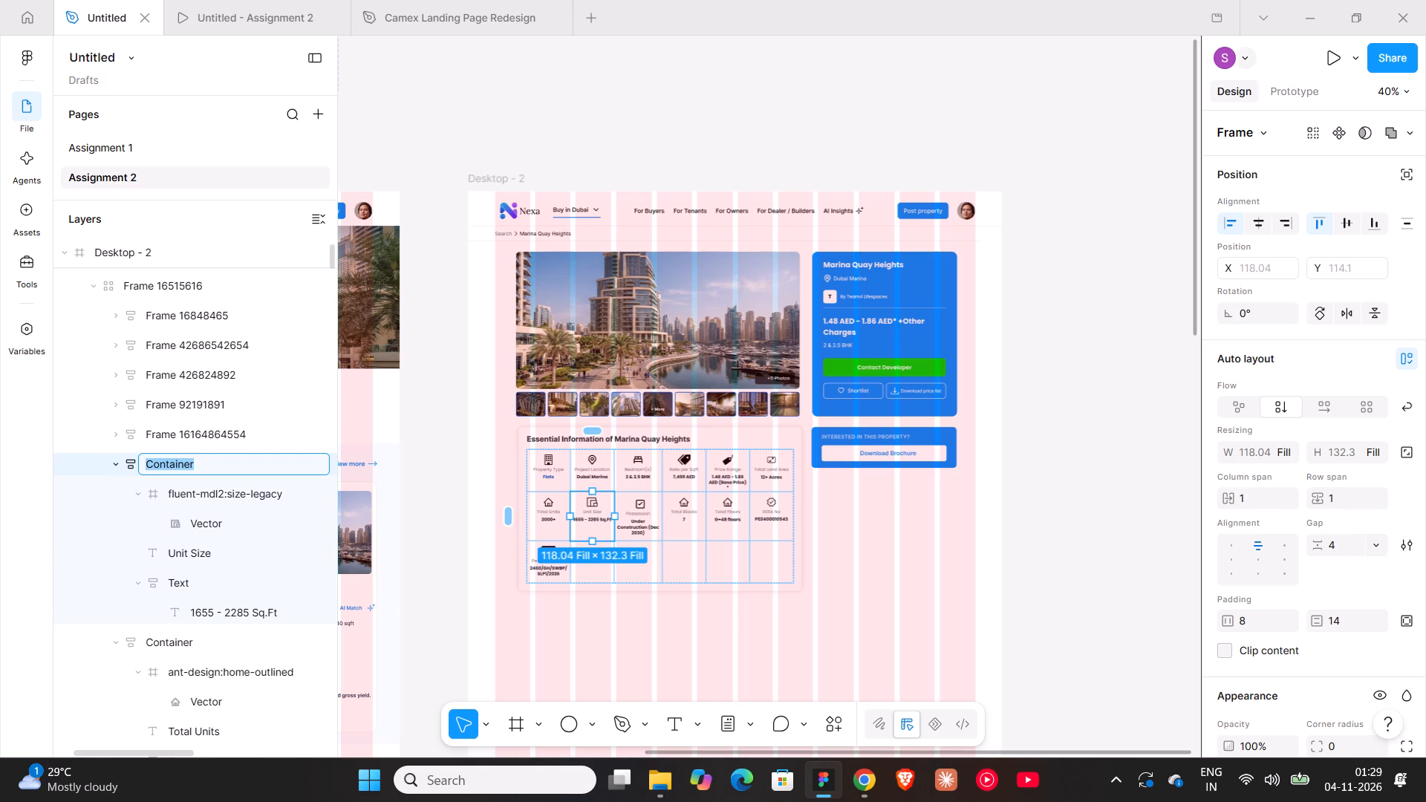
{"action": "key", "text": "ctrl+v"}
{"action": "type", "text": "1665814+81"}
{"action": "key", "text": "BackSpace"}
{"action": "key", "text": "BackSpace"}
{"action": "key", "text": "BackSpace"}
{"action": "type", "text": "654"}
{"action": "left_click", "coordinate": [111, 466]}
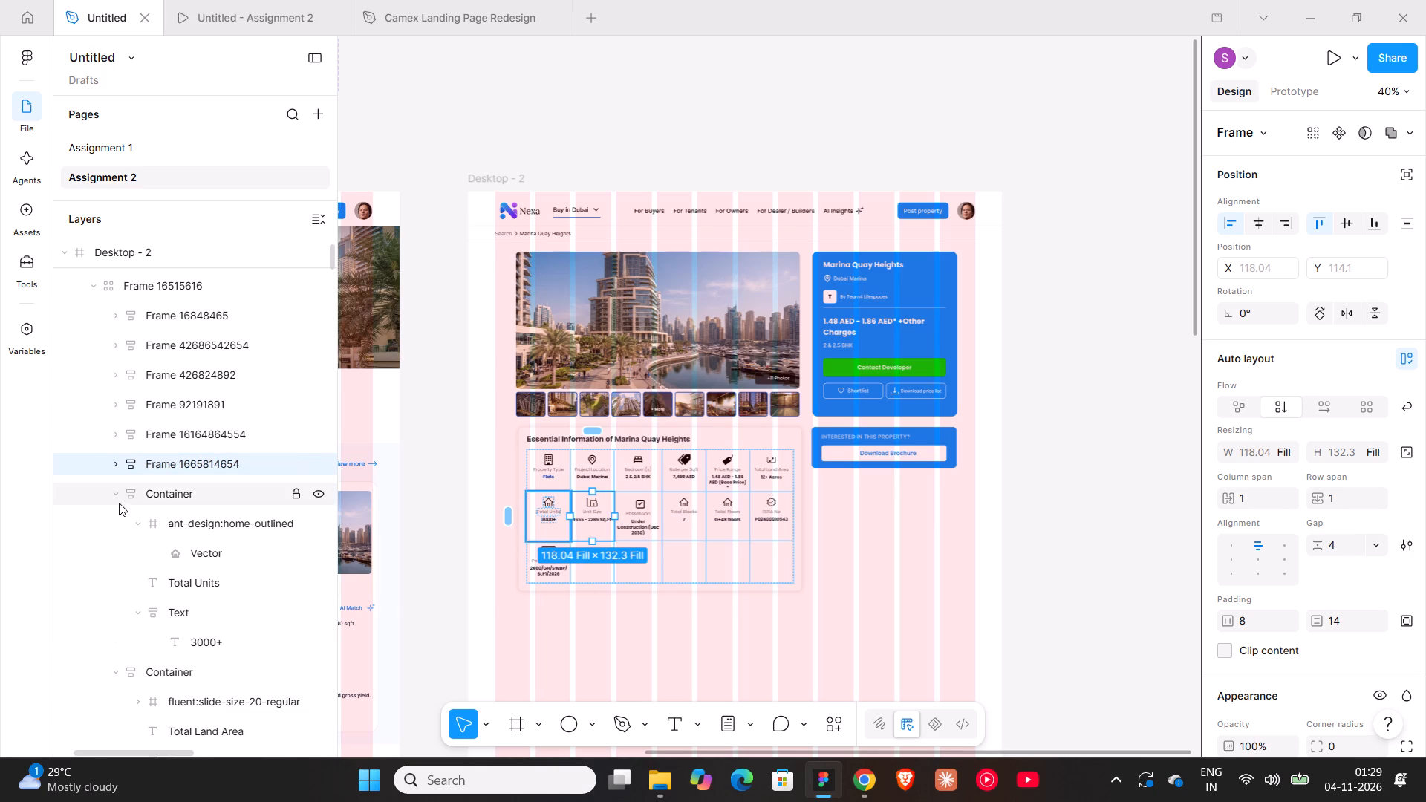
Rename the Total Units cell's container layer as "Frame 16892615" and collapse it.
{"action": "double_click", "coordinate": [177, 488]}
{"action": "key", "text": "ctrl+v"}
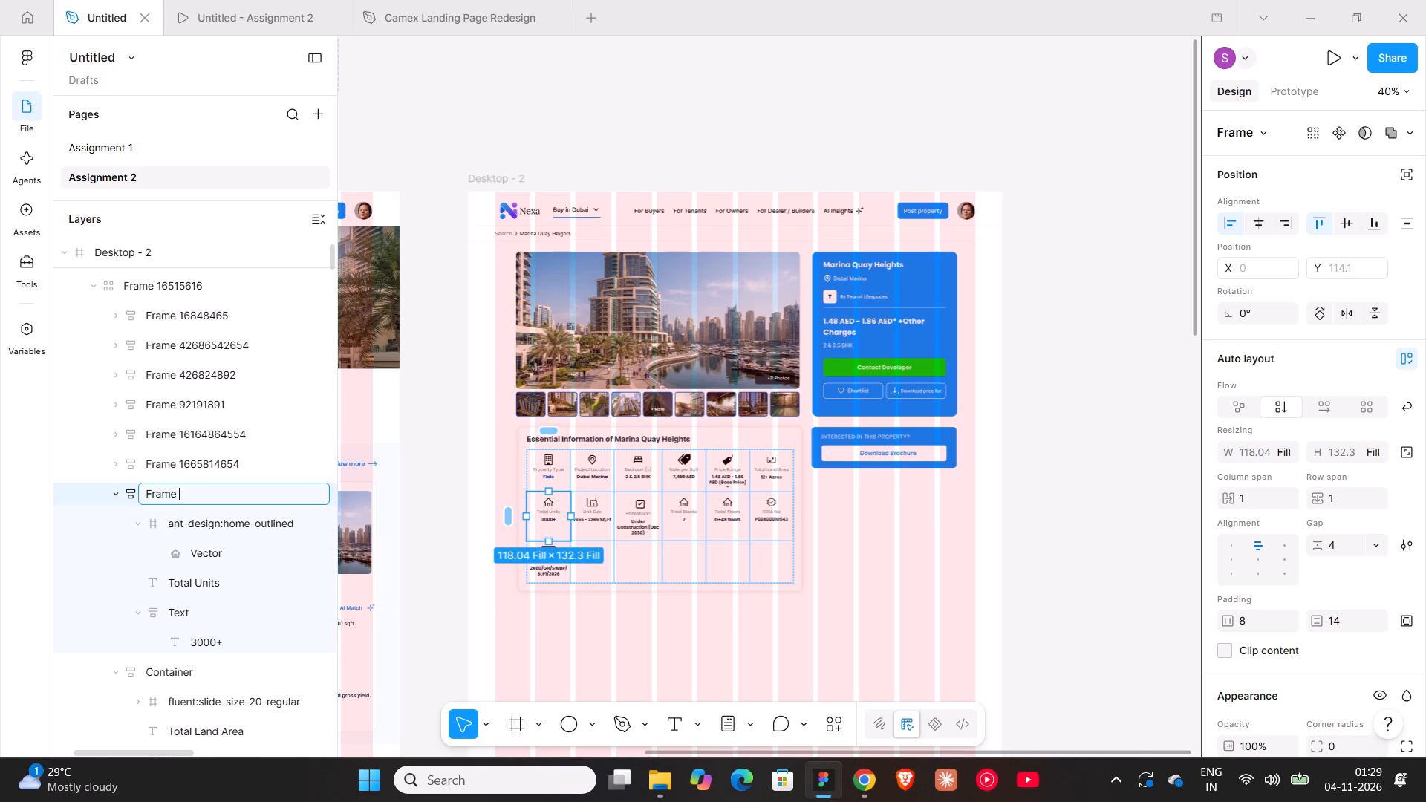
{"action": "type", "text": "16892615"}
{"action": "left_click", "coordinate": [112, 495]}
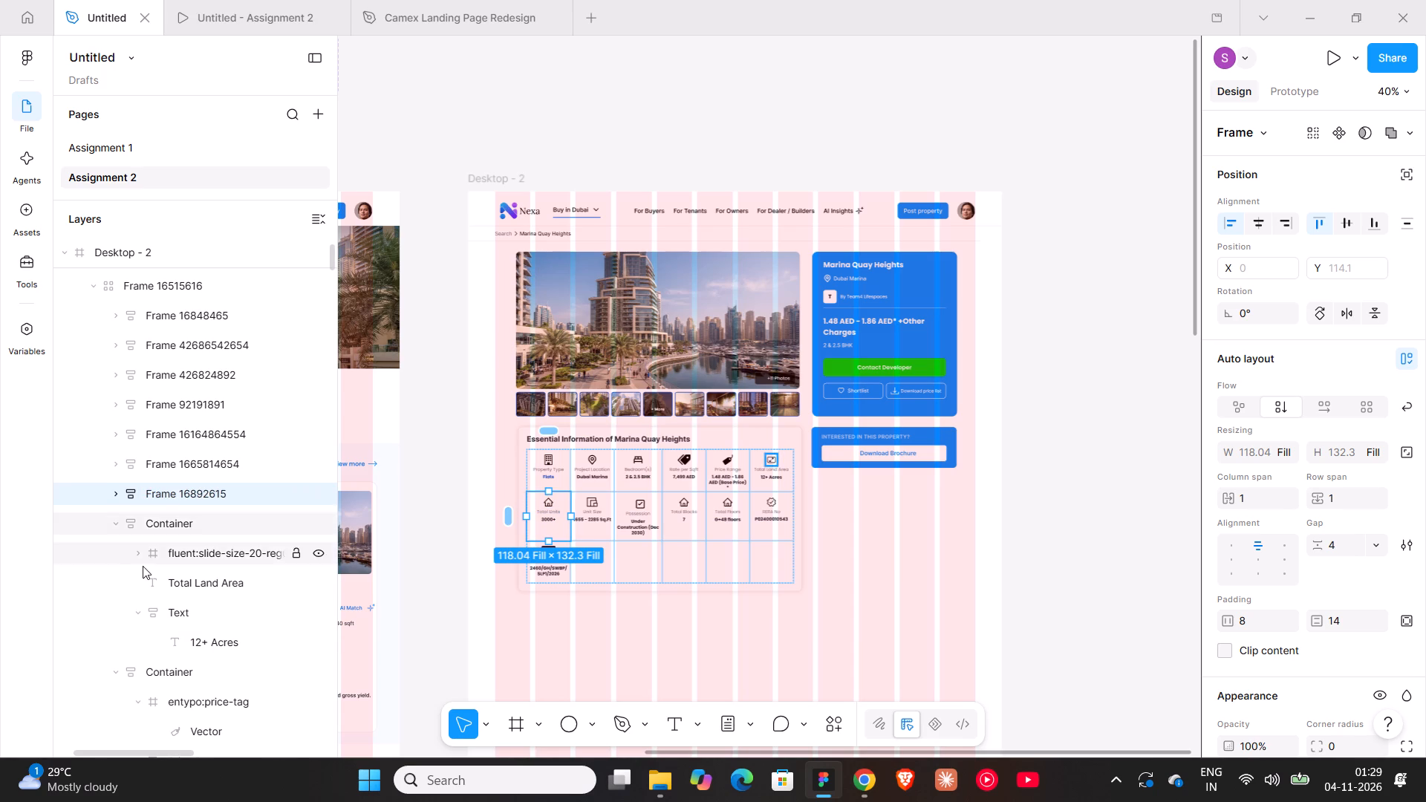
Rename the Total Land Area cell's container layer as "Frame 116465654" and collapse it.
{"action": "triple_click", "coordinate": [152, 526]}
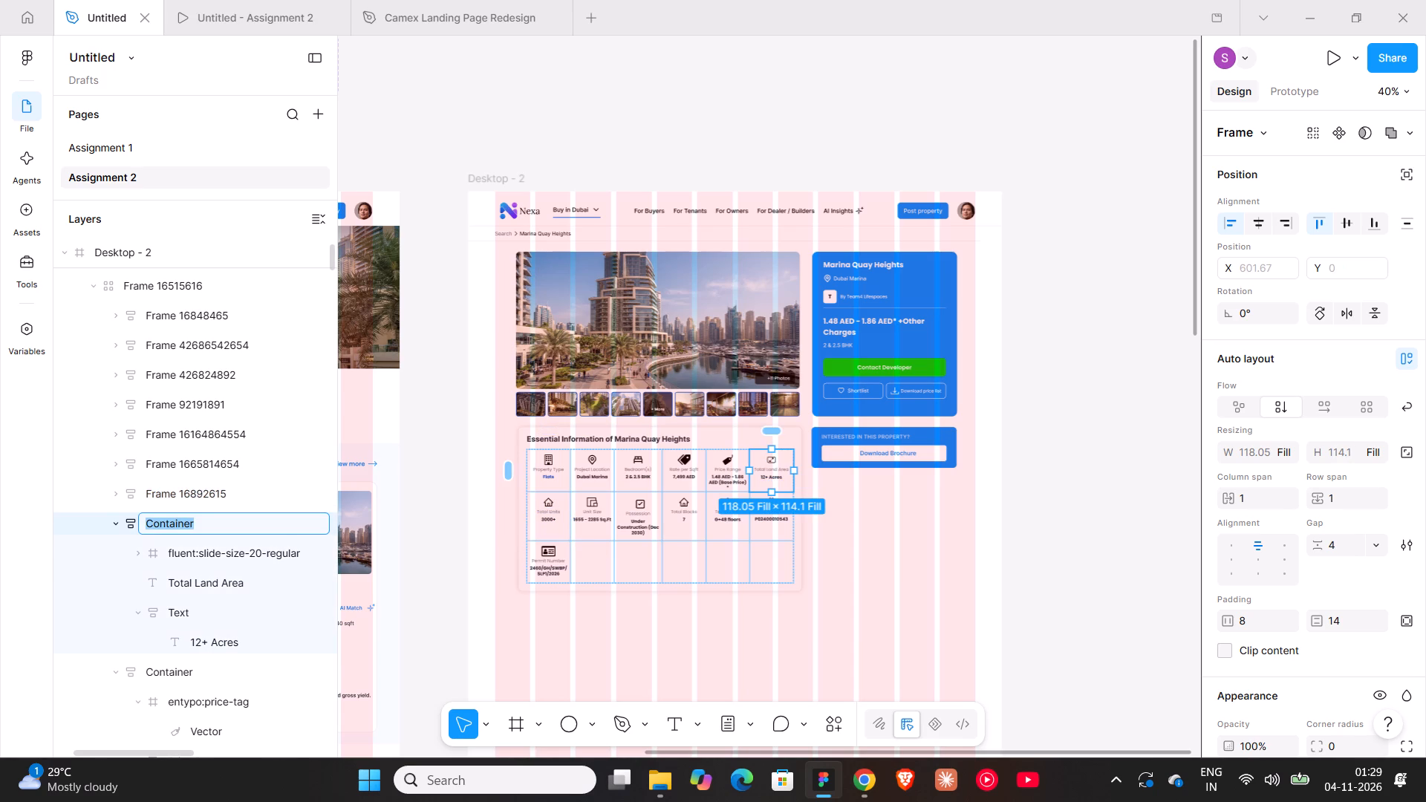
{"action": "key", "text": "ctrl+v"}
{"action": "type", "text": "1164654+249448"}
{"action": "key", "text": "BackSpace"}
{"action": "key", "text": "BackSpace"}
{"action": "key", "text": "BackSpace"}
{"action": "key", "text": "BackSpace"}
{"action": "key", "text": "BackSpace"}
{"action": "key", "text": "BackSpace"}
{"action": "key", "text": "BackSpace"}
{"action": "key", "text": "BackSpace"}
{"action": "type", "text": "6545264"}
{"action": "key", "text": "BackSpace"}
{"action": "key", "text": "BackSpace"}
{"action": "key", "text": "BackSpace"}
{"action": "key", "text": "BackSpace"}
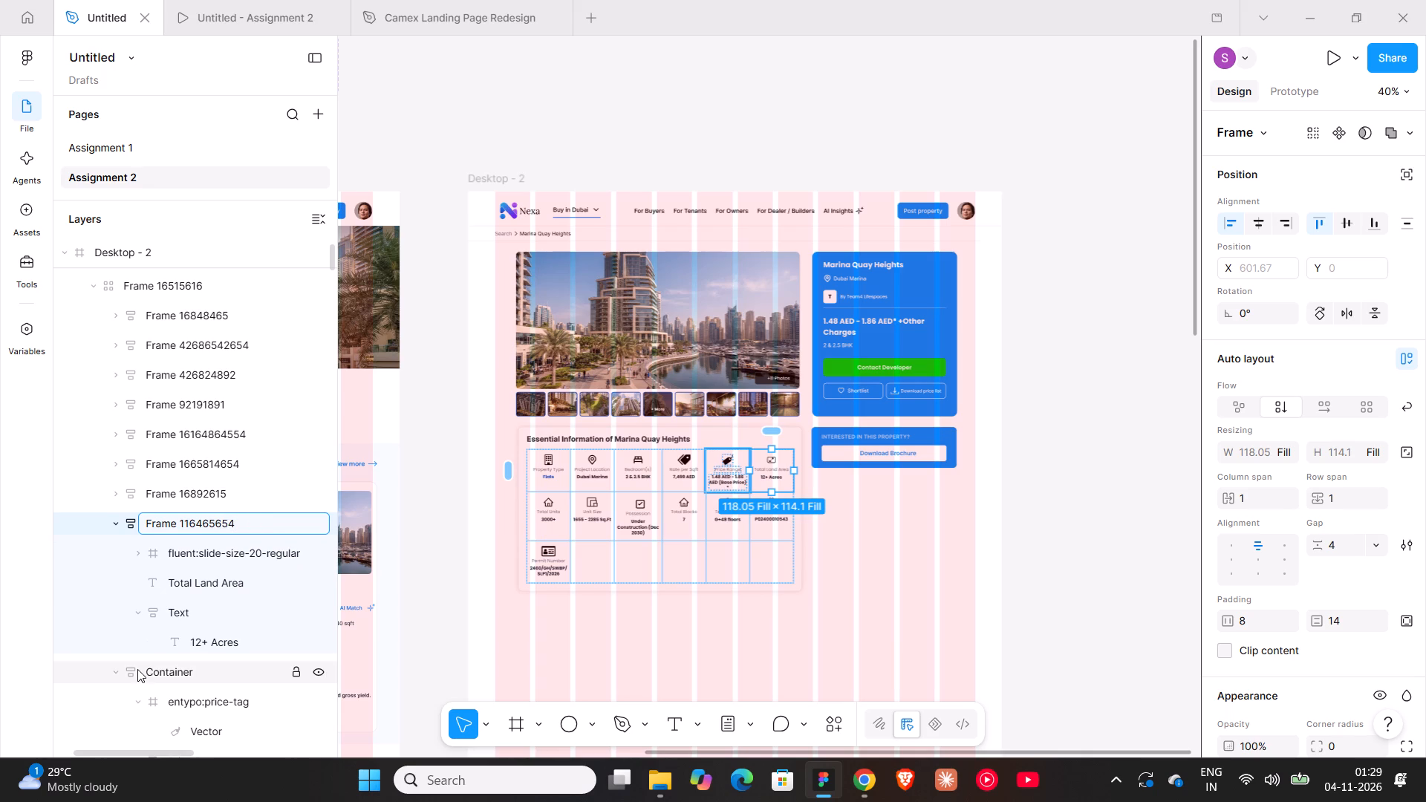
{"action": "left_click", "coordinate": [118, 523]}
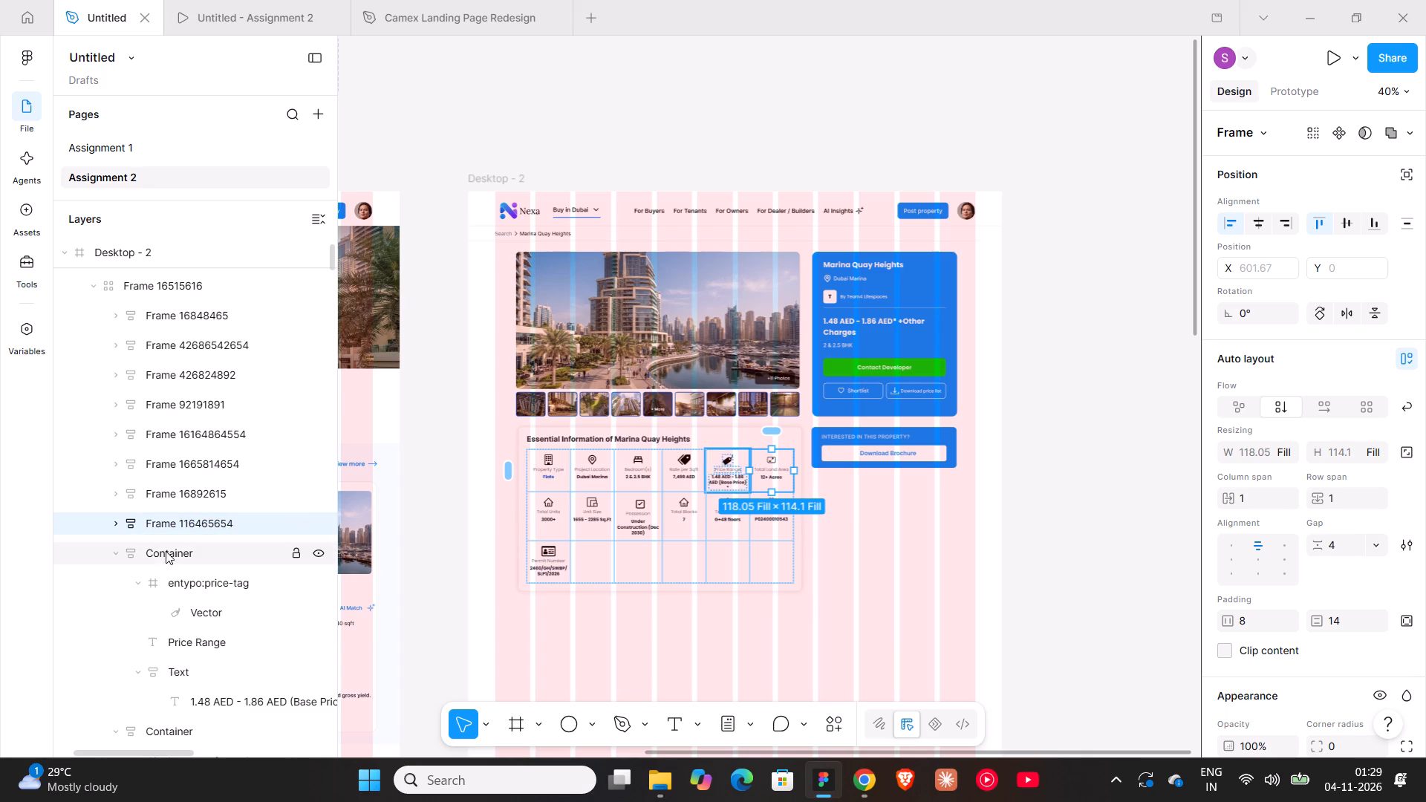
Rename the Price Range cell's container layer as "Frame 11416+2468" and collapse it.
{"action": "triple_click", "coordinate": [166, 551]}
{"action": "key", "text": "ctrl+v"}
{"action": "type", "text": "11416+2468"}
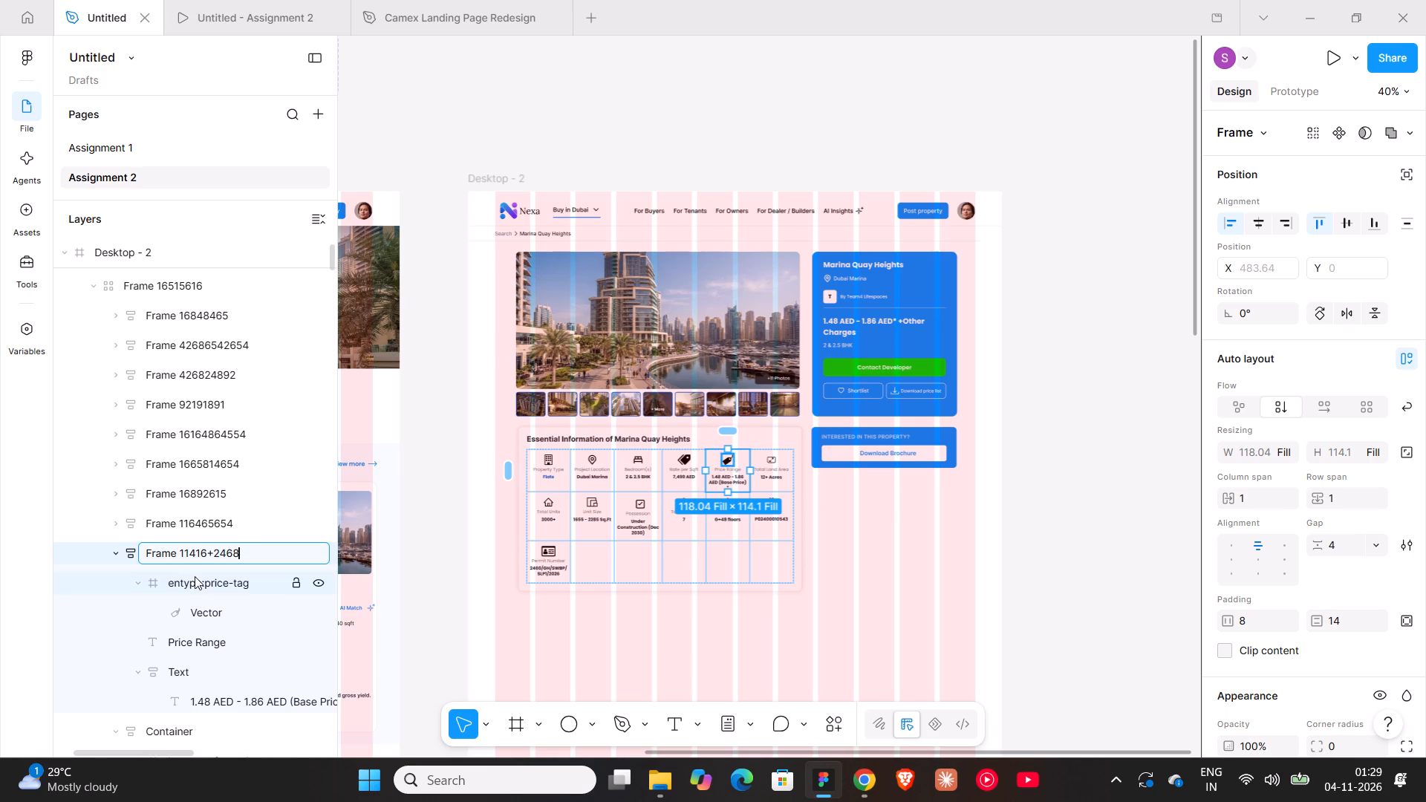
{"action": "left_click", "coordinate": [113, 555]}
{"action": "triple_click", "coordinate": [169, 592]}
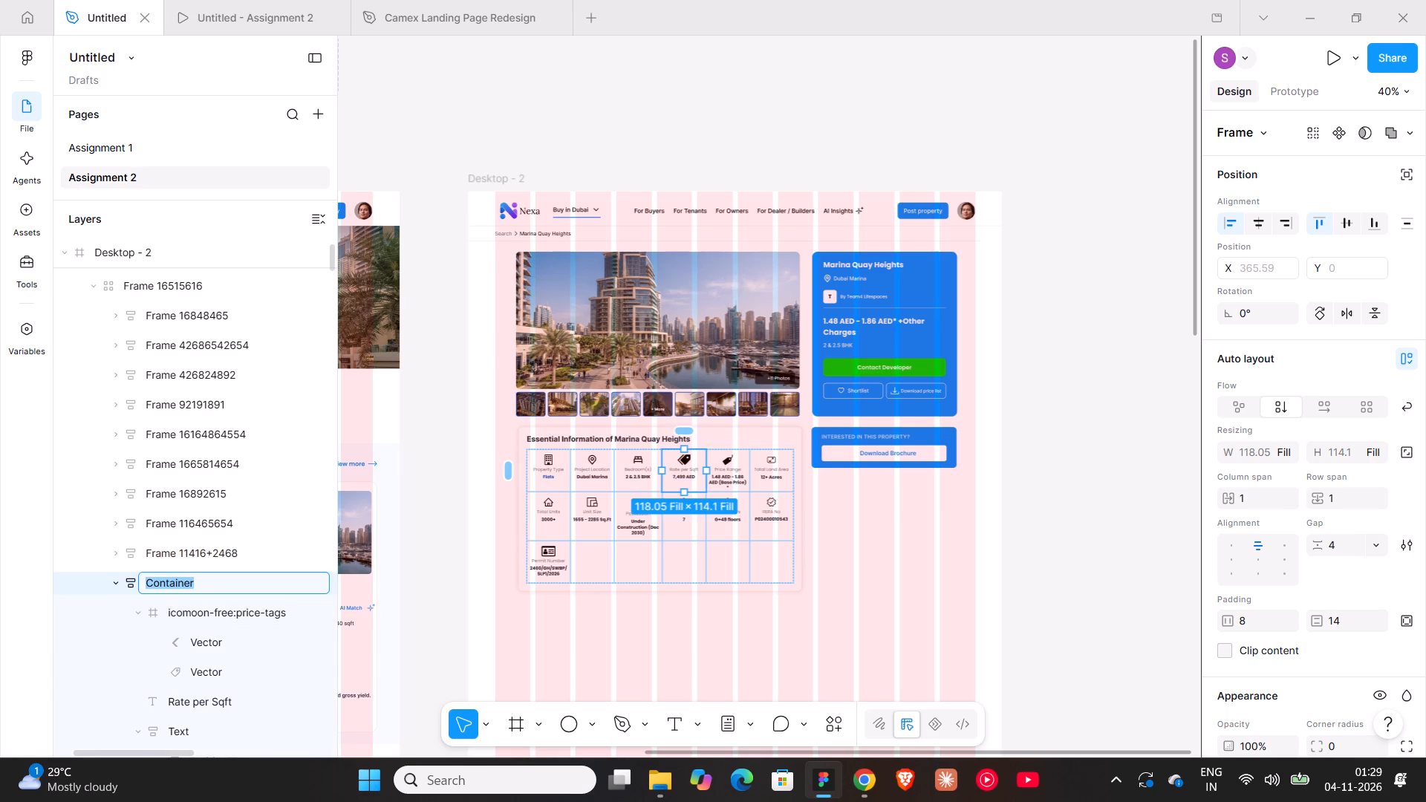
{"action": "key", "text": "ctrl+v"}
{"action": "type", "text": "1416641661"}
{"action": "left_click", "coordinate": [1073, 440]}
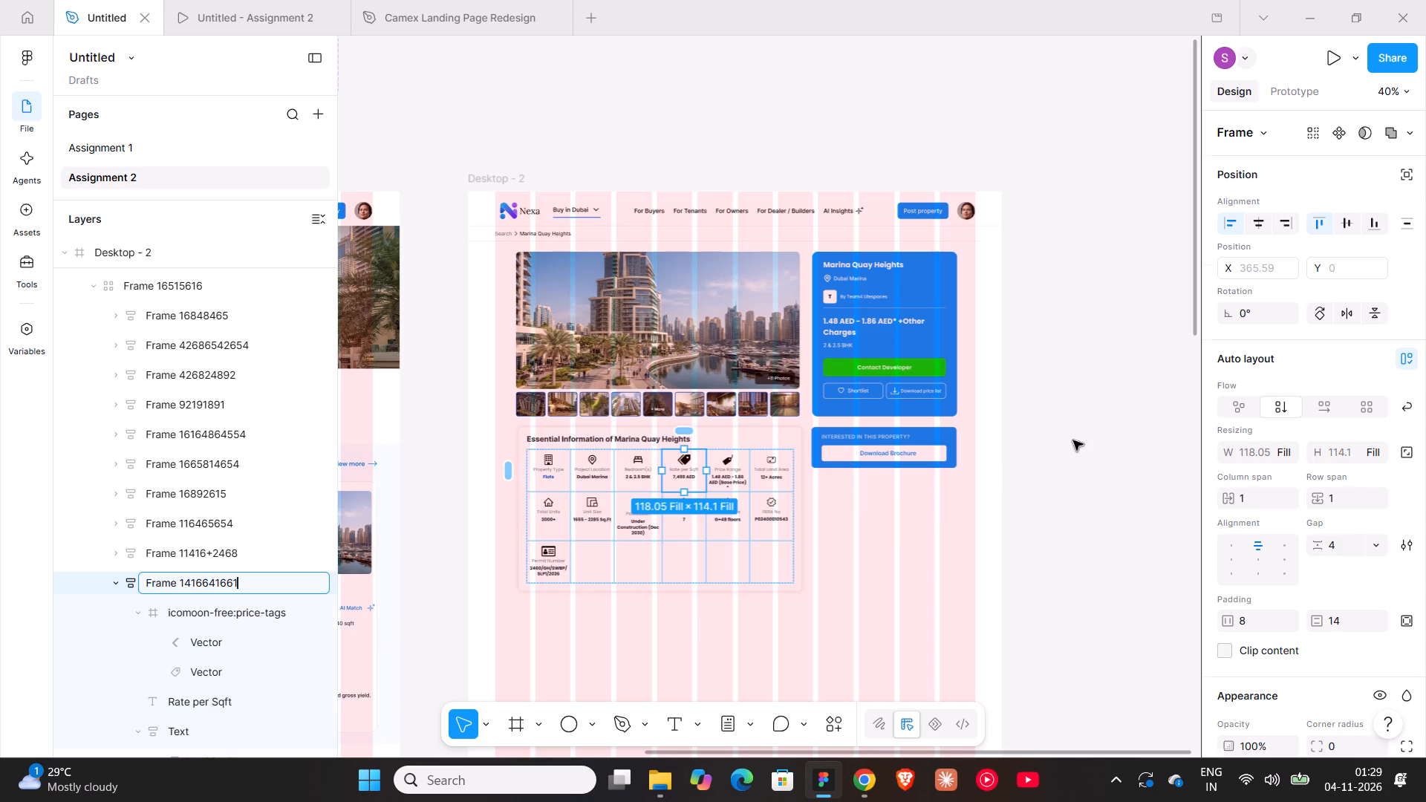
Select the Essential Information frame on Desktop - 2 and collapse its Heading 2 layer and the whole frame in the layer tree.
{"action": "left_click", "coordinate": [749, 440]}
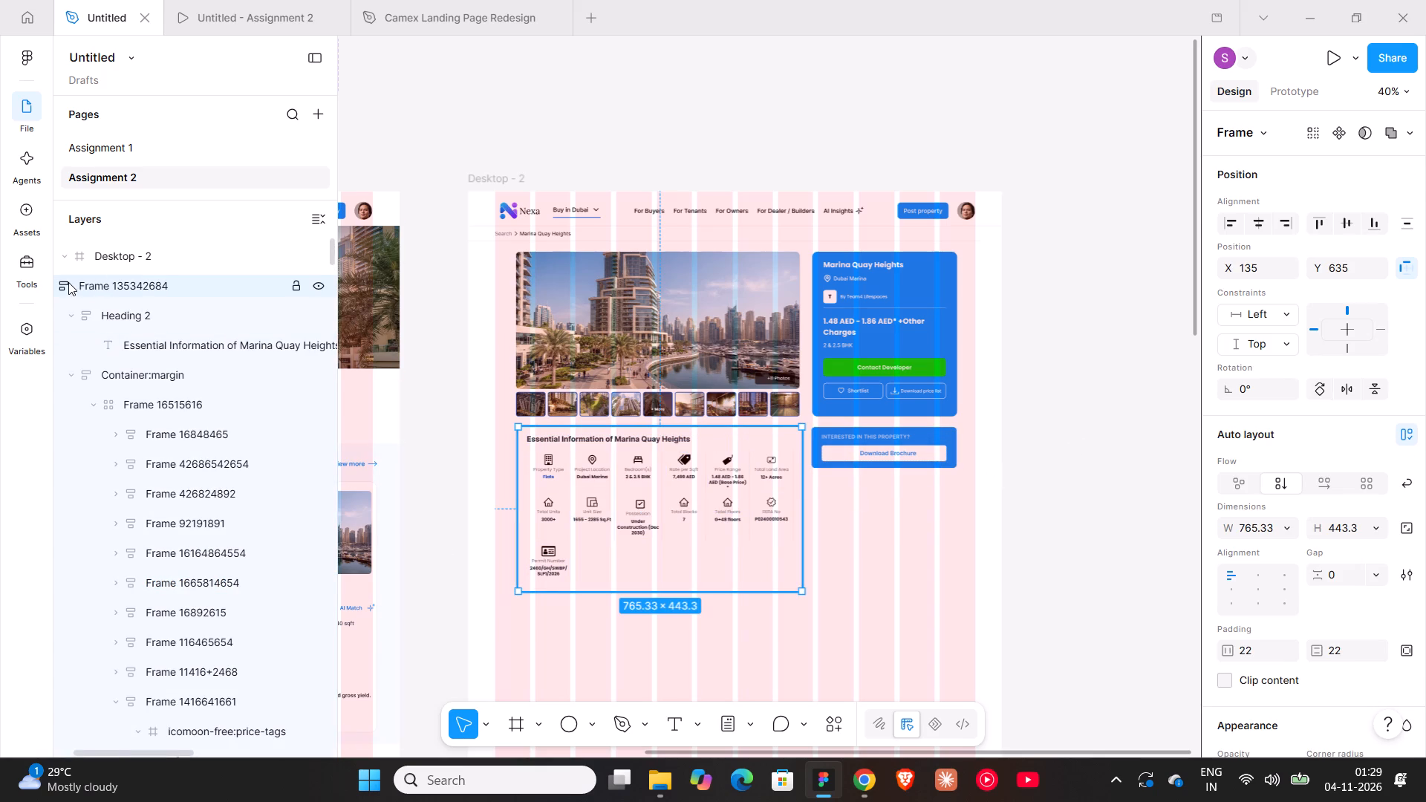
{"action": "left_click", "coordinate": [62, 313]}
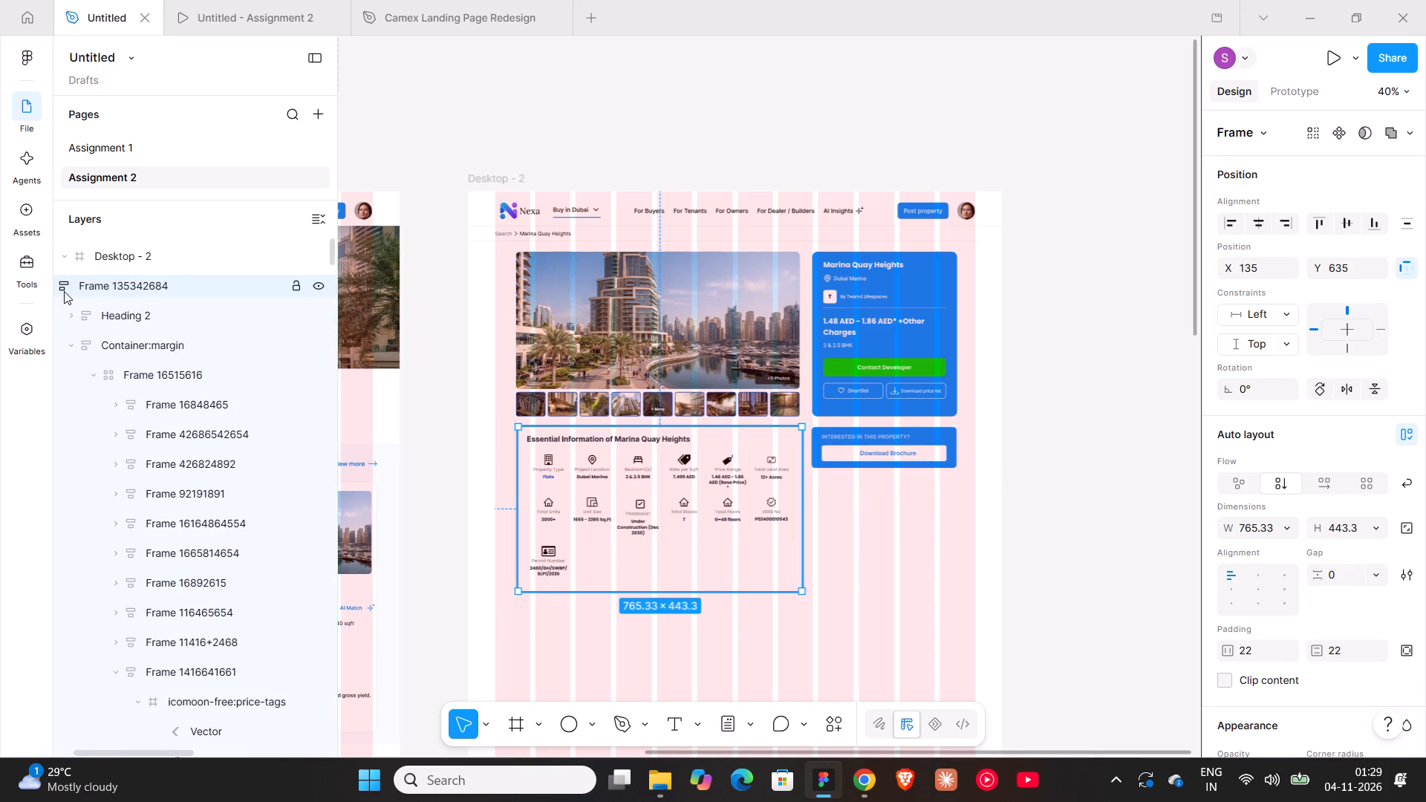
{"action": "left_click_drag", "start_coordinate": [71, 290], "coordinate": [232, 278]}
{"action": "left_click", "coordinate": [59, 286]}
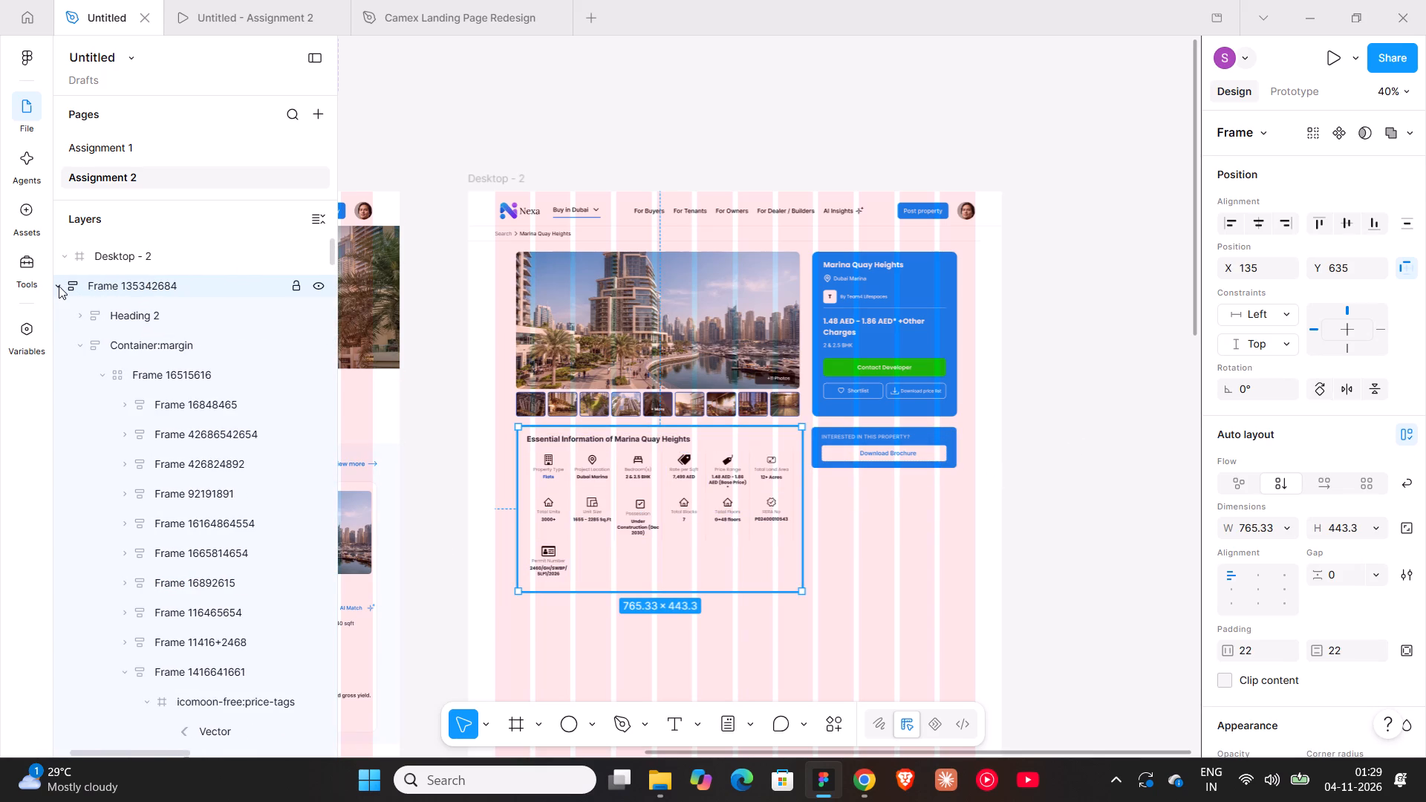
Switch to Chrome and capture the Contact Builder and Schedule a Site Visit cards from the roofandfloor page, removing the two earlier captures.
{"action": "left_click", "coordinate": [877, 786]}
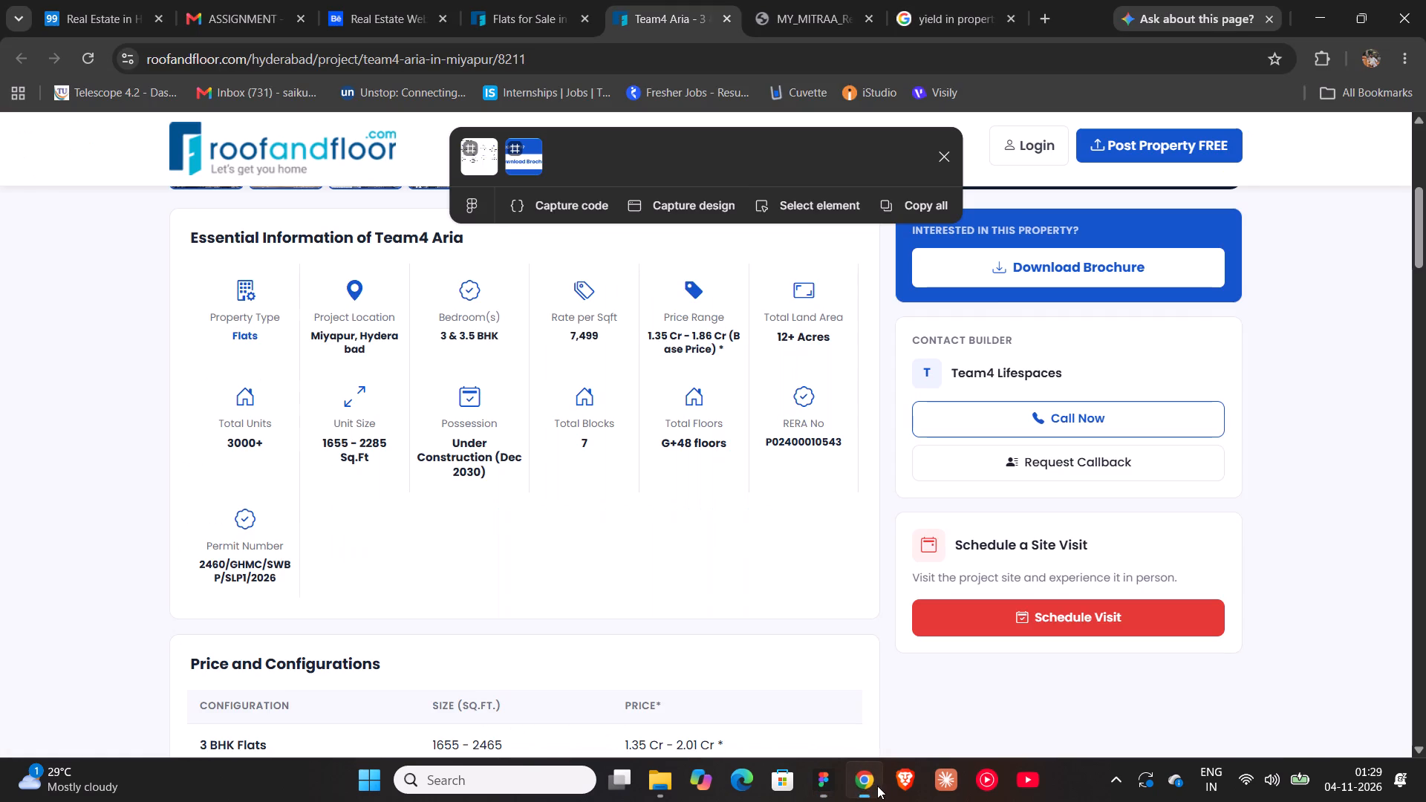
{"action": "left_click", "coordinate": [805, 206]}
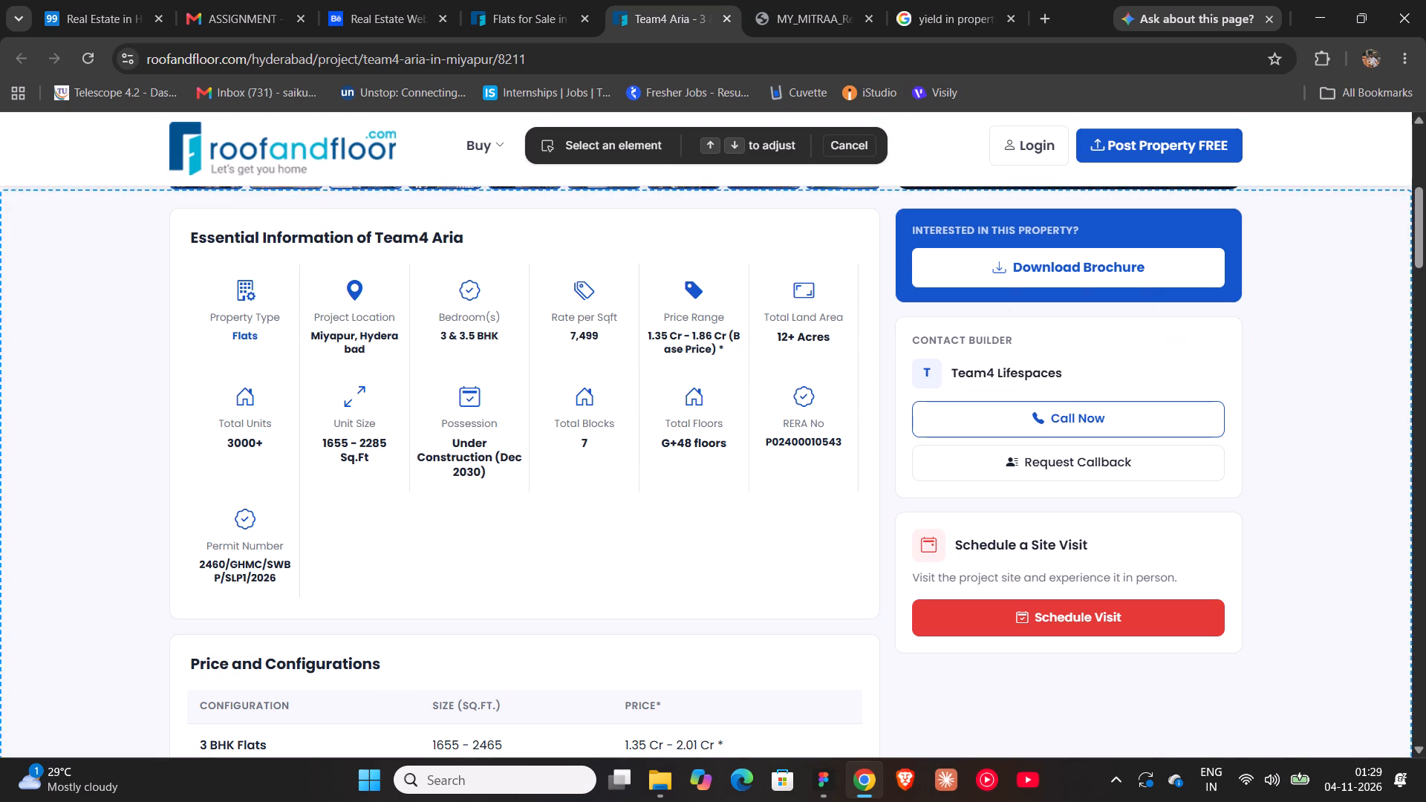
{"action": "left_click", "coordinate": [1233, 336]}
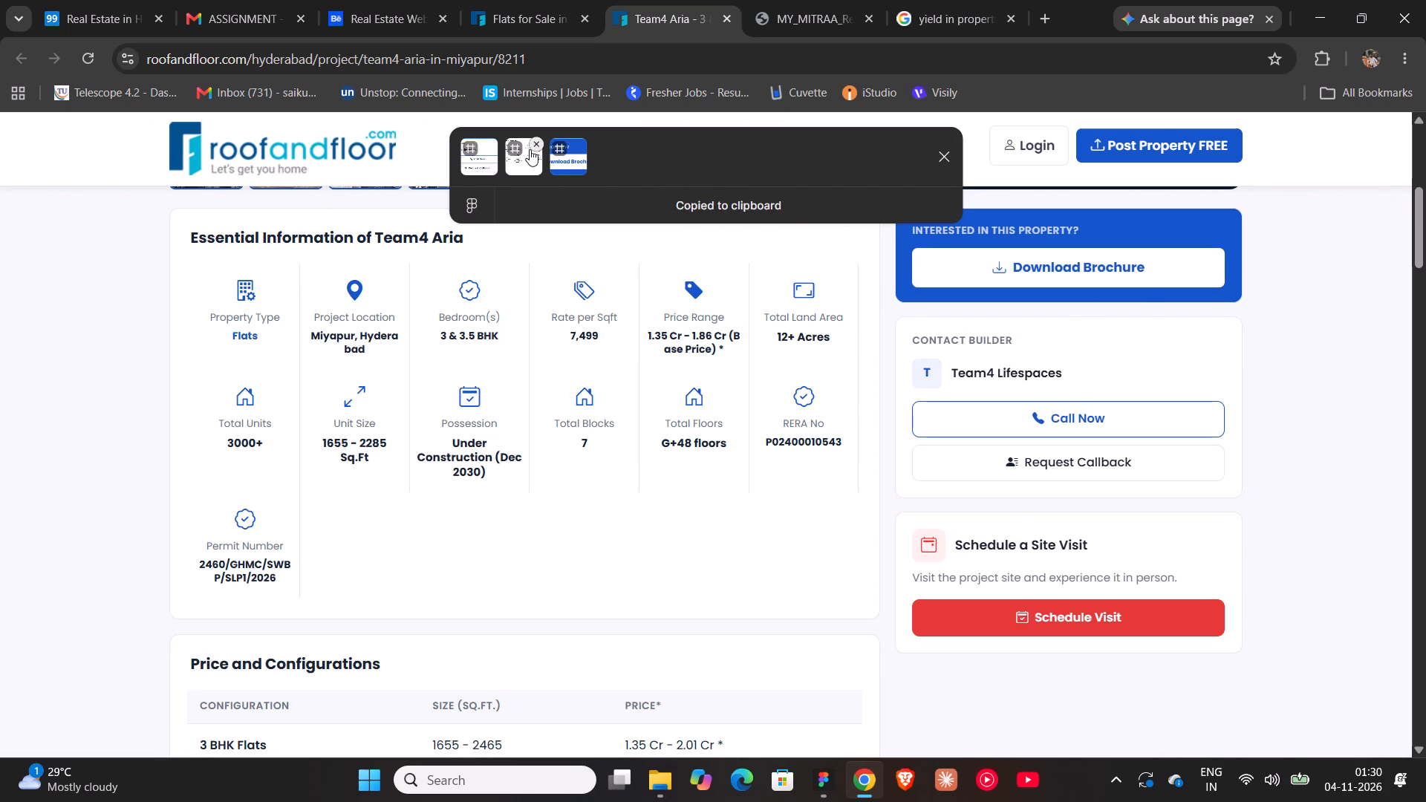
{"action": "left_click", "coordinate": [533, 144]}
{"action": "left_click", "coordinate": [533, 144]}
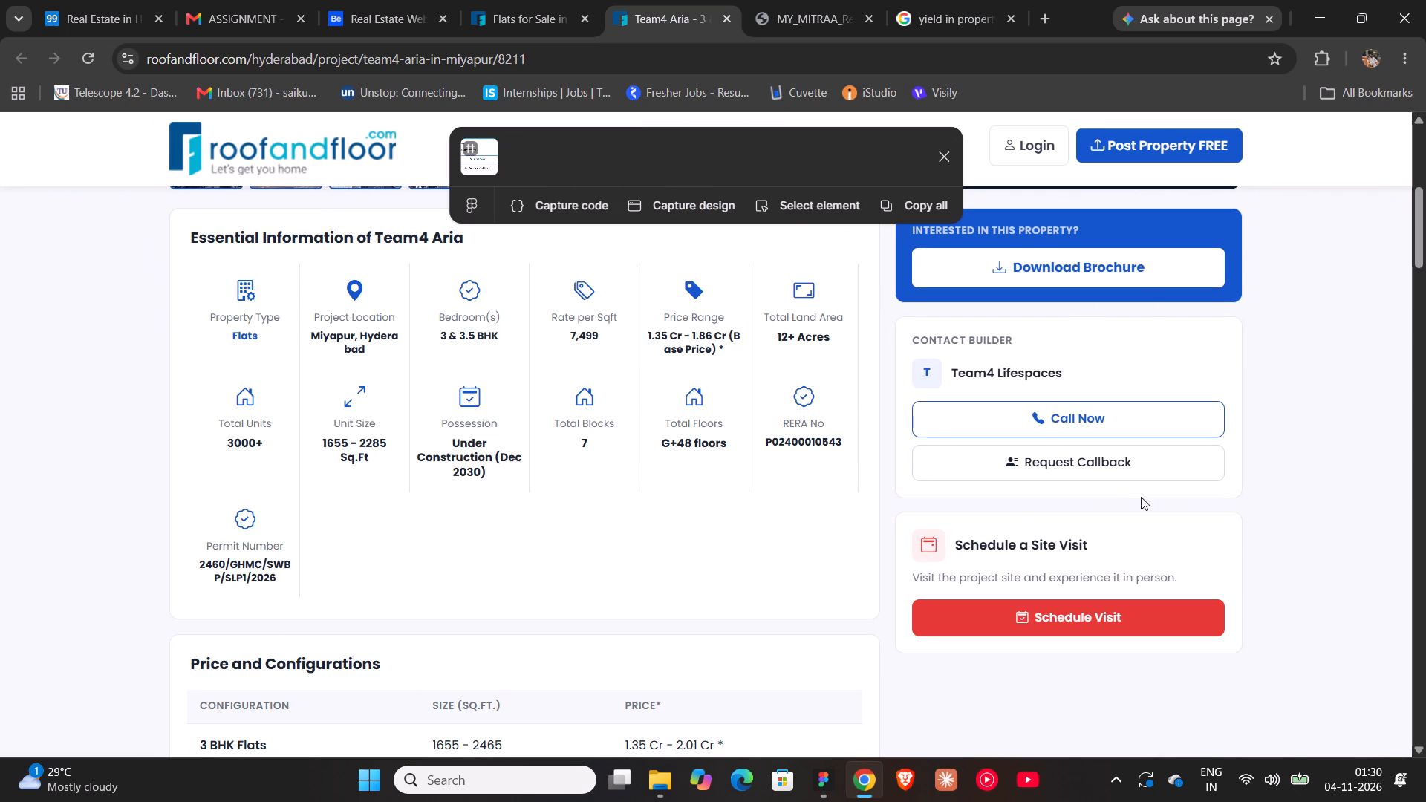
{"action": "left_click", "coordinate": [835, 208]}
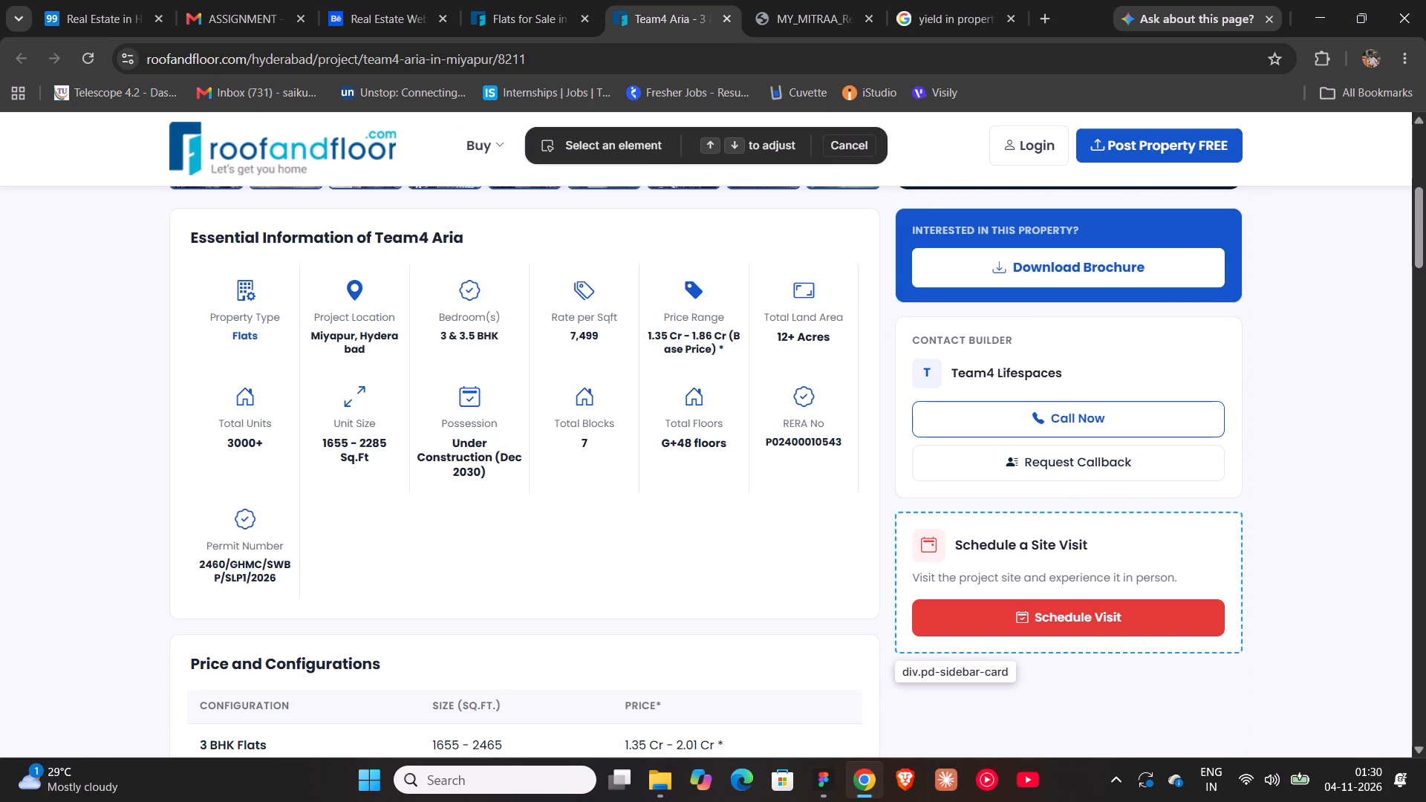
{"action": "left_click", "coordinate": [1218, 525]}
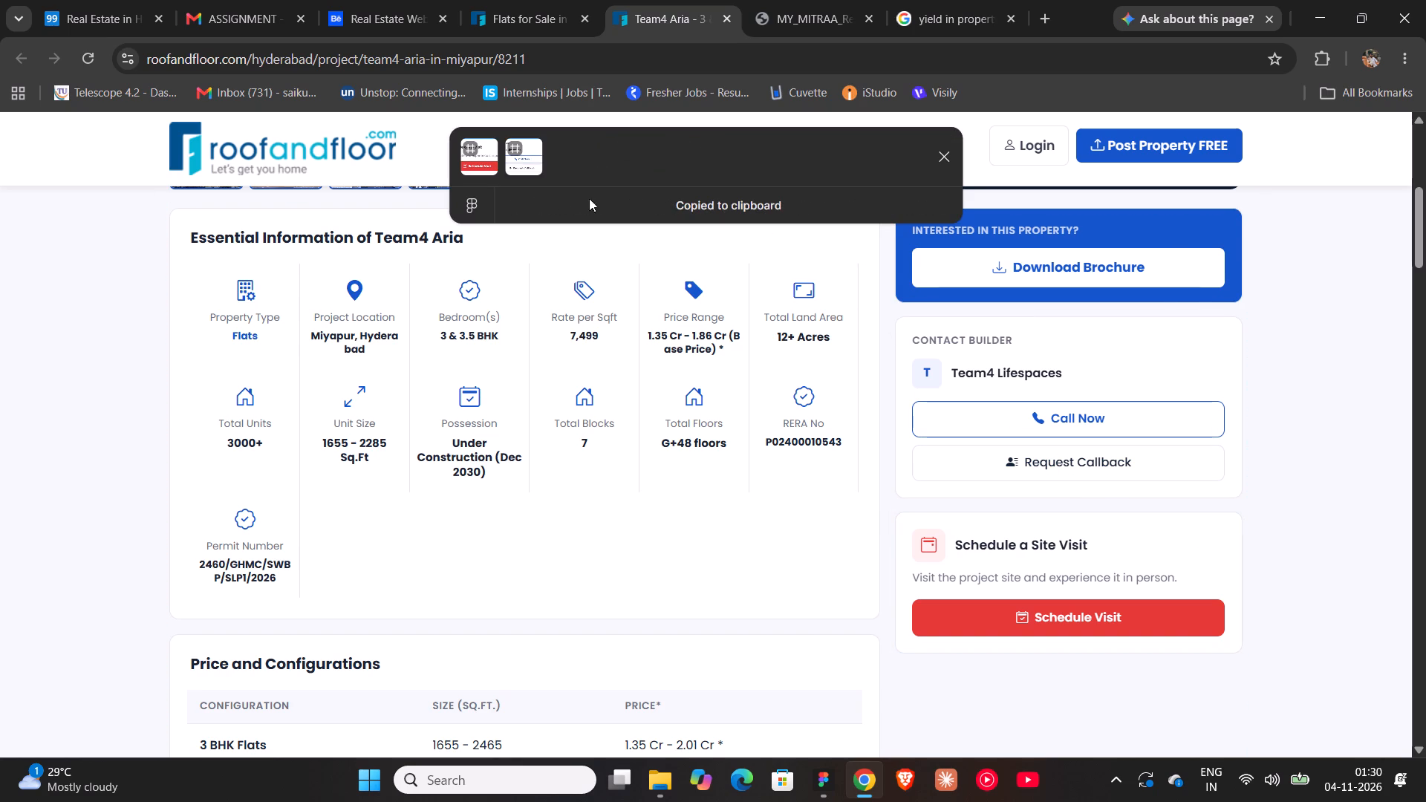
Switch back to Figma to paste the captured card beside Desktop - 2's sidebar, choosing Renew on the McAfee expiry notice.
{"action": "left_click", "coordinate": [815, 782]}
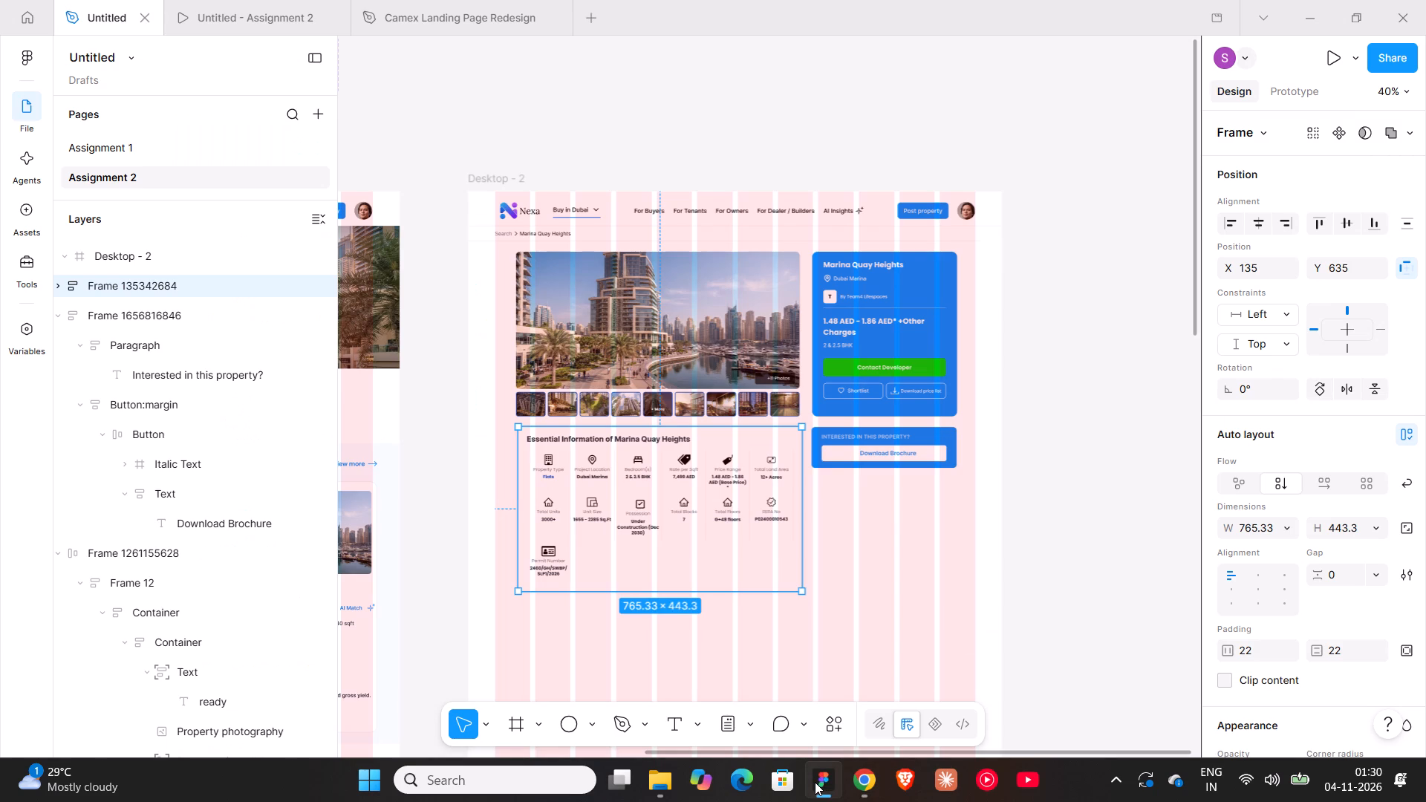
{"action": "scroll", "coordinate": [1001, 271], "scroll_direction": "down", "scroll_amount": 4, "text": "ctrl"}
{"action": "scroll", "coordinate": [1001, 271], "scroll_direction": "down", "scroll_amount": 4, "text": "shift"}
{"action": "right_click", "coordinate": [816, 295]}
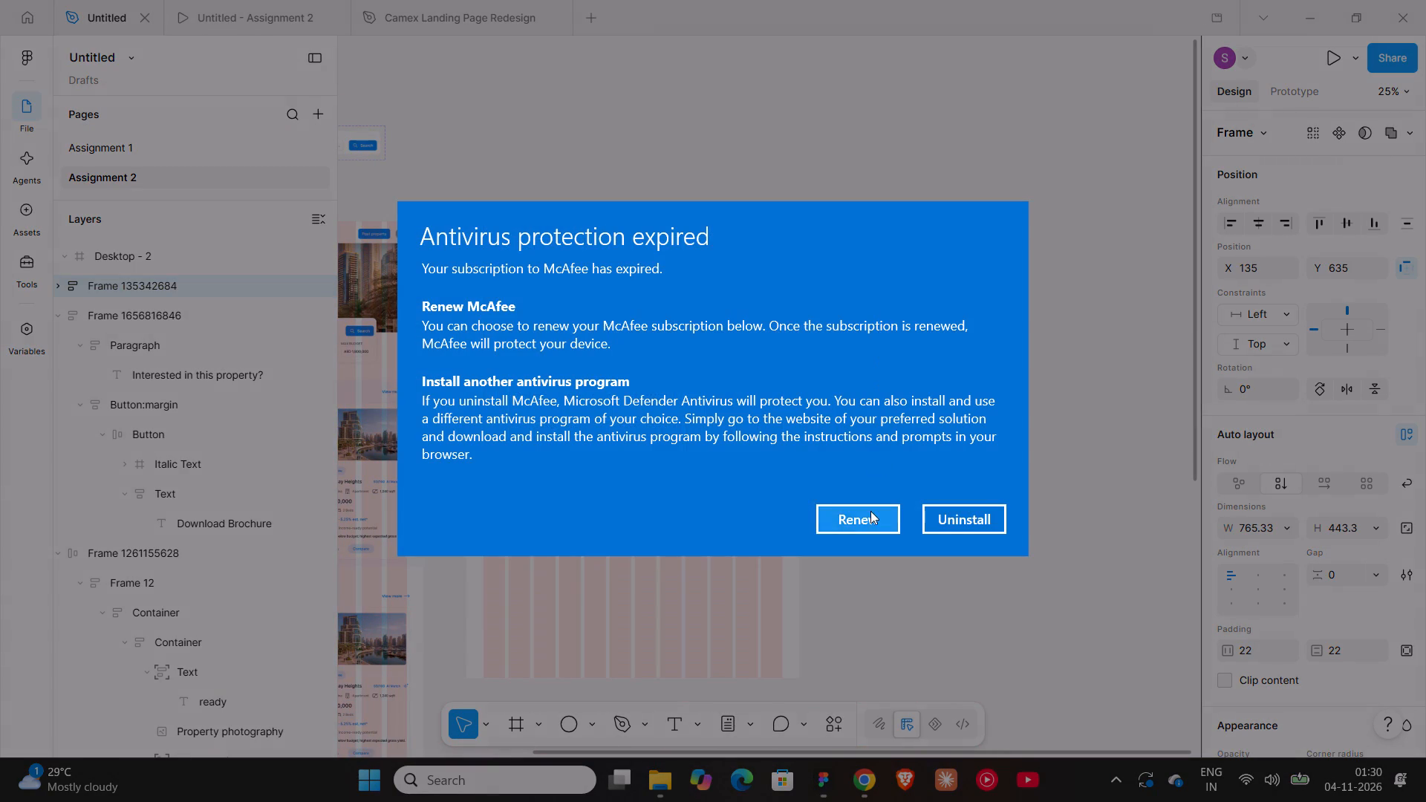
{"action": "left_click", "coordinate": [870, 511]}
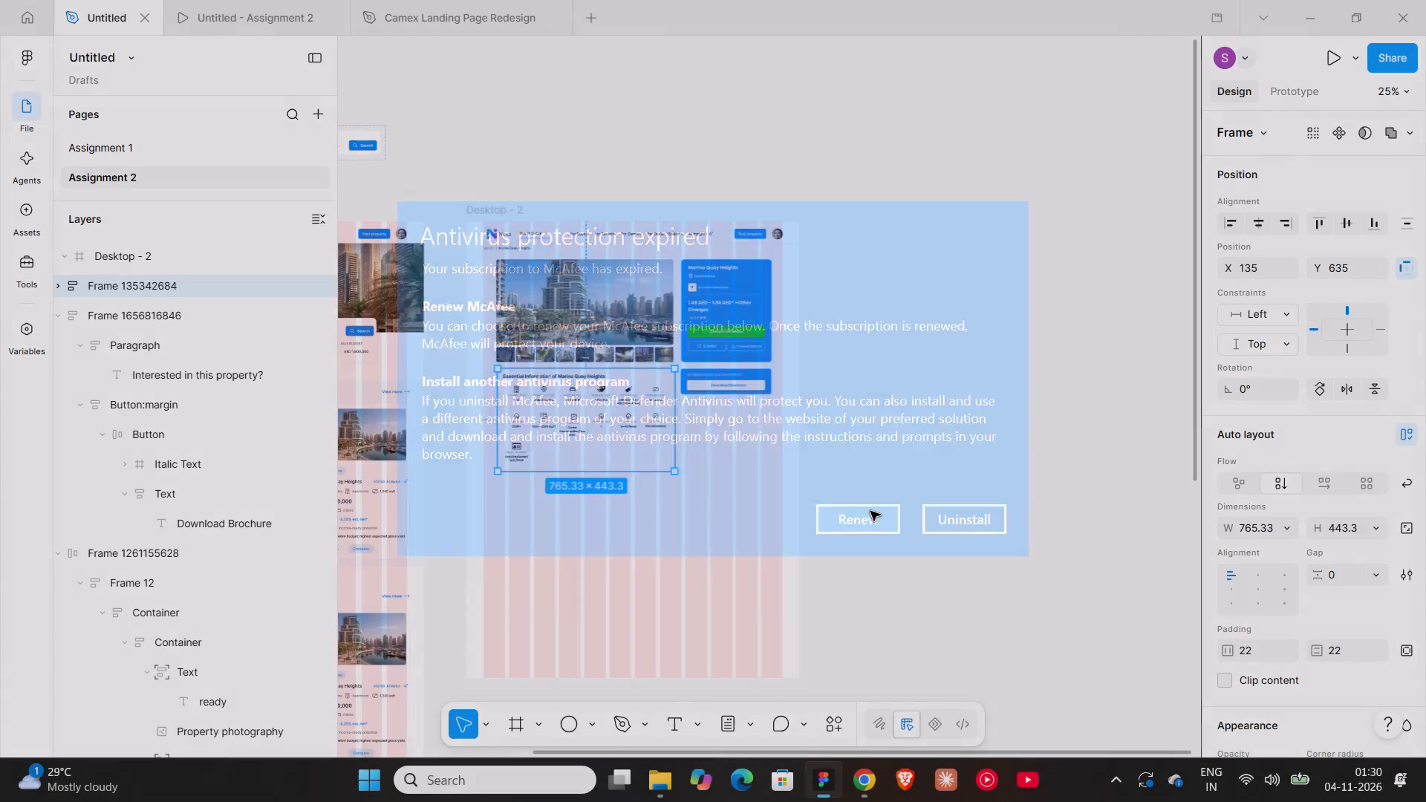